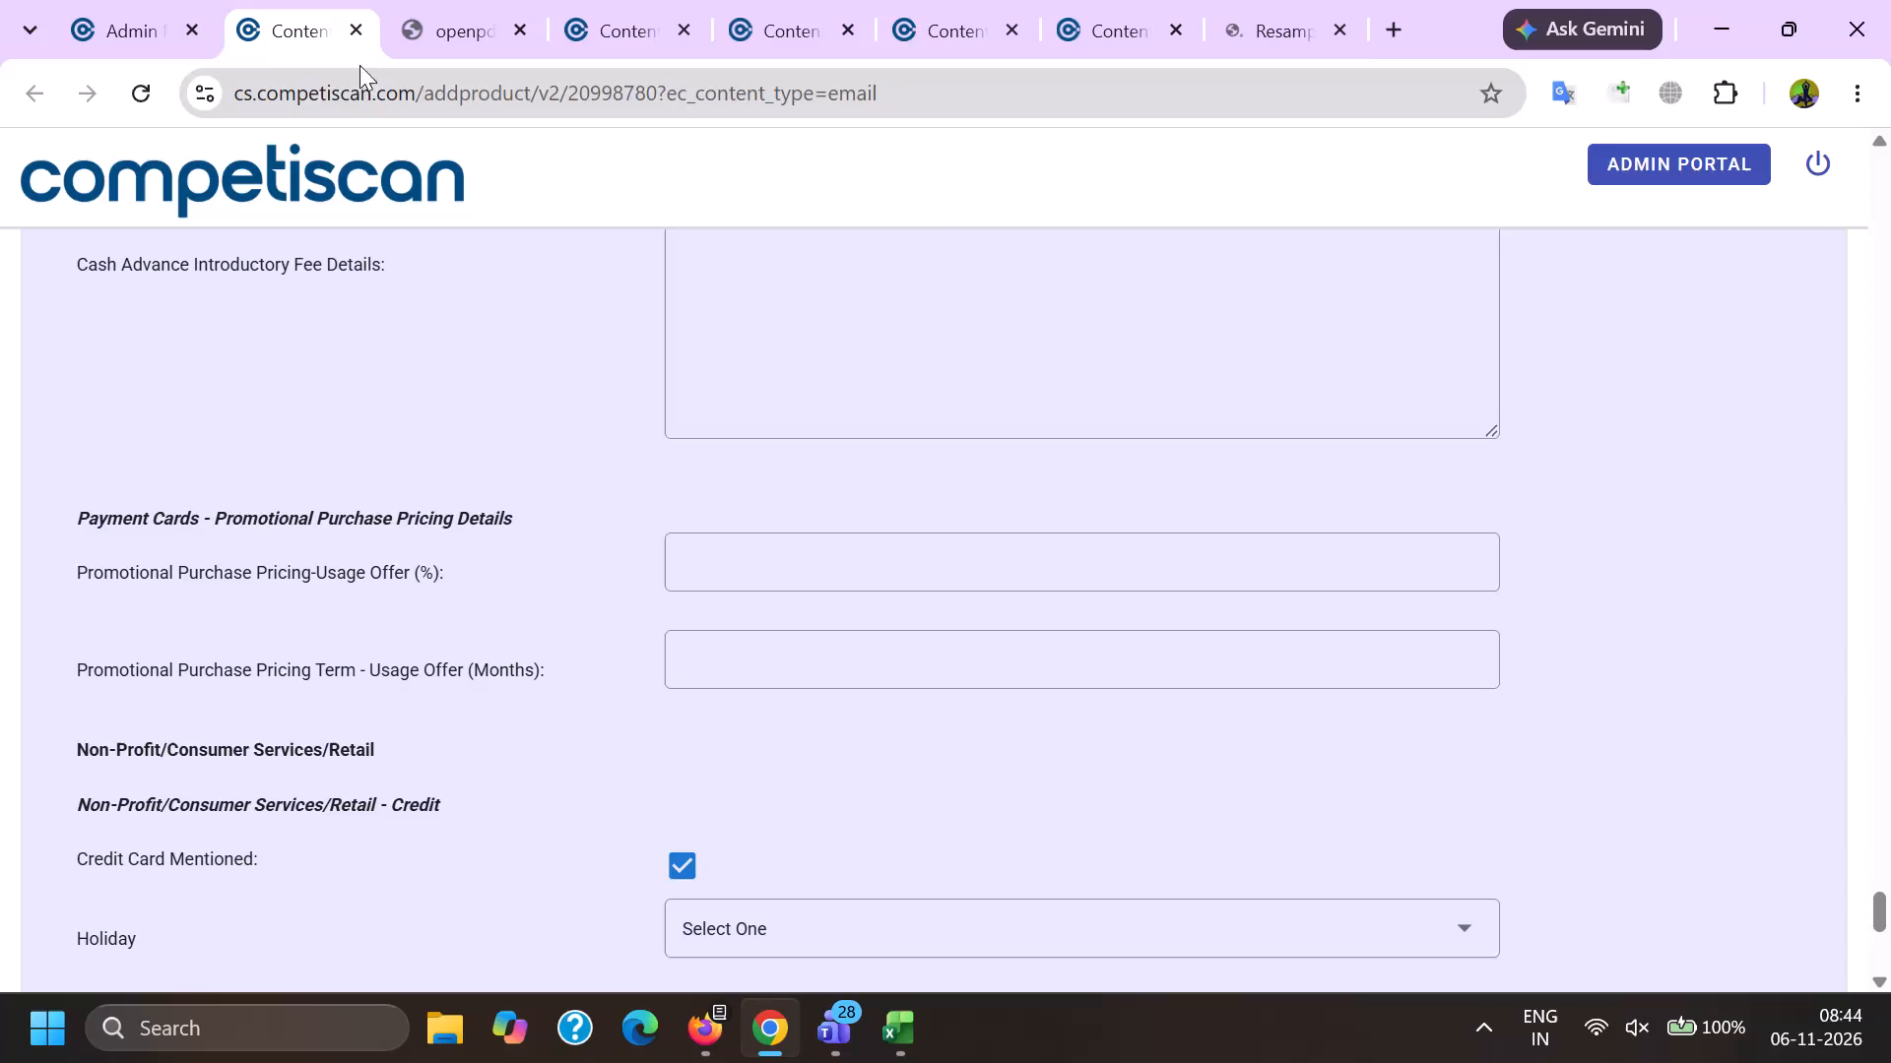
Close the page for product 20998780 and the PDF tab next to it.
click(357, 28)
click(357, 30)
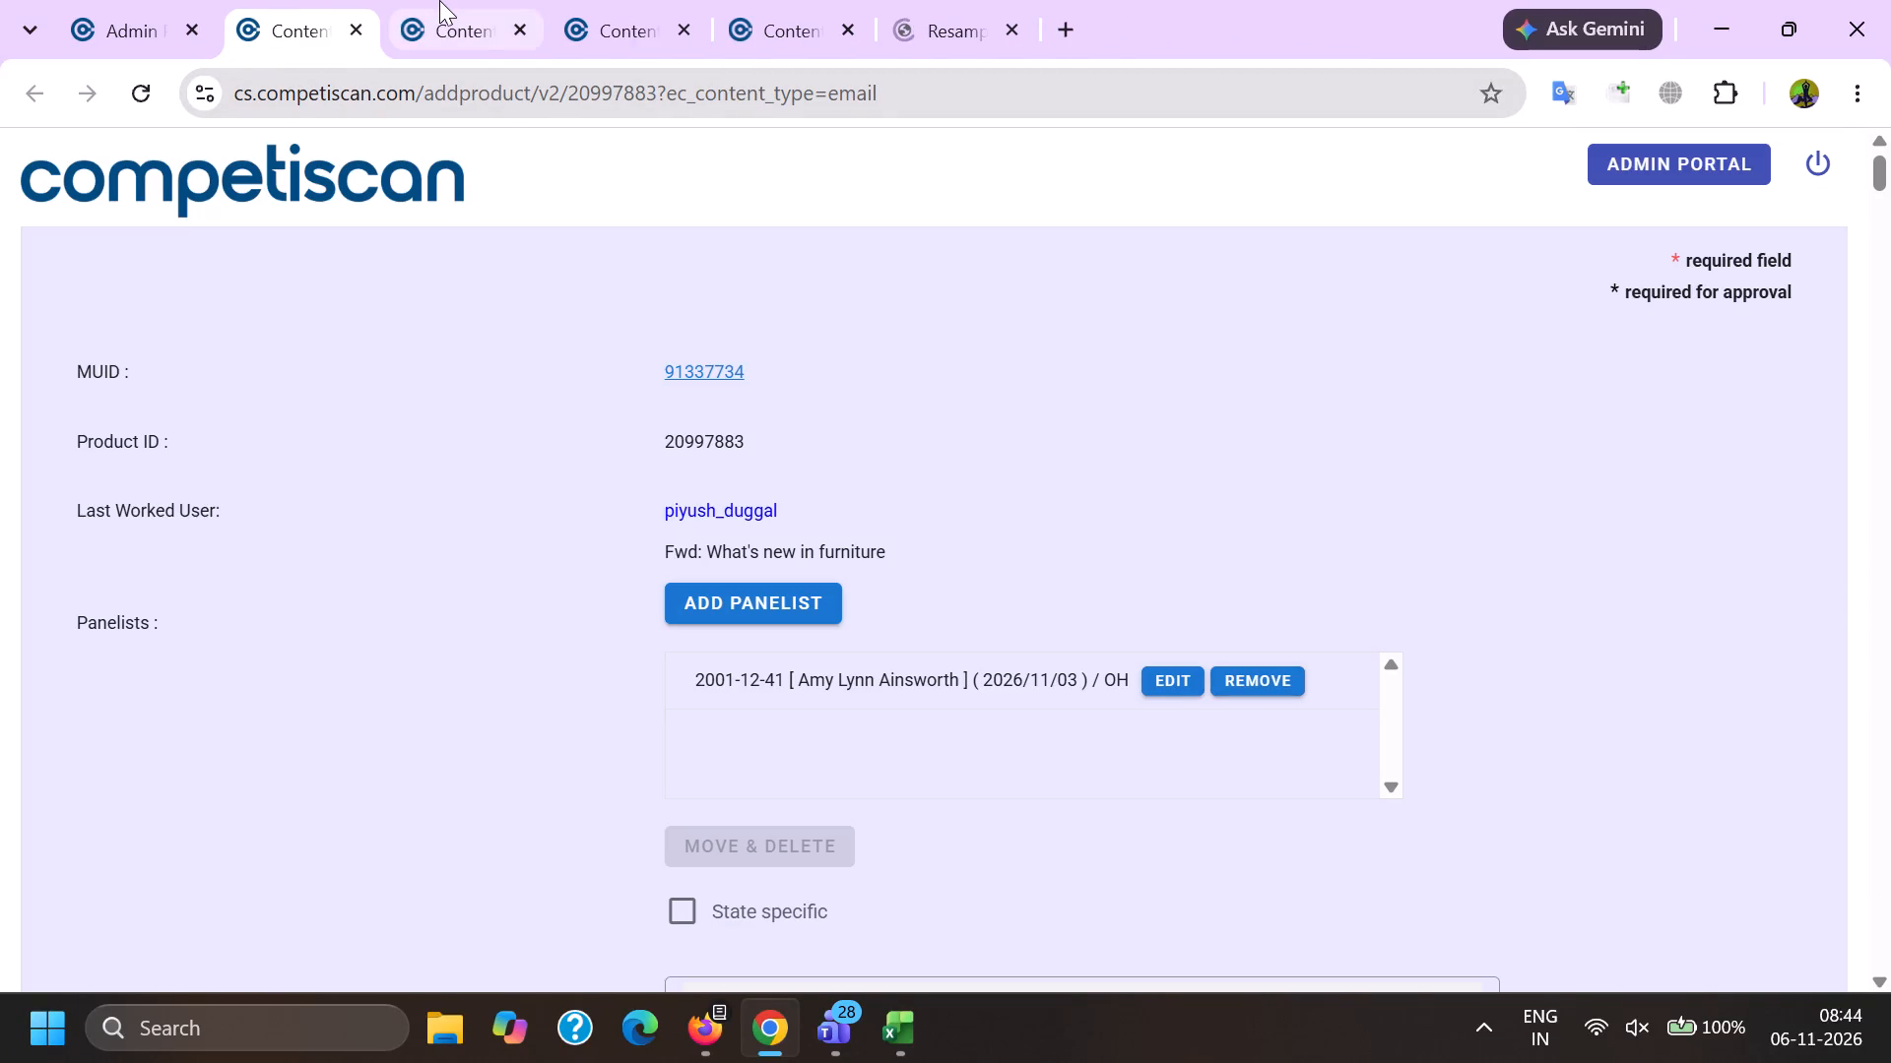
Review product 20997883's record from sector and category through incentives, loan pricing and payment card details, and close its page.
scroll(836, 485, down, 9)
scroll(916, 535, down, 5)
scroll(1002, 588, up, 2)
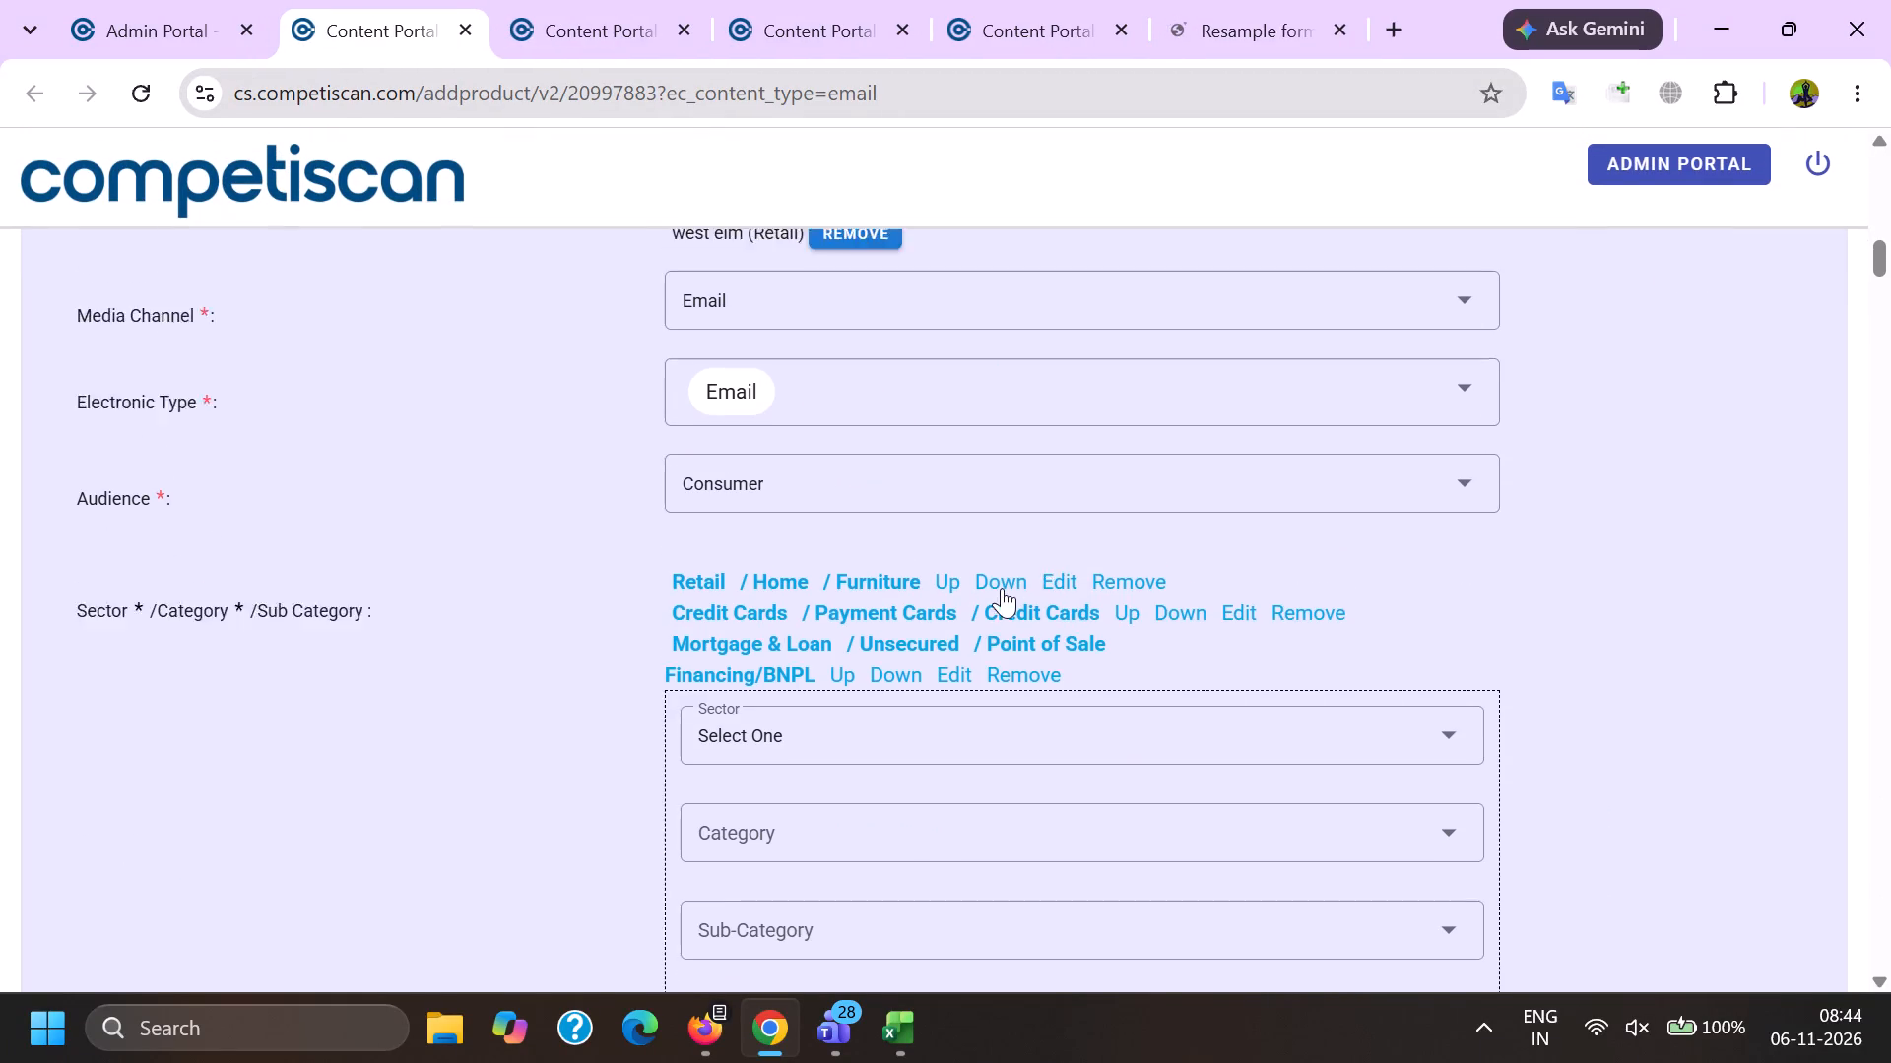
scroll(1002, 588, up, 2)
scroll(1001, 589, down, 8)
drag(1217, 832, 4, 647)
scroll(648, 506, up, 5)
scroll(650, 497, down, 20)
scroll(650, 497, down, 4)
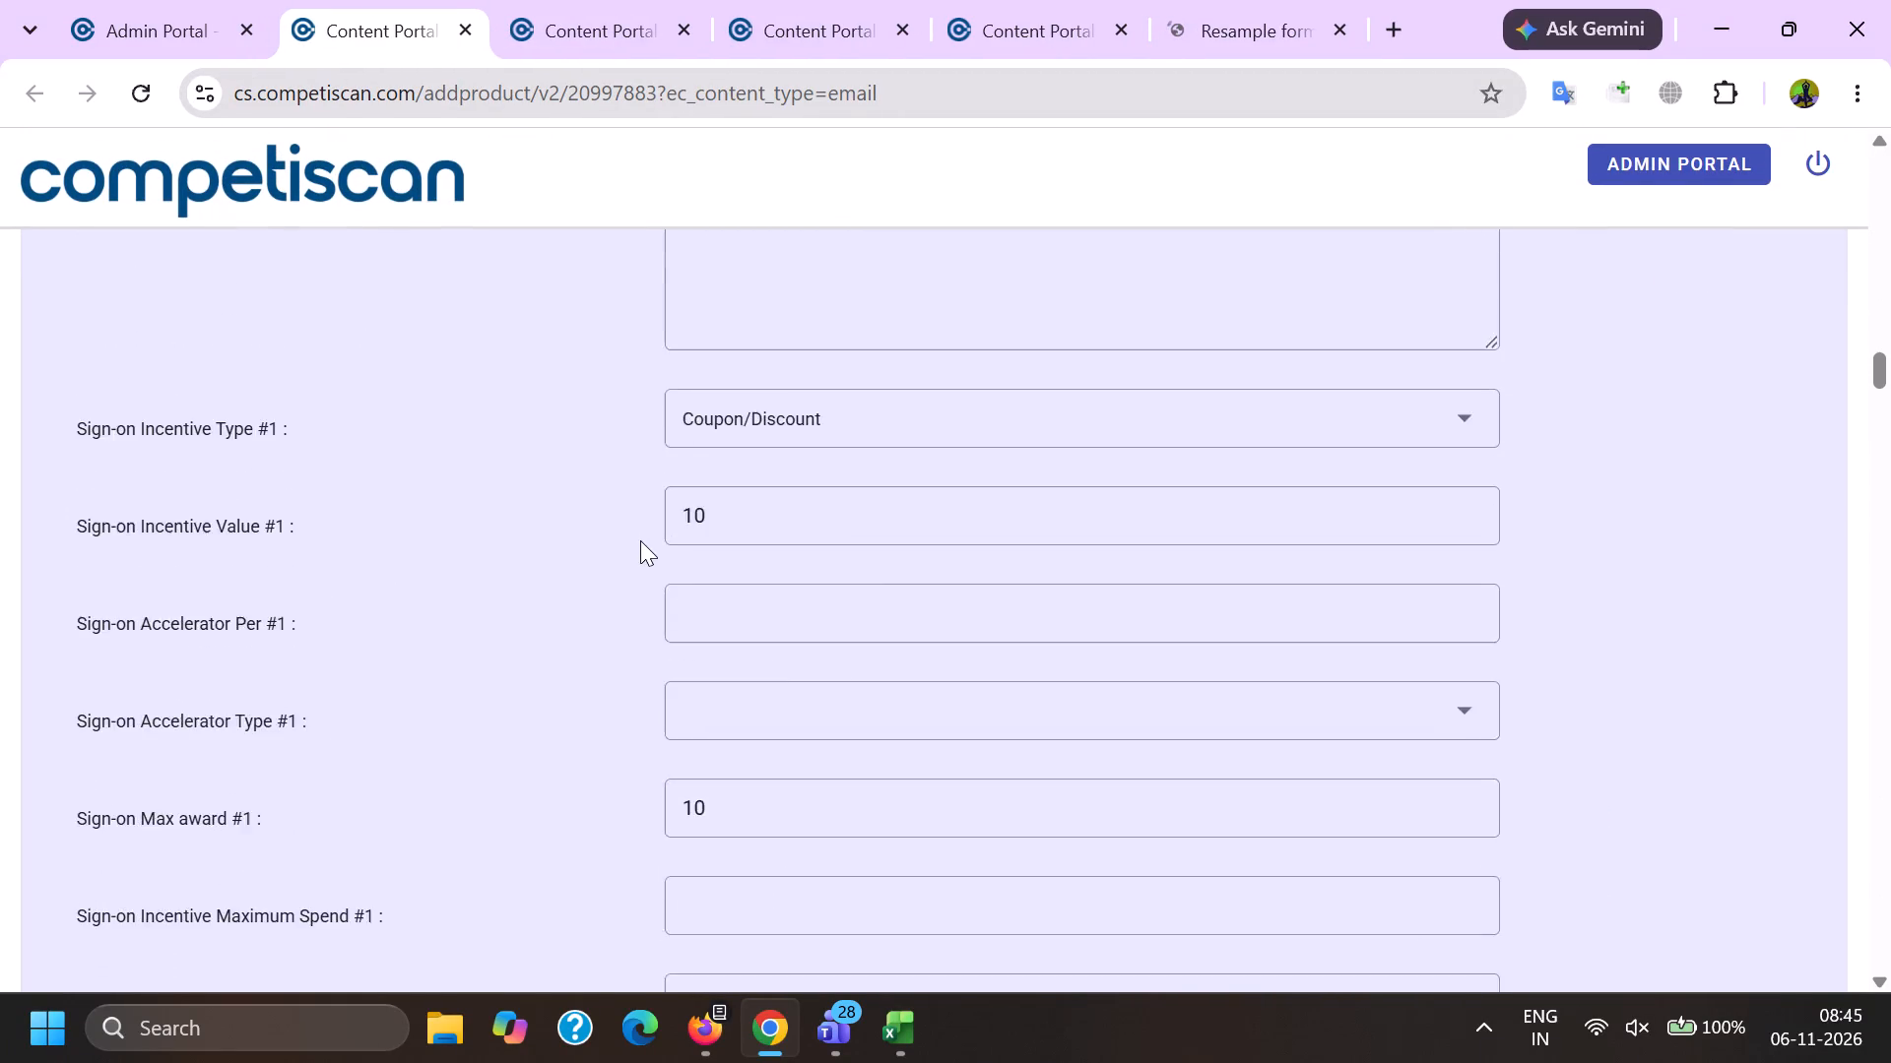
scroll(640, 540, down, 4)
scroll(638, 542, up, 1)
scroll(638, 543, down, 6)
scroll(632, 558, up, 1)
scroll(632, 561, down, 17)
scroll(568, 649, down, 7)
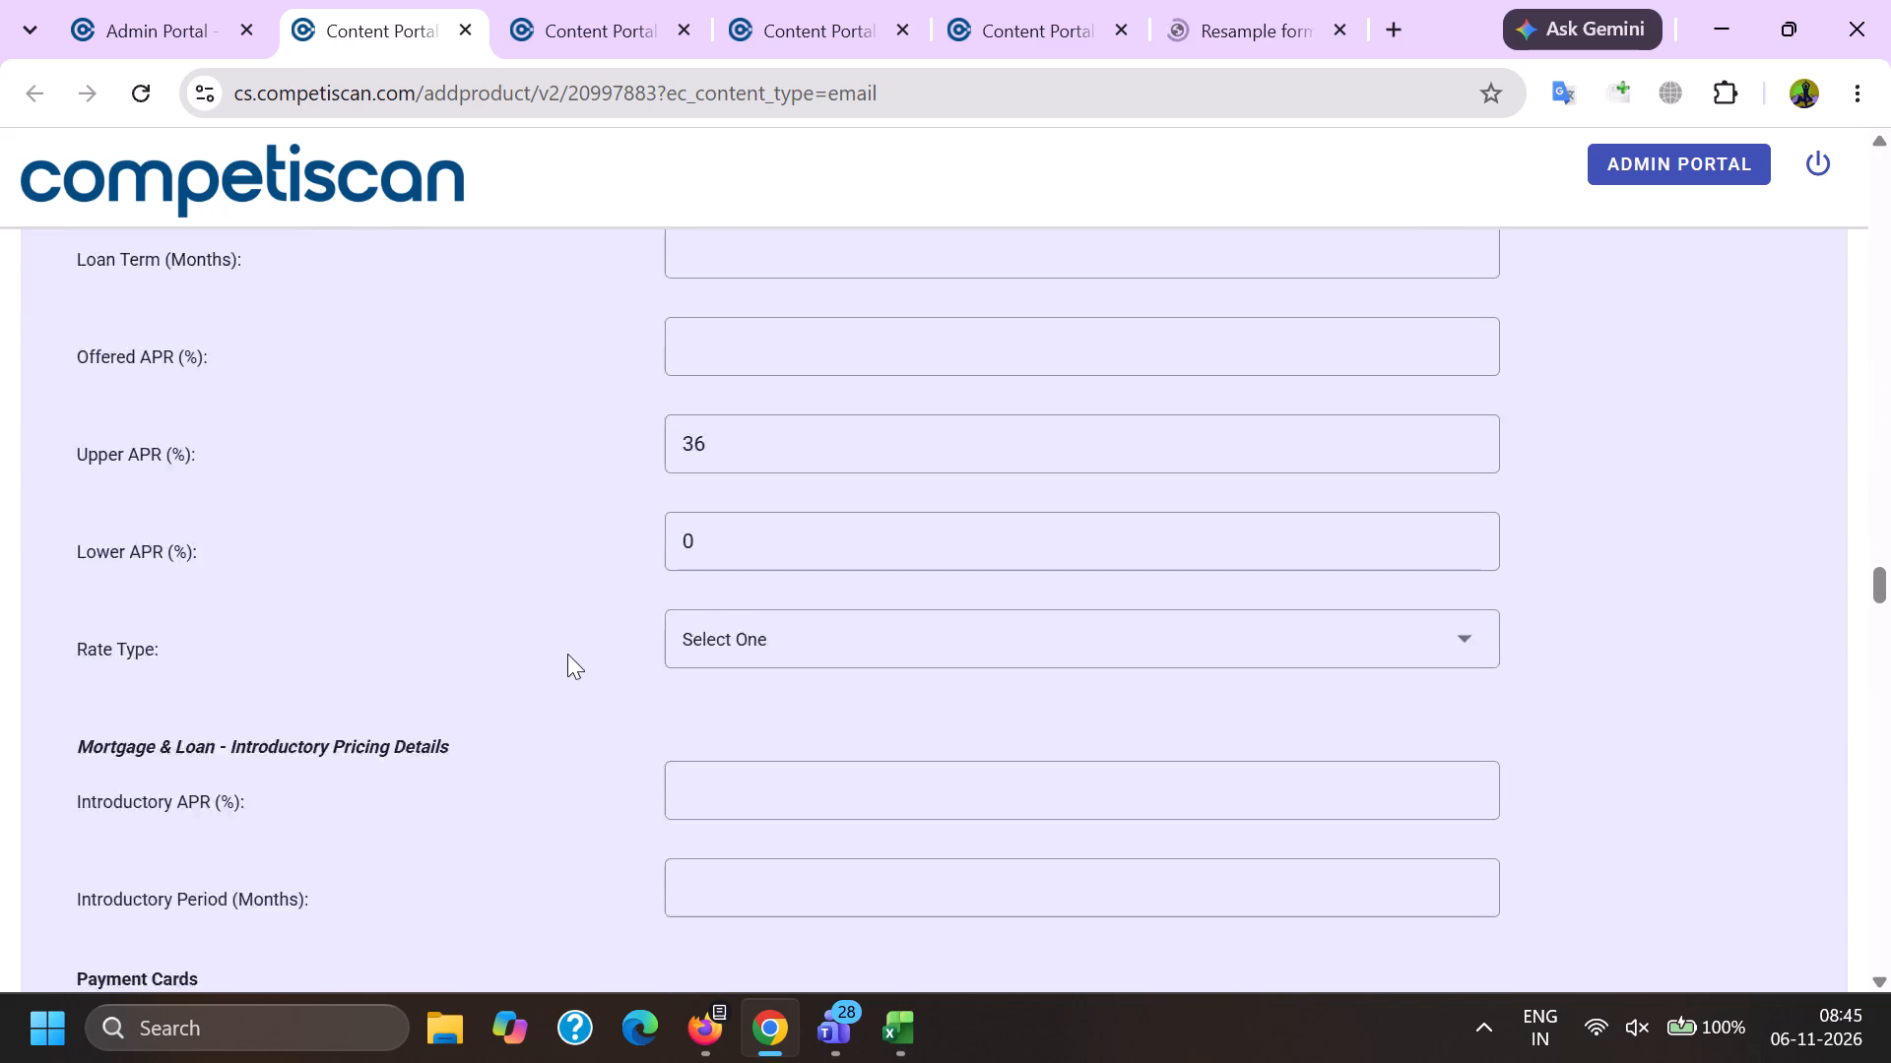
scroll(567, 654, down, 3)
click(564, 657)
key(End)
scroll(562, 658, up, 7)
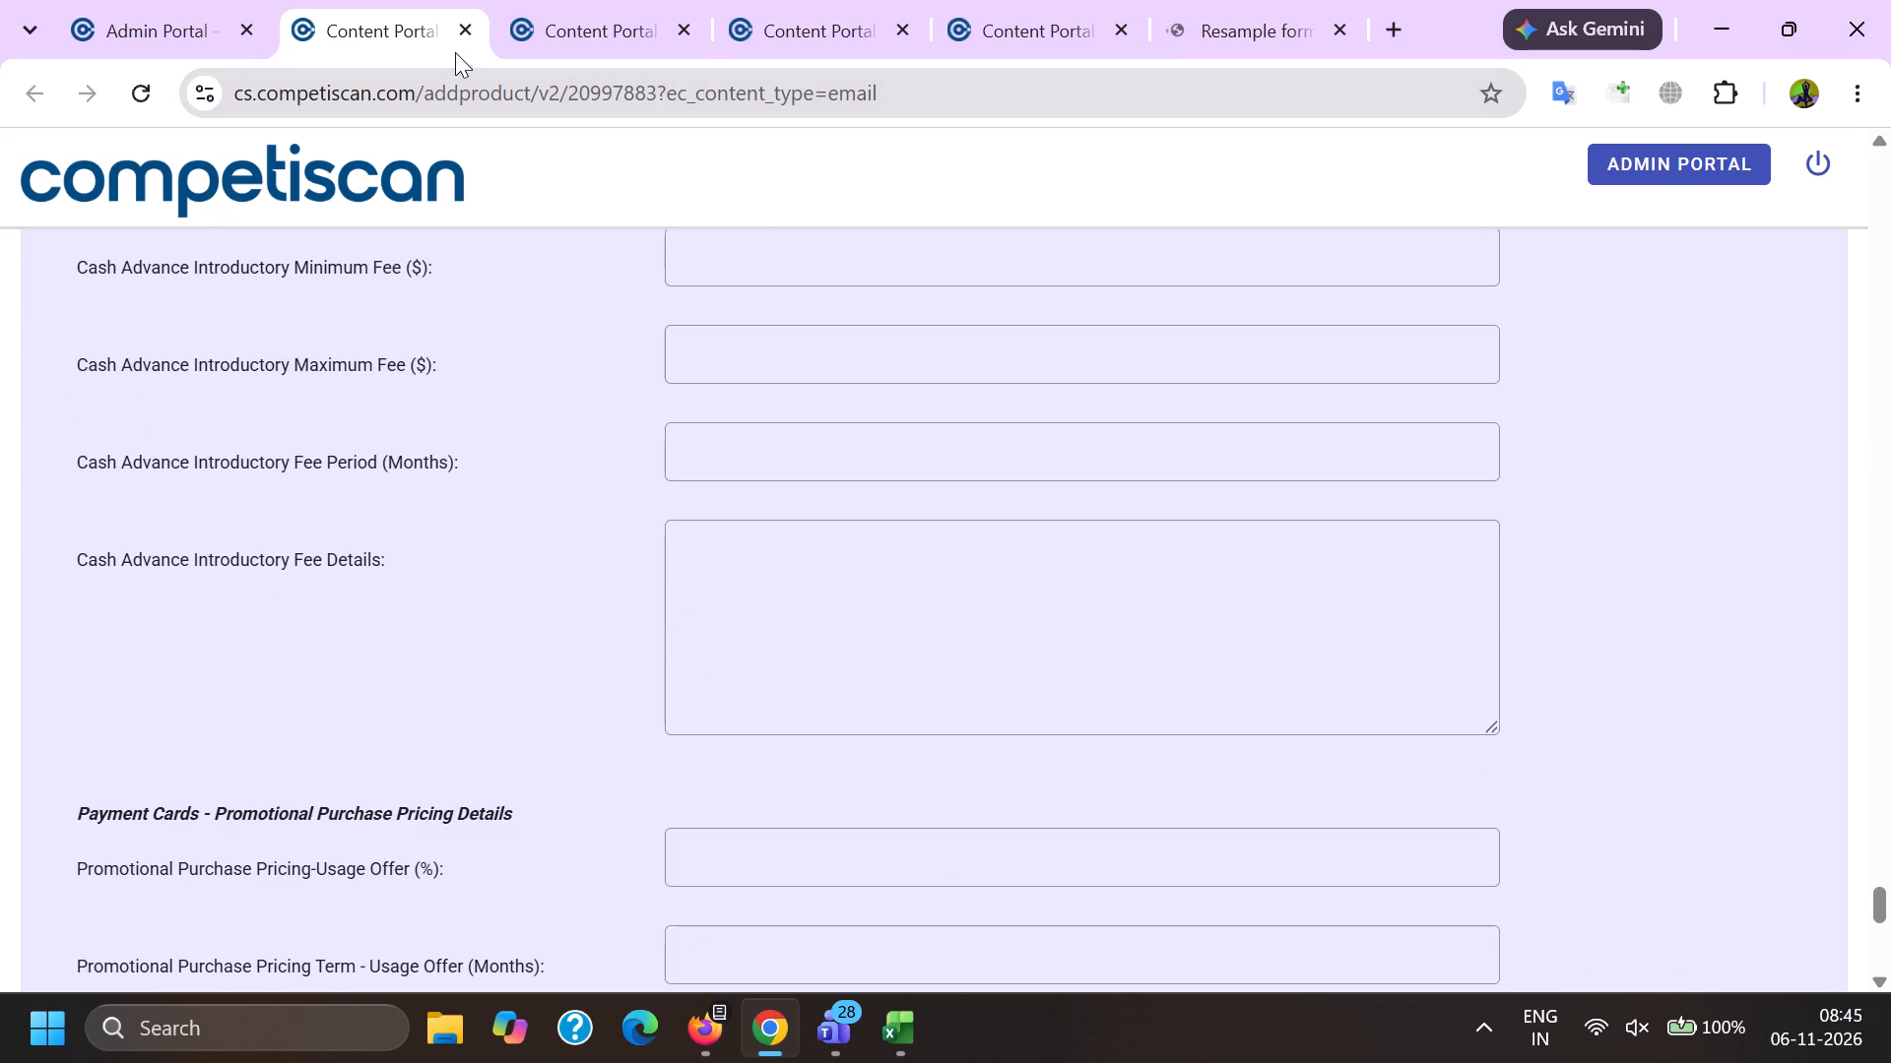
click(469, 33)
In the desktop Excel workbook's may 26 sheet, copy the product links under the 04-Nov-26 heading, starting at D7364.
click(1006, 0)
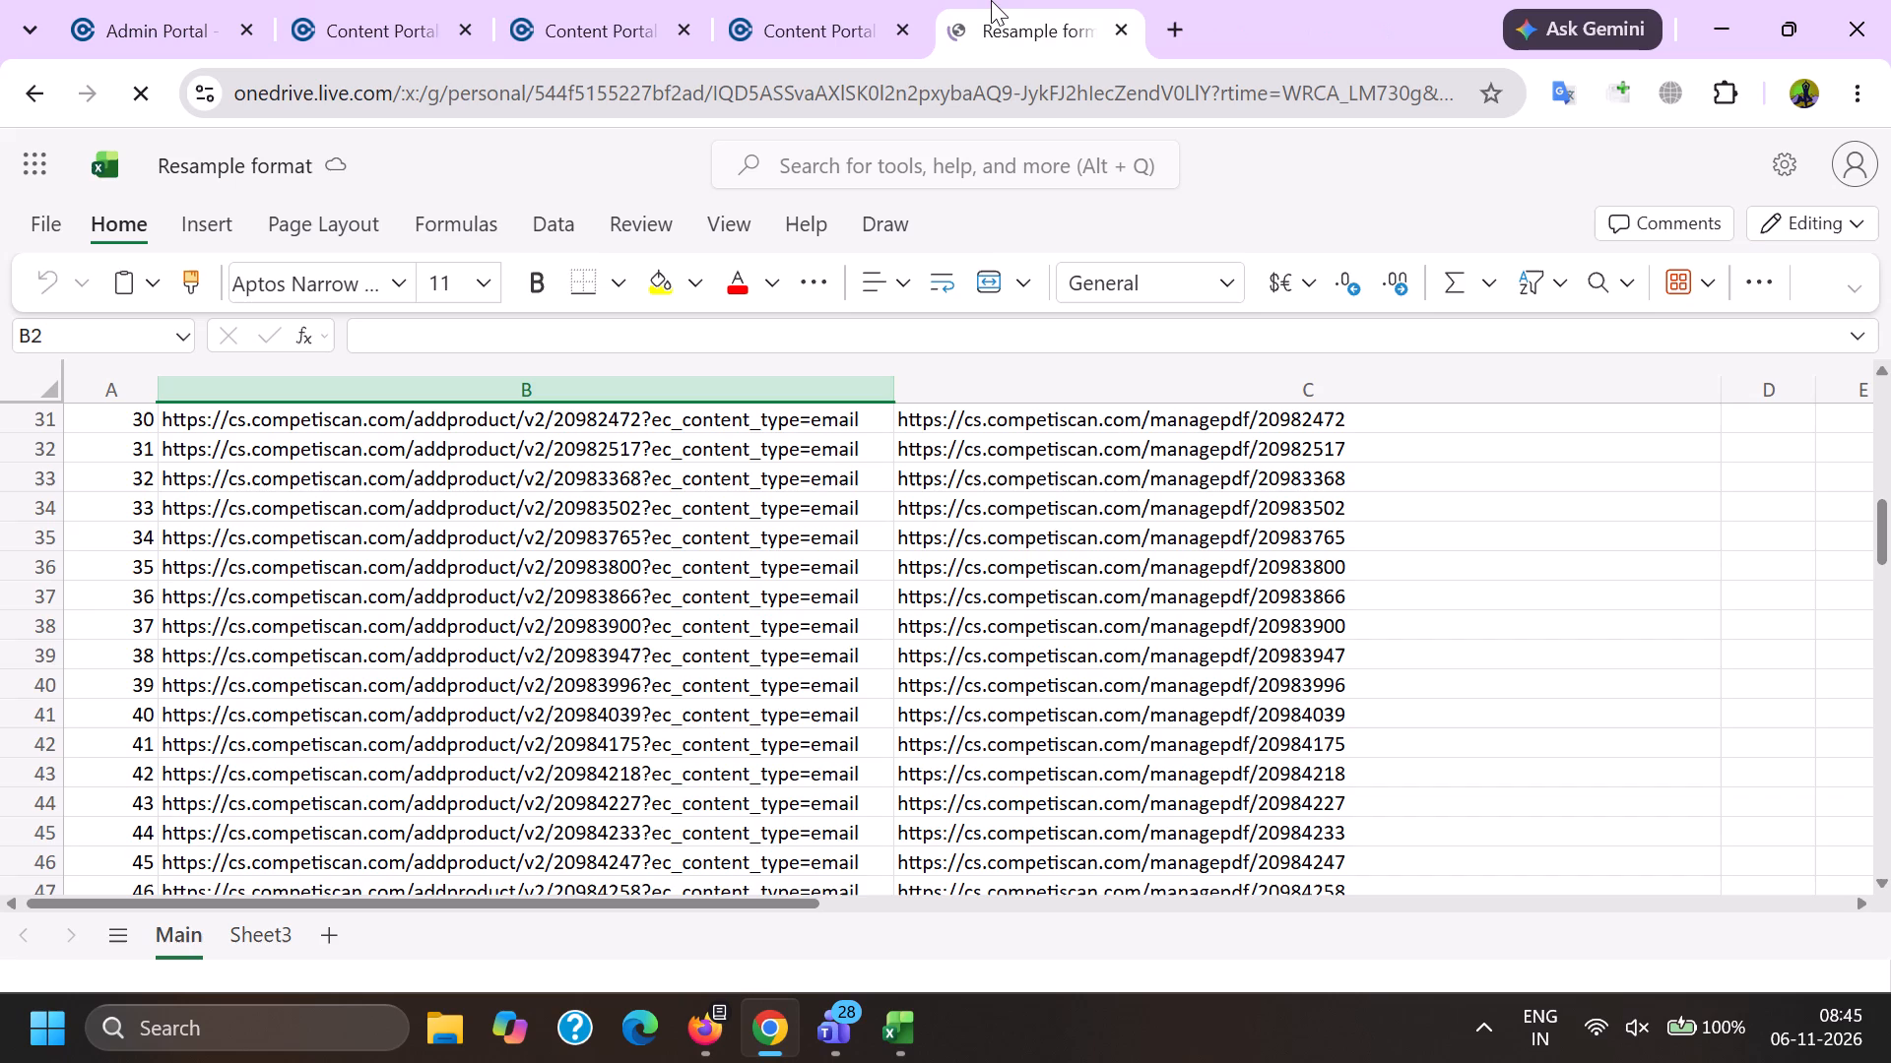
click(893, 1018)
click(1192, 873)
scroll(636, 710, up, 8)
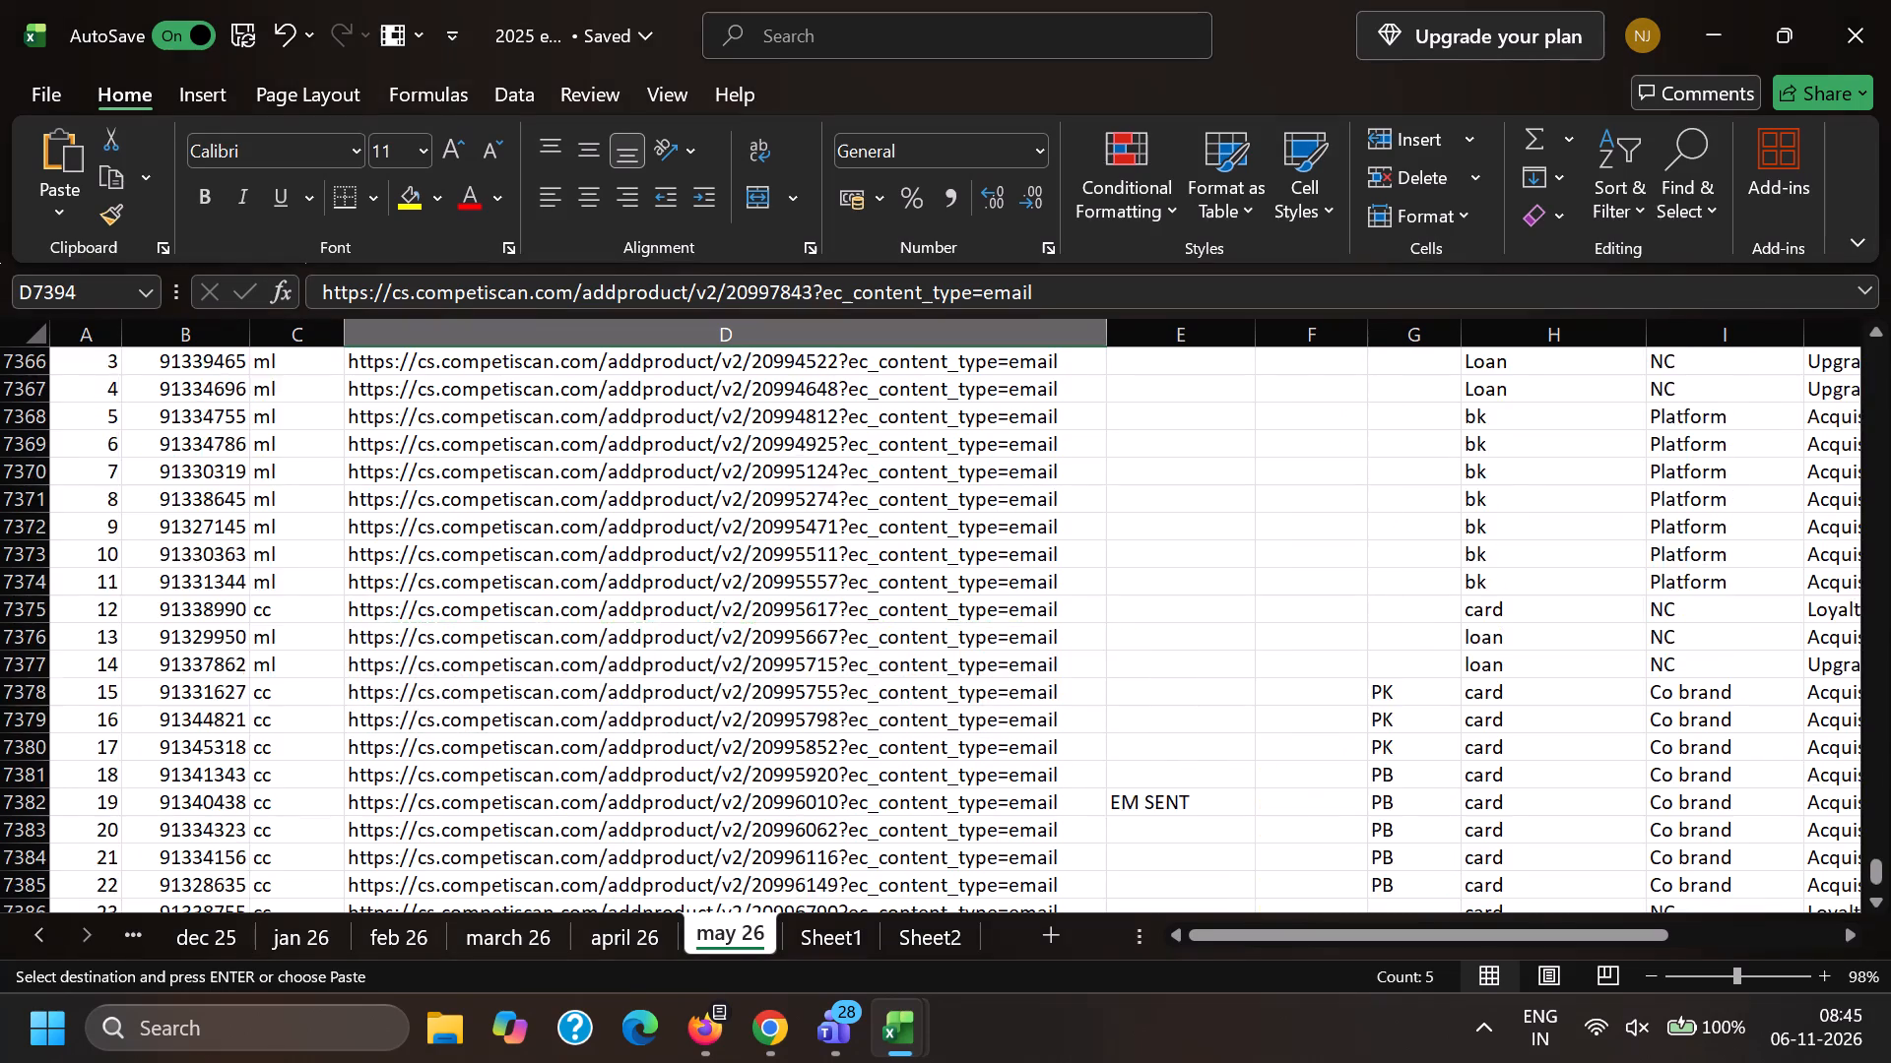
scroll(619, 708, up, 3)
click(513, 742)
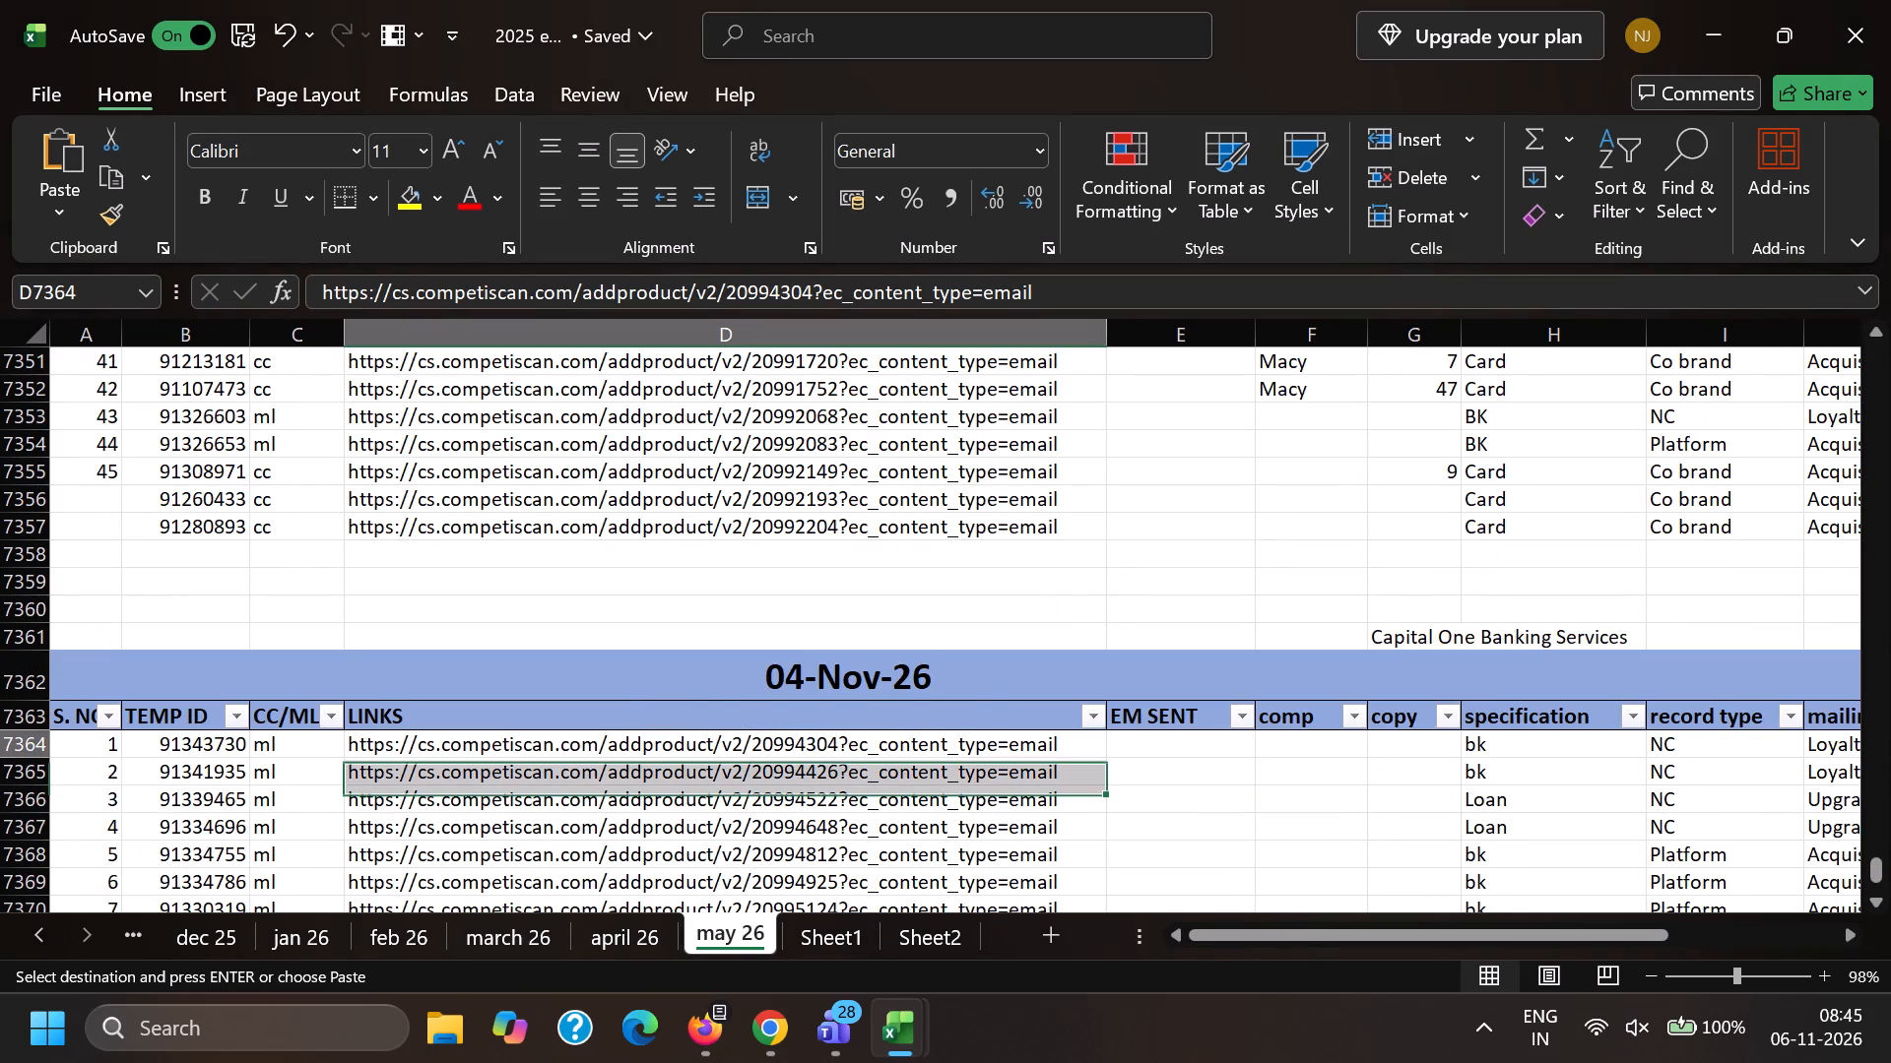
key(ctrl+shift+Down)
key(ctrl+c)
Switch to the Resample format workbook in Chrome and clear the old Admin Link entries from B2 down.
key(alt+Tab)
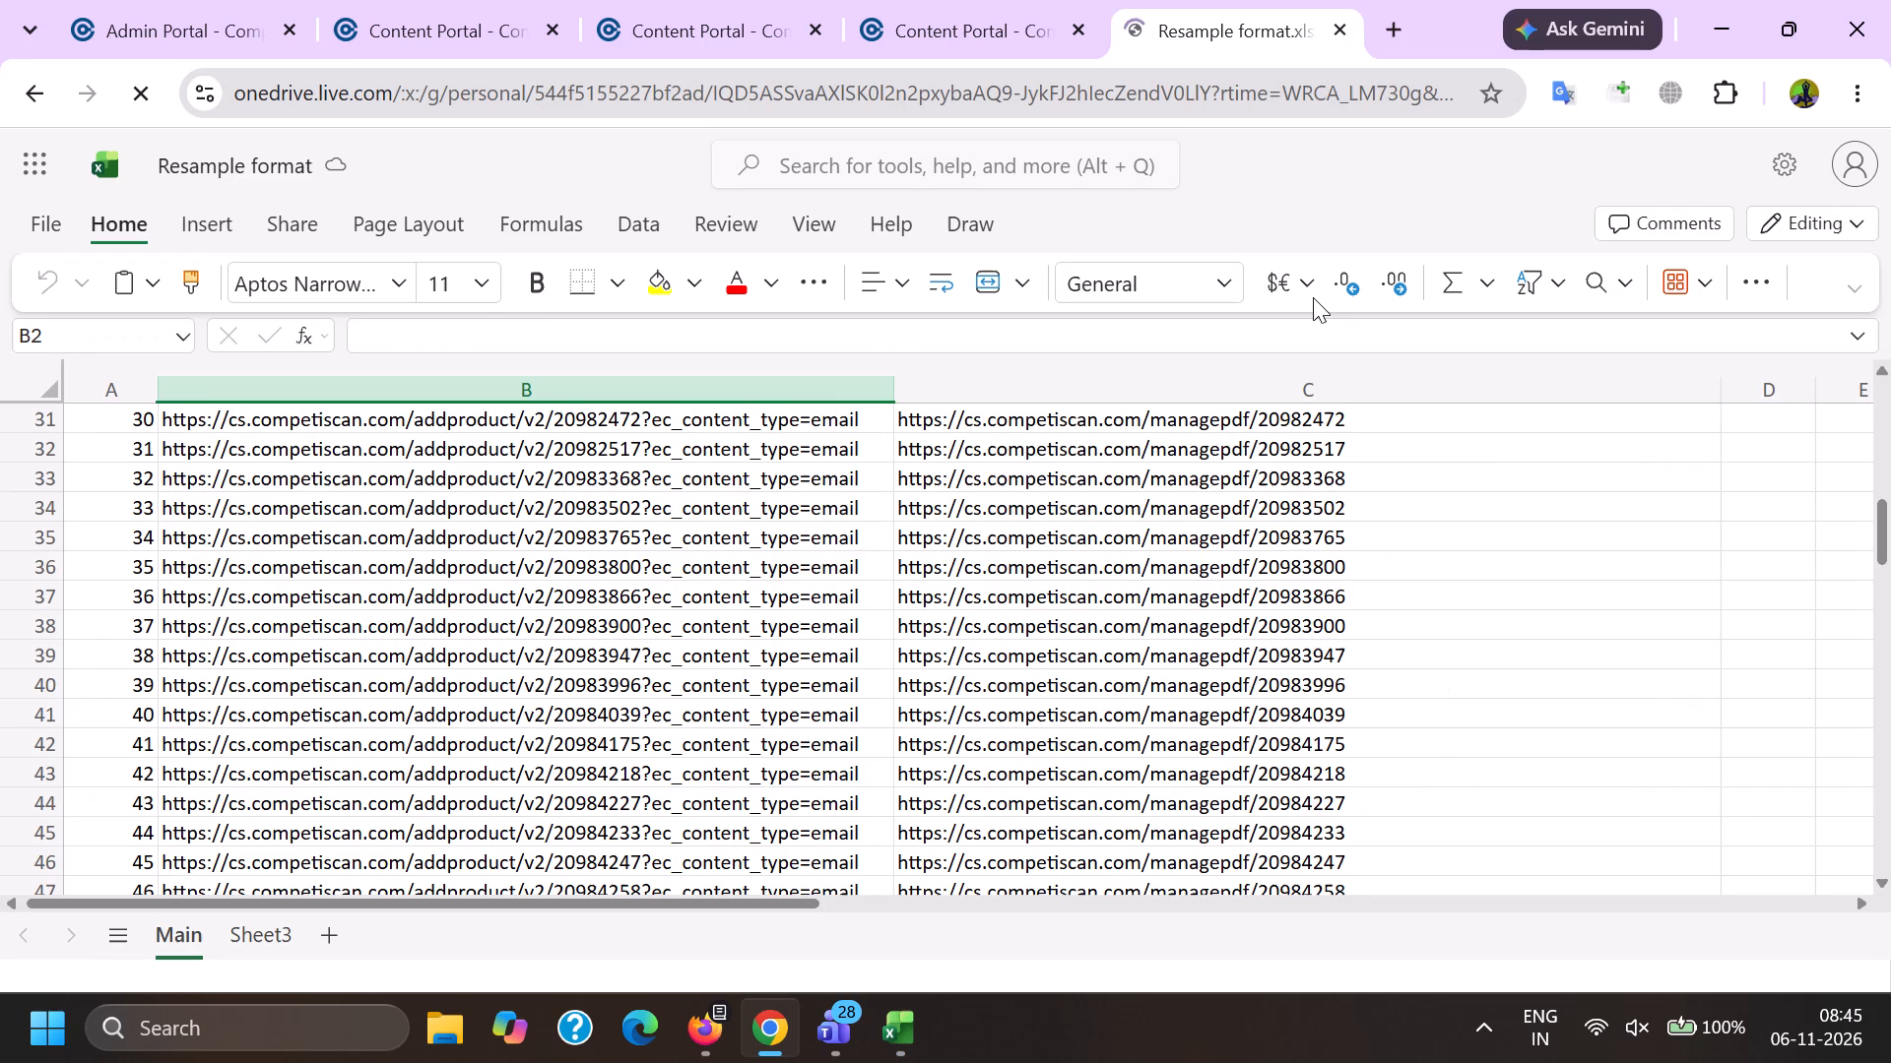
scroll(370, 625, up, 18)
key(ctrl+shift+Down)
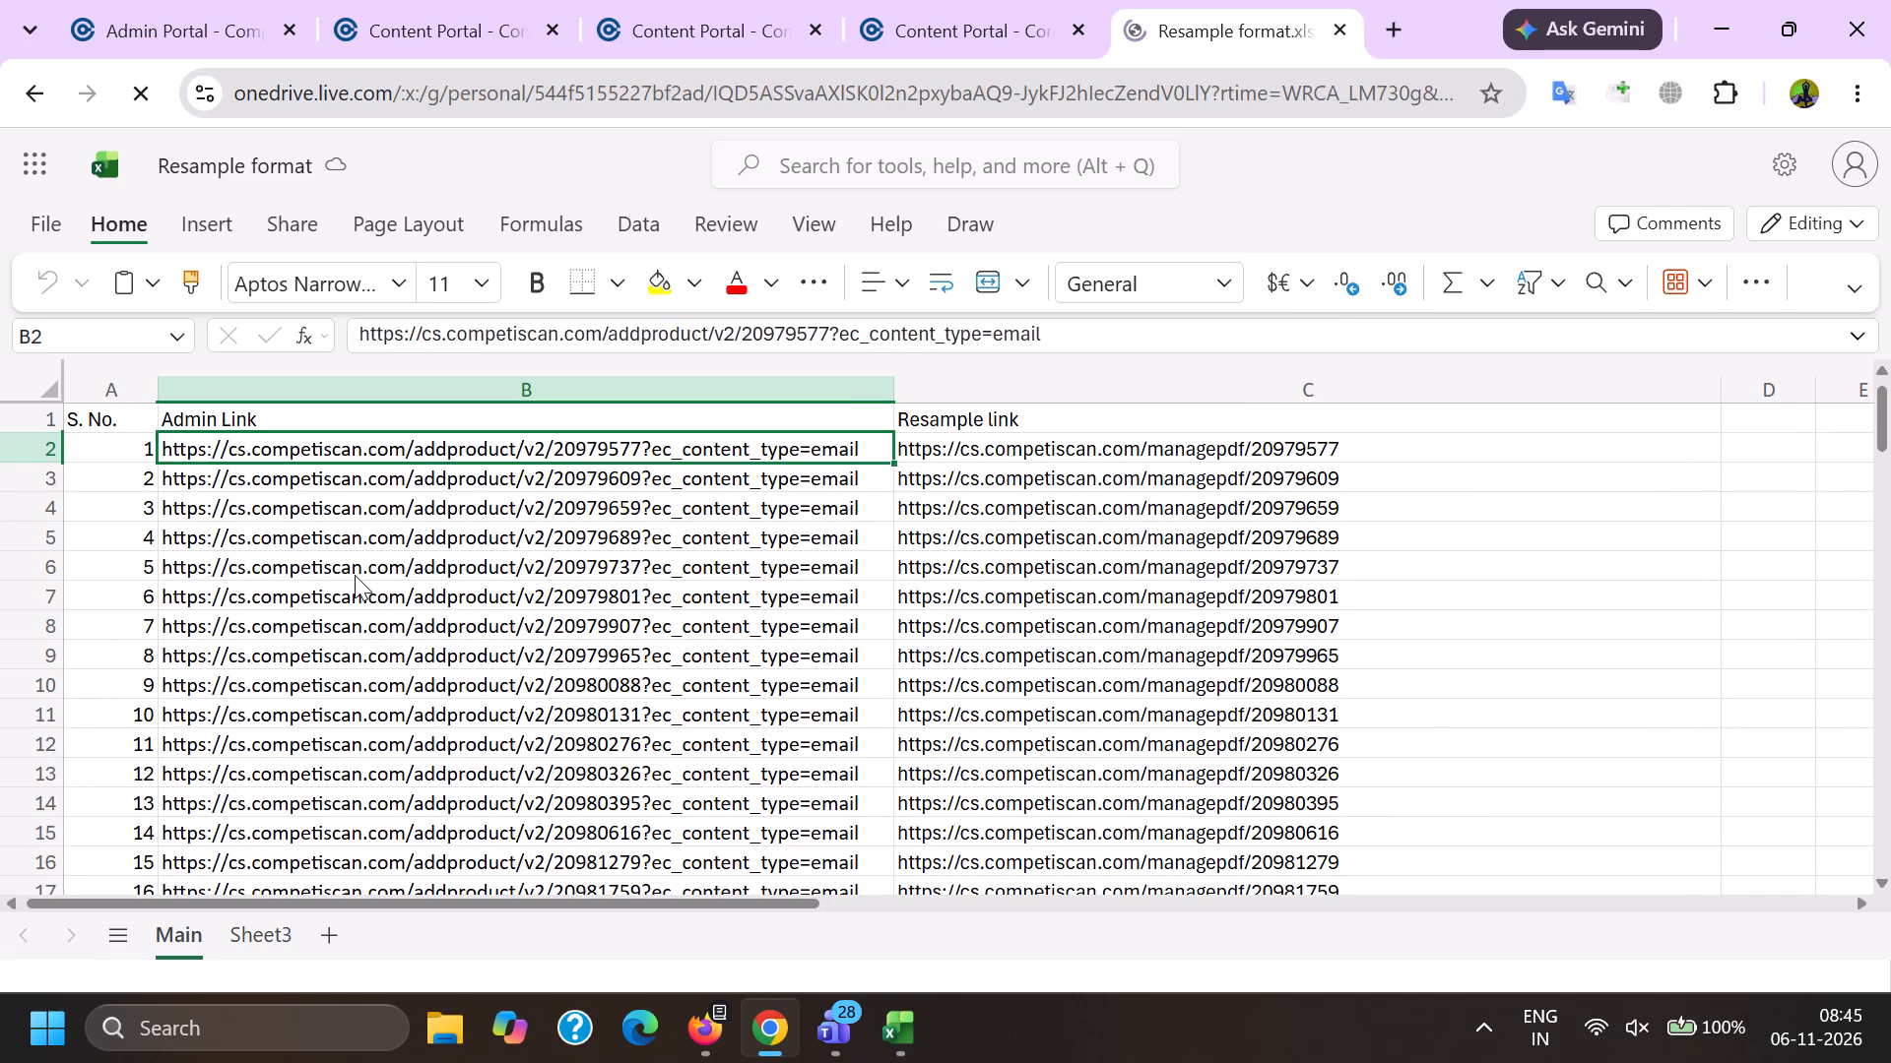
key(Delete)
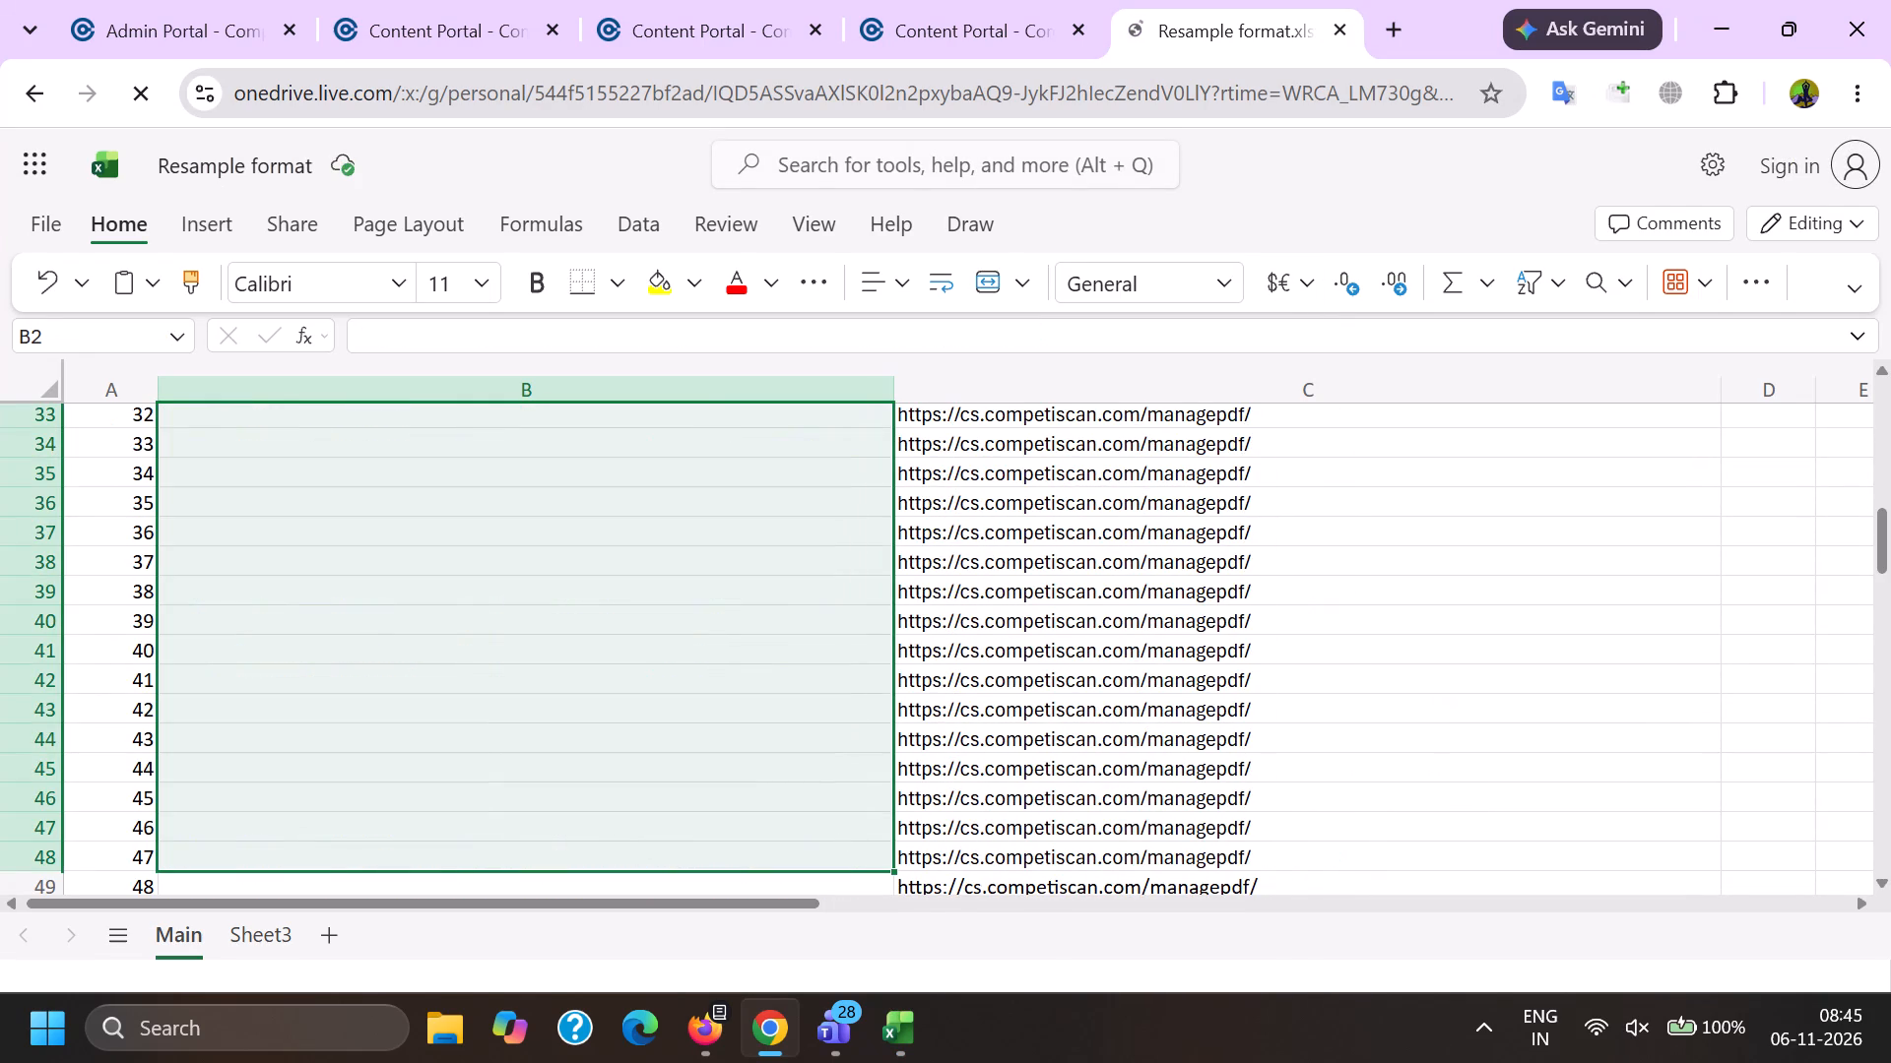
click(356, 585)
scroll(356, 585, up, 12)
click(218, 443)
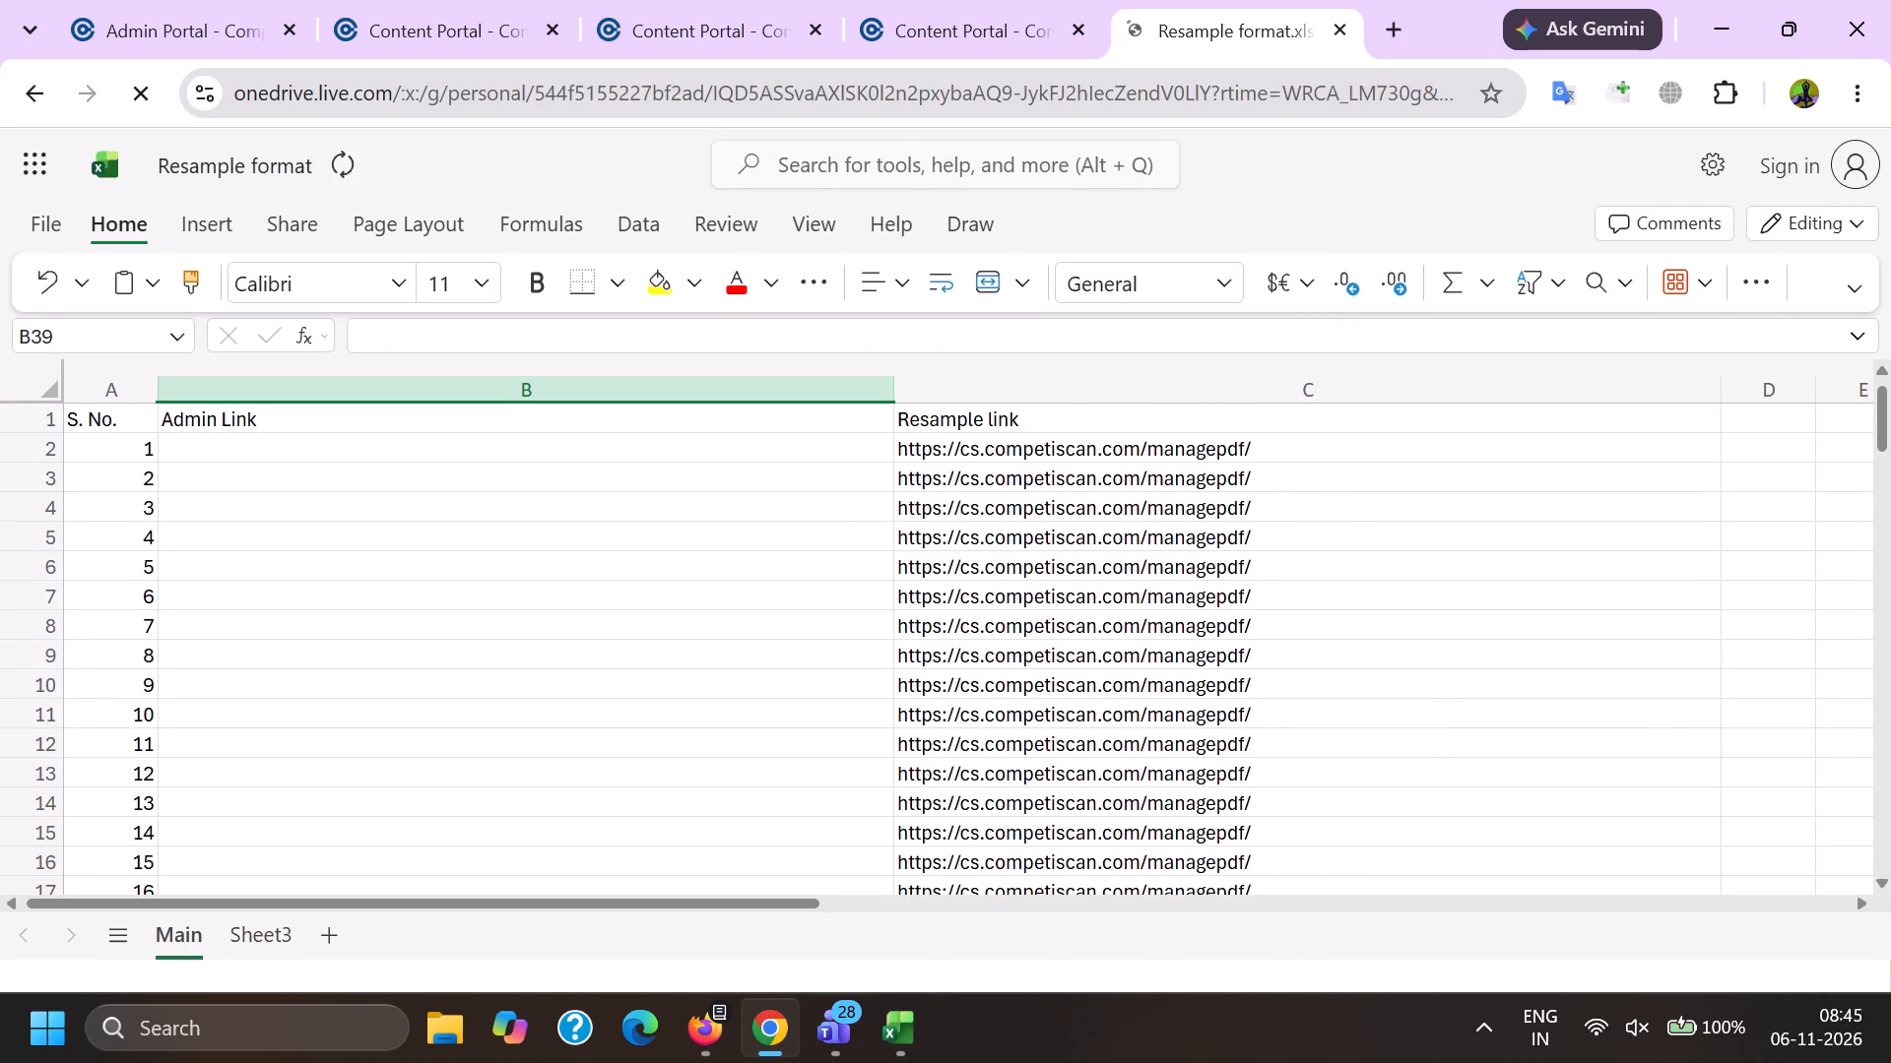
key(ctrl+v)
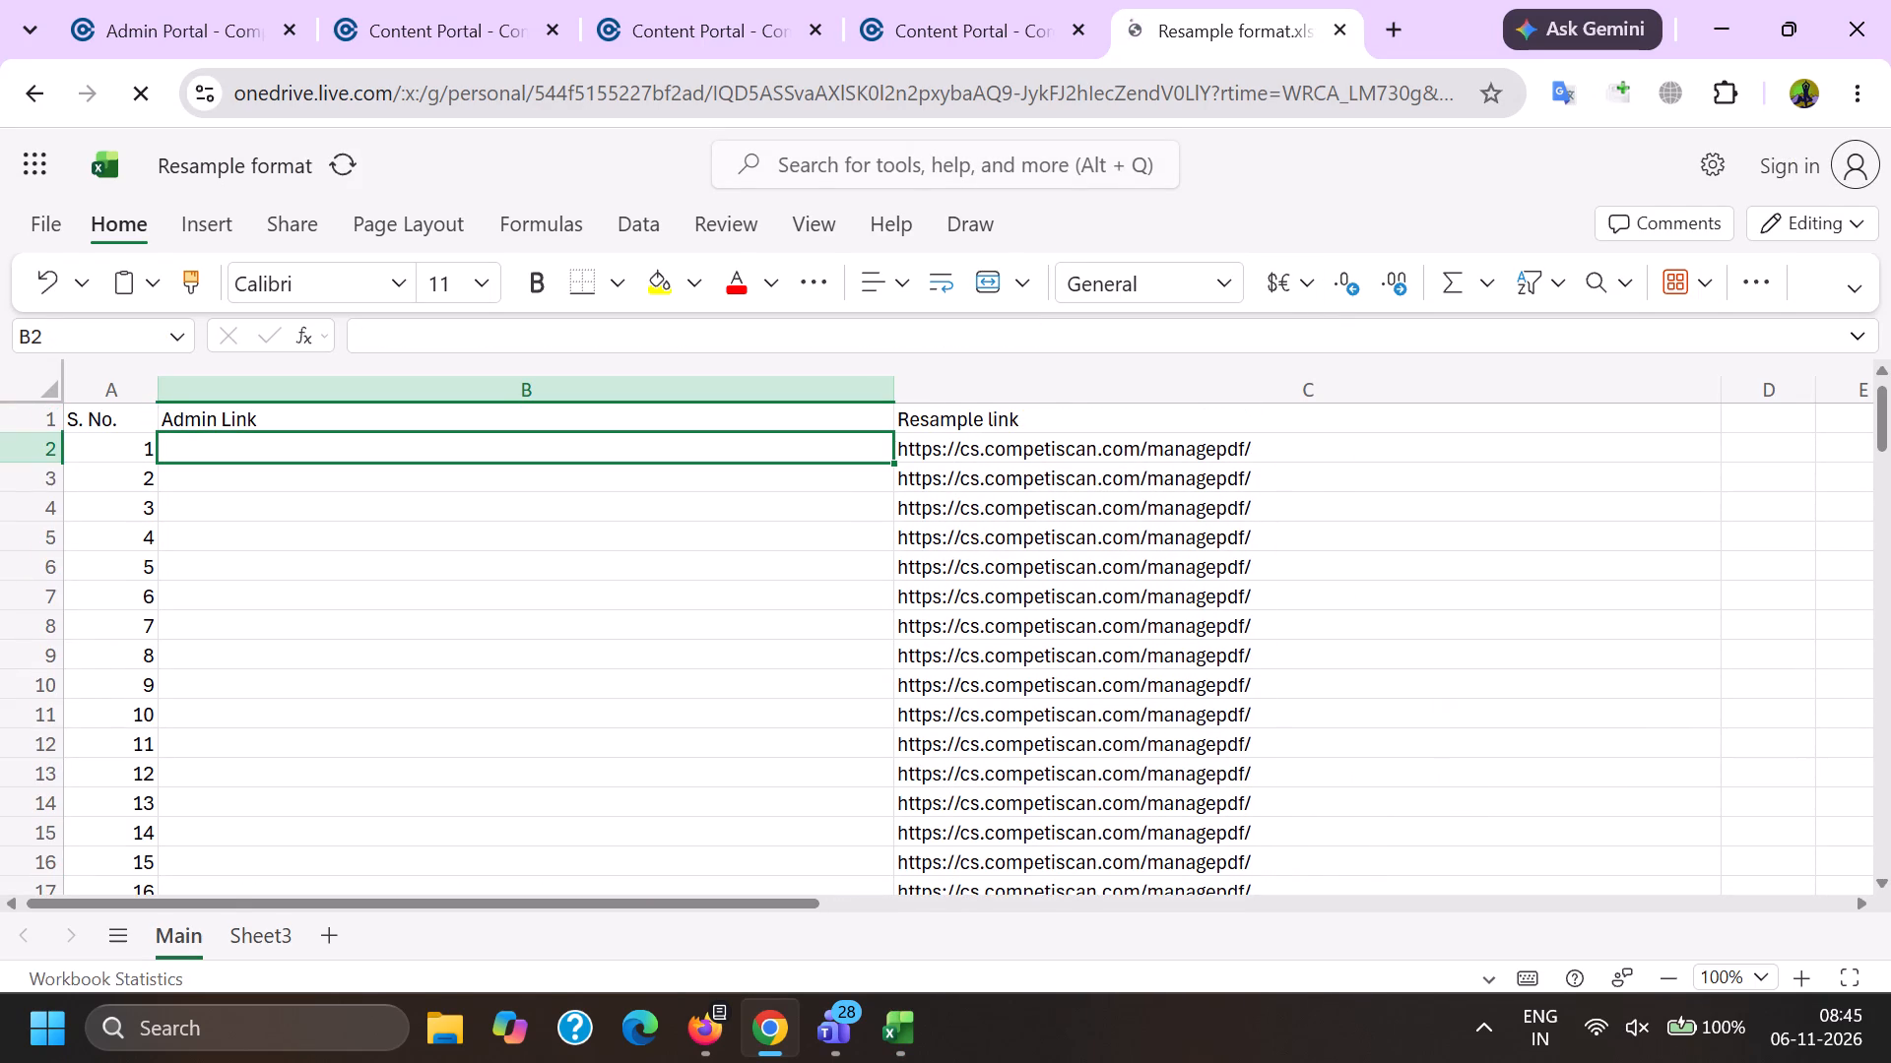
click(998, 453)
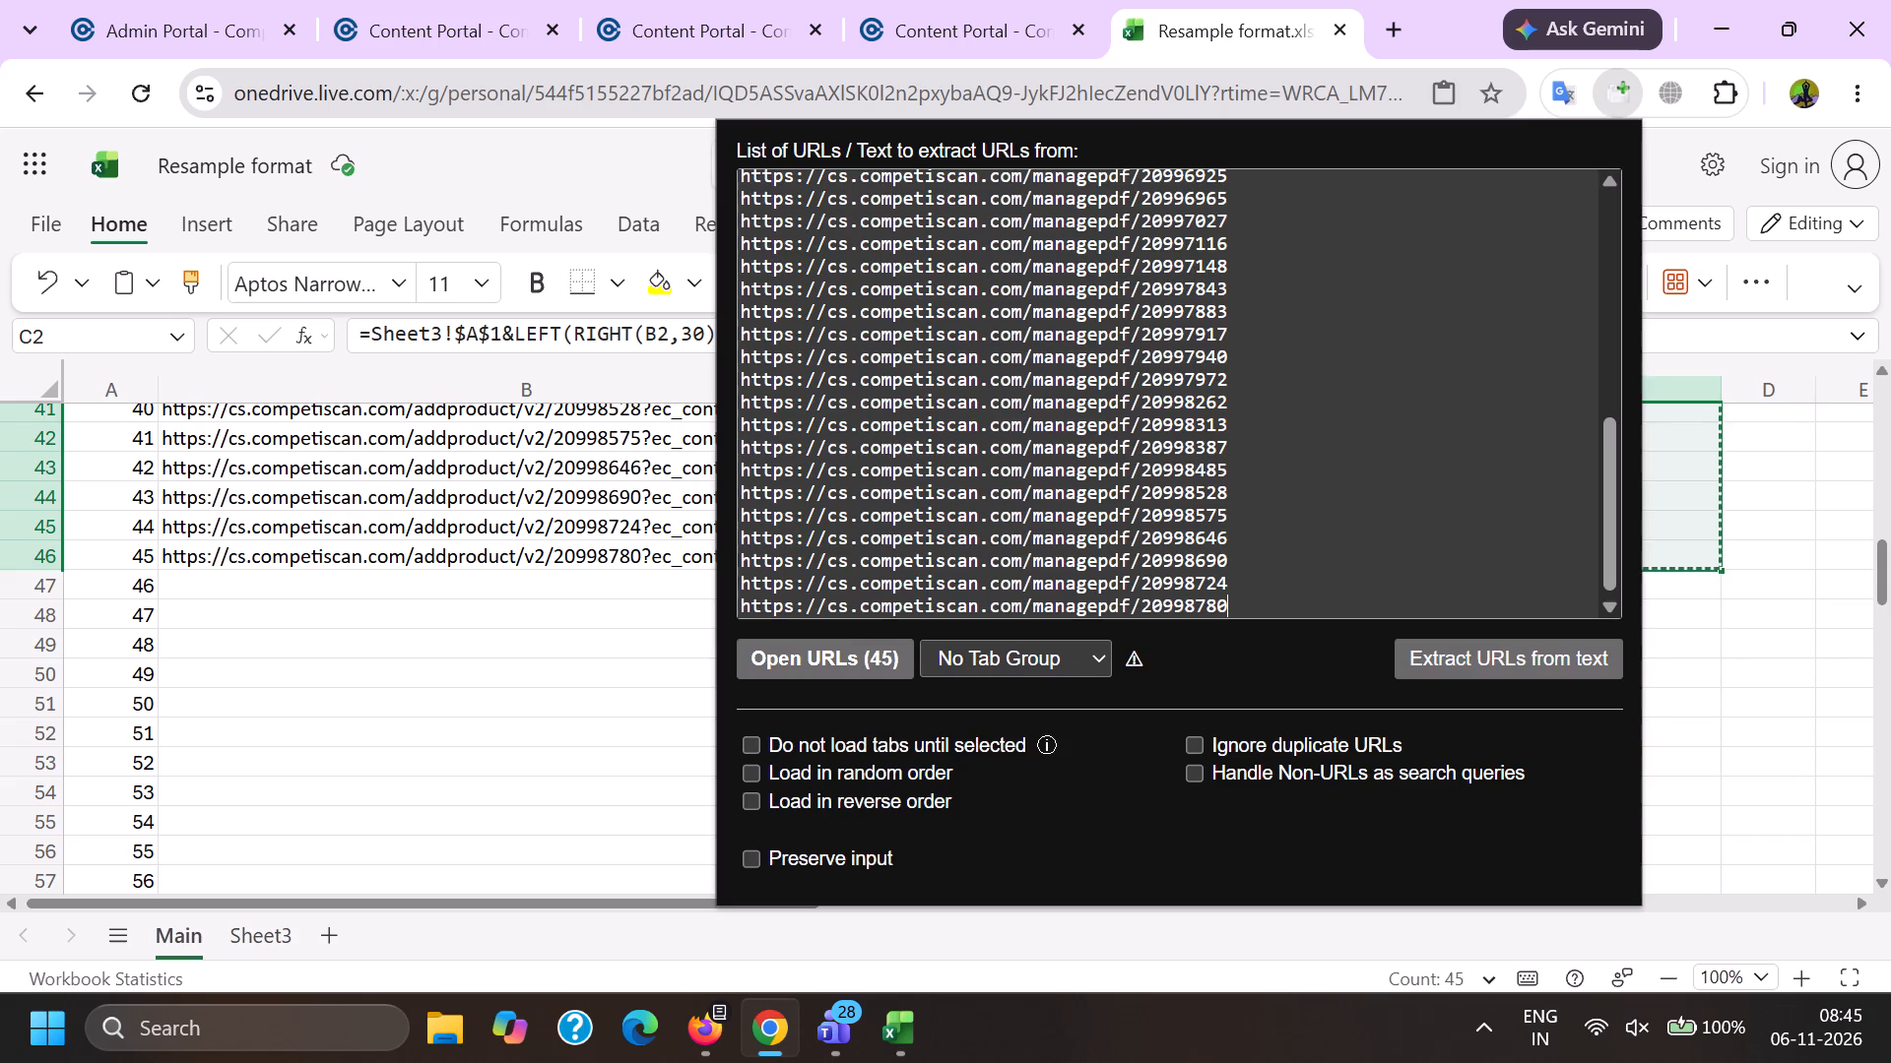
click(881, 674)
click(571, 683)
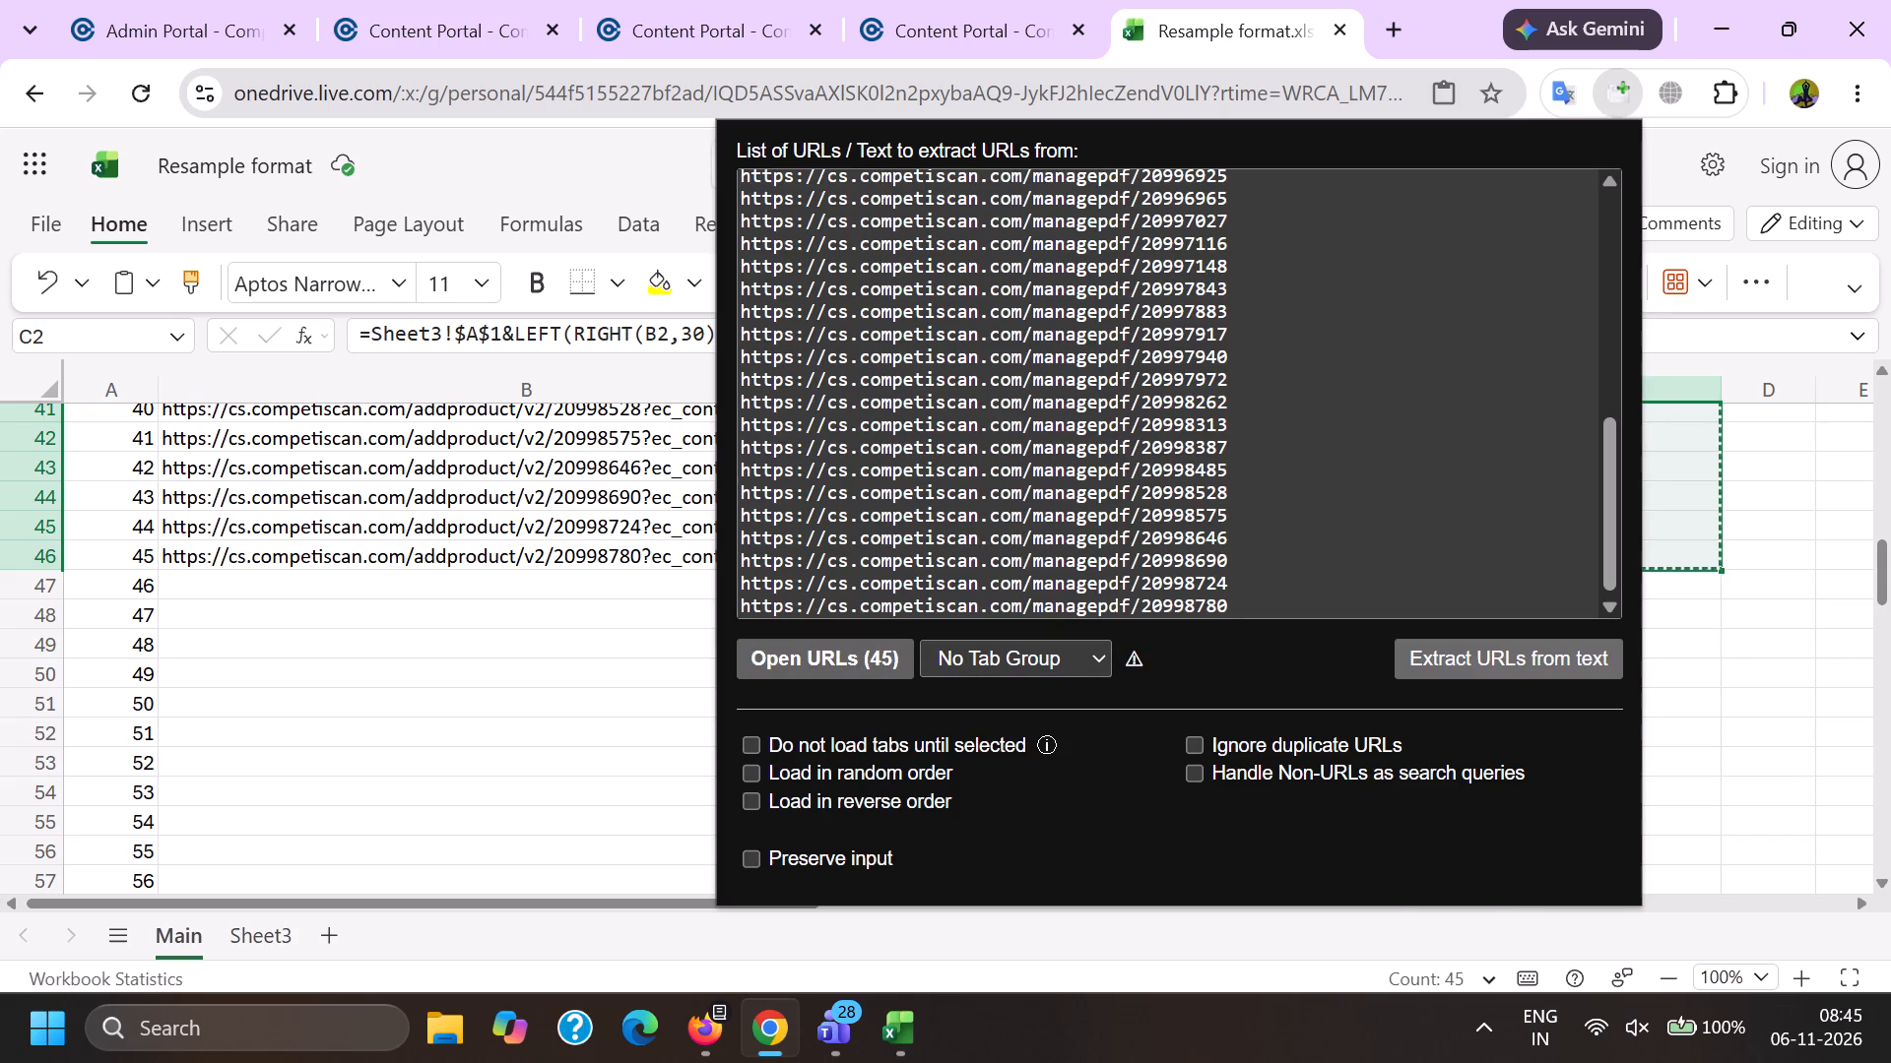
Review product 20997917's record from company and headline through loan, payment card and retail credit details, and close its page.
click(282, 0)
click(438, 0)
click(619, 0)
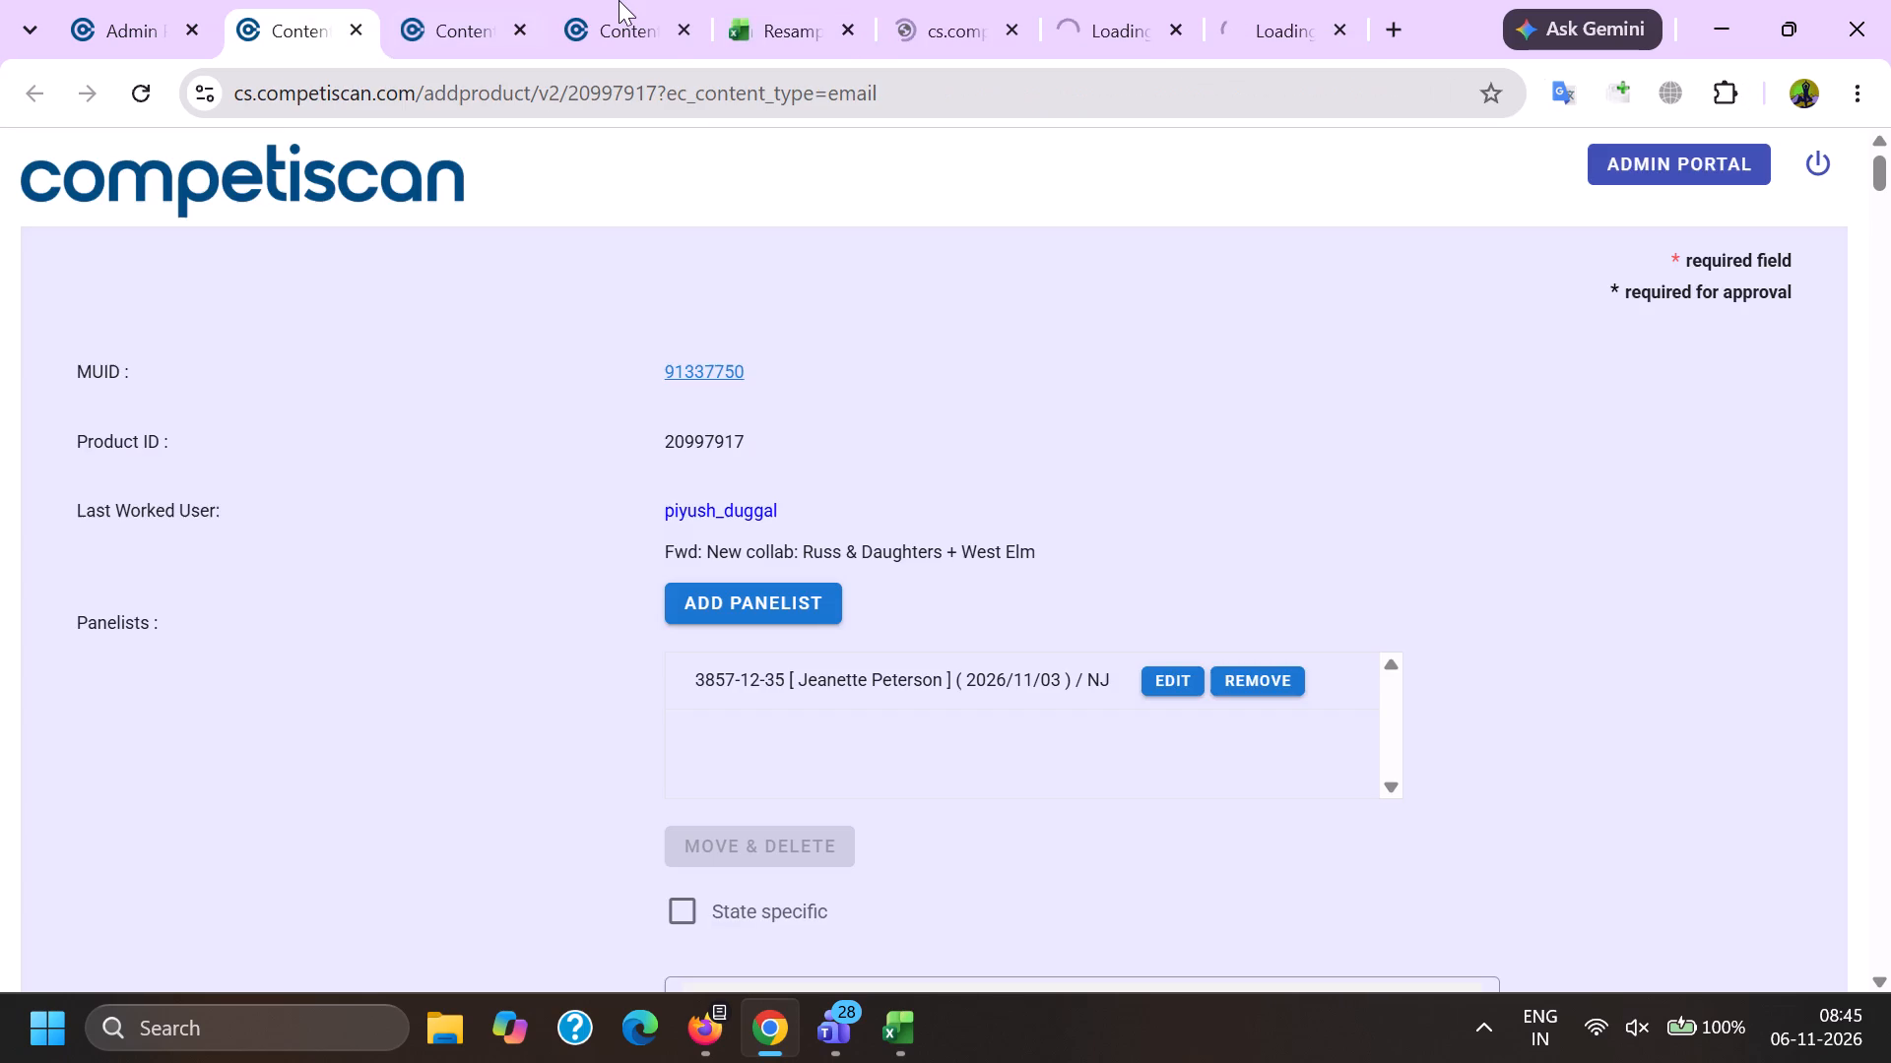
click(246, 0)
scroll(623, 434, down, 9)
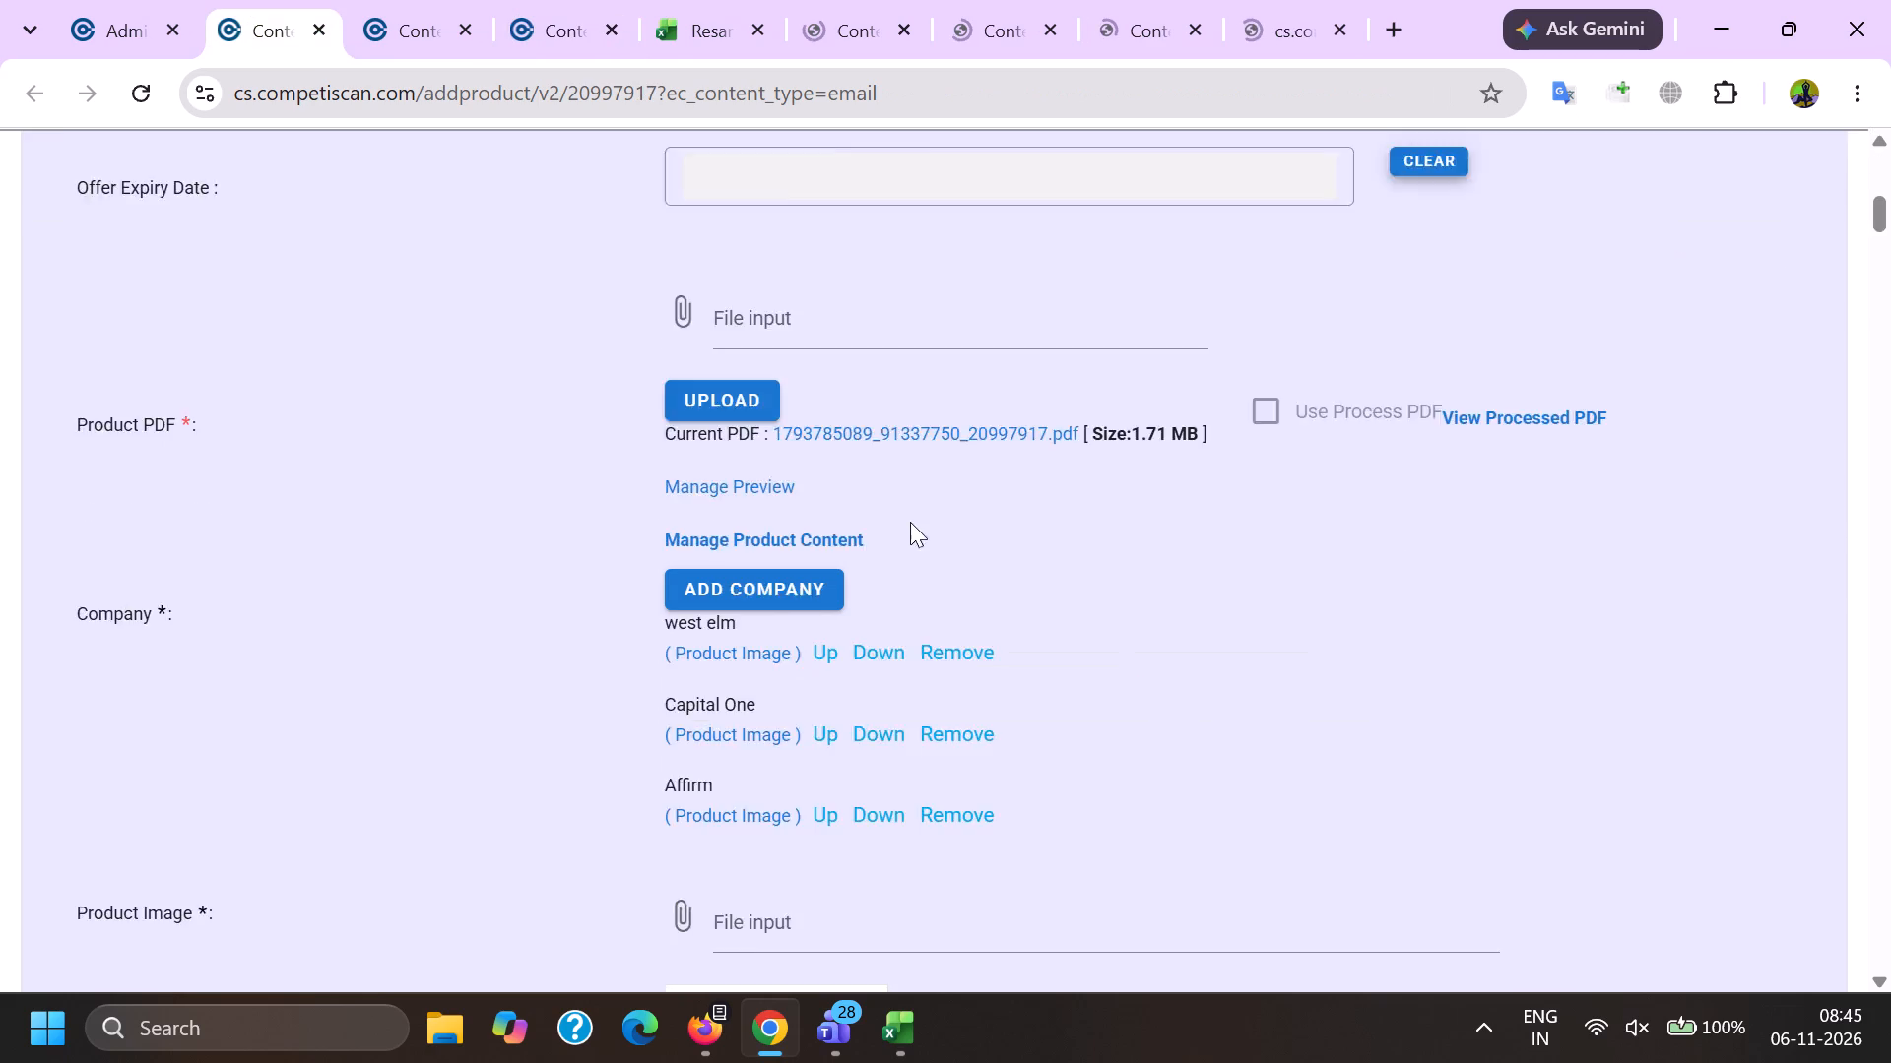
scroll(920, 520, down, 4)
scroll(1067, 480, down, 7)
drag(1343, 531, 1308, 546)
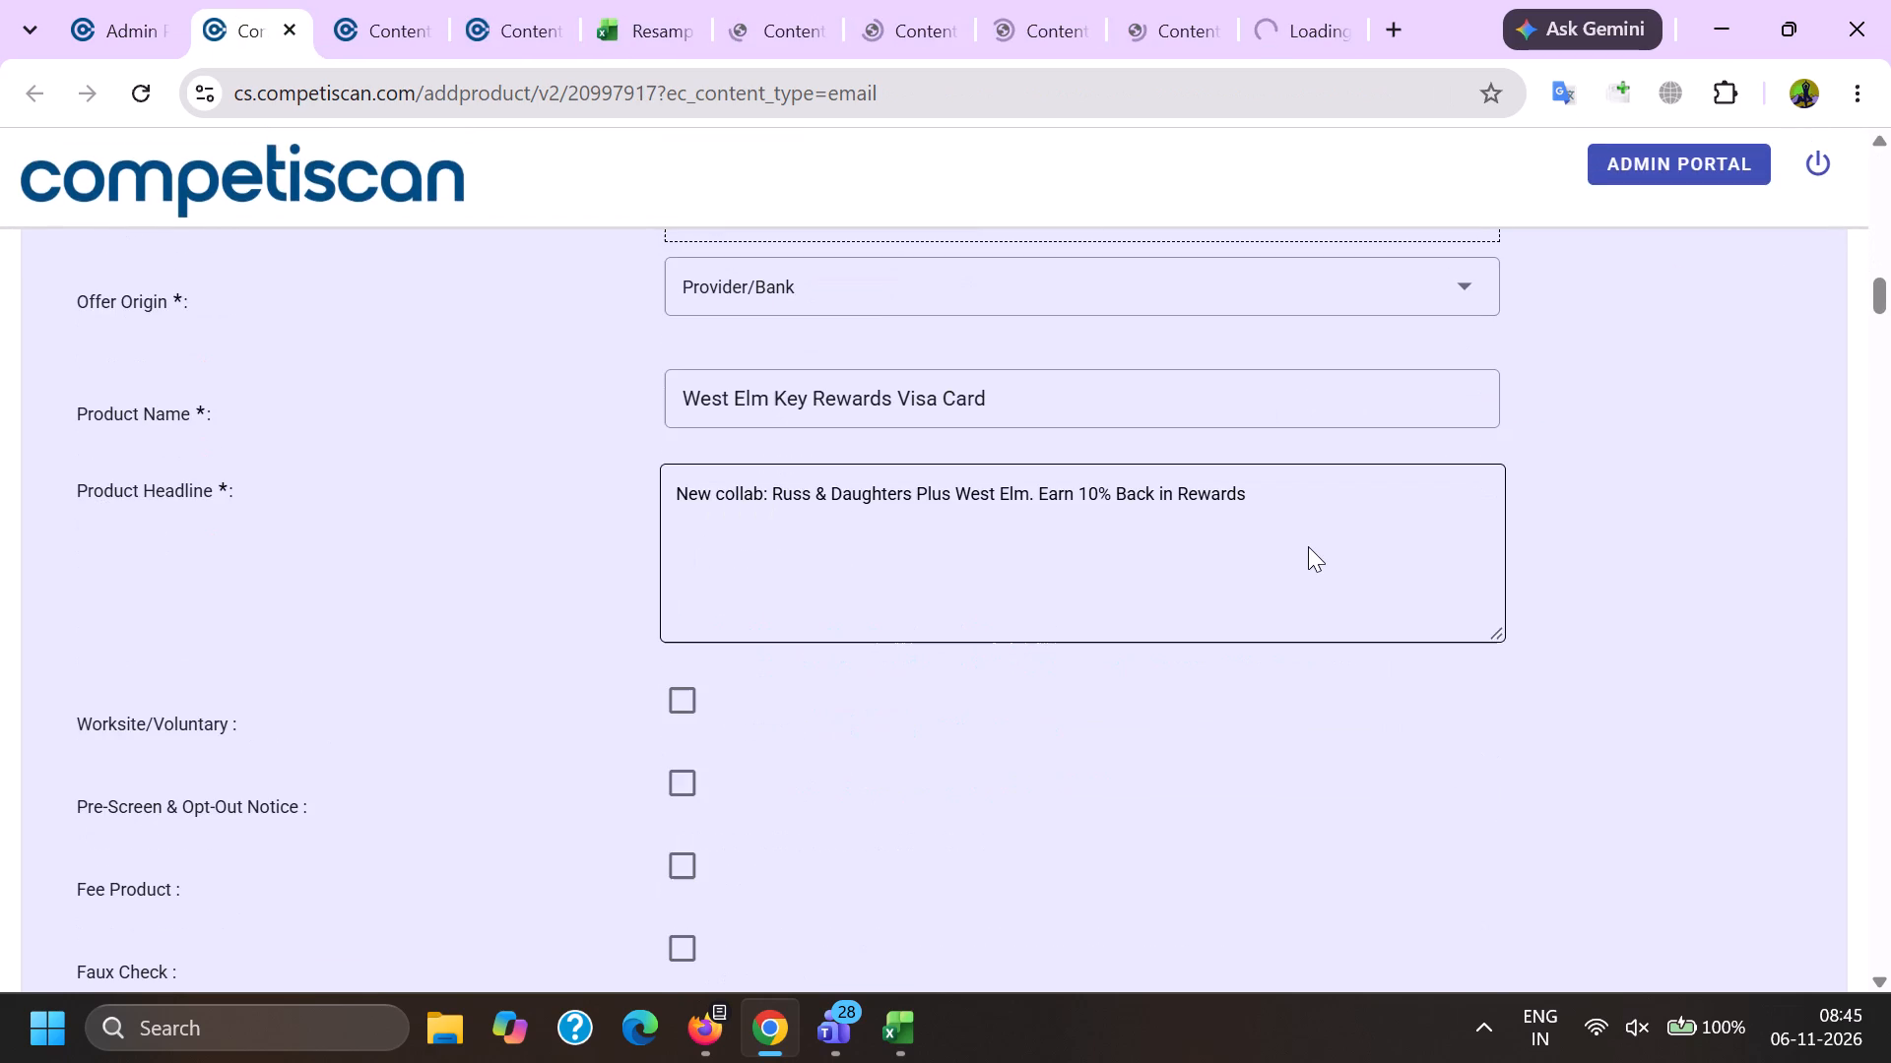
drag(1308, 546, 190, 397)
scroll(554, 448, down, 18)
scroll(685, 477, down, 20)
scroll(685, 477, down, 8)
scroll(485, 608, down, 3)
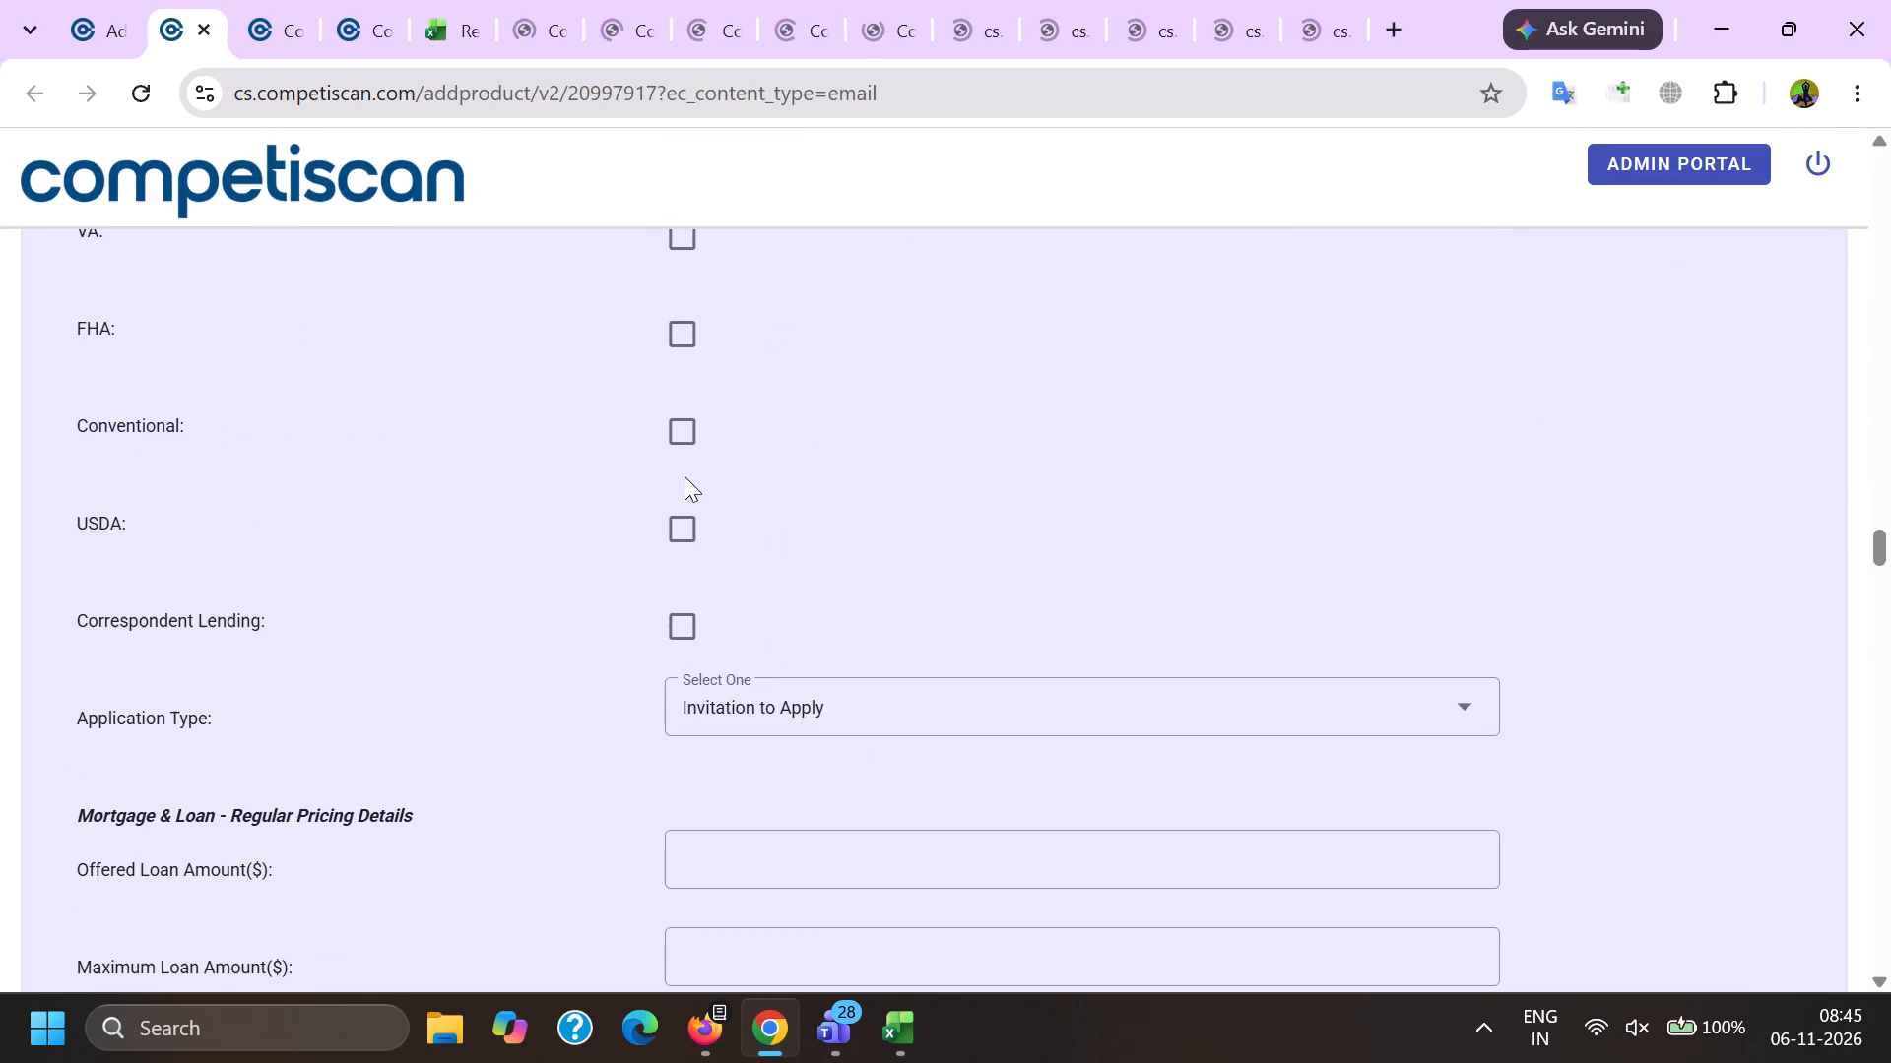
scroll(685, 476, down, 1)
scroll(485, 617, down, 3)
click(483, 617)
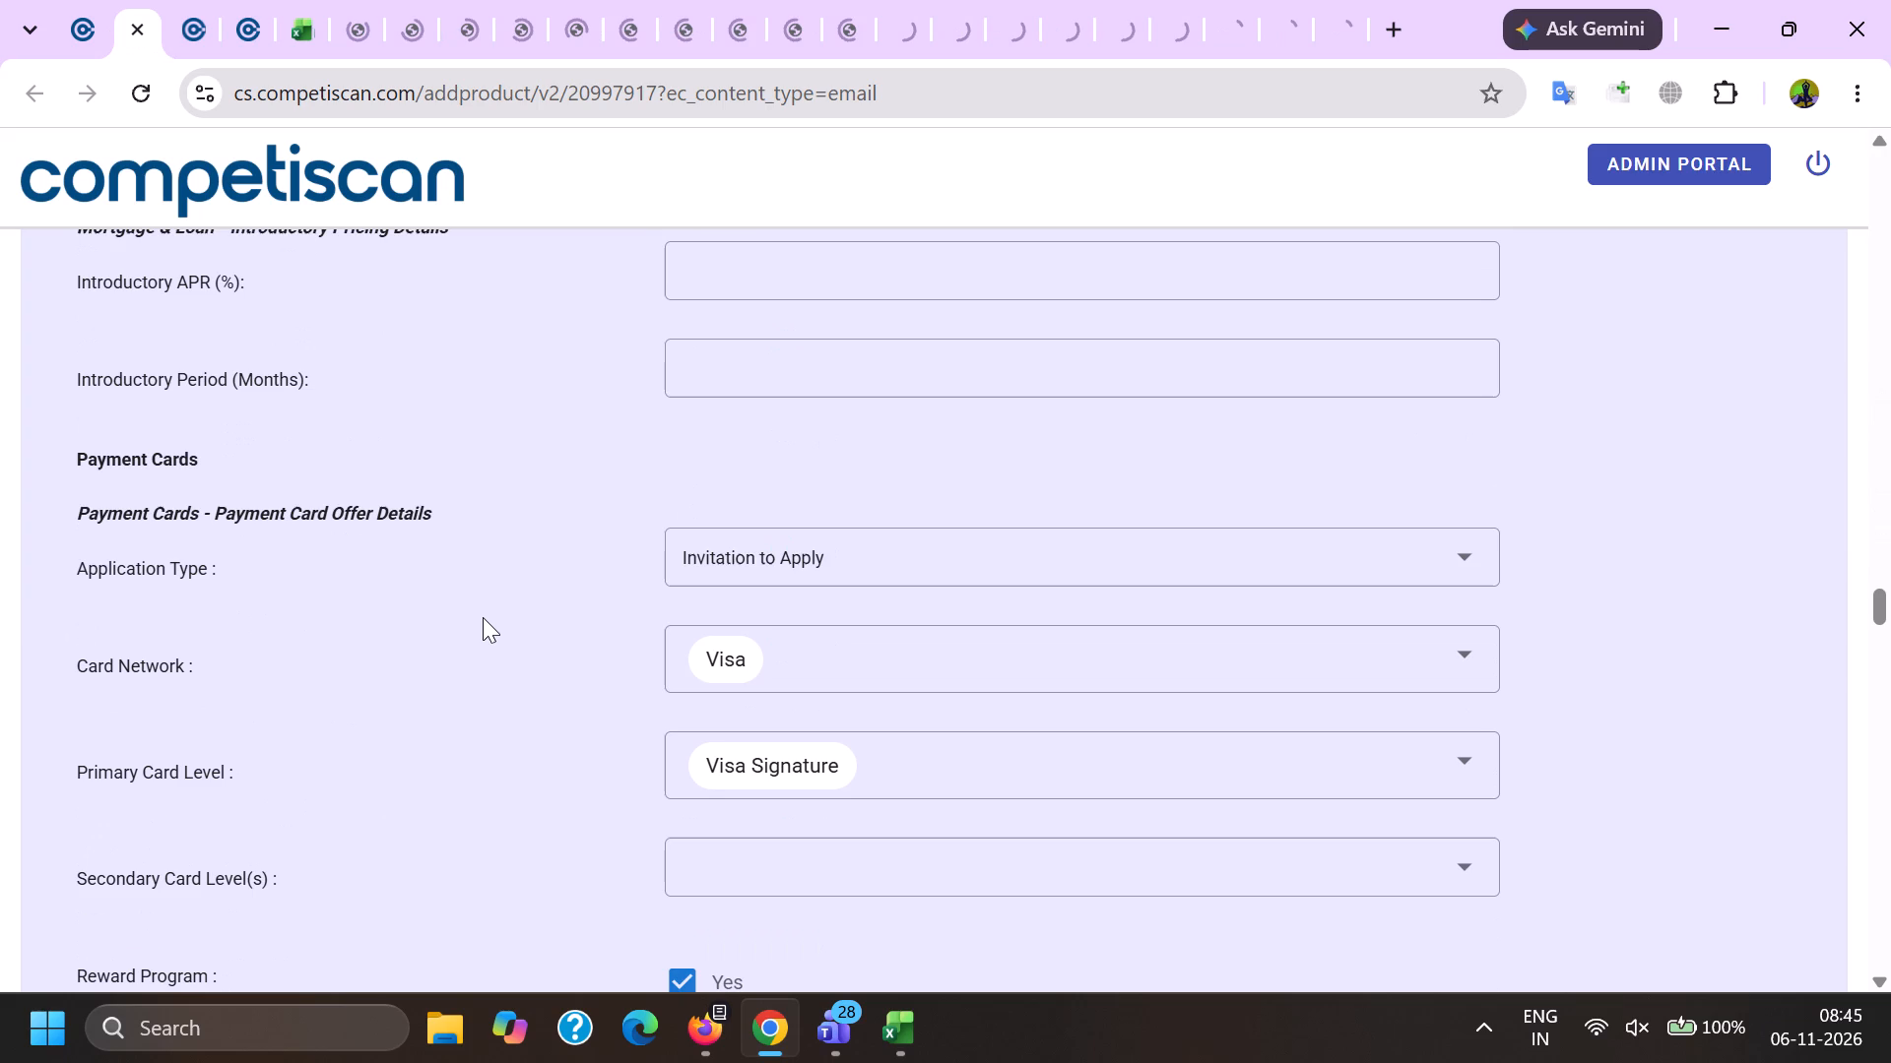
key(End)
scroll(484, 613, up, 4)
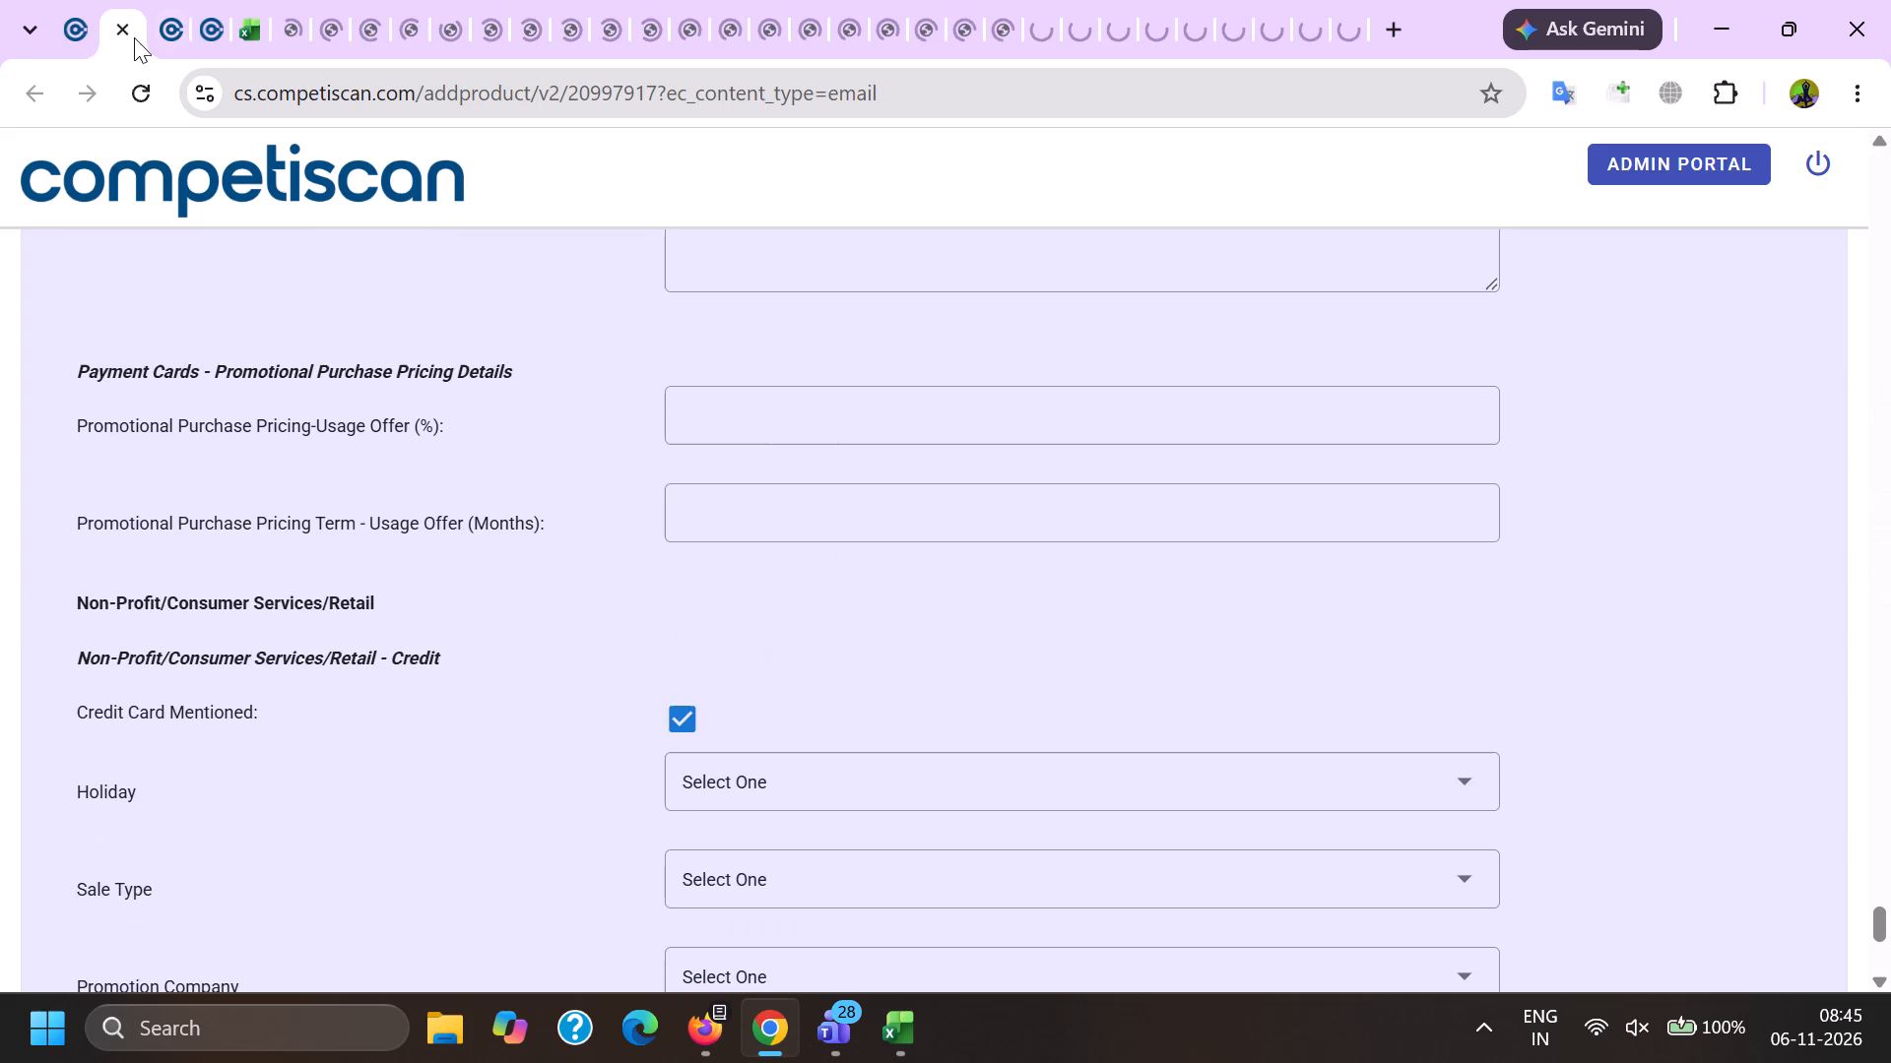
click(133, 35)
Review product 20997940's record, including its categories, incentives, card details and retail credit fields, and close its page.
scroll(1010, 426, down, 8)
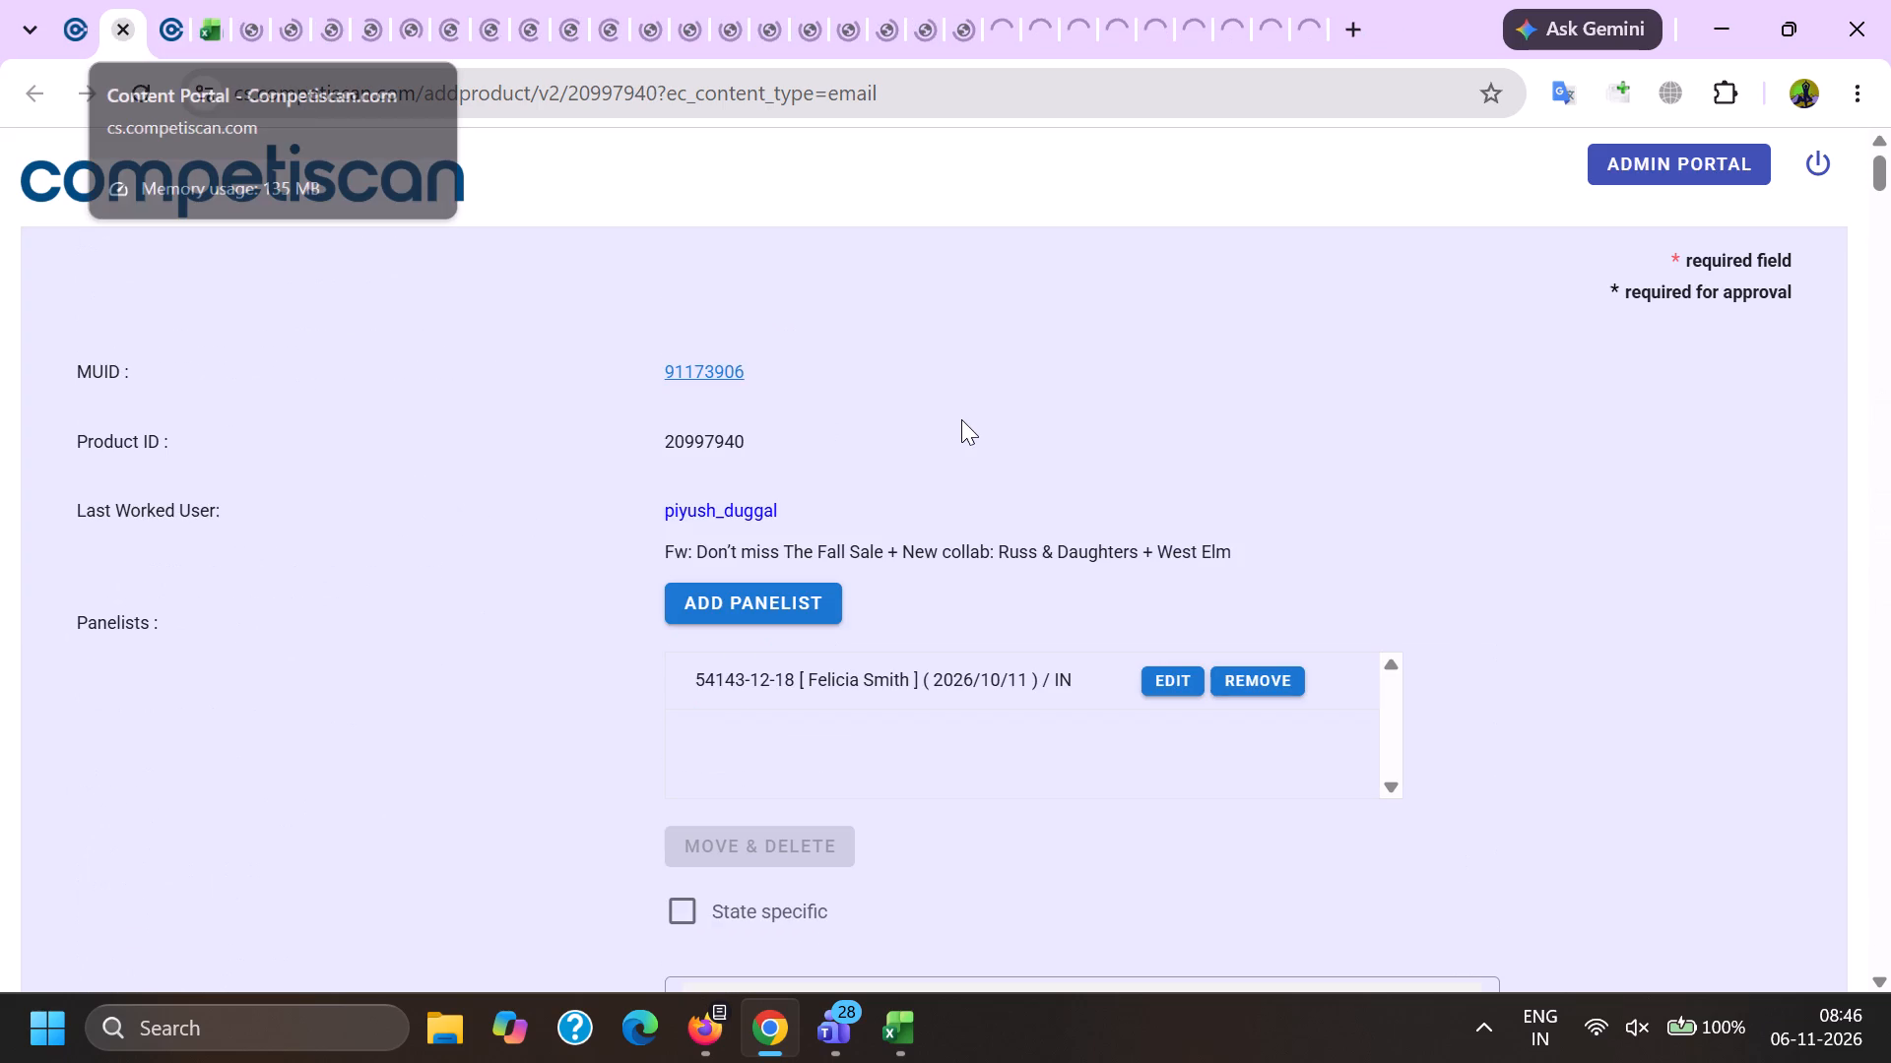
scroll(931, 422, down, 13)
drag(1279, 366, 932, 423)
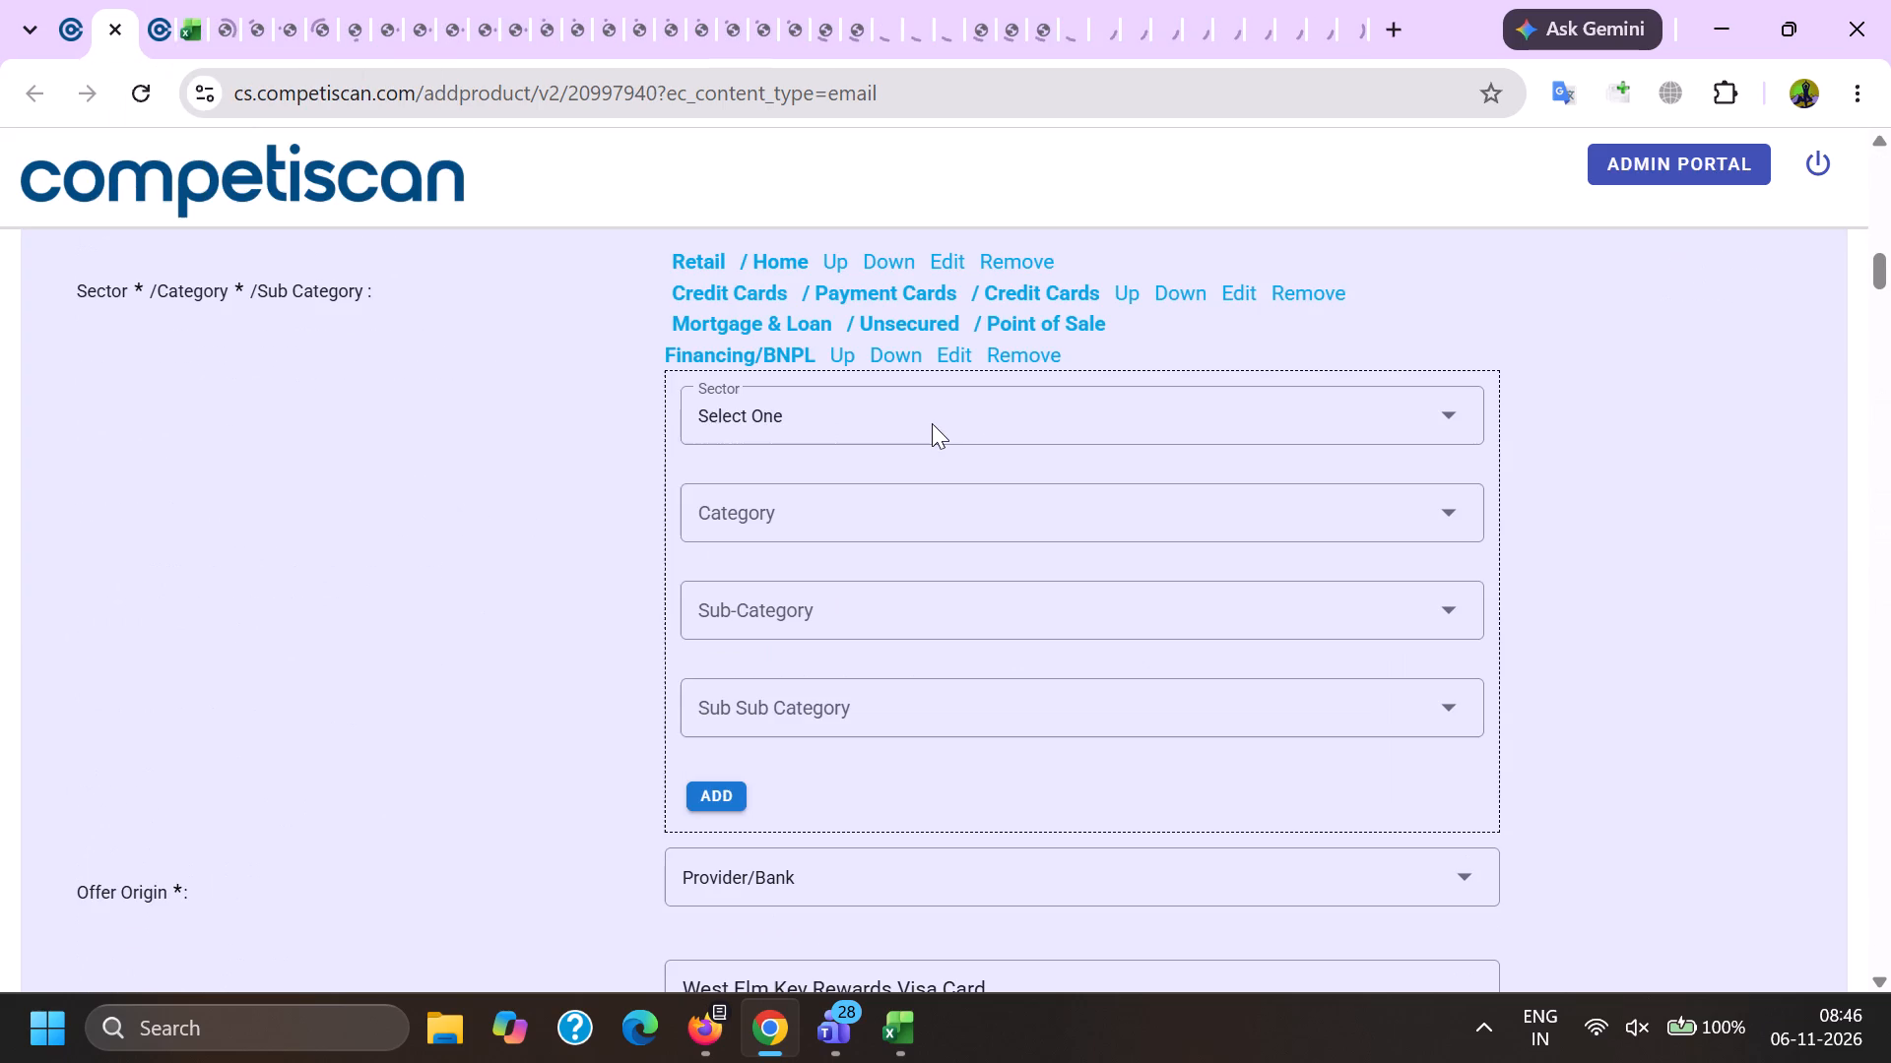
drag(932, 423, 0, 260)
scroll(305, 392, down, 20)
scroll(305, 392, down, 1)
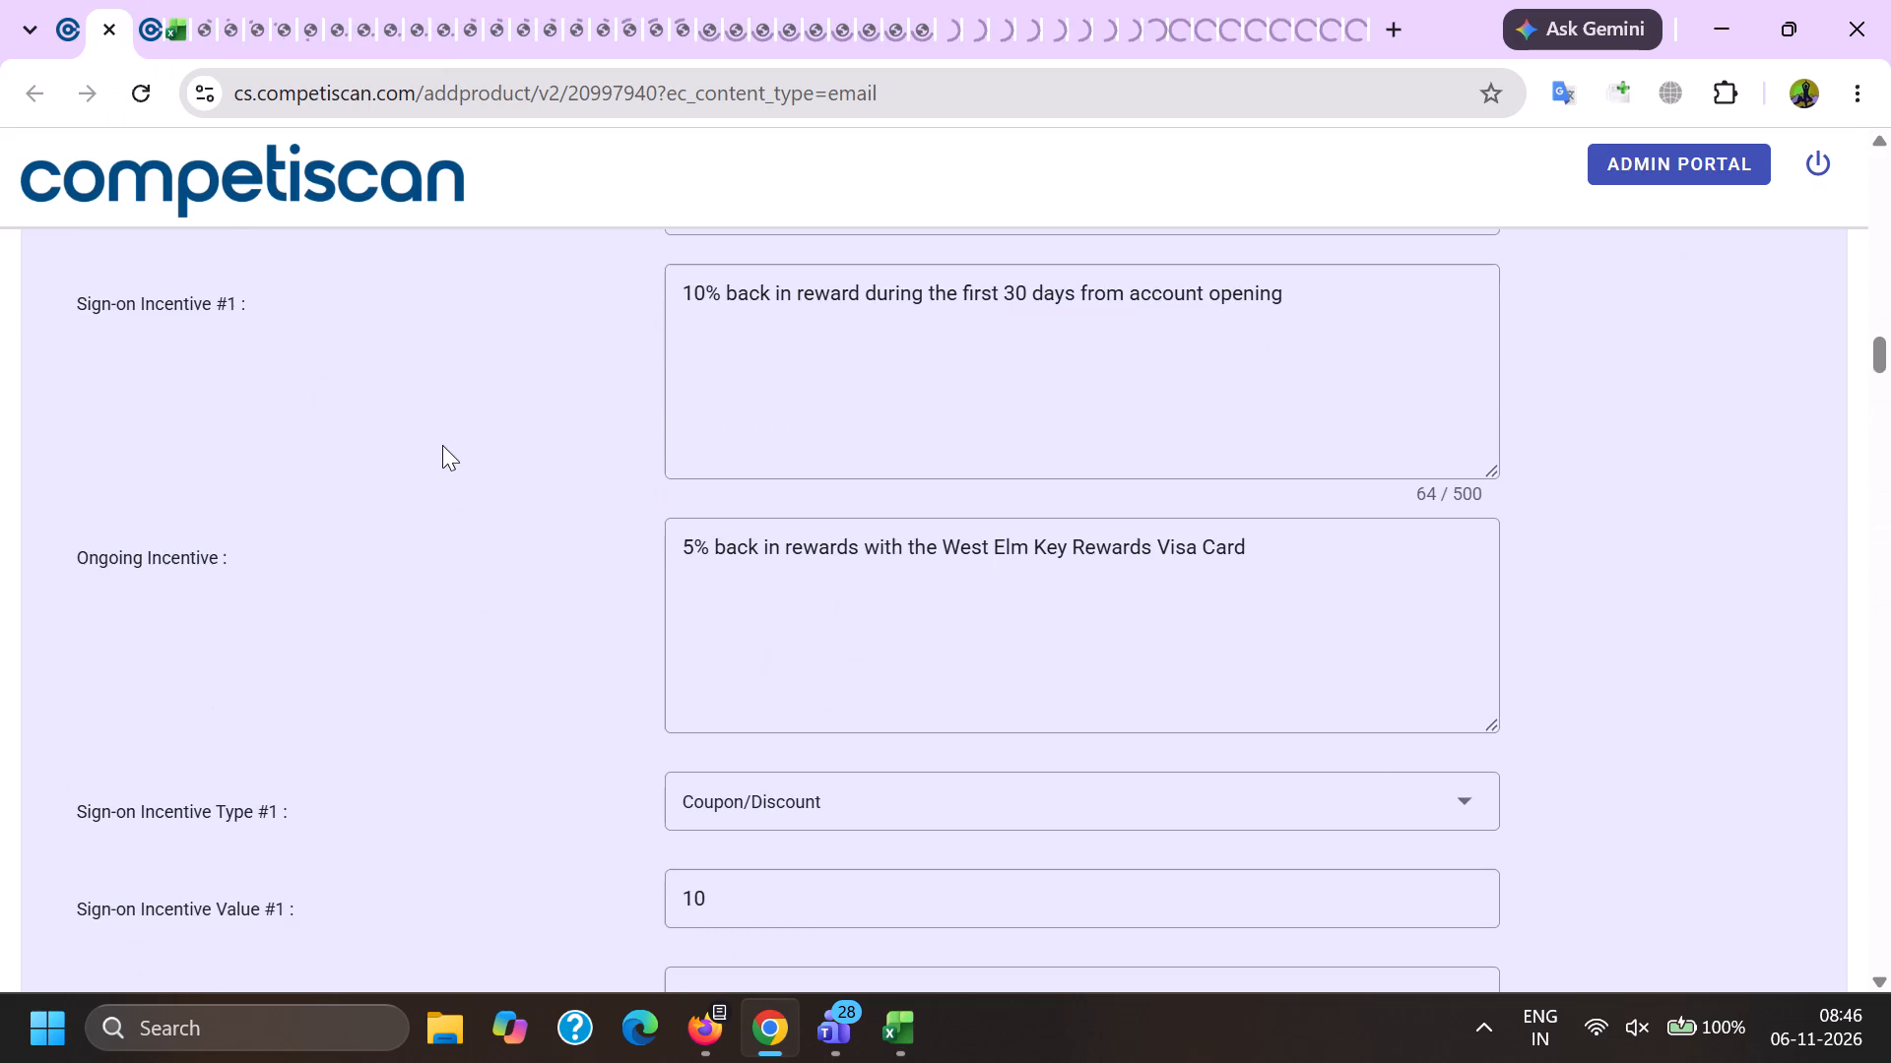
scroll(442, 445, down, 5)
scroll(500, 438, up, 1)
scroll(502, 438, down, 20)
scroll(502, 438, down, 5)
click(529, 573)
scroll(529, 573, down, 5)
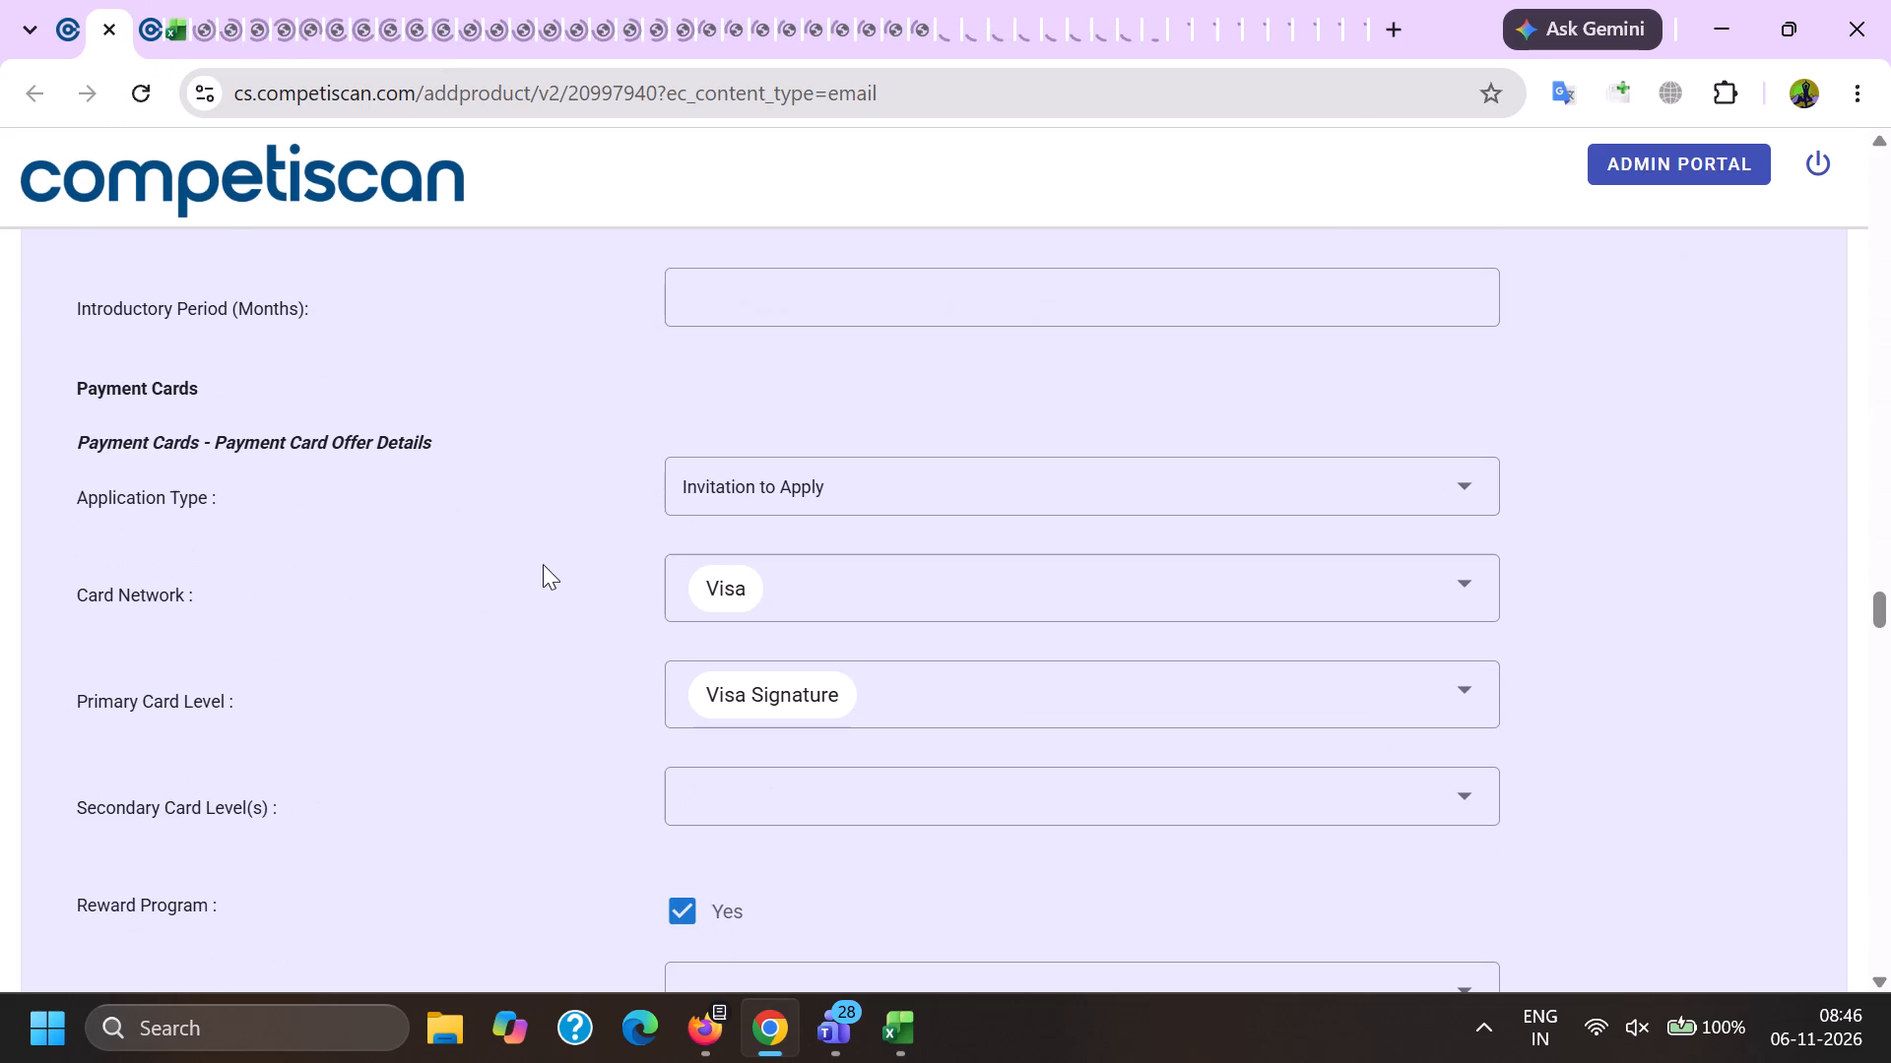
click(528, 572)
key(End)
scroll(541, 562, up, 4)
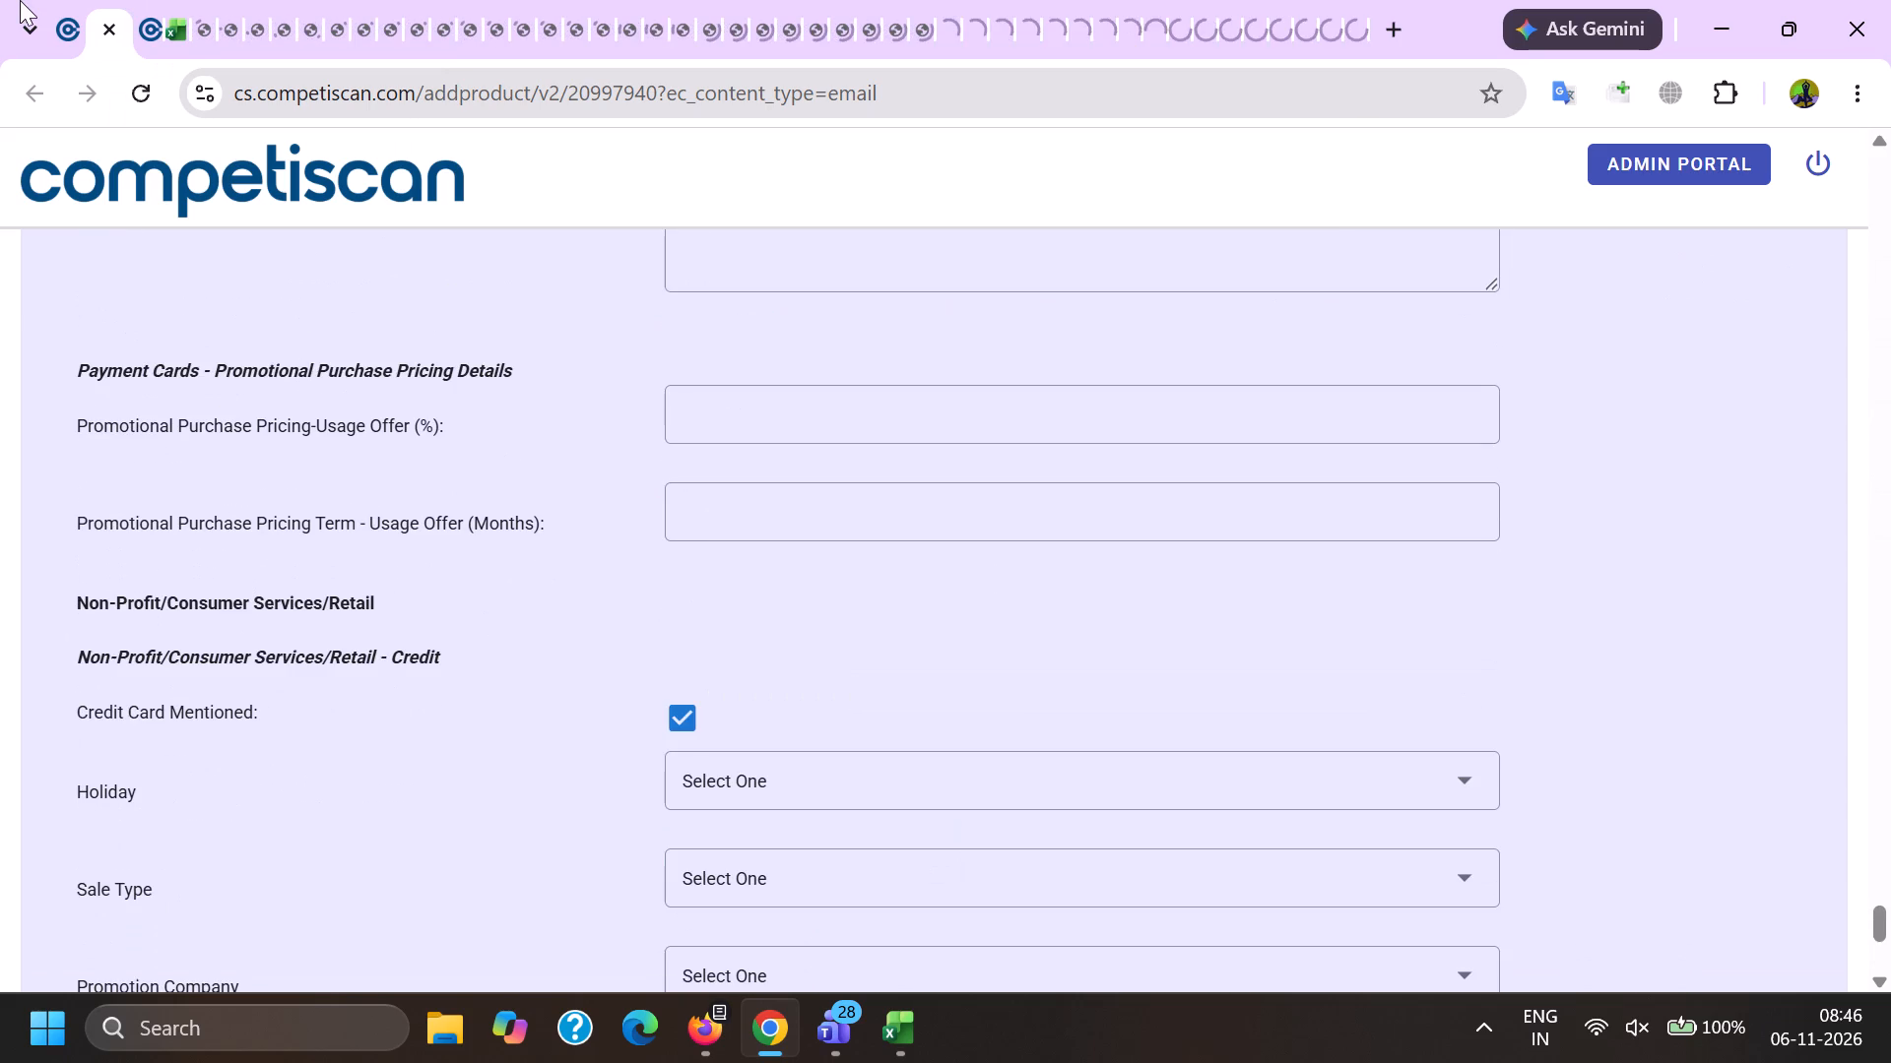
click(108, 26)
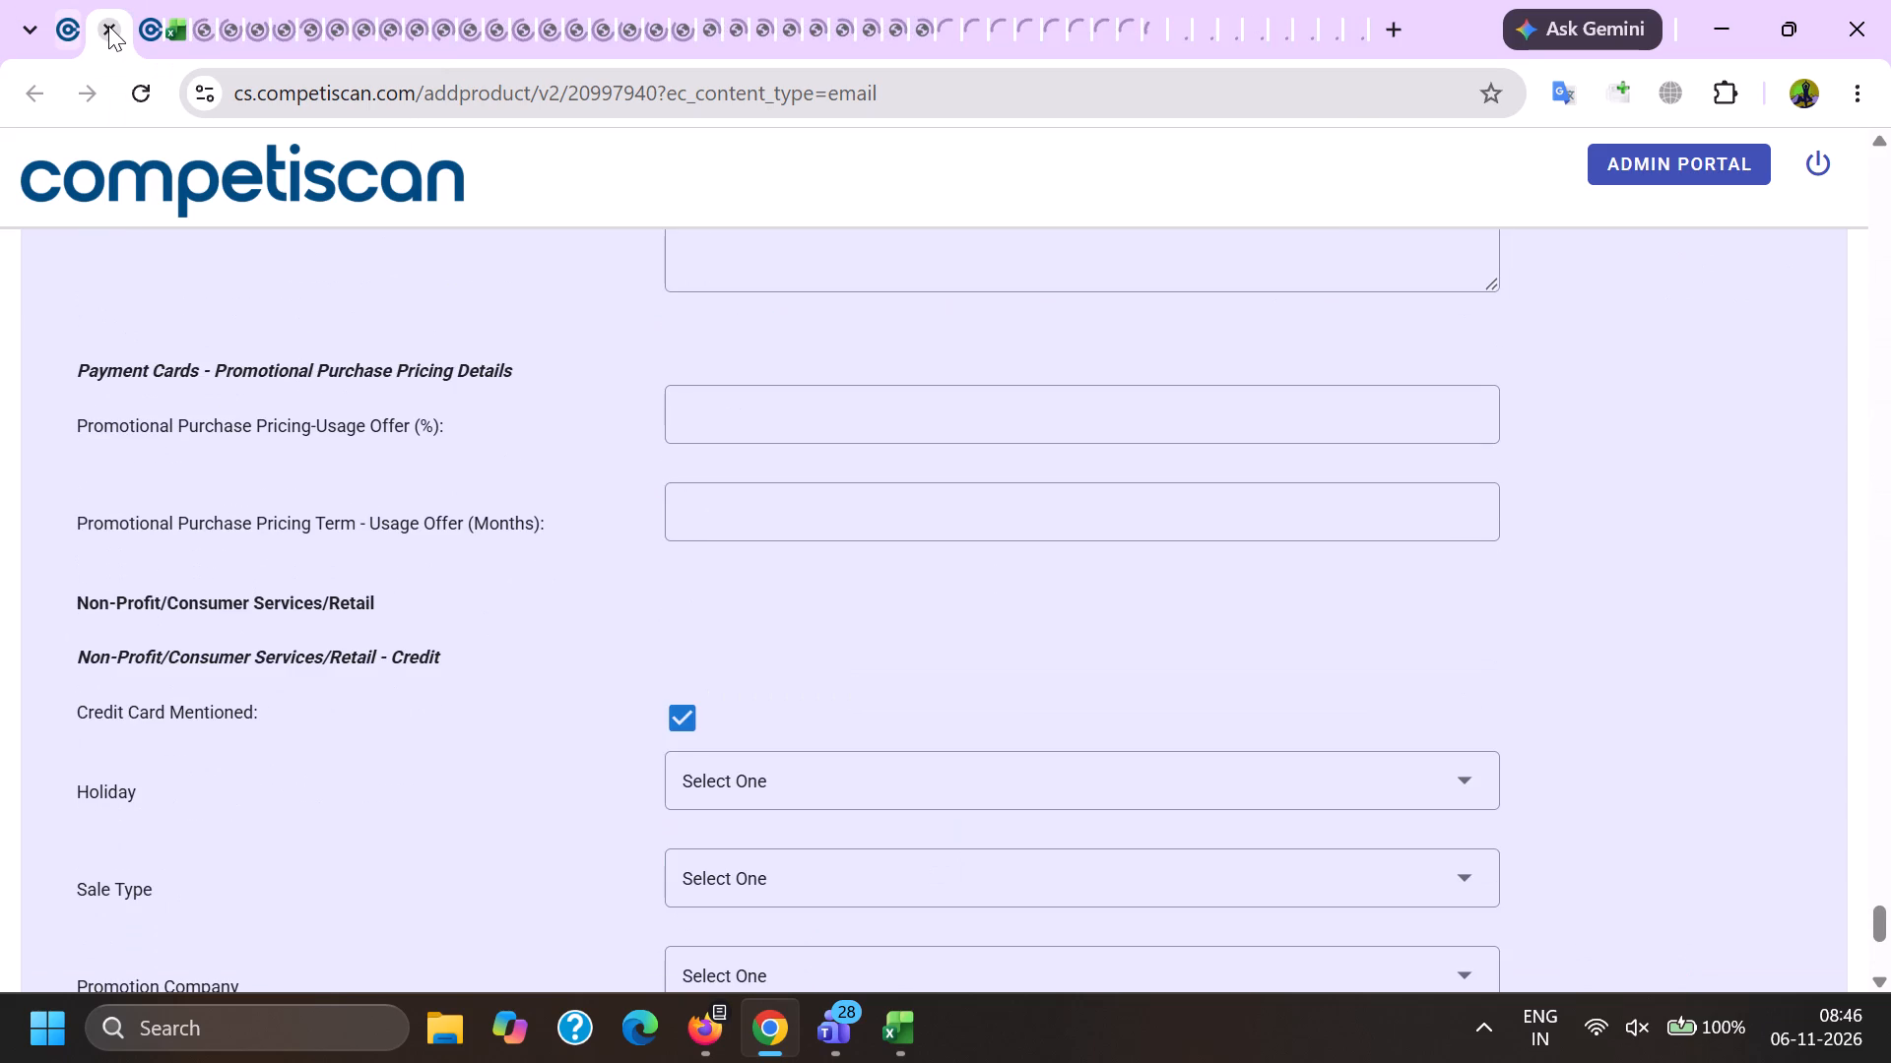
Review product 20997972's record from audience and categories through sign-on incentives, mortgage and loan details and product status, and close its page.
scroll(821, 442, down, 10)
scroll(942, 504, down, 10)
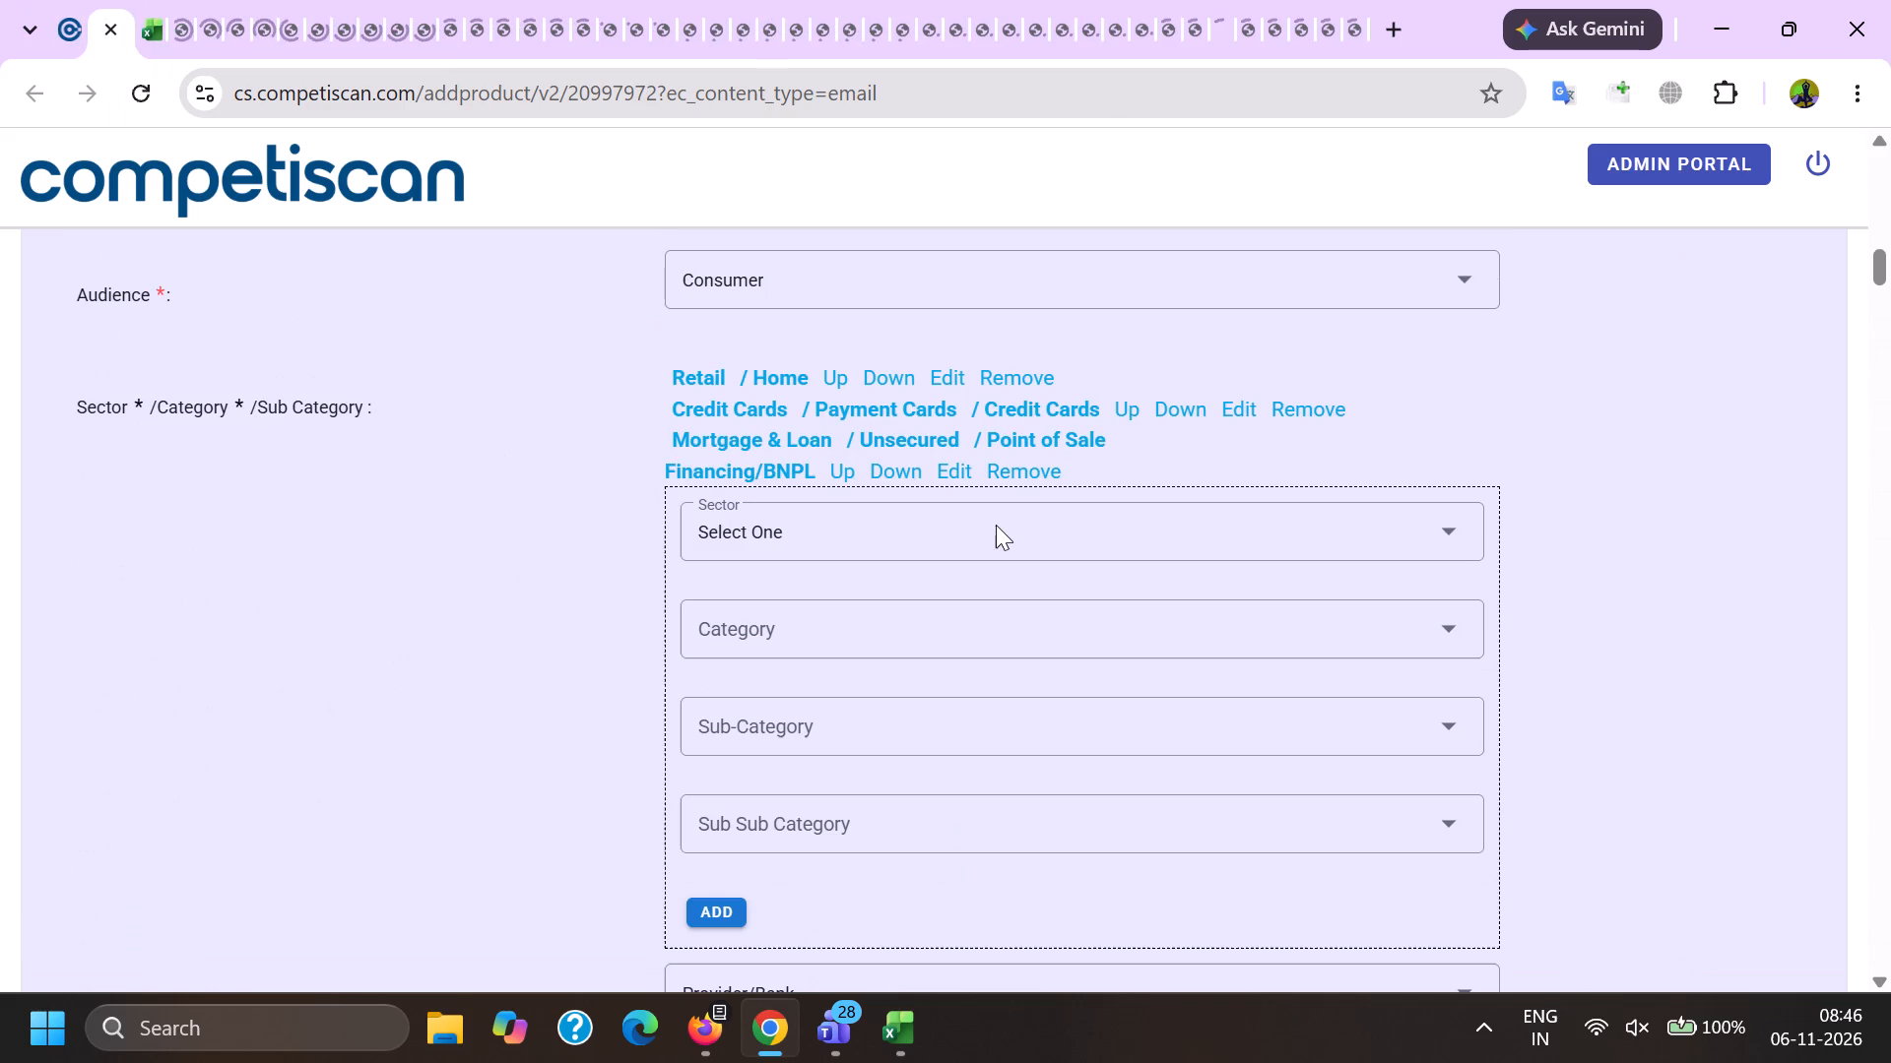
drag(1280, 550, 408, 489)
scroll(460, 527, down, 18)
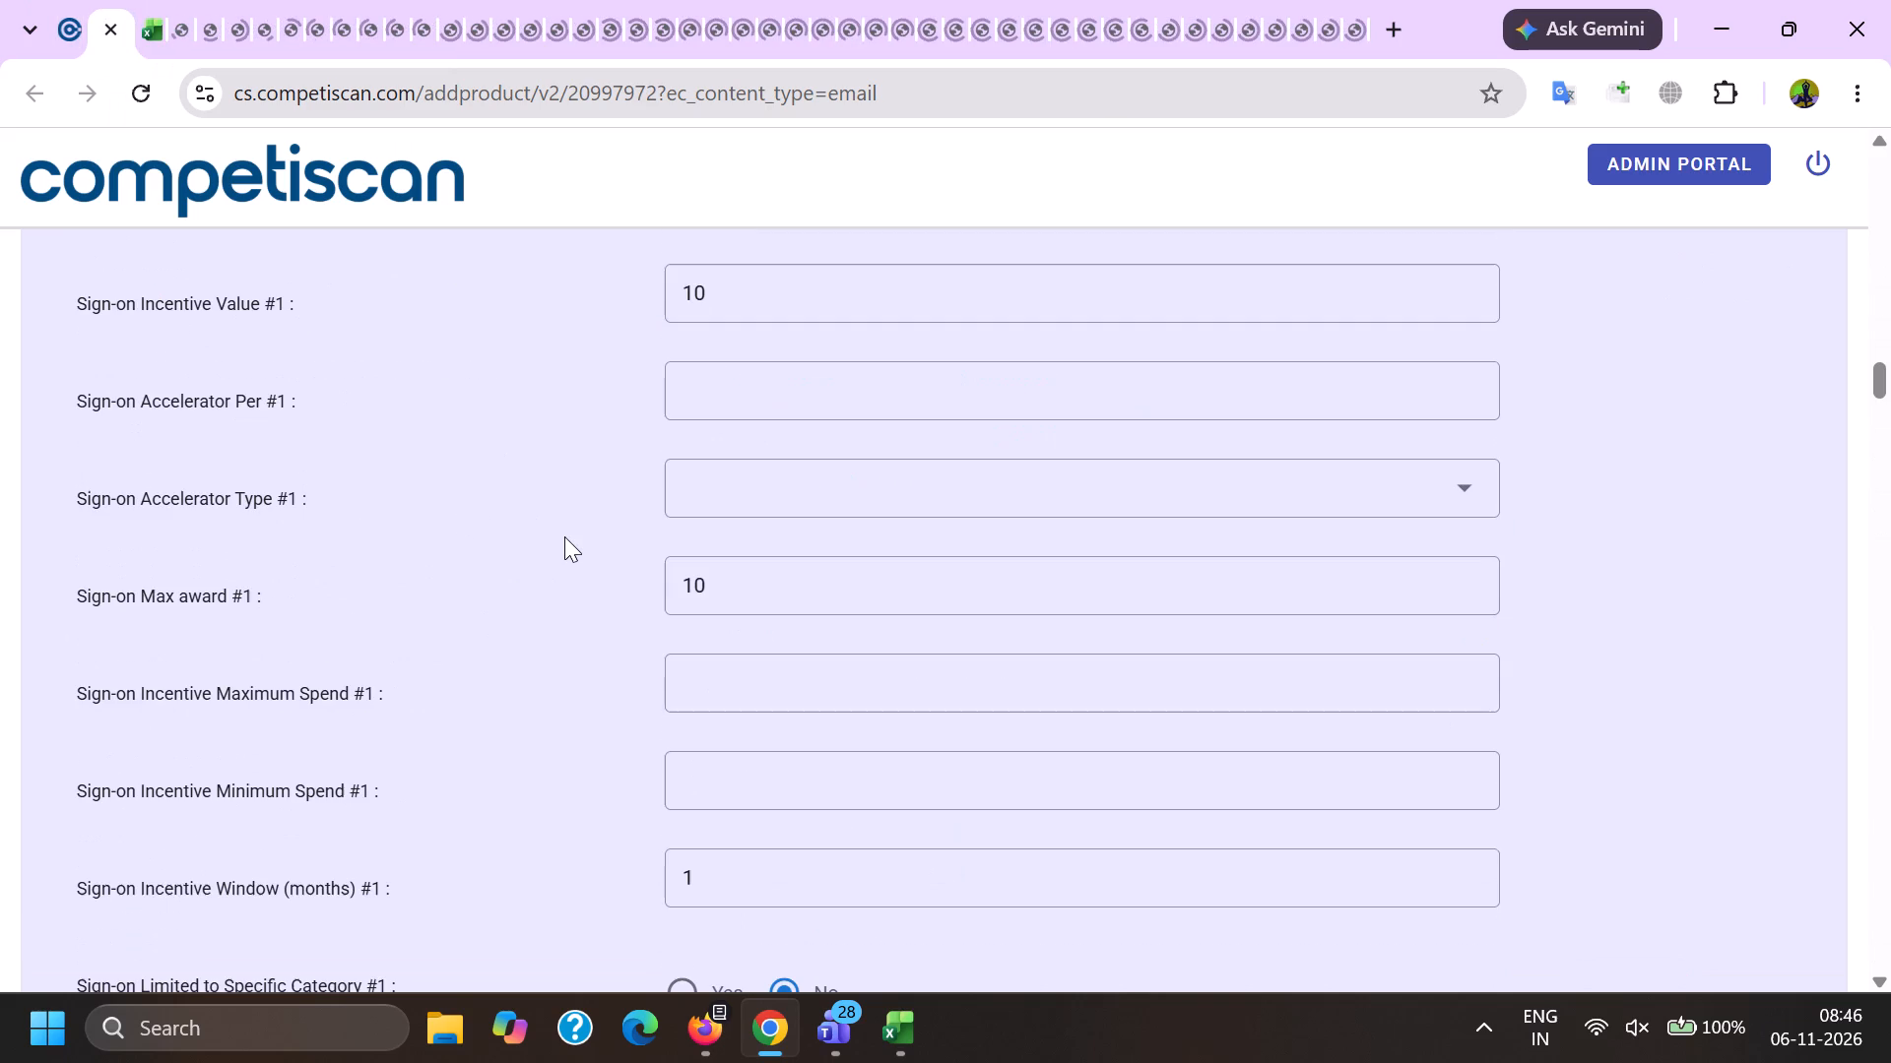
scroll(564, 536, down, 20)
scroll(564, 536, down, 14)
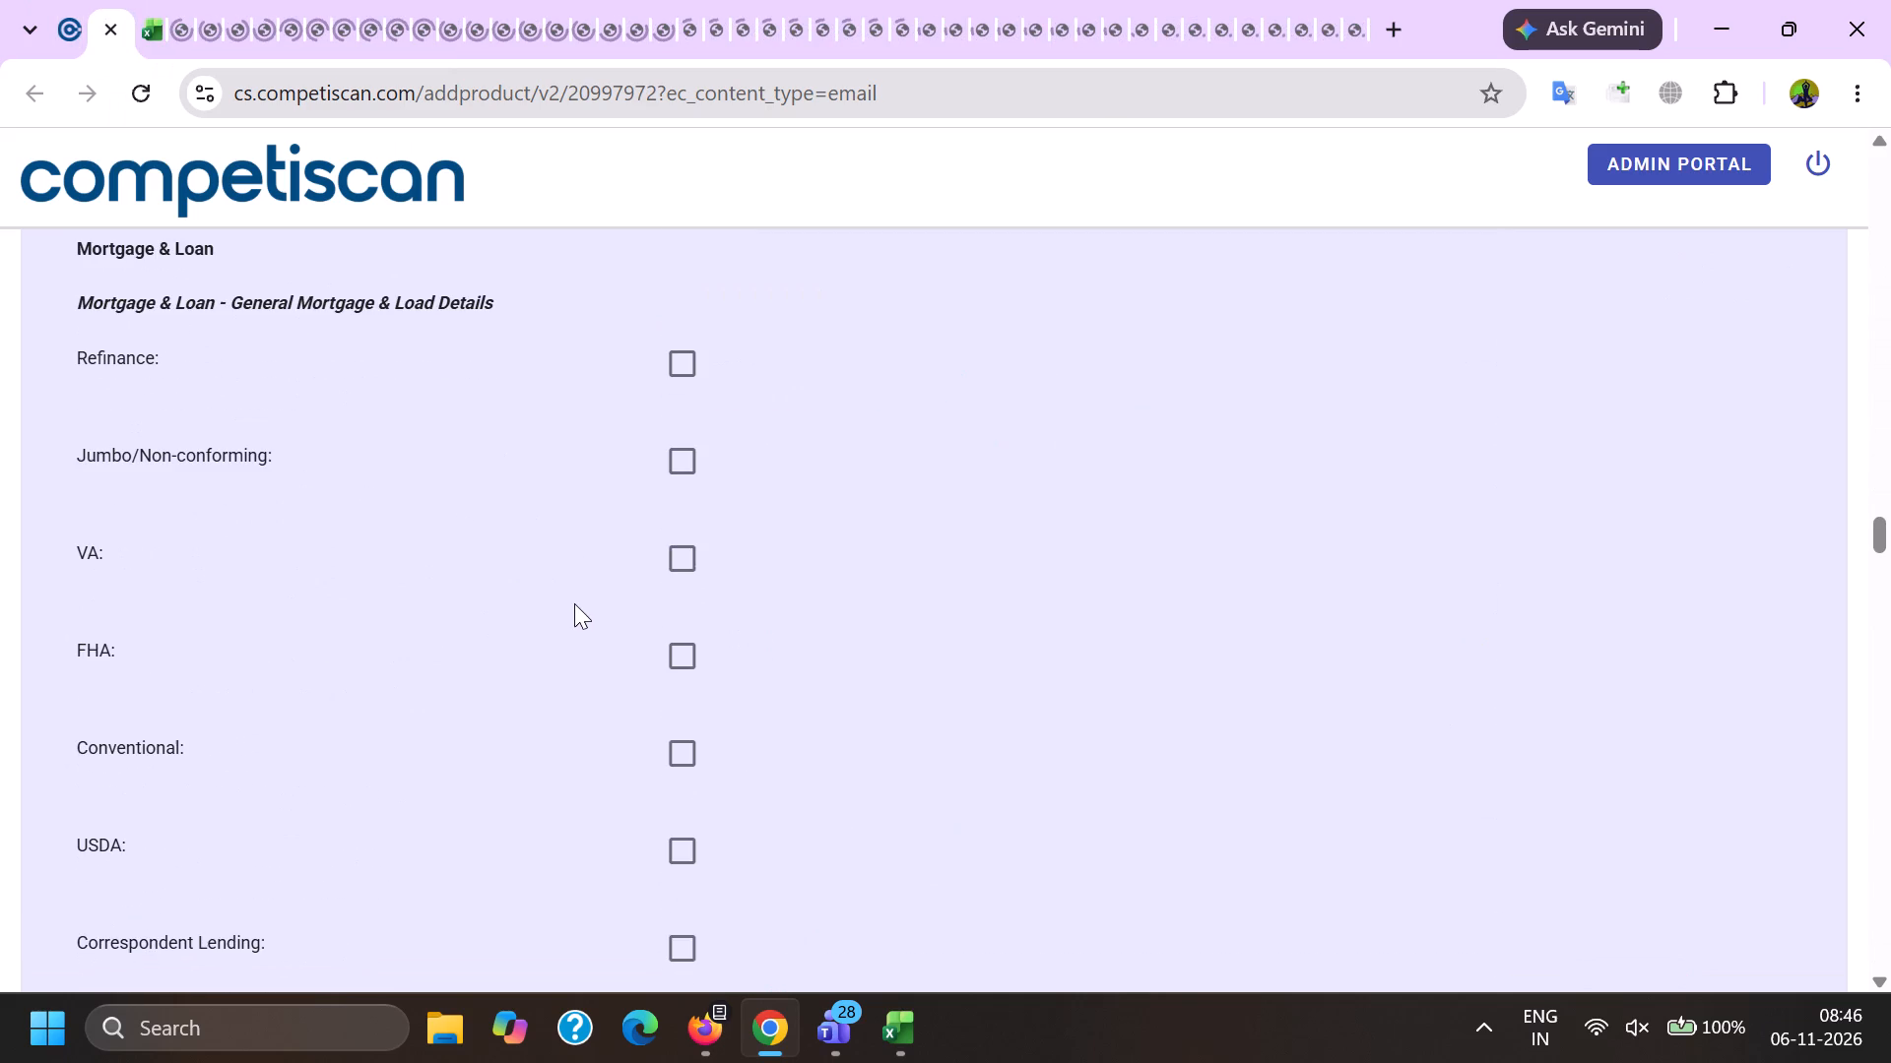
click(572, 612)
key(End)
scroll(572, 611, up, 5)
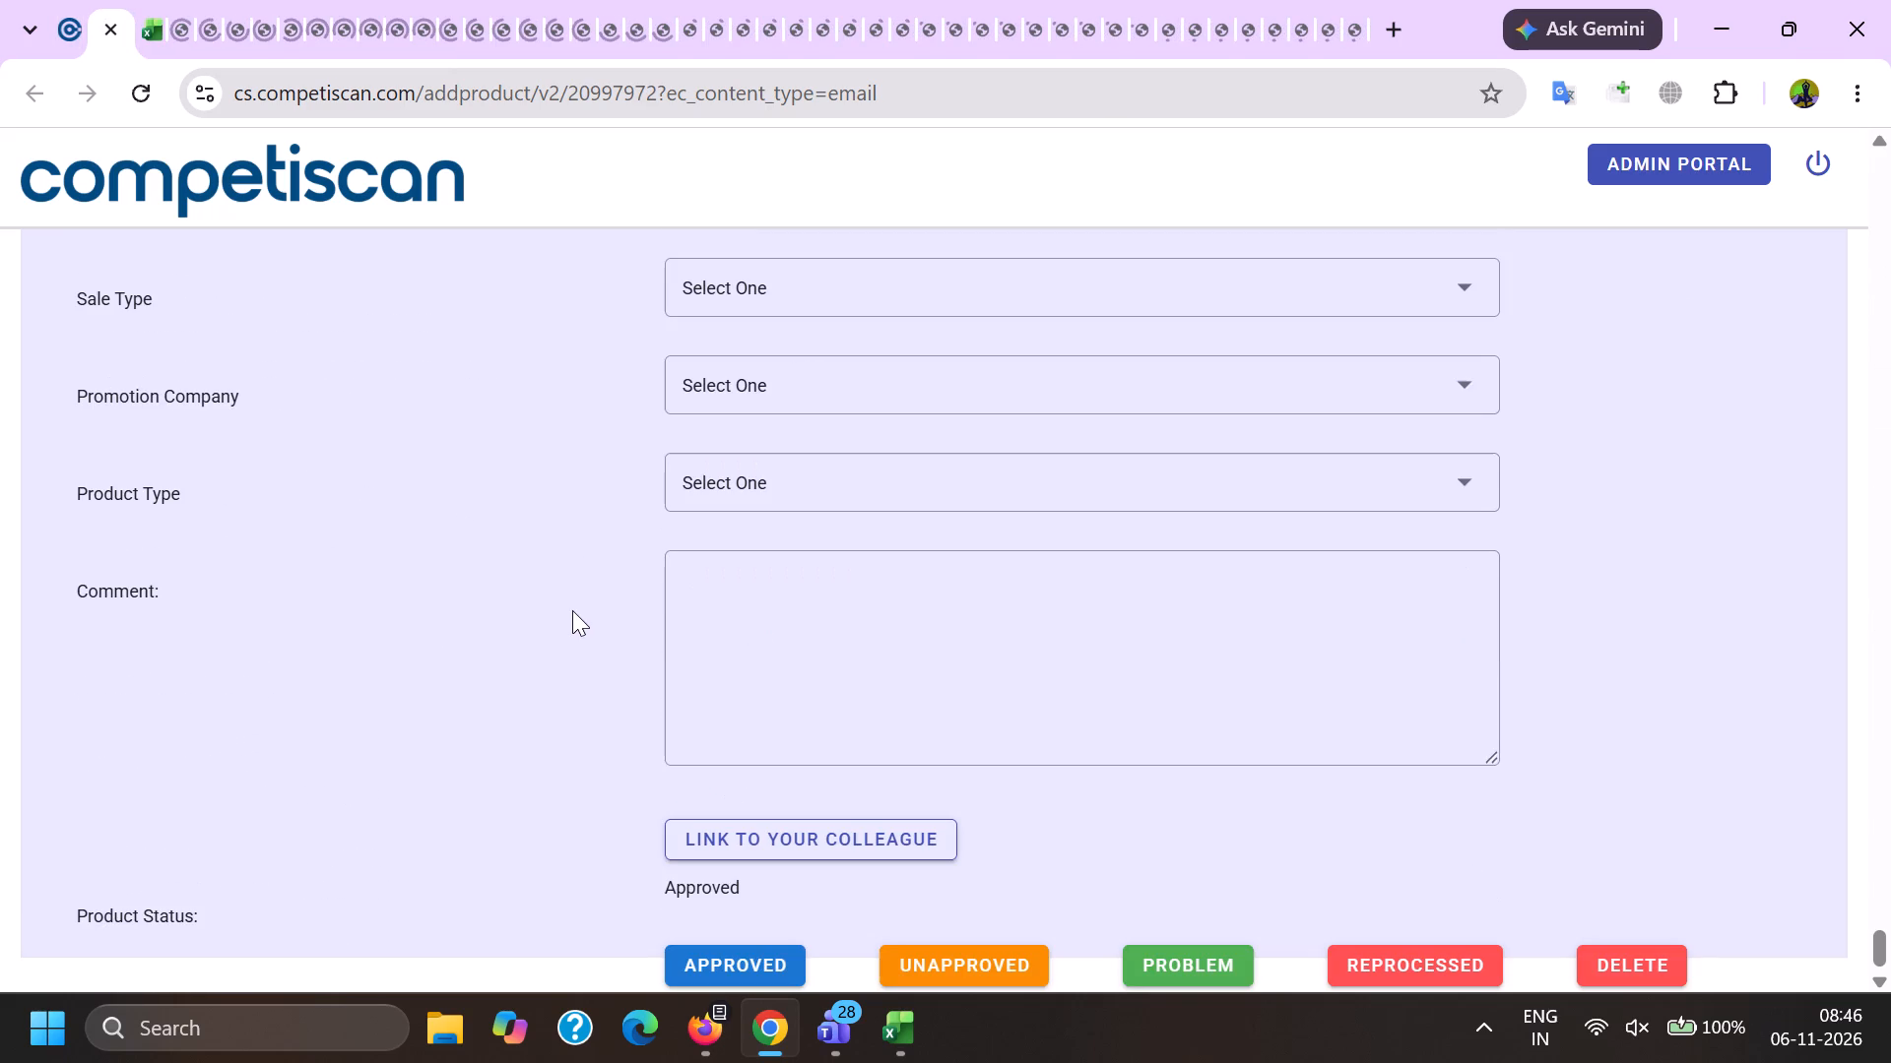
click(121, 35)
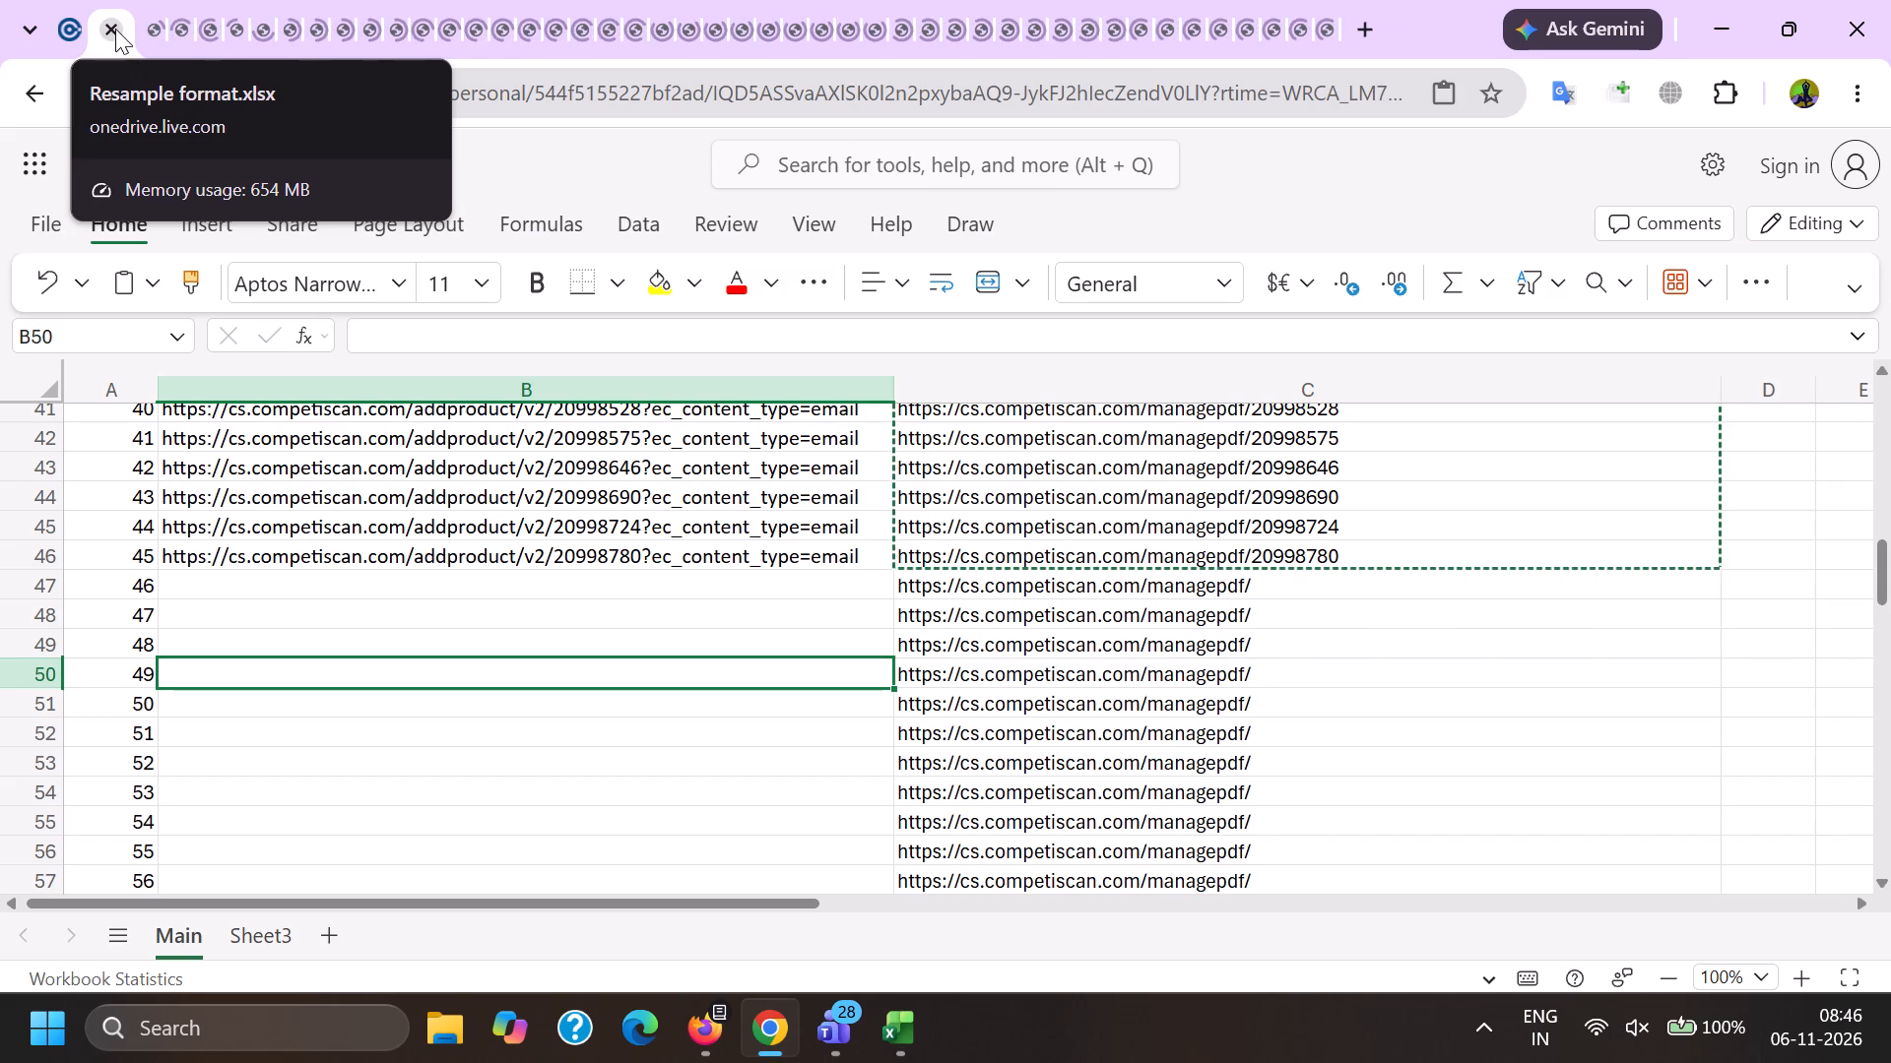
Close the Resample format workbook.
click(114, 34)
Switch to Firefox and open the bookmarked Competiscan Content Portal.
click(700, 1024)
click(537, 130)
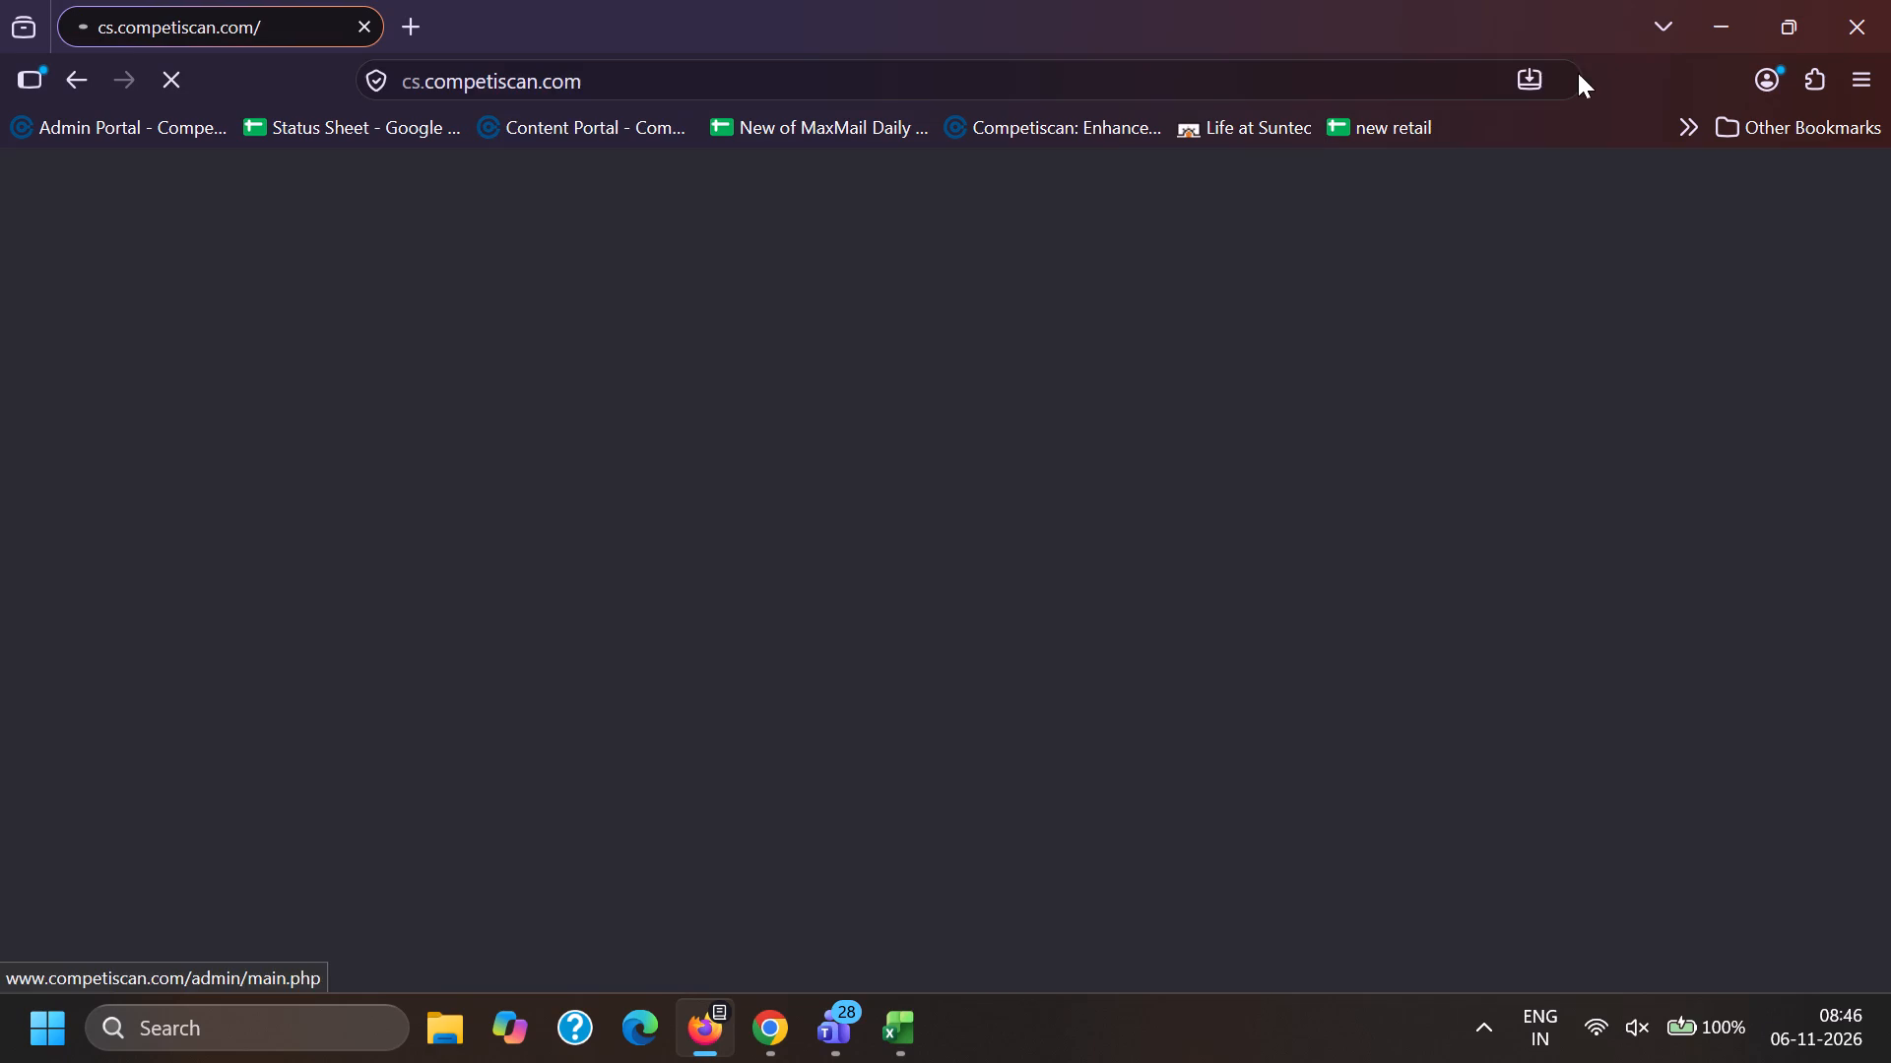
Return to Chrome and run Resample Try #3 on the managepdf page of product 20994304.
click(1743, 26)
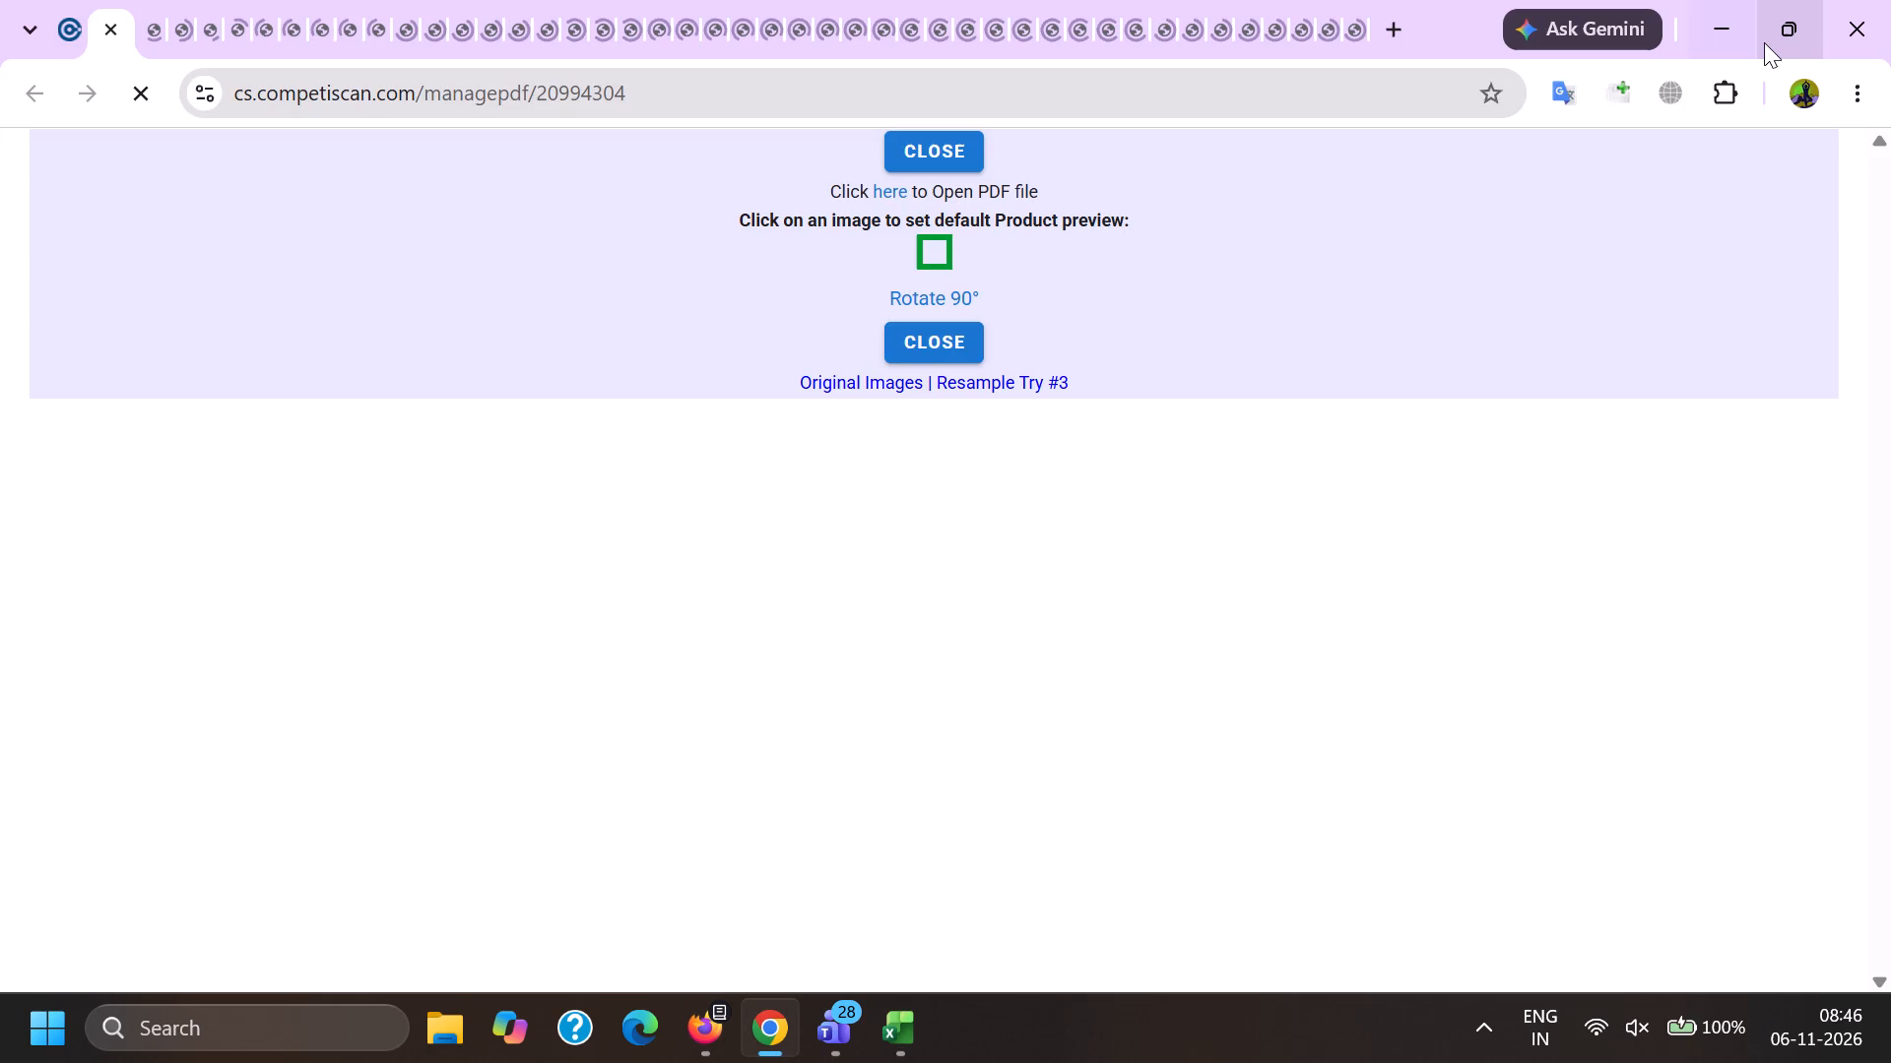
key(End)
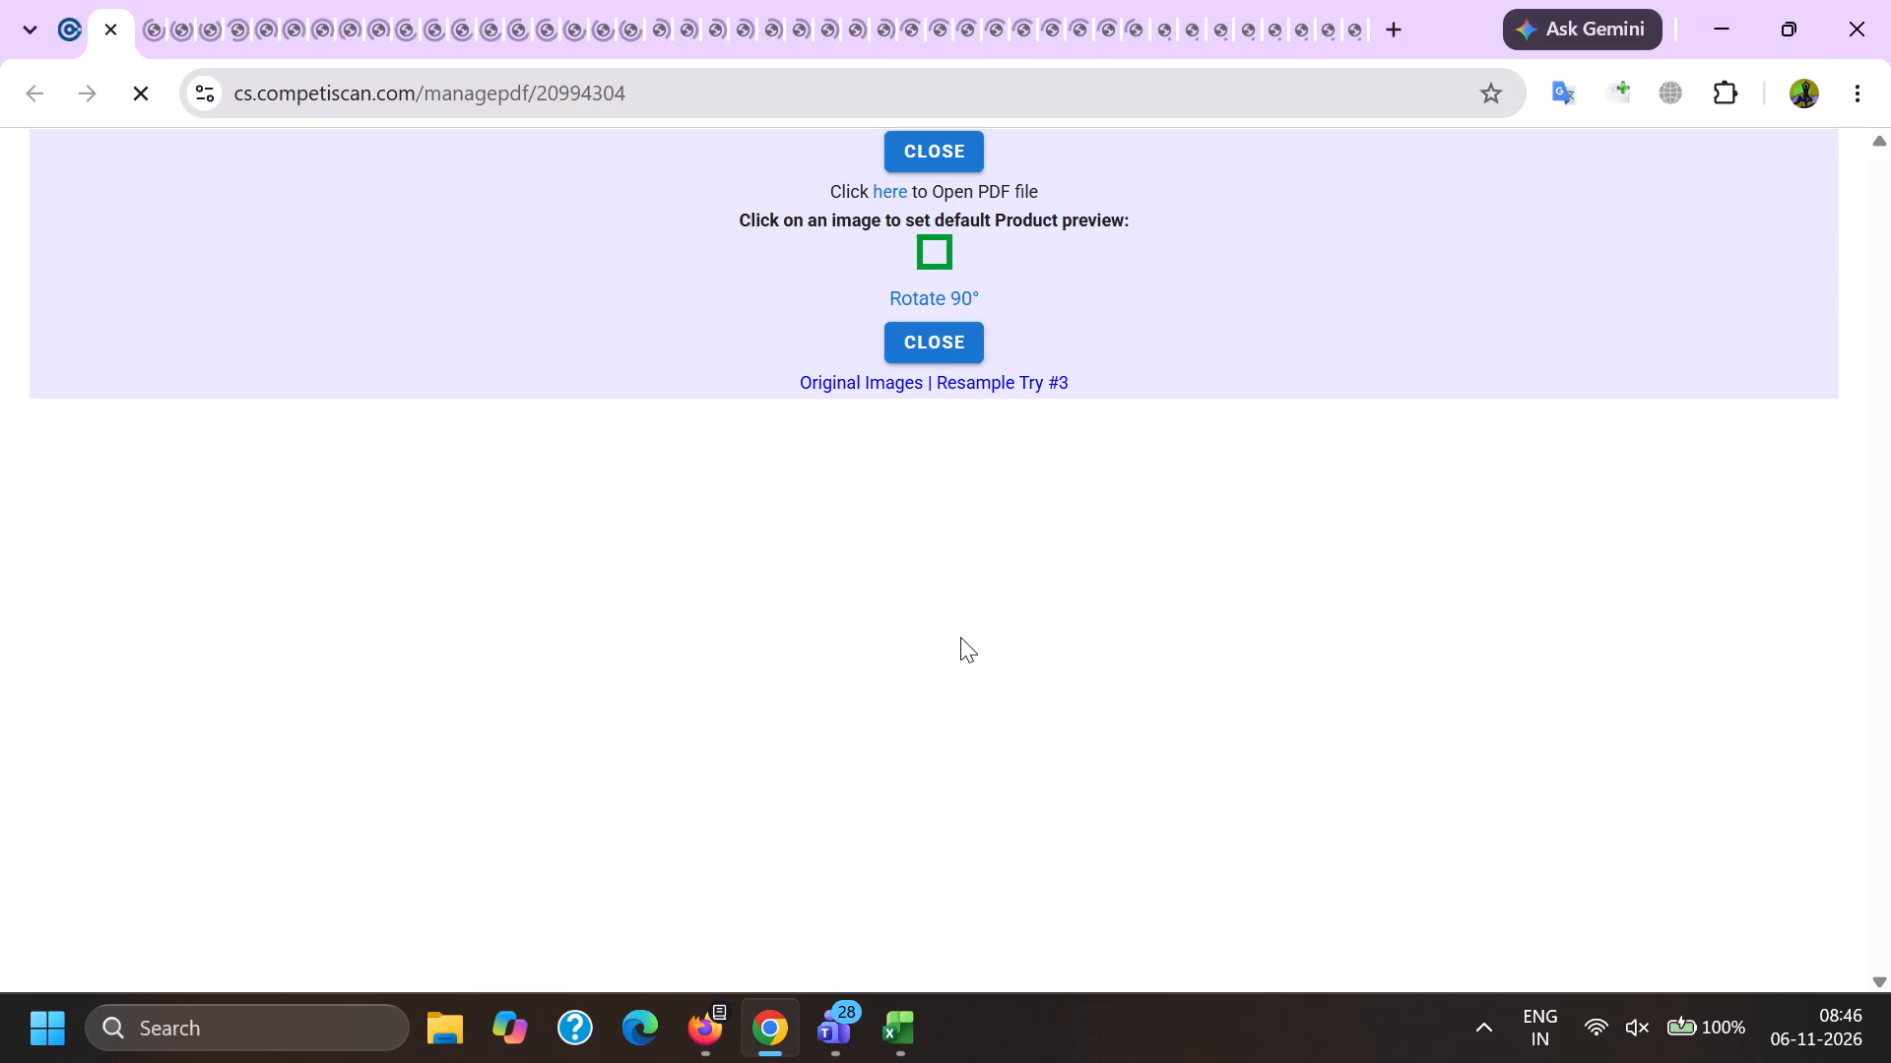
scroll(966, 627, down, 4)
click(970, 949)
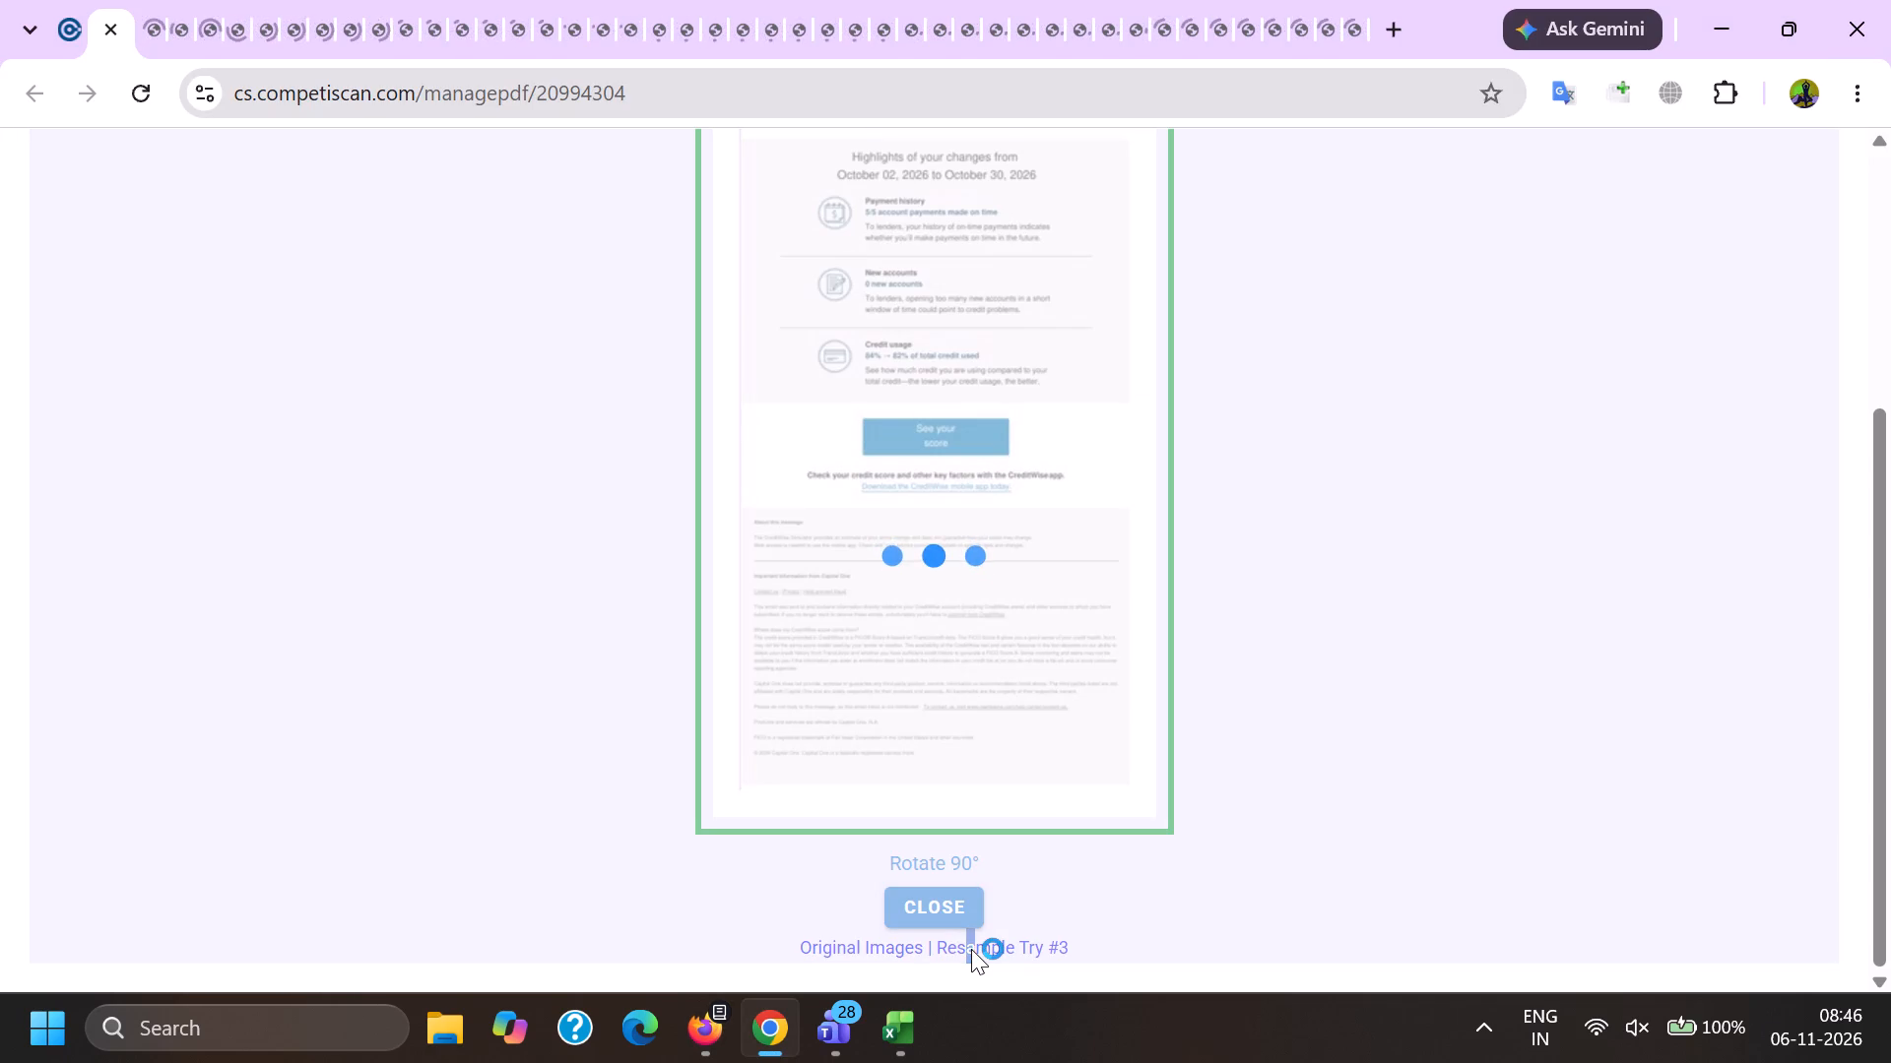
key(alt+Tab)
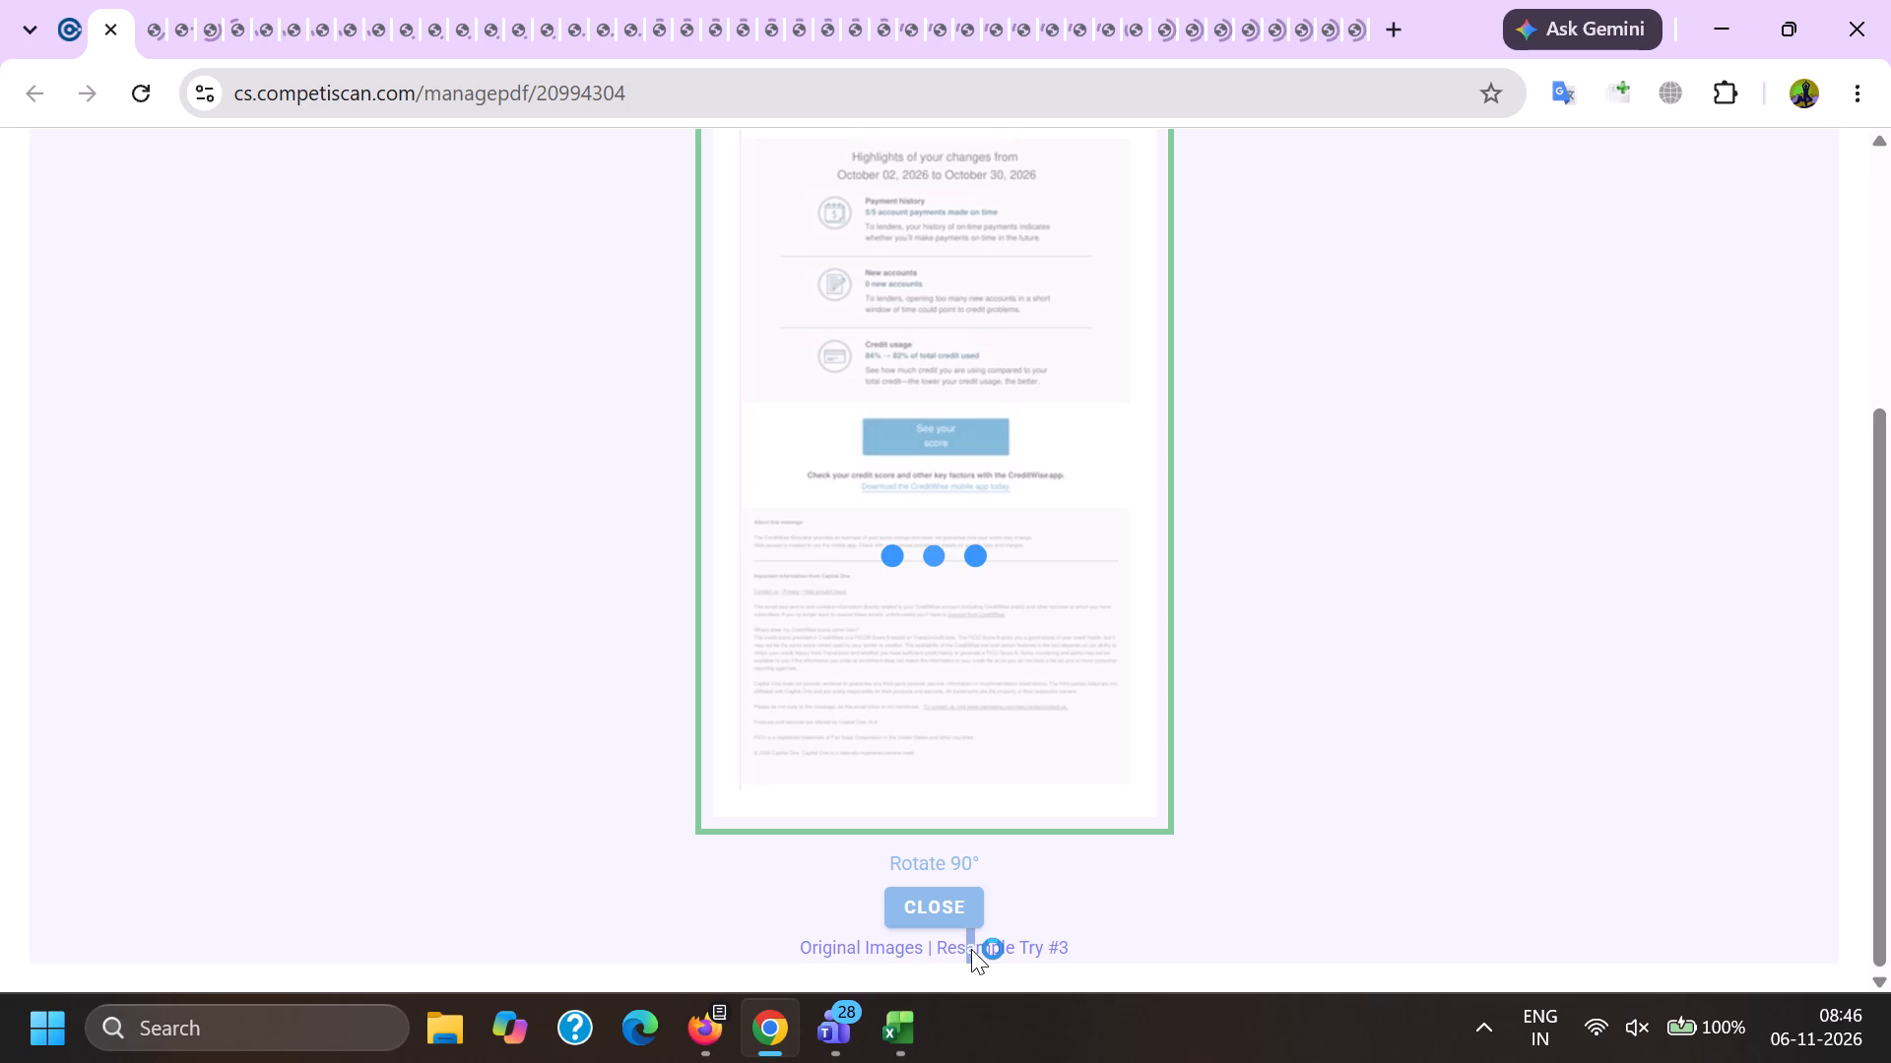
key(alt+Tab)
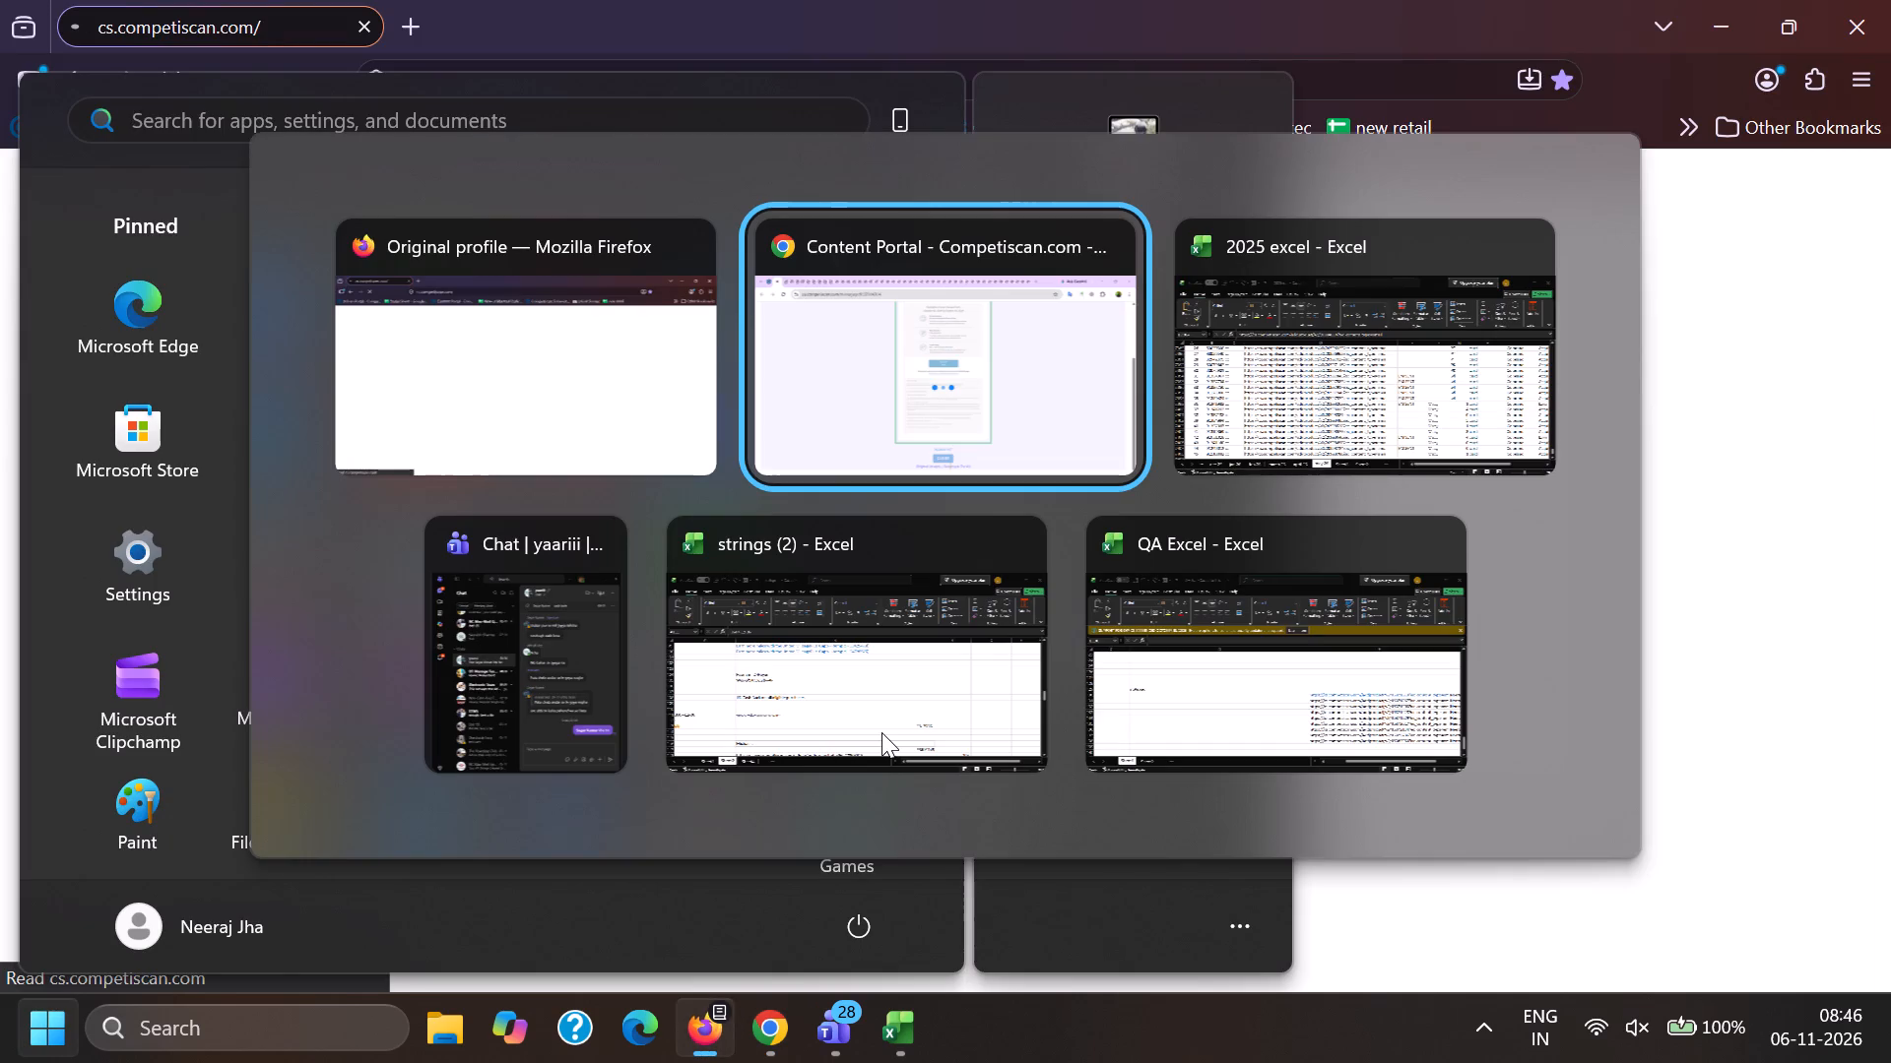
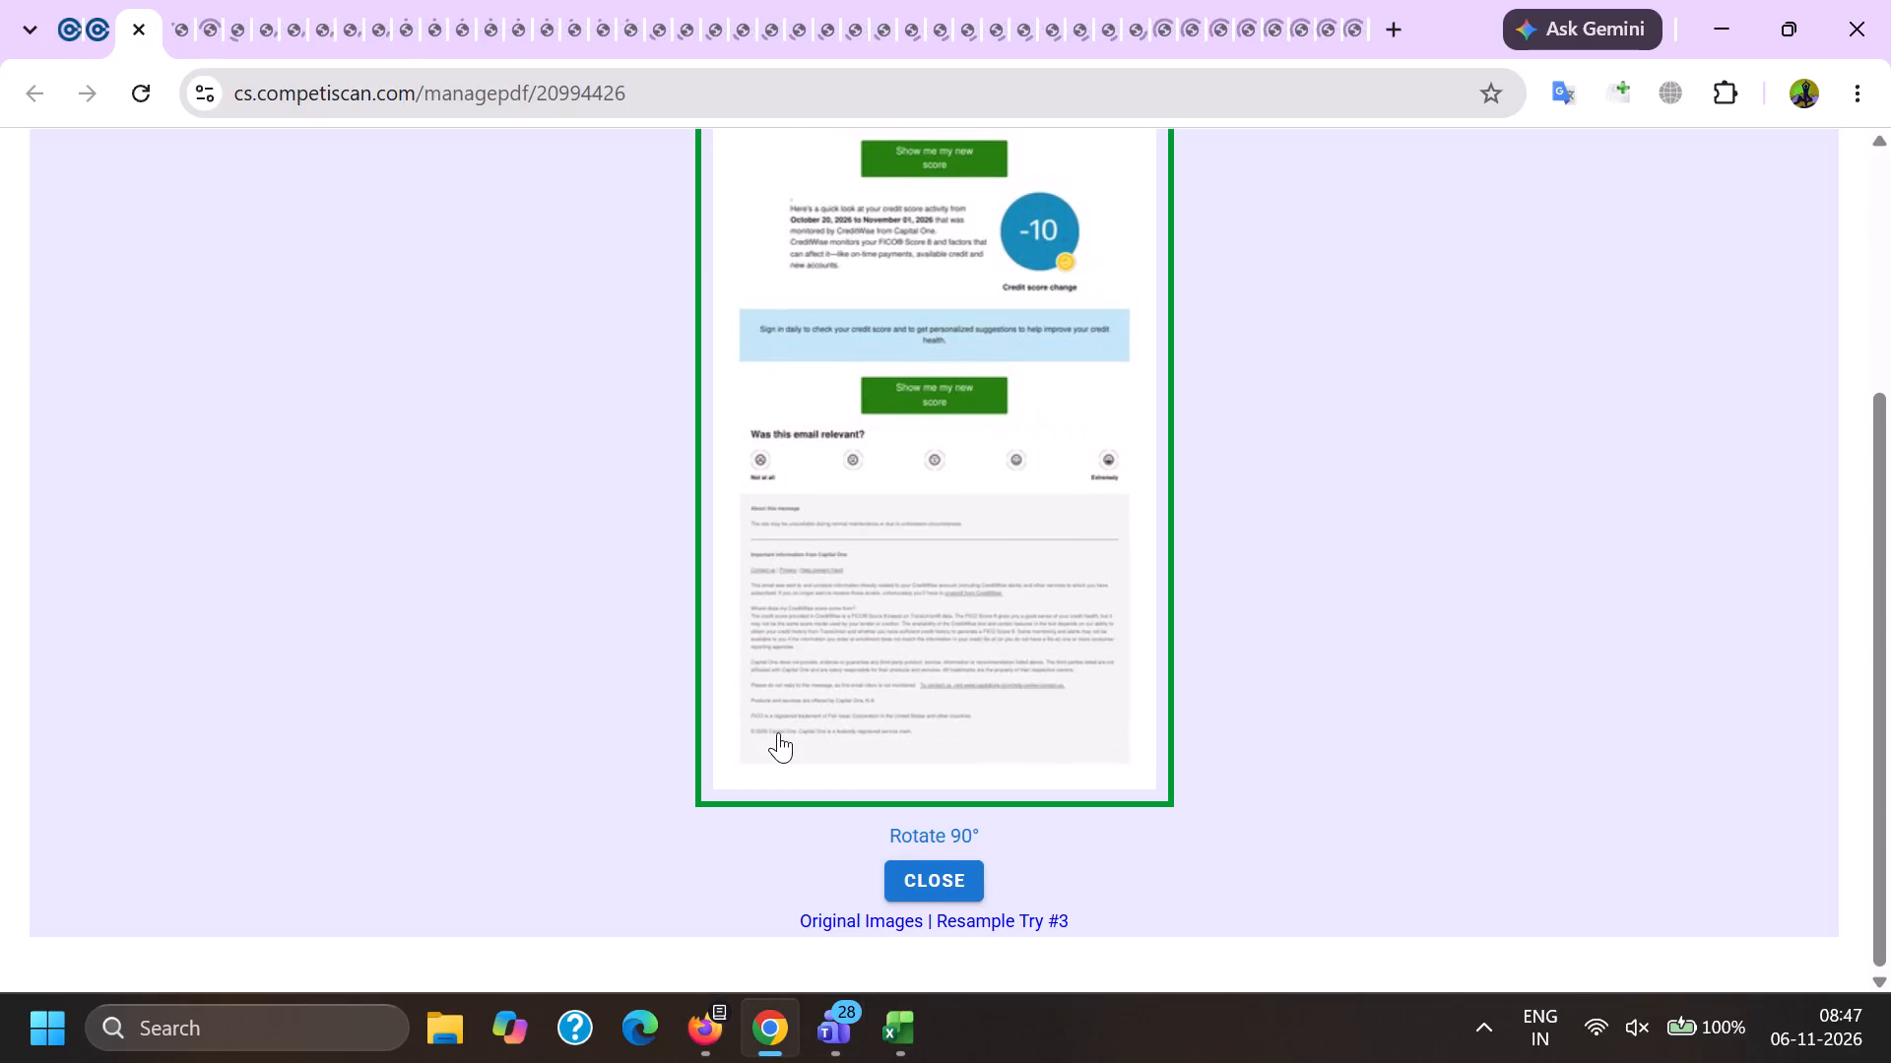
Run Resample Try #3 on the managepdf page of product 20994426 and on the page following it.
click(978, 942)
key(ctrl+Tab)
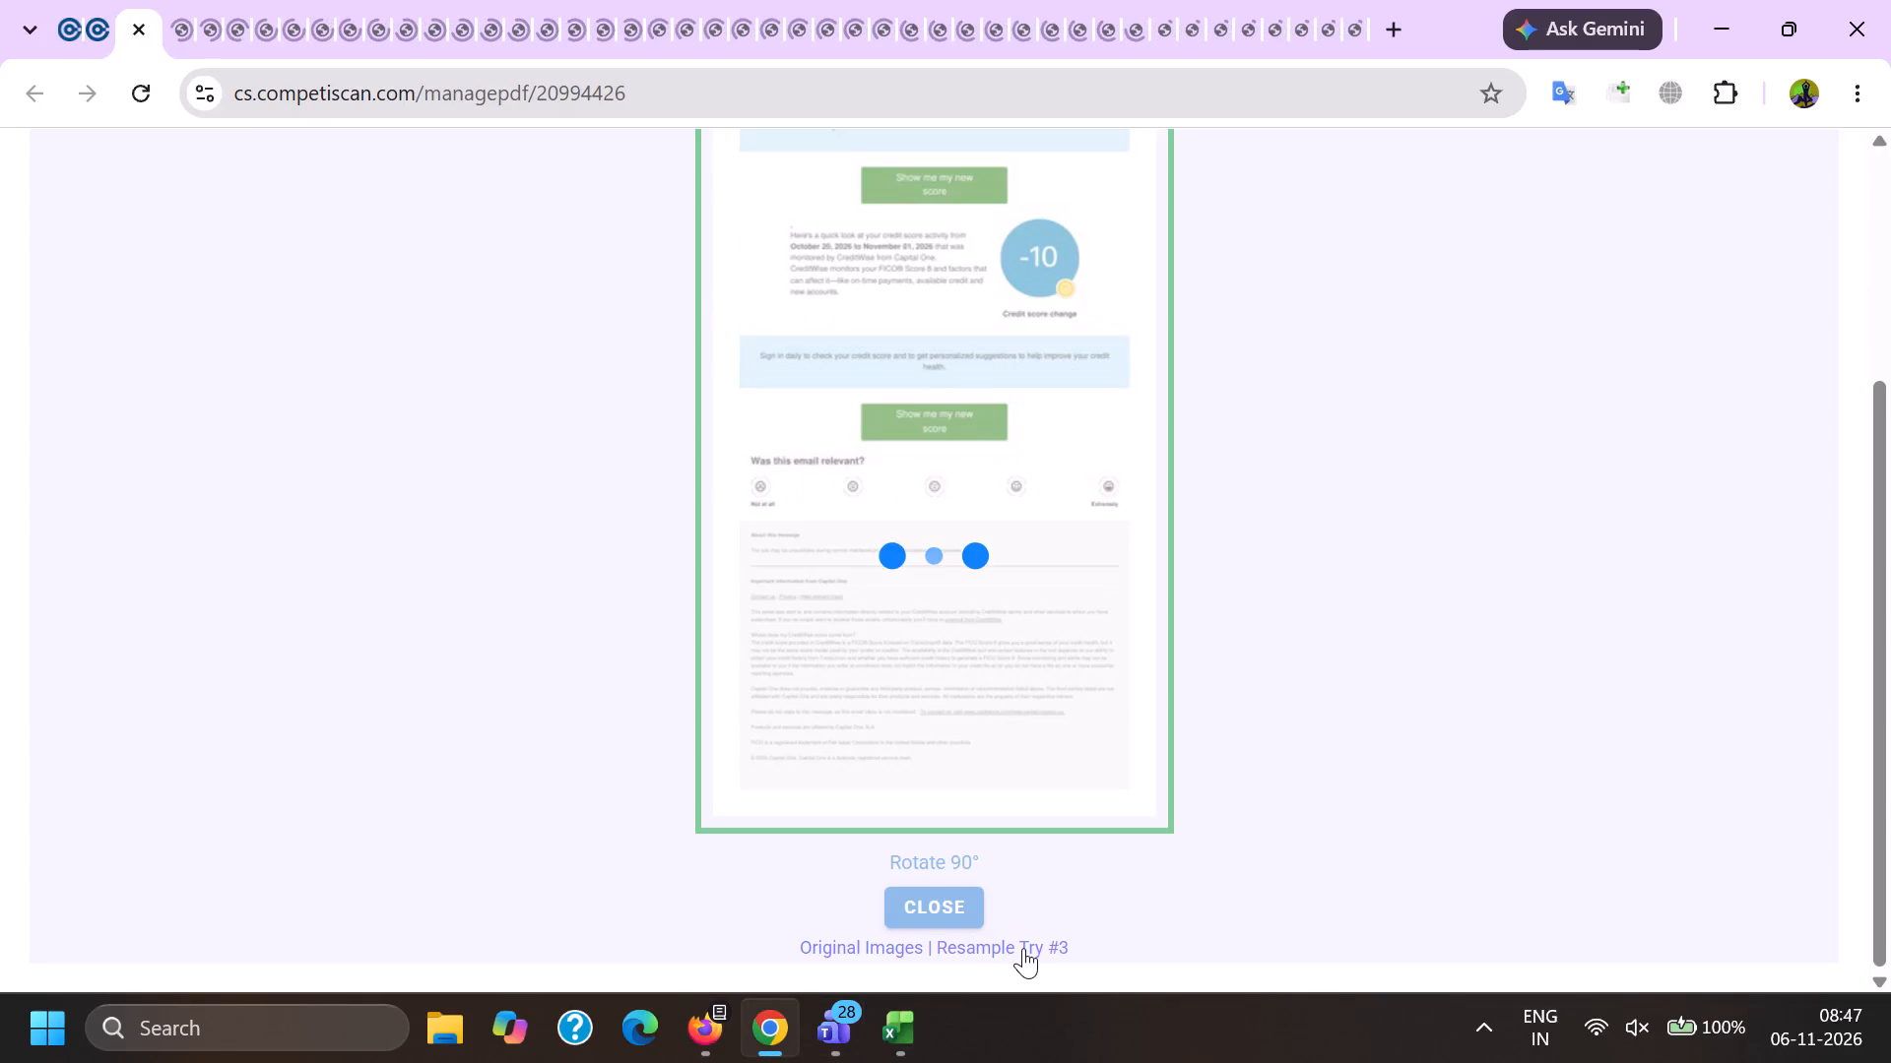
scroll(978, 927, down, 12)
click(1022, 941)
Run Resample Try #3 on the managepdf pages of products 20994648 and 20994812.
key(ctrl+Tab)
scroll(1022, 942, down, 13)
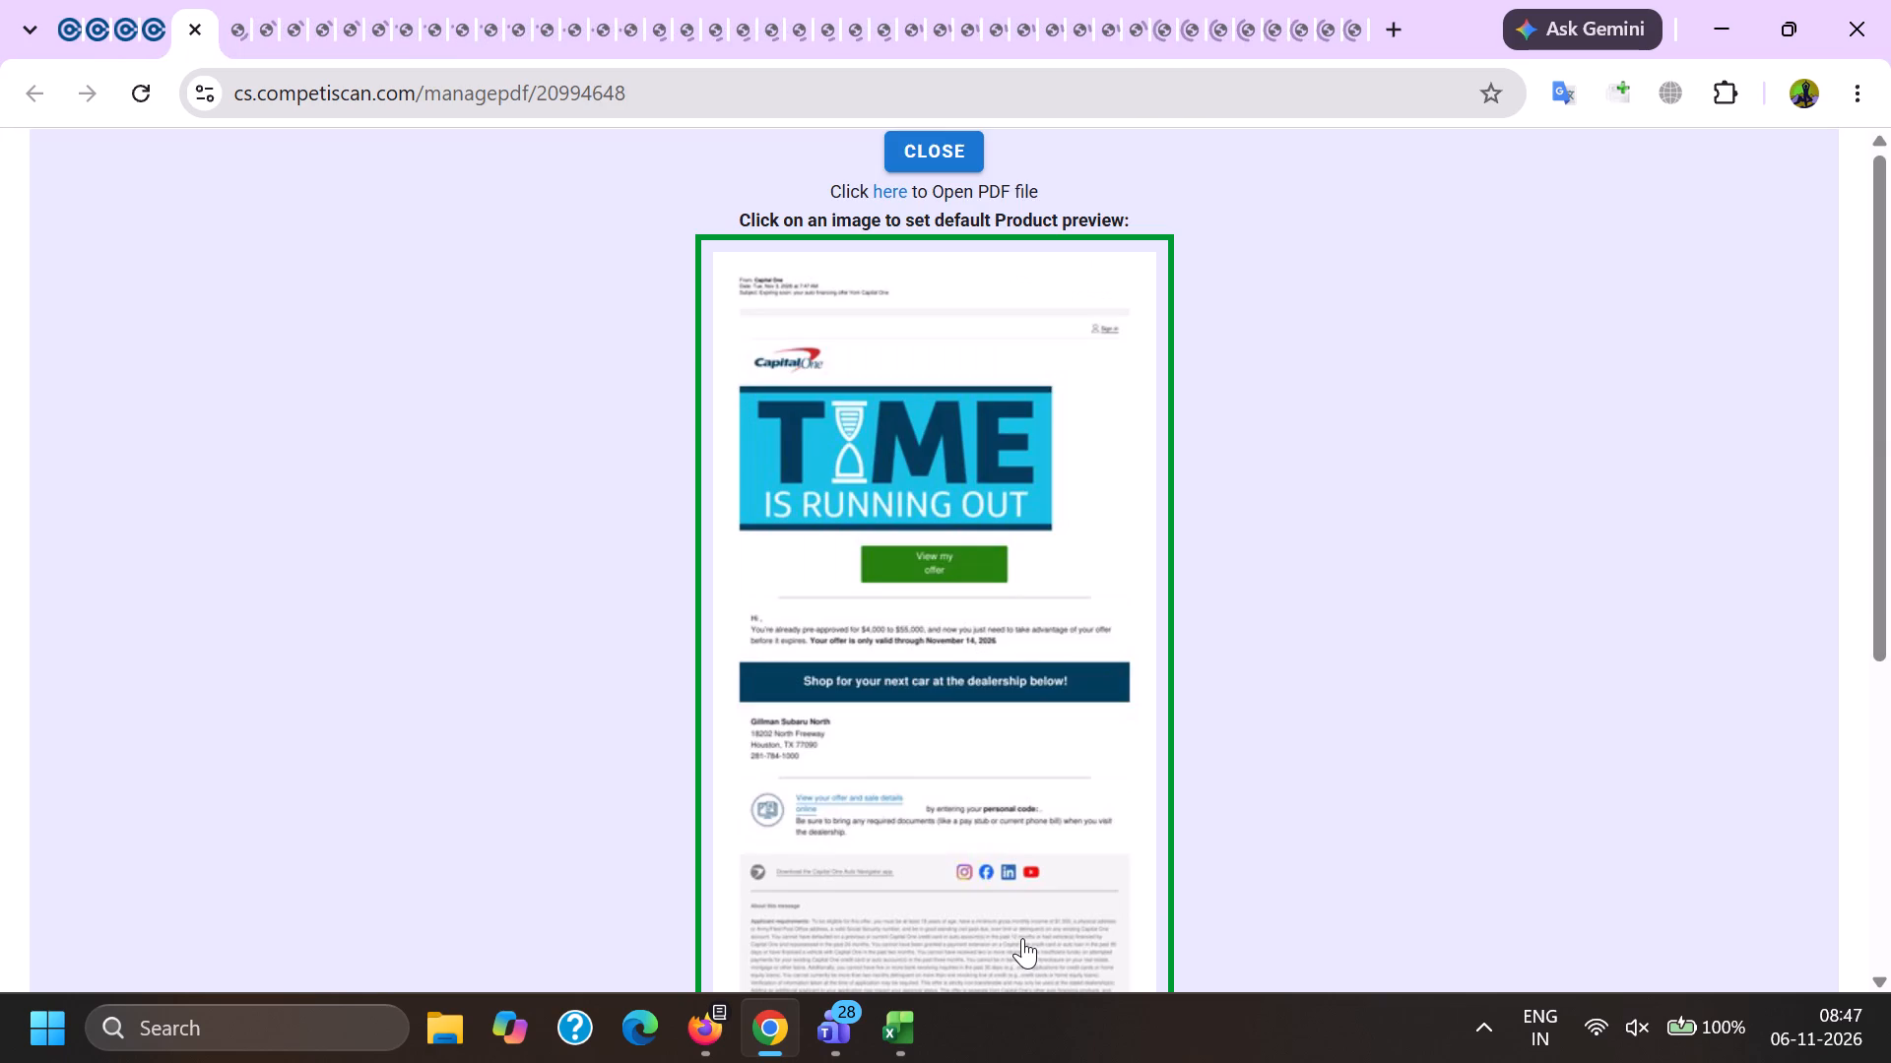
scroll(1022, 938, down, 19)
click(1024, 939)
key(ctrl+Tab)
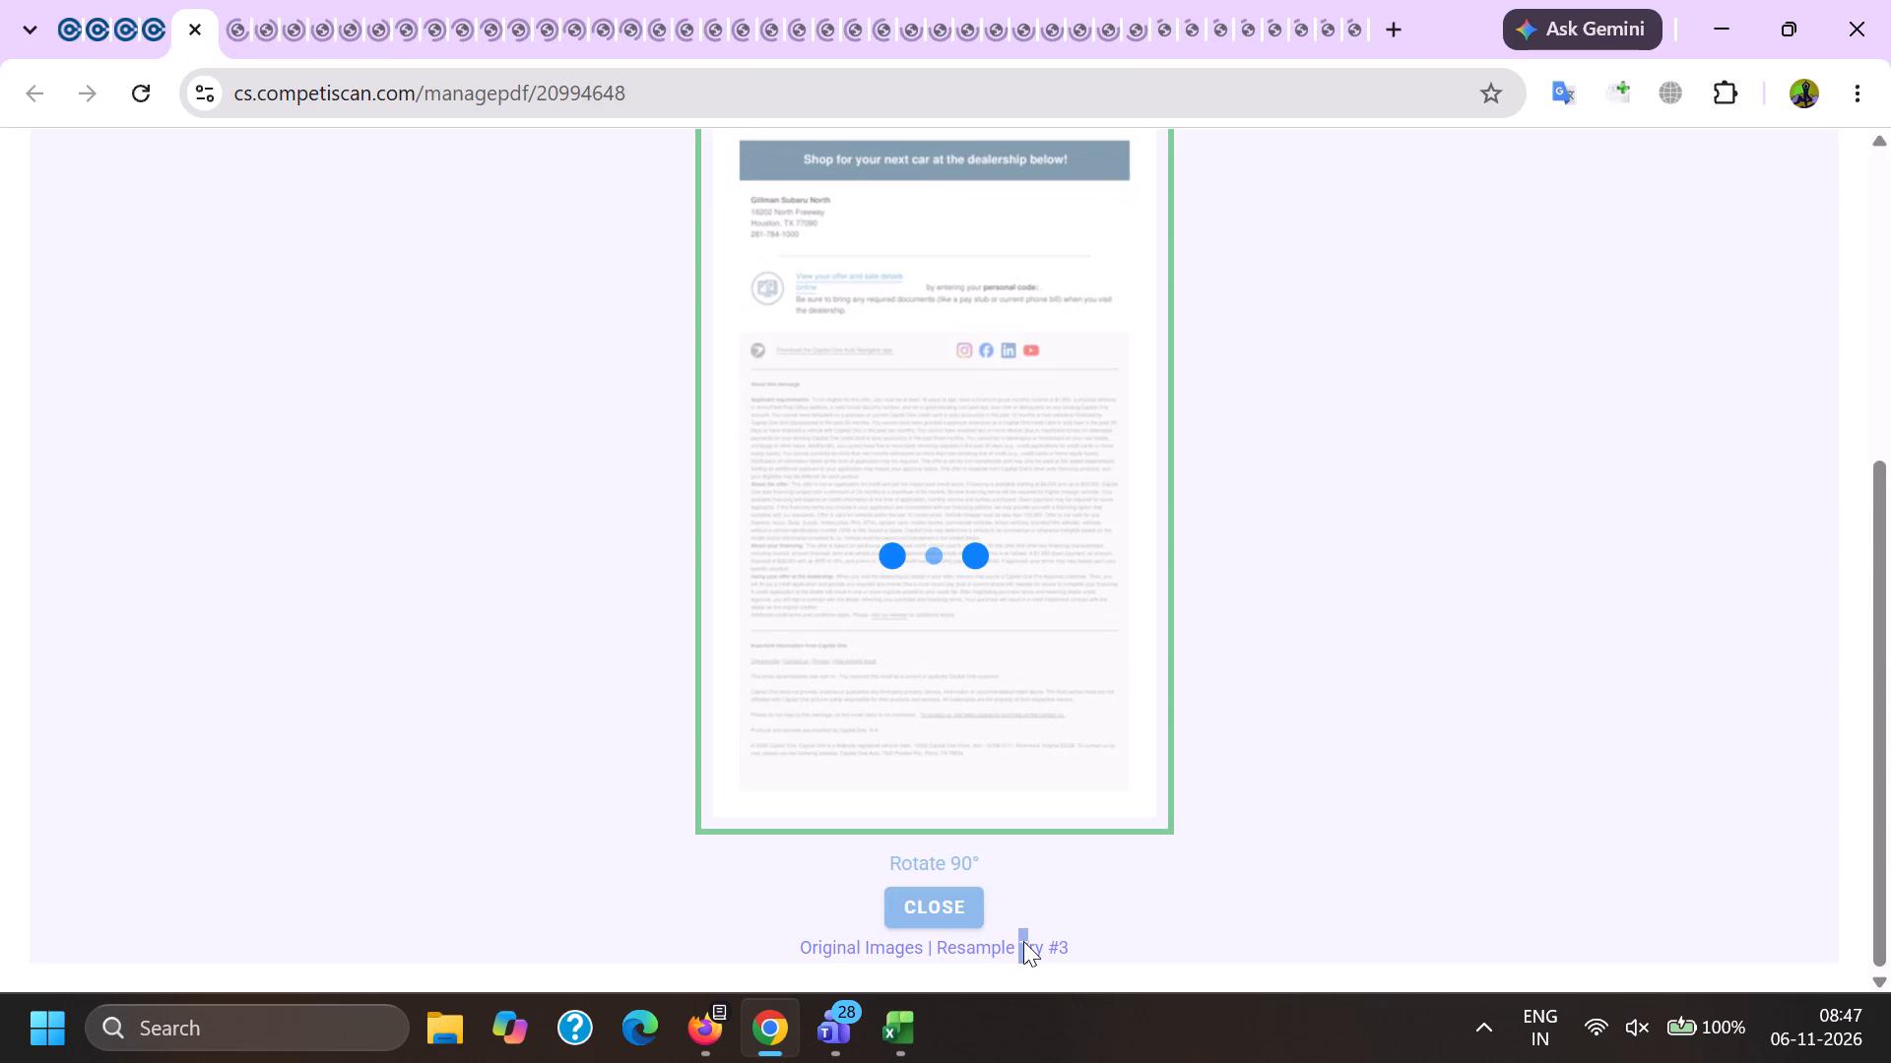
scroll(1023, 938, down, 14)
click(1012, 925)
click(1011, 941)
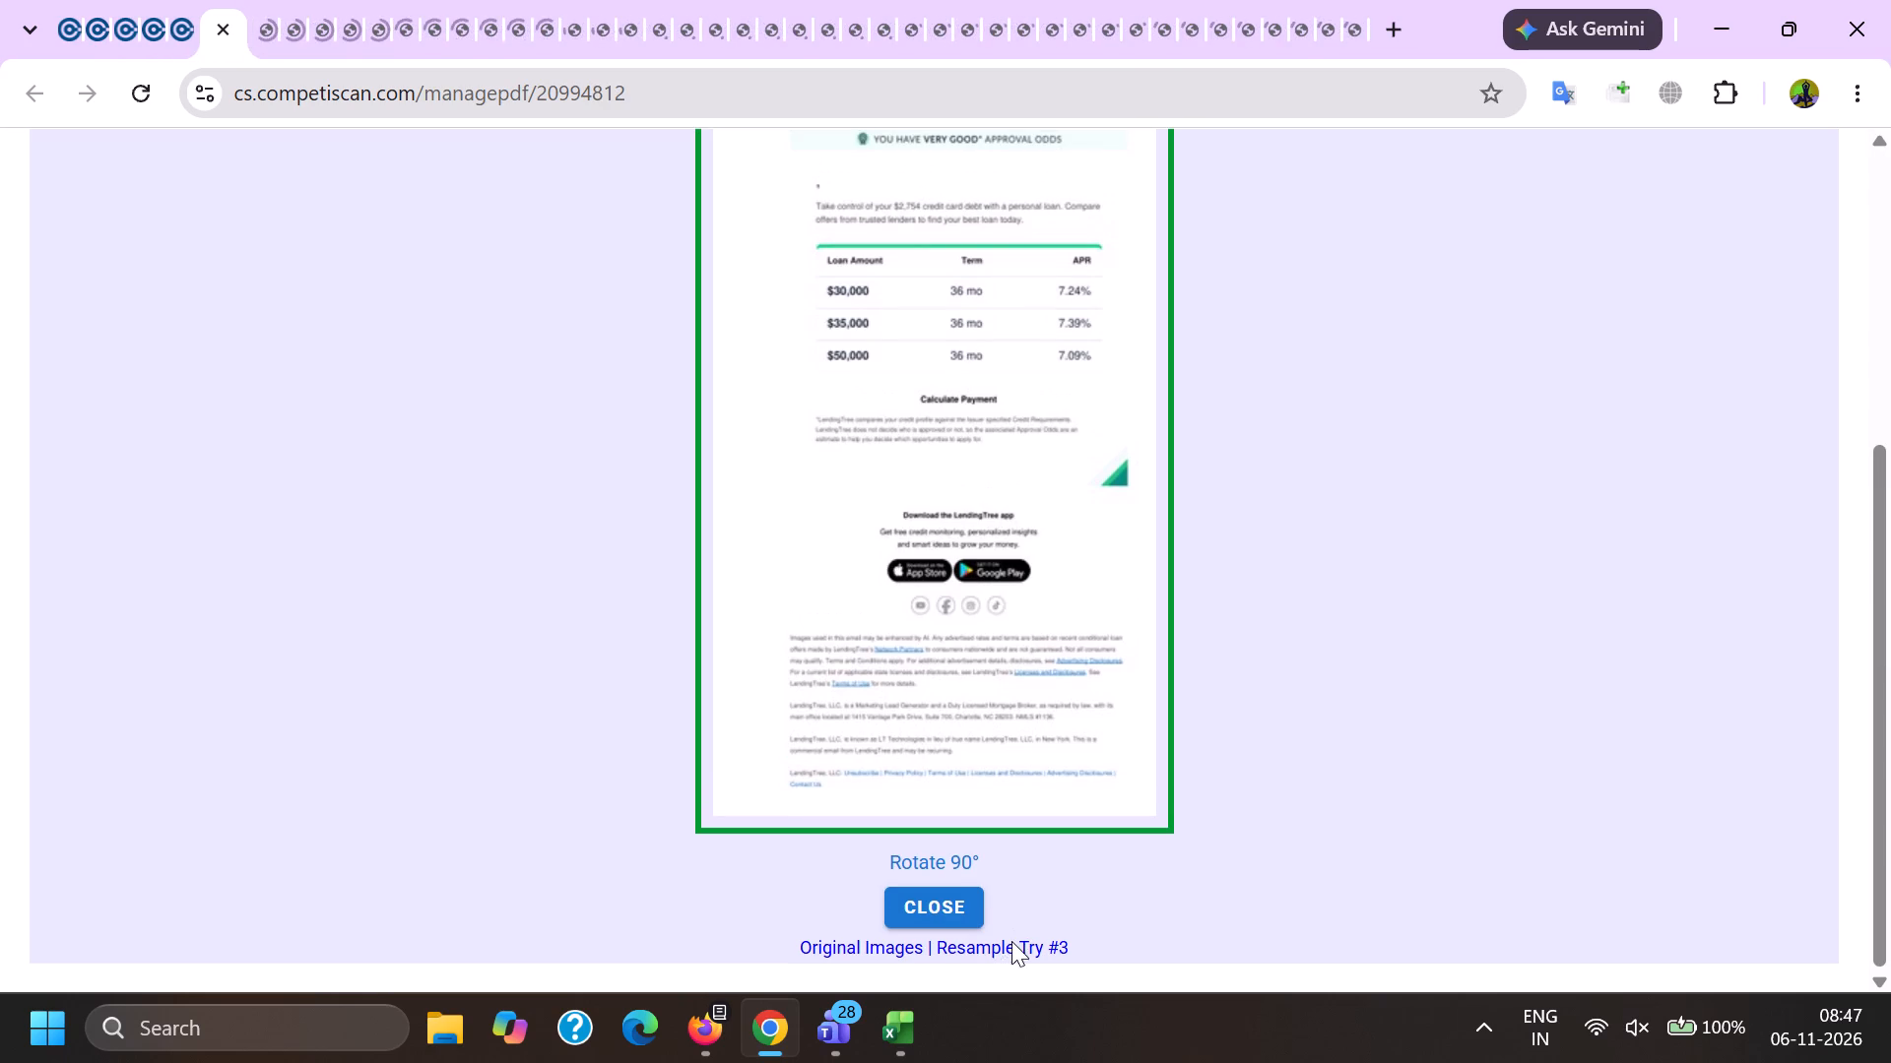
Run Resample Try #3 on the managepdf pages of products 20994925 and 20995124.
key(ctrl+Tab)
scroll(1011, 938, down, 12)
click(1002, 926)
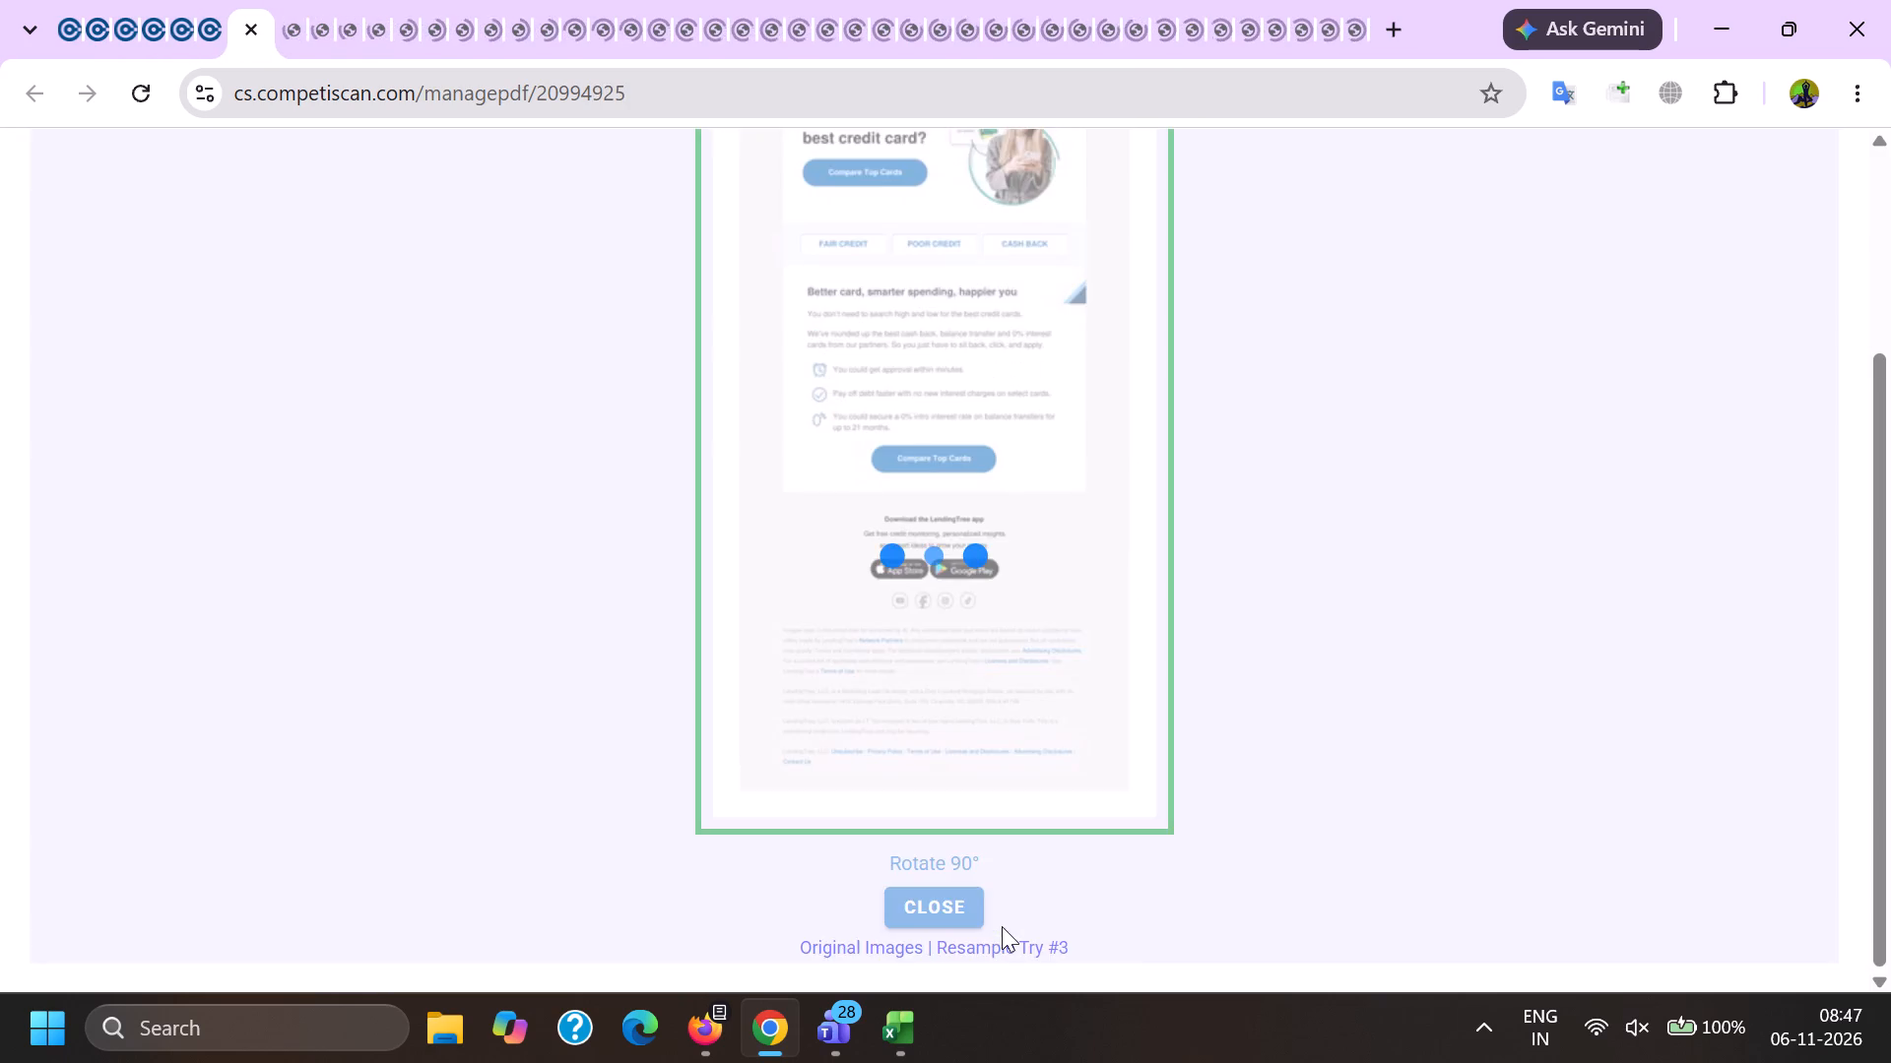
key(ctrl+Tab)
scroll(1002, 925, down, 13)
click(993, 949)
click(970, 912)
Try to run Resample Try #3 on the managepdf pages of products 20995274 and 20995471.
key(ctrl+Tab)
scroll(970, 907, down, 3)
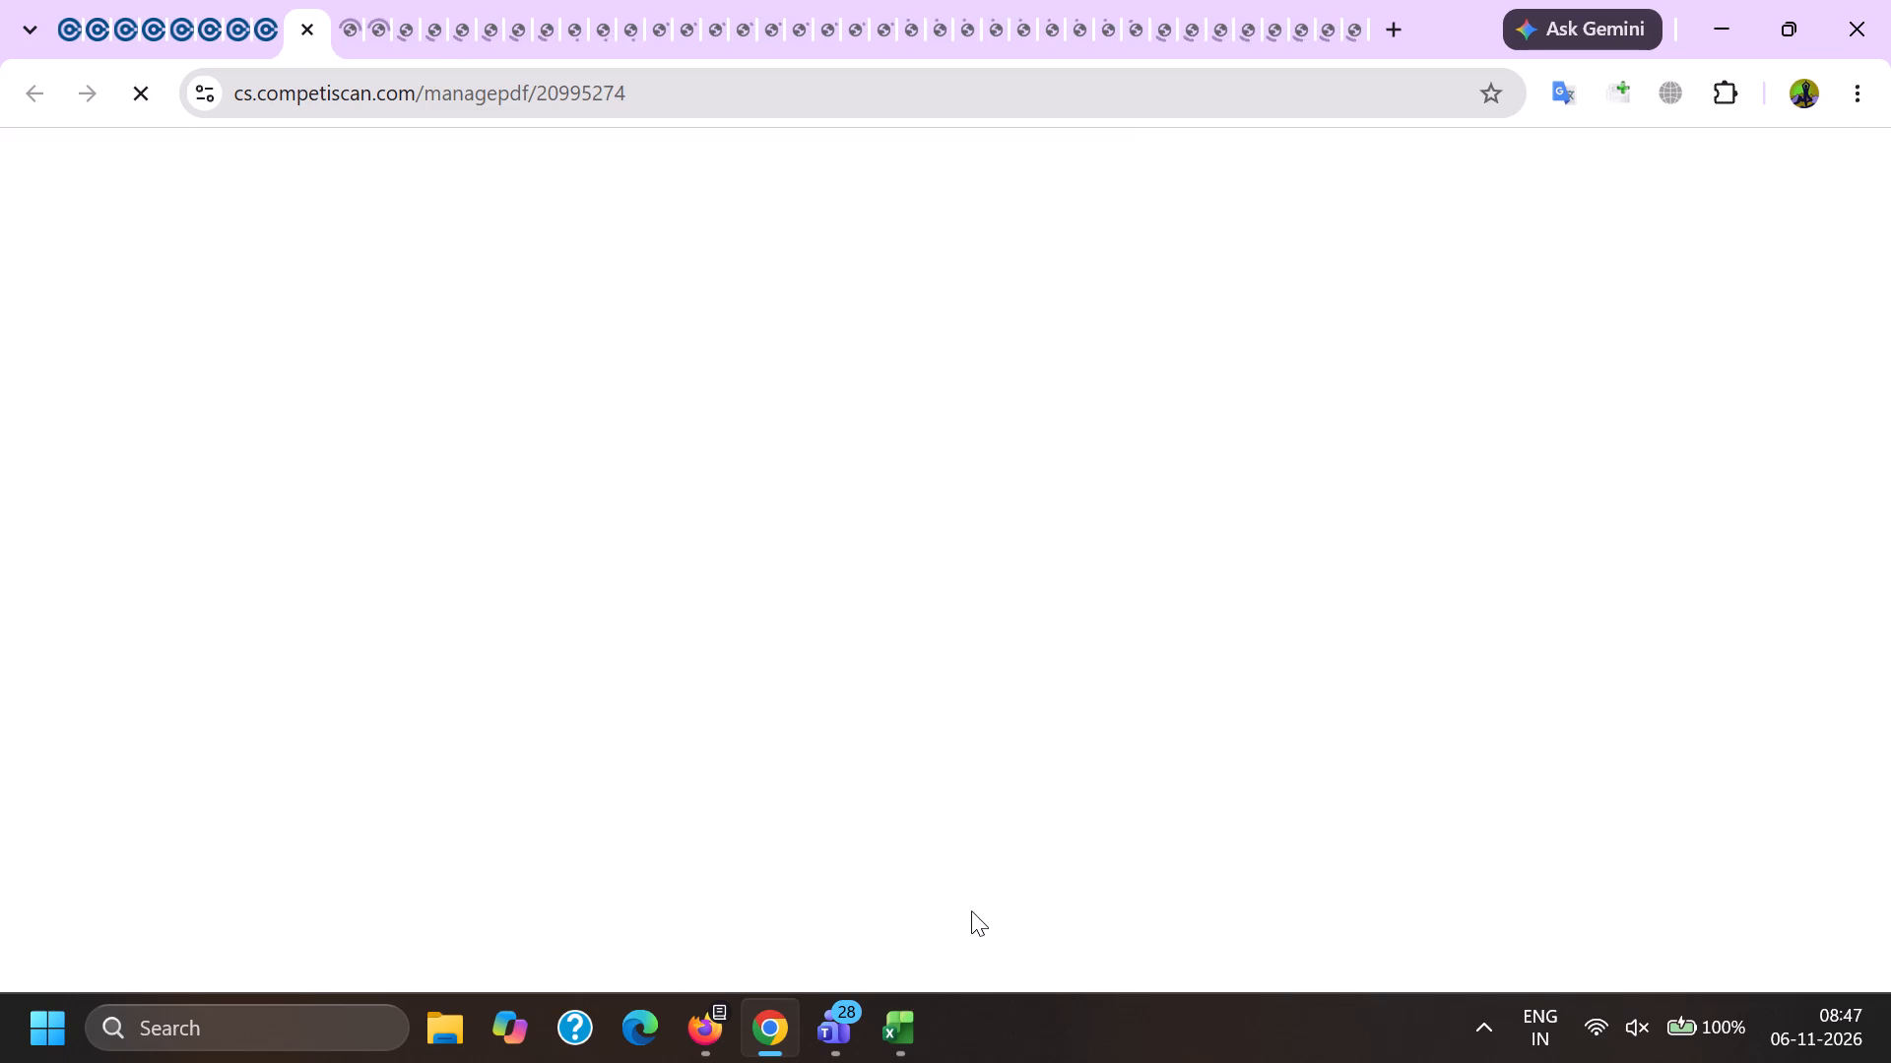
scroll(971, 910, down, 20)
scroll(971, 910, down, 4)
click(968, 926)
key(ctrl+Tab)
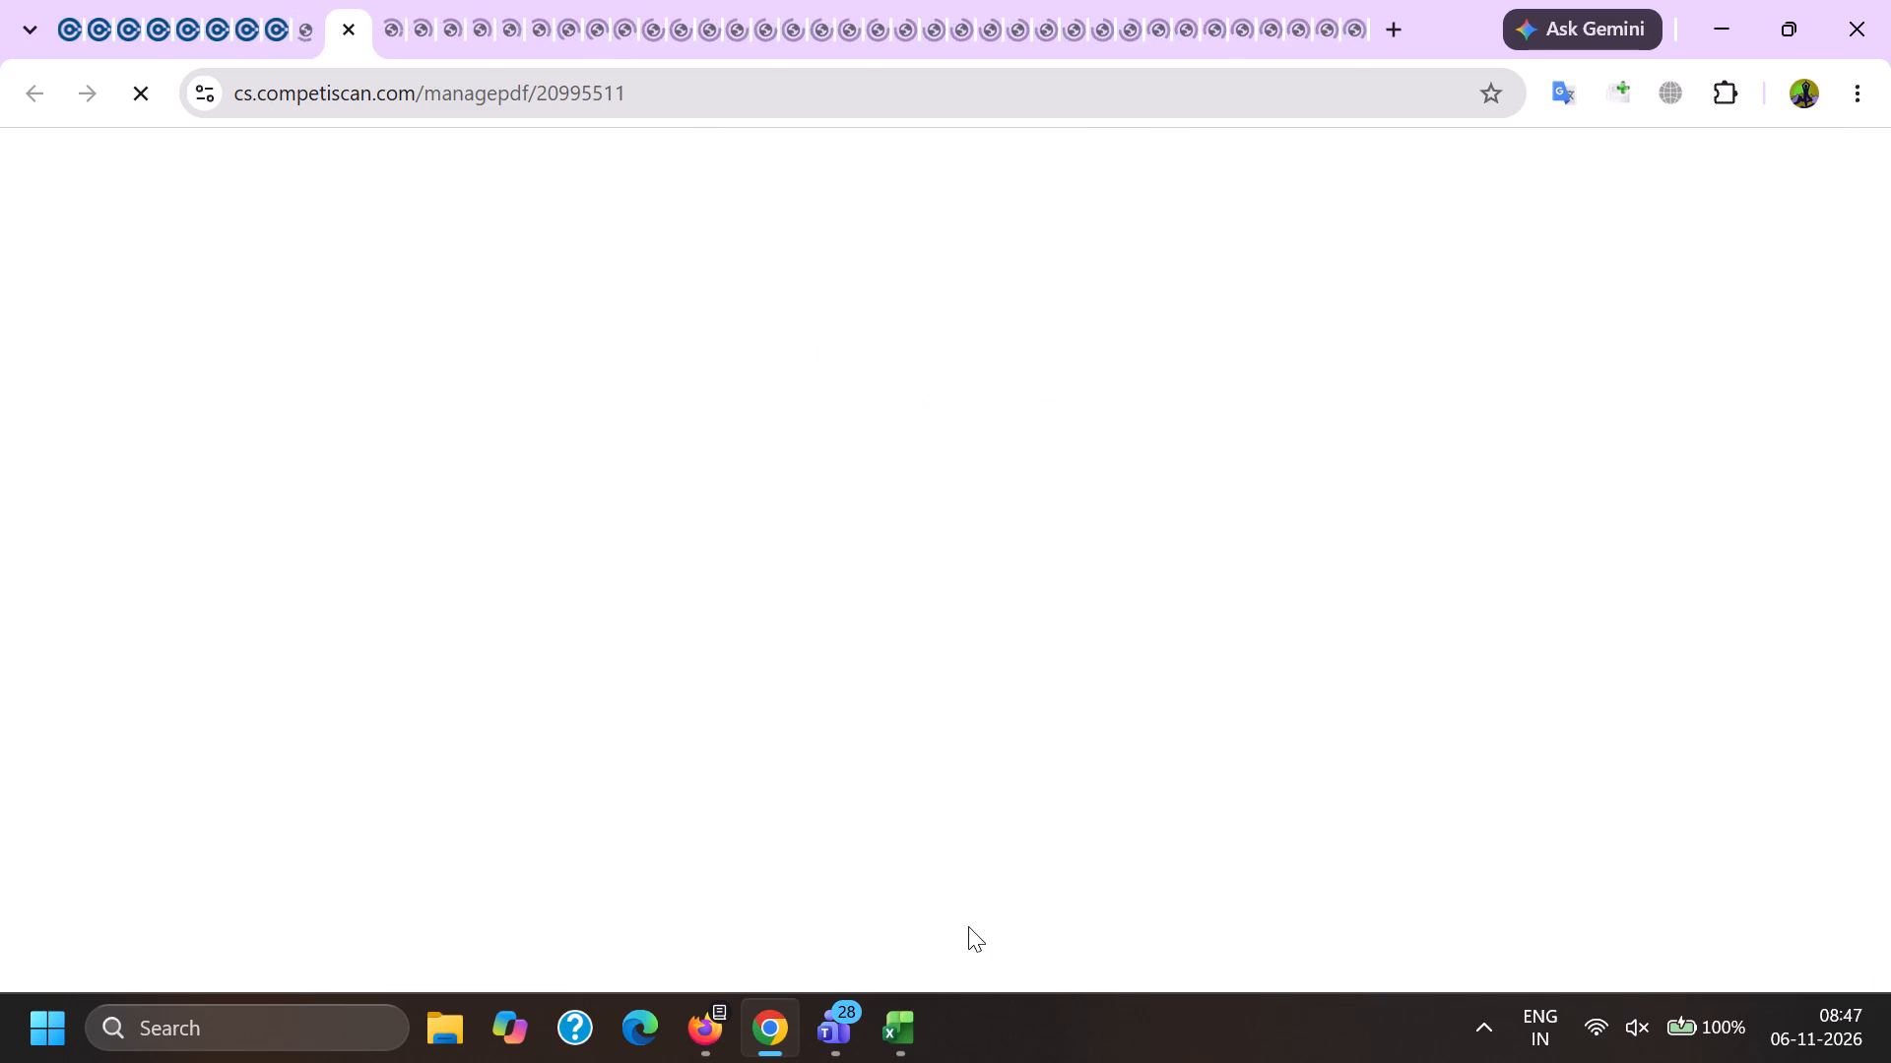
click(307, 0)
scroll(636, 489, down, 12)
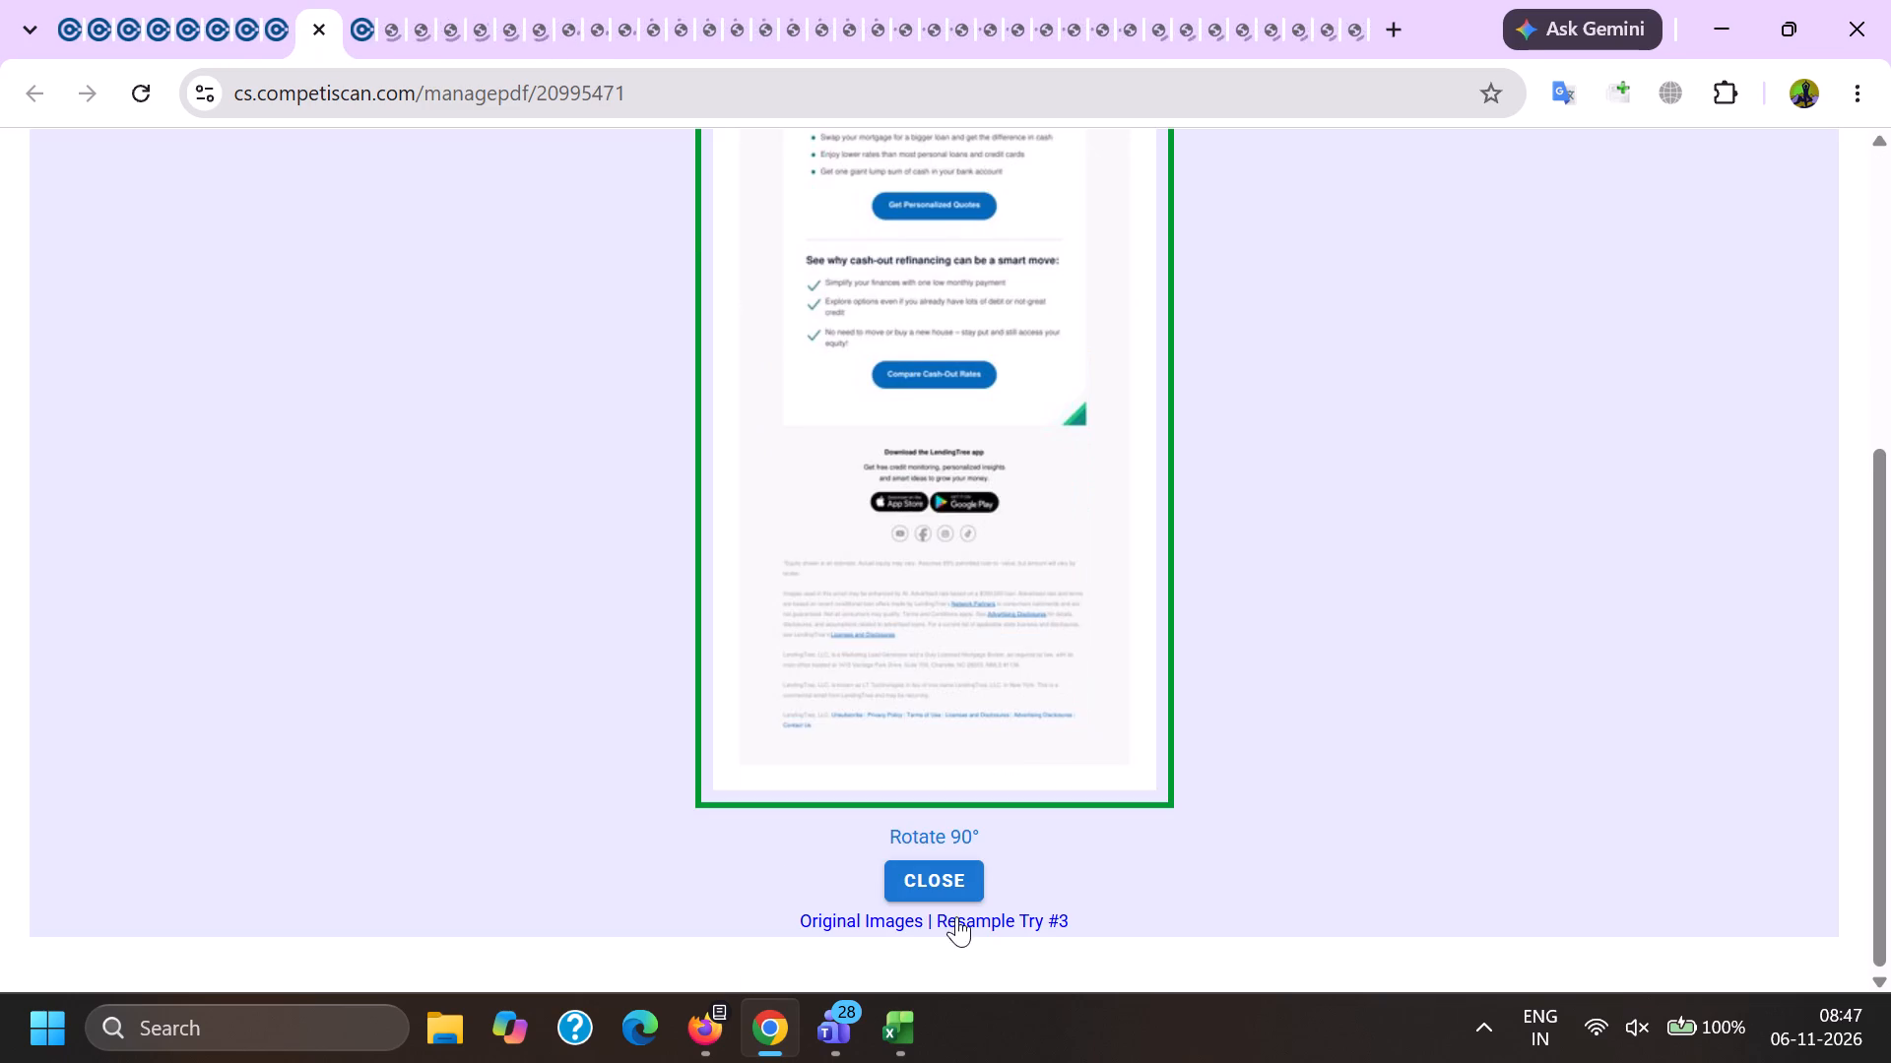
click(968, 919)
Recheck the pages of products 20995124 and 20994925, and run Resample Try #3 on the managepdf page of product 20995511.
scroll(977, 893, down, 7)
click(269, 0)
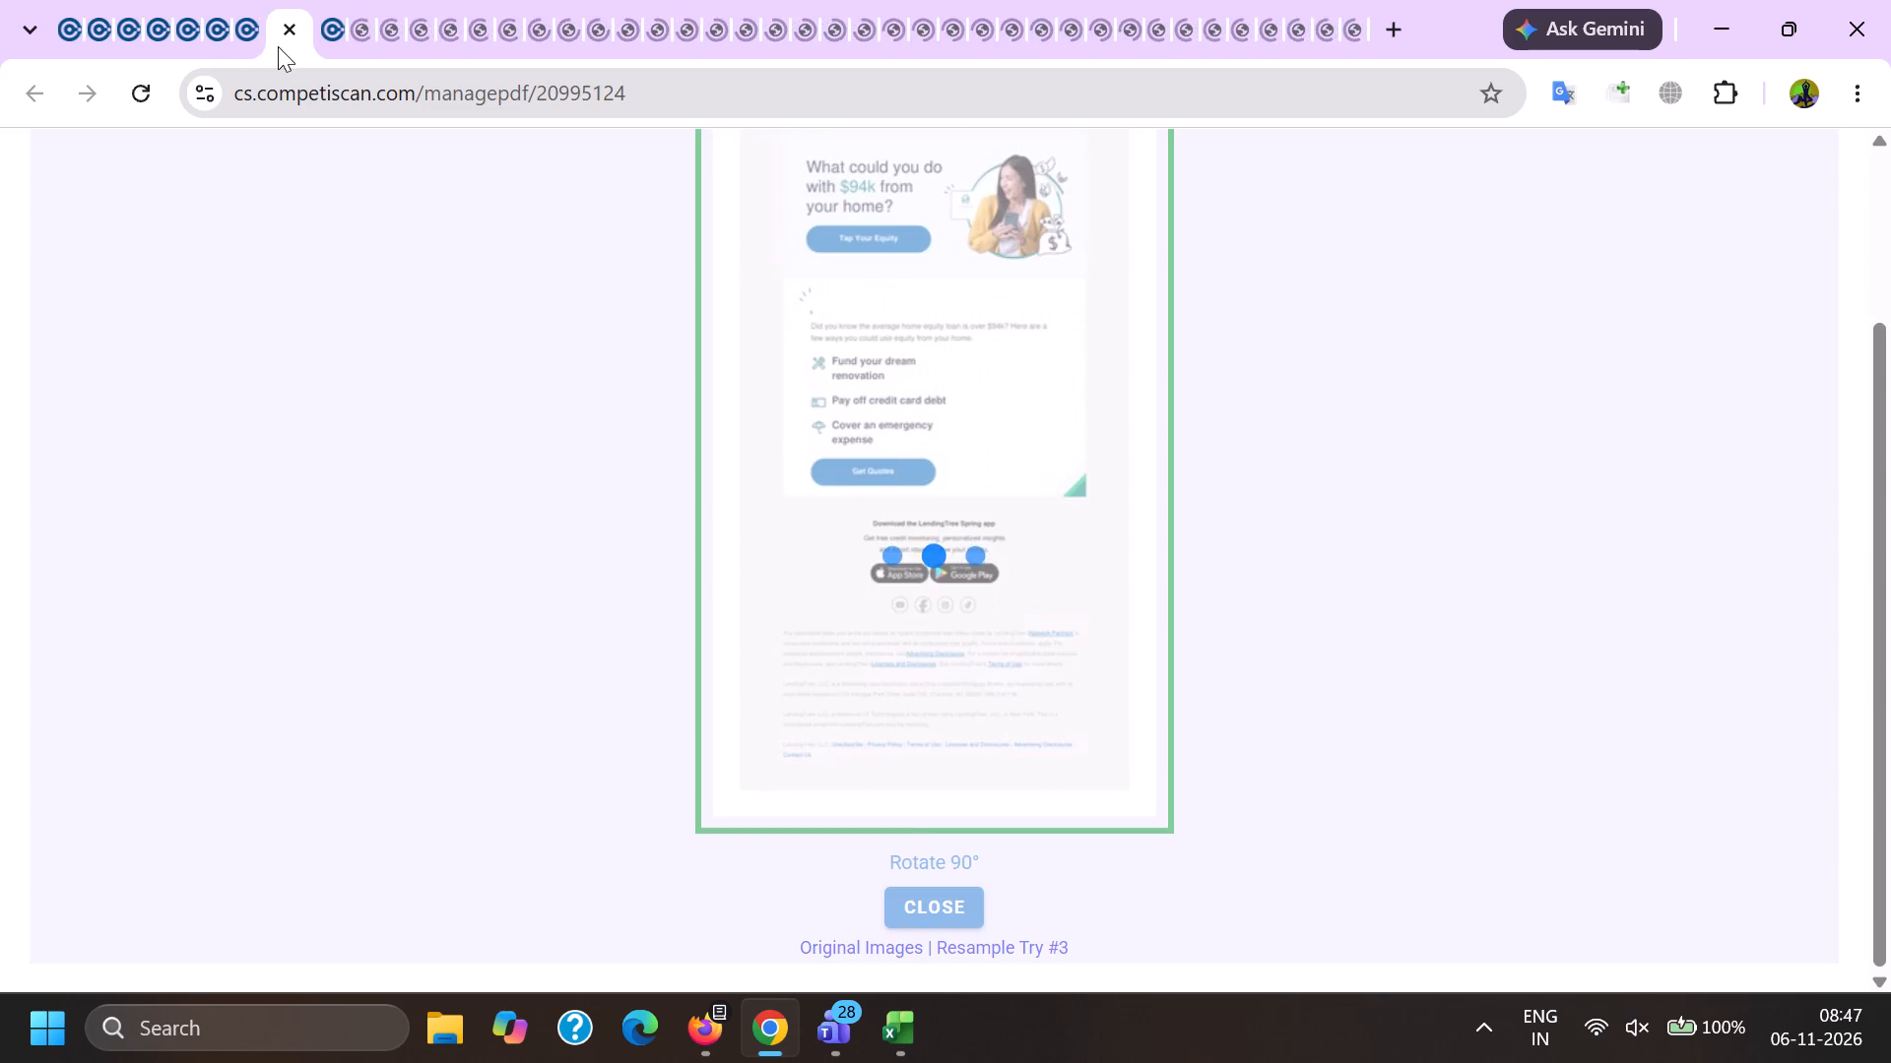
click(250, 0)
click(299, 0)
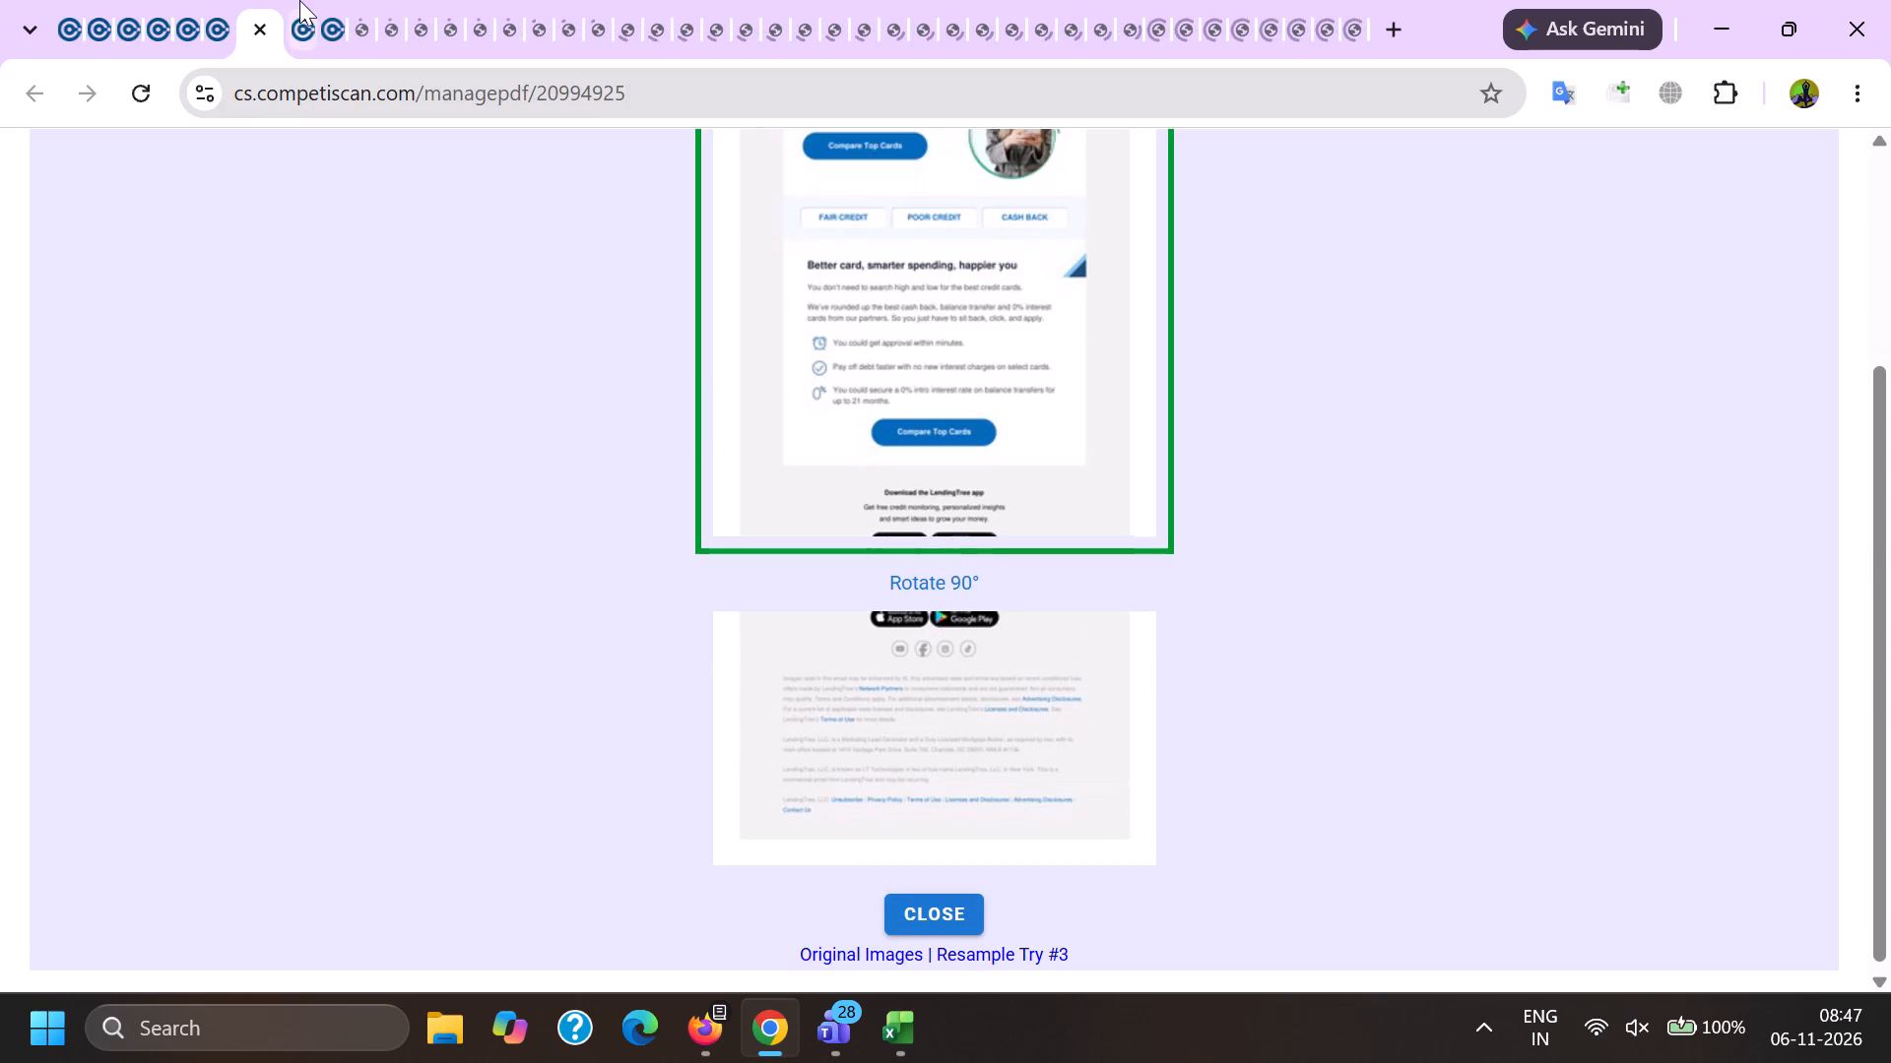
scroll(837, 509, down, 6)
click(330, 0)
scroll(781, 528, down, 11)
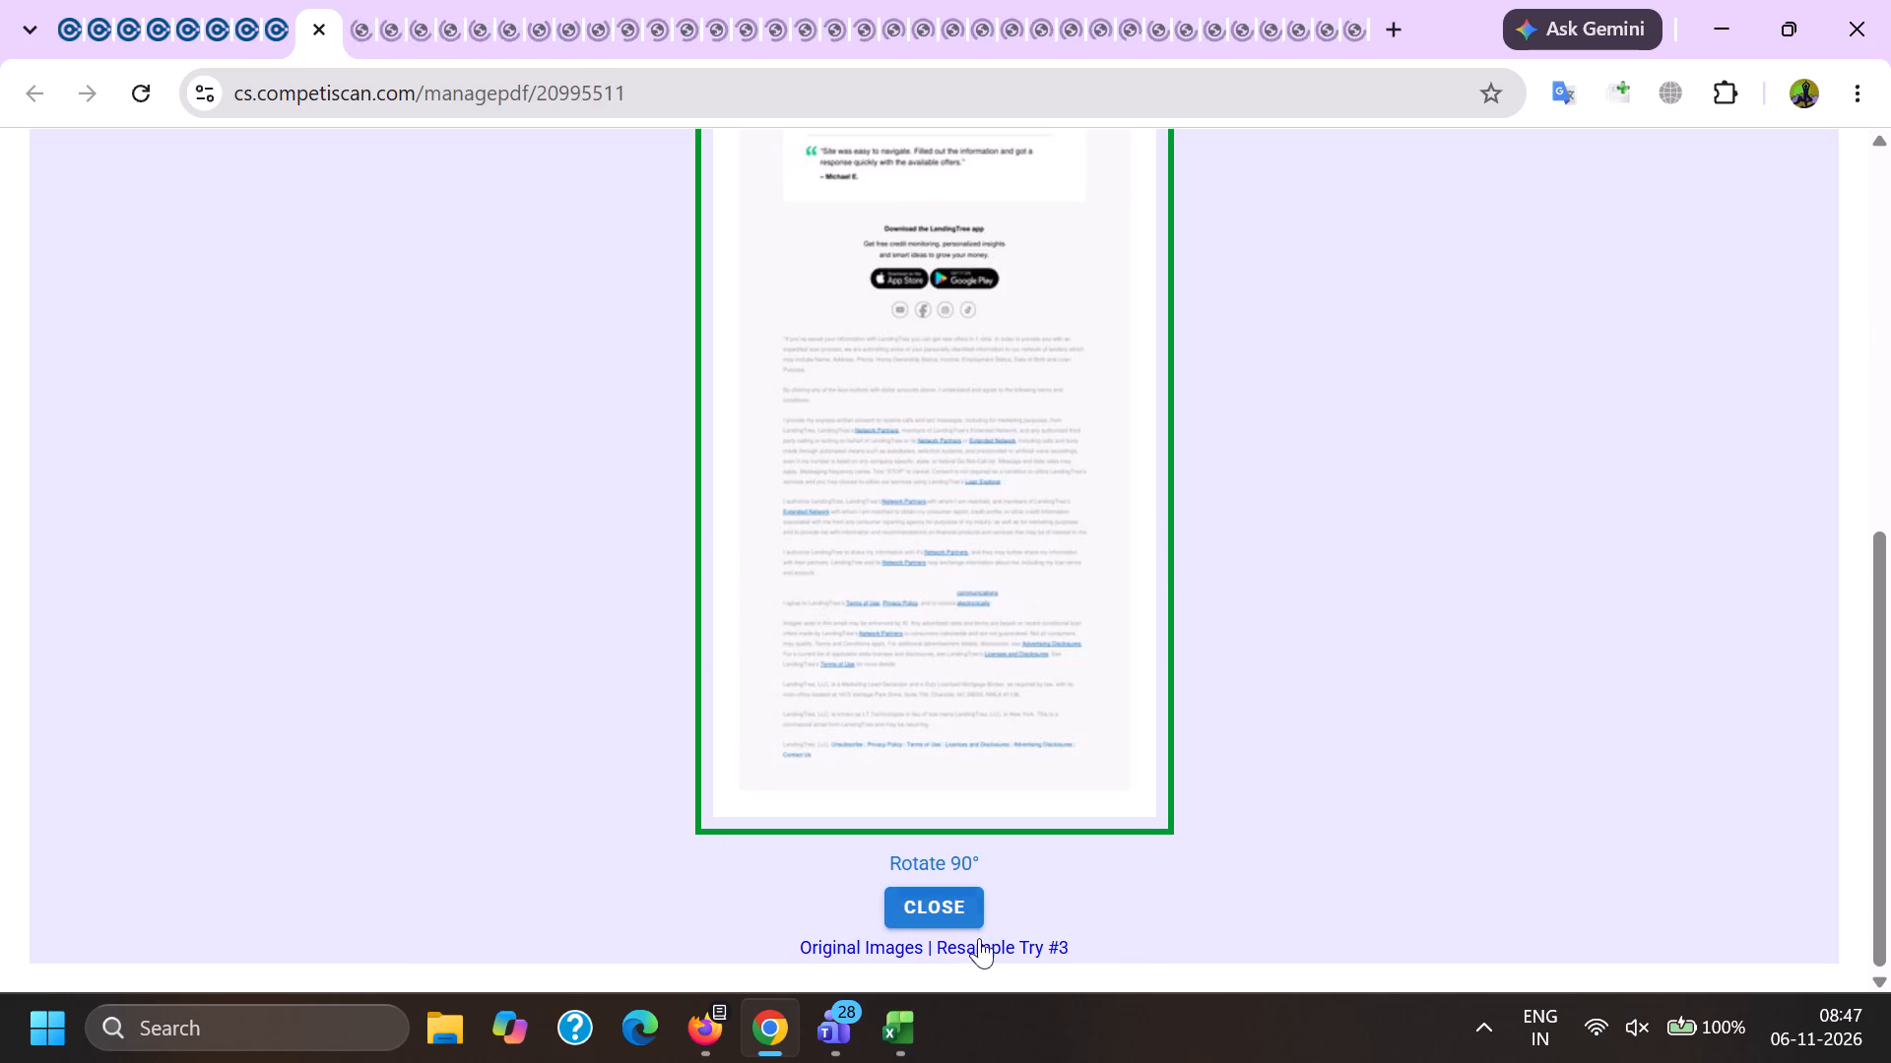
click(988, 946)
Run Resample Try #3 on the managepdf pages of products 20995557 and 20995617.
key(ctrl+Tab)
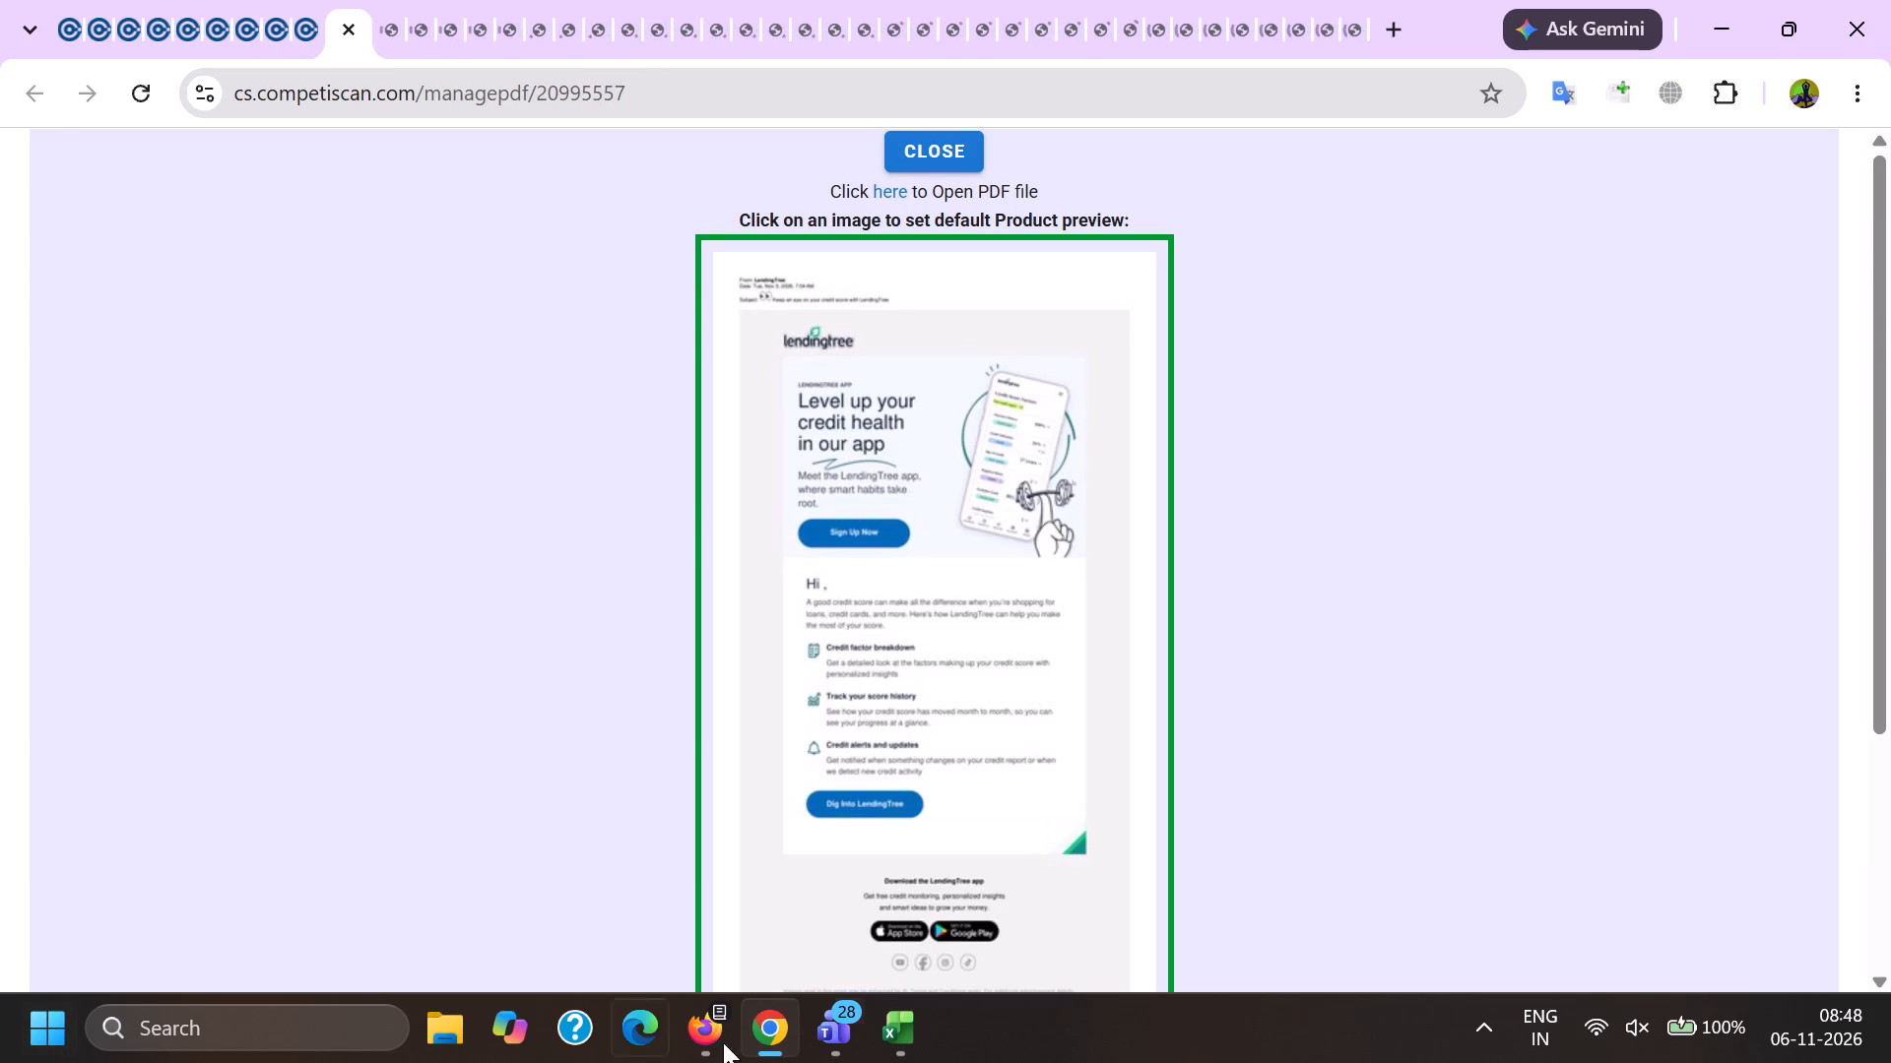
scroll(908, 804, down, 12)
click(998, 944)
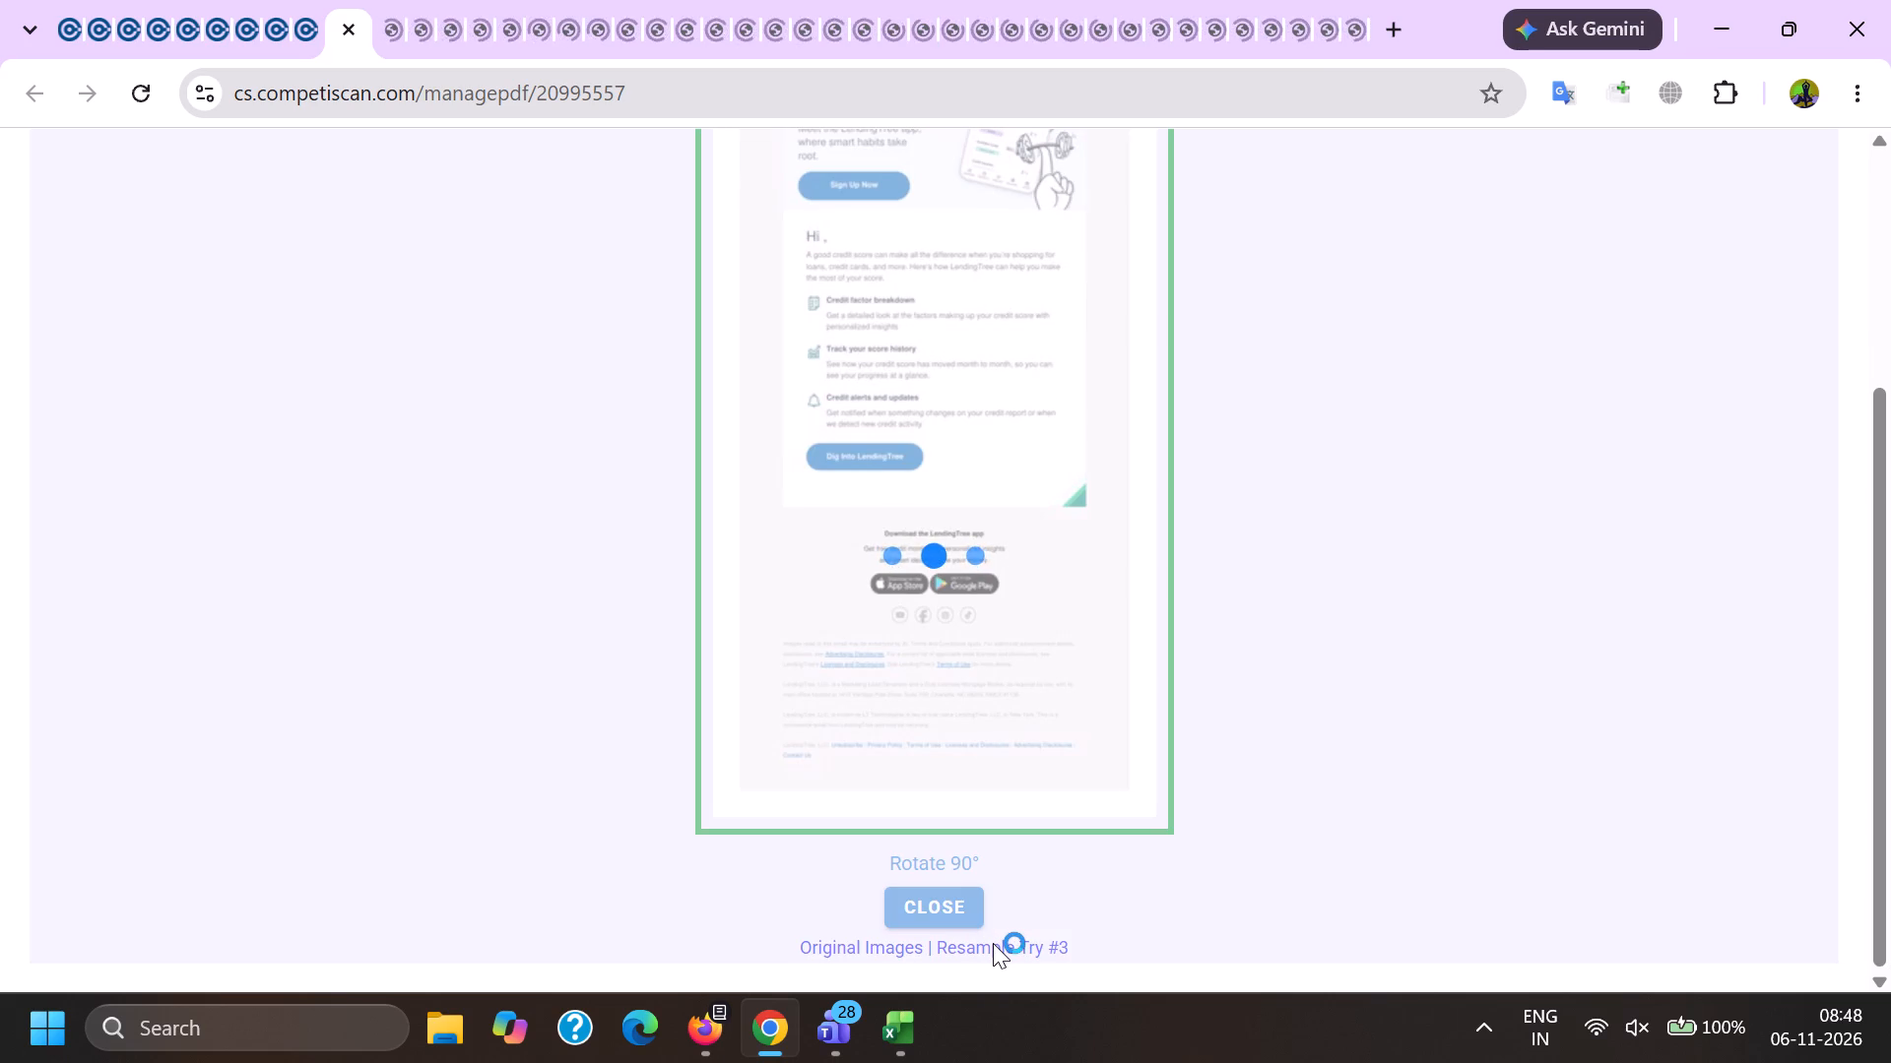
scroll(993, 943, down, 1)
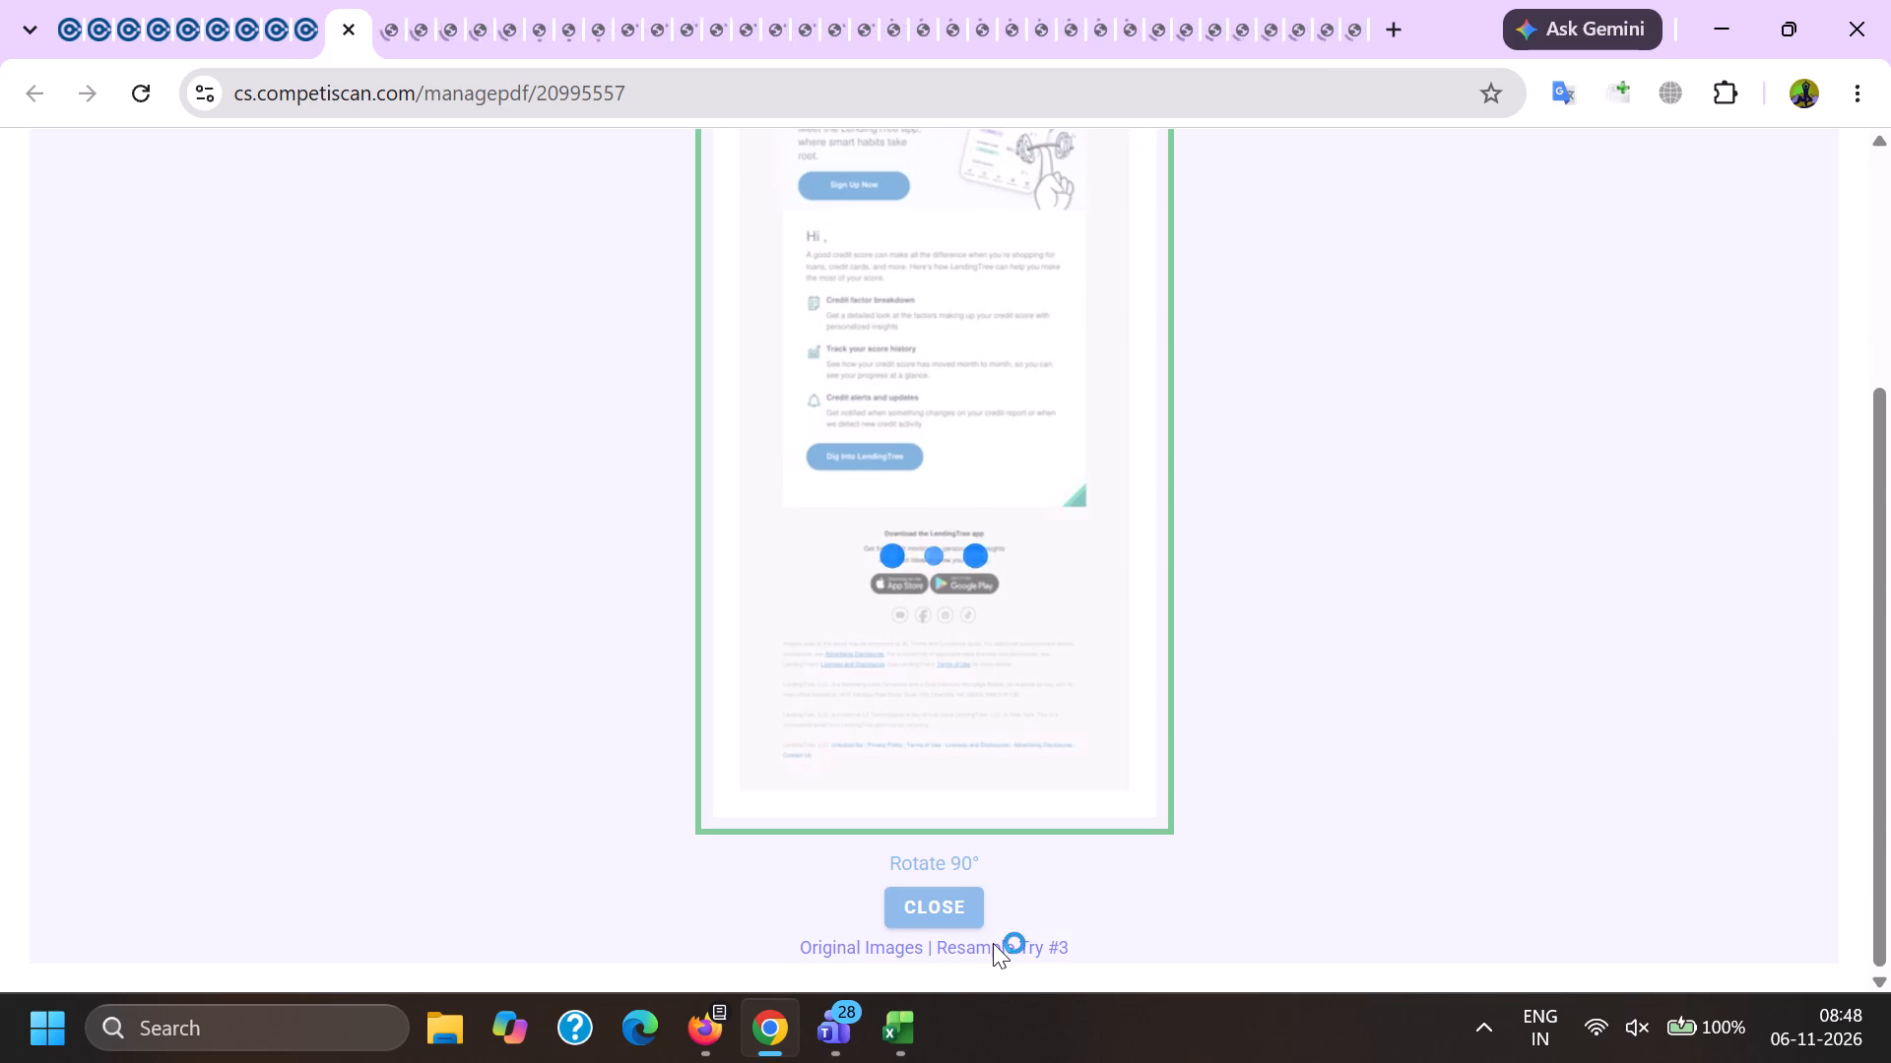
click(388, 0)
scroll(1054, 461, down, 12)
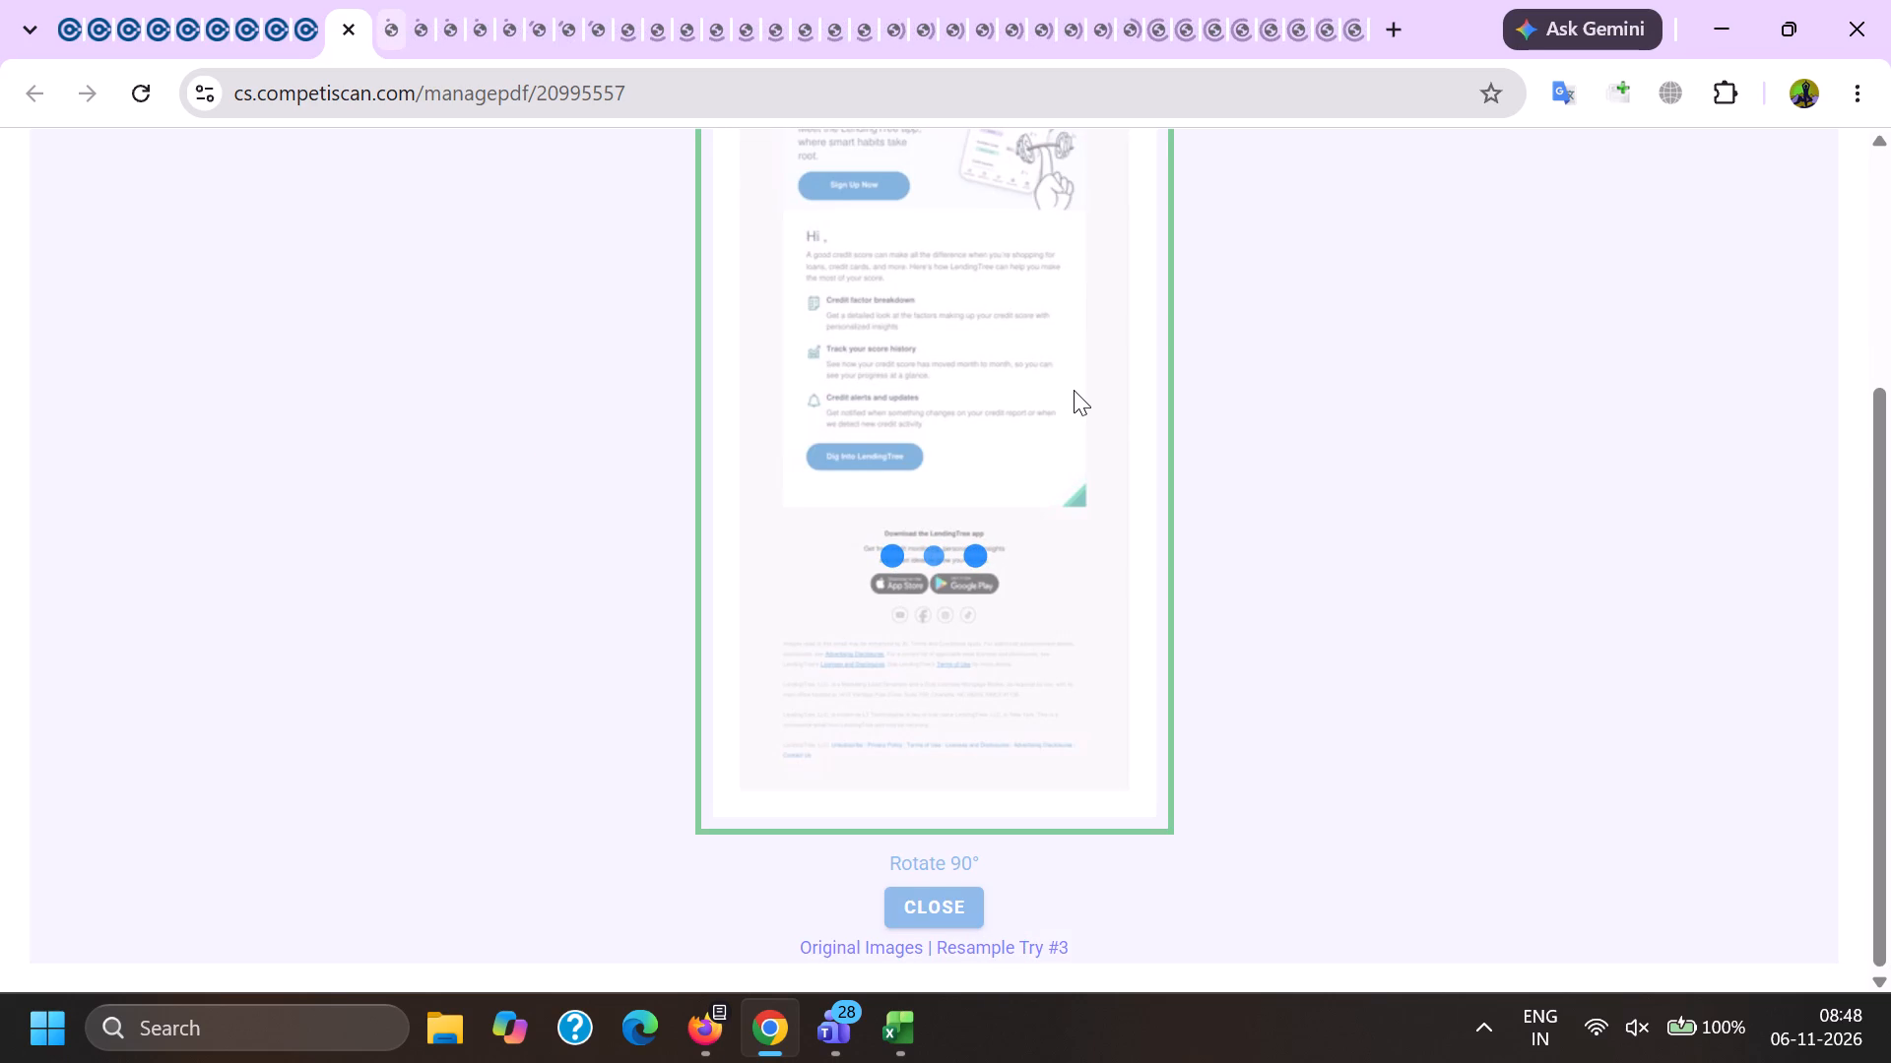
scroll(1074, 390, down, 8)
click(983, 920)
click(991, 947)
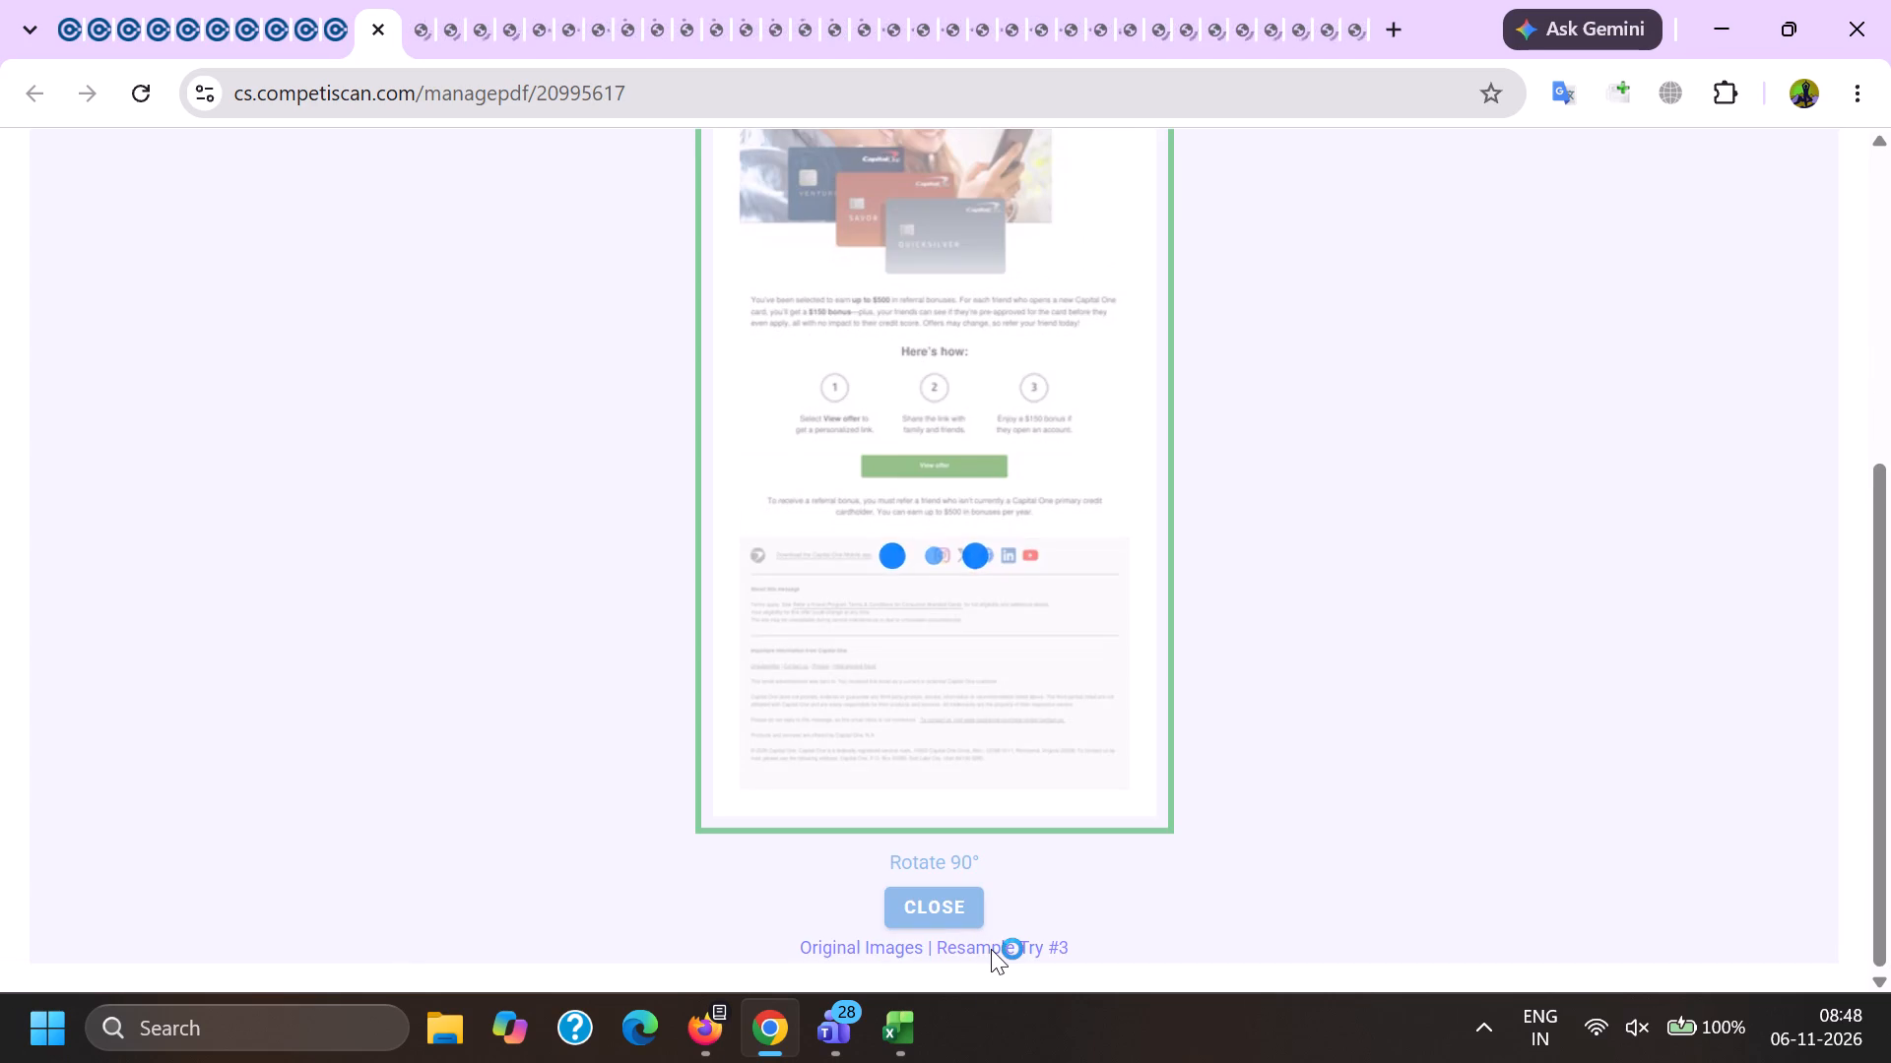
Run Resample Try #3 on the managepdf pages of products 20995667 and 20995715.
key(ctrl+Tab)
scroll(991, 939, down, 13)
click(981, 922)
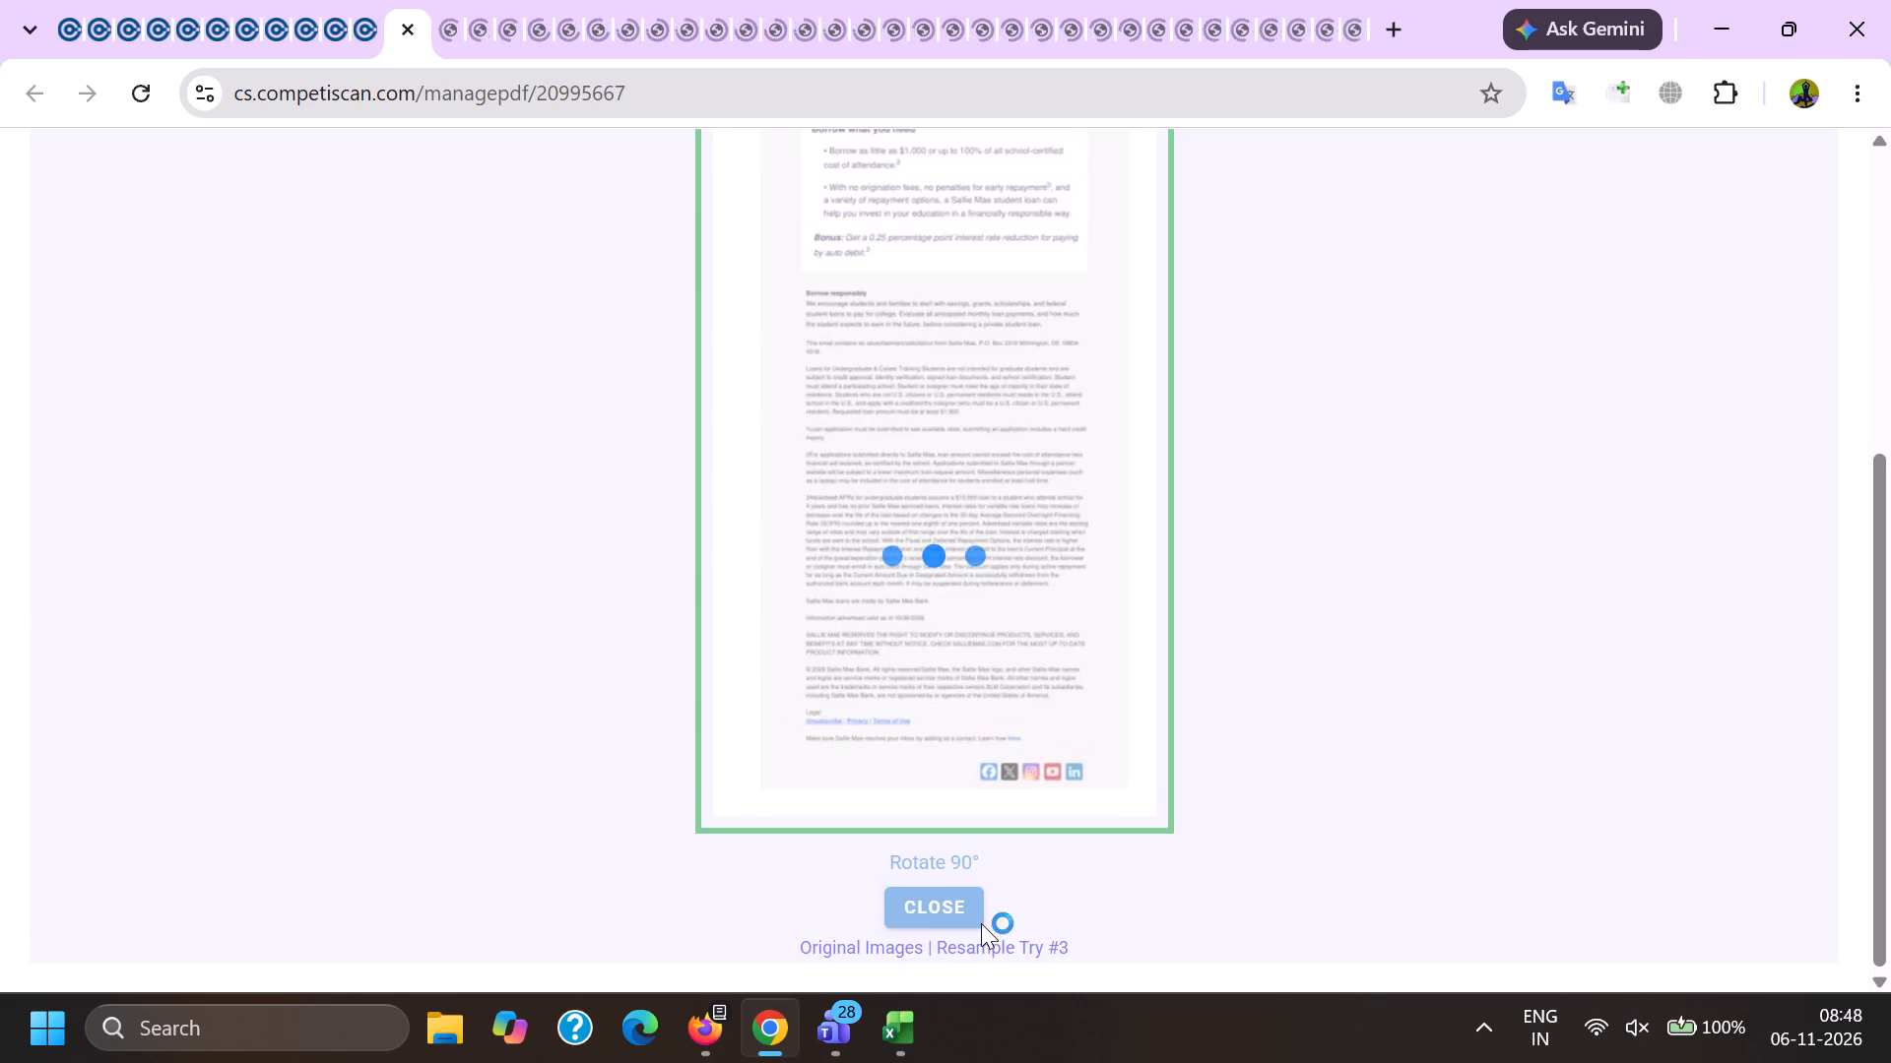
key(ctrl+Tab)
scroll(981, 919, down, 20)
scroll(981, 919, down, 10)
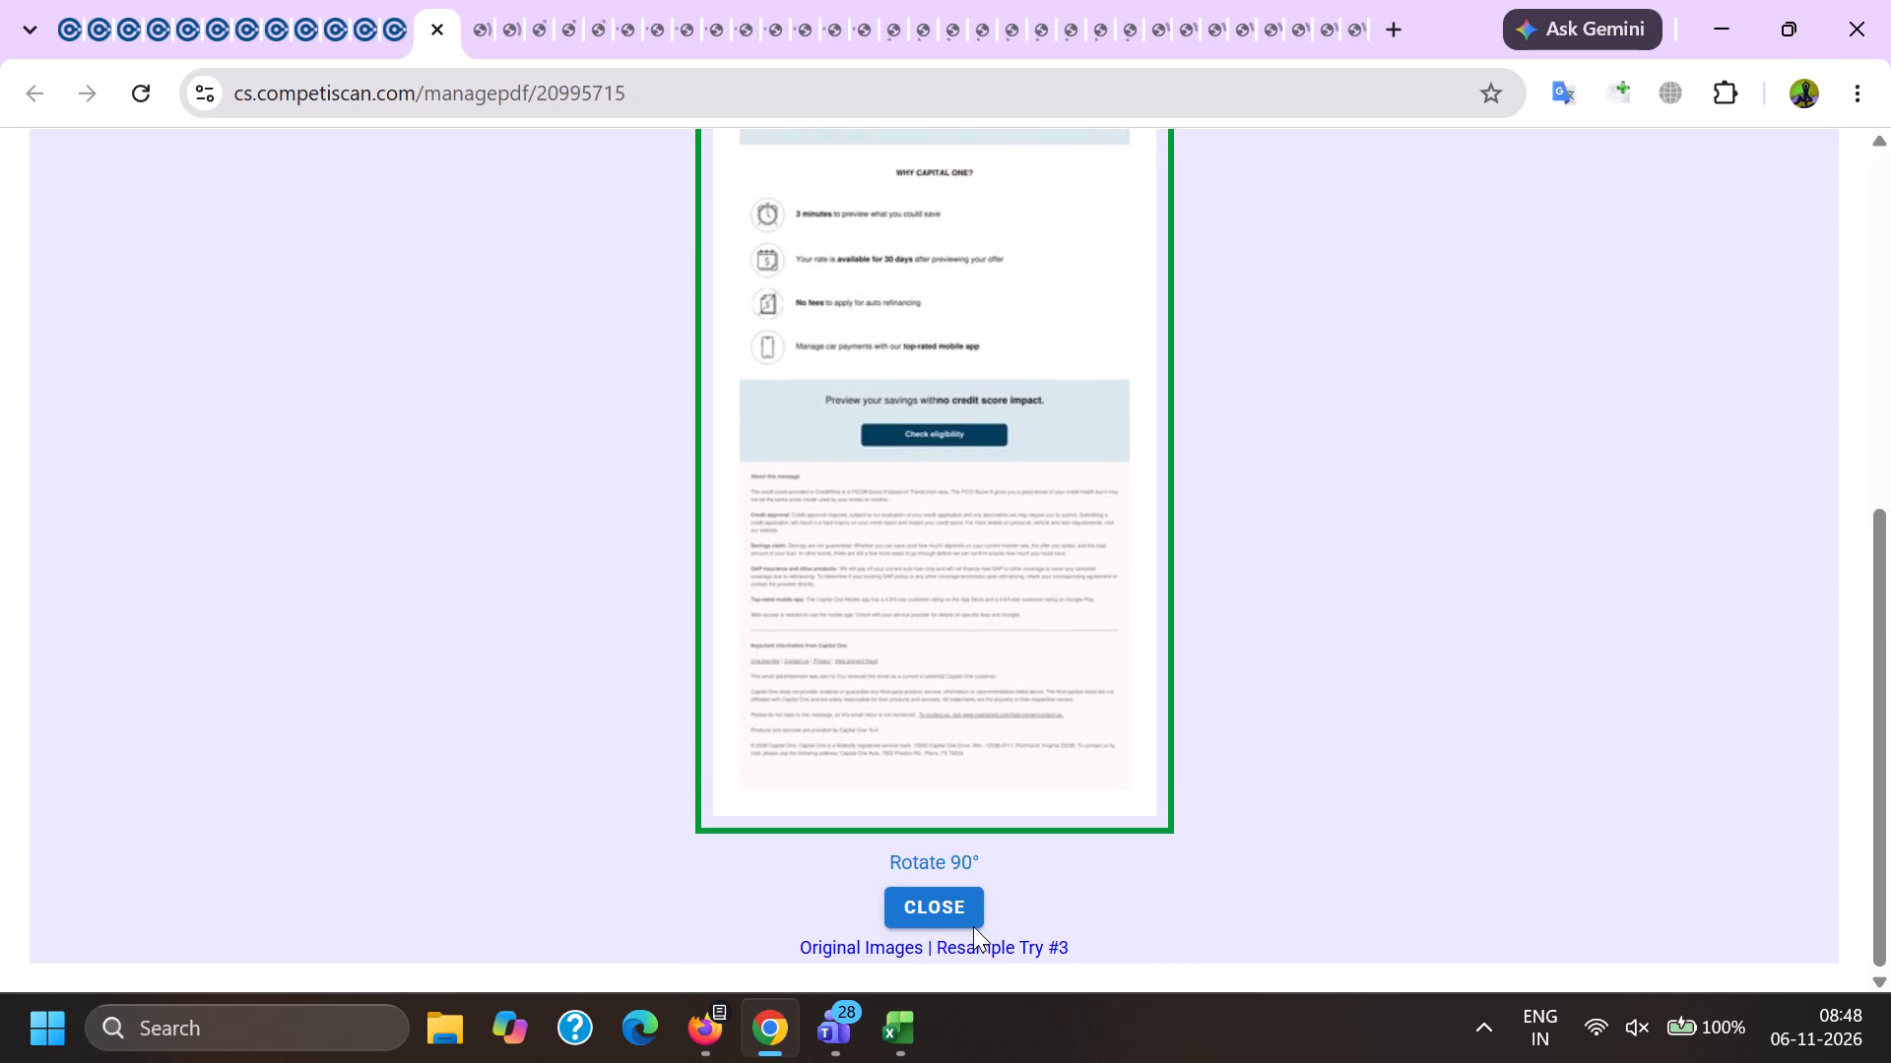
click(975, 942)
Run Resample Try #3 on the managepdf pages of products 20995755 and 20995798.
key(ctrl+Tab)
scroll(973, 937, down, 20)
scroll(973, 937, down, 4)
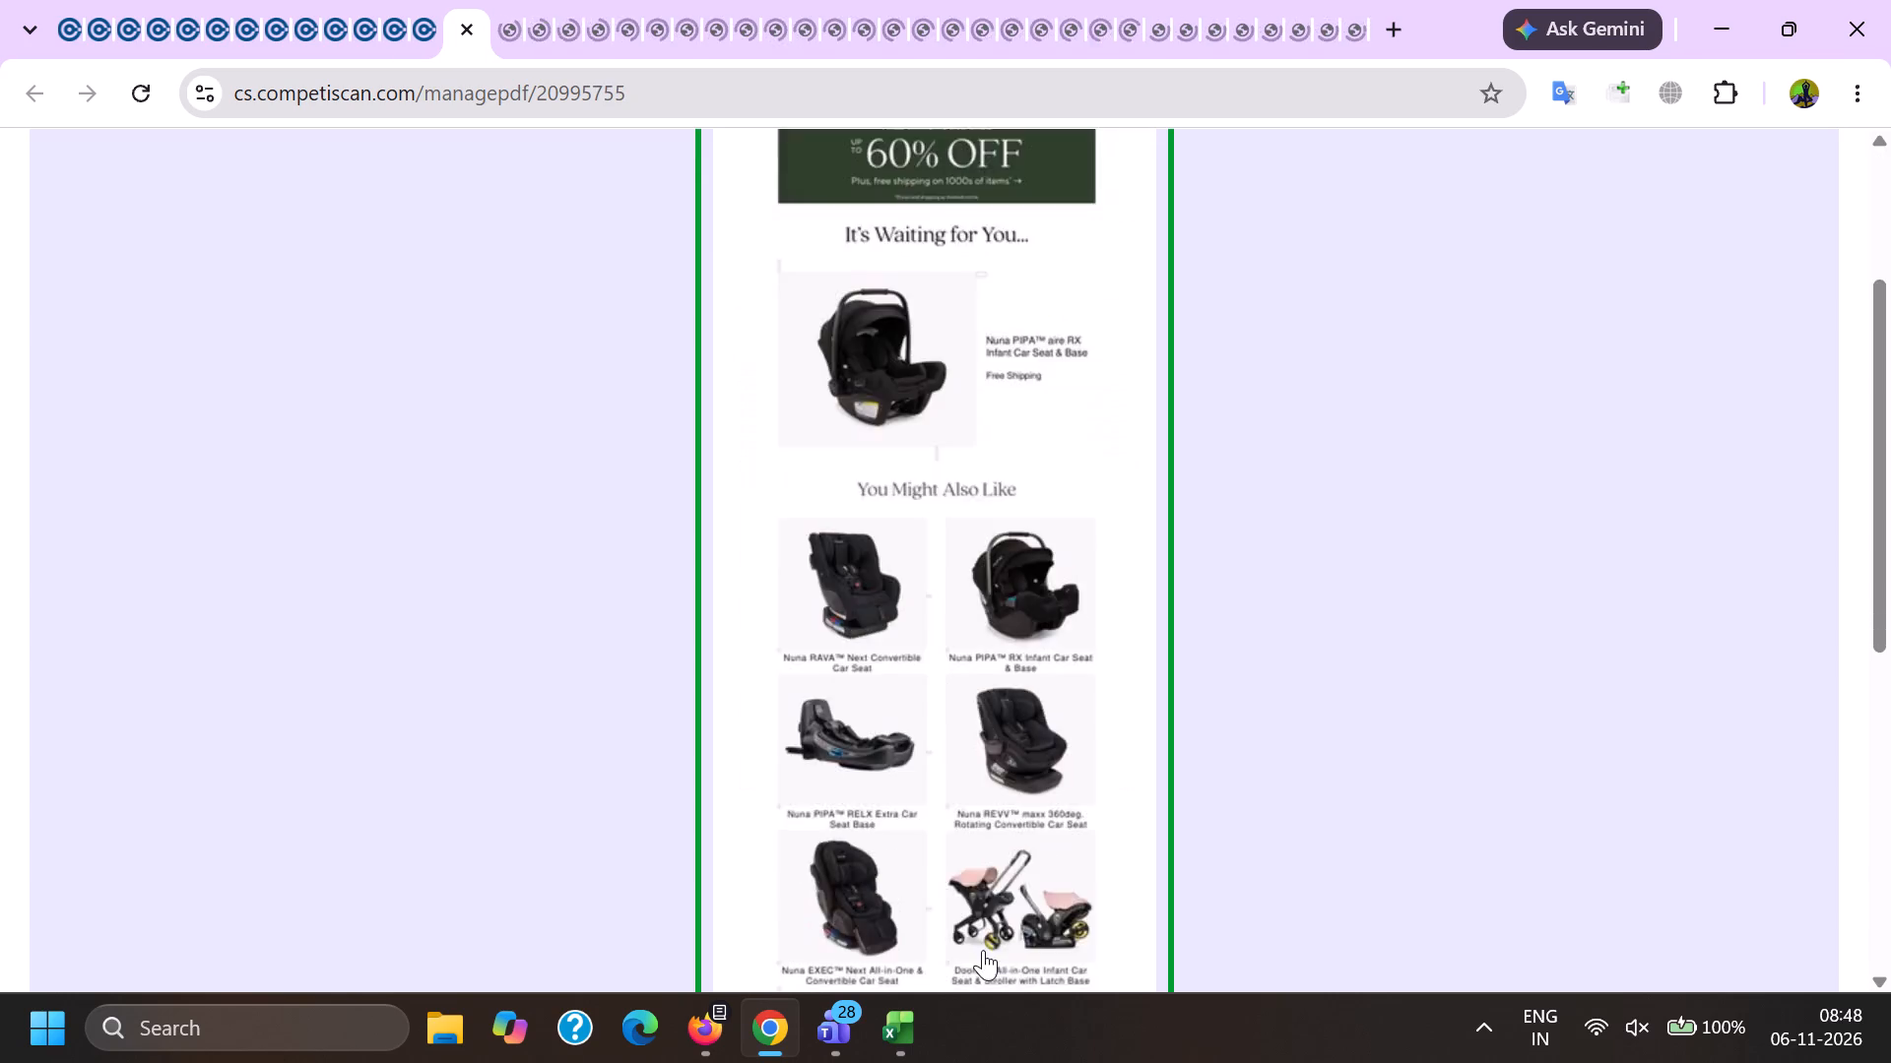
scroll(983, 950, down, 7)
click(992, 952)
key(ctrl+Tab)
scroll(992, 948, down, 18)
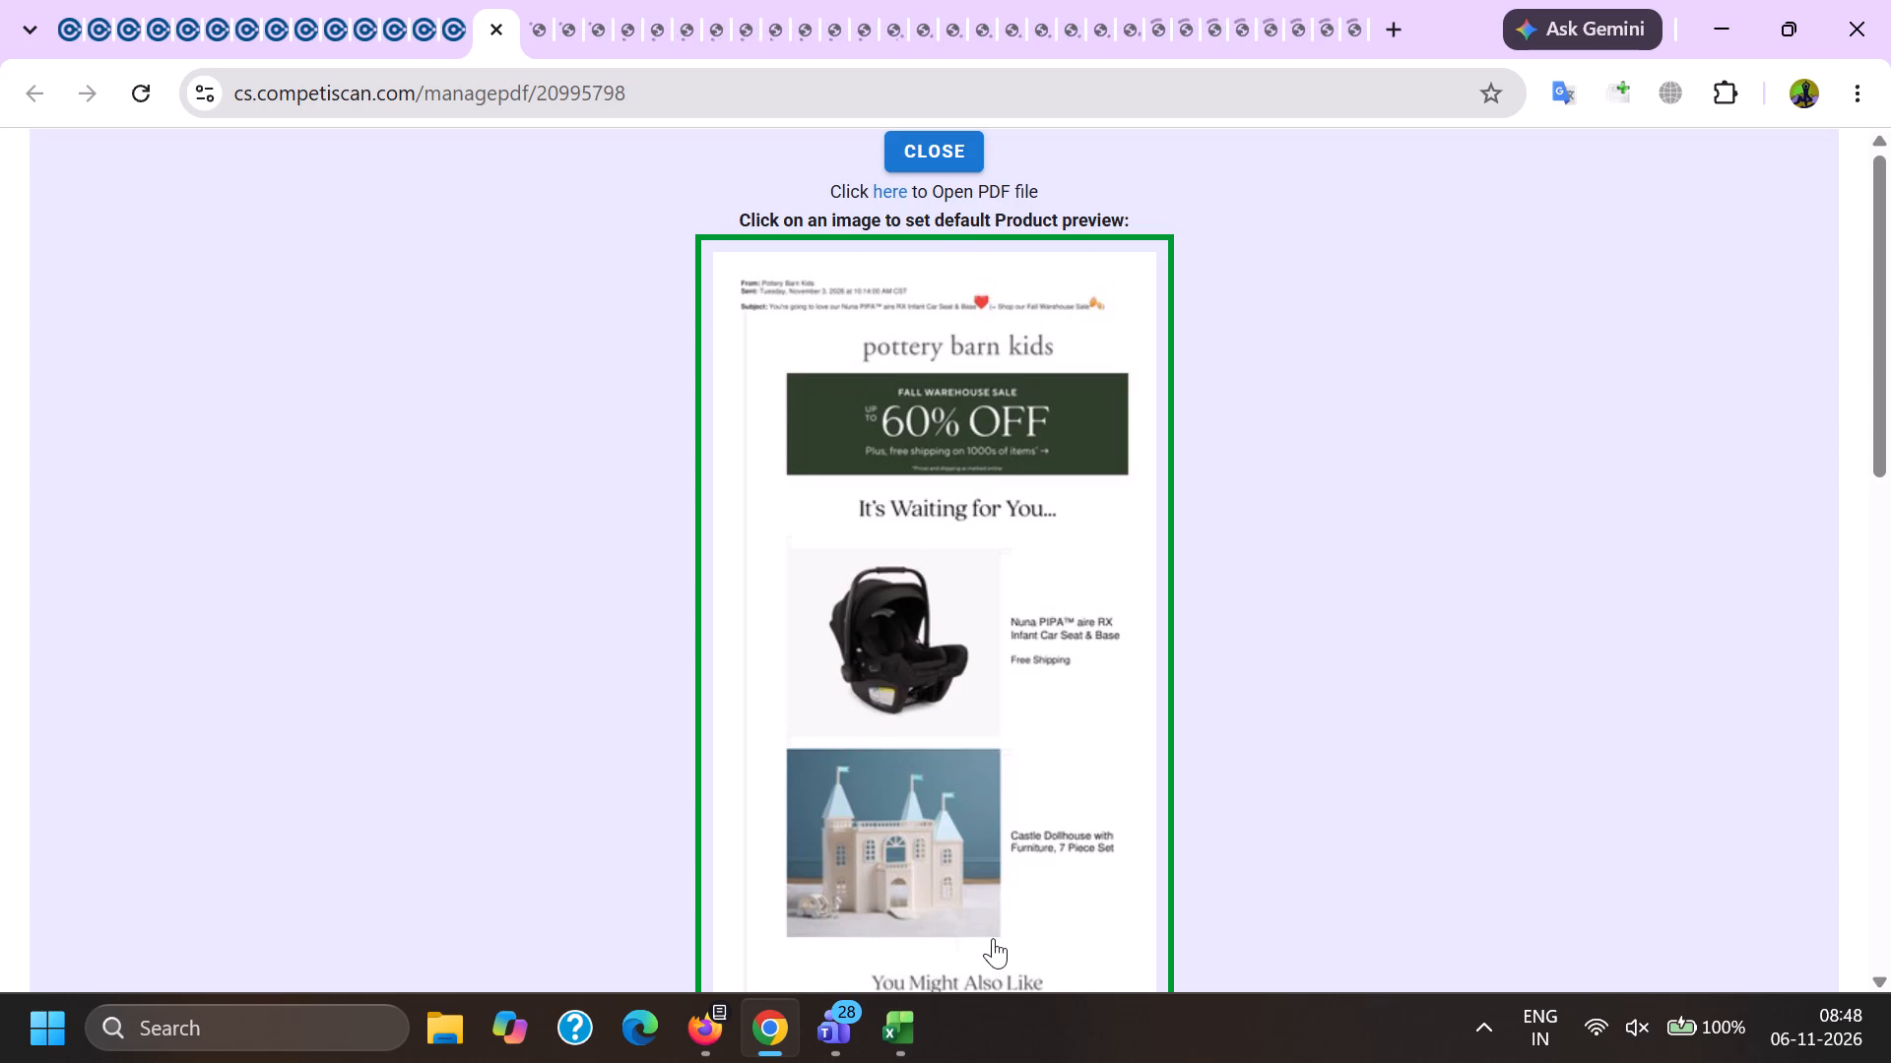
scroll(993, 938, down, 20)
scroll(993, 938, down, 1)
click(970, 940)
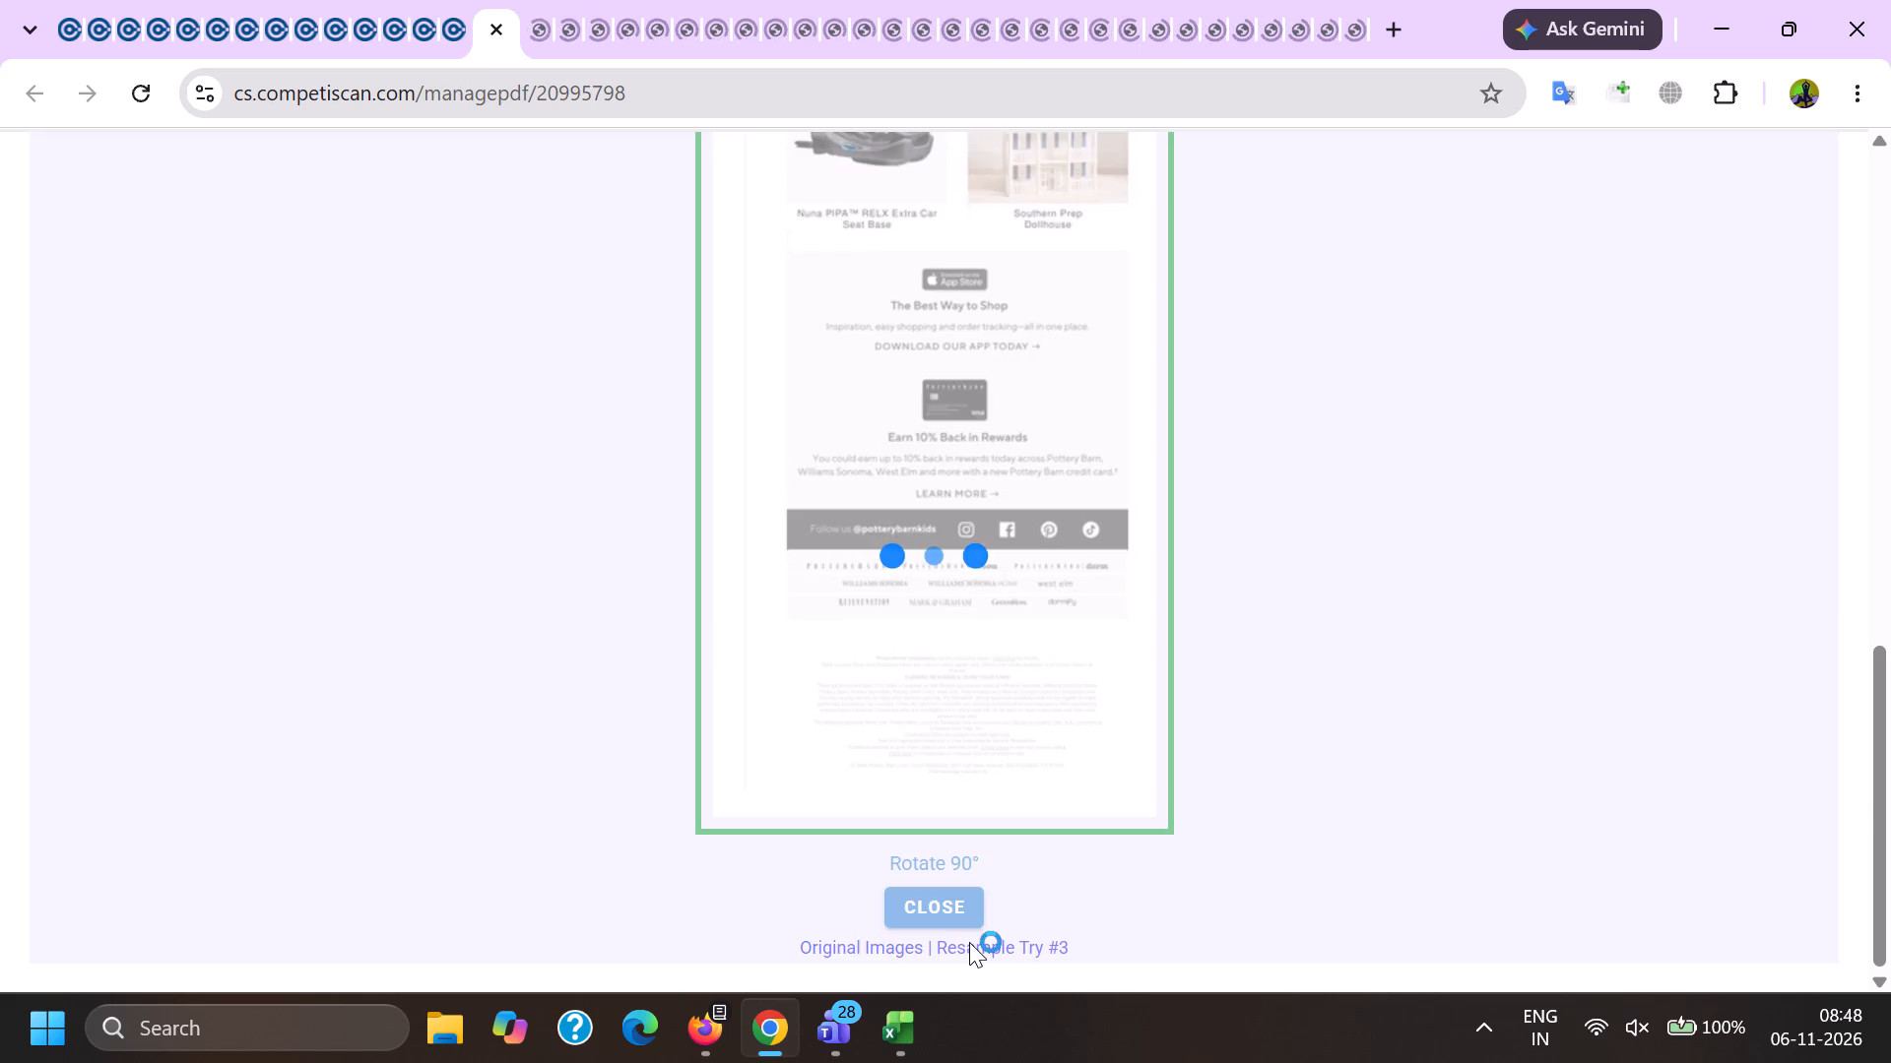
Run Resample Try #3 on the managepdf pages of products 20995852 and 20995920.
key(ctrl+Tab)
scroll(969, 933, down, 4)
scroll(969, 933, up, 1)
scroll(969, 933, down, 20)
scroll(969, 933, down, 13)
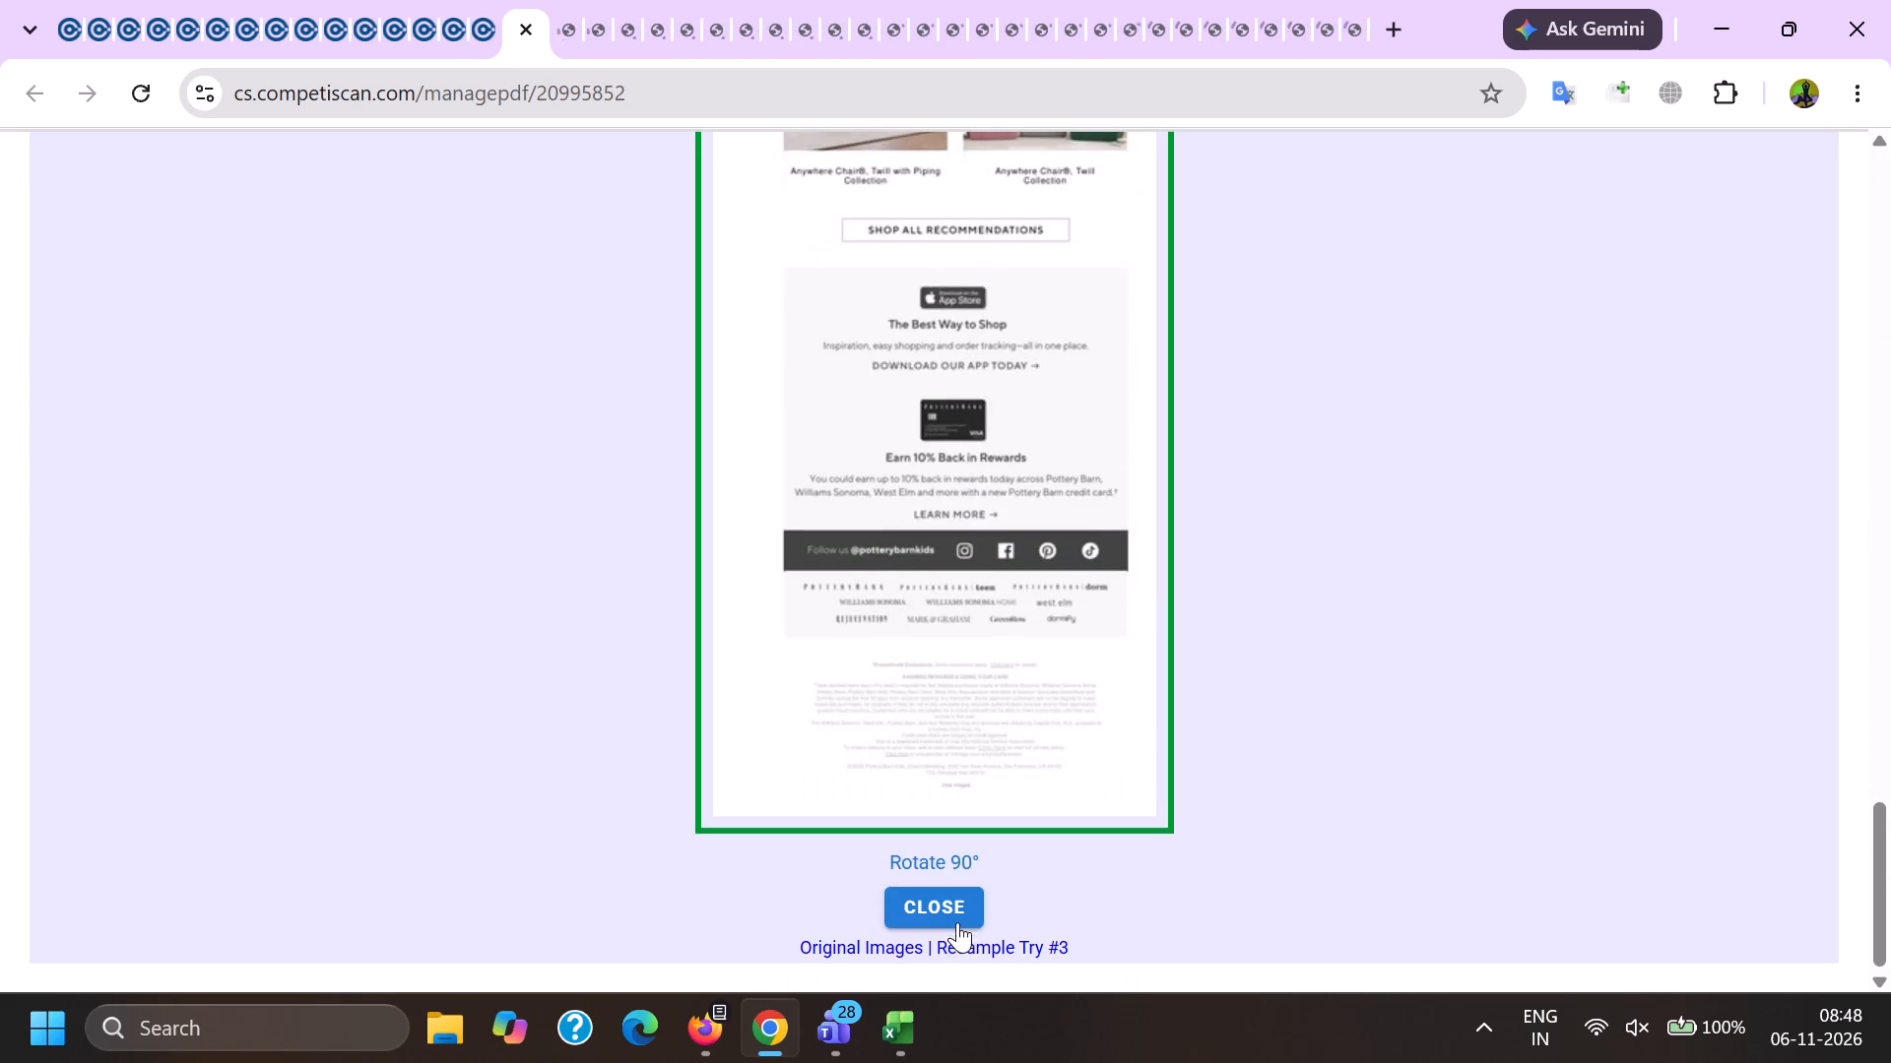
scroll(957, 922, down, 2)
click(954, 950)
key(ctrl+Tab)
scroll(954, 948, down, 4)
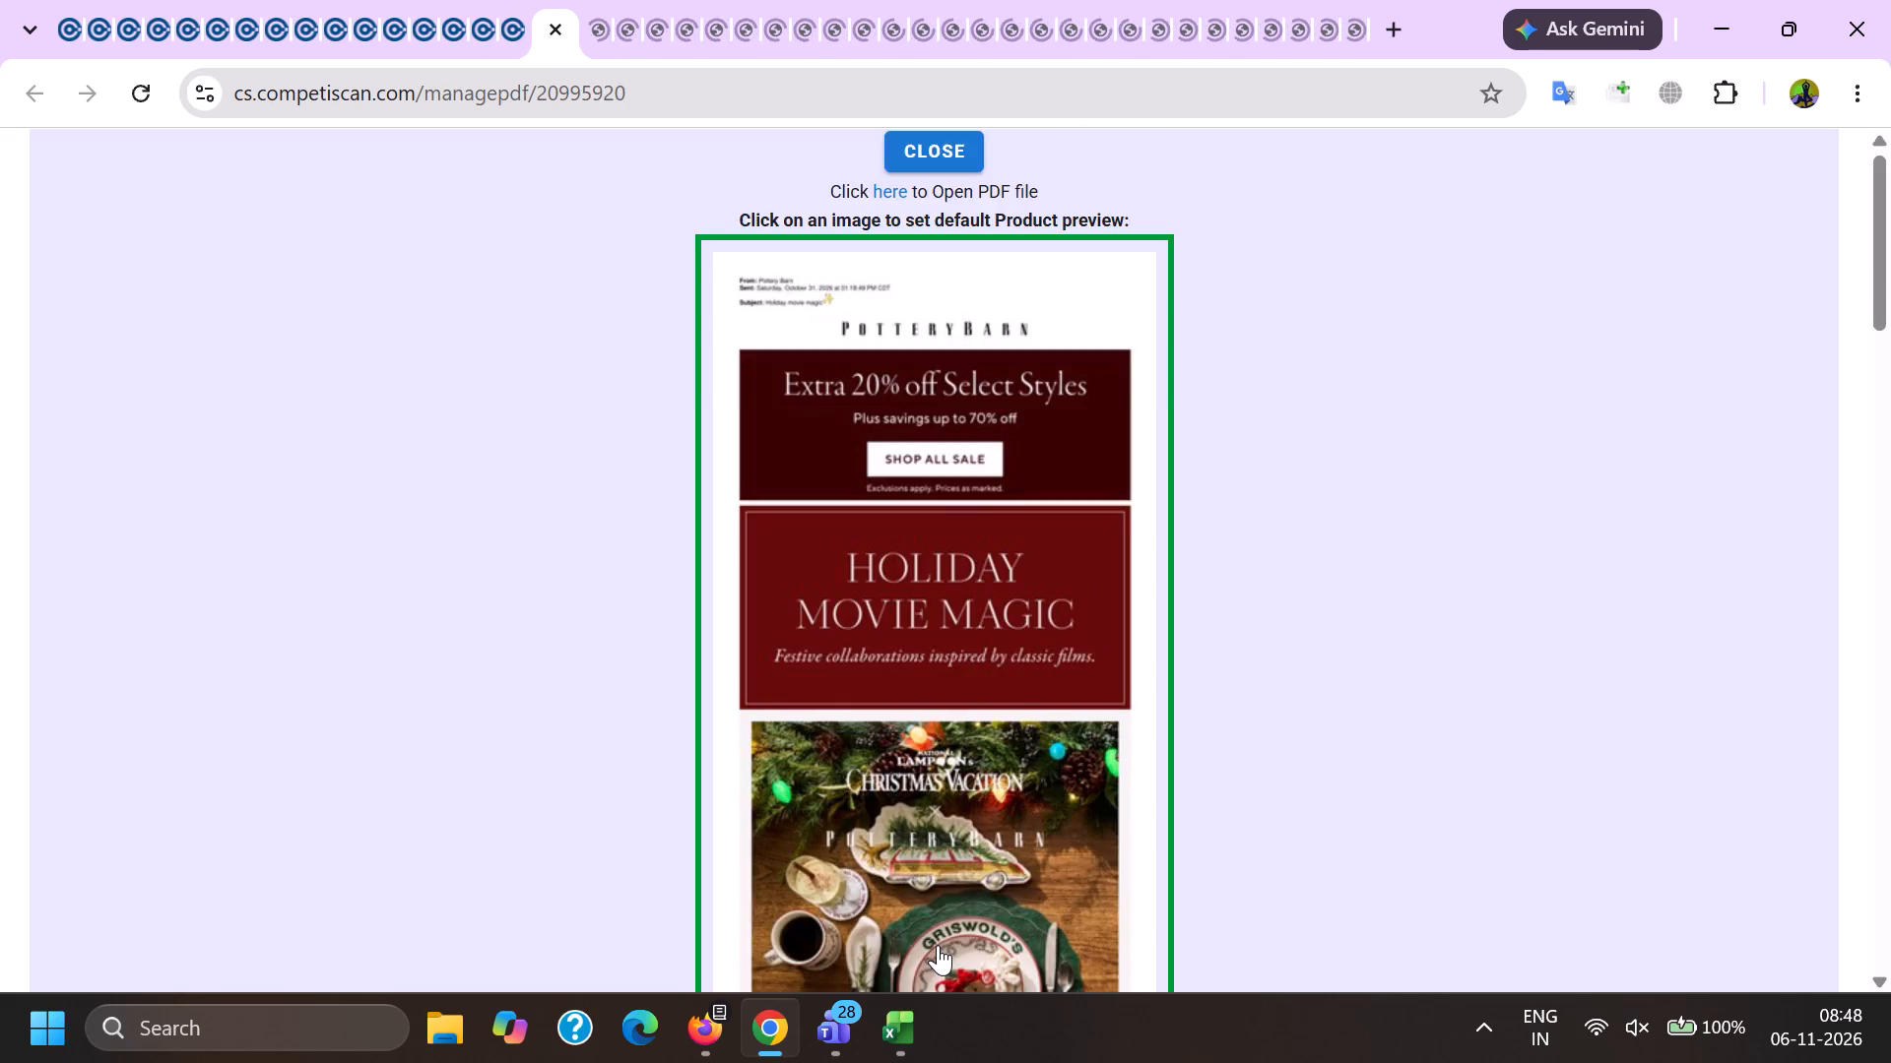
scroll(938, 945, down, 20)
scroll(938, 945, down, 13)
click(948, 950)
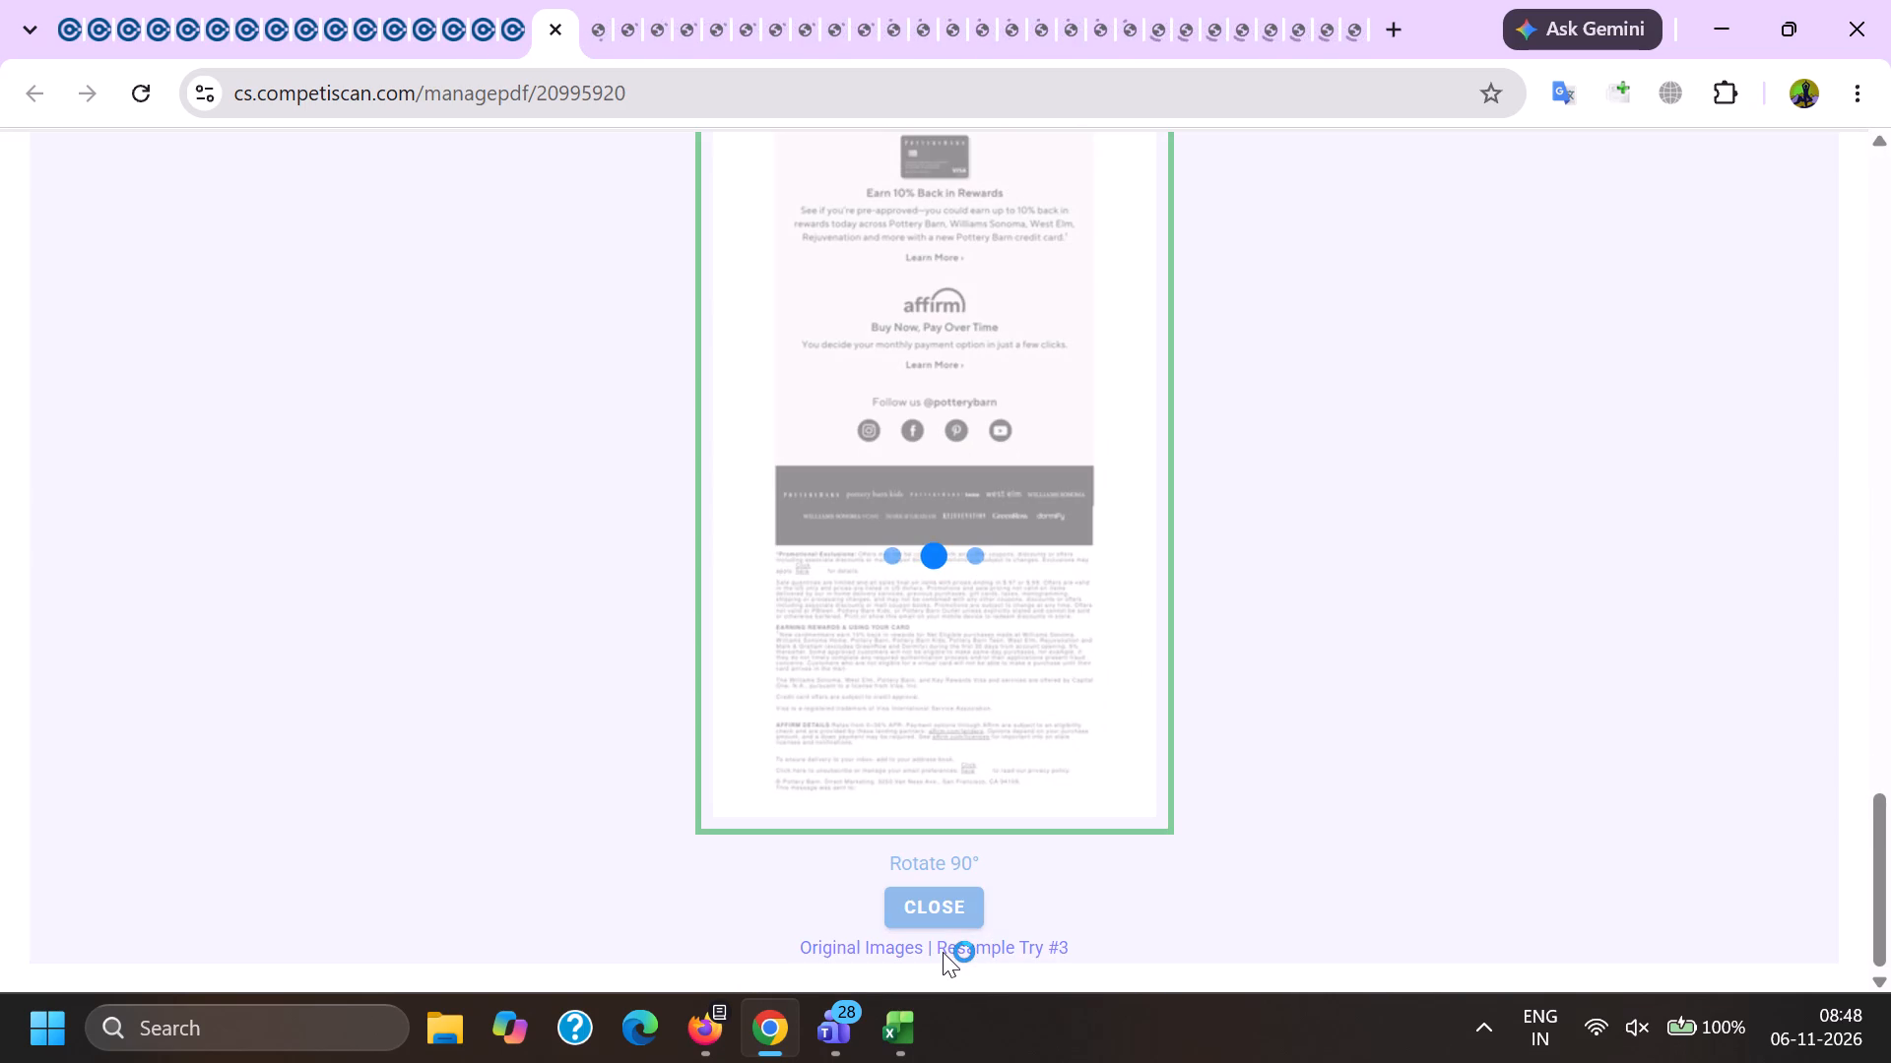
key(End)
Look at product 20996010's page without resampling it, and run Resample Try #3 on the managepdf page of product 20996062.
key(ctrl+Tab)
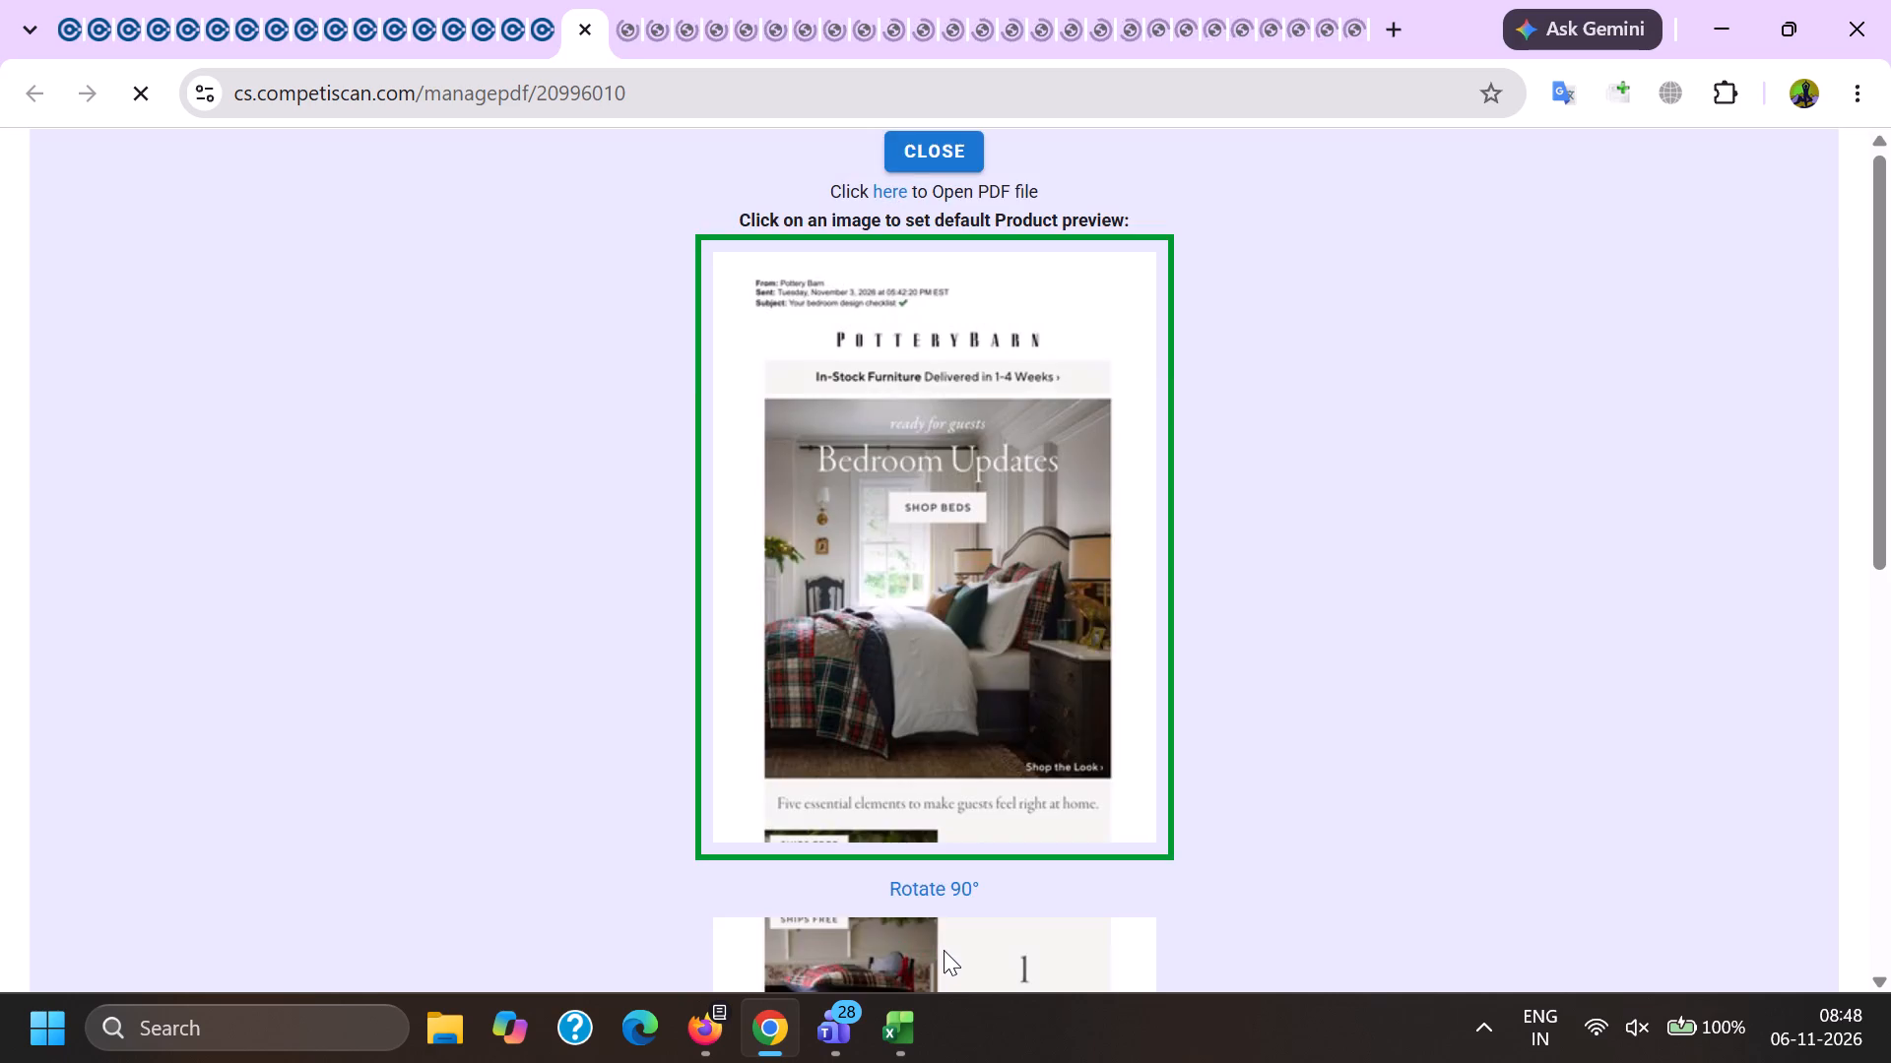
key(End)
key(ctrl+Tab)
key(Delete)
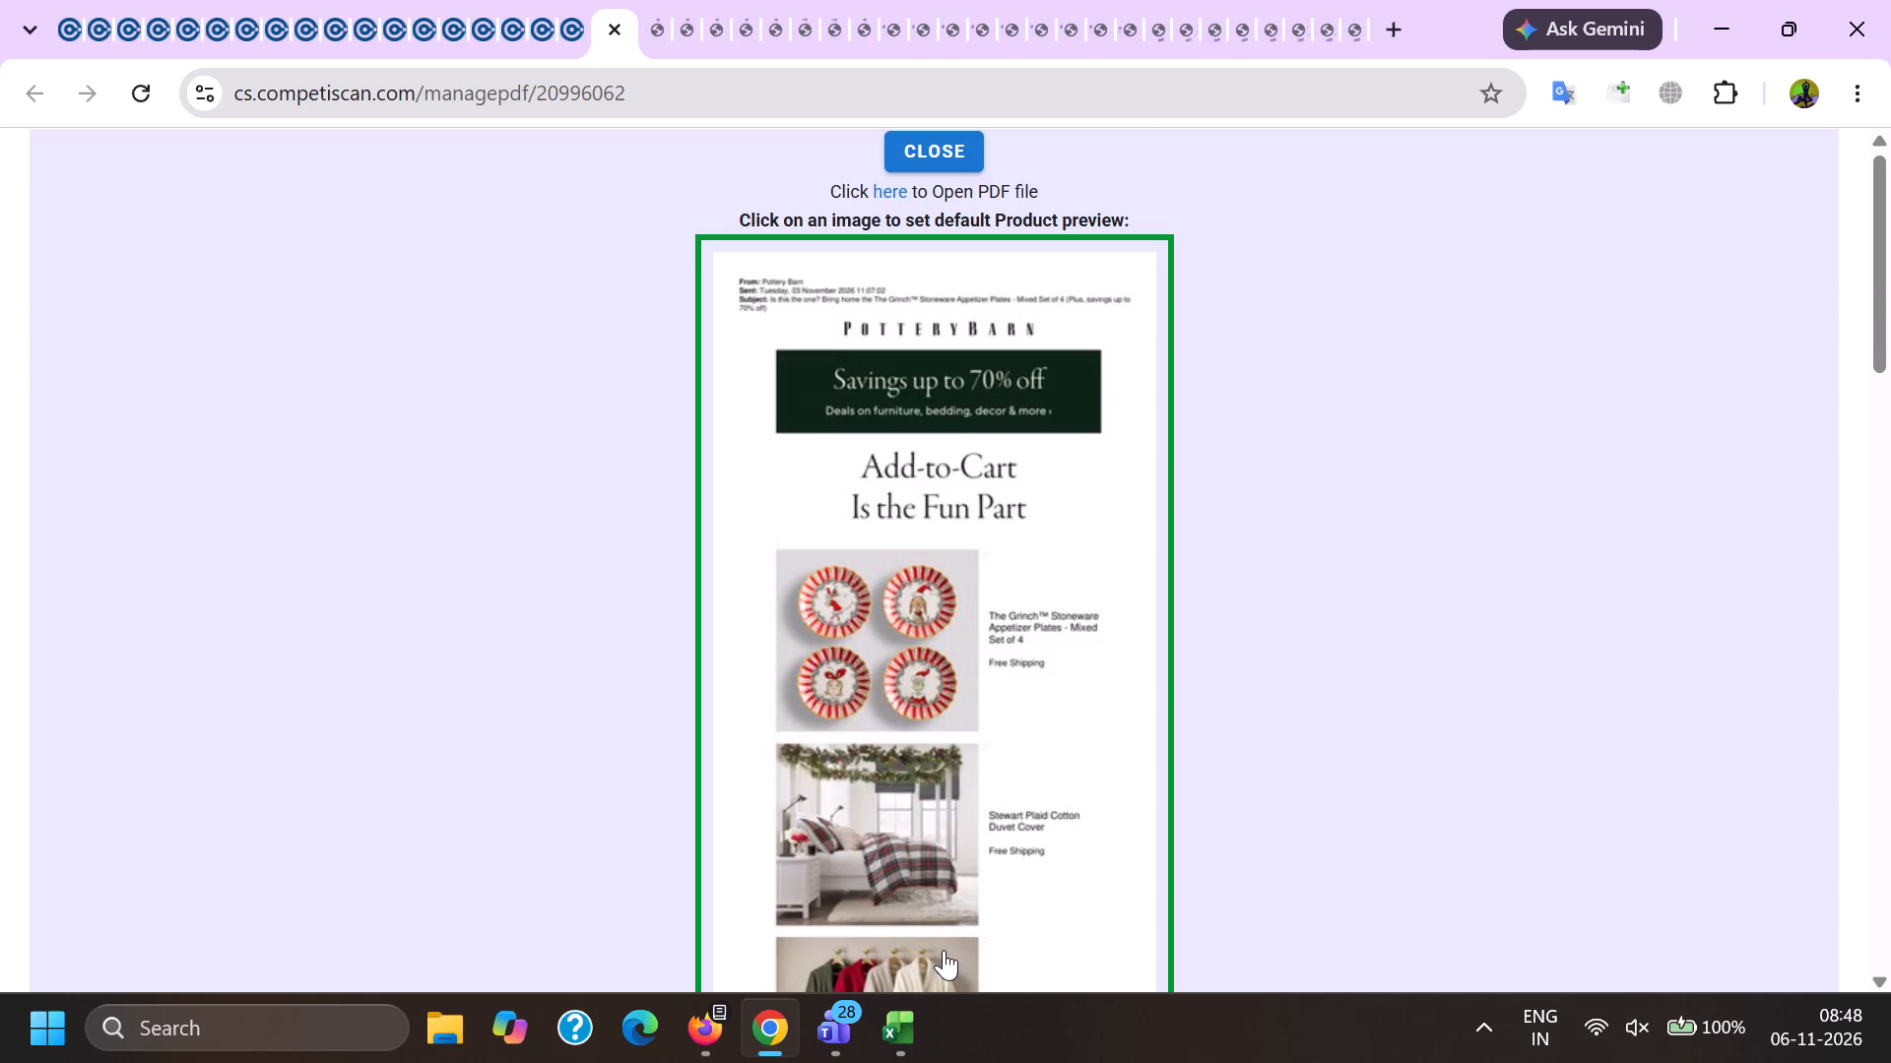
key(End)
scroll(944, 947, down, 2)
click(961, 937)
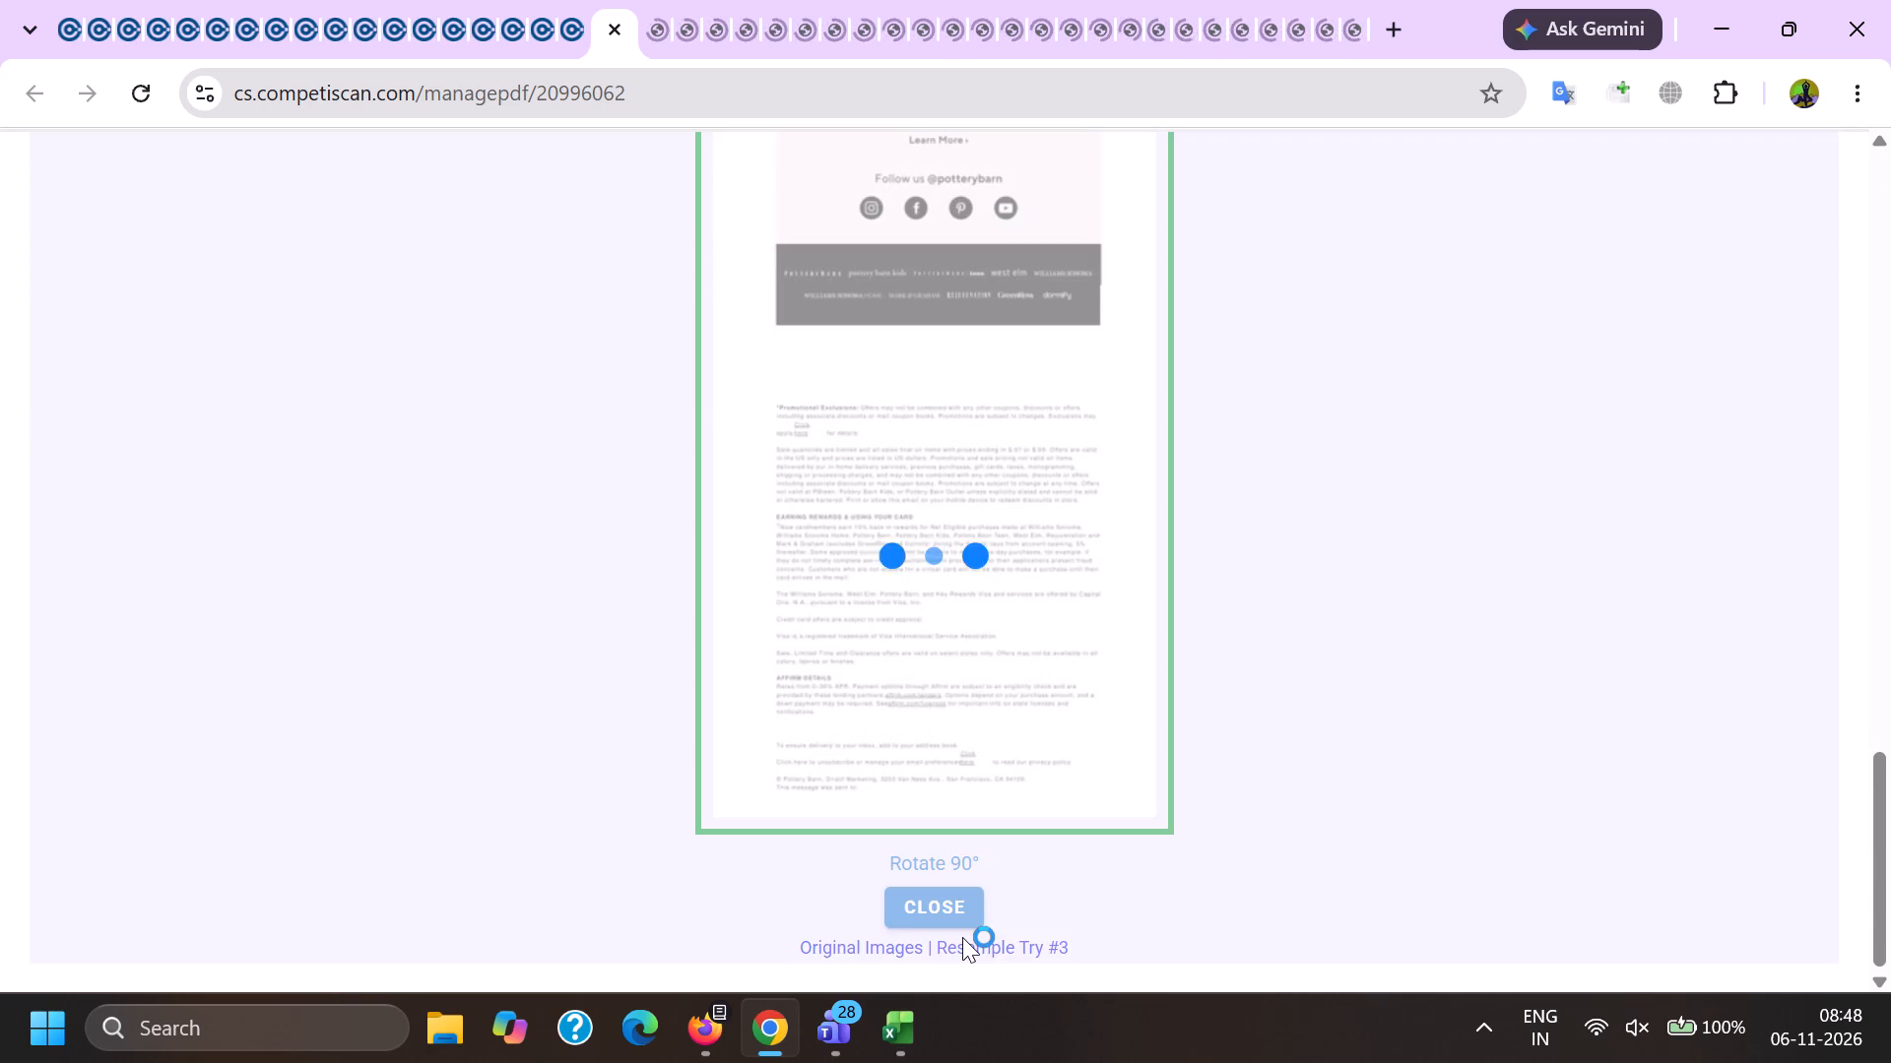
Run Resample Try #3 on the managepdf pages of products 20996116 and 20996149.
key(ctrl+Tab)
key(End)
scroll(961, 936, down, 11)
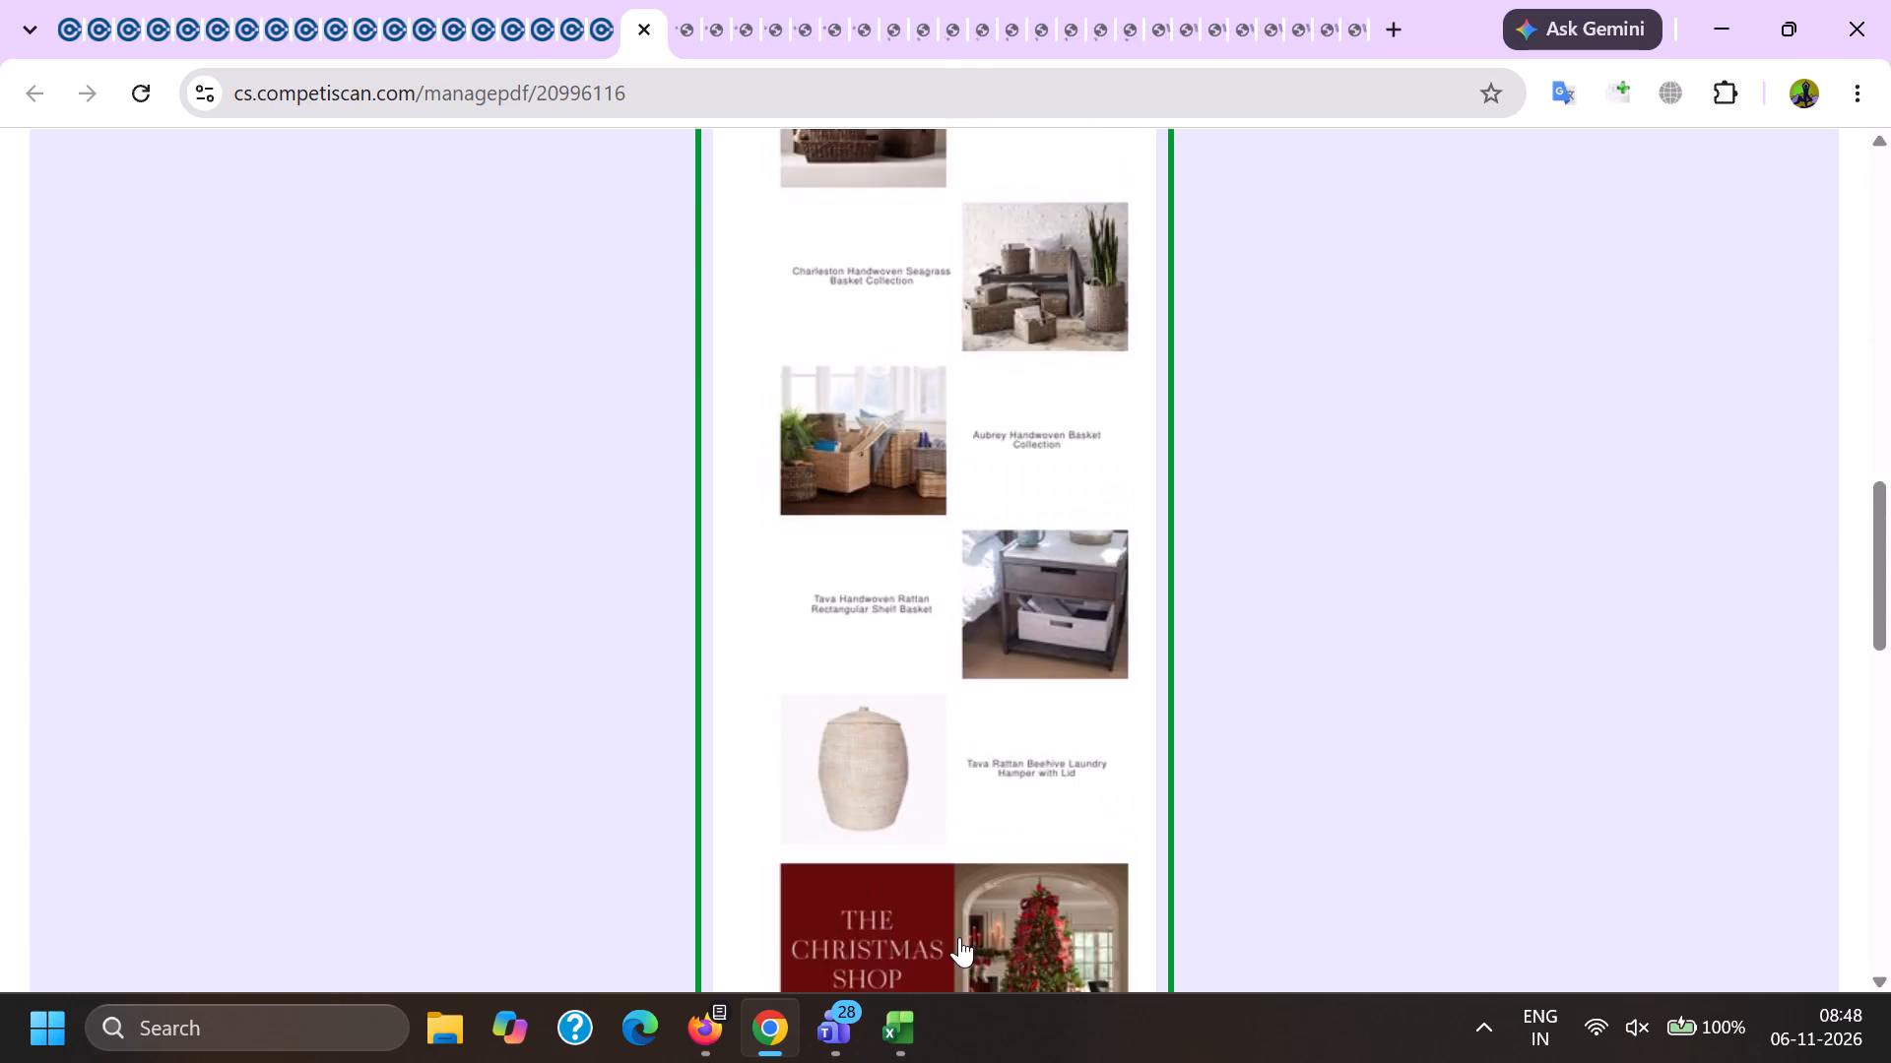
scroll(959, 937, down, 14)
click(977, 949)
key(ctrl+Tab)
key(End)
key(End)
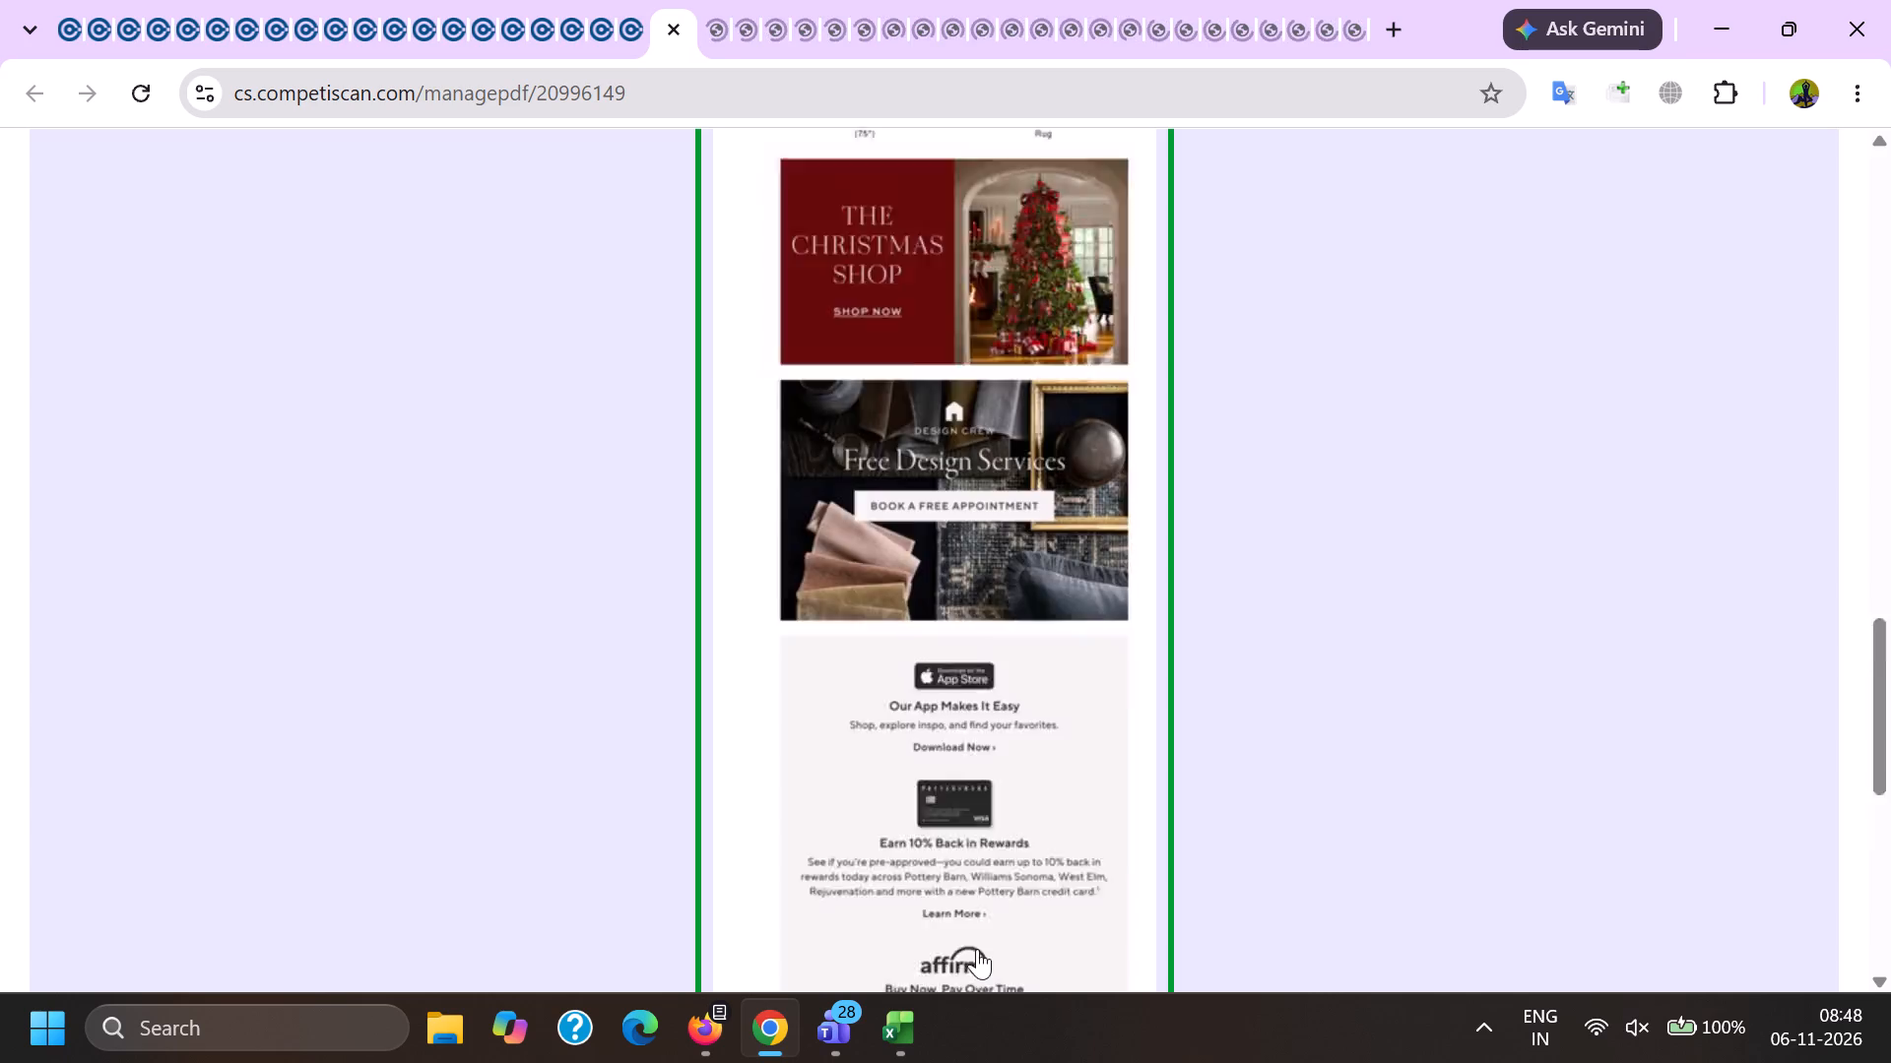
key(End)
click(977, 949)
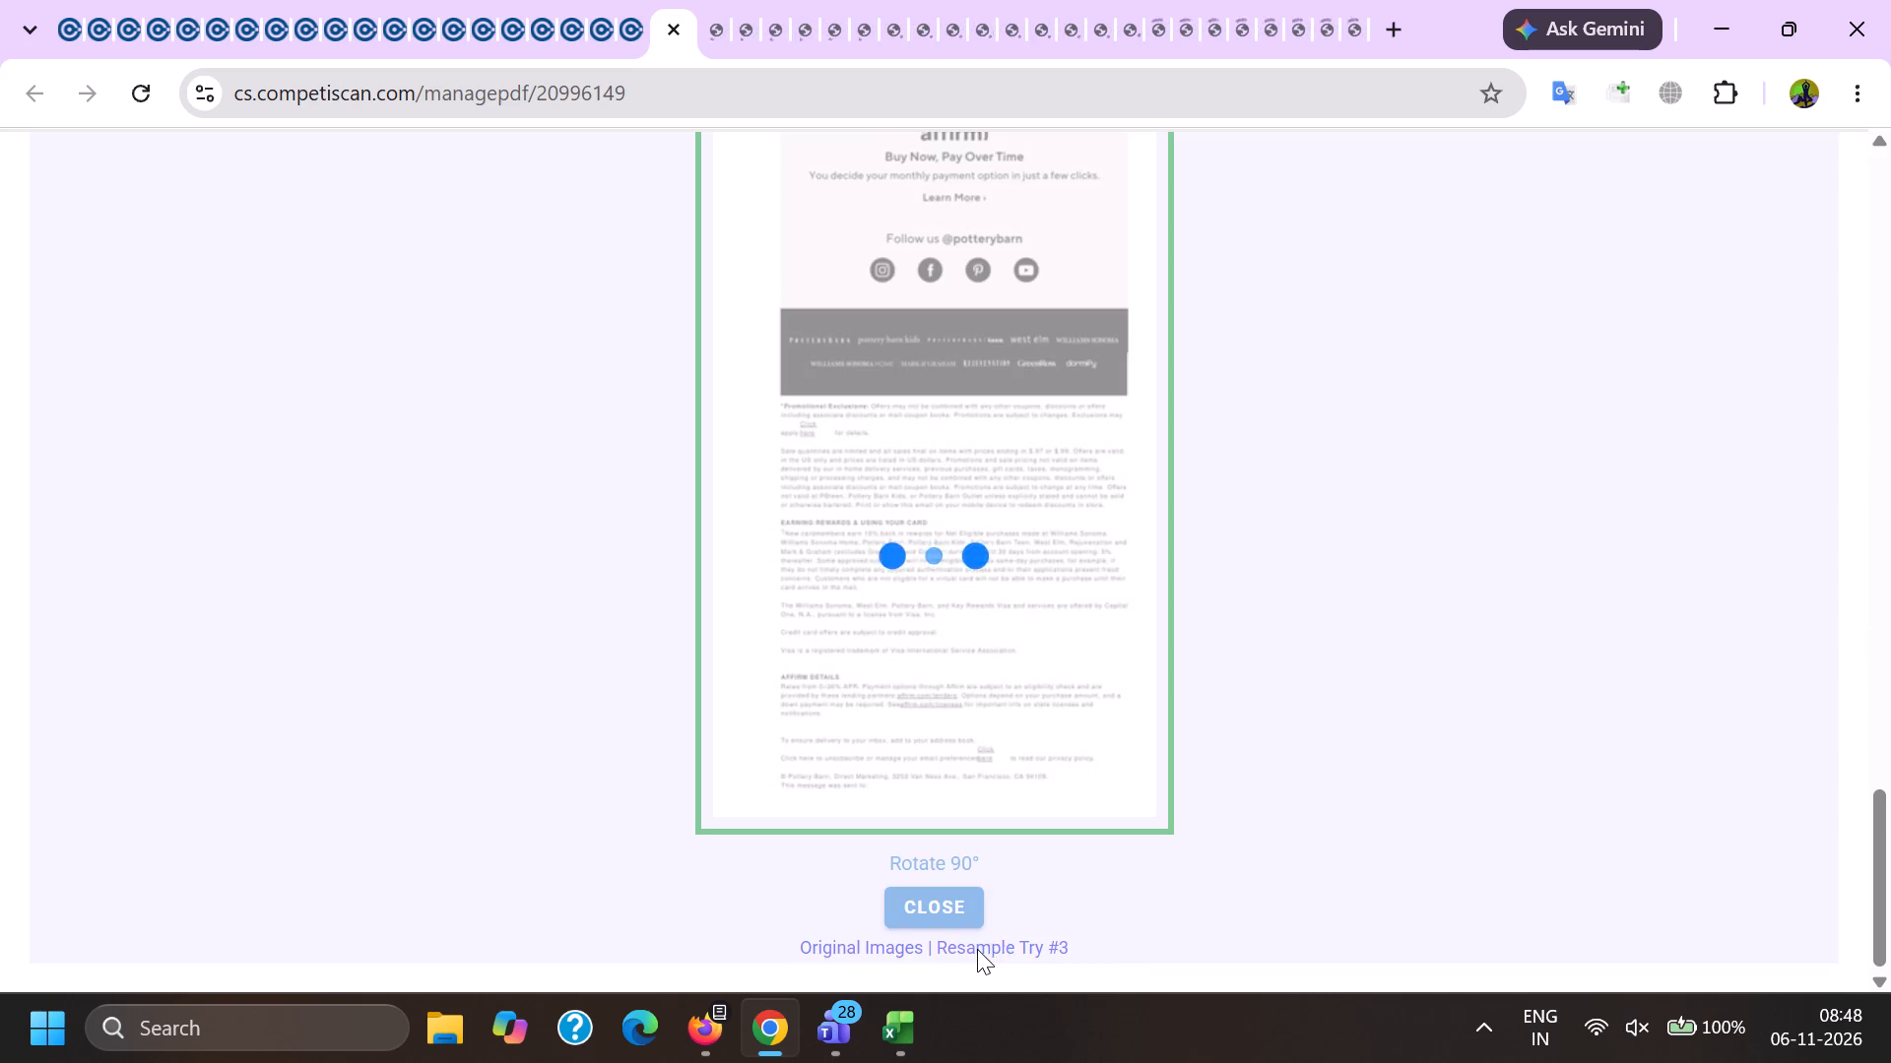
Run Resample Try #3 on the managepdf page of product 20996790.
key(ctrl+Tab)
key(End)
key(End)
key(End)
key(End)
click(977, 949)
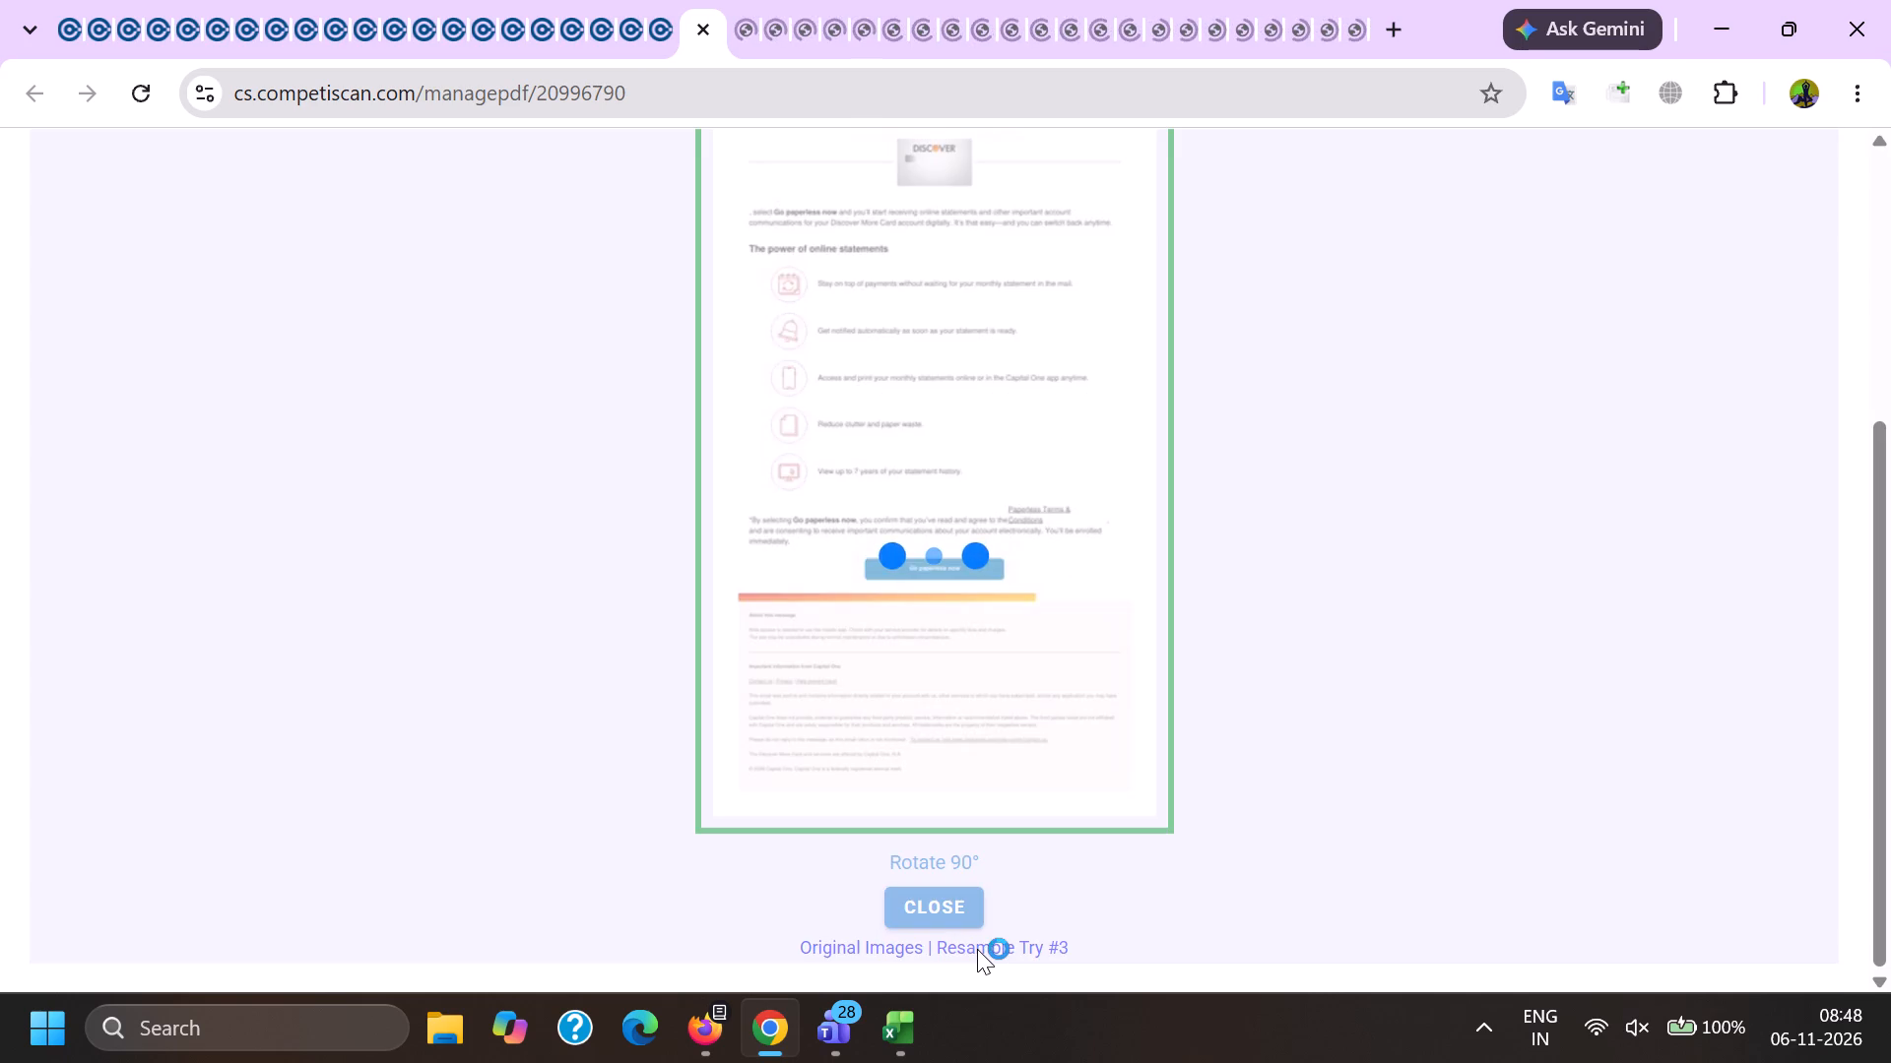
Pass over the page following product 20996790 without resampling it, and run Resample Try #3 on the managepdf page of product 20996905.
key(ctrl+Tab)
key(End)
key(End)
key(End)
key(End)
key(ctrl+Tab)
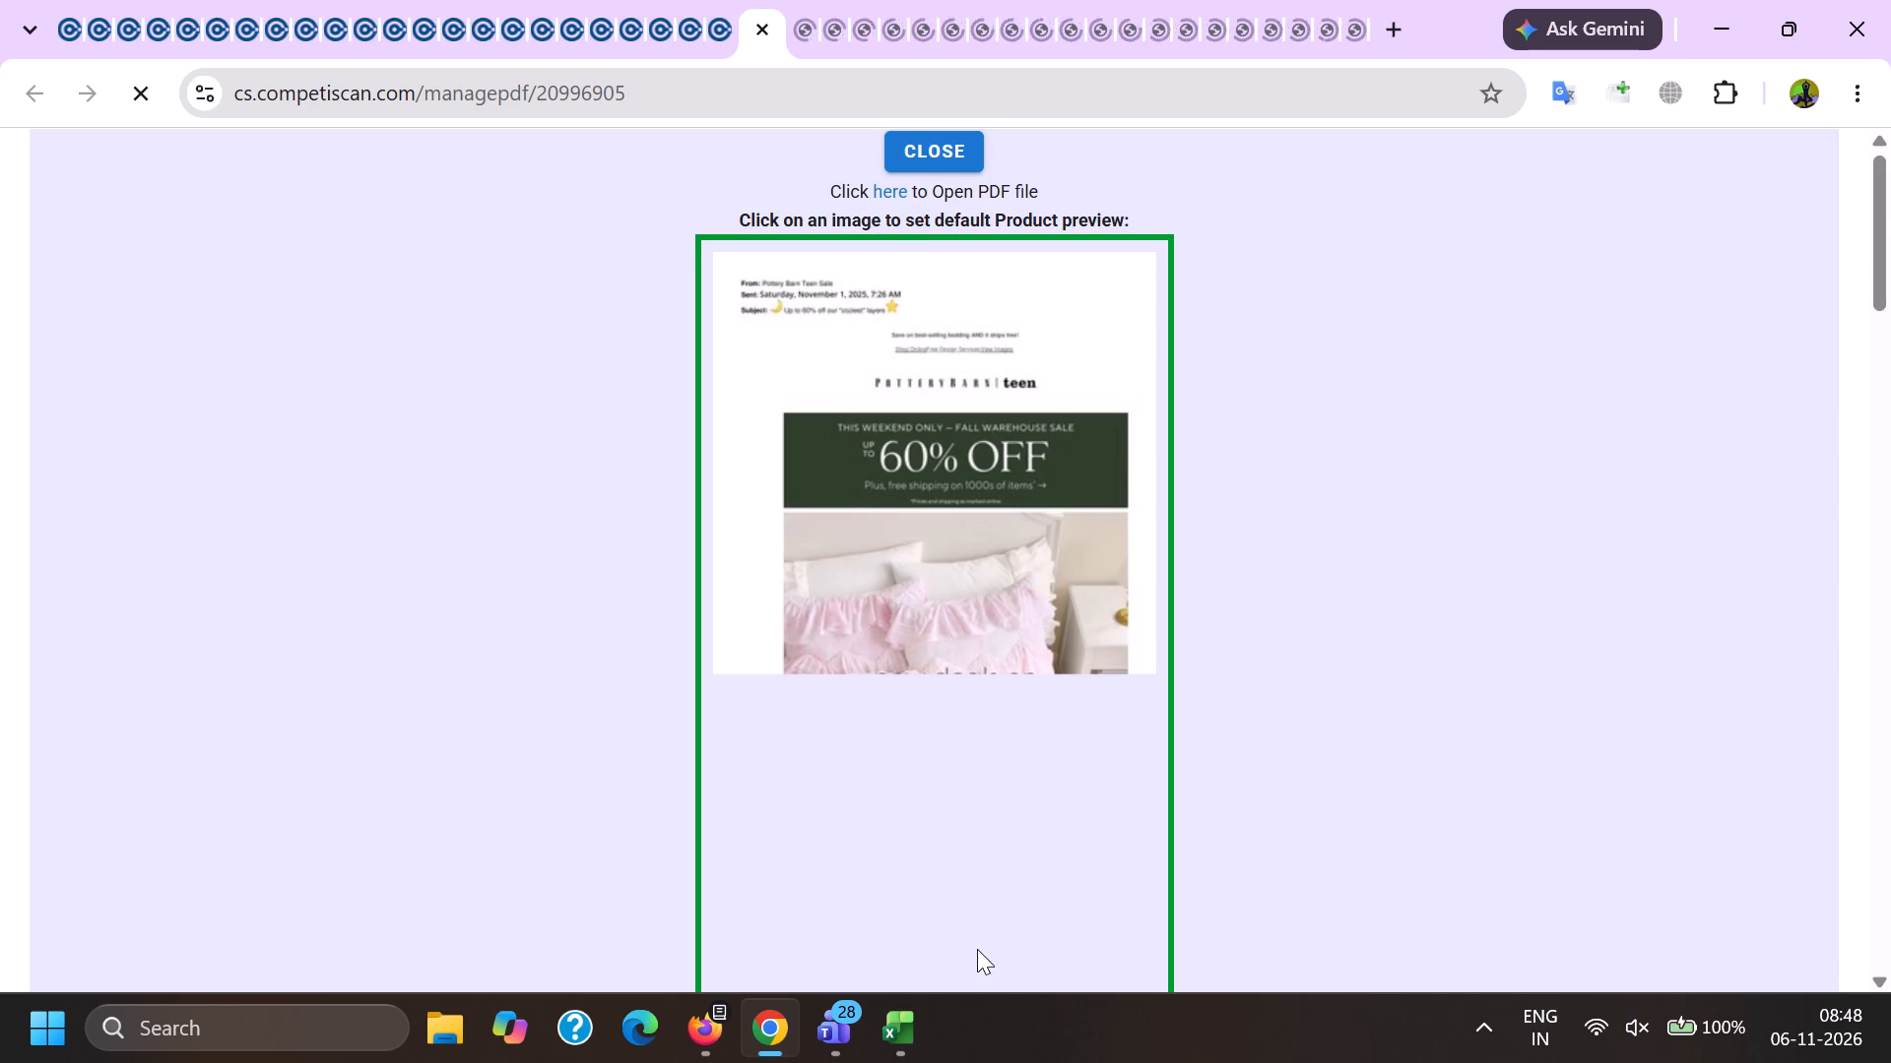
key(End)
key(End)
key(End)
key(End)
key(End)
key(End)
key(End)
key(End)
key(End)
key(End)
key(End)
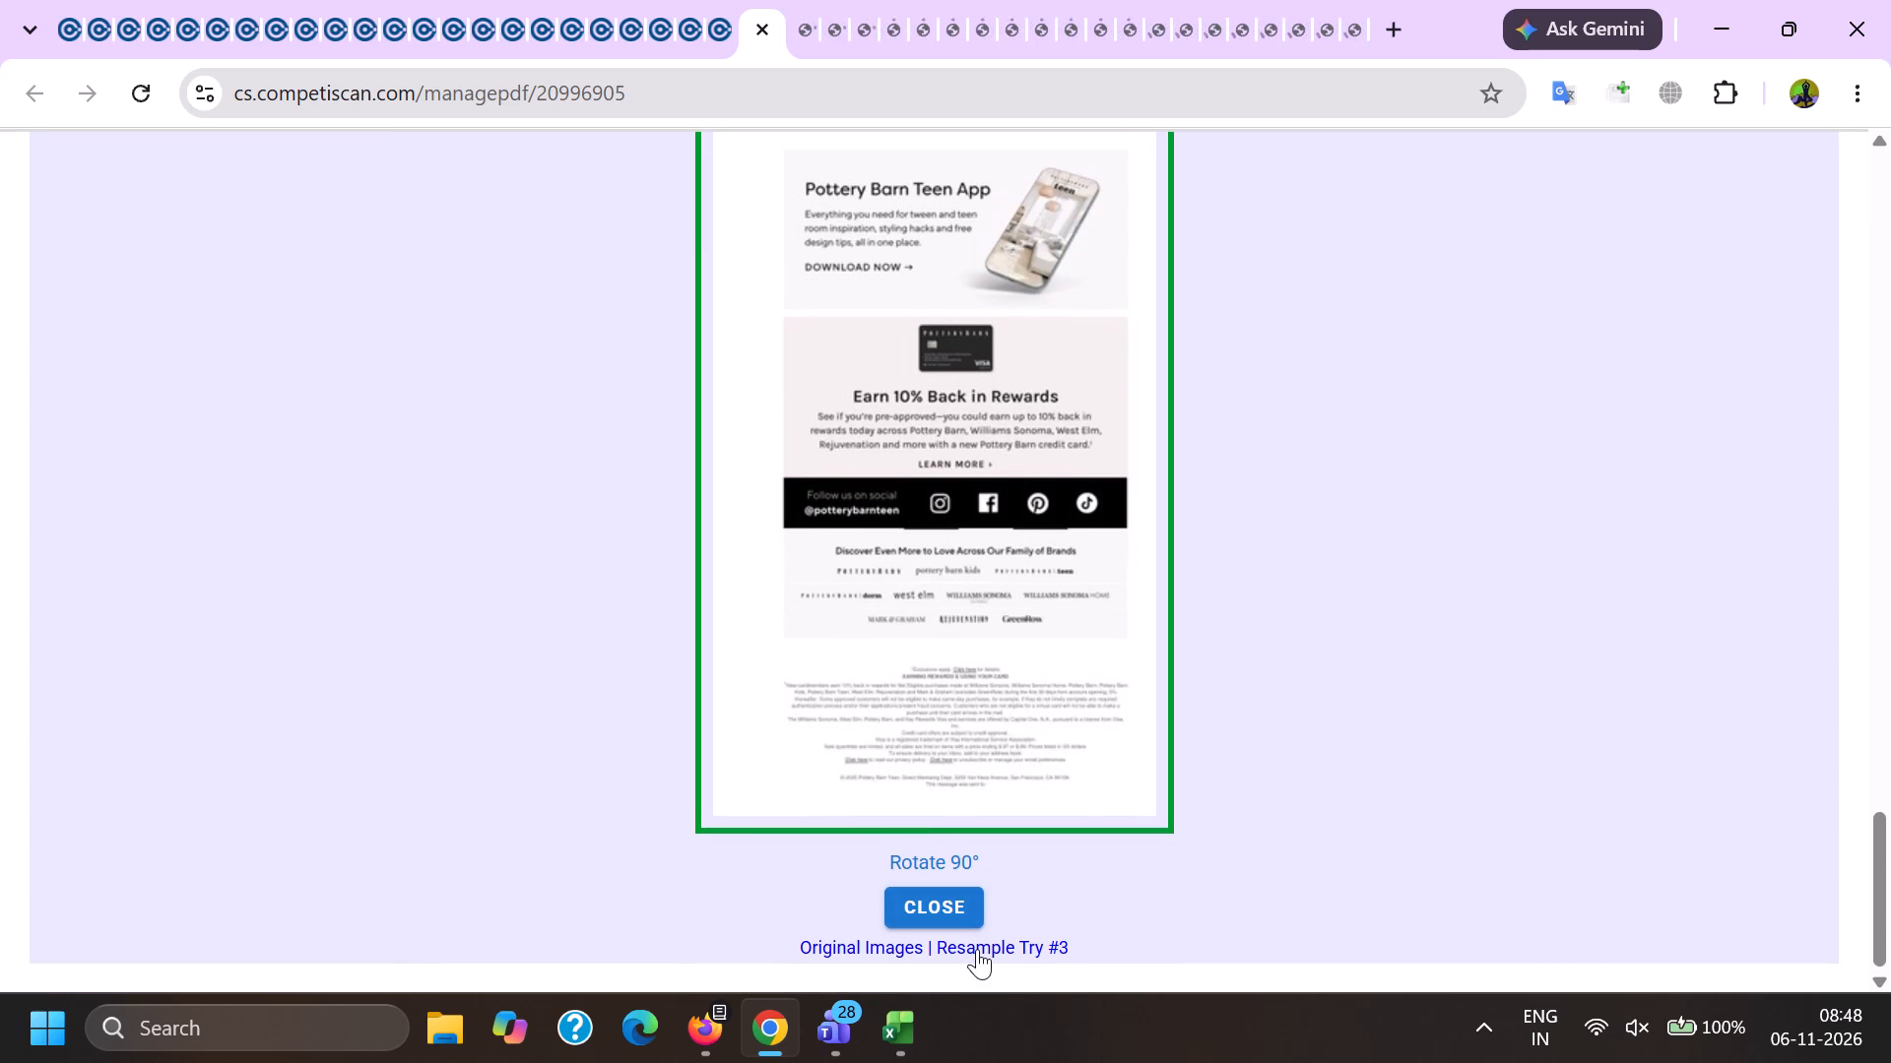
click(977, 949)
Run Resample Try #3 on the managepdf page of product 20996925.
key(ctrl+Tab)
key(End)
key(End)
key(End)
key(End)
key(End)
key(End)
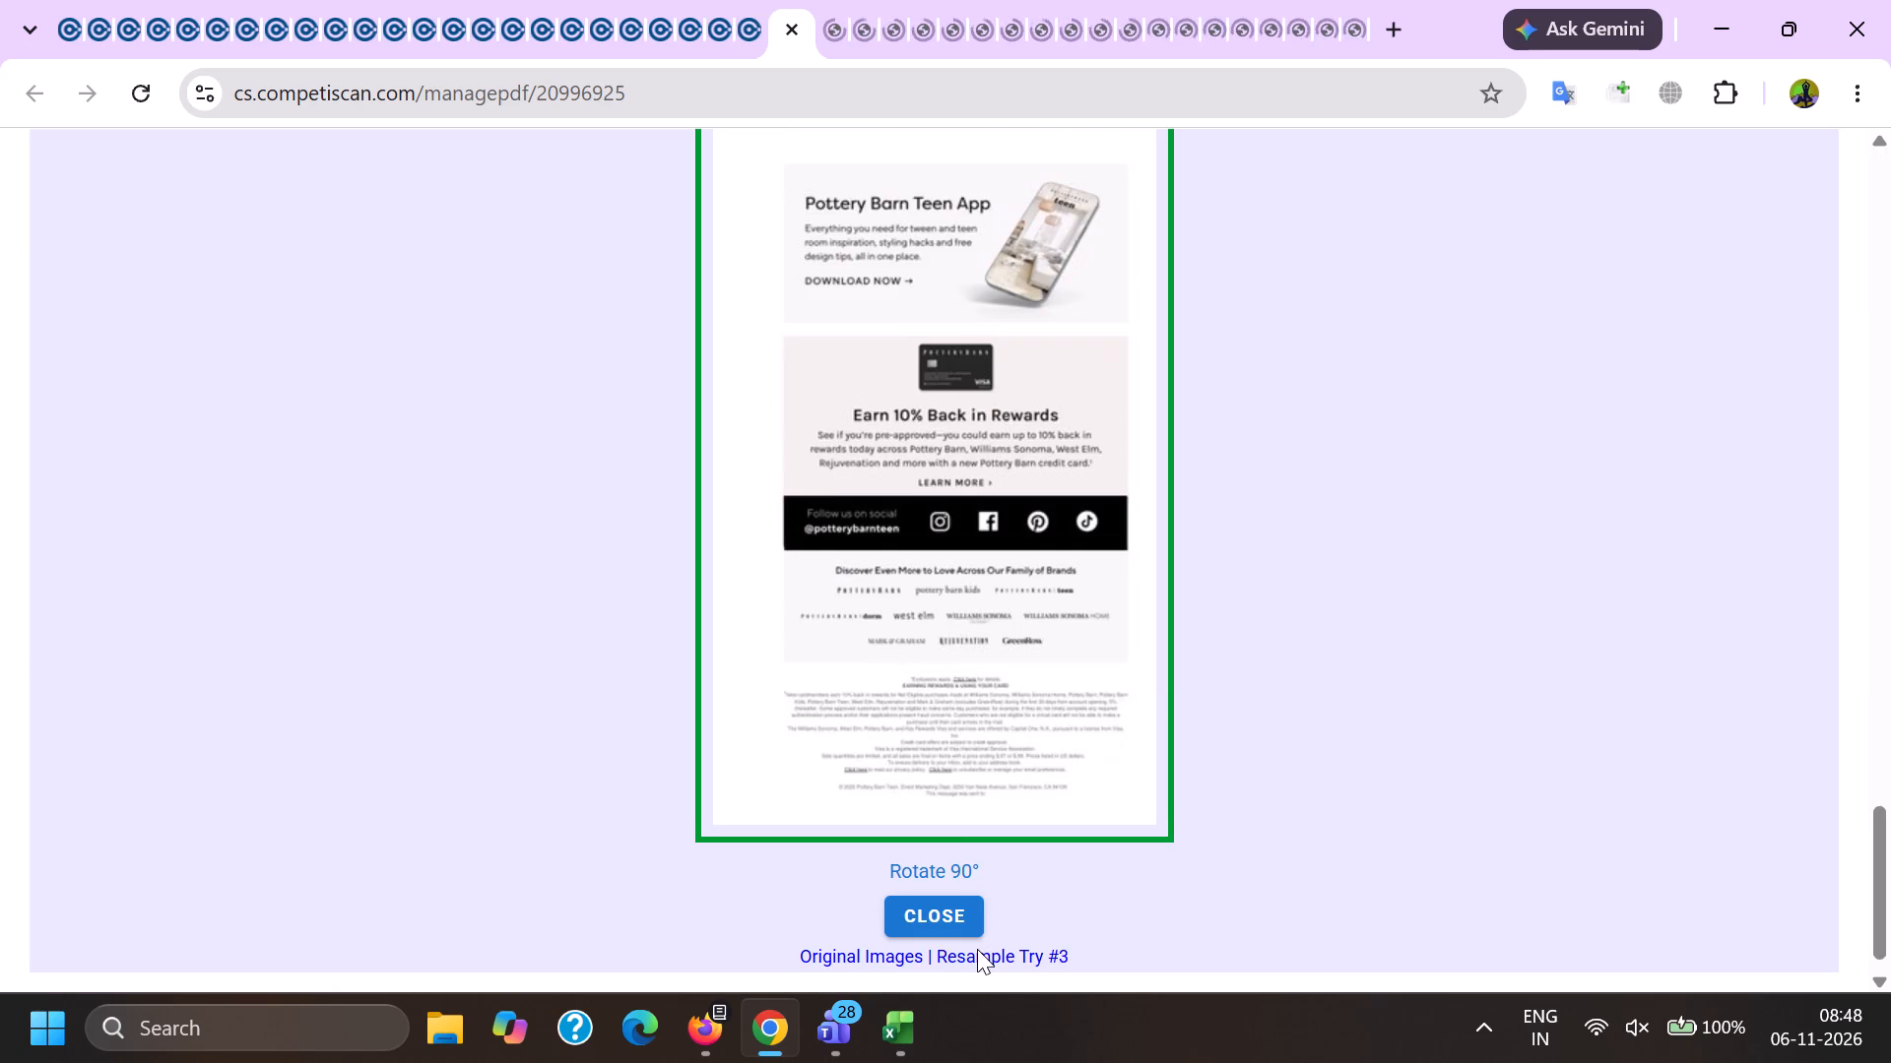
click(977, 949)
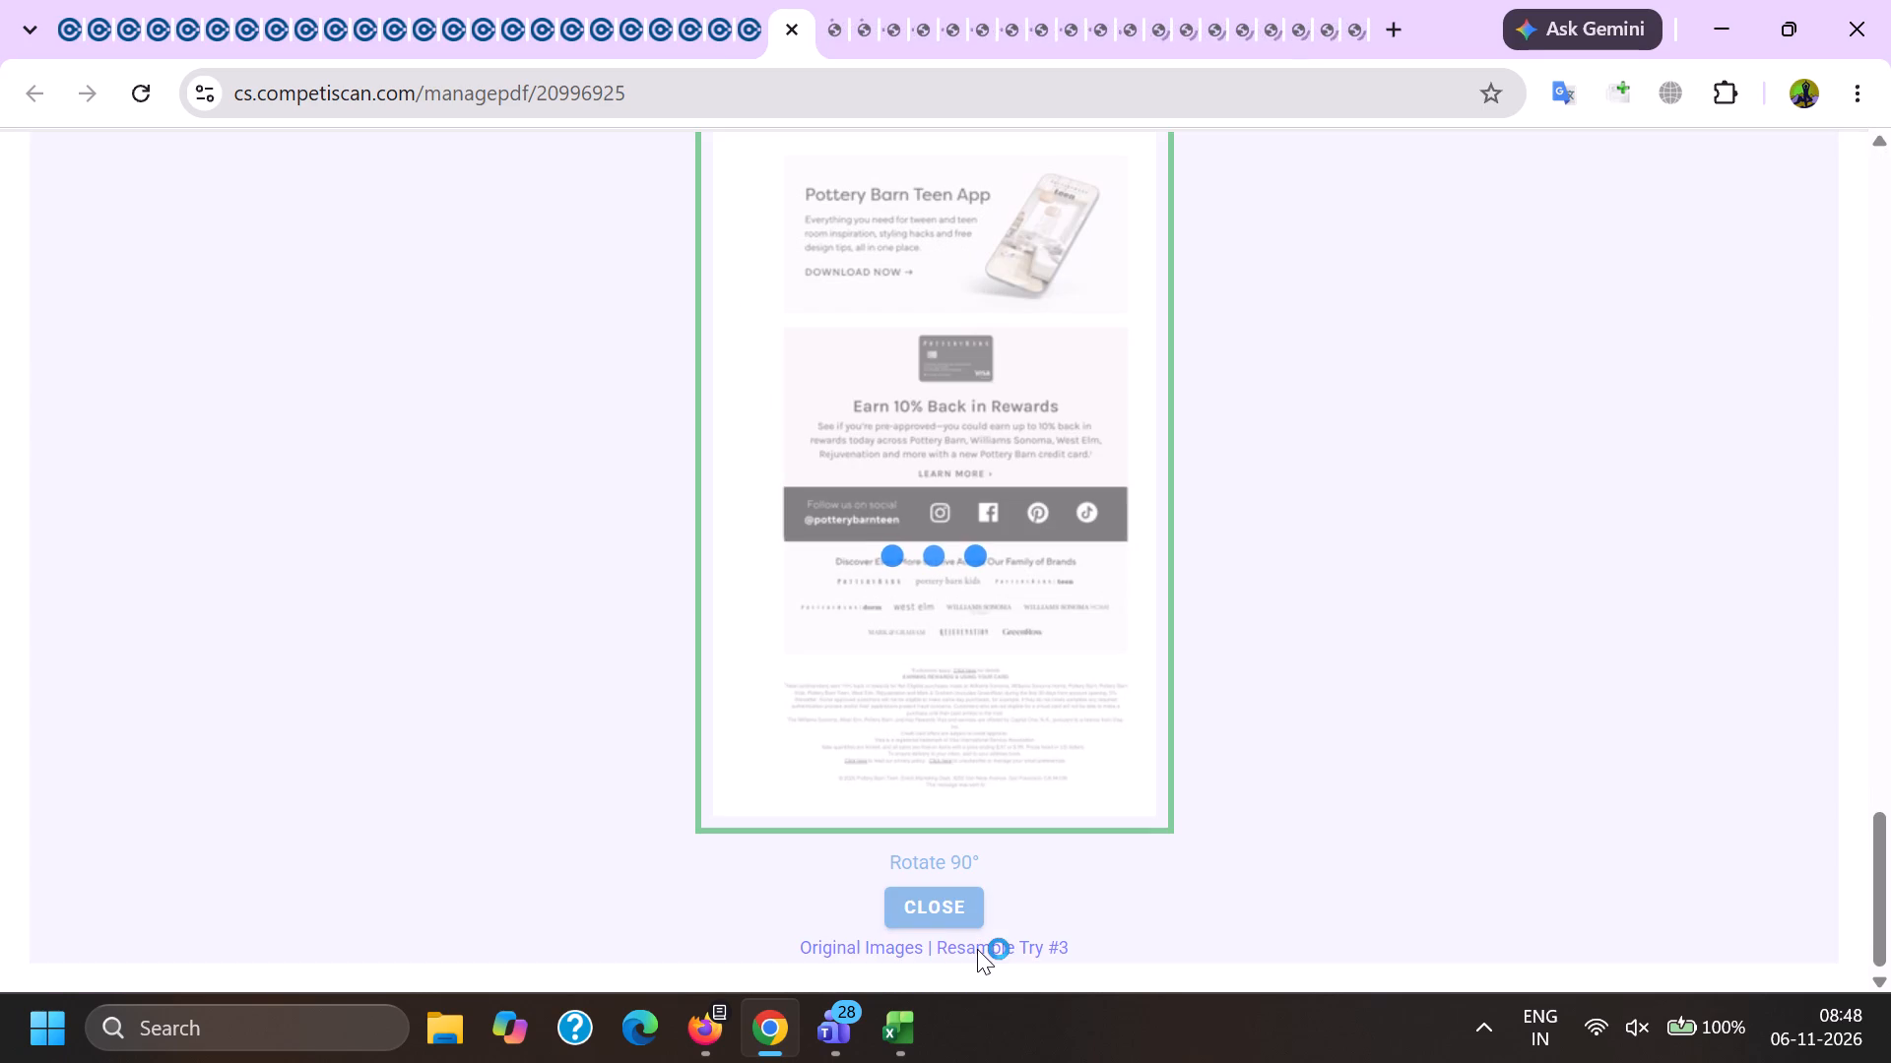
Run Resample Try #3 on the managepdf page of product 20996965.
key(End)
key(ctrl+Tab)
key(End)
key(End)
key(End)
key(End)
key(End)
key(End)
key(End)
key(End)
key(End)
key(End)
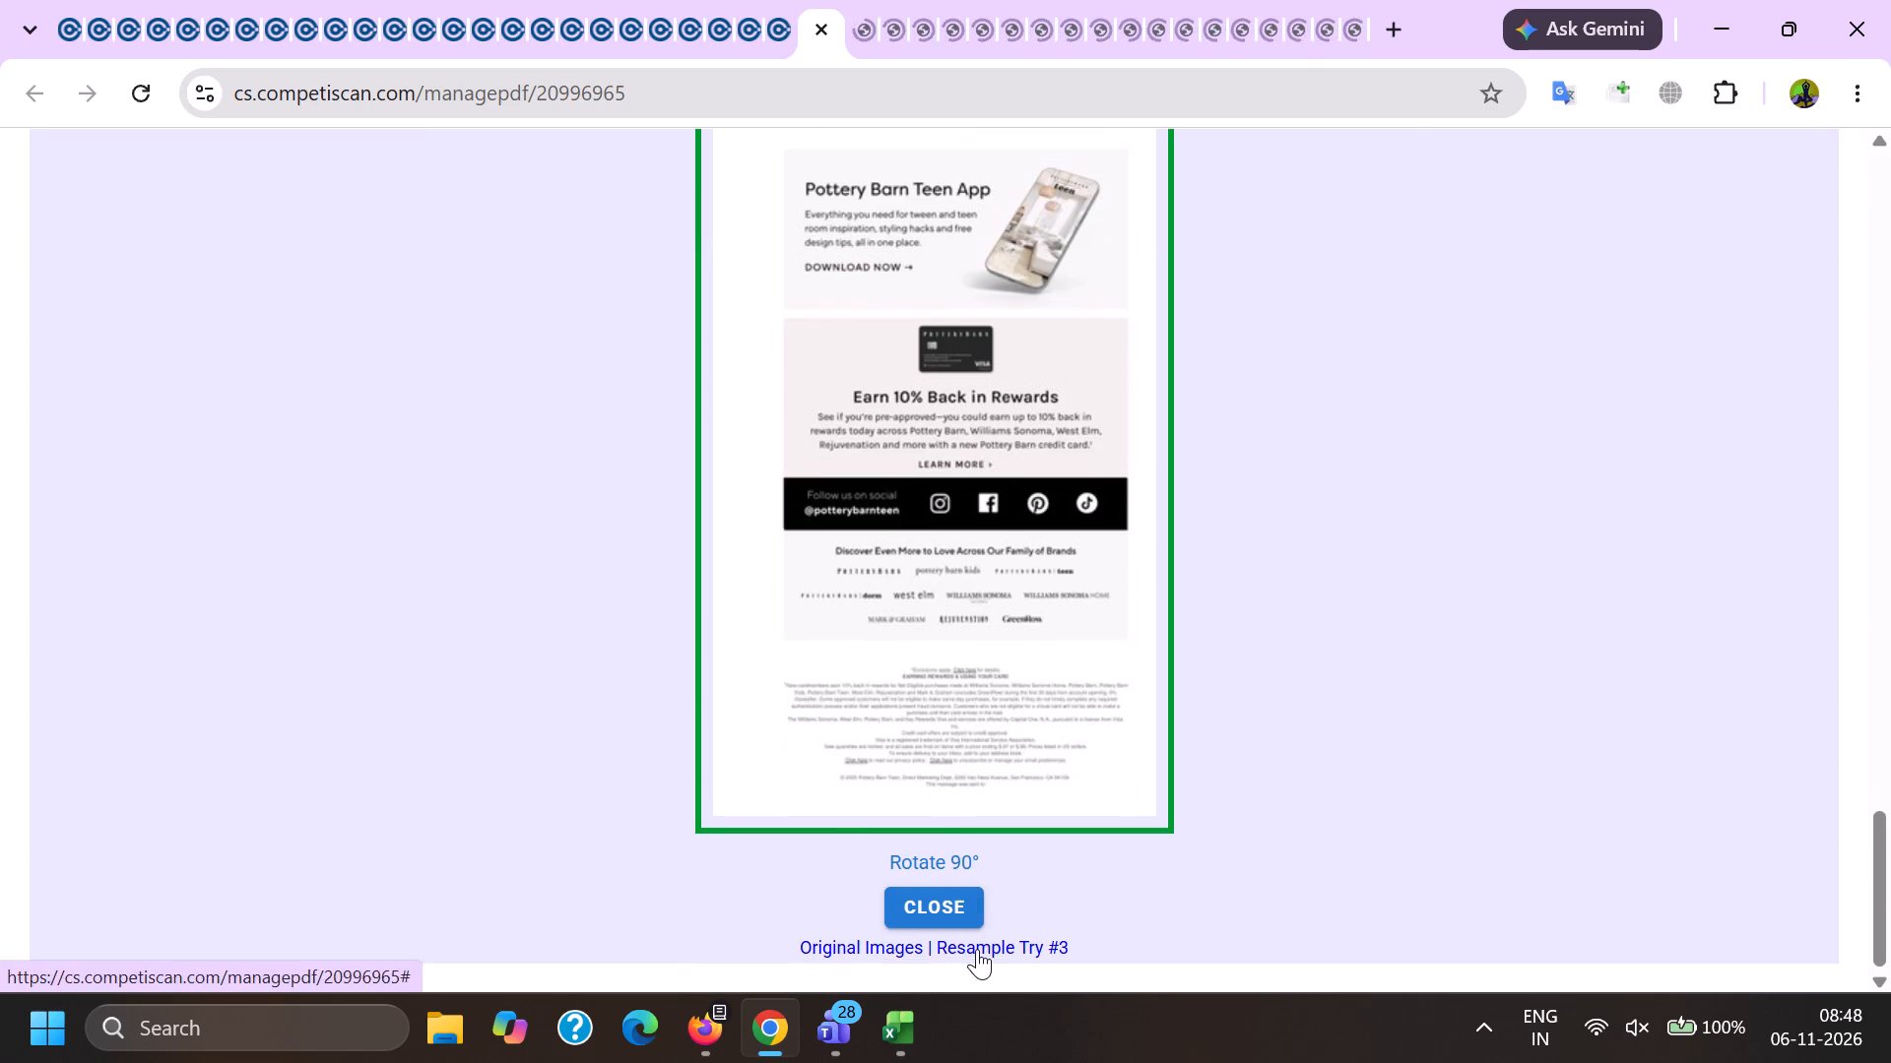
click(977, 949)
Run Resample Try #3 on the managepdf page of product 20997027.
key(ctrl+Tab)
key(End)
key(End)
key(End)
key(End)
key(End)
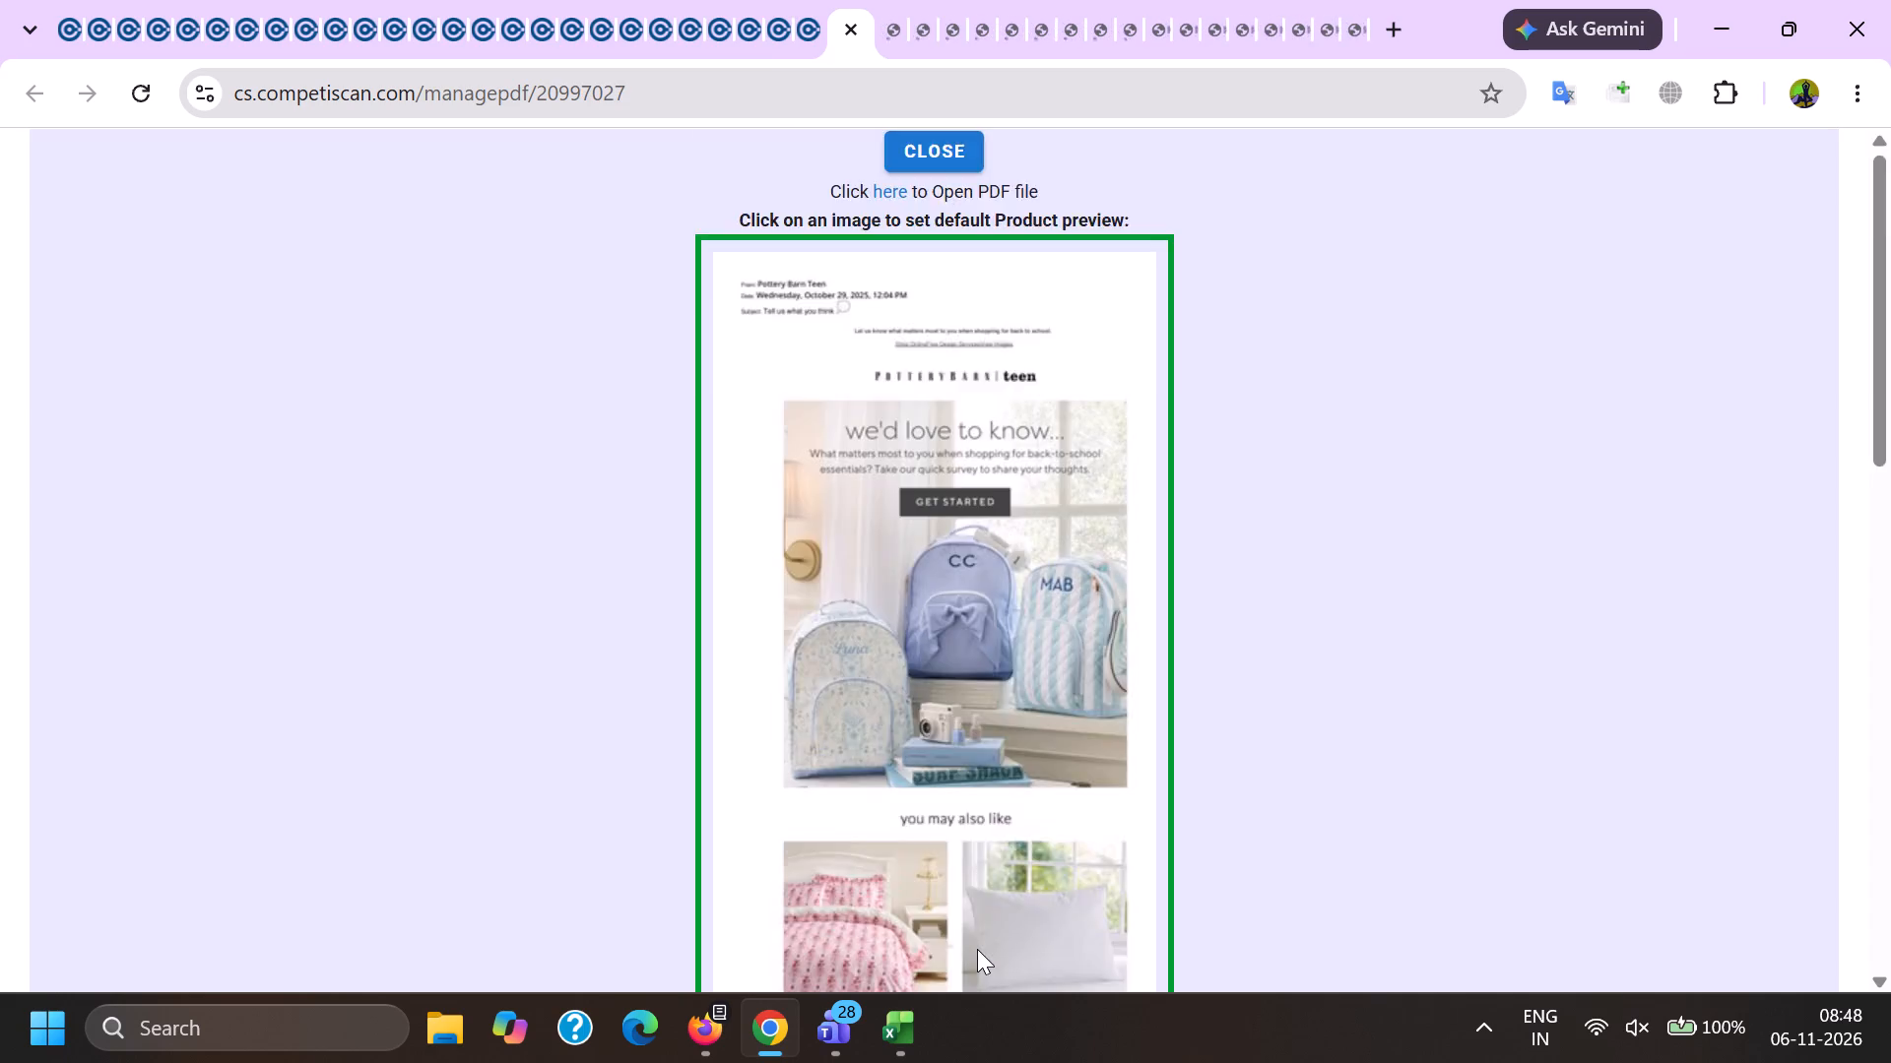
click(977, 949)
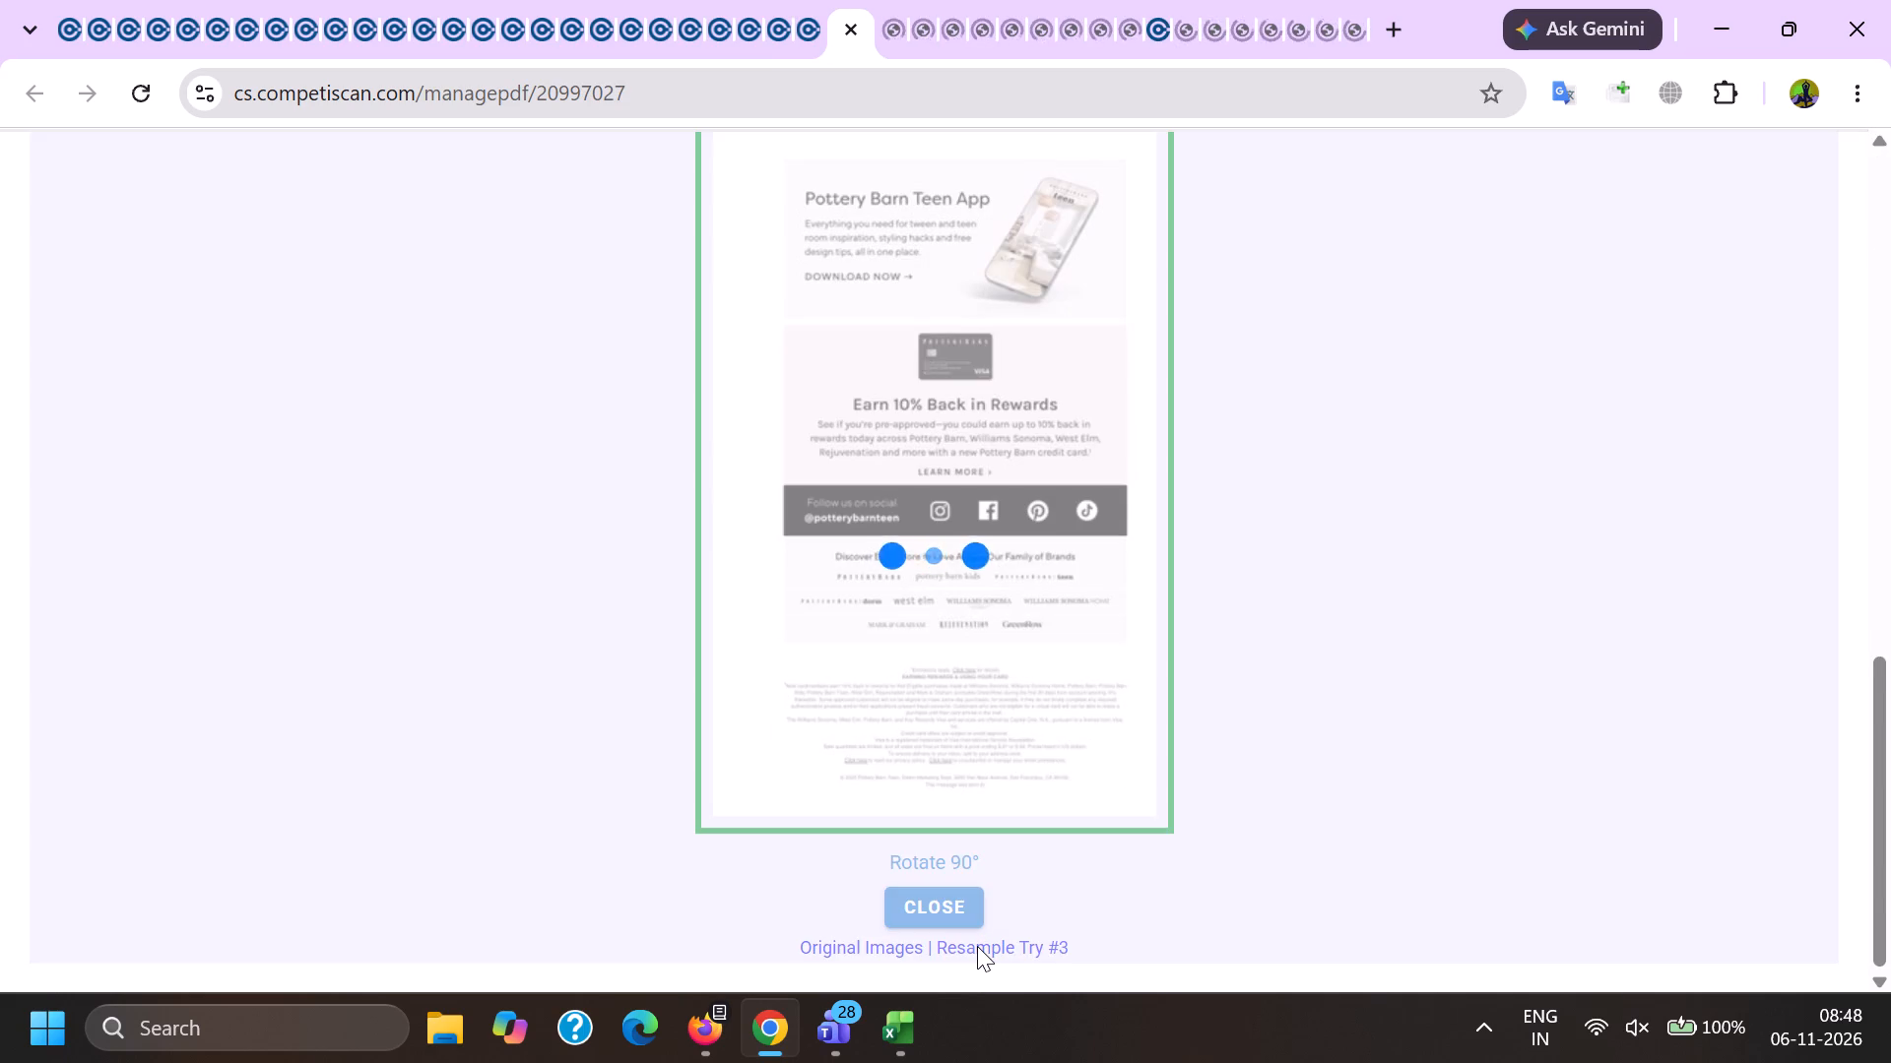
Run Resample Try #3 on the managepdf page of product 20997116.
key(ctrl+Tab)
key(End)
key(End)
key(End)
key(End)
key(End)
key(End)
key(End)
key(End)
key(End)
key(End)
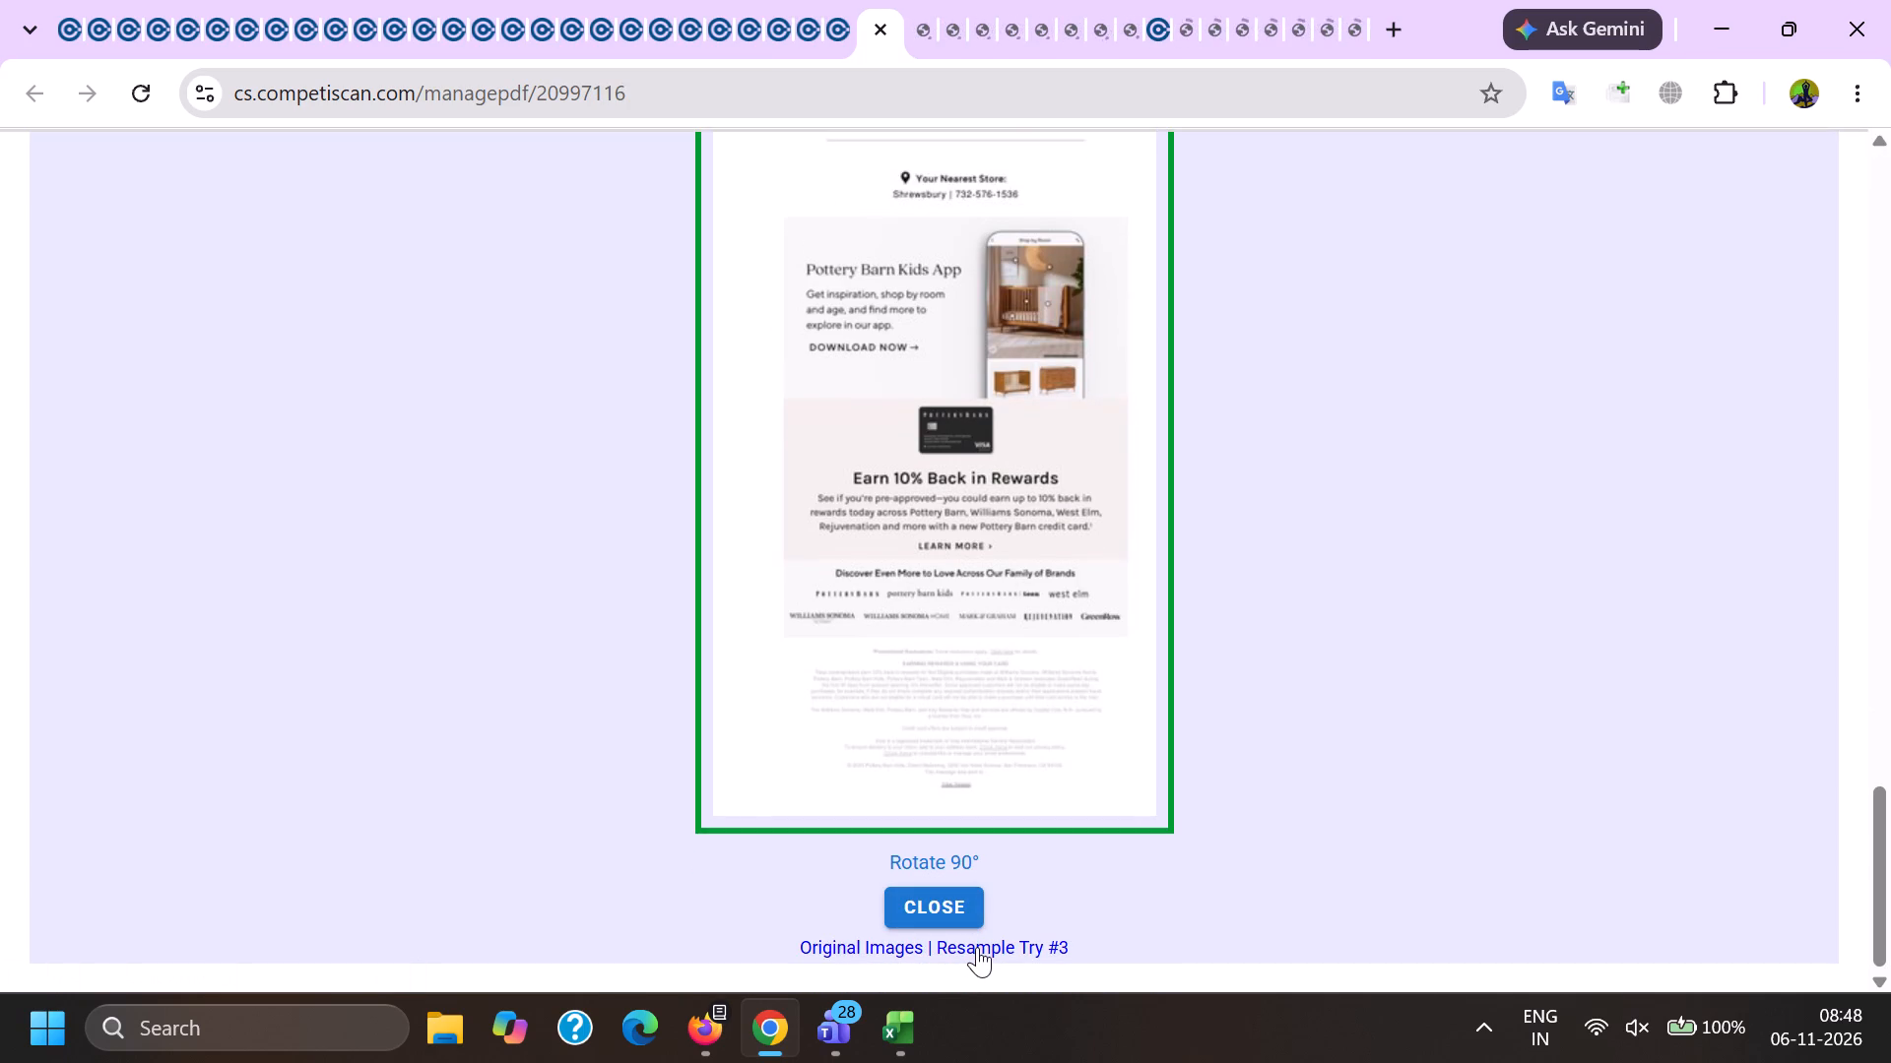
click(977, 947)
Run Resample Try #3 on the managepdf page of product 20997148.
key(ctrl+Tab)
key(End)
key(End)
key(End)
key(End)
key(End)
key(End)
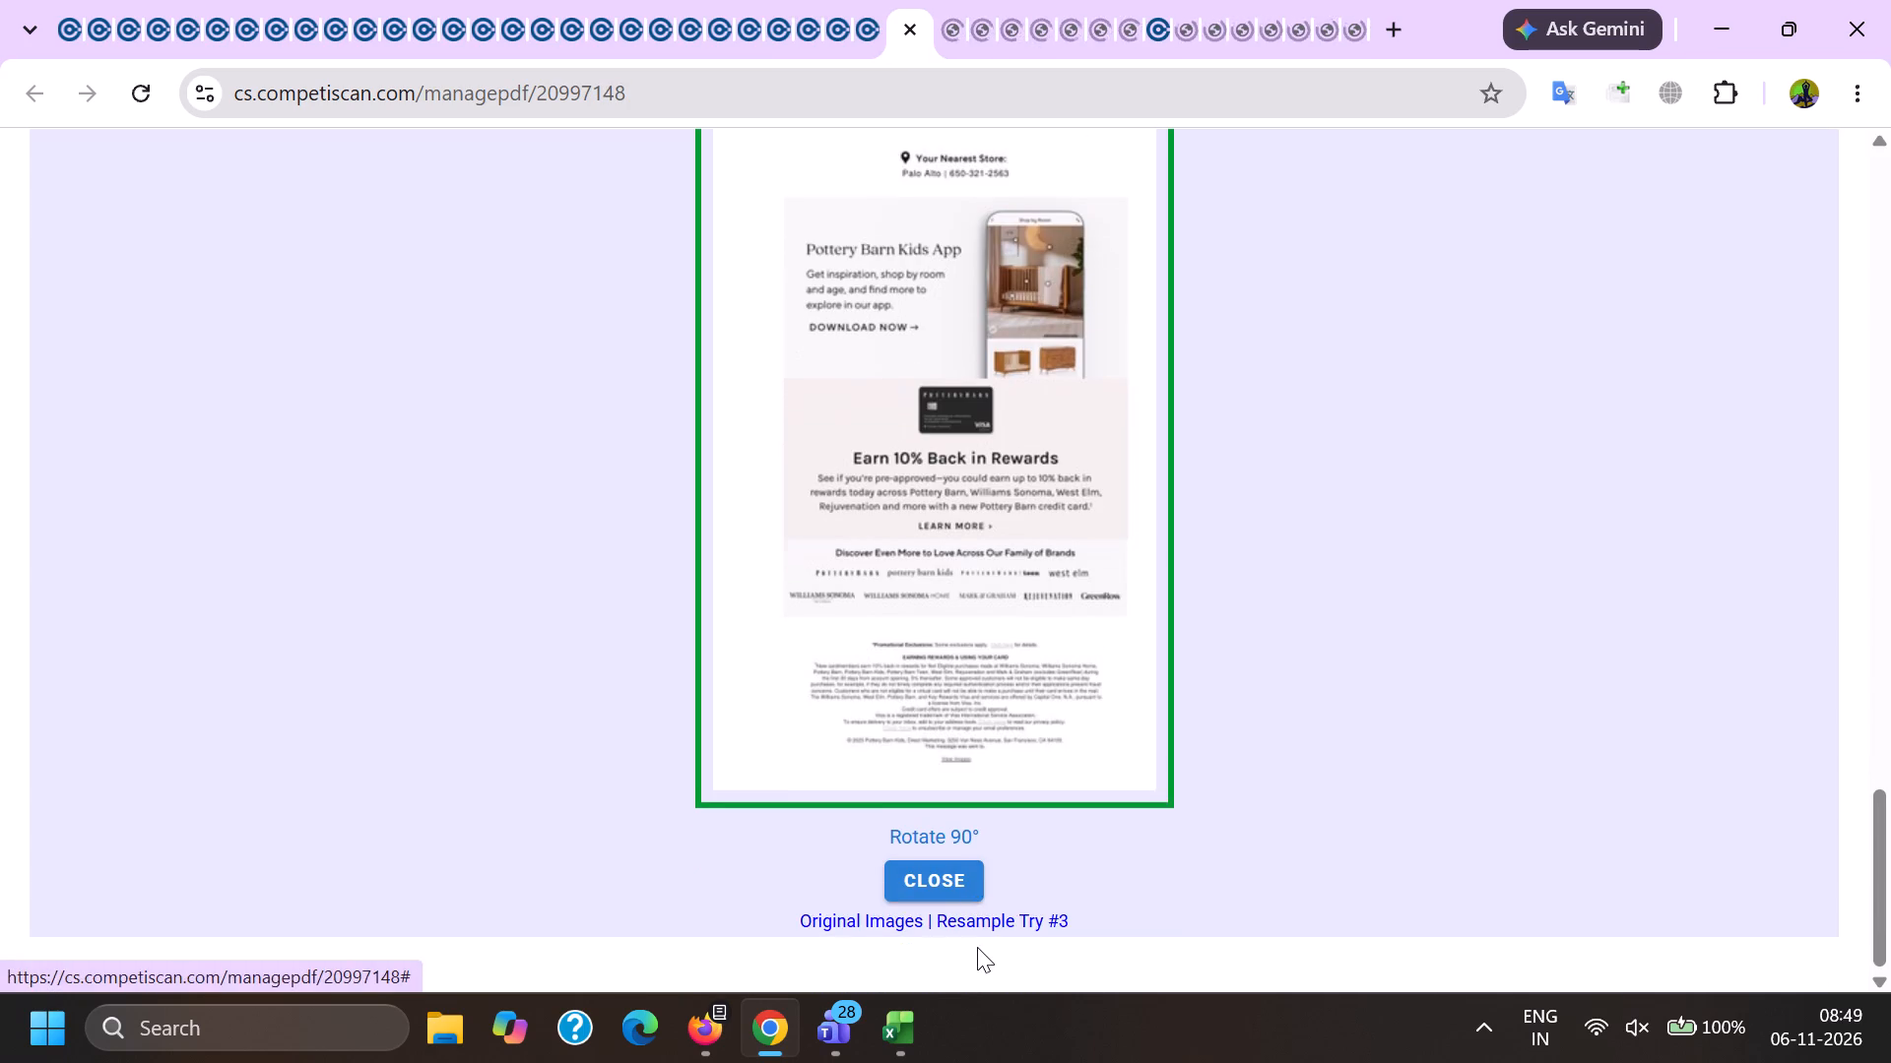
click(977, 947)
Pass over the pages from product 20997843 up to product 20998313 without resampling them, and run Resample Try #3 on product 20998313.
key(ctrl+Tab)
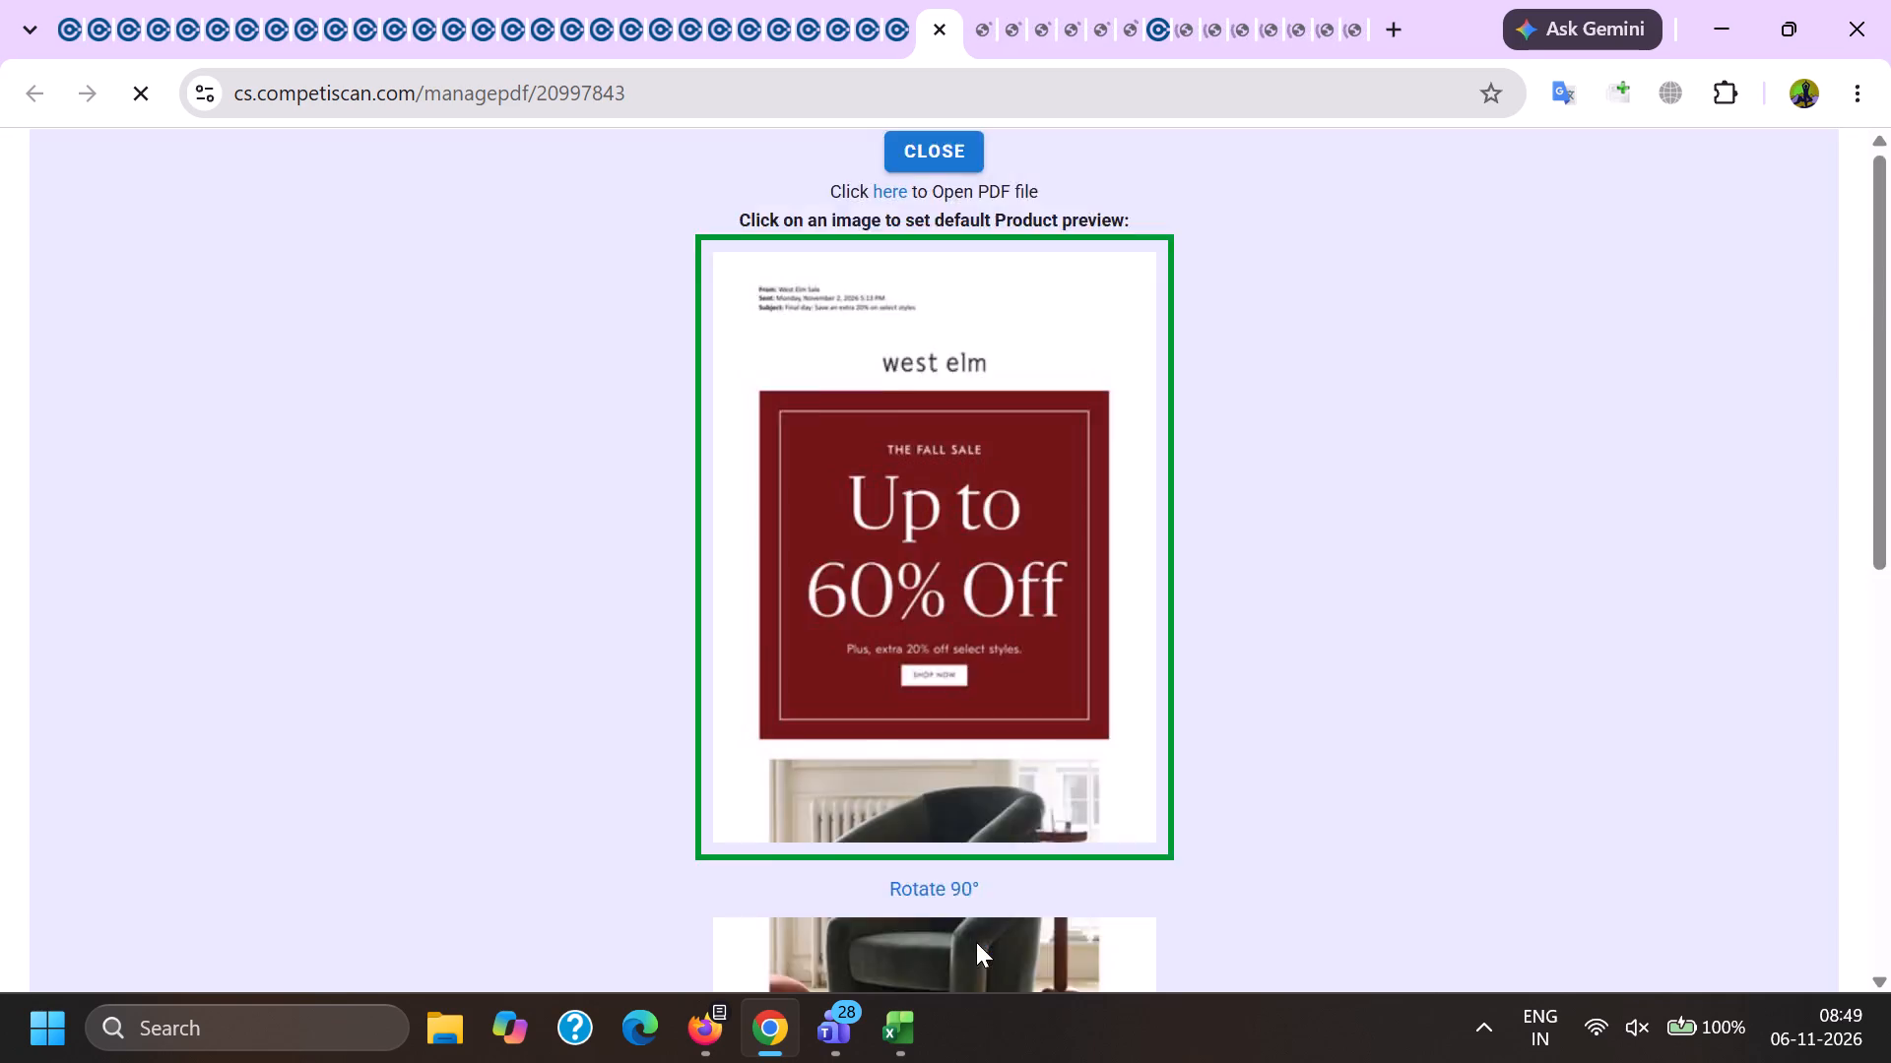
key(End)
key(ctrl+Tab)
key(ctrl+Tab)
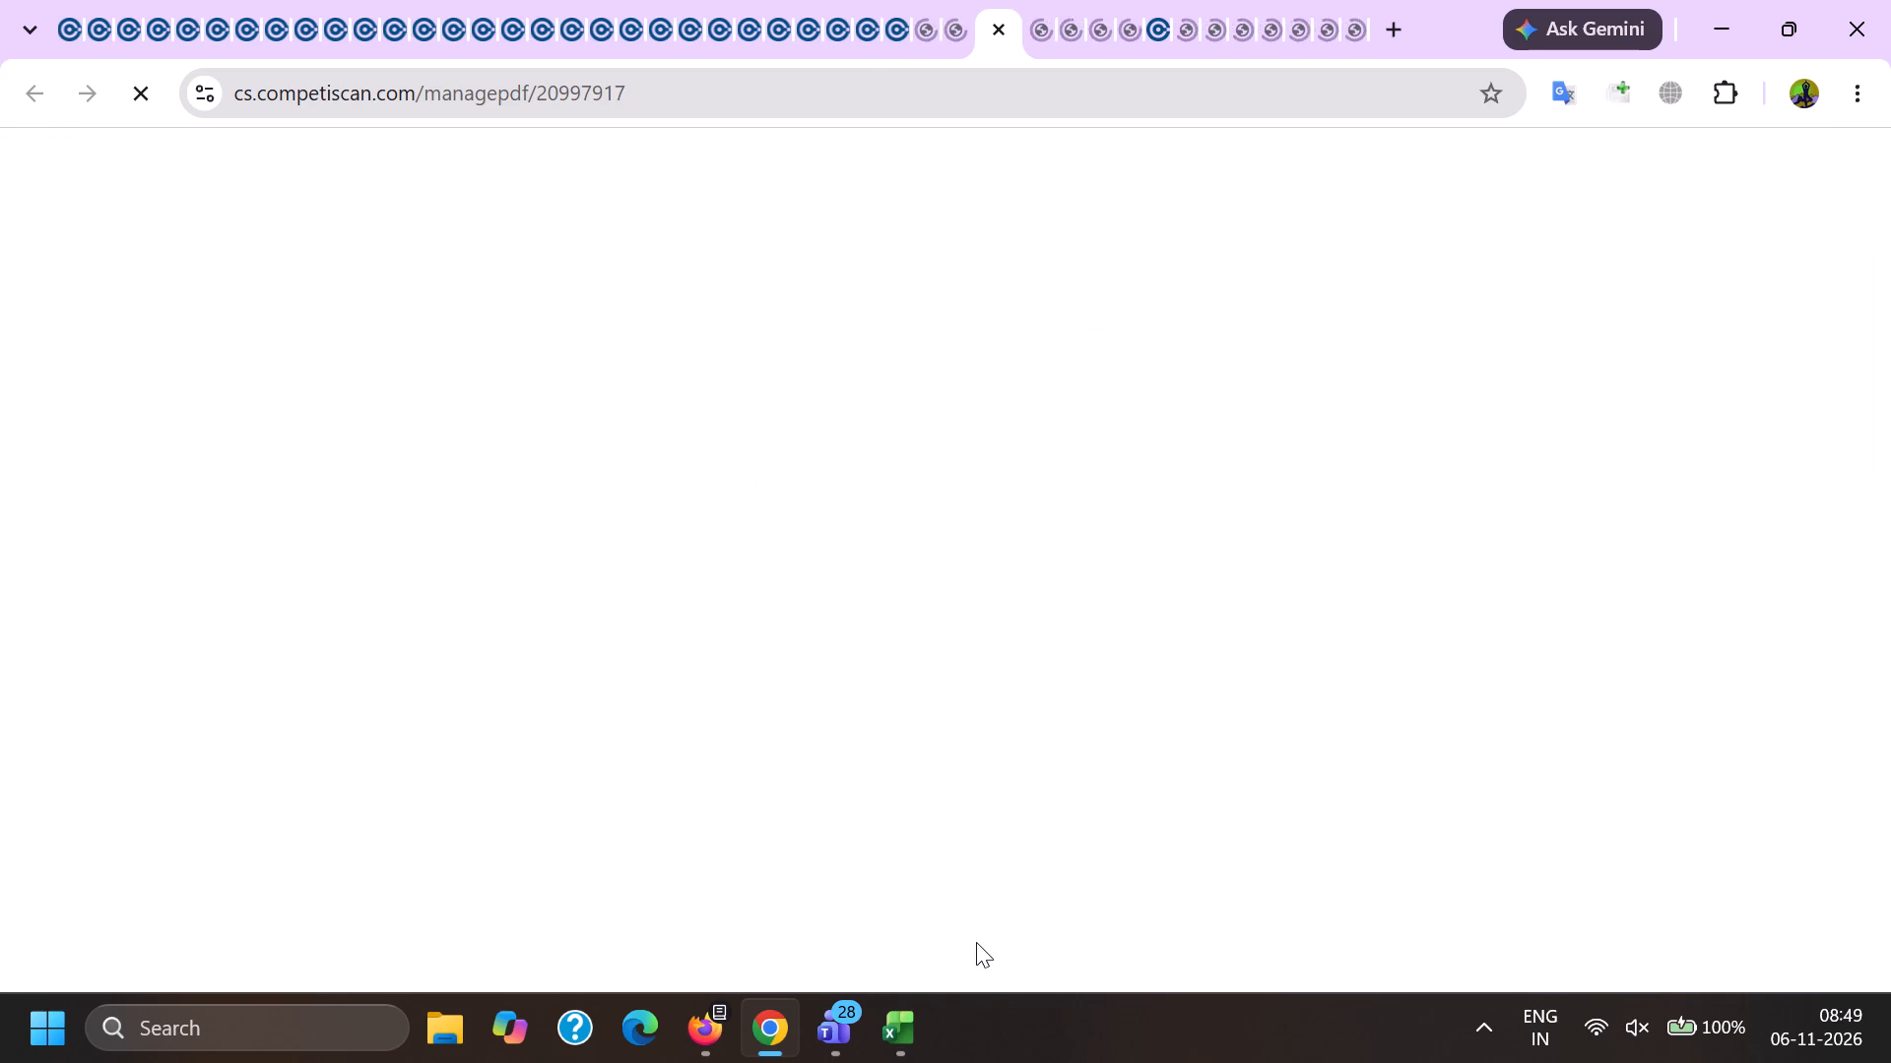
key(ctrl+Tab)
key(ctrl+Tab)
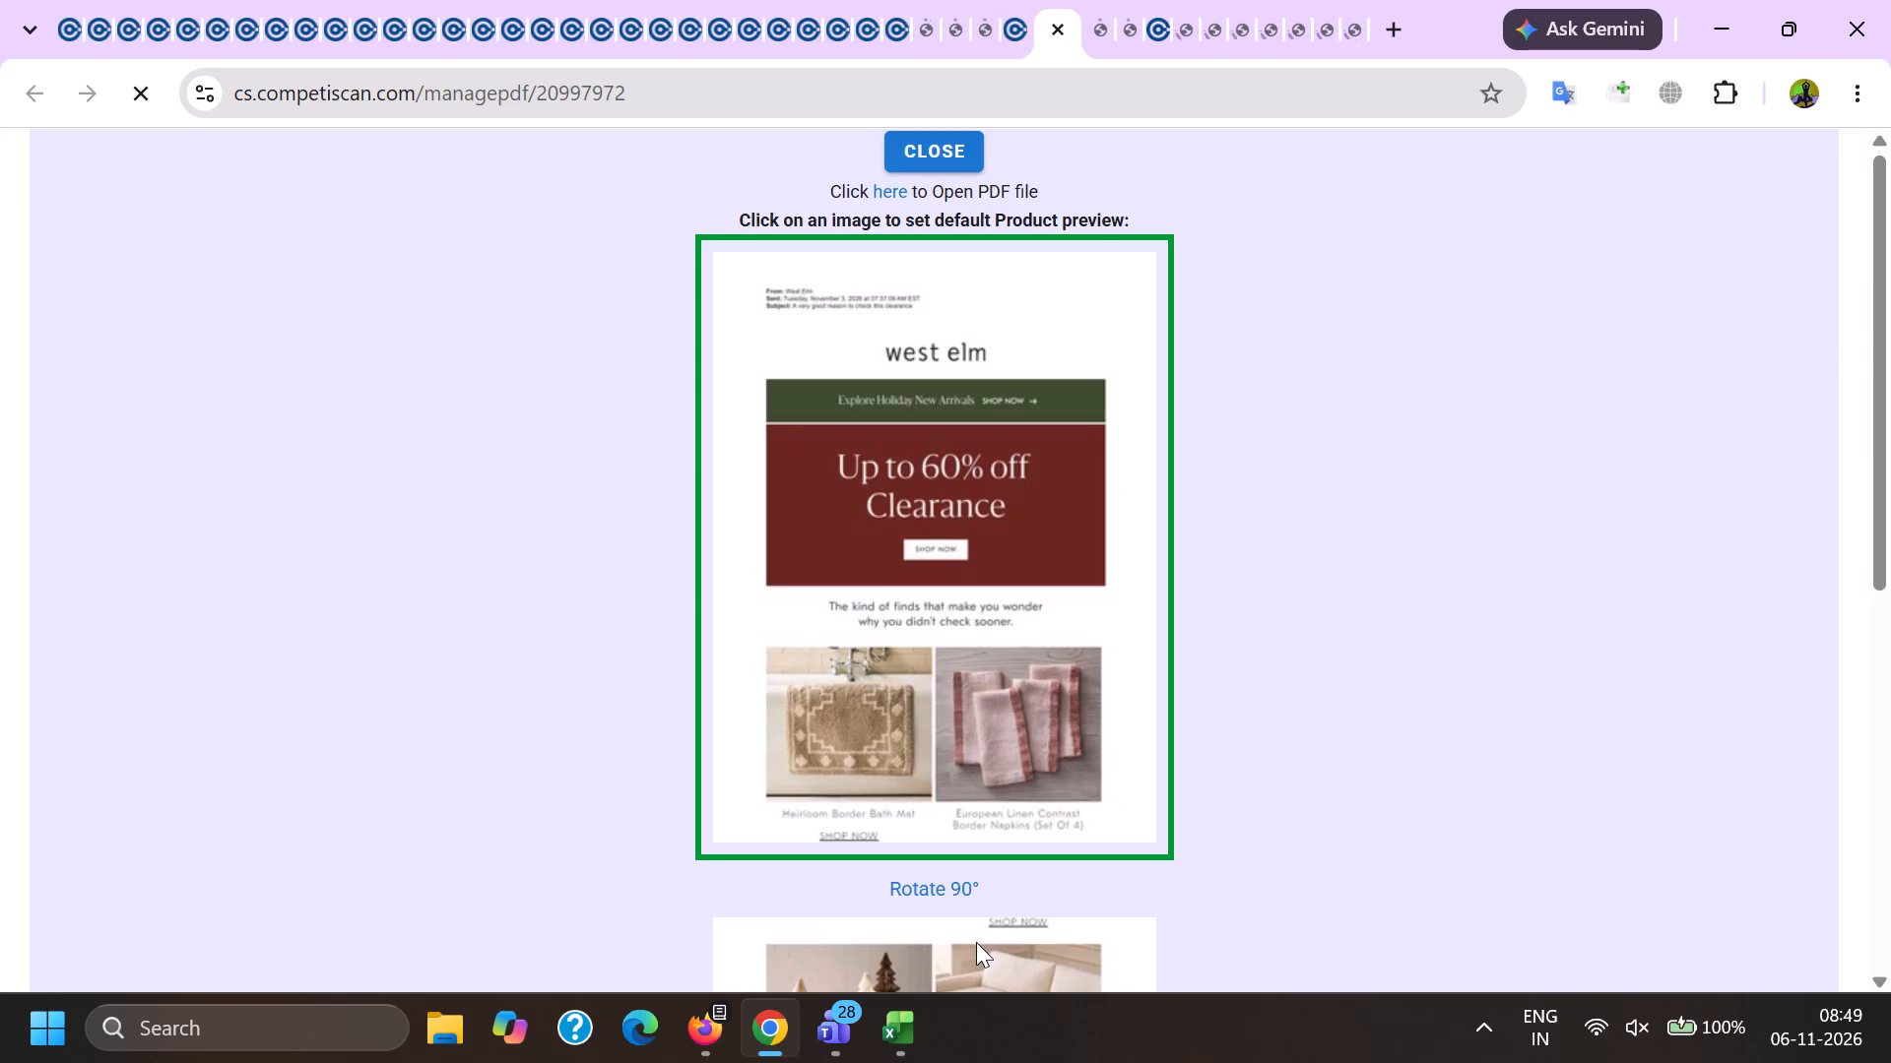
key(ctrl+Tab)
key(ctrl+Tab)
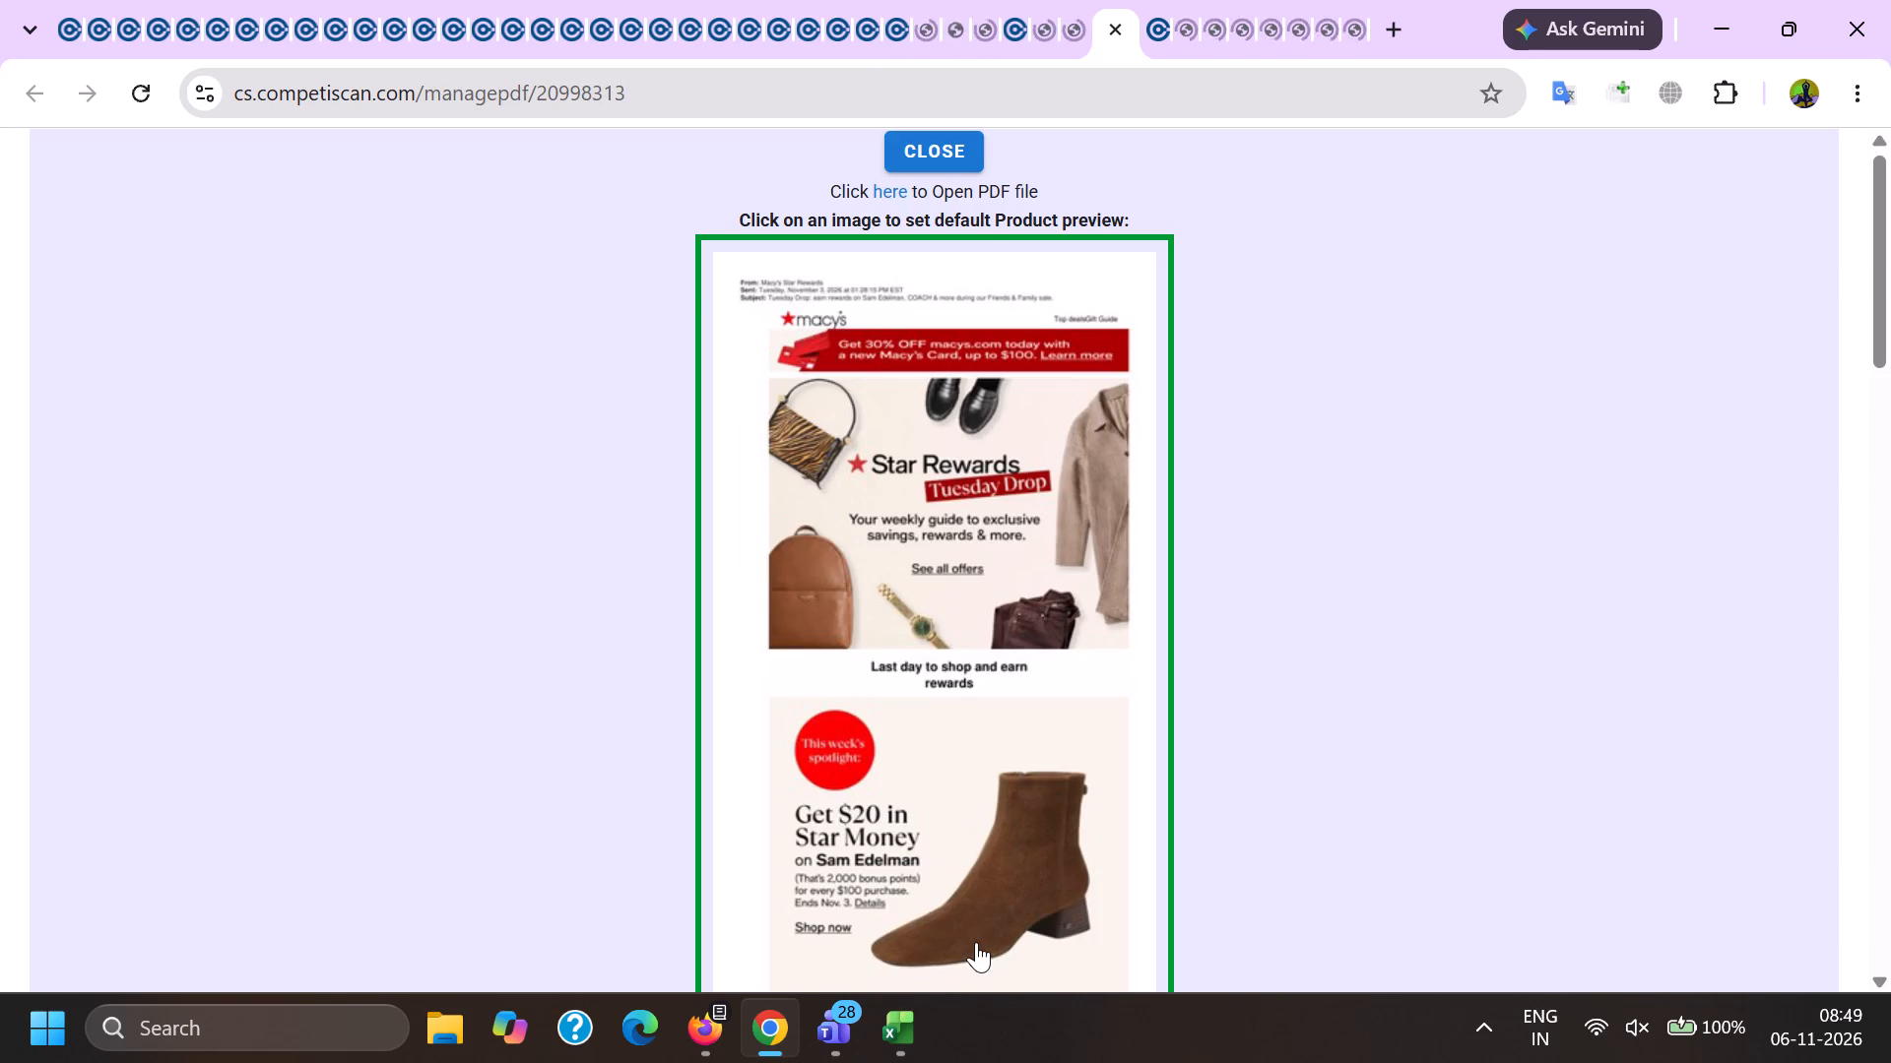
key(End)
key(End)
key(End)
key(End)
key(End)
key(End)
key(End)
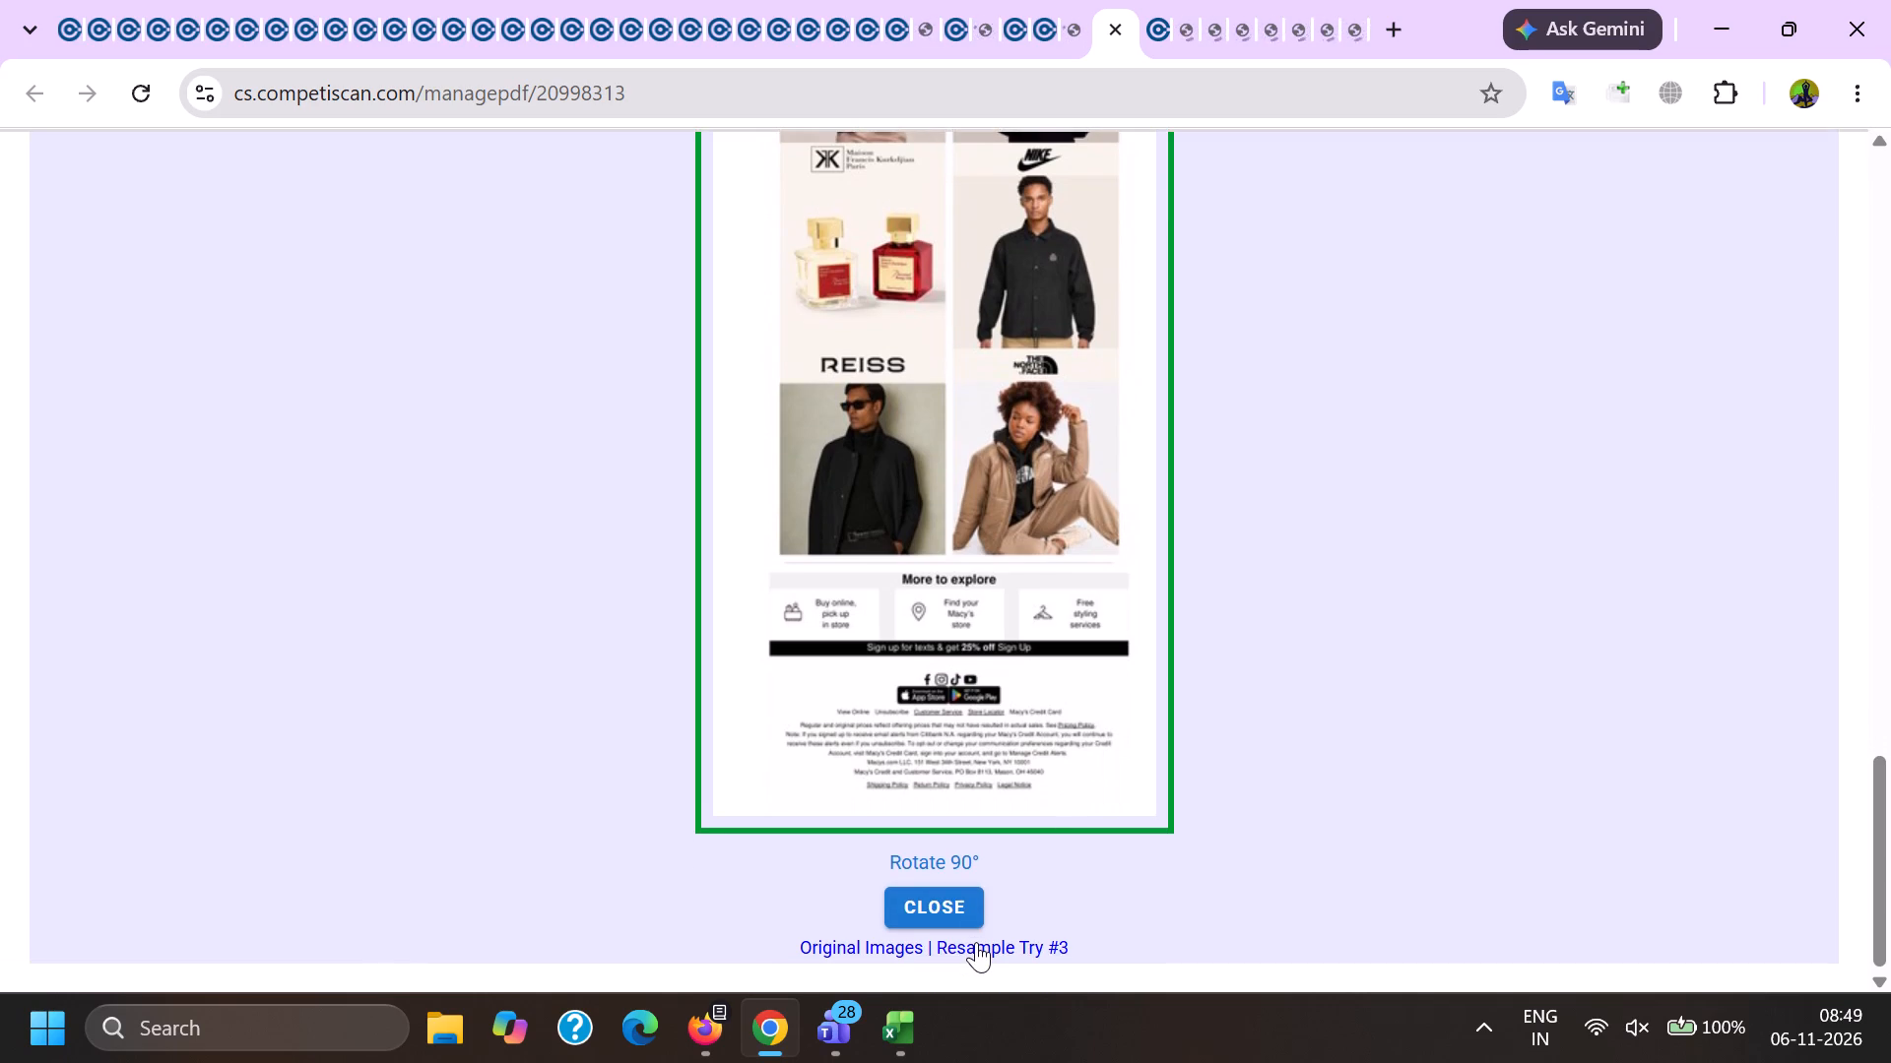
click(976, 942)
Run Resample Try #3 on the managepdf pages of products 20998387 and 20998485.
key(ctrl+Tab)
key(End)
key(End)
key(End)
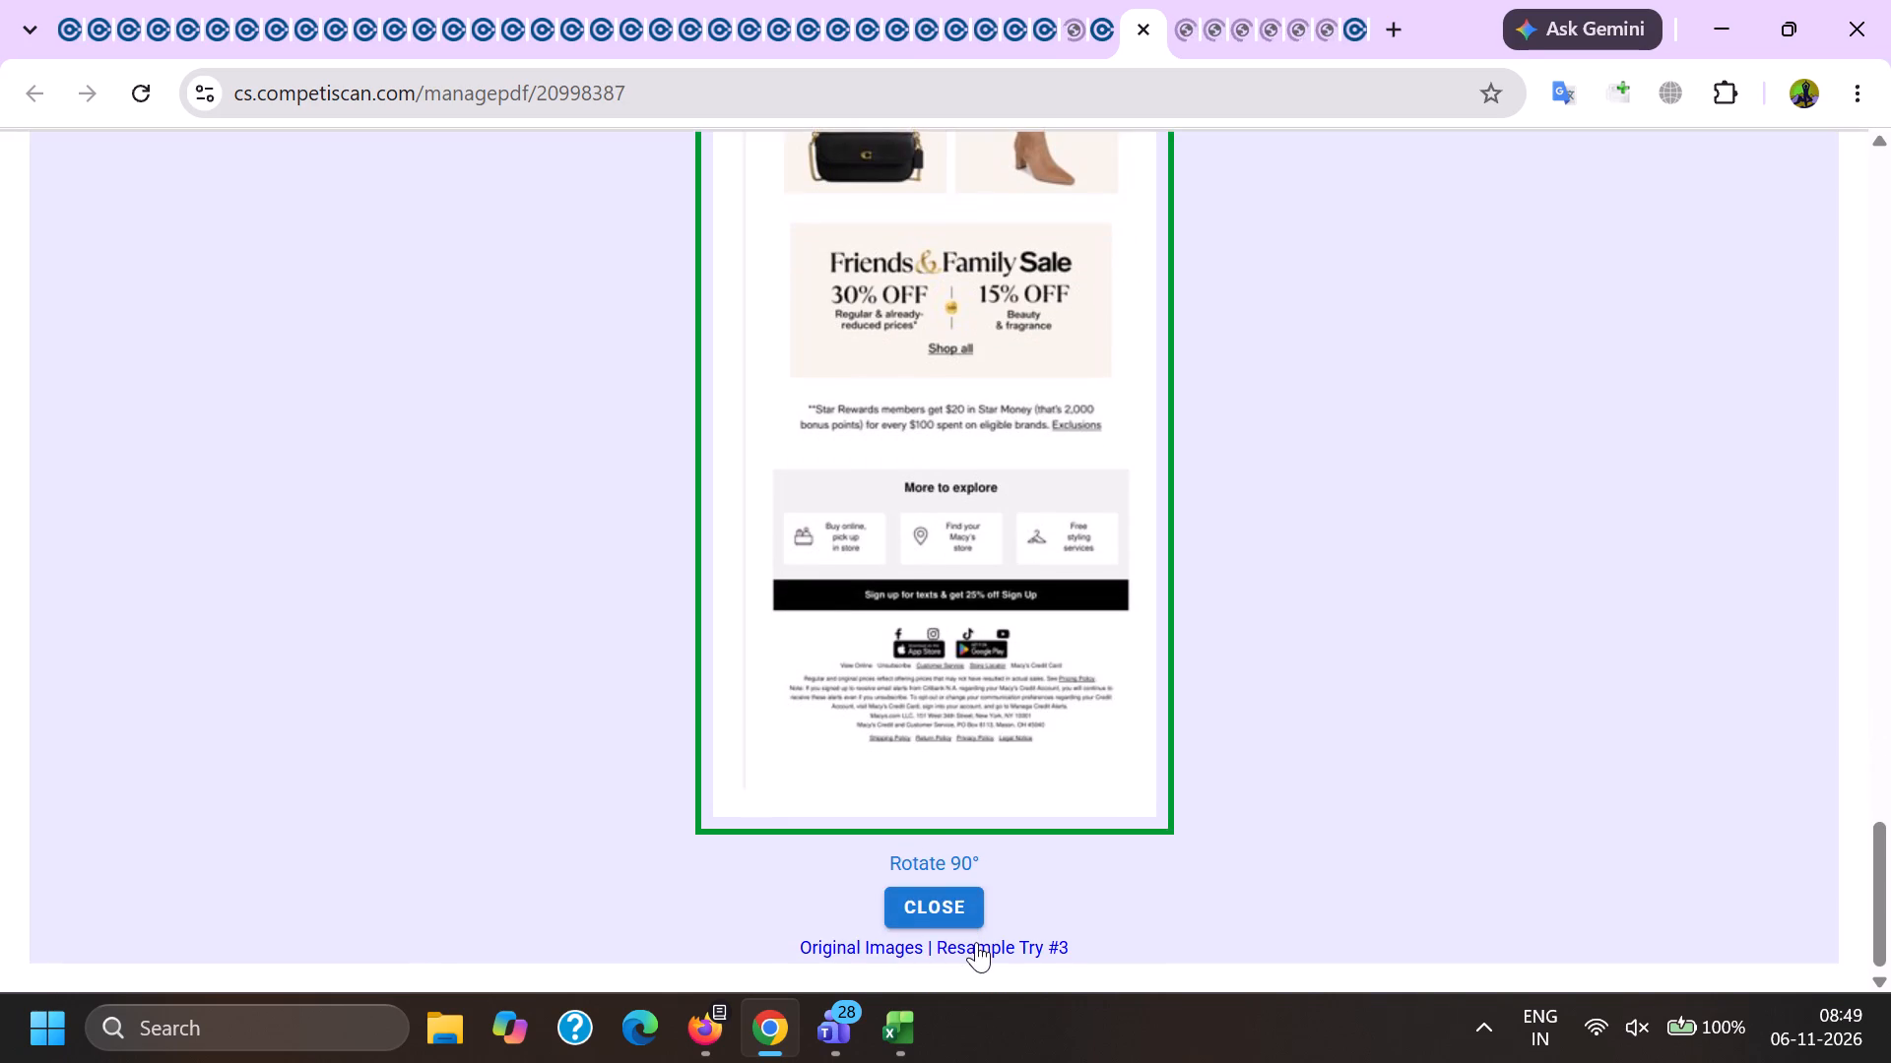
click(976, 942)
key(ctrl+Tab)
key(End)
key(End)
key(End)
key(End)
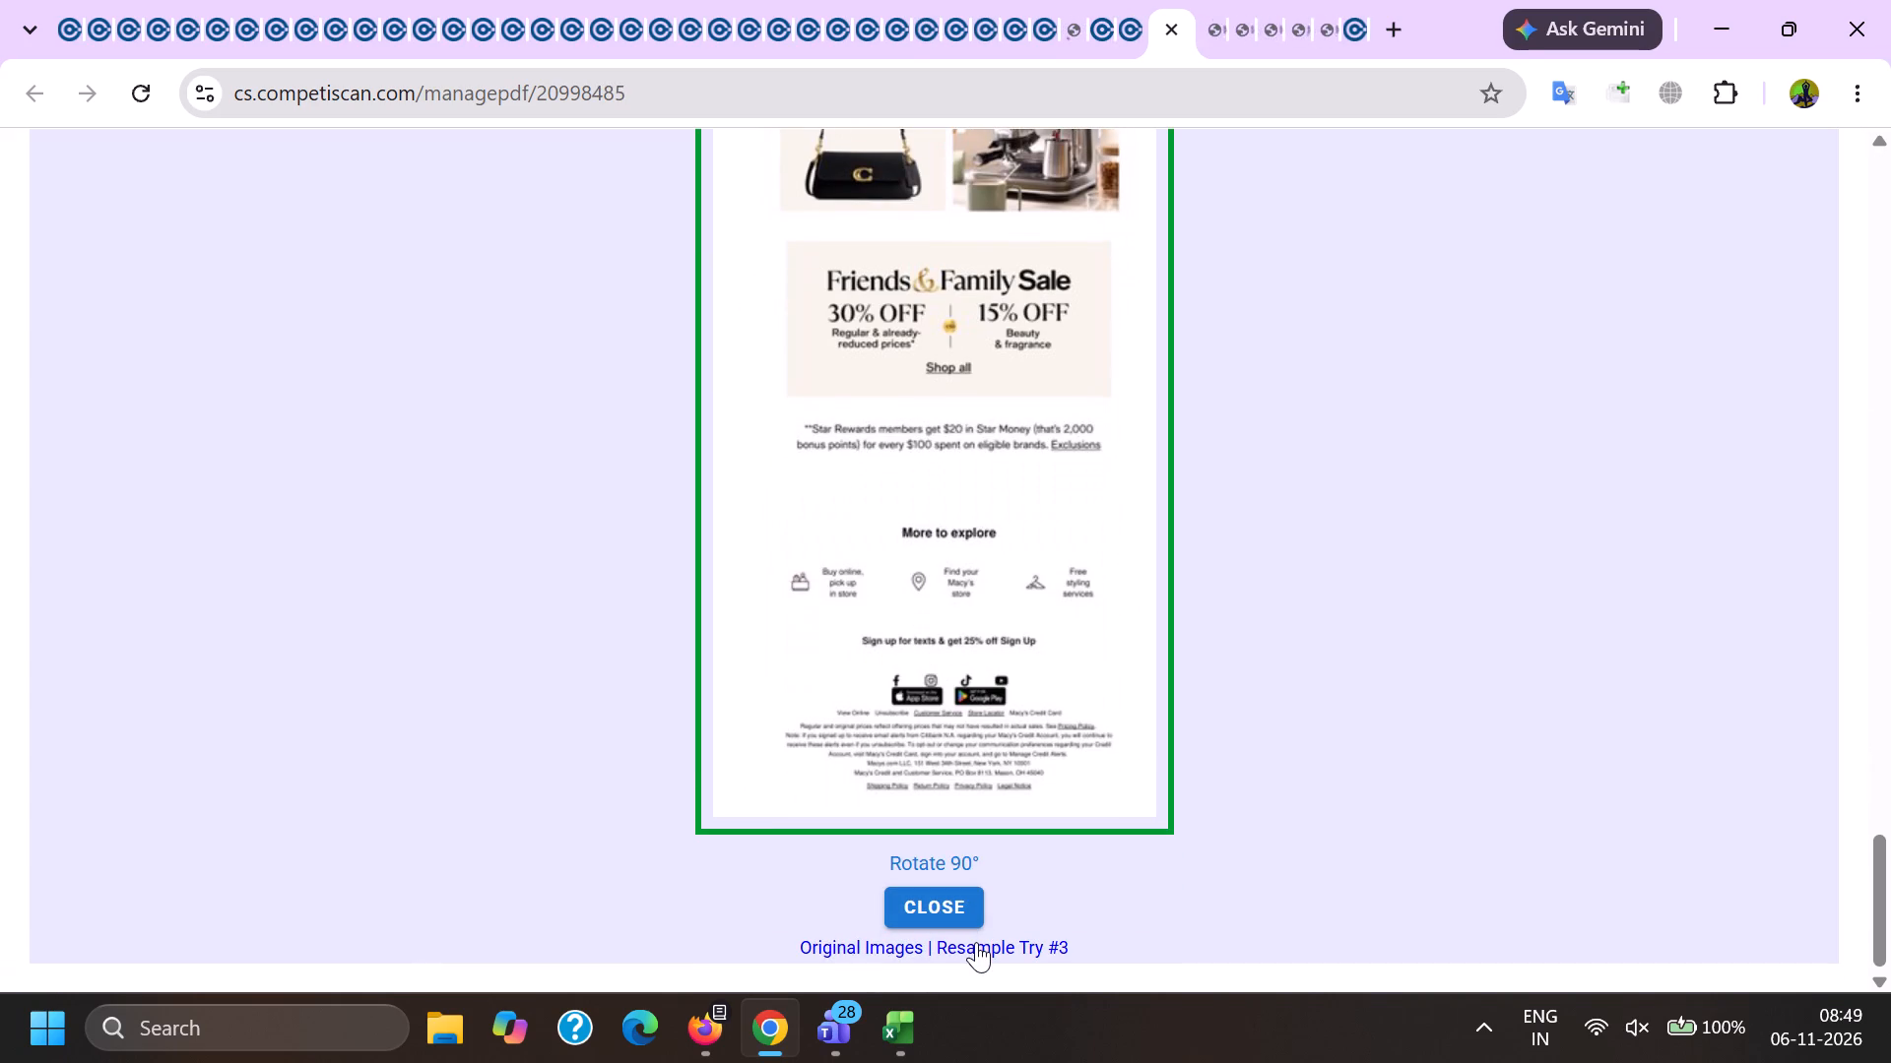
click(976, 937)
Run Resample Try #3 on the managepdf pages of products 20998528 and 20998575.
key(ctrl+Tab)
key(End)
key(End)
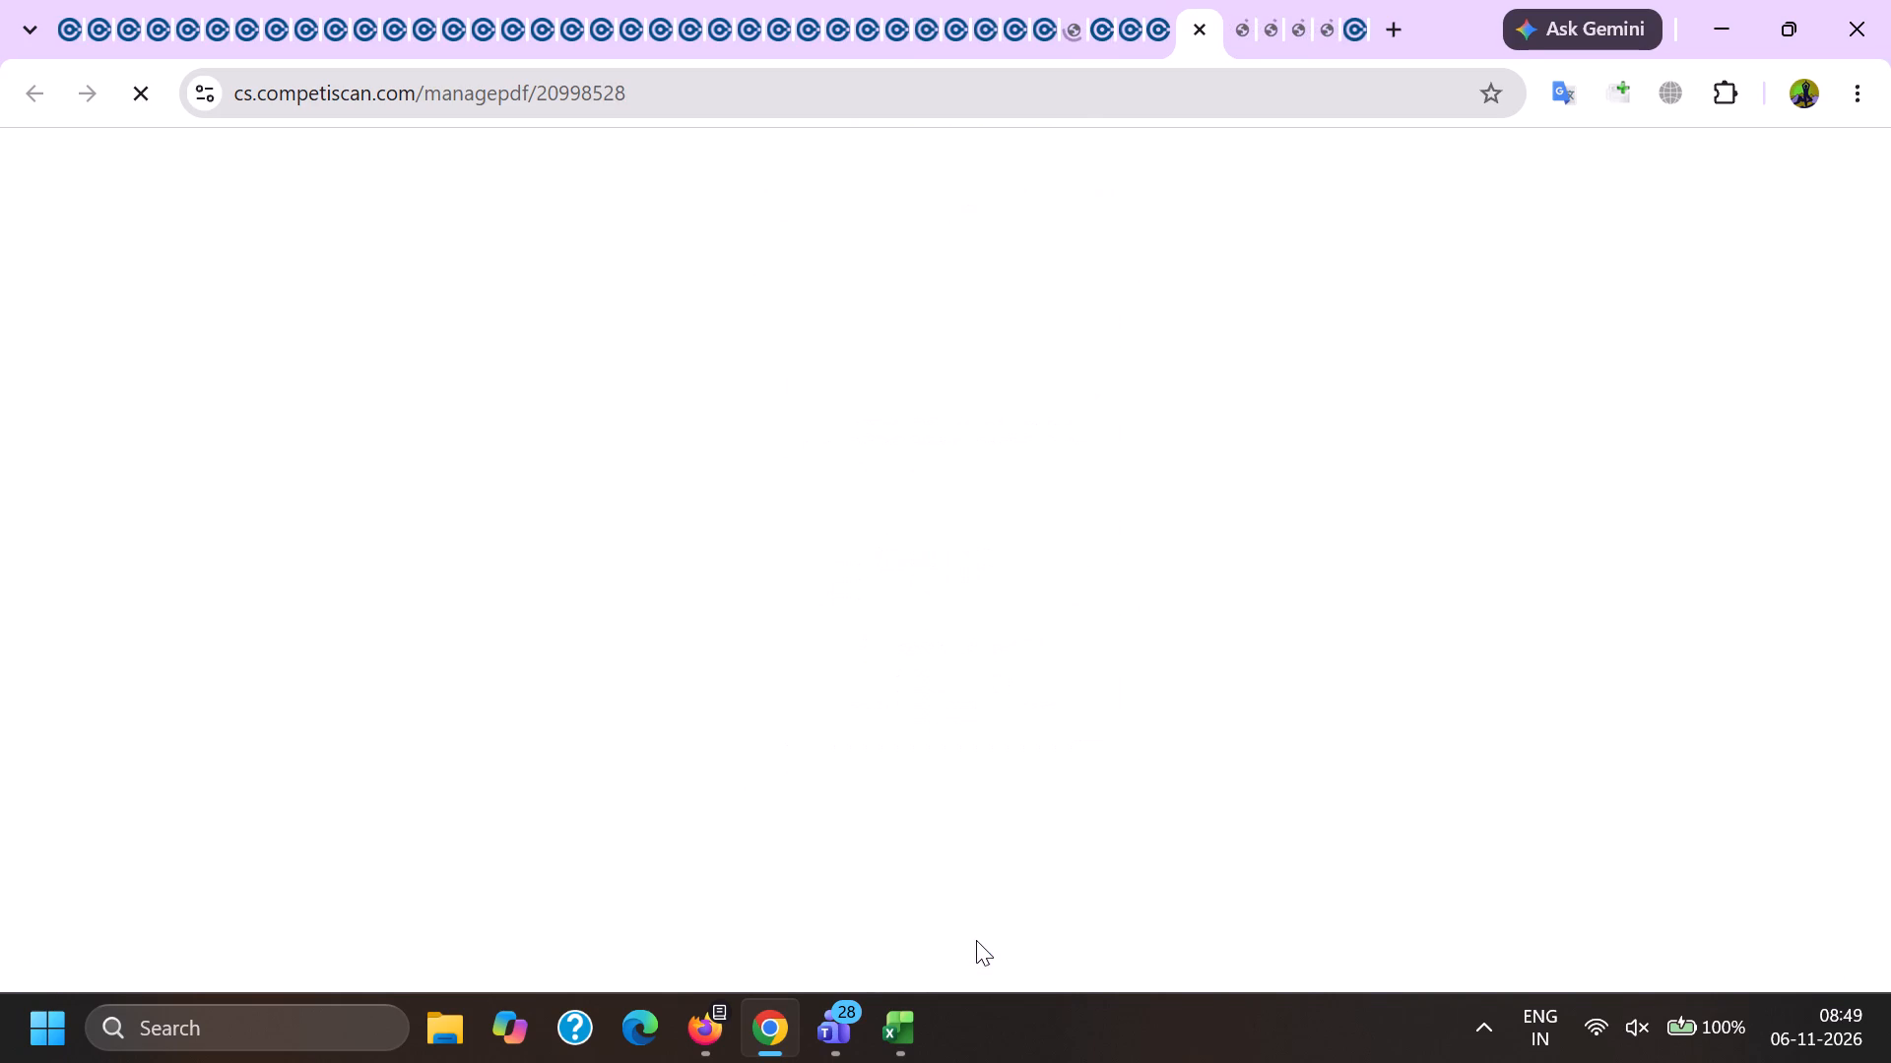
key(End)
key(End)
click(976, 940)
key(ctrl+Tab)
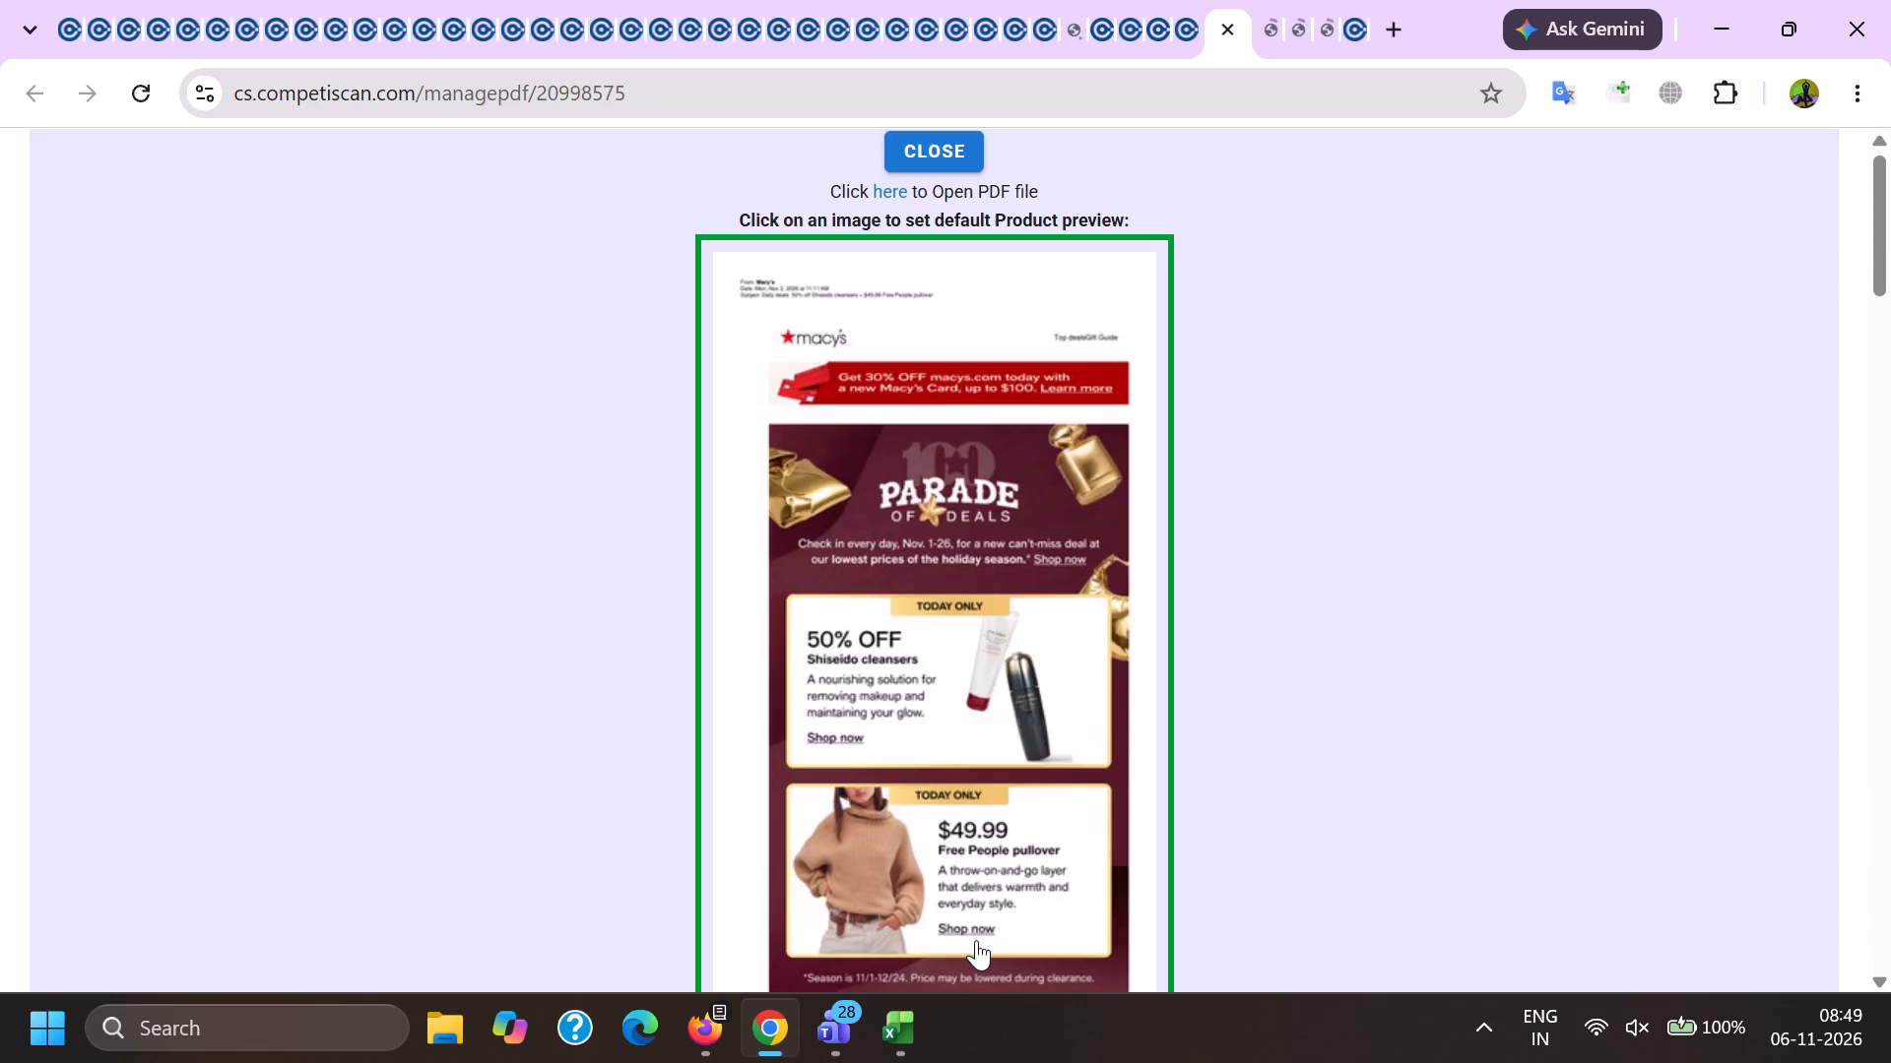
key(End)
key(End)
key(End)
key(End)
click(976, 940)
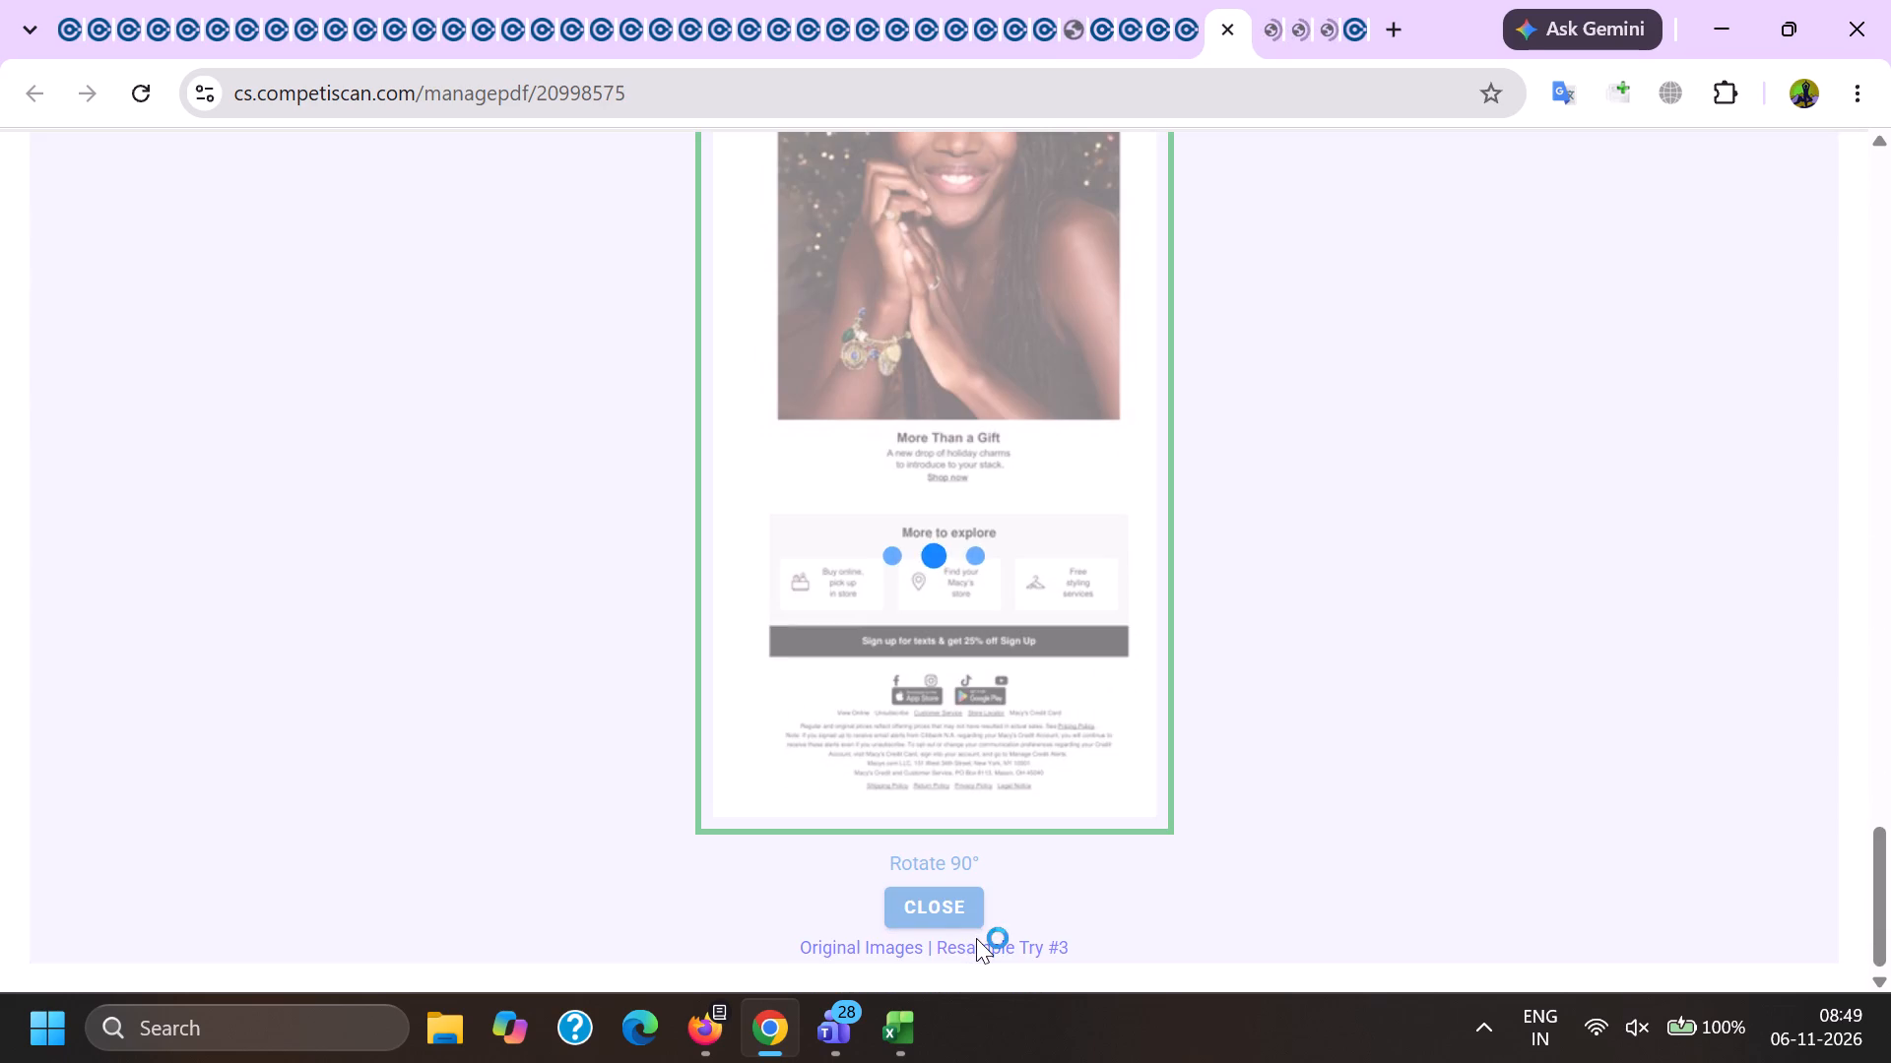
Pass over the page following product 20998575 without resampling it, and run Resample Try #3 on the managepdf page of product 20998690.
key(ctrl+Tab)
key(End)
key(End)
key(End)
key(End)
key(ctrl+Tab)
key(End)
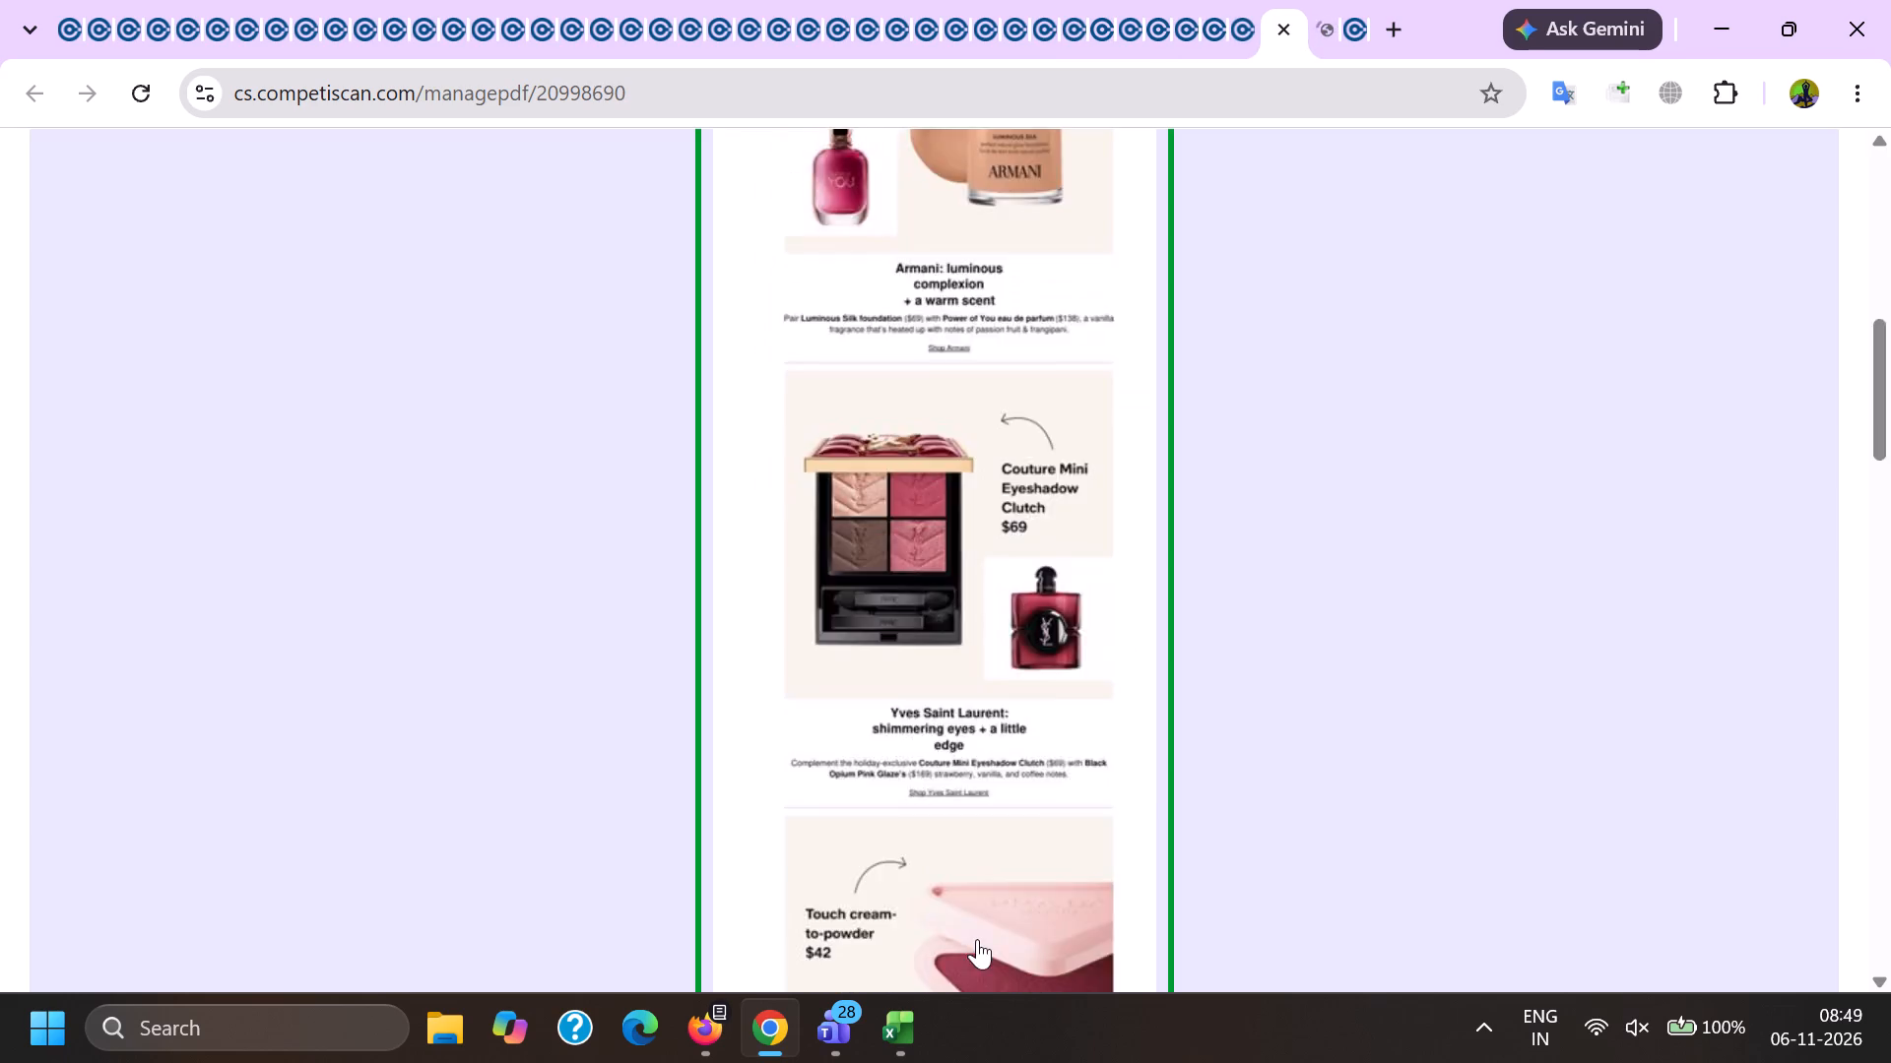
key(End)
key(End)
key(End)
click(977, 939)
Pass over the page following product 20998690 without resampling it, and run Resample Try #3 on the managepdf page of product 20998780.
key(ctrl+Tab)
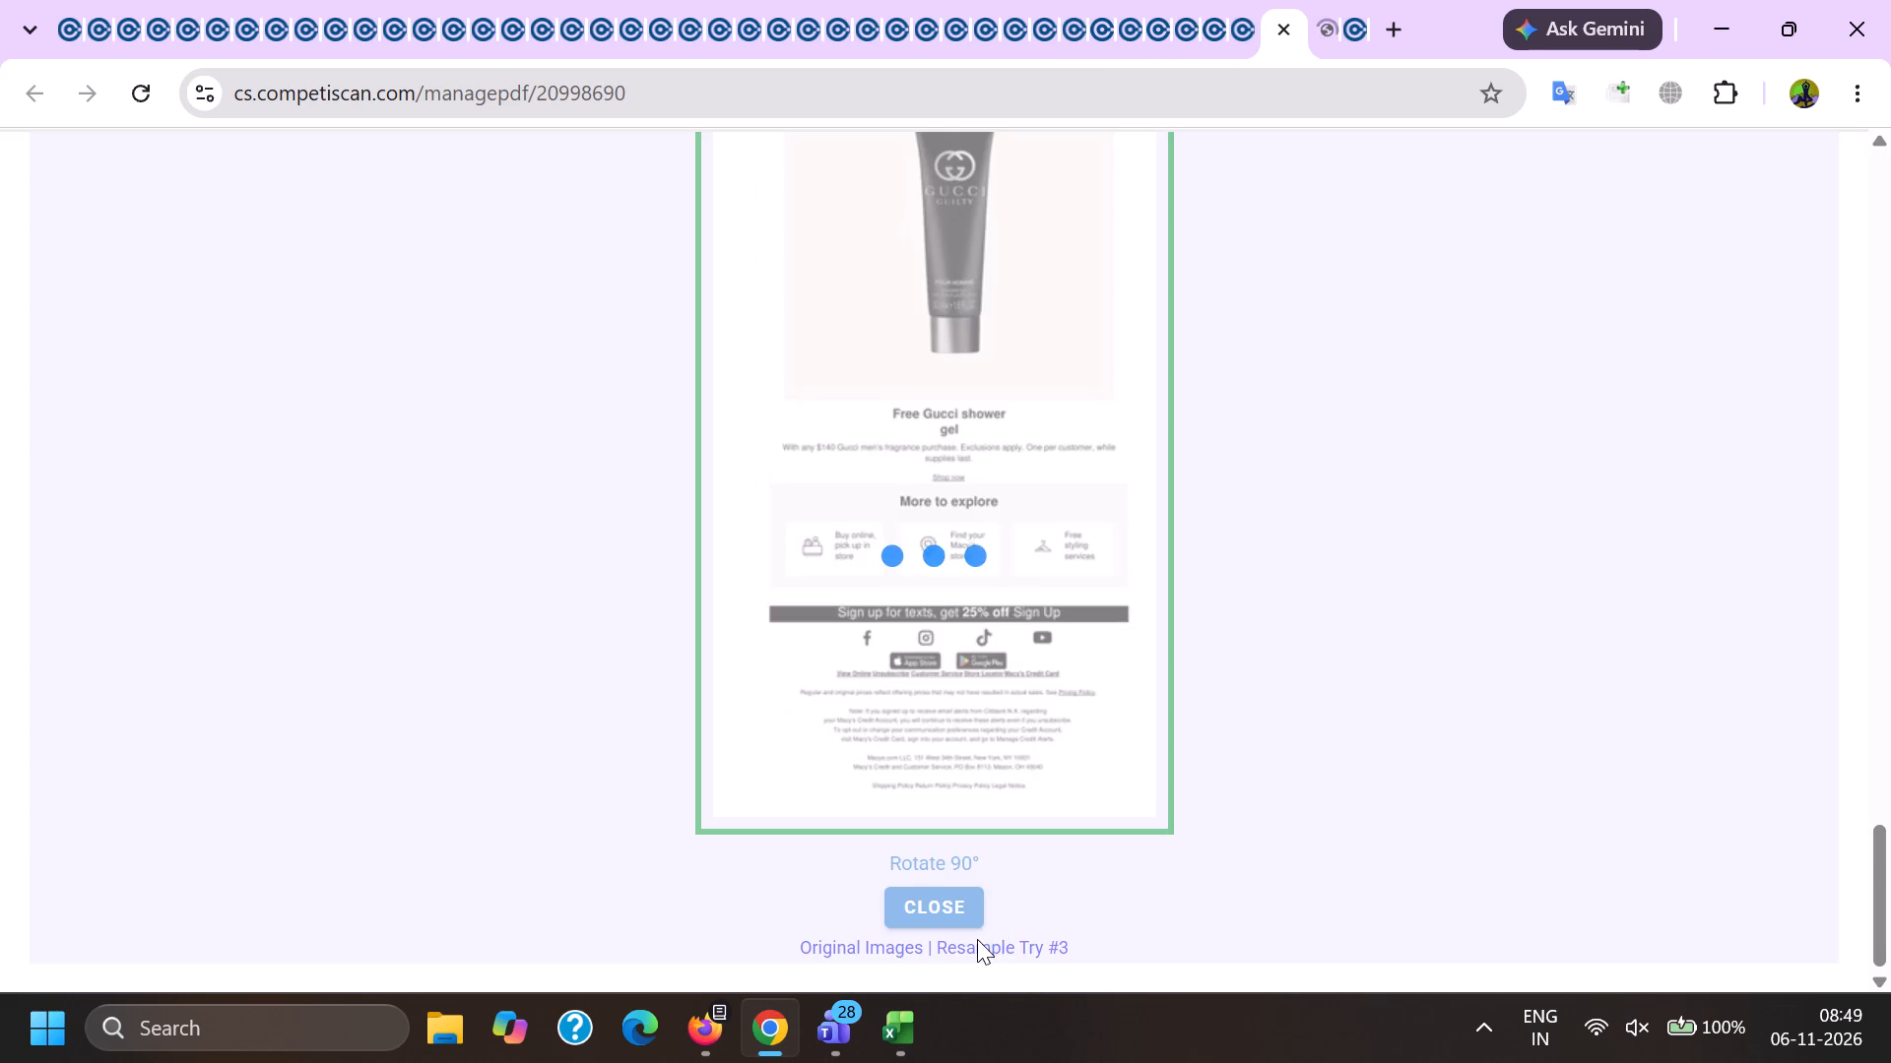
key(End)
key(End)
key(End)
key(ctrl+Tab)
key(End)
key(End)
key(End)
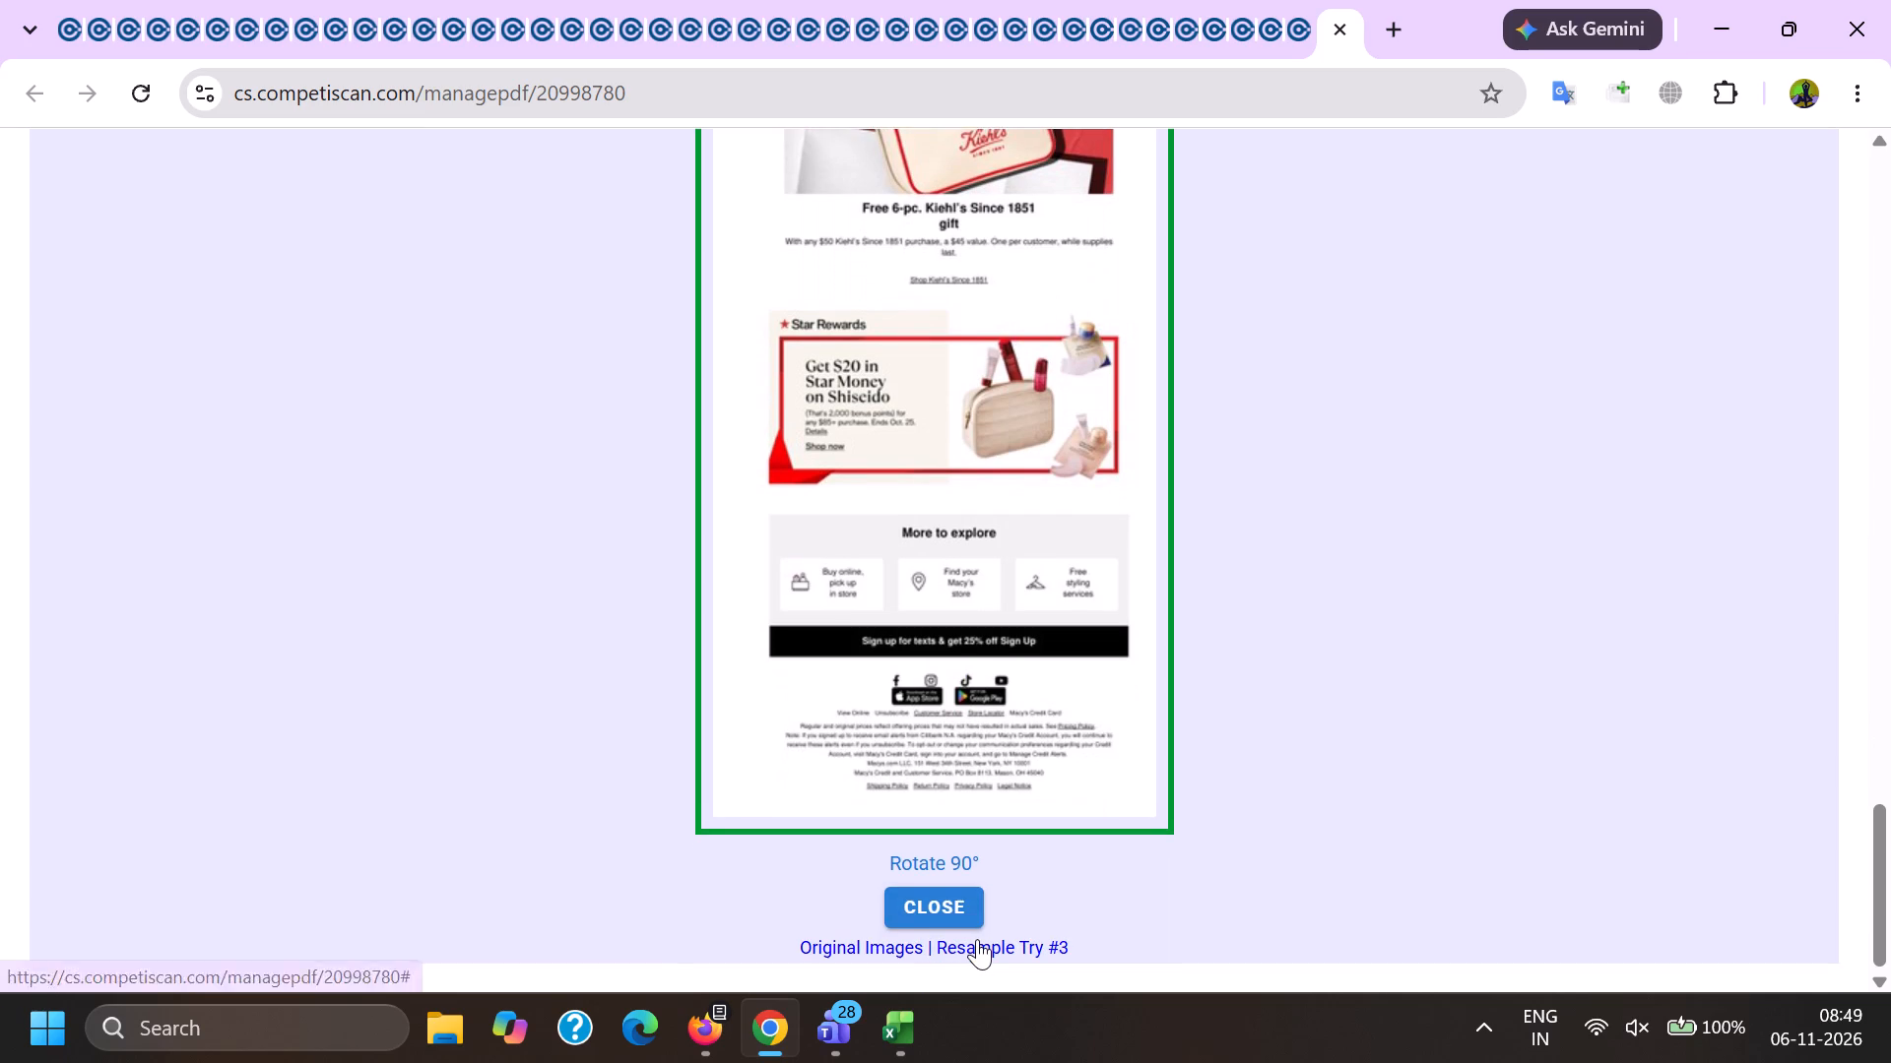
key(End)
click(977, 939)
Check the images on all open managepdf pages in sequence, from the first product through product 20998780.
key(ctrl+Tab)
key(End)
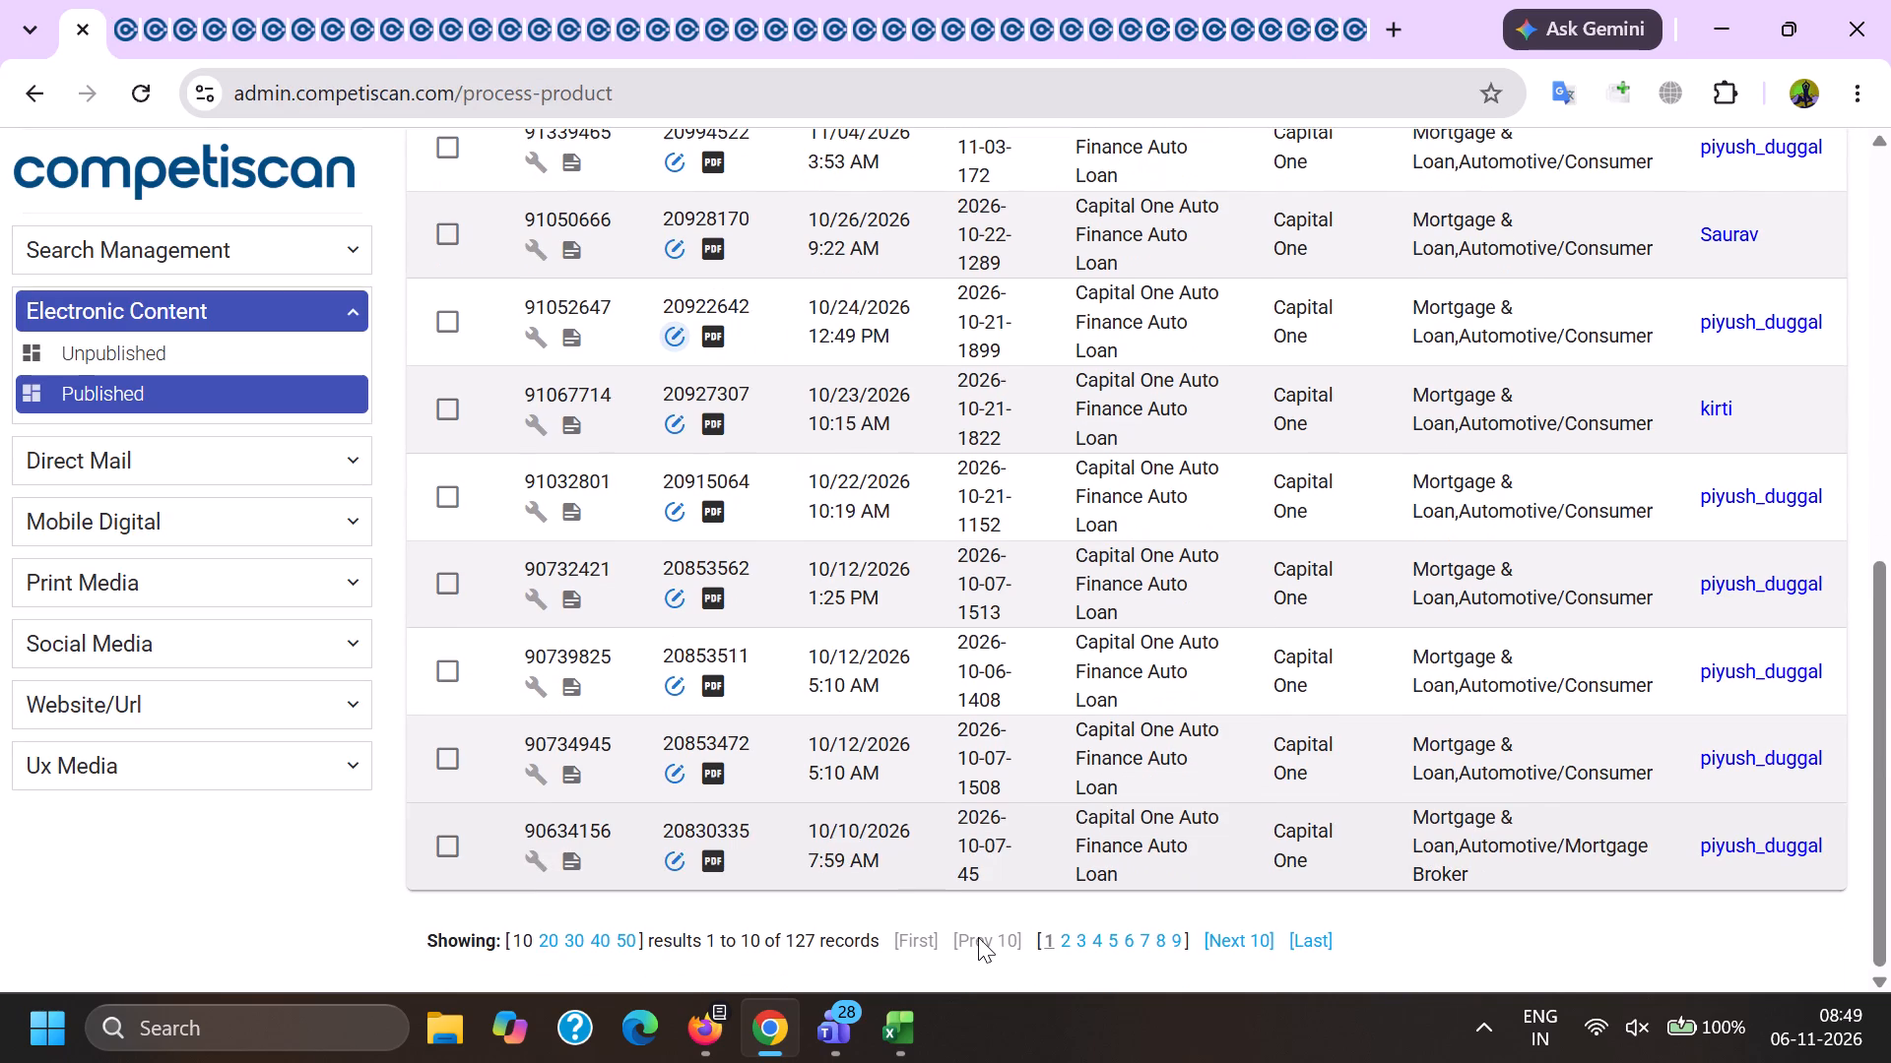
key(End)
key(End)
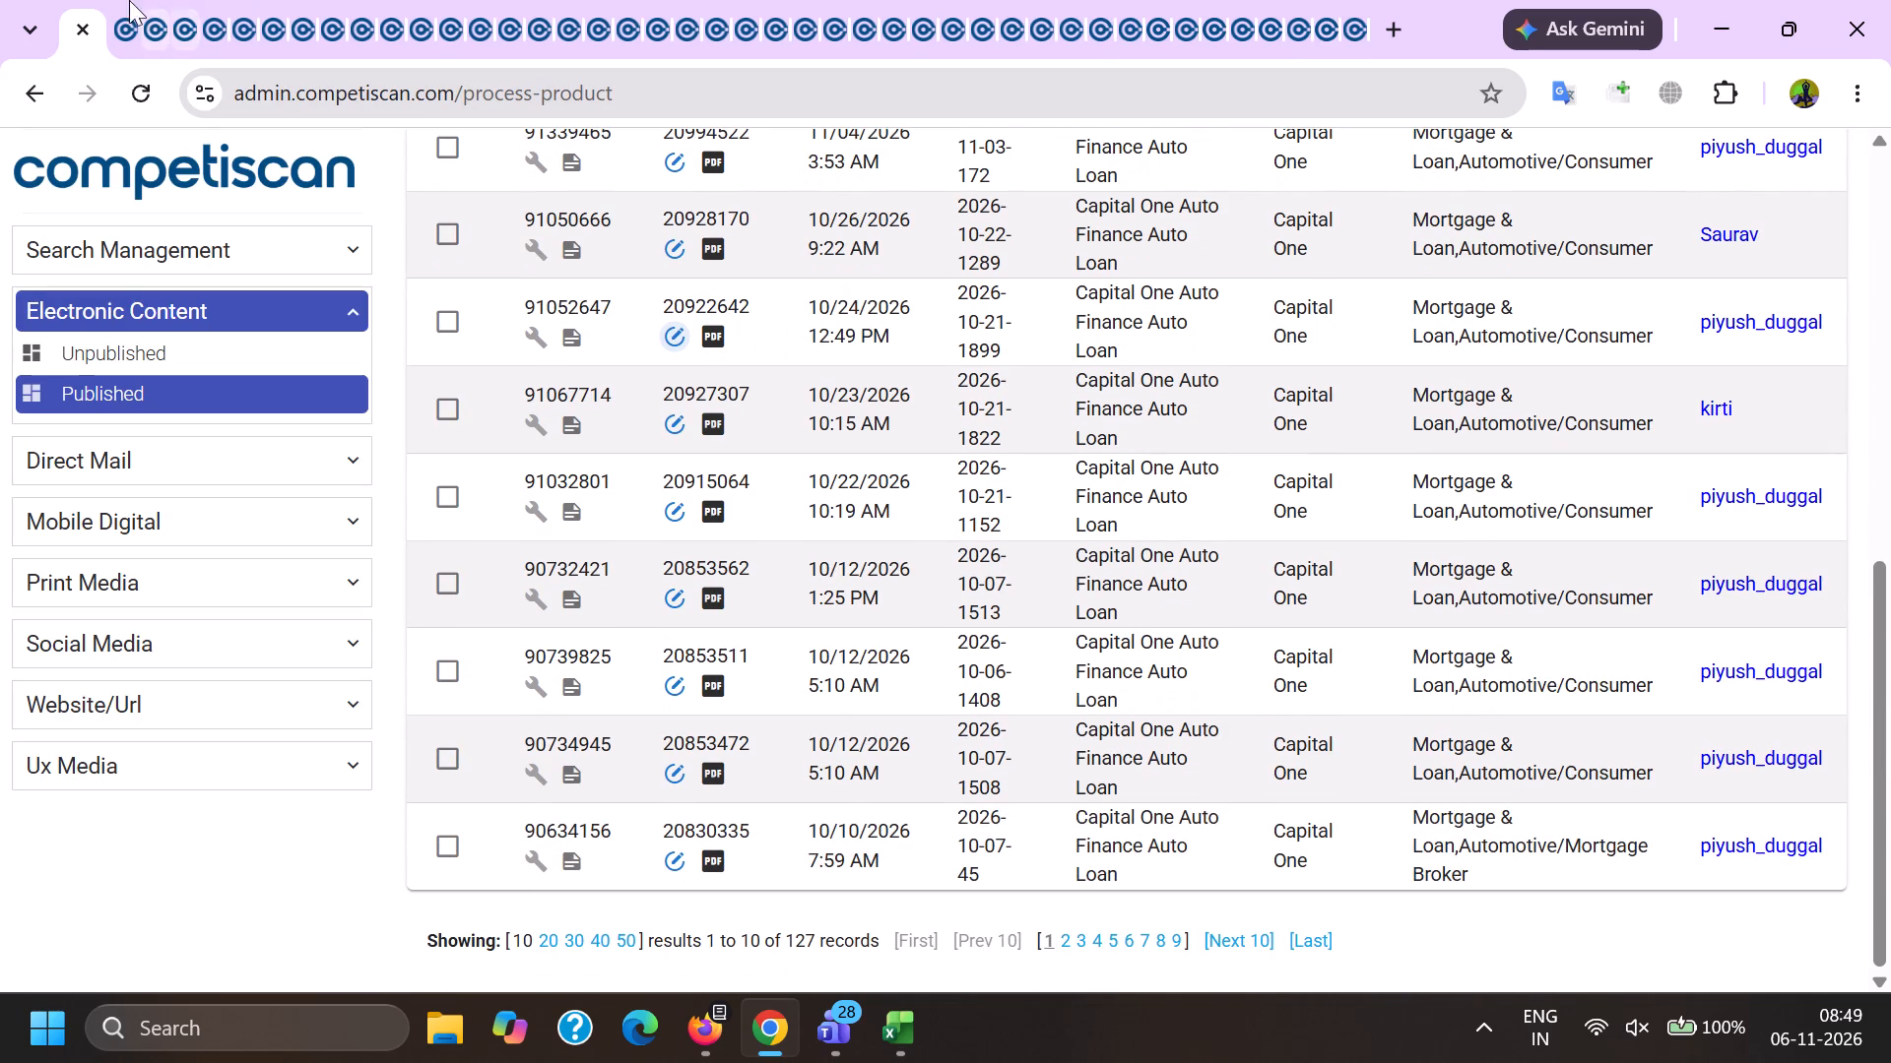
click(120, 3)
key(ctrl+Tab)
key(ctrl+Tab)
key(ctrl+Tab)
key(ctrl+Tab)
key(ctrl+Tab)
key(ctrl+Tab)
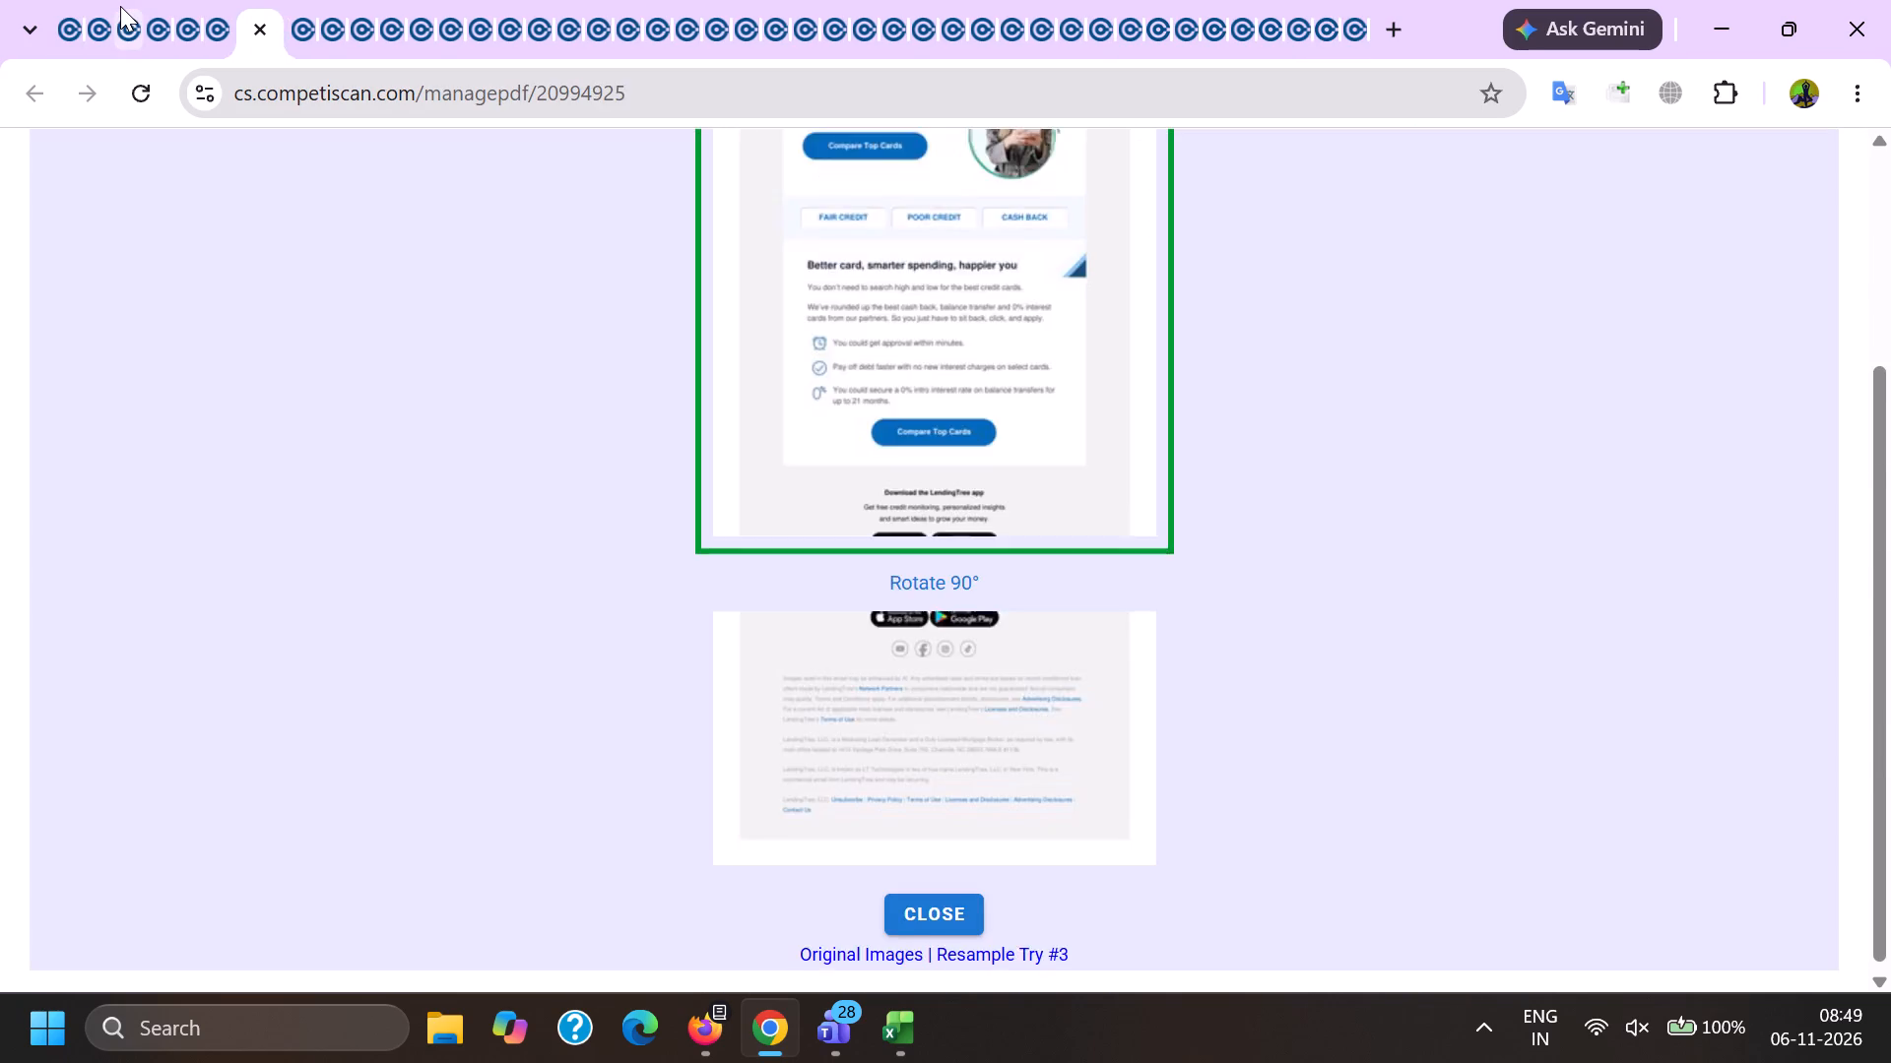
key(ctrl+Tab)
key(ctrl+Tab)
key(ctrl+Tab)
key(ctrl+Tab)
key(ctrl+Tab)
key(ctrl+Tab)
key(ctrl+Tab)
key(ctrl+Tab)
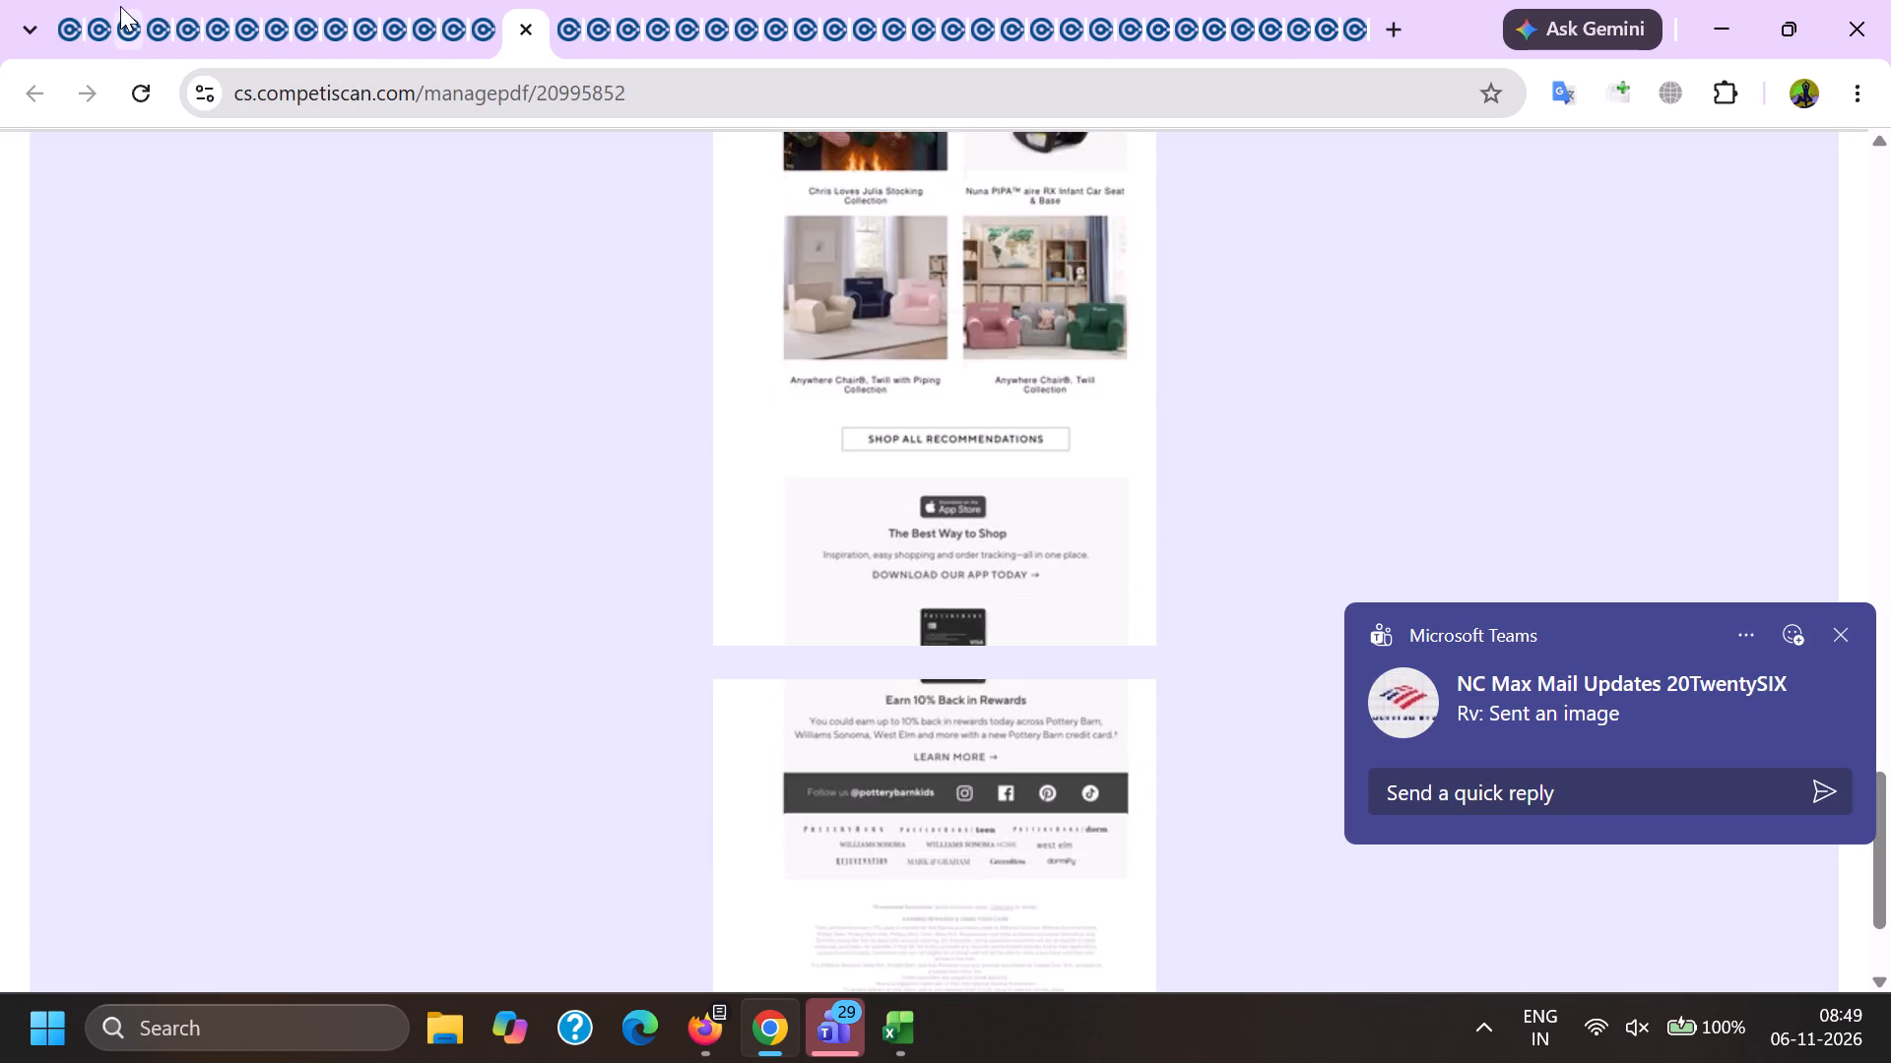
key(ctrl+Tab)
key(ctrl+Tab)
key(ctrl+Tab)
key(ctrl+Tab)
key(ctrl+Tab)
key(ctrl+Tab)
key(ctrl+Tab)
key(ctrl+Tab)
key(ctrl+Tab)
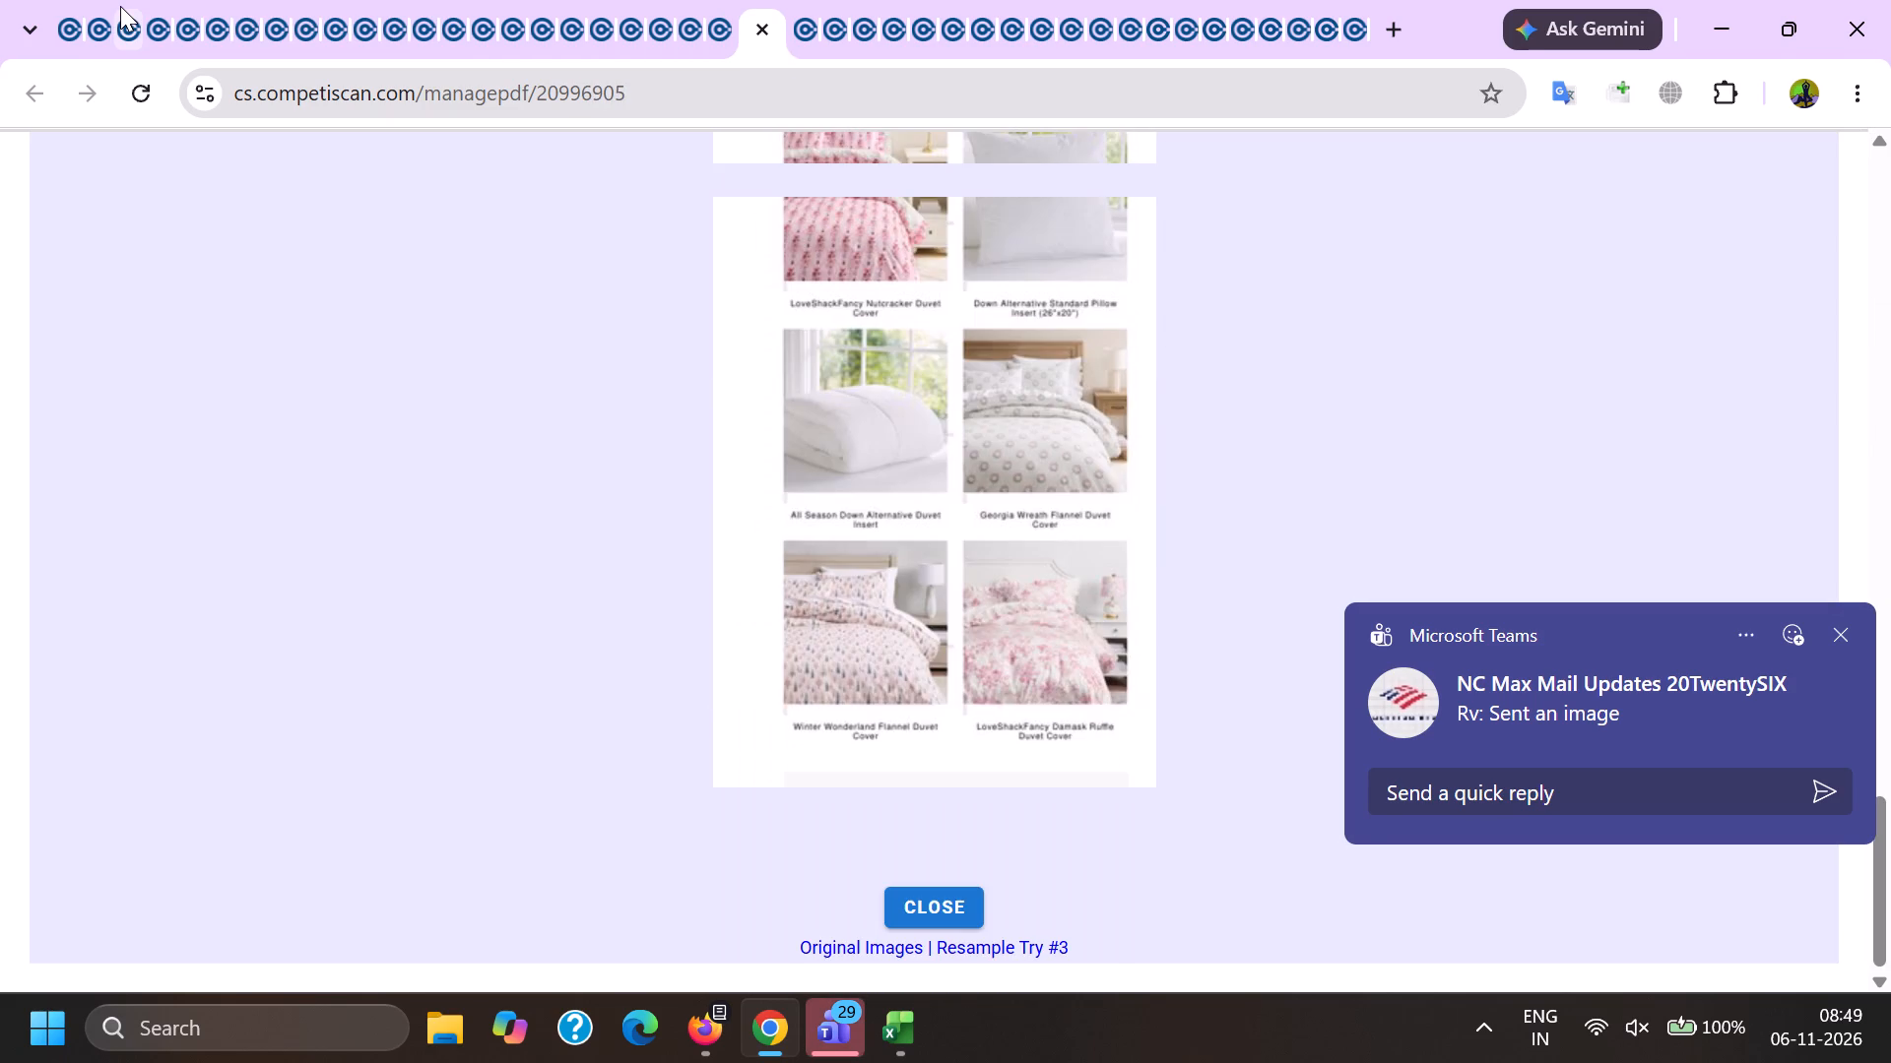
key(ctrl+Tab)
key(ctrl+Tab)
key(ctrl+Tab)
key(ctrl+Tab)
key(ctrl+Tab)
key(ctrl+Tab)
key(ctrl+Tab)
key(ctrl+Tab)
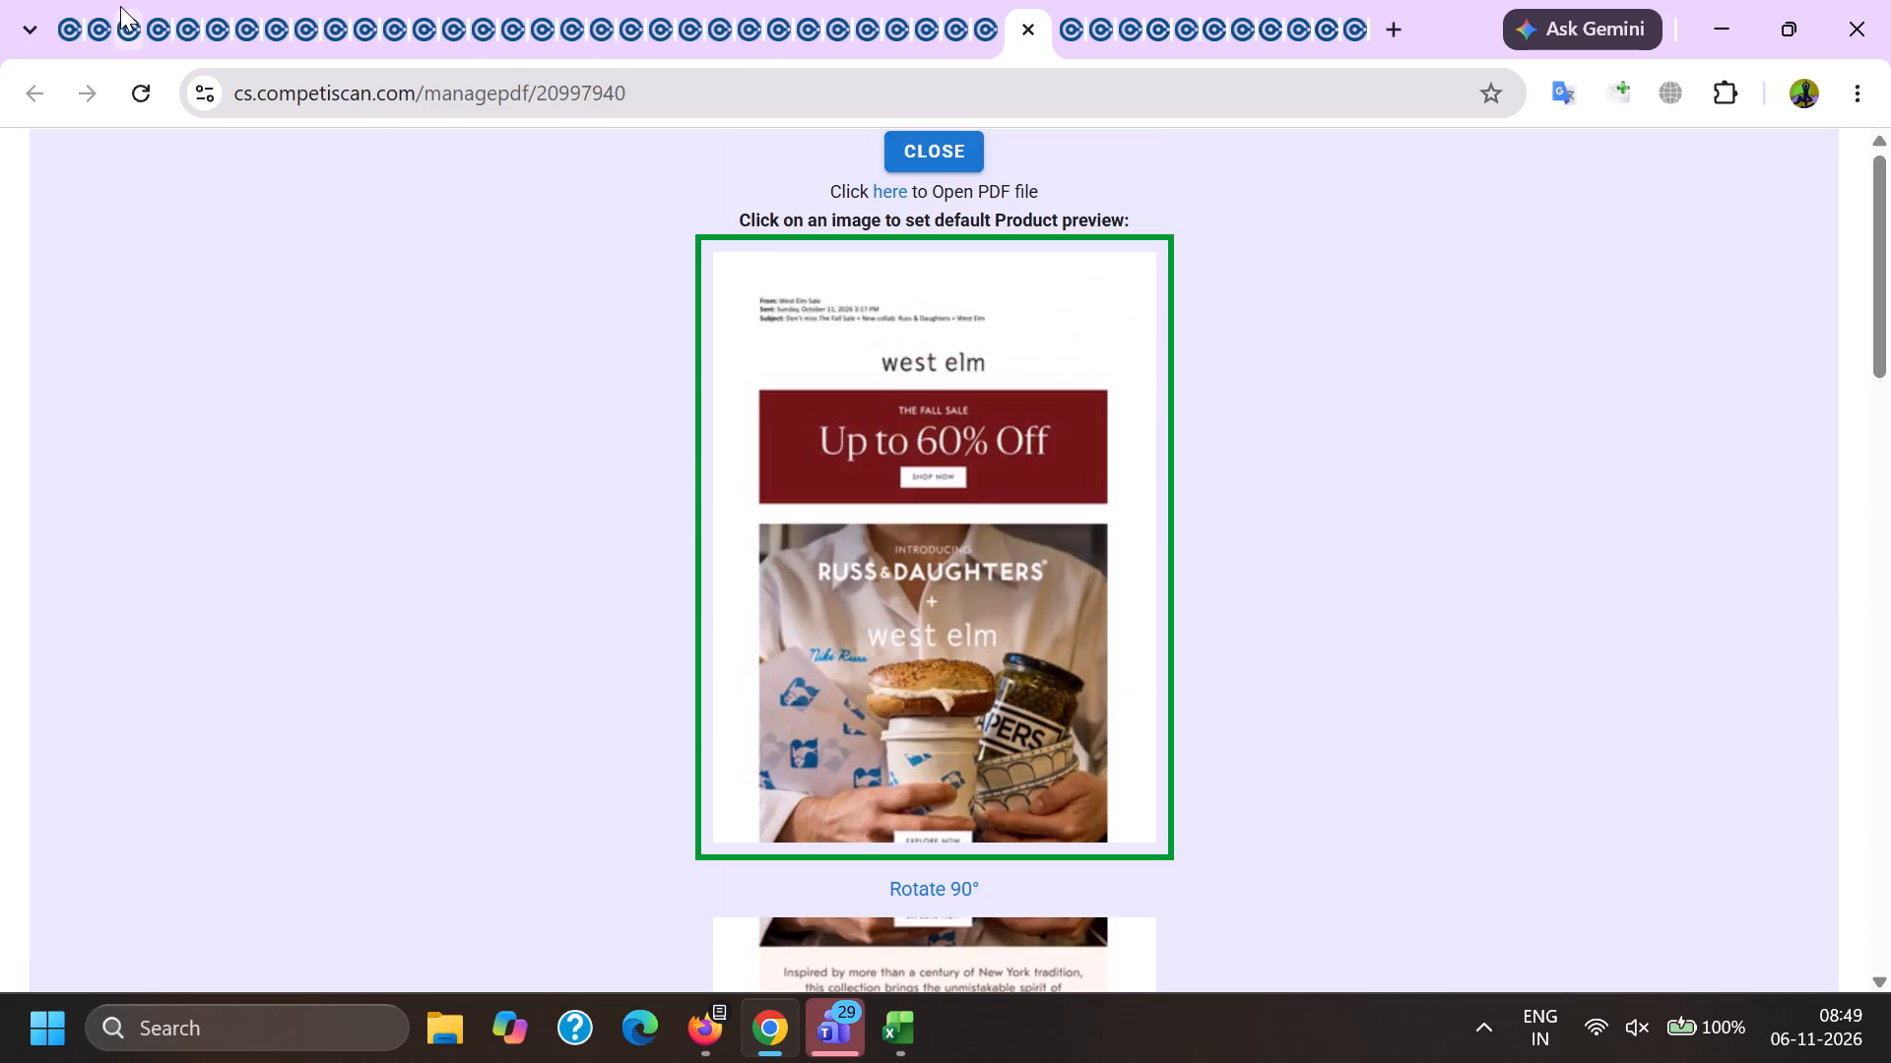
key(ctrl+Tab)
key(ctrl+Tab)
key(ctrl+Tab)
key(ctrl+Tab)
key(ctrl+Tab)
key(ctrl+Tab)
key(ctrl+Tab)
key(ctrl+Tab)
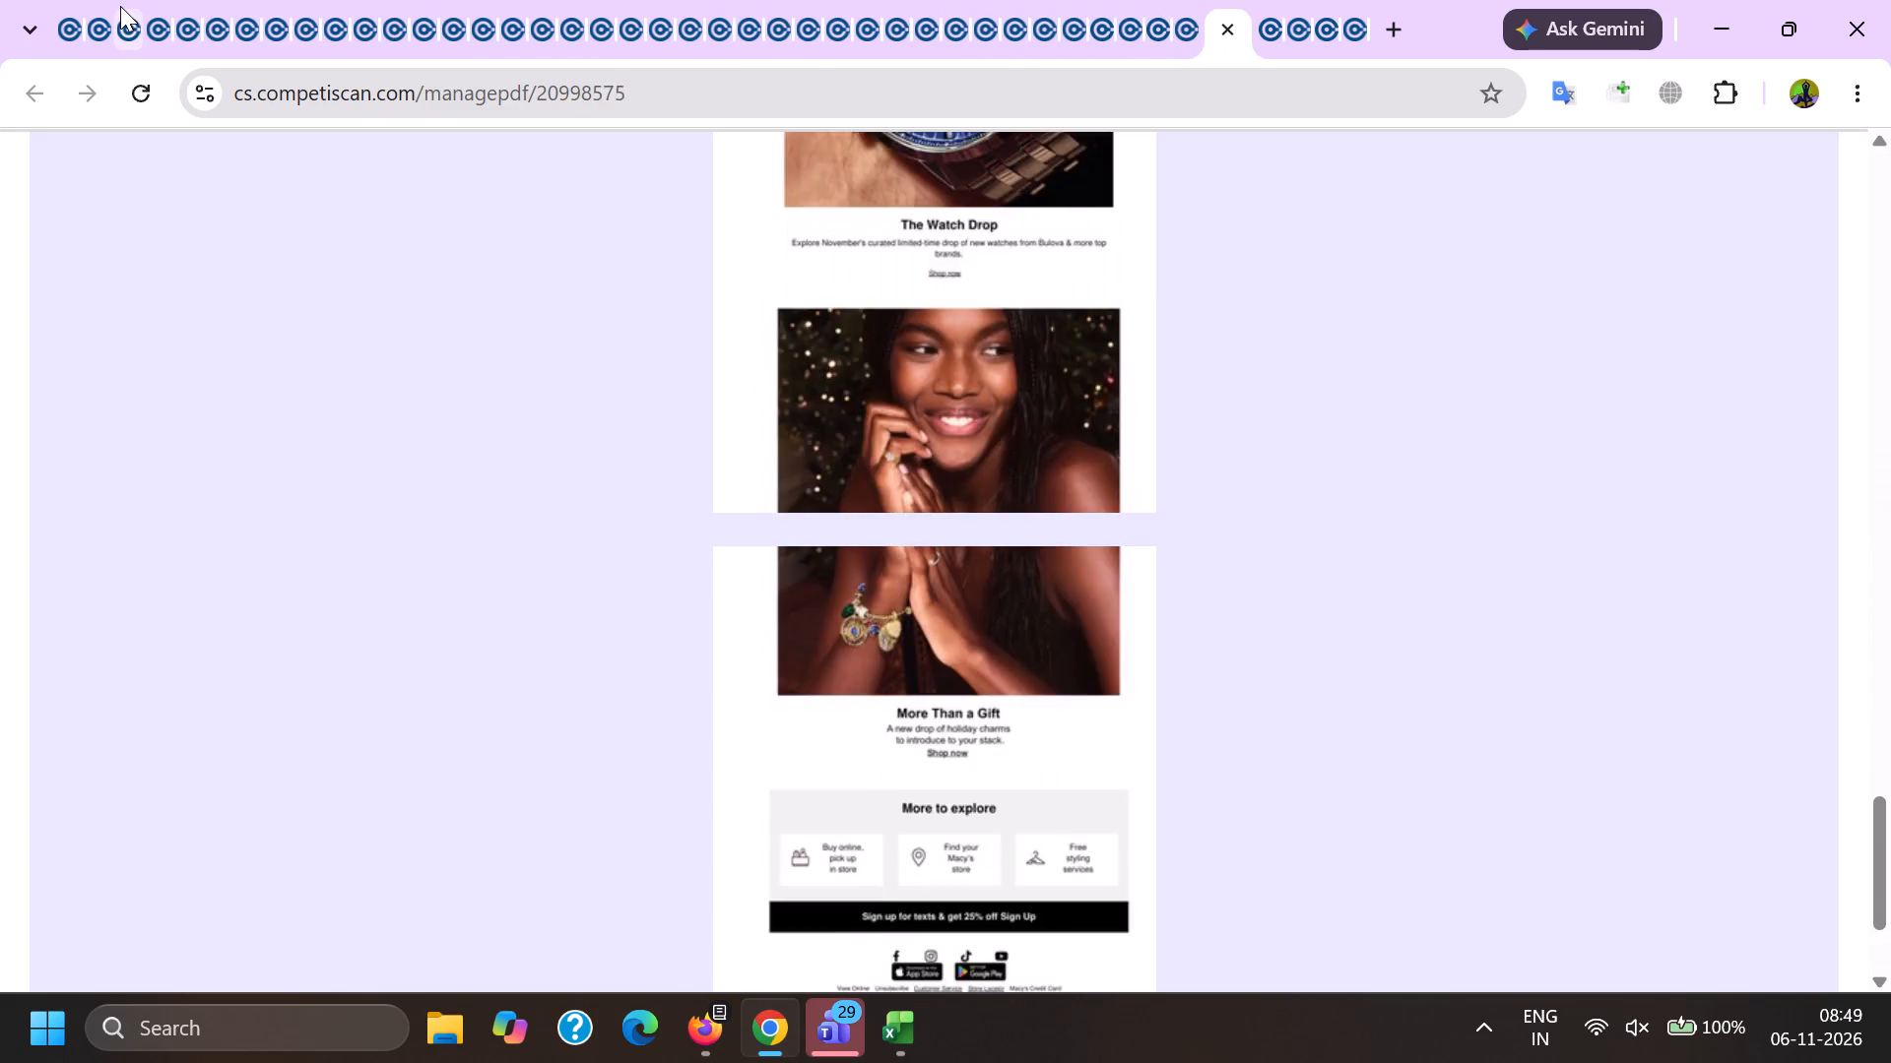
key(ctrl+Tab)
key(ctrl+Tab)
key(ctrl+Tab)
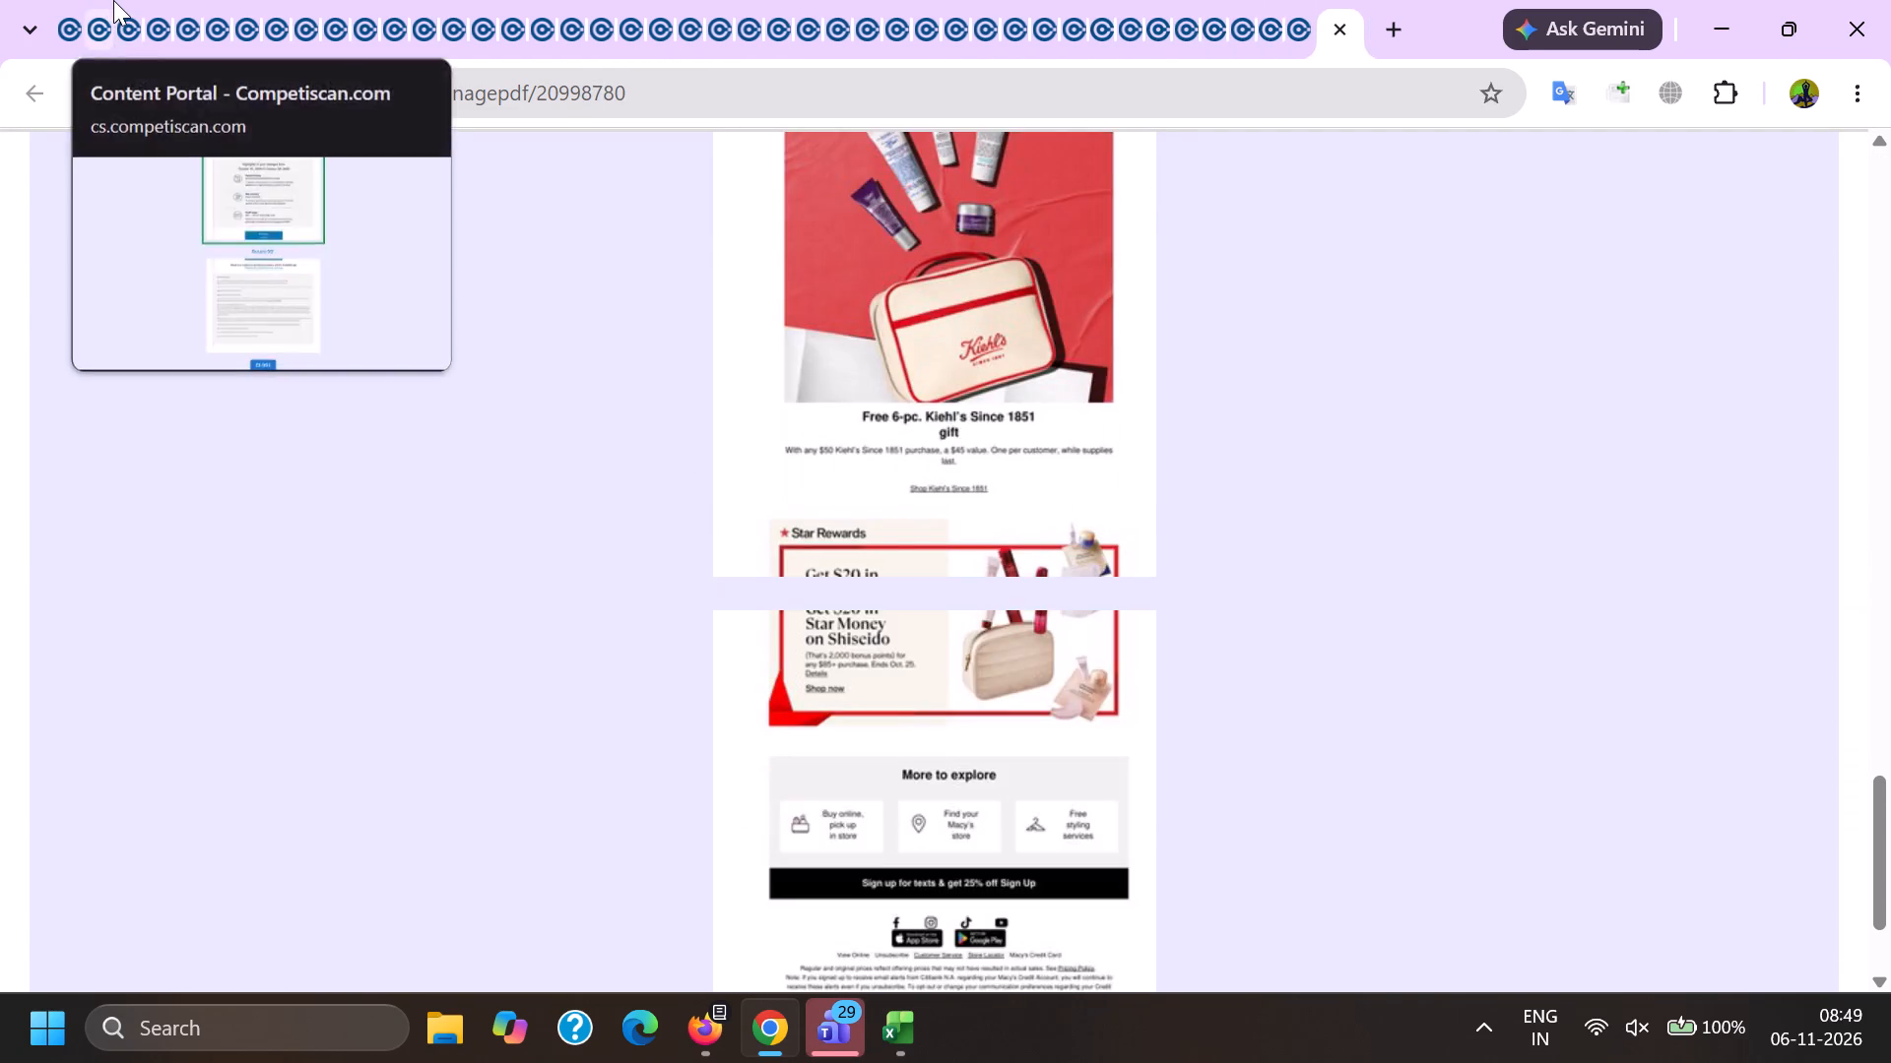
Close all the open managepdf pages one after another through product 20998780, keeping only the Admin Portal page.
click(113, 0)
click(113, 18)
click(113, 29)
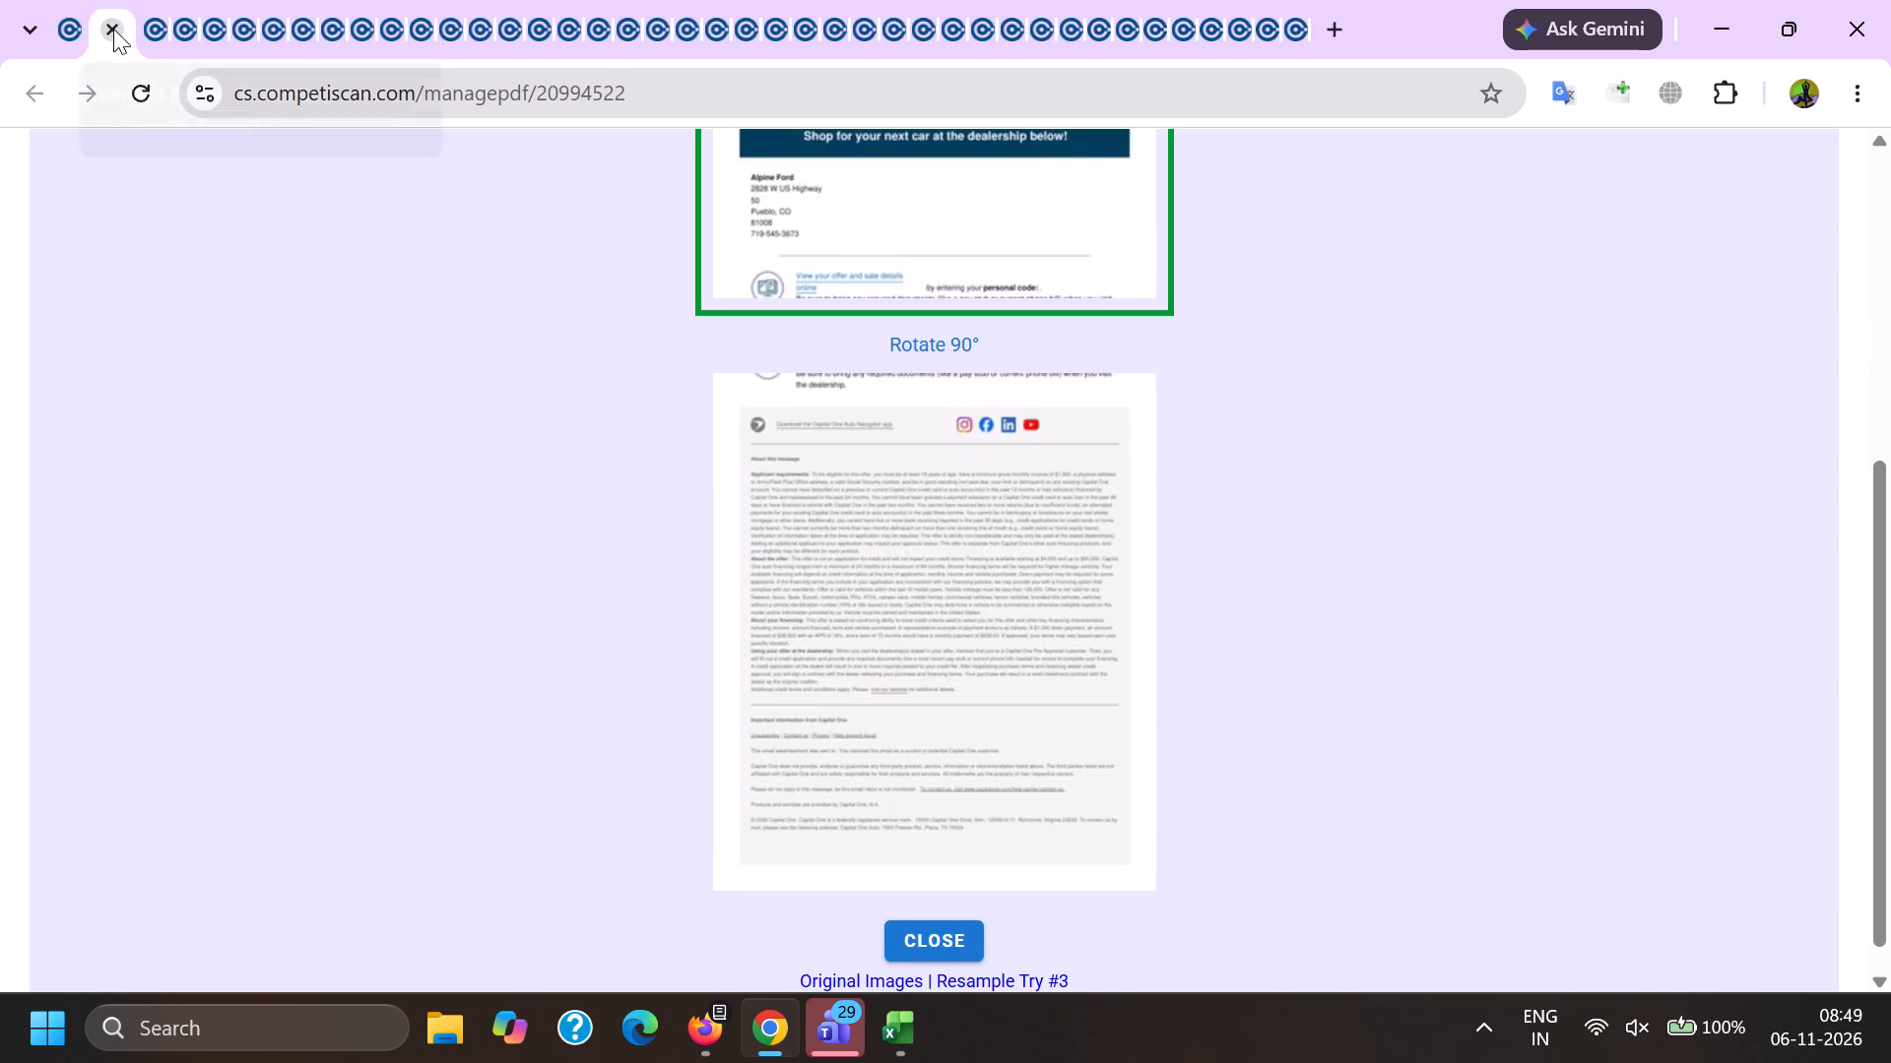
click(113, 29)
double_click(113, 29)
click(113, 29)
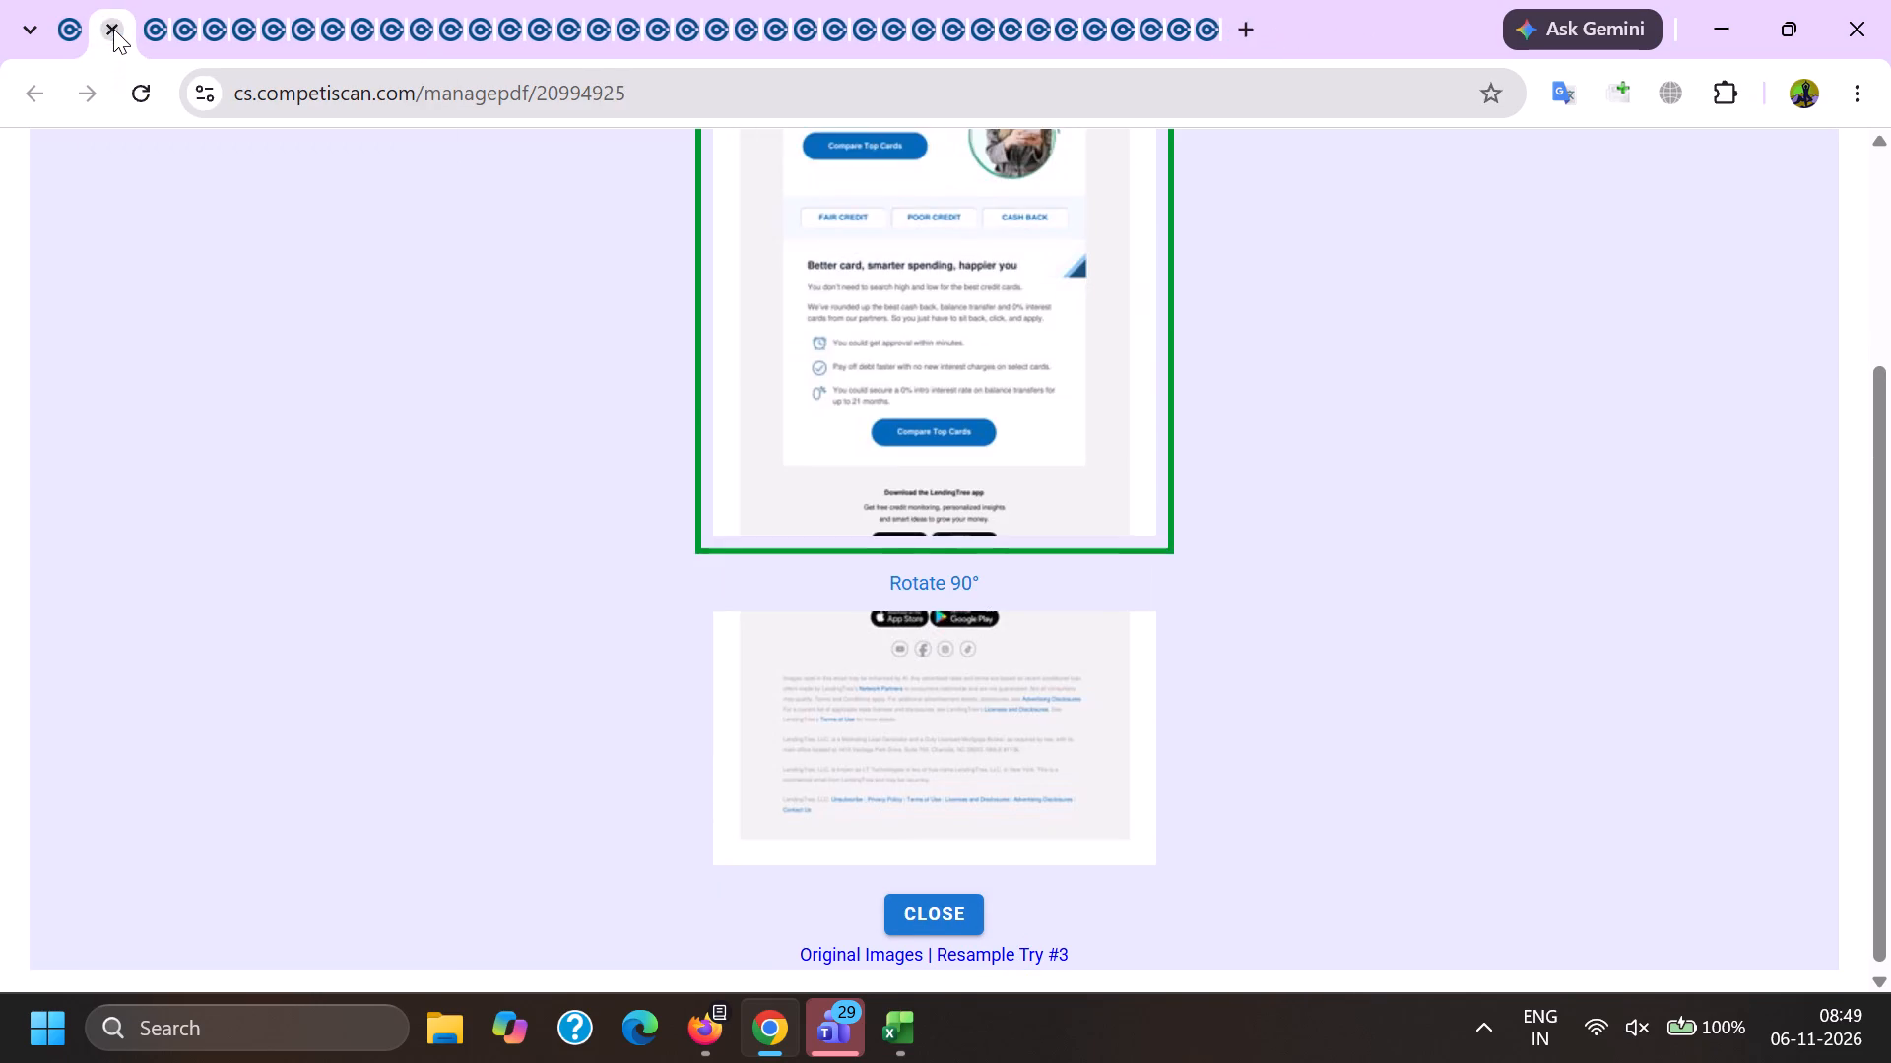
triple_click(113, 29)
triple_click(113, 29)
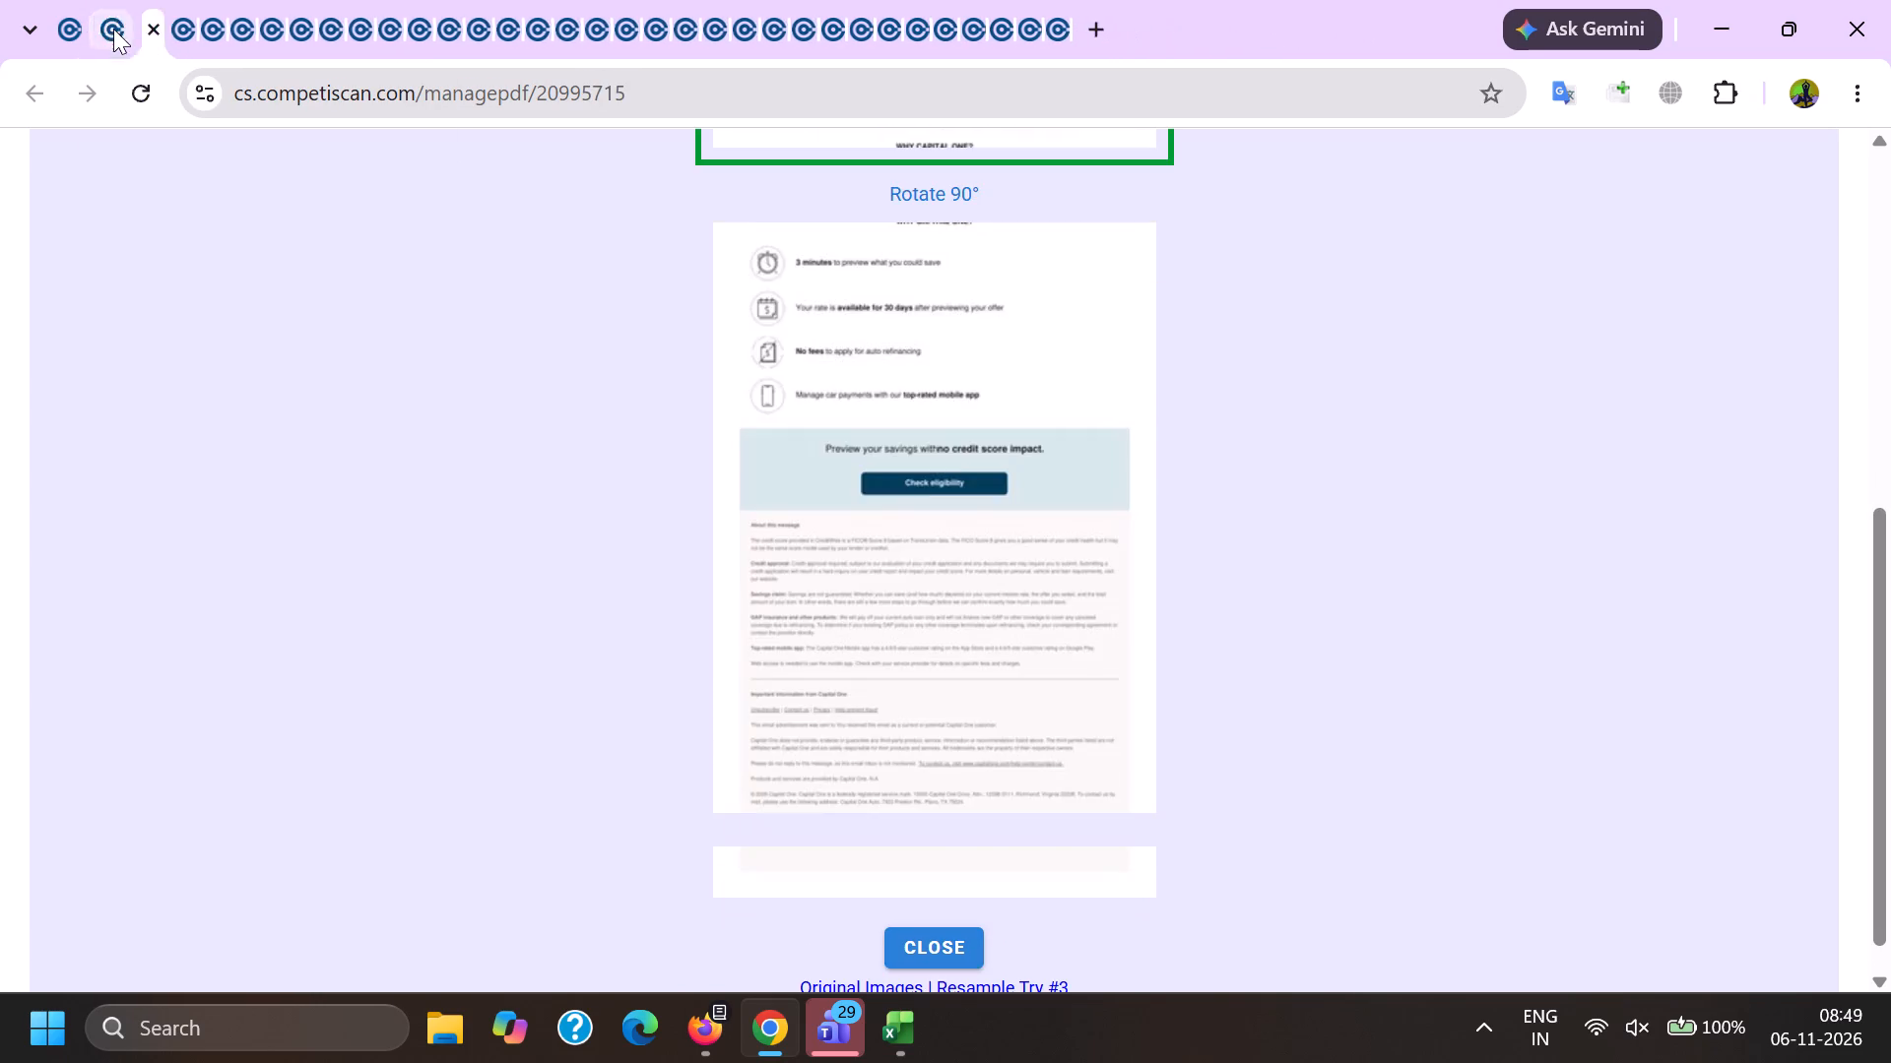
triple_click(113, 29)
triple_click(113, 29)
triple_click(113, 29)
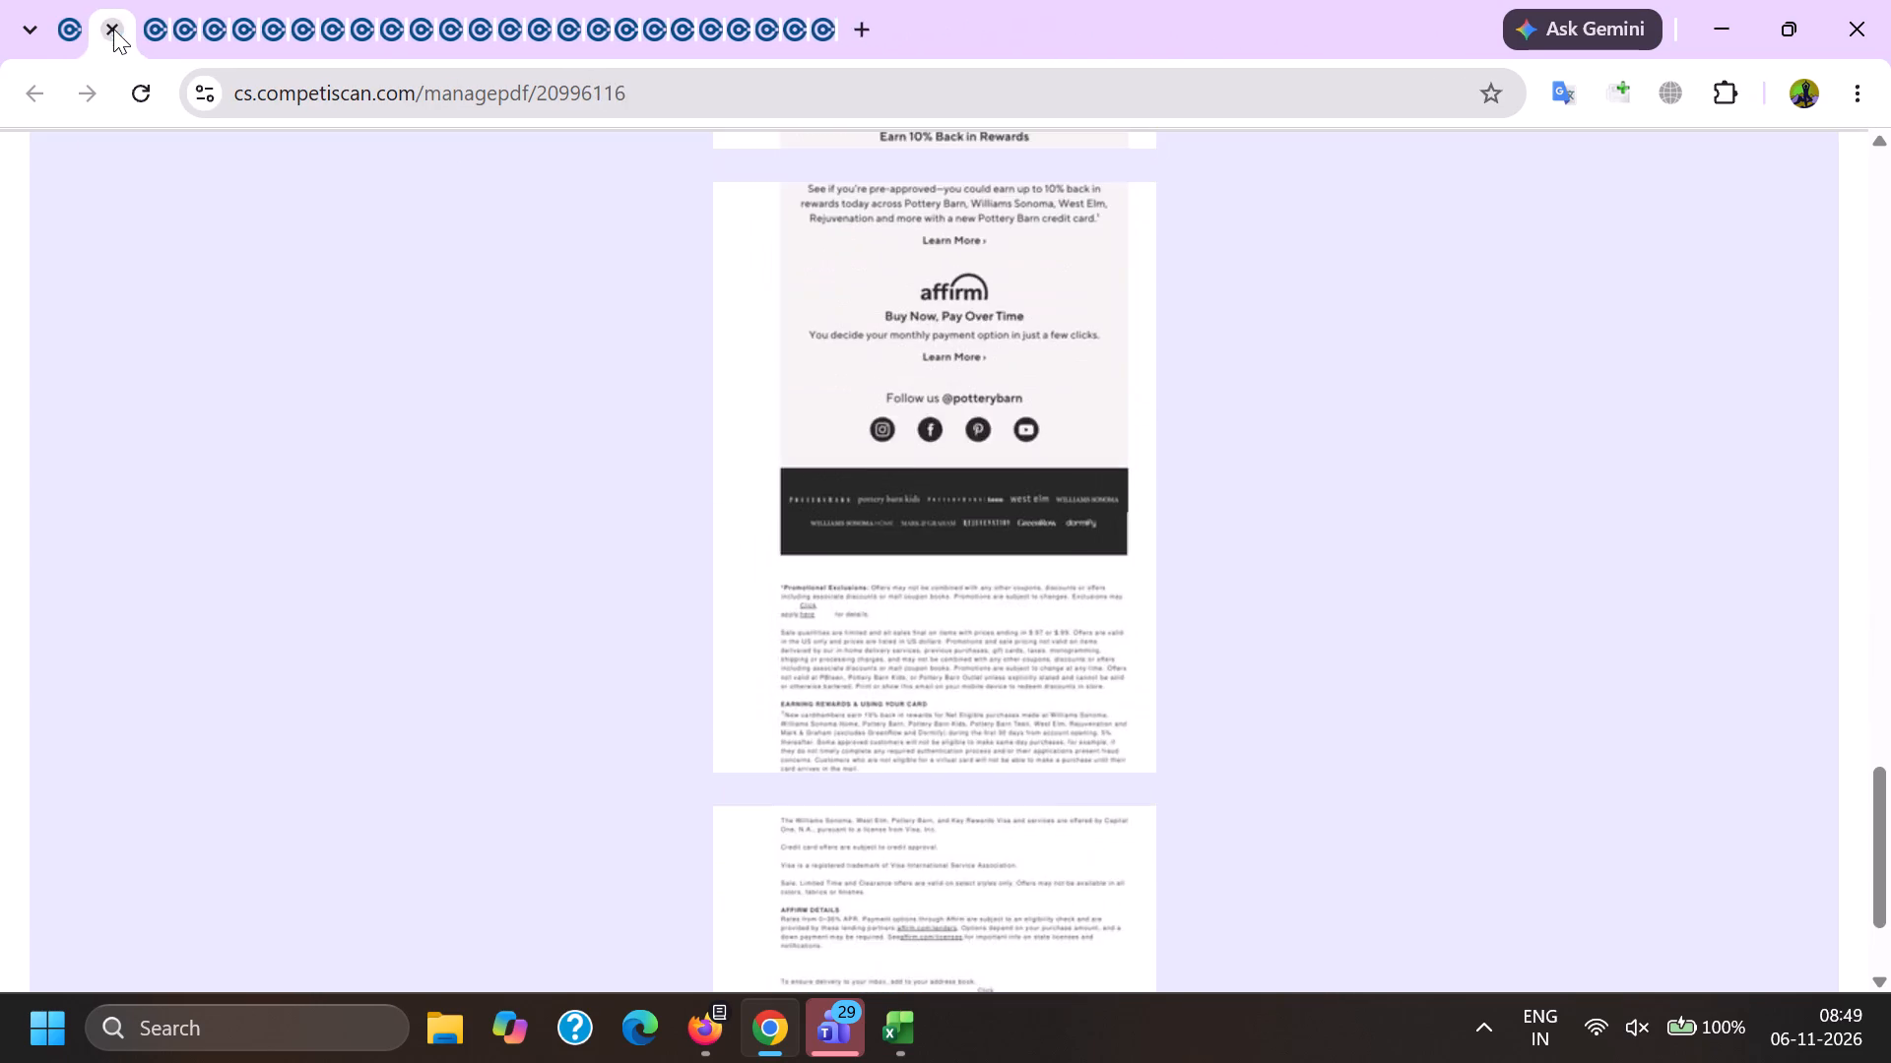
triple_click(113, 29)
triple_click(113, 29)
triple_click(113, 29)
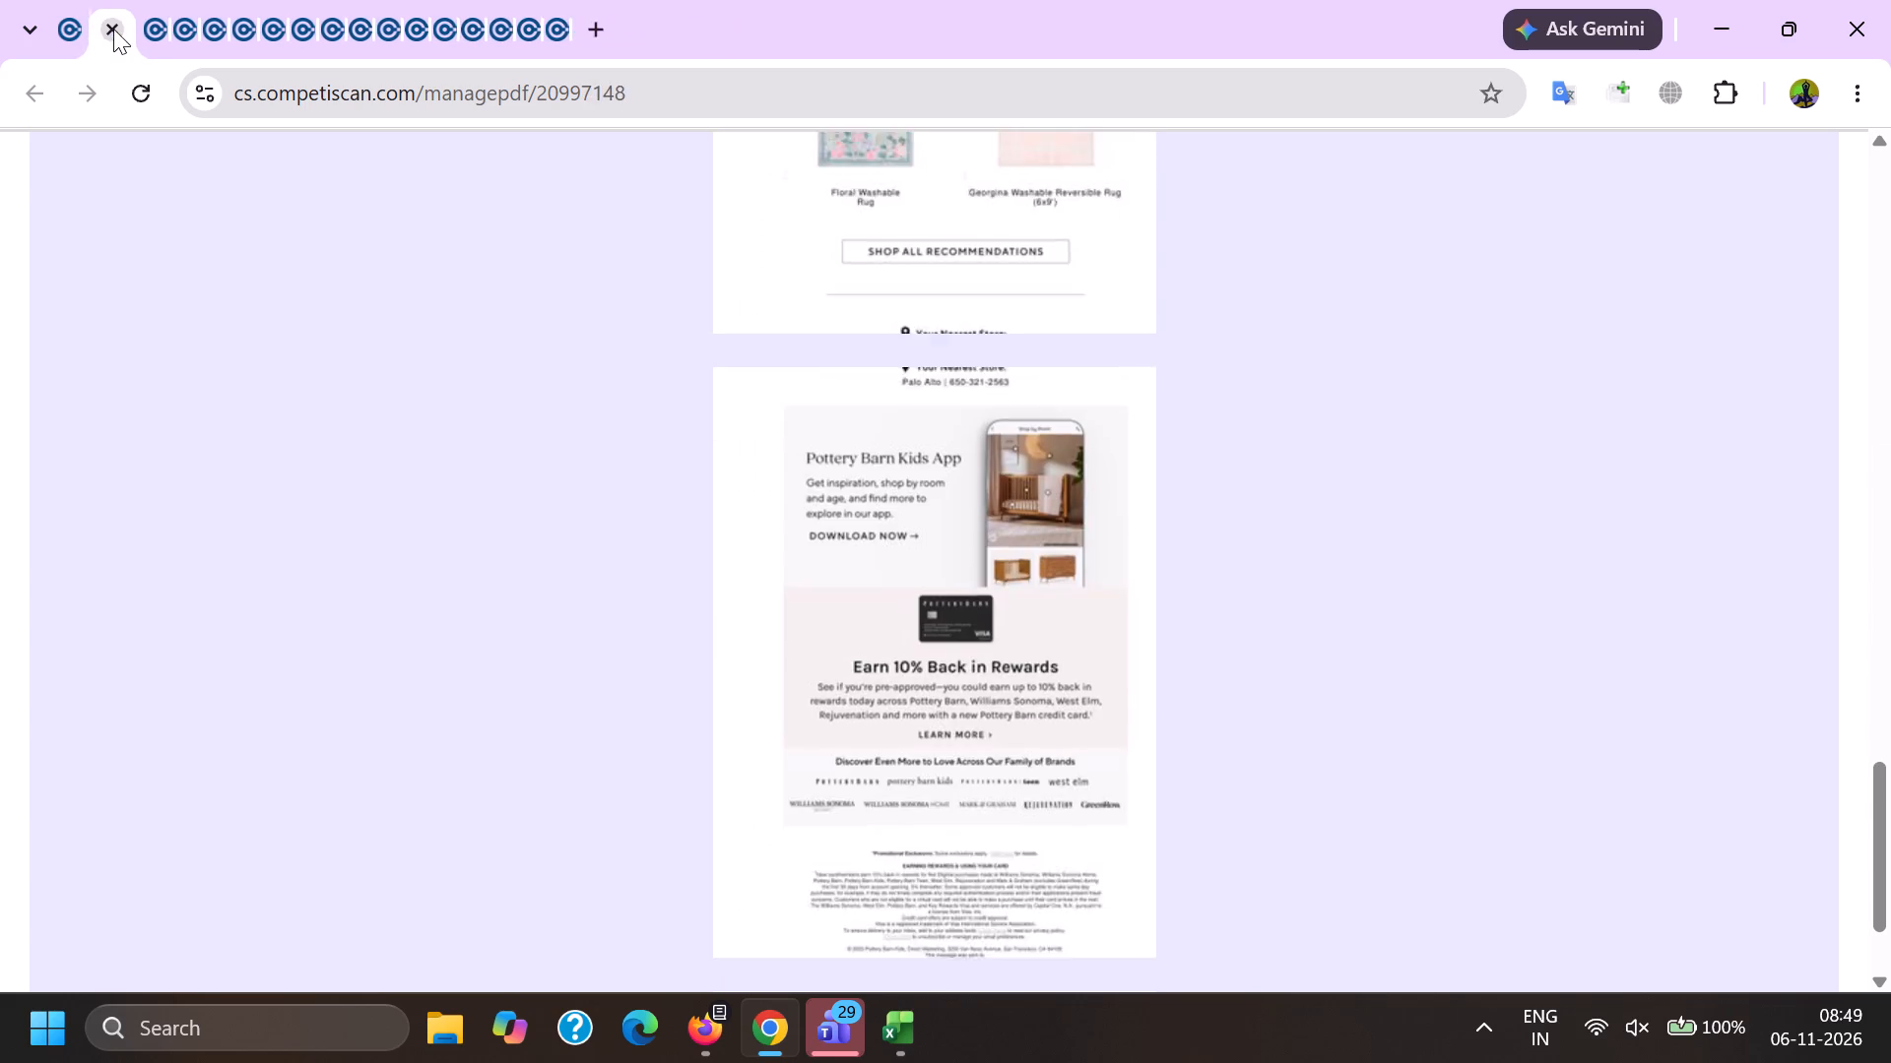
triple_click(113, 29)
triple_click(113, 29)
triple_click(113, 29)
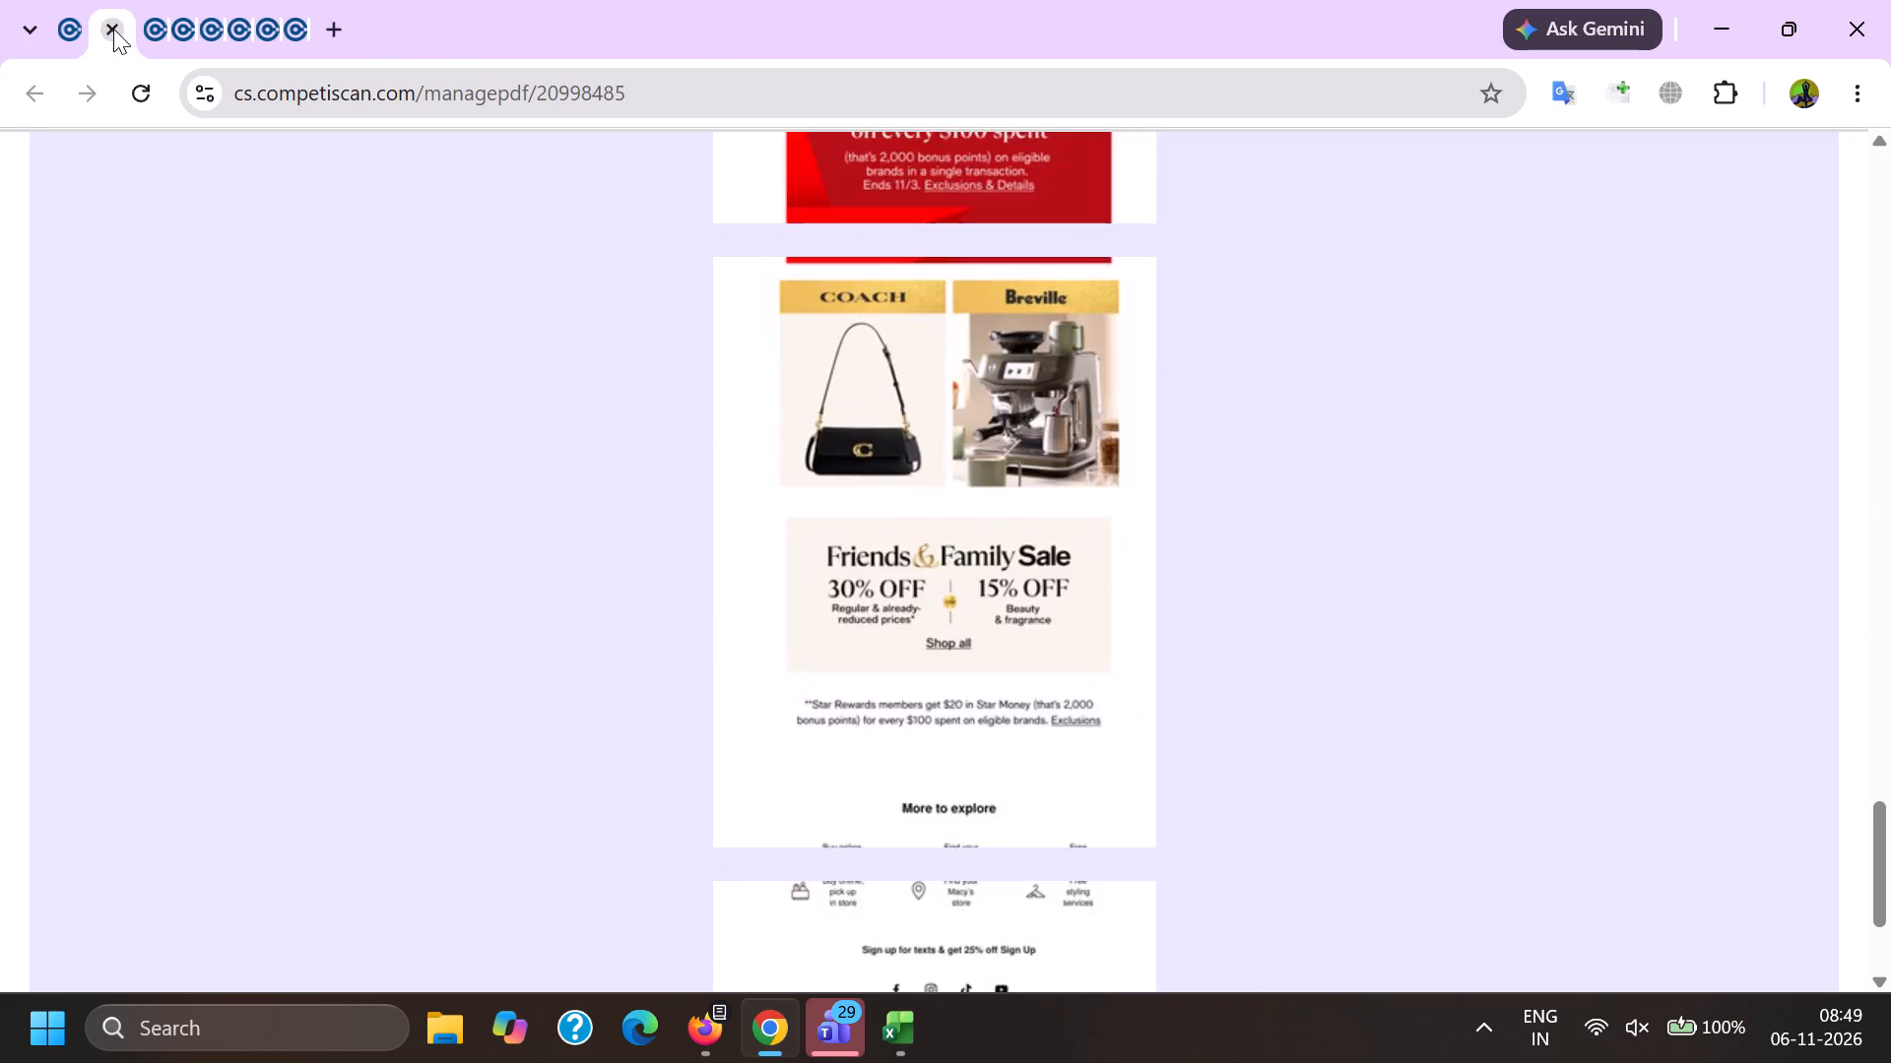
triple_click(113, 29)
click(113, 29)
click(113, 29)
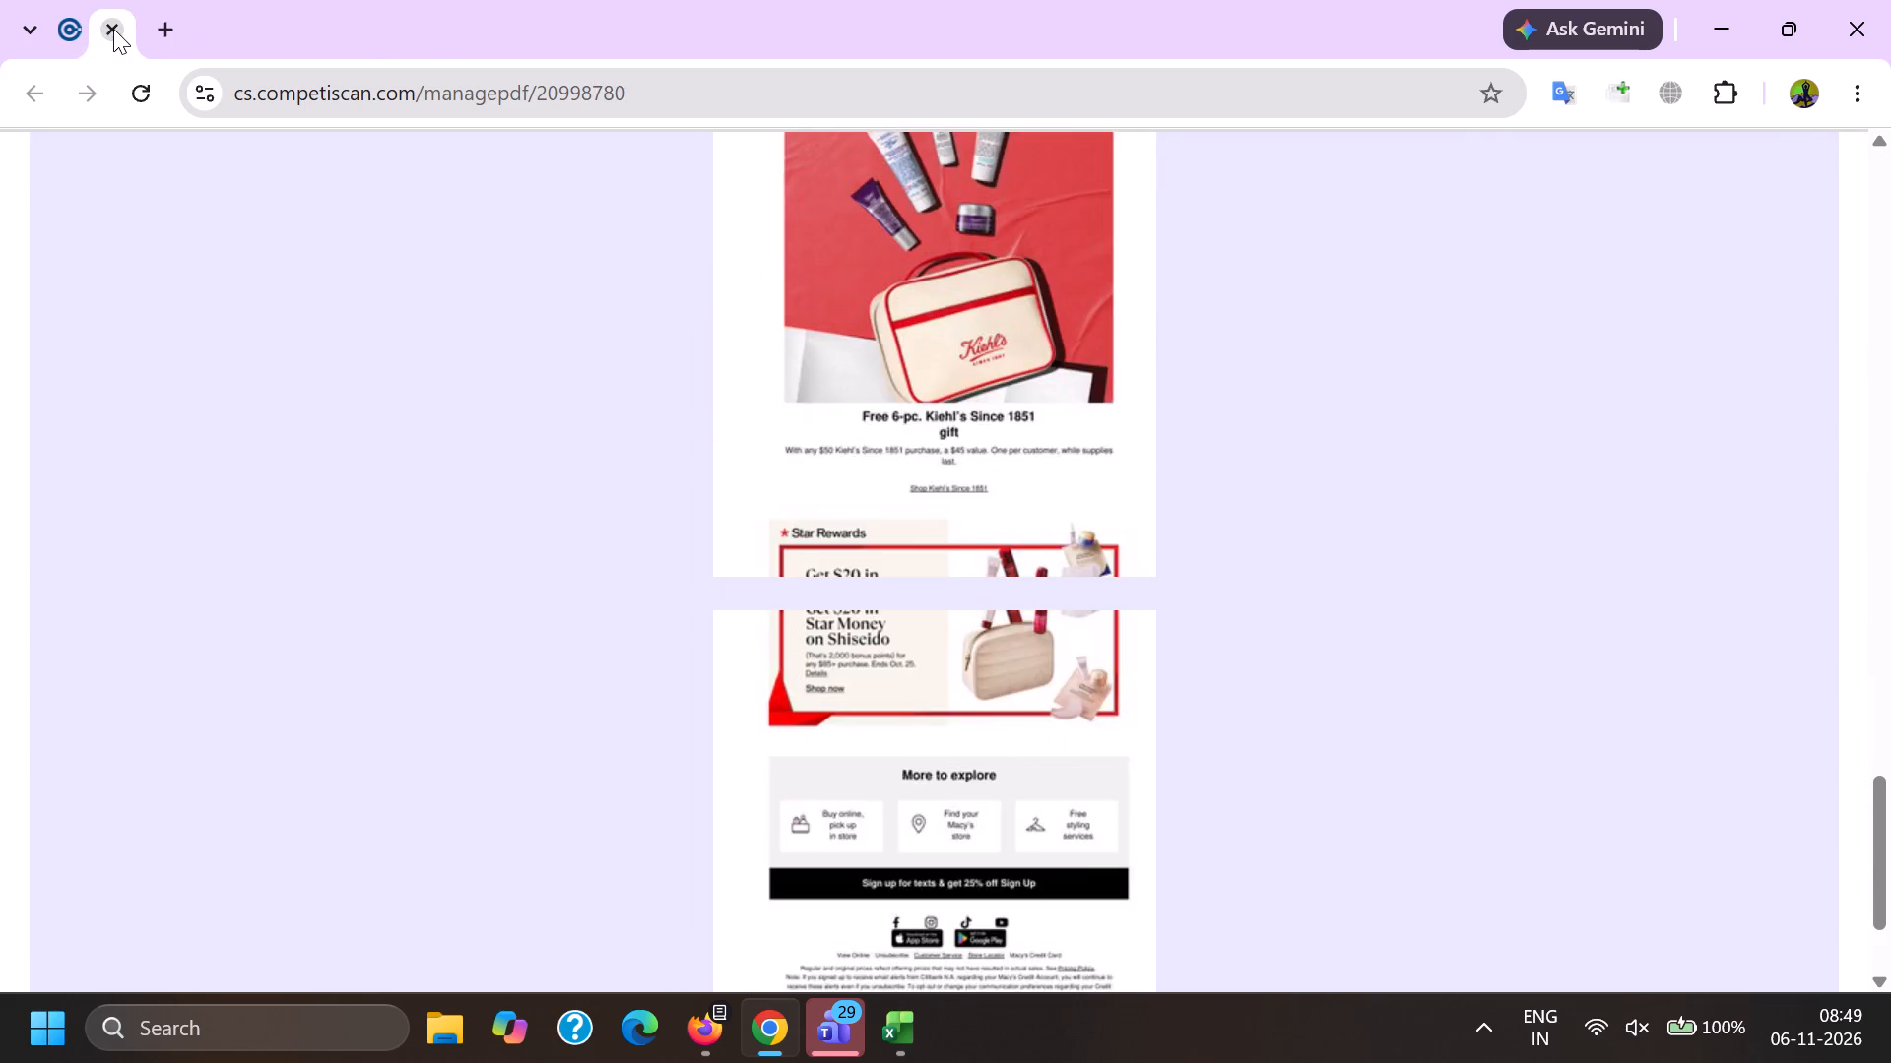
Open the Content Portal from the Admin Portal, open the bookmarked Competiscan site in another new tab, and return to the Content Portal.
scroll(705, 441, up, 7)
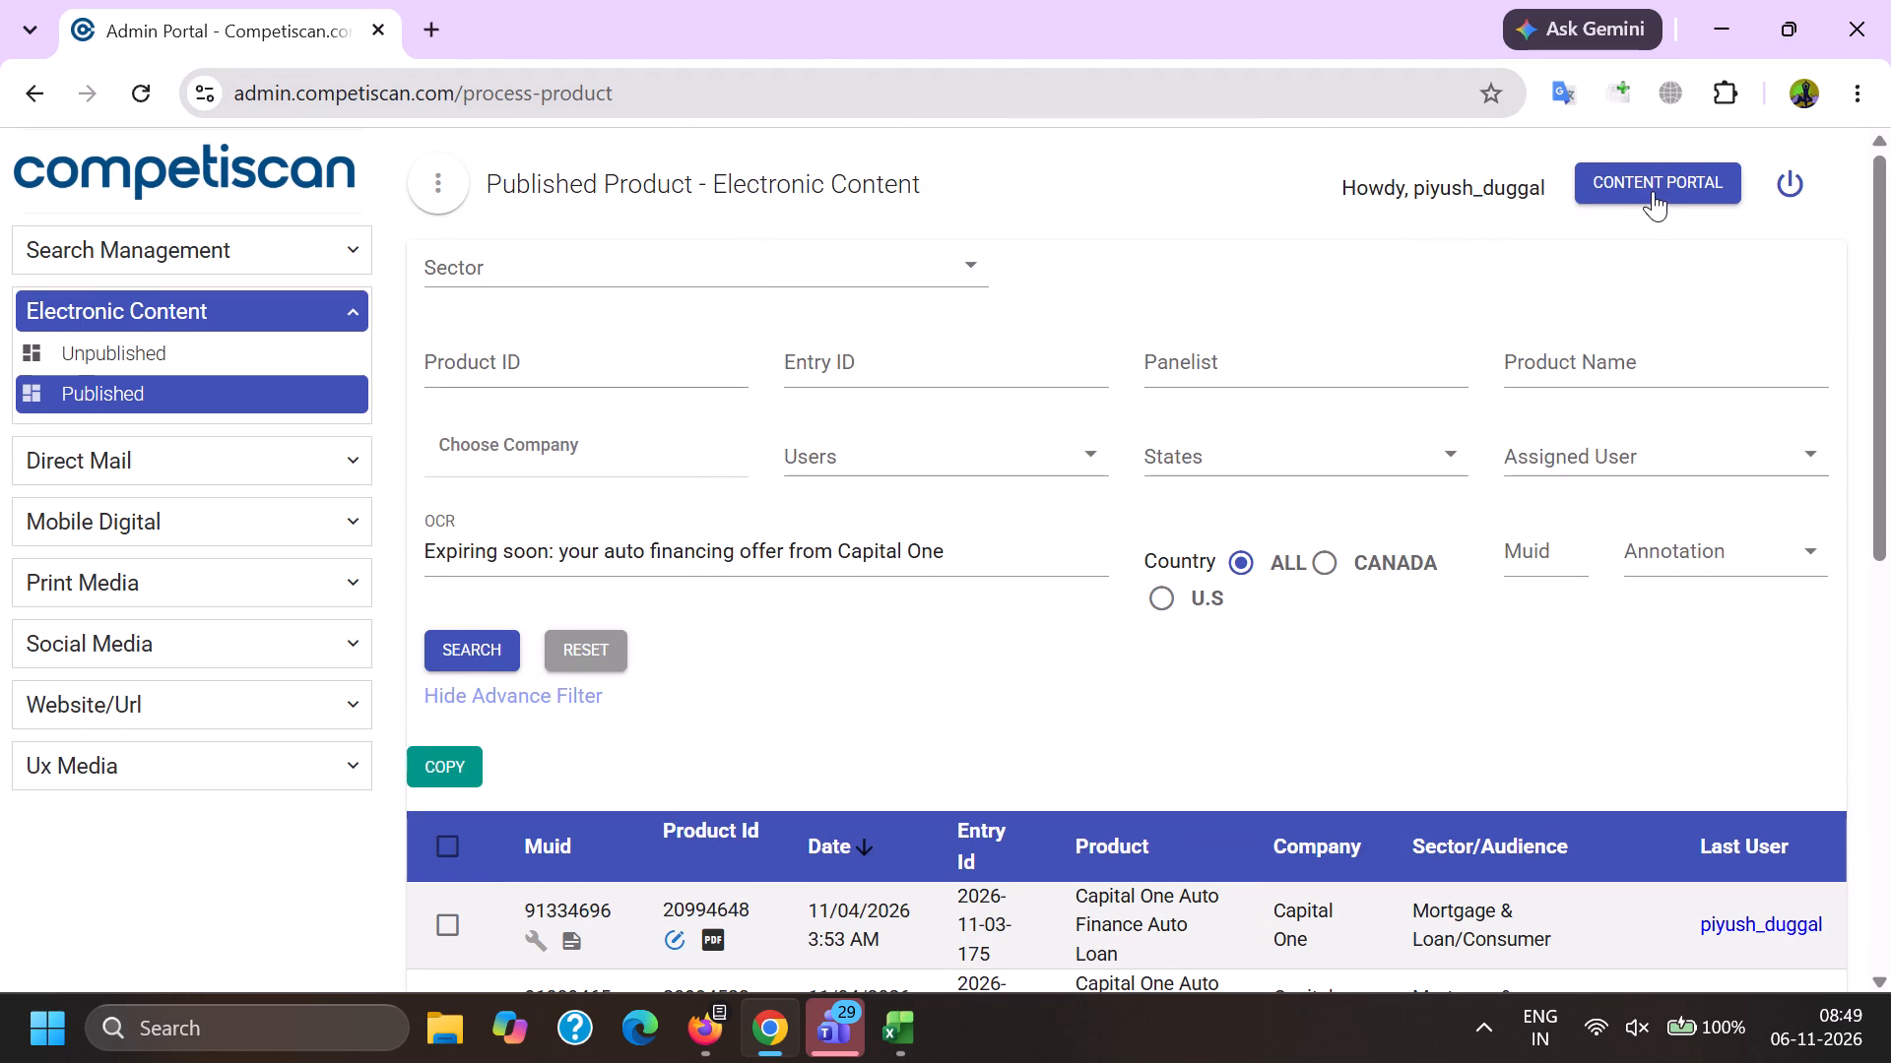
click(1653, 191)
click(799, 25)
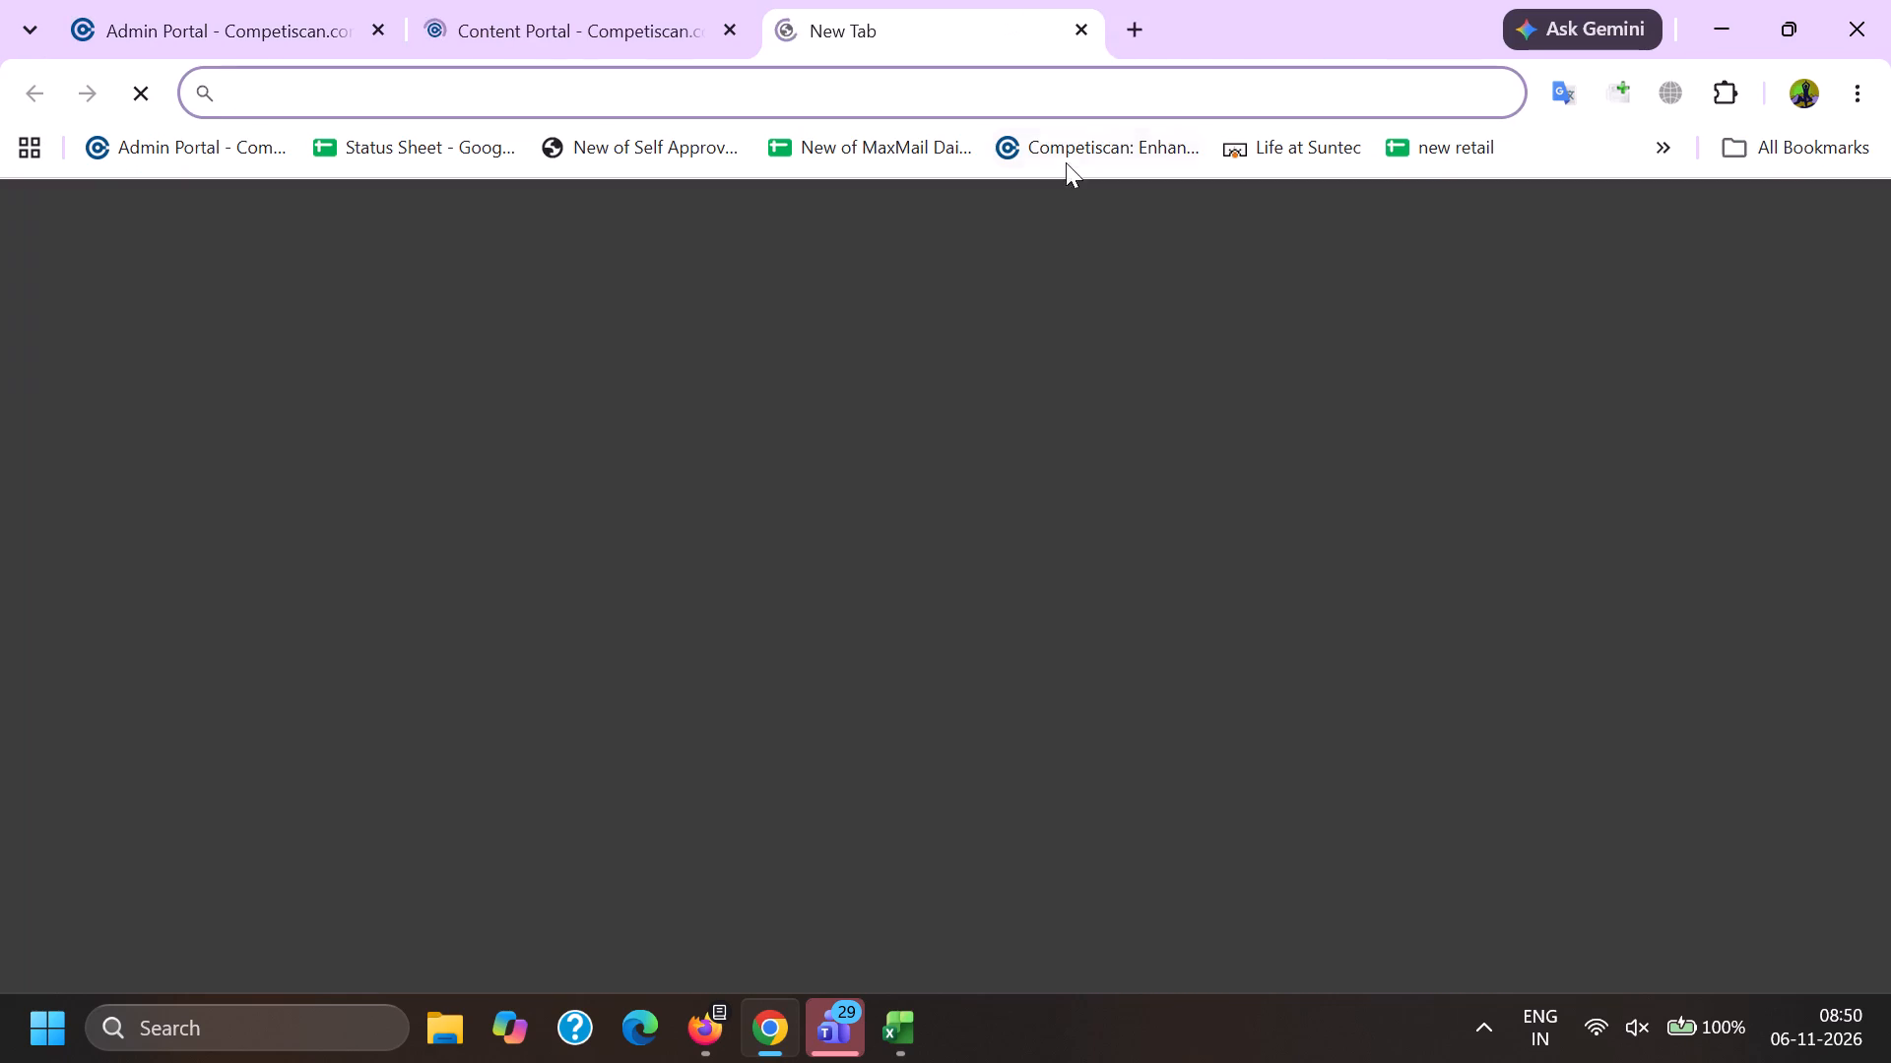
click(1066, 159)
click(763, 0)
click(680, 0)
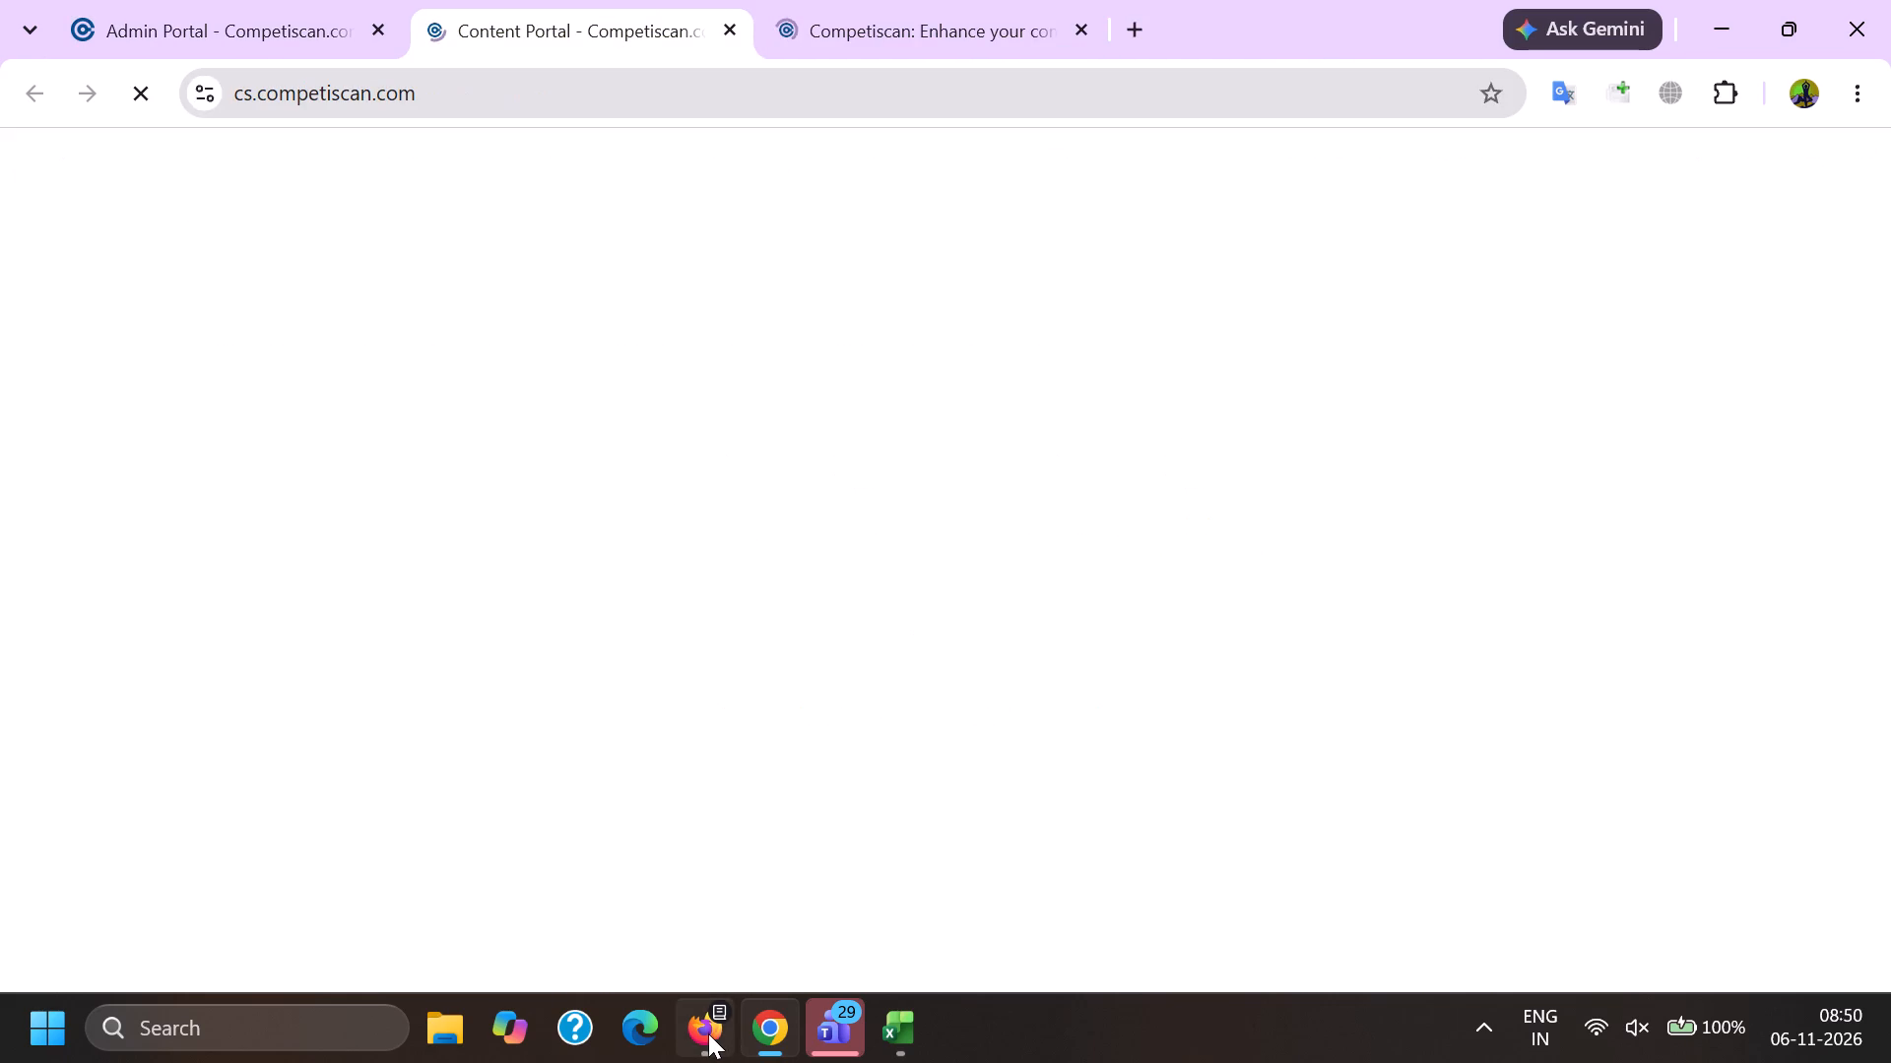
Switch to Firefox and go through its open Content Portal pages to check their loading, ending on the last one.
click(707, 1032)
click(282, 0)
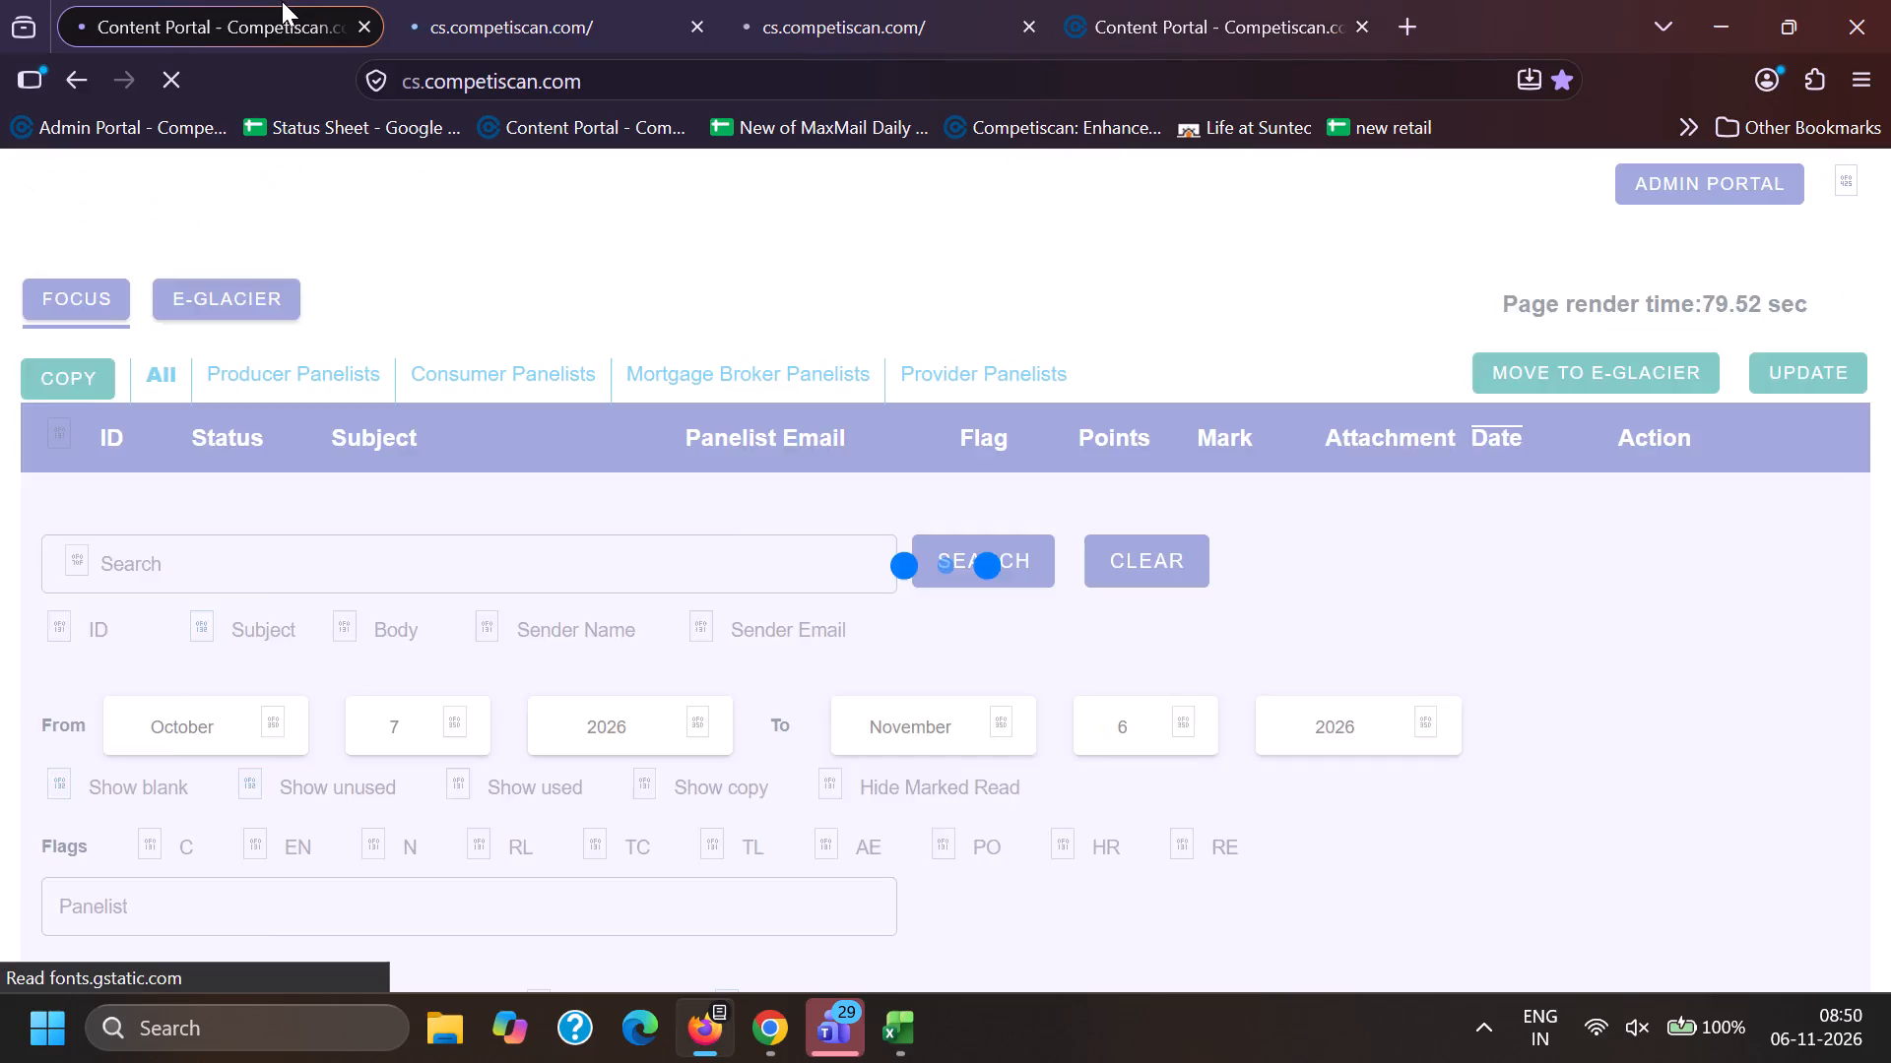
click(476, 0)
click(911, 0)
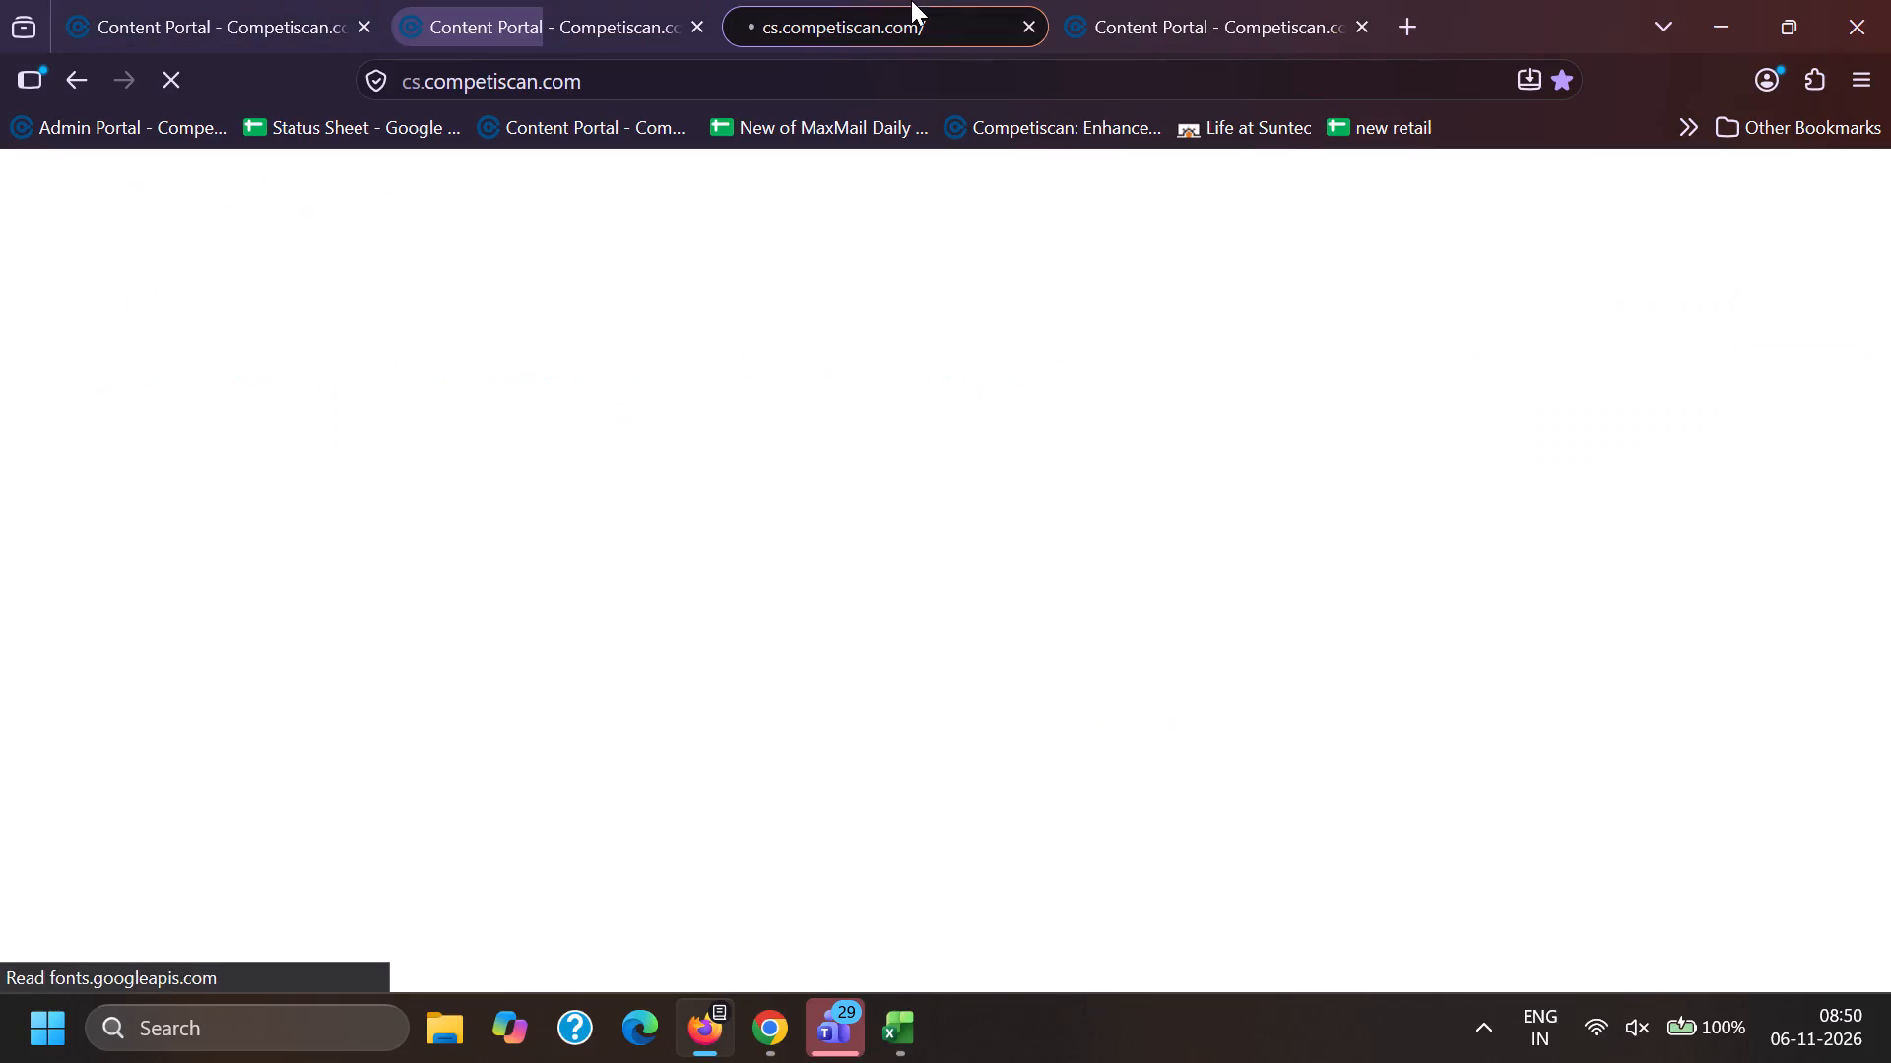
click(1230, 0)
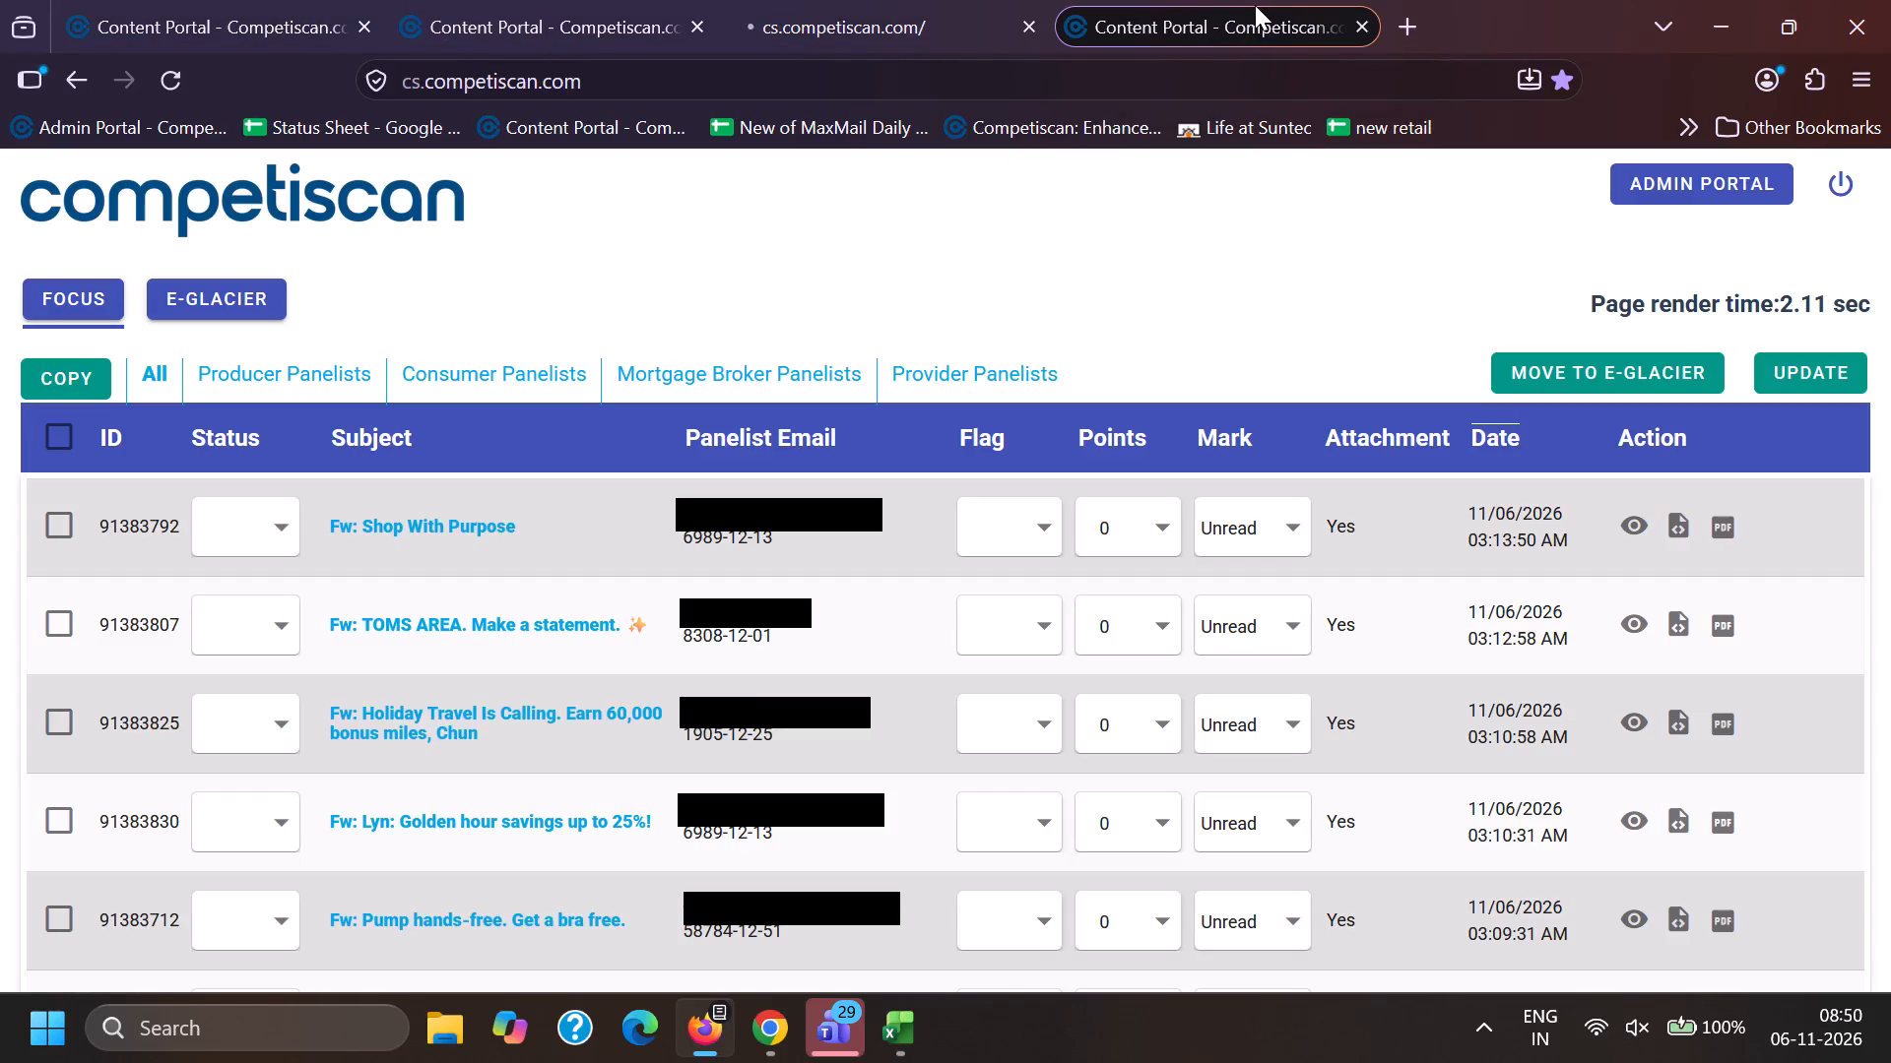
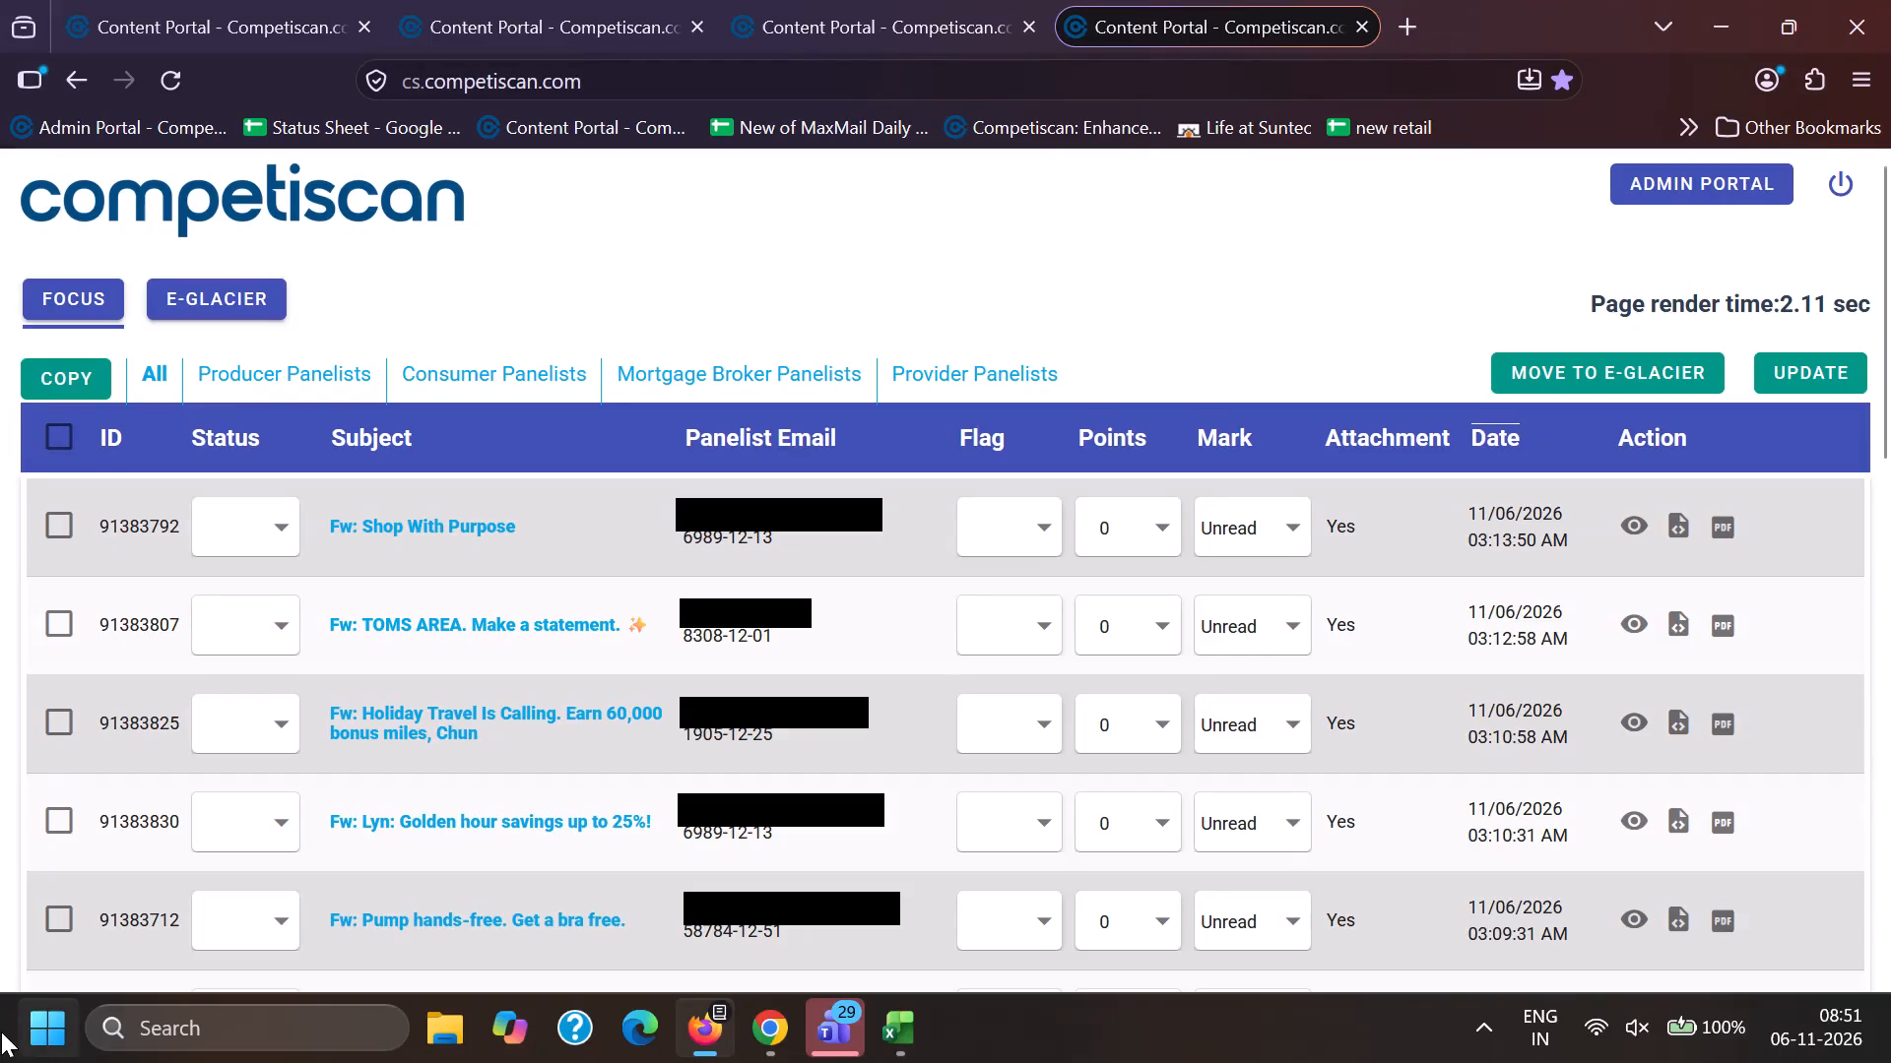
On the first Content Portal page, include message bodies and search for the quoted phrase "Capital One".
click(84, 0)
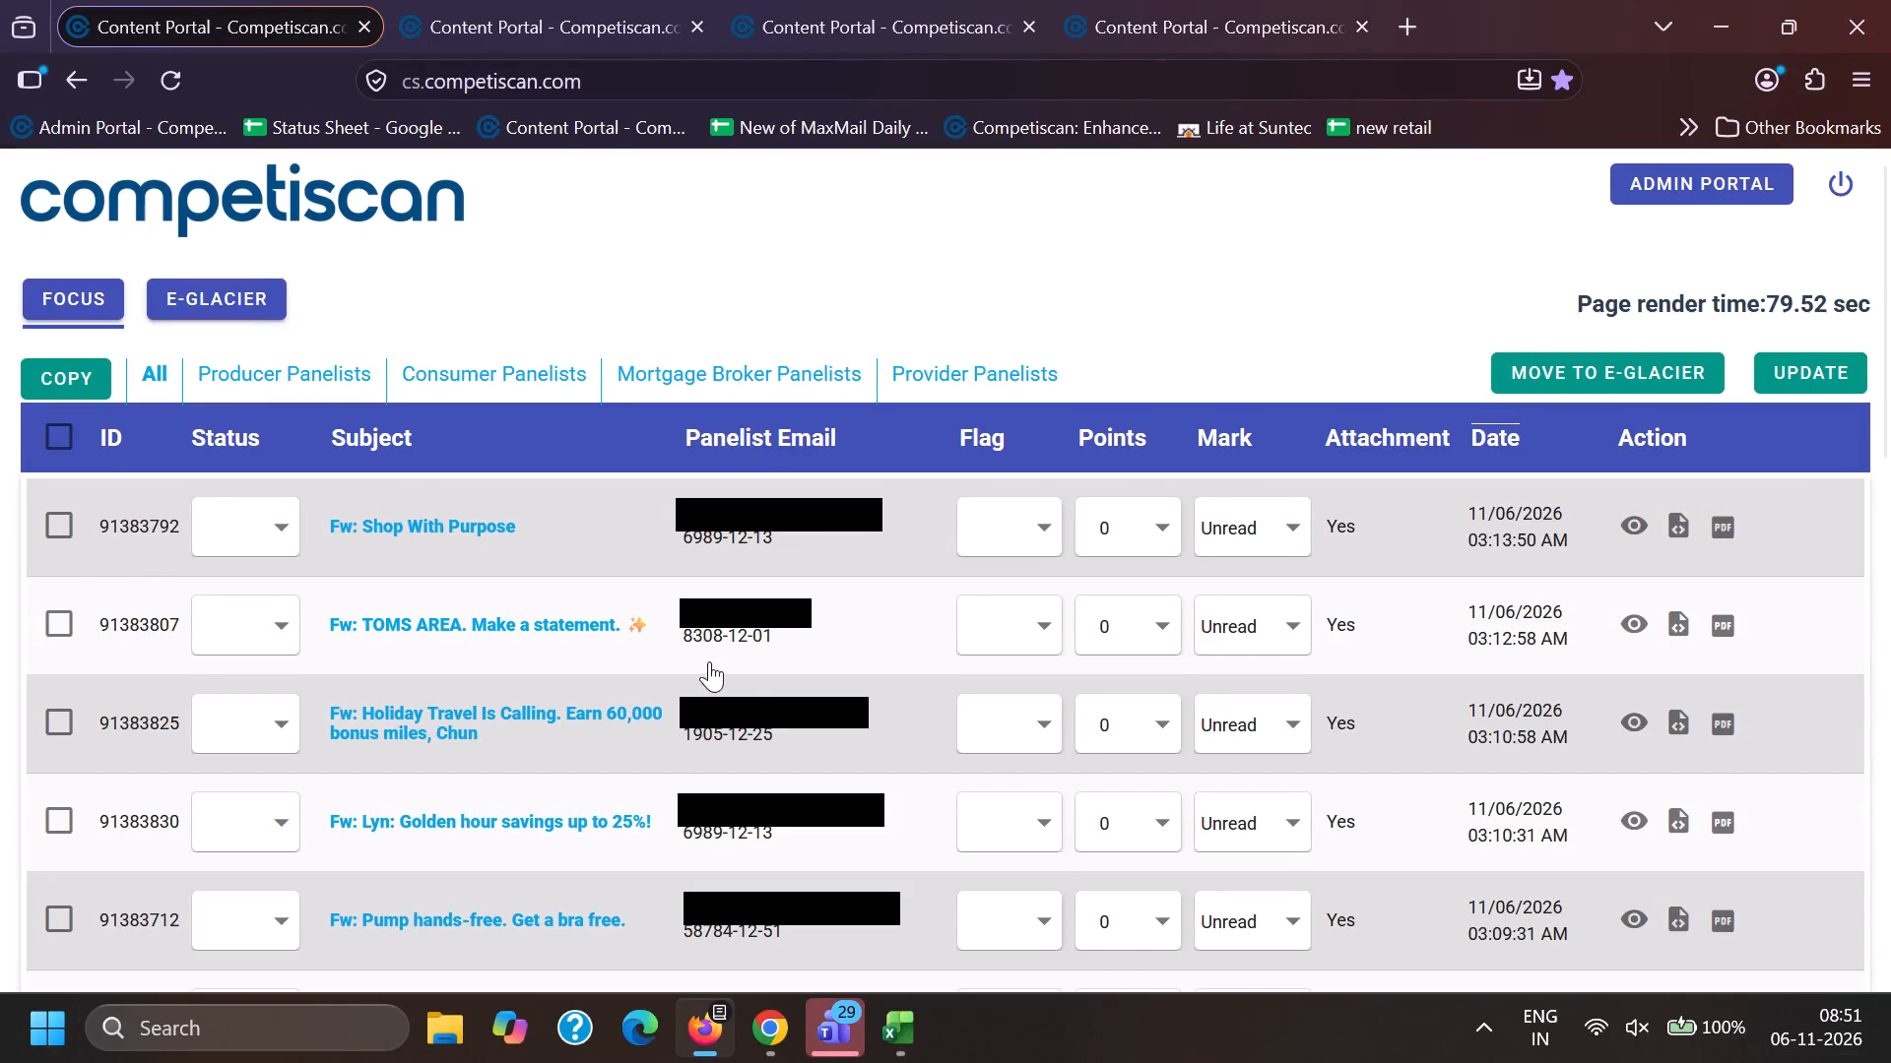
scroll(418, 455, down, 4)
click(352, 825)
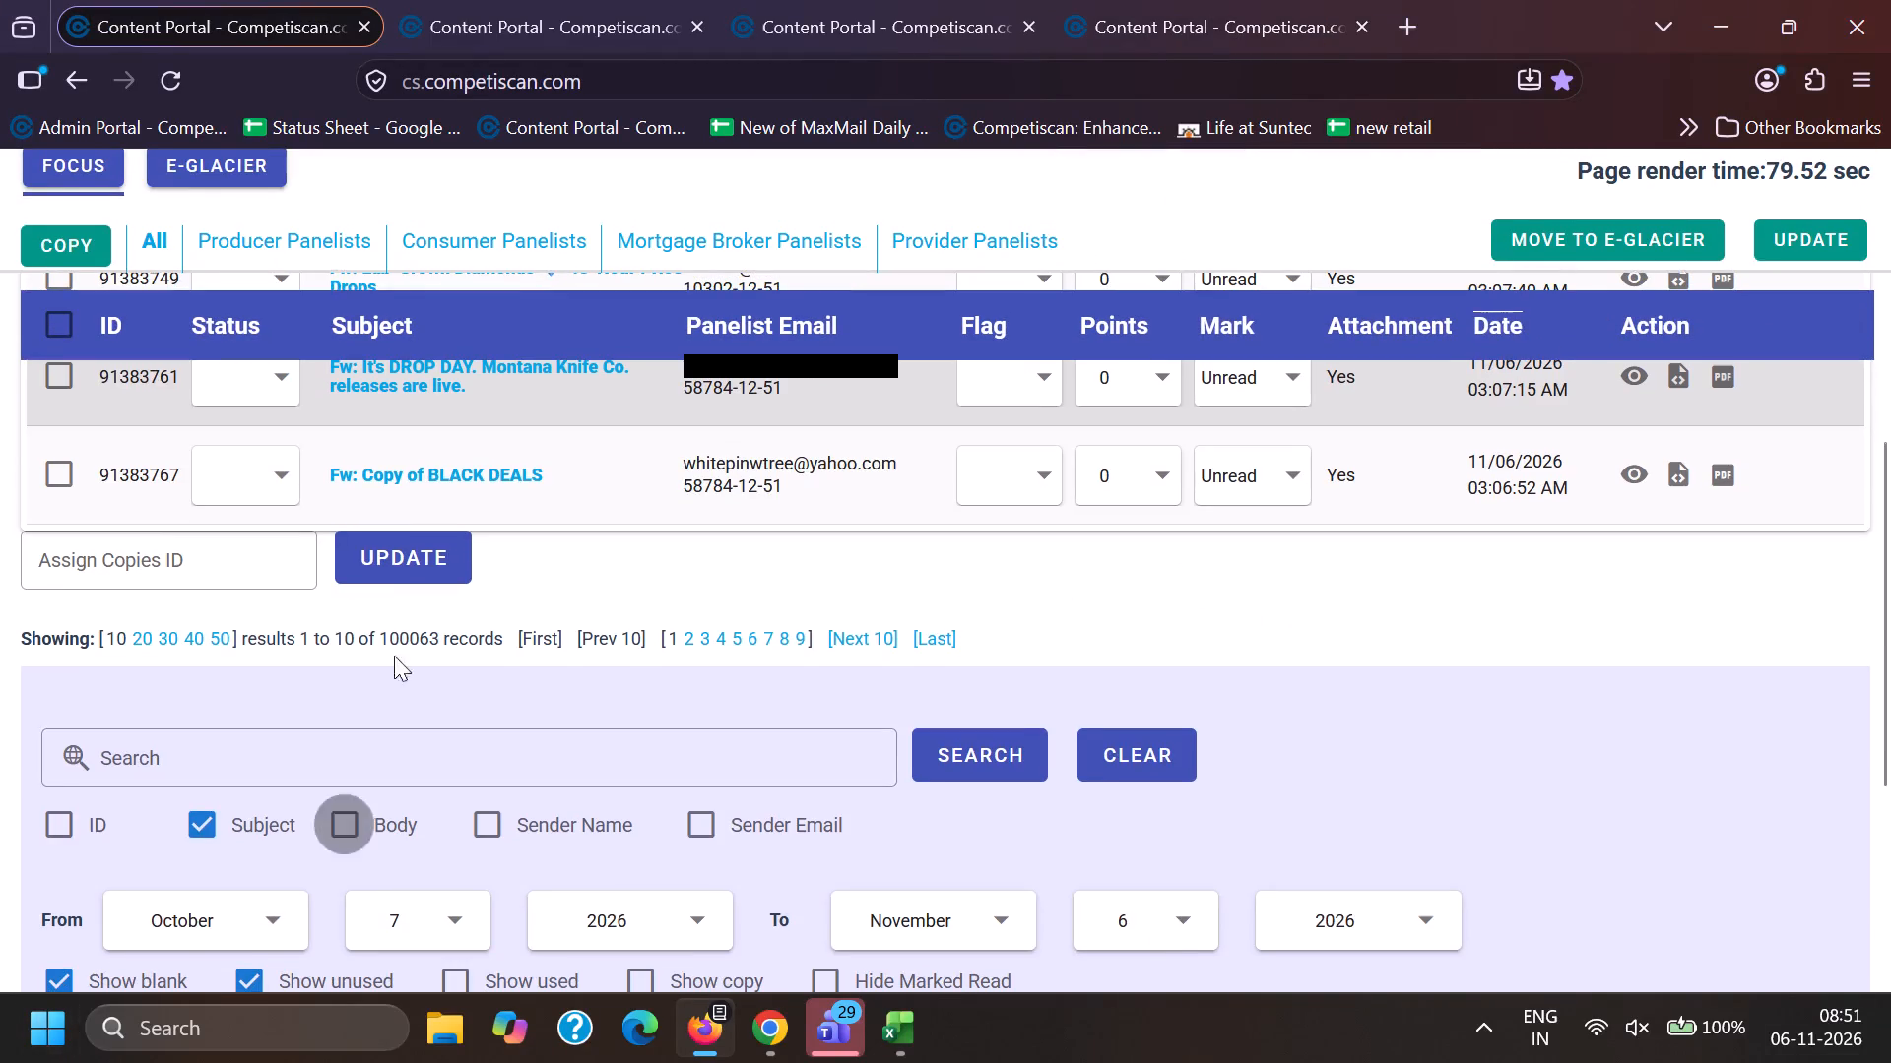
scroll(392, 645, down, 3)
click(377, 768)
scroll(376, 812, up, 3)
click(381, 782)
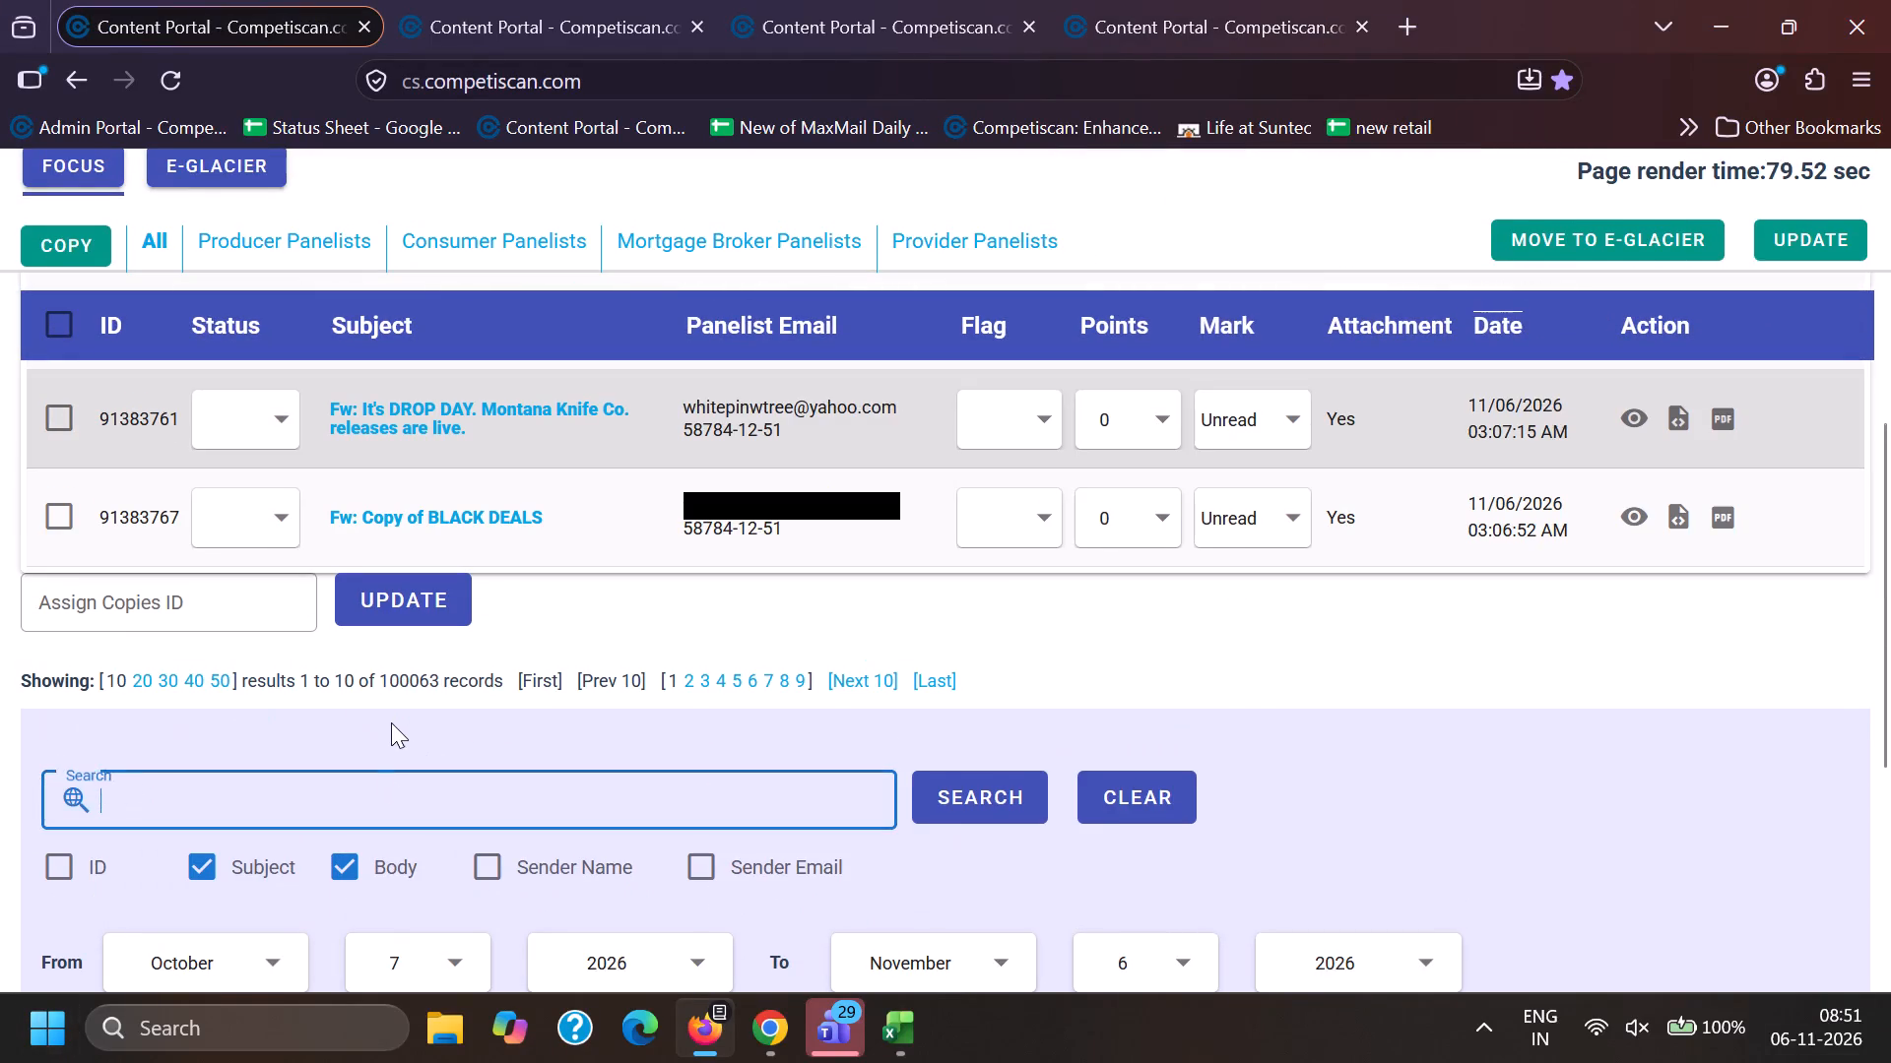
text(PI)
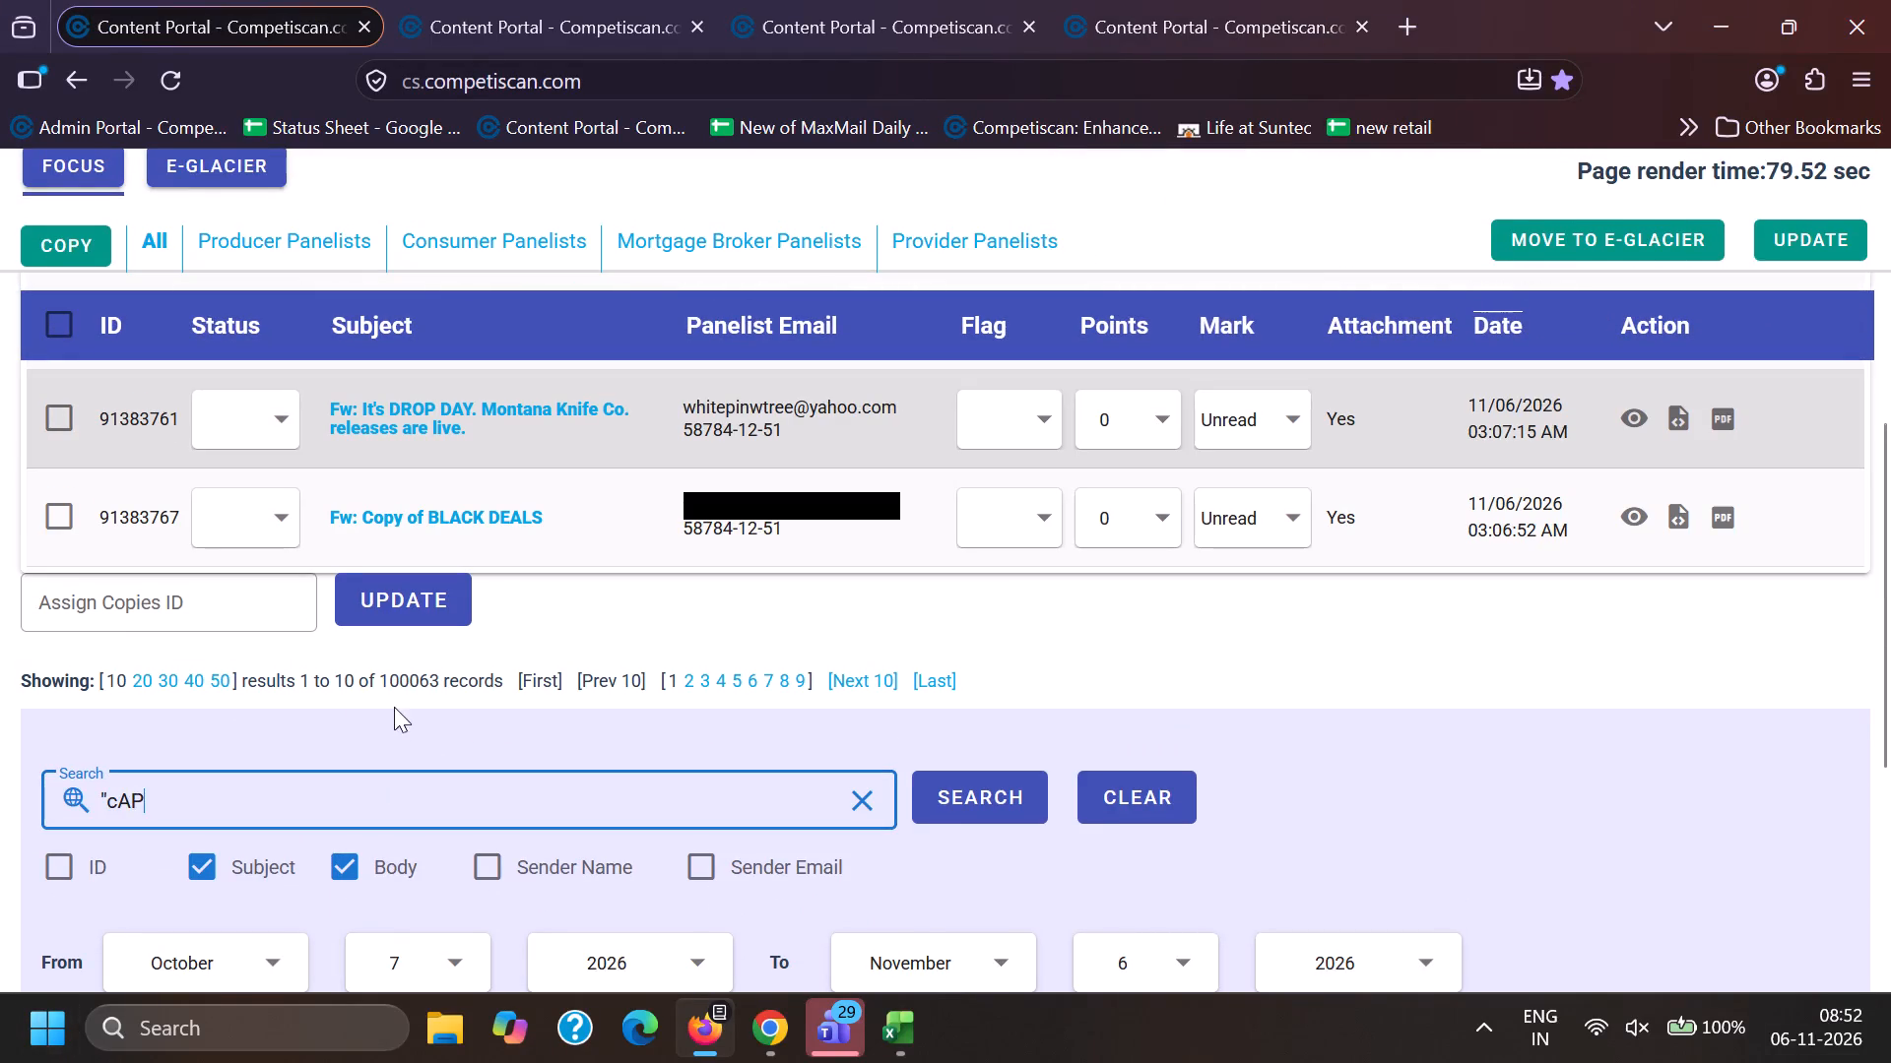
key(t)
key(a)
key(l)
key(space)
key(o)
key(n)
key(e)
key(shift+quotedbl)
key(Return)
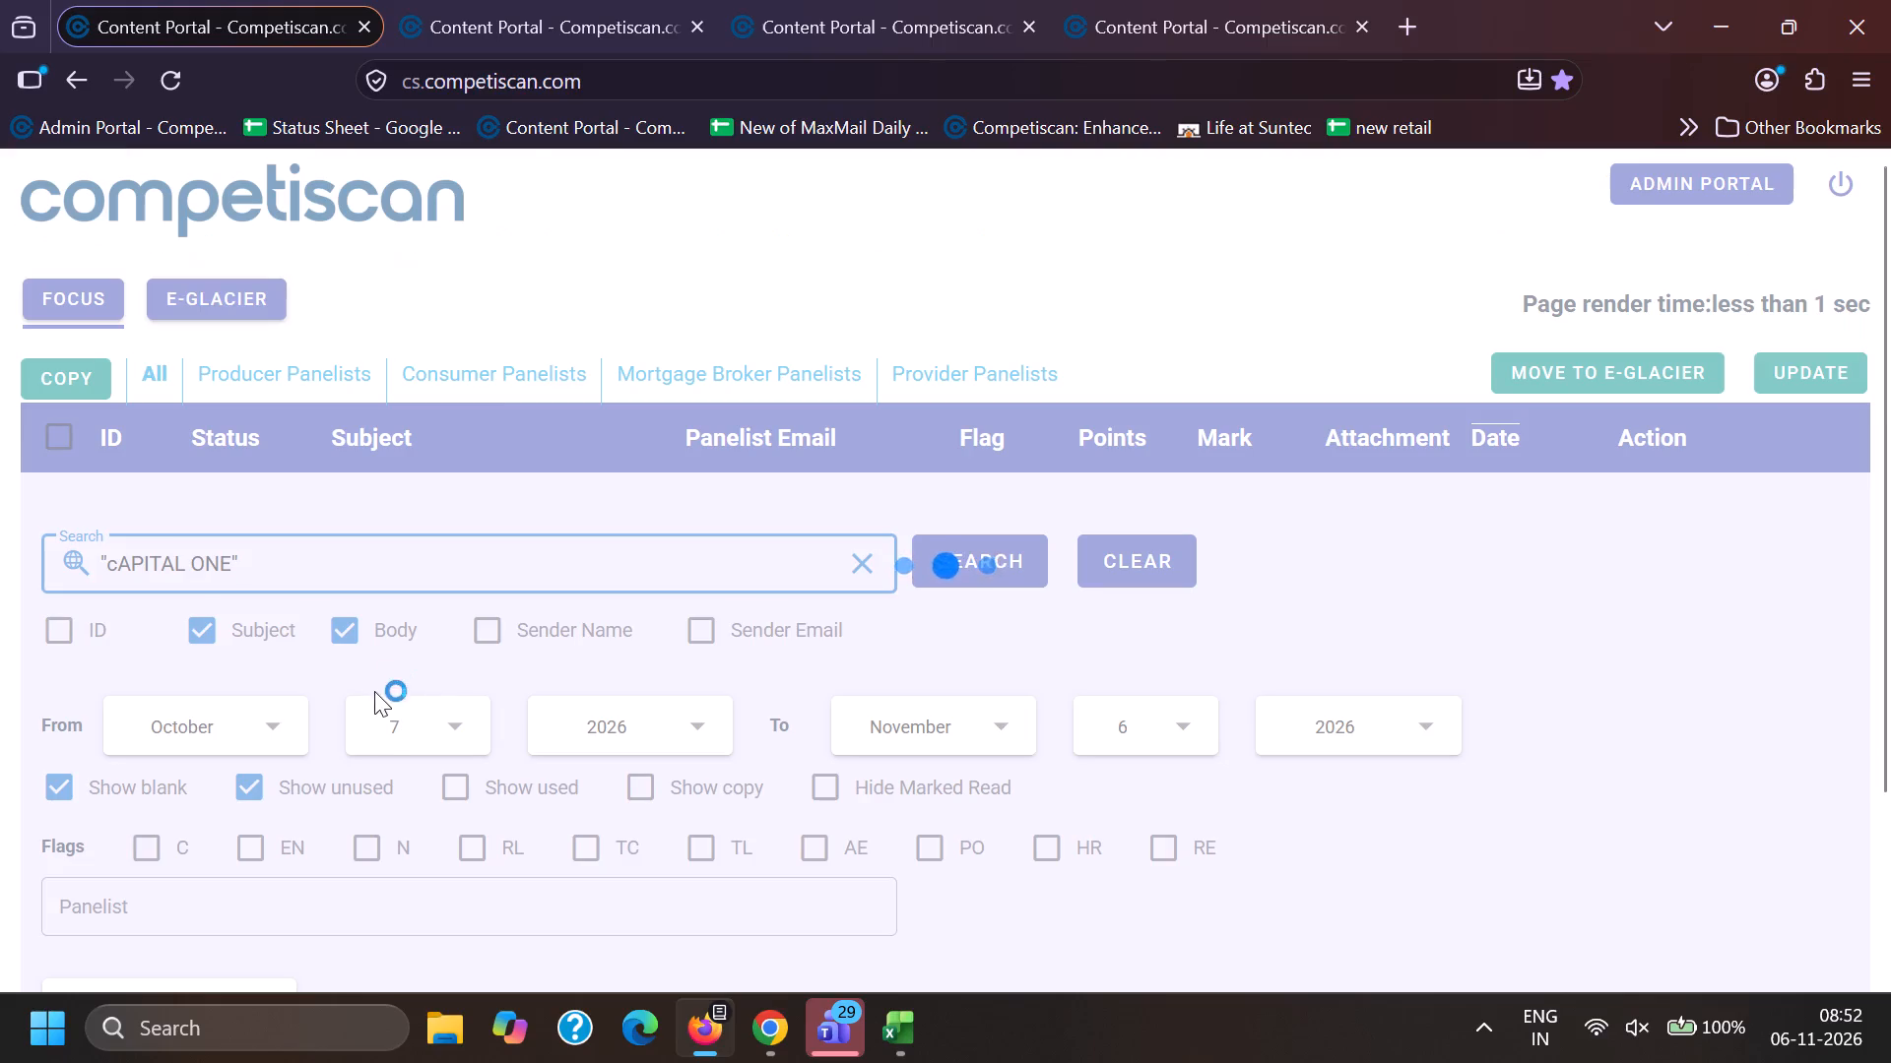
Copy the Chase sender address from cell B213 on Sheet1 of the strings (2) Excel workbook and return to Firefox.
click(479, 0)
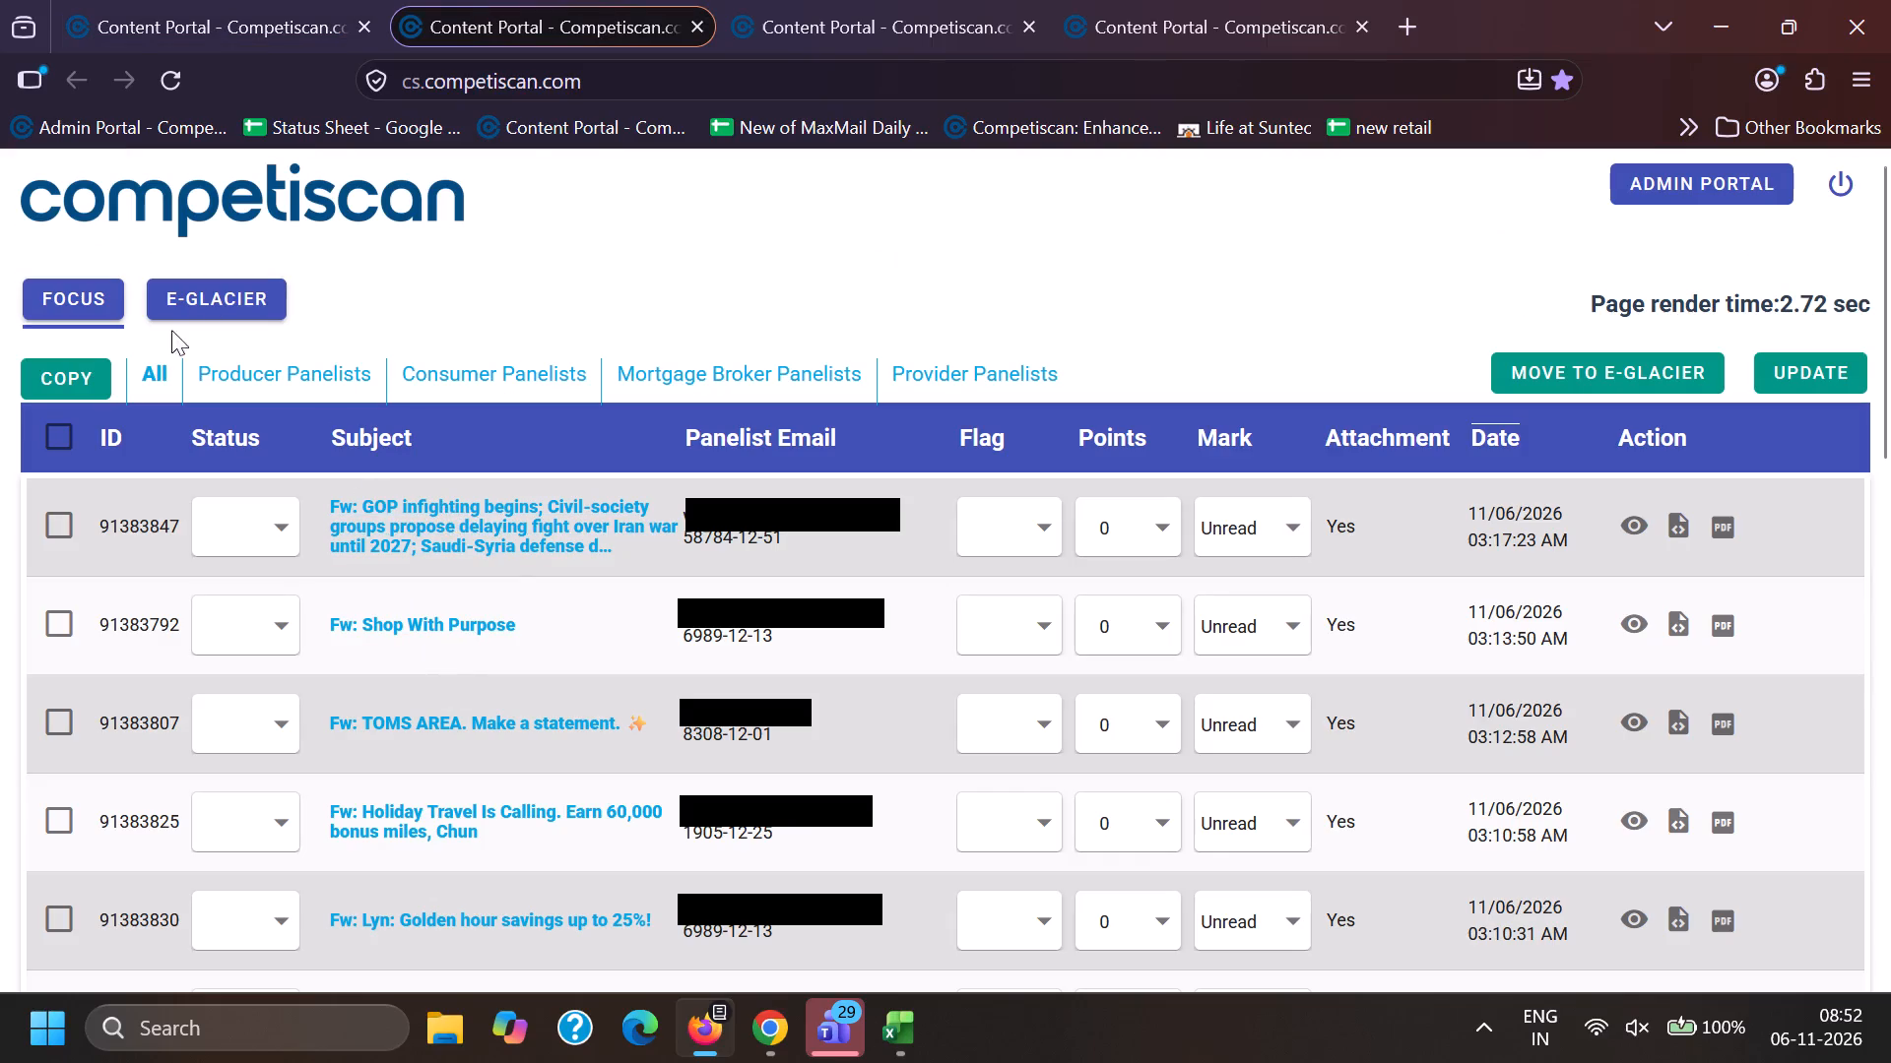
click(880, 1008)
click(880, 907)
scroll(530, 788, up, 2)
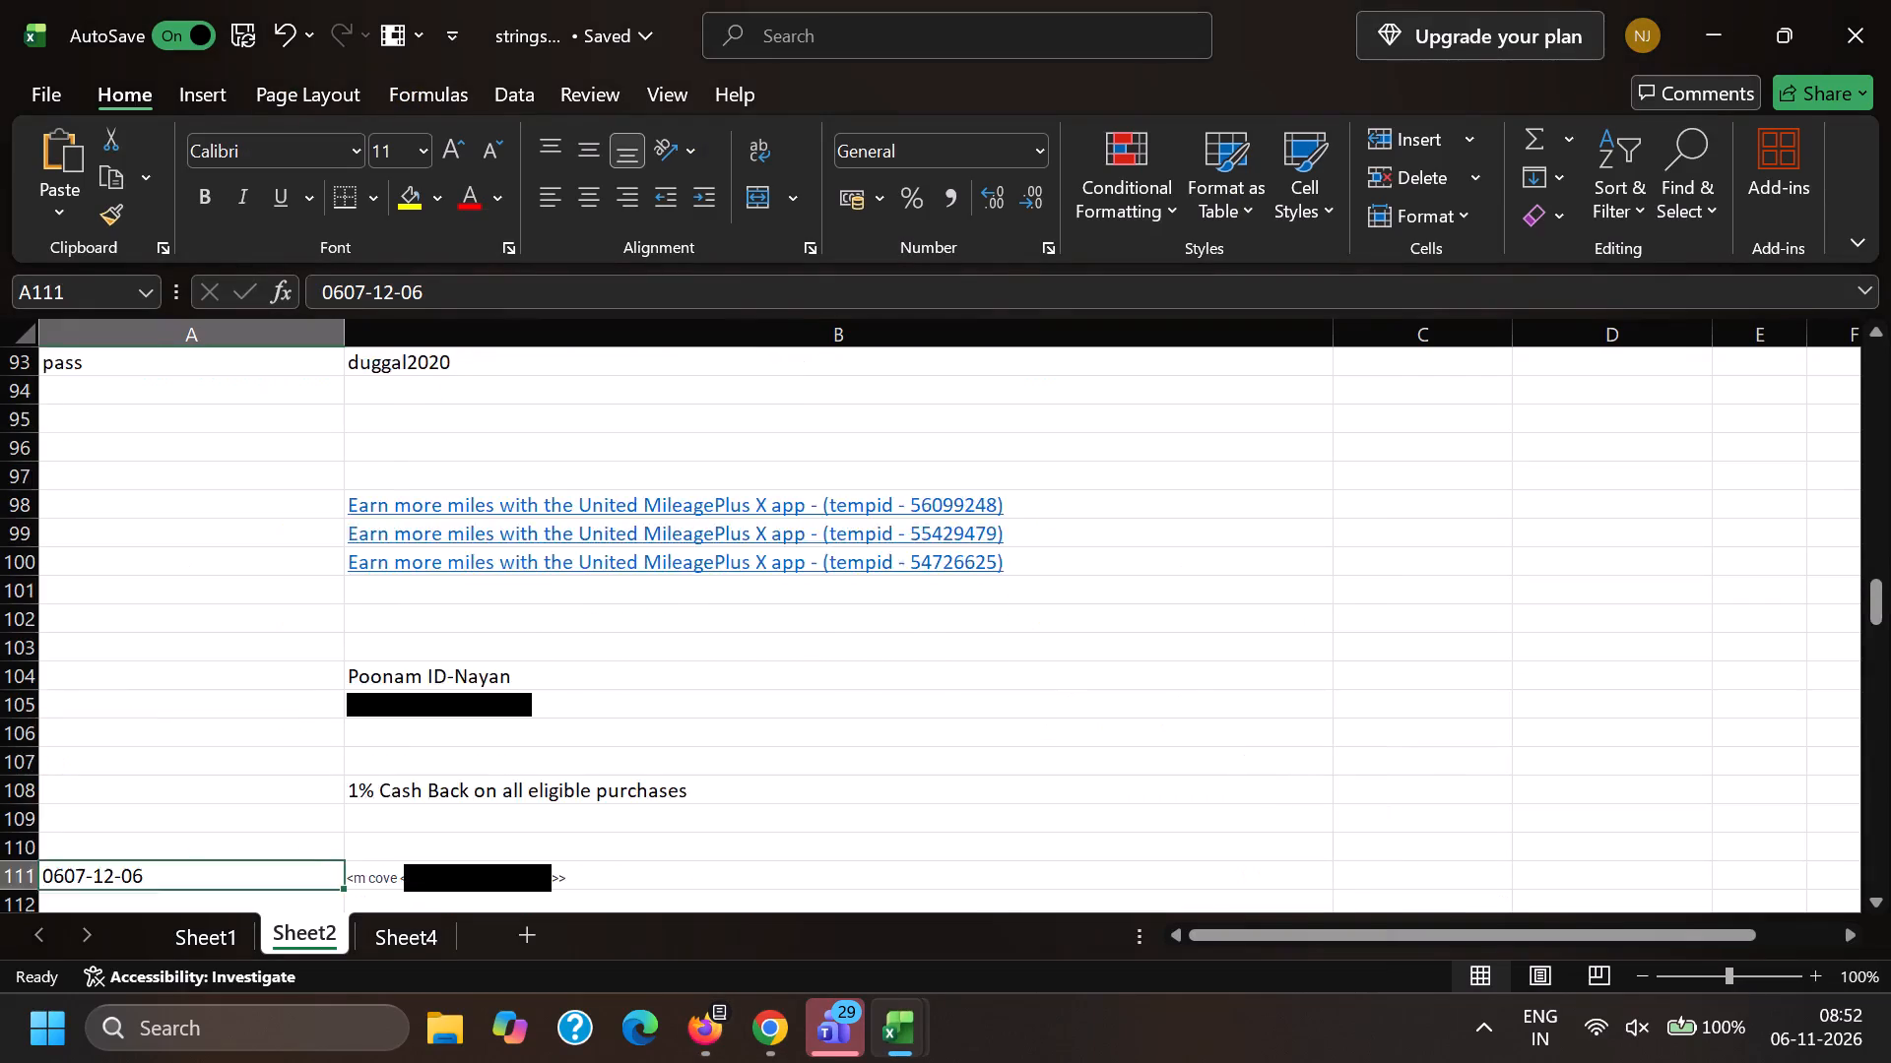
scroll(530, 787, up, 1)
click(204, 937)
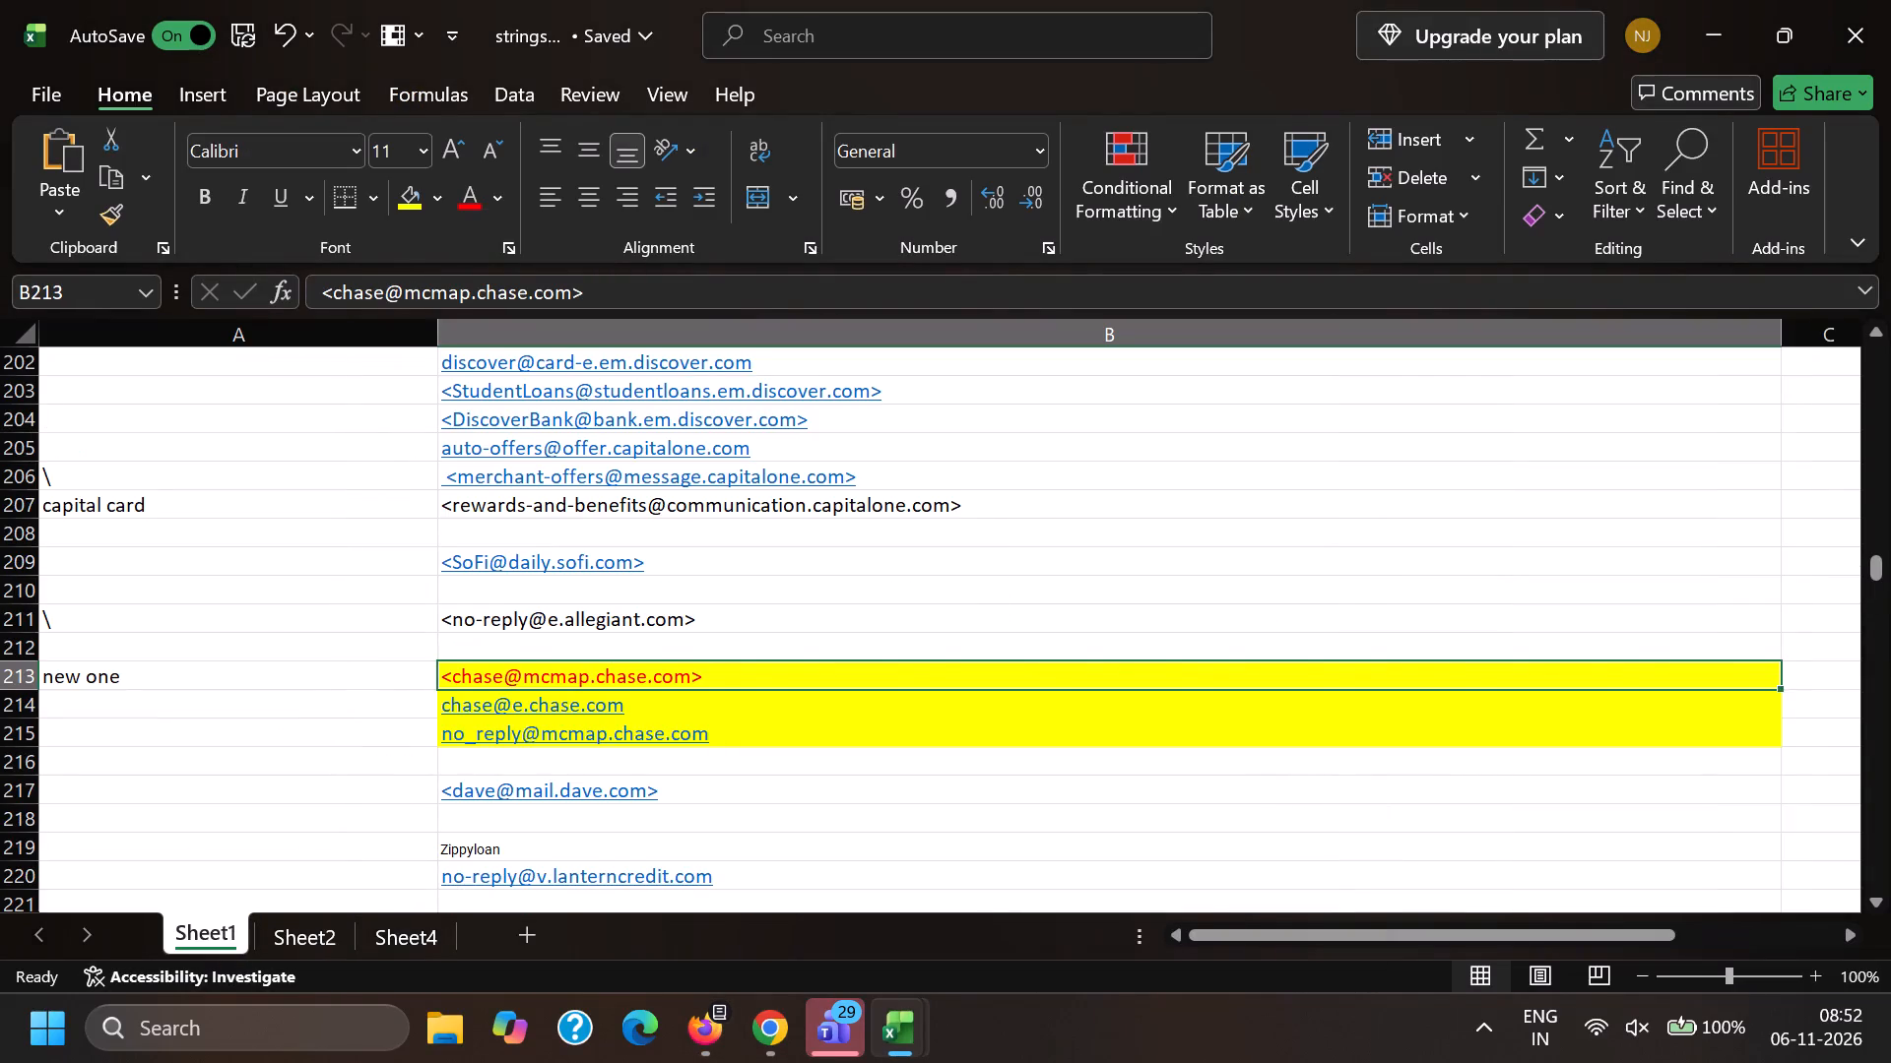
key(ctrl+c)
key(alt+Tab)
On the fourth Content Portal page, include message bodies, set the region to All, and search for the copied Chase address in quotes.
click(1180, 0)
scroll(447, 611, down, 6)
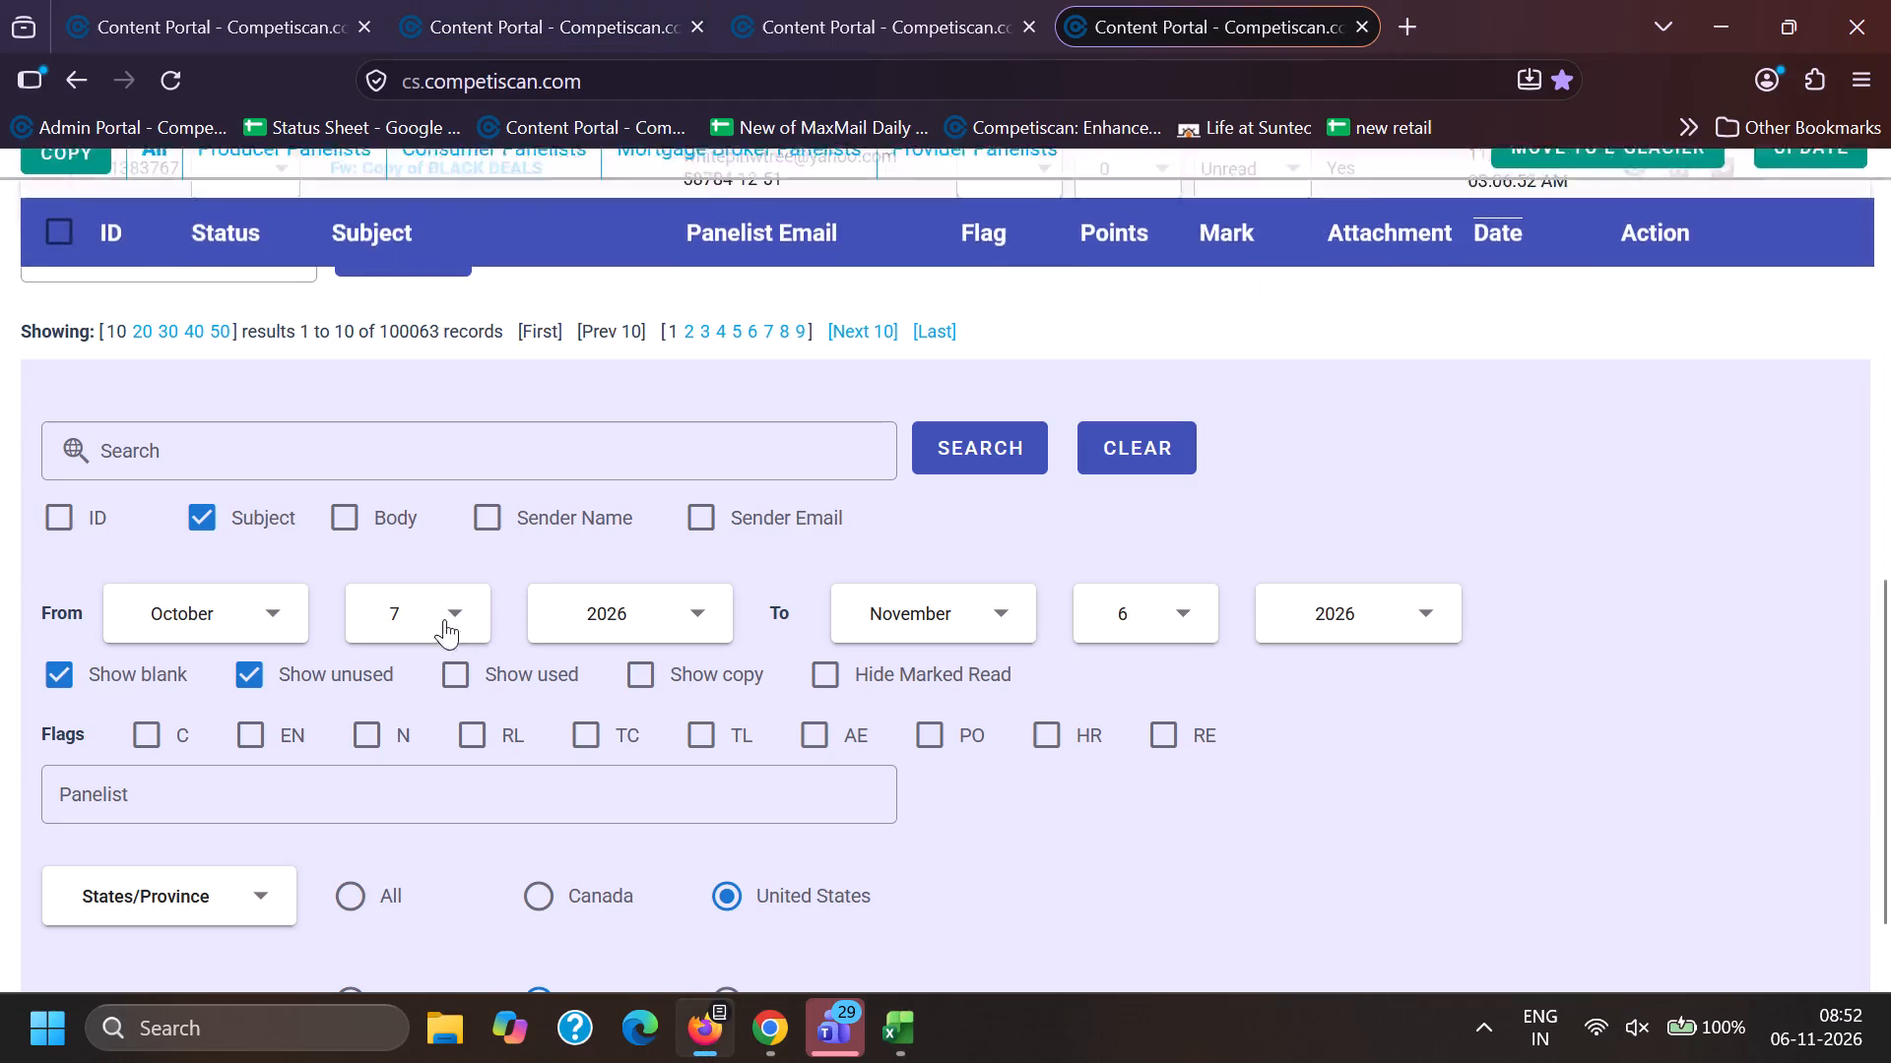
click(359, 521)
click(357, 900)
click(382, 446)
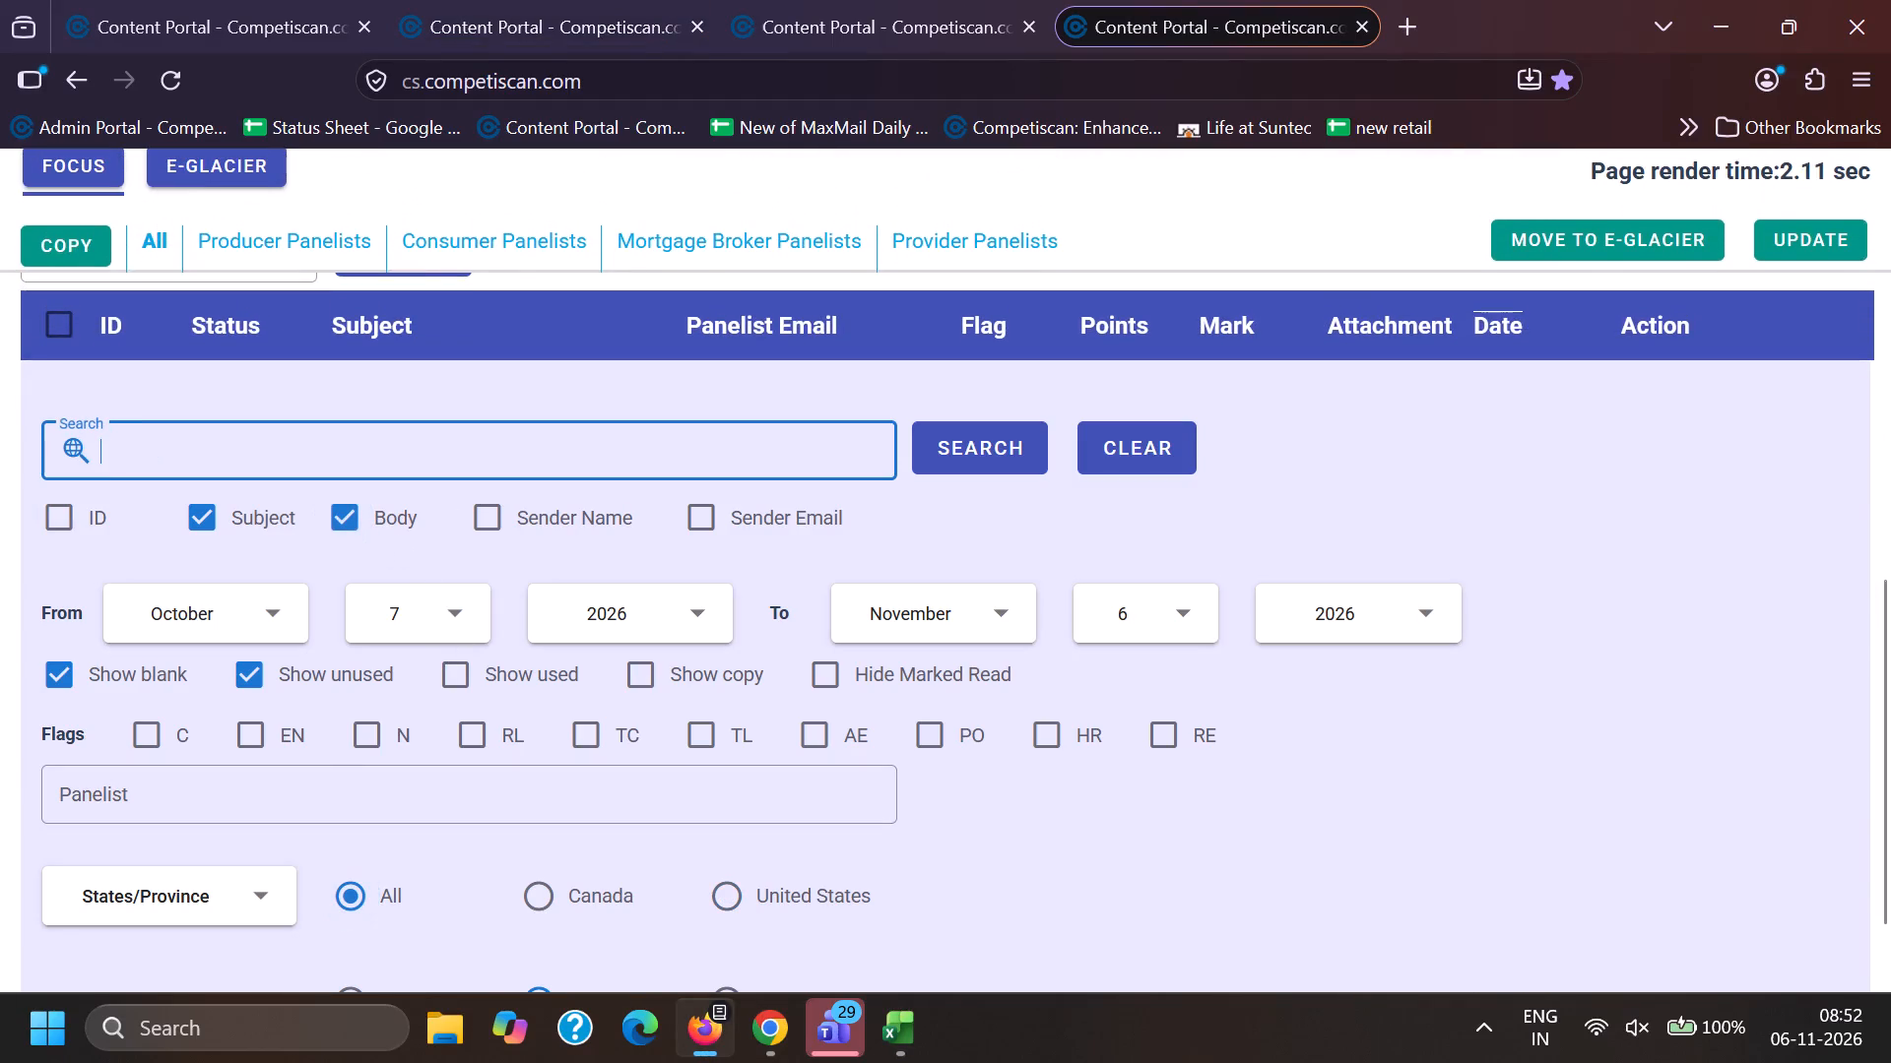
key(shift+quotedbl)
key(ctrl+v)
key(shift+quotedbl)
key(Return)
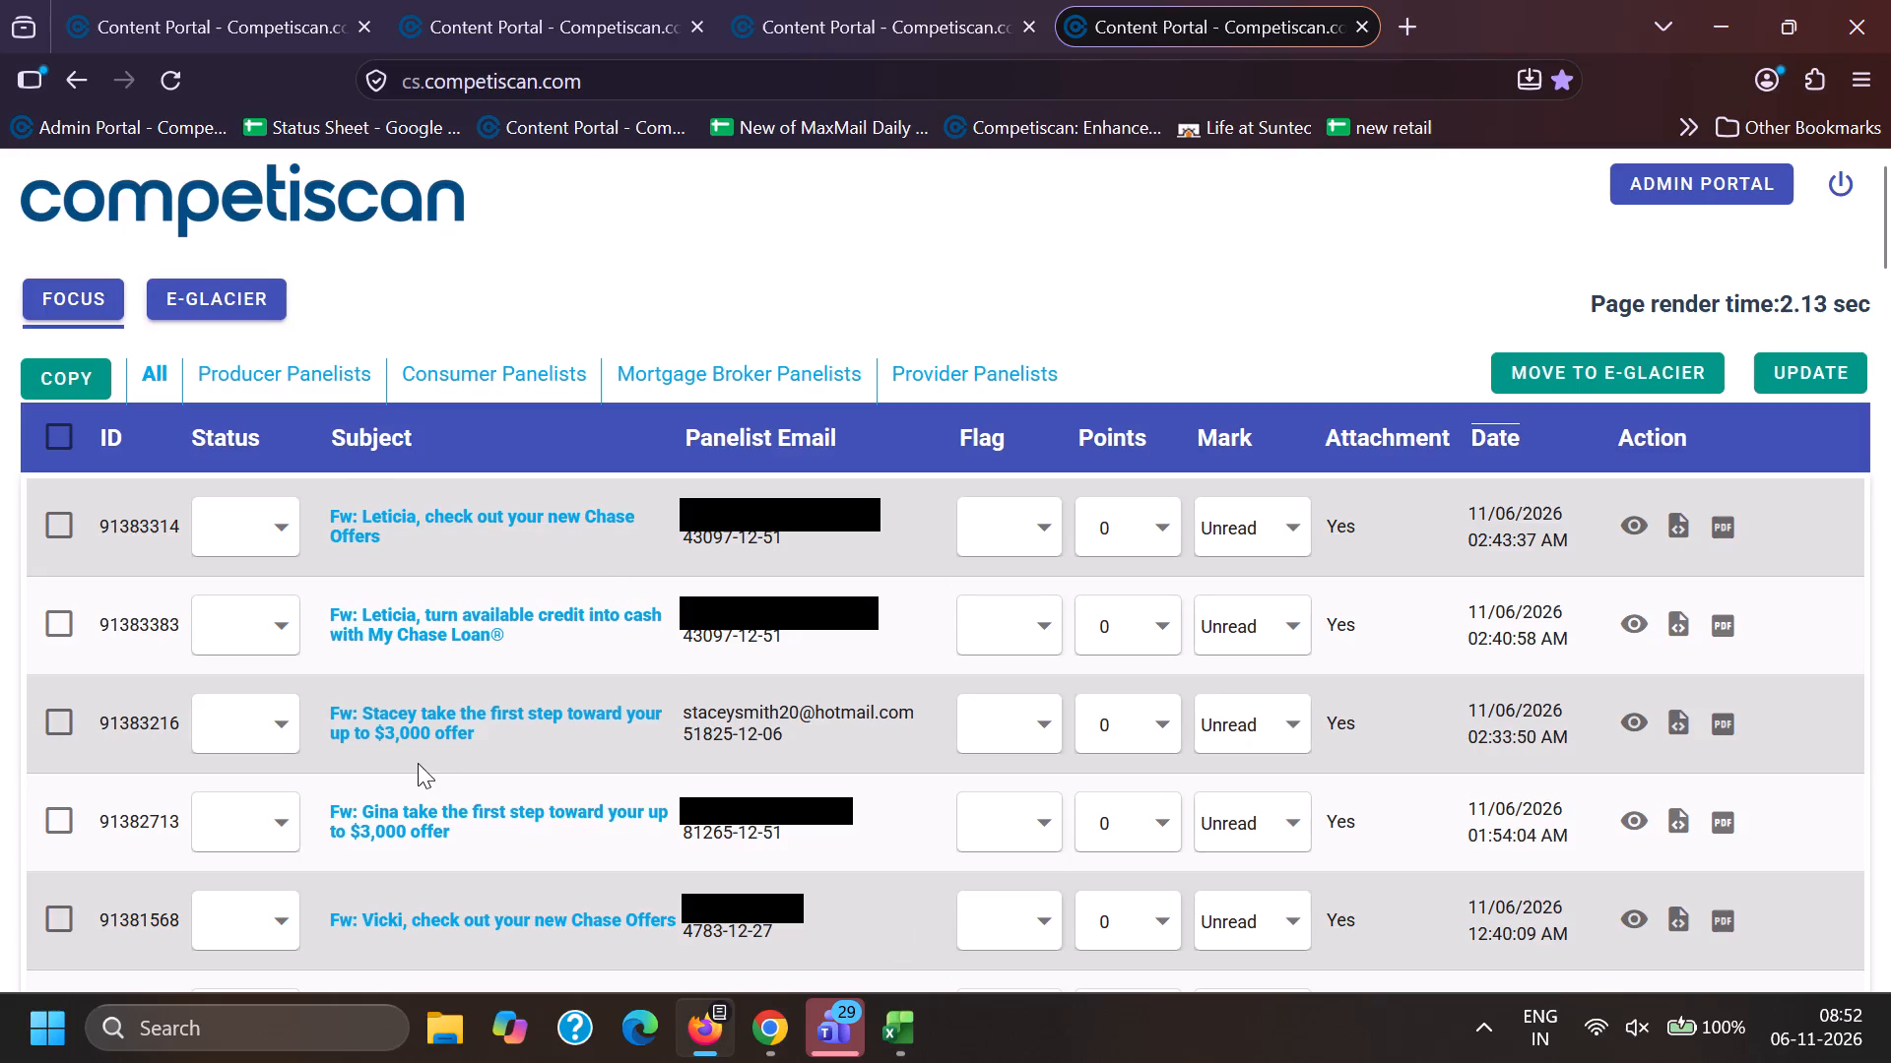
Copy the Discover card sender address from cell B202 of the strings (2) workbook and return to the second Content Portal page.
click(817, 0)
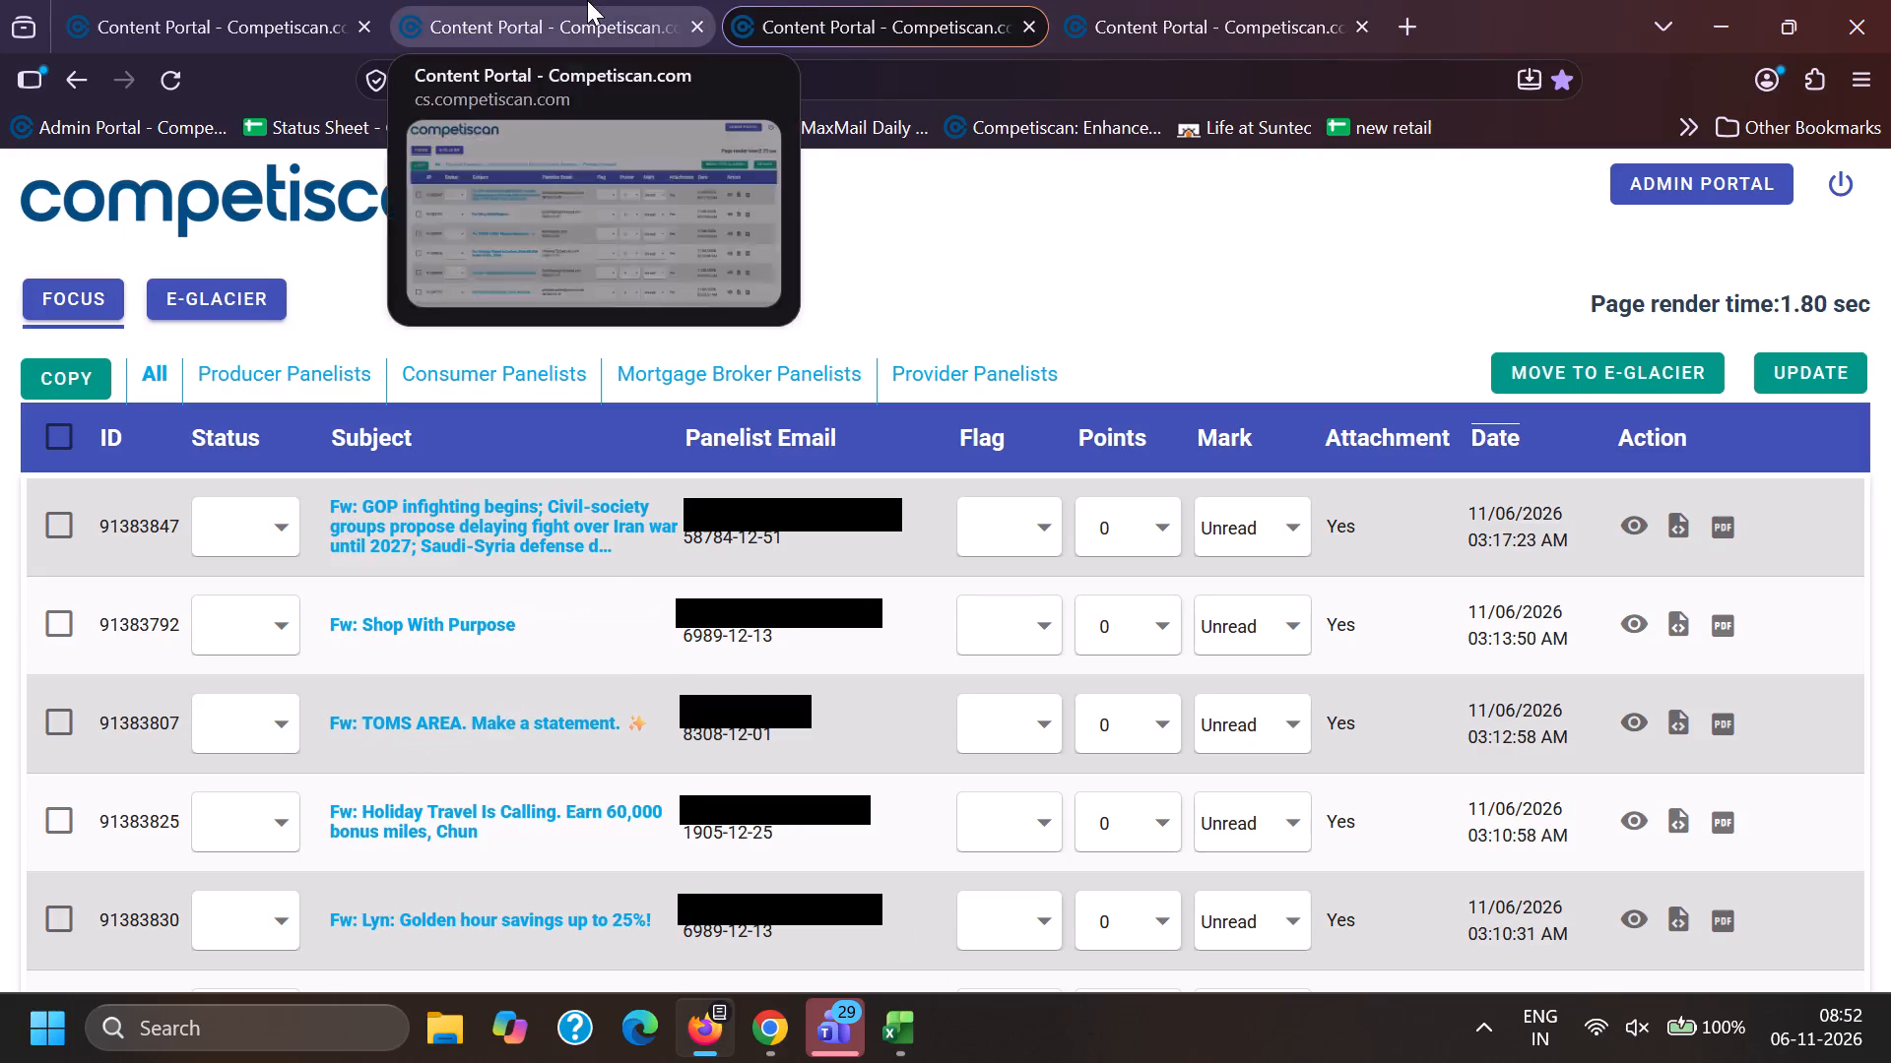
click(587, 0)
click(903, 1047)
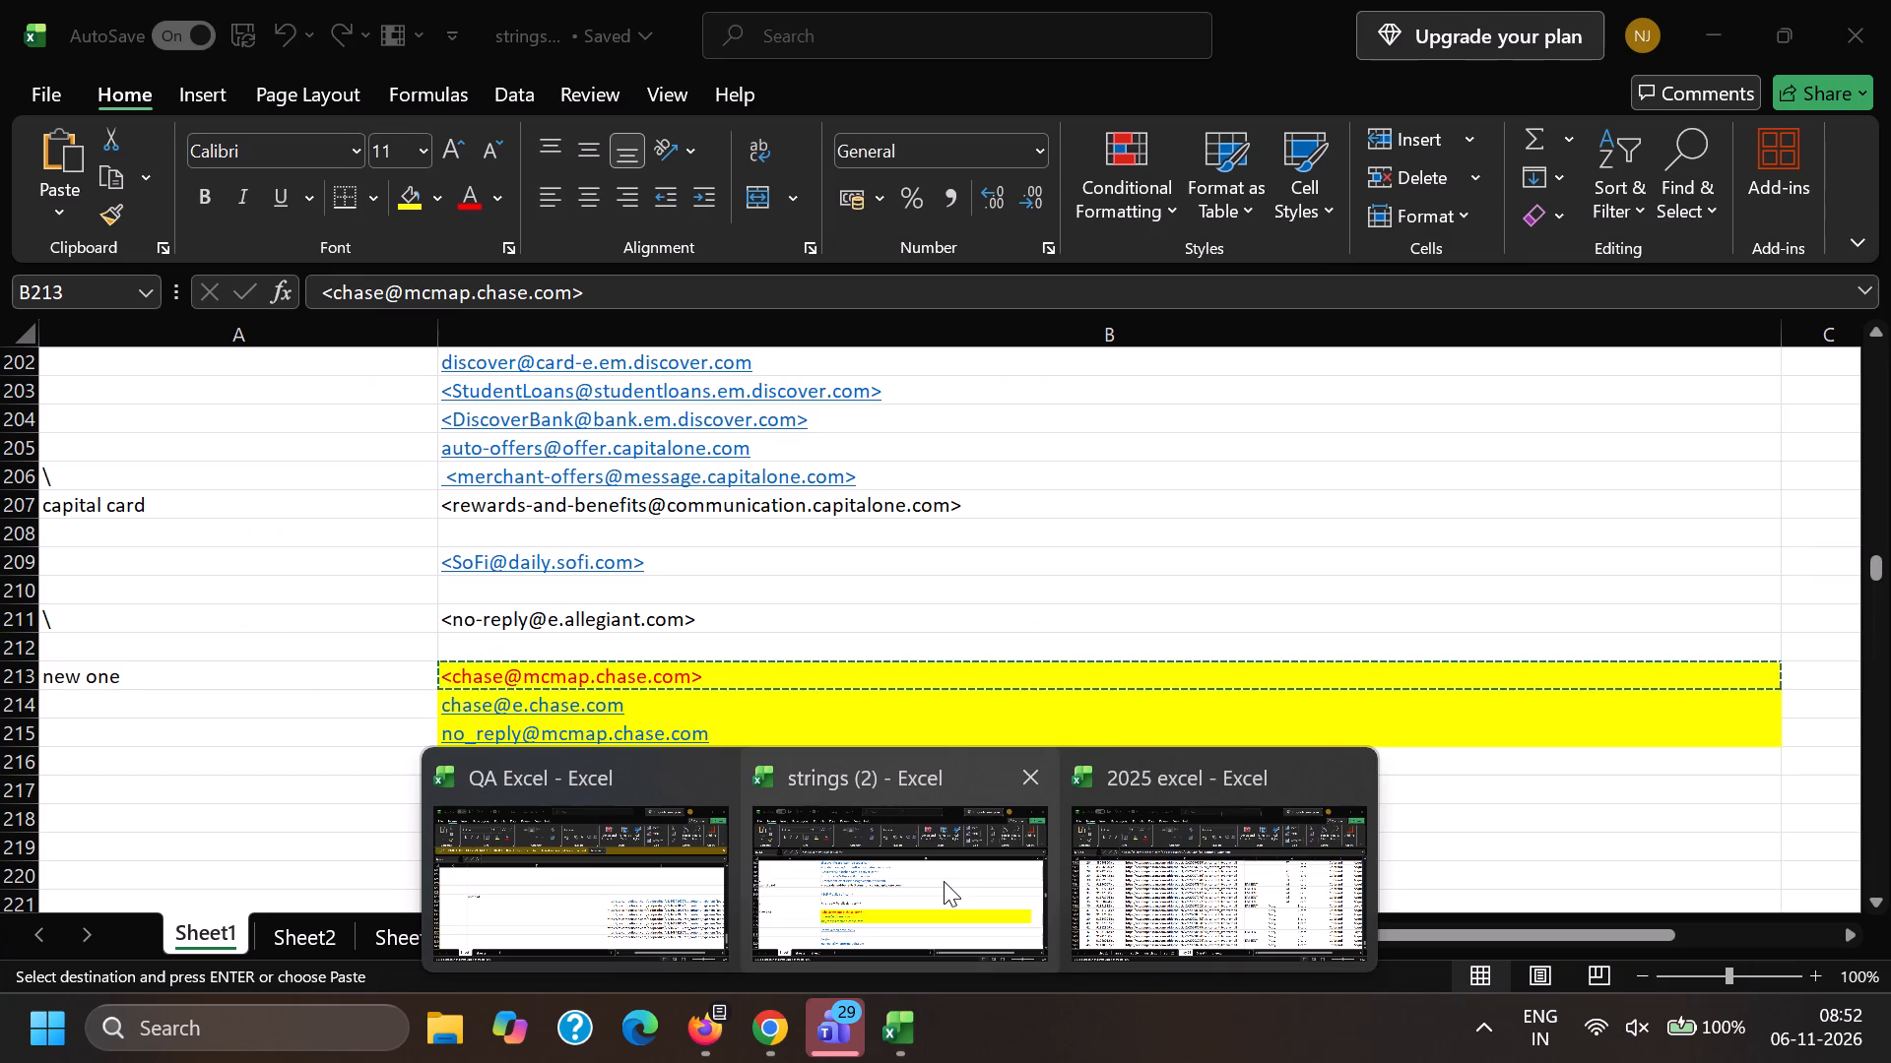
click(944, 881)
scroll(752, 712, up, 1)
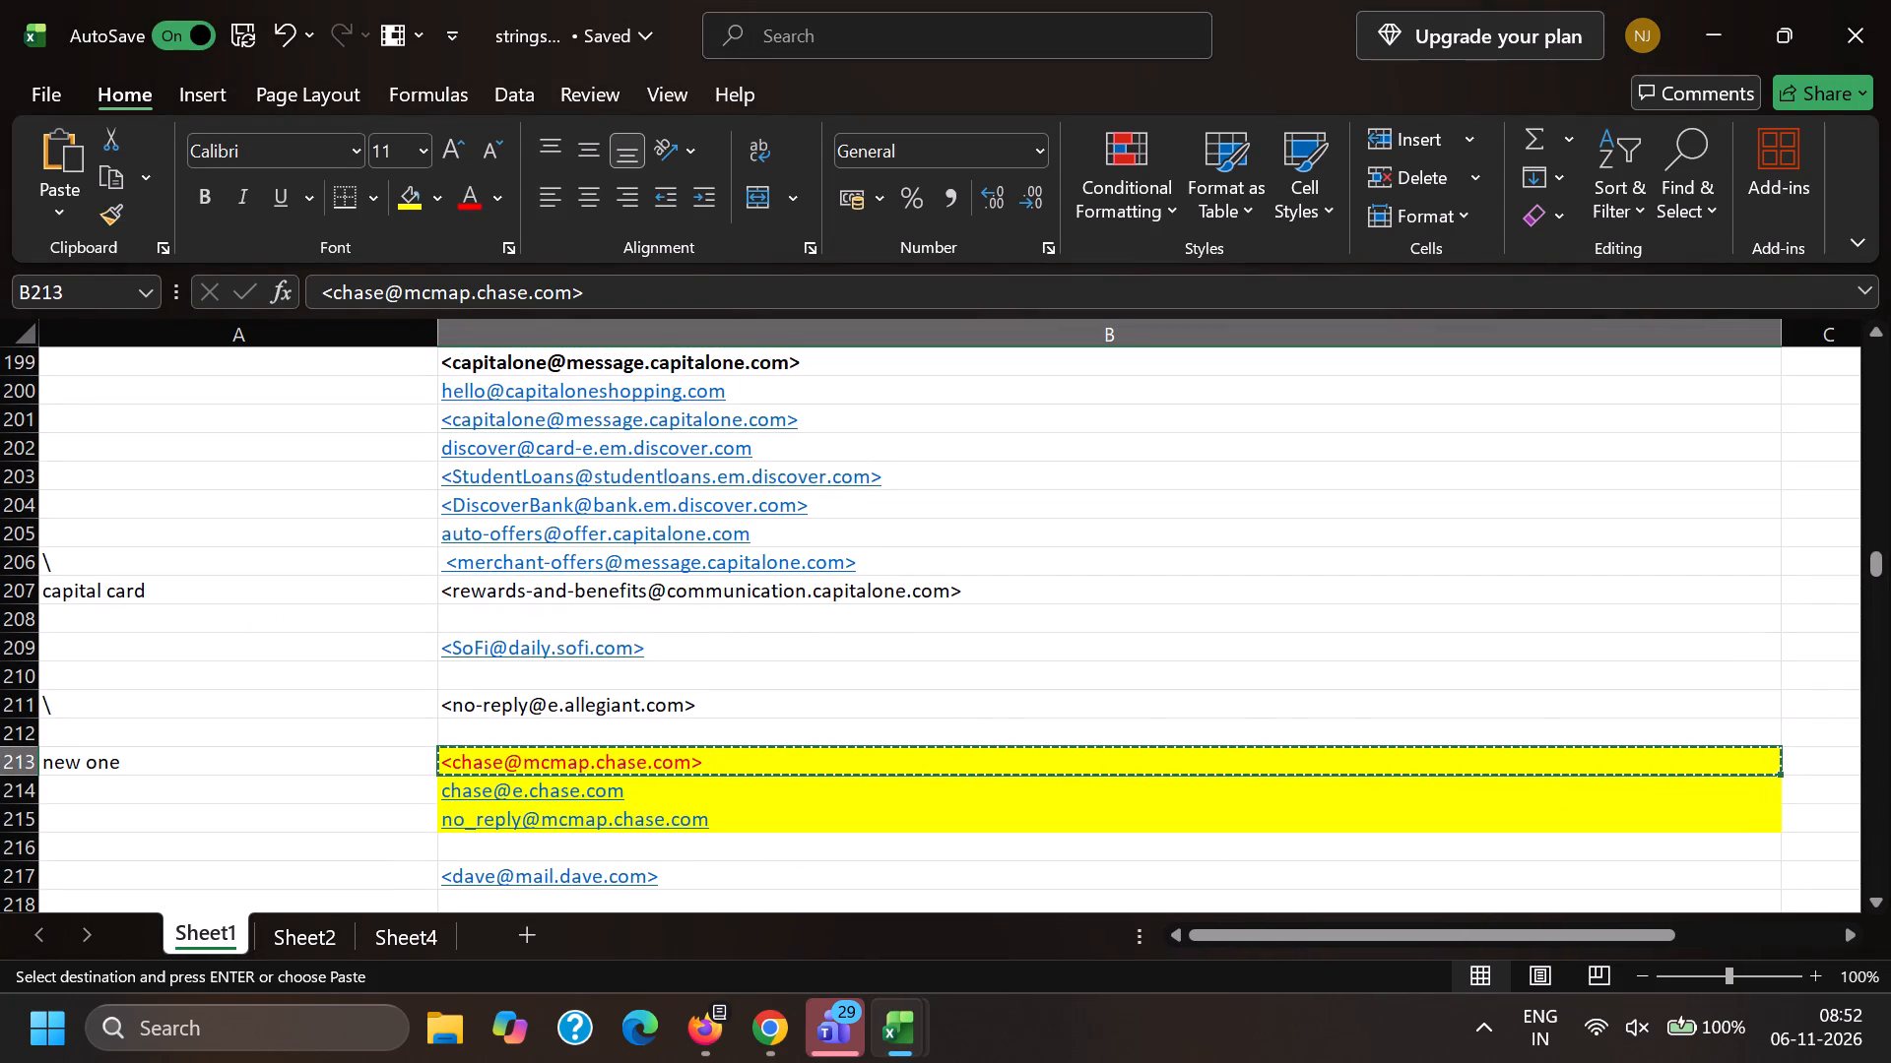
click(819, 454)
key(ctrl+c)
key(alt+Tab)
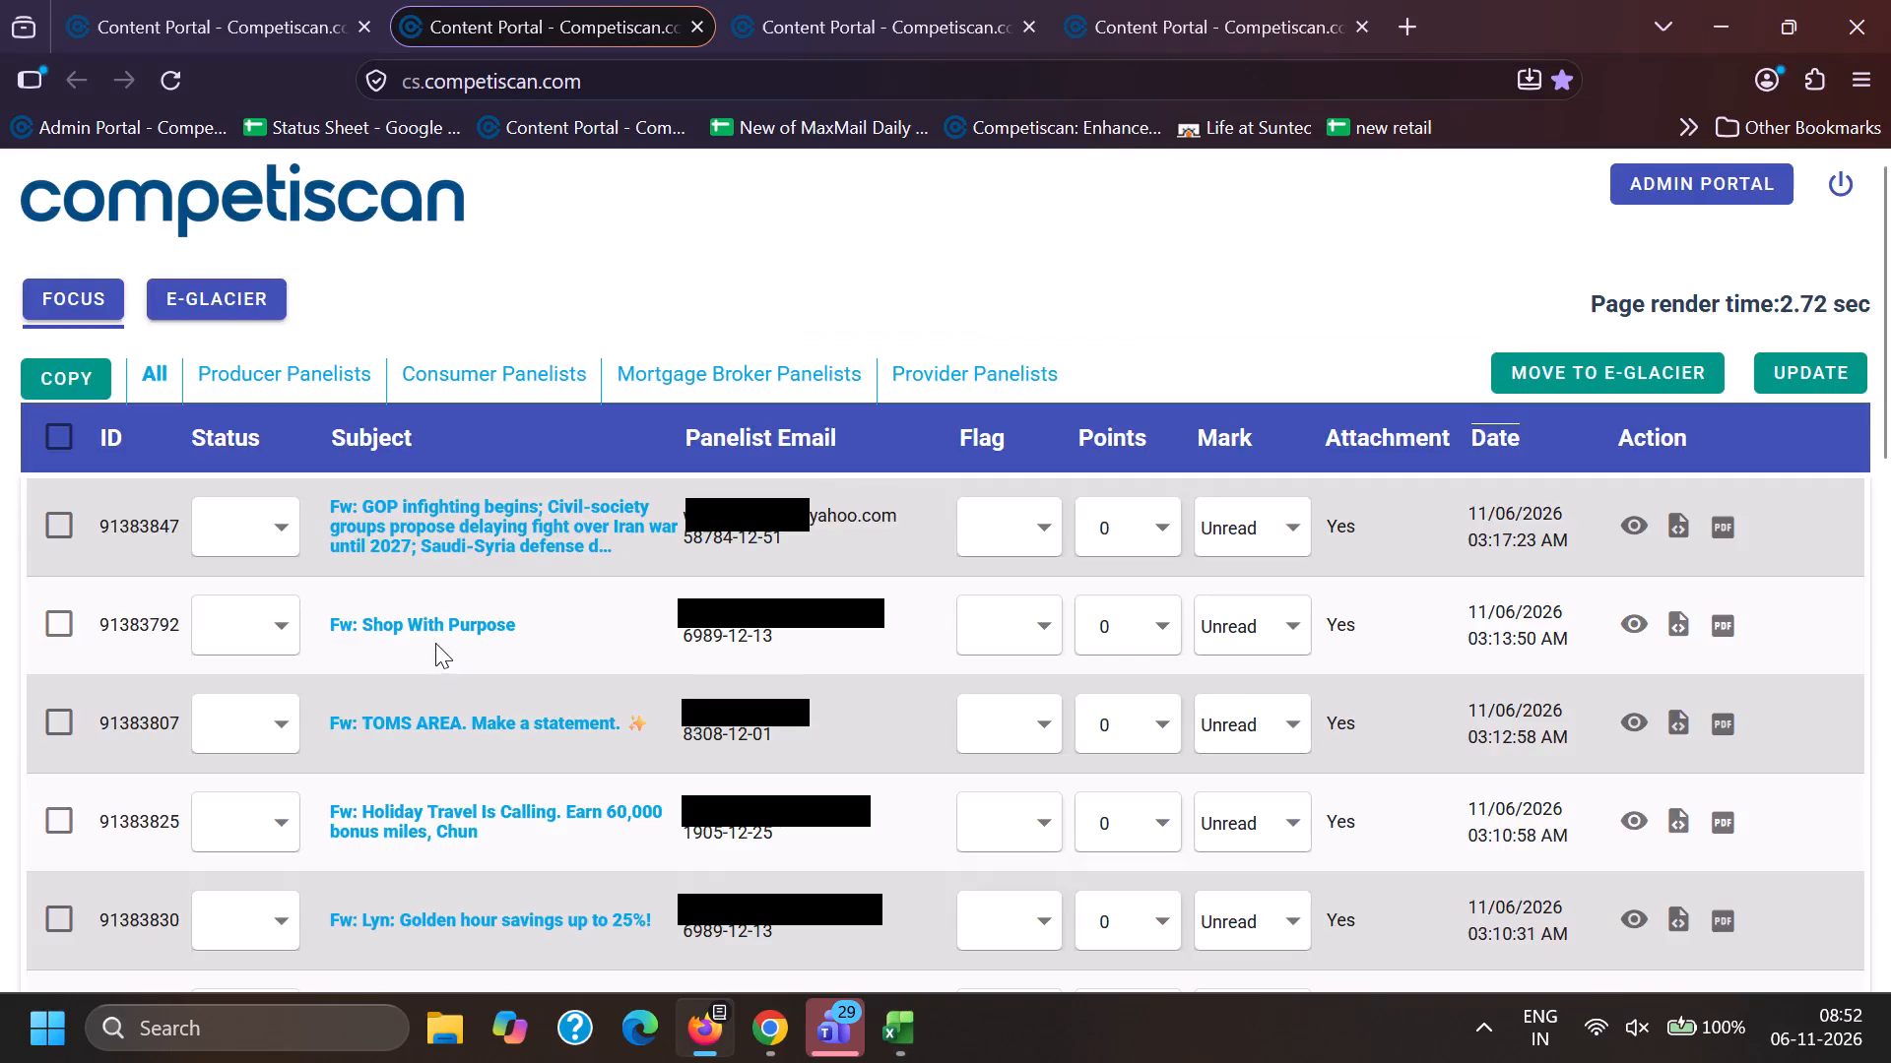
On the second Content Portal page, include message bodies, set the region to All, and search for the copied Discover address in quotes.
scroll(435, 643, down, 6)
click(371, 509)
click(352, 875)
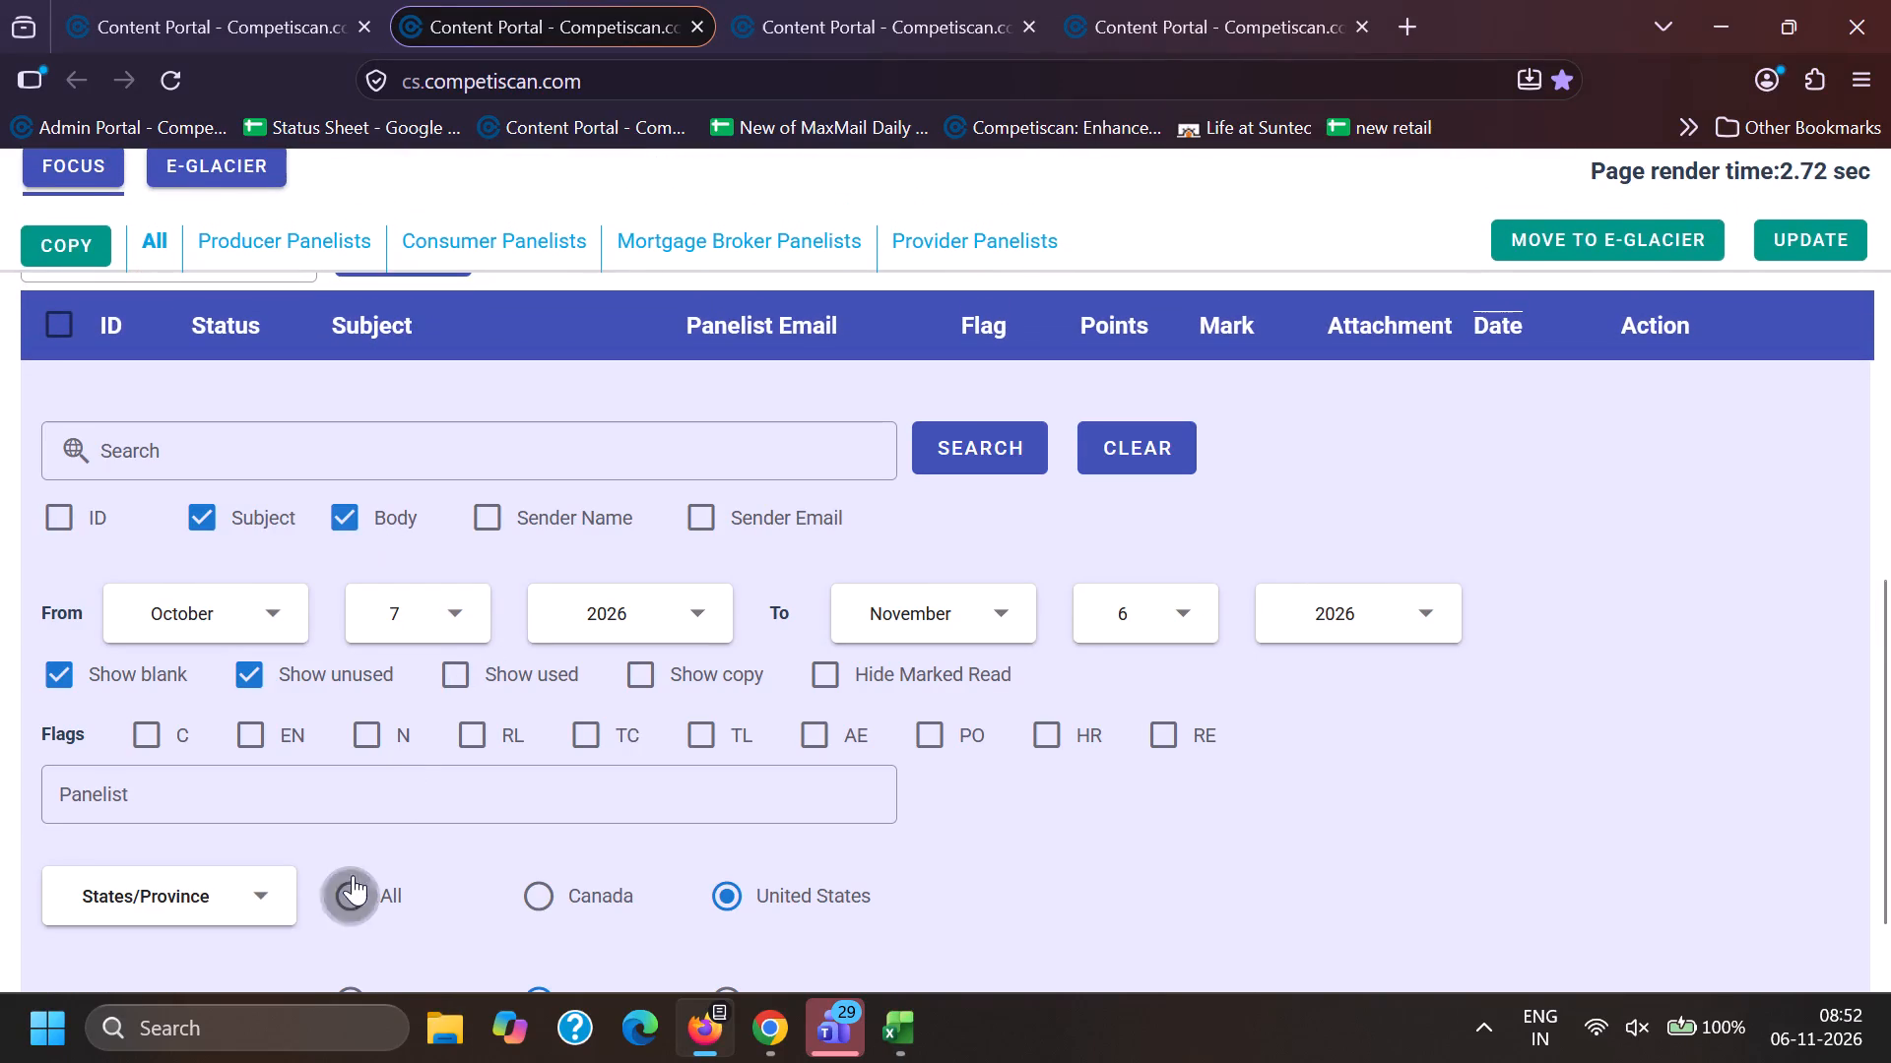
click(437, 442)
key(shift+quotedbl)
key(ctrl+v)
key(shift+quotedbl)
key(Return)
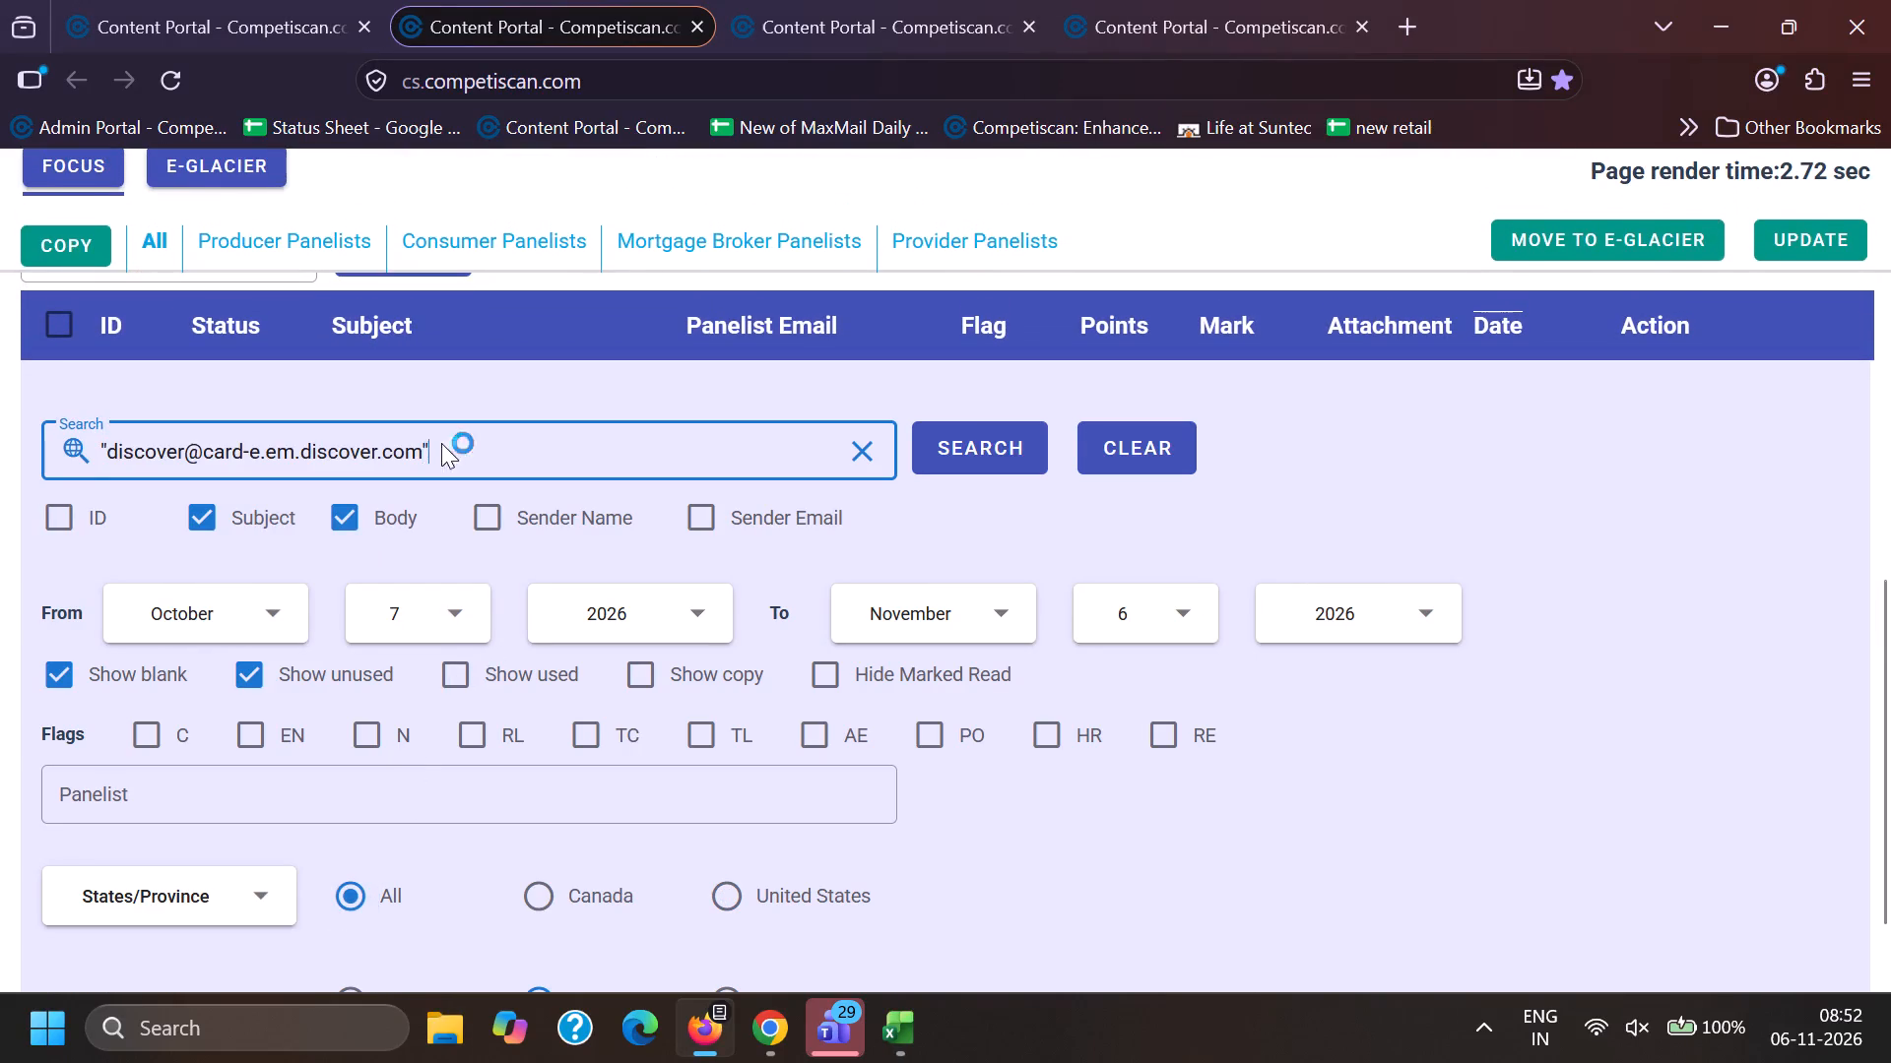
Copy the Capital One Shopping address from cell B200 of the workbook and search for it in quotes on the second Content Portal page.
key(alt+Tab)
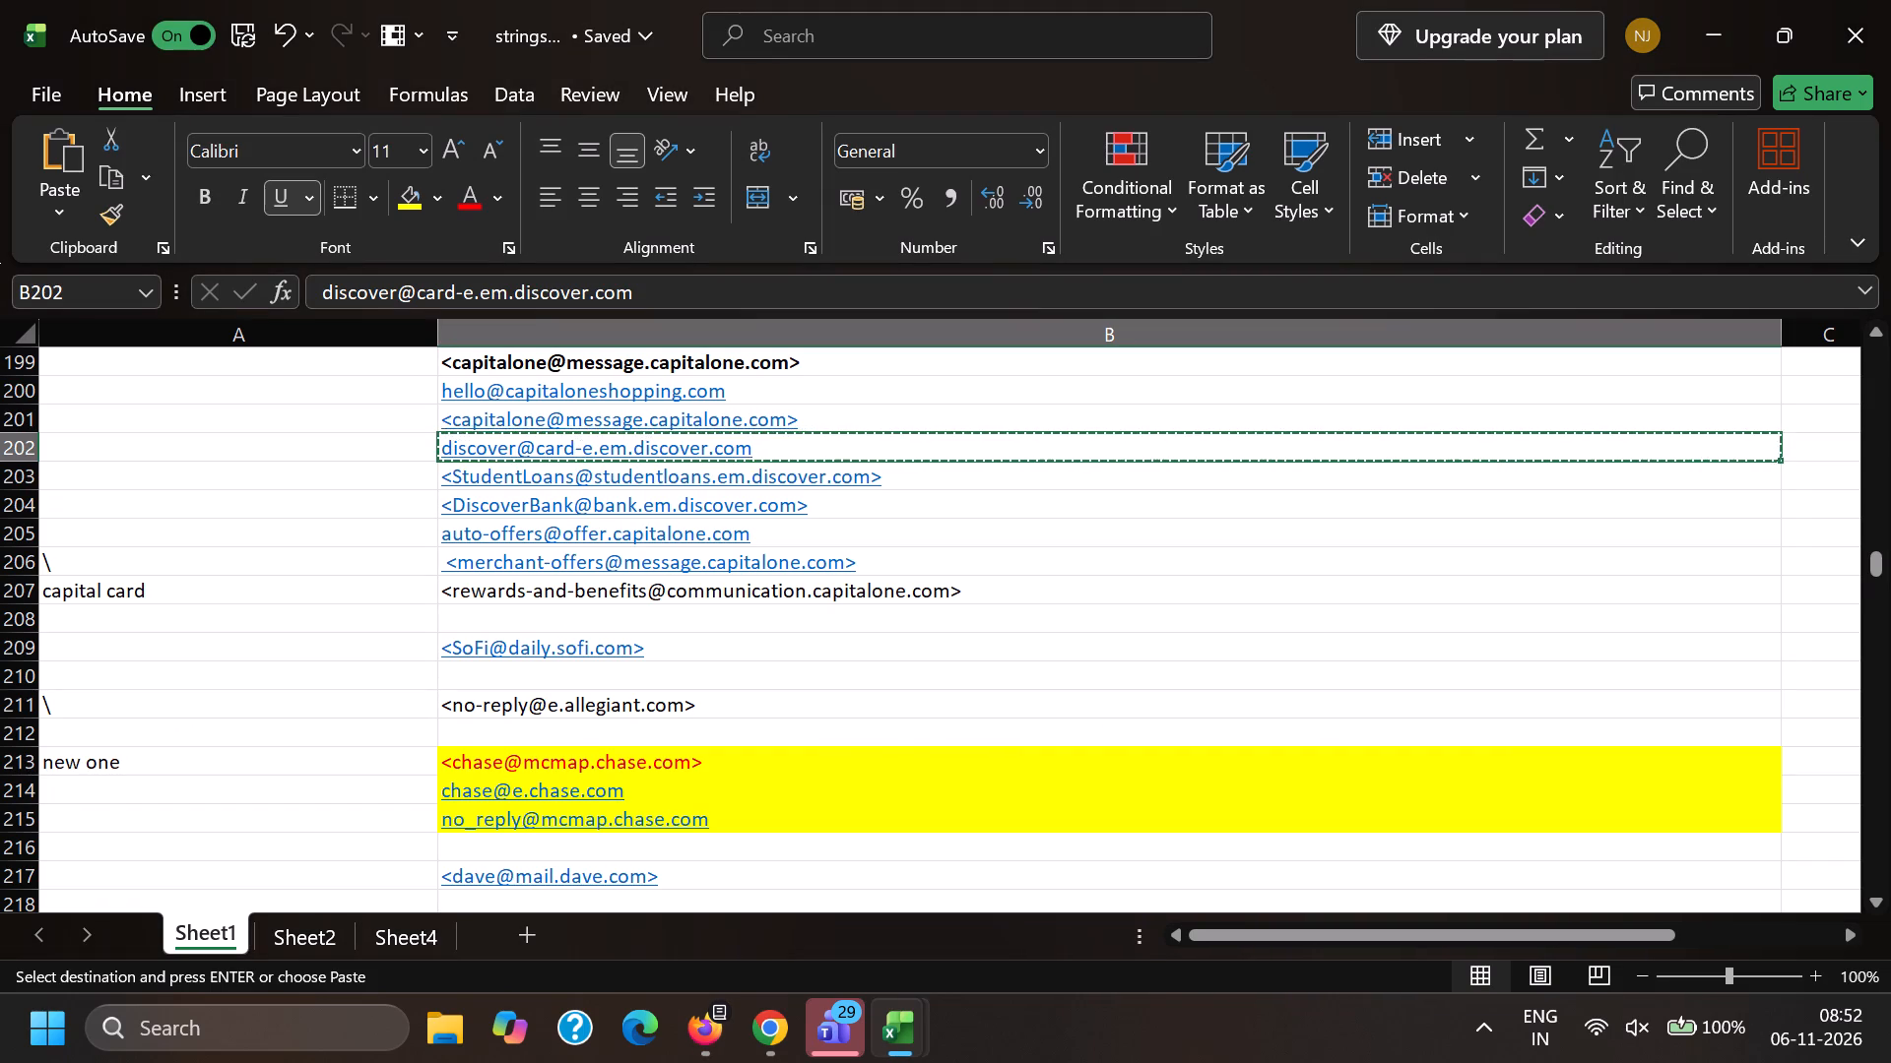
click(802, 404)
key(ctrl+c)
key(alt+Tab)
click(902, 0)
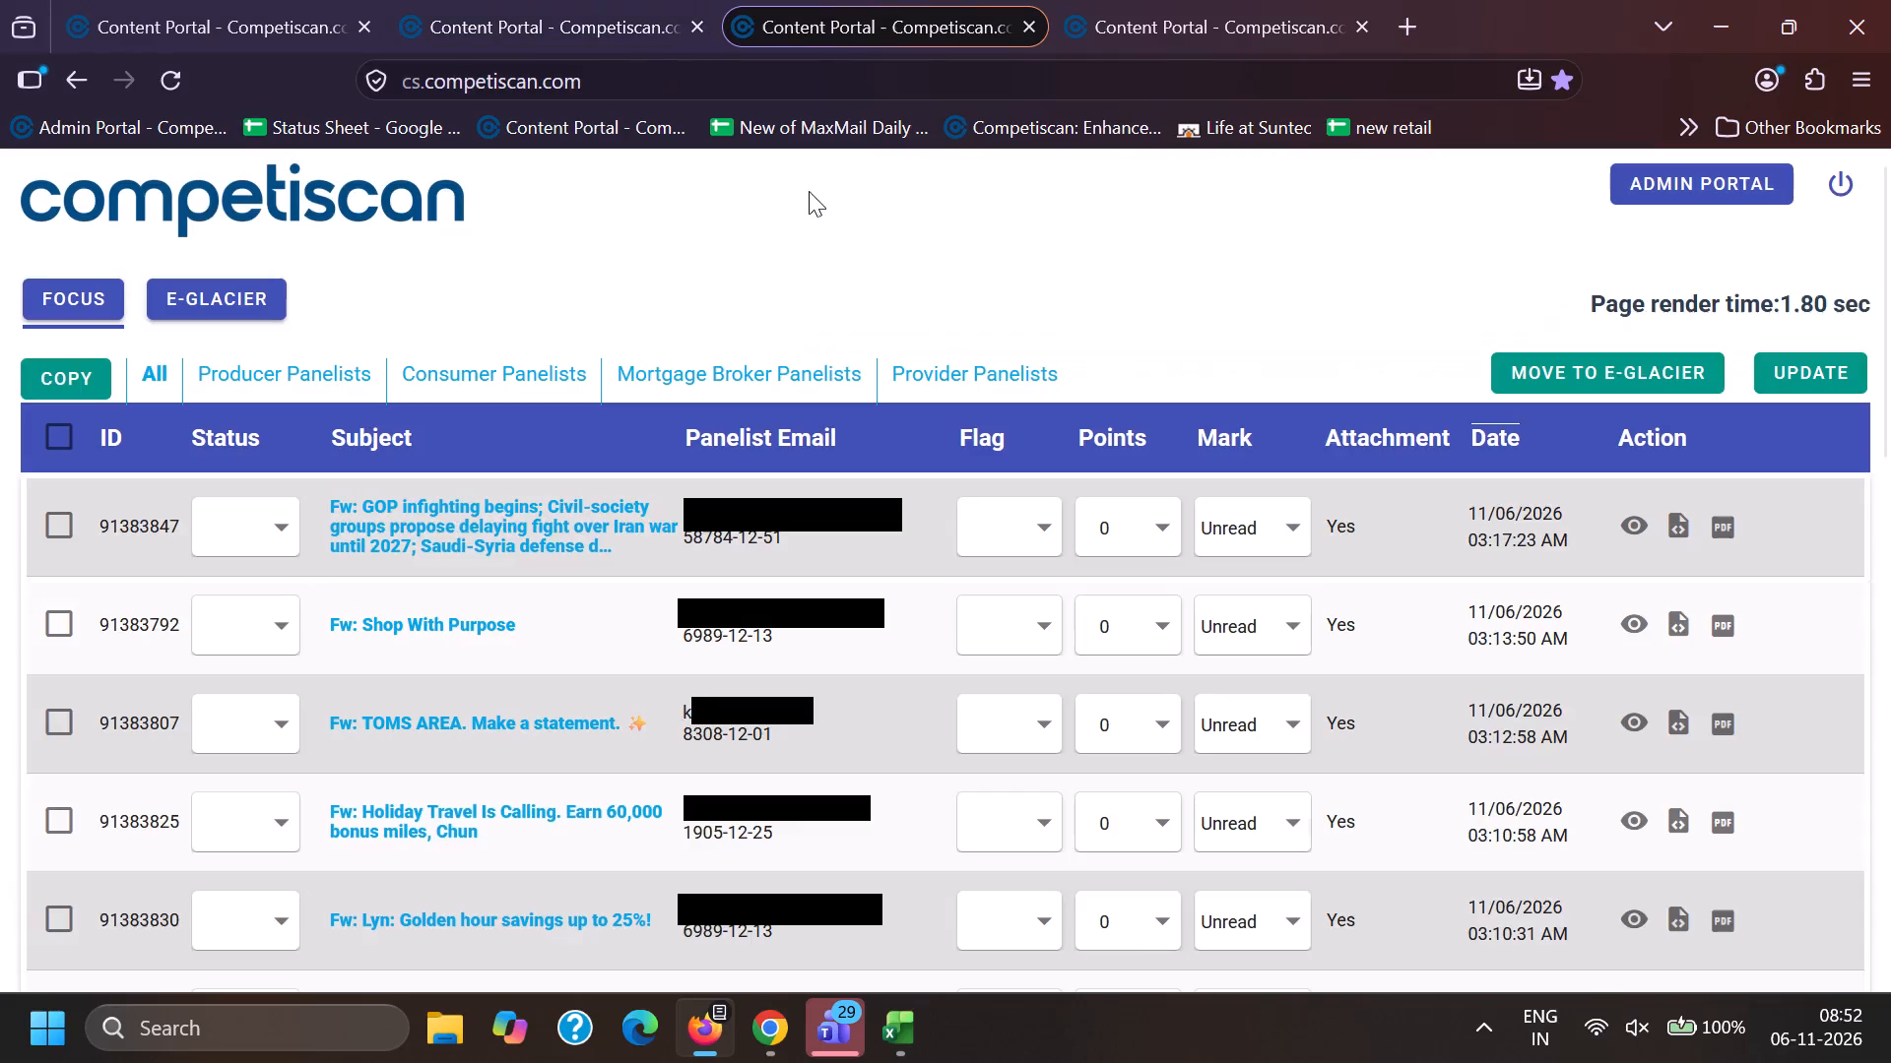
scroll(449, 567, down, 6)
click(513, 0)
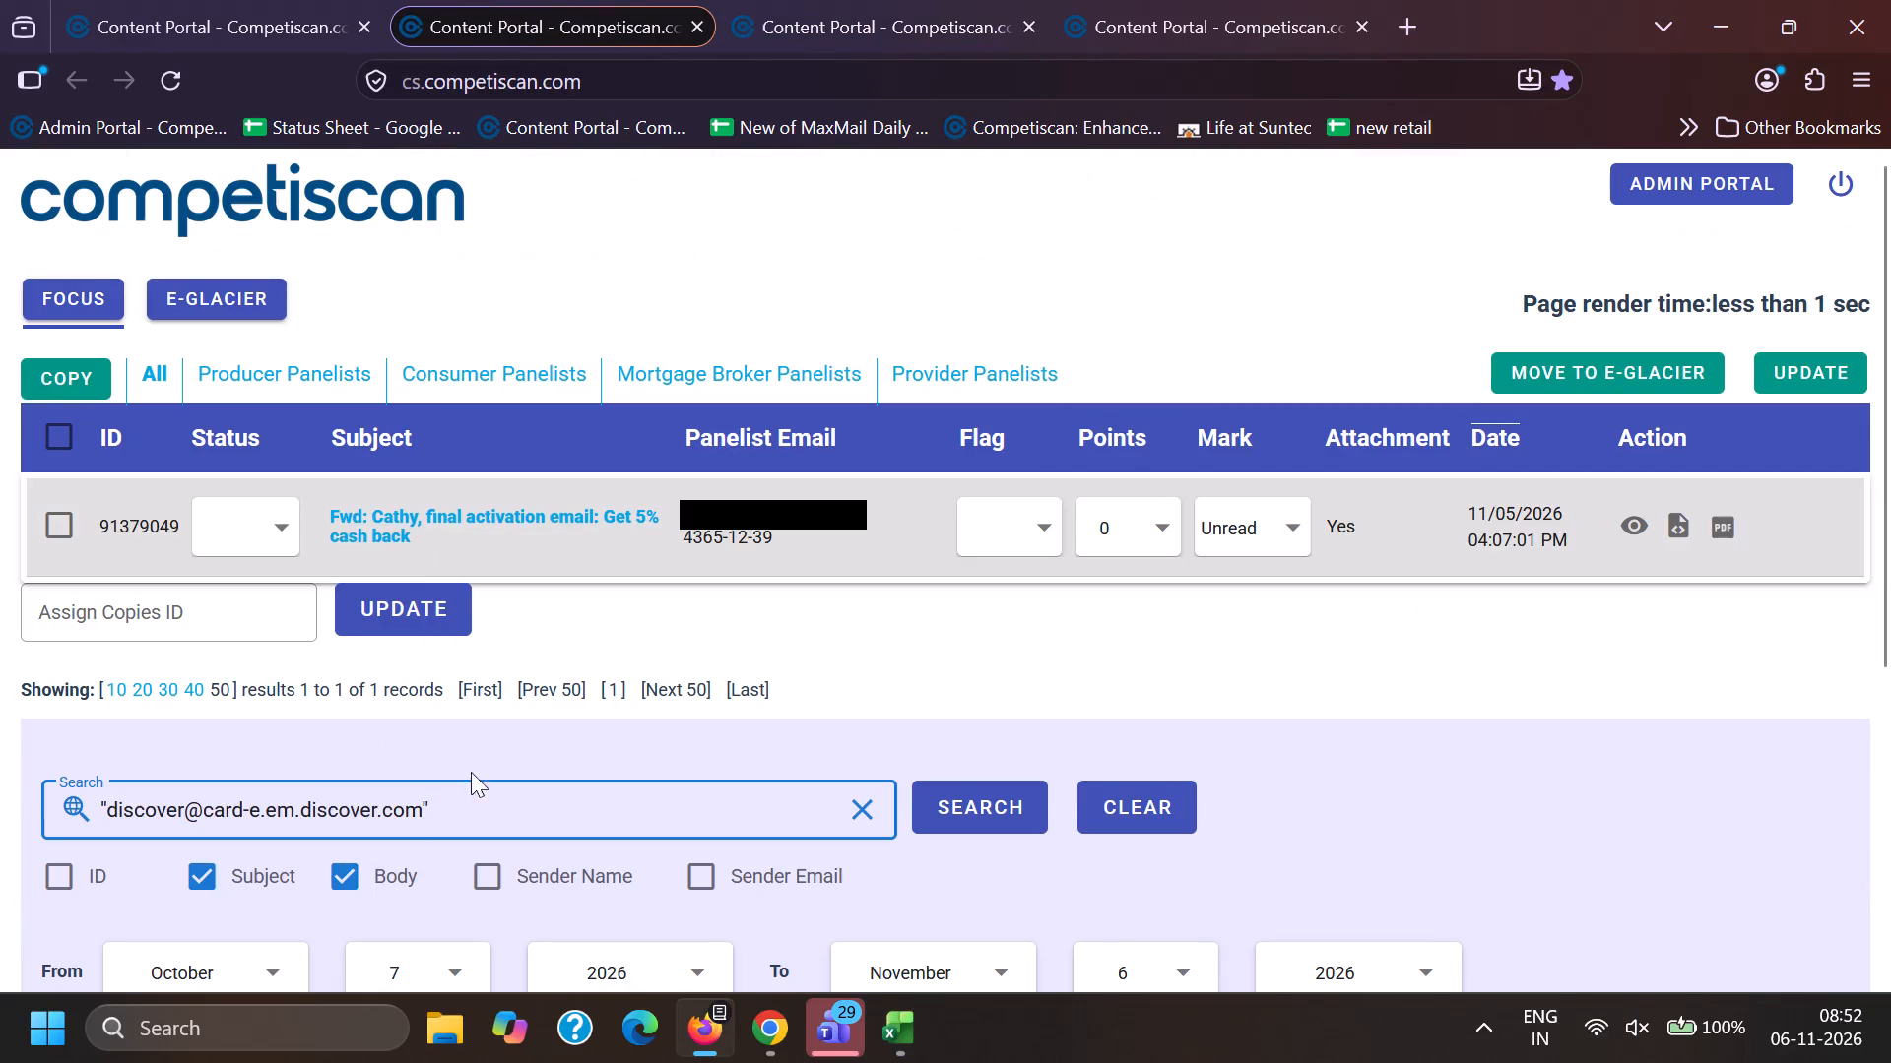
drag(555, 797, 26, 787)
key(BackSpace)
key(shift+quotedbl)
key(ctrl+v)
key(shift+quotedbl)
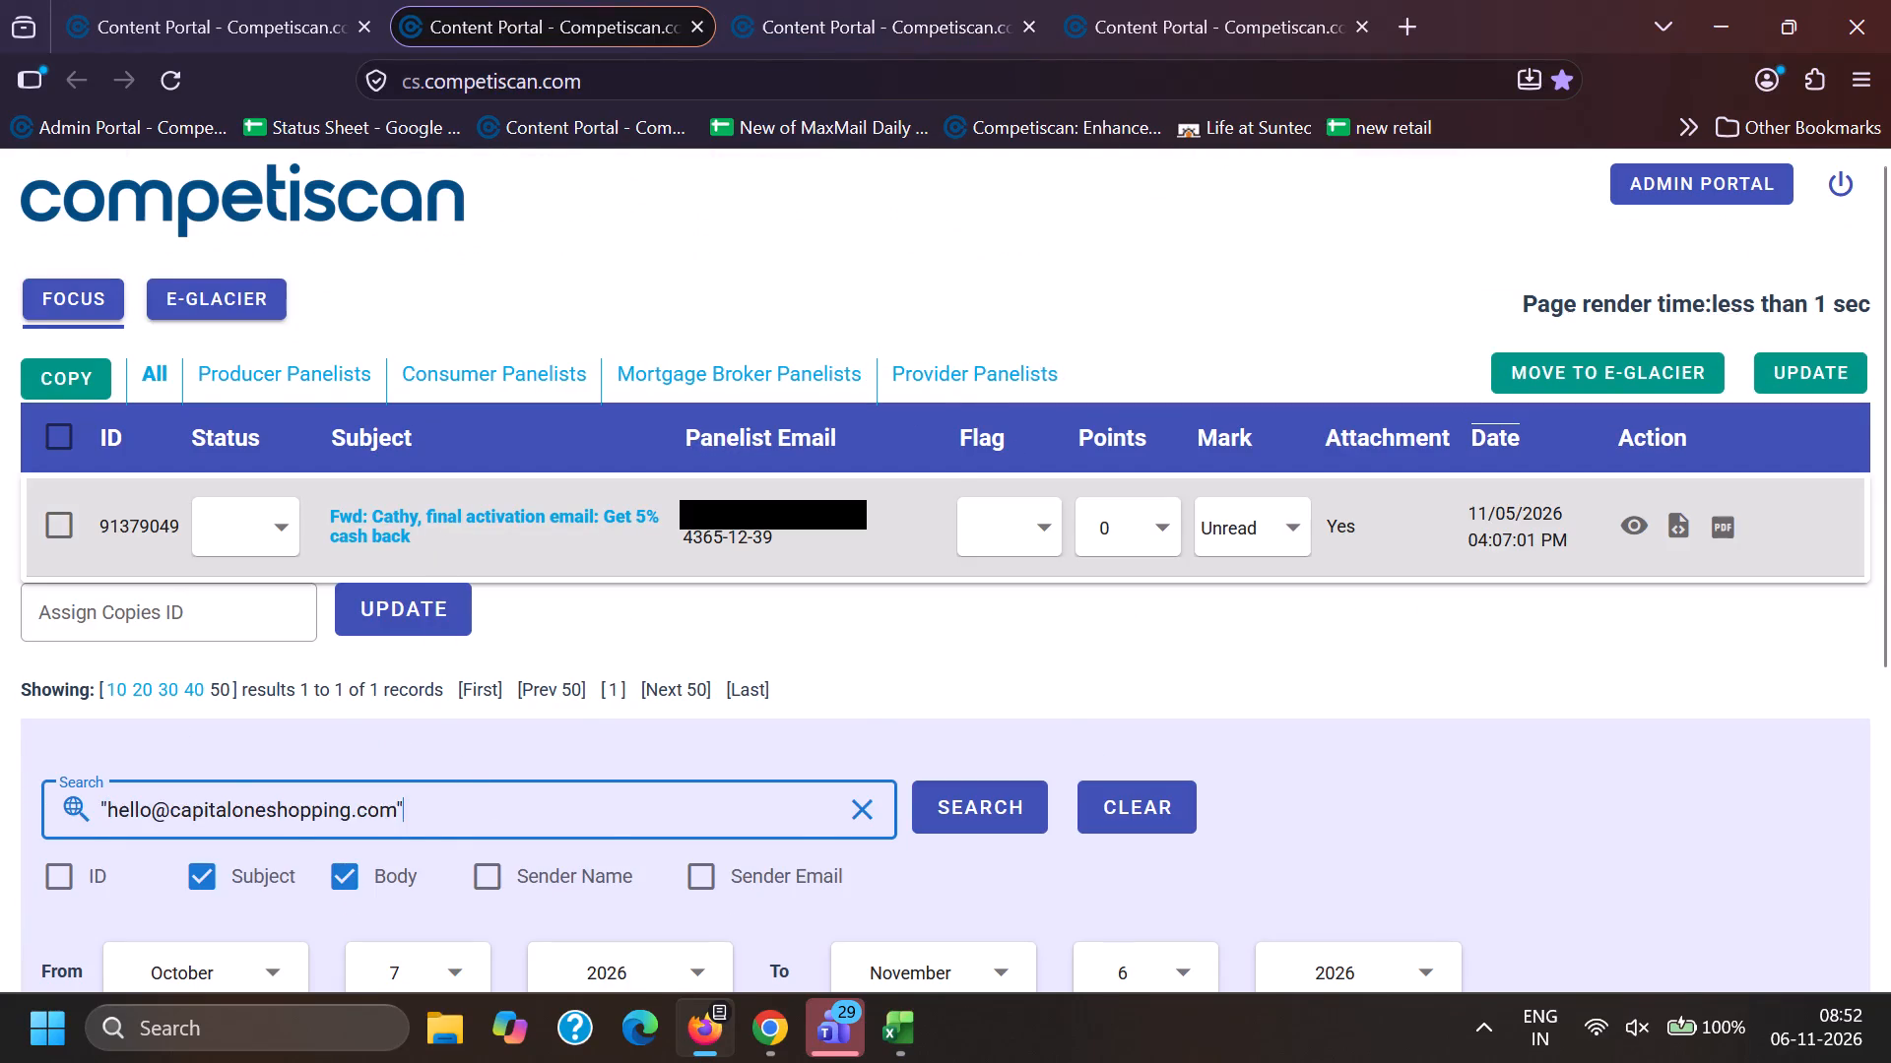
key(Return)
Look through the Capital One results on the first Content Portal page to the end of the list and open results page 2.
drag(392, 0, 401, 0)
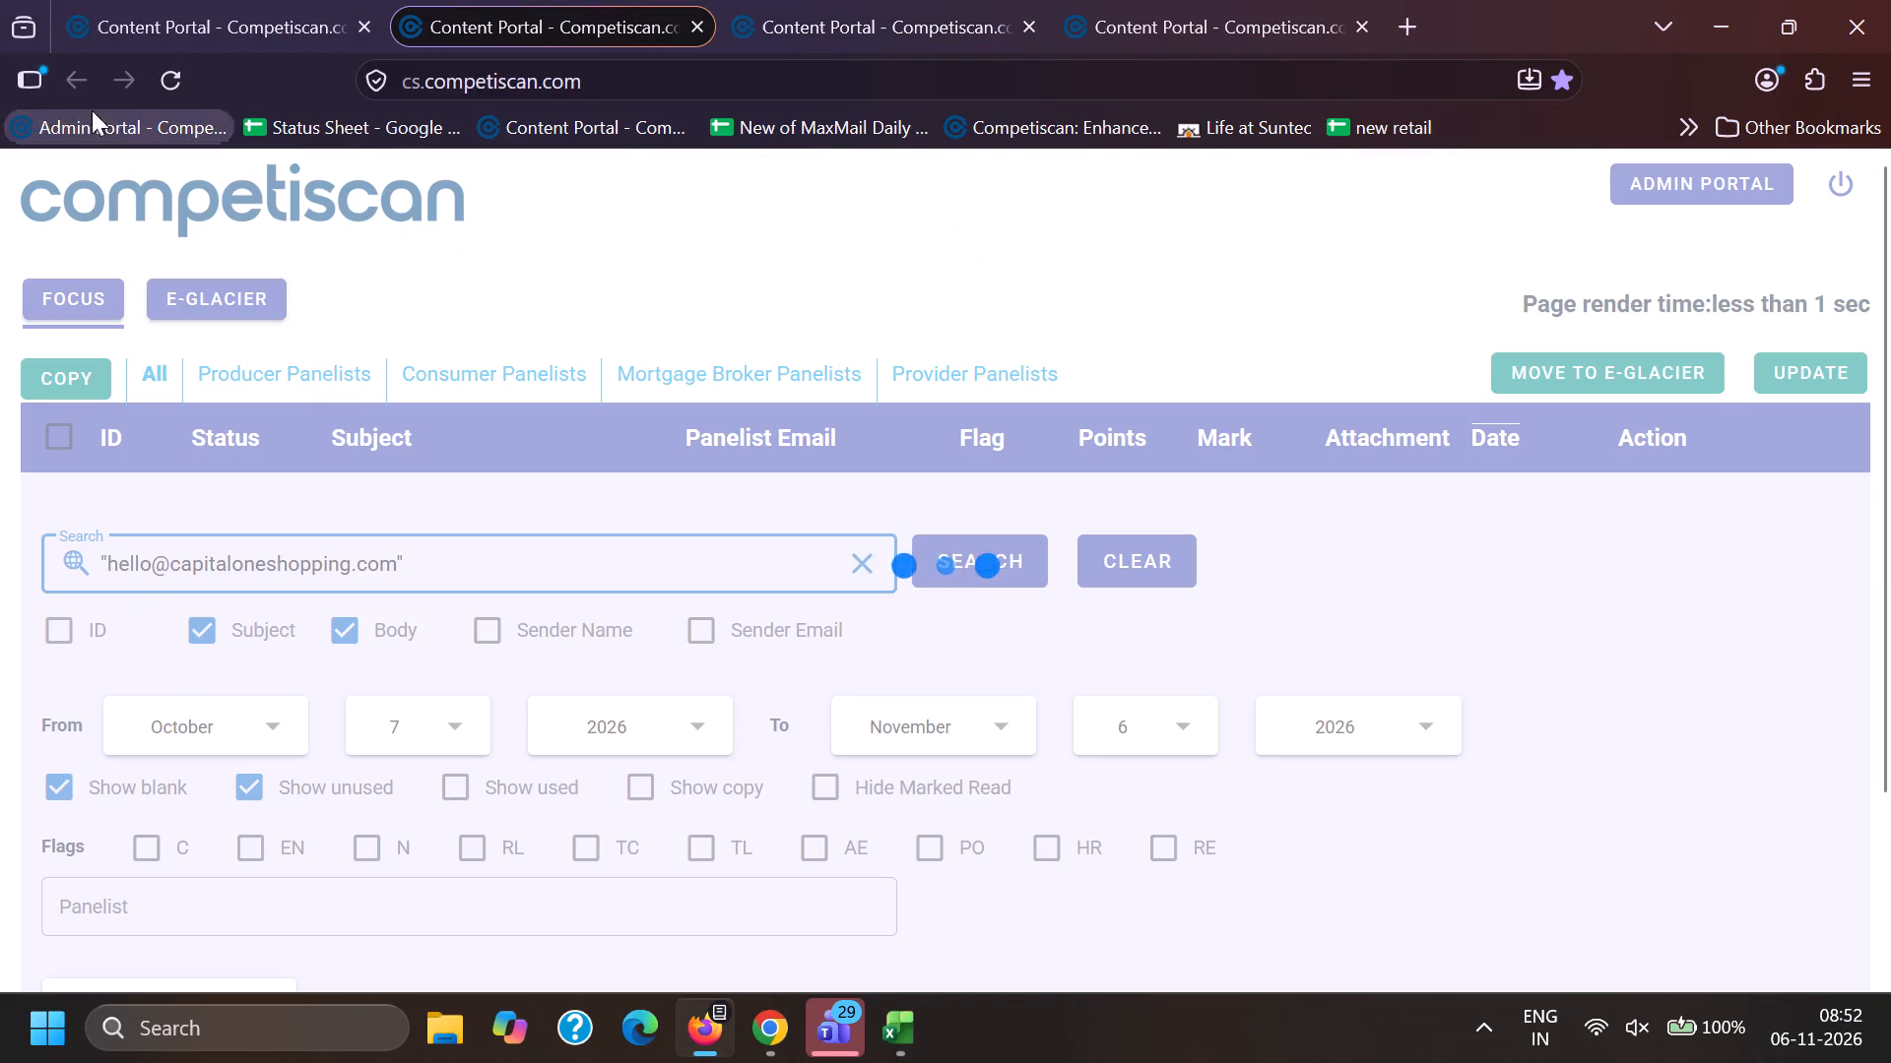
click(141, 0)
scroll(263, 561, down, 2)
scroll(494, 654, down, 2)
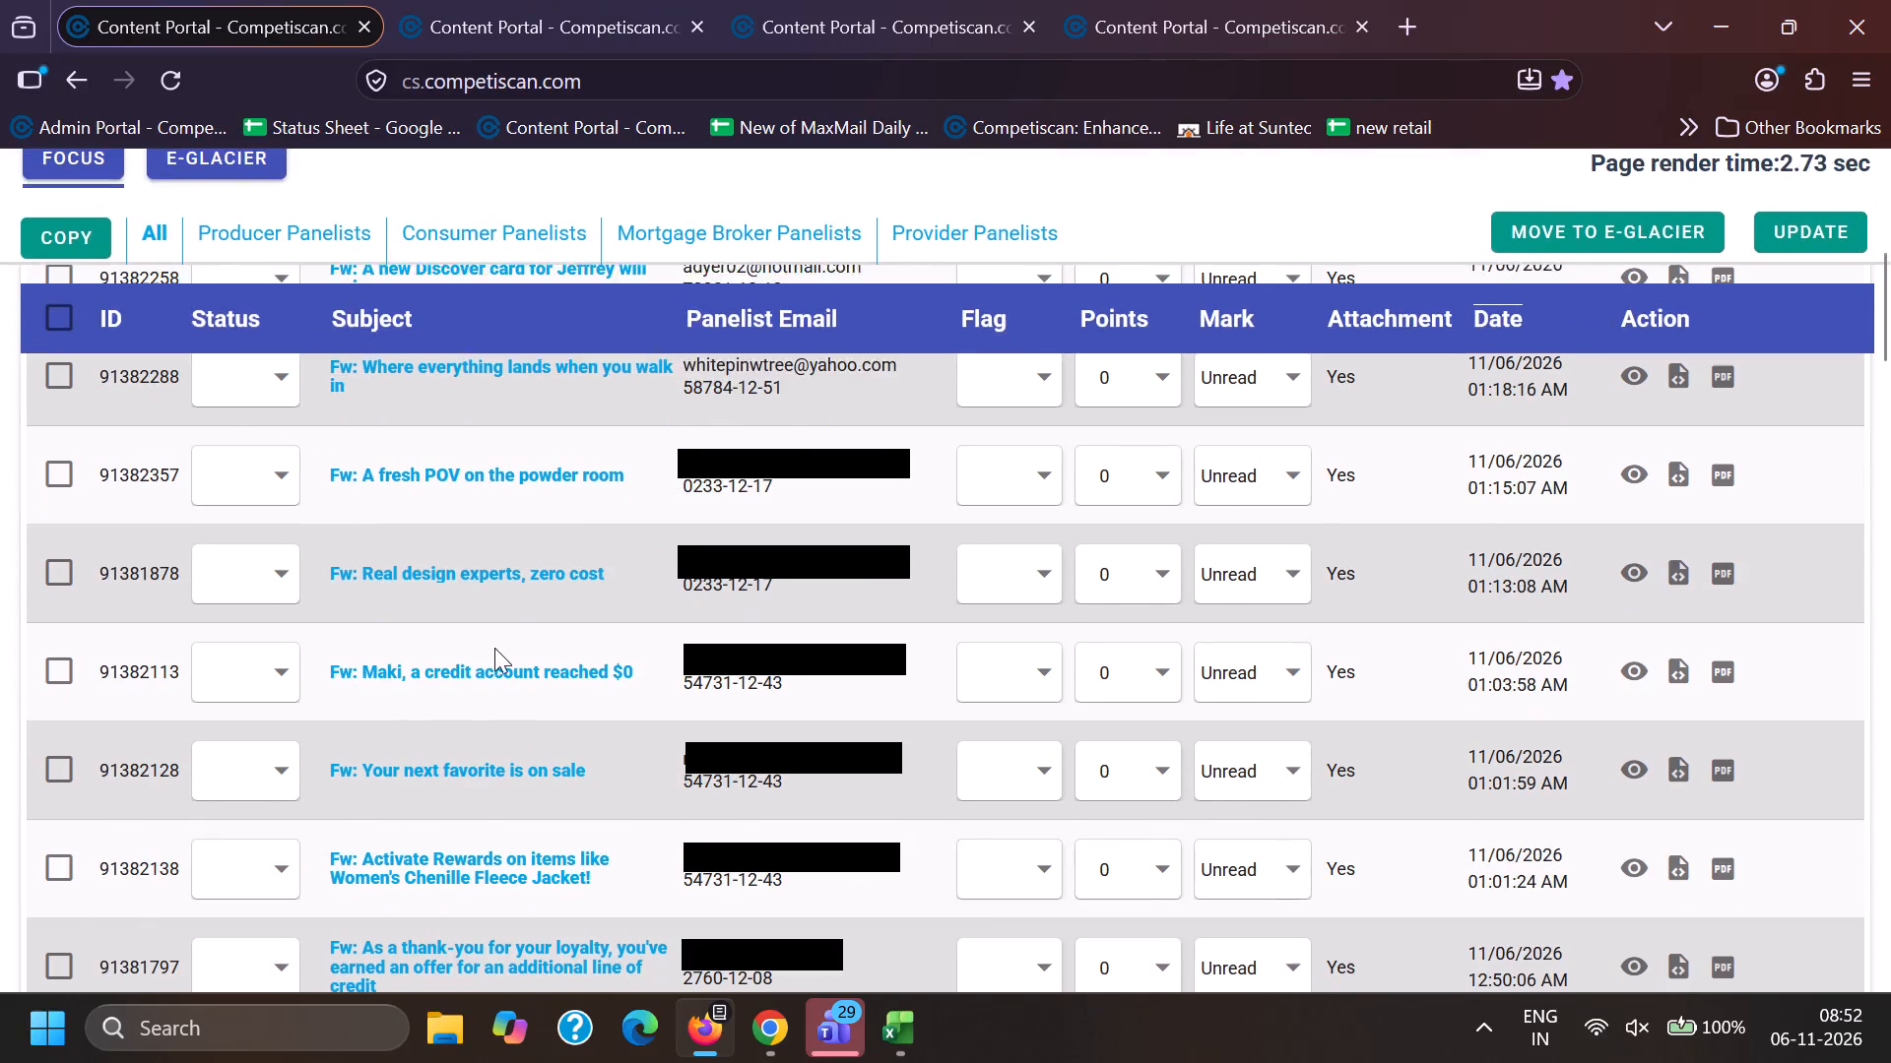
scroll(483, 628, down, 3)
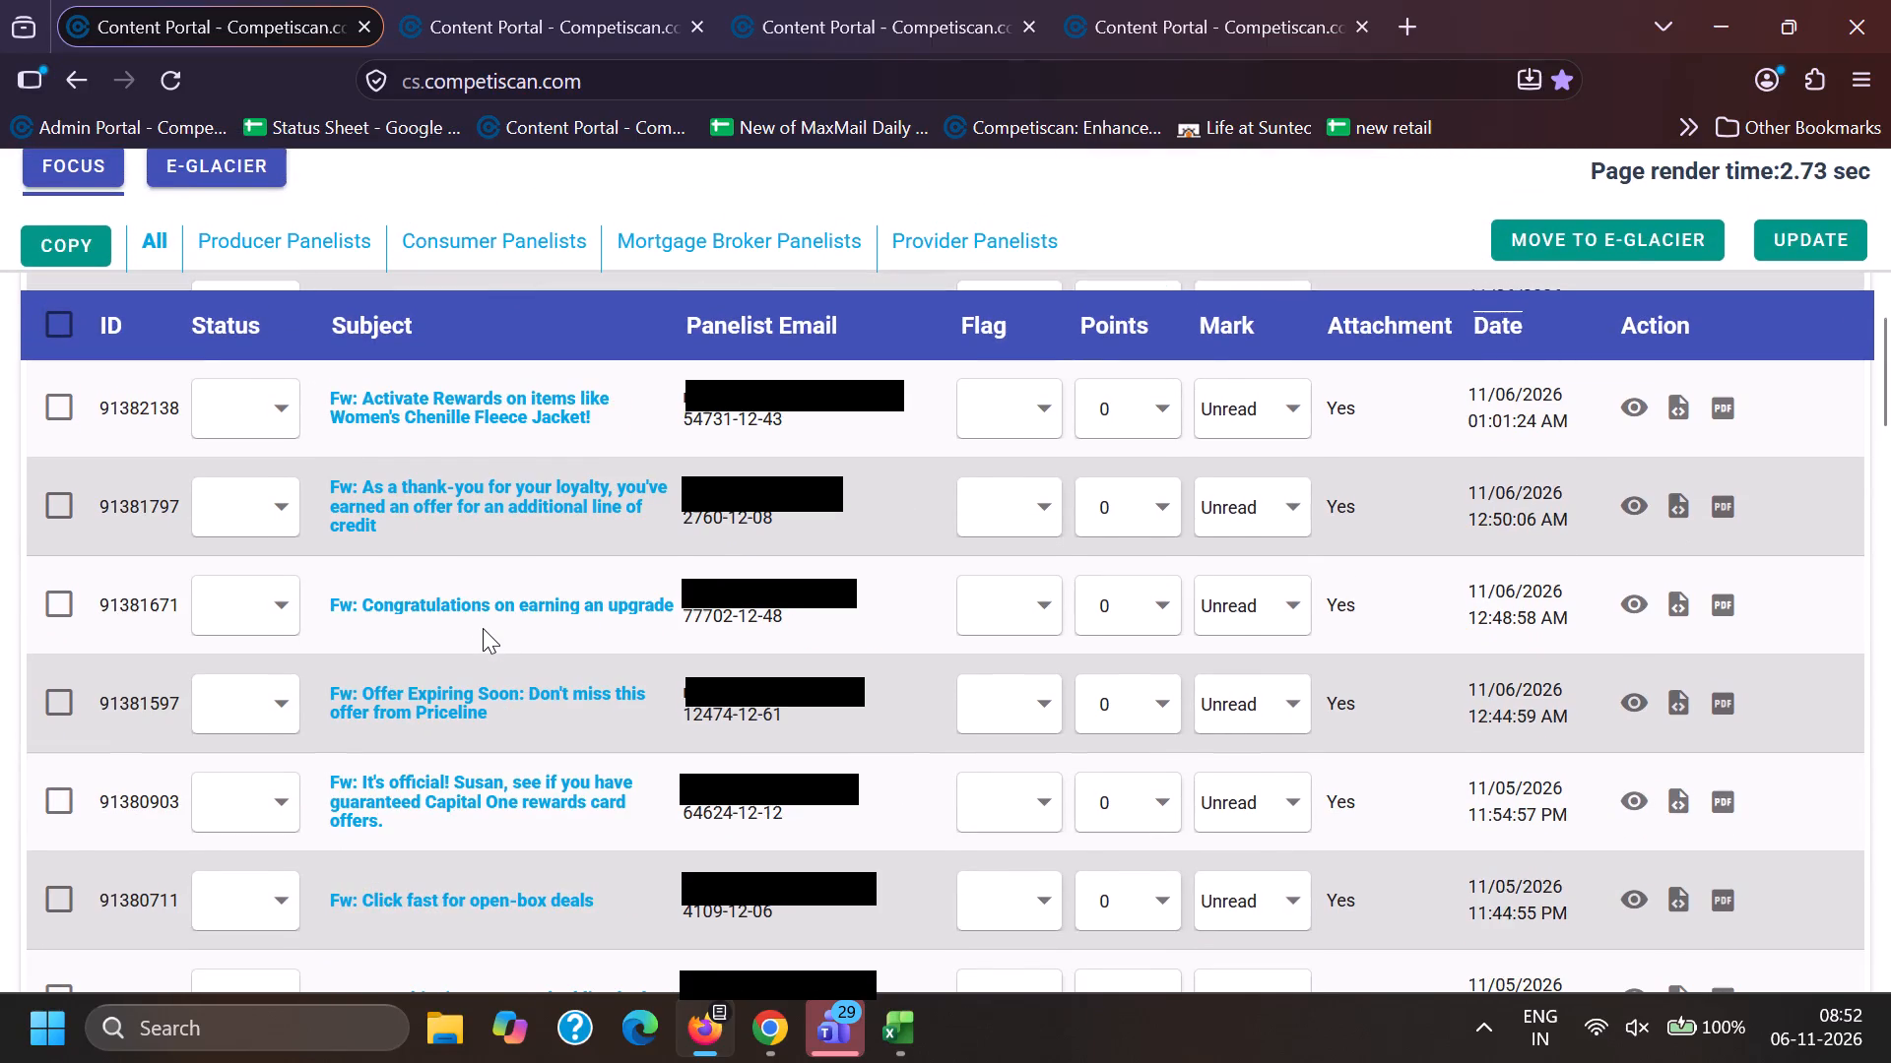
scroll(483, 630, down, 3)
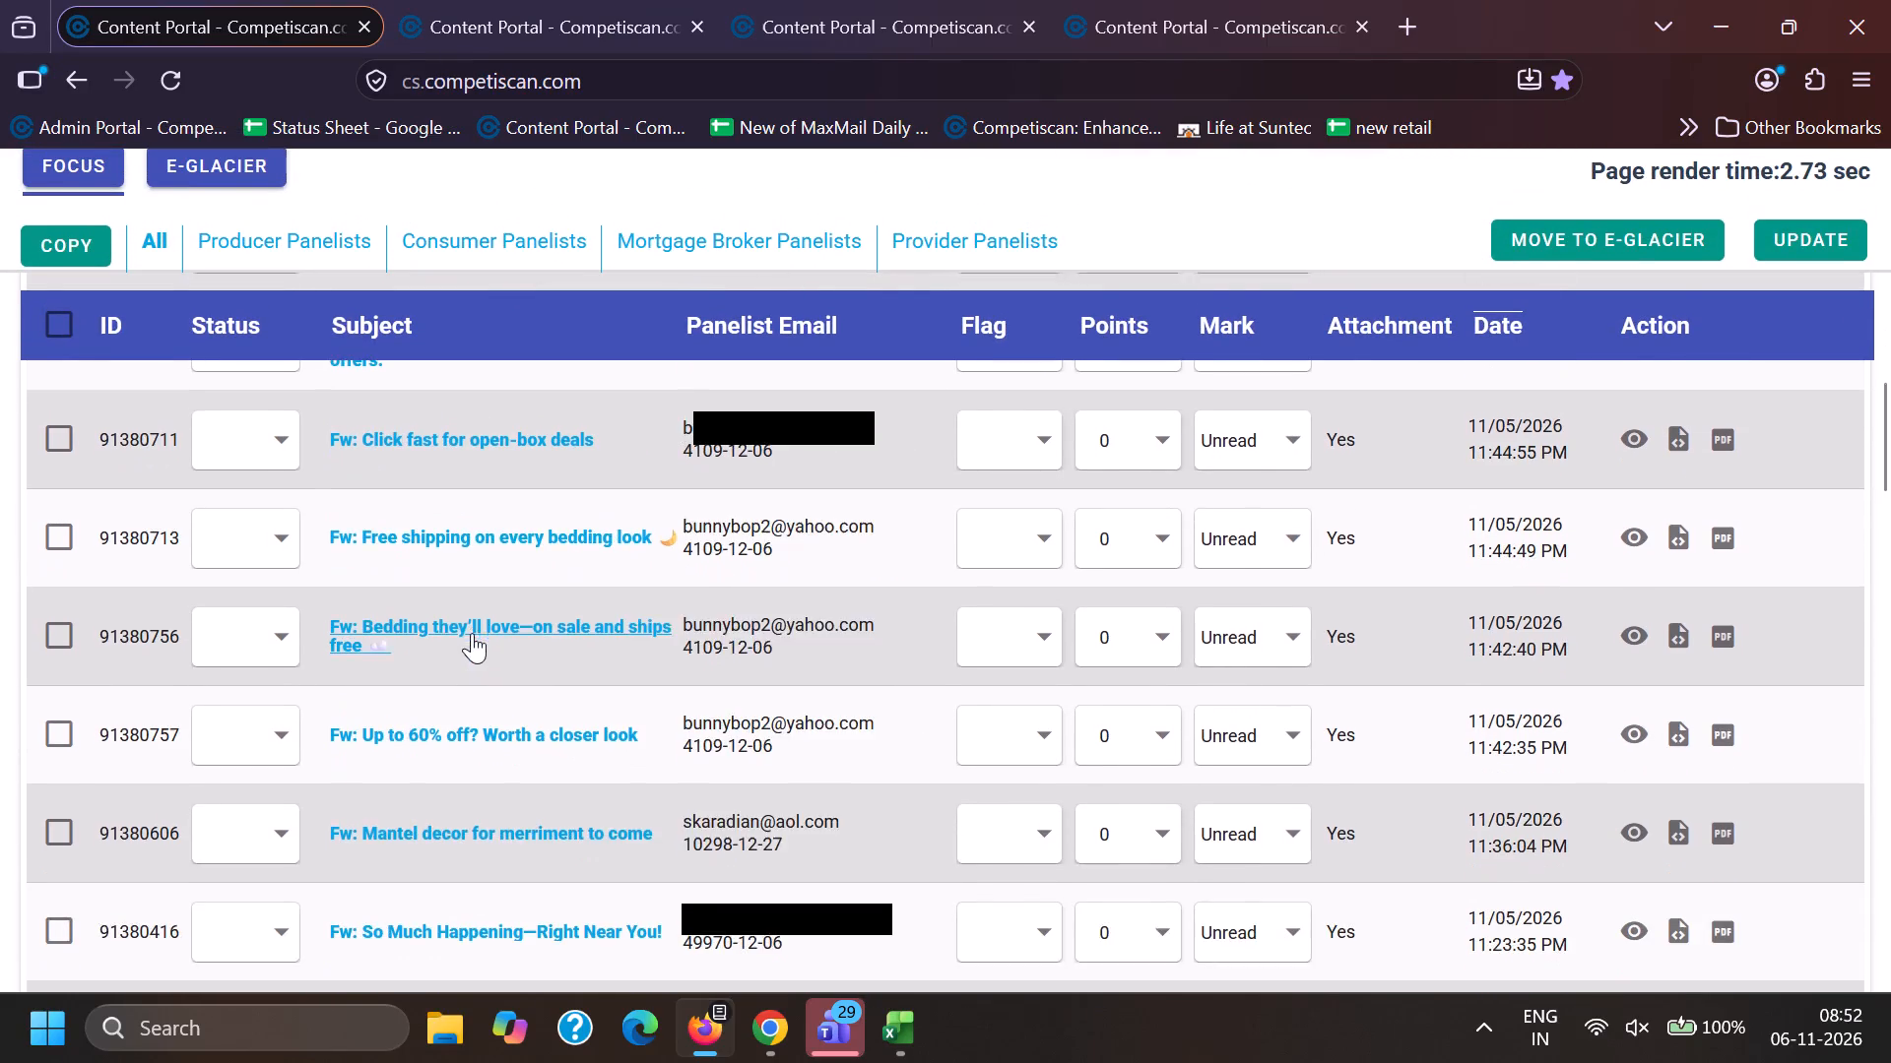
scroll(472, 632, down, 6)
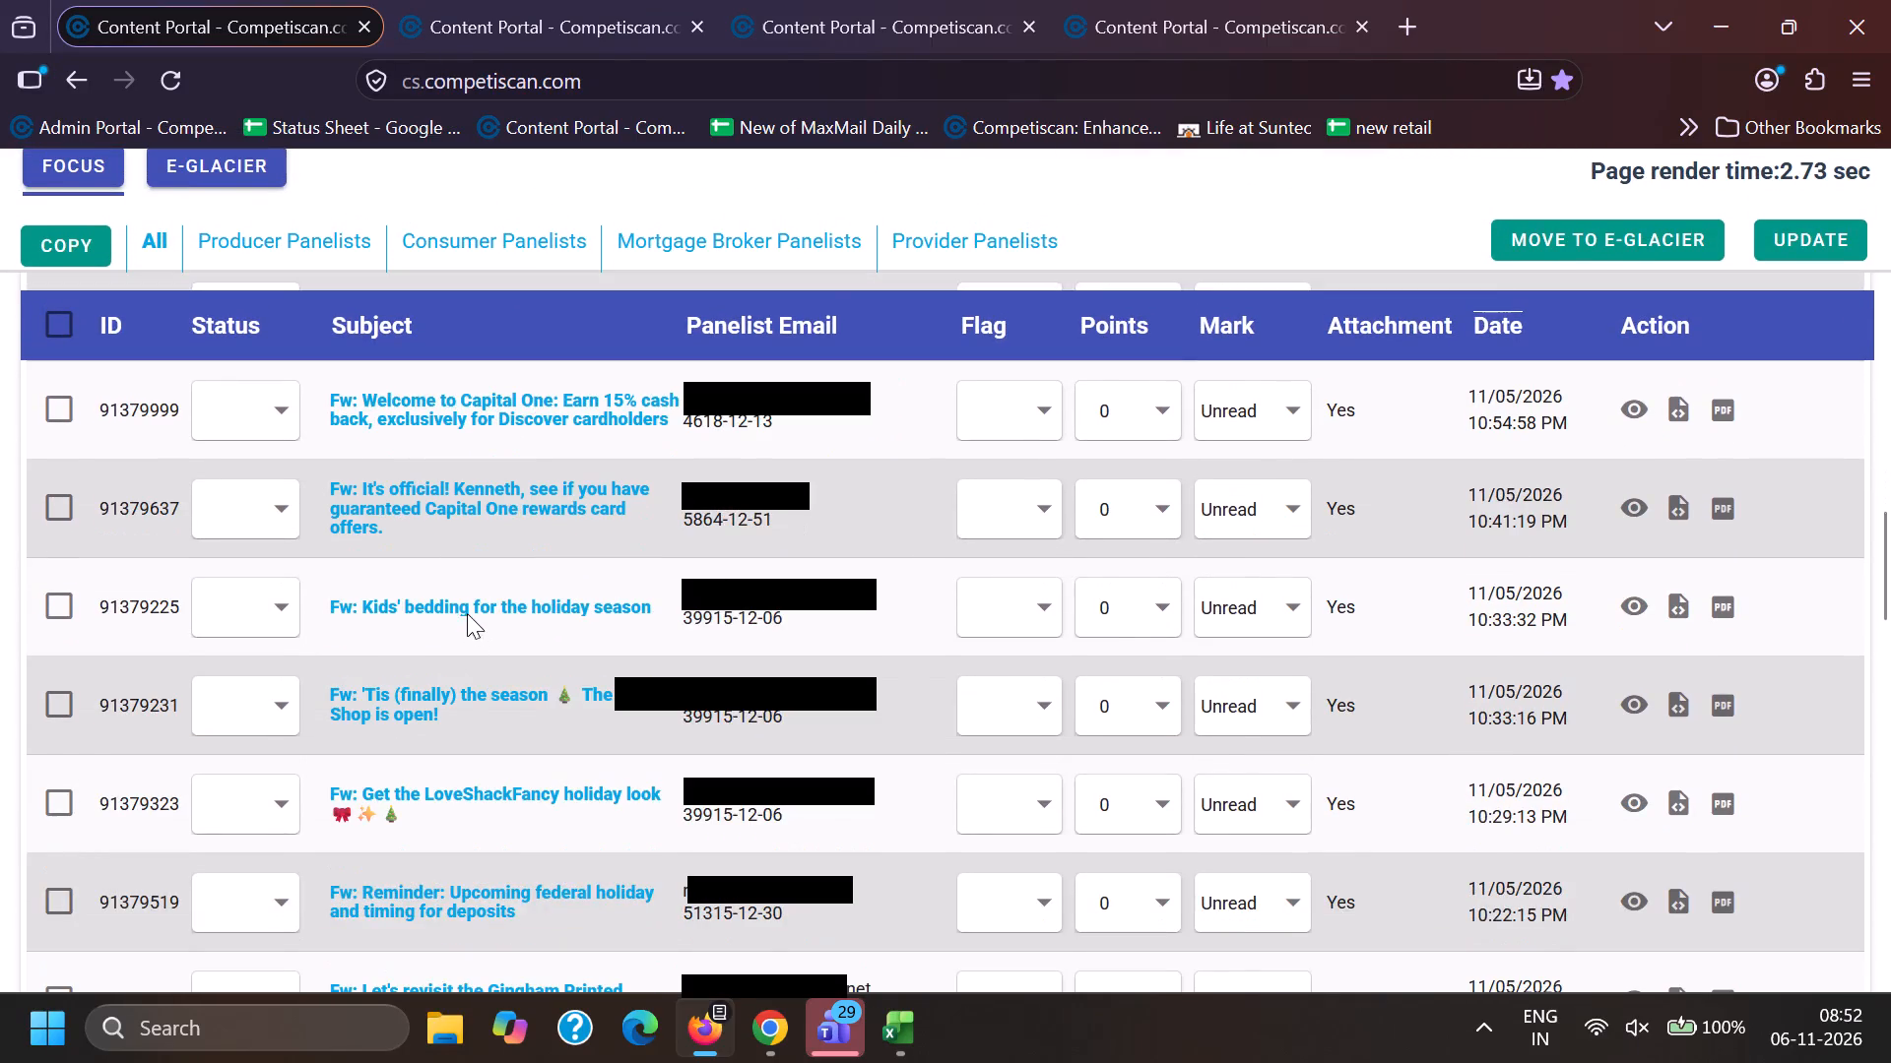
scroll(467, 611, down, 10)
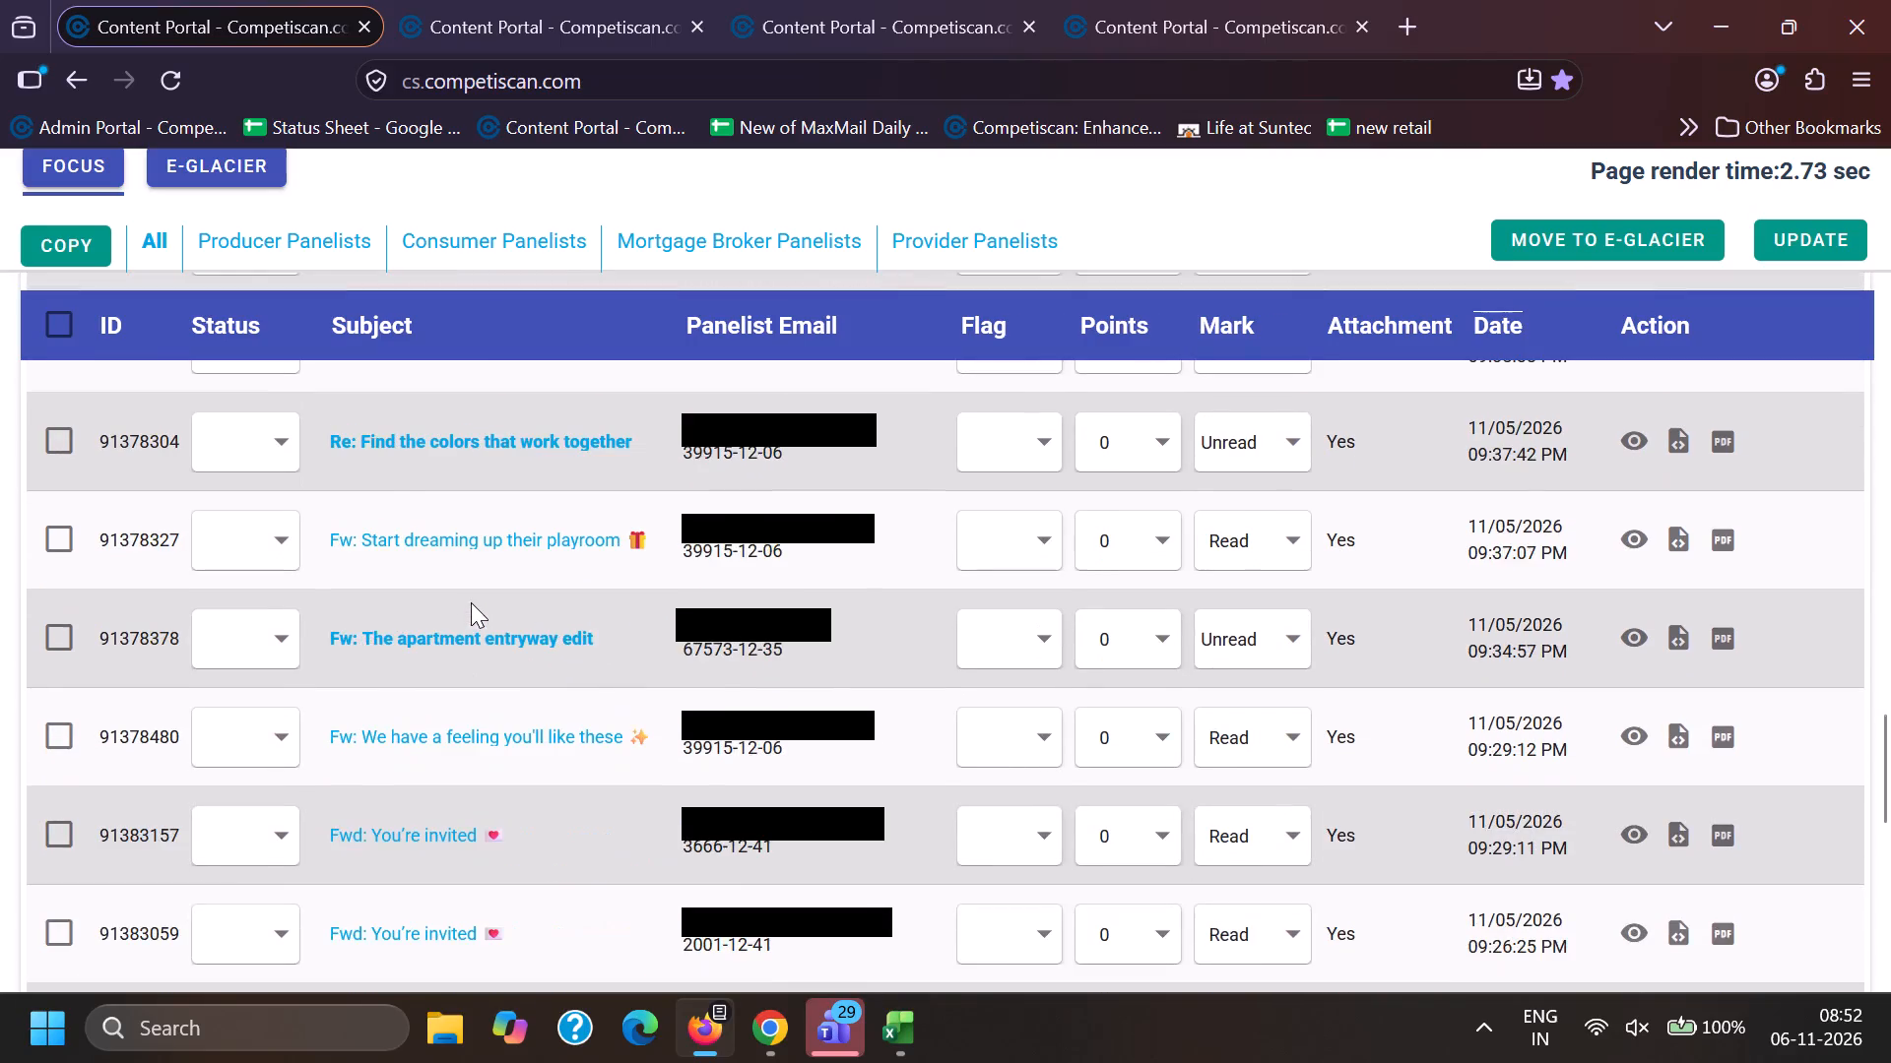
scroll(471, 600, down, 4)
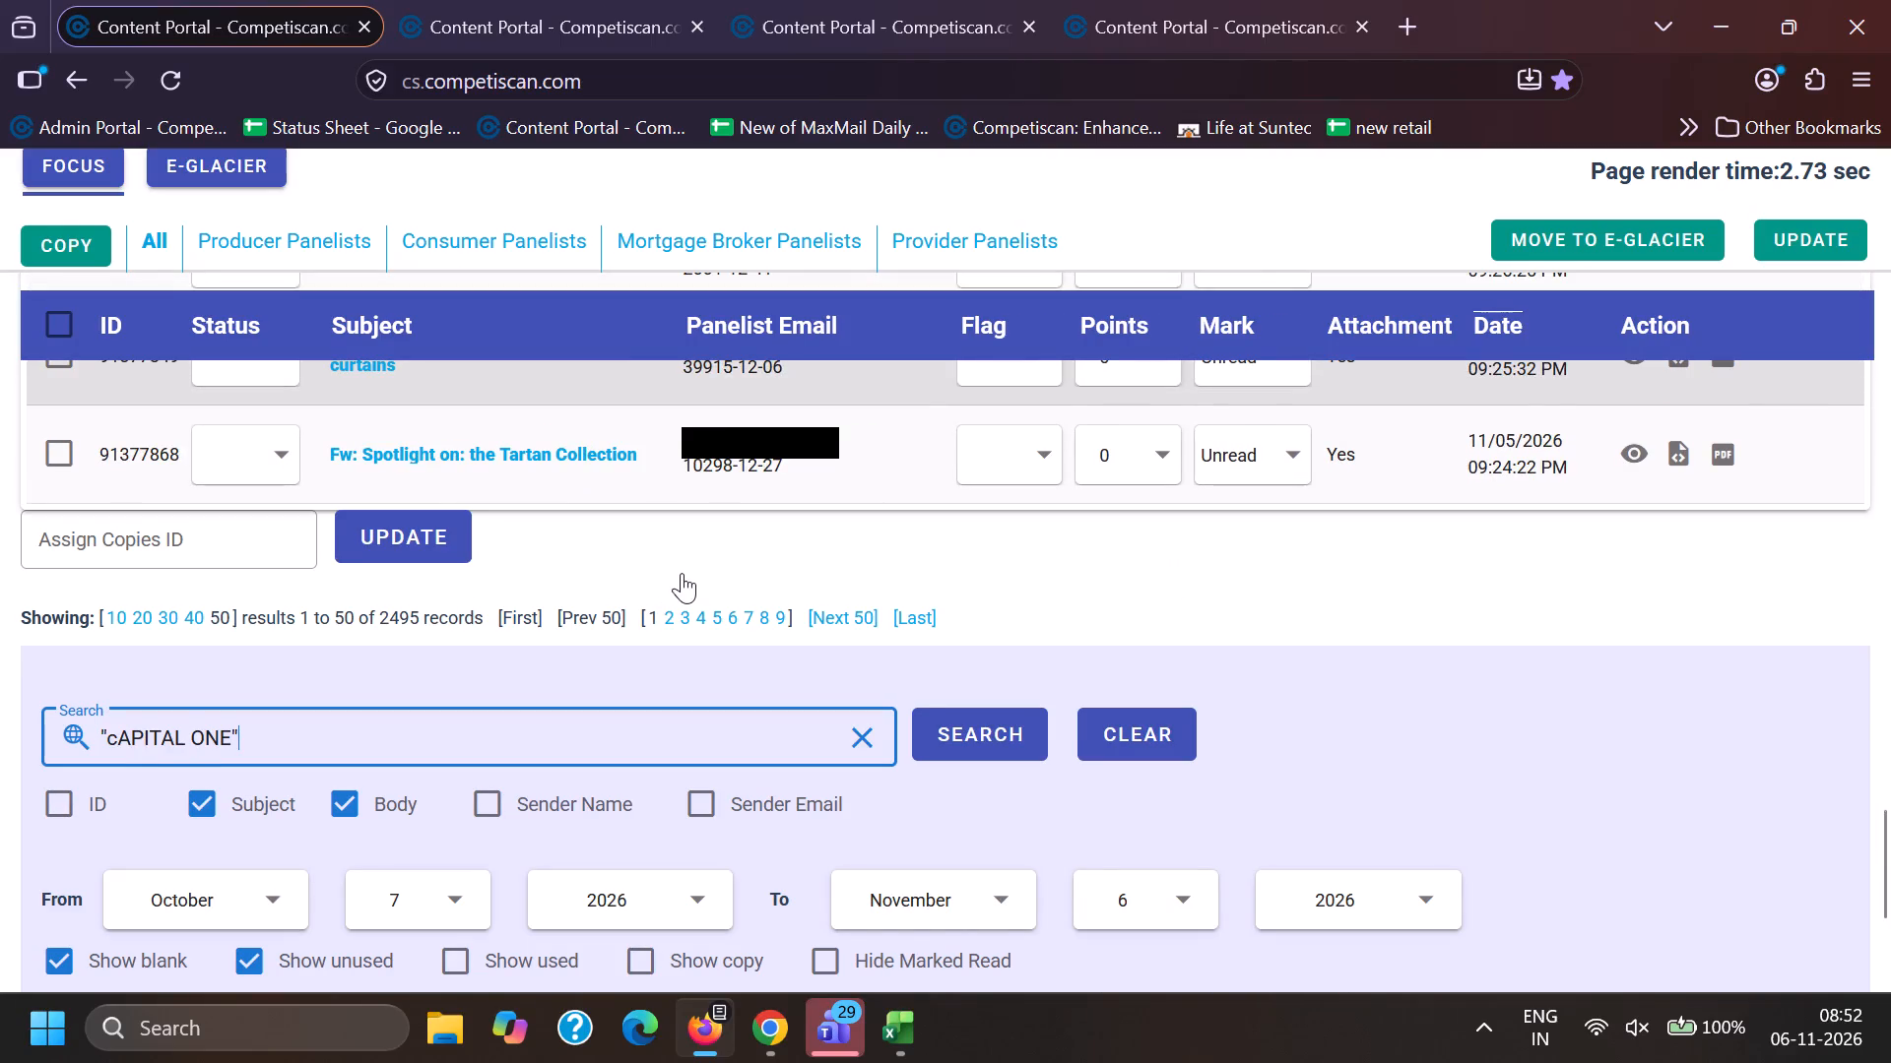
click(666, 583)
Look through the Capital One Shopping results on the second Content Portal page.
click(580, 0)
scroll(624, 623, down, 3)
scroll(622, 636, up, 1)
scroll(622, 638, down, 4)
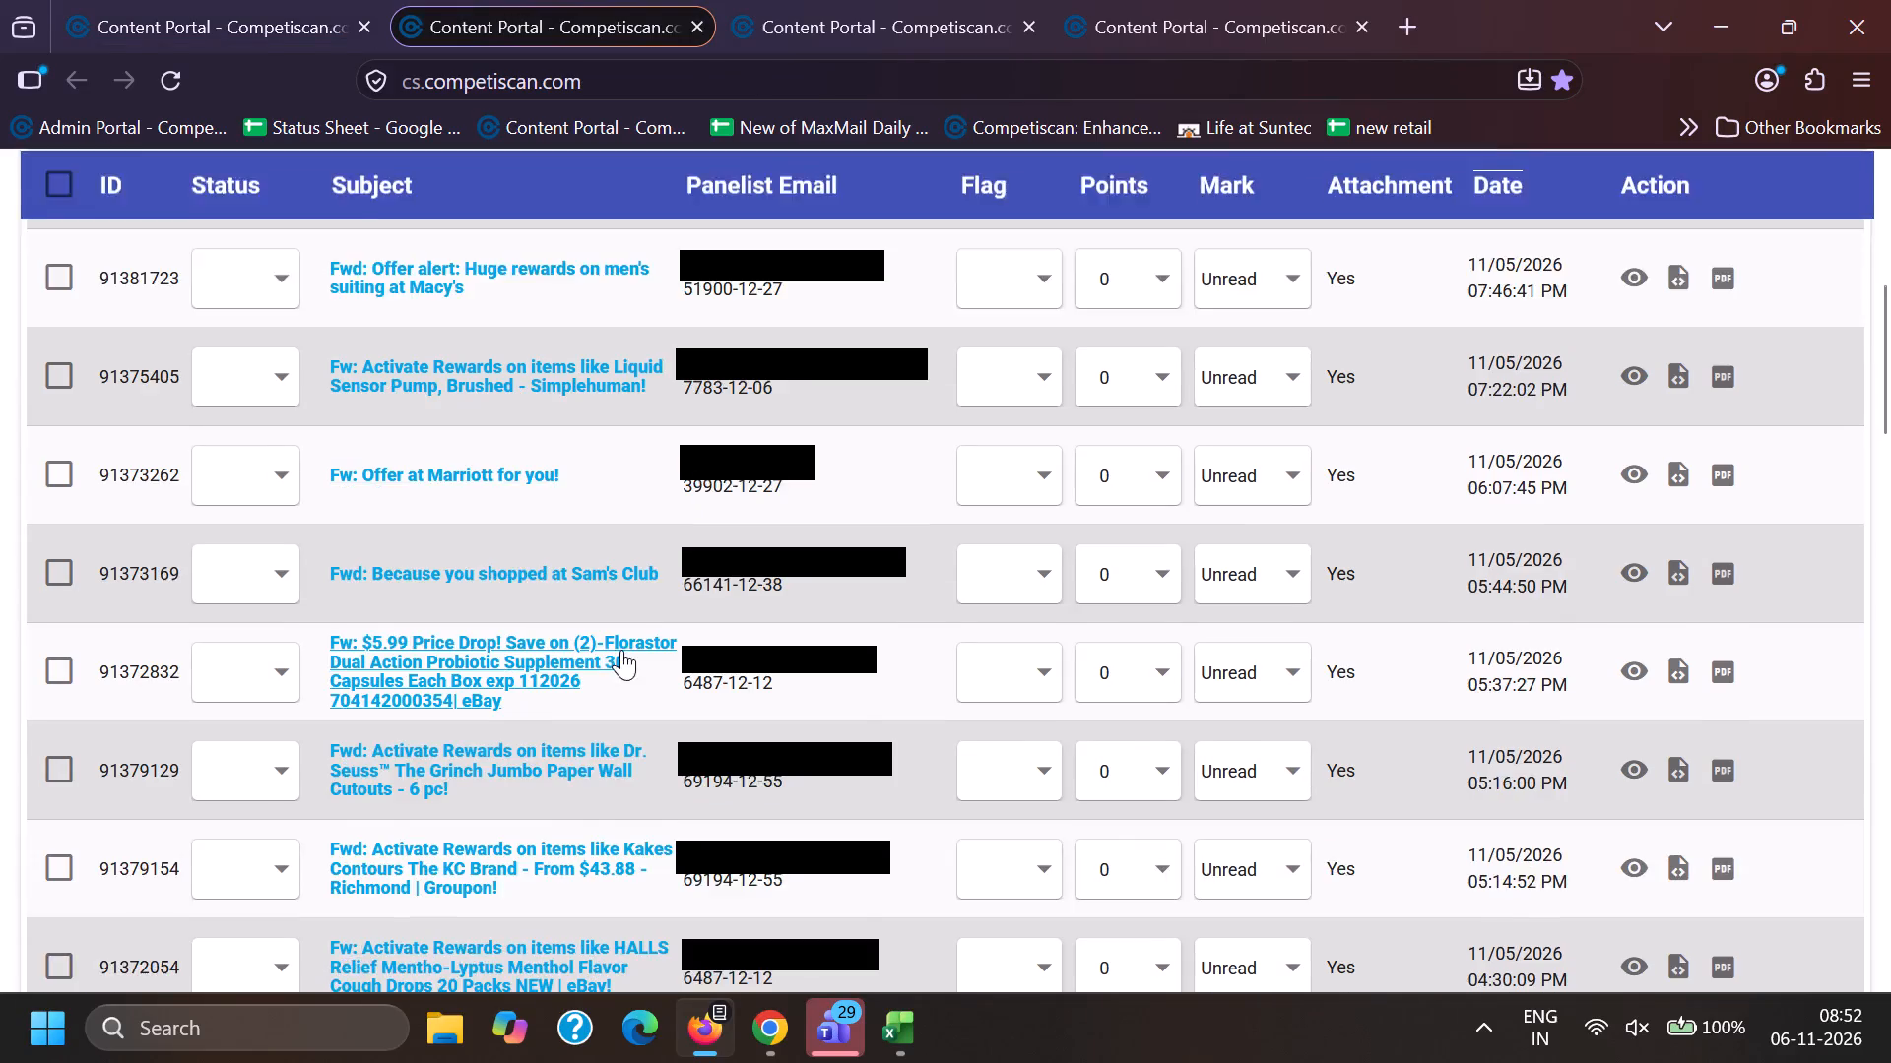
scroll(621, 650, down, 14)
scroll(618, 651, up, 3)
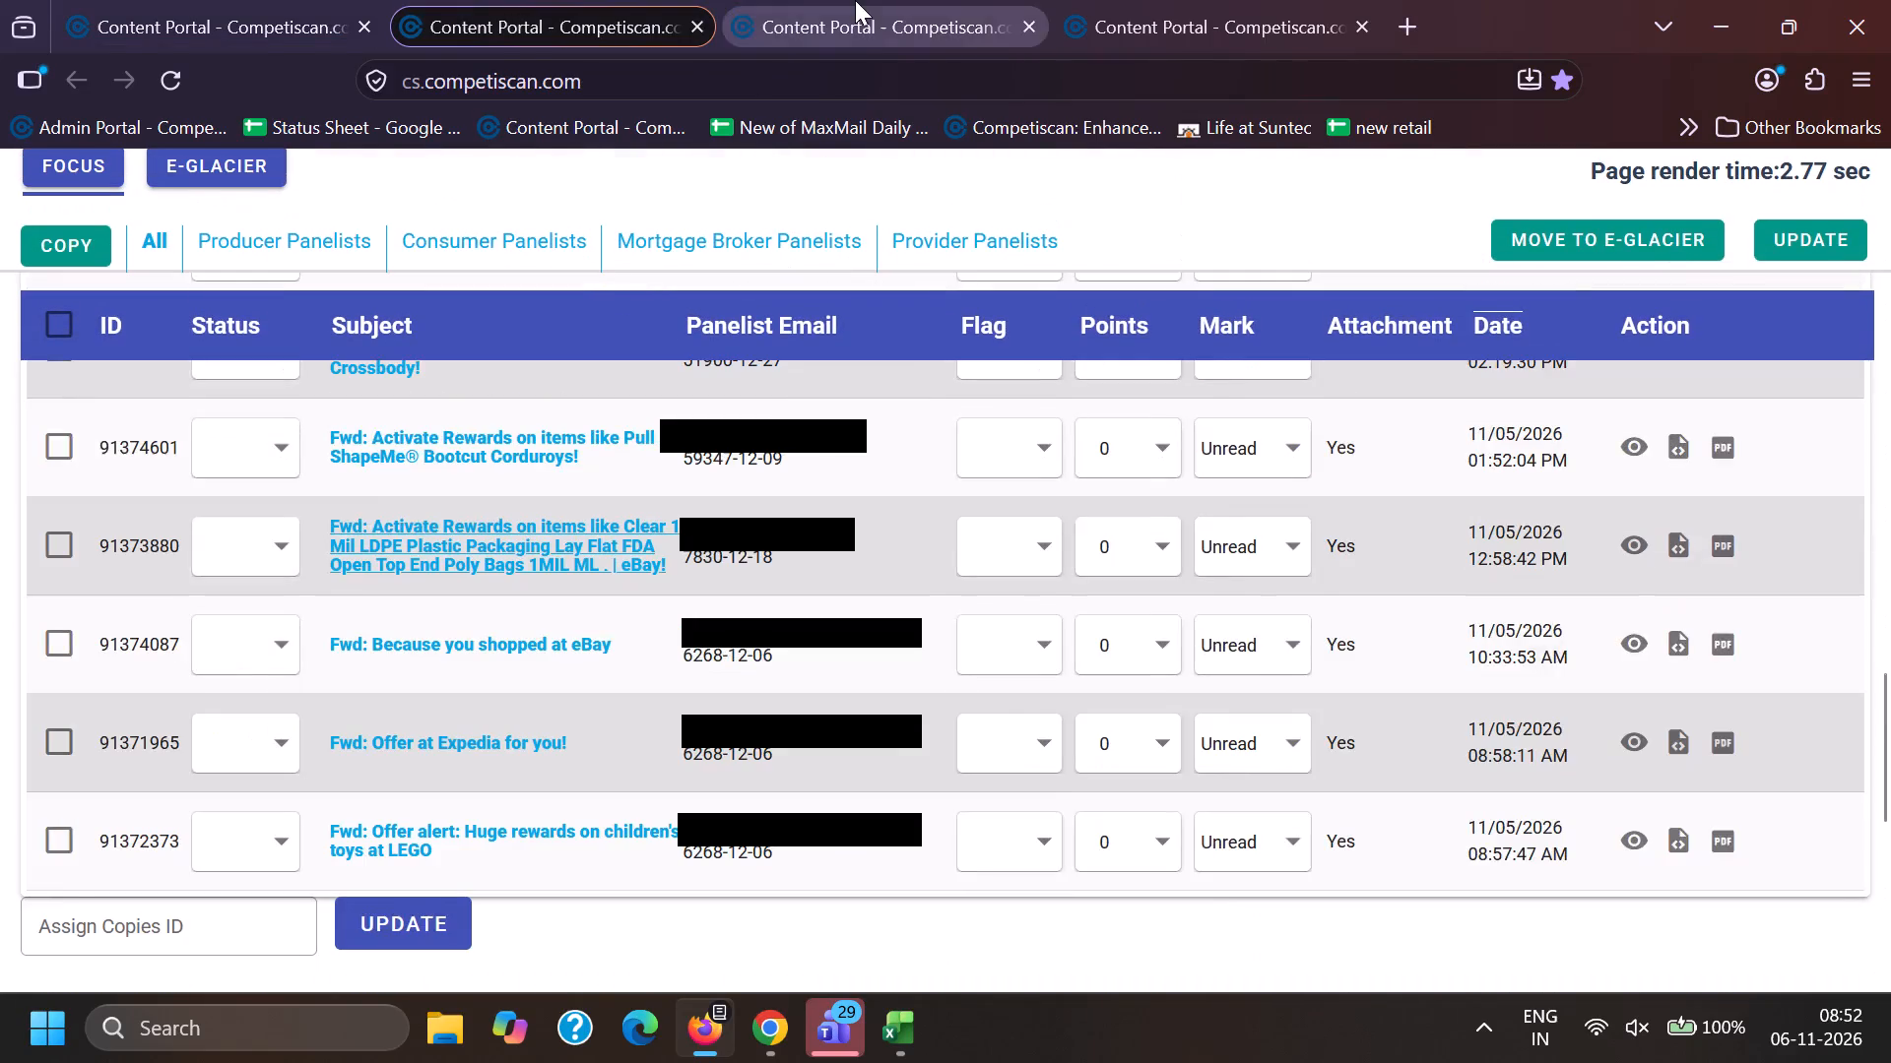
On the third Content Portal page, include message bodies, set the region to All, and search for the quoted Capital One auto-offers address from workbook cell B205.
click(855, 0)
click(369, 524)
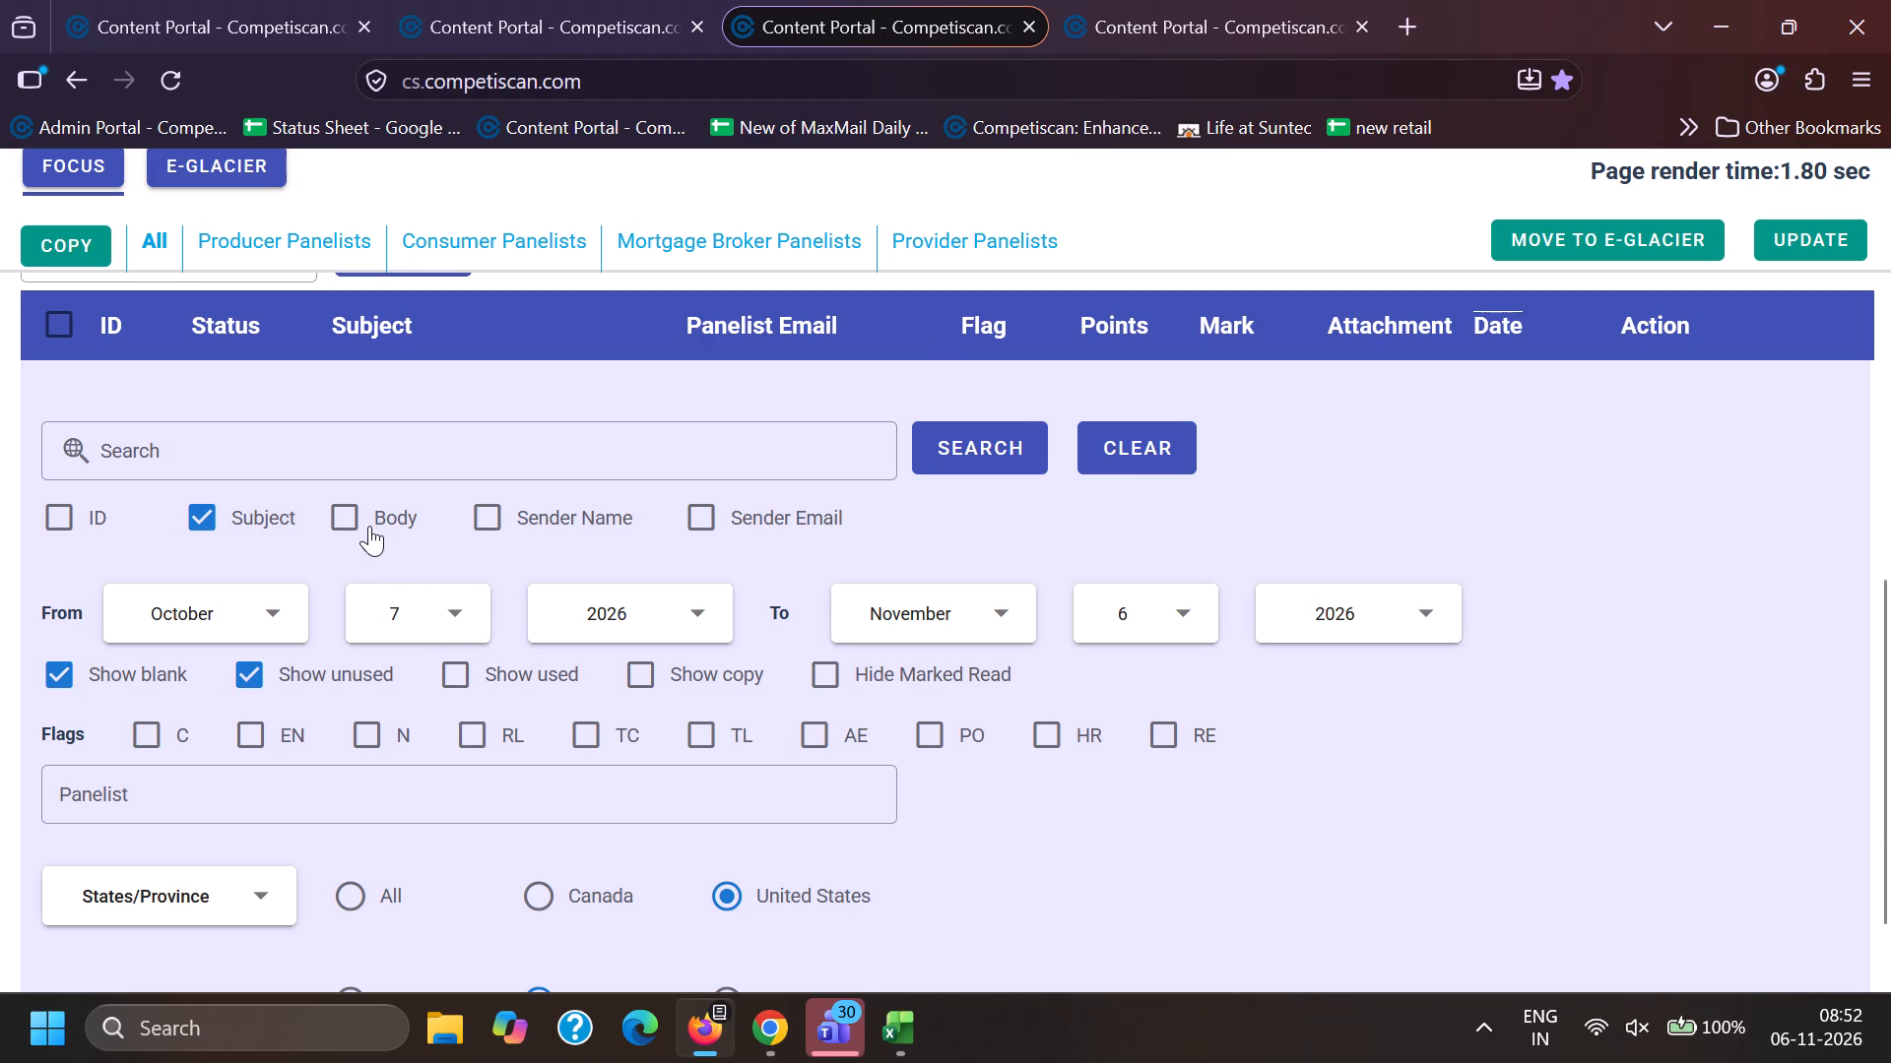
click(357, 894)
click(908, 1051)
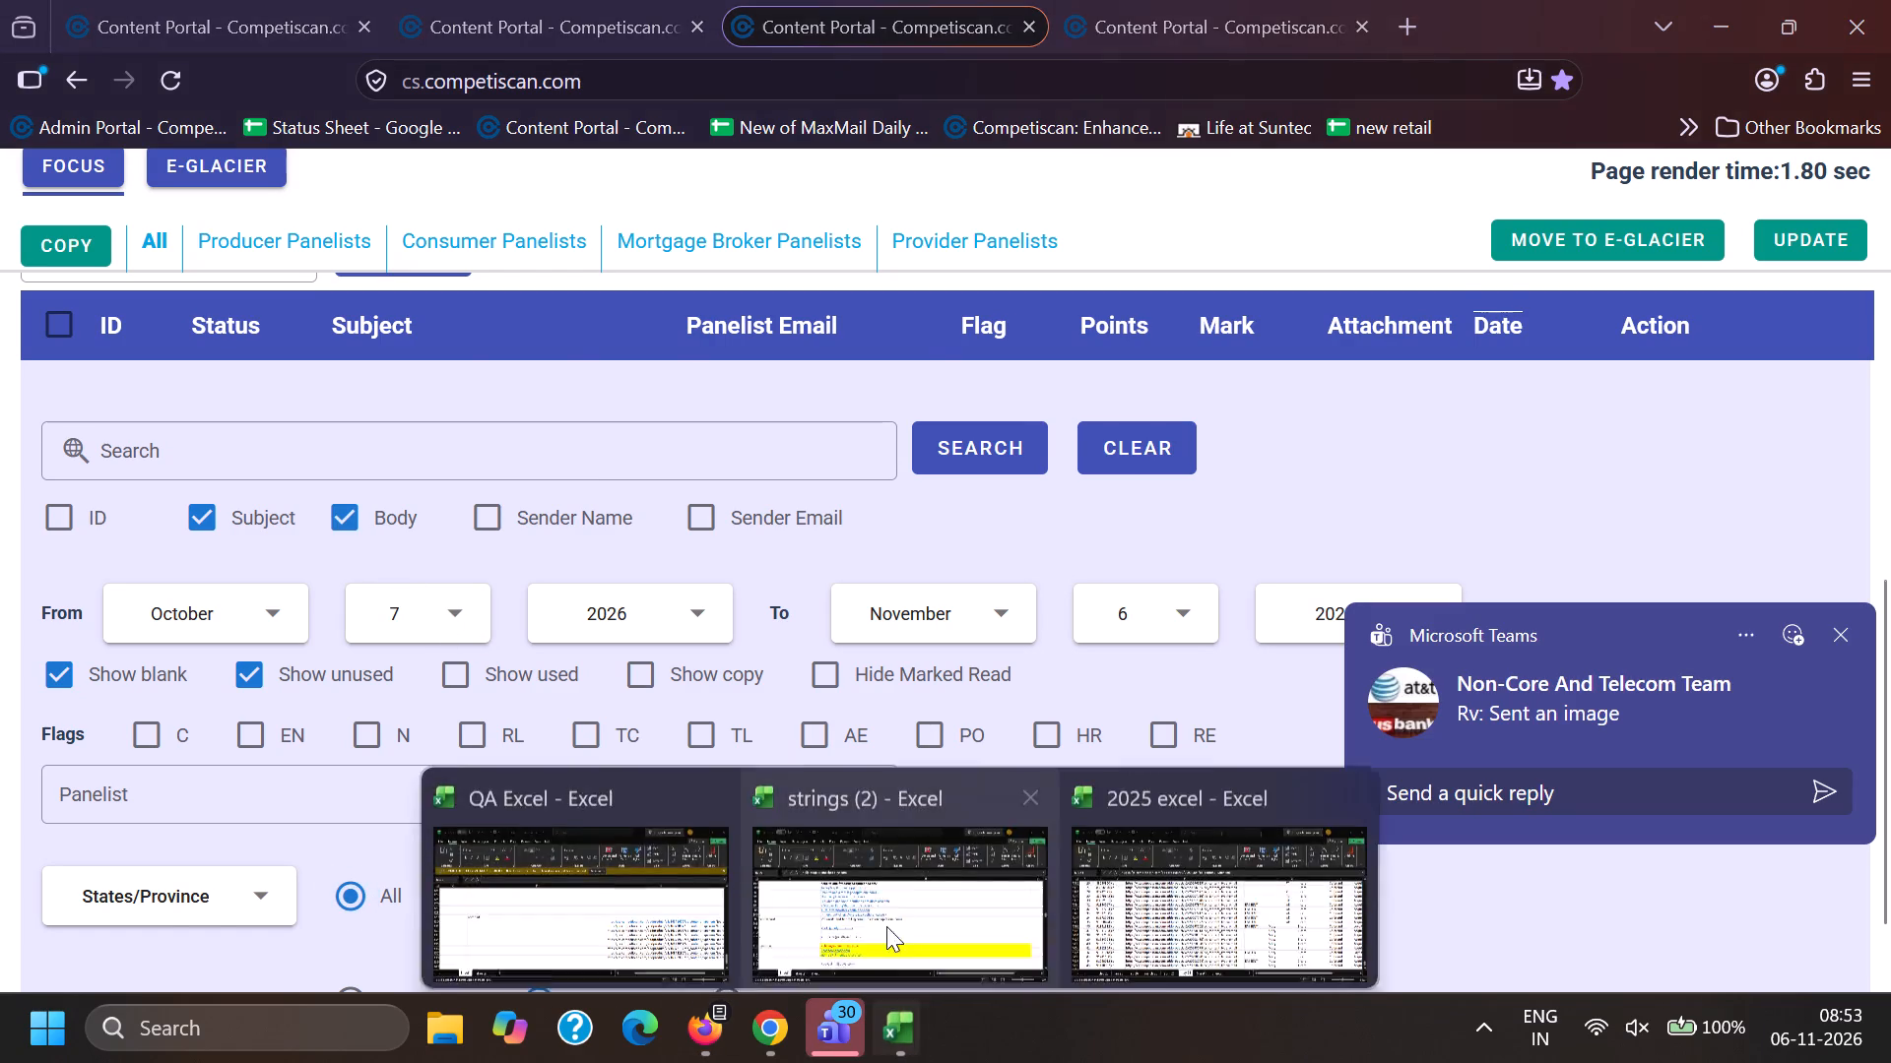
click(880, 919)
click(835, 531)
key(ctrl+c)
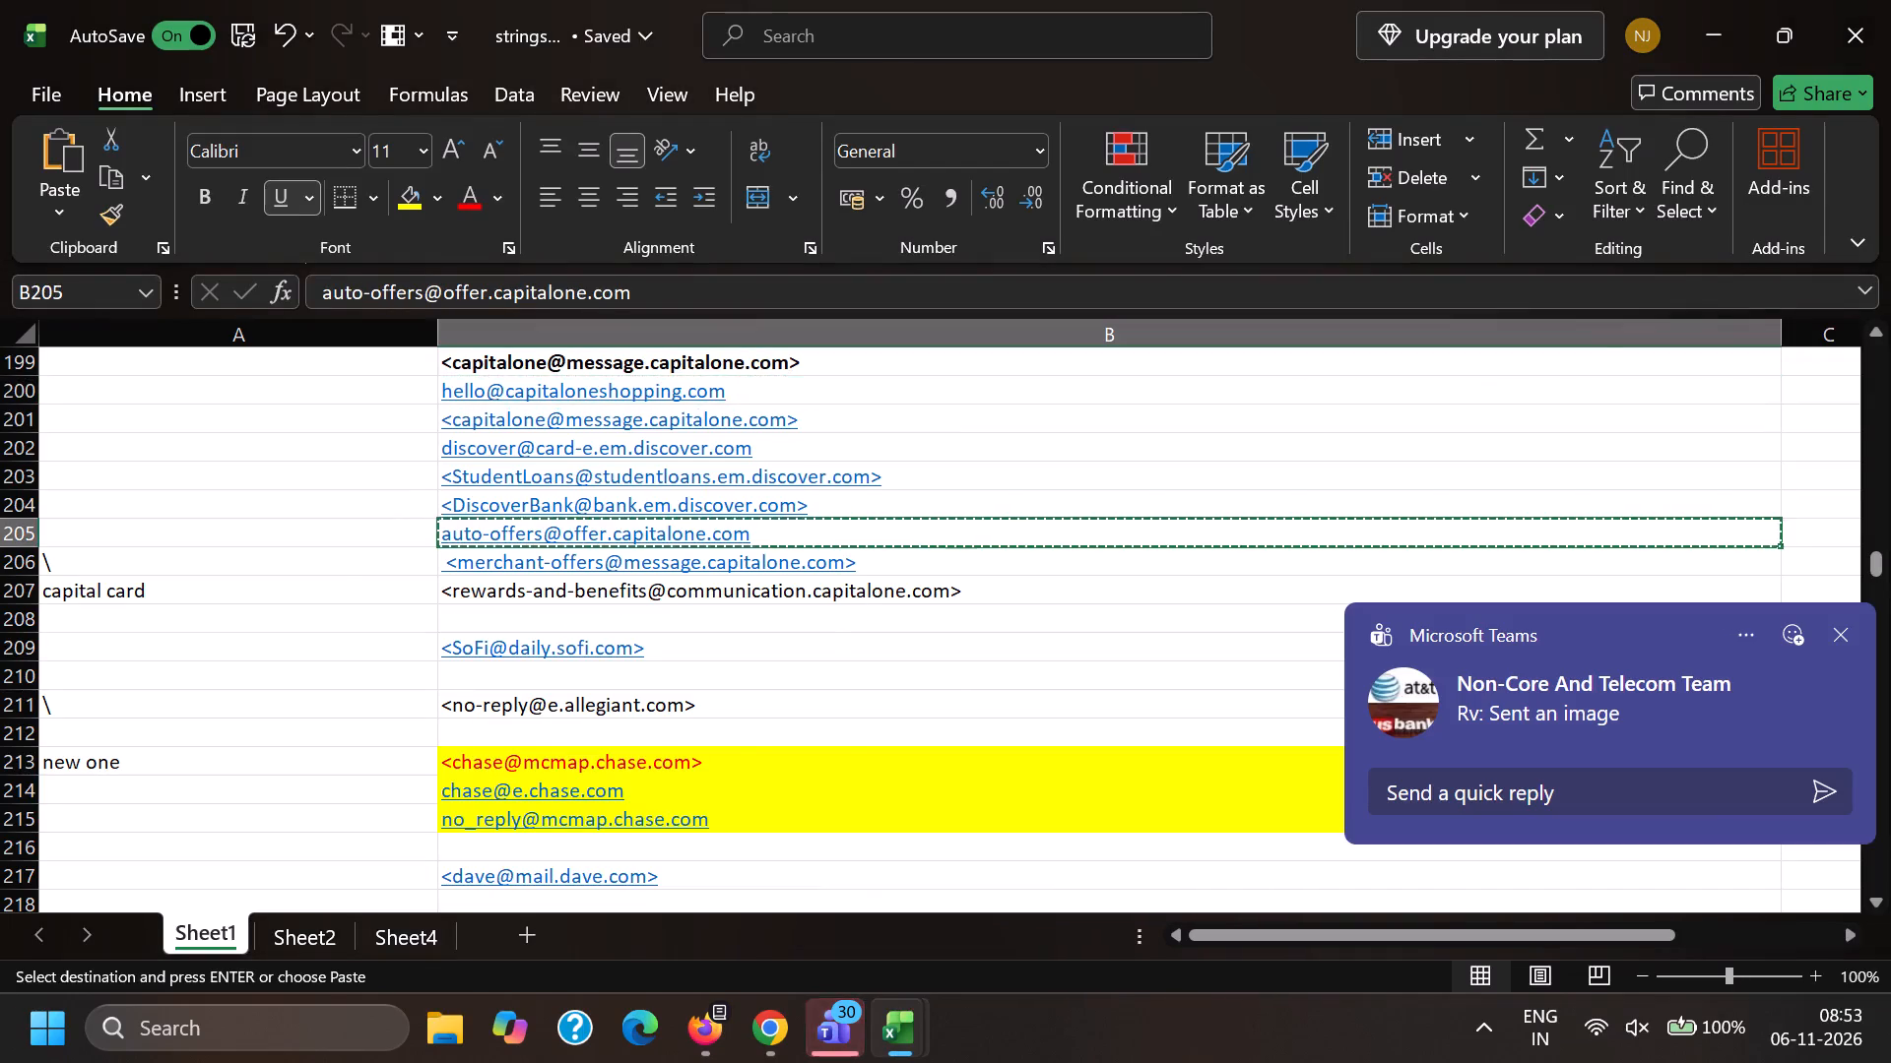
key(alt+Tab)
click(404, 456)
key(shift+quotedbl)
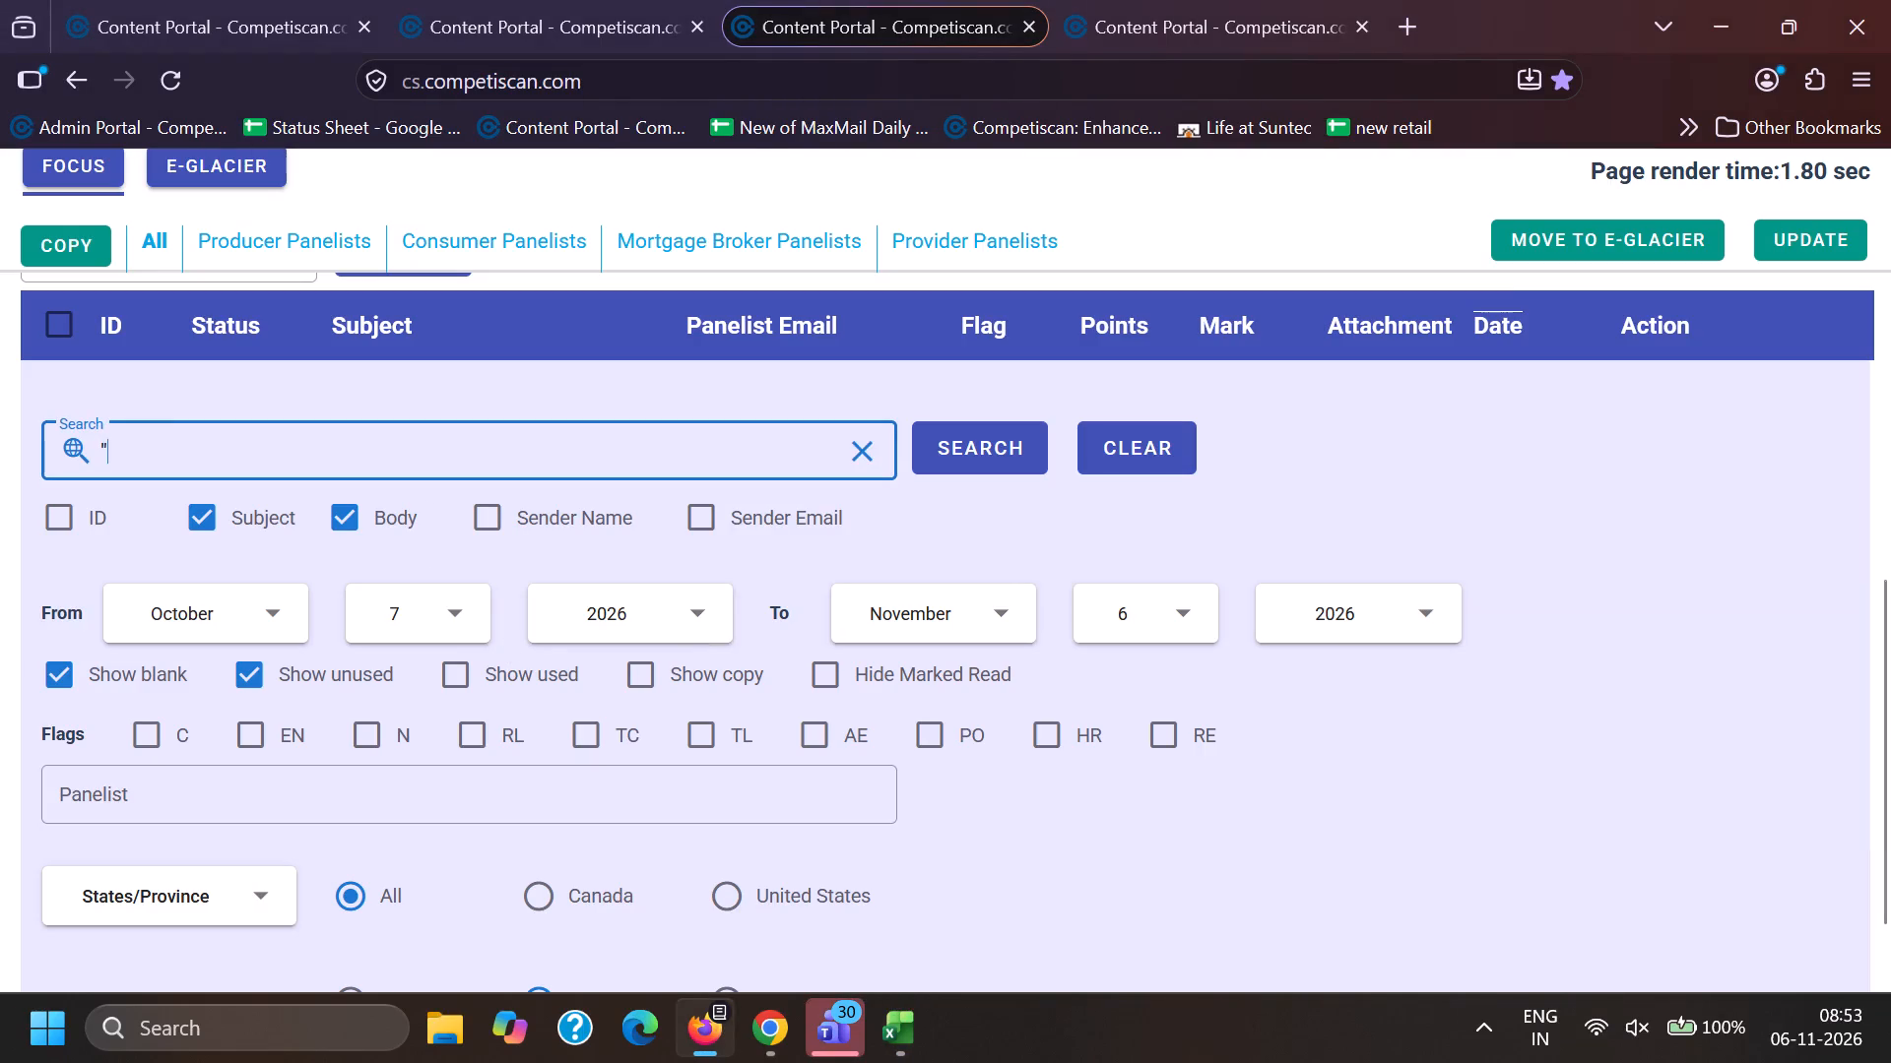
key(ctrl+v)
key(shift+quotedbl)
key(Return)
Look through the Chase results on the fourth Content Portal page, down to the end of the list.
click(1099, 0)
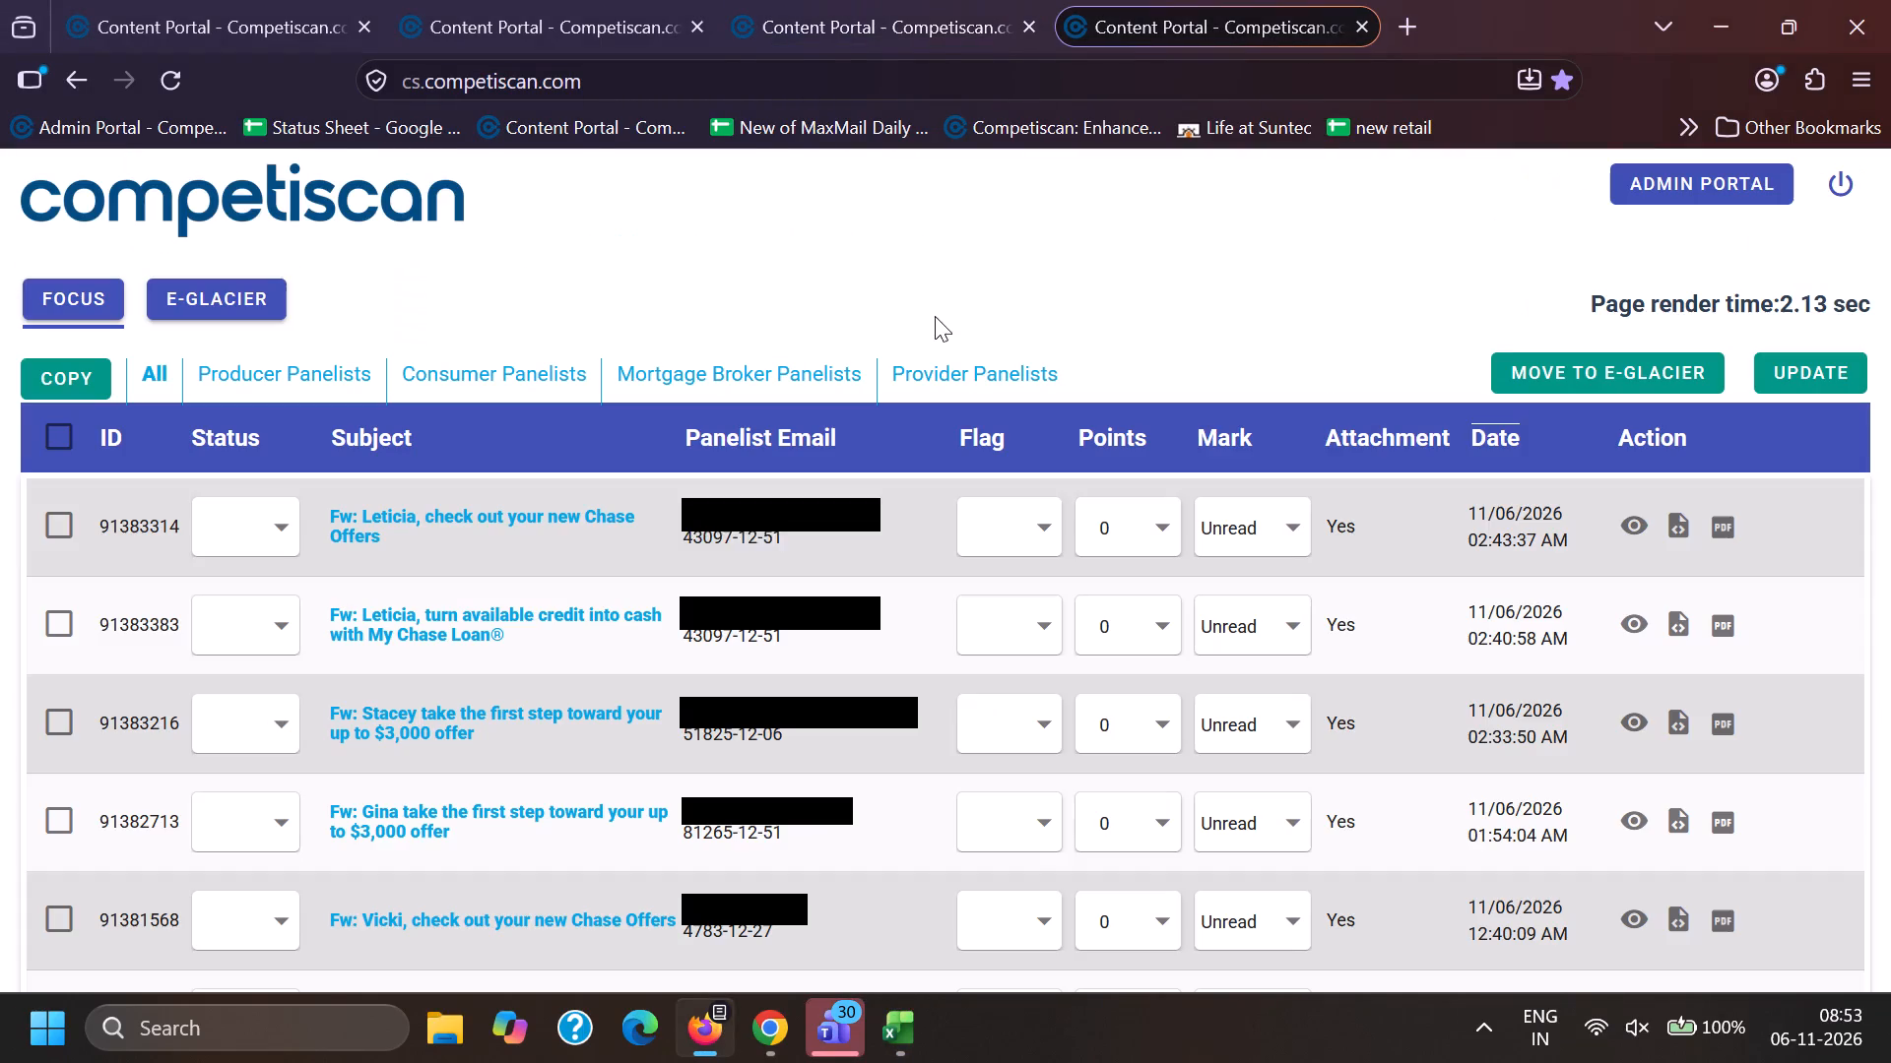
scroll(657, 506, down, 7)
scroll(611, 640, down, 3)
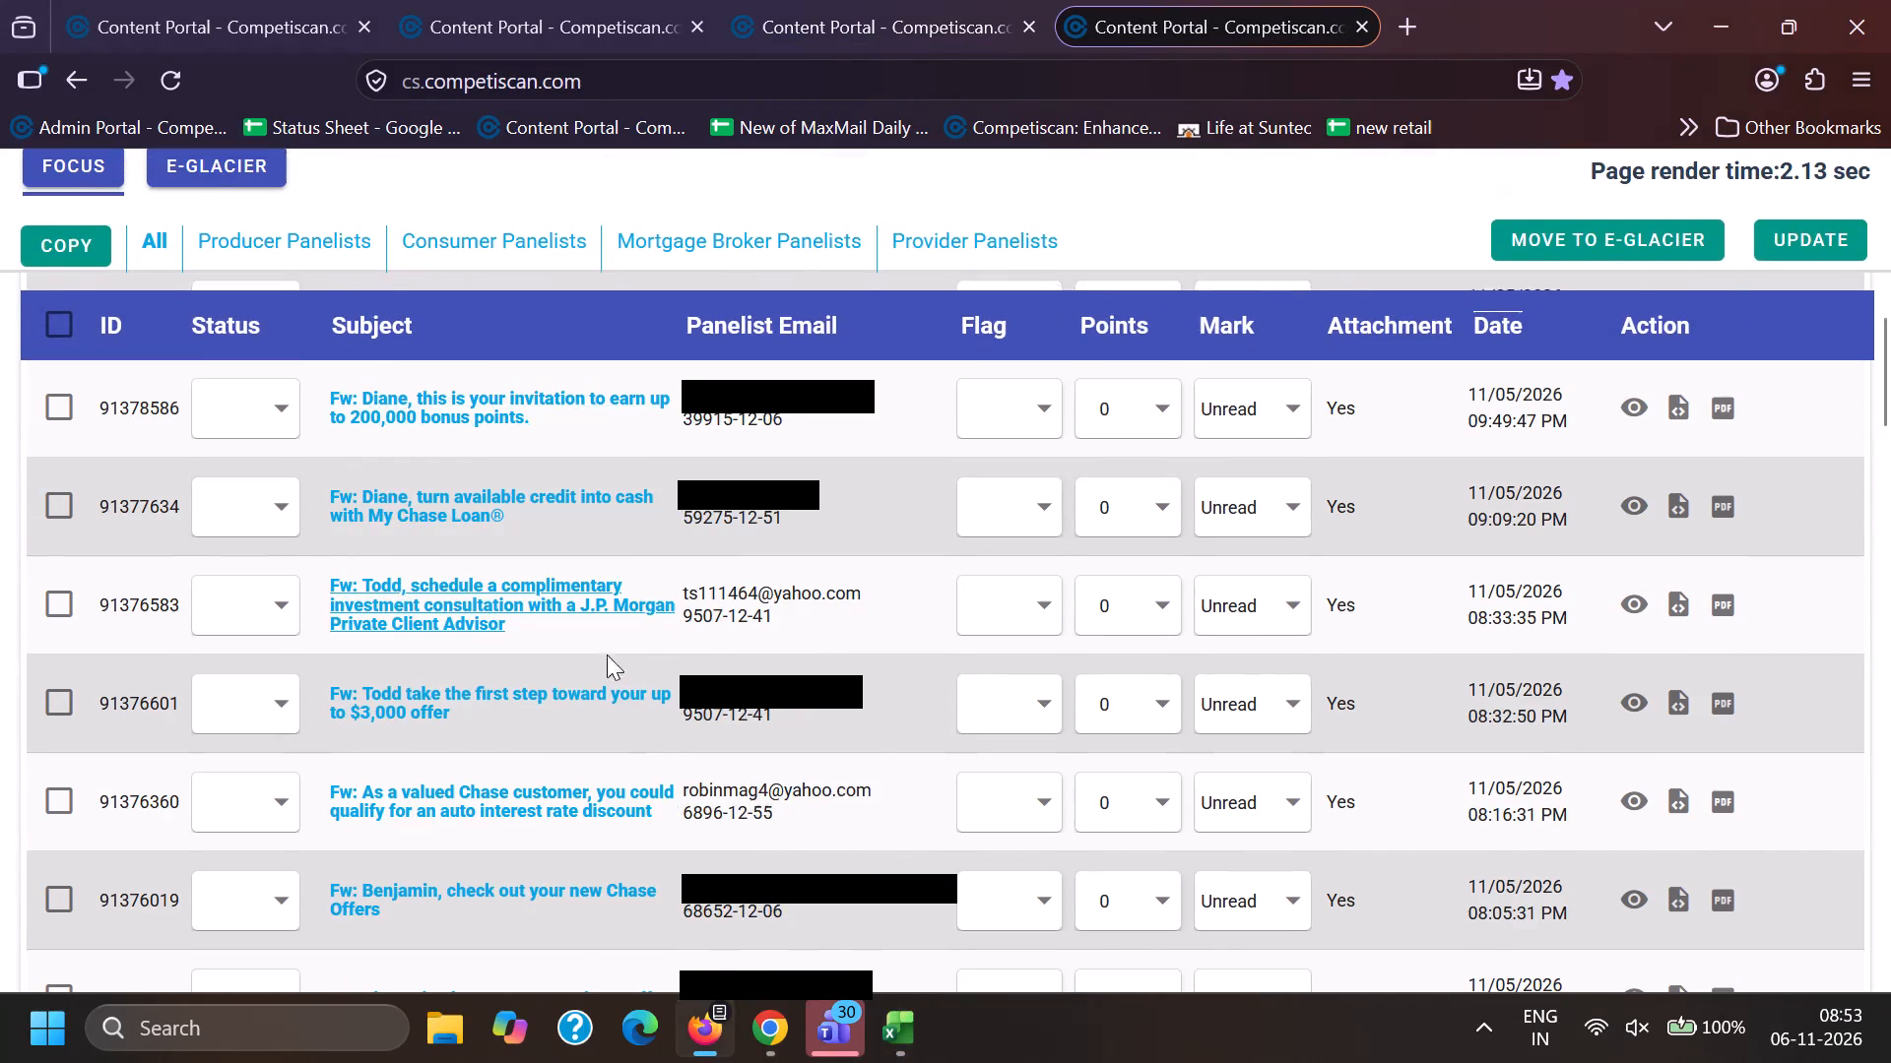
scroll(607, 655, down, 1)
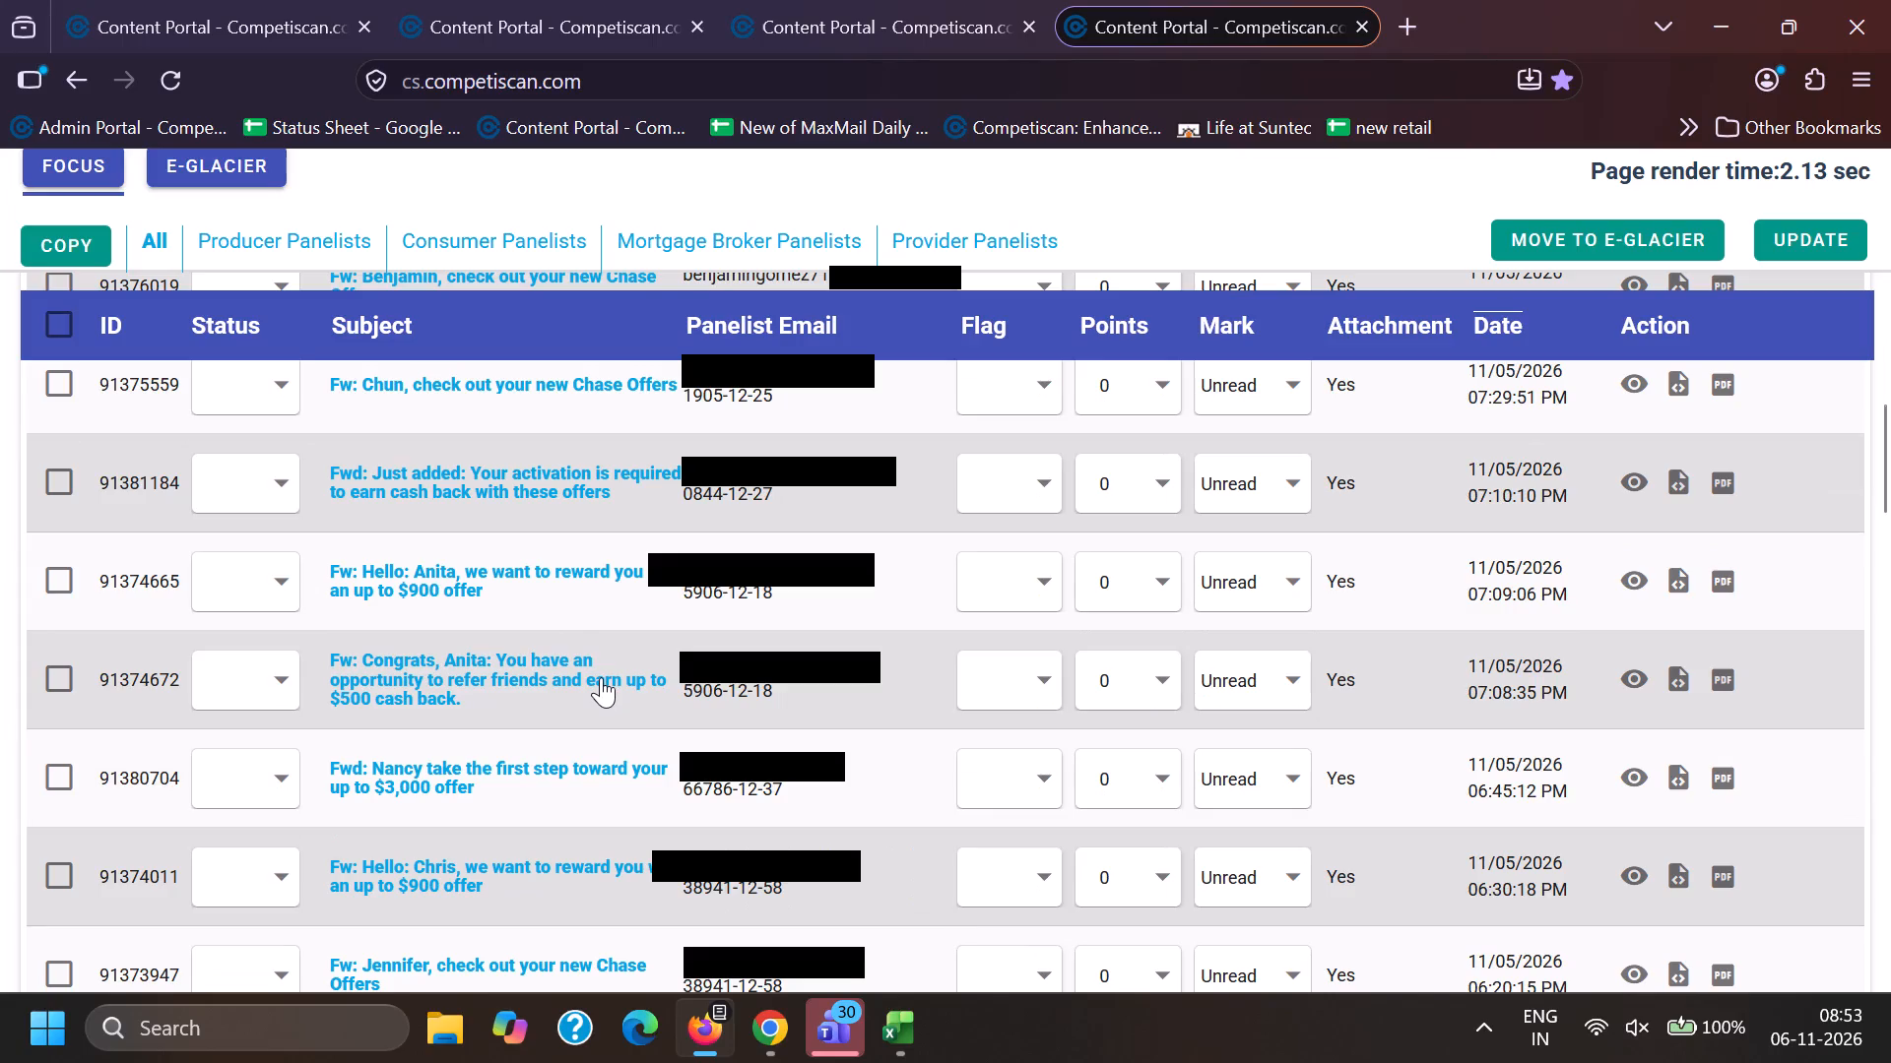
scroll(601, 677, down, 7)
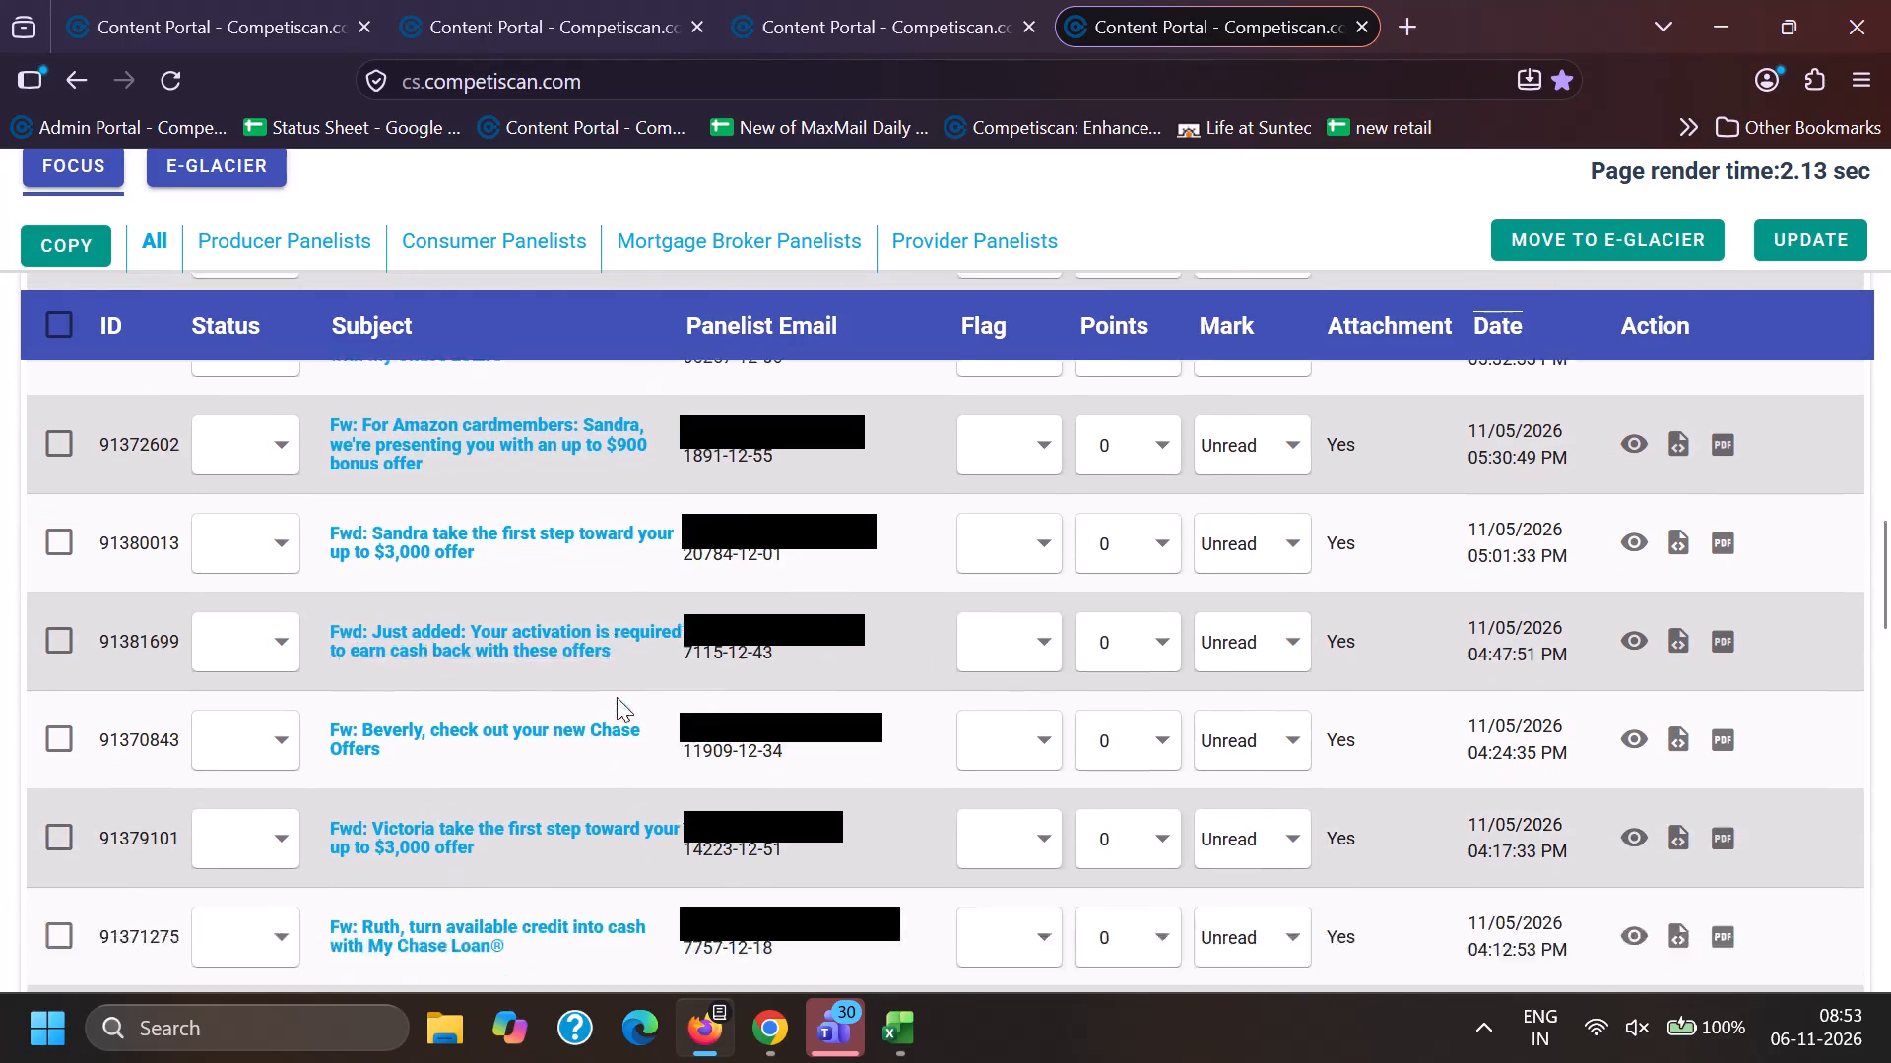
scroll(617, 697, down, 3)
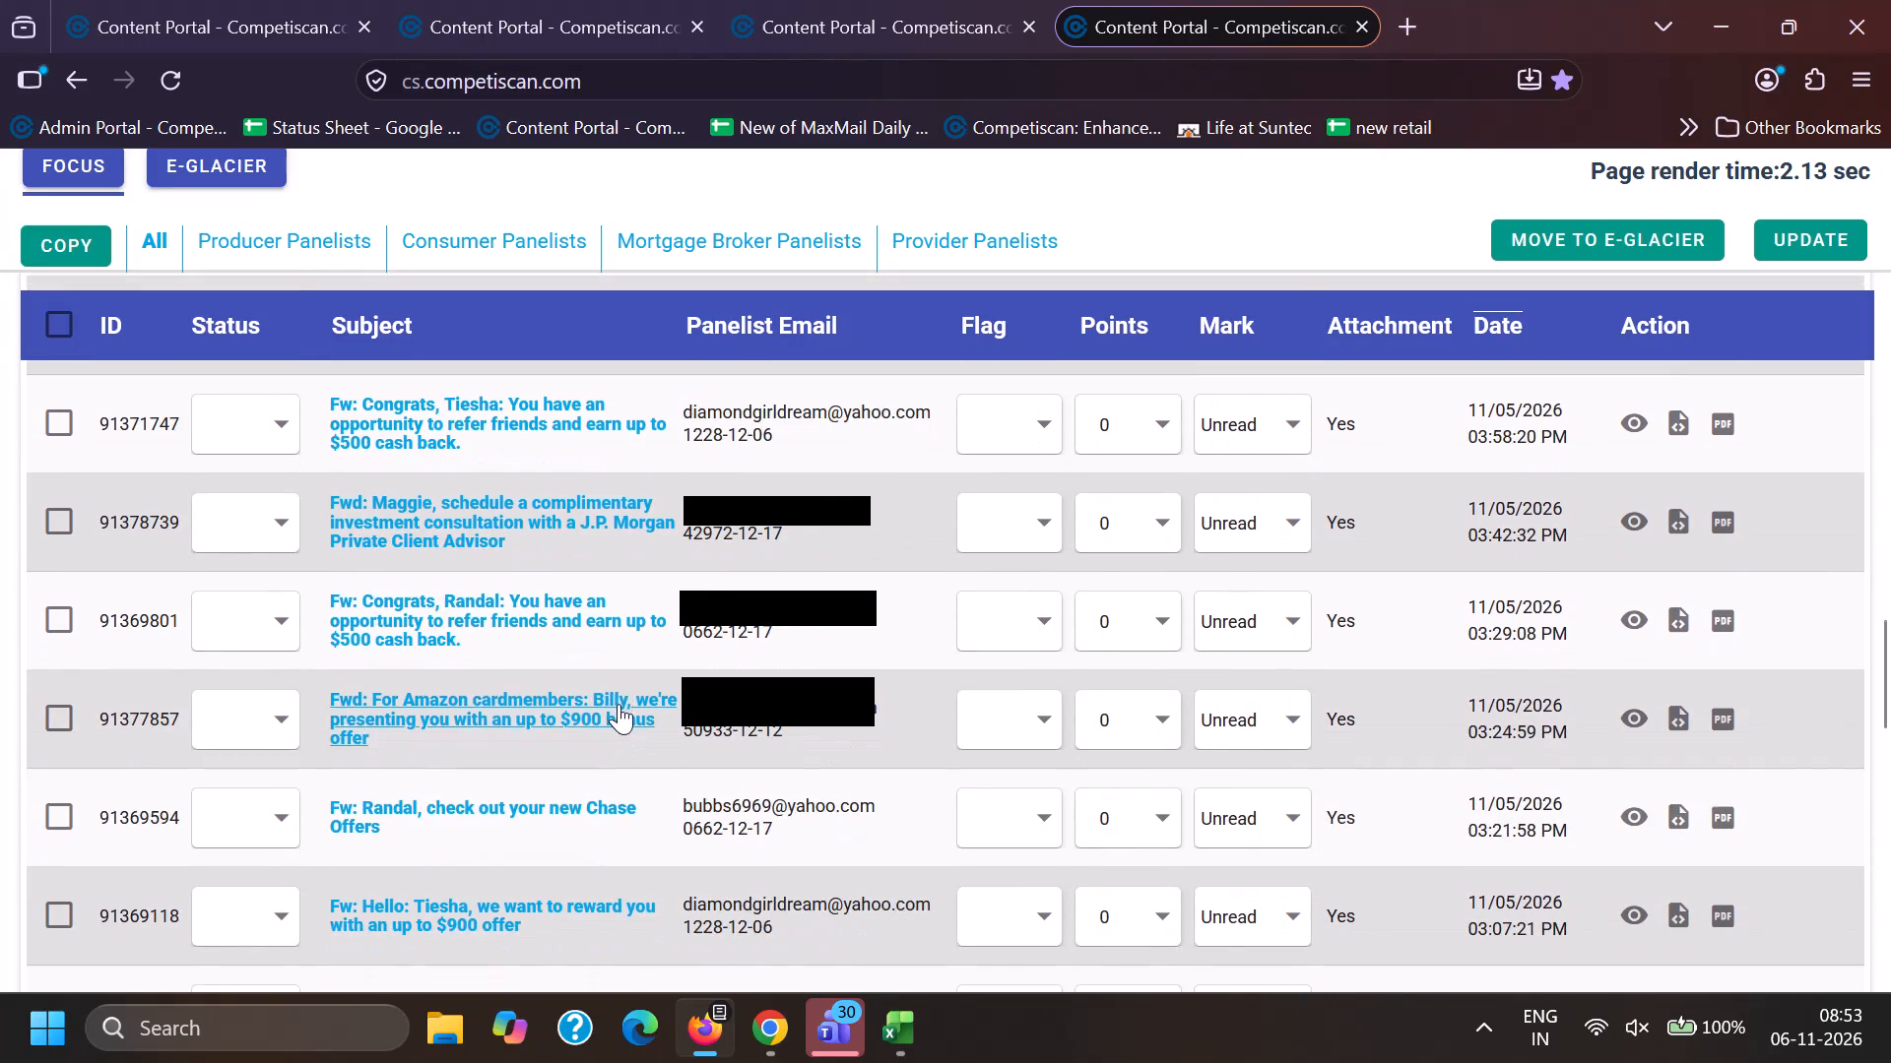
scroll(619, 704, down, 4)
scroll(684, 796, down, 4)
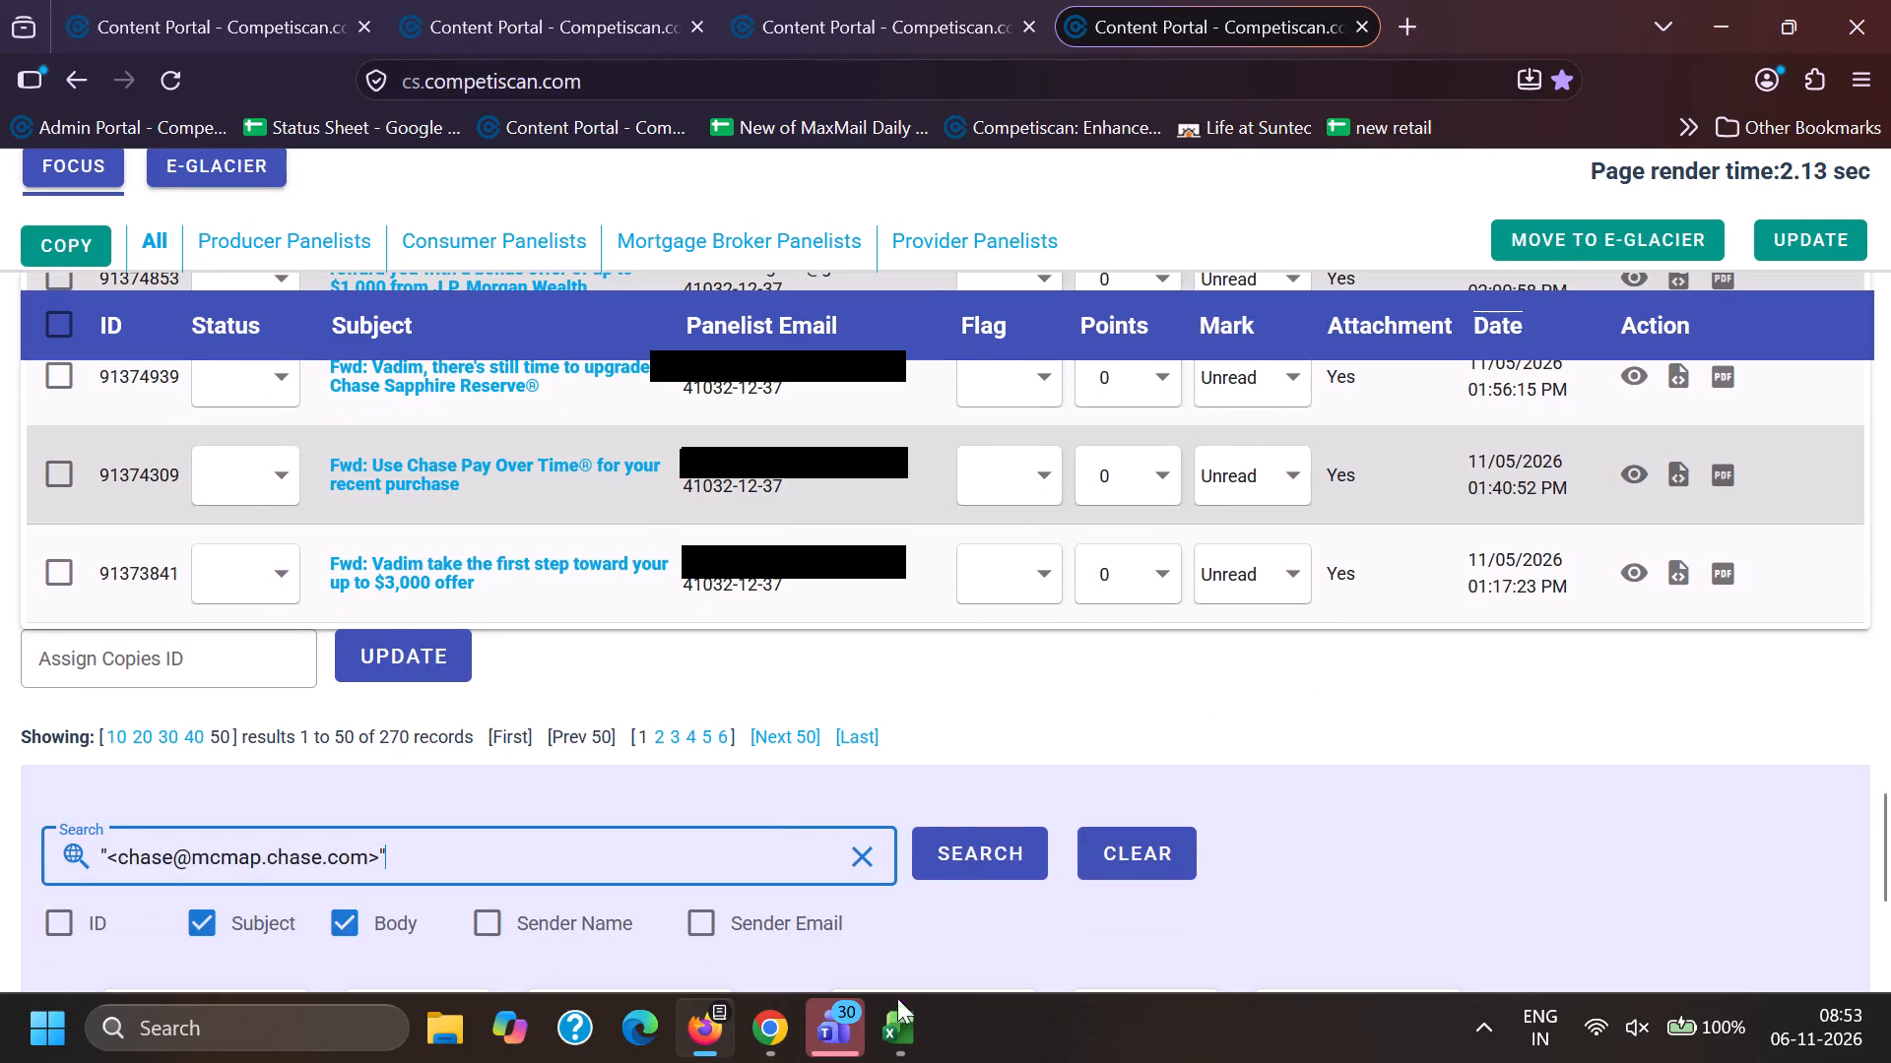
Switch to the strings workbook in Excel and look over the Capital One, Discover and Chase sender addresses in column B.
click(899, 1037)
click(906, 926)
scroll(716, 765, up, 4)
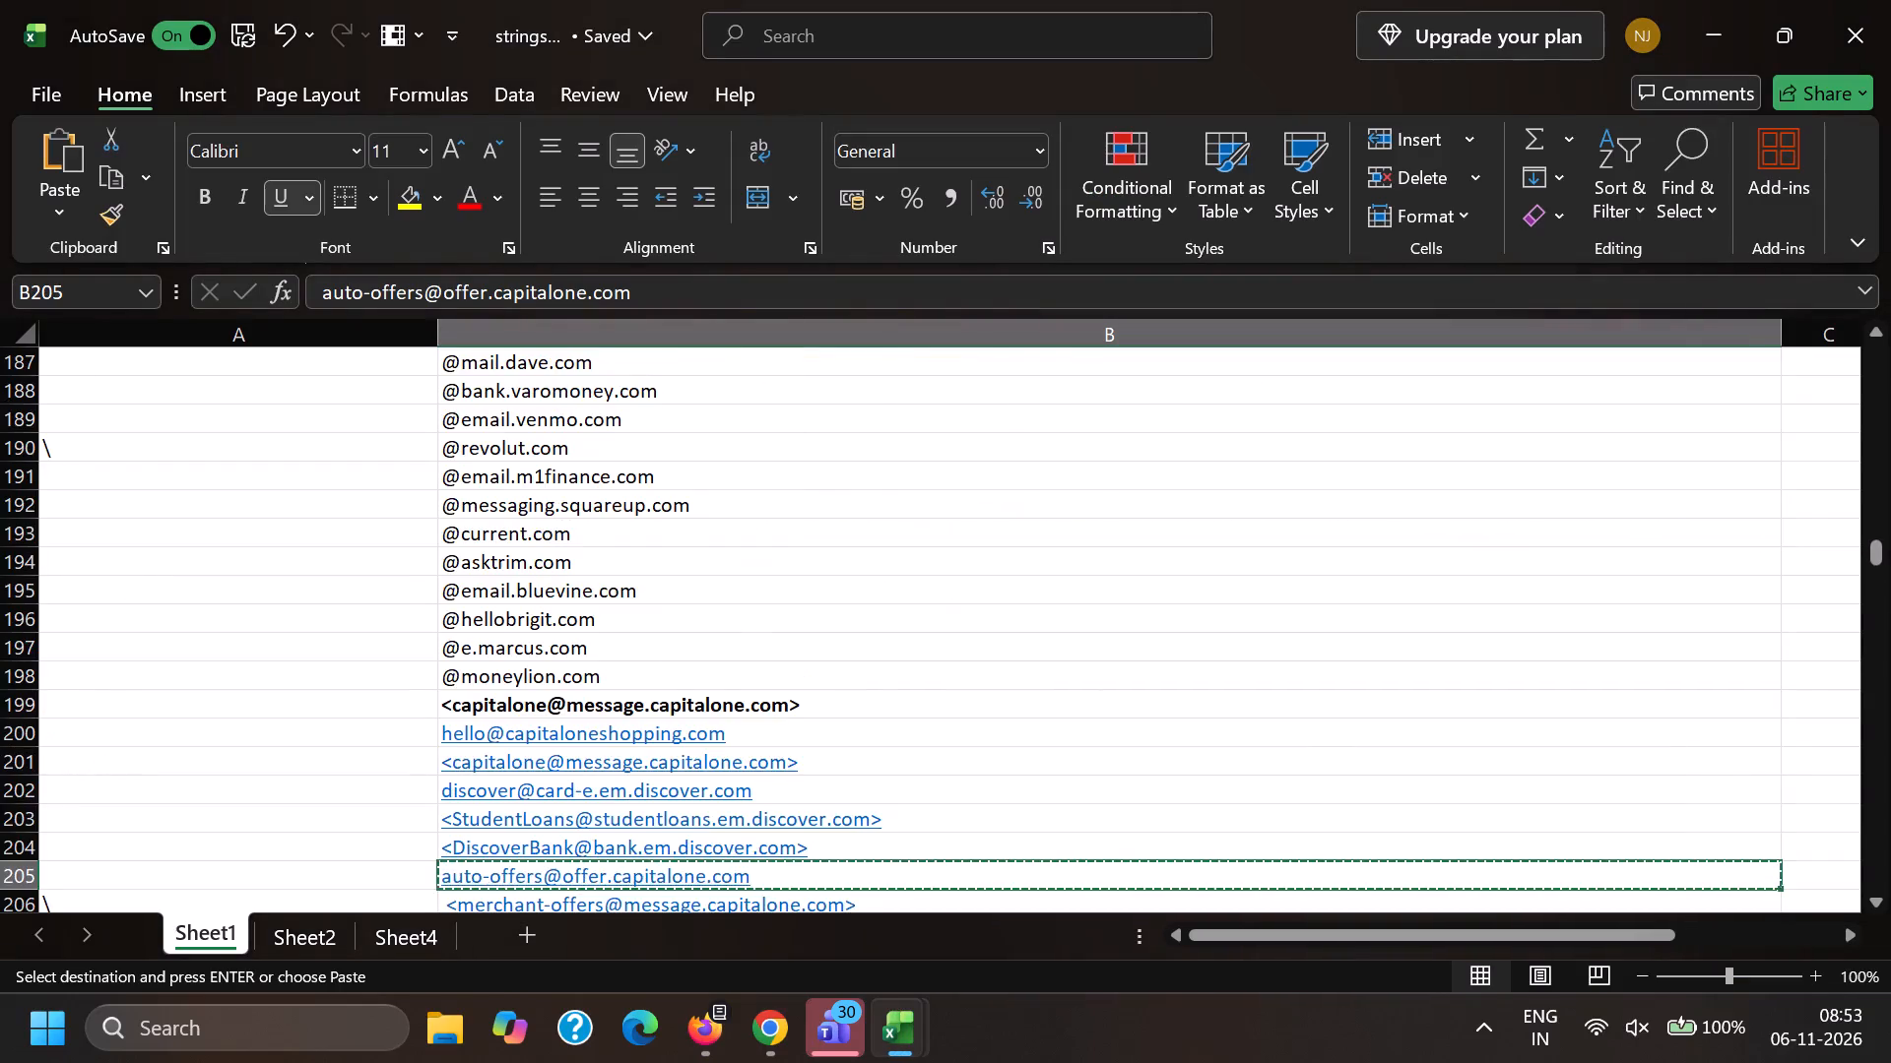
scroll(722, 760, down, 5)
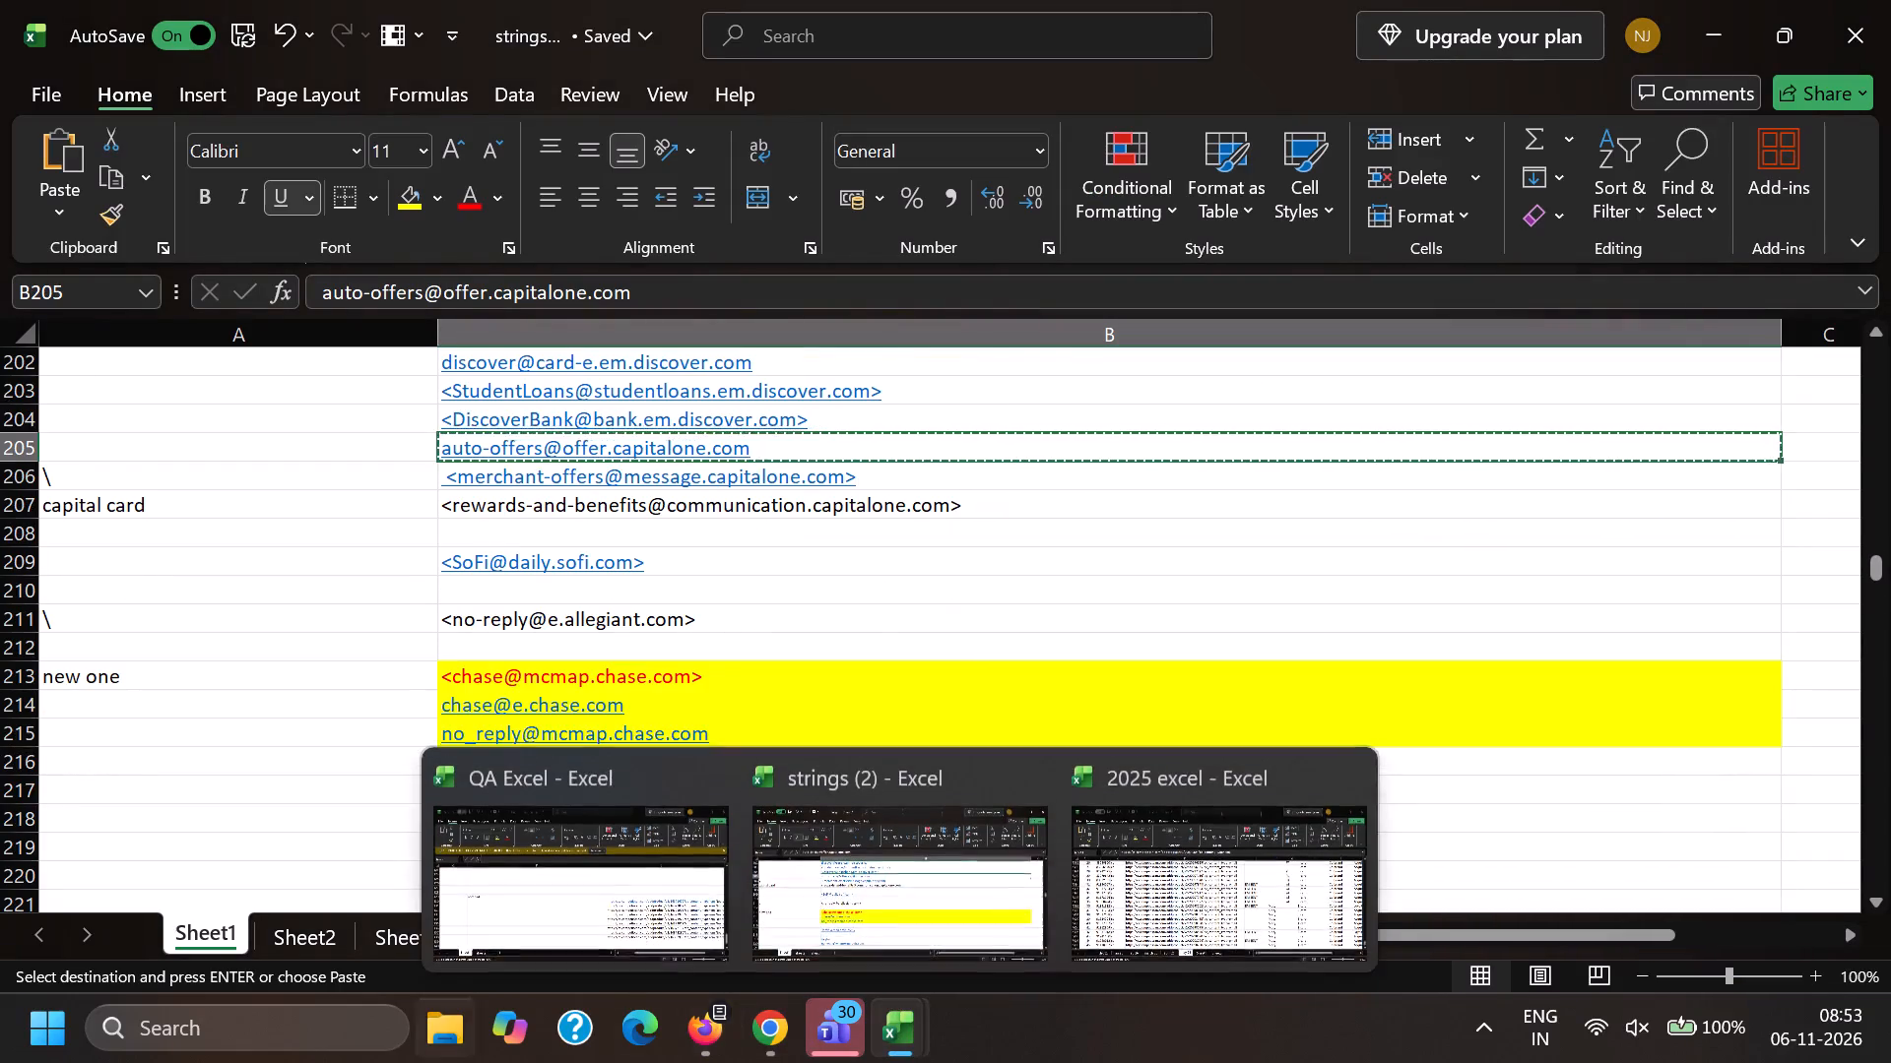
Search Windows for Notepad and open it.
click(311, 1021)
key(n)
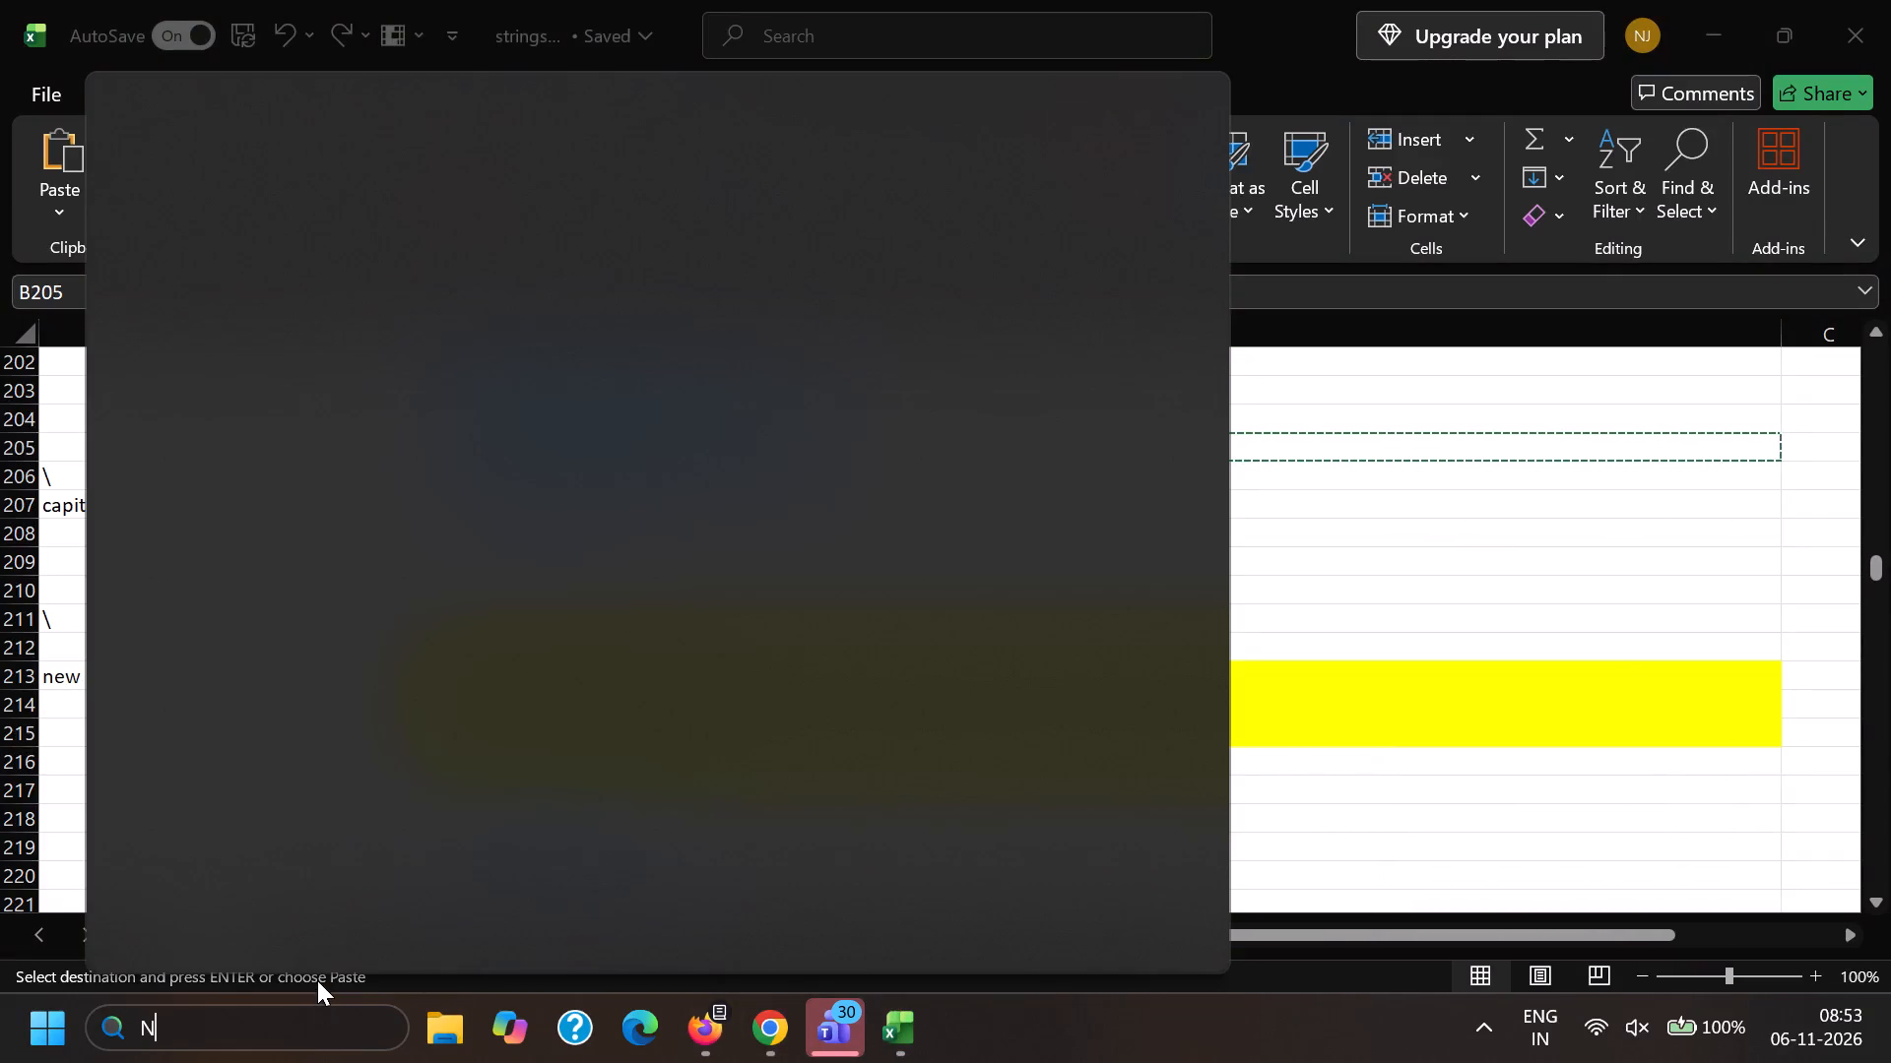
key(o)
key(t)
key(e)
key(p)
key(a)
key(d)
key(Return)
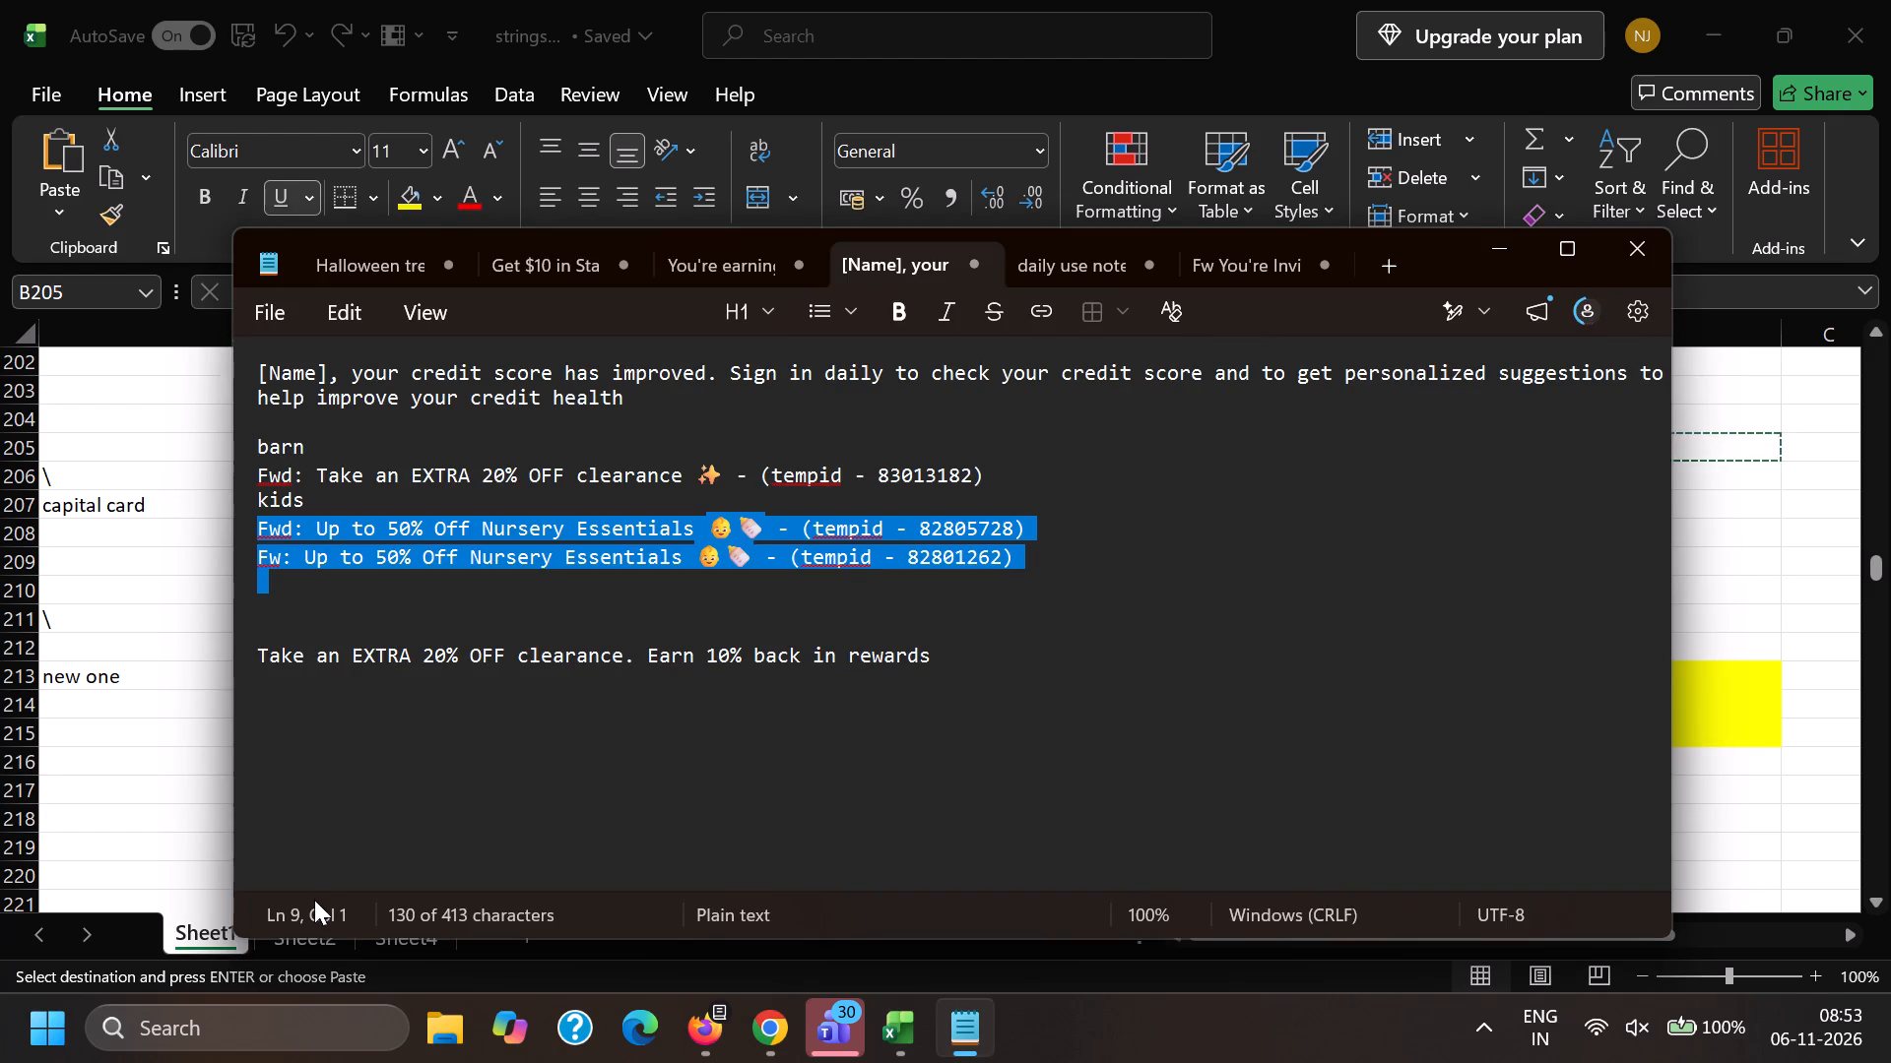
Delete the two "Up to 50% Off Nursery Essentials" lines under "kids" in the "[Name], your" note.
key(BackSpace)
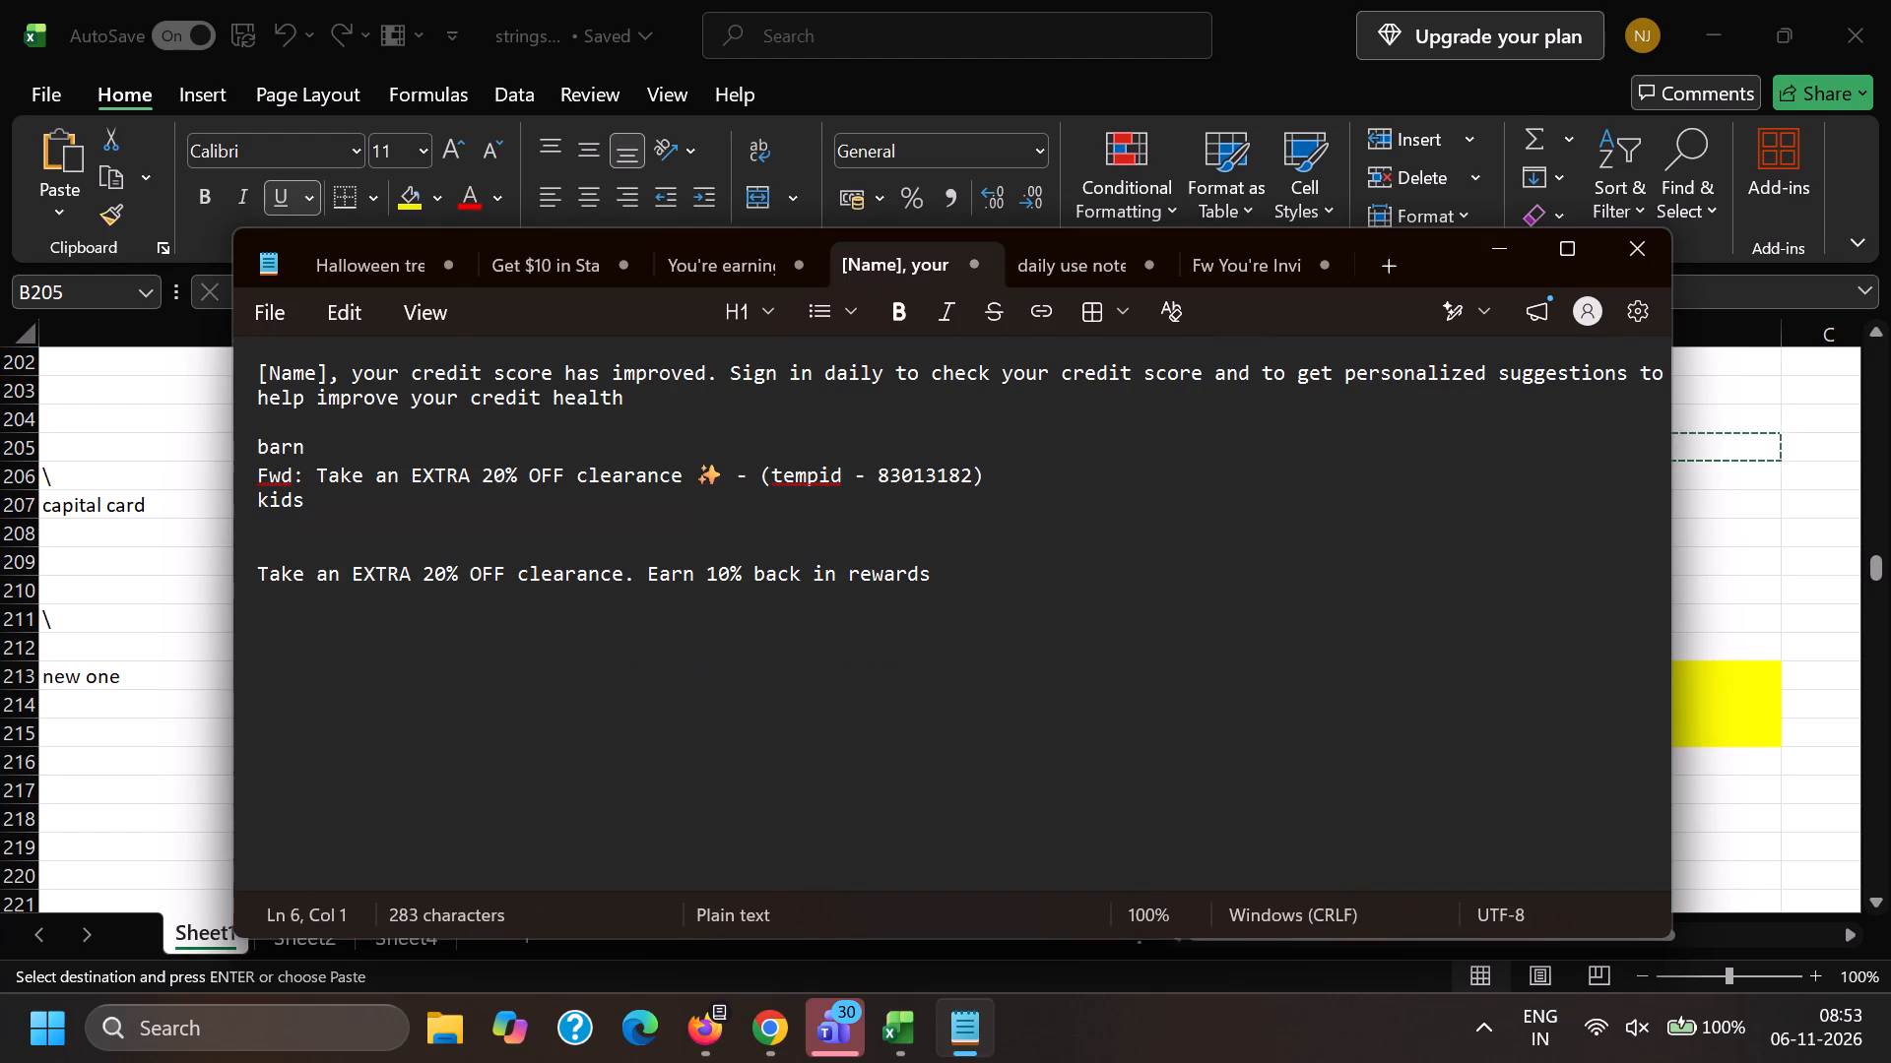
Copy the phrase ", your credit score has improved" from the Halloween note and switch to the Content Portal in Chrome.
click(337, 251)
scroll(527, 776, down, 2)
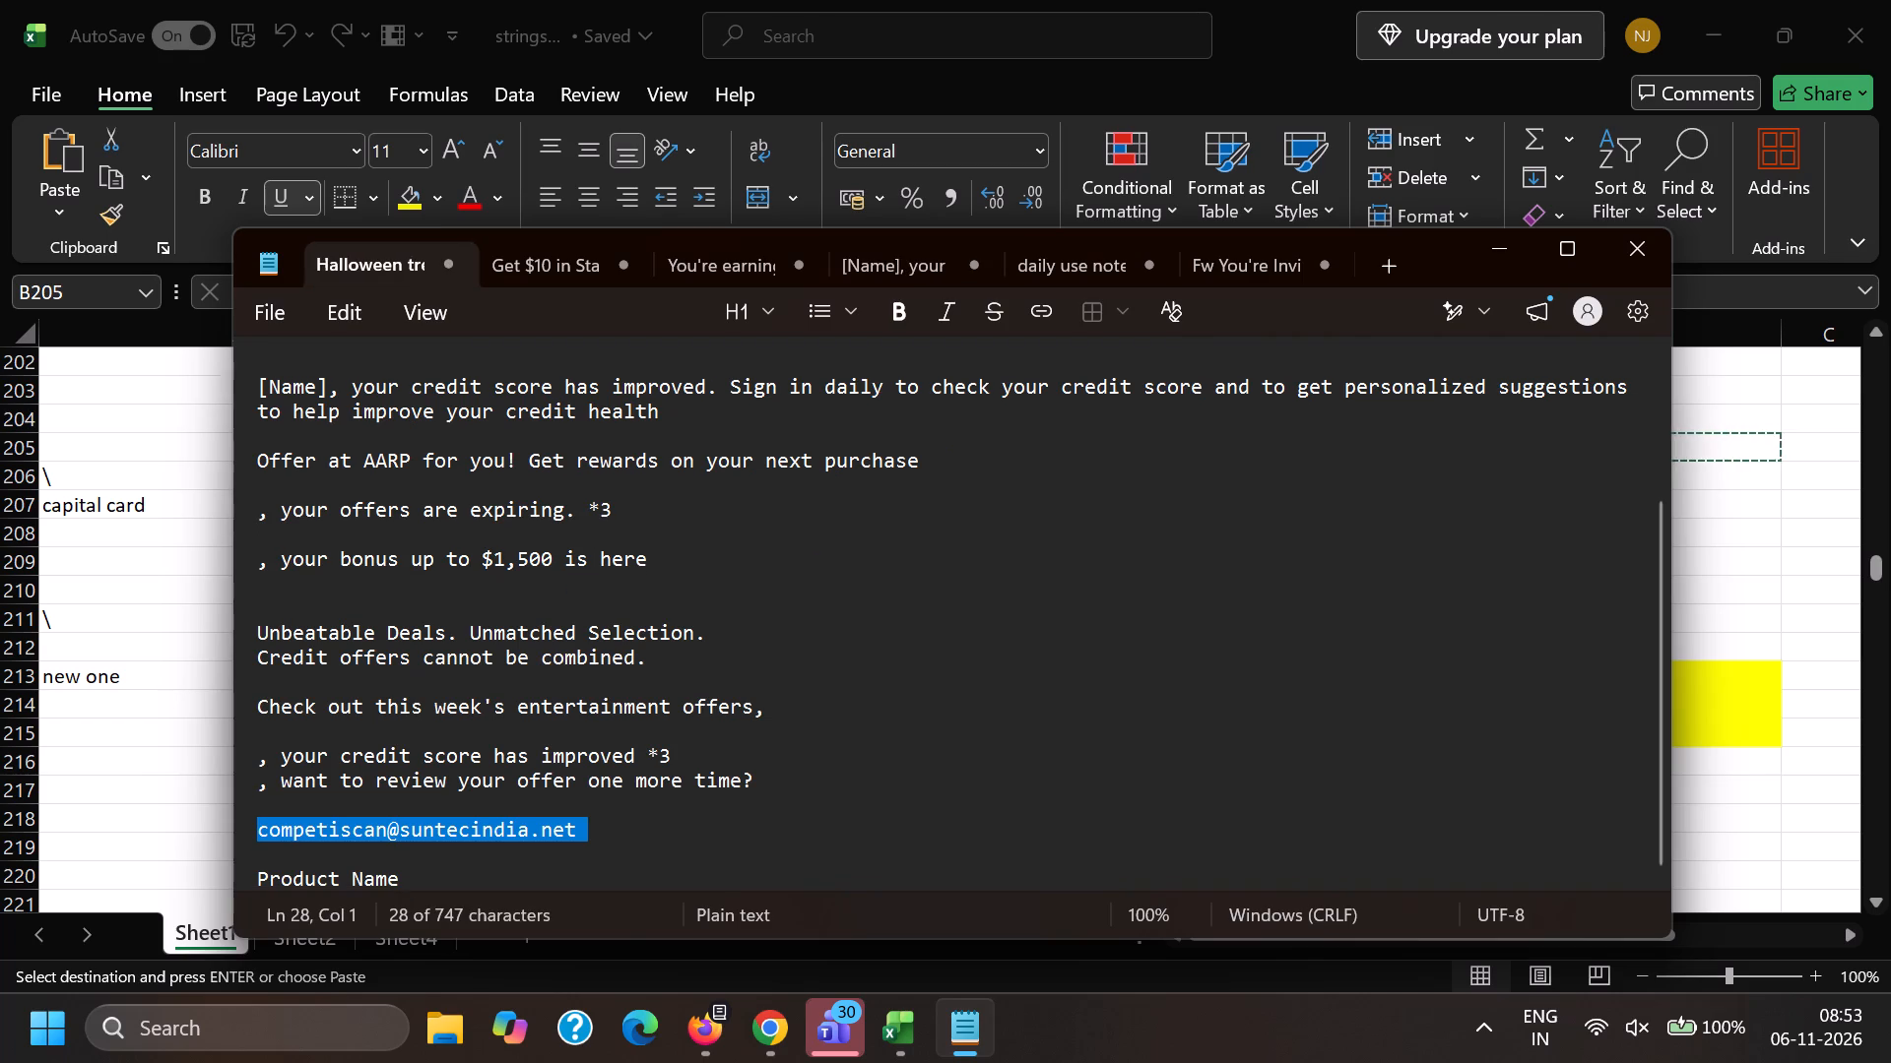
drag(258, 750, 634, 752)
key(ctrl+c)
key(ctrl+c)
click(746, 1052)
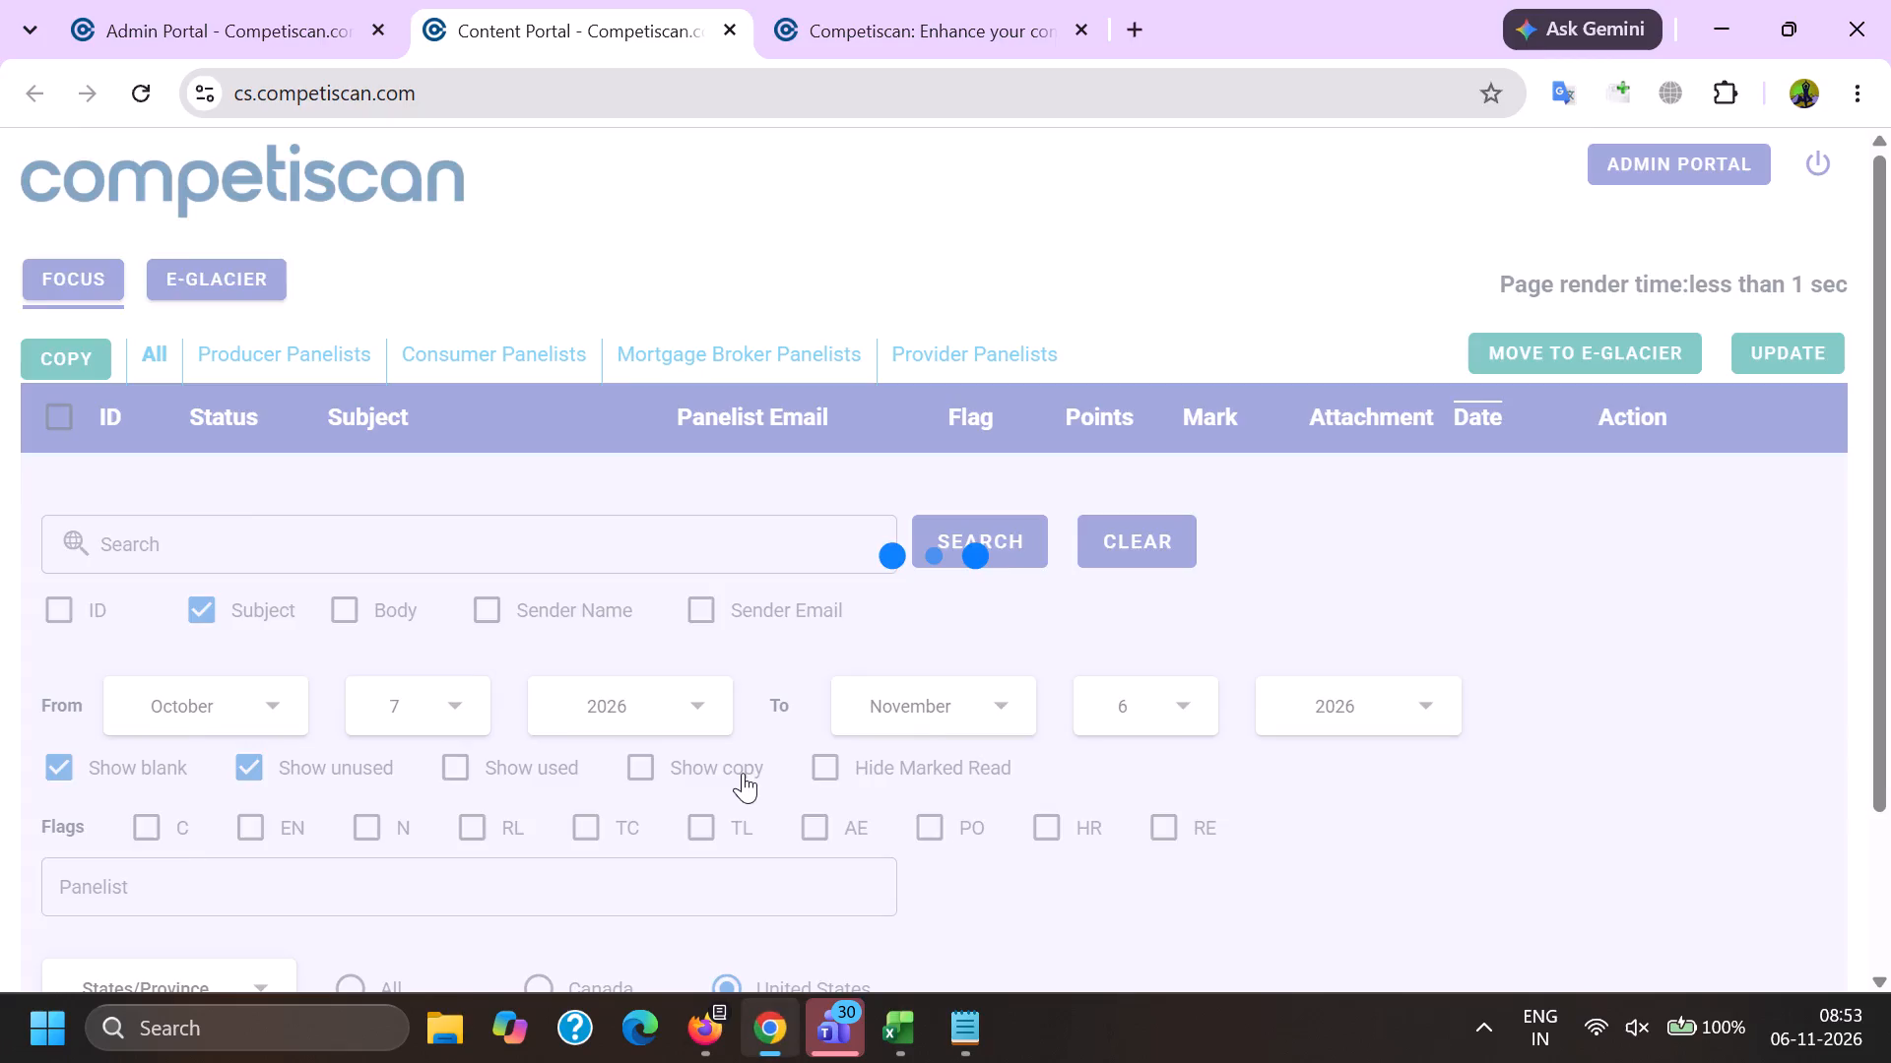
Blank out the whole From and To dates in the search filters, set the country to All, and include used emails.
scroll(565, 315, down, 5)
scroll(350, 639, down, 6)
double_click(272, 510)
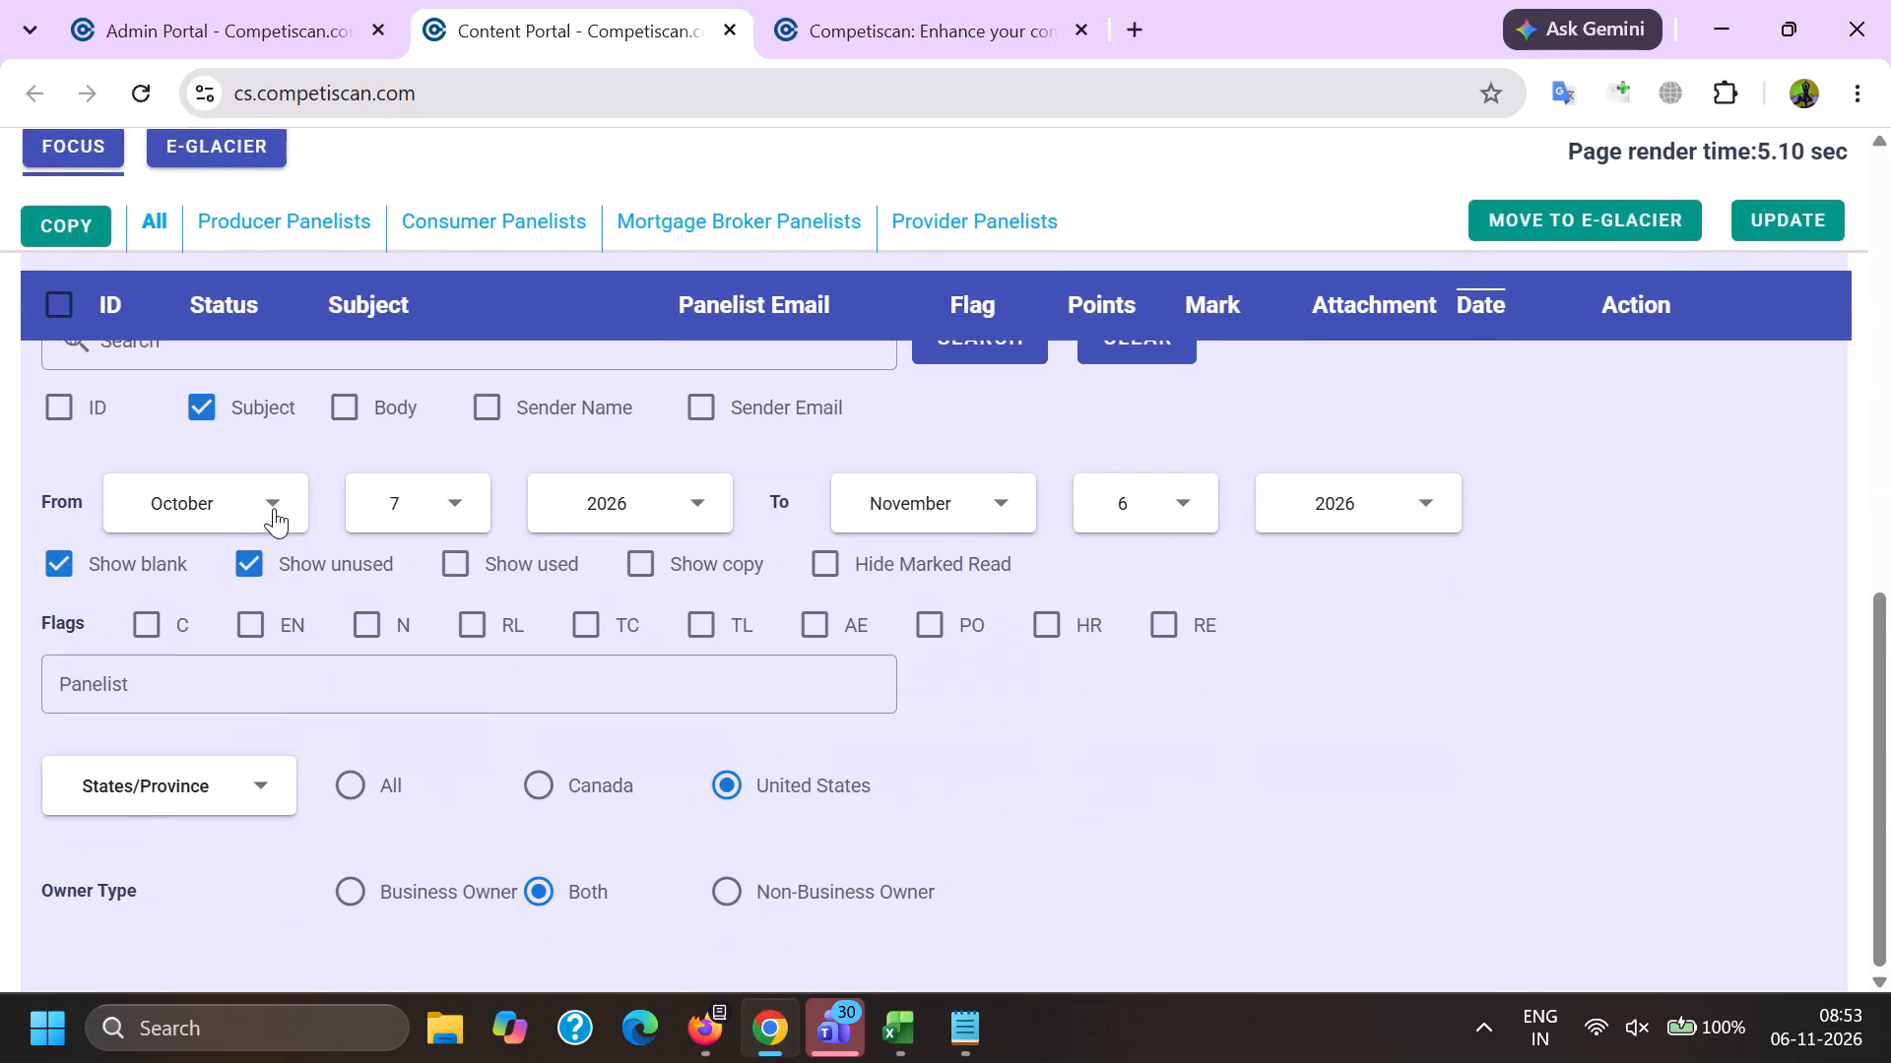
double_click(379, 501)
double_click(640, 515)
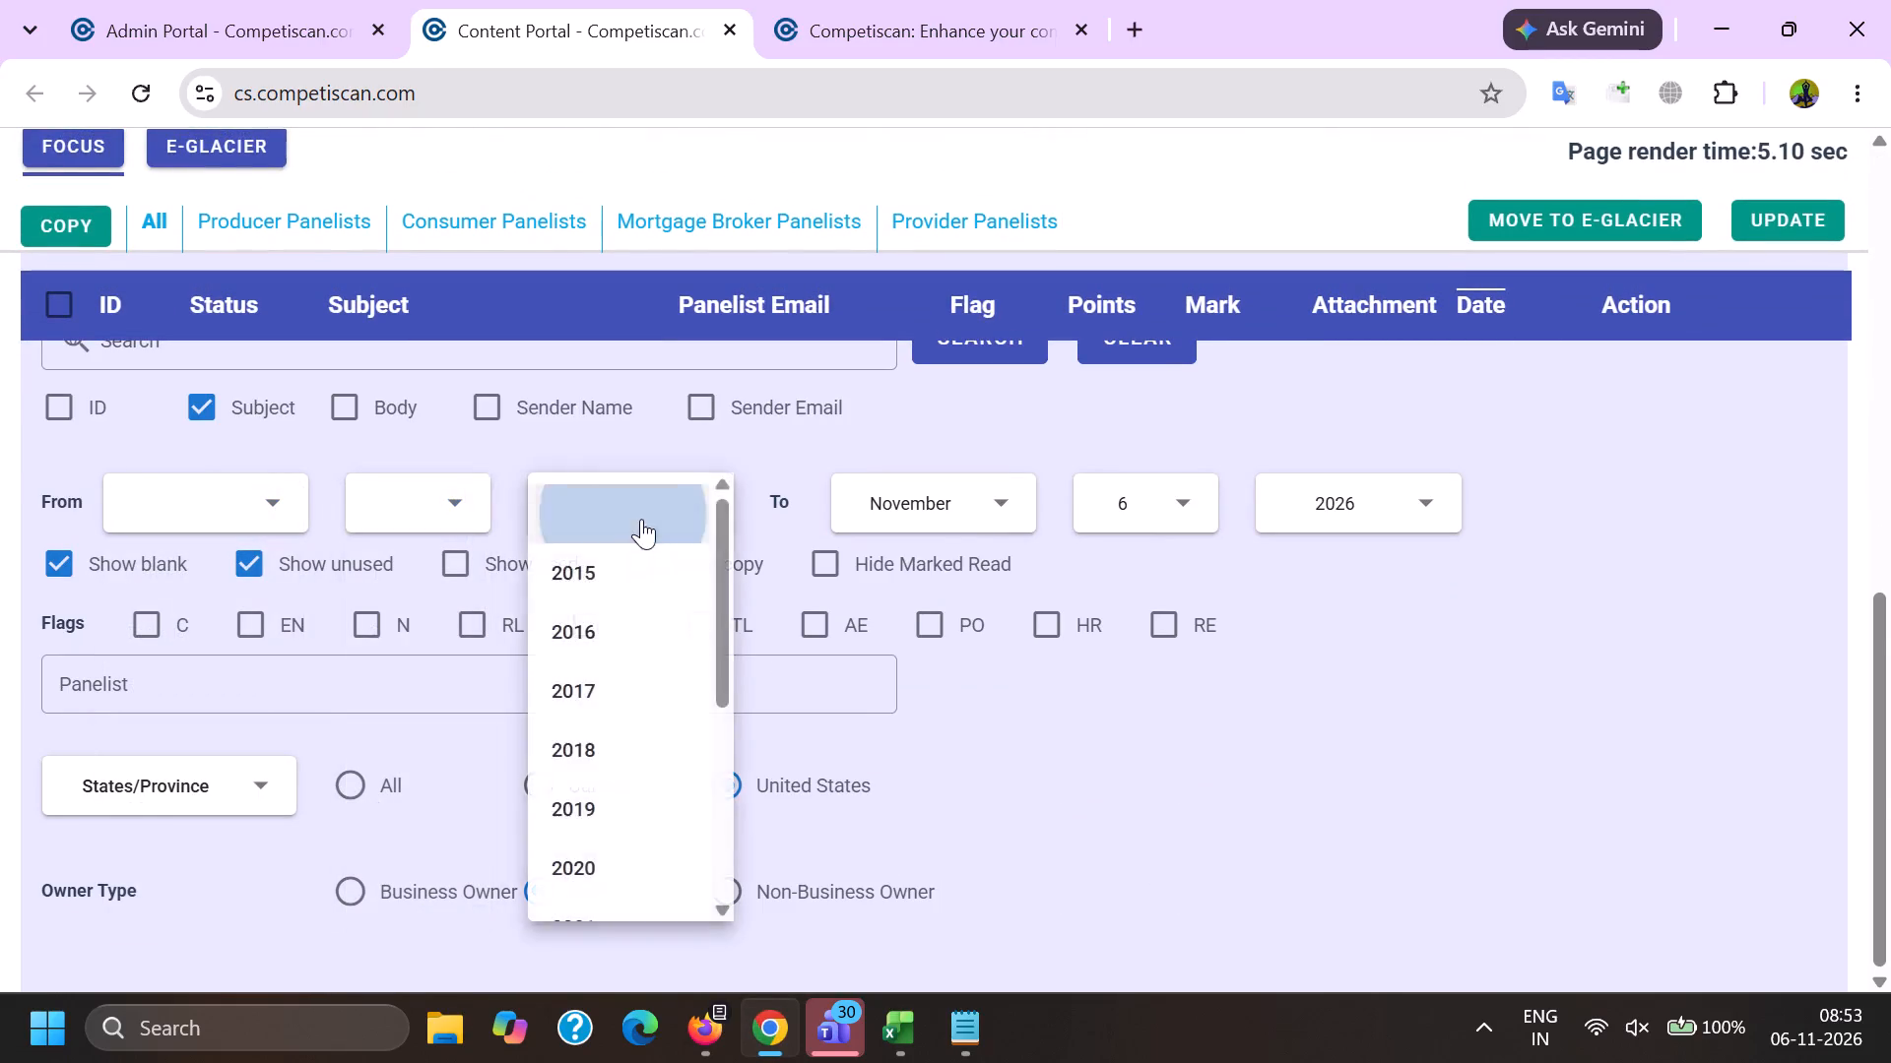
double_click(942, 501)
scroll(942, 502, up, 6)
click(939, 484)
double_click(1155, 503)
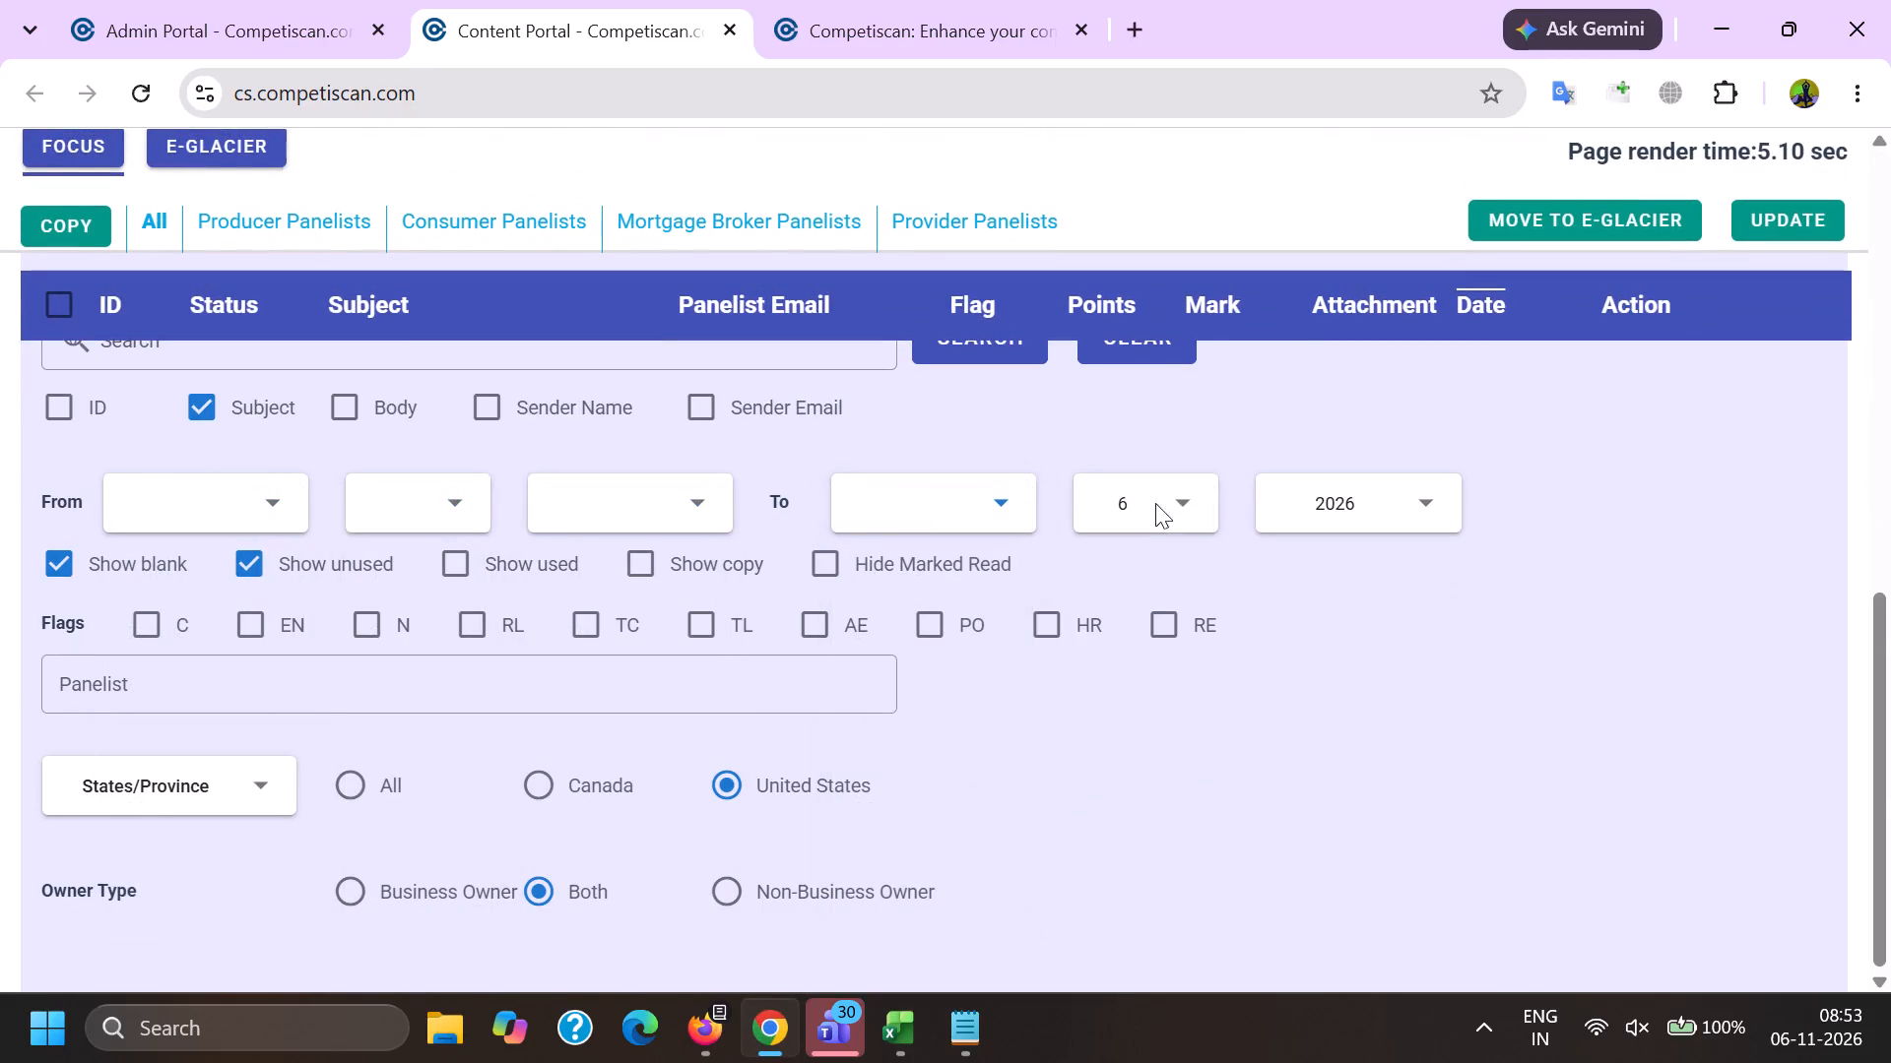
double_click(1306, 499)
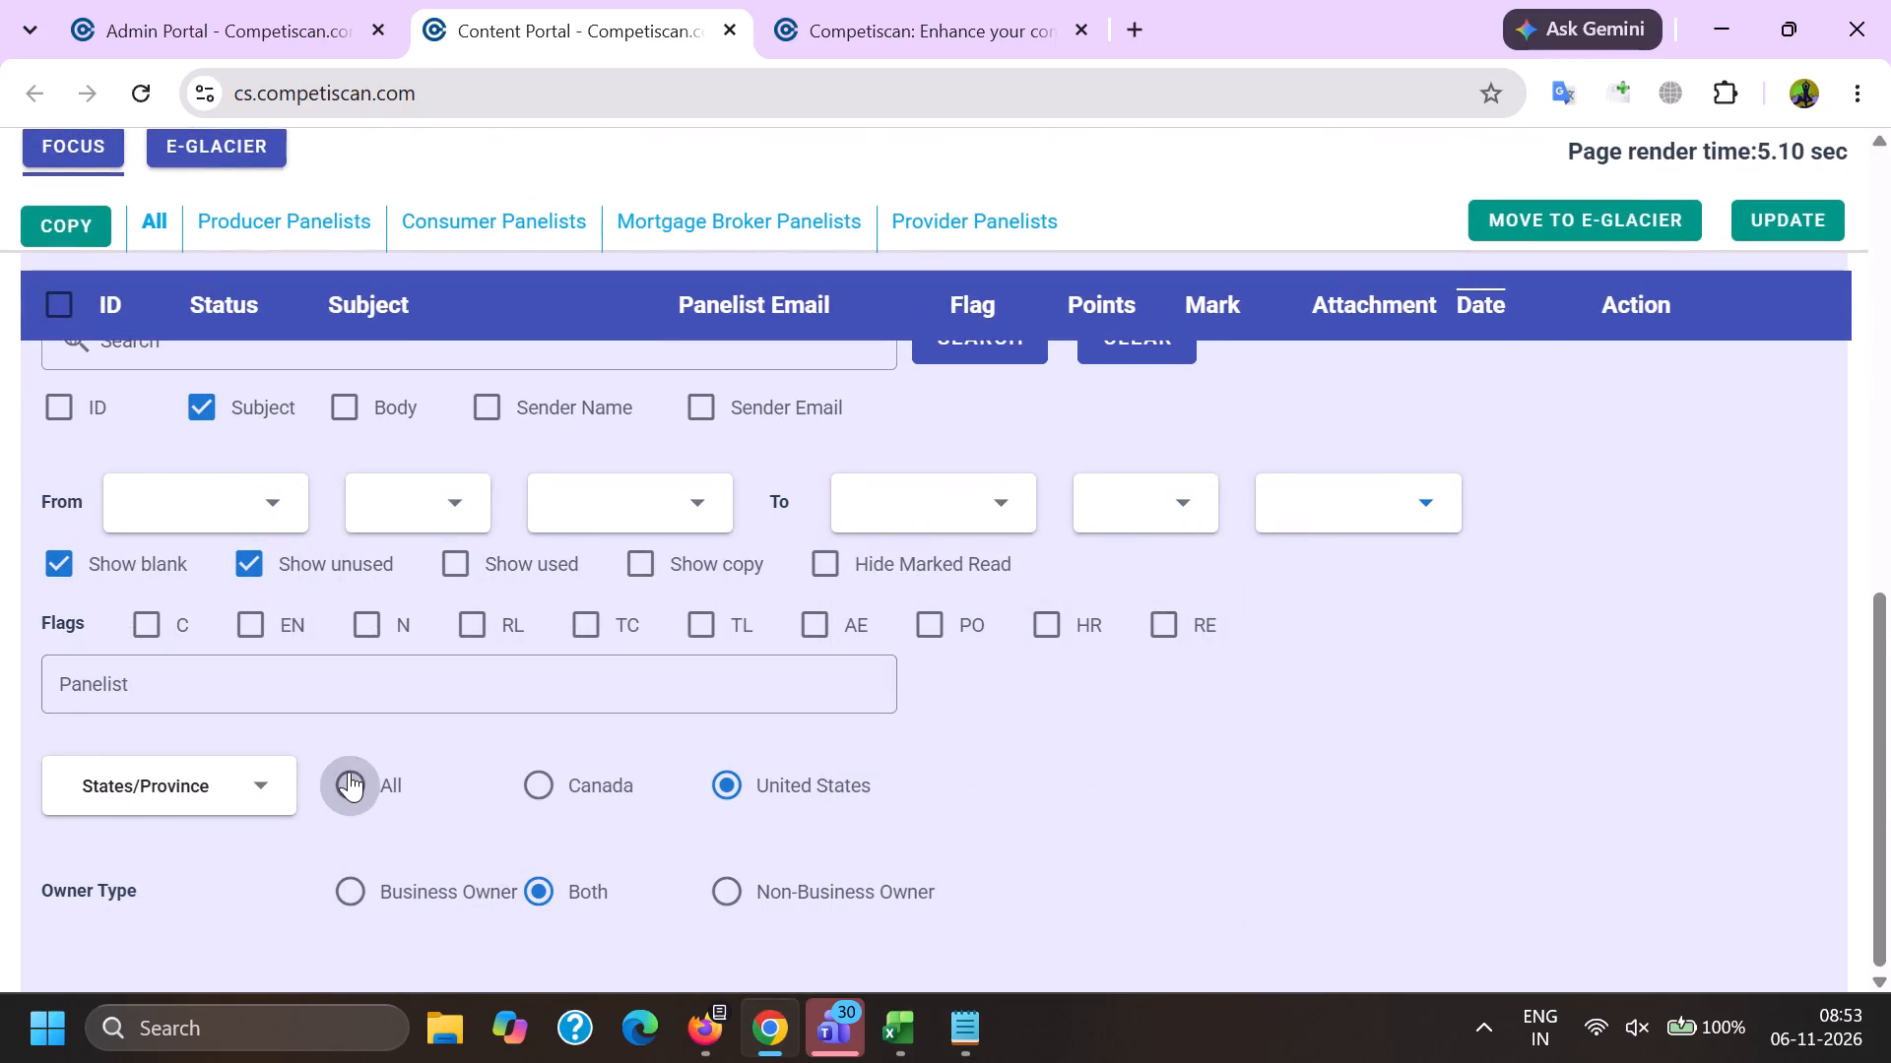
click(349, 772)
click(461, 571)
Search the email subjects for the exact phrase ", your credit score has improved".
scroll(440, 690, up, 2)
click(455, 627)
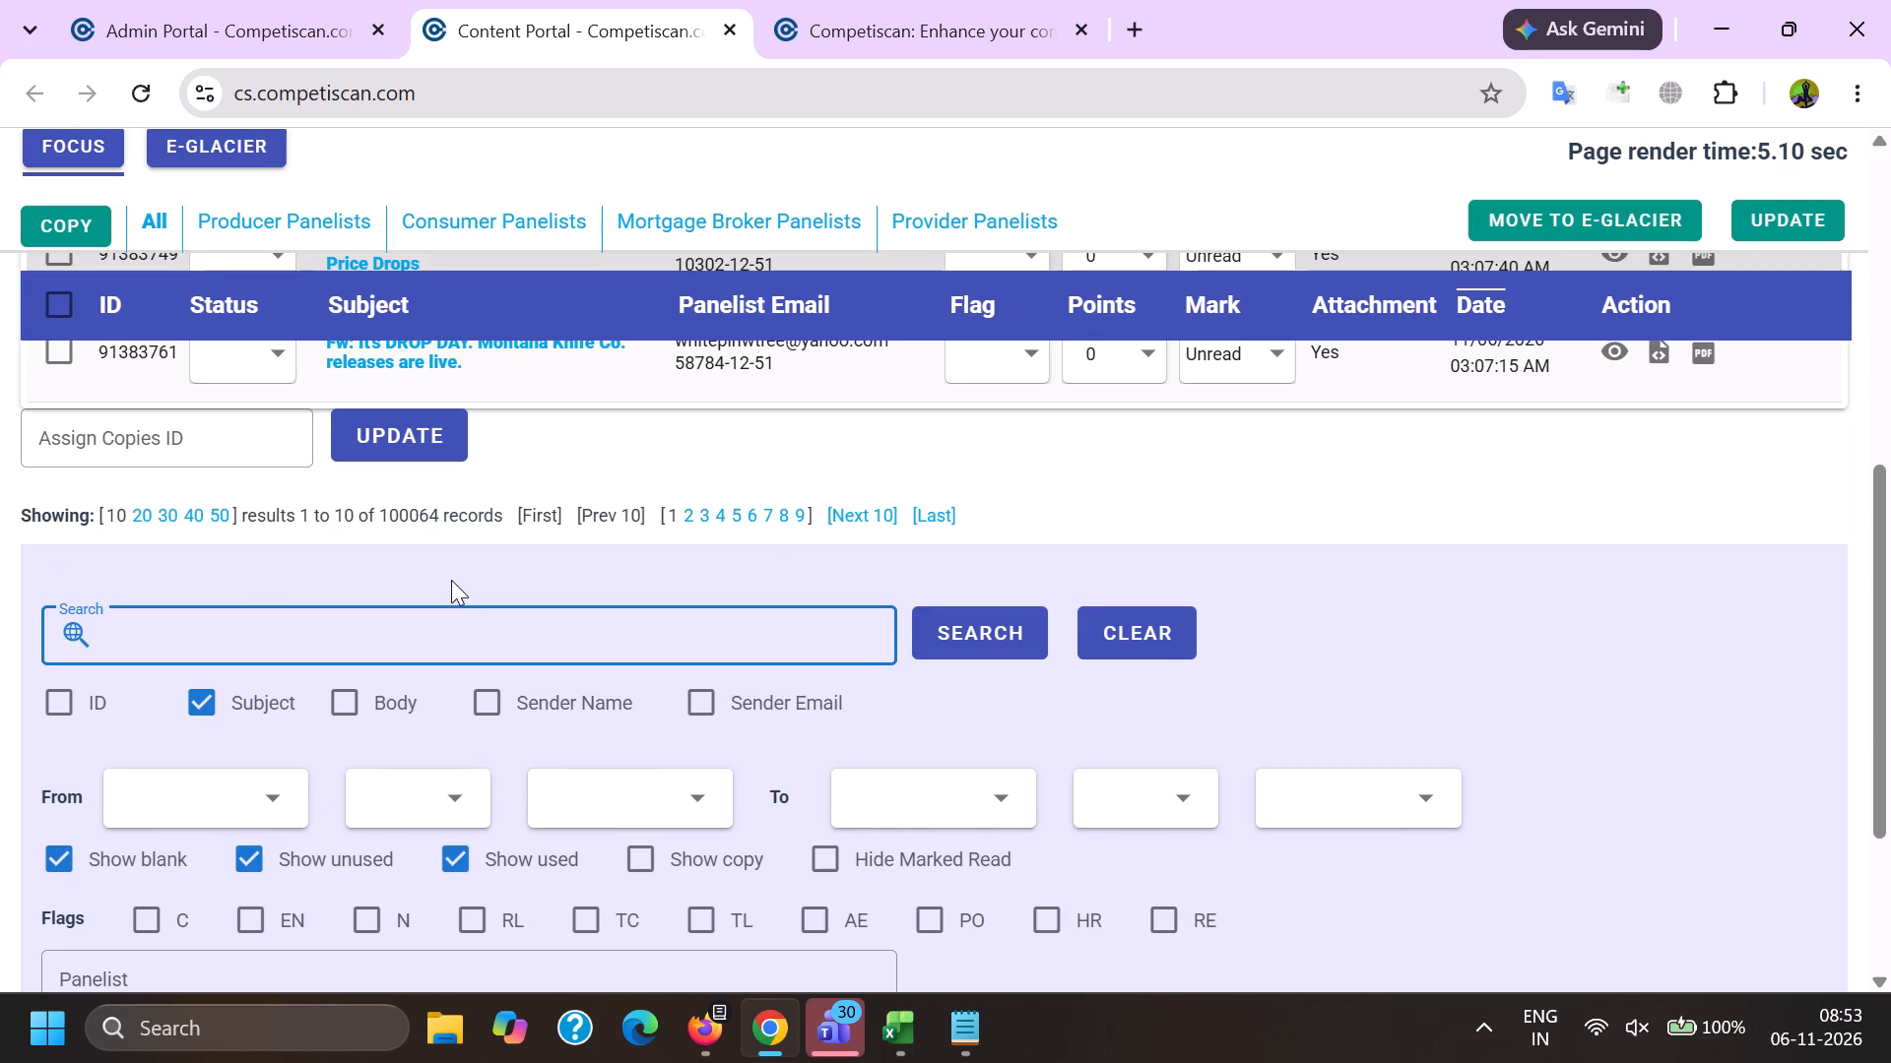
key(shift+quotedbl)
key(ctrl+v)
key(shift+quotedbl)
key(Return)
Sign in to the Competiscan admin site with the prefilled credentials and return to the Content Portal.
click(860, 0)
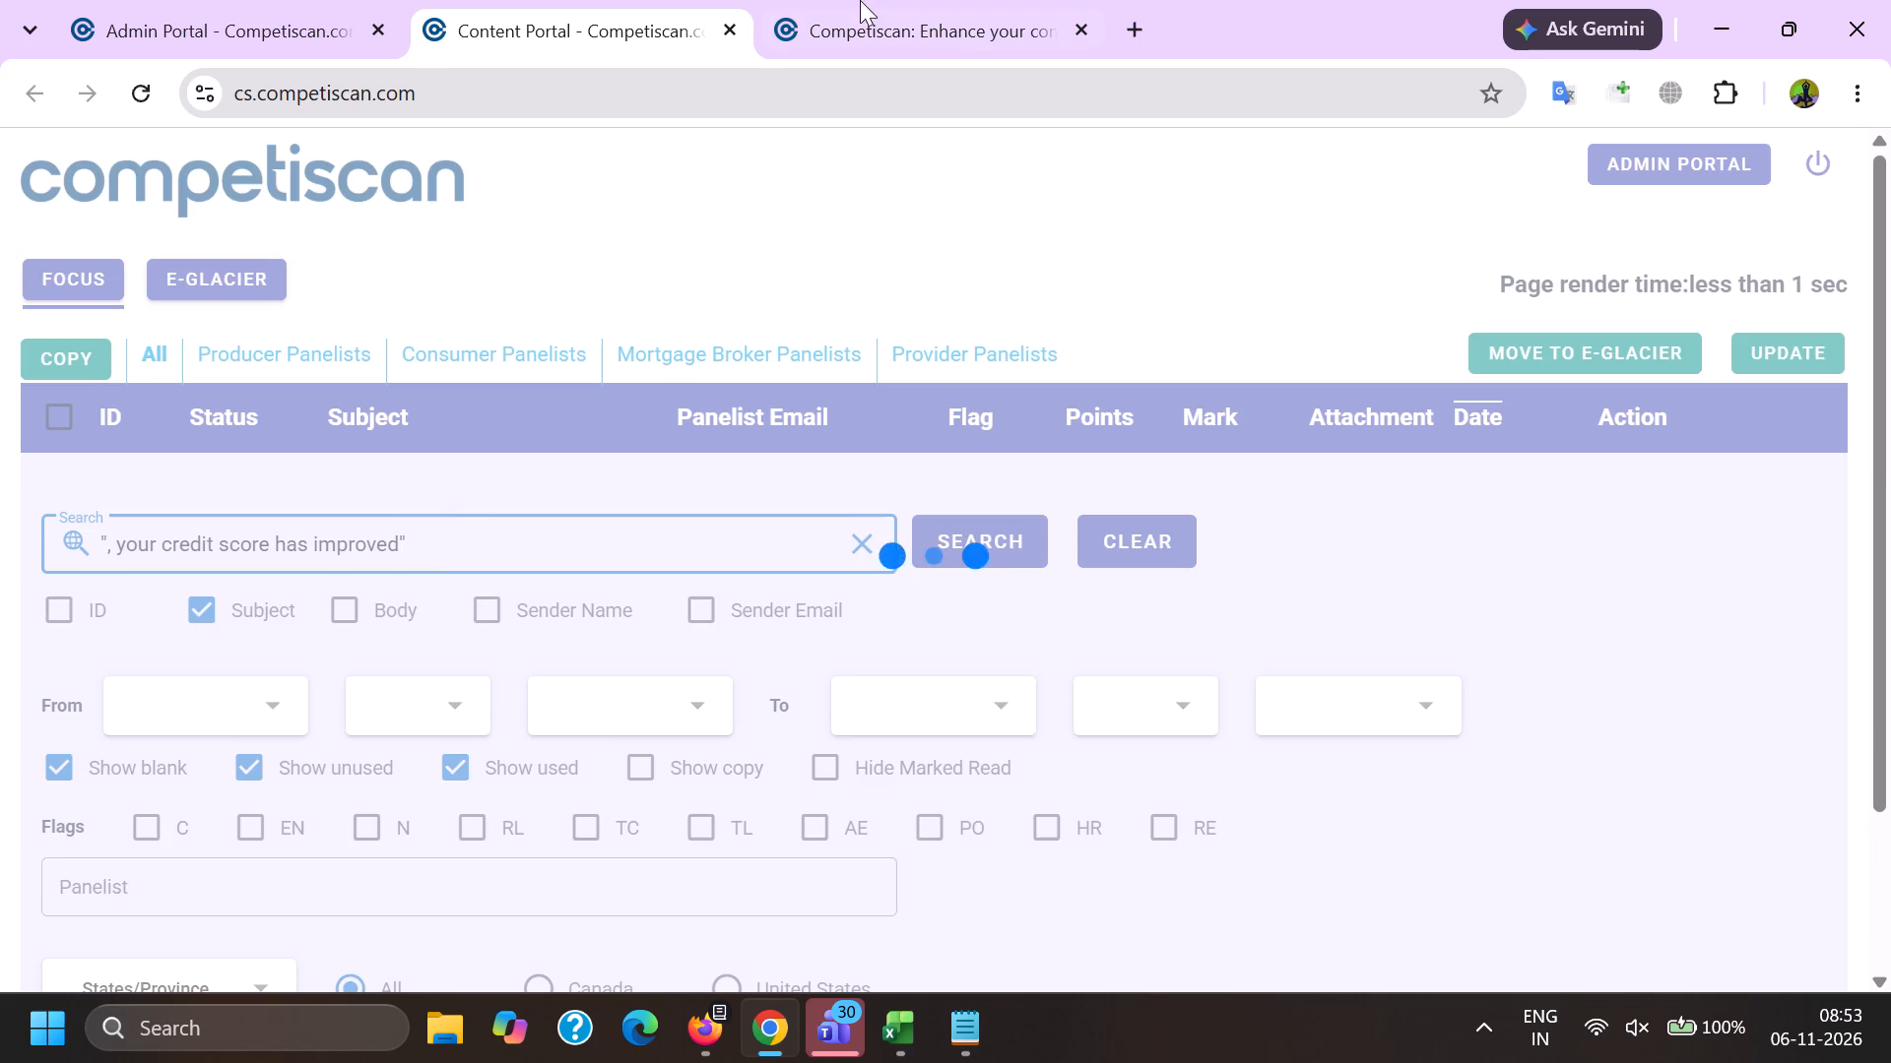
click(874, 609)
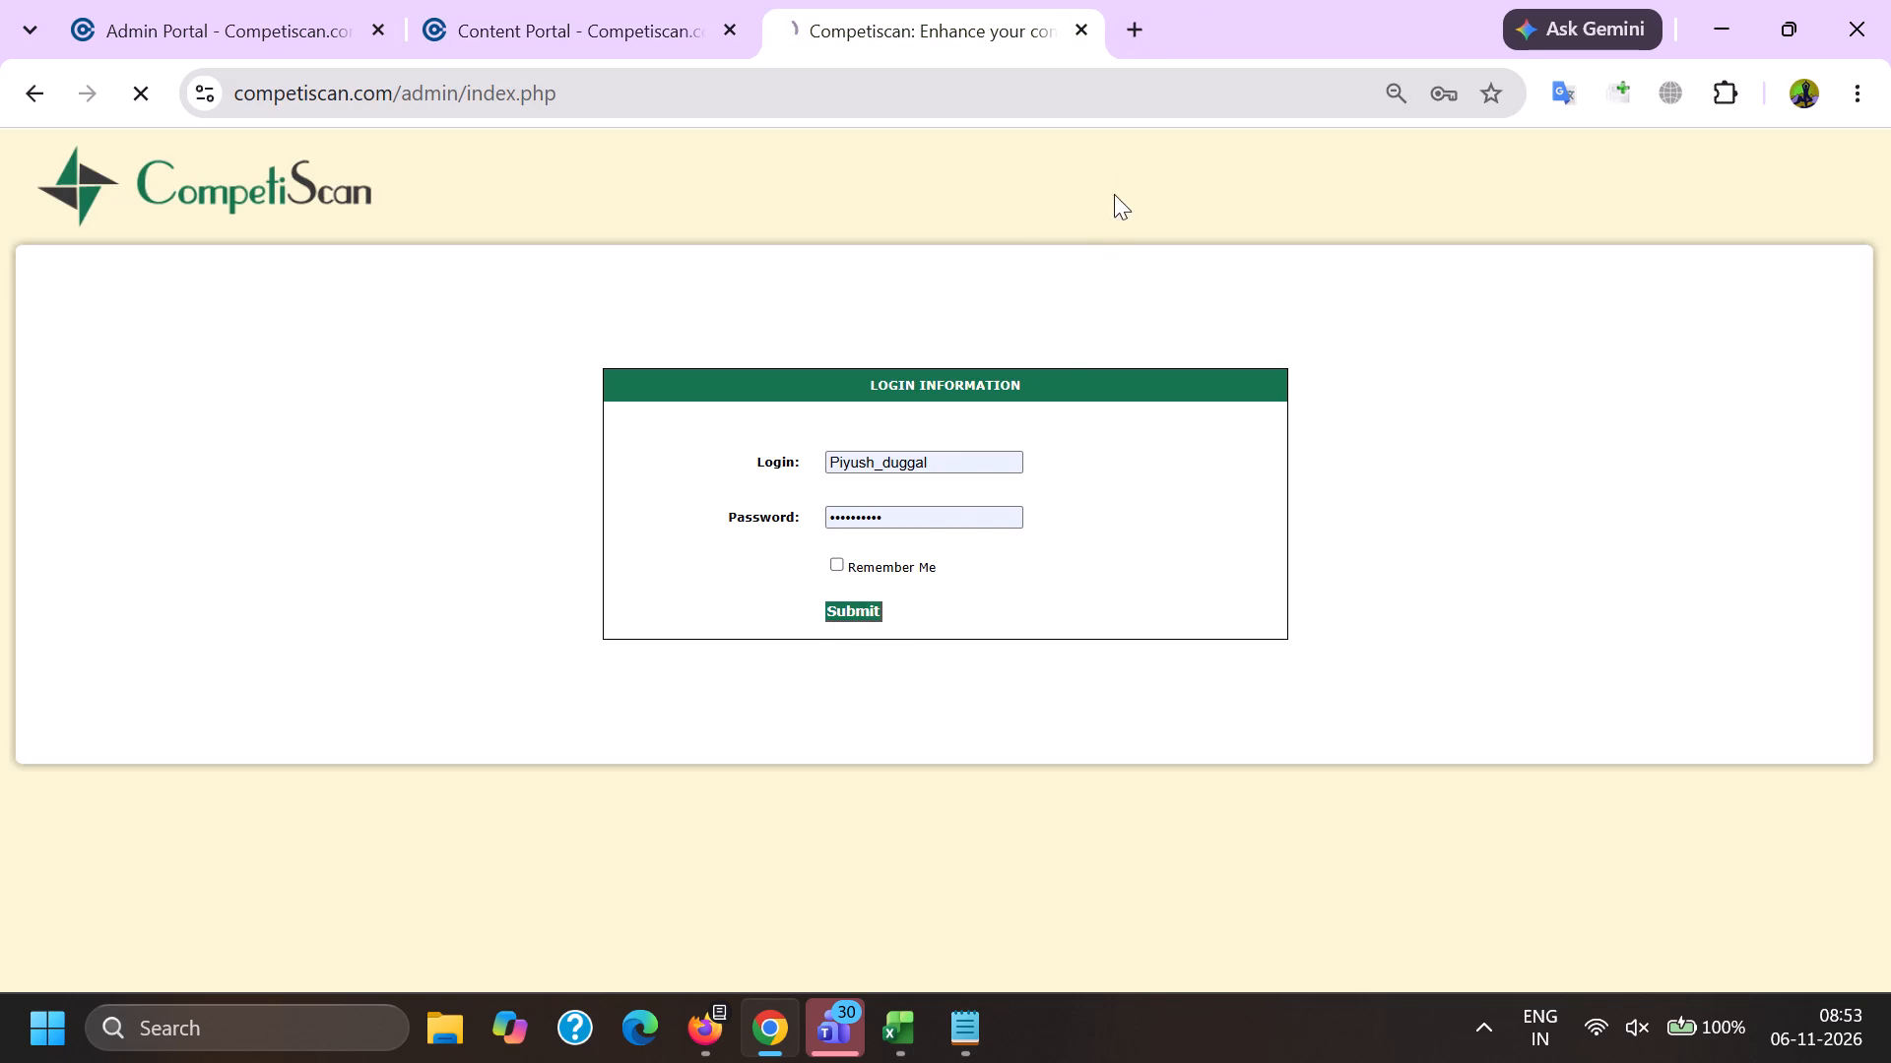
click(641, 0)
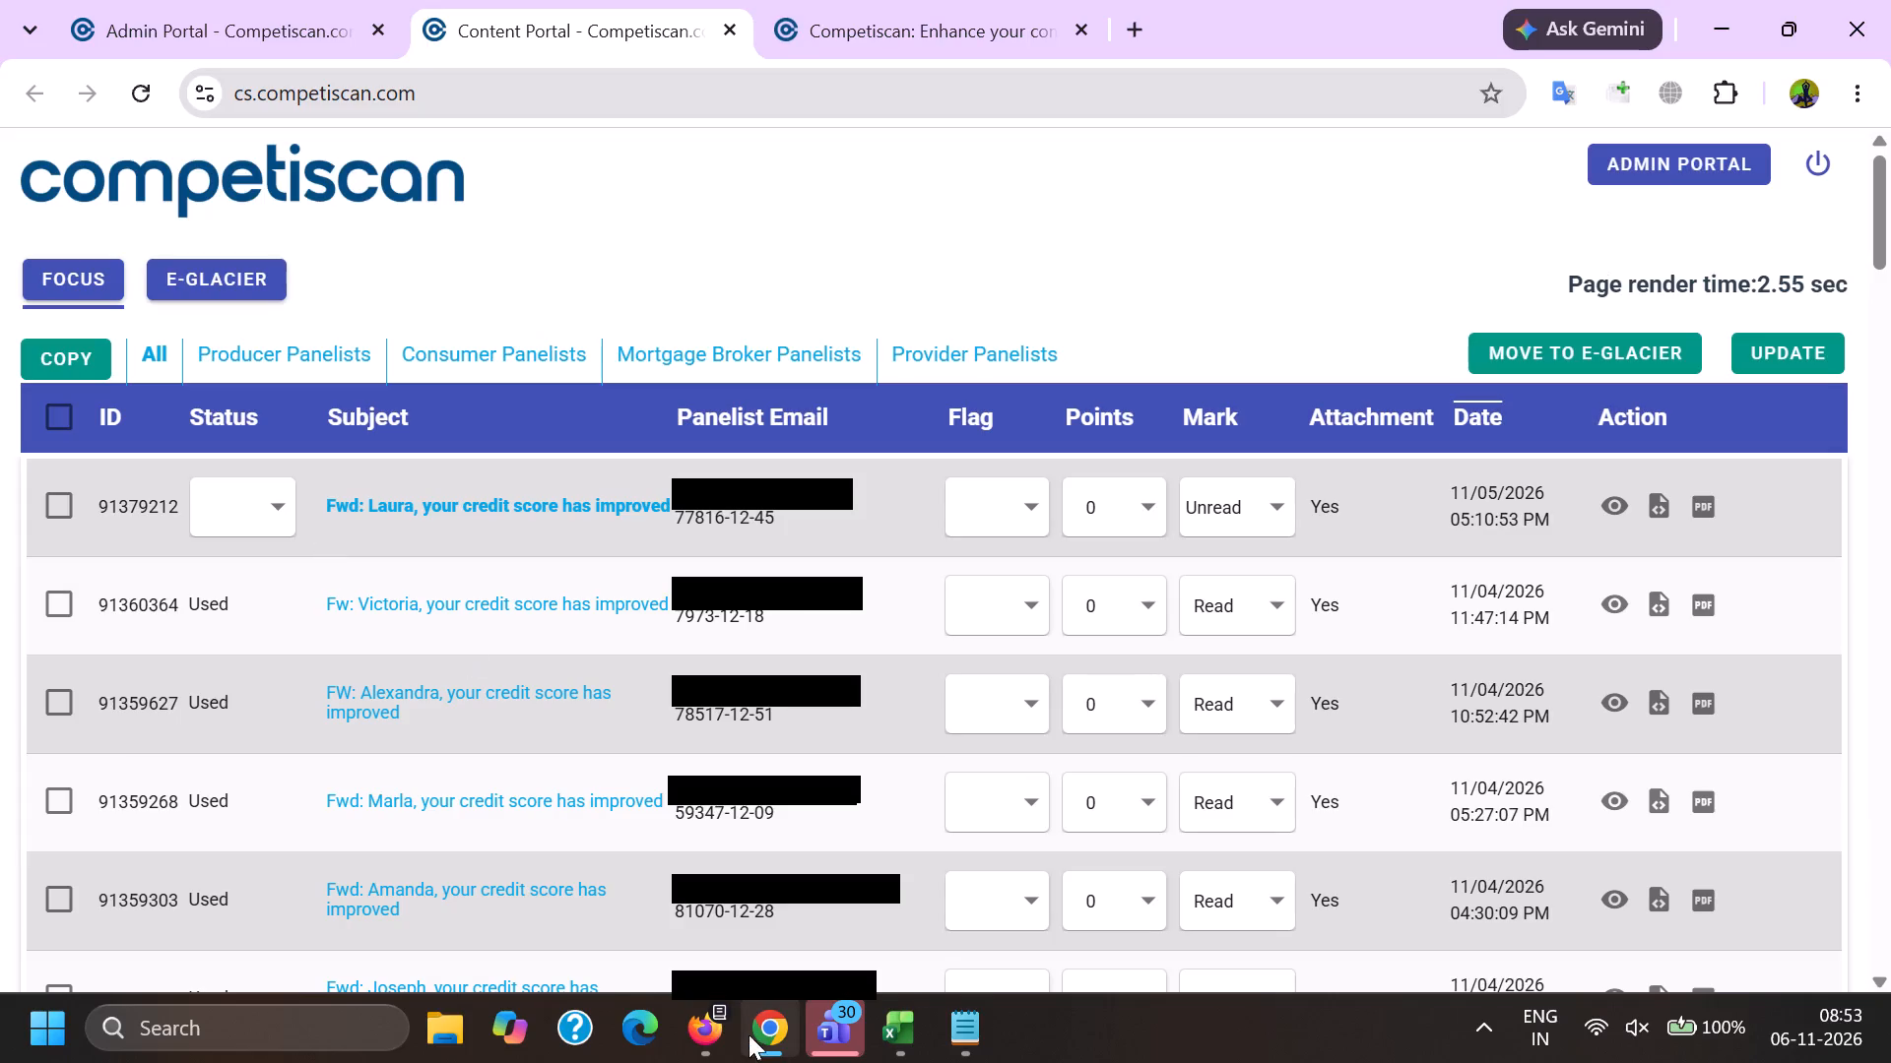
Look through the Notepad notes and copy ", your latest Simple Earn offers are inside" from the daily use note.
click(969, 1038)
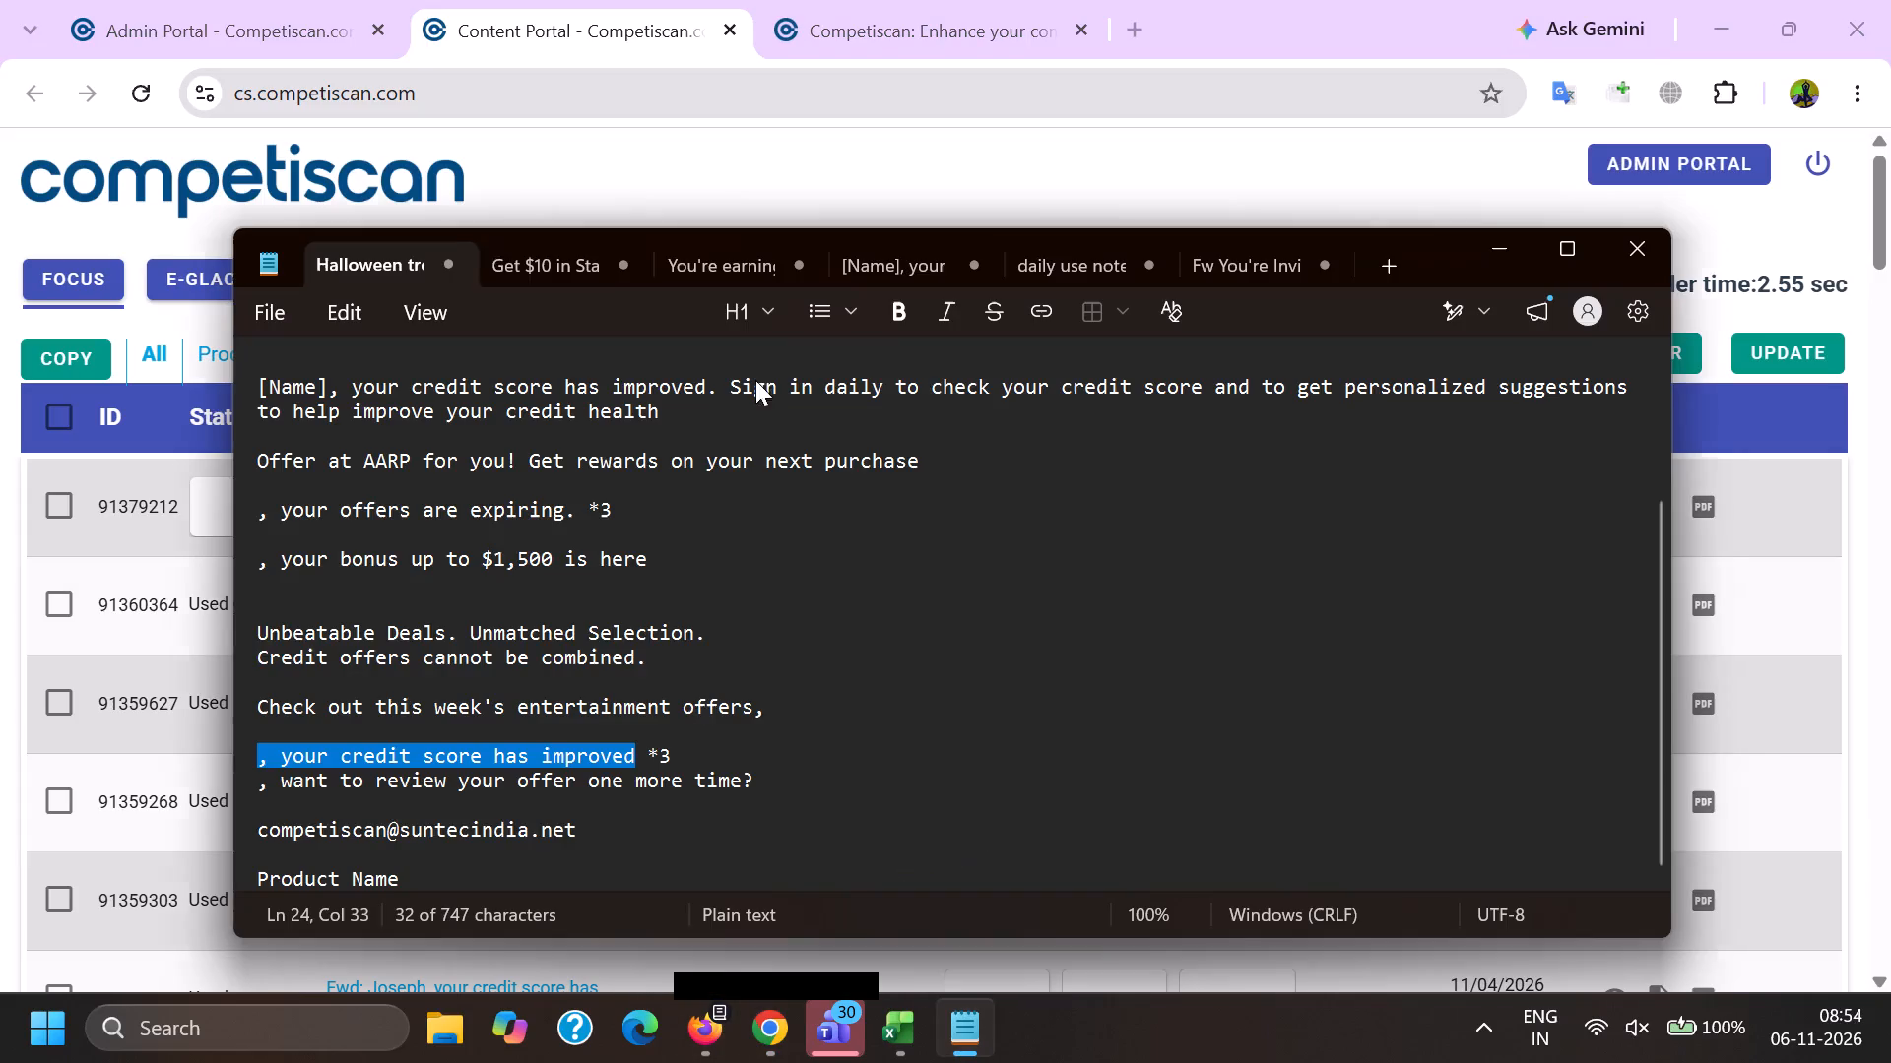
click(504, 245)
scroll(391, 584, down, 7)
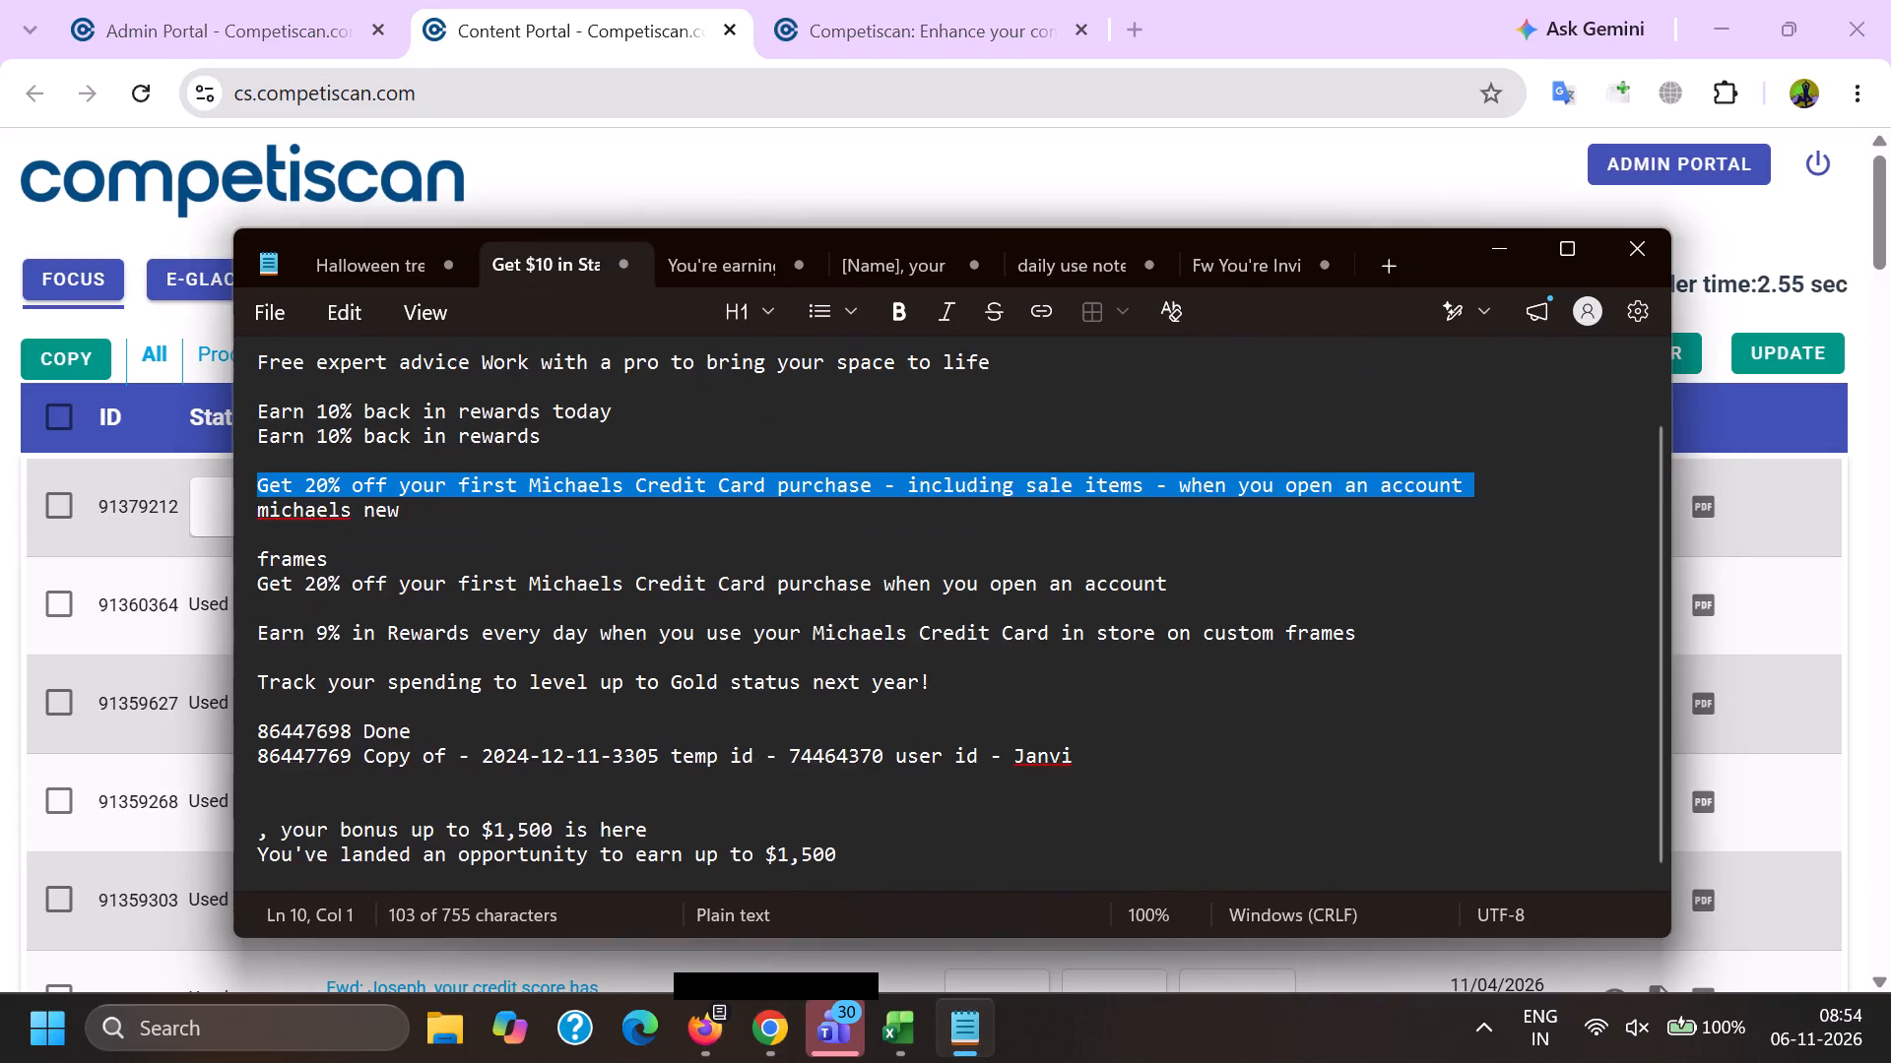
scroll(386, 648, down, 2)
scroll(398, 638, up, 6)
click(745, 251)
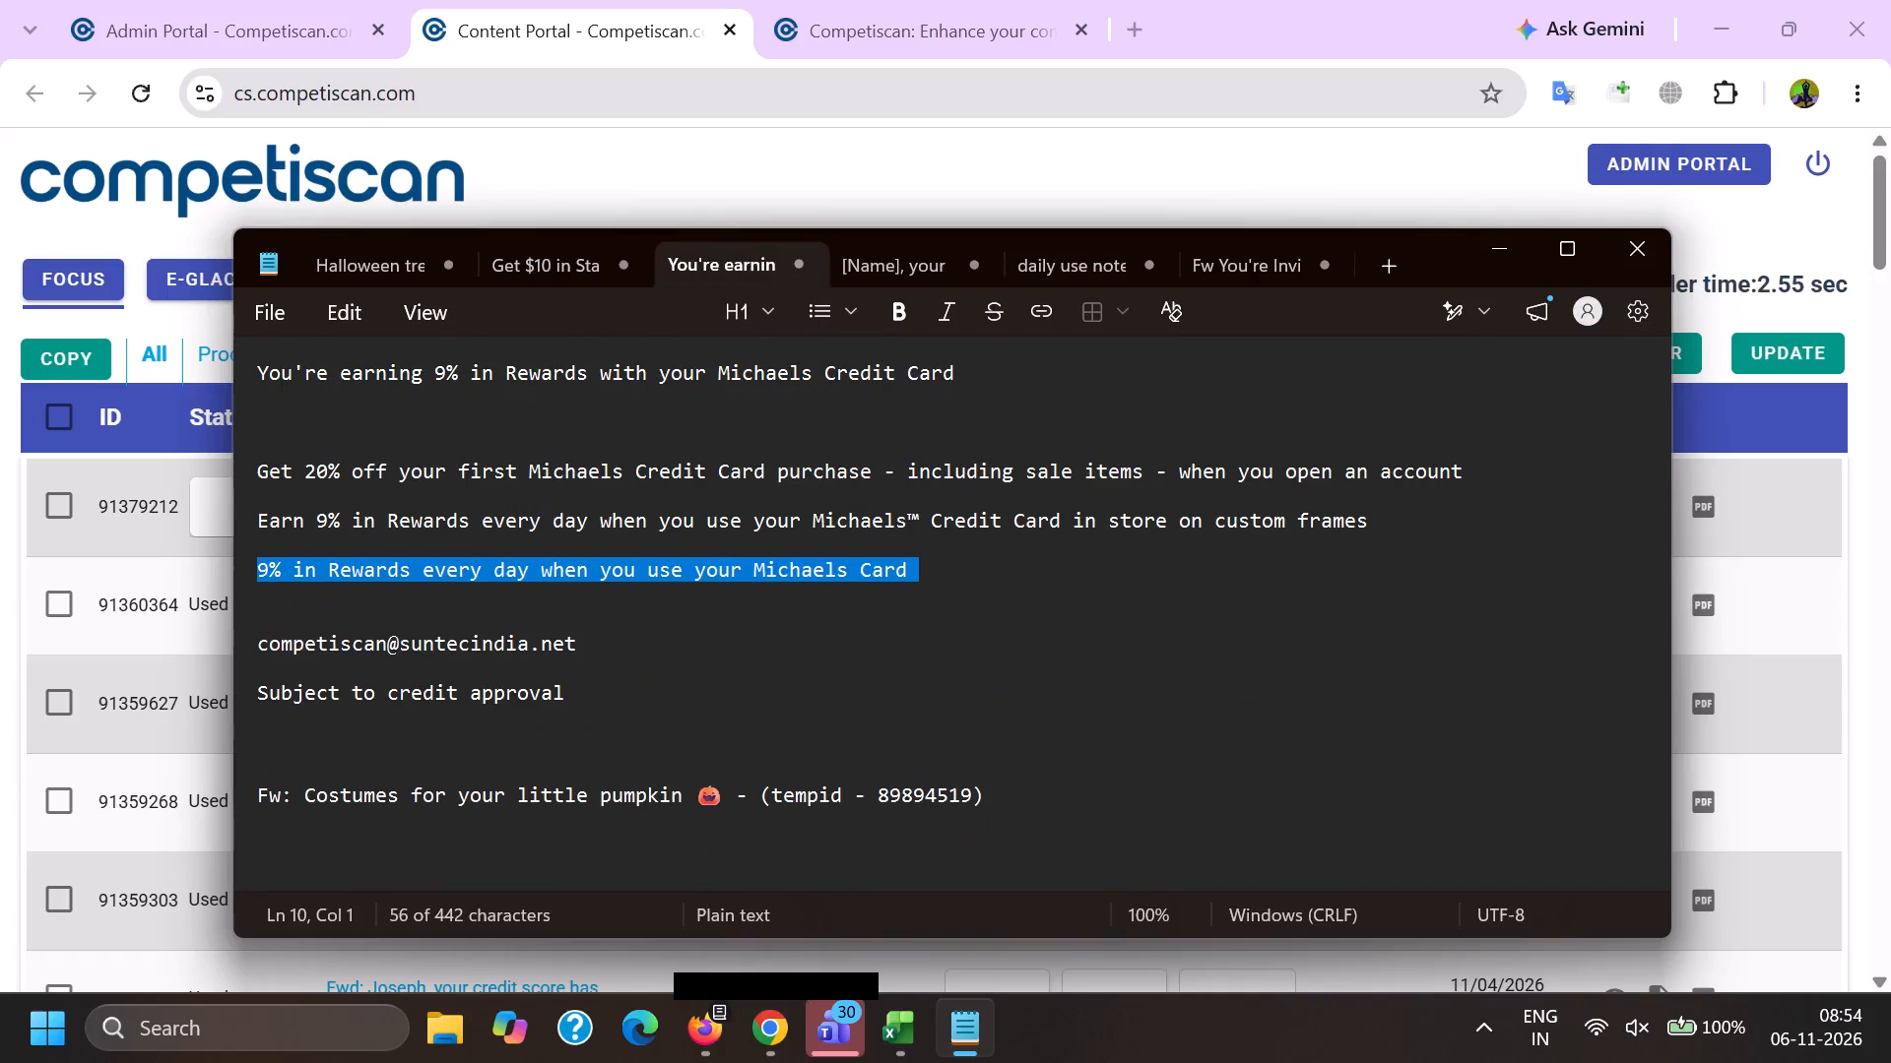
scroll(454, 600, up, 5)
click(899, 264)
click(1042, 268)
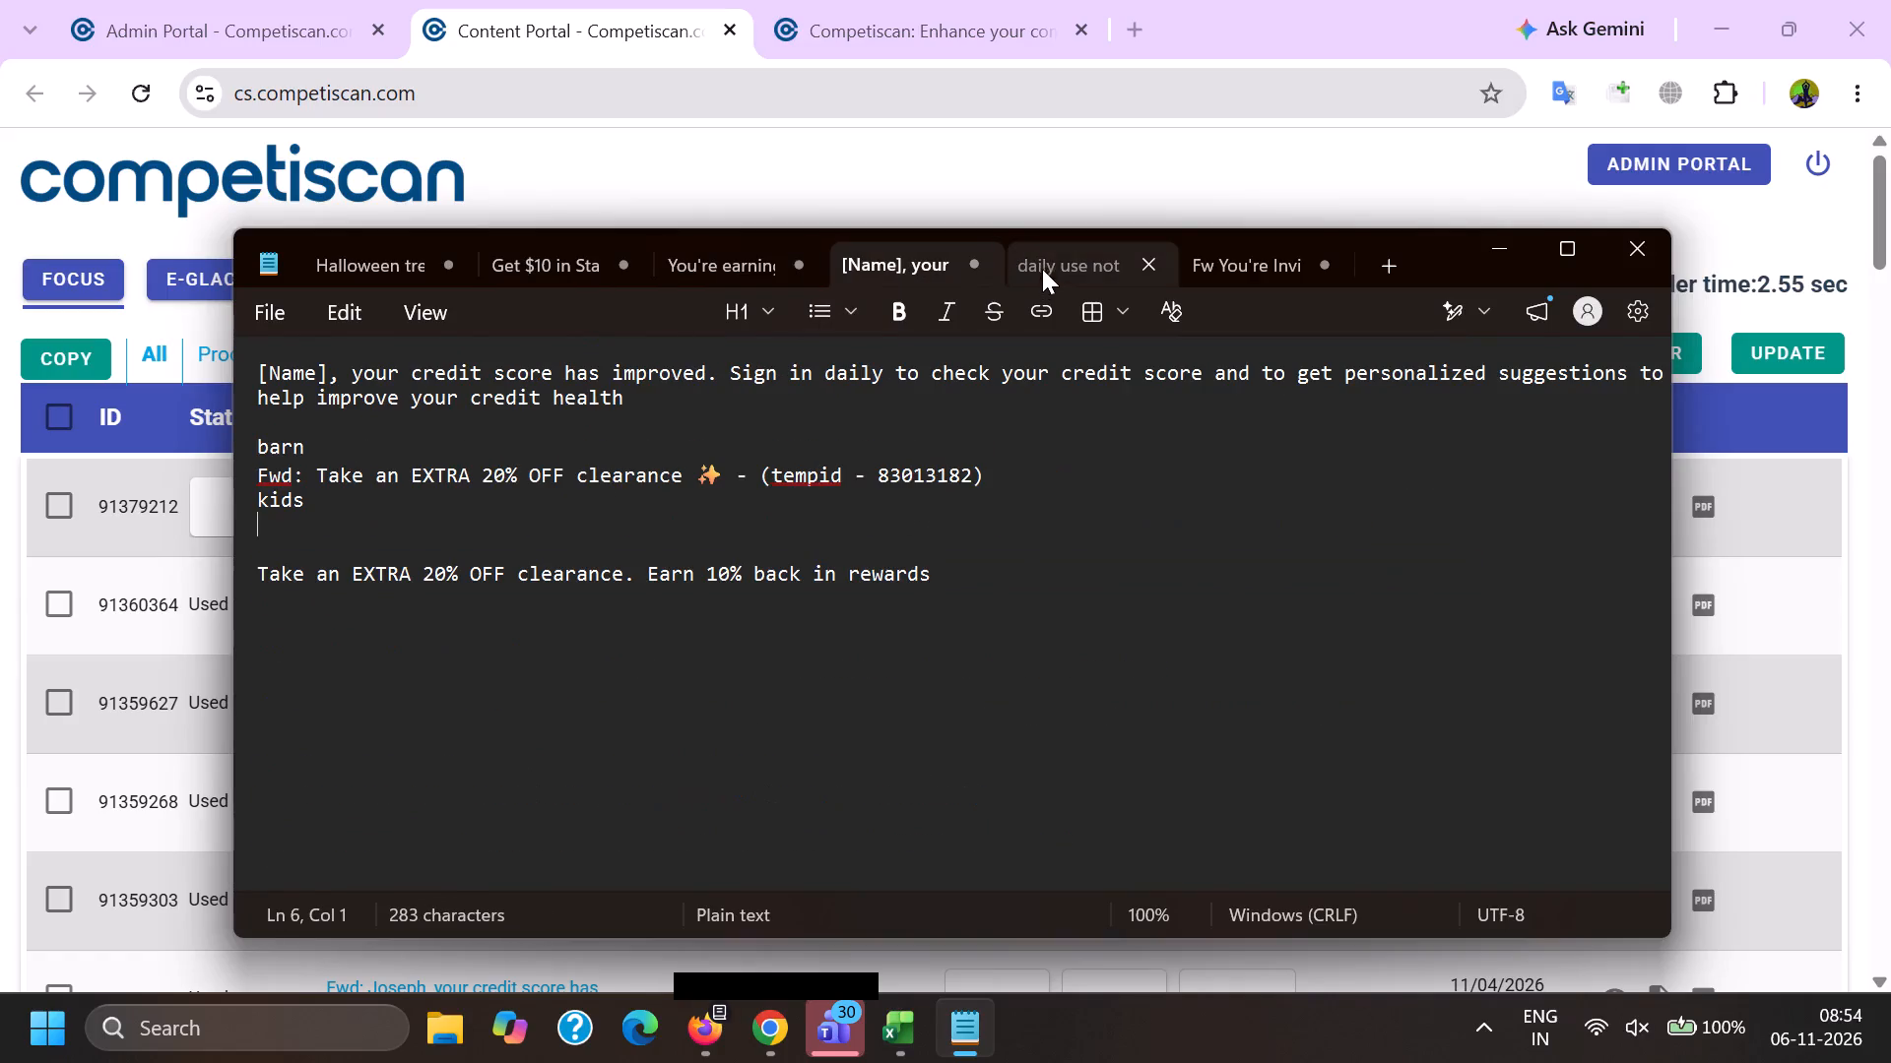
scroll(512, 611, down, 3)
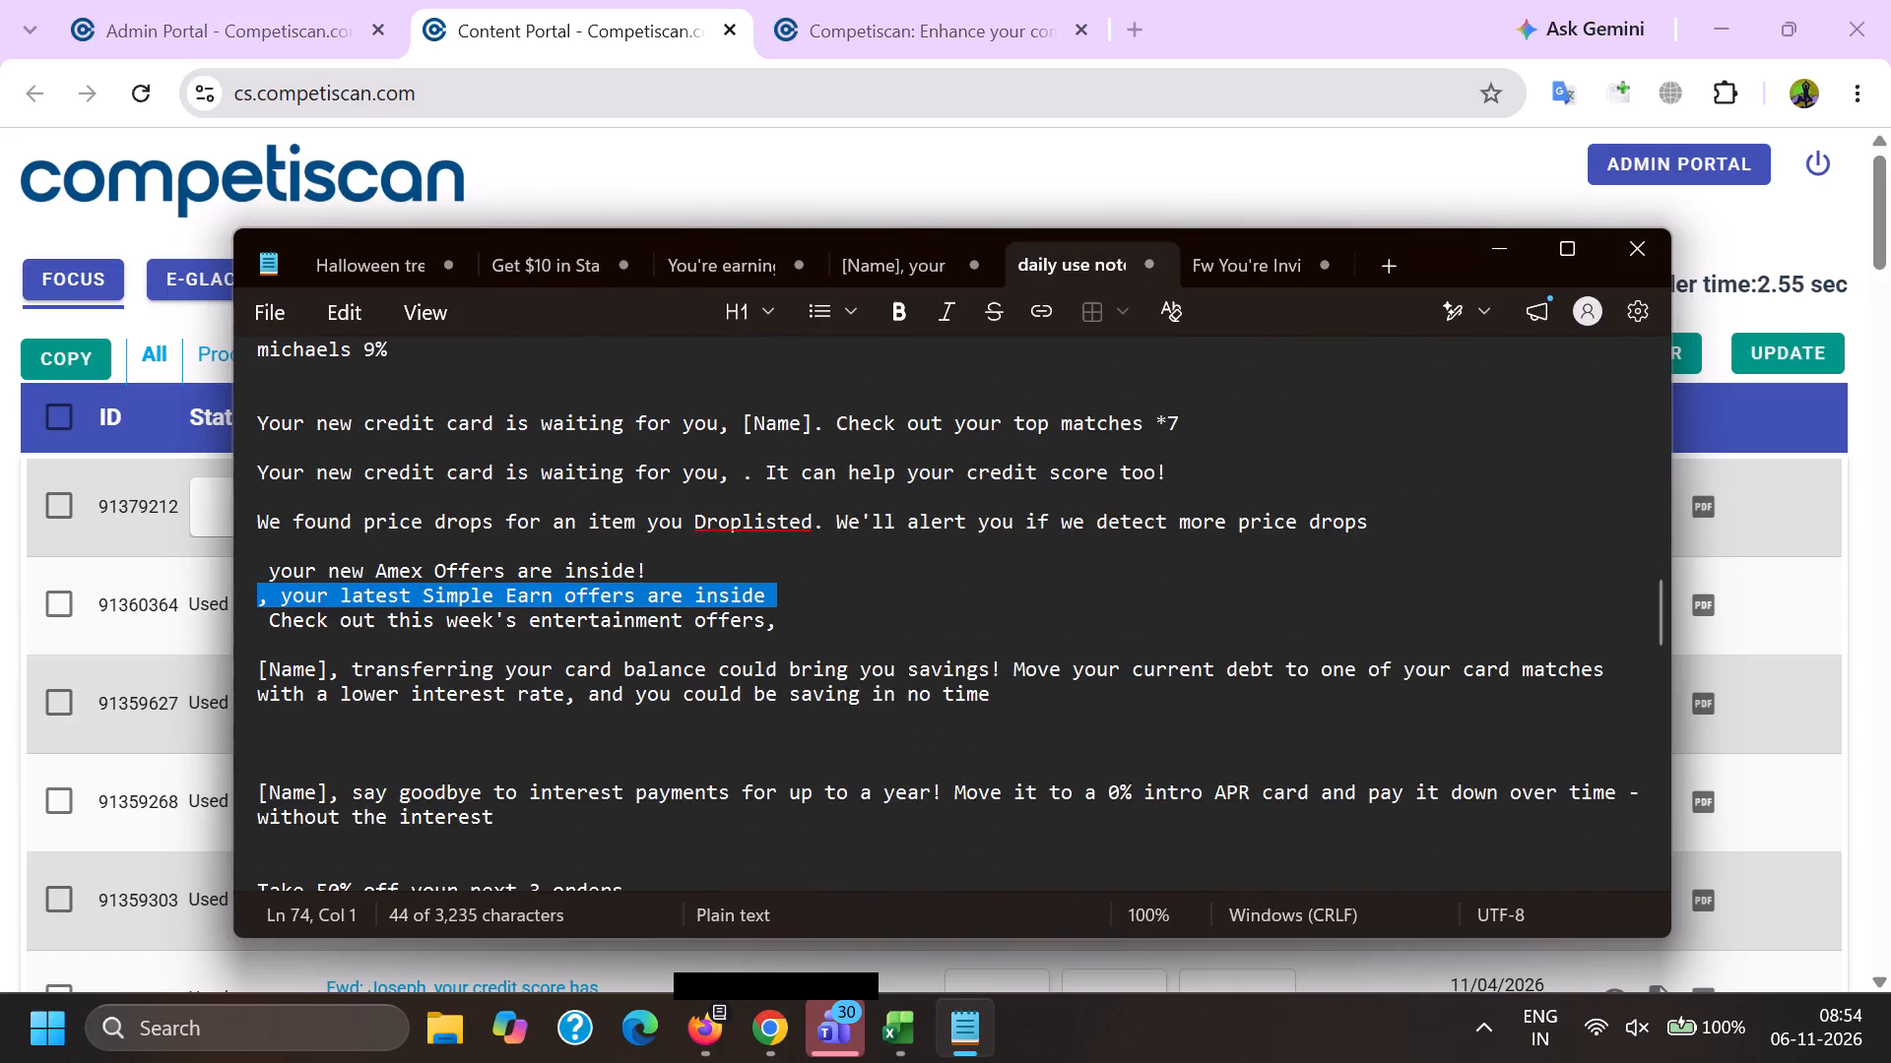
key(ctrl+c)
In Chrome's Content Portal, replace the search phrase with ", your latest Simple Earn offers are inside" in quotation marks and run the search.
click(747, 1062)
scroll(343, 756, down, 16)
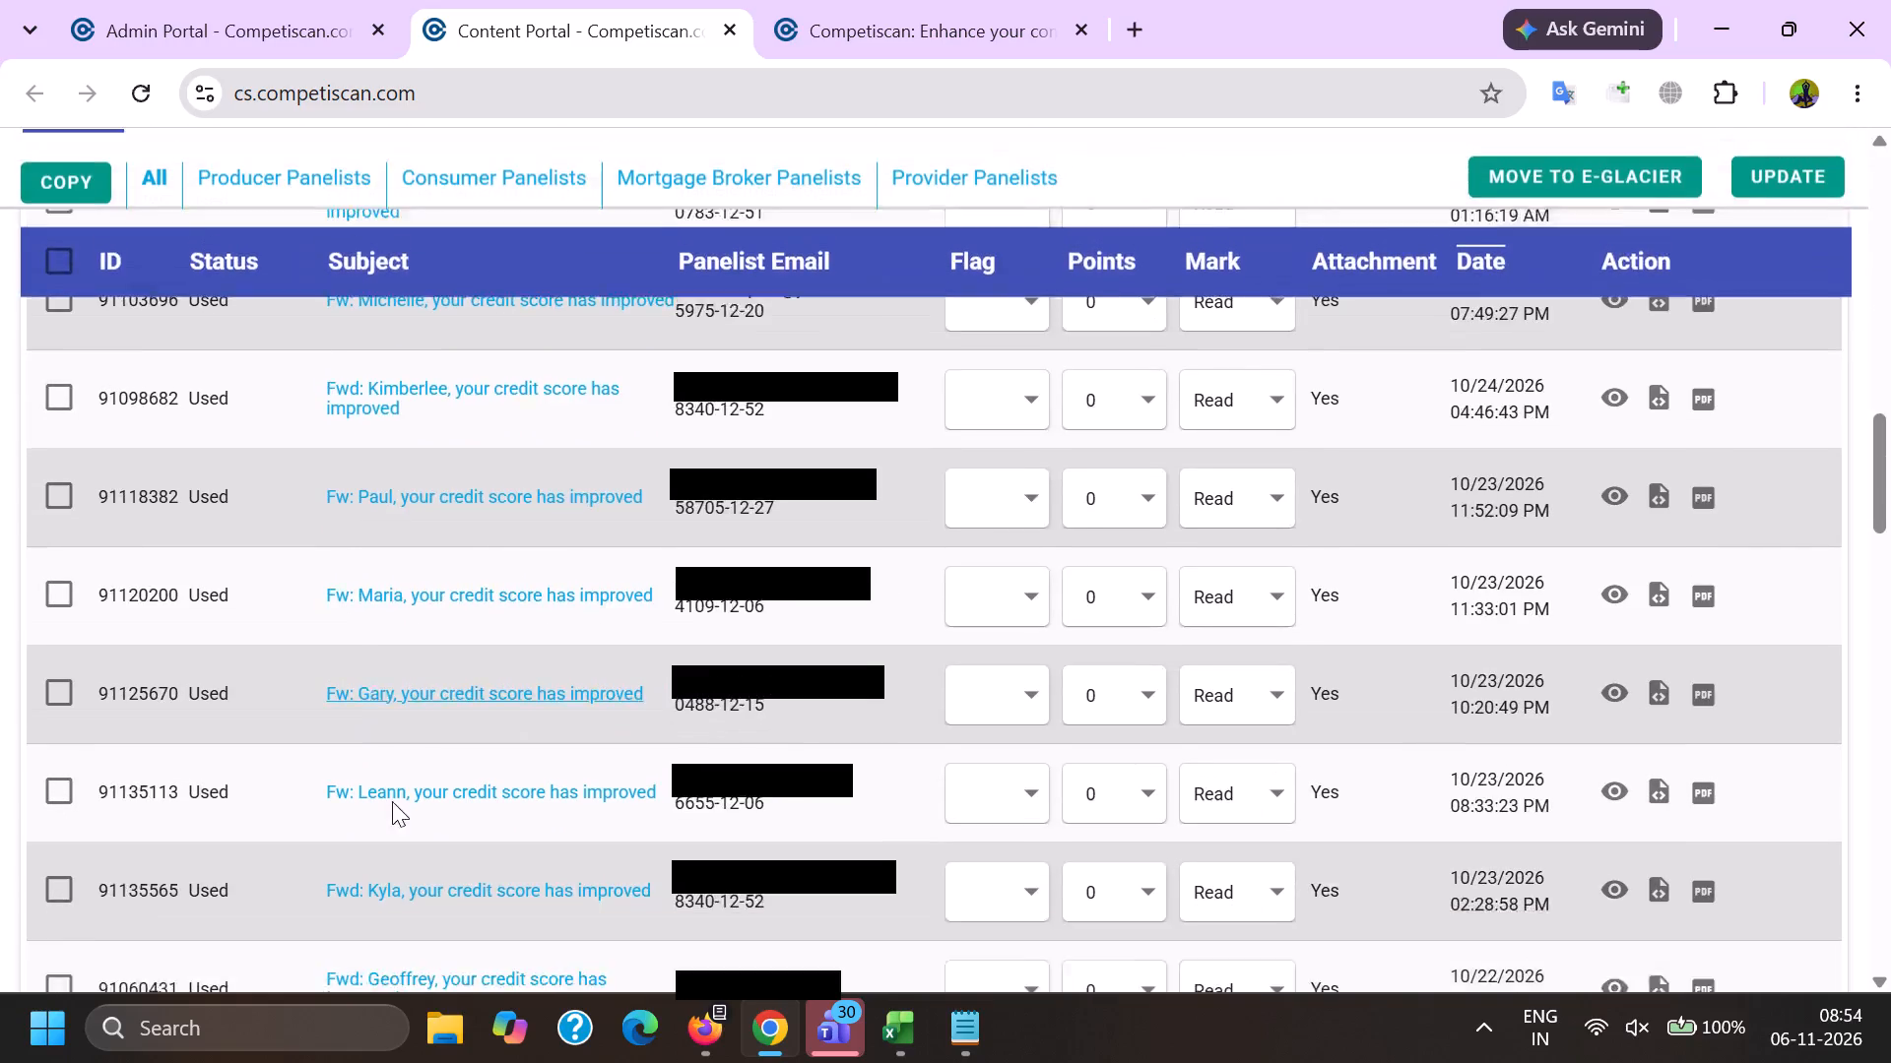
scroll(392, 801, down, 6)
scroll(402, 777, up, 1)
scroll(405, 779, down, 3)
scroll(419, 769, up, 1)
scroll(419, 770, down, 11)
scroll(485, 822, up, 3)
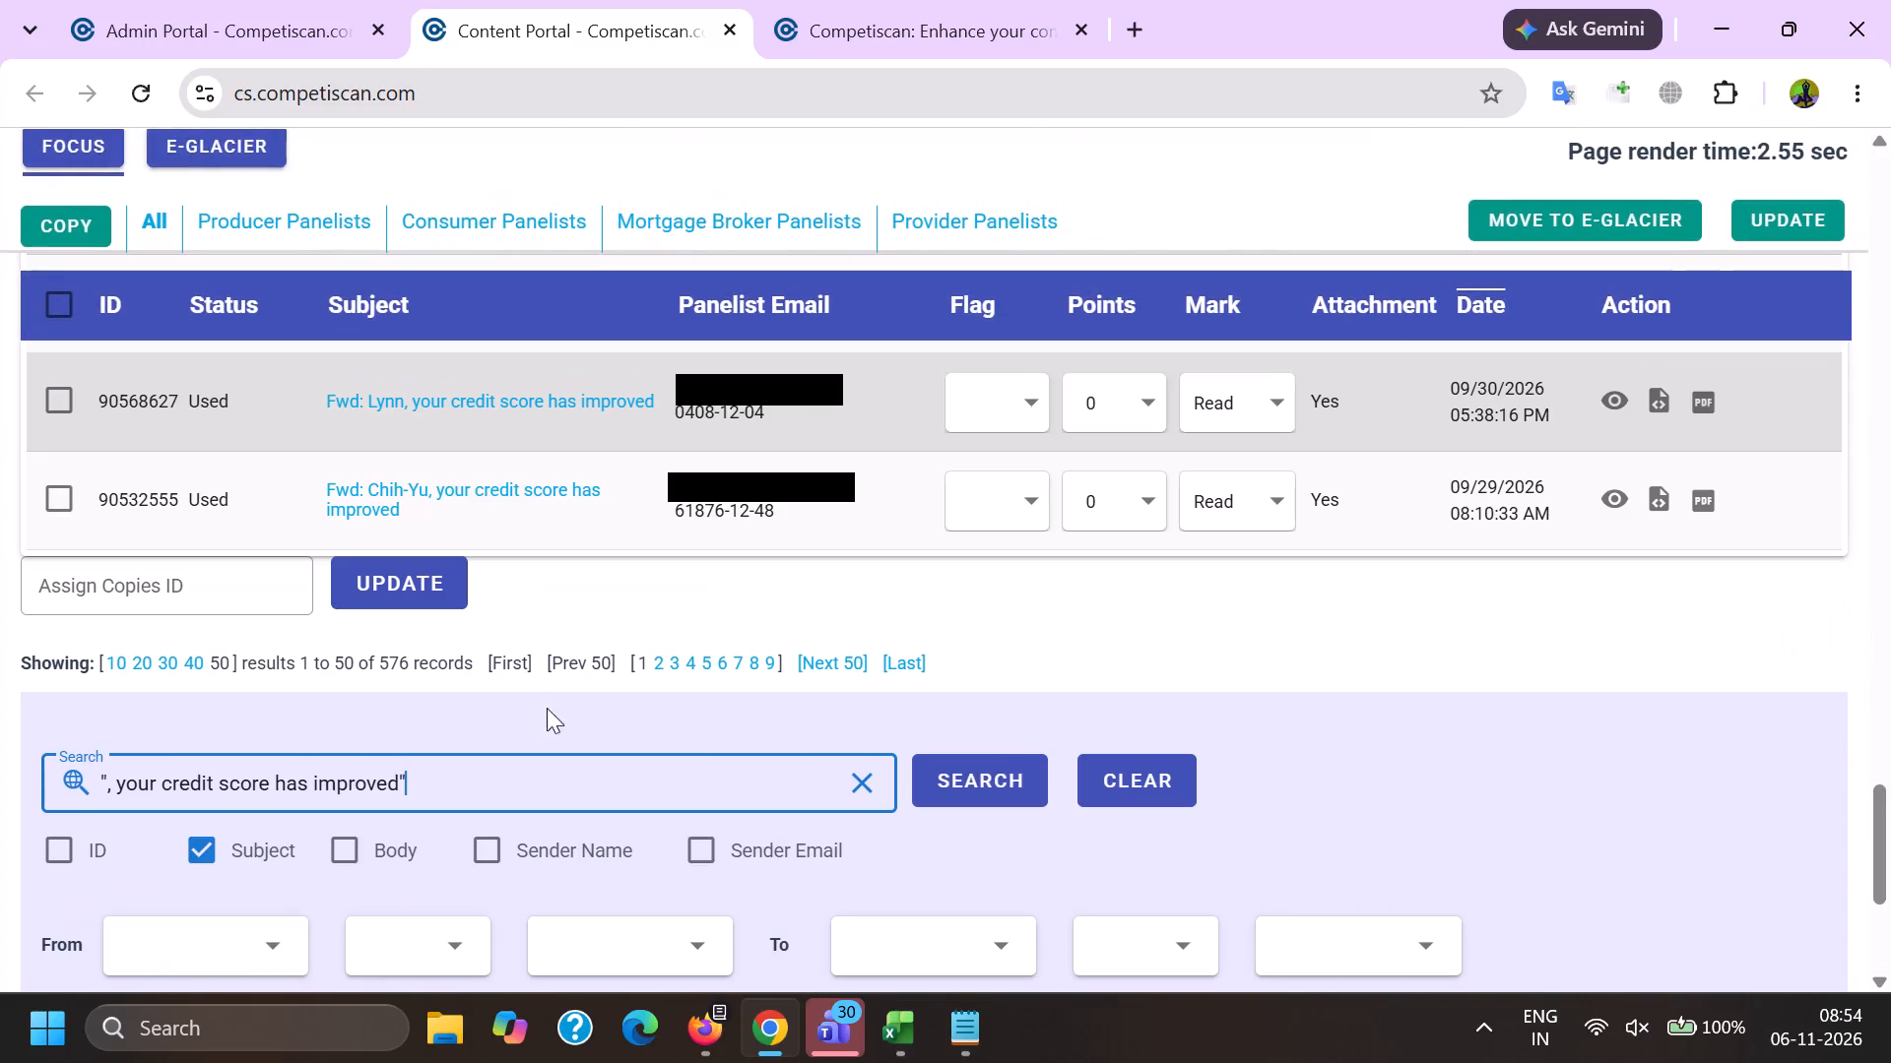
drag(569, 771, 13, 744)
key(BackSpace)
key(shift+quotedbl)
key(ctrl+v)
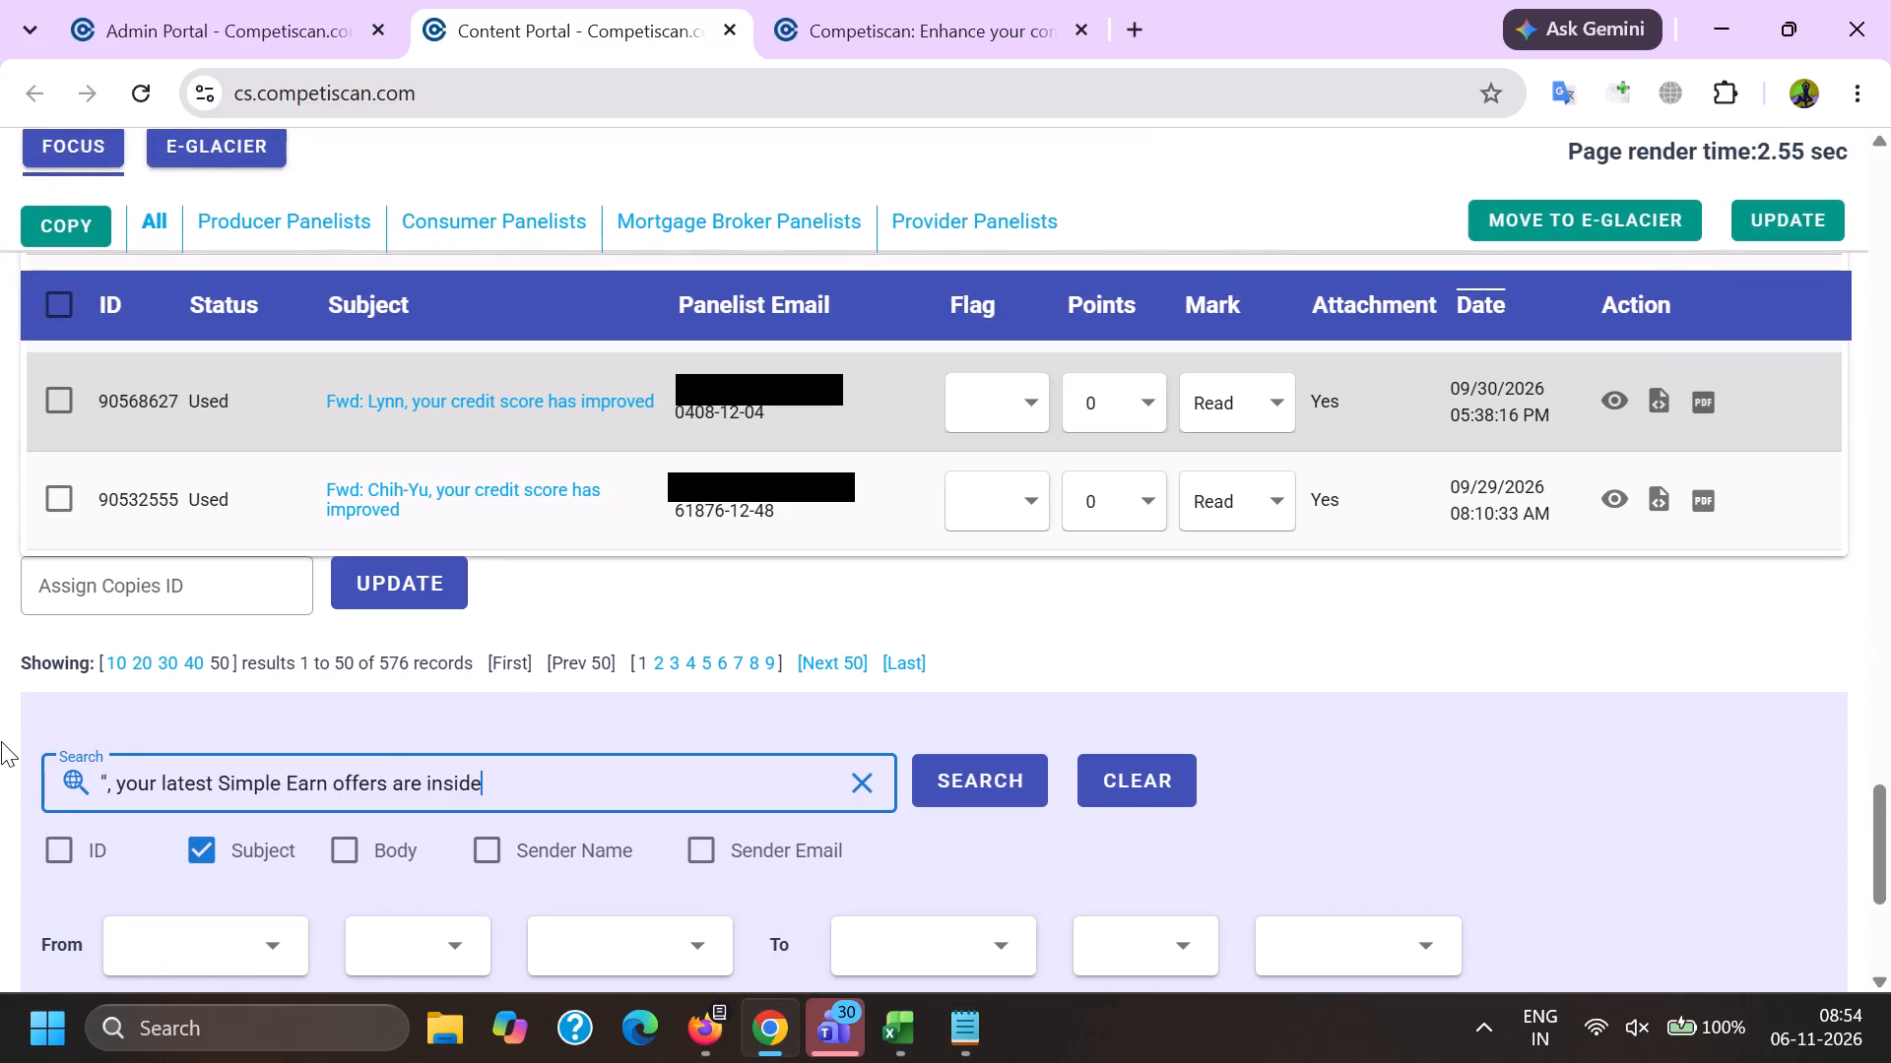
key(shift+quotedbl)
key(Return)
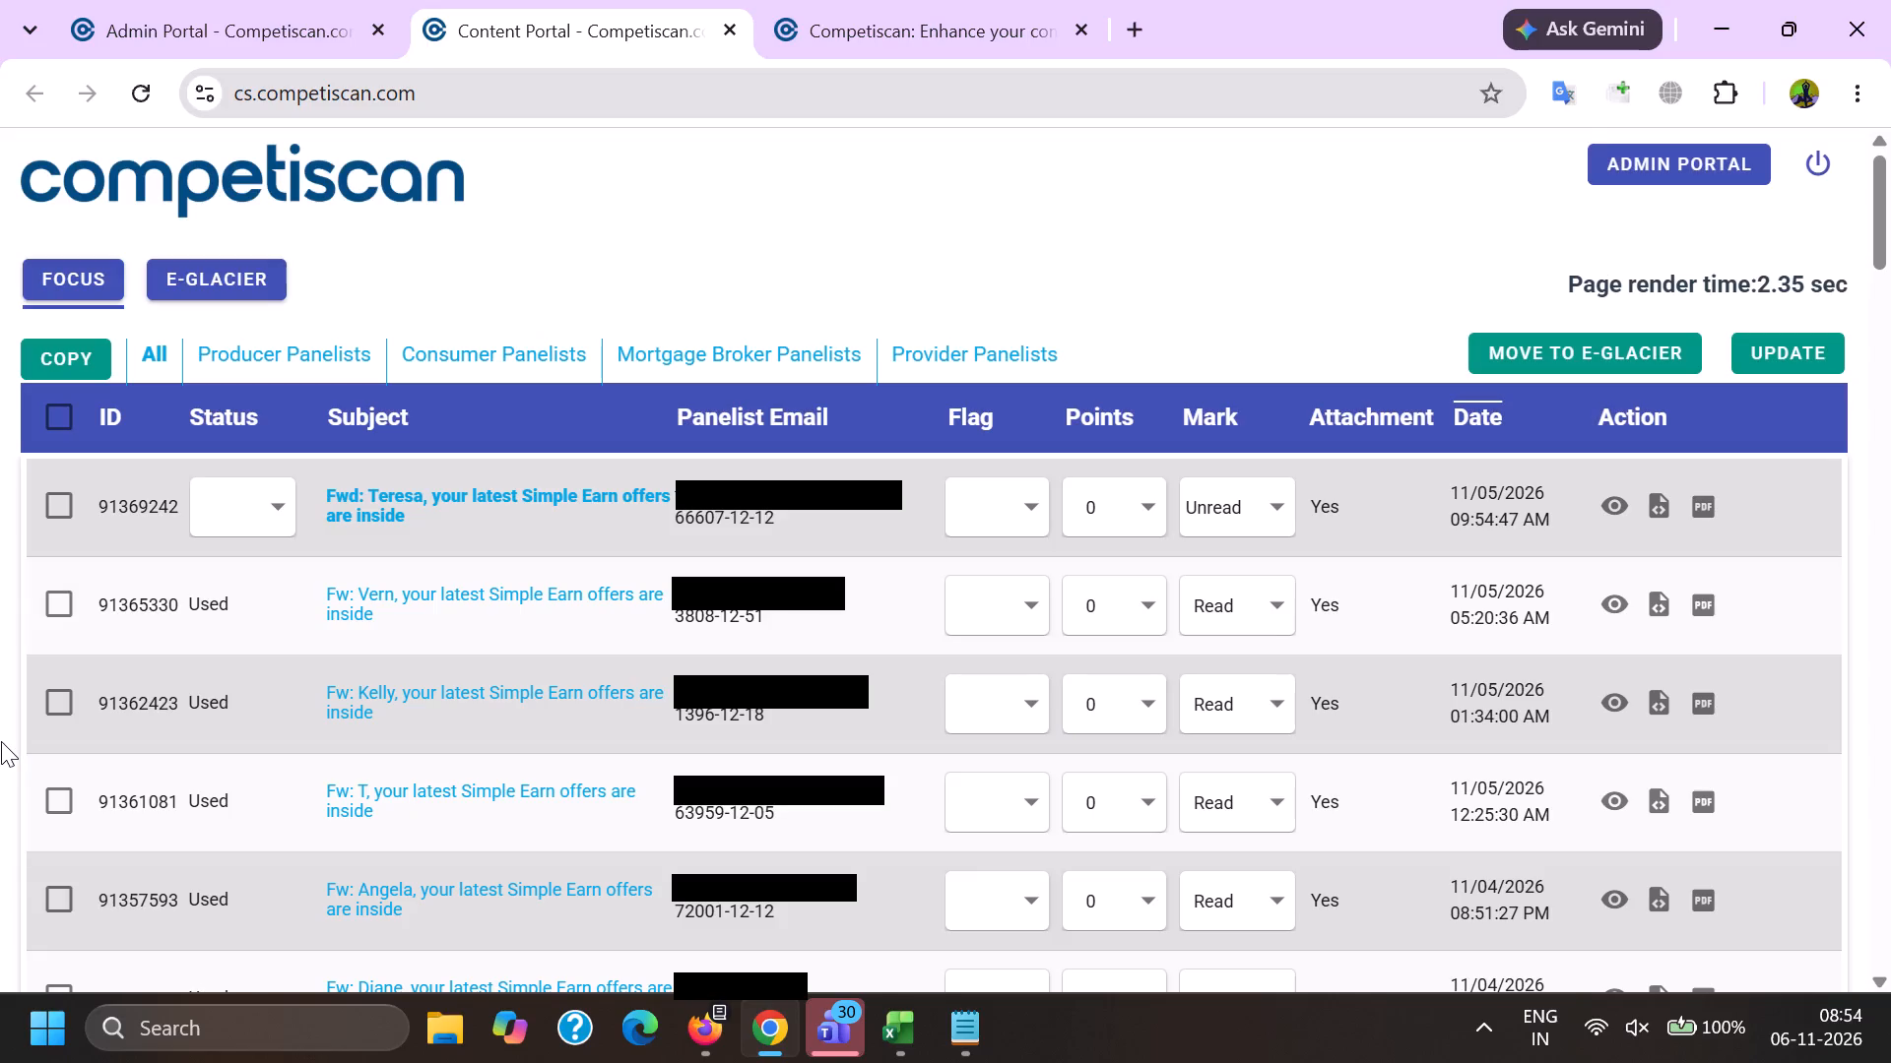
Switch to Firefox's third Content Portal page and view the original of Capital One email 91372577.
key(alt+Tab)
key(alt+Tab)
key(alt+Tab)
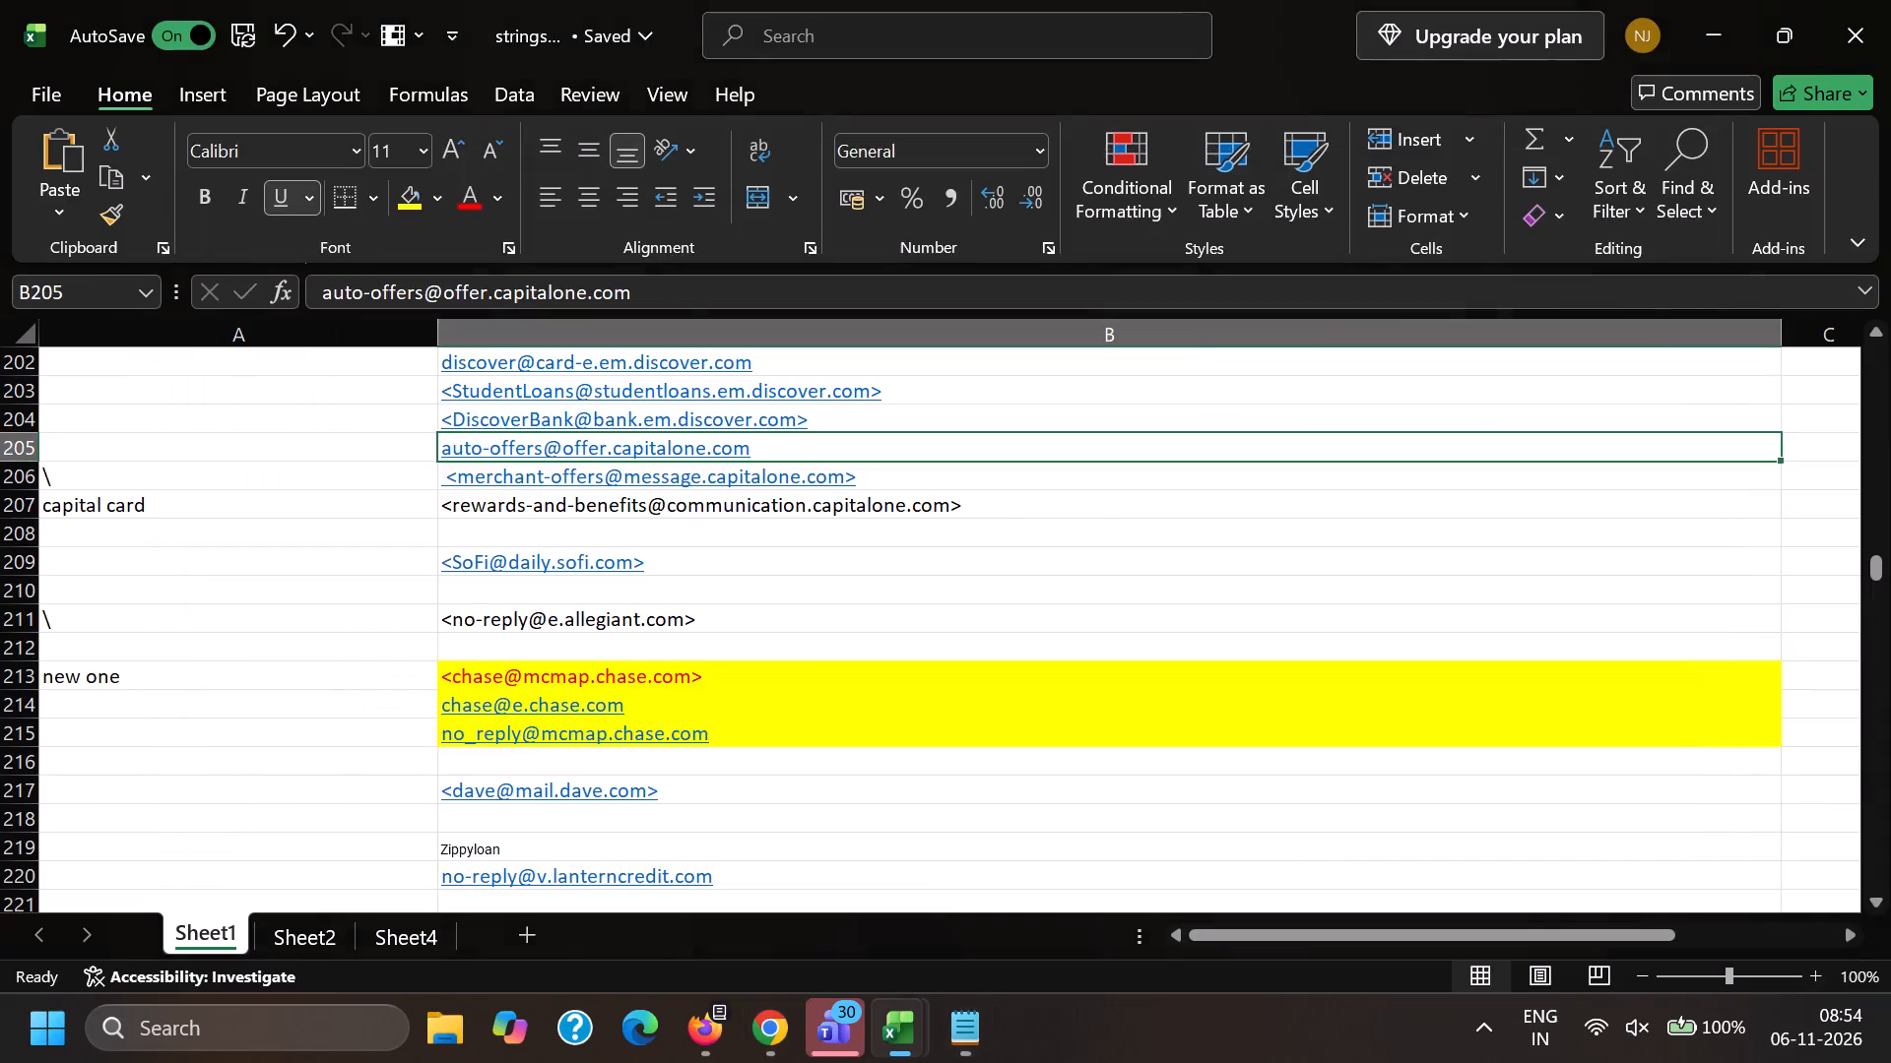
key(alt+Tab)
key(alt+Tab)
key(alt+Tab)
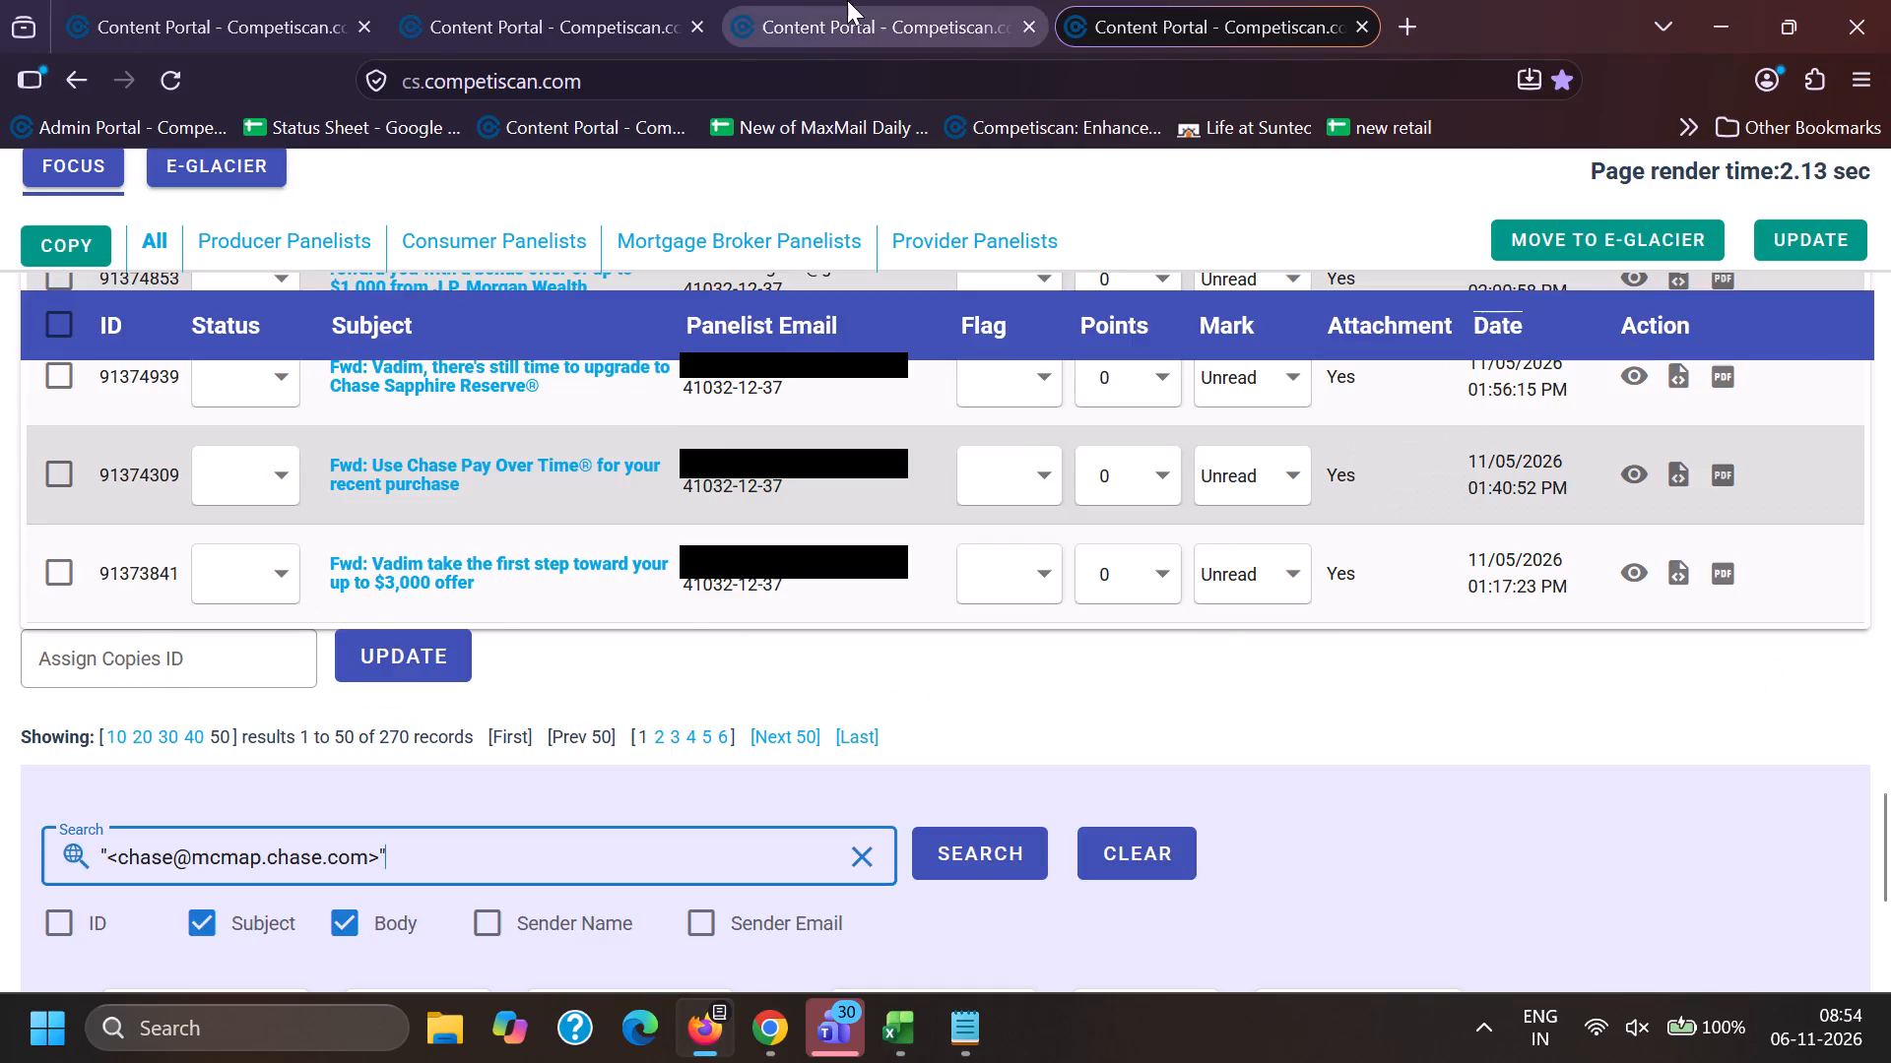
click(847, 0)
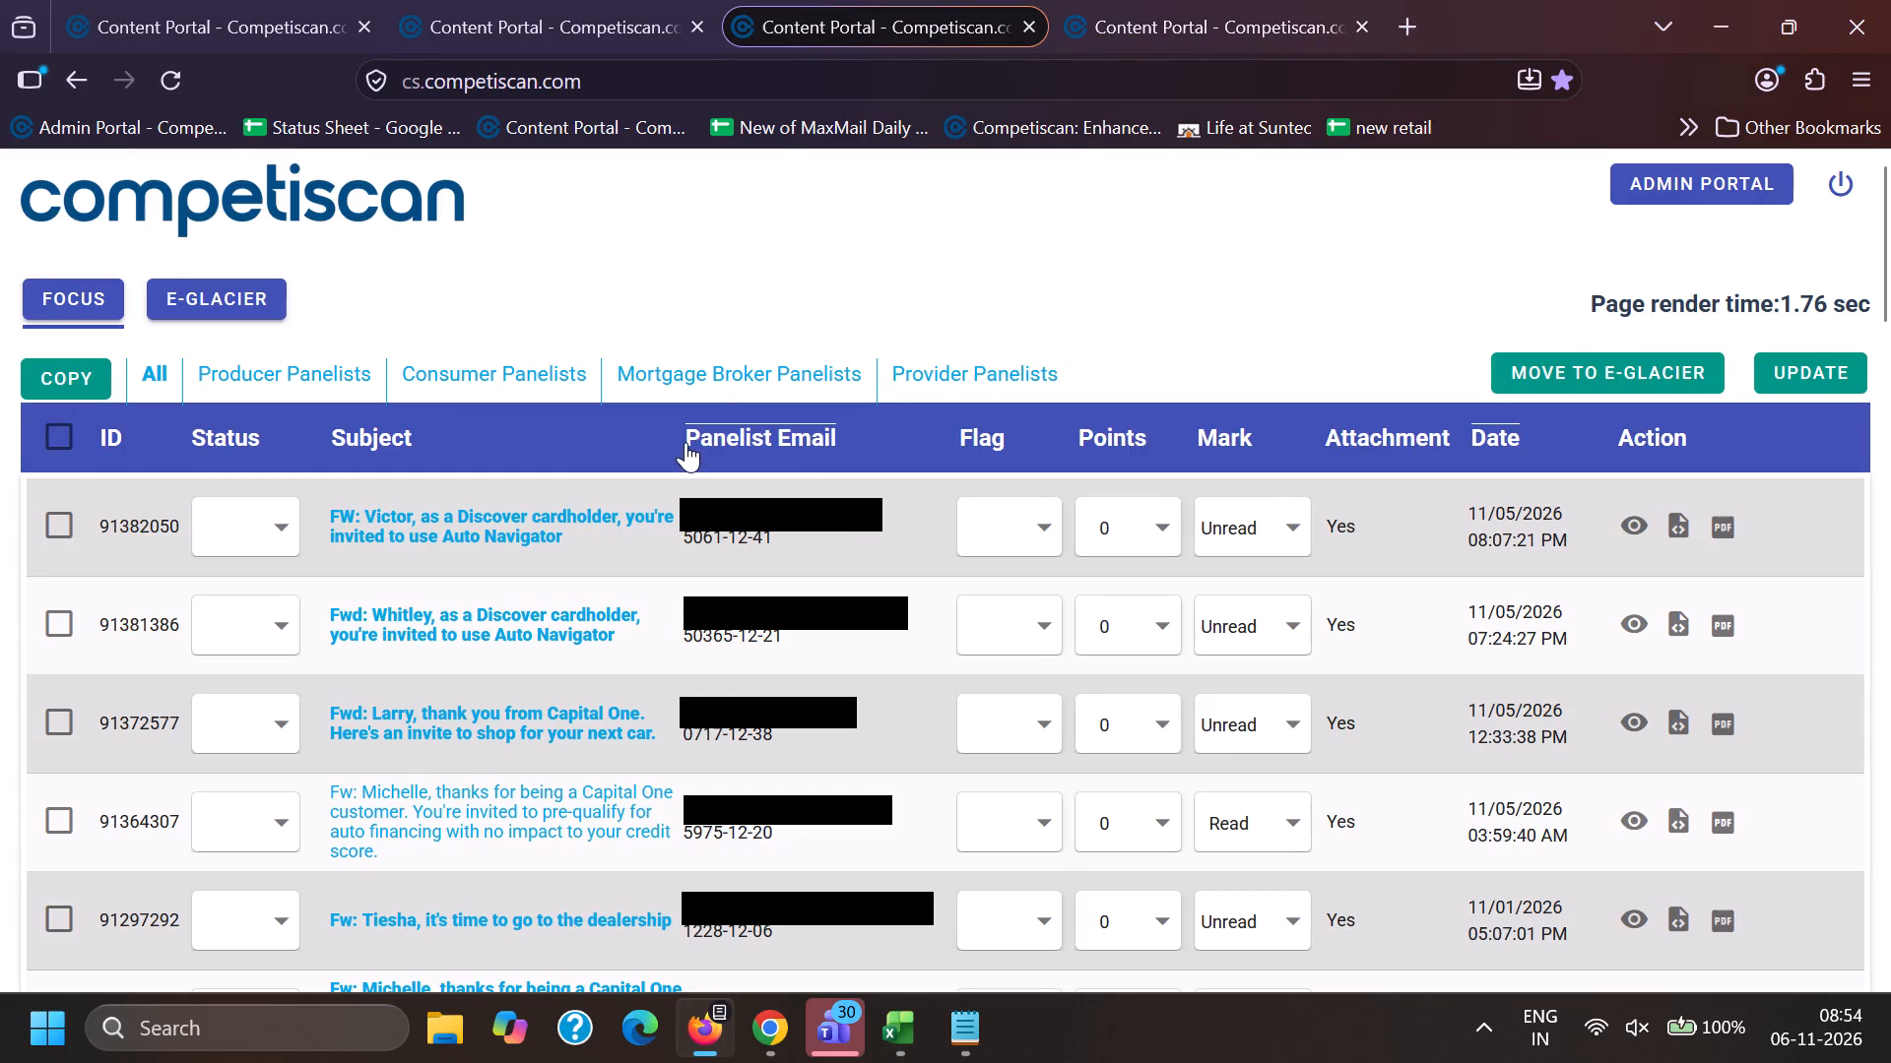
scroll(712, 670, down, 1)
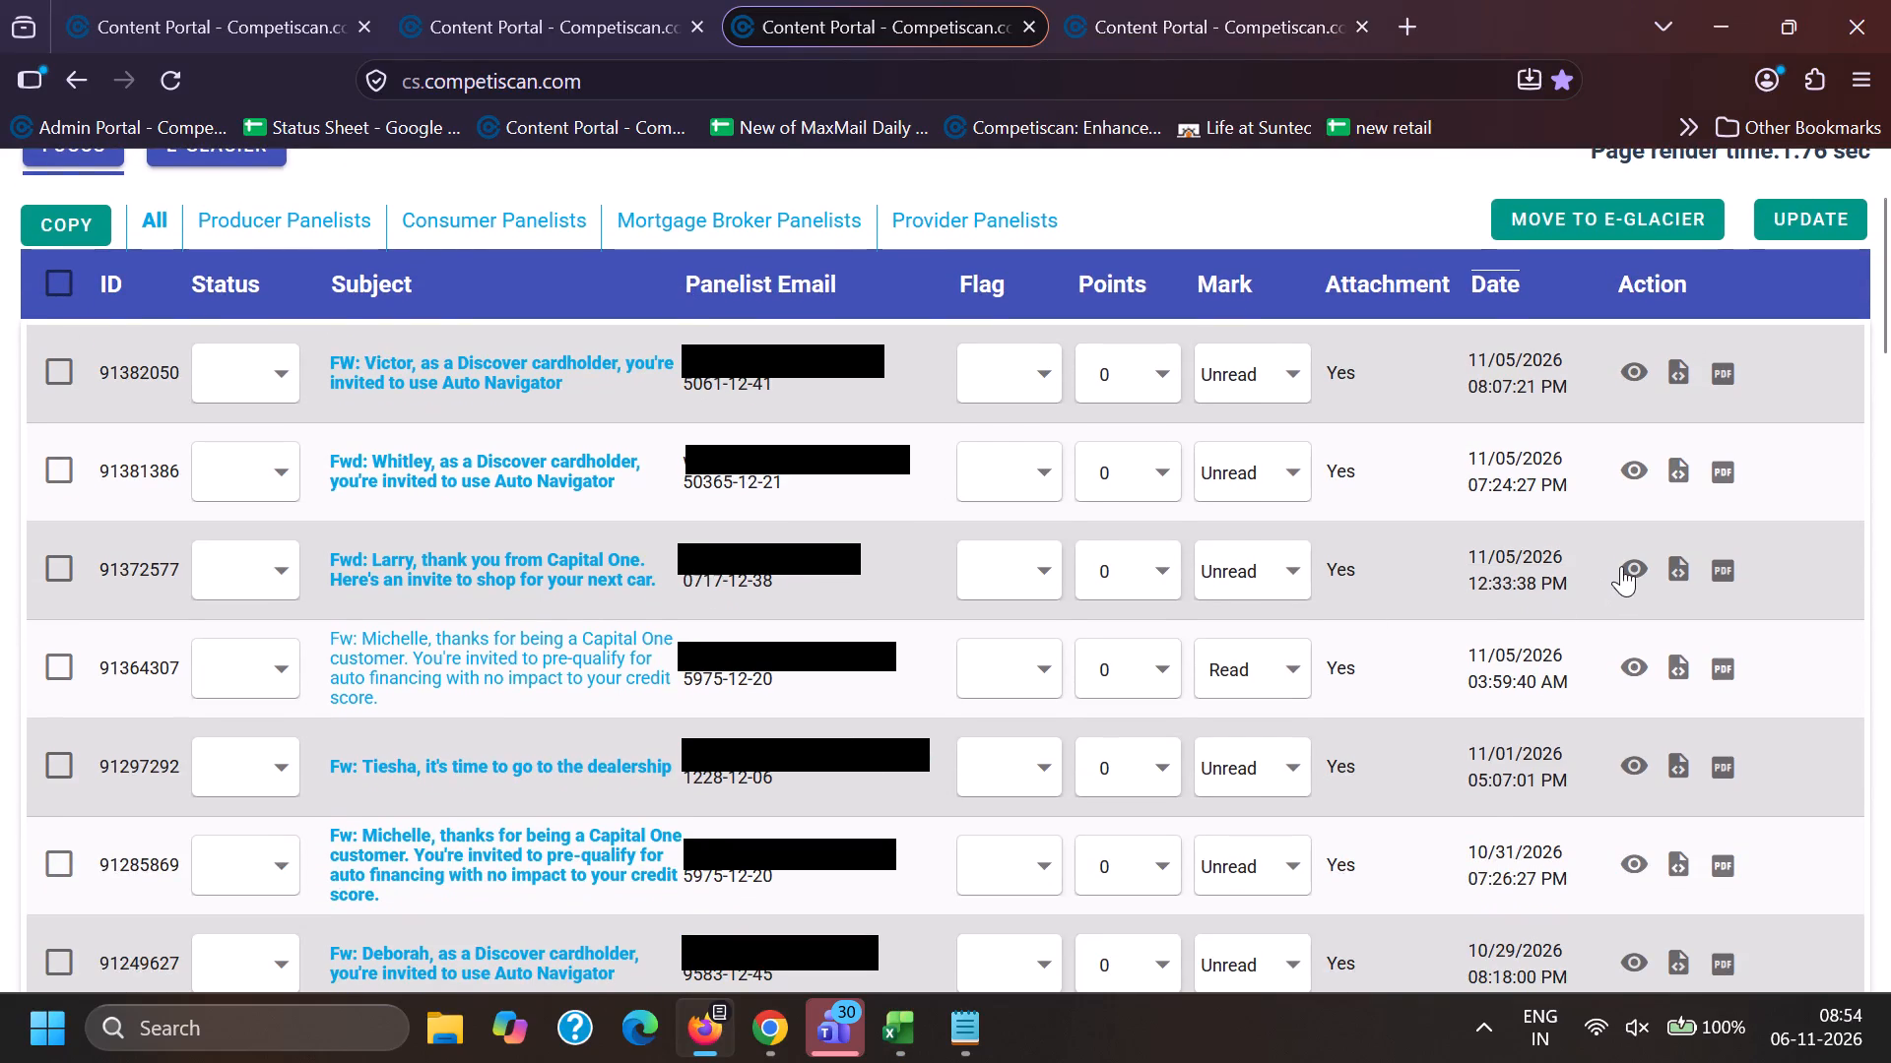
click(1621, 561)
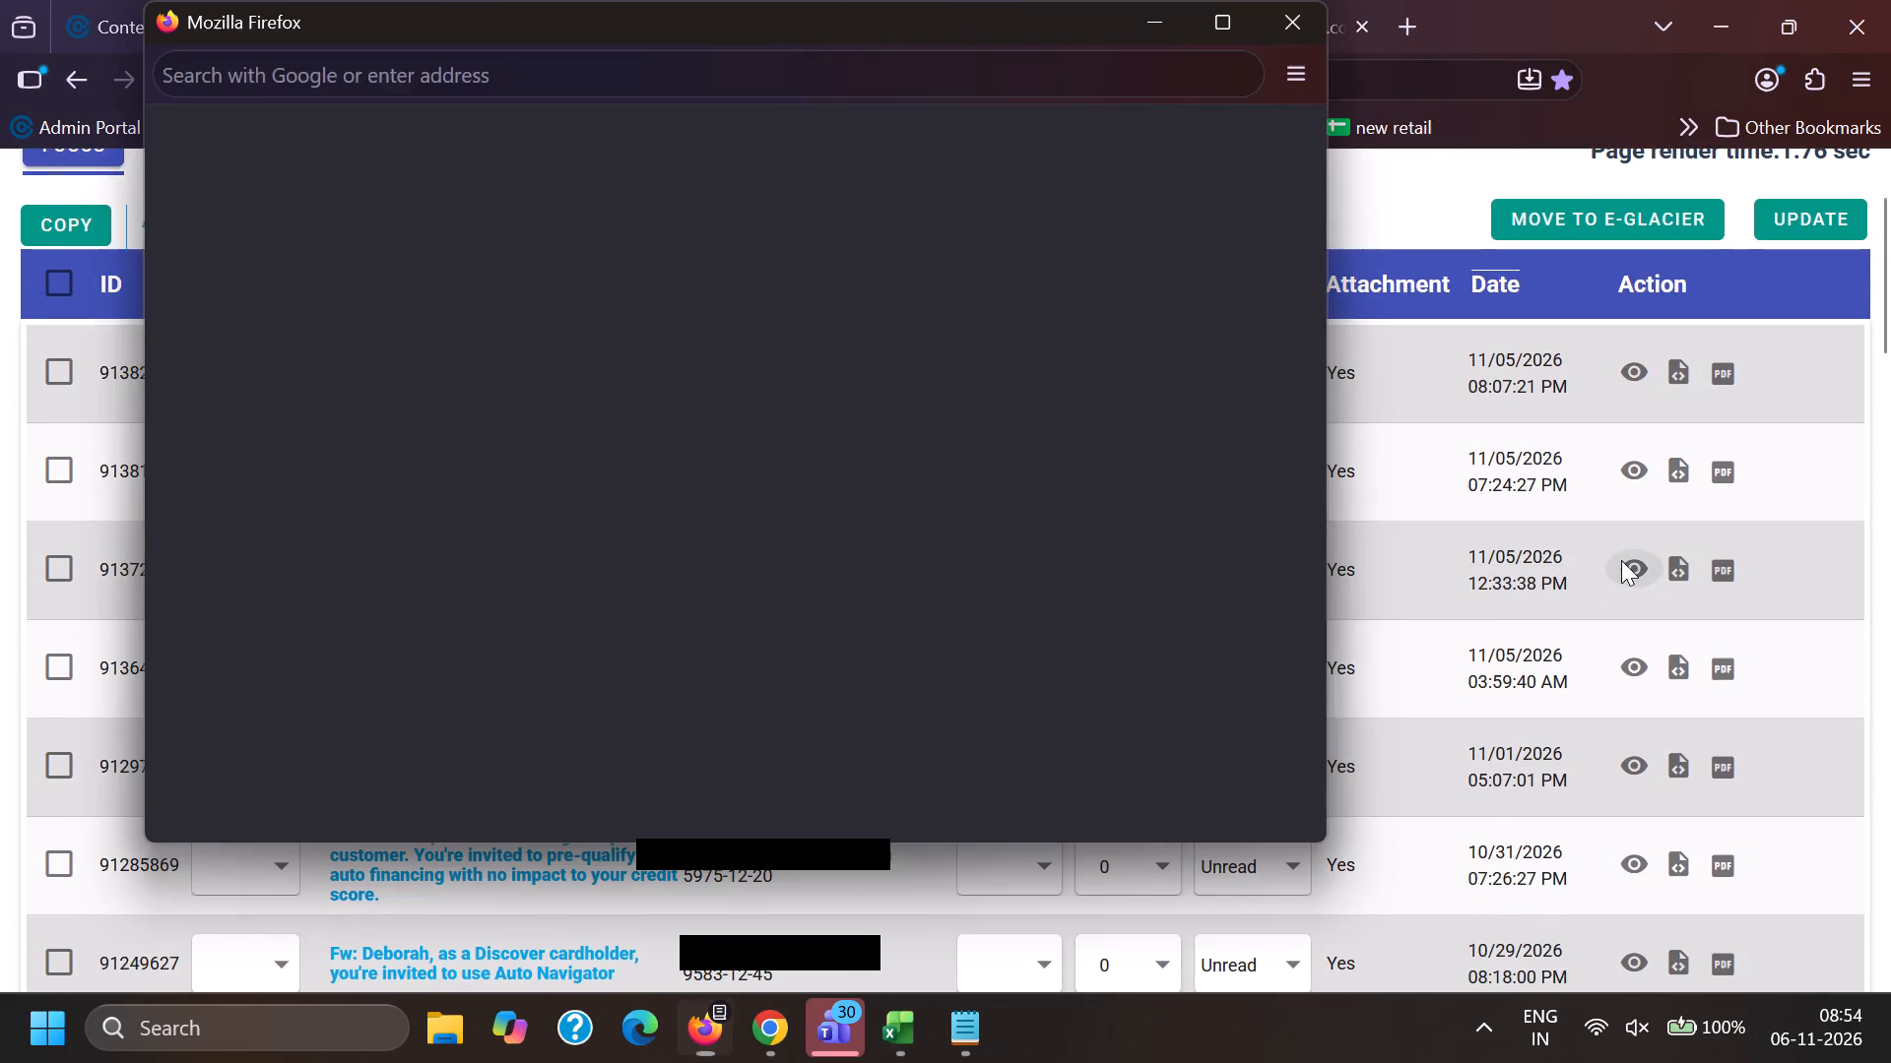
scroll(1081, 514, down, 8)
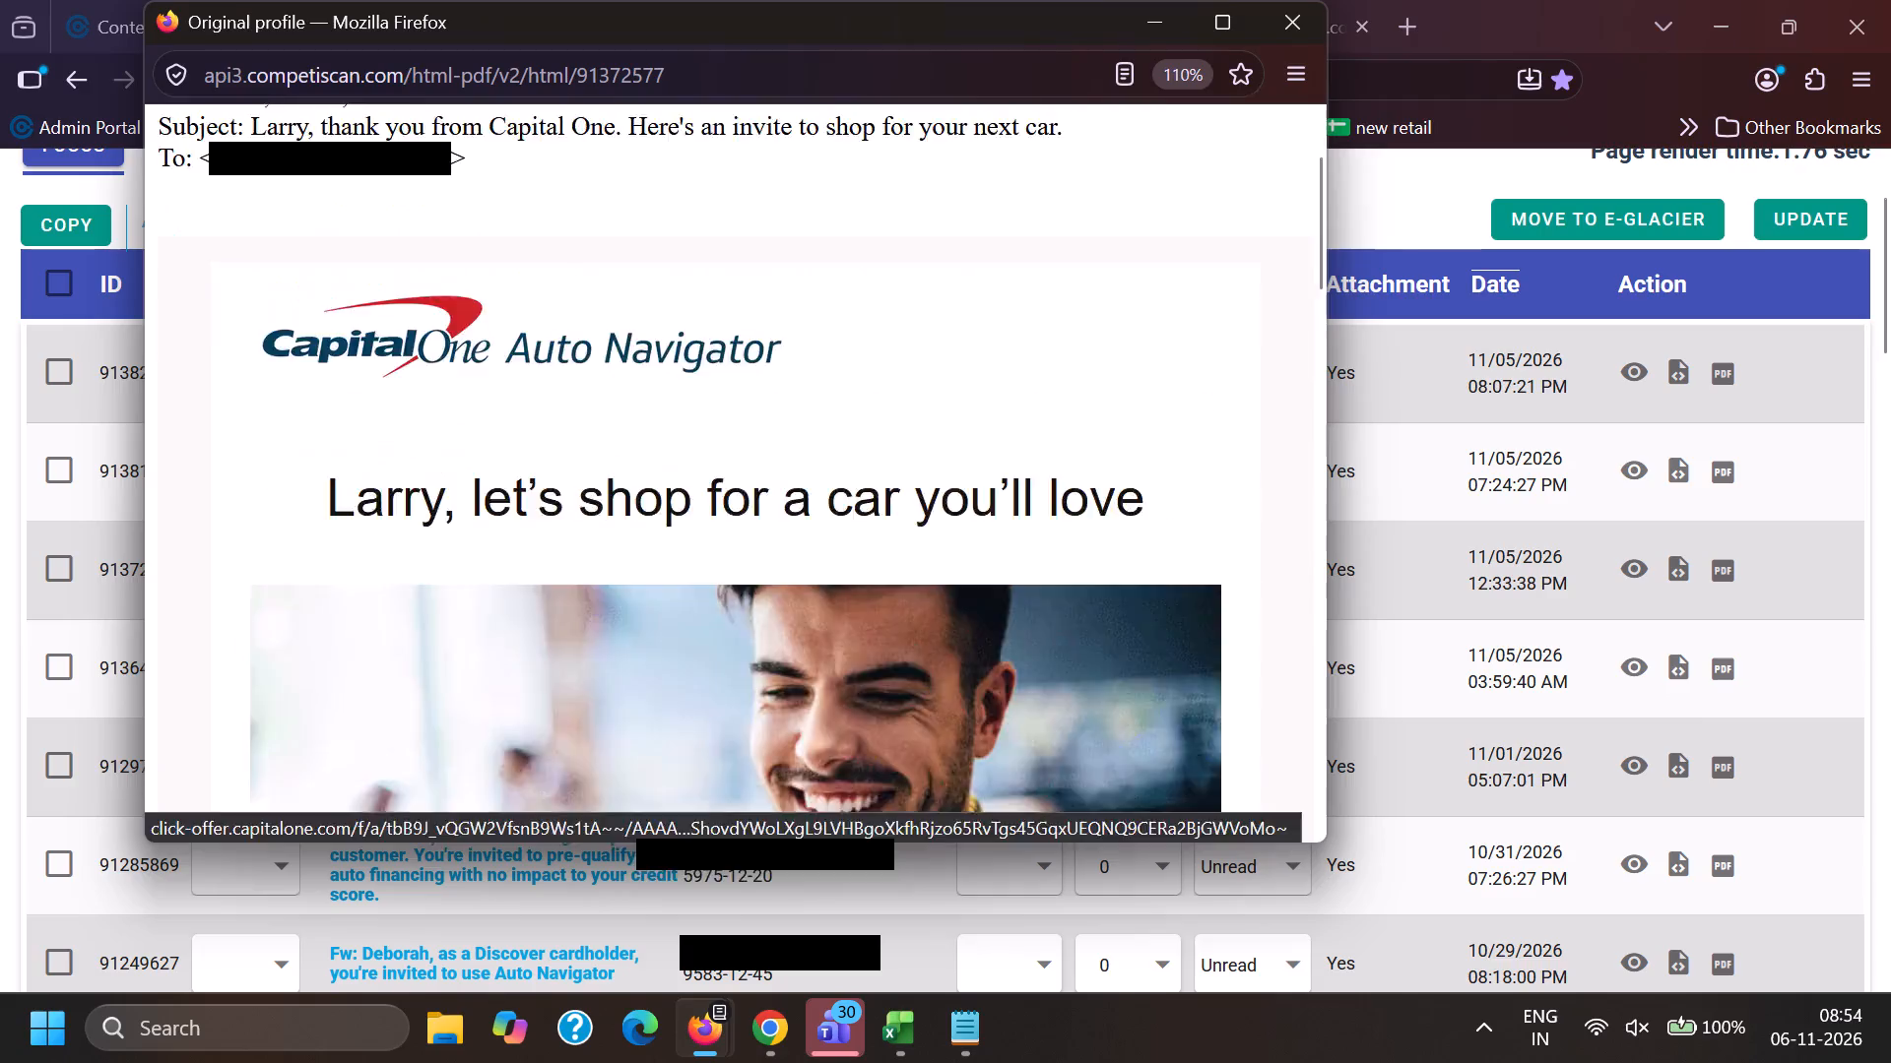
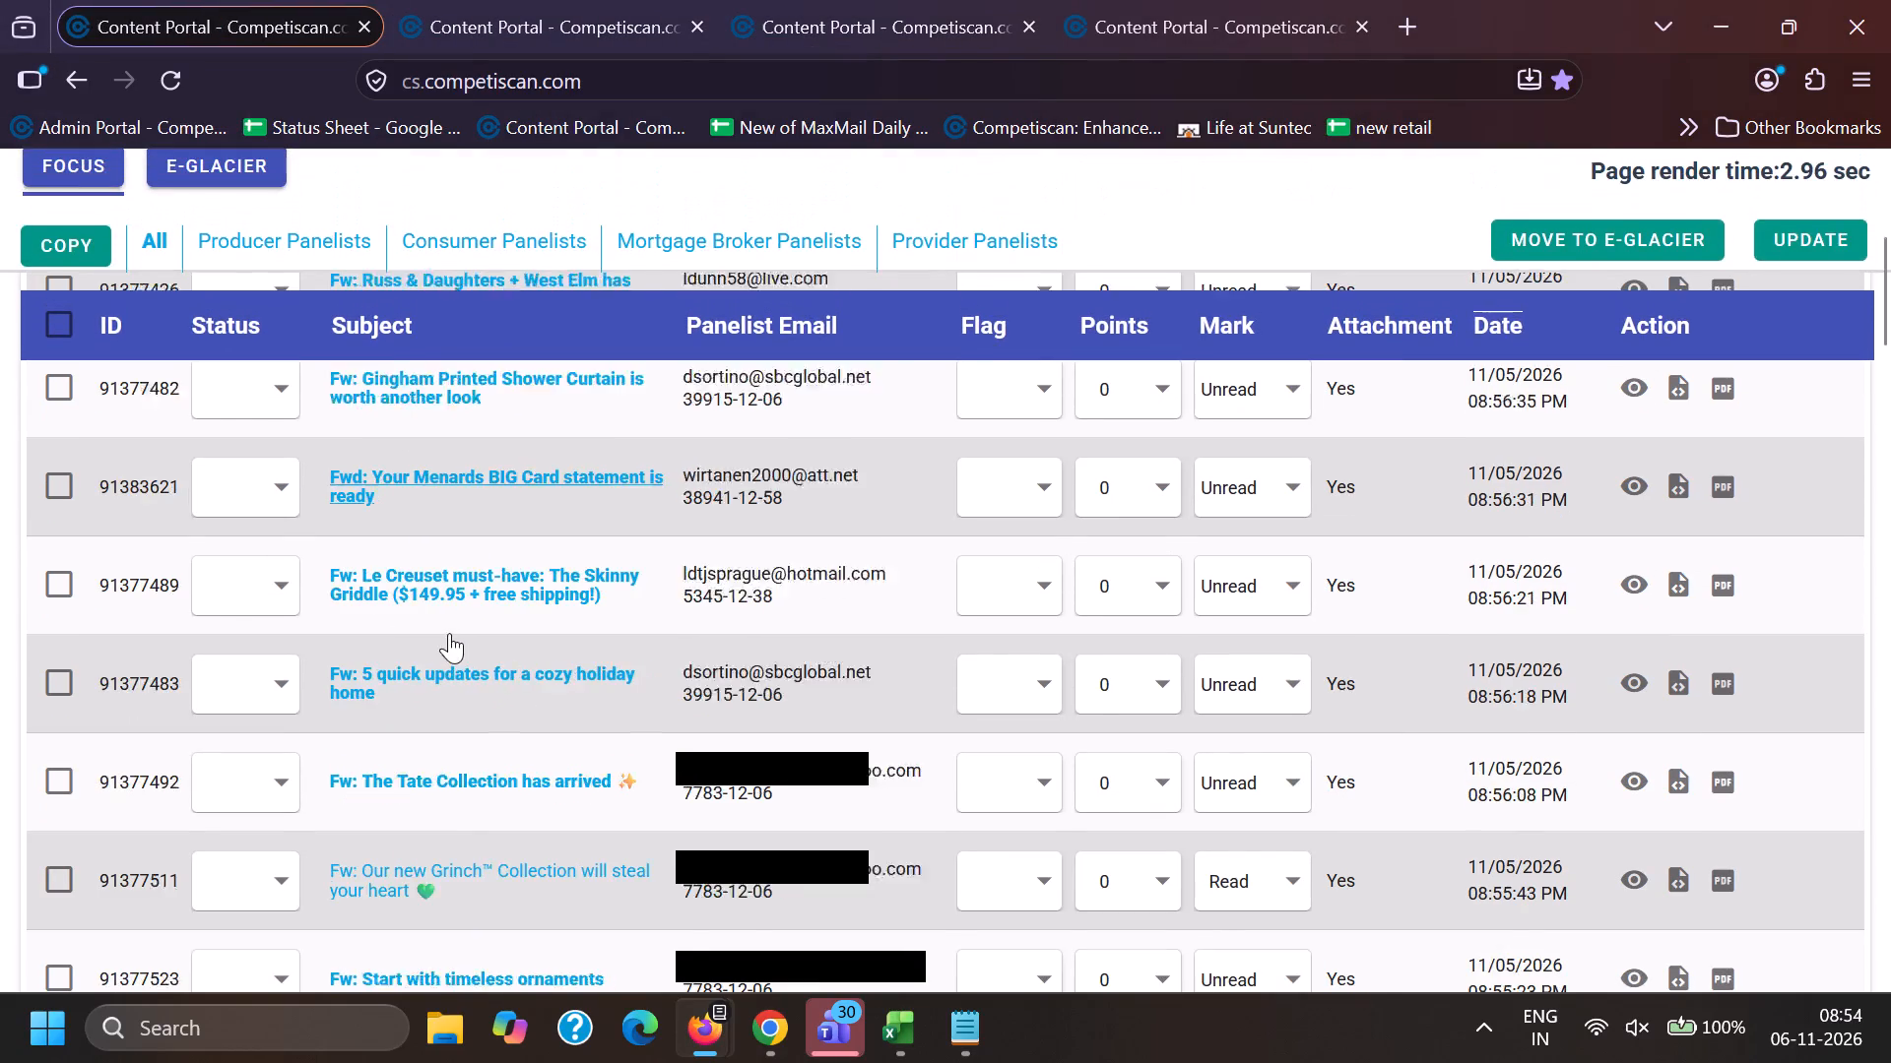
Look through the Capital One results on Firefox's first Content Portal page and view the original of email 91376736.
scroll(449, 633, down, 5)
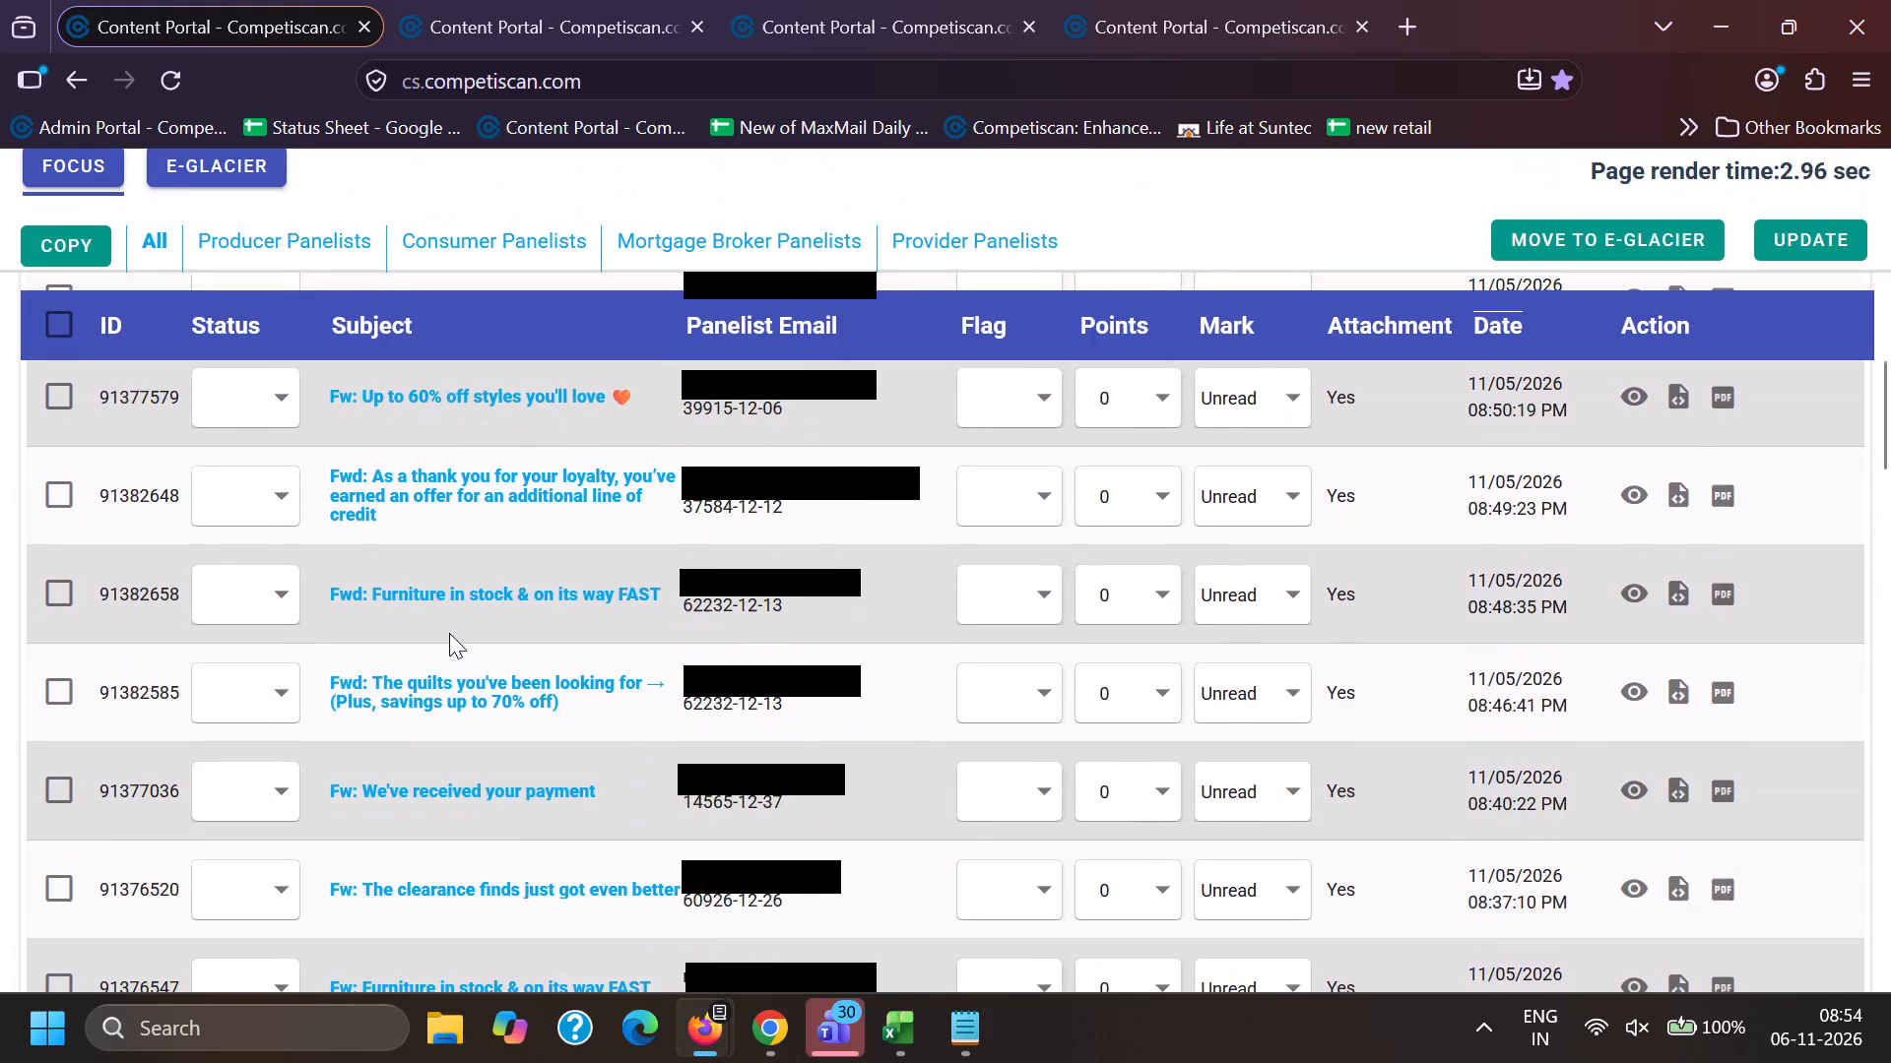
scroll(449, 633, down, 5)
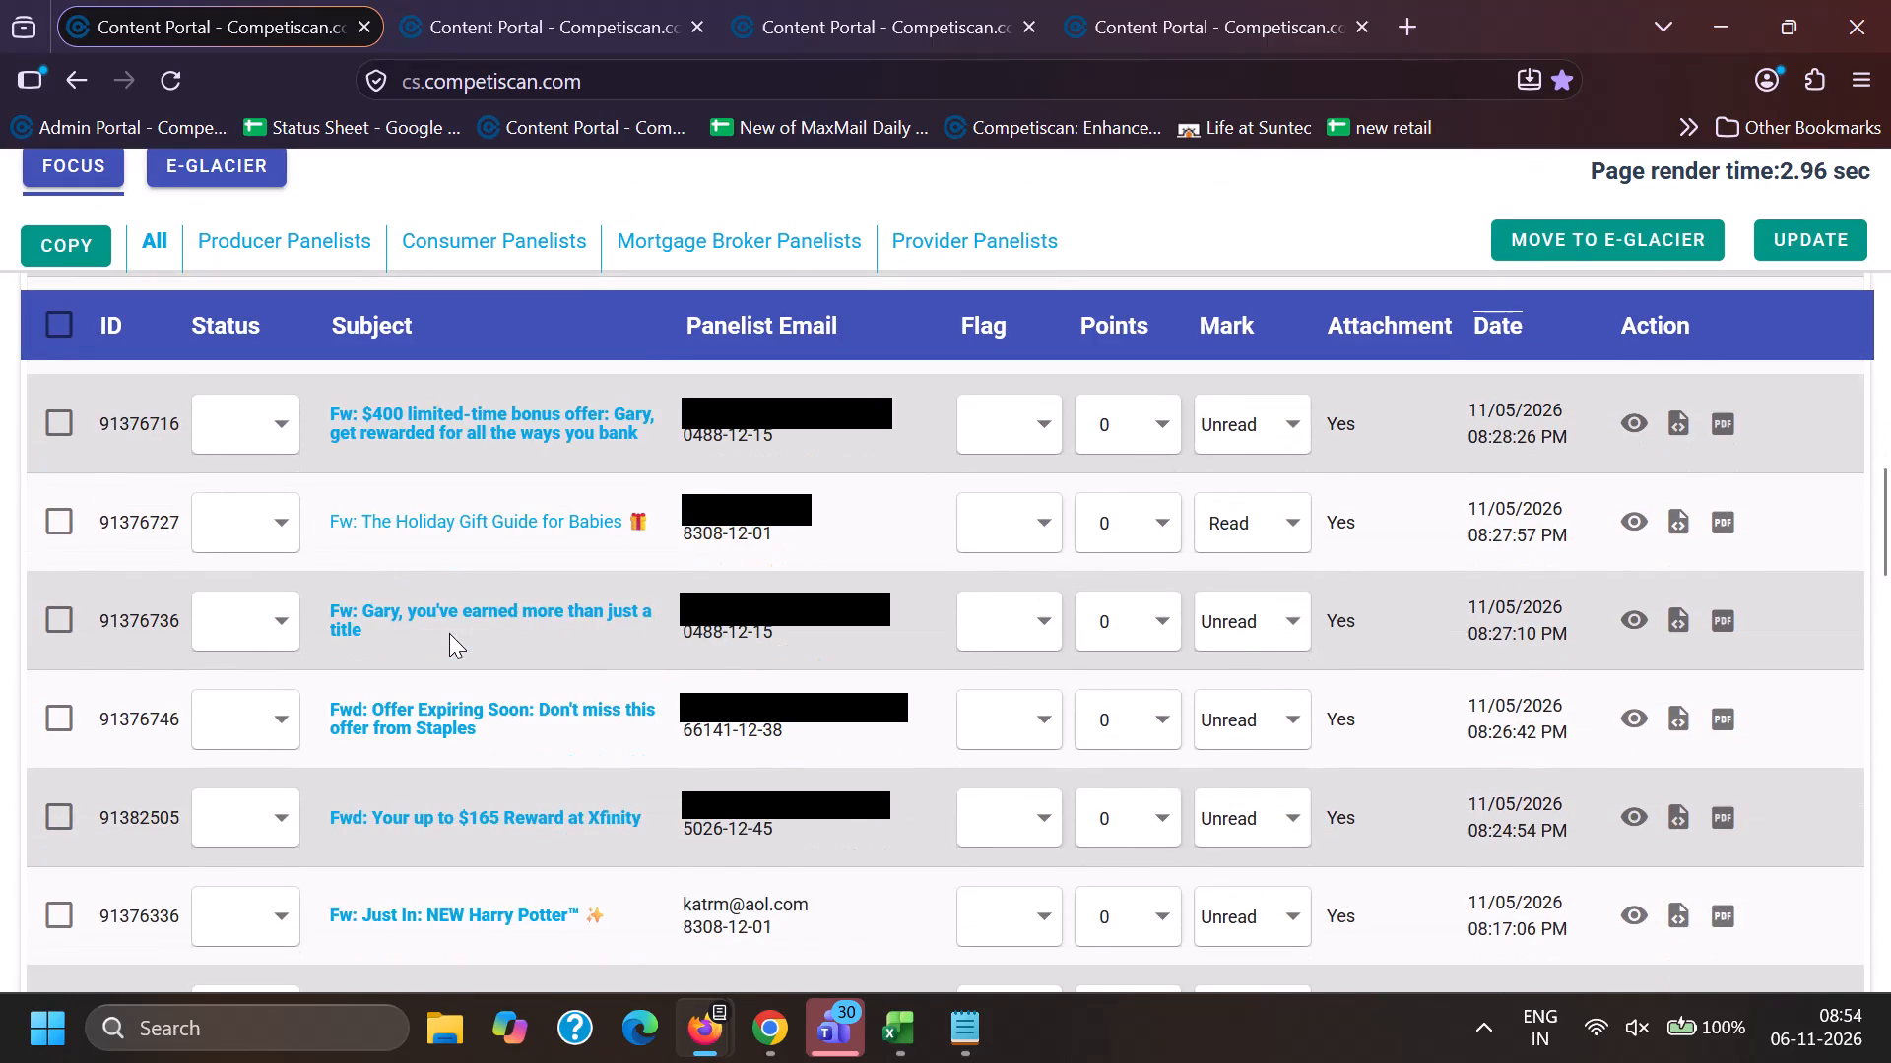
scroll(449, 630, down, 1)
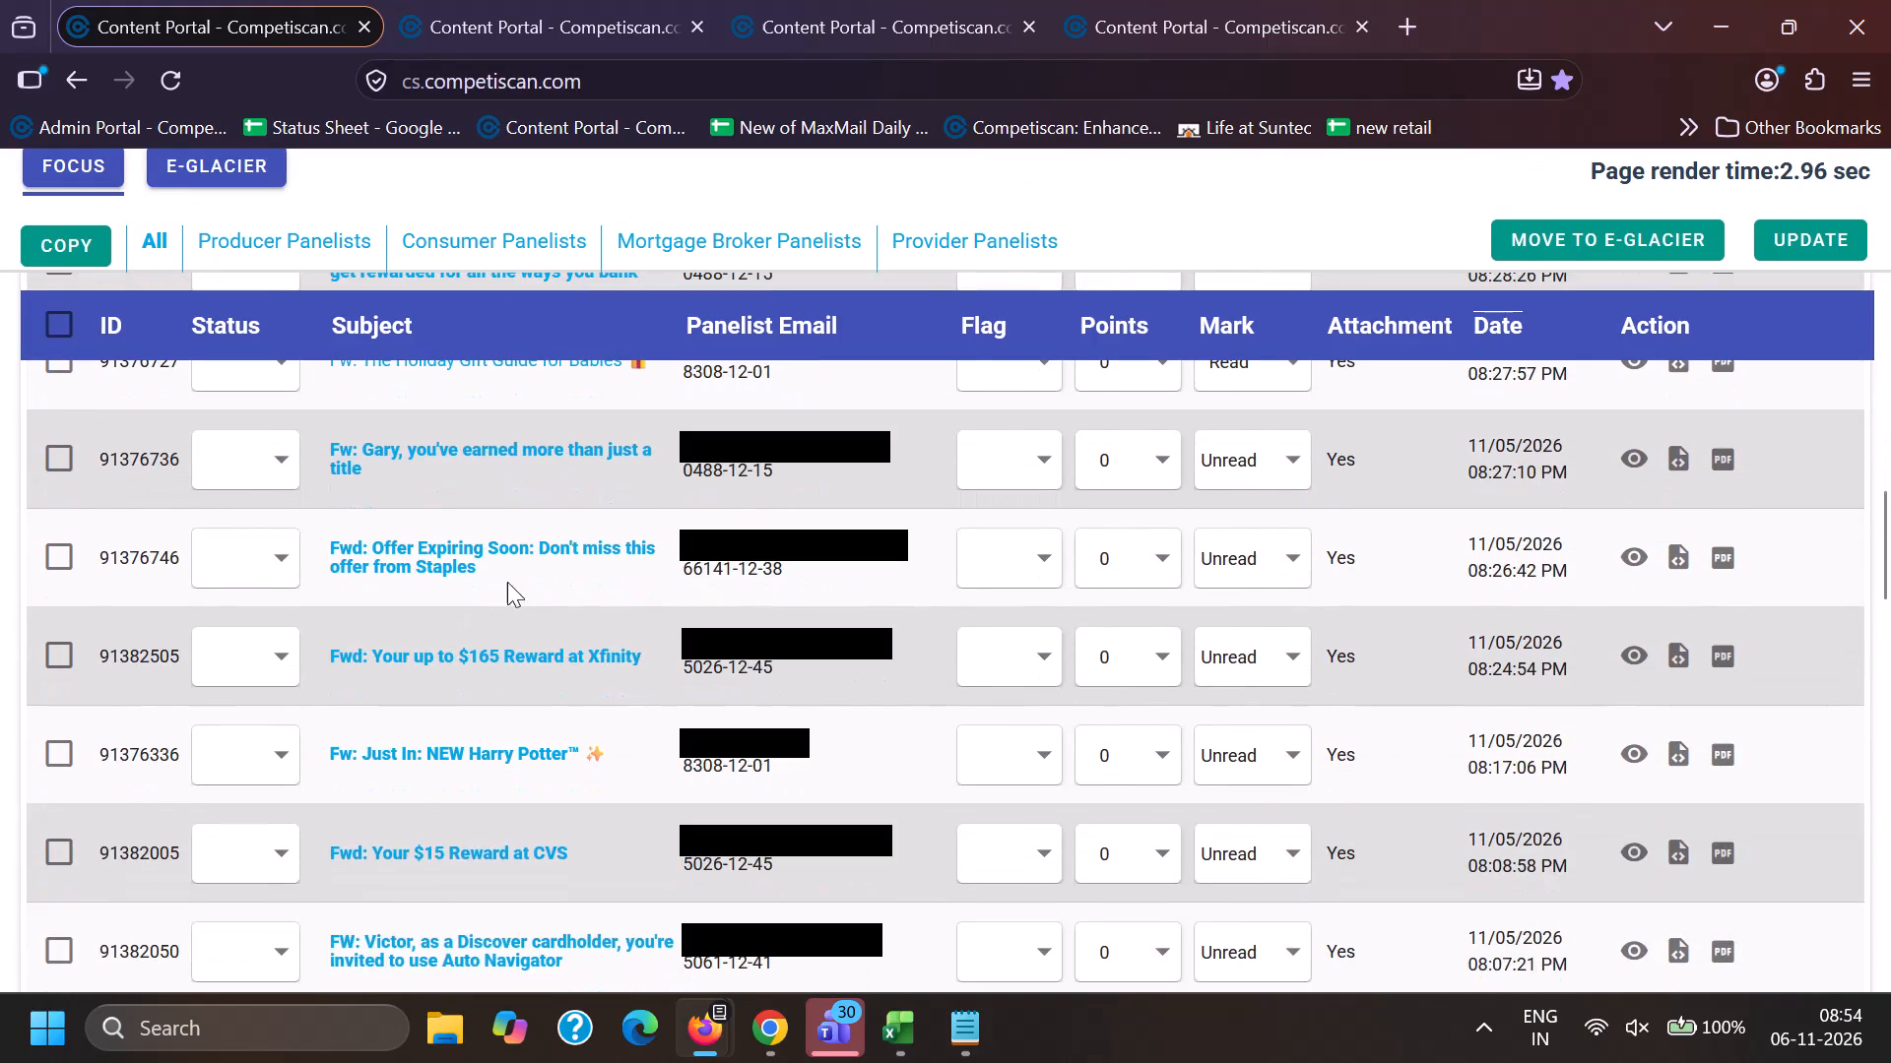
click(1636, 462)
scroll(774, 258, down, 10)
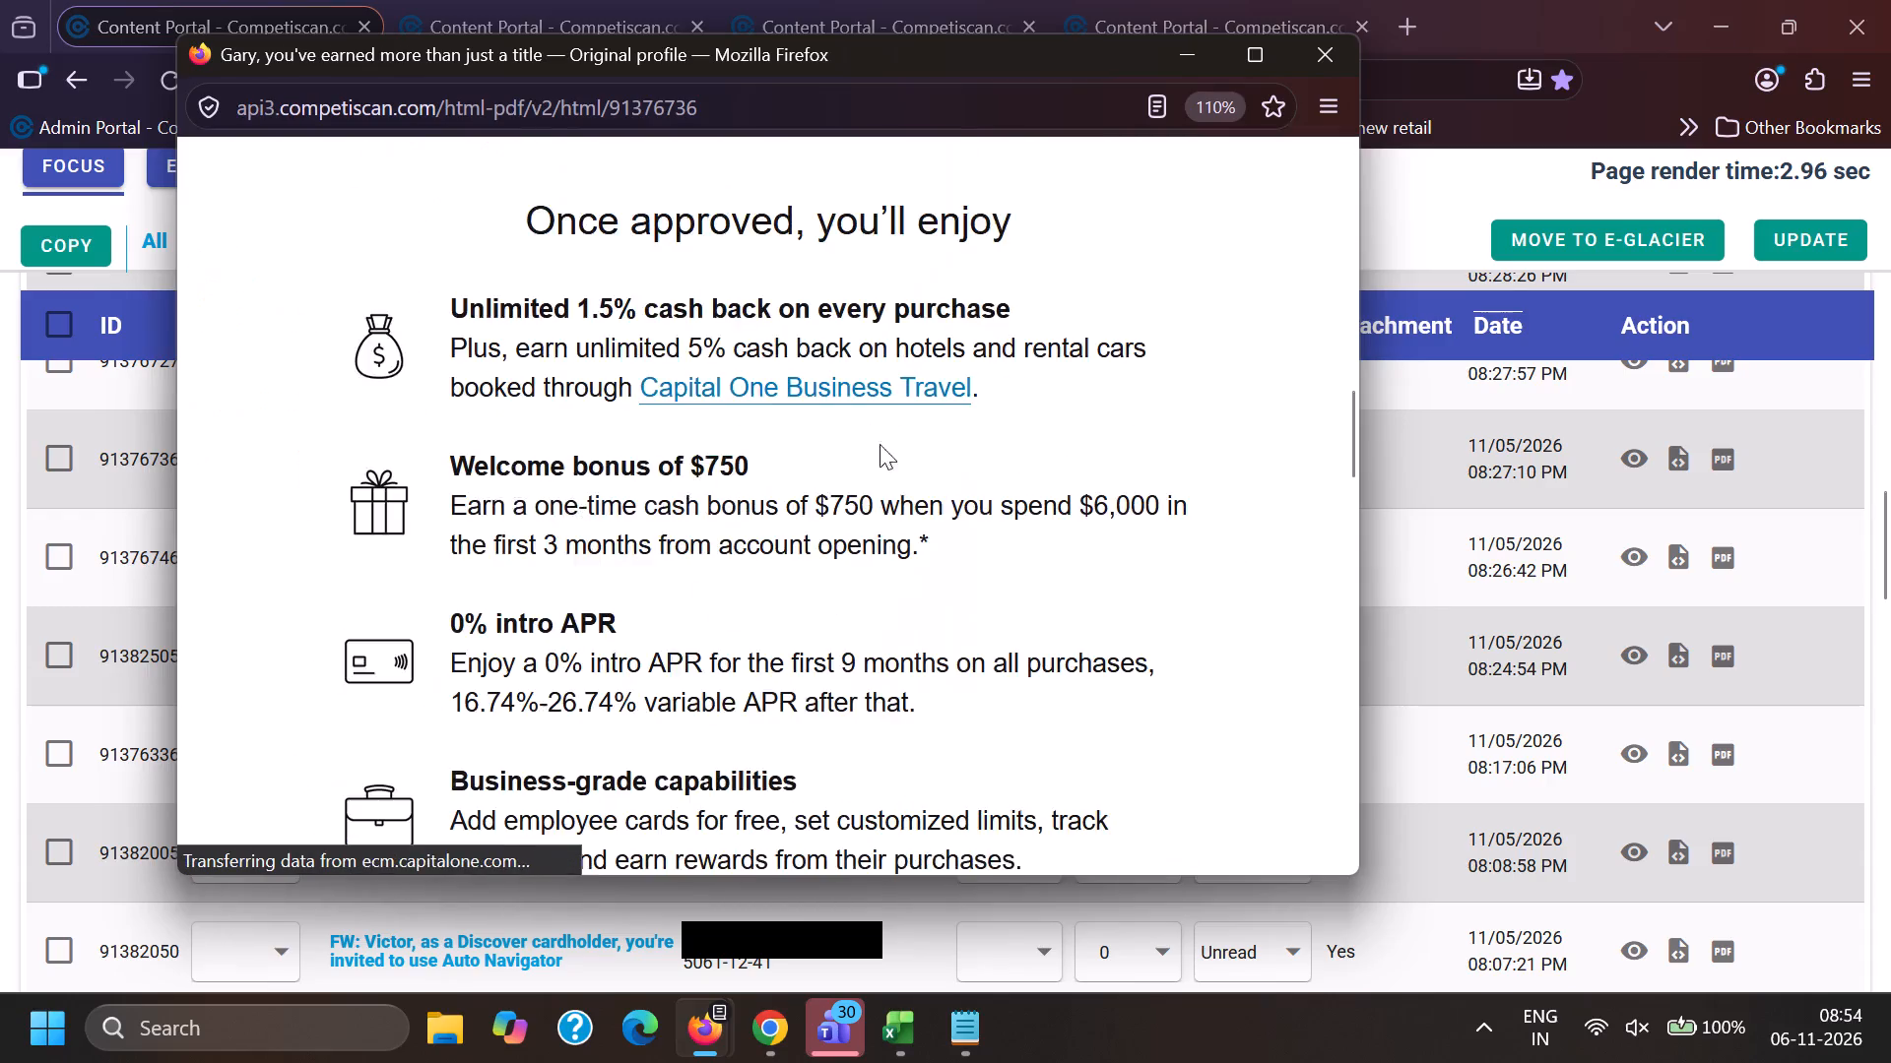
scroll(899, 468, down, 5)
click(1442, 784)
Look further down the results and copy ", here's what changed" from the subject of email 91381002.
scroll(912, 652, down, 3)
scroll(697, 607, down, 1)
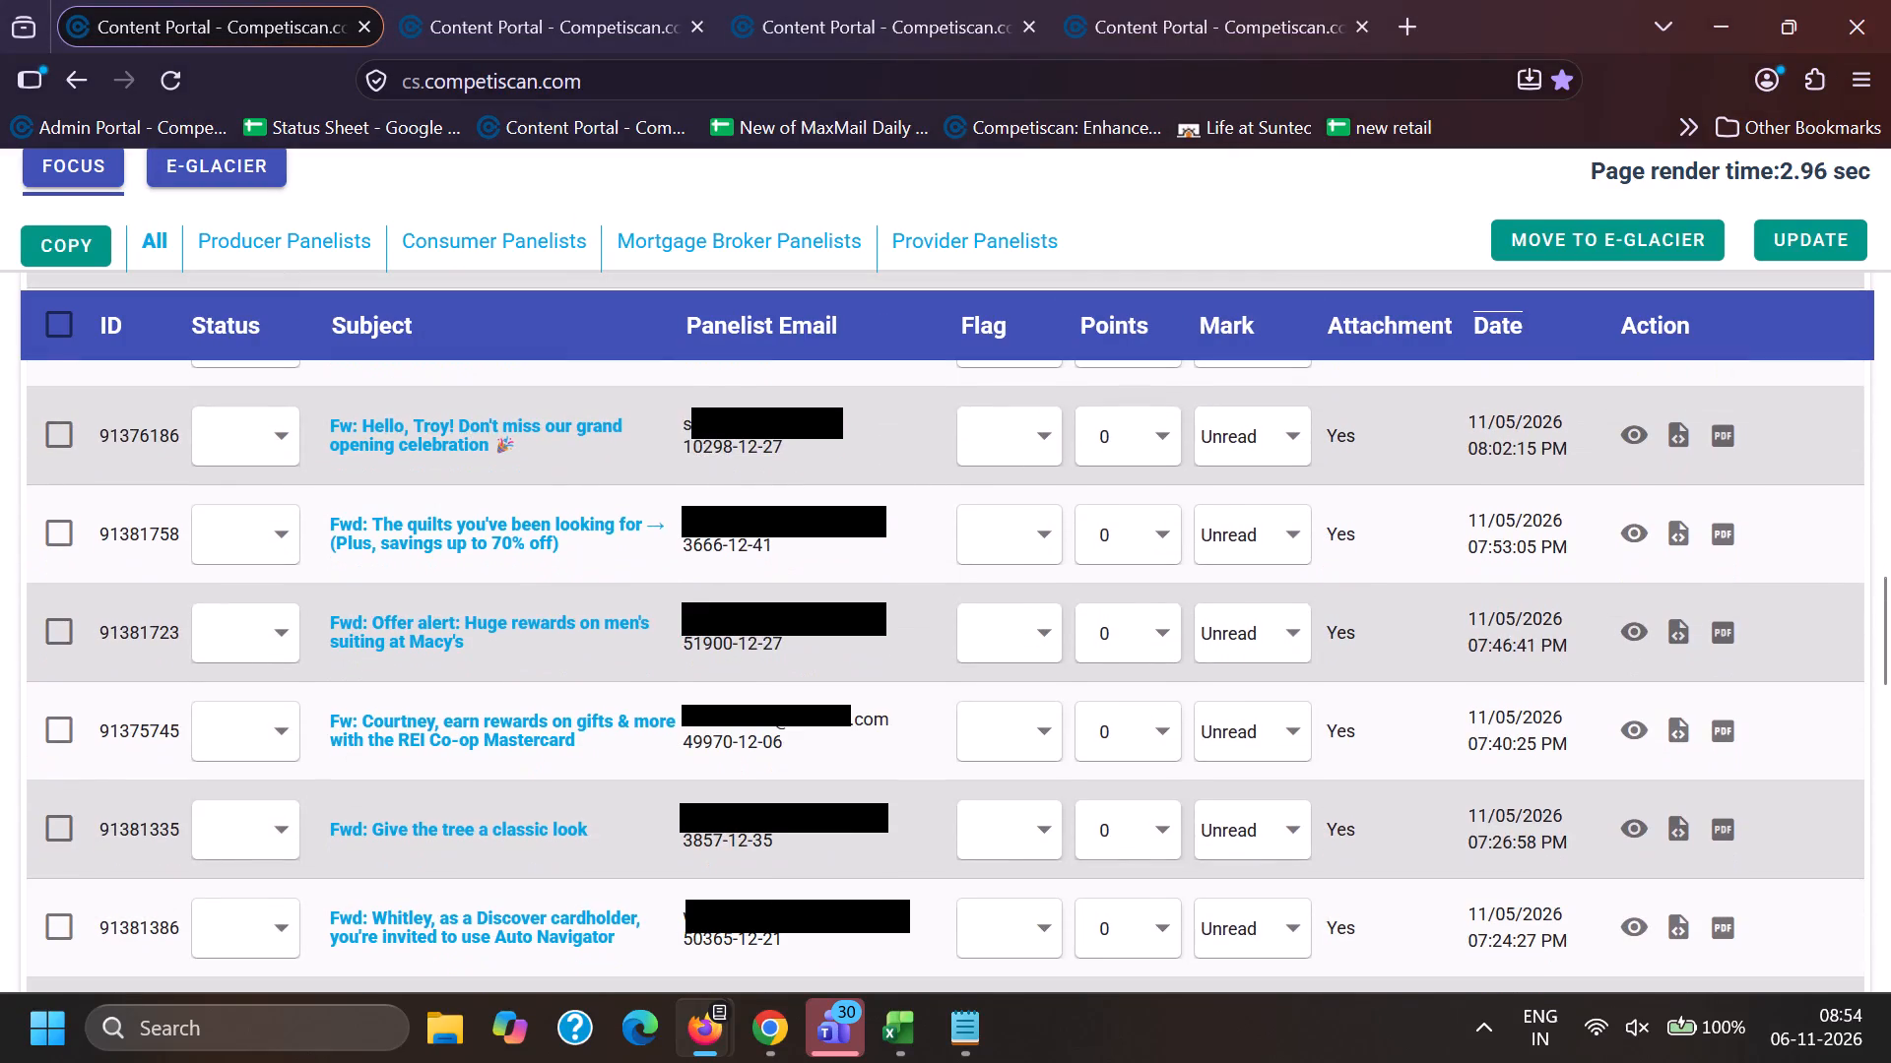
scroll(697, 606, down, 3)
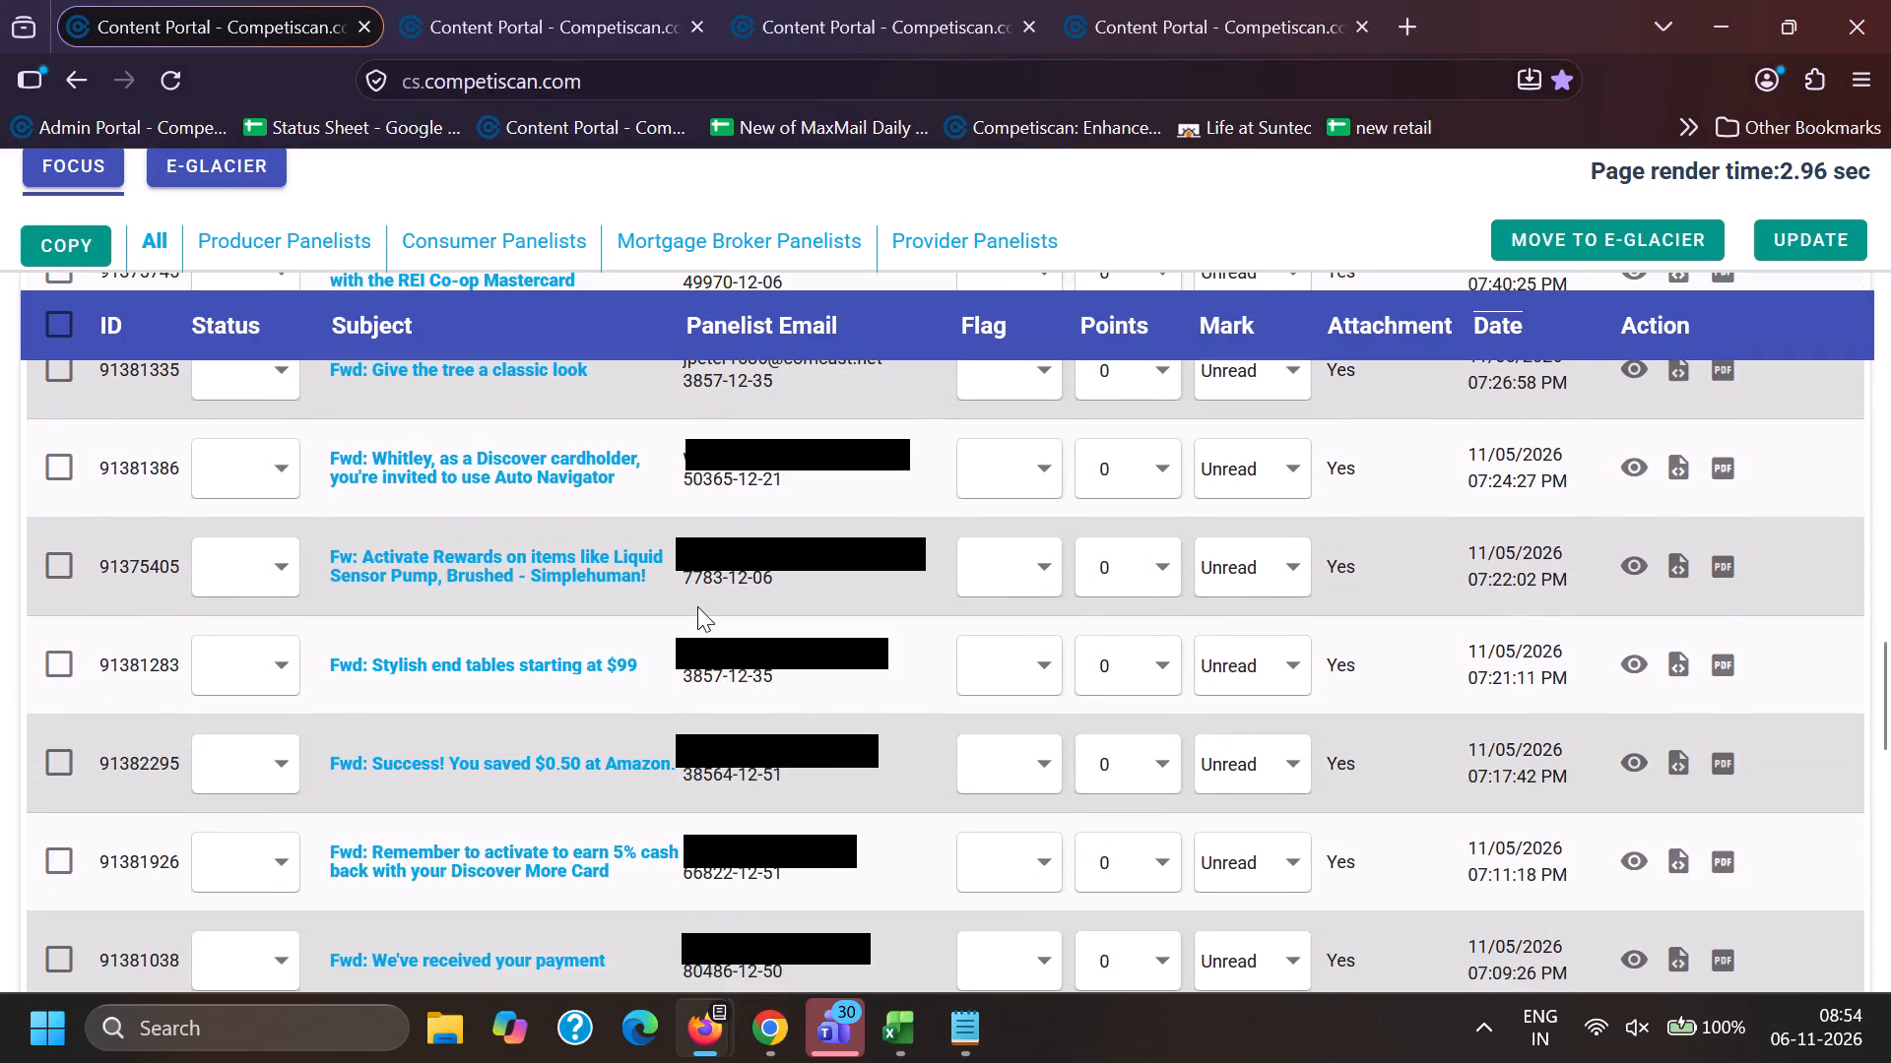
scroll(630, 607, down, 2)
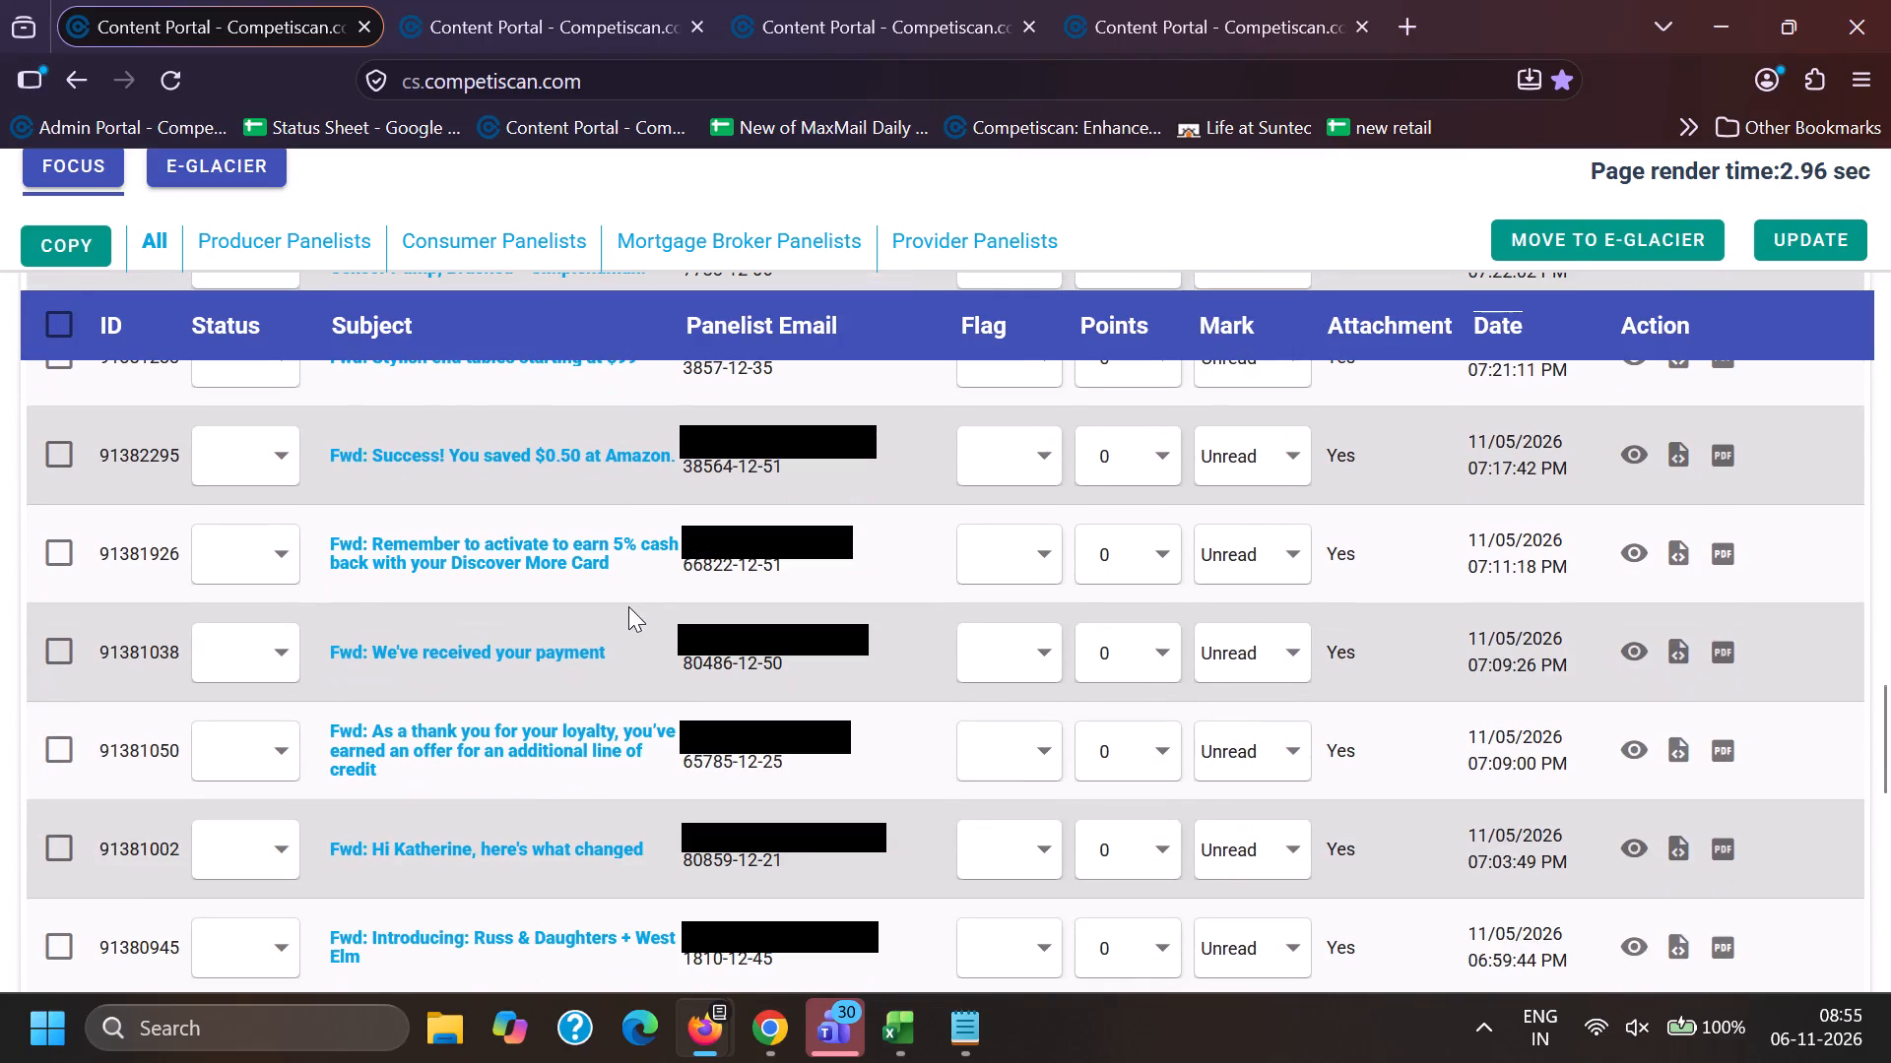
scroll(627, 606, down, 1)
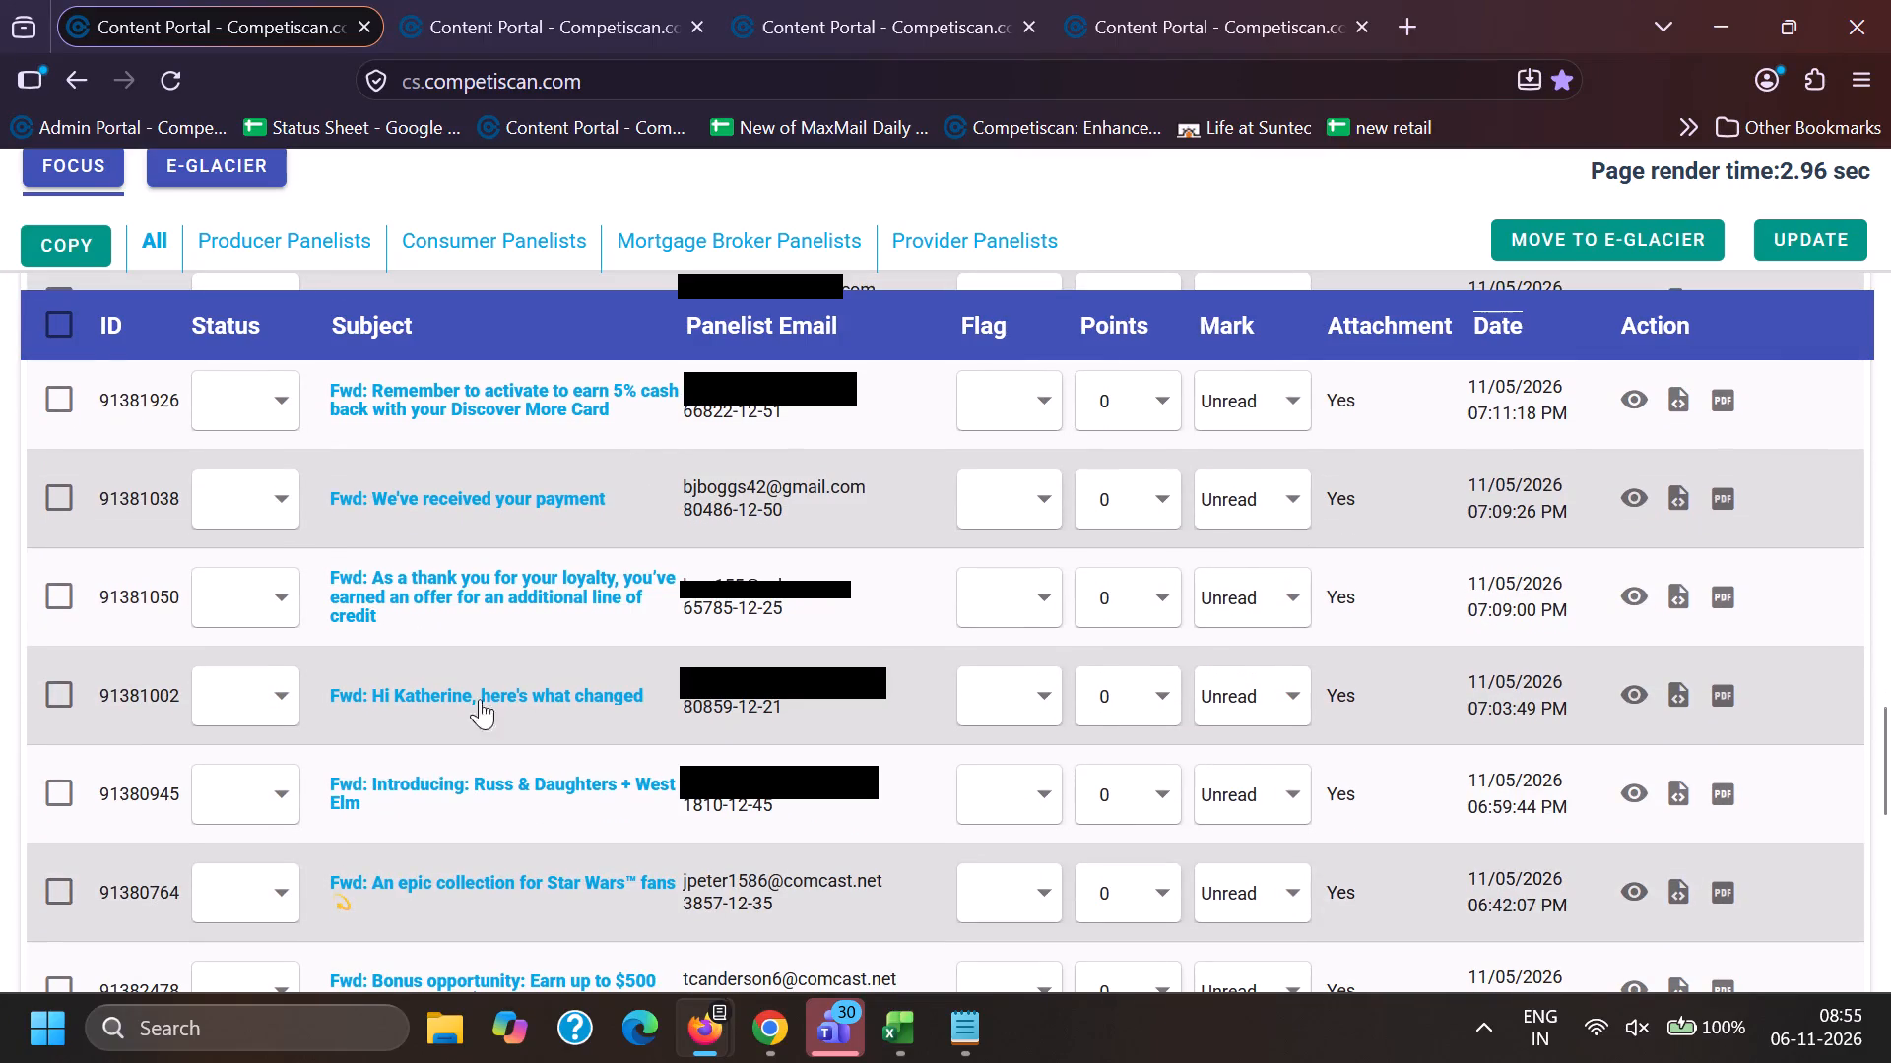
drag(473, 671, 651, 696)
key(ctrl+c)
key(ctrl+c)
In Chrome's Content Portal, replace the search phrase with ", here's what changed" in quotation marks and run the search.
click(786, 1034)
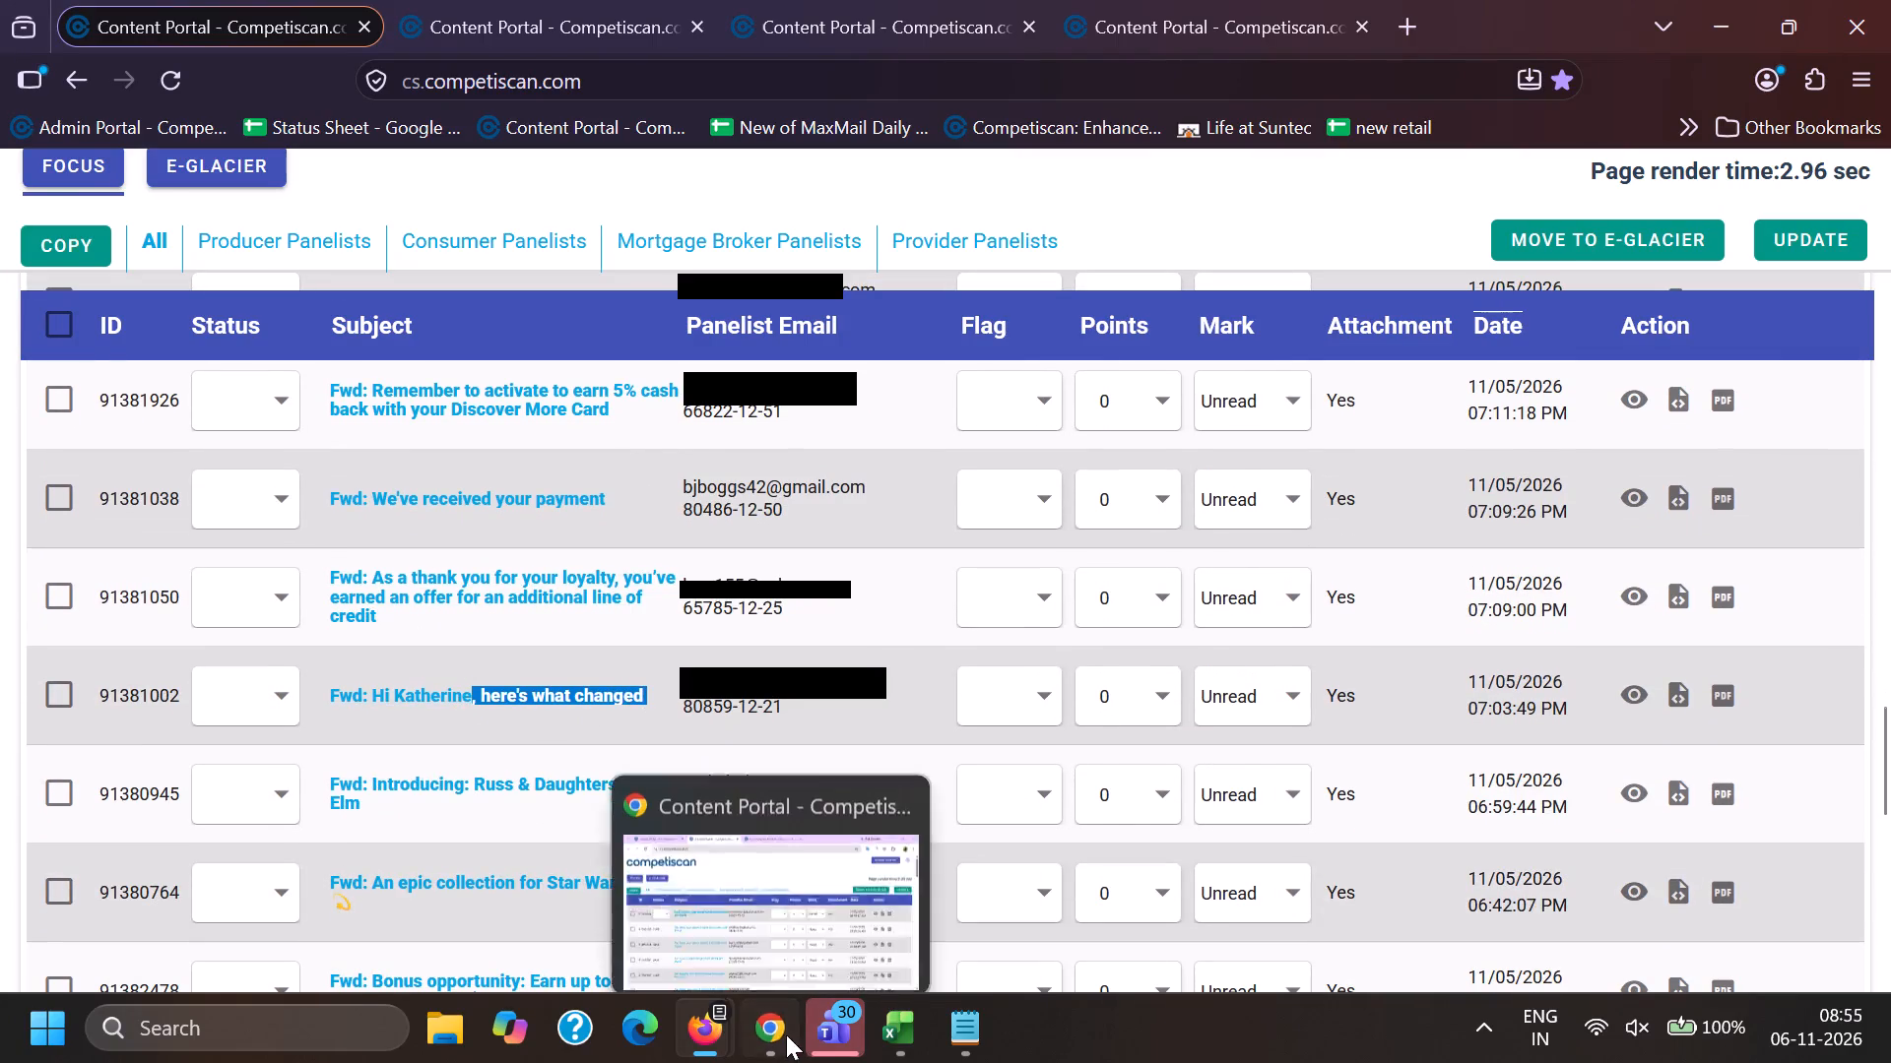
scroll(502, 669, down, 20)
scroll(502, 669, down, 8)
scroll(580, 741, down, 6)
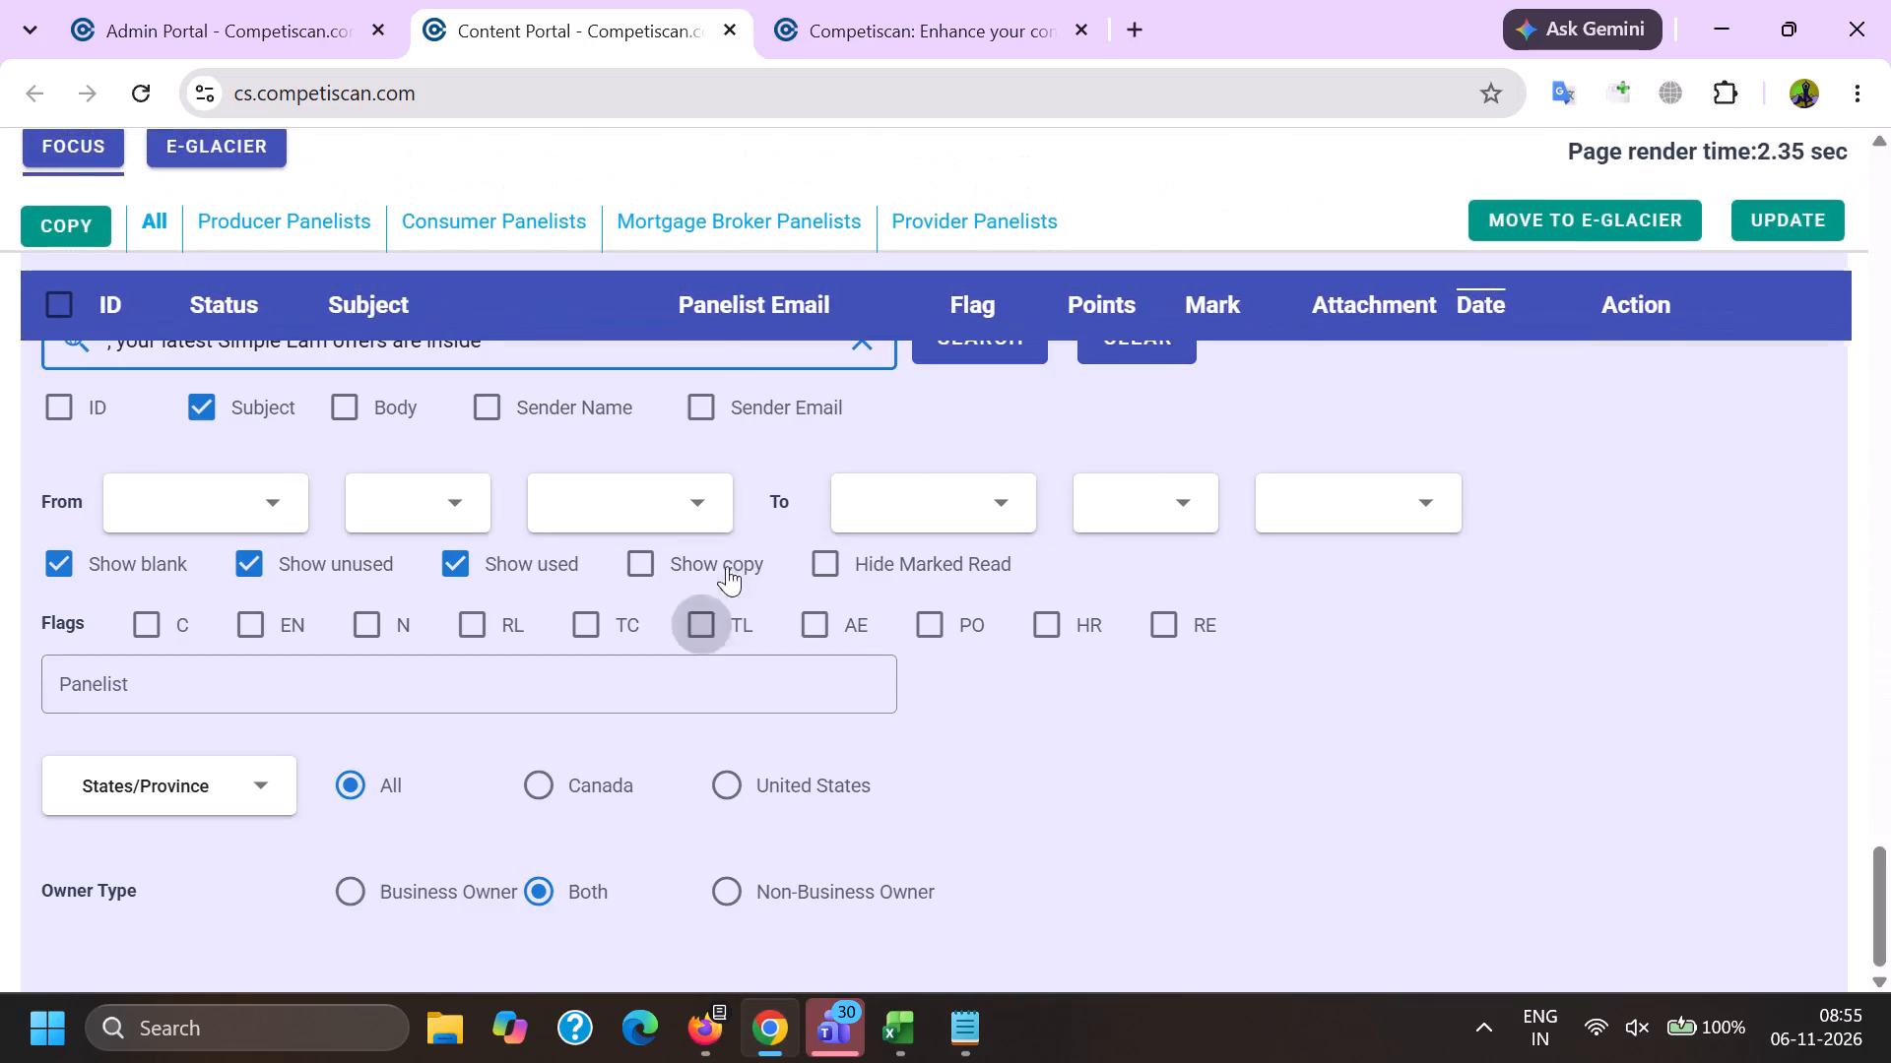
drag(720, 365, 1, 265)
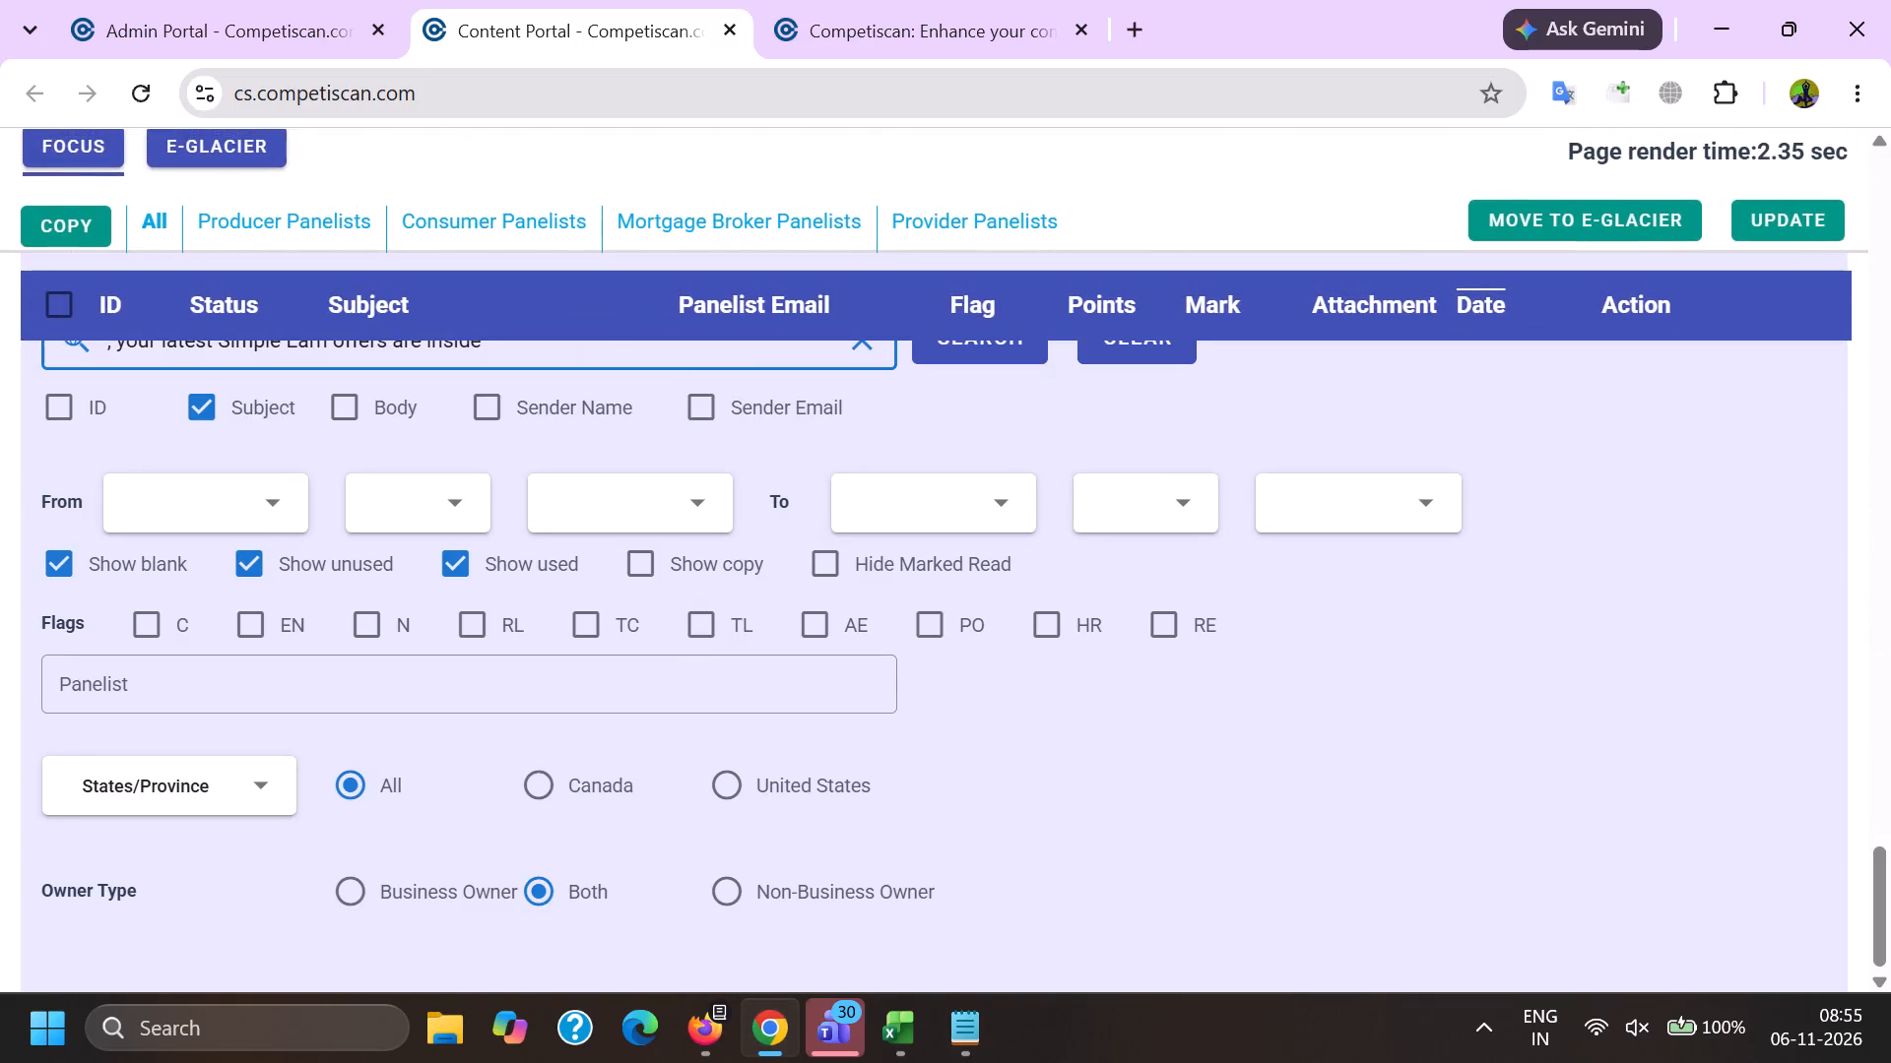
drag(605, 344, 1, 296)
key(BackSpace)
key(shift+quotedbl)
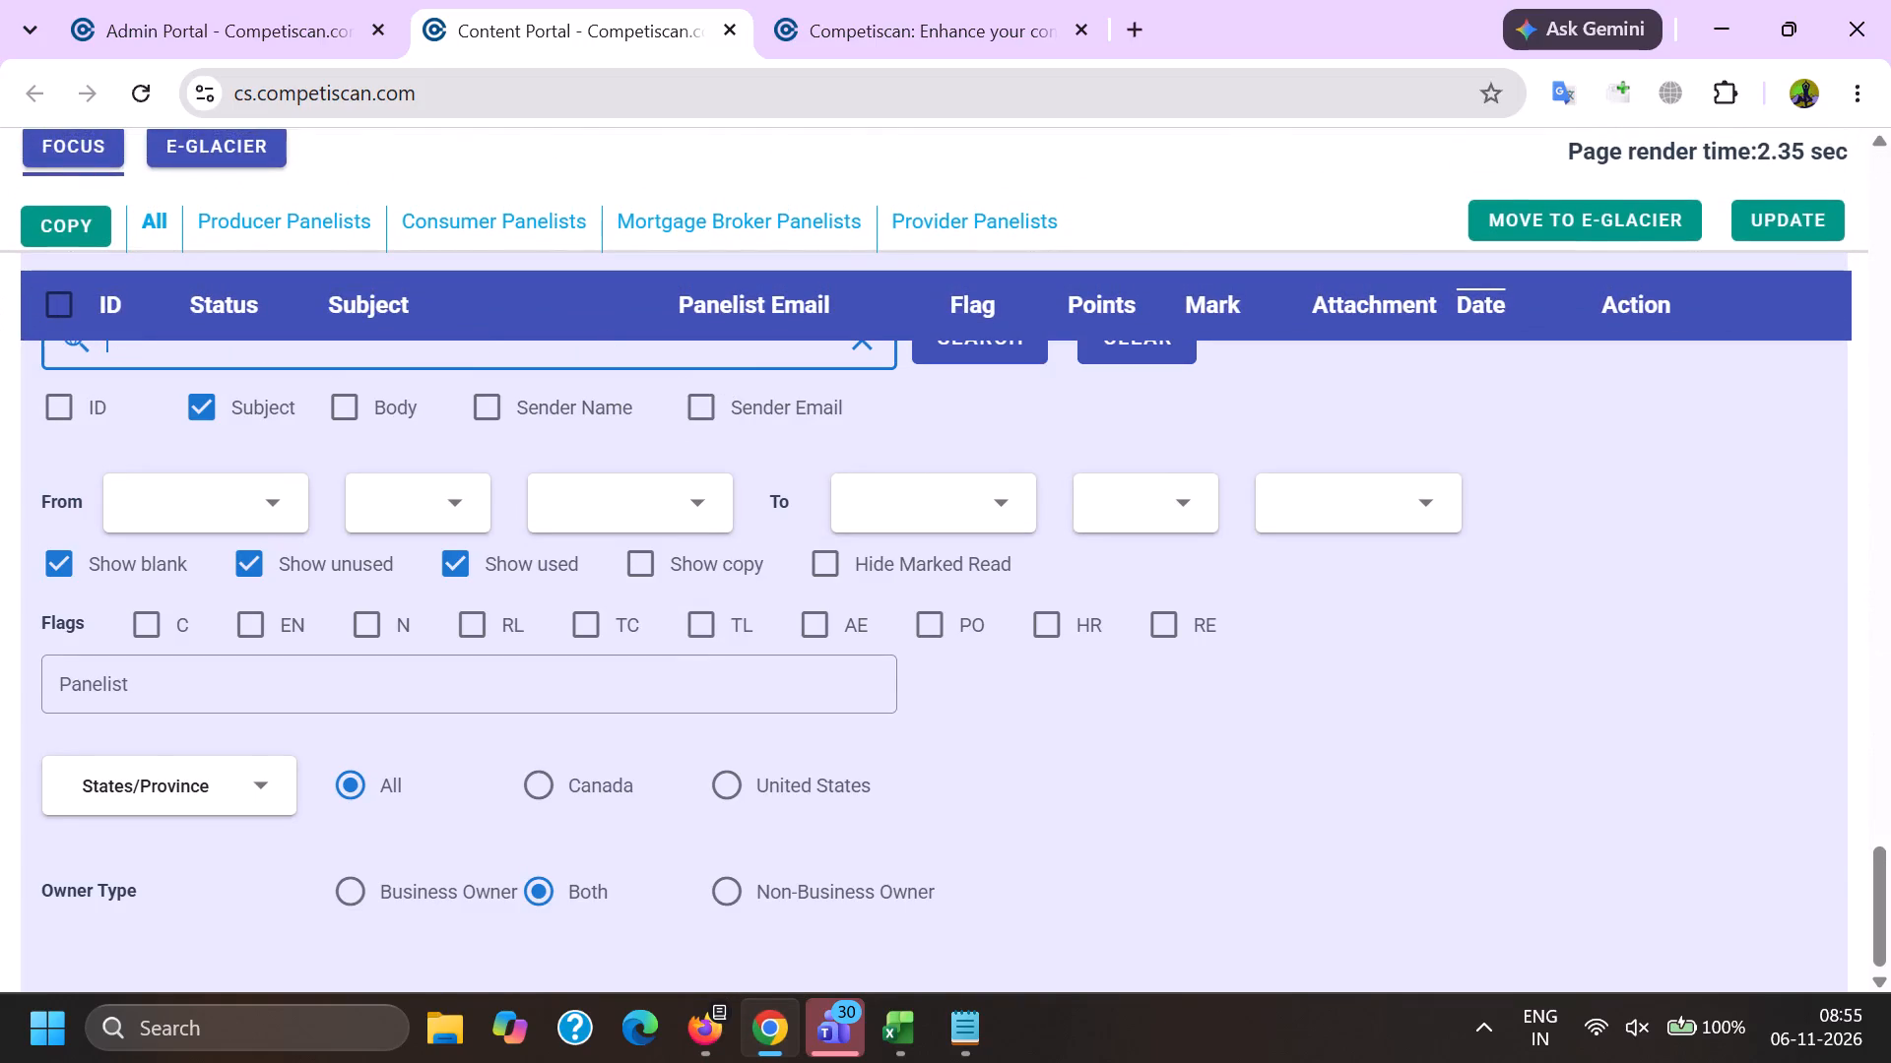
key(ctrl+v)
key(shift+quotedbl)
key(Return)
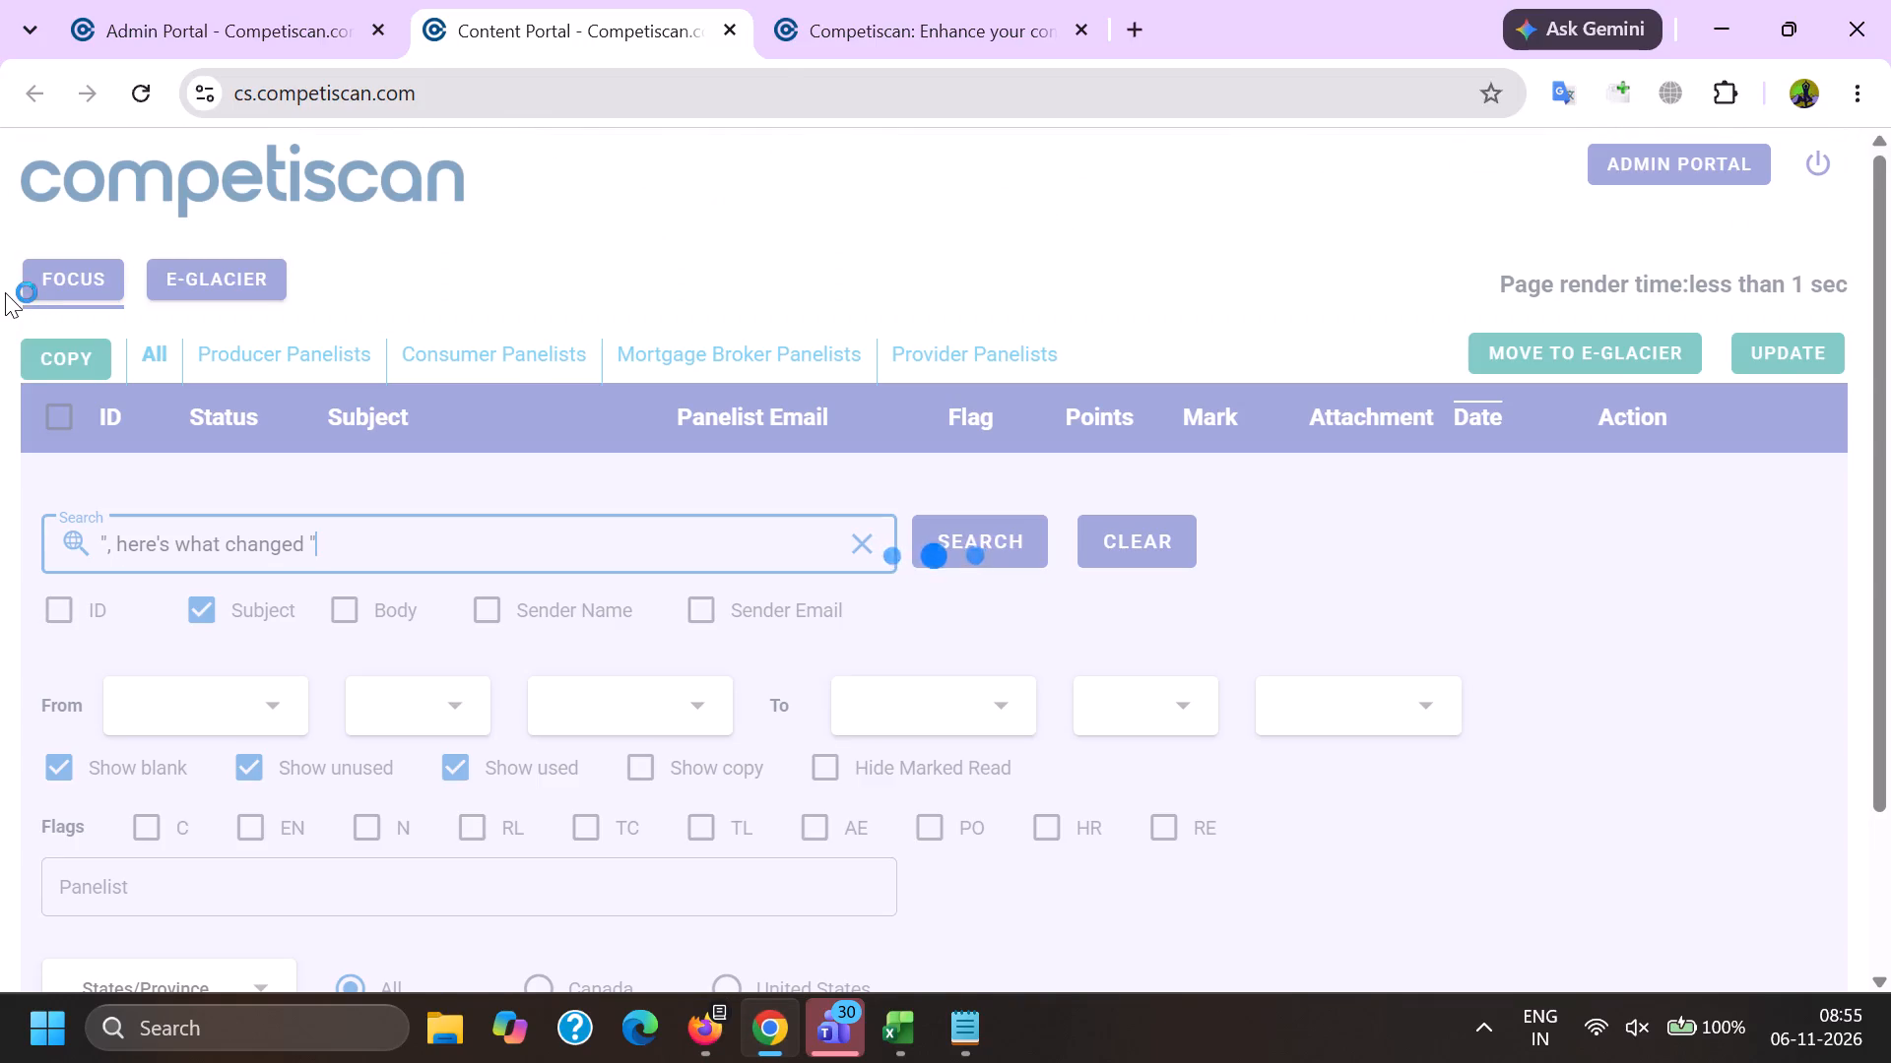
Return to Firefox, open the third page of the Capital One results and look through the other open Content Portal pages.
key(alt+Tab)
scroll(349, 709, down, 2)
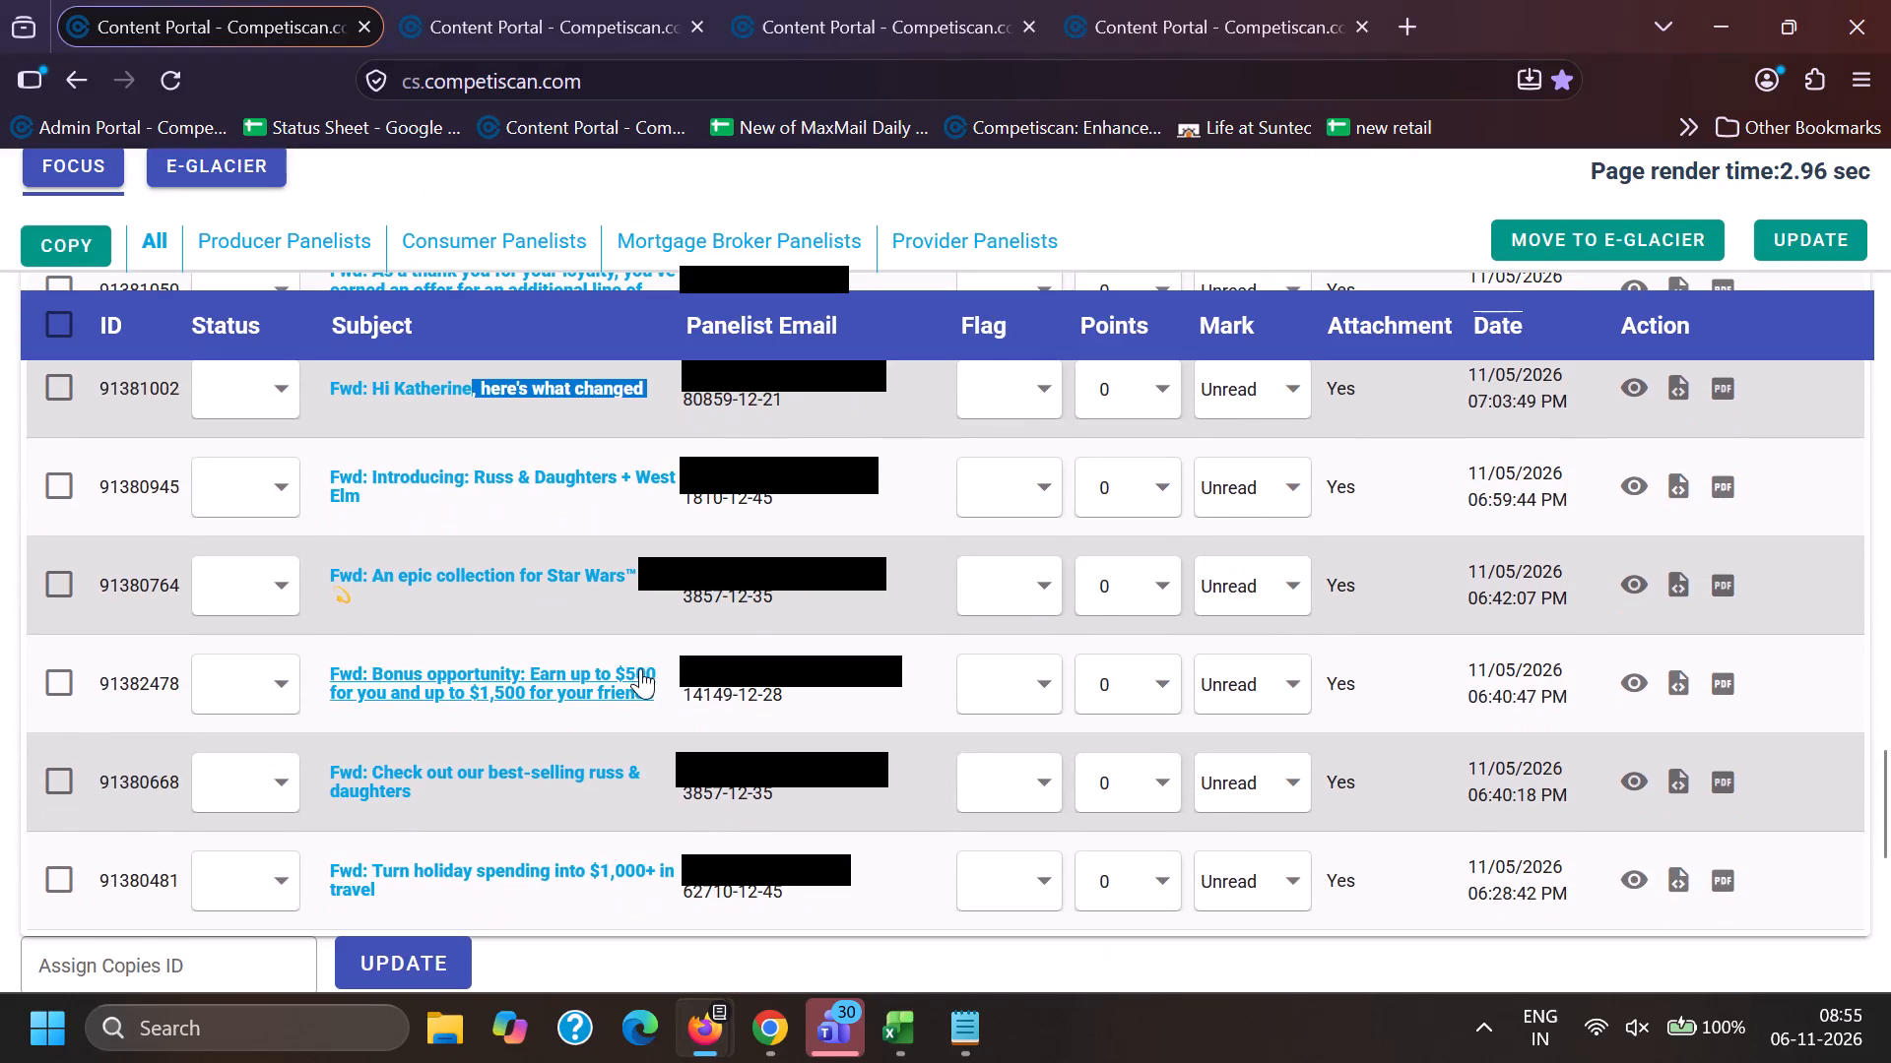
scroll(602, 695, down, 1)
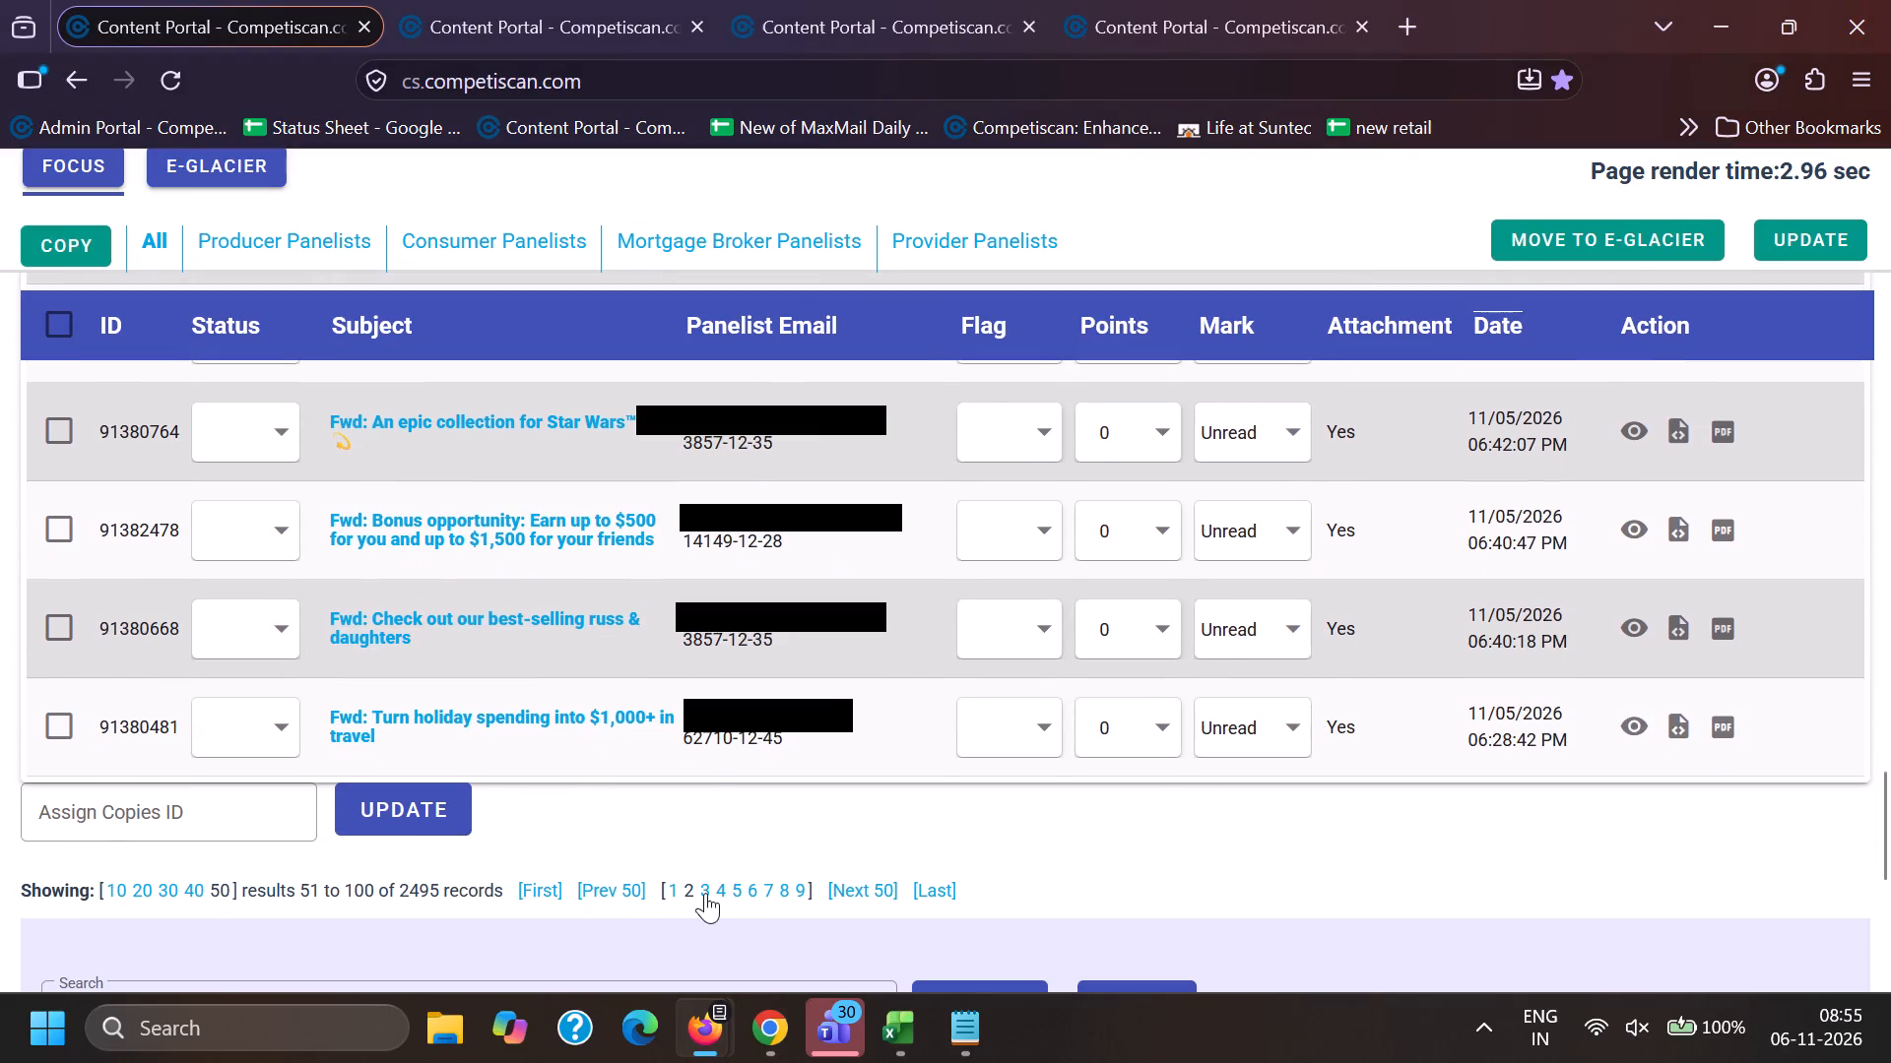
click(705, 893)
click(496, 0)
click(831, 0)
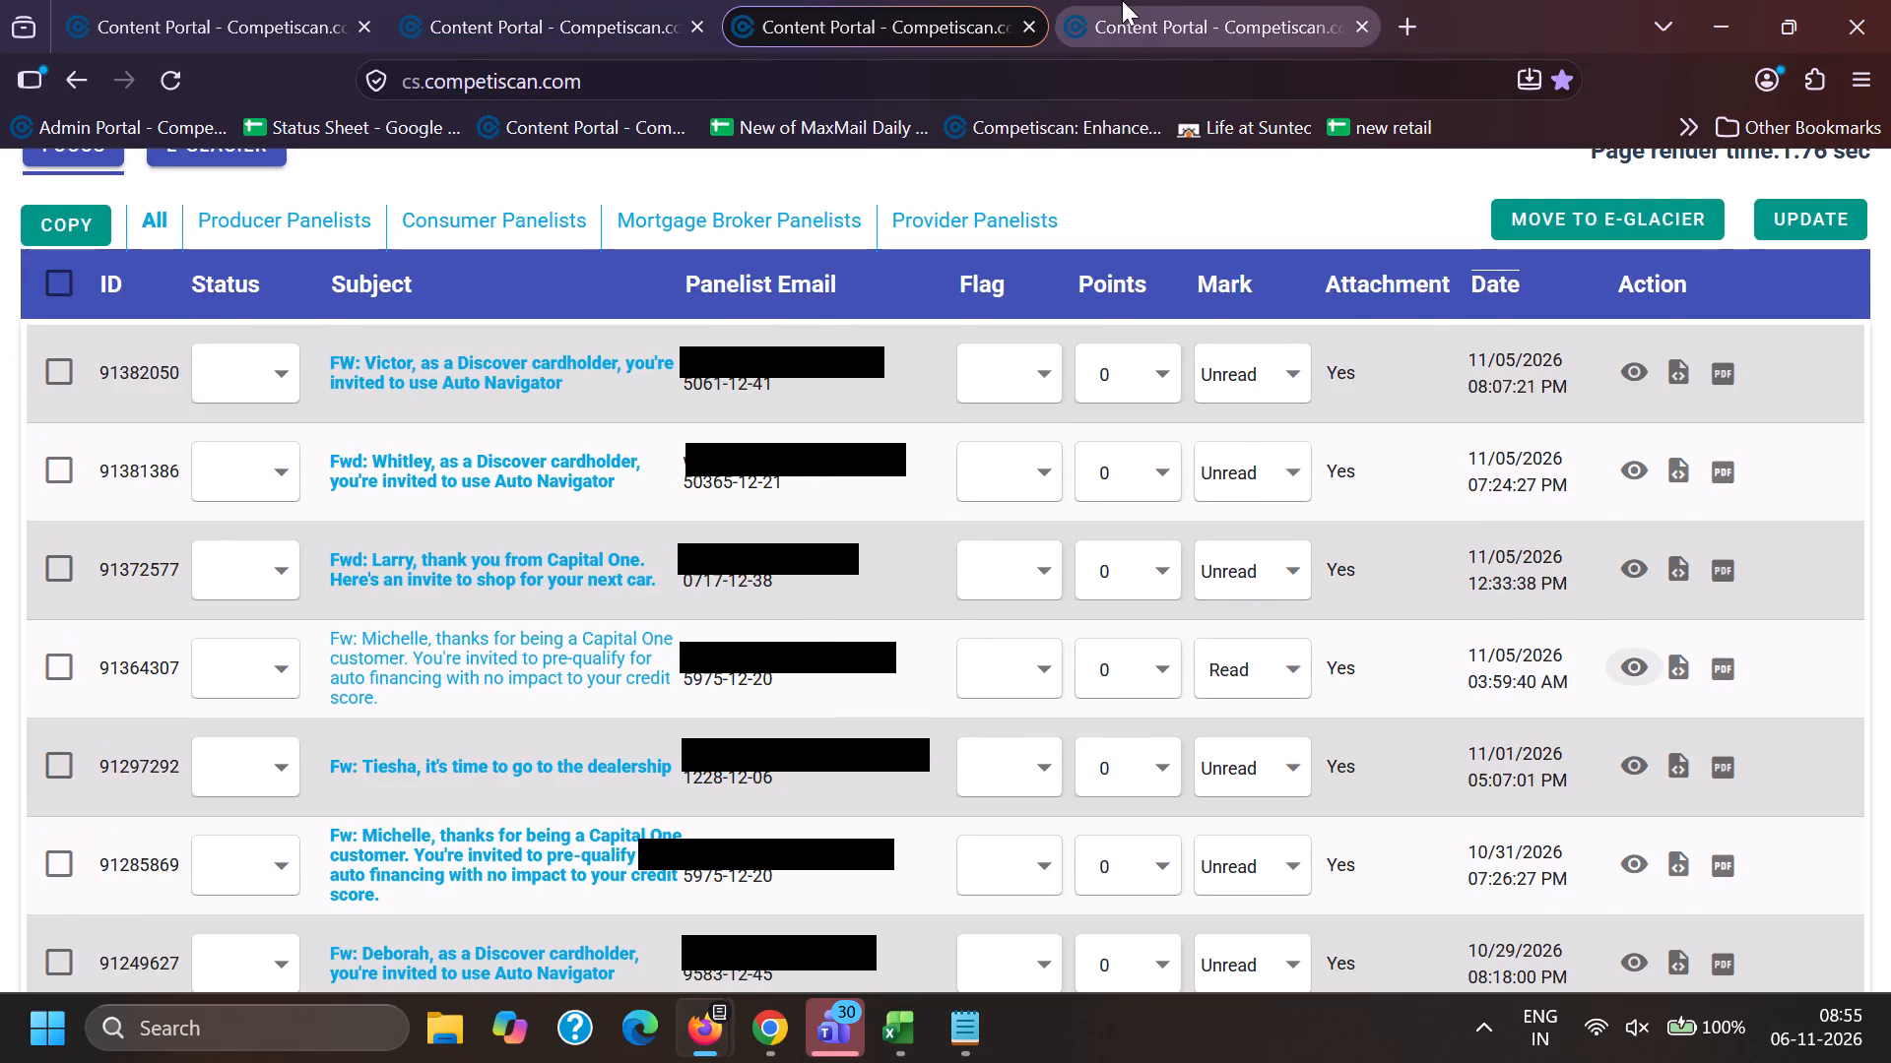
click(1122, 0)
click(892, 0)
Check the "here's what changed" results in Chrome and open email 91381002.
key(alt+Tab)
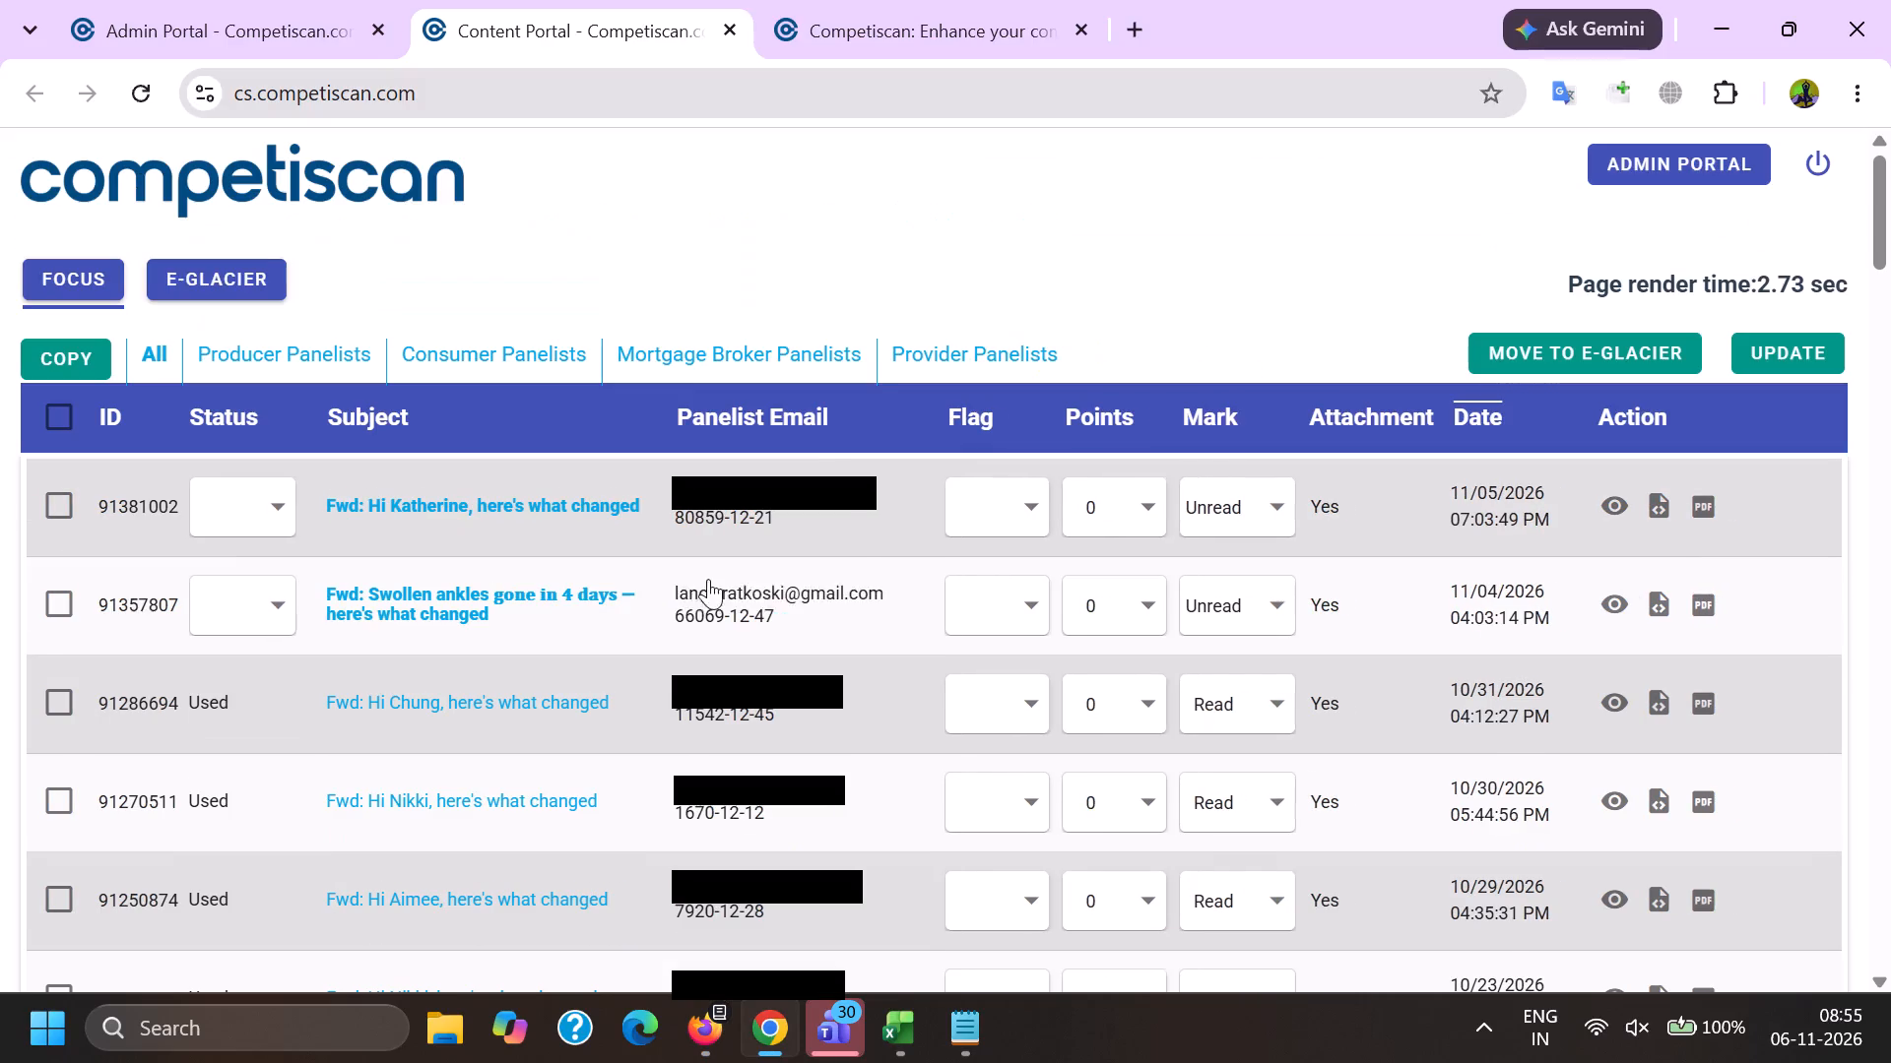
key(alt+Tab)
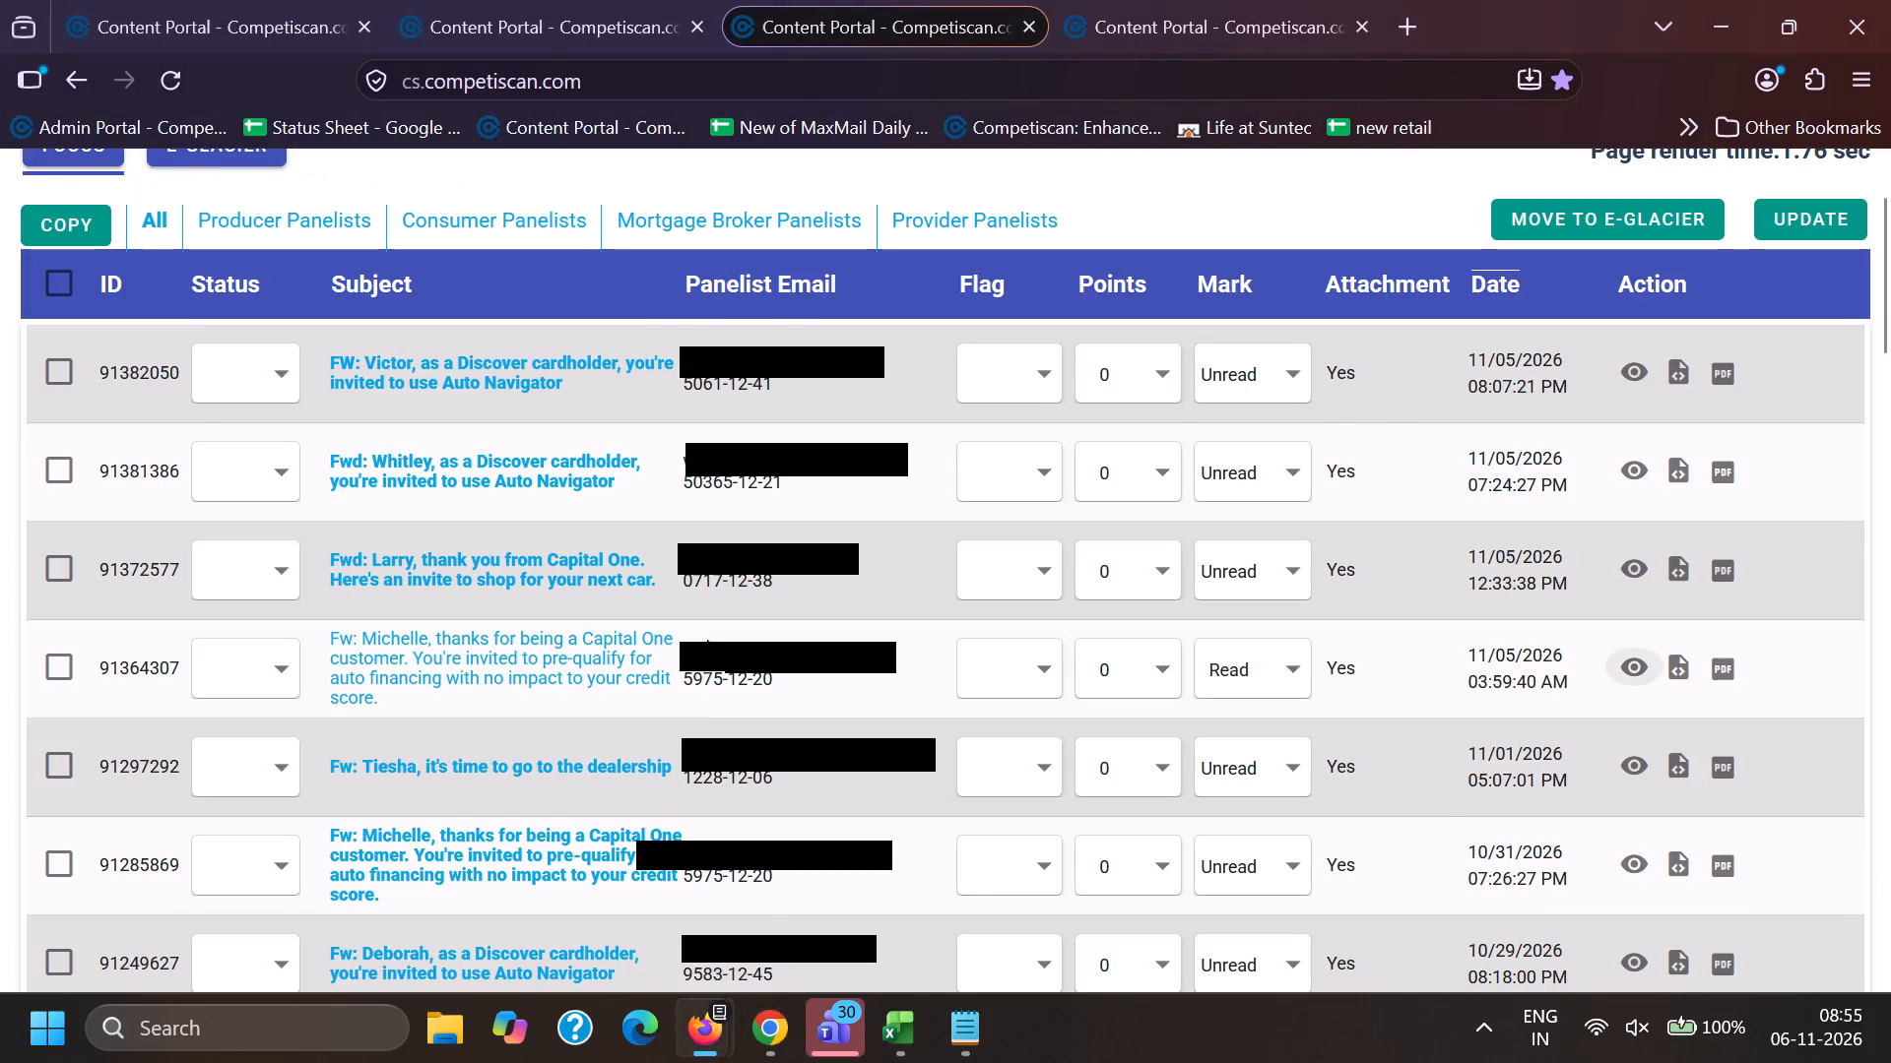
key(alt+Tab)
ctrl+click(464, 510)
On Firefox's first Content Portal page, rerun the "cAPITAL ONE" search and look through the results.
key(alt+Tab)
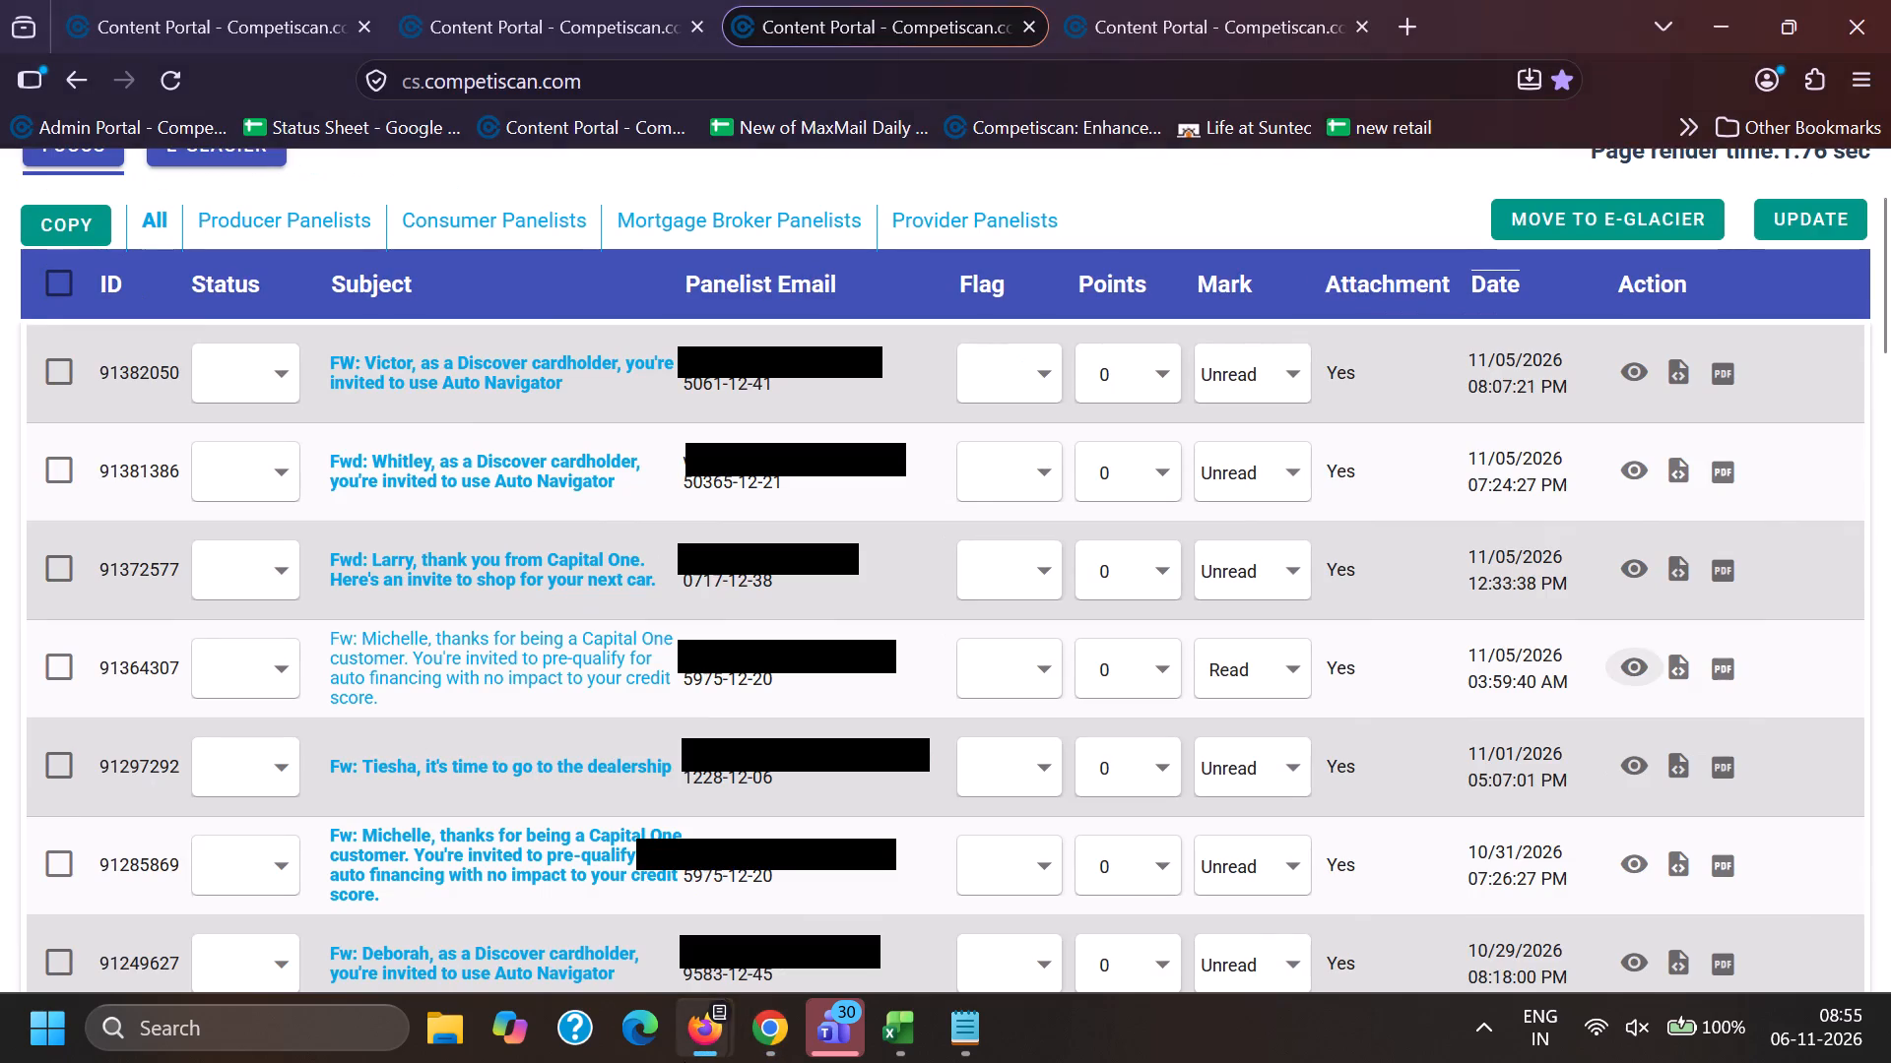
click(709, 1043)
click(466, 850)
scroll(576, 675, down, 1)
click(314, 0)
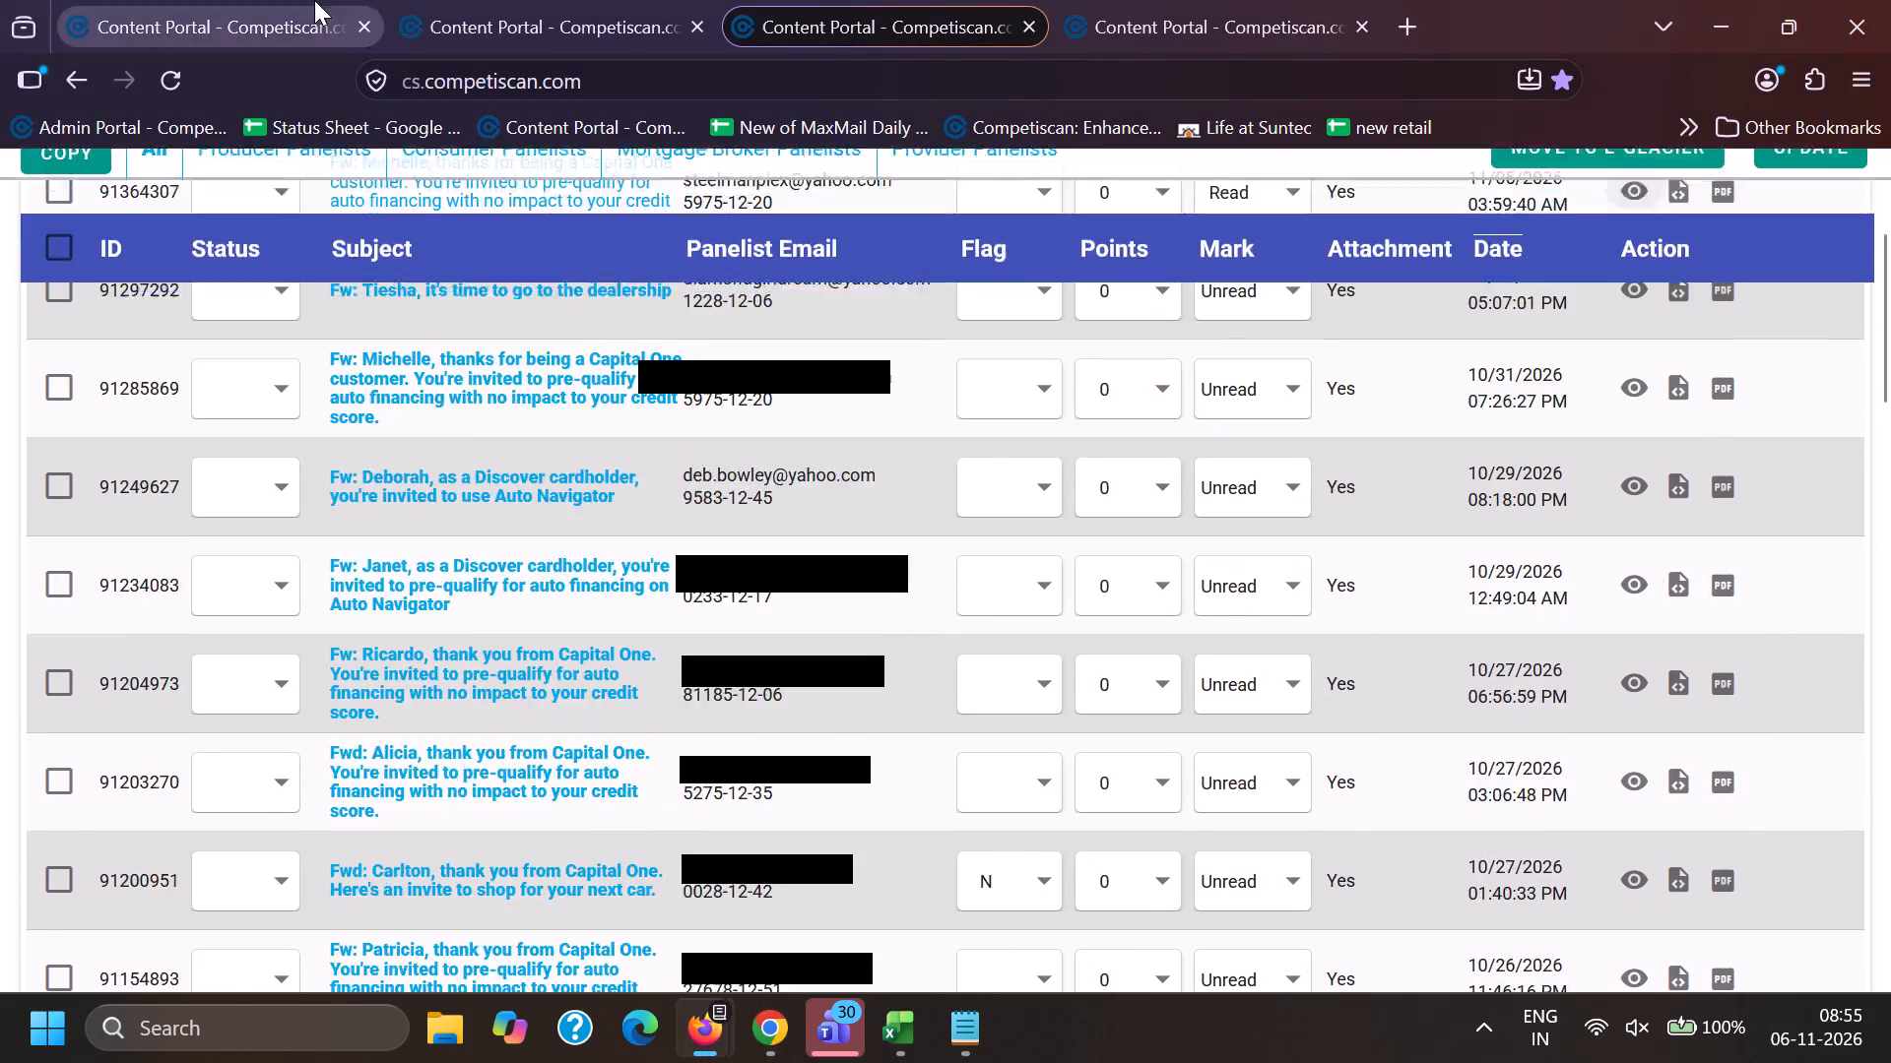
scroll(685, 576, down, 4)
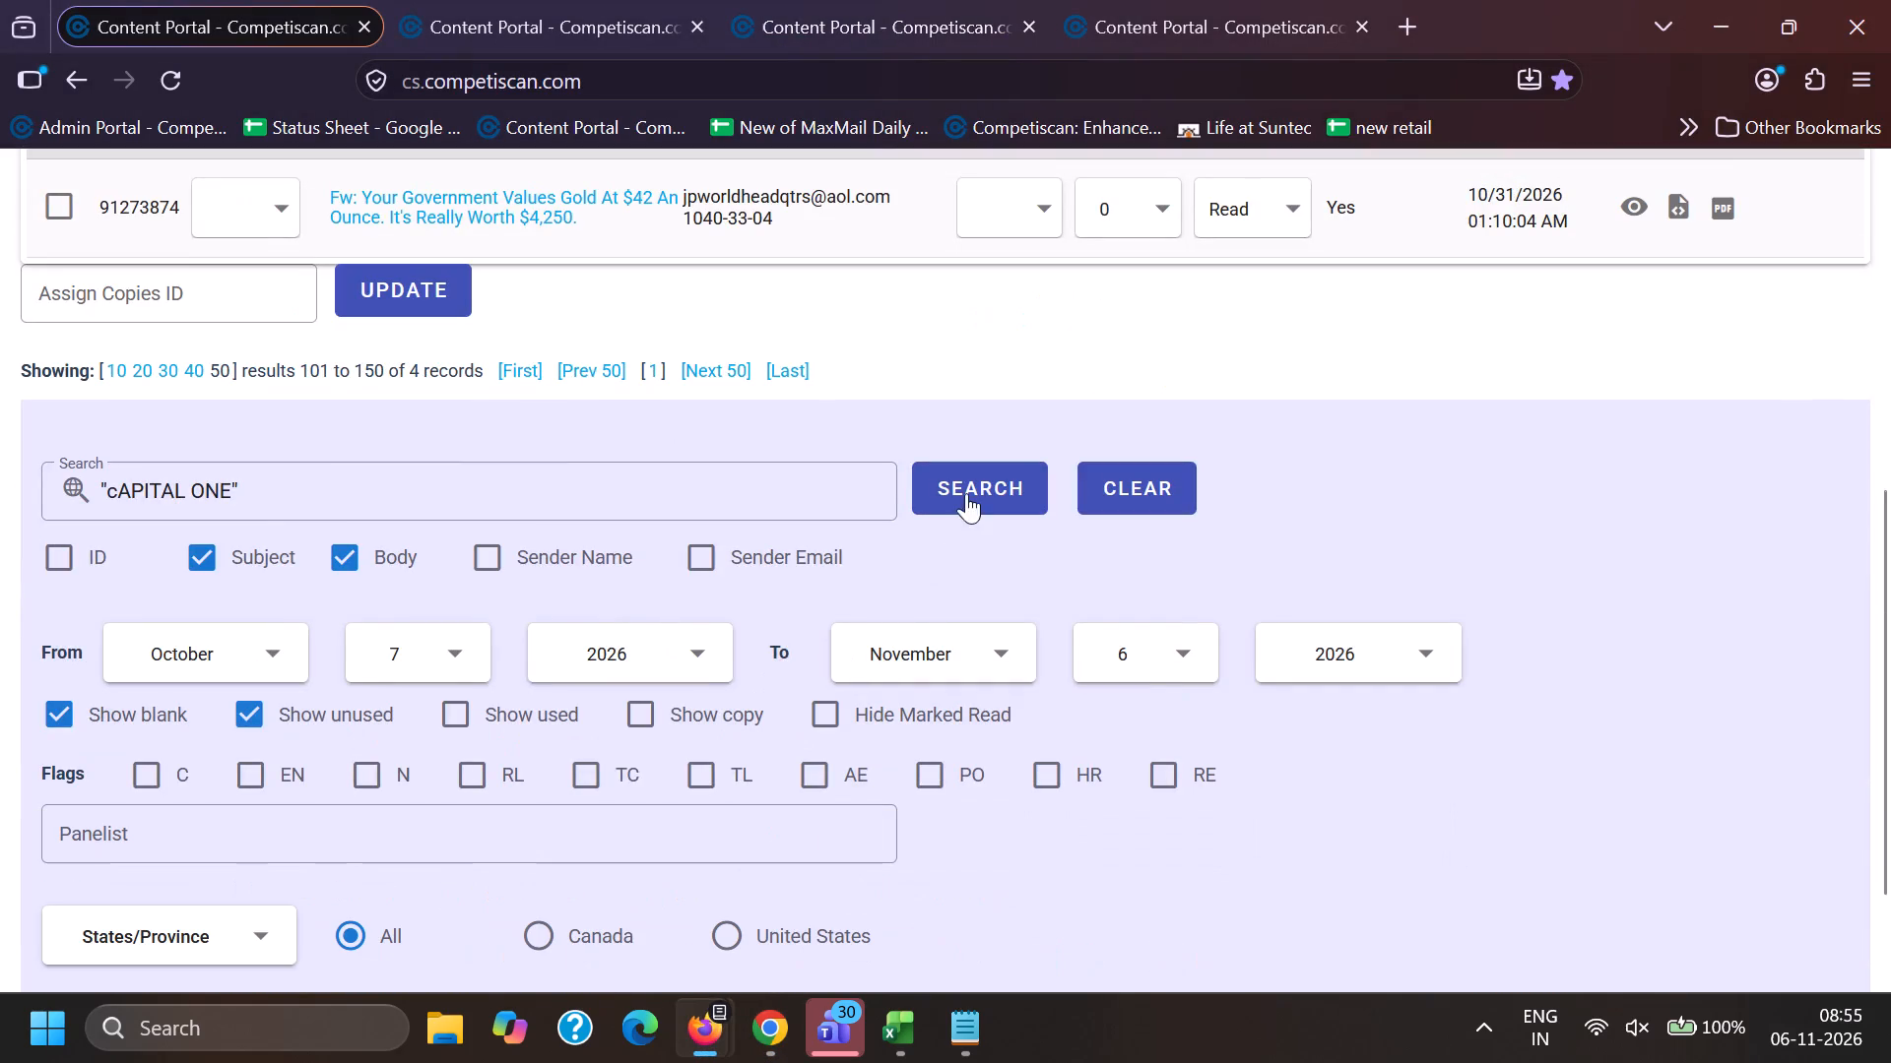
click(929, 492)
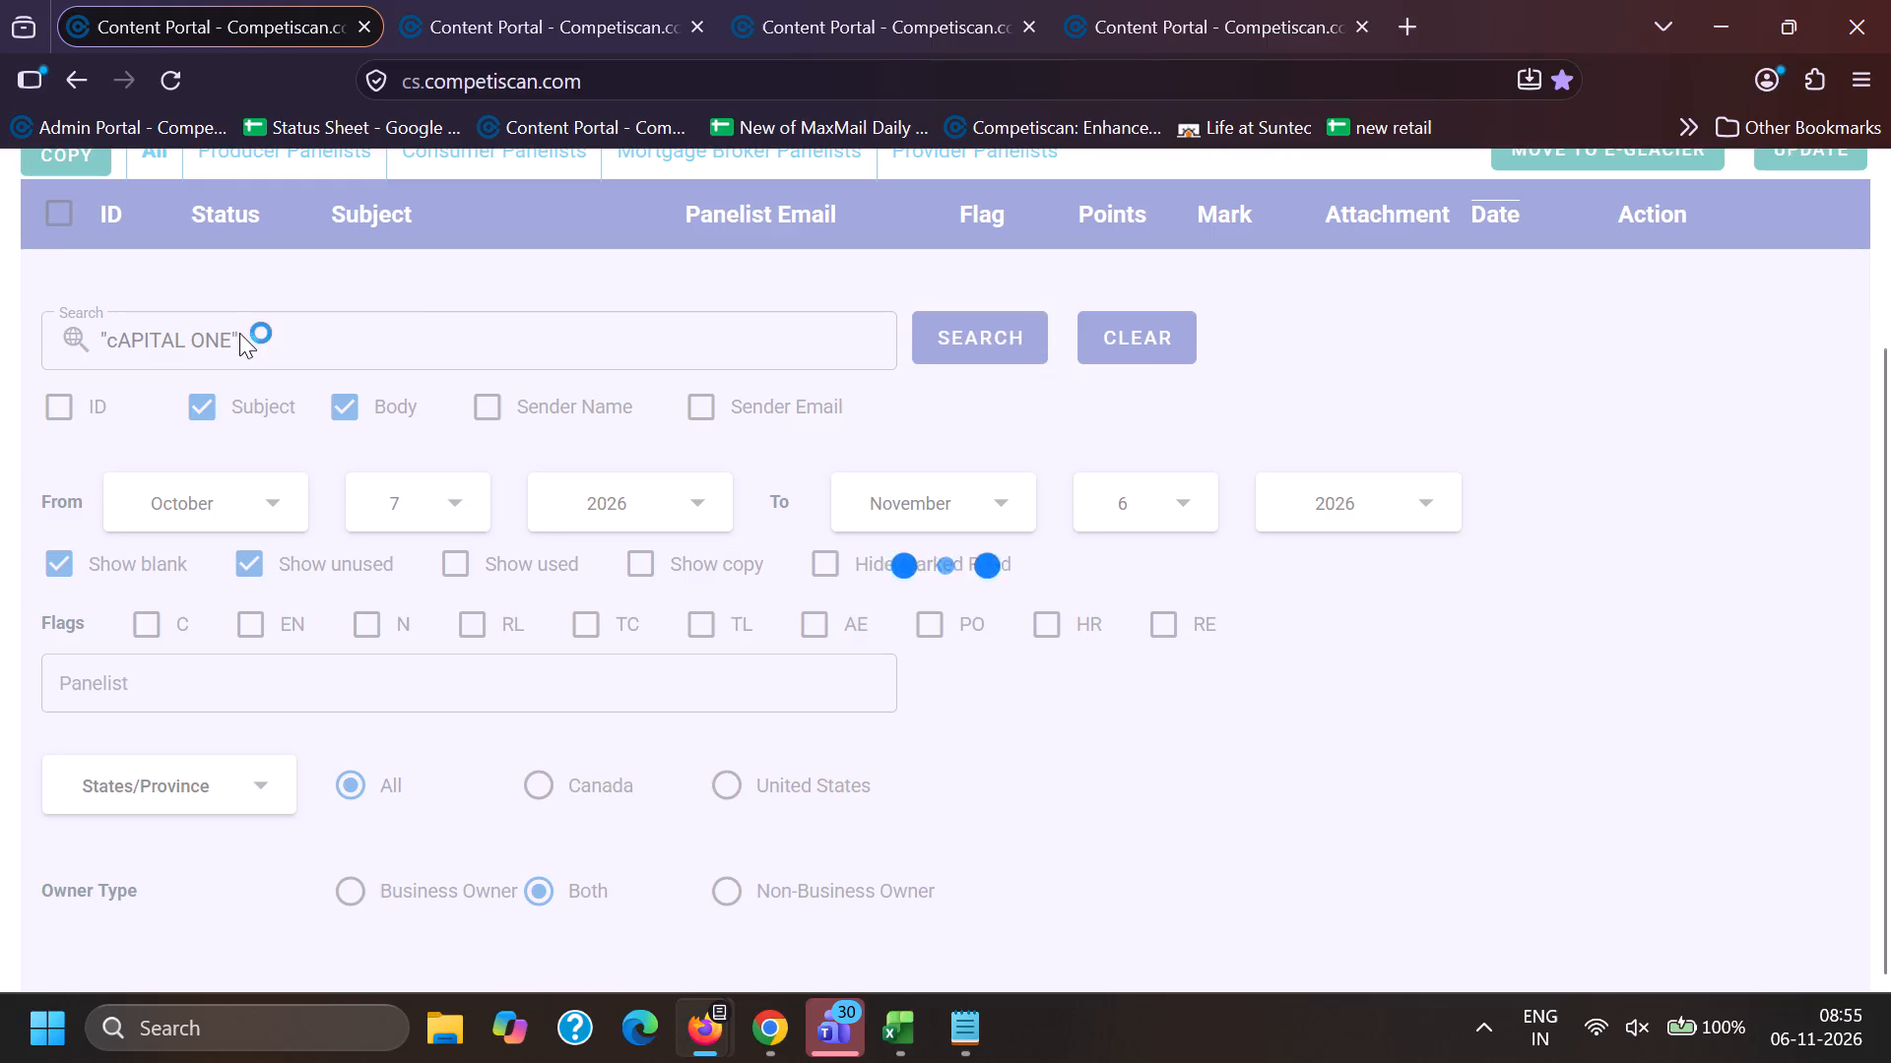
click(239, 332)
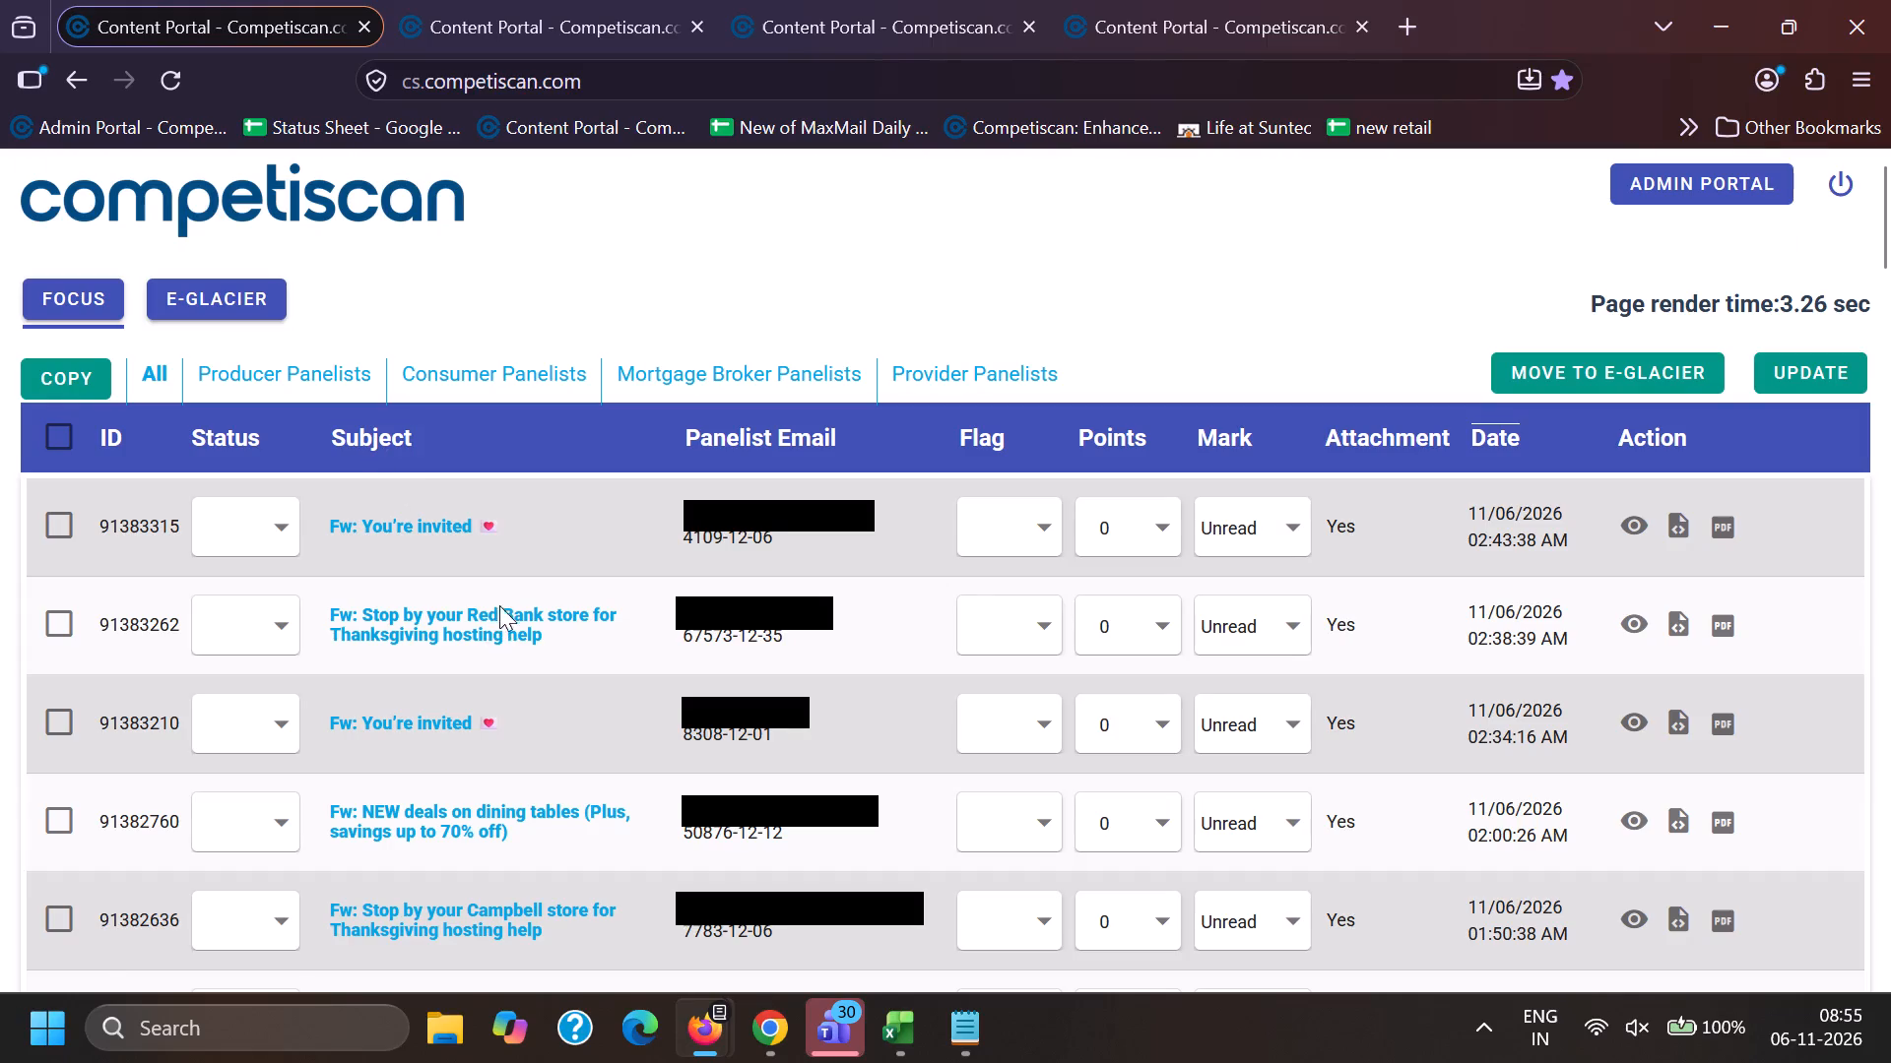
scroll(500, 602, down, 5)
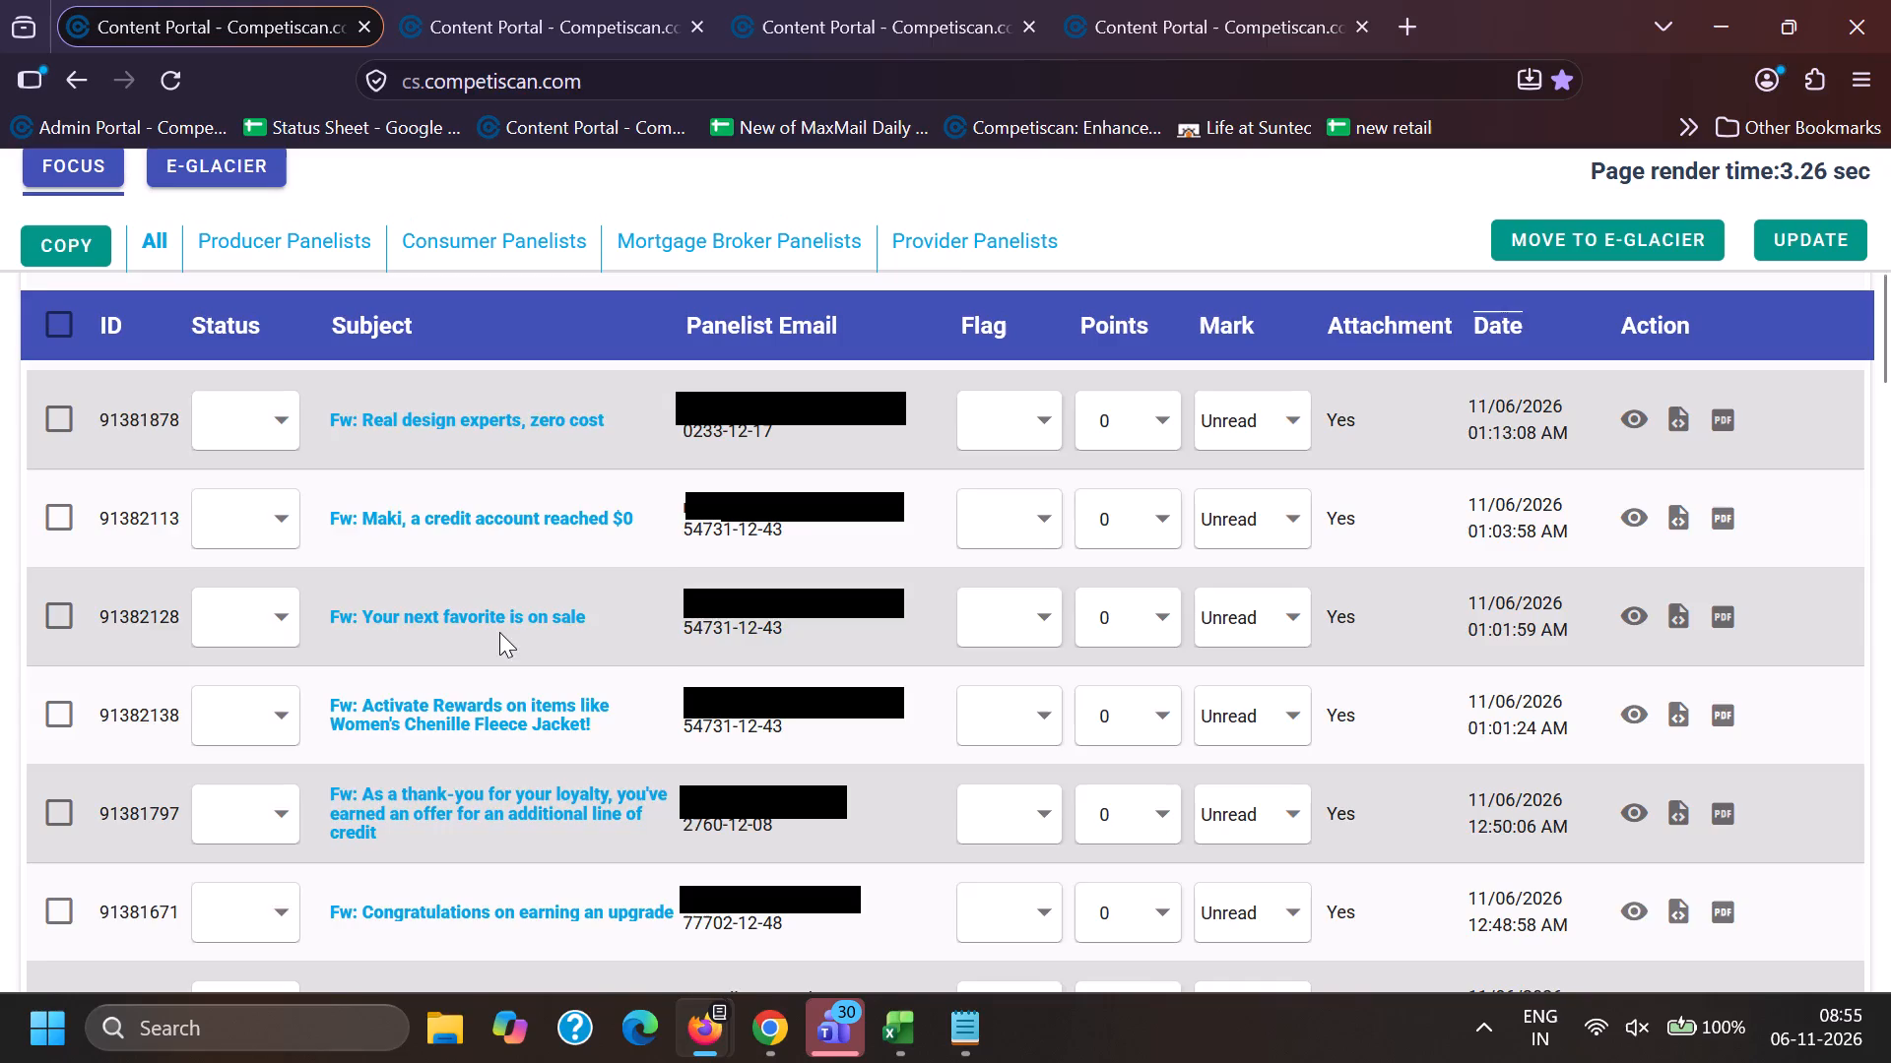
scroll(499, 632, down, 12)
Check the Capital One Shopping results on the second Content Portal page and return to the first one.
click(602, 0)
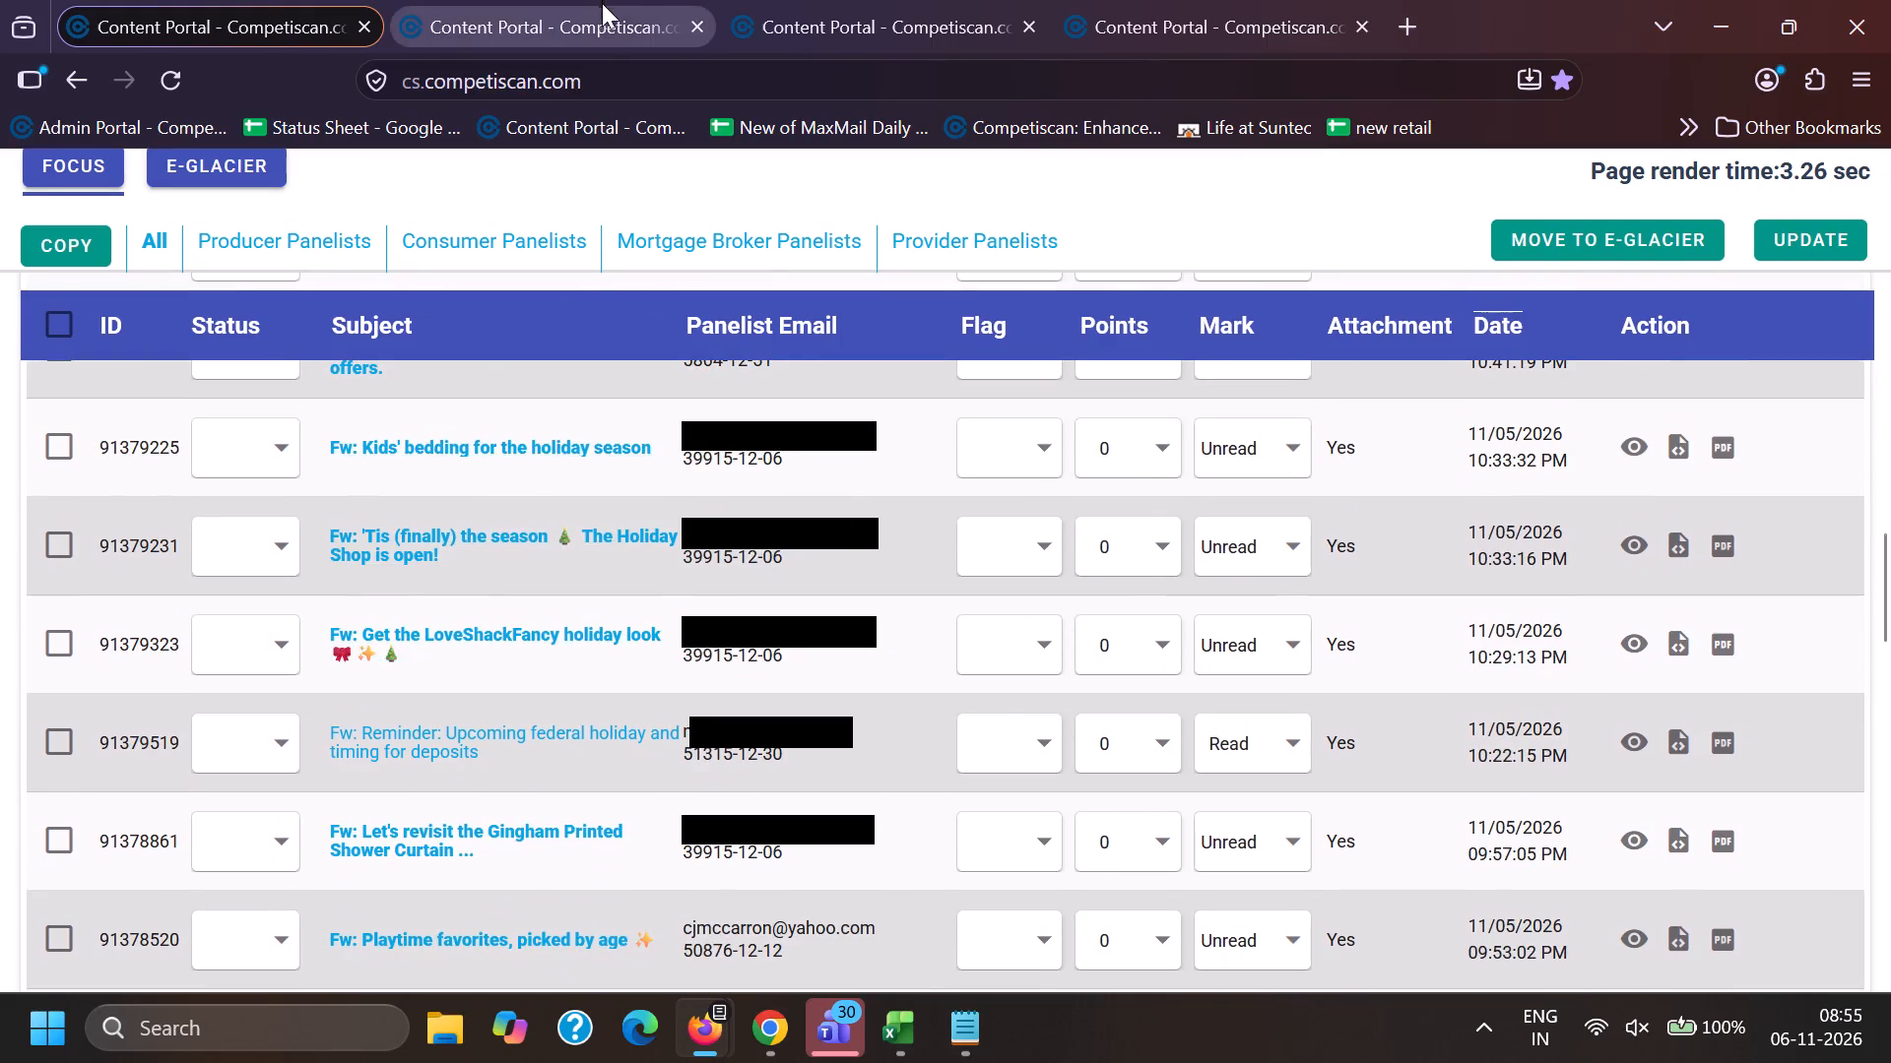
scroll(133, 366, down, 3)
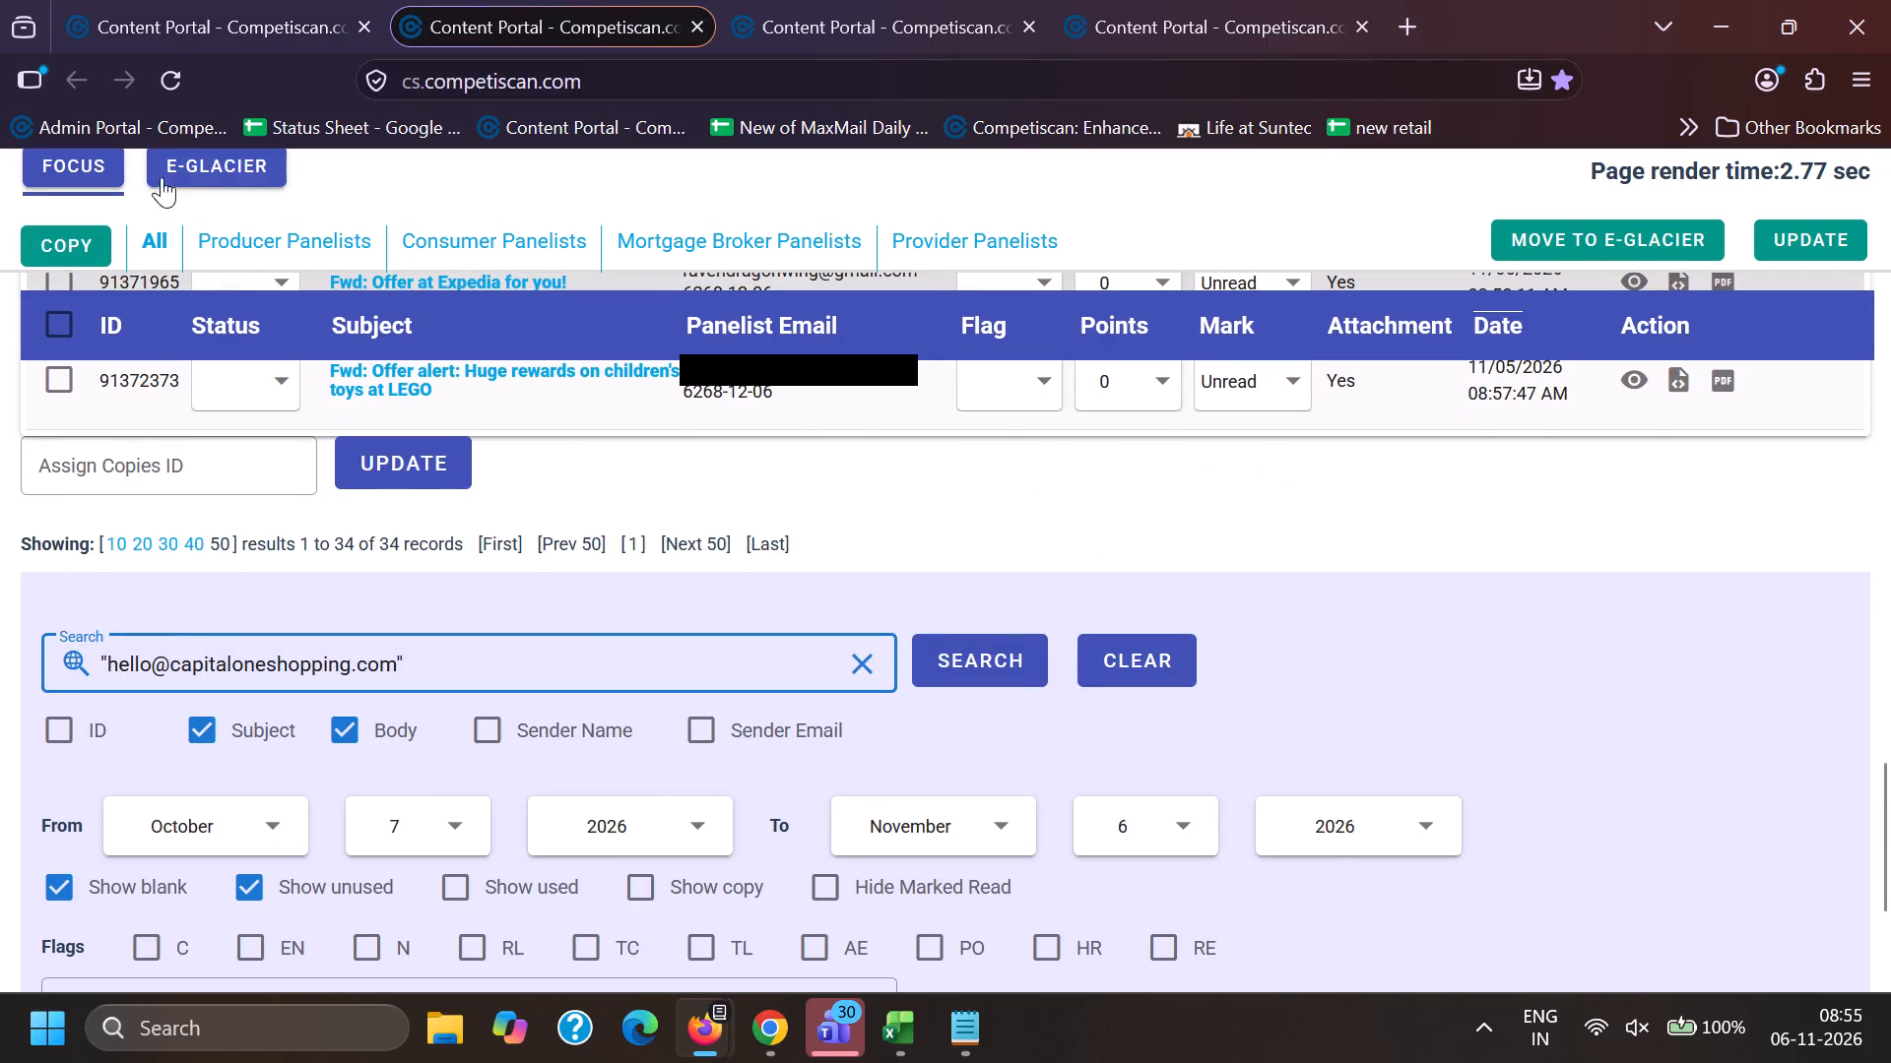
click(99, 171)
click(295, 0)
Replace the search phrase on the first Content Portal page with "Capital one" in quotation marks and run the search.
scroll(533, 719, down, 10)
scroll(465, 760, down, 4)
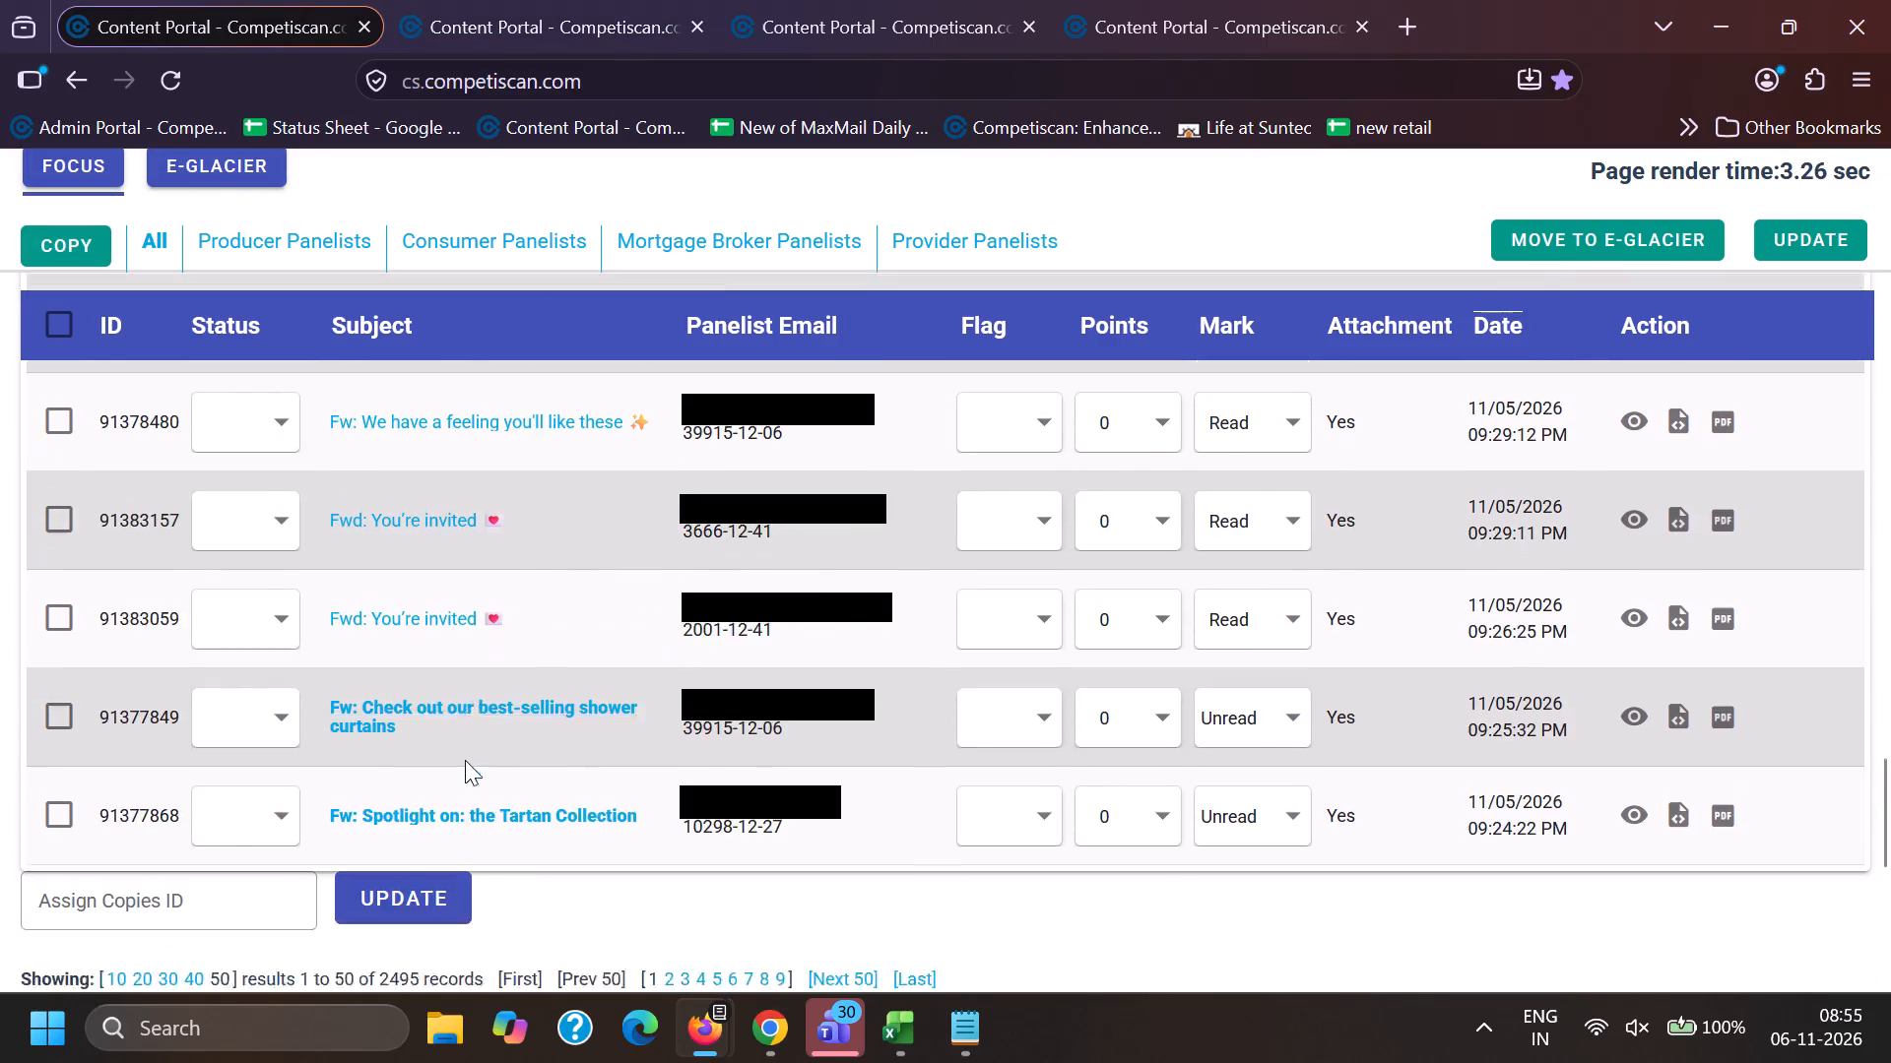
drag(501, 531, 0, 520)
key(BackSpace)
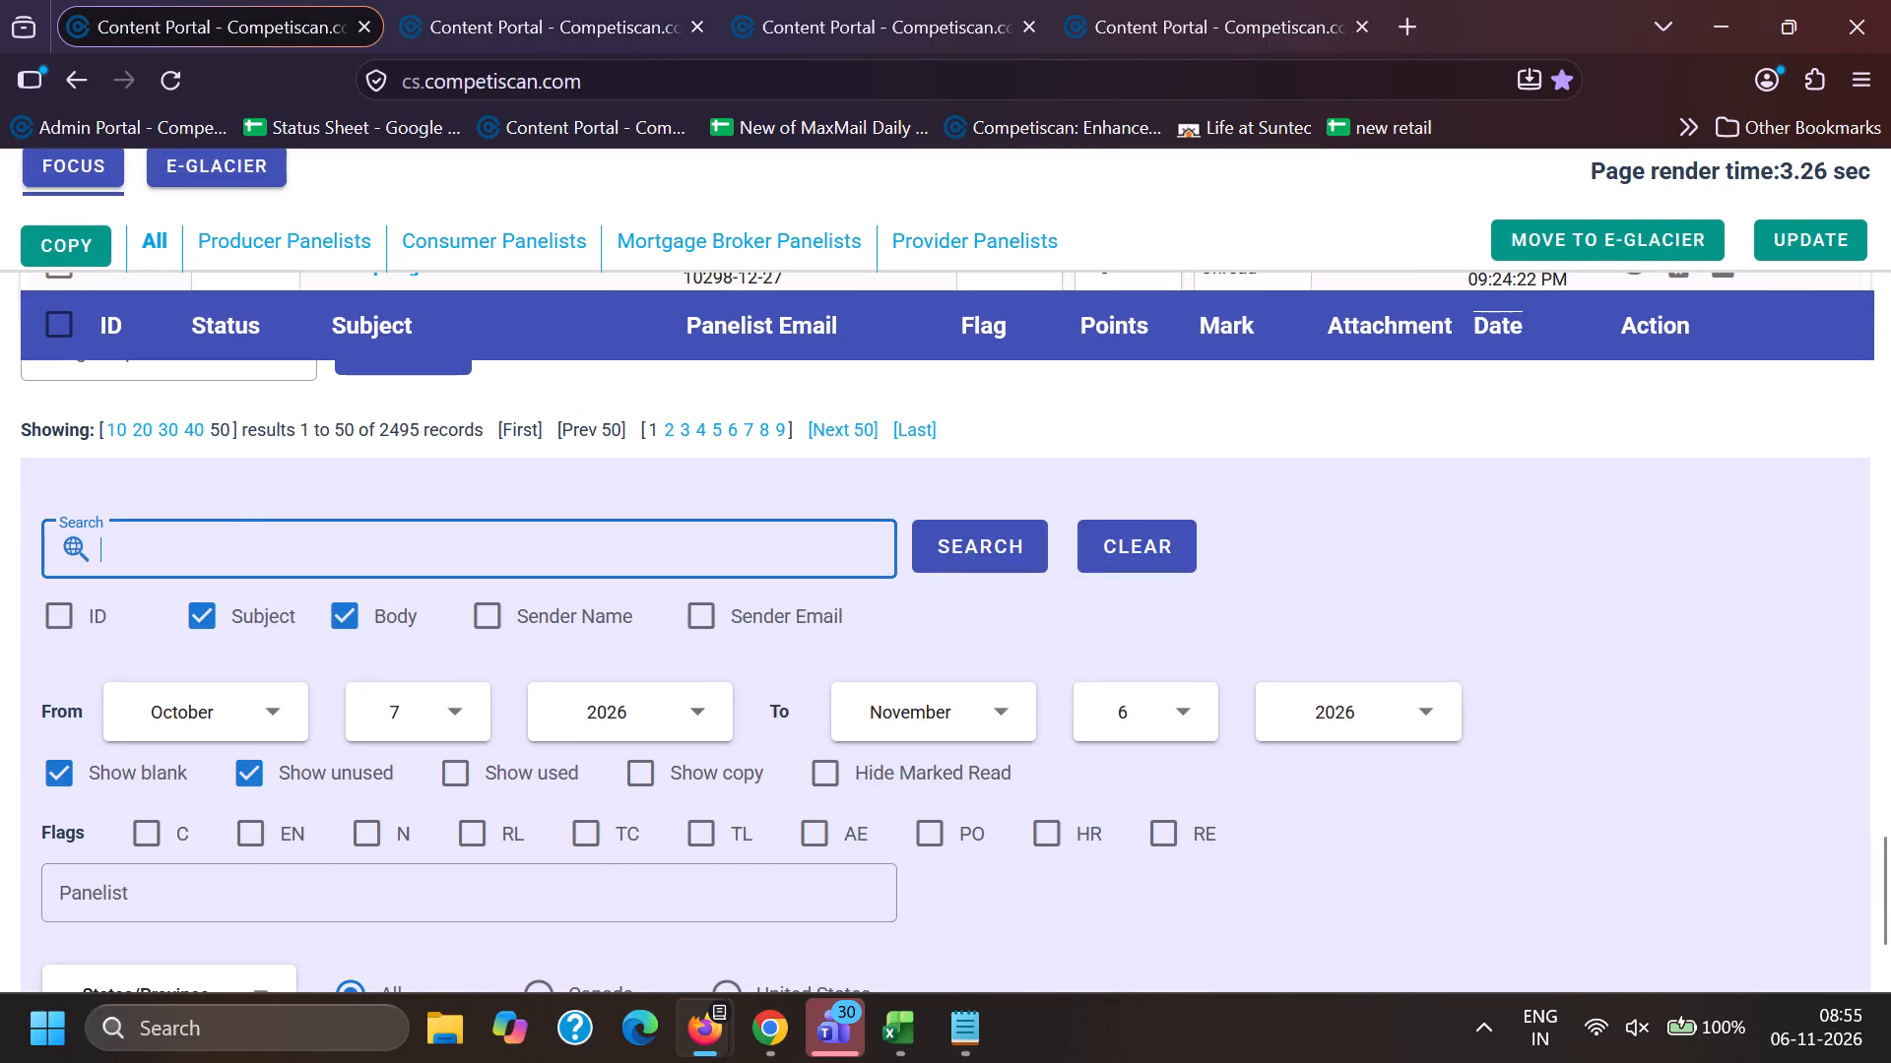
key(BackSpace)
key(BackSpace)
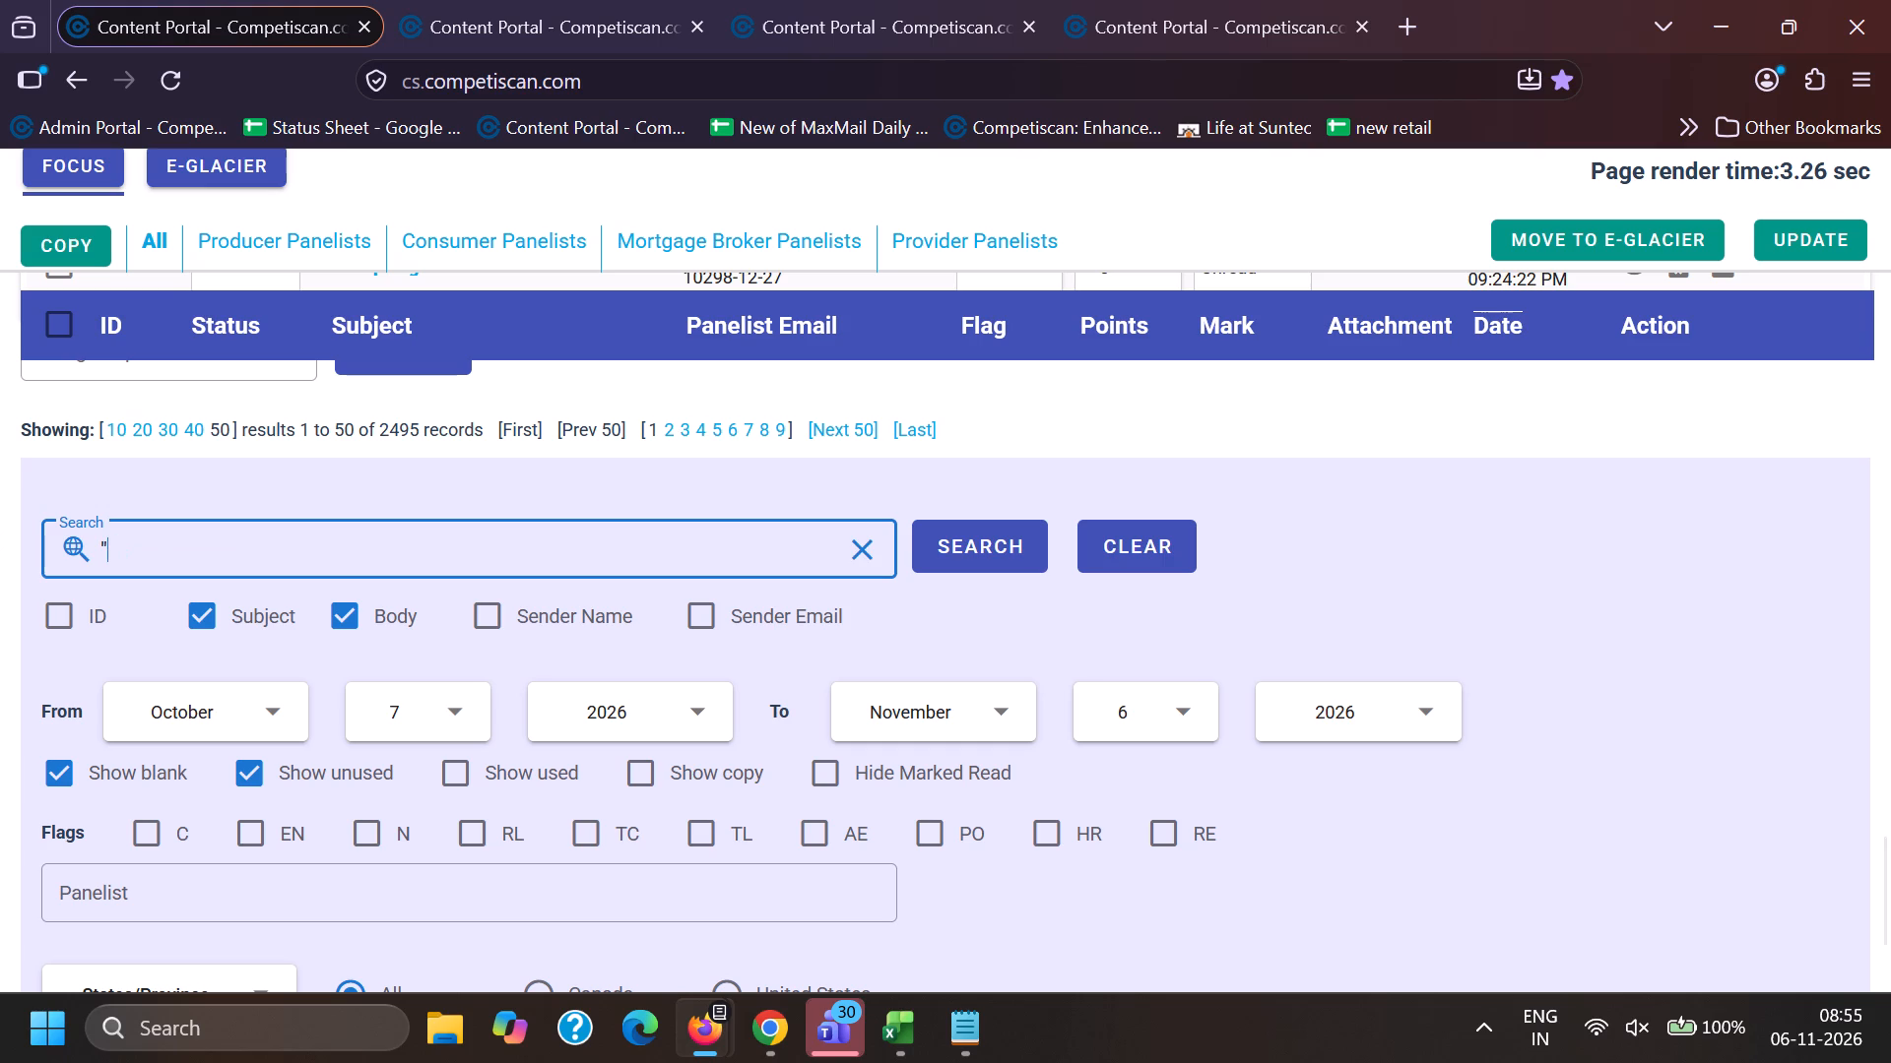
key(c)
text(apital one")
key(Return)
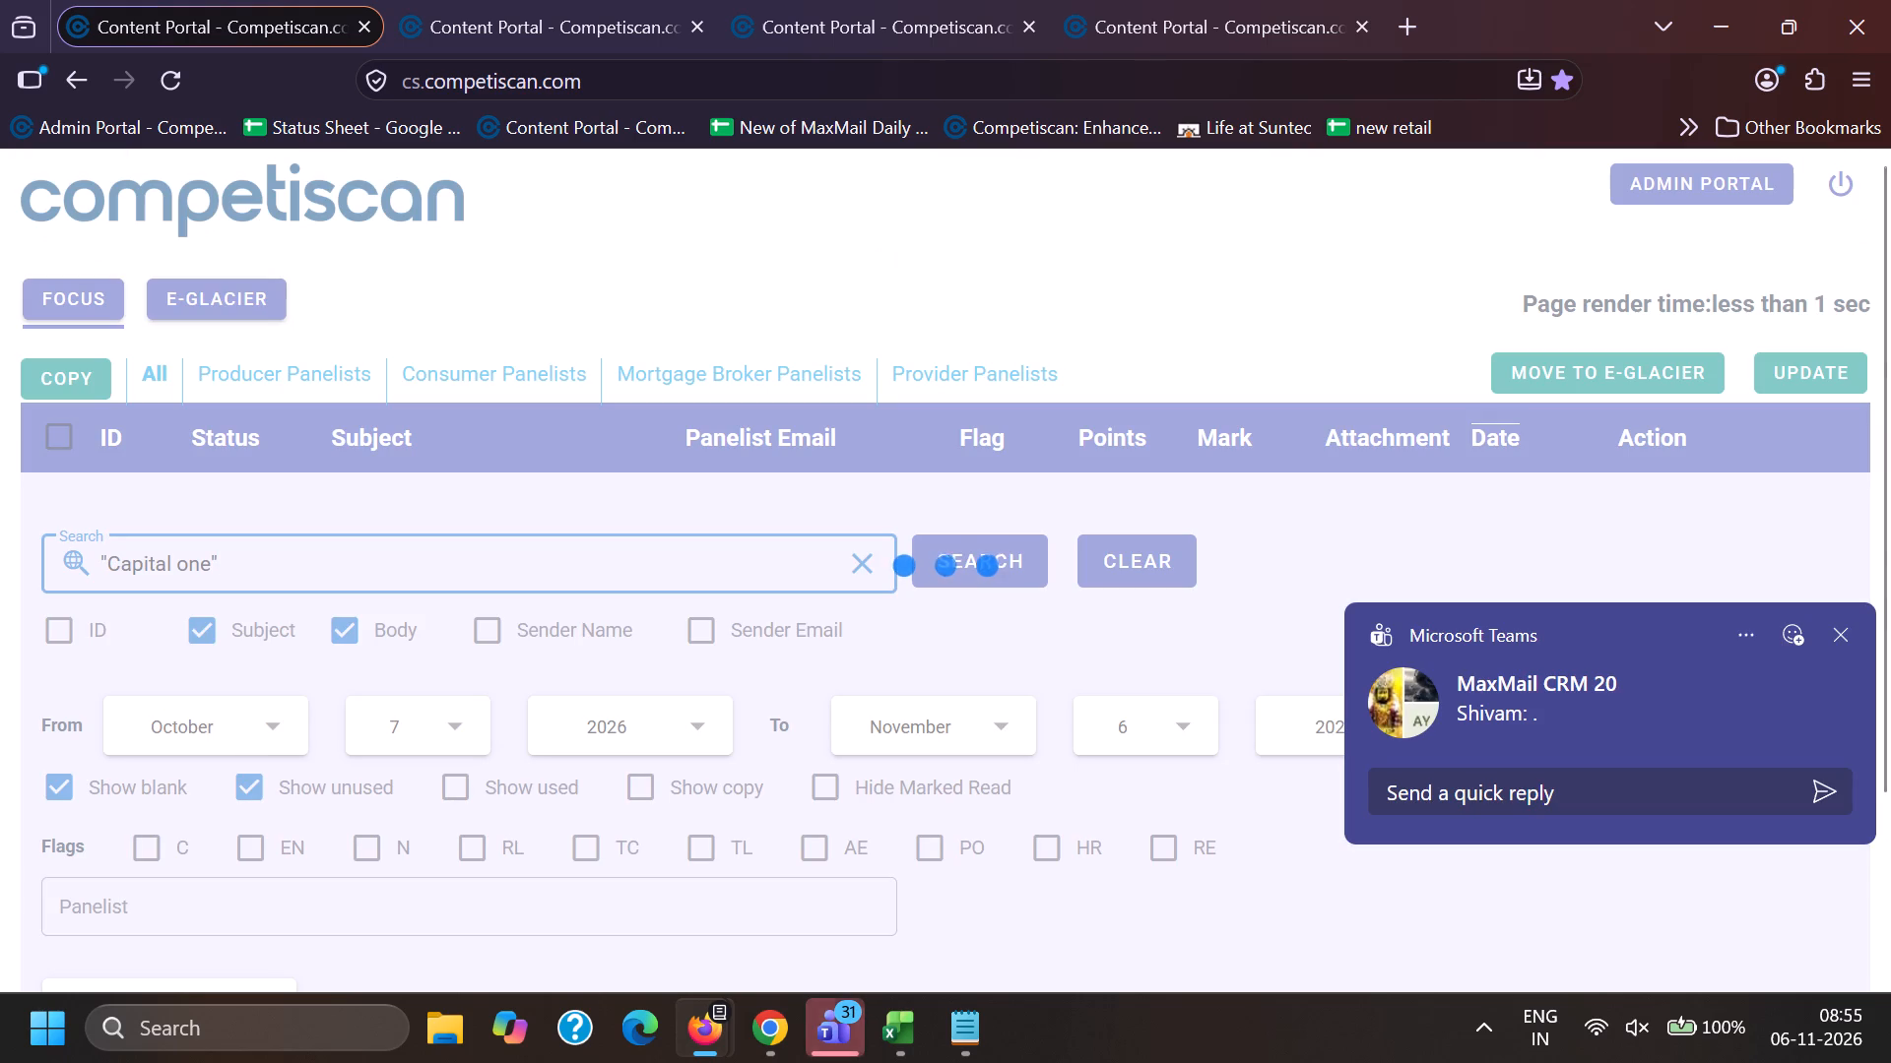
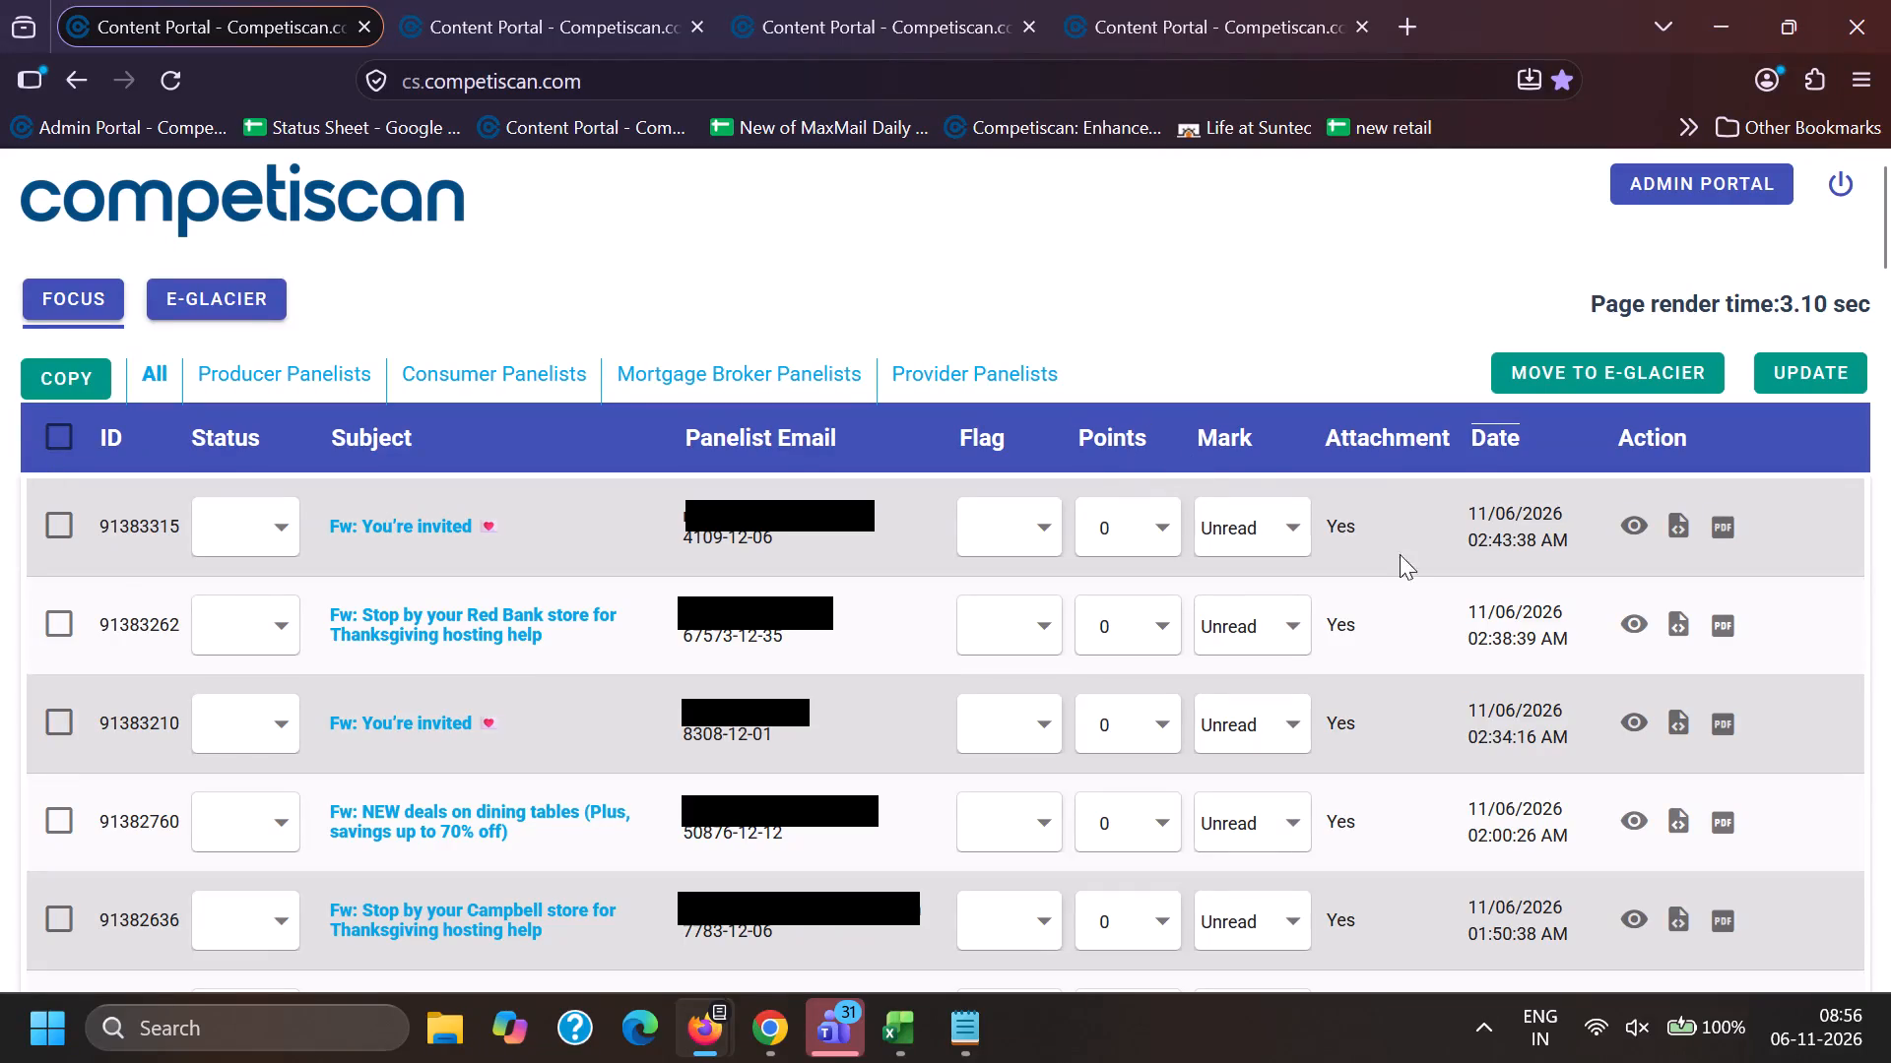
Open email 91383315 from the "Capital one" results, look through its content and close it.
click(1633, 526)
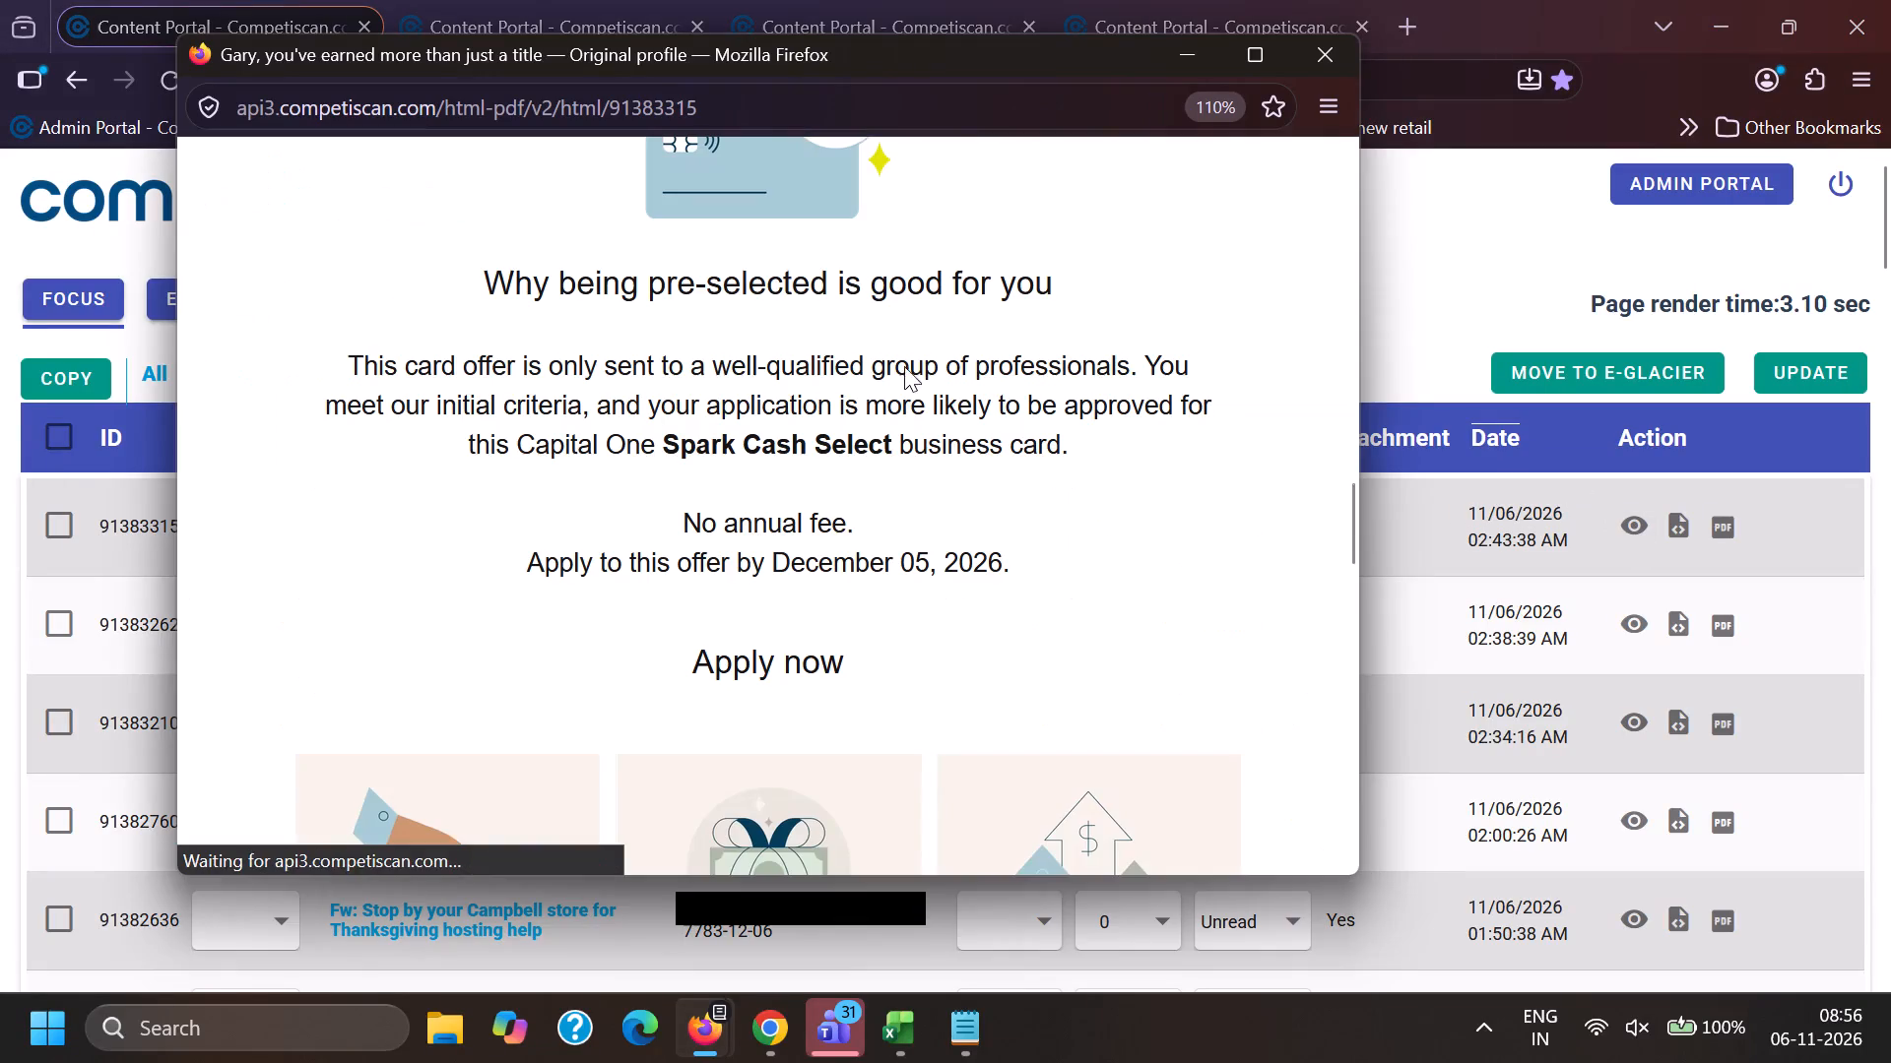
scroll(904, 364, down, 19)
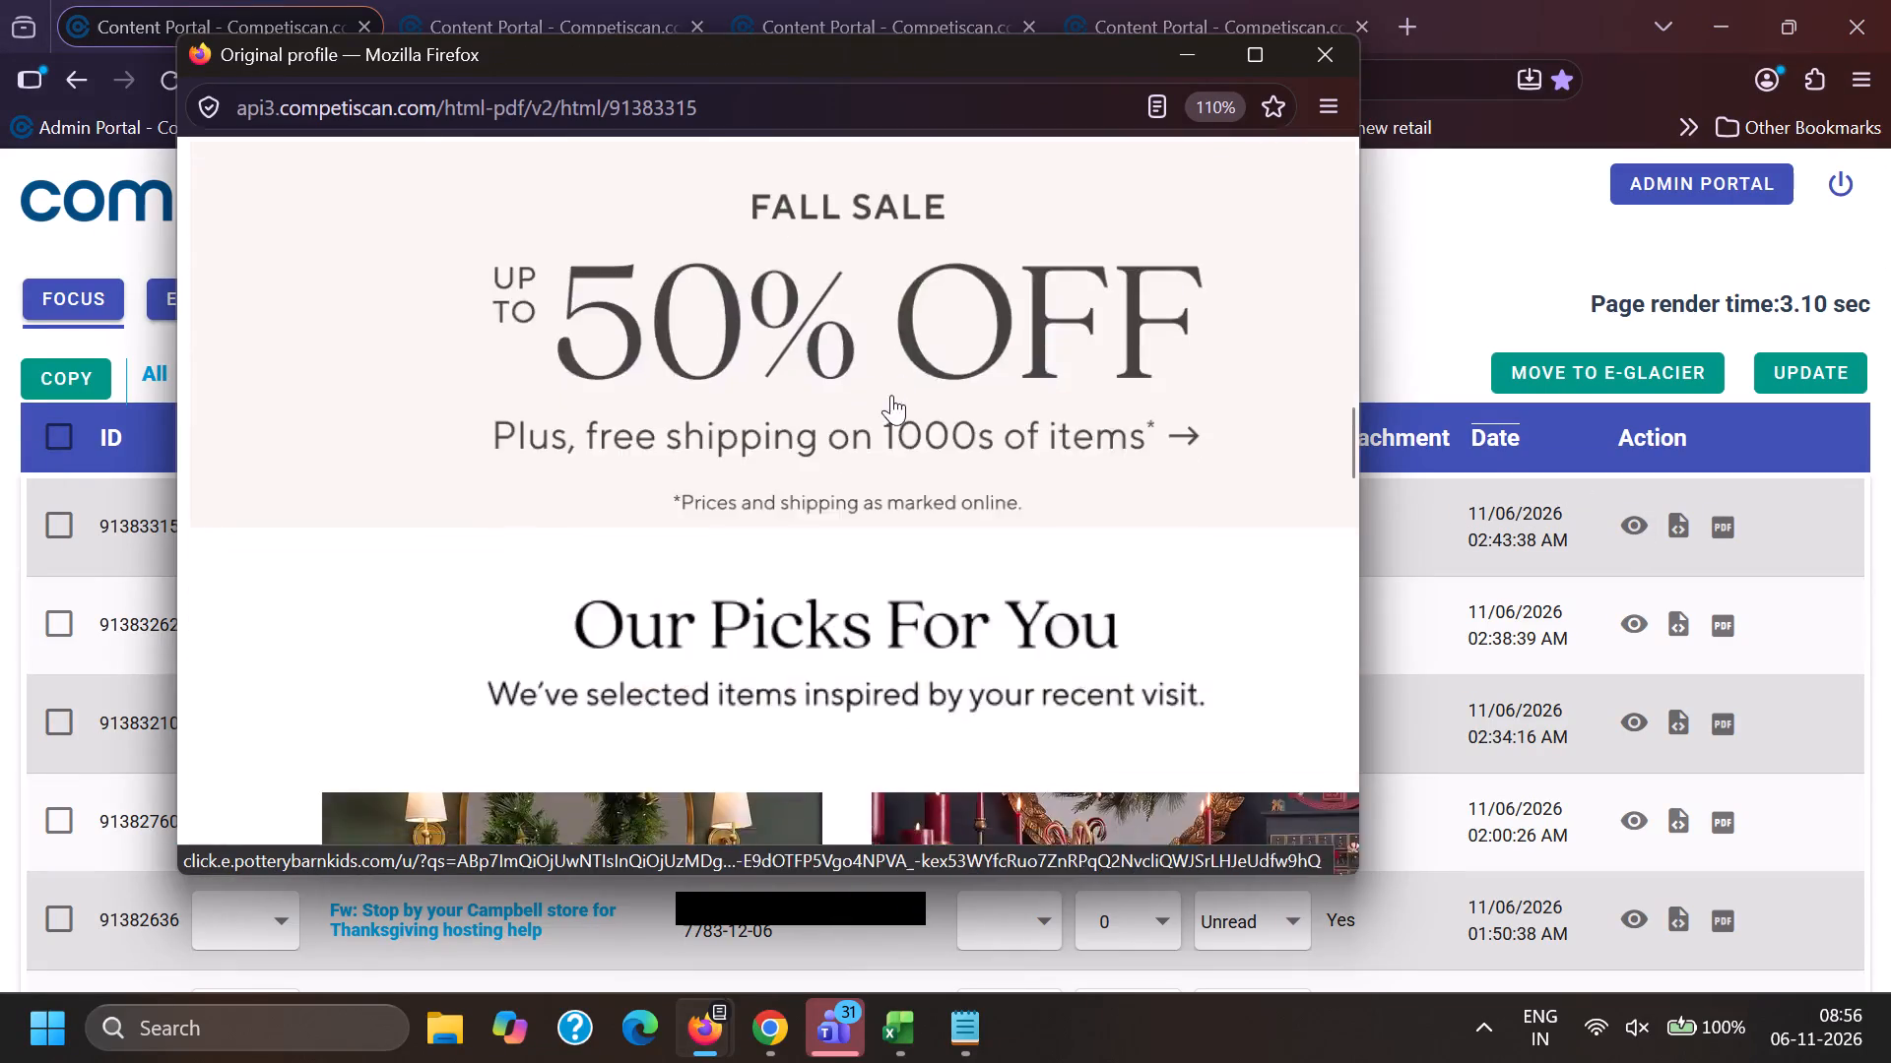
scroll(891, 395, down, 8)
scroll(902, 429, up, 6)
click(1434, 293)
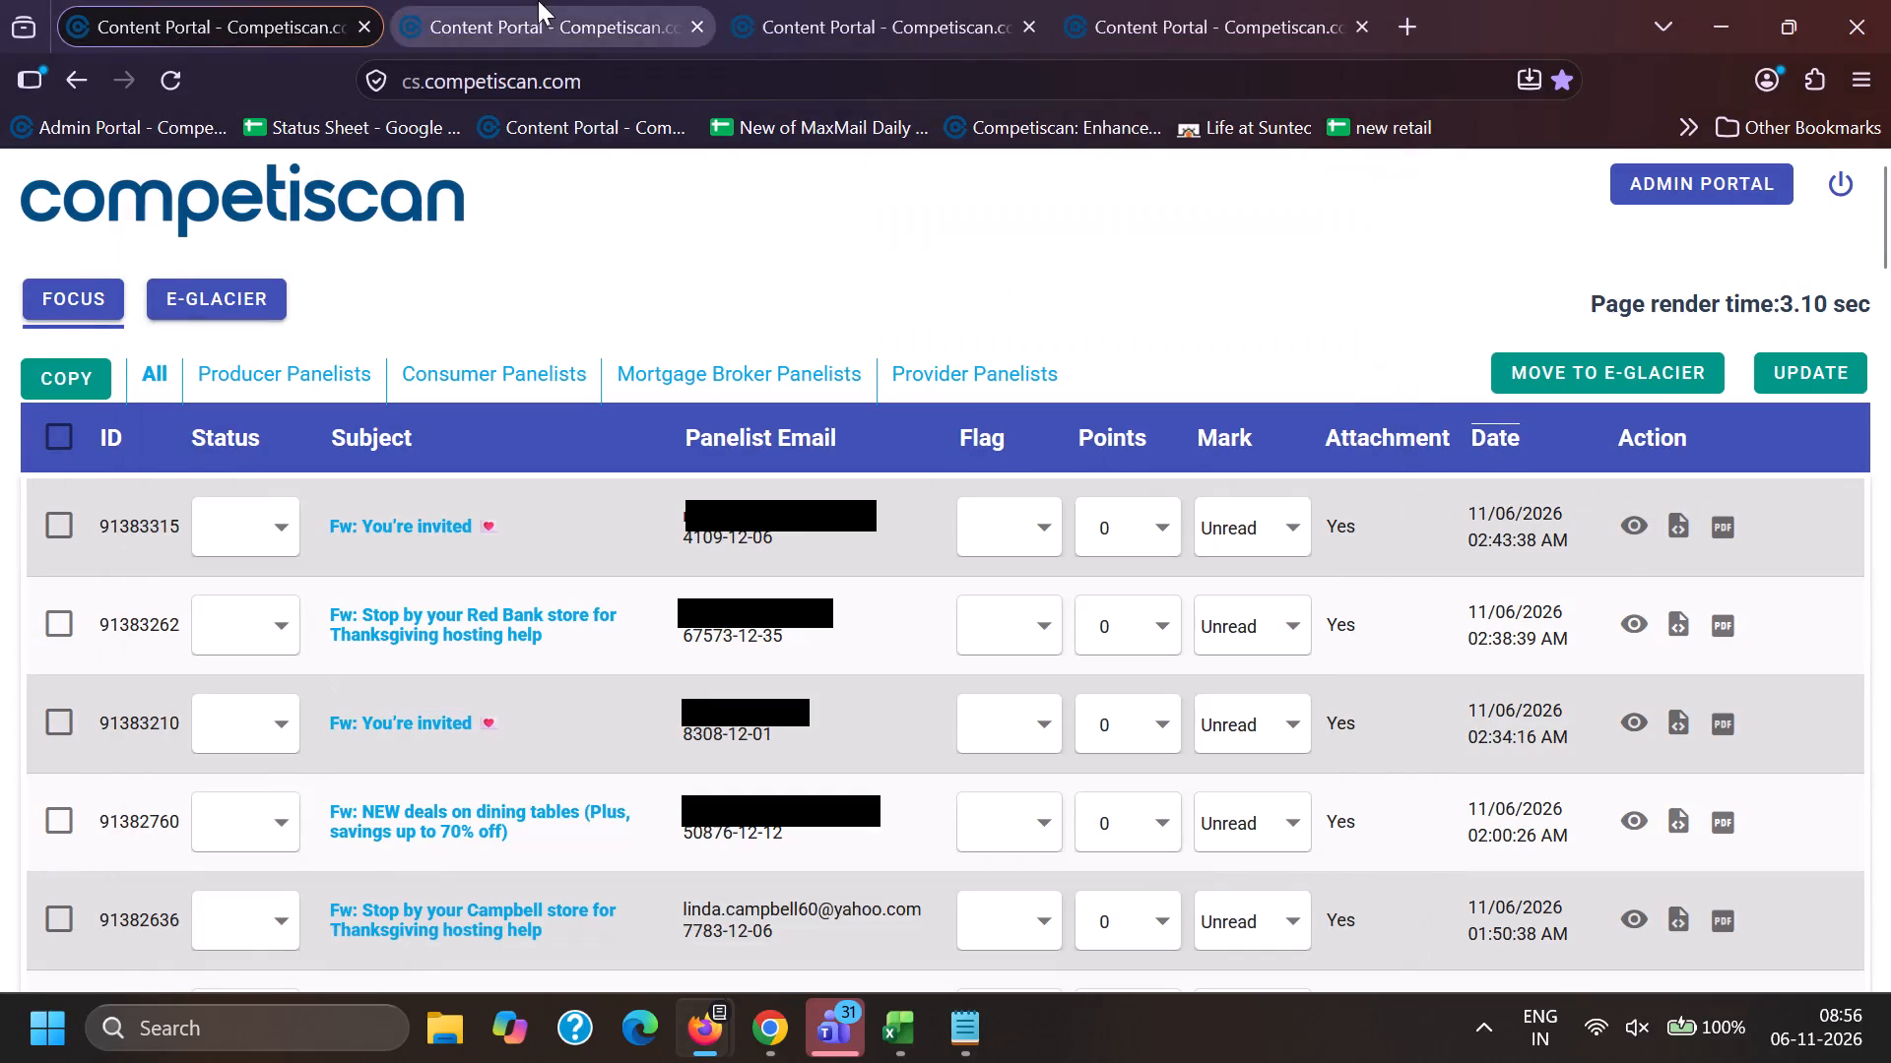
On the second Content Portal page, show 50 results per page for the Capital One Shopping sender search.
click(529, 0)
scroll(611, 613, down, 10)
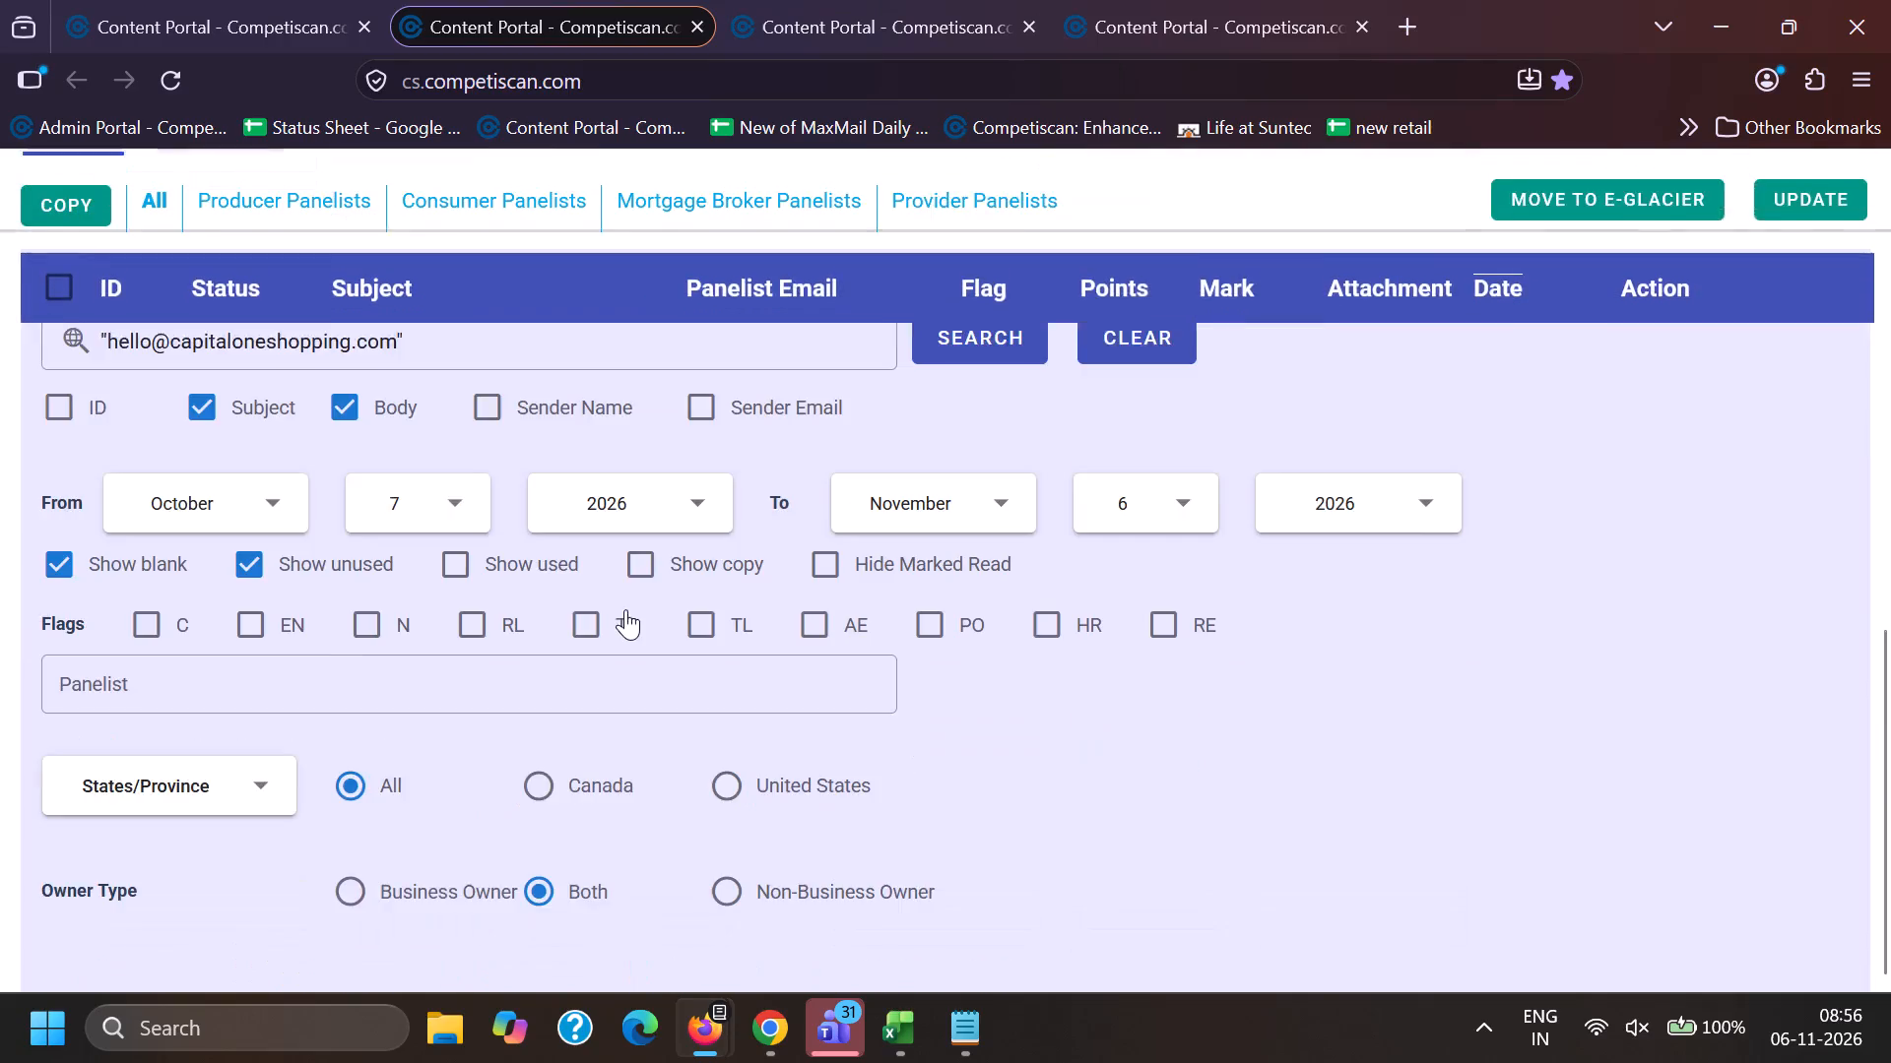
scroll(623, 607, up, 4)
scroll(326, 744, down, 1)
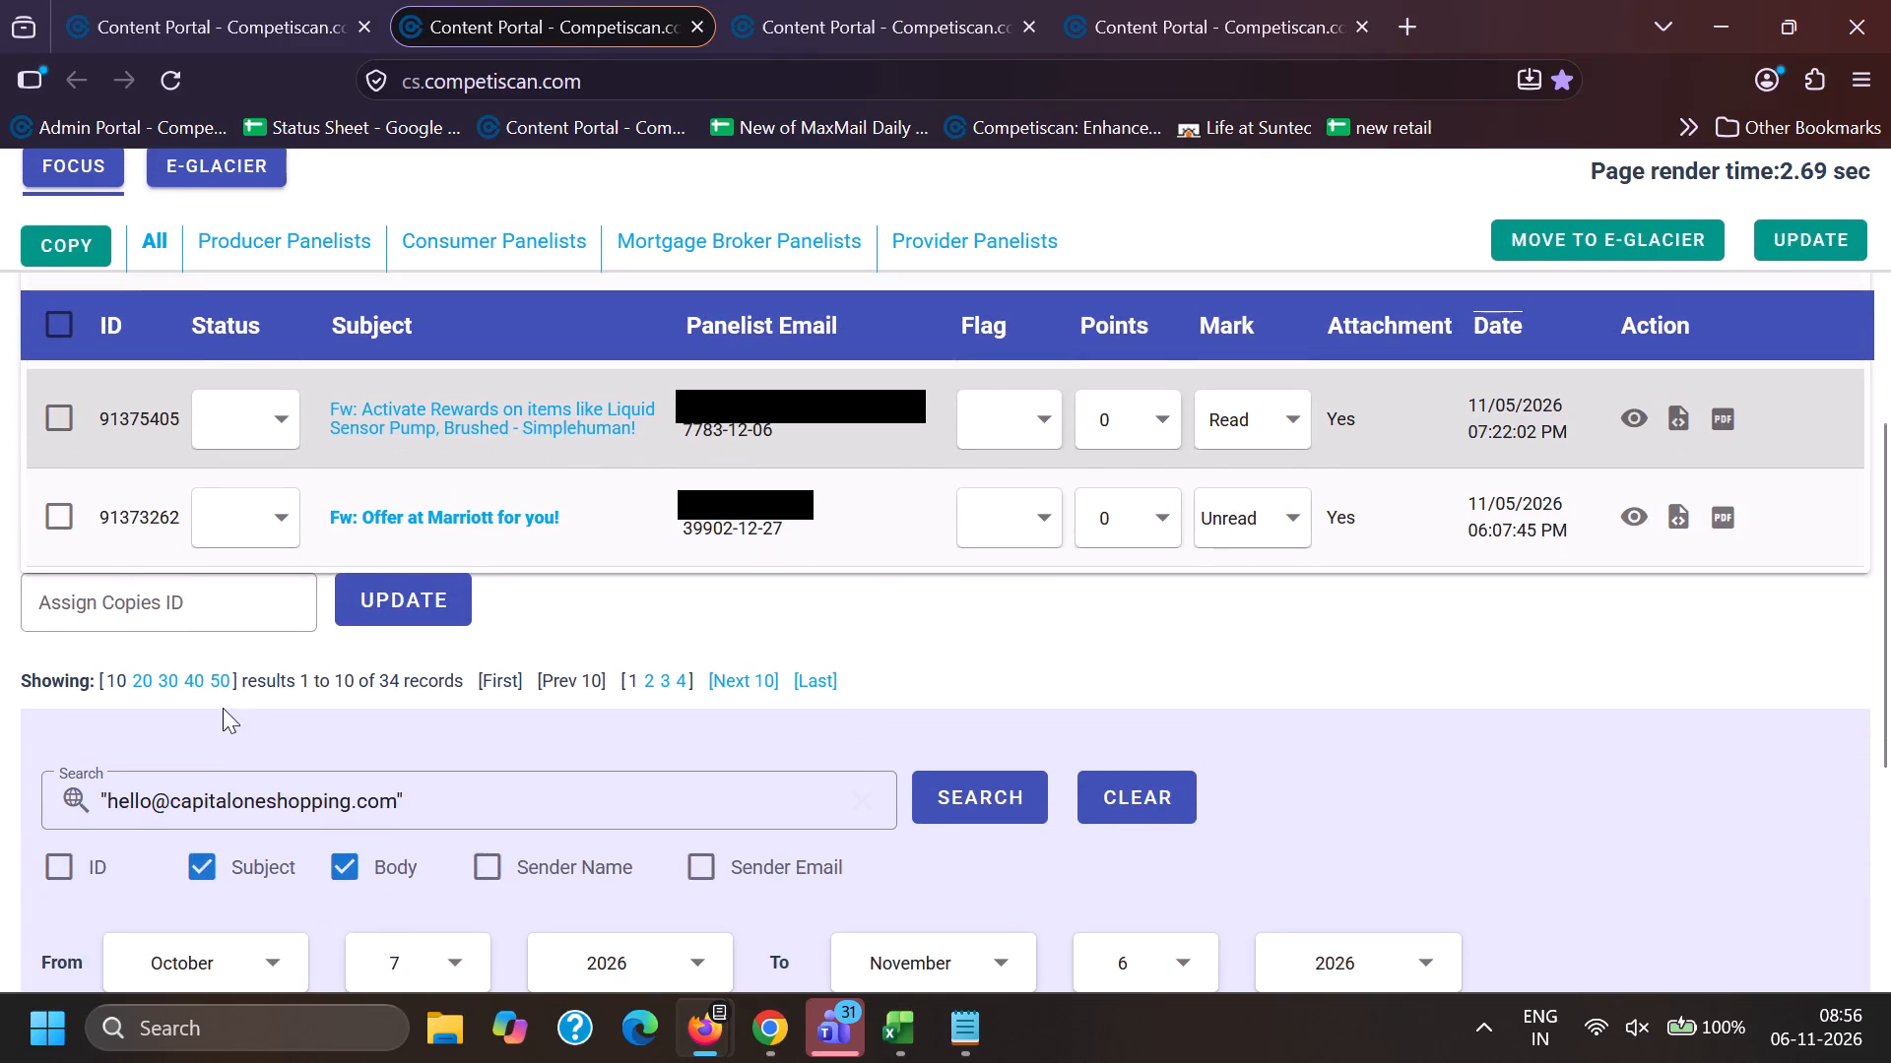
click(214, 681)
Return to the first Content Portal page and look through the "Capital one" results down to the search form.
click(322, 0)
scroll(724, 610, down, 4)
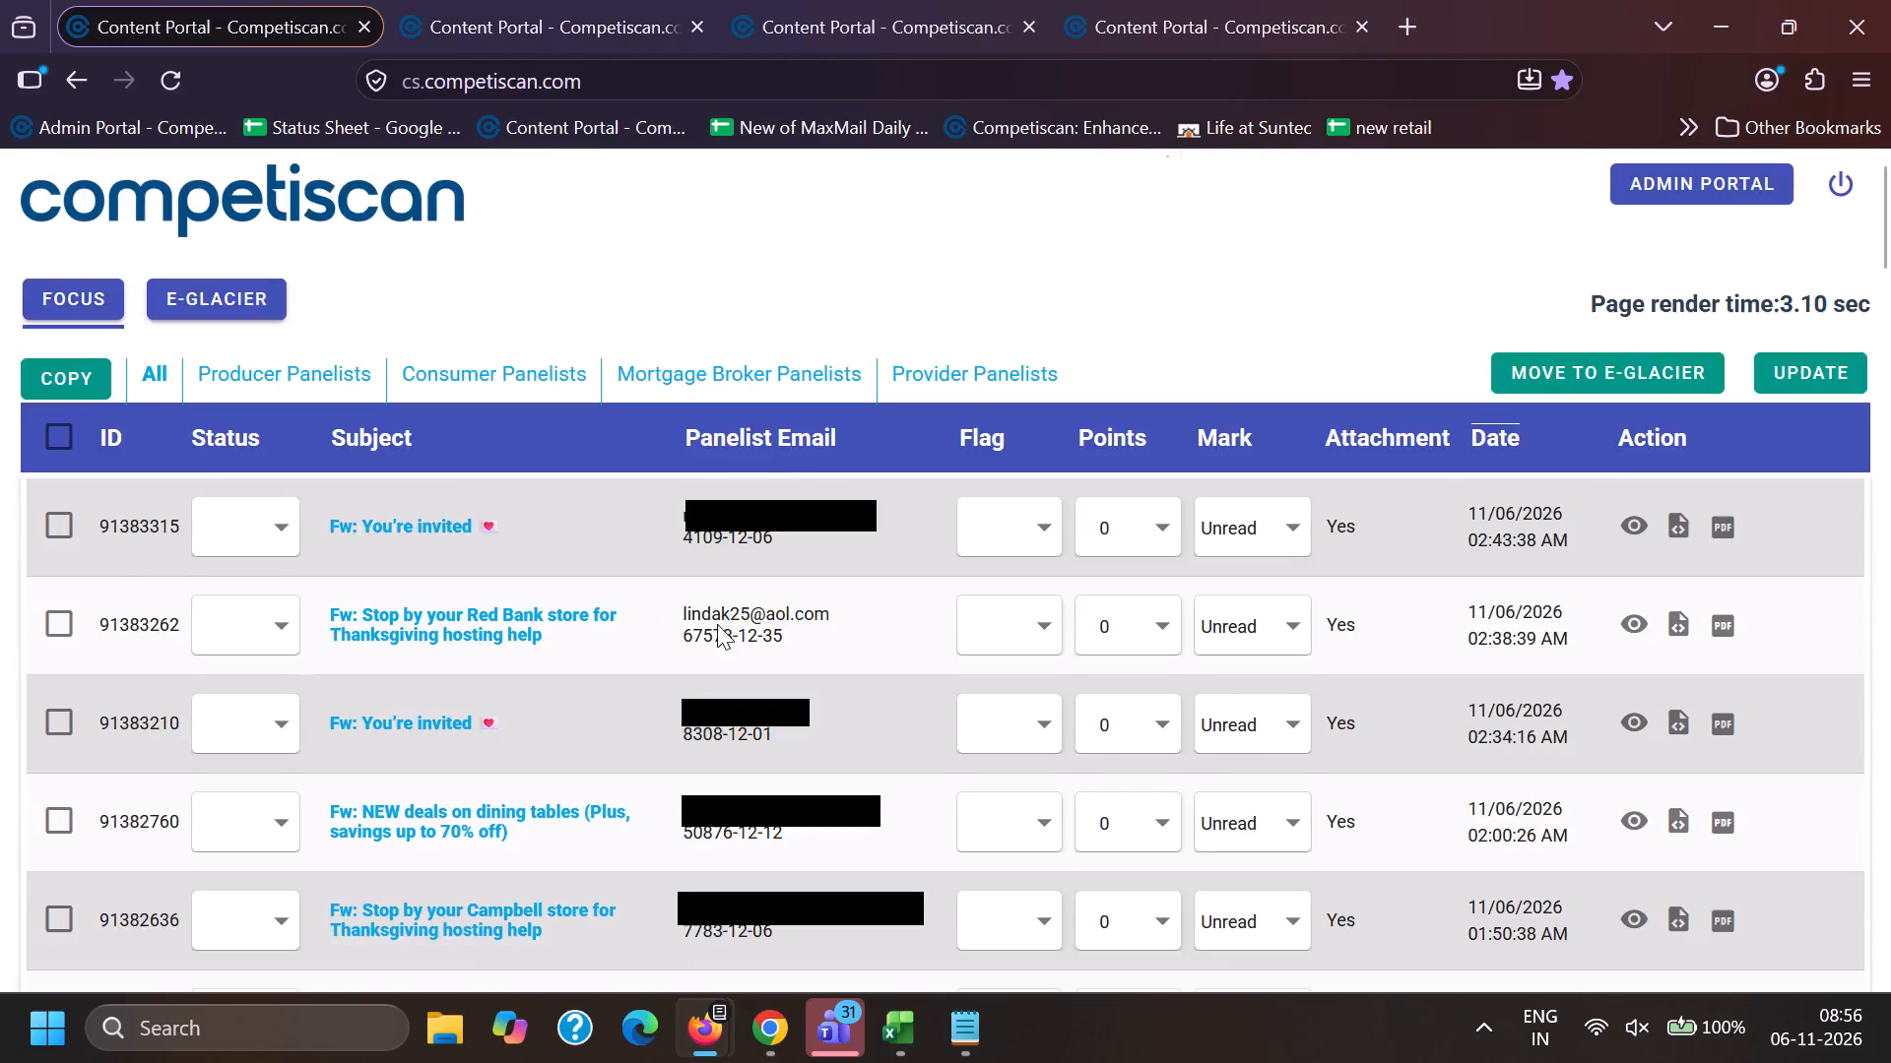
scroll(709, 625, down, 2)
scroll(554, 680, down, 2)
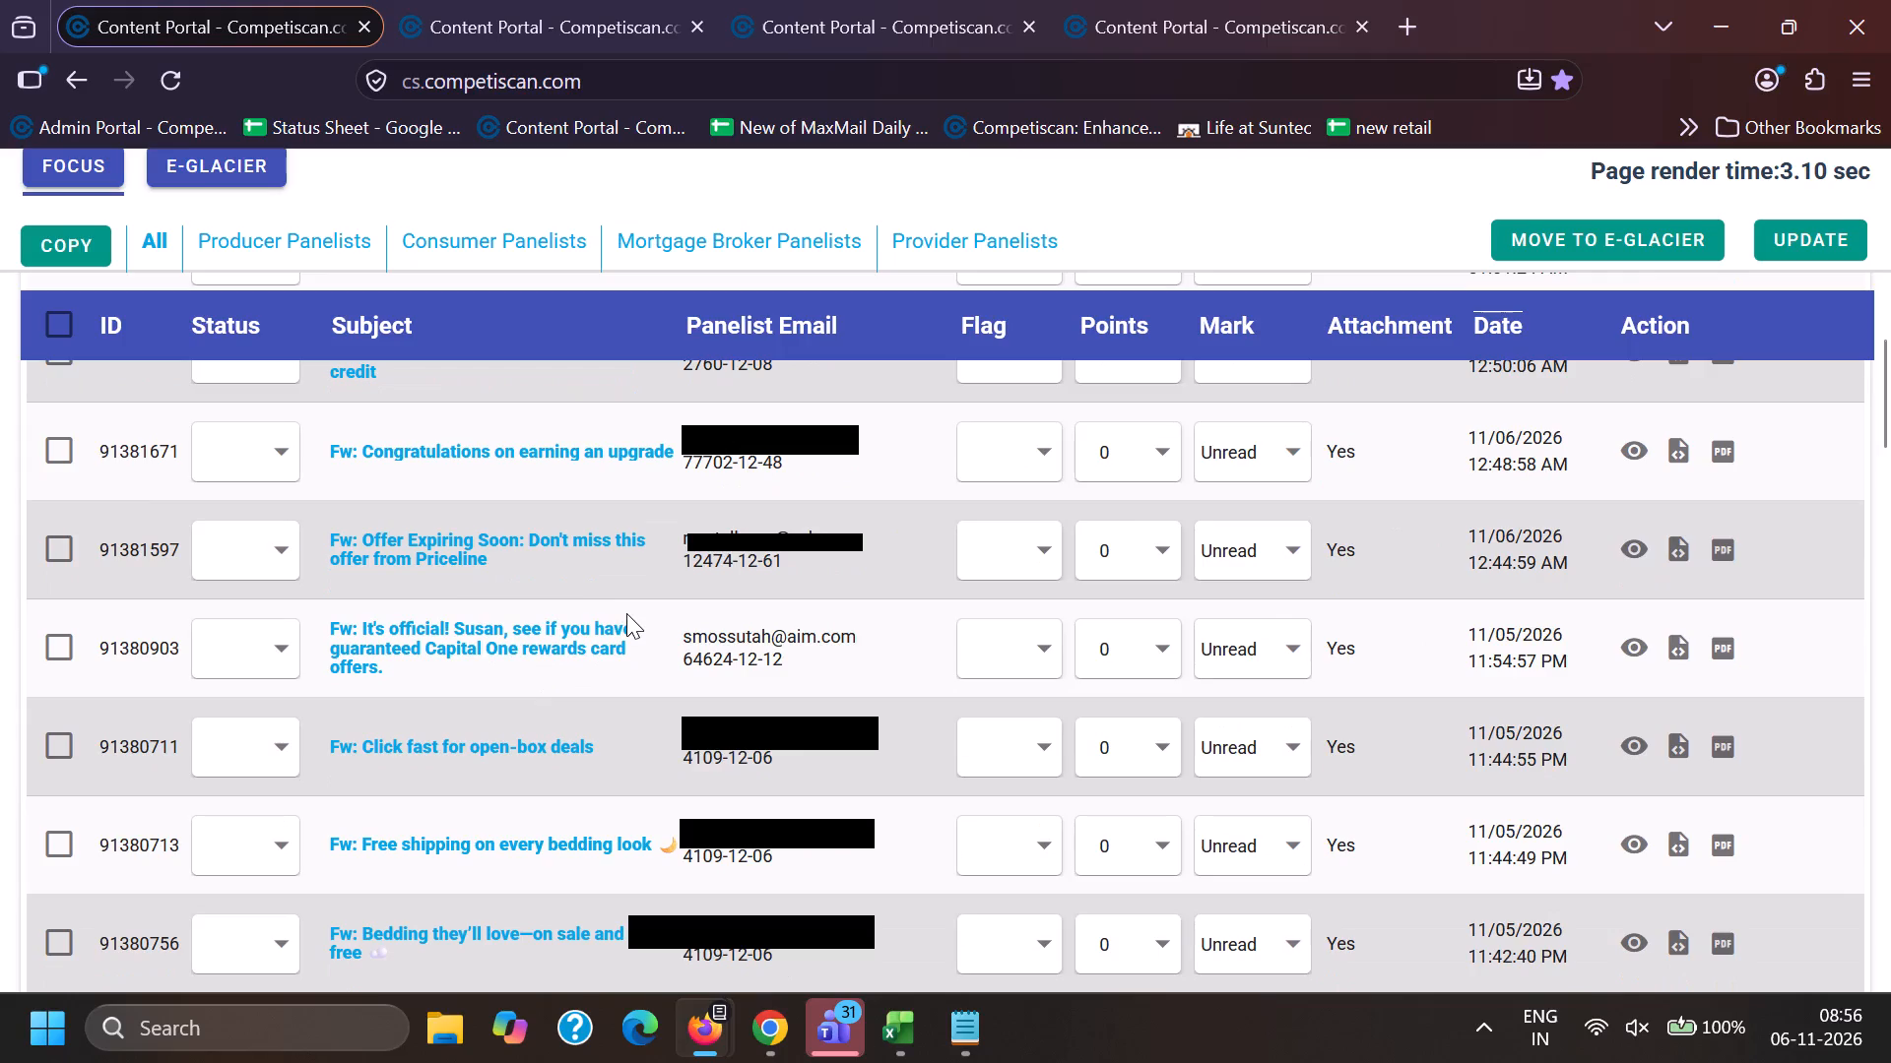
scroll(626, 613, down, 4)
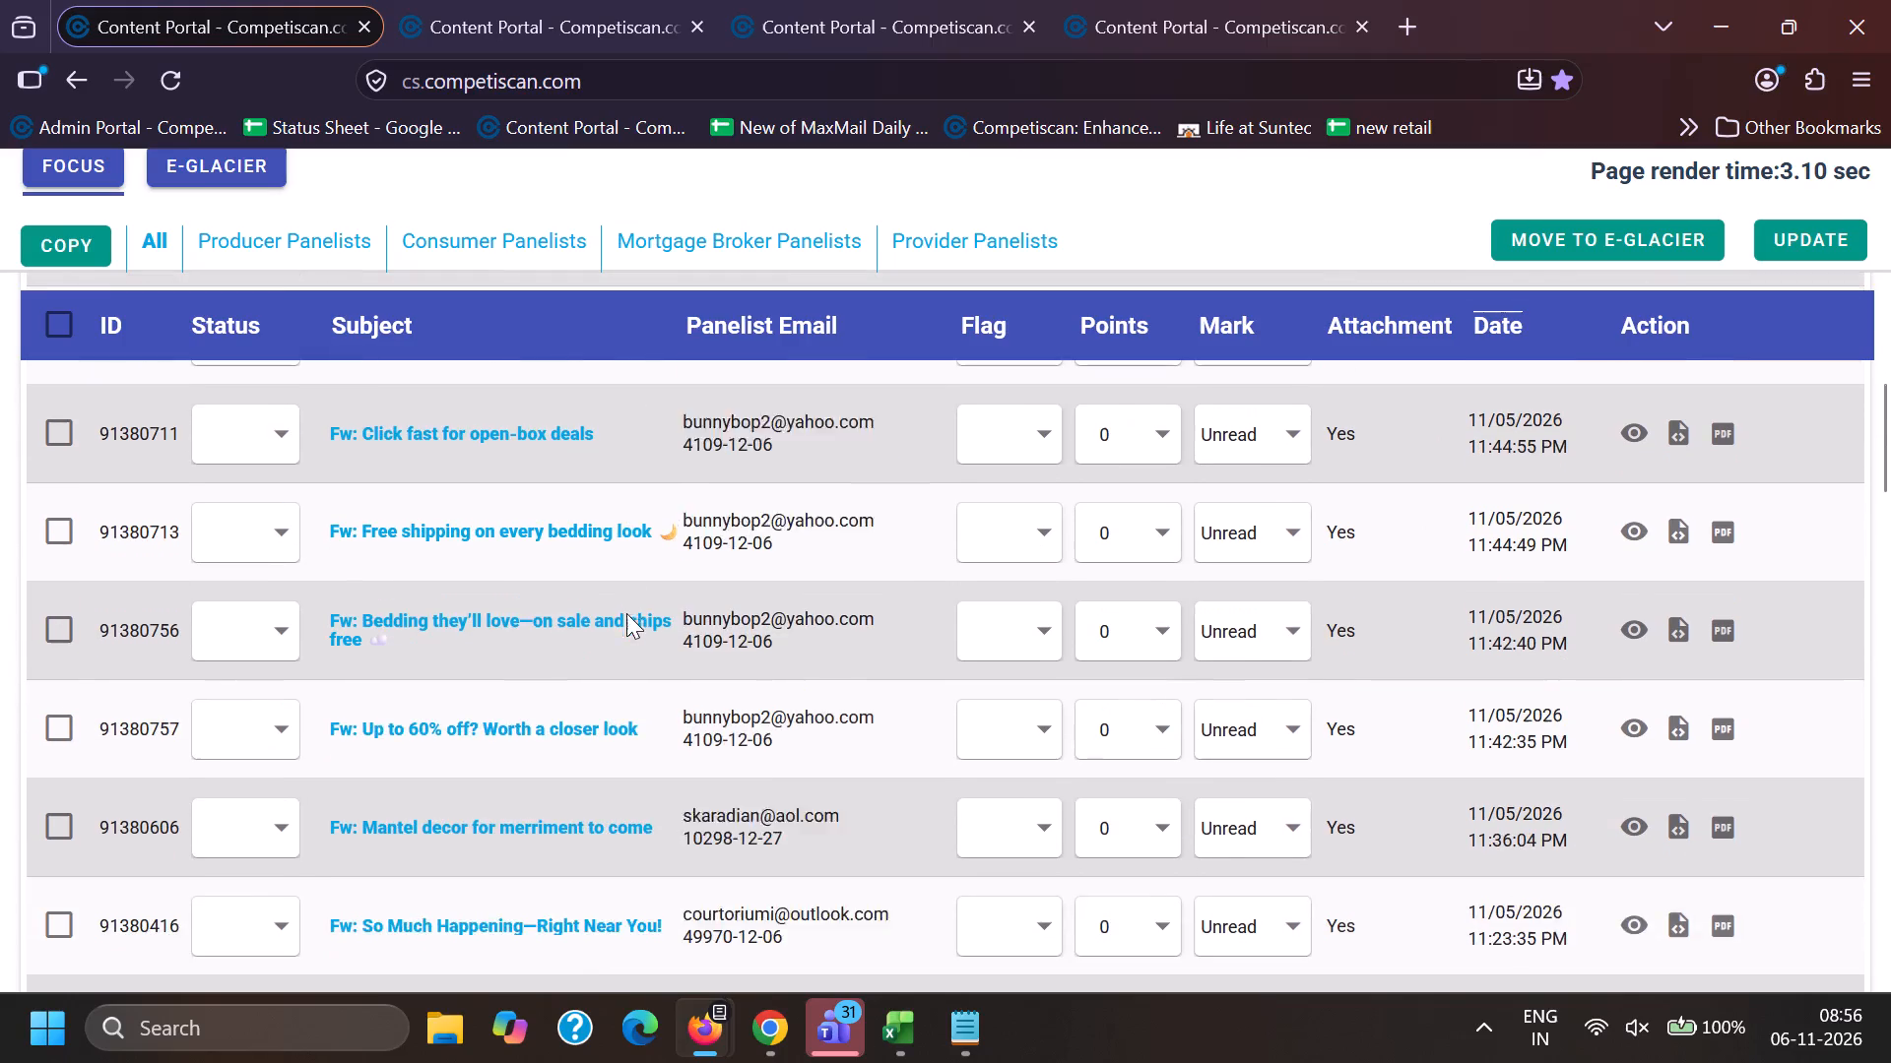
scroll(626, 613, down, 10)
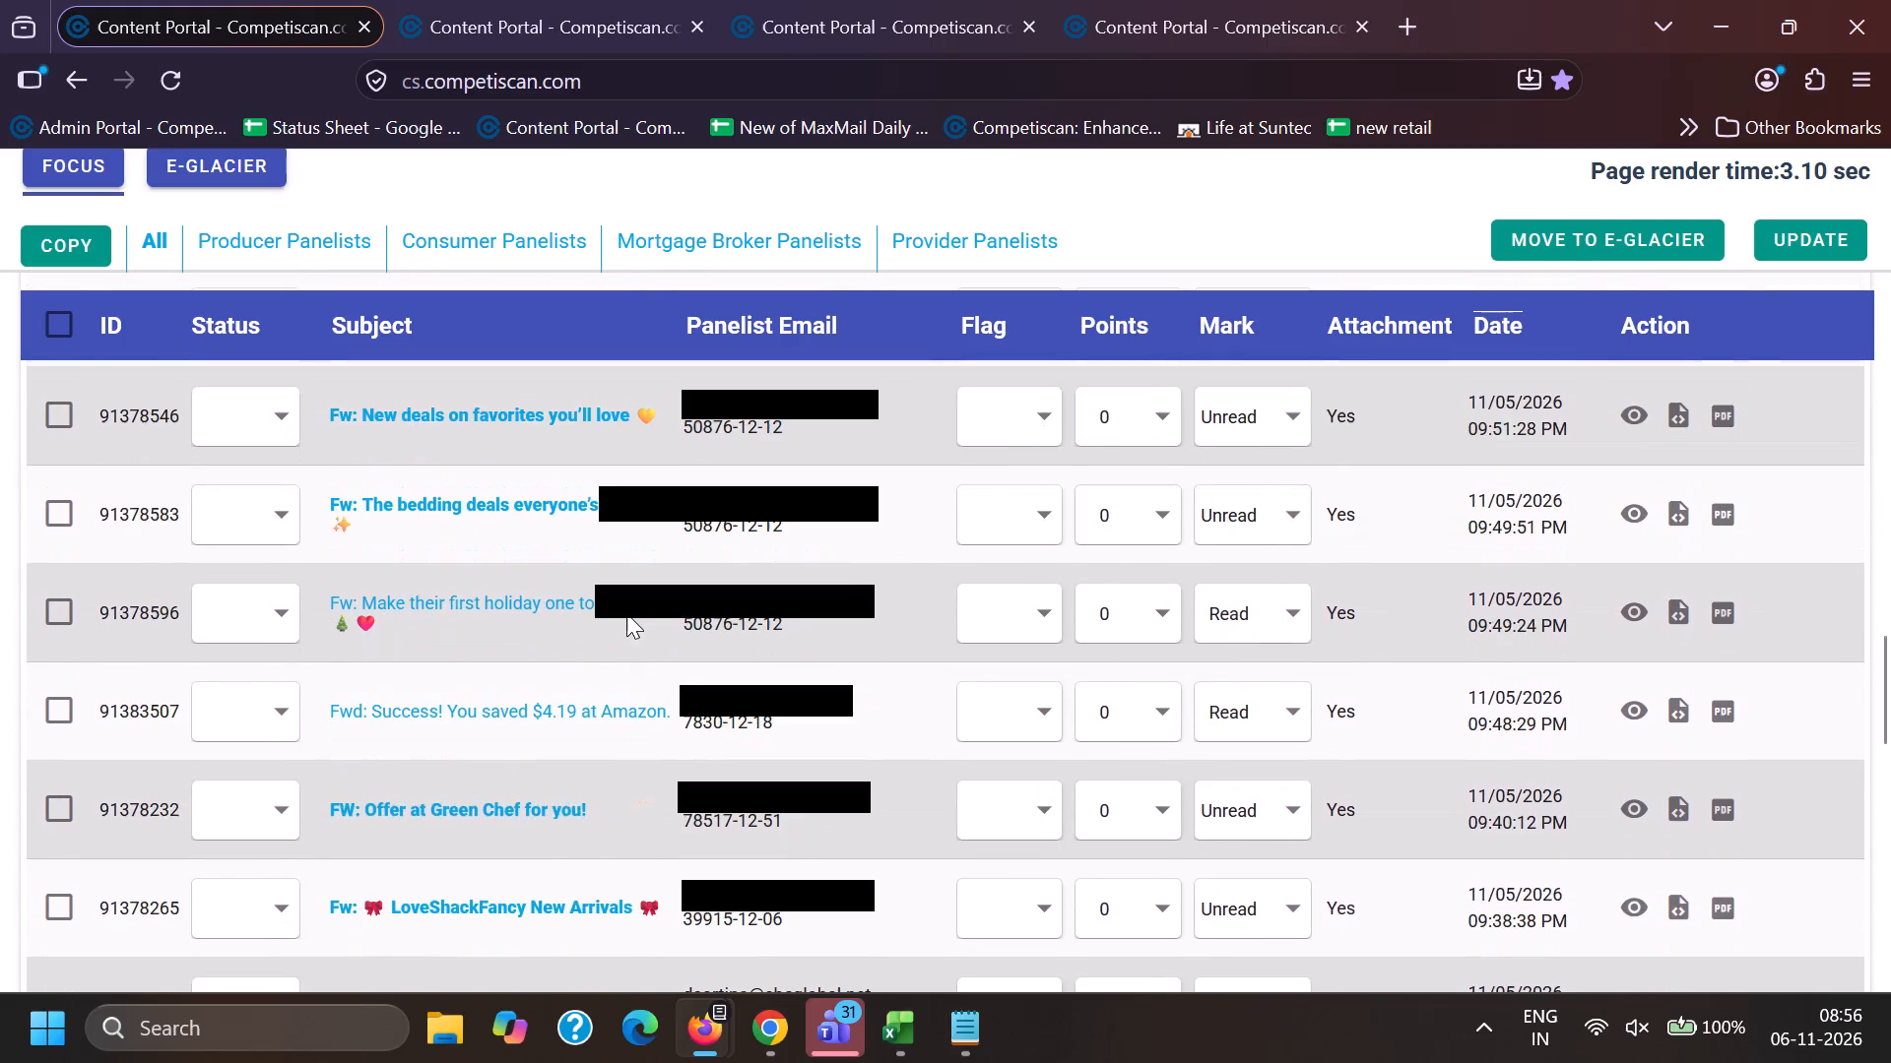
scroll(626, 613, down, 9)
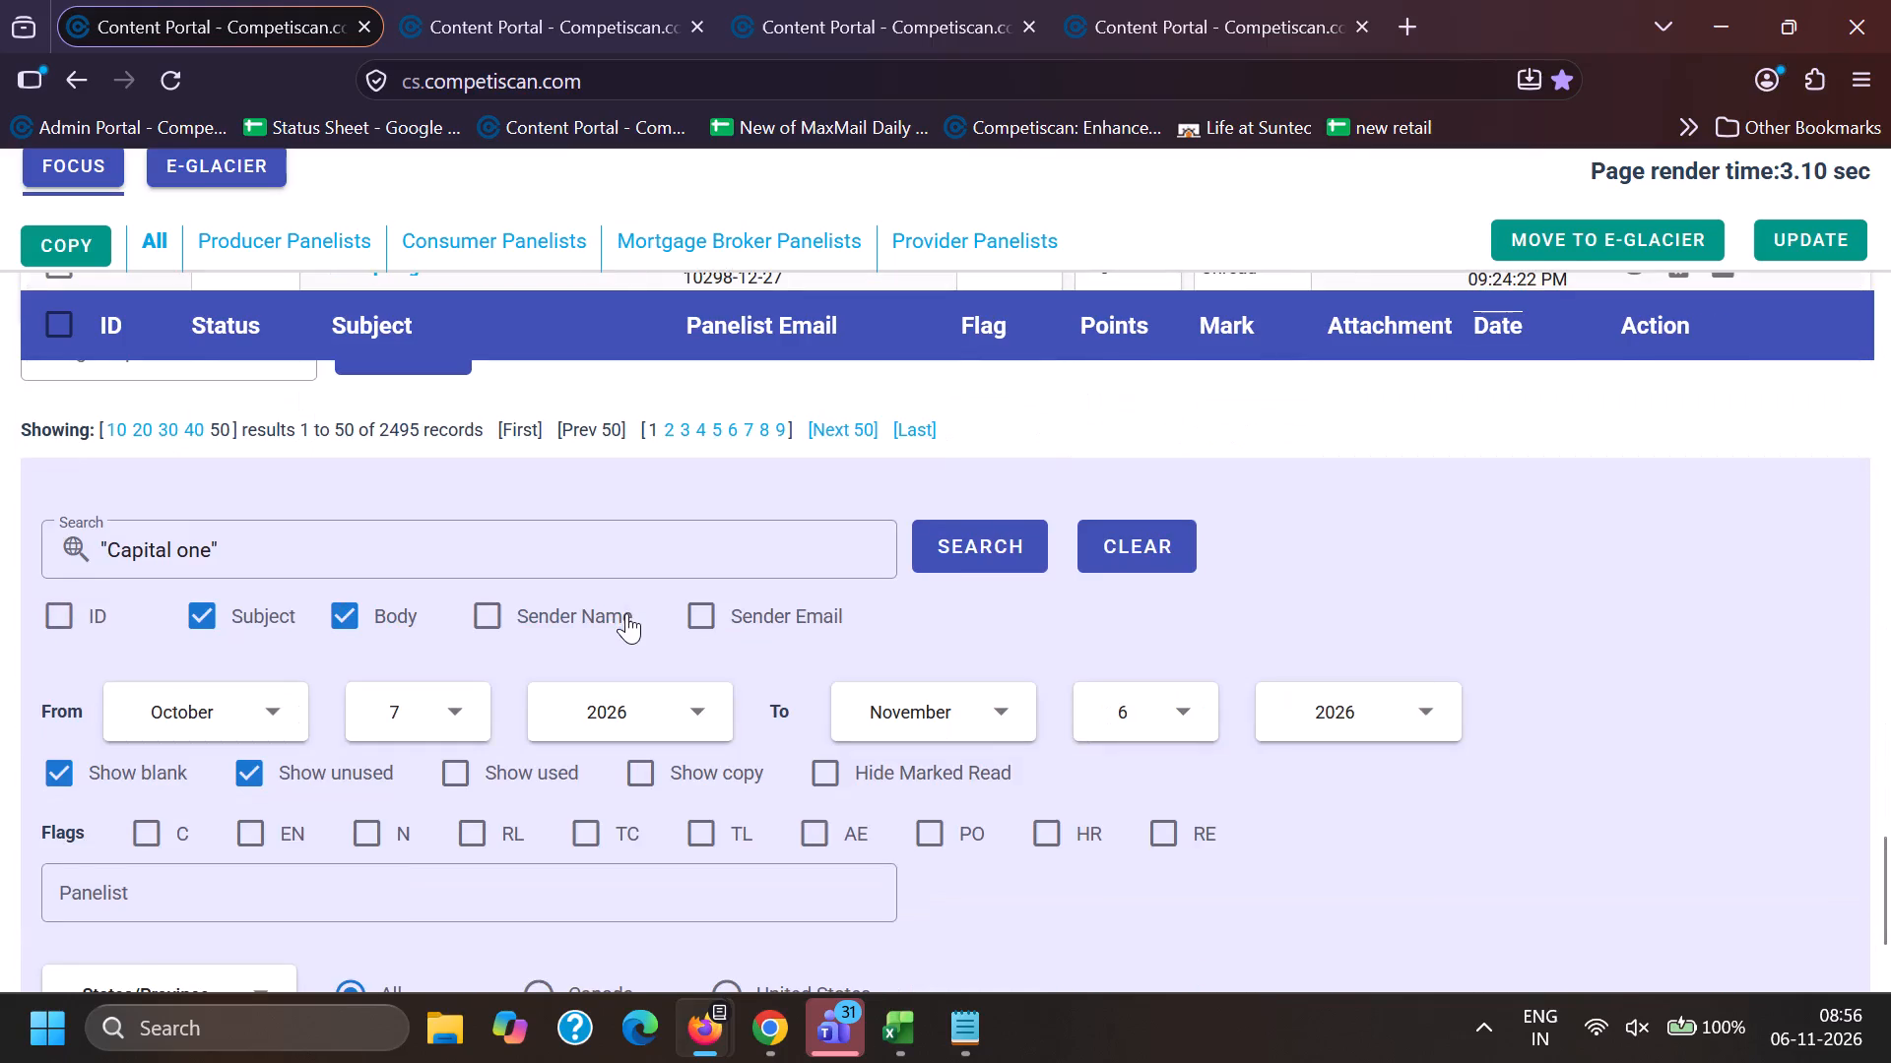
On the fourth Content Portal page, copy the subject text ", check out your new Chase Offers" from email 91376087.
click(1110, 0)
scroll(483, 538, up, 2)
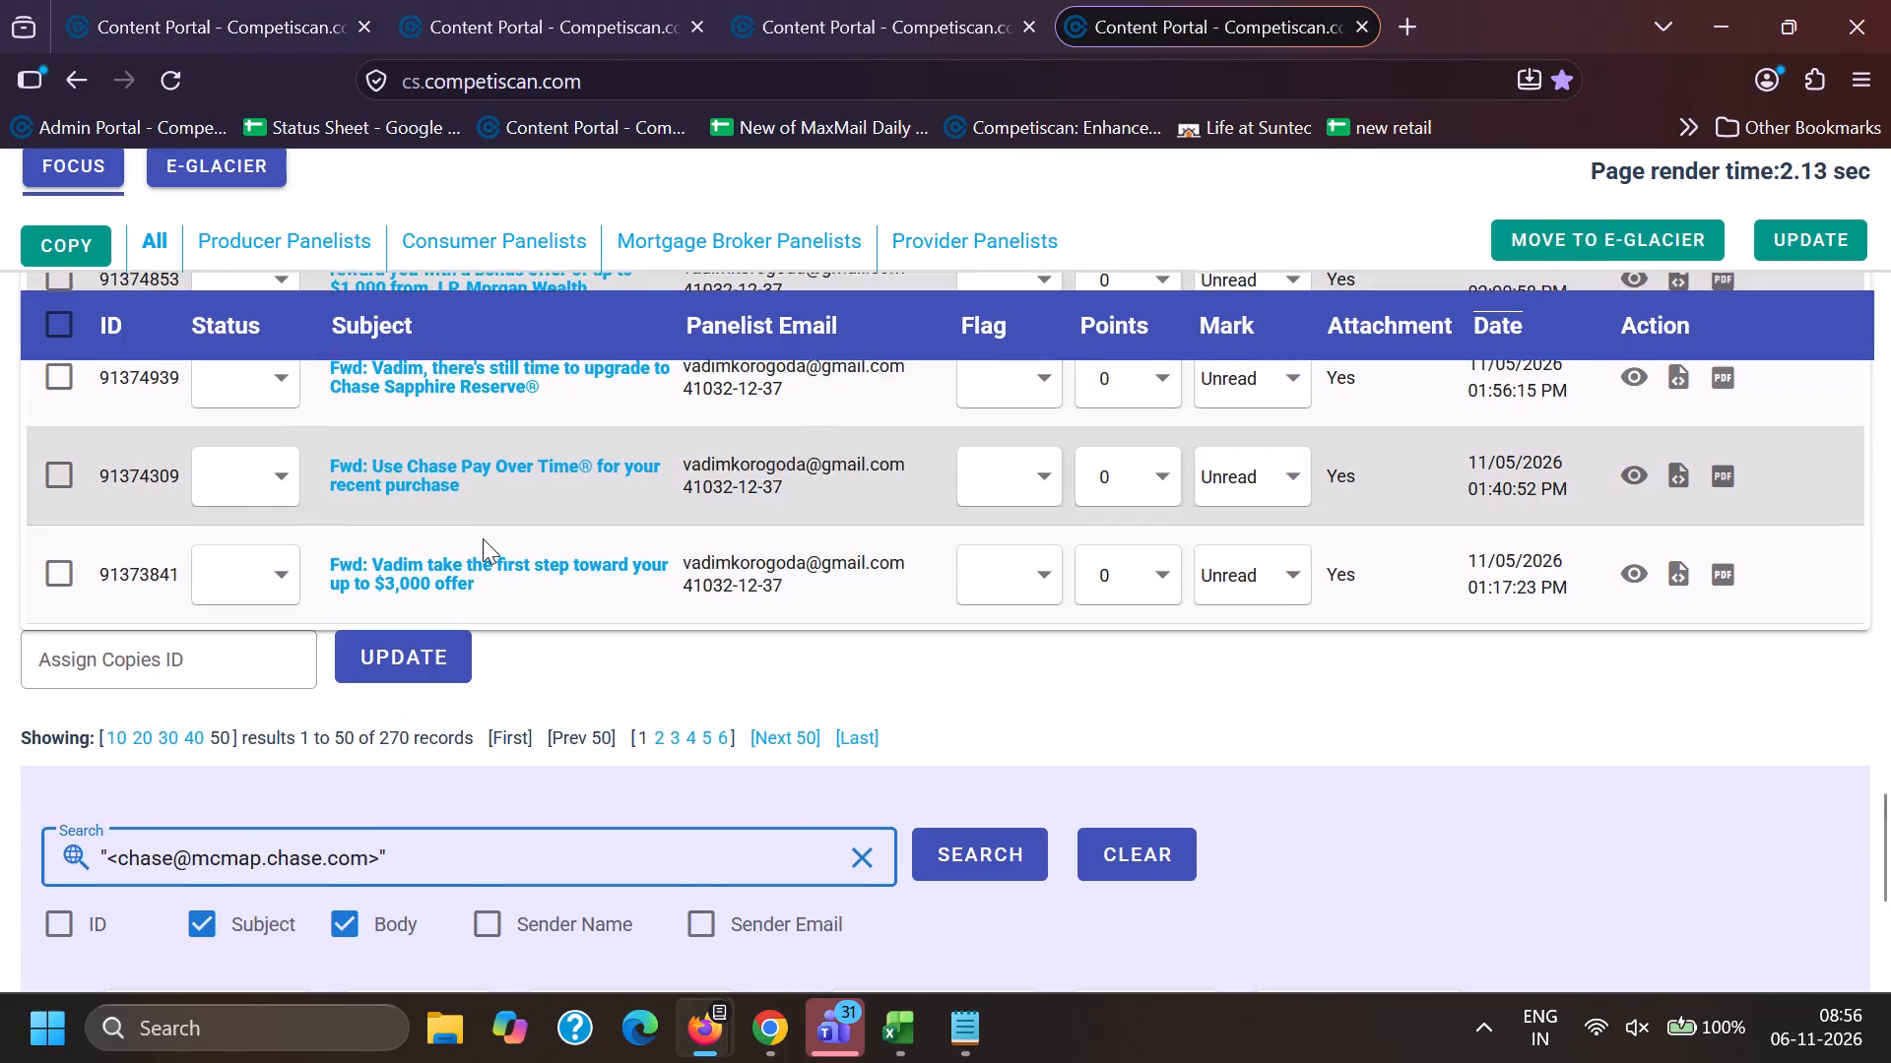
scroll(483, 538, up, 2)
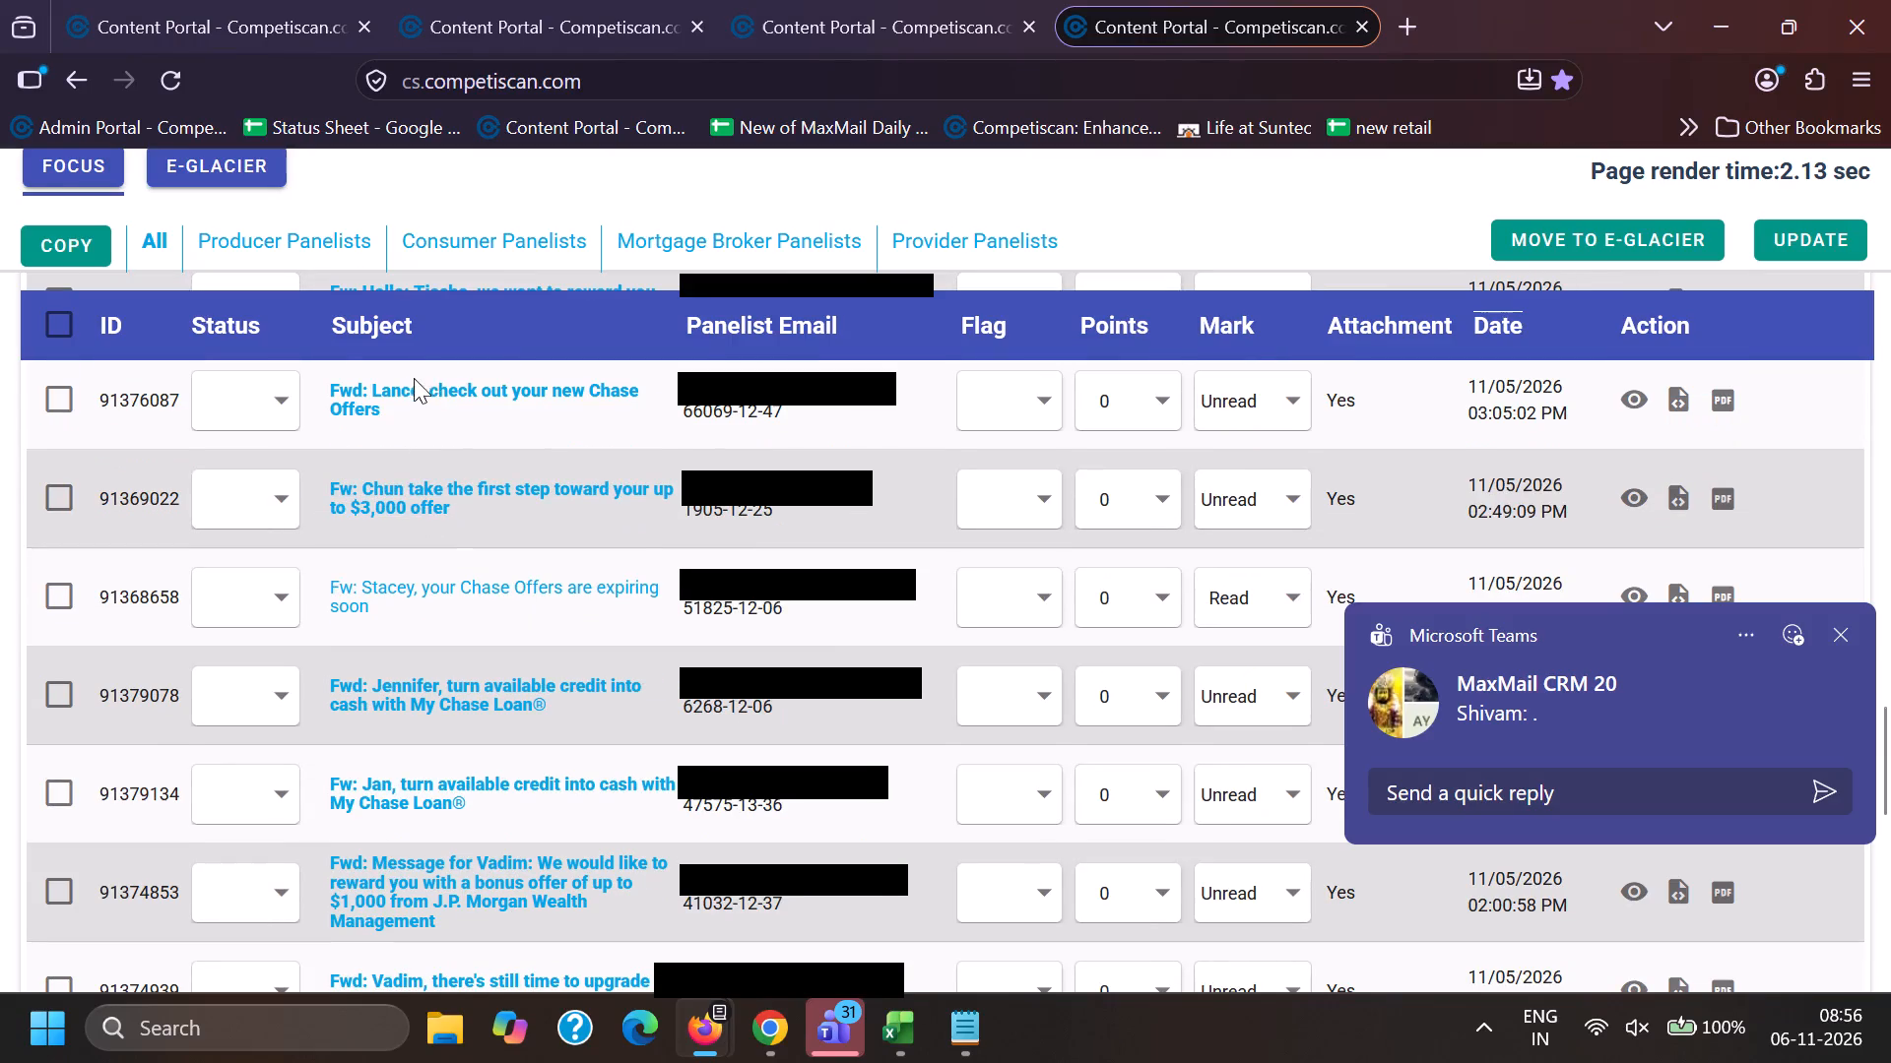
drag(419, 376, 434, 425)
key(ctrl+c)
key(ctrl+c)
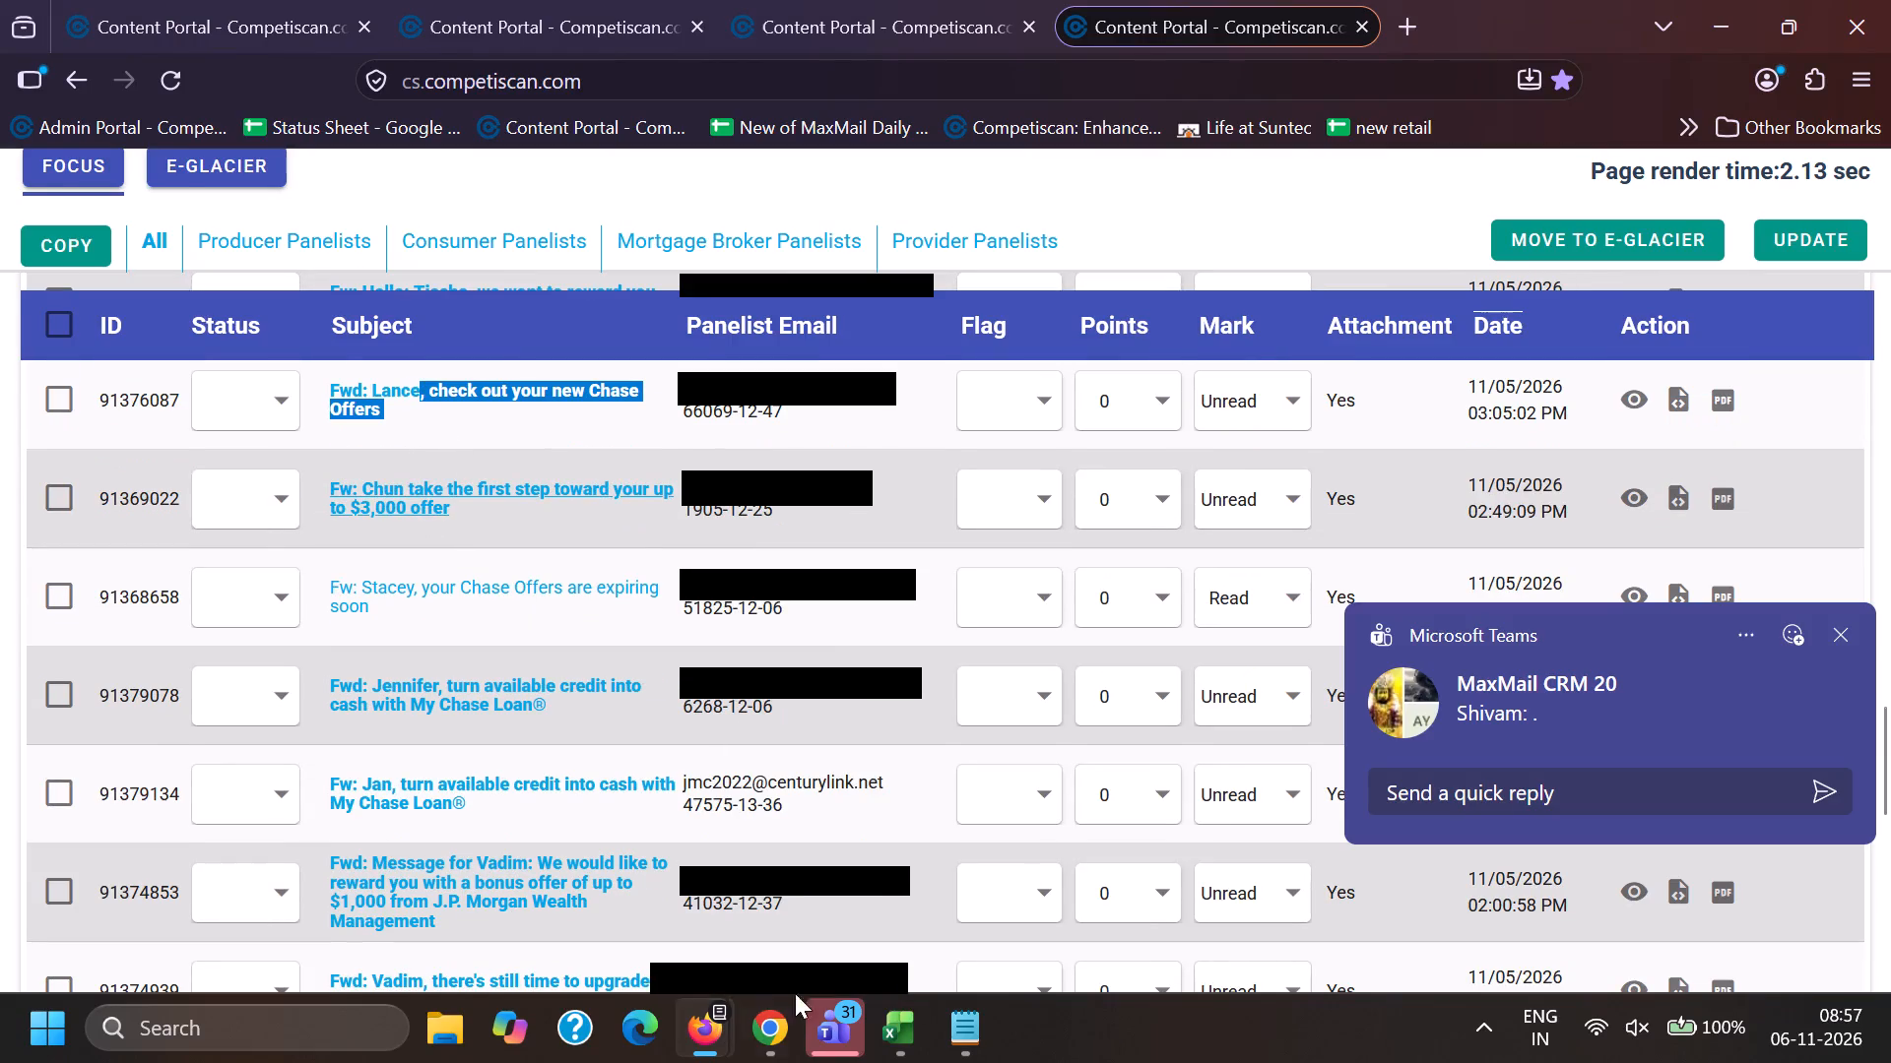
In Chrome's Content Portal, replace the search phrase with the copied ", check out your new Chase Offers" in quotation marks and run the search.
click(753, 1047)
scroll(479, 743, down, 3)
scroll(479, 743, up, 1)
scroll(479, 743, down, 20)
scroll(479, 743, down, 1)
scroll(481, 772, up, 1)
scroll(481, 773, down, 4)
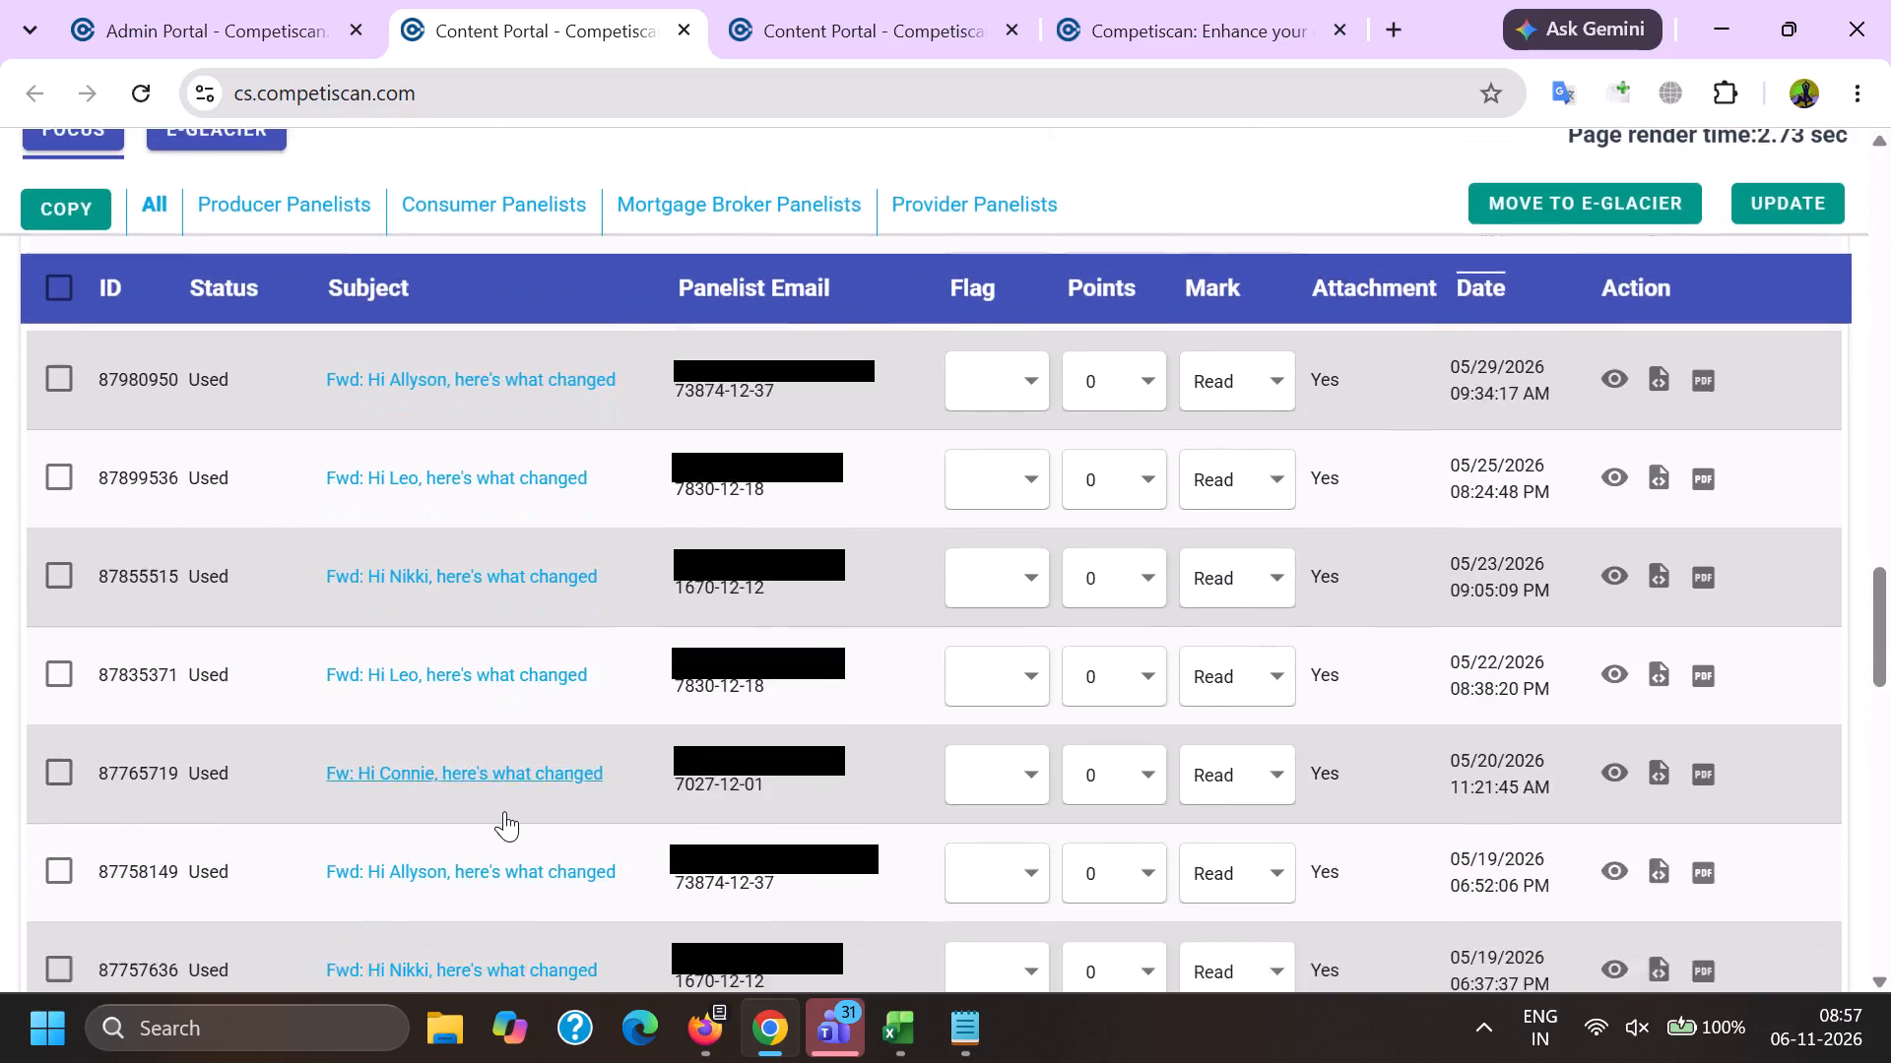
scroll(525, 809, down, 7)
drag(627, 426, 2, 434)
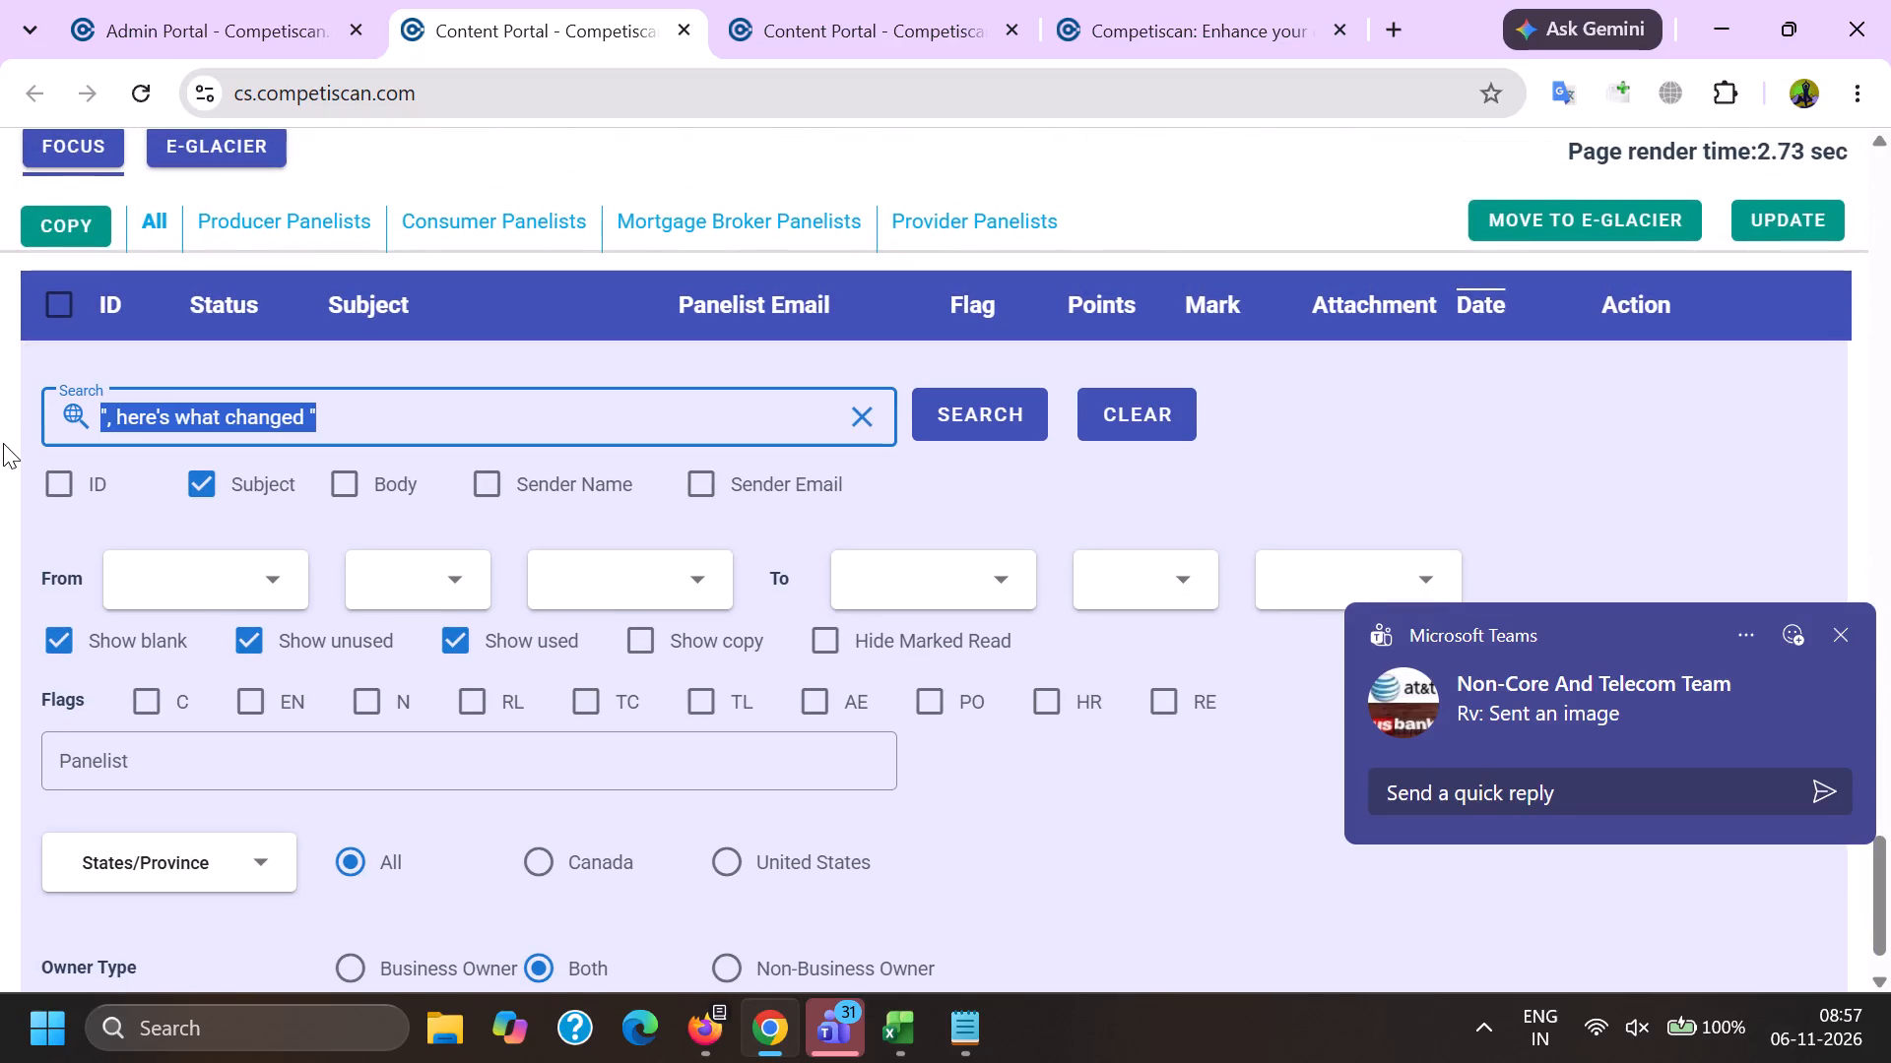
key(BackSpace)
key(shift+quotedbl)
key(ctrl+v)
key(shift+quotedbl)
key(Return)
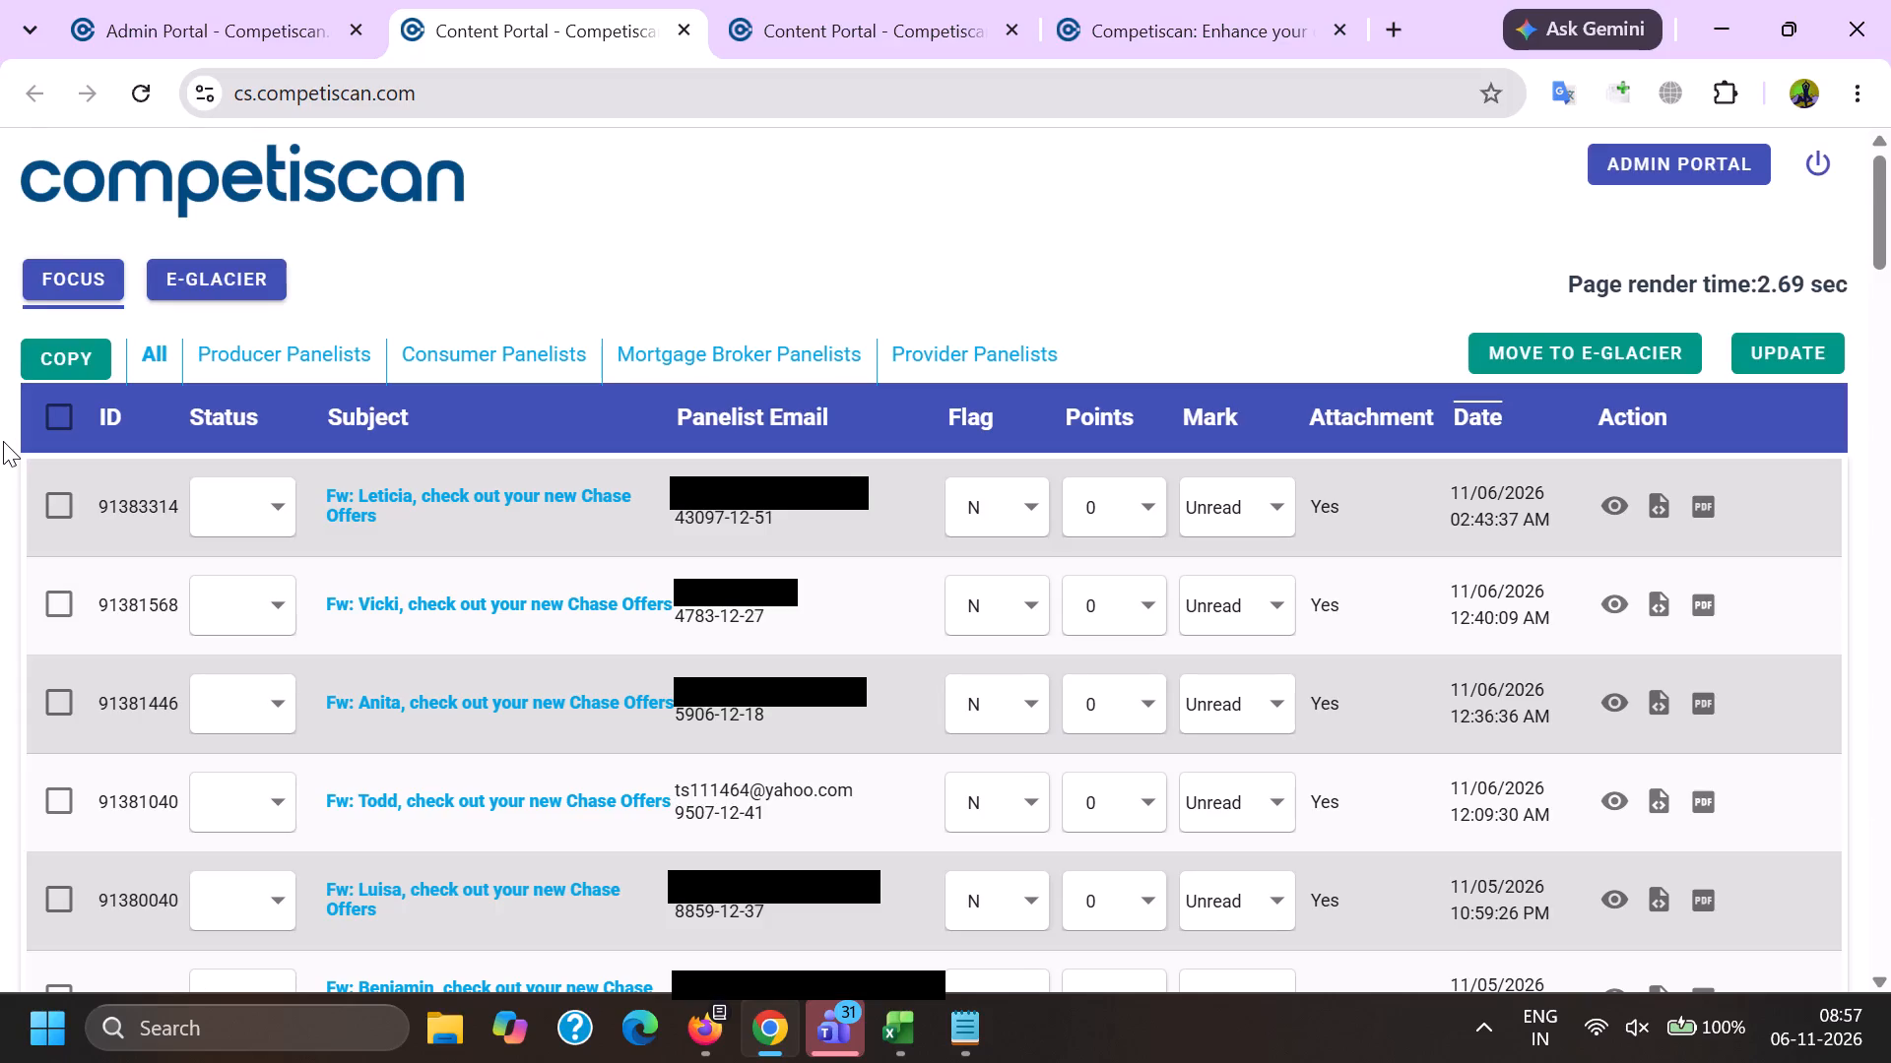
Look through the Chase Offers results, comparing the statuses and dates of the listed emails.
scroll(258, 581, down, 3)
scroll(395, 563, down, 7)
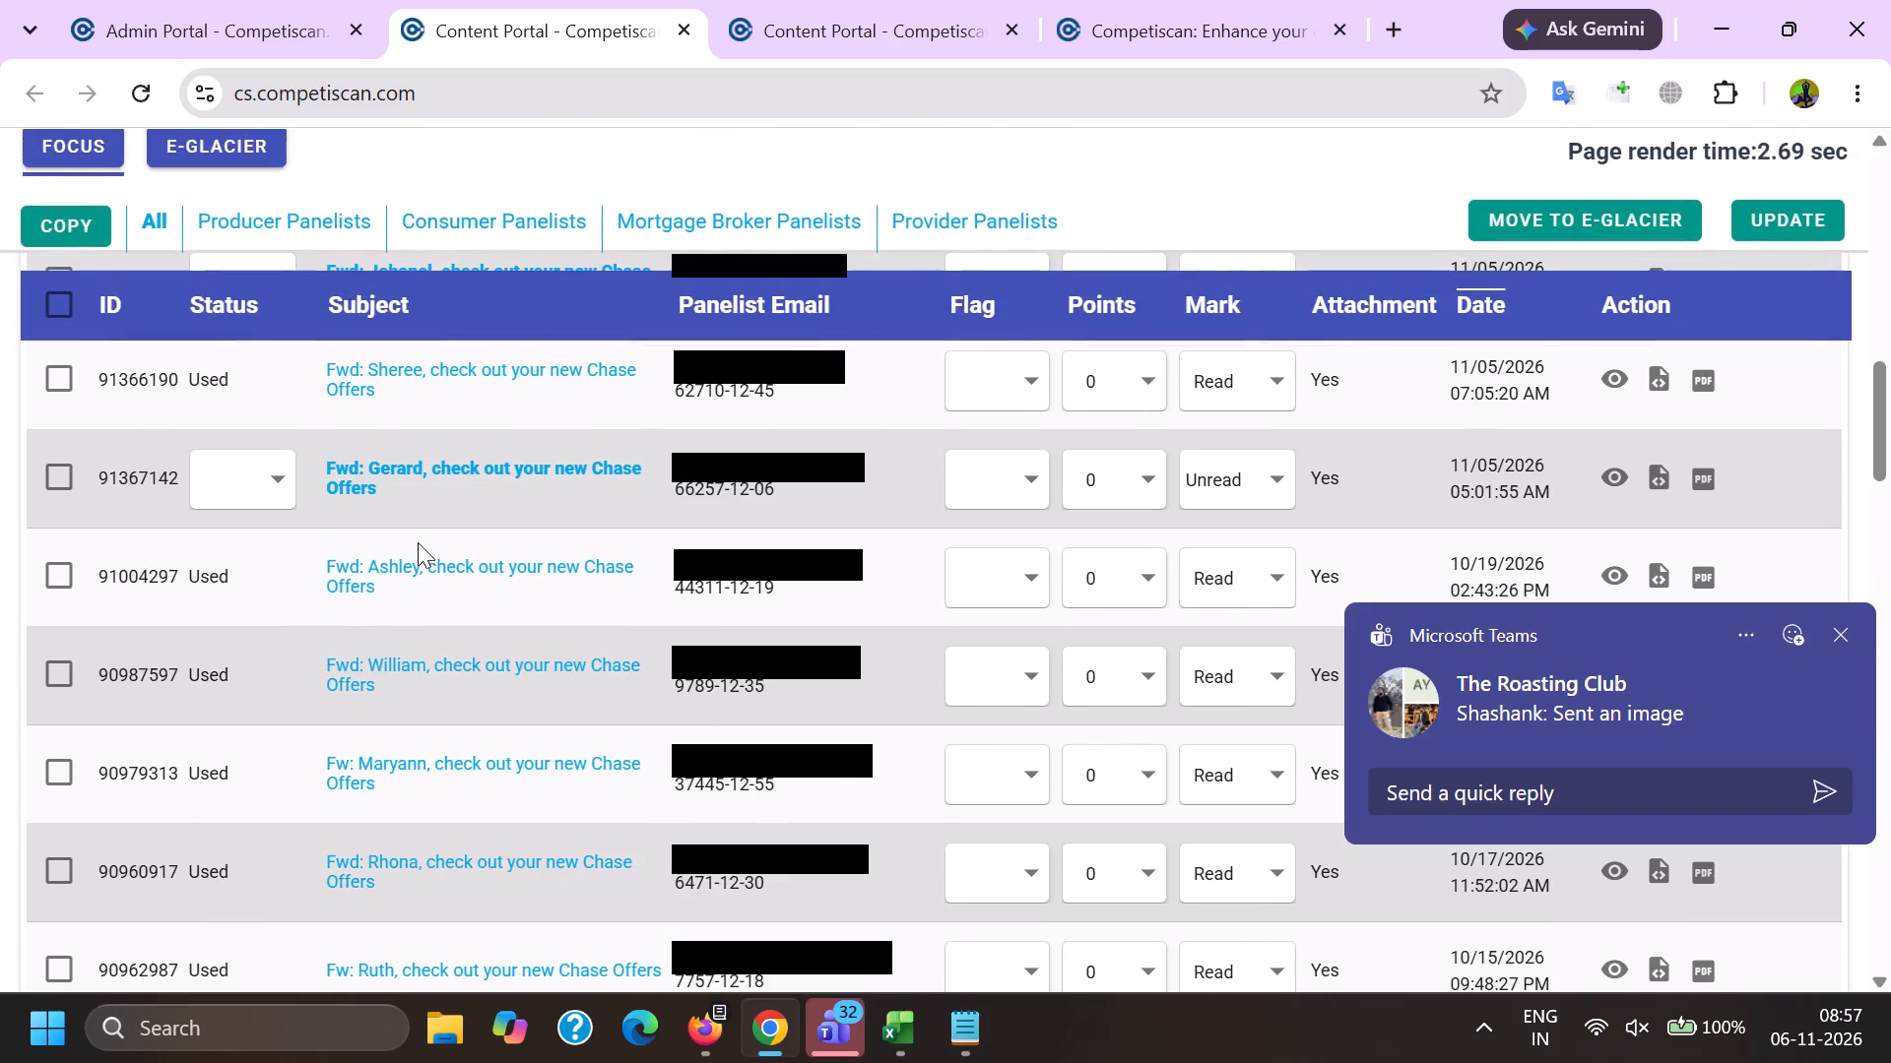
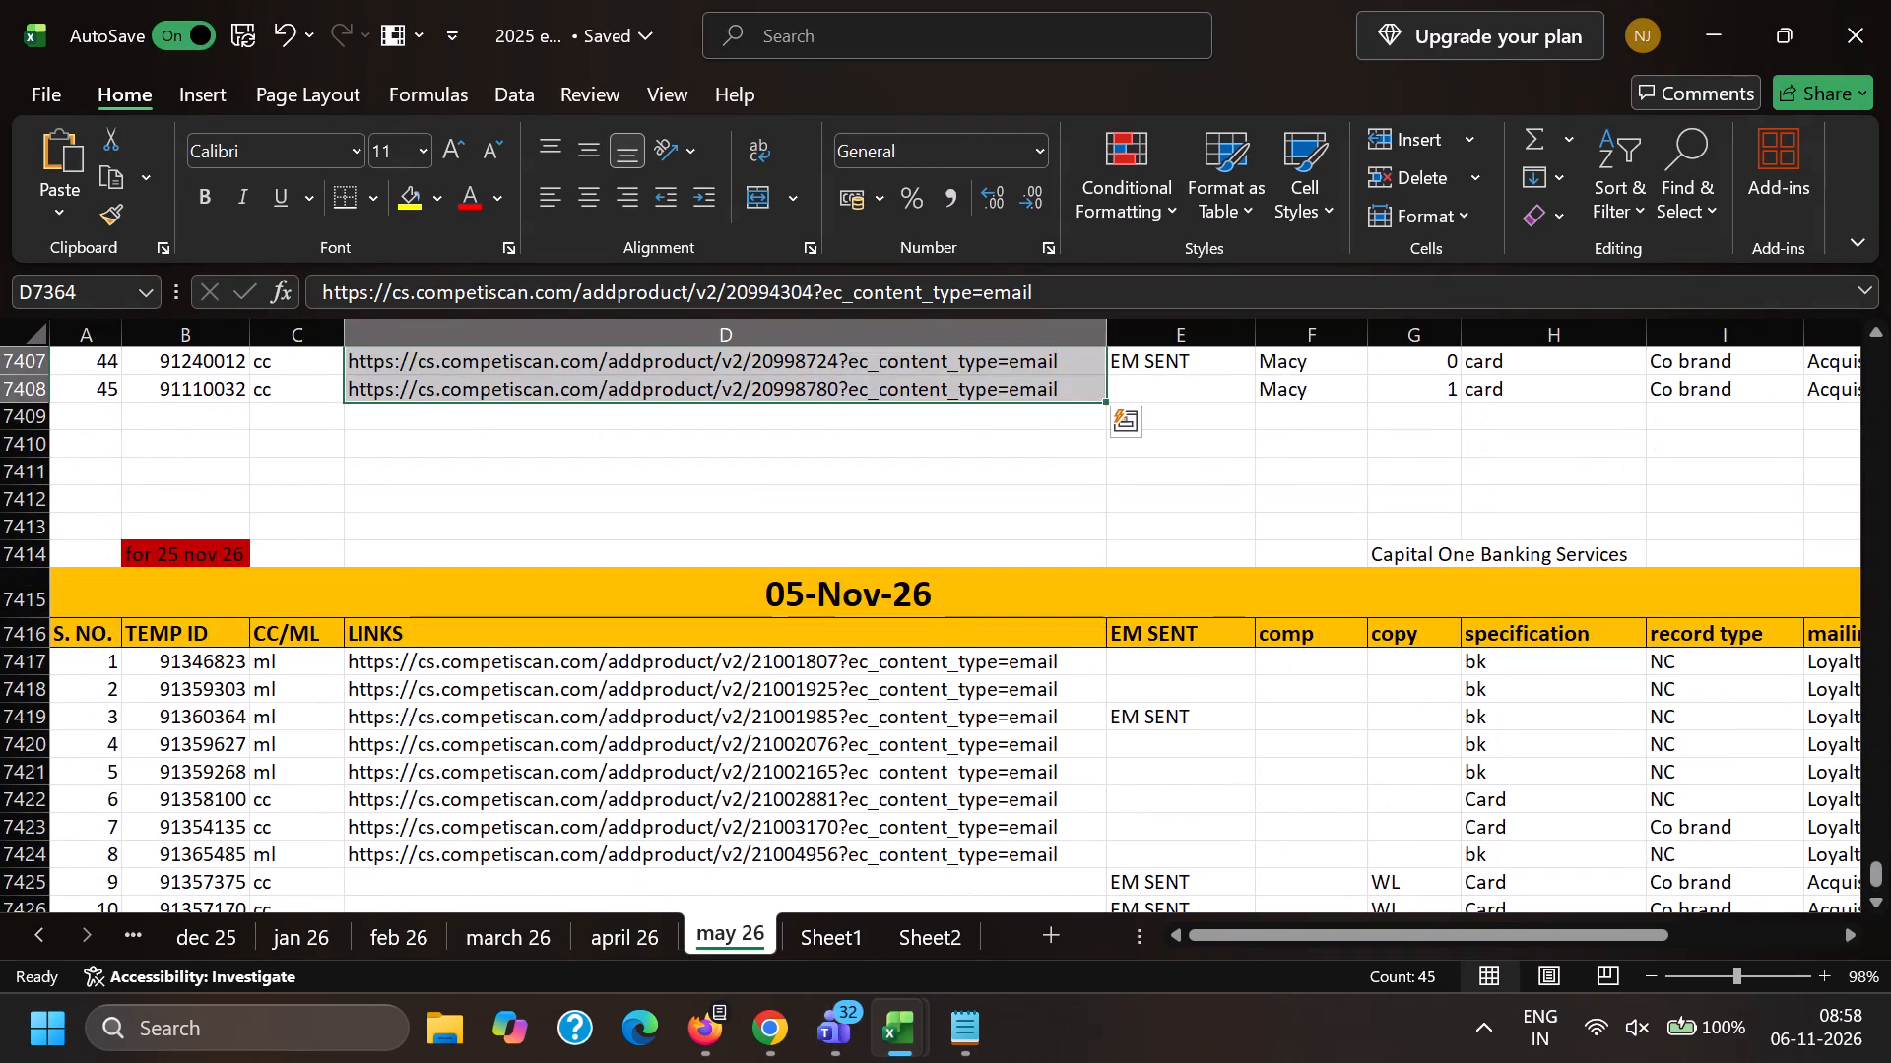
In the Excel may 26 sheet, copy the 05-Nov-26 header block from rows 7414–7416 to A7469, below the last entries.
click(90, 557)
key(ctrl+shift+Down)
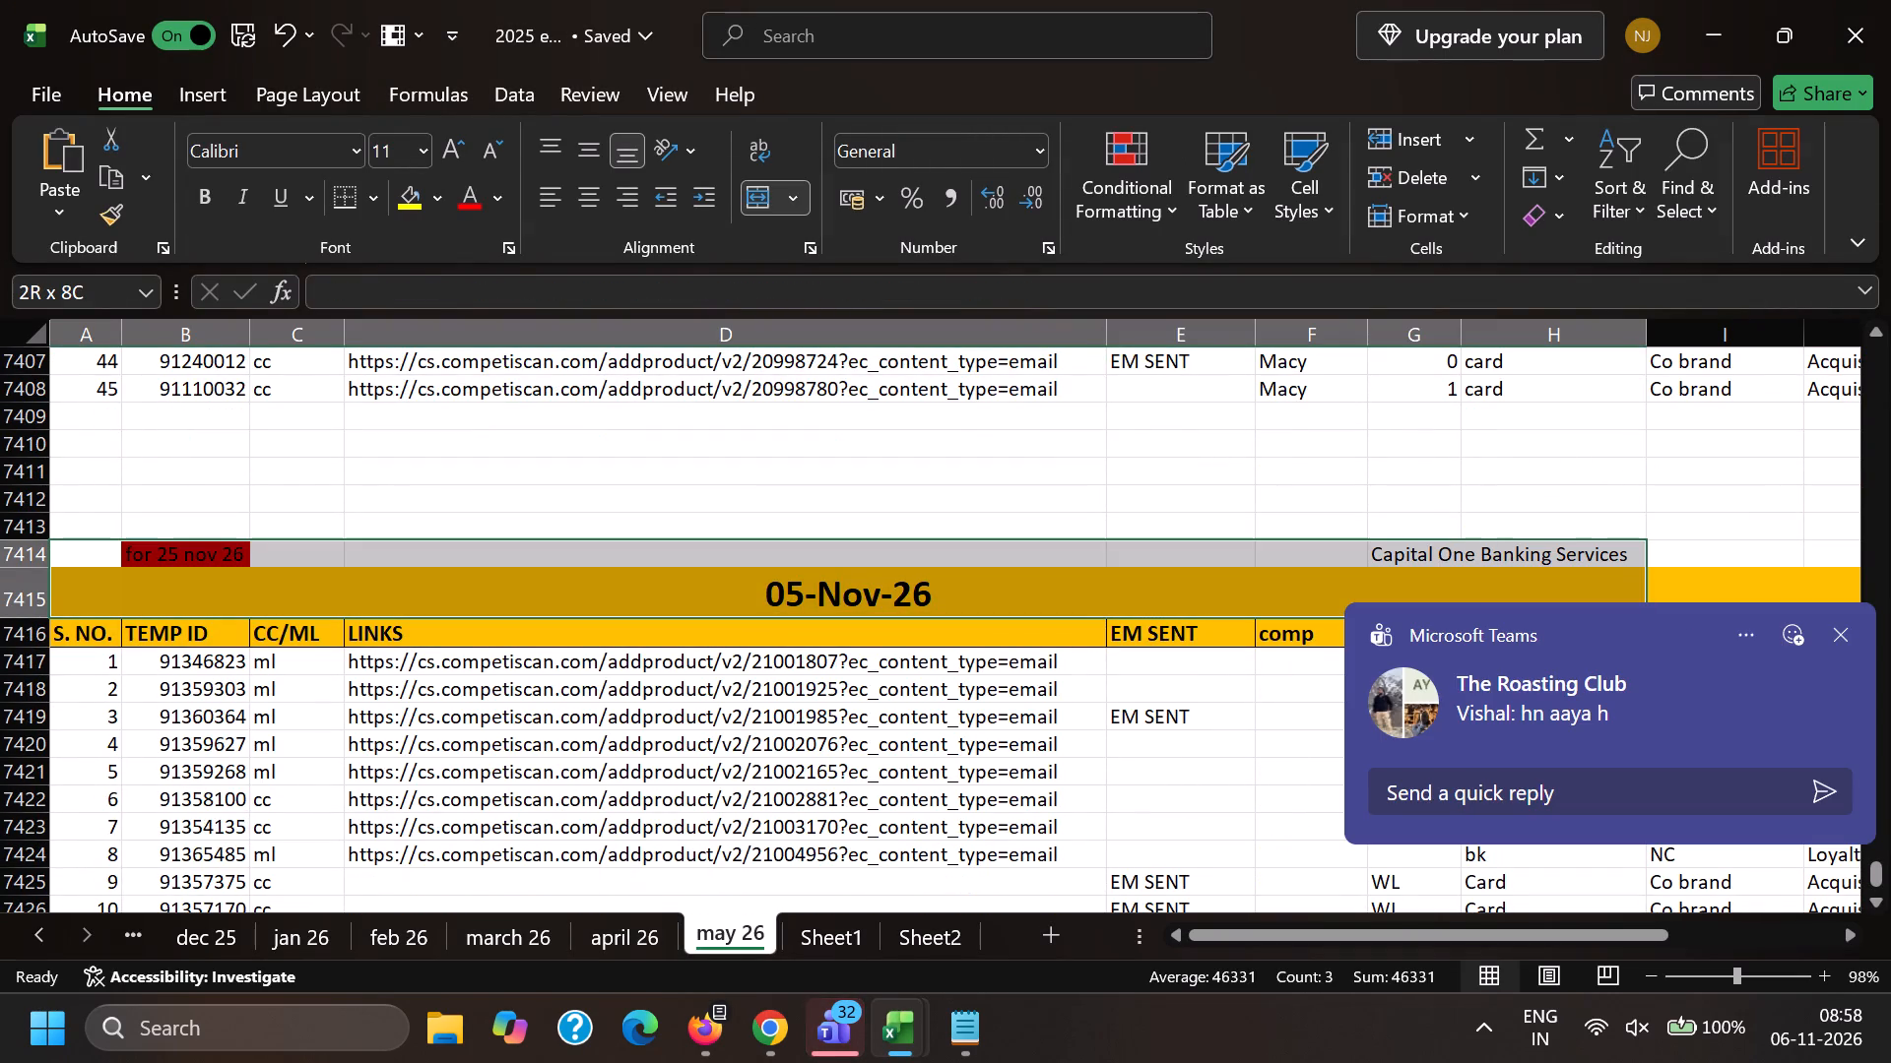
key(shift+Down)
key(shift+Right)
key(shift+Right)
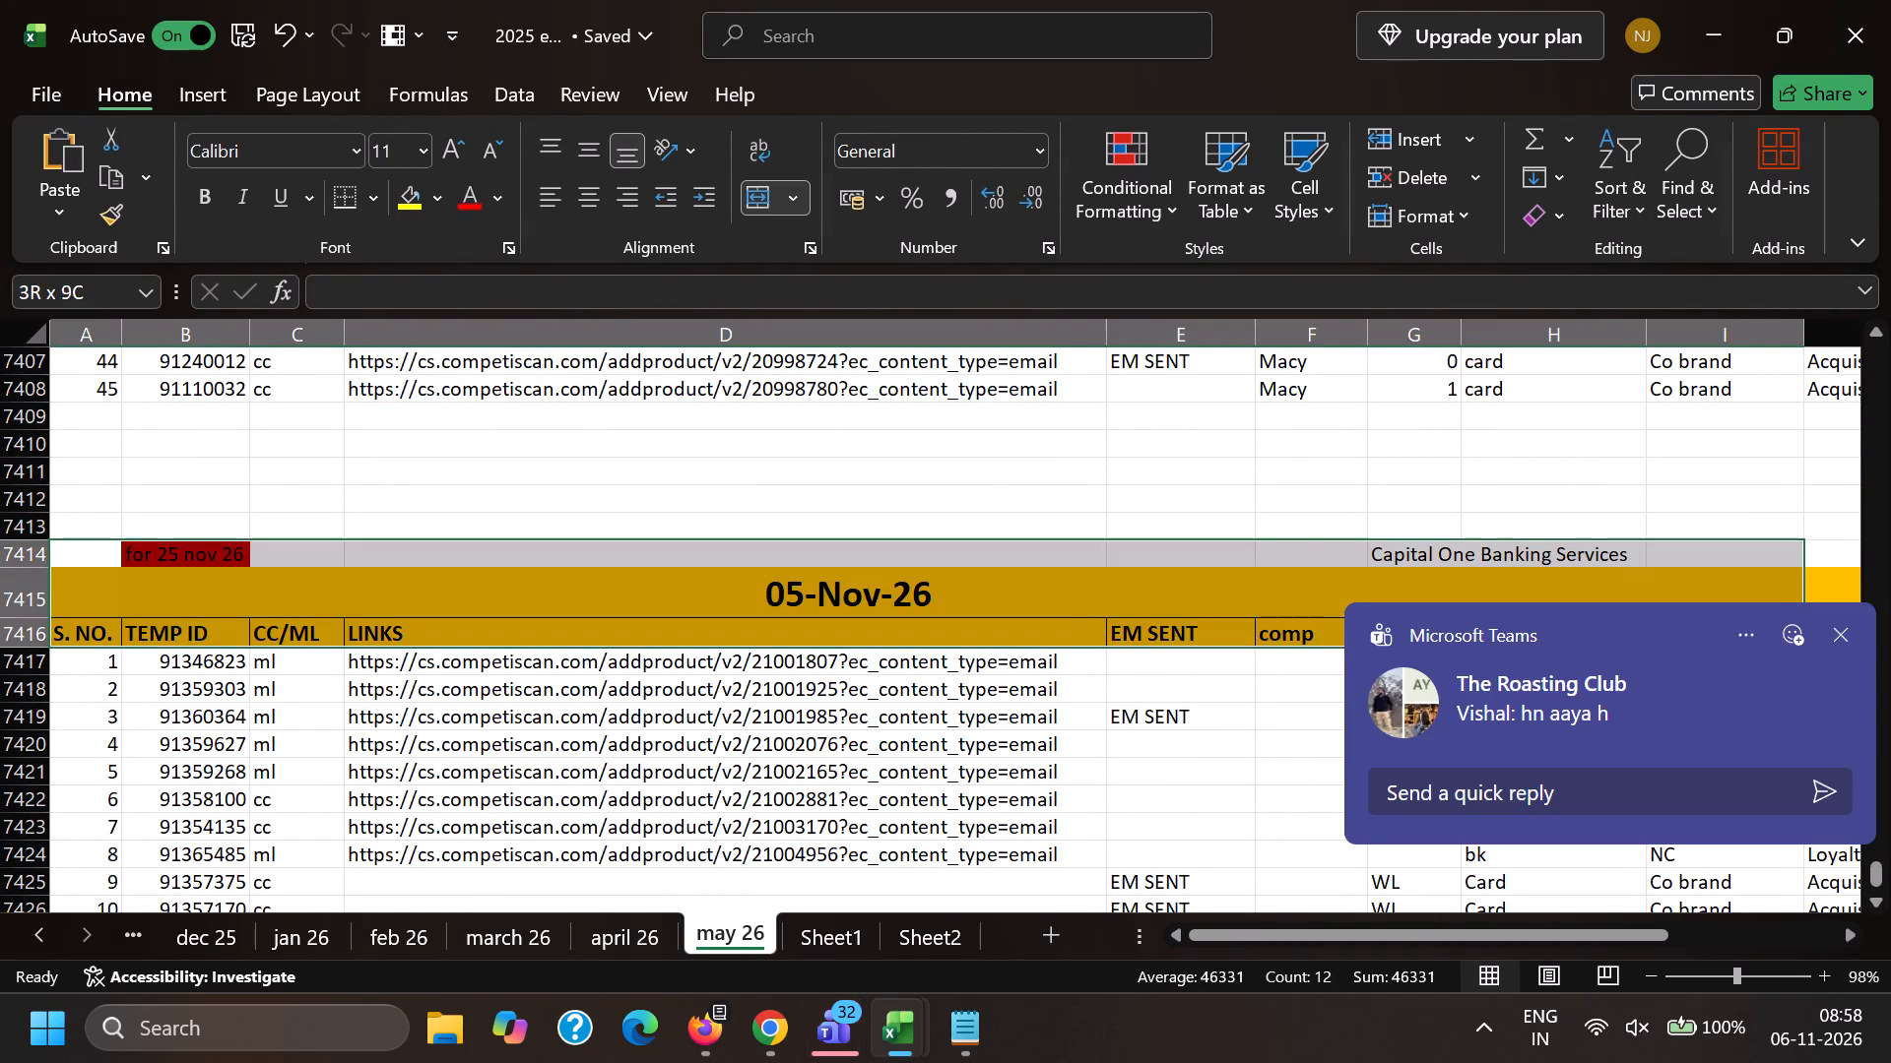
key(ctrl+c)
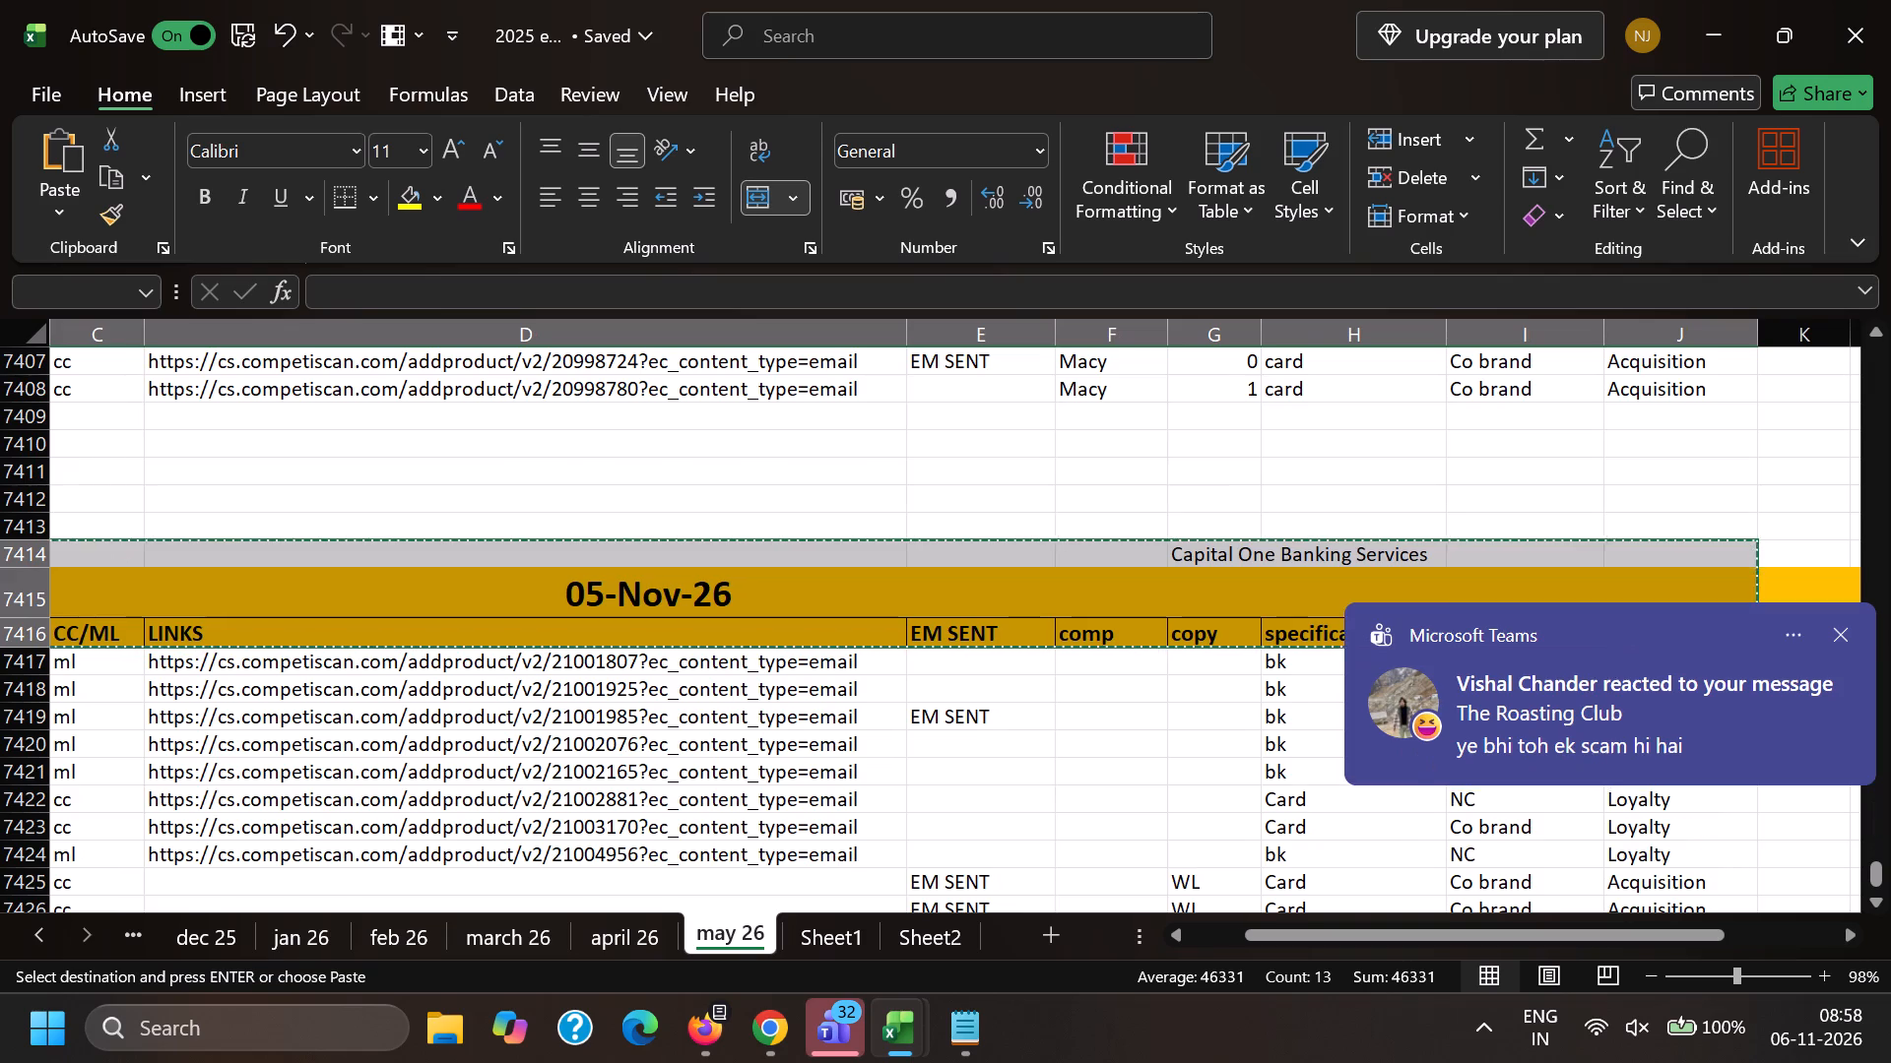
scroll(122, 552, down, 16)
click(84, 723)
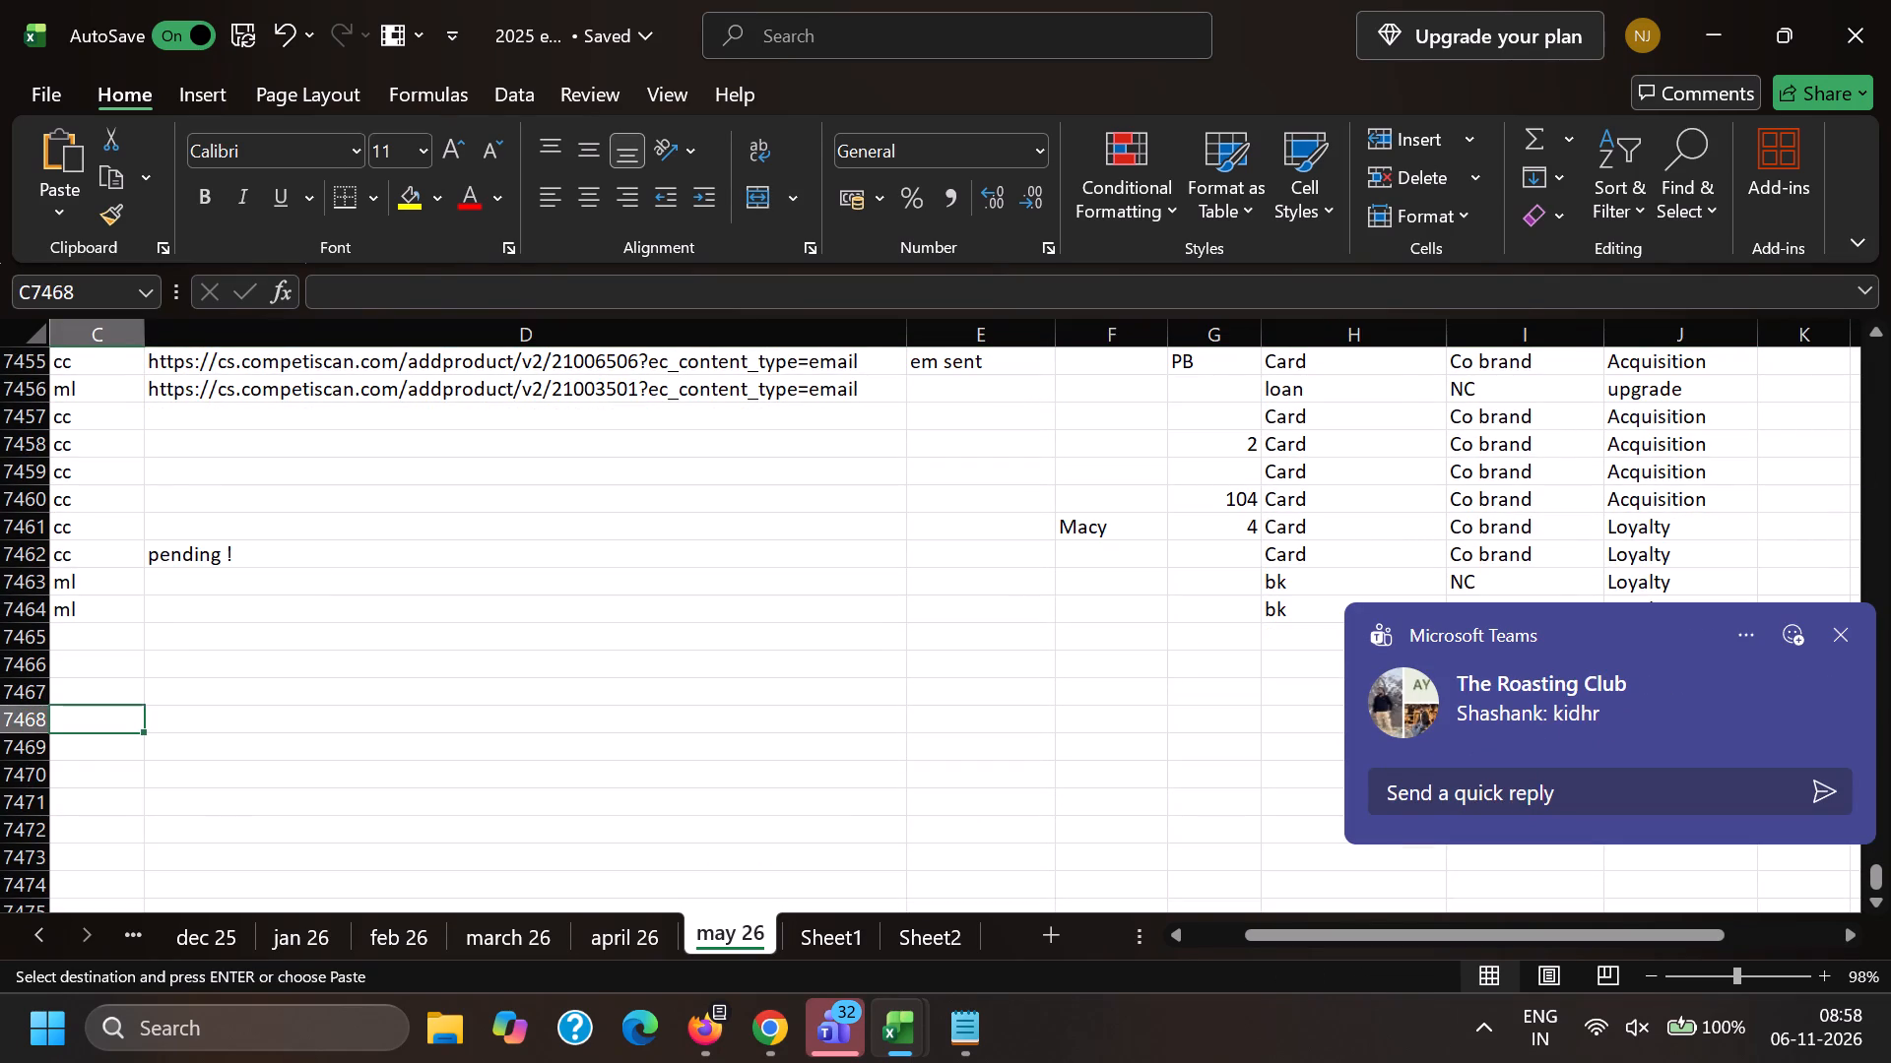
key(Left)
key(Left)
key(Left)
key(Left)
key(Right)
key(Down)
key(Left)
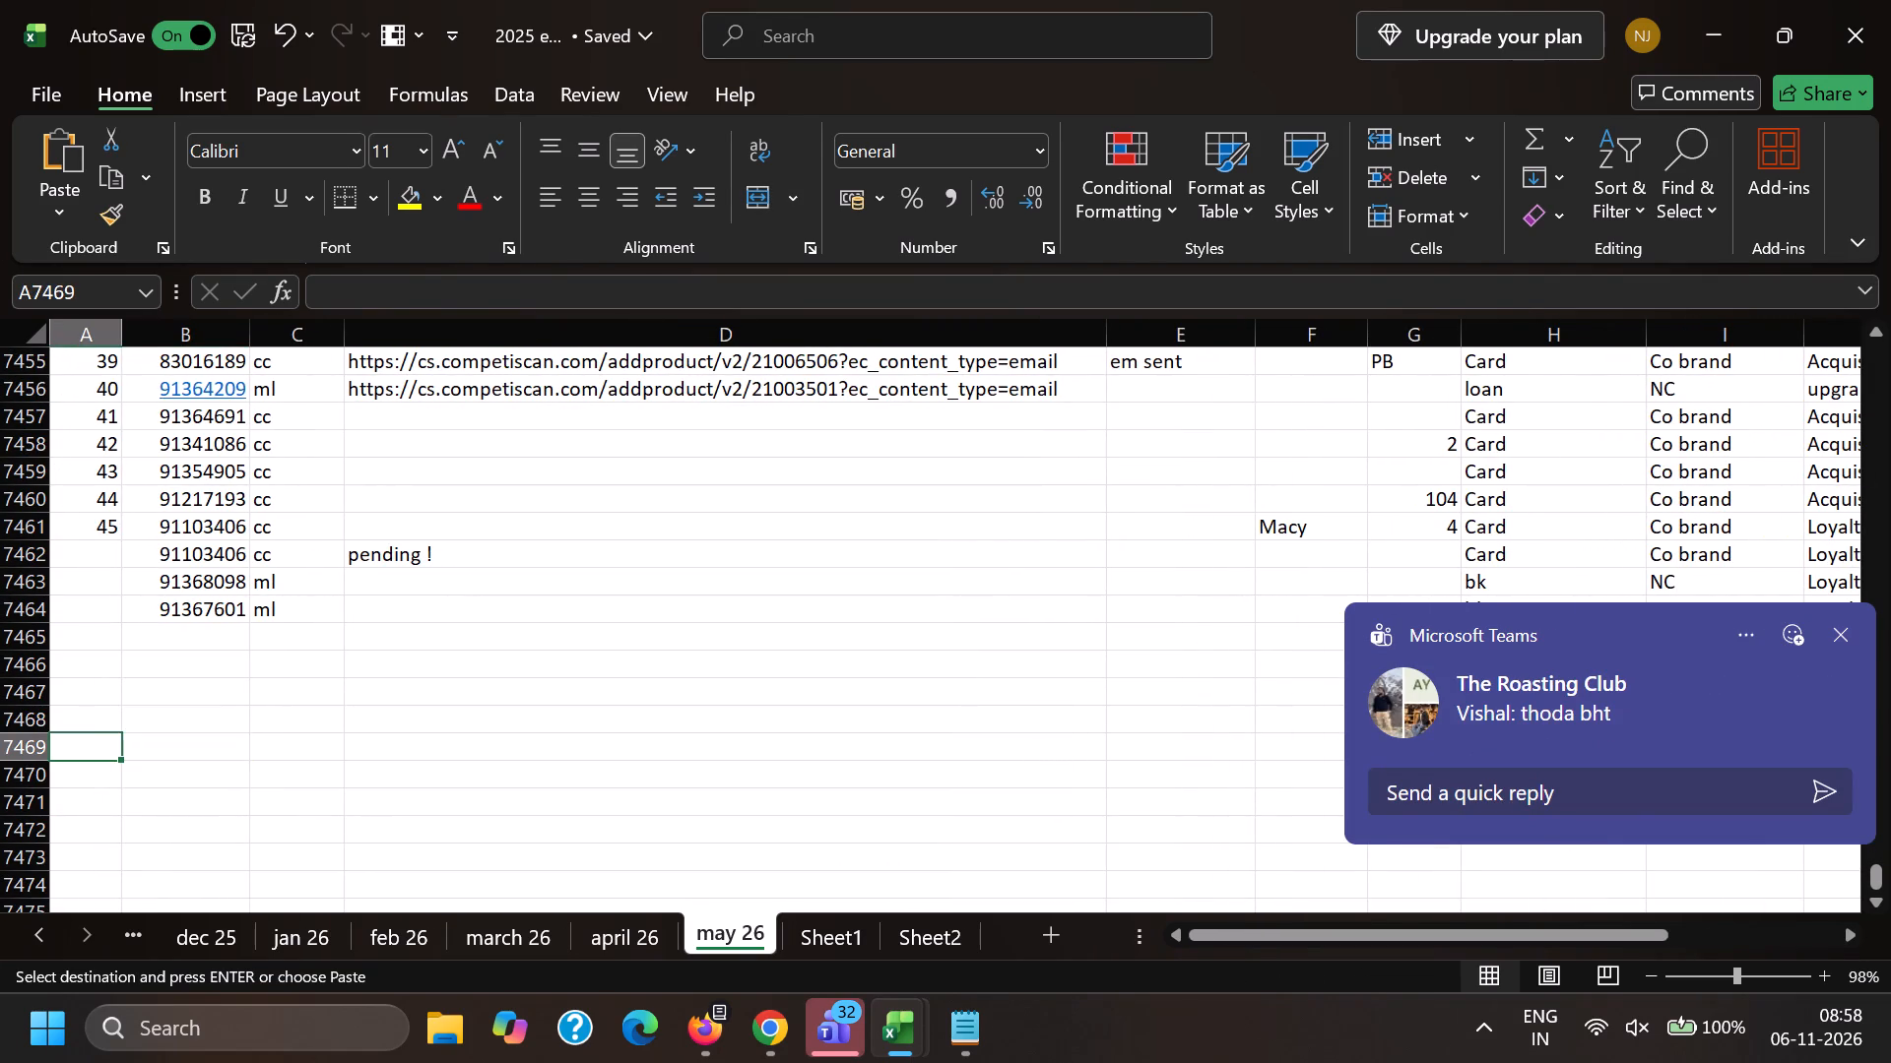
key(ctrl+v)
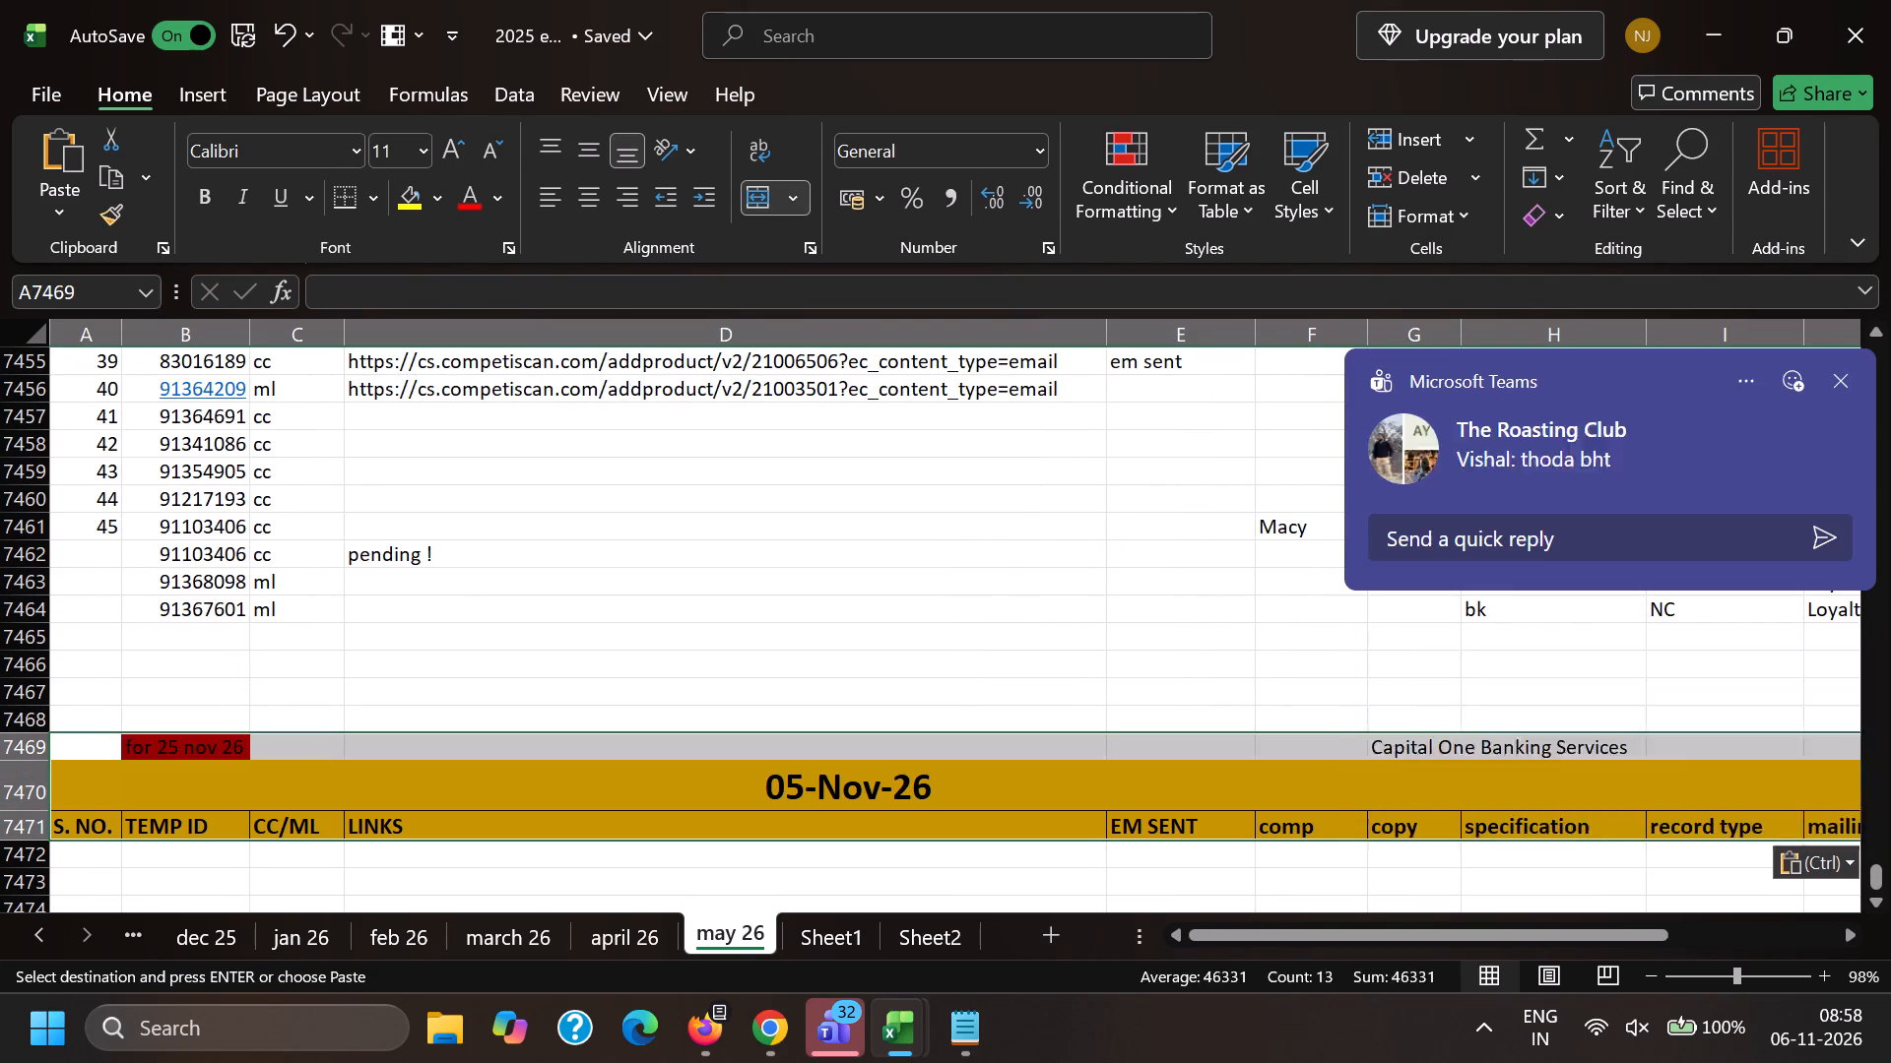
Change the date heading of the copied block in row 7470 to 06-11-2026.
double_click(800, 792)
double_click(786, 797)
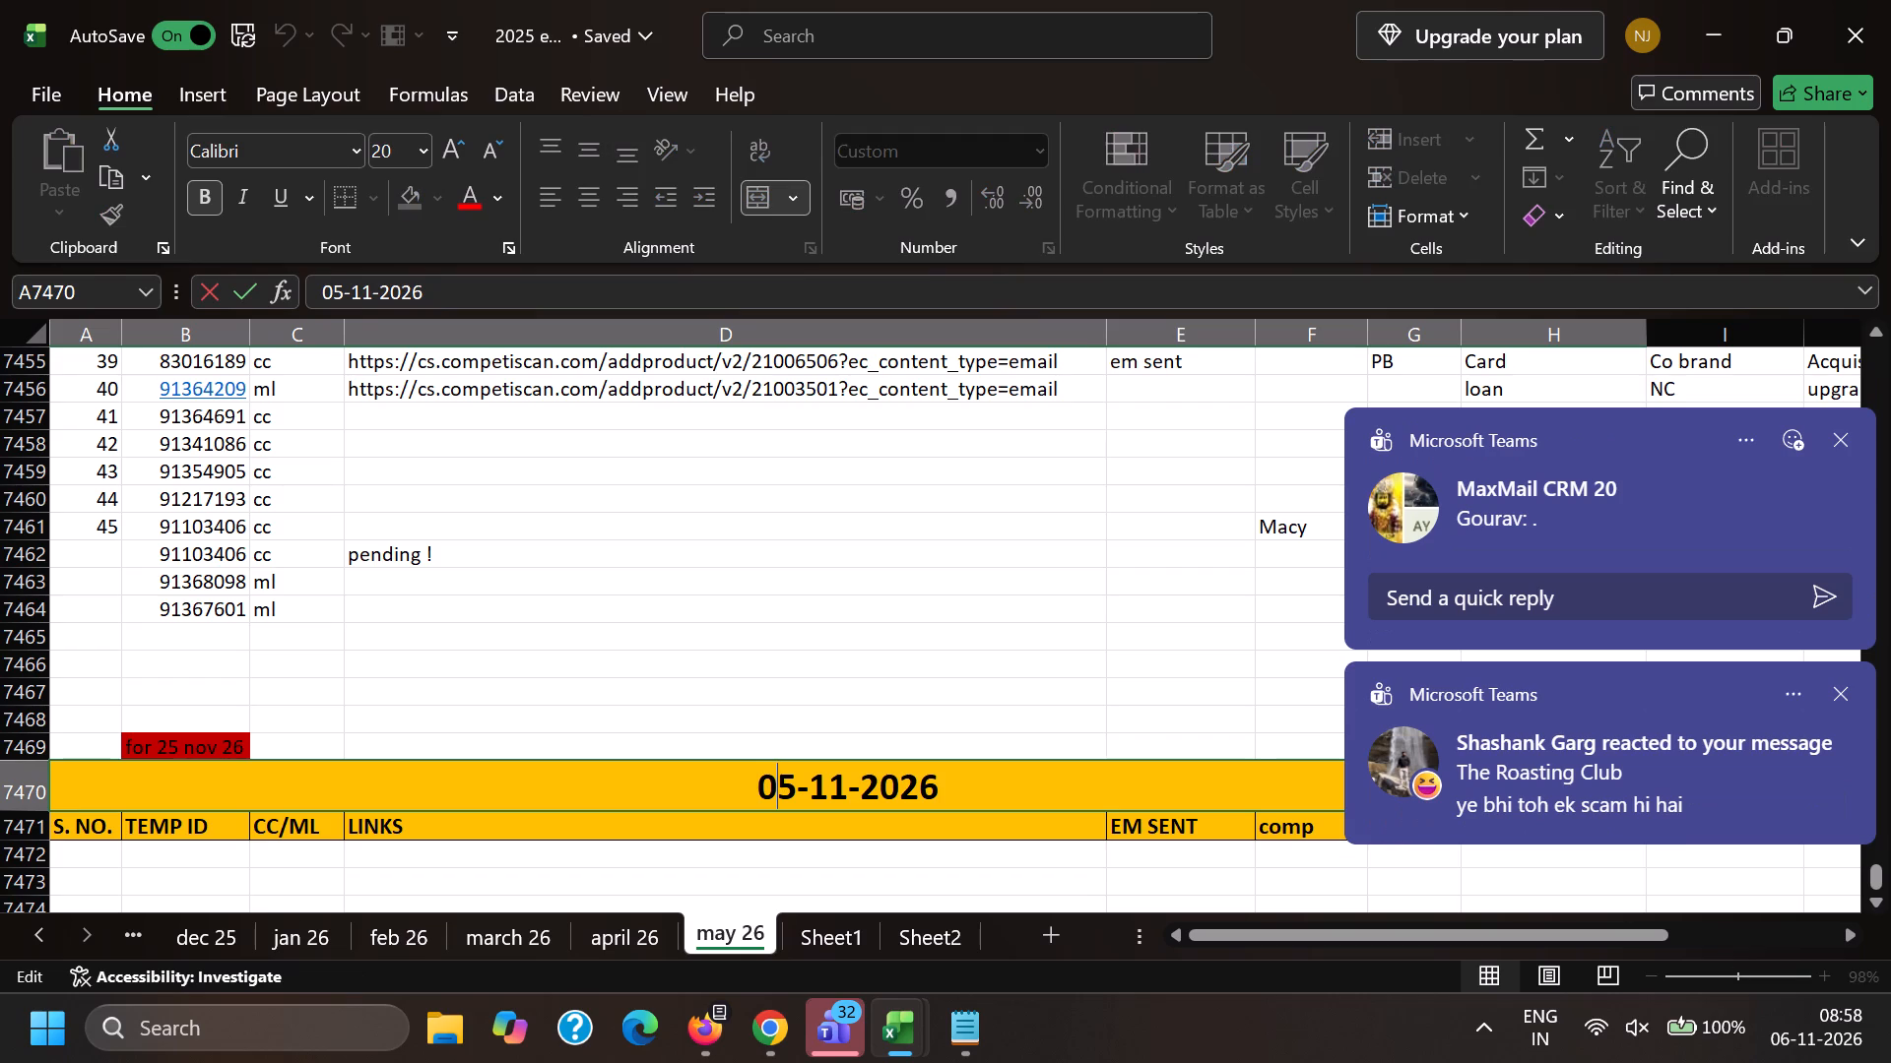
key(Right)
key(BackSpace)
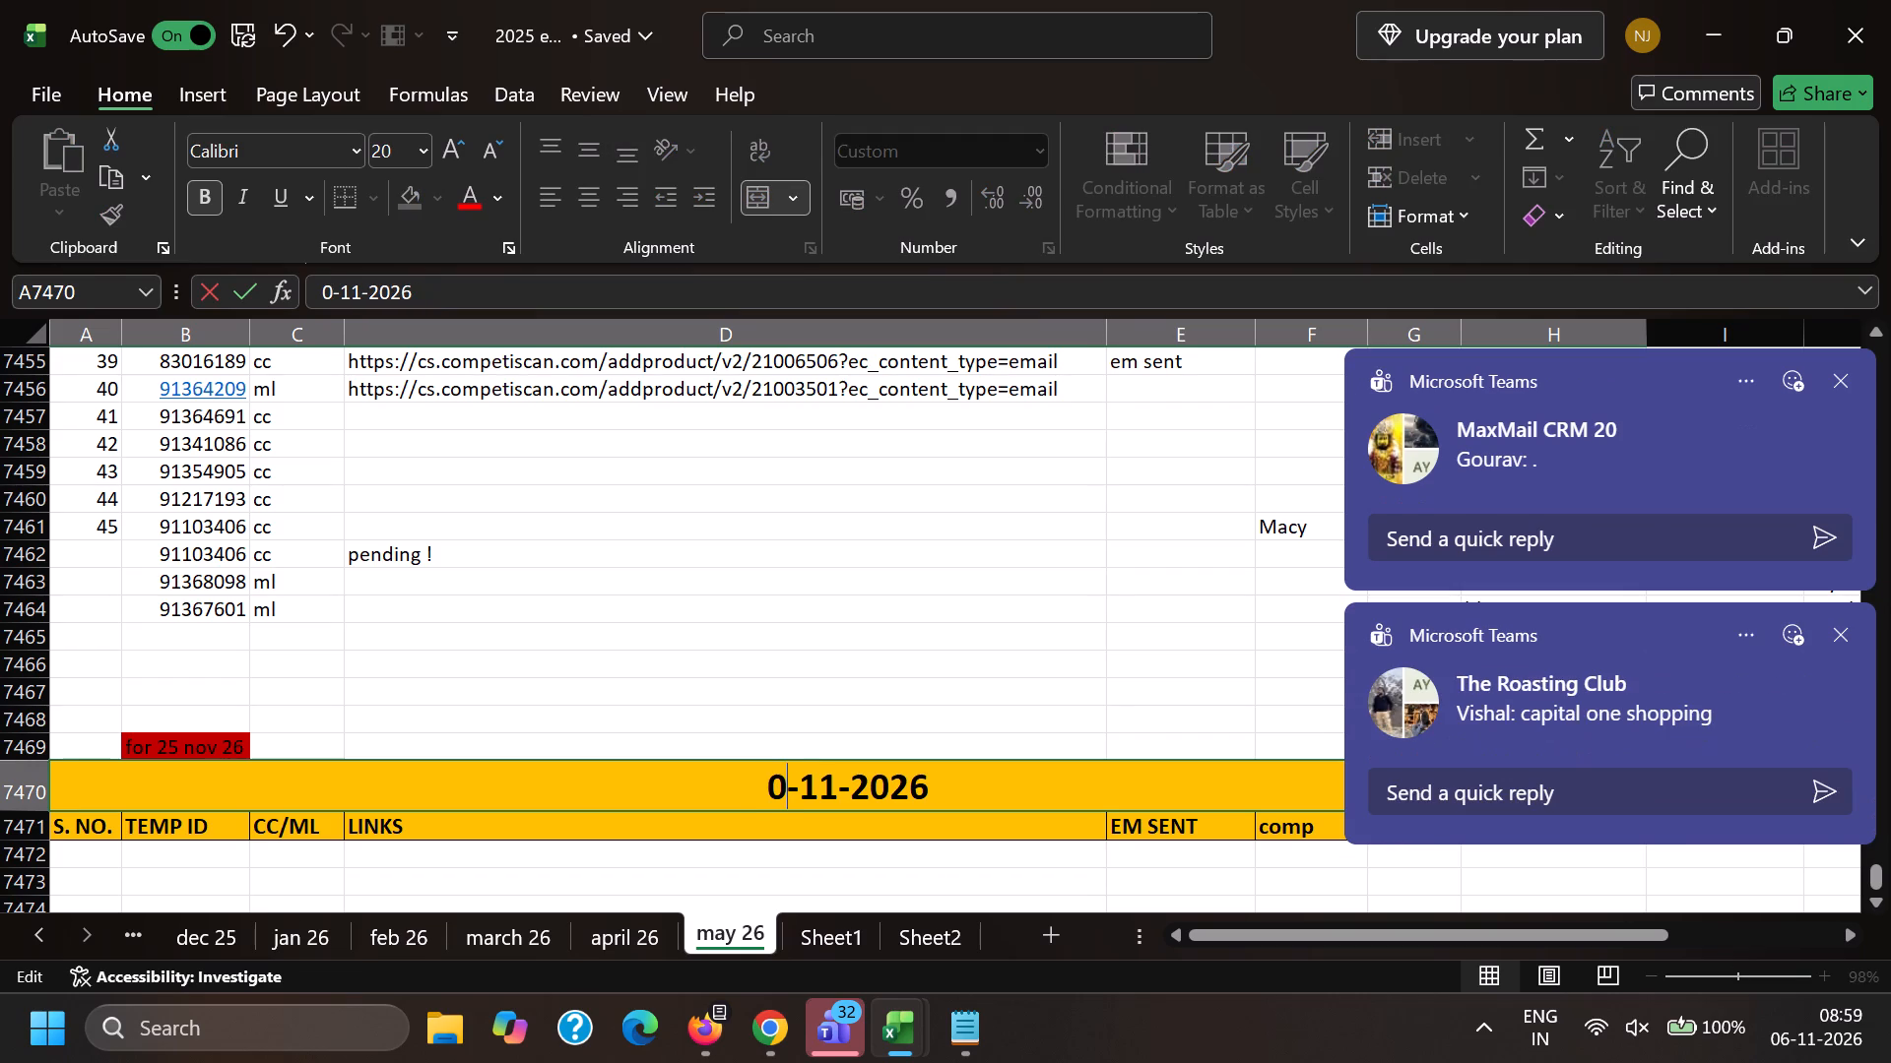
key(6)
Change the red note in B7469 above the new date heading to "for 26 nov 26".
double_click(158, 758)
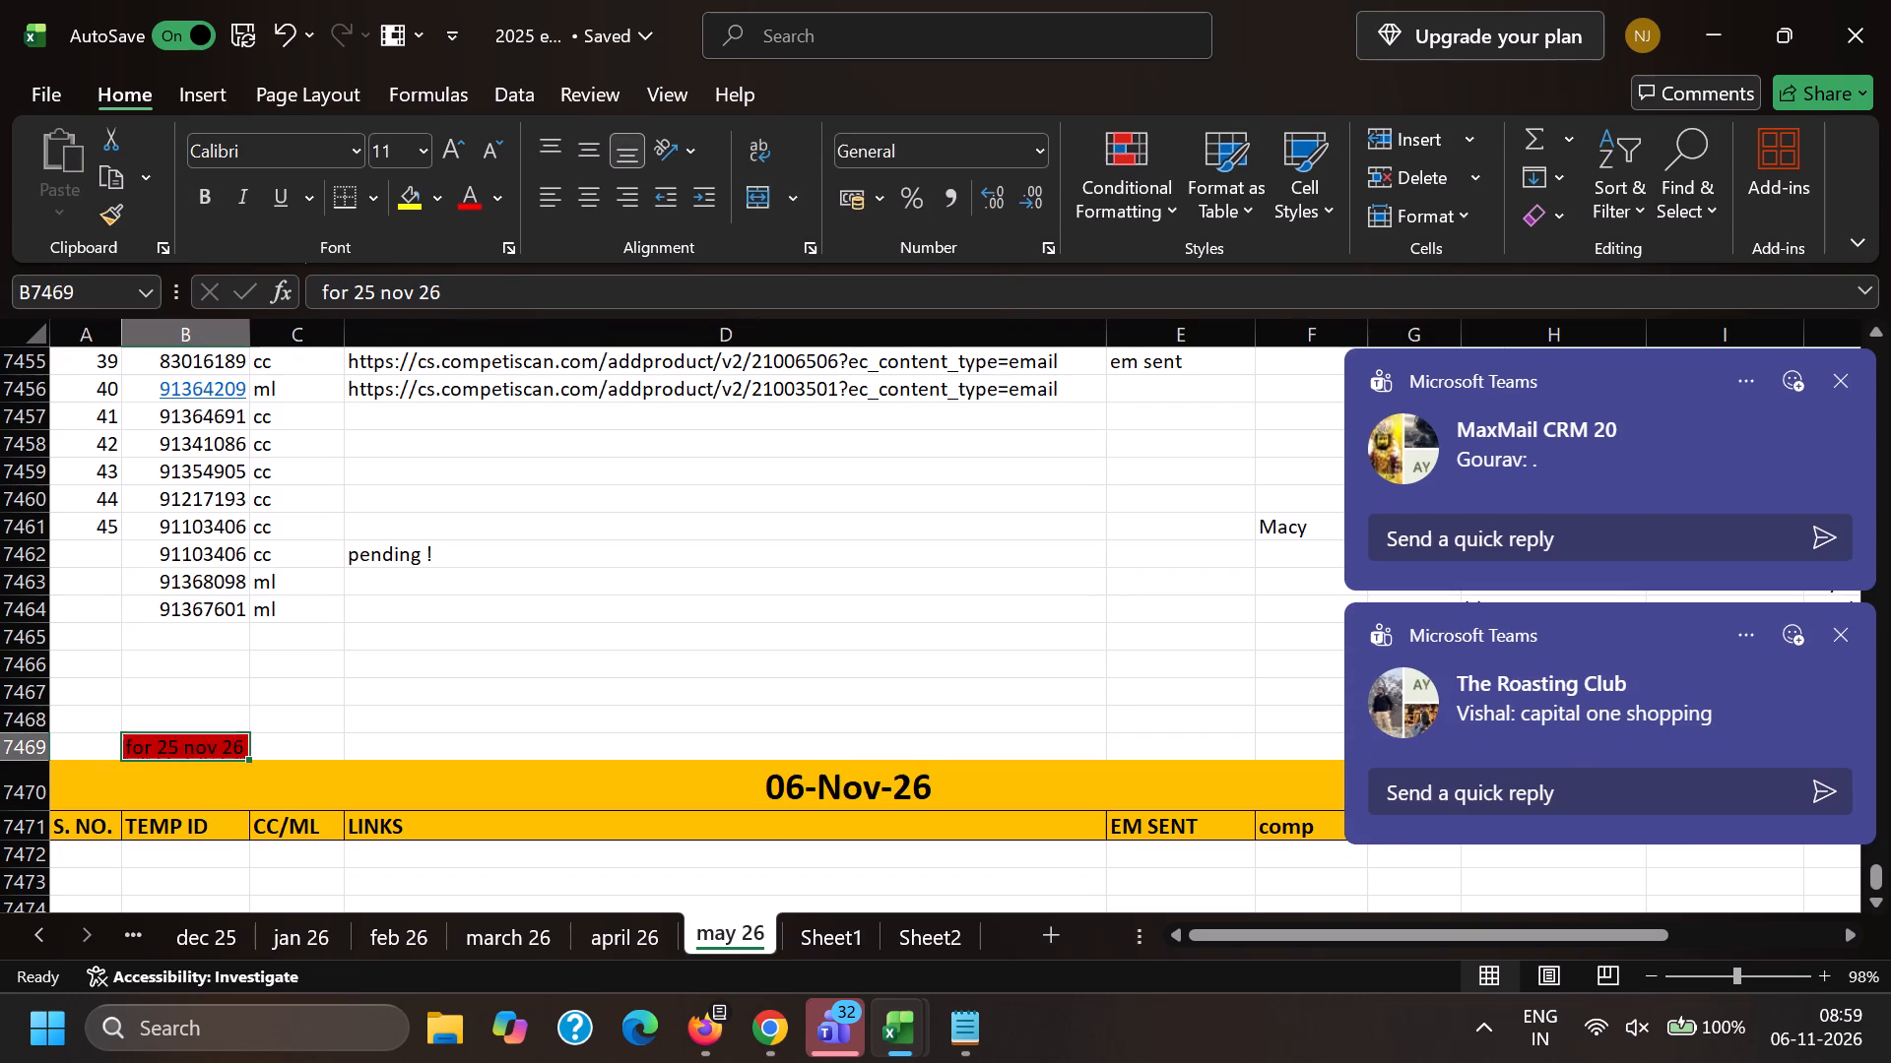
click(366, 293)
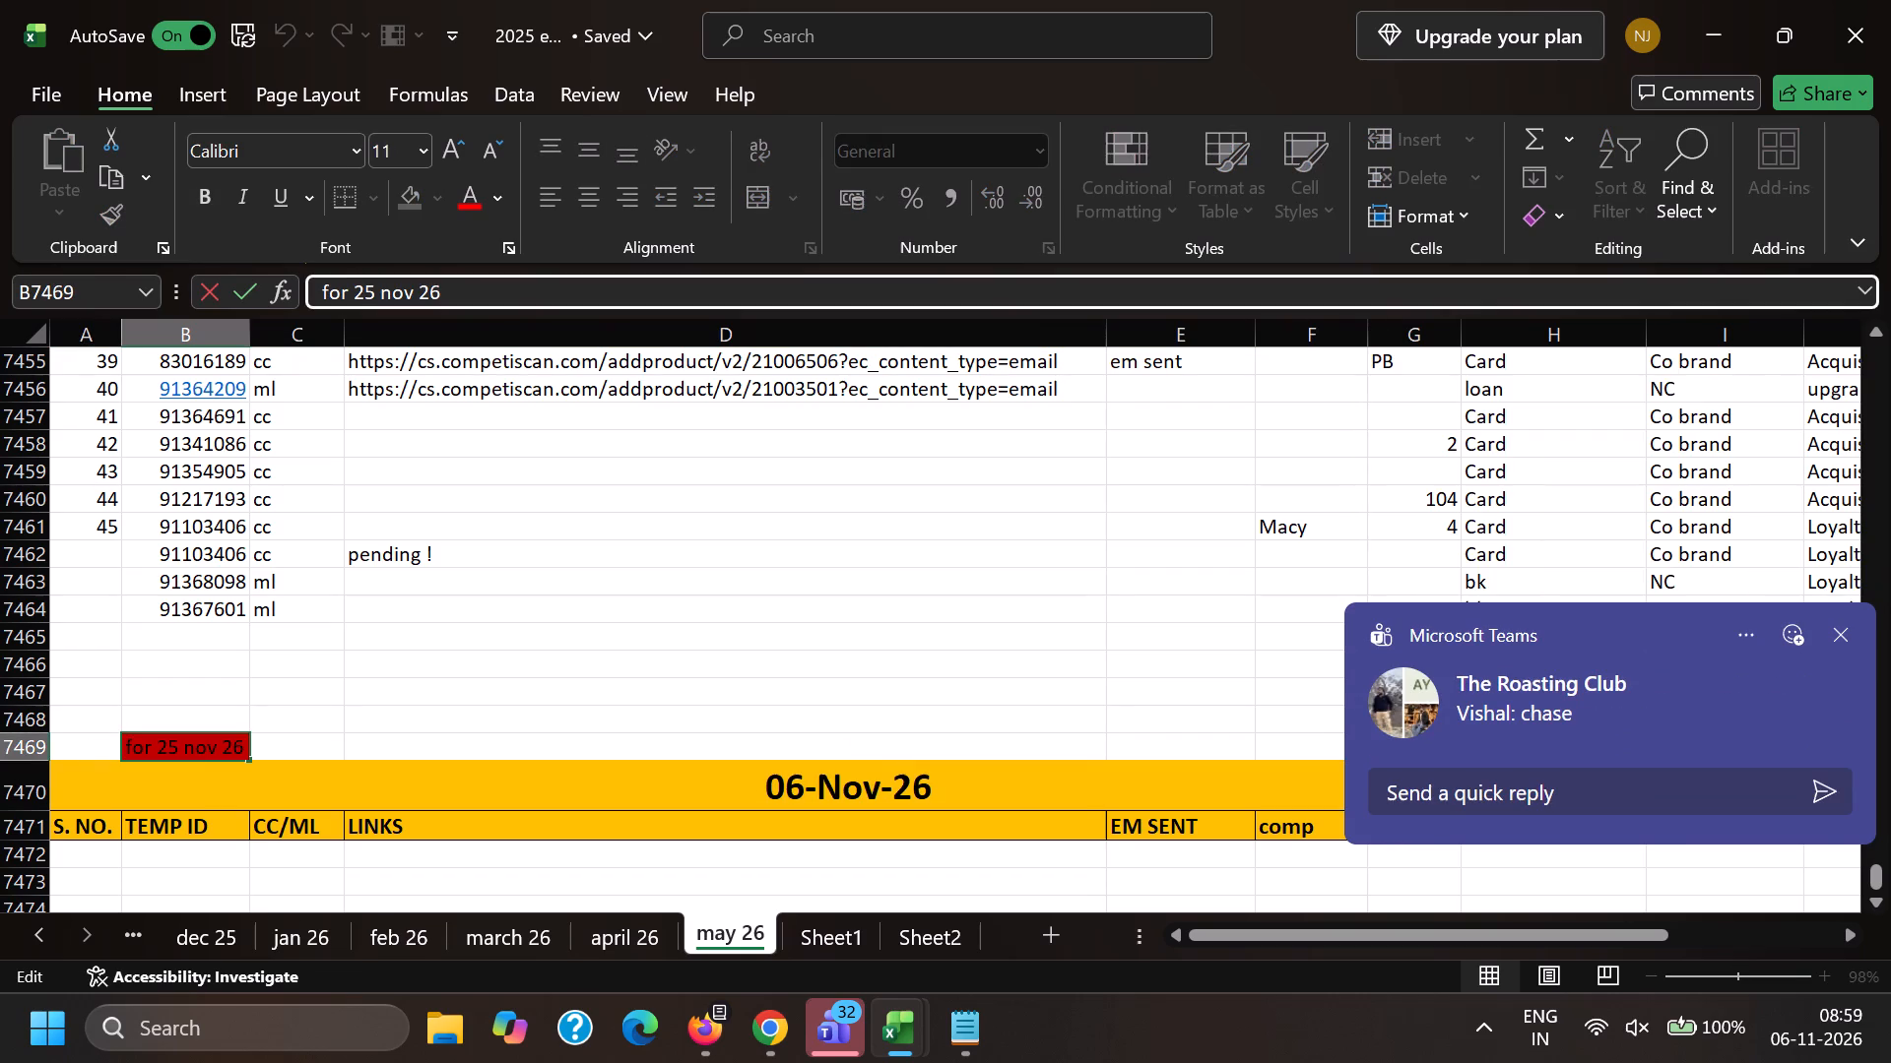
key(Right)
key(BackSpace)
key(6)
click(520, 540)
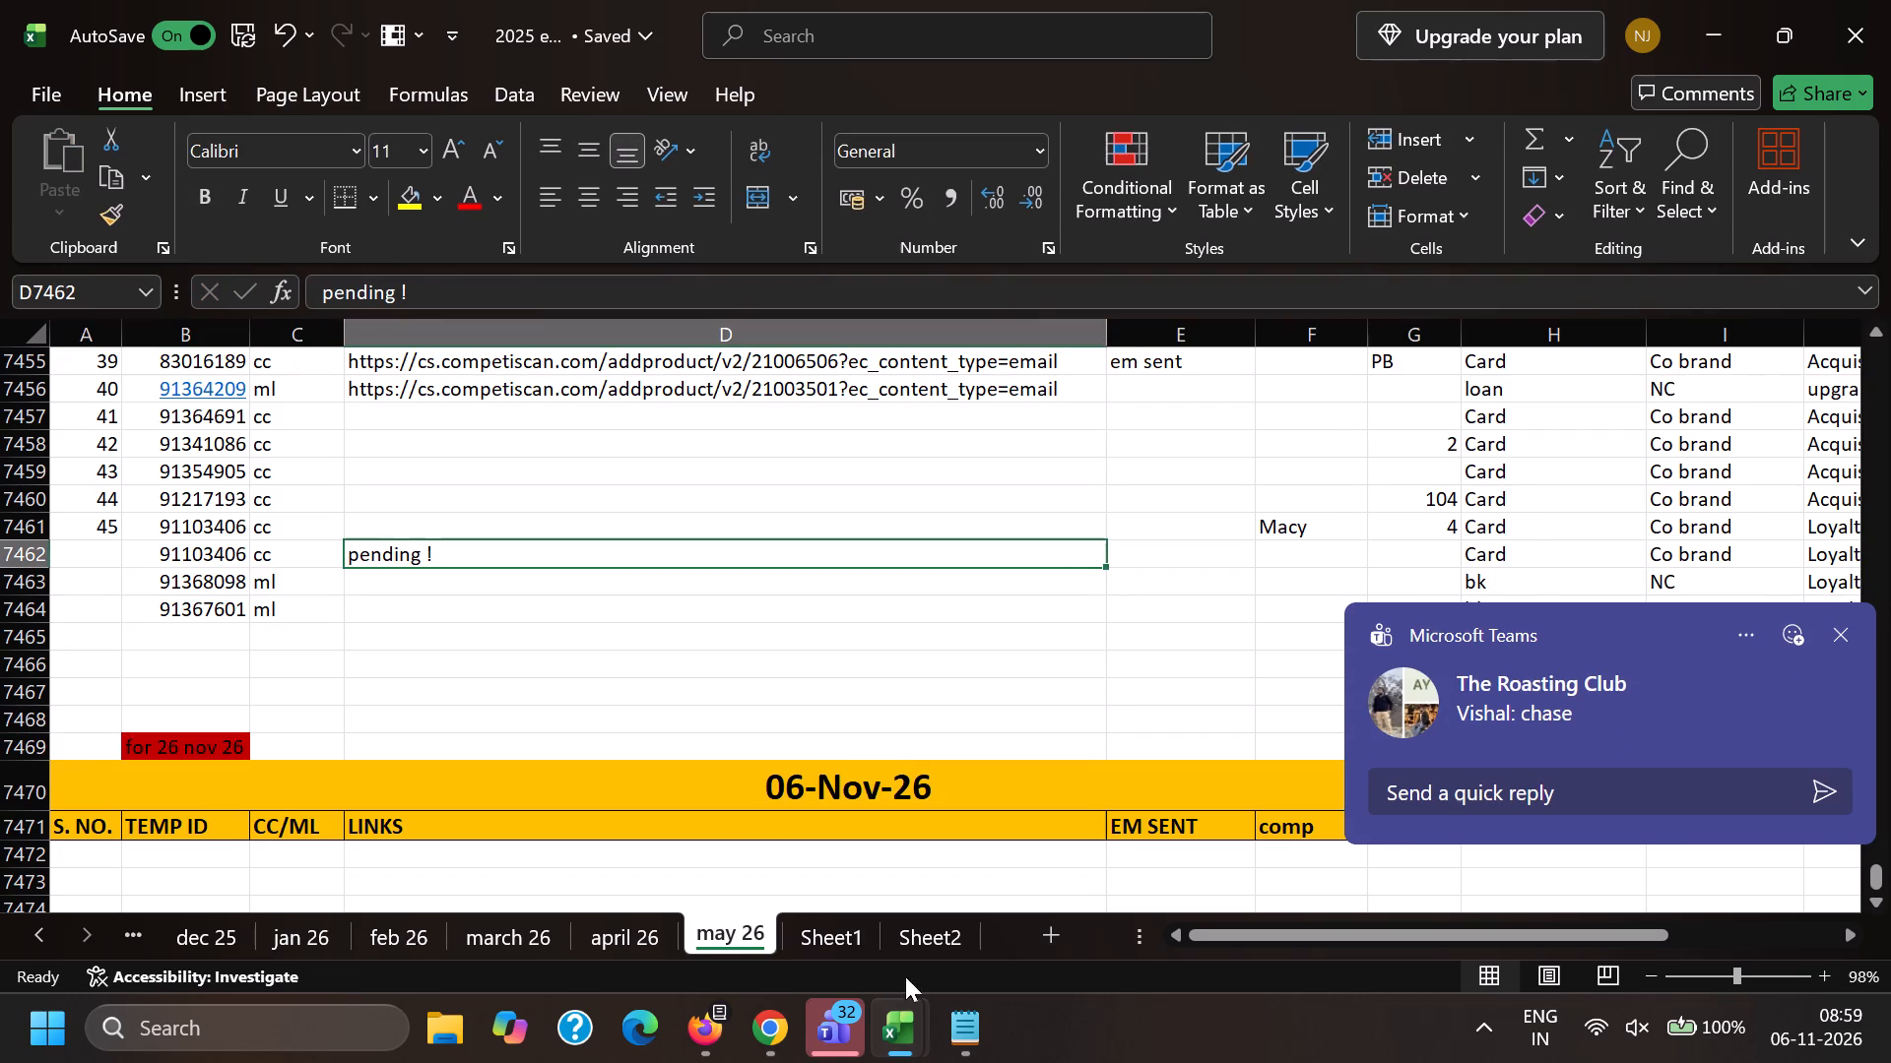
Switch to Chrome to review the "check out your new Chase Offers" emails on the Content Portal.
click(774, 1049)
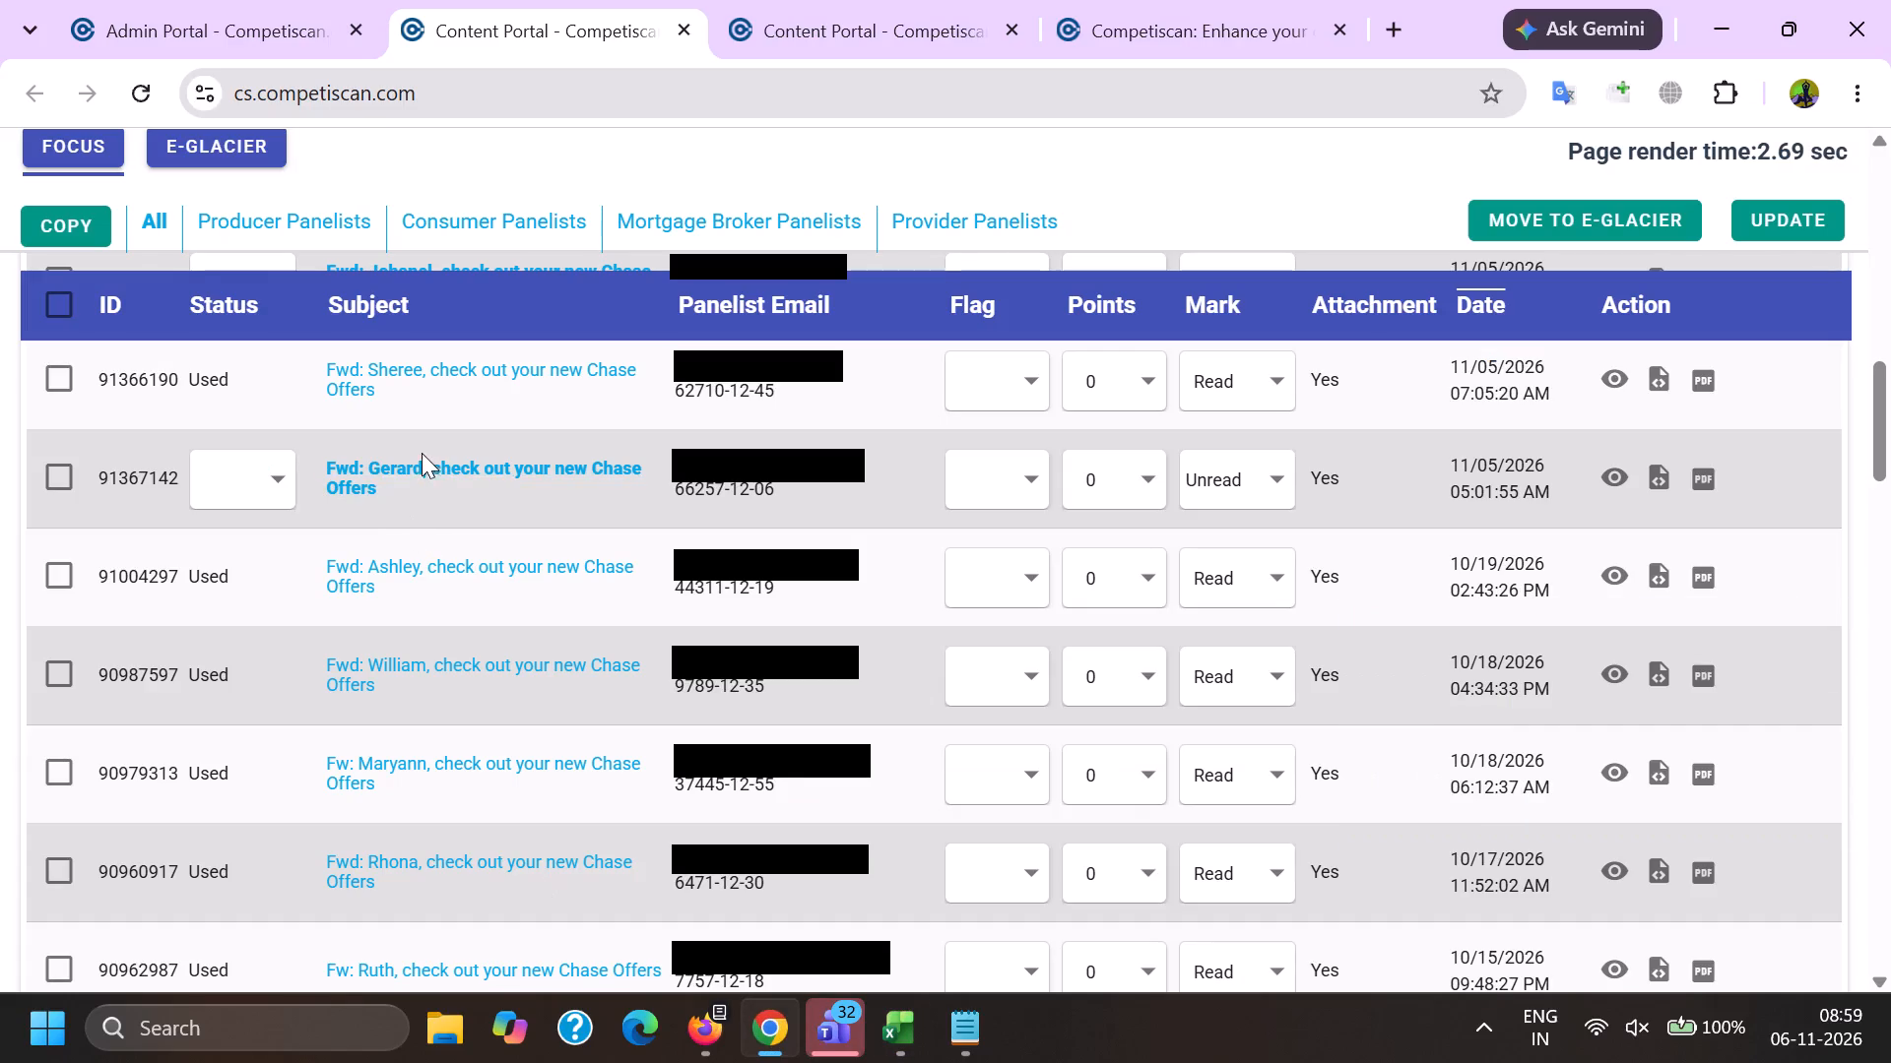
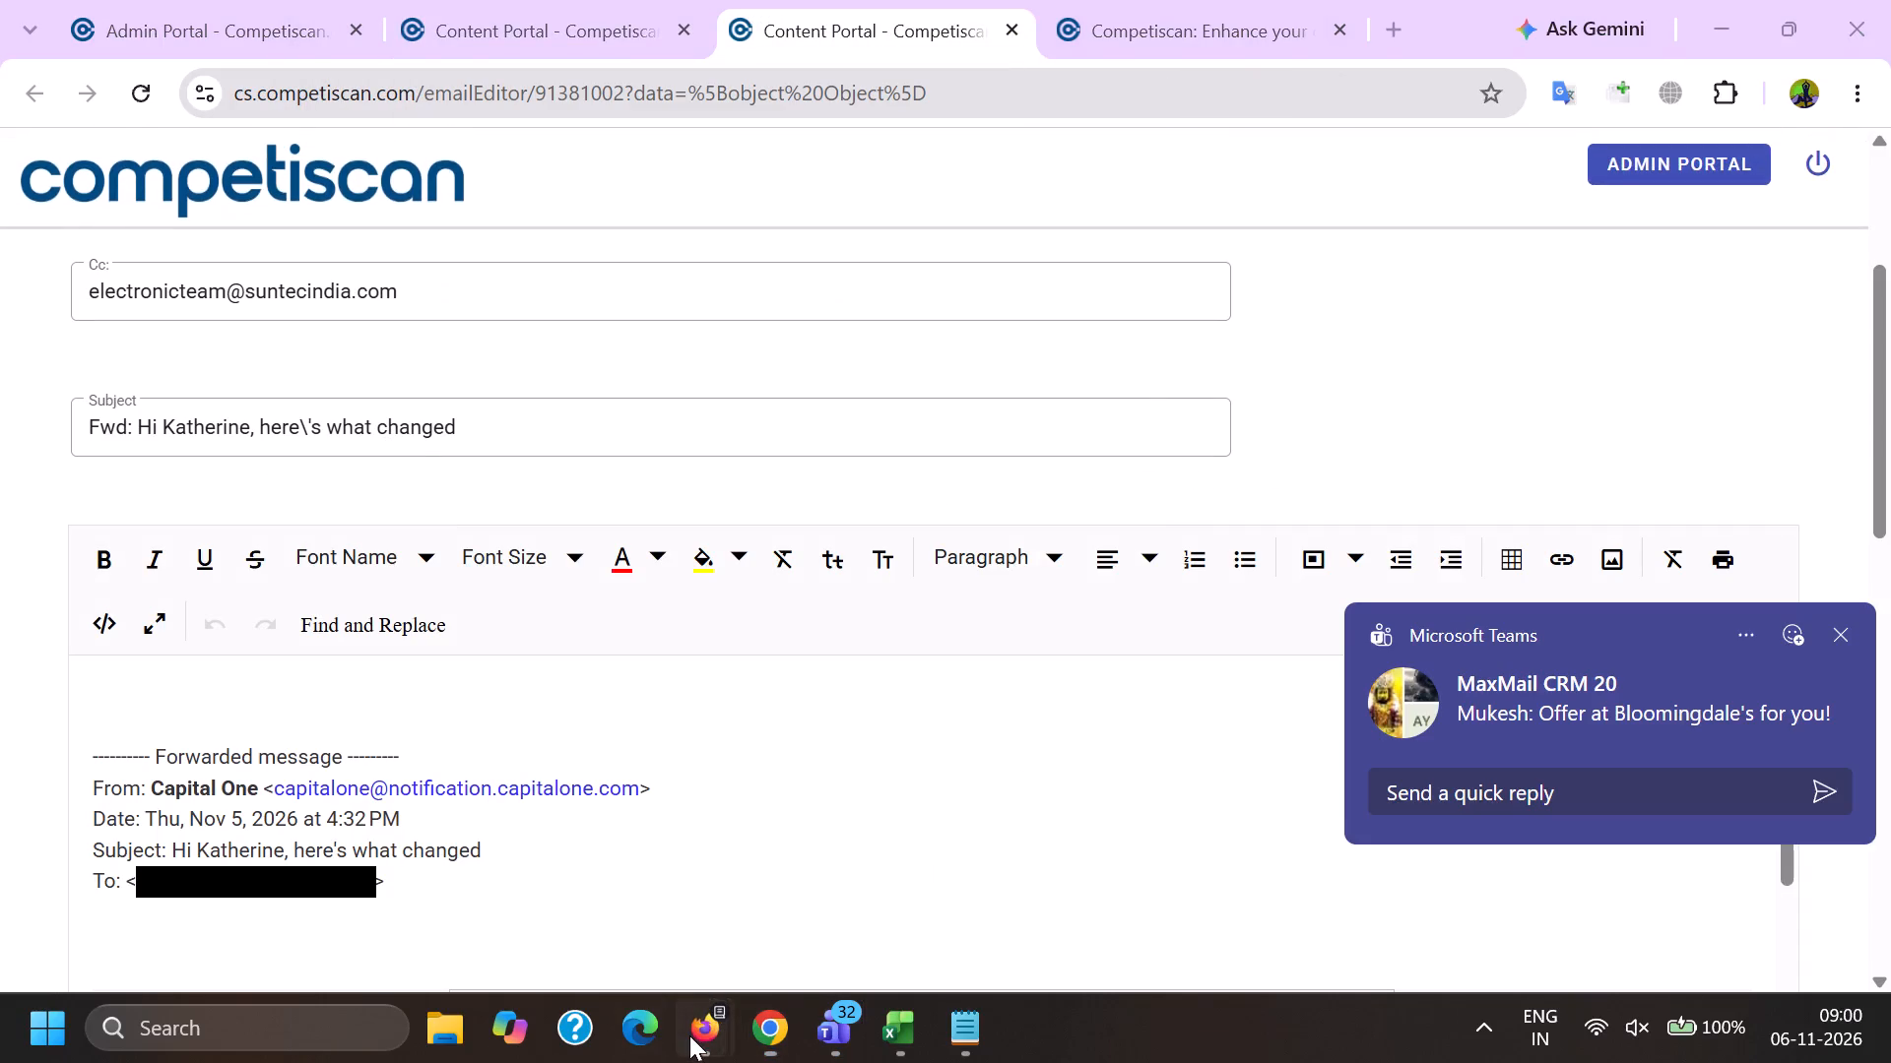
Switch to Firefox and bring up the Content Portal email list with the forwarded offer emails.
click(481, 875)
click(552, 0)
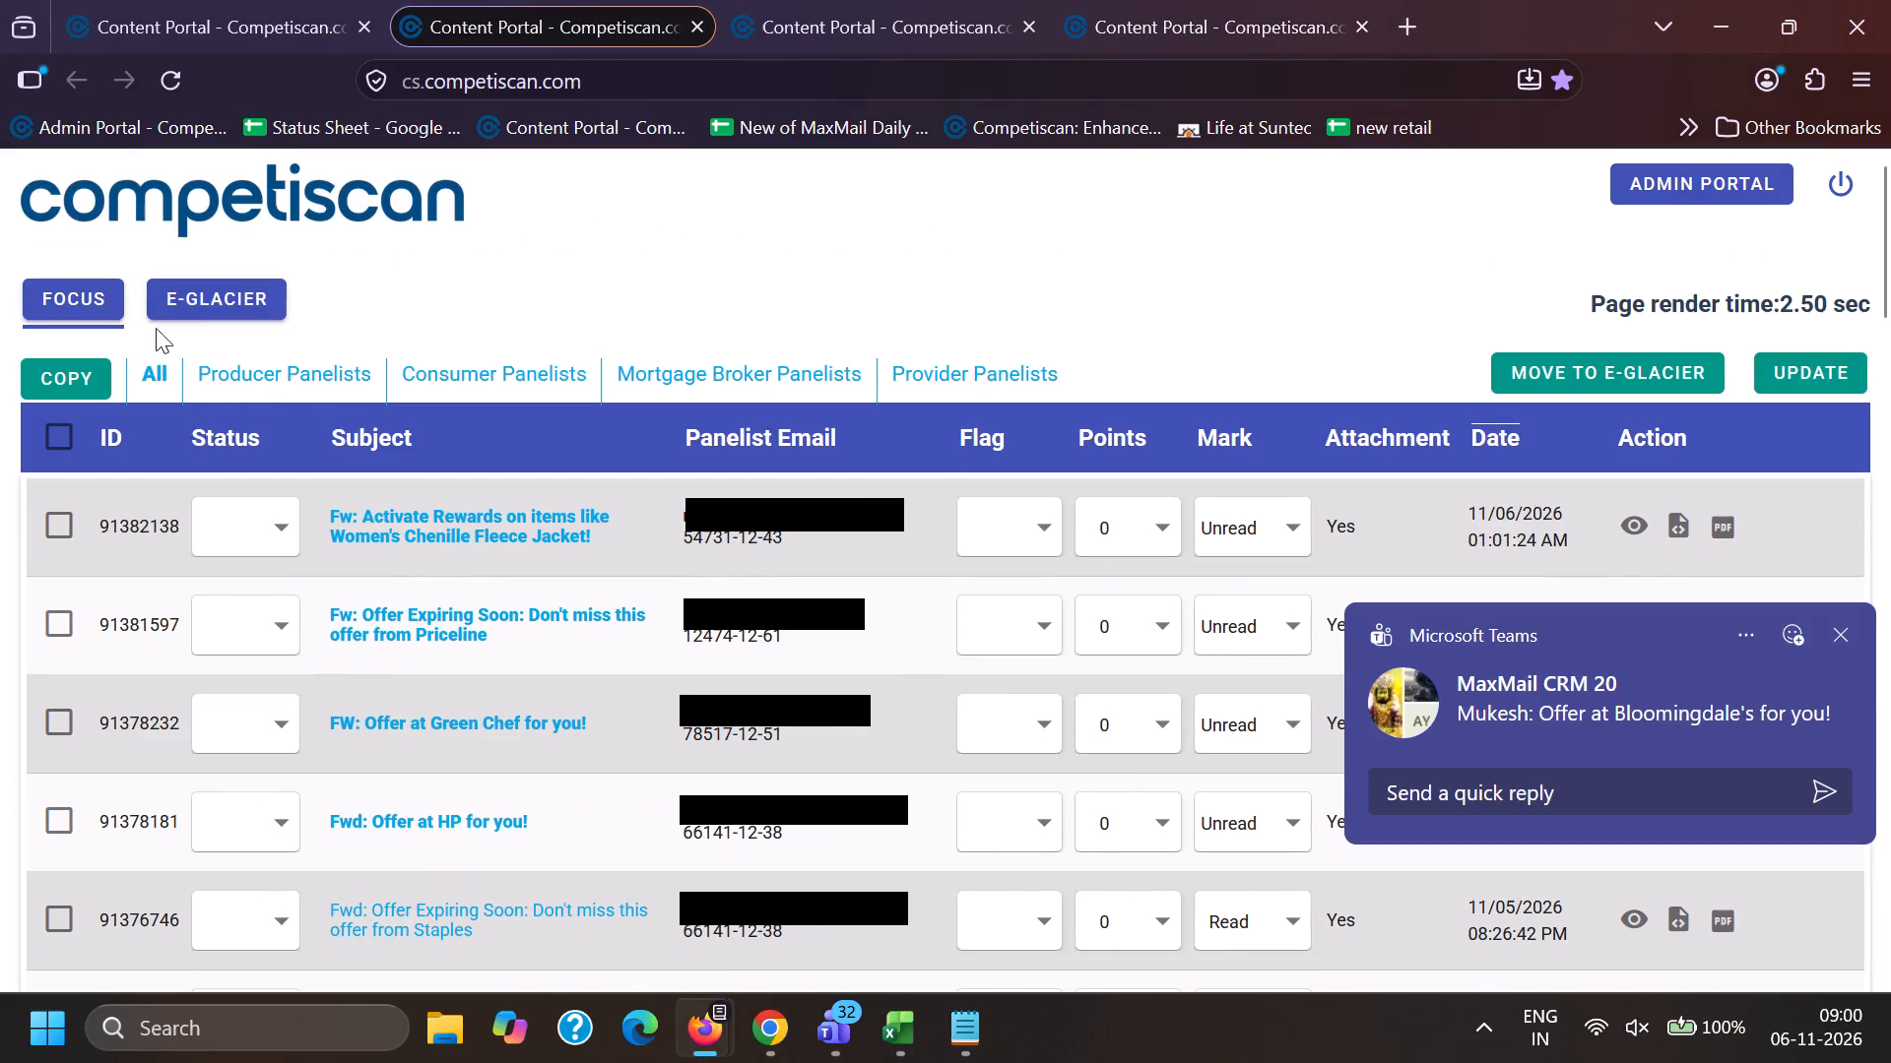
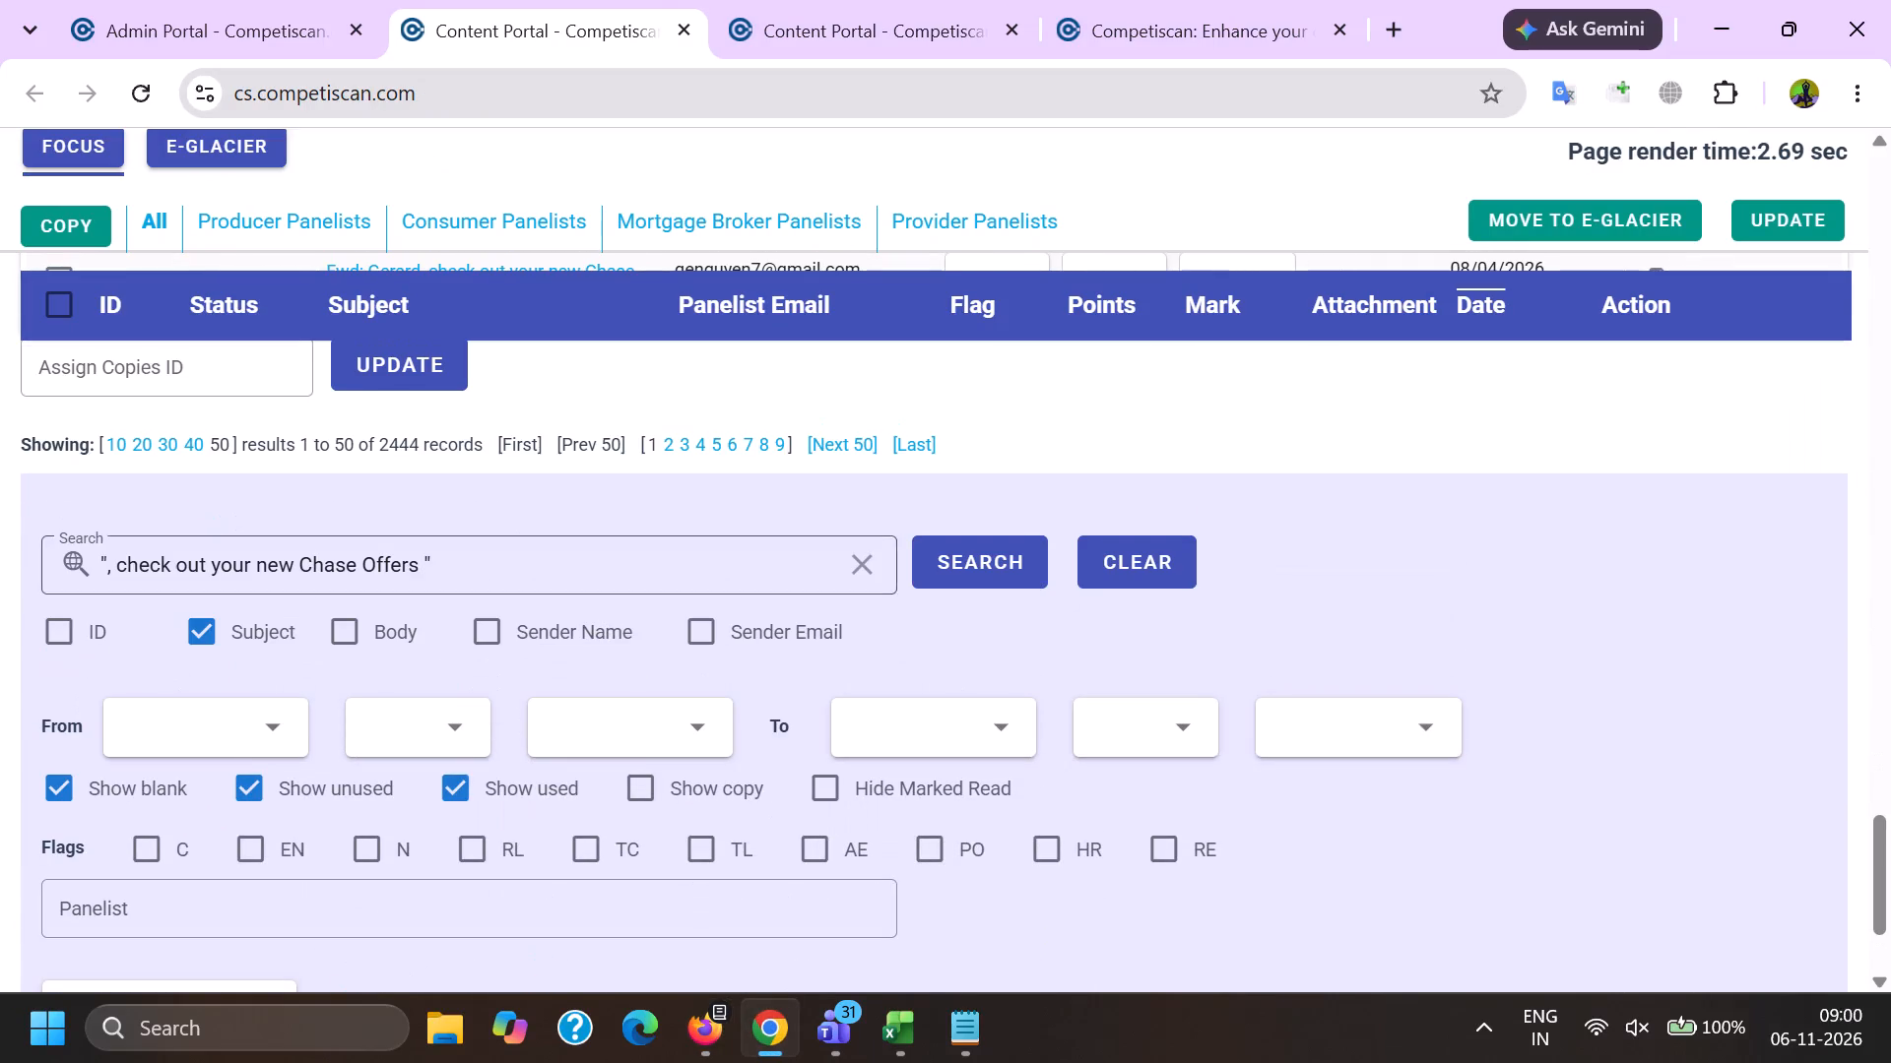
Search the email subjects for "Activate Rewards on items like Women's Chenille Fleece Jacket!" and open the matching email for editing.
drag(616, 570, 2, 574)
key(BackSpace)
key(shift+quotedbl)
key(ctrl+v)
key(shift+quotedbl)
key(Return)
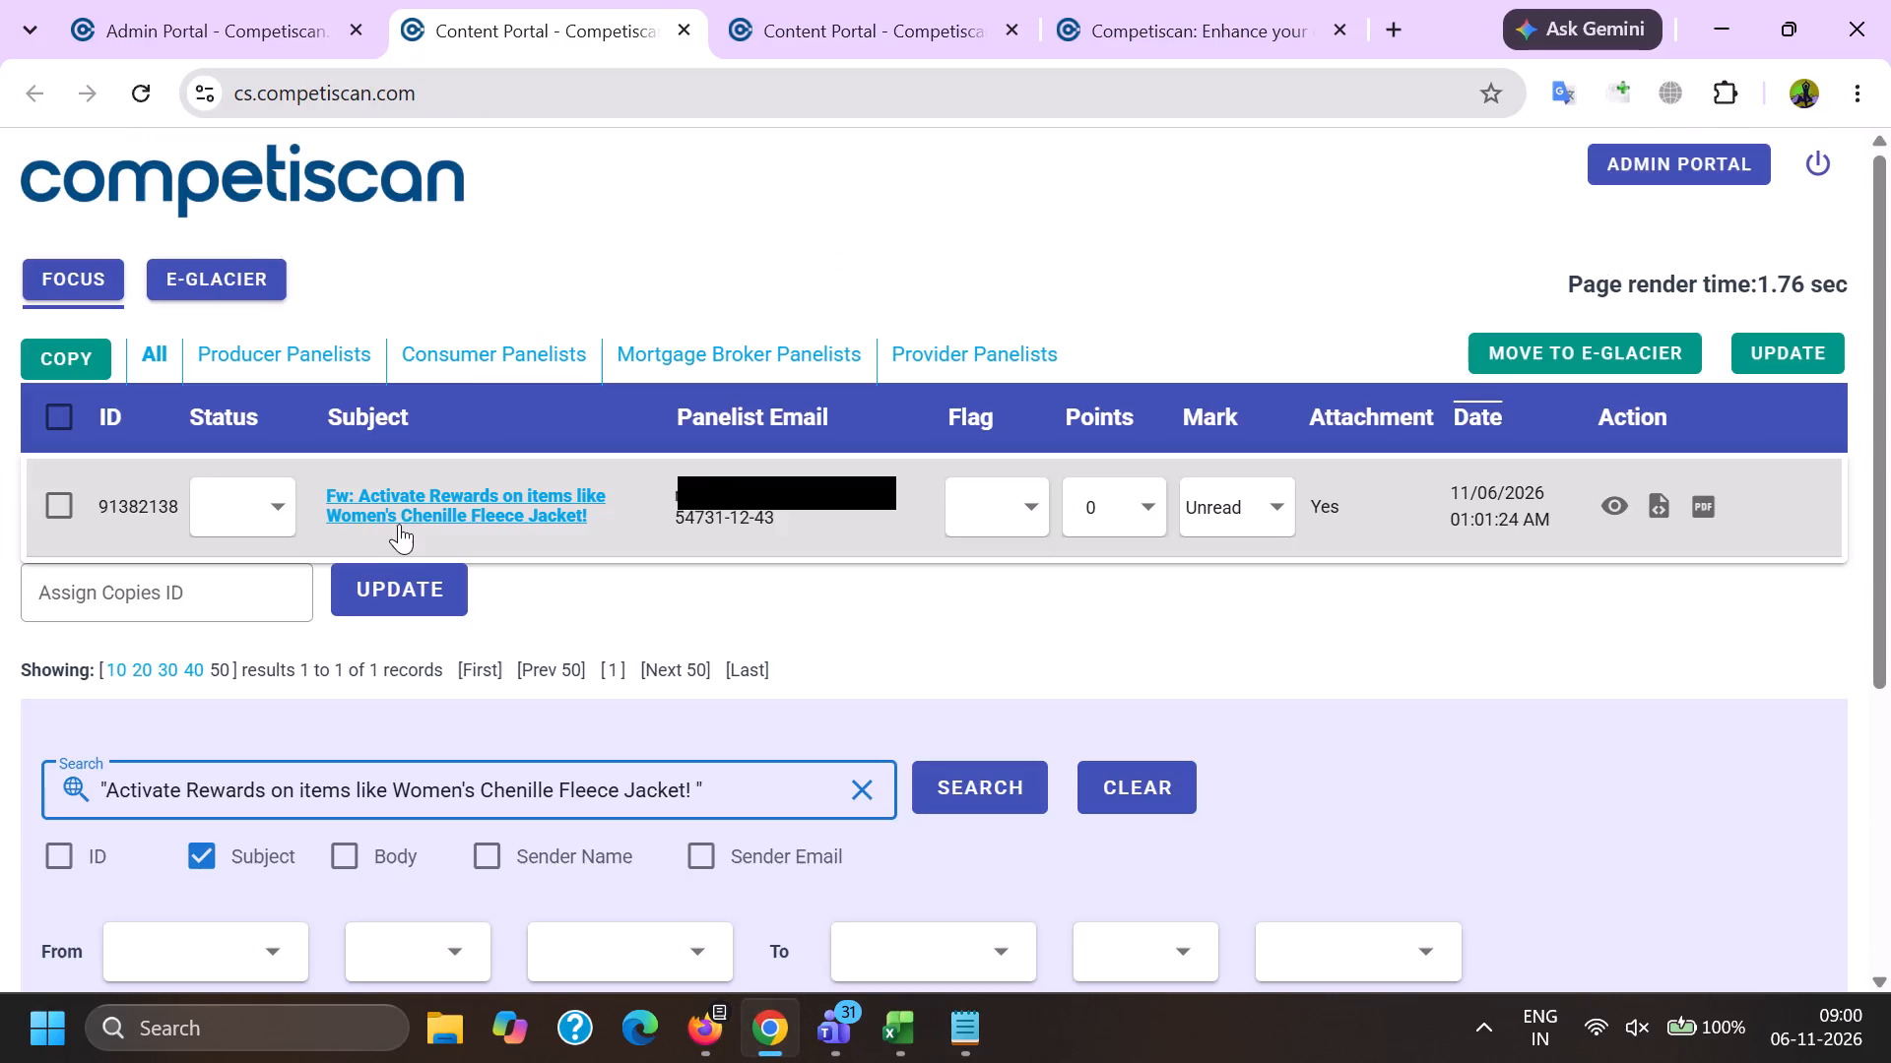
ctrl+click(399, 522)
click(870, 0)
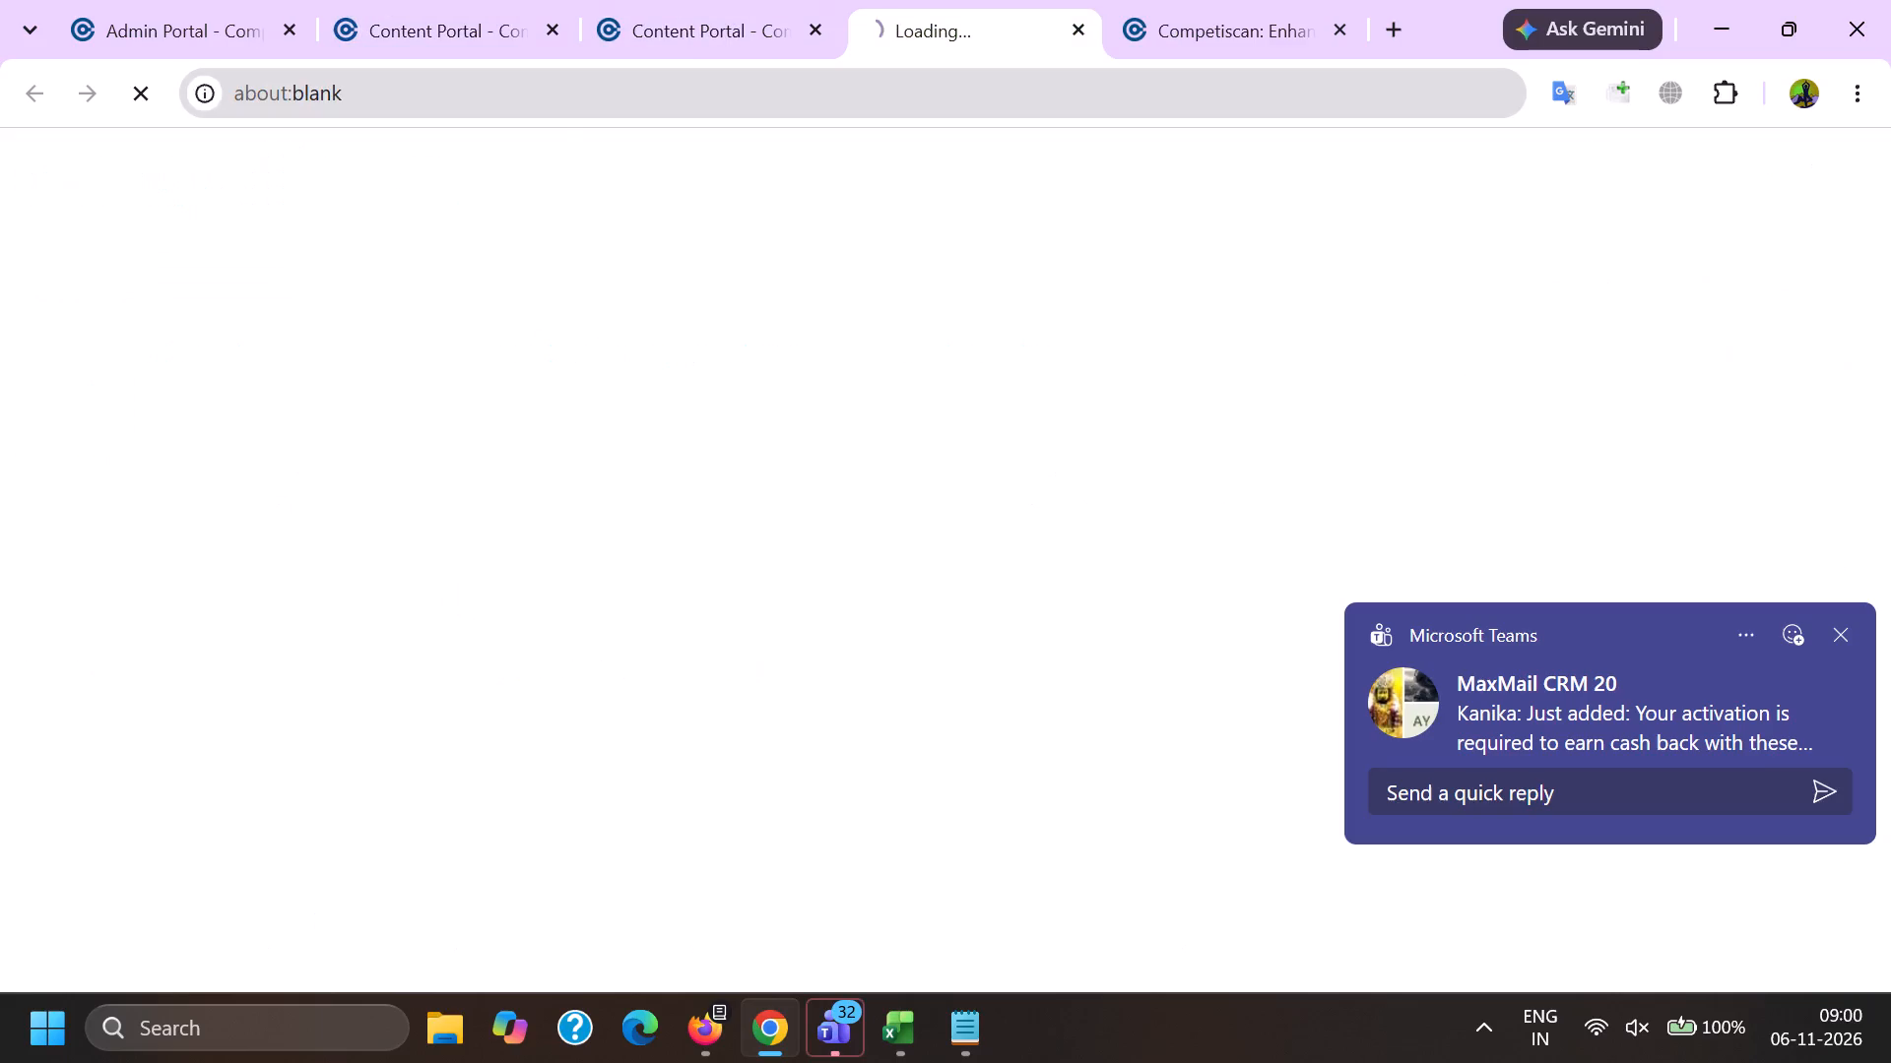
Copy the email's ID 91382138 into the first TEMP ID row of the 06-Nov-26 section in the Excel tracking sheet.
double_click(552, 102)
key(ctrl+c)
click(908, 1041)
click(1165, 903)
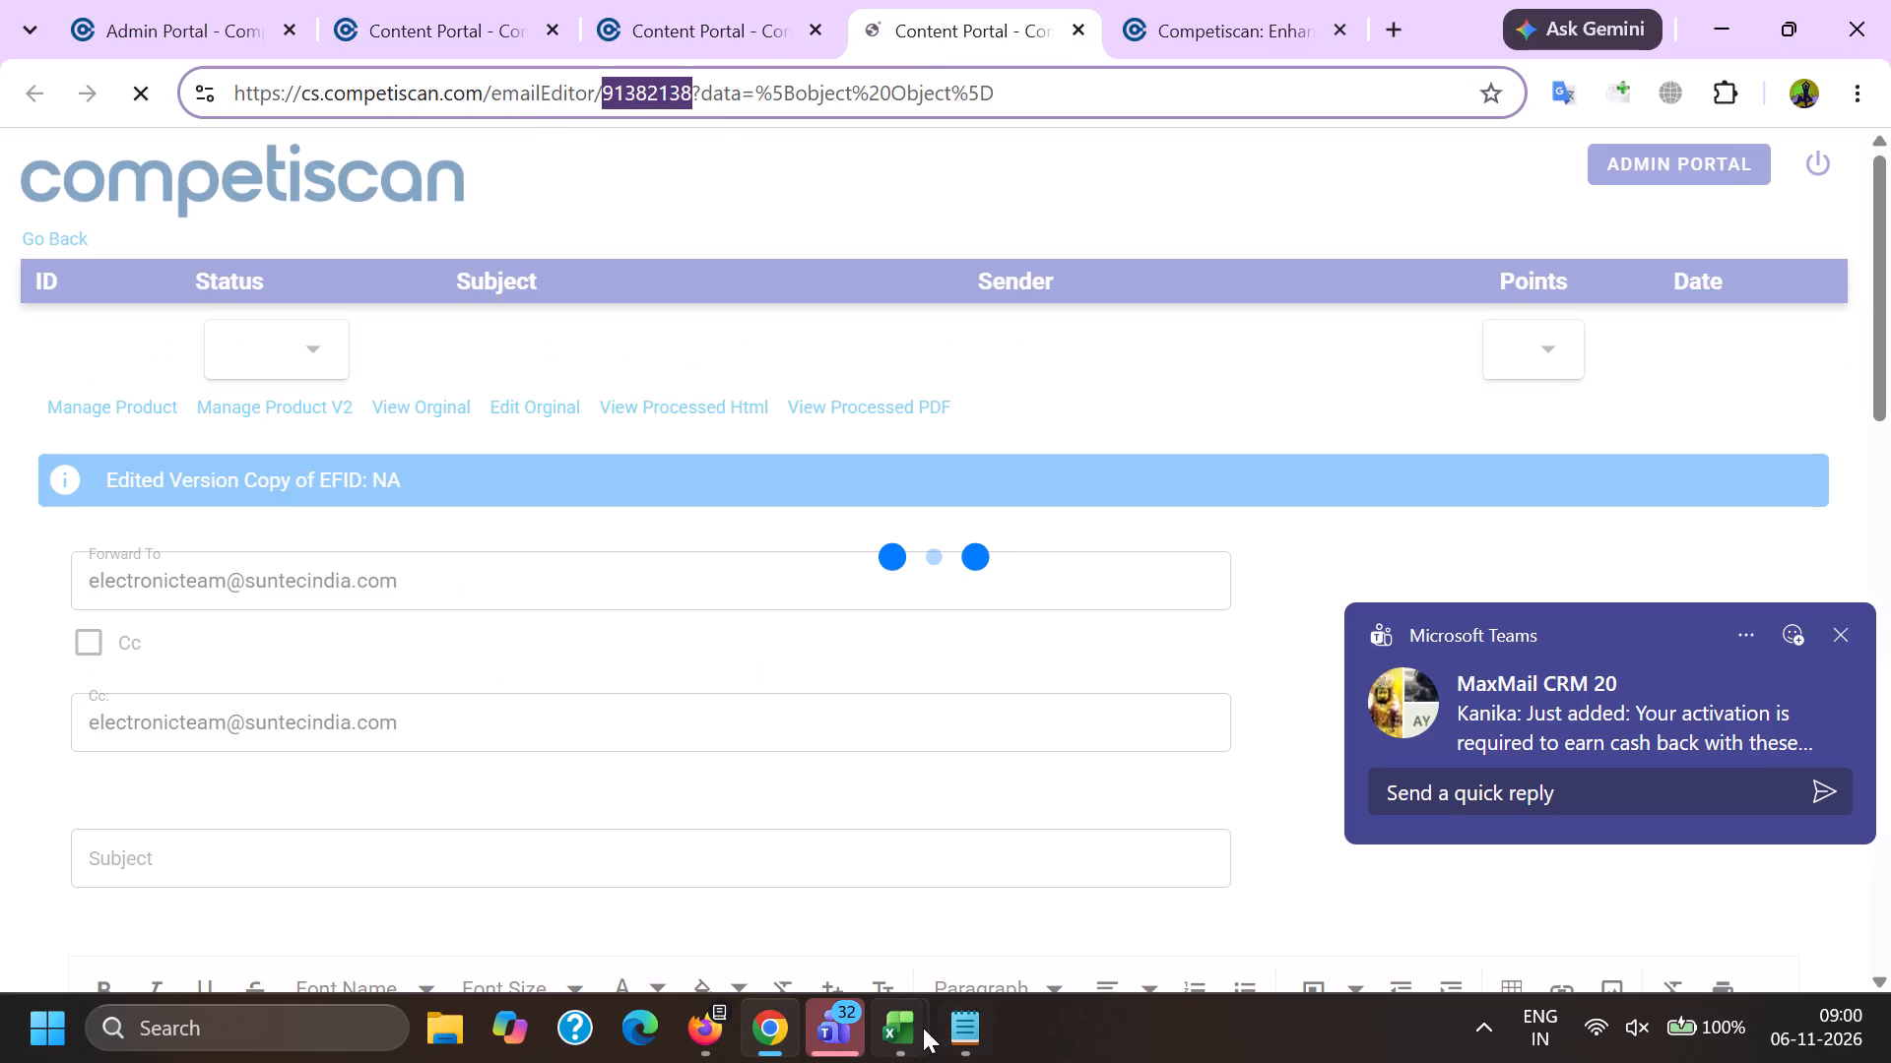
scroll(352, 531, down, 4)
click(189, 534)
key(ctrl+v)
Enter ml in the CC/ML column for the new 06-Nov-26 row.
click(311, 524)
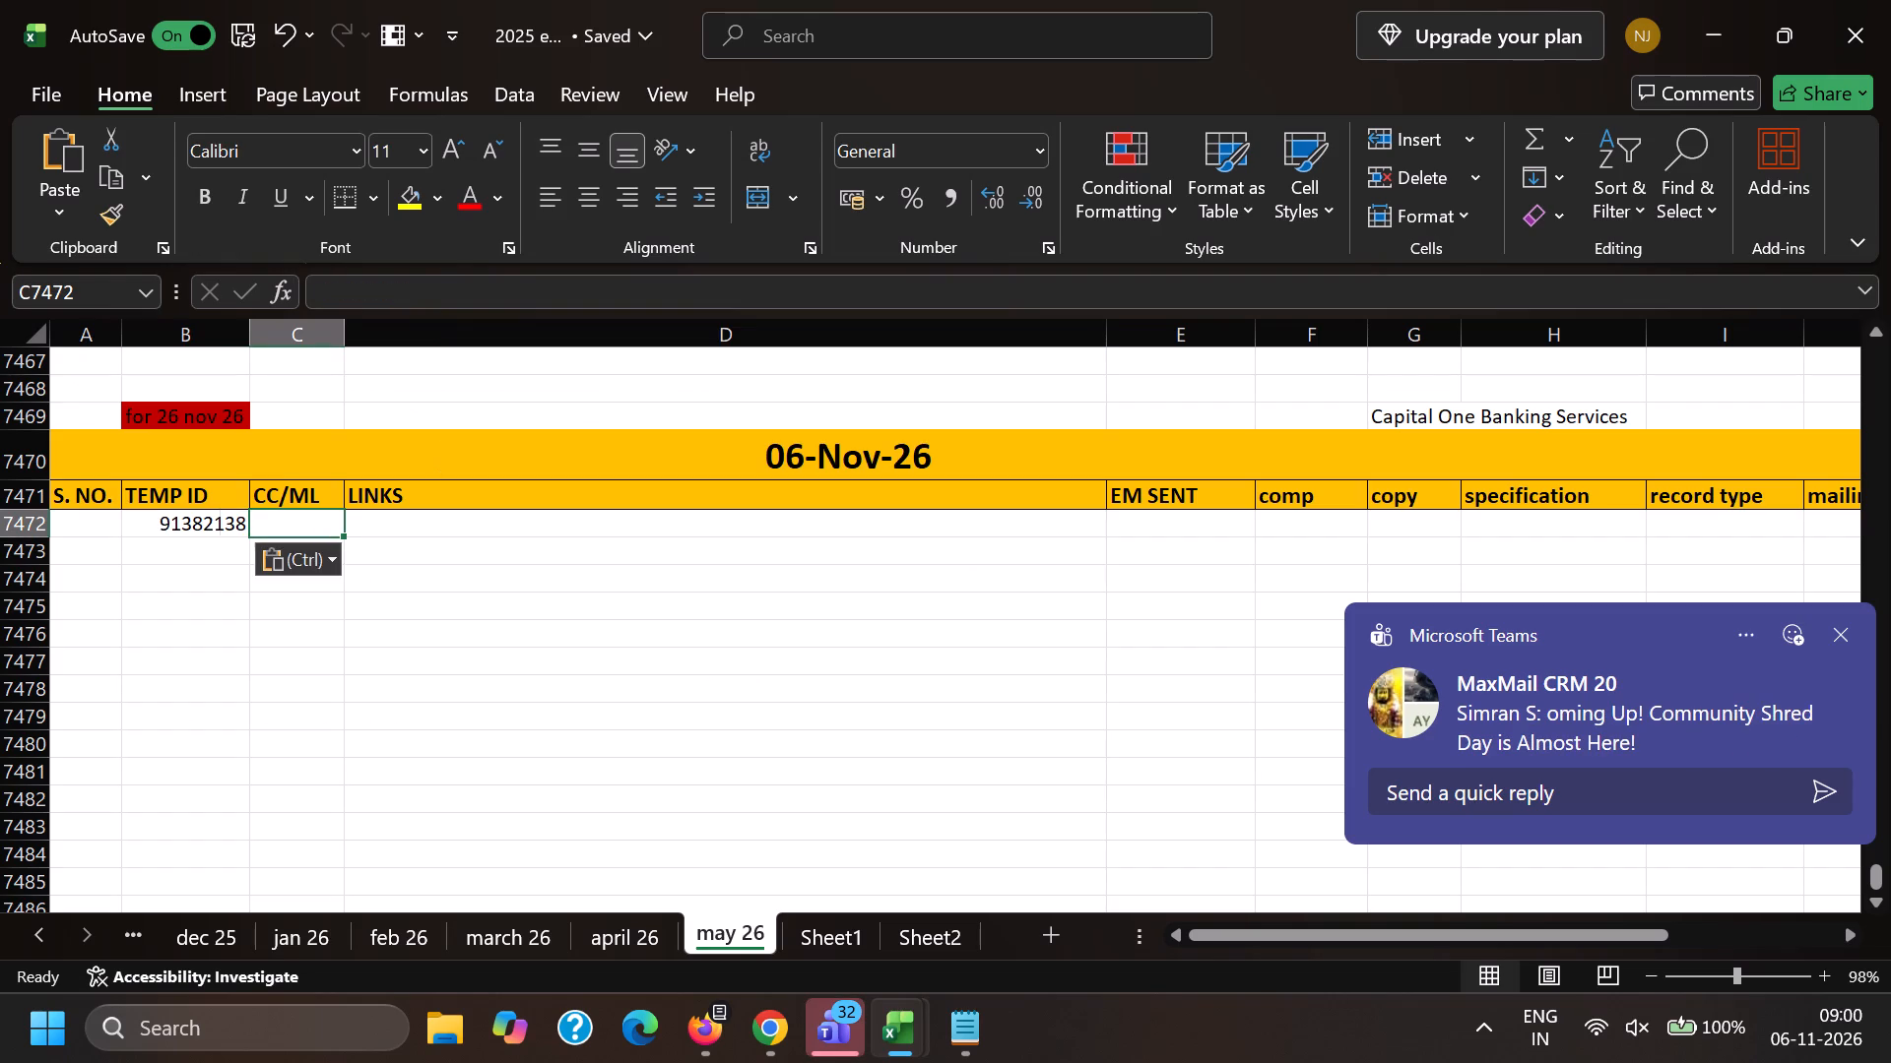
key(m)
key(l)
key(Right)
Fill the new row's specification, record type and mailing type with bk, NC and Loyalty, copied from the first 05-Nov-26 row.
key(Right)
key(Right)
key(Right)
key(Right)
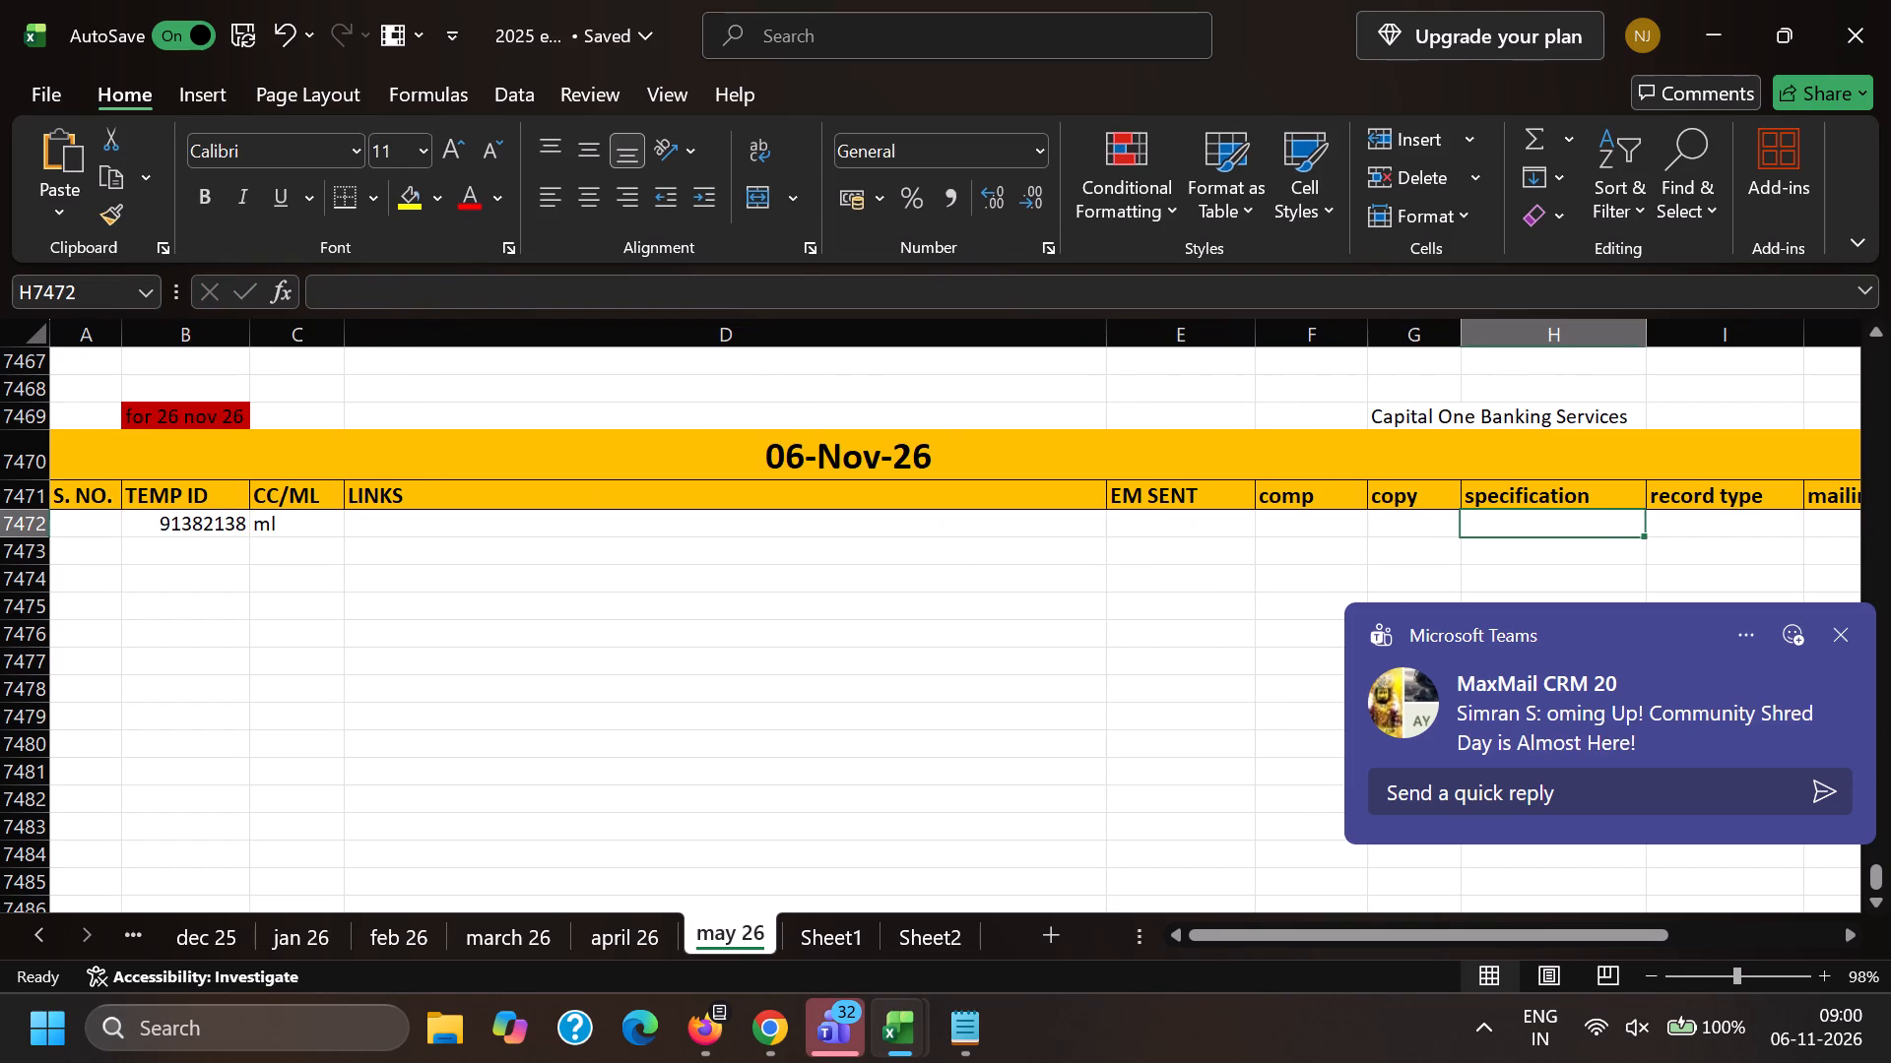
key(b)
key(Right)
scroll(312, 514, up, 13)
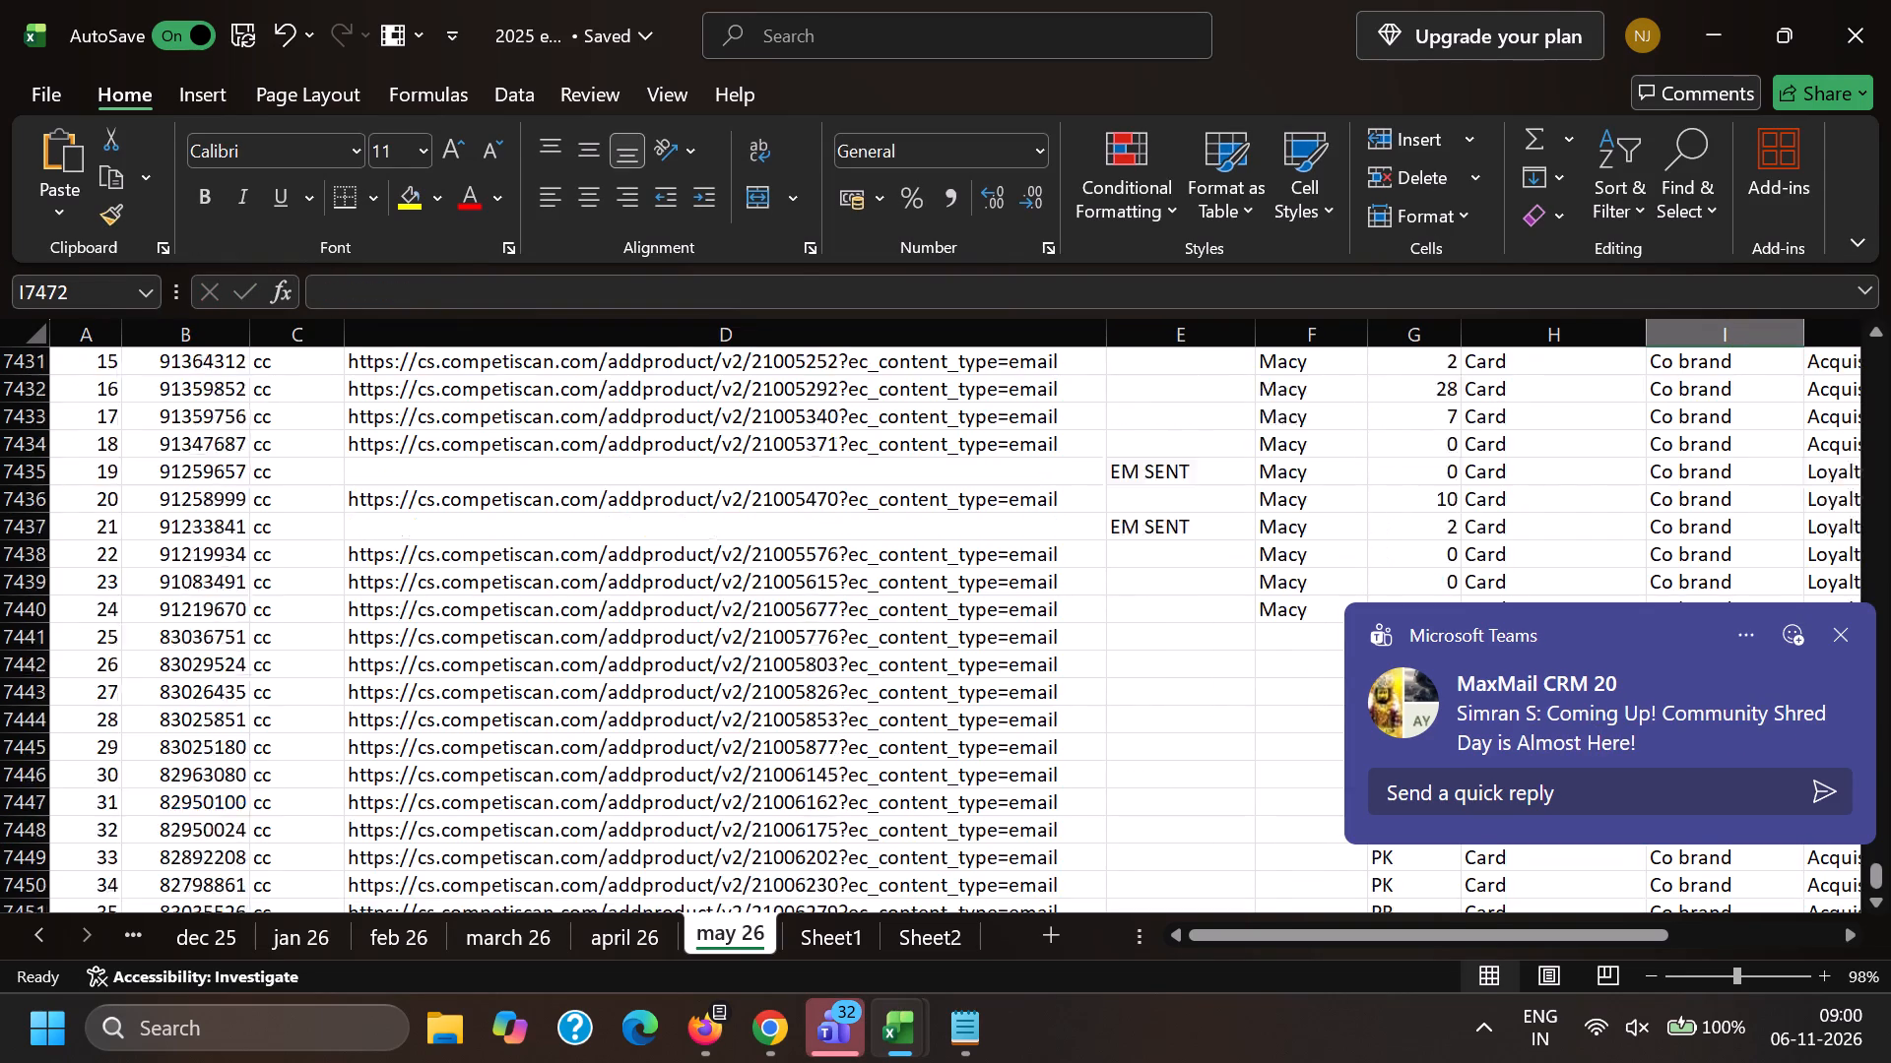
scroll(1609, 487, up, 5)
click(1495, 501)
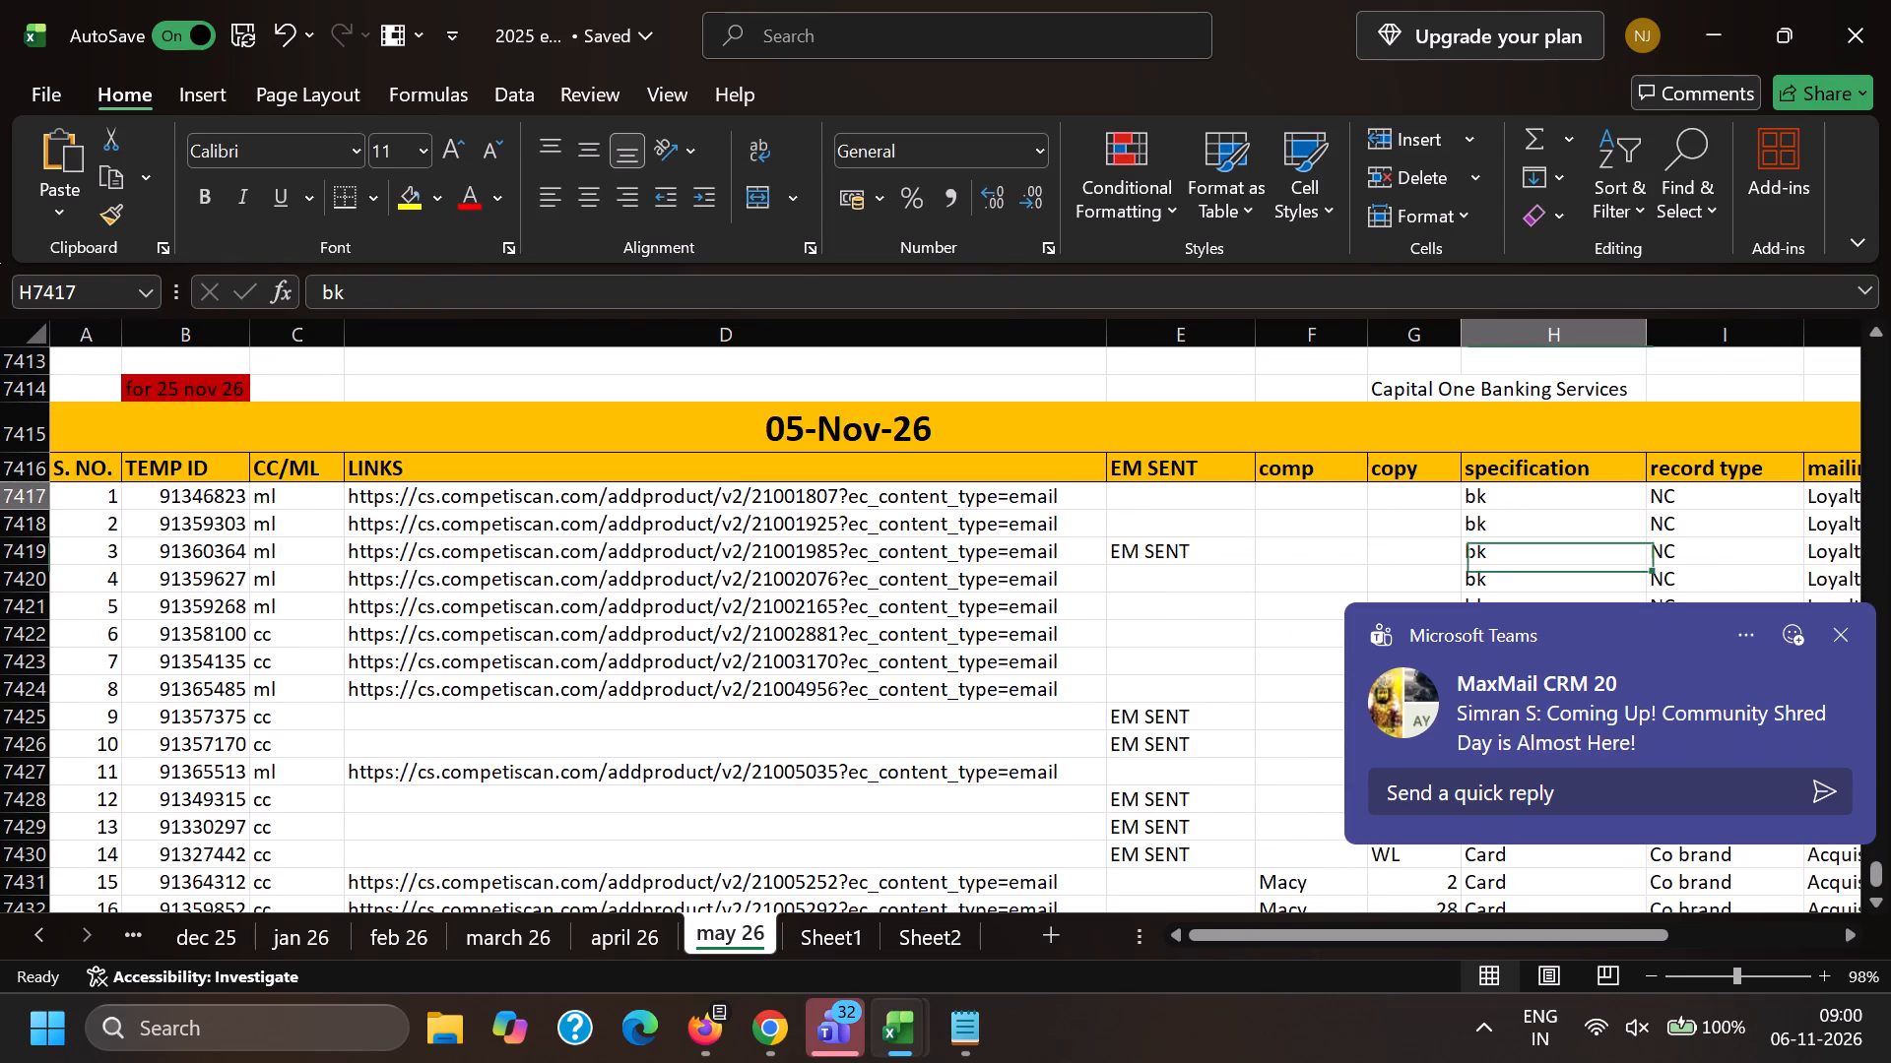
key(shift+Right)
key(shift+Right)
key(ctrl+c)
scroll(1502, 489, down, 17)
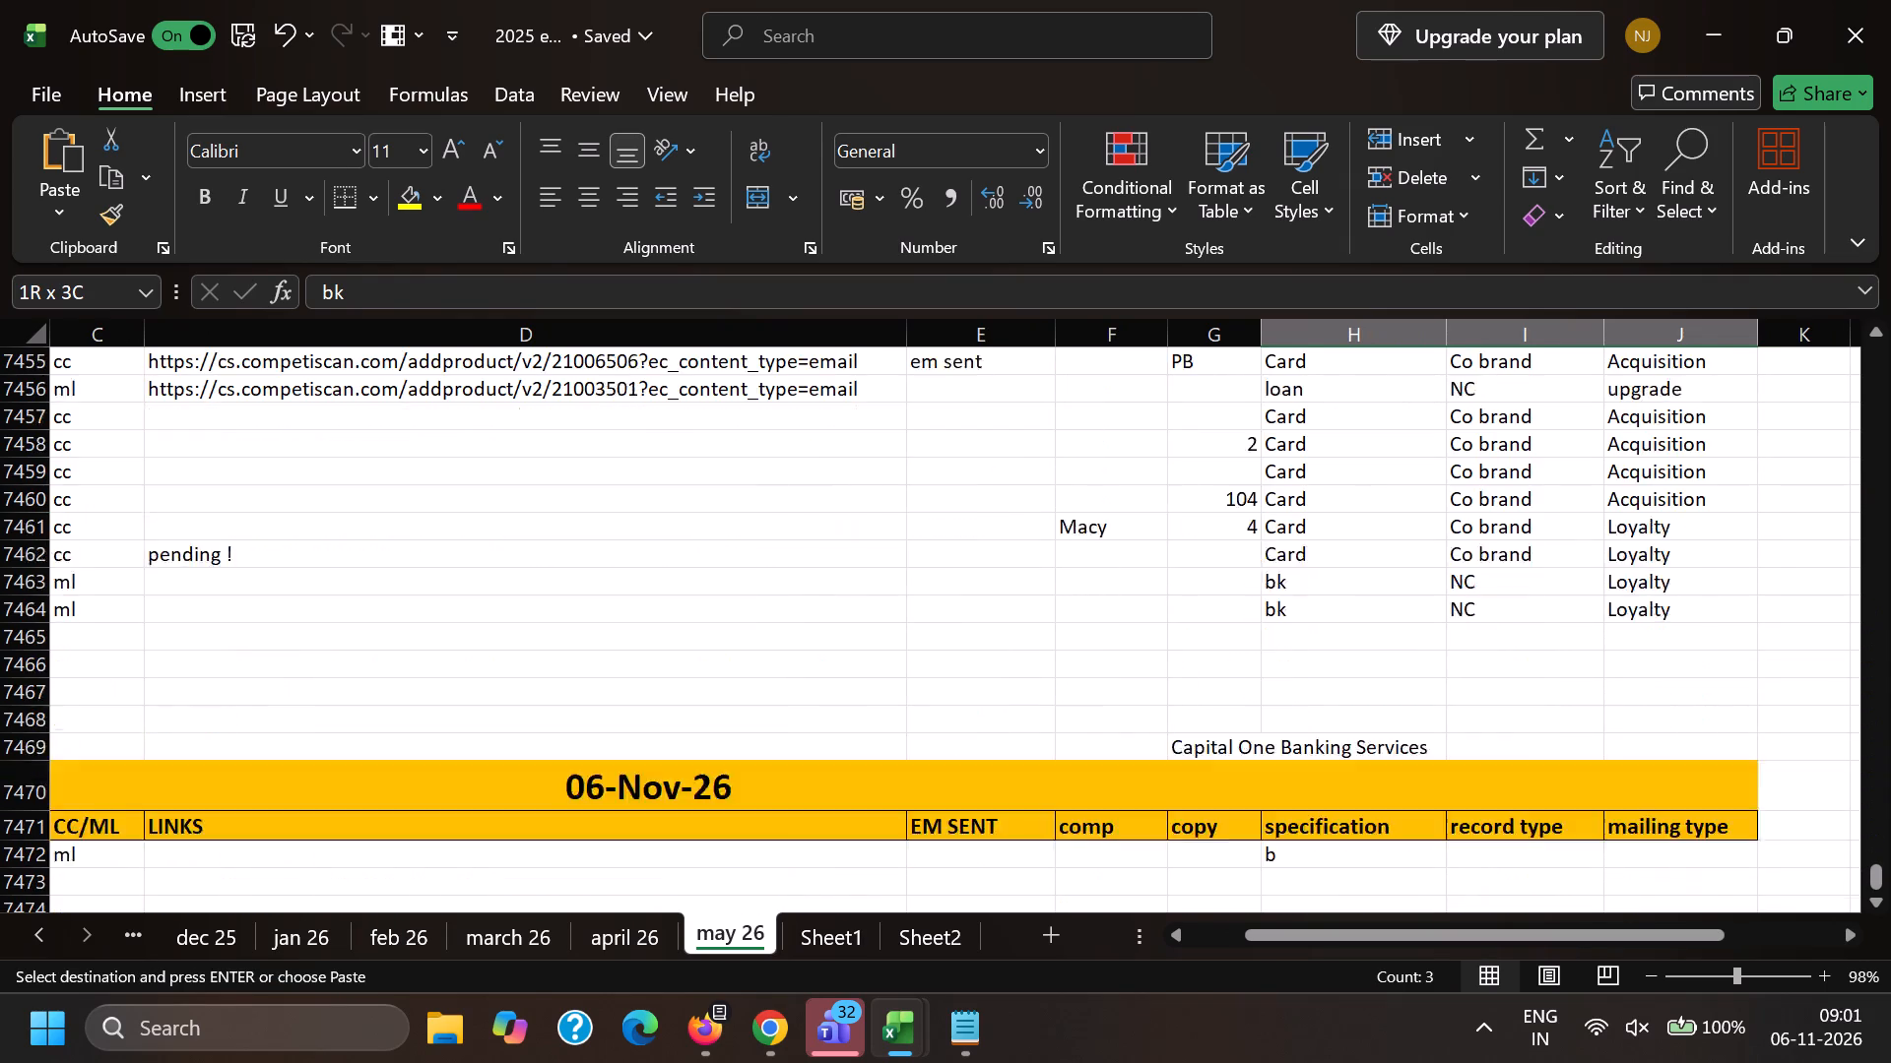
click(1304, 605)
key(ctrl+v)
click(1281, 643)
In the Chrome email editor, add blank lines above the header, delete the recipient line and remove the sender's address after Capital One Shopping.
key(alt+Tab)
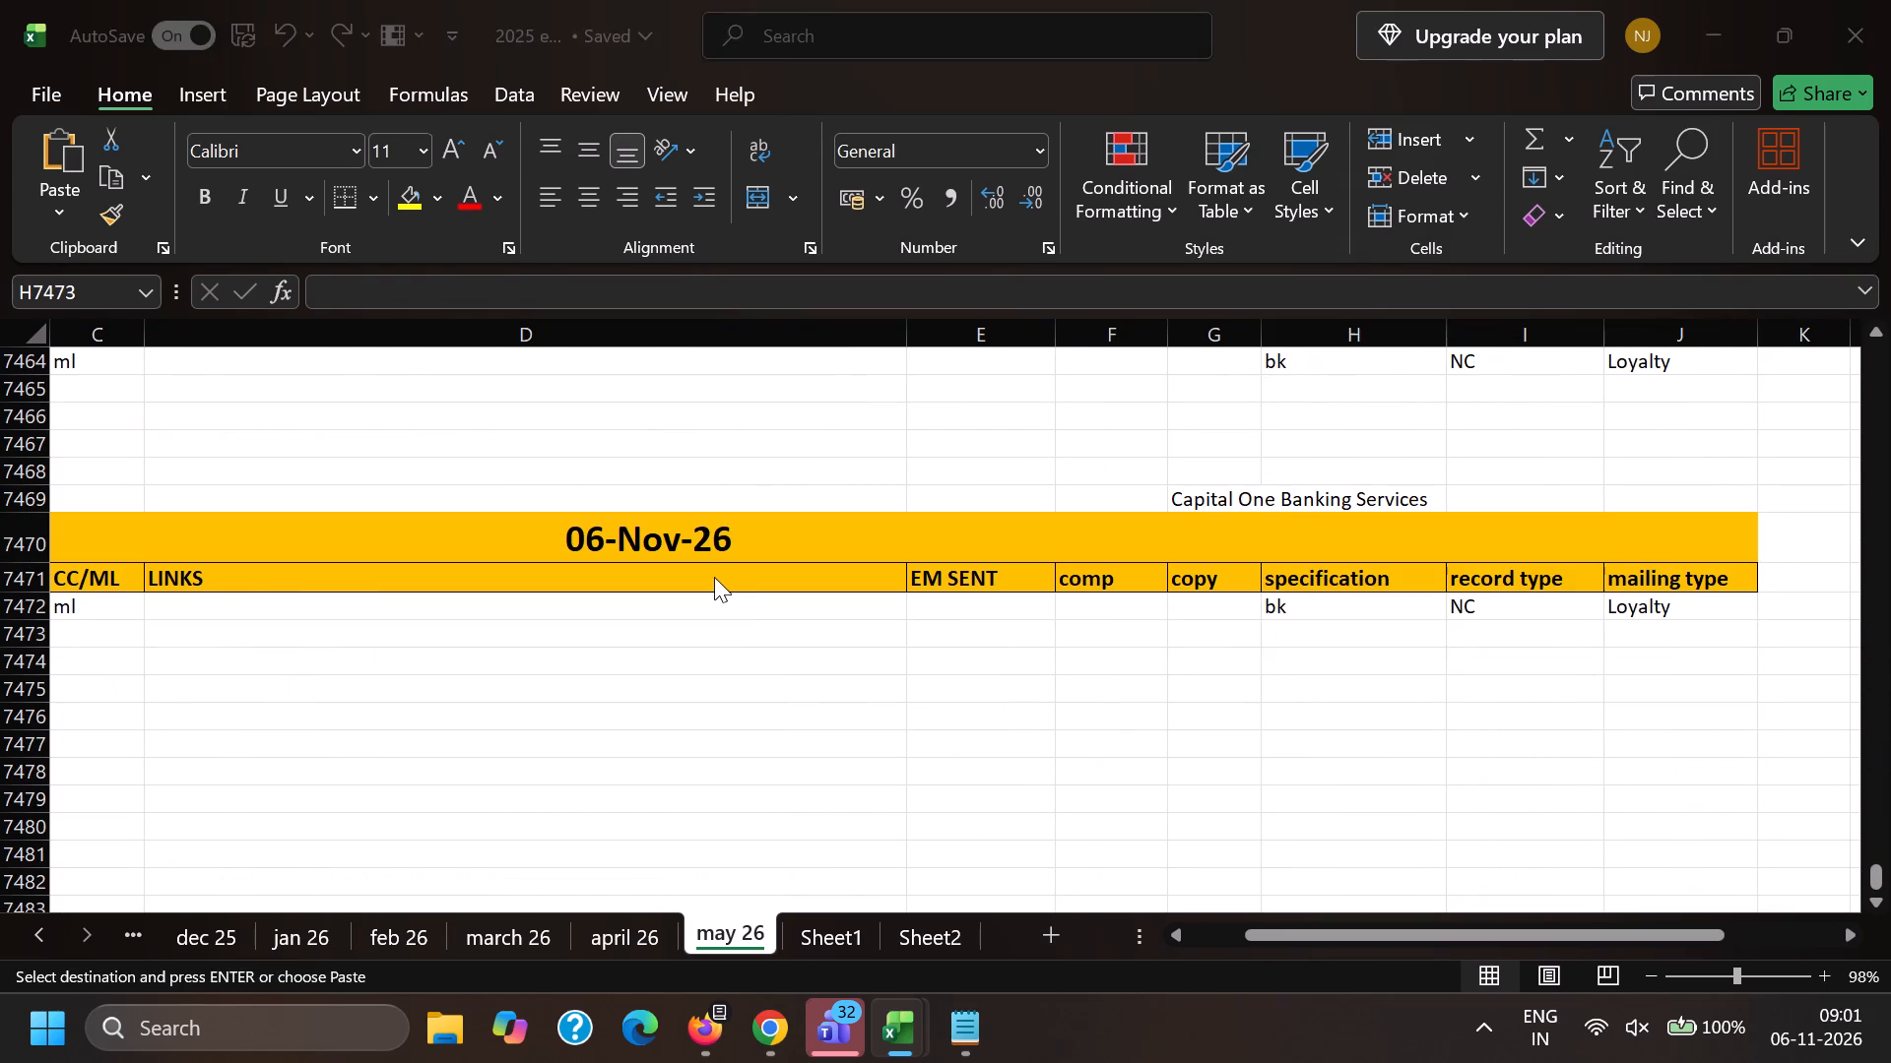
scroll(394, 287, down, 4)
scroll(240, 672, up, 2)
click(89, 505)
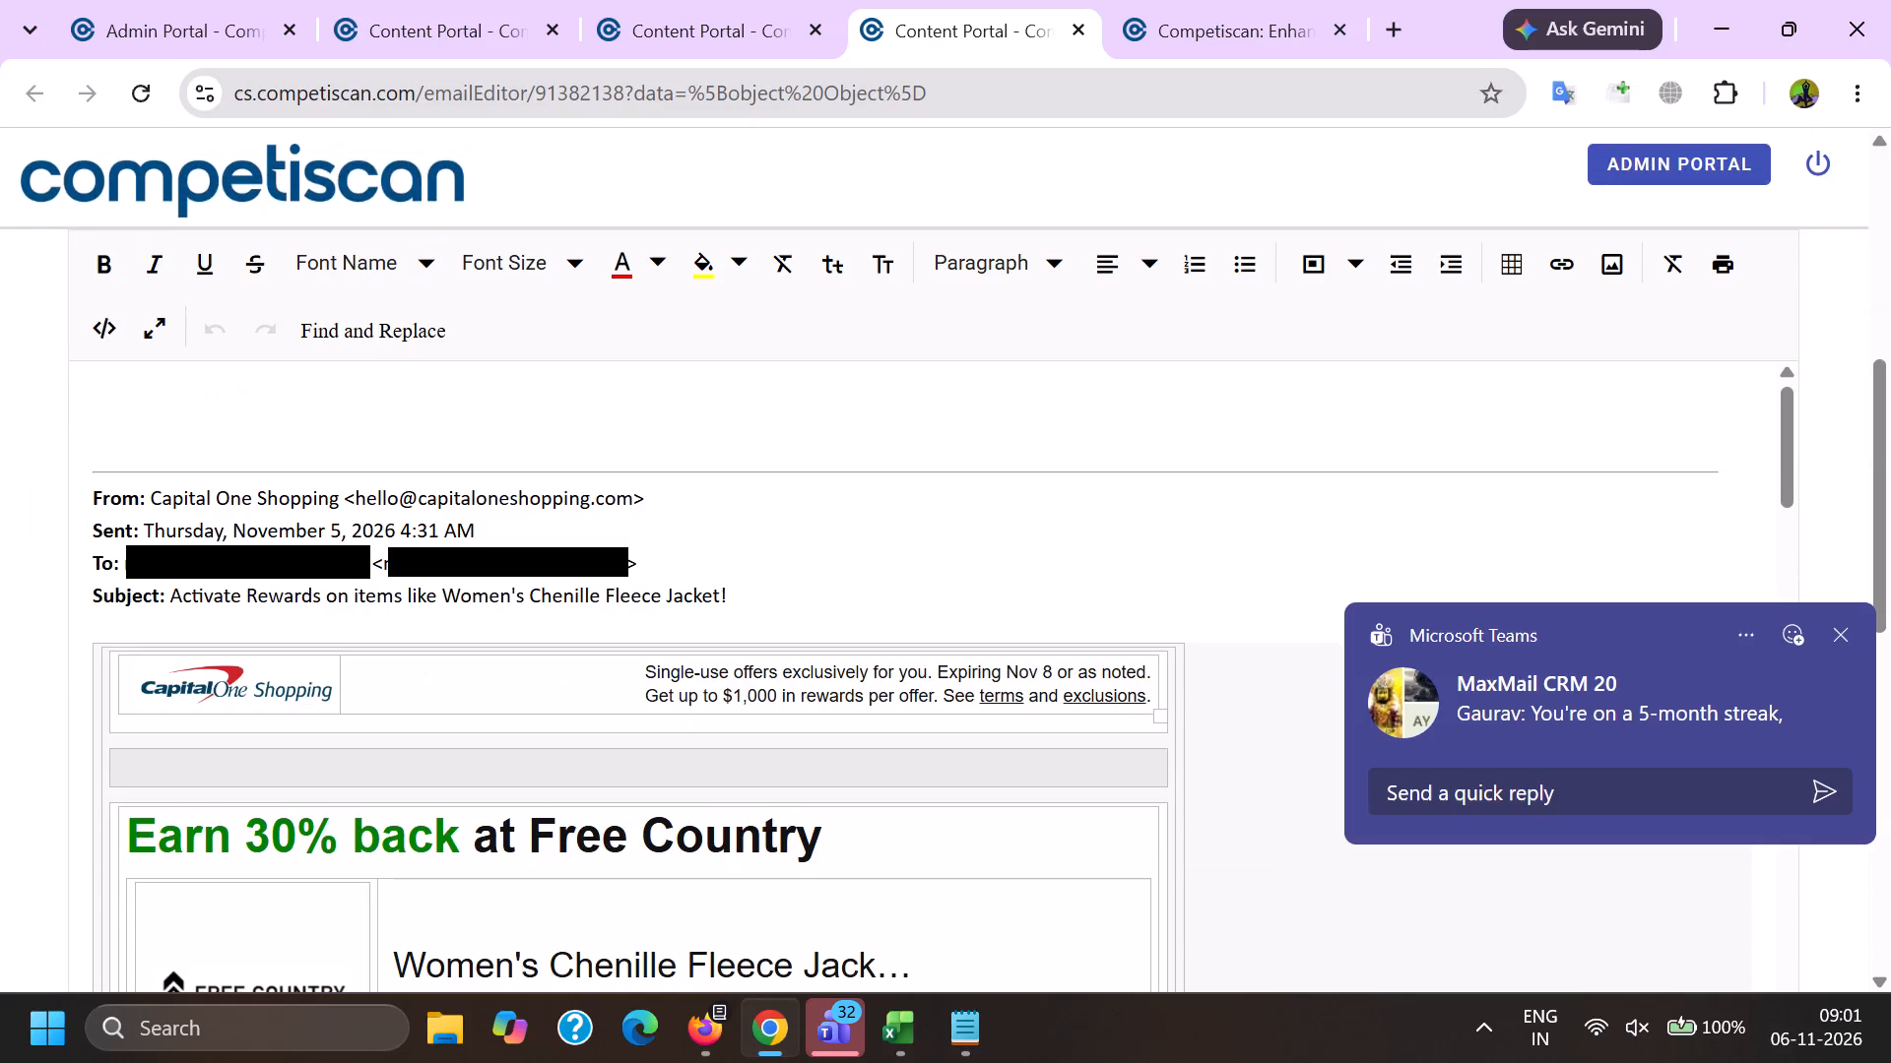
key(Return)
key(Return)
key(Return)
drag(94, 510, 40, 441)
key(BackSpace)
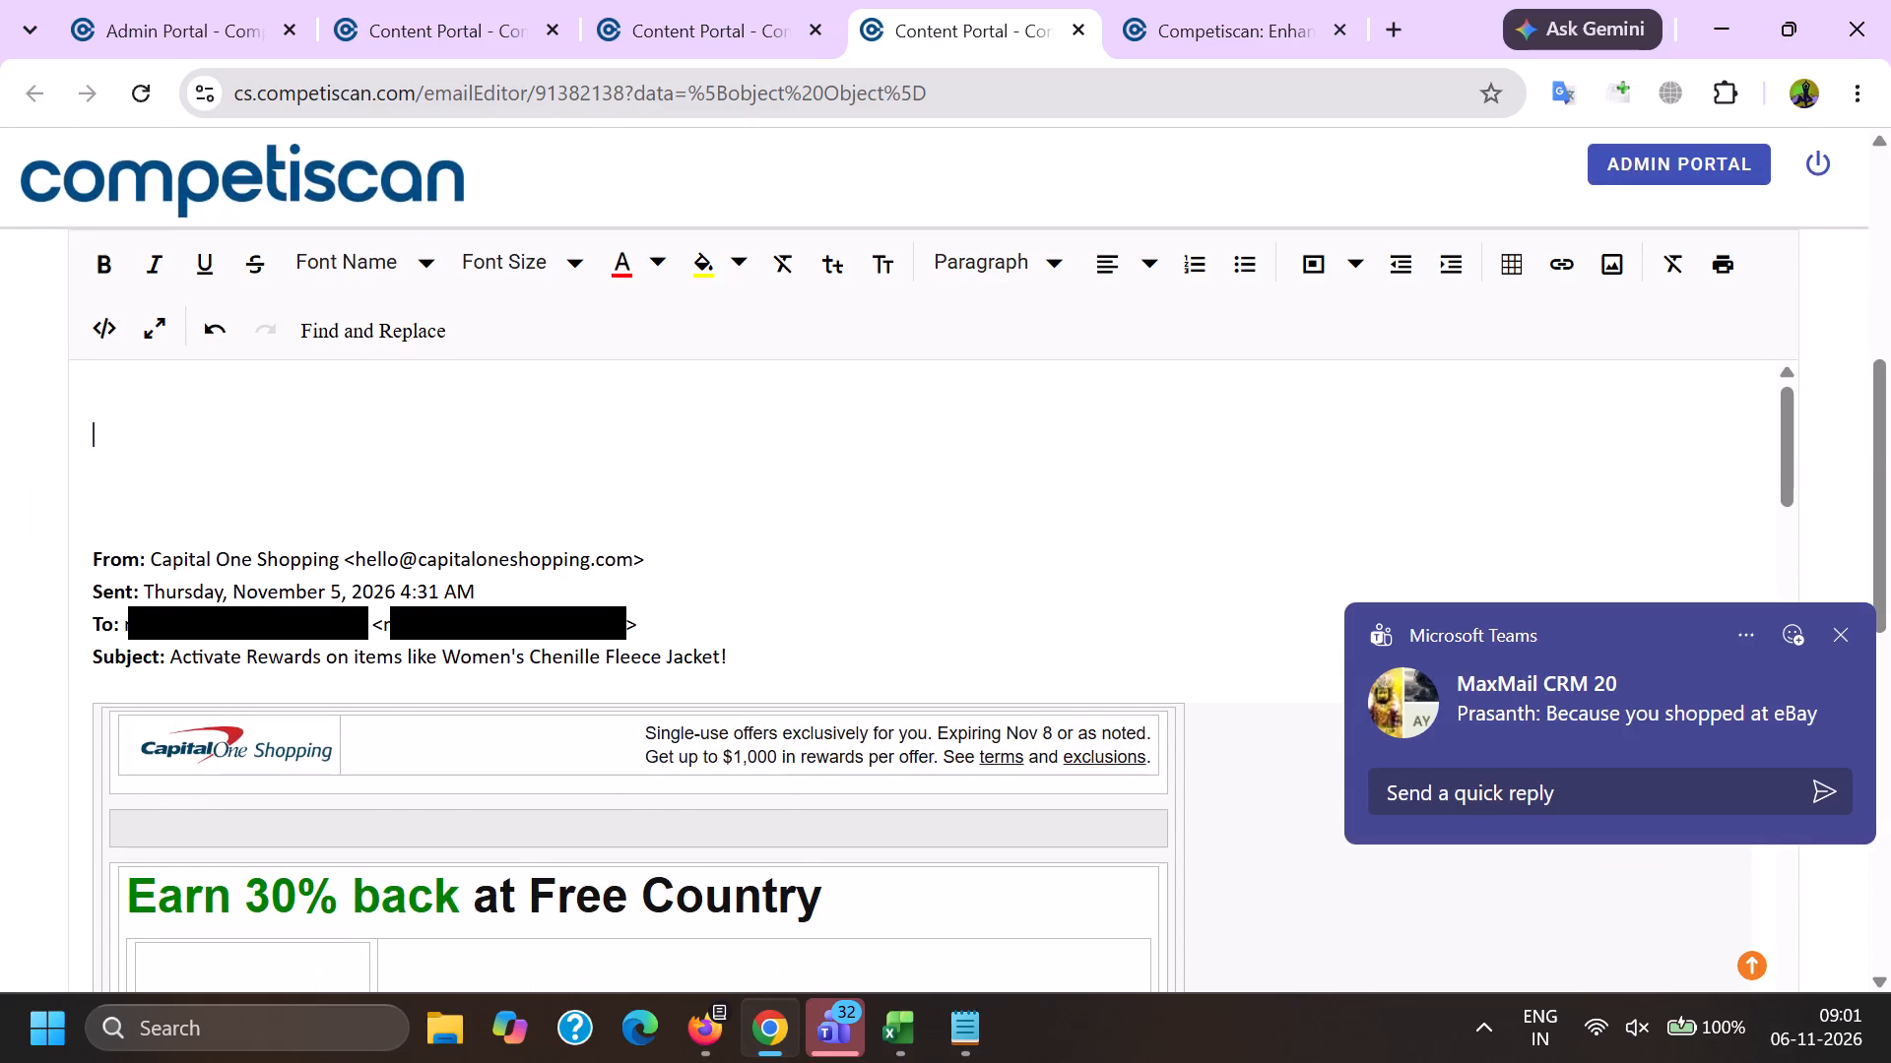
drag(81, 631, 700, 618)
key(BackSpace)
key(BackSpace)
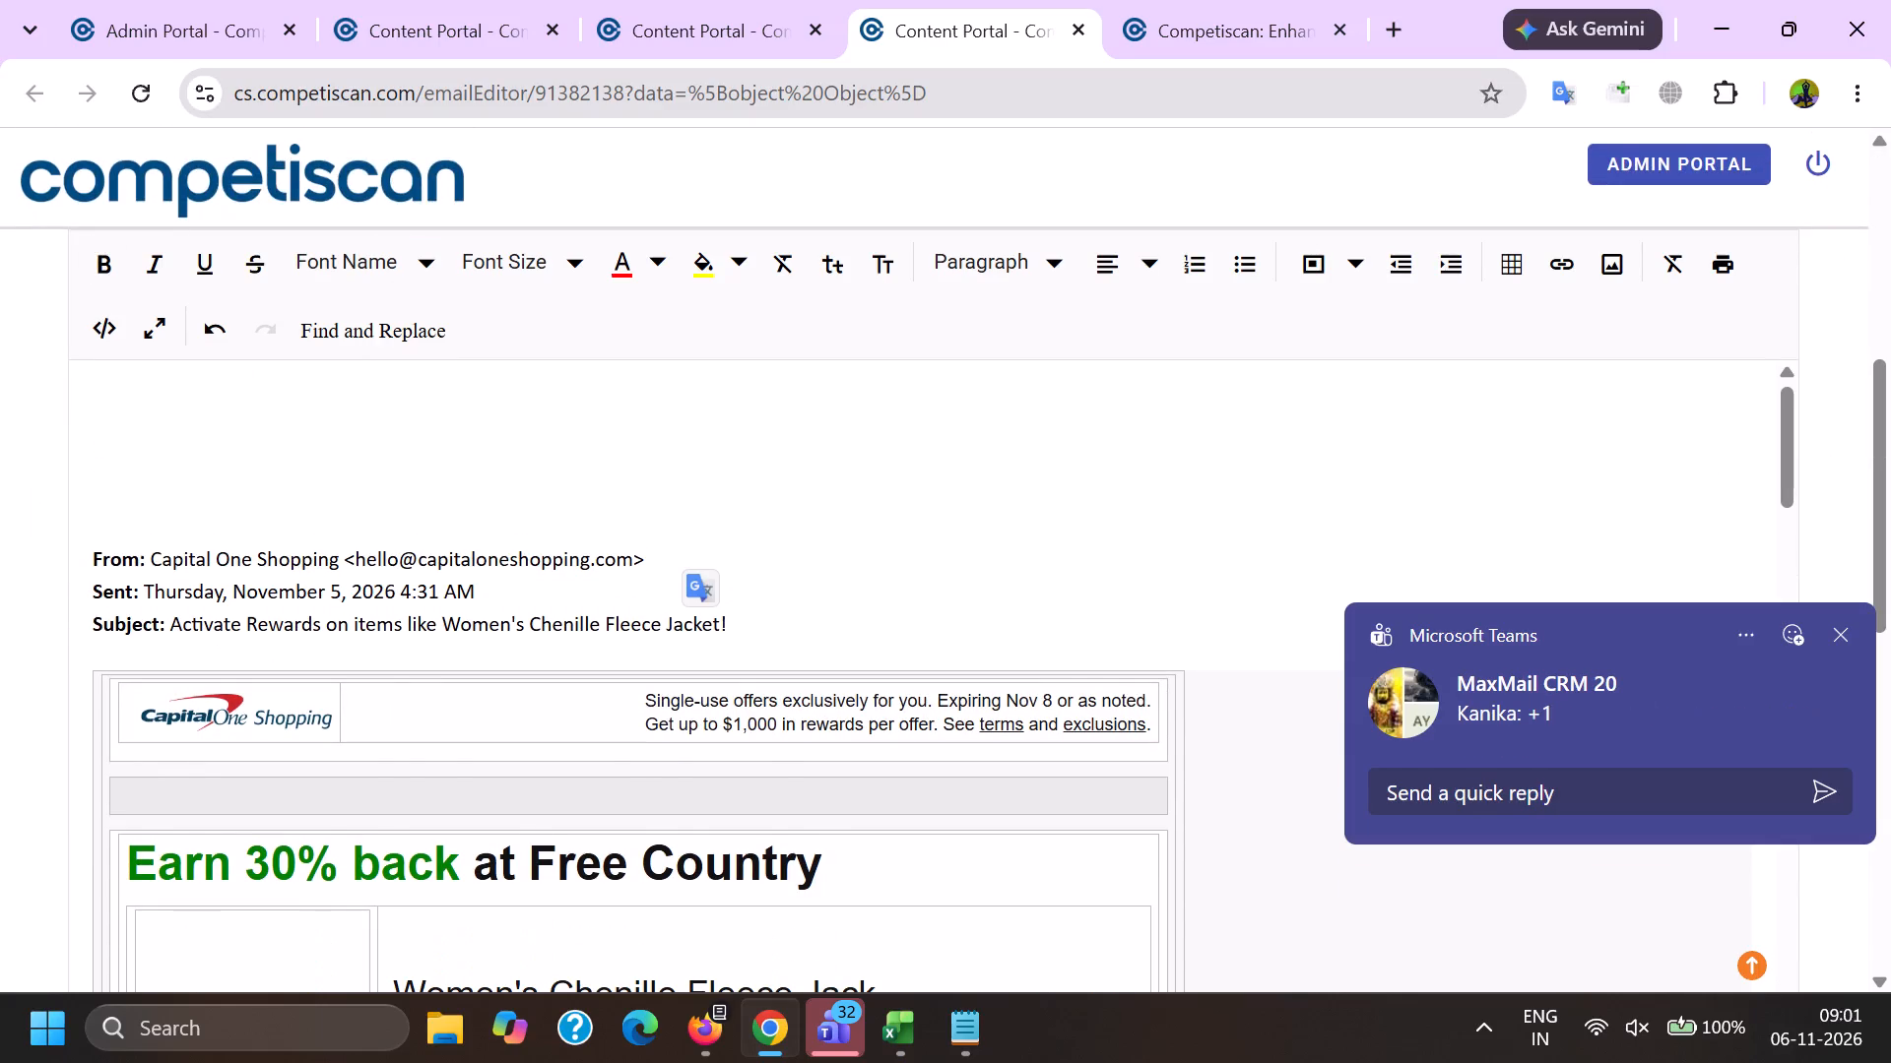
drag(339, 567, 814, 560)
key(BackSpace)
Copy the footer's Privacy Policy link address, then remove all links from the email body.
scroll(513, 385, down, 20)
scroll(513, 385, down, 2)
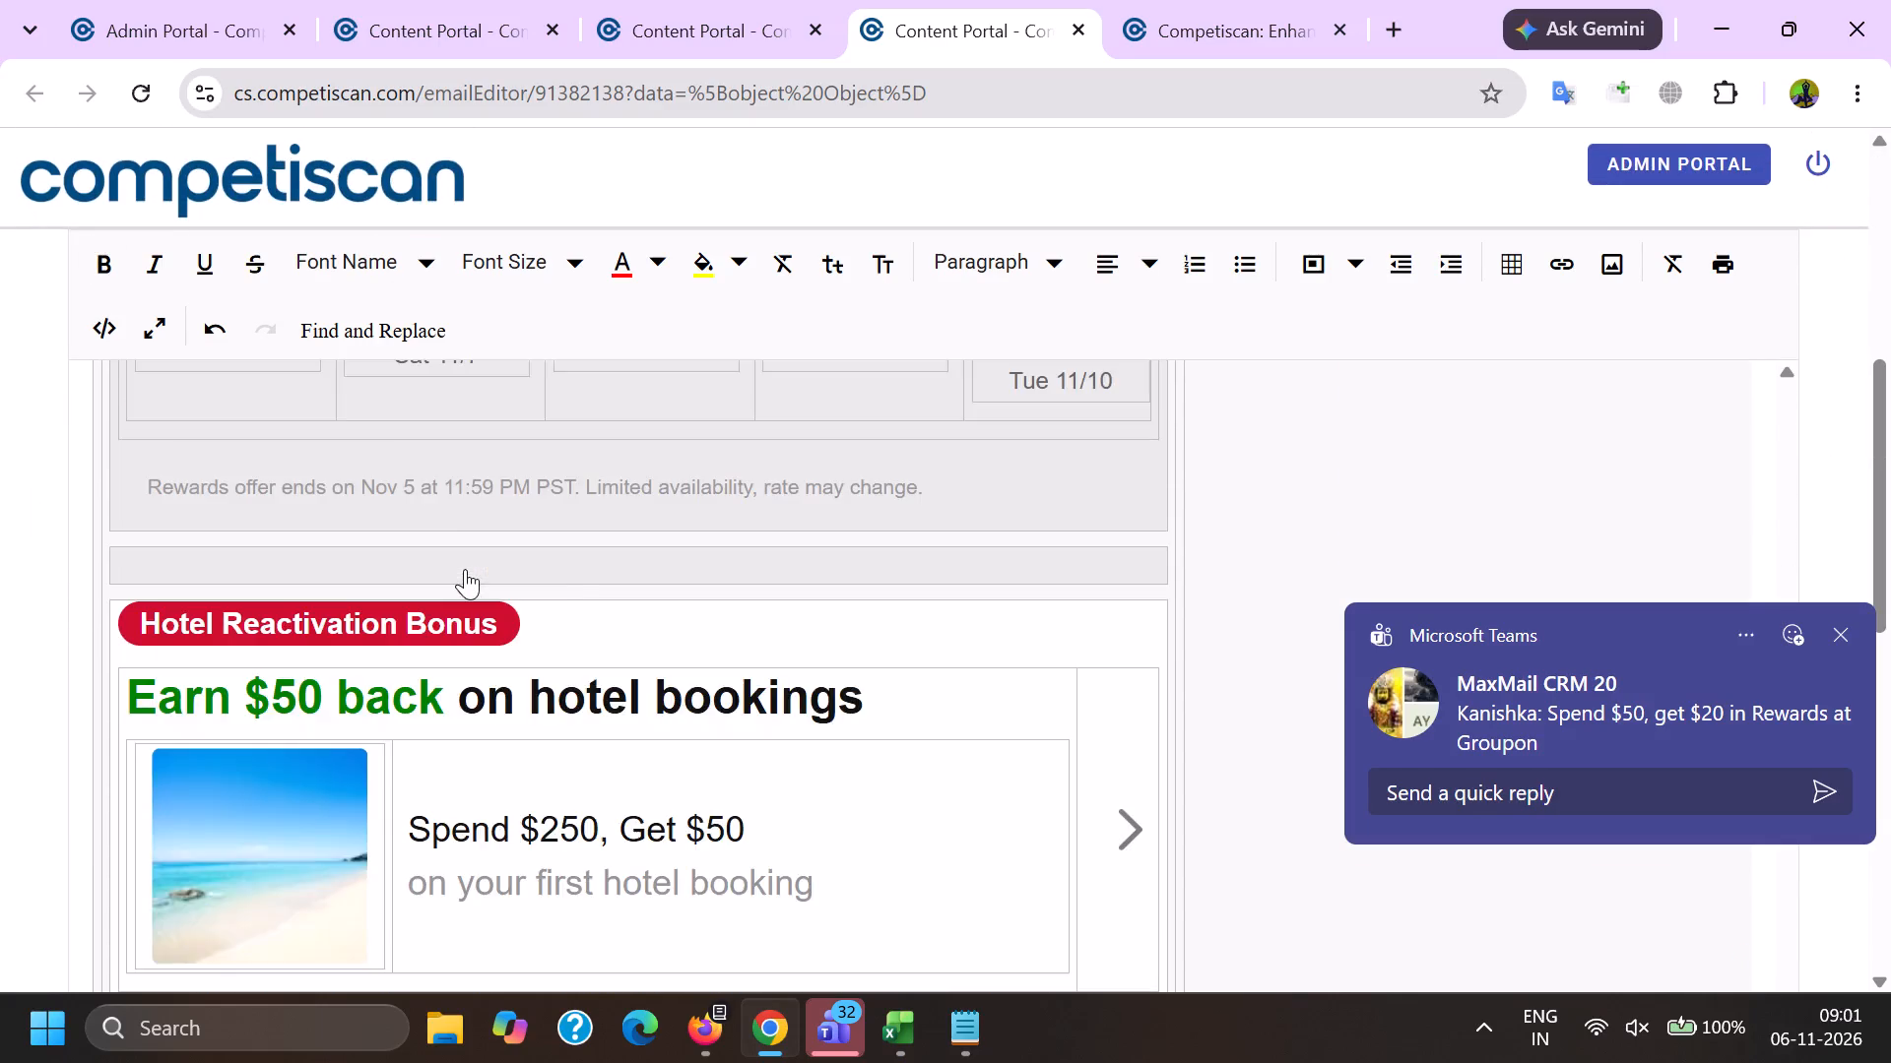
scroll(465, 569, down, 4)
scroll(444, 583, up, 1)
scroll(444, 583, down, 8)
scroll(391, 620, up, 1)
scroll(390, 621, down, 10)
scroll(444, 688, down, 6)
scroll(560, 732, up, 3)
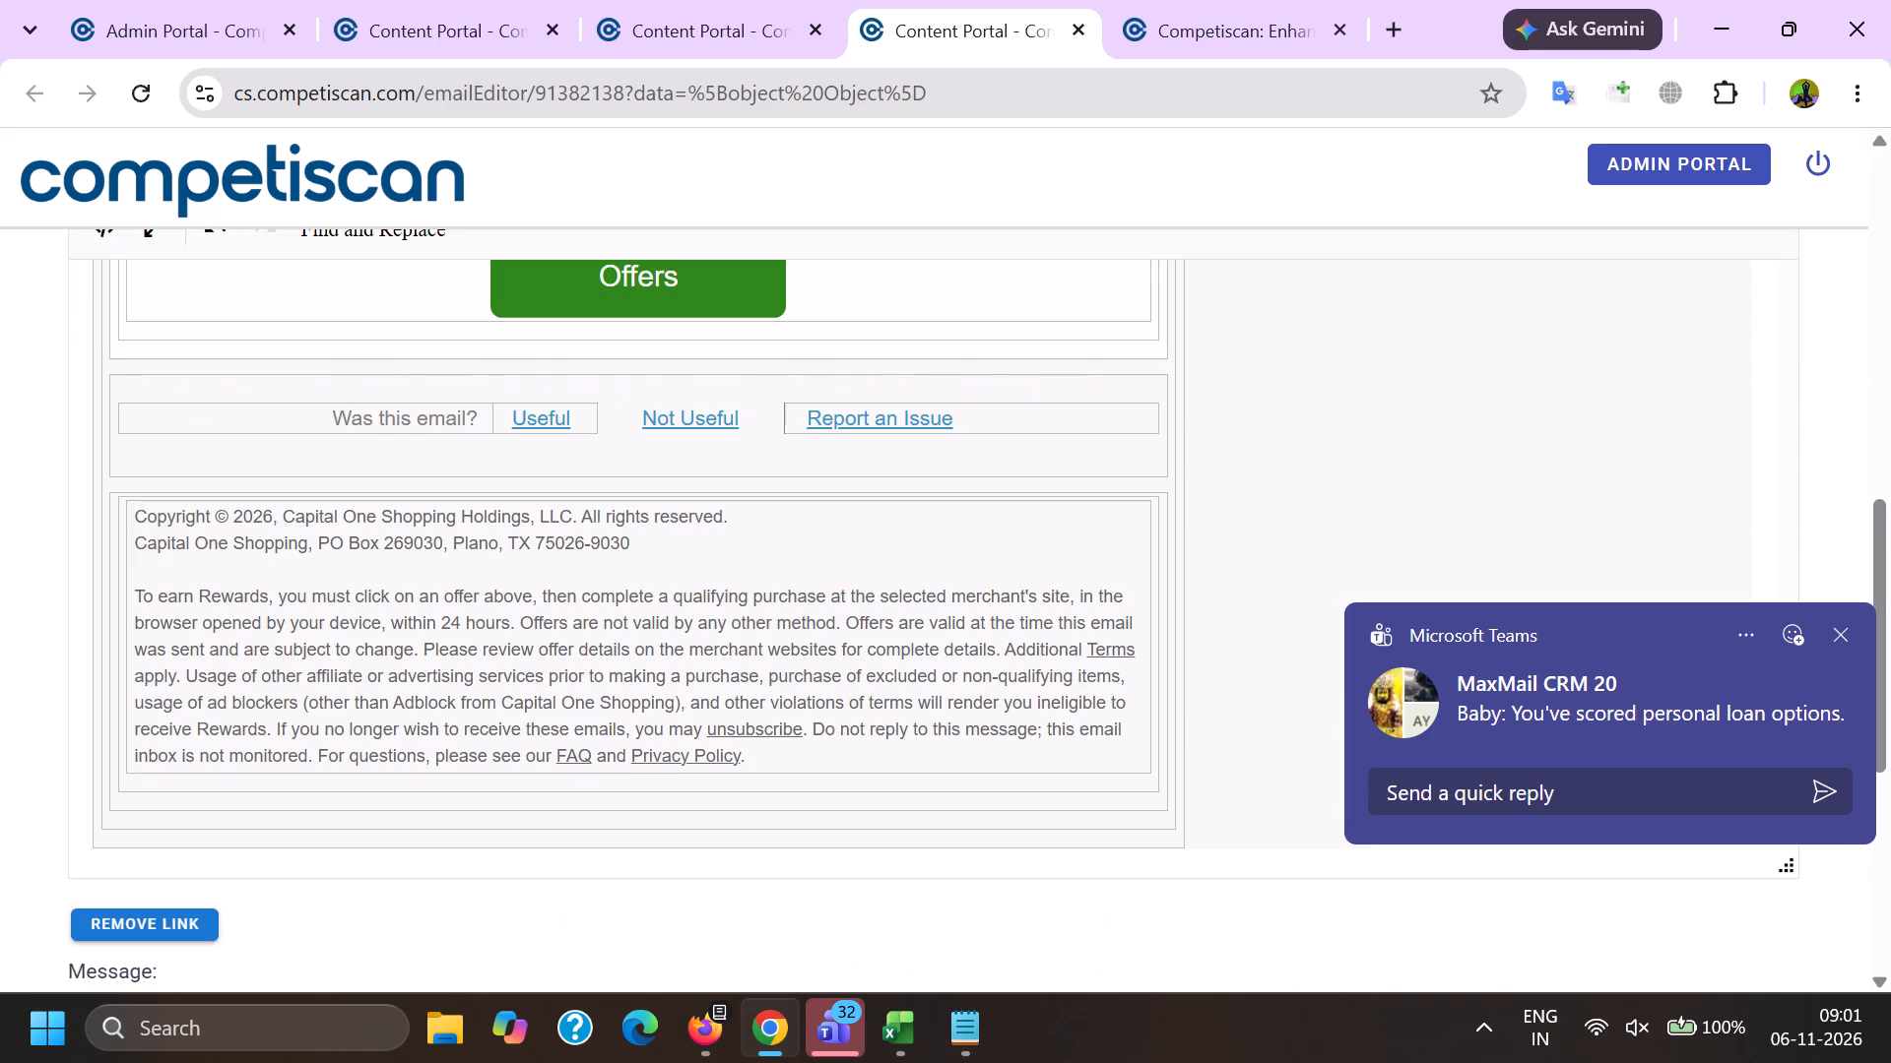
right_click(662, 752)
click(778, 319)
scroll(0, 507, down, 4)
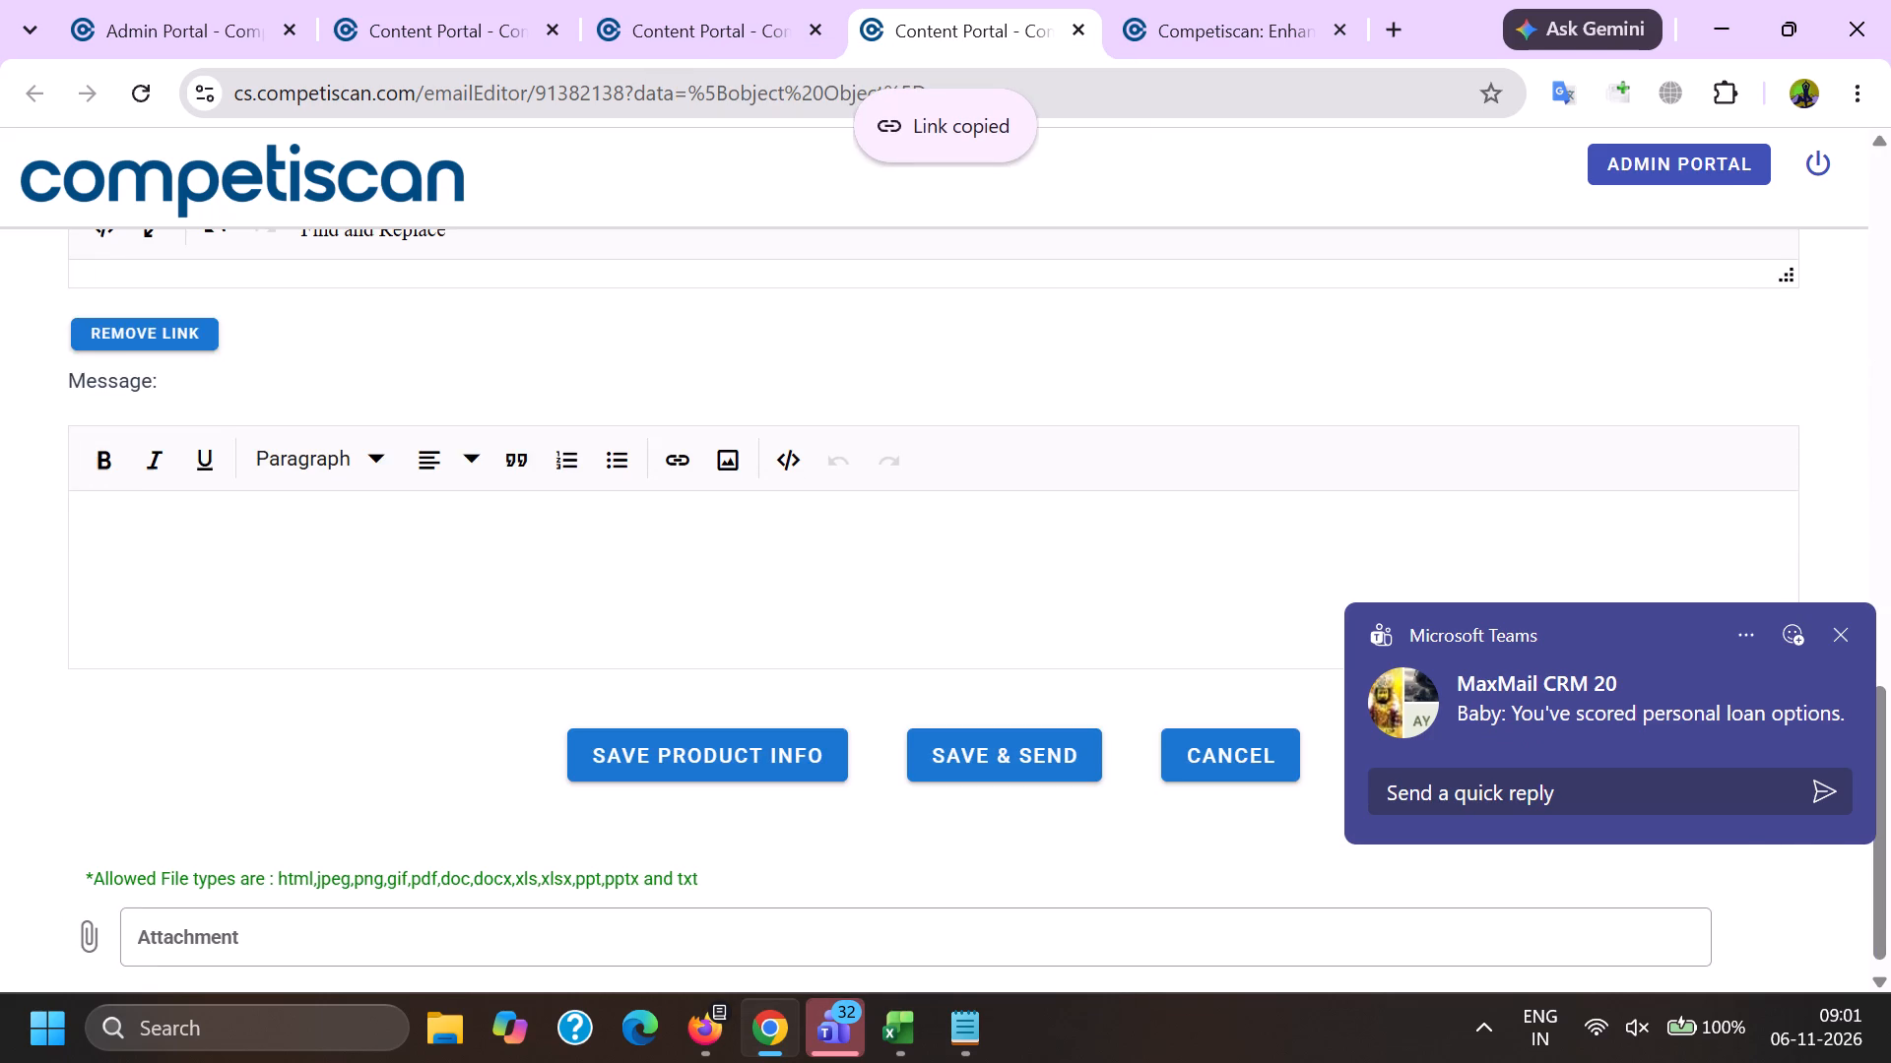
click(171, 331)
click(1102, 292)
Link the Privacy Policy text in the email footer to the copied address.
scroll(812, 666, up, 3)
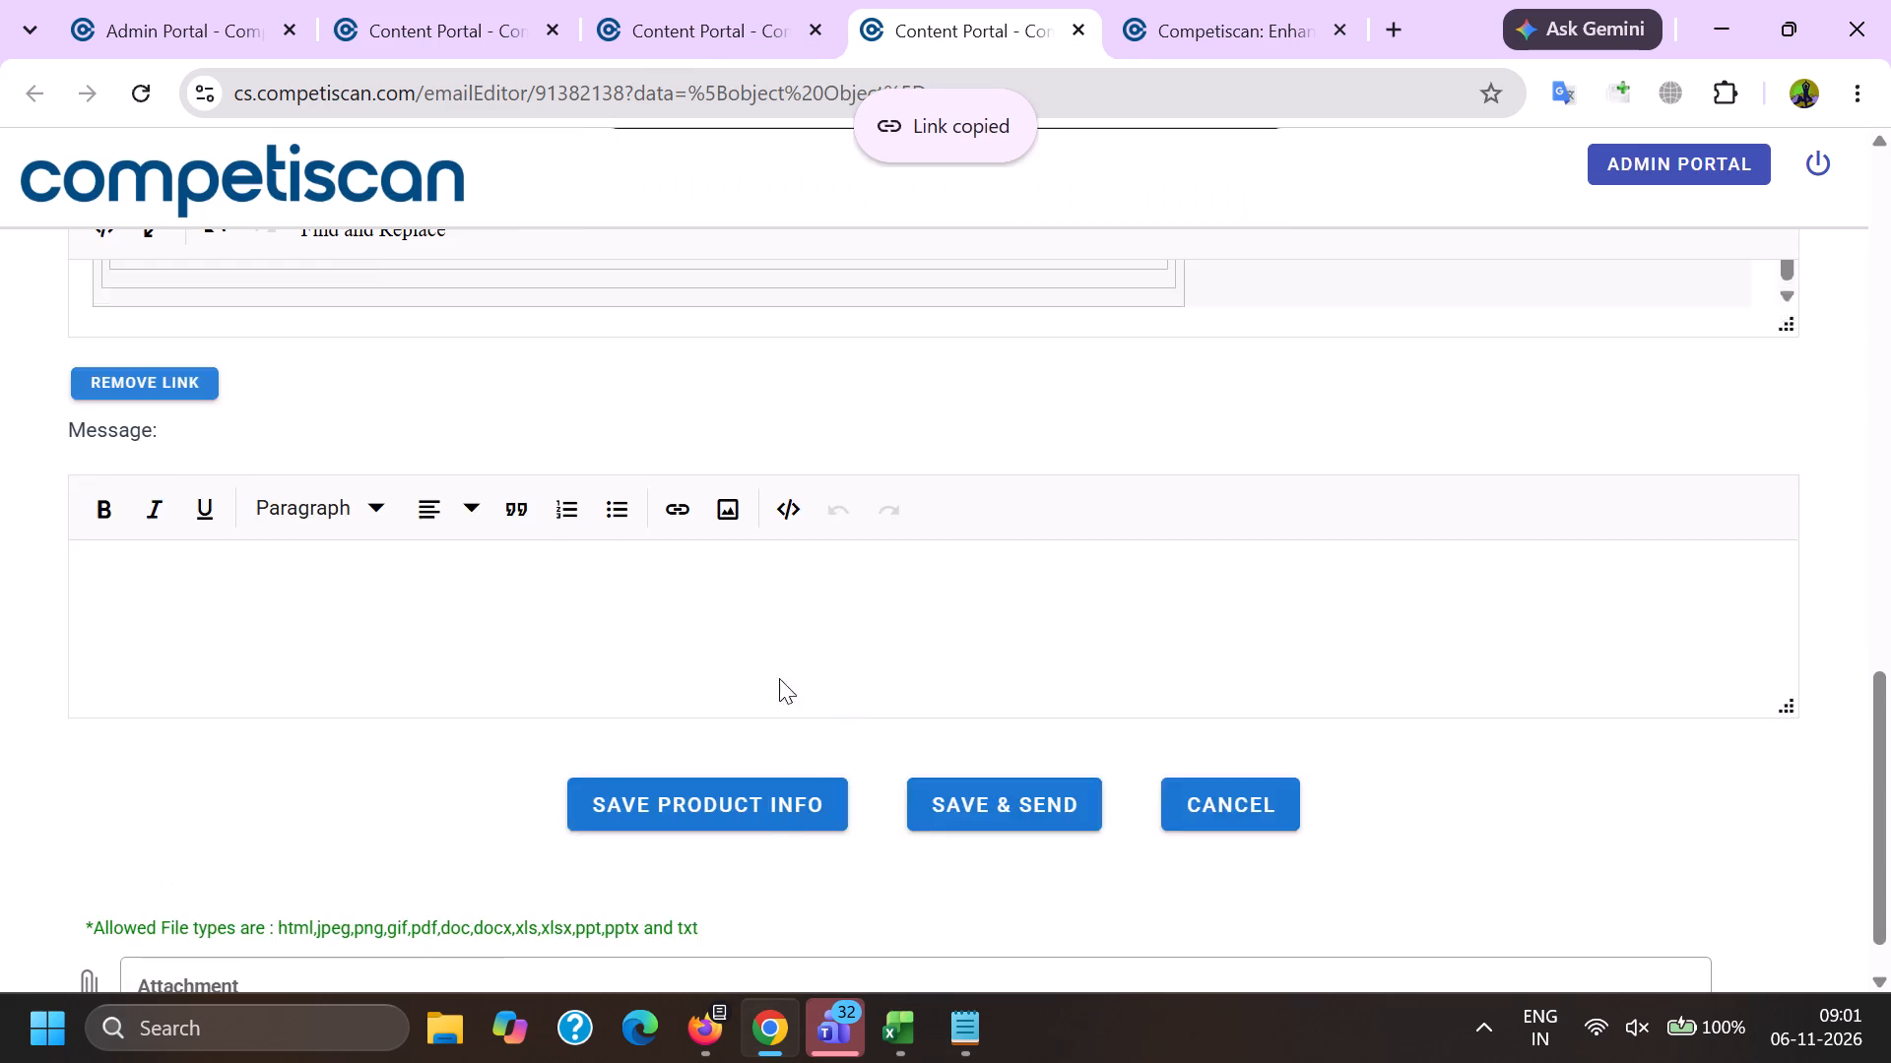
click(658, 606)
key(ctrl+k)
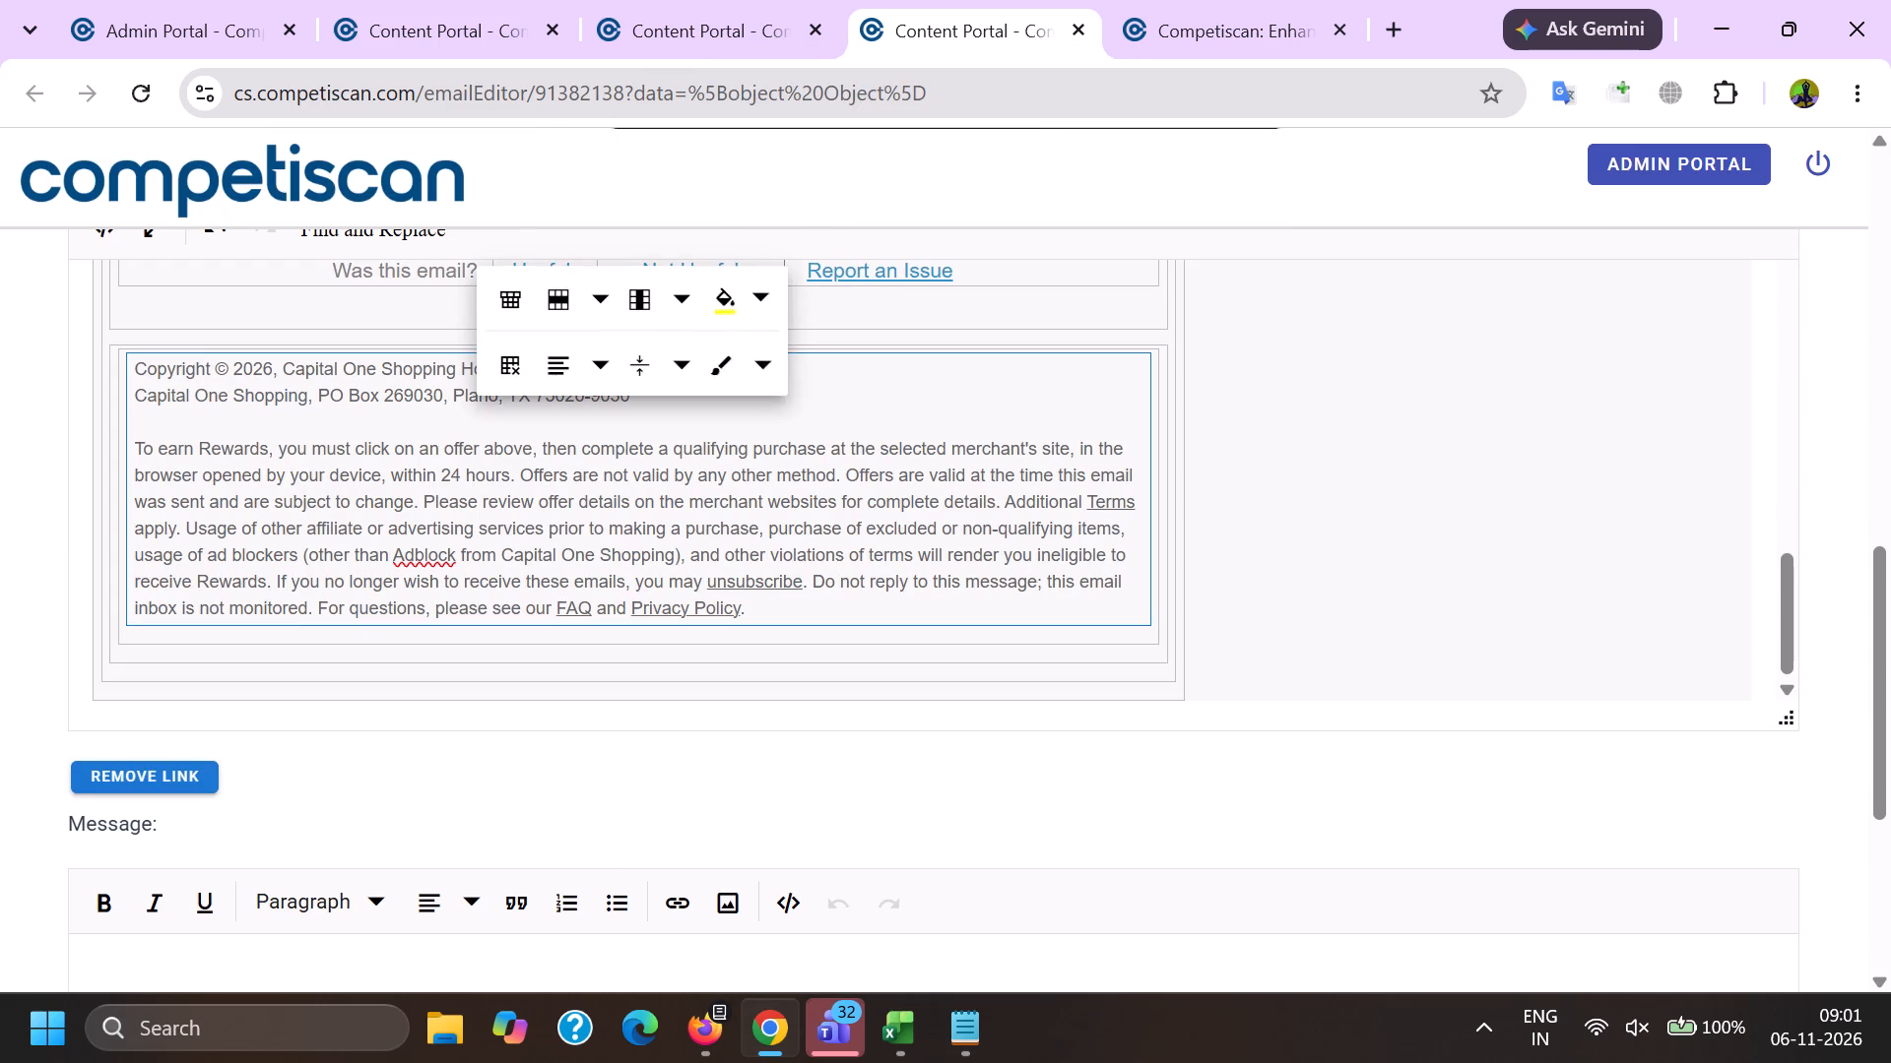
key(ctrl+v)
click(974, 601)
Save the edited email's product info.
scroll(0, 715, down, 5)
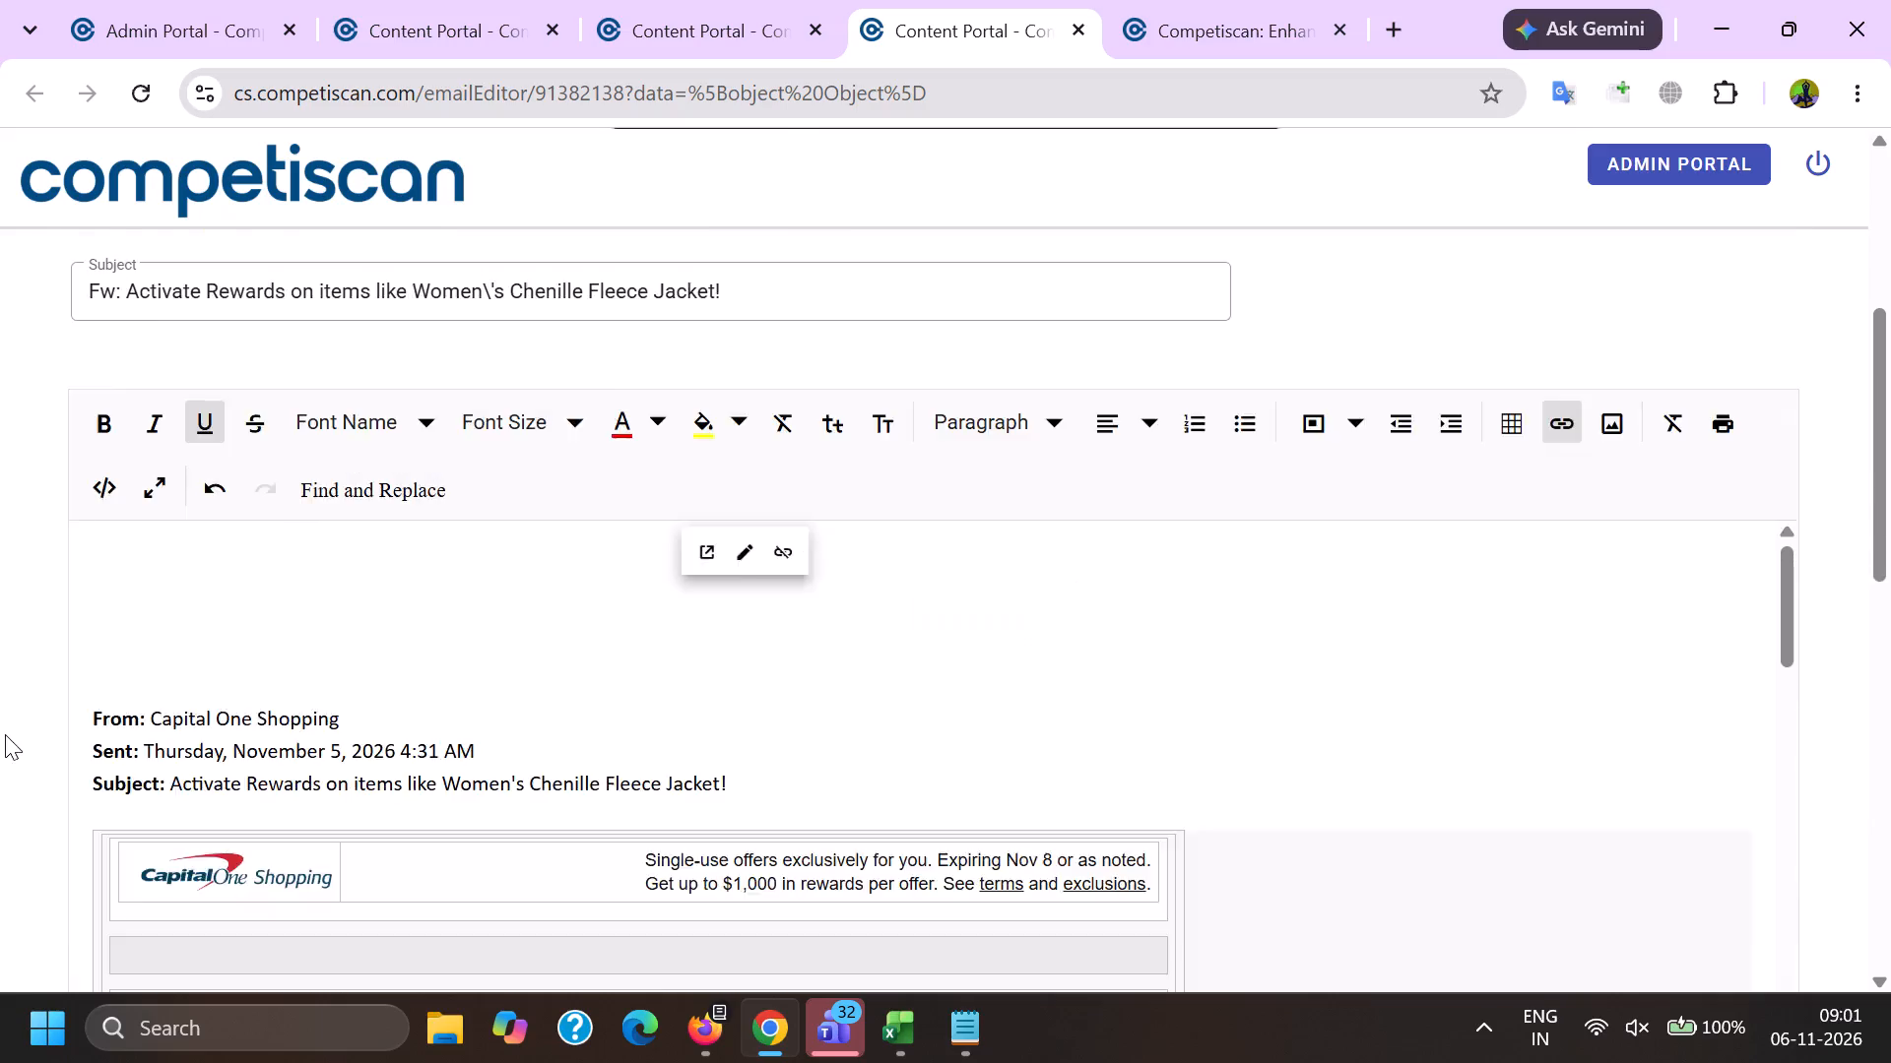
scroll(5, 734, down, 16)
click(678, 738)
click(968, 610)
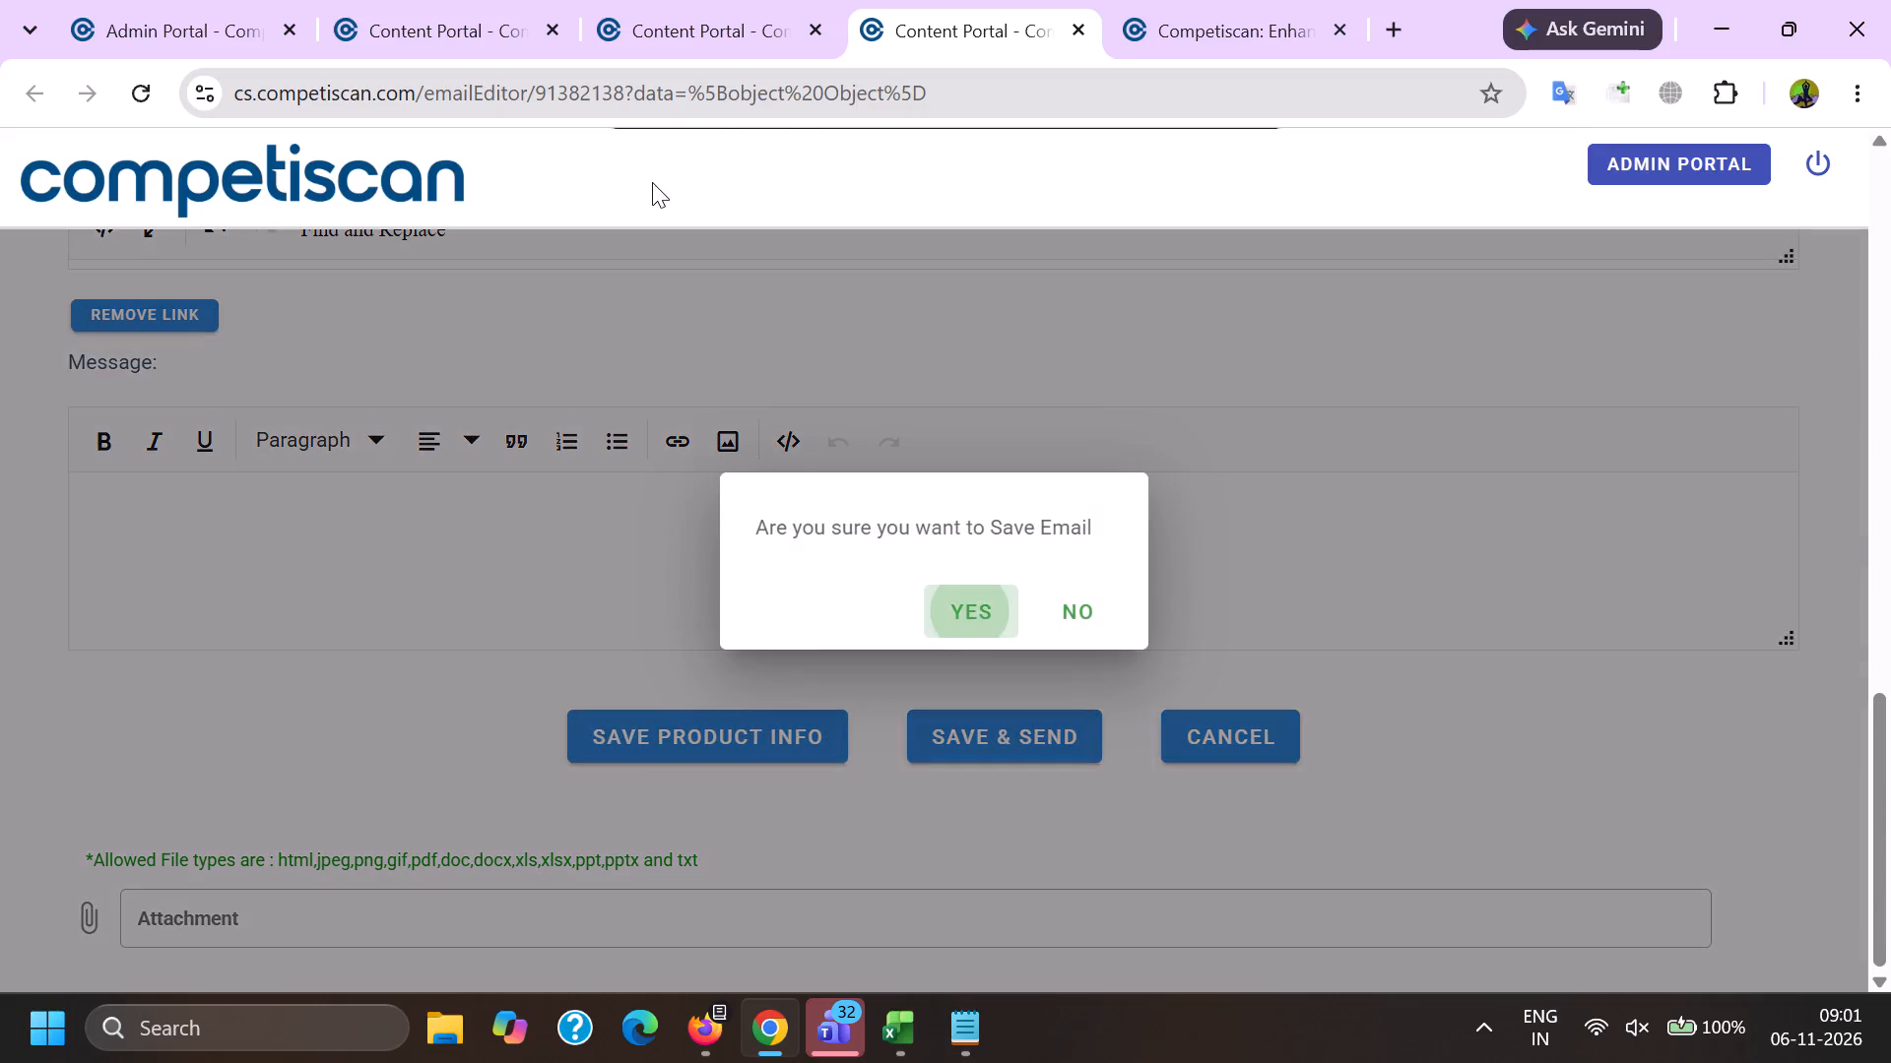
Move the browser tab holding the Capital One "here's what changed" email to the end of the open tabs.
click(653, 0)
click(877, 0)
click(765, 0)
drag(739, 0, 1257, 0)
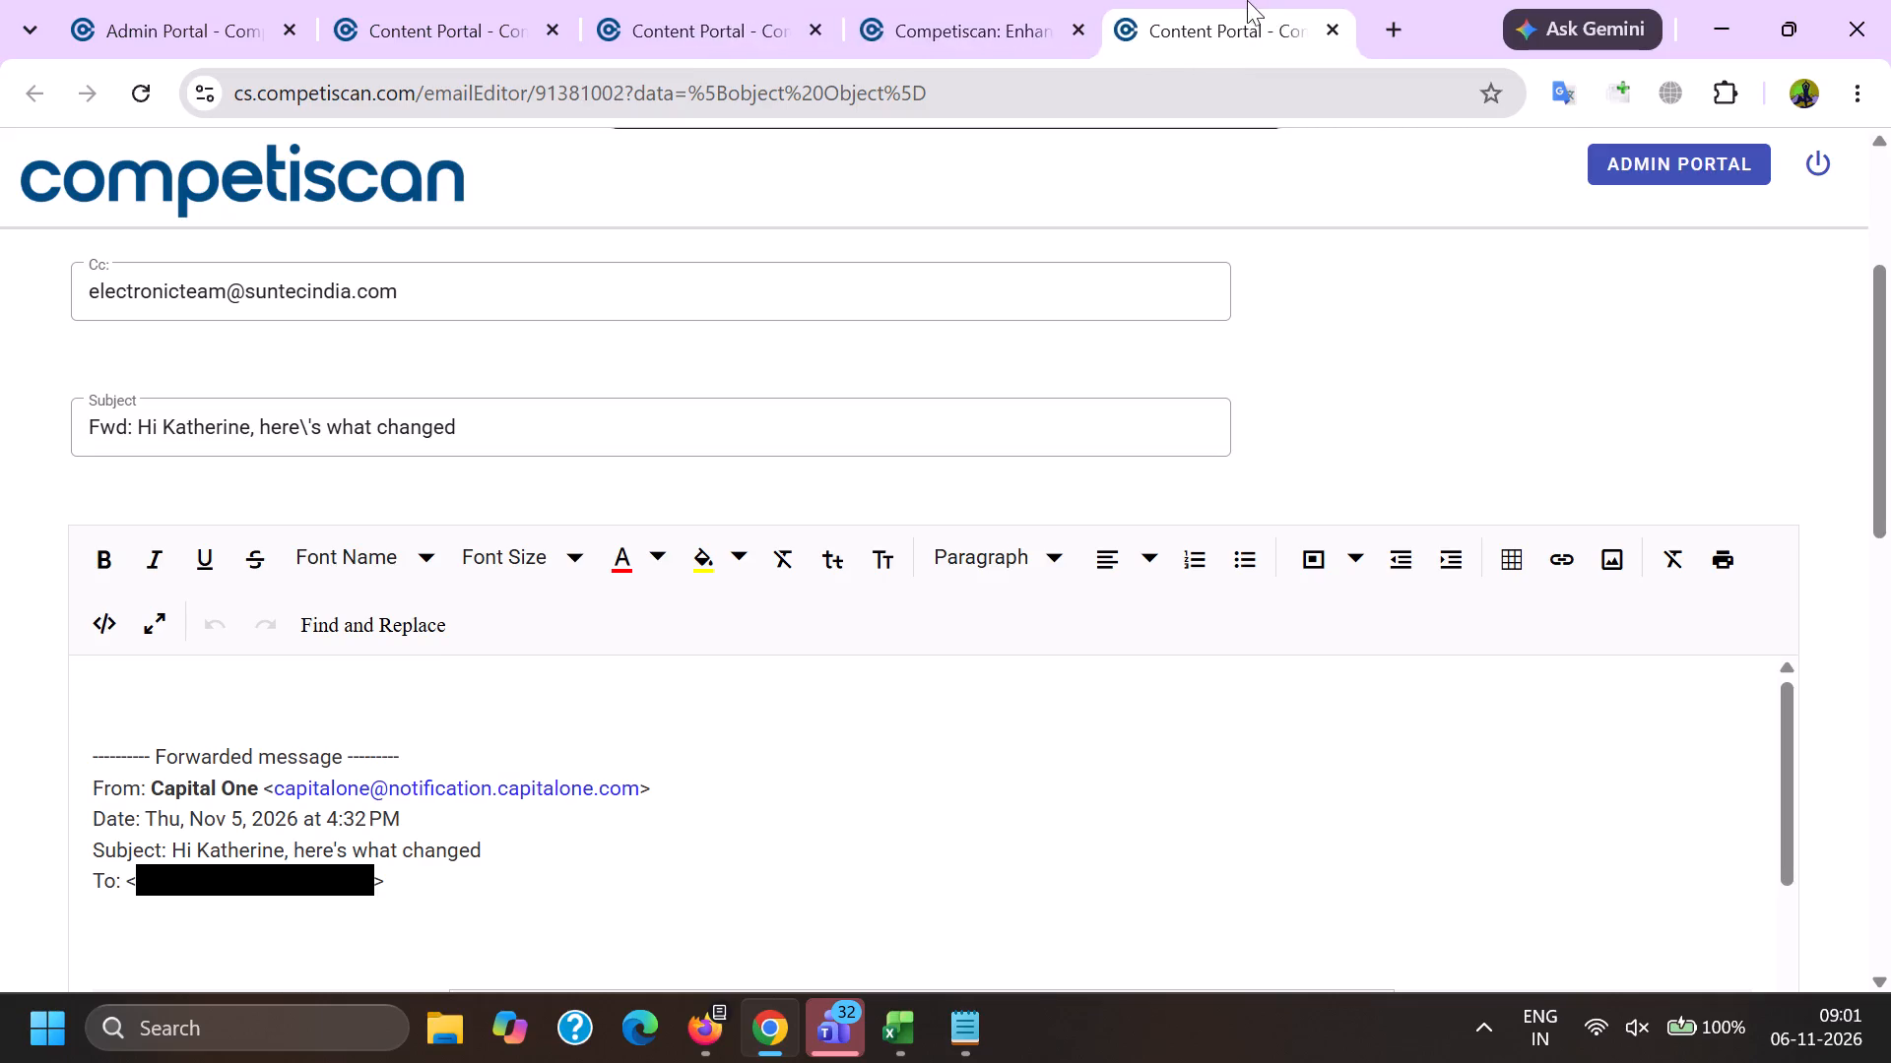
Open the product management form for email 91382138.
click(773, 0)
click(34, 558)
click(122, 200)
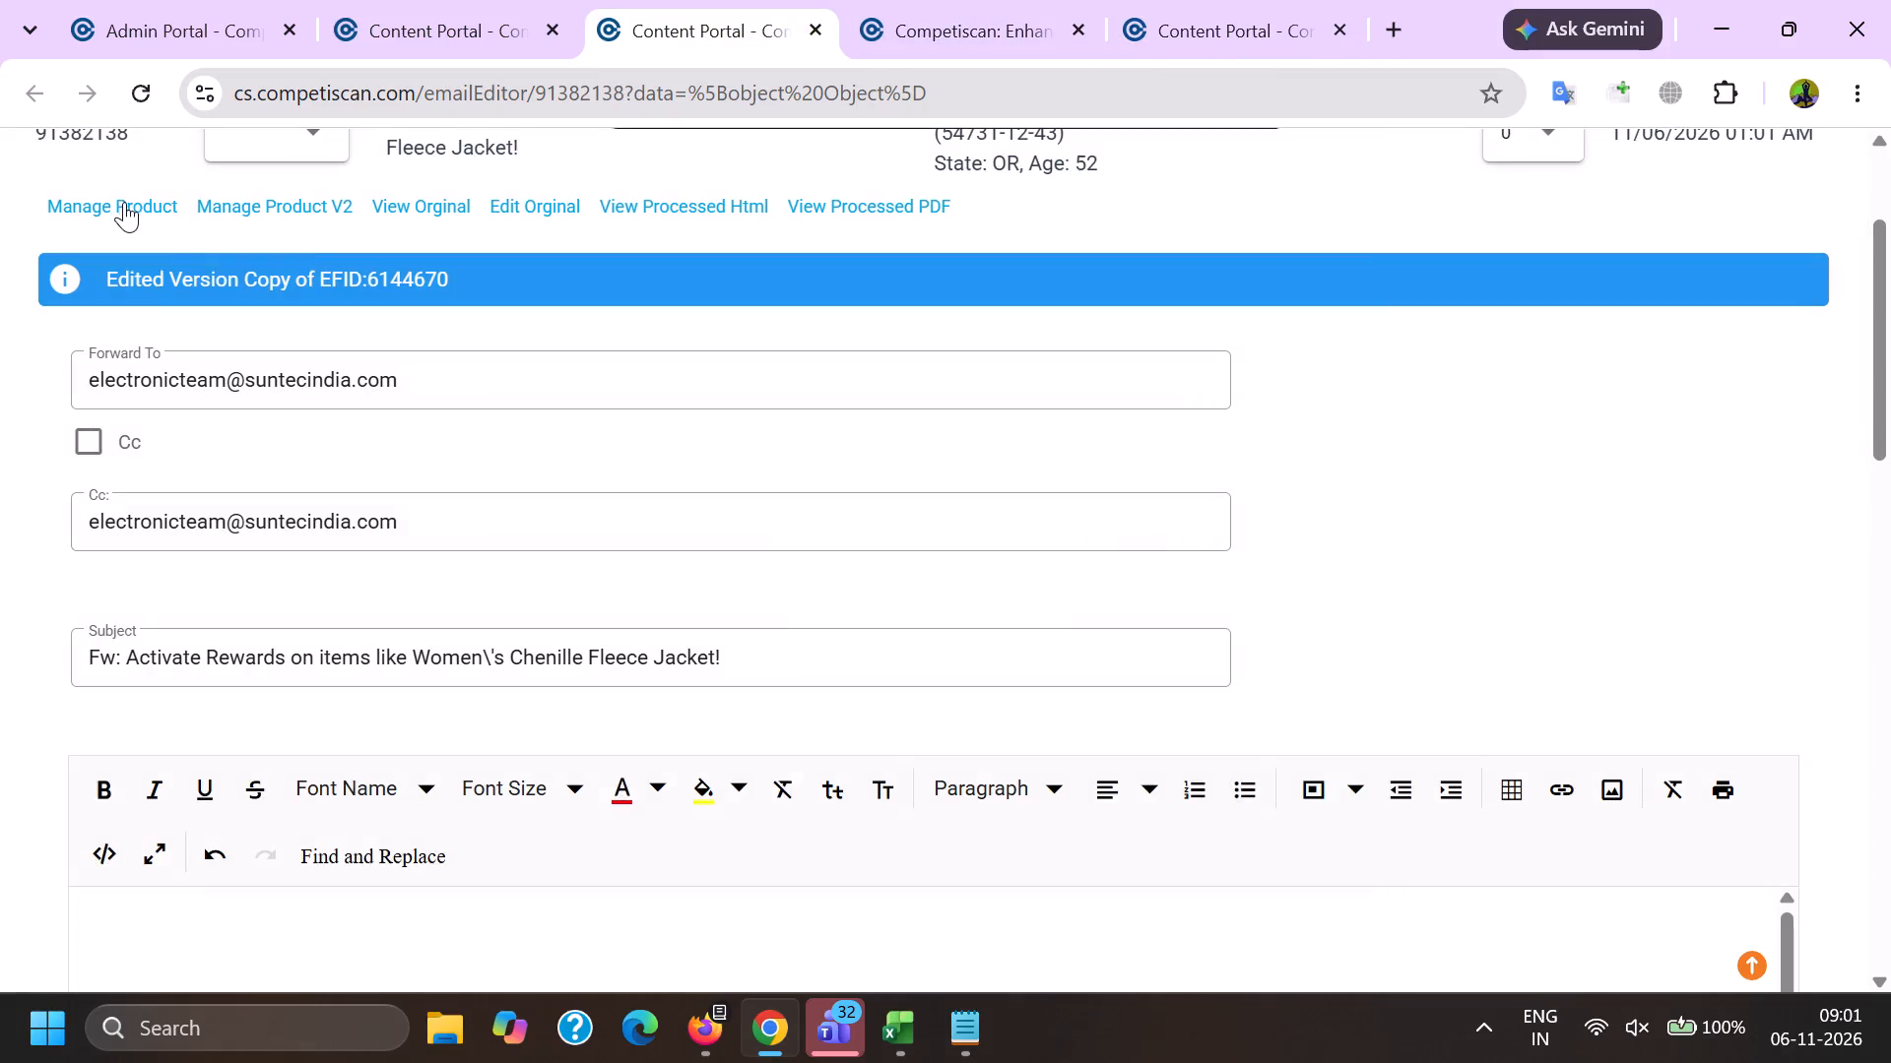
Copy the body headline "Earn 30% back at Free Country" and paste it after the email's subject line.
key(alt+Tab)
scroll(128, 211, down, 6)
triple_click(269, 394)
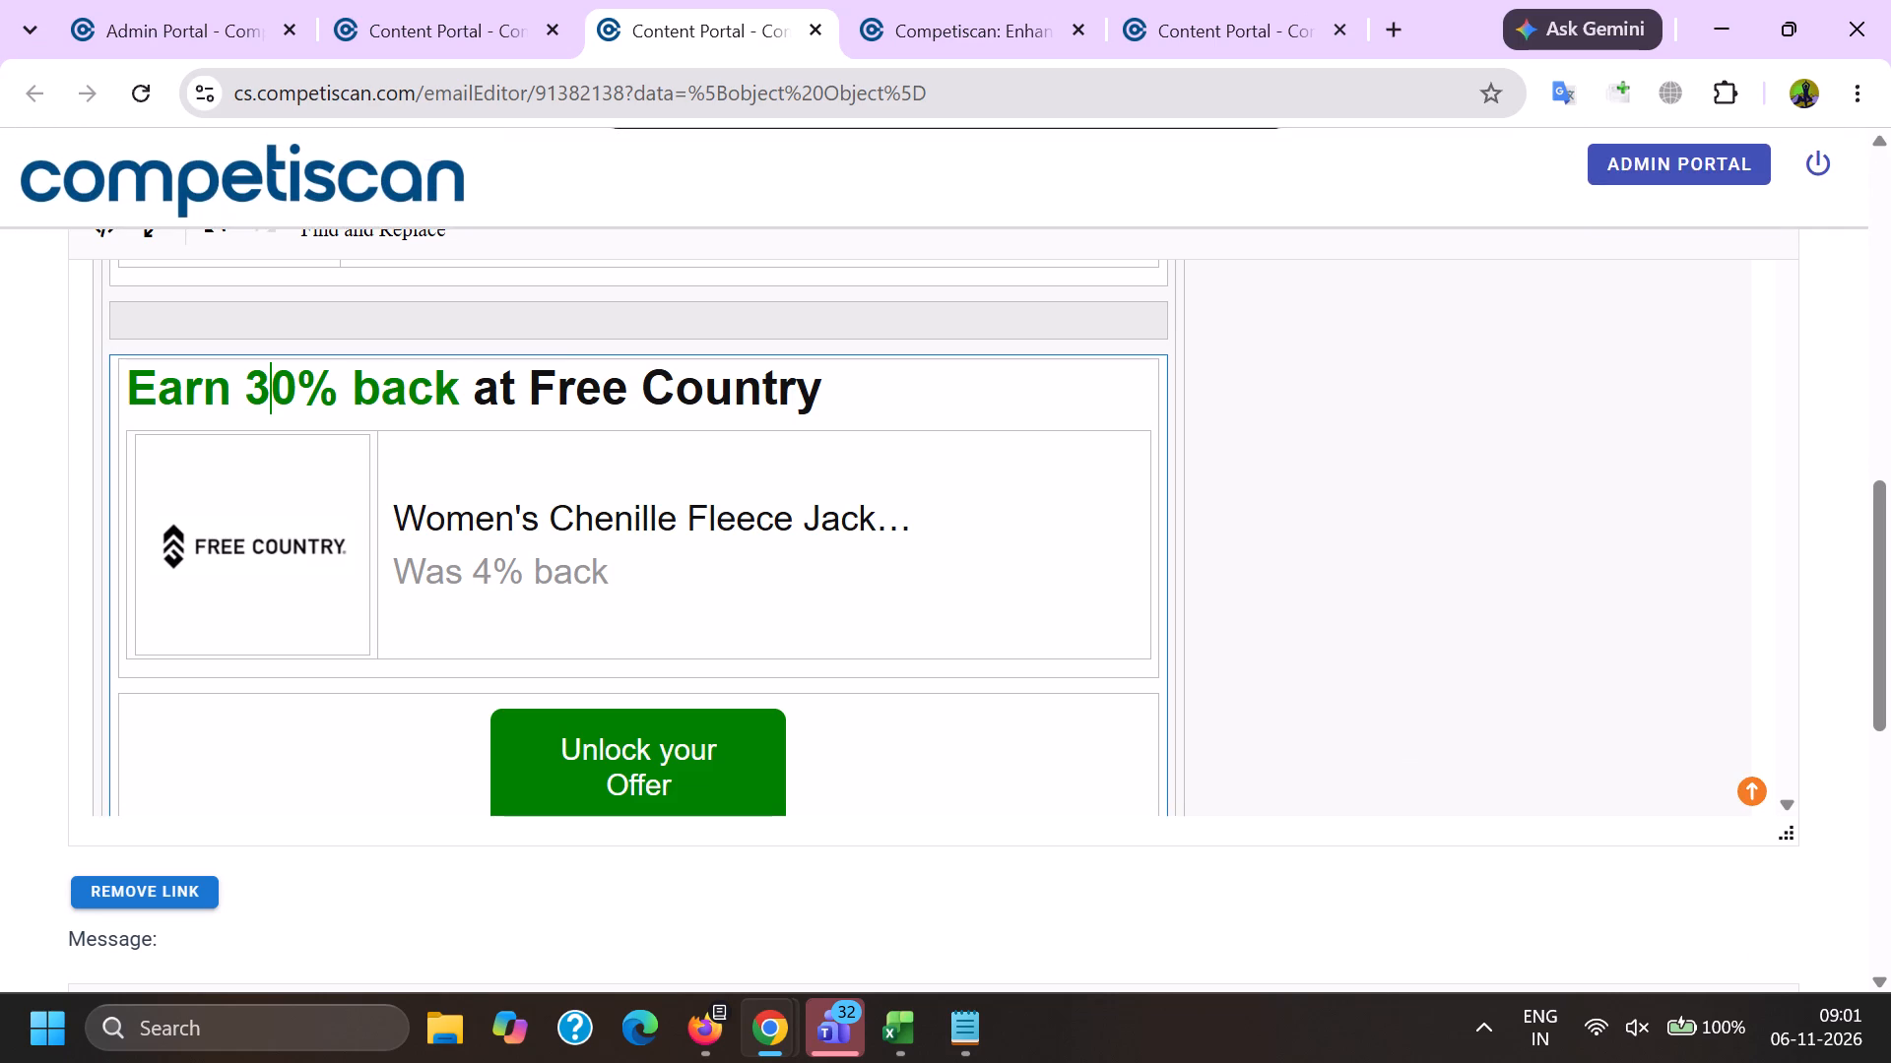
key(ctrl+c)
scroll(365, 475, up, 4)
click(868, 668)
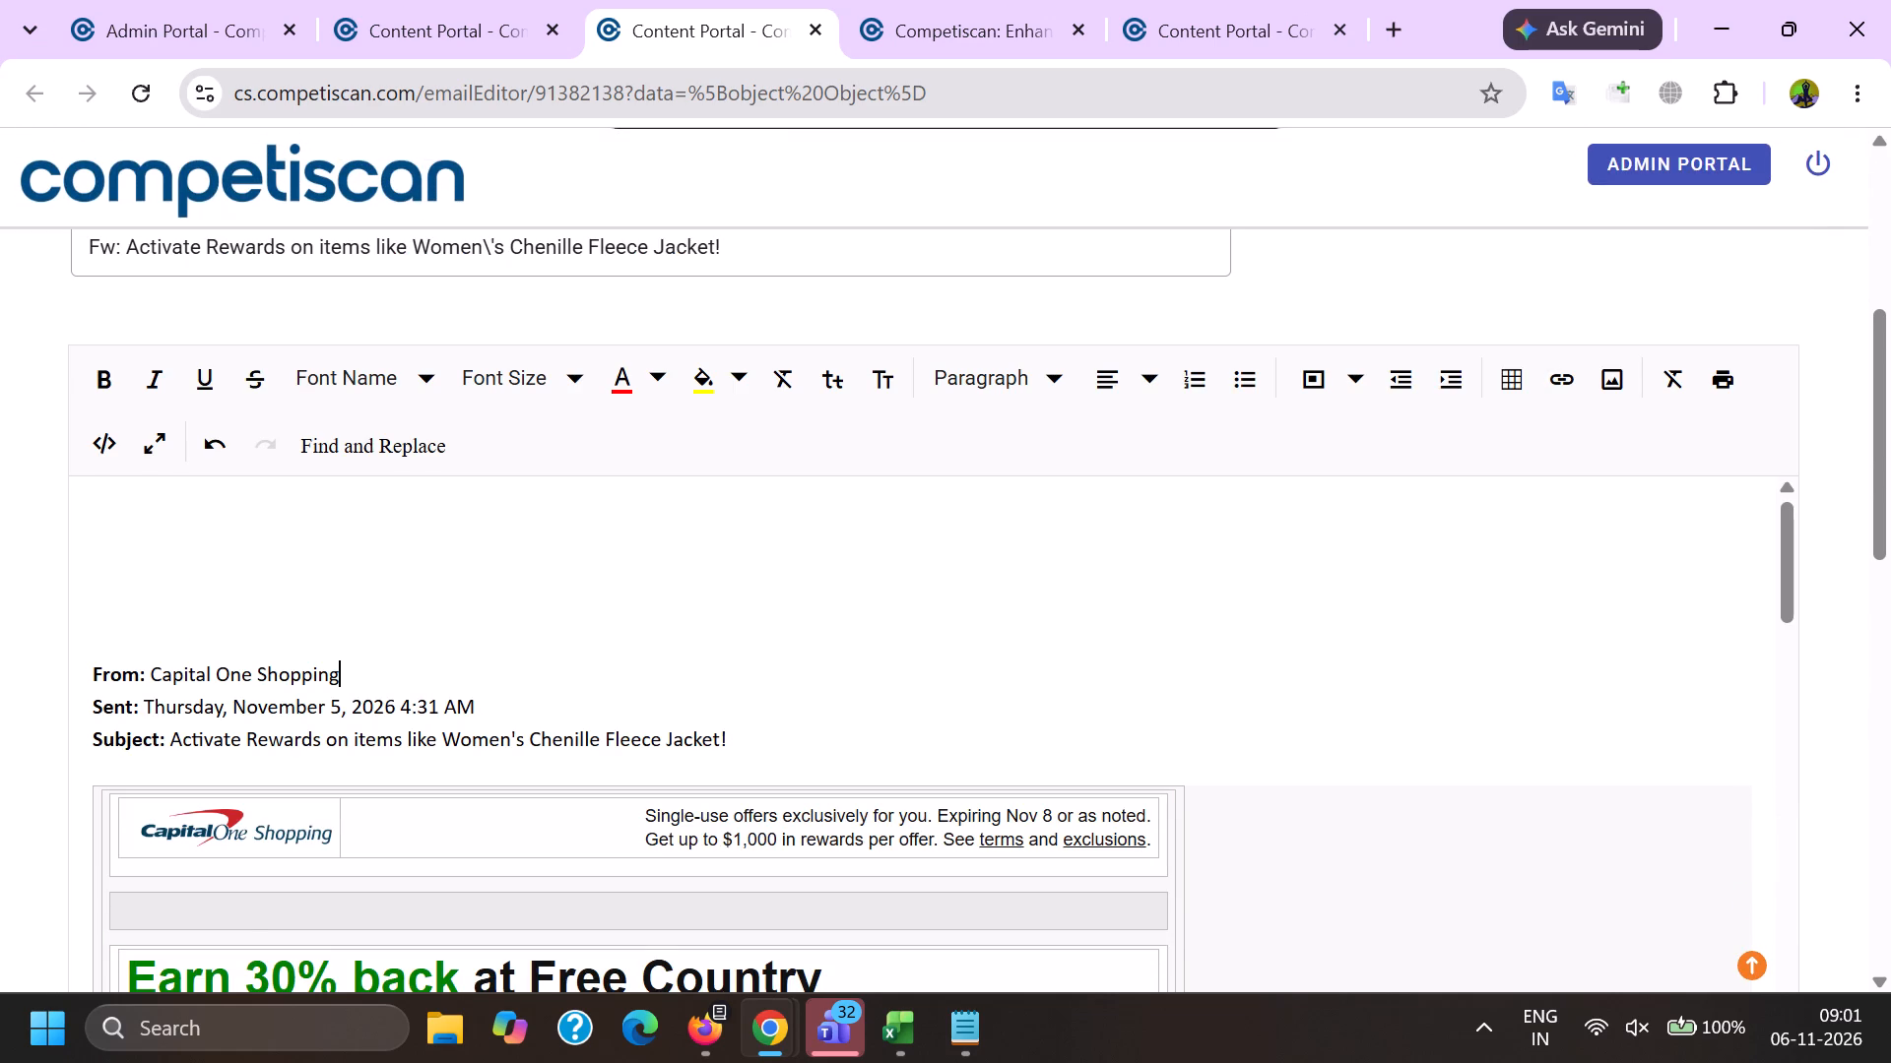
click(951, 700)
click(979, 733)
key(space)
key(ctrl+v)
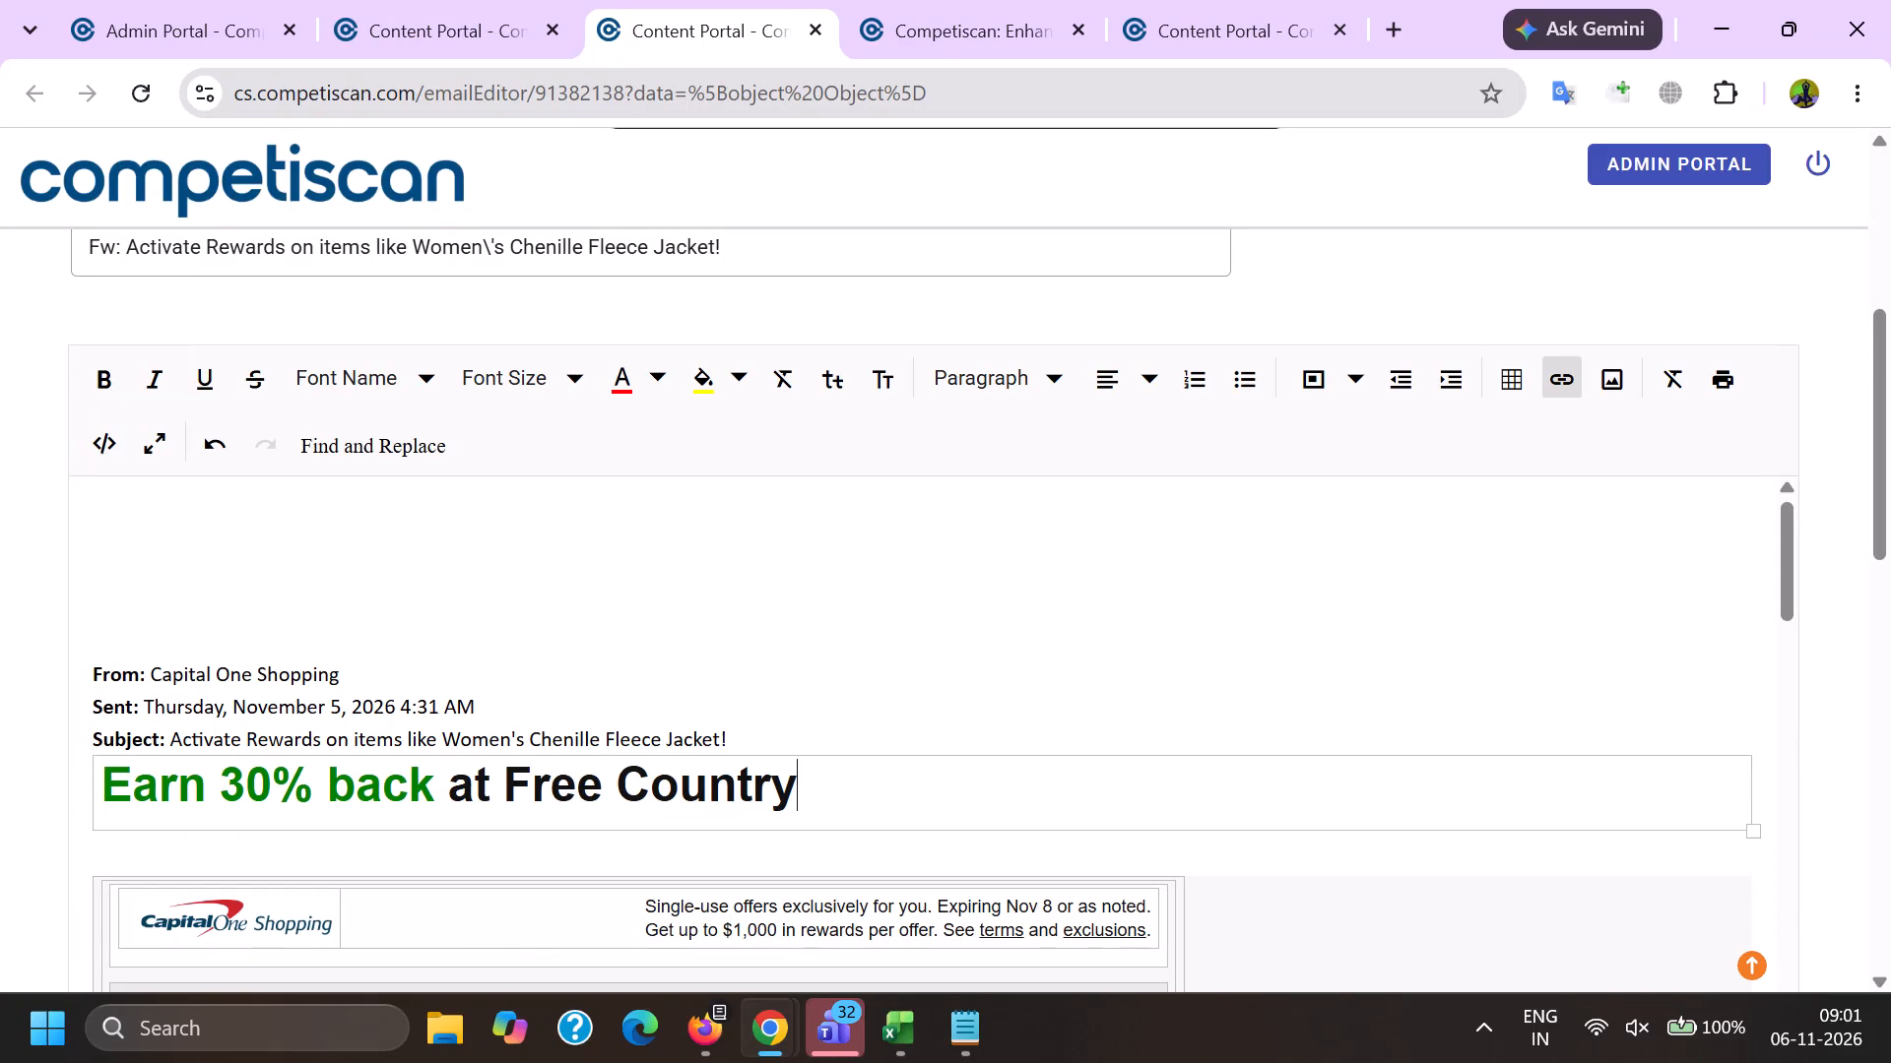
Copy the subject text "Activate Rewards on items like Women's Chenille Fleece Jacket!" together with the headline pasted below it.
double_click(204, 730)
shift+click(831, 760)
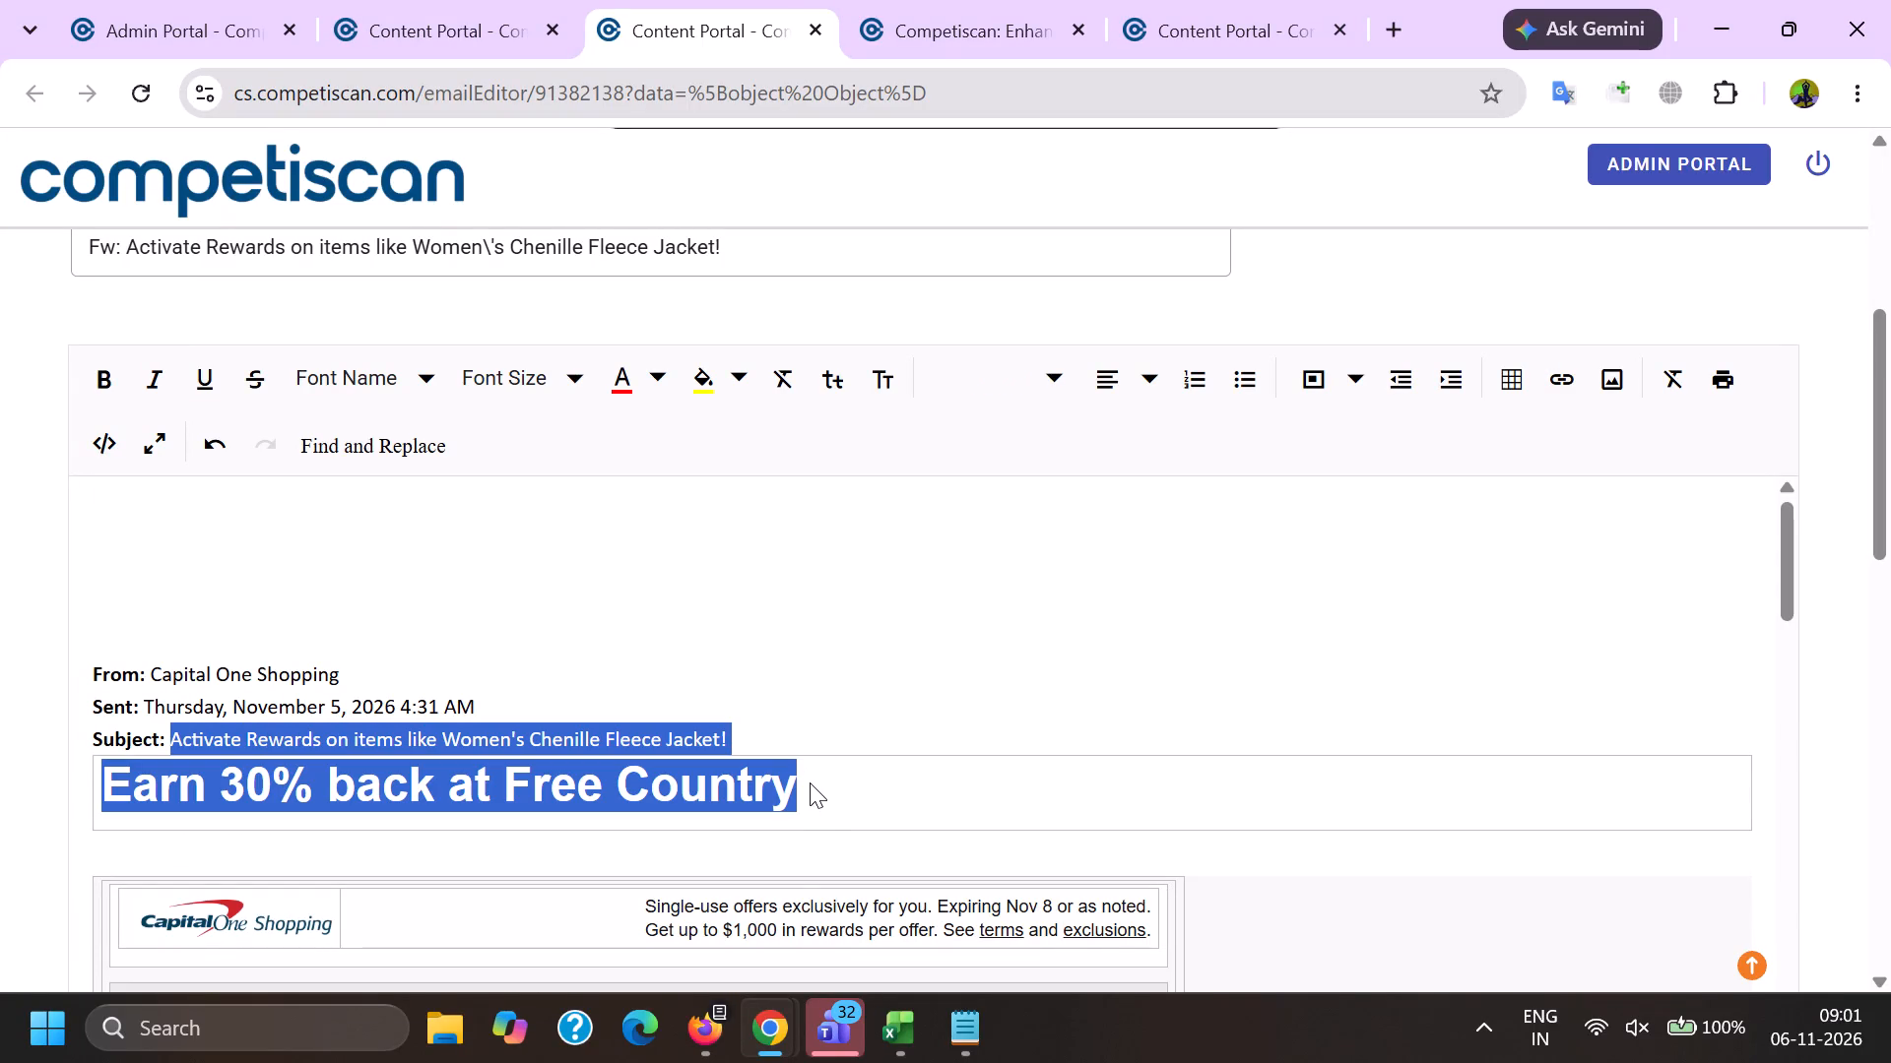
key(ctrl+c)
key(ctrl+c)
In the email's product form, remove the apc-na company and add capital one instead.
key(alt+Tab)
scroll(606, 377, down, 6)
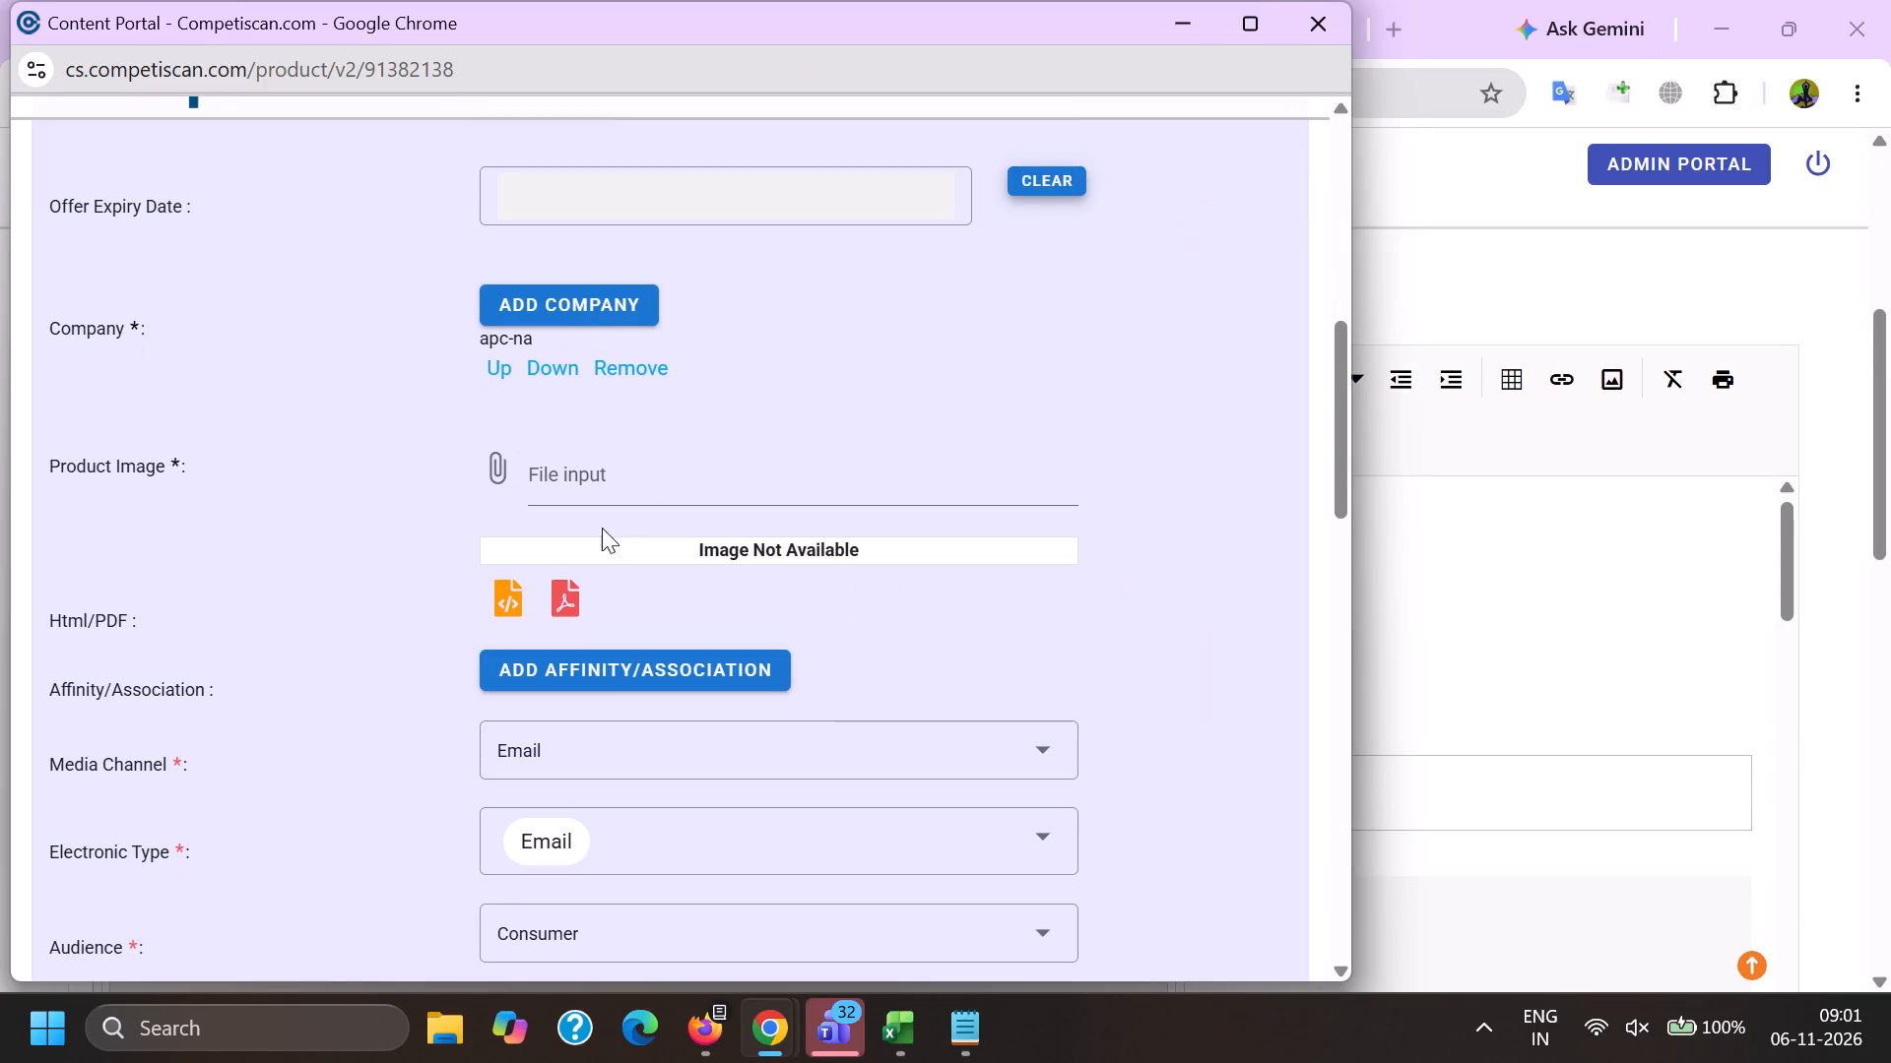
click(612, 367)
click(605, 312)
key(c)
text(apital one)
Set the sector to Banking and the category to Banking Services, and add this classification to the product.
scroll(613, 312, down, 4)
click(622, 406)
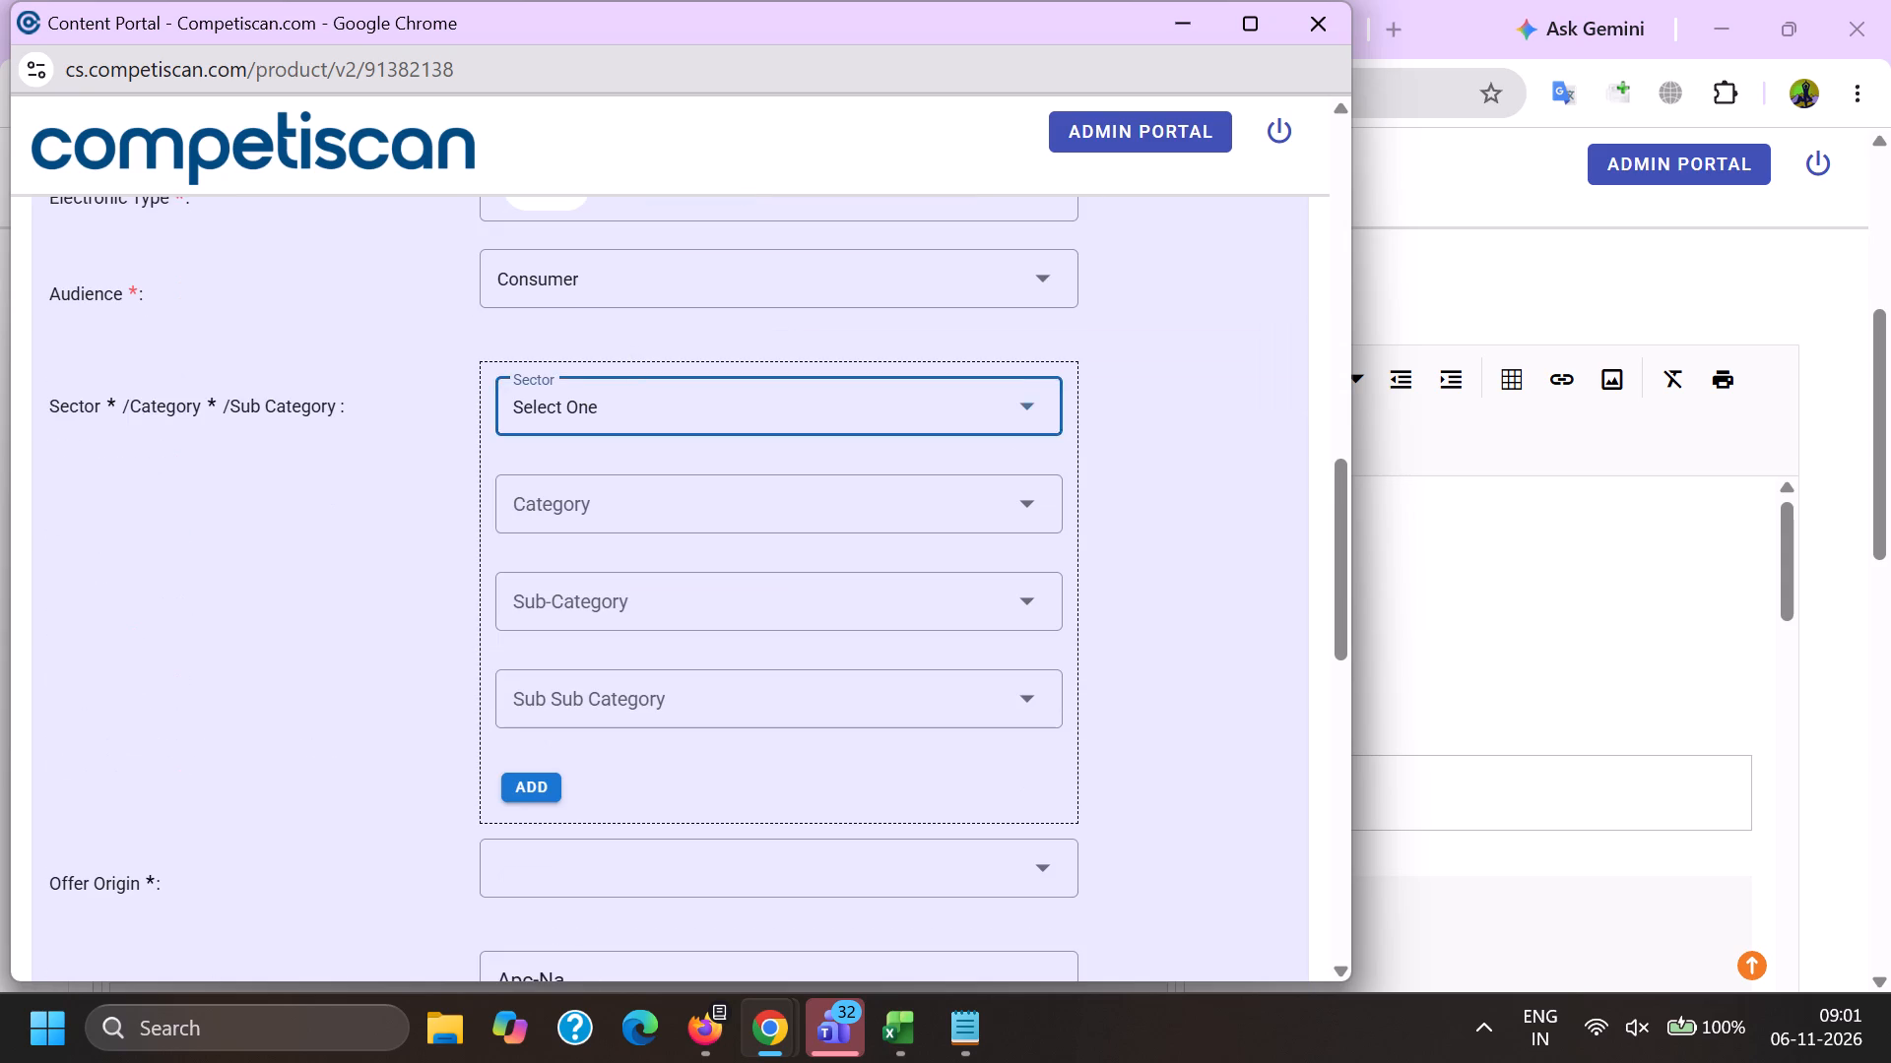
click(598, 531)
drag(357, 546, 366, 546)
click(641, 489)
scroll(615, 371, down, 1)
click(632, 410)
drag(318, 483, 320, 487)
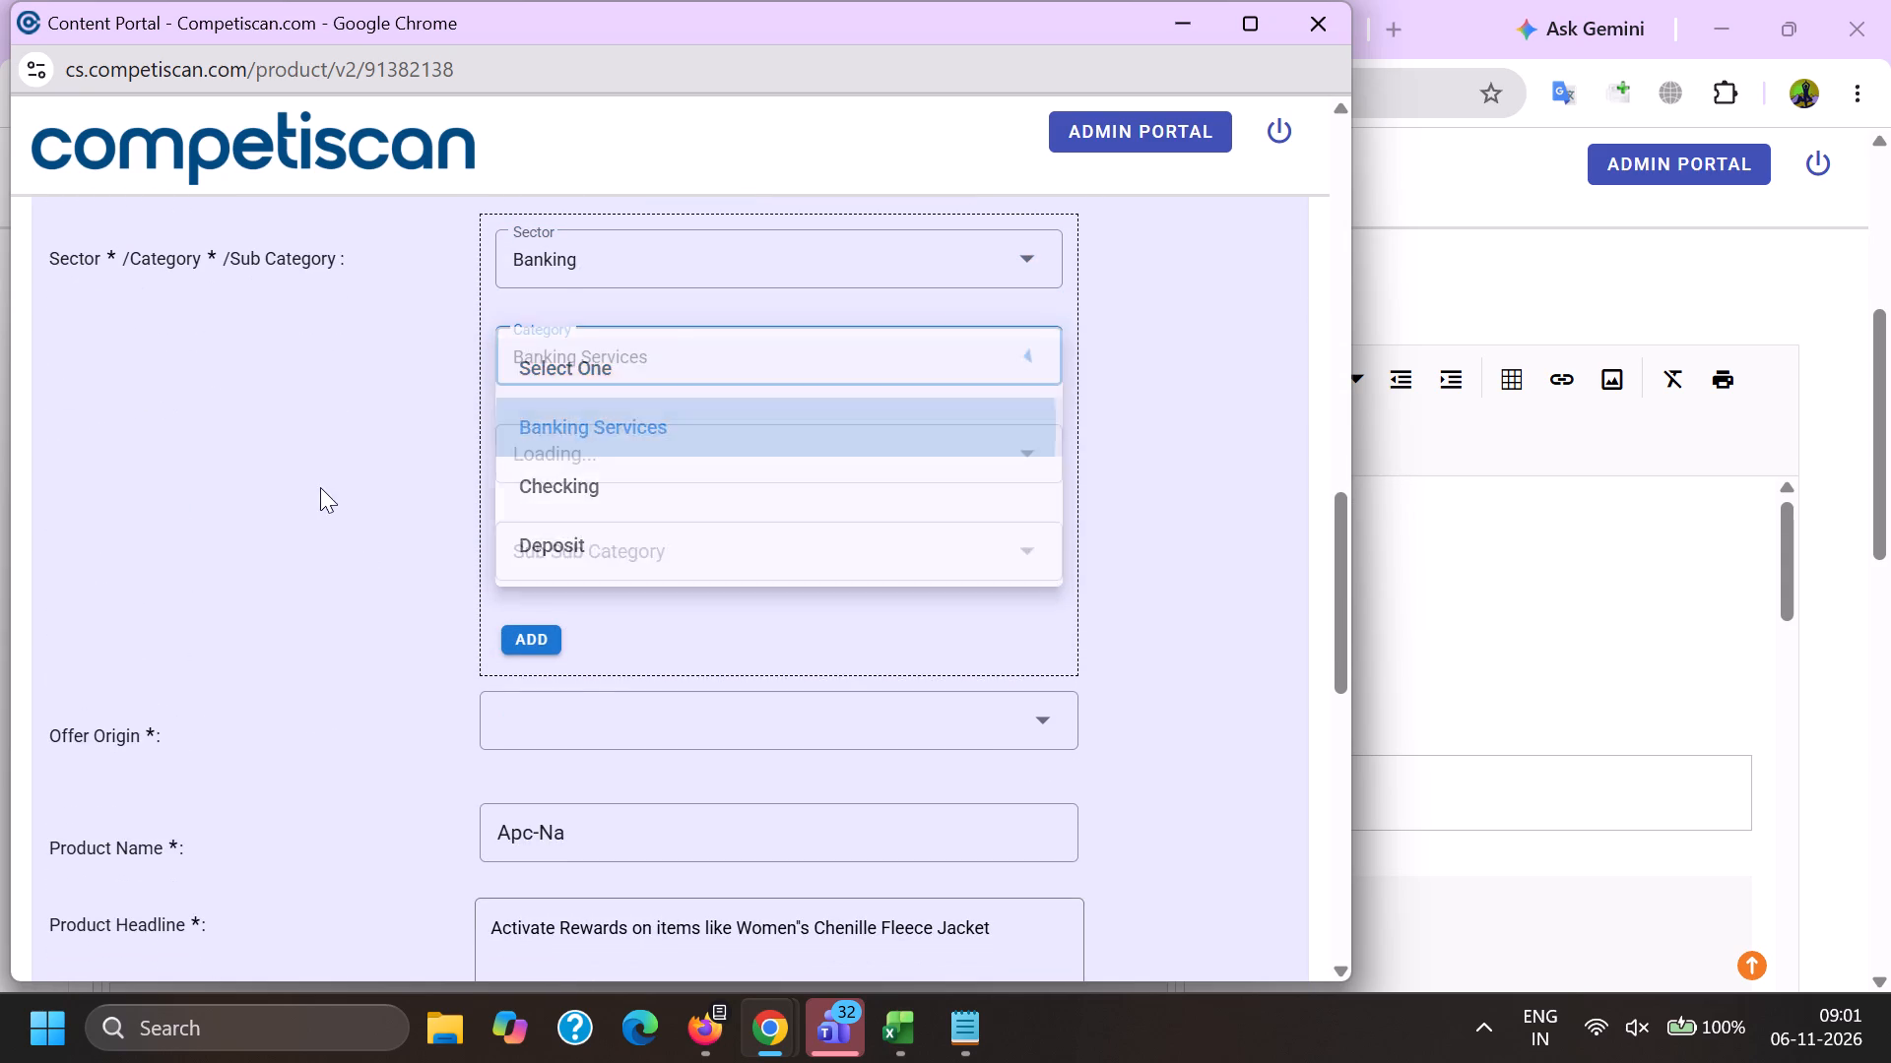
drag(320, 487, 327, 488)
click(529, 632)
Set the offer origin to Provider/Bank.
scroll(630, 457, down, 3)
click(540, 336)
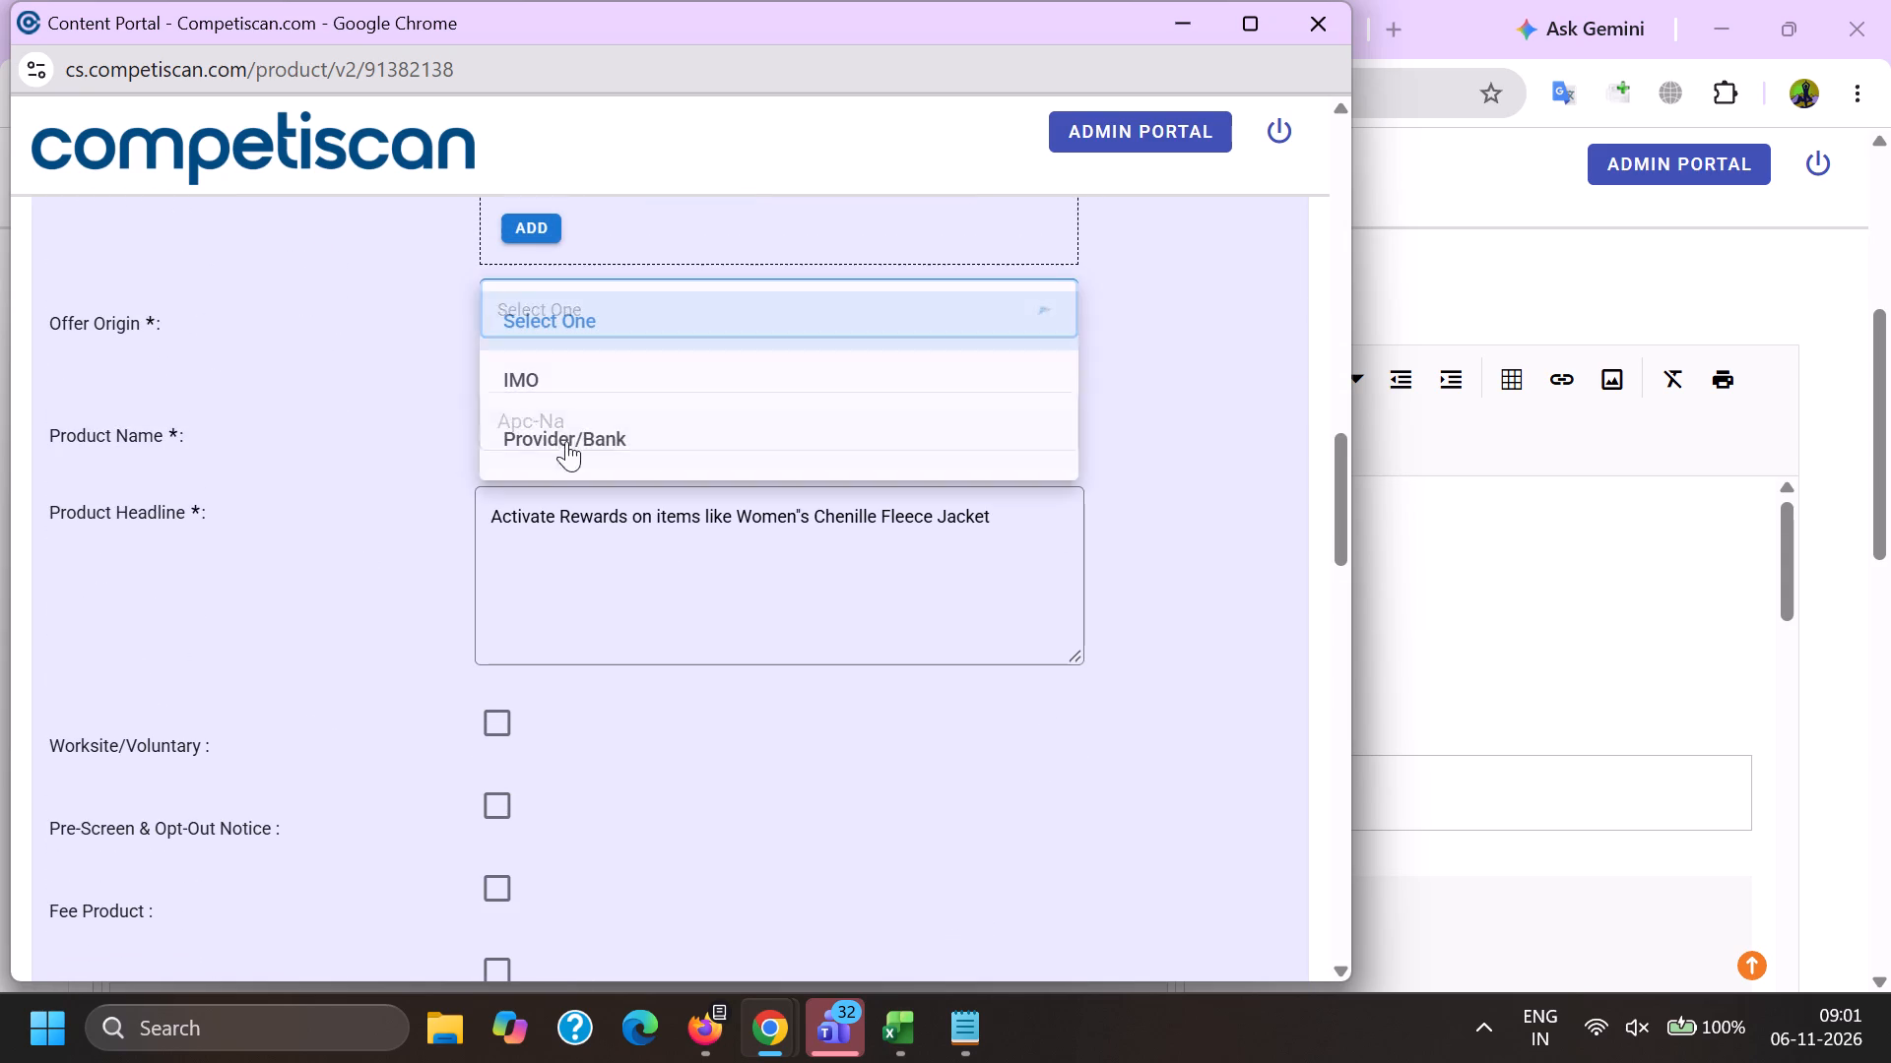
click(566, 422)
Replace the product headline with "Activate Rewards on items like Women's Chenille Fleece Jacket! Earn 30% back at Free Country" as continuous text without a line break.
drag(1068, 511, 146, 486)
key(ctrl+v)
click(1014, 512)
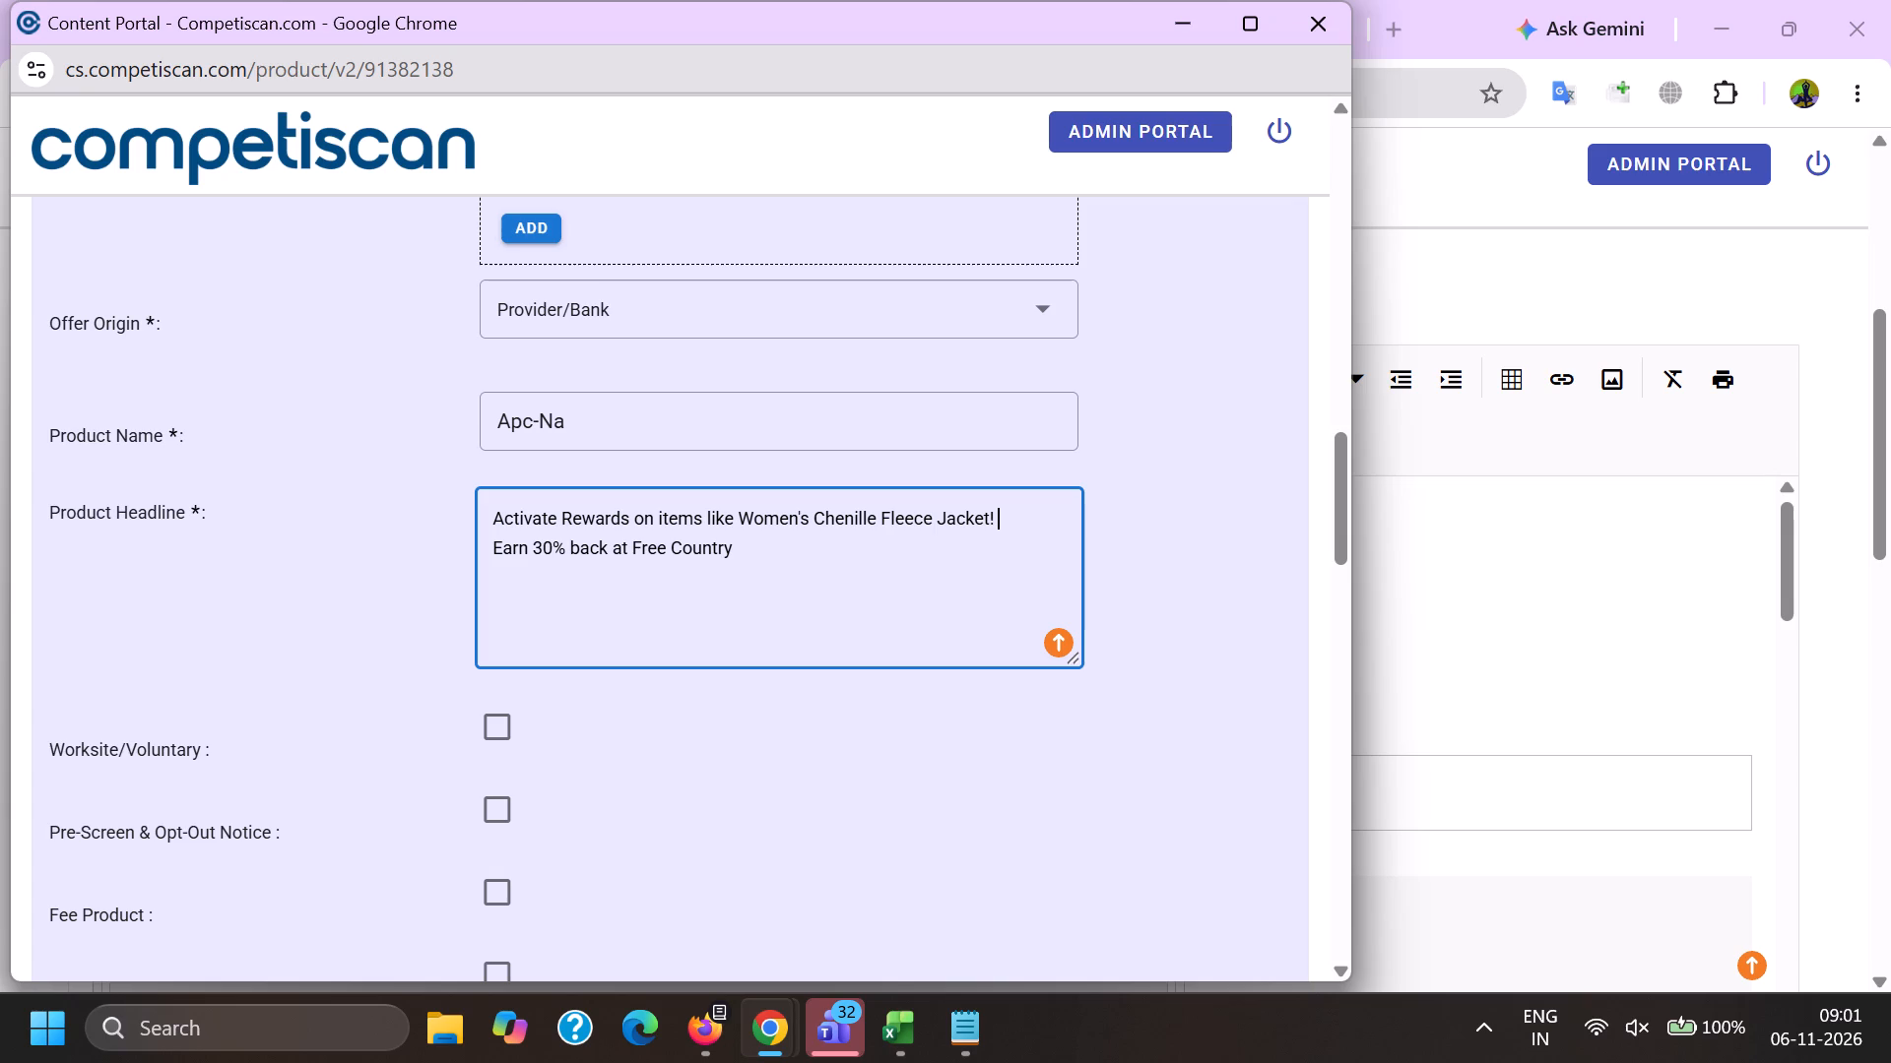
key(Right)
key(BackSpace)
Set the product name to Capital One Banking Services, copied from the Excel tracking sheet.
key(alt+Tab)
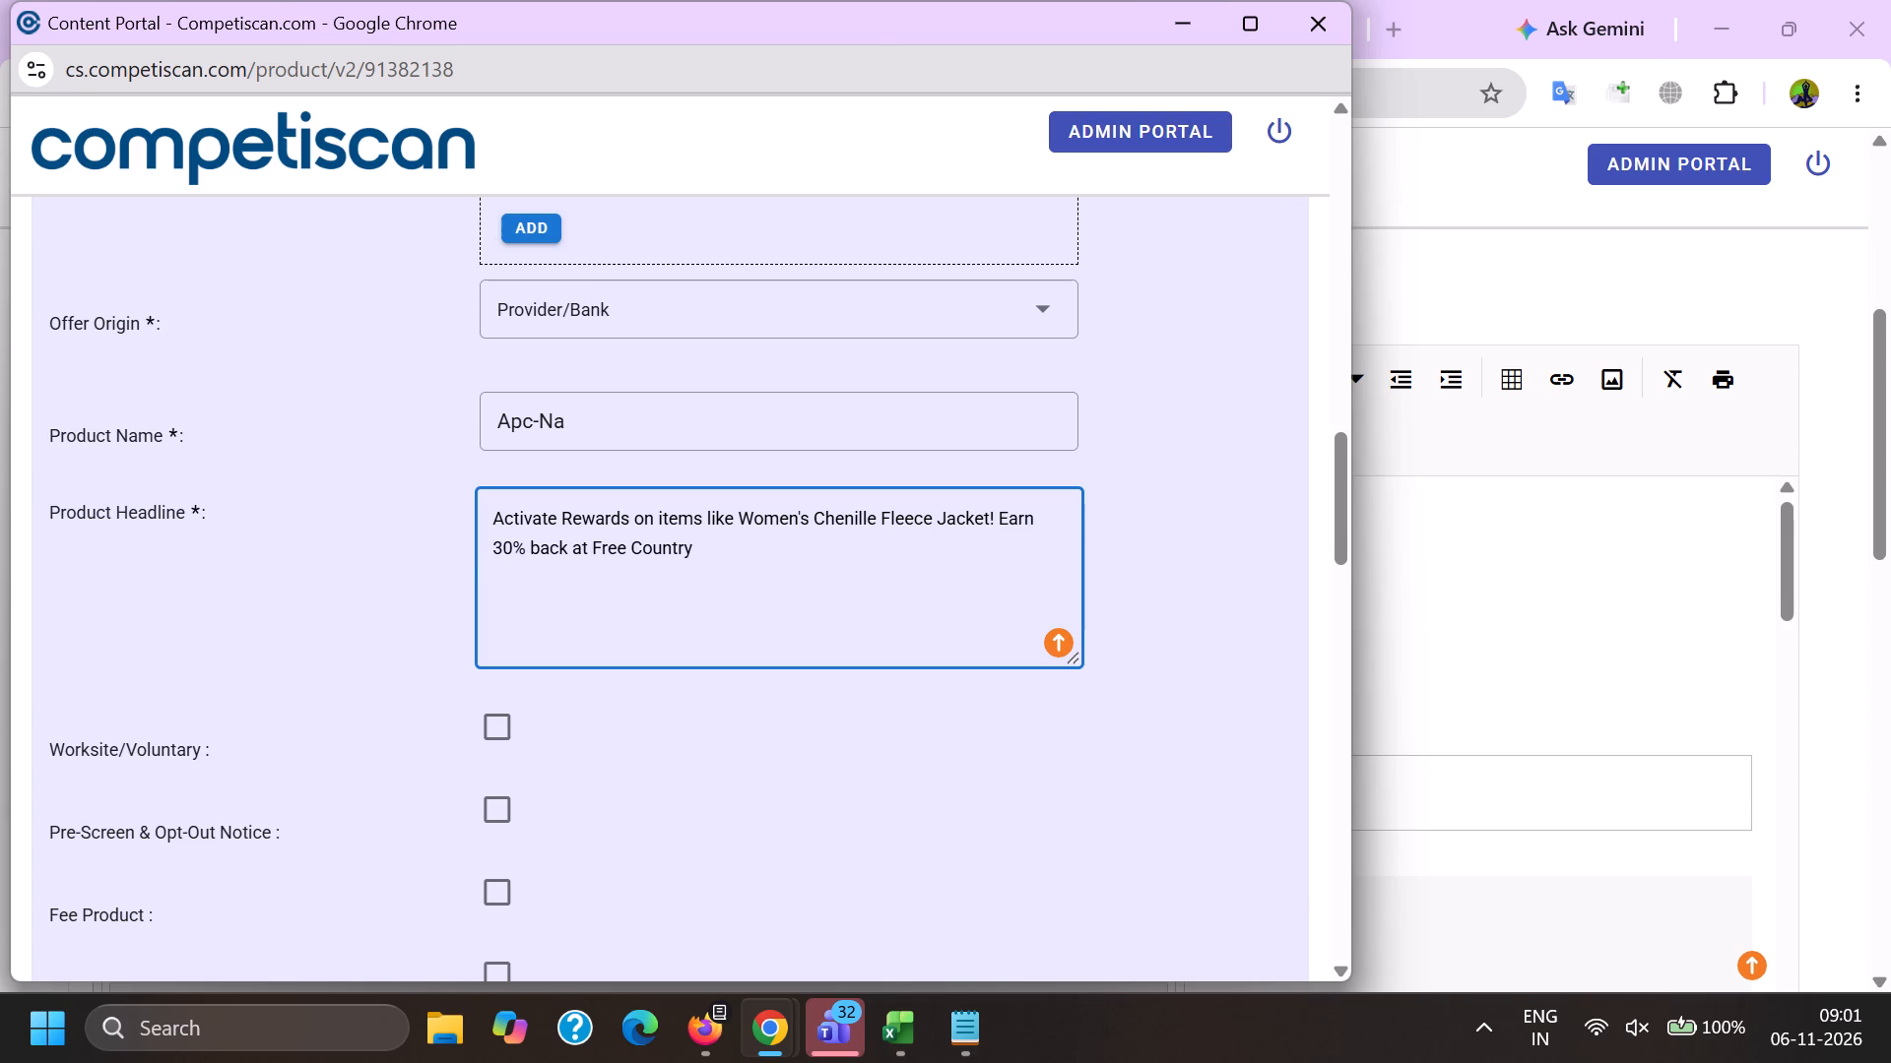
click(911, 1024)
click(1226, 883)
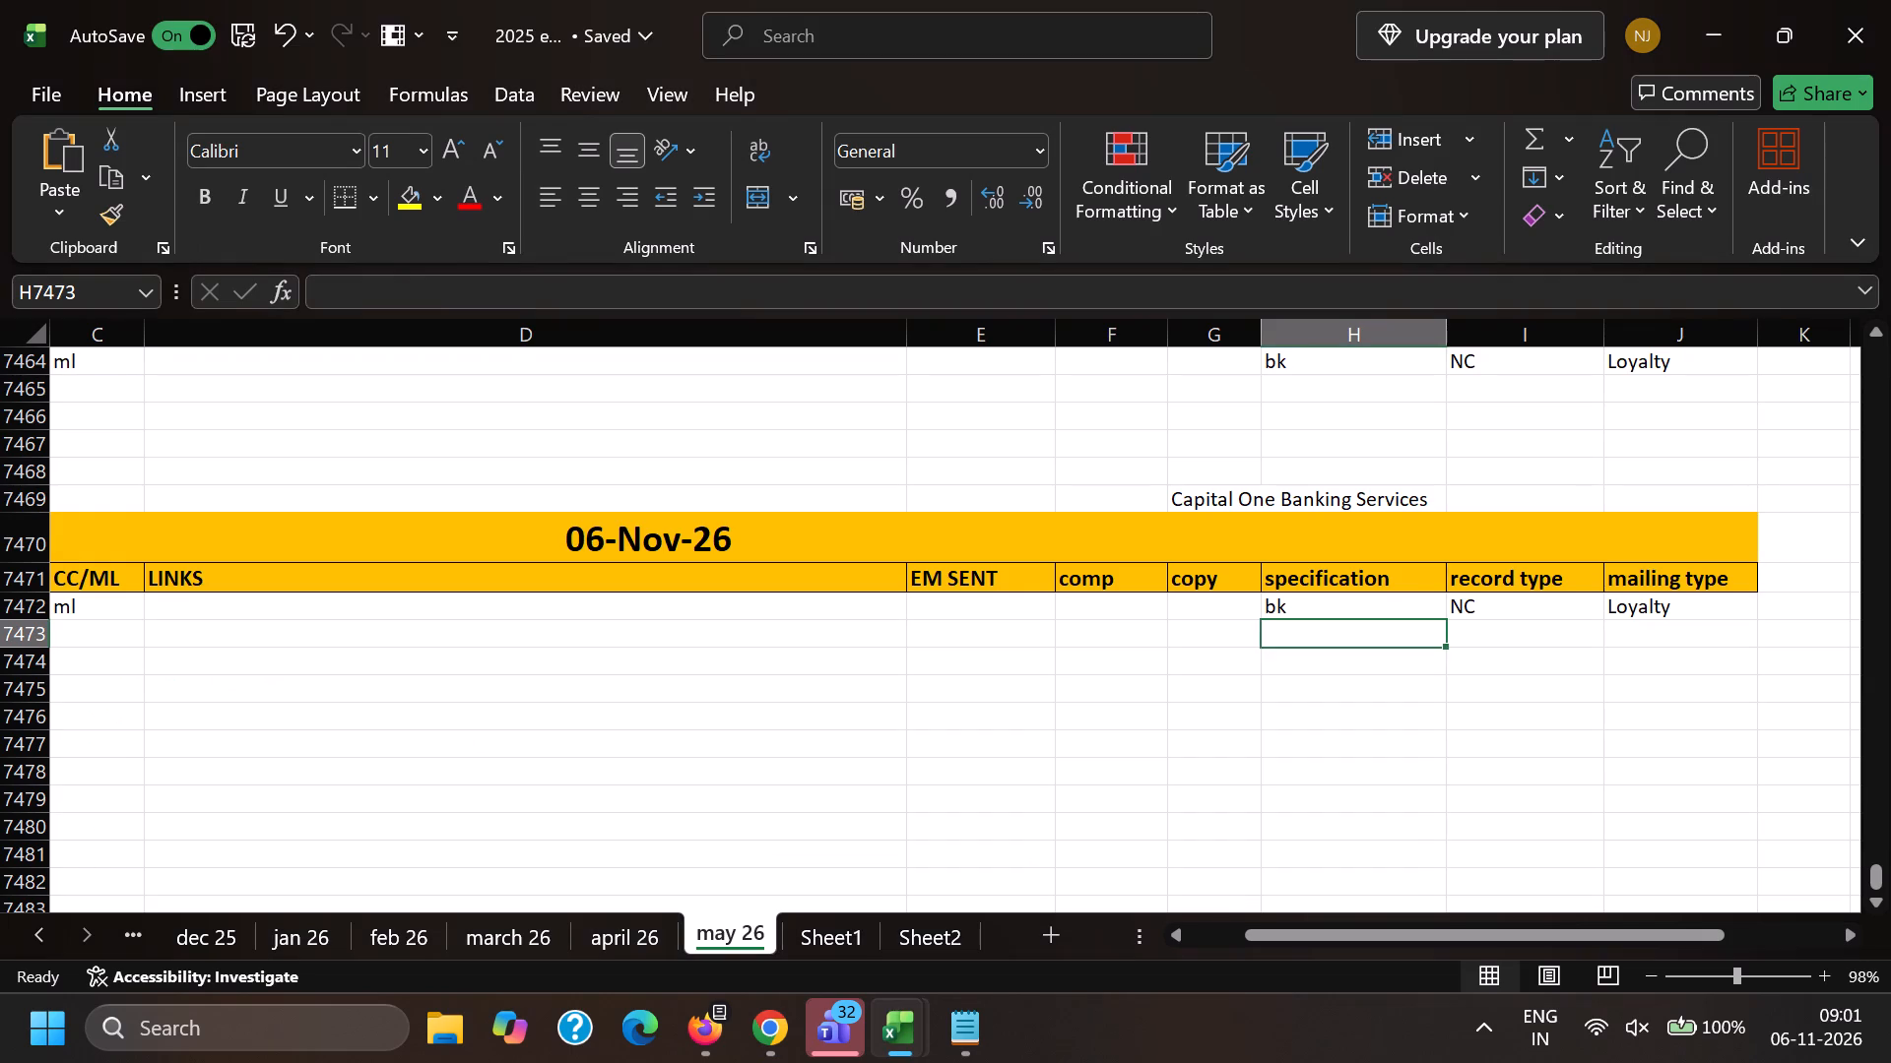
click(1199, 512)
key(ctrl+c)
key(alt+Tab)
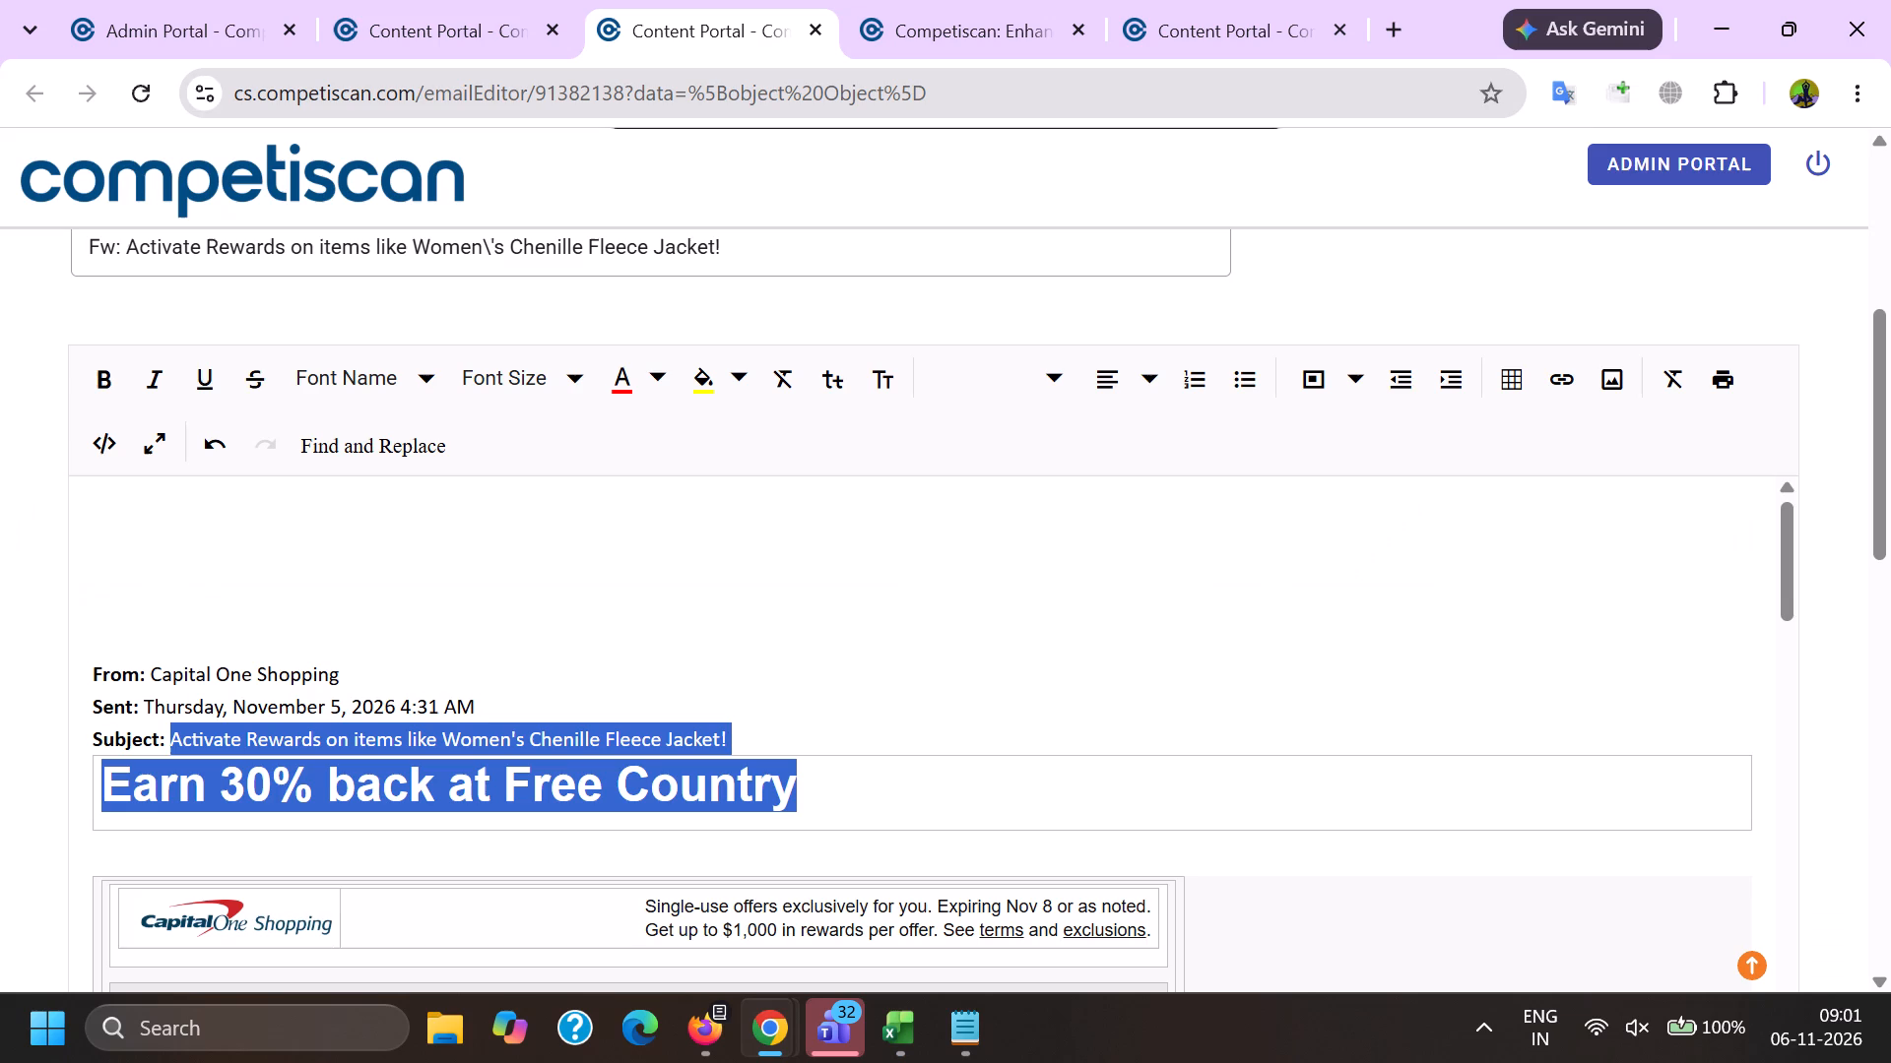
key(alt+Tab)
key(alt+Tab)
drag(695, 402, 353, 393)
key(ctrl+v)
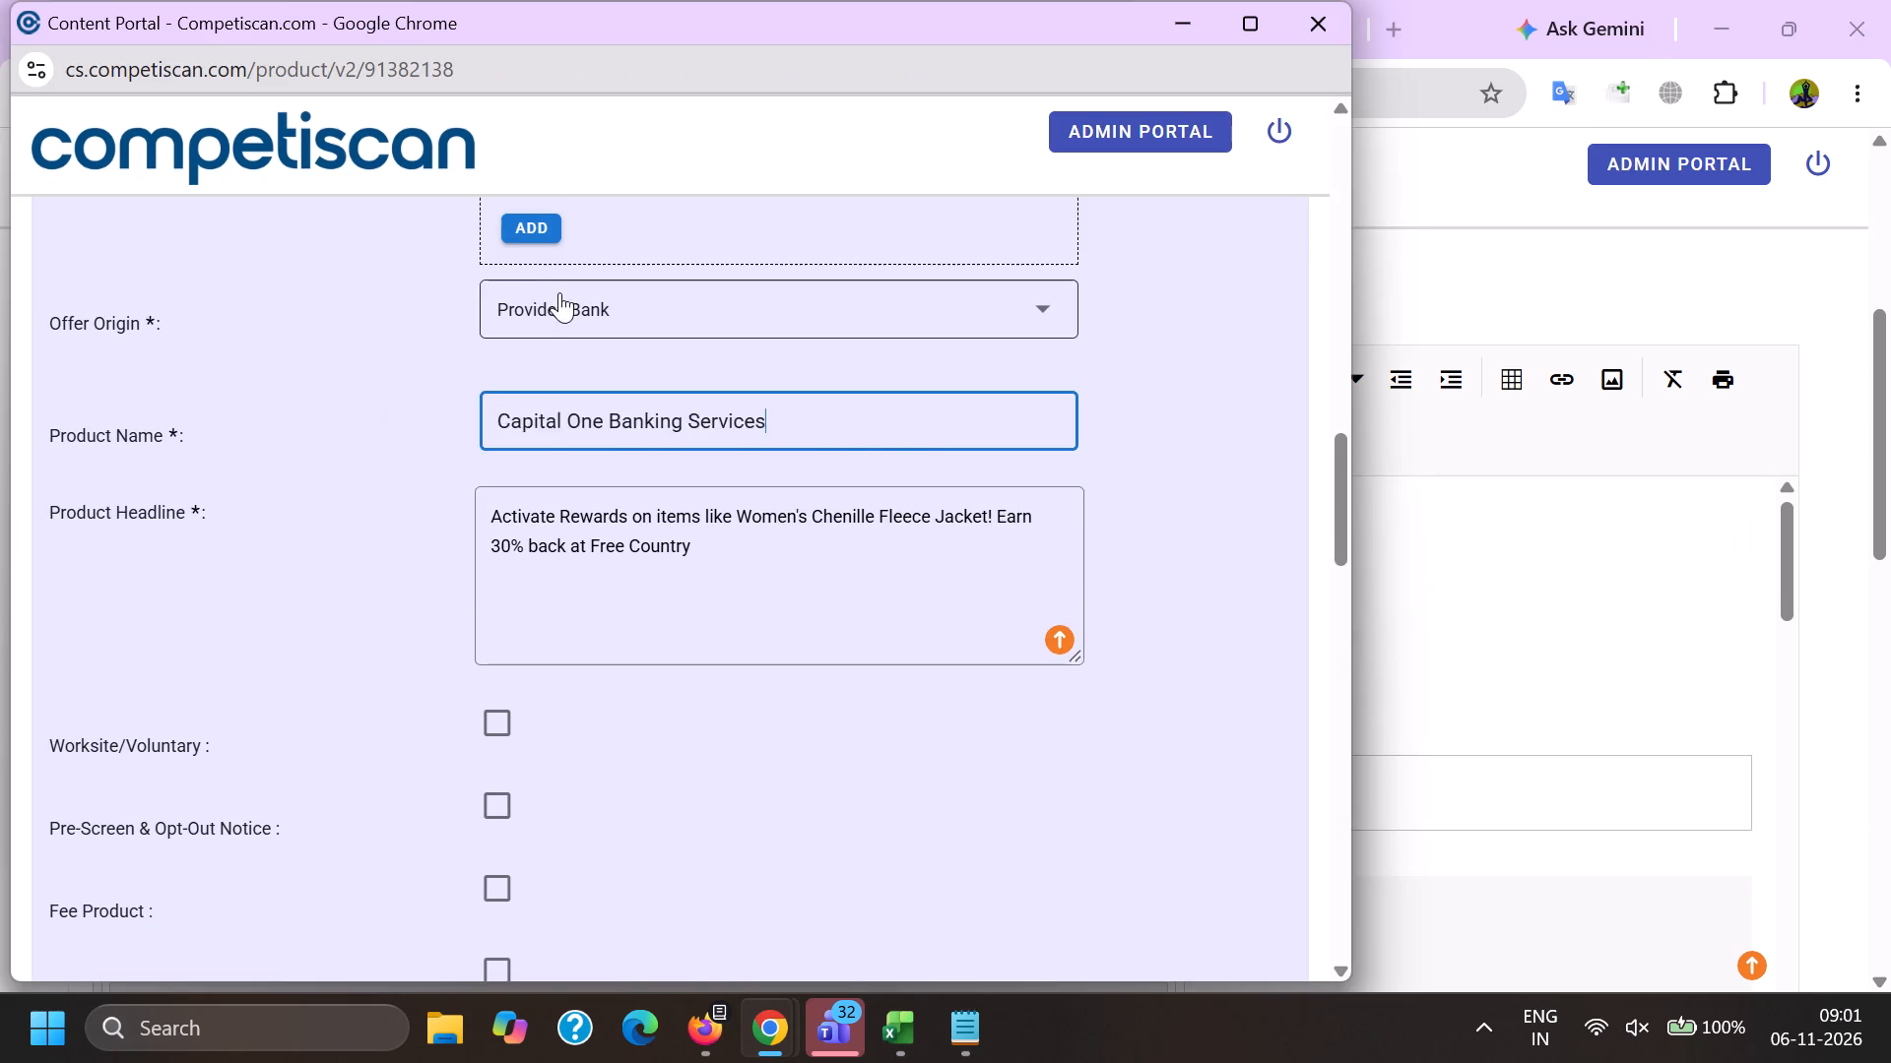
Complete the selection fields between the product checkboxes and Business Content, including the URL/Website option.
scroll(559, 292, down, 3)
click(559, 615)
scroll(613, 444, down, 9)
click(669, 547)
drag(304, 542, 327, 542)
click(588, 456)
scroll(647, 335, down, 8)
click(641, 537)
drag(445, 516, 454, 525)
click(552, 534)
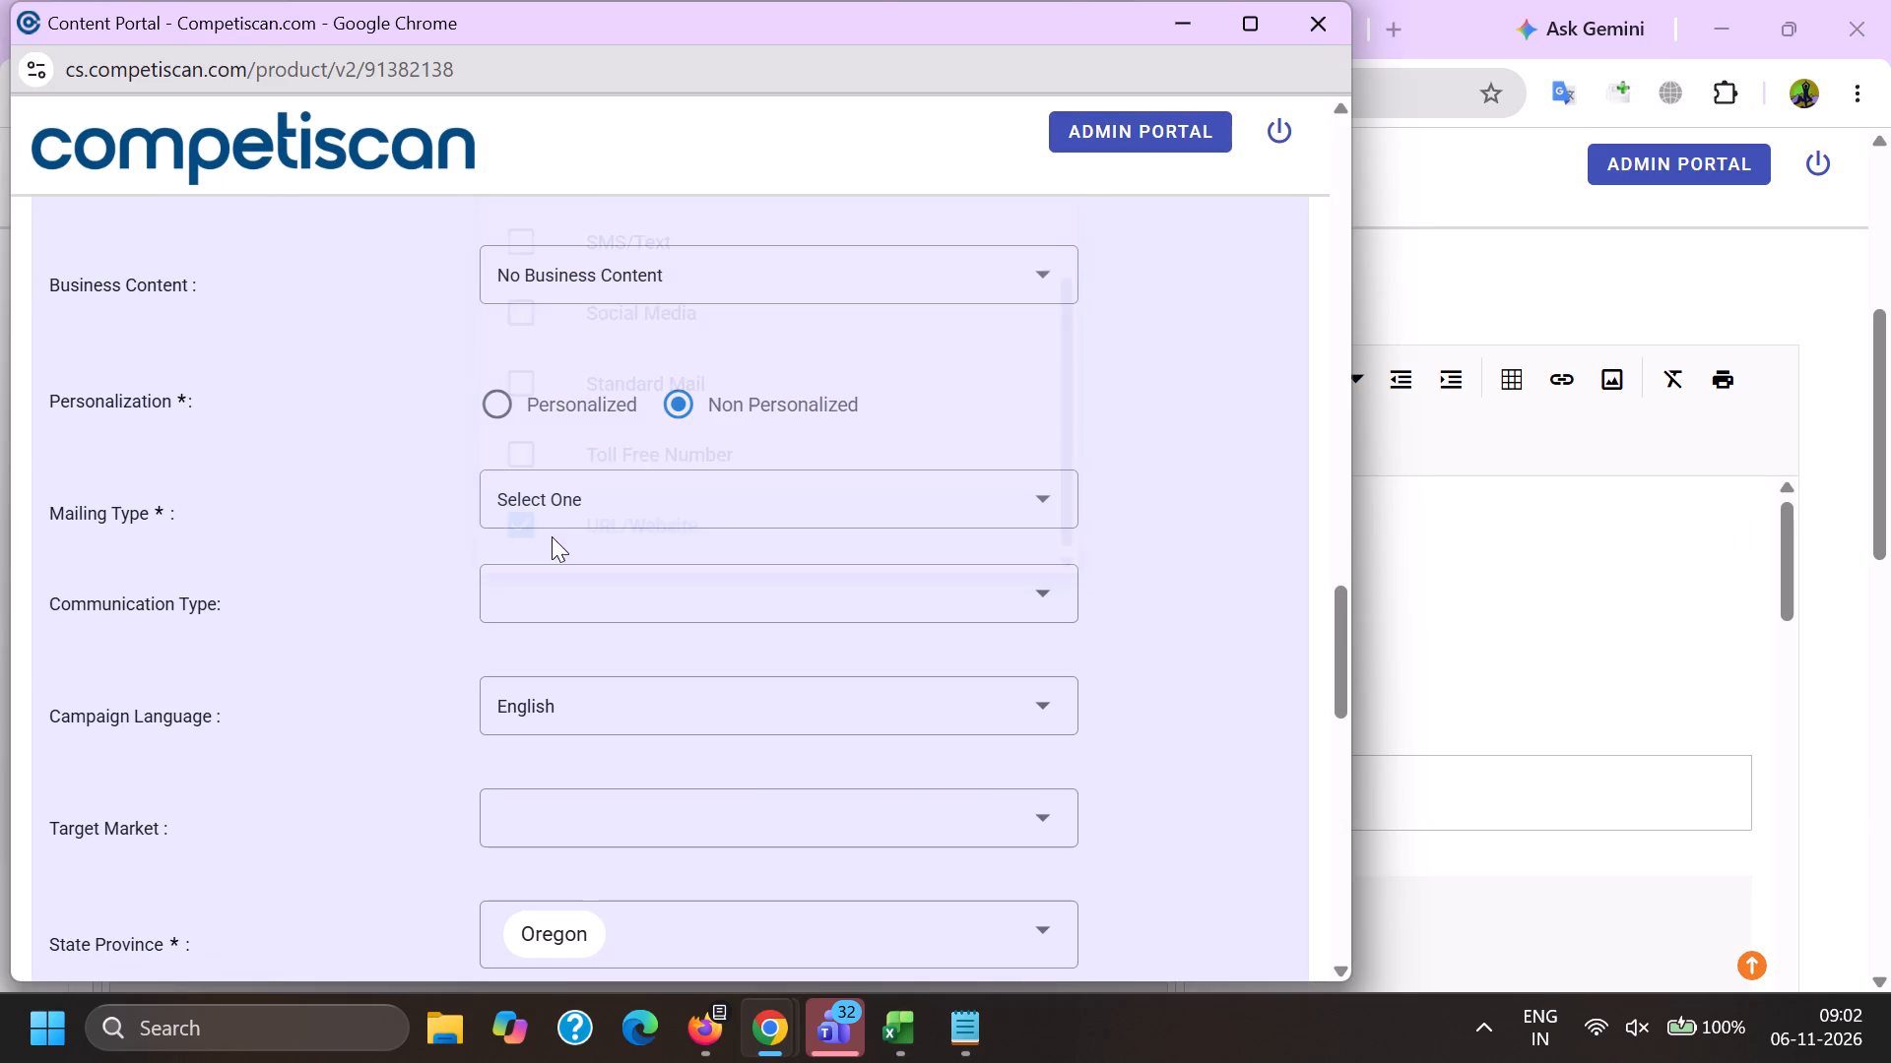
Set the mailing type to Loyalty/Retention.
click(580, 508)
click(629, 665)
drag(286, 709, 306, 712)
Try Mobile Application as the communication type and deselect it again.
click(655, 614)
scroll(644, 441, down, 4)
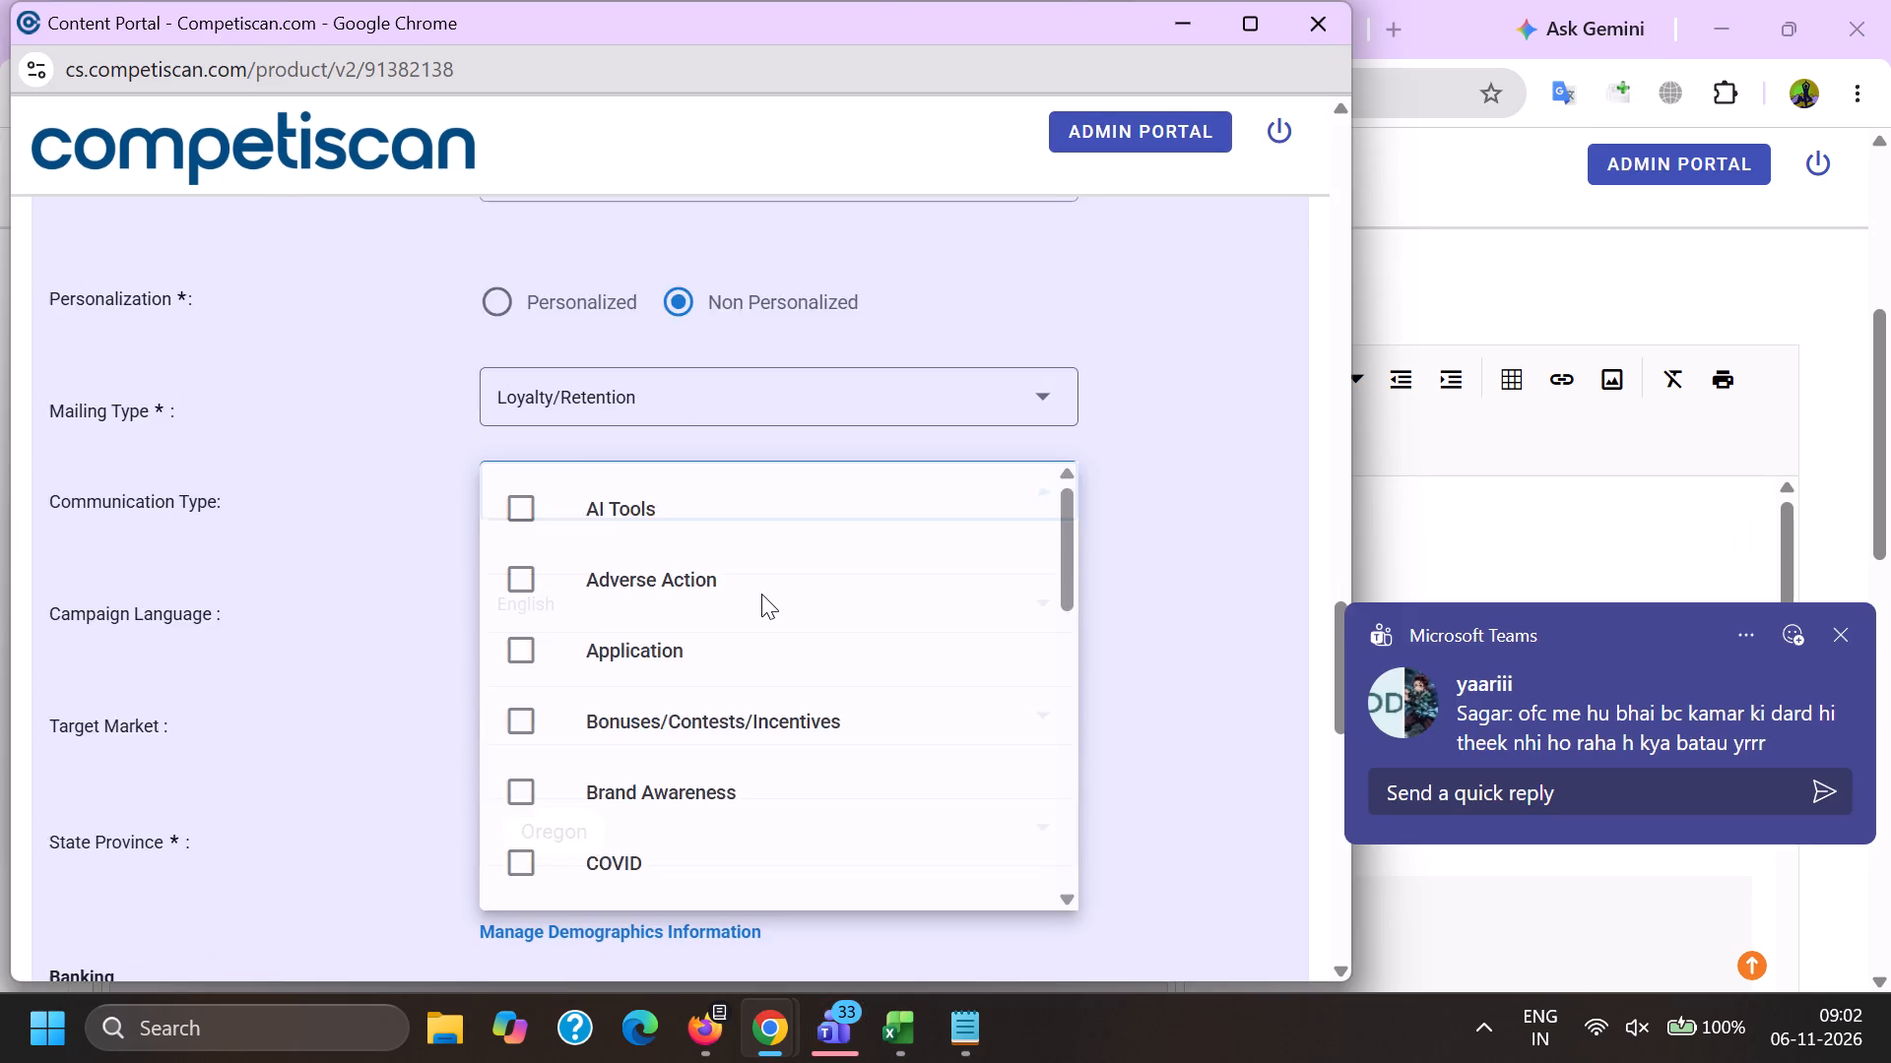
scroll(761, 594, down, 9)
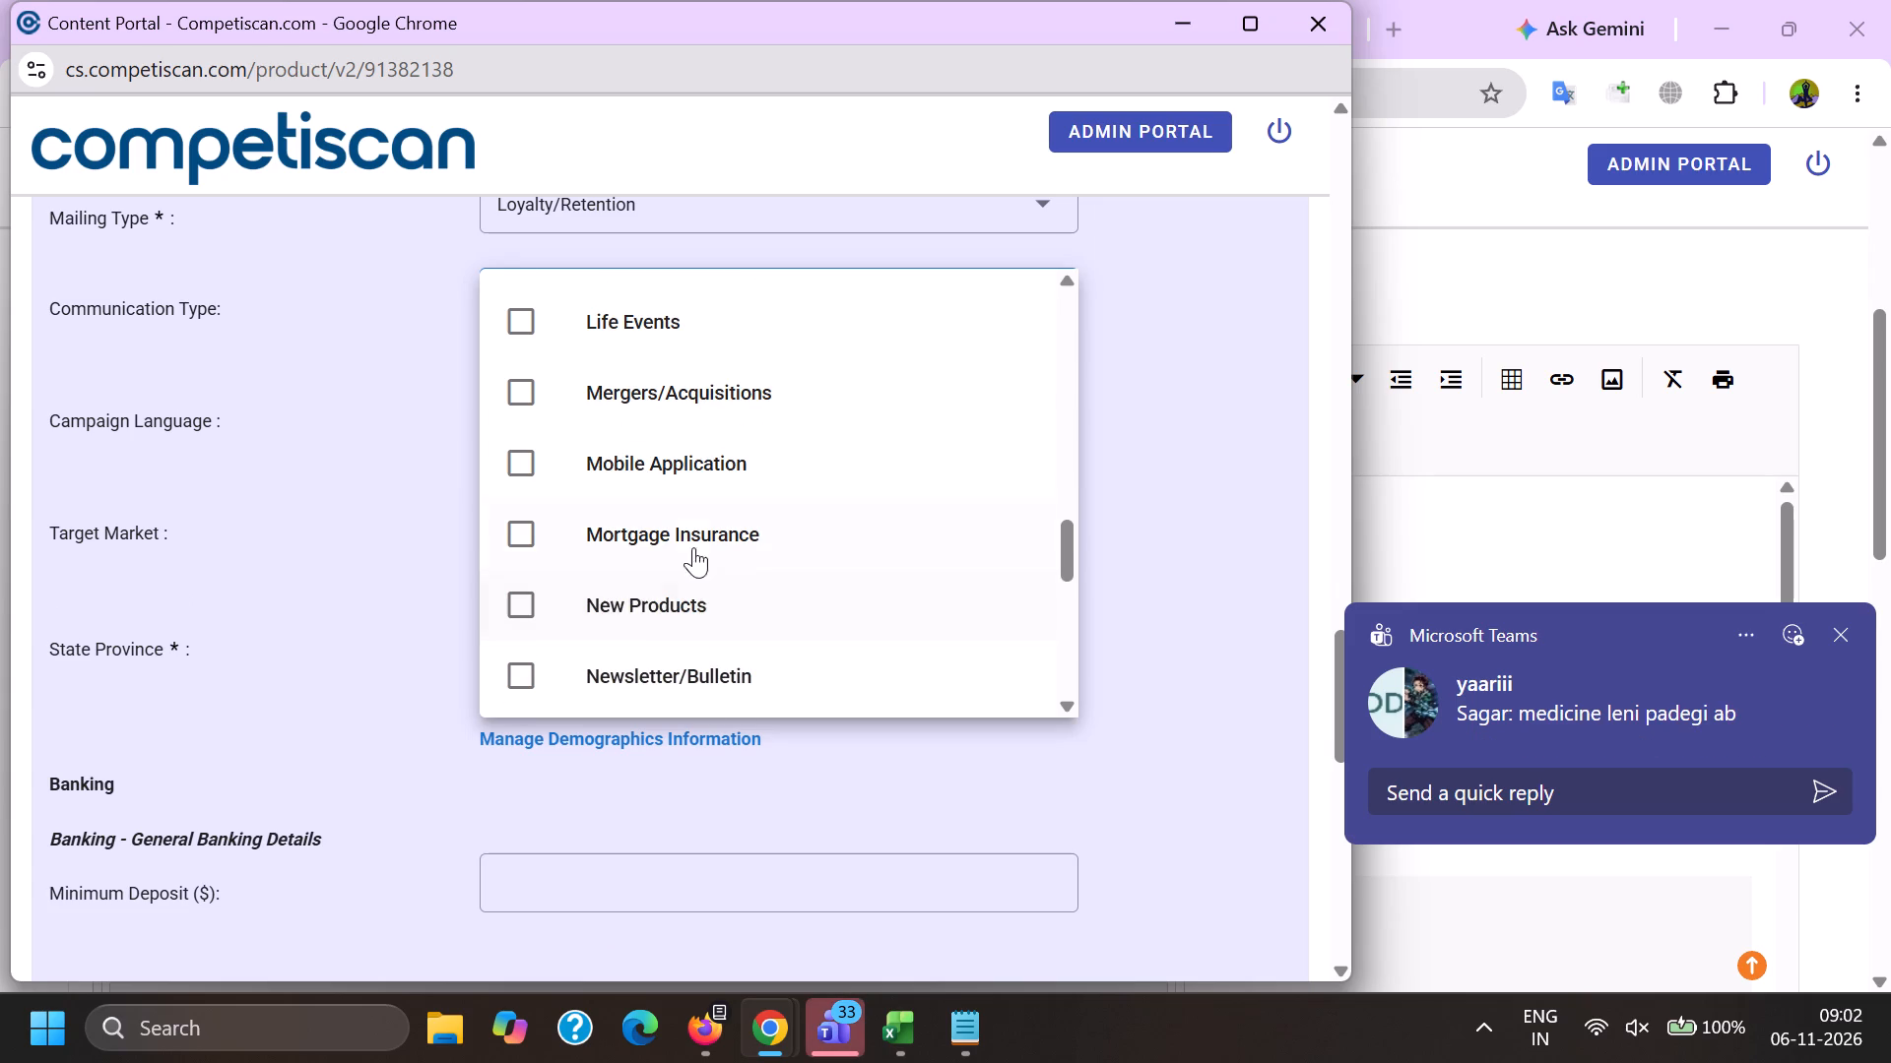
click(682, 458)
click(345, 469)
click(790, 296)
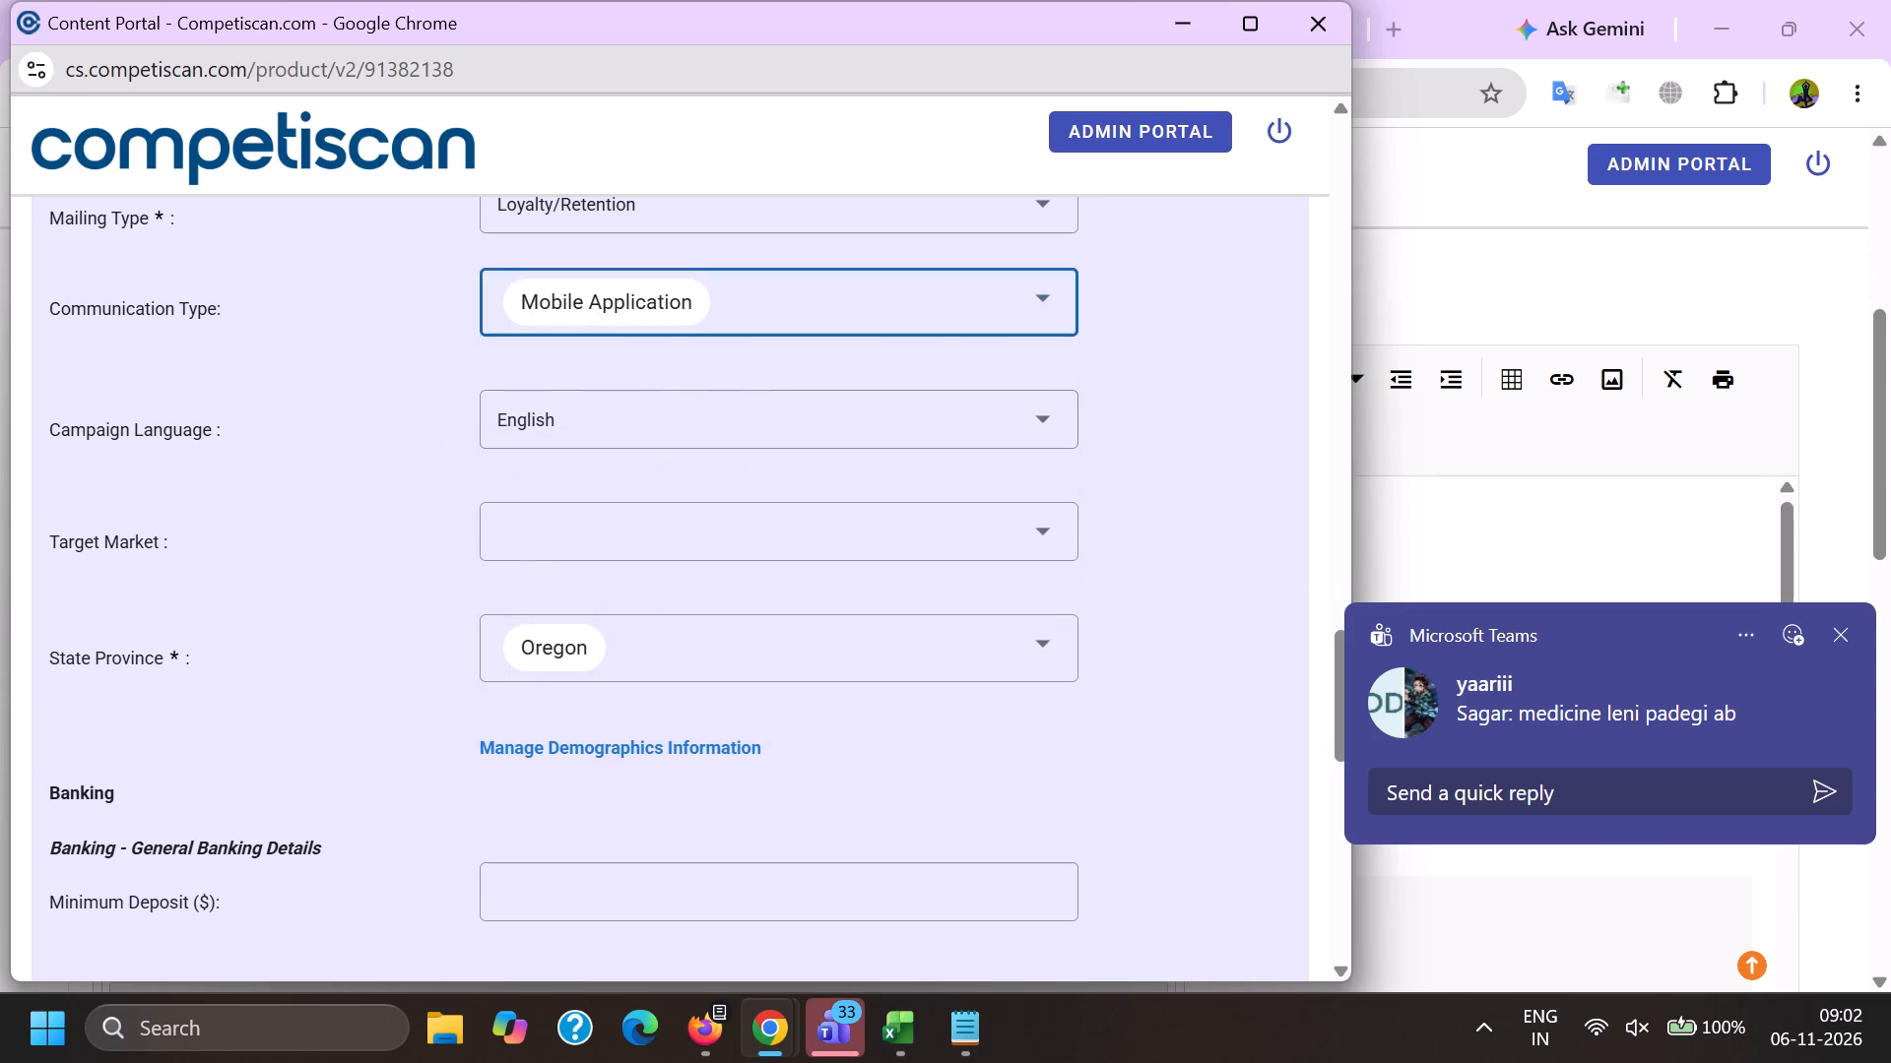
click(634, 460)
Look through the communication types, select a suitable one for the rewards offer, and proceed to the banking details.
scroll(636, 540, down, 4)
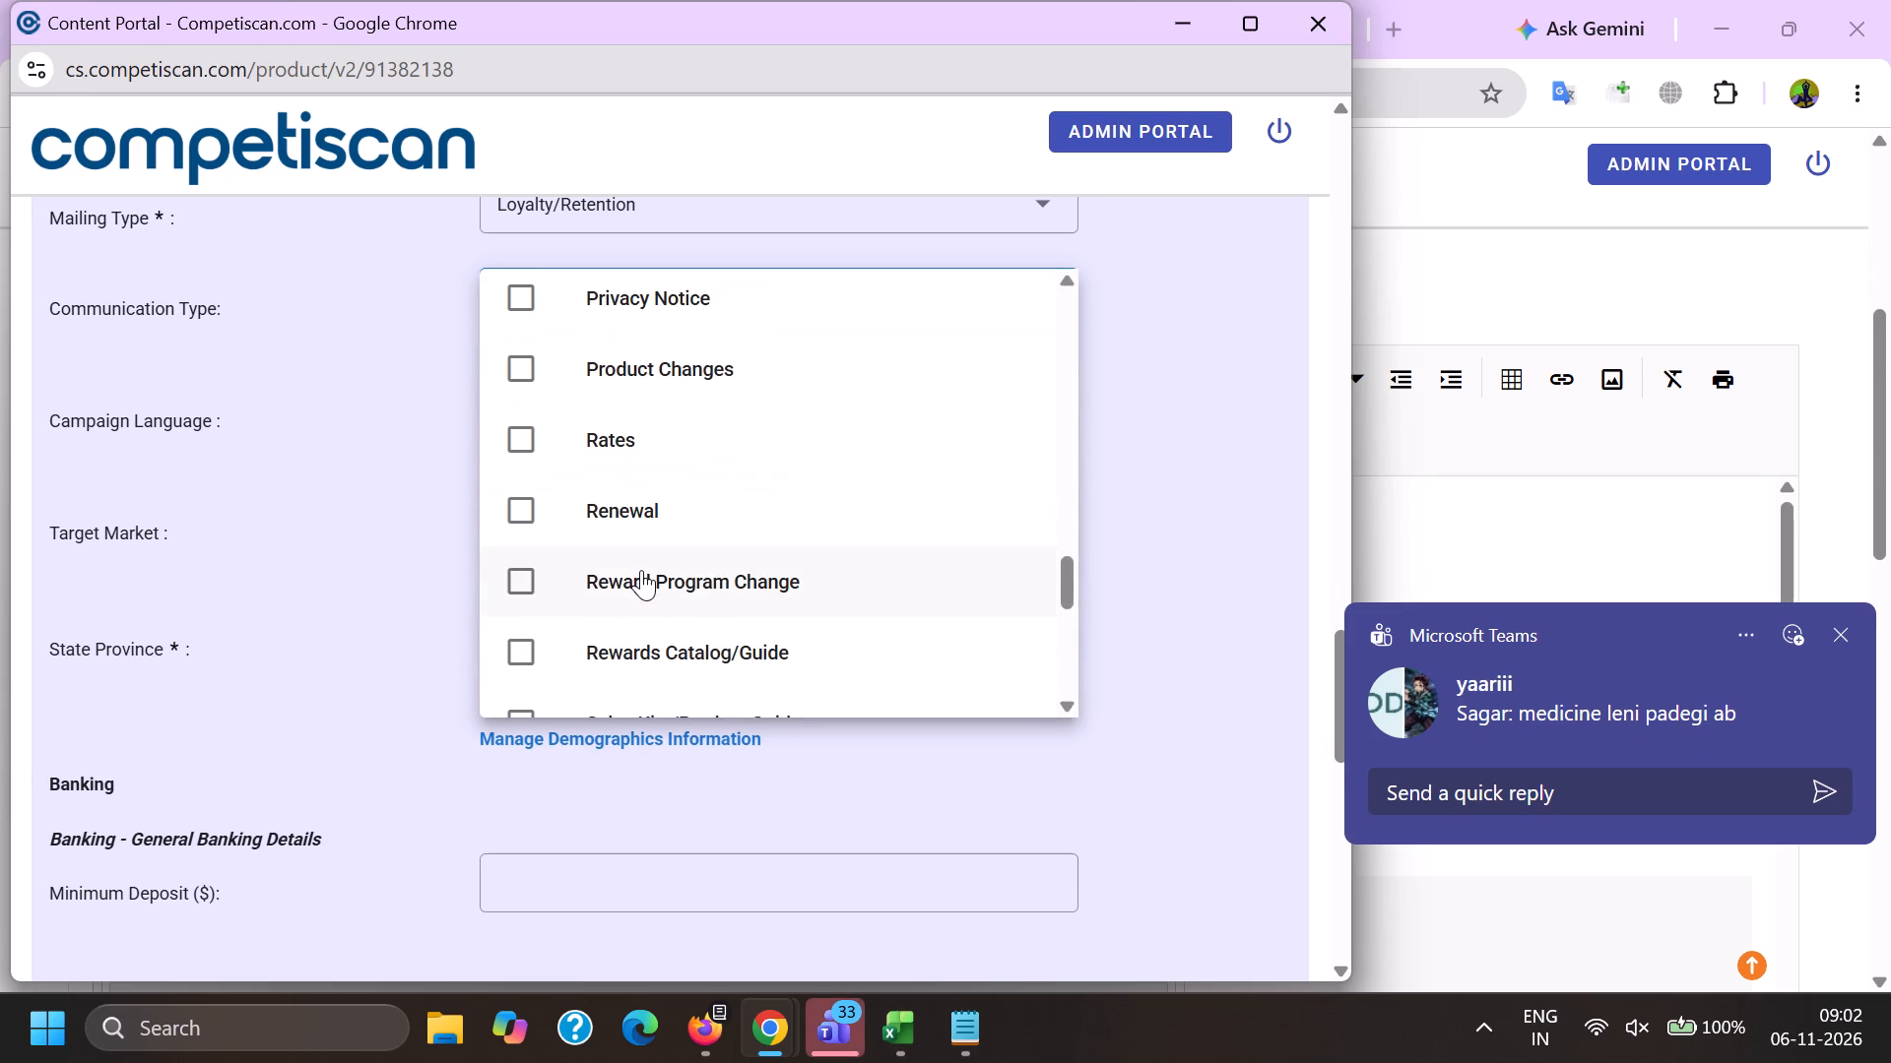
scroll(660, 566, down, 2)
scroll(701, 573, up, 7)
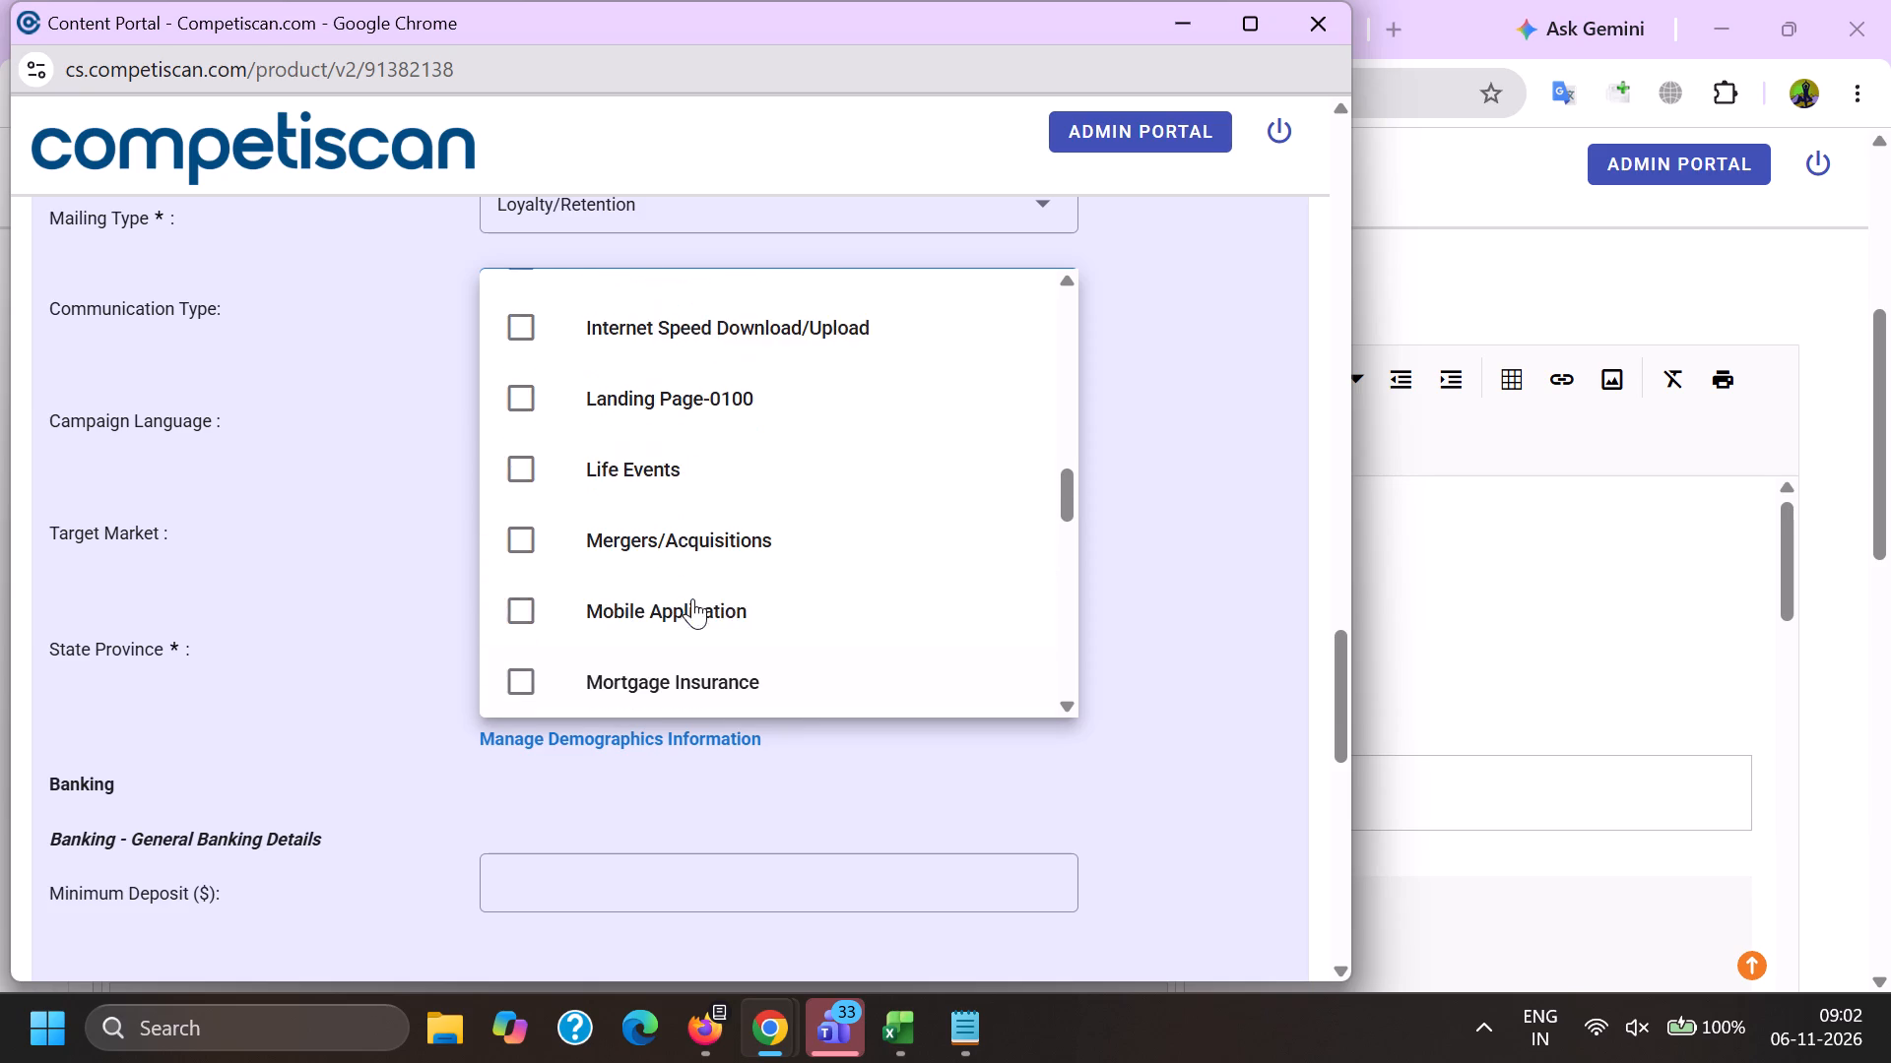
scroll(692, 597, down, 4)
click(753, 378)
click(322, 400)
scroll(349, 406, down, 14)
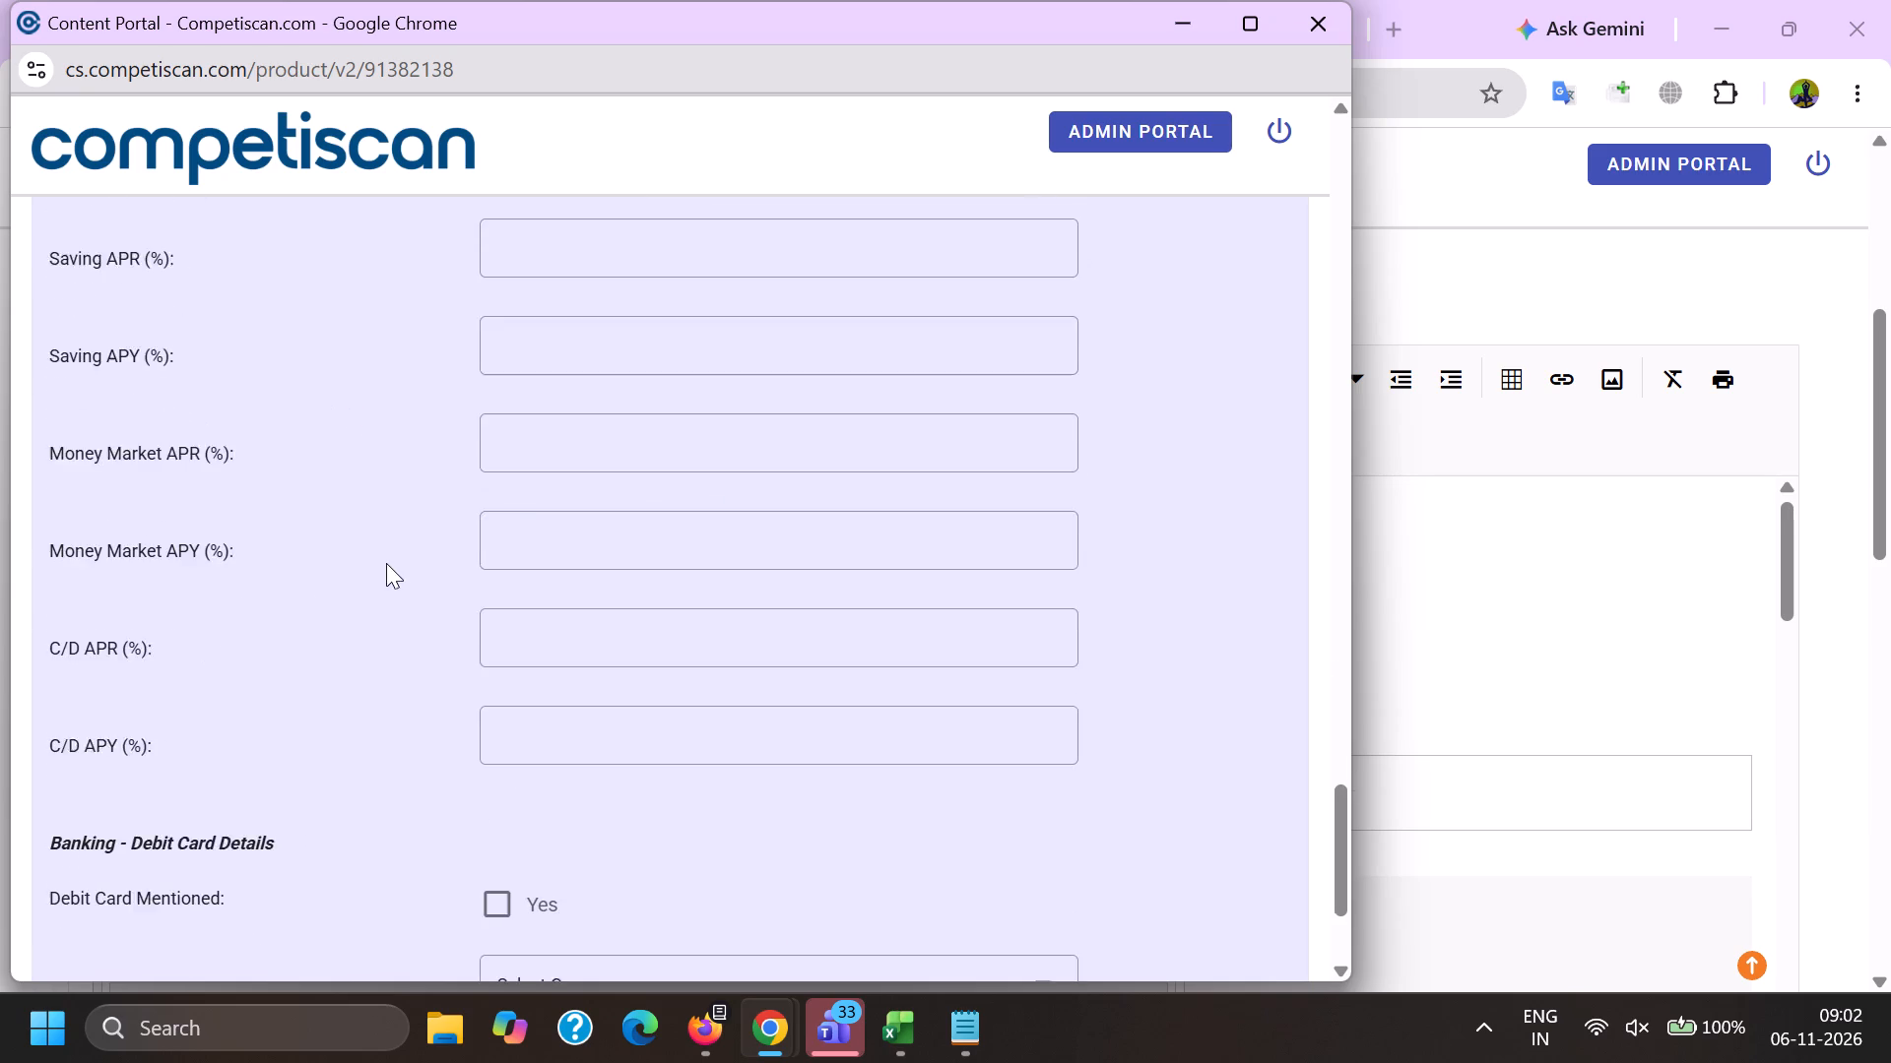
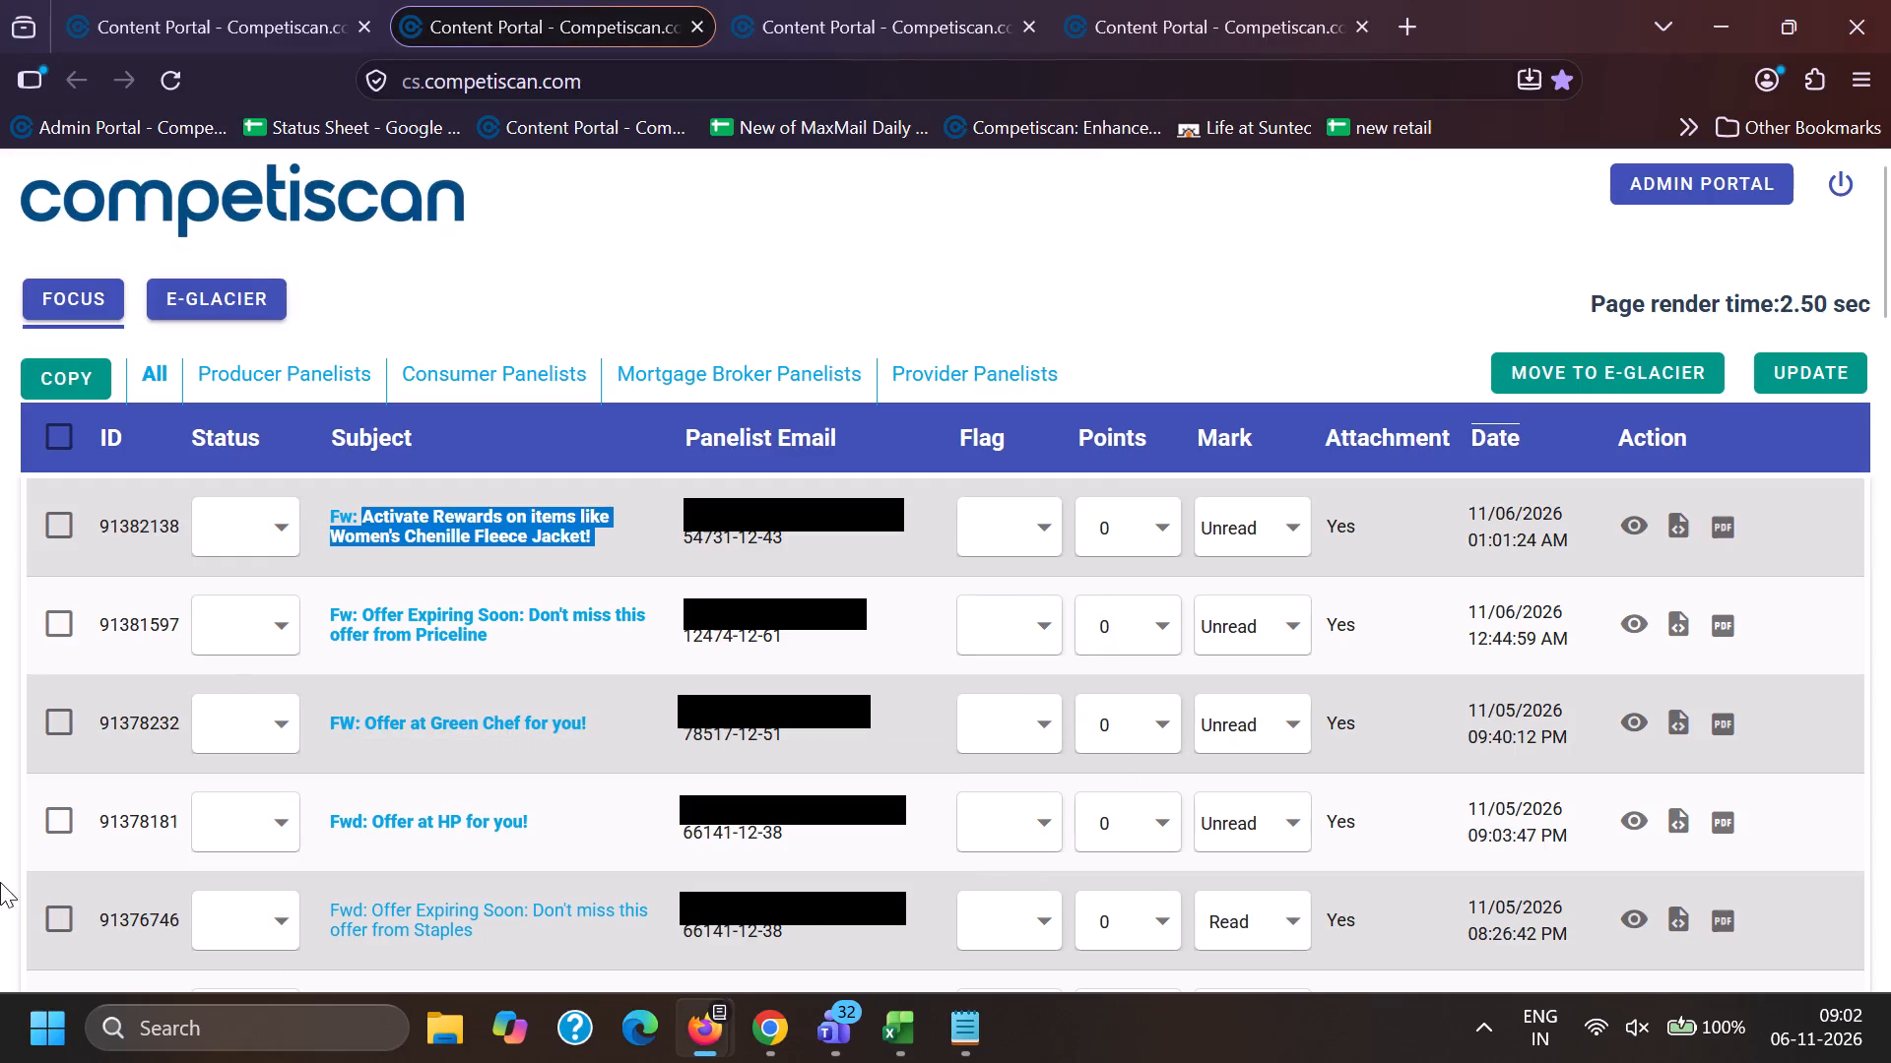
Copy email 91381597's subject without the "Fw:" prefix and search Chrome's Content Portal for "Offer Expiring Soon: Don't miss this offer from Priceline" in quotes.
drag(368, 600, 506, 642)
drag(363, 600, 525, 659)
key(ctrl+c)
key(ctrl+c)
ctrl+click(777, 1048)
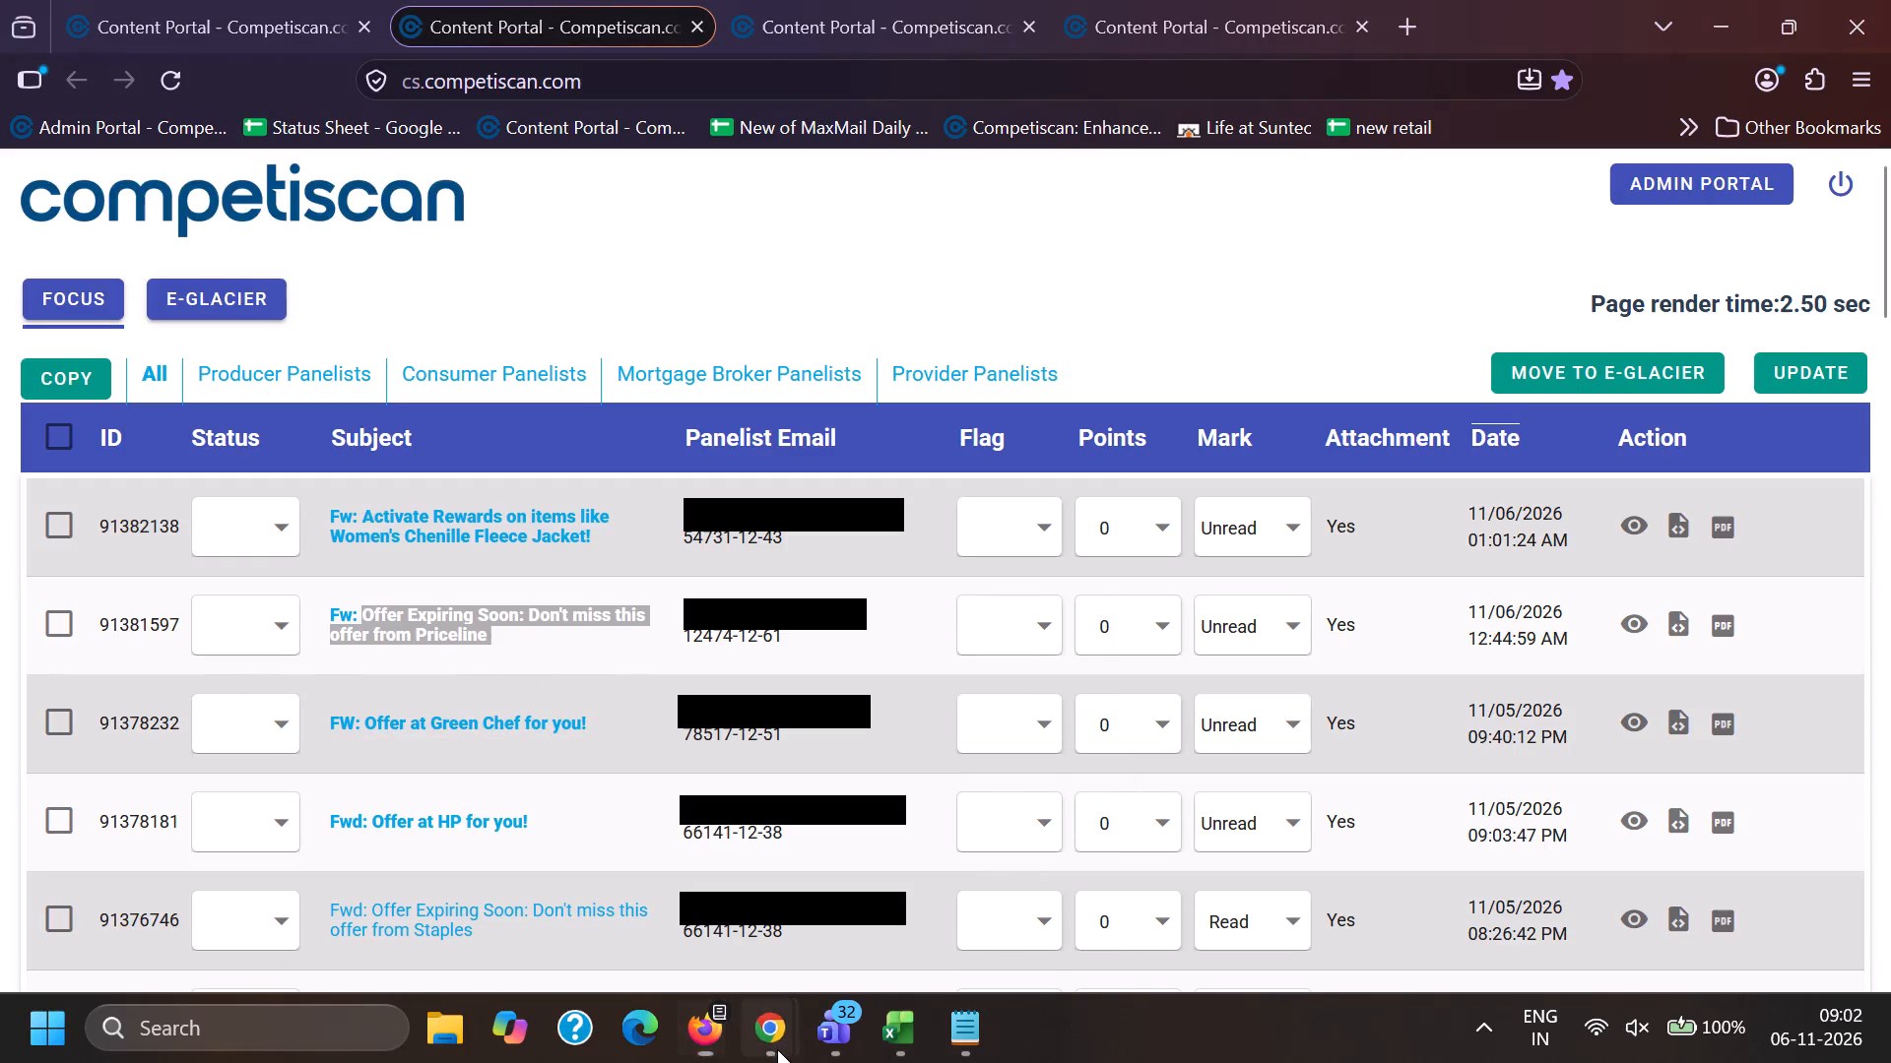
click(624, 912)
click(476, 0)
scroll(541, 563, down, 5)
drag(779, 331, 0, 344)
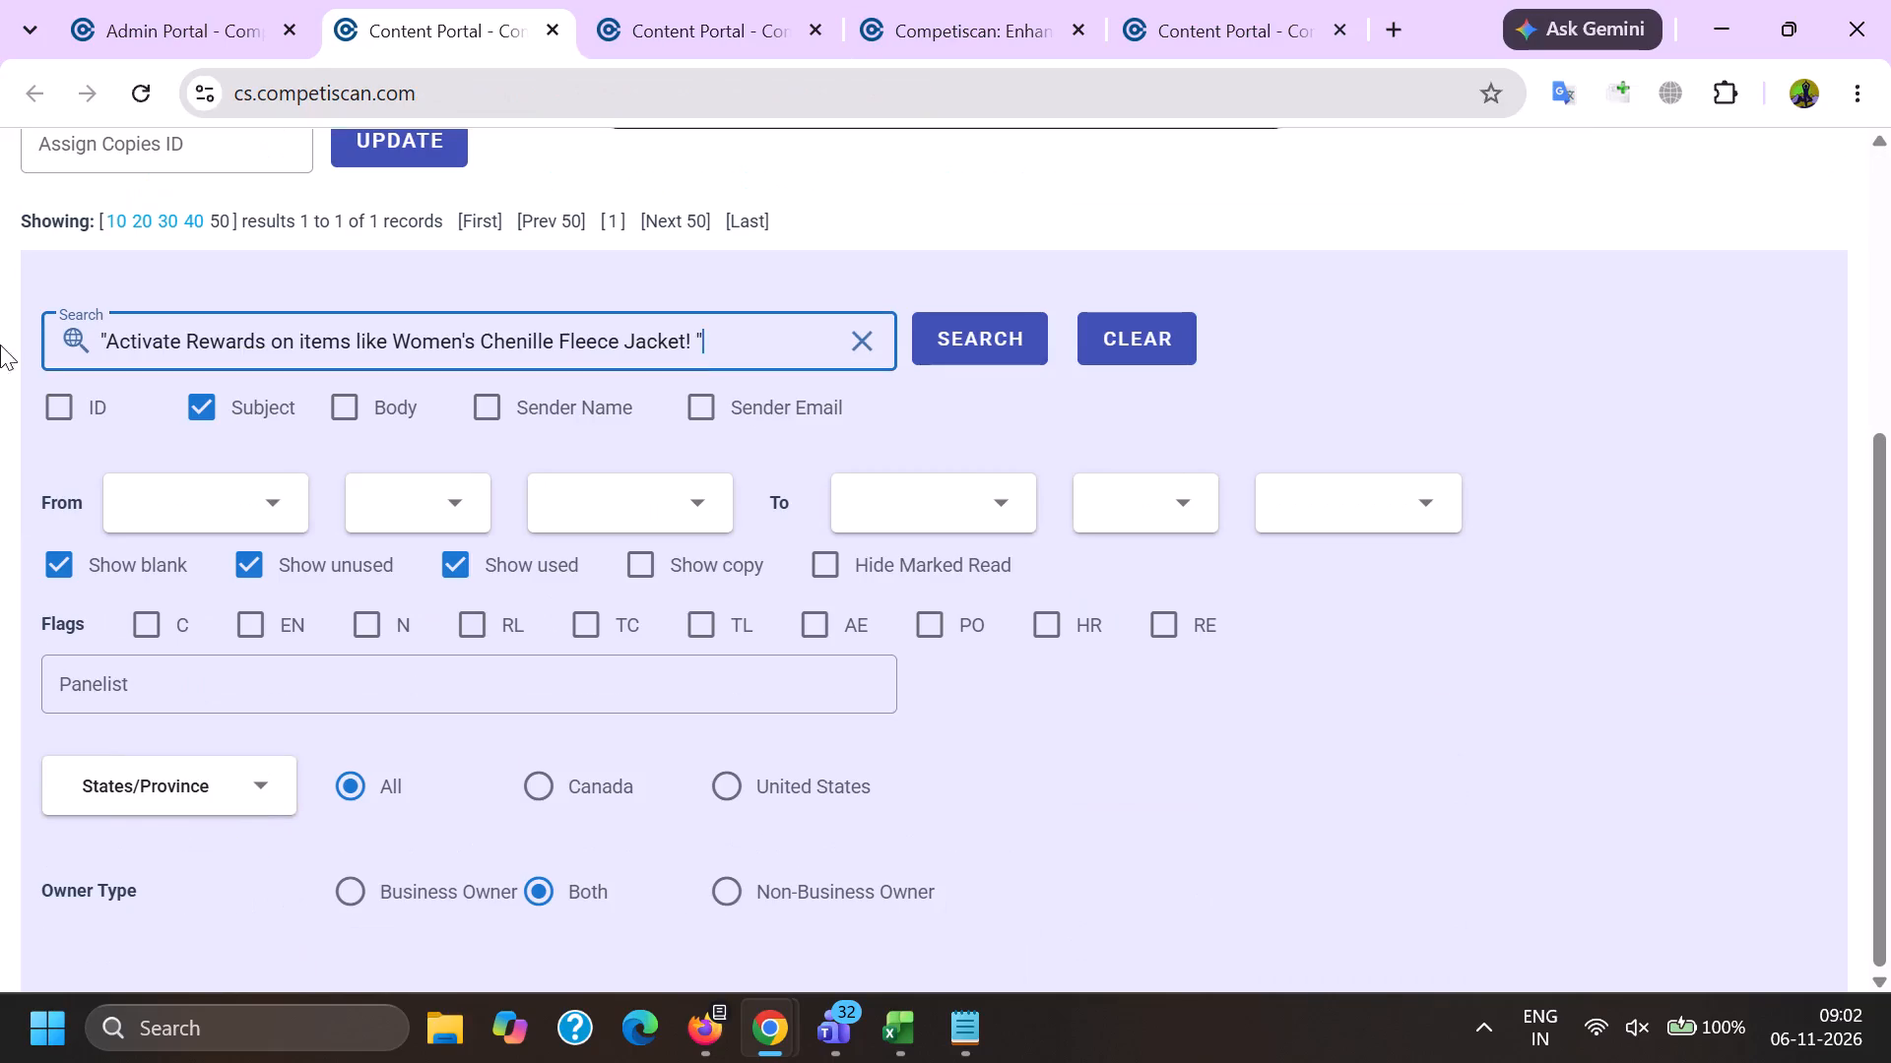
drag(0, 344, 5, 354)
key(BackSpace)
key(shift+quotedbl)
key(ctrl+v)
key(shift+quotedbl)
key(Return)
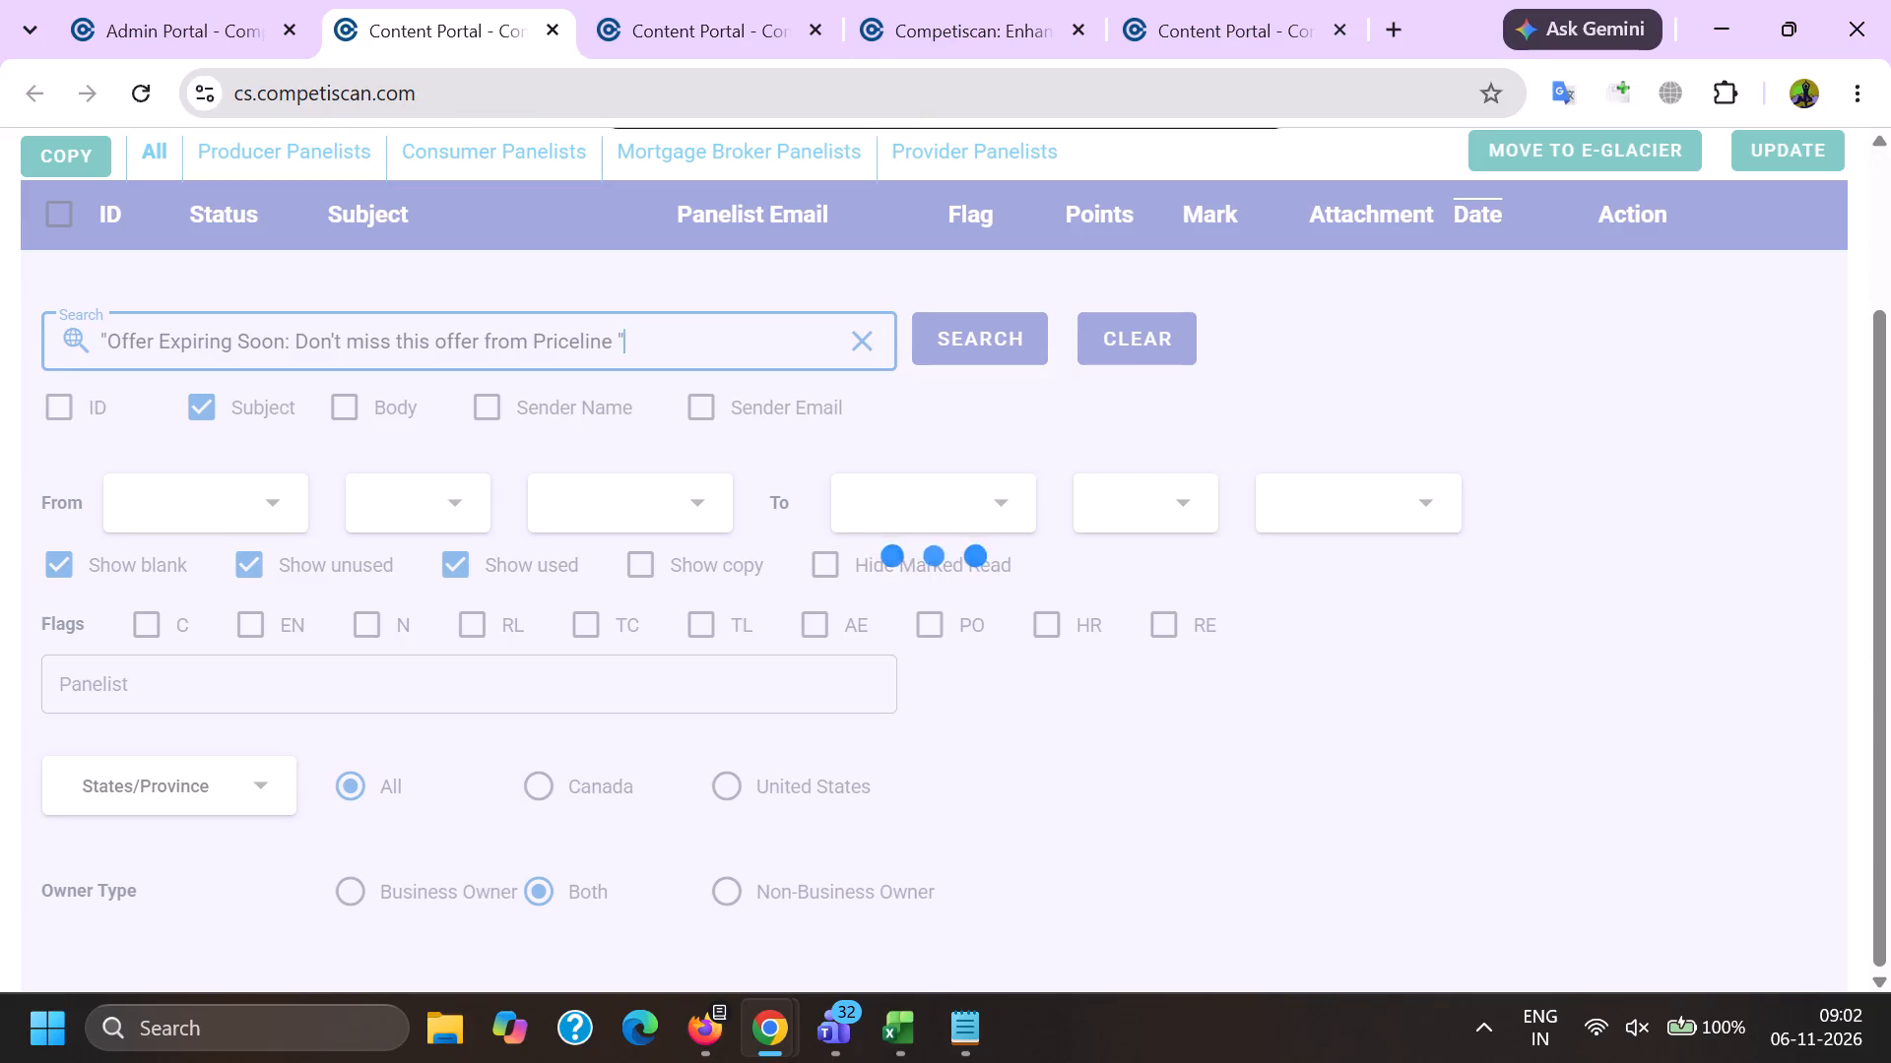
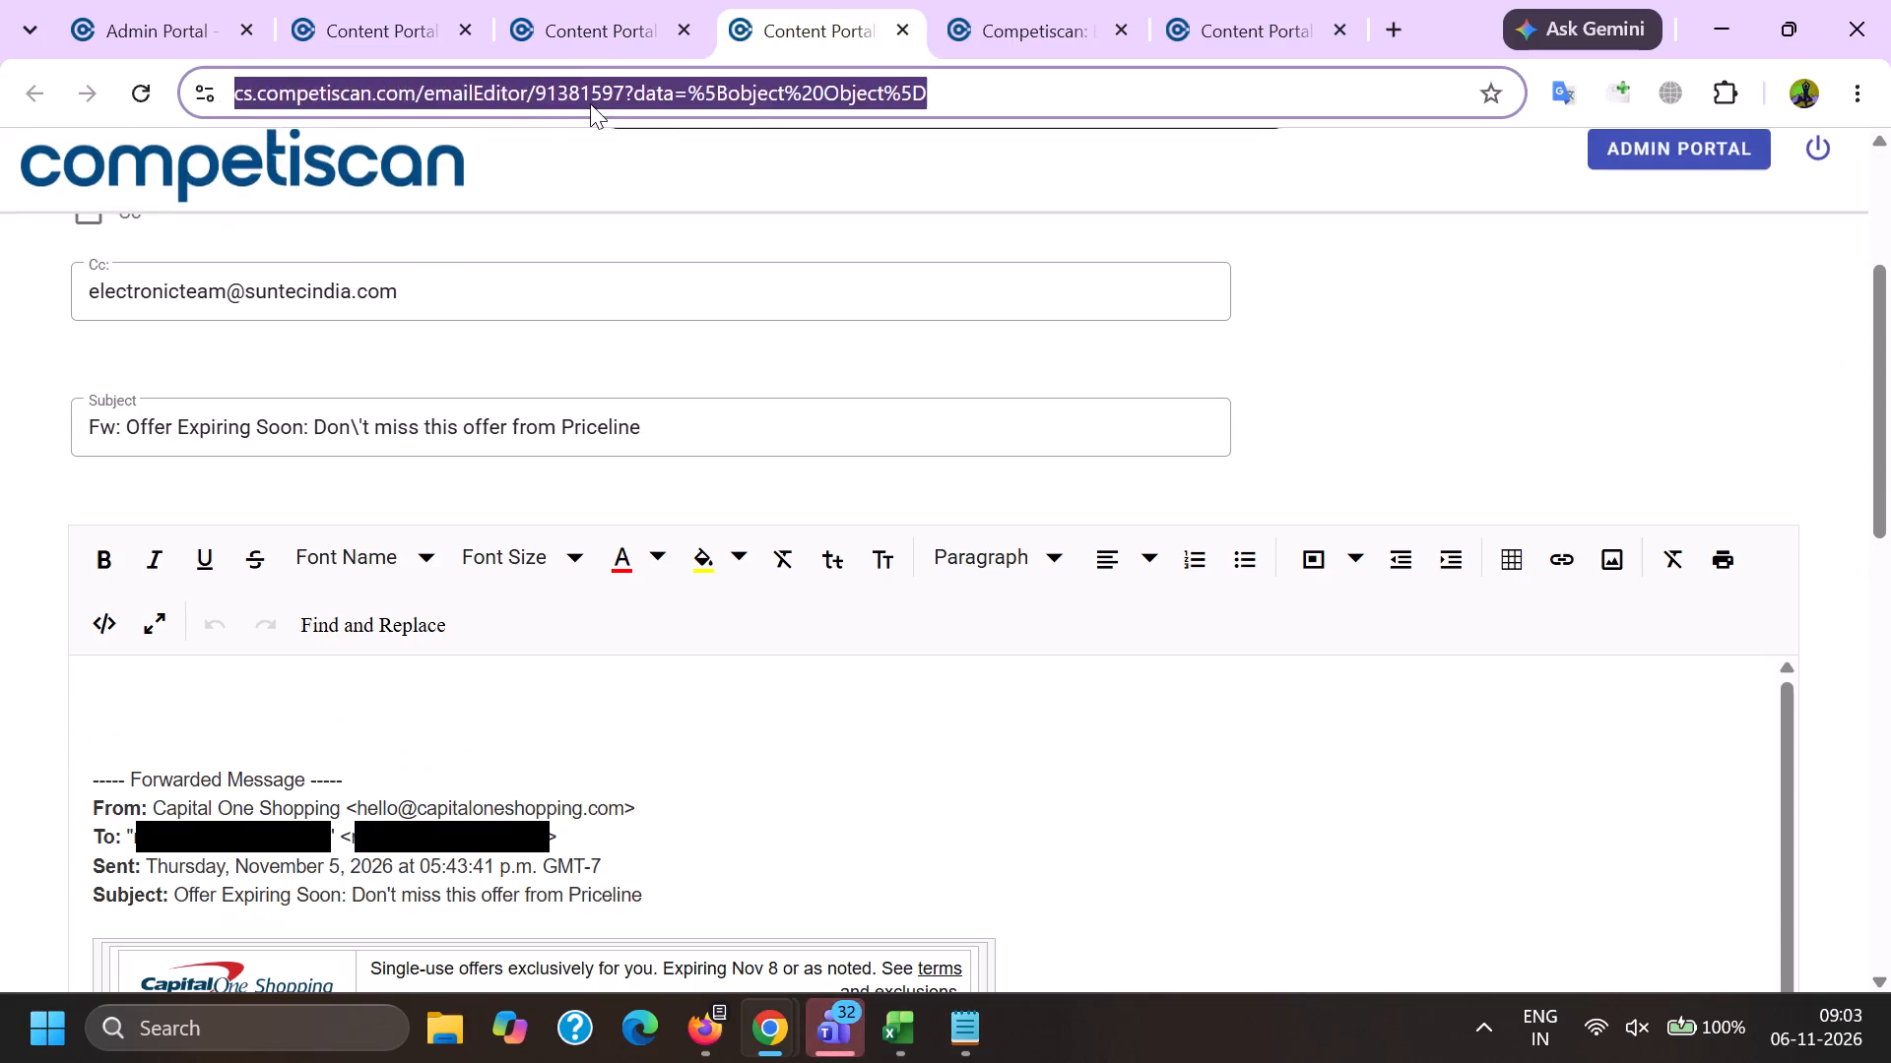
Log email ID 91381597 in the 2025 Excel sheet's next free row under 06-Nov-26, with CC/ML set to ml.
key(ctrl+c)
click(872, 1047)
click(1148, 916)
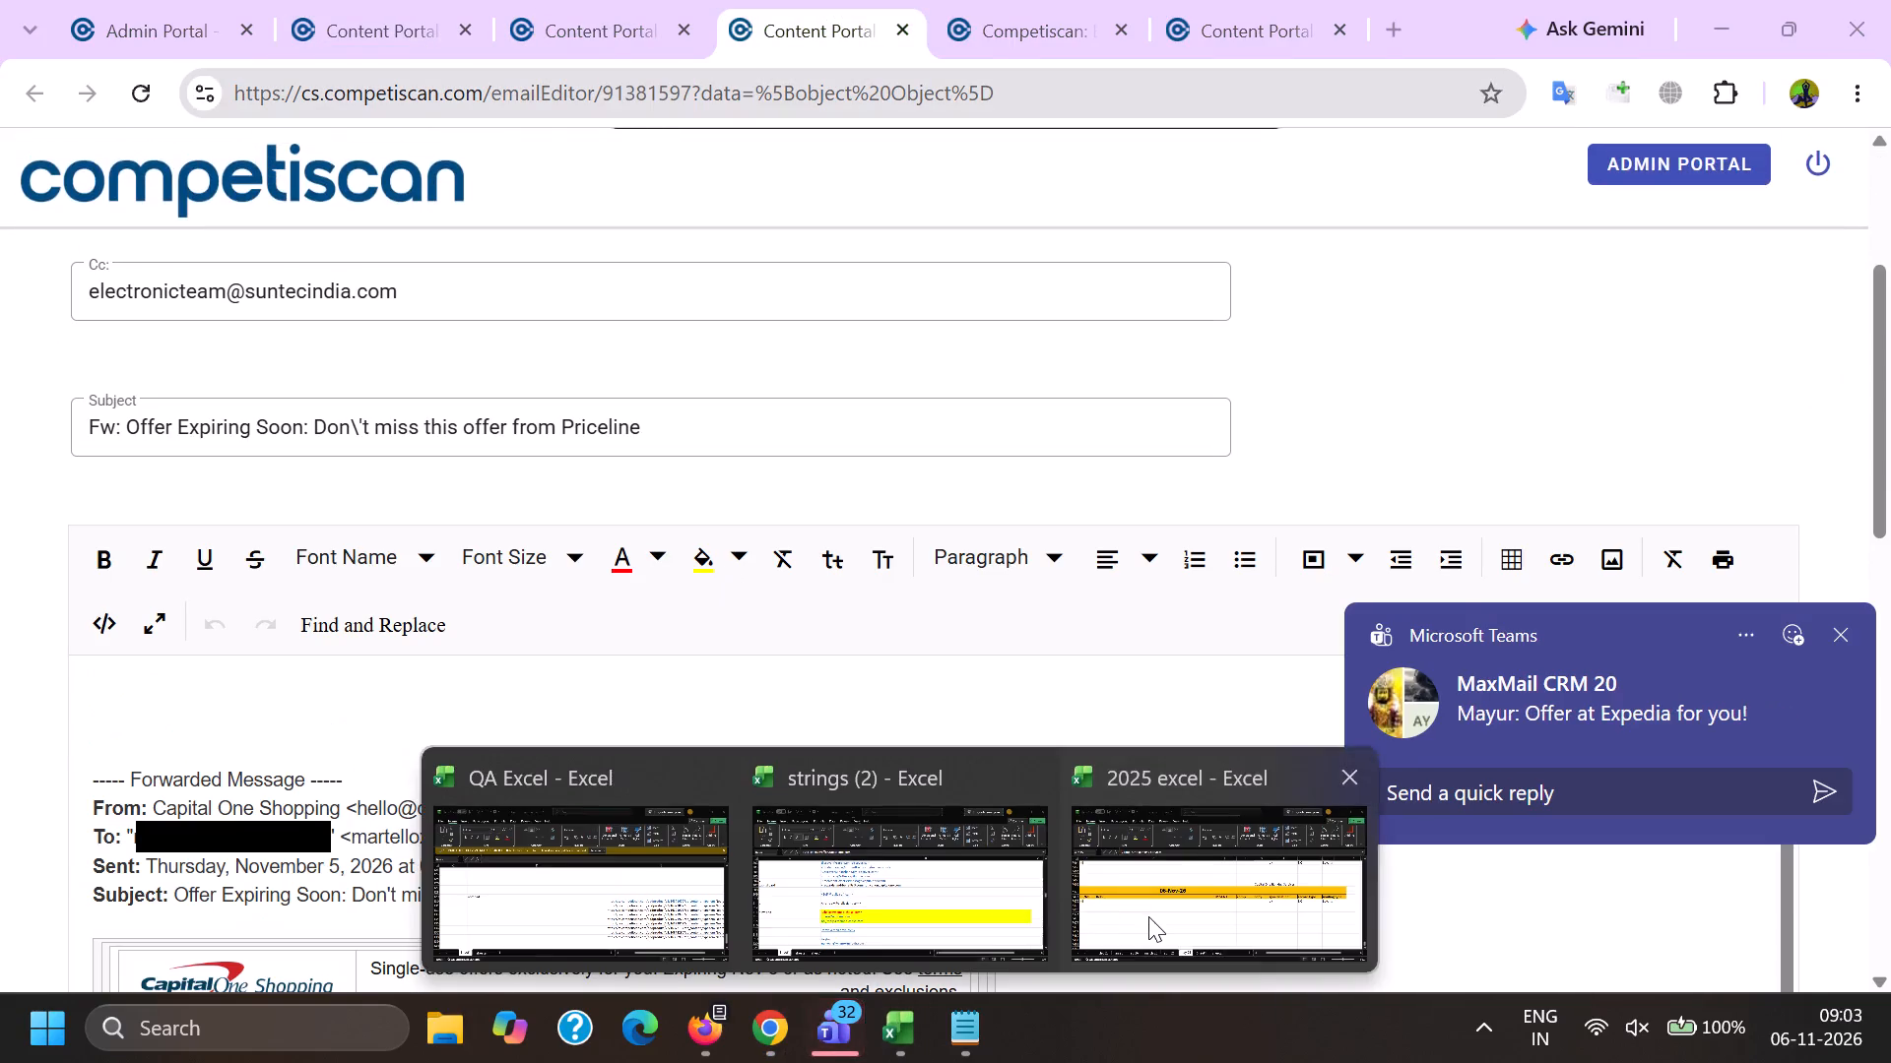
click(153, 636)
click(117, 641)
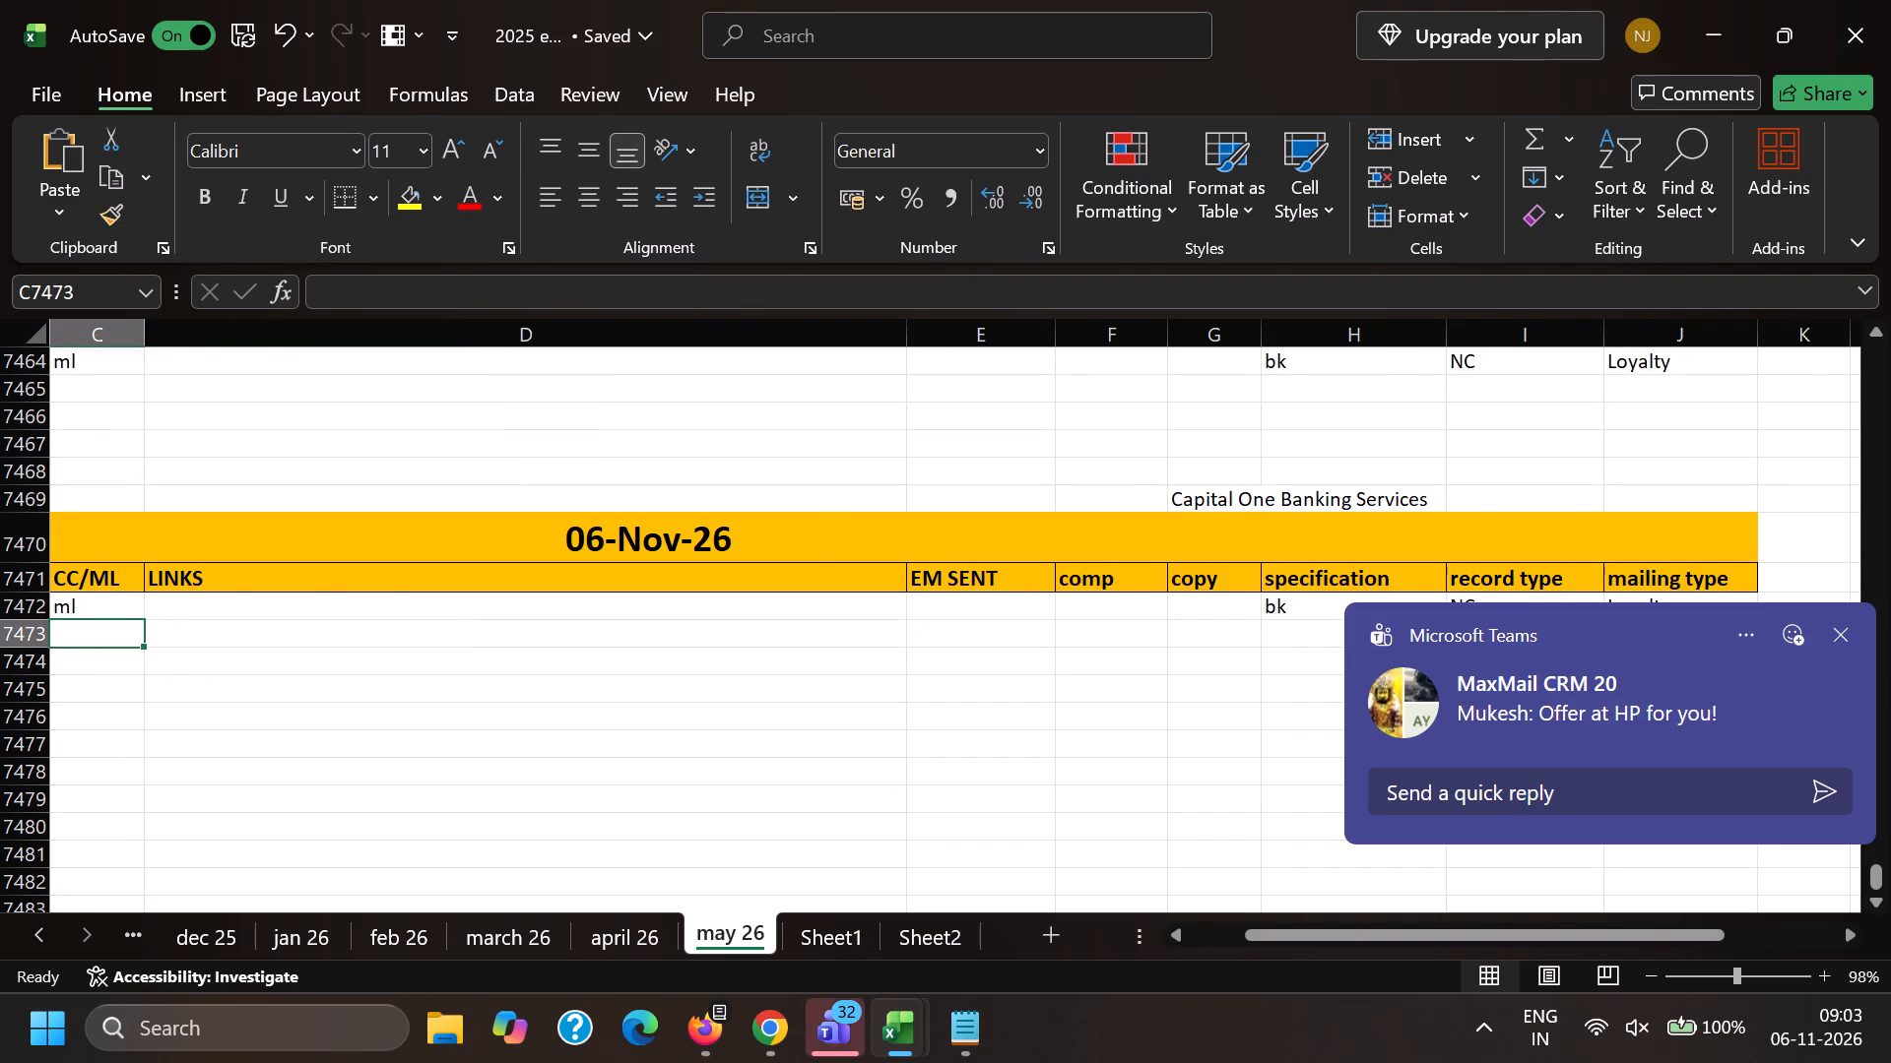
key(Left)
key(Left)
key(Right)
key(ctrl+v)
key(Right)
text(ml)
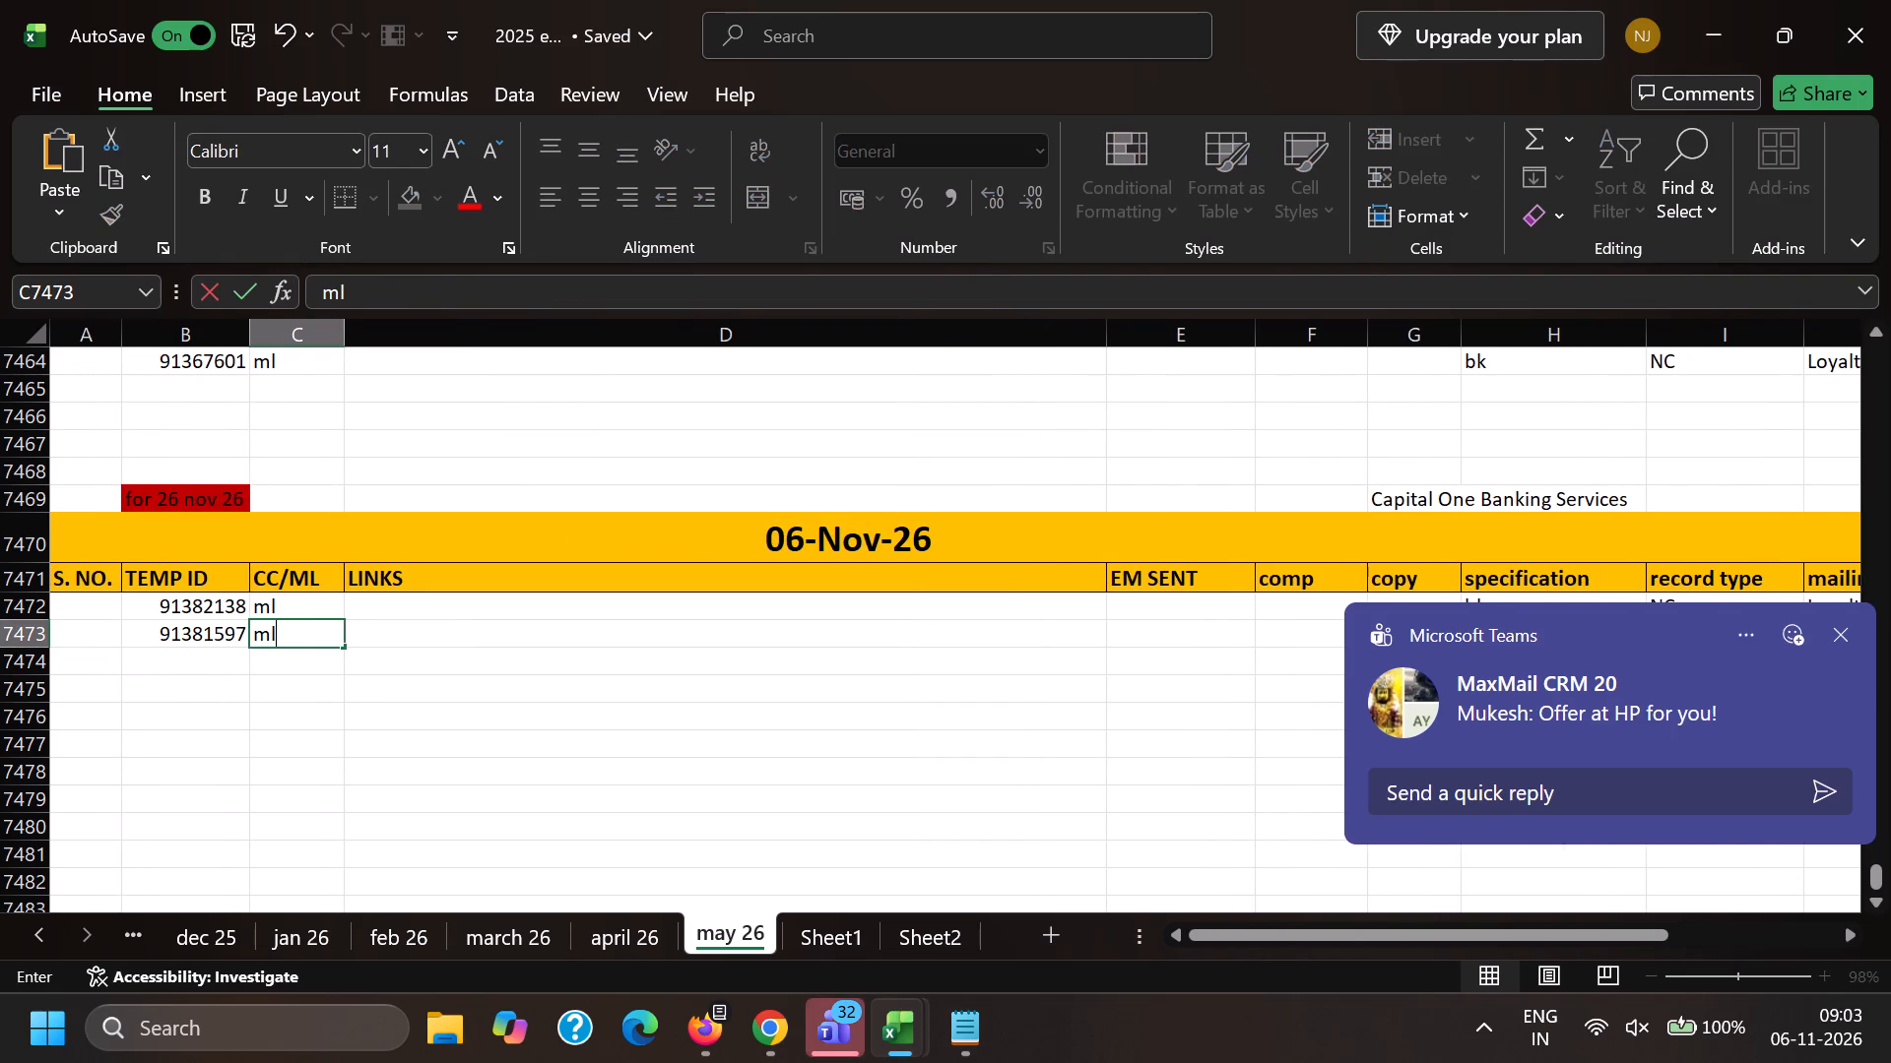
key(Right)
key(Right)
key(Right)
key(Right)
key(Right)
key(Up)
key(shift+Right)
key(shift+Right)
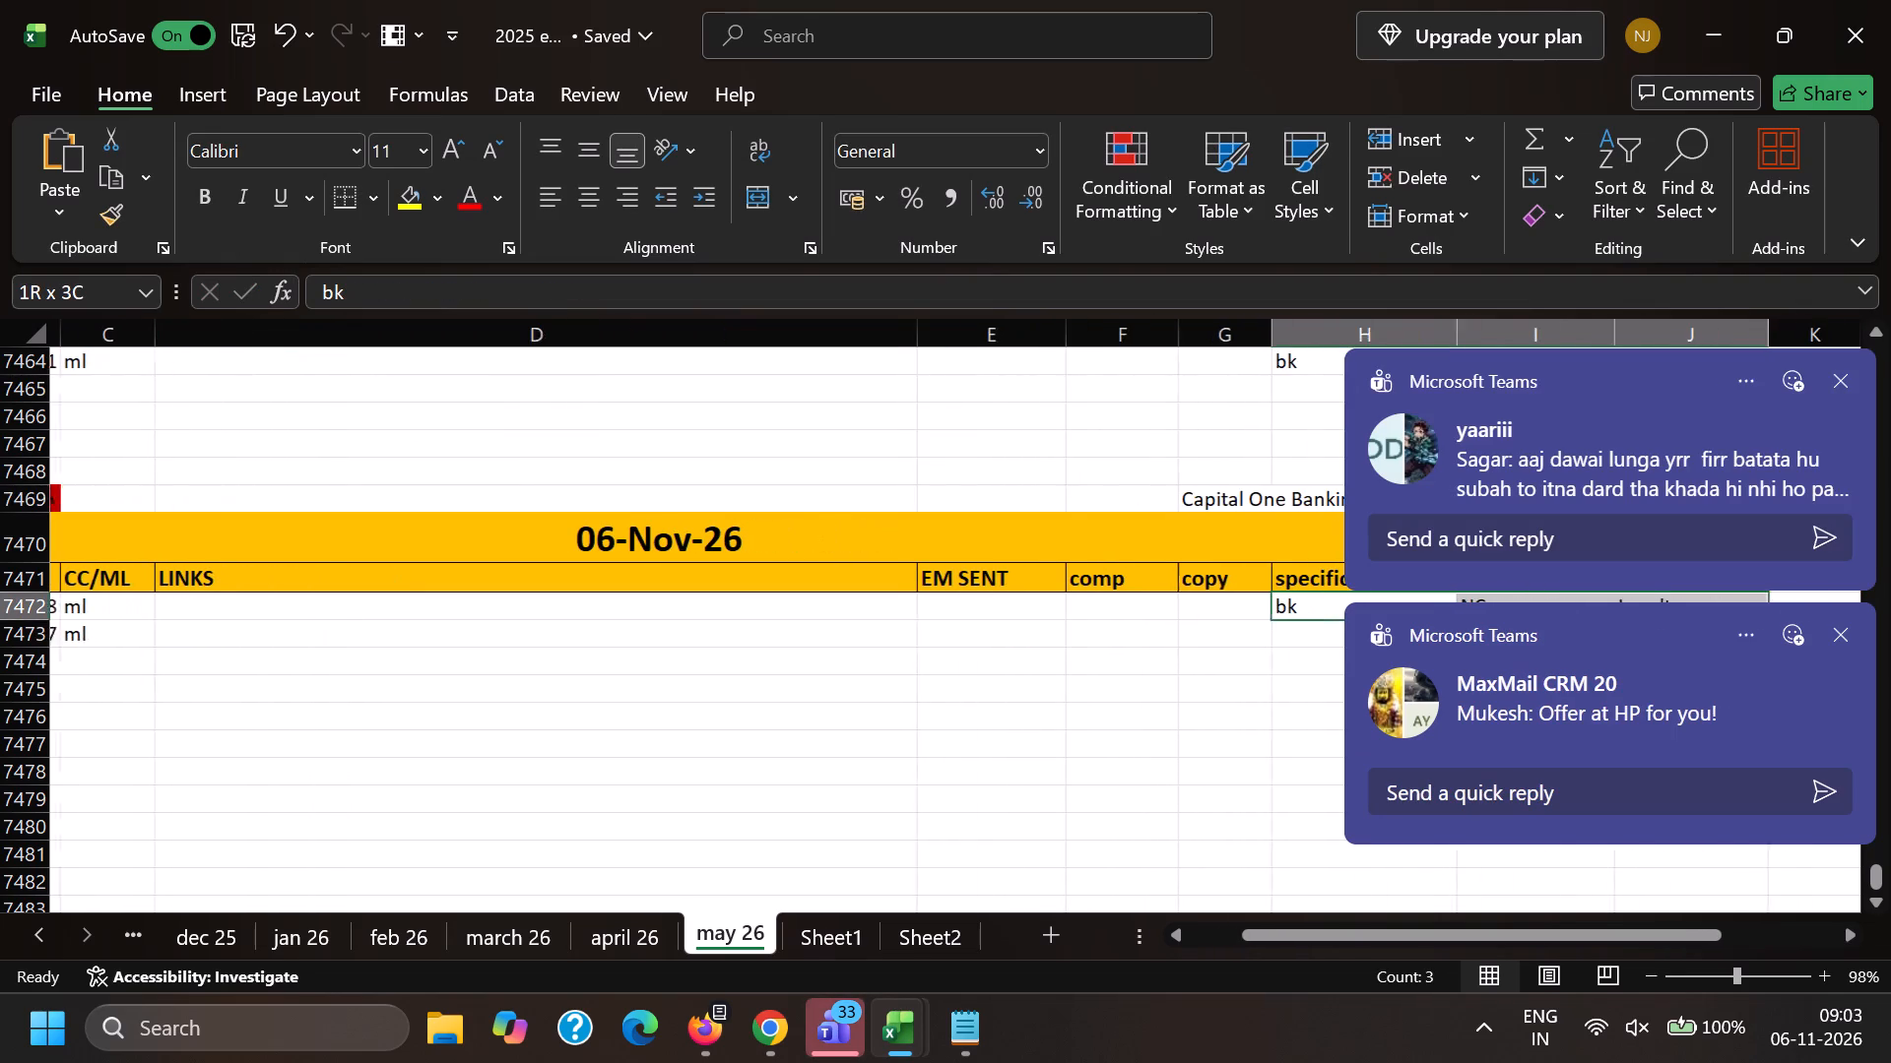
key(ctrl+c)
key(Down)
key(ctrl+v)
key(Left)
key(Left)
key(Left)
key(Left)
key(Left)
key(Left)
key(Left)
key(Left)
key(Left)
key(Left)
key(Left)
key(Left)
key(Left)
key(Left)
key(Left)
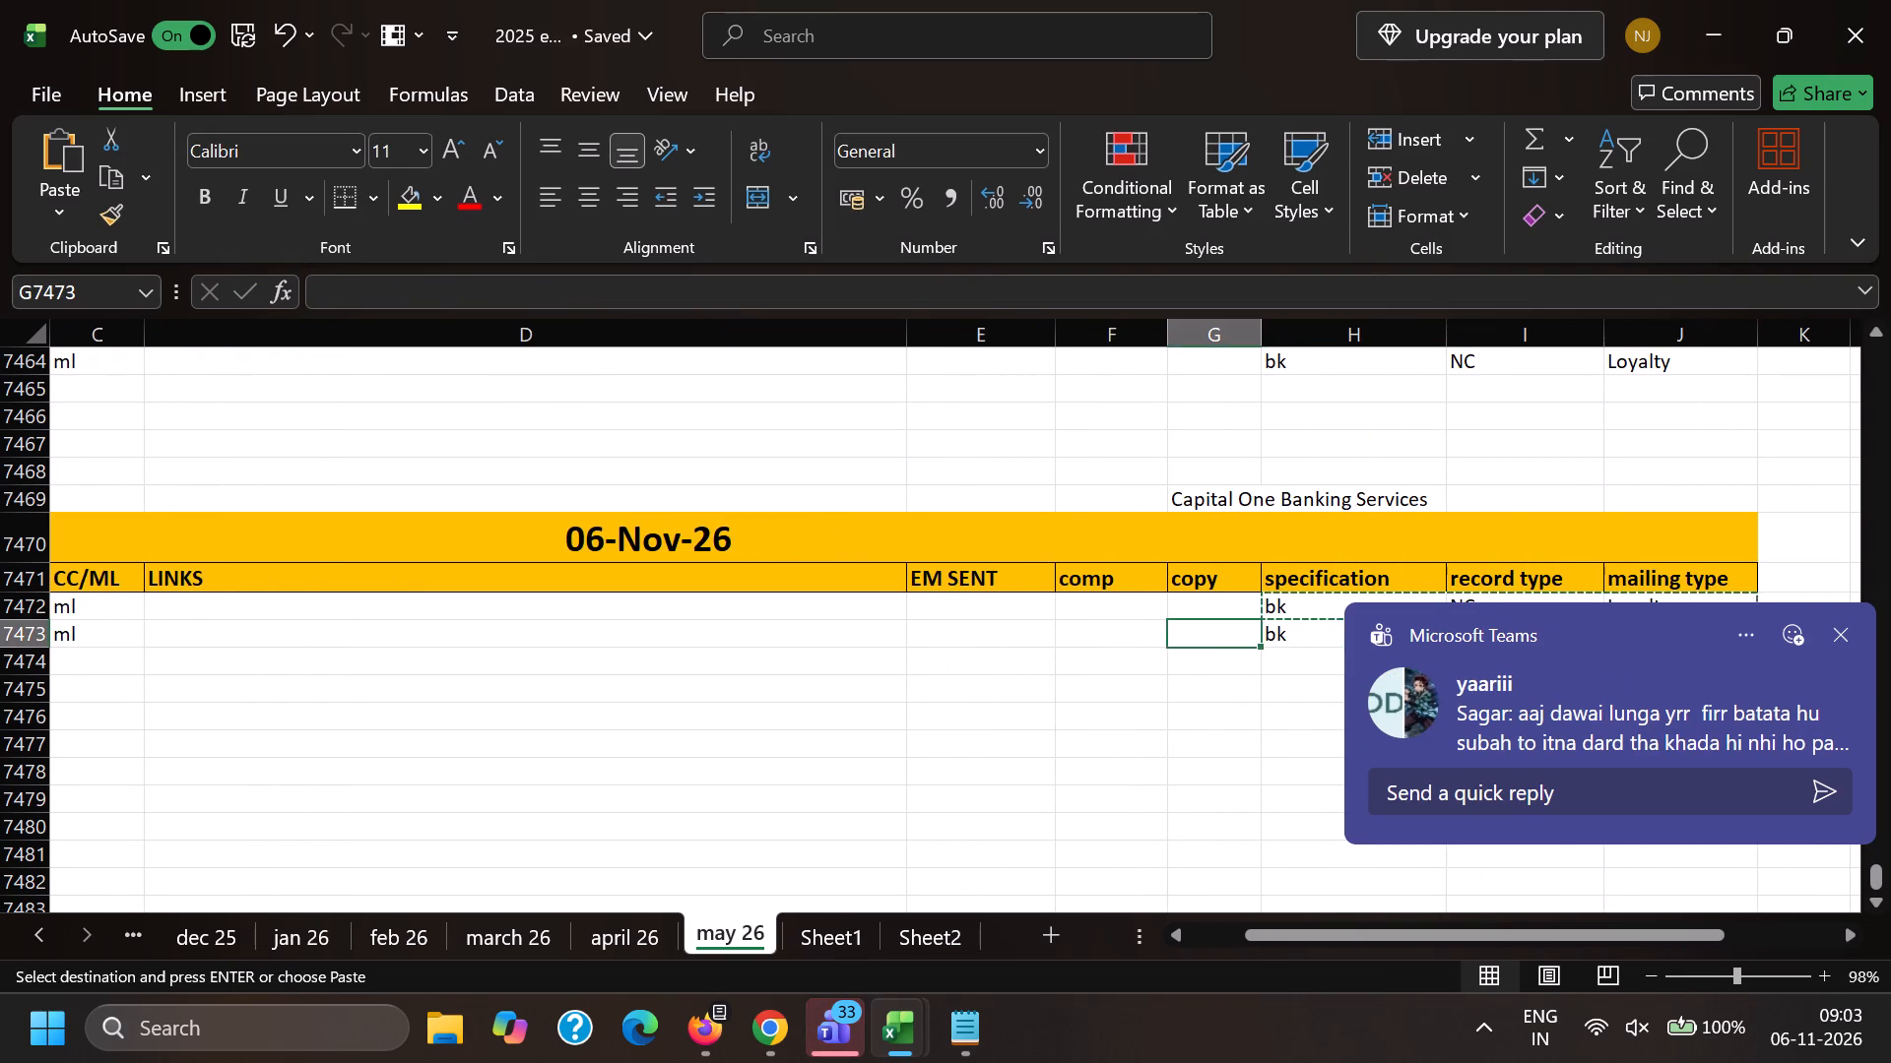
key(alt+Tab)
scroll(208, 546, down, 2)
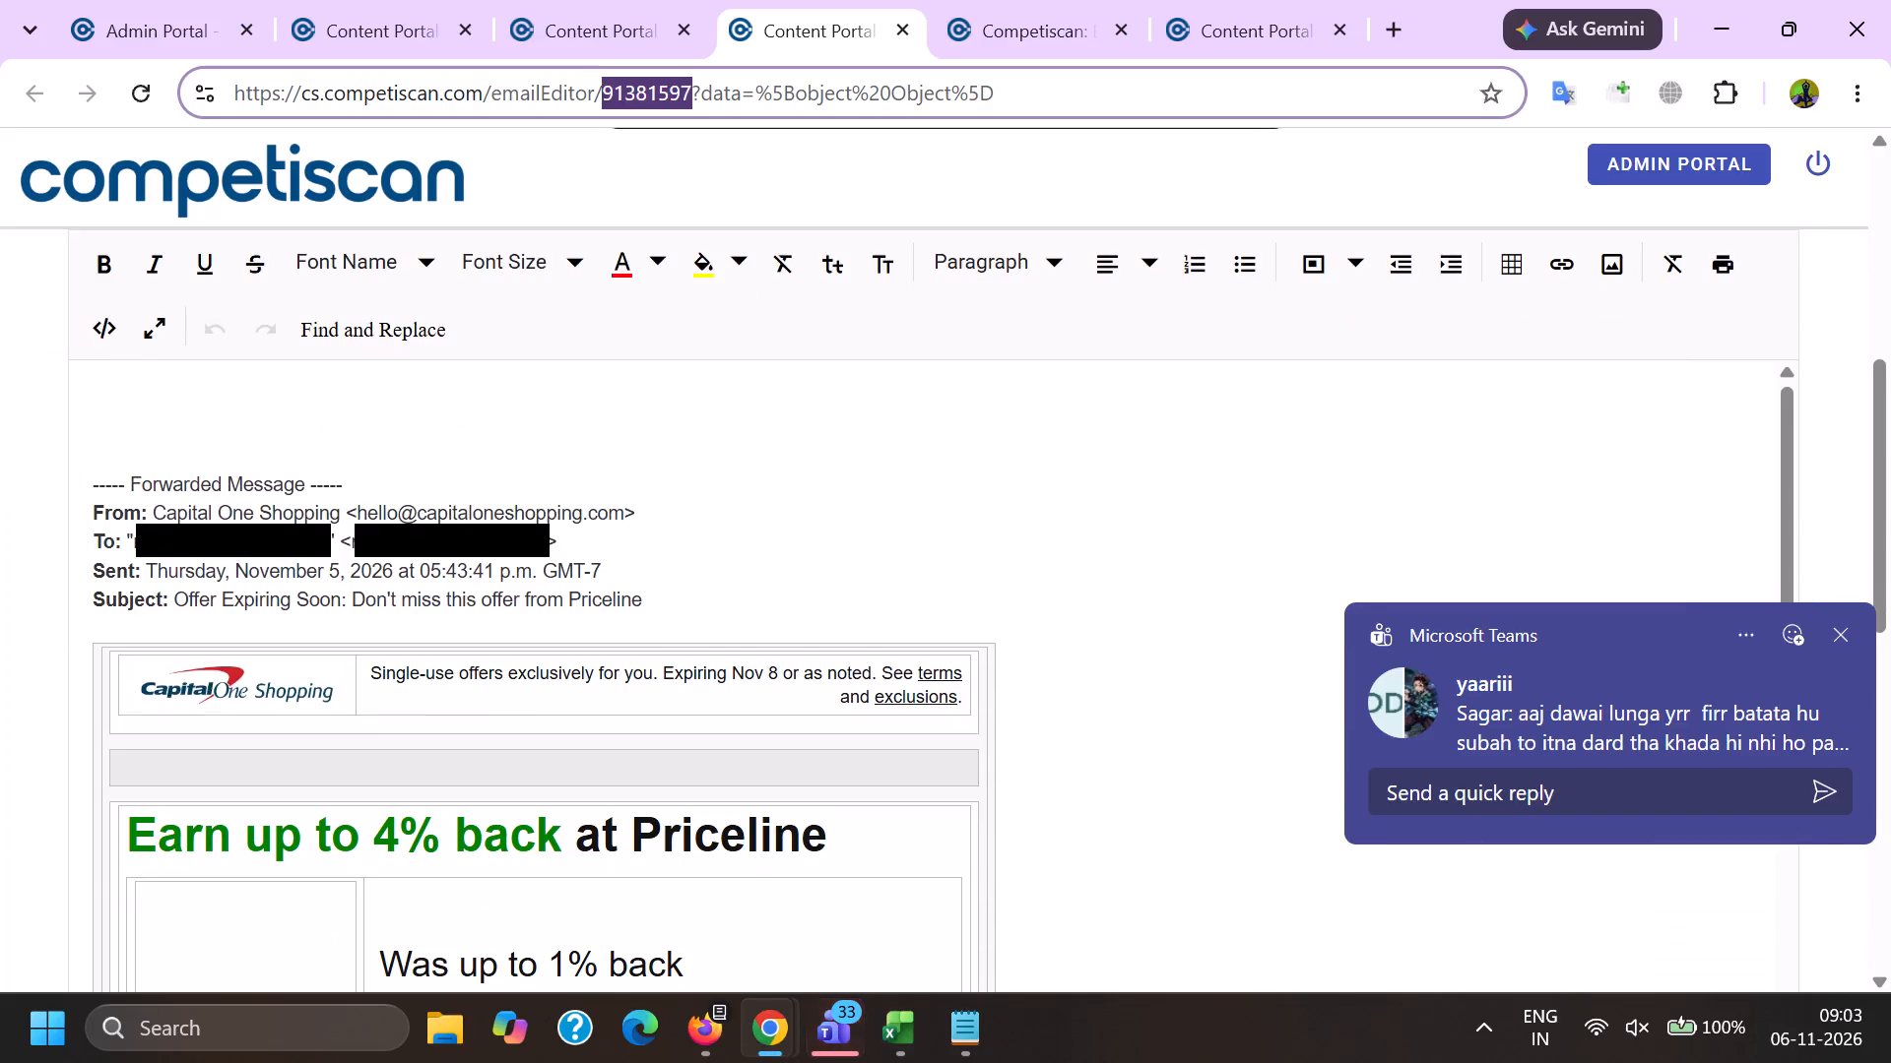
drag(363, 495, 0, 448)
key(BackSpace)
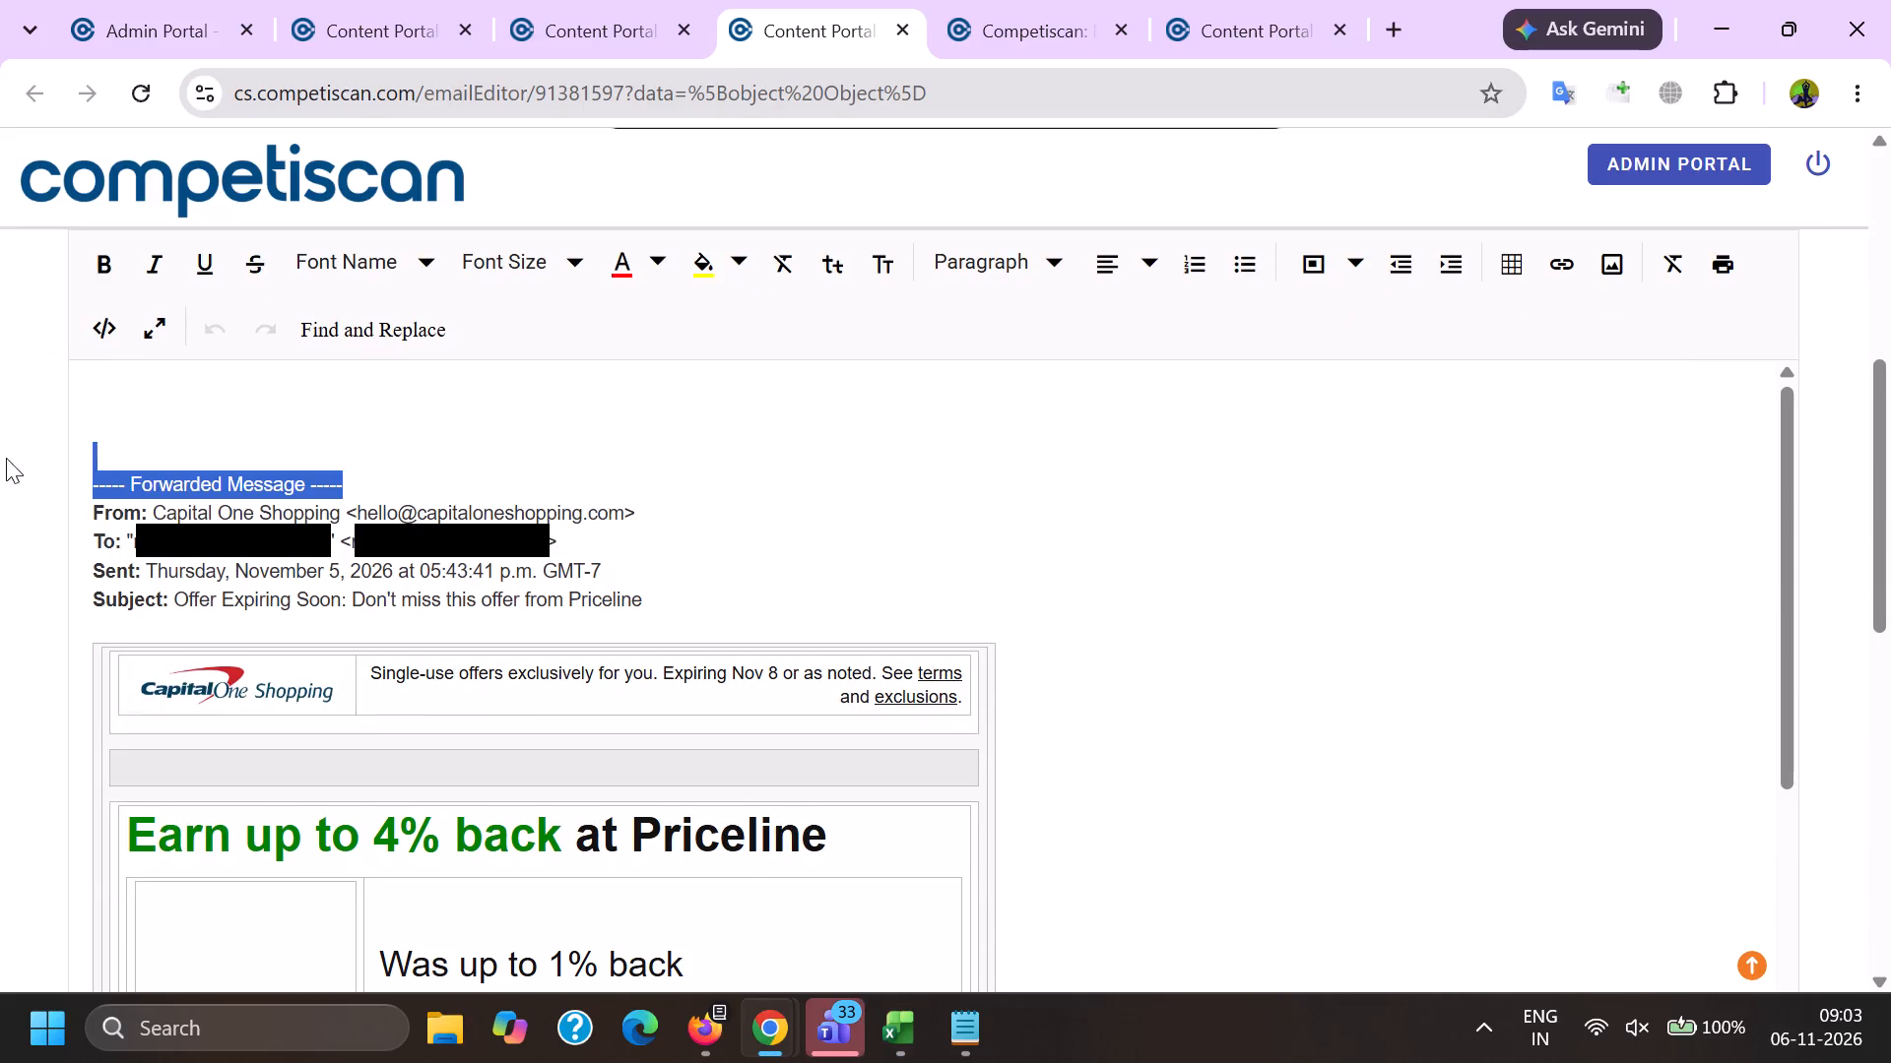
drag(348, 492, 652, 515)
key(BackSpace)
Examine the rest of the Priceline offer email's body down to its footer text.
scroll(655, 528, down, 9)
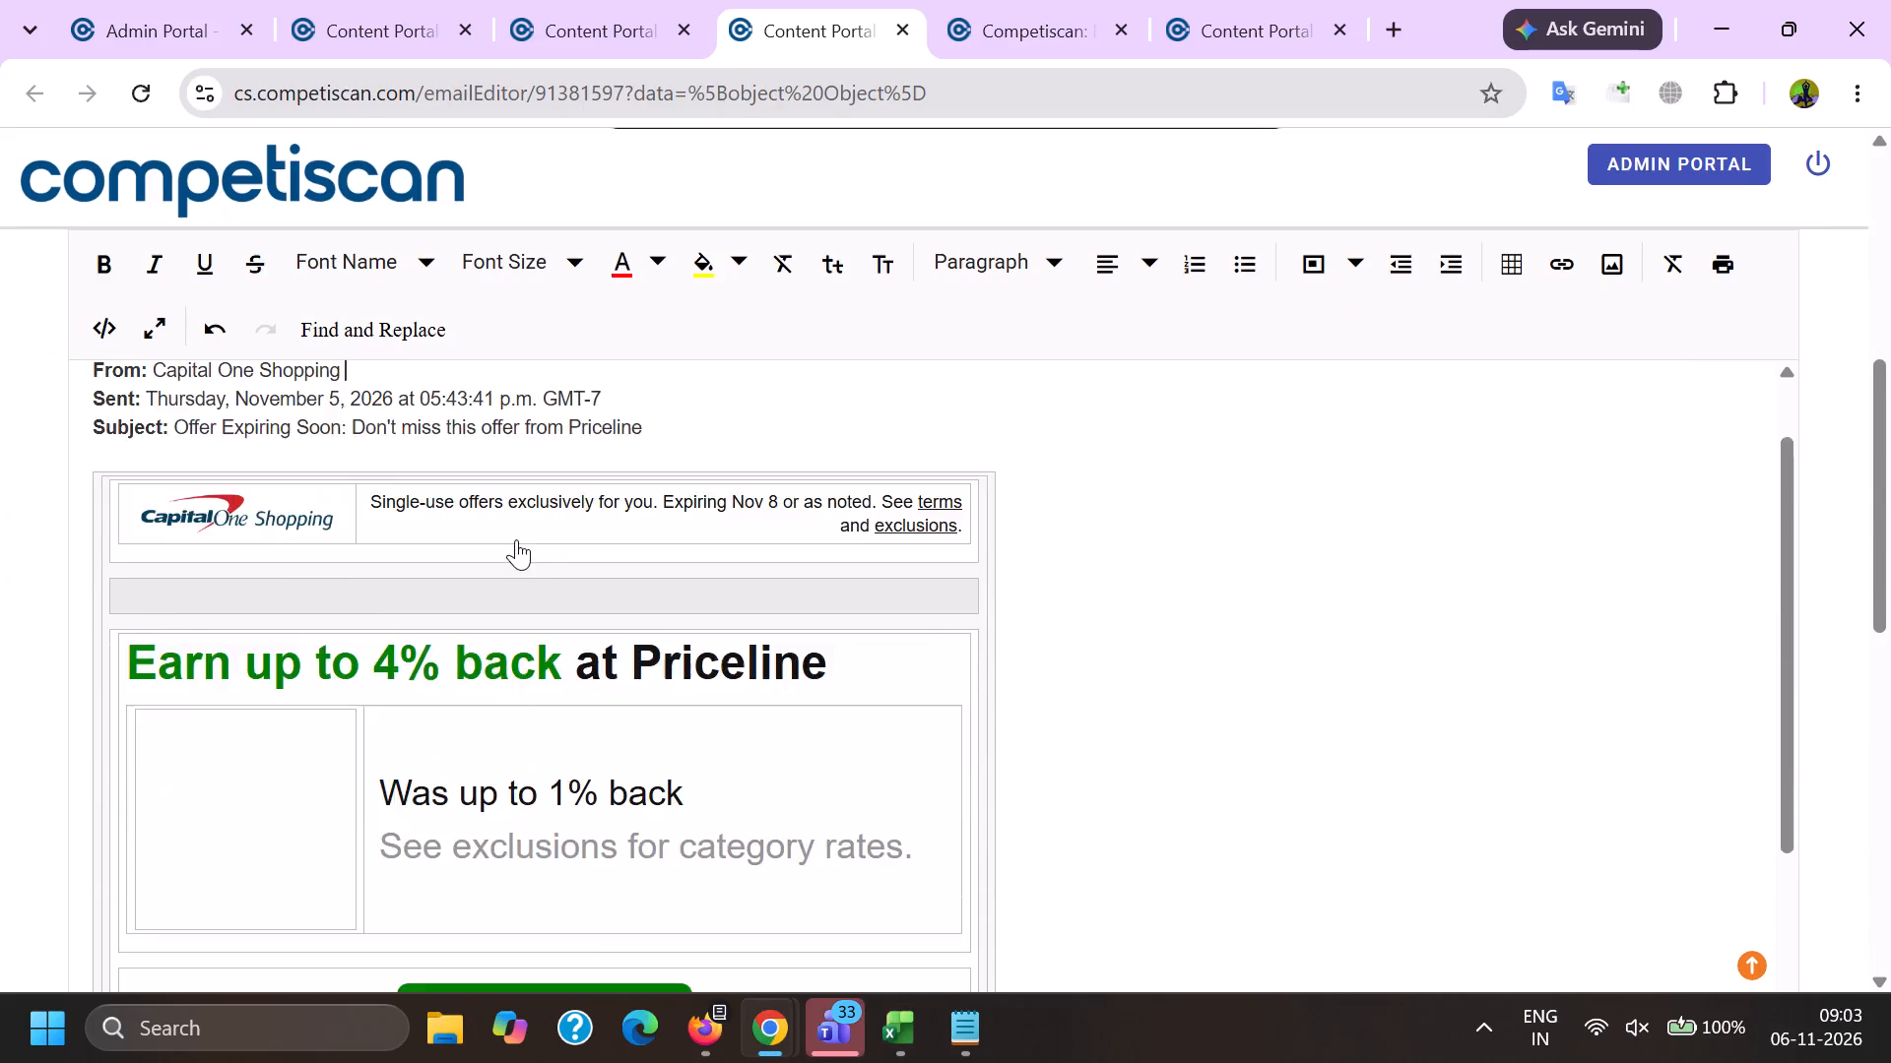
scroll(516, 539, down, 9)
scroll(444, 644, up, 12)
scroll(361, 713, up, 4)
scroll(361, 713, down, 10)
scroll(506, 700, up, 7)
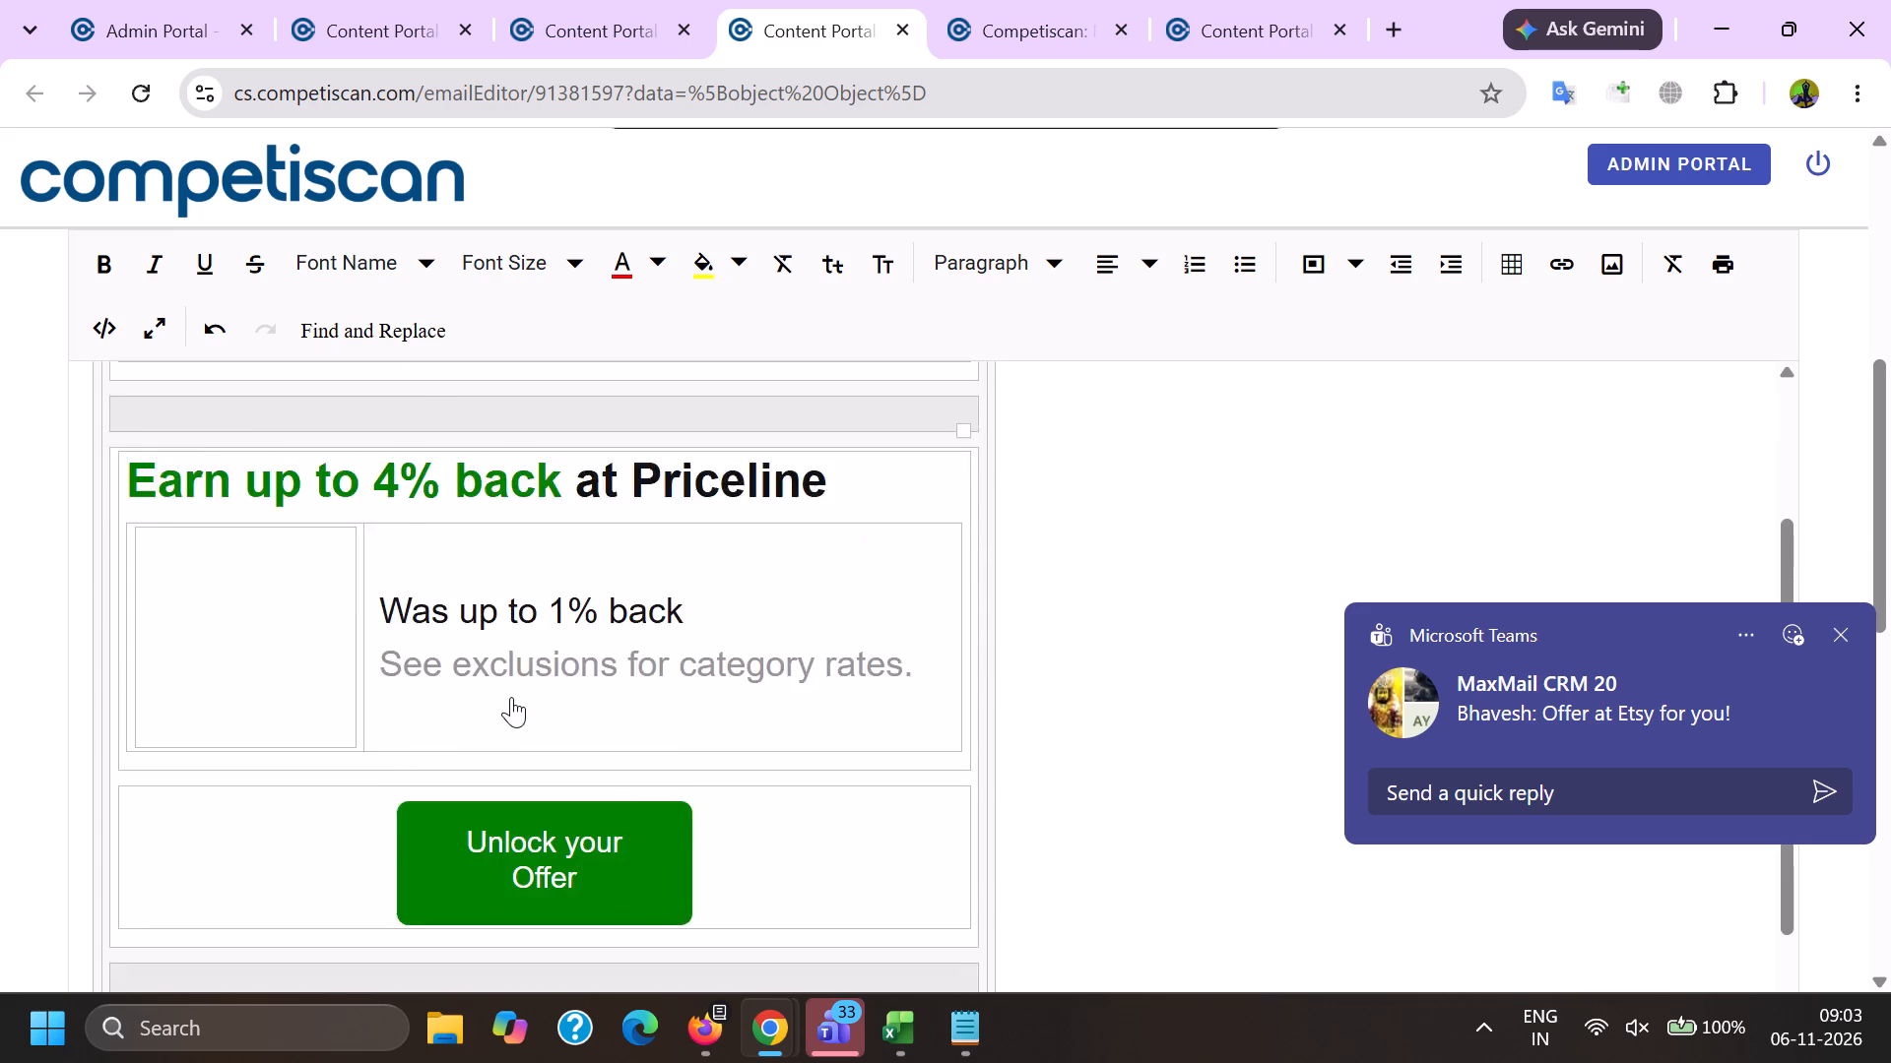
scroll(511, 697, up, 2)
scroll(446, 657, down, 6)
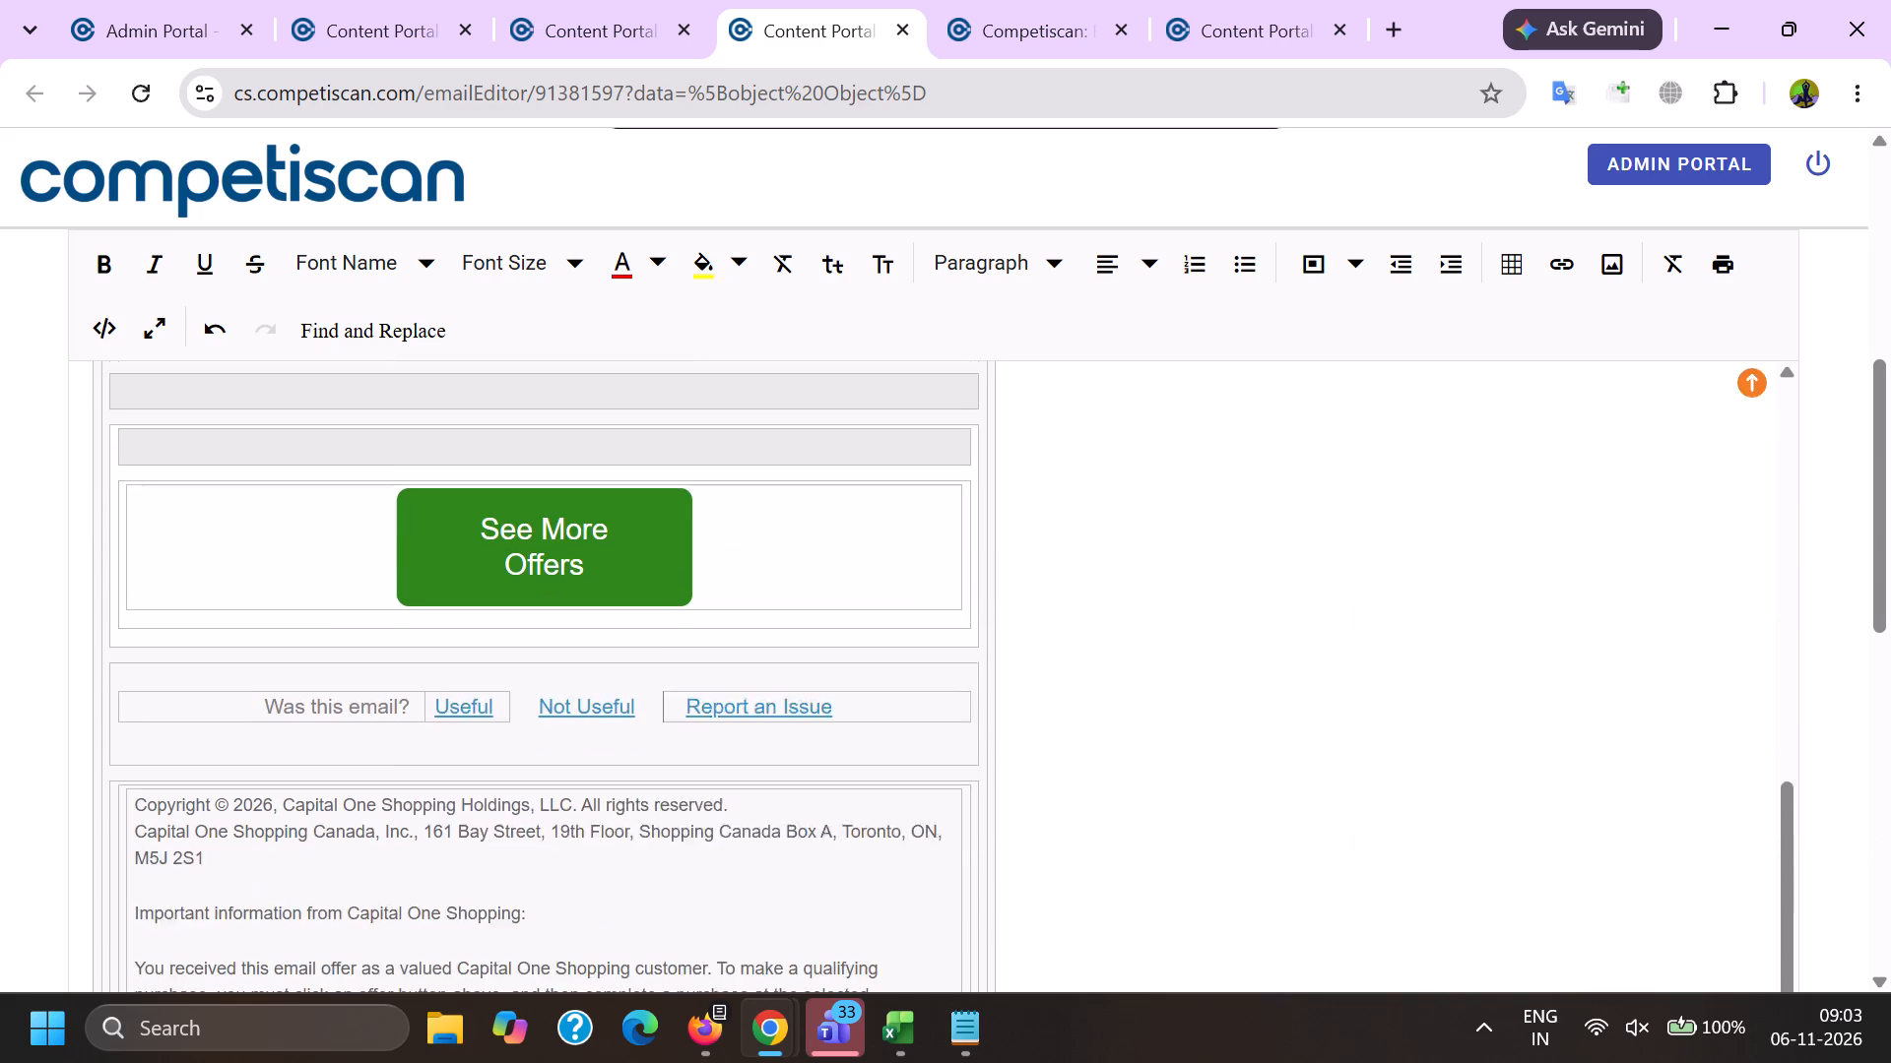
scroll(462, 675, down, 4)
Switch to the Content Portal email list in Firefox.
click(720, 1035)
click(489, 887)
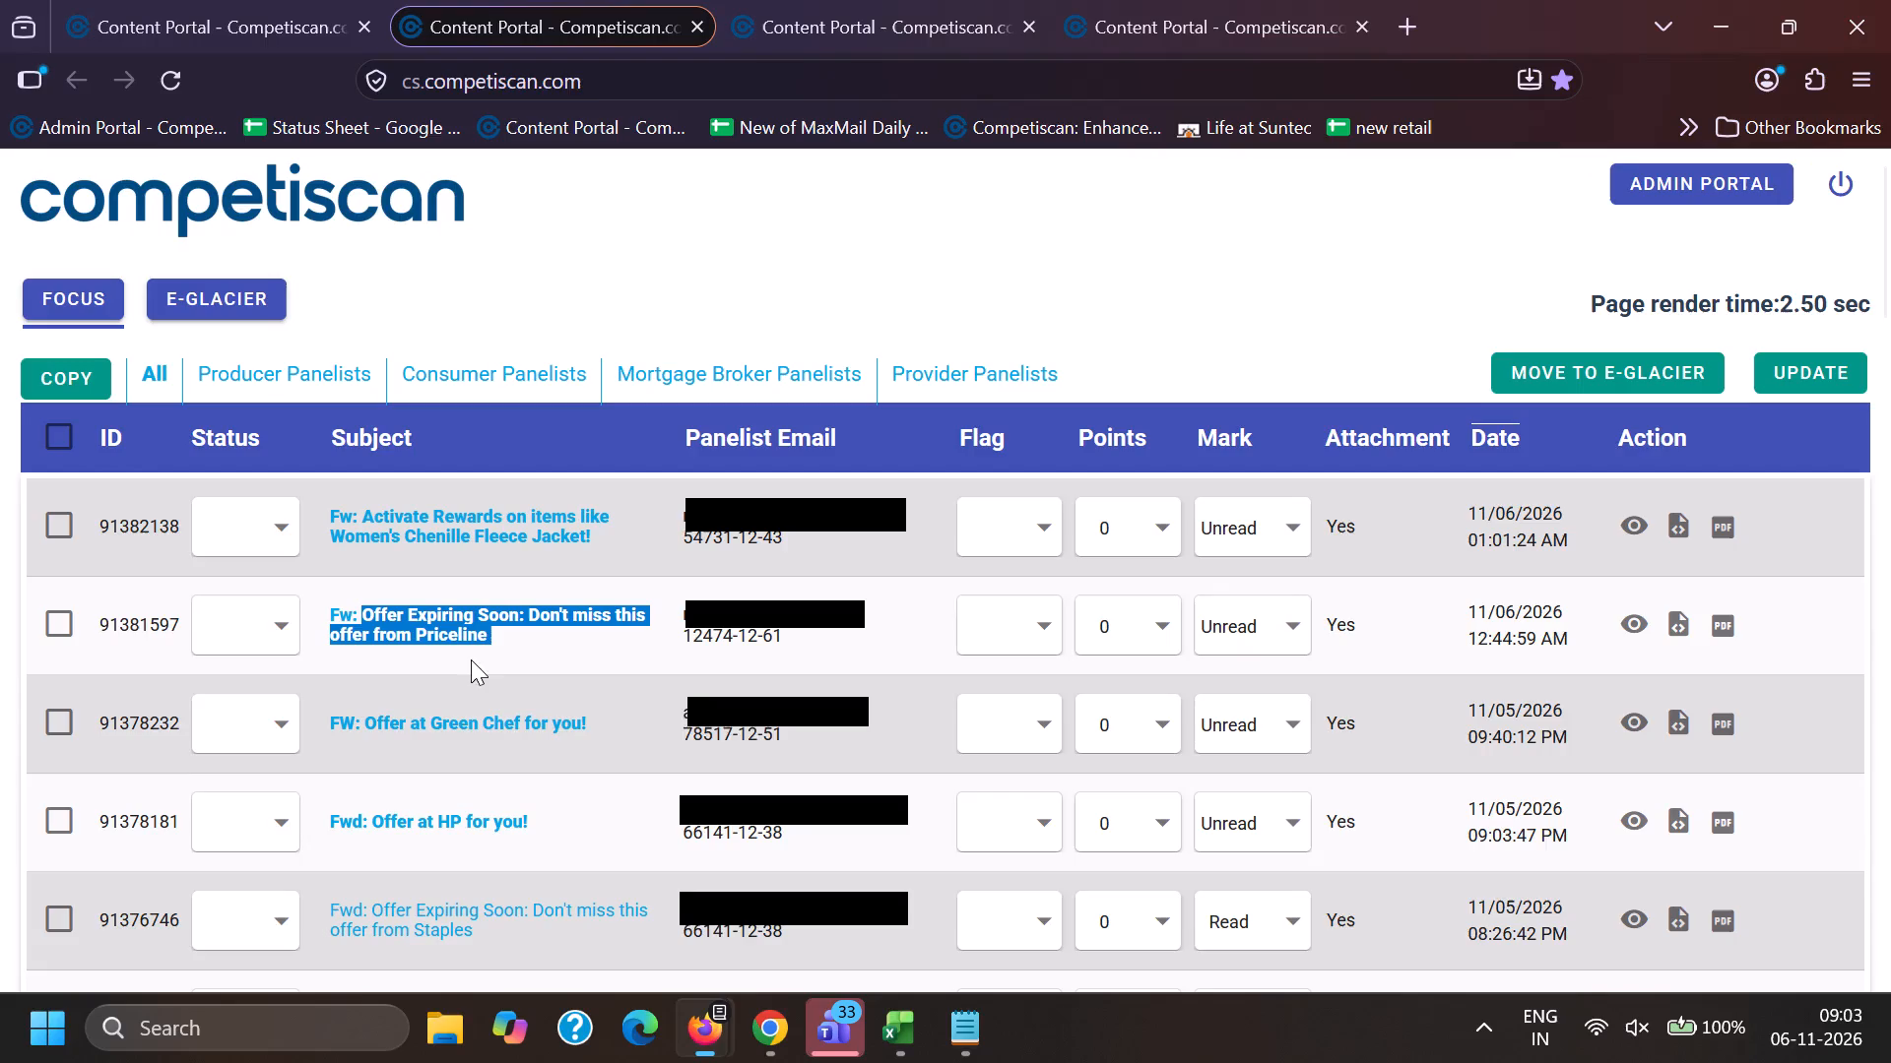
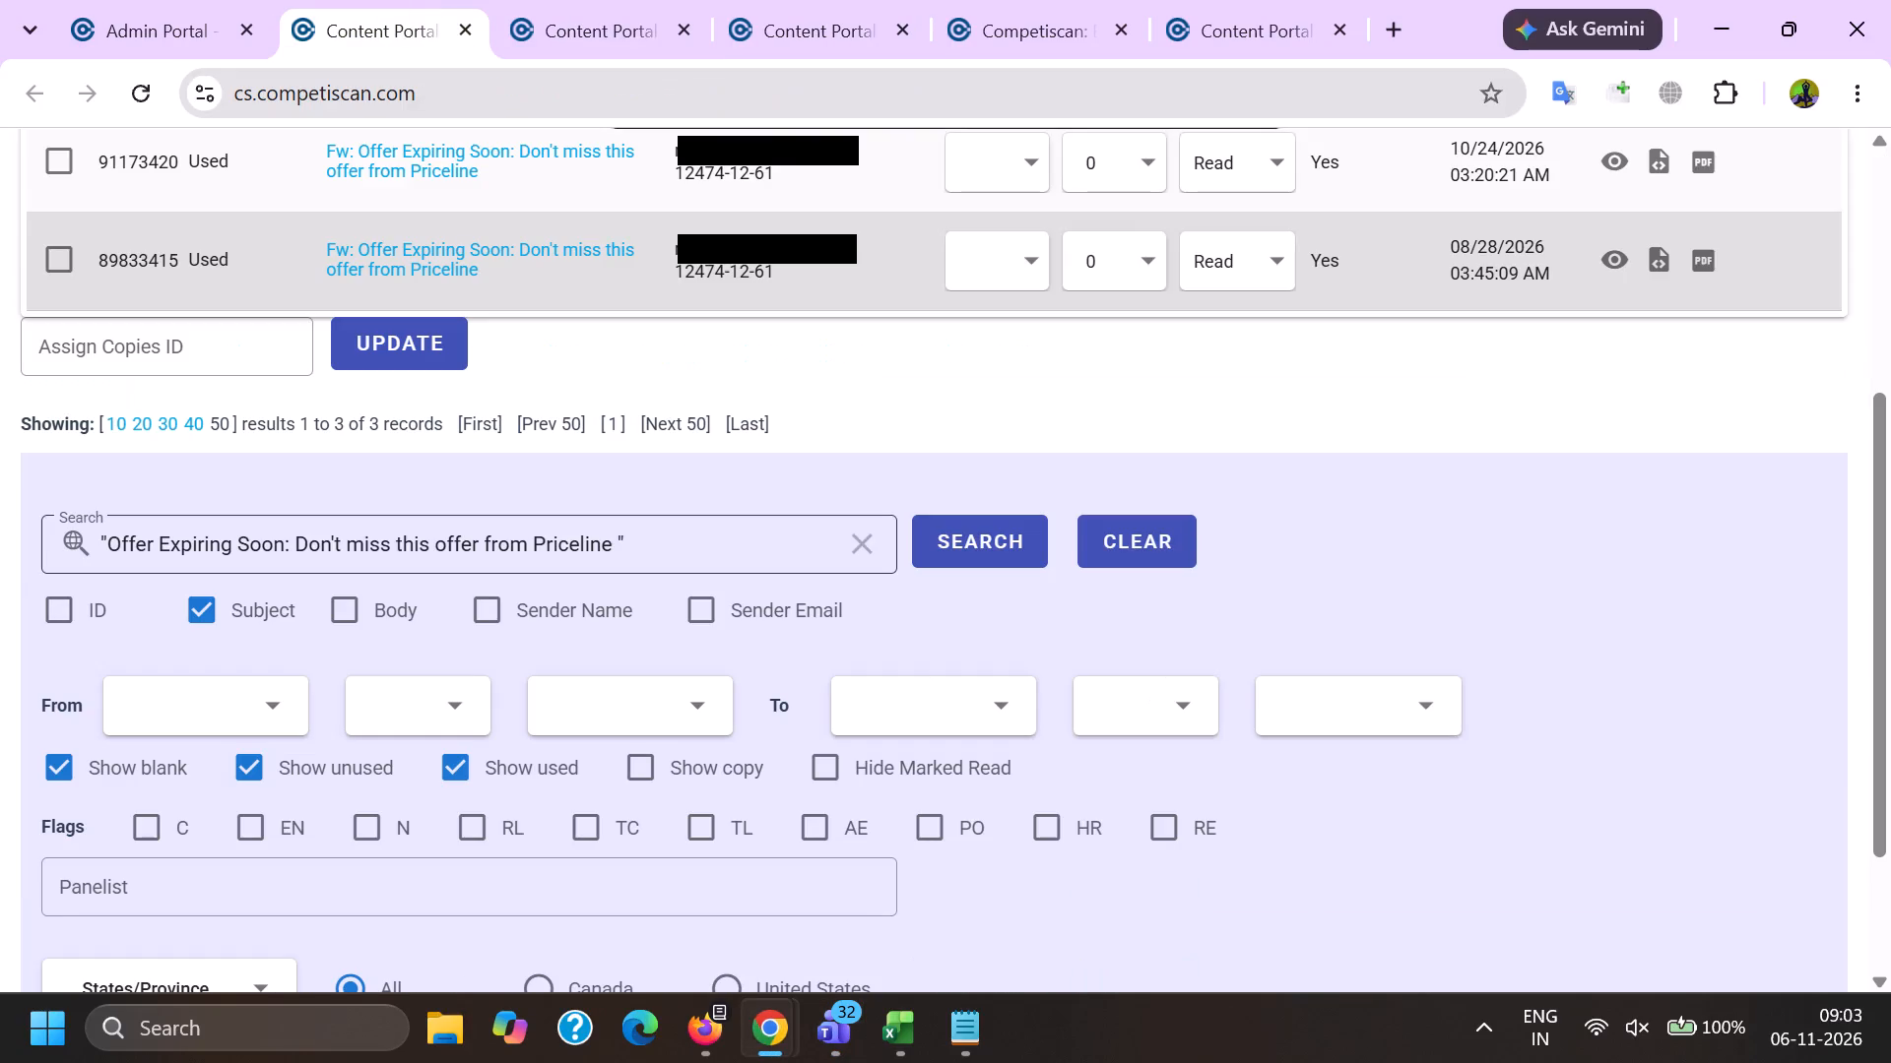
Search the email list by subject for the exact phrase "Because you shopped at Sam's Club".
drag(719, 535, 1, 541)
key(BackSpace)
key(shift+quotedbl)
key(ctrl+v)
key(shift+quotedbl)
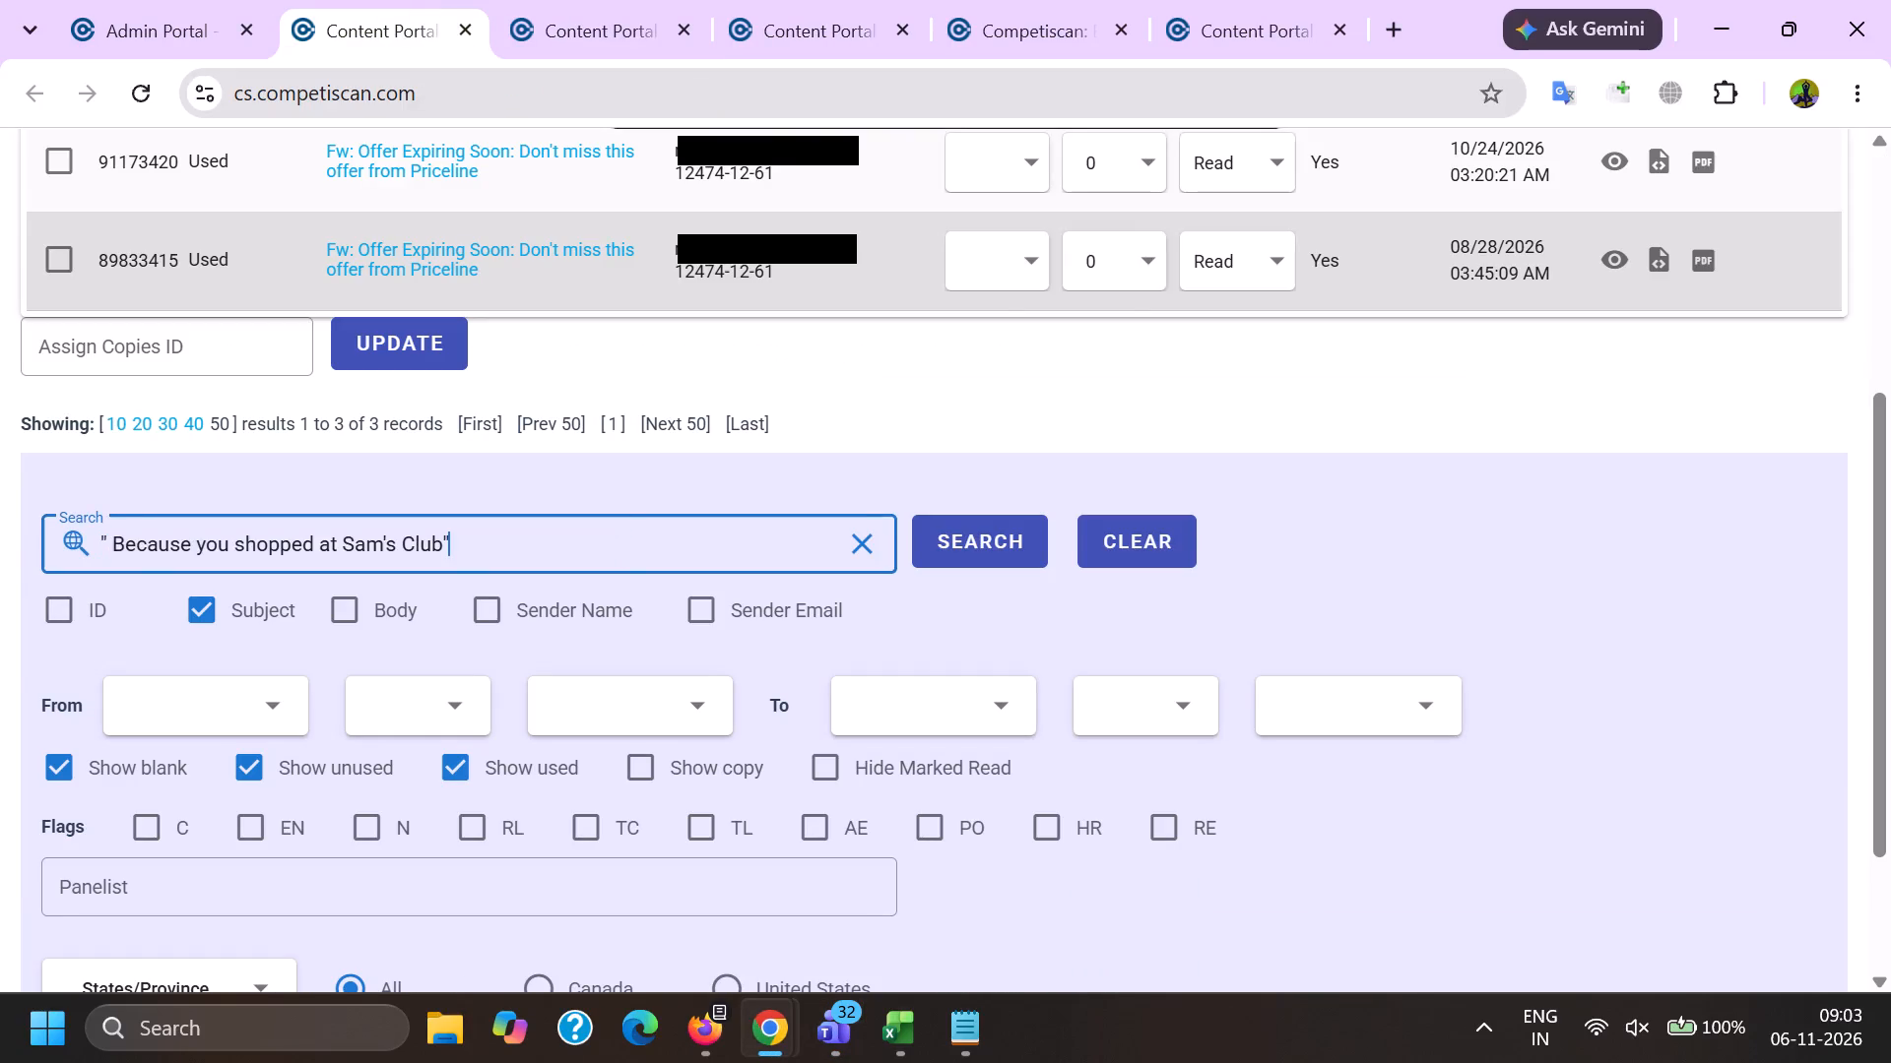
key(Return)
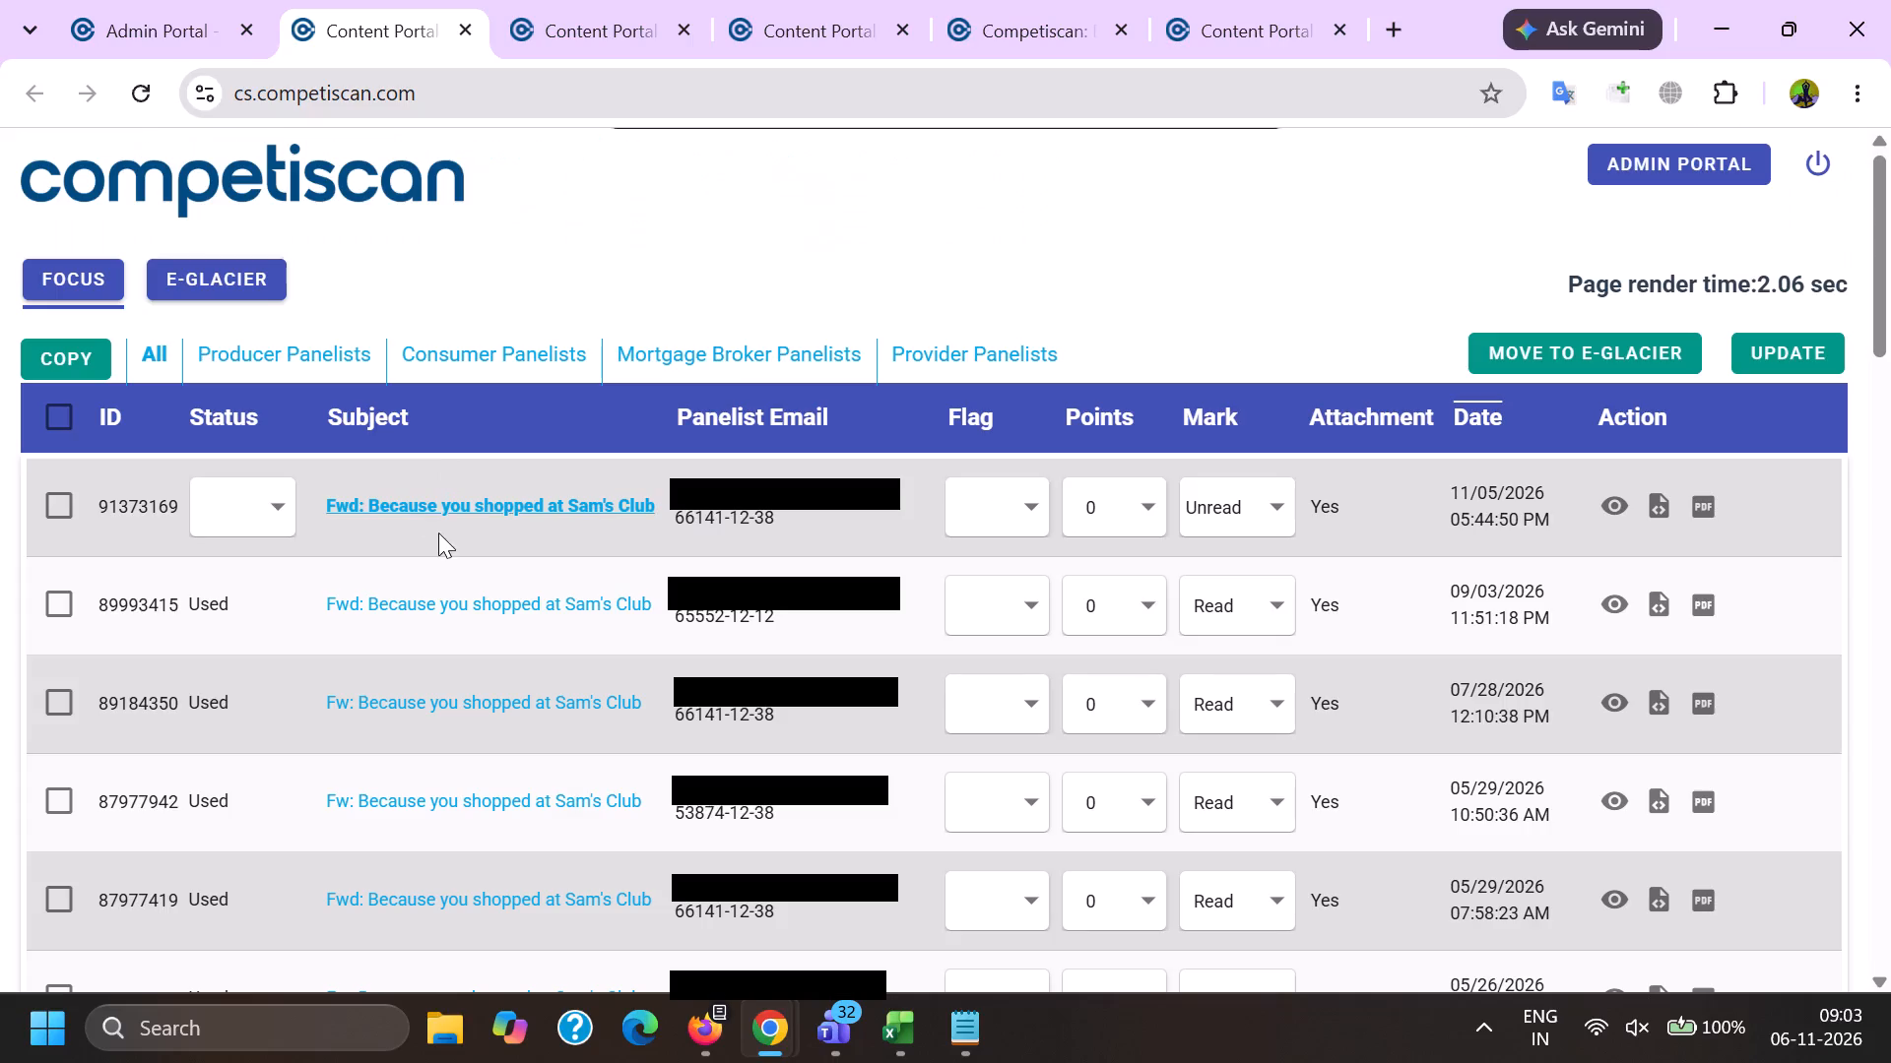
Open the blank-status Sam's Club email and log its ID 91373169 in place of 91381597 under 06-Nov-26 in the Excel sheet.
ctrl+click(429, 503)
click(881, 0)
double_click(607, 97)
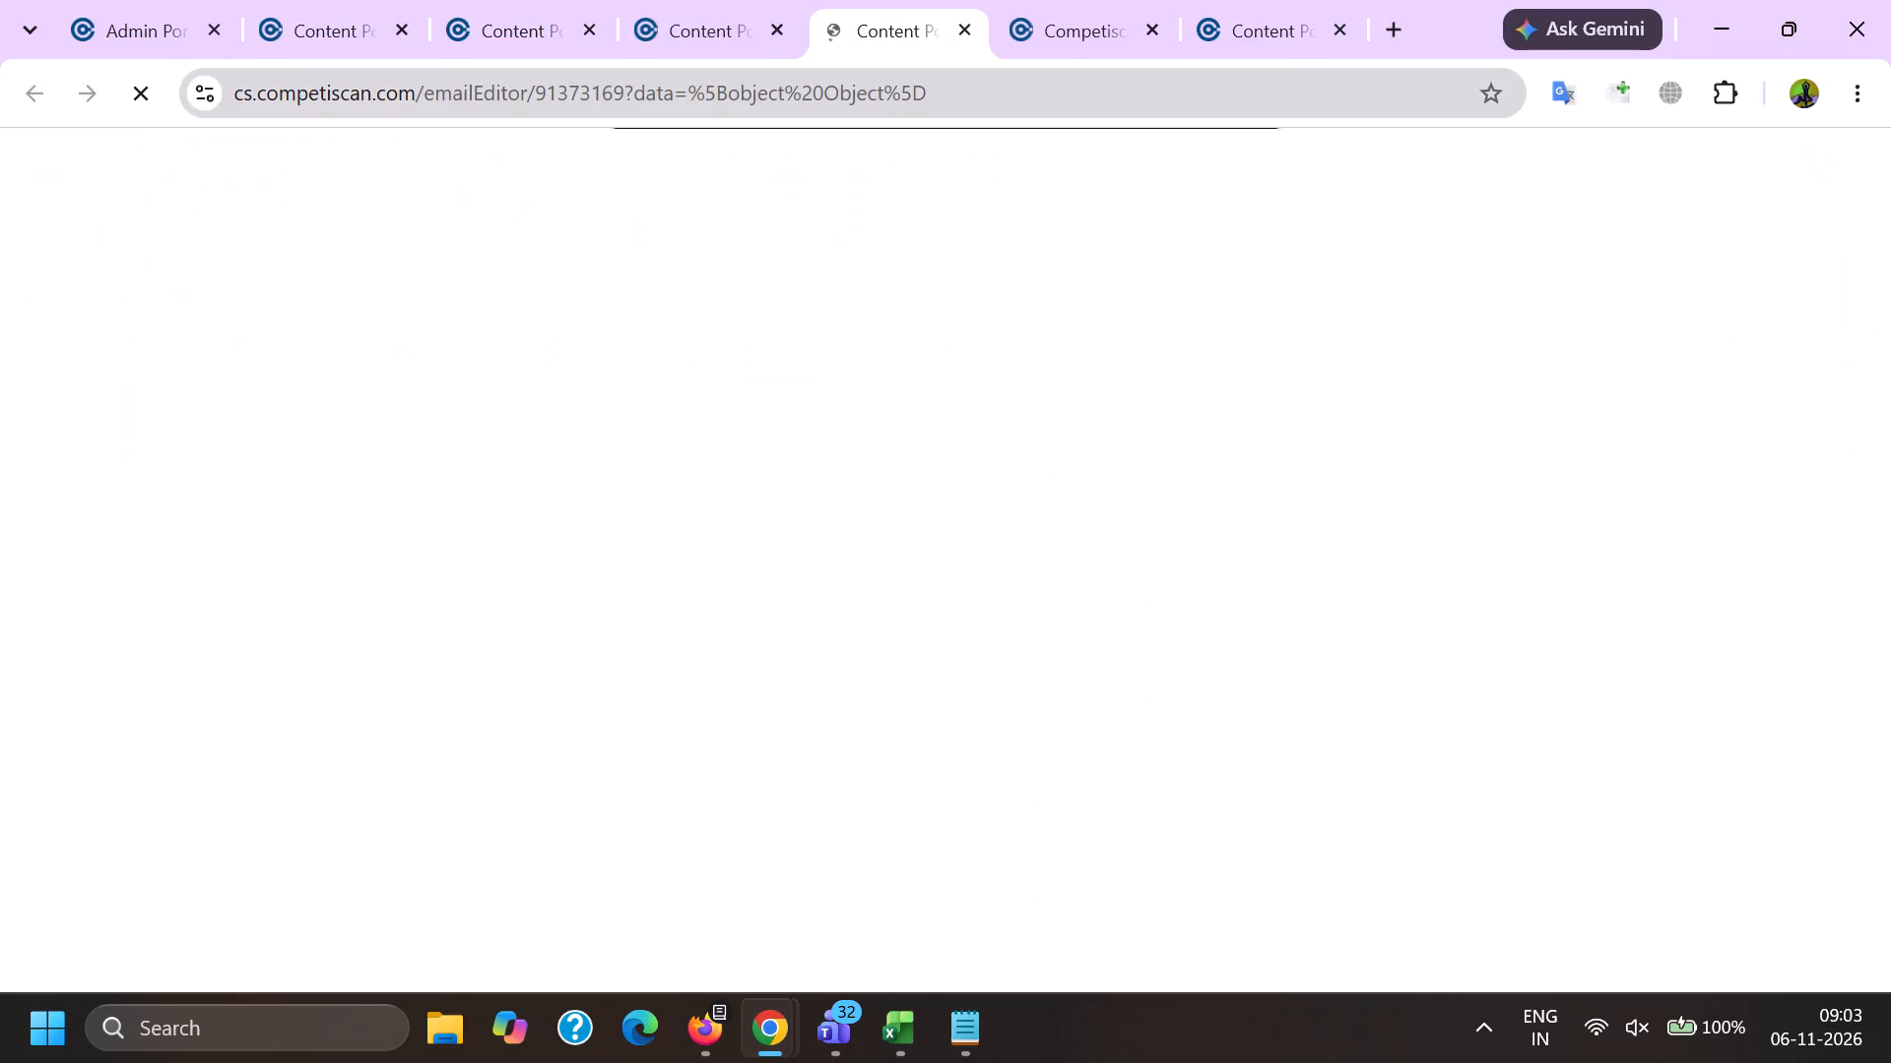
key(ctrl+c)
click(878, 1055)
click(1205, 953)
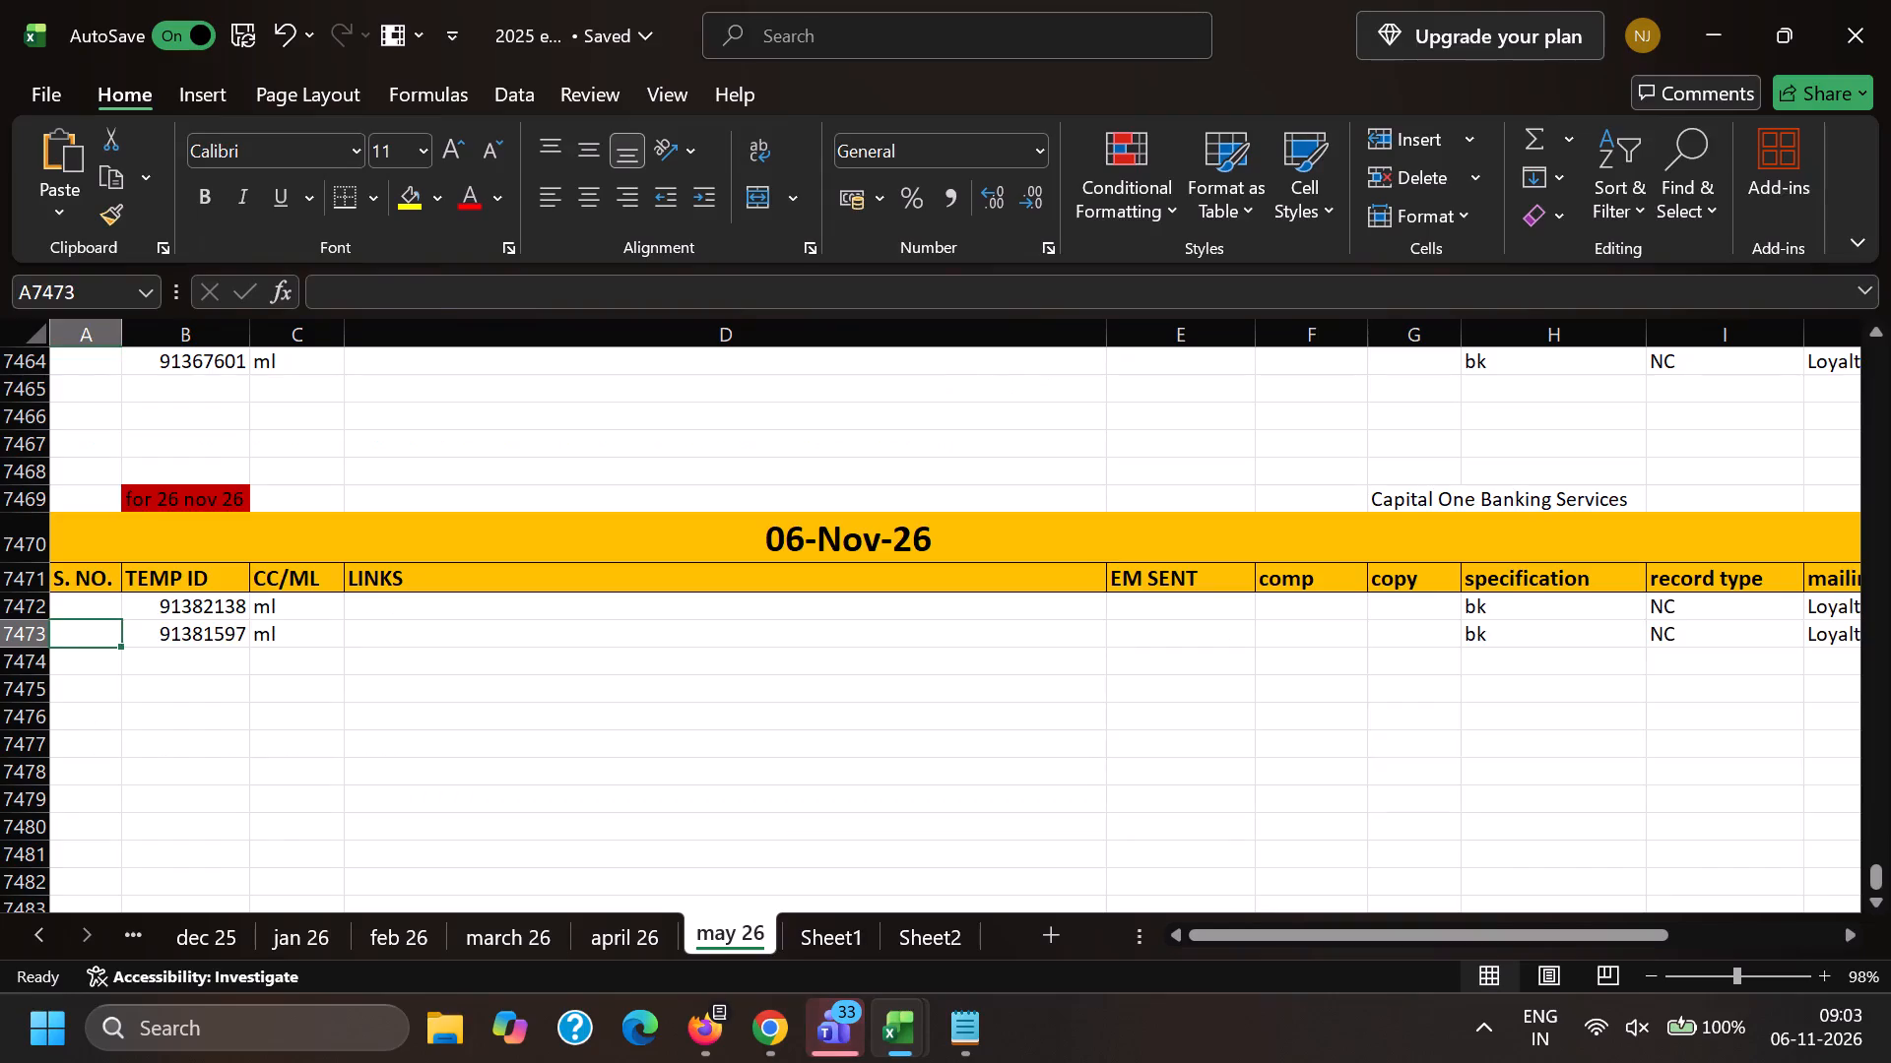
click(179, 625)
key(ctrl+v)
click(437, 740)
Back in Chrome's editor for 91373169, delete the forwarded-message line, the To line and the sender's email address from the body.
key(alt+Tab)
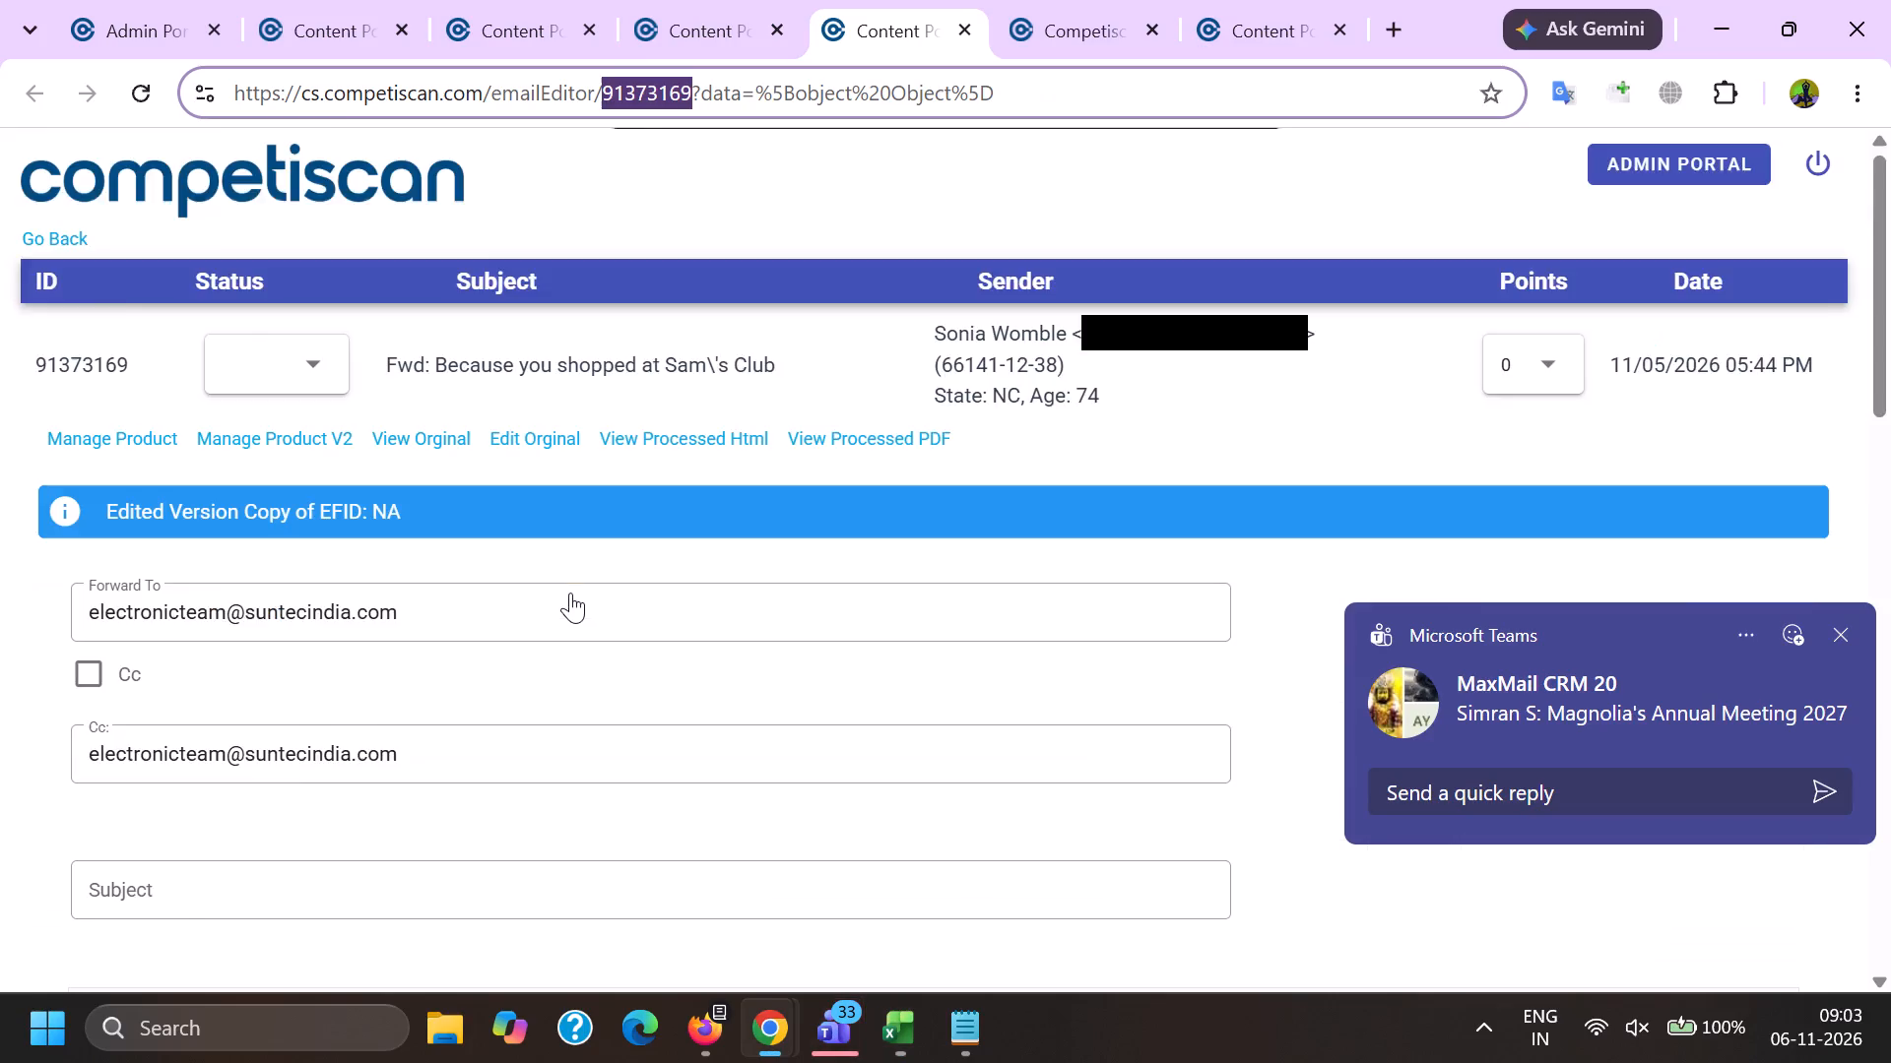
scroll(464, 265, down, 3)
drag(445, 699, 1, 560)
key(BackSpace)
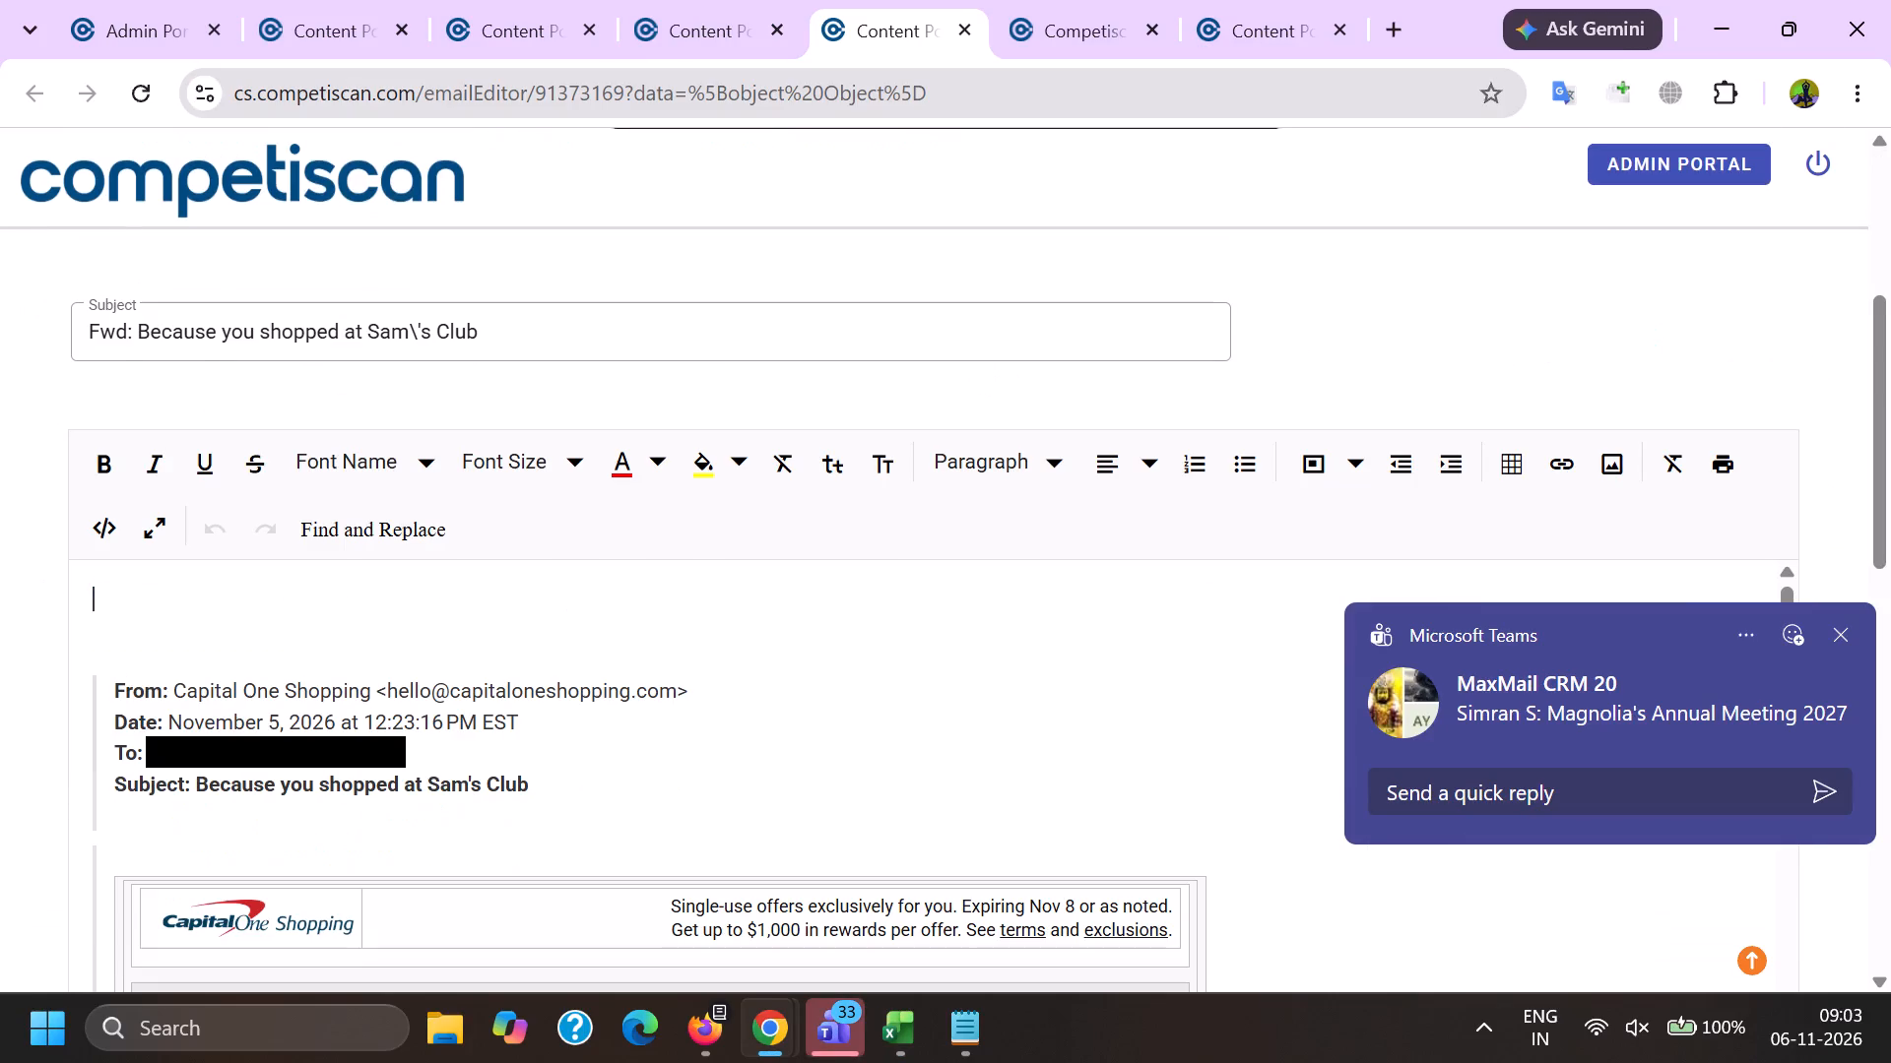
click(97, 697)
key(BackSpace)
click(99, 692)
drag(93, 711, 540, 709)
key(BackSpace)
key(BackSpace)
drag(358, 648, 703, 657)
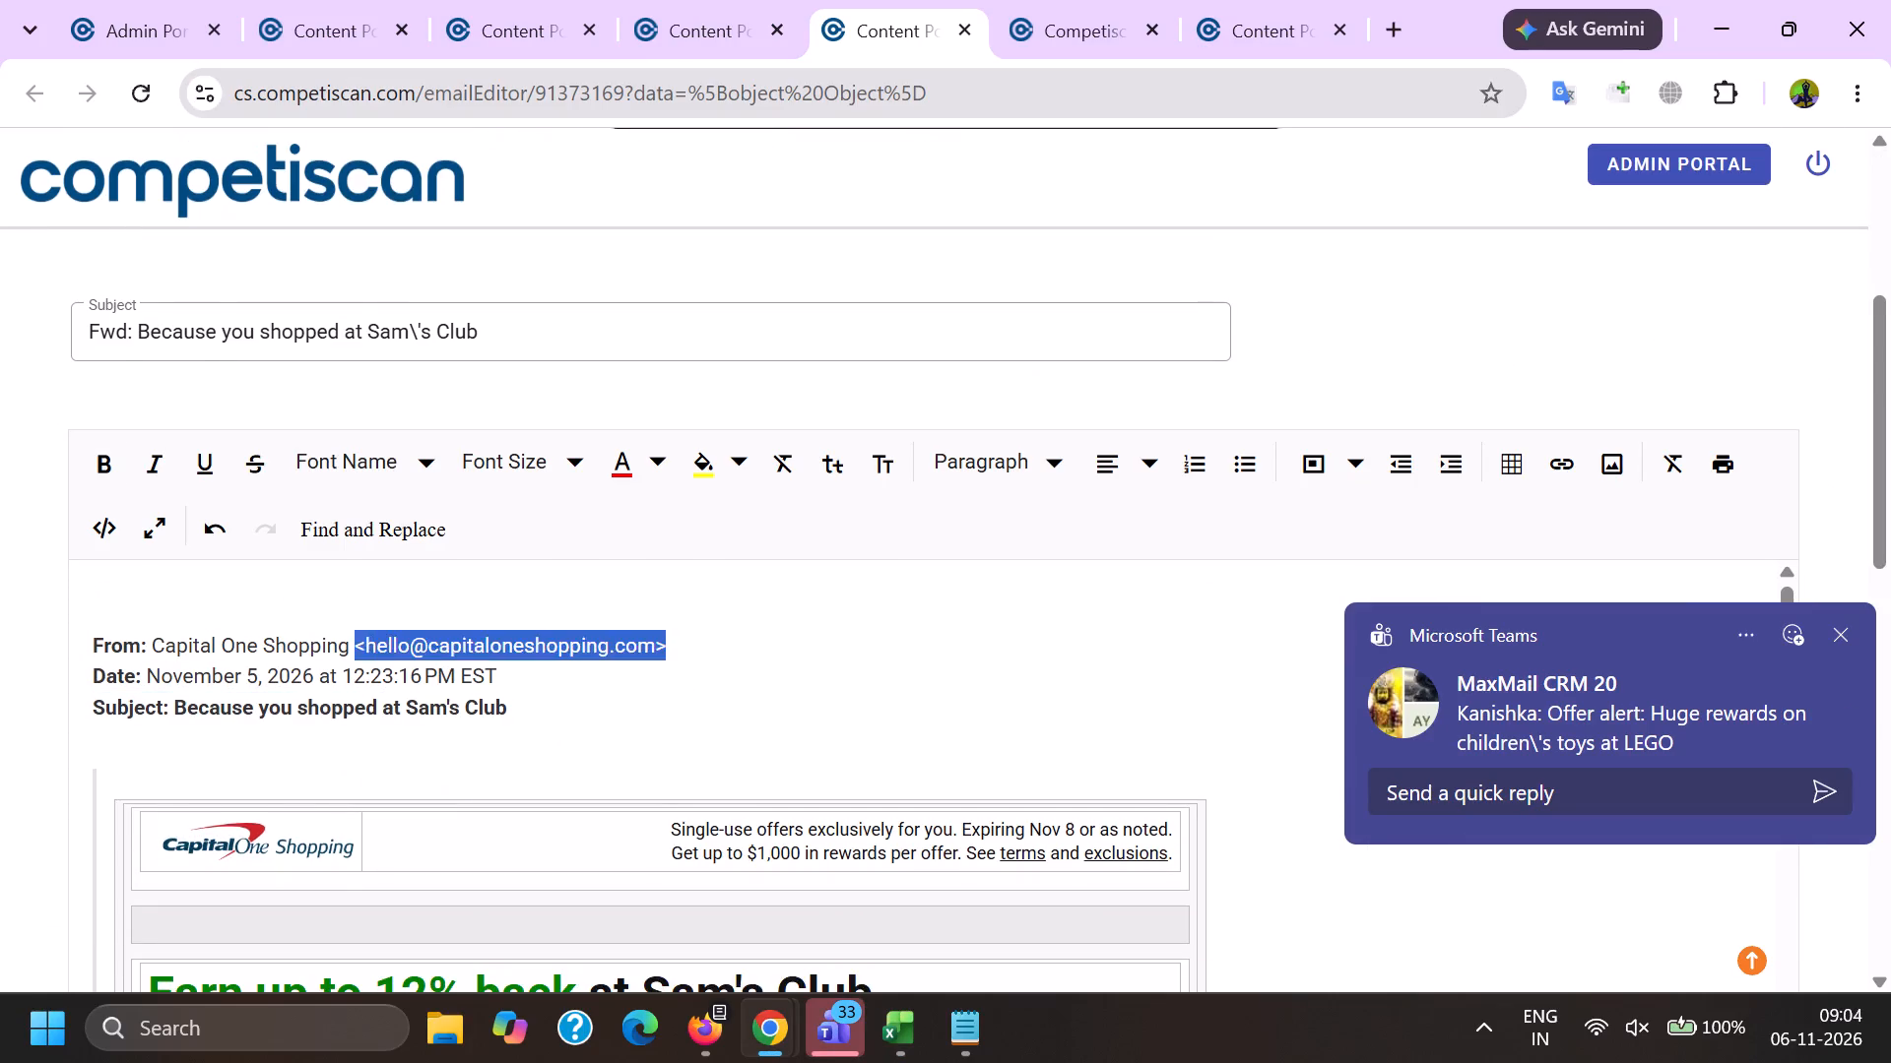
drag(703, 657, 735, 657)
key(BackSpace)
Copy the footer's Privacy Policy link address, remove all links from the body, and reinsert the copied link at Privacy Policy.
scroll(711, 461, down, 20)
scroll(711, 461, down, 3)
scroll(471, 522, up, 1)
scroll(471, 523, down, 10)
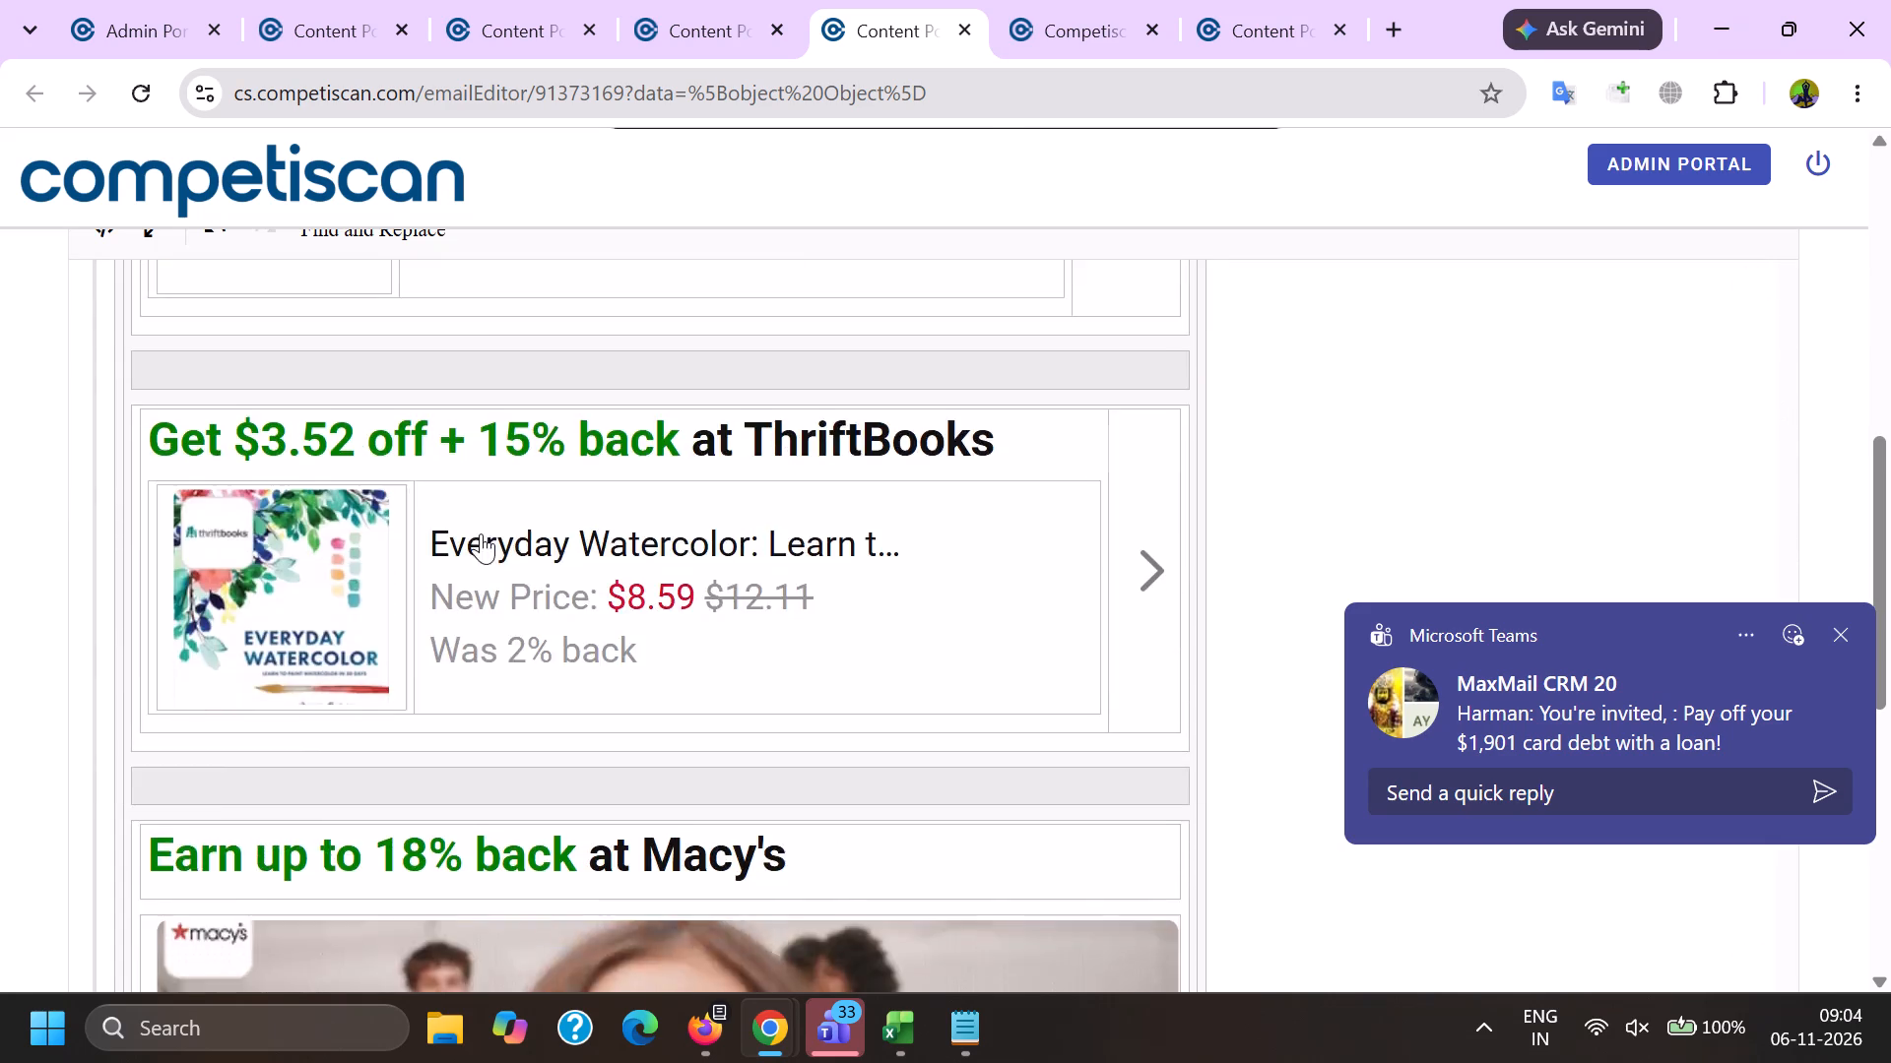
scroll(481, 533, down, 18)
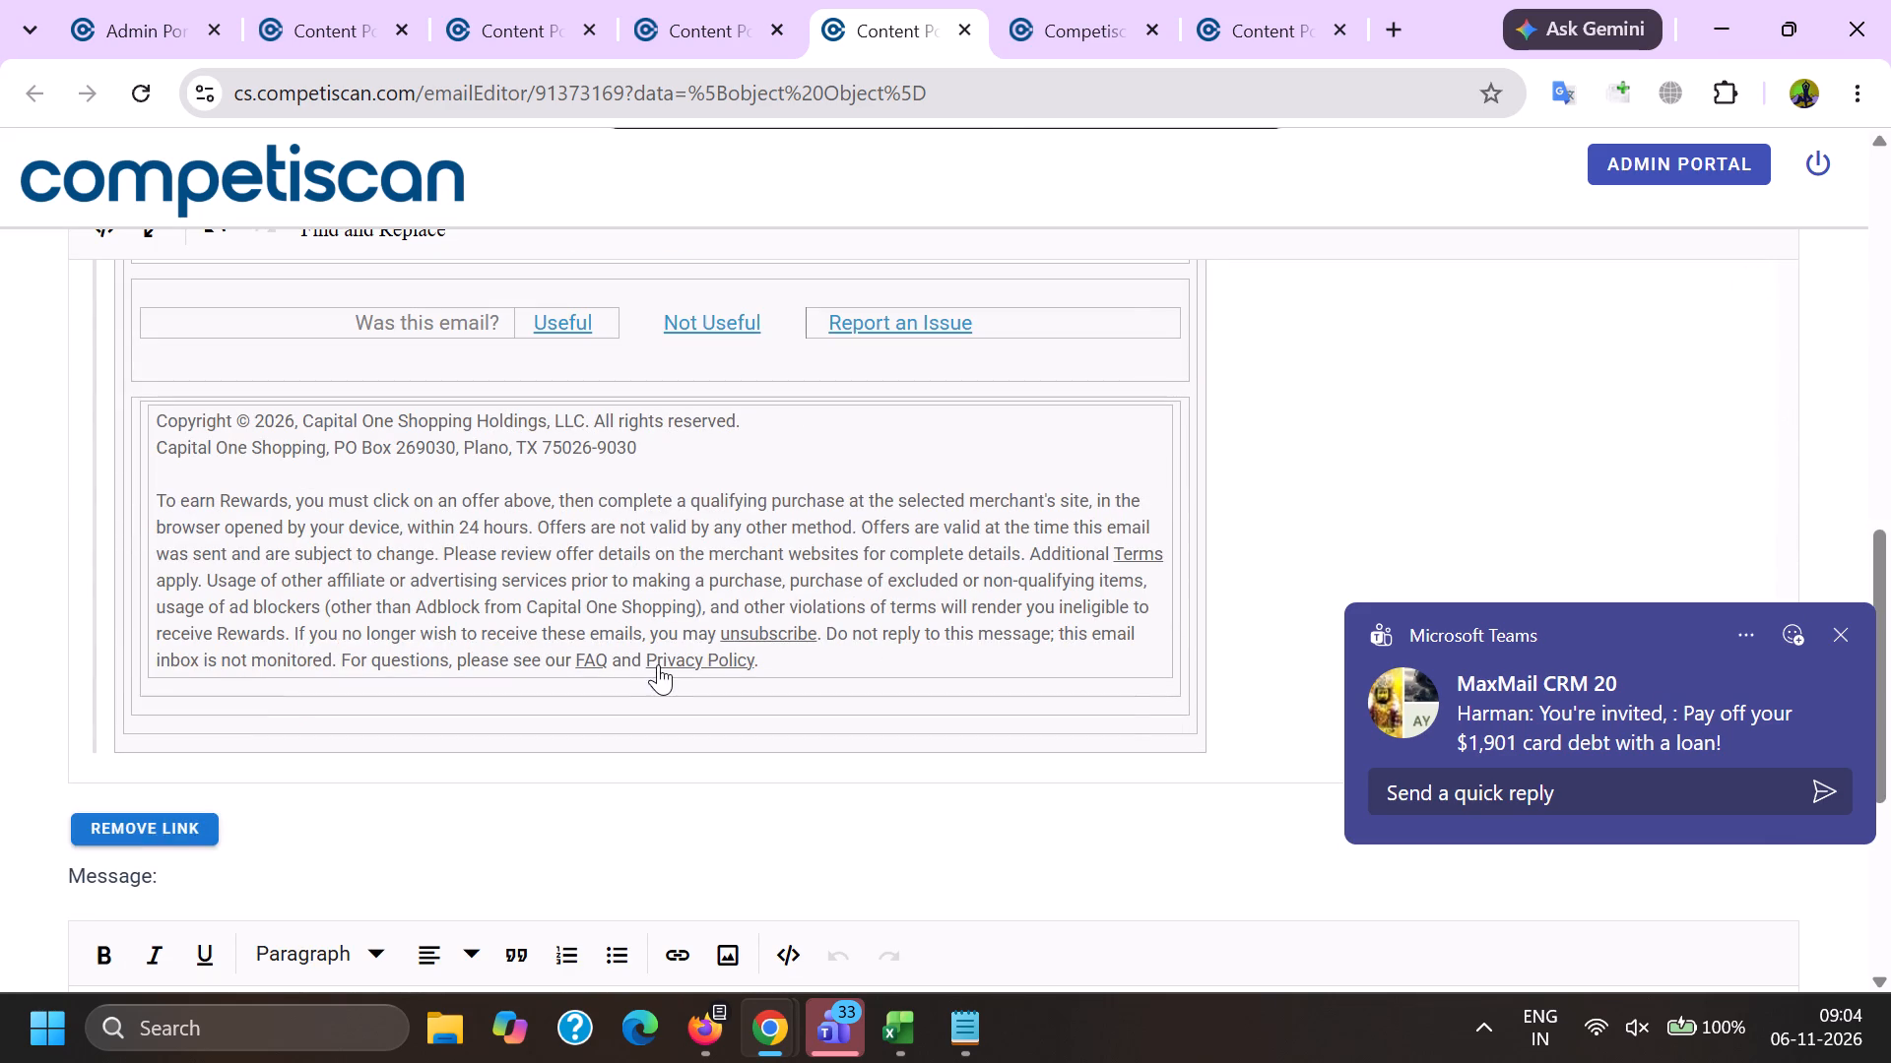
right_click(659, 664)
click(793, 312)
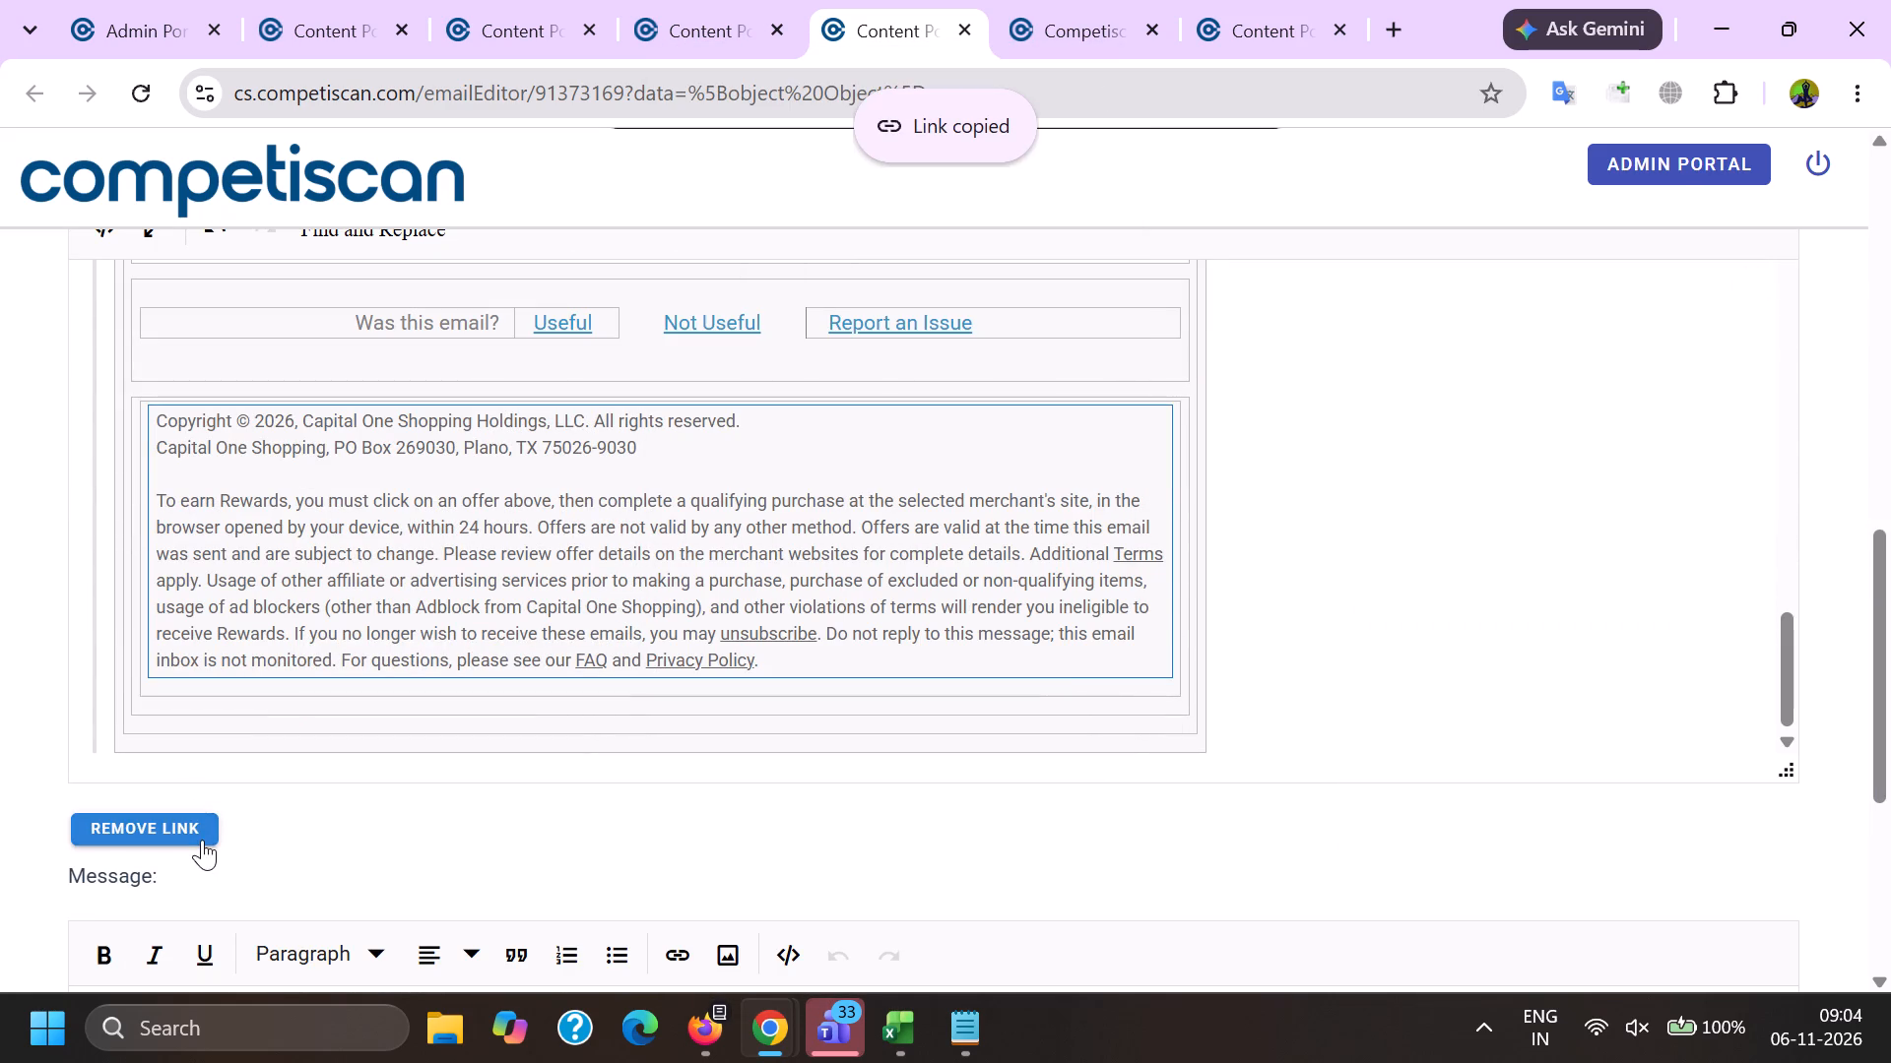
click(202, 840)
click(1079, 288)
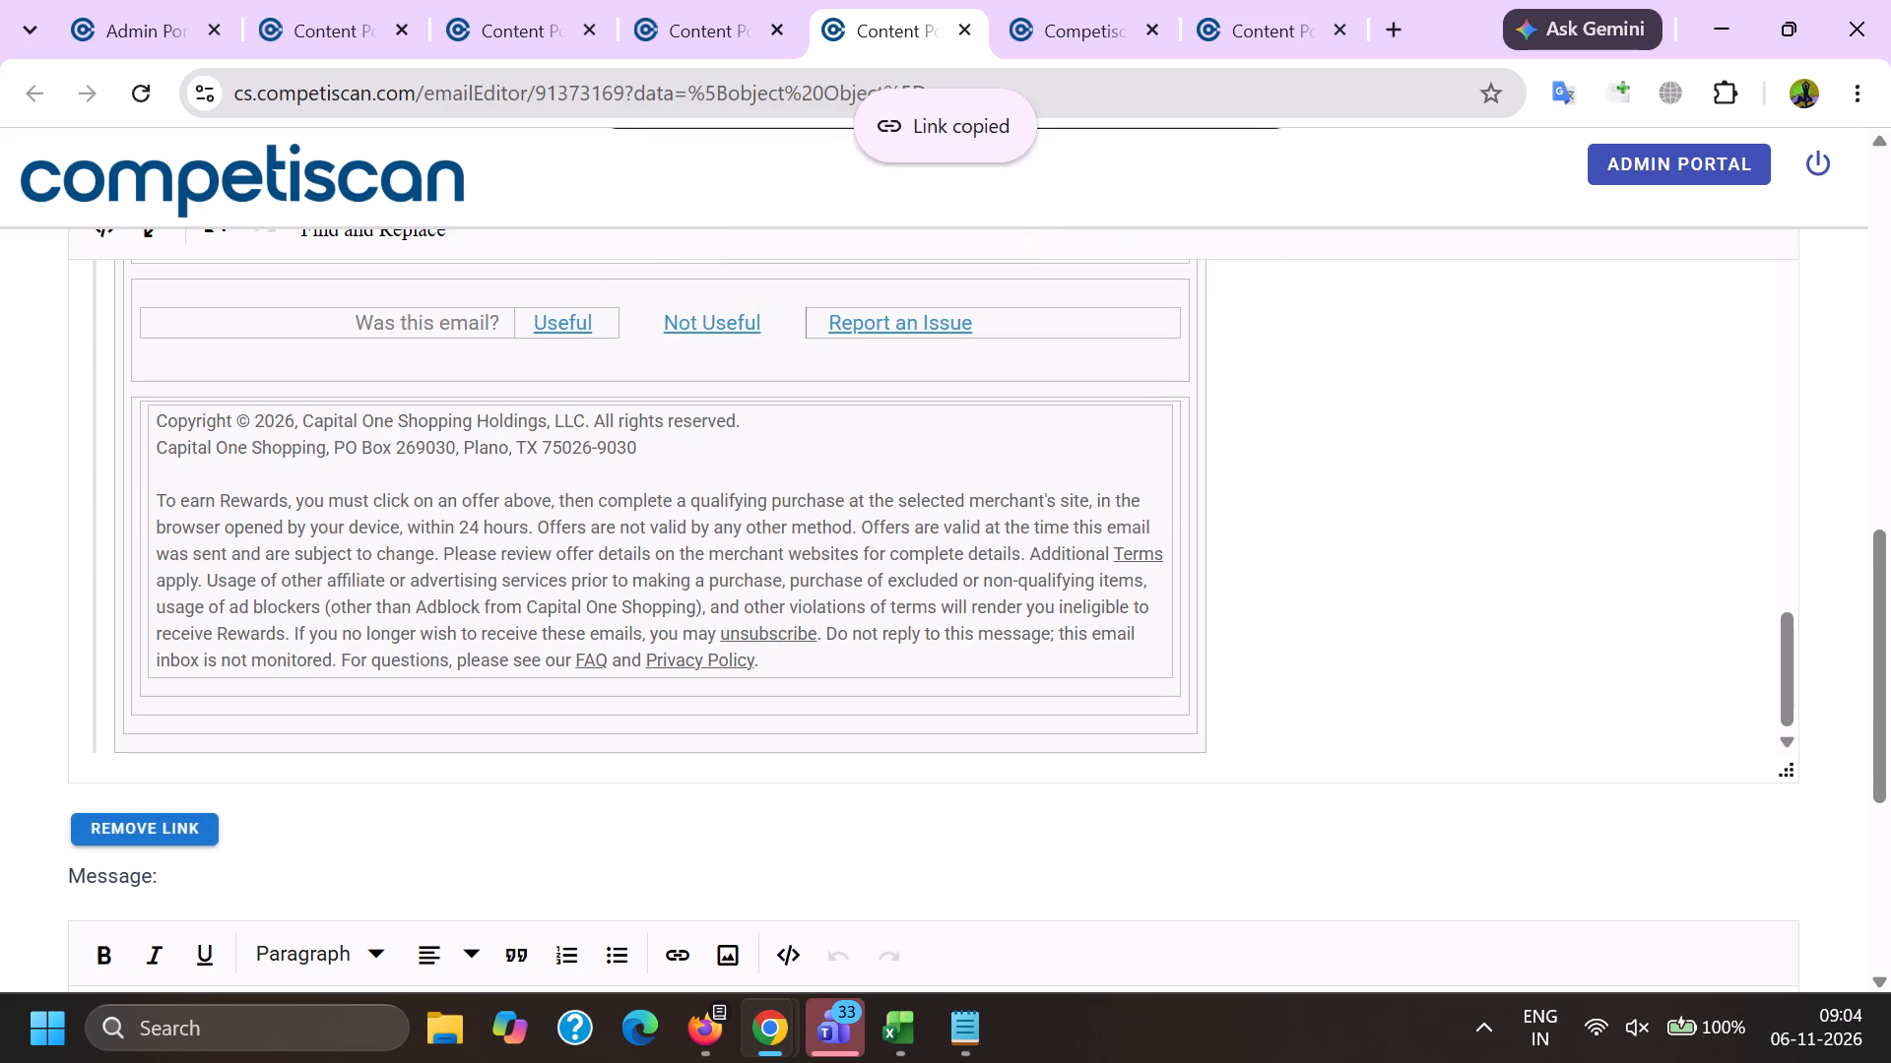
click(669, 656)
key(ctrl+k)
key(ctrl+v)
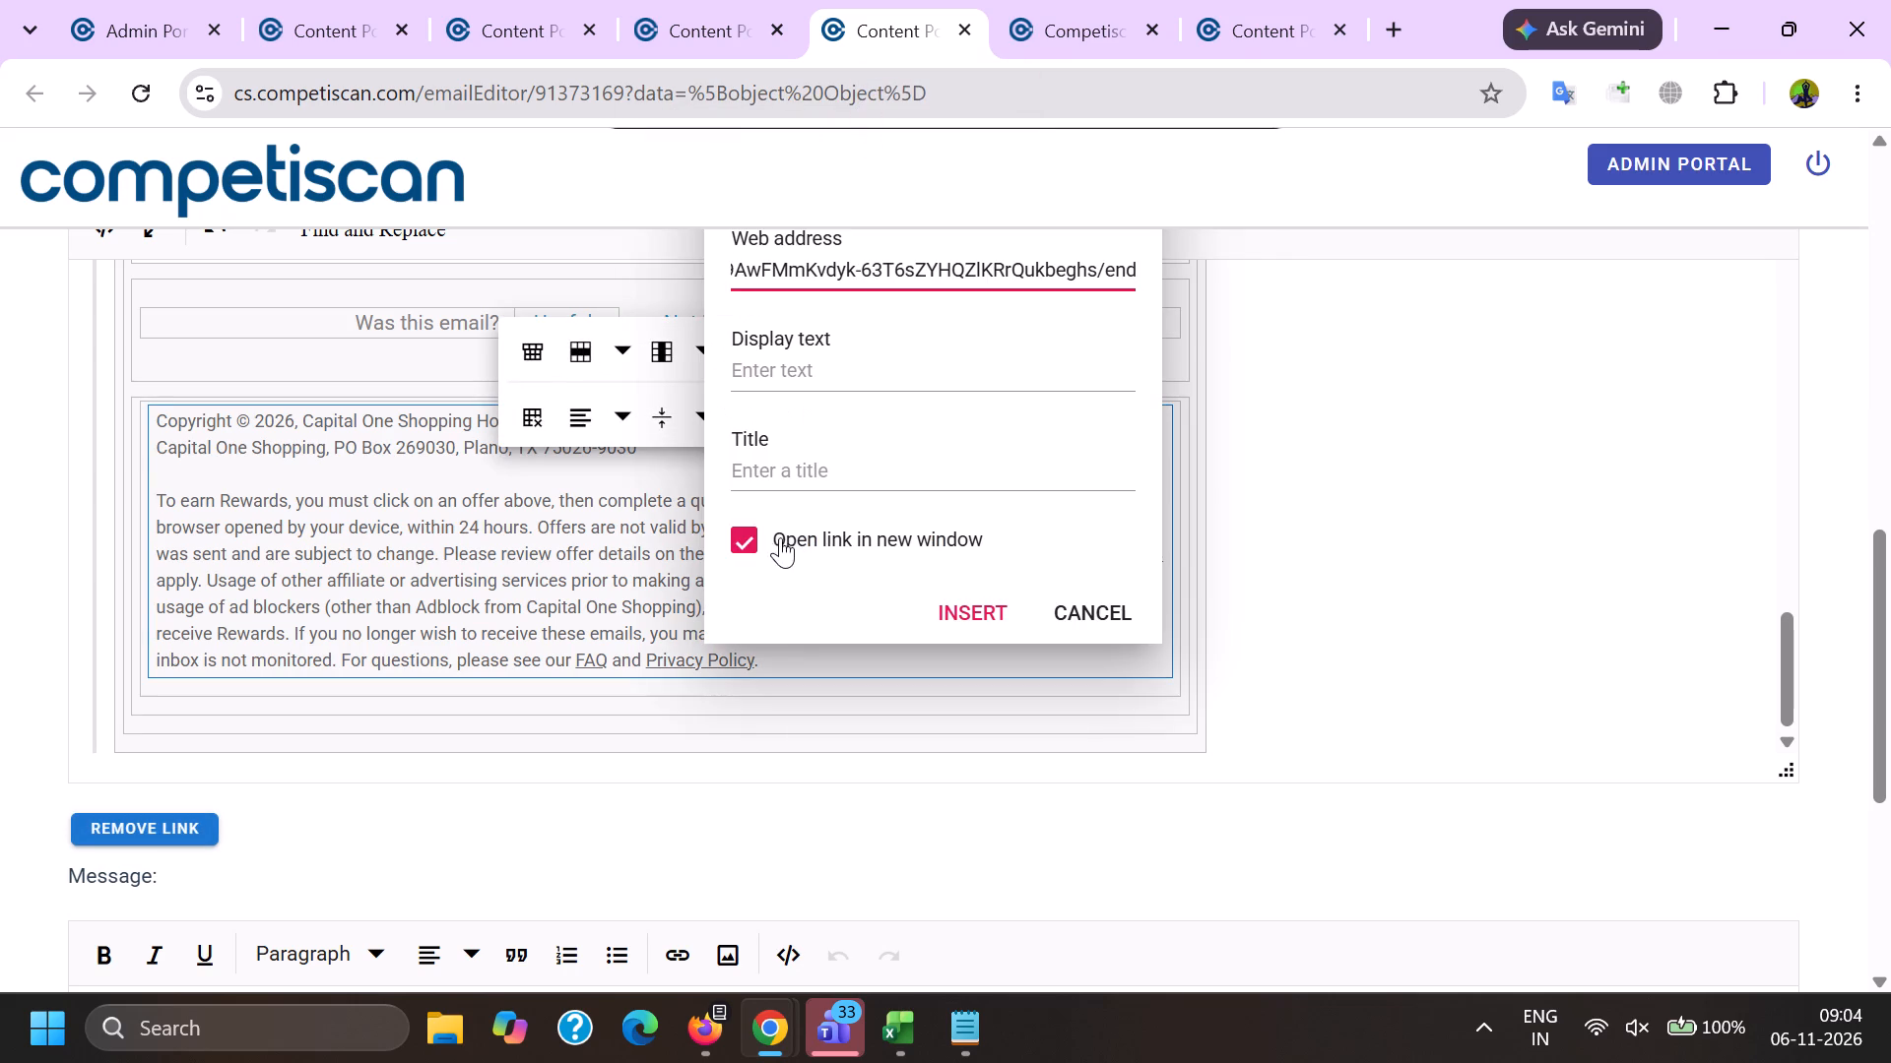
click(1001, 607)
Save the edited email's product info.
scroll(0, 842, down, 20)
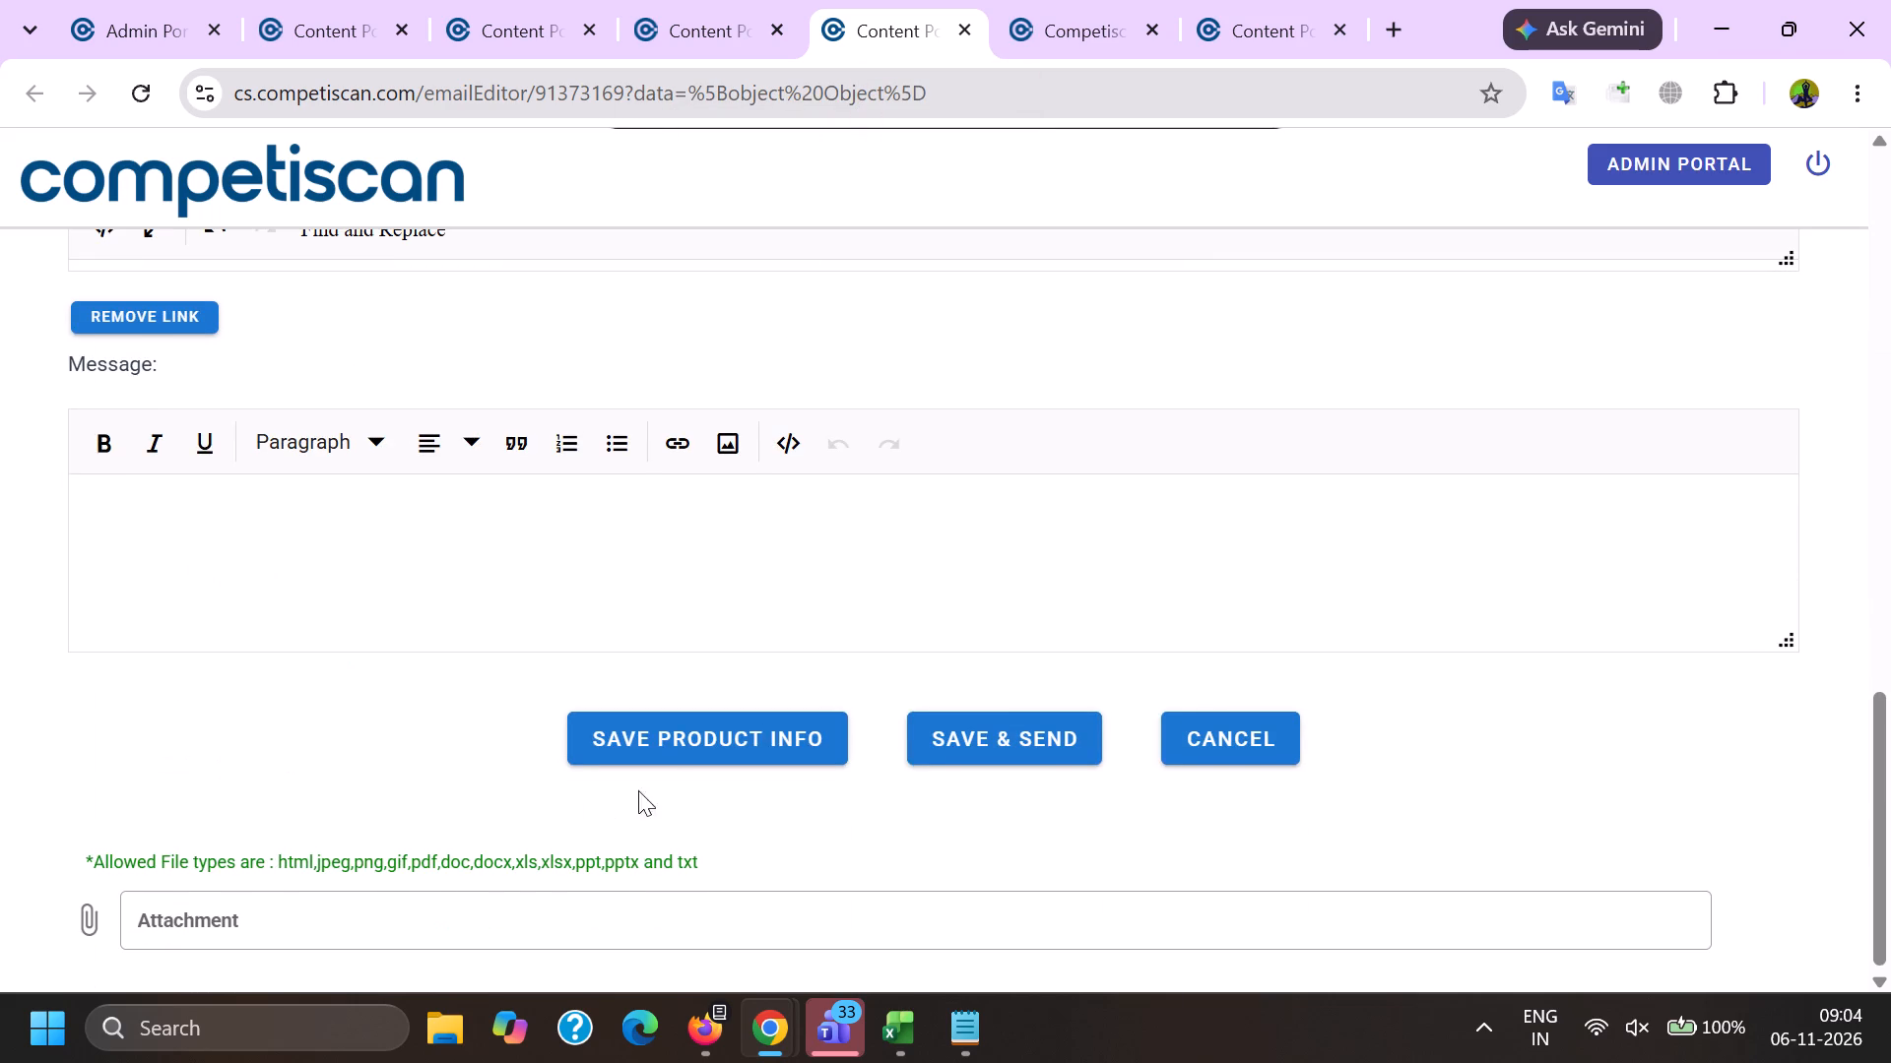
click(662, 756)
click(970, 617)
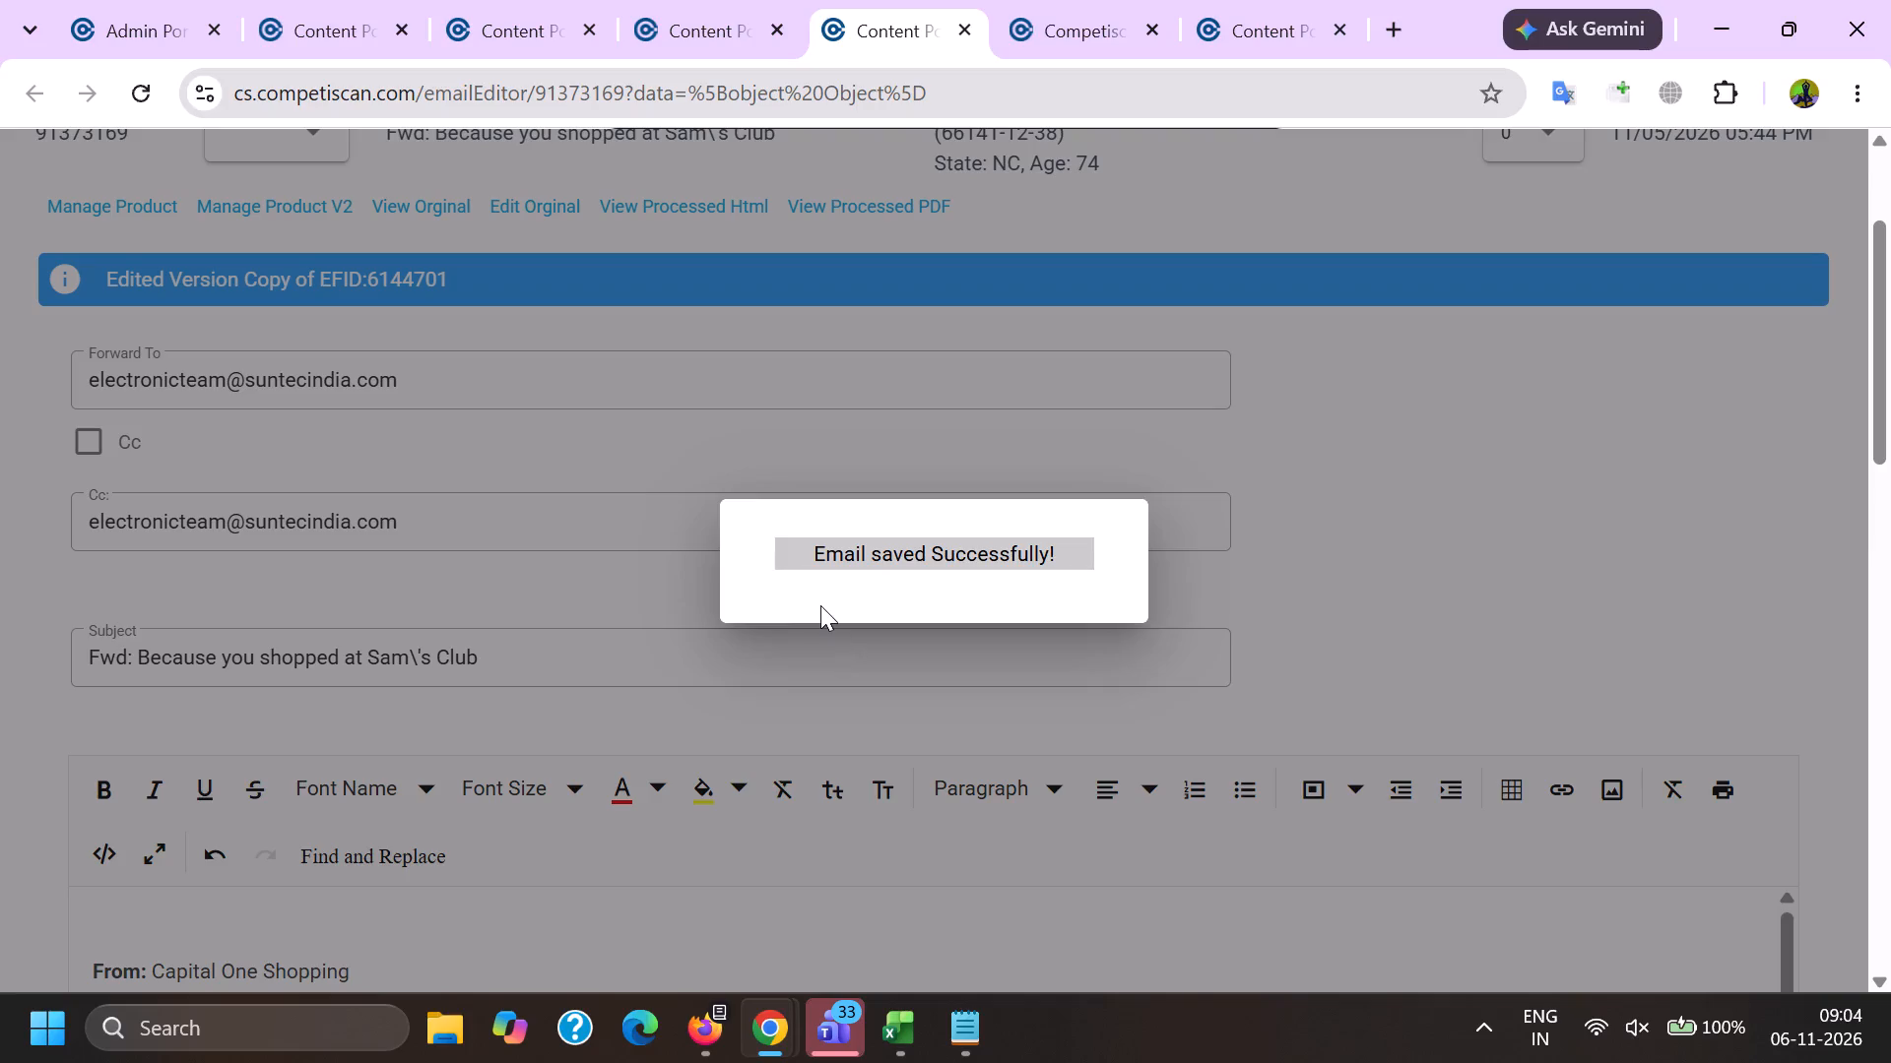
click(0, 547)
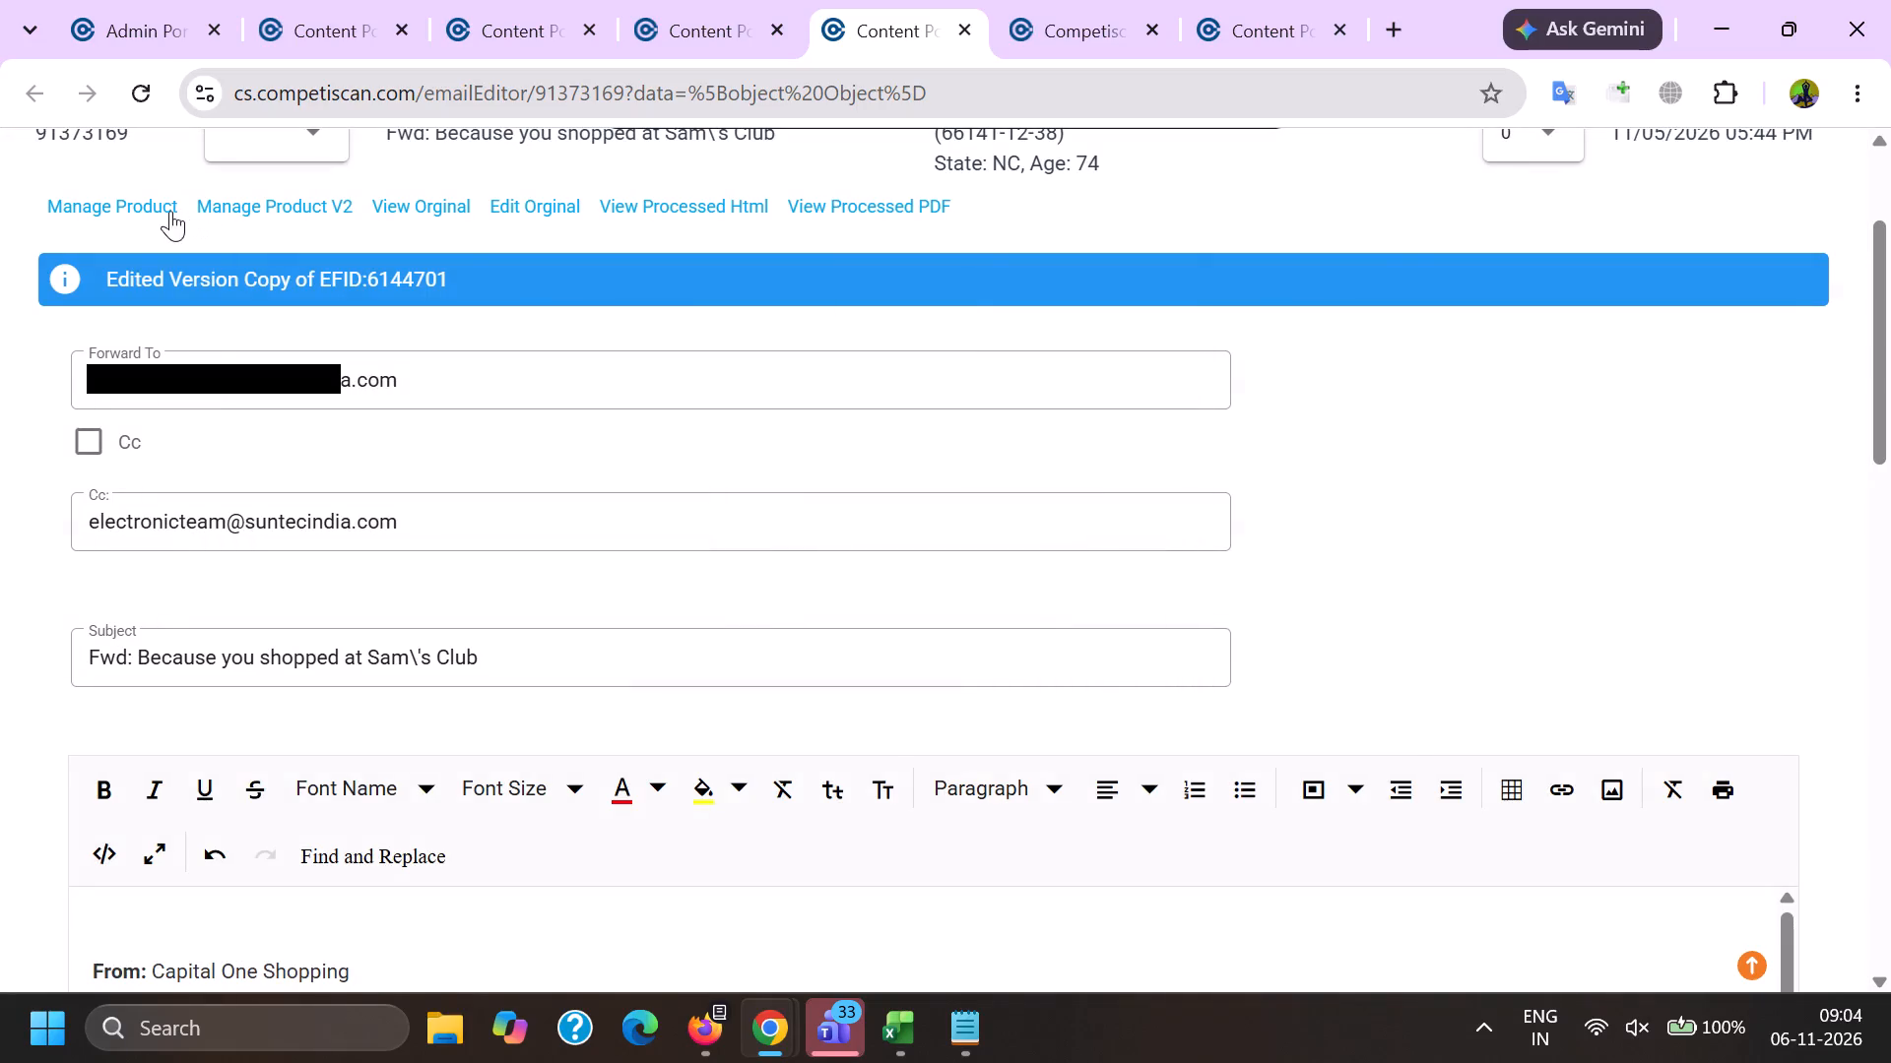
Open the product management form for email 91373169.
click(151, 213)
In the email body, assemble "Because you shopped at Sam's Club. Earn up to 12% back at Sam's Club", copy it and undo the pasted heading.
key(alt+Tab)
scroll(159, 236, down, 6)
click(212, 550)
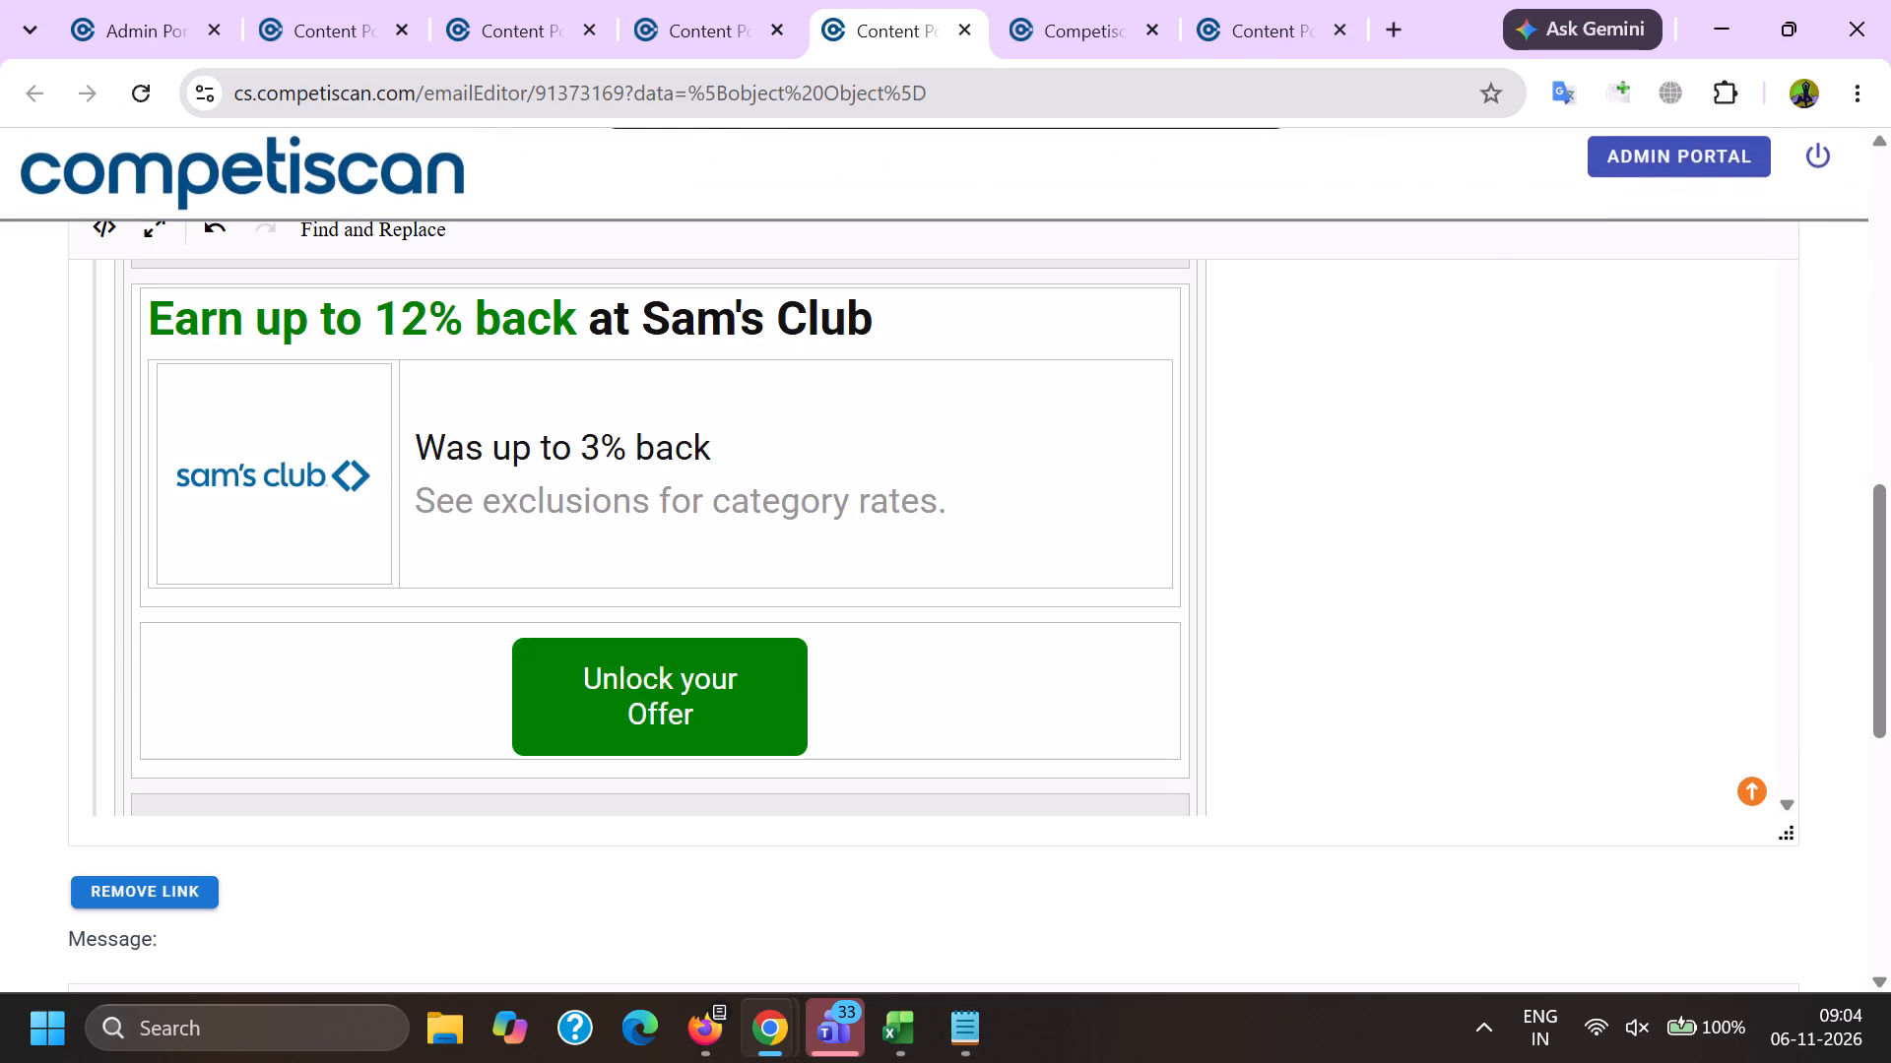
triple_click(260, 327)
key(ctrl+c)
scroll(322, 478, up, 4)
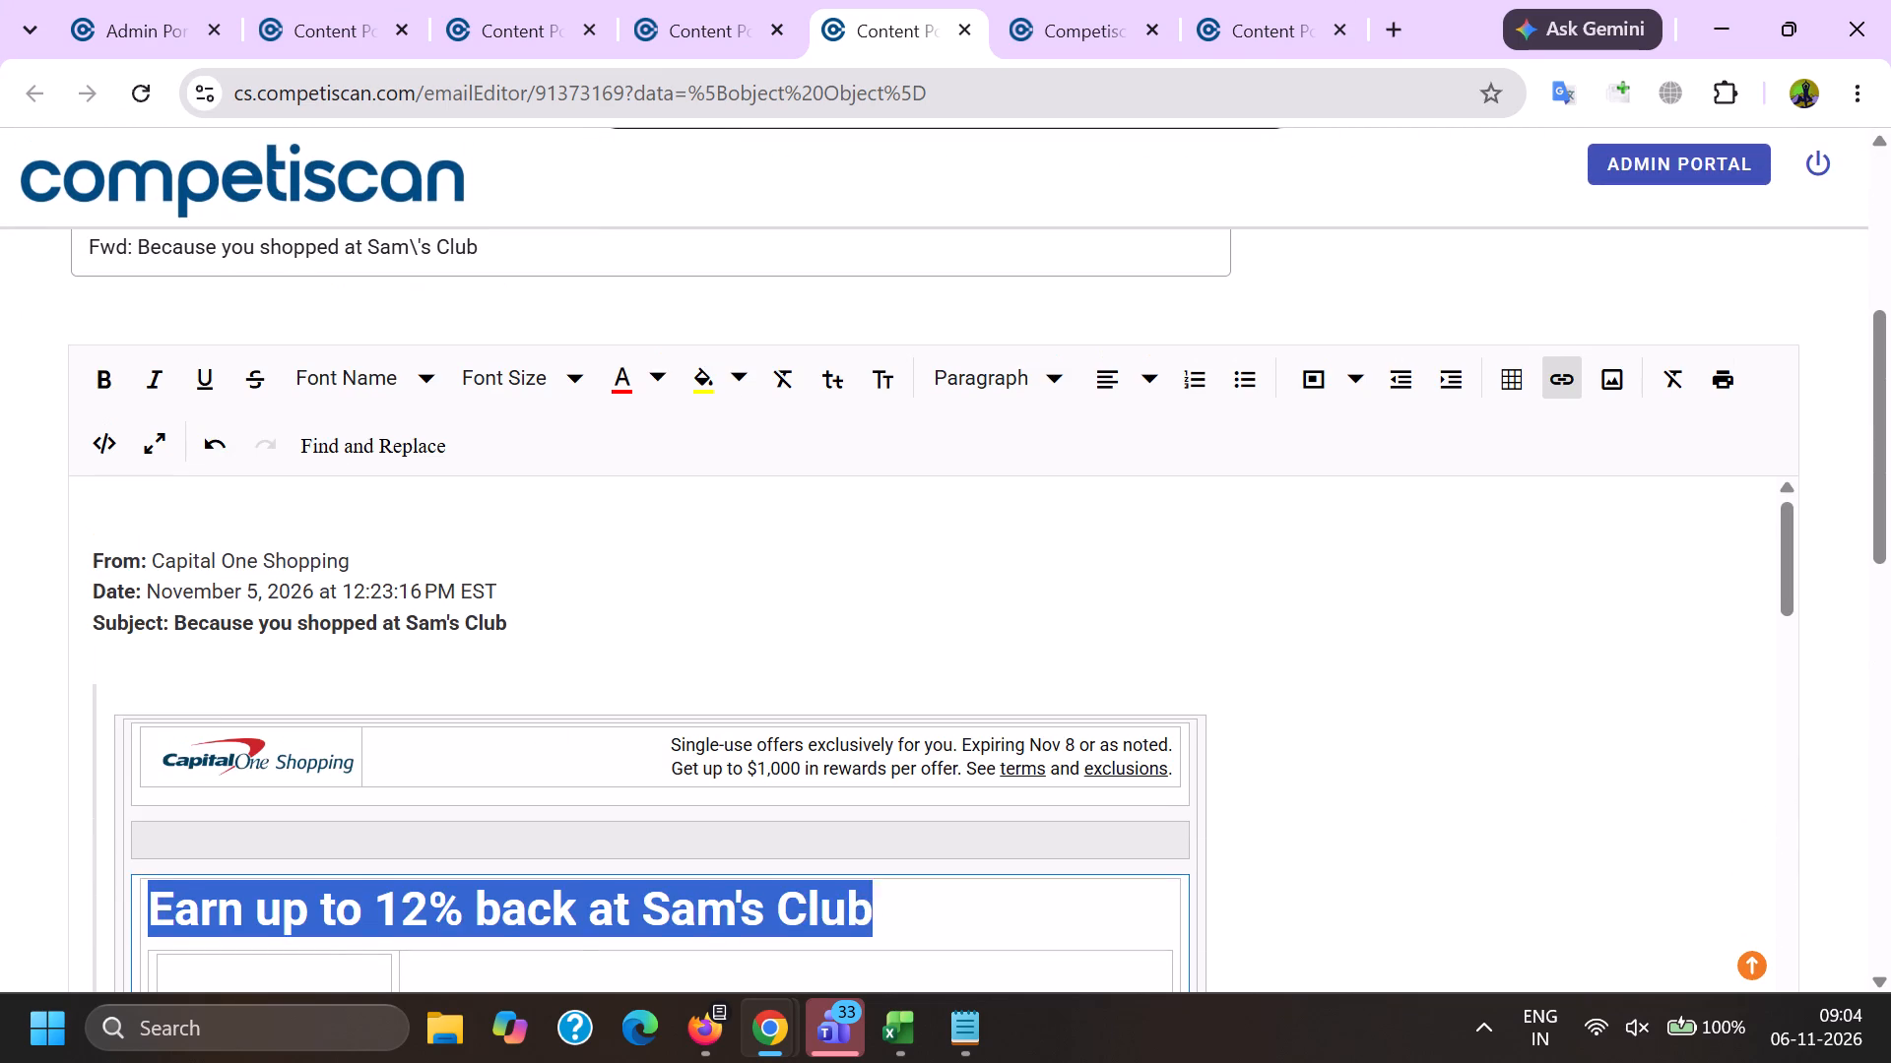
click(579, 584)
click(624, 617)
key(period)
key(space)
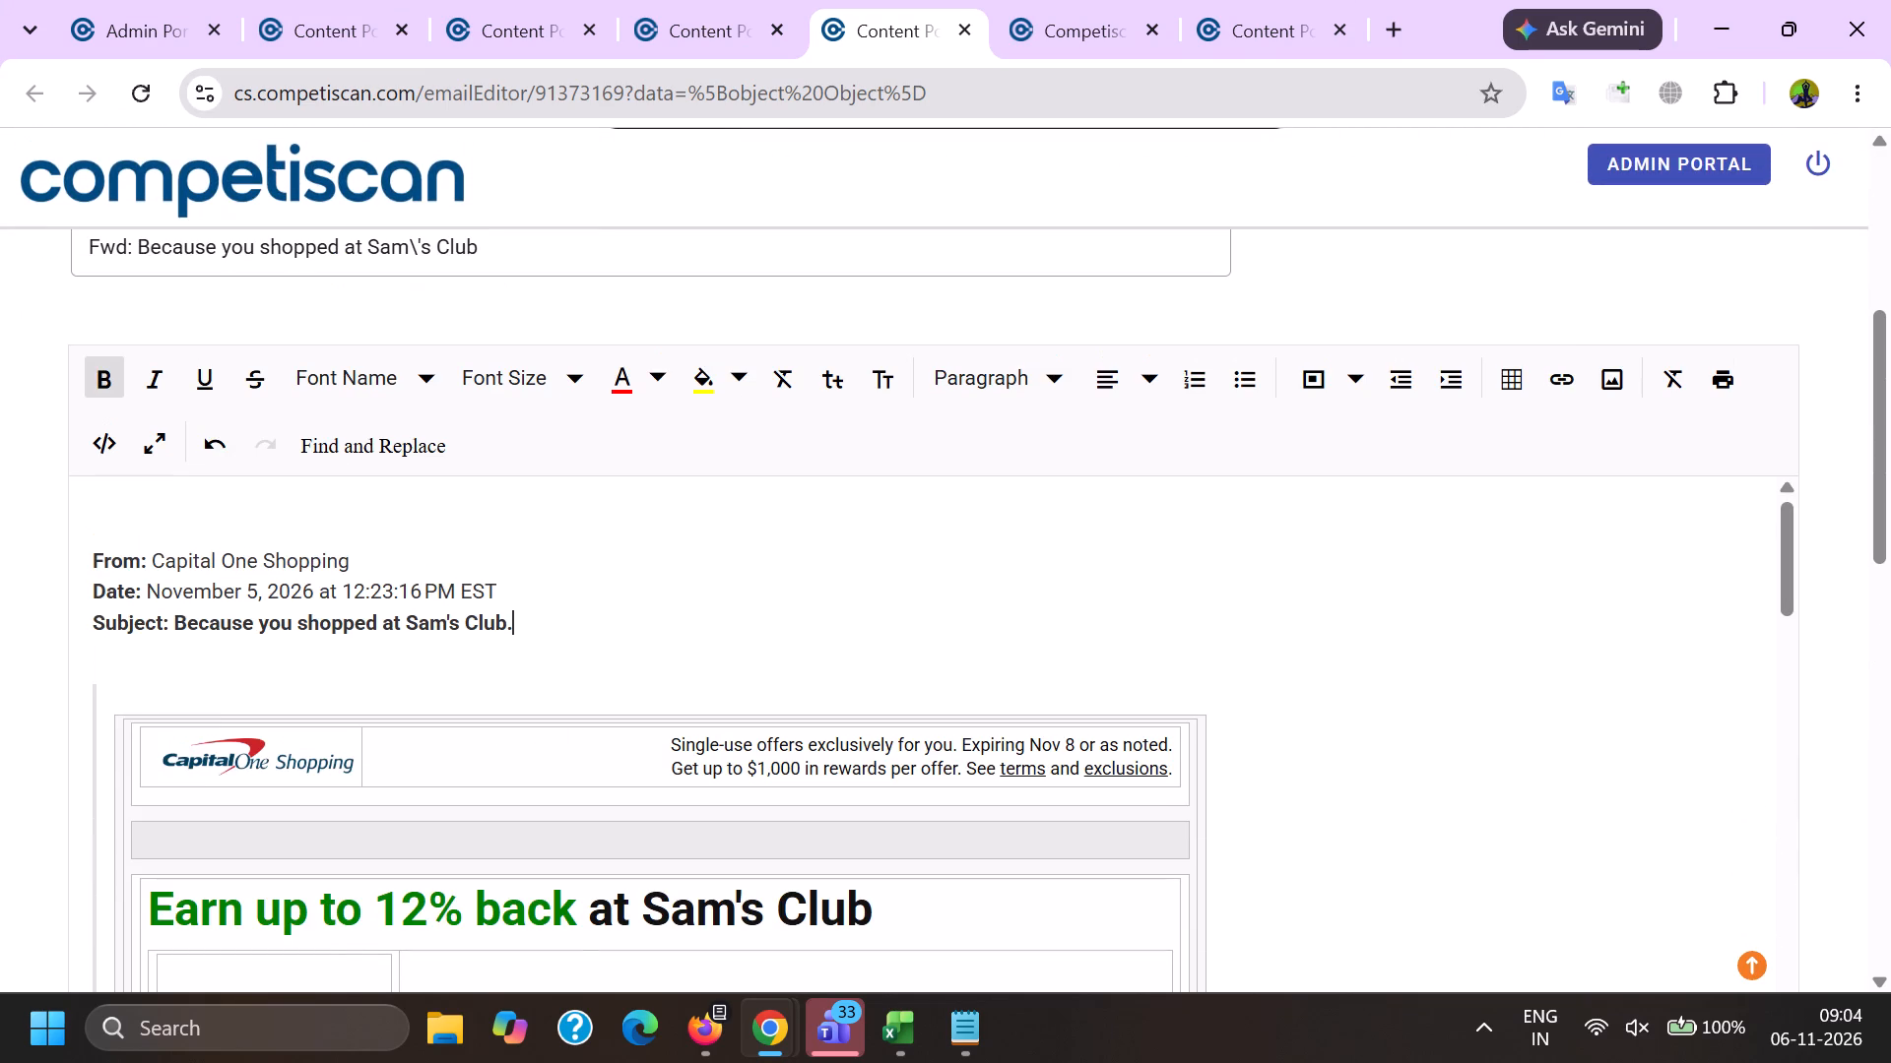
key(ctrl+v)
drag(171, 632, 785, 672)
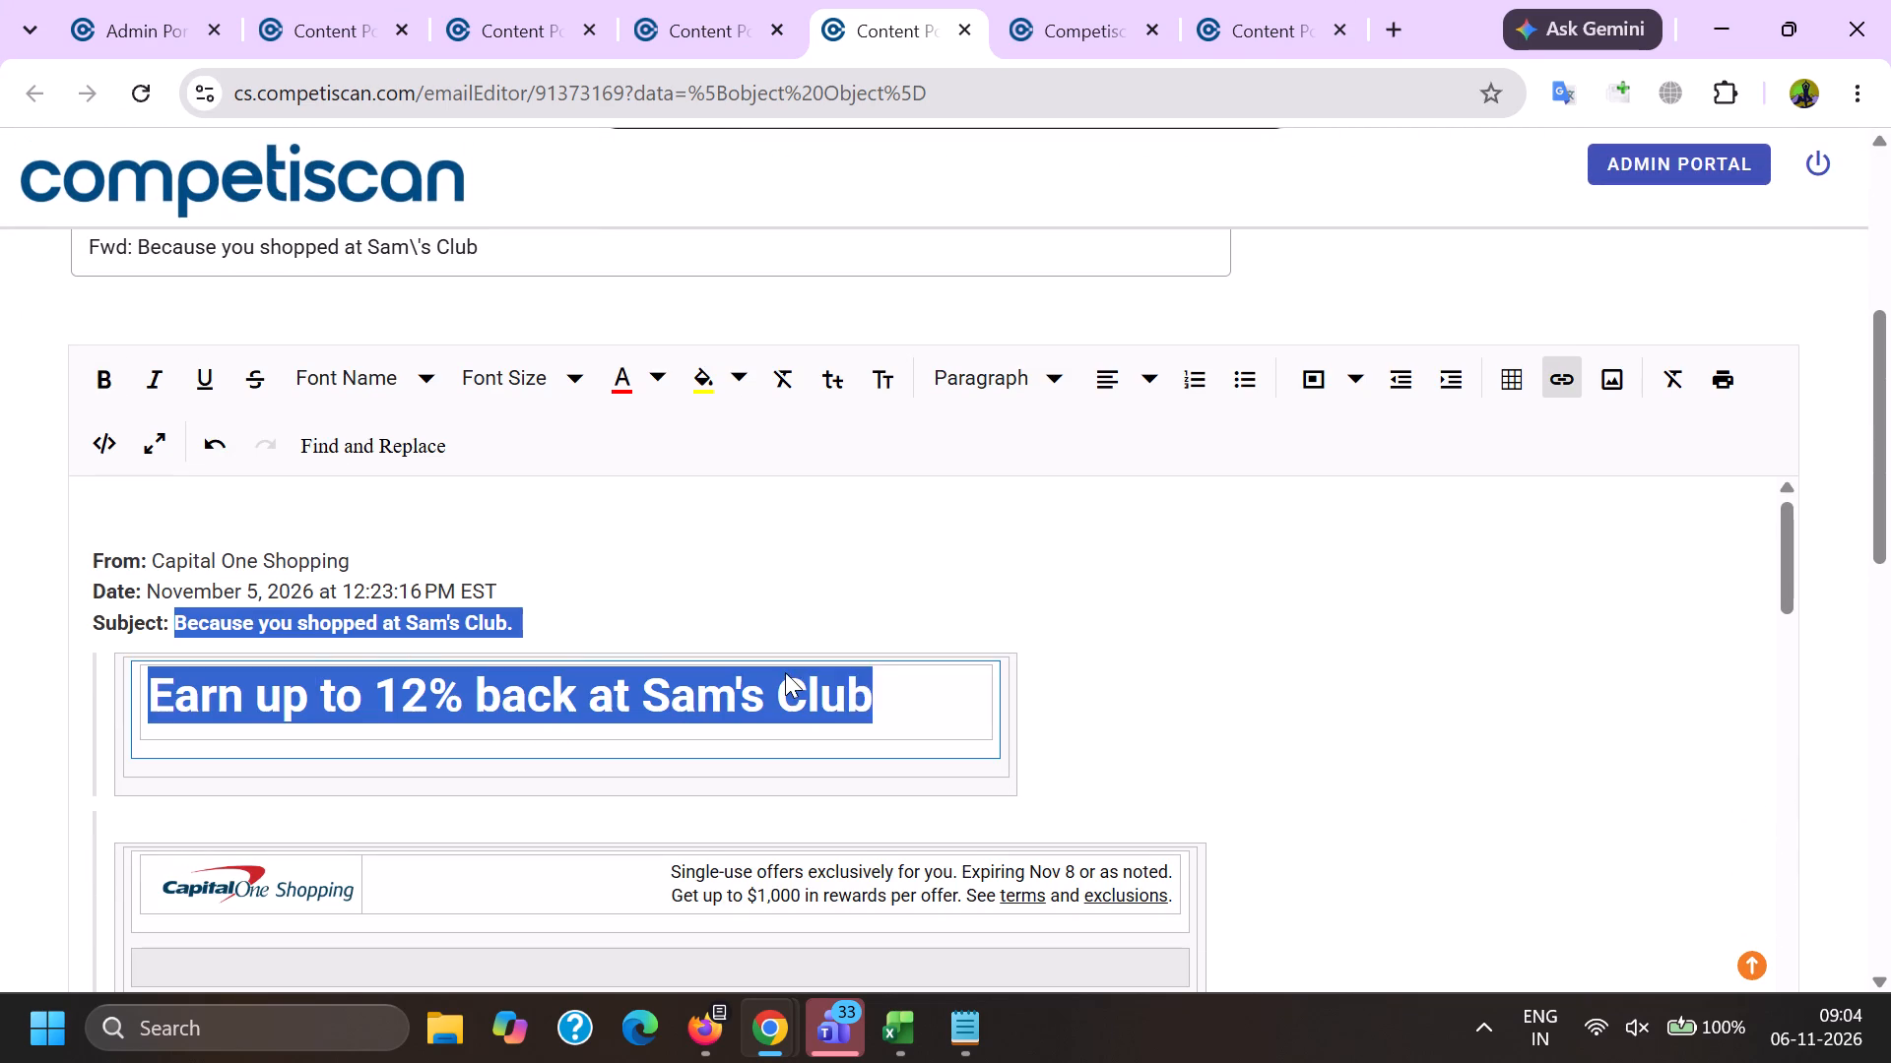
drag(785, 672, 885, 692)
key(ctrl+c)
key(ctrl+z)
key(alt+Tab)
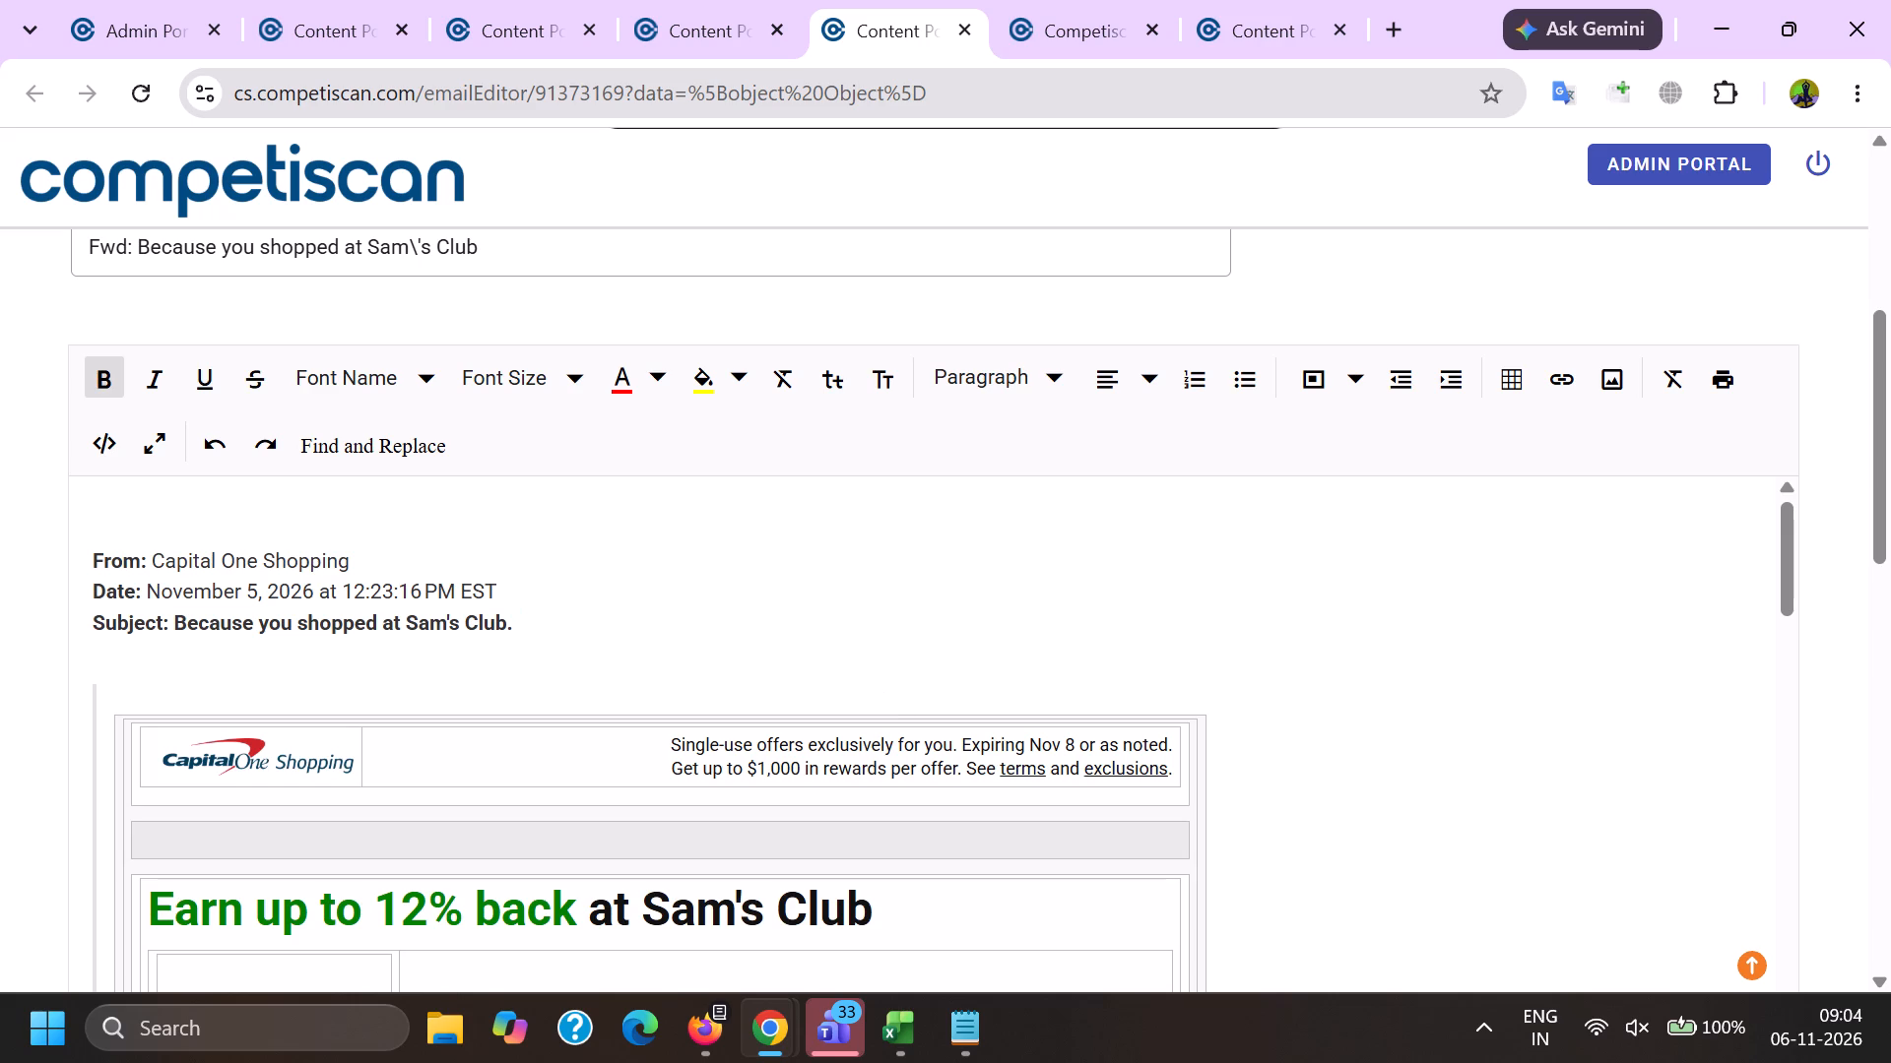
Paste the heading "Earn 35% back at Bluemercury" after the body's Subject line, copy the combined headline and undo the paste.
key(alt+Tab)
scroll(494, 663, down, 4)
scroll(293, 819, down, 1)
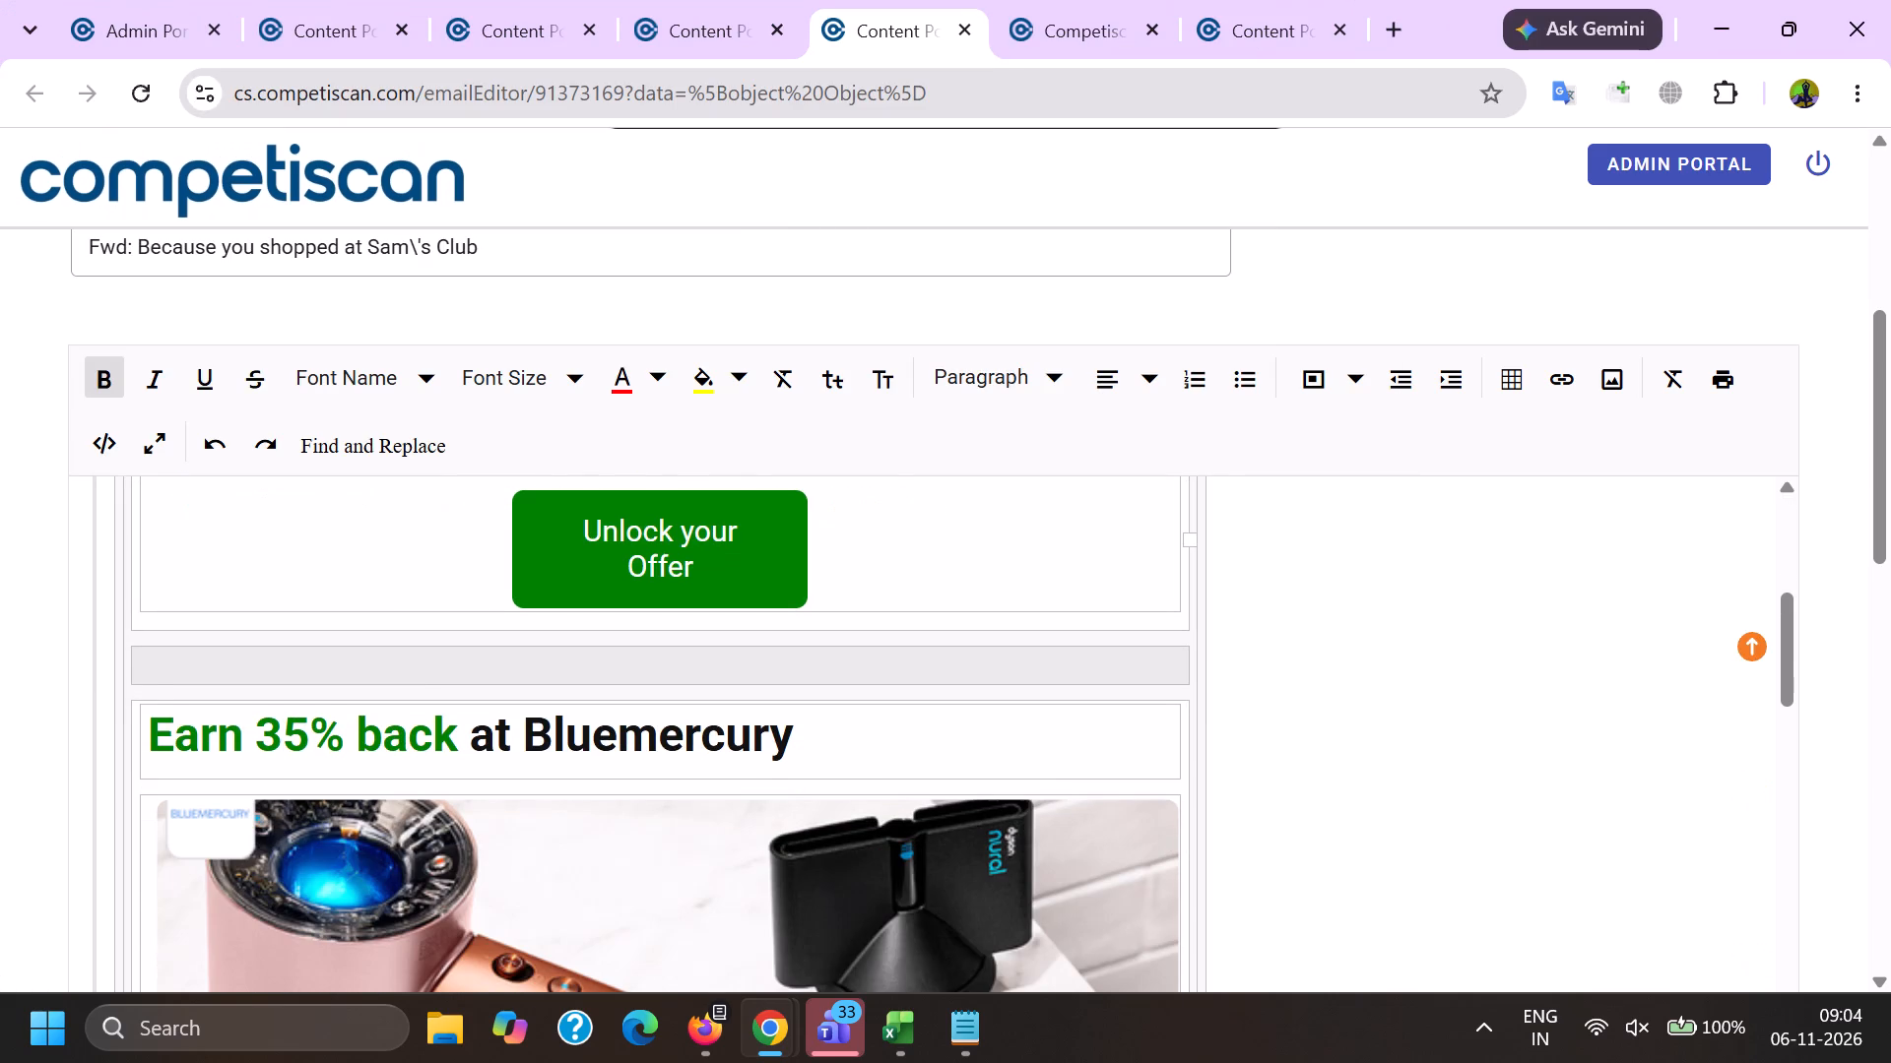
triple_click(180, 749)
key(ctrl+c)
scroll(444, 763, up, 3)
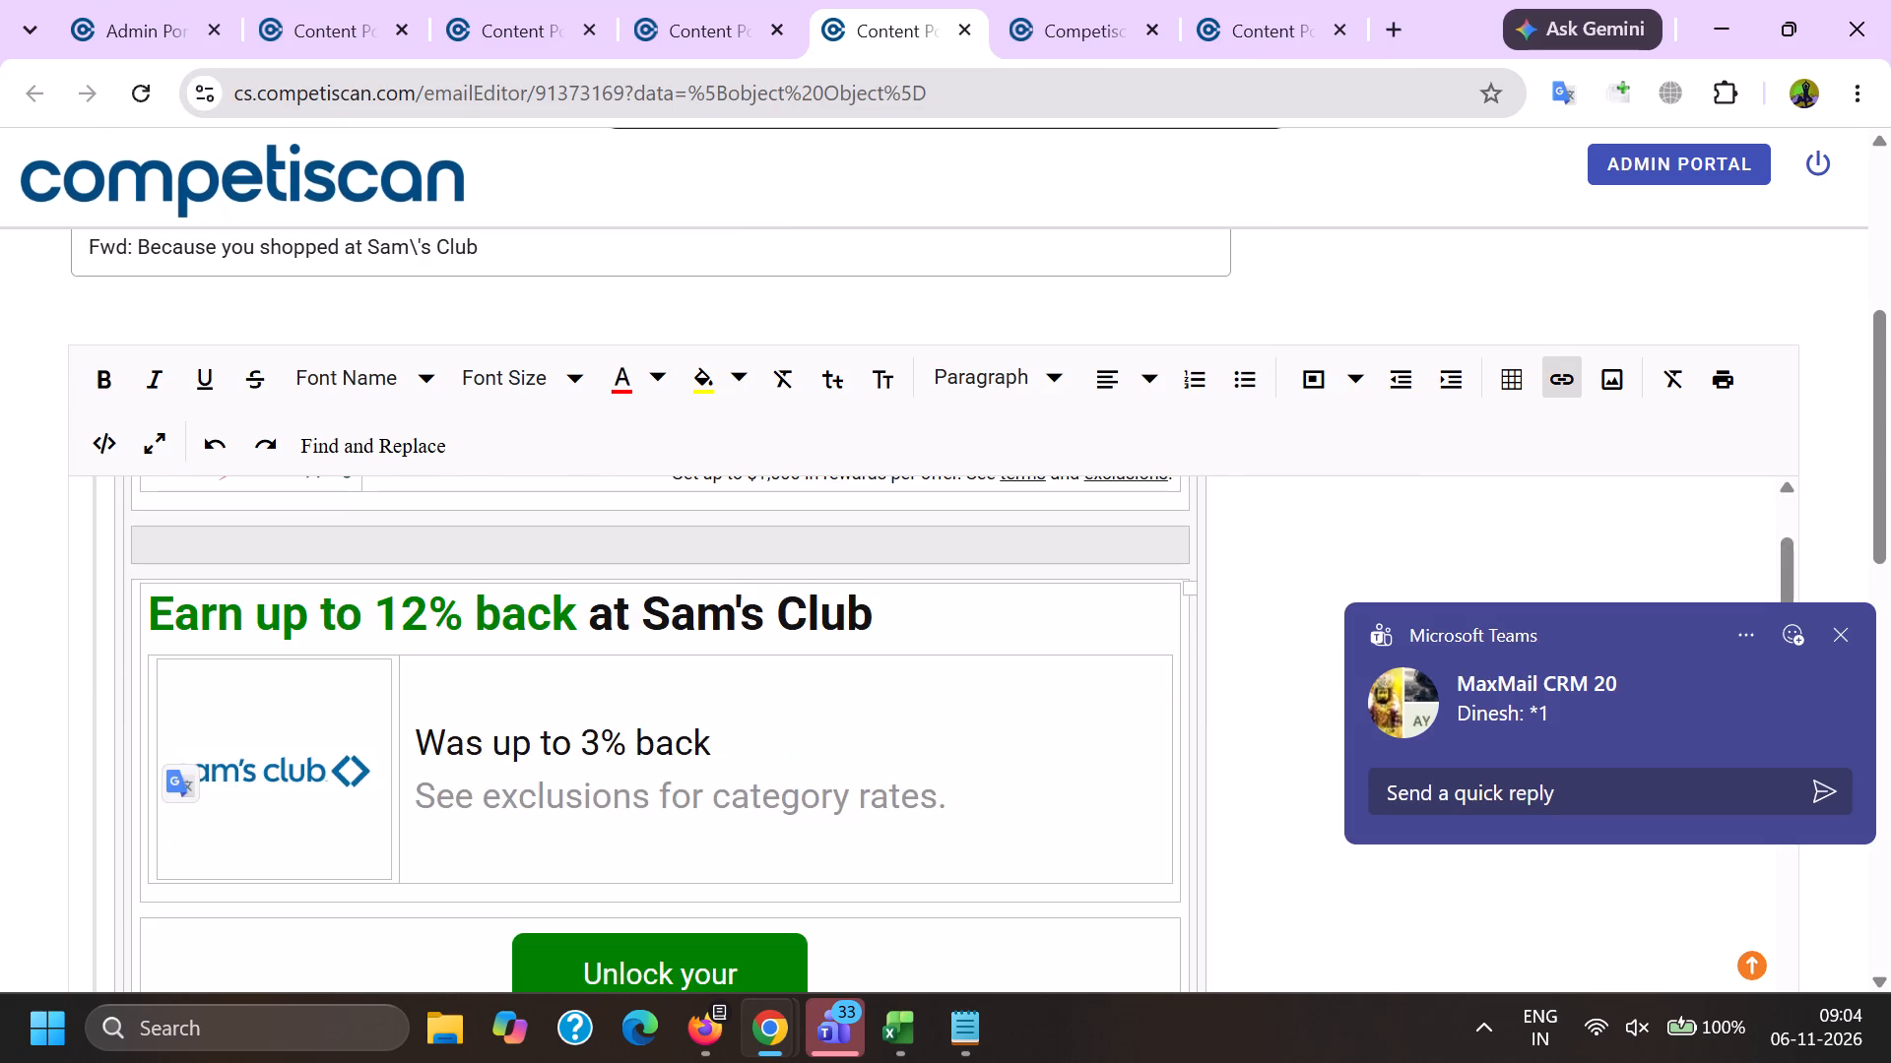
scroll(536, 719, up, 2)
click(563, 632)
key(ctrl+v)
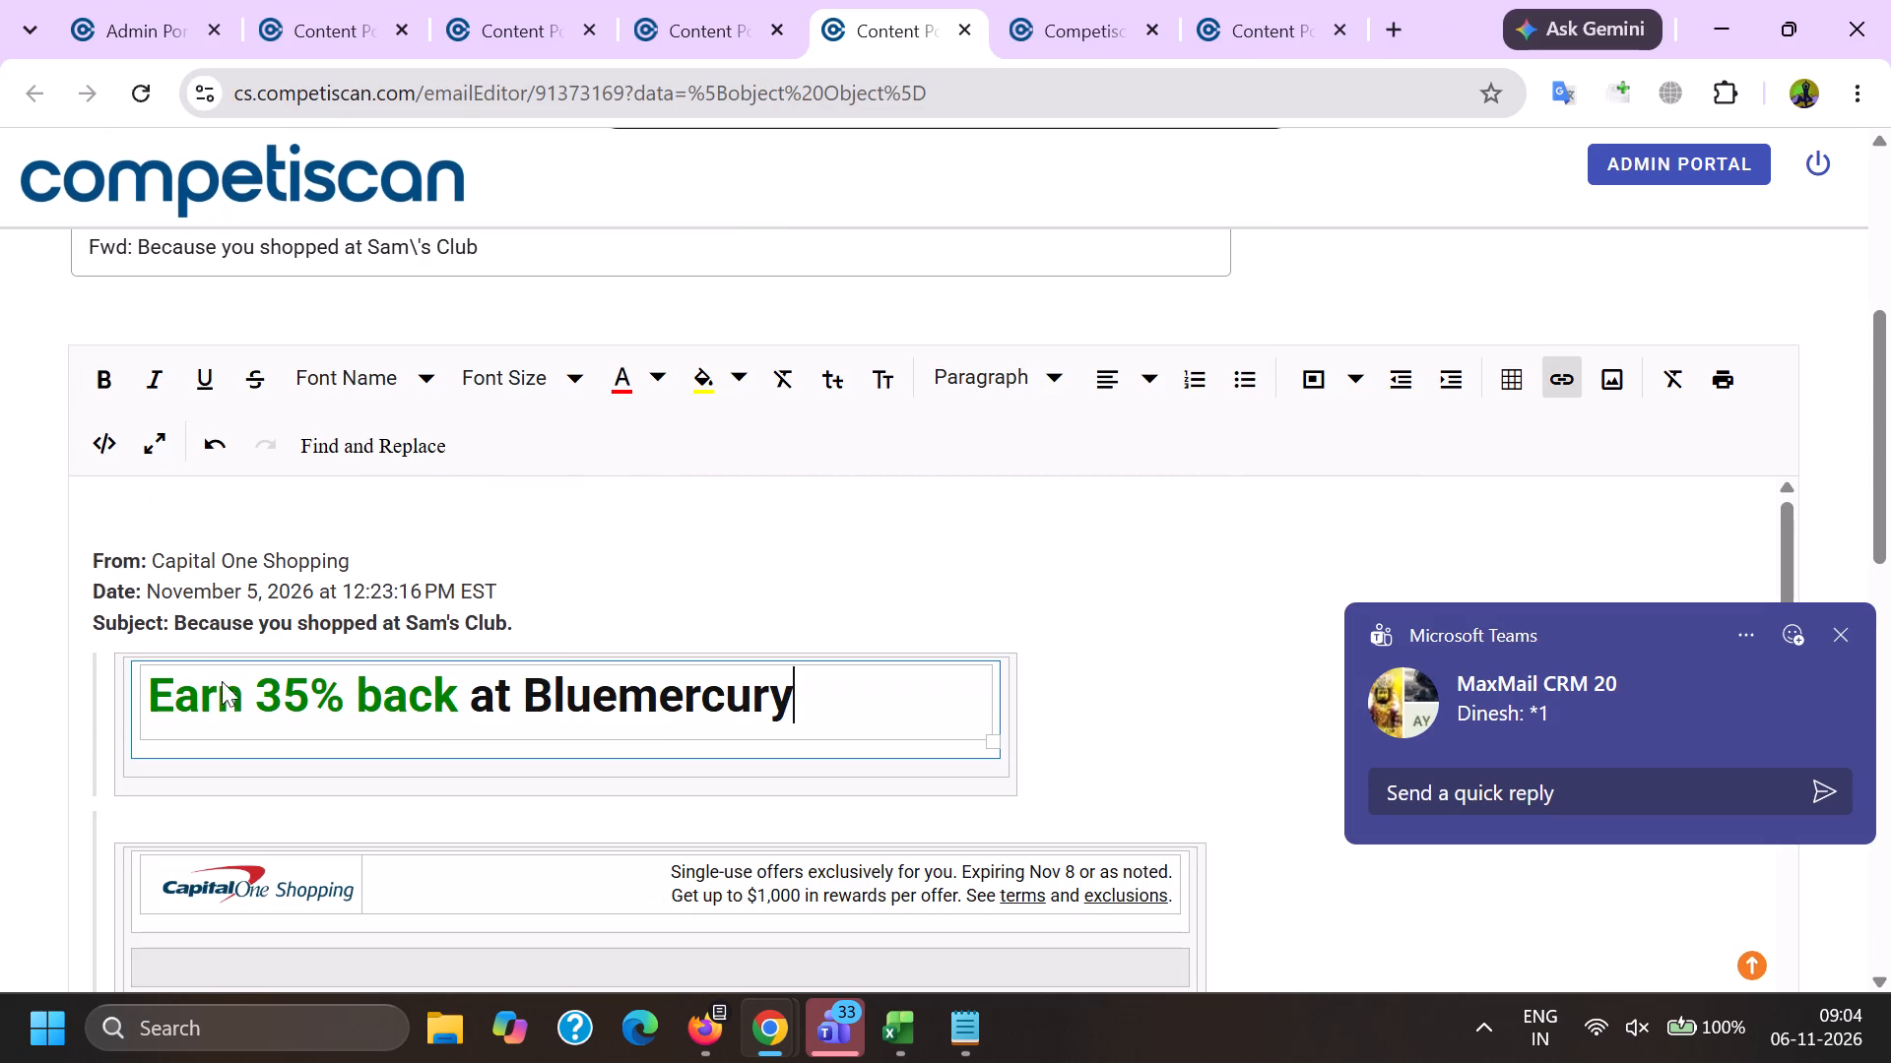
drag(175, 625, 834, 690)
key(ctrl+c)
key(ctrl+z)
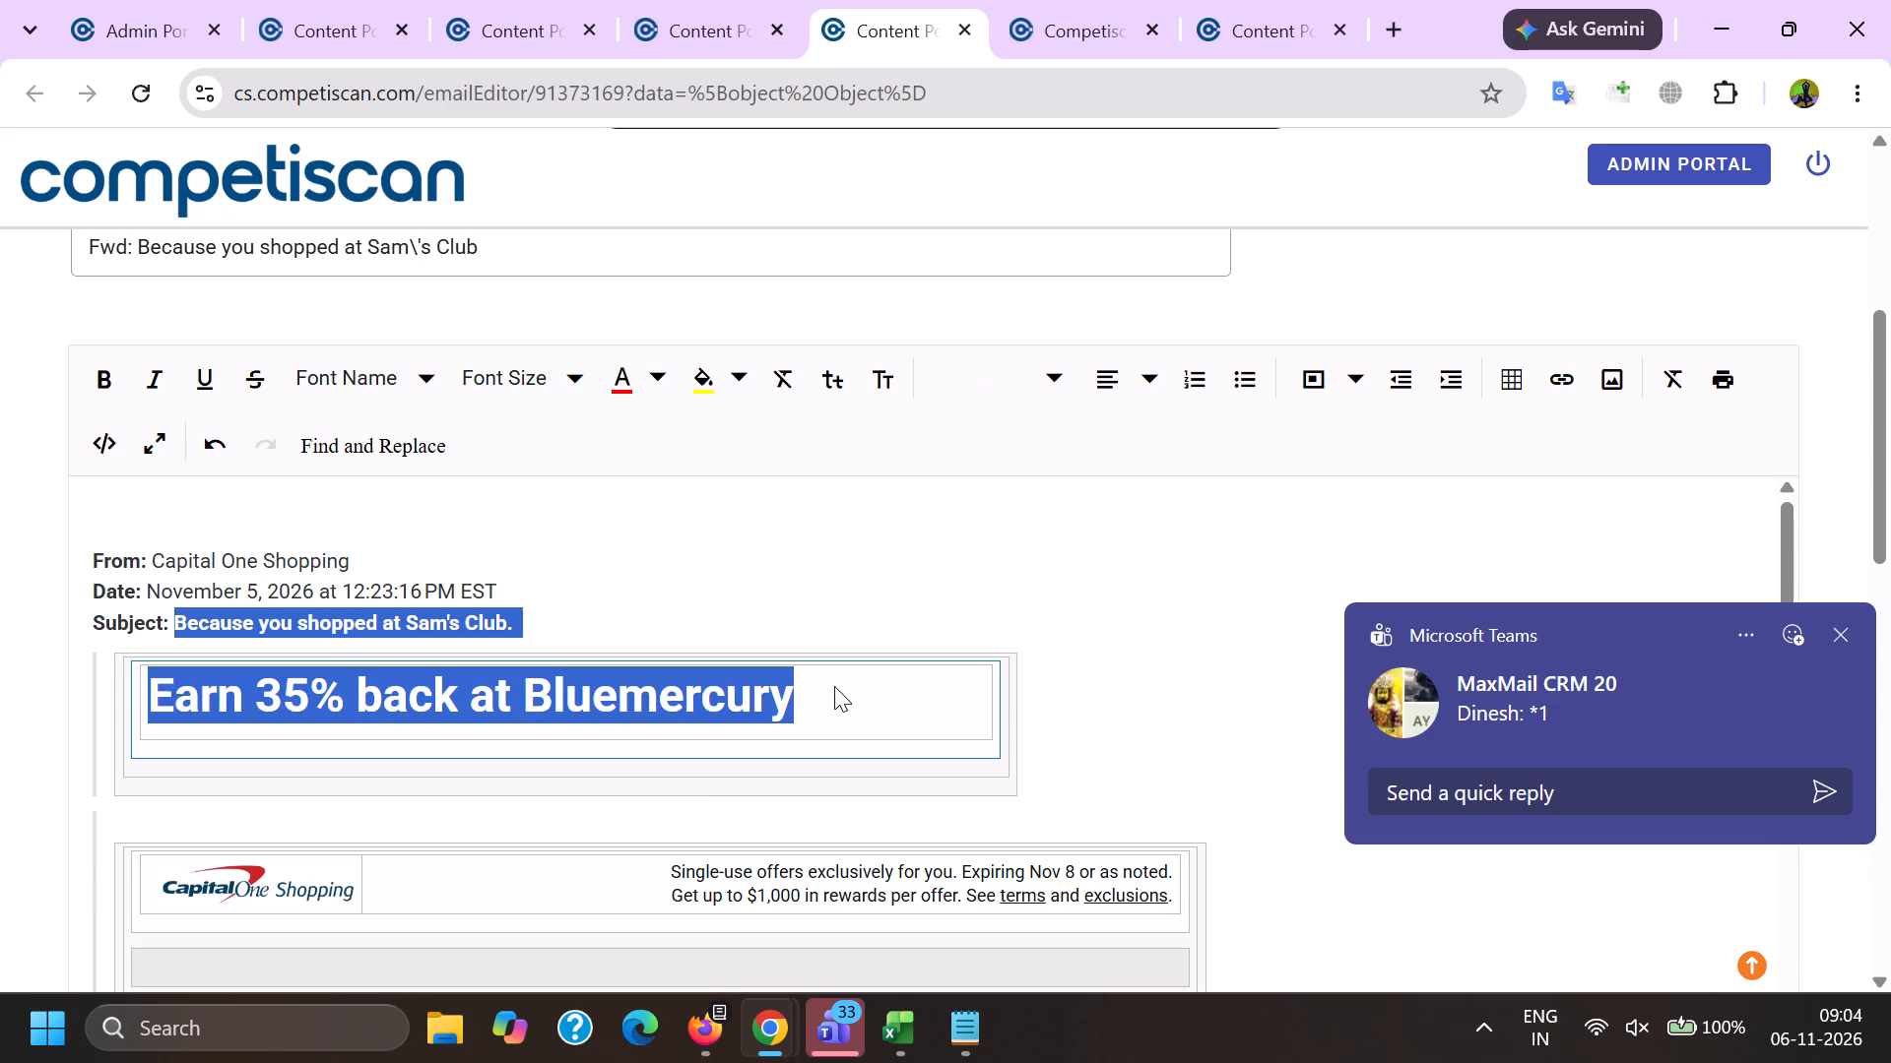
In the product form, replace the company apc-na with Capital One.
key(alt+Tab)
scroll(569, 522, down, 5)
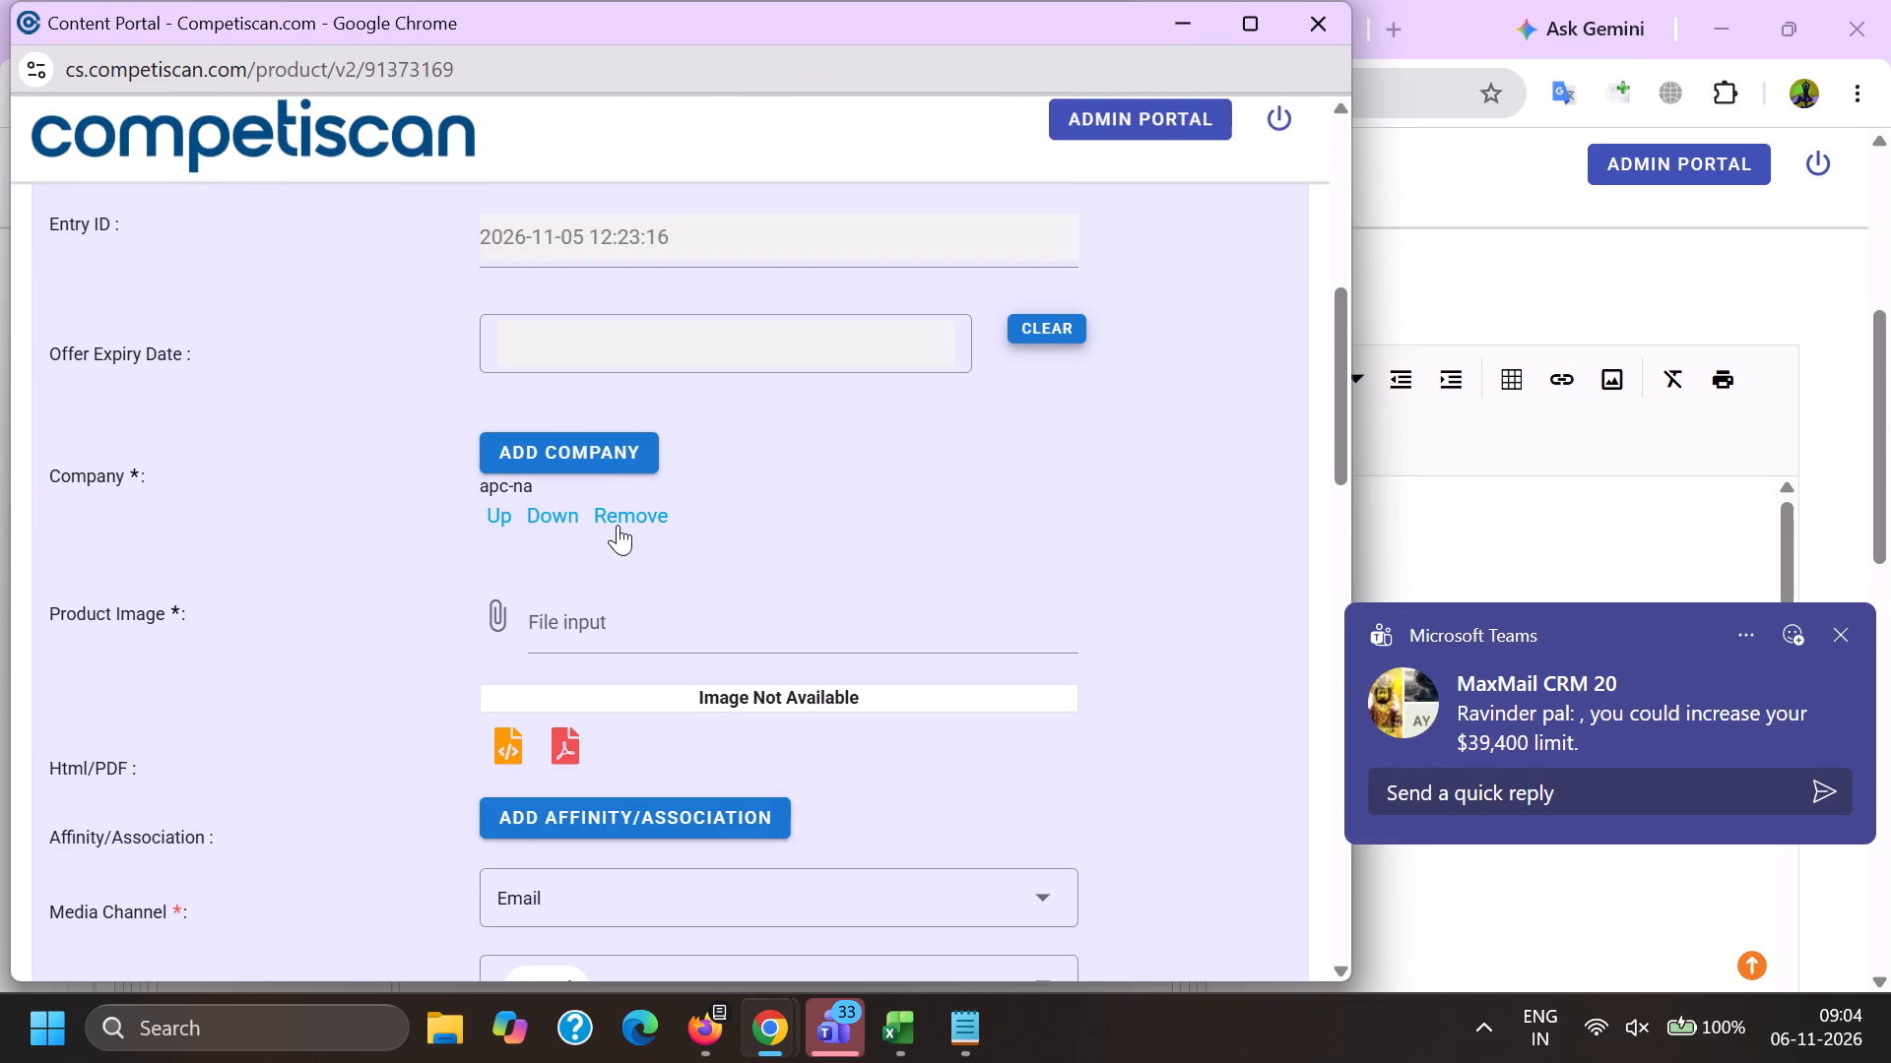
click(618, 525)
click(617, 457)
key(c)
text(apit)
text(al one)
scroll(700, 437, down, 1)
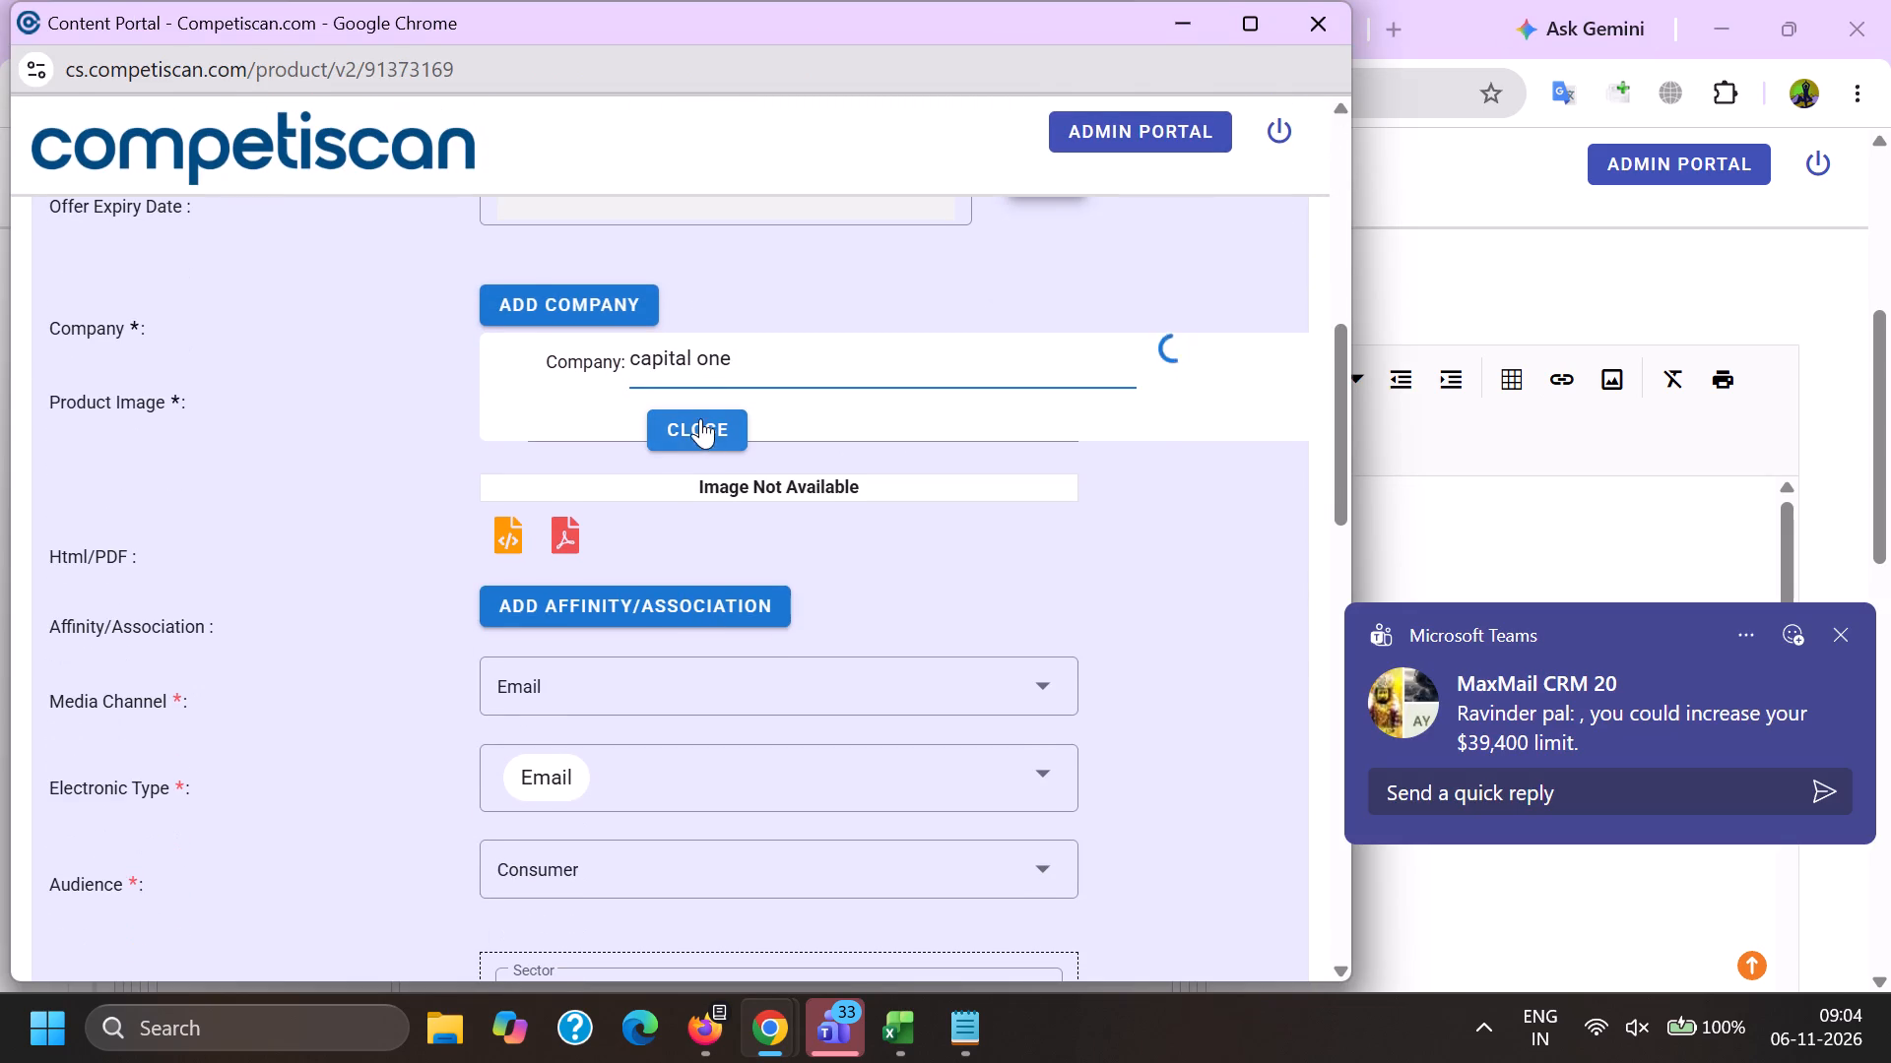
click(700, 426)
click(575, 363)
Add the sector Banking with the category Banking Services to the product.
scroll(575, 343, down, 5)
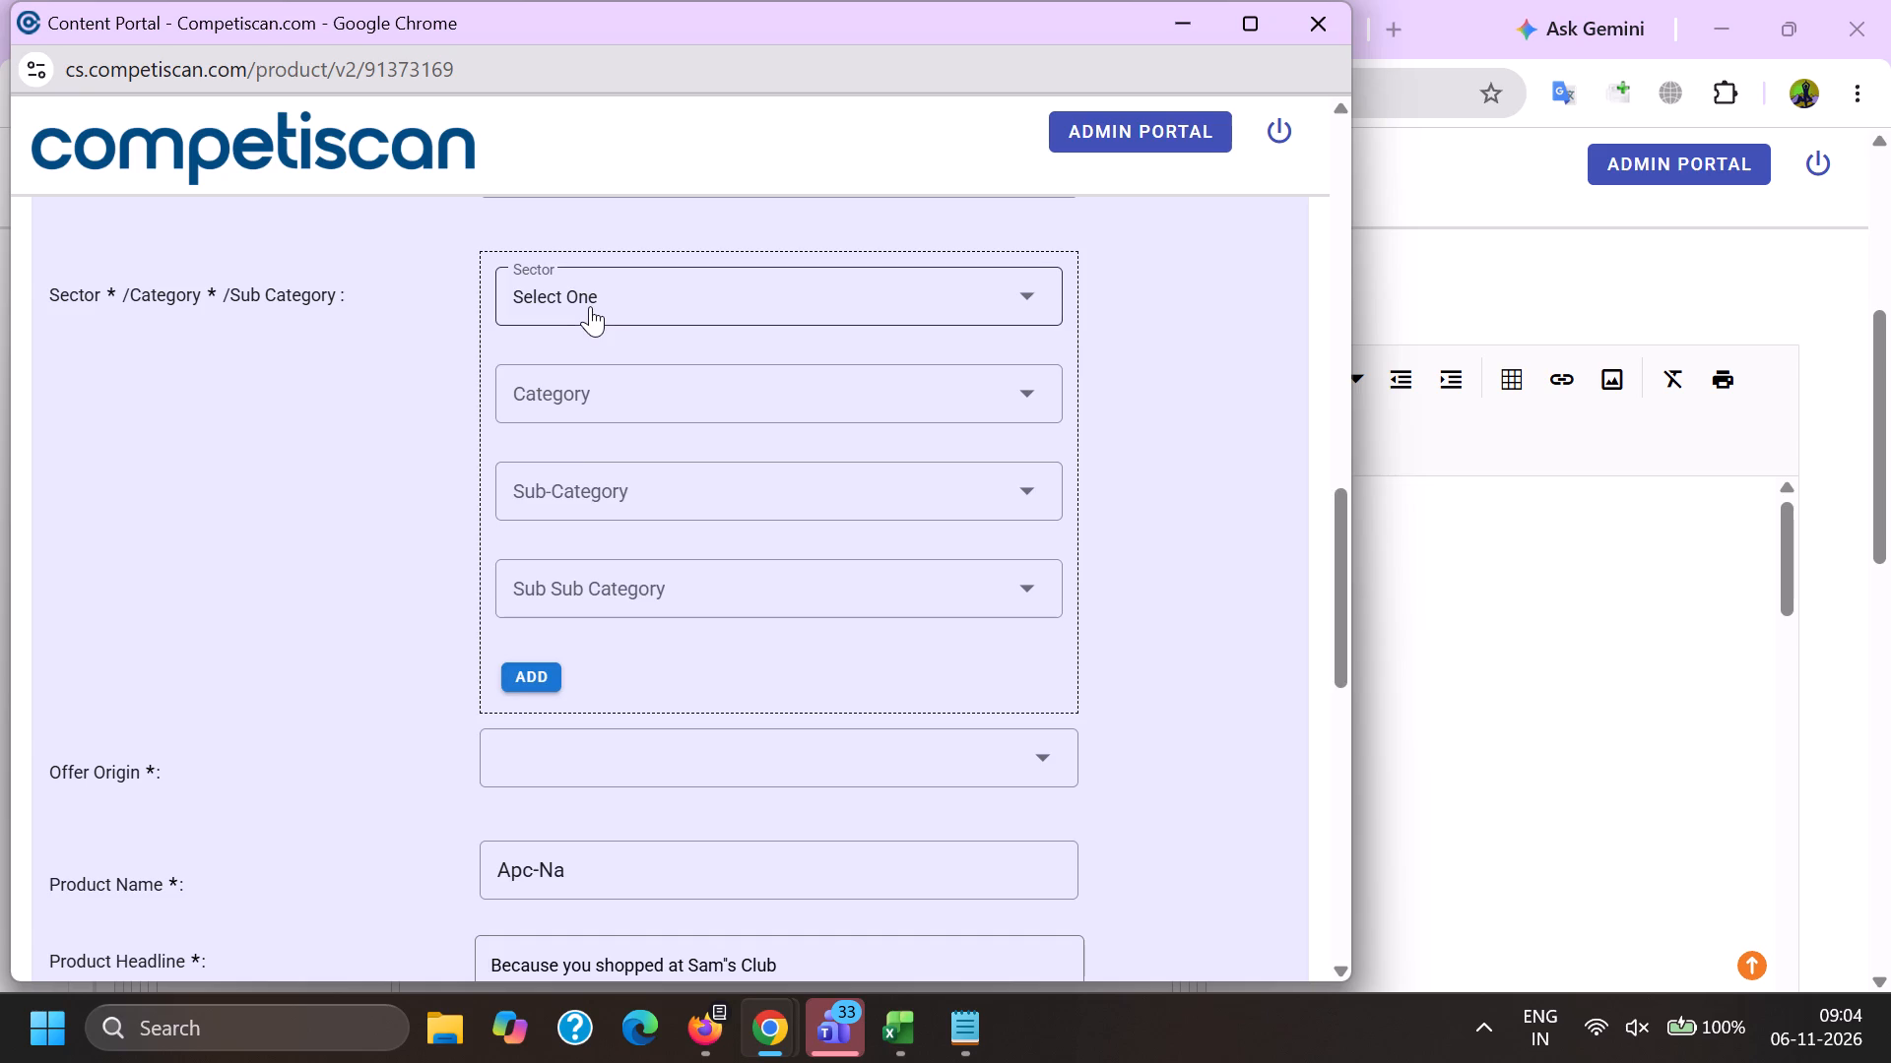
click(590, 304)
click(621, 409)
click(303, 424)
click(588, 392)
click(642, 473)
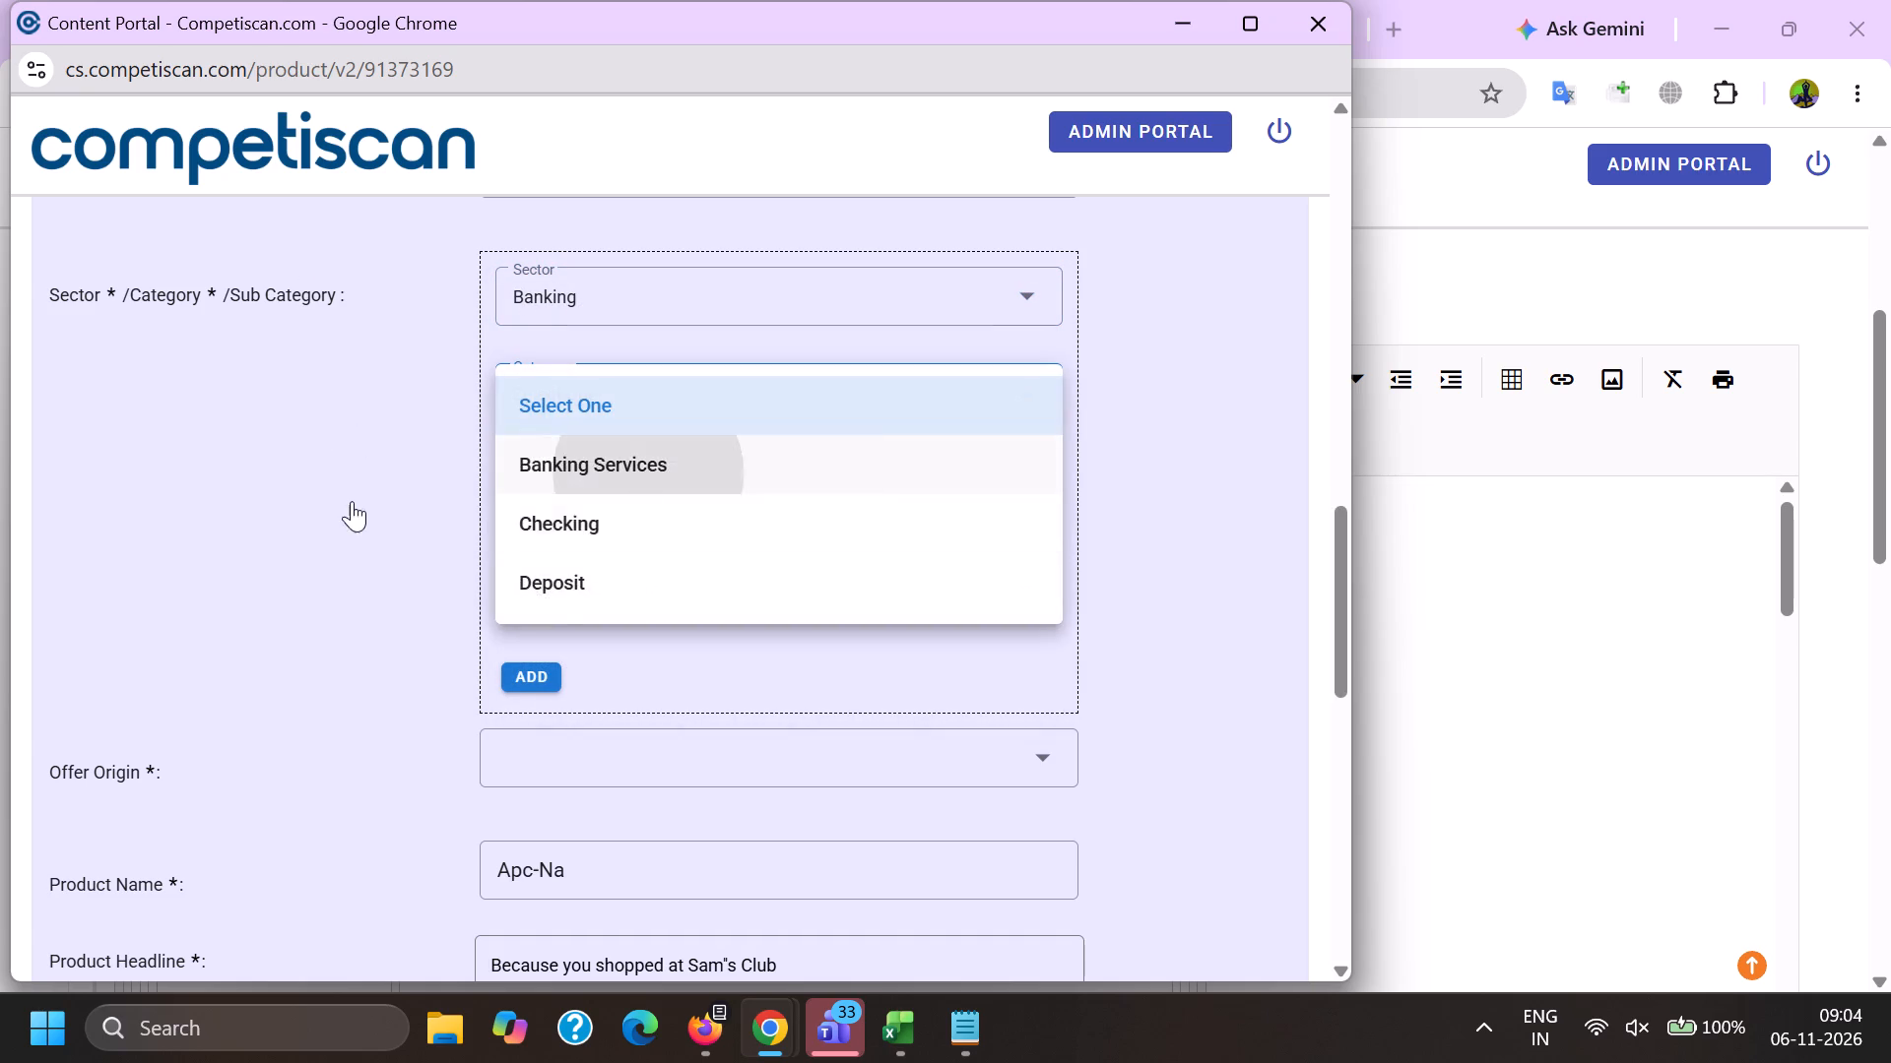
drag(352, 501, 373, 512)
click(541, 692)
click(541, 678)
Set the offer origin to Provider/Bank.
scroll(565, 477, down, 3)
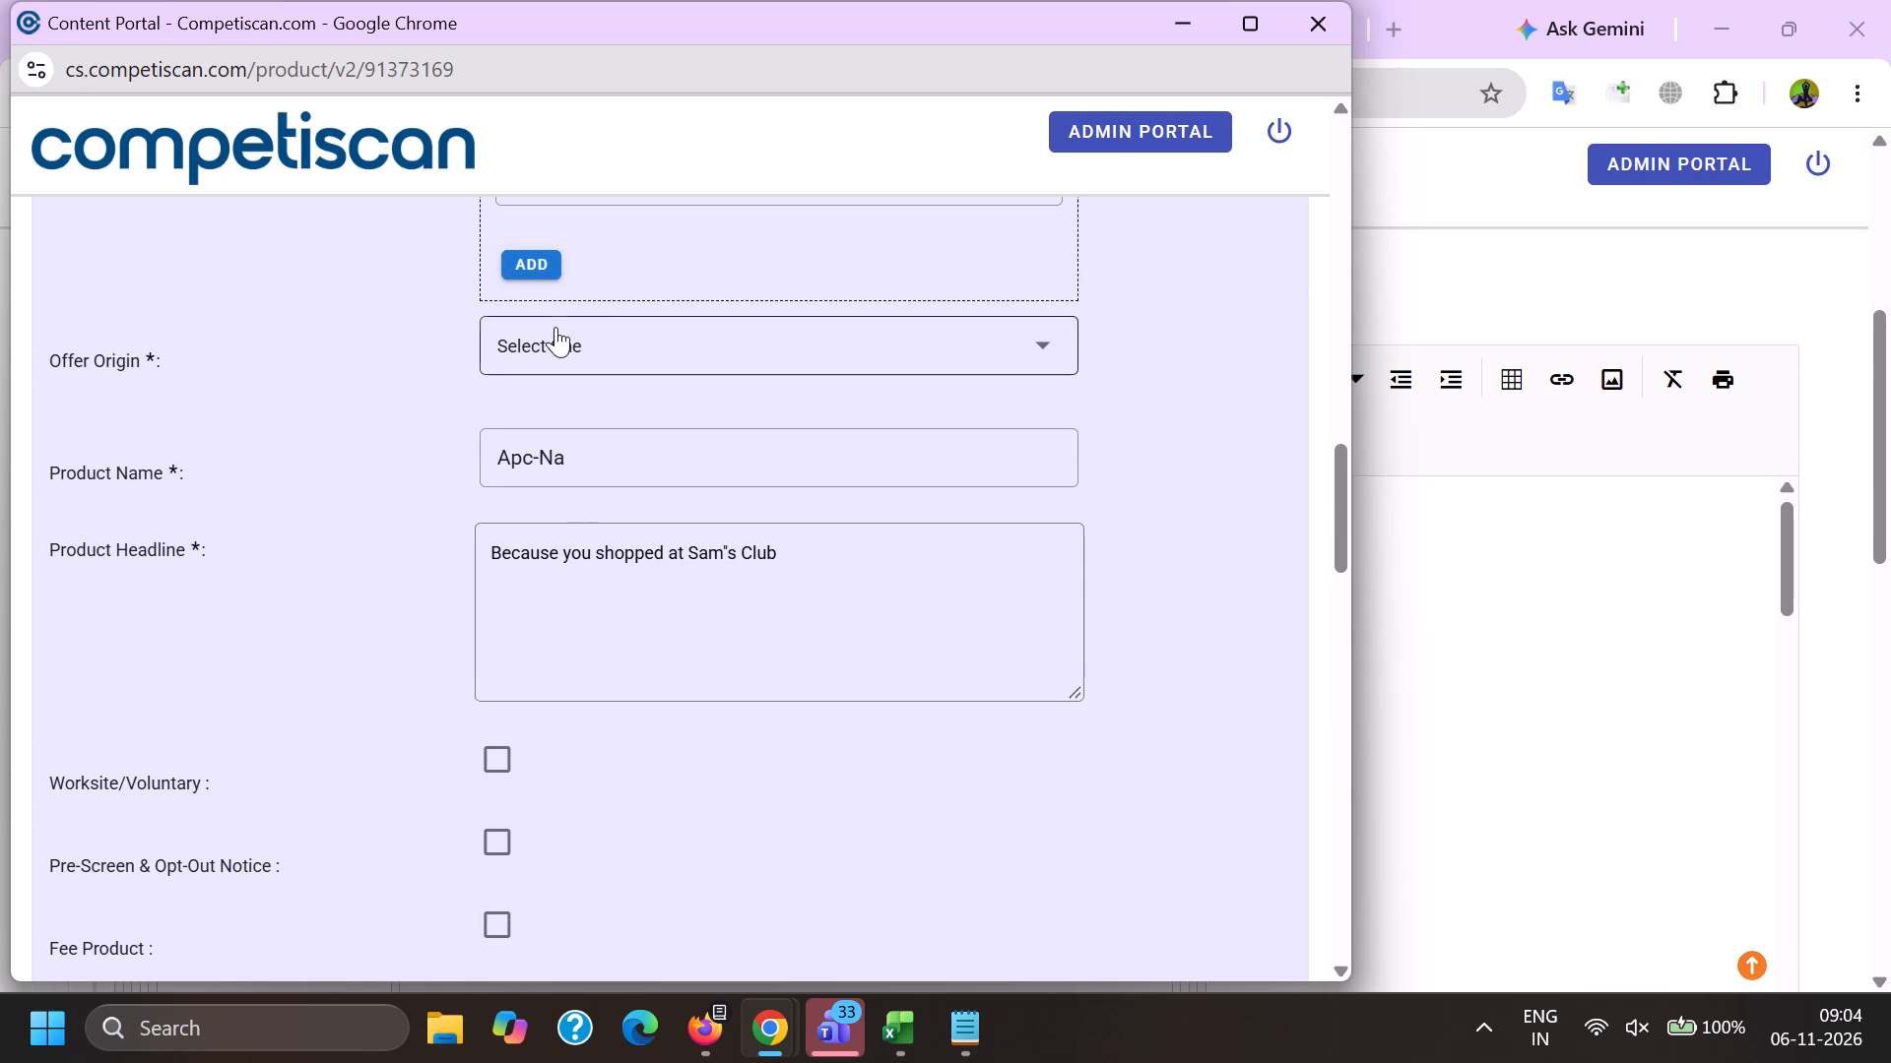
click(555, 327)
click(592, 486)
Replace the product headline with "Because you shopped at Sam's Club. Earn 35% back at Bluemercury" on a single line.
drag(916, 571, 293, 531)
key(ctrl+v)
click(921, 545)
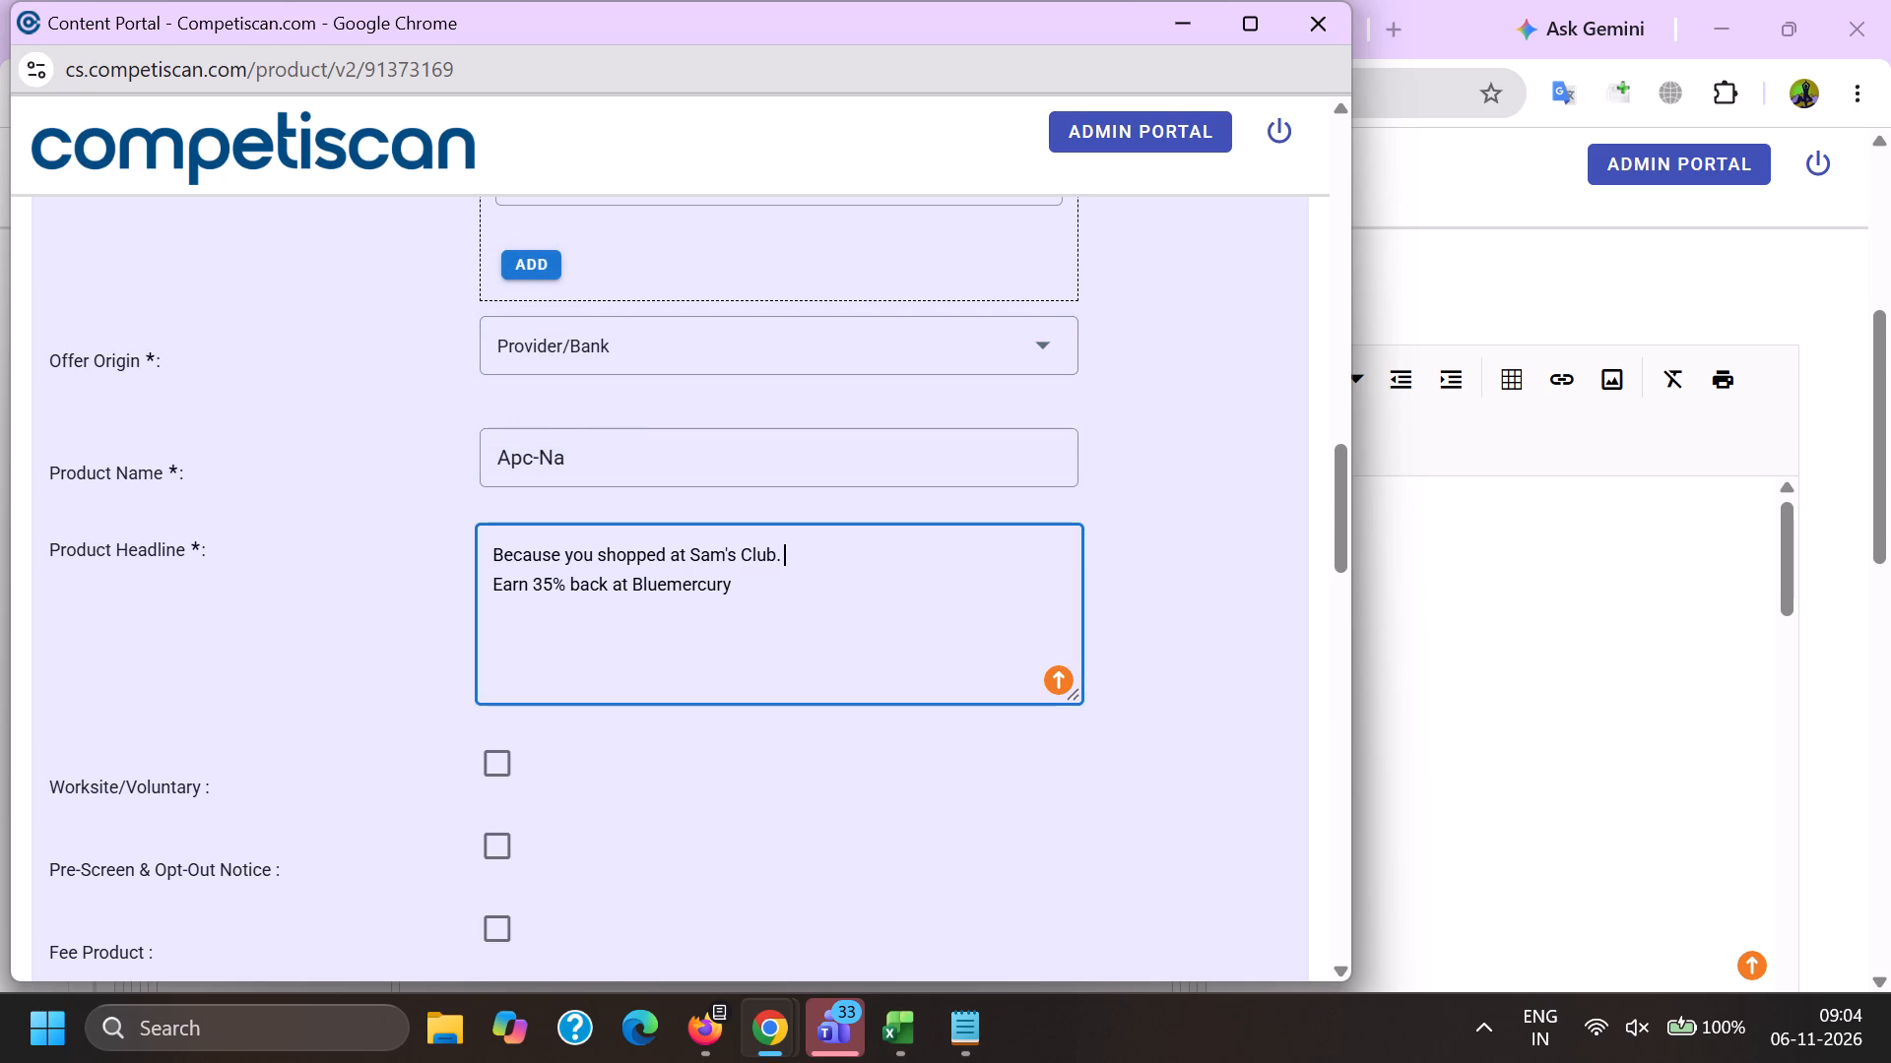
key(Right)
key(BackSpace)
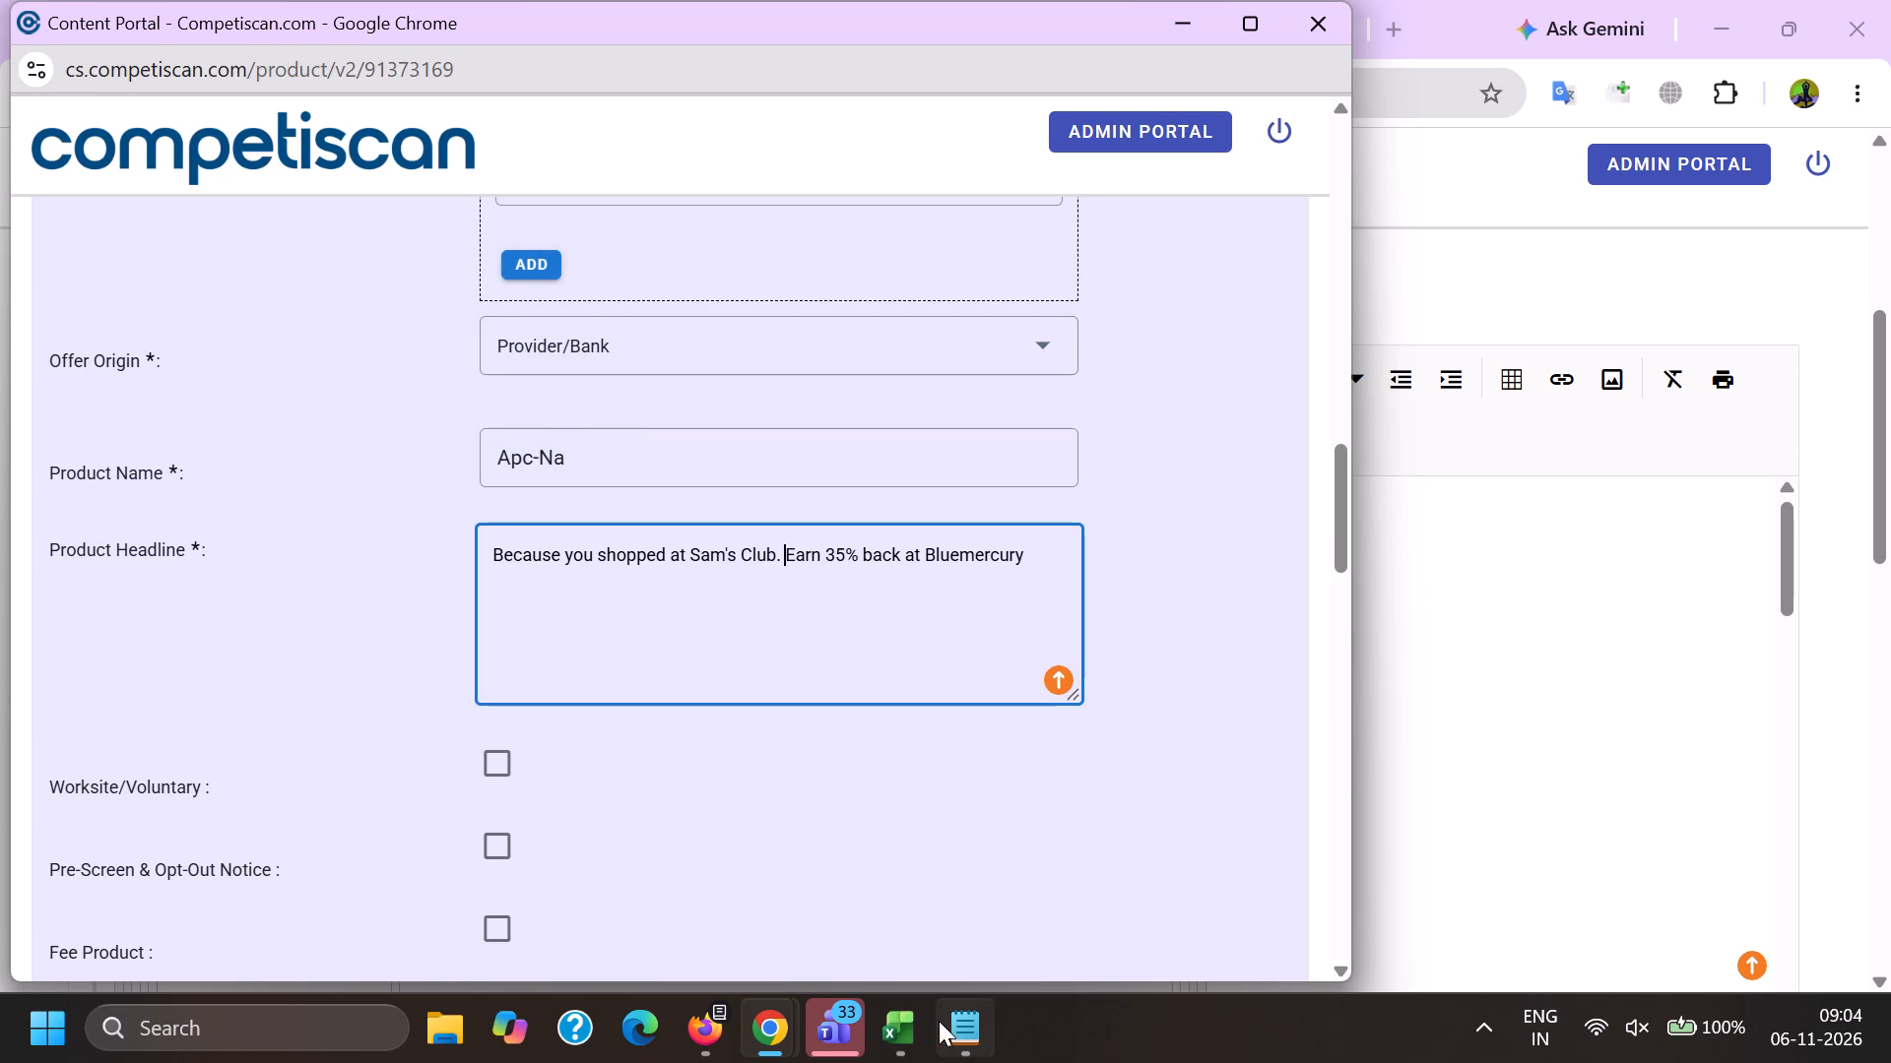
Copy "Capital One Banking Services" from Excel cell G7469 and enter it as the product name in the Chrome form.
click(891, 1054)
click(1235, 910)
click(1401, 494)
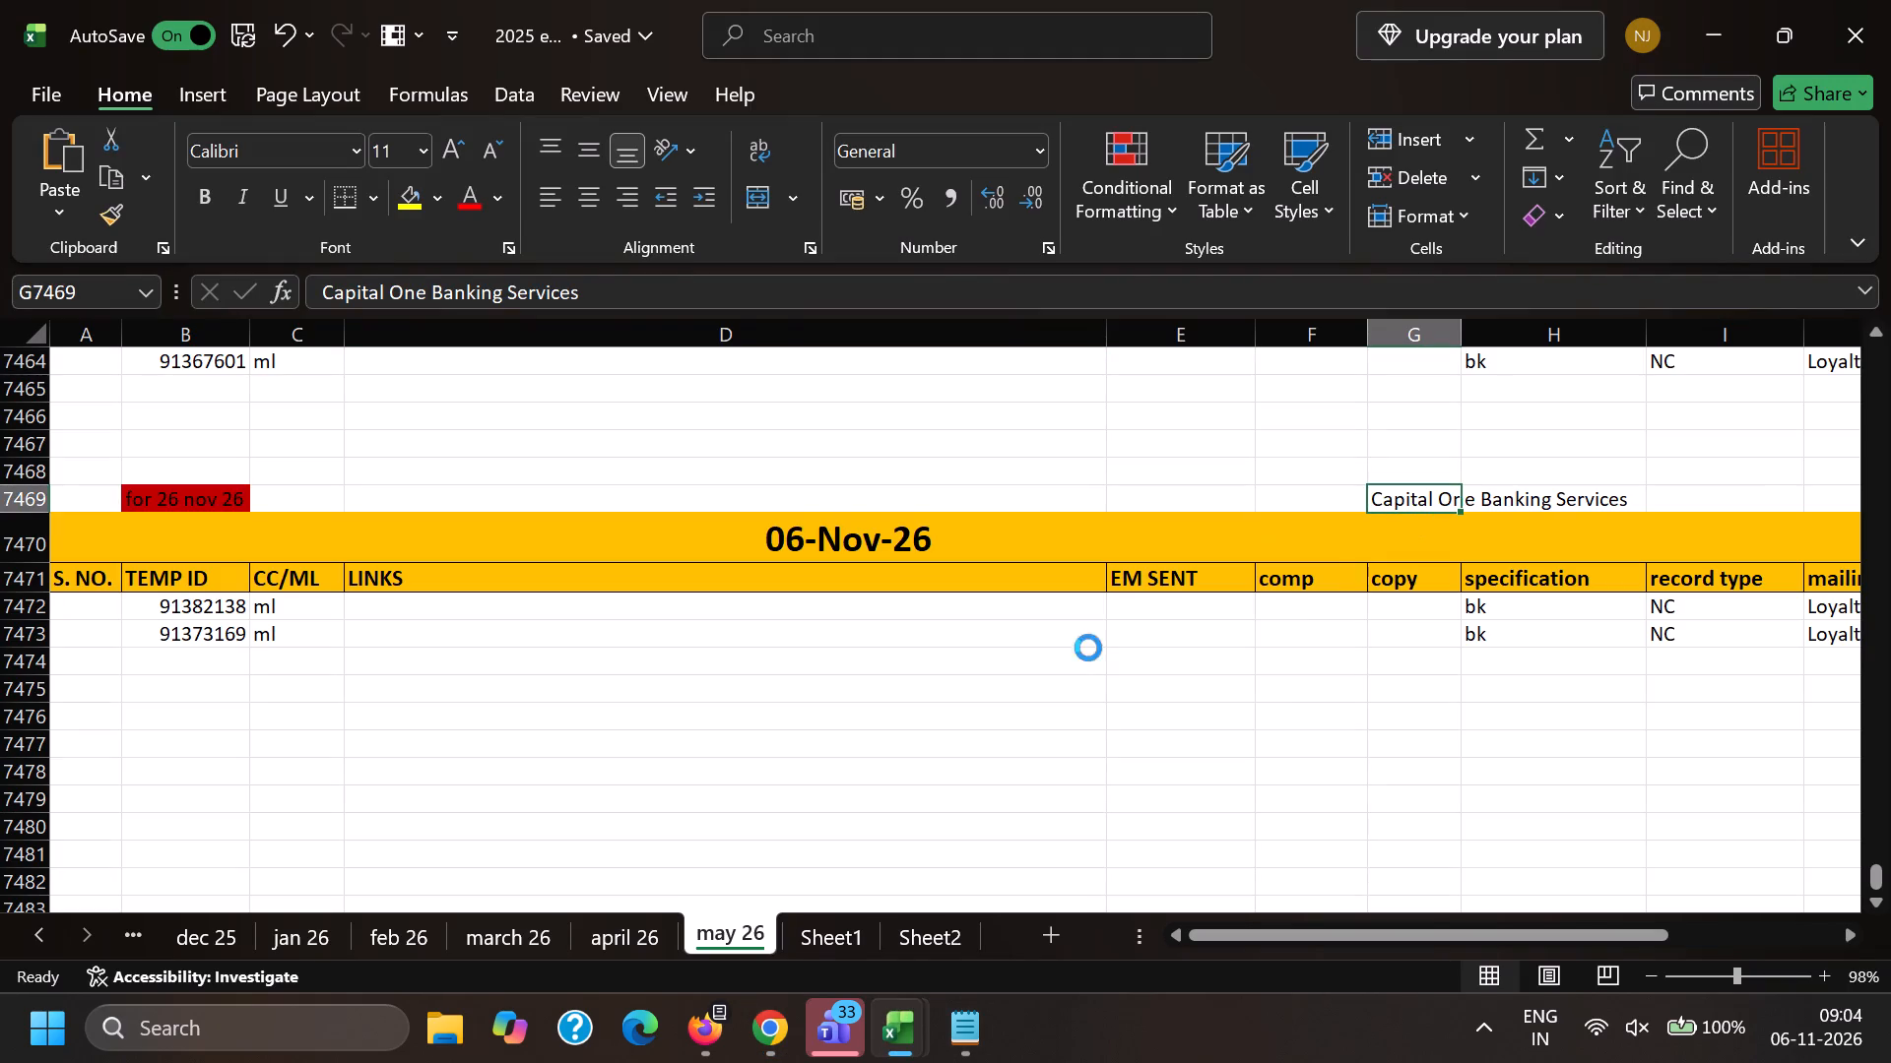
key(ctrl+c)
key(alt+Tab)
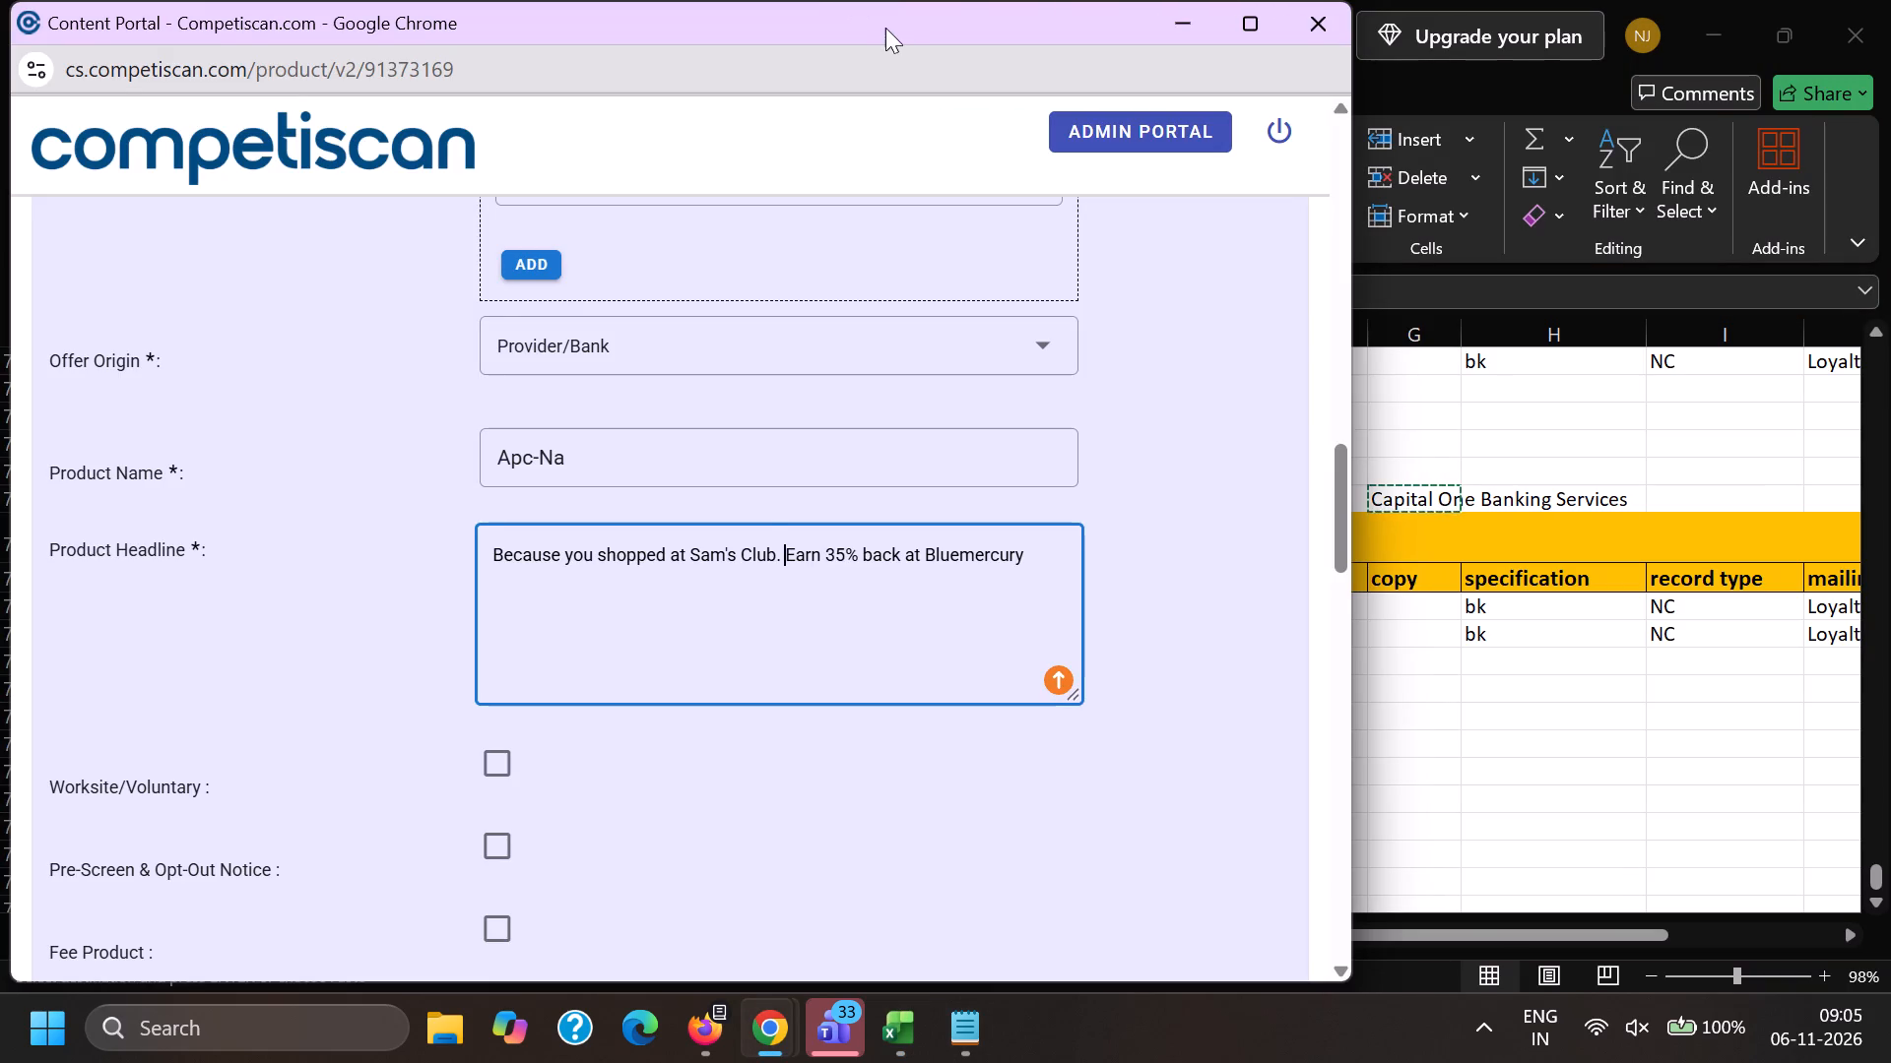
drag(742, 457, 6, 489)
key(ctrl+v)
Select URL/Website as the product's response mechanism.
scroll(53, 516, down, 5)
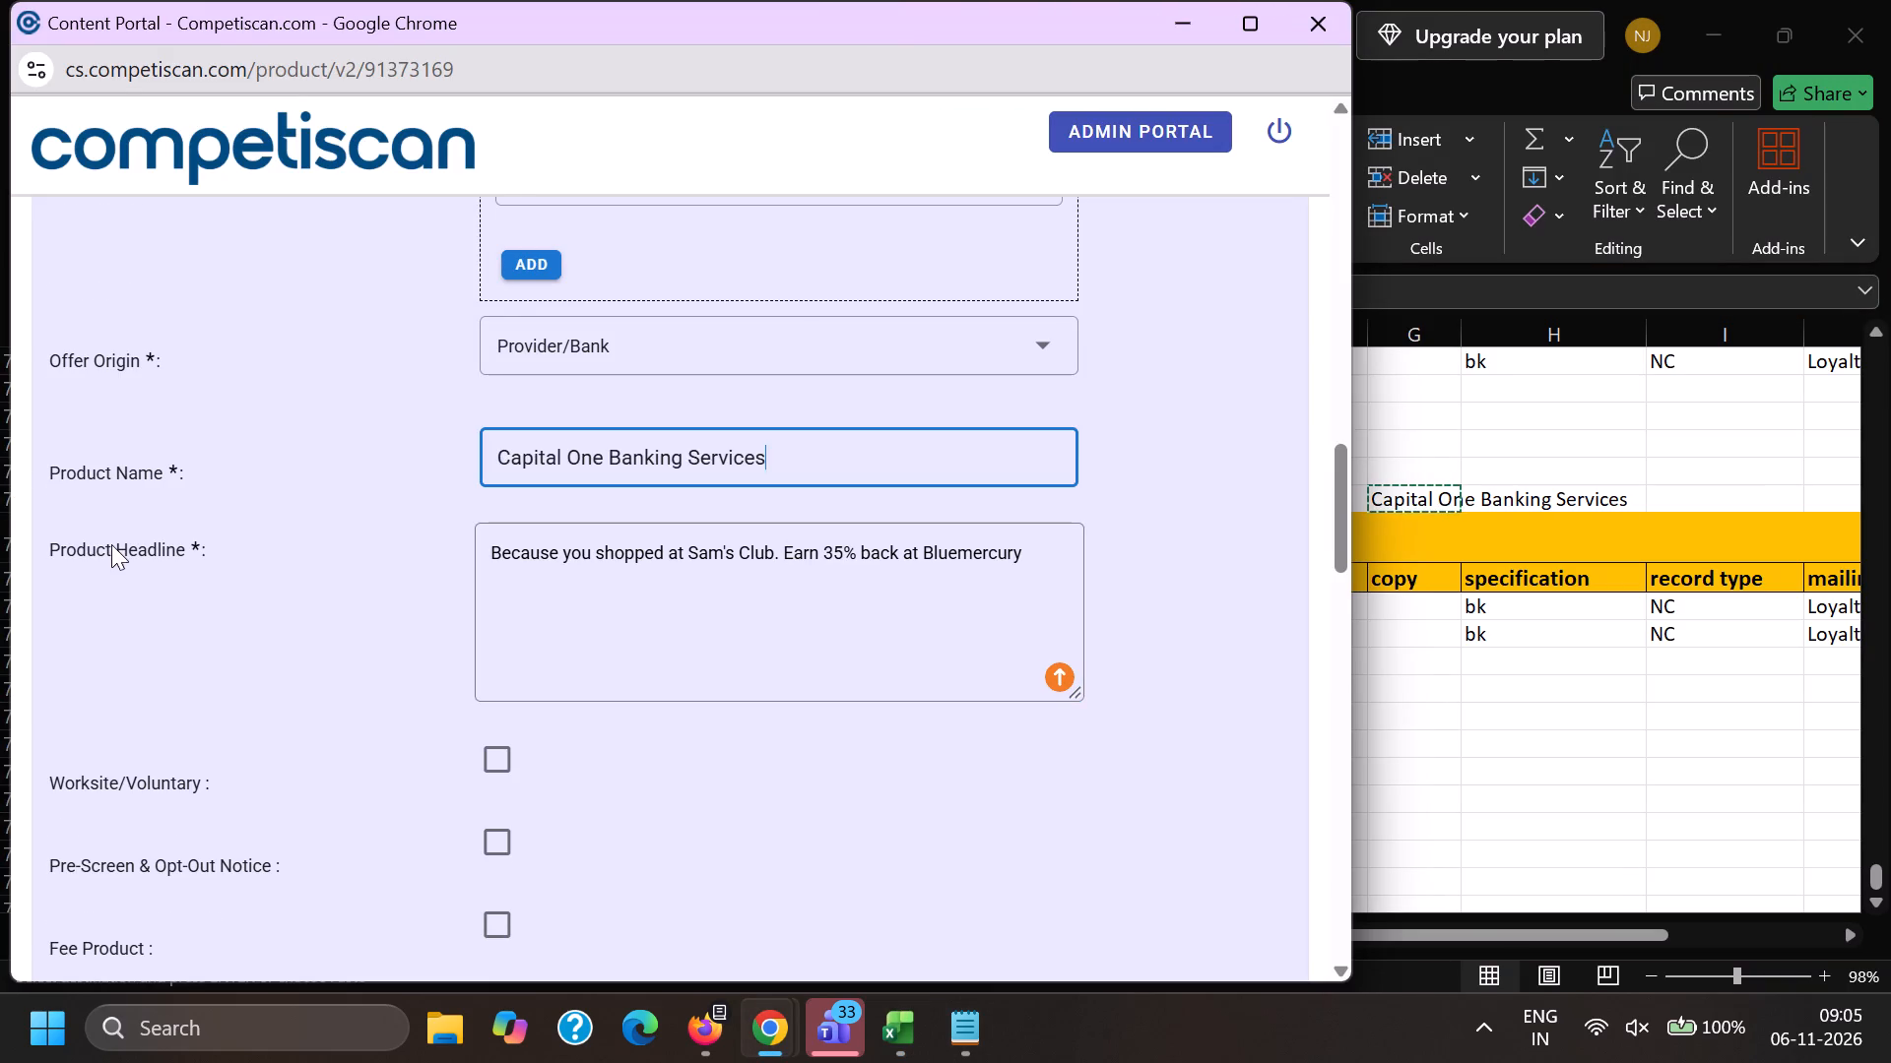
click(558, 484)
scroll(587, 330, down, 7)
click(643, 566)
click(216, 569)
scroll(460, 570, up, 2)
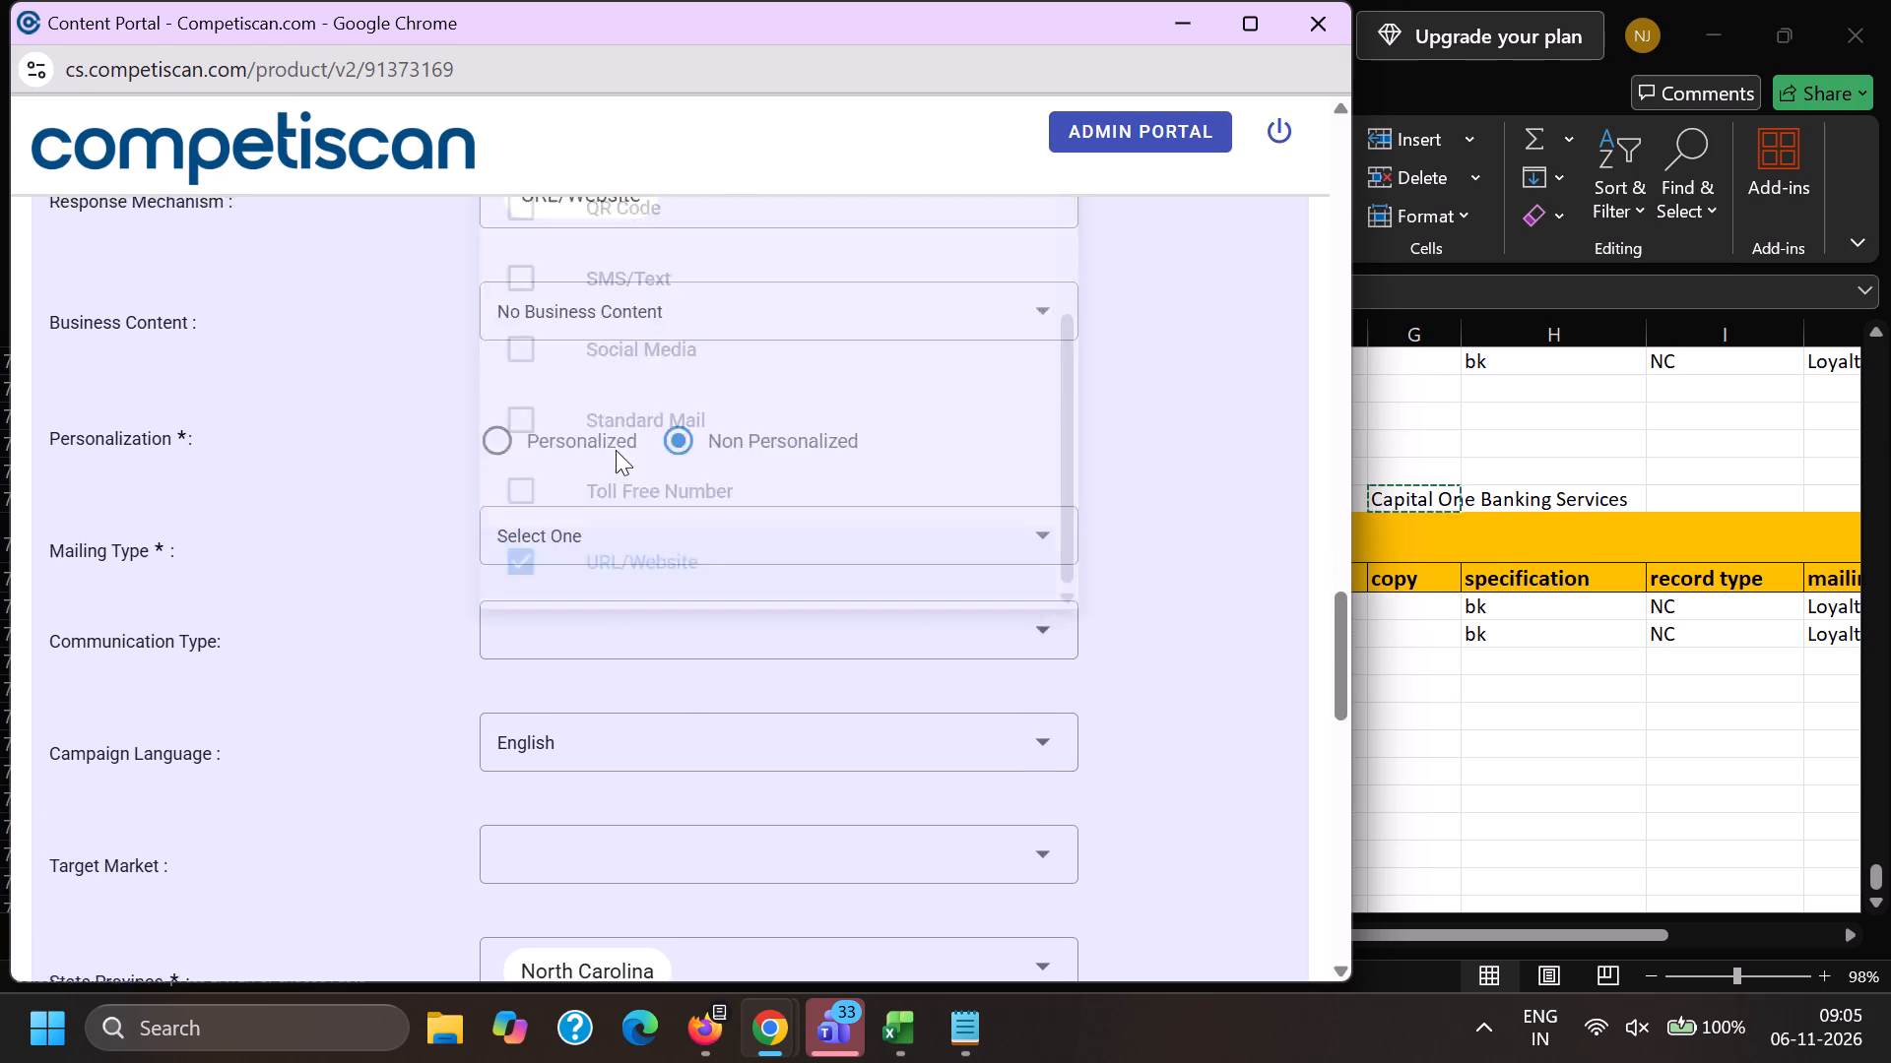
Select Savings/Discount Member Programs as the product's ancillary product.
click(531, 393)
scroll(567, 598, down, 6)
click(607, 579)
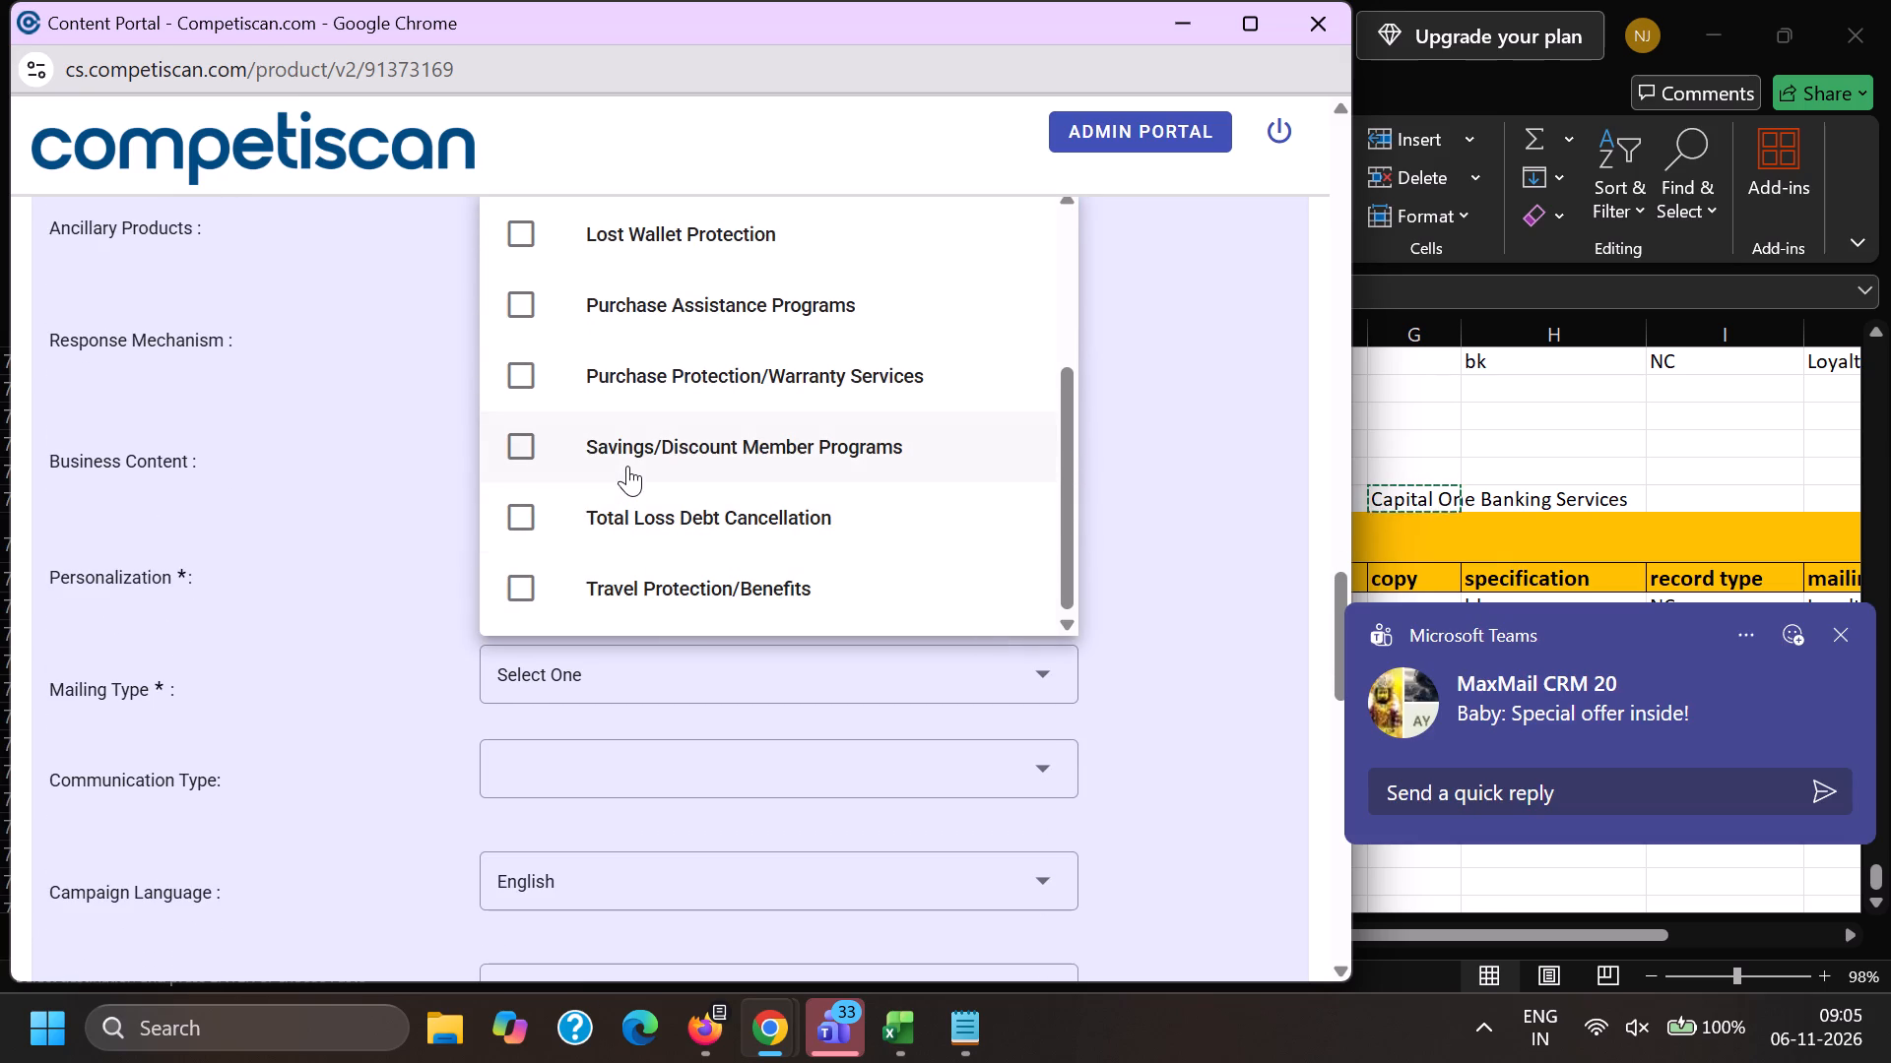
scroll(627, 466, up, 6)
scroll(634, 463, down, 5)
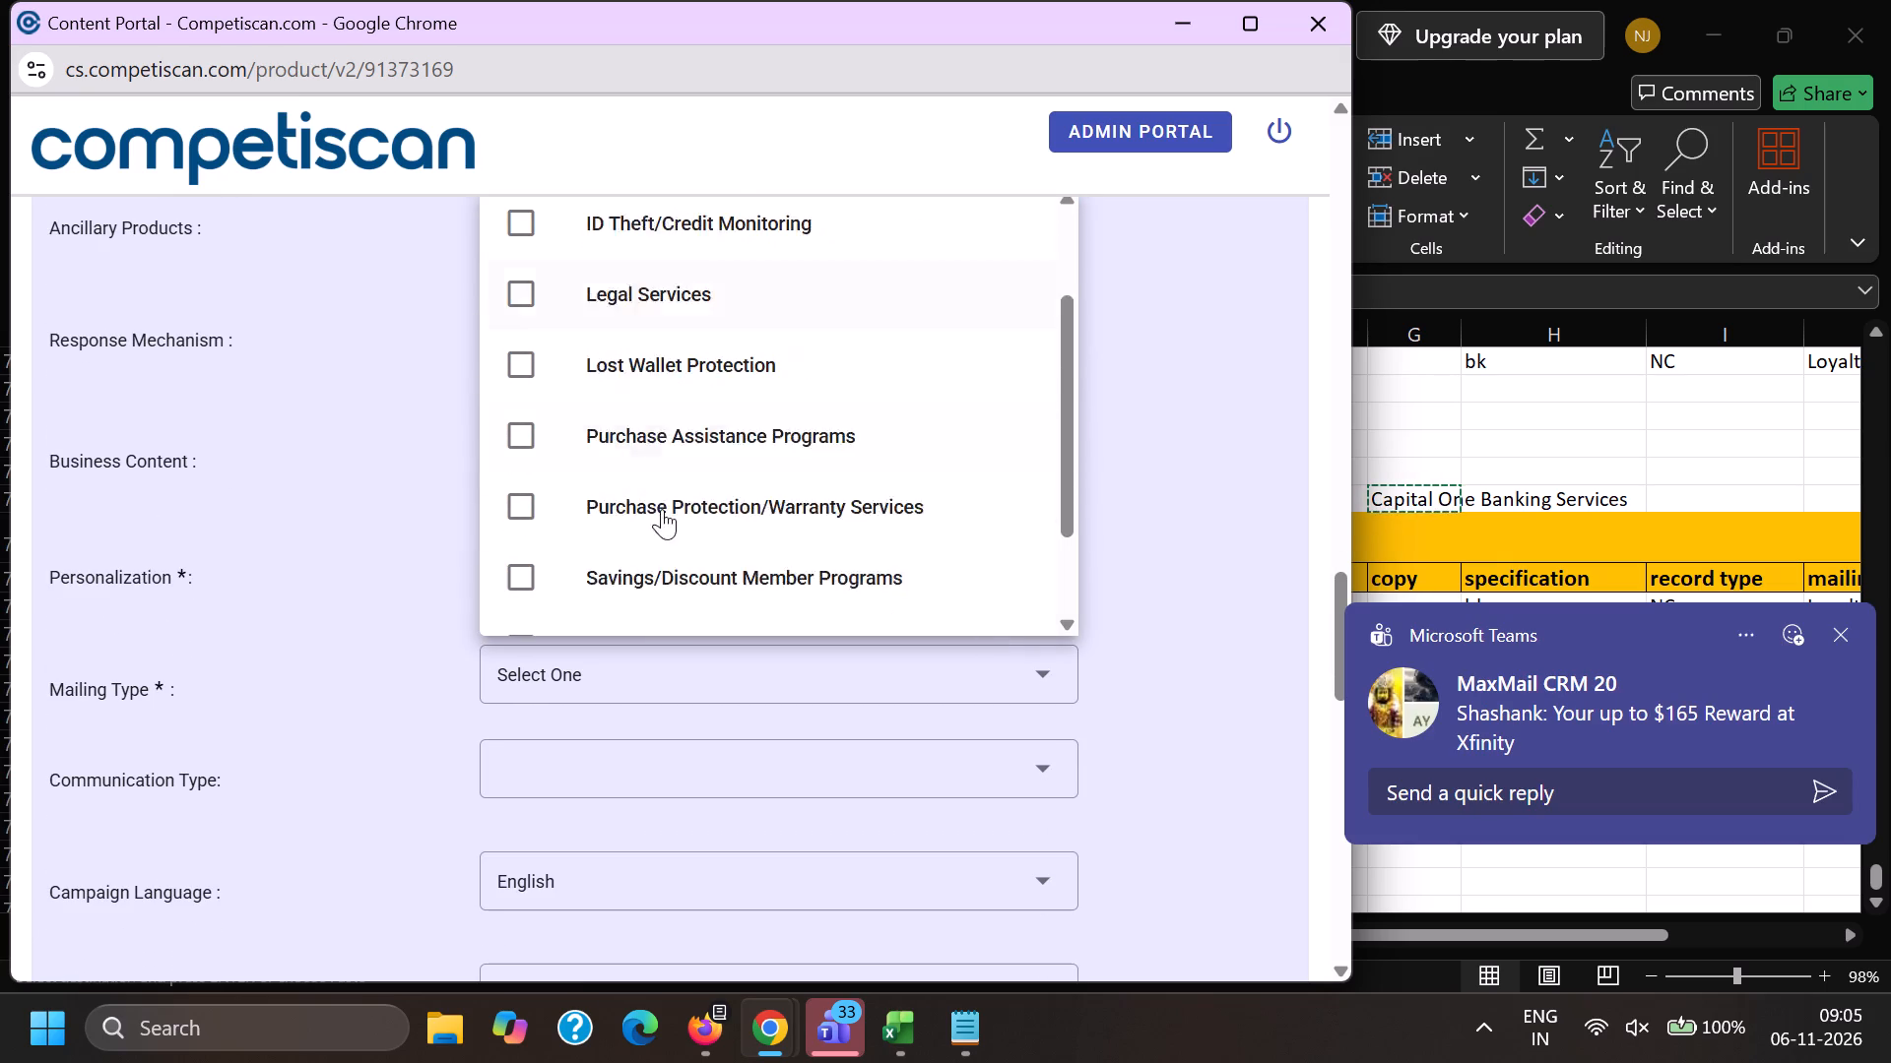
click(701, 437)
click(0, 439)
scroll(386, 305, down, 3)
scroll(557, 521, up, 2)
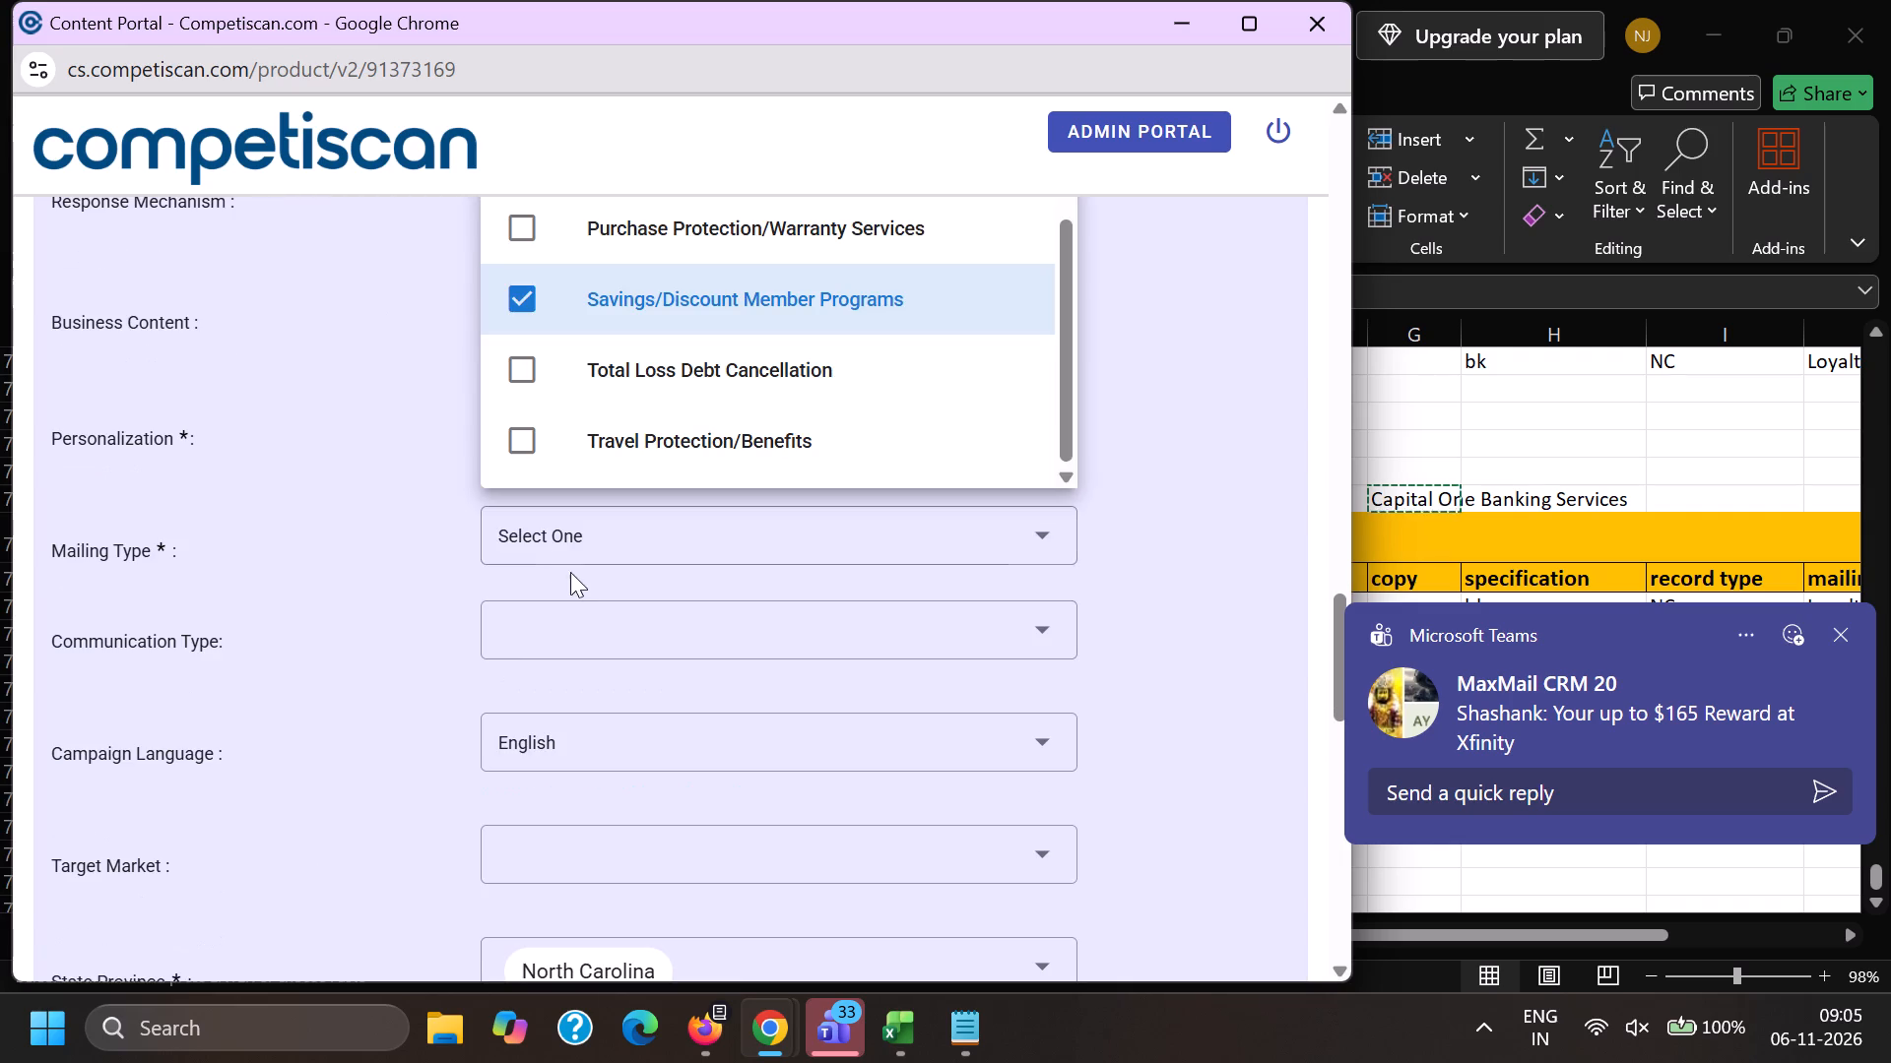
Set the mailing type to Loyalty/Retention.
click(554, 544)
click(613, 725)
click(380, 687)
Select Online Web Tools/Software as the product's communication type.
click(536, 645)
scroll(612, 395, down, 7)
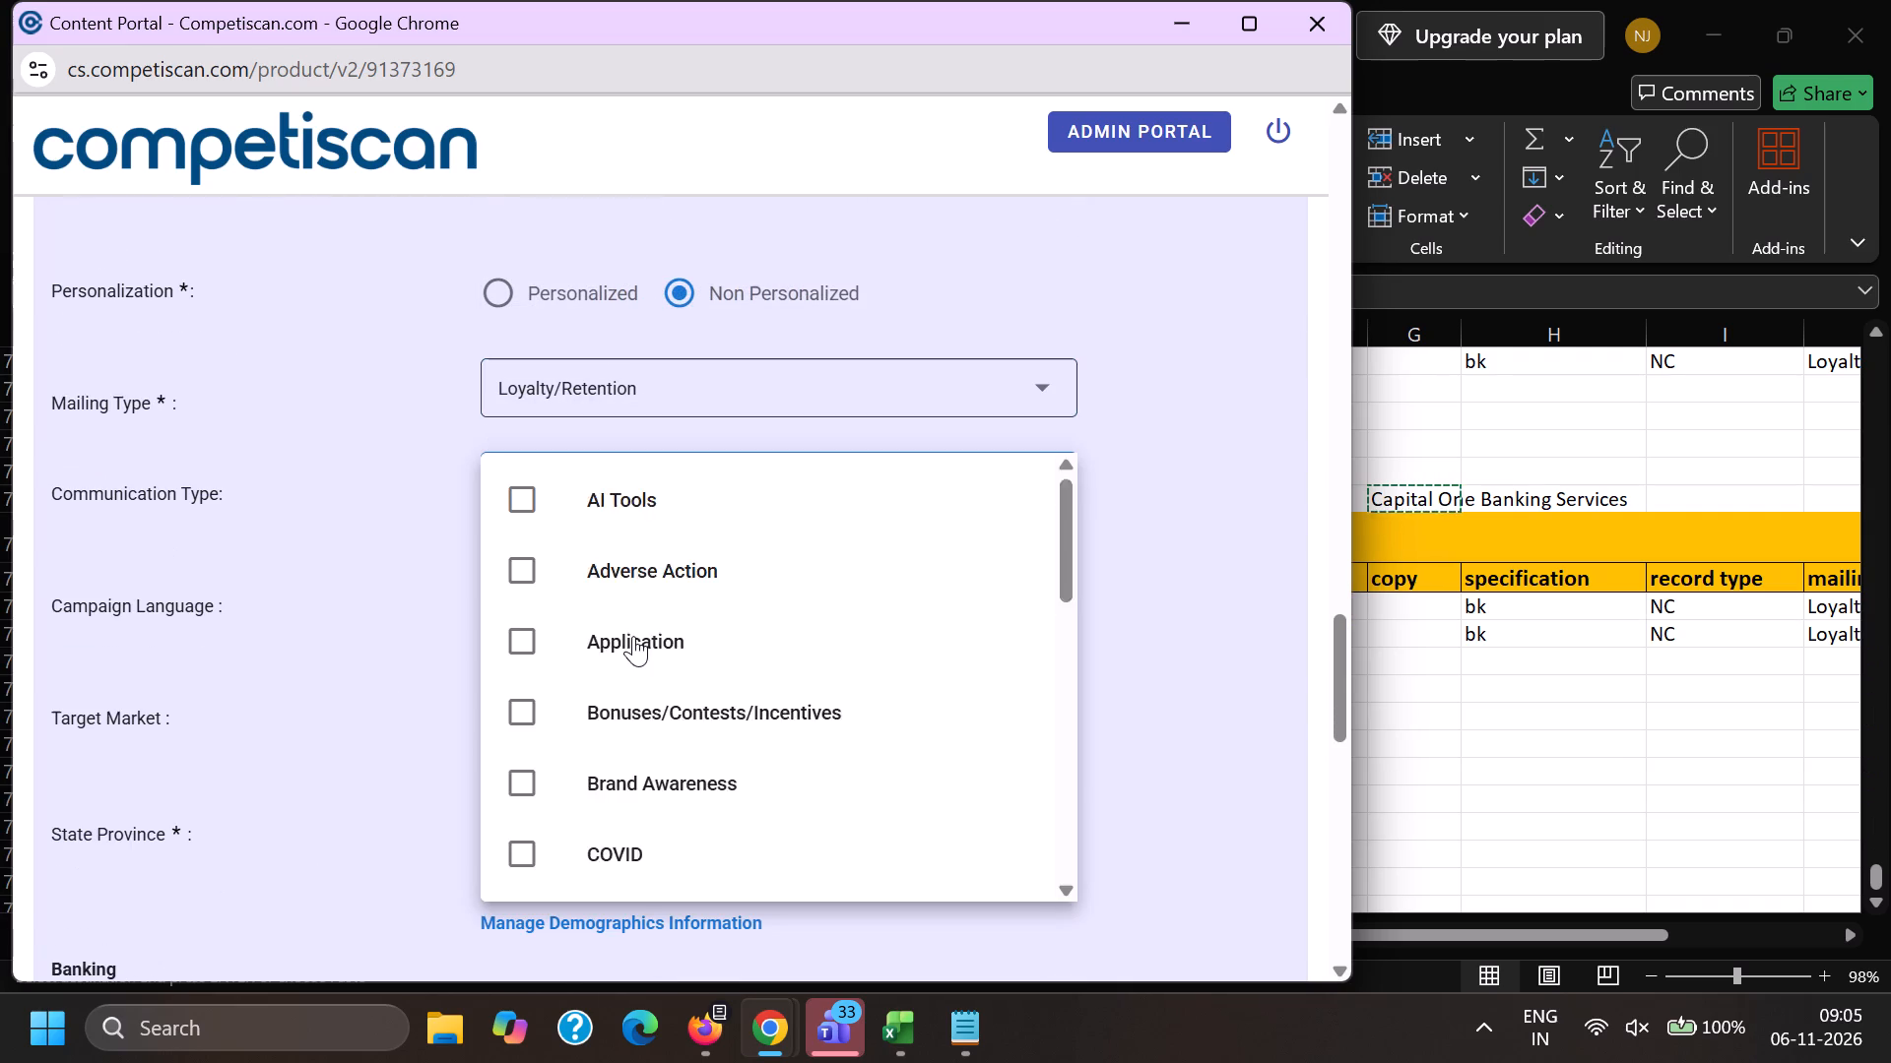
scroll(633, 636, down, 7)
click(693, 749)
click(368, 722)
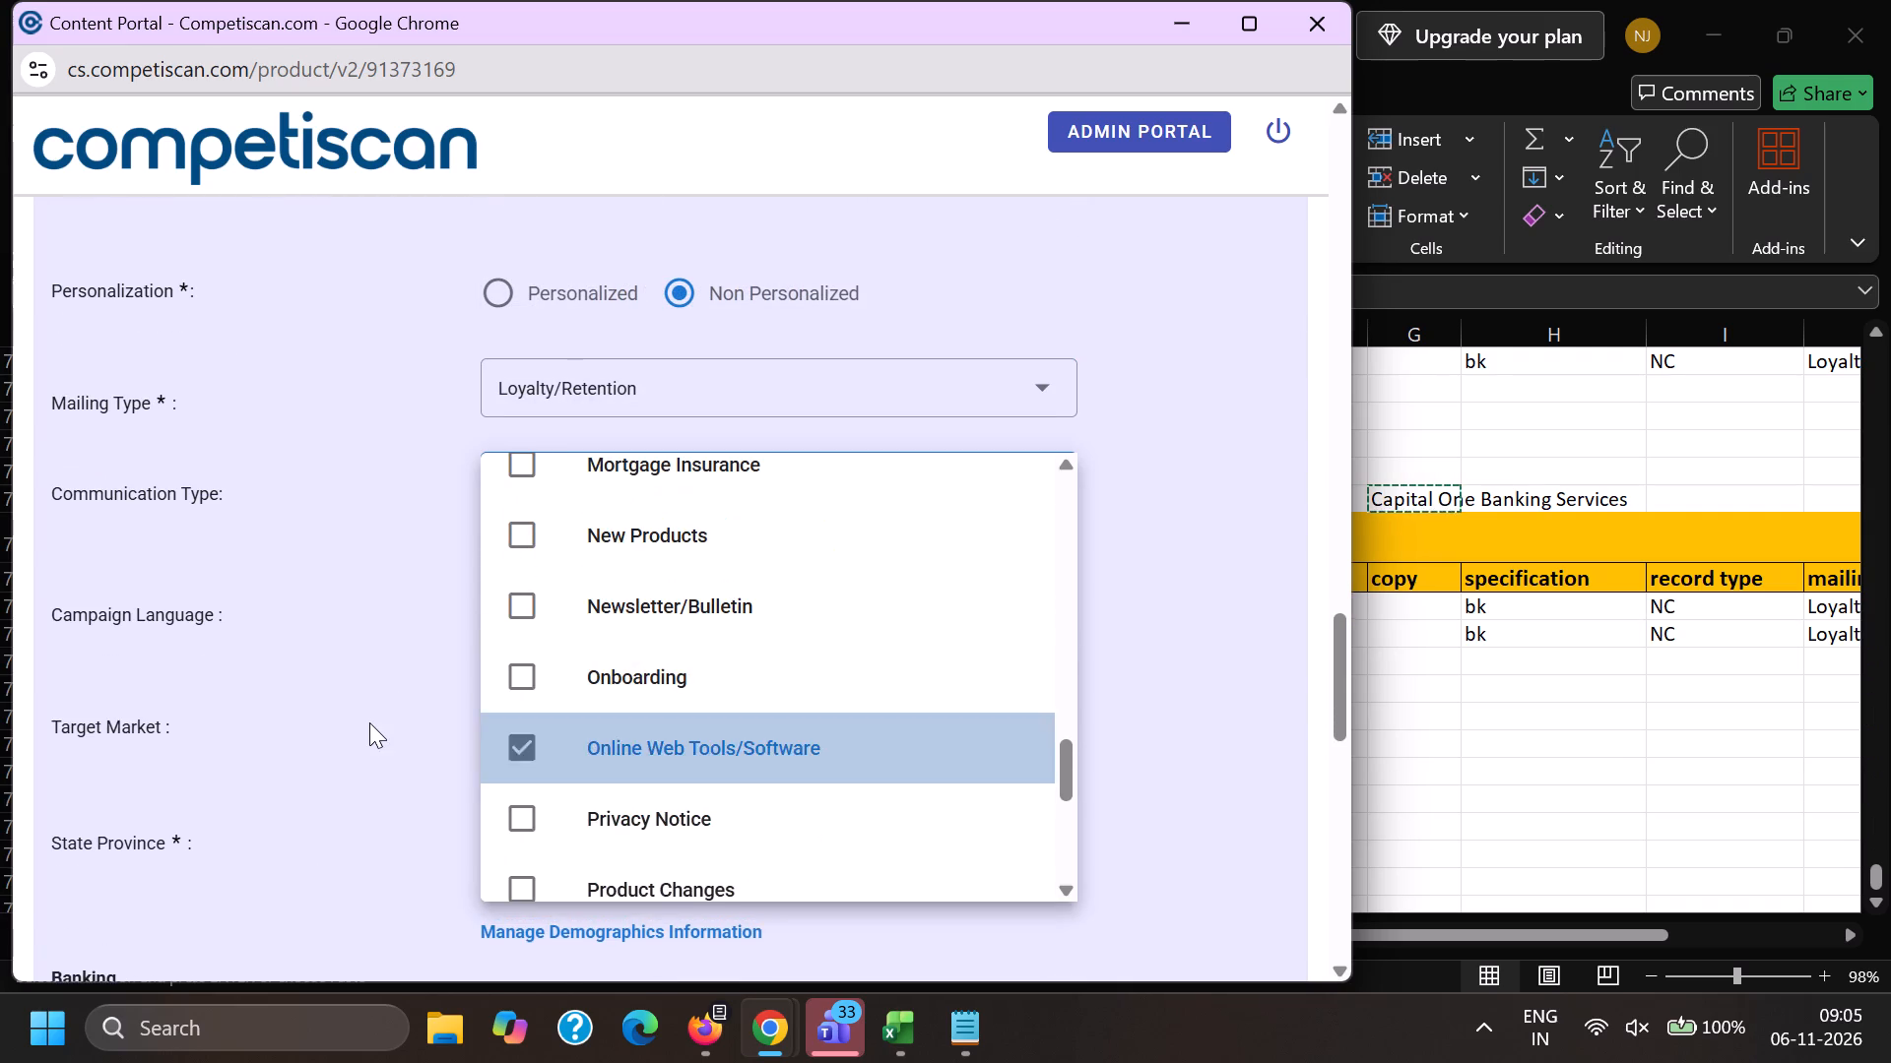
Submit the completed product form for email 91373169.
scroll(369, 719, down, 20)
scroll(369, 719, down, 1)
click(549, 963)
Copy the subject "Offer at The Home Depot for you!" of email 91371753, without the Fw prefix, from the Firefox email list.
click(700, 1022)
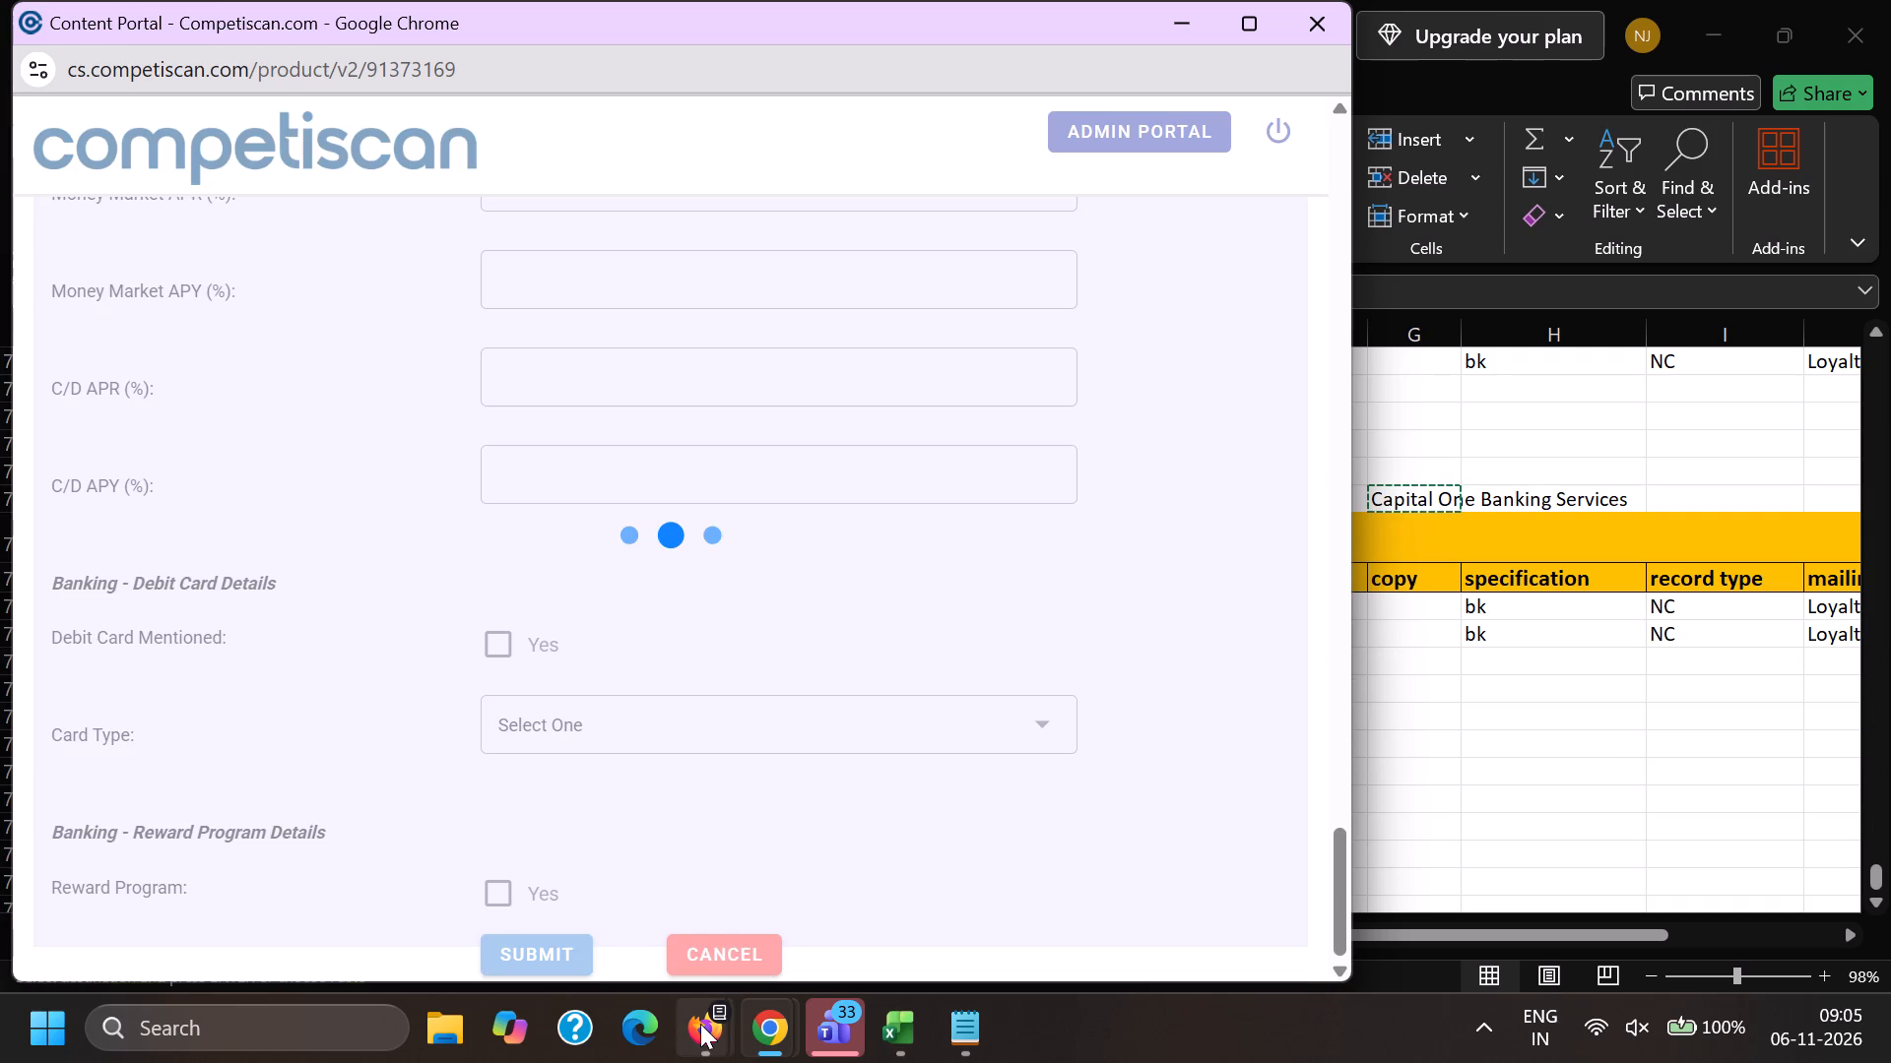
click(501, 886)
scroll(350, 723, down, 3)
scroll(393, 819, down, 3)
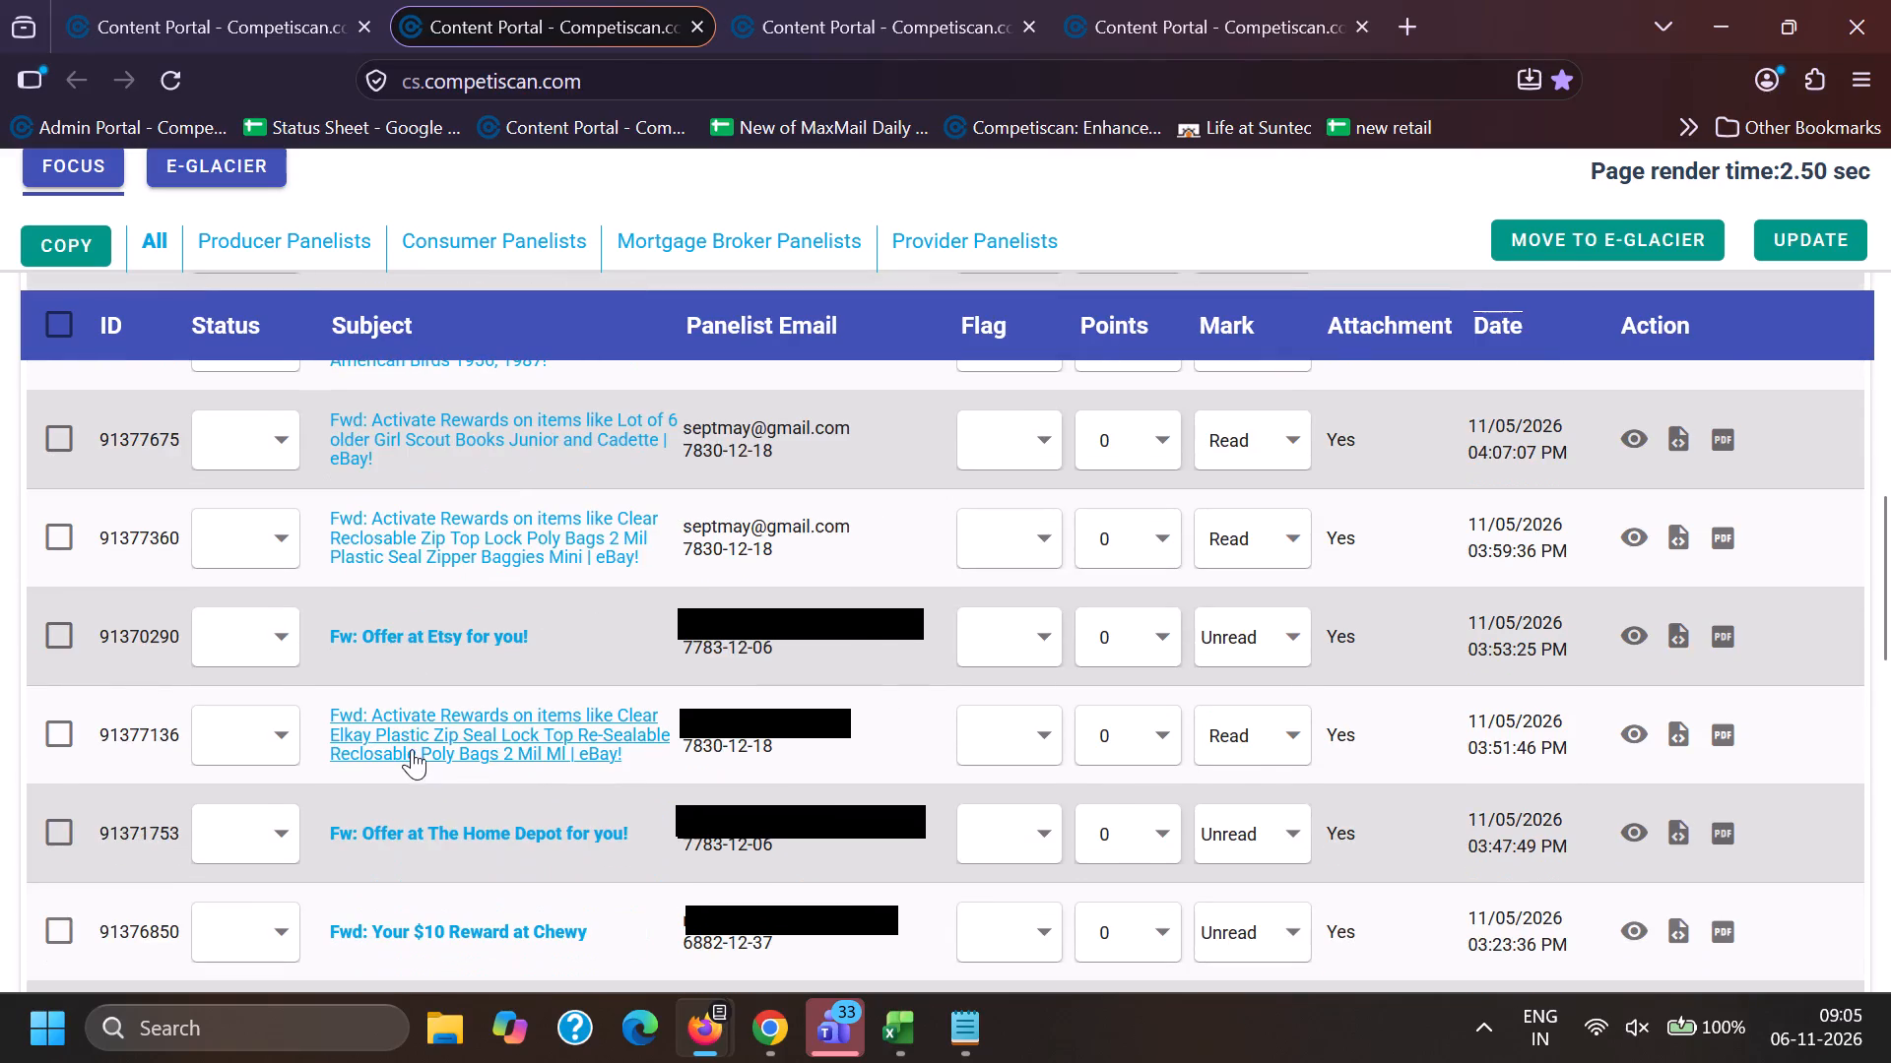
drag(365, 817, 667, 840)
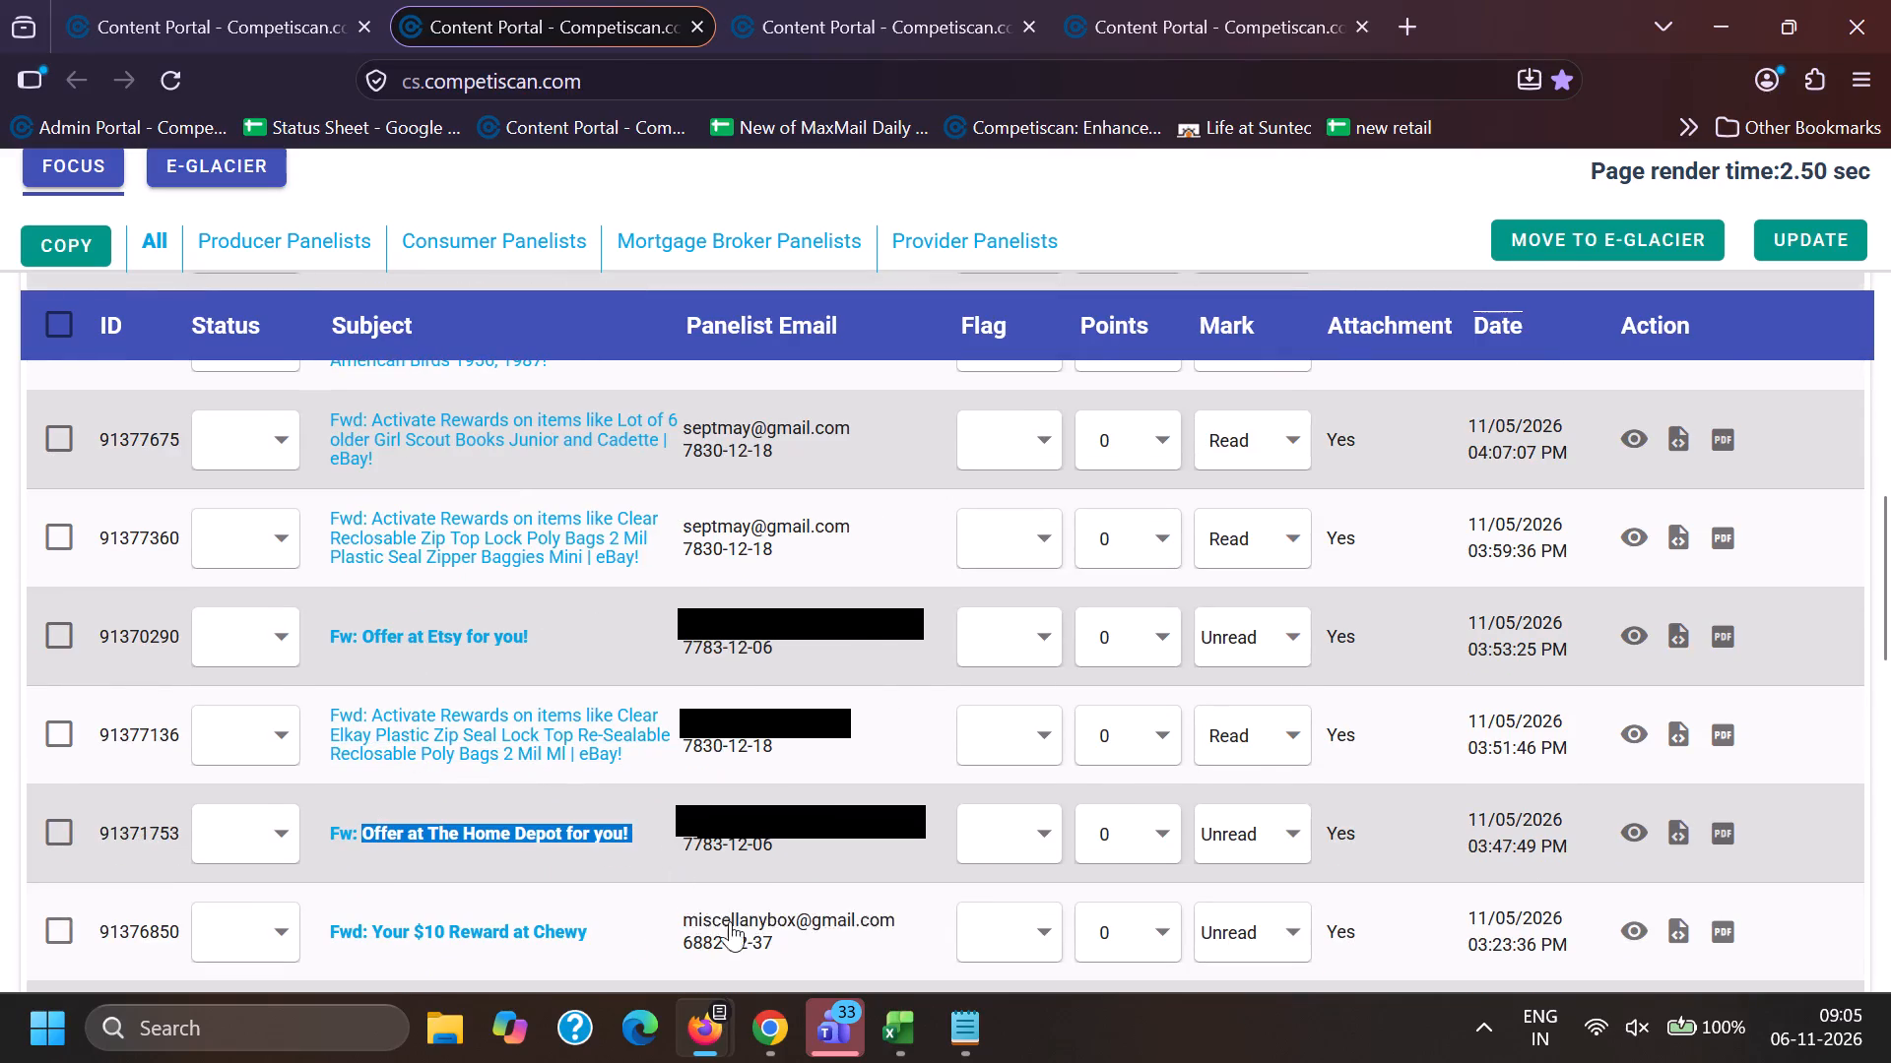
key(ctrl+c)
key(ctrl+c)
Search the email list in Chrome by subject for the quoted phrase "Offer at The Home Depot for you!".
click(778, 1022)
click(633, 922)
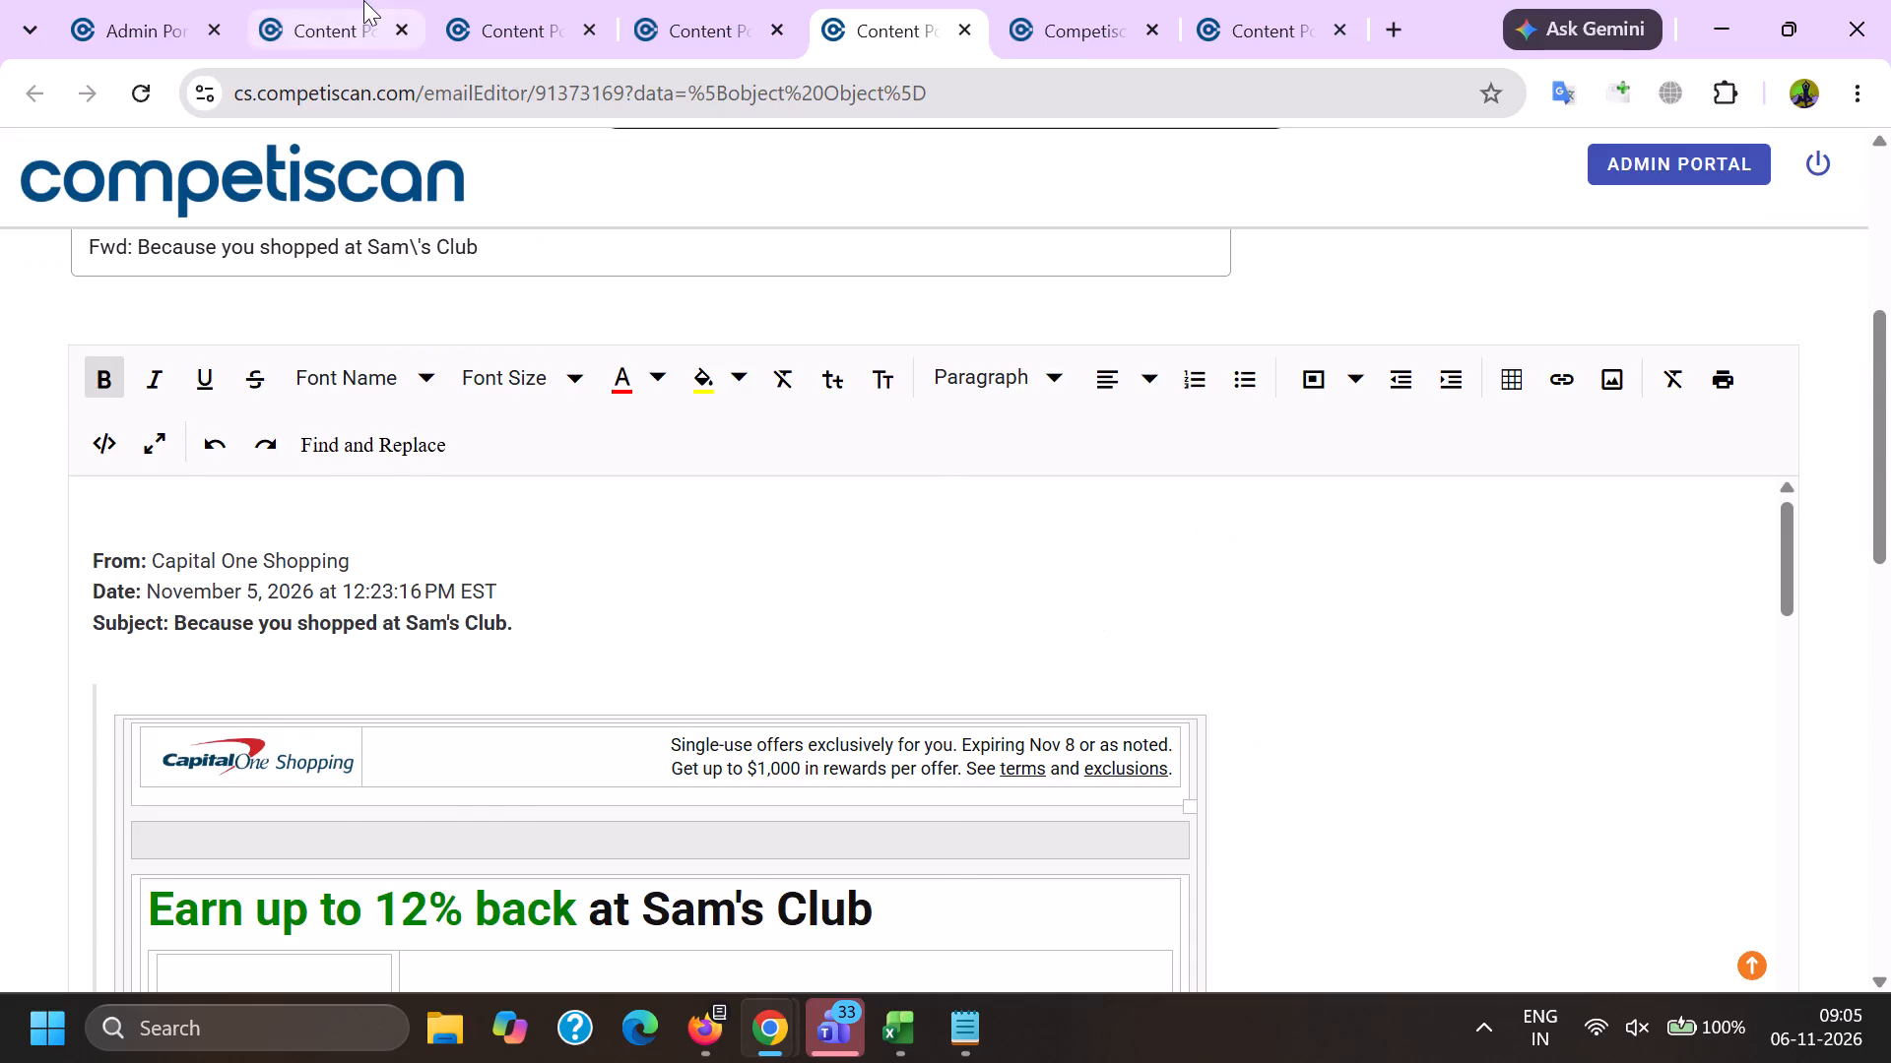
click(362, 0)
scroll(558, 711, down, 20)
scroll(570, 789, up, 3)
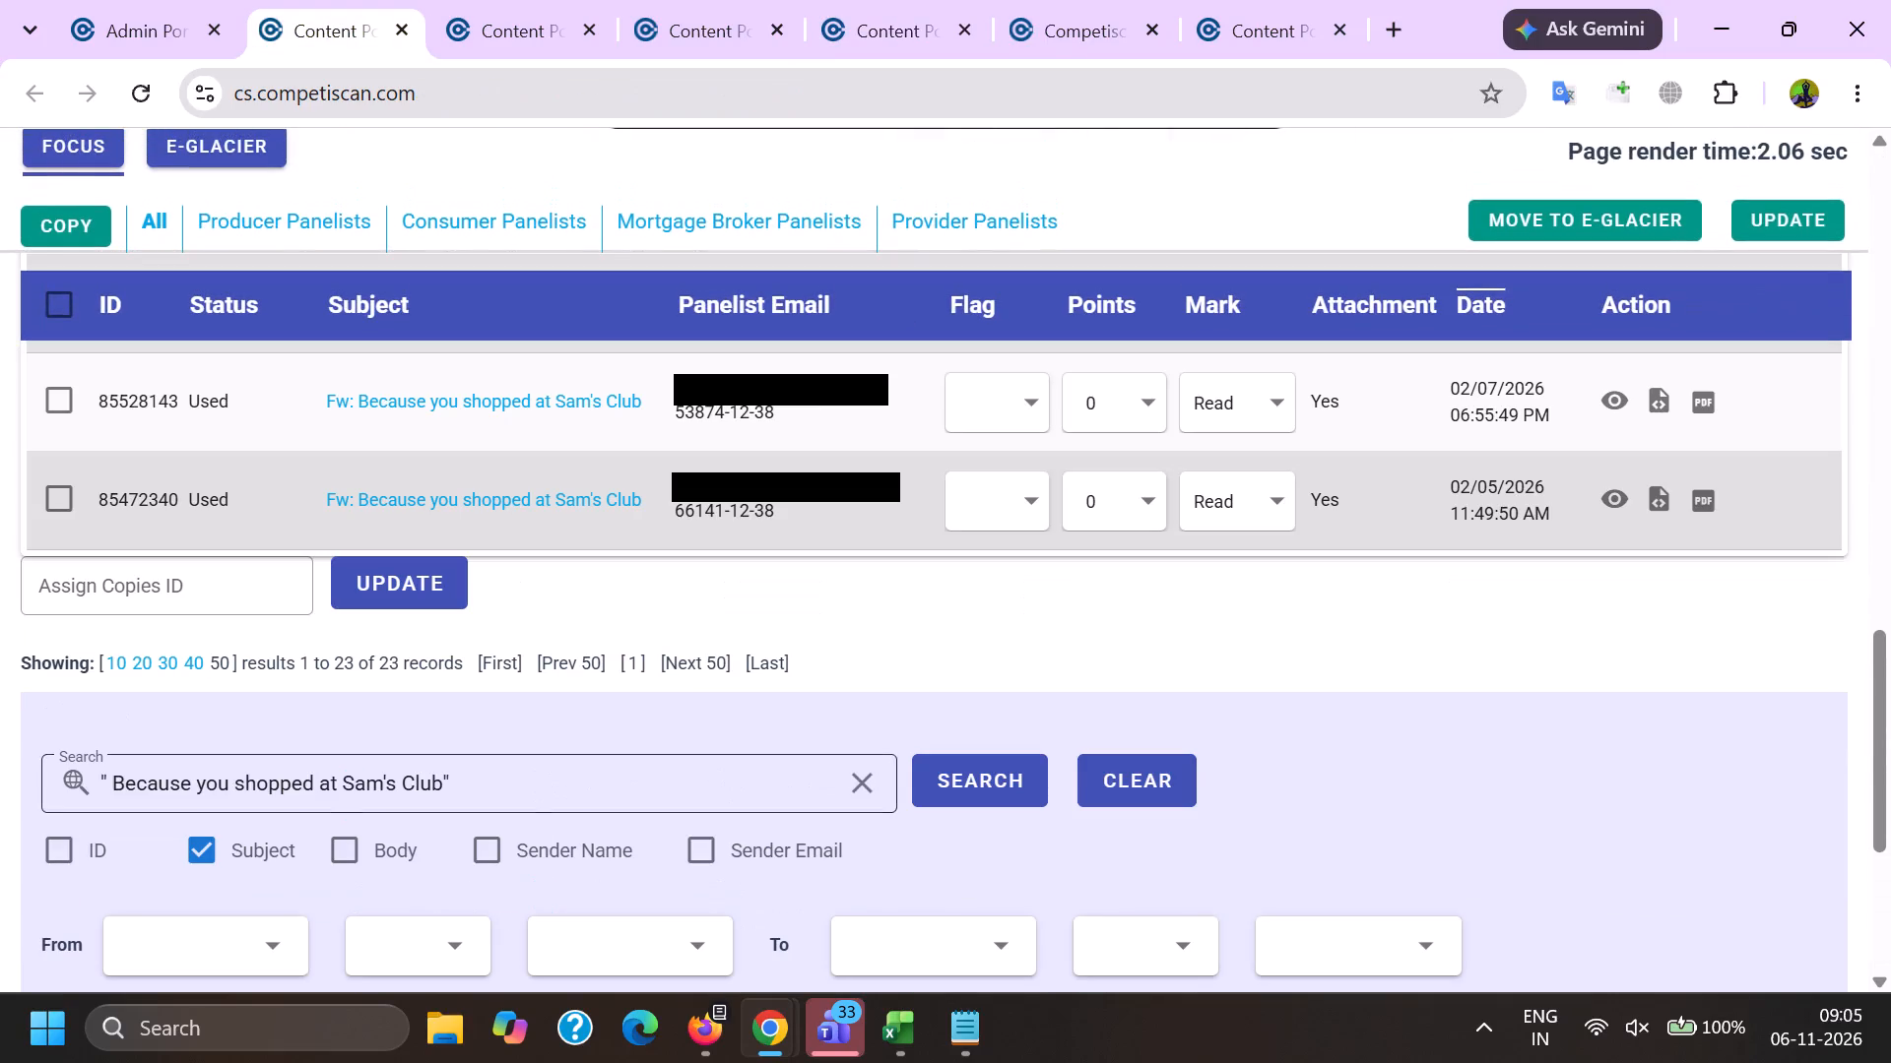
drag(590, 767, 7, 738)
key(BackSpace)
key(shift+quotedbl)
key(ctrl+v)
key(shift+quotedbl)
key(Return)
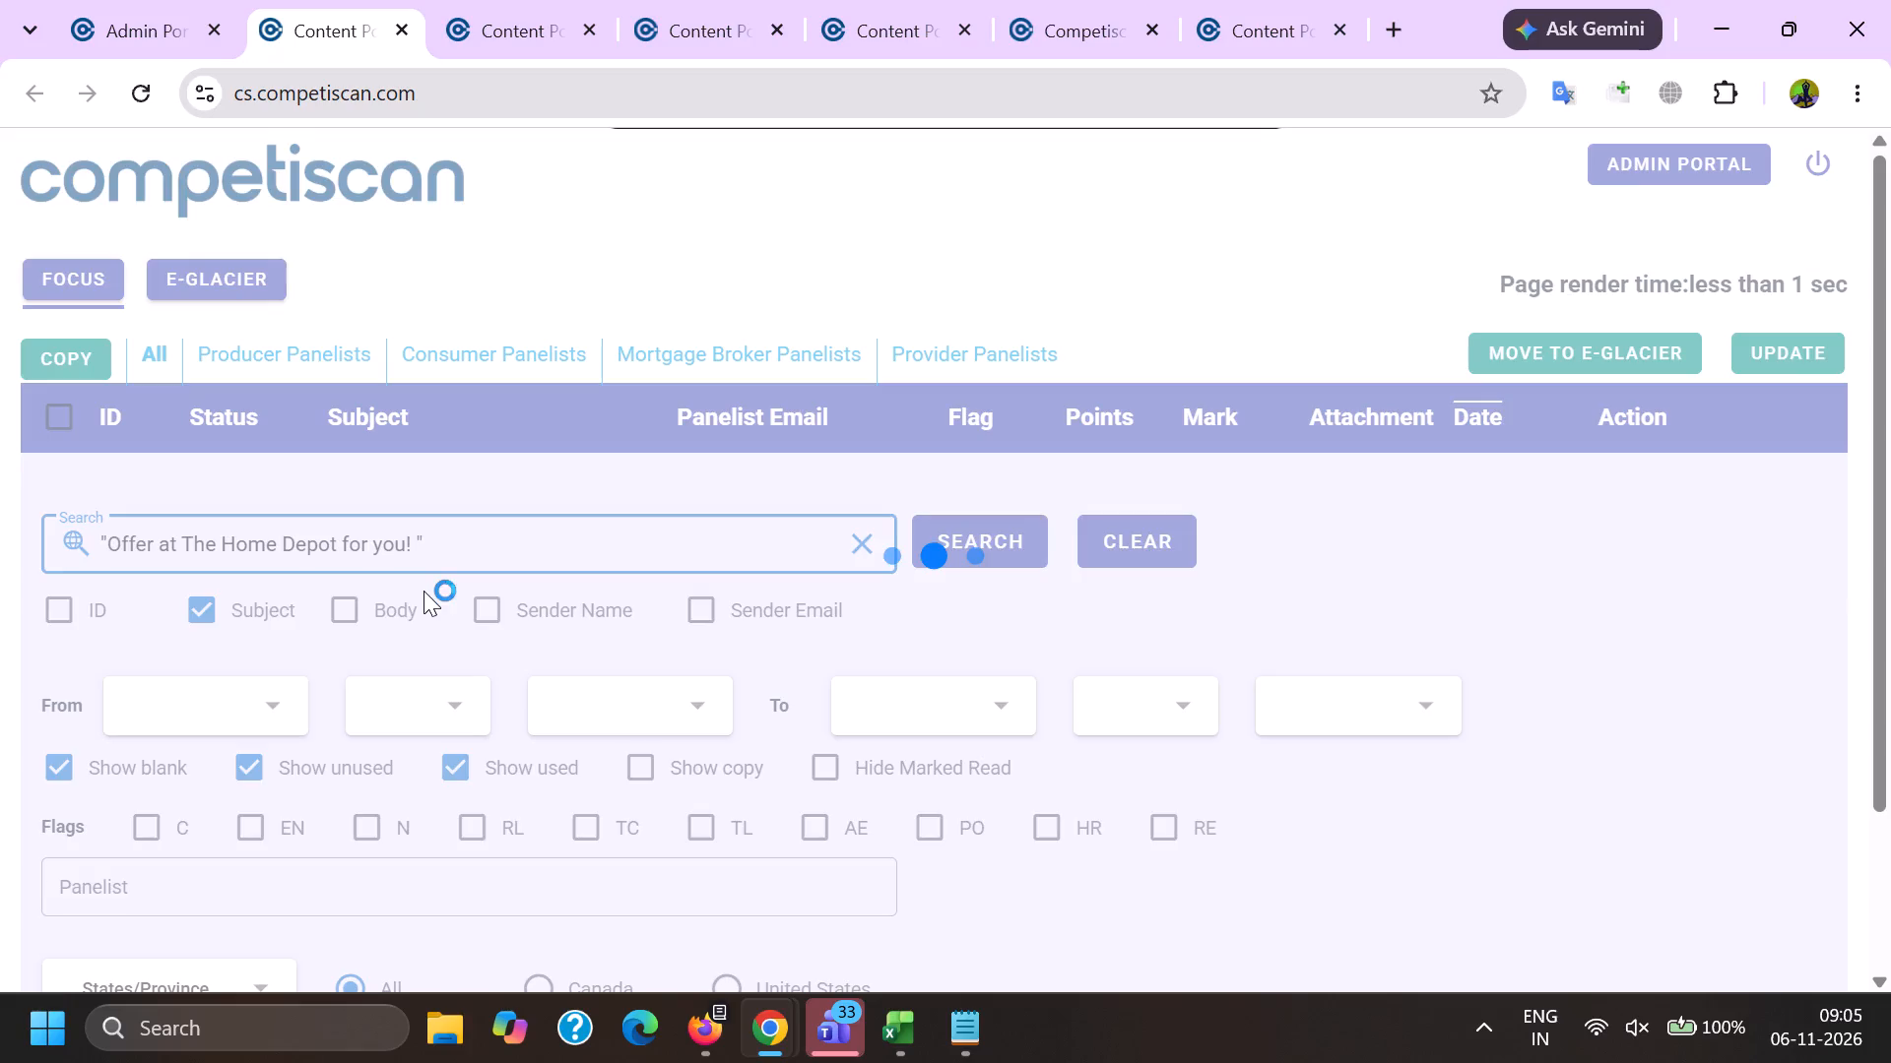
Switch to Firefox and reload the Focus email list.
click(723, 1034)
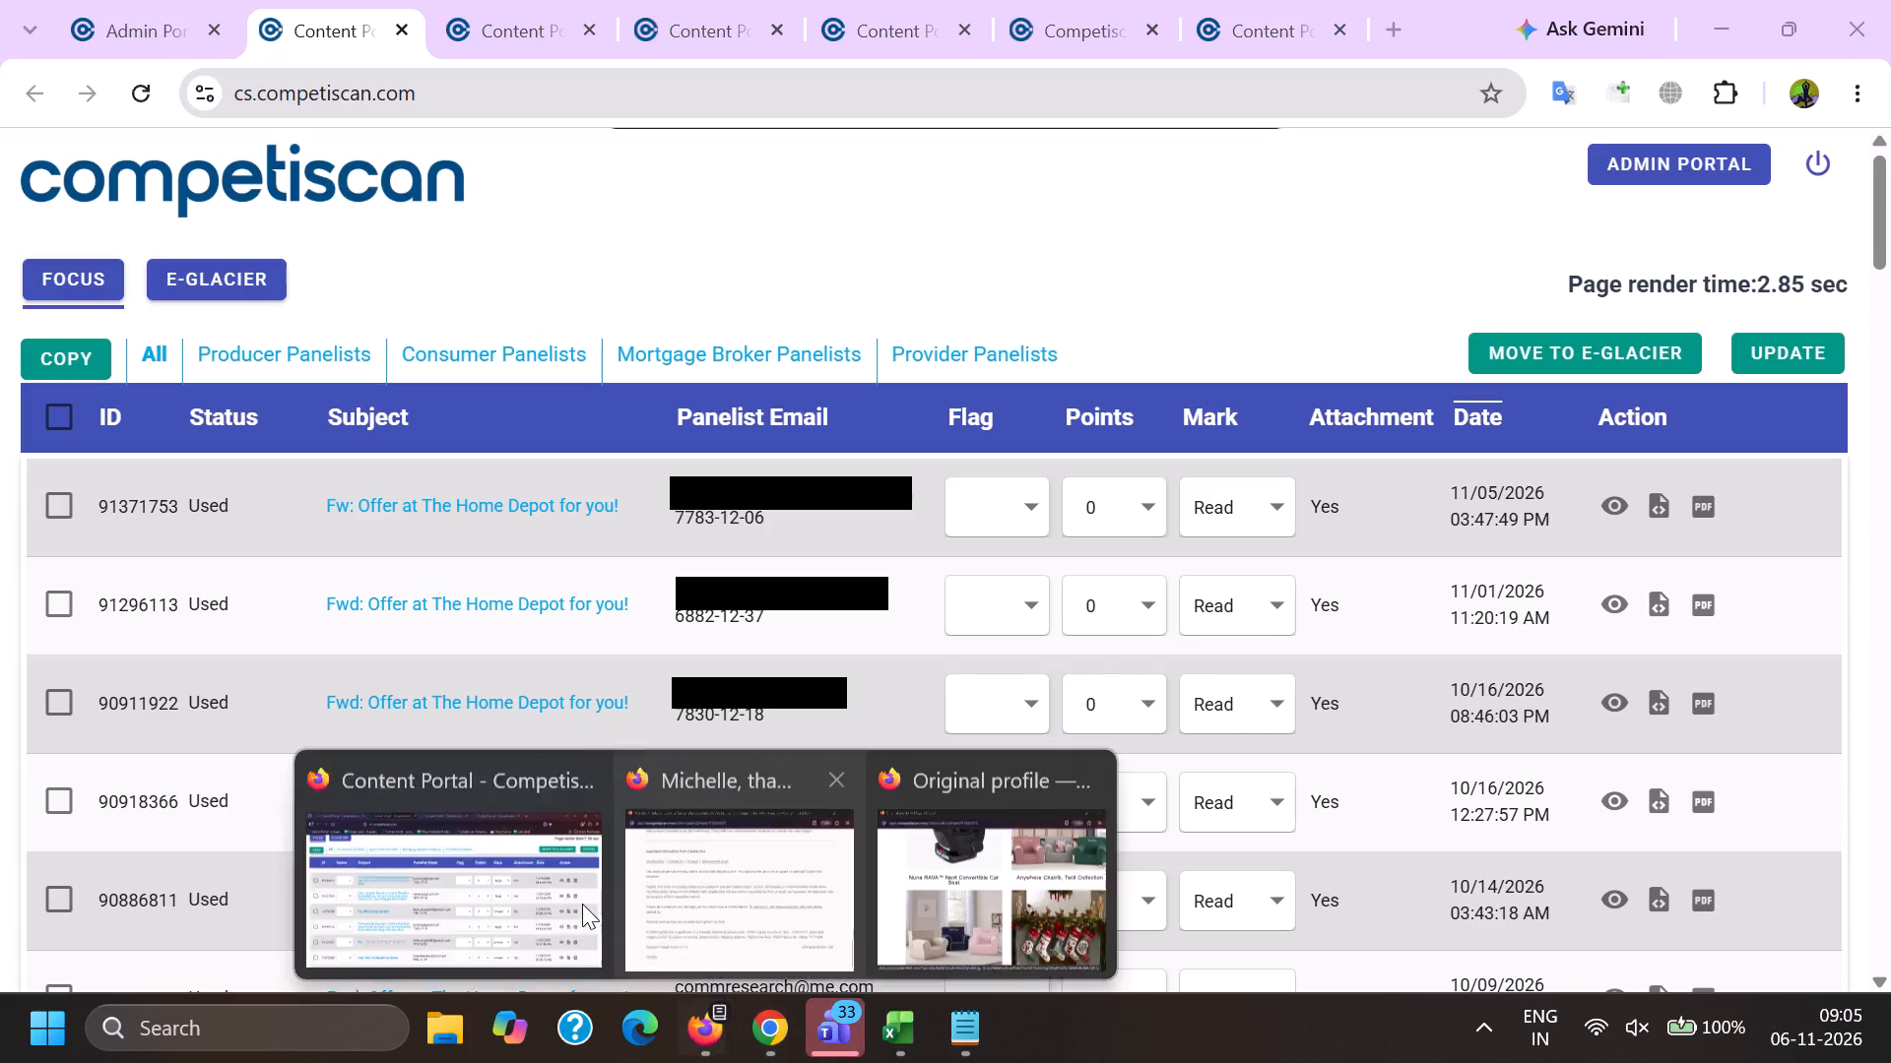
click(496, 882)
click(89, 172)
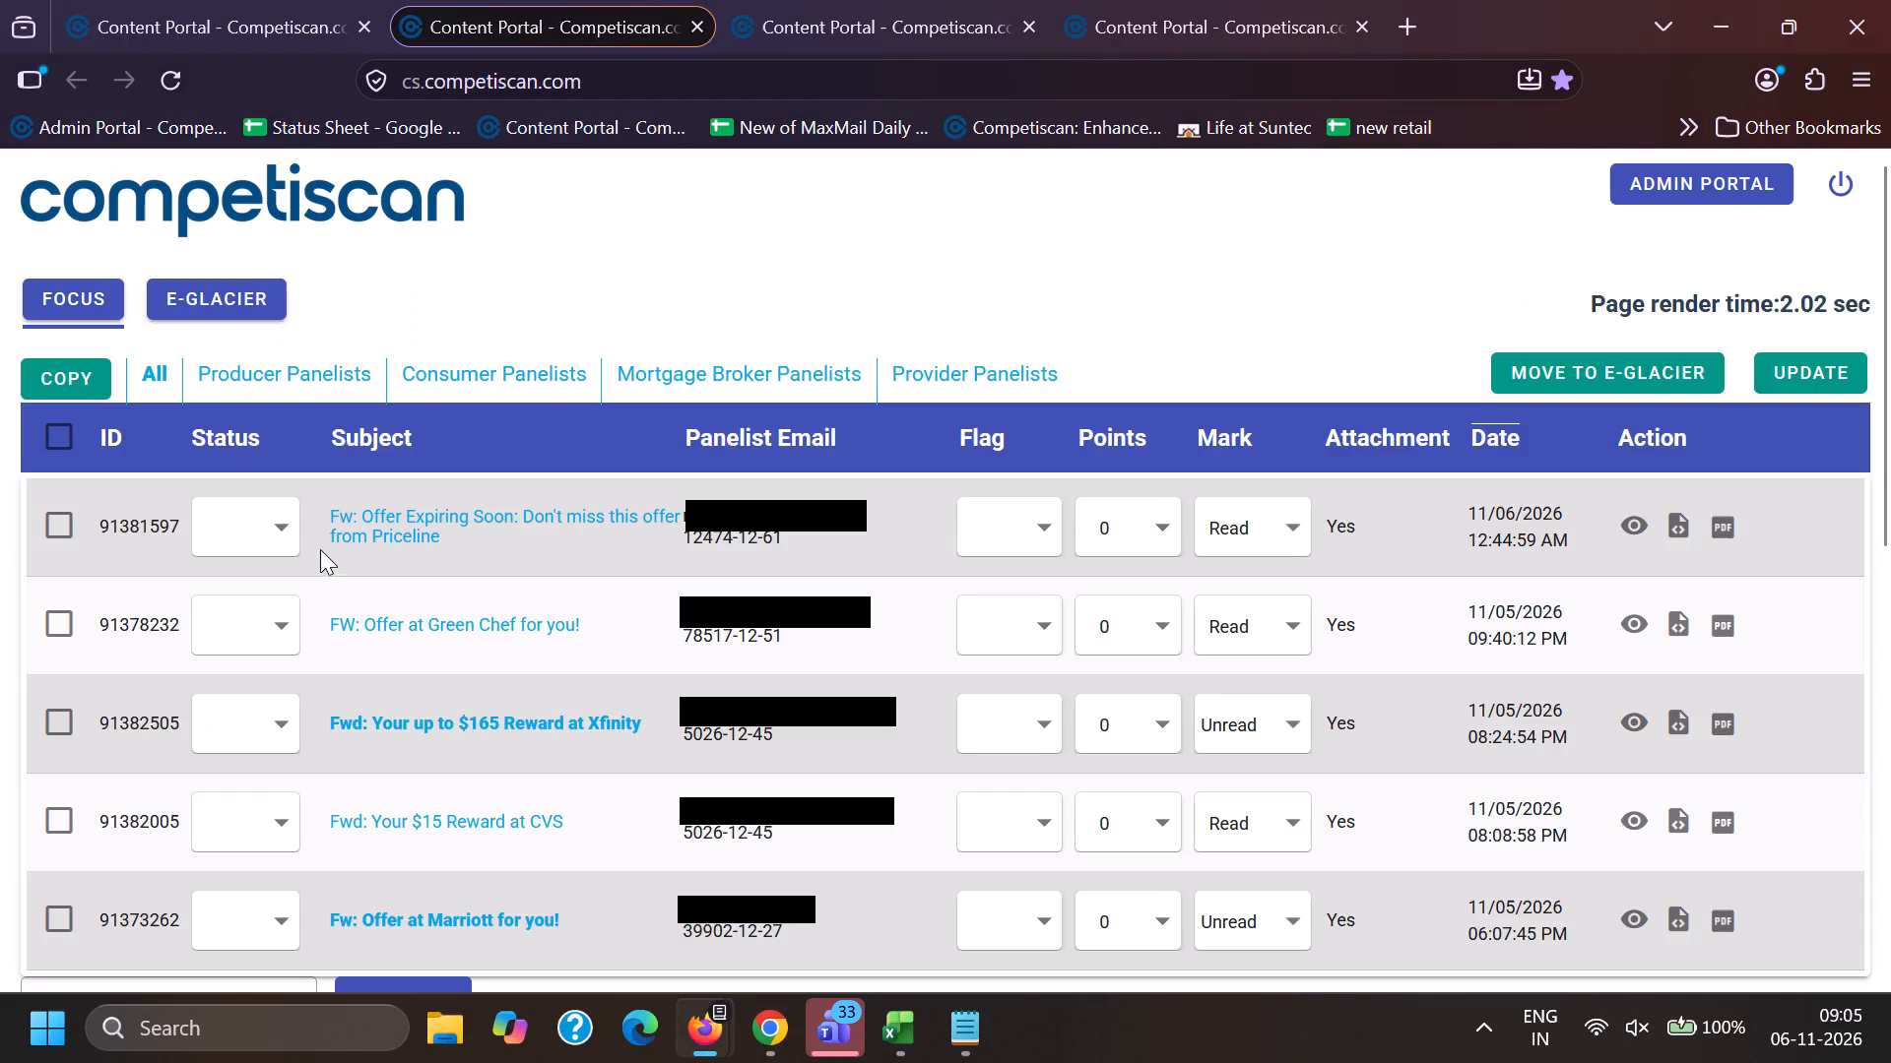
Rerun the "Capital one" subject and body search in the first Firefox email list.
click(271, 0)
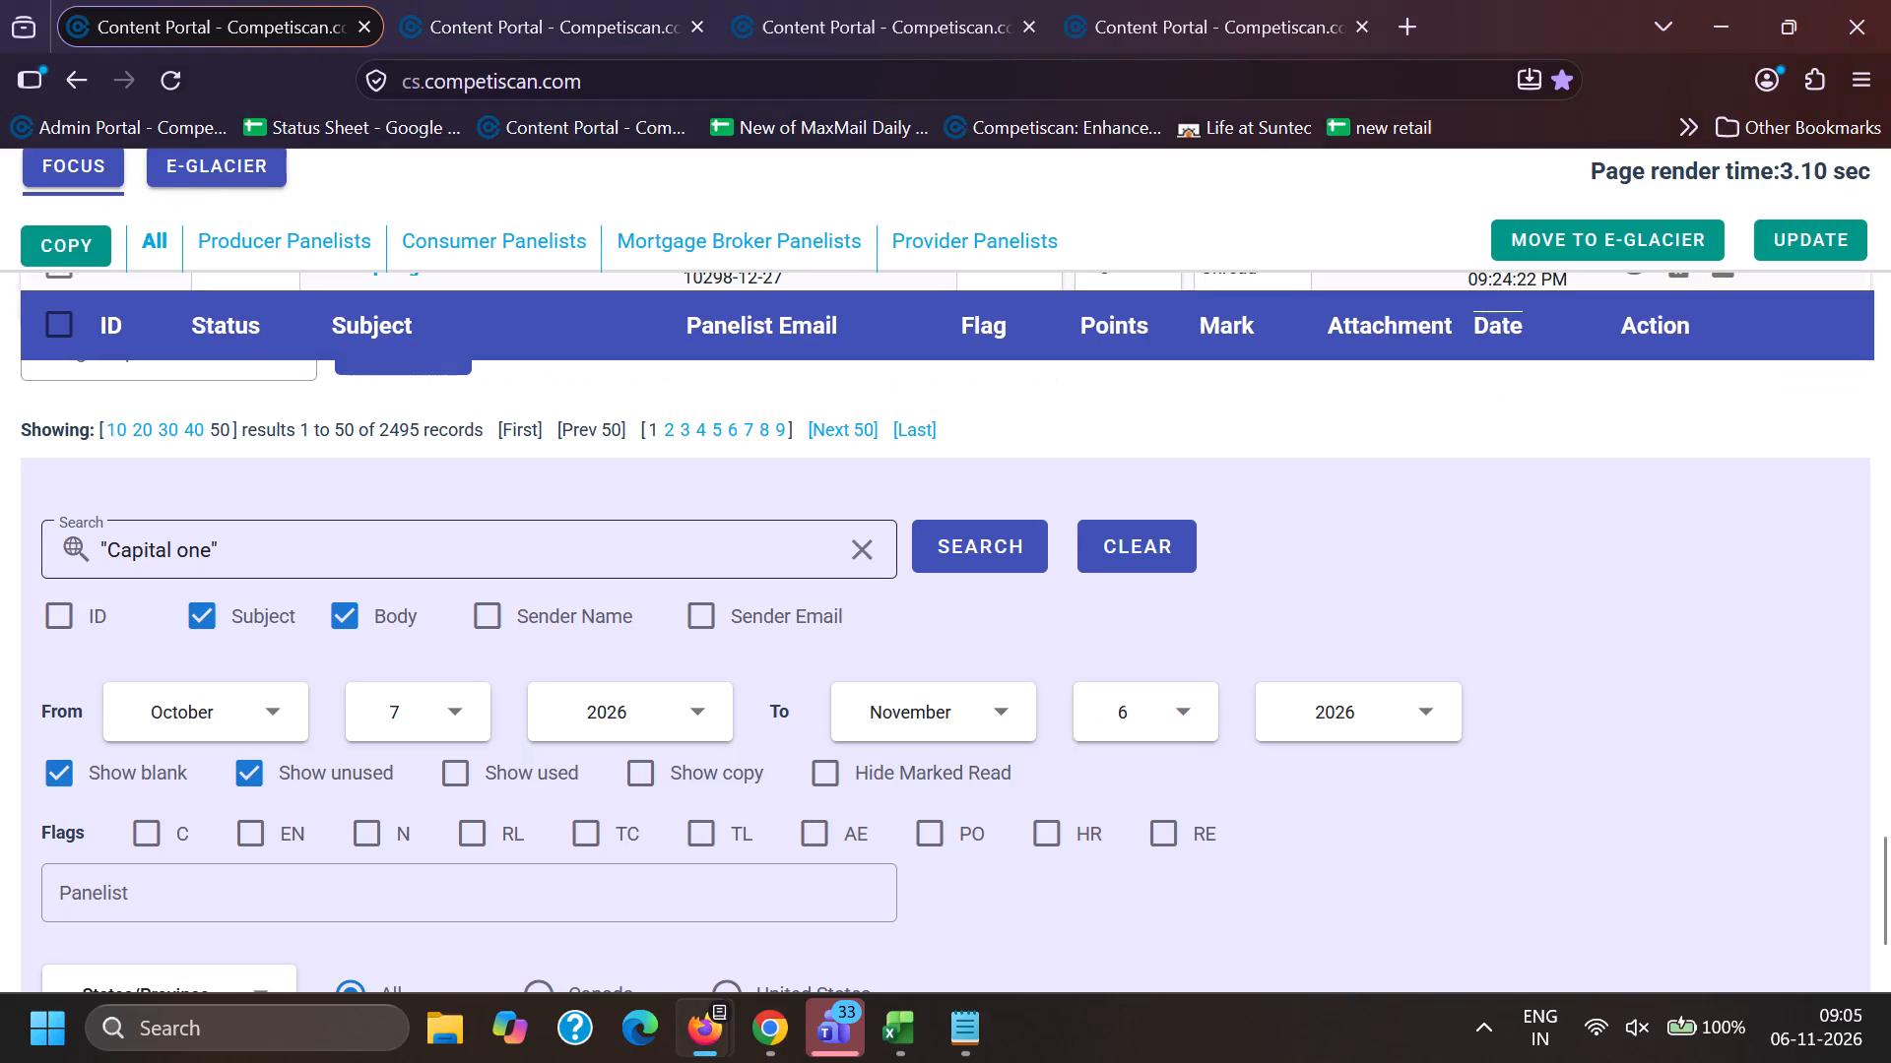
click(958, 540)
click(512, 0)
click(298, 0)
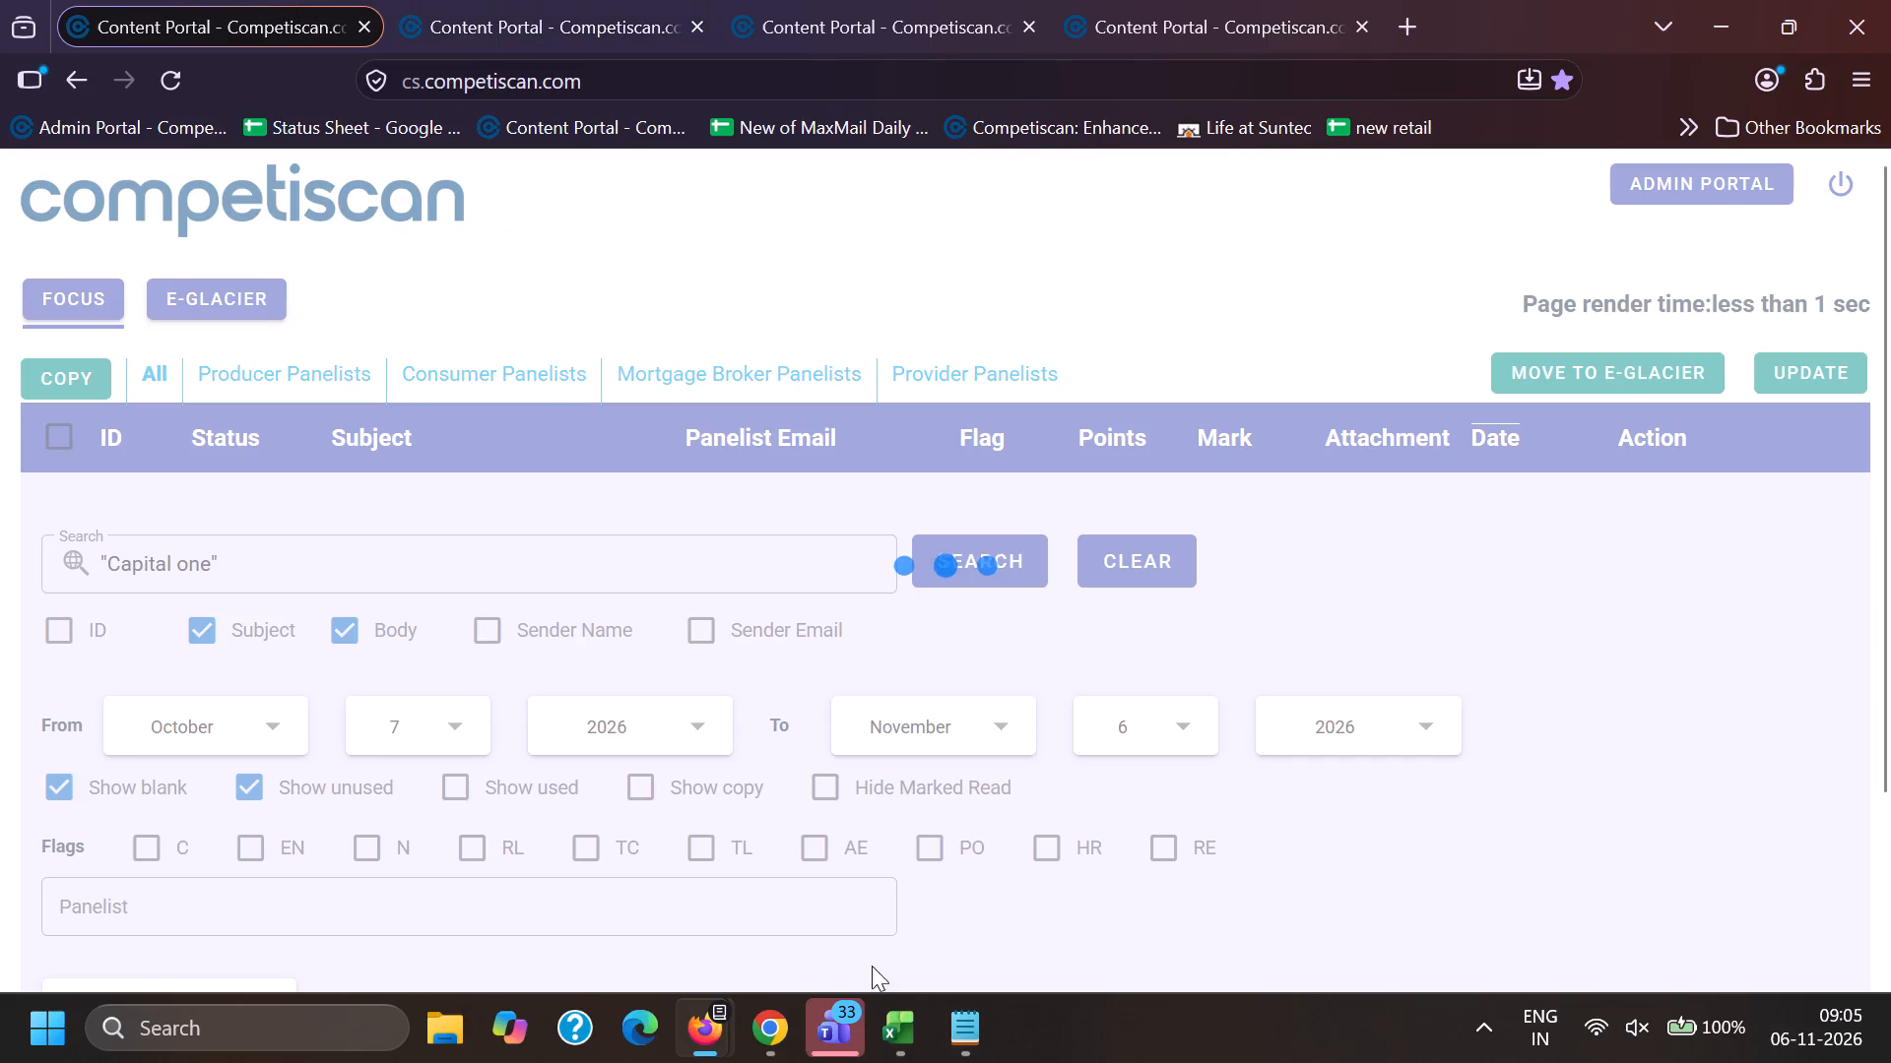
Switch to Notepad and bring up the daily use notes.
click(971, 1056)
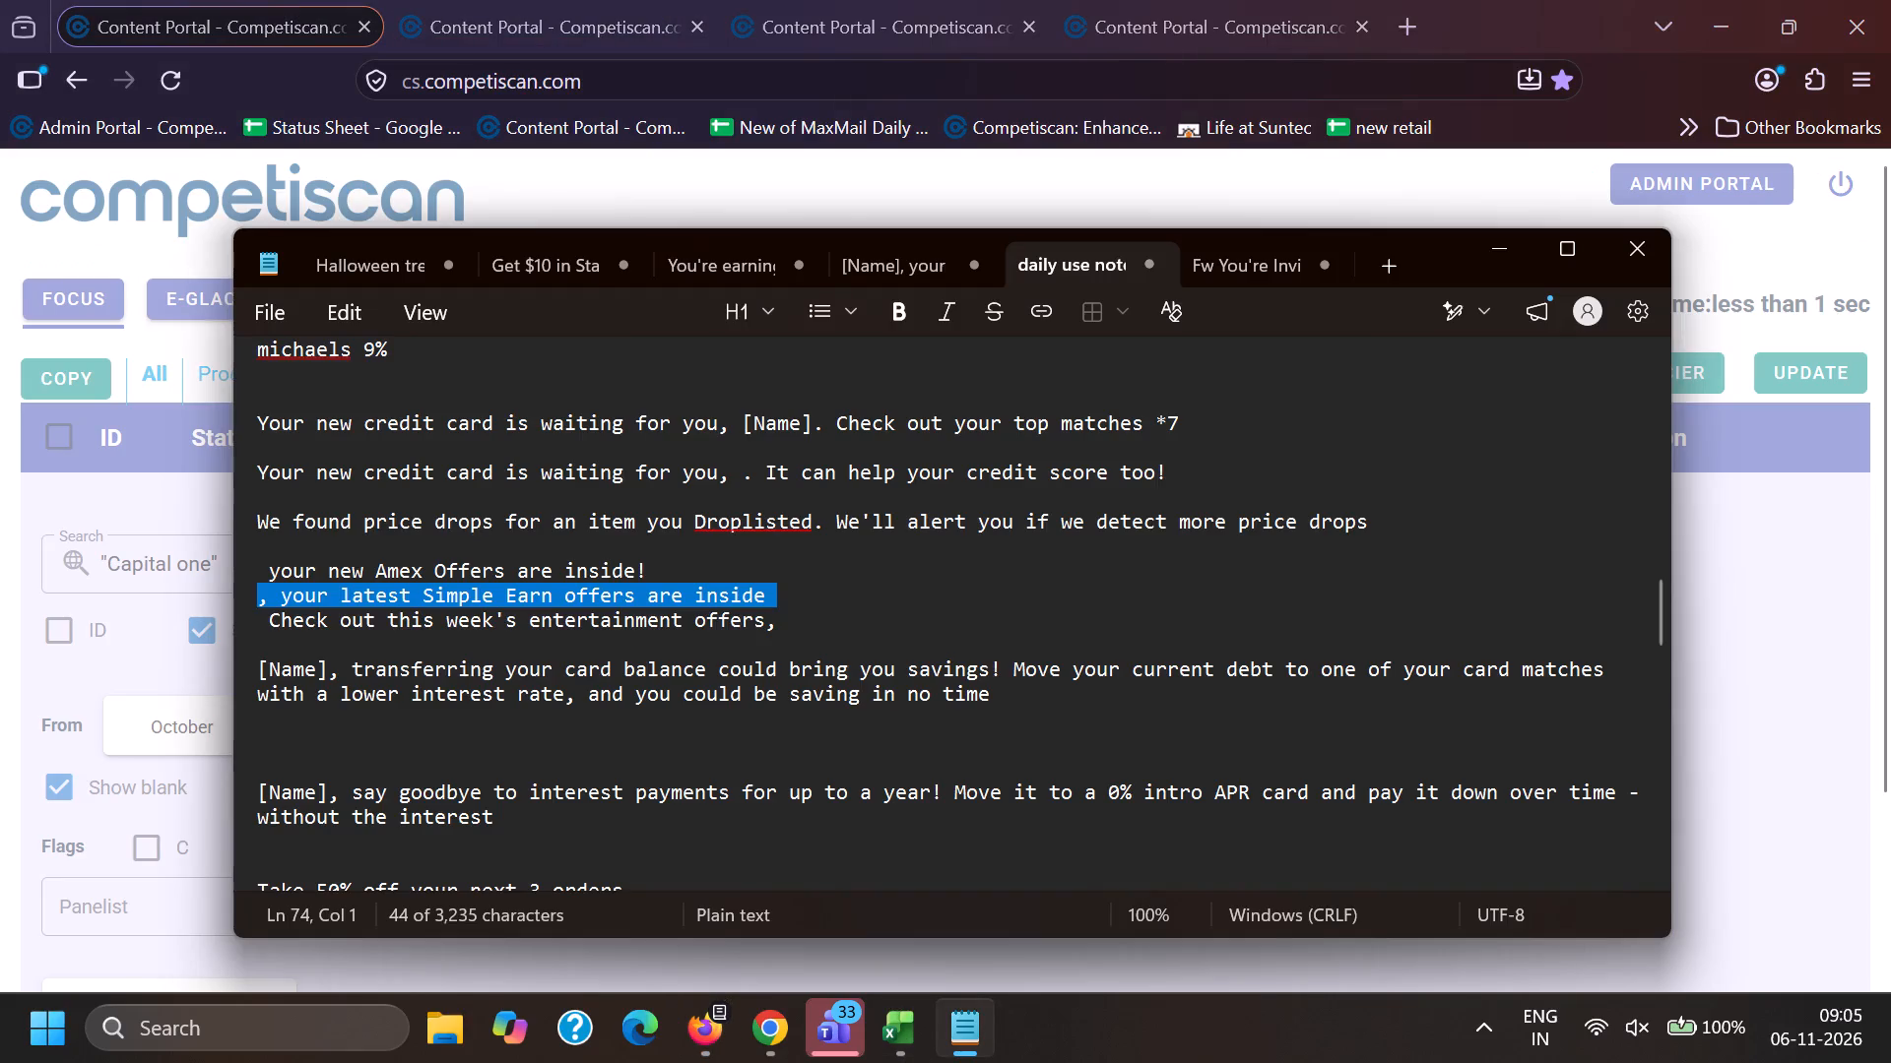
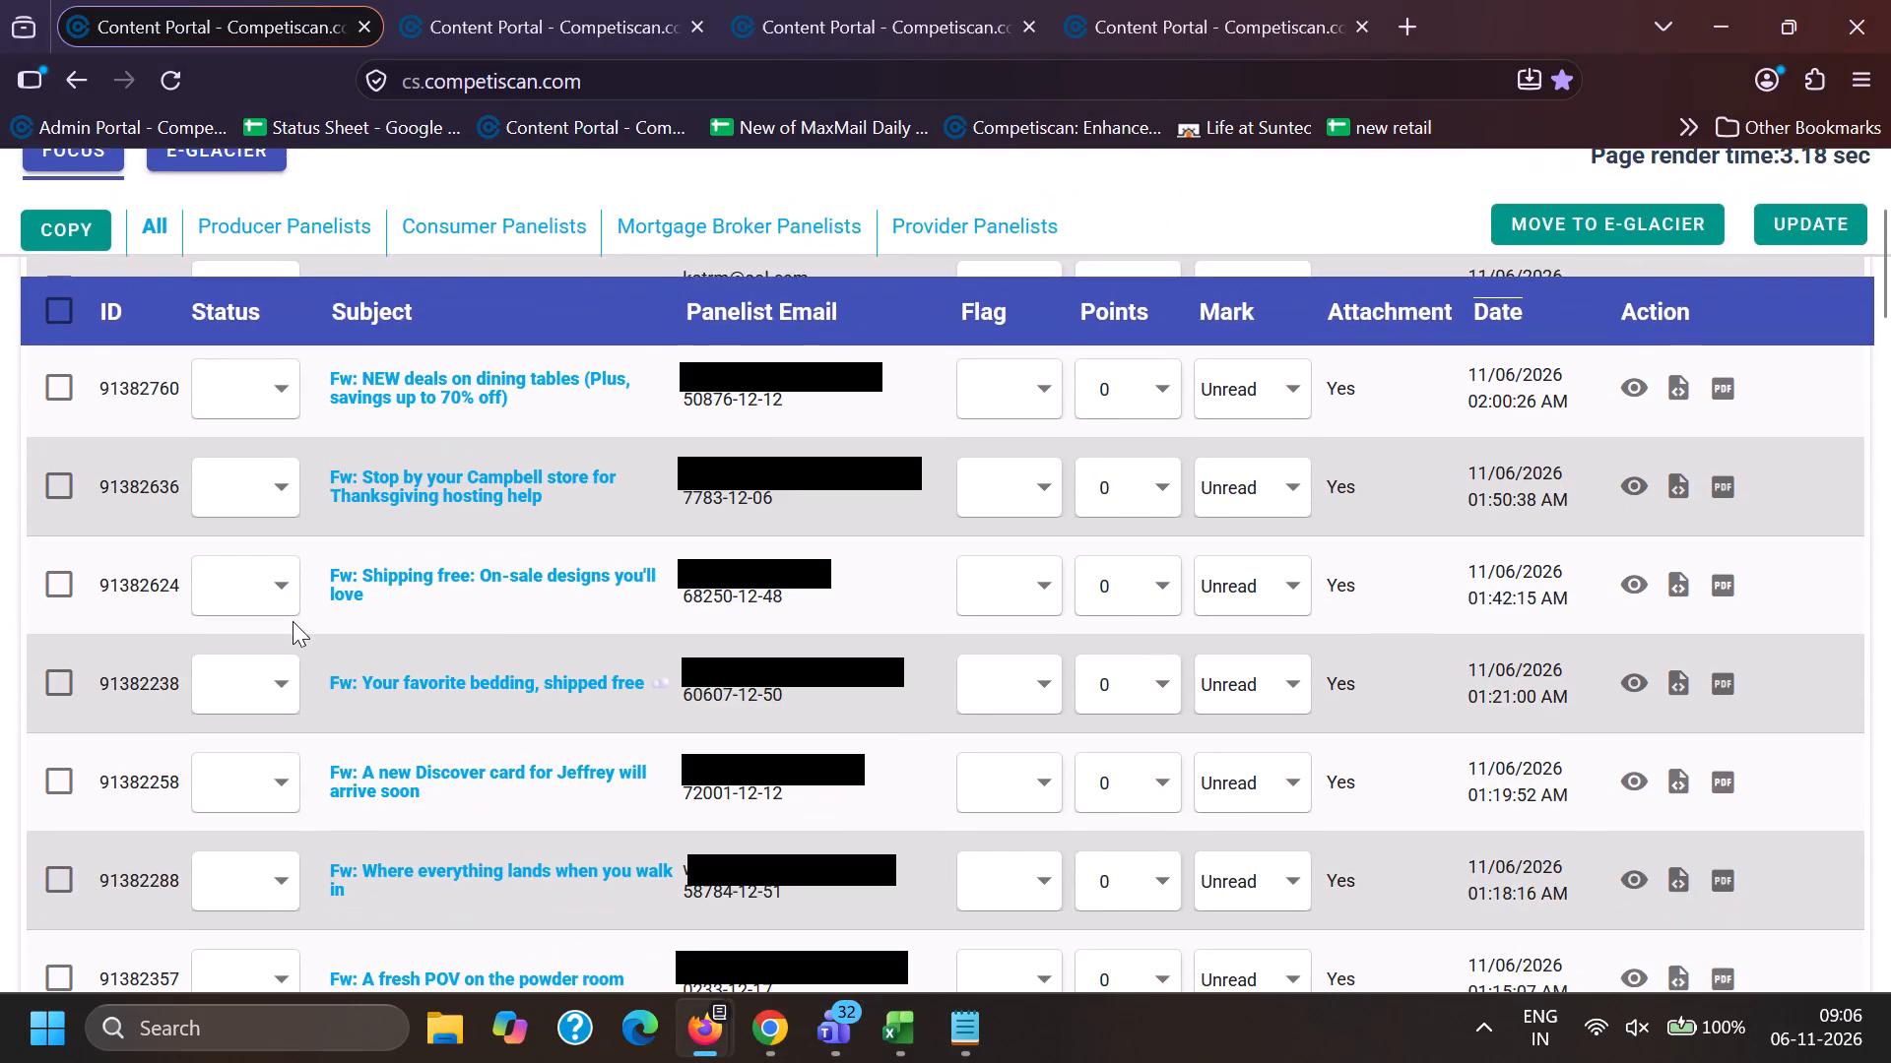
Search the first Focus email list by subject and body for the quoted phrase "Credit karma".
scroll(293, 621, down, 3)
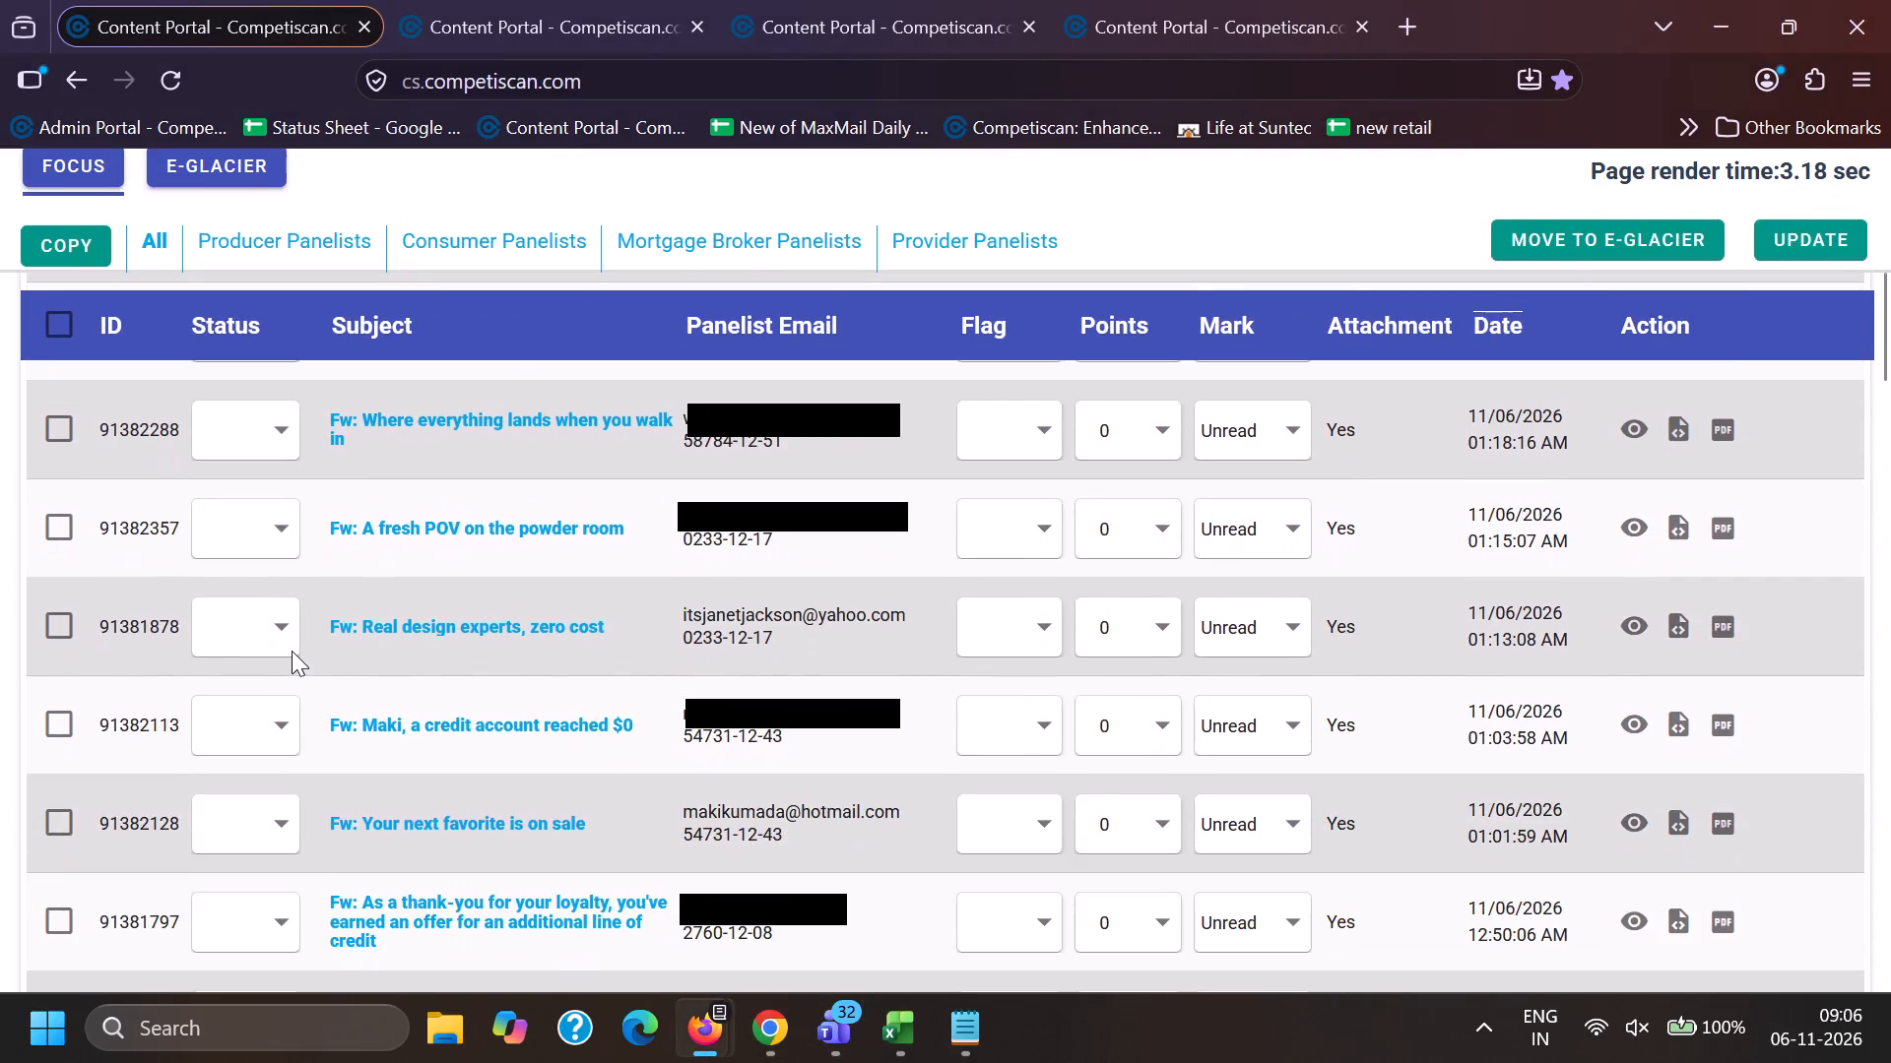
scroll(292, 651, down, 2)
scroll(415, 641, down, 1)
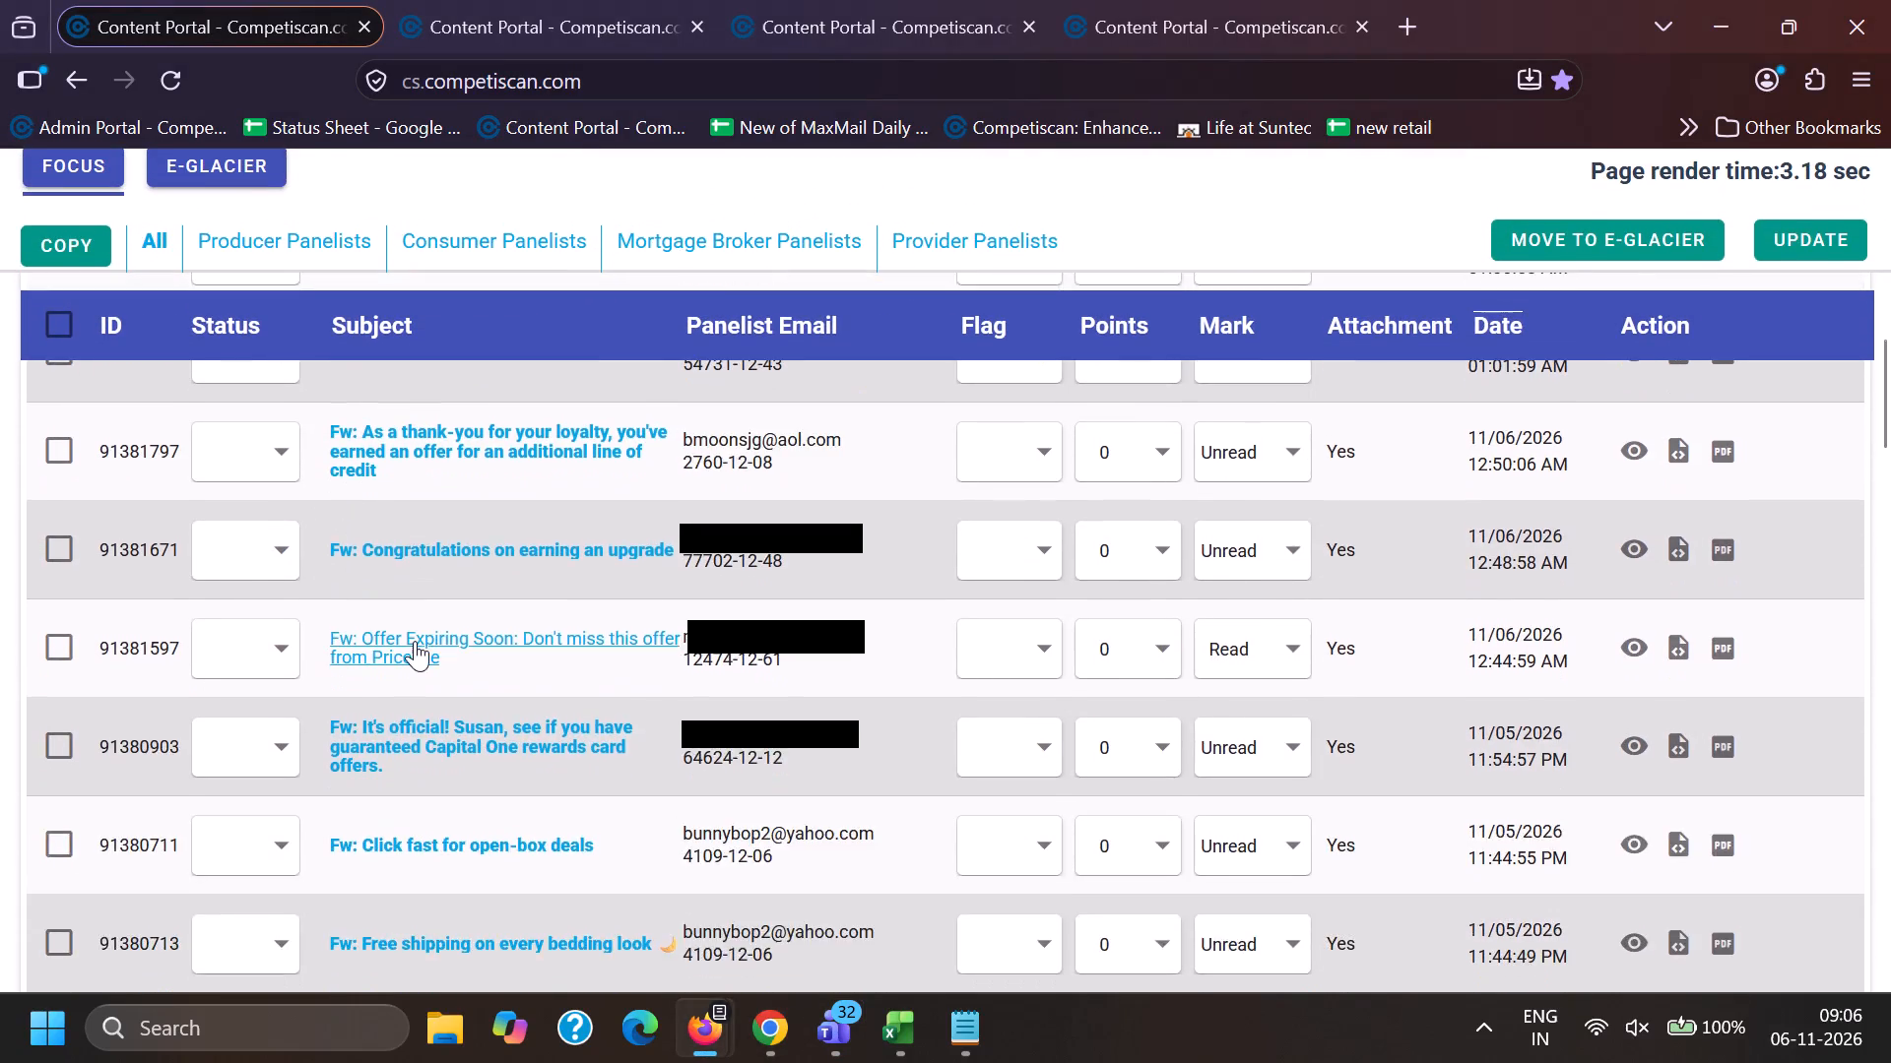
scroll(415, 641, down, 4)
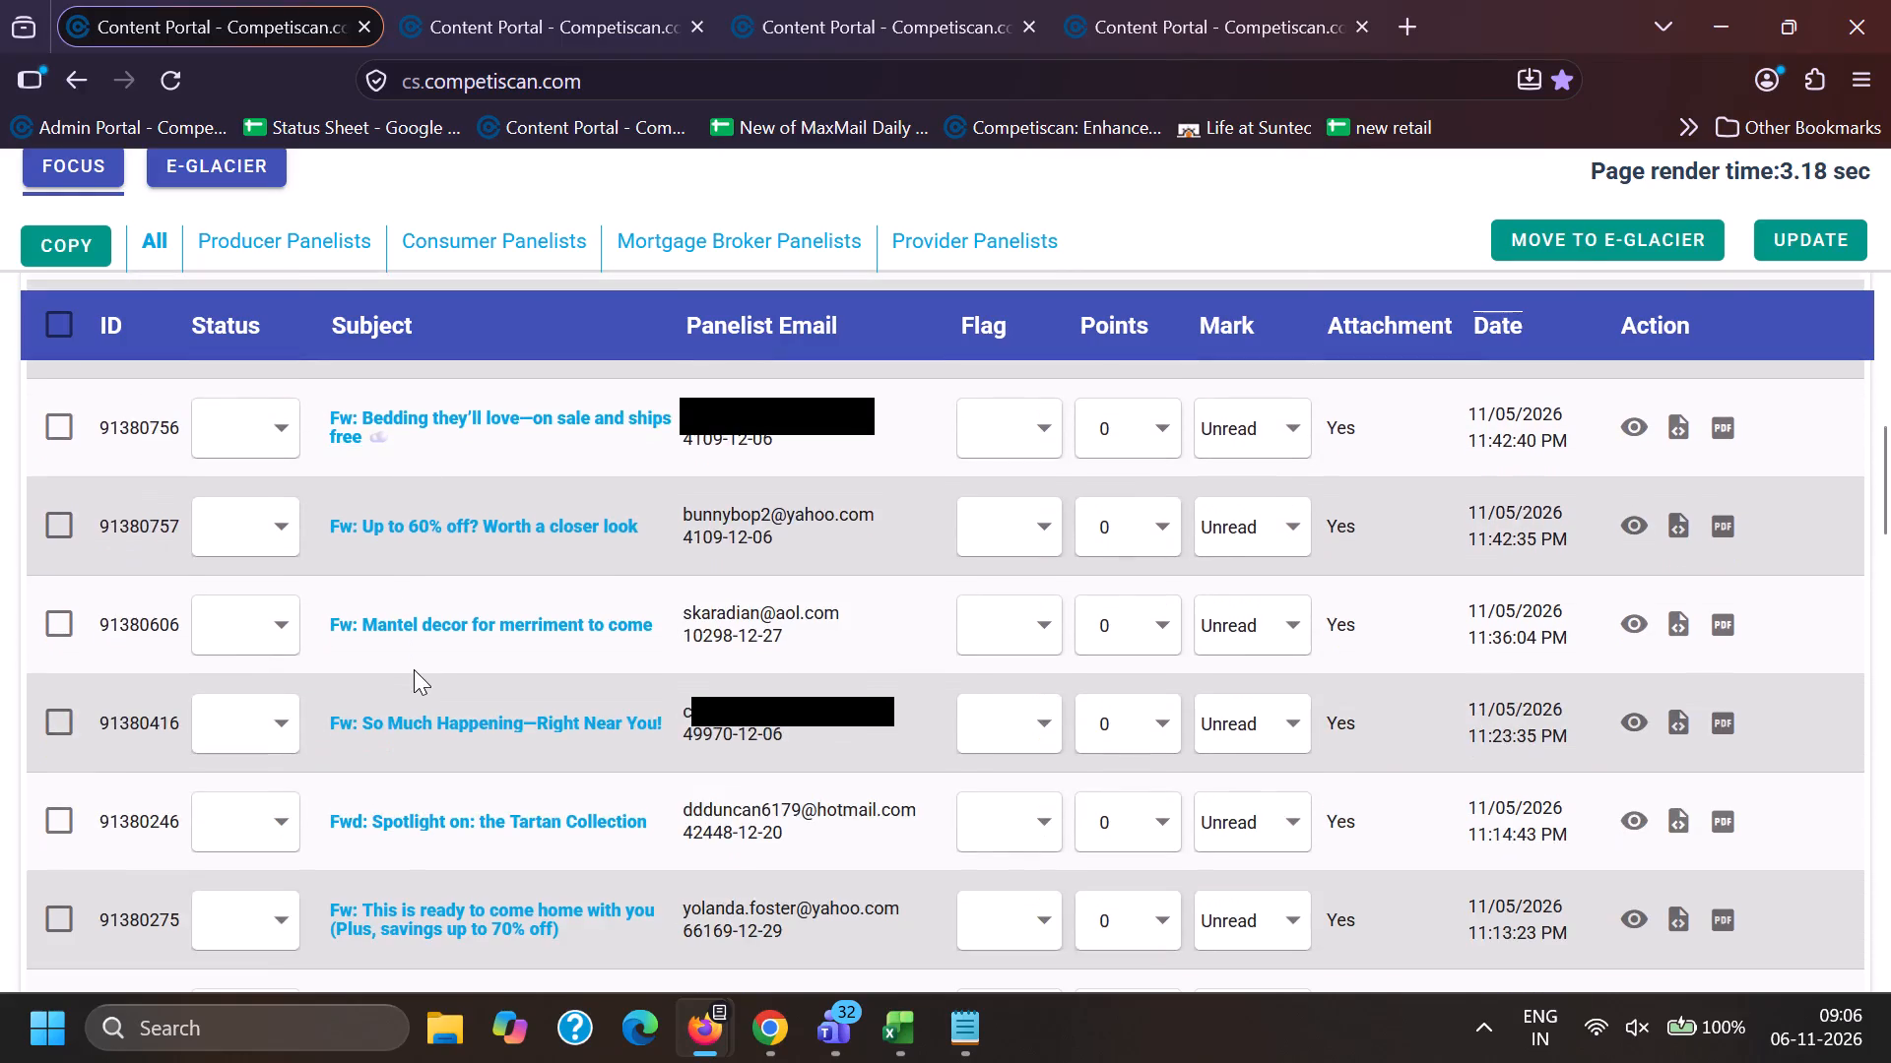
scroll(415, 669, down, 3)
scroll(528, 744, down, 8)
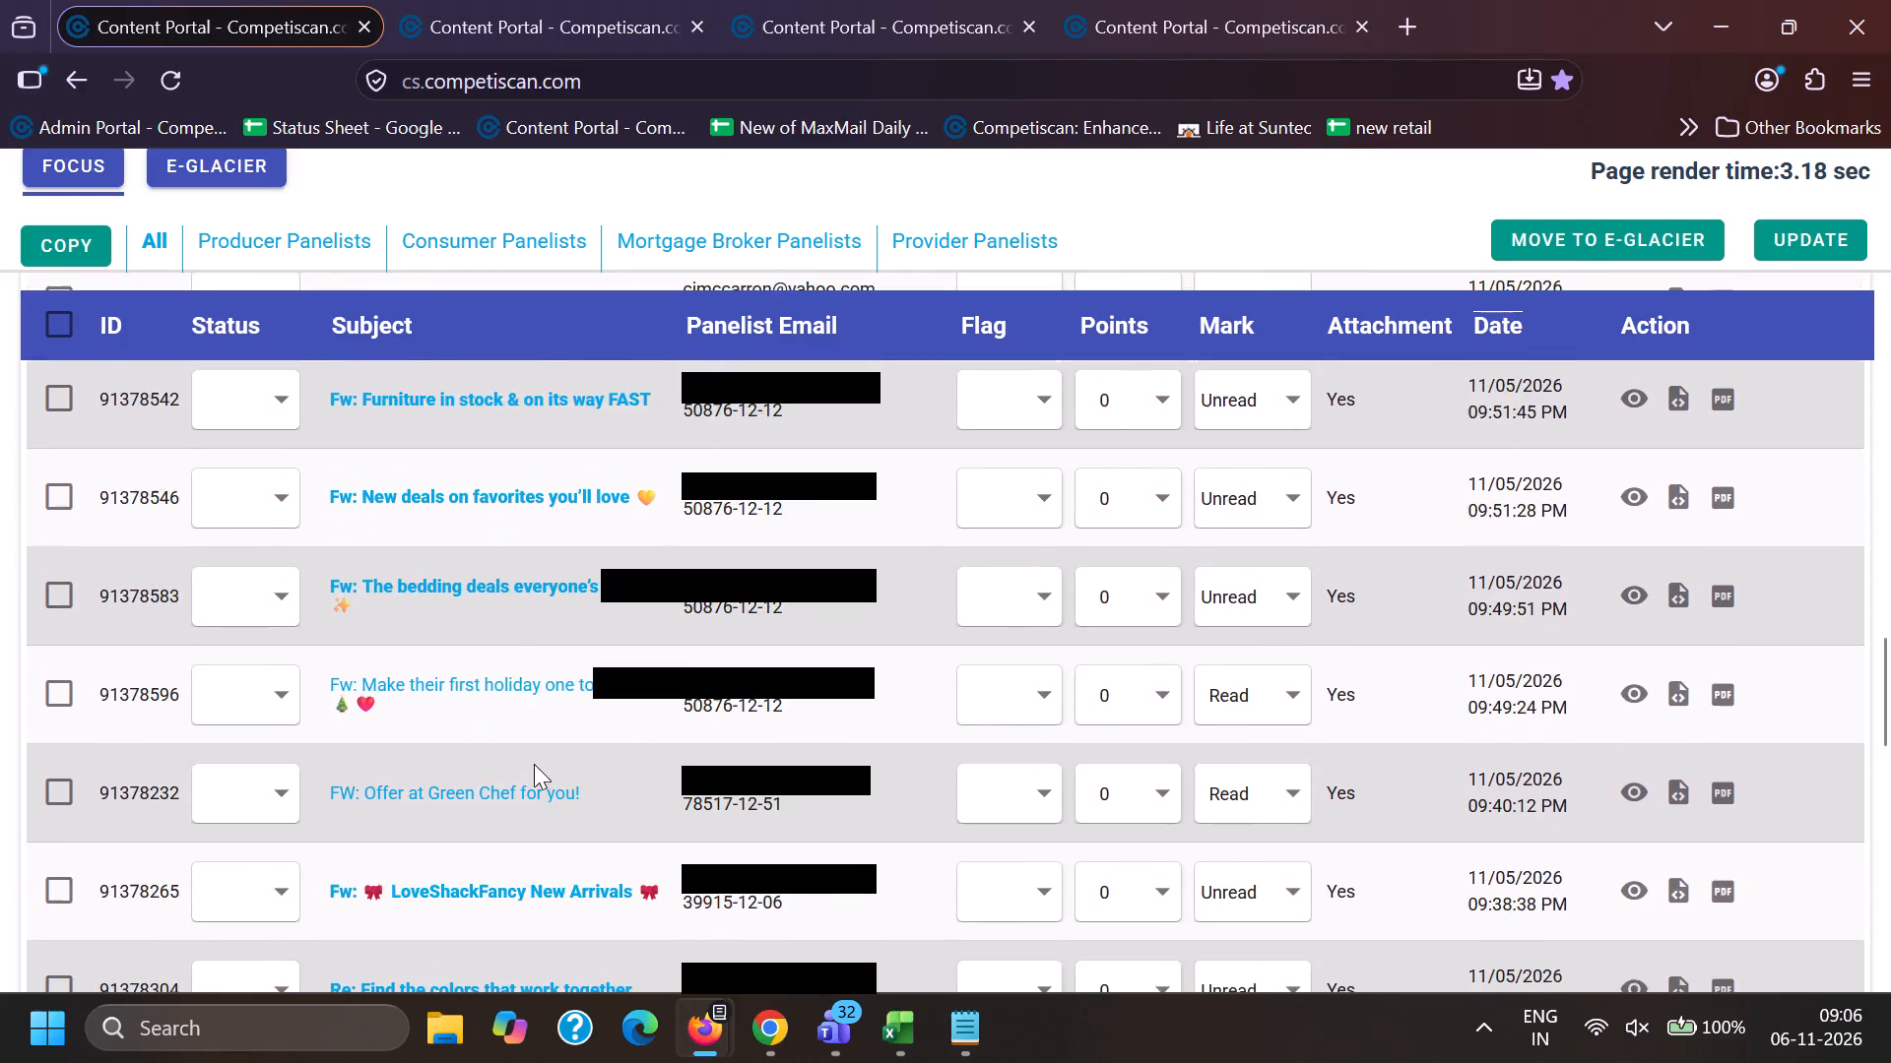
scroll(534, 758, down, 6)
drag(507, 853, 1, 846)
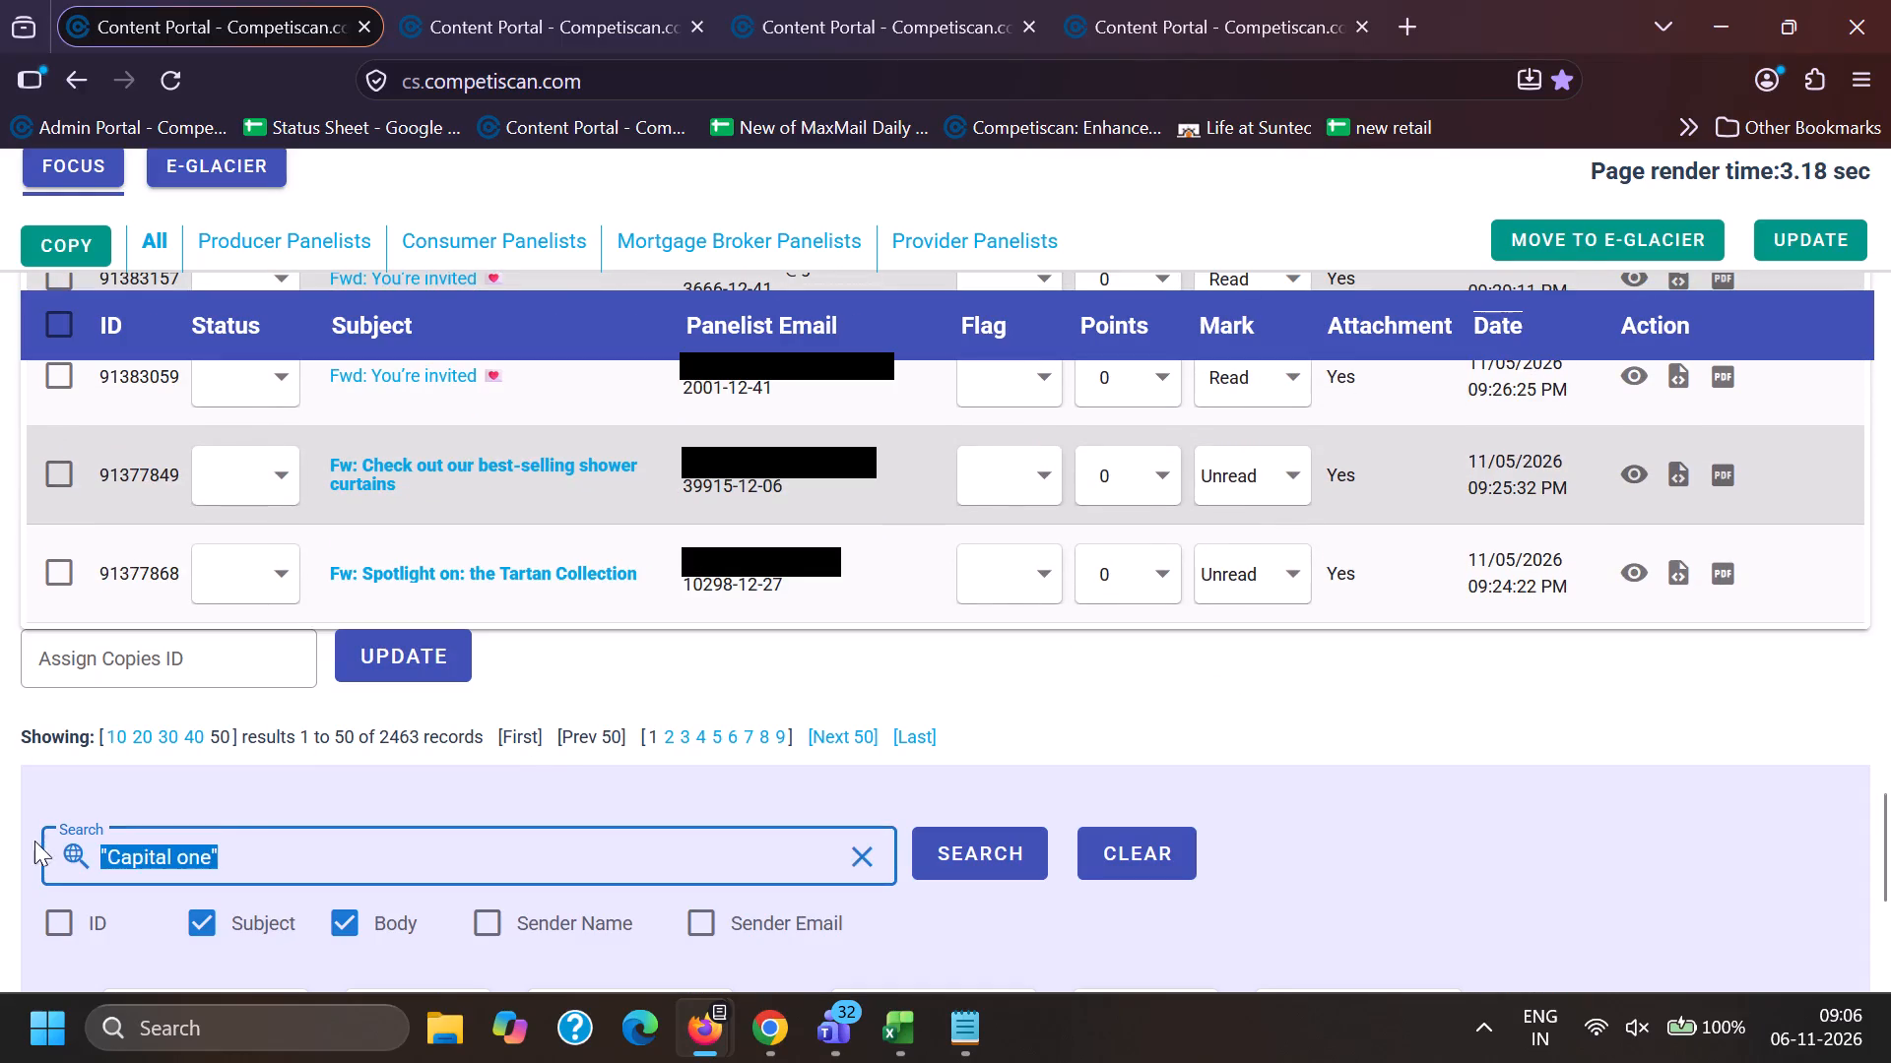
key(BackSpace)
text(redit karma")
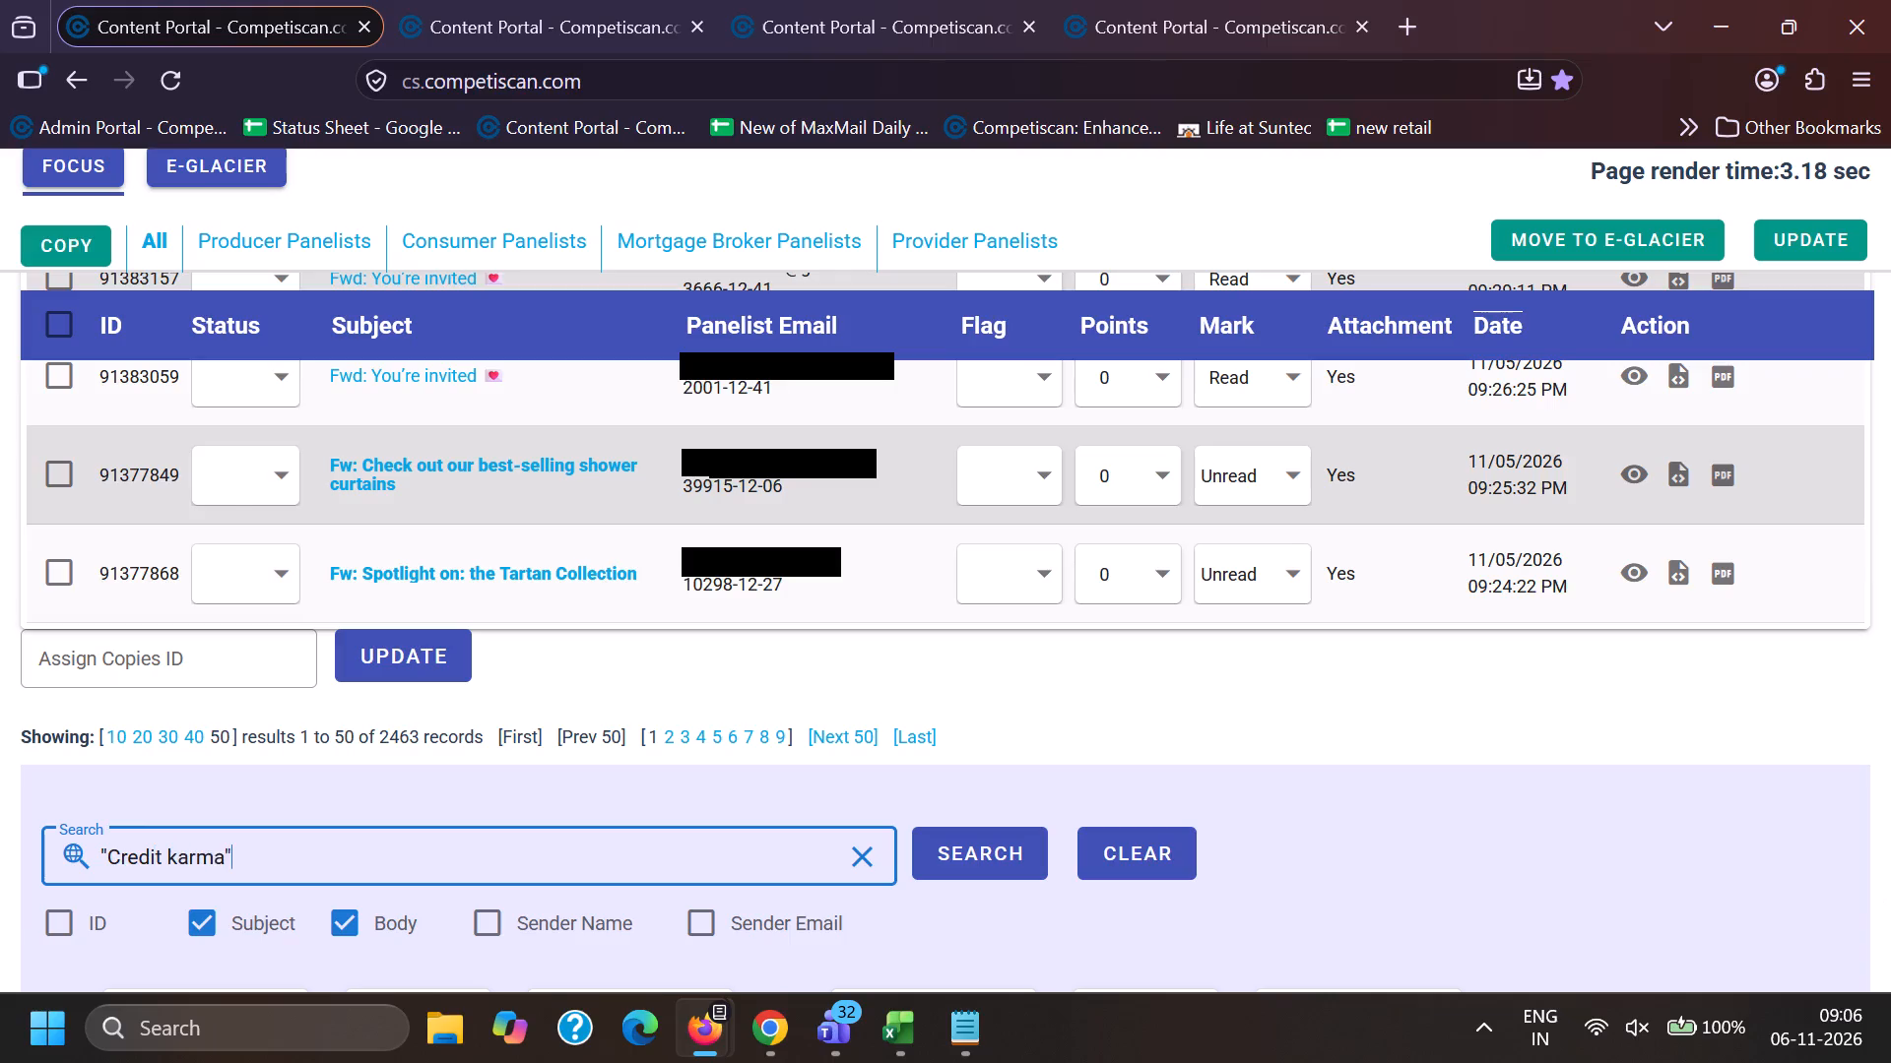
key(Return)
Reload the Focus email lists in the second and third Content Portal pages and return to the first one.
click(459, 0)
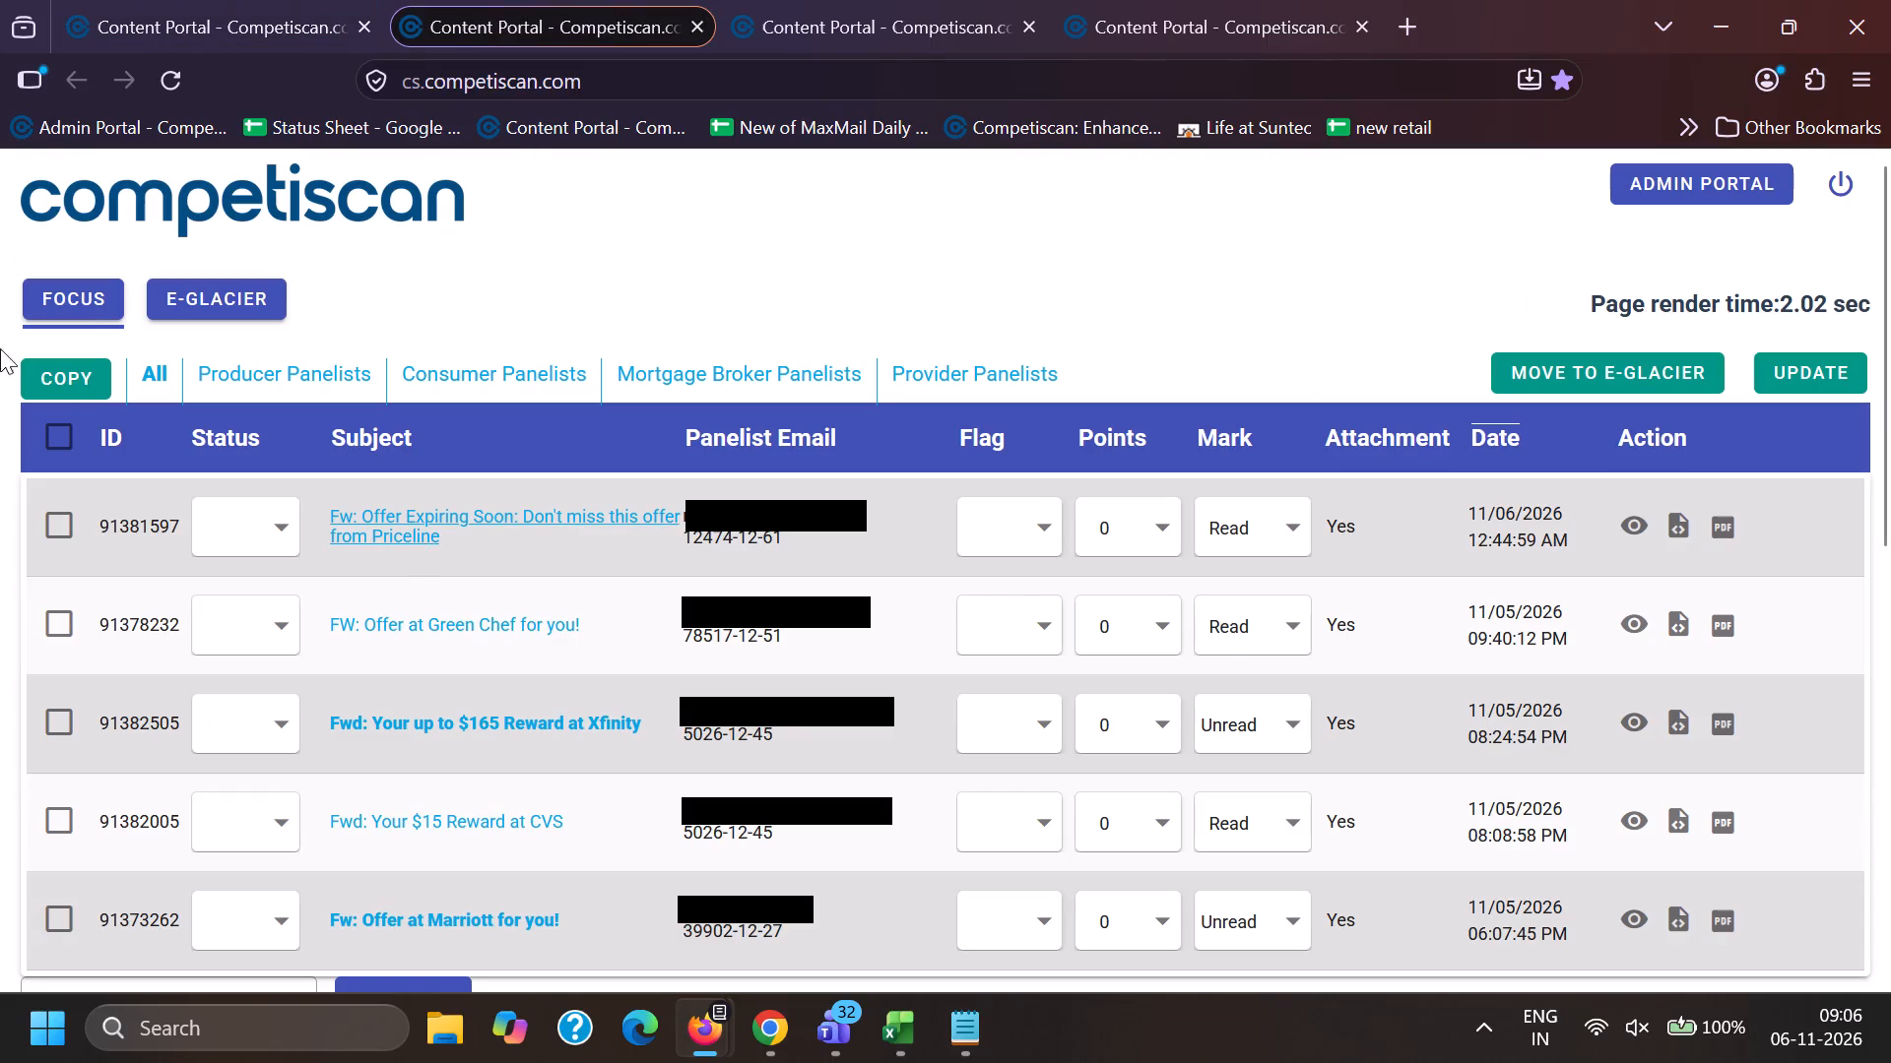
click(84, 300)
click(951, 0)
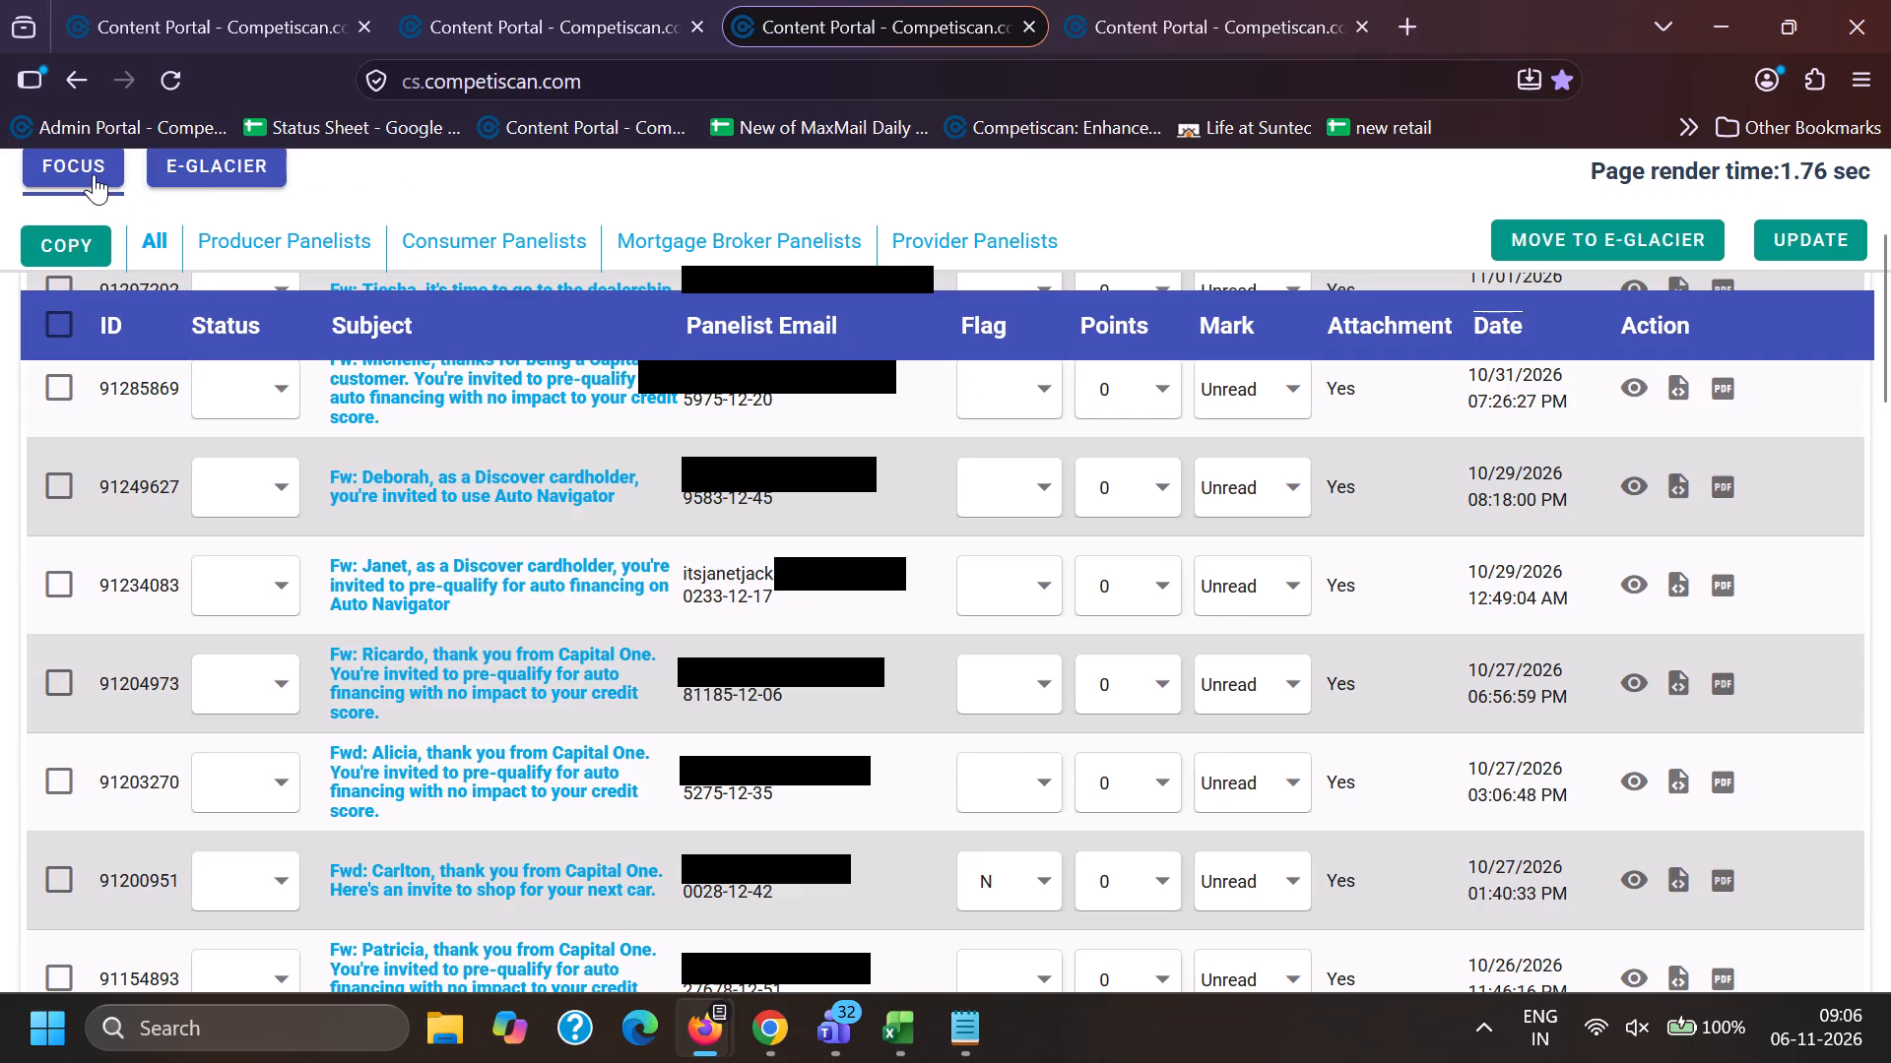
click(94, 174)
click(628, 0)
click(300, 0)
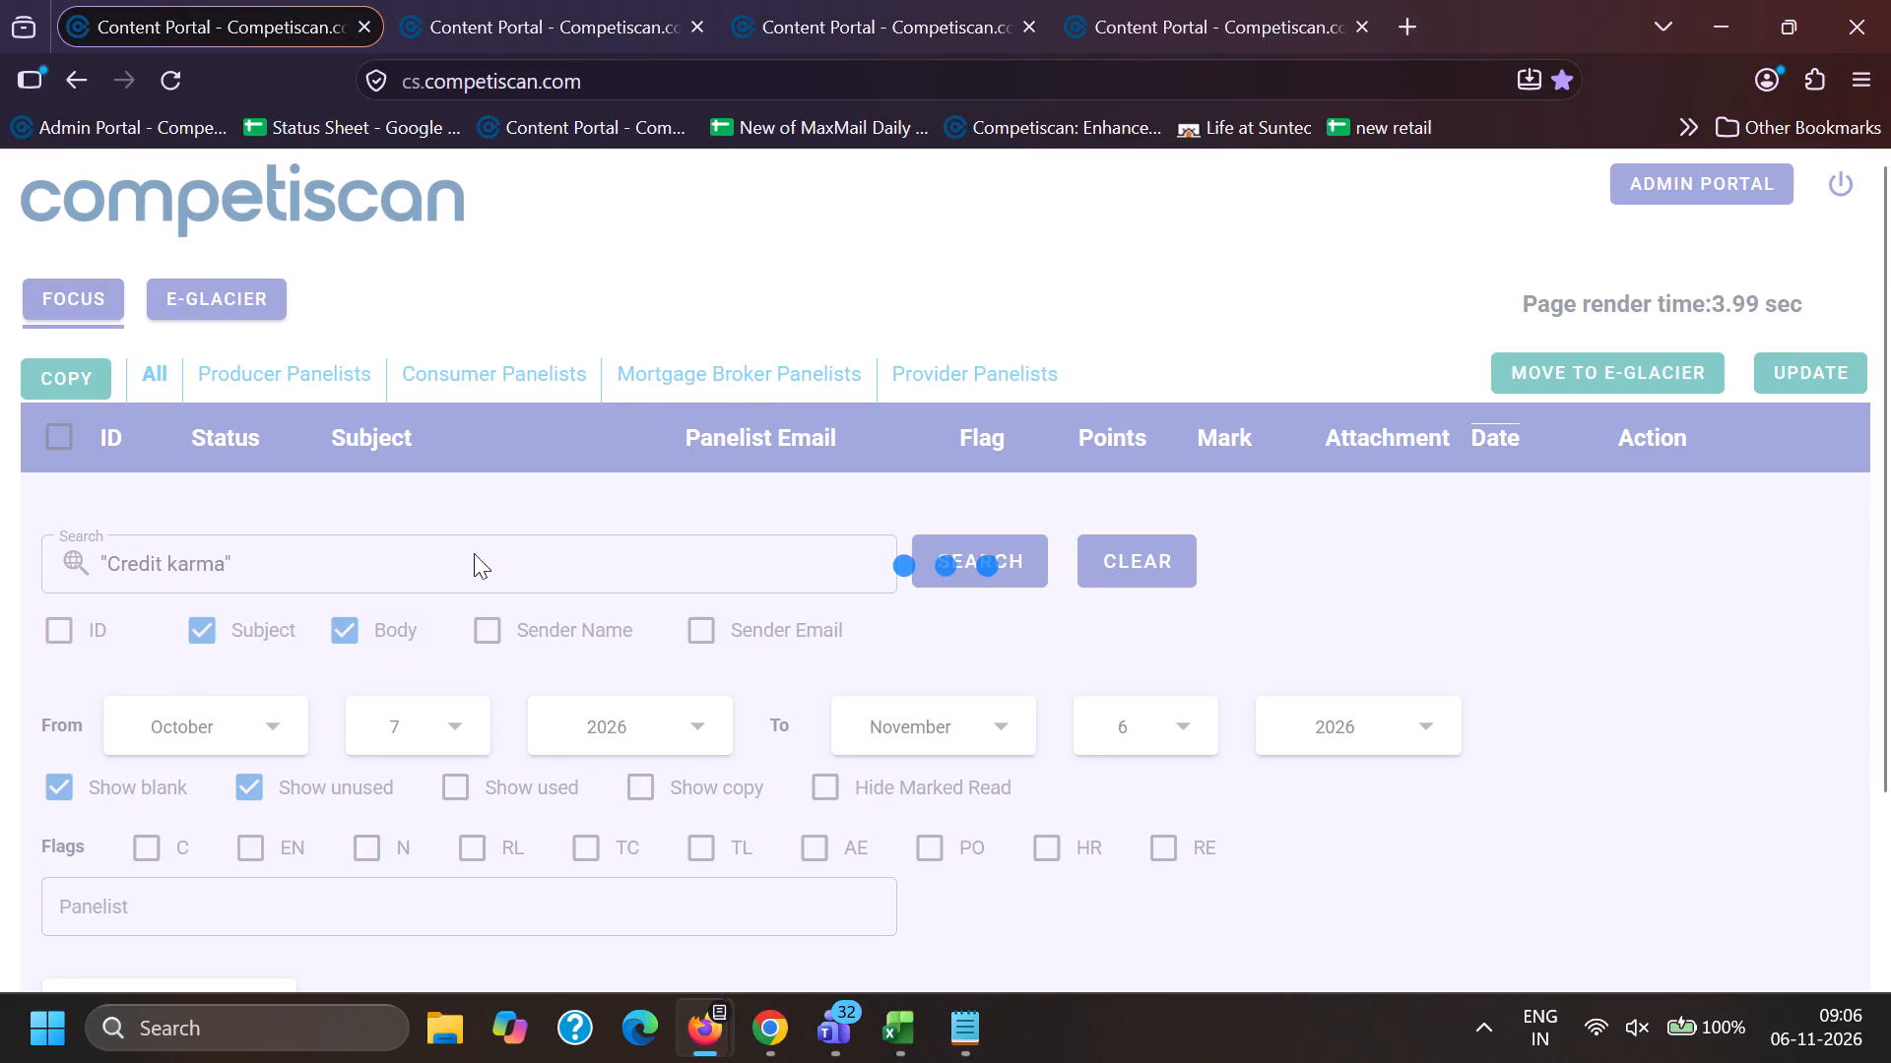
Copy the subject text "Looking ahead, one step at a time" from email 91373334.
drag(368, 522, 374, 523)
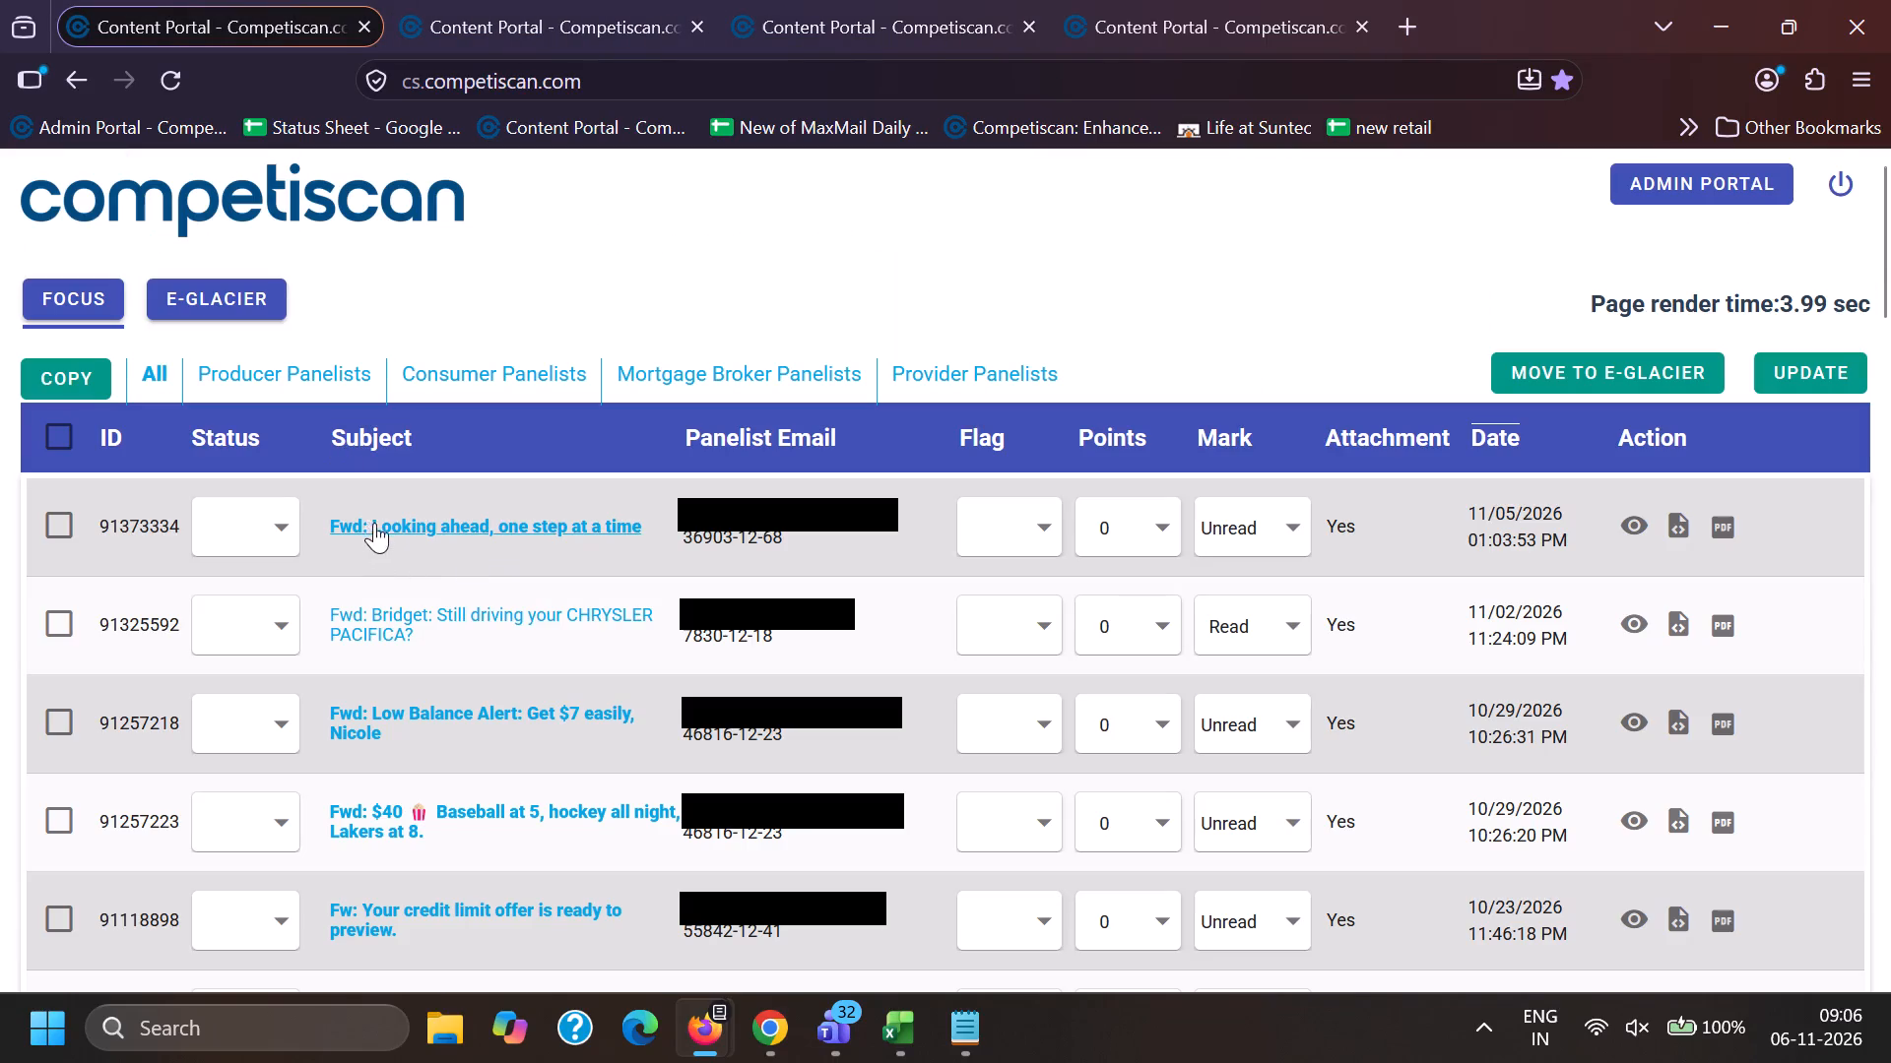
drag(374, 523, 648, 531)
key(ctrl+c)
Open the original of email 91373334 and read through its body.
click(1652, 518)
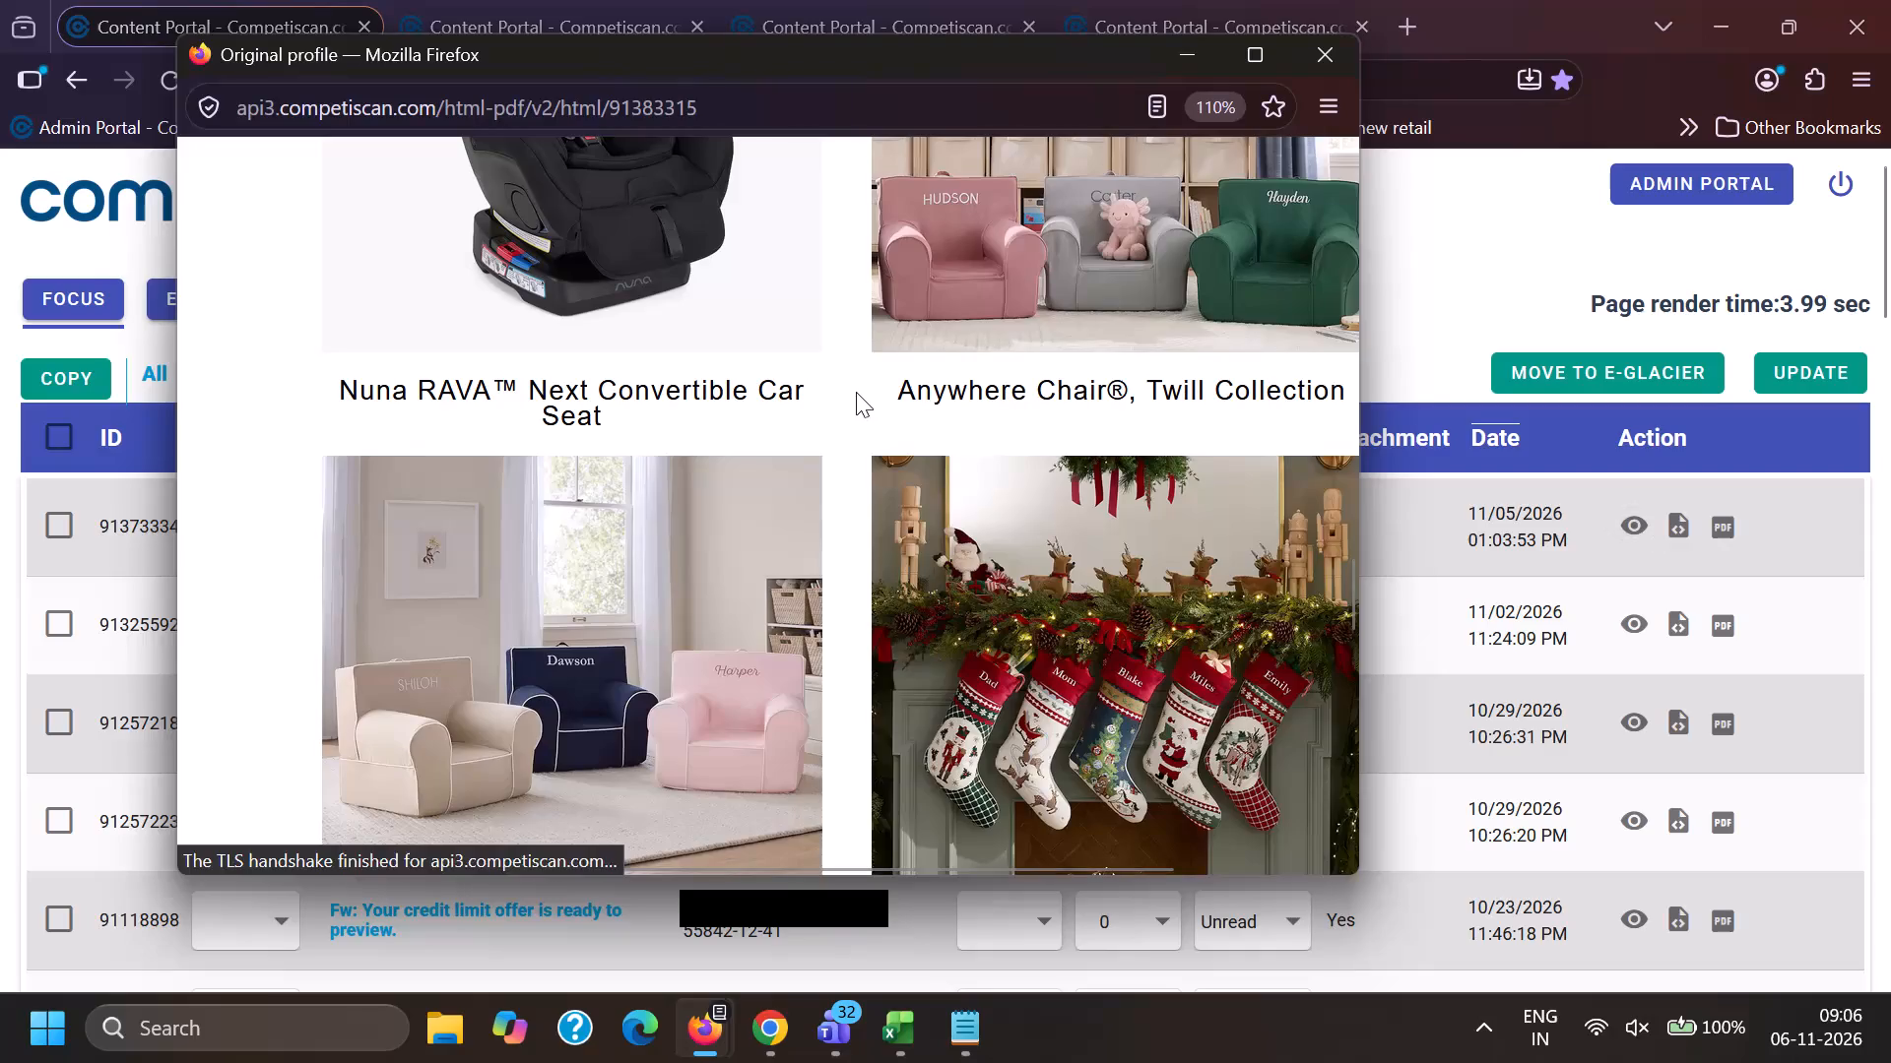
scroll(836, 456, down, 5)
scroll(813, 628, down, 6)
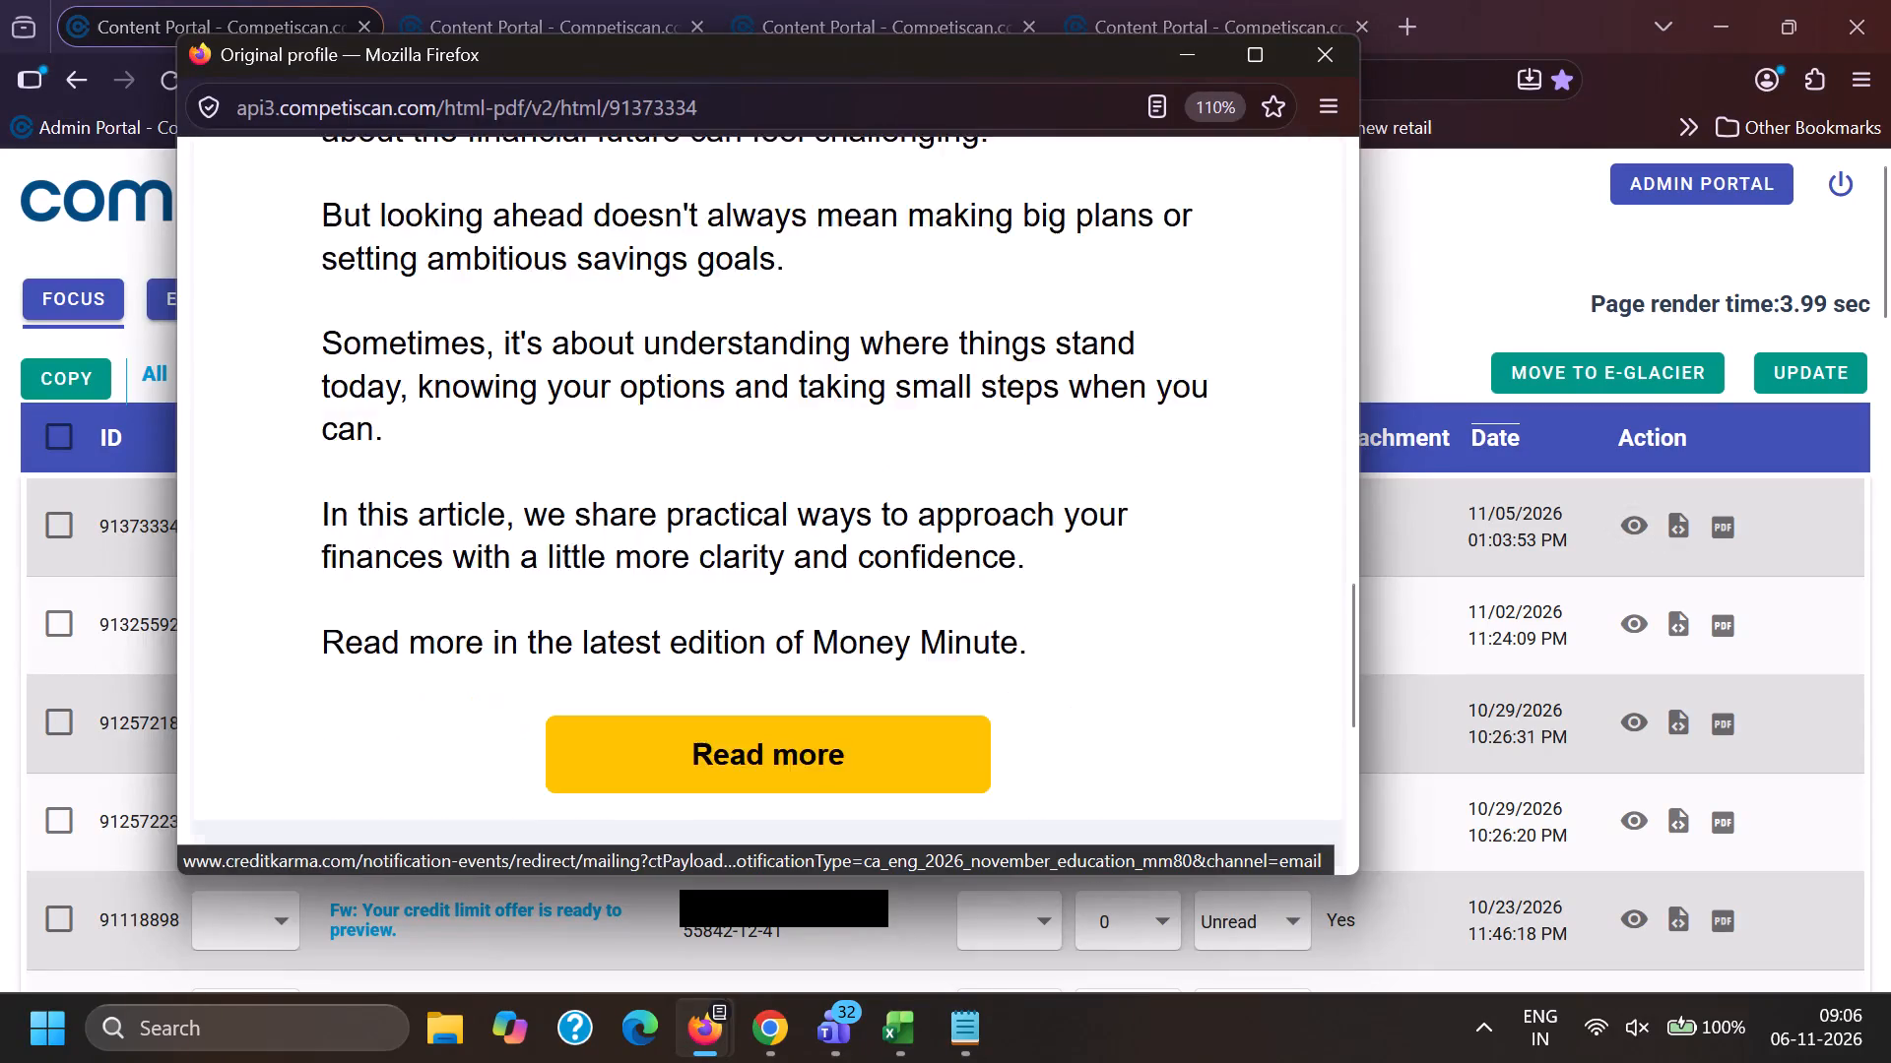
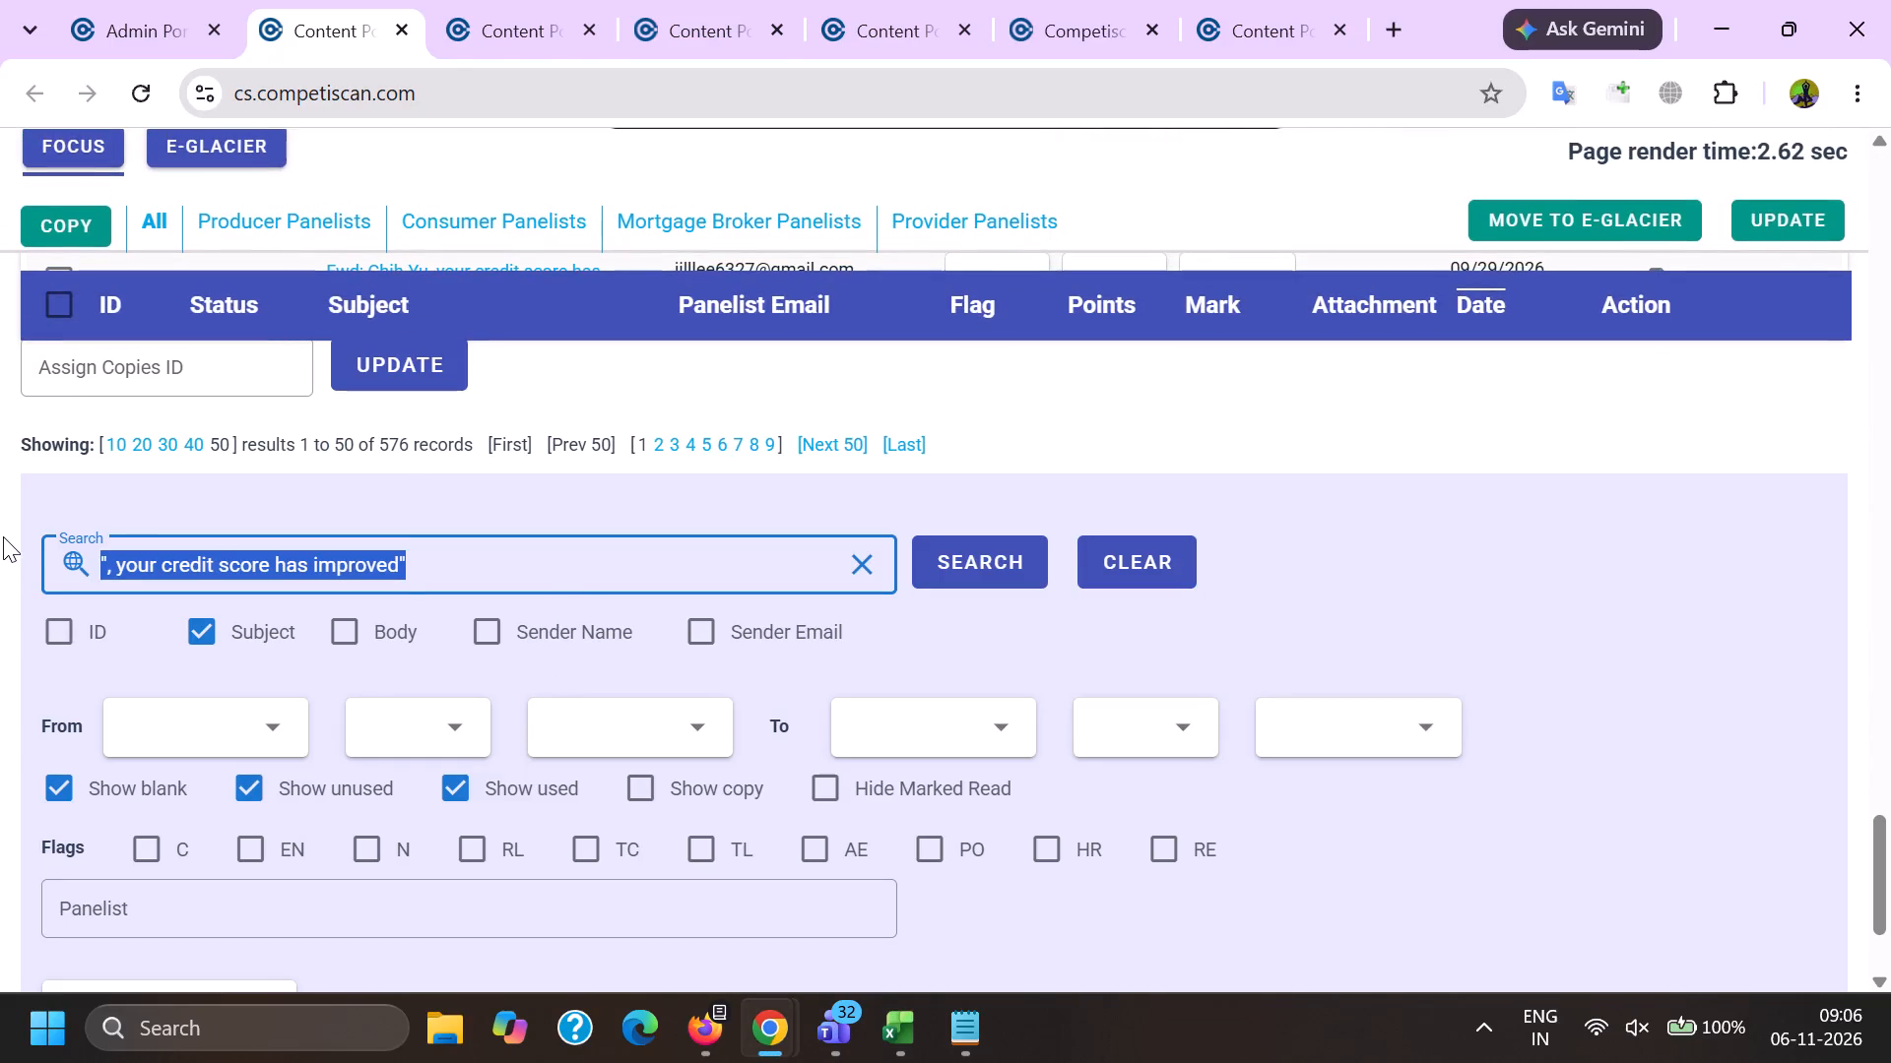
Search the Focus email list by subject for the quoted phrase "Looking ahead, one step at a time".
key(BackSpace)
key(shift+quotedbl)
key(ctrl+v)
key(shift+quotedbl)
key(Return)
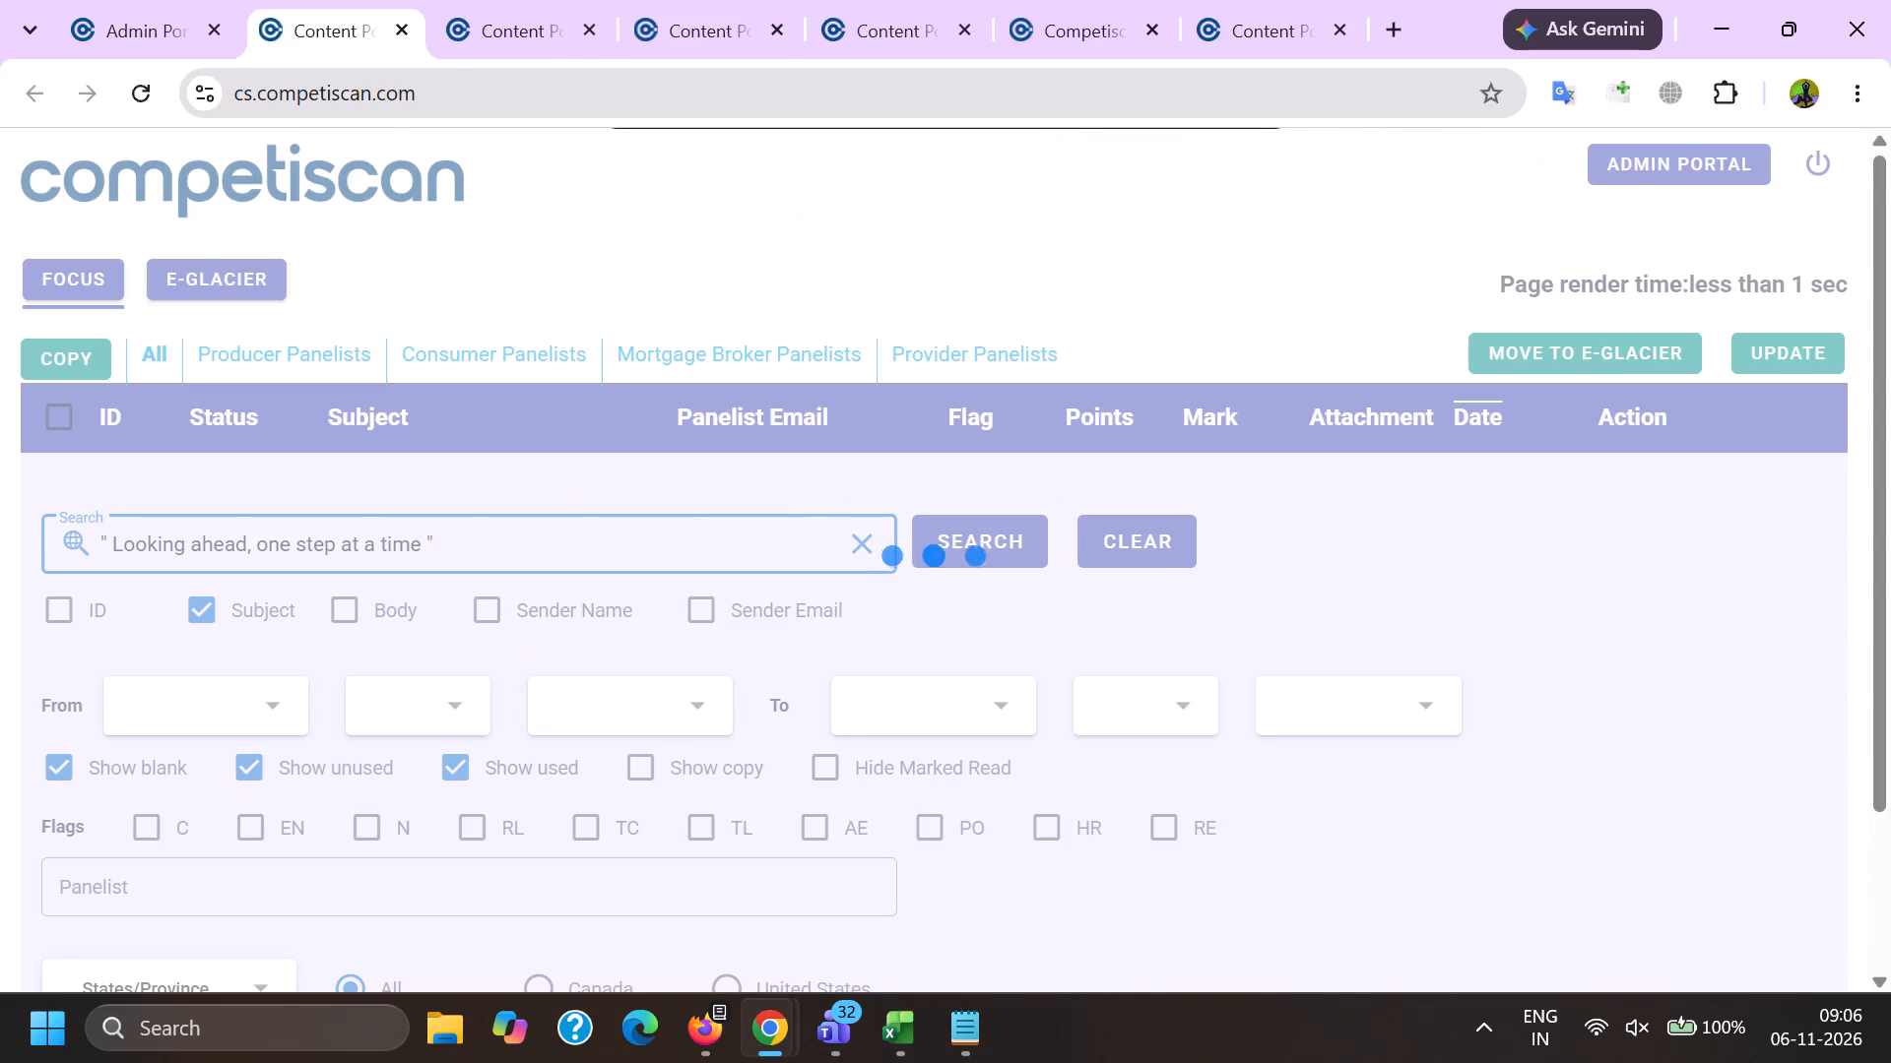
ctrl+click(443, 511)
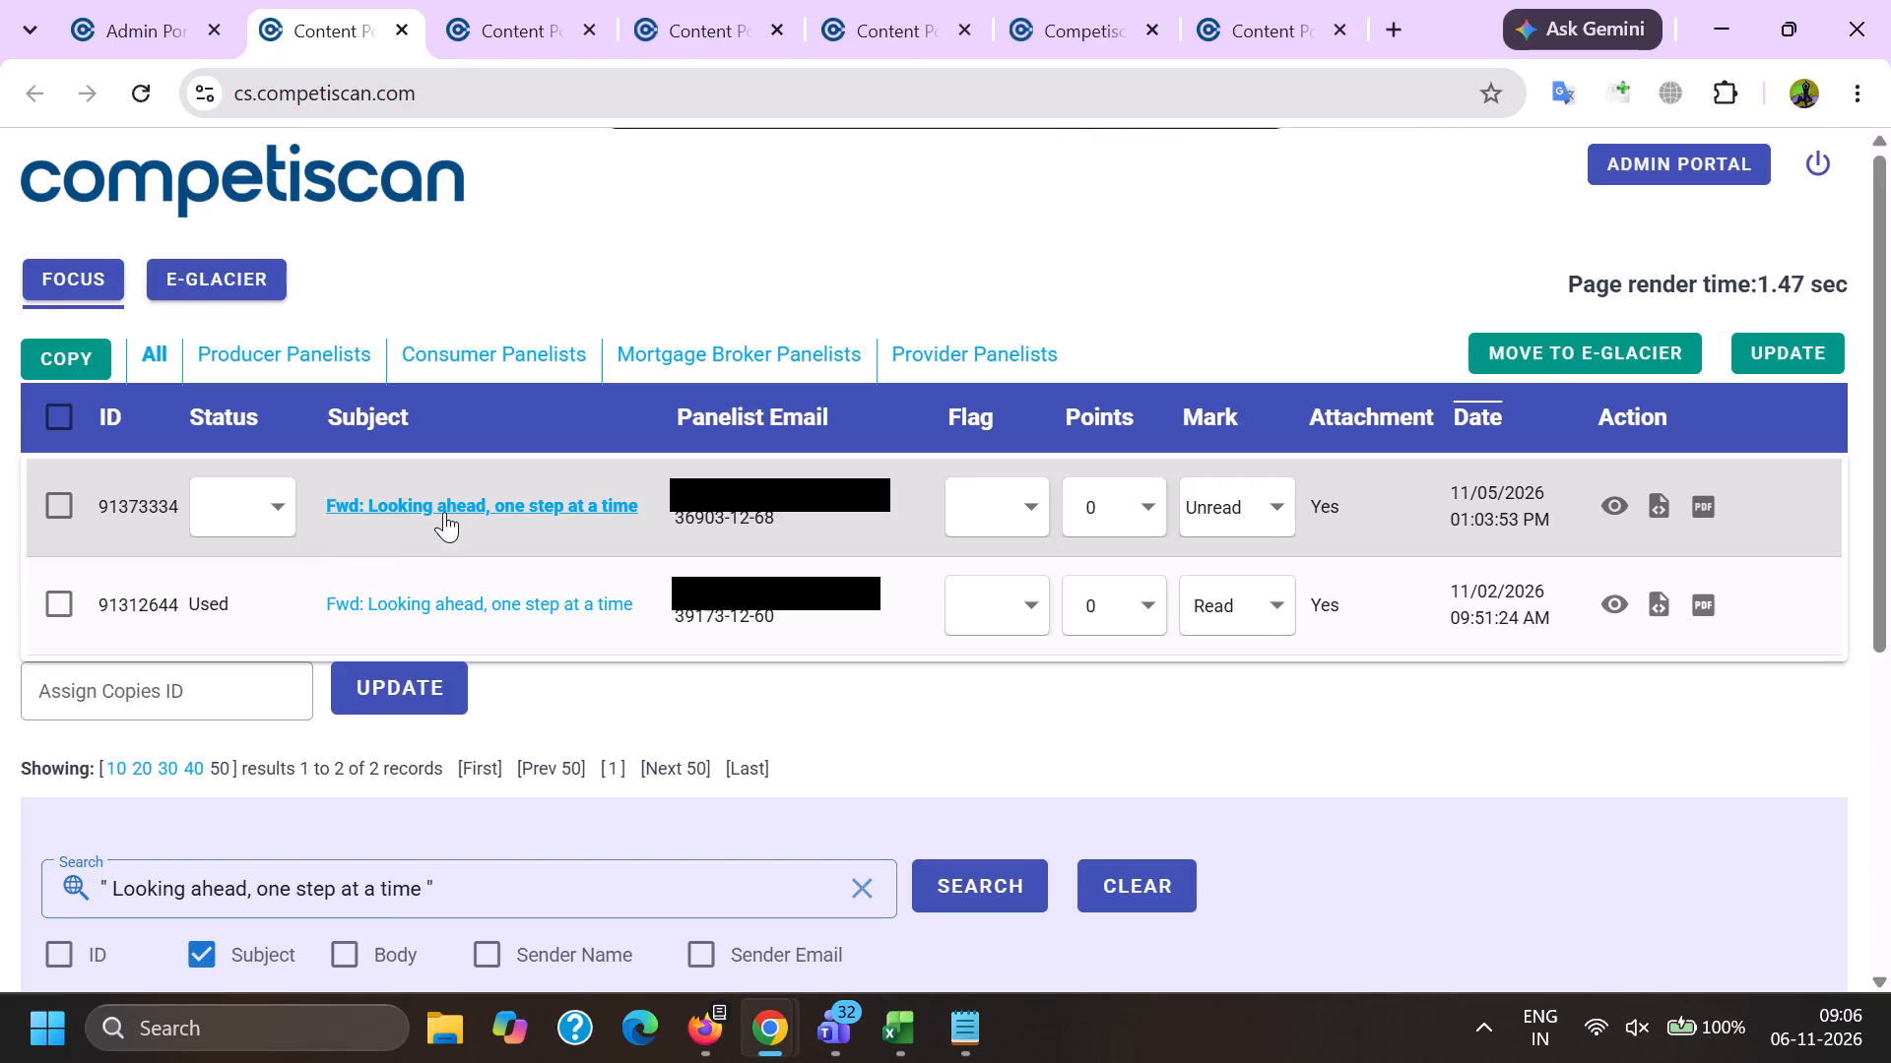
click(959, 0)
double_click(601, 96)
key(ctrl+c)
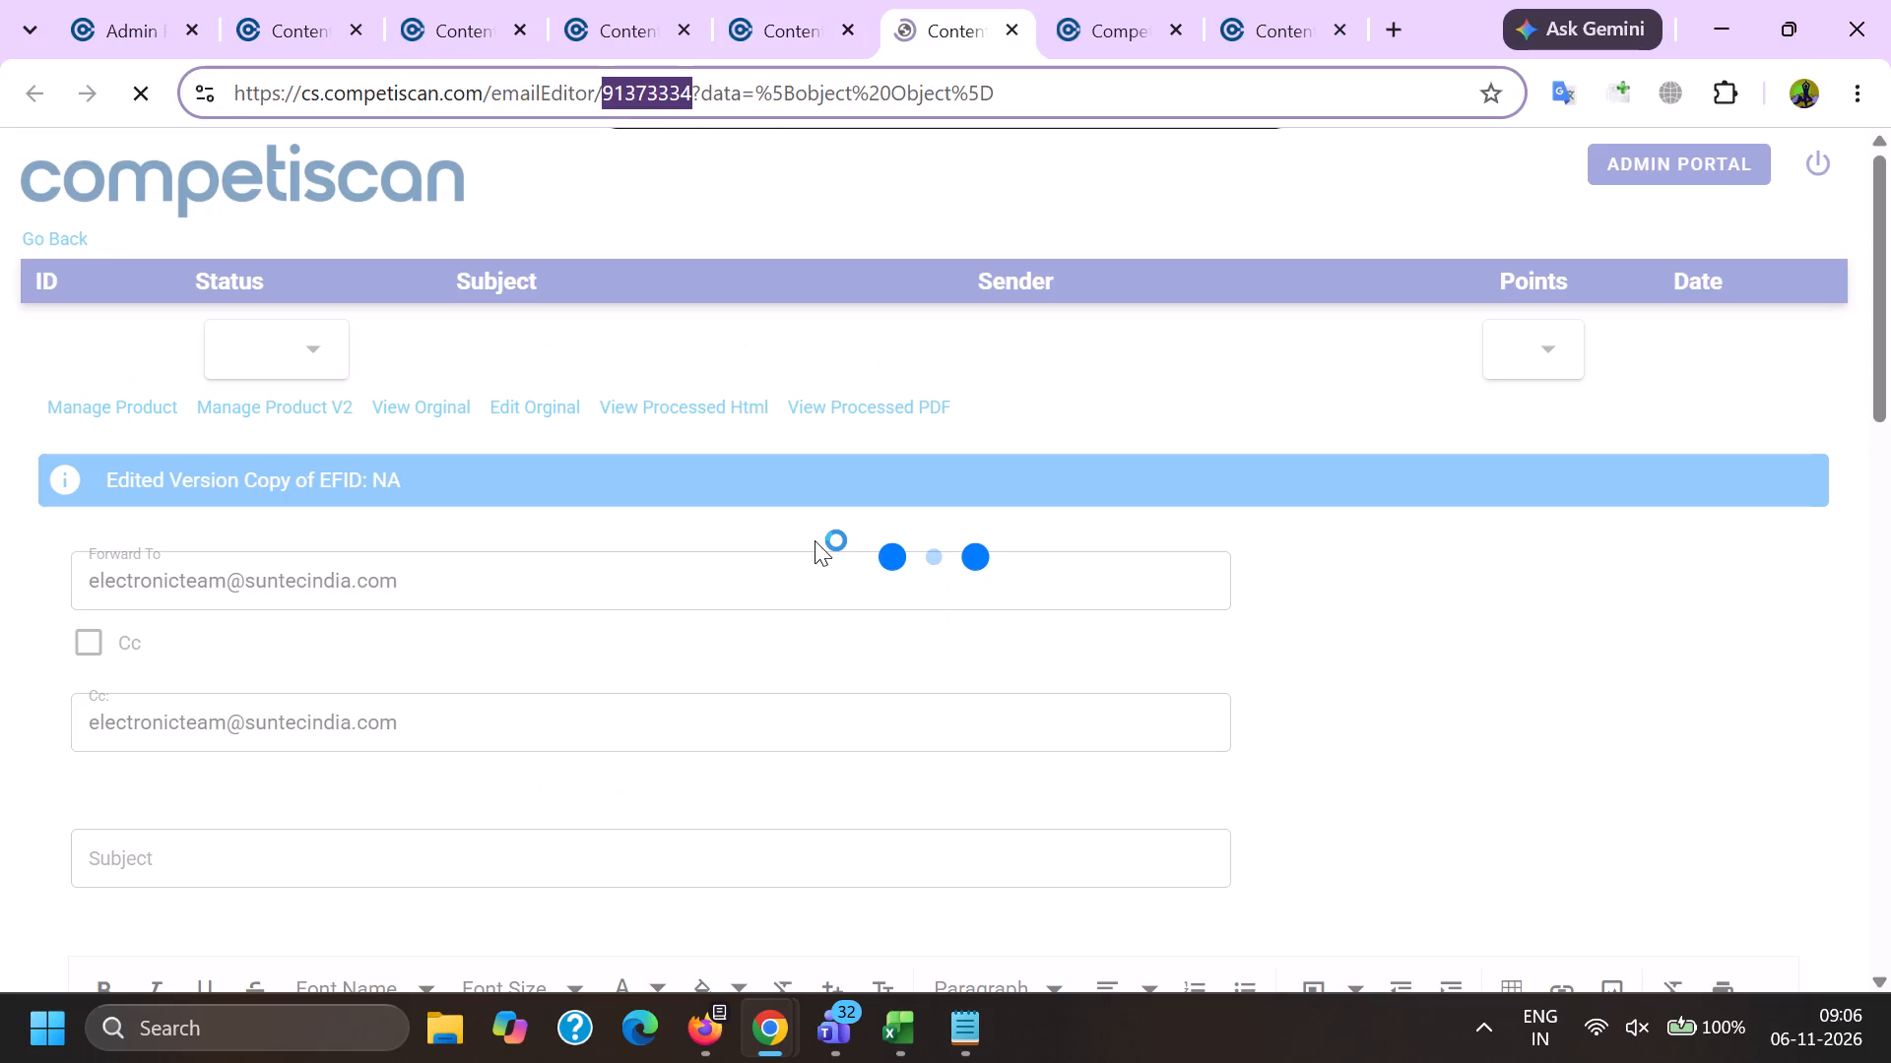
click(916, 1027)
click(1353, 855)
click(231, 663)
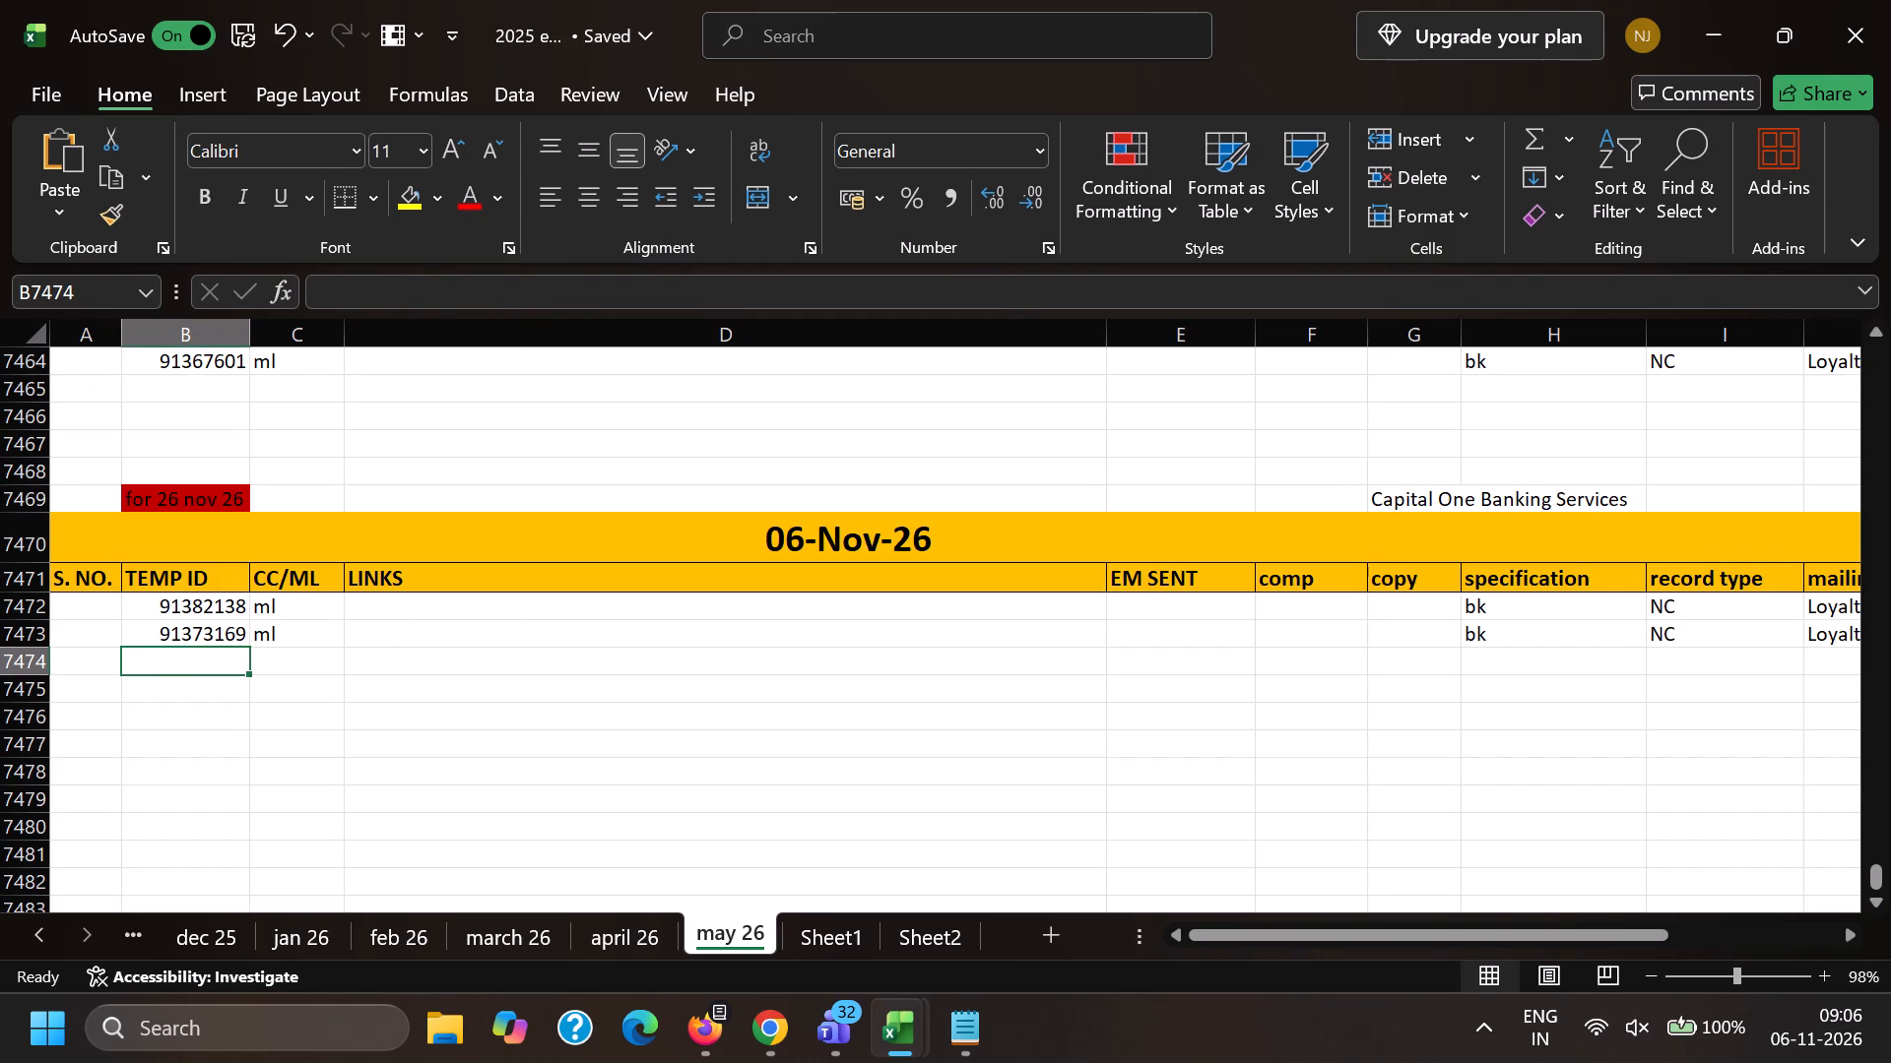
key(ctrl+v)
Fill in the 91373334 row with ml under CC/ML, bk as specification and Platform as record type.
click(275, 657)
key(m)
key(l)
key(Right)
key(Right)
key(Right)
key(Right)
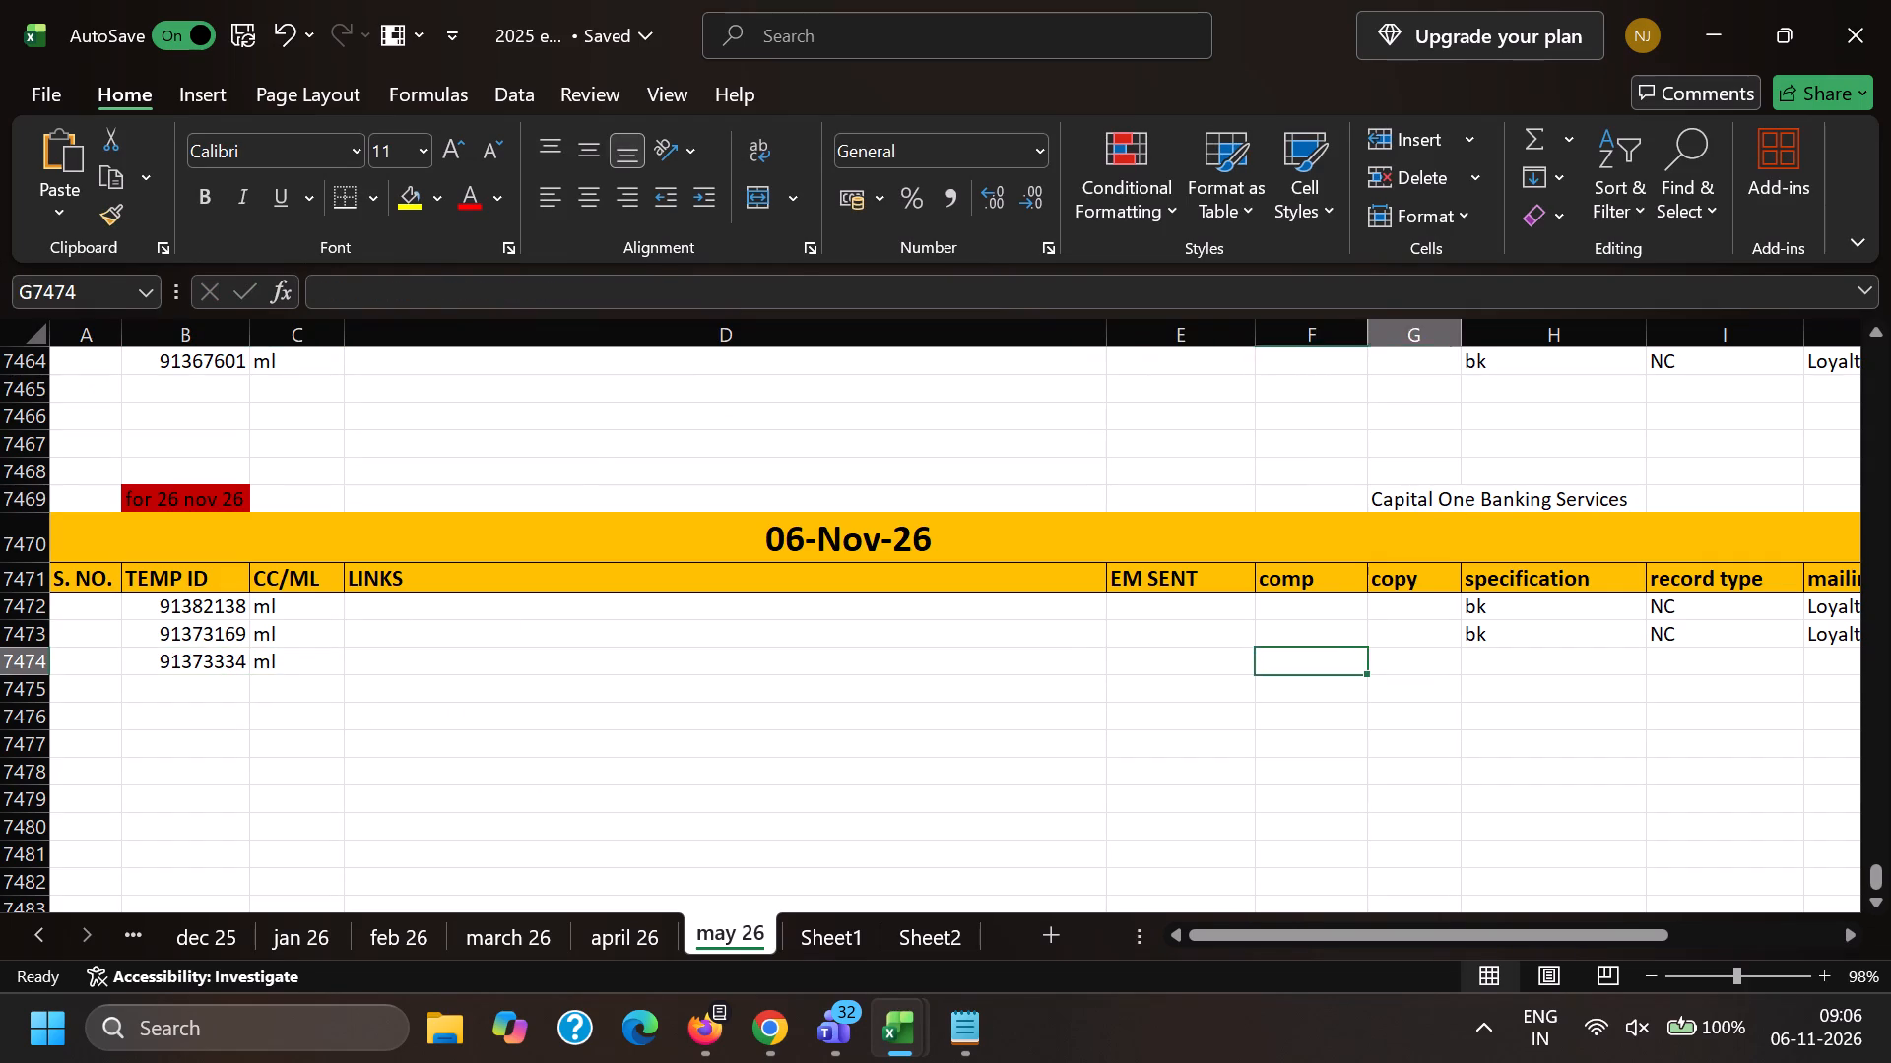
key(Right)
key(b)
key(Right)
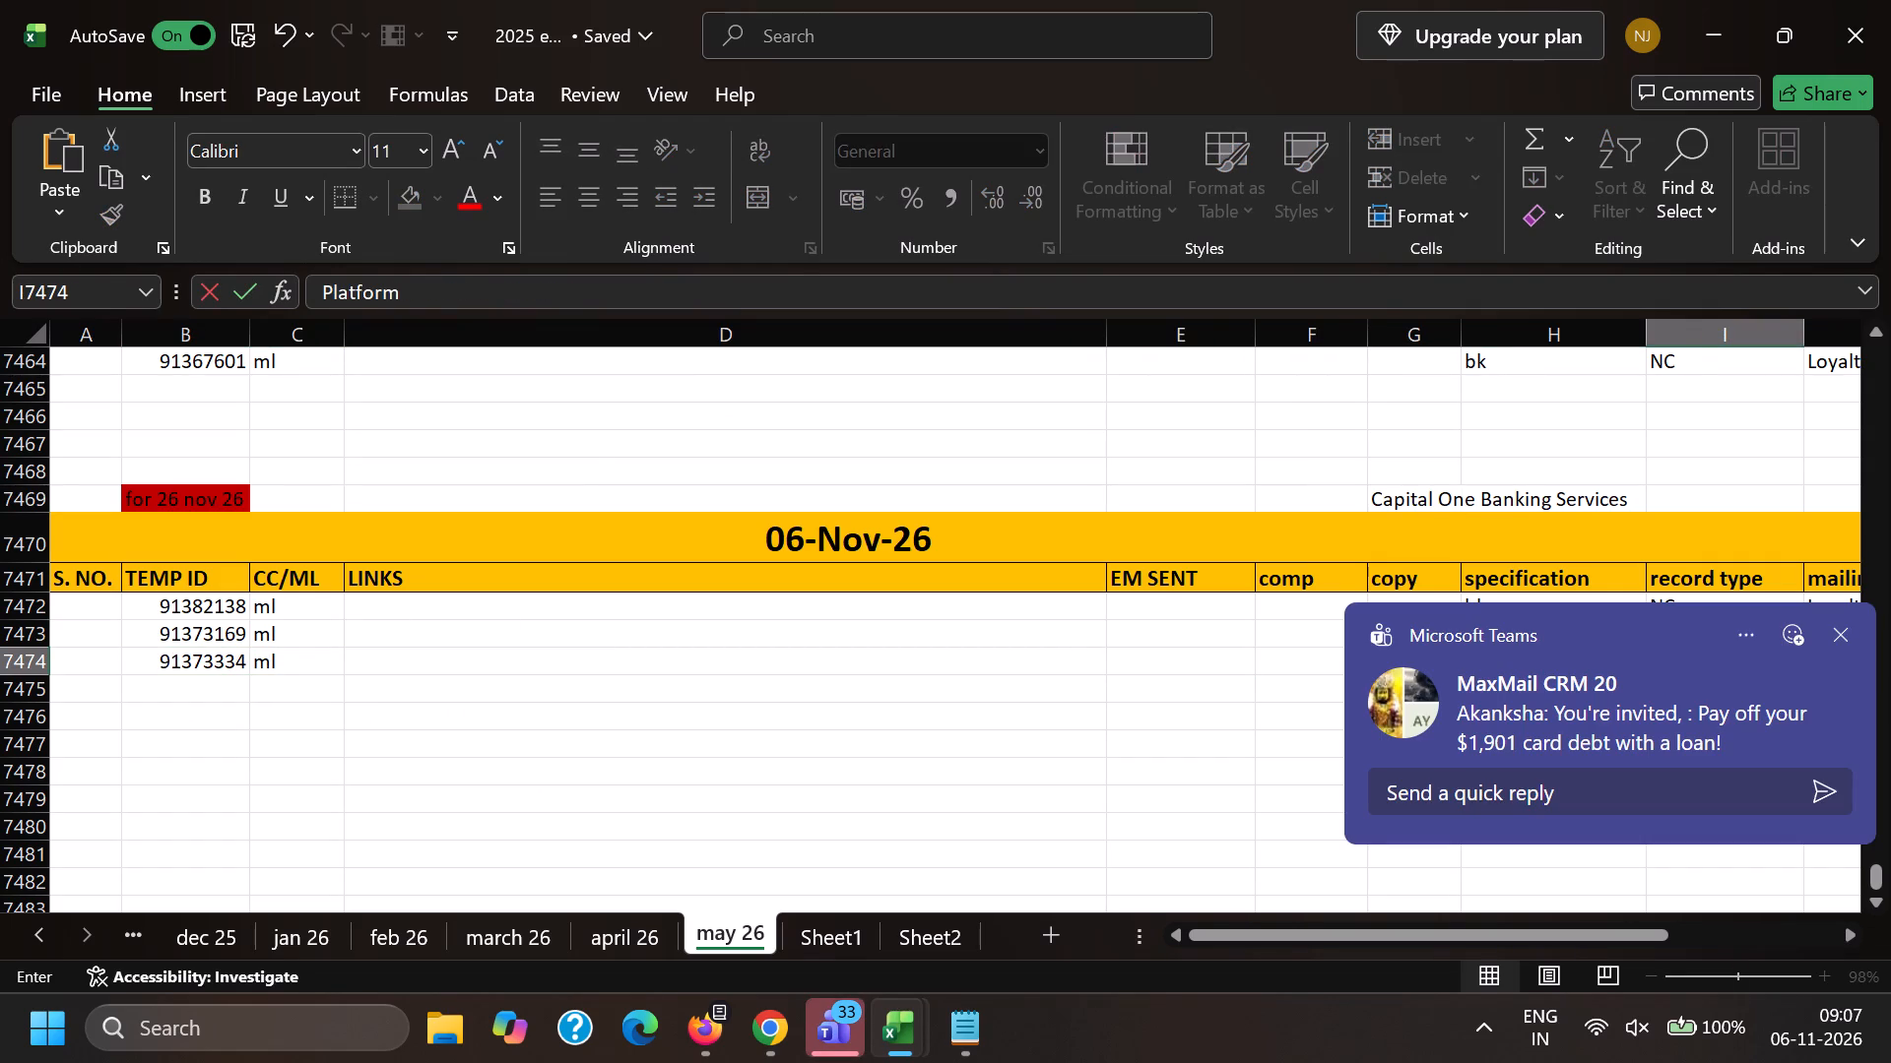
key(Right)
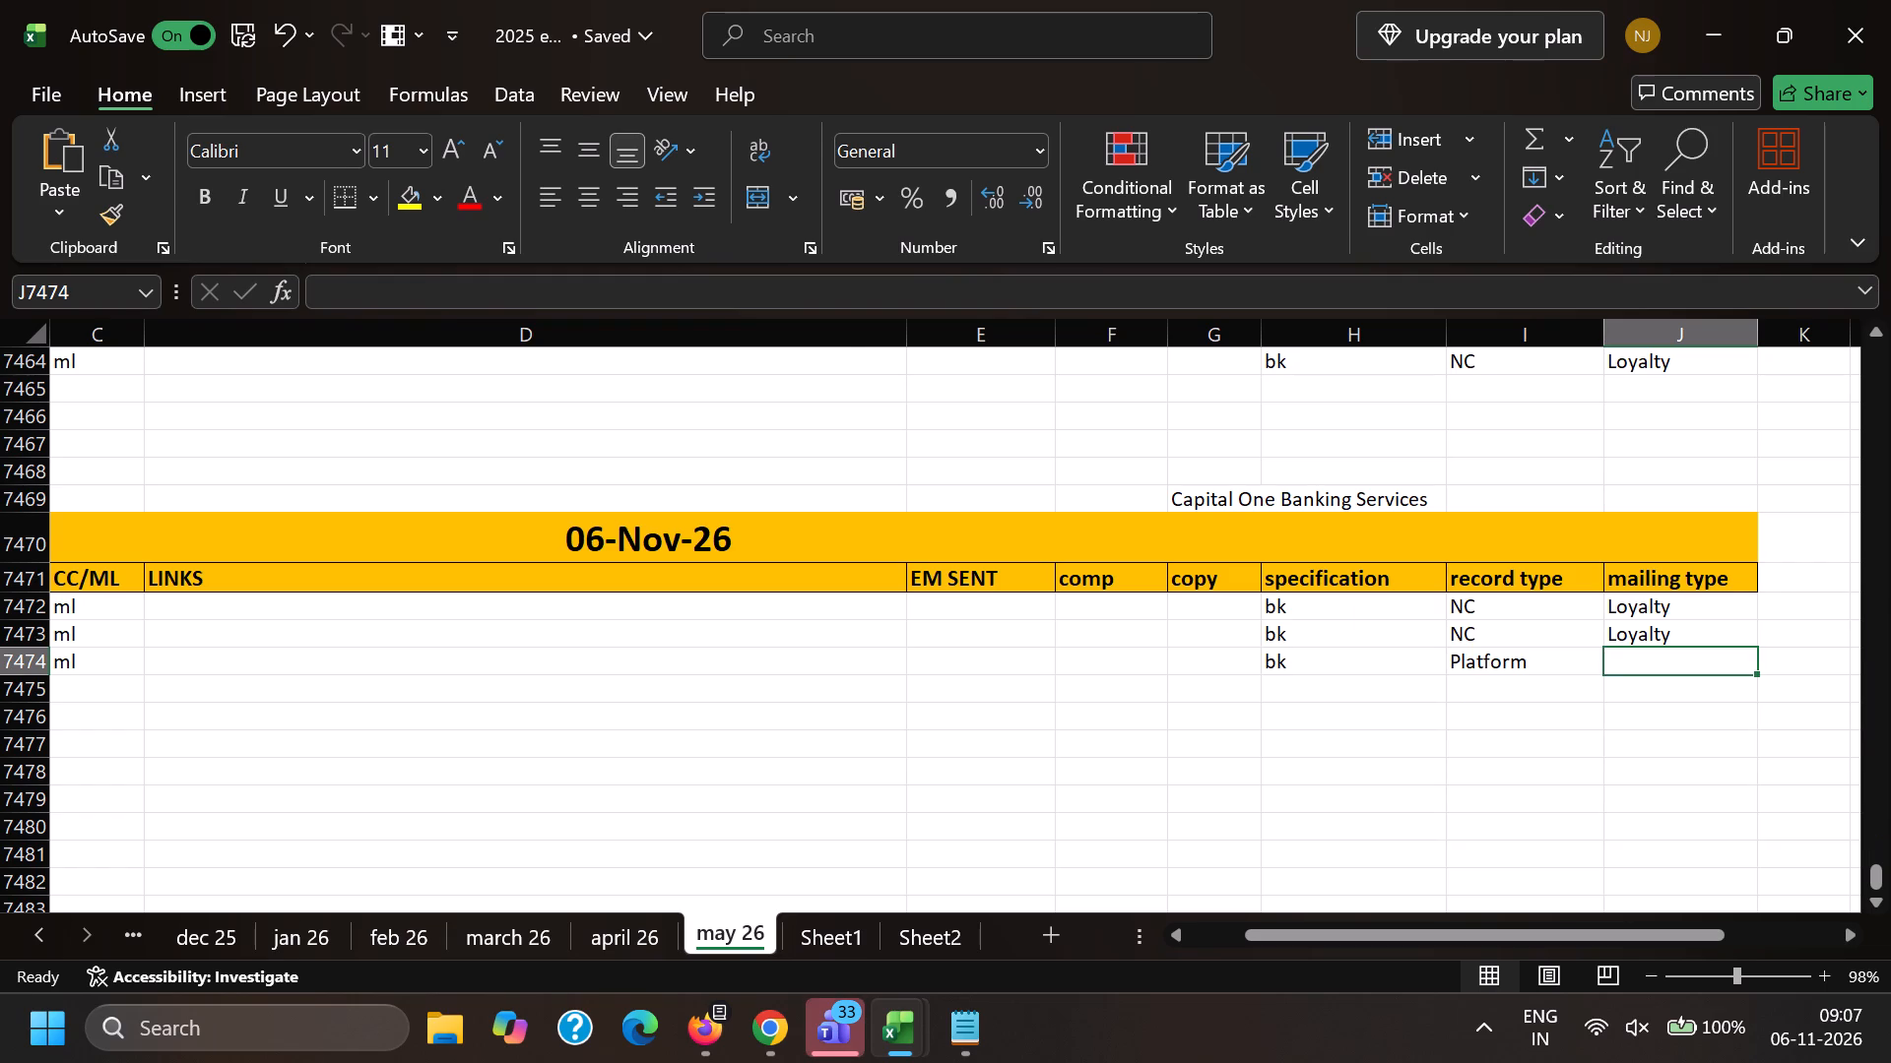
scroll(1589, 653, up, 3)
click(1637, 493)
key(ctrl+c)
scroll(1428, 619, down, 5)
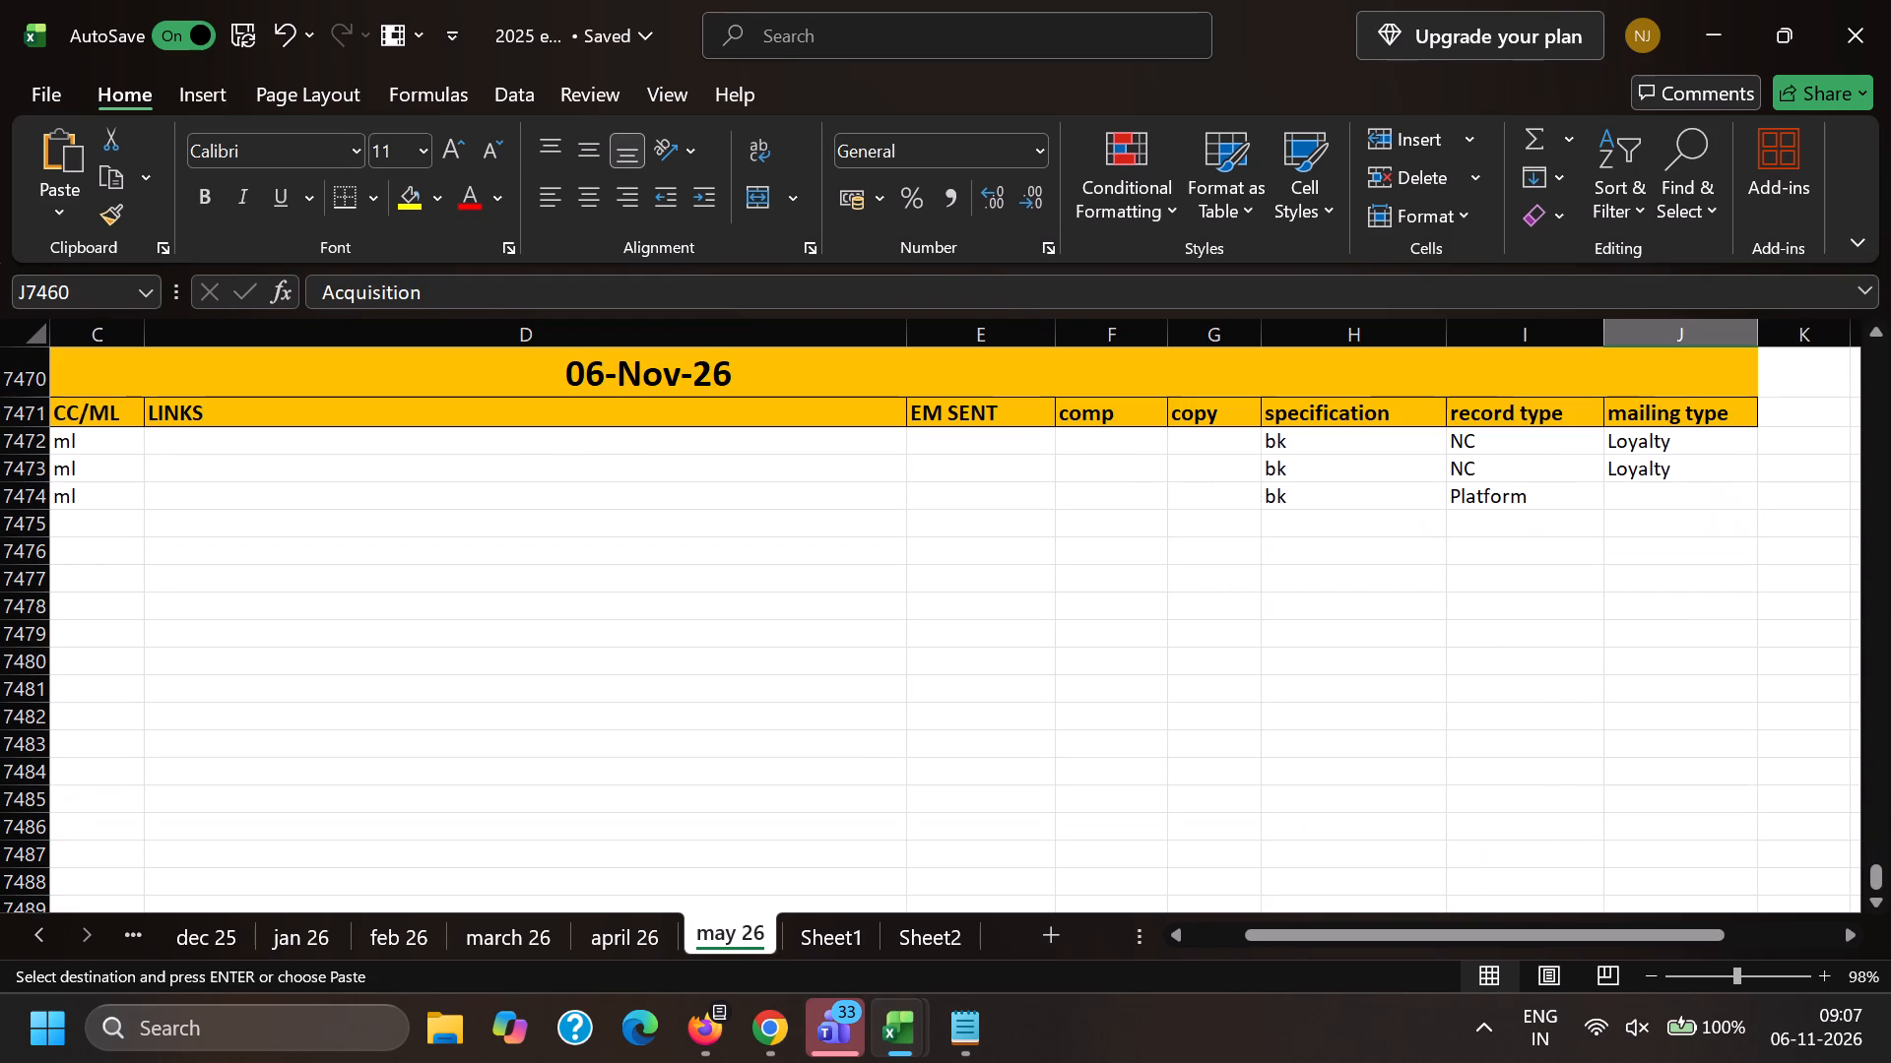
click(1632, 505)
key(ctrl+v)
click(881, 660)
Back in the email editor, delete the forwarding header, the sender's address and the To line above the body.
key(alt+Tab)
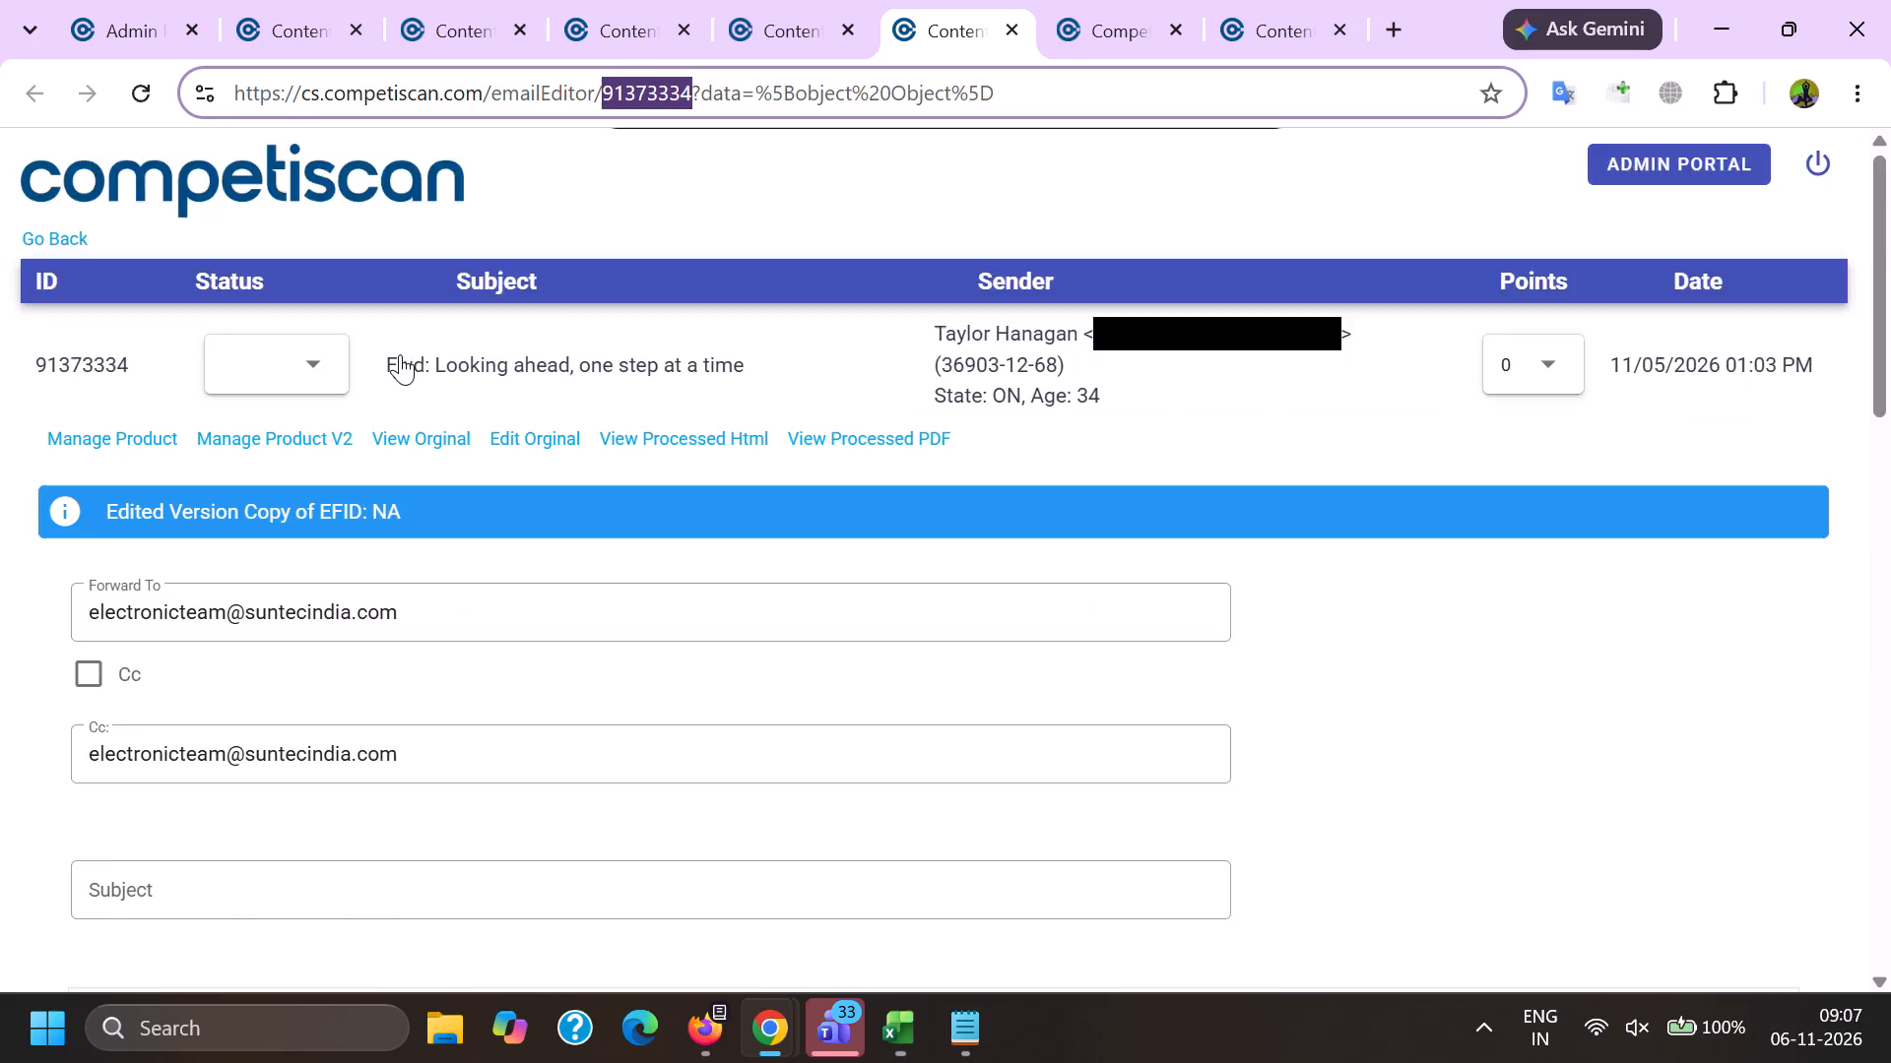
scroll(398, 353, down, 3)
drag(418, 379, 4, 163)
key(BackSpace)
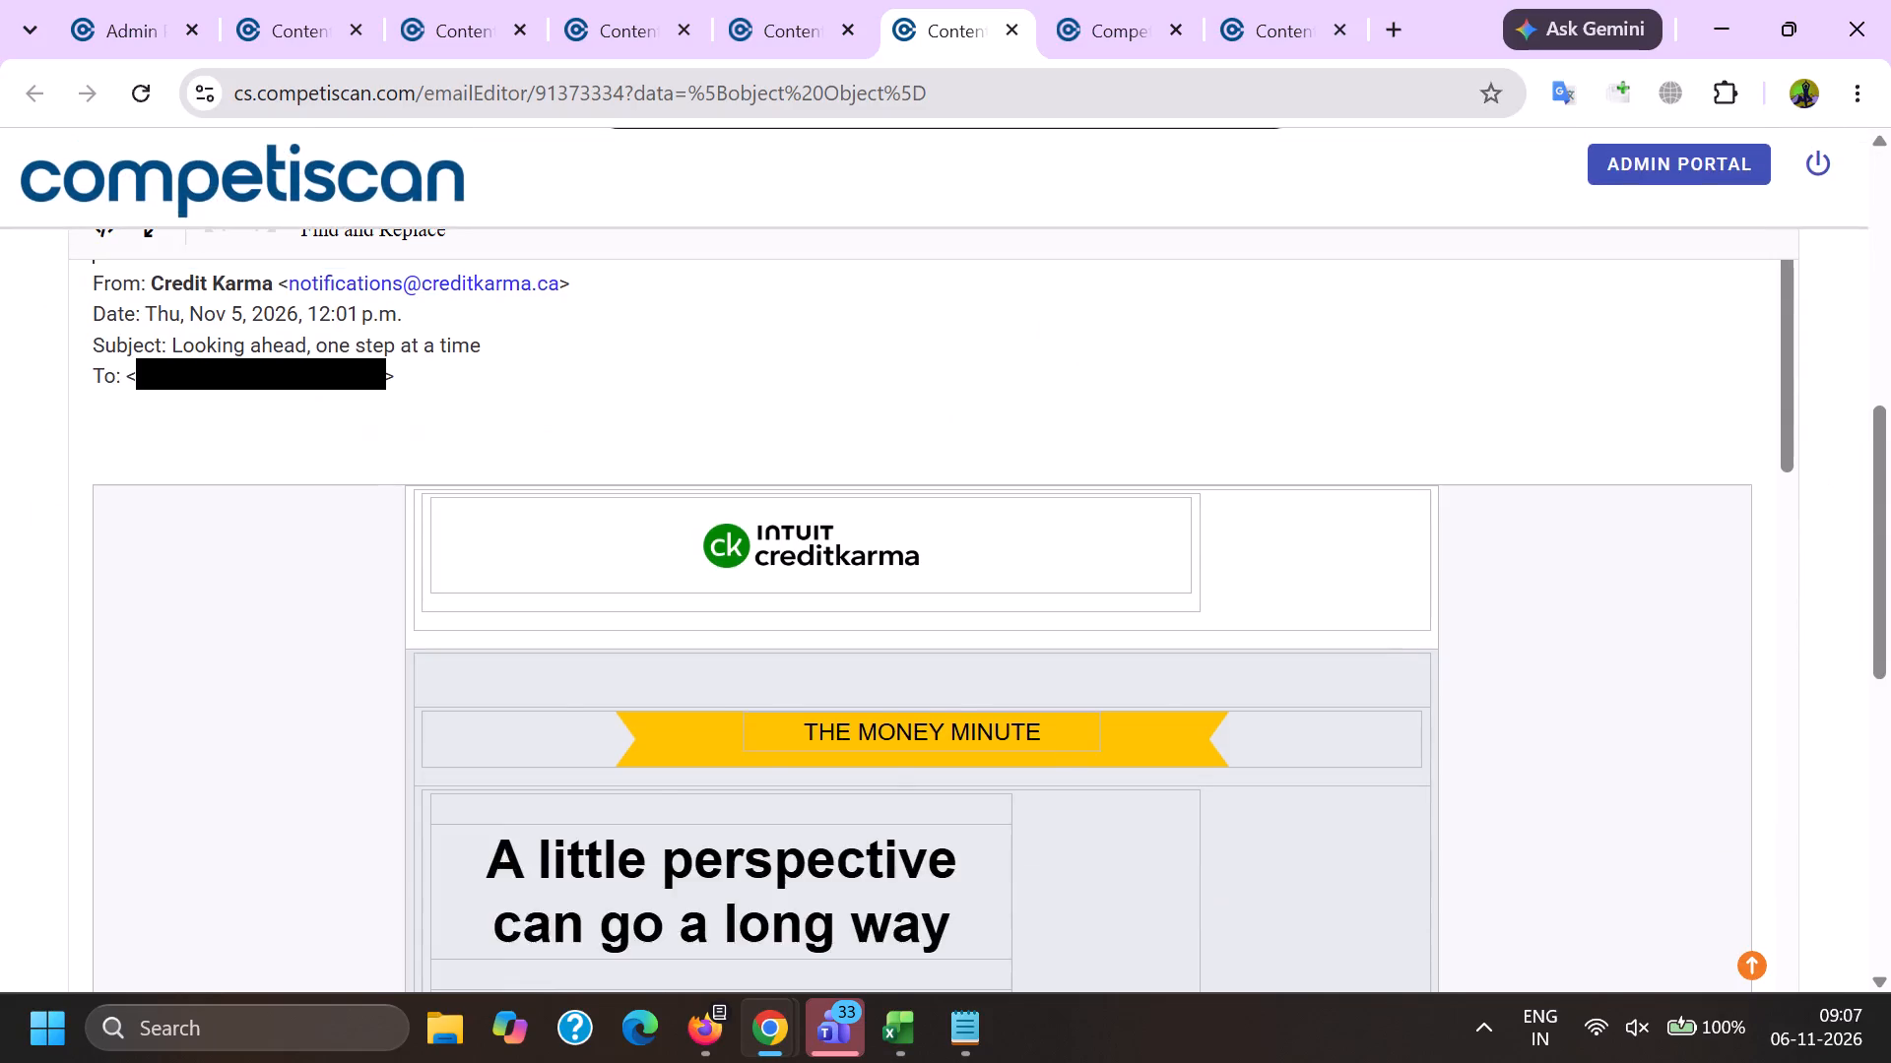
scroll(344, 655, up, 2)
drag(278, 577, 625, 577)
key(BackSpace)
drag(590, 701, 0, 667)
key(BackSpace)
Delete the recipient's email address from the promotional notice in the email's footer.
scroll(504, 522, down, 5)
scroll(652, 734, up, 1)
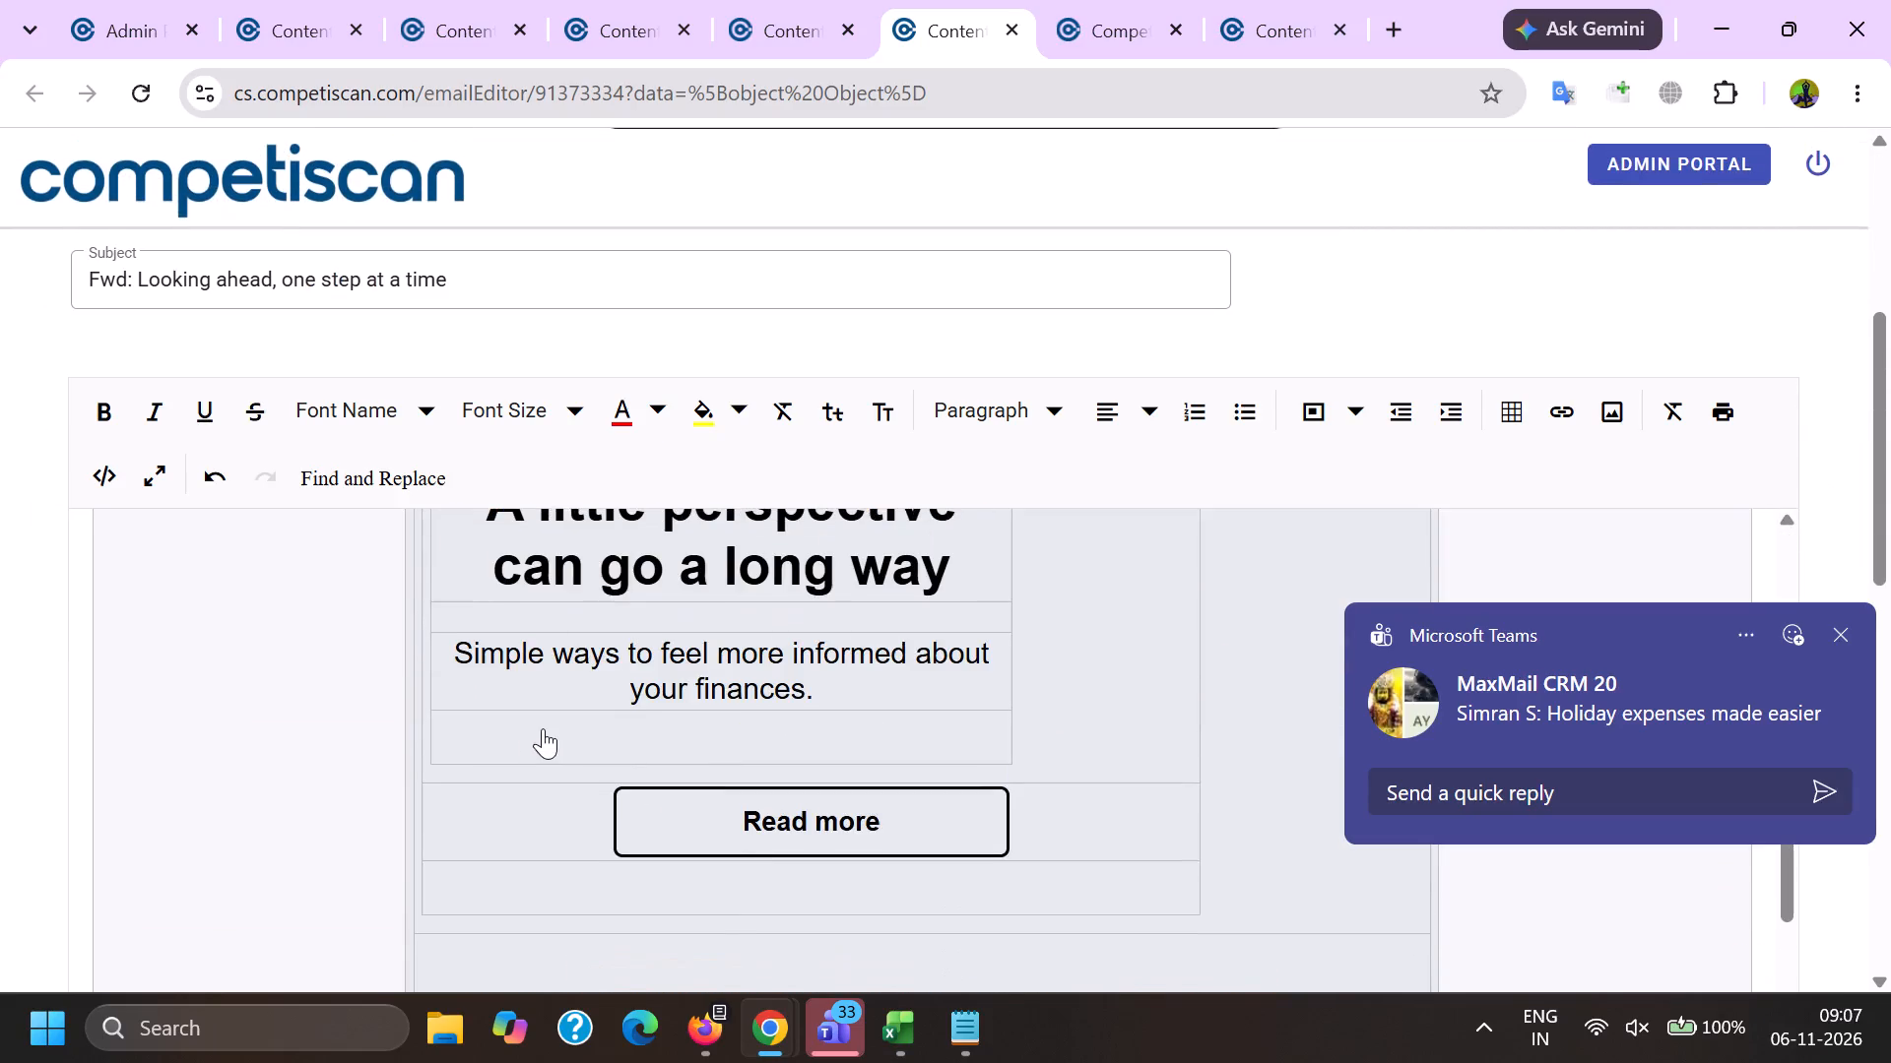
scroll(620, 735, up, 2)
scroll(629, 738, down, 8)
scroll(566, 824, down, 2)
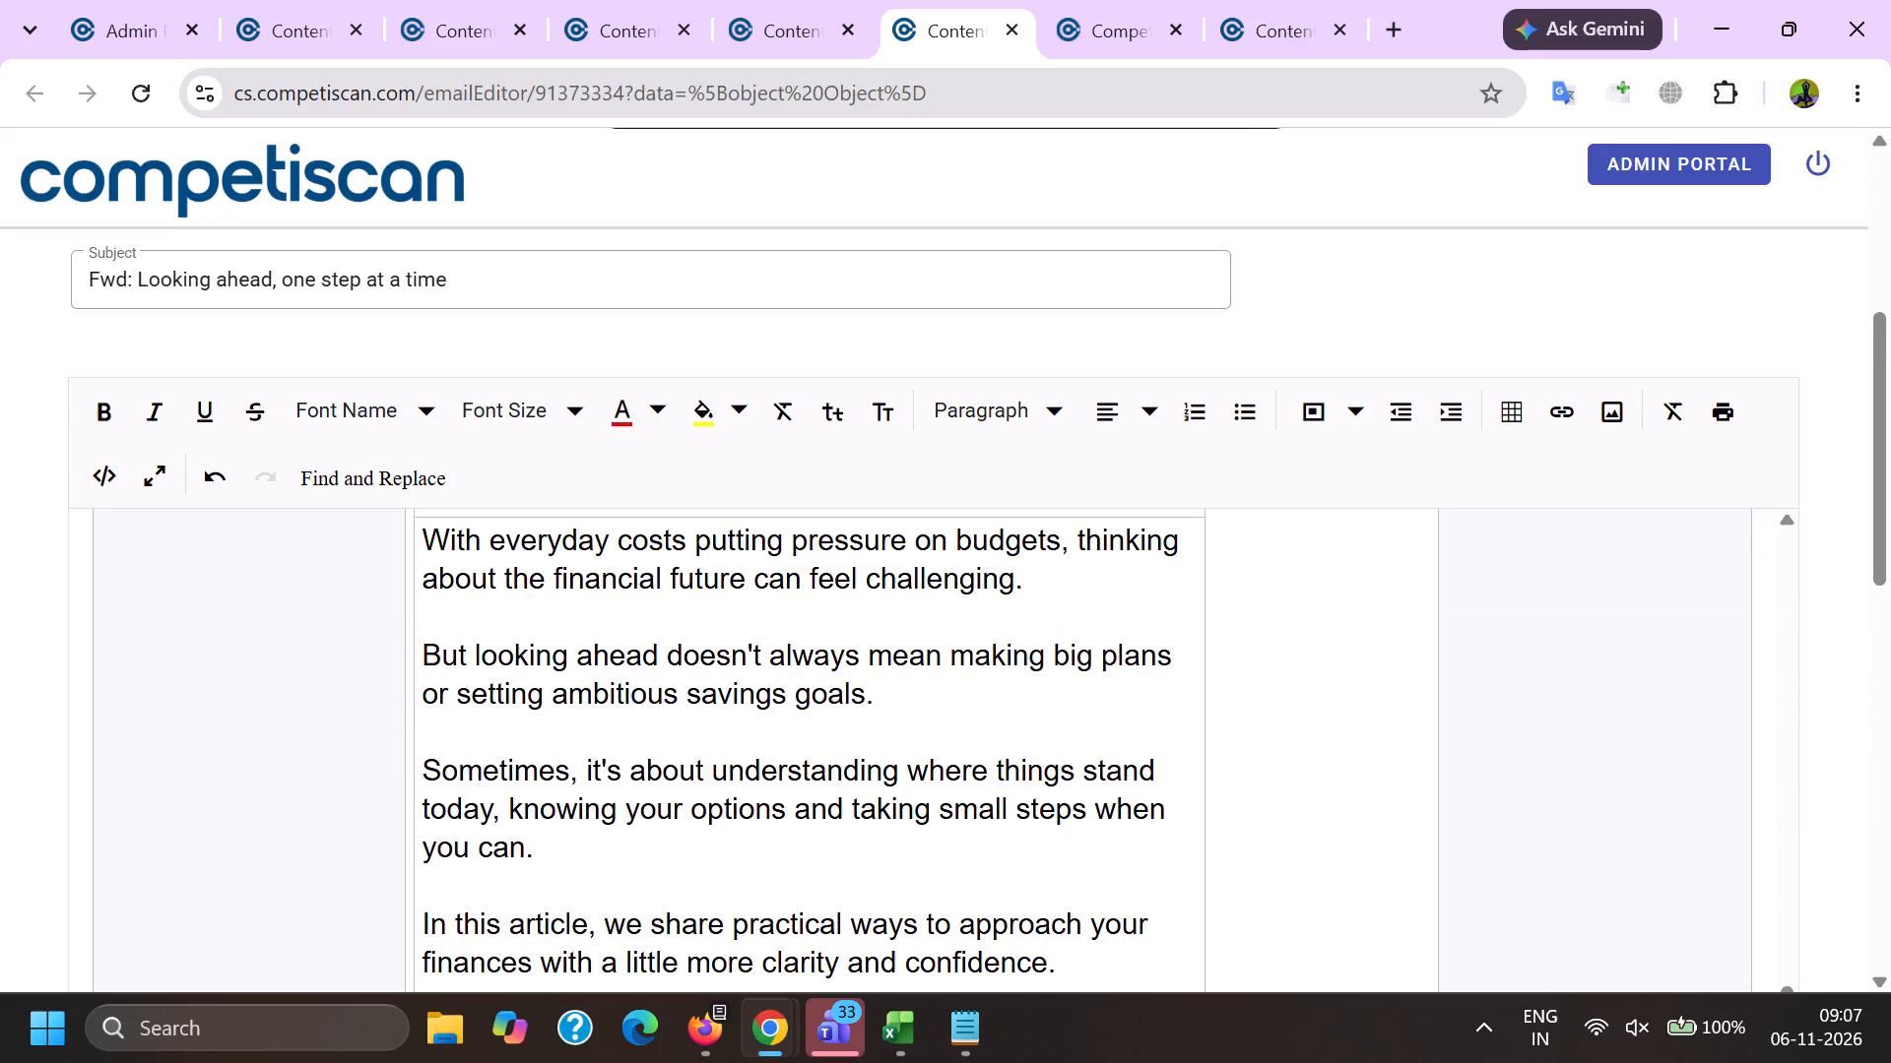
scroll(712, 724, down, 3)
scroll(599, 727, down, 6)
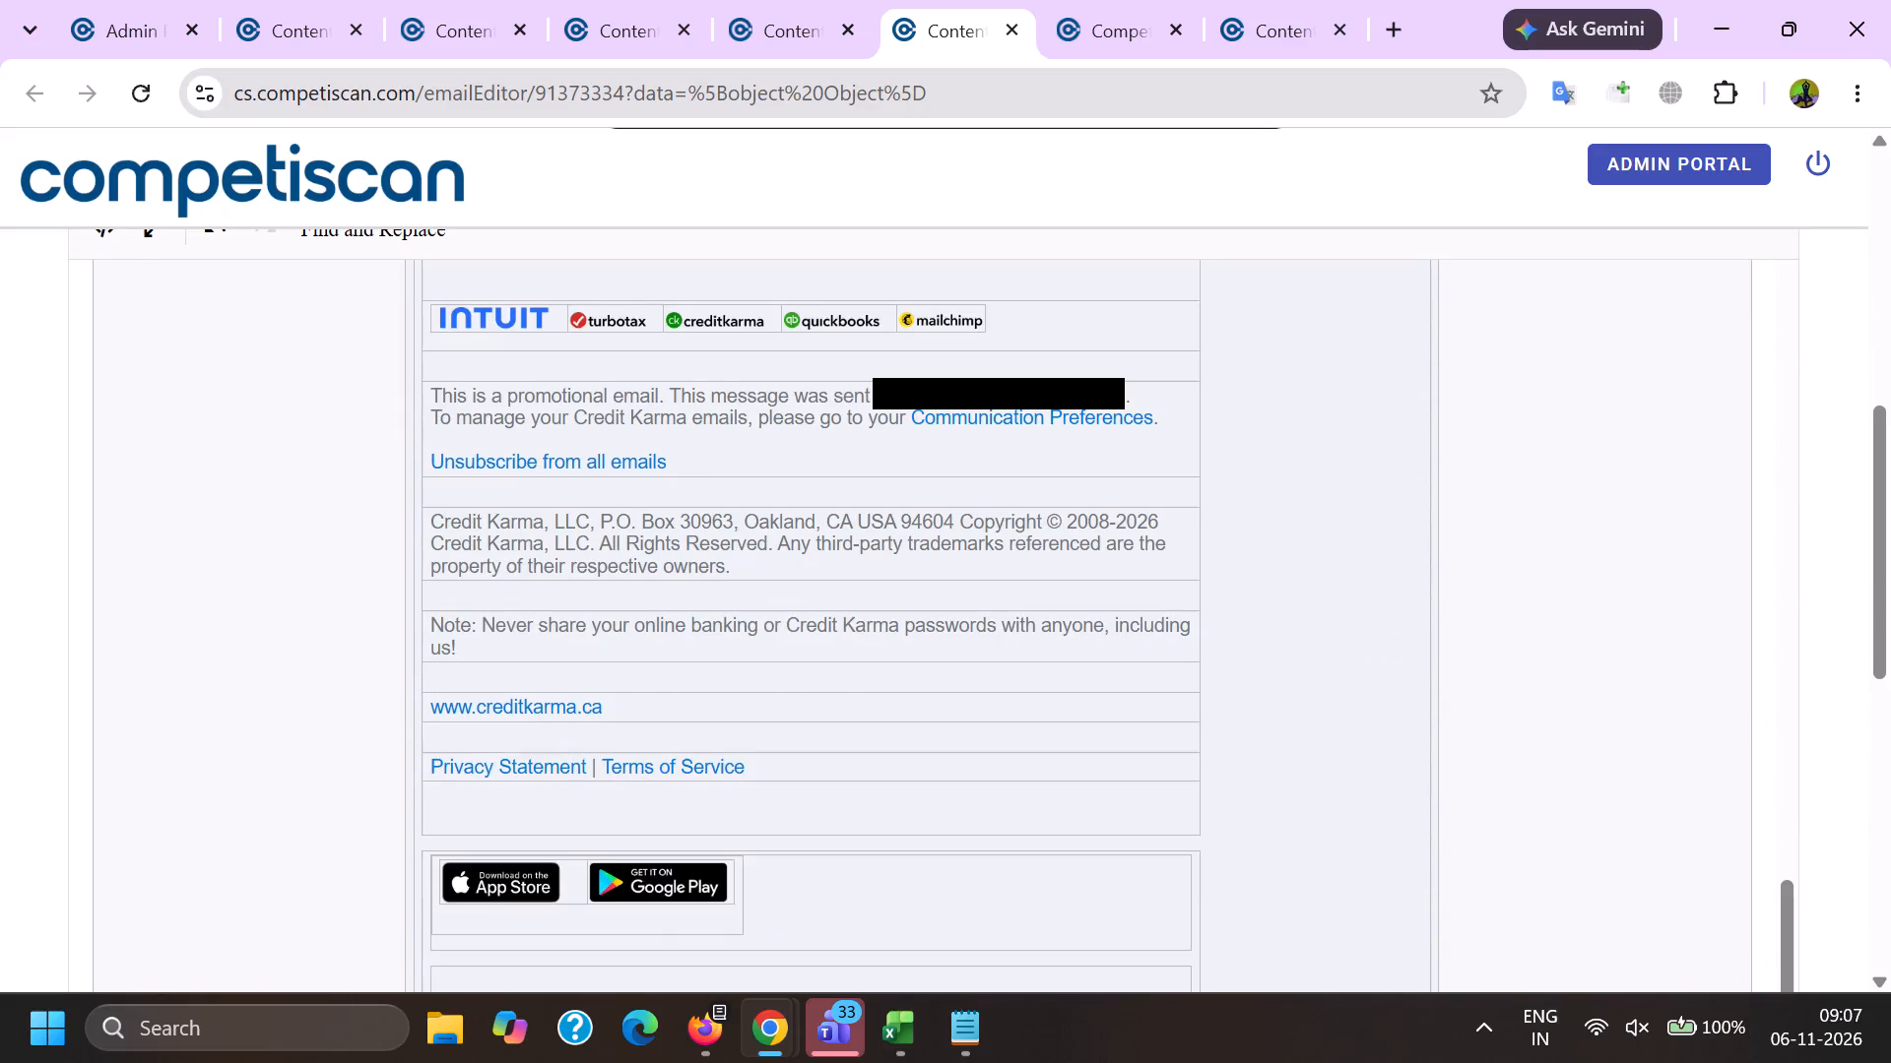
drag(898, 394, 1129, 405)
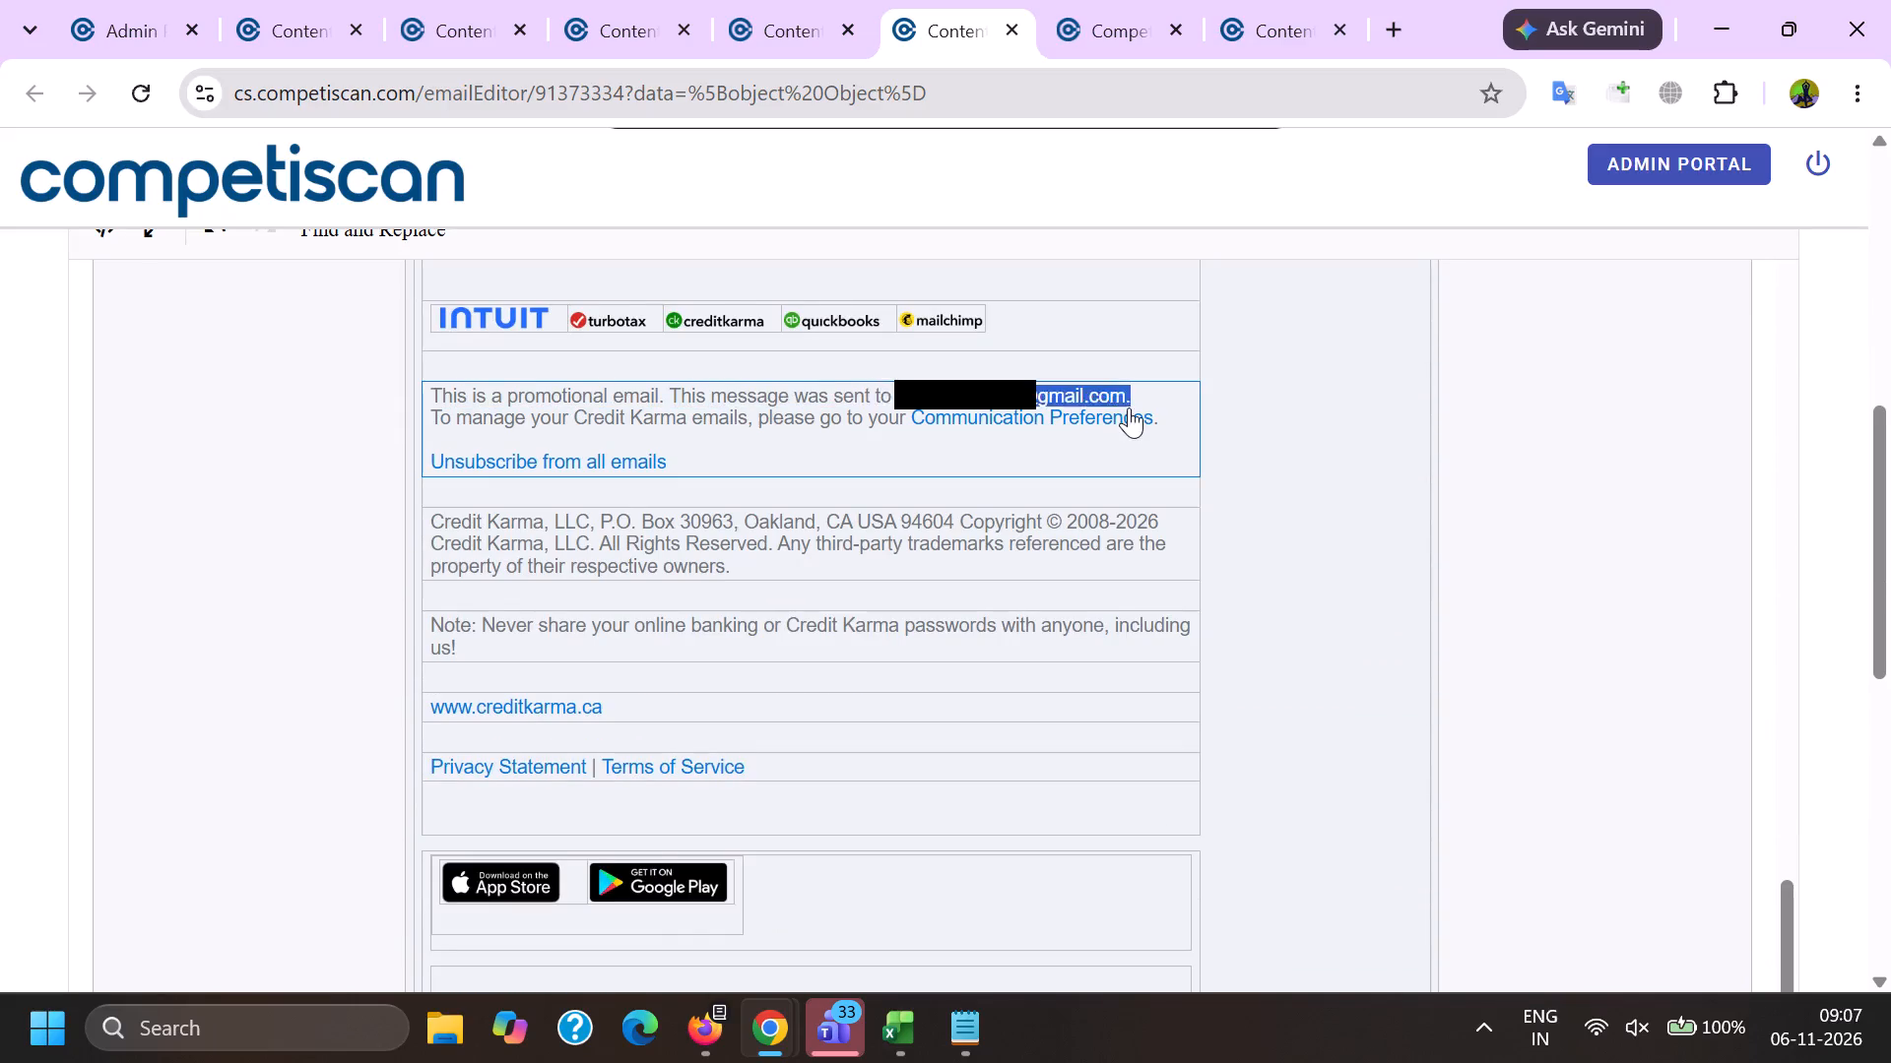
key(BackSpace)
Search the email page for remaining occurrences of the panelist's first name.
scroll(596, 602, up, 20)
scroll(596, 602, up, 5)
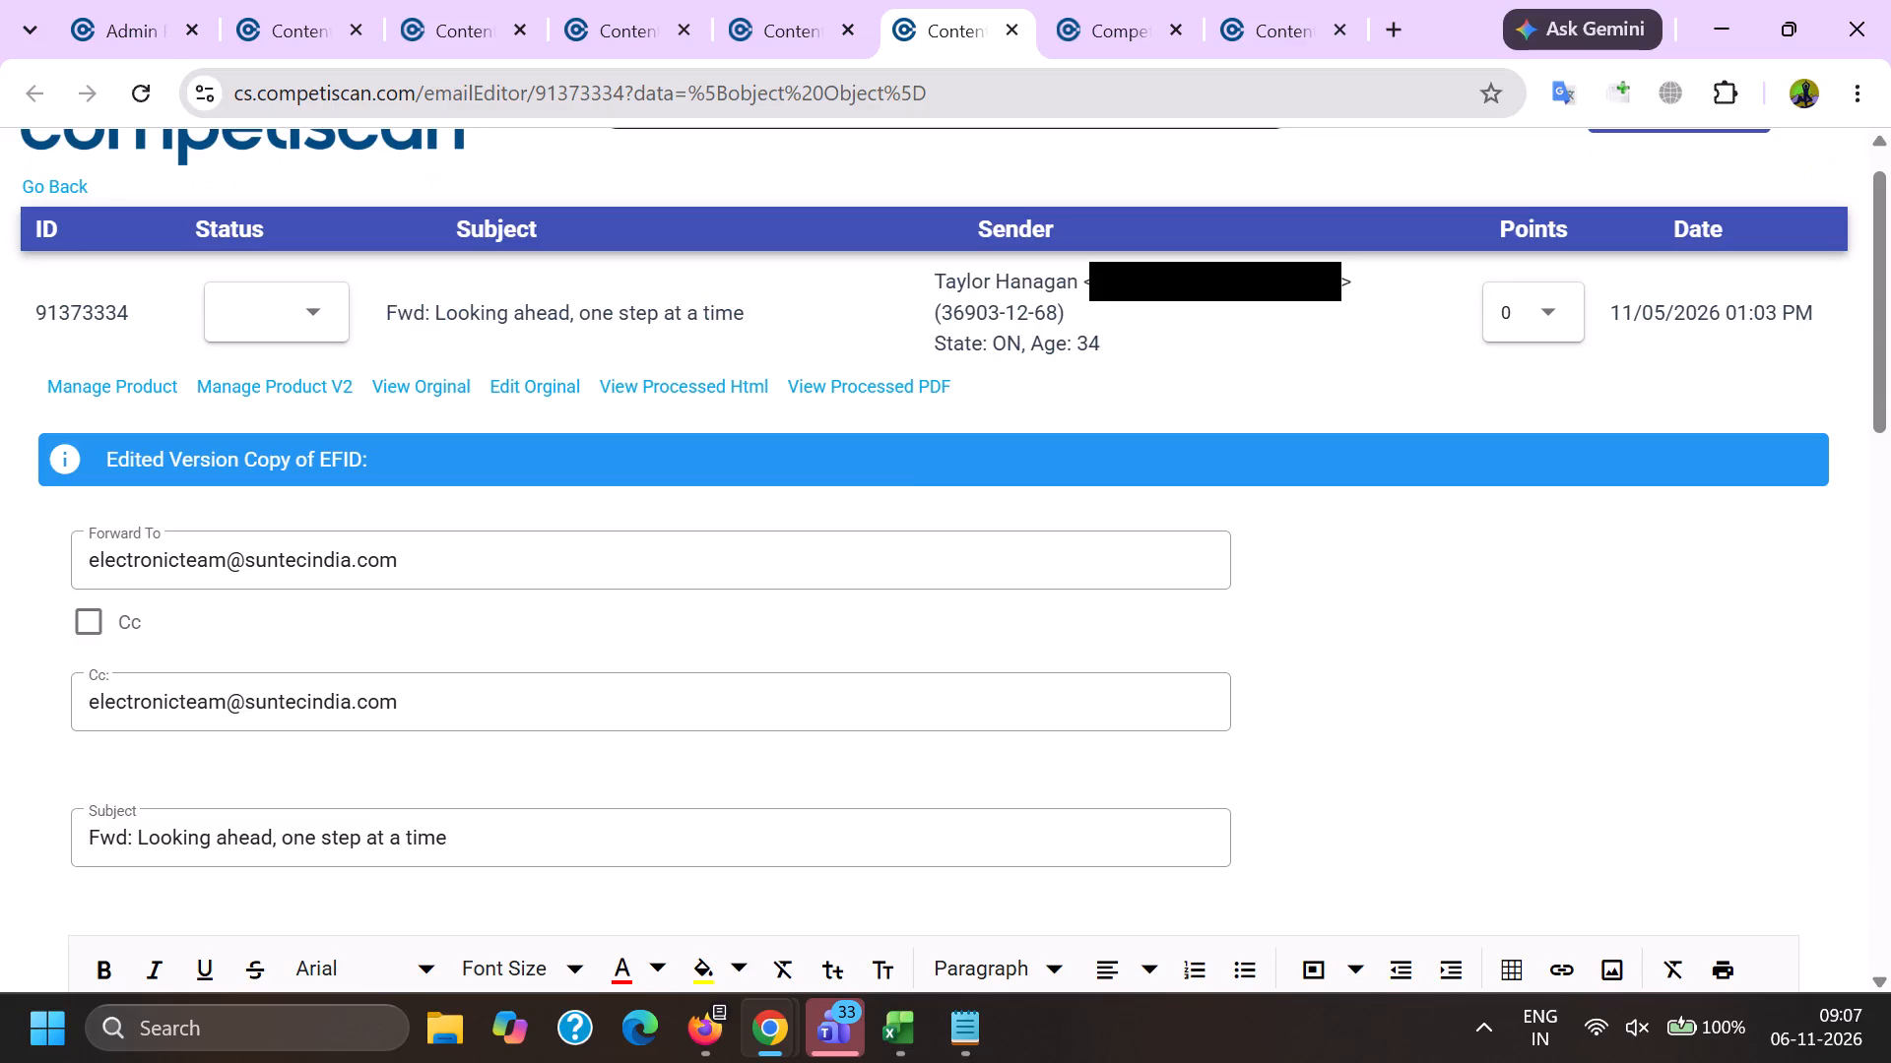
double_click(958, 281)
key(ctrl+c)
key(ctrl+f)
key(ctrl+v)
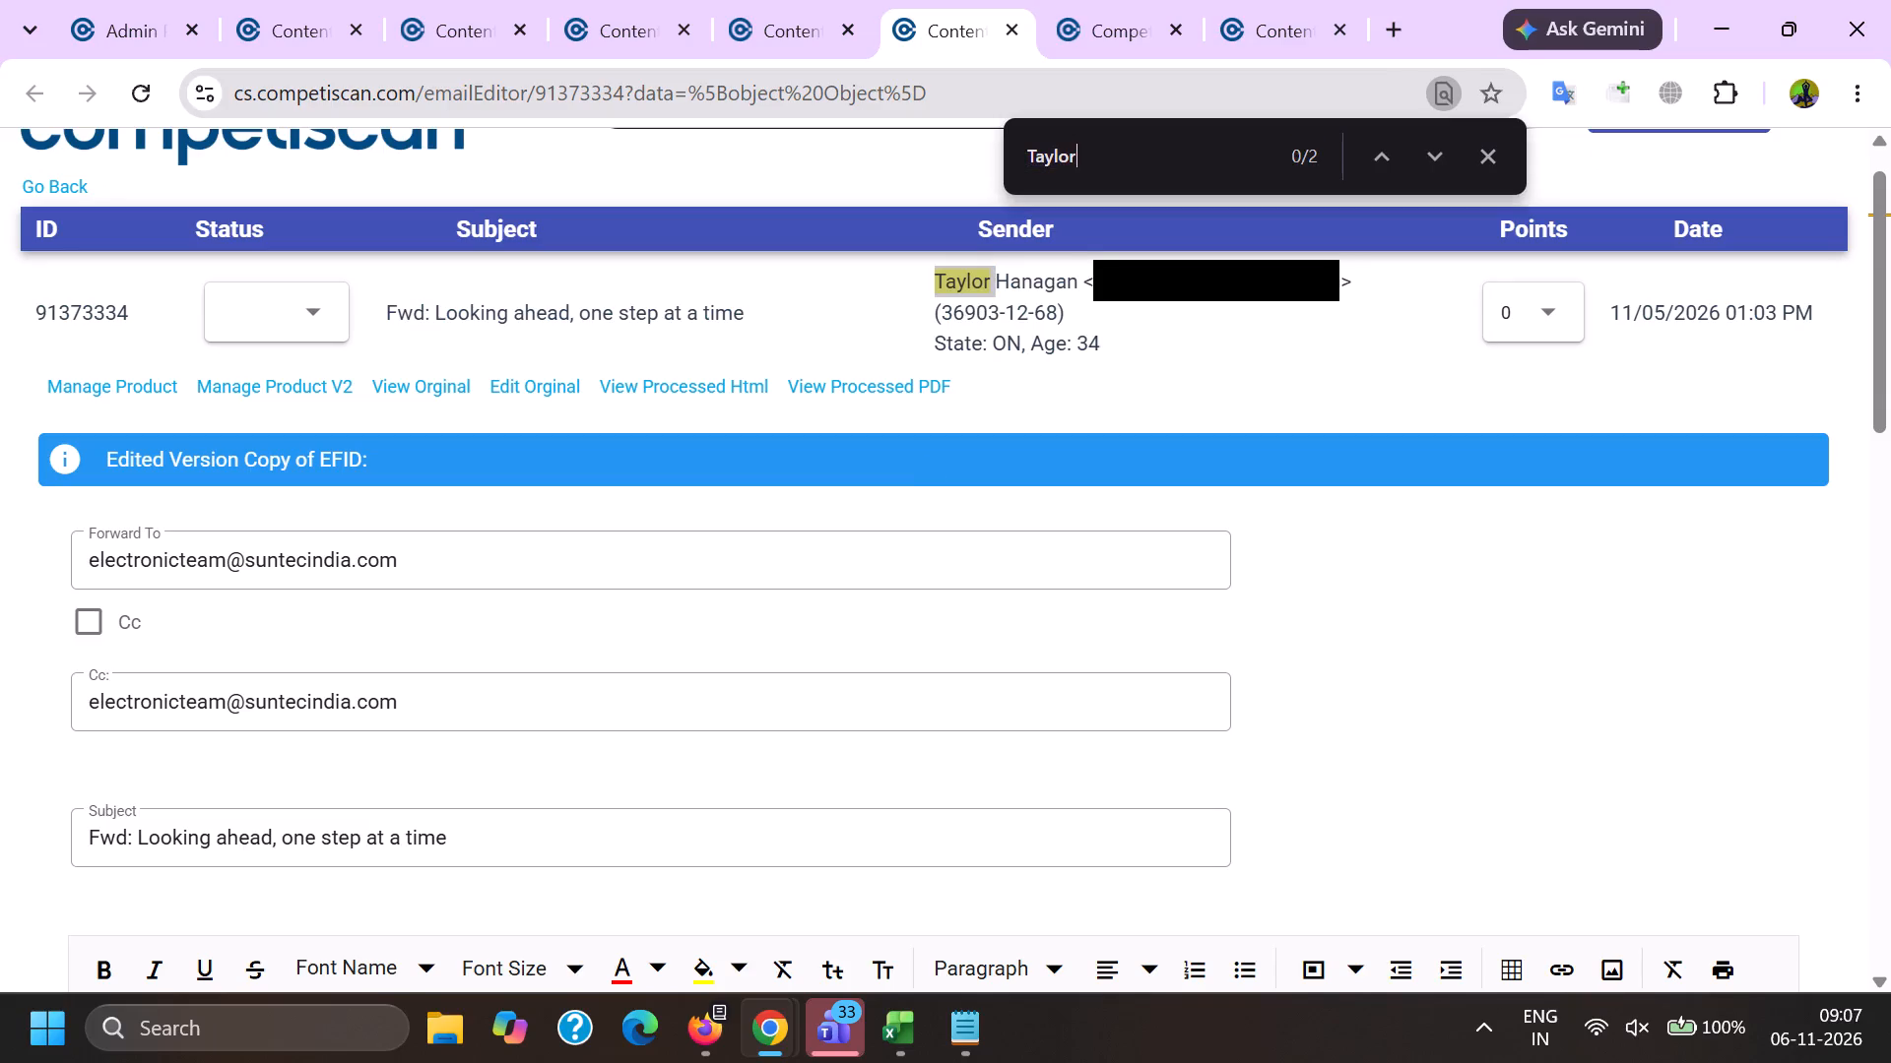
key(Return)
key(Return)
key(Return)
key(Return)
Copy the Privacy Statement link address from the footer, then remove the links from the email body.
scroll(713, 478, down, 20)
scroll(548, 689, up, 5)
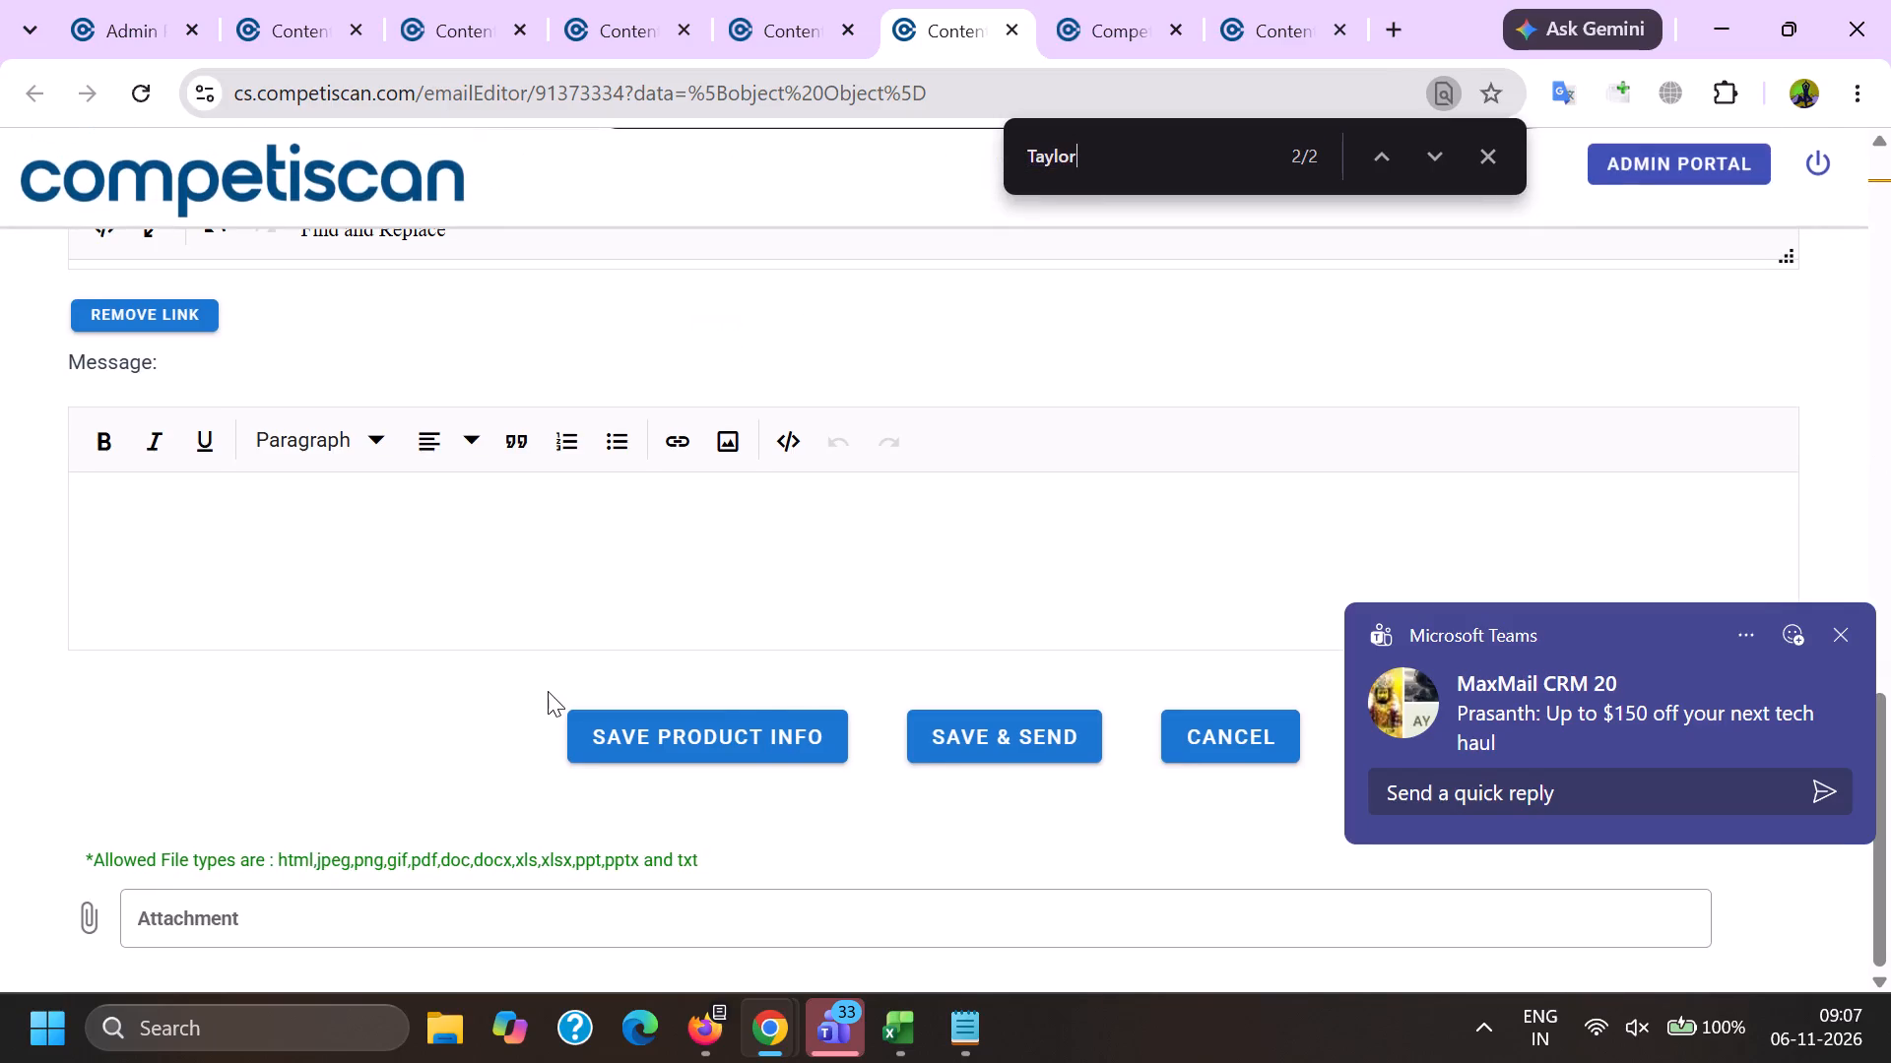
scroll(474, 617, down, 11)
scroll(429, 621, up, 1)
scroll(429, 621, down, 7)
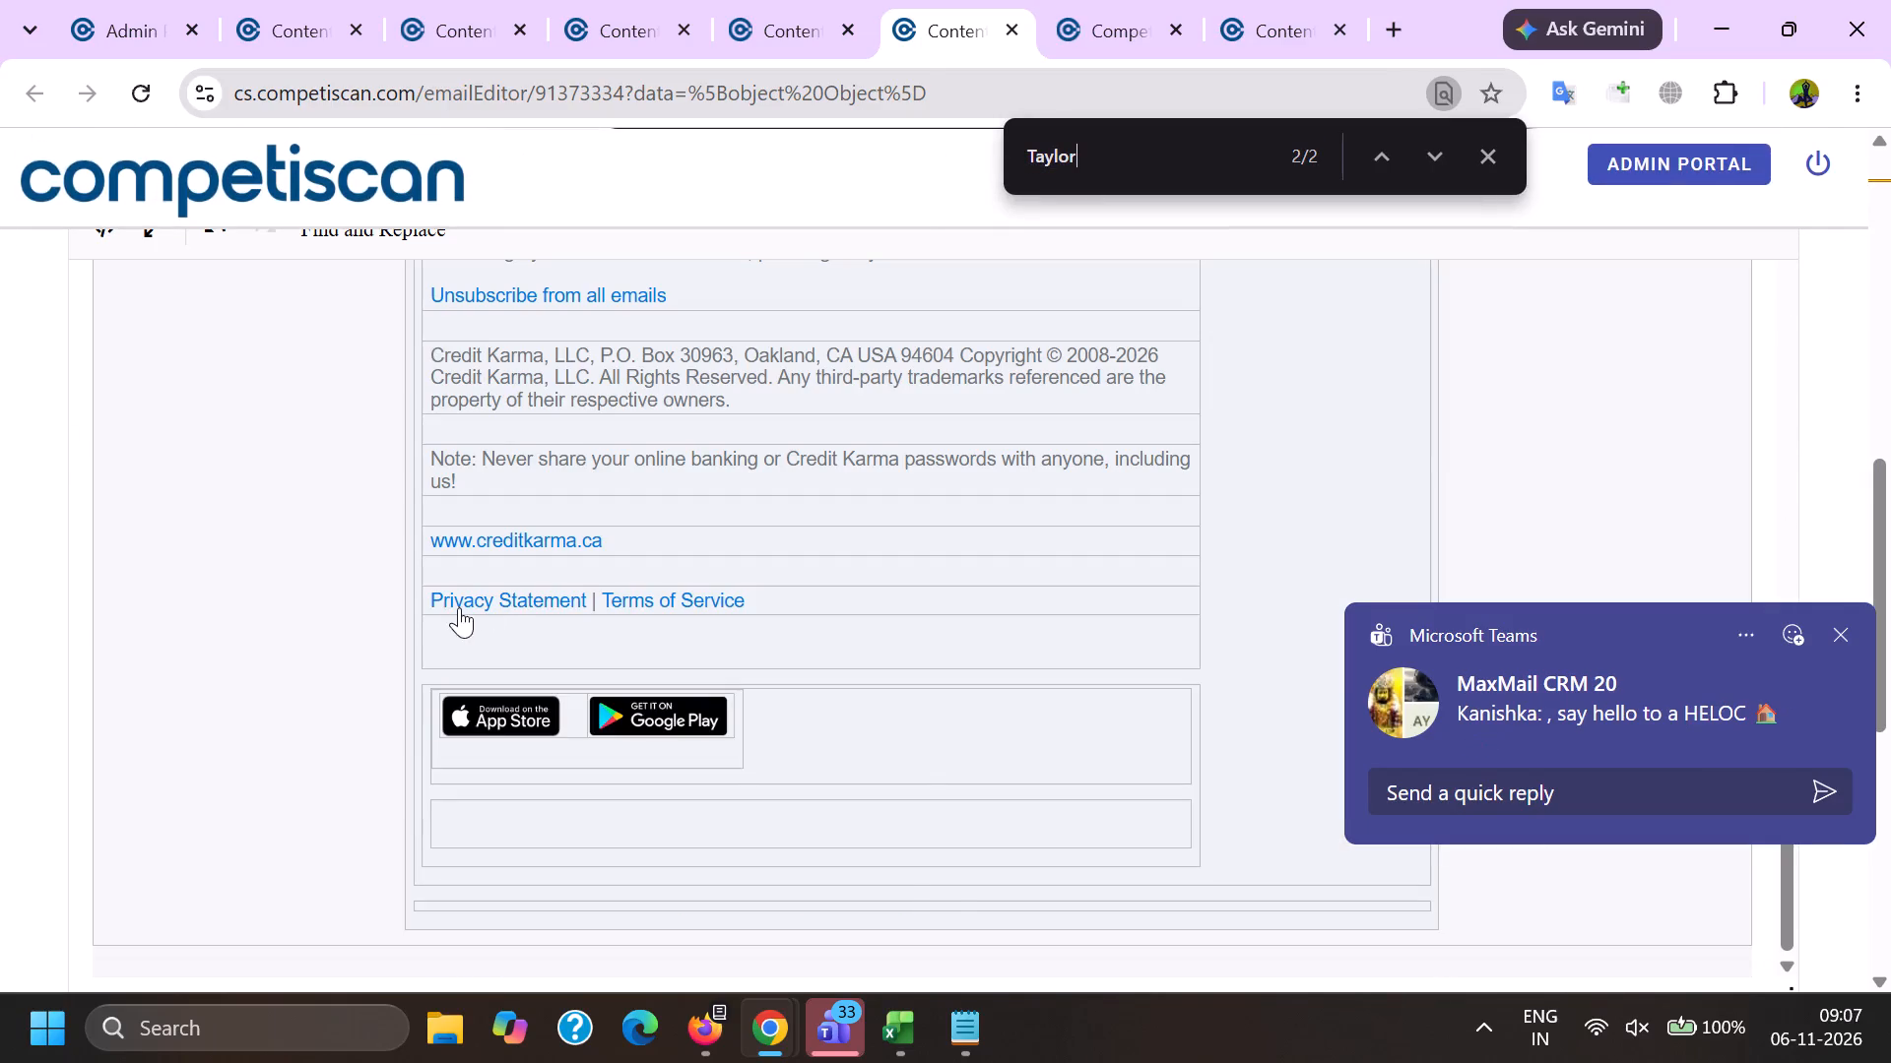
right_click(457, 604)
click(603, 308)
scroll(0, 404, down, 4)
click(150, 457)
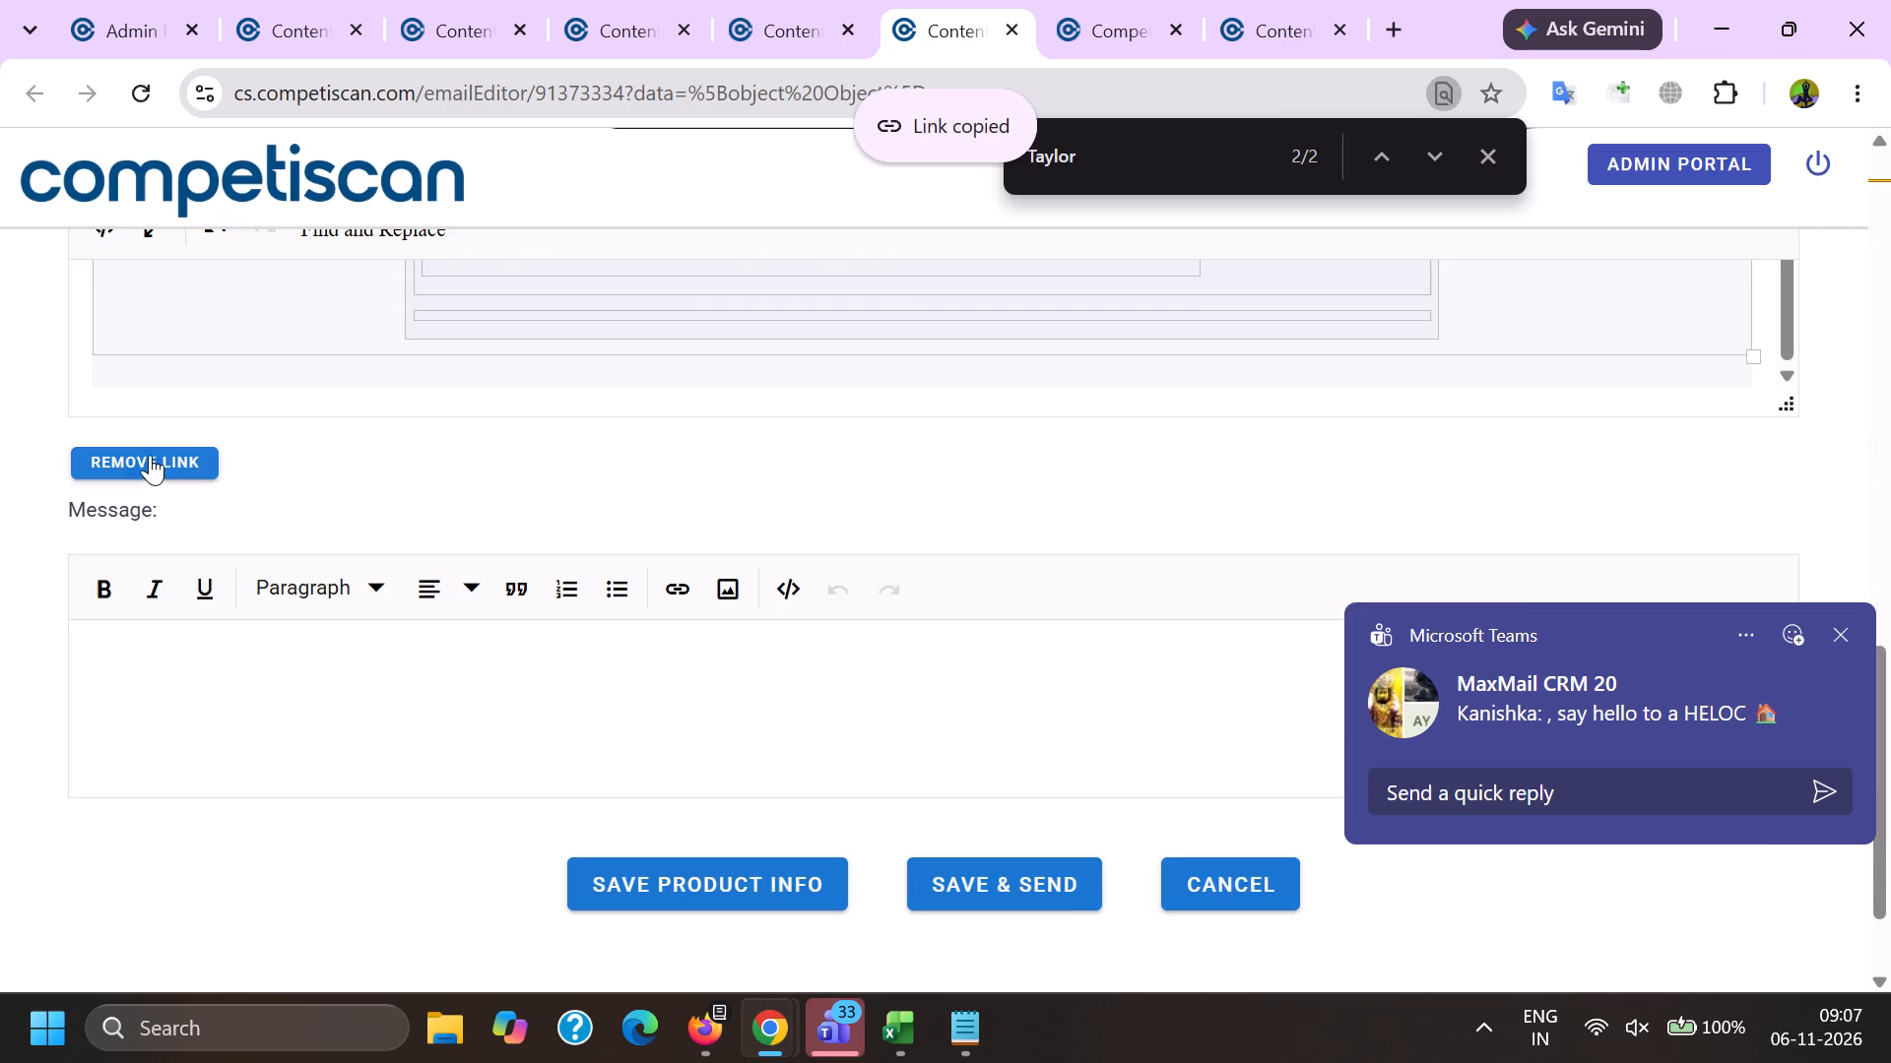
click(1051, 288)
Insert the copied web address as a link at the footer's Privacy Statement, set to open in a new window.
scroll(501, 867, up, 3)
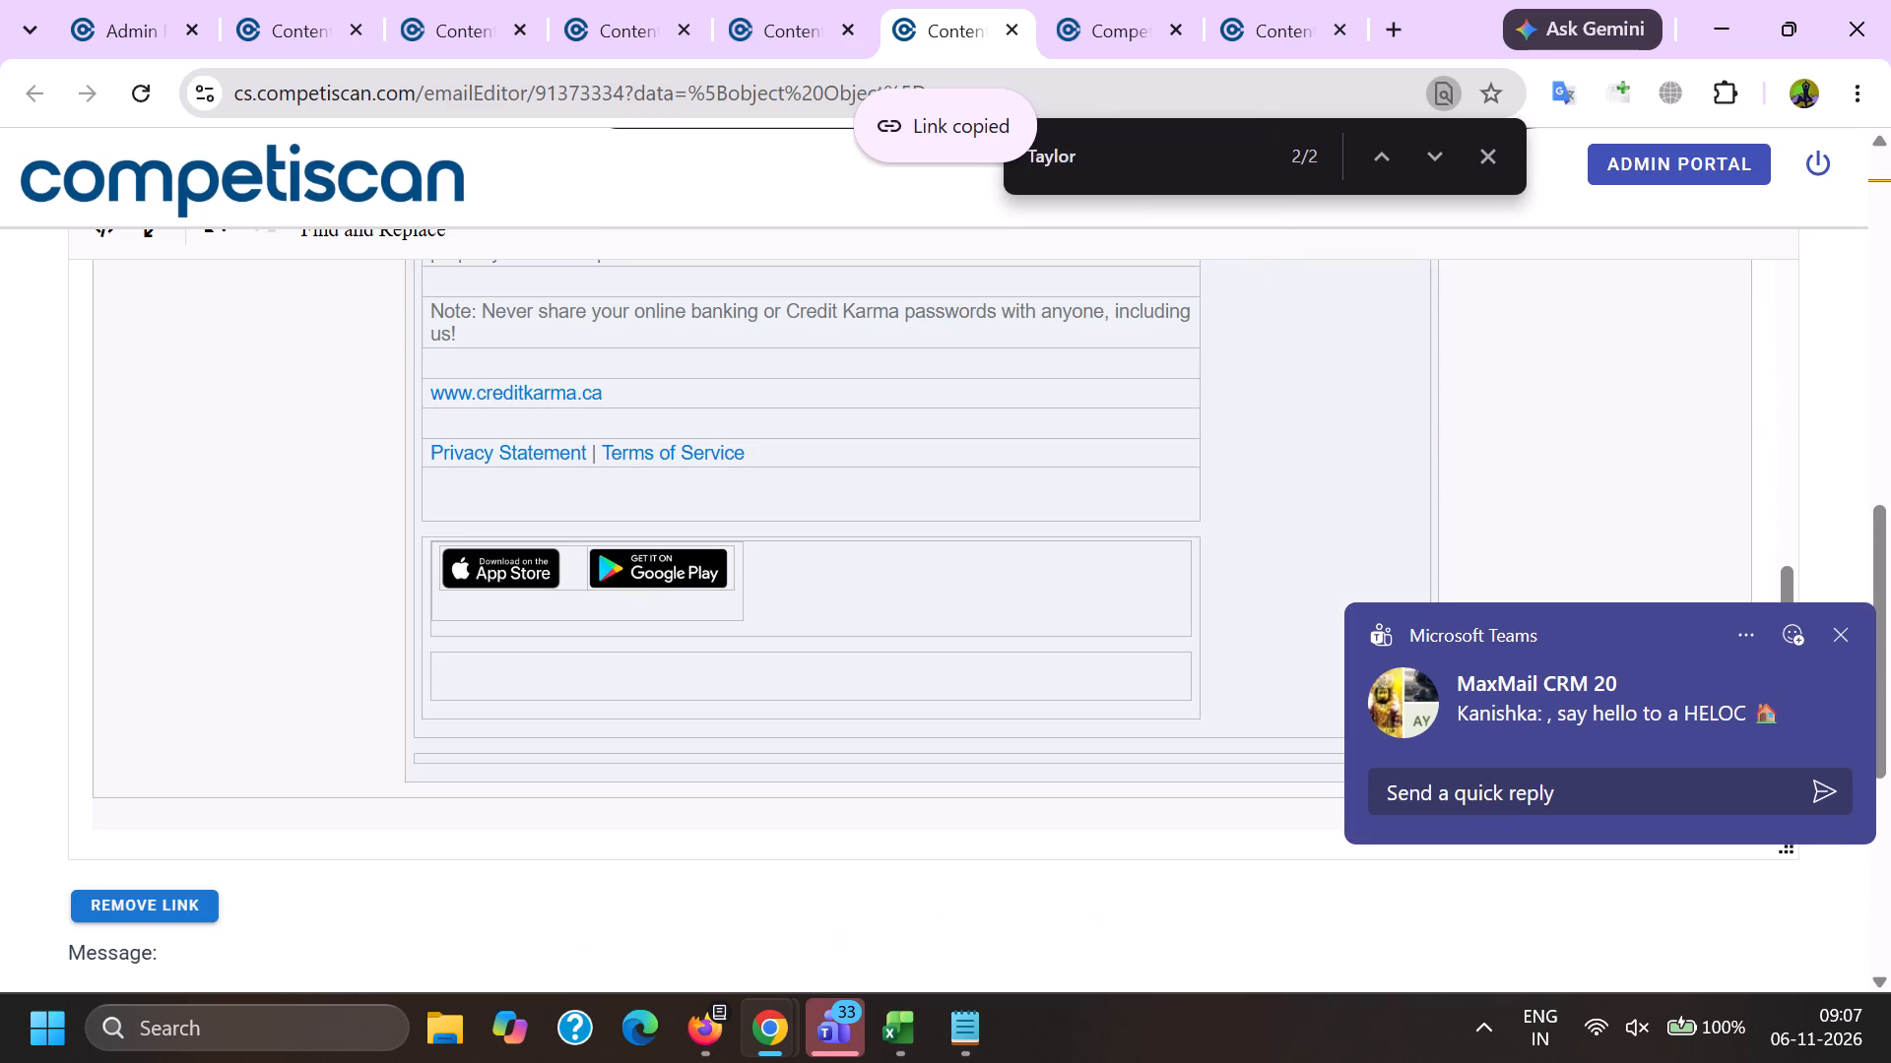
click(463, 459)
key(ctrl+k)
key(ctrl+v)
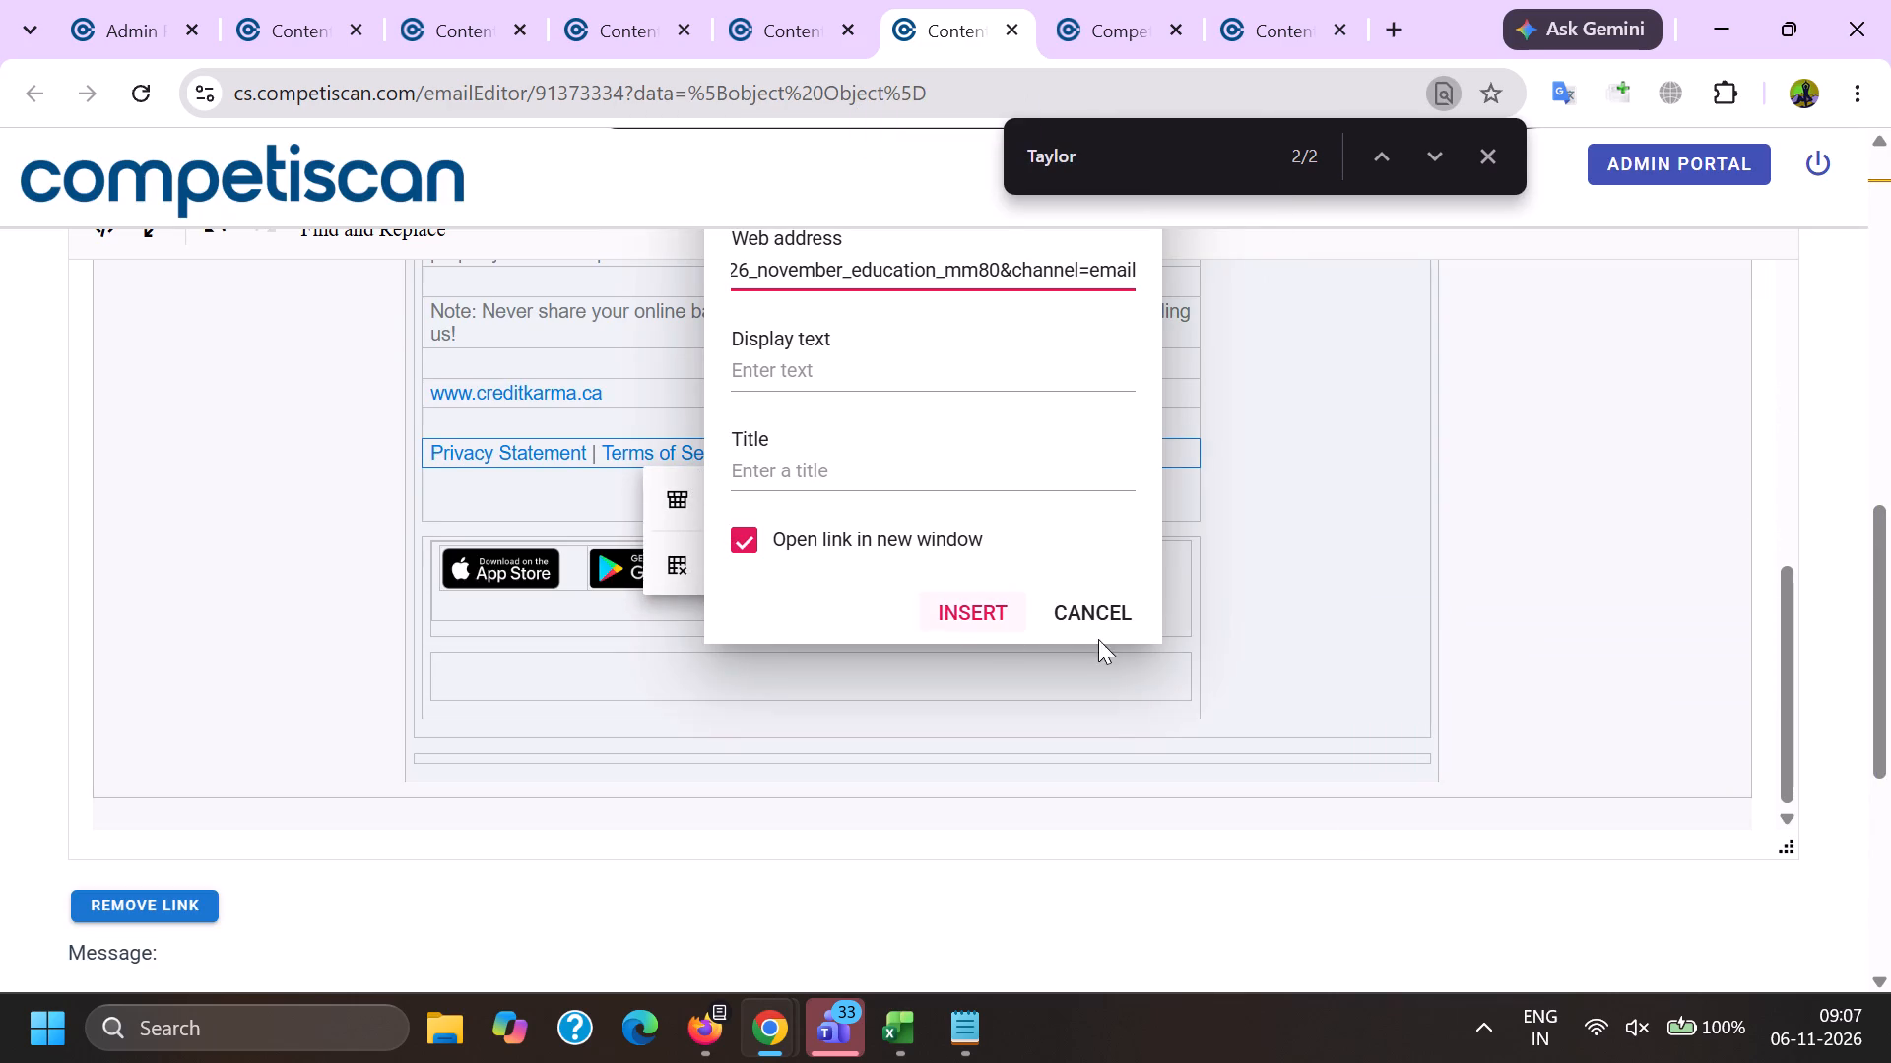
click(985, 611)
Save the product info of the cleaned email 91373334.
scroll(0, 539, down, 9)
scroll(0, 520, up, 1)
scroll(0, 520, down, 8)
click(679, 737)
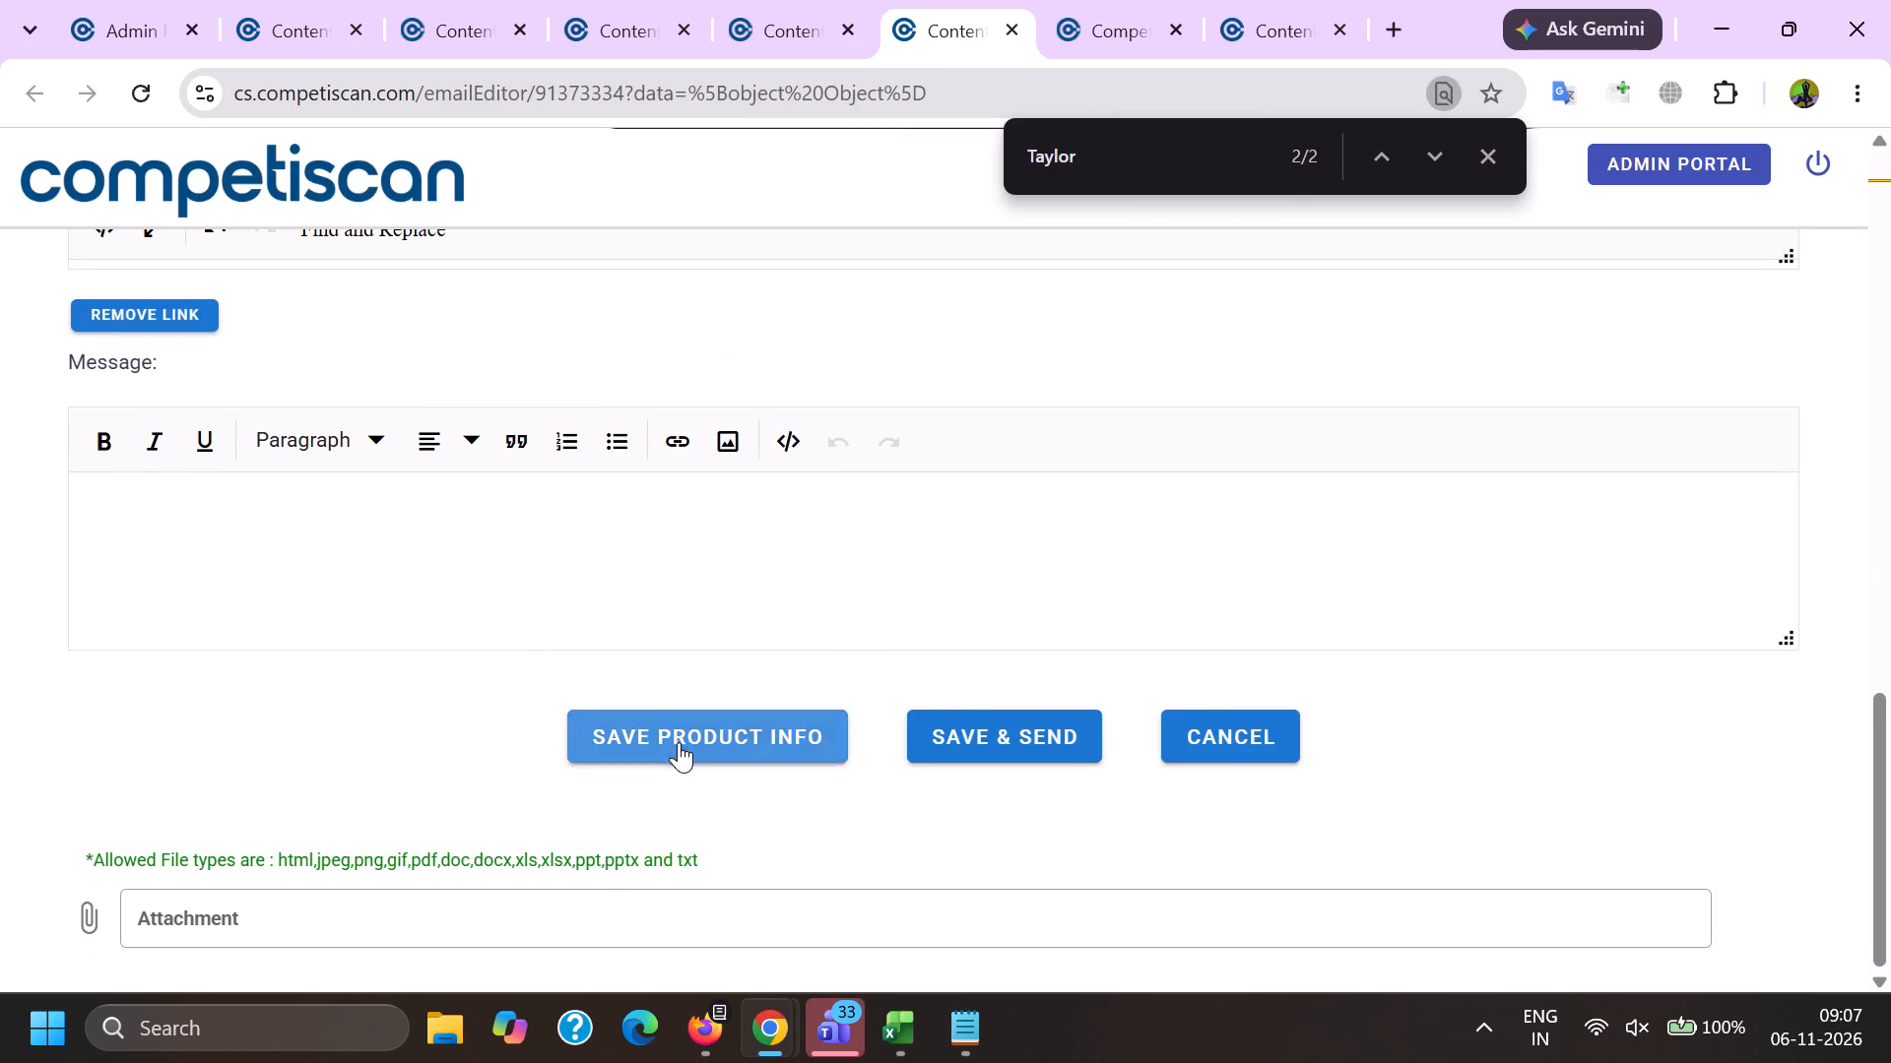
click(953, 613)
click(786, 0)
click(992, 0)
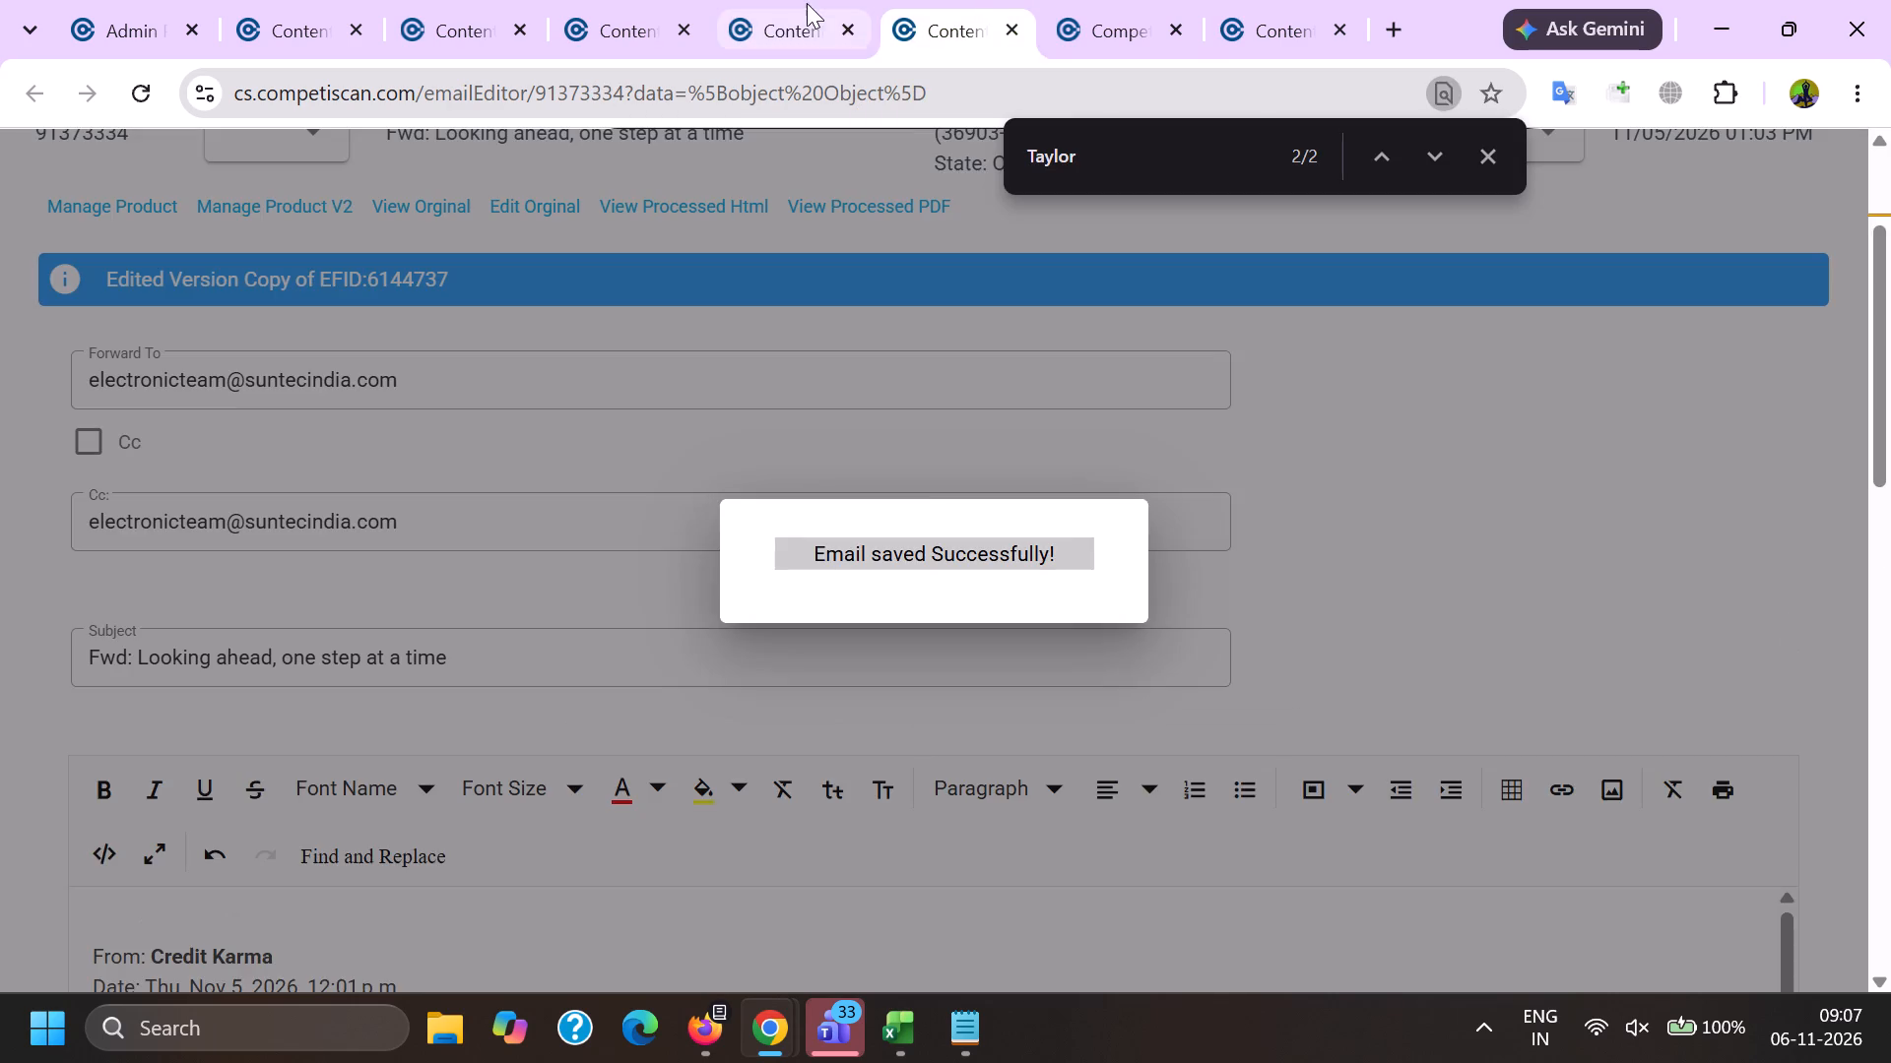
click(1085, 0)
click(1299, 0)
click(955, 0)
click(160, 510)
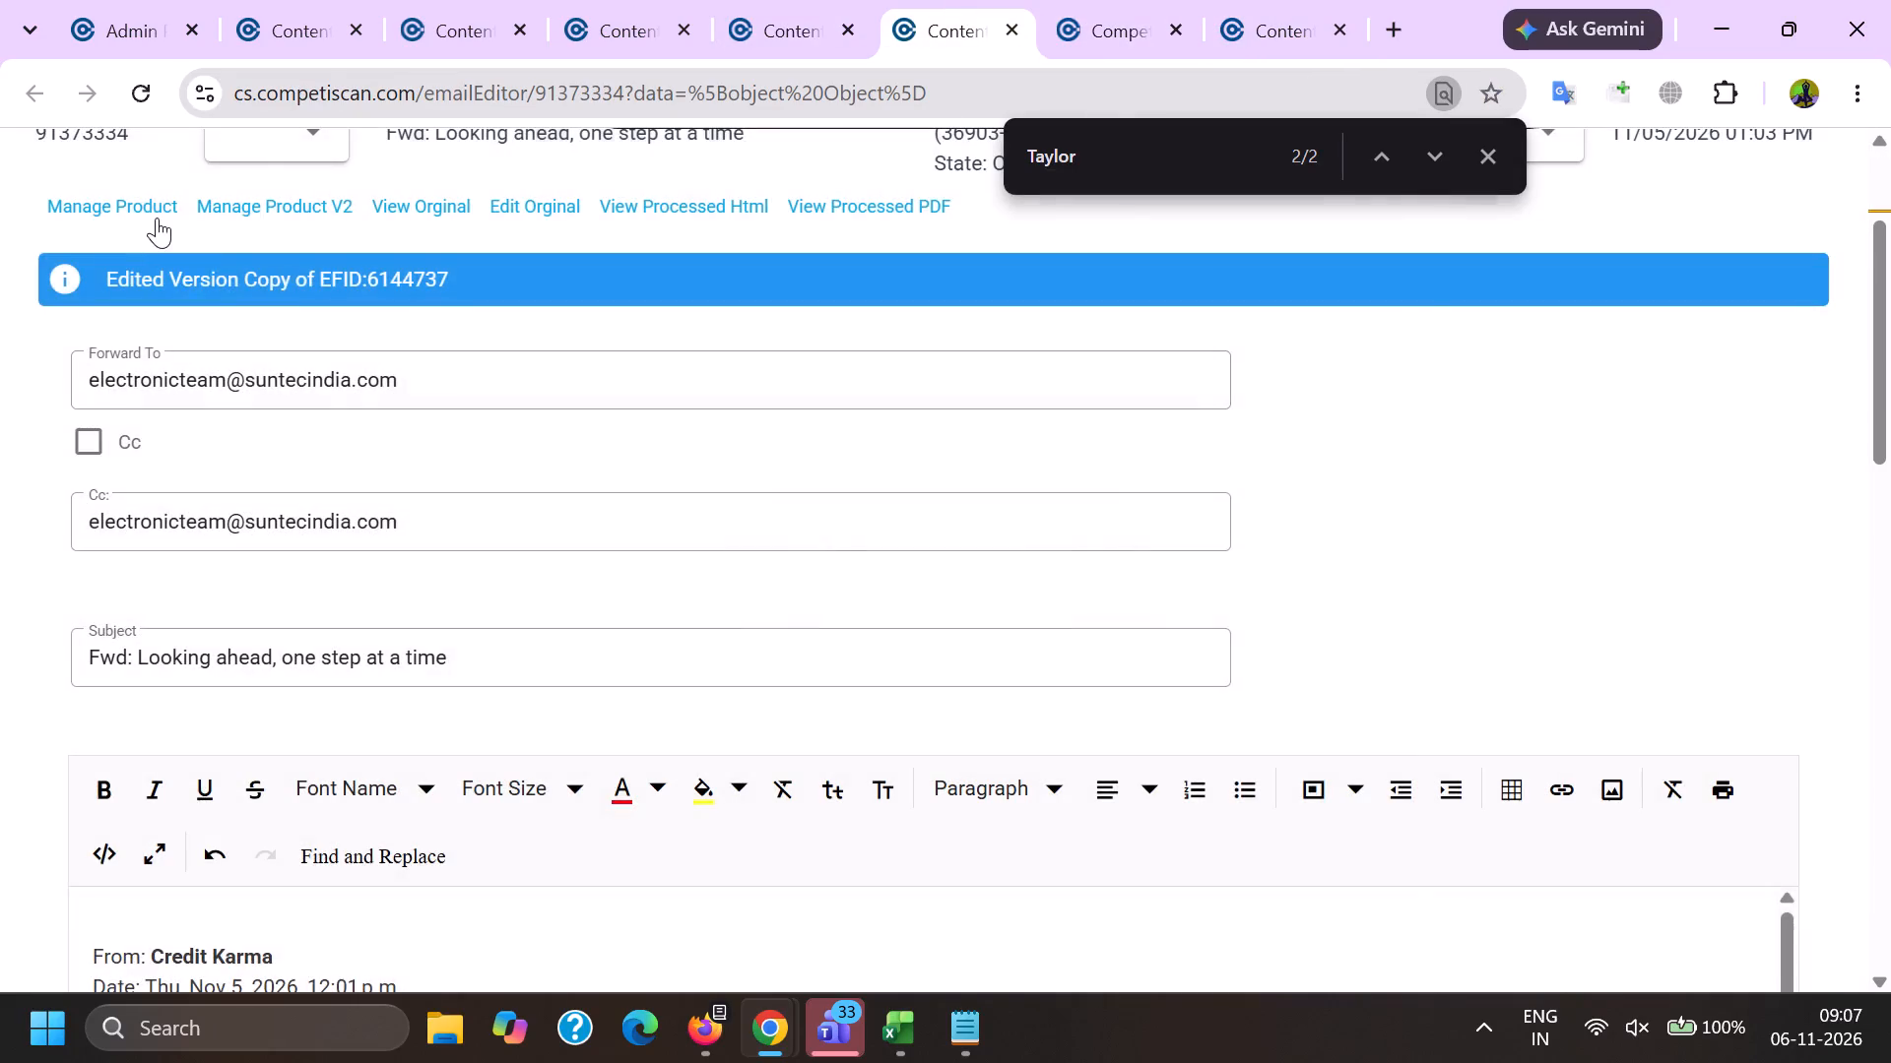
Open the product form of email 91373334.
click(152, 217)
Copy the subject combined with the subheading, "Looking ahead, one step at a time. Simple ways to feel more informed about your finances.", and undo the subheading's insertion.
key(alt+Tab)
scroll(383, 409, down, 5)
scroll(568, 623, down, 2)
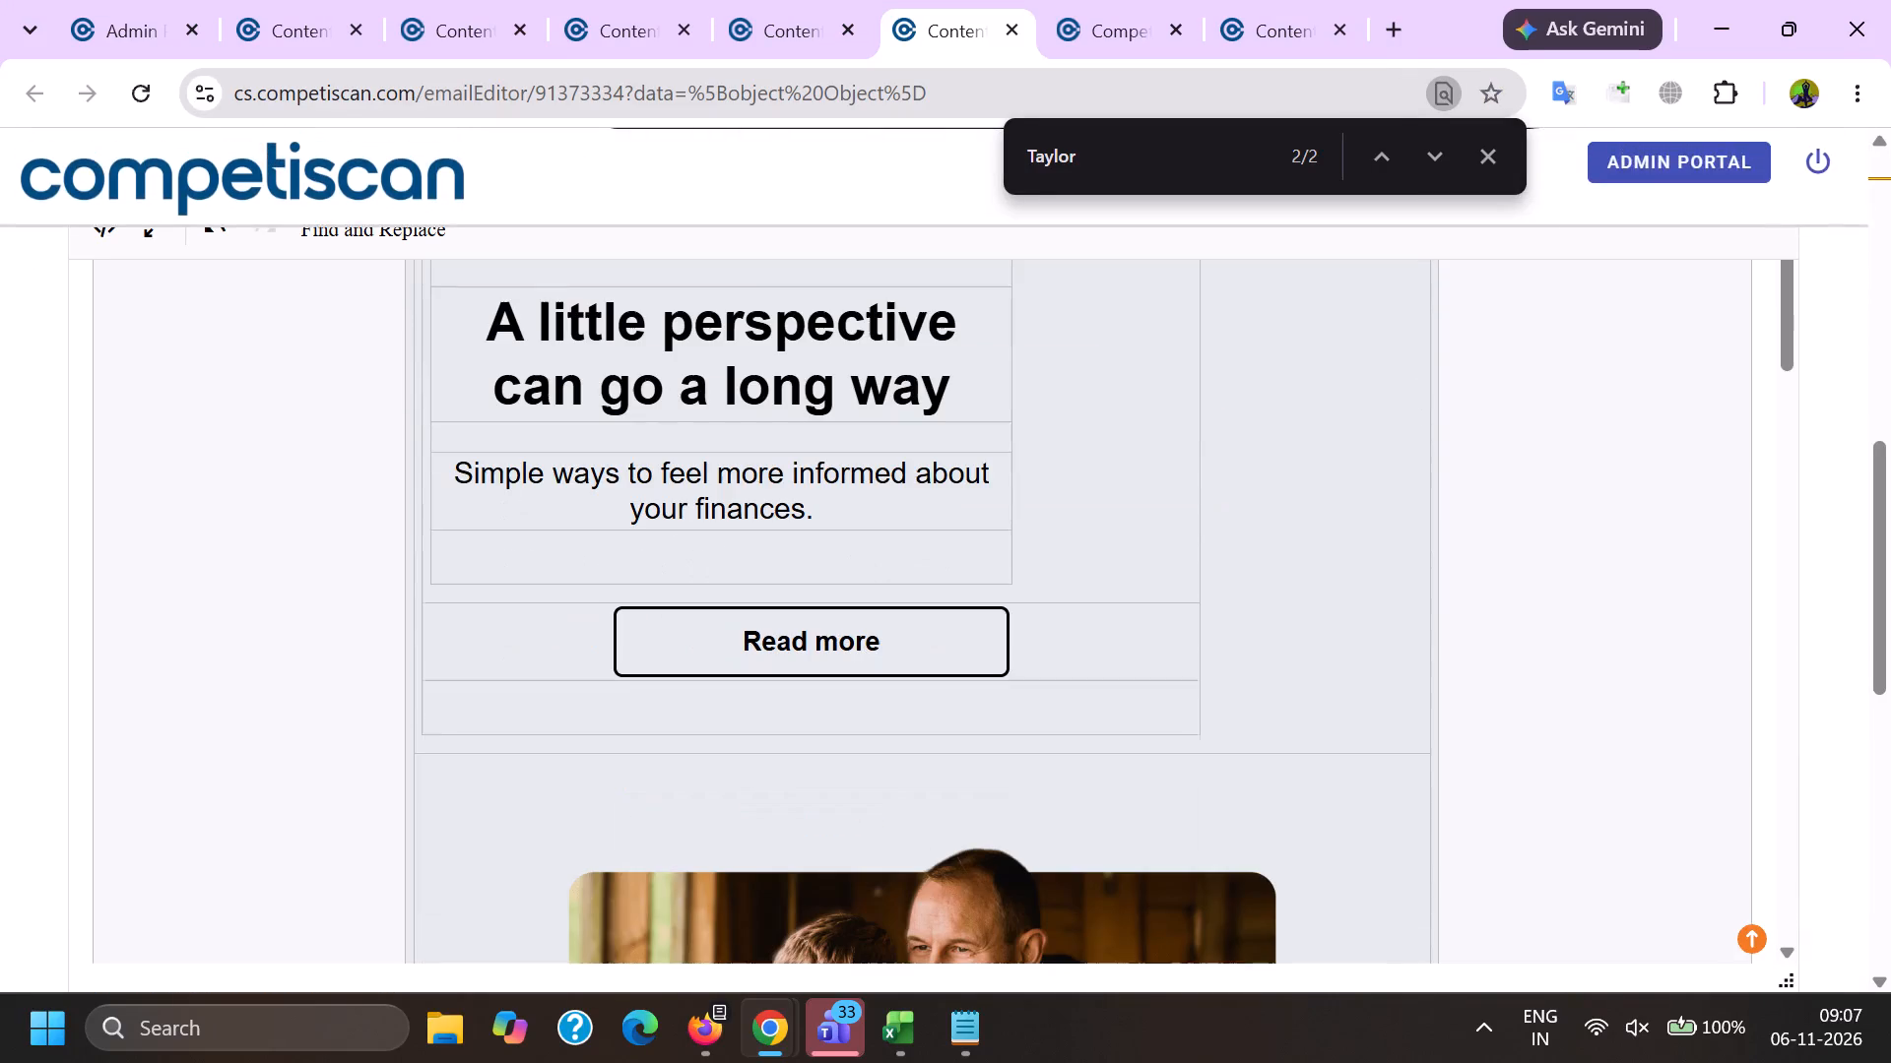
drag(449, 467, 834, 501)
key(ctrl+c)
scroll(577, 699, up, 9)
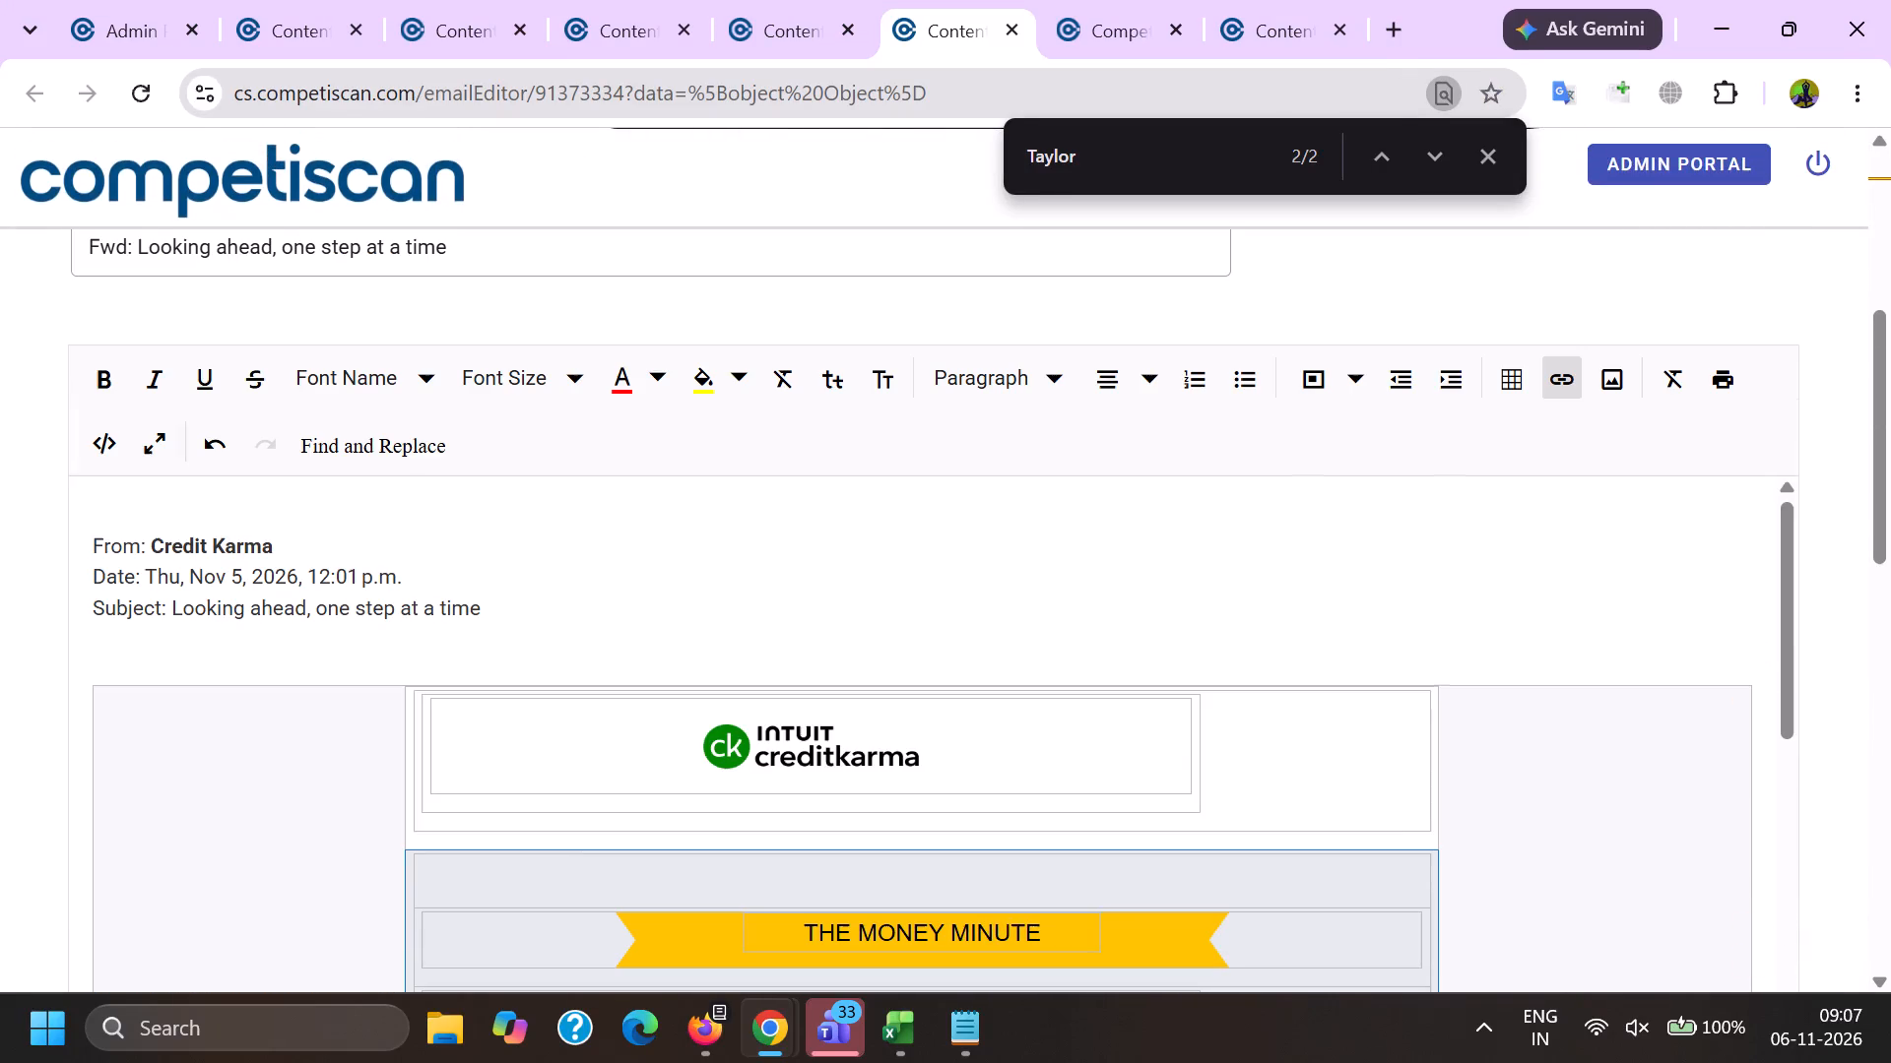
click(644, 647)
key(Left)
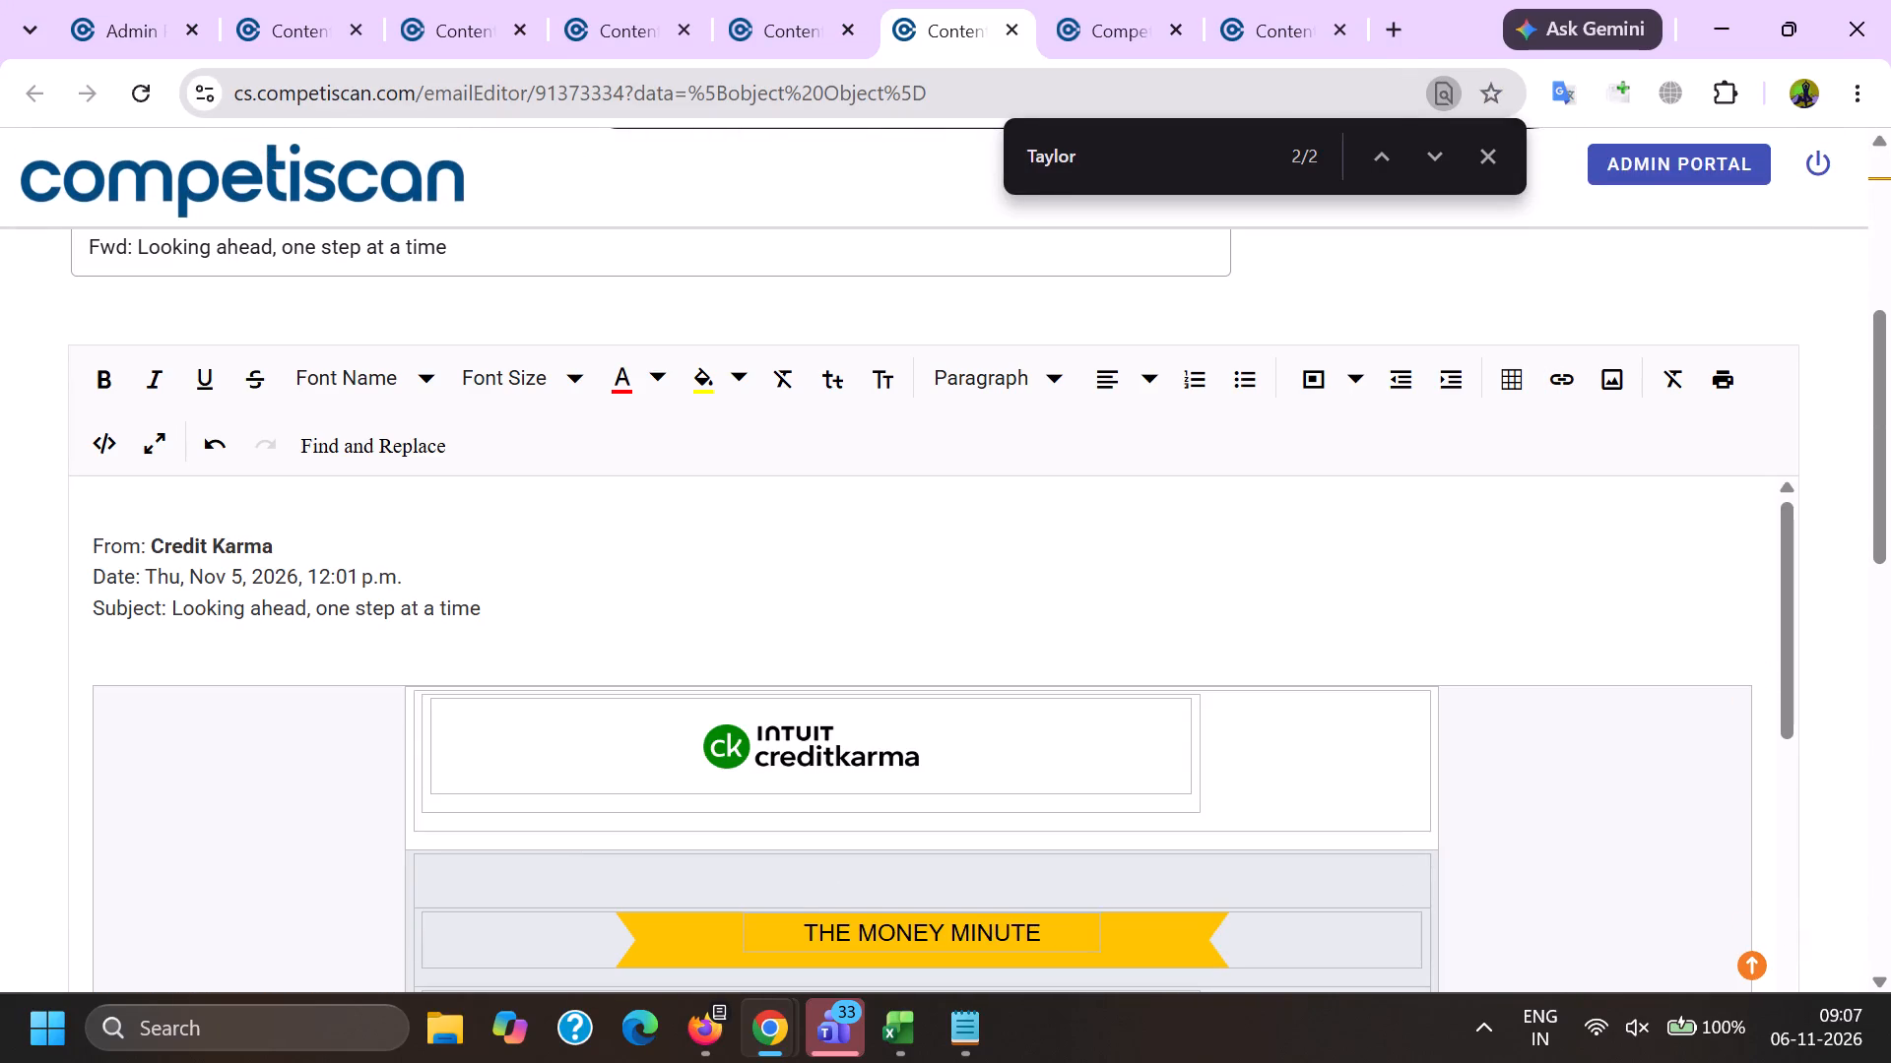
text(.)
key(space)
key(ctrl+v)
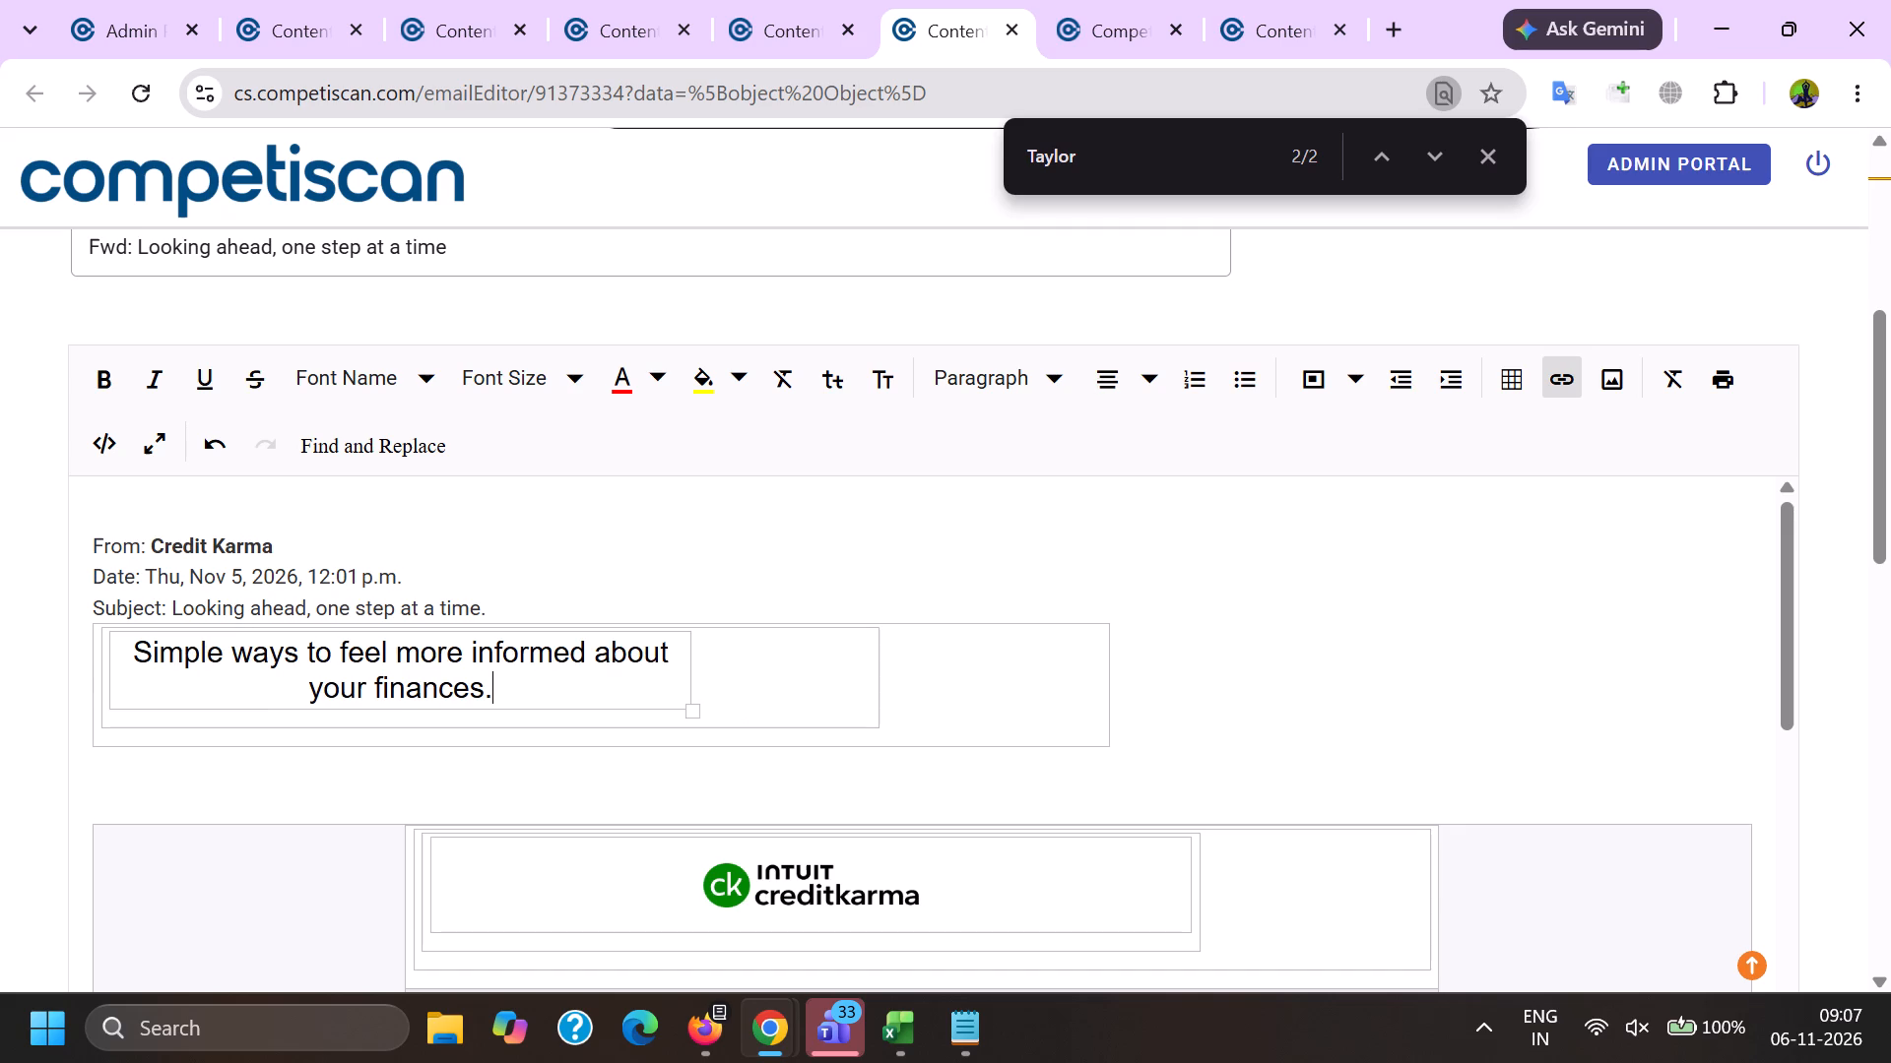
drag(175, 606, 534, 677)
key(ctrl+c)
key(ctrl+z)
Add Credit Karma as a company in the product form.
key(alt+Tab)
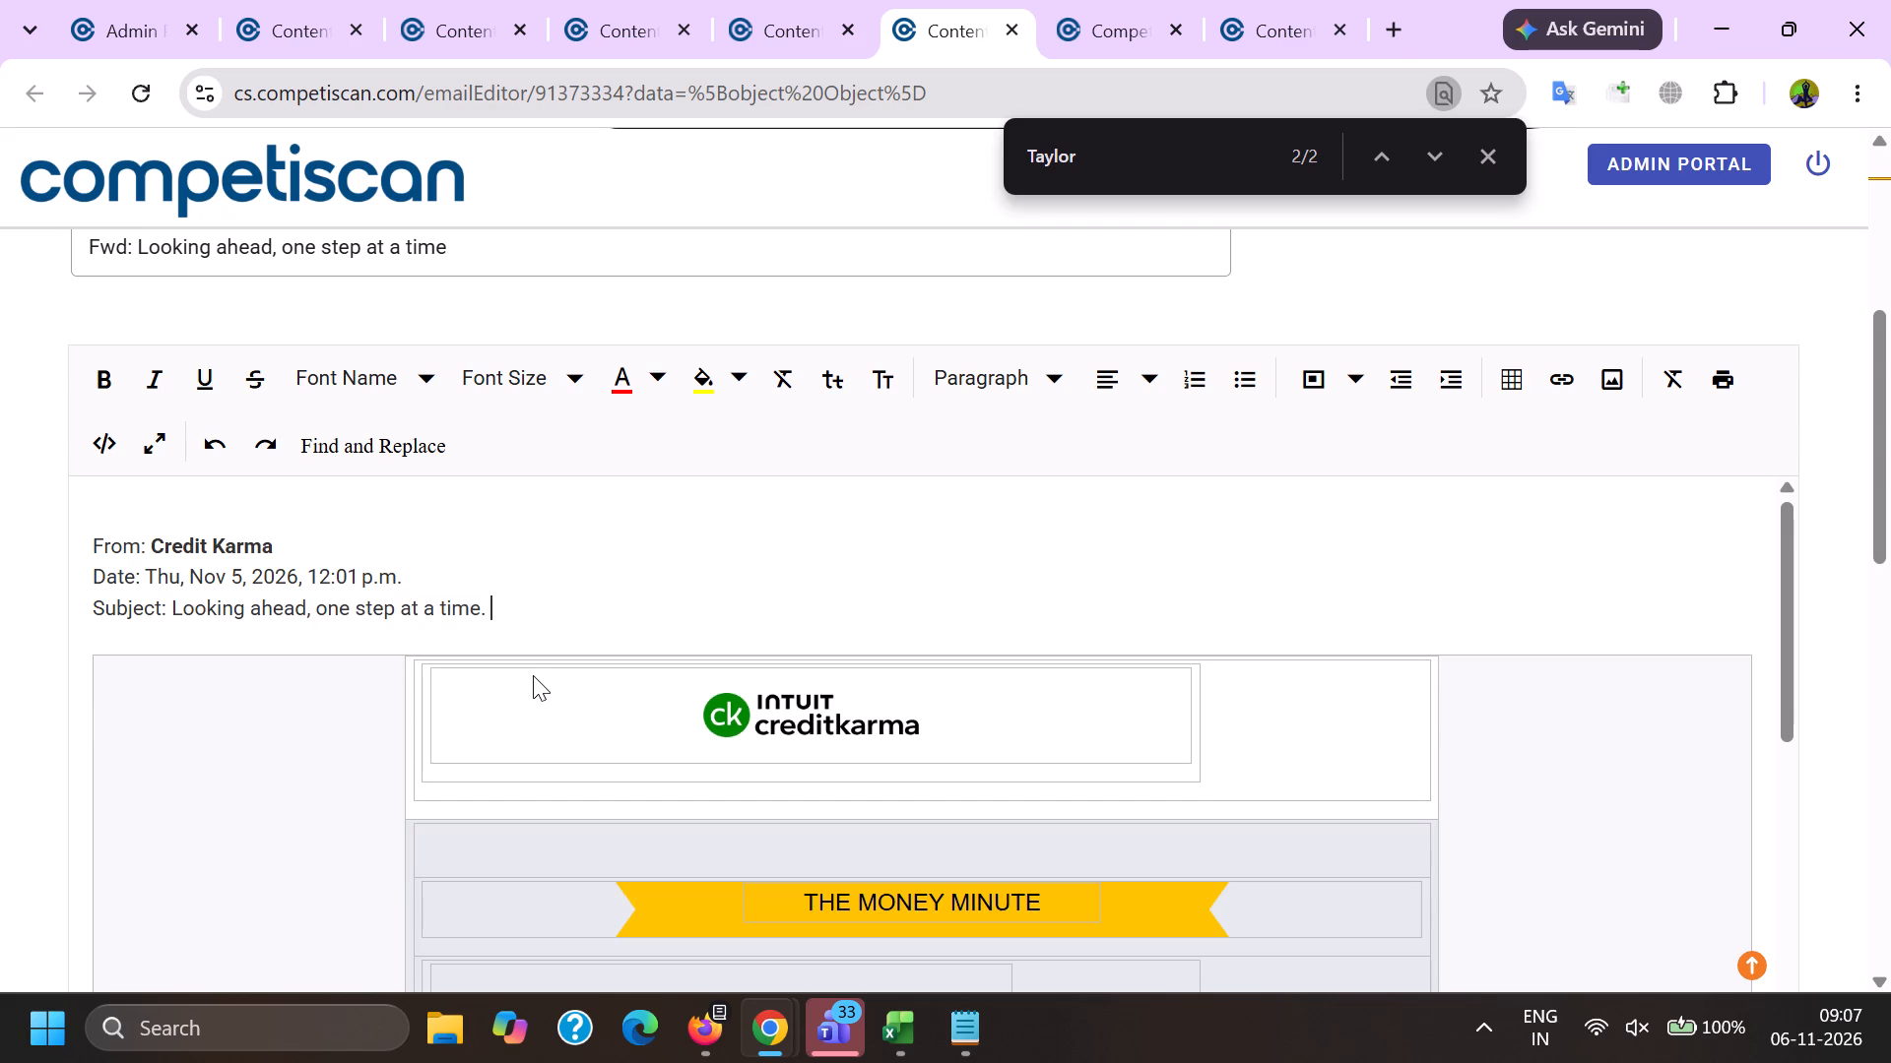
scroll(598, 489, down, 6)
click(601, 371)
click(606, 303)
key(c)
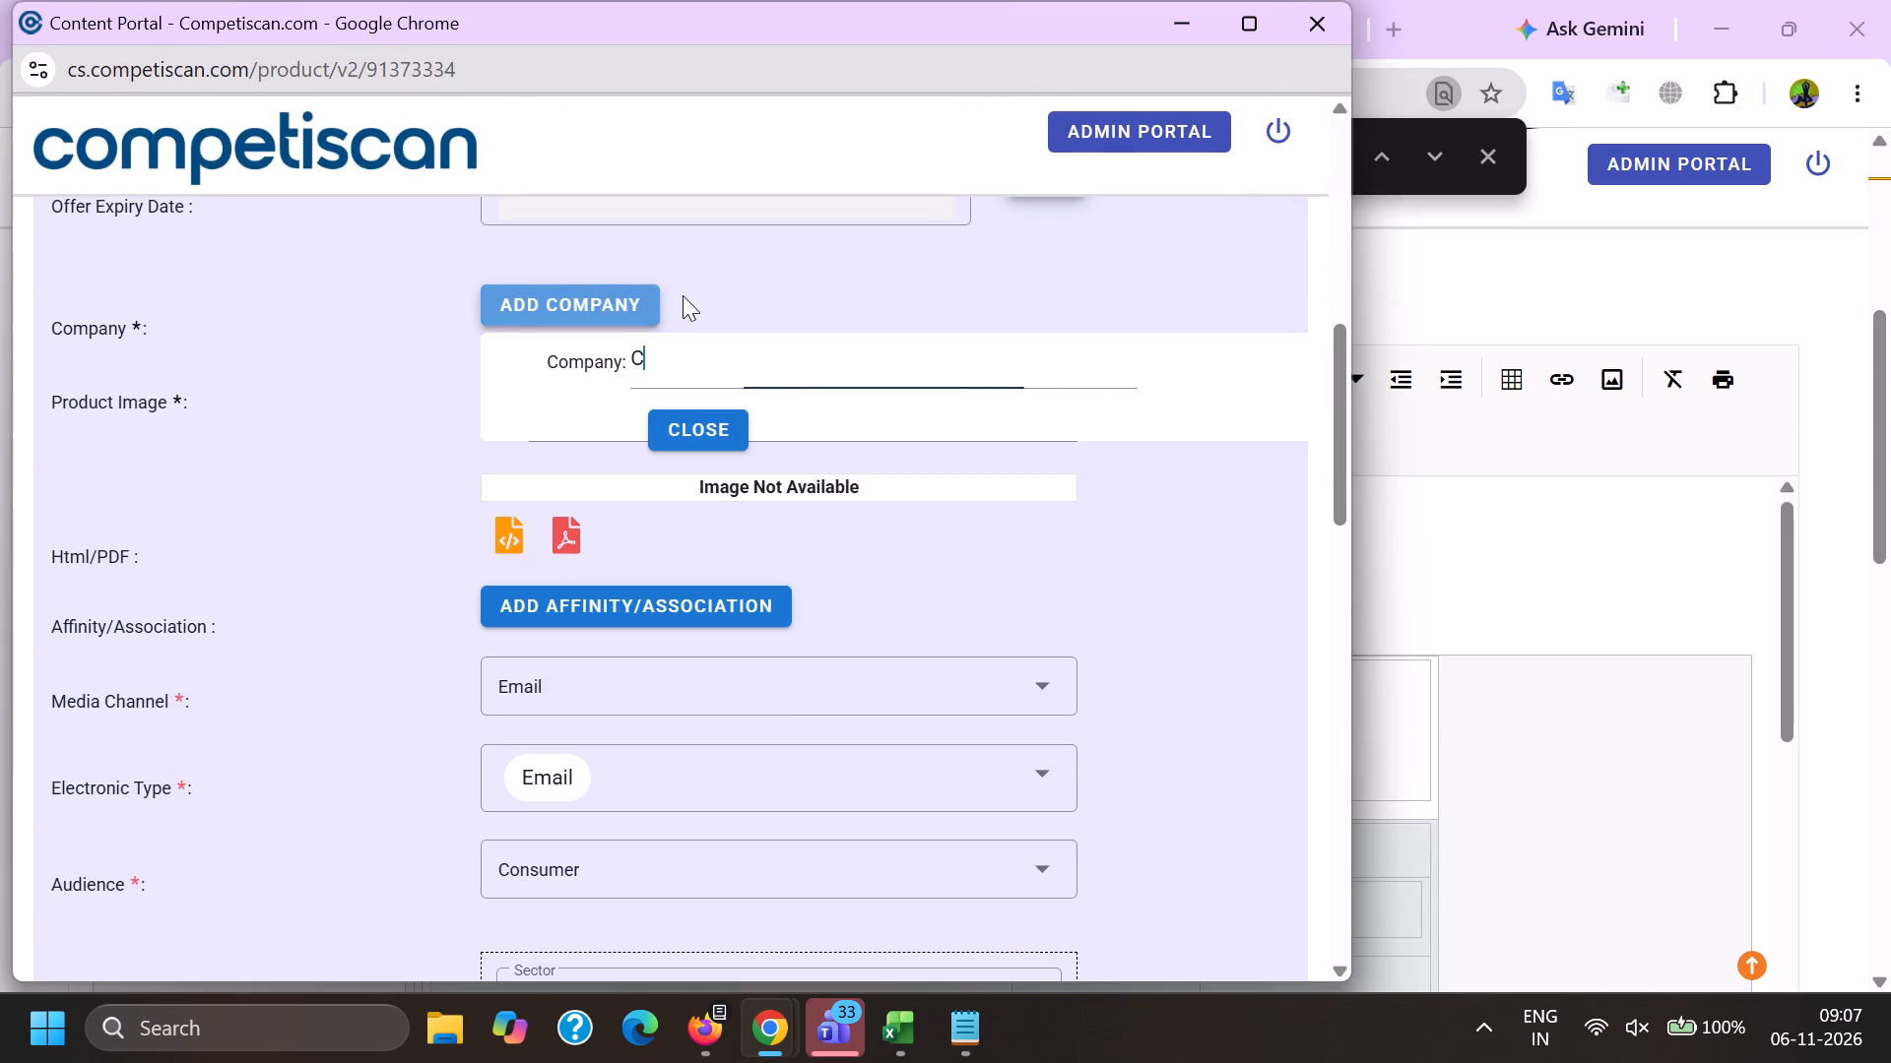
text(REDIT KARMA)
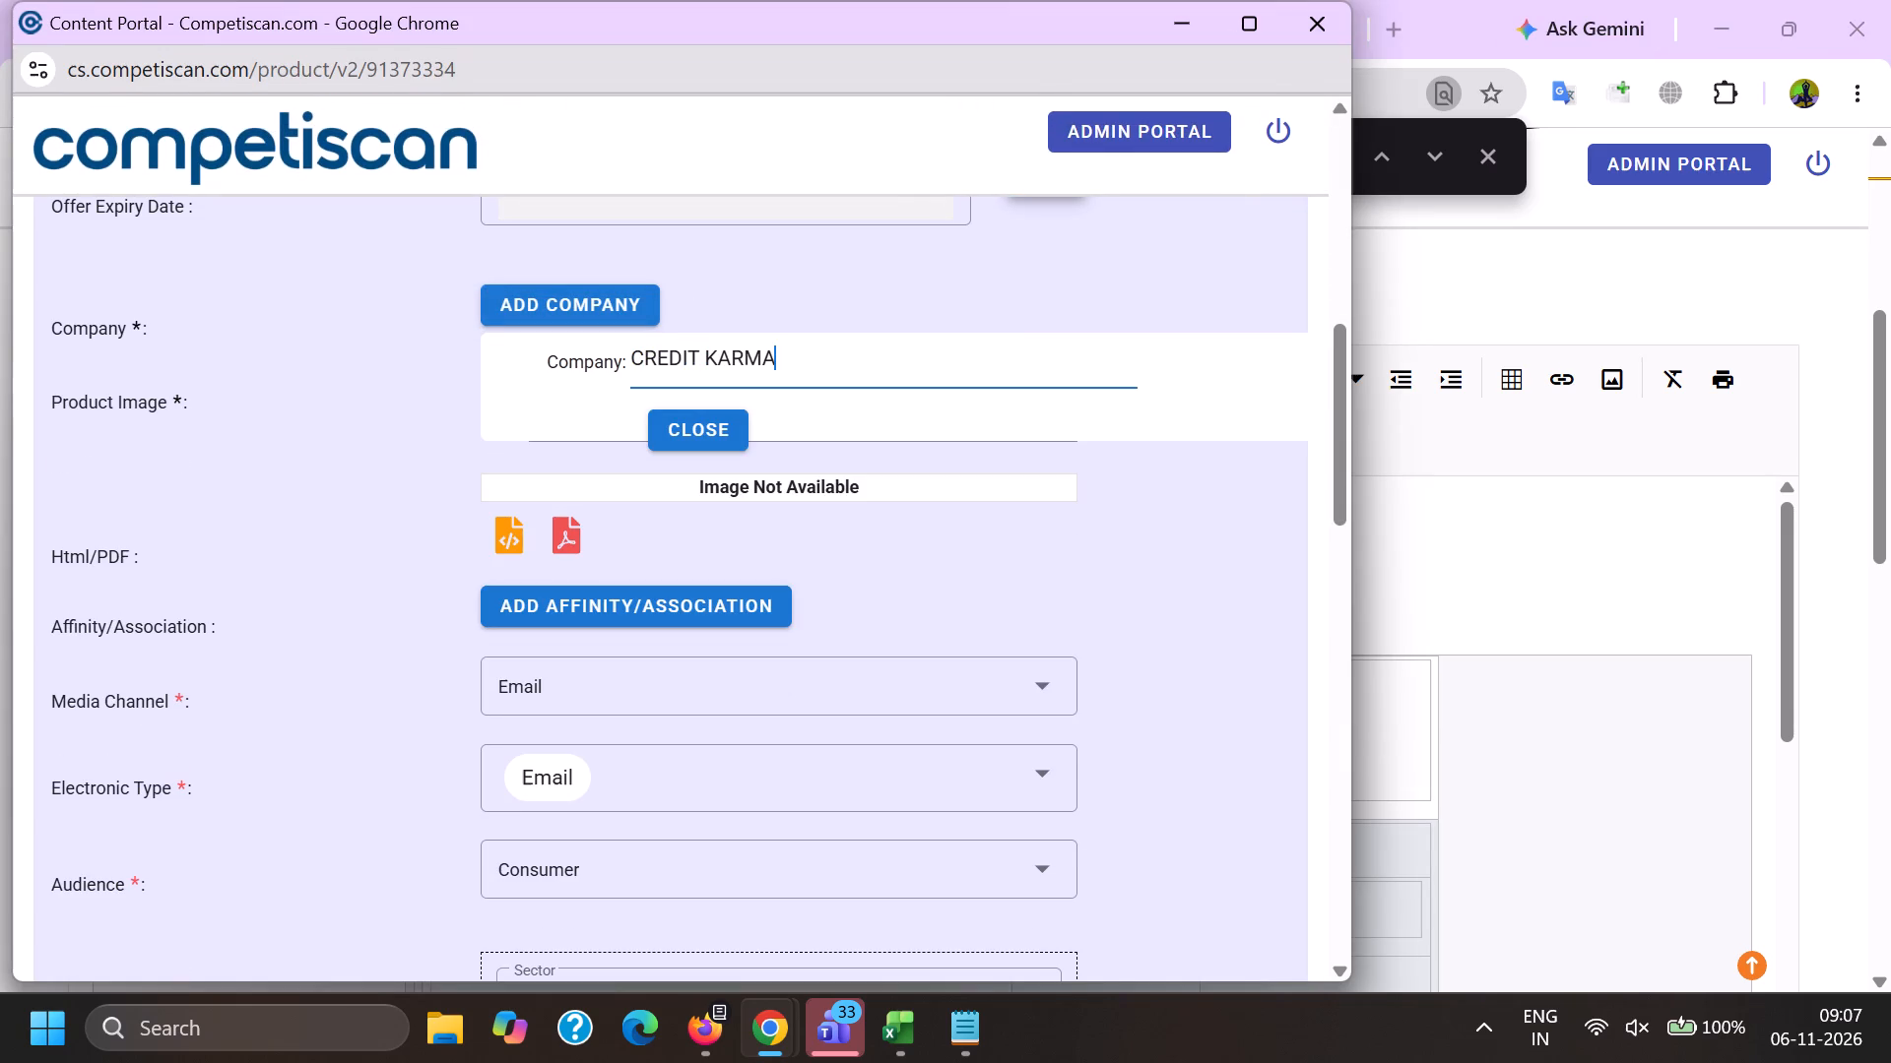
click(723, 426)
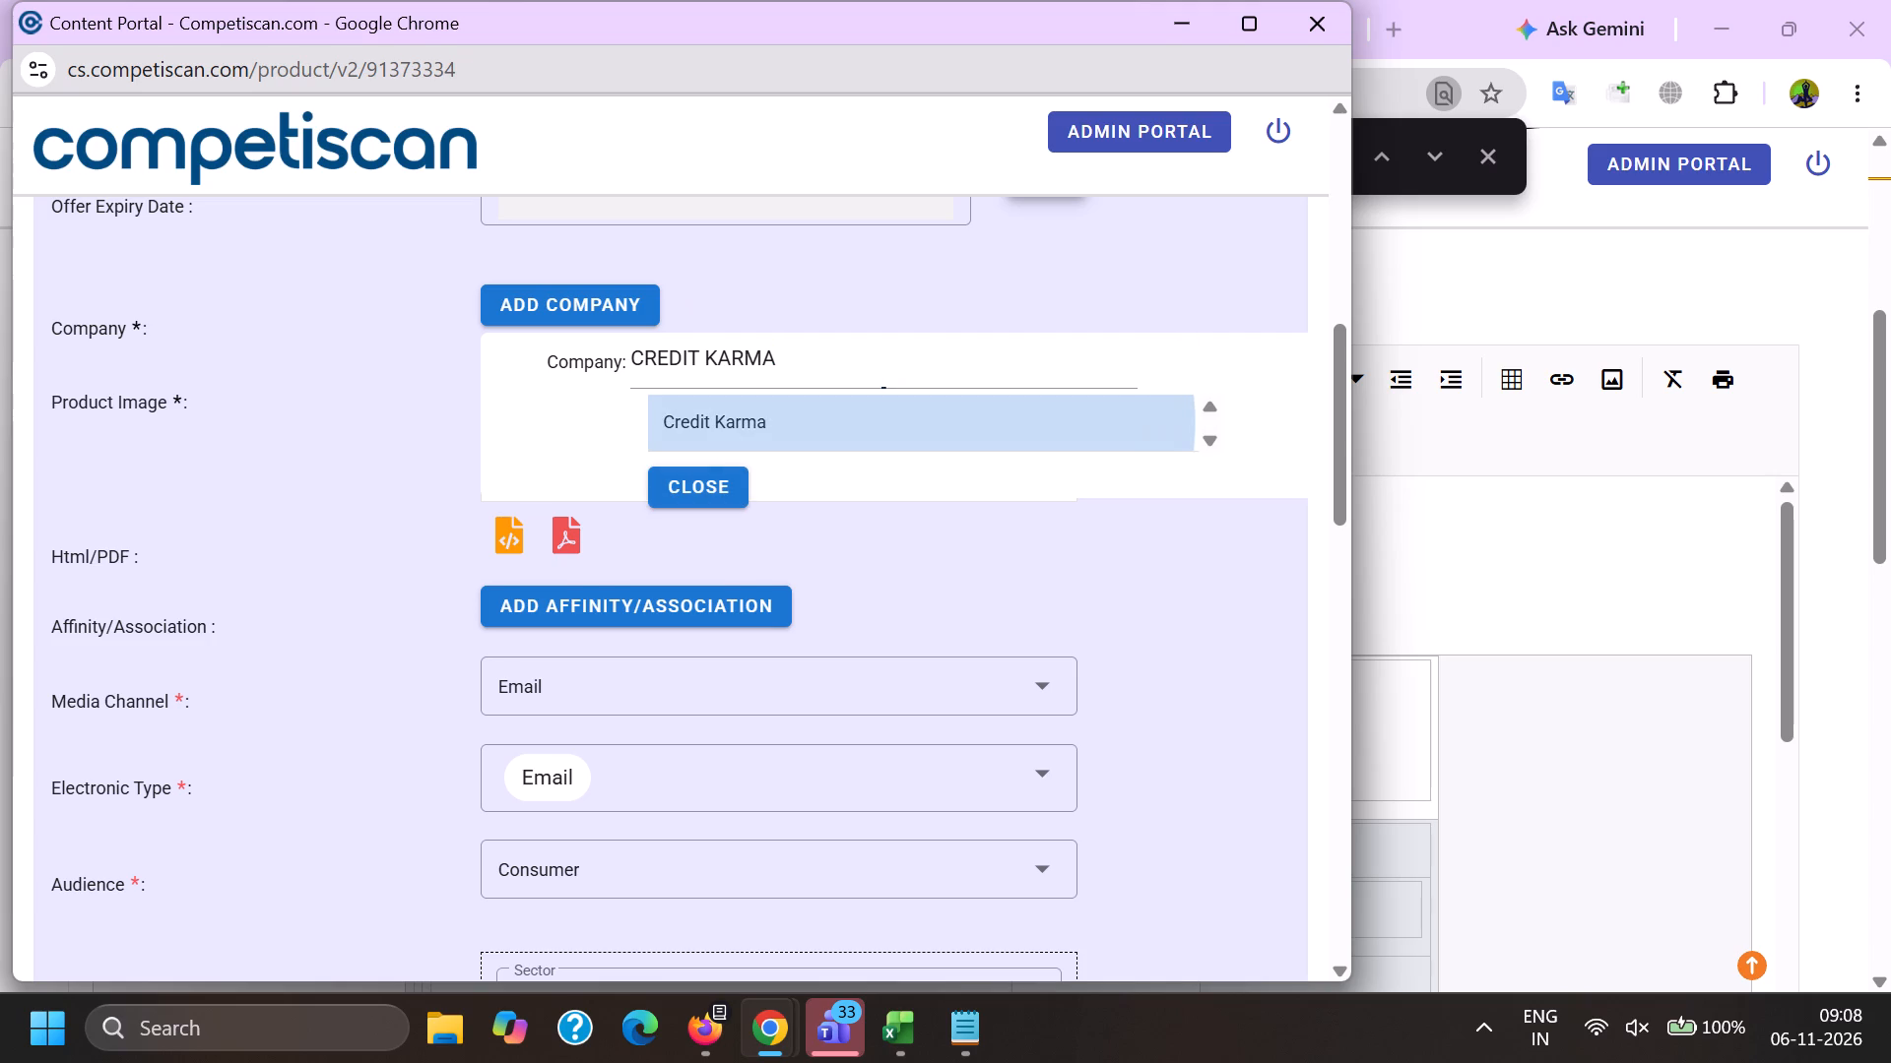
Add Intuit Inc as a second company in the product form.
click(556, 371)
click(568, 327)
click(551, 308)
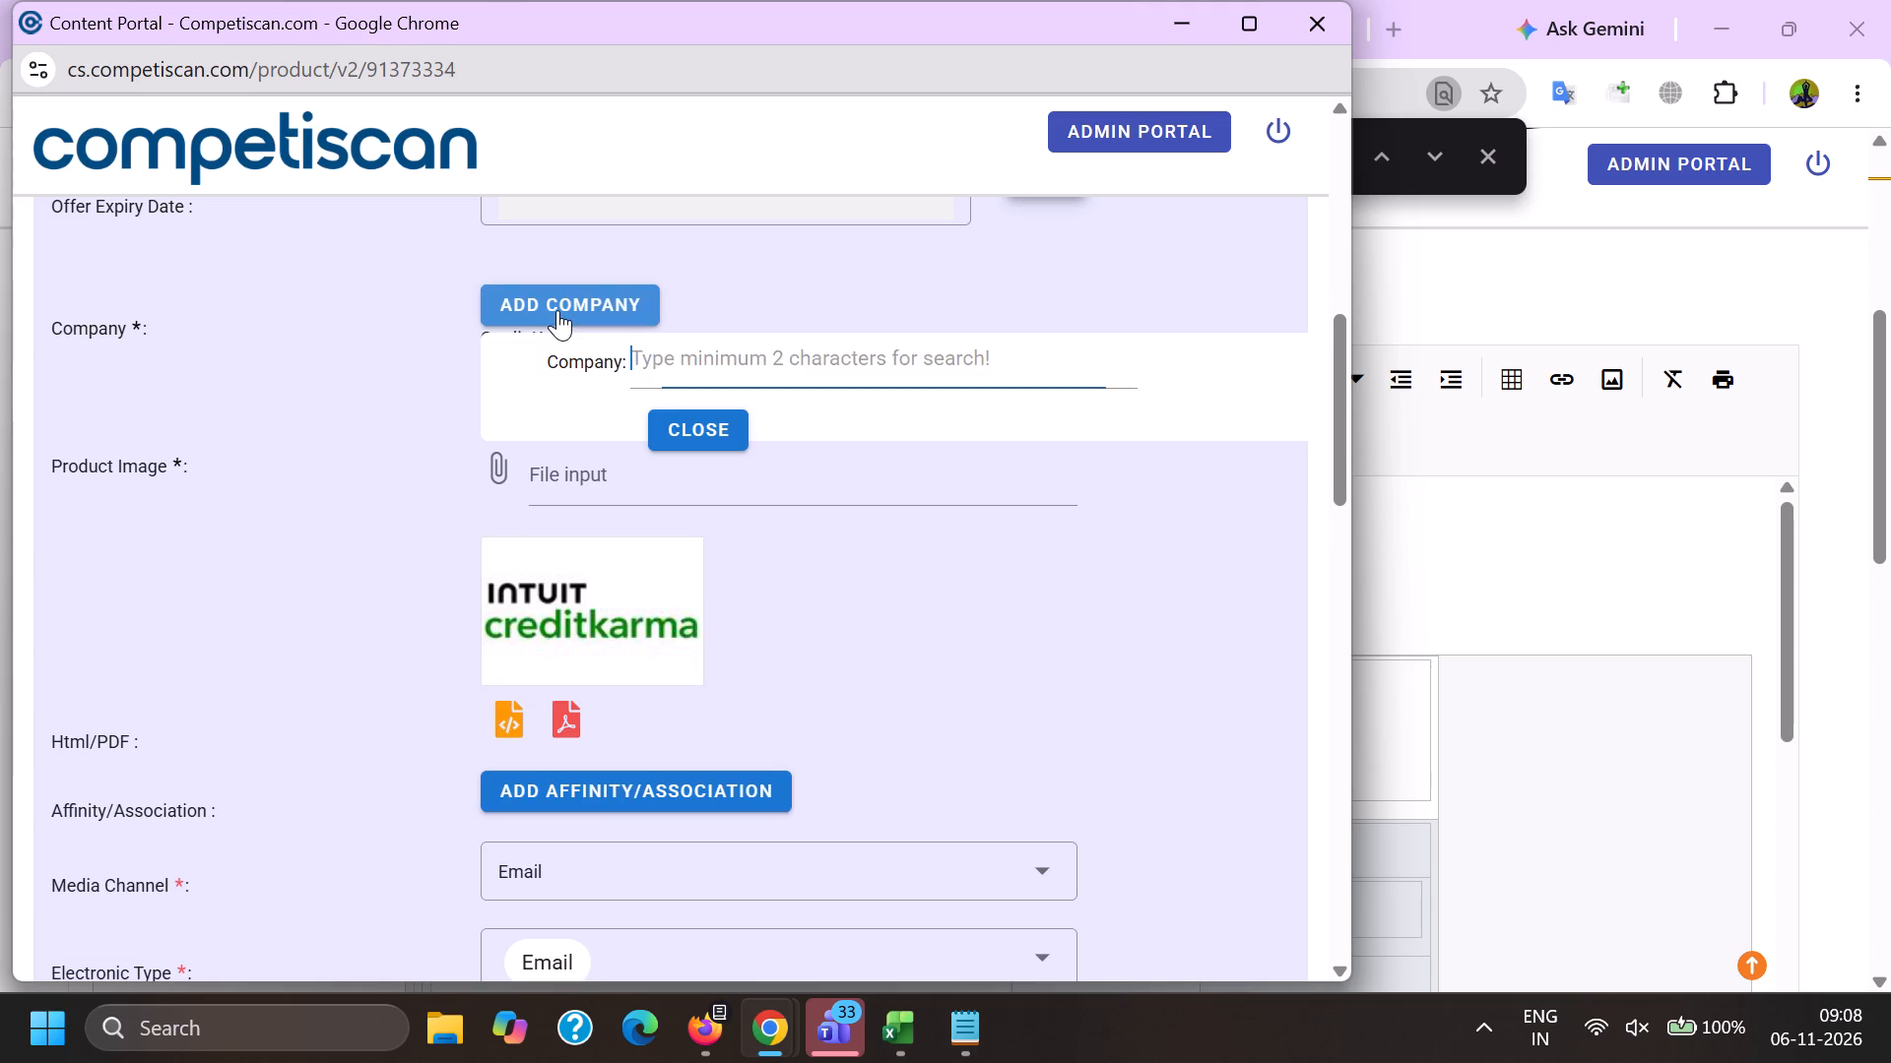
text(IN)
text(TUIT)
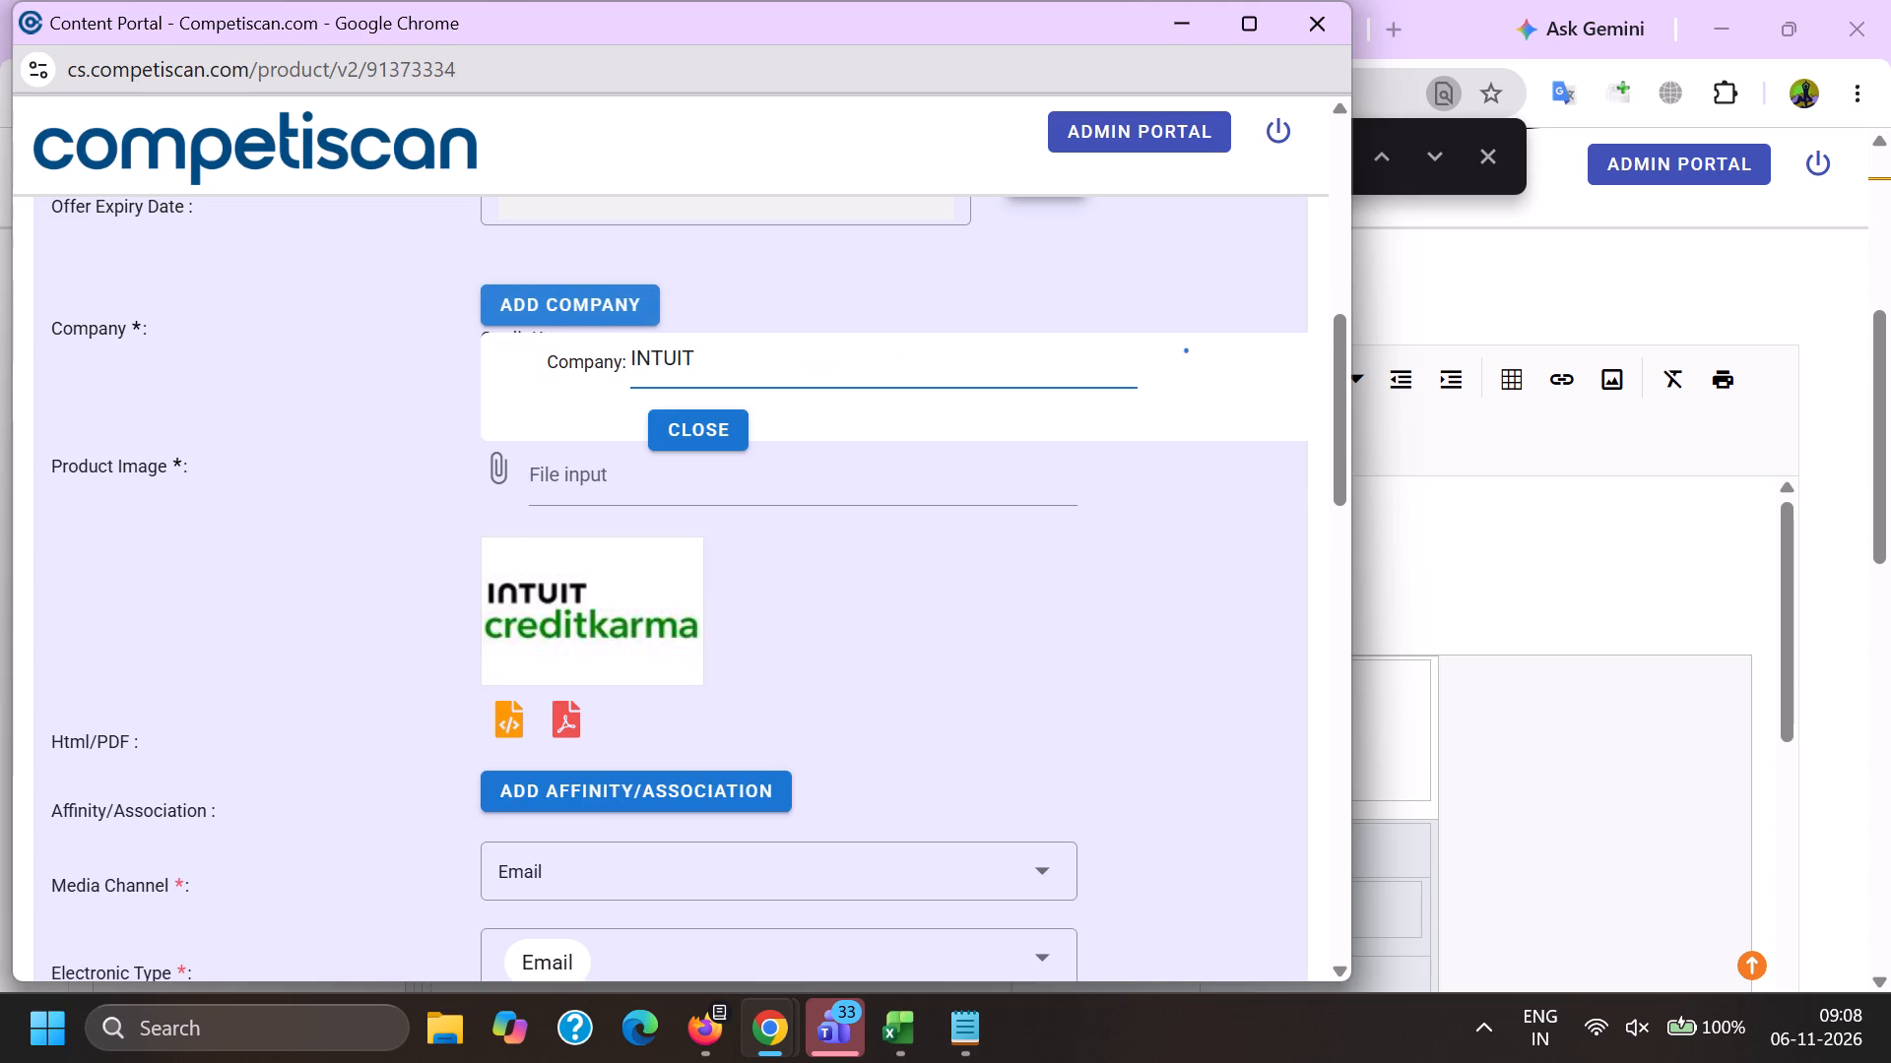
click(699, 428)
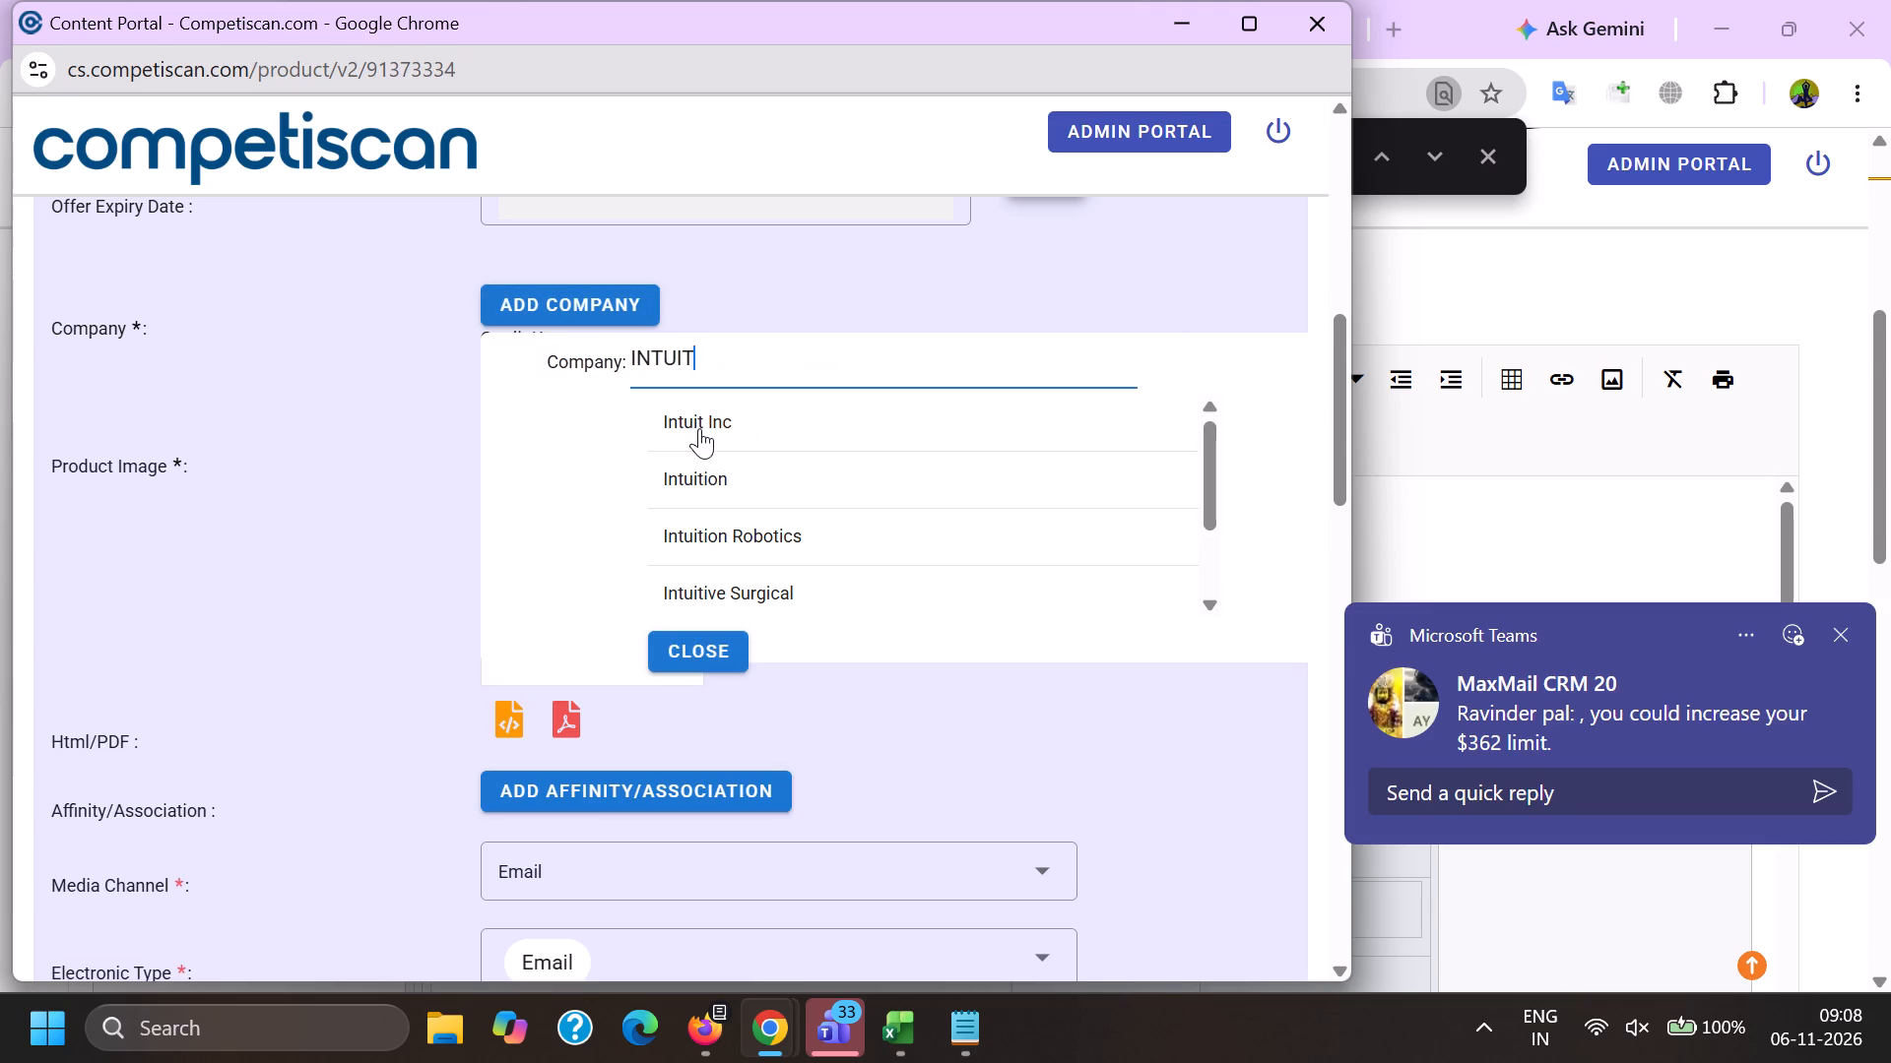
Set the sector to Consumer Services and the category to Credit Score Provider/Comparison Platform, and add the classification to the product form.
scroll(649, 355, down, 5)
key(Tab)
scroll(693, 287, down, 4)
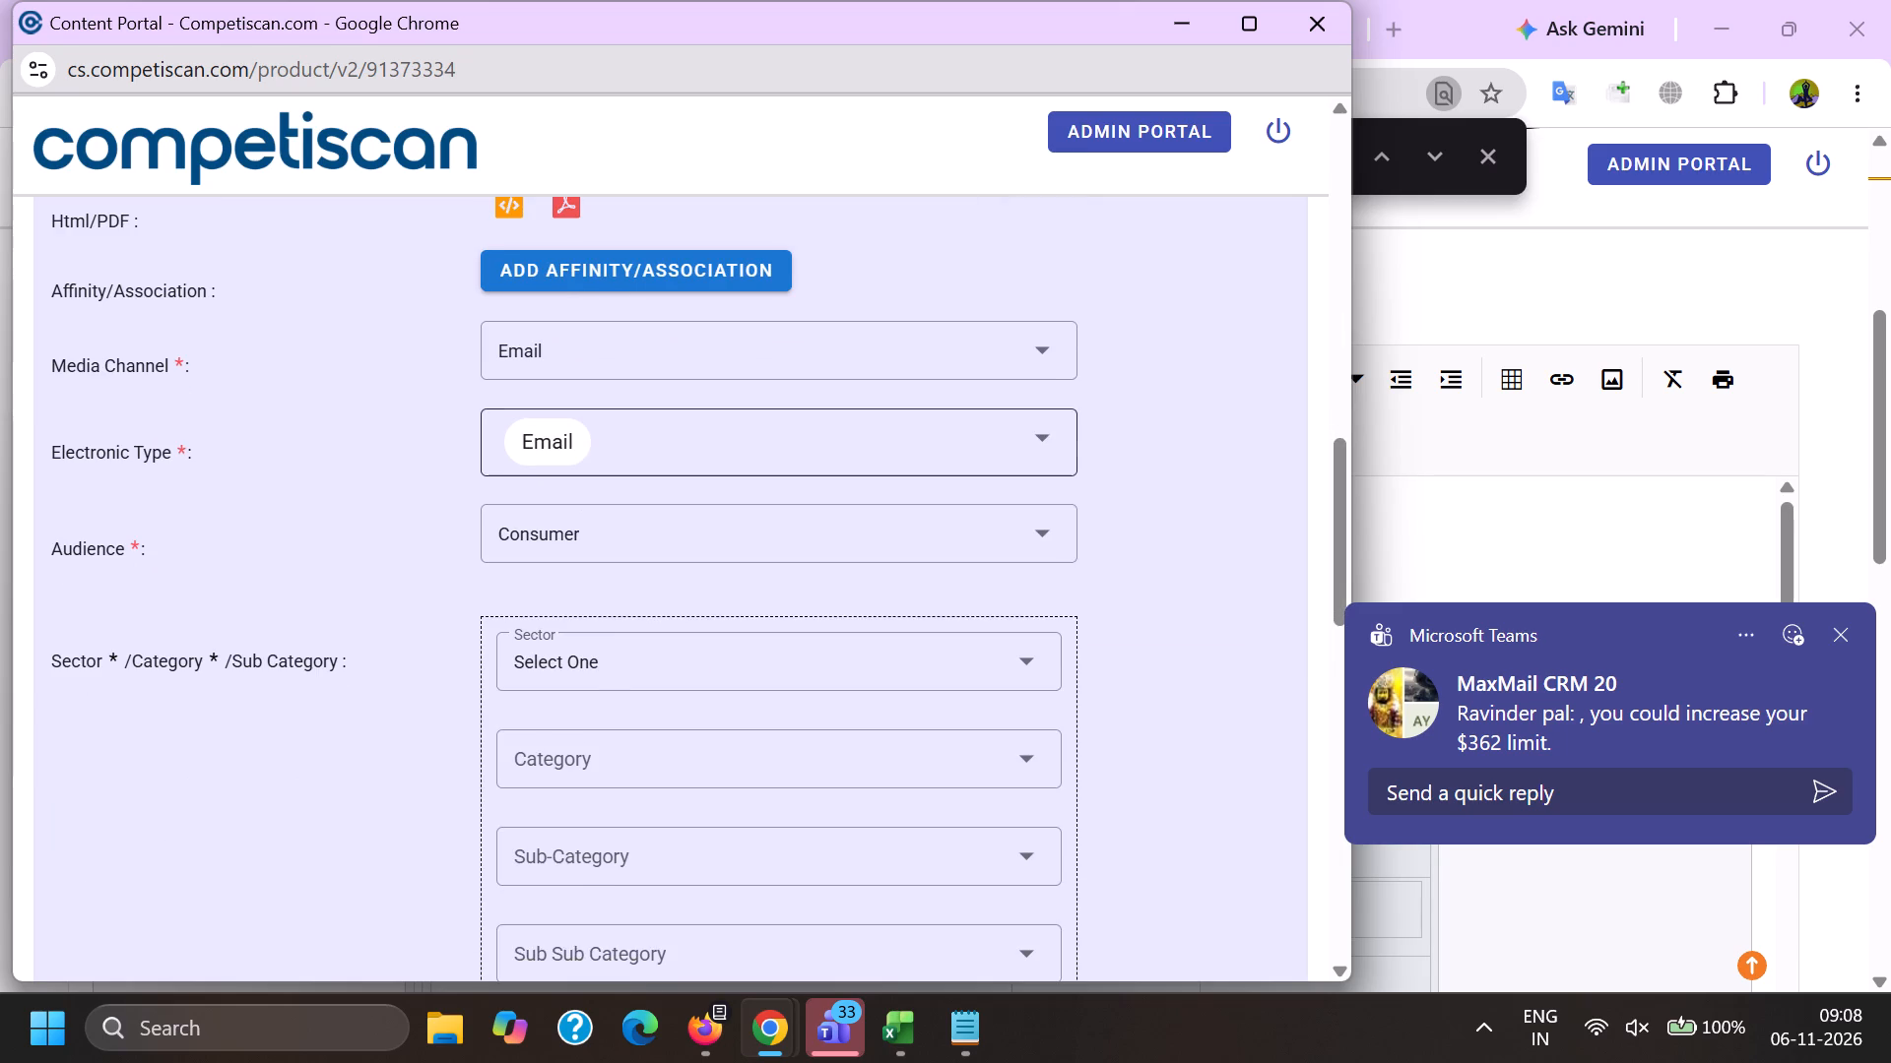
click(598, 665)
click(612, 726)
drag(331, 770, 392, 782)
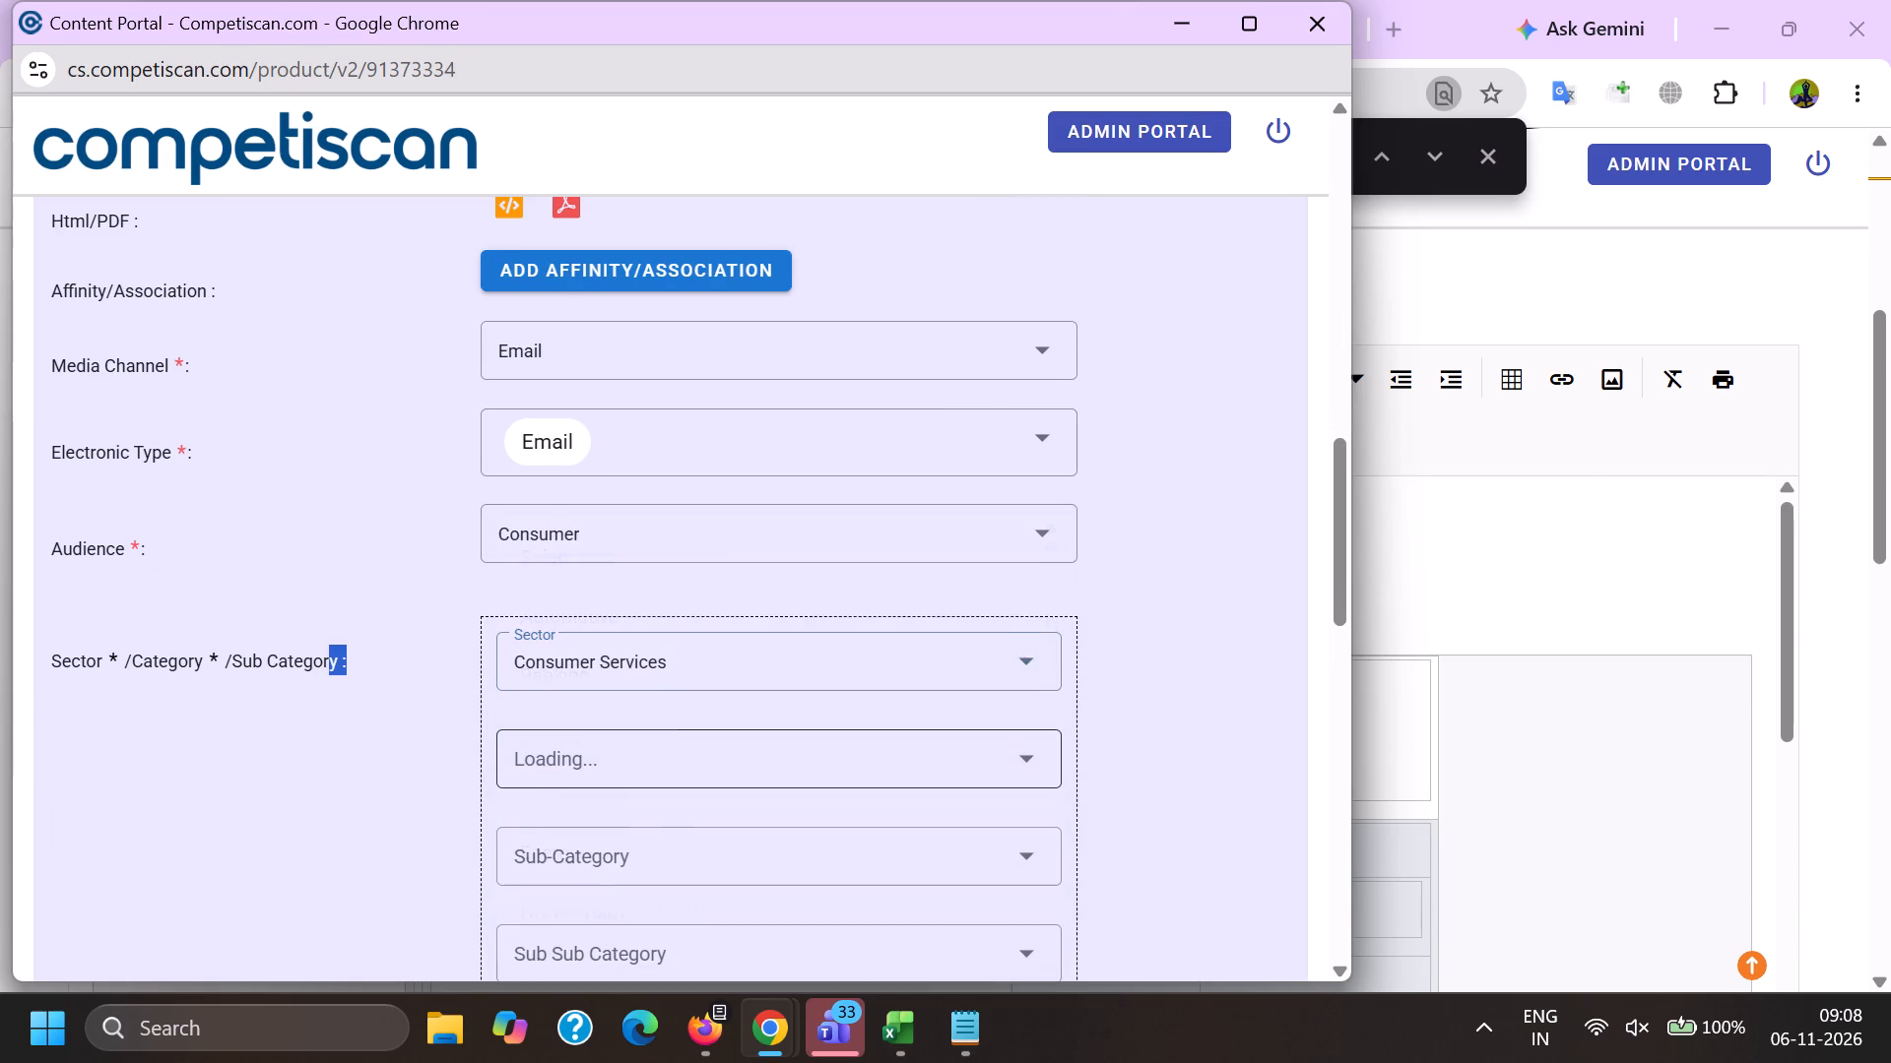
click(668, 769)
scroll(685, 409, down, 3)
click(667, 508)
click(613, 291)
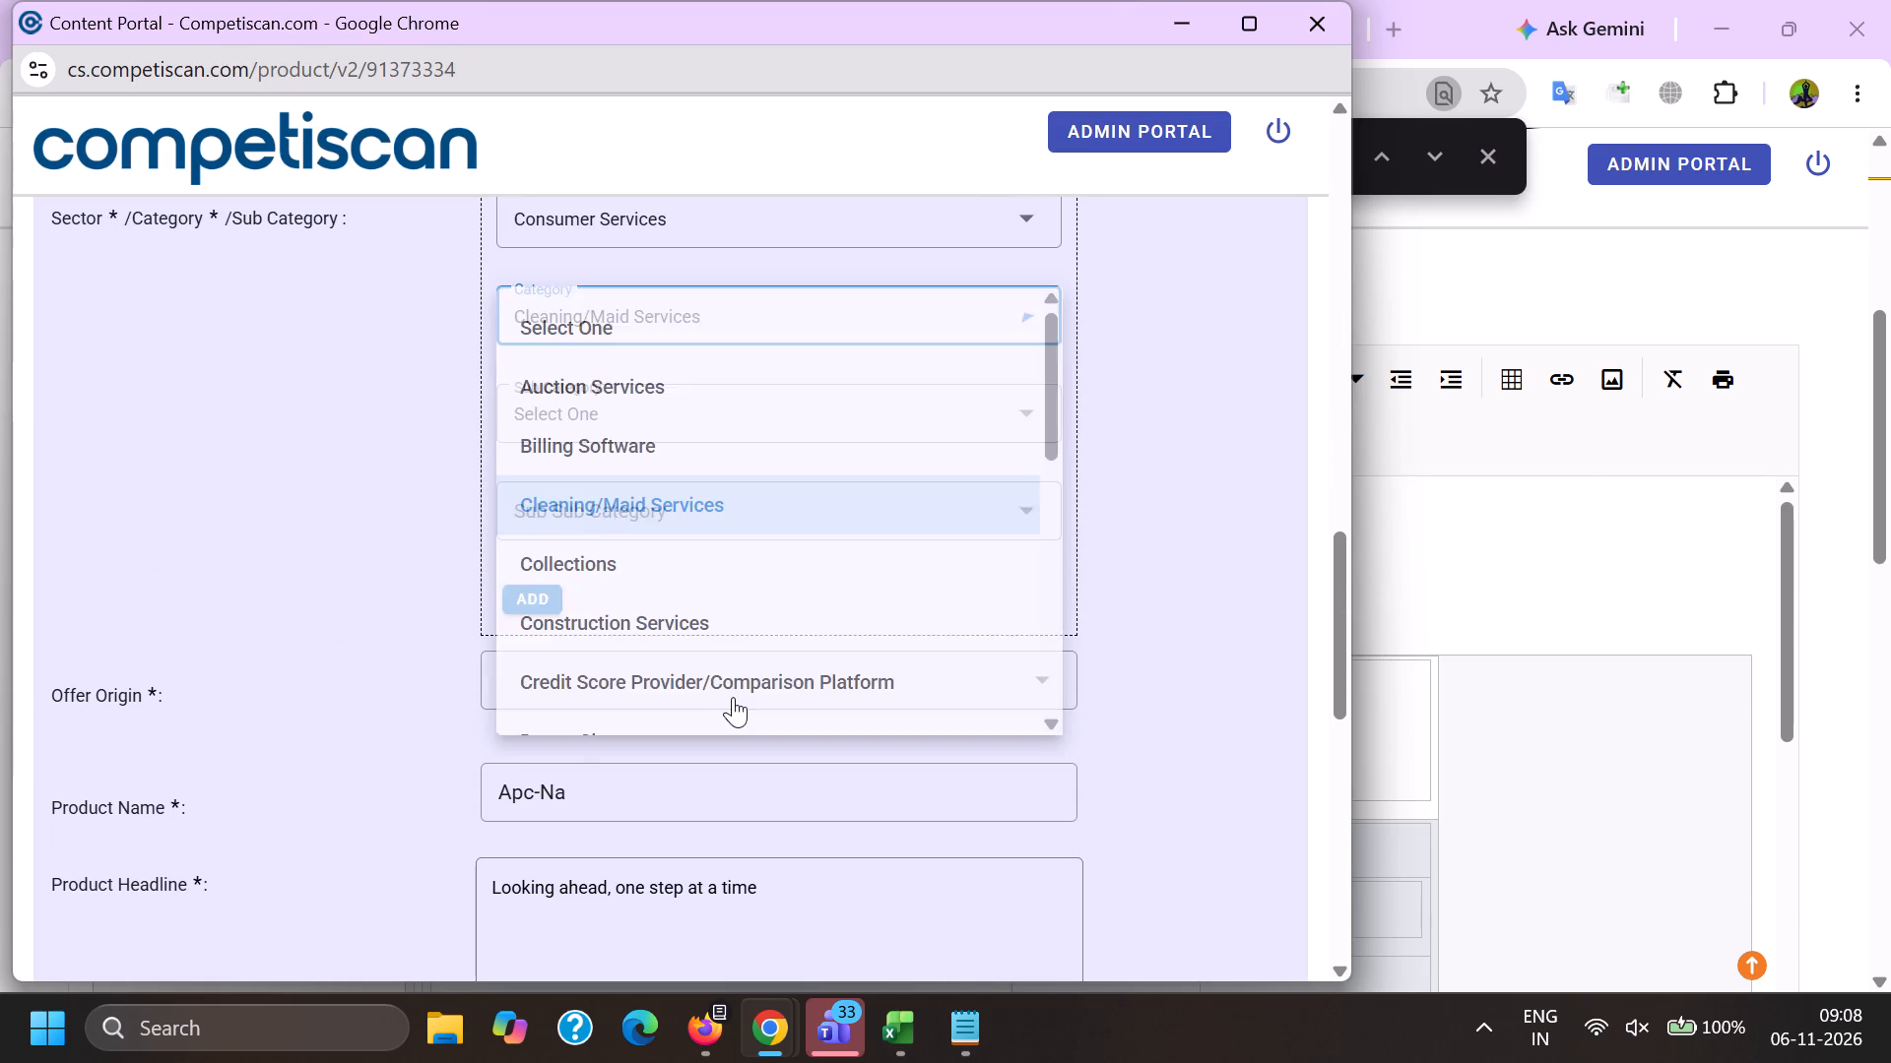
click(751, 686)
drag(388, 615, 414, 620)
click(531, 592)
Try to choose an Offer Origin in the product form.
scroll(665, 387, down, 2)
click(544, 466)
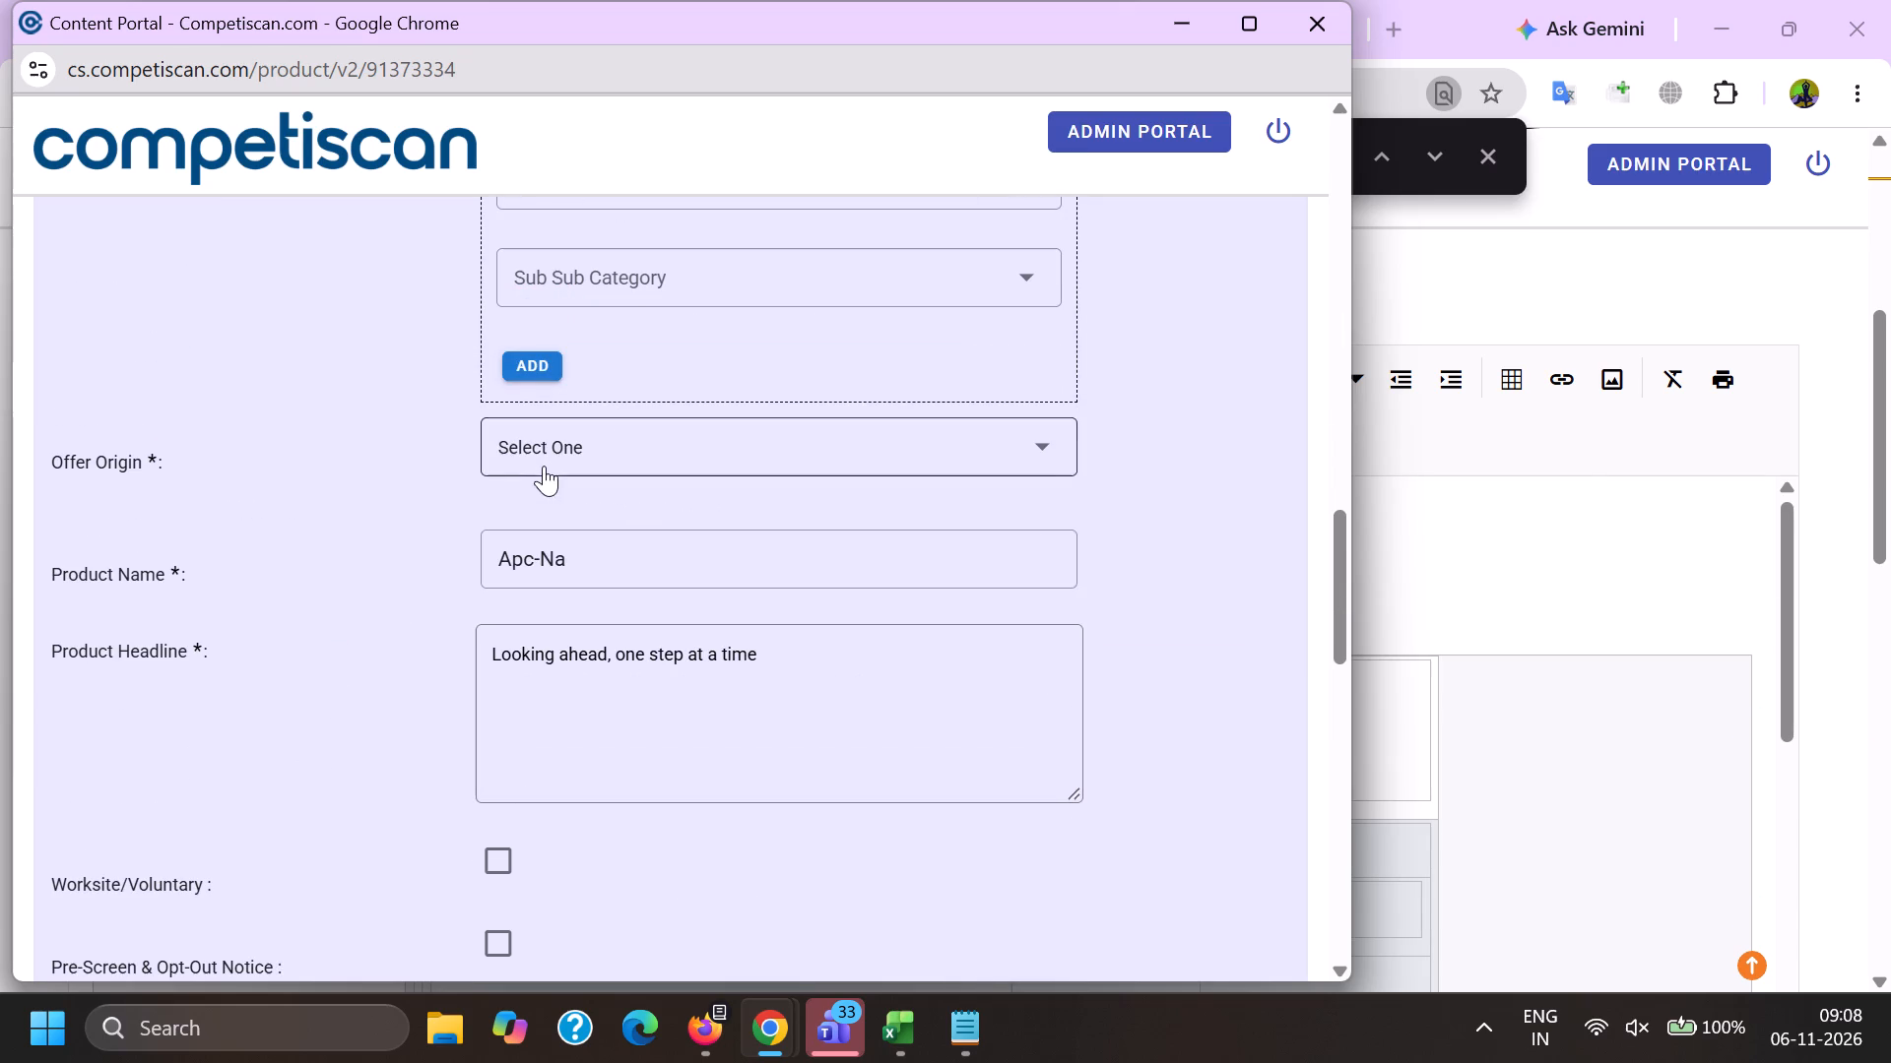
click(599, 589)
Replace the Product Headline with the copied "Looking ahead, one step at a time. Simple ways to feel more informed about your finances." on one continuous line.
drag(842, 652, 13, 638)
key(ctrl+v)
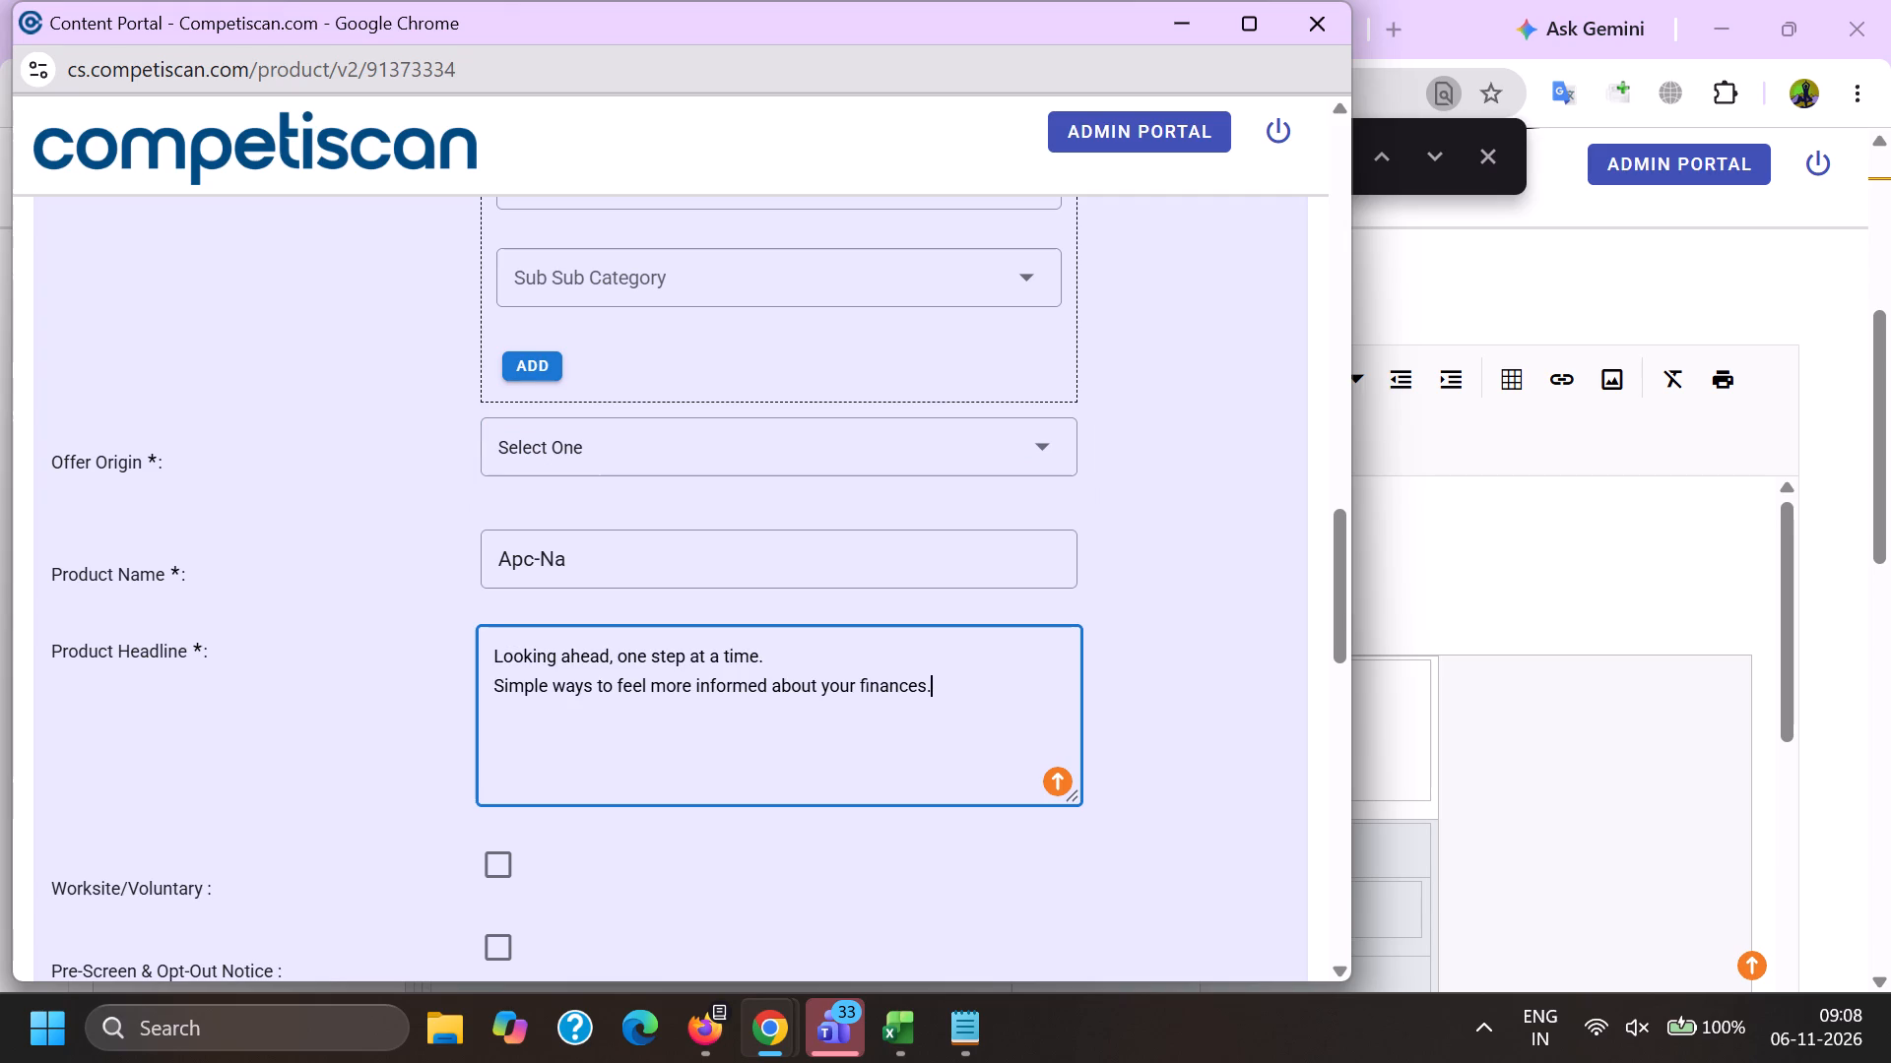
click(815, 657)
key(Right)
key(BackSpace)
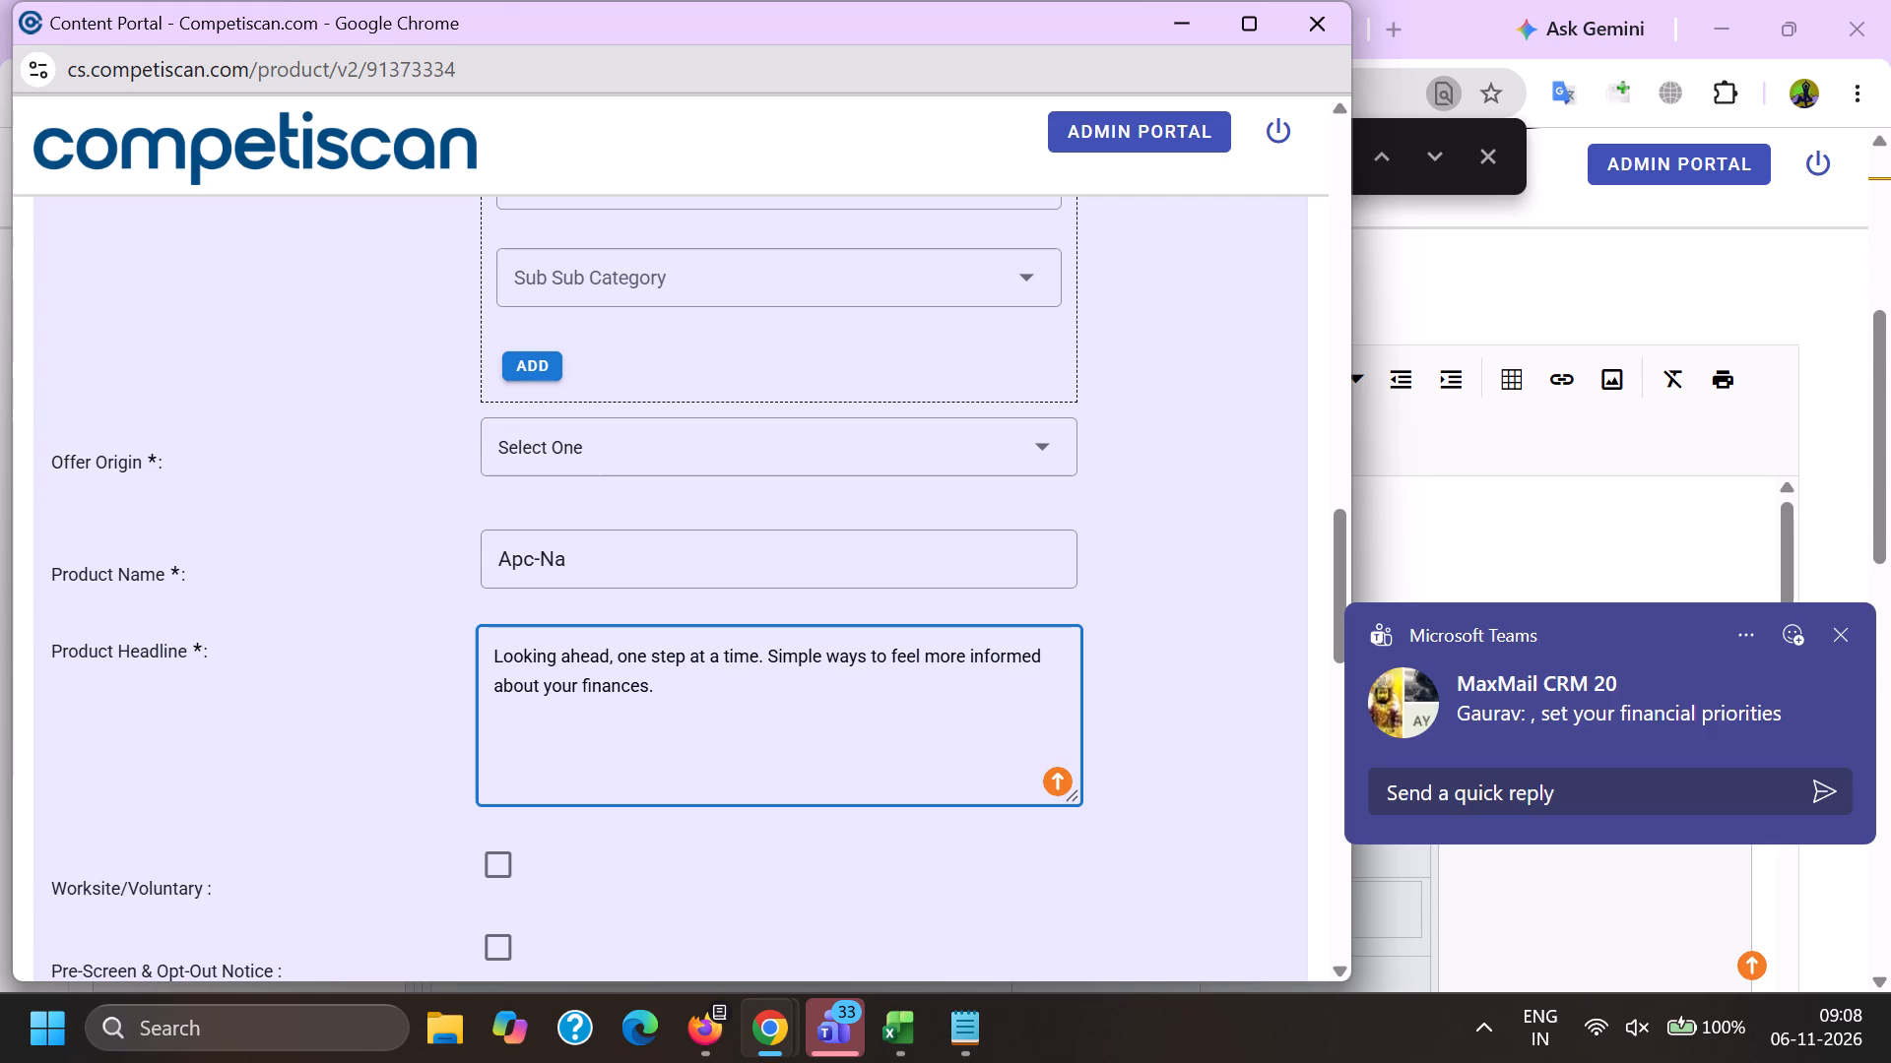
Remove the full stop at the end of the Product Headline.
click(780, 718)
key(BackSpace)
Replace the Product Name "Apc-Na" with a name beginning "Credi", with only the first letter capitalised.
drag(611, 558, 208, 545)
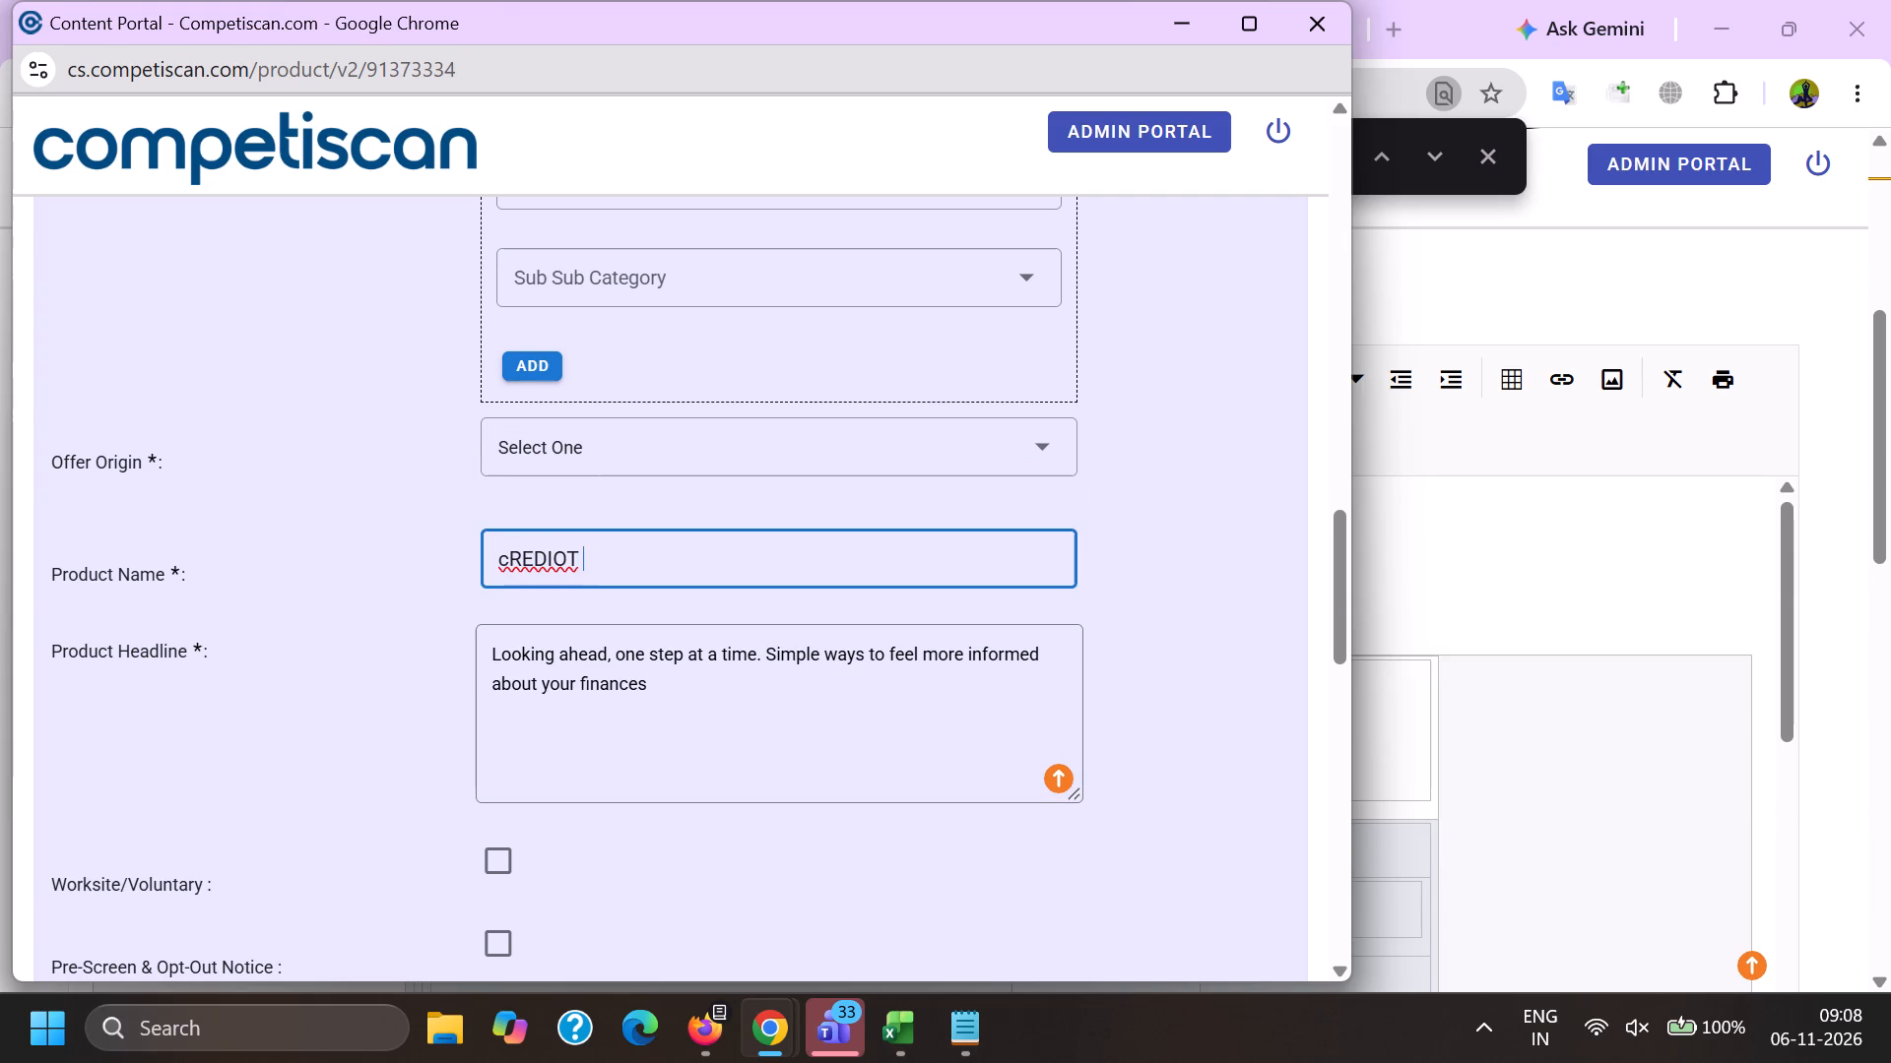
key(BackSpace)
key(BackSpace)
key(BackSpace)
key(BackSpace)
key(BackSpace)
key(BackSpace)
key(BackSpace)
key(BackSpace)
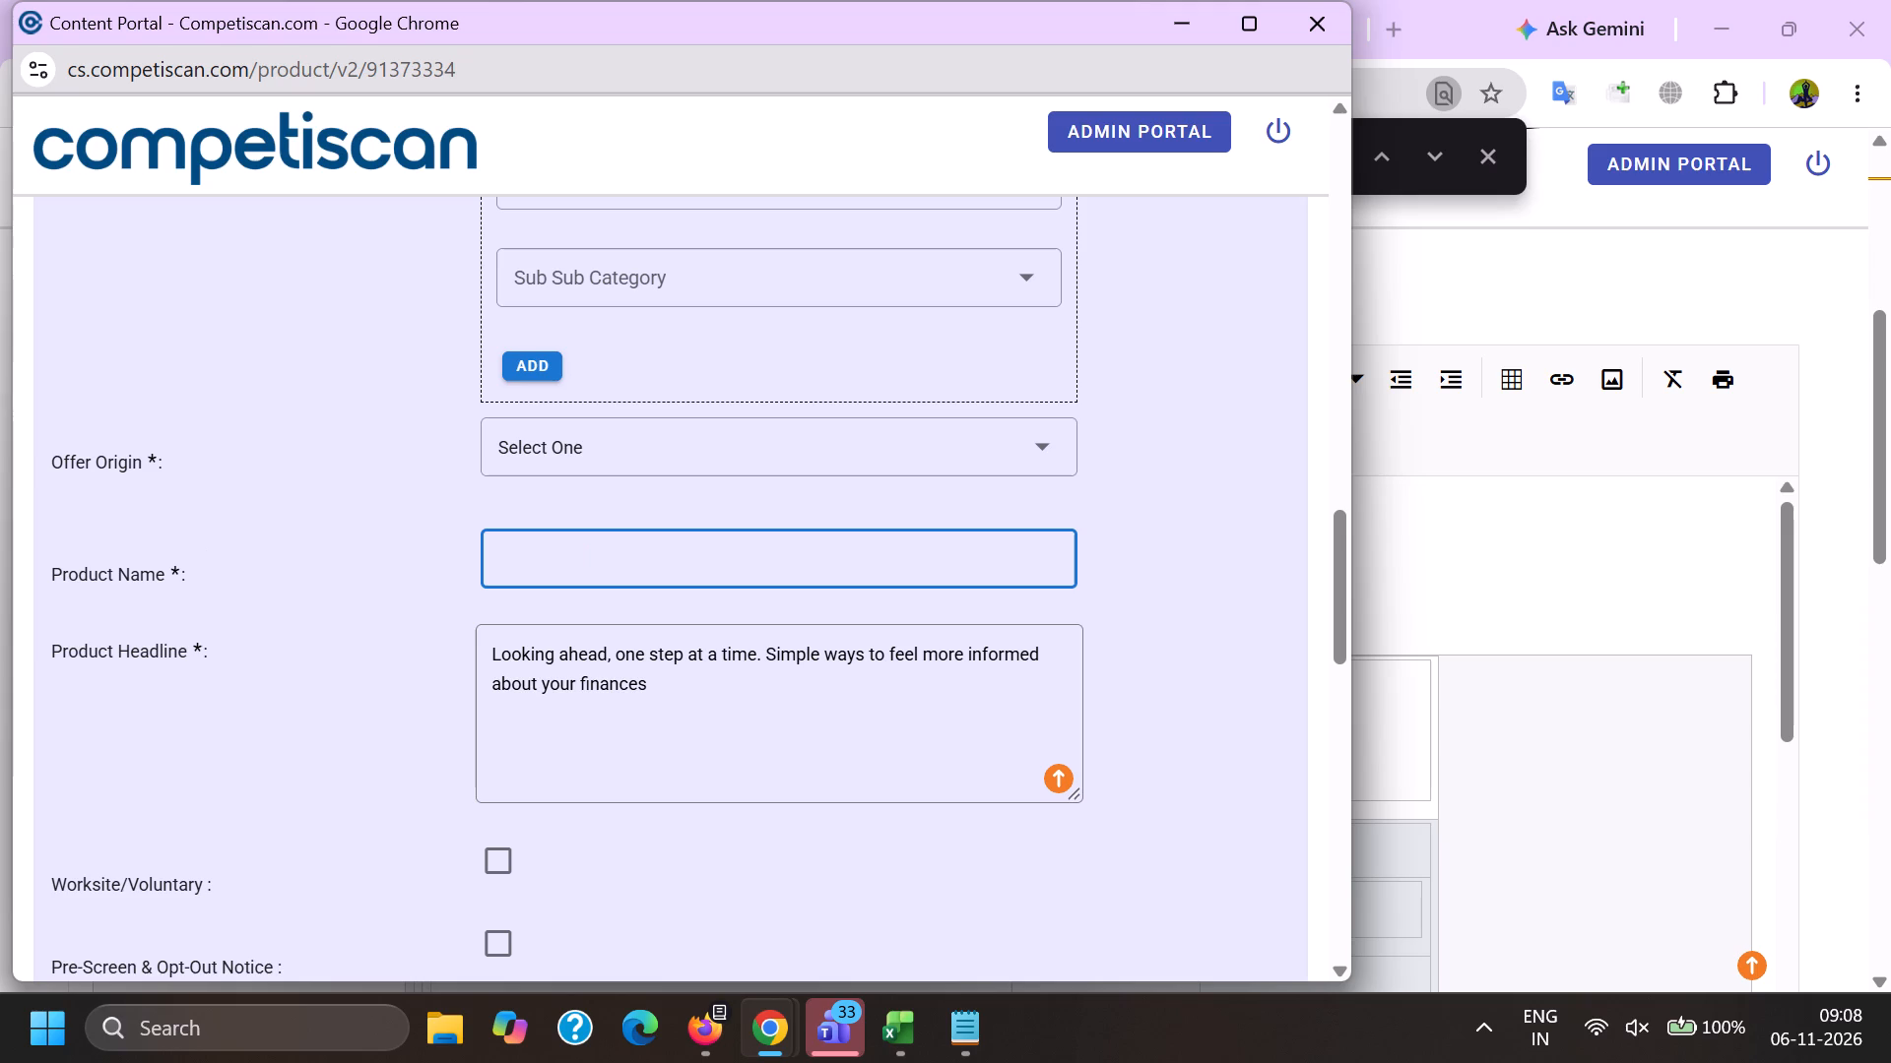
key(BackSpace)
key(BackSpace)
key(BackSpace)
key(BackSpace)
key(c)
key(BackSpace)
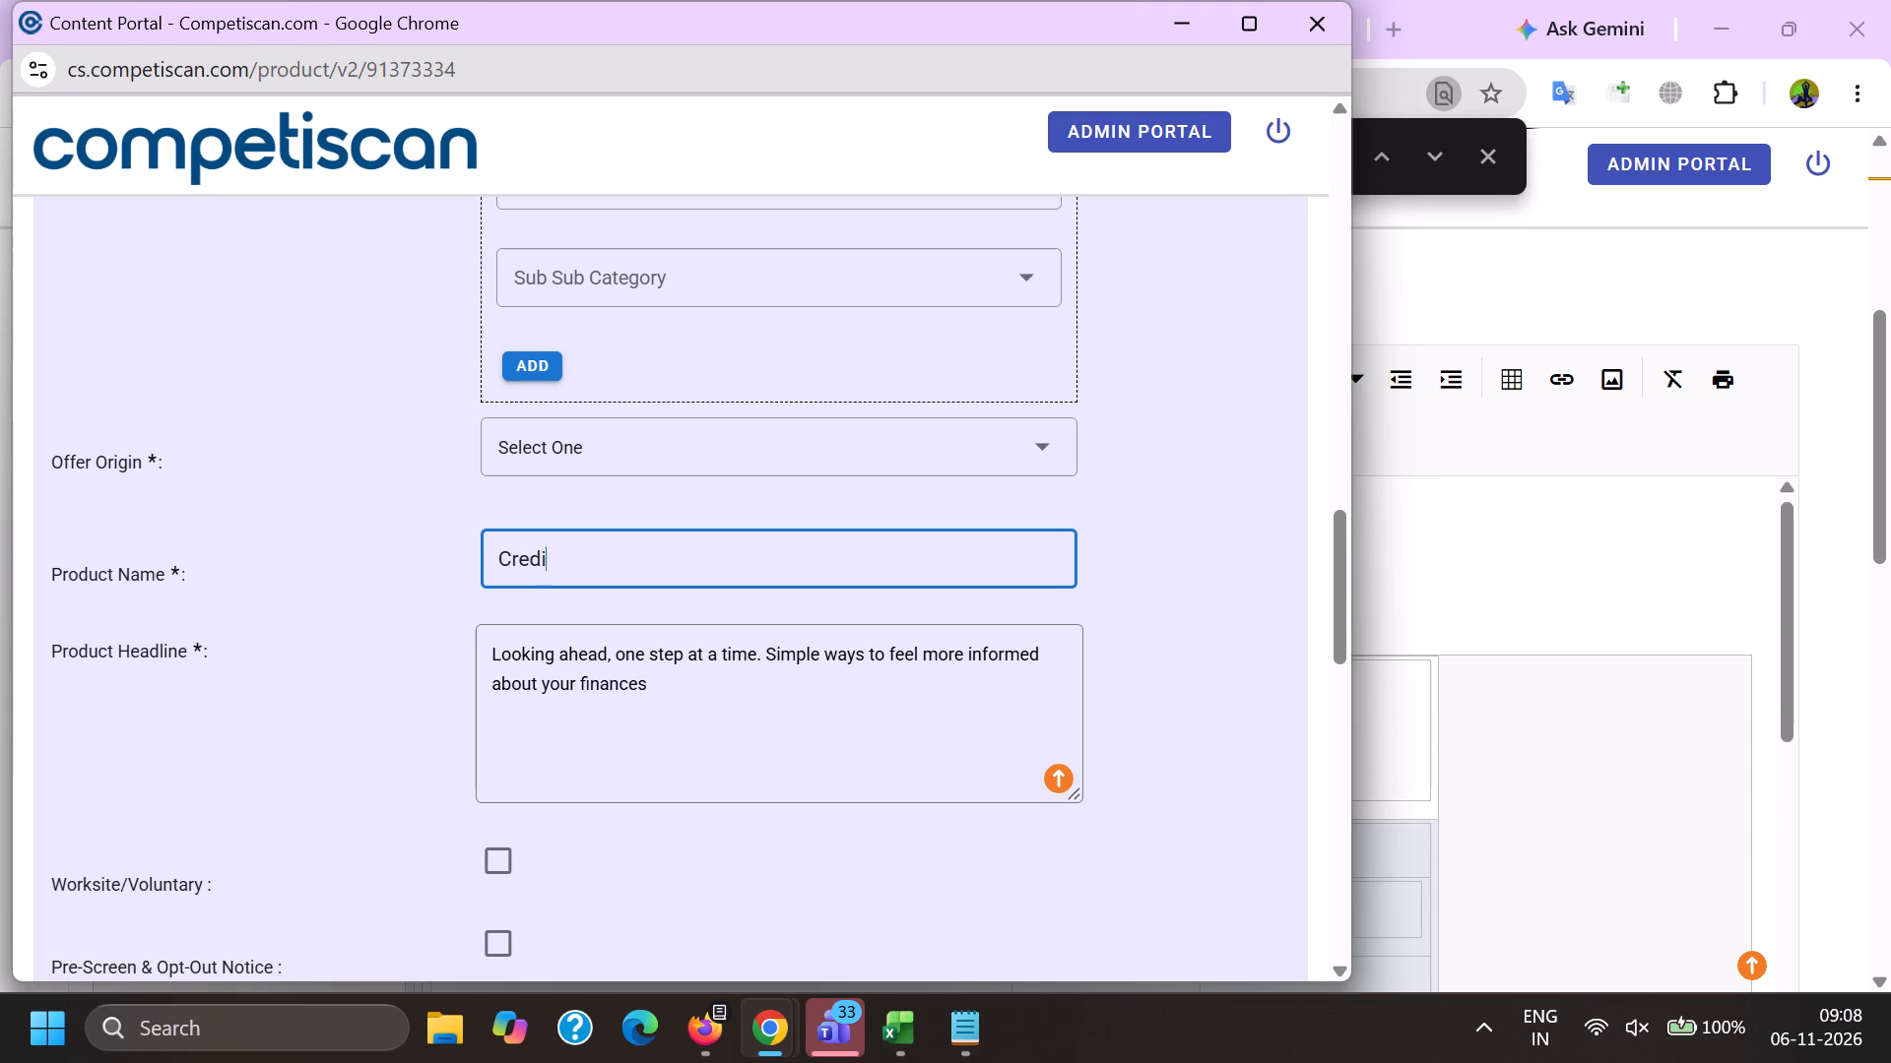
Choose a Response Mechanism and a Mailing Type in the product form.
scroll(0, 3, down, 4)
scroll(524, 342, down, 4)
click(568, 565)
scroll(584, 395, down, 5)
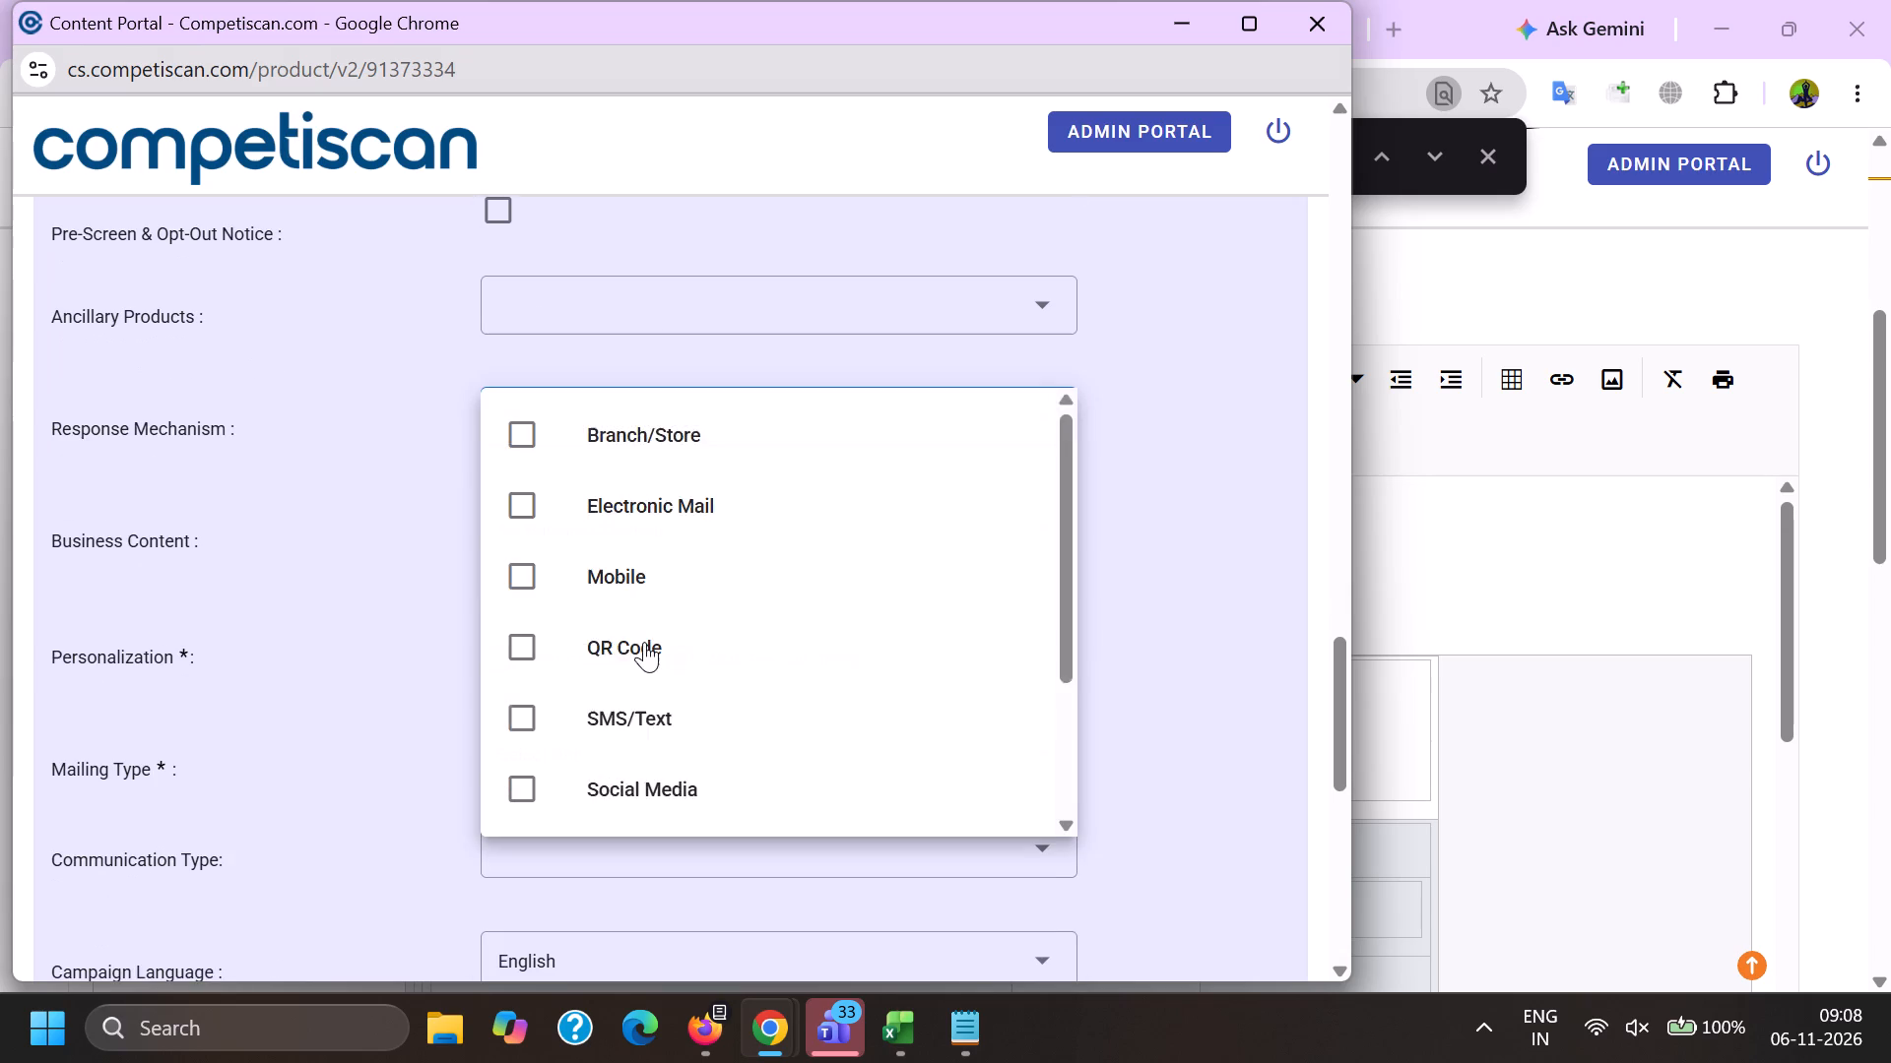
scroll(644, 642, down, 2)
click(632, 779)
click(348, 719)
click(569, 777)
drag(558, 635, 551, 645)
click(348, 701)
Submit the completed product form.
scroll(413, 804, down, 12)
click(565, 966)
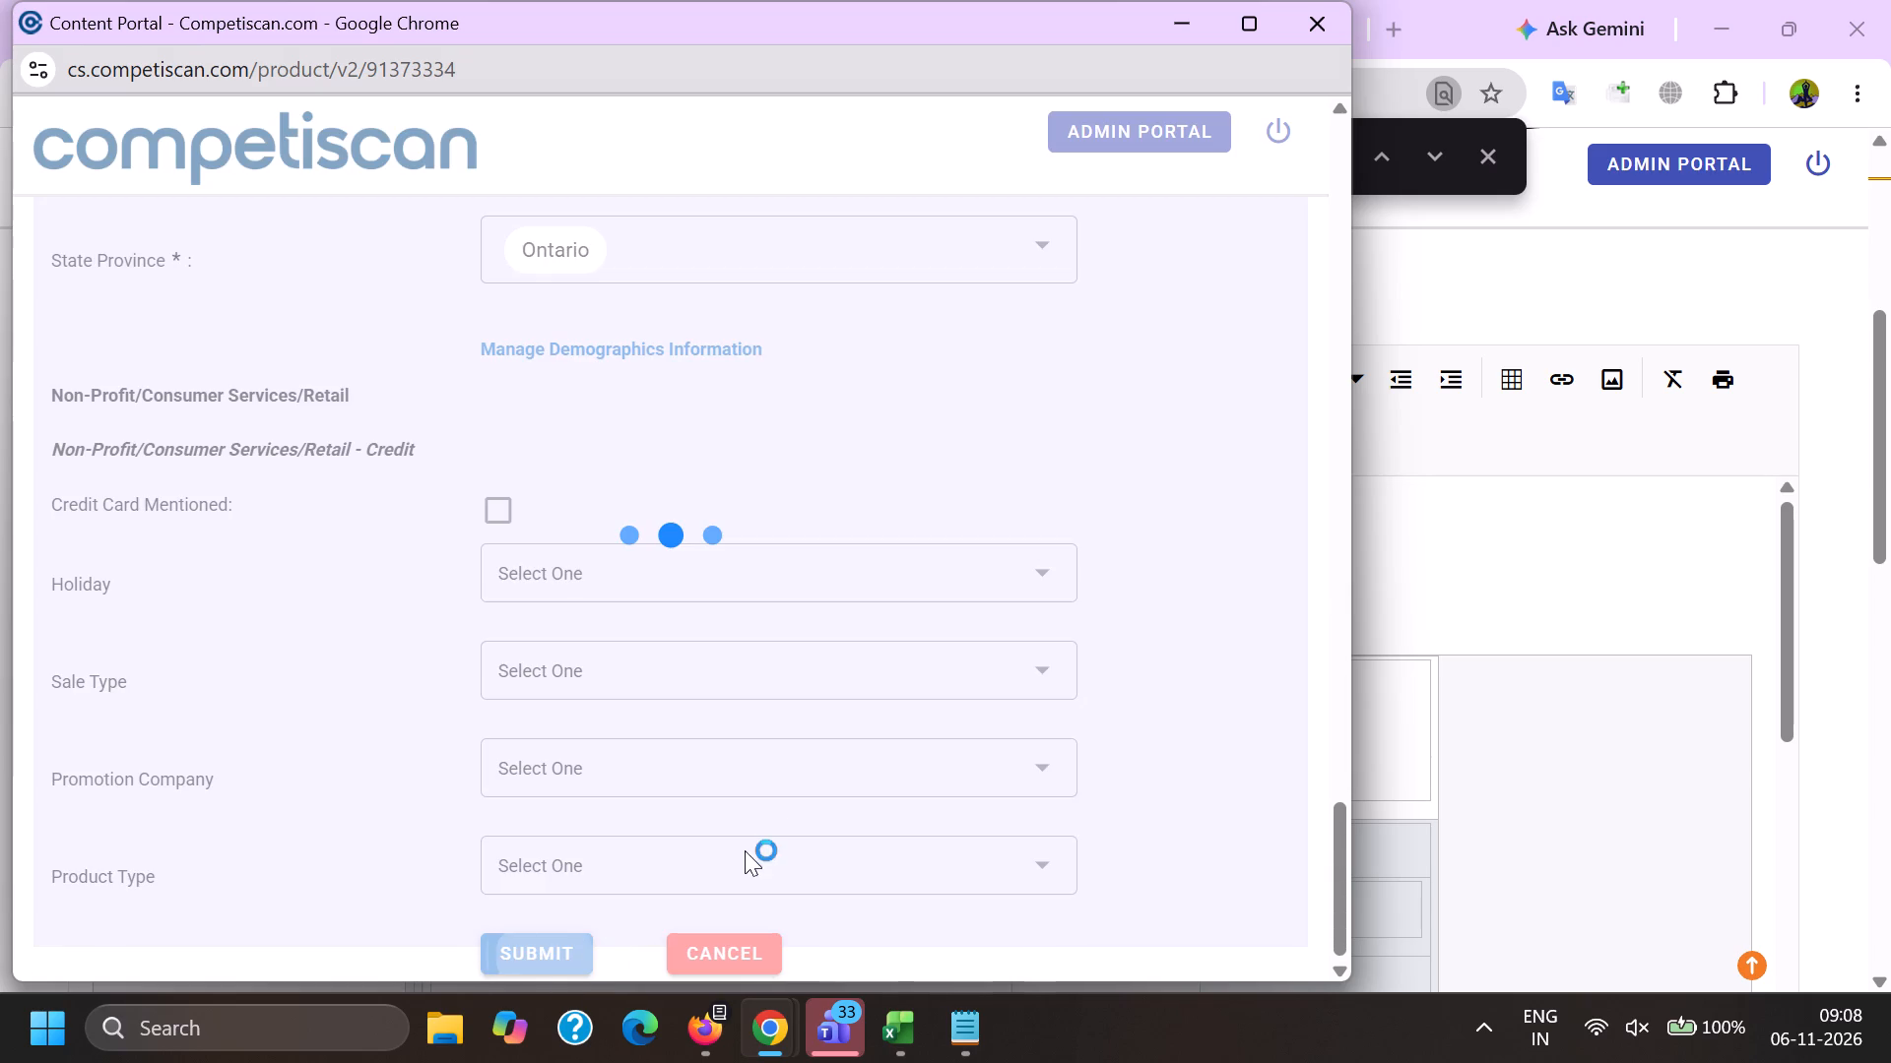
Return to the main browser window and bring up the email editor with the forwarded Capital One email.
key(alt+Tab)
click(1113, 23)
click(1269, 29)
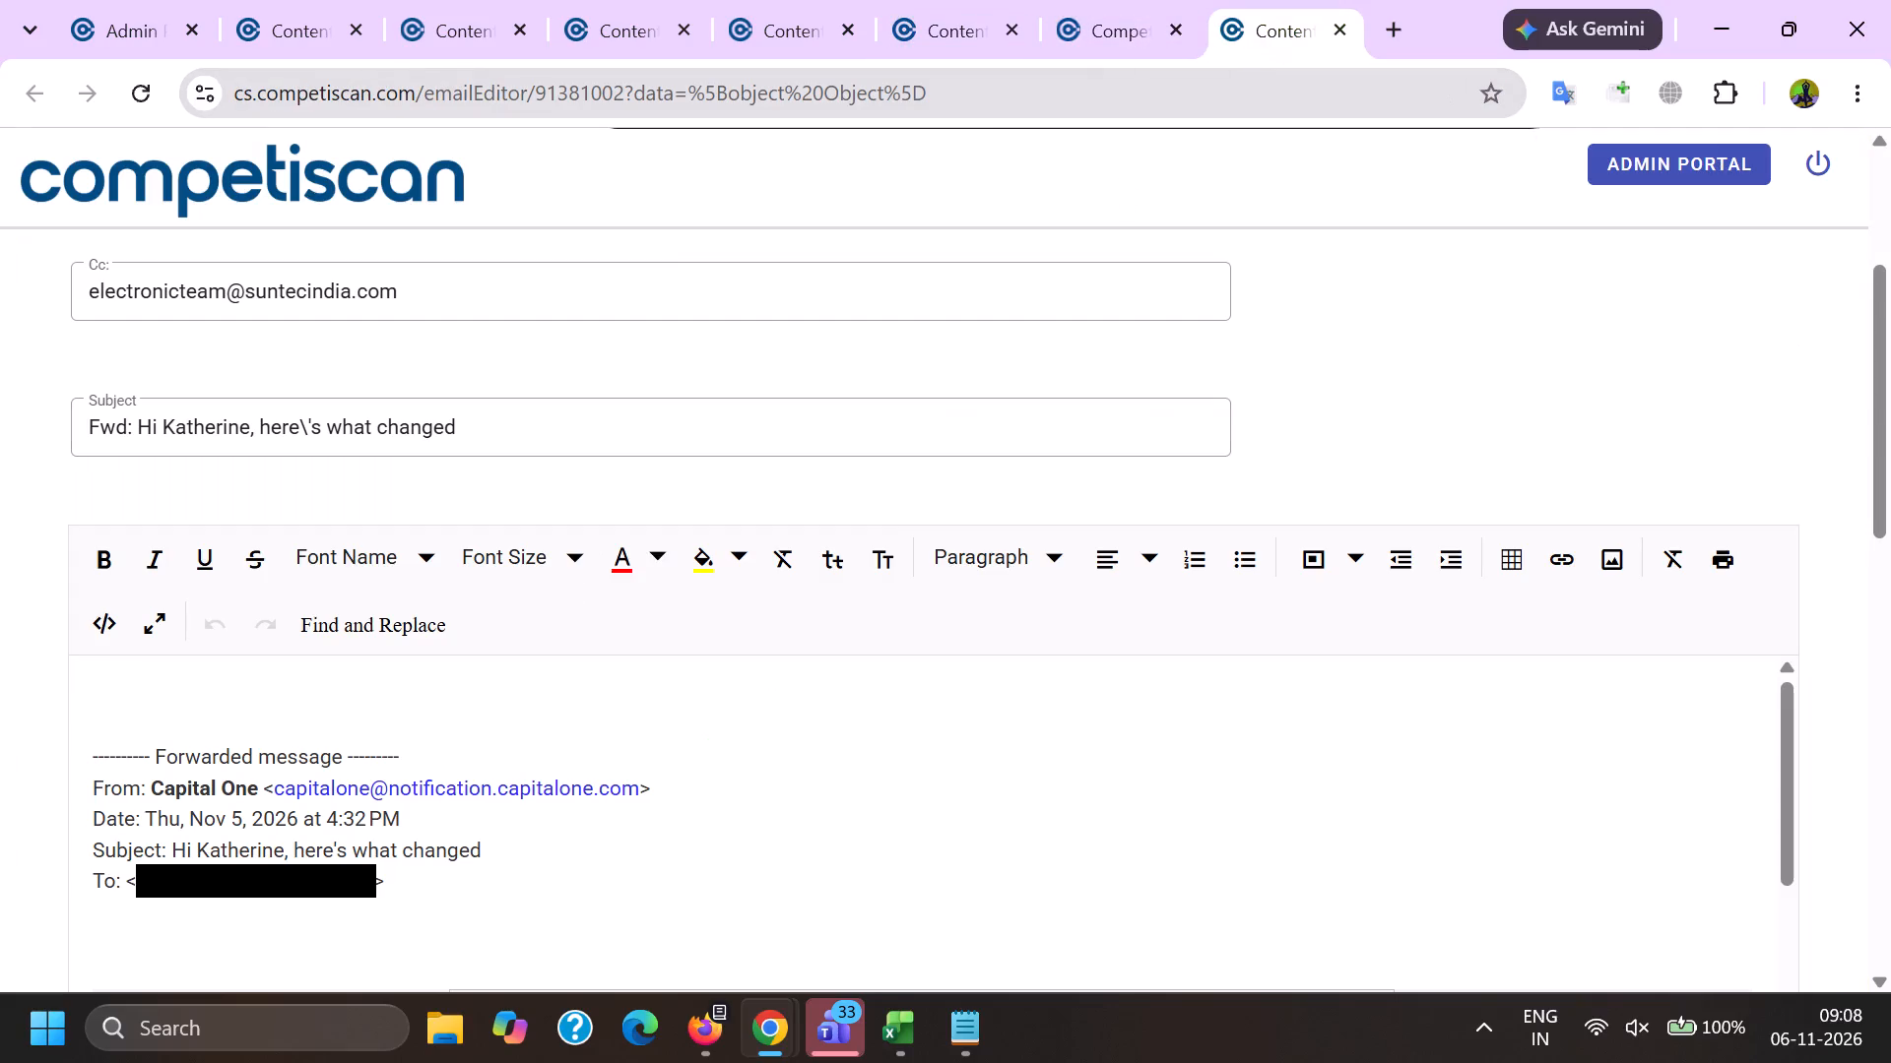
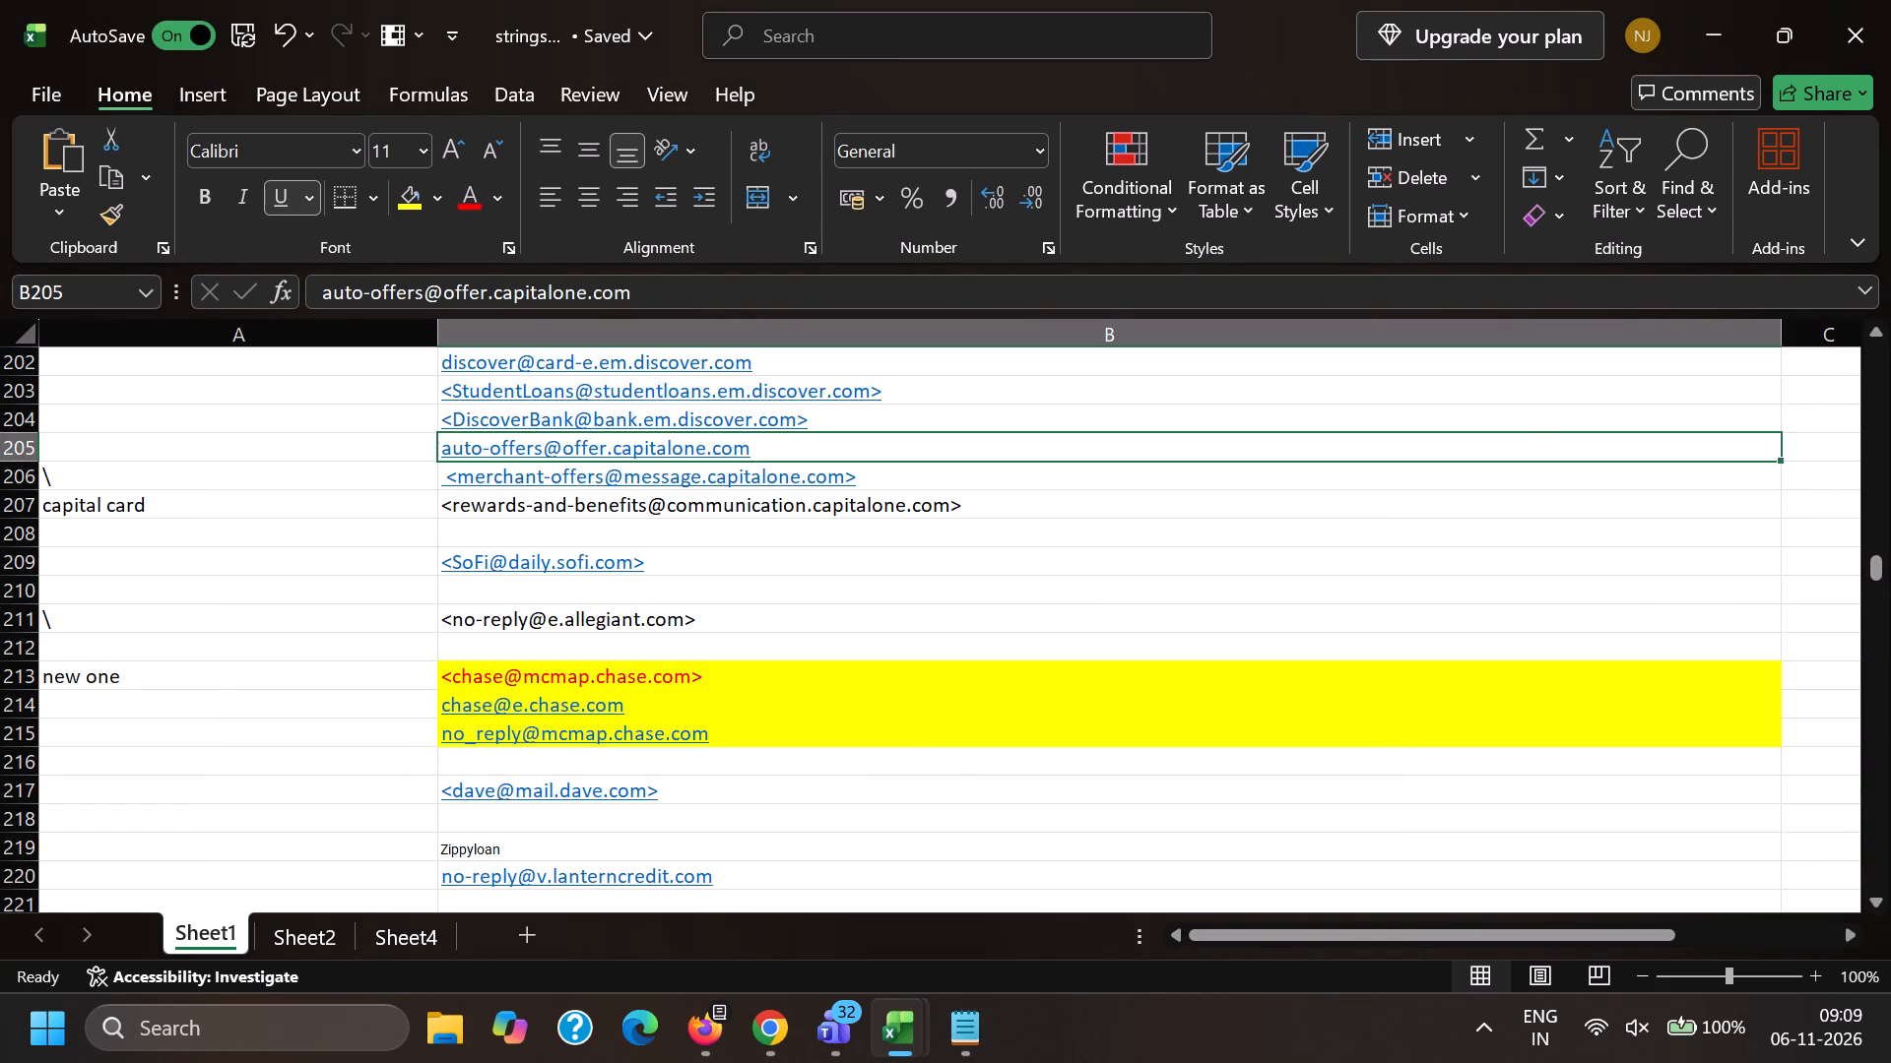
Find "lending" in the Excel strings sheet and copy the LendingTree savings sender address from column B.
key(ctrl+f)
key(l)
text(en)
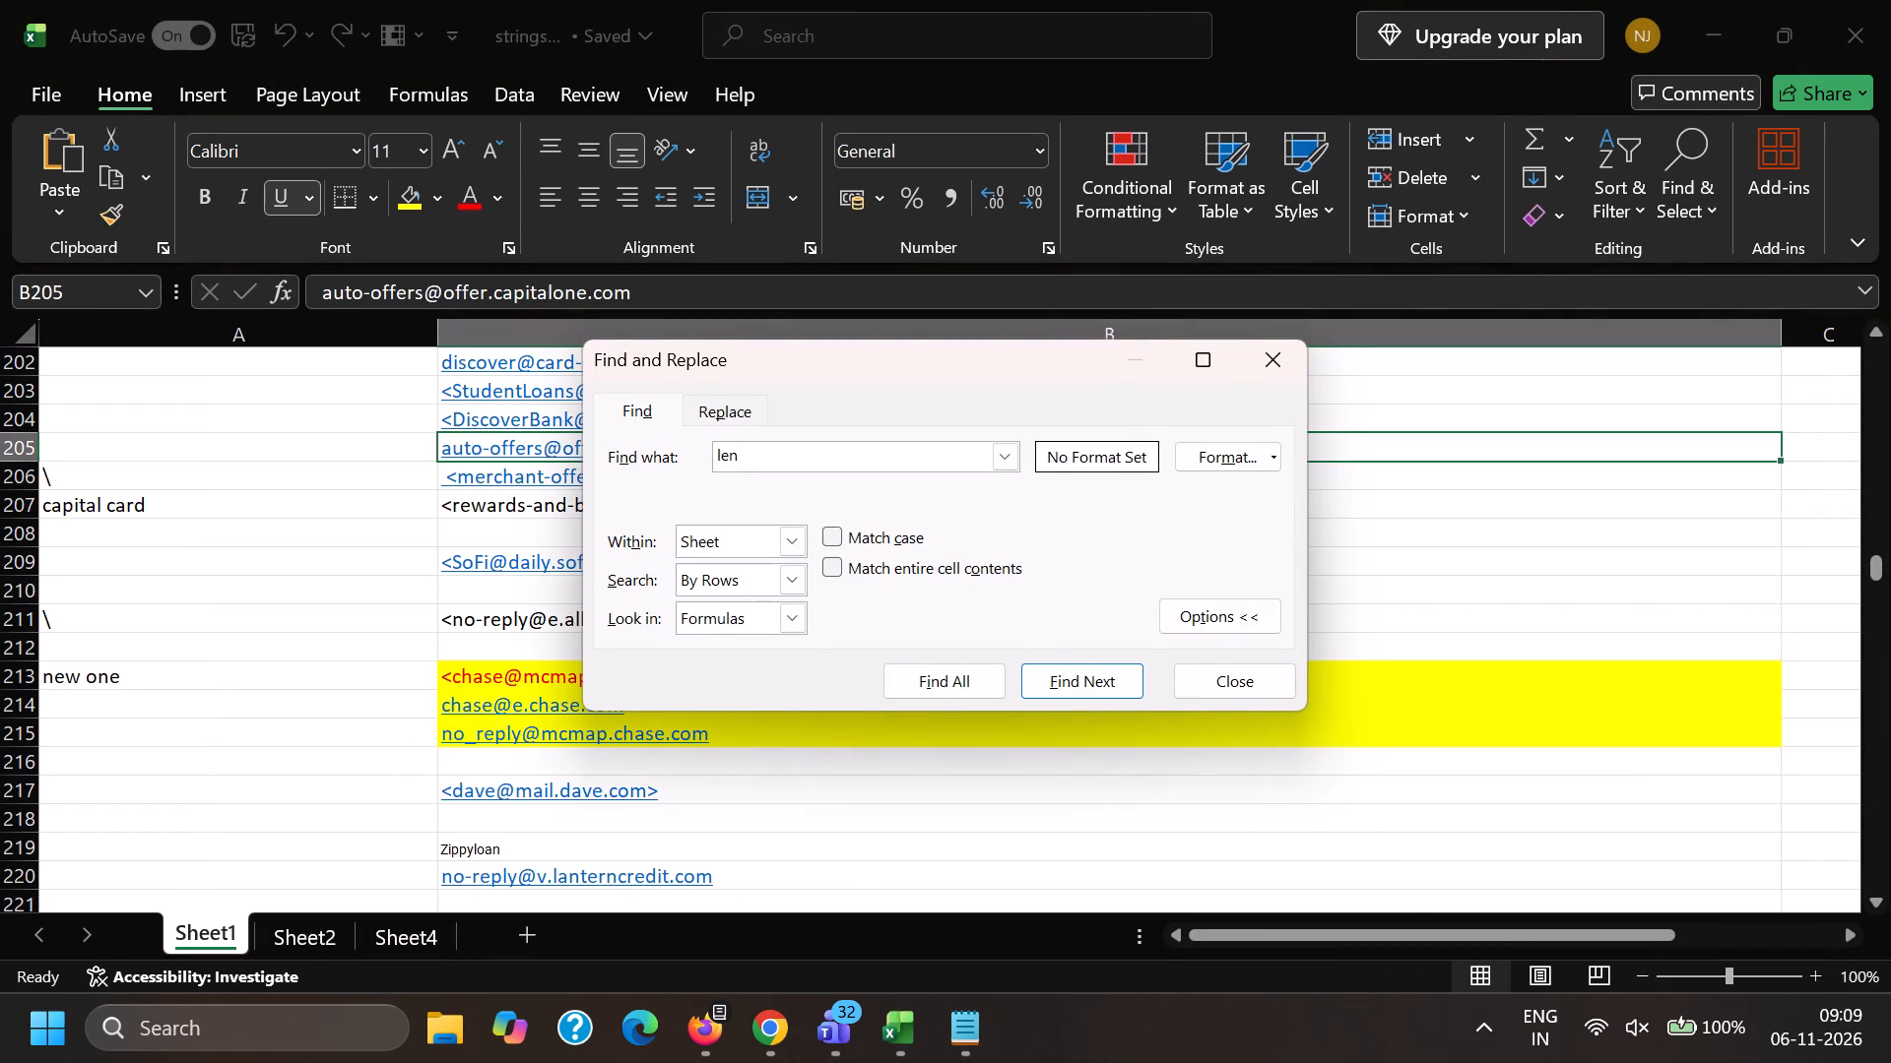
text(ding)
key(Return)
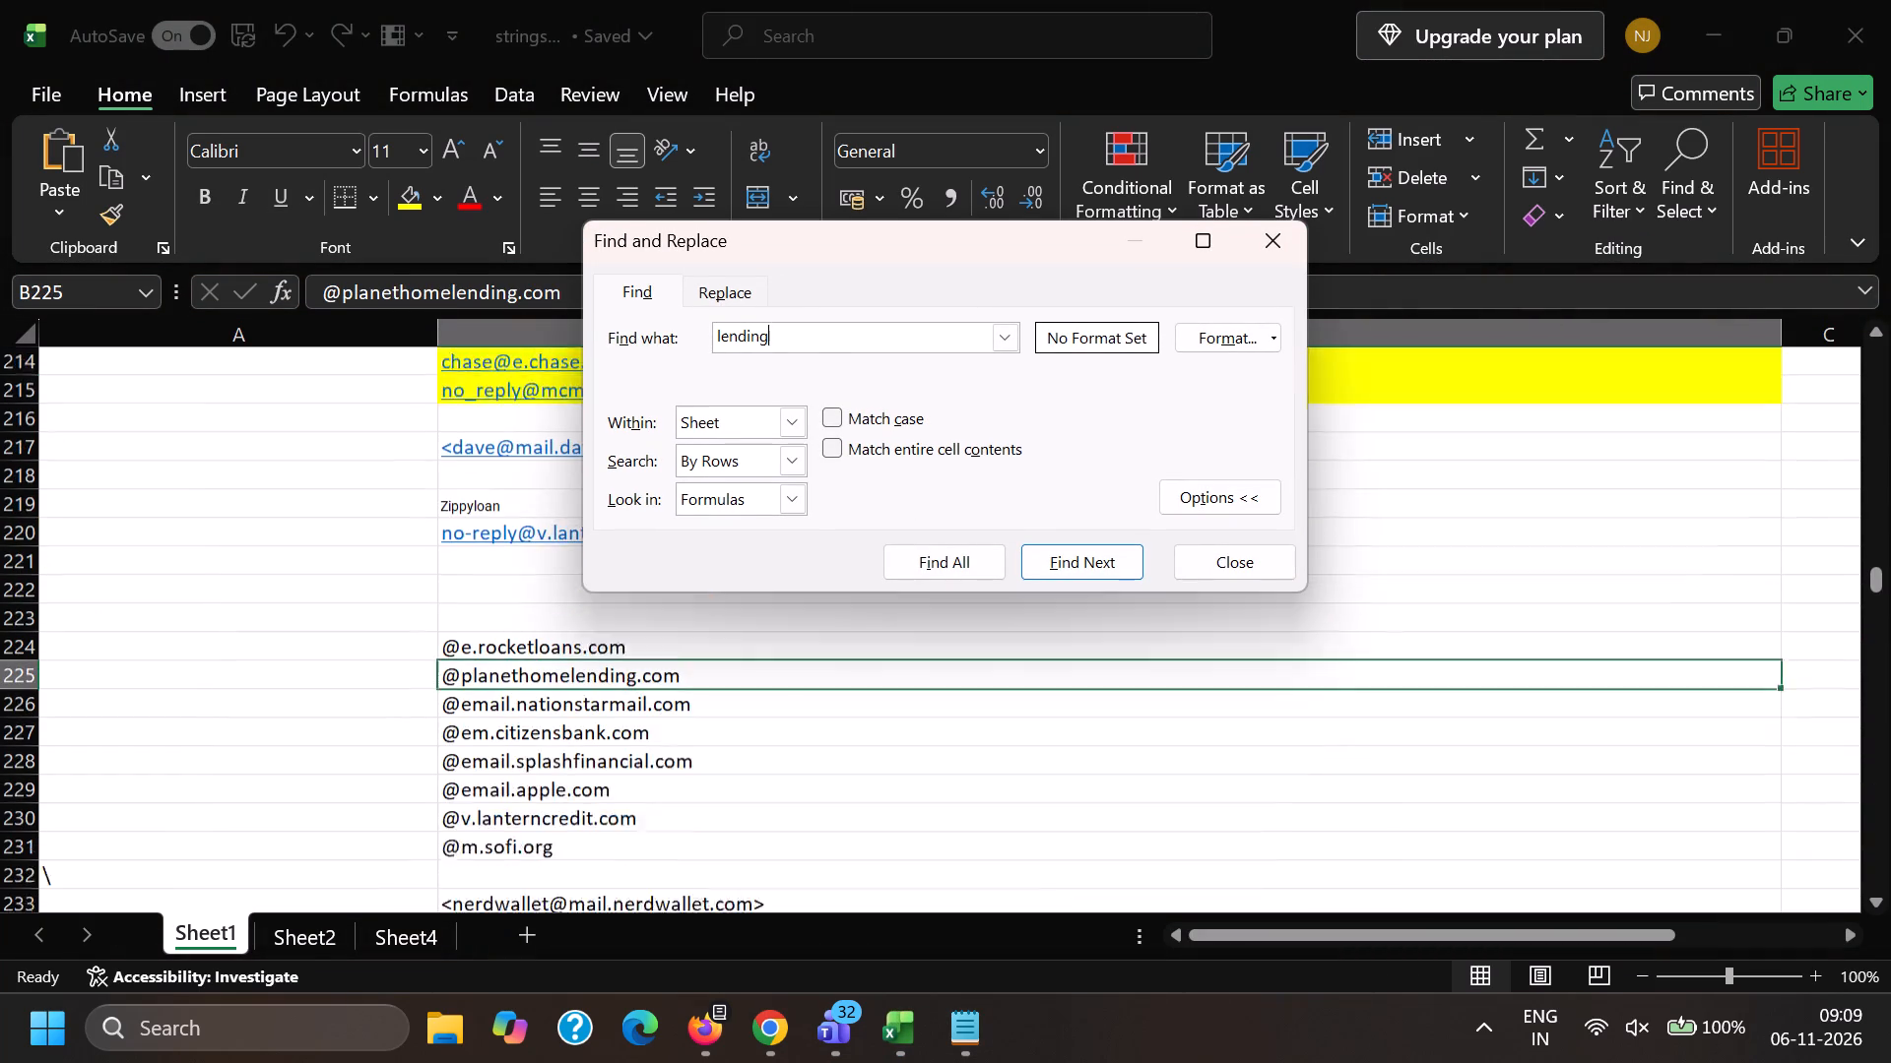
click(1261, 580)
scroll(792, 783, down, 3)
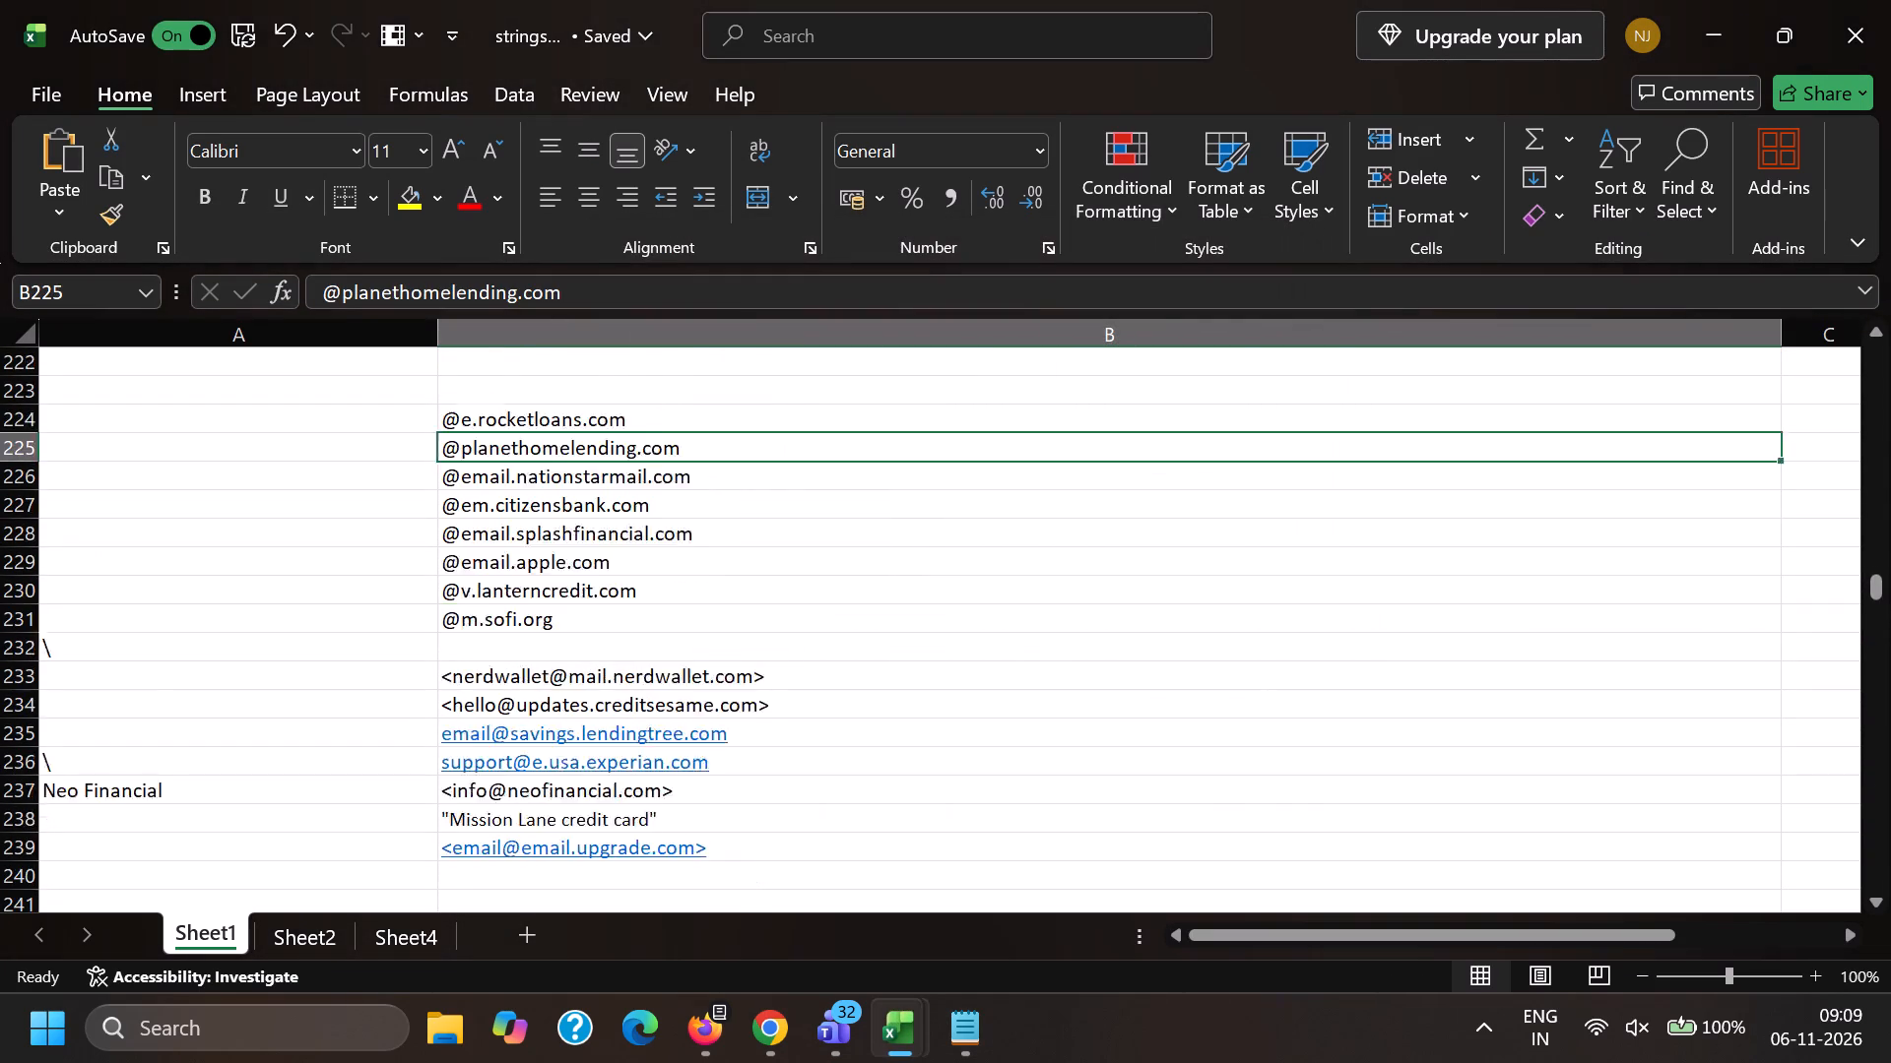
click(811, 662)
click(740, 646)
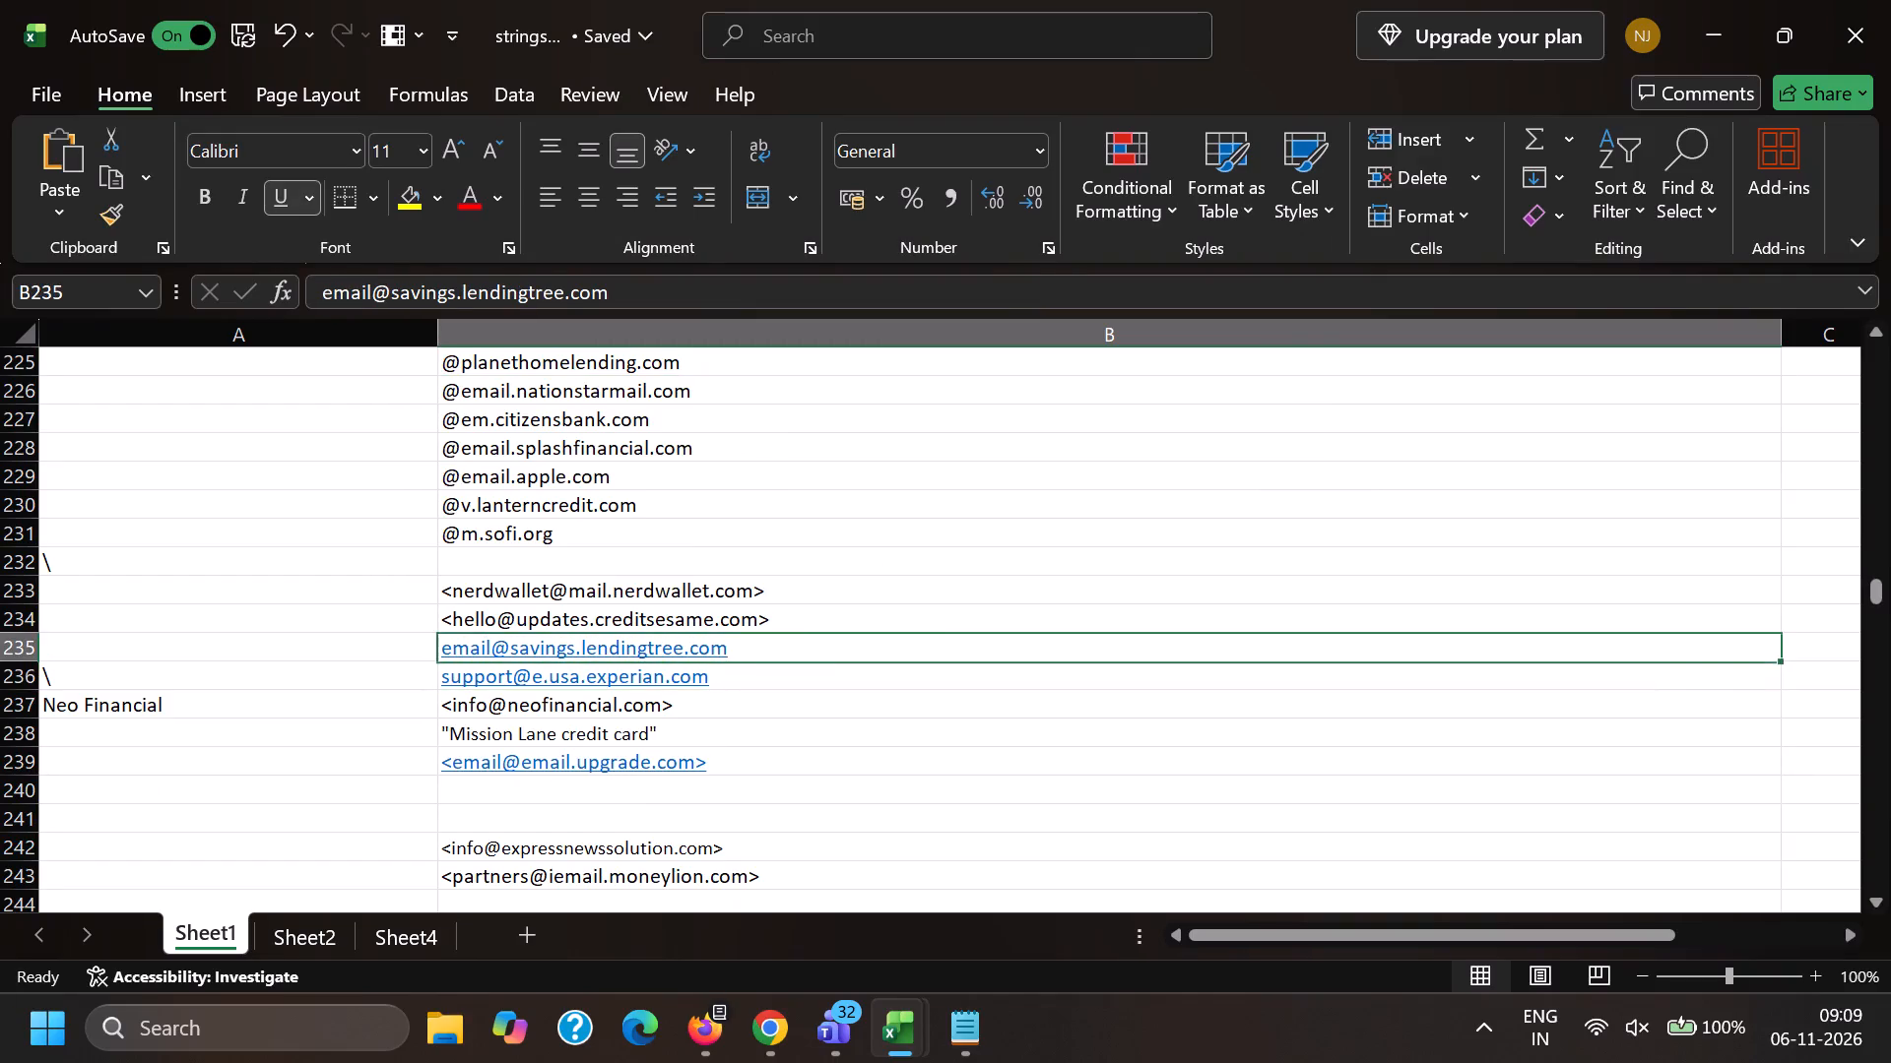
key(ctrl+c)
Switch to the Content Portal in Firefox and search E-Glacier for the copied LendingTree sender address in quotation marks, replacing "Credit karma".
click(721, 1036)
click(519, 895)
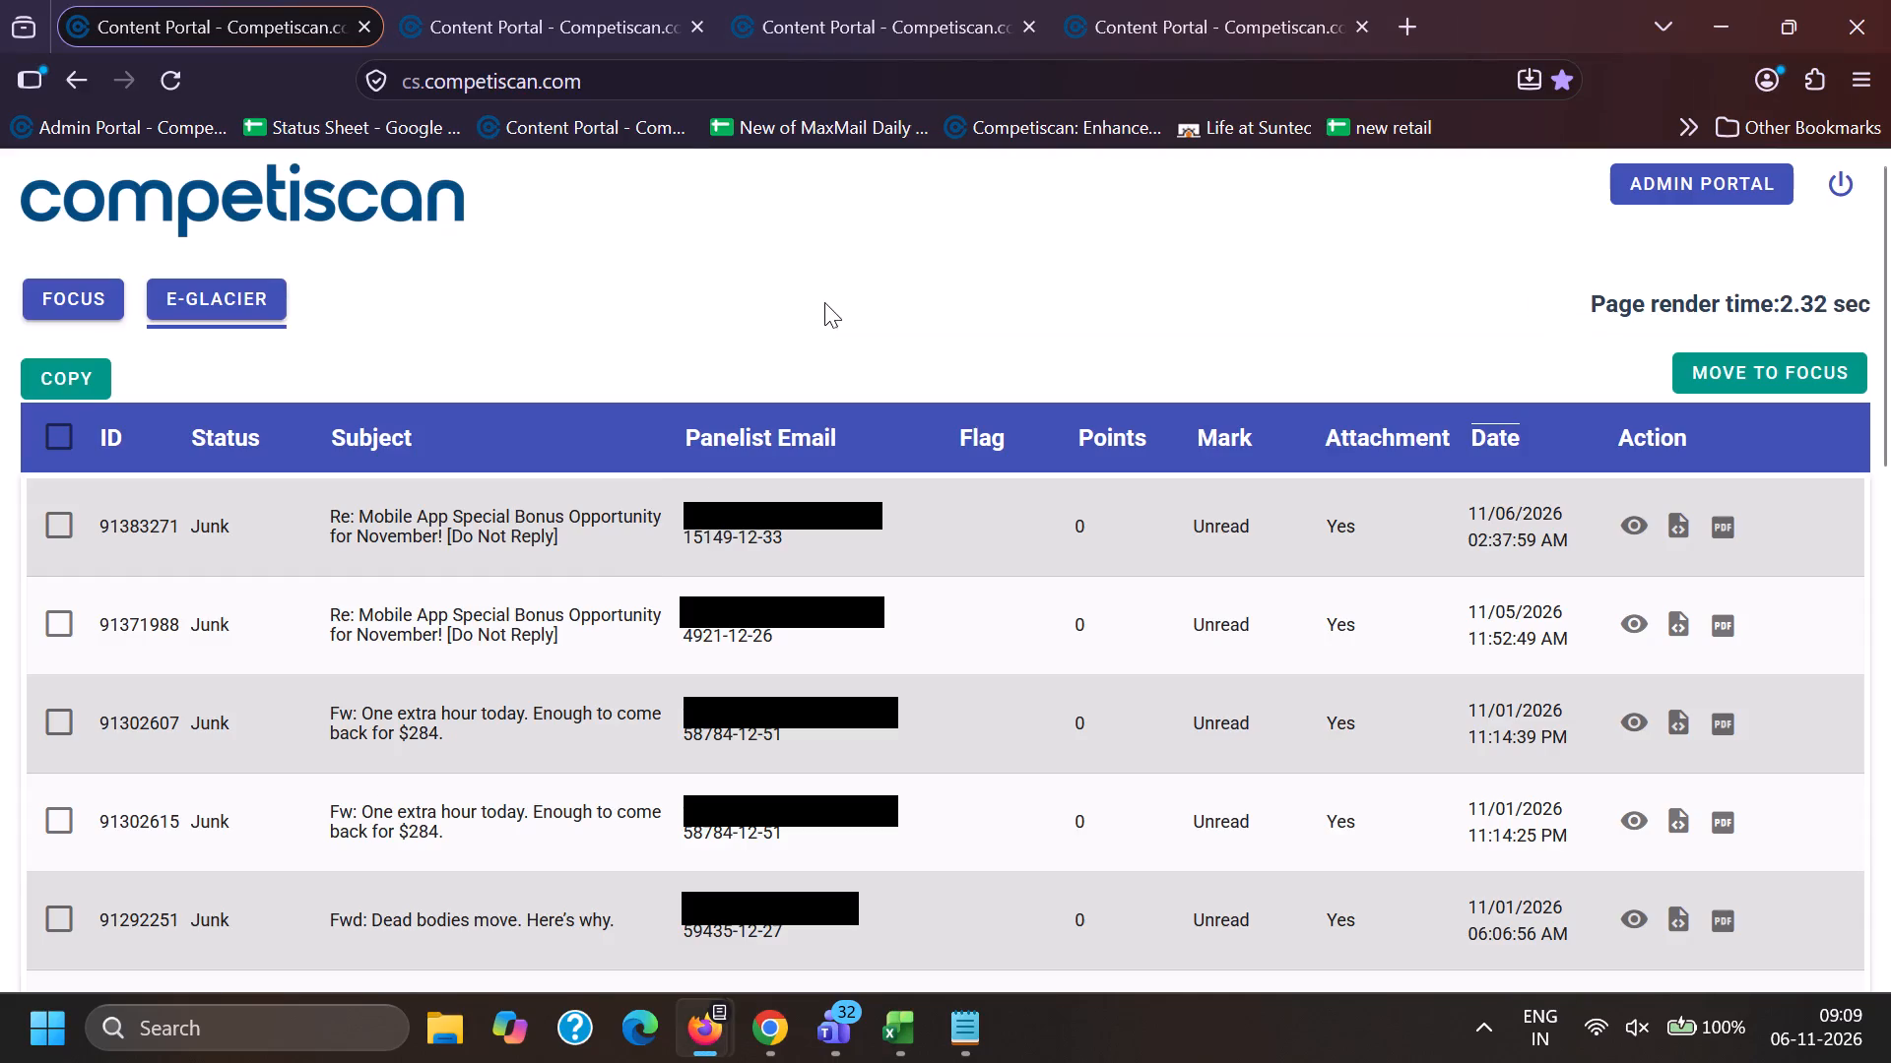
scroll(501, 728, down, 6)
drag(498, 458, 37, 463)
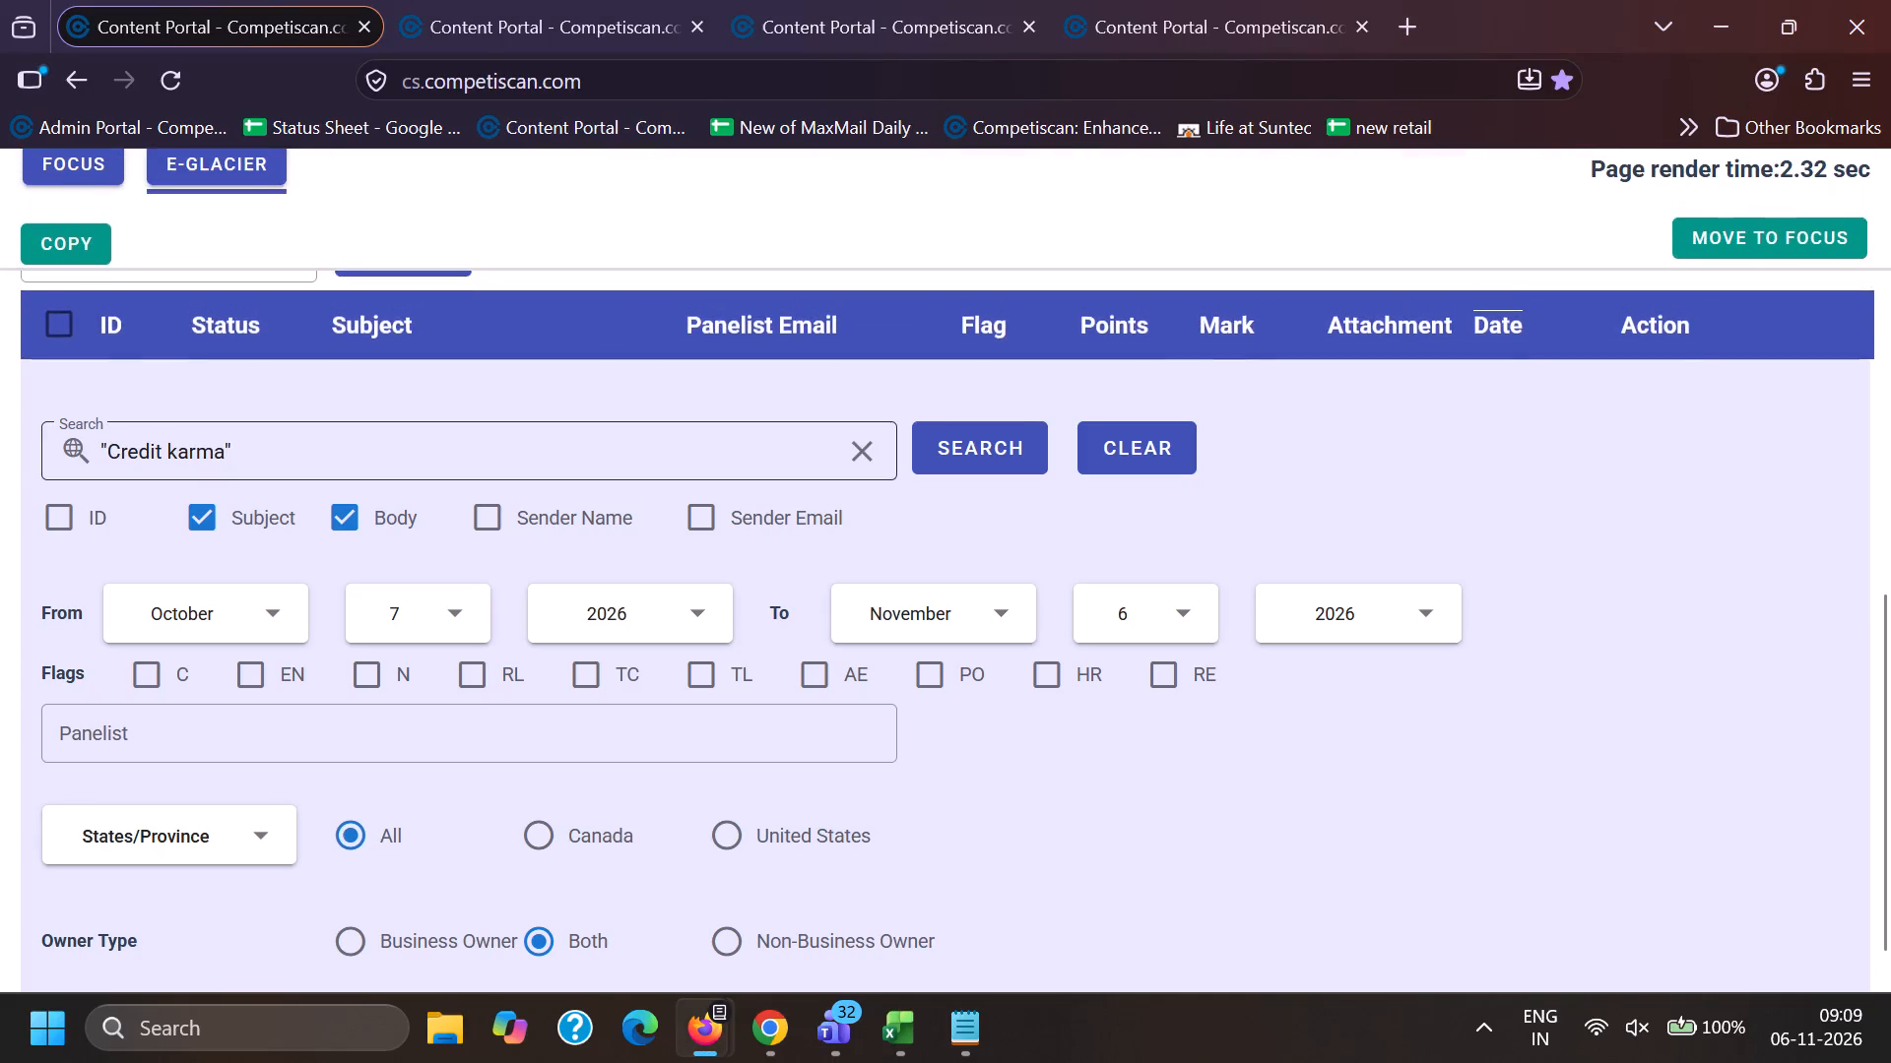
drag(37, 463, 0, 499)
key(BackSpace)
key(shift+quotedbl)
key(ctrl+v)
key(shift+quotedbl)
key(Return)
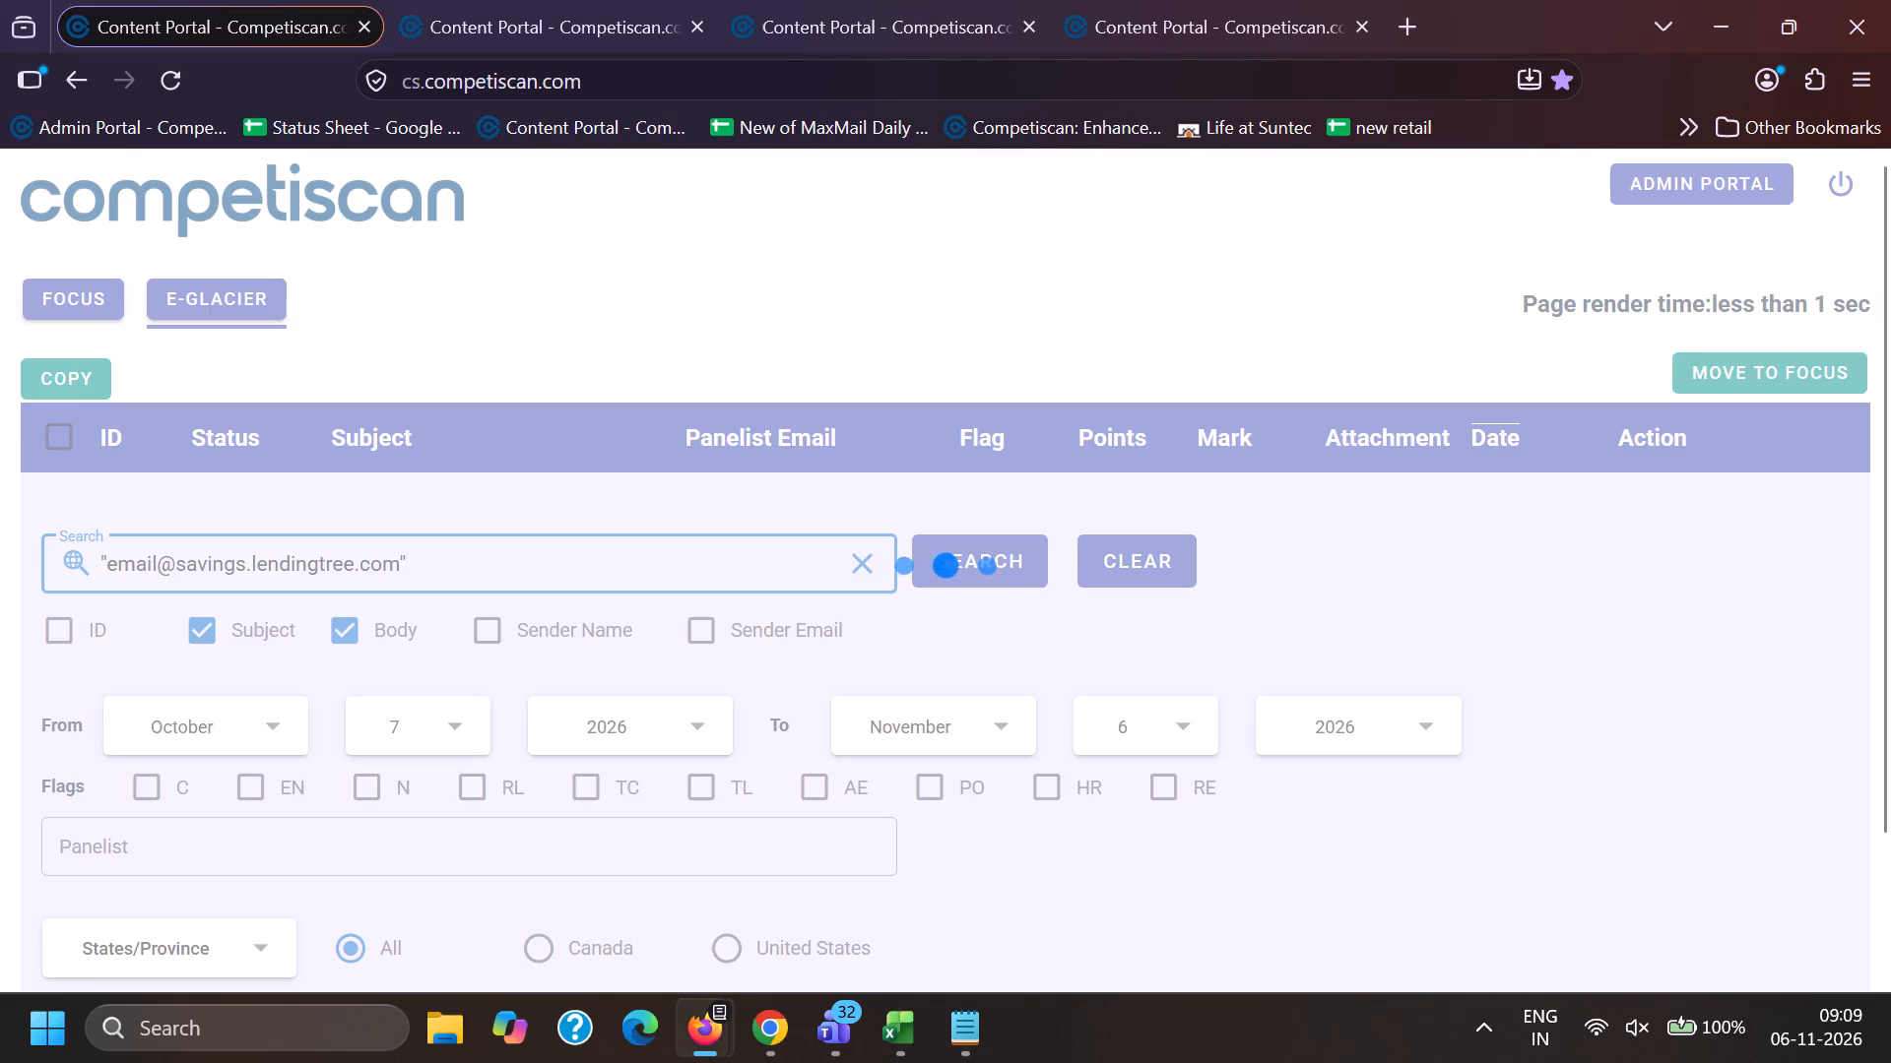
Reload the Focus list for the Capital One Shopping search, load Focus for the LendingTree search, and return to the Capital One Shopping results.
click(529, 0)
click(92, 311)
click(221, 0)
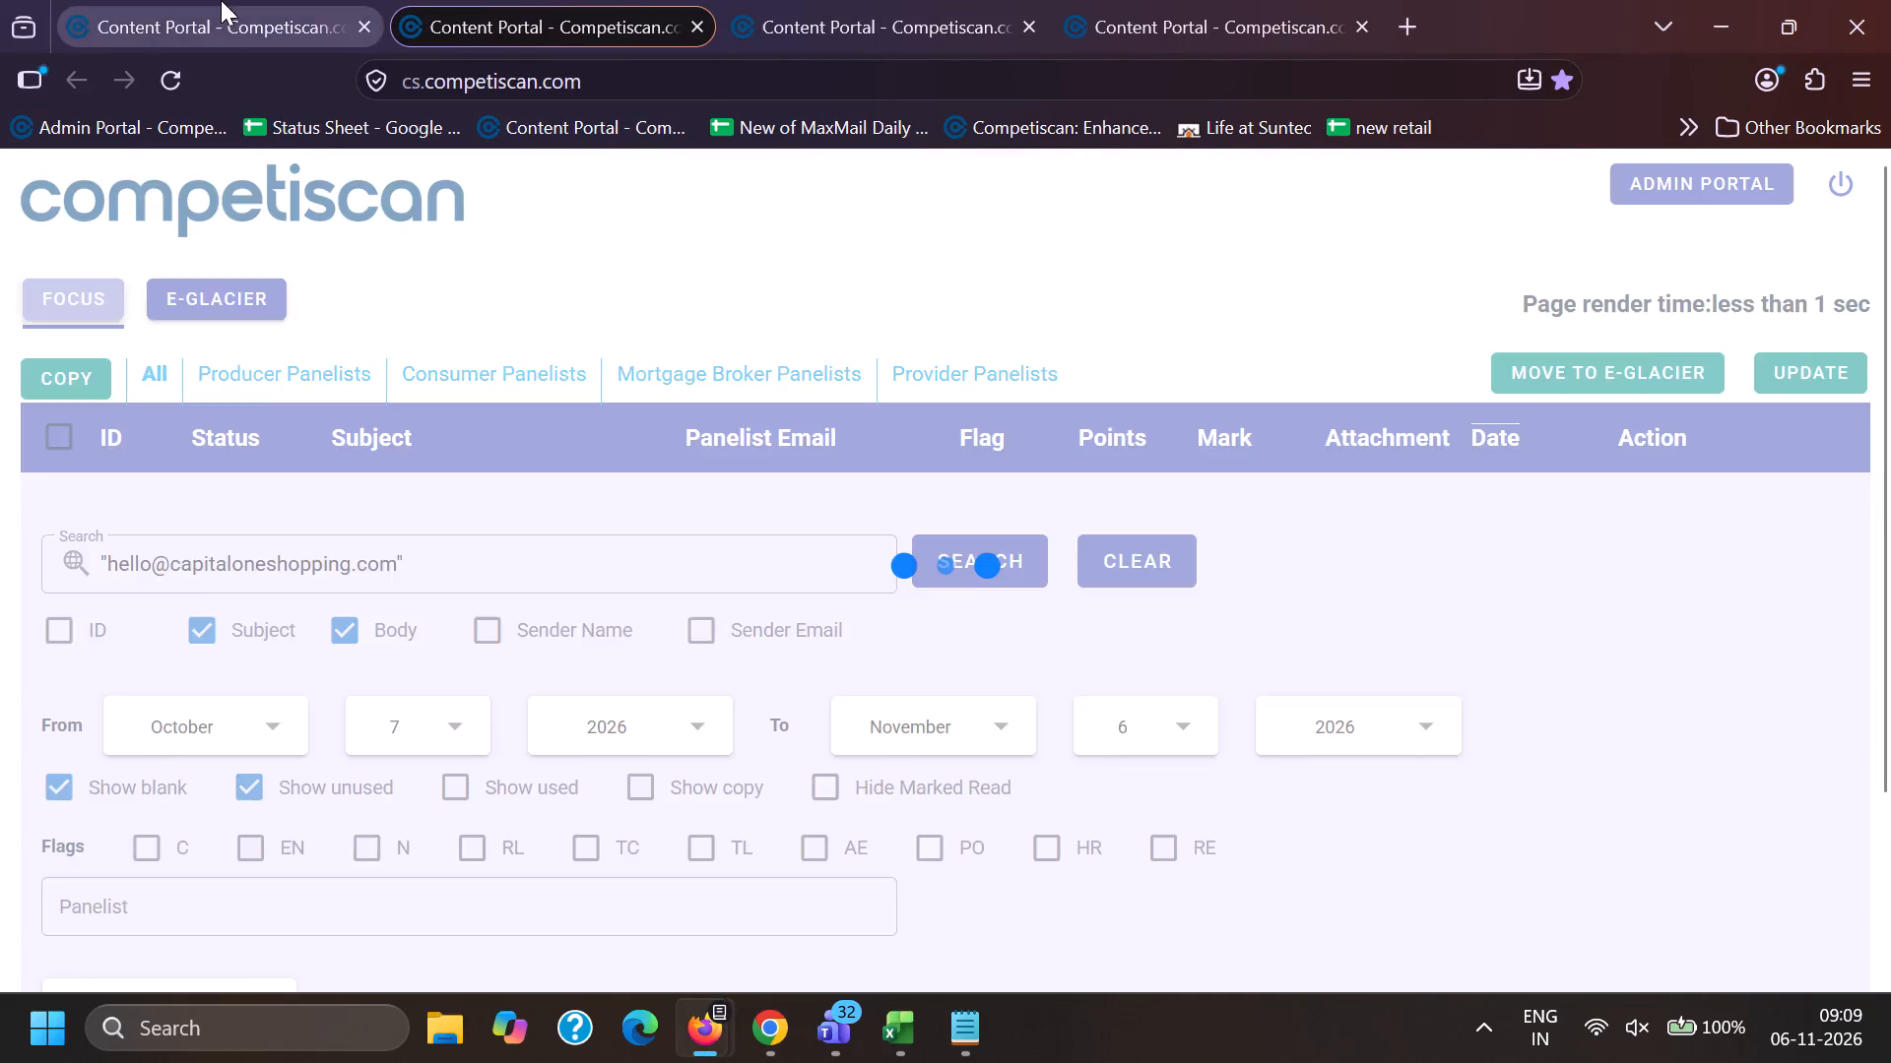
click(98, 314)
click(653, 0)
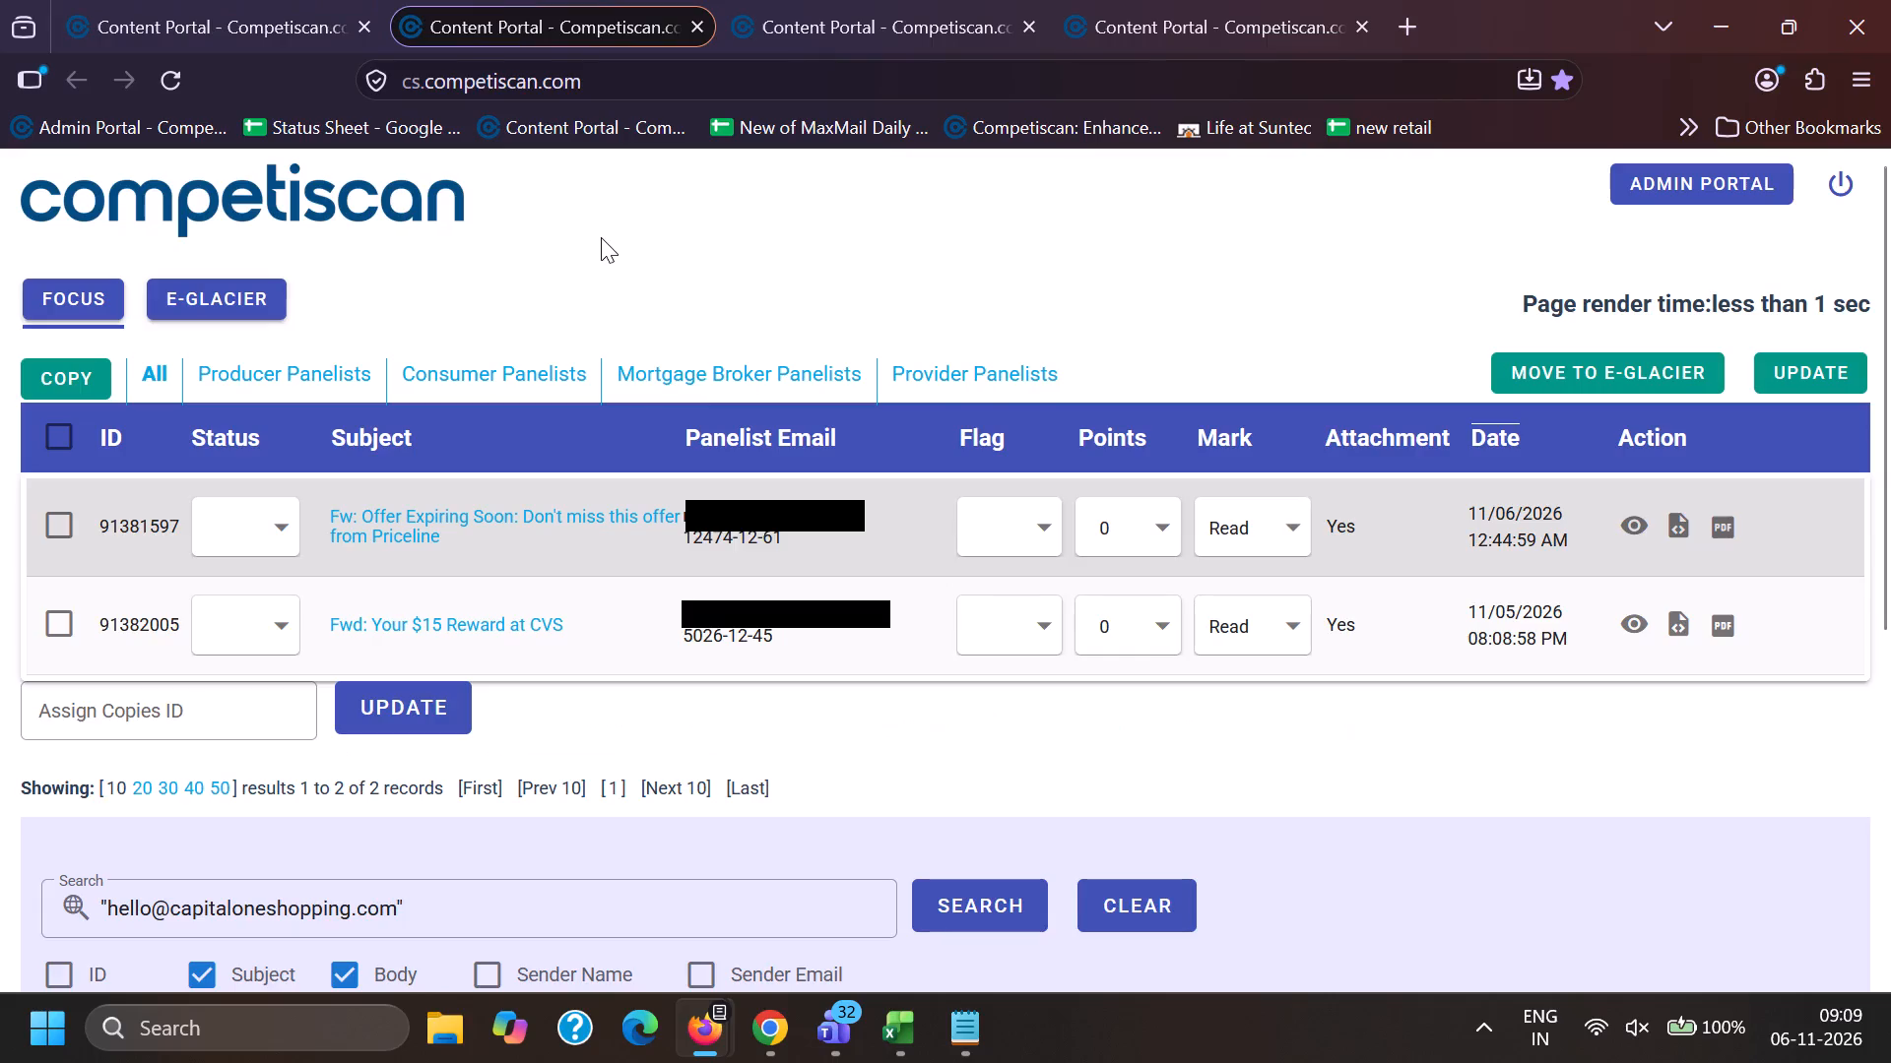
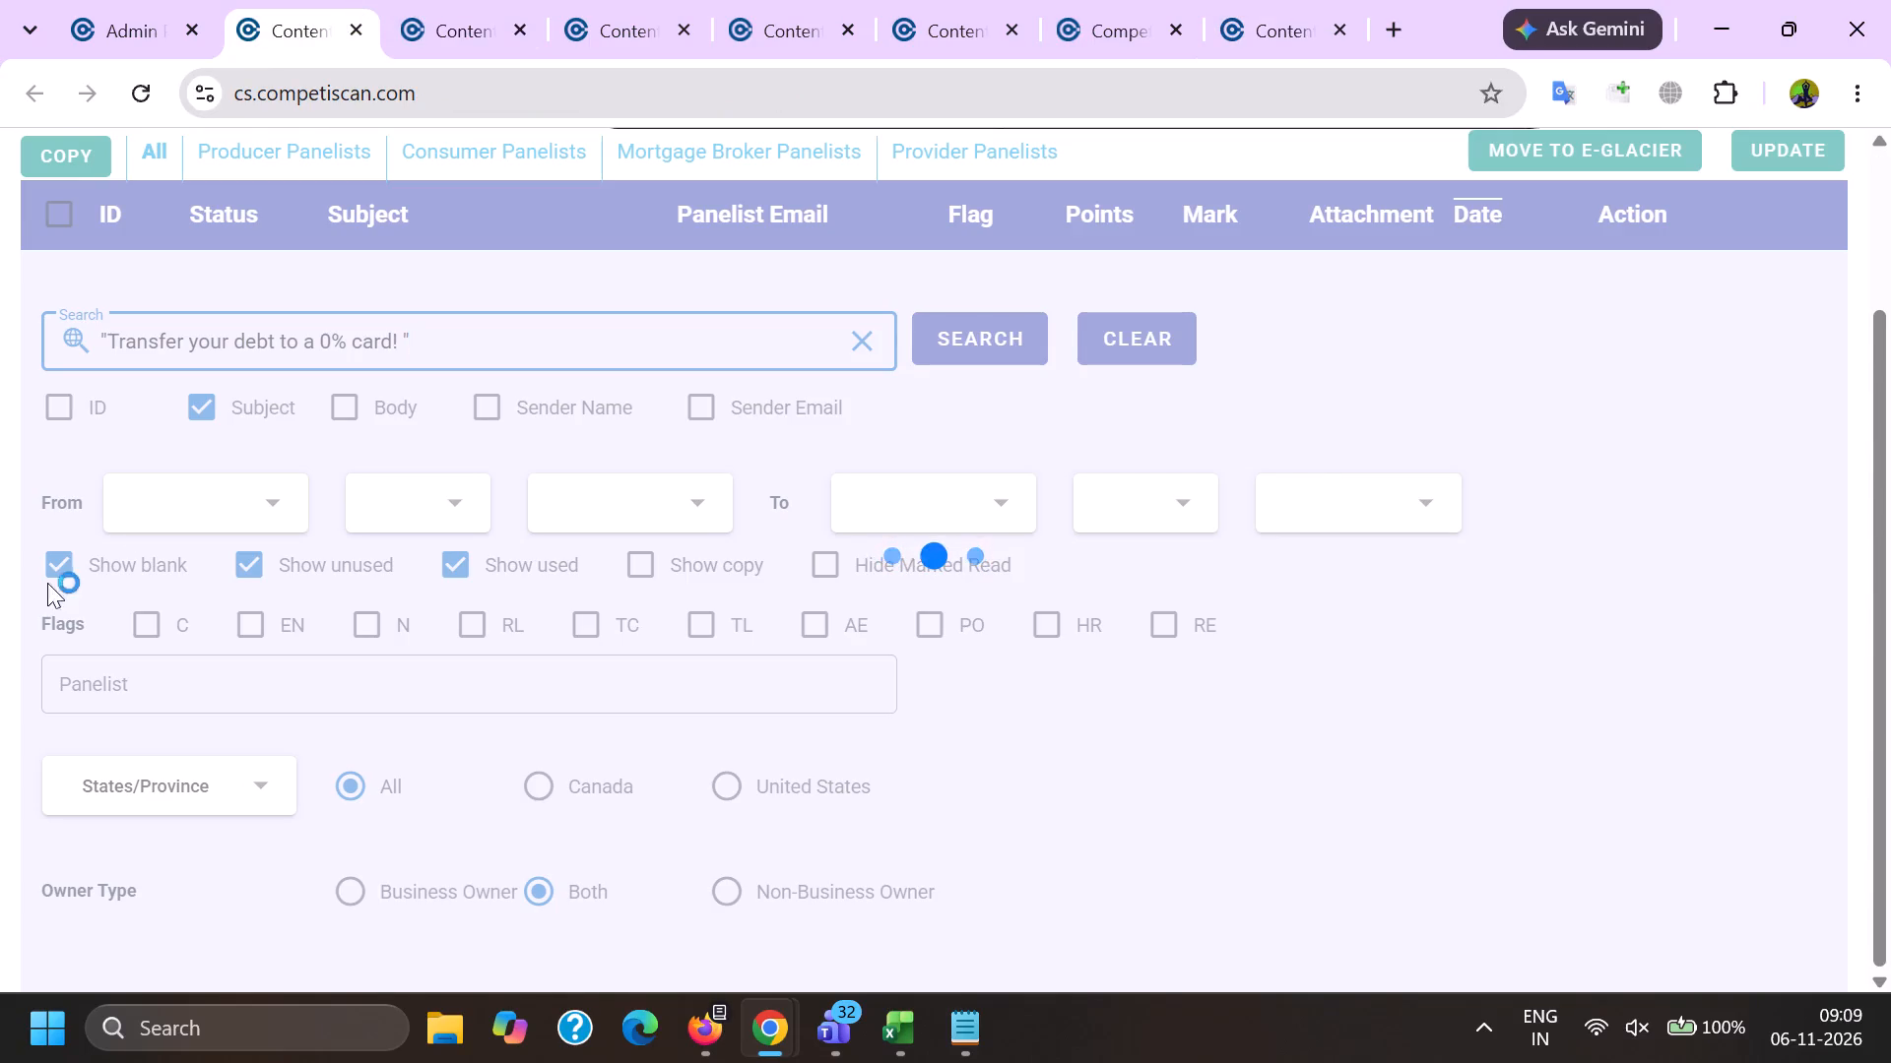
Close the finished email tabs and return to the results of the "Transfer your debt to a 0% card!" subject search.
click(476, 0)
click(526, 26)
click(526, 26)
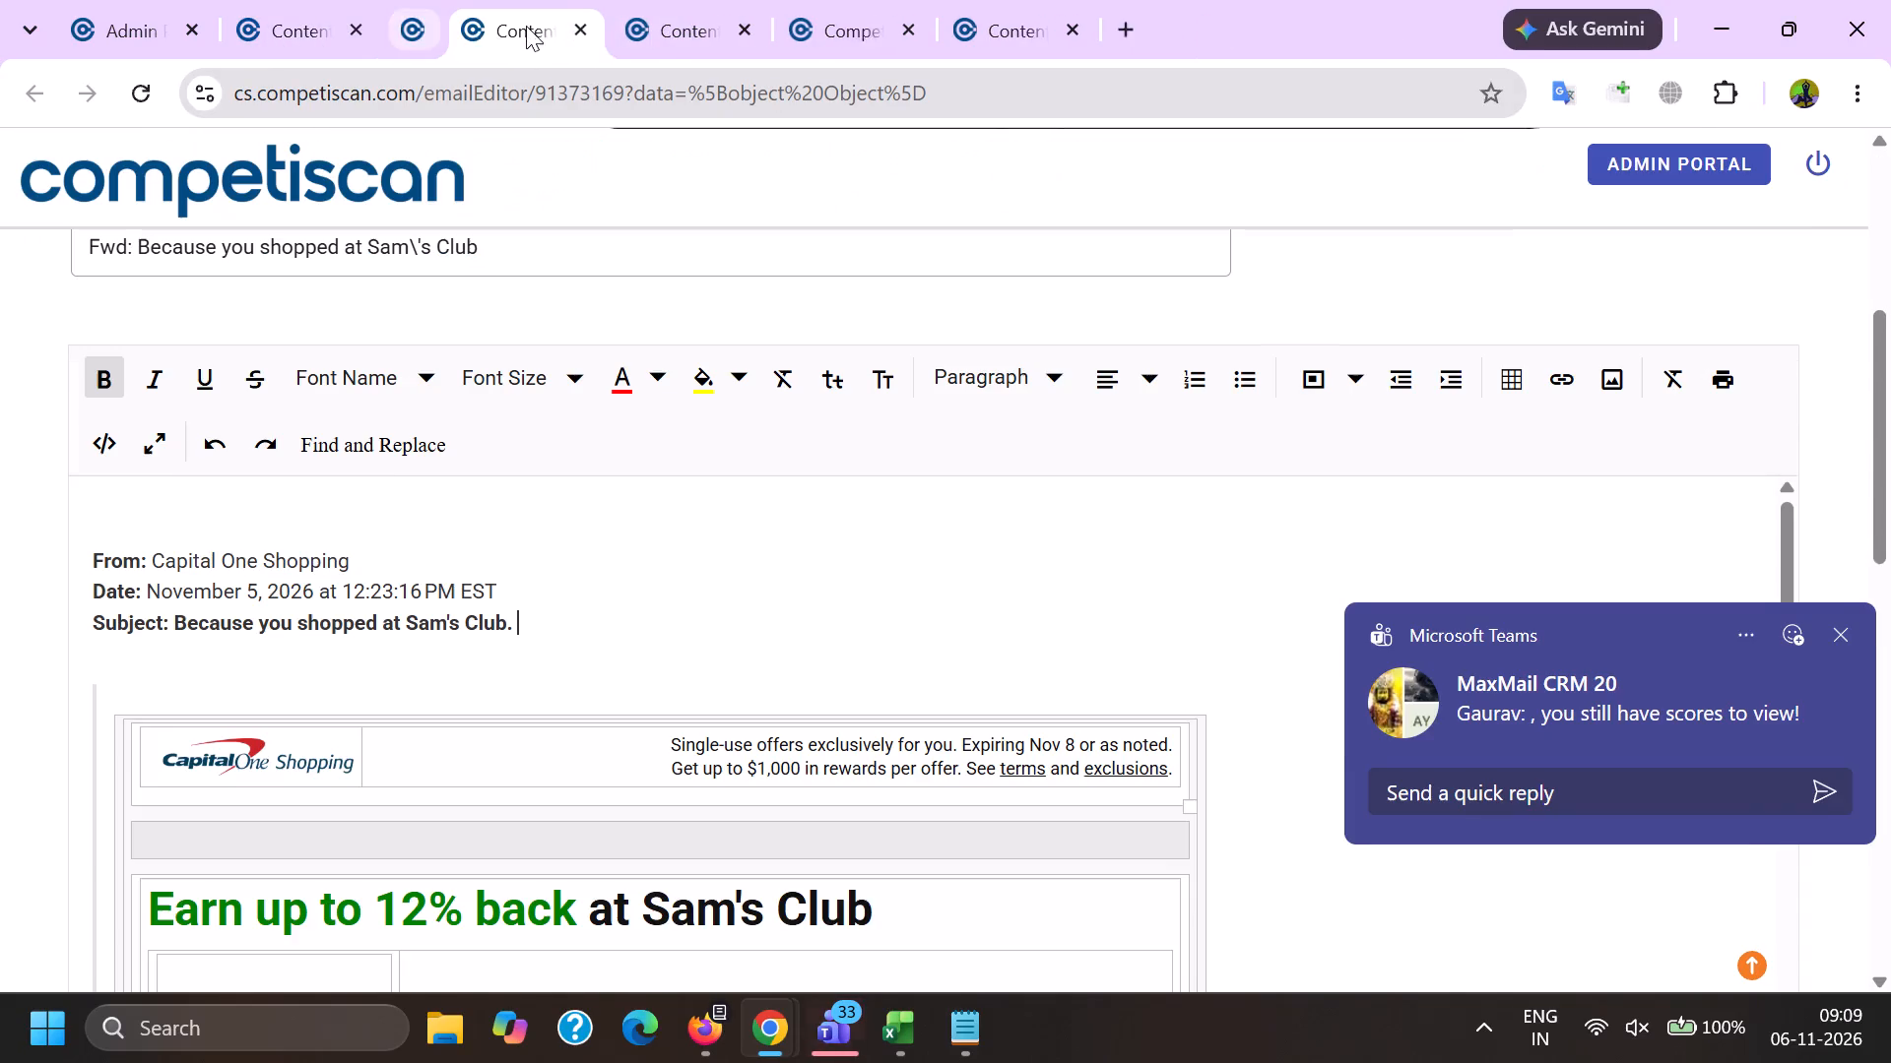
click(526, 26)
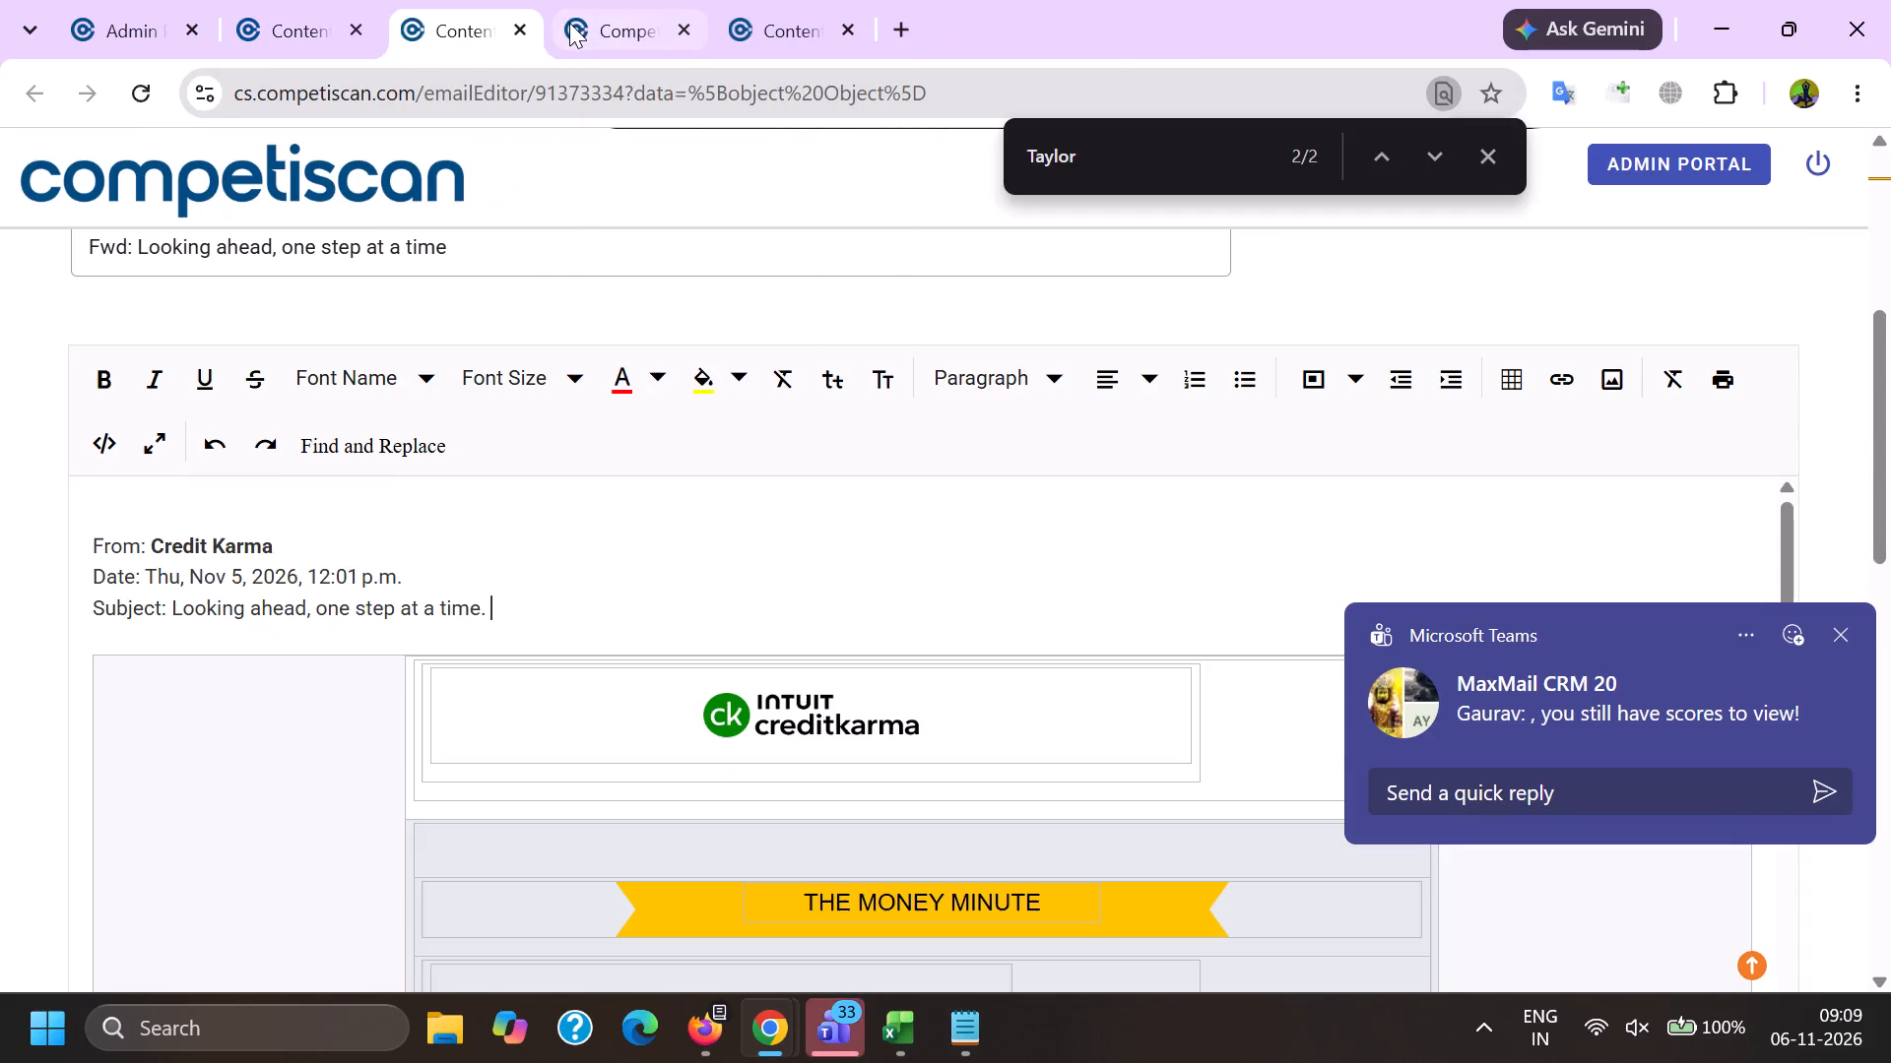
click(525, 30)
click(343, 2)
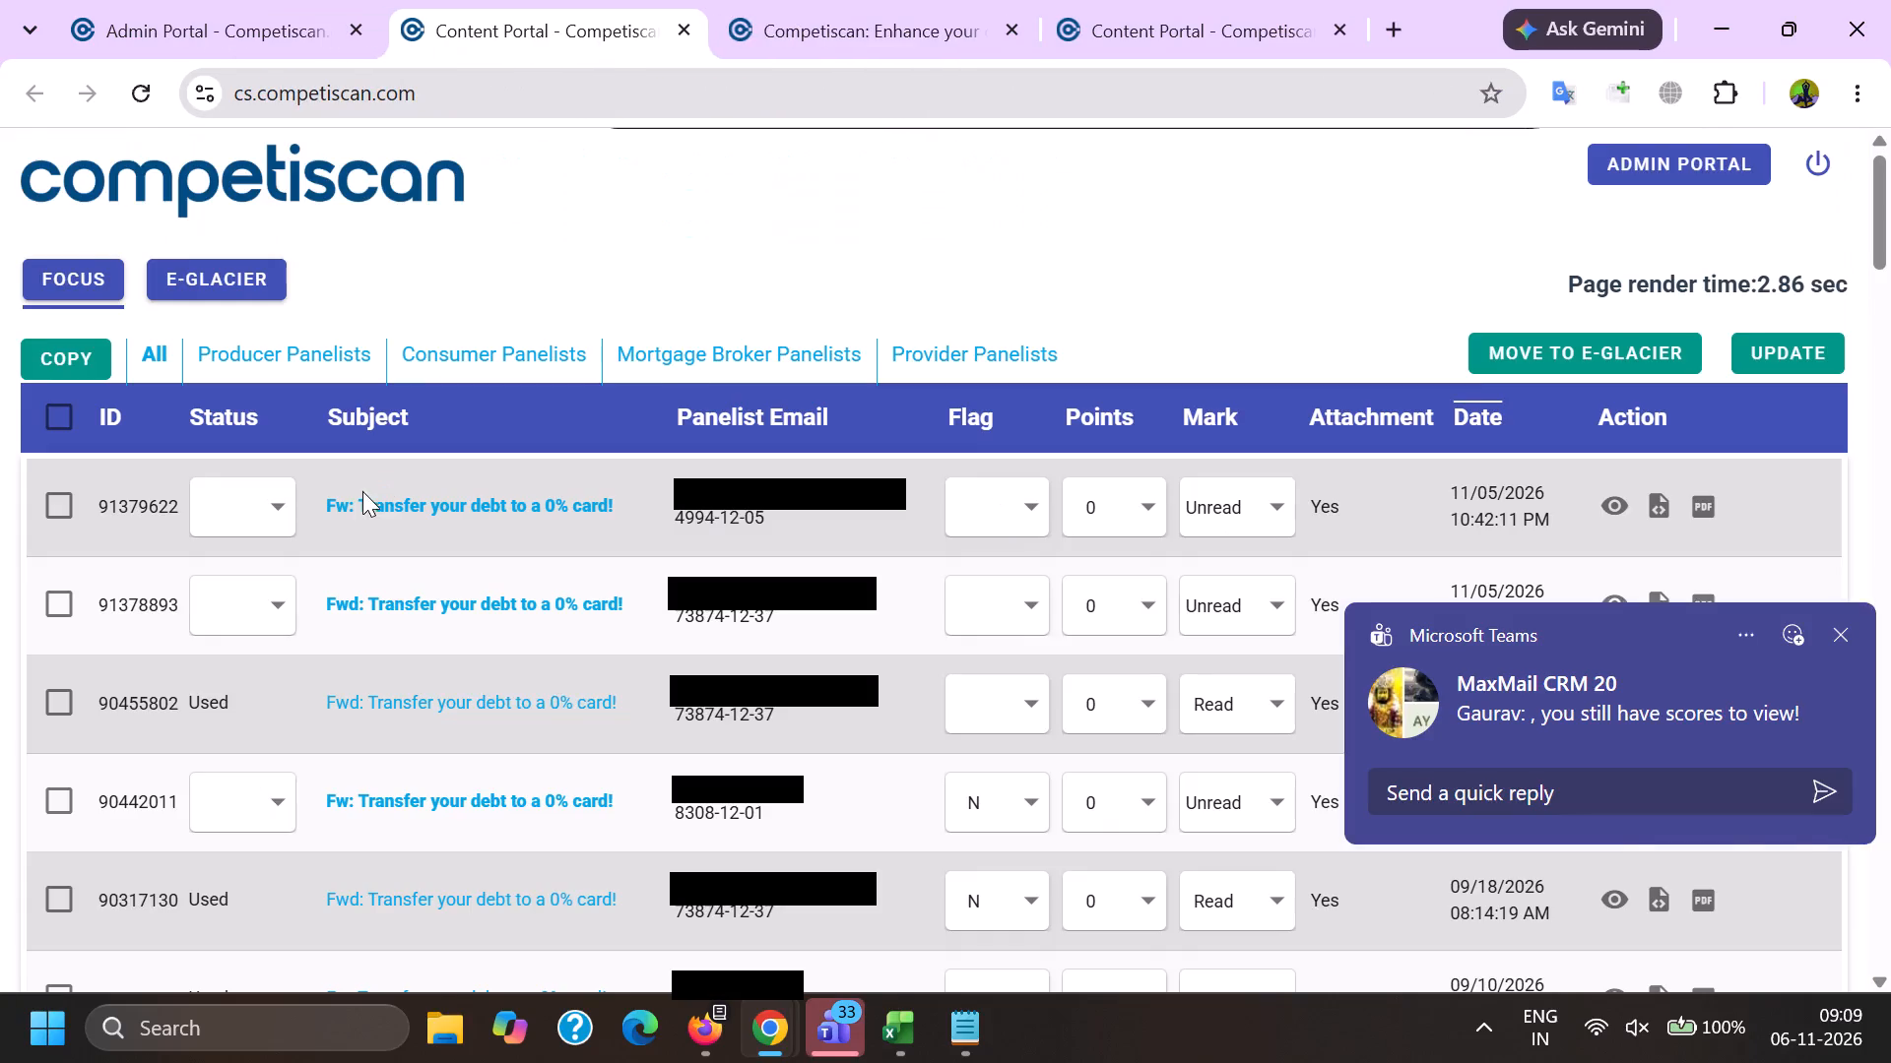
Preview the unread "Transfer your debt to a 0% card!" emails 91378893 and 91379622 to compare their content.
scroll(398, 609, down, 1)
click(1598, 457)
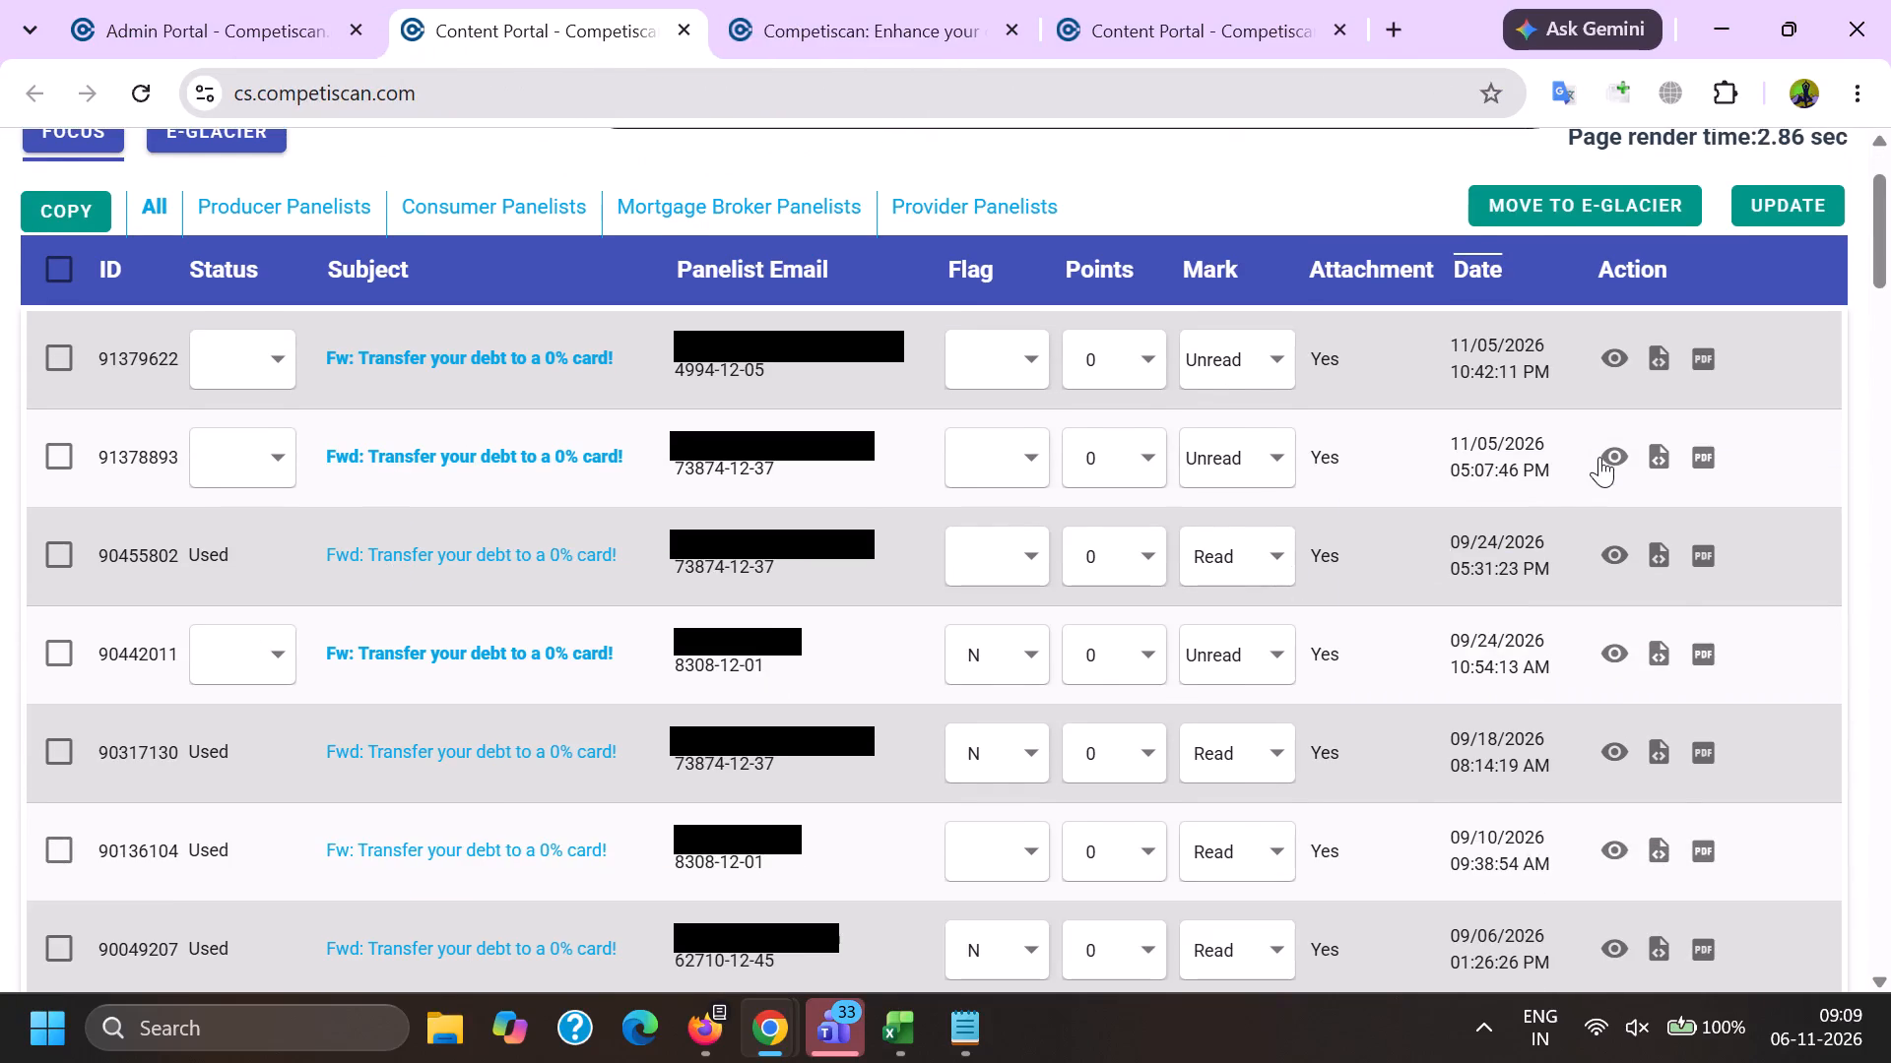
scroll(763, 391, down, 5)
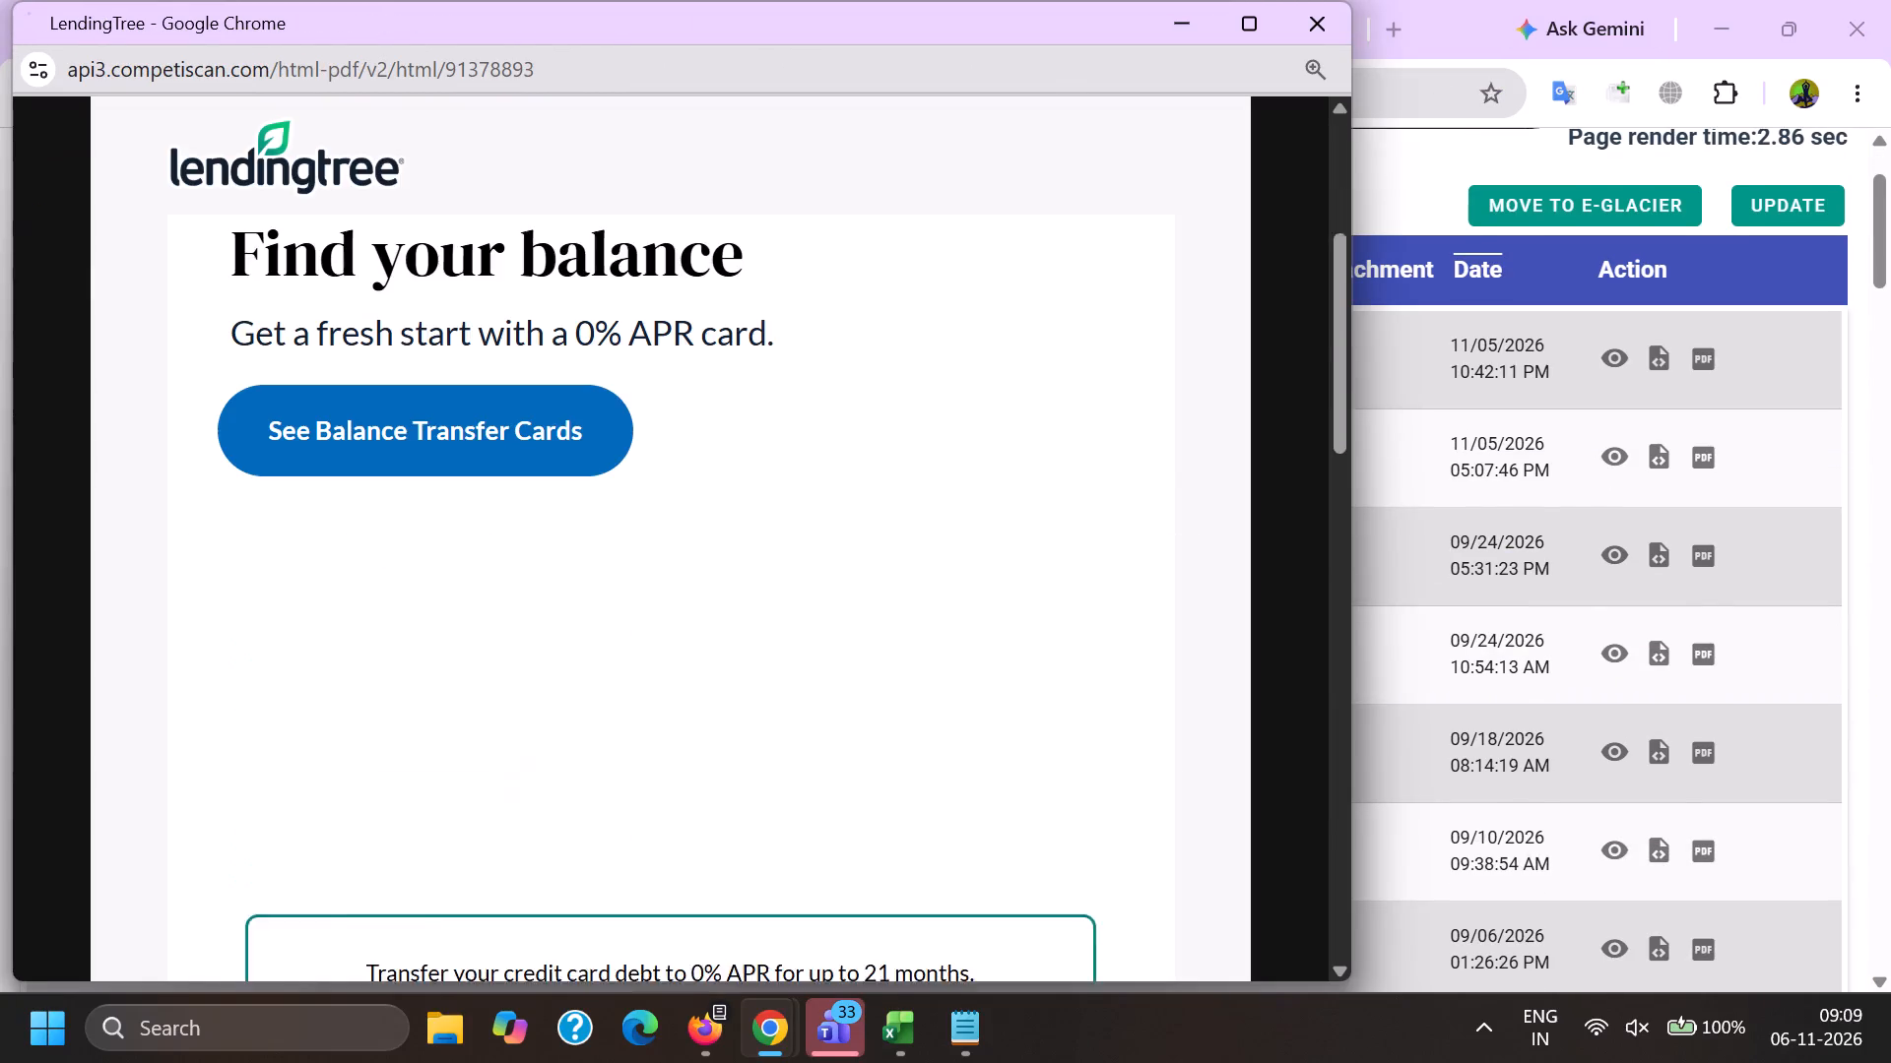
scroll(730, 461, down, 4)
scroll(722, 546, up, 7)
key(alt+Tab)
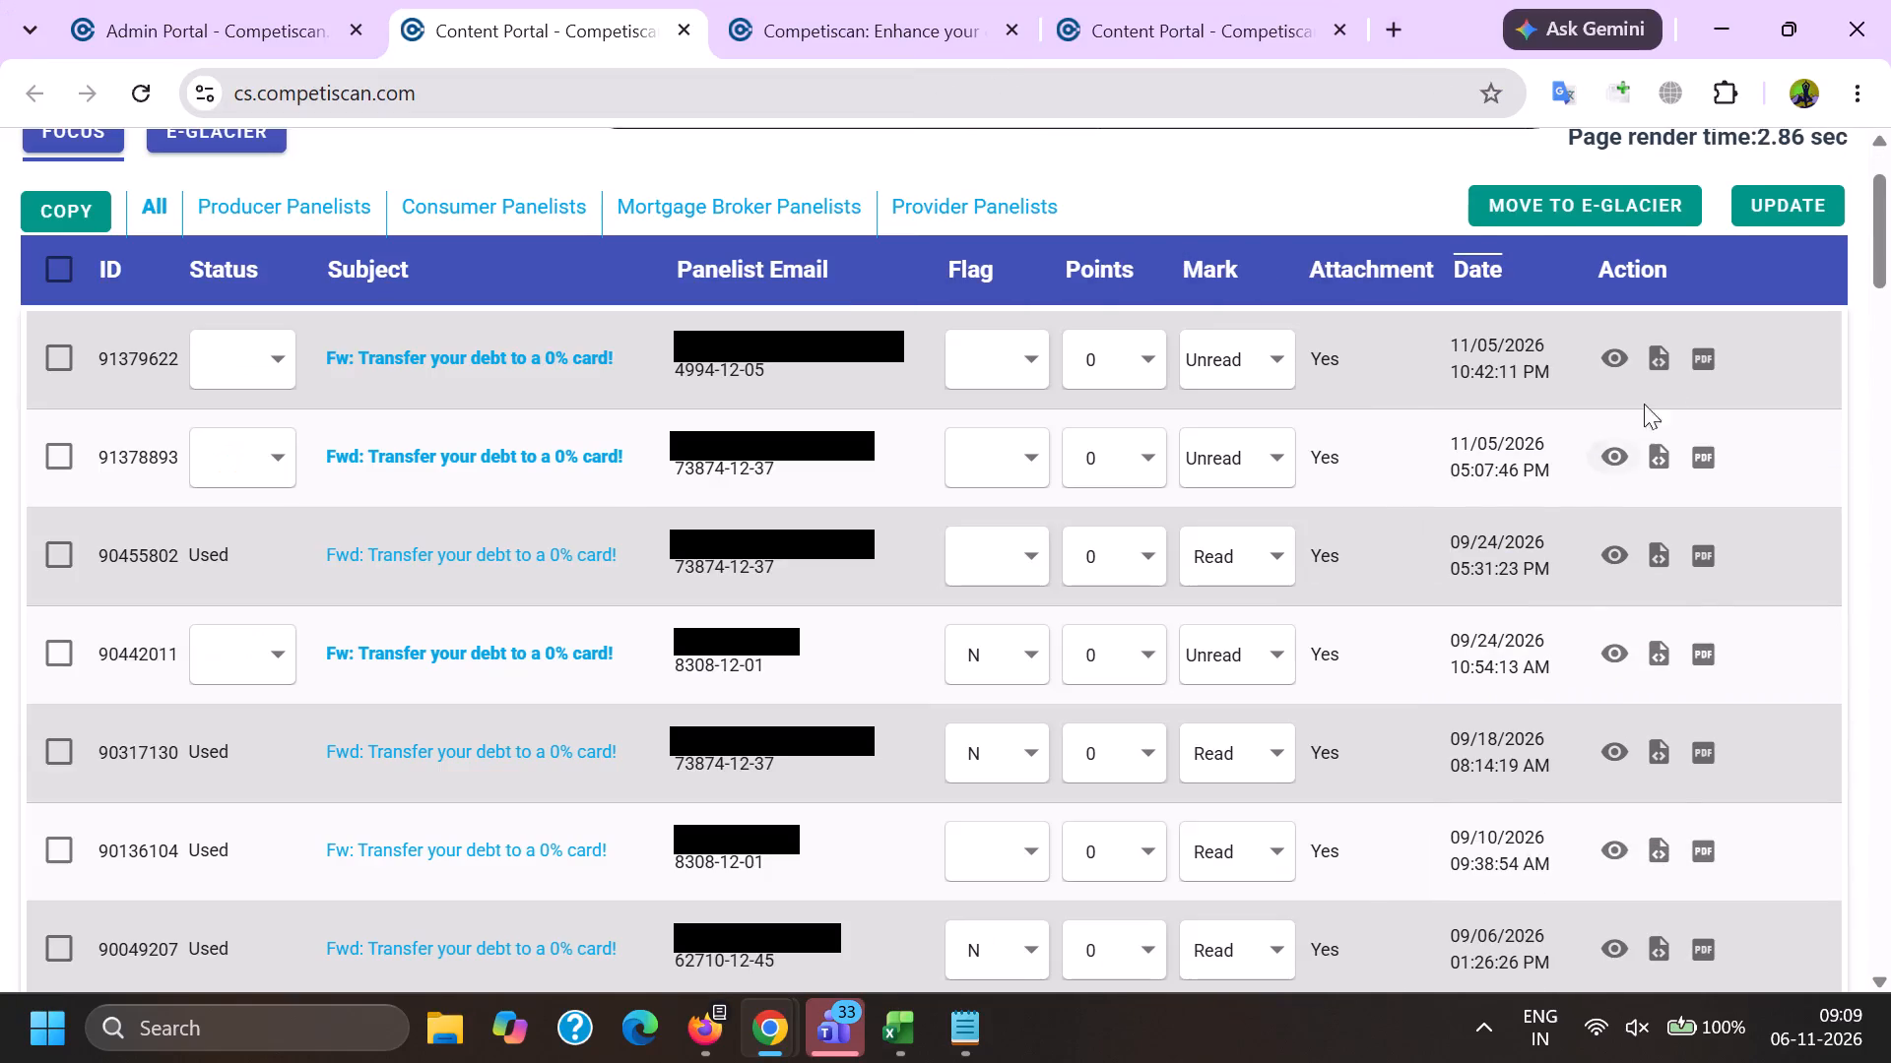
click(1632, 351)
scroll(1015, 513, down, 3)
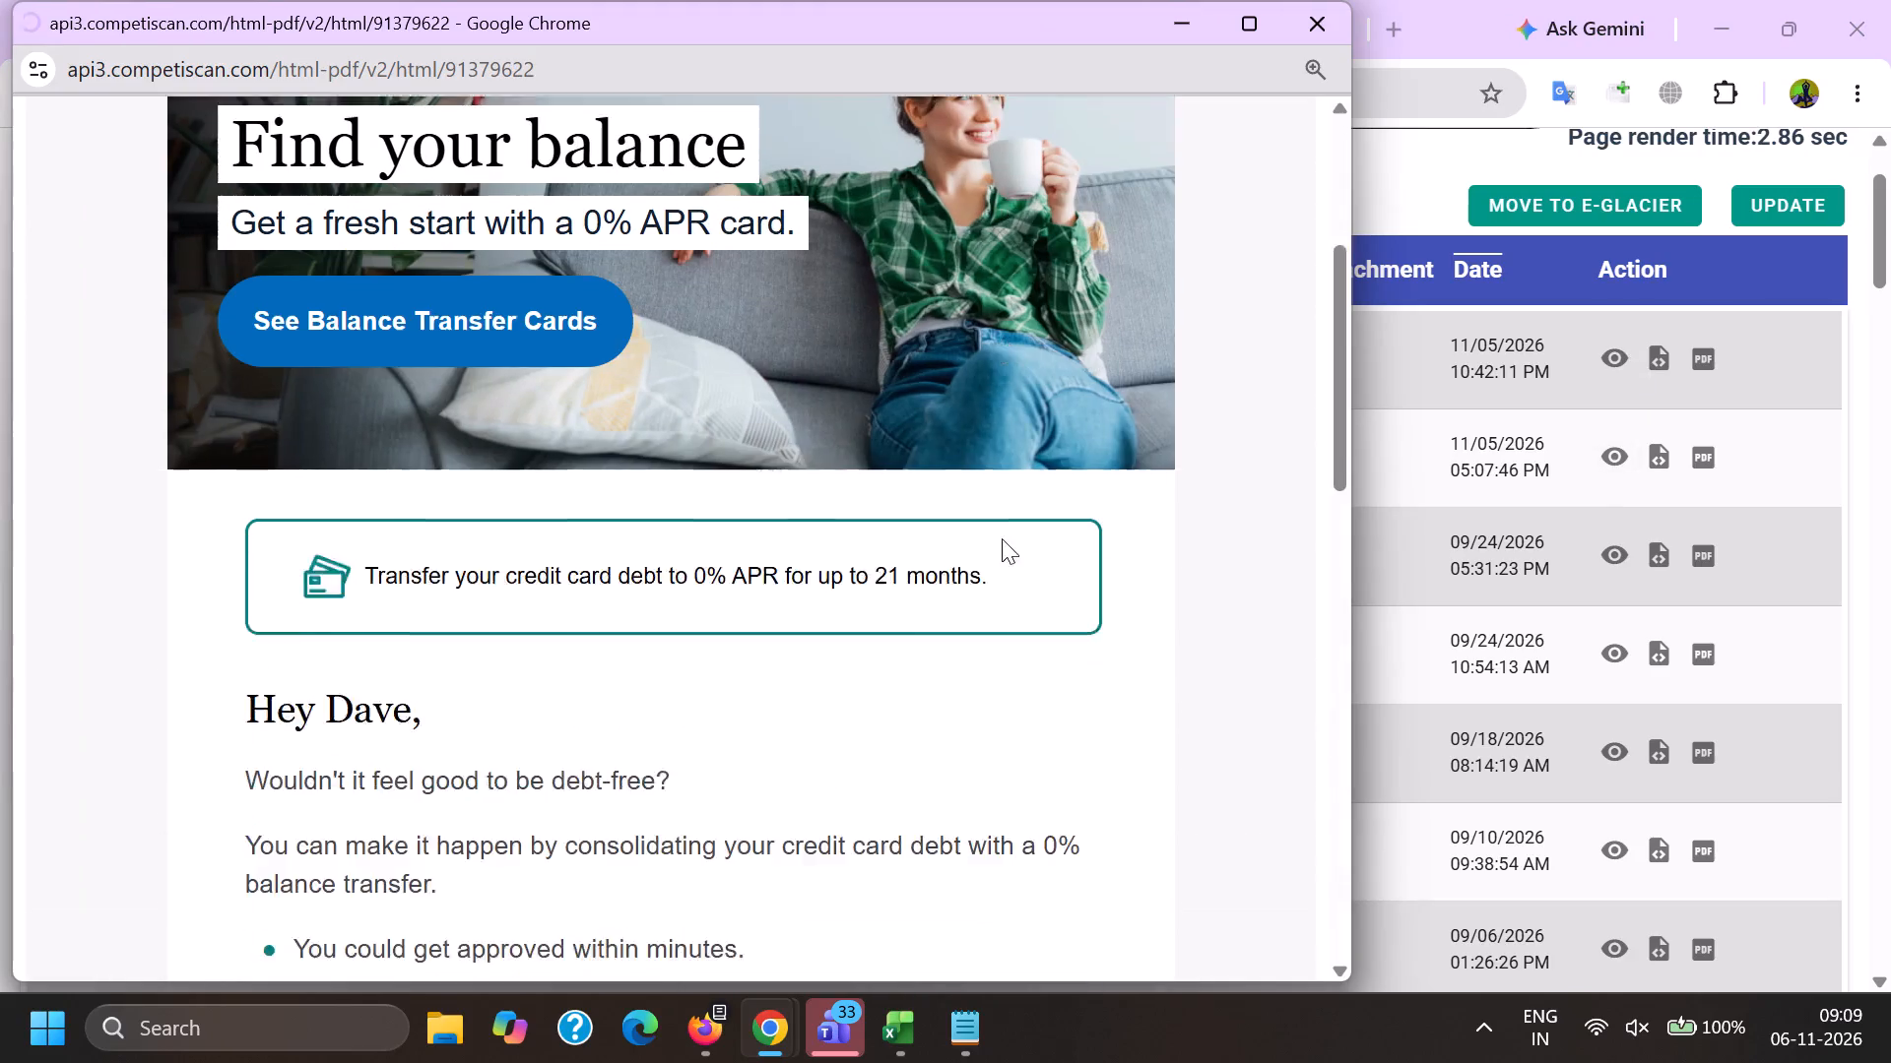
scroll(1002, 538, down, 3)
key(alt+Tab)
Open email 91378893 and log its ID with CC/ML value ml in the next empty row under 06-Nov-26 in the Excel log.
ctrl+click(417, 462)
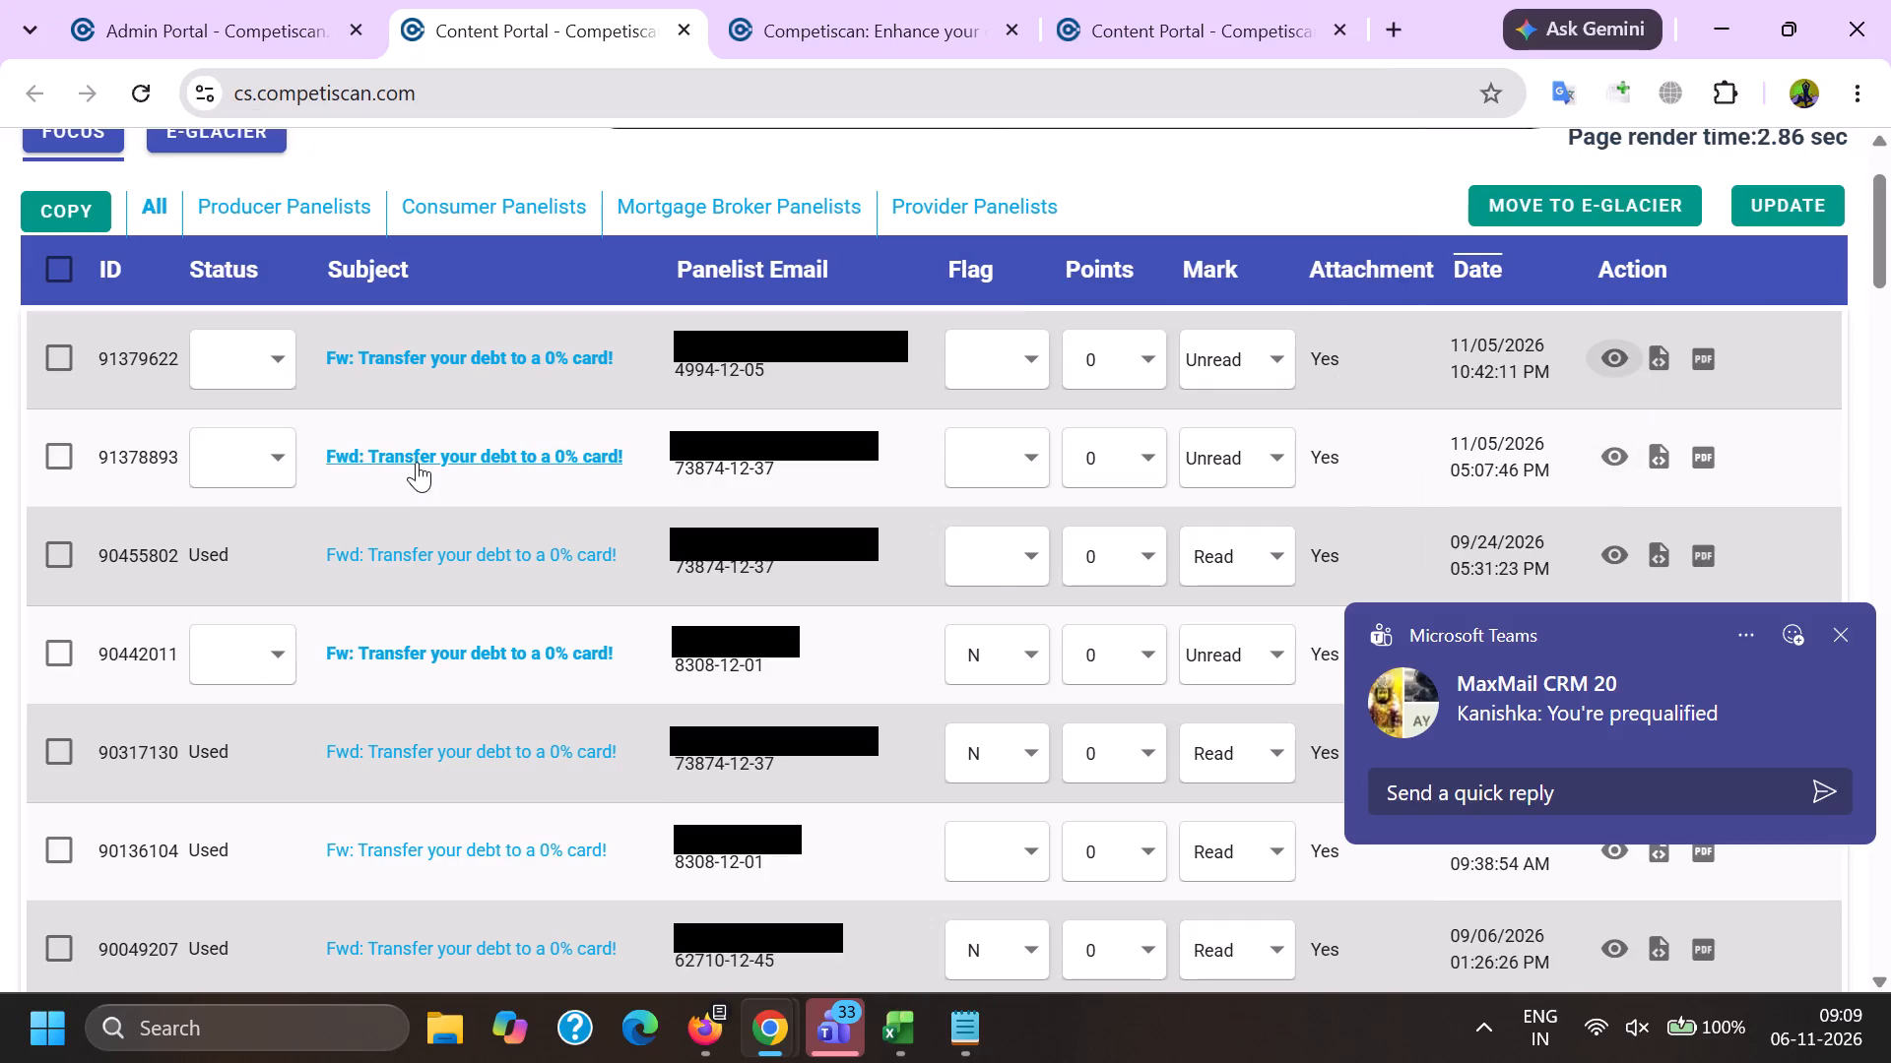
click(728, 0)
double_click(564, 106)
key(ctrl+c)
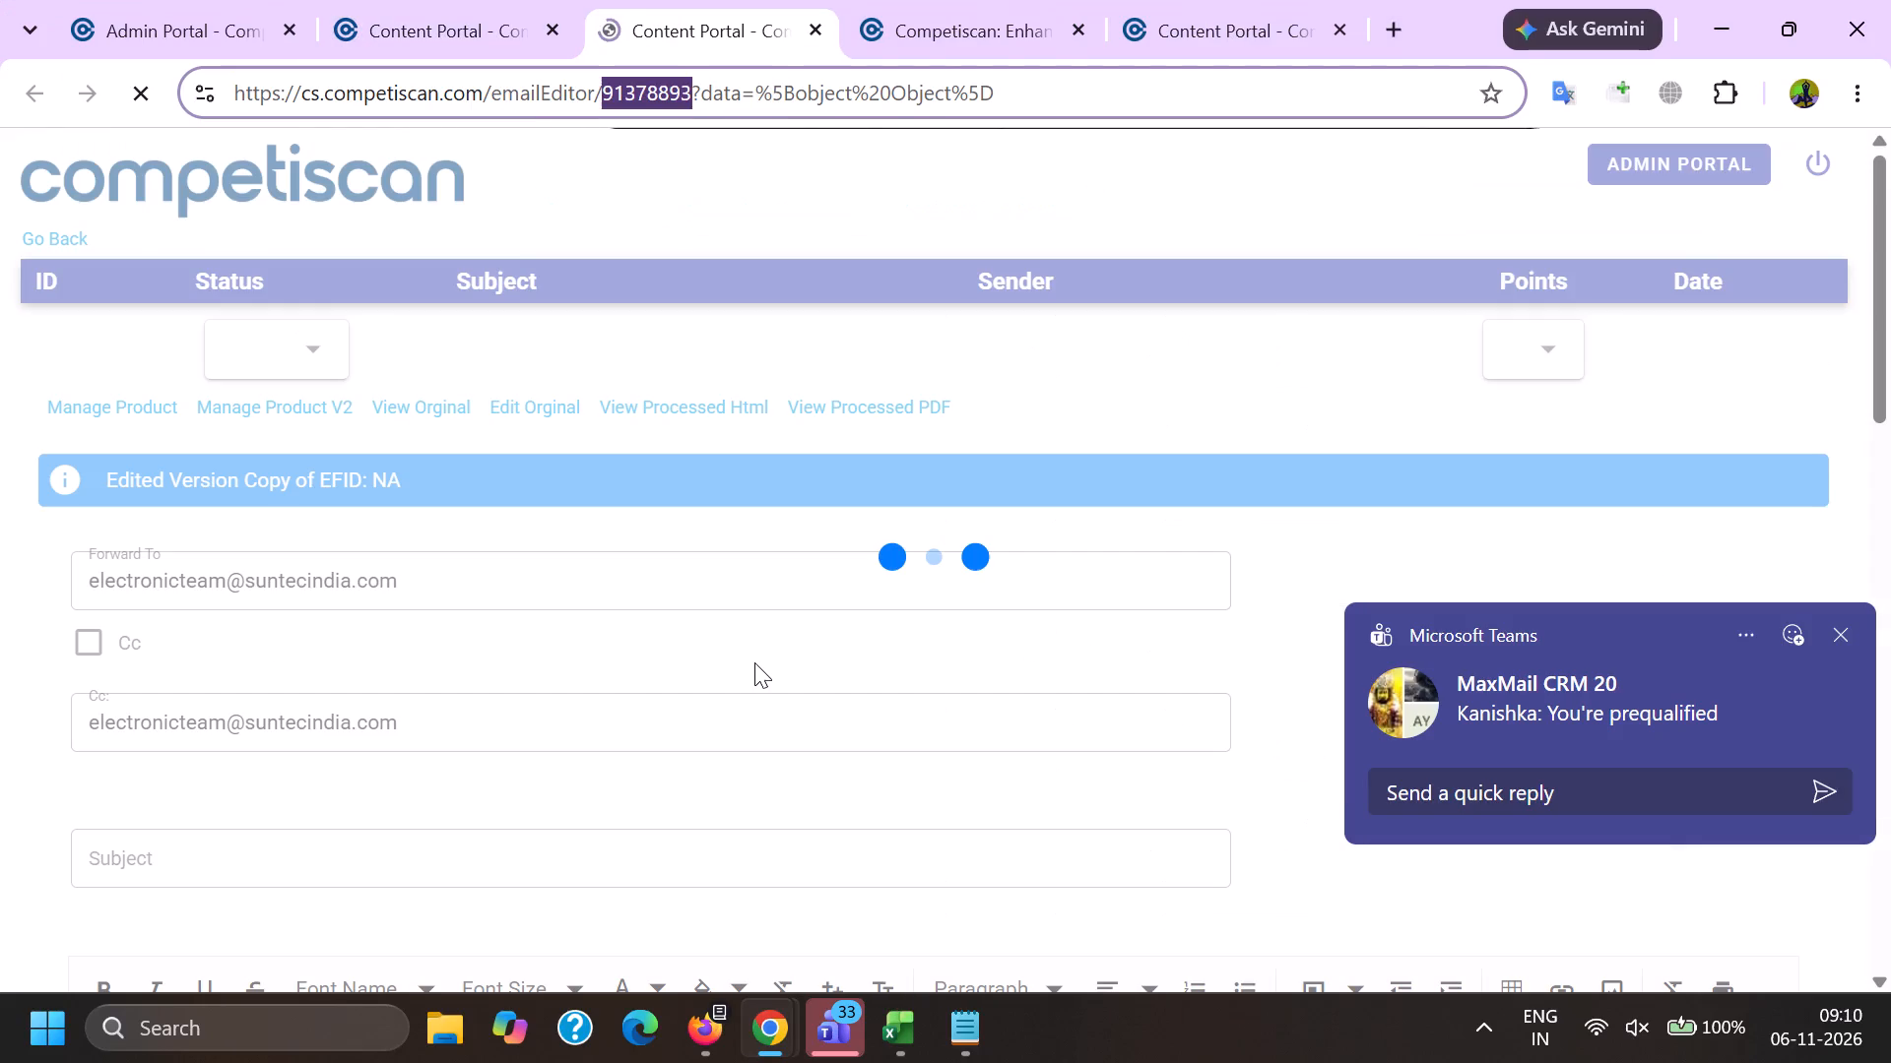
key(ctrl+c)
click(886, 1048)
drag(1204, 893, 1195, 884)
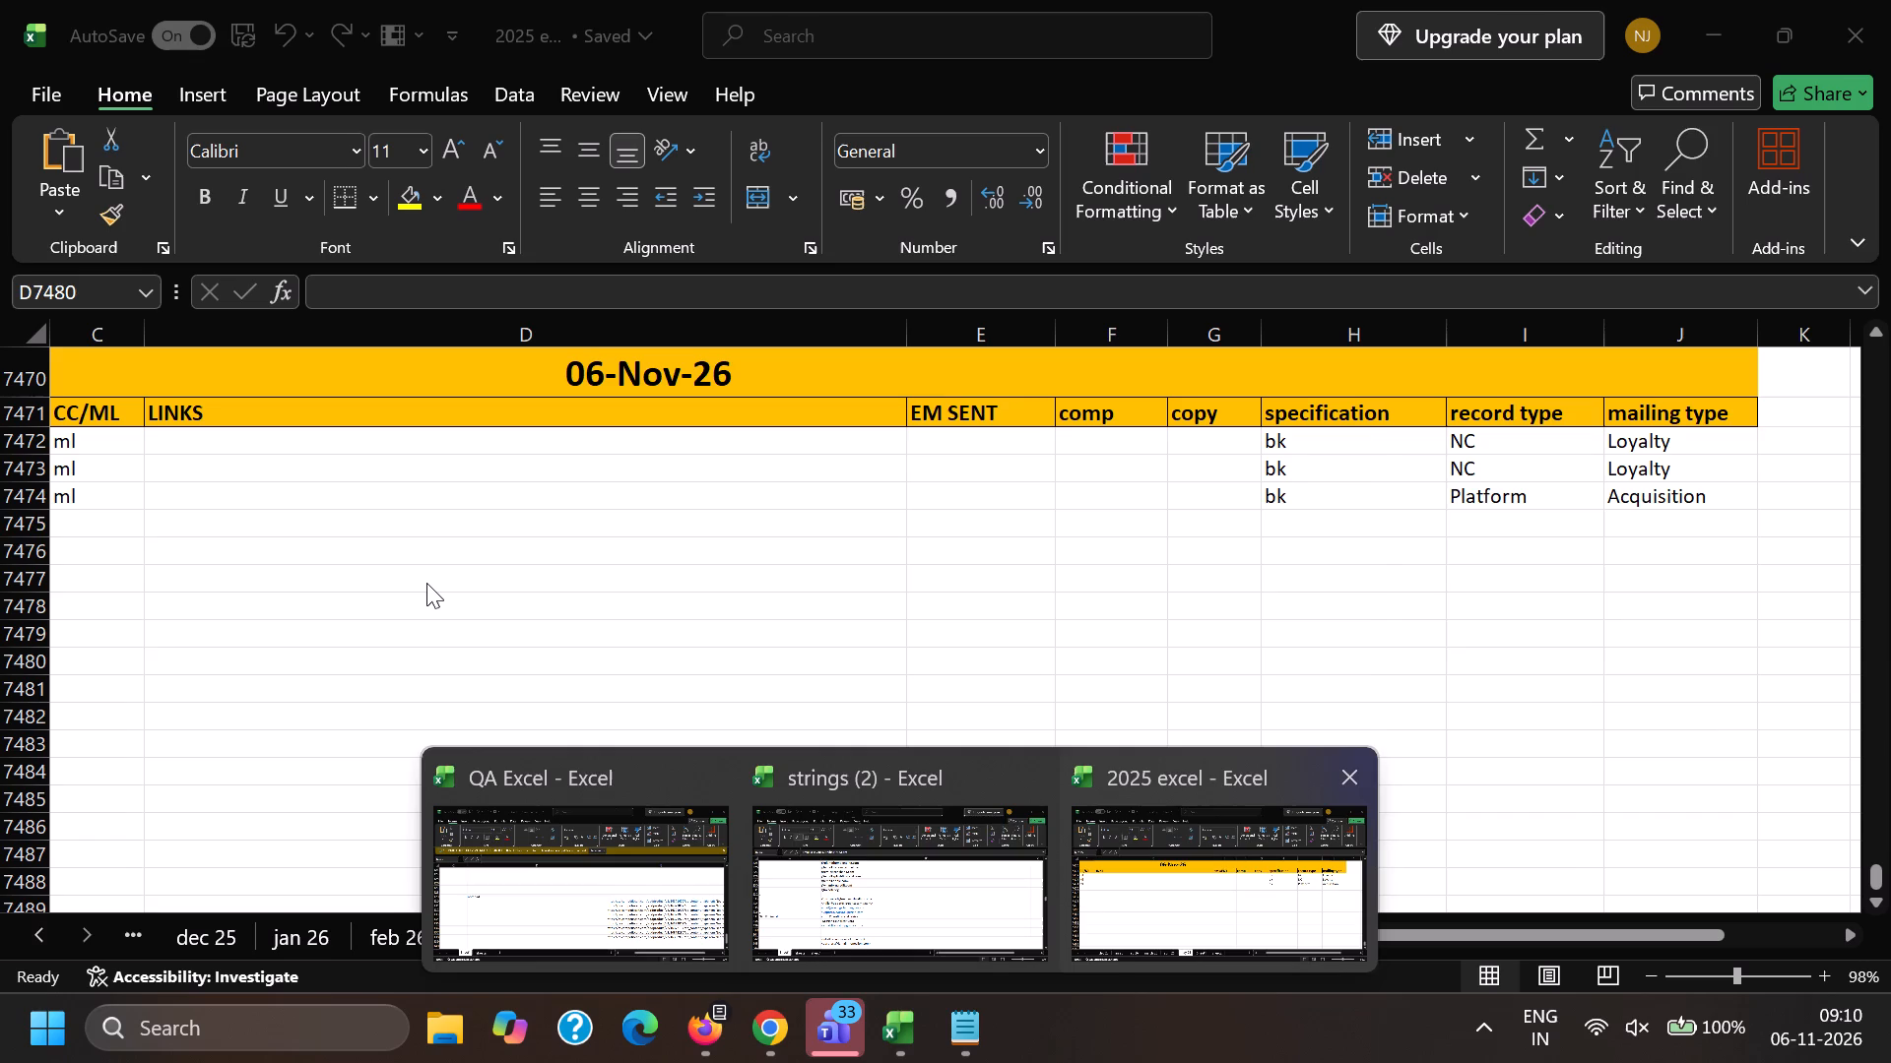
click(135, 521)
key(Left)
key(ctrl+v)
key(Right)
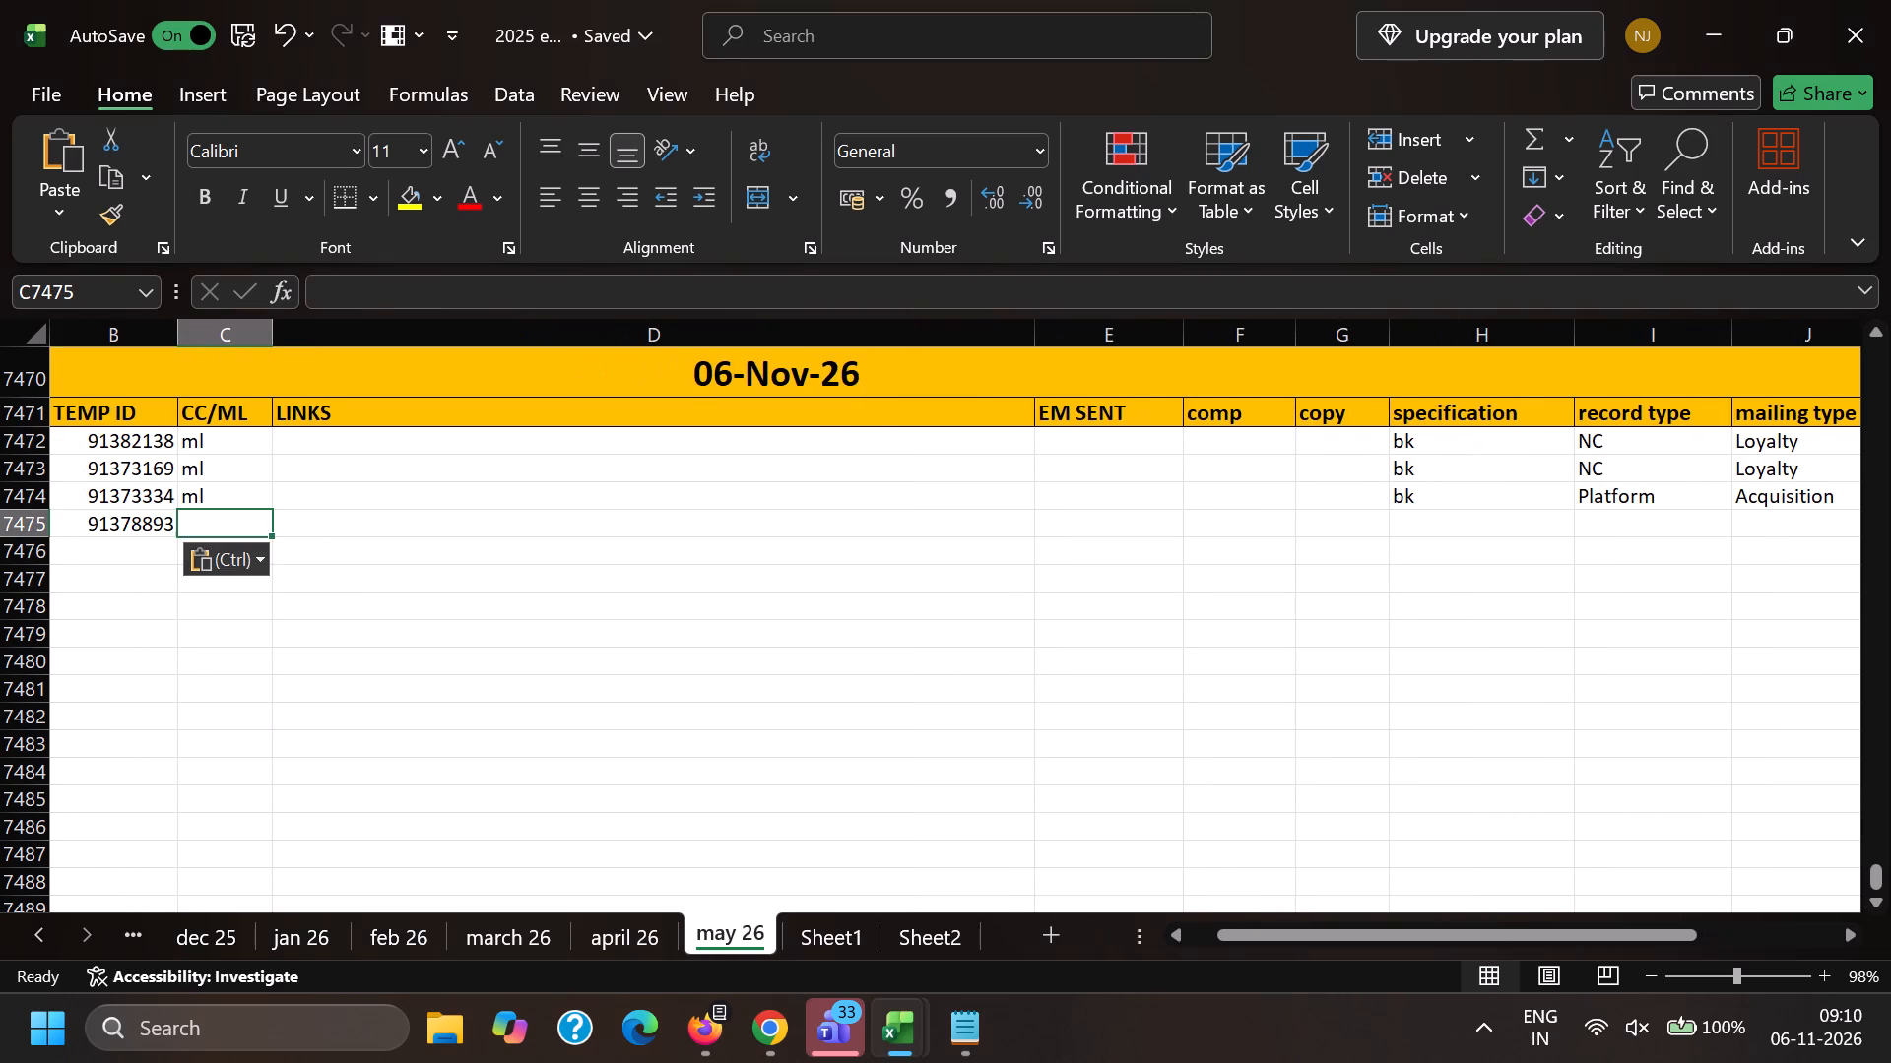
key(m)
key(l)
key(Right)
key(Right)
key(Right)
key(Right)
key(Right)
key(Up)
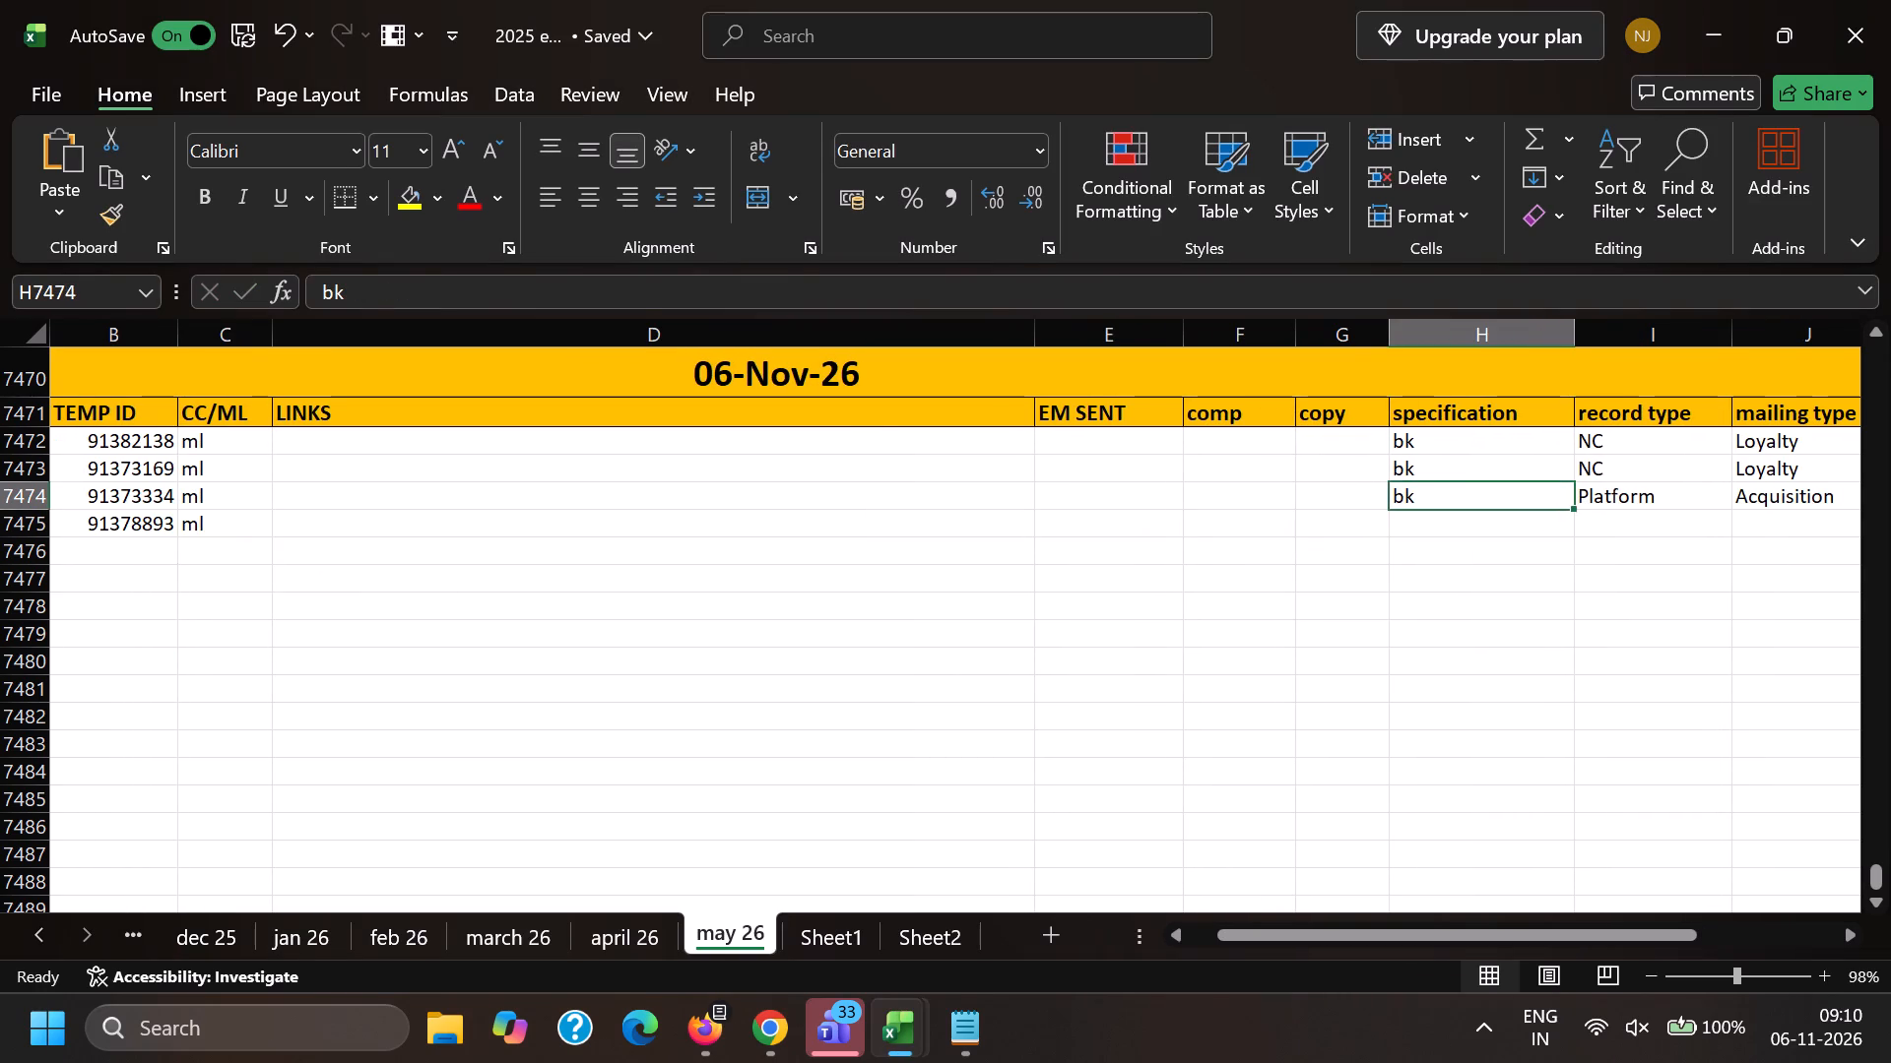
key(shift+Right)
key(shift+Right)
key(ctrl+c)
key(Down)
key(ctrl+v)
key(Down)
key(Left)
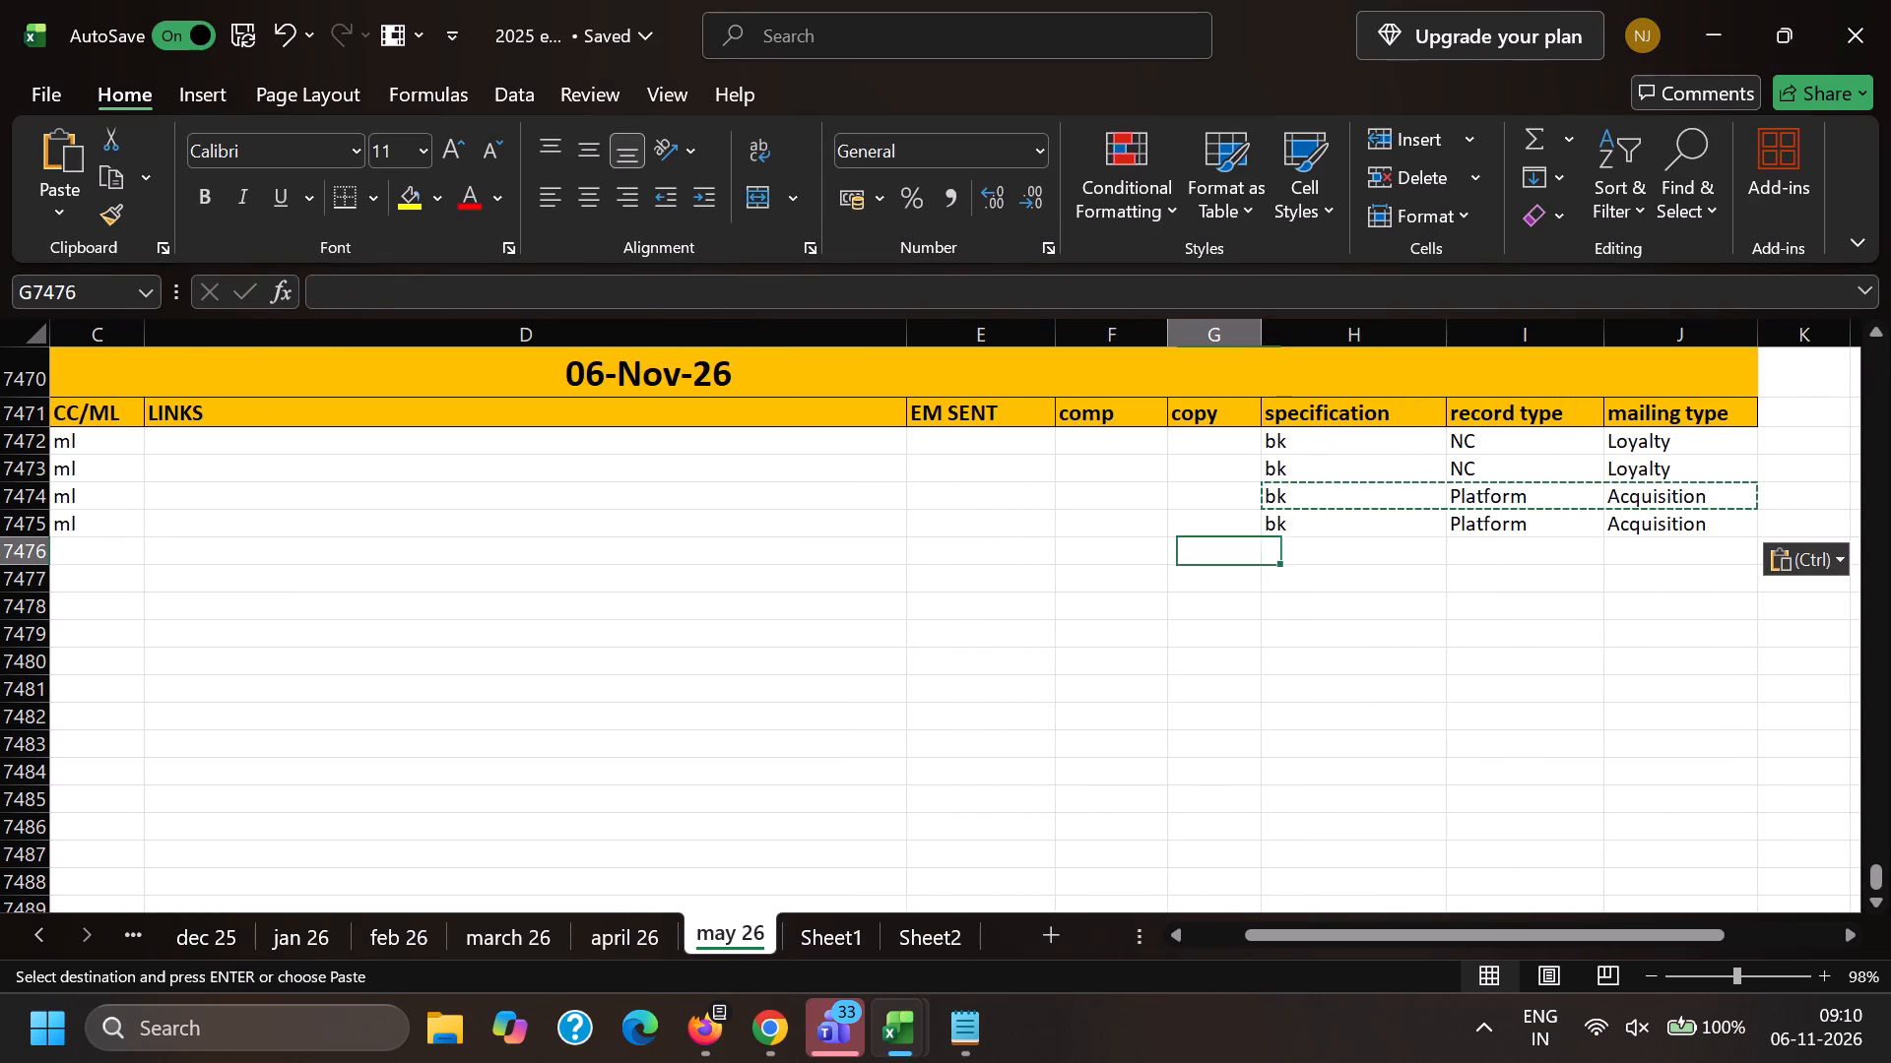
In the email editor, strip the body header of the forwarding text, sender address, To line and Reply-To line, keeping sender name, date and subject.
key(alt+Tab)
scroll(289, 382, down, 1)
drag(408, 674, 0, 592)
key(BackSpace)
click(109, 640)
key(BackSpace)
drag(87, 657, 120, 661)
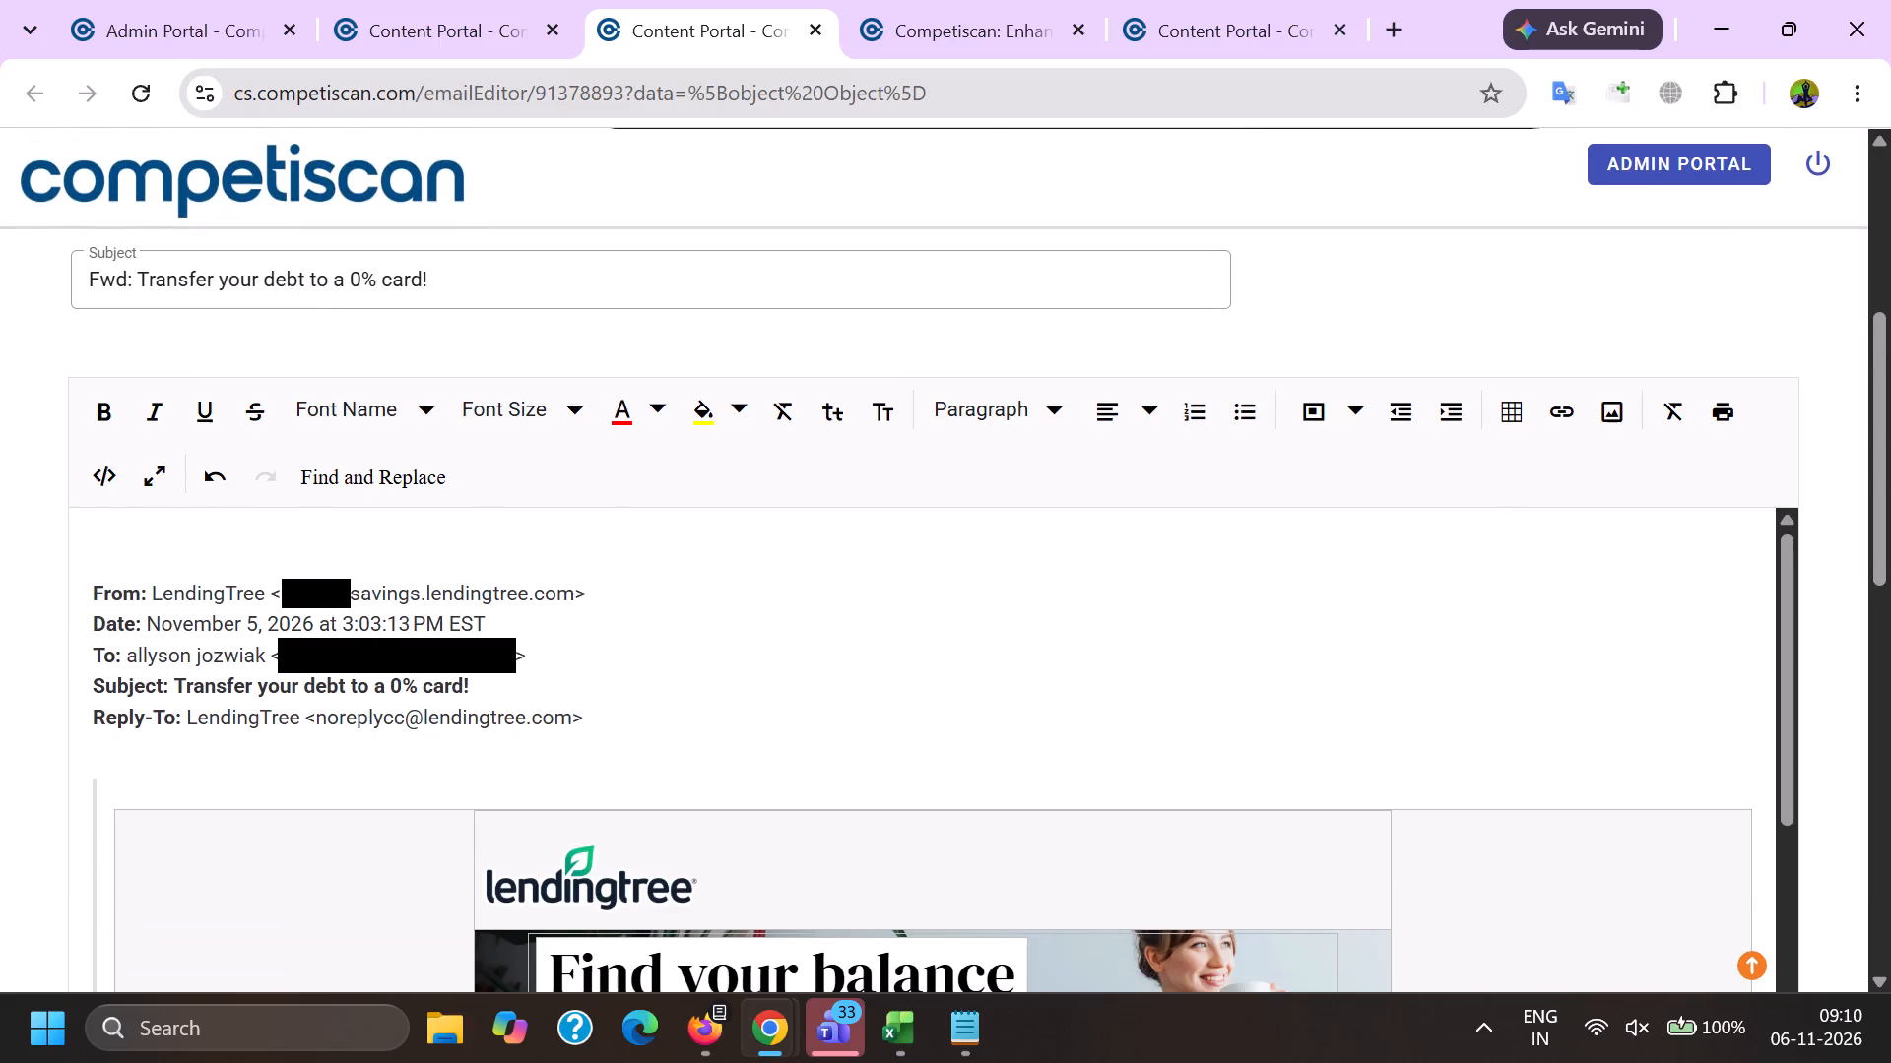
drag(120, 661, 601, 660)
key(BackSpace)
key(BackSpace)
drag(272, 600, 638, 582)
key(BackSpace)
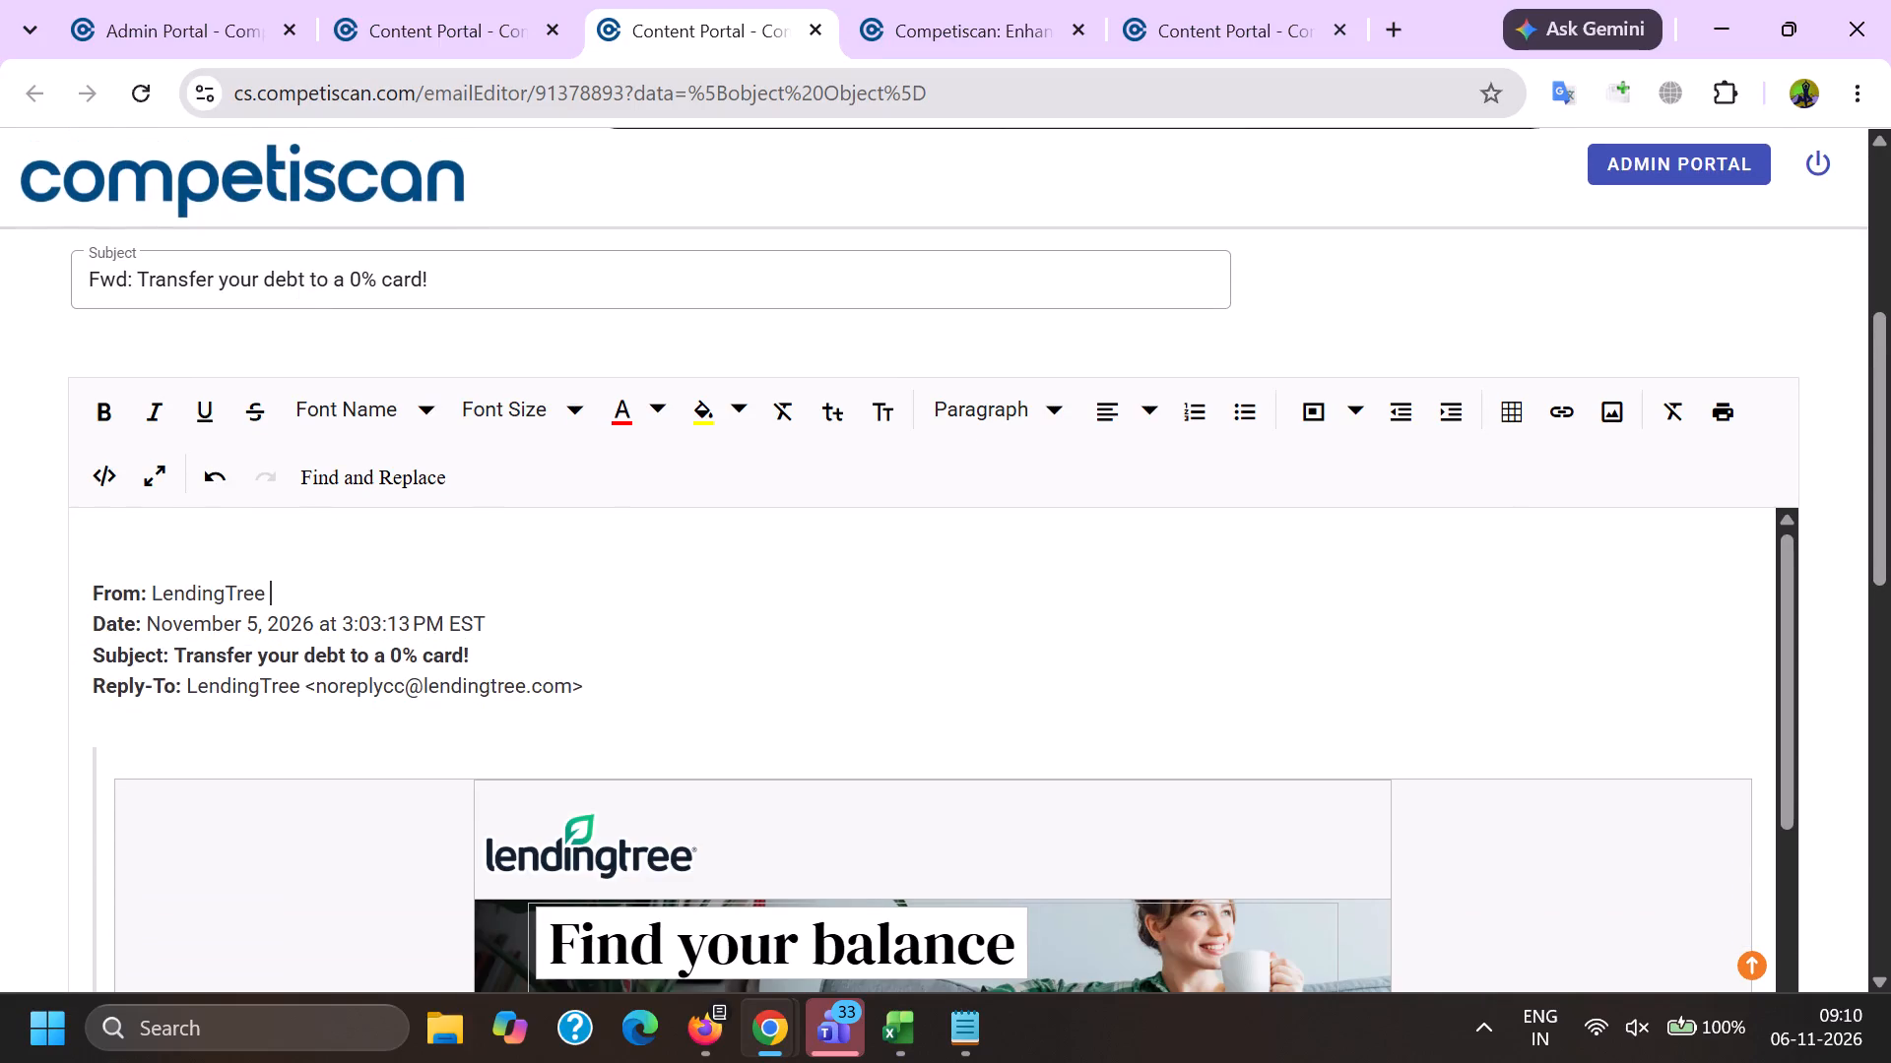
drag(701, 691, 13, 687)
key(BackSpace)
Delete the recipient's first name from the "Hey" greeting and search the page for any other occurrence of it.
scroll(663, 368, down, 5)
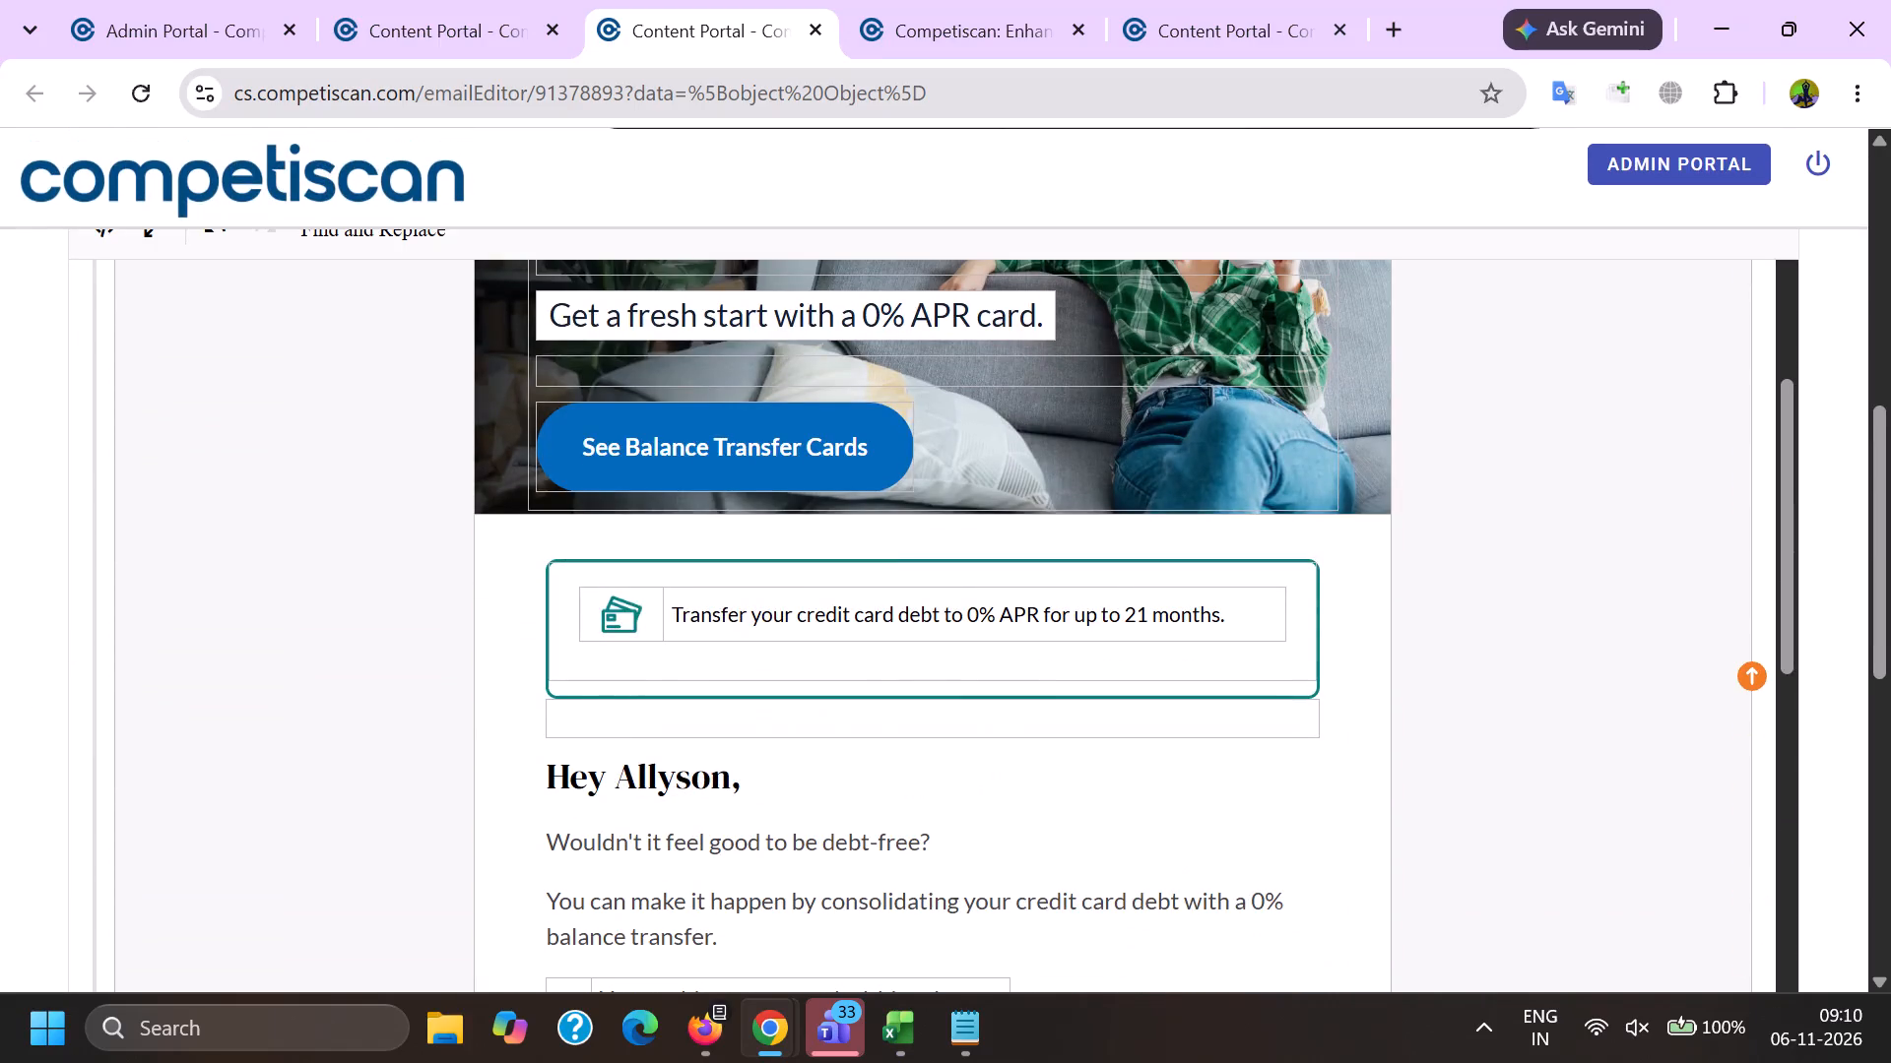
double_click(654, 782)
key(ctrl+c)
key(BackSpace)
key(ctrl+f)
key(ctrl+v)
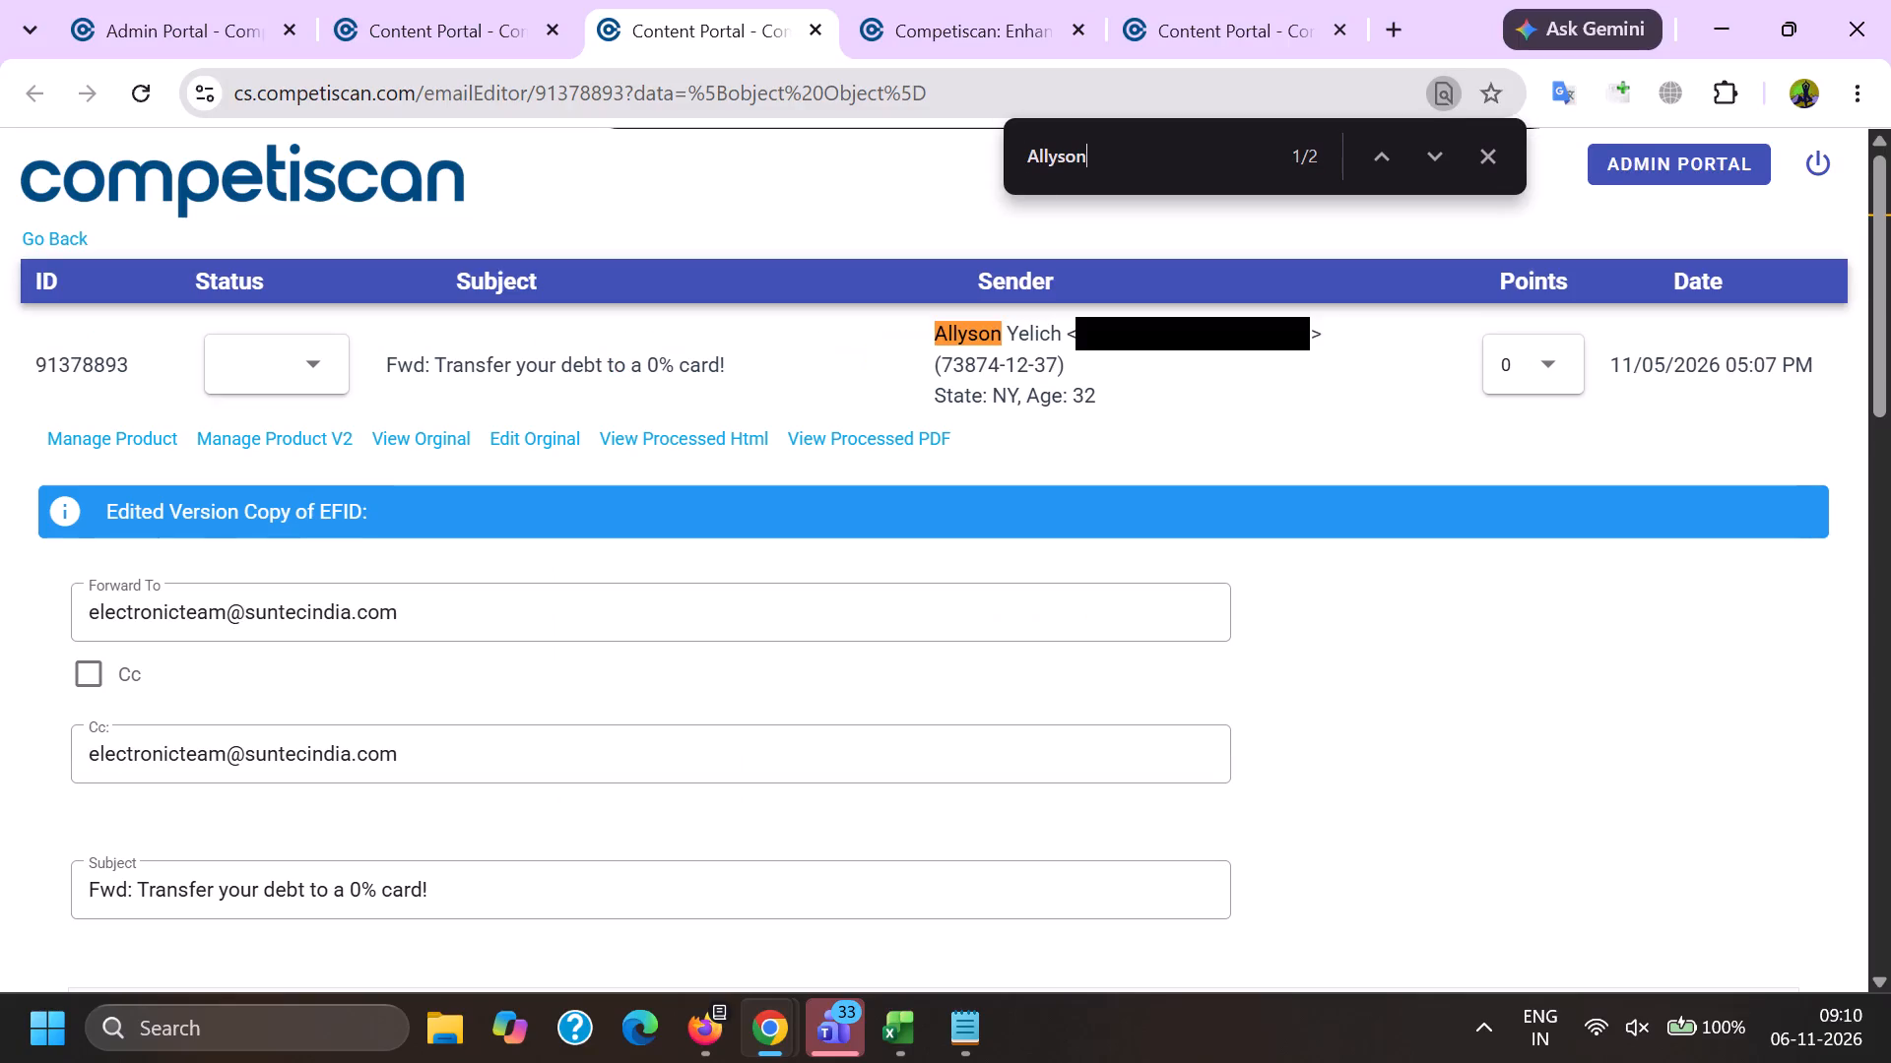
key(Return)
key(Return)
key(Return)
key(Return)
key(Return)
Copy the footer's Privacy Policy link address, remove the email body's links, and insert that address again on Privacy Policy.
scroll(925, 747, down, 14)
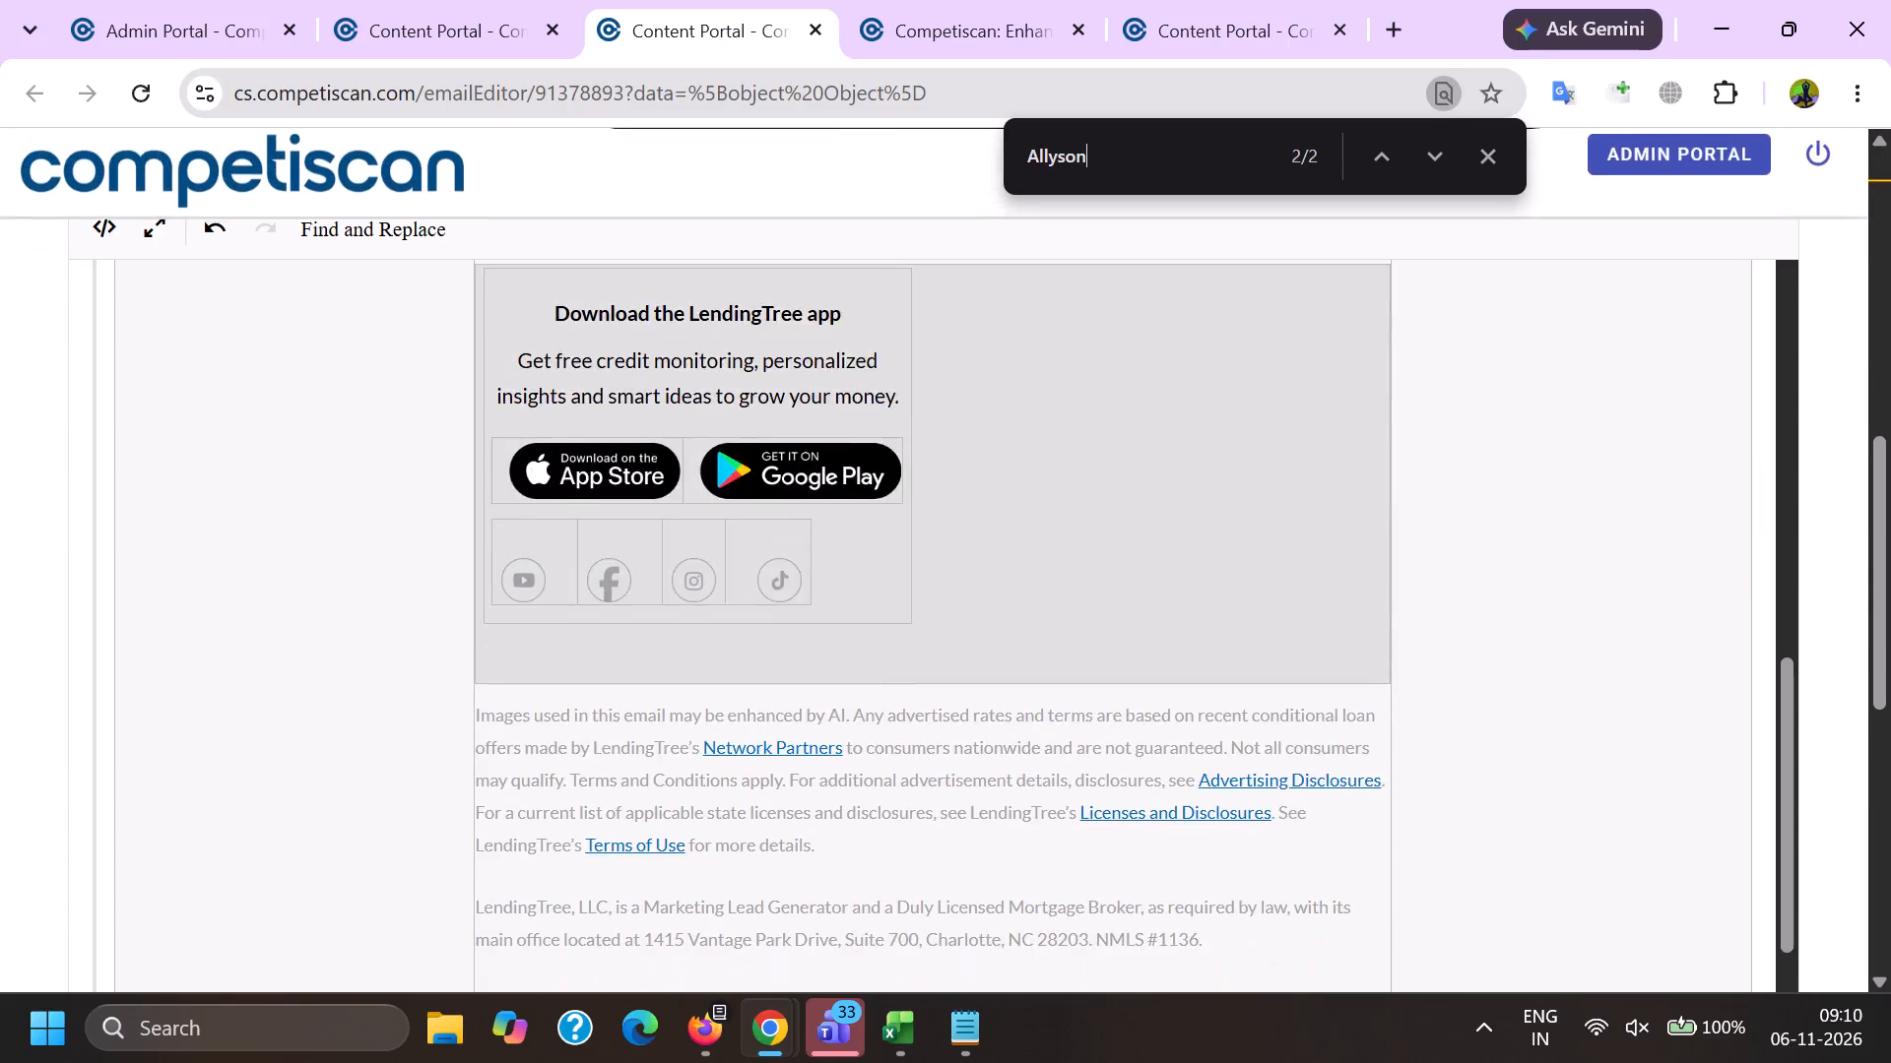
scroll(877, 805, down, 3)
right_click(766, 884)
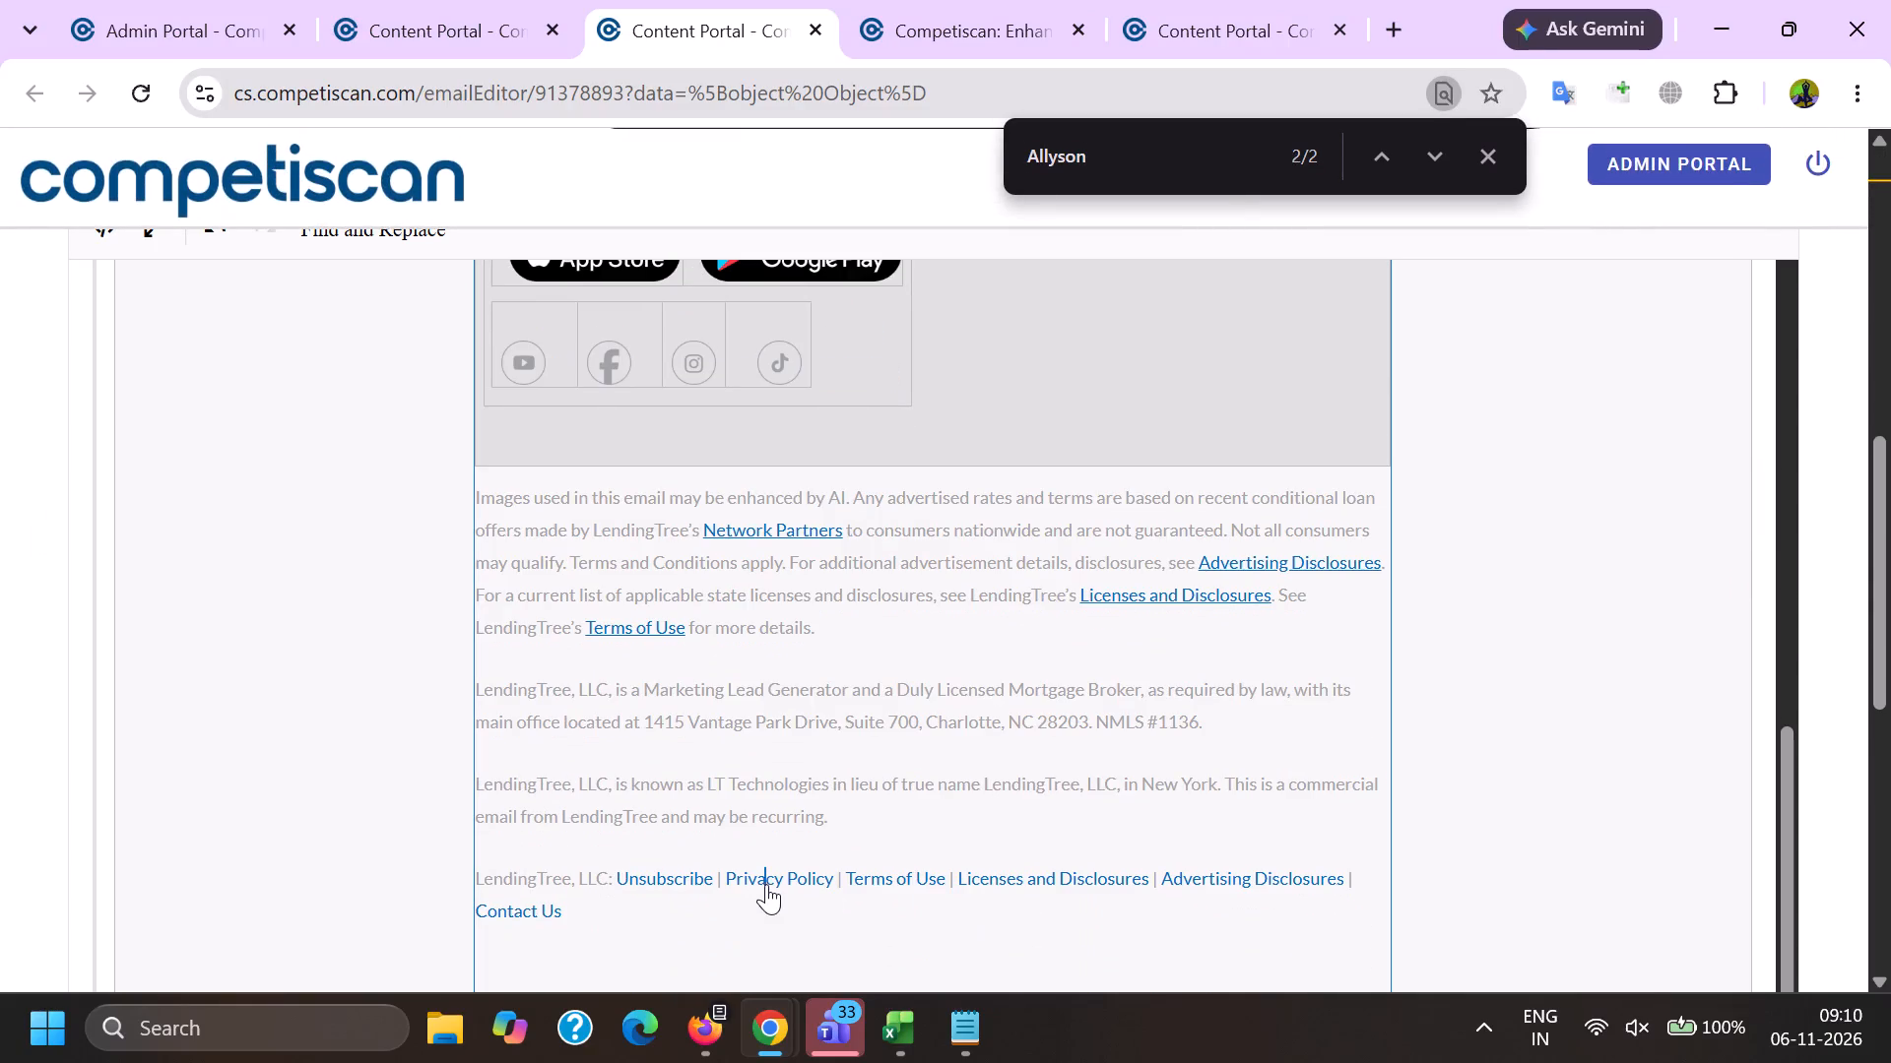
click(891, 325)
scroll(0, 516, down, 3)
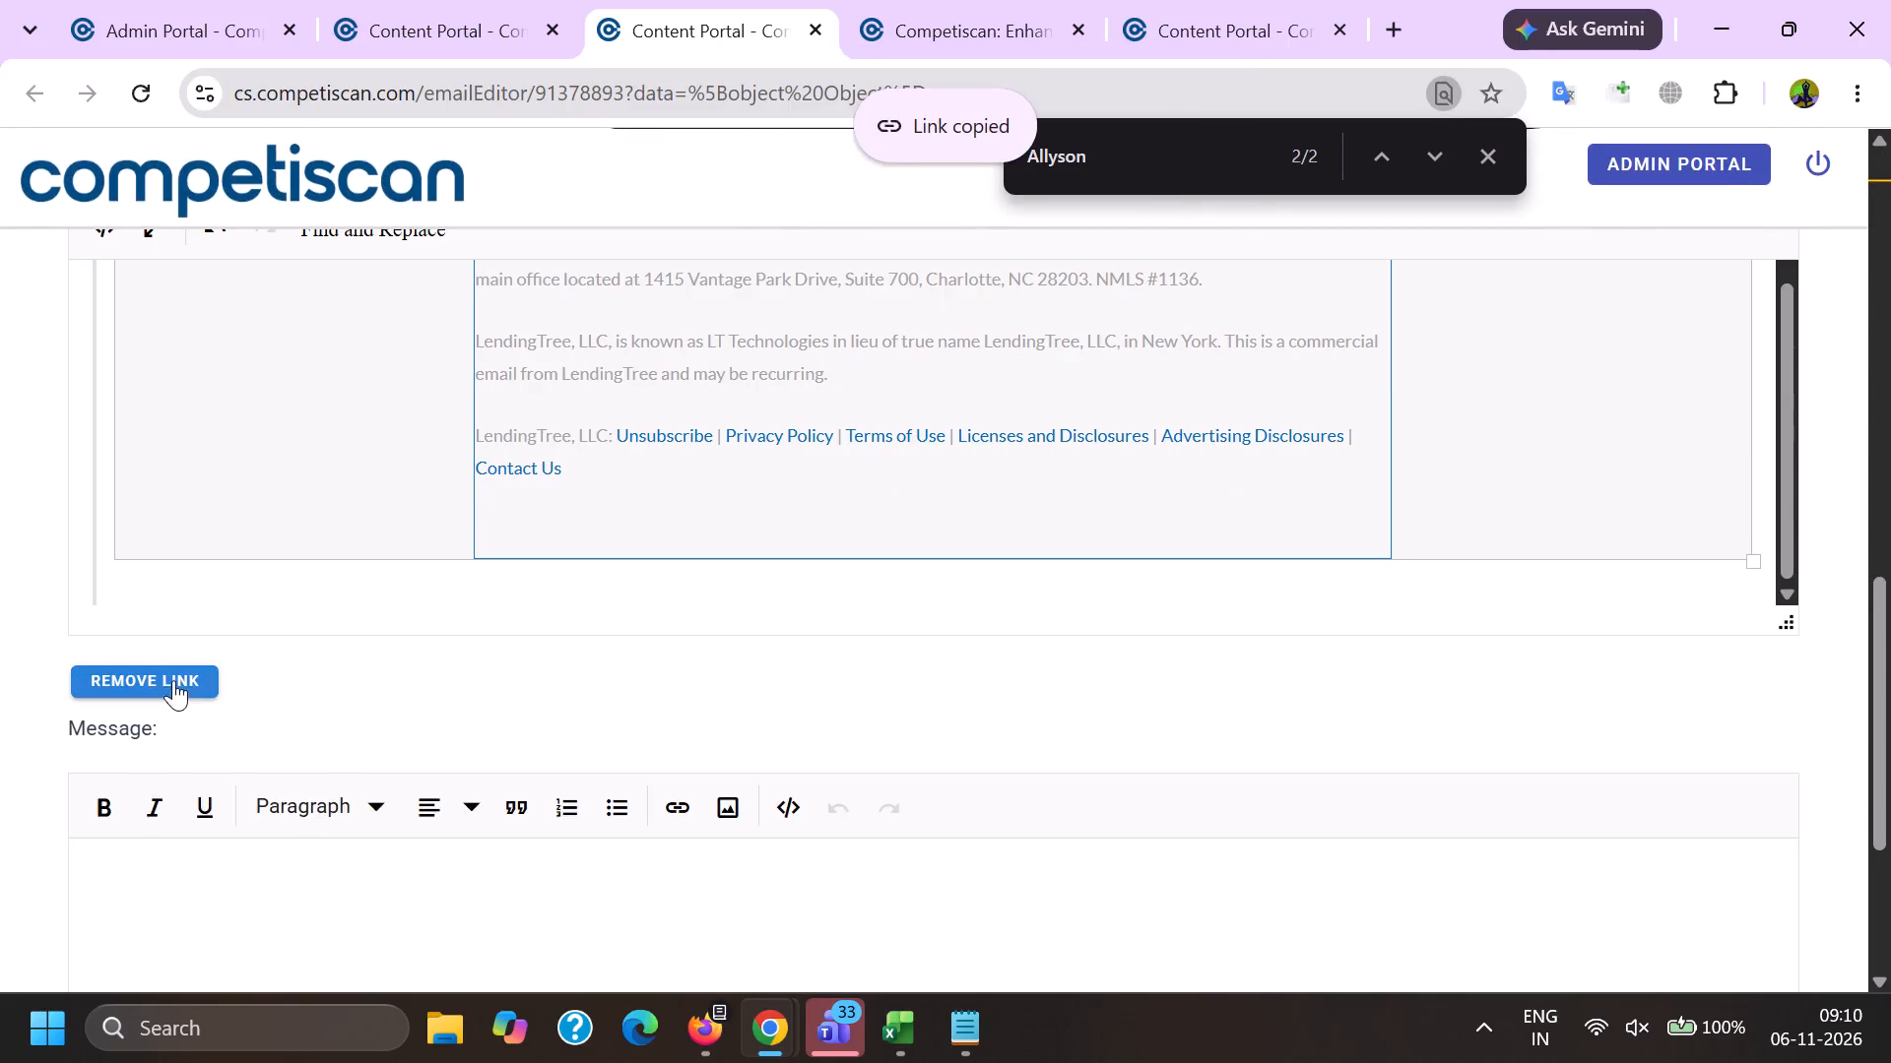
click(173, 680)
click(1062, 283)
scroll(825, 728, up, 1)
click(736, 593)
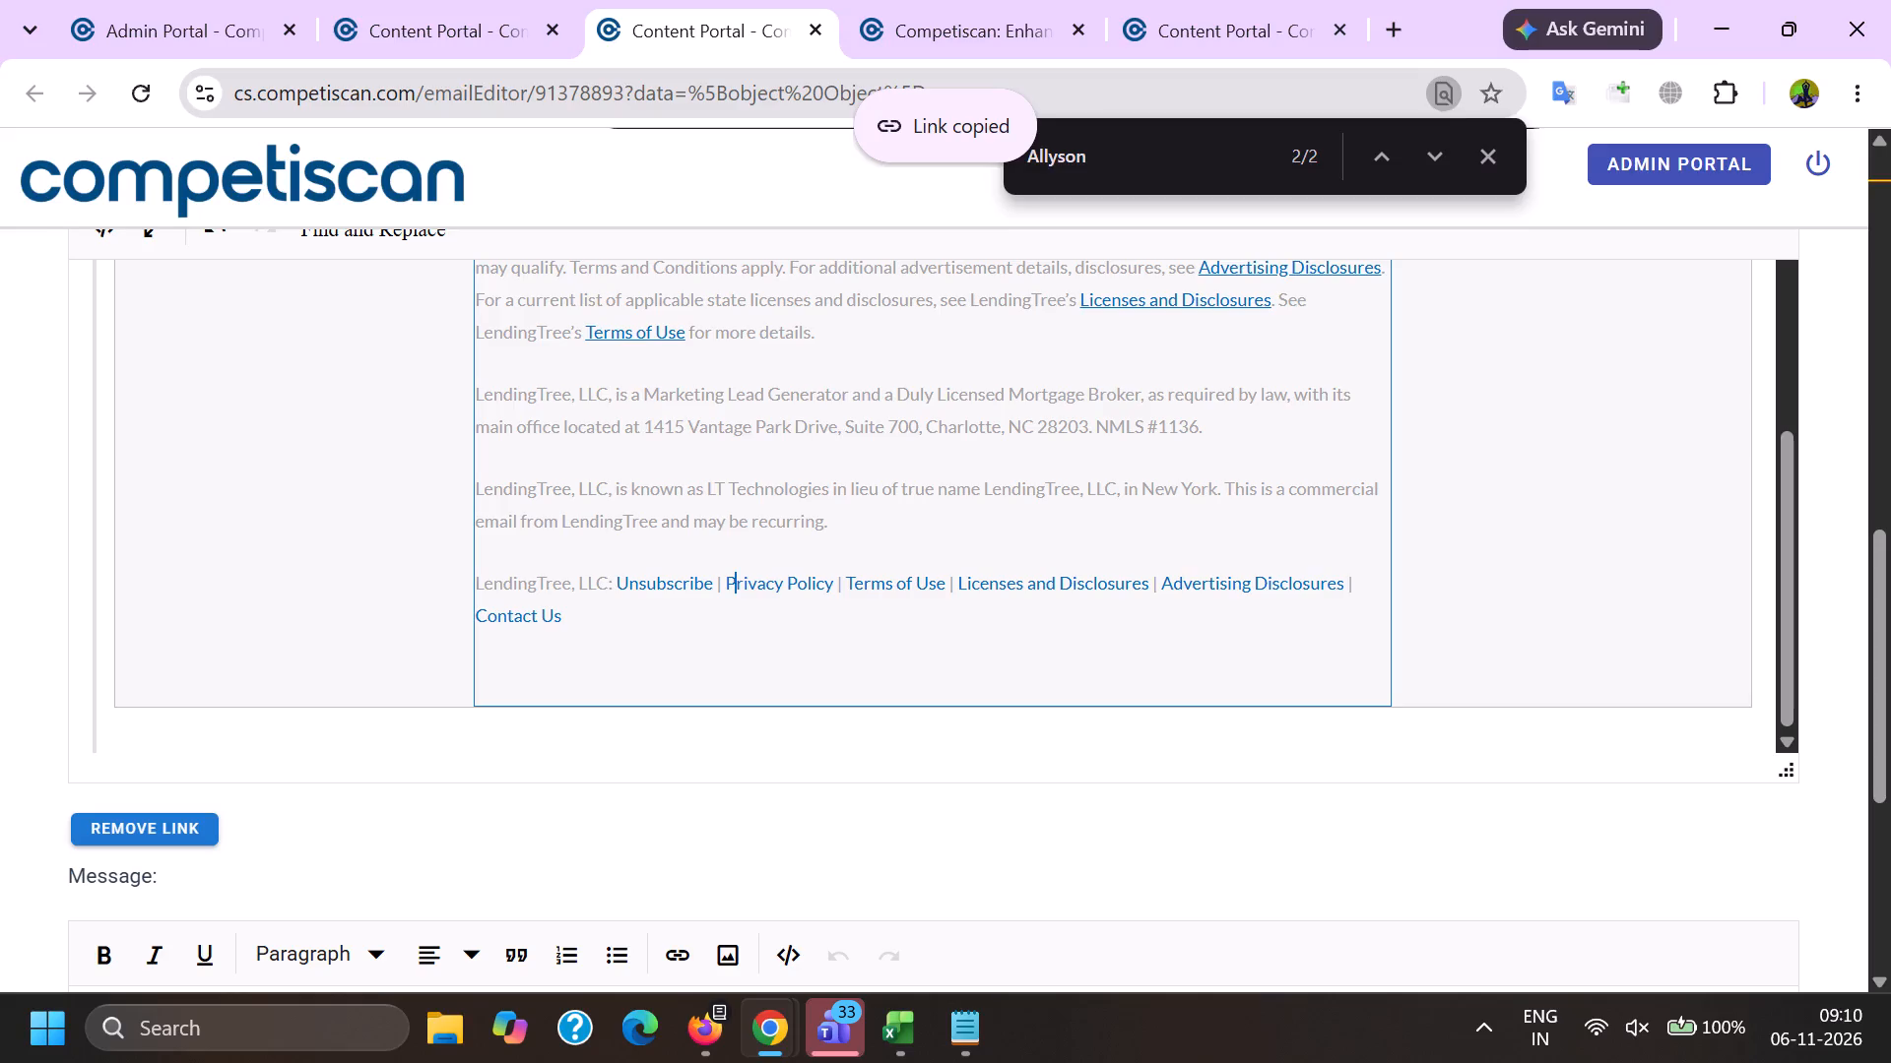
key(ctrl+k)
key(ctrl+v)
click(944, 621)
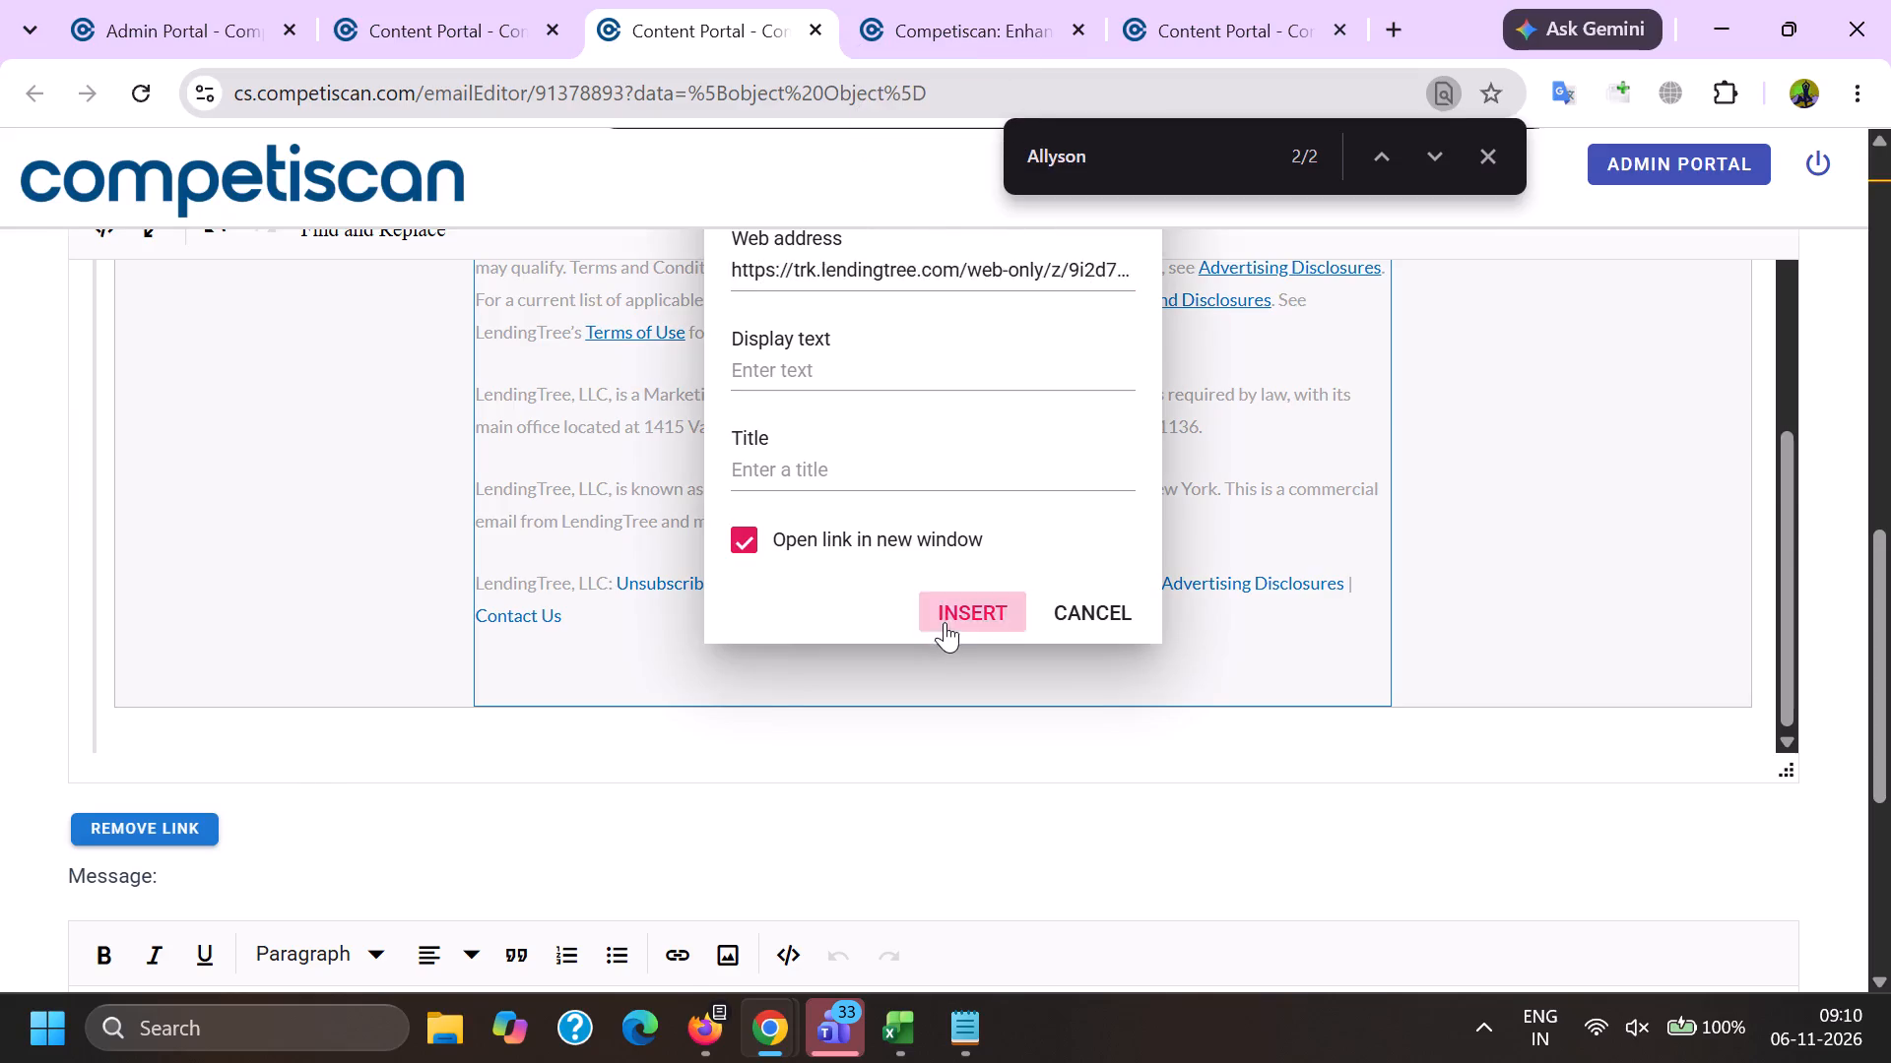
Save the cleaned email's product info.
scroll(63, 599, down, 20)
scroll(63, 599, down, 1)
click(679, 725)
click(977, 602)
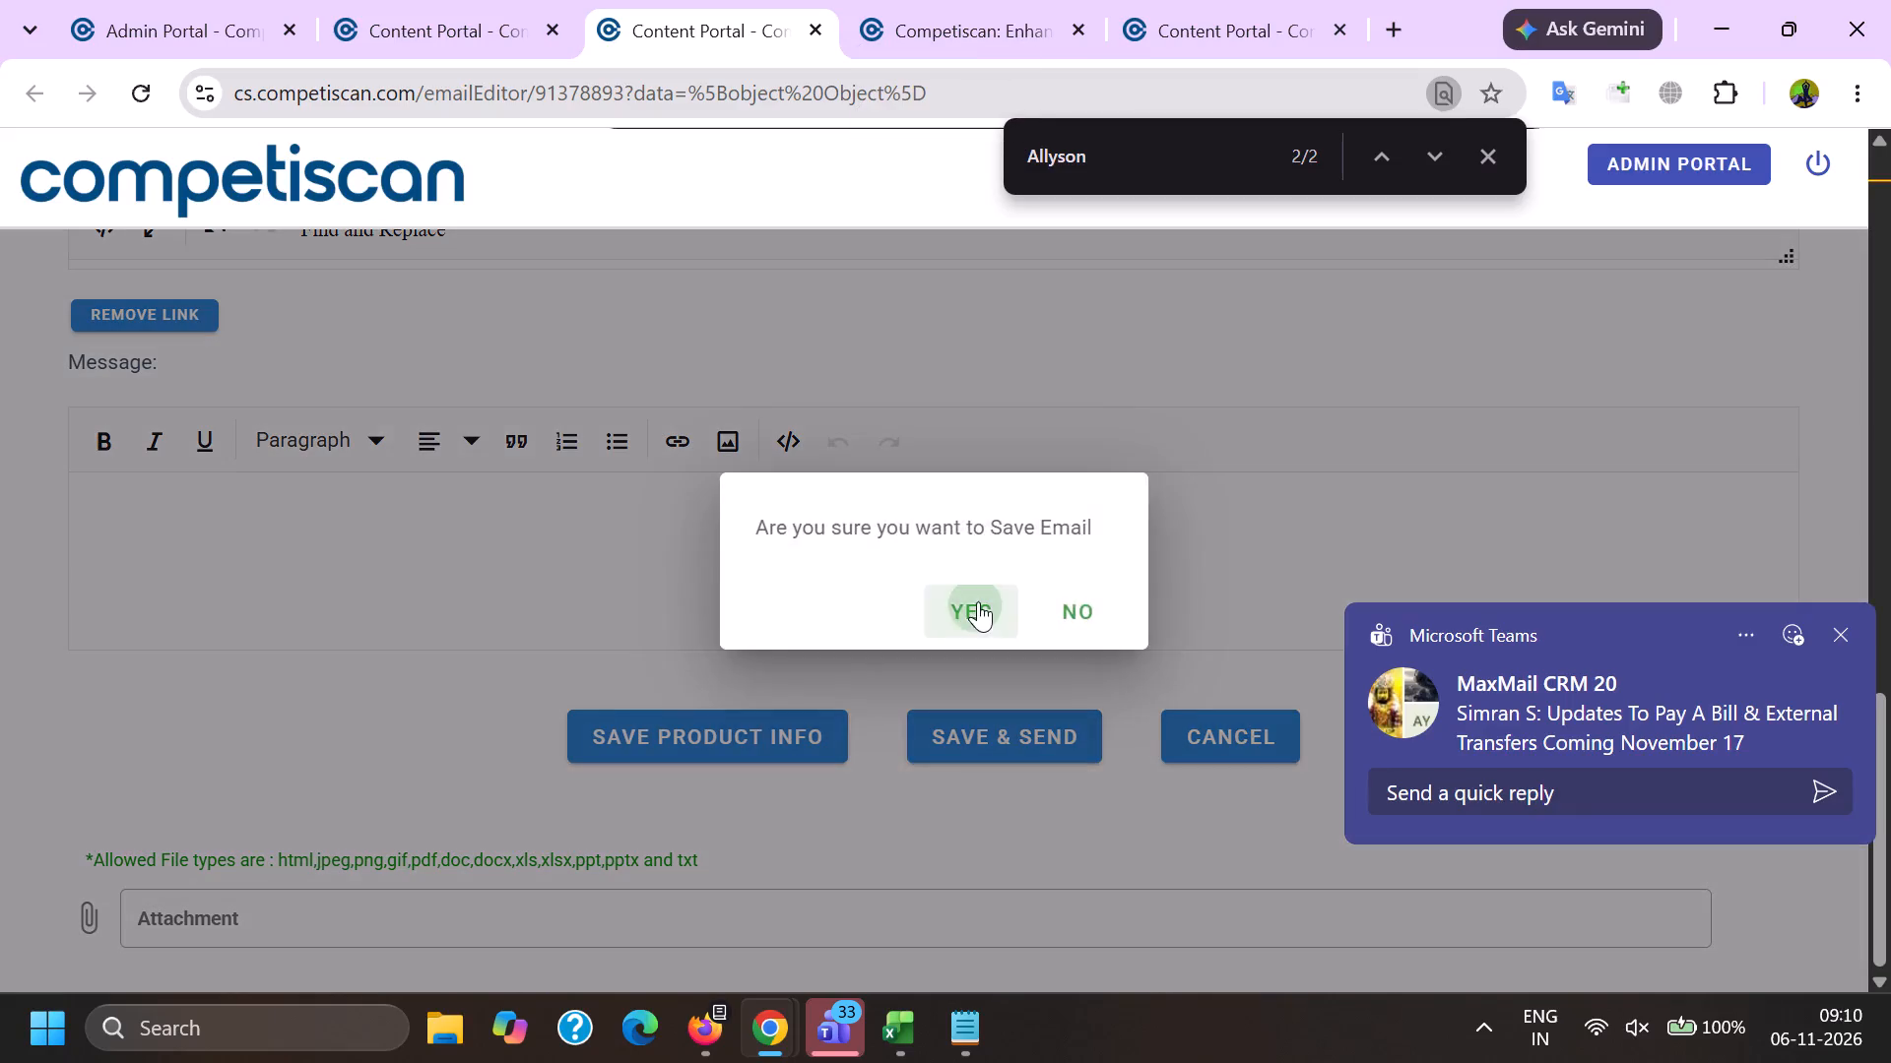
click(253, 537)
scroll(275, 512, up, 12)
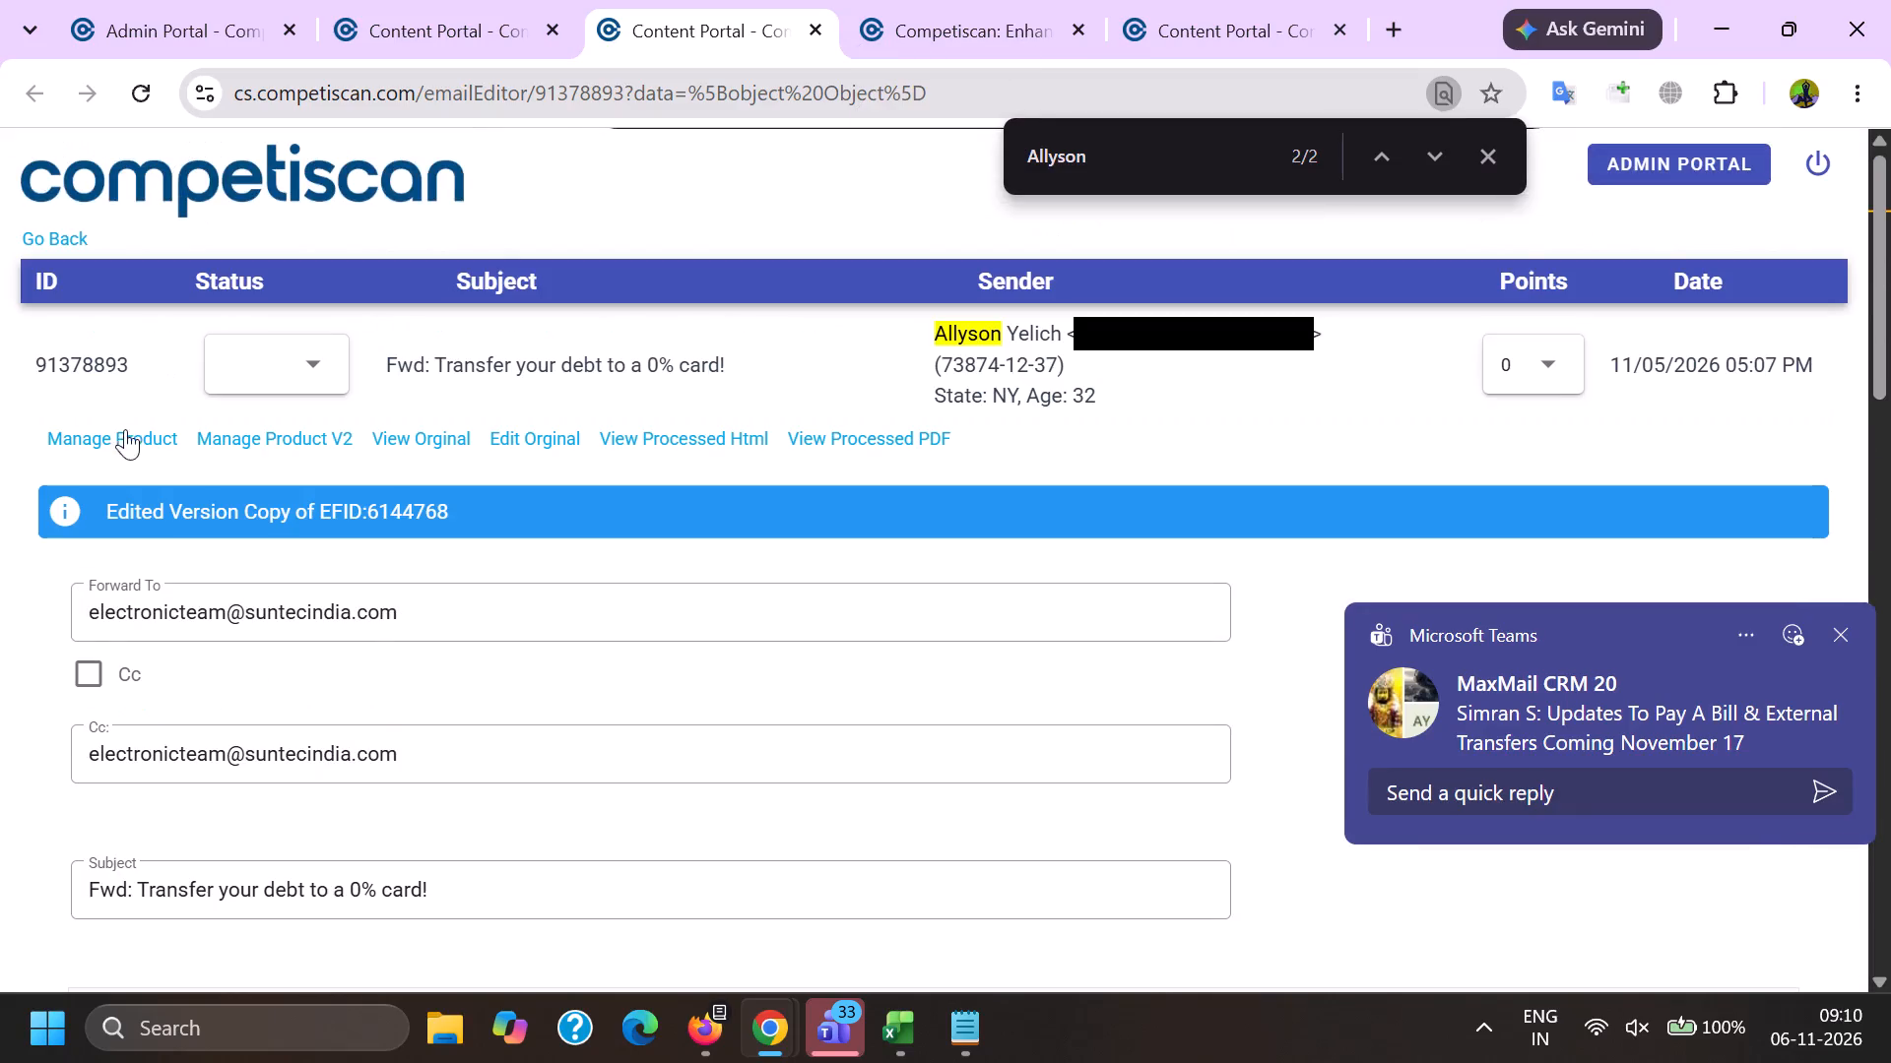
click(126, 433)
Paste the "You could secure a 0% intro interest rate" bullet temporarily after the email's subject, copy both texts together, and undo the paste.
key(alt+Tab)
scroll(541, 471, down, 6)
scroll(529, 565, down, 3)
scroll(640, 637, down, 2)
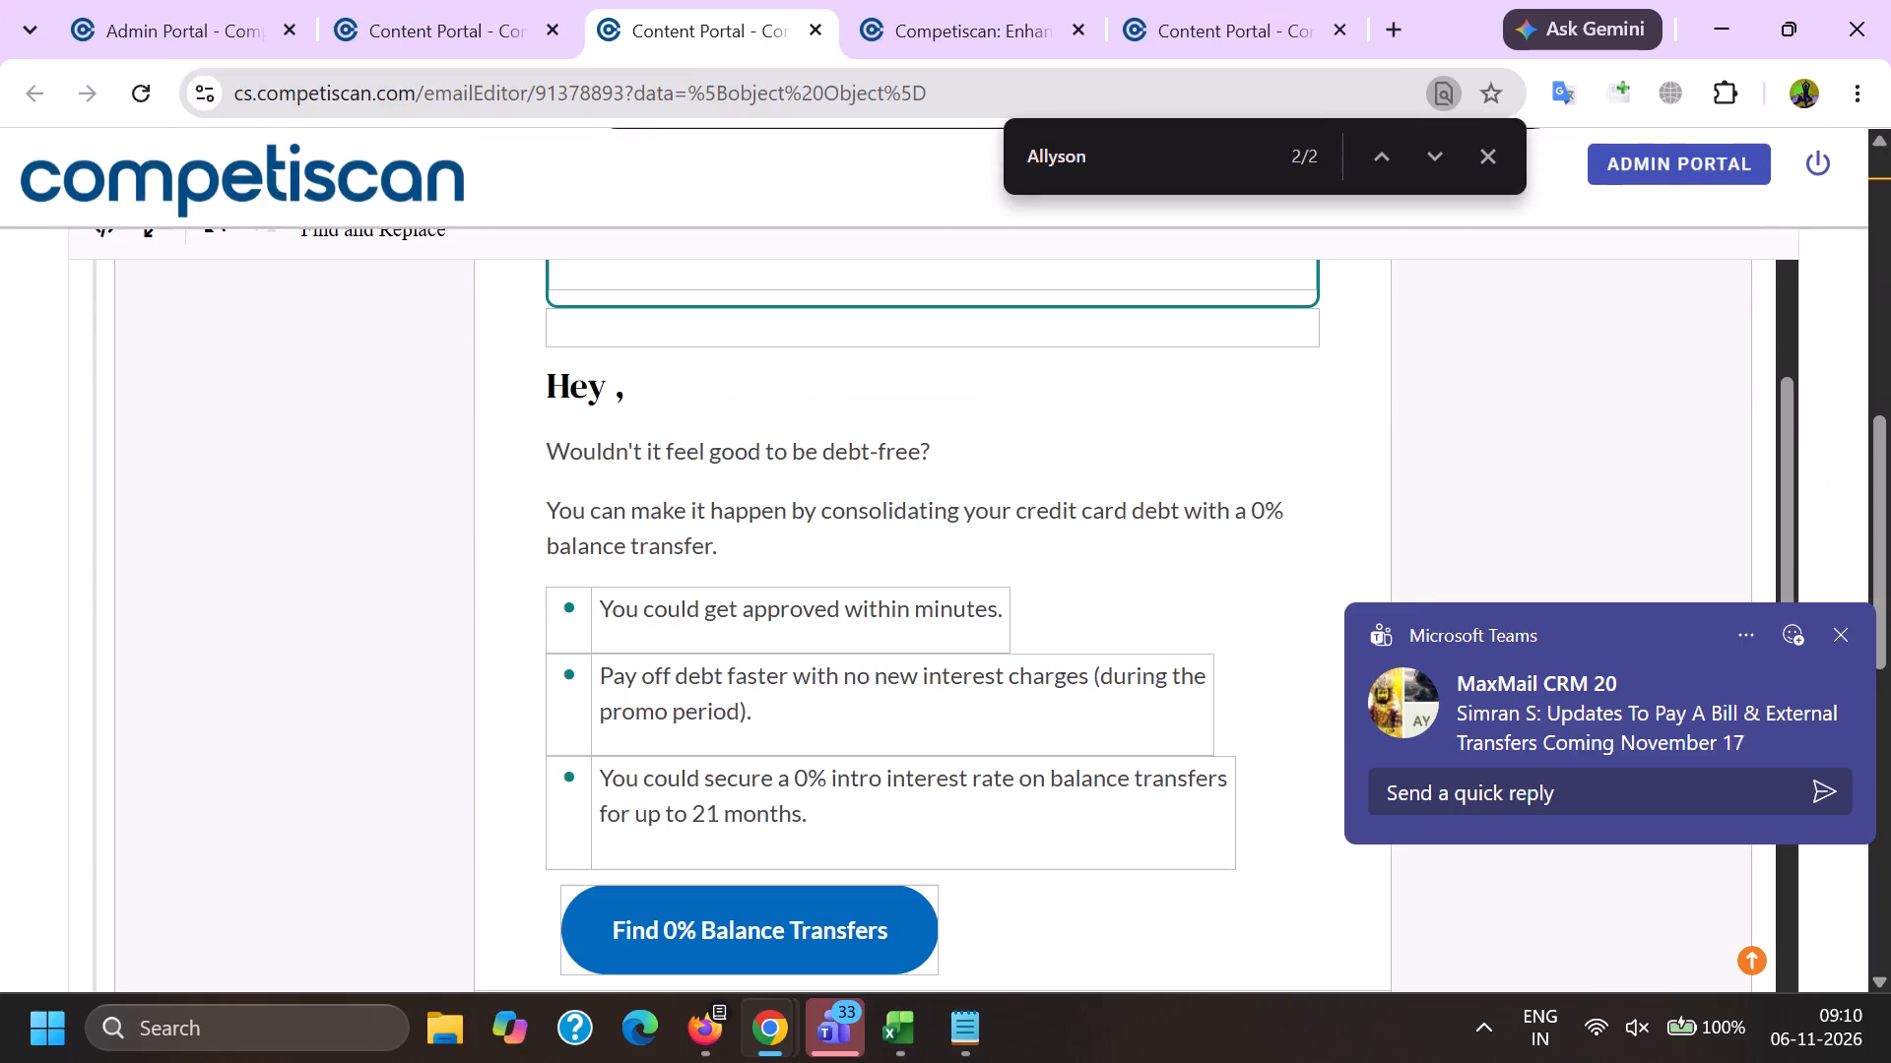
drag(601, 773, 925, 807)
key(ctrl+c)
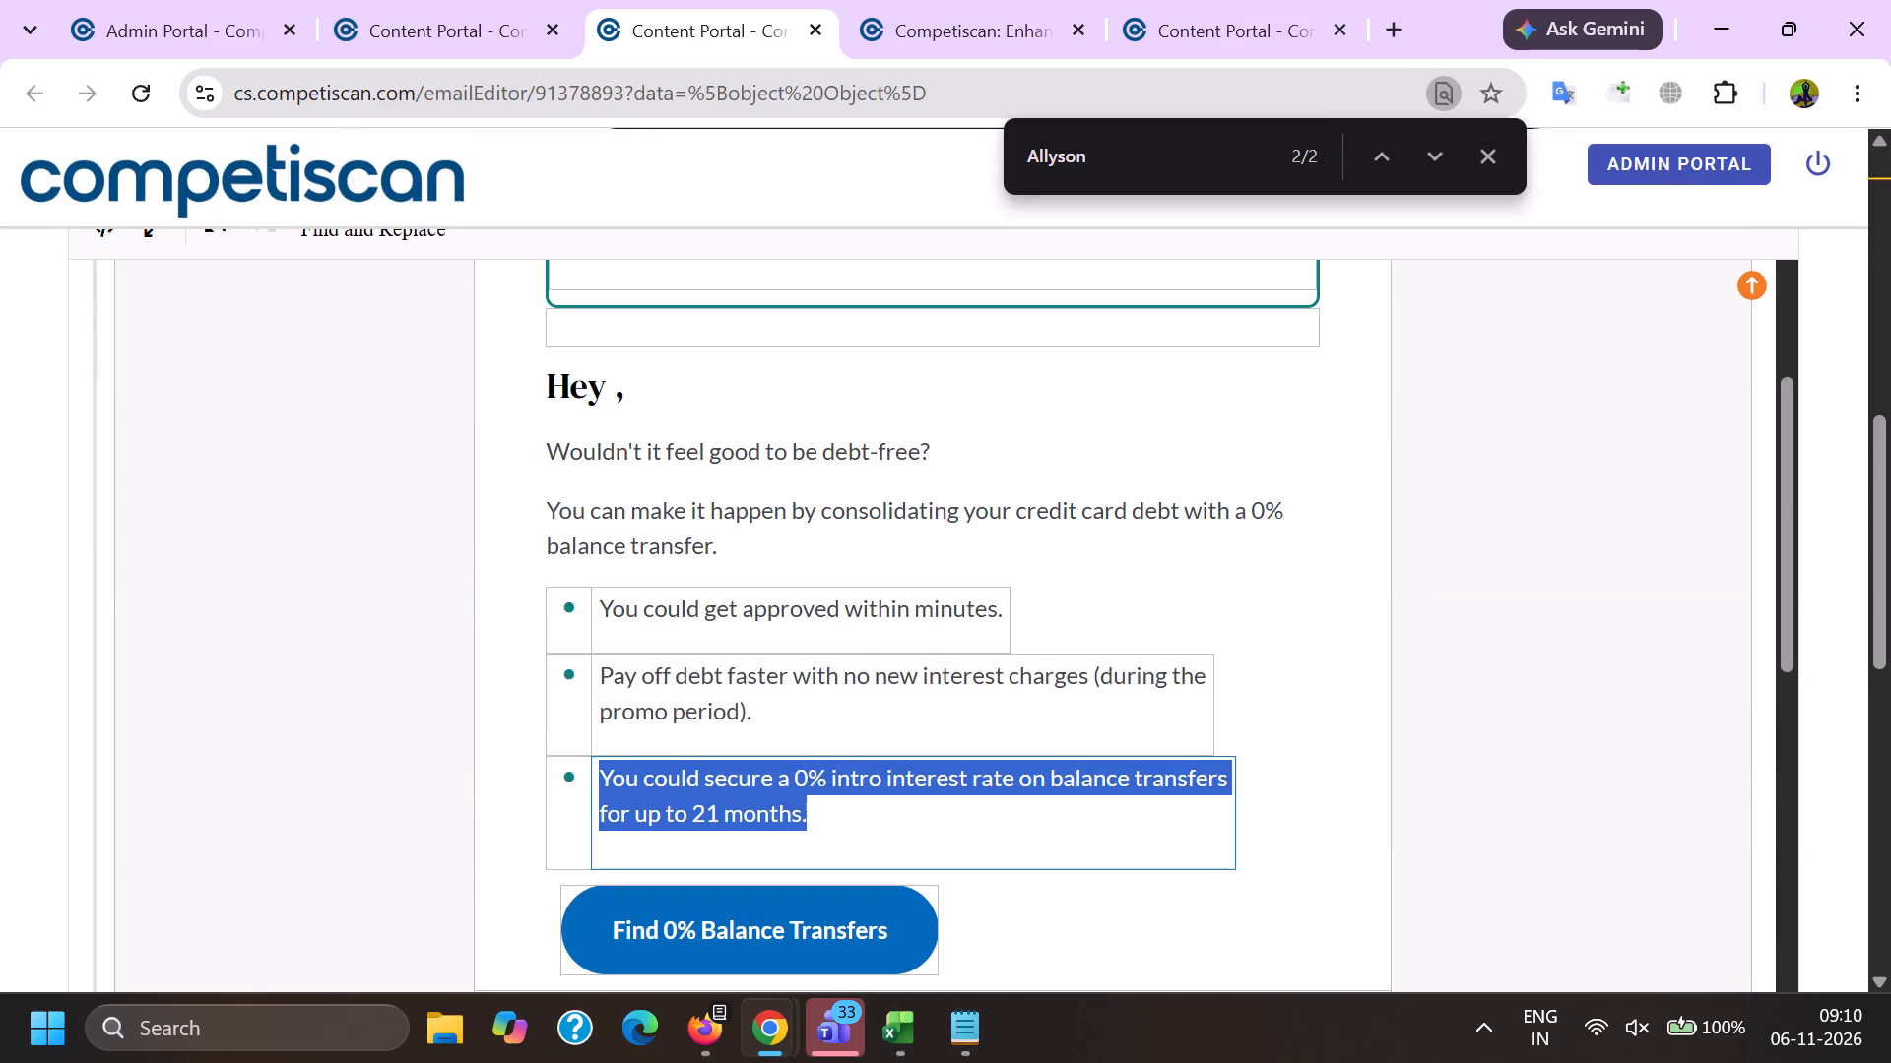
scroll(793, 677, up, 8)
click(649, 689)
click(669, 716)
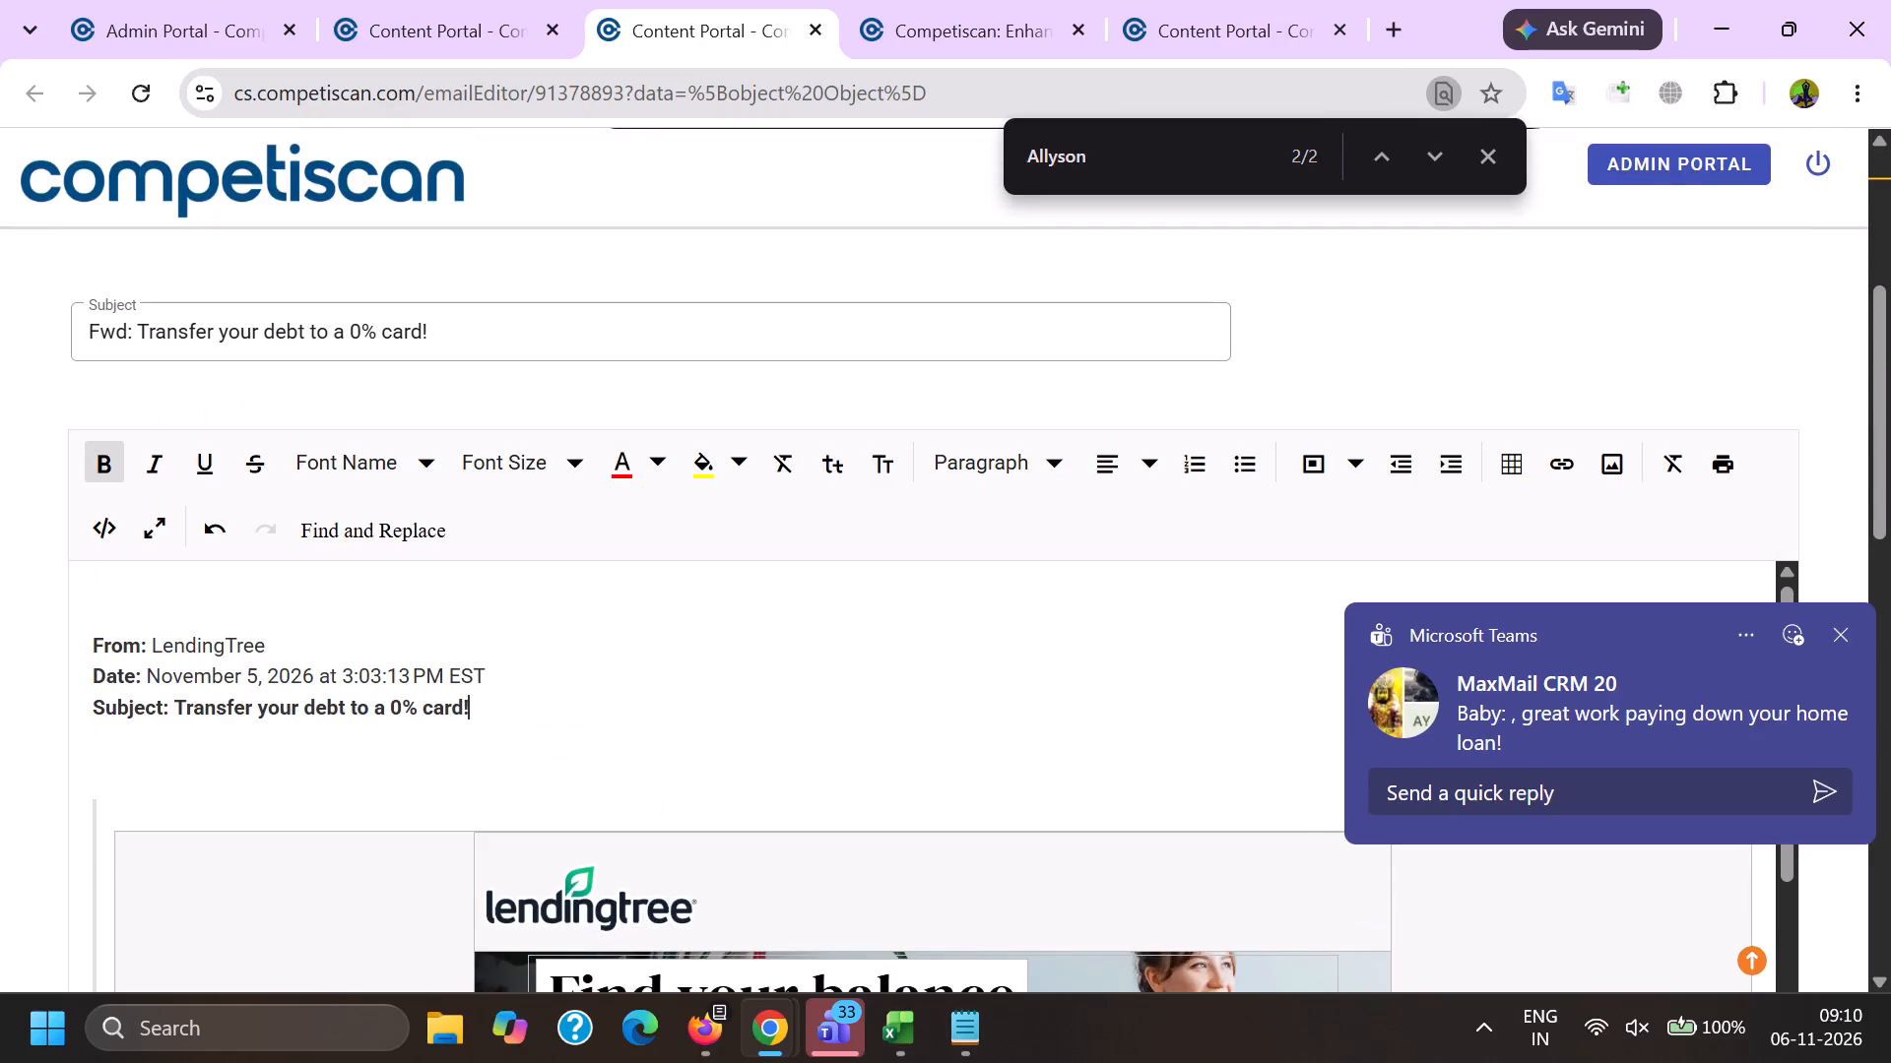
key(space)
key(ctrl+v)
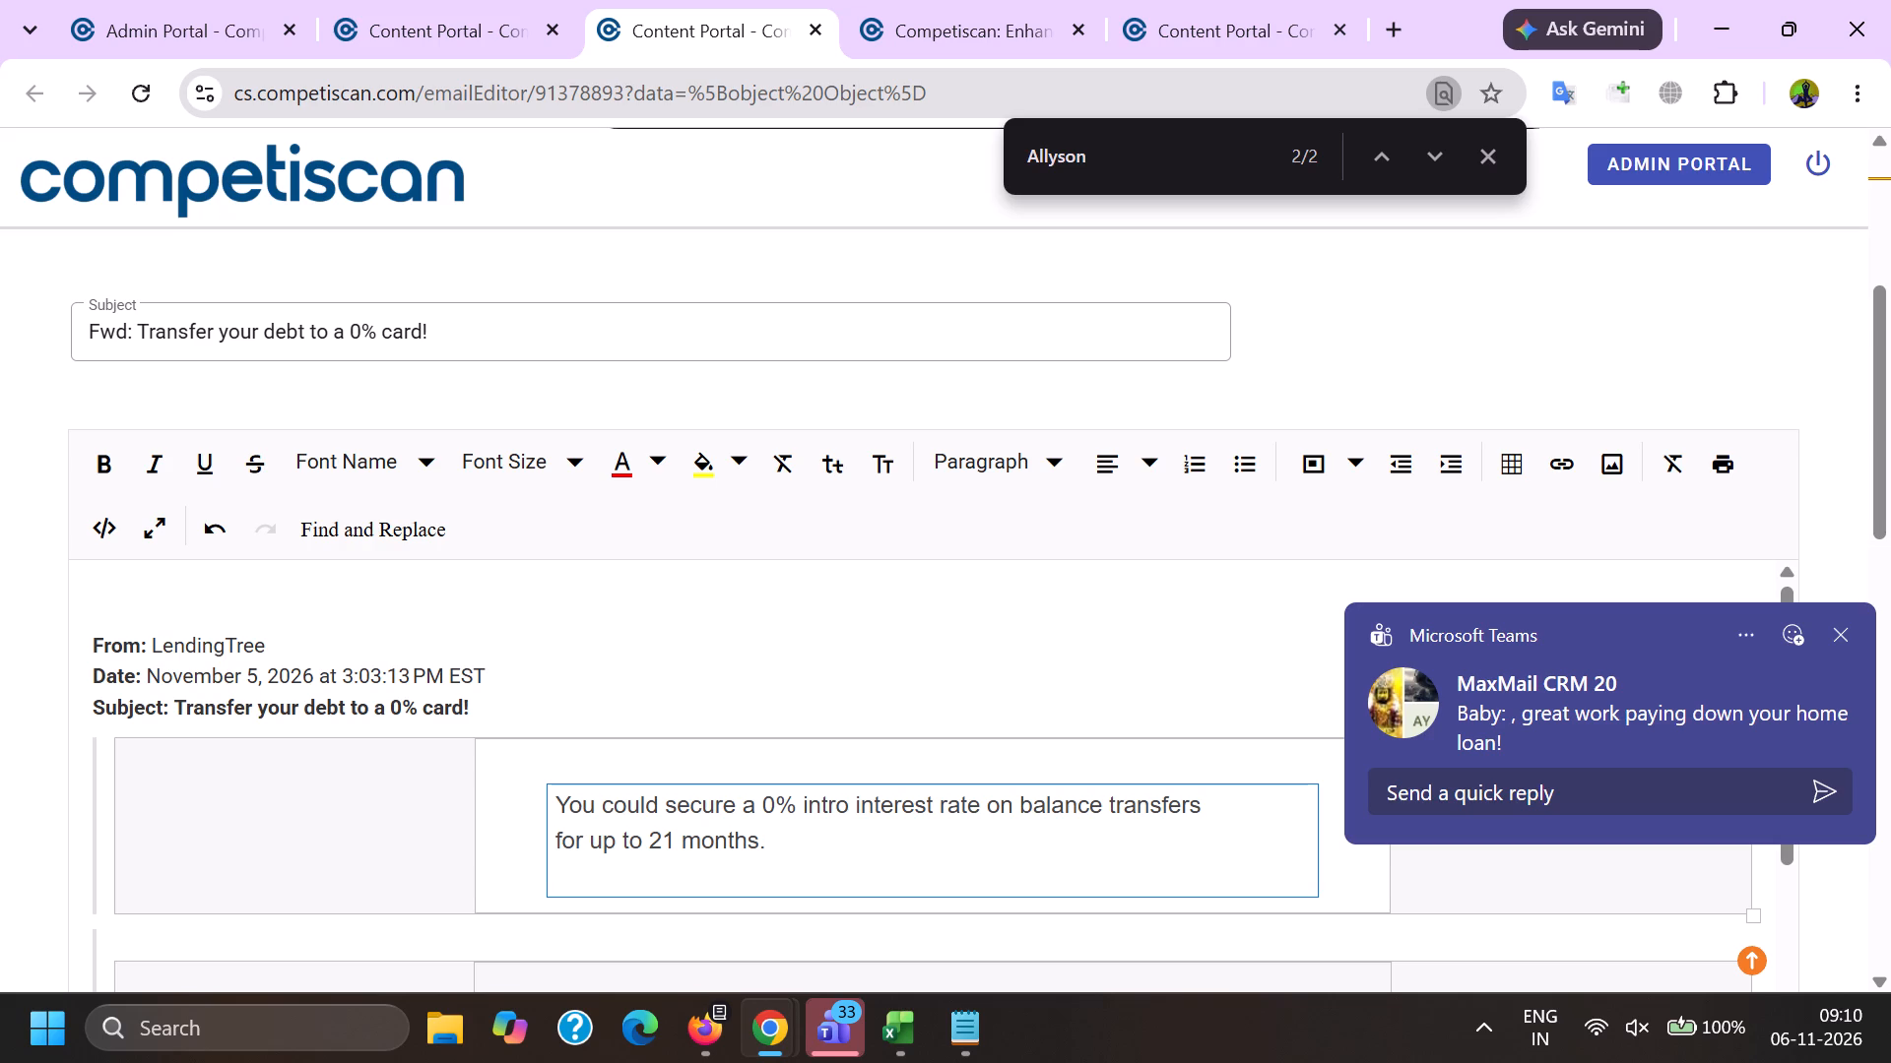
drag(176, 706, 794, 836)
key(ctrl+c)
key(ctrl+z)
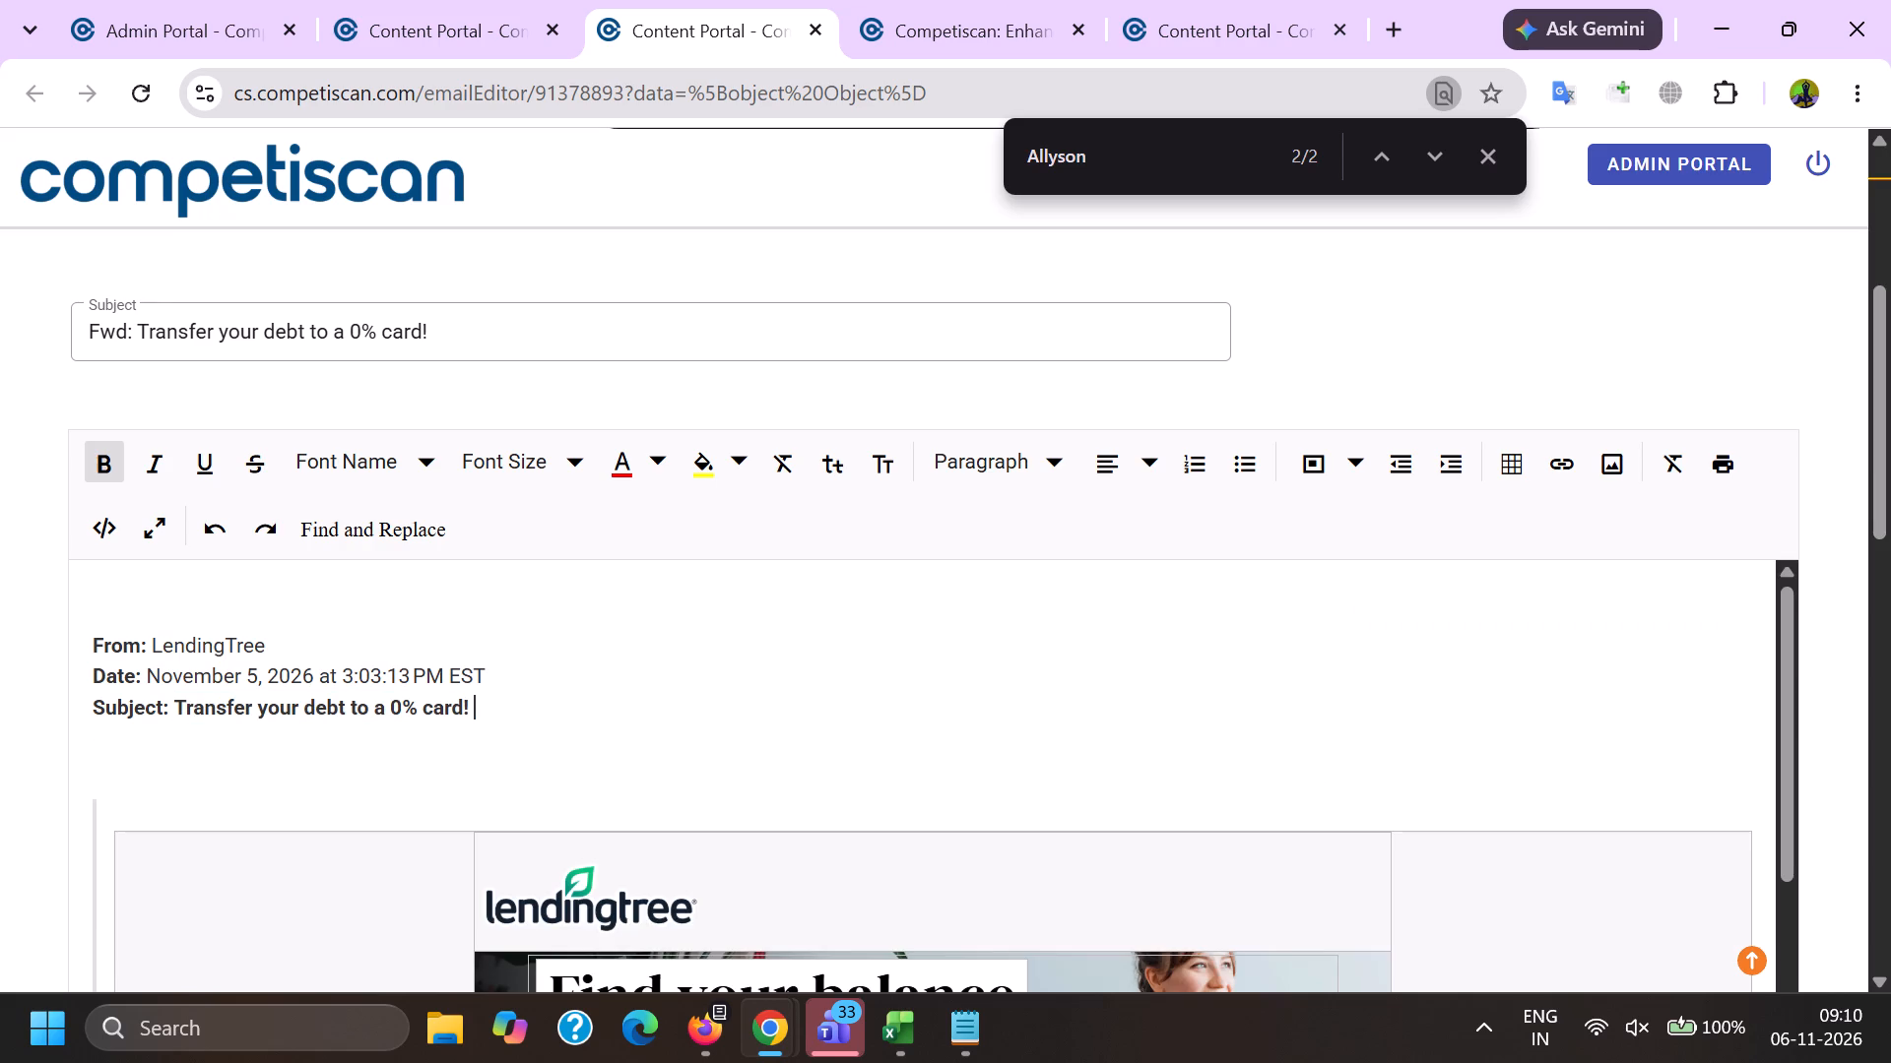
Apply LendingTree's company image as the product image in the product form.
key(alt+Tab)
scroll(644, 399, down, 6)
click(558, 375)
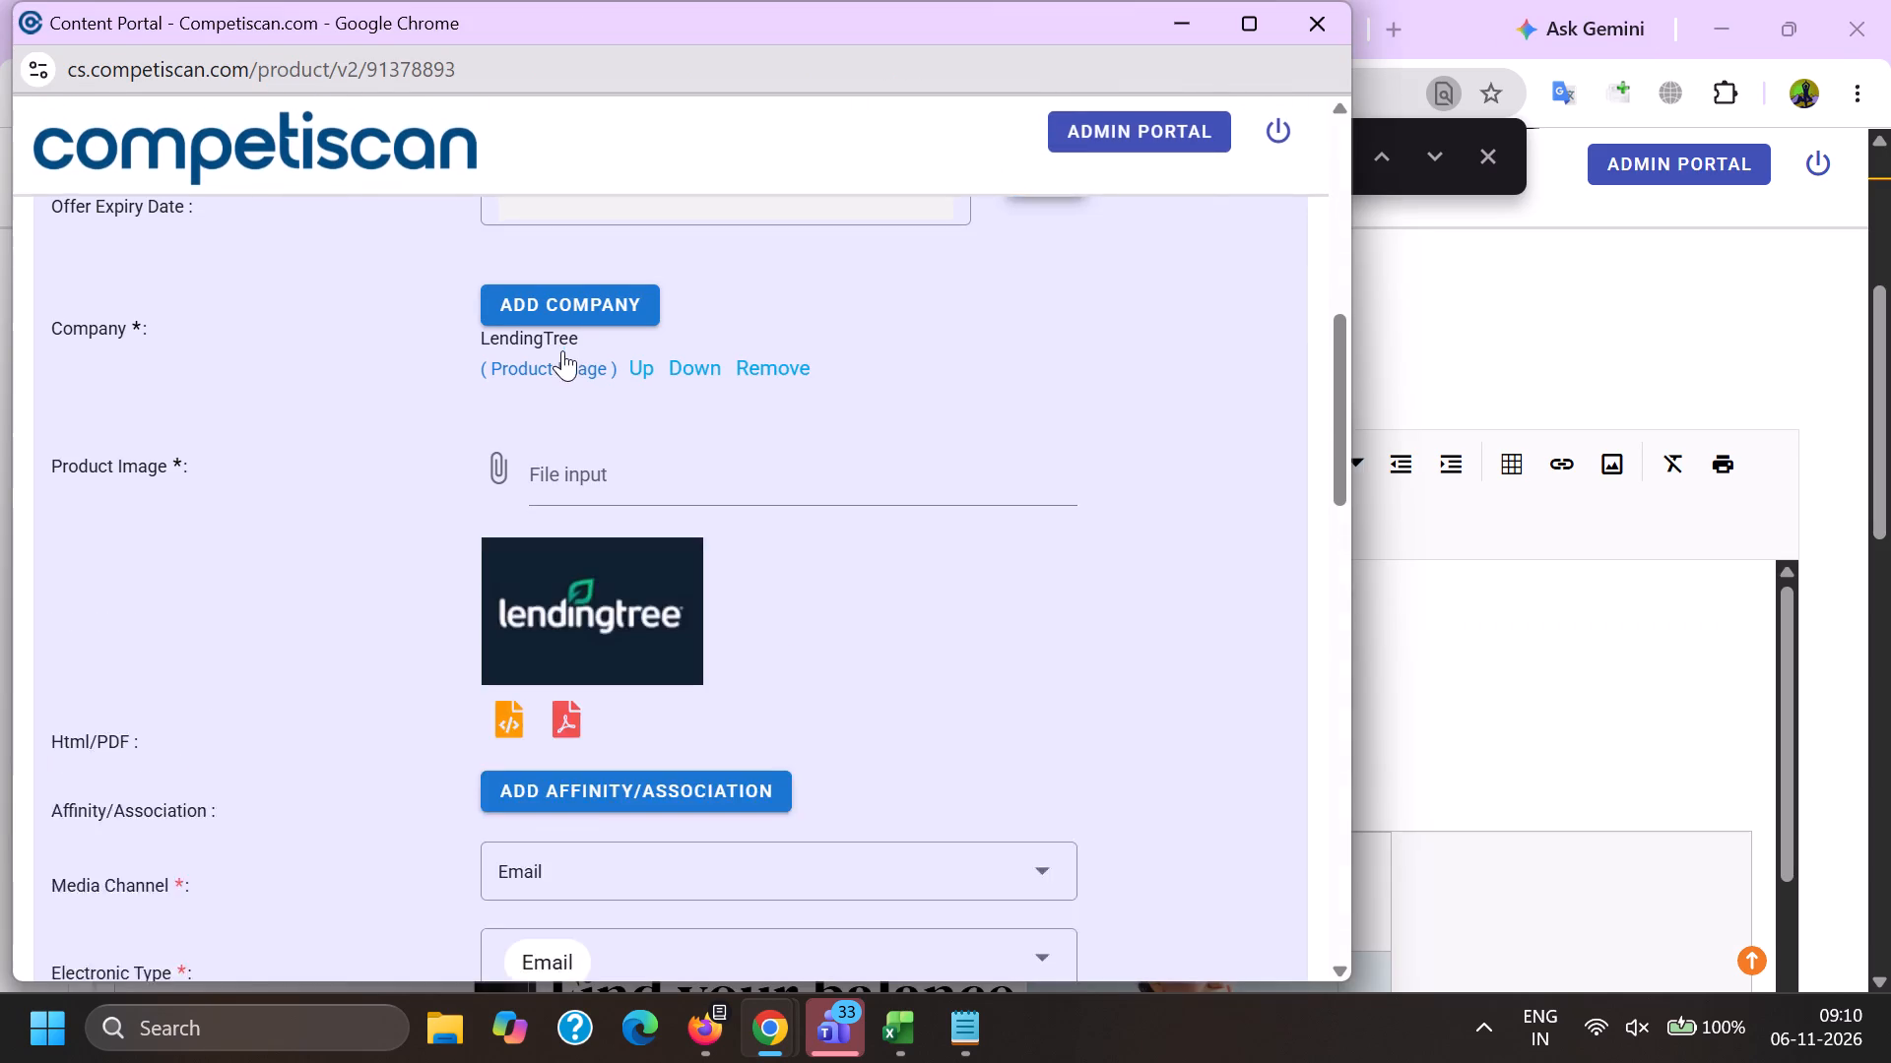
Set the sector to Consumer Services and the category to Credit Score Provider/Comparison Platform, and add the classification.
scroll(562, 332, down, 4)
click(605, 569)
click(619, 720)
drag(360, 715, 385, 720)
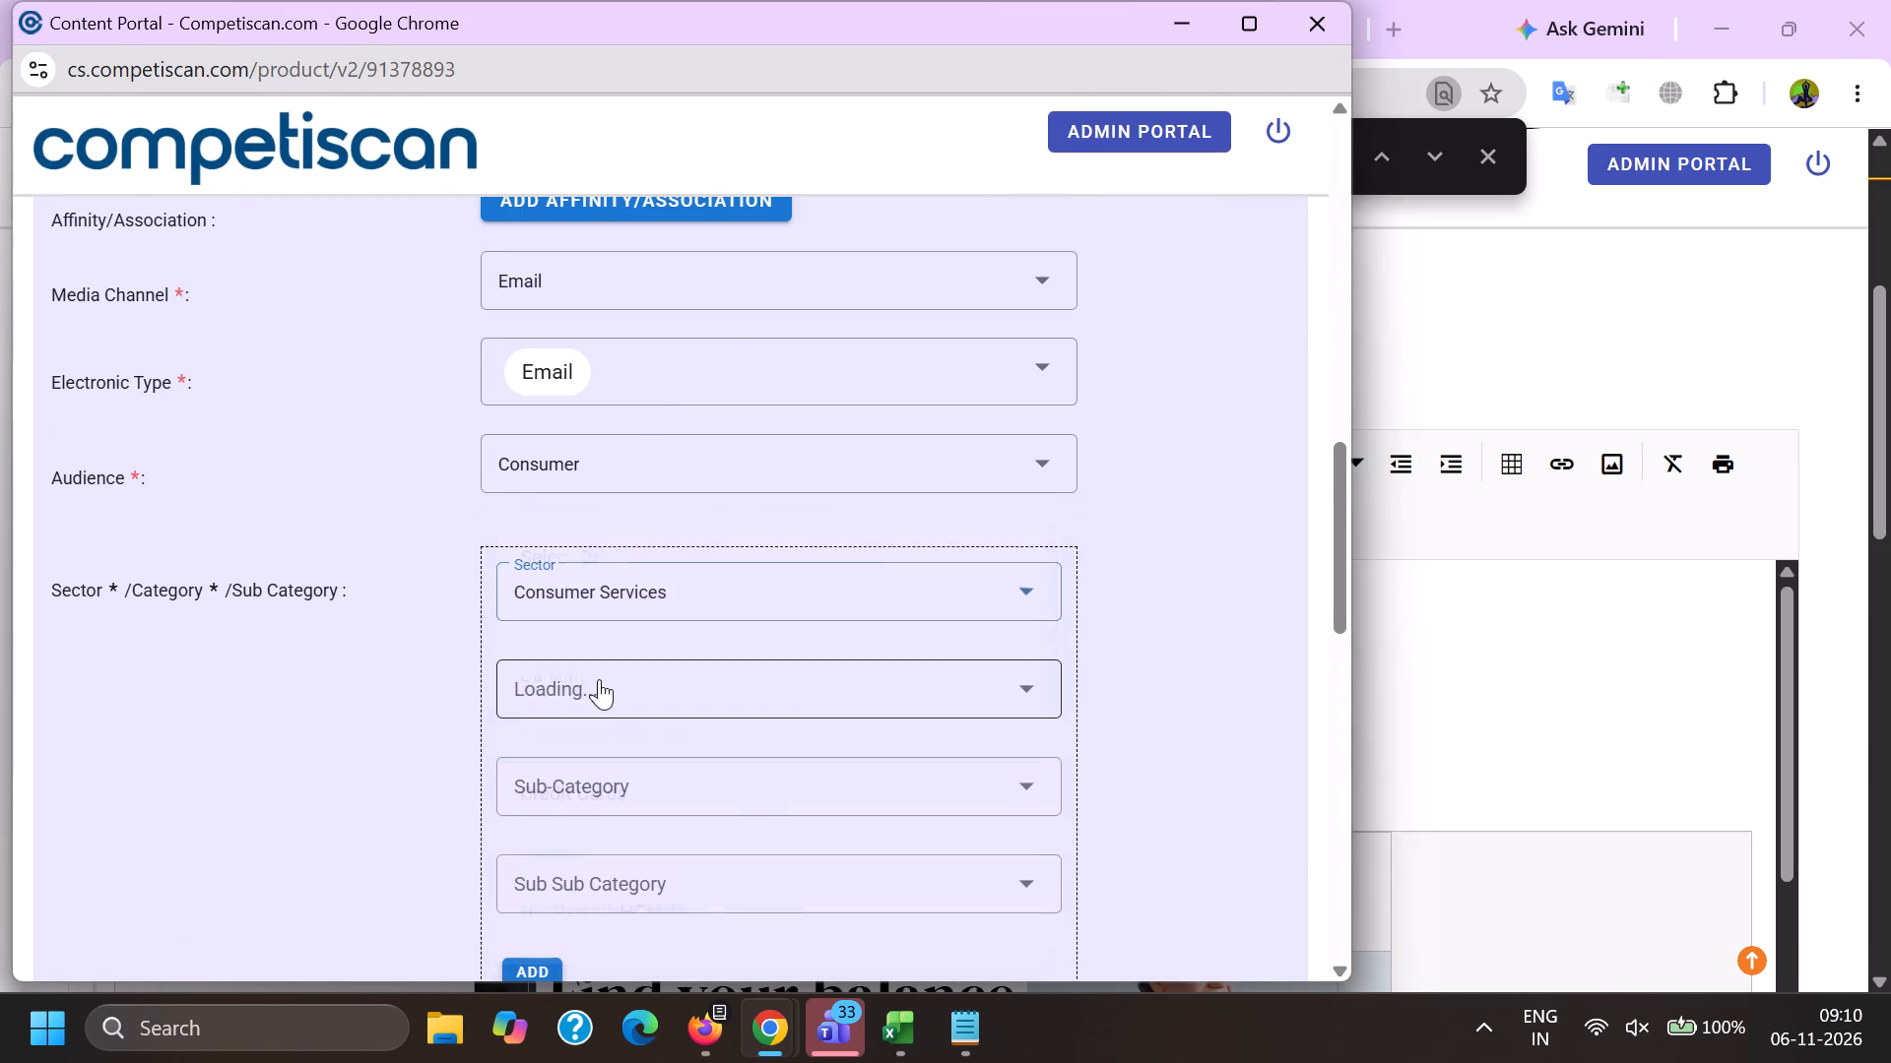
click(599, 678)
scroll(633, 410, down, 2)
click(631, 617)
drag(383, 597, 411, 621)
click(524, 679)
Set the product headline to "Transfer your debt to a 0% card! You could secure a 0% intro interest rate on balance transfers for up to 21 months".
scroll(635, 463, down, 4)
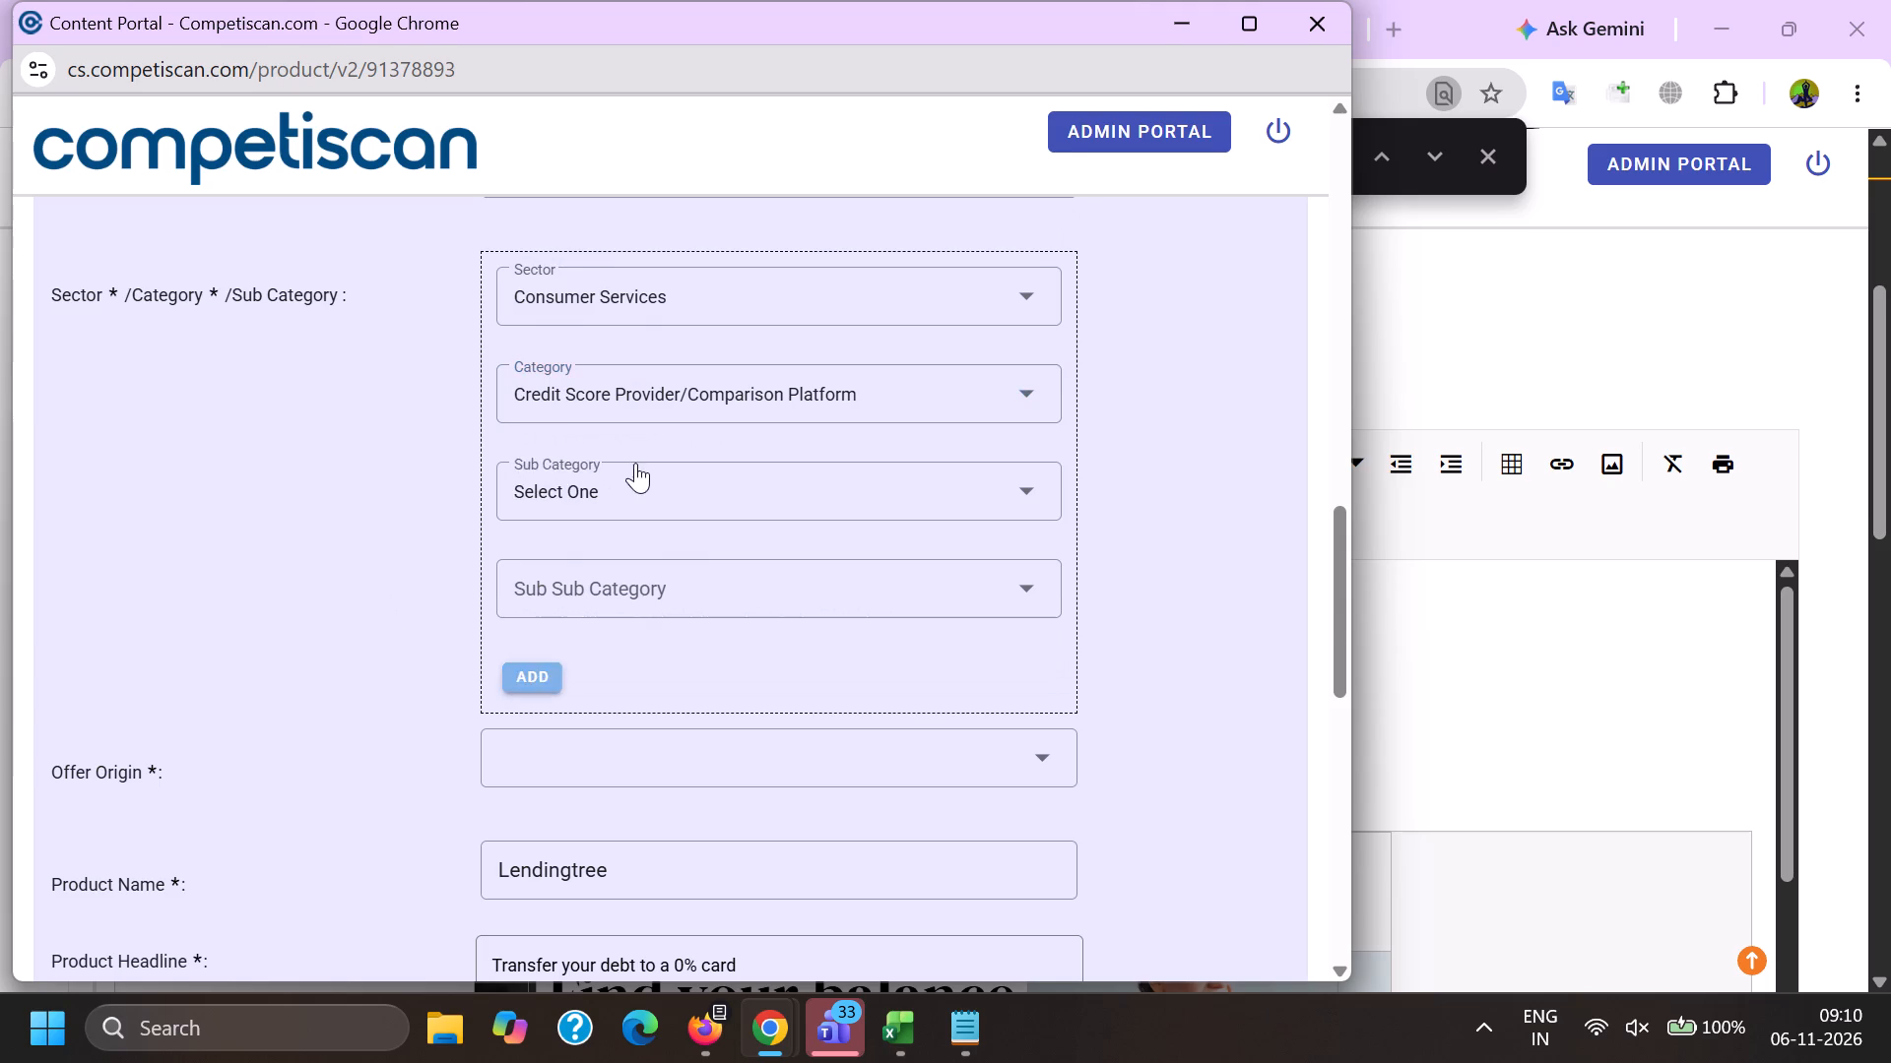
drag(882, 506, 165, 477)
key(ctrl+v)
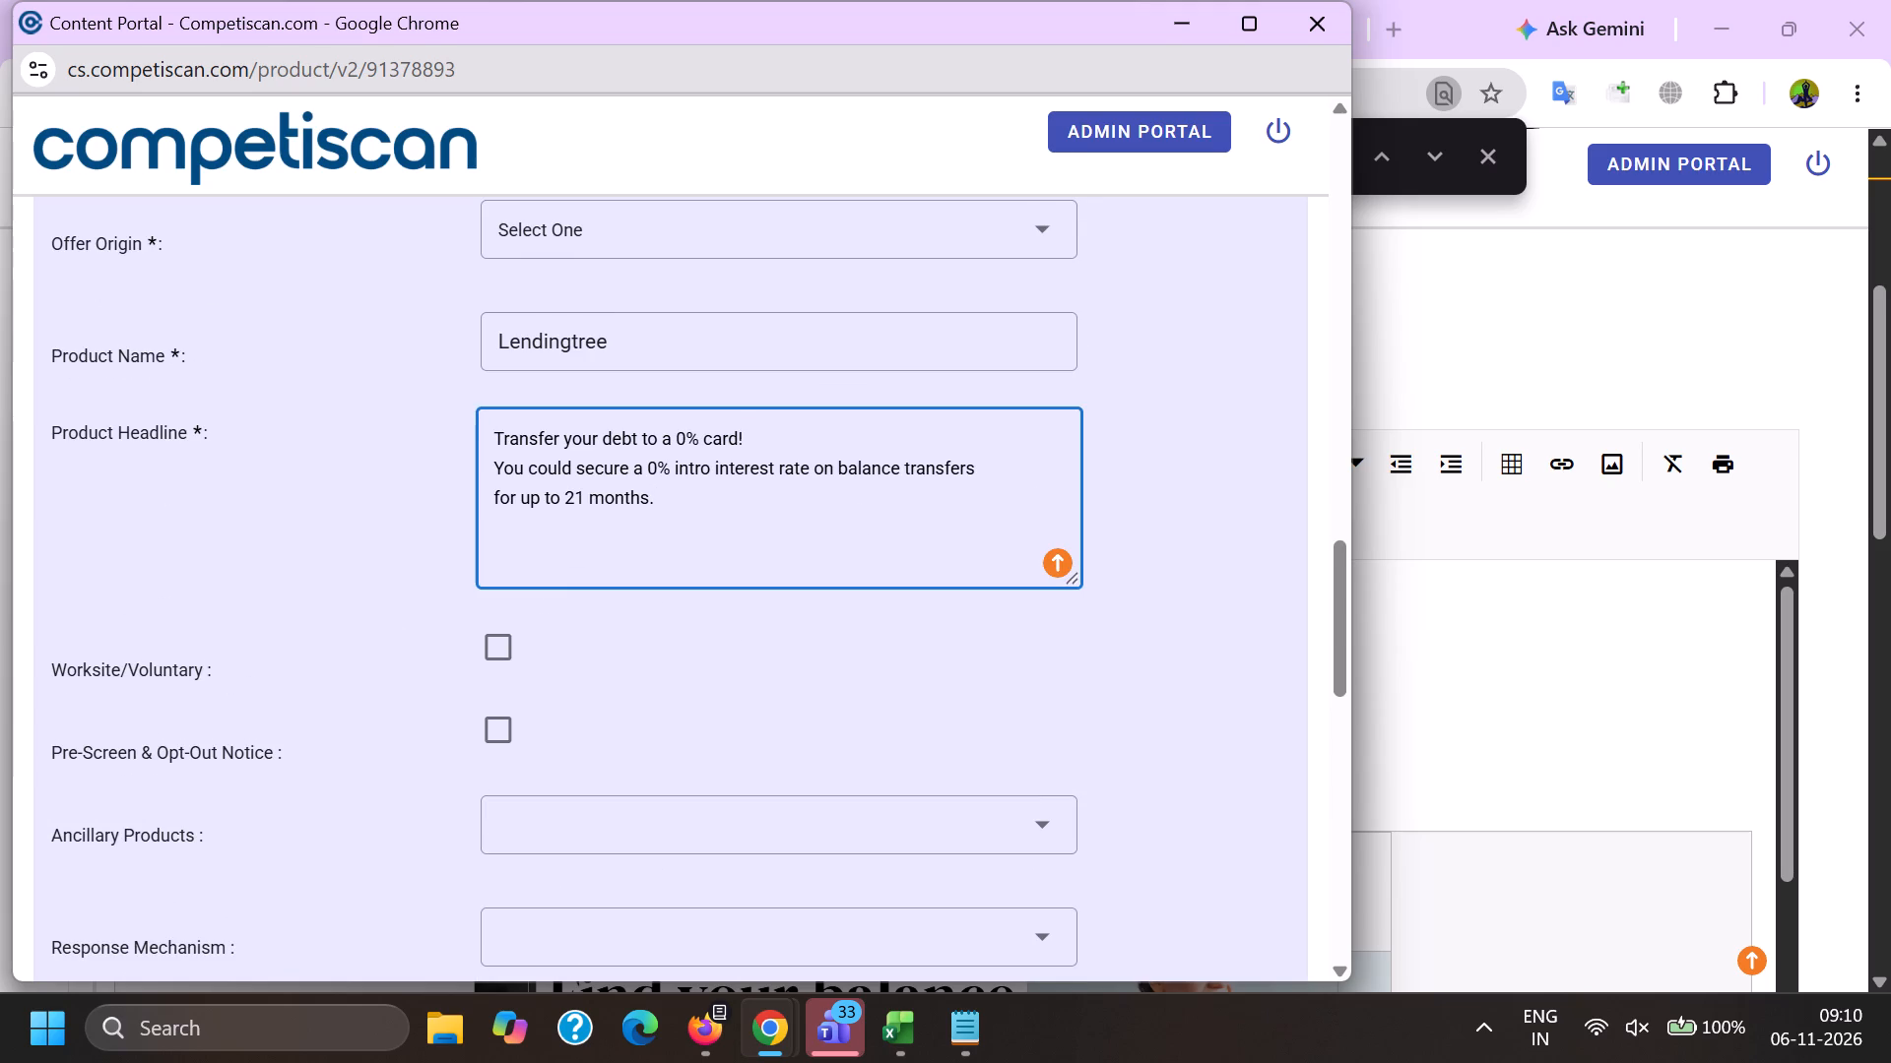
key(BackSpace)
click(767, 430)
key(Right)
key(BackSpace)
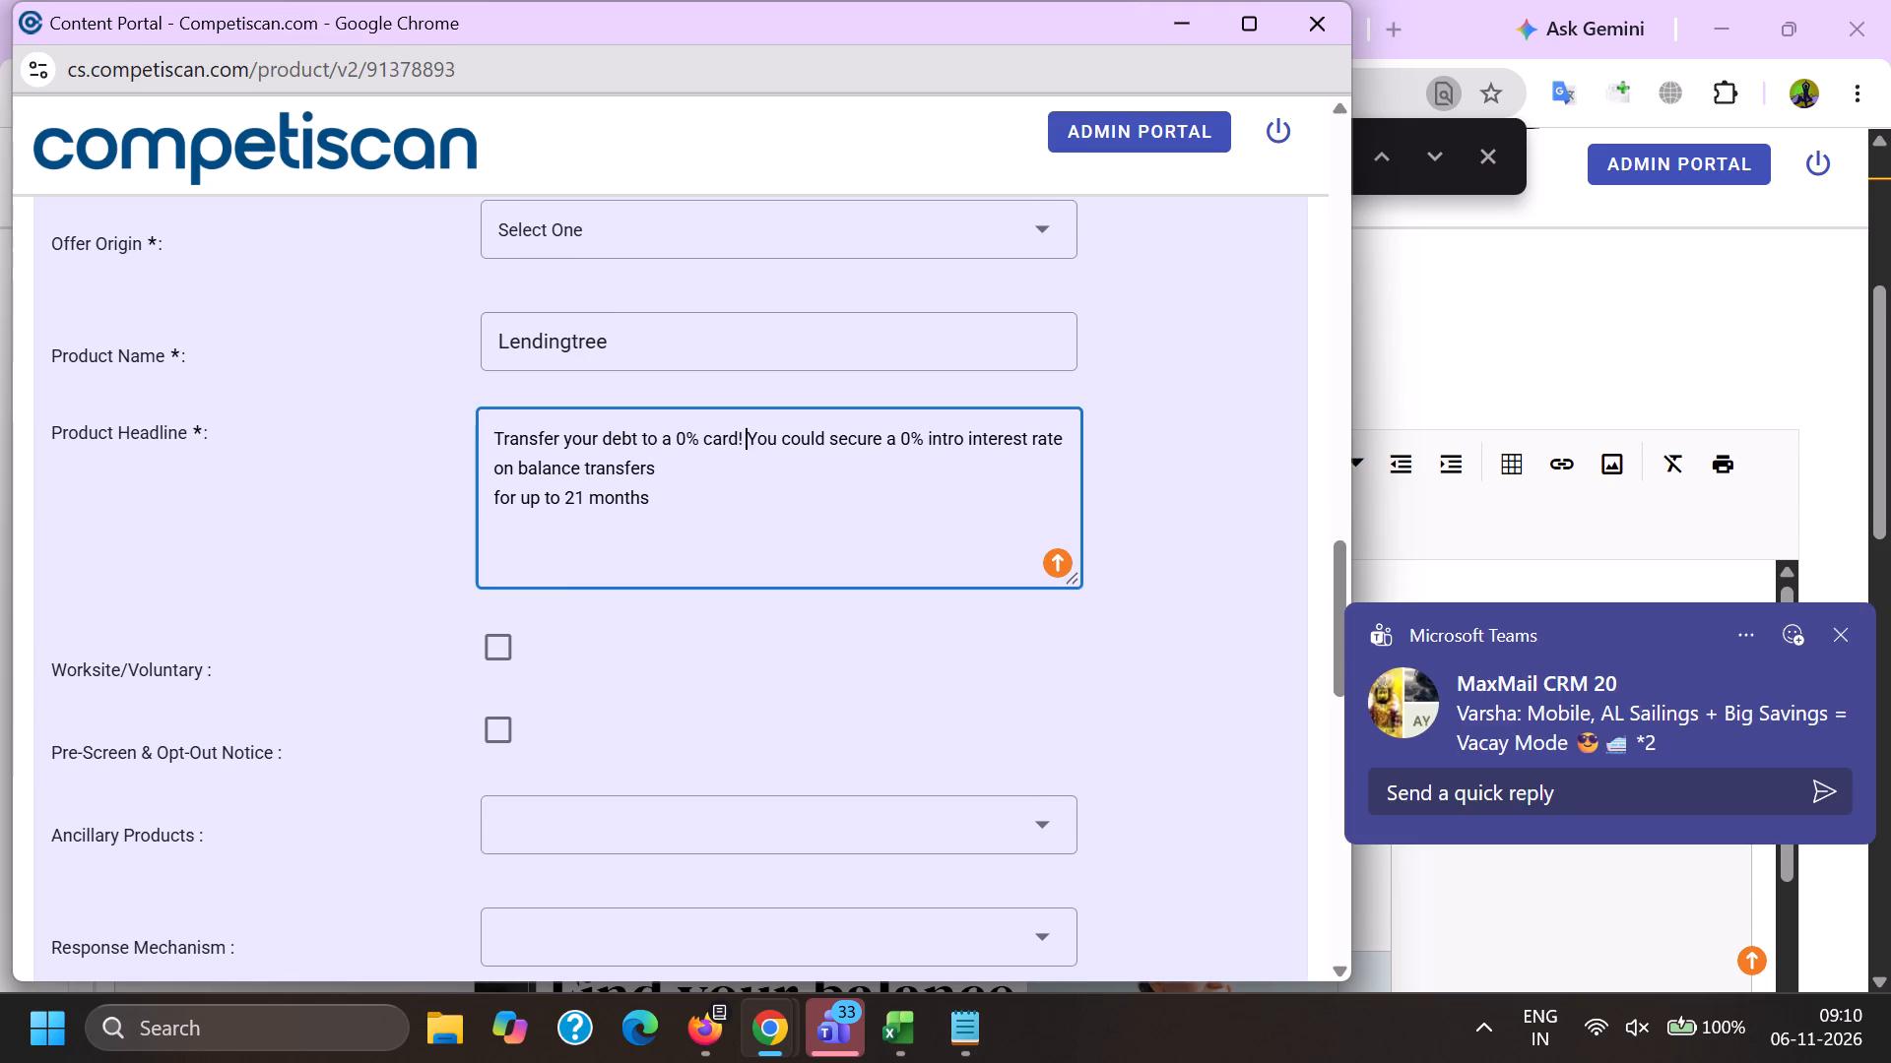
click(773, 461)
key(Right)
key(BackSpace)
key(space)
Correct the capitalisation of the product name to LendingTree.
click(579, 340)
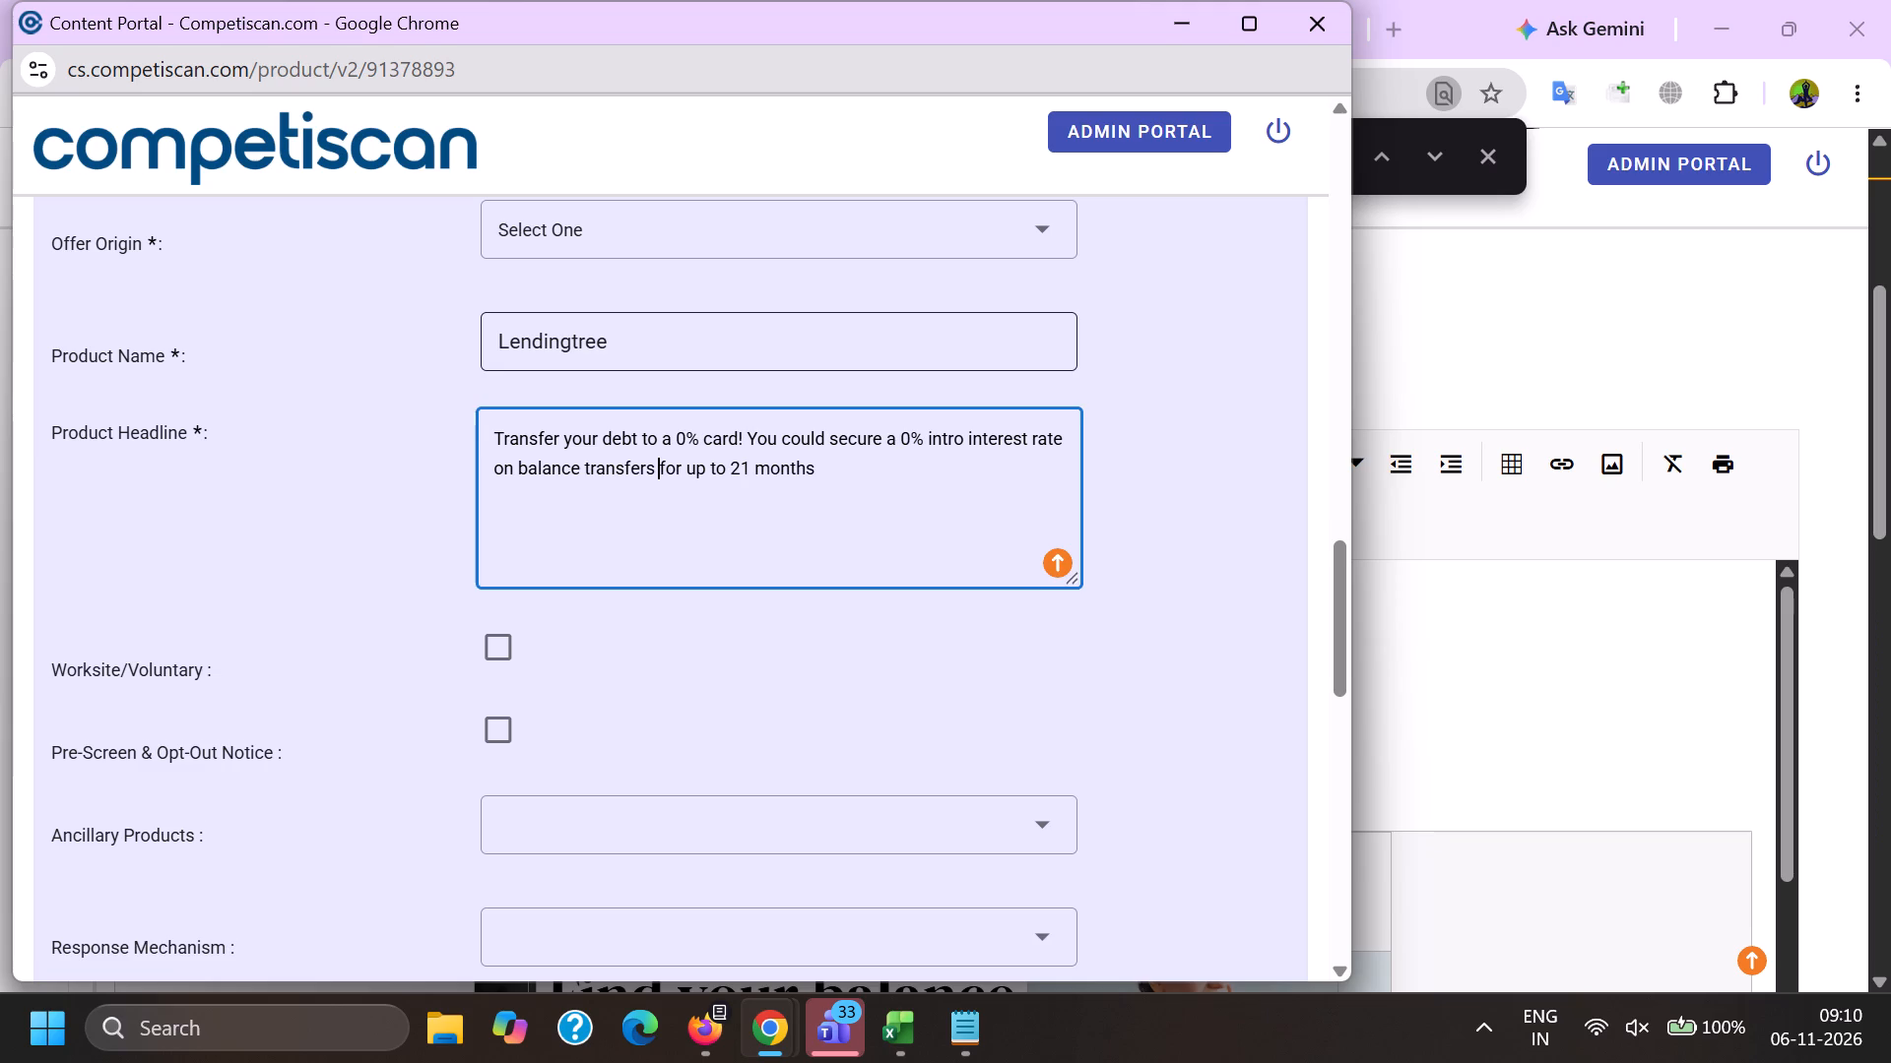
Set the response mechanism to URL/Website in the product form.
scroll(585, 398, down, 4)
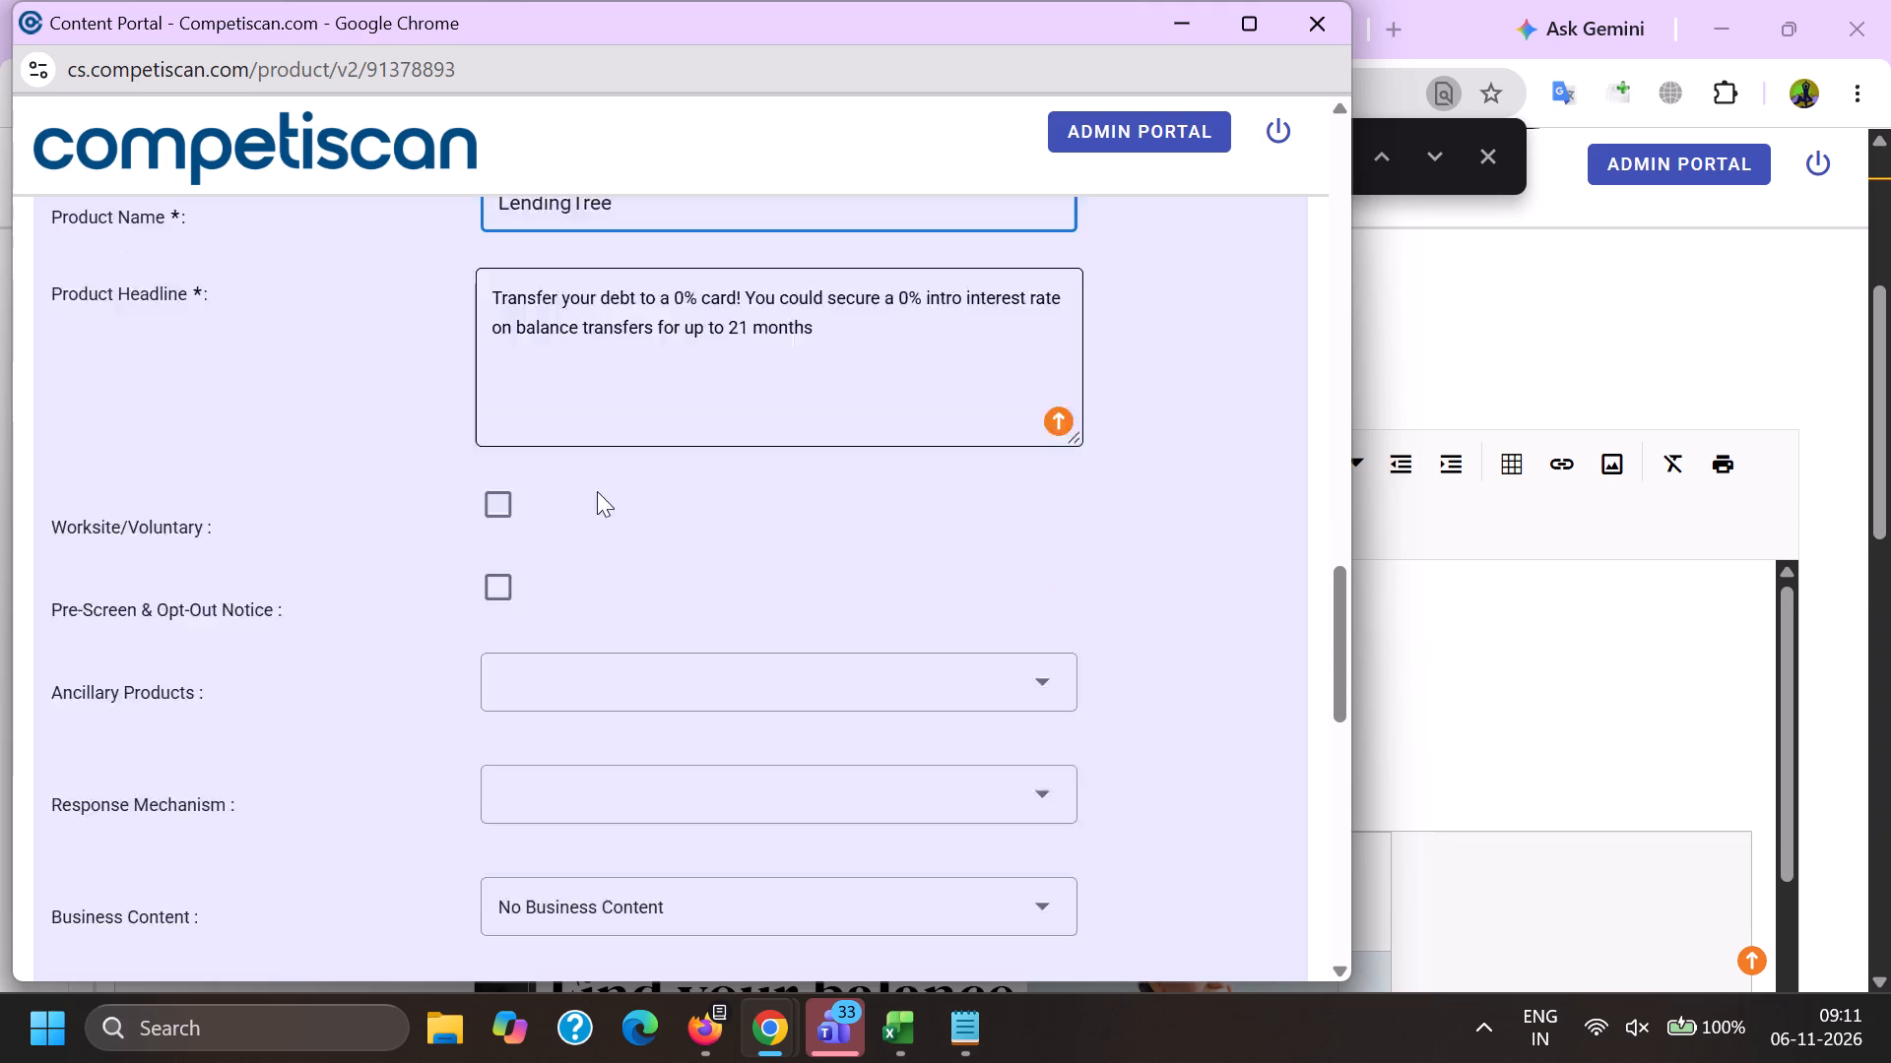
click(561, 333)
scroll(658, 742, down, 7)
click(650, 711)
drag(409, 691, 421, 697)
Set the mailing type to Acquisition and mark the email as Personalized in the product form.
click(616, 696)
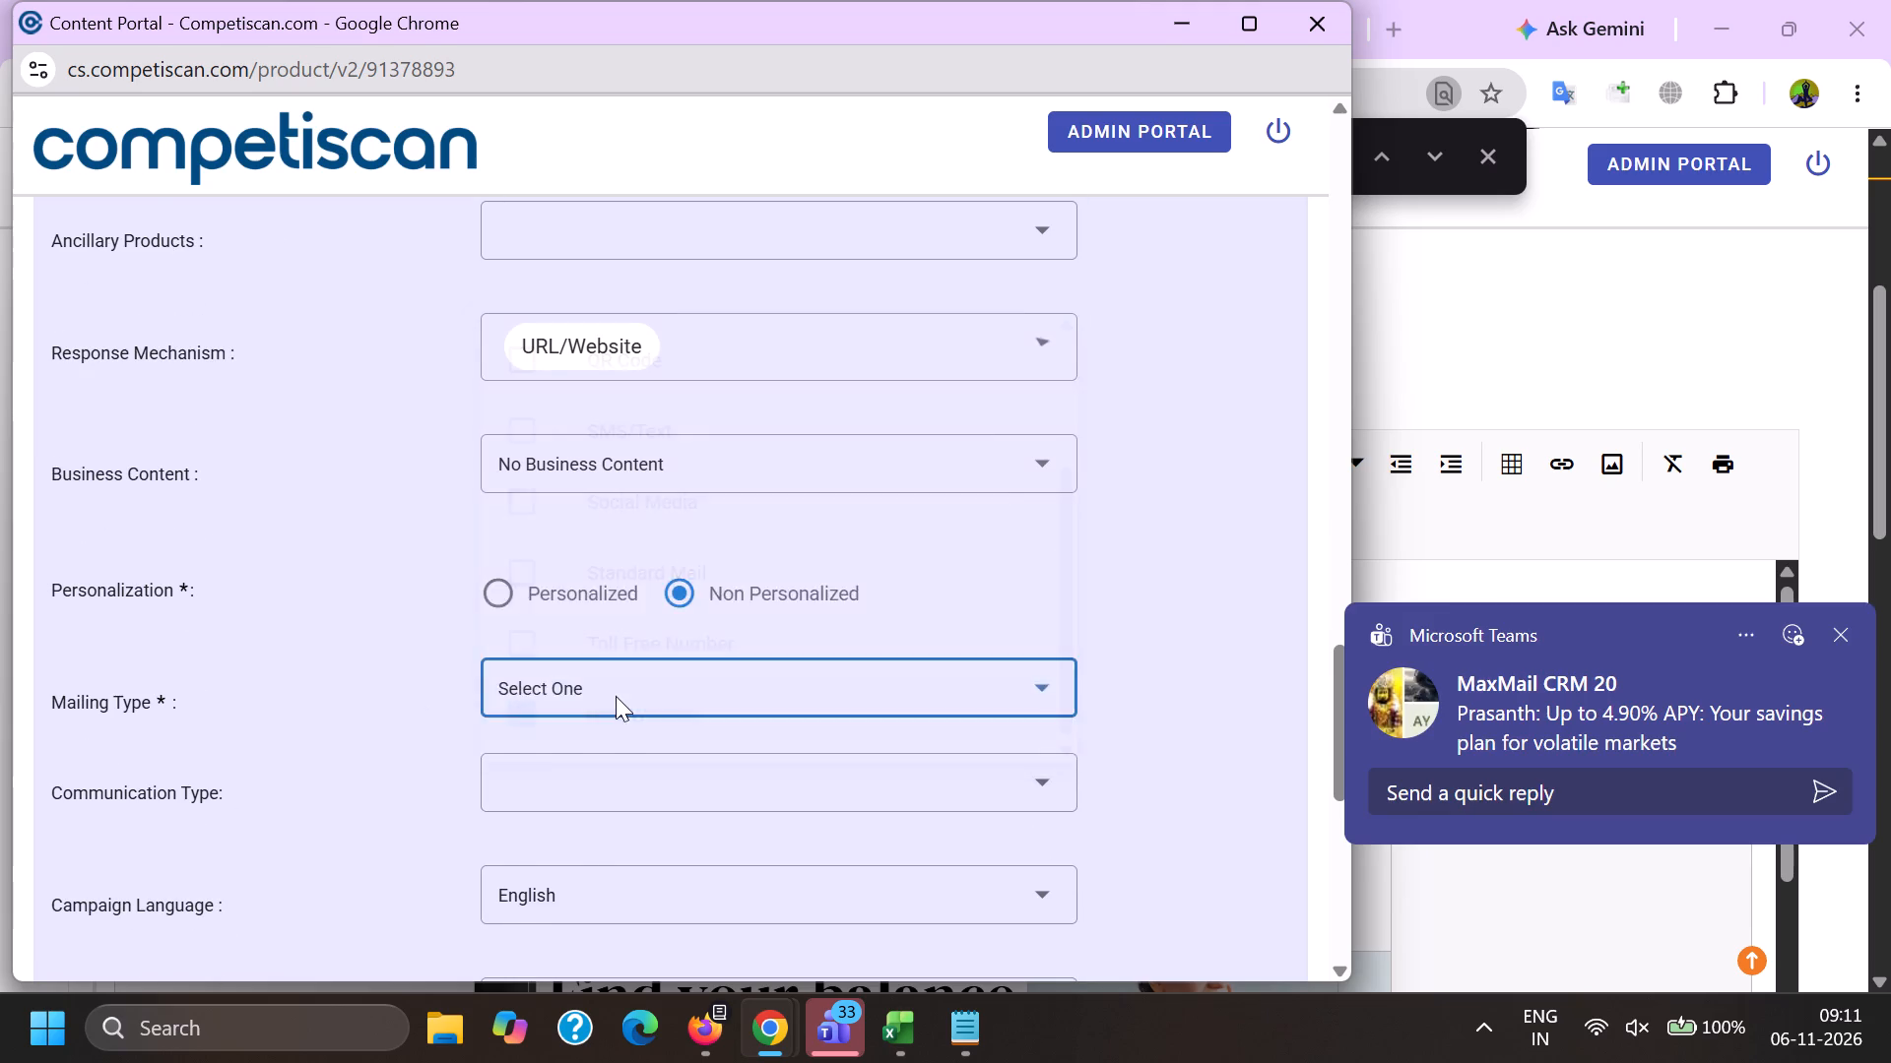
click(627, 632)
drag(368, 665, 382, 676)
click(502, 607)
click(379, 761)
Choose Mobile Application as the communication type in the product form.
scroll(381, 749, down, 4)
scroll(381, 751, up, 2)
scroll(381, 752, down, 8)
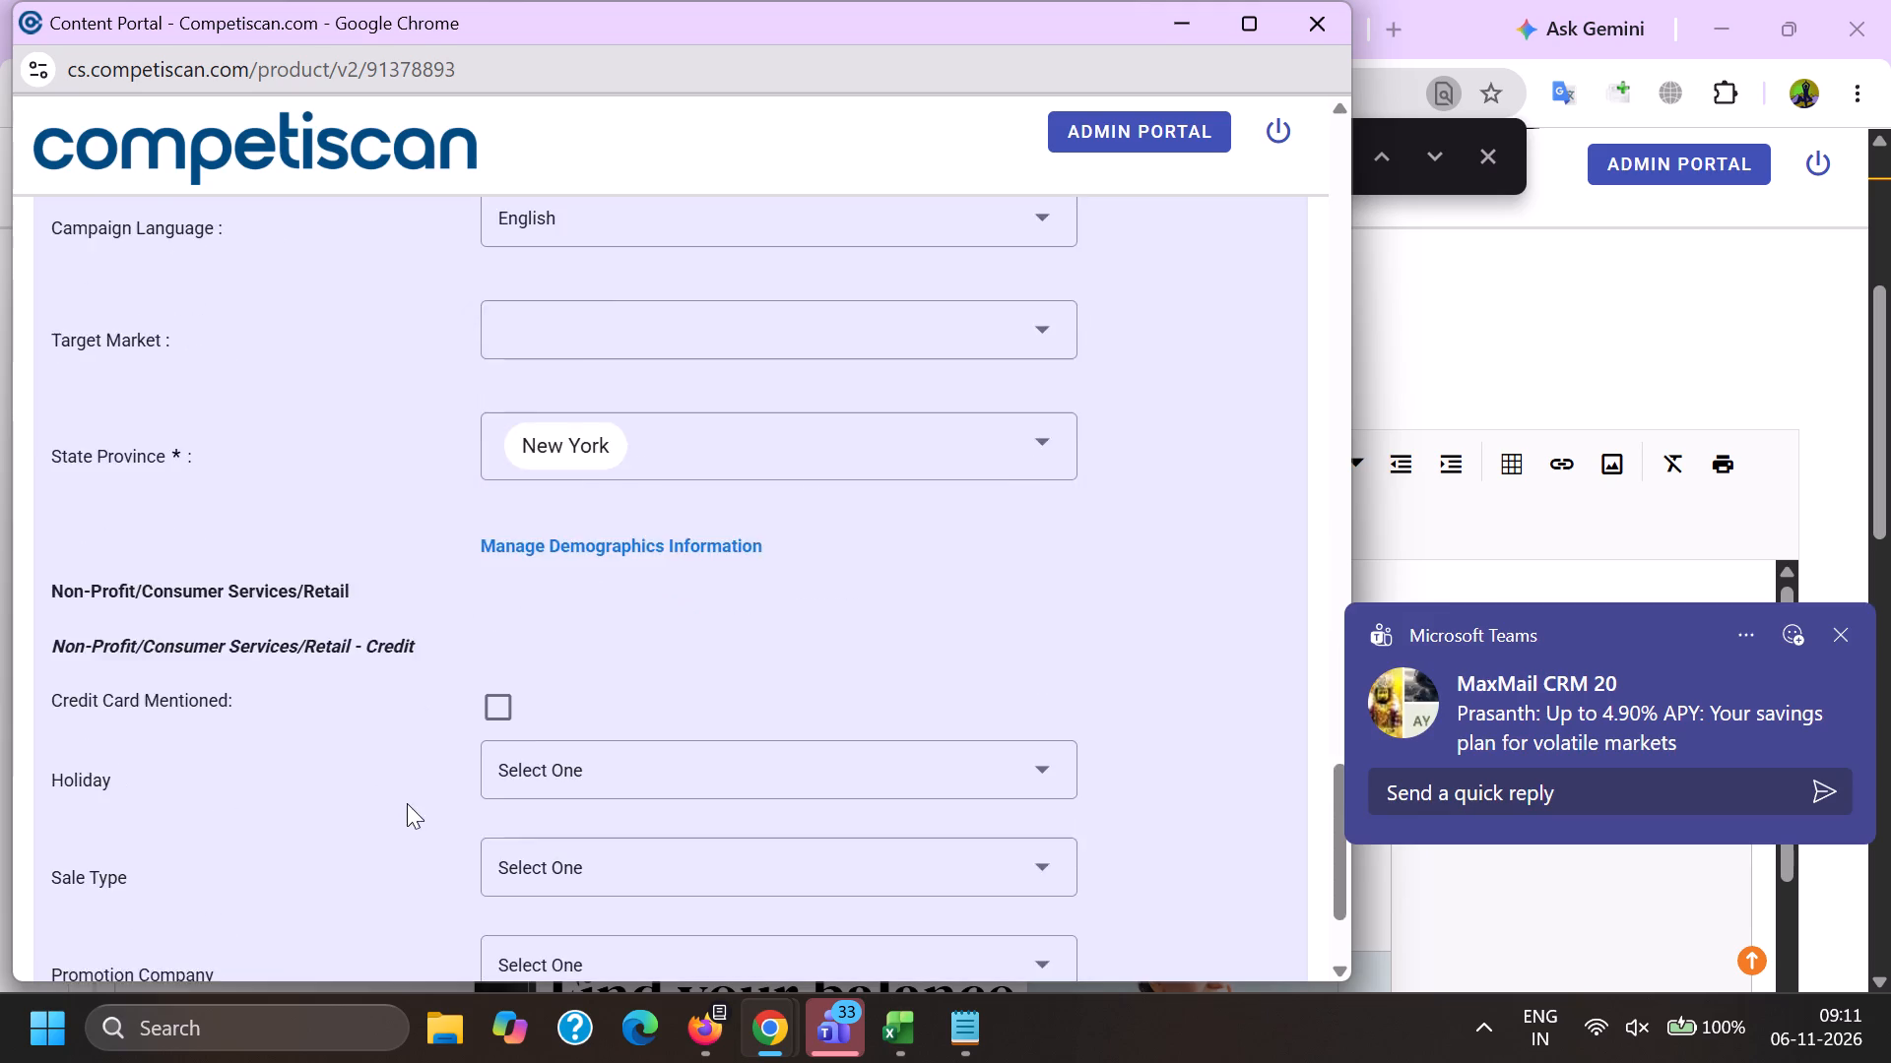
scroll(407, 803, down, 2)
scroll(567, 757, up, 5)
click(564, 628)
scroll(610, 451, down, 8)
scroll(627, 729, down, 3)
scroll(682, 808, down, 2)
click(680, 640)
double_click(419, 631)
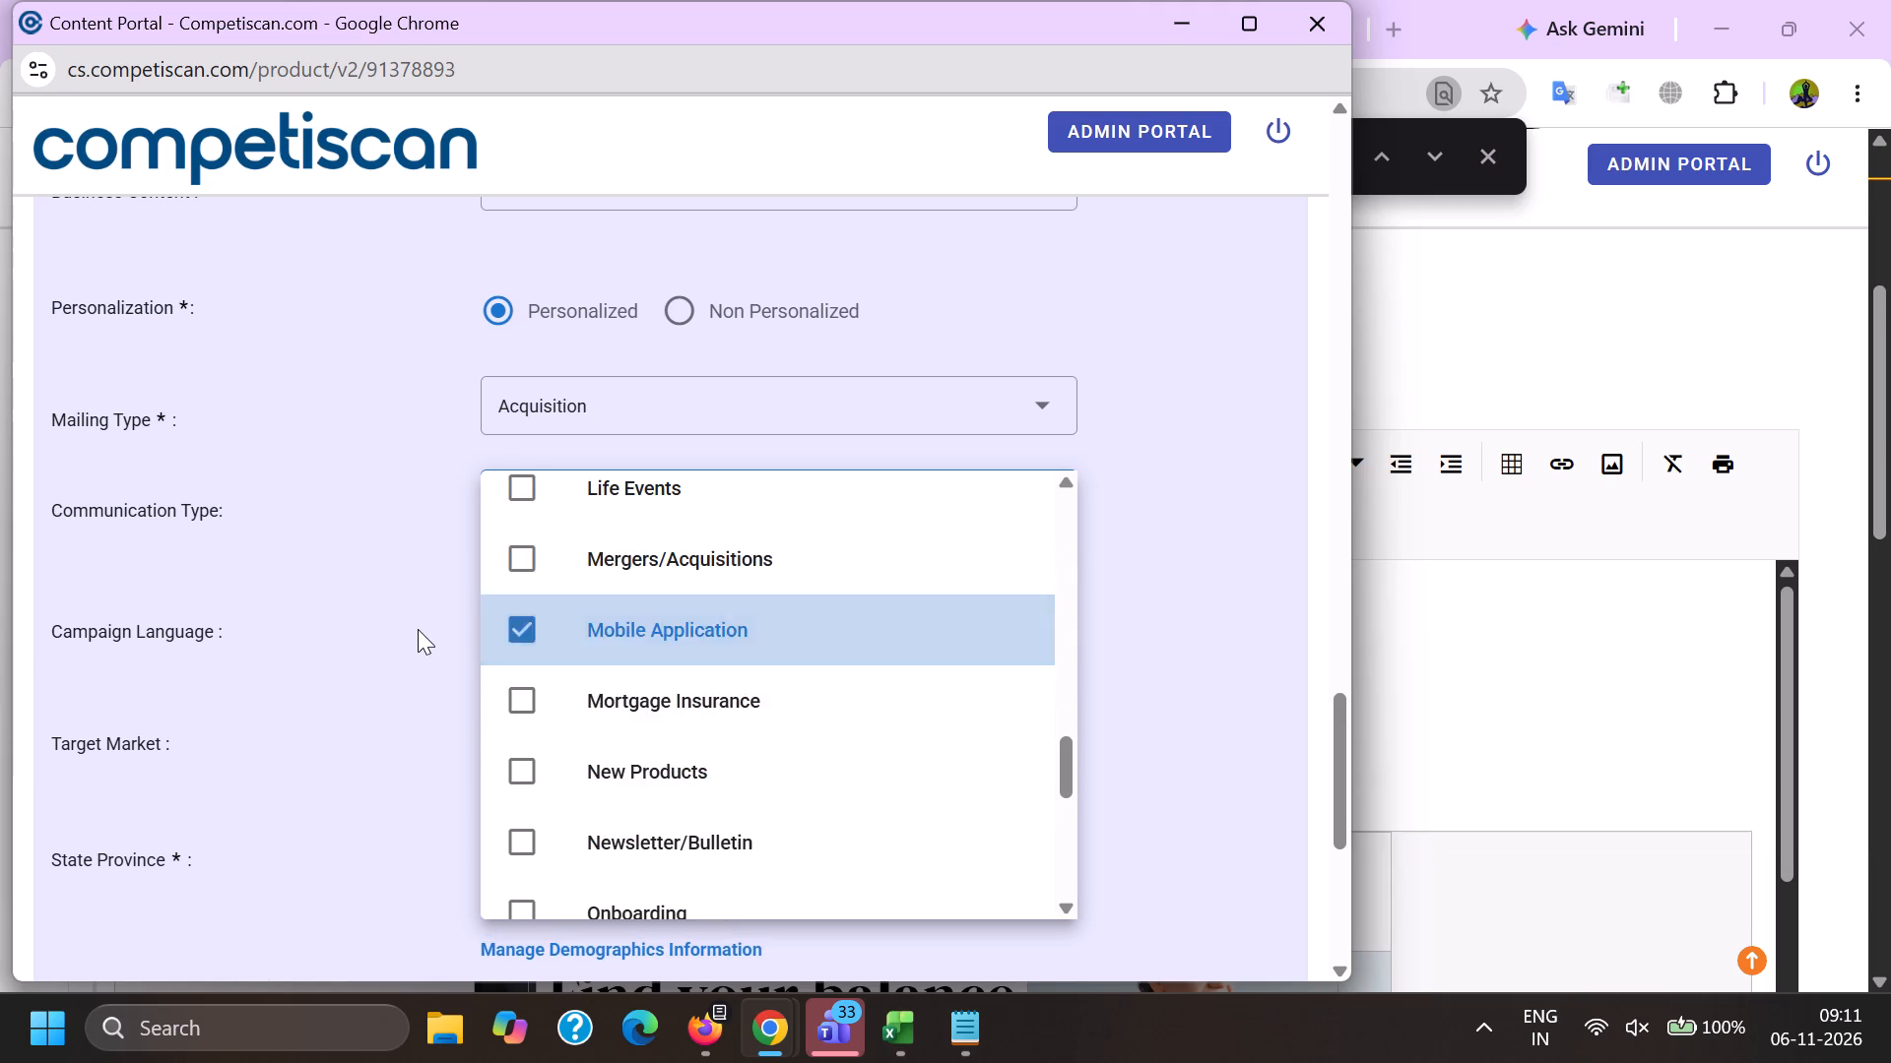
Submit the completed LendingTree product form for email 91378893.
key(End)
scroll(532, 629, down, 7)
click(515, 947)
Switch to Firefox.
click(688, 1047)
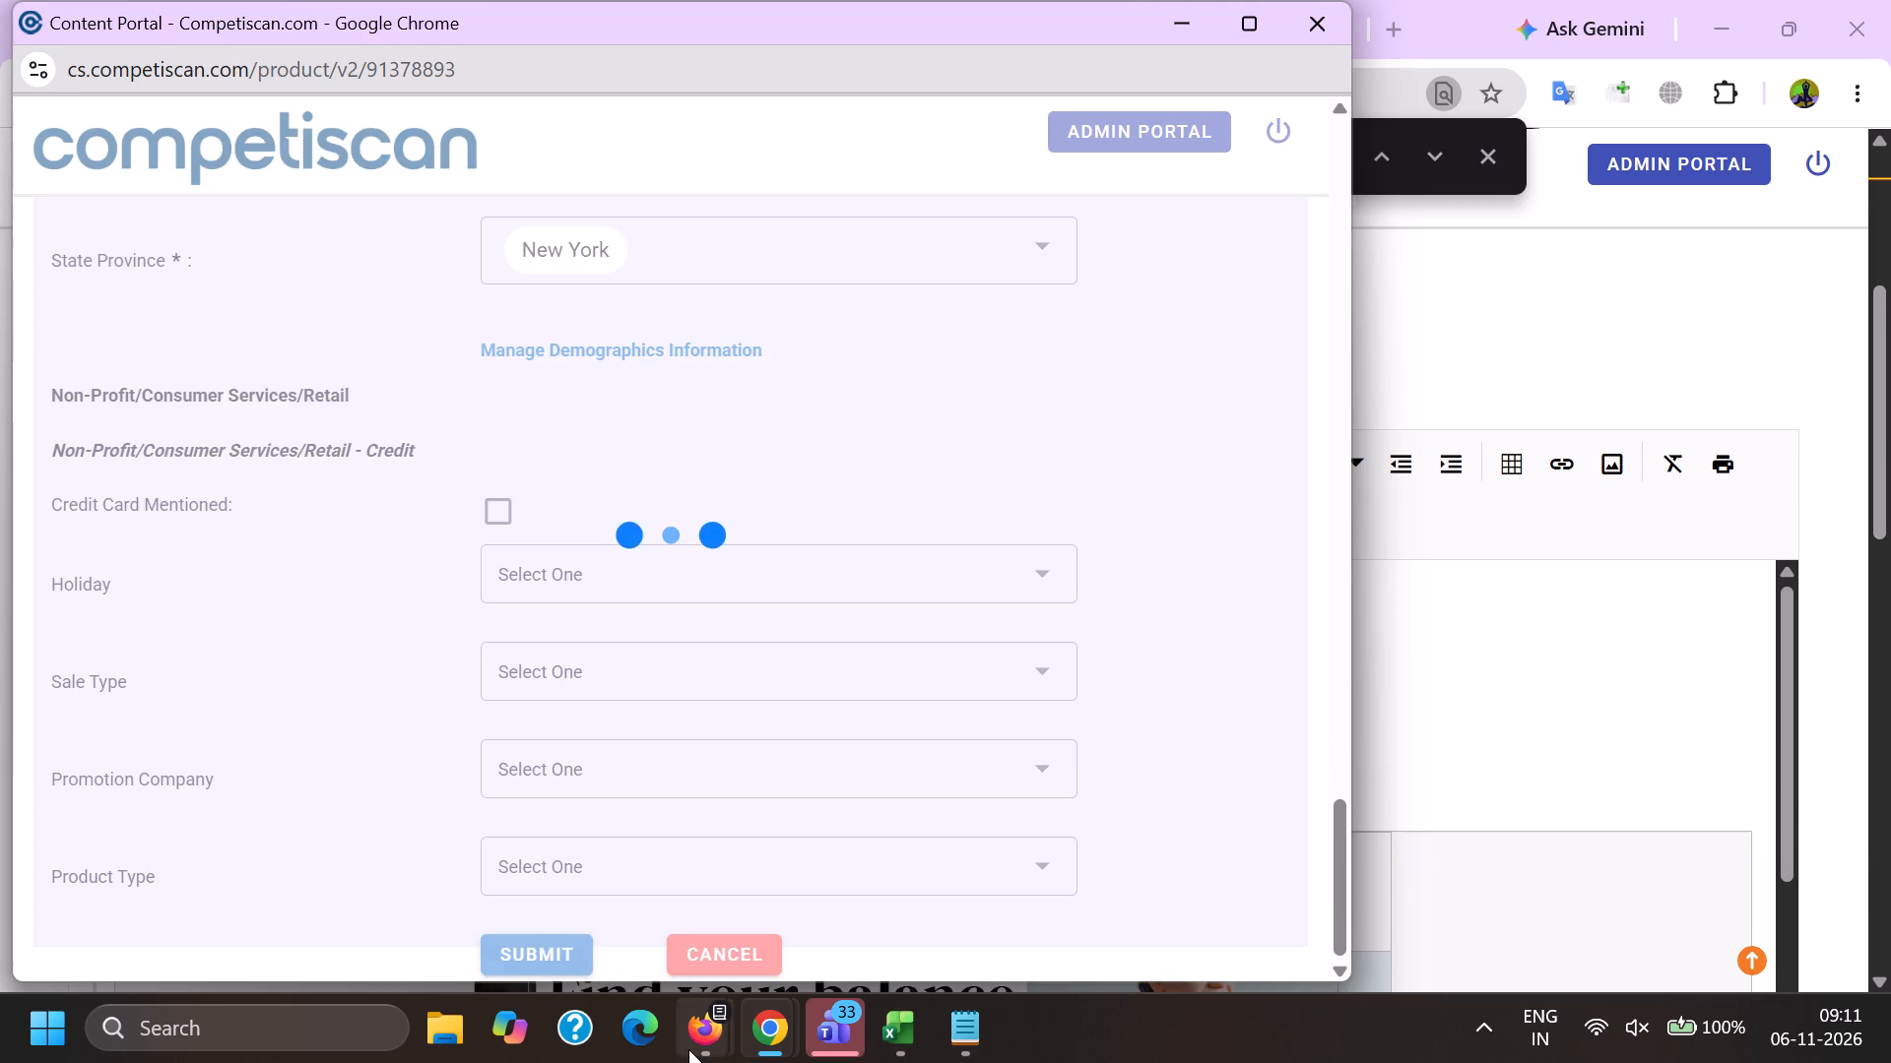
In Firefox, copy the subject text "We found savings worth a click" from email 91378074, leaving out the Fw: prefix.
click(376, 867)
drag(362, 600, 619, 635)
key(ctrl+c)
key(ctrl+c)
Switch to the Content Portal email list in Chrome and search subjects for the quoted phrase "We found savings worth a click".
click(783, 1017)
click(640, 890)
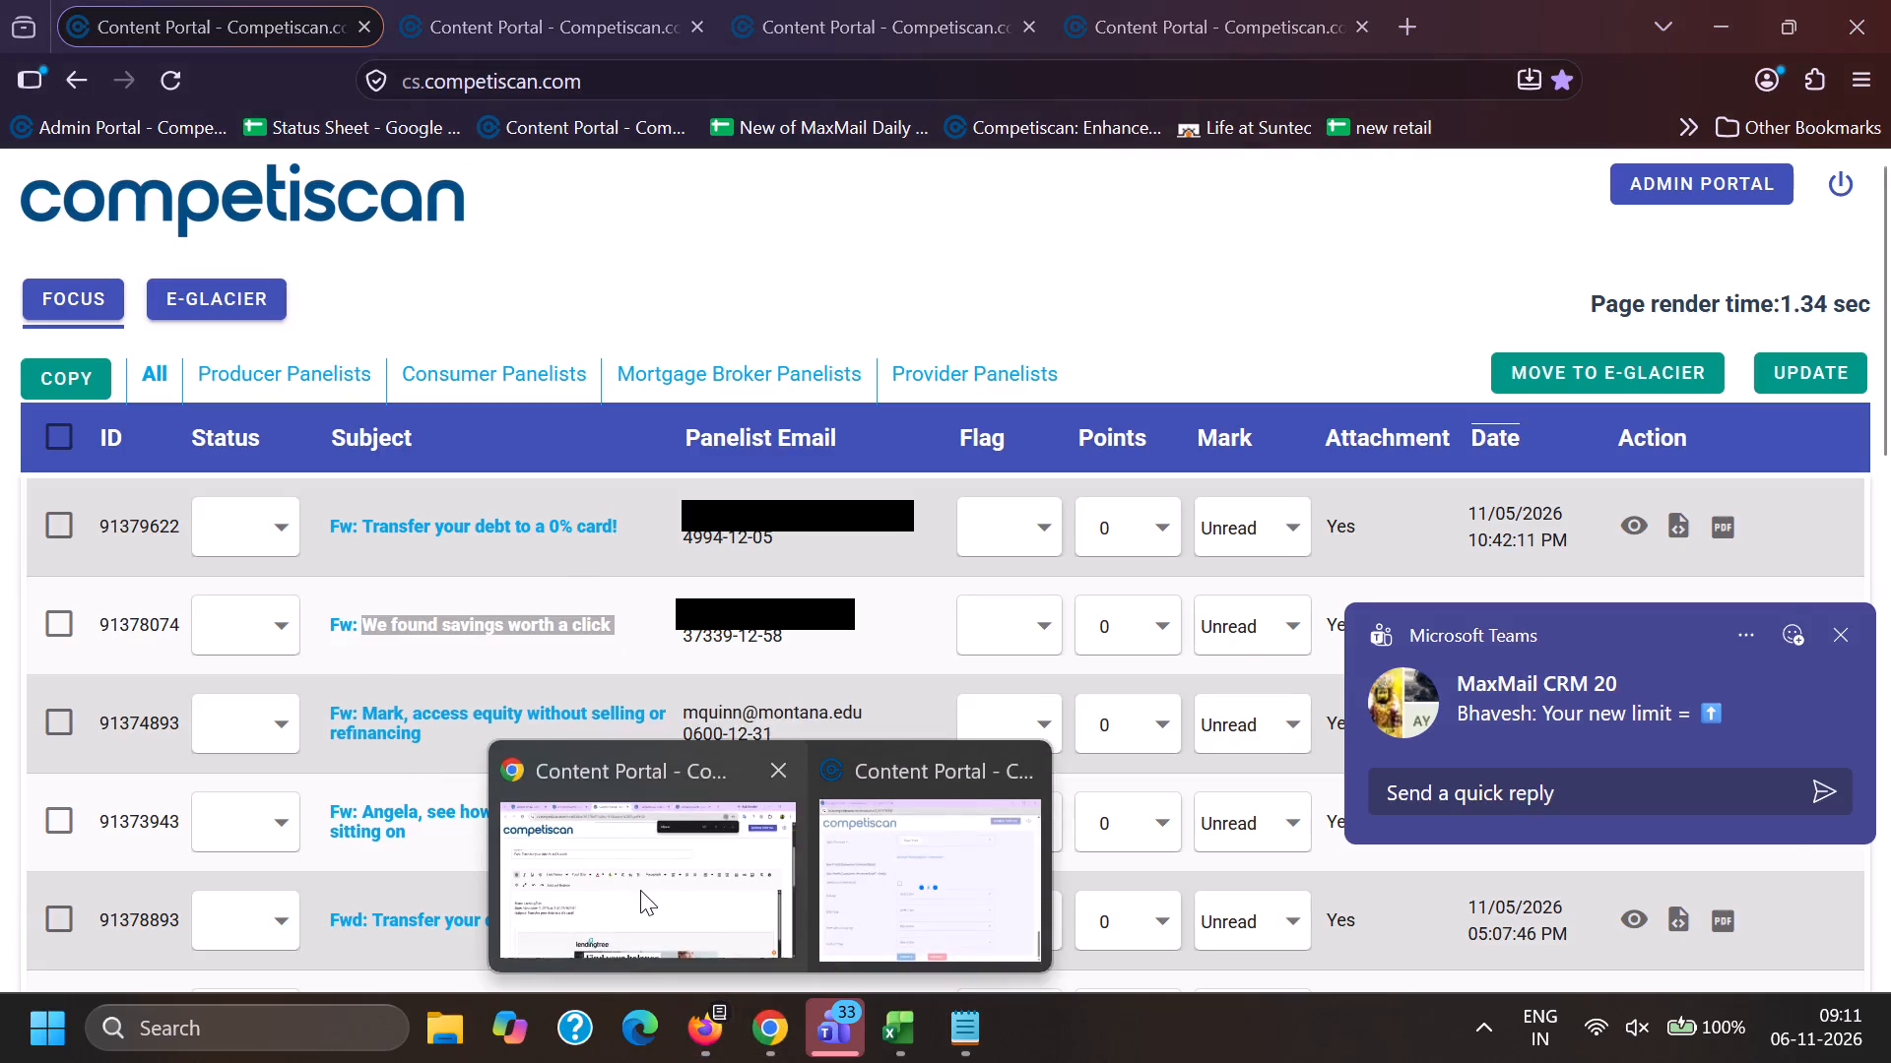
click(490, 0)
scroll(588, 549, down, 20)
scroll(588, 549, down, 7)
scroll(534, 849, down, 4)
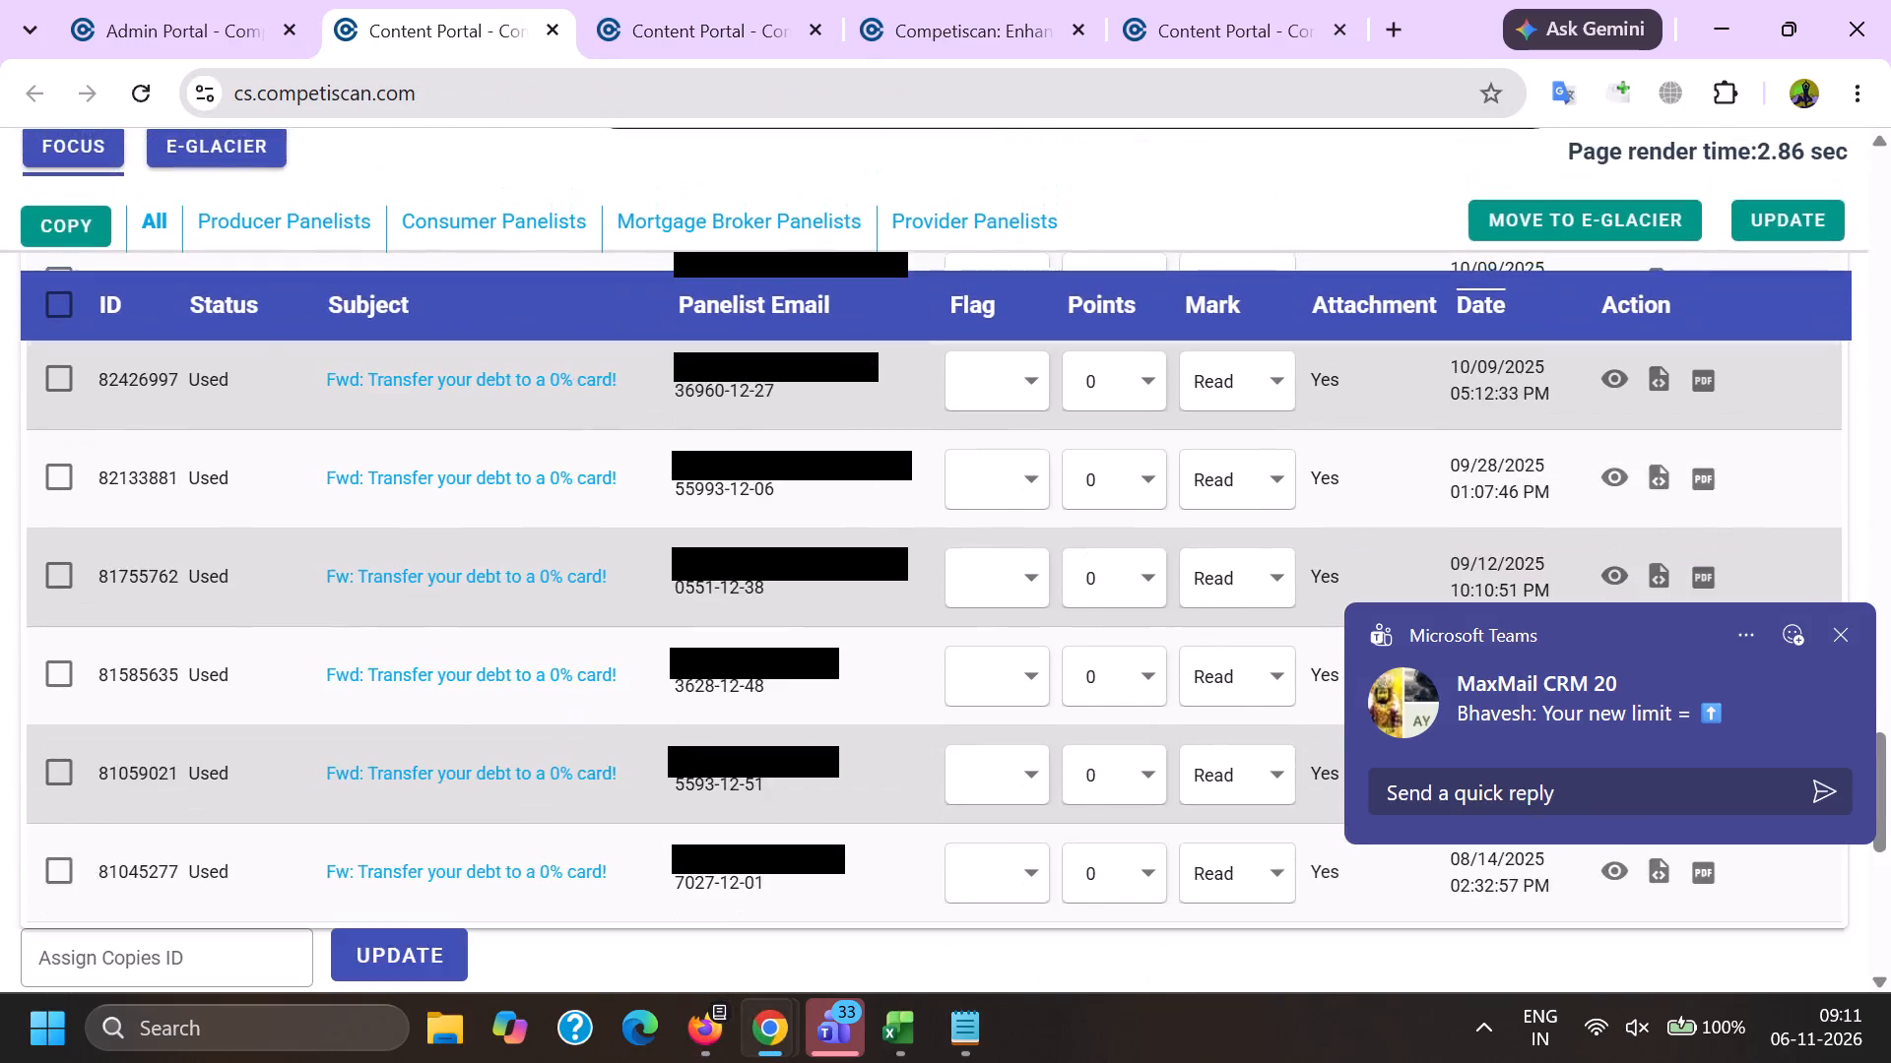
drag(663, 571, 1, 600)
key(BackSpace)
key(shift+quotedbl)
key(ctrl+v)
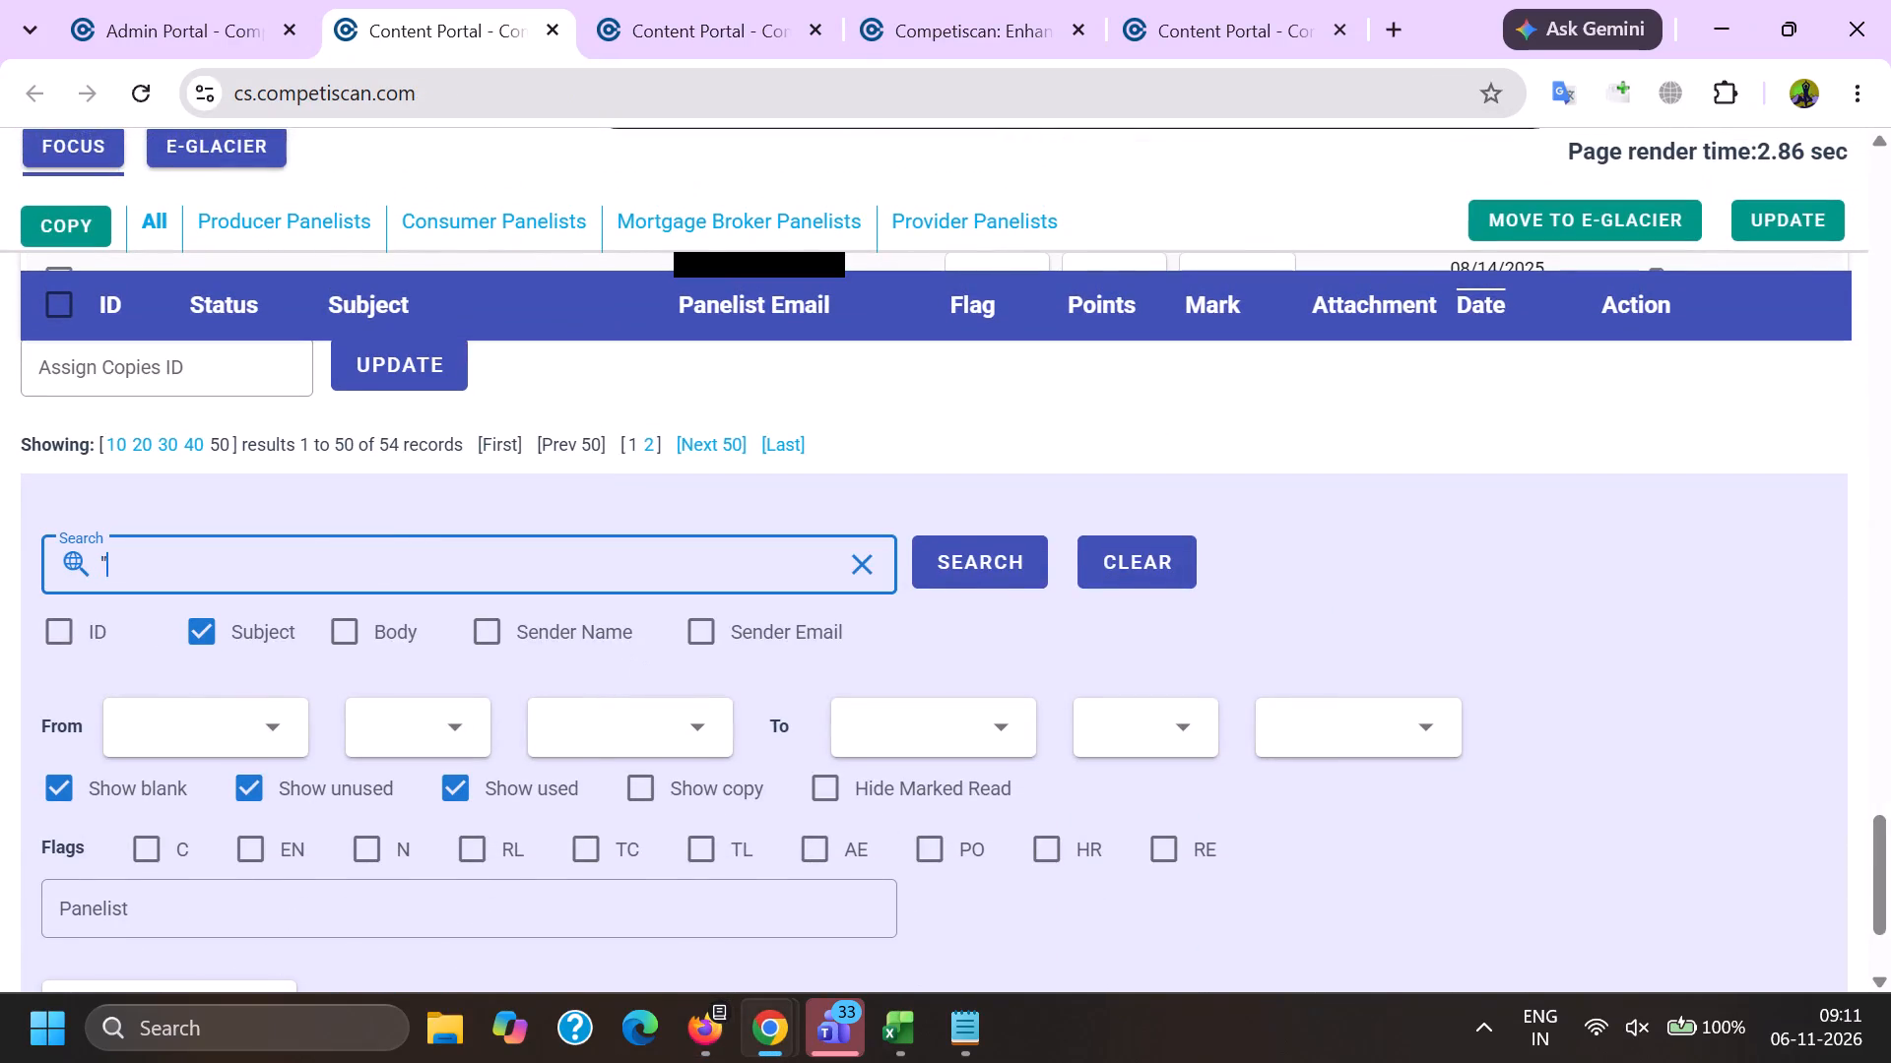
key(shift+quotedbl)
key(Return)
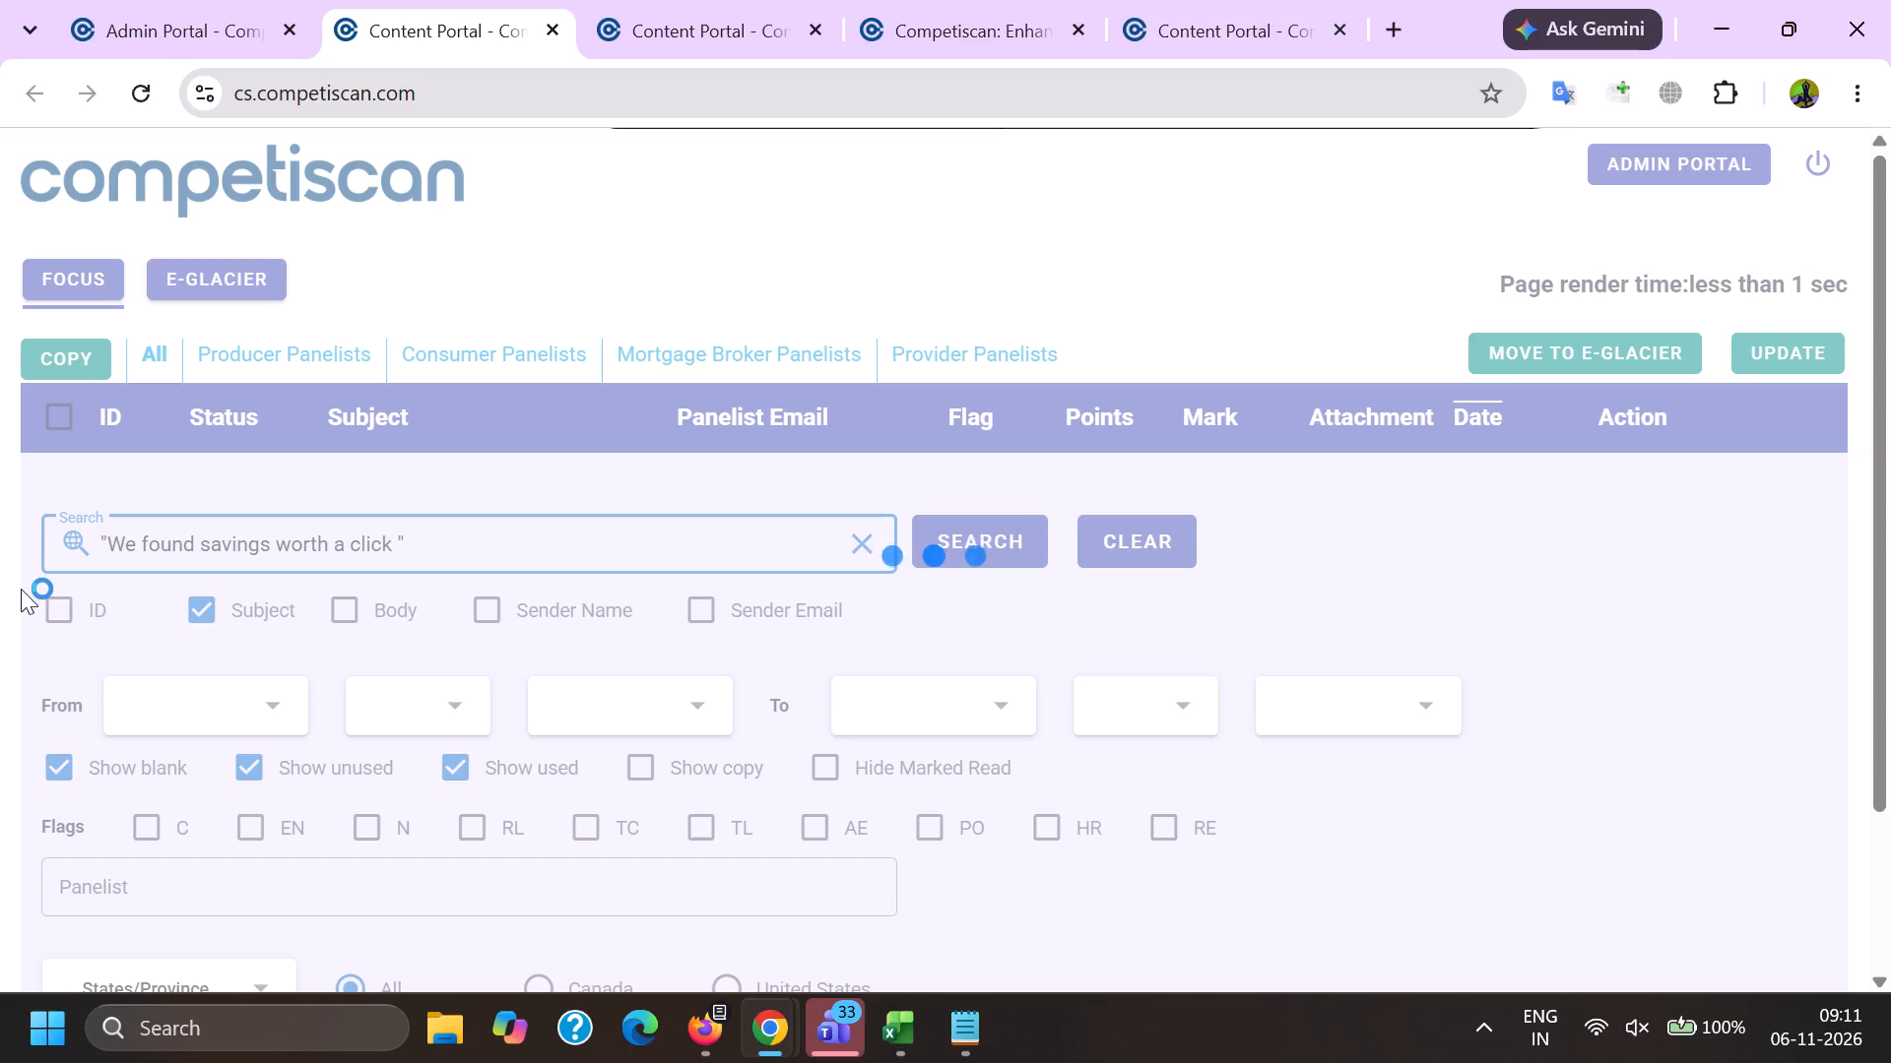
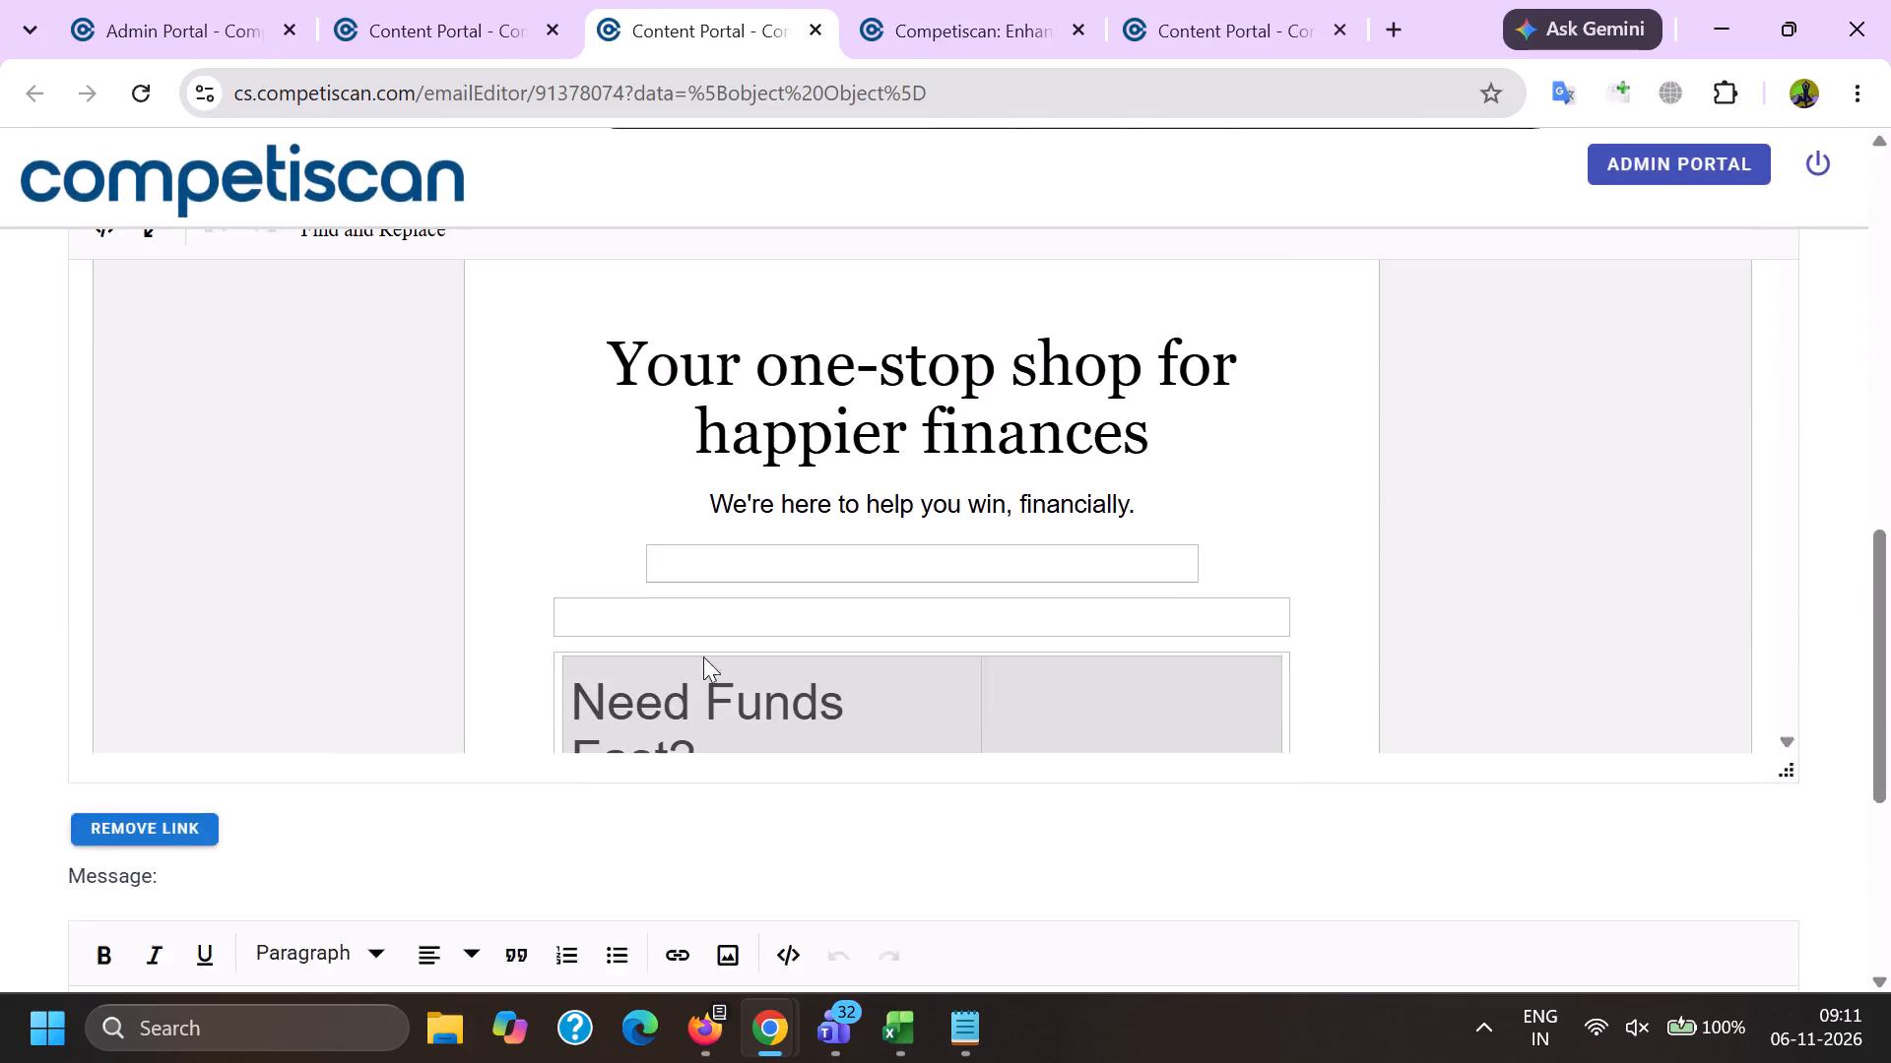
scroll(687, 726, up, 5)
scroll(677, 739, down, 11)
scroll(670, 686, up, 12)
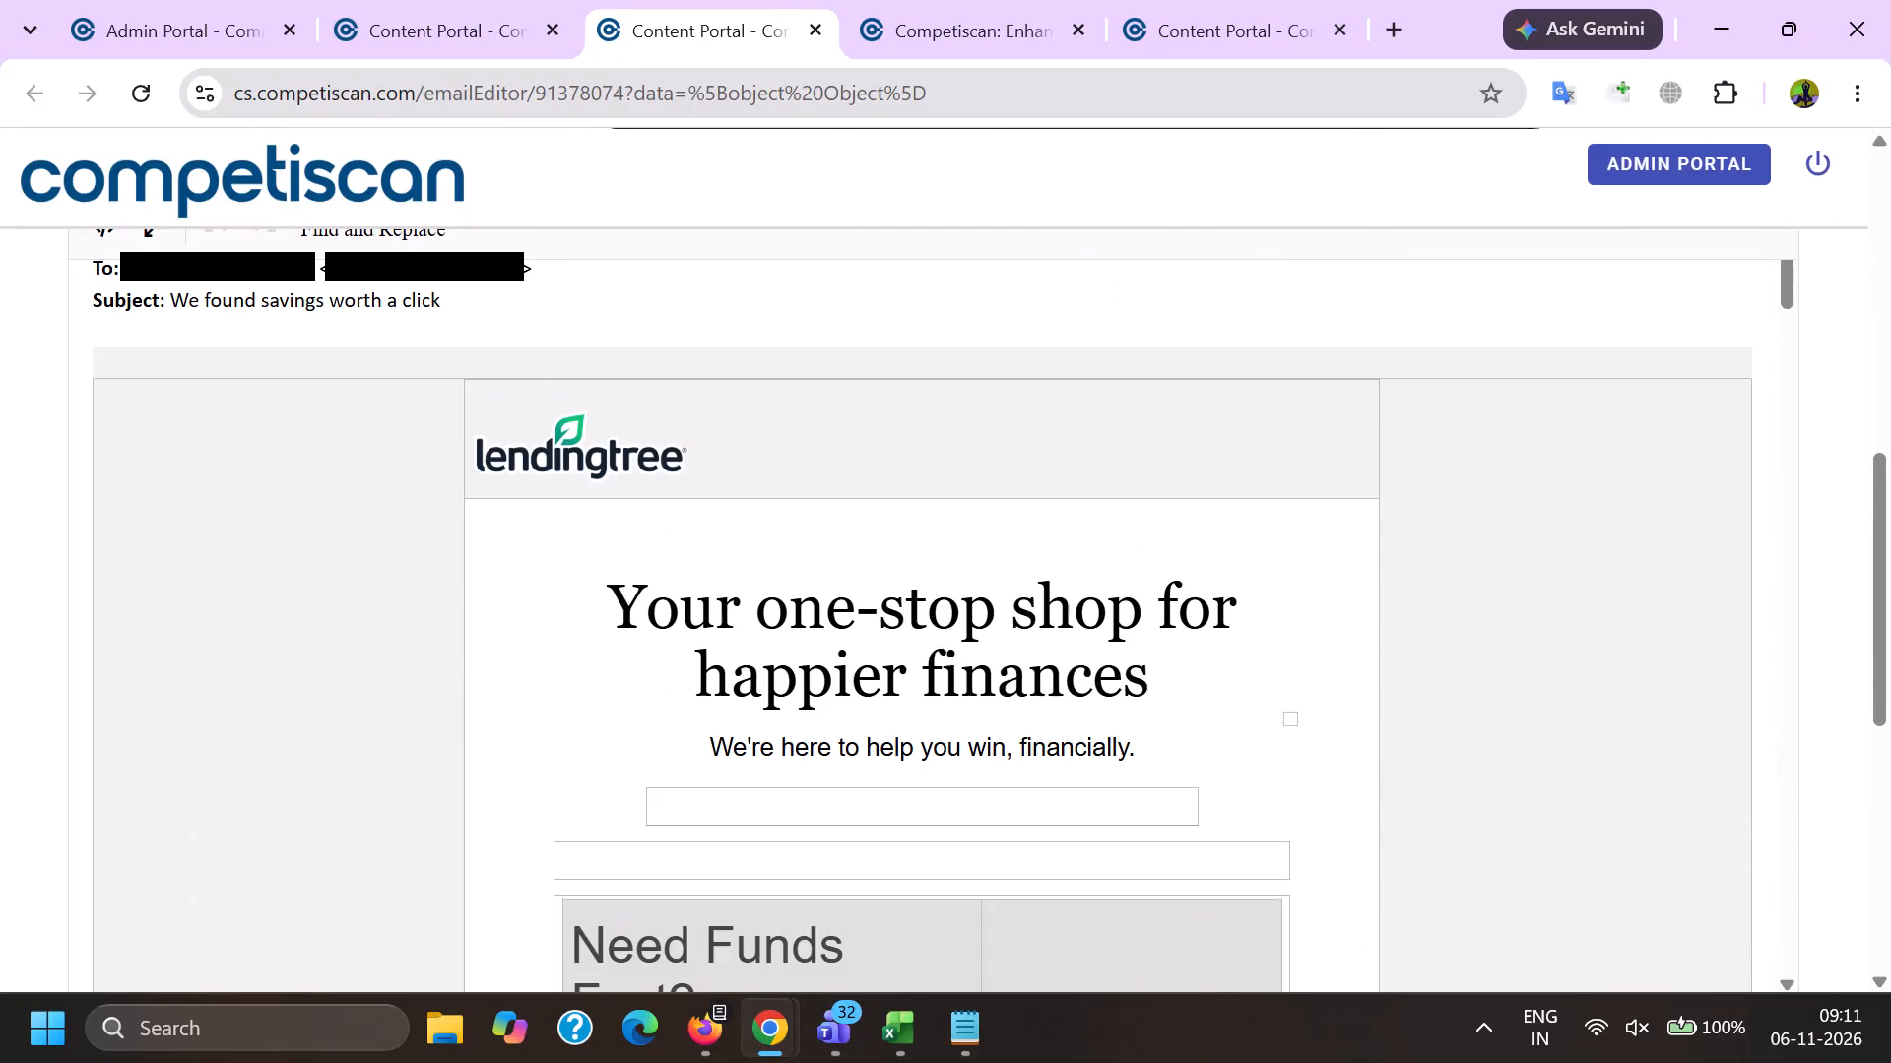
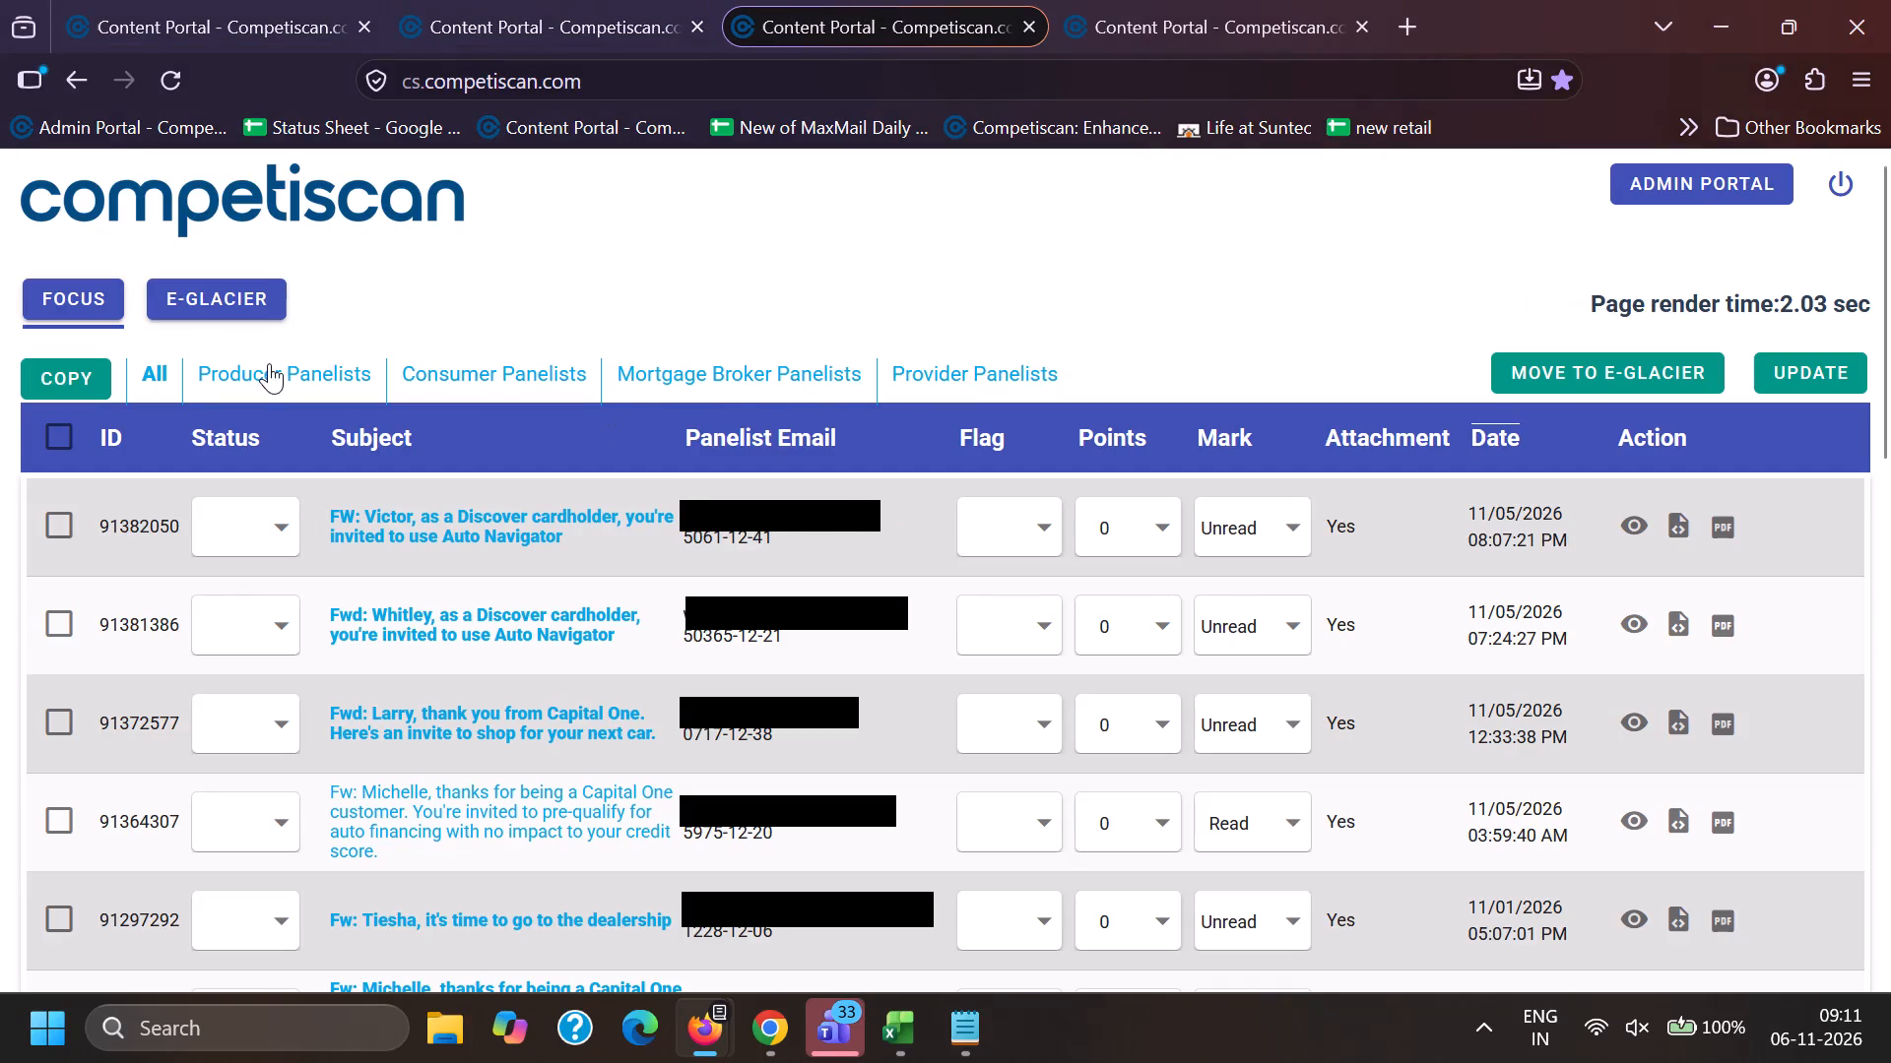
Reload the Focus email lists holding the Capital One Auto Navigator and Chase results, and look through the Chase subjects for new emails.
click(94, 303)
click(689, 0)
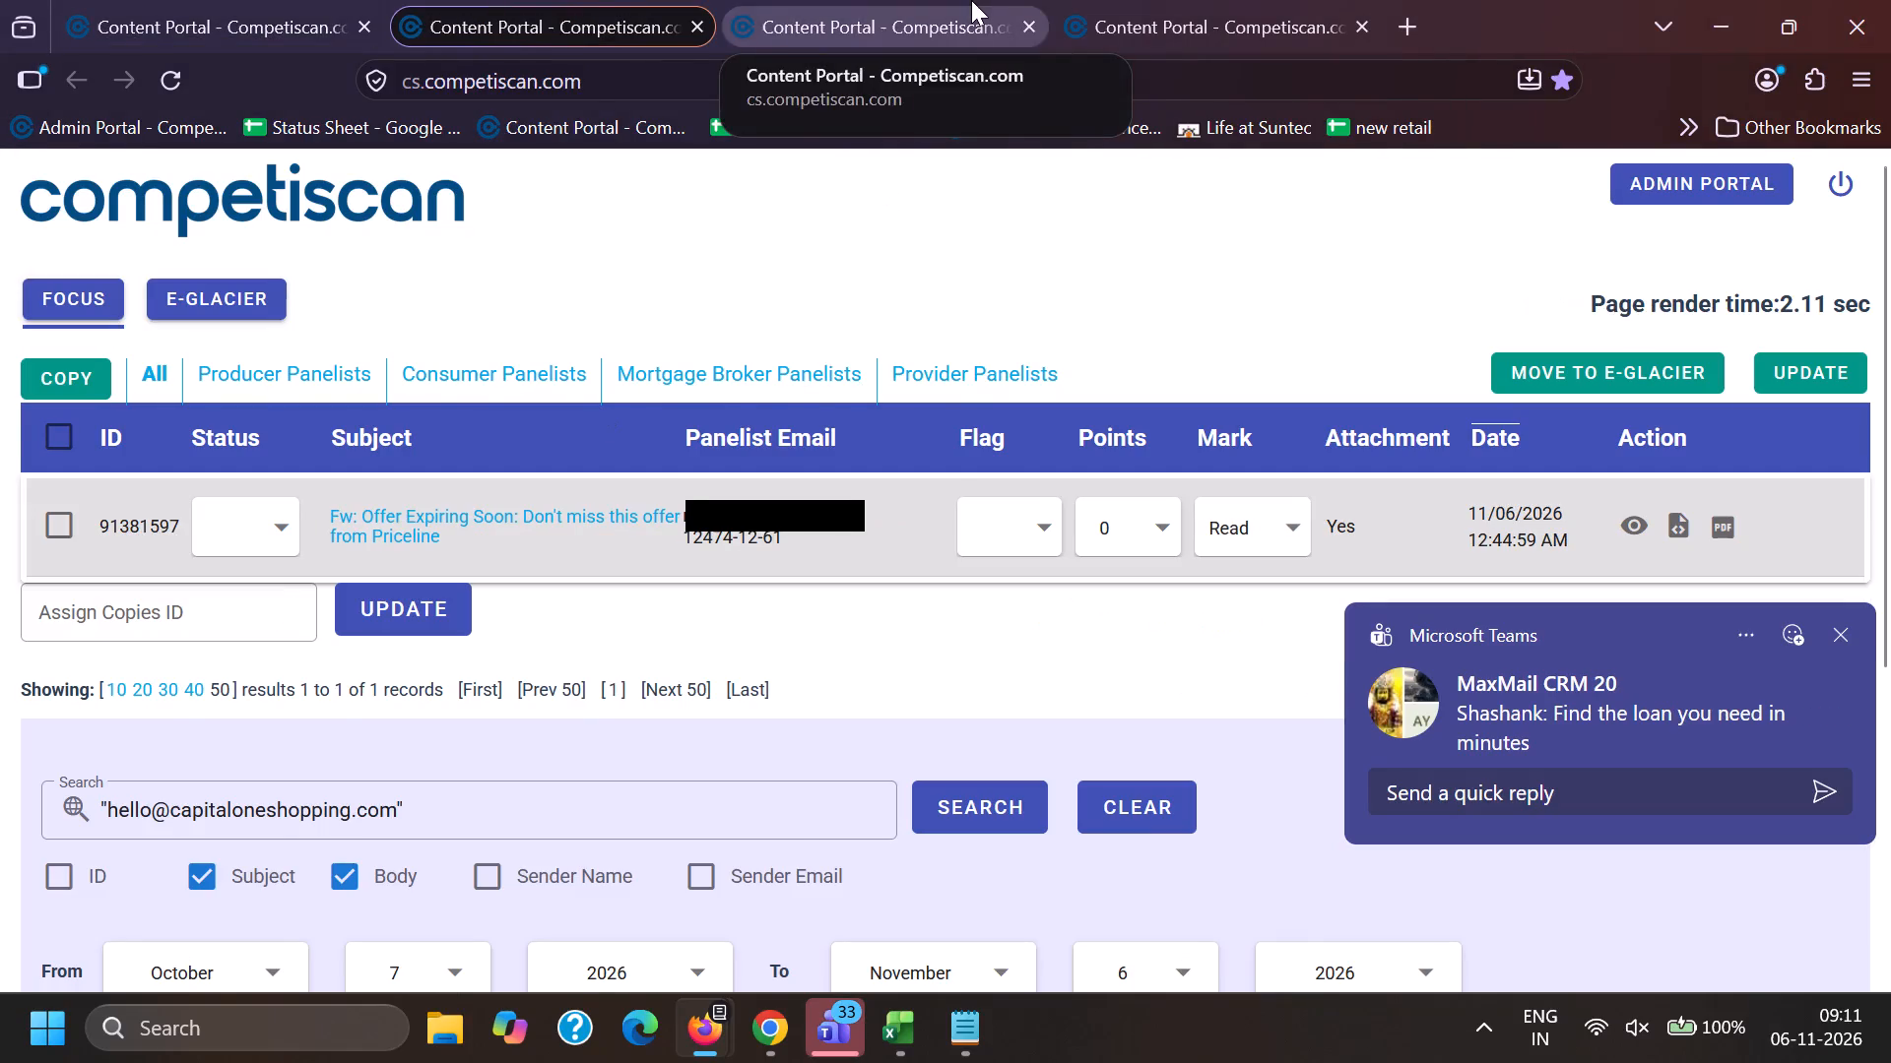
click(971, 0)
click(1191, 0)
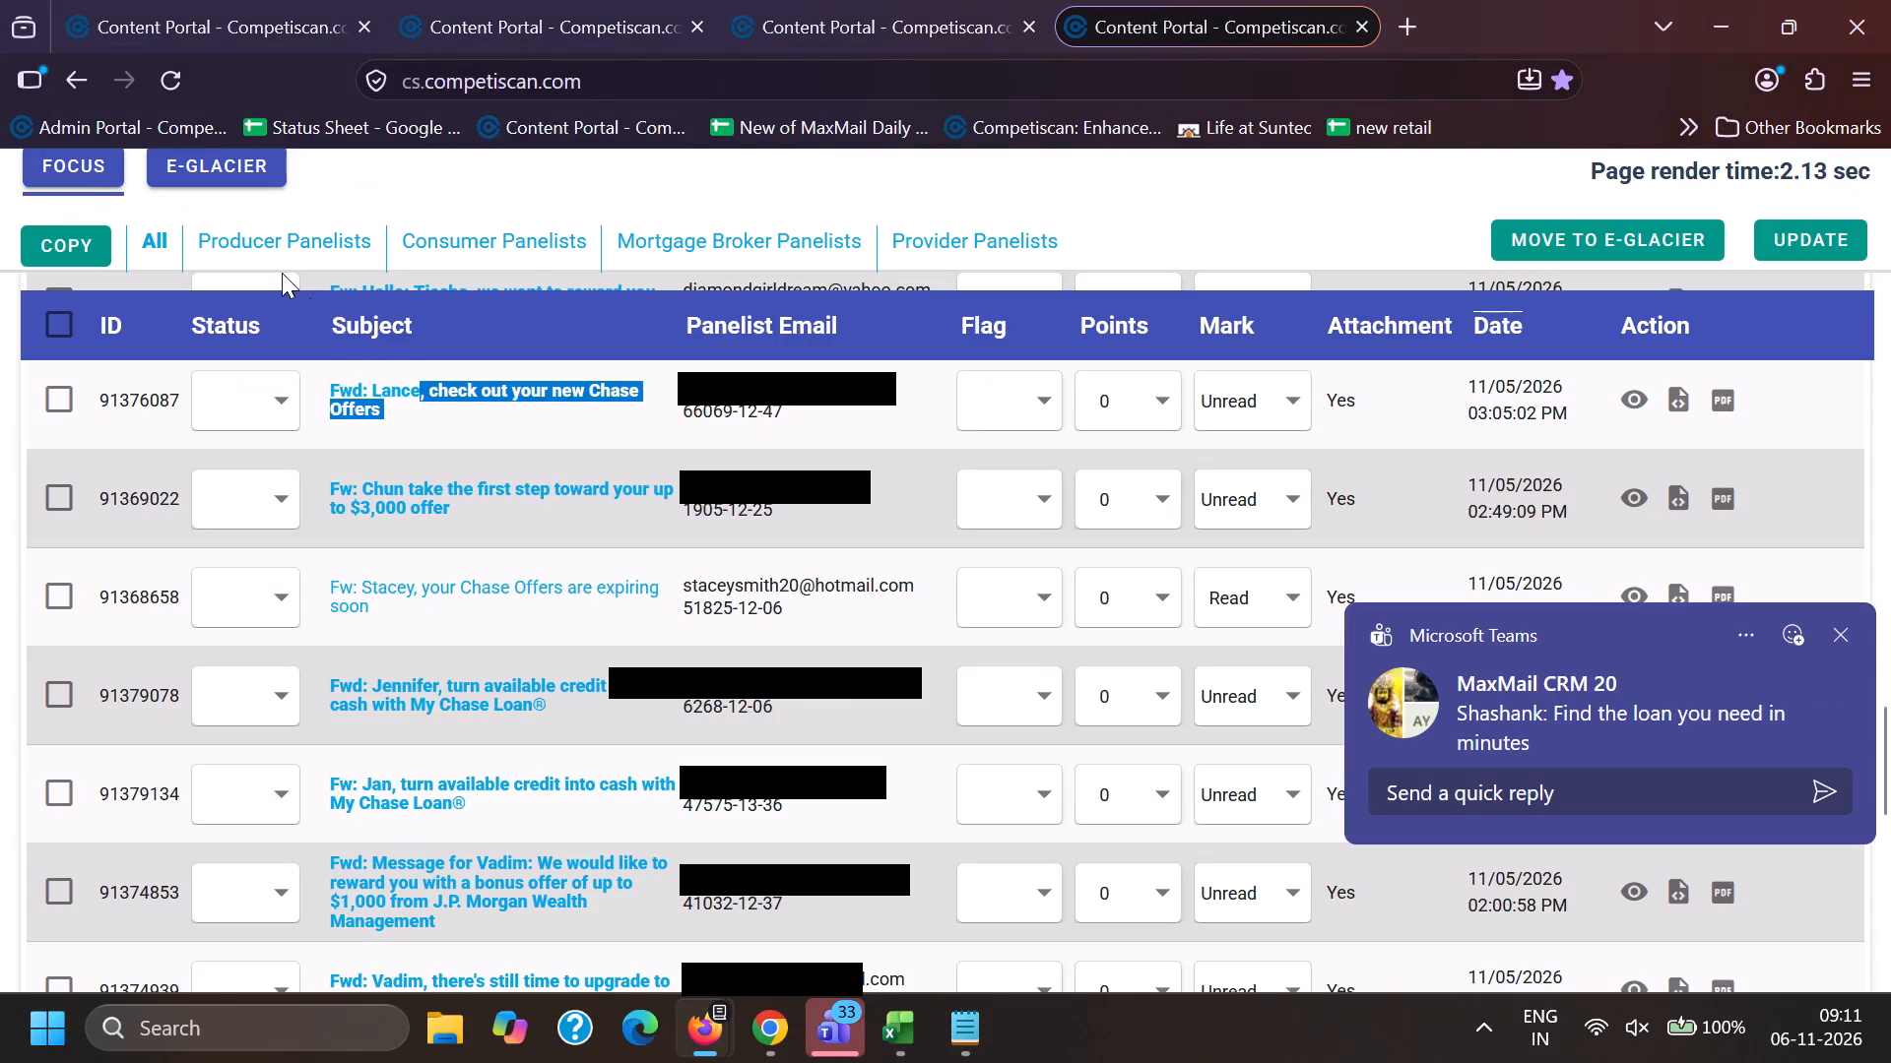
click(116, 169)
click(906, 0)
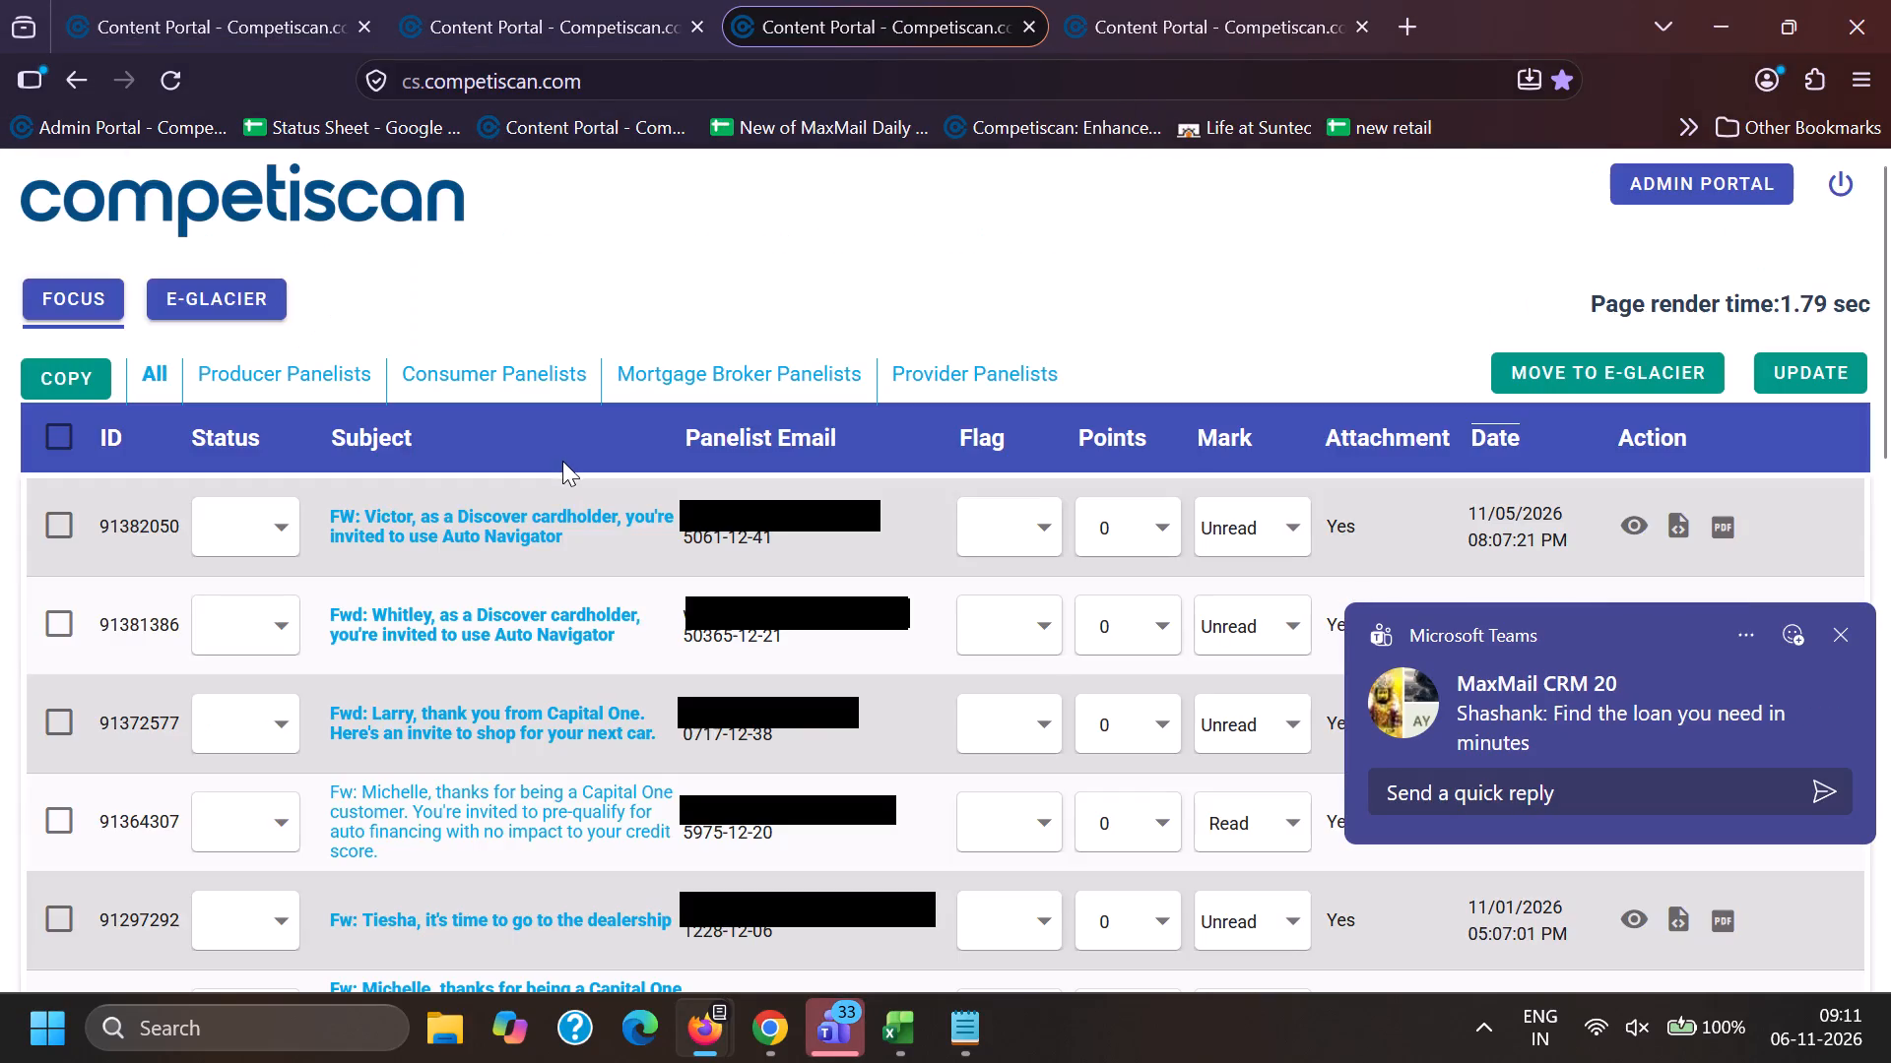
click(1172, 0)
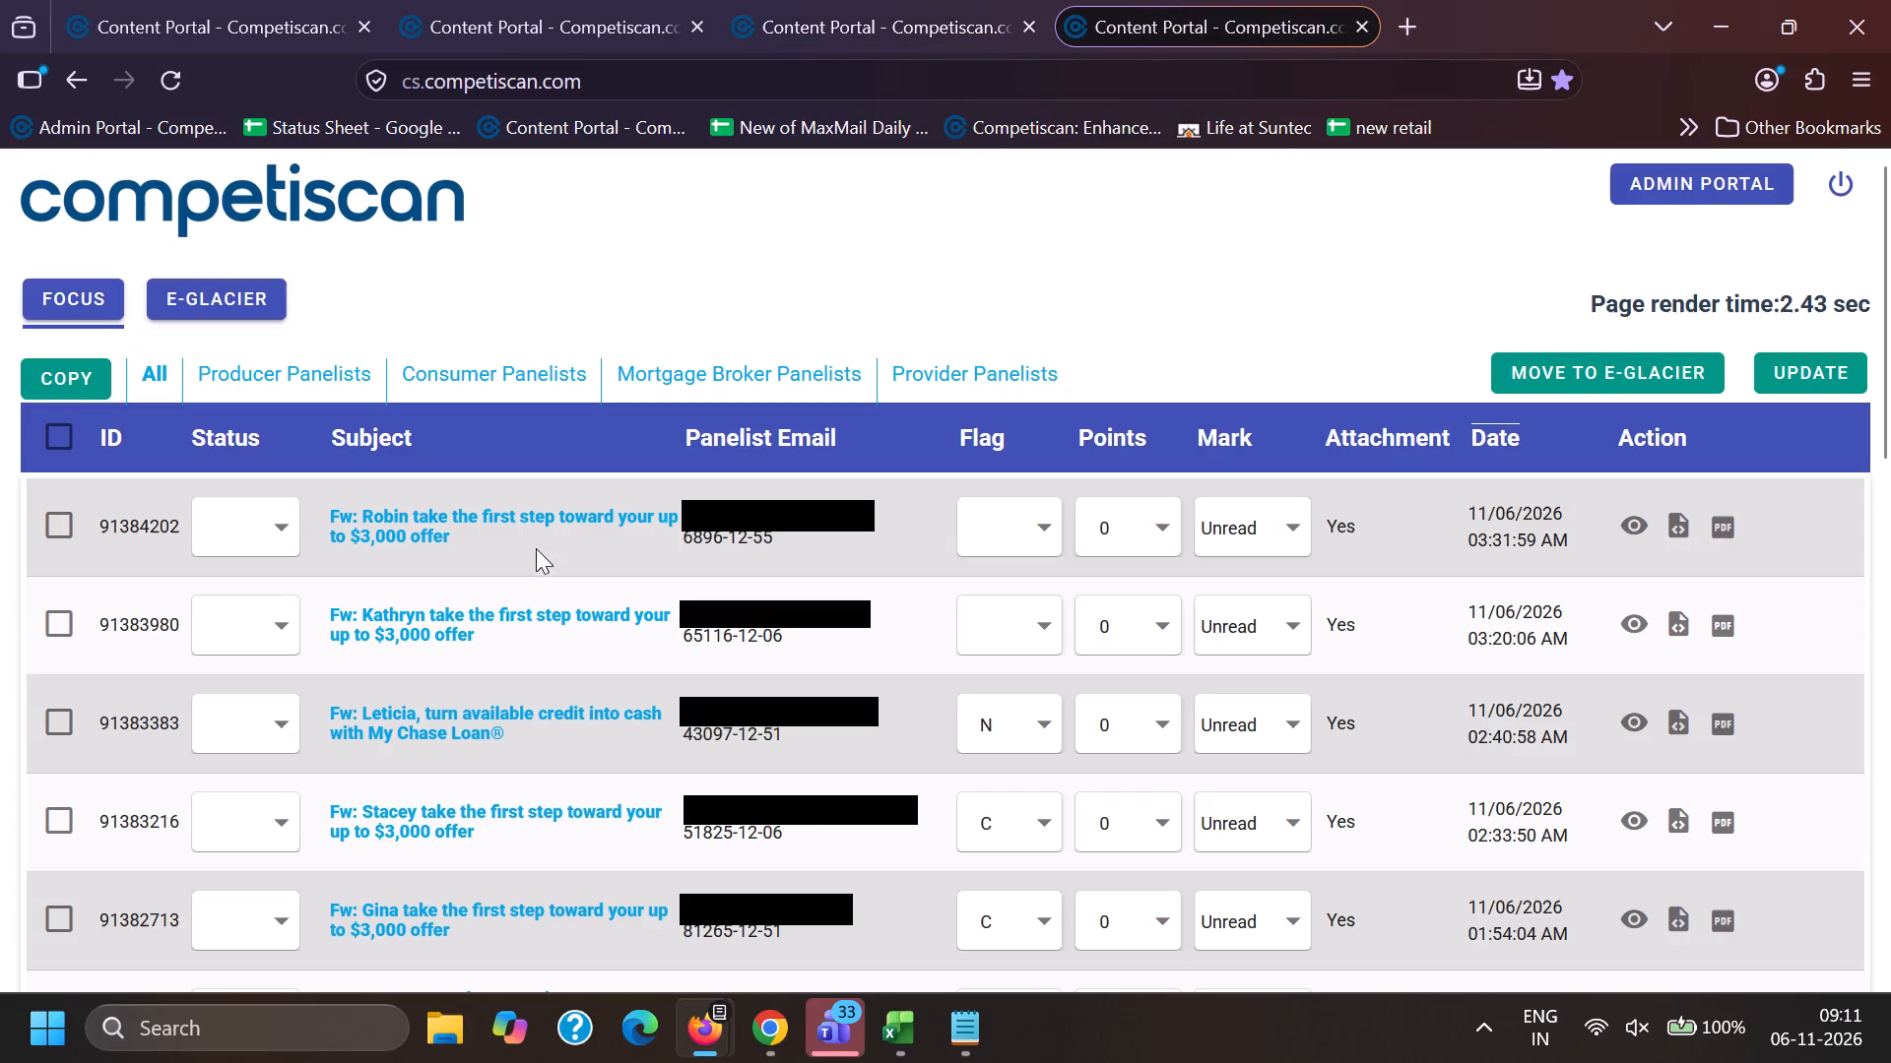
scroll(536, 545, down, 1)
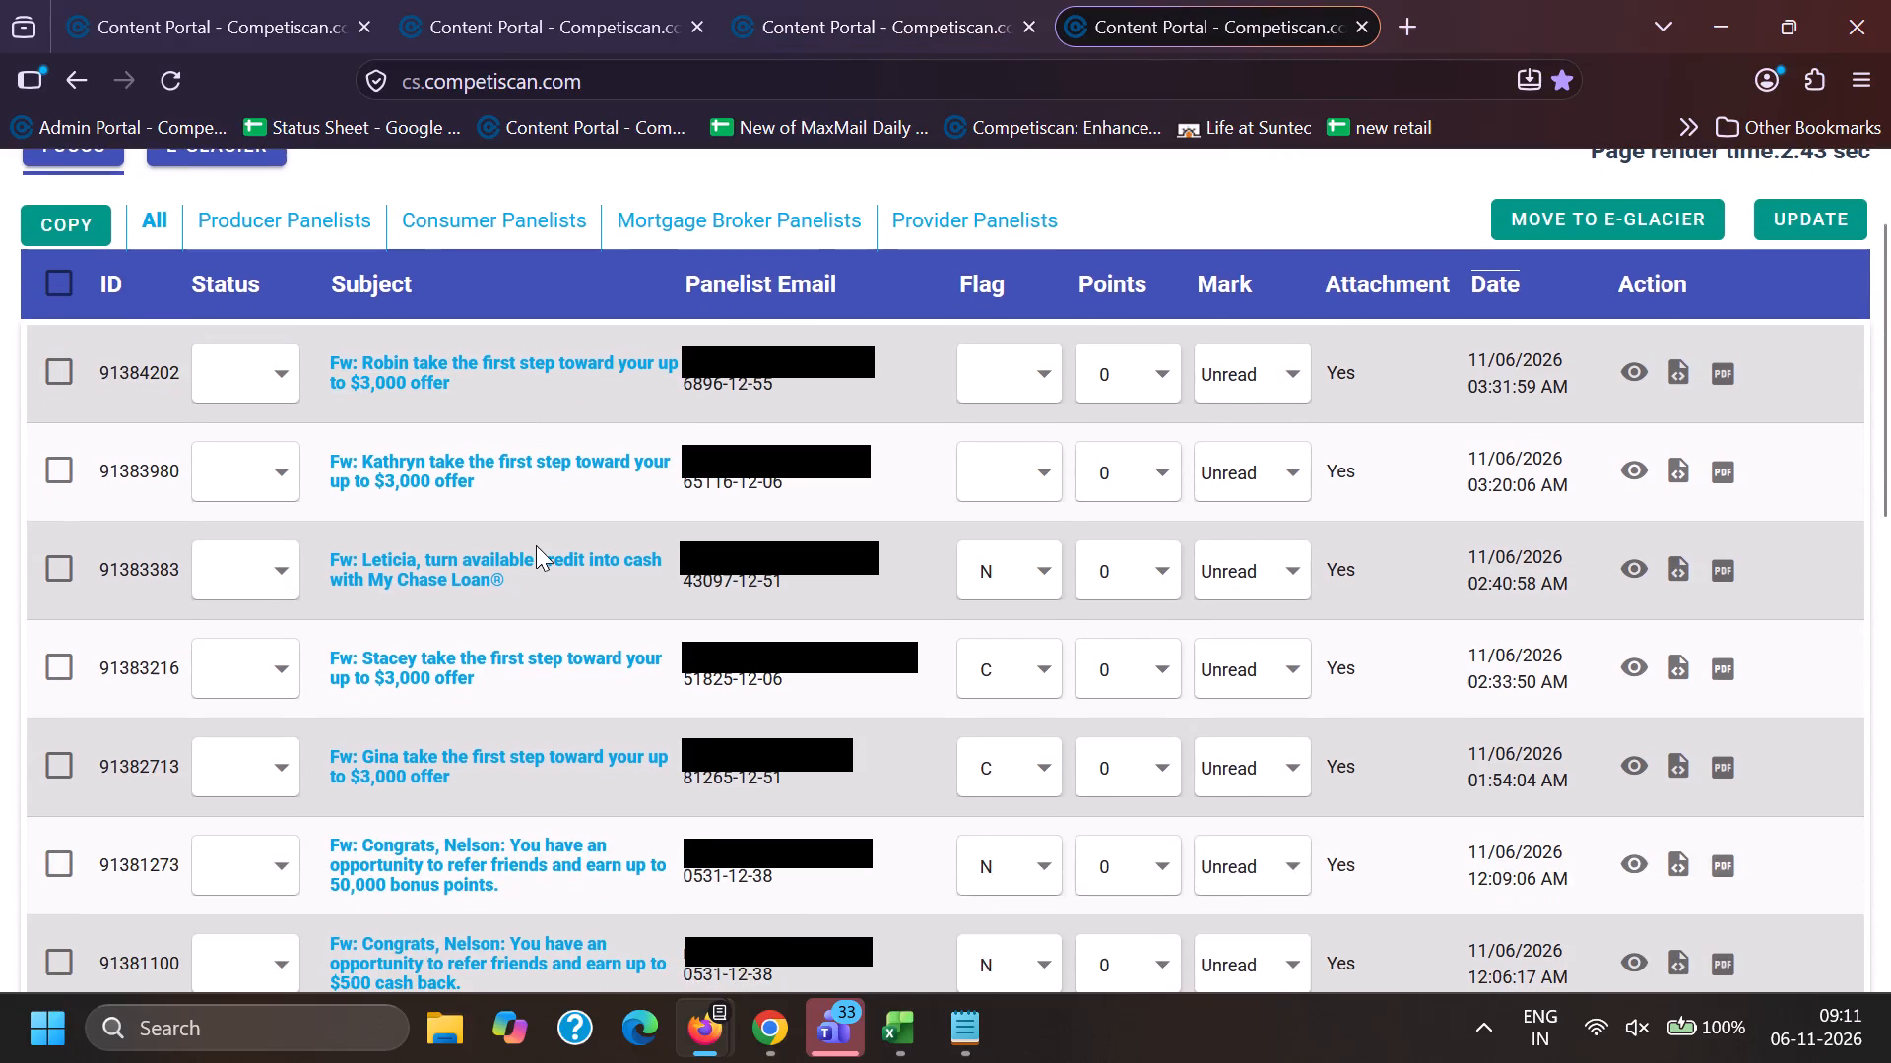
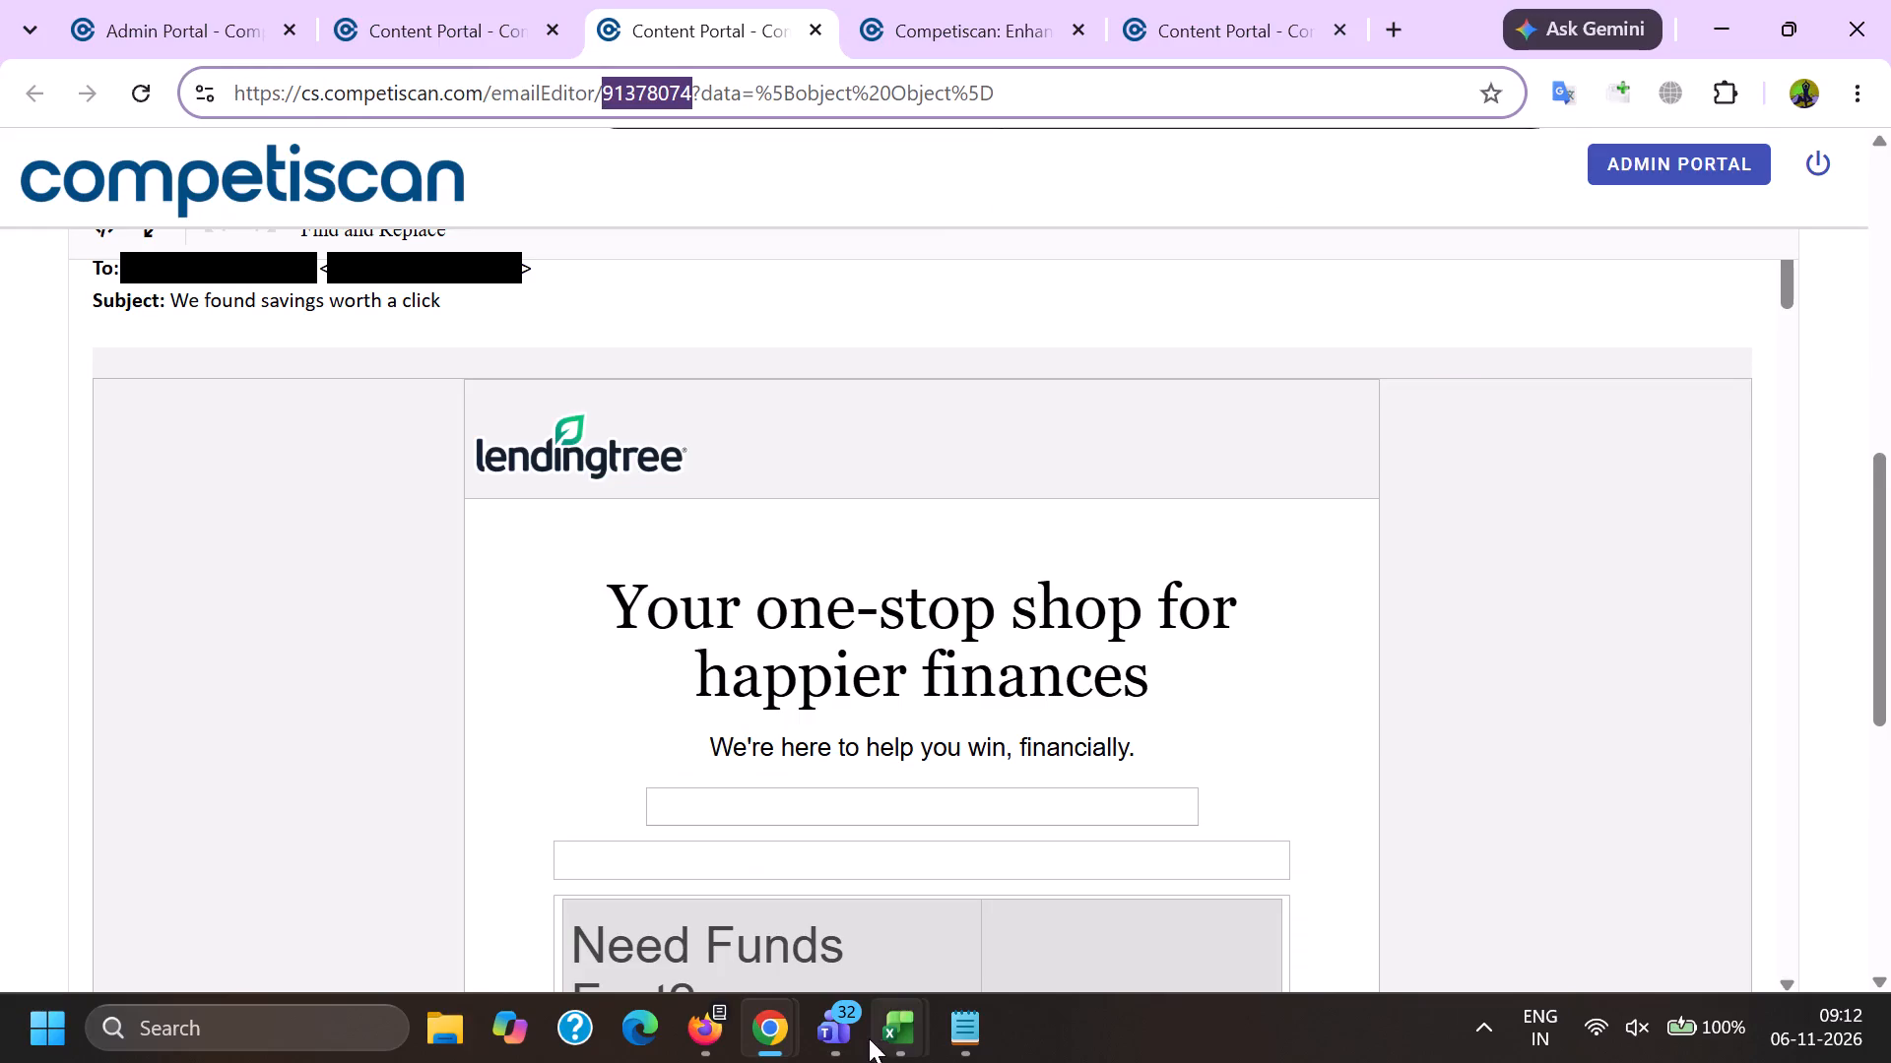
click(890, 1031)
click(1210, 853)
click(112, 555)
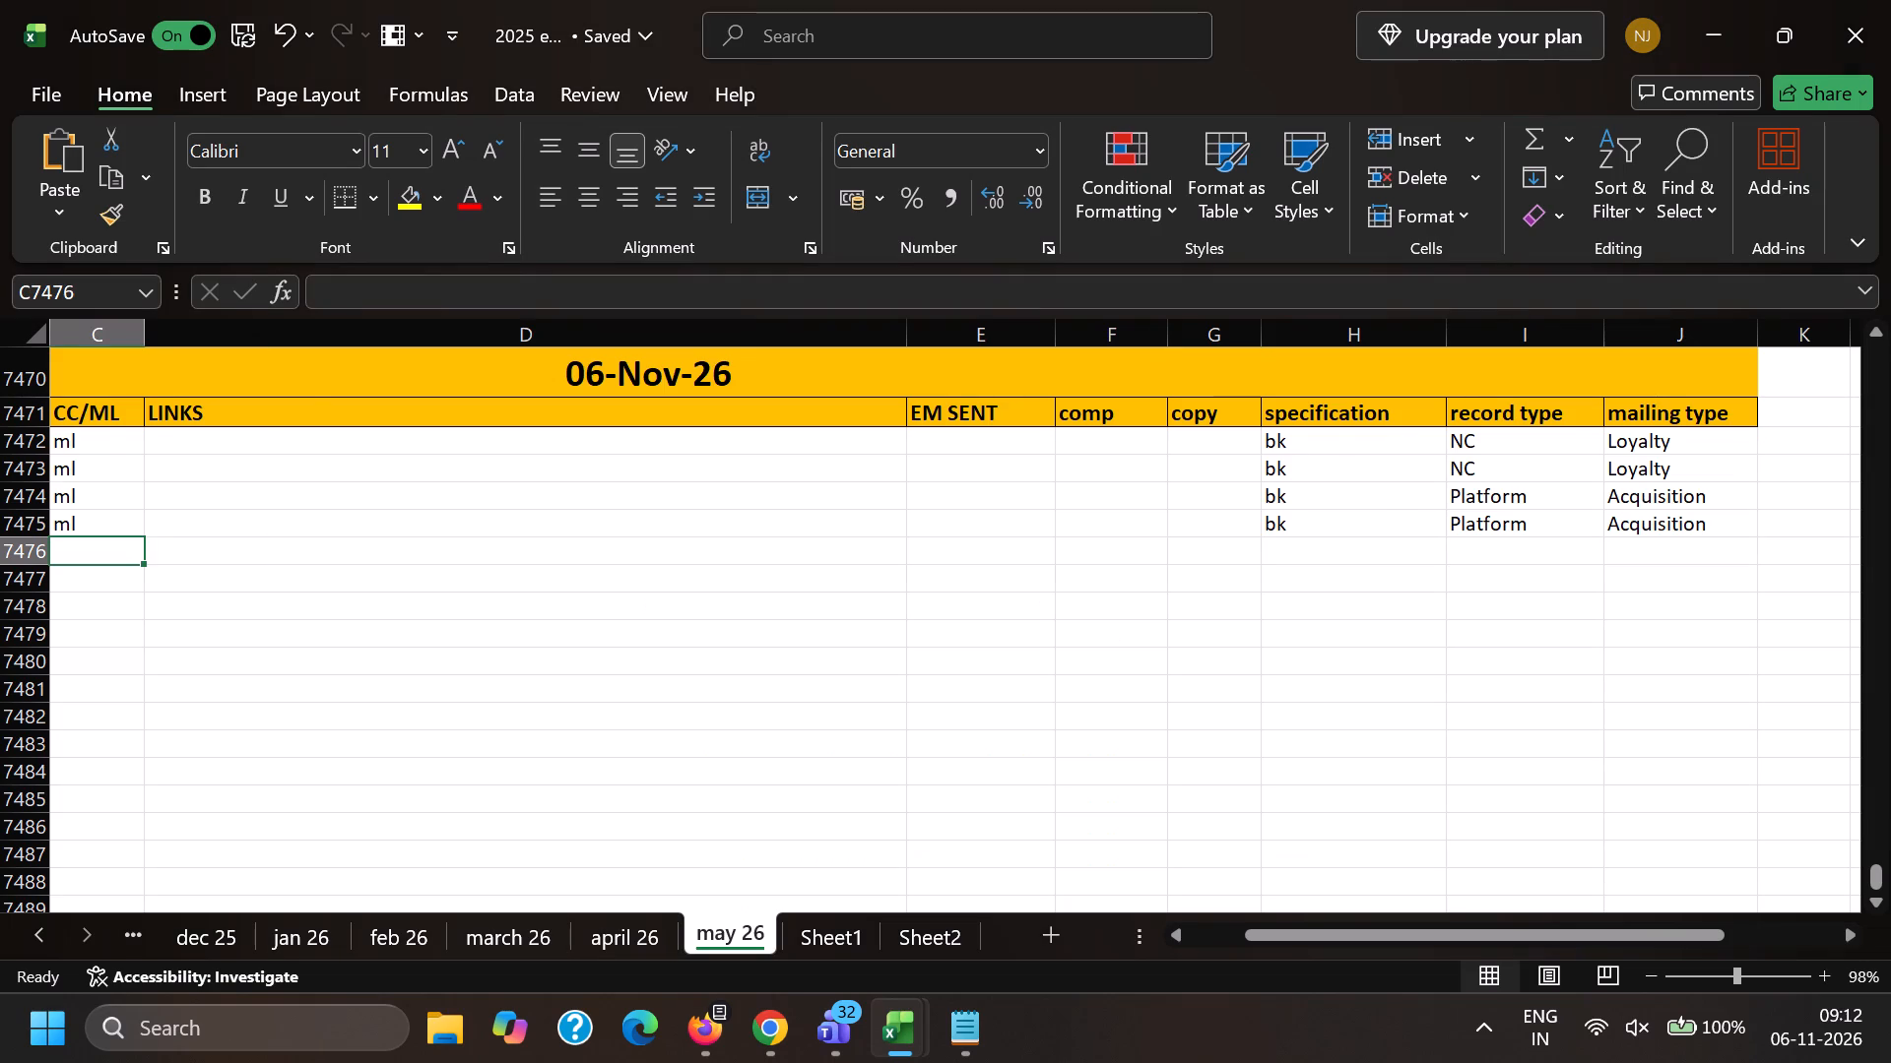
Log email ID 91378074 with CC/ML value ml in the next empty row under 06-Nov-26 on the may 26 sheet.
key(Left)
key(ctrl+v)
key(Right)
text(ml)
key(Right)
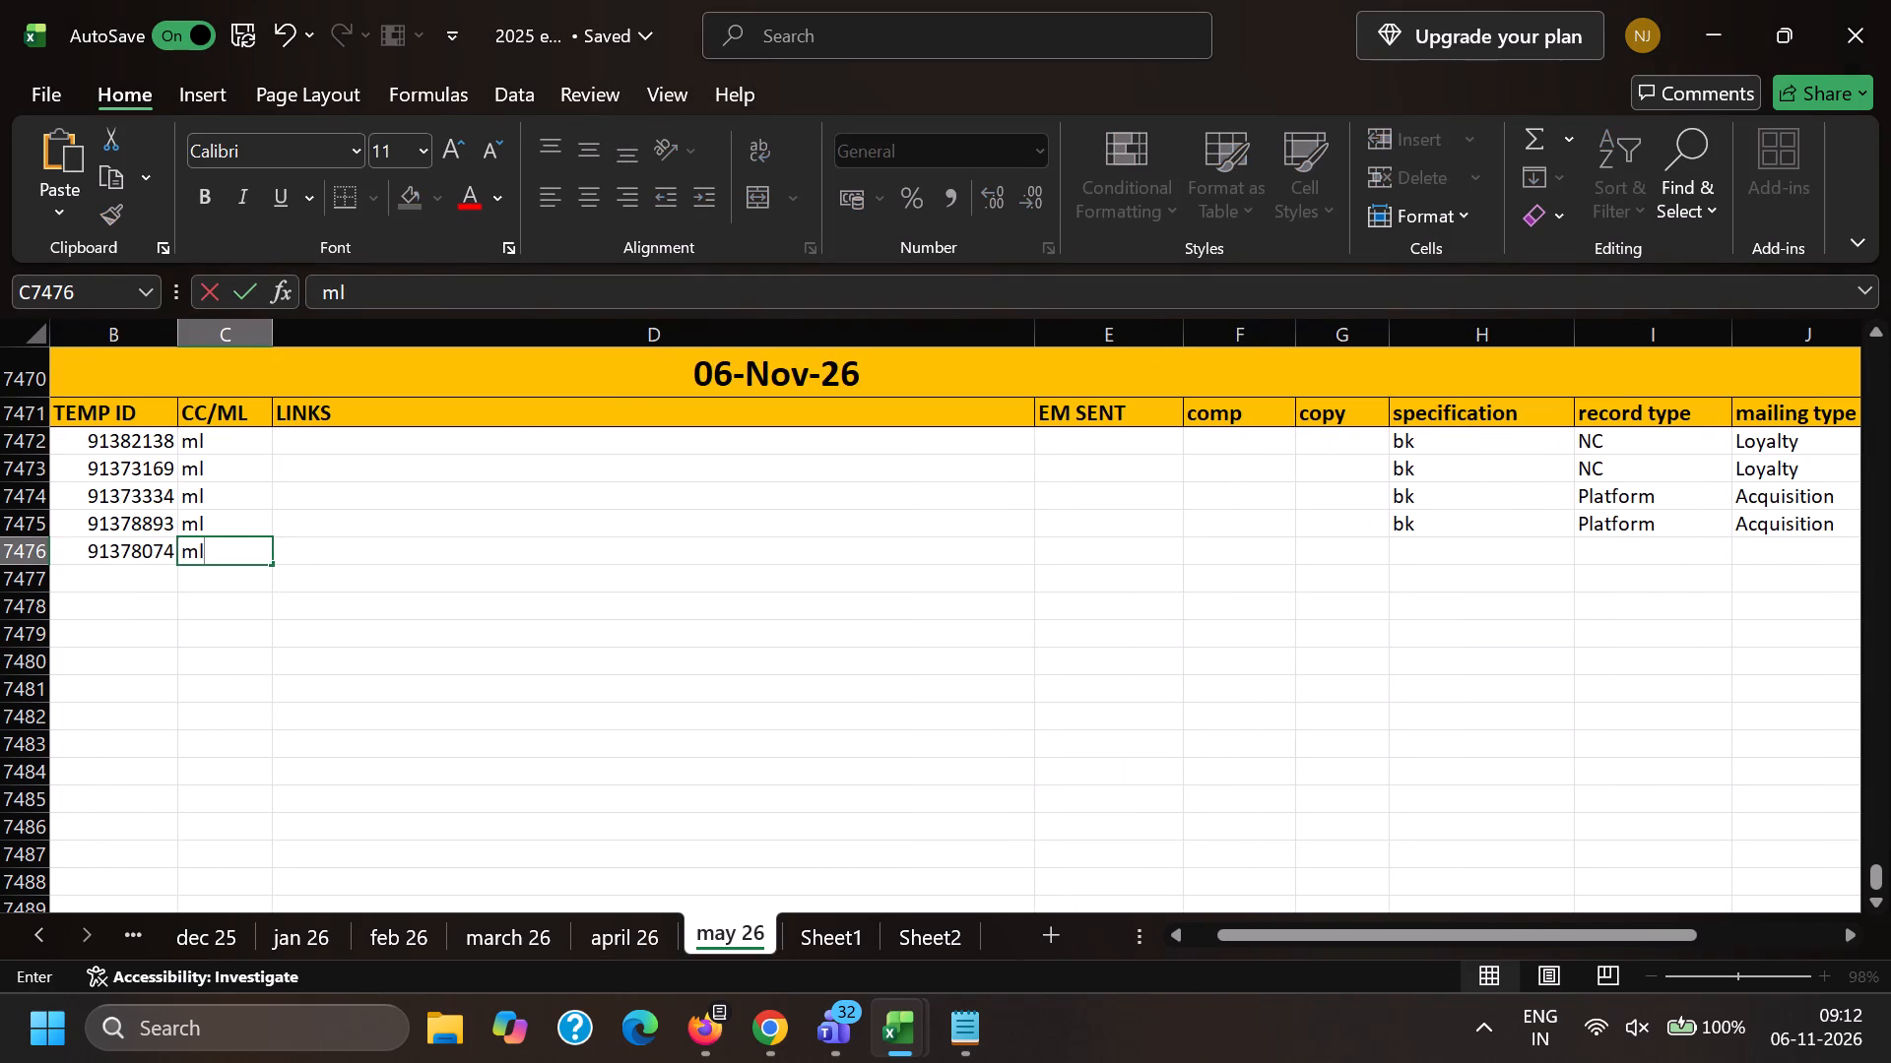
Copy the specification, record type and mailing type (bk, Platform, Acquisition) from the row above into the row for 91378074.
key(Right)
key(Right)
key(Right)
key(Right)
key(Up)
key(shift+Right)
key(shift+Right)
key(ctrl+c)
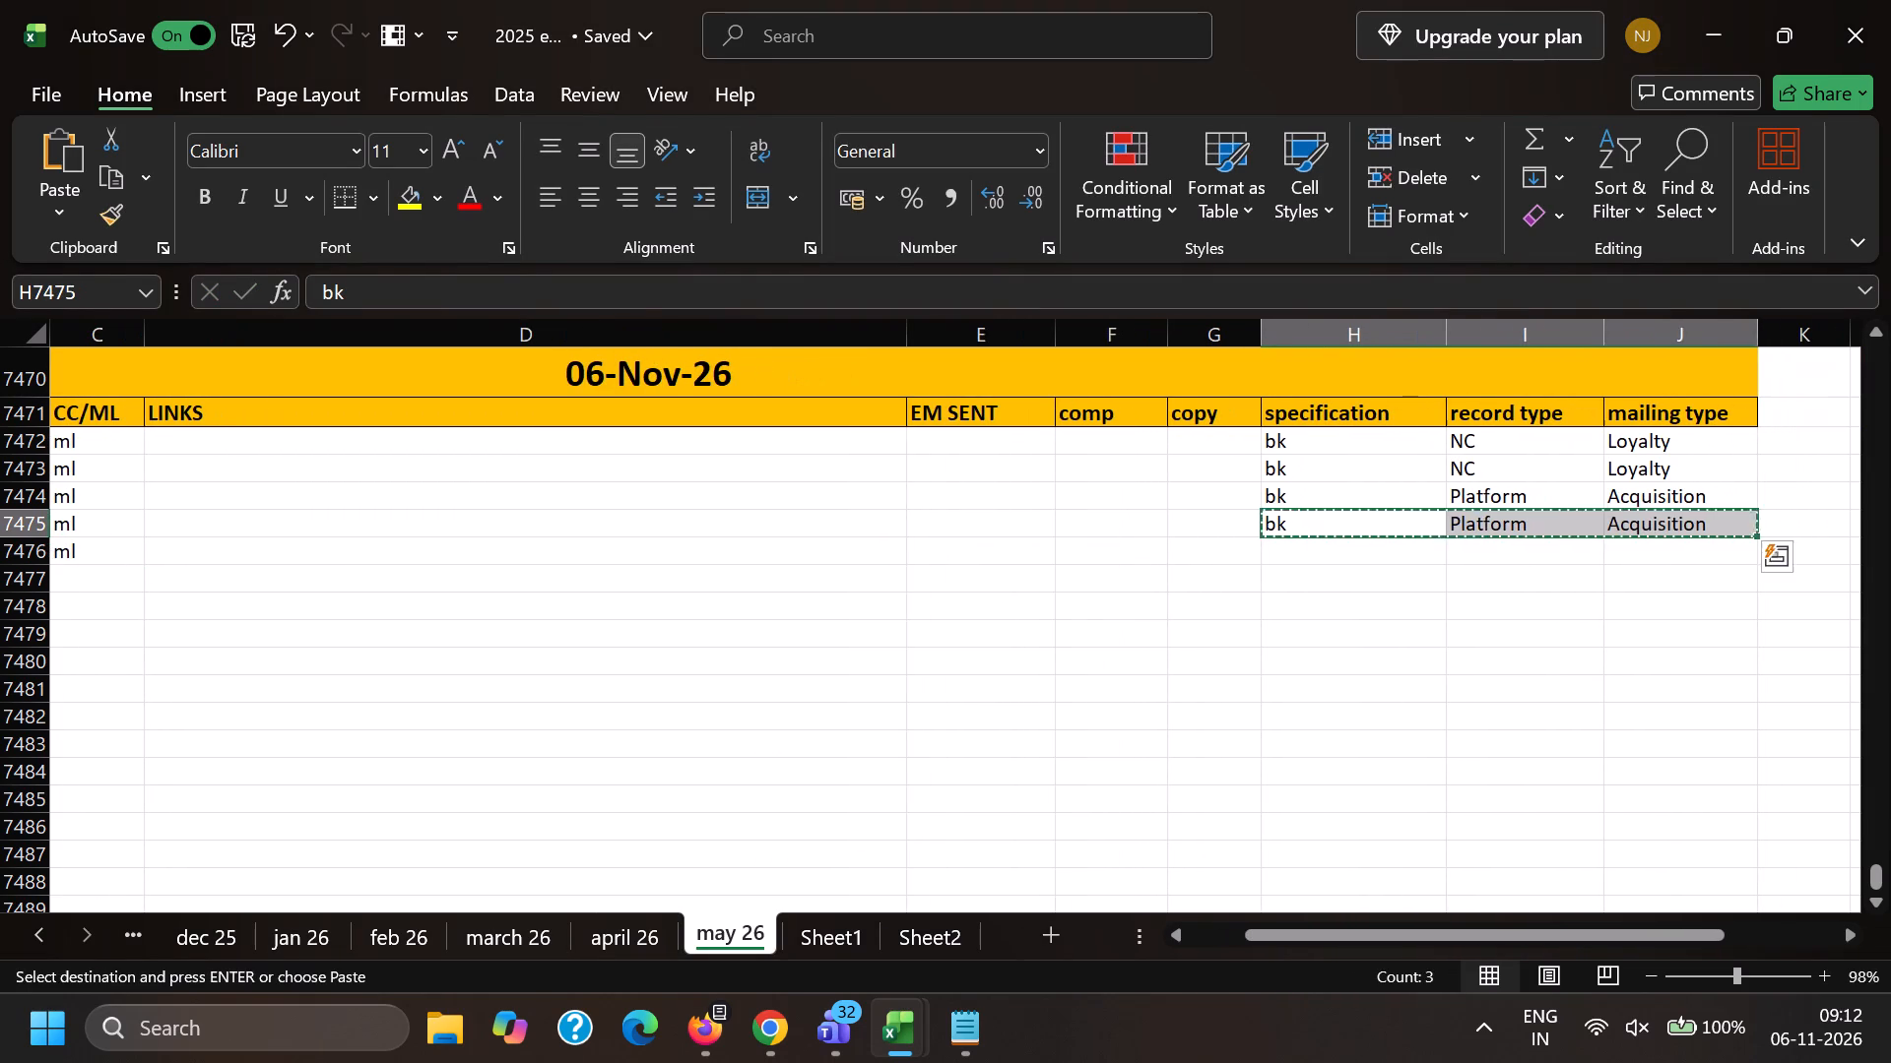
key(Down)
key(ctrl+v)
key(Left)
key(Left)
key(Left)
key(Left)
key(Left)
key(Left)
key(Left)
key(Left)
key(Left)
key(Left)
Switch to Chrome and remove the divider line above the From line in the body of LendingTree email 91378074.
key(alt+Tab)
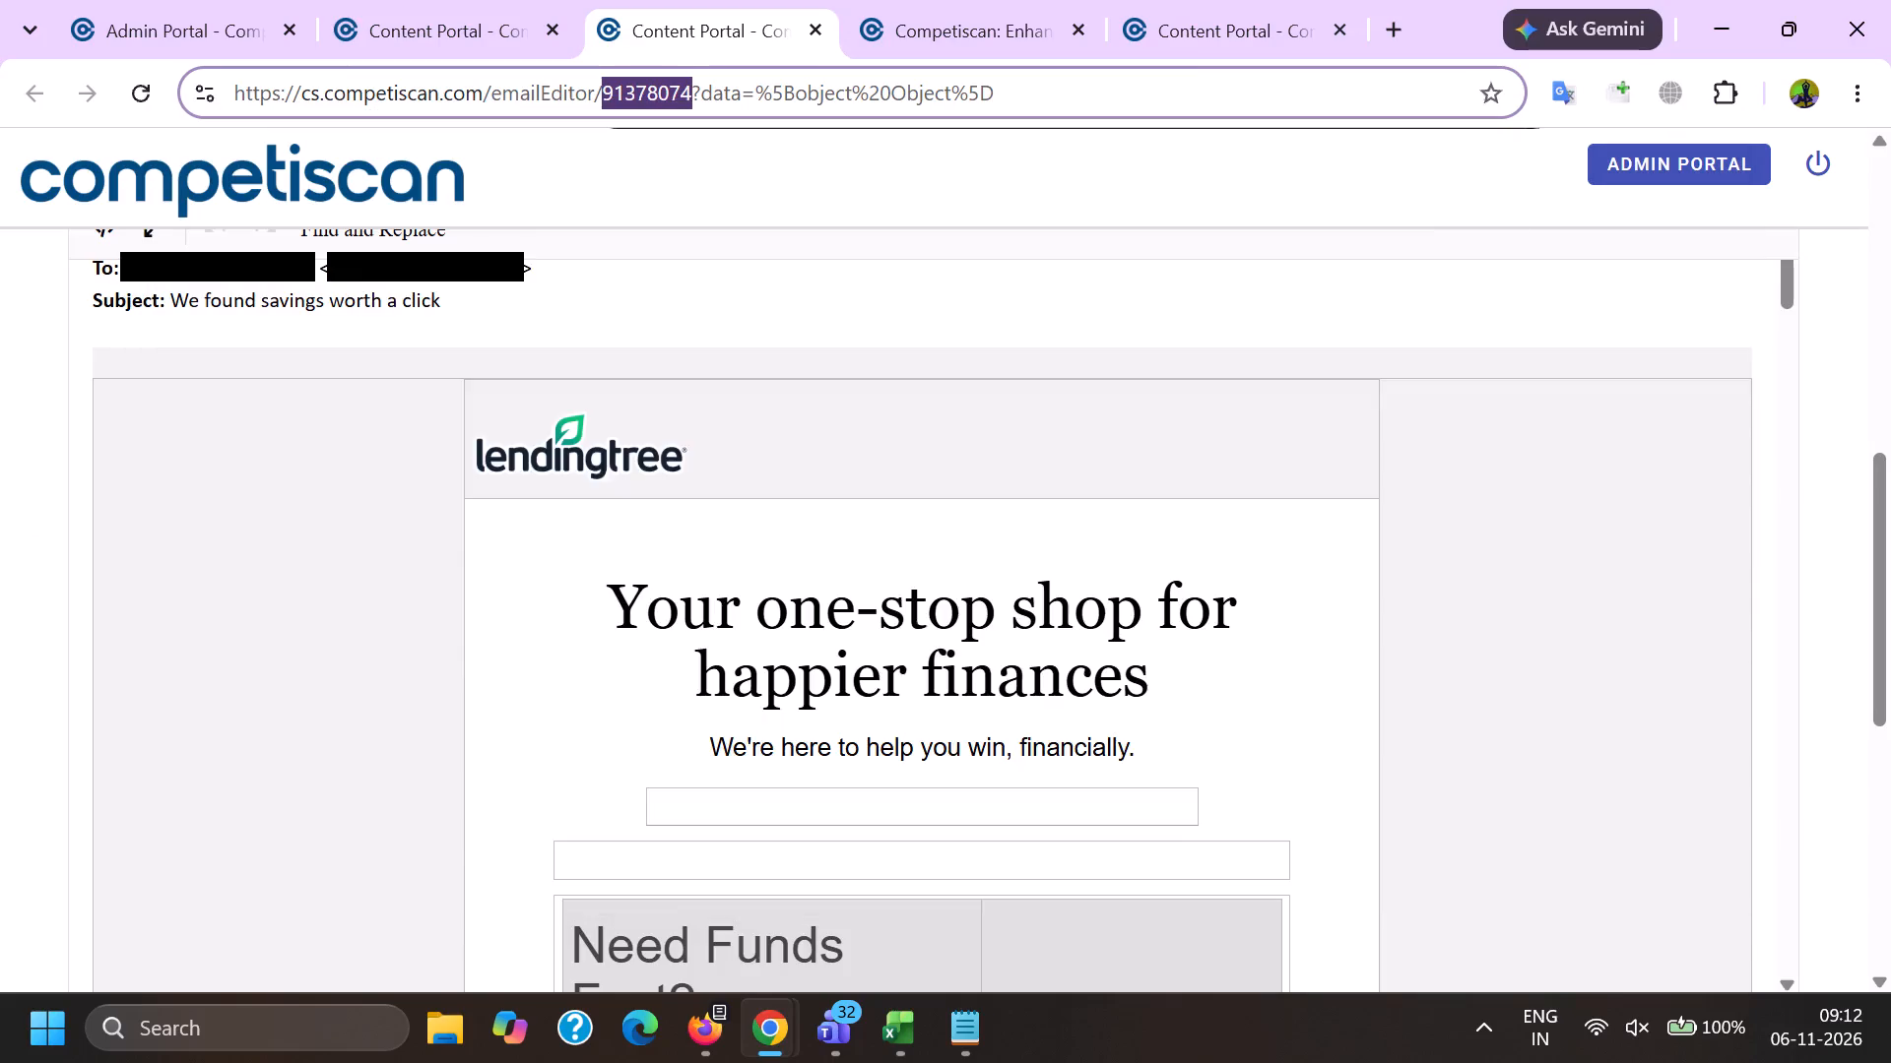
scroll(143, 553, up, 4)
click(89, 802)
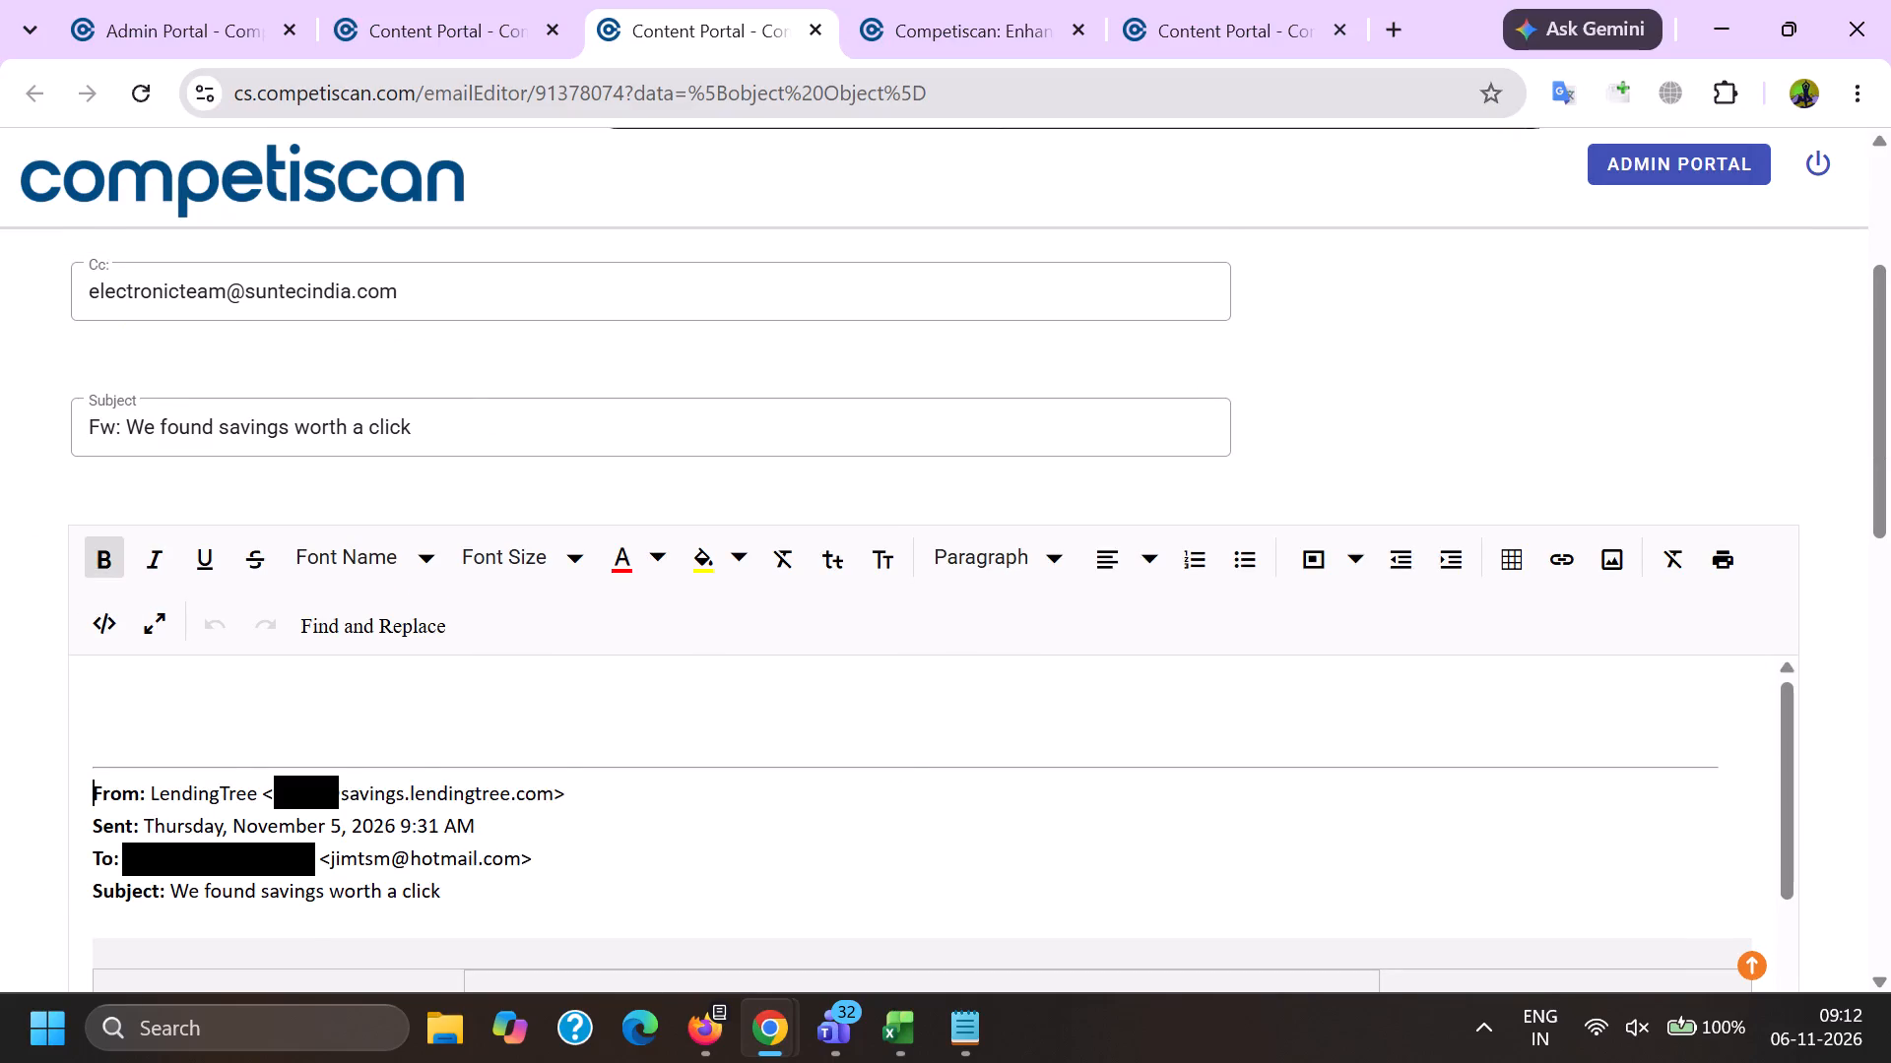
key(Return)
key(Return)
key(Return)
click(89, 802)
key(backslash)
key(BackSpace)
key(BackSpace)
key(BackSpace)
Delete the whole To line and the sender's address after LendingTree in the email header.
drag(85, 929, 547, 925)
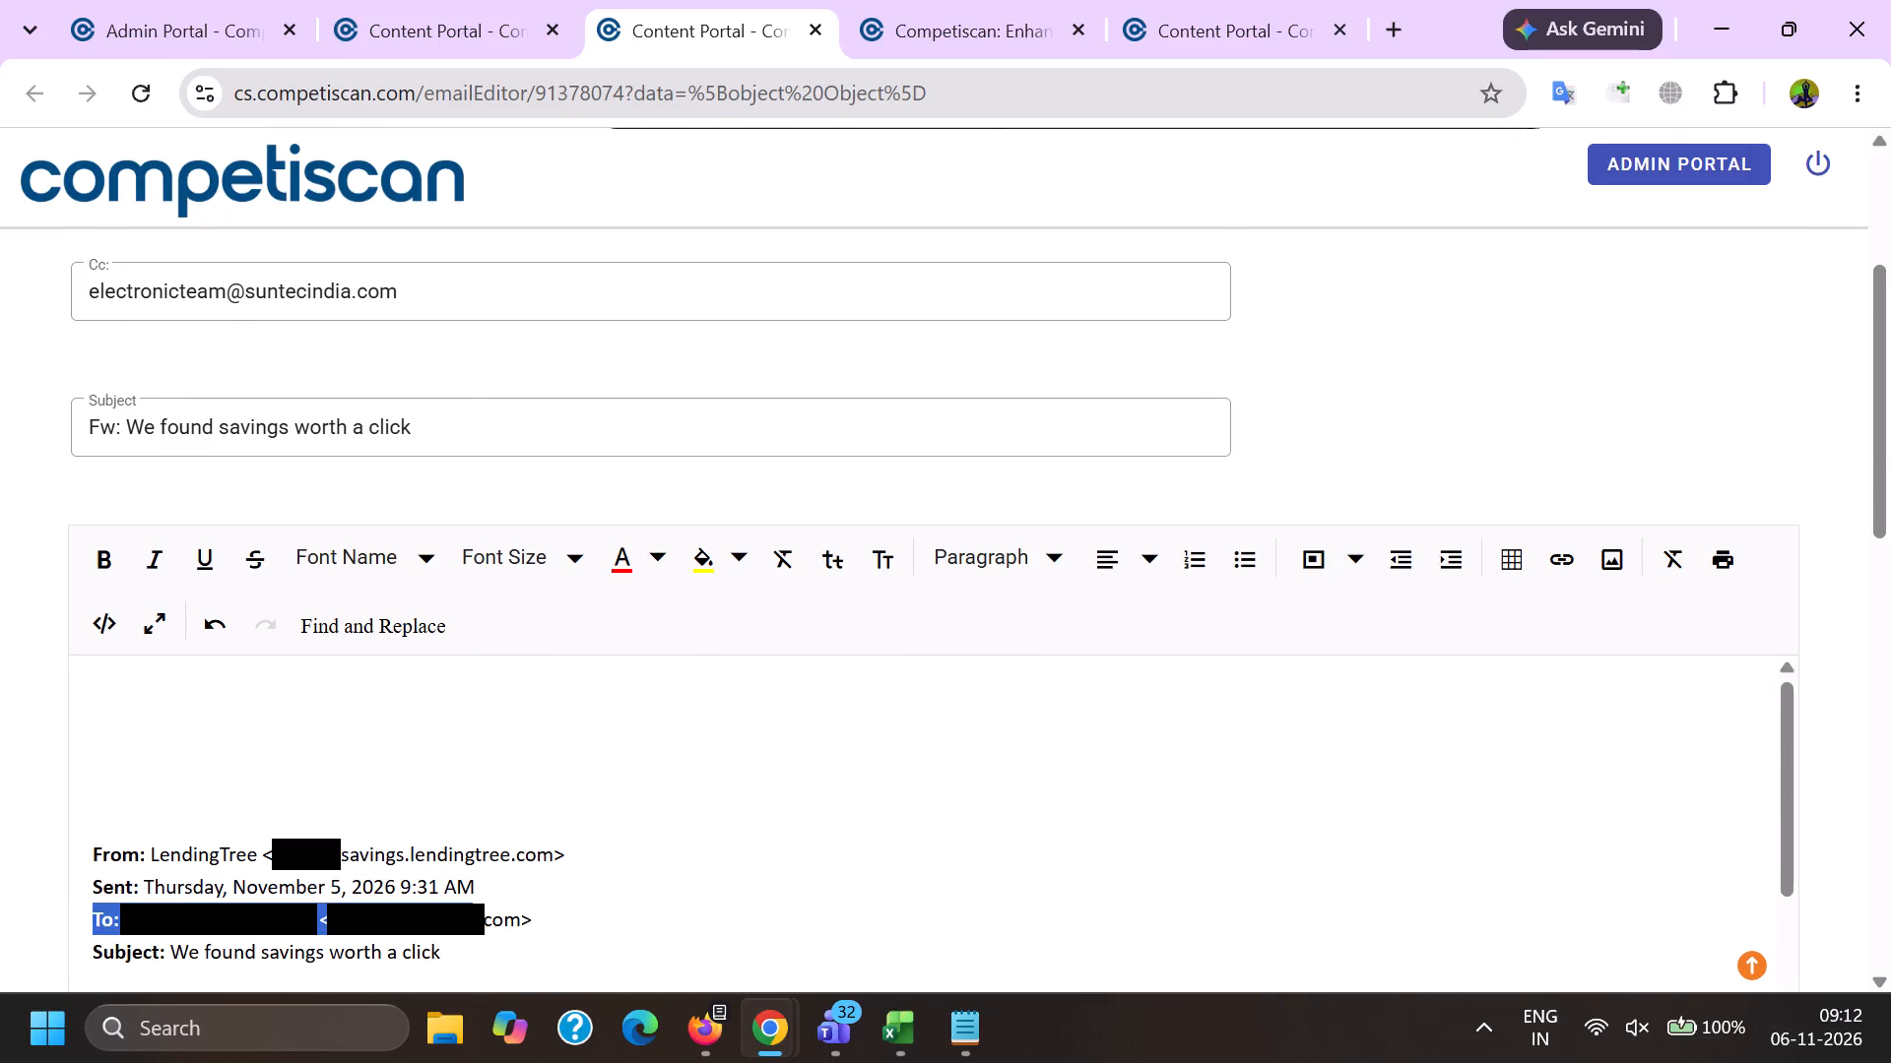
drag(547, 925, 639, 924)
key(BackSpace)
key(BackSpace)
drag(268, 849, 623, 837)
key(BackSpace)
key(BackSpace)
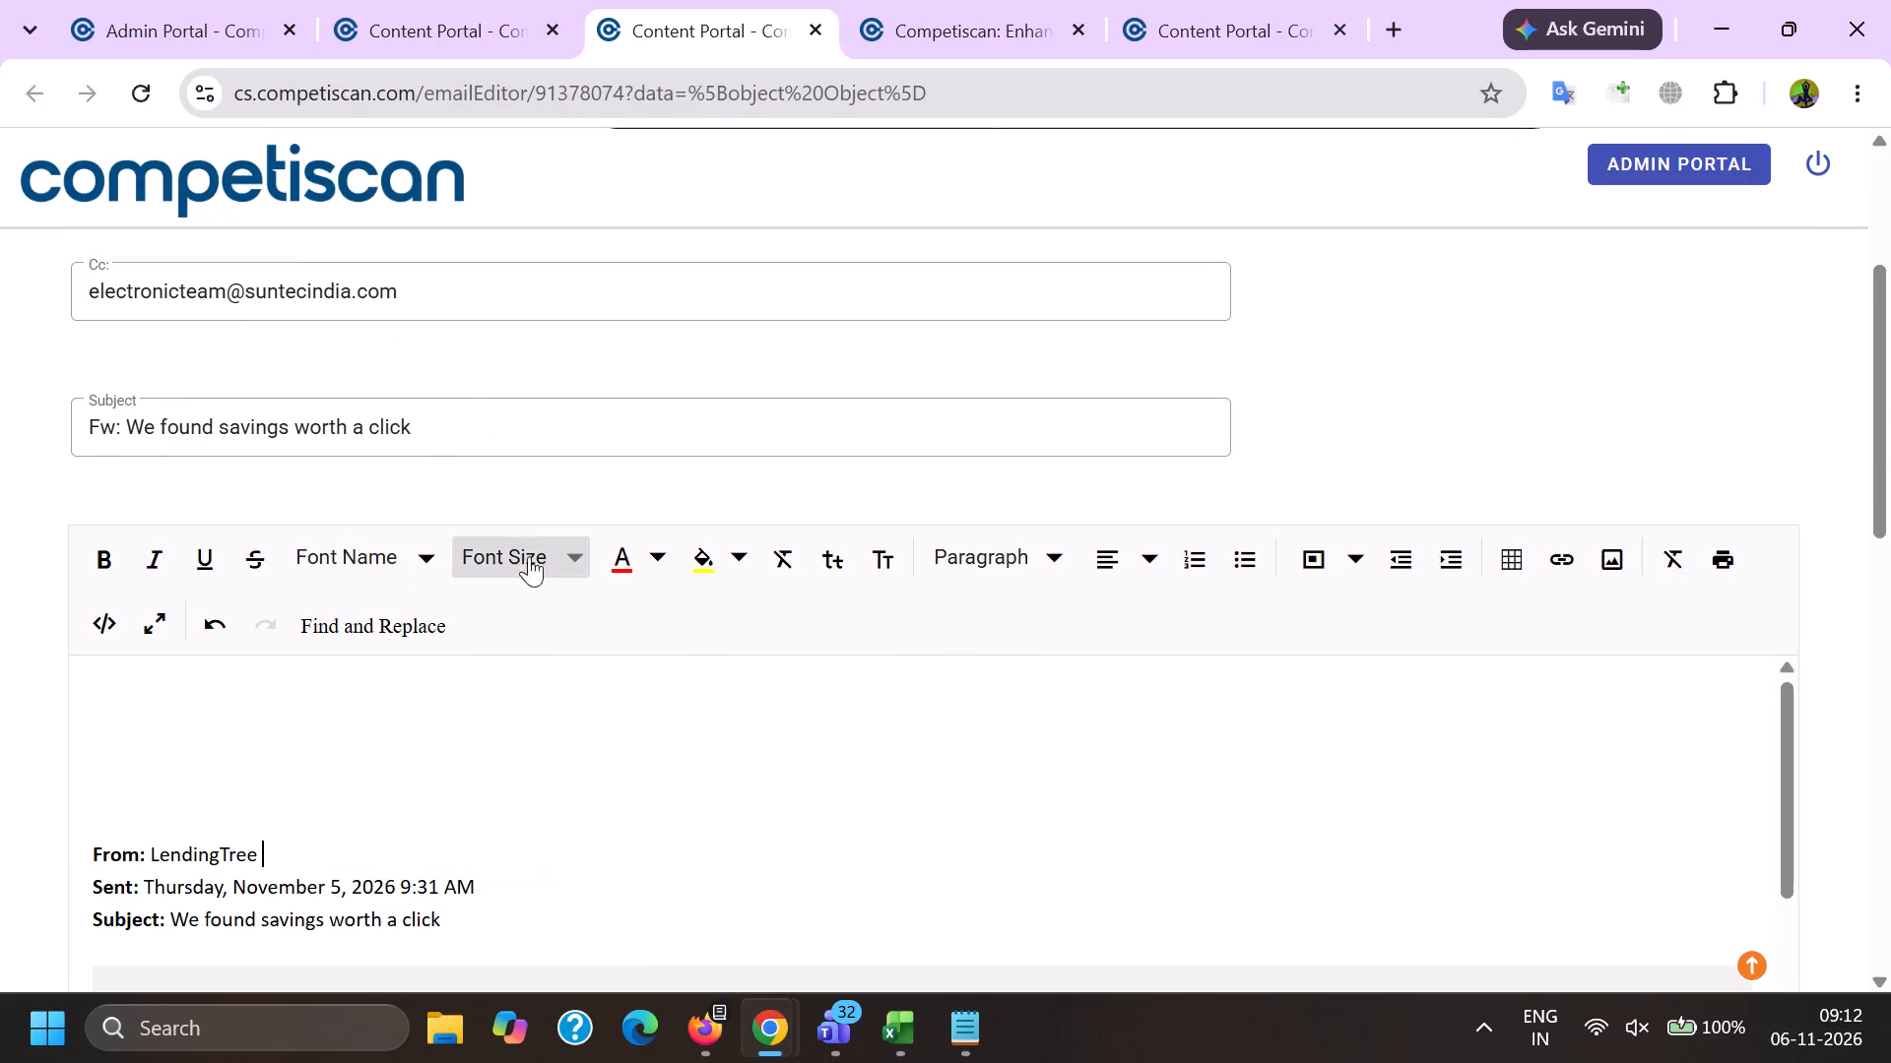
Copy the Privacy Policy link address from the LendingTree email's footer.
scroll(529, 556, down, 3)
scroll(755, 726, down, 3)
scroll(833, 662, down, 7)
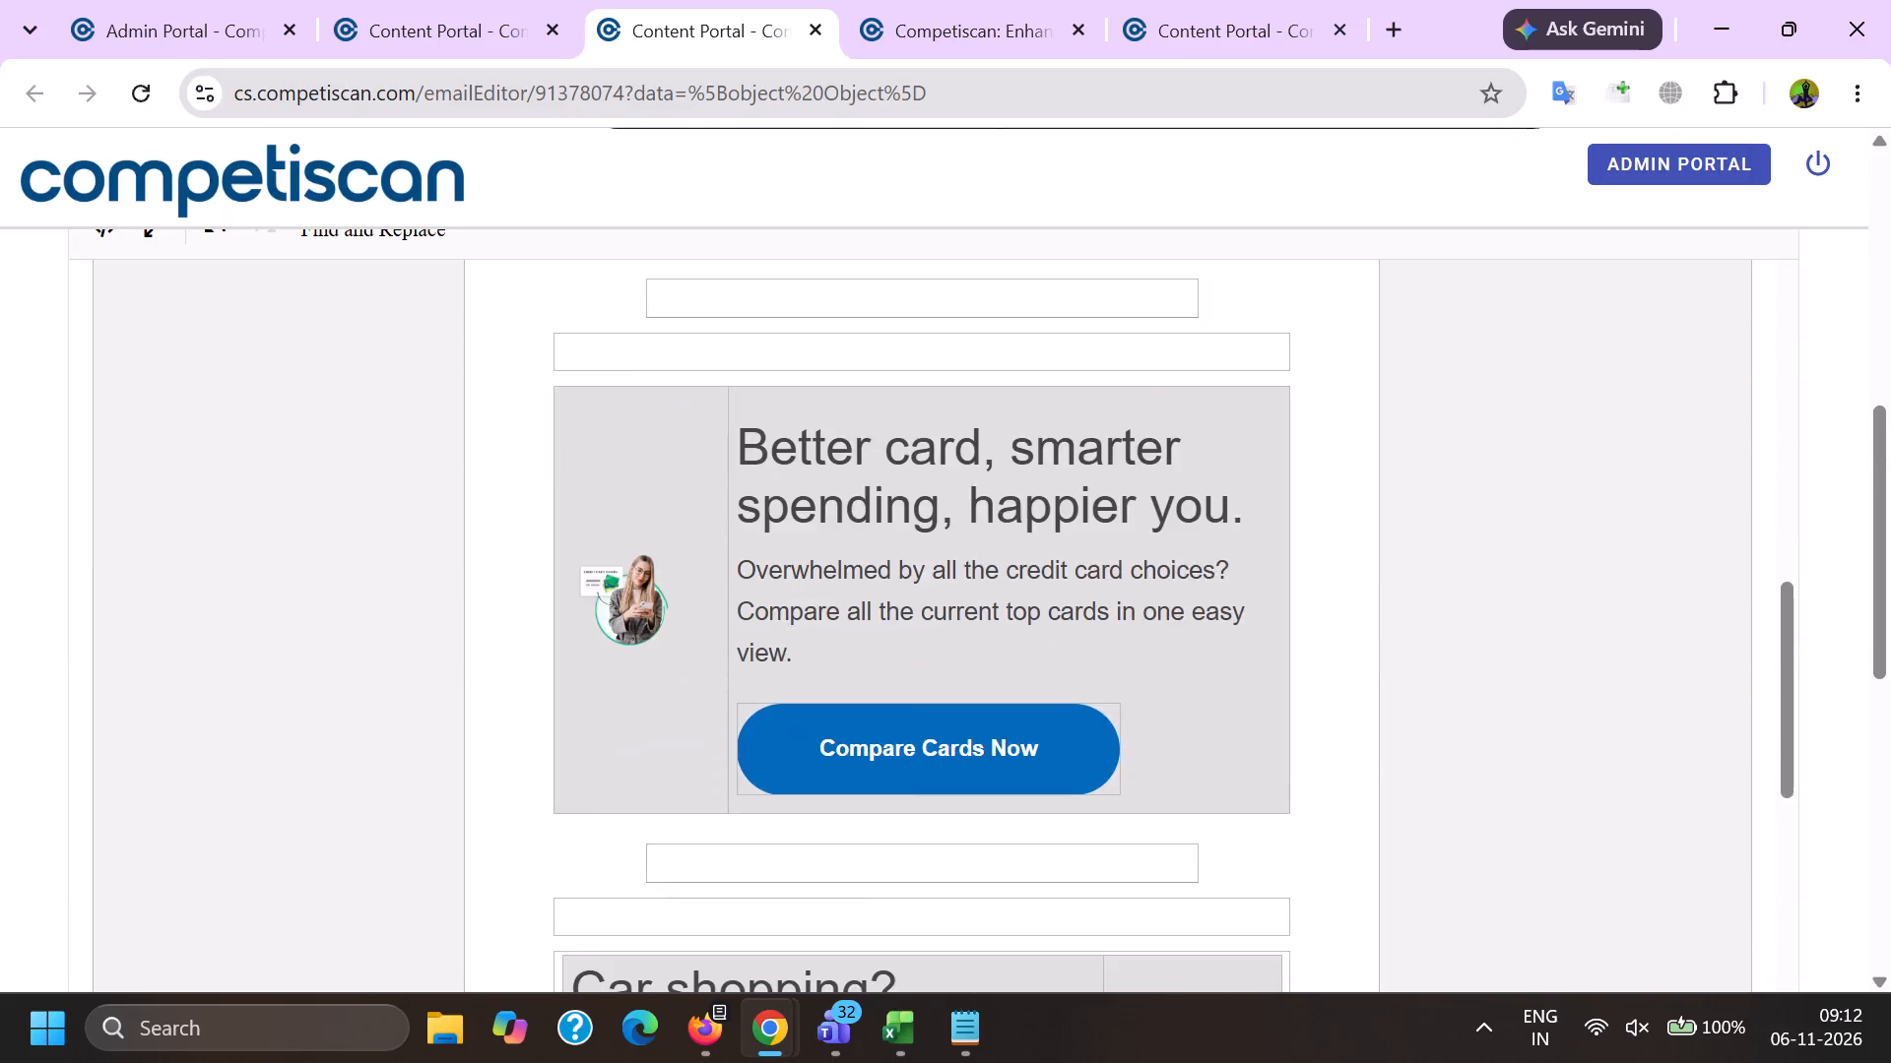
scroll(776, 694, up, 10)
scroll(744, 703, down, 13)
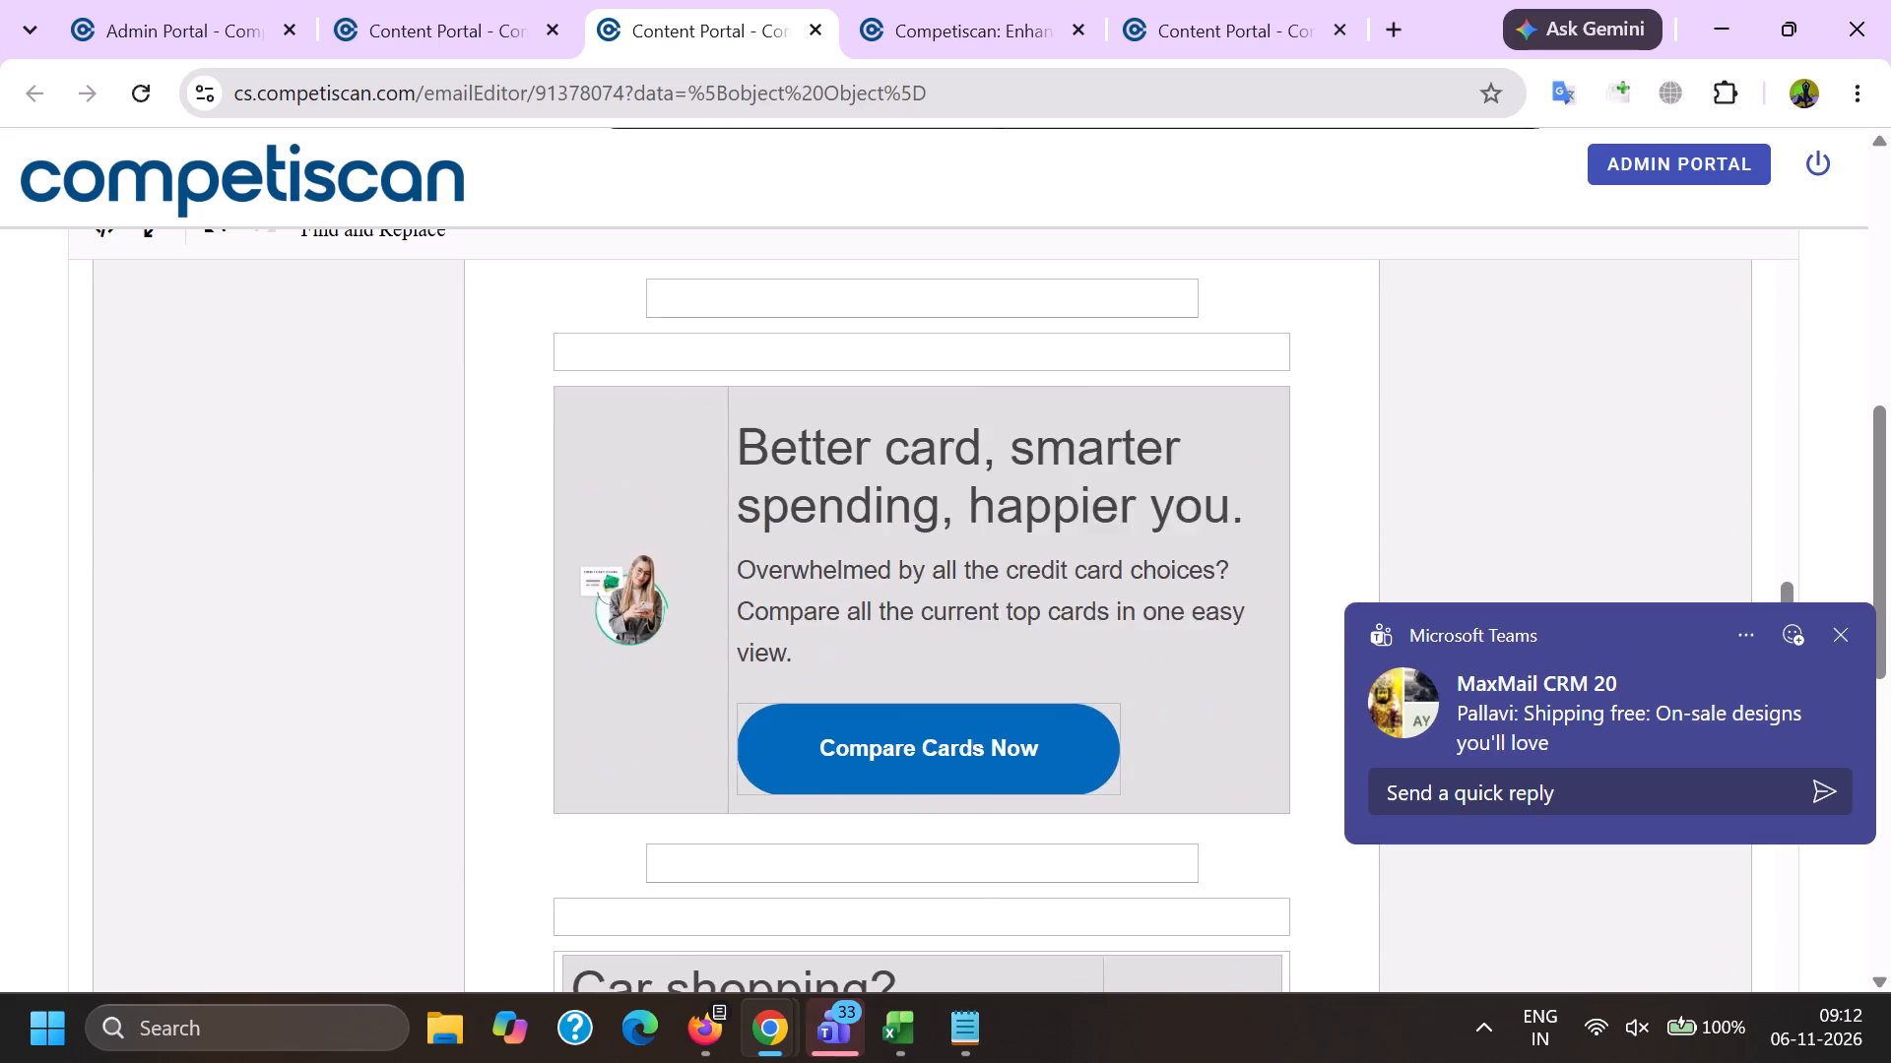
scroll(732, 700, down, 10)
right_click(753, 529)
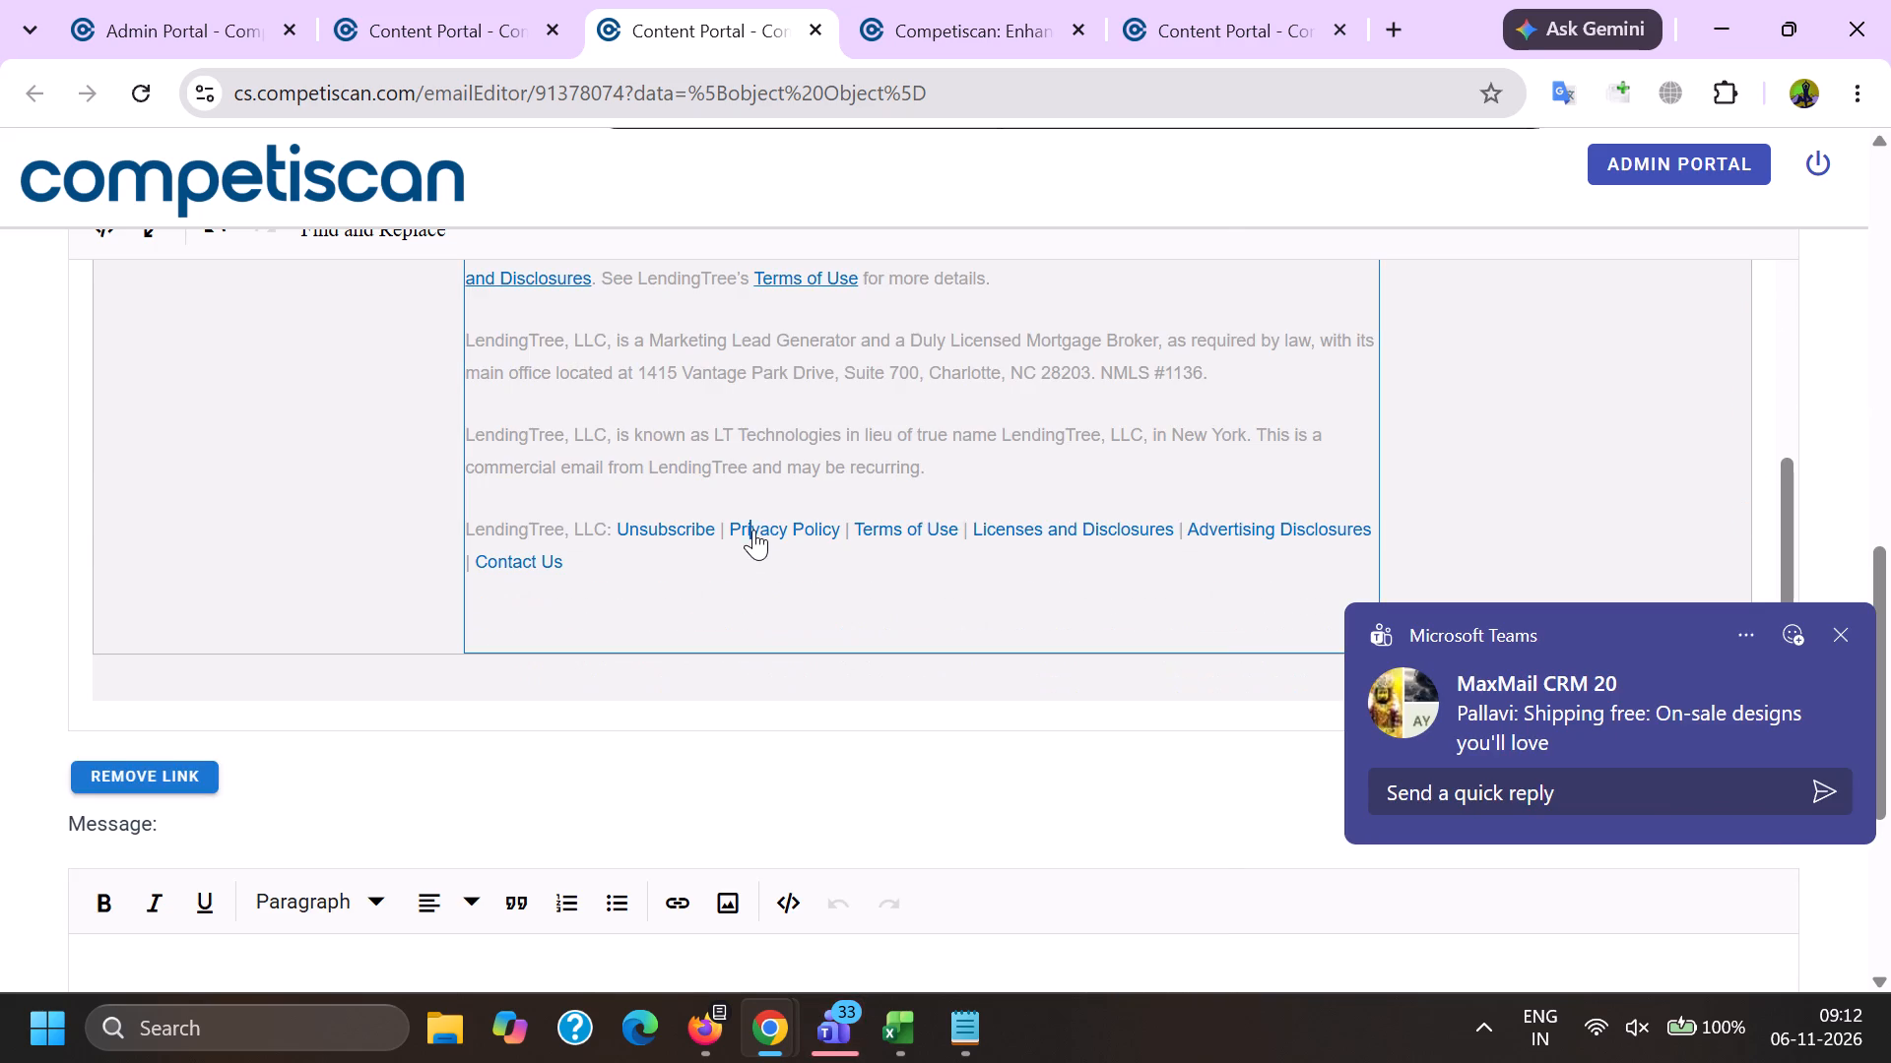
click(863, 321)
Remove all links from the email body.
click(154, 781)
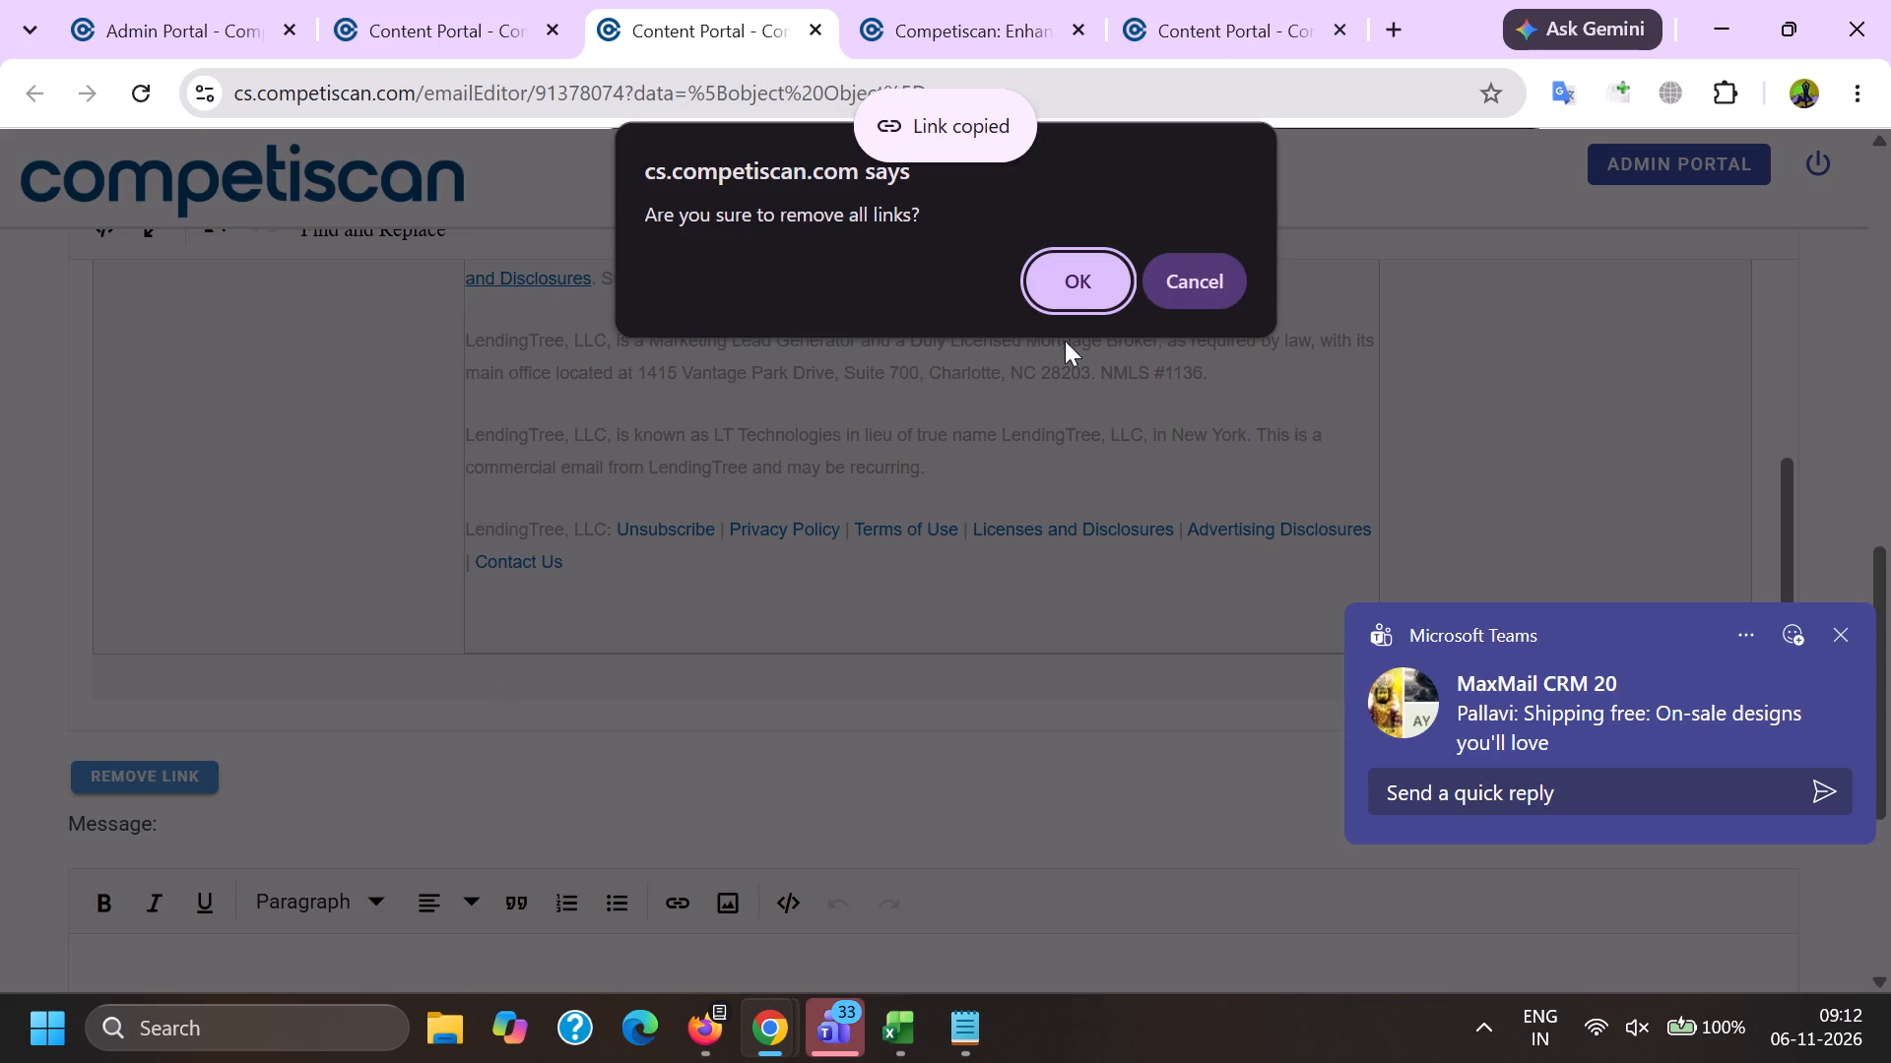
click(1086, 275)
Insert the copied link address at the Privacy Policy text in the email footer.
scroll(858, 719, up, 2)
scroll(818, 653, down, 1)
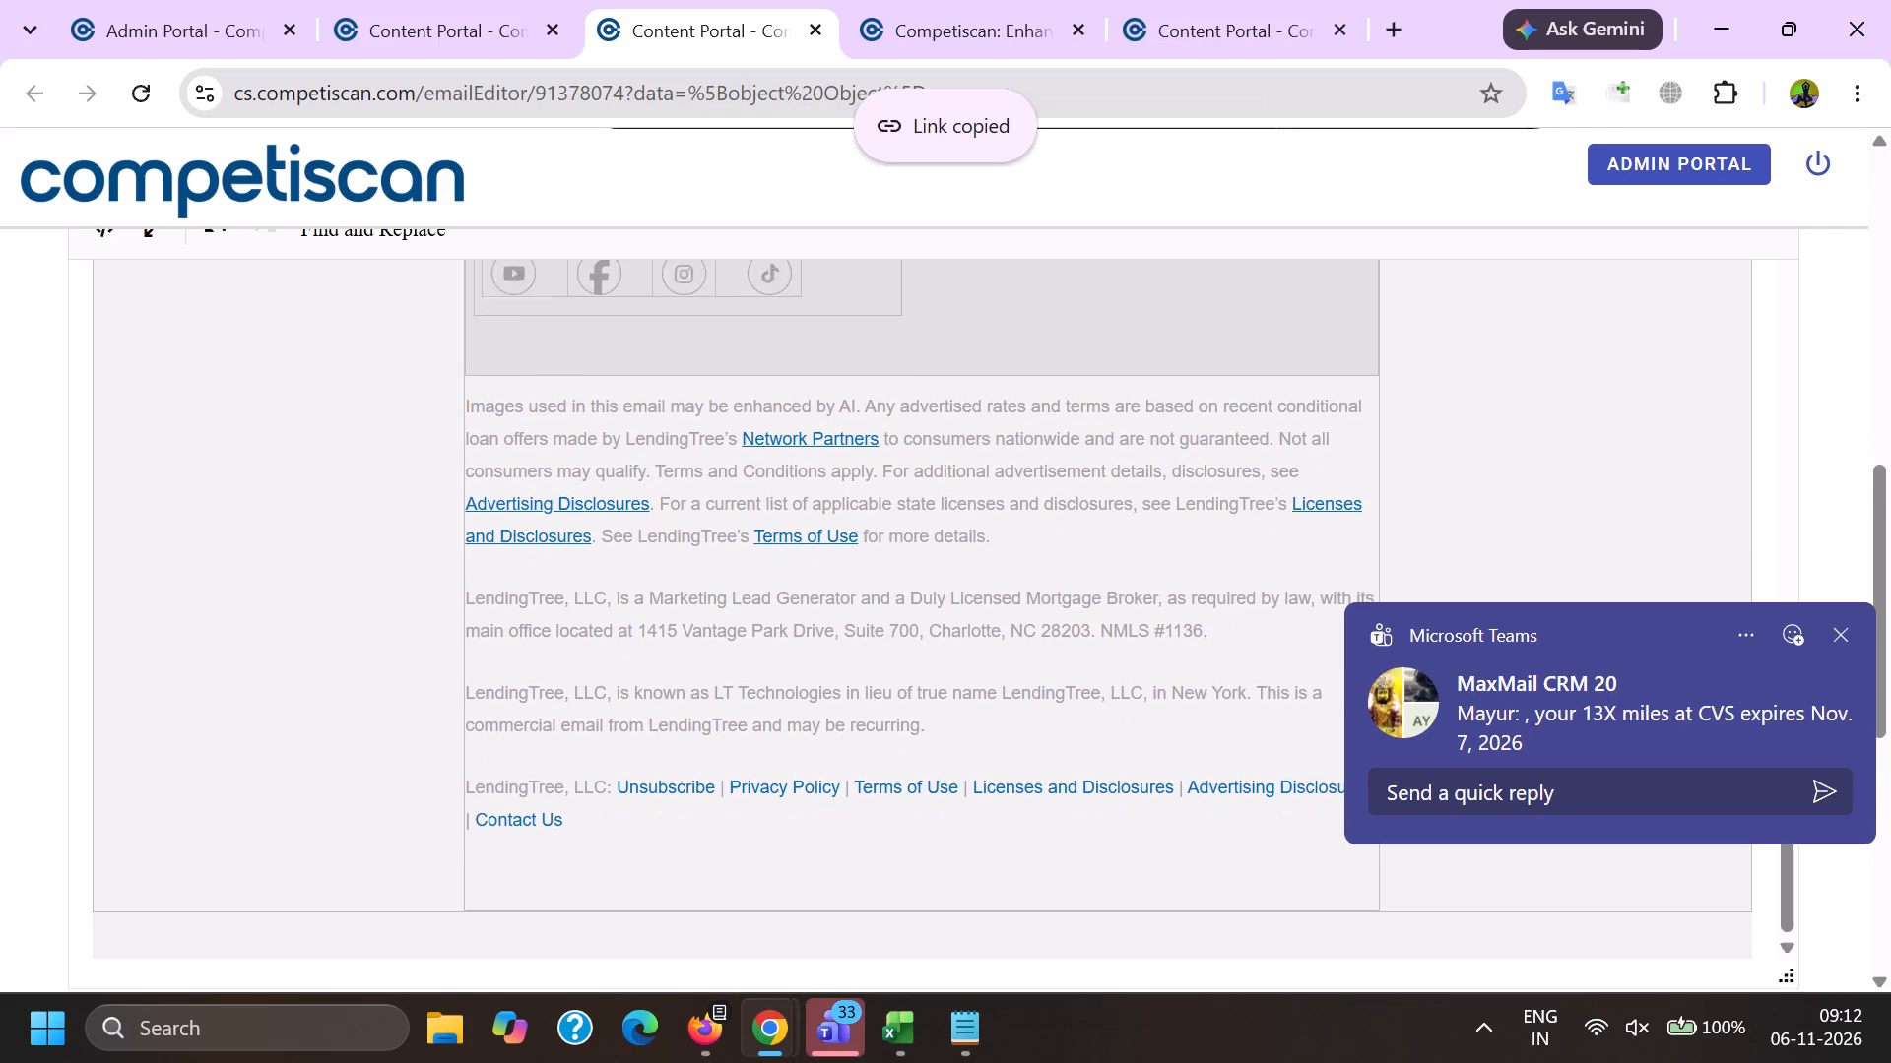
click(744, 670)
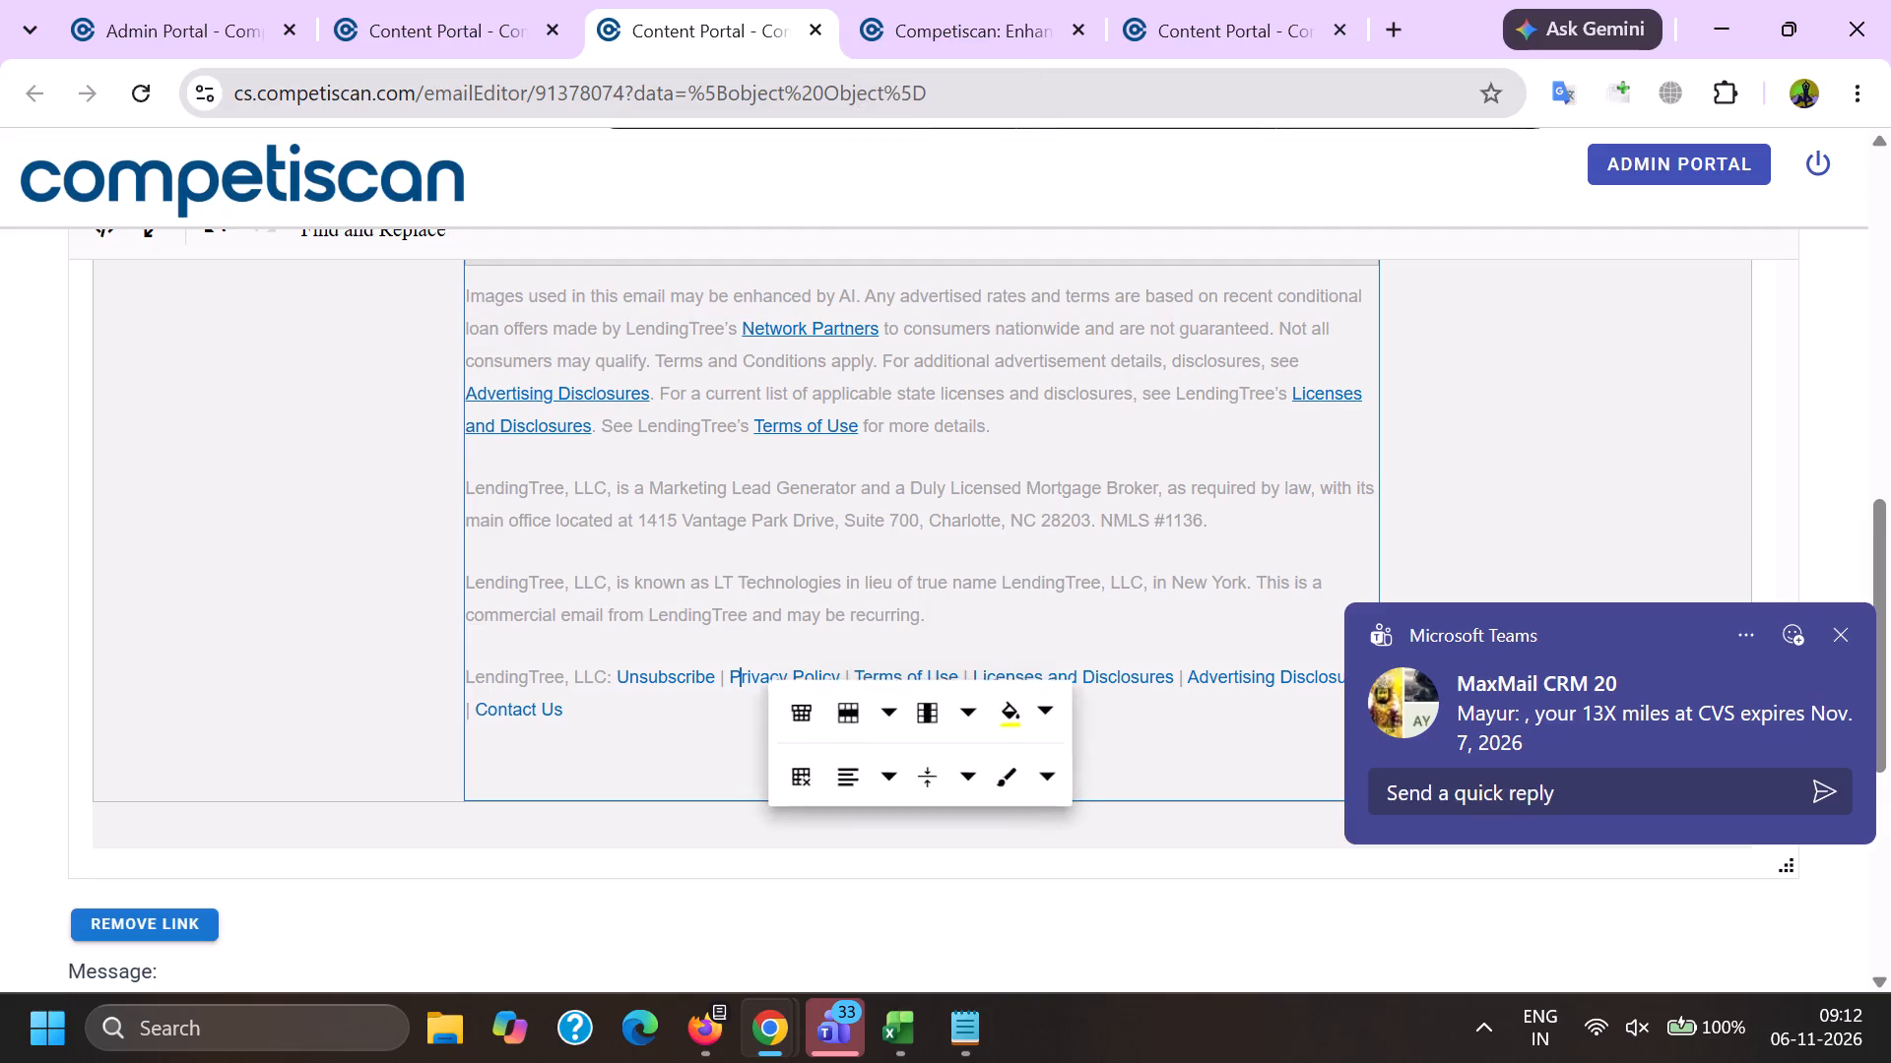
key(ctrl+k)
key(ctrl+v)
click(956, 613)
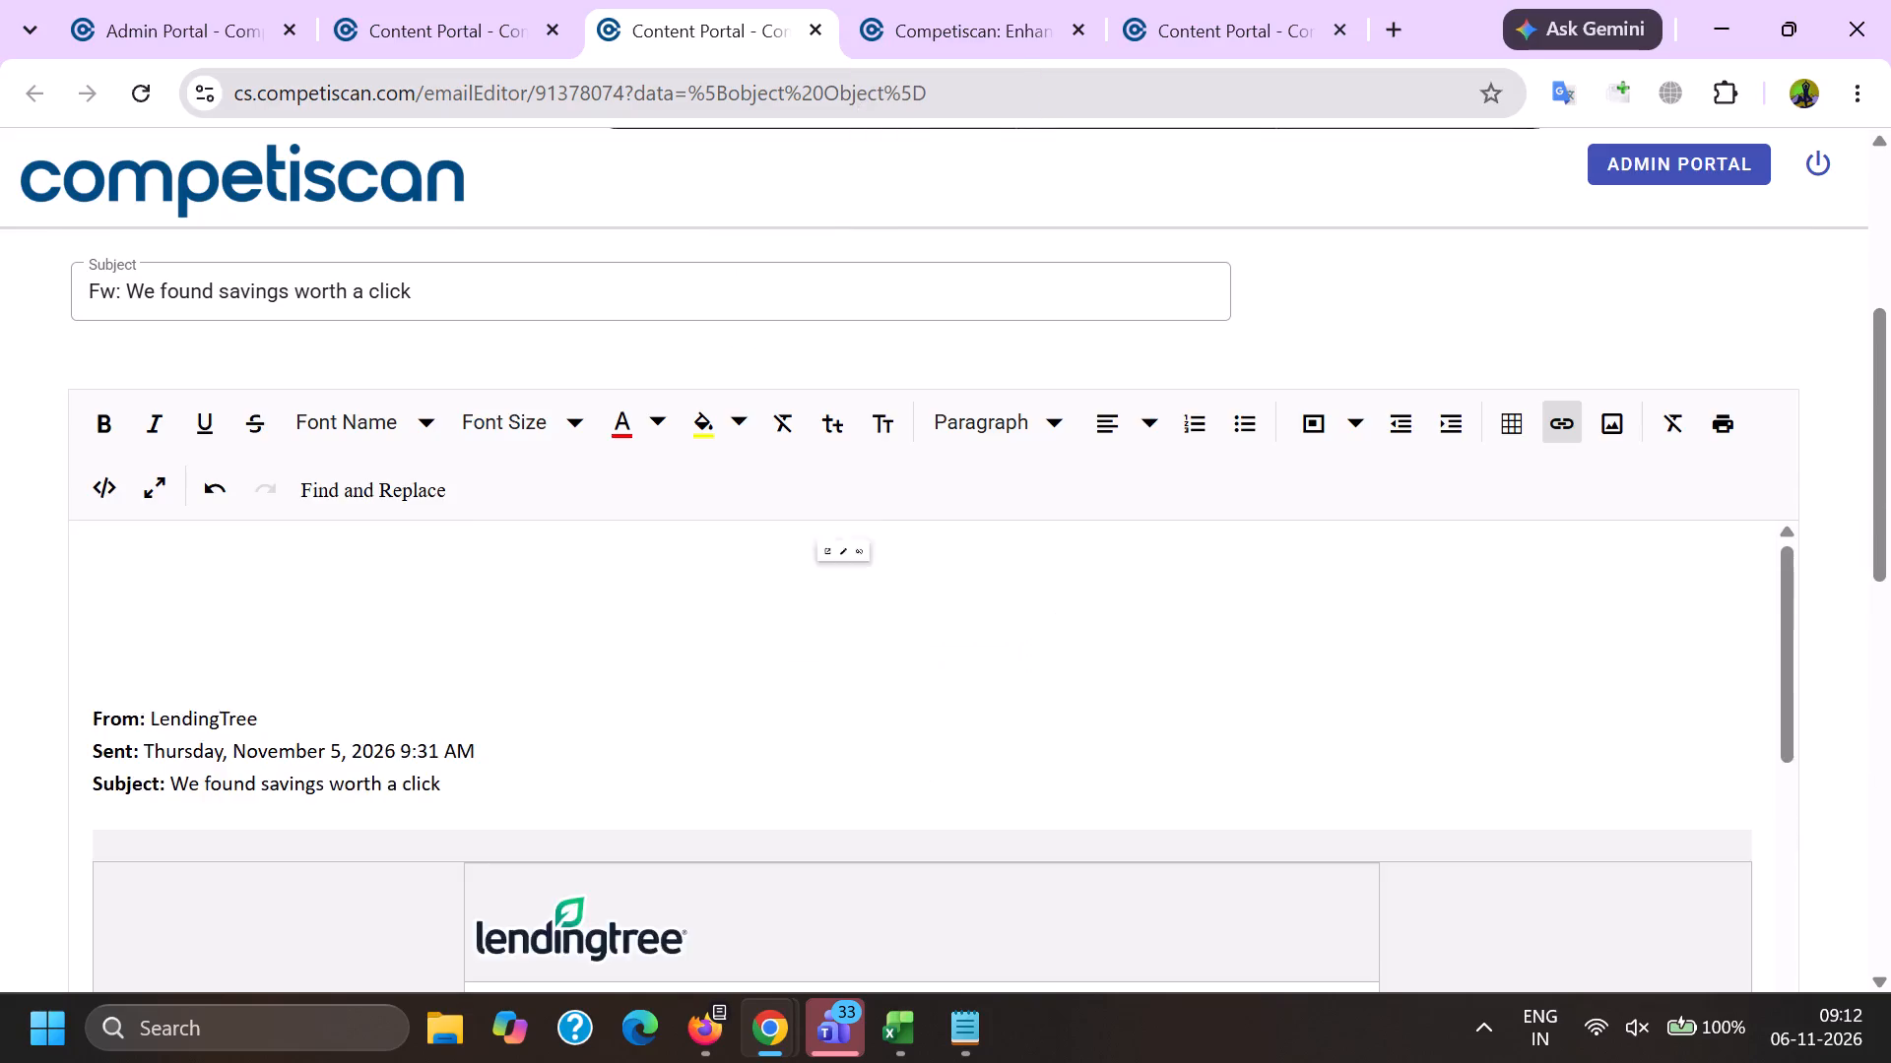
Save the edited email with its product info.
scroll(925, 613, down, 20)
click(766, 716)
click(973, 613)
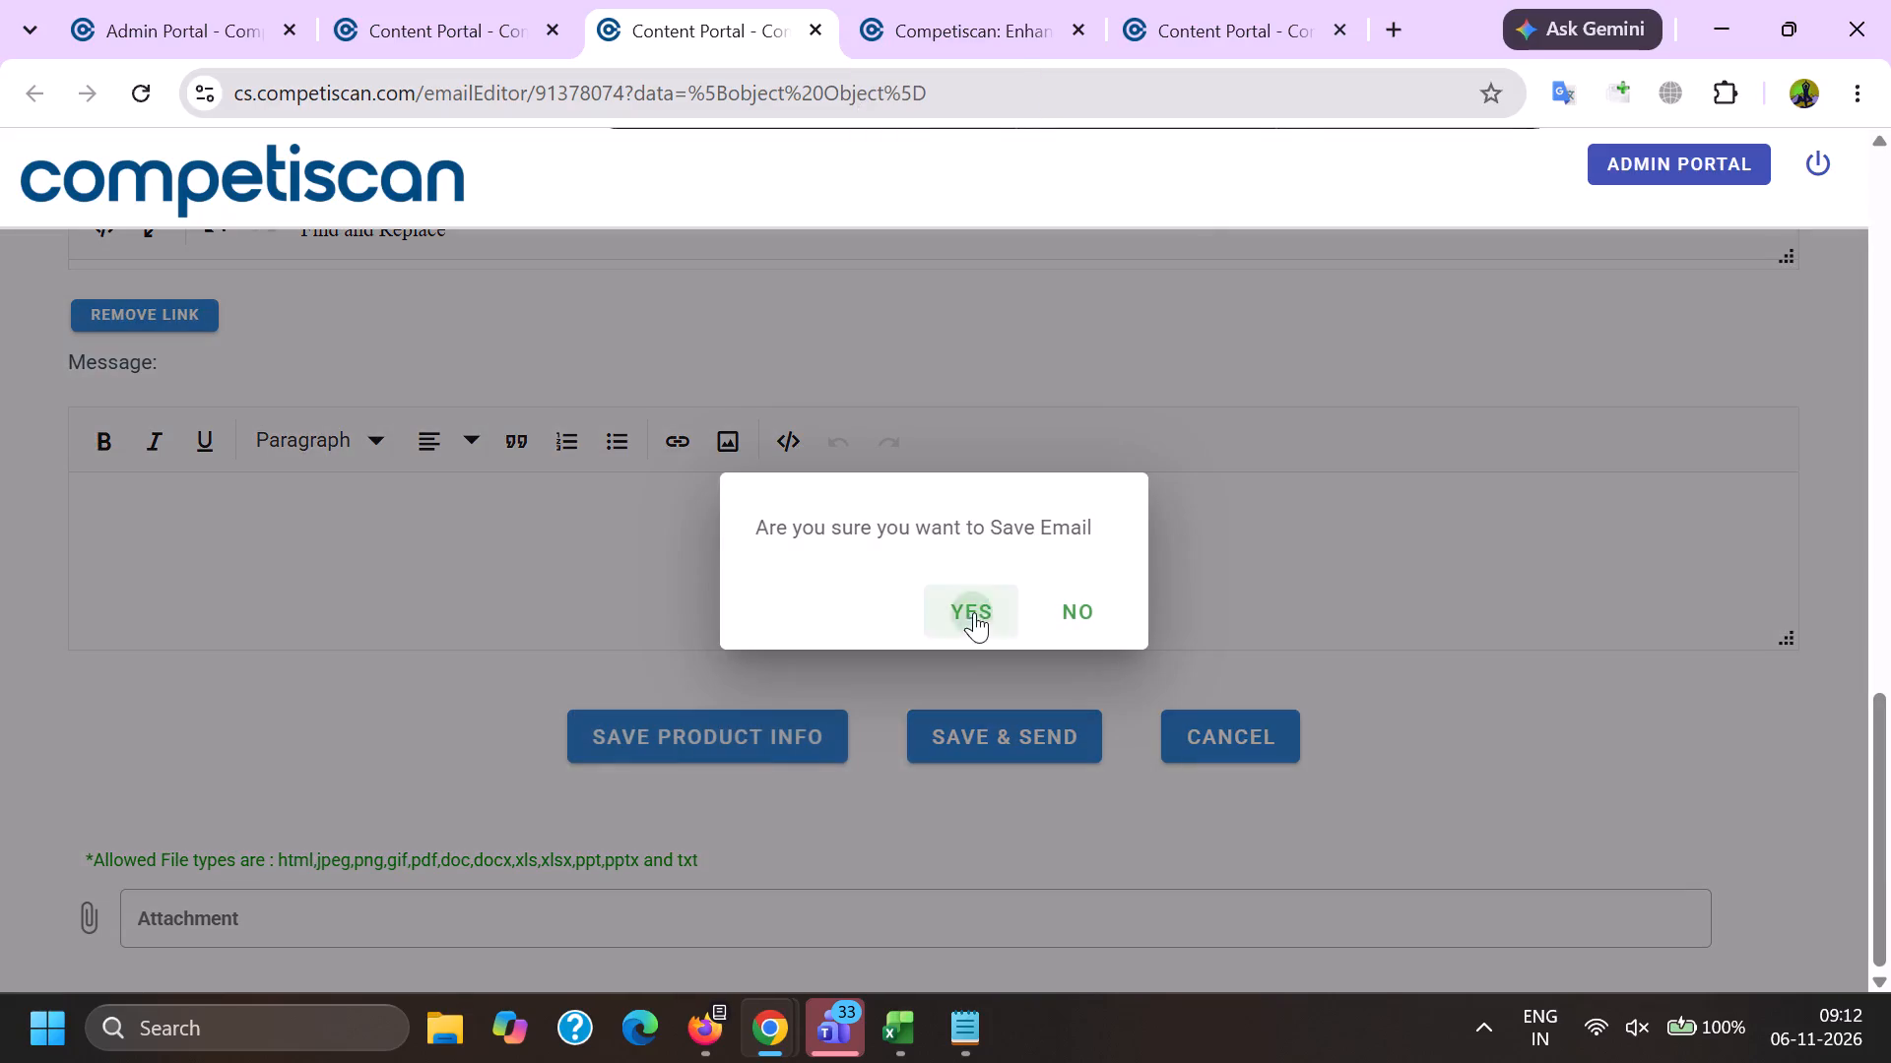
Open Manage Product for email 91378074.
click(1017, 0)
click(776, 0)
click(44, 353)
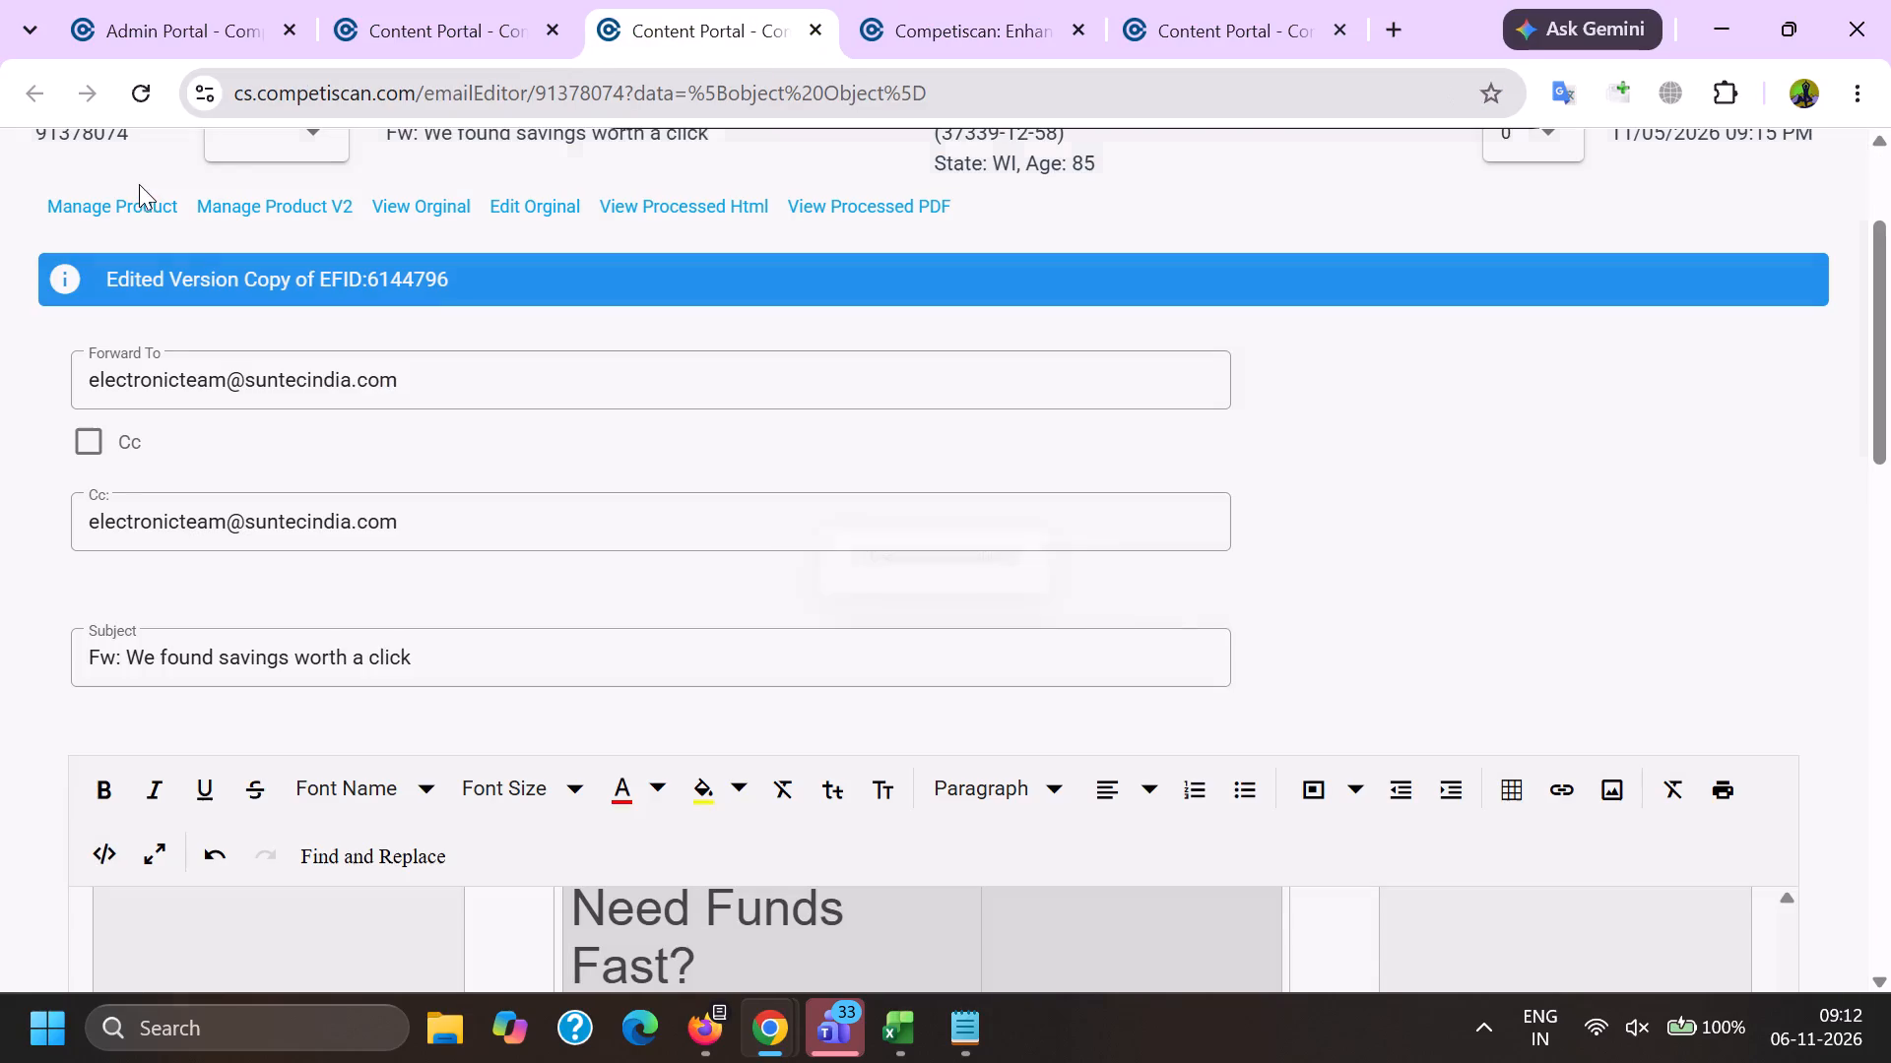
click(141, 200)
click(1522, 455)
scroll(777, 399, down, 5)
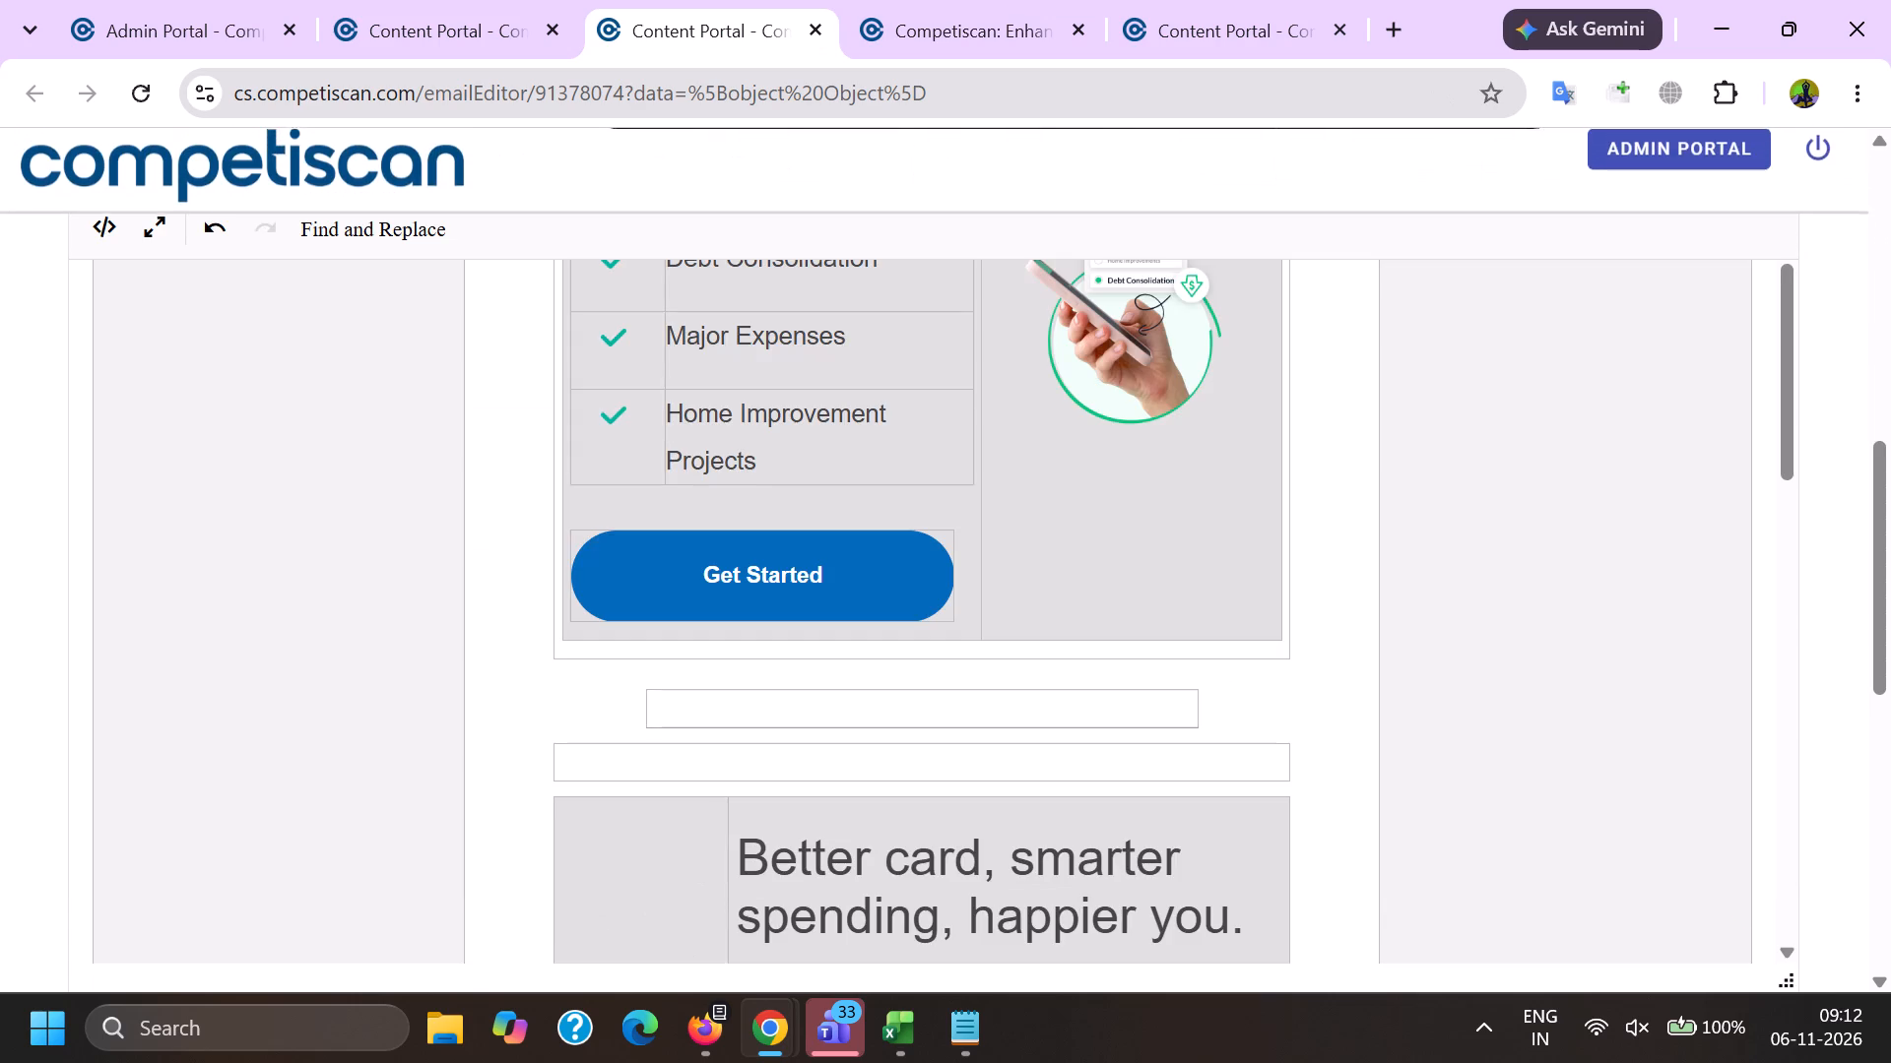
Copy the body sentence "Compare all the current top cards in one easy view" and paste it after a period below the LendingTree subject.
scroll(834, 621, down, 4)
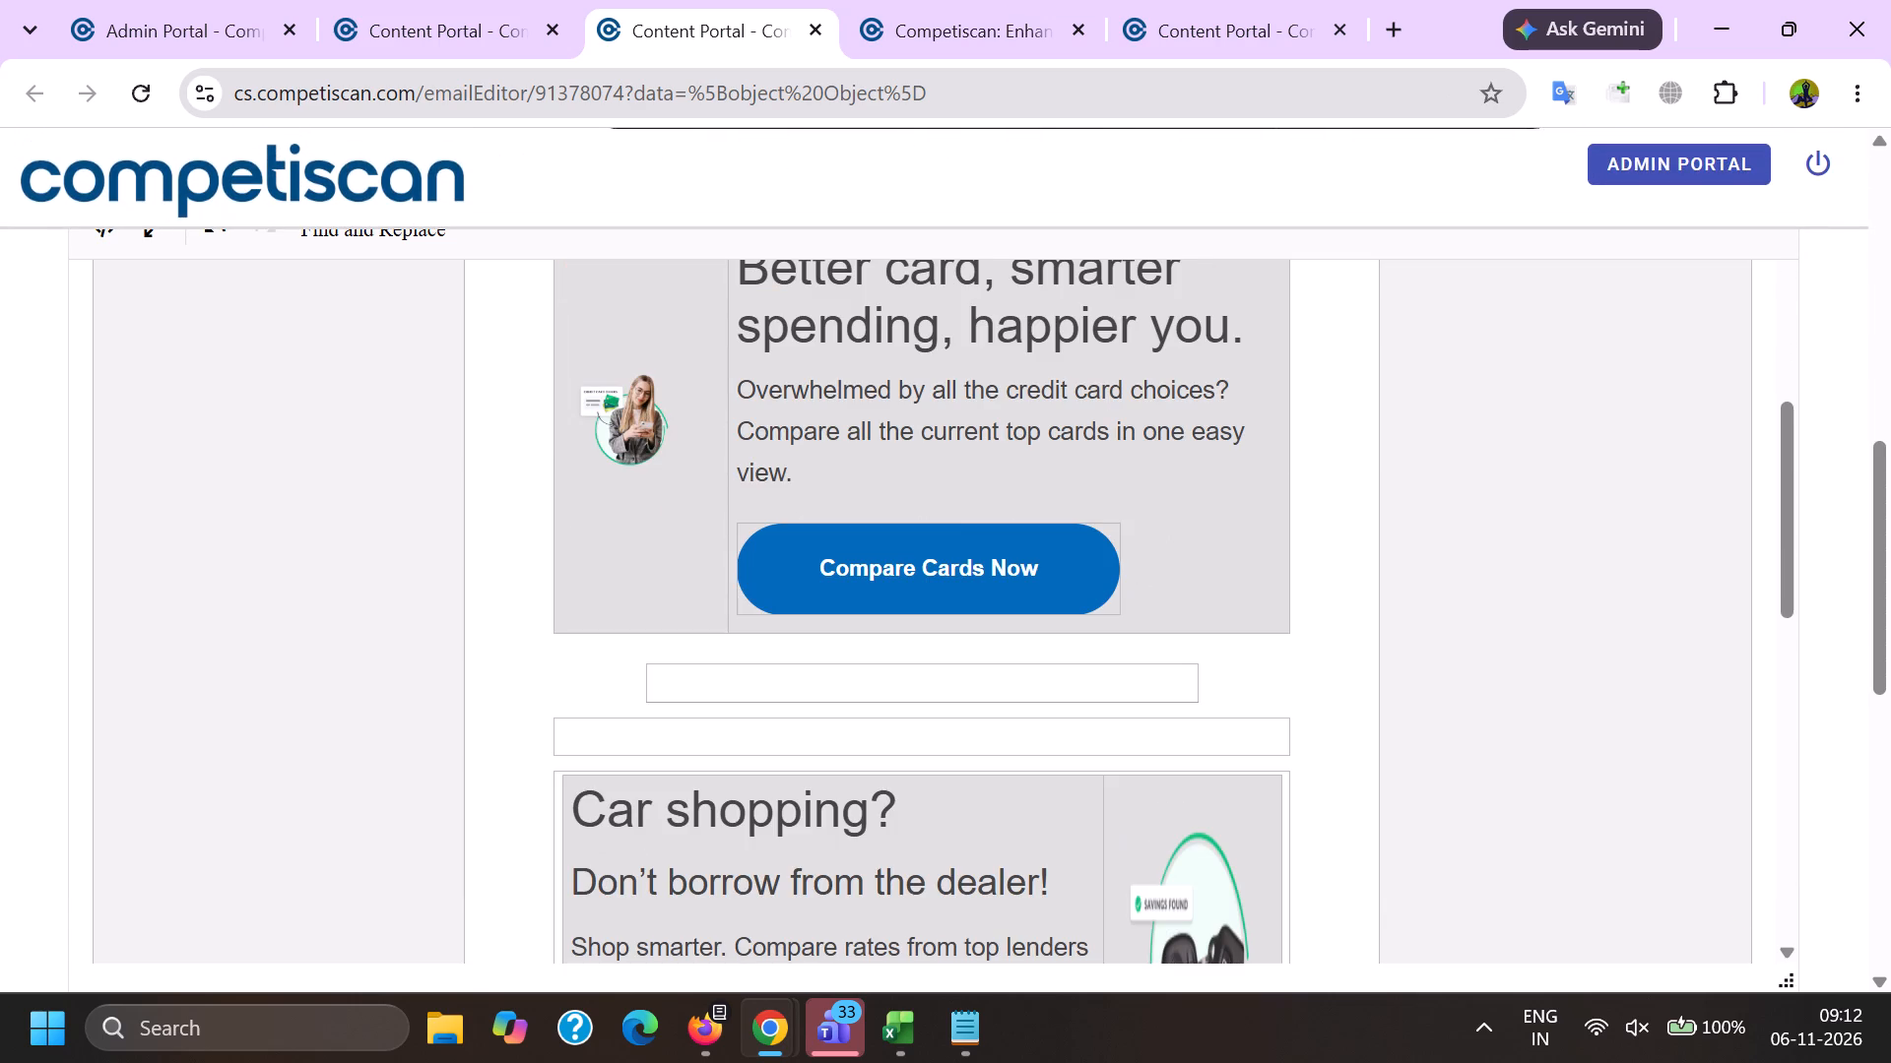
drag(737, 428, 779, 471)
key(ctrl+c)
key(ctrl+c)
scroll(621, 642, up, 11)
scroll(614, 508, up, 1)
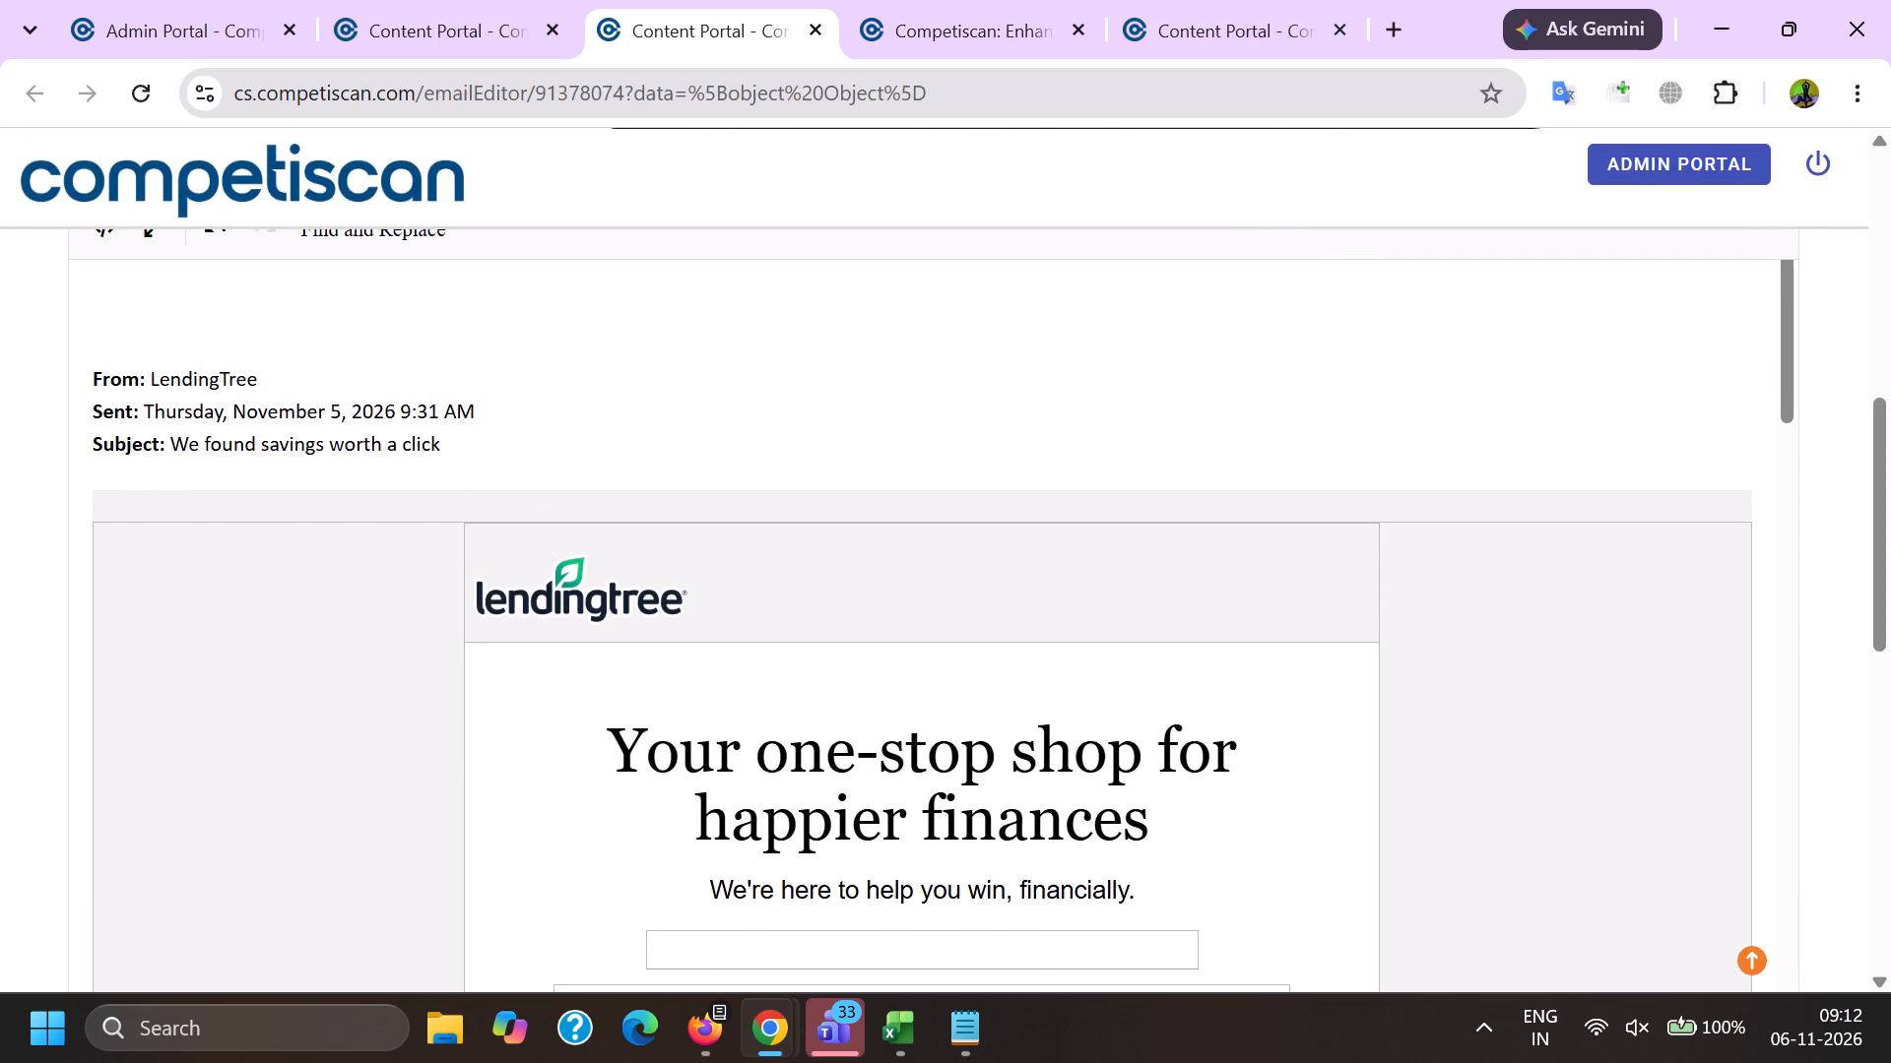
click(536, 462)
key(Left)
text(.)
key(space)
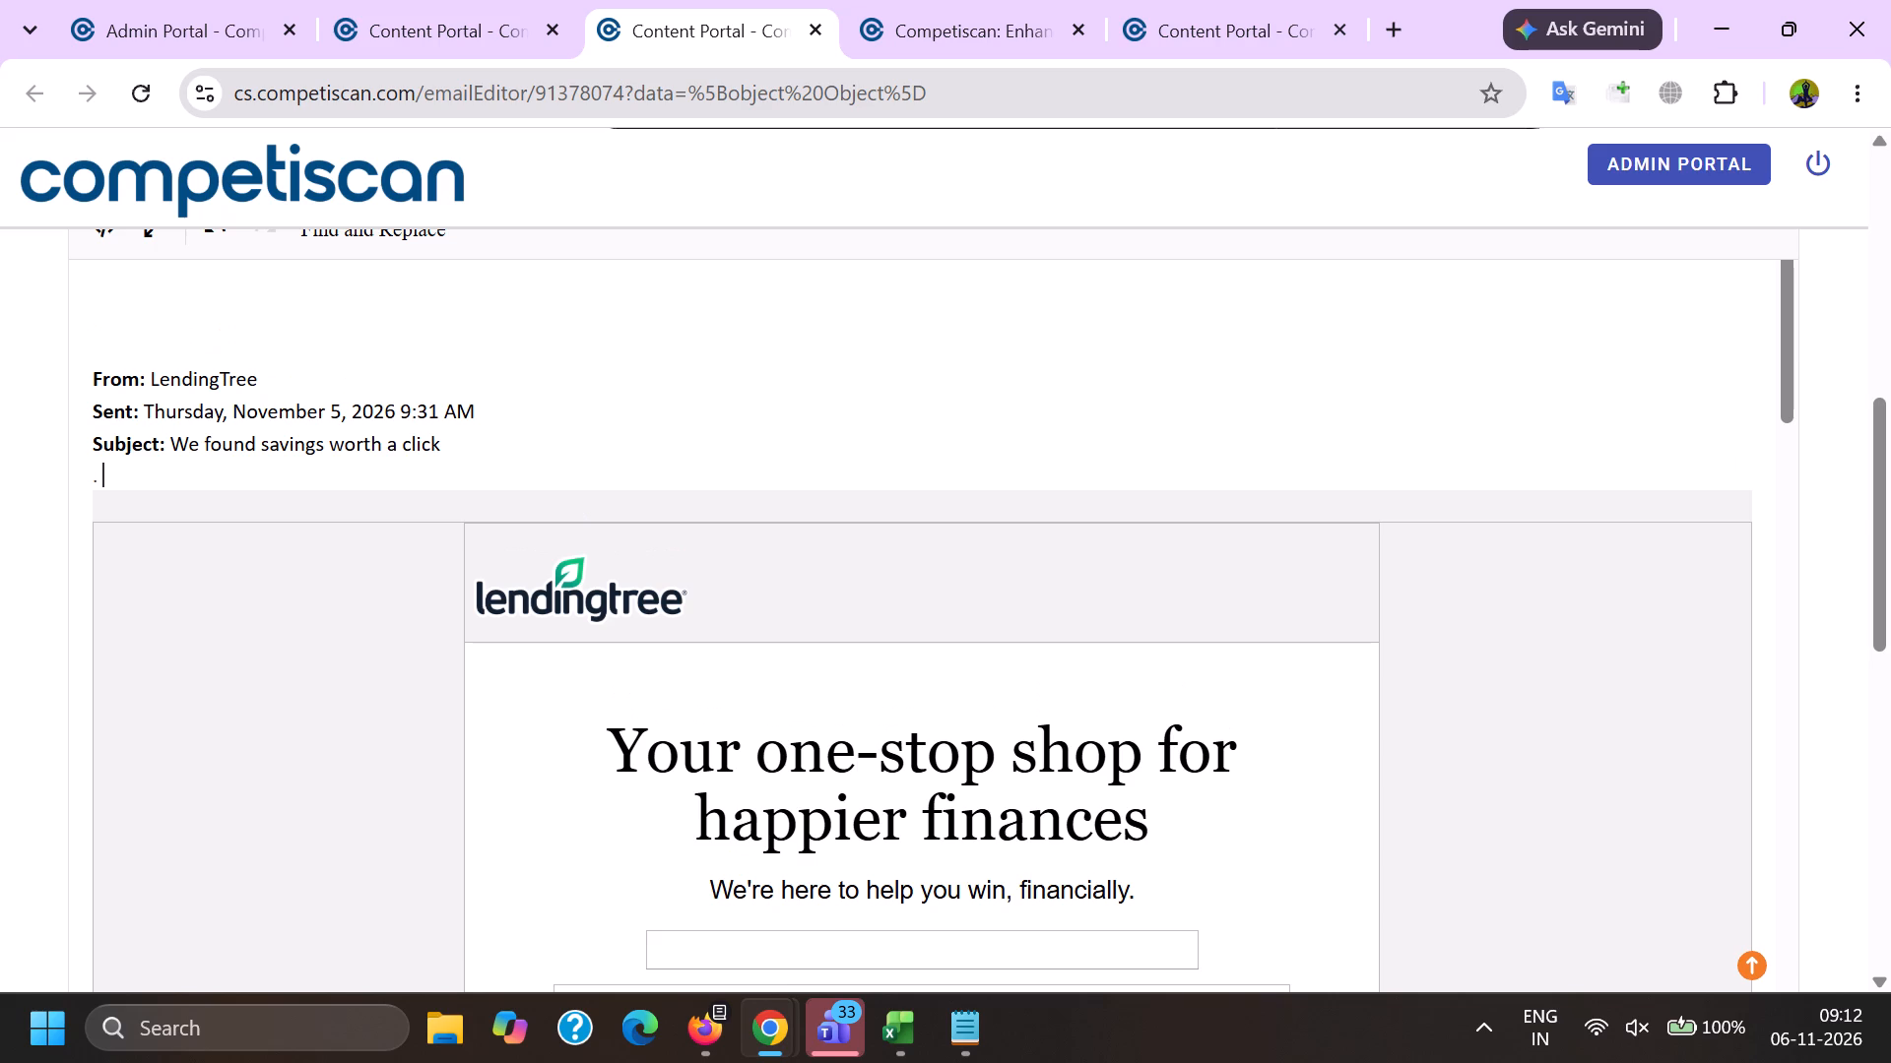
key(ctrl+v)
Copy the subject together with the sentence below it, and undo the pasted sentence in the email body.
drag(166, 437, 170, 437)
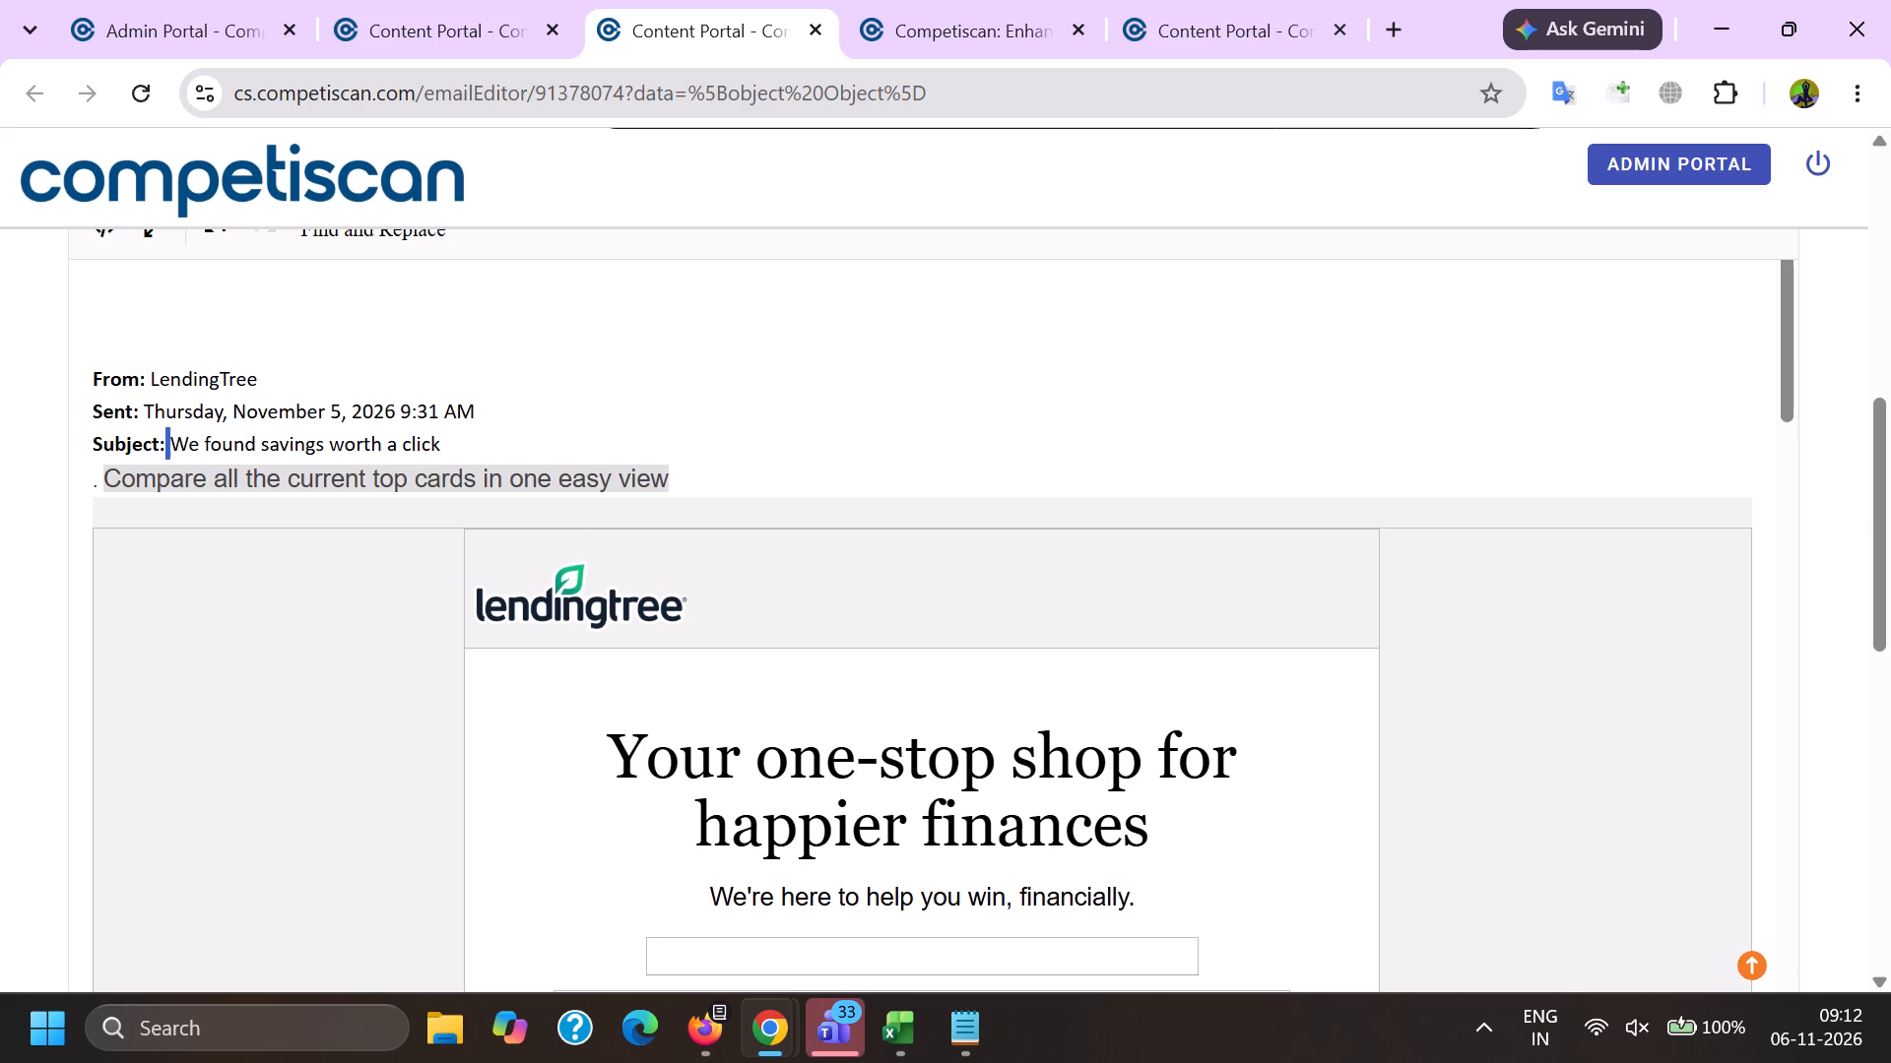
drag(170, 437, 753, 469)
key(ctrl+c)
key(ctrl+z)
In product form 91378074, add sector Consumer Services with category Credit Score Provider/Comparison Platform.
key(alt+Tab)
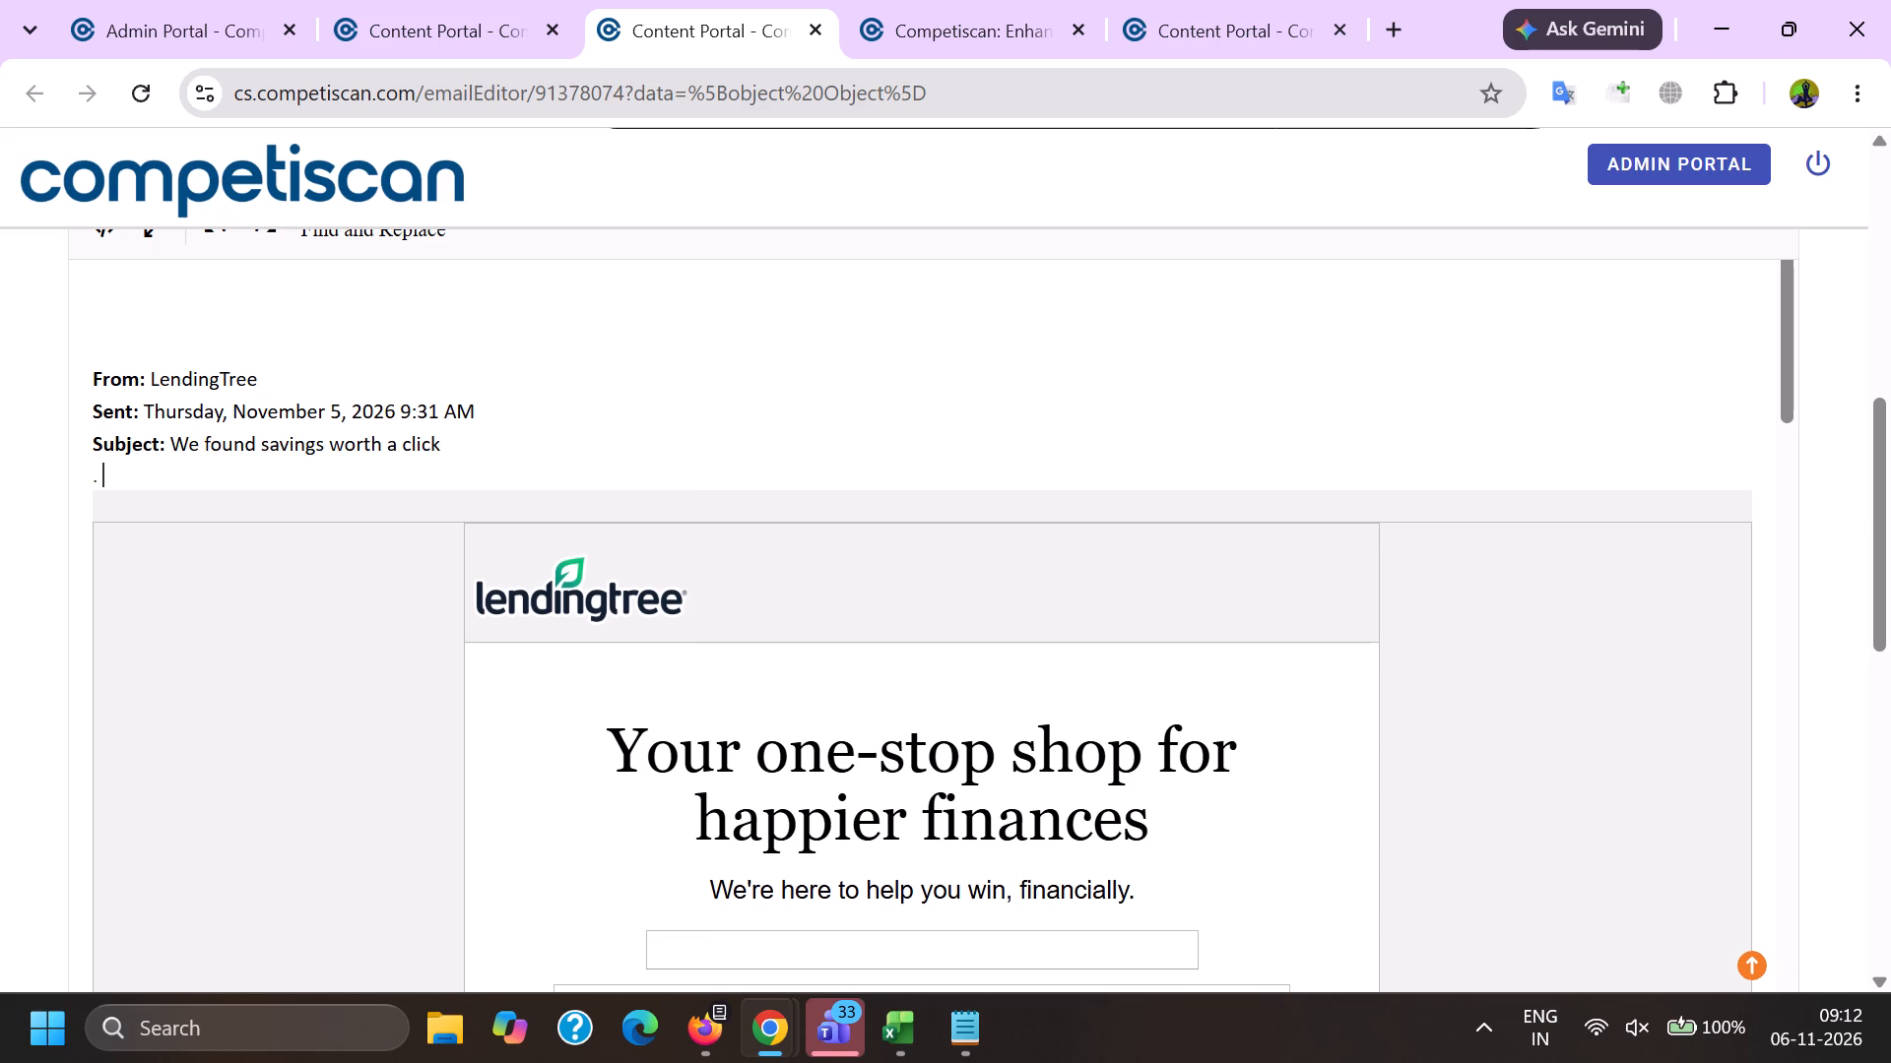
scroll(560, 430, down, 5)
click(590, 514)
scroll(609, 436, down, 4)
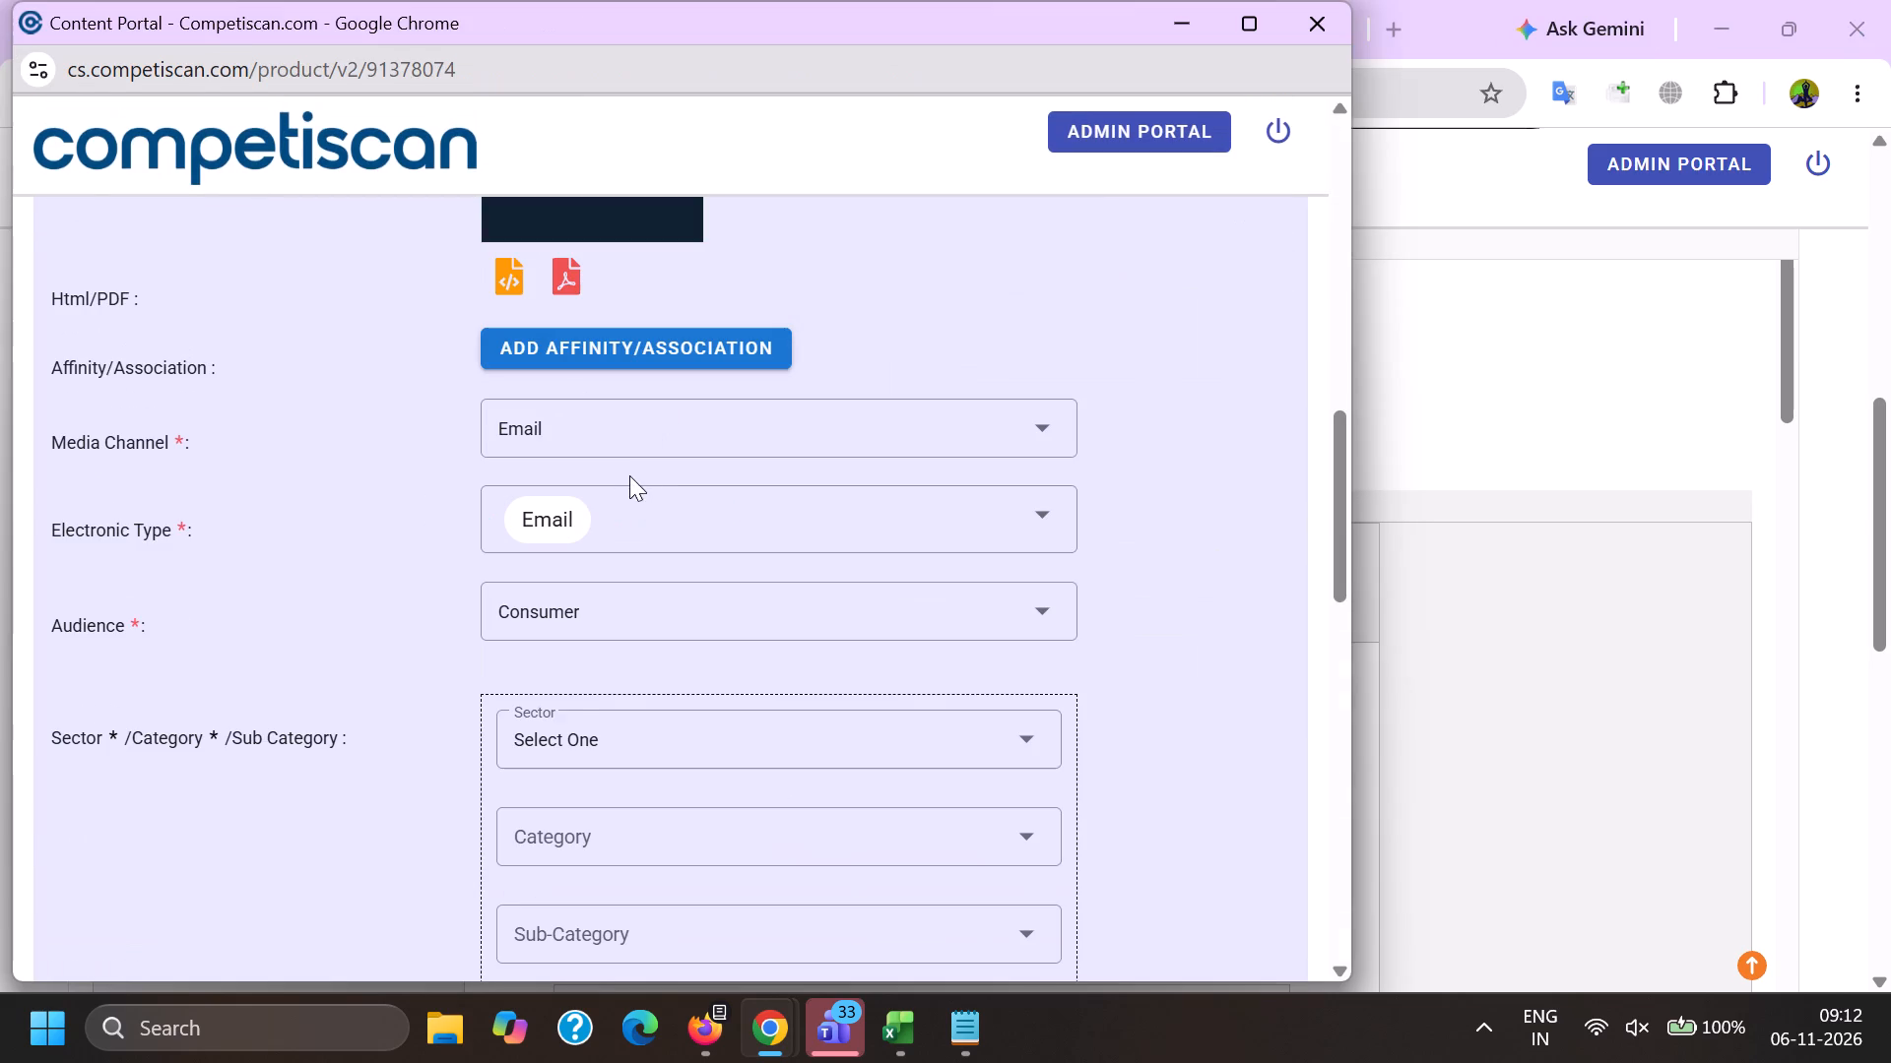
click(572, 708)
click(603, 737)
click(602, 720)
drag(463, 710, 477, 707)
scroll(621, 477, down, 3)
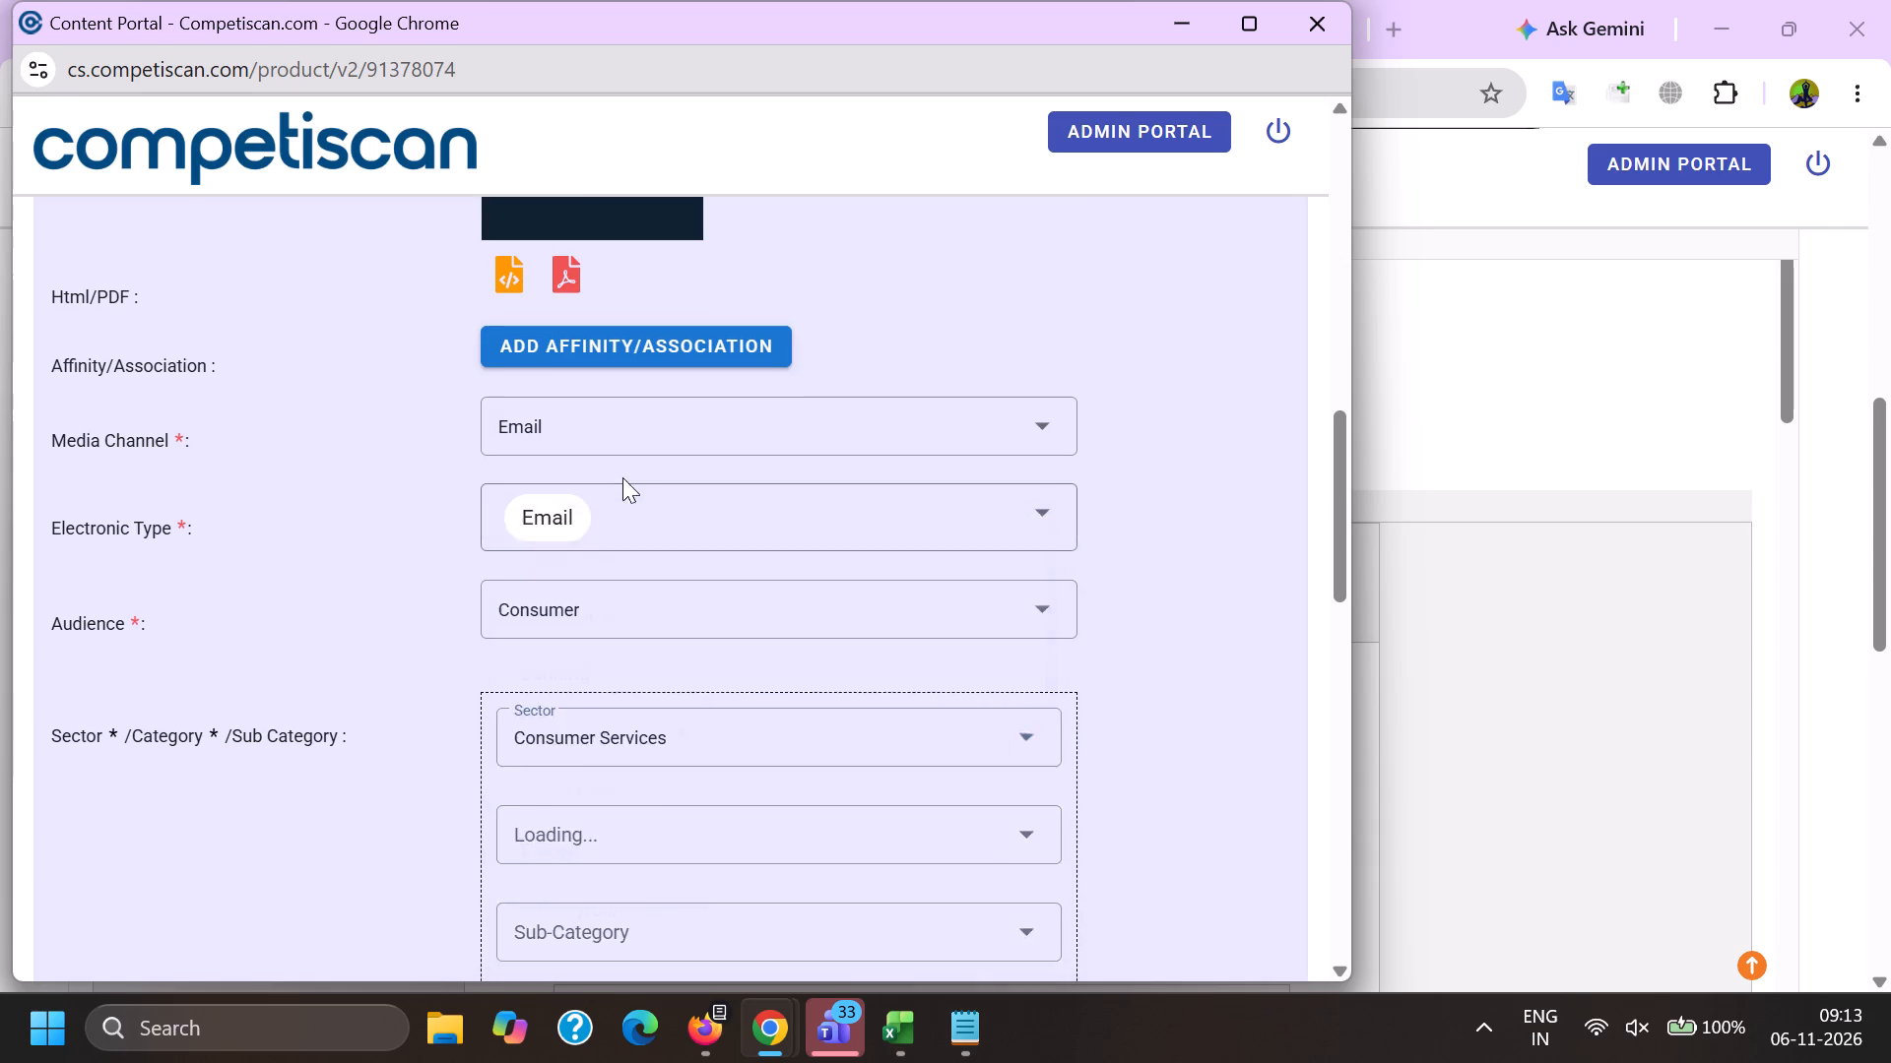
click(554, 381)
click(697, 752)
drag(277, 728, 299, 733)
click(528, 674)
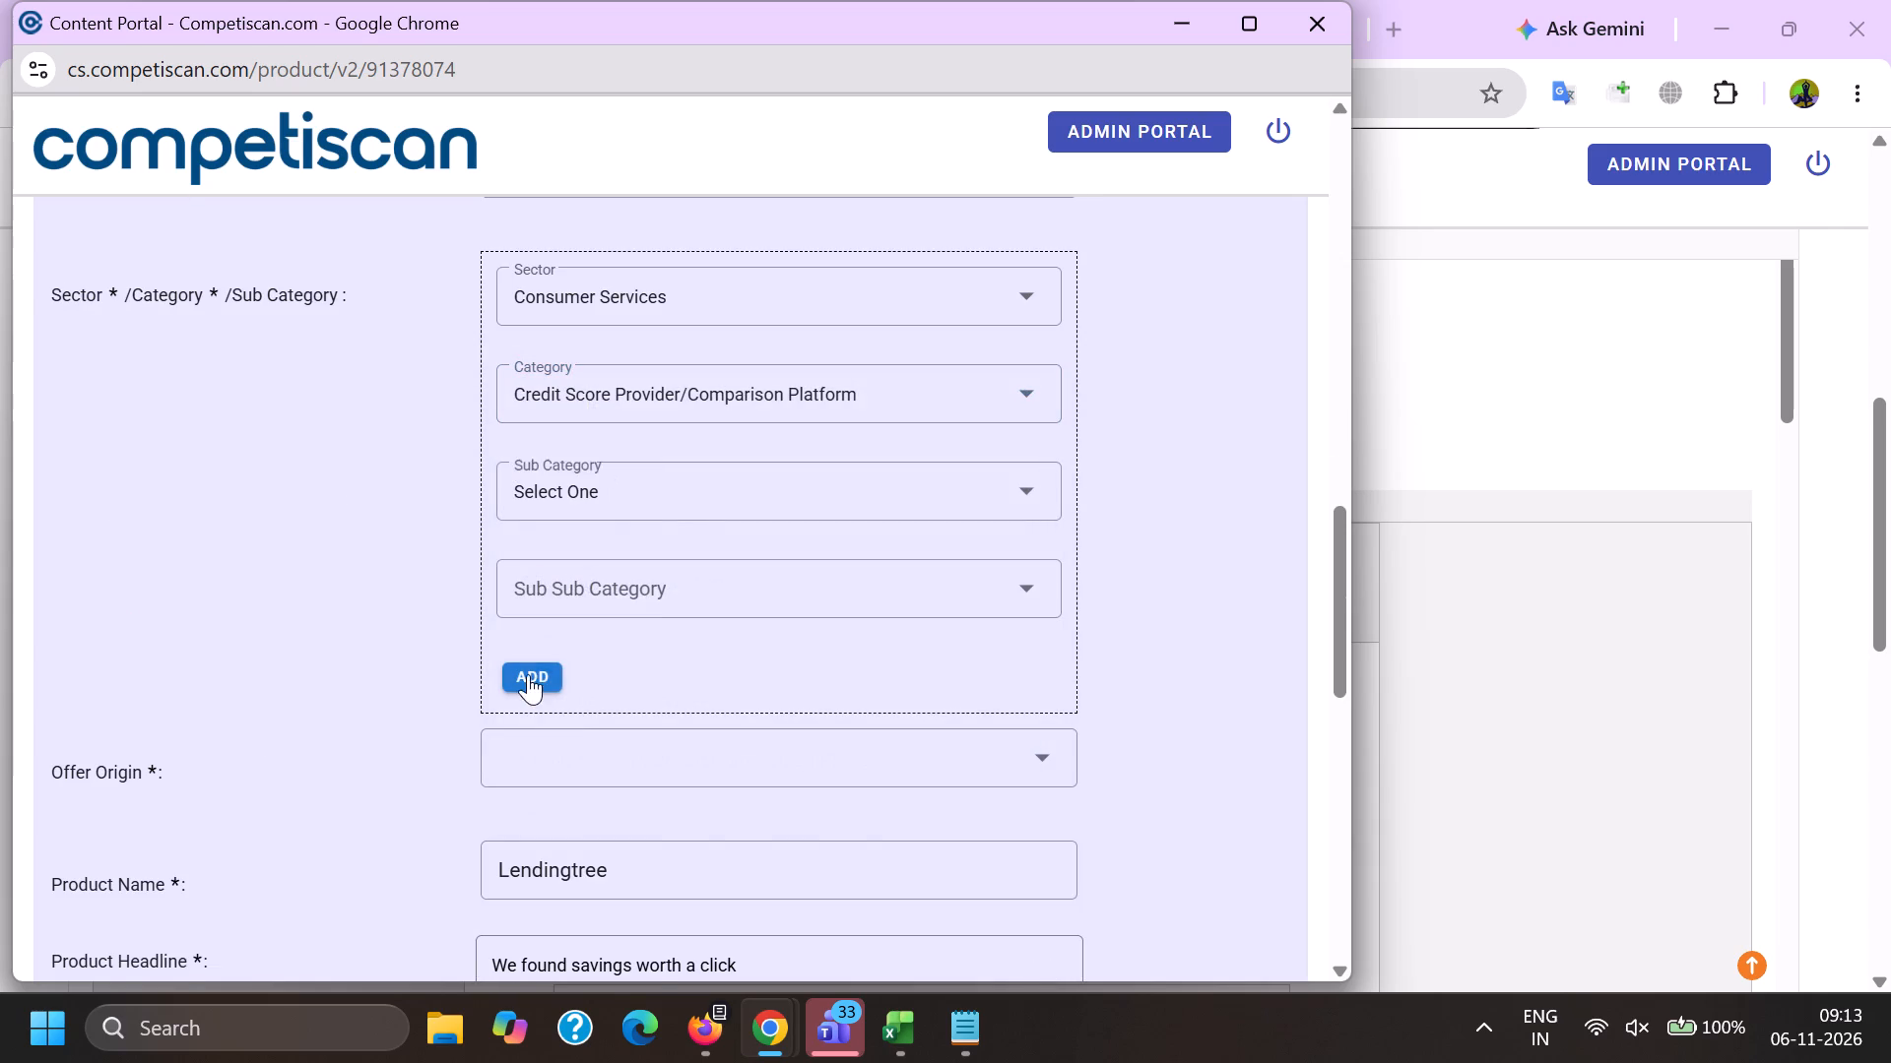
Set the product headline to "We found savings worth a click. Compare all the current top cards in one easy view" without stray spaces or line breaks.
scroll(680, 470, down, 4)
drag(914, 565, 137, 412)
key(ctrl+v)
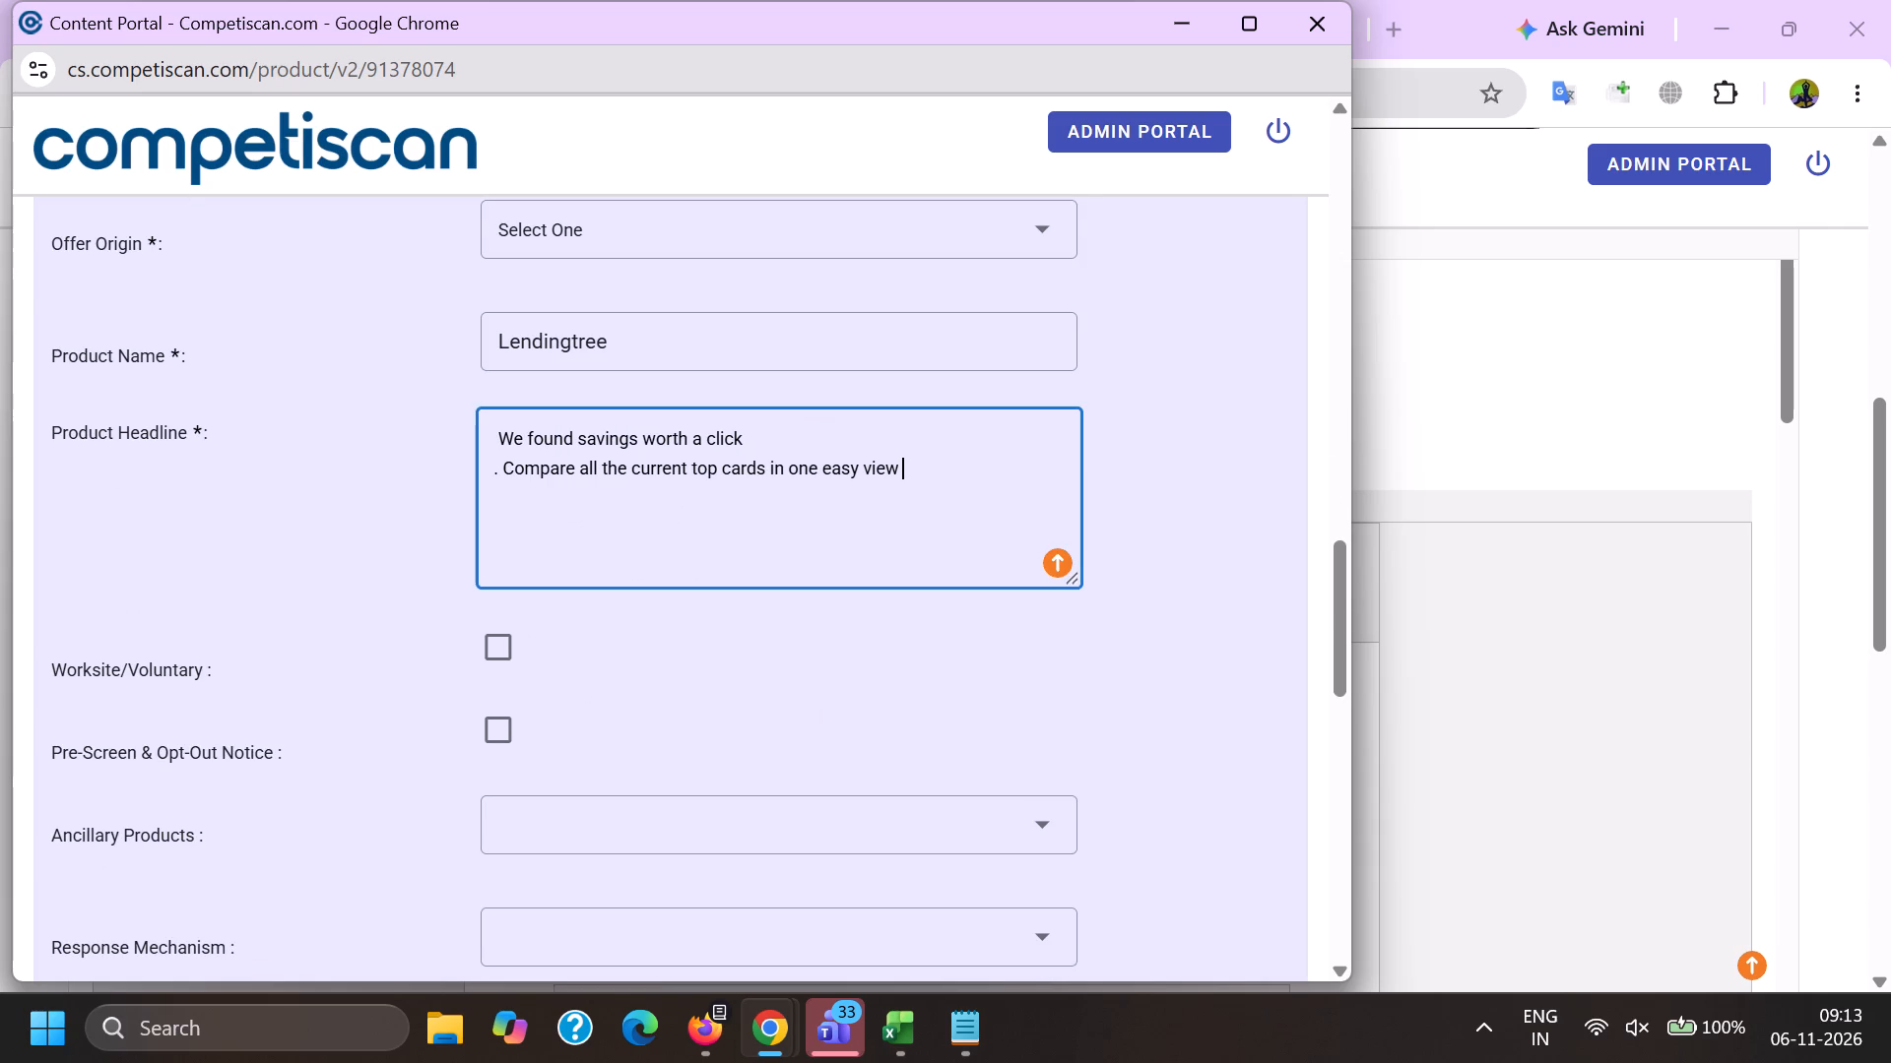
click(766, 418)
key(Right)
key(BackSpace)
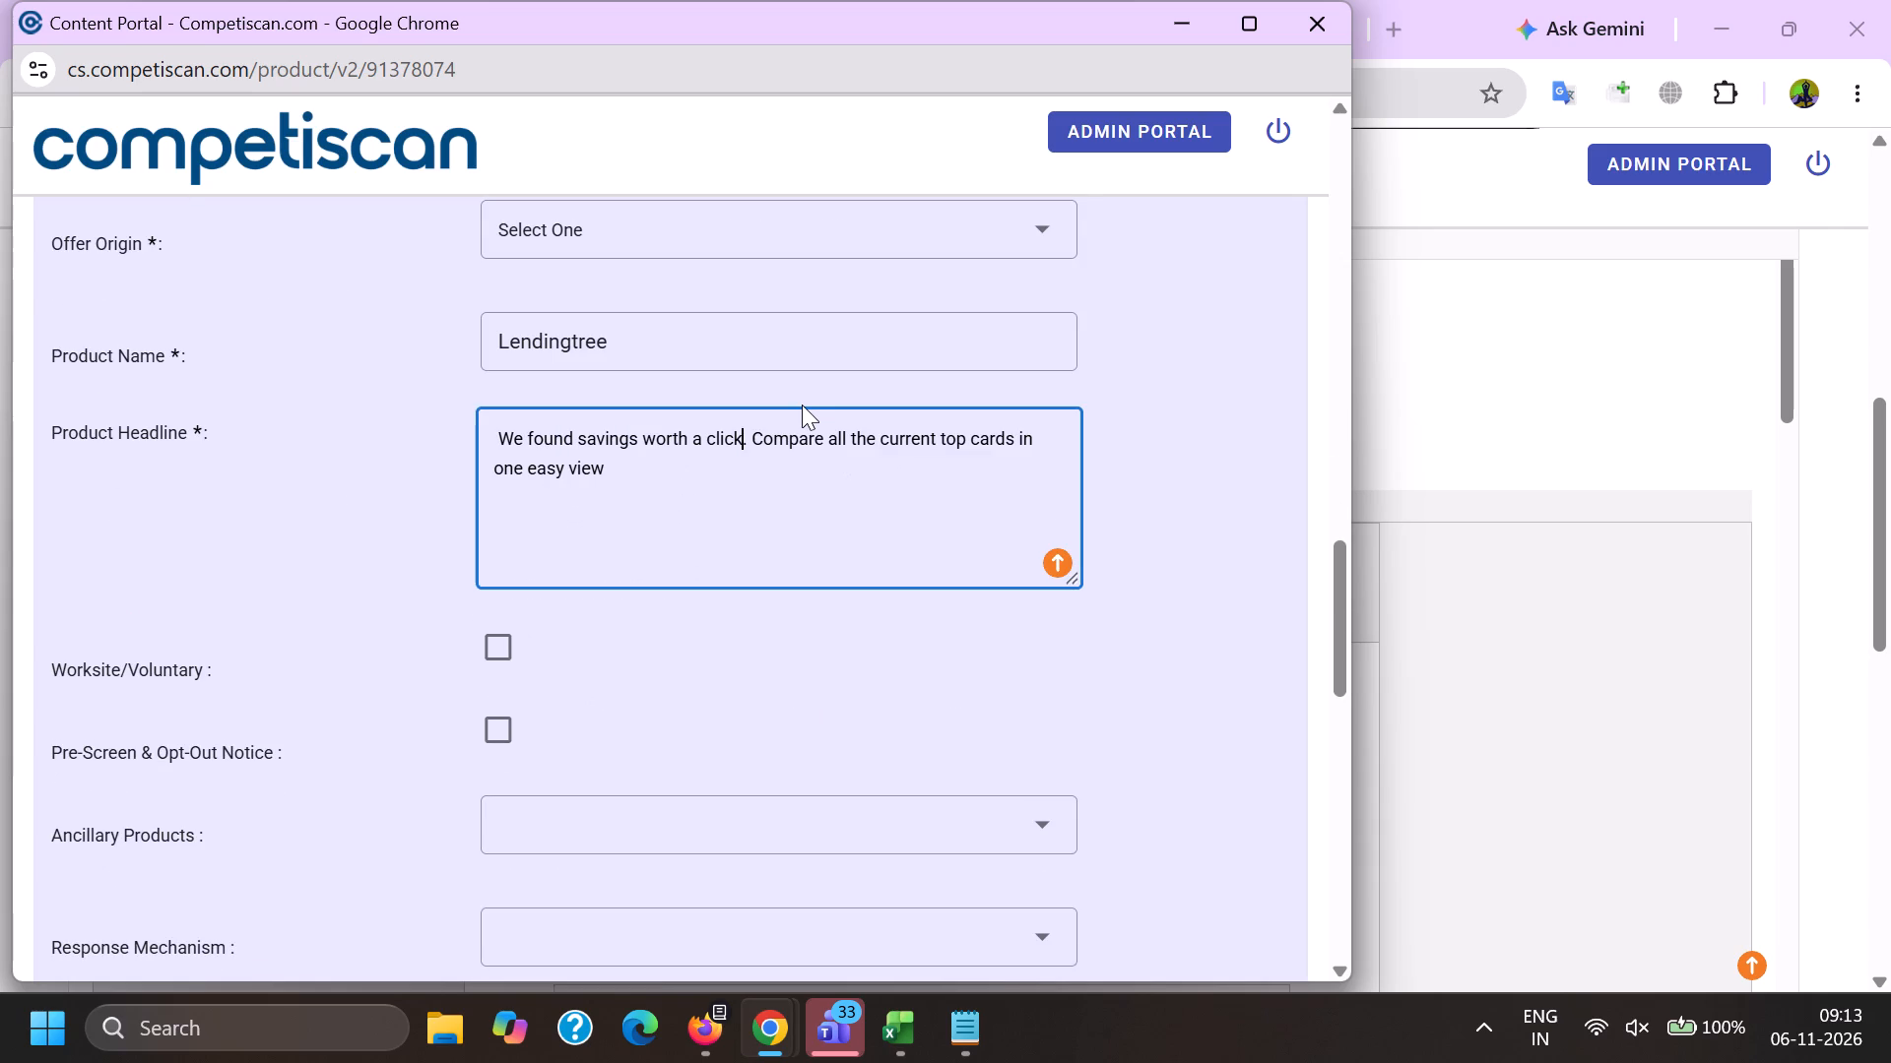
drag(825, 543, 475, 420)
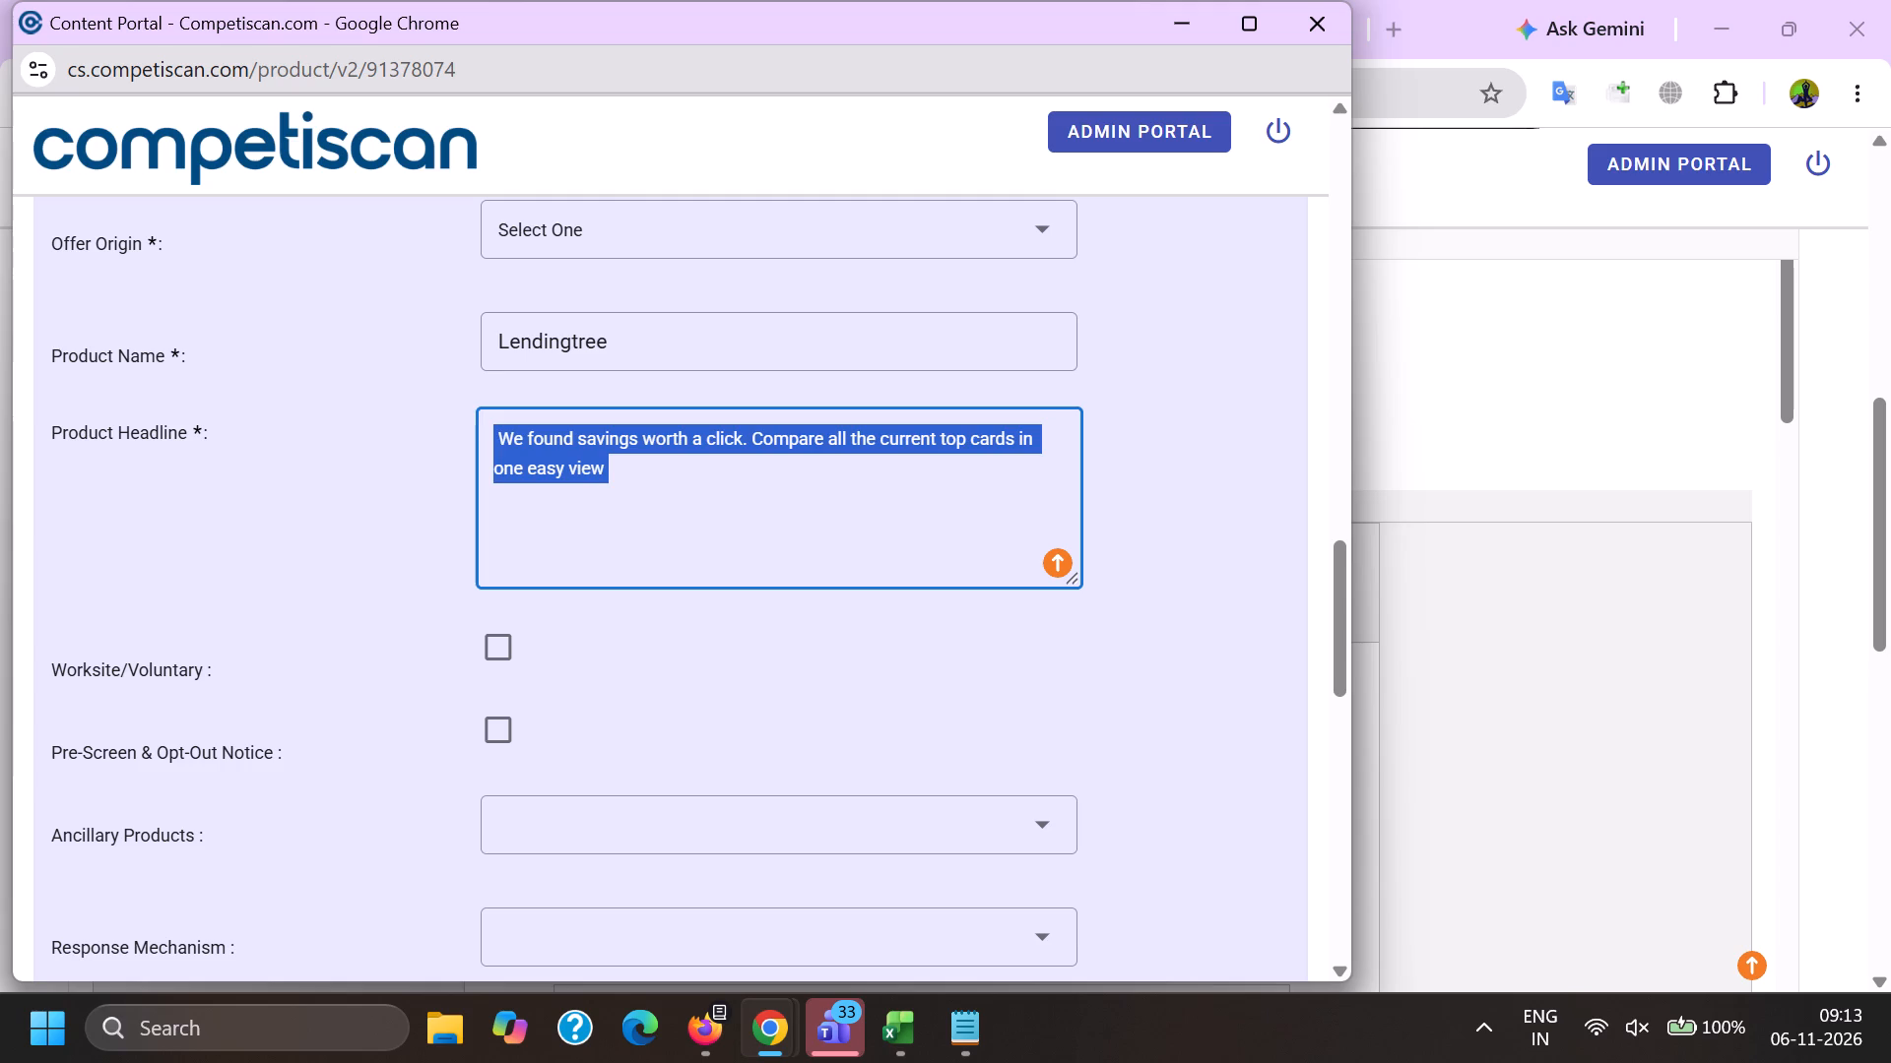
click(499, 435)
key(BackSpace)
key(BackSpace)
key(BackSpace)
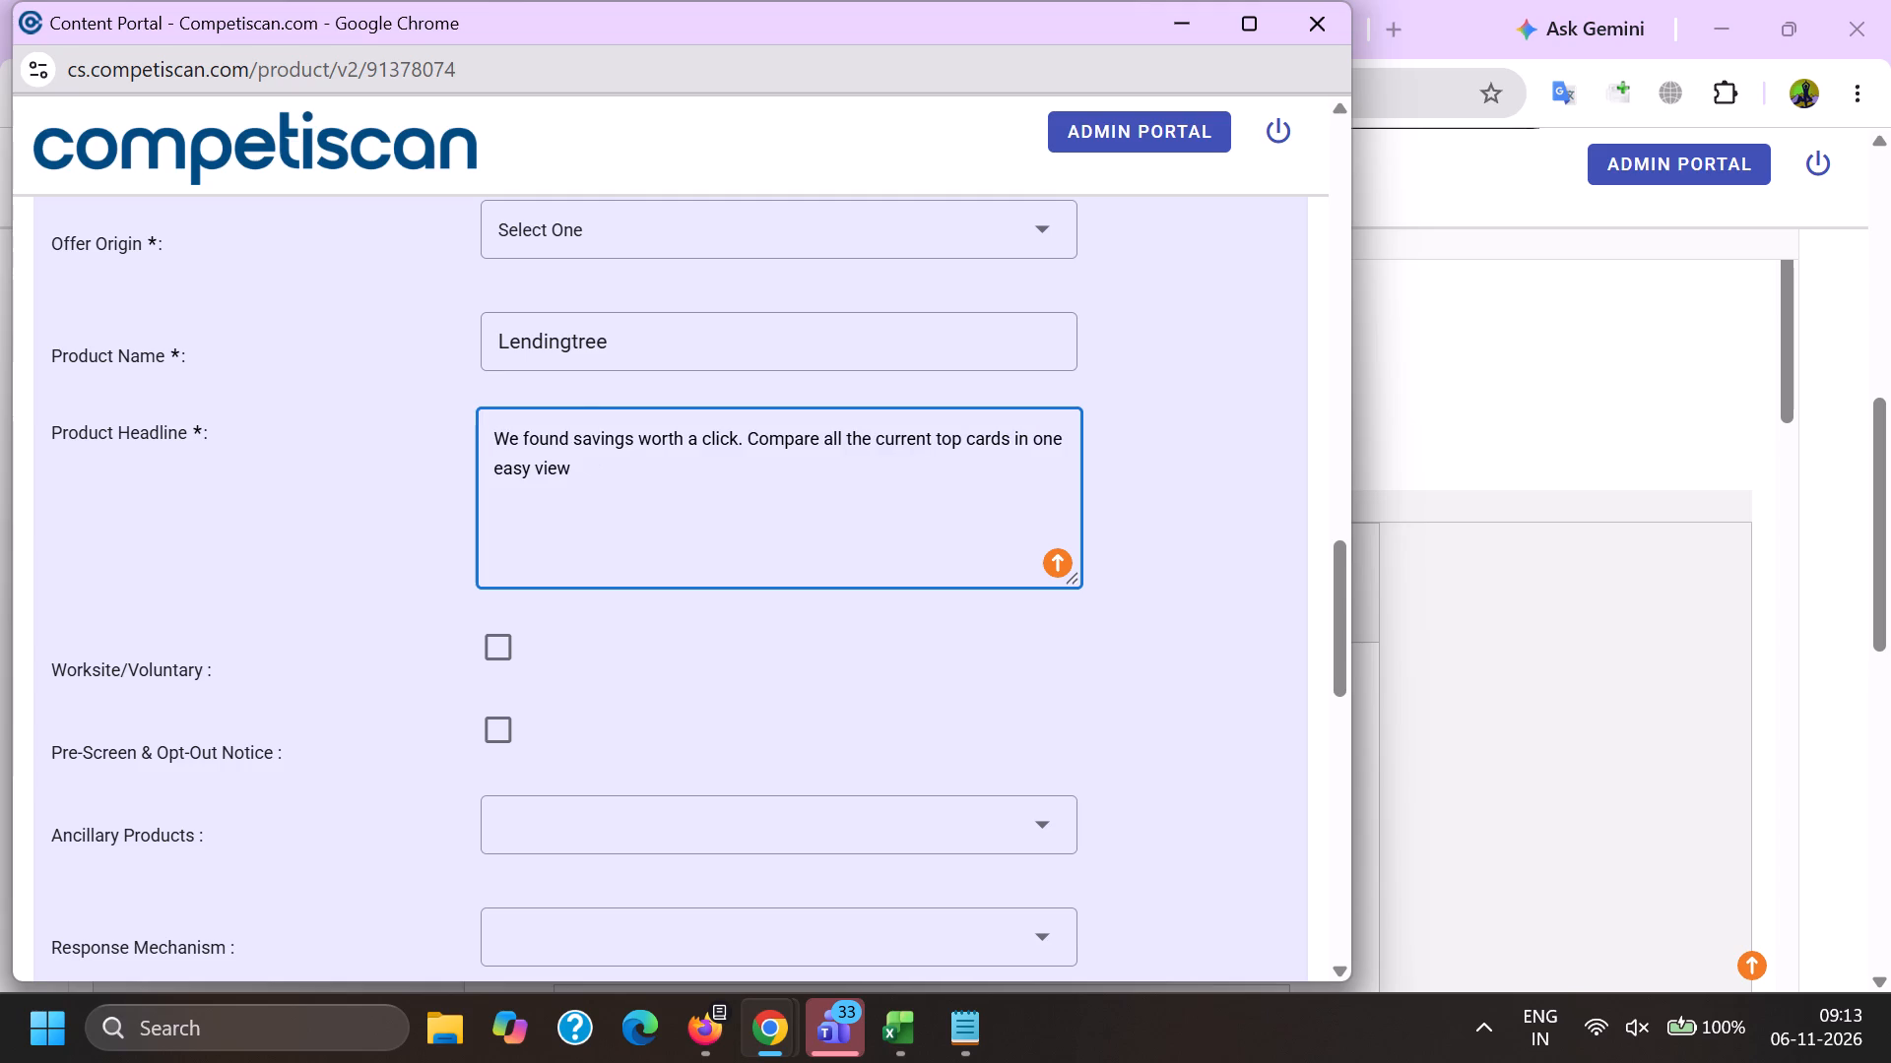
click(583, 349)
key(Left)
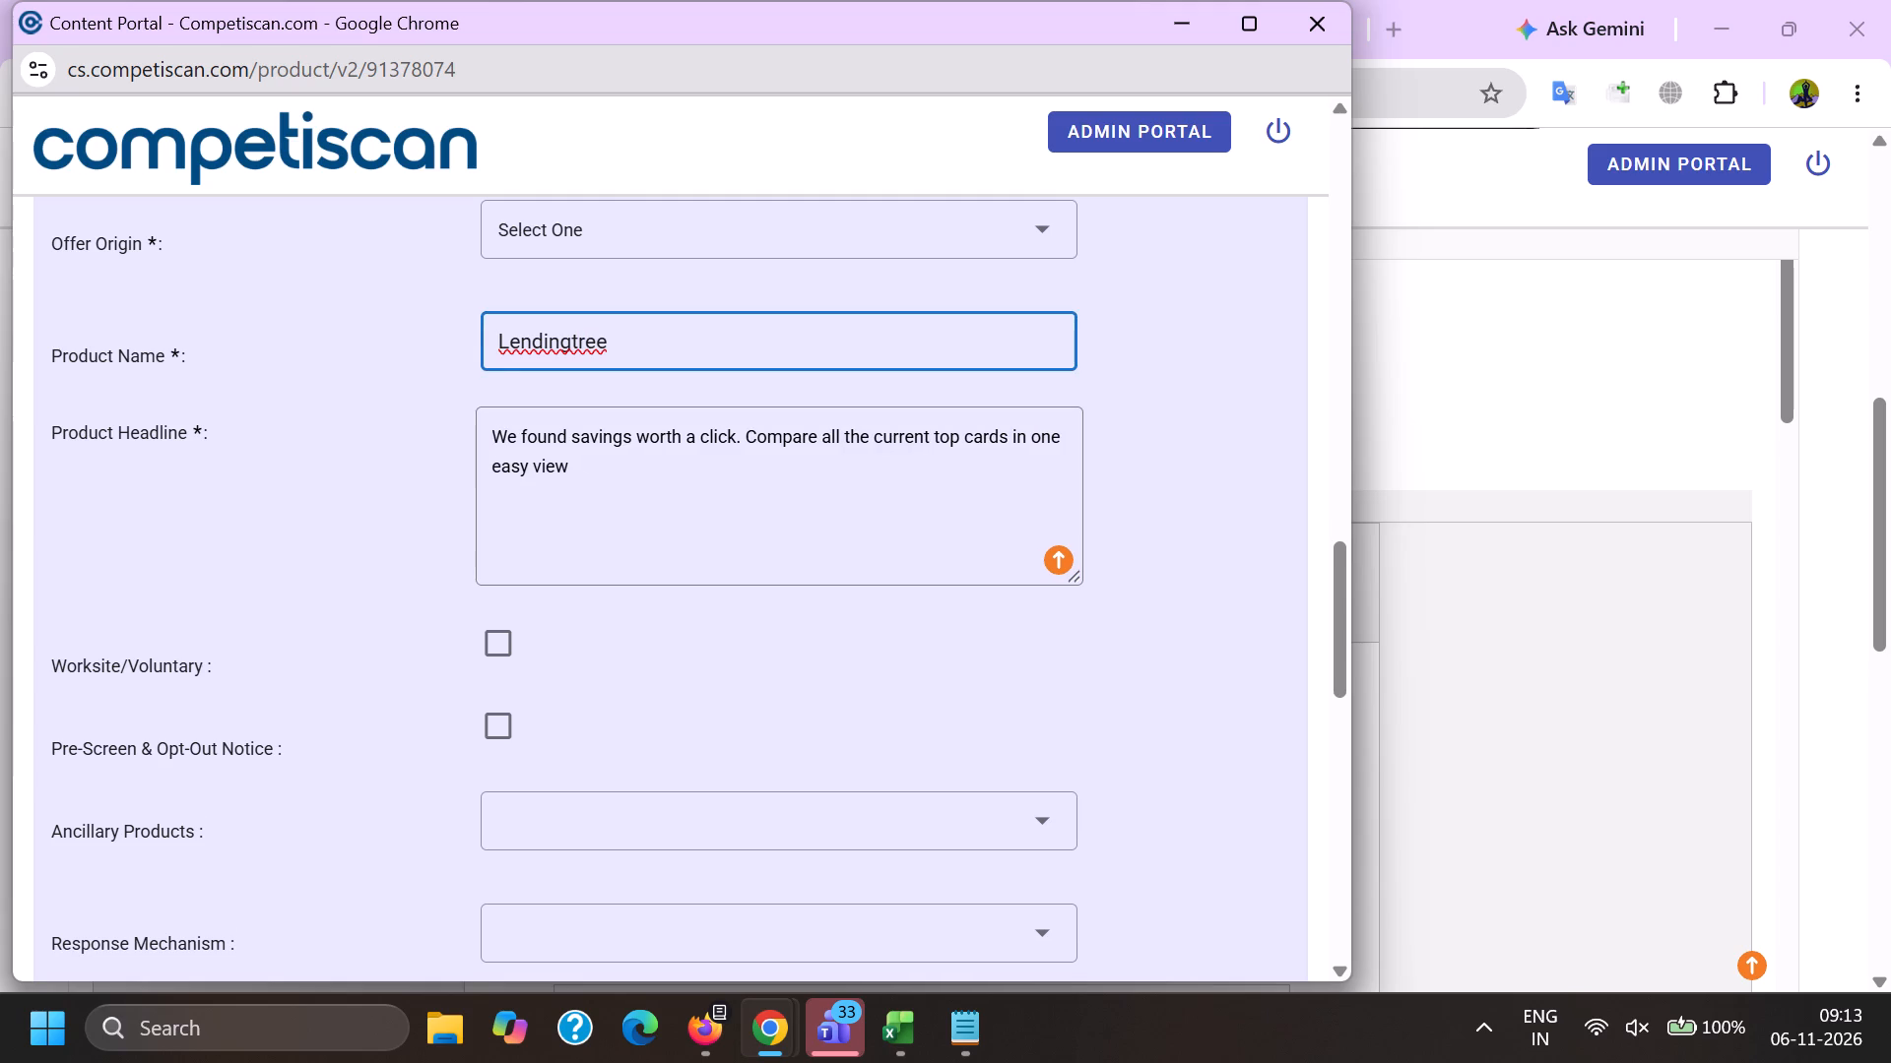
Set the response mechanism to URL/Website, personalization to Non Personalized and mailing type to Acquisition.
scroll(586, 353, down, 4)
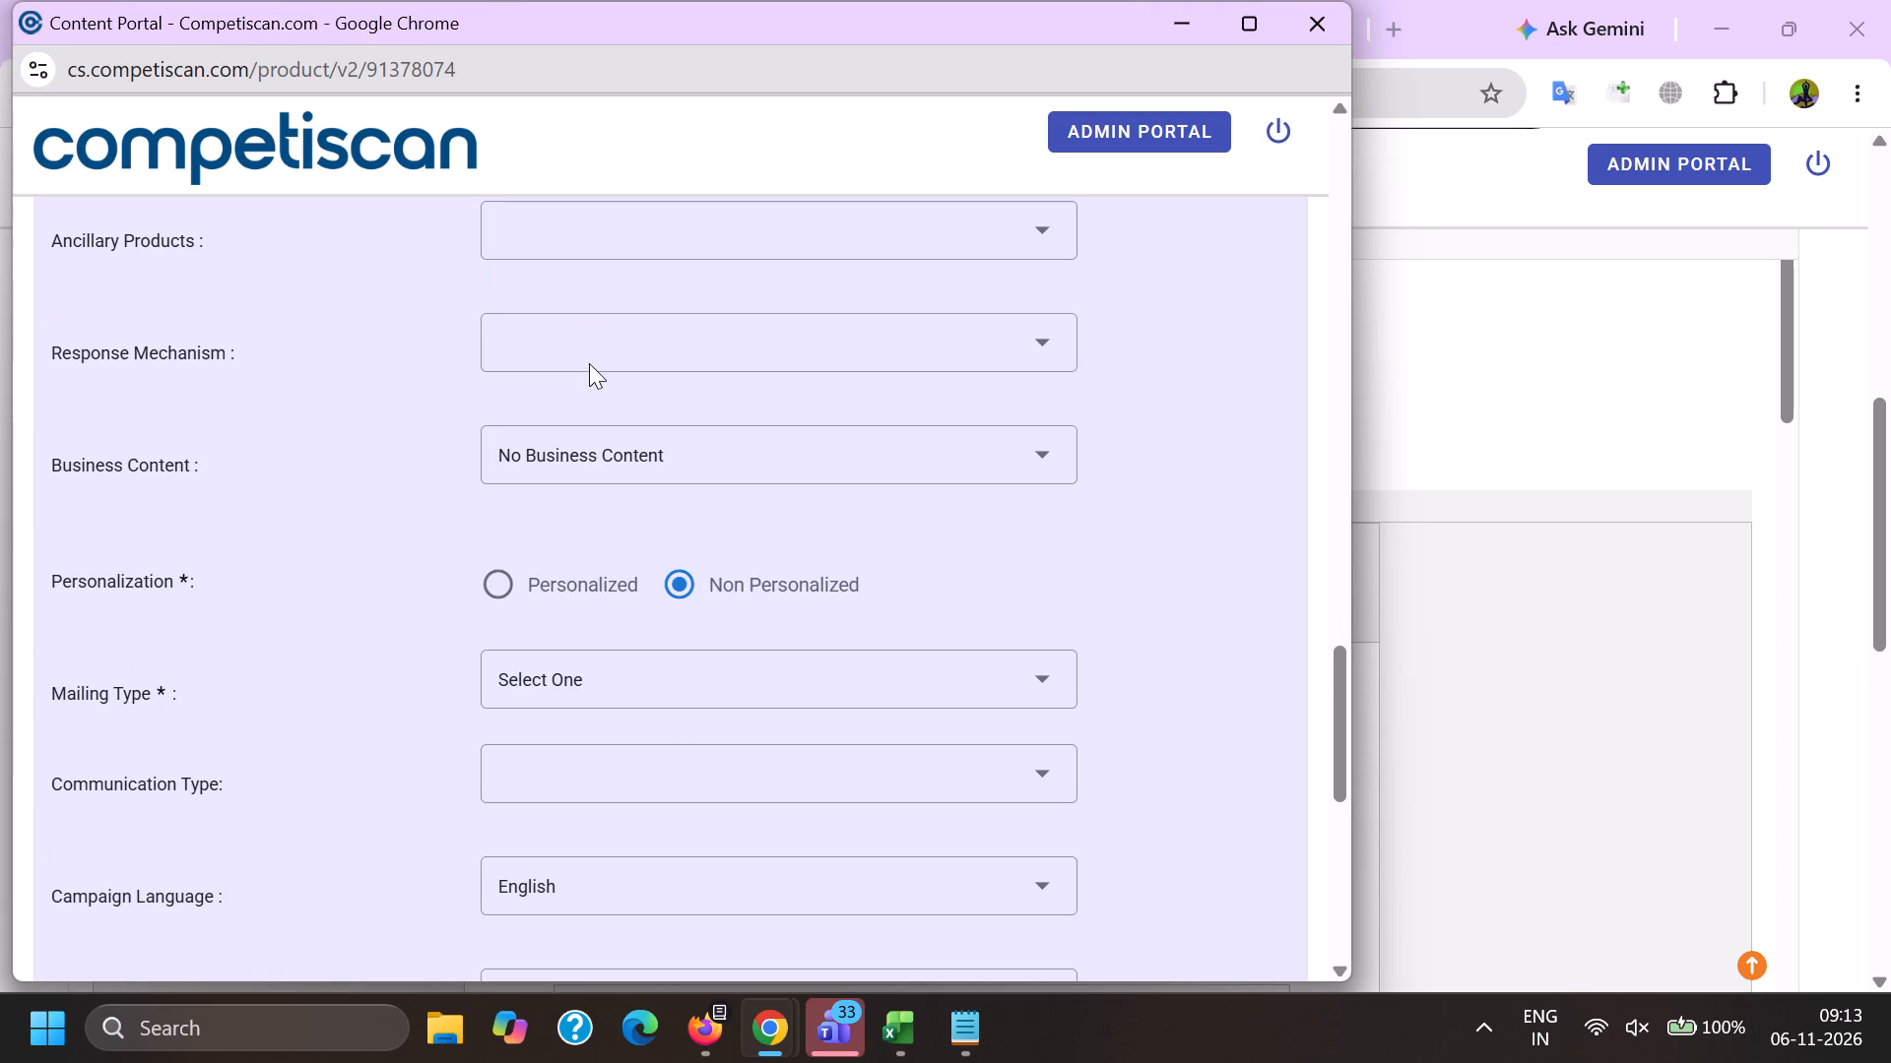
click(588, 361)
scroll(625, 645, down, 7)
click(637, 715)
click(386, 670)
click(530, 598)
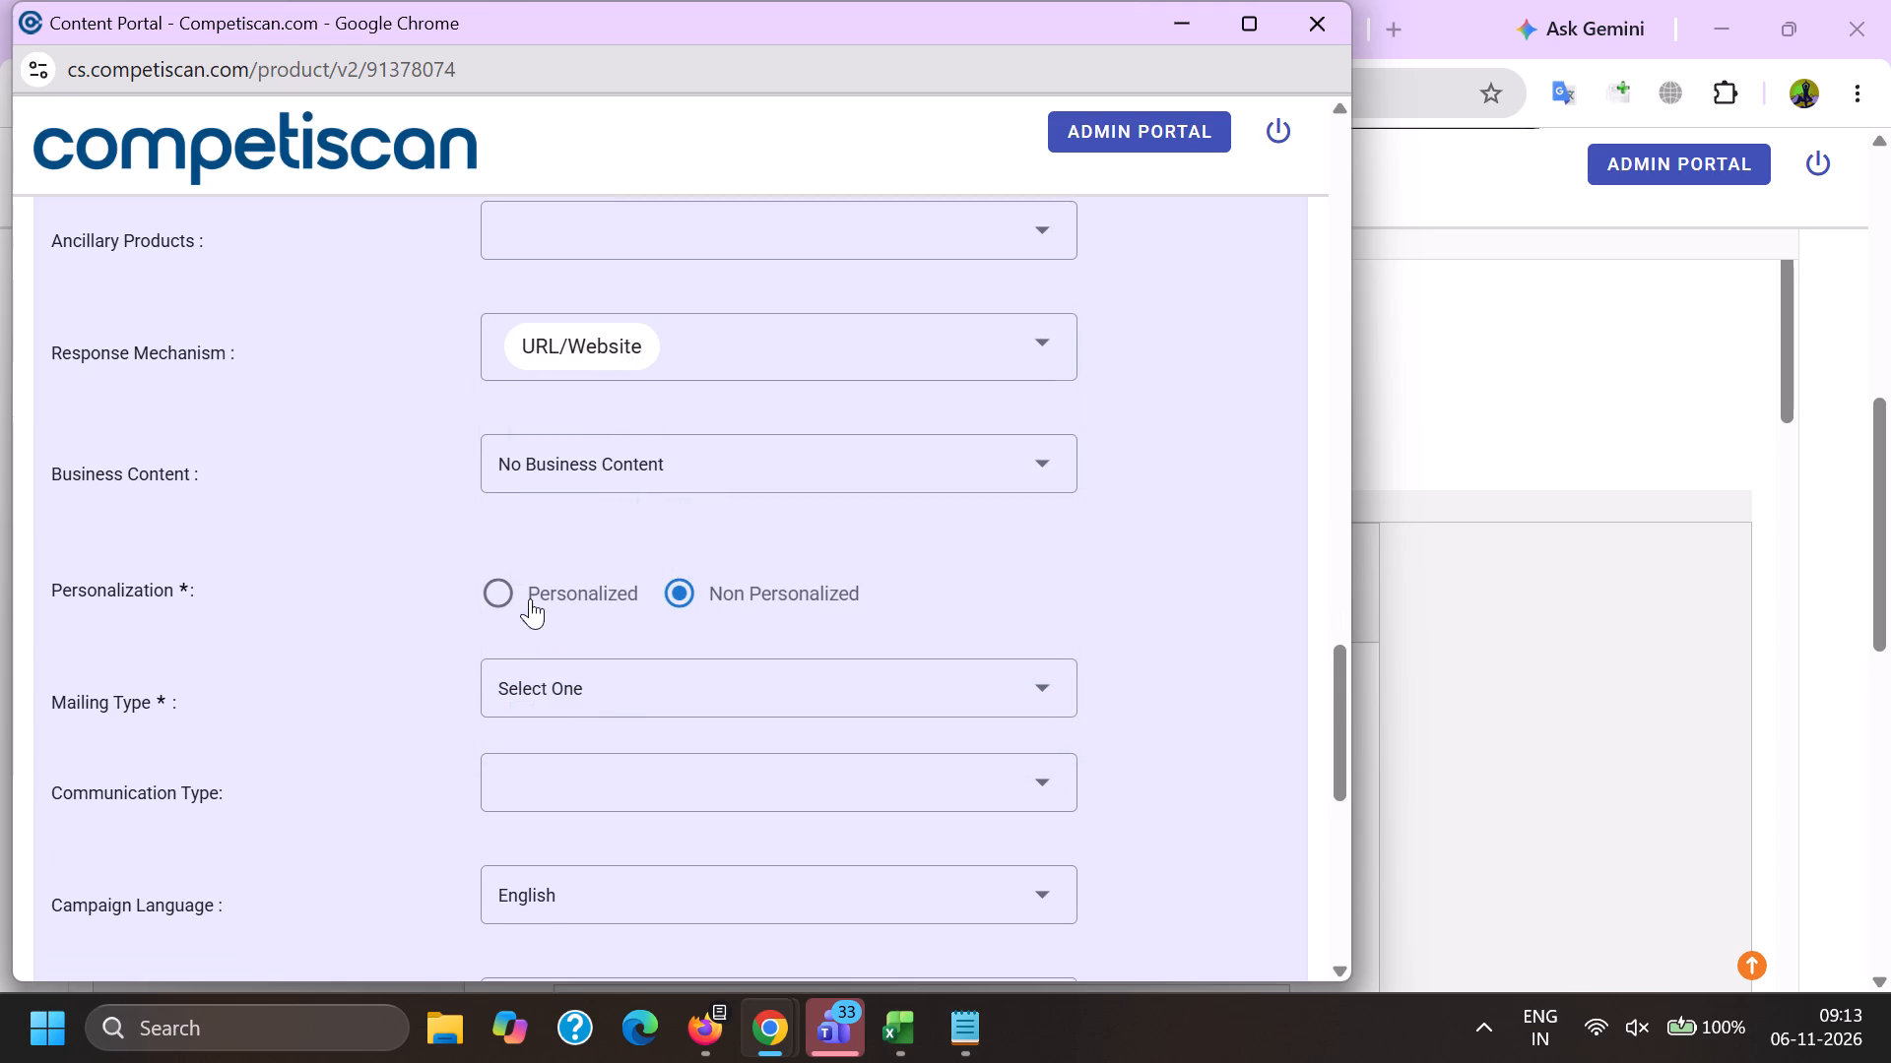
click(539, 697)
click(545, 611)
click(392, 632)
click(671, 584)
double_click(265, 711)
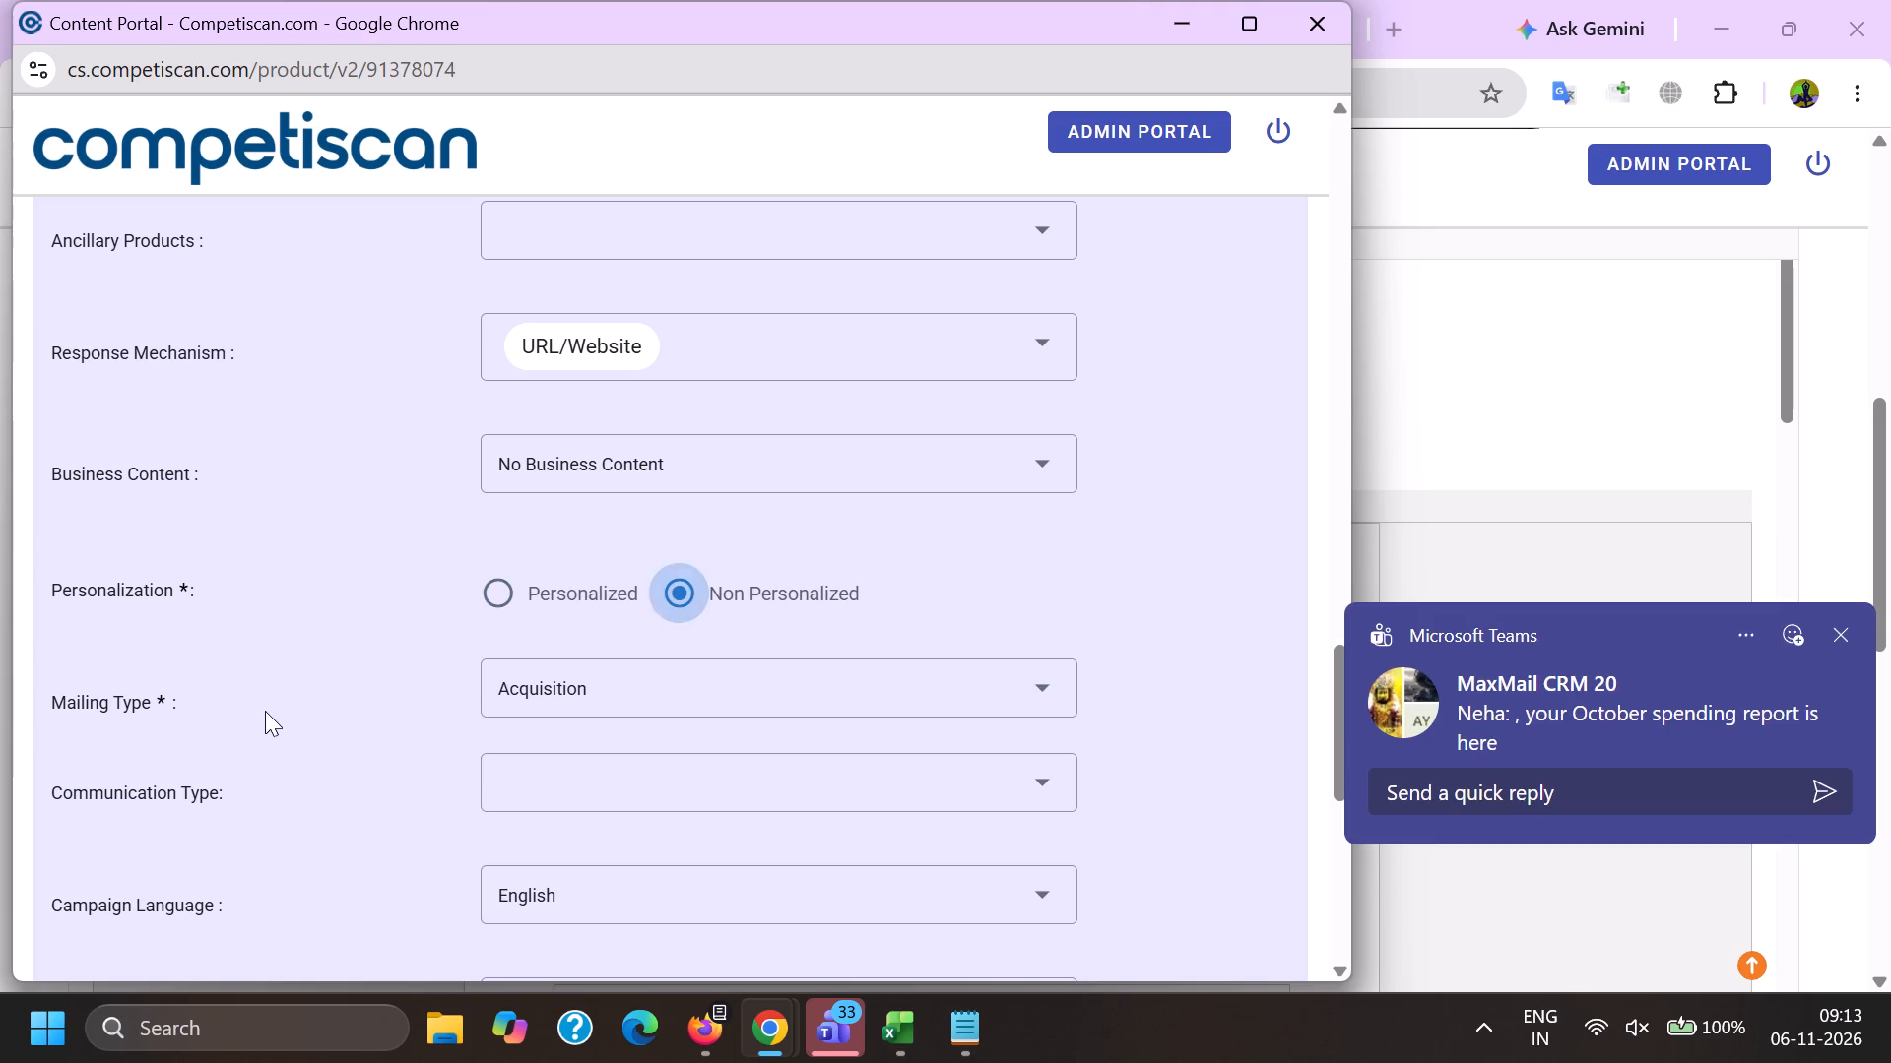
Submit the LendingTree product form.
key(End)
scroll(312, 711, down, 3)
click(562, 935)
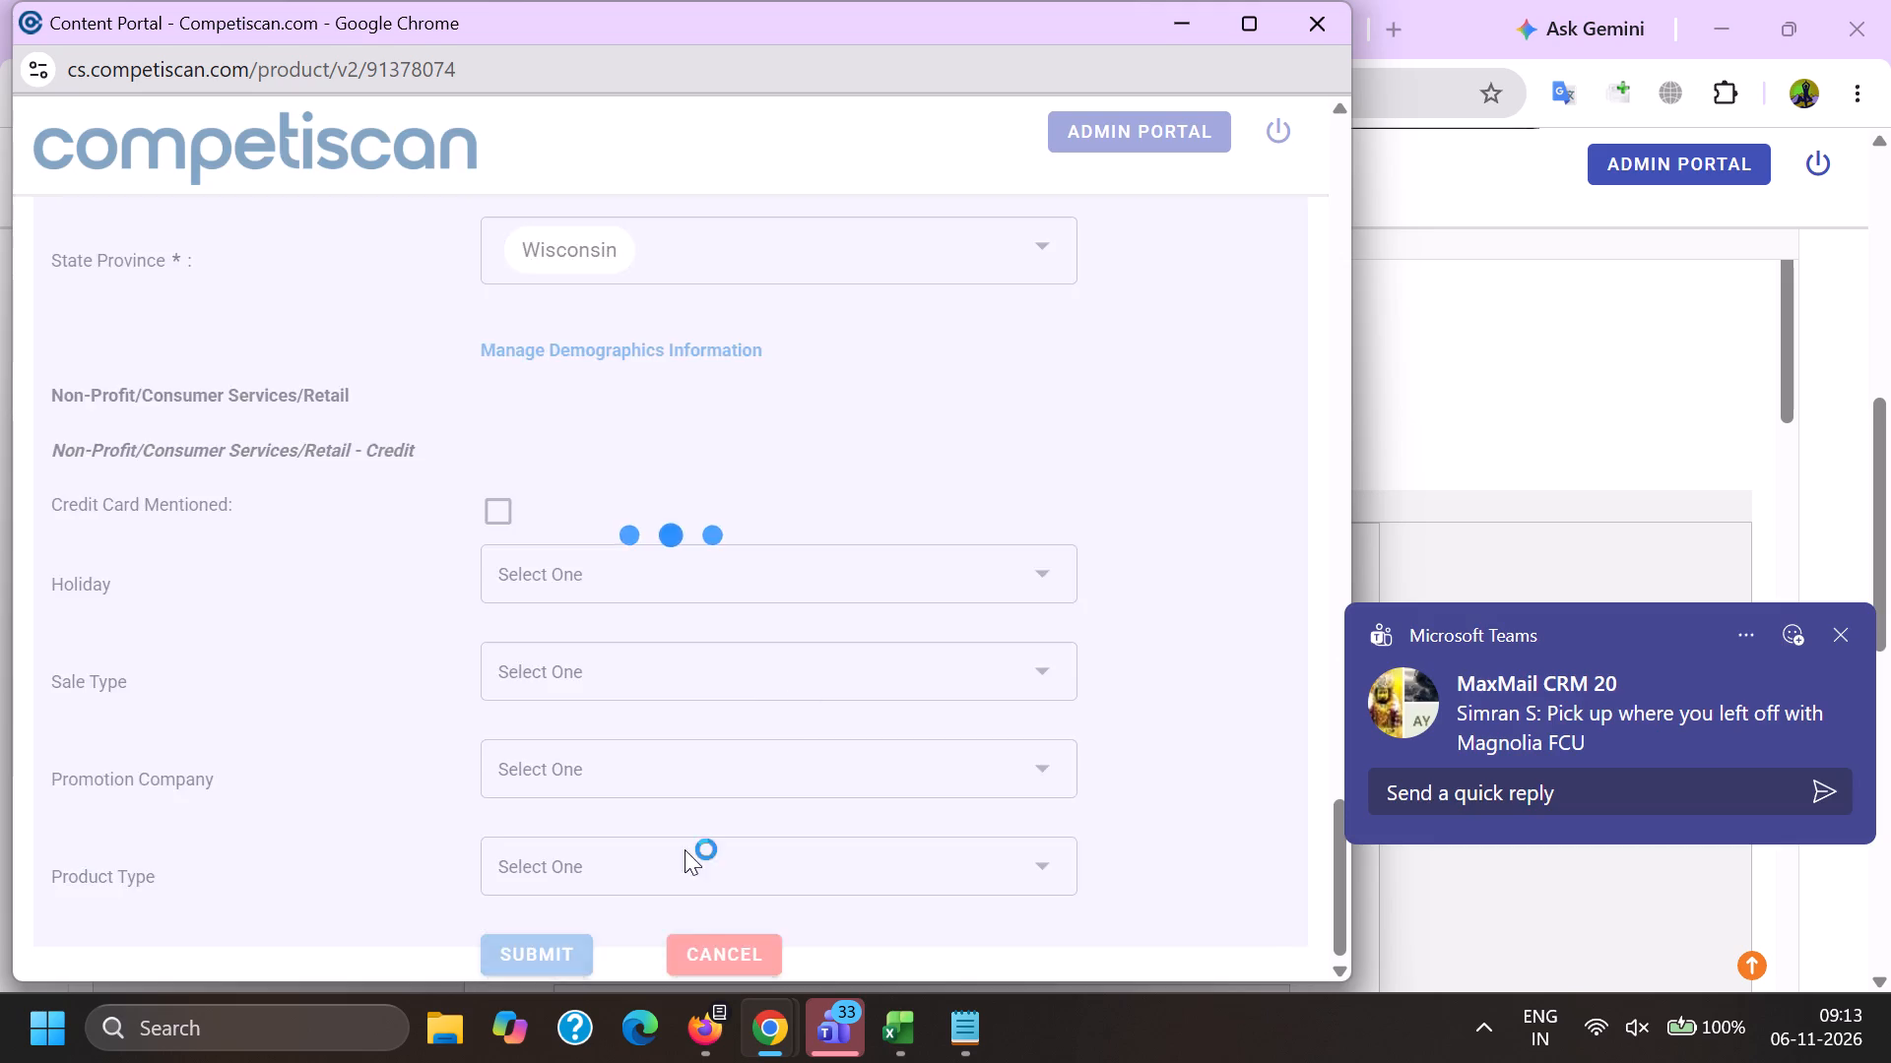
scroll(787, 689, up, 5)
click(879, 1047)
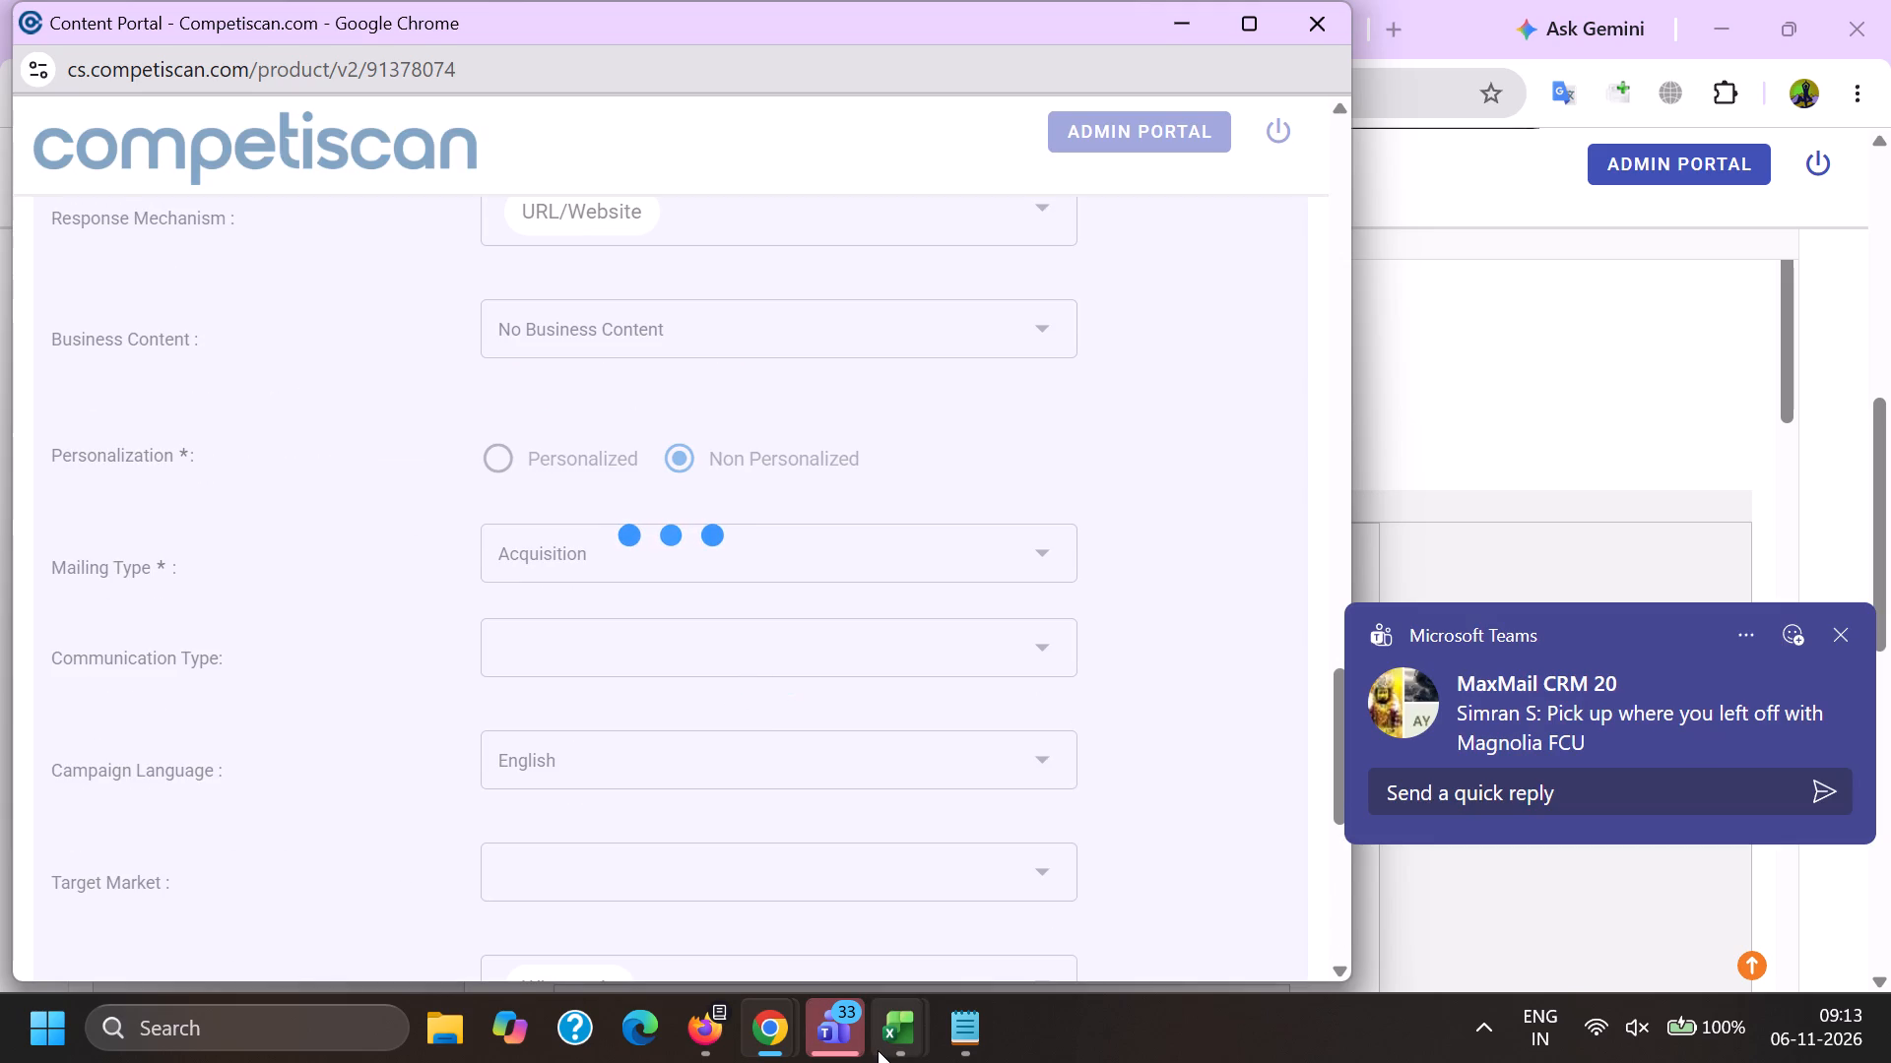
click(1228, 895)
click(1312, 545)
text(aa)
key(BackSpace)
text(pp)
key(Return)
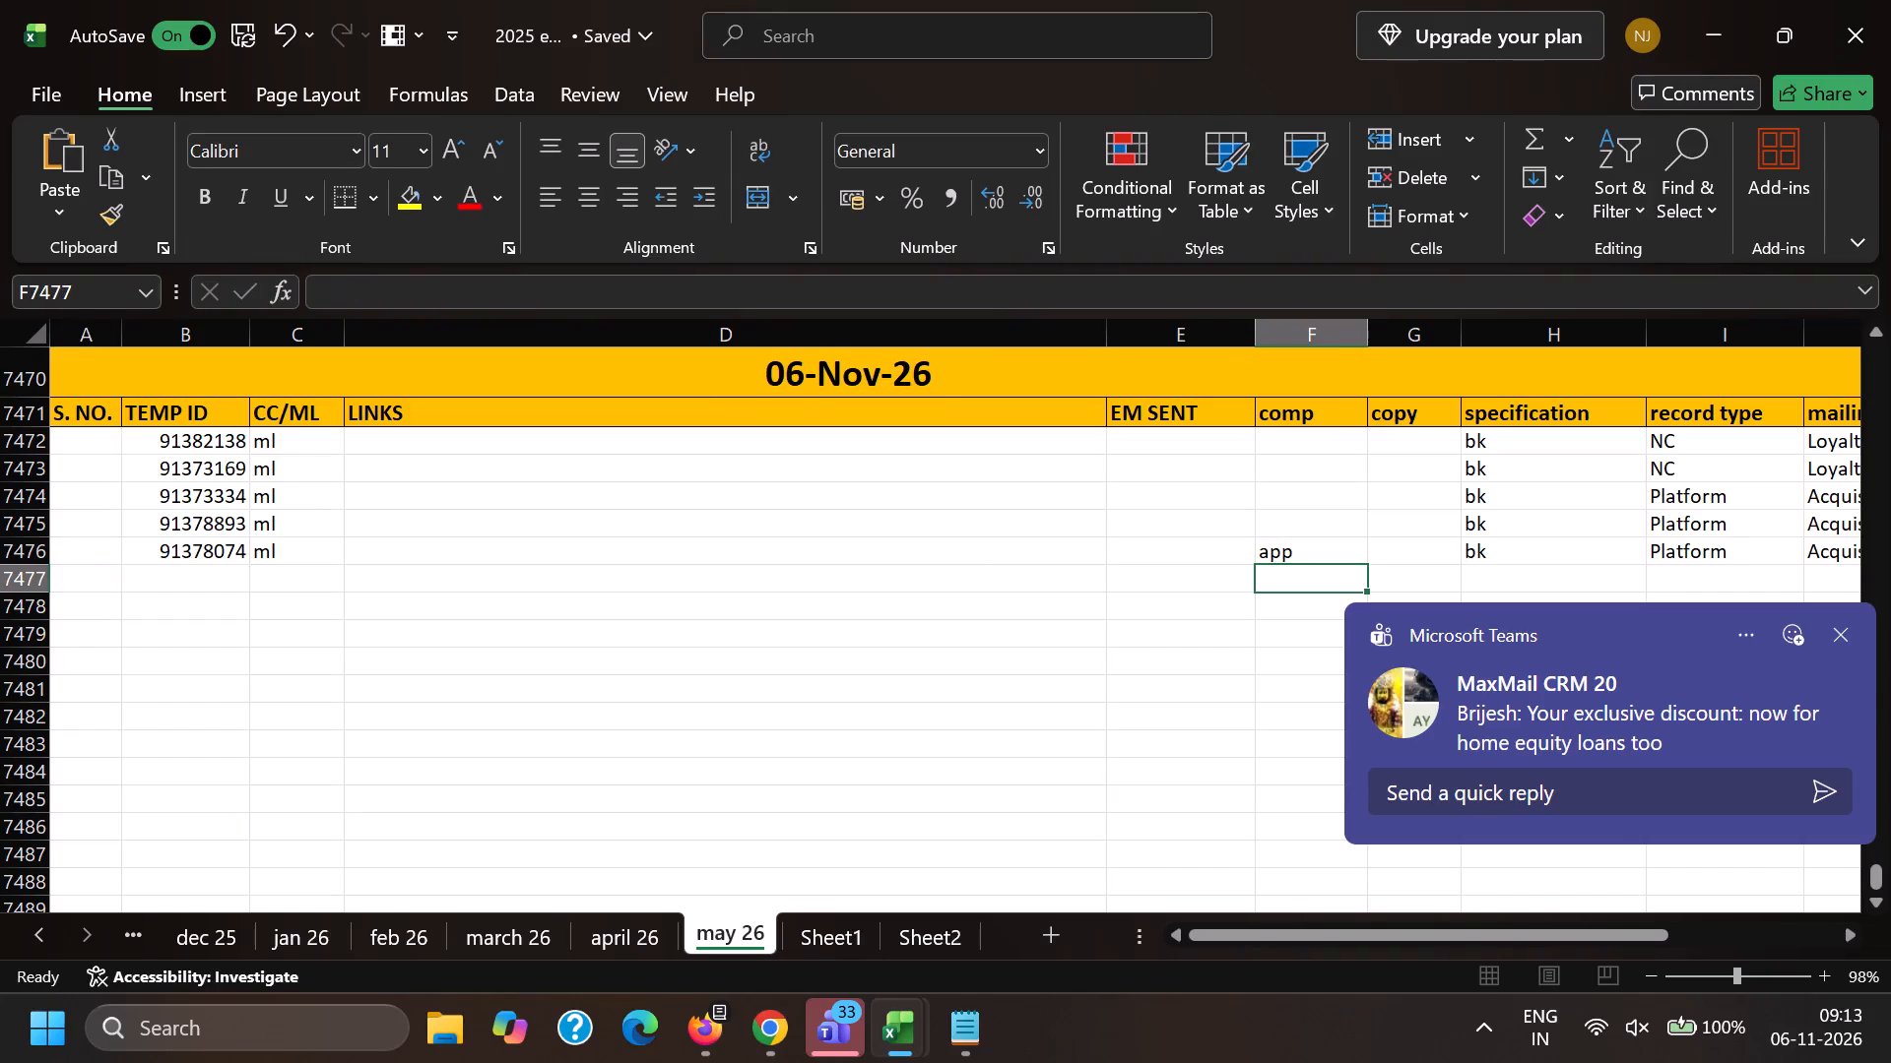
Switch to the strings workbook and copy the Discover Bank sender address in cell B204.
click(922, 1032)
click(786, 924)
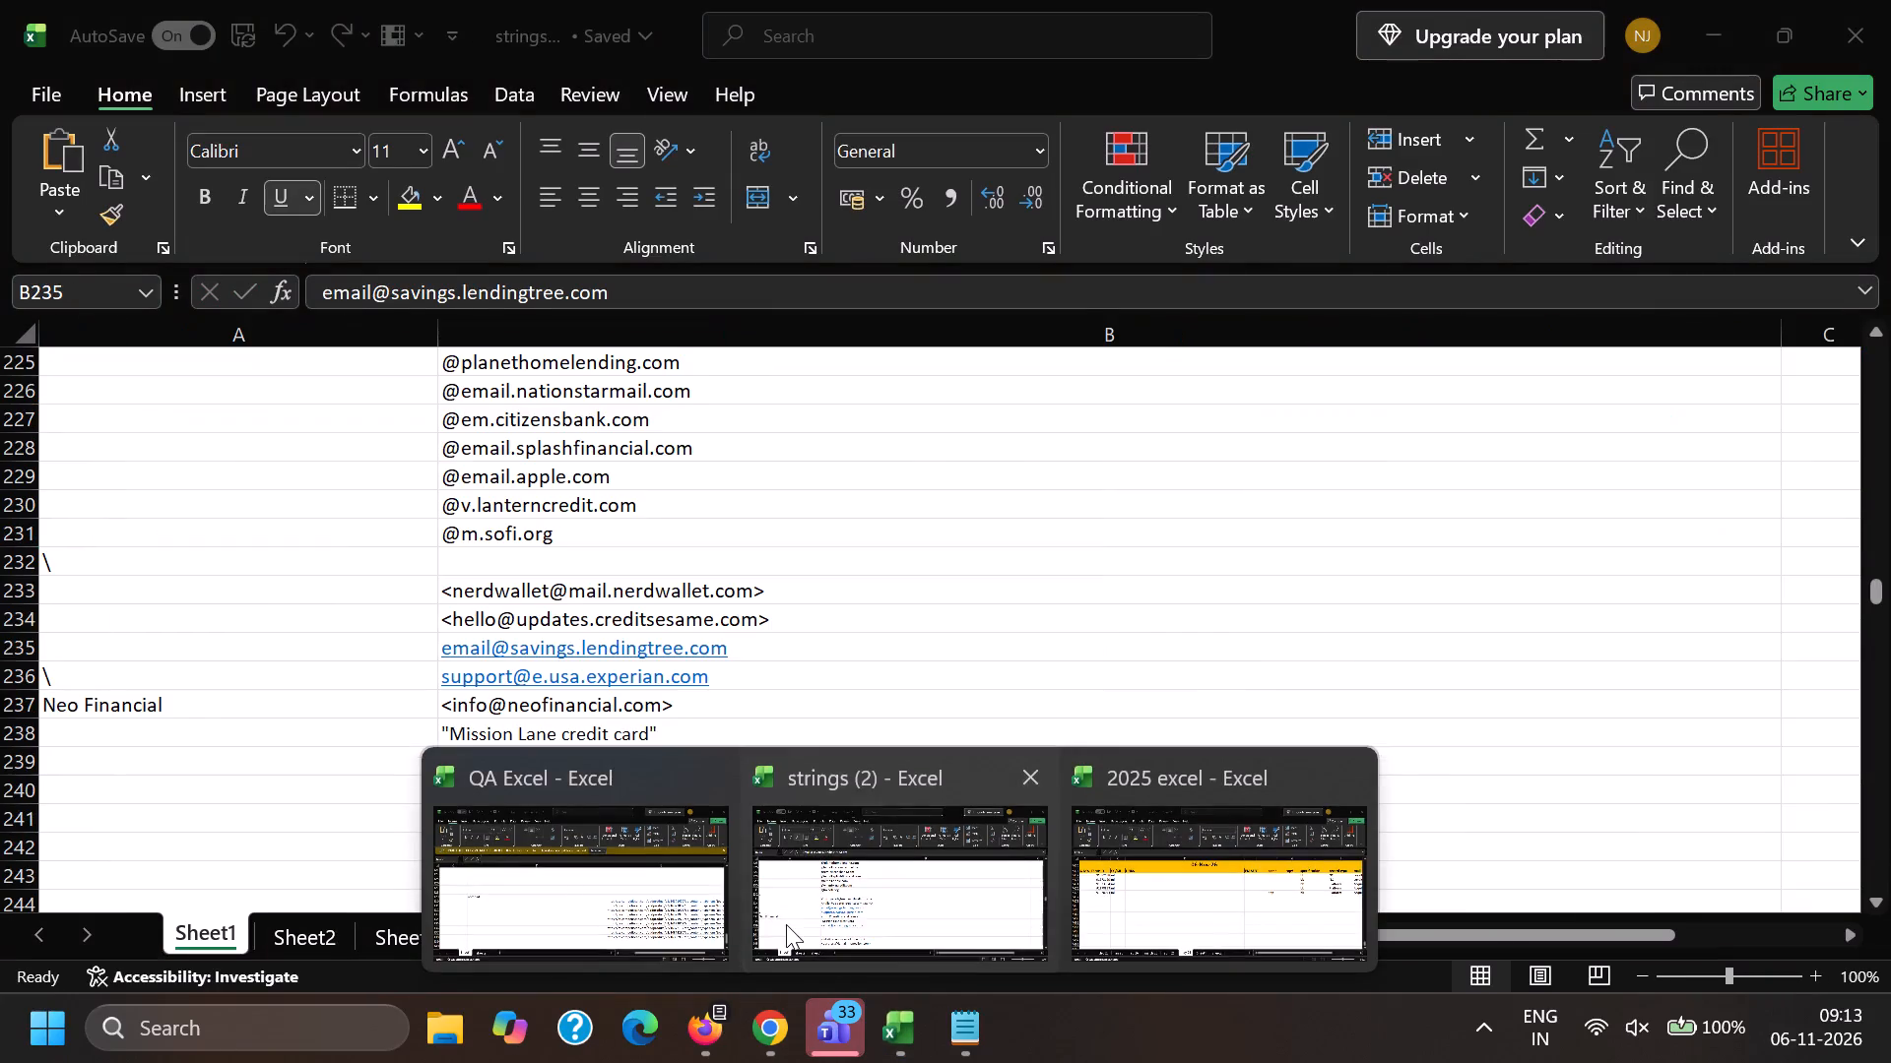
scroll(763, 677, up, 7)
scroll(827, 619, up, 4)
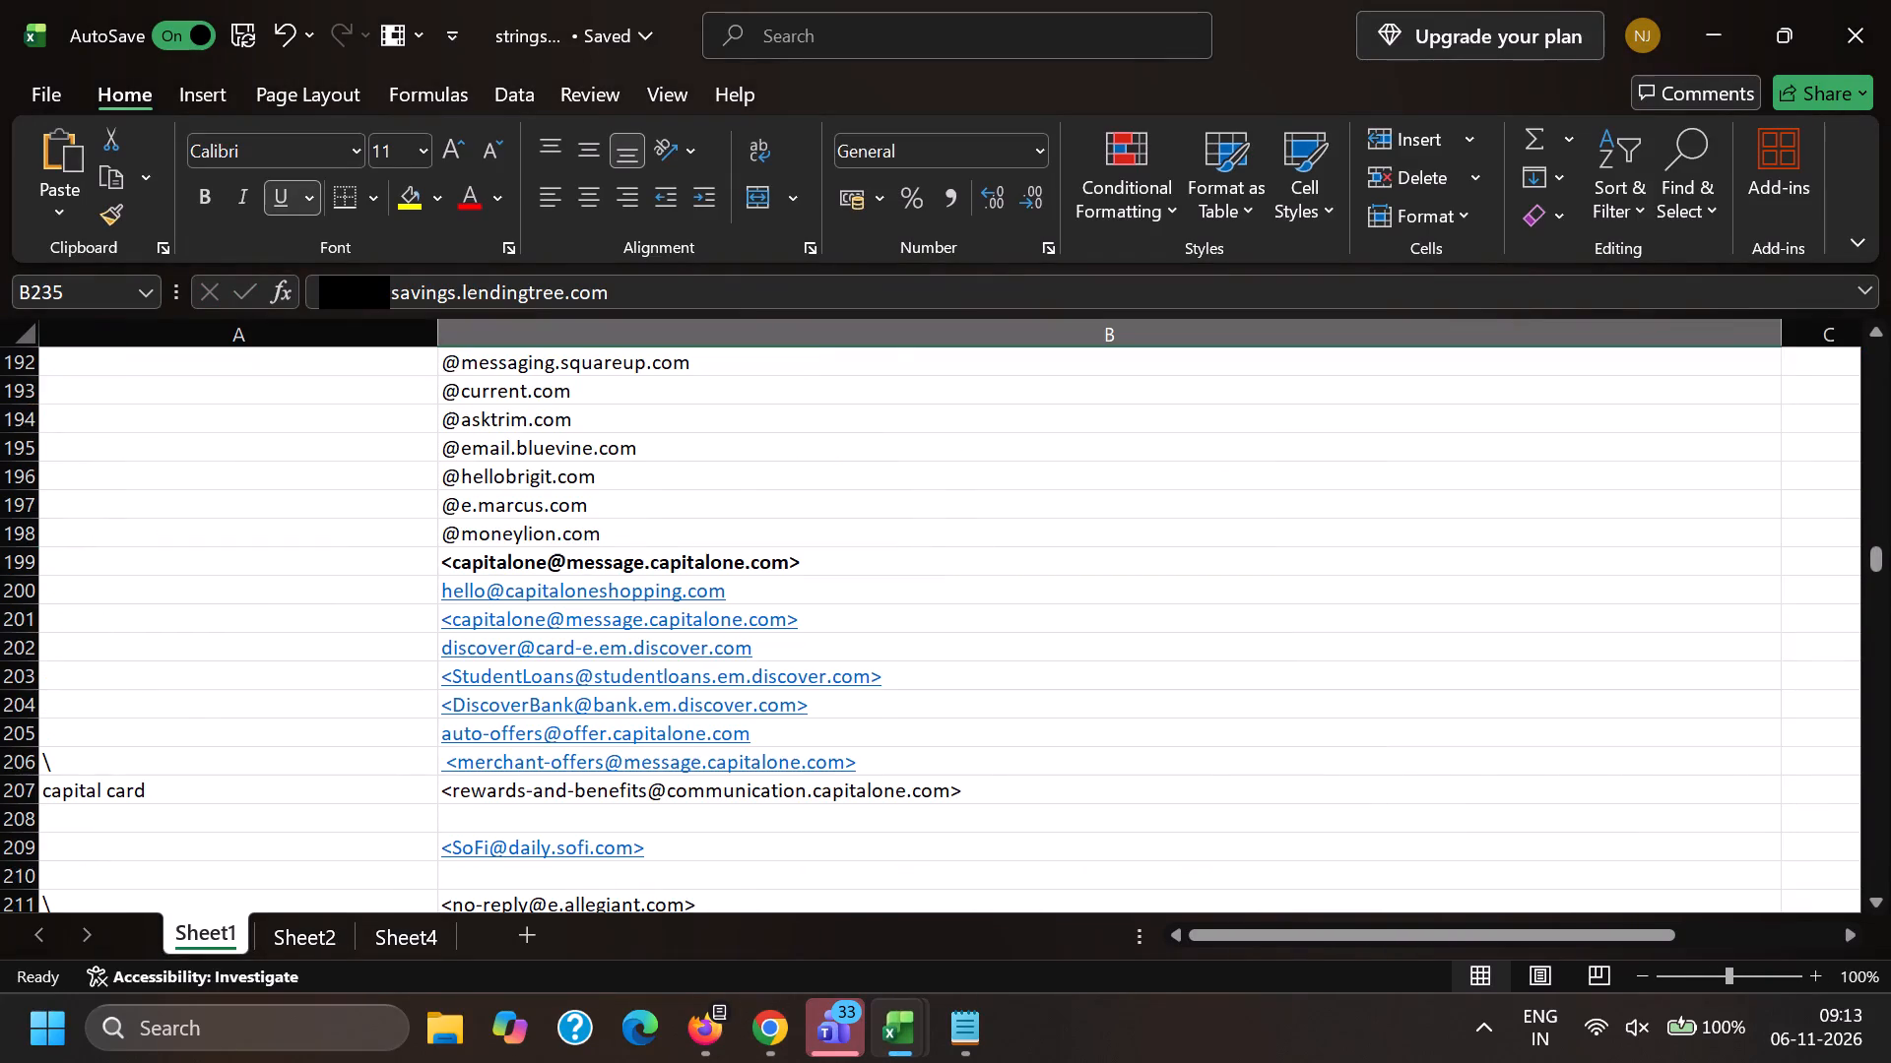
click(846, 691)
key(ctrl+c)
In Firefox, replace the LendingTree search in the content portal with the copied Discover Bank sender address in quotation marks and run it.
key(alt+Tab)
key(alt+Tab)
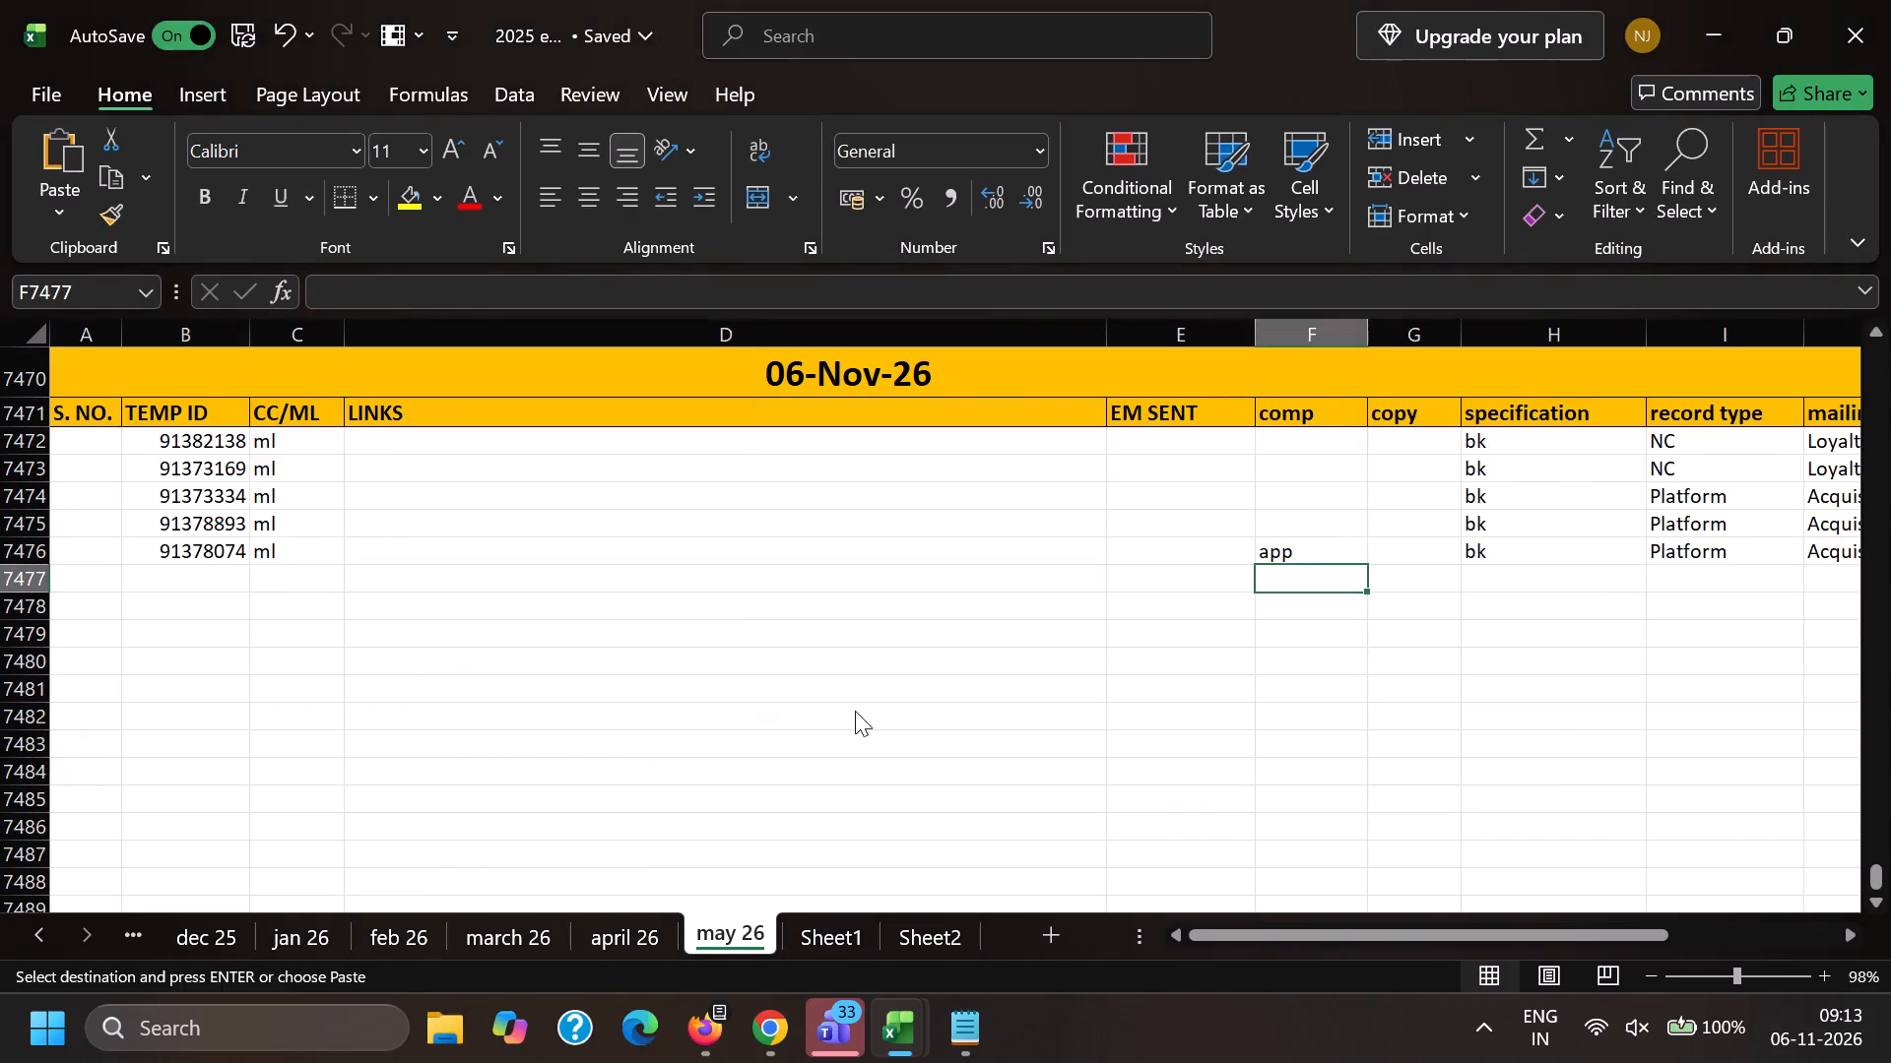
key(alt+Tab)
click(763, 1031)
click(637, 893)
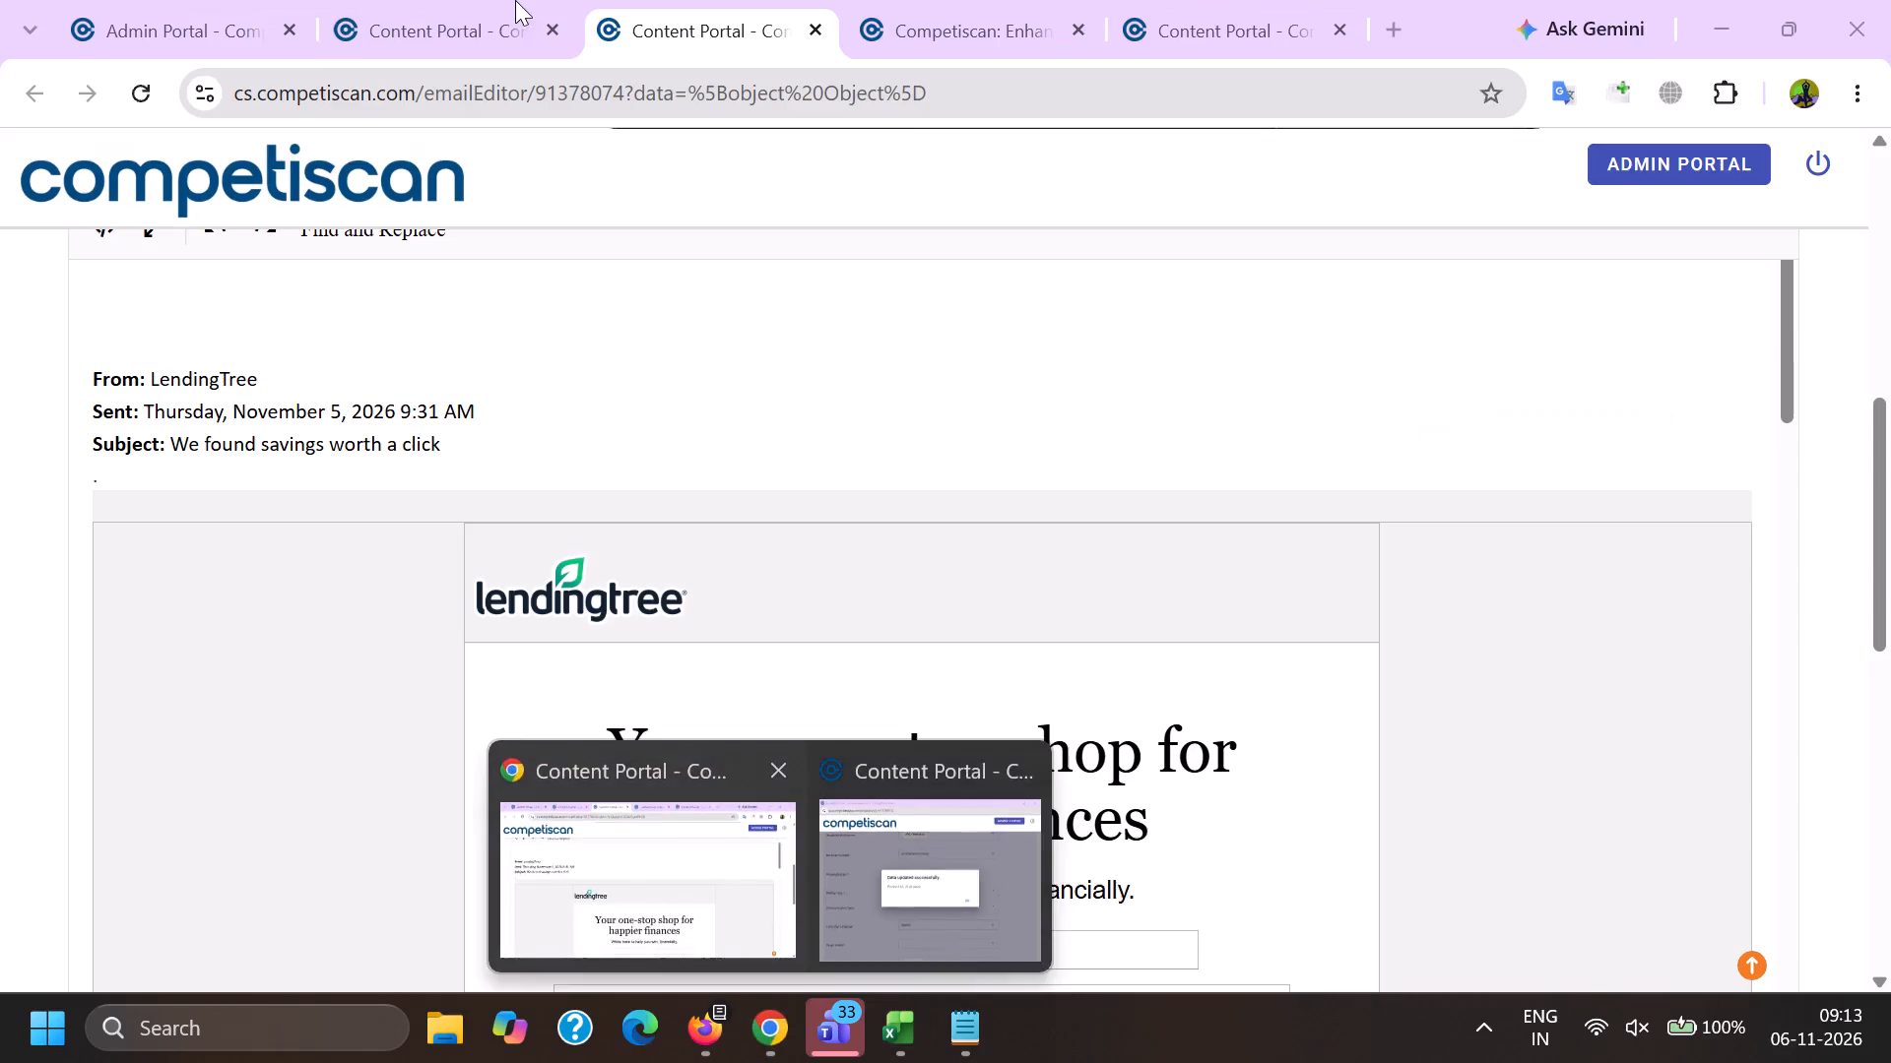
click(508, 0)
click(715, 1032)
click(452, 862)
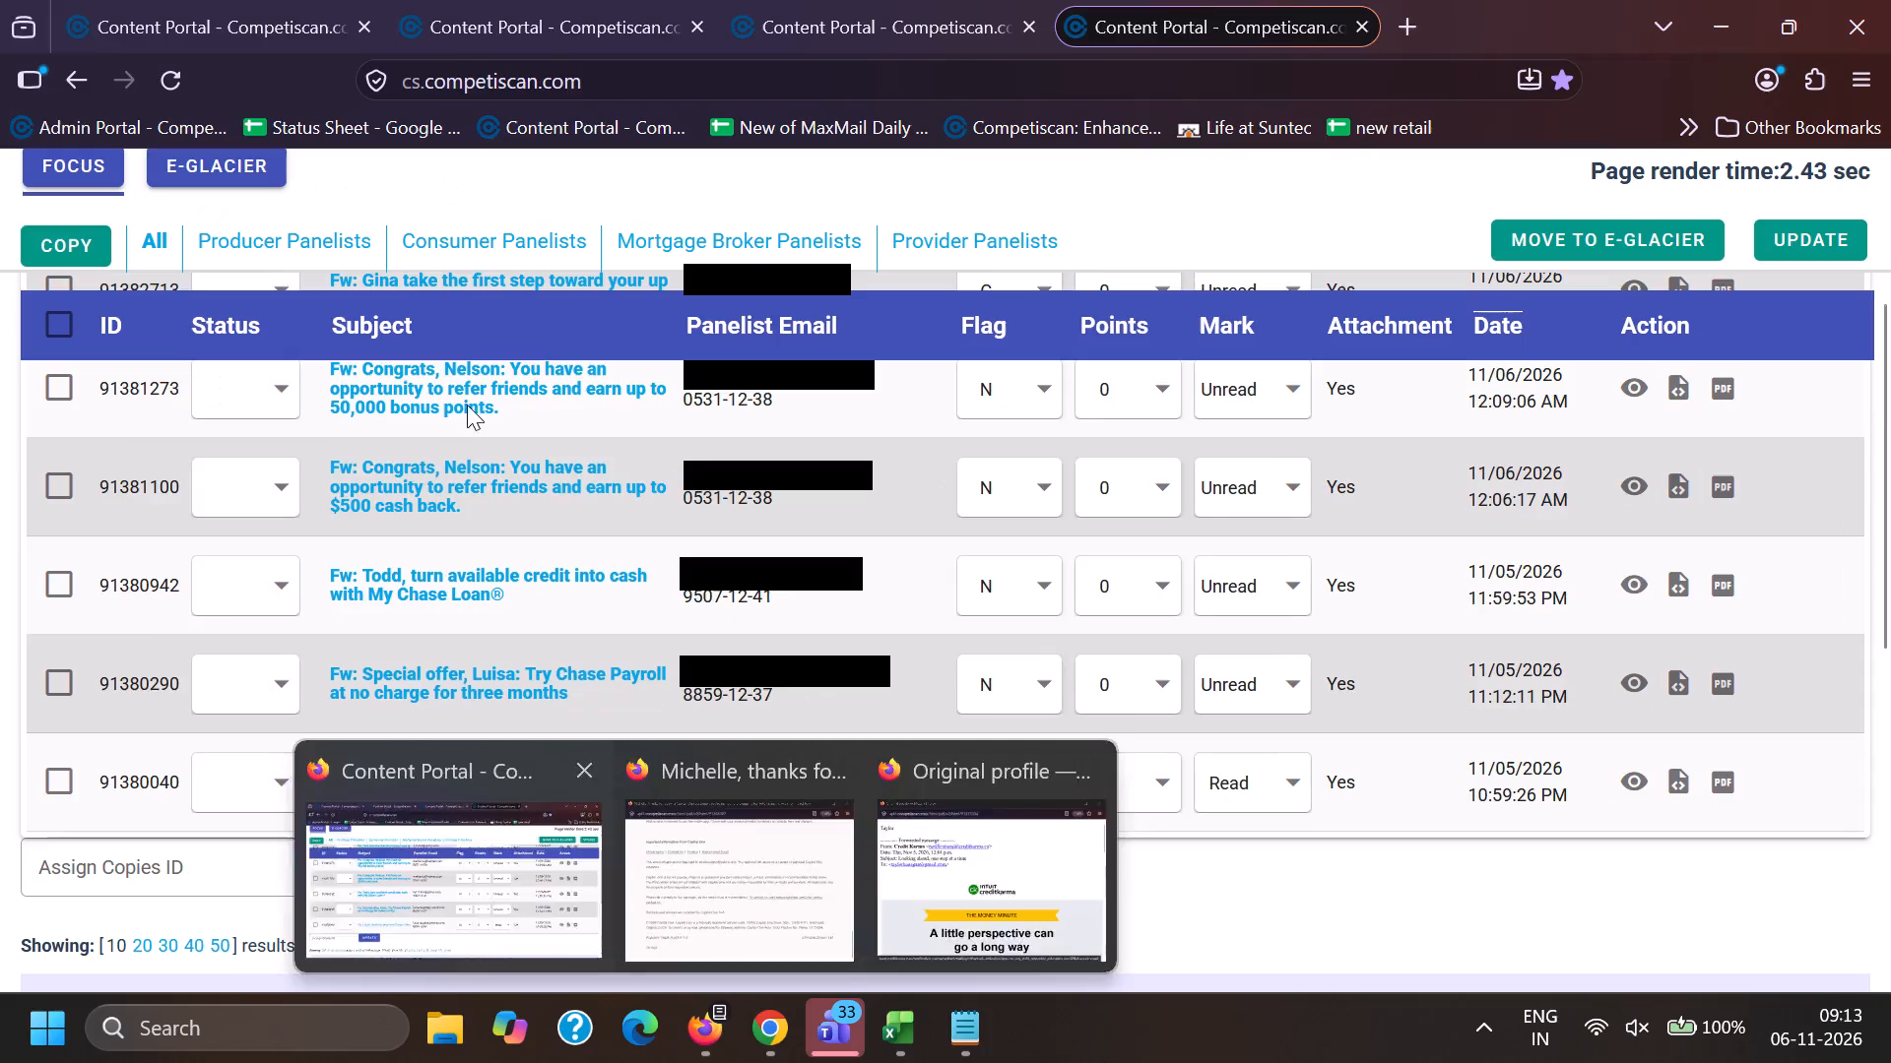
scroll(467, 407, down, 2)
click(707, 0)
click(916, 0)
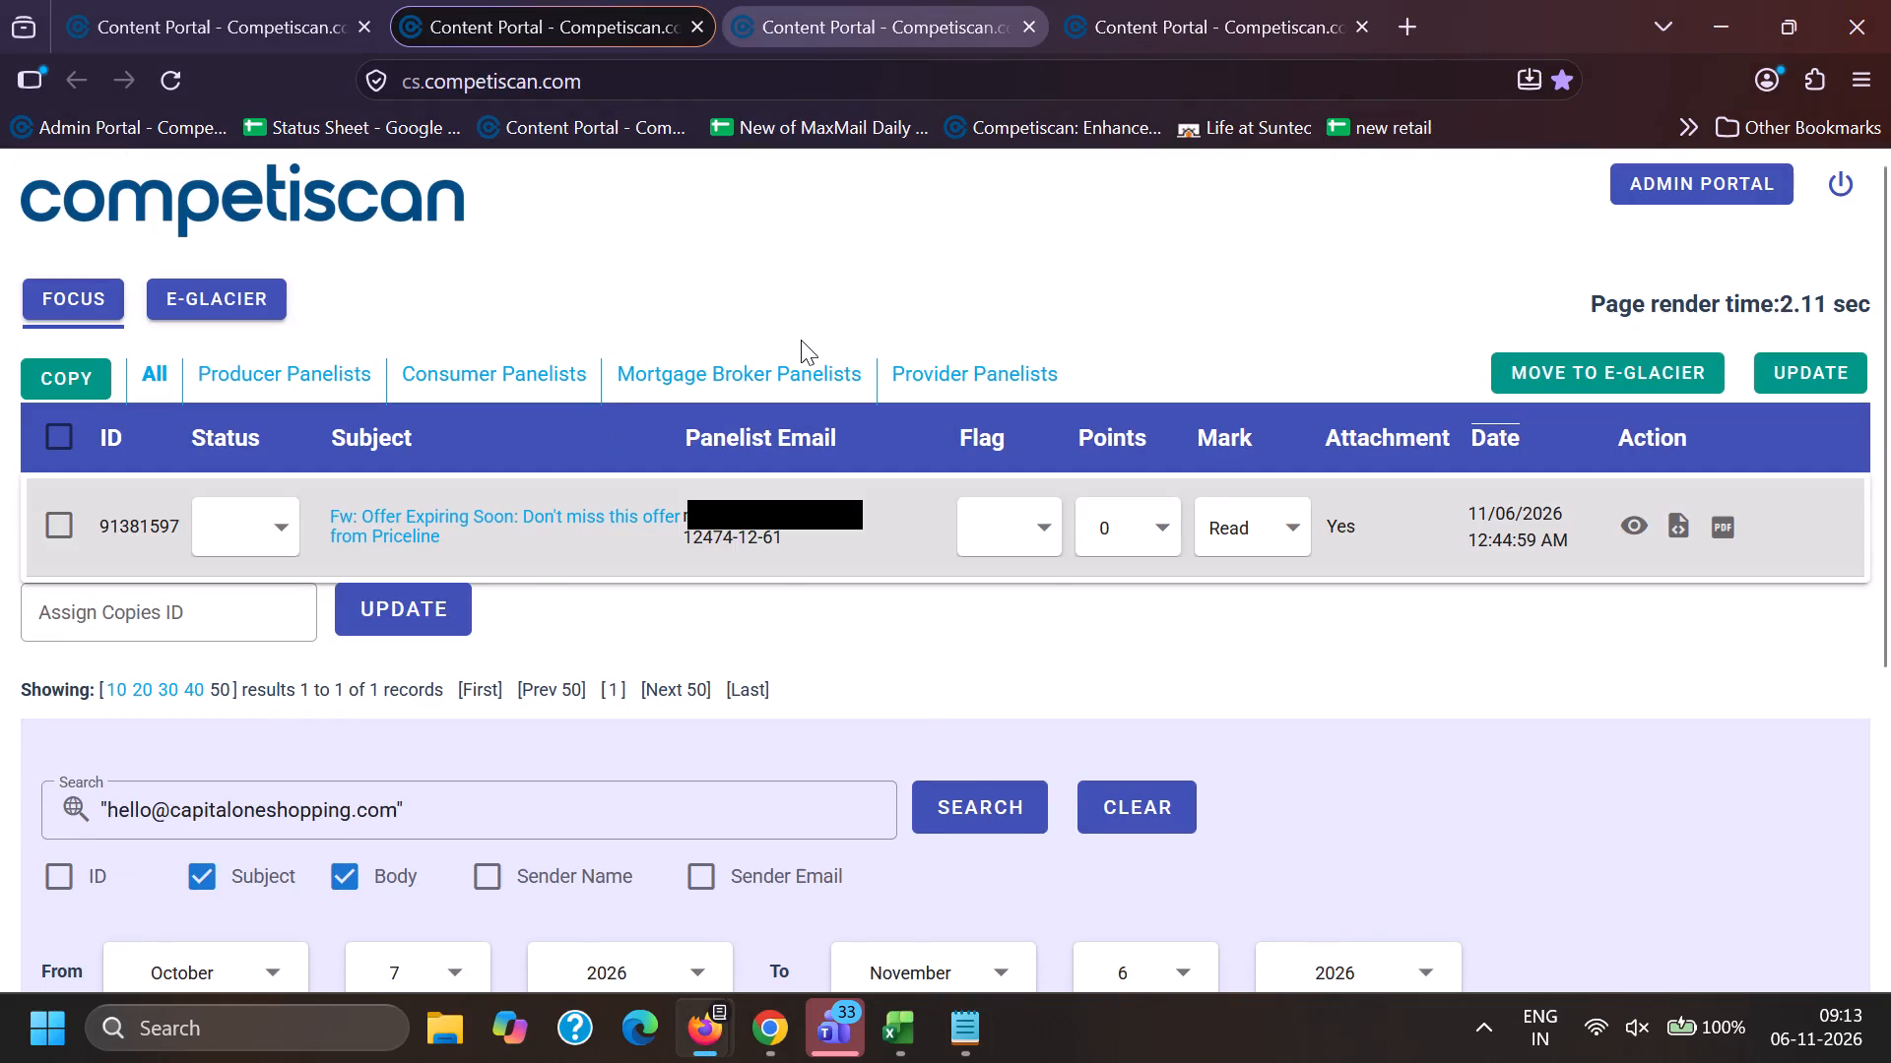
click(278, 0)
scroll(483, 680, down, 4)
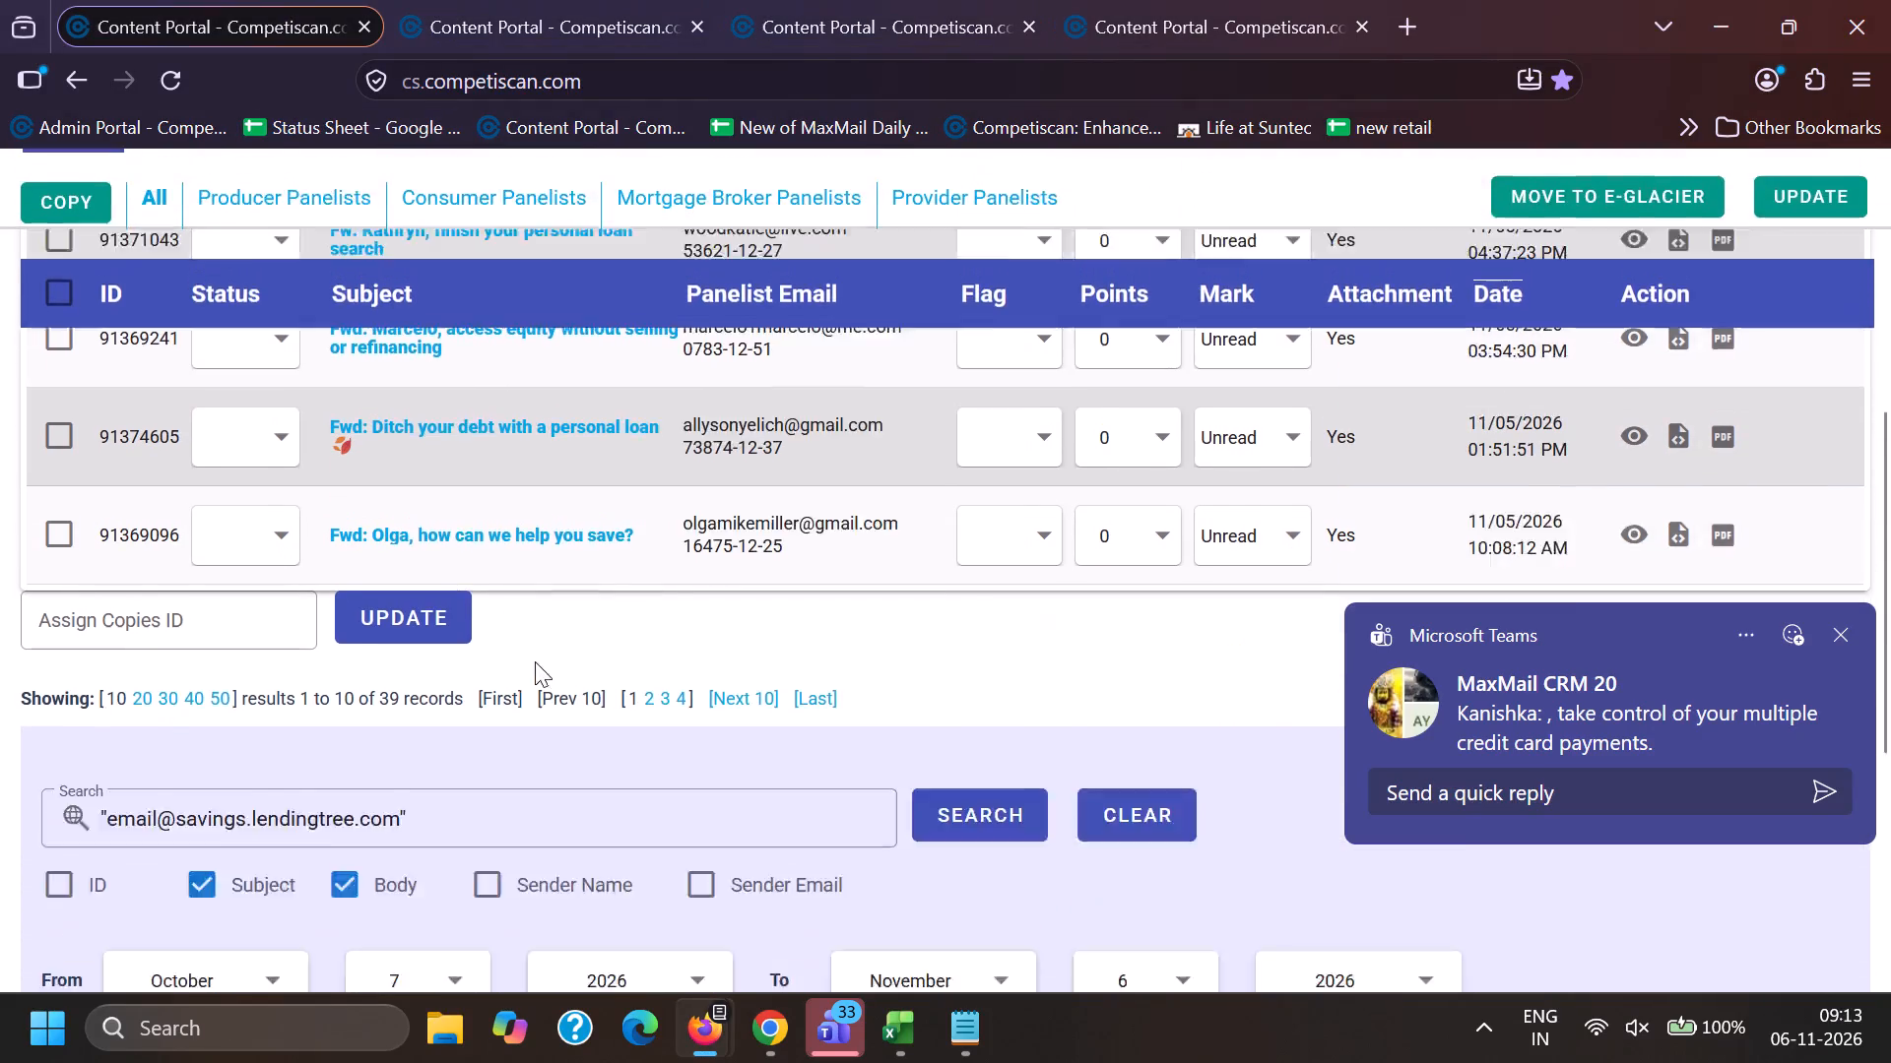
drag(543, 766, 0, 767)
key(BackSpace)
key(shift+quotedbl)
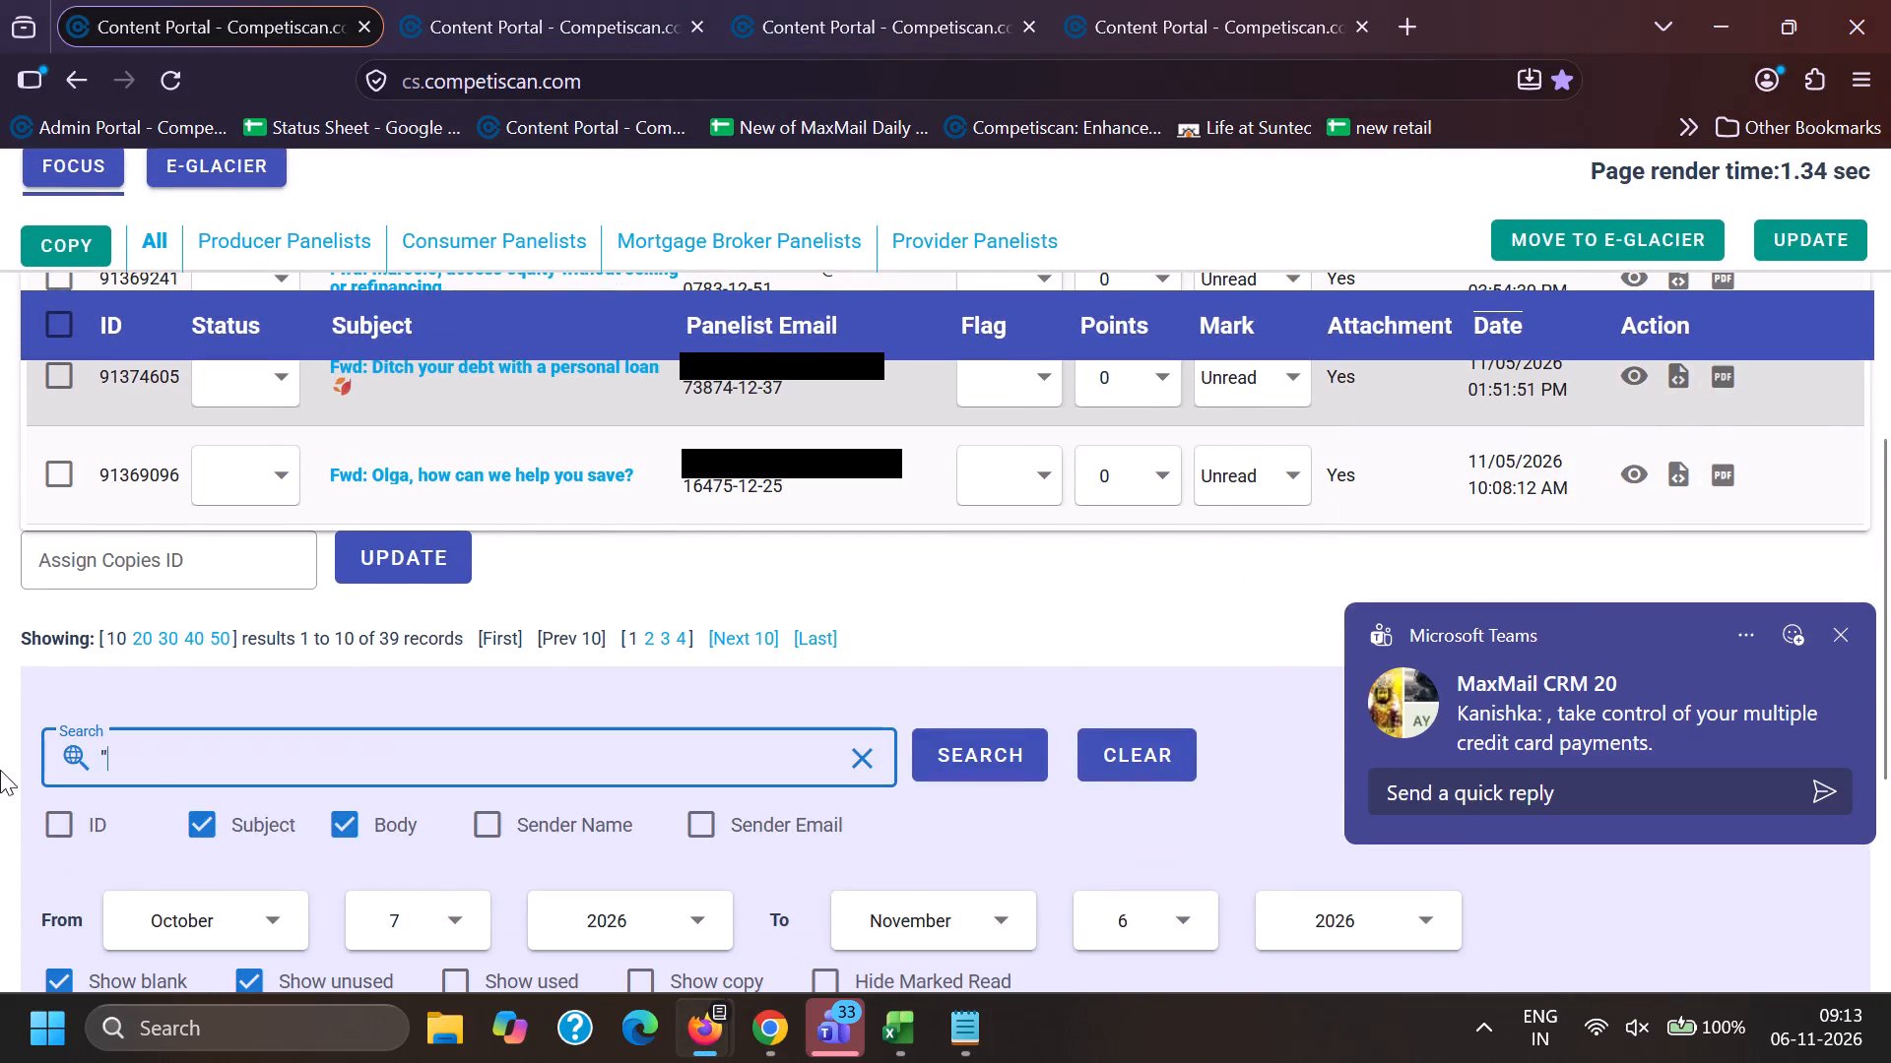
key(ctrl+v)
key(shift+quotedbl)
key(Return)
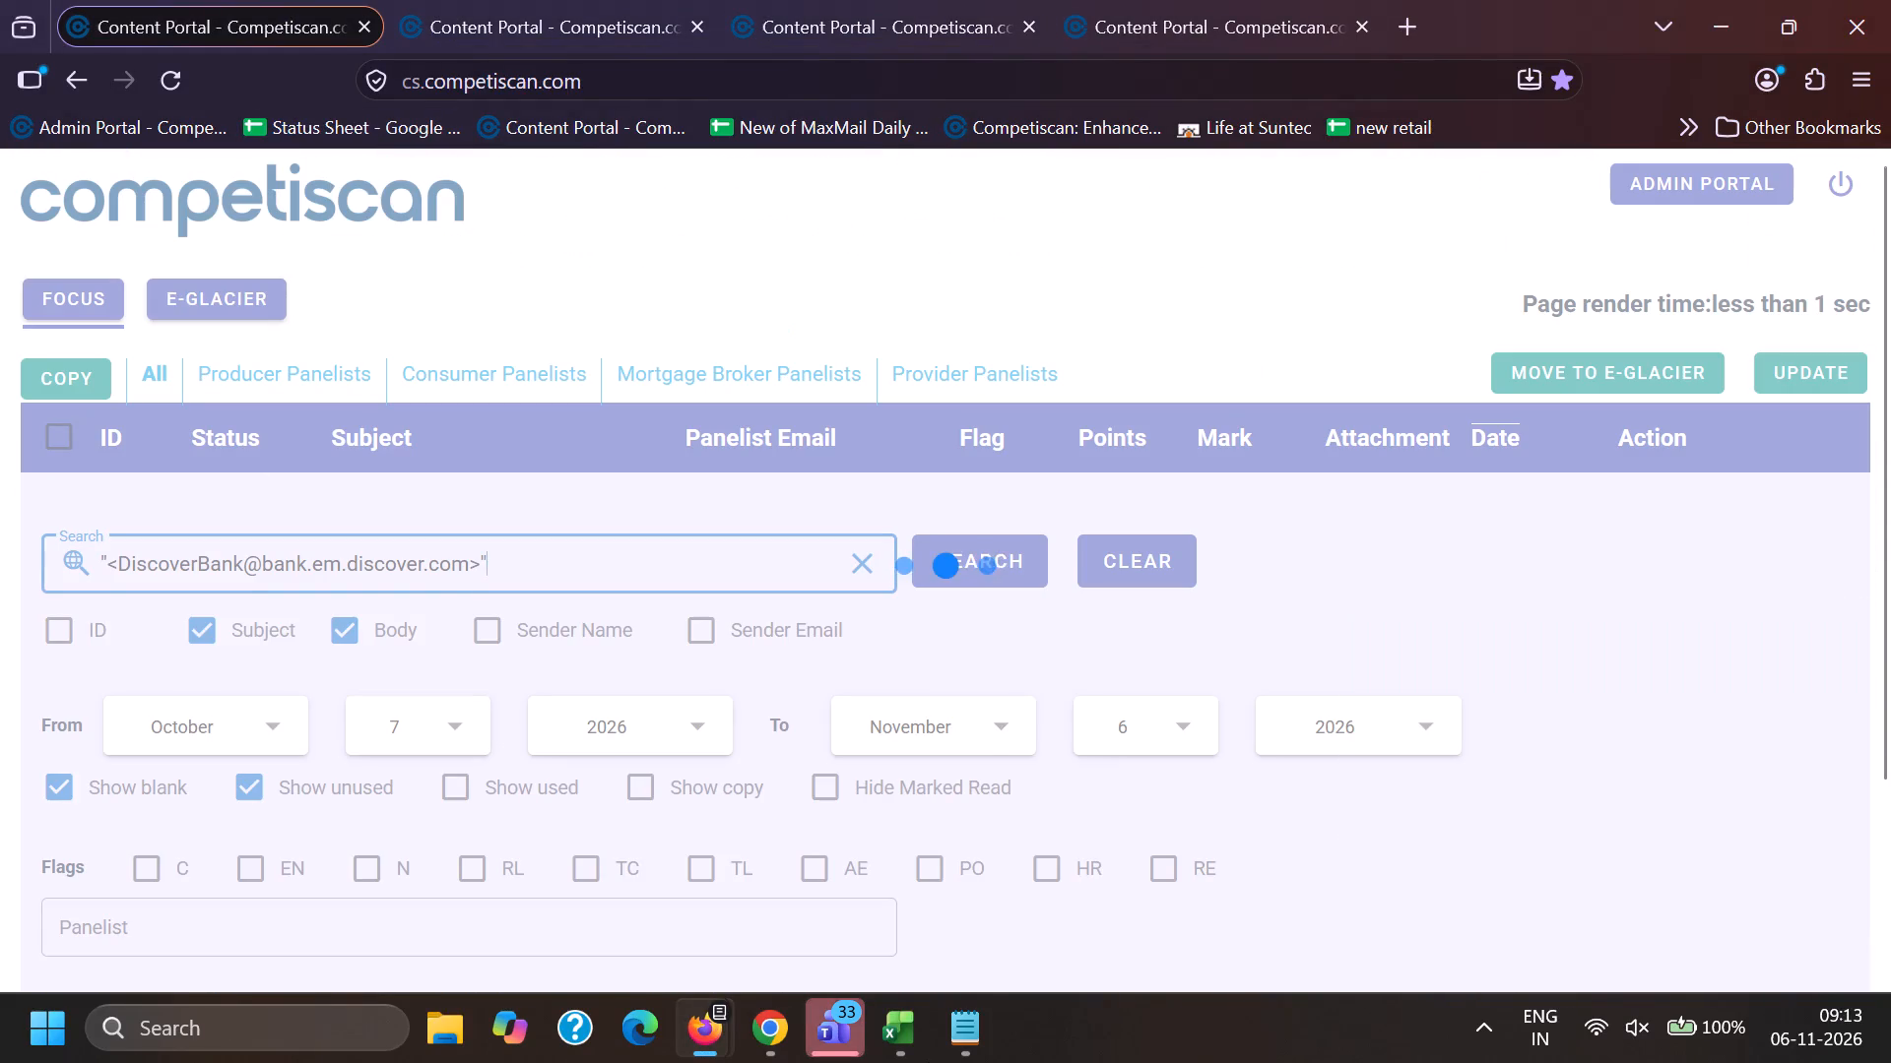
Copy the Capital One merchant-offers sender address from the strings workbook and search for it in quotes, replacing the portal's Capital One Shopping search.
click(895, 1041)
click(938, 900)
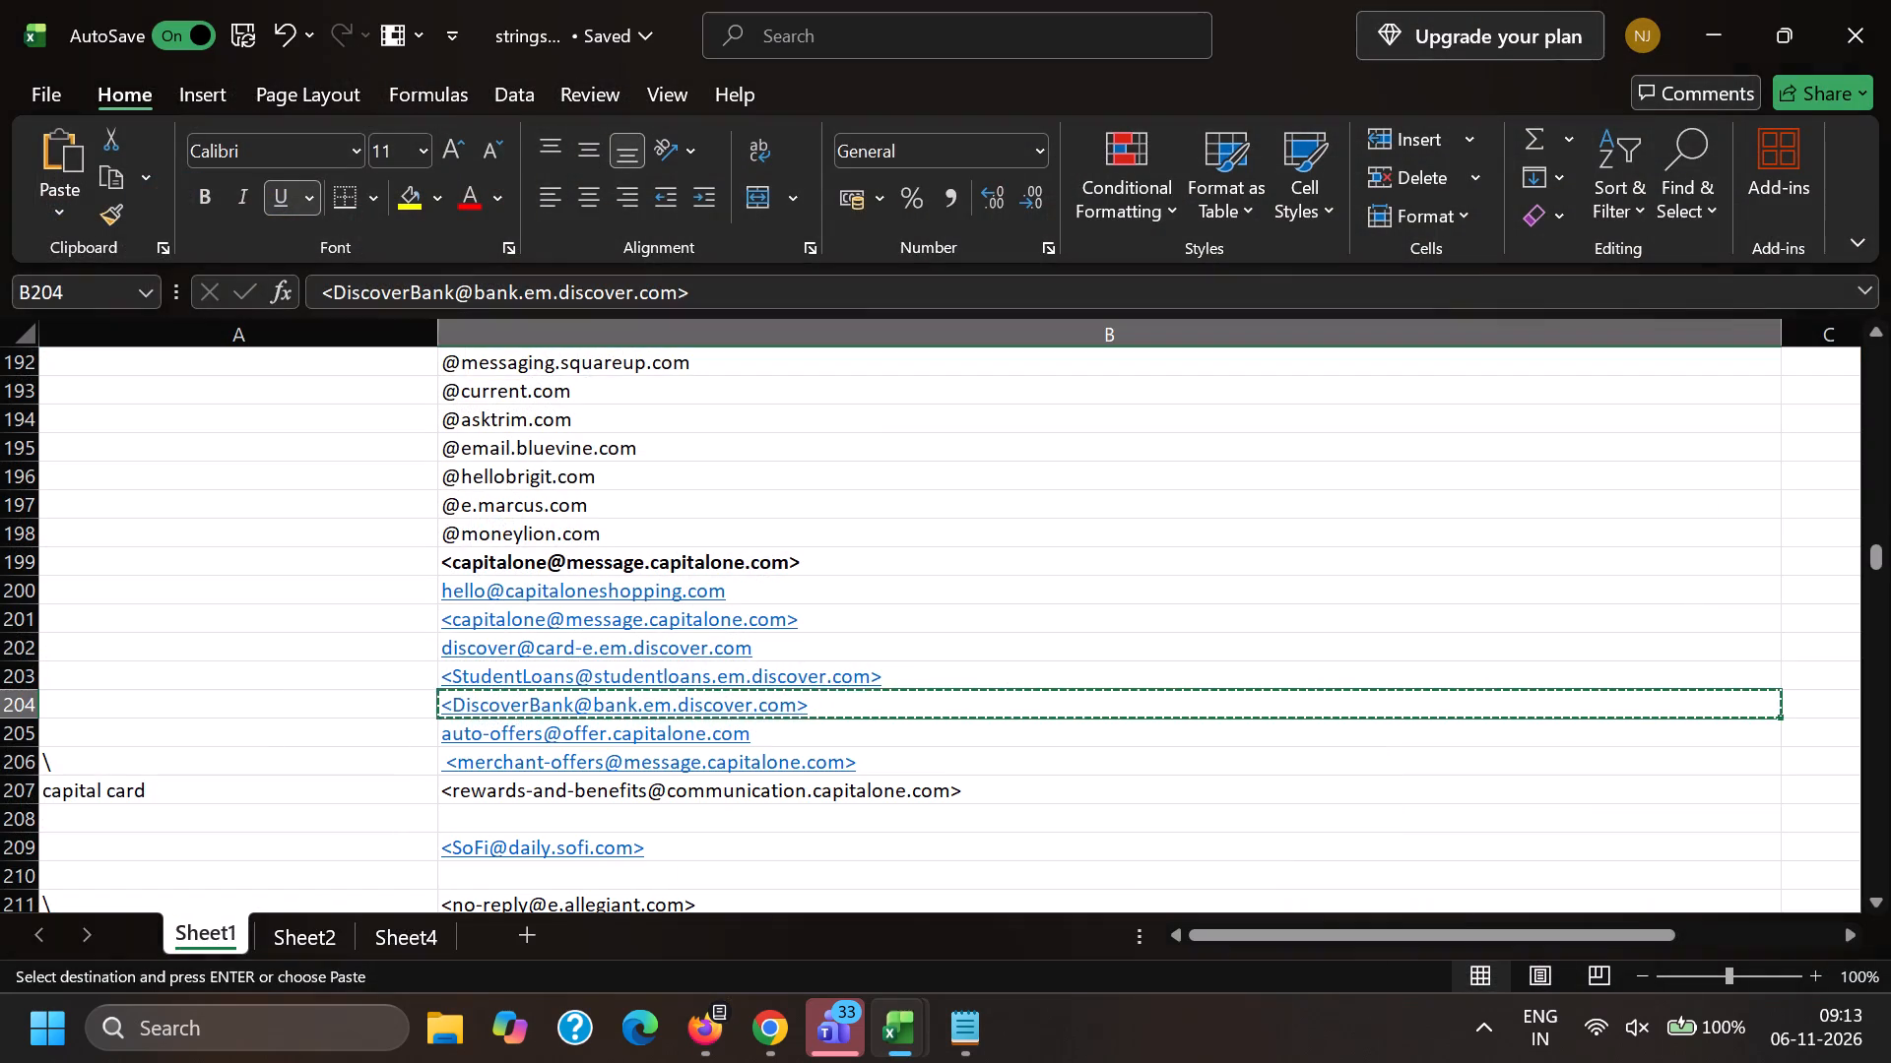
click(959, 761)
key(ctrl+c)
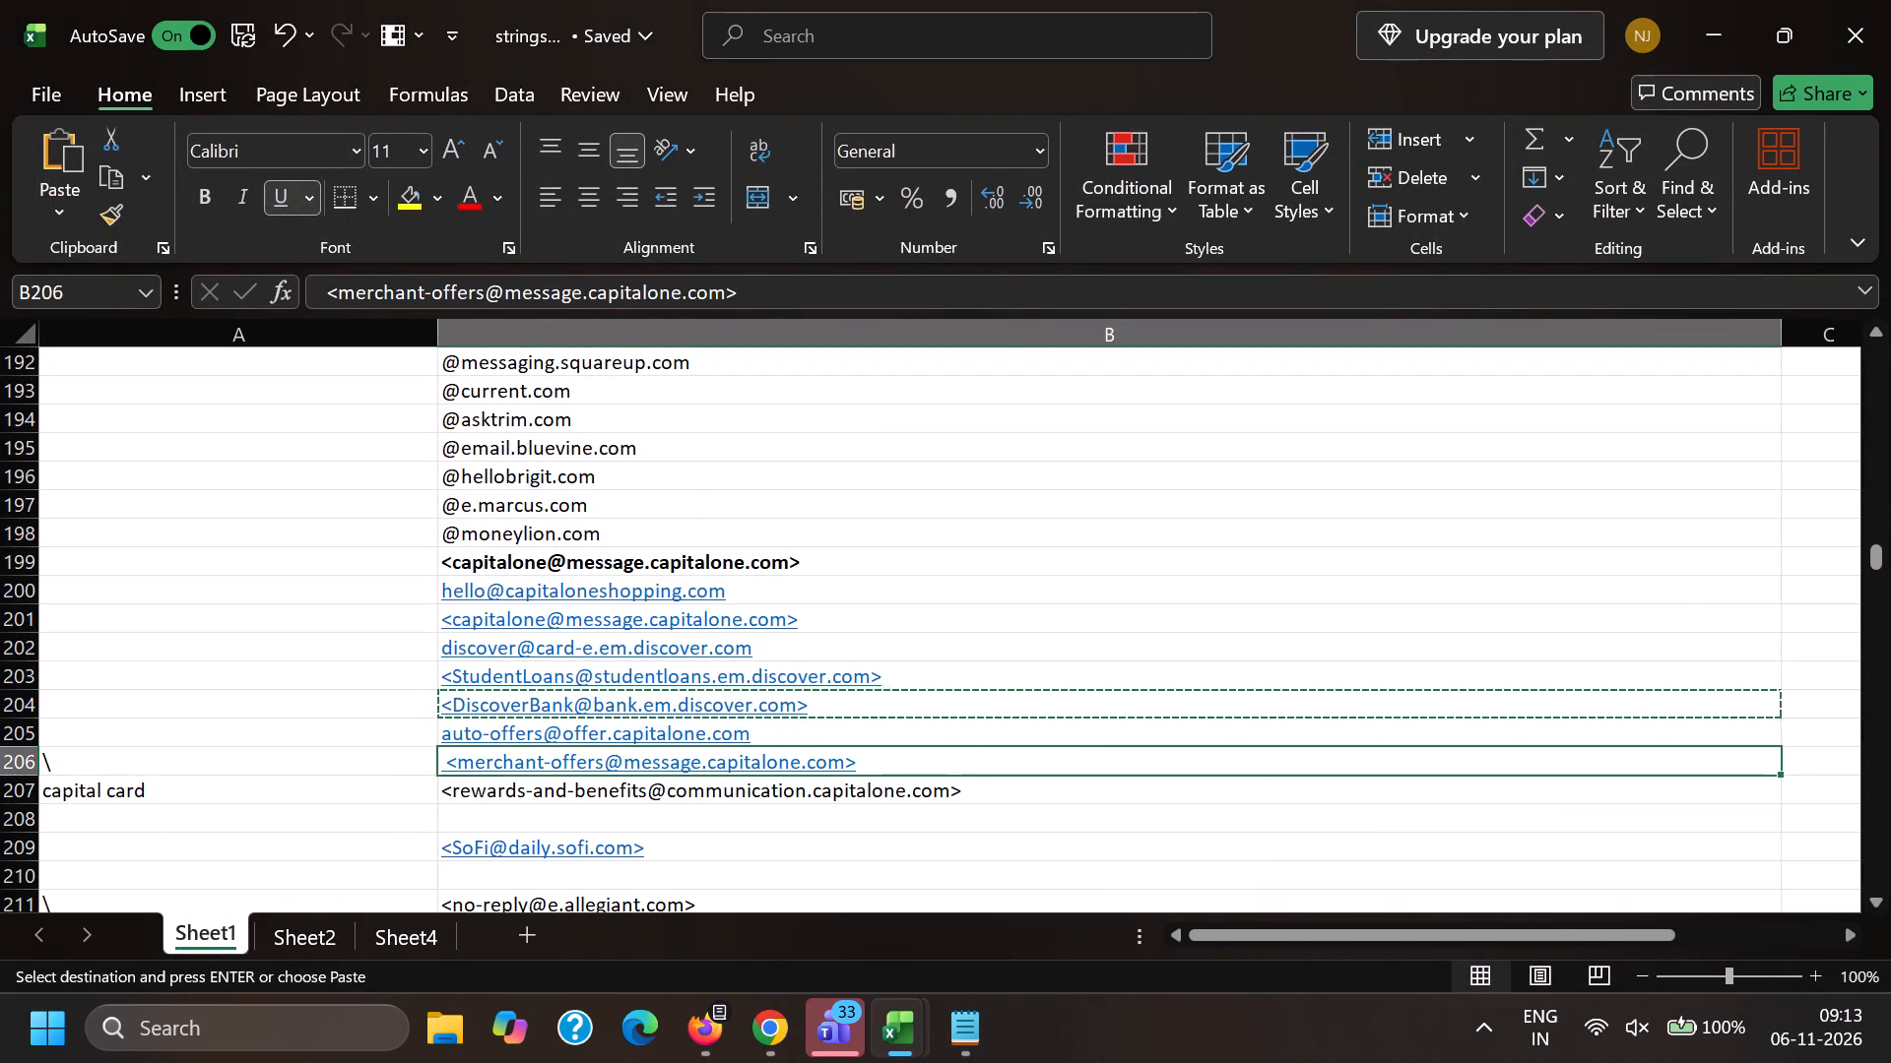
key(alt+Tab)
click(632, 0)
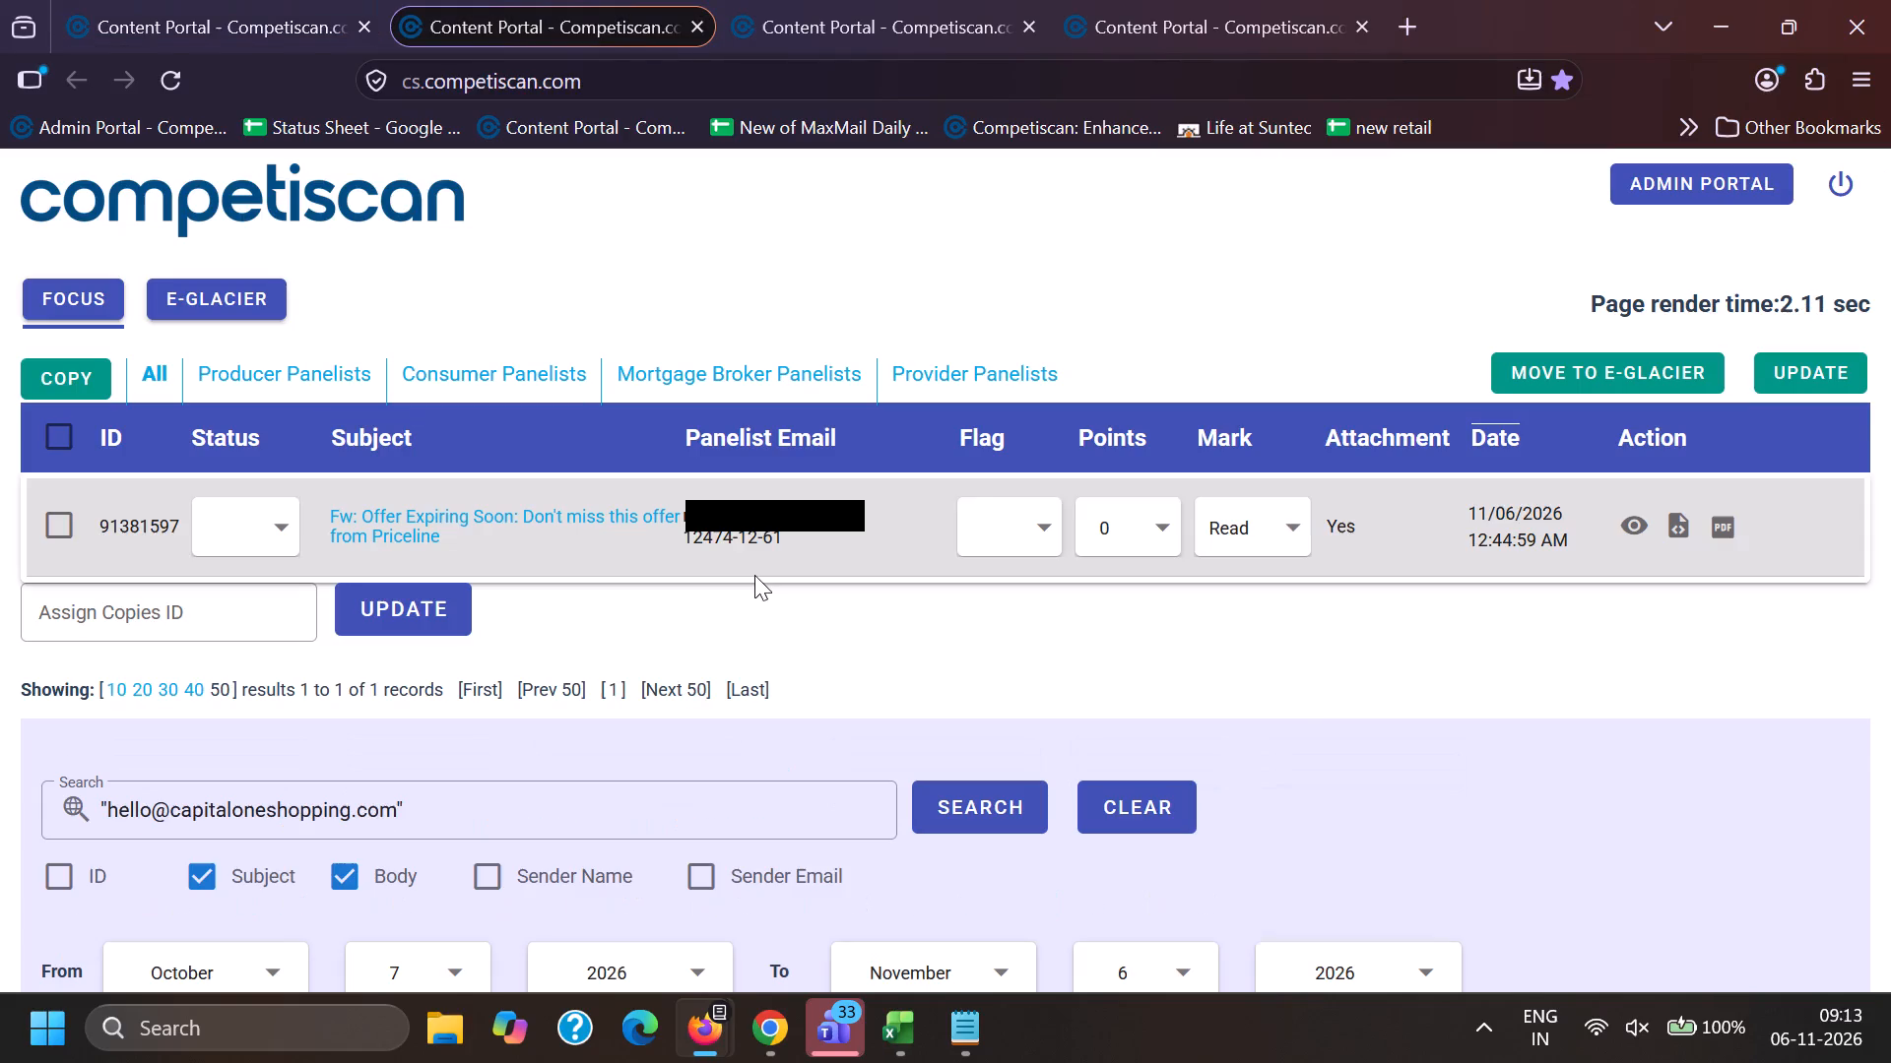
drag(573, 804, 1, 763)
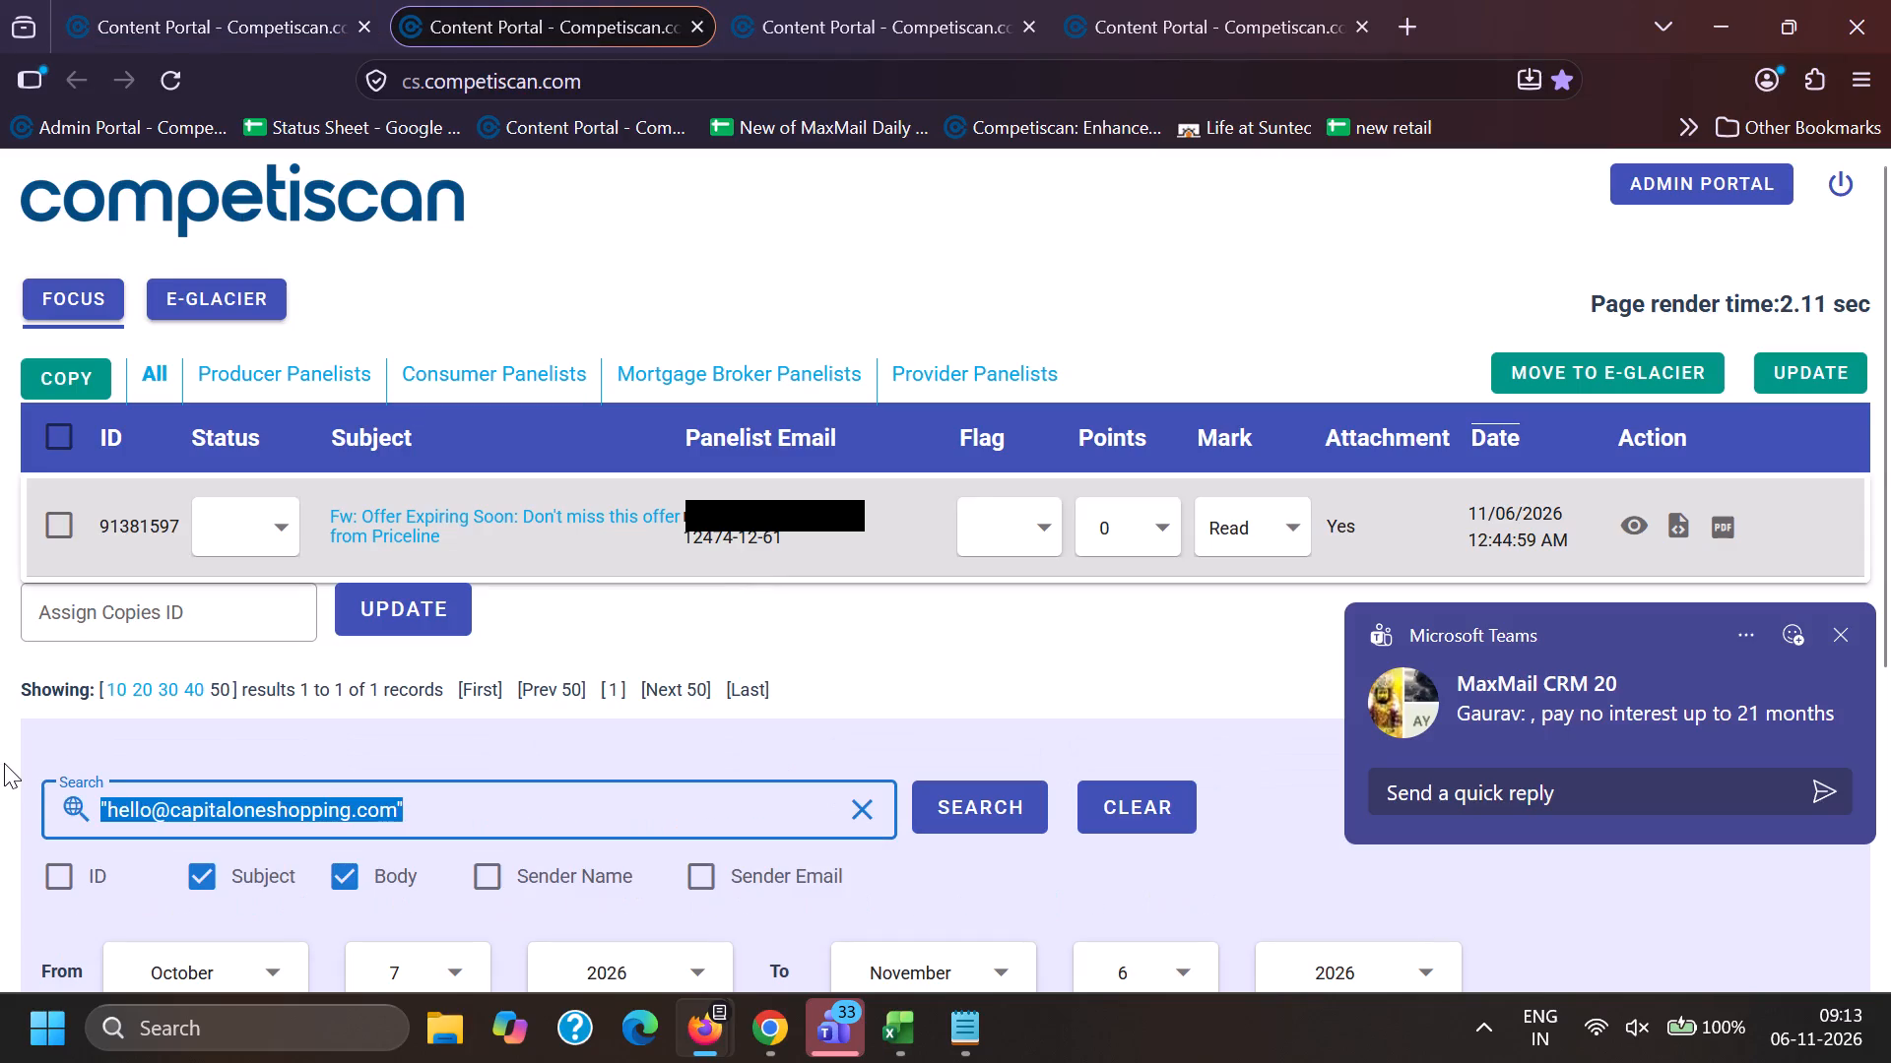
key(BackSpace)
key(shift+quotedbl)
key(ctrl+v)
key(shift+quotedbl)
key(Return)
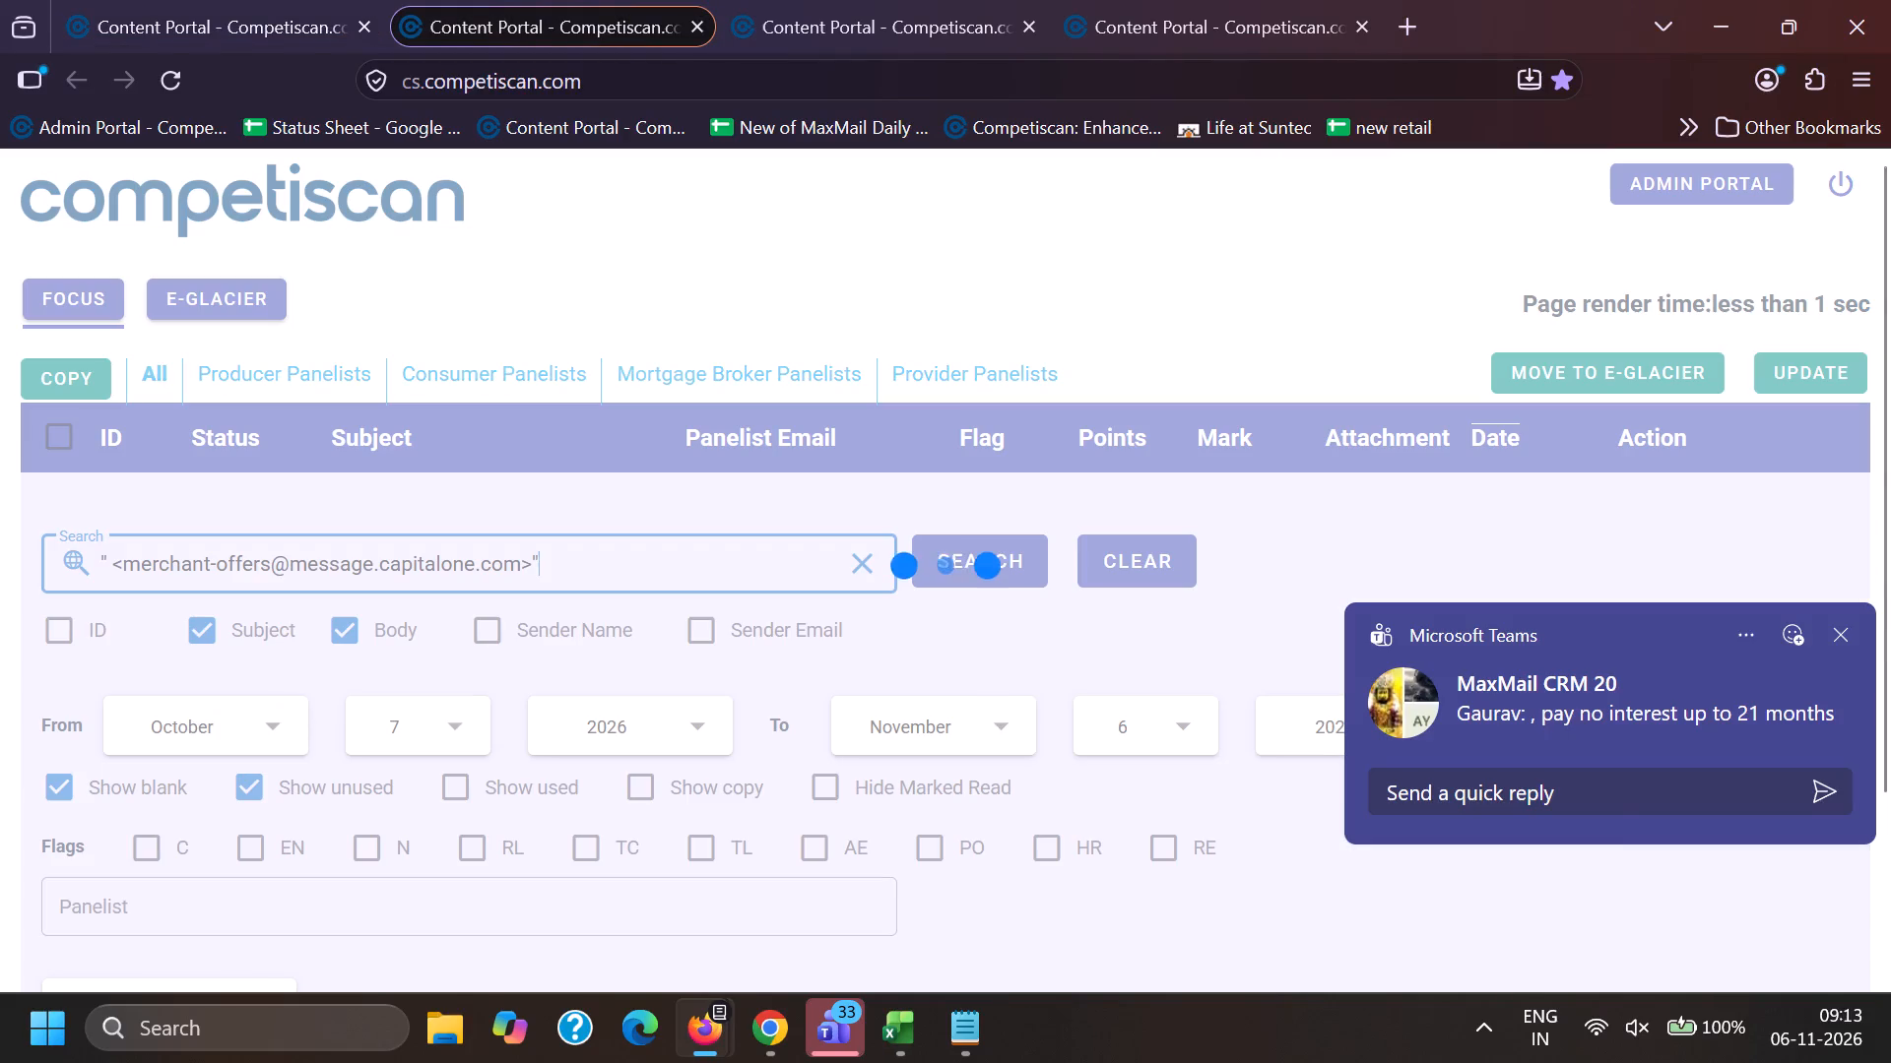
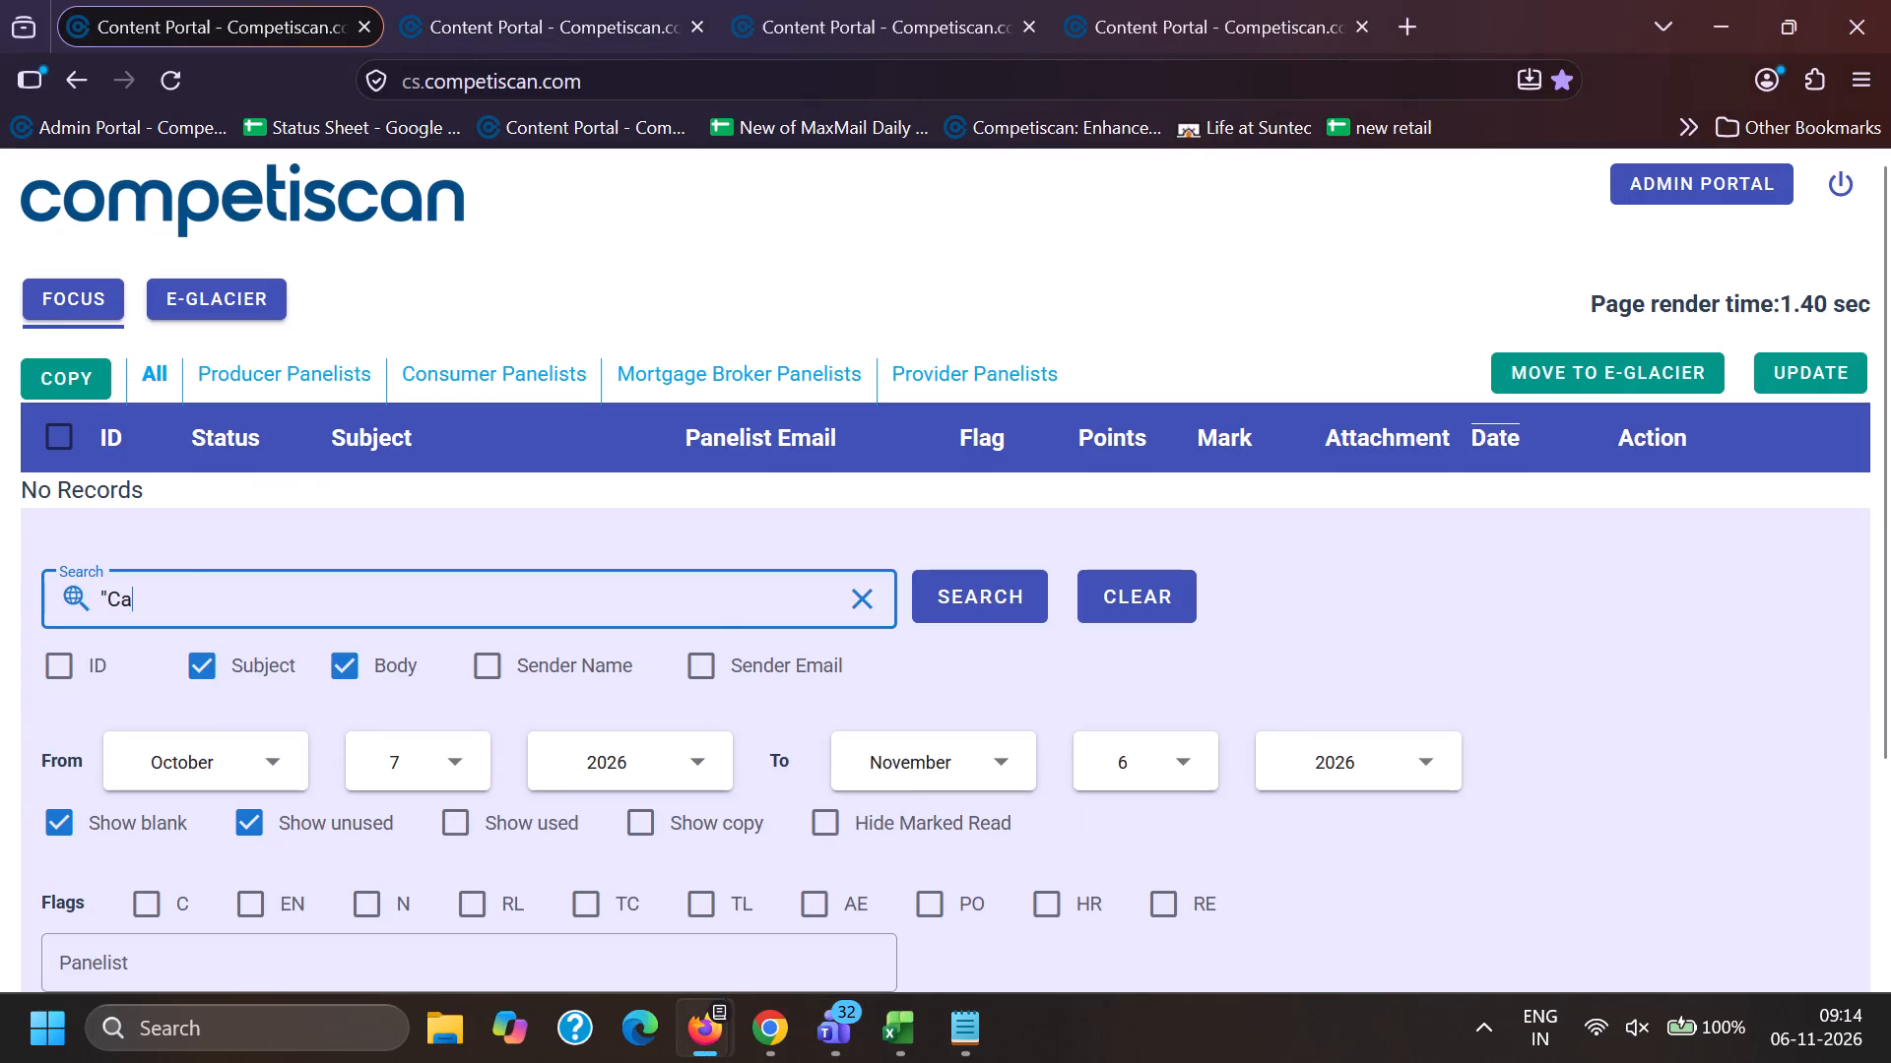
Search the portal's email subjects and bodies for "Capital one".
key(Return)
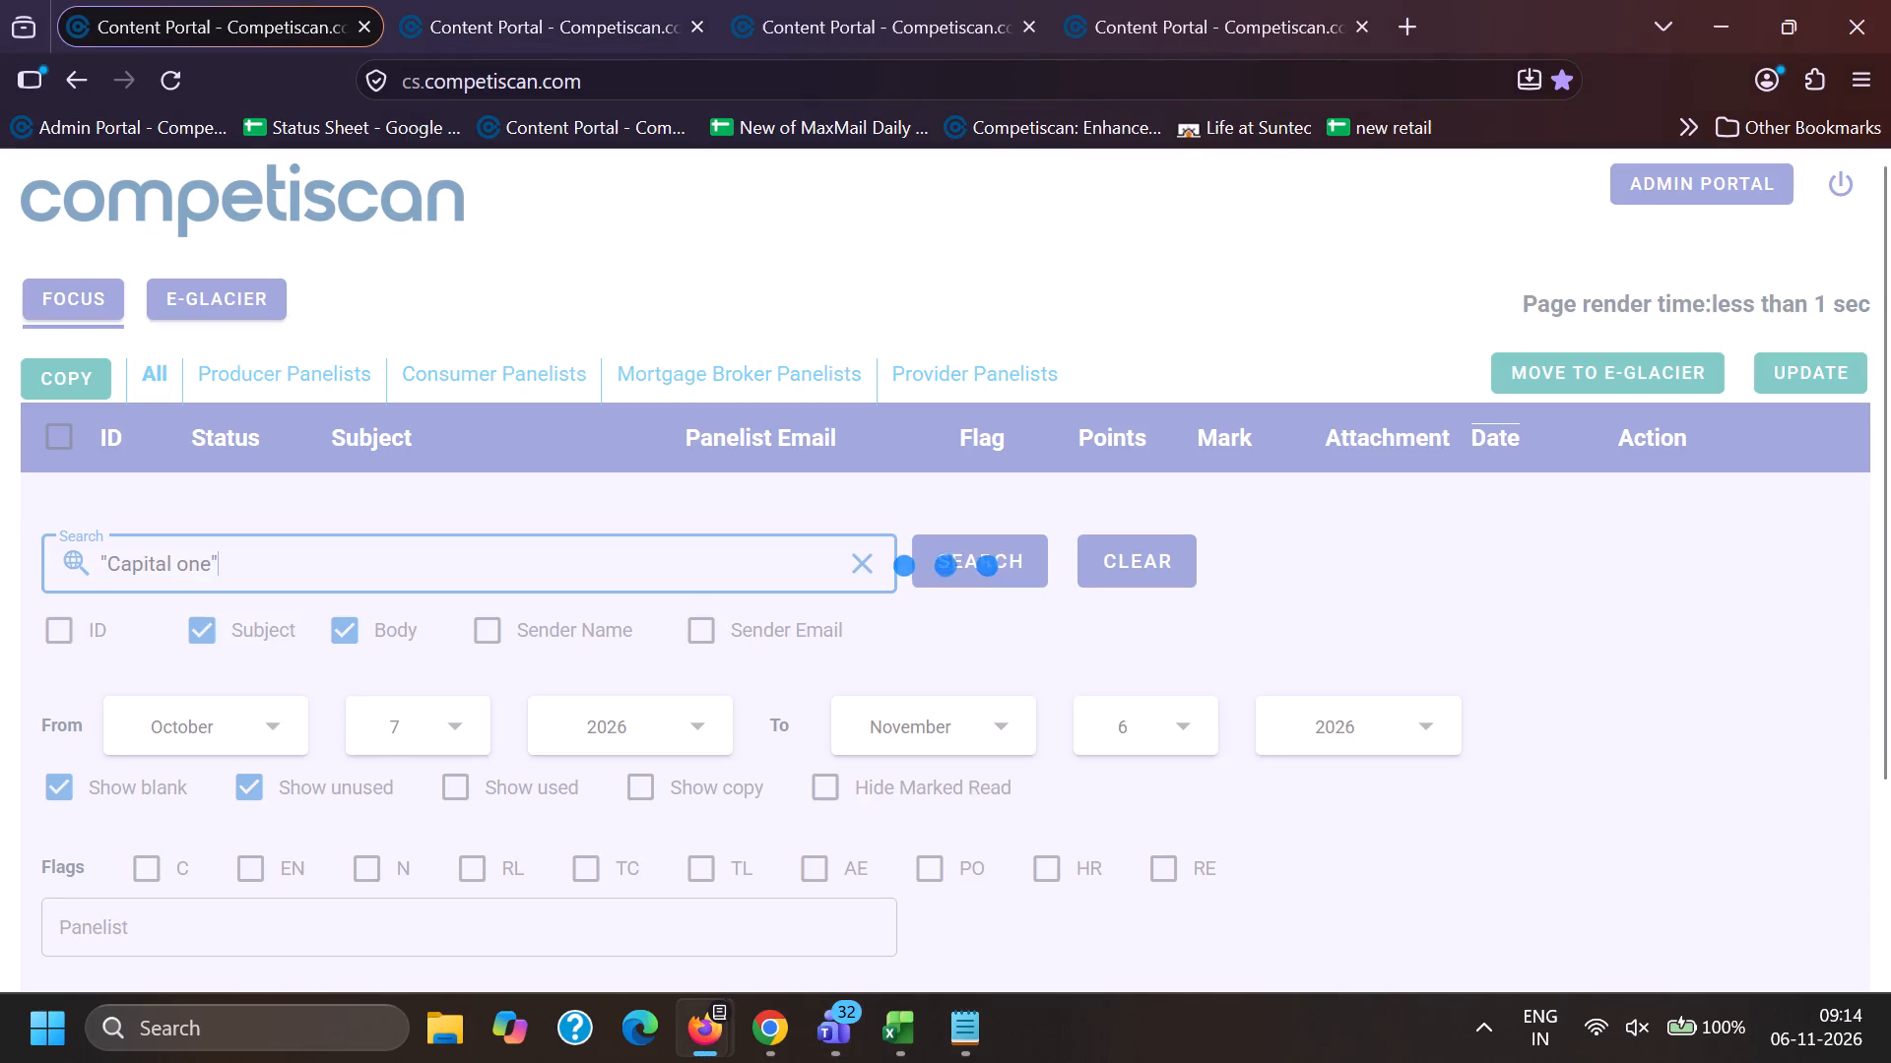
Switch to the strings workbook, find "sallie" and copy the salliemae search string that starts with "salliemae.com".
click(896, 1026)
click(947, 923)
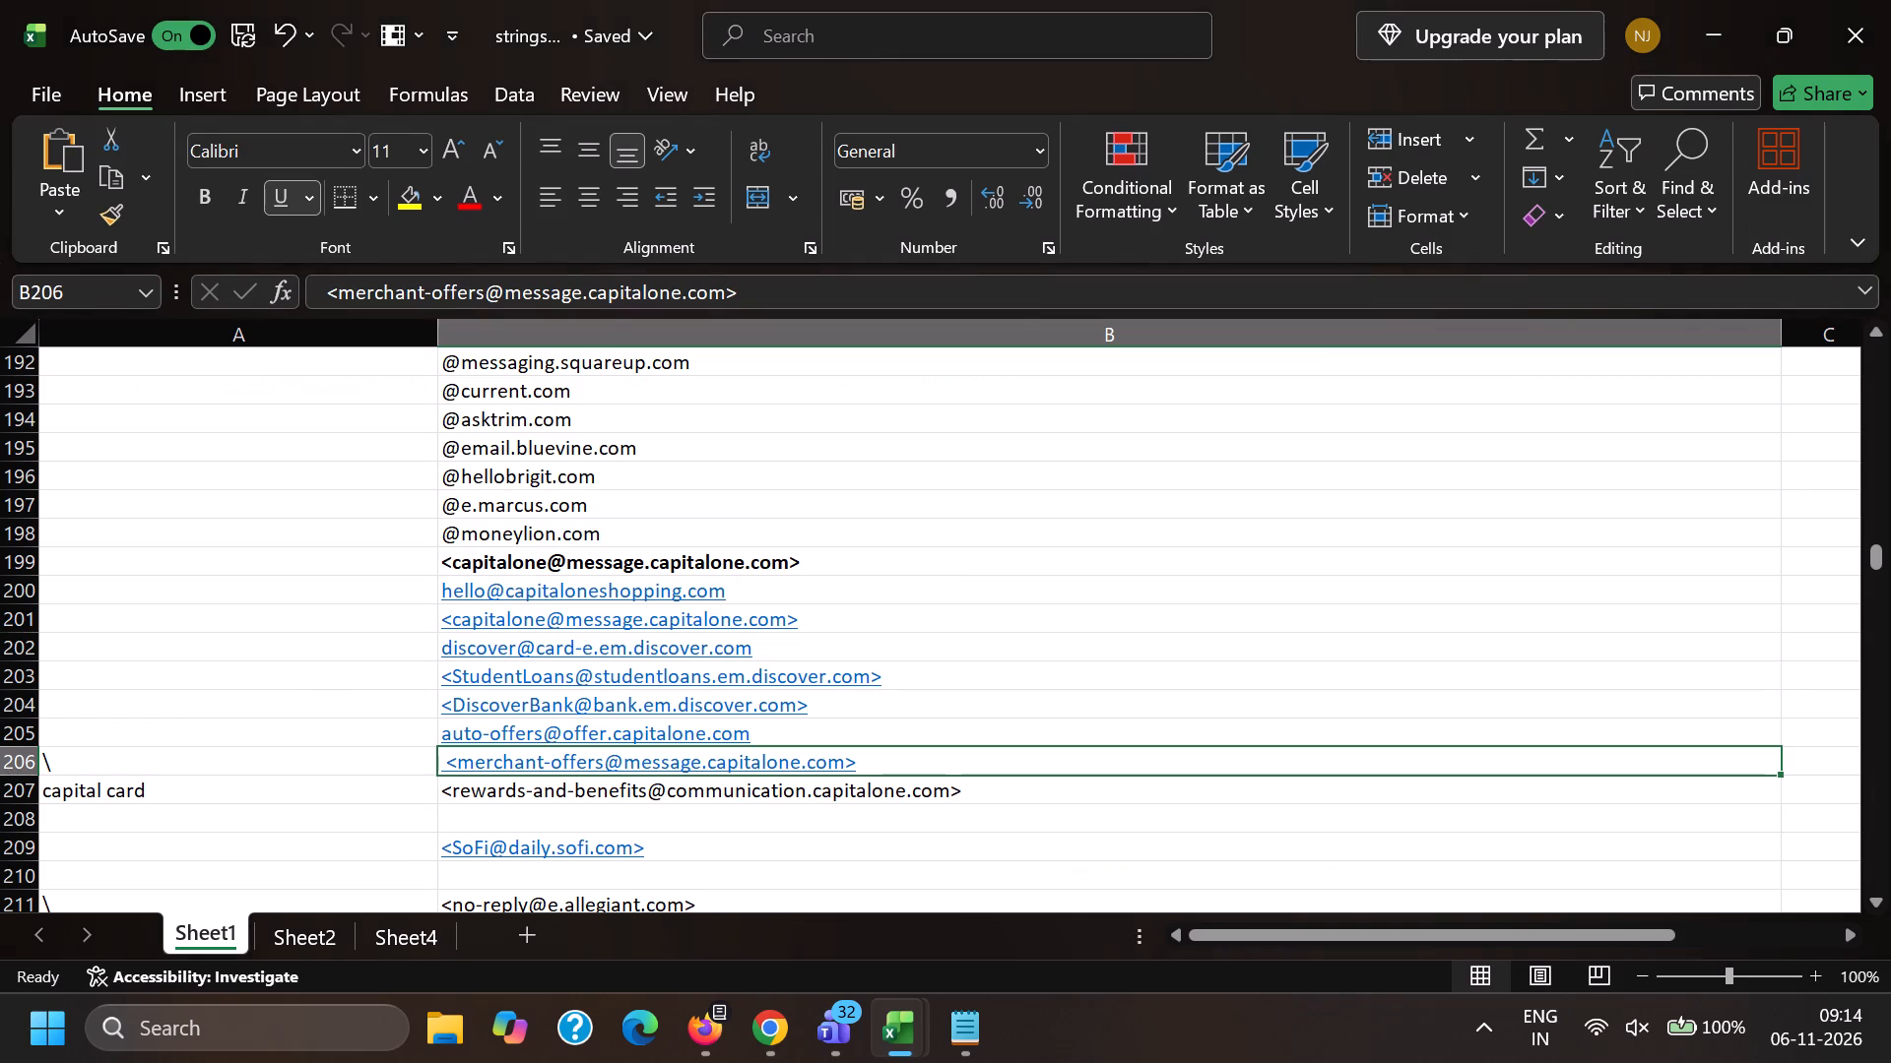
key(ctrl+f)
key(a)
key(BackSpace)
key(s)
text(al)
key(l)
text(ie)
key(Return)
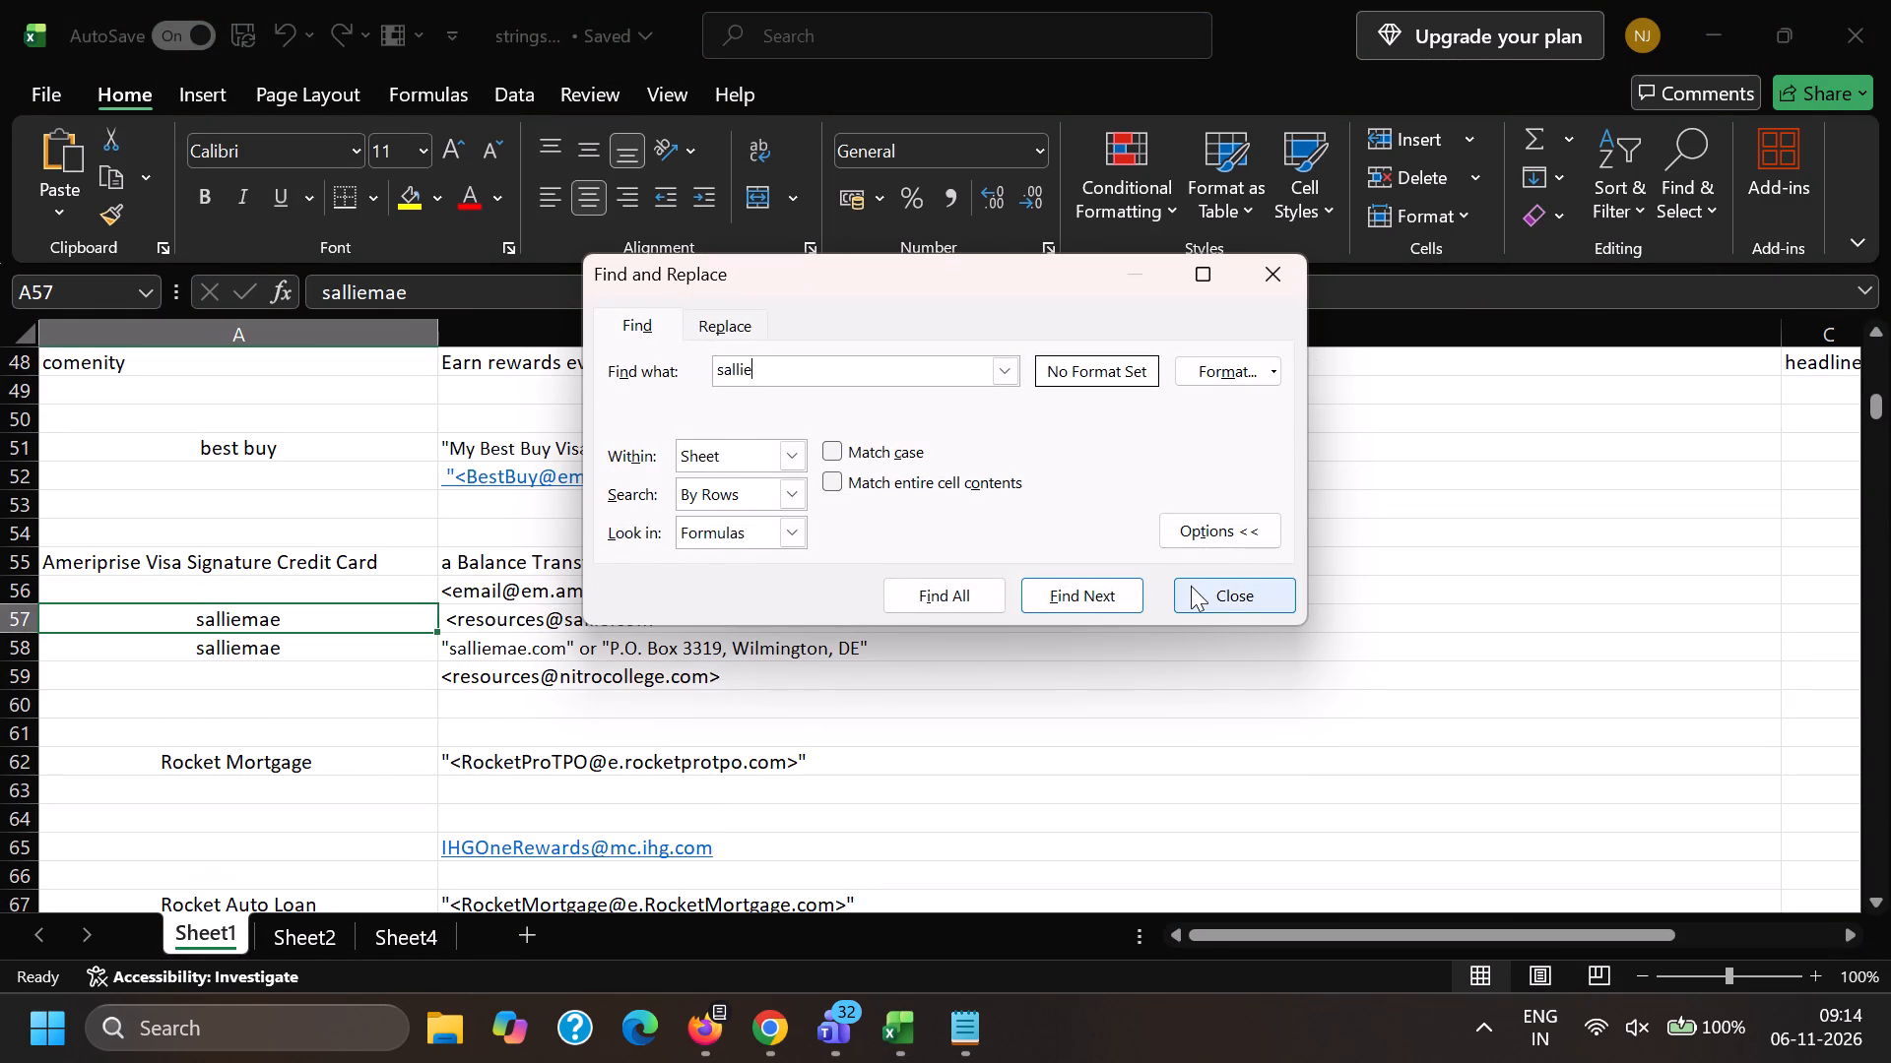
click(1191, 586)
click(760, 640)
key(ctrl+c)
key(alt+Tab)
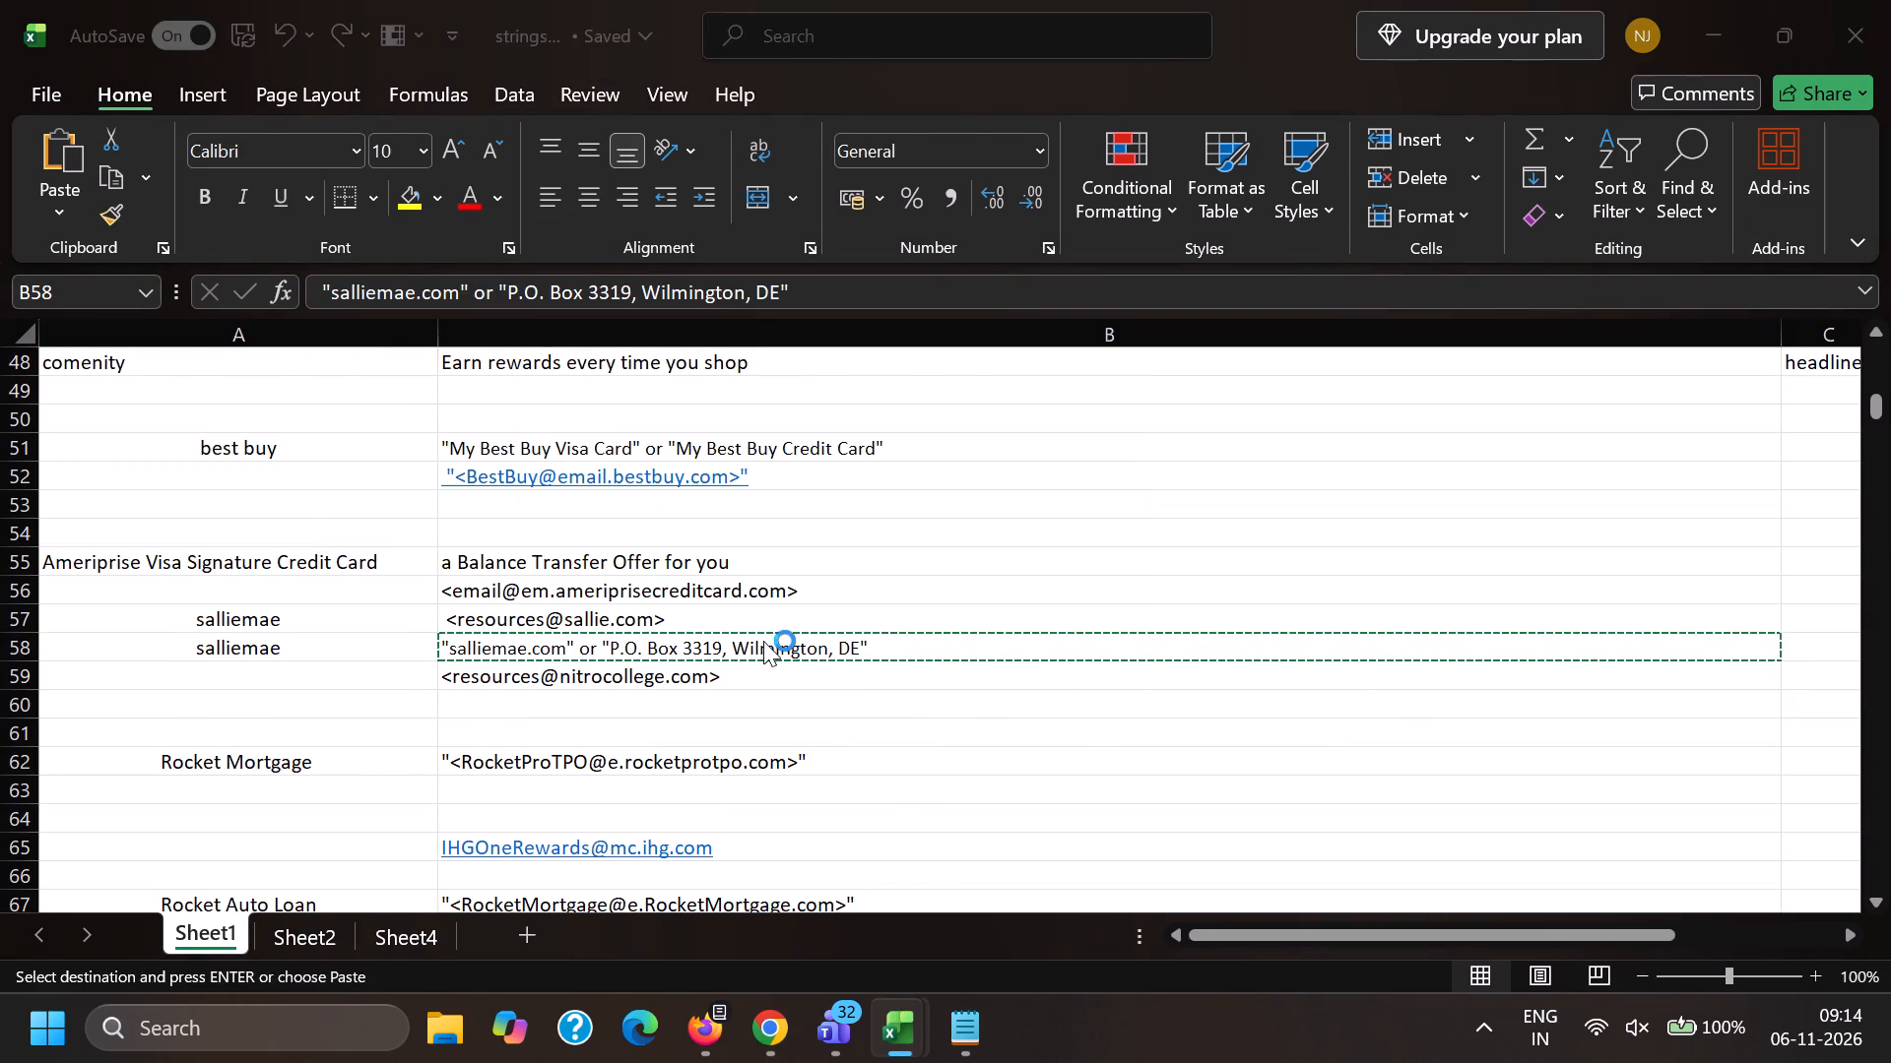
In the second Firefox content portal, replace the merchant-offers search text with the copied salliemae string in quotes and run the search.
click(636, 0)
scroll(542, 769, down, 1)
drag(662, 664, 2, 672)
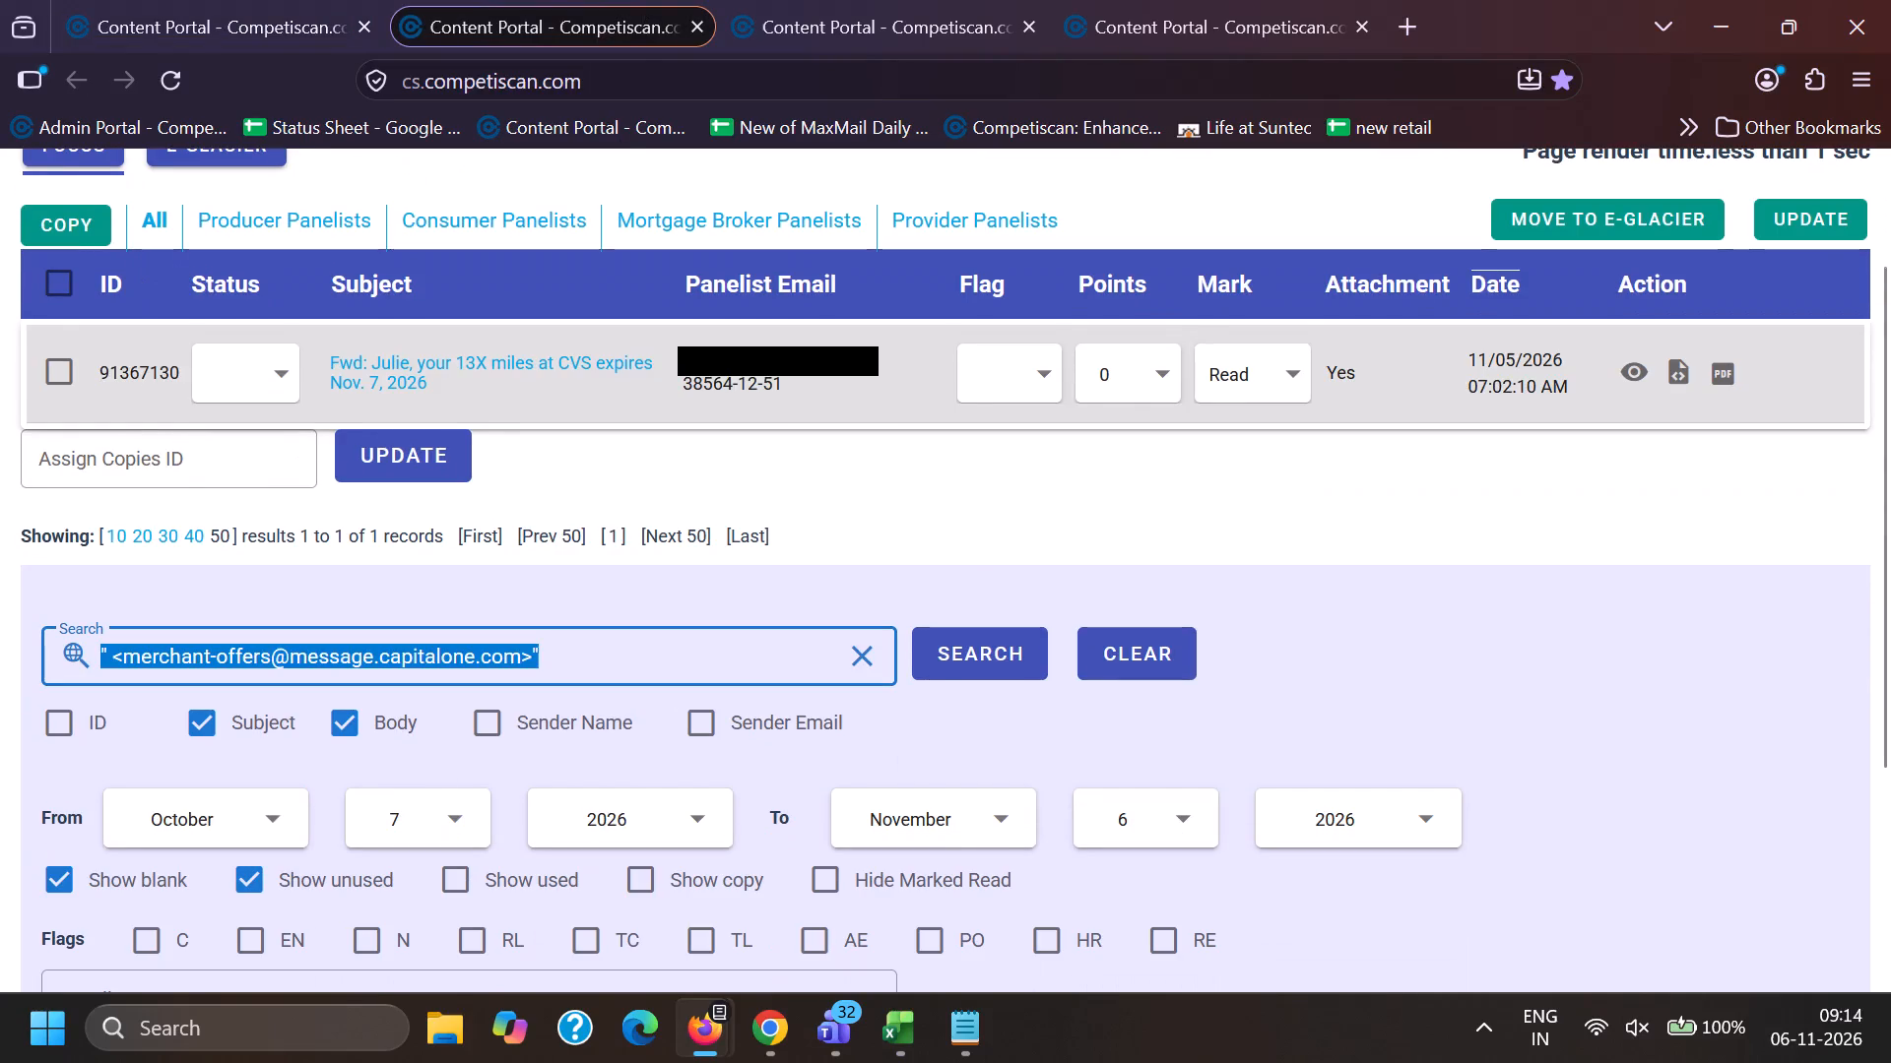
drag(2, 672, 4, 674)
key(BackSpace)
key(shift+quotedbl)
key(ctrl+v)
key(shift+quotedbl)
key(Return)
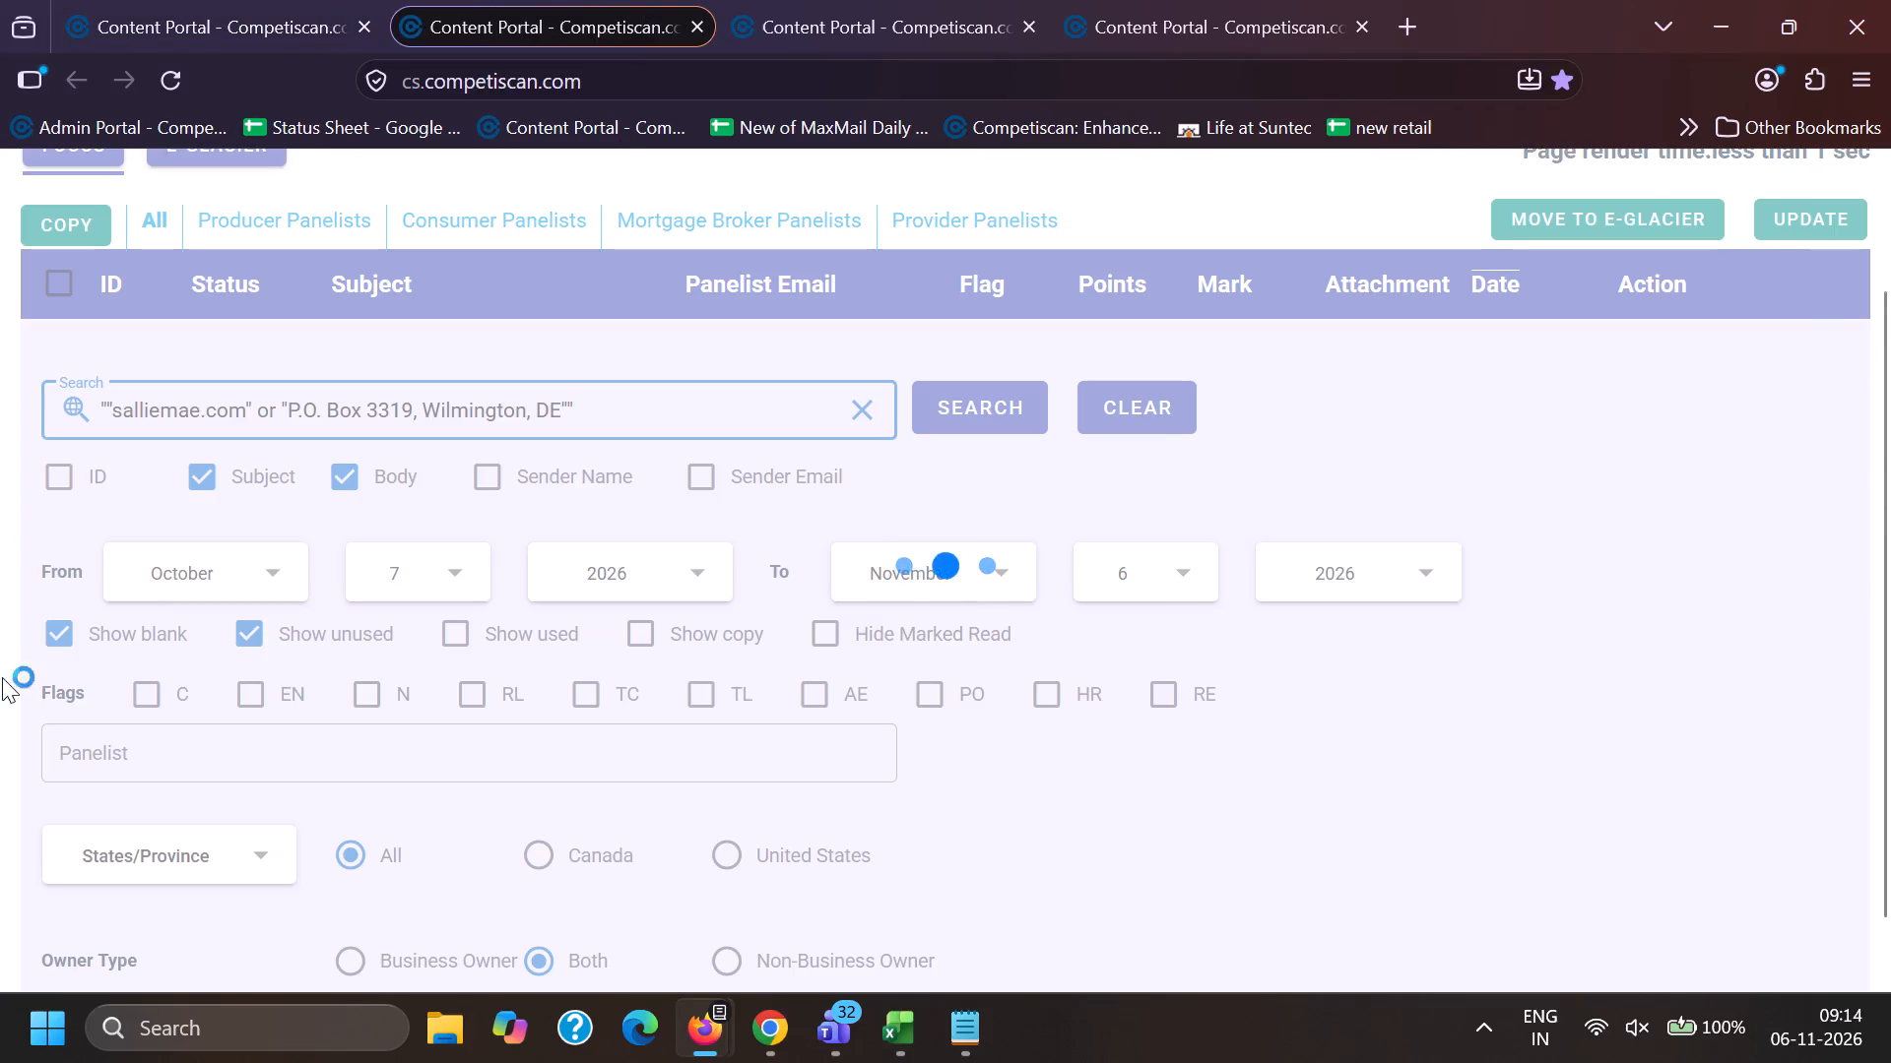
In the Capital One results, copy the subject of email 91384315 without its forward prefix and preview its message.
click(106, 0)
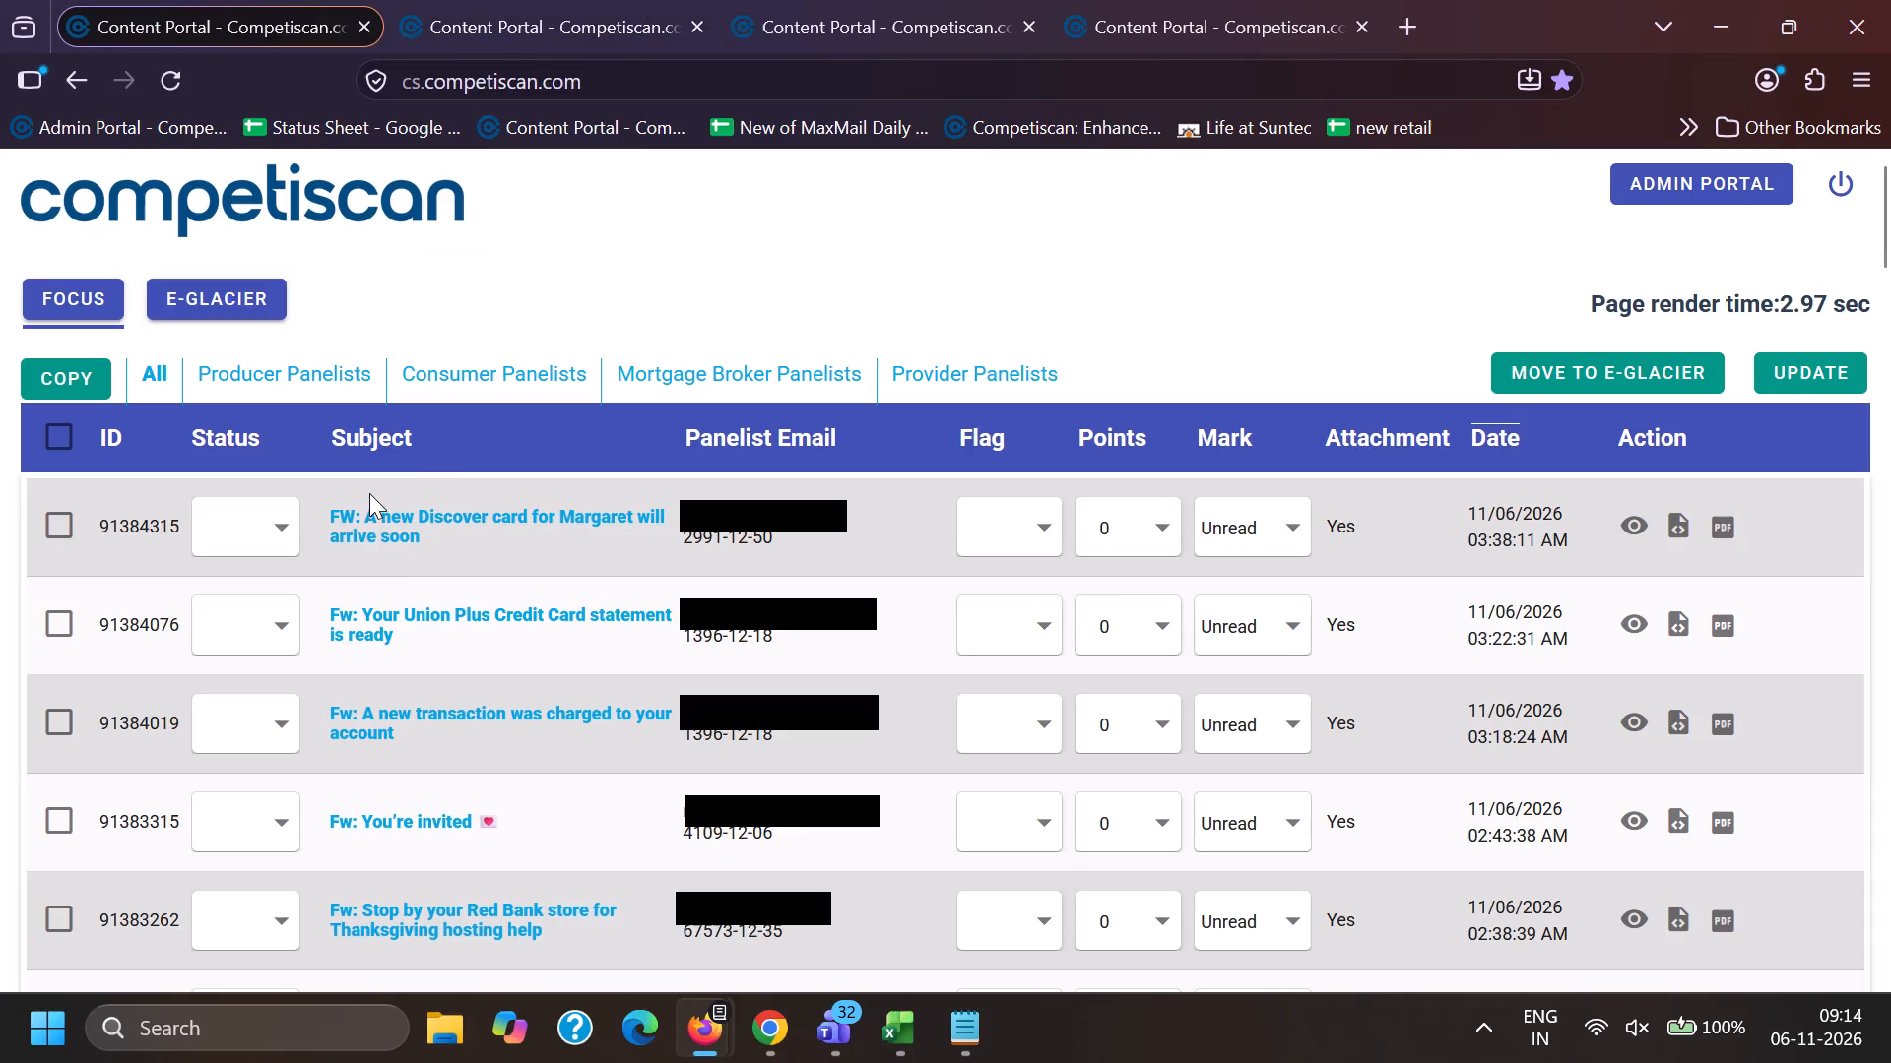
drag(369, 493, 443, 531)
key(ctrl+c)
key(ctrl+c)
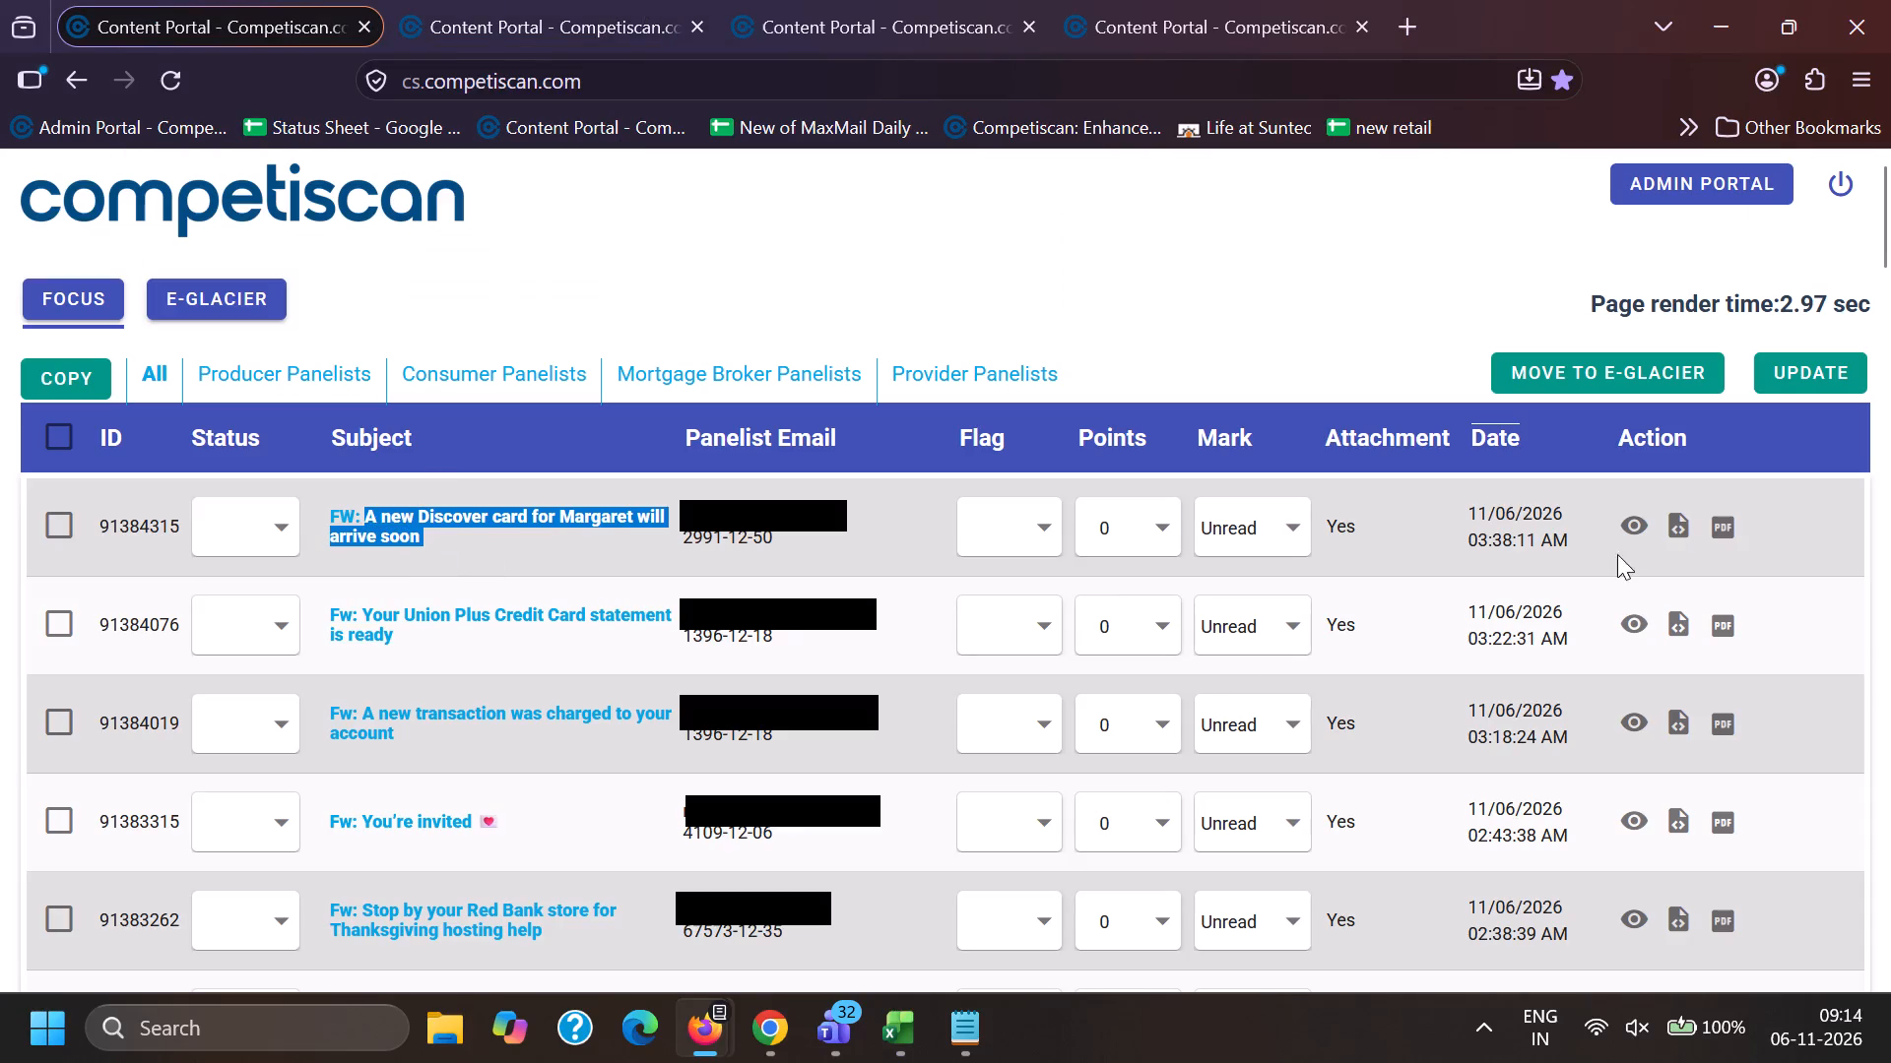
click(1628, 531)
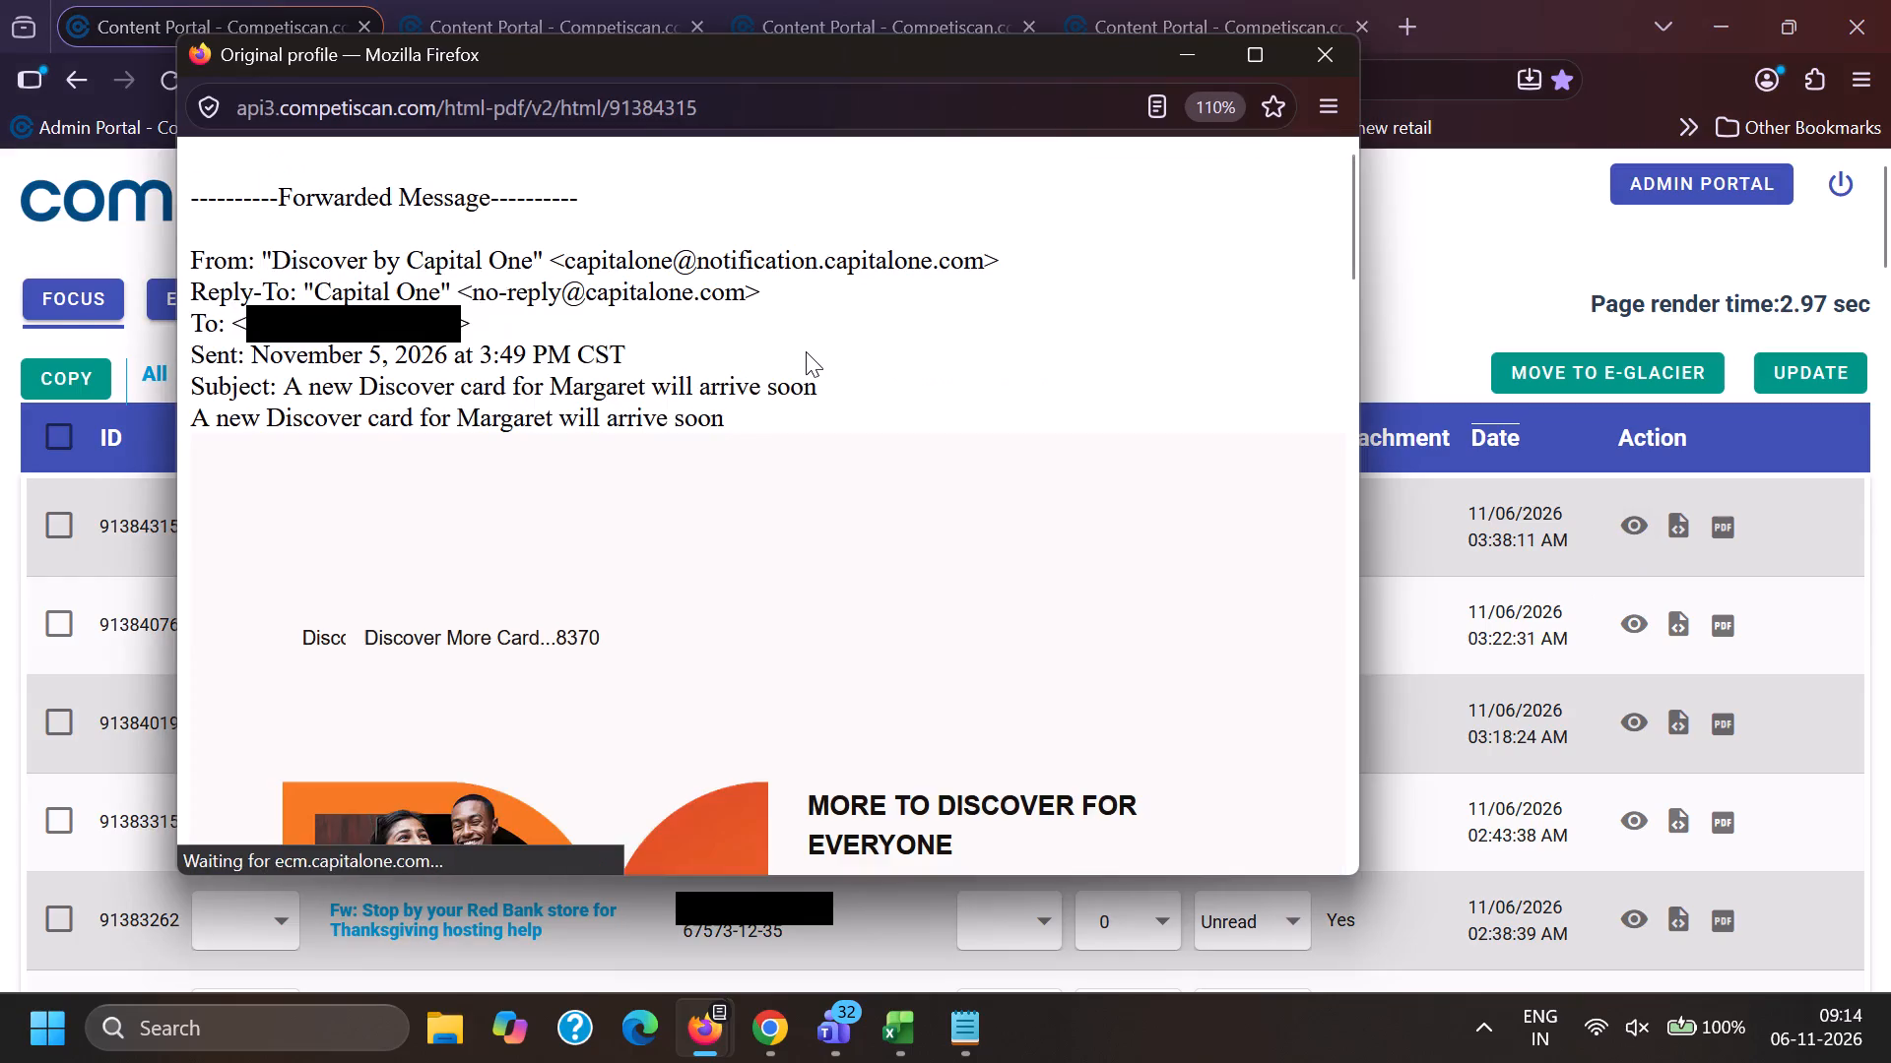
scroll(806, 351, down, 13)
key(alt+Tab)
Show the E-Glacier results for the salliemae search.
click(526, 0)
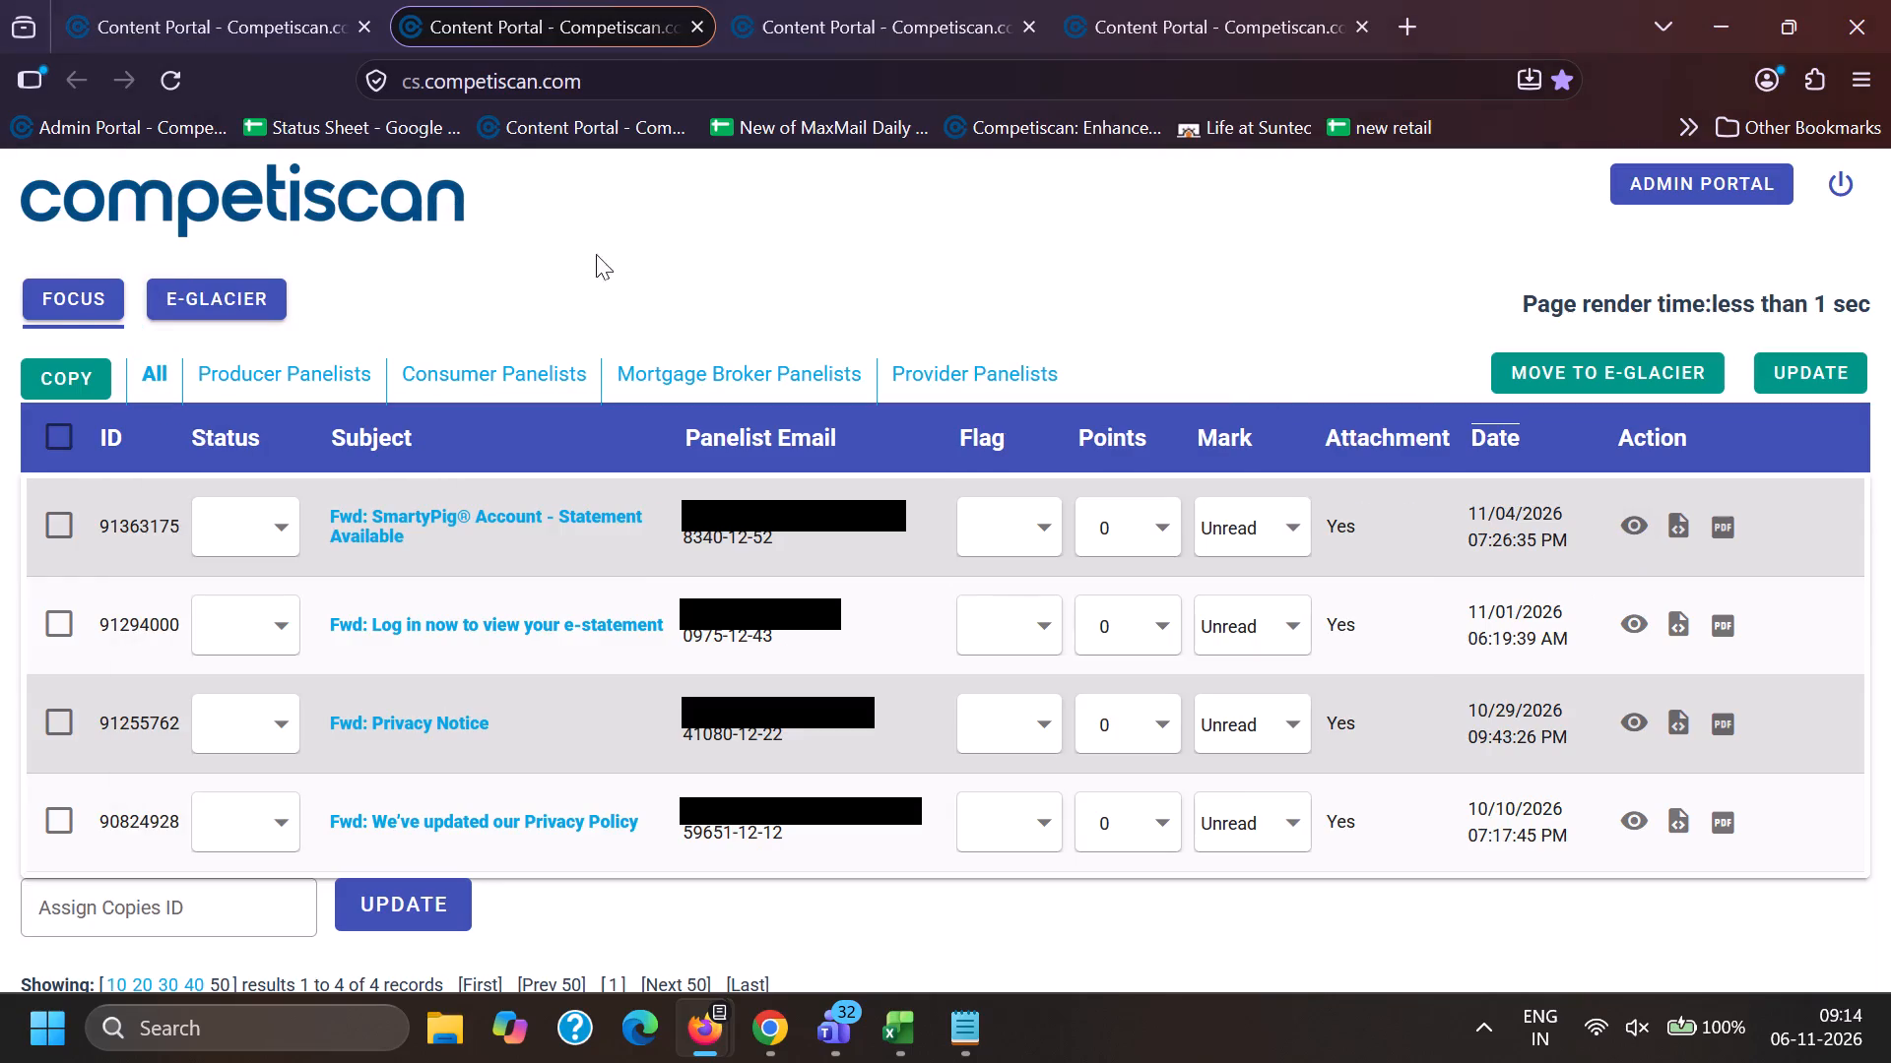
click(222, 290)
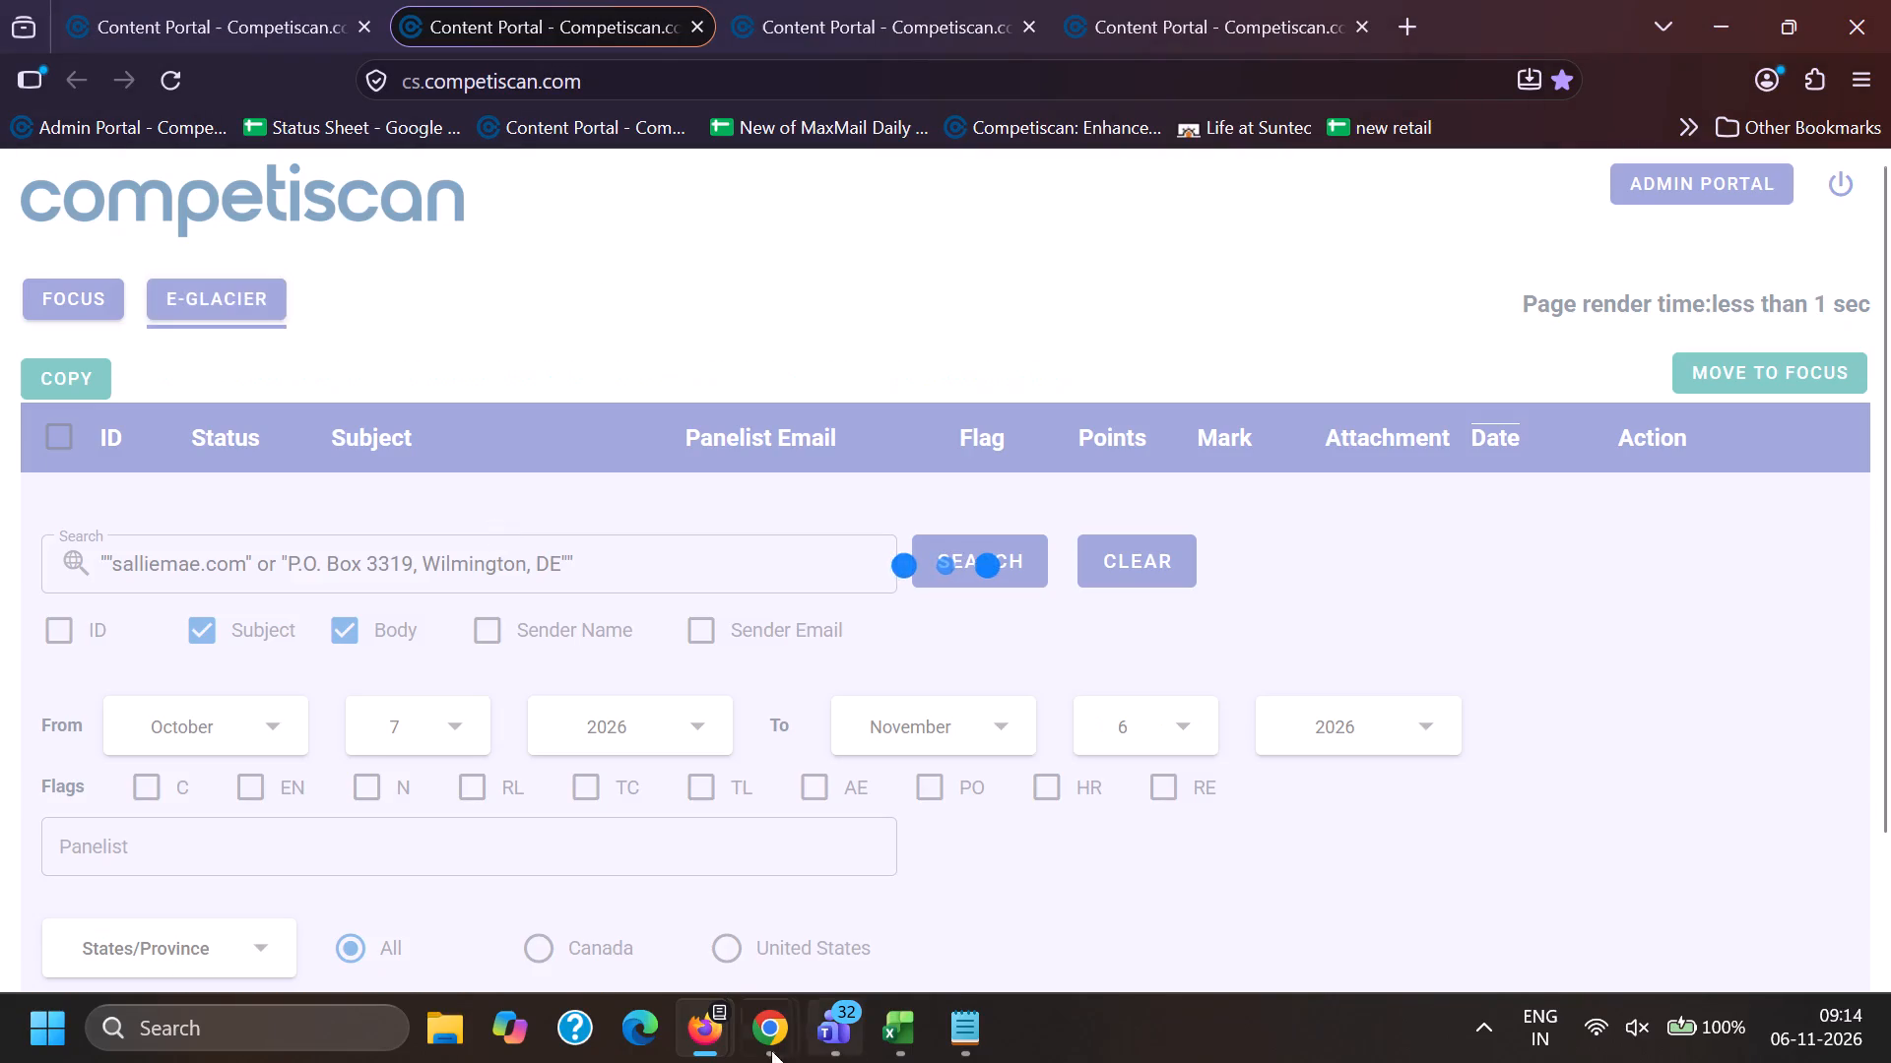
In Chrome's content portal, search by subject for the copied new Discover card subject in quotes and check the matching emails.
click(767, 1046)
click(572, 854)
scroll(497, 693, down, 9)
scroll(529, 773, up, 2)
scroll(529, 773, down, 17)
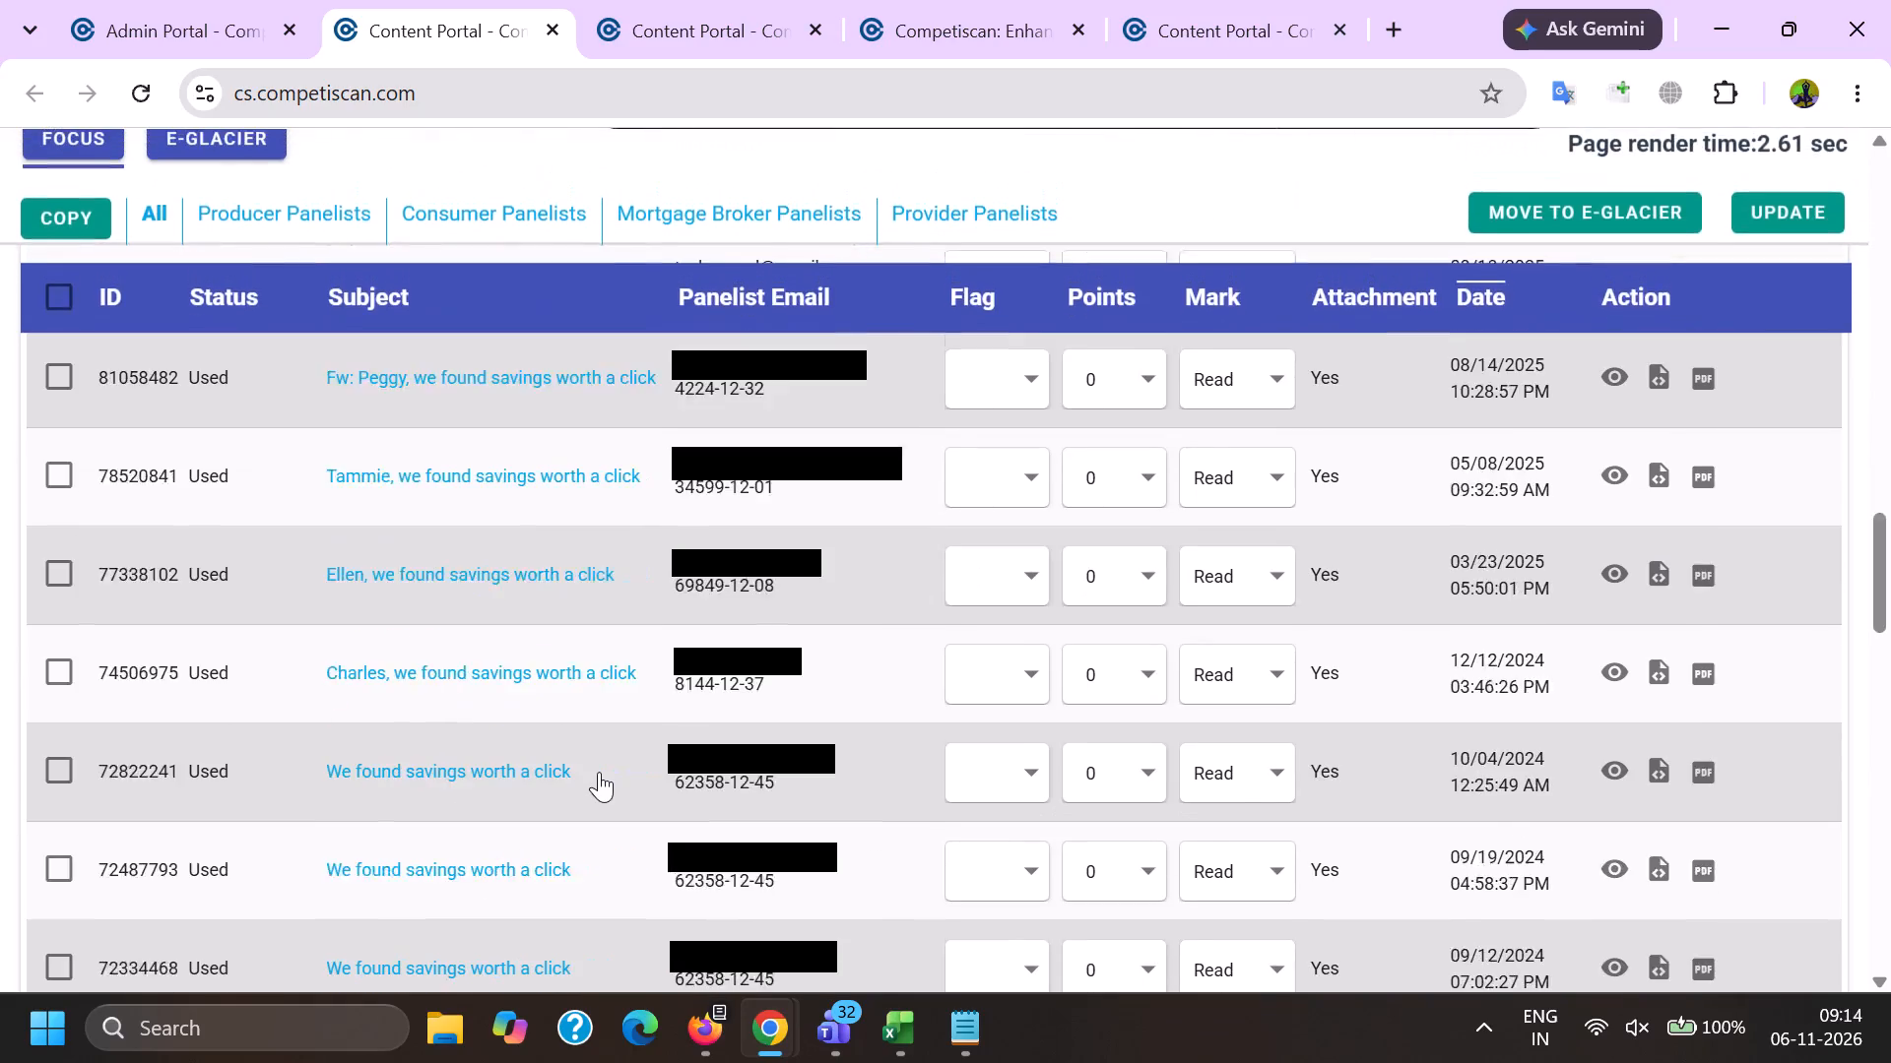
scroll(594, 784, down, 5)
scroll(577, 822, up, 1)
scroll(577, 822, down, 2)
drag(613, 867, 15, 842)
key(BackSpace)
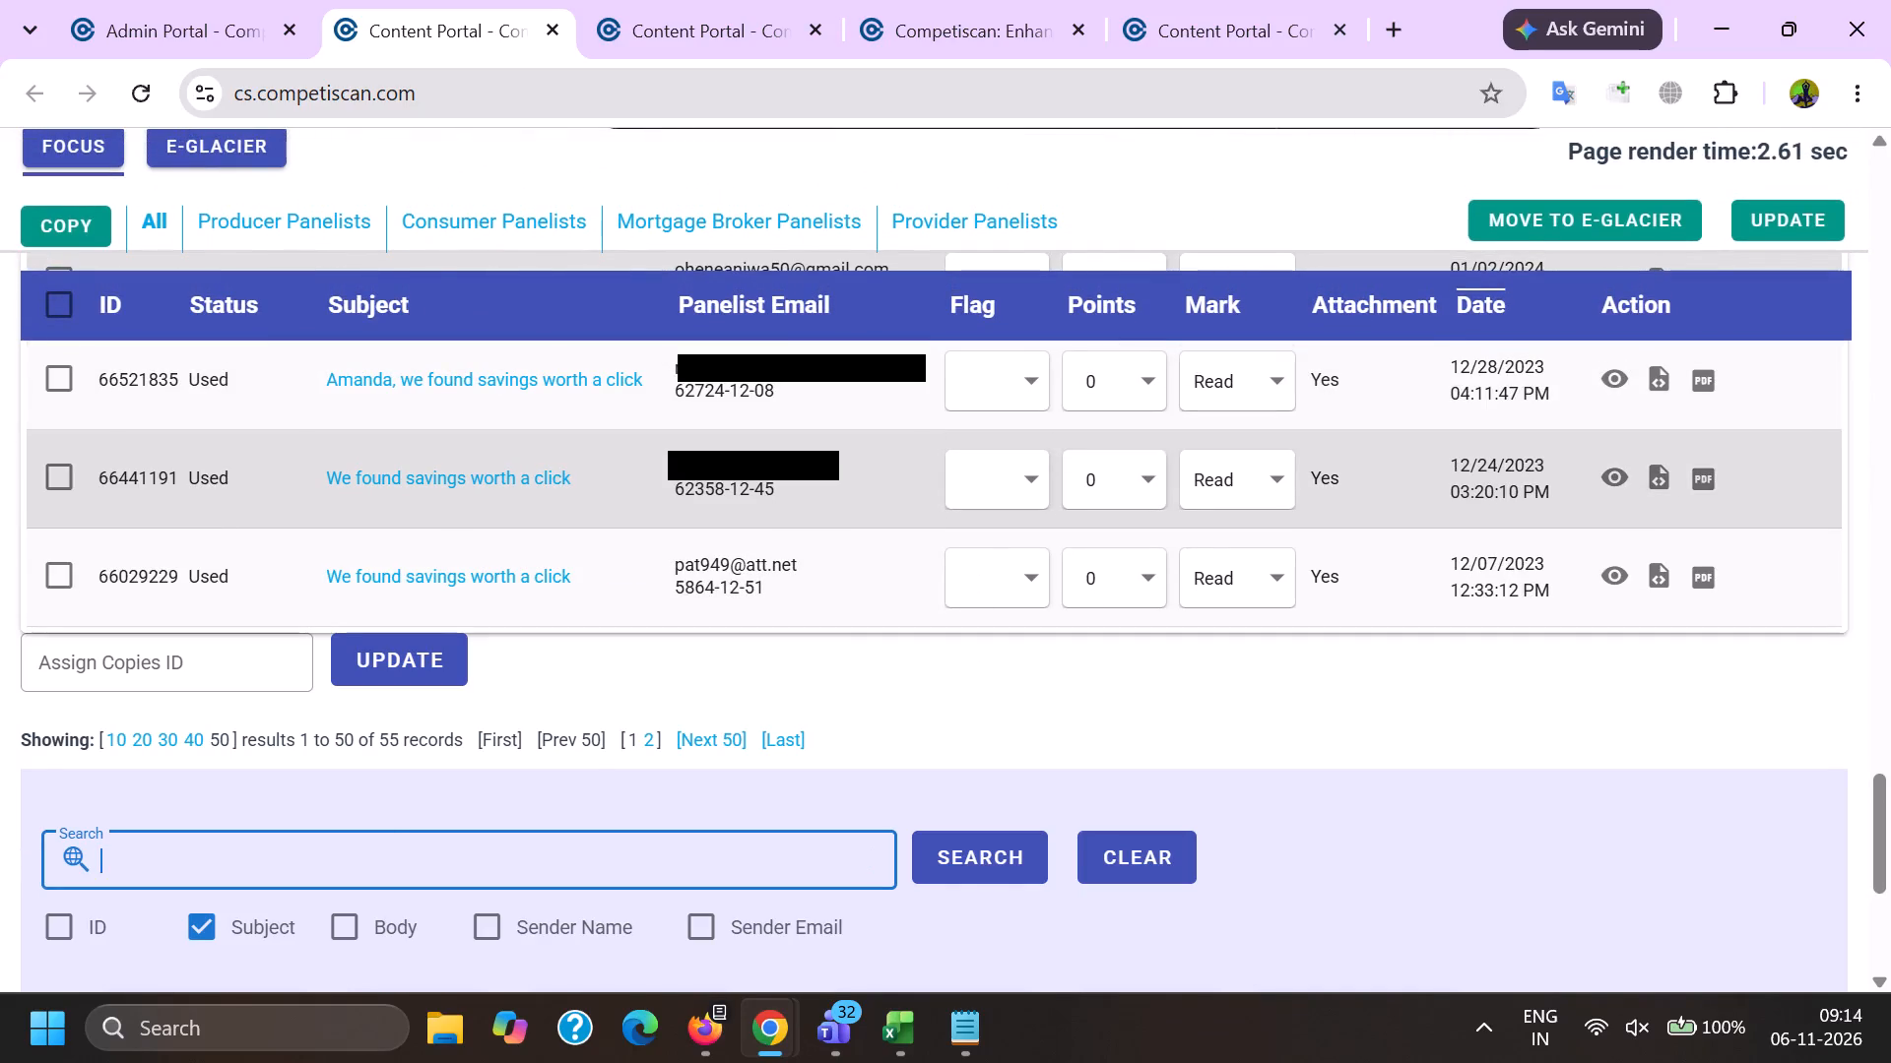
key(shift+quotedbl)
key(ctrl+v)
key(shift+quotedbl)
key(Return)
key(alt+Tab)
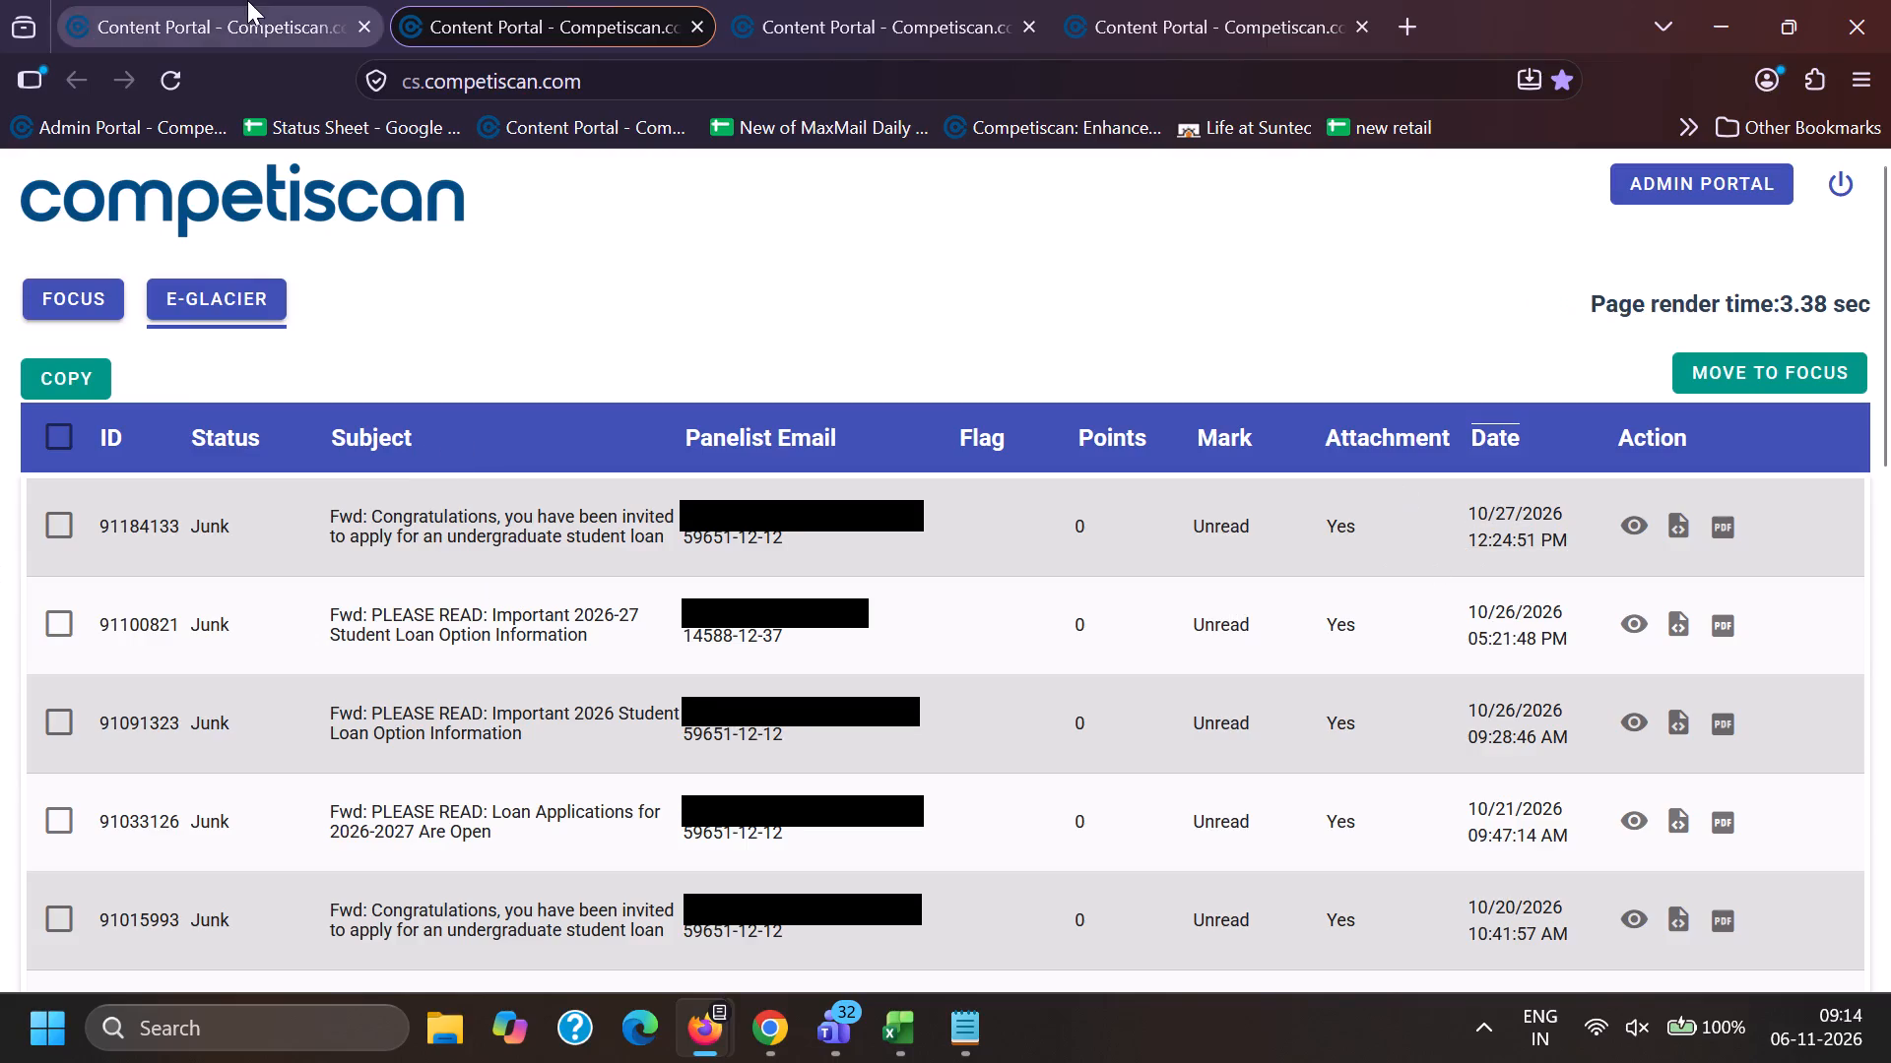
click(247, 0)
key(alt+Tab)
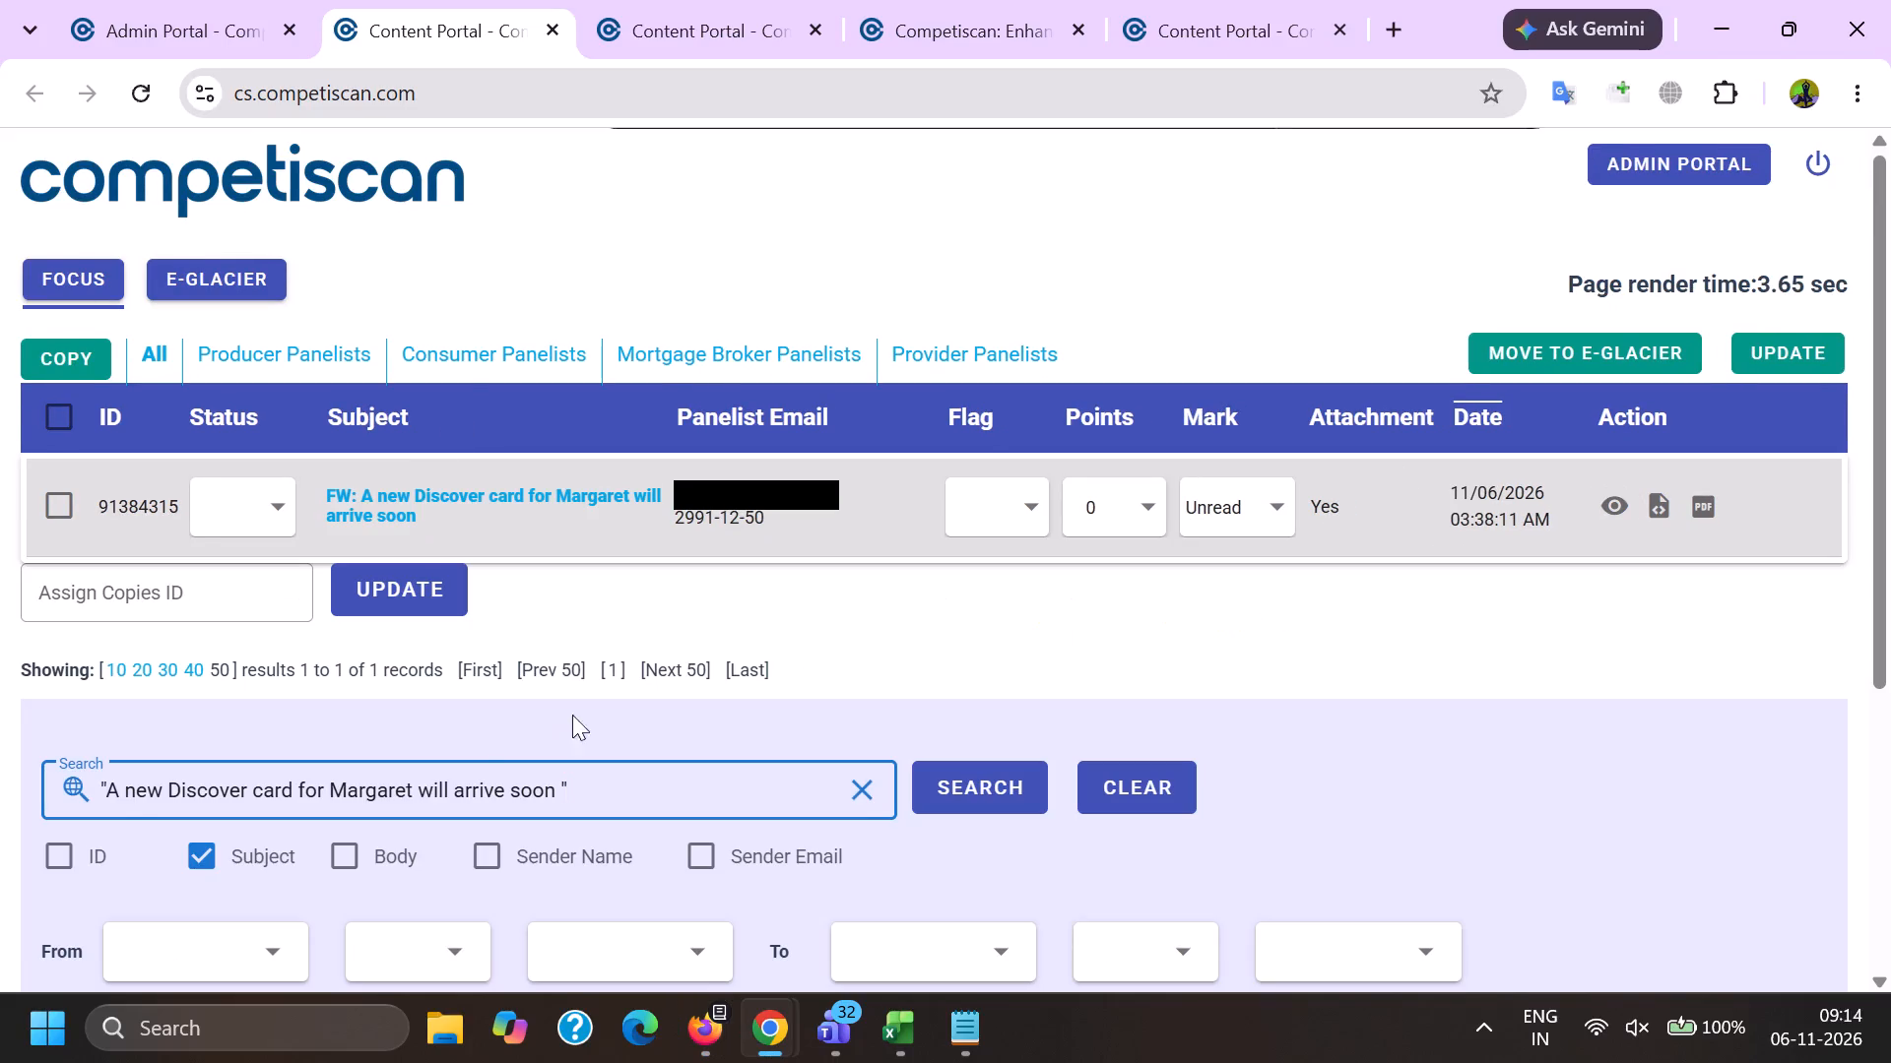
Copy the subject "As a thank-you for your loyalty, you've earned an offer for an additional line of credit" and search Chrome's portal for it.
key(alt+Tab)
scroll(465, 741, down, 4)
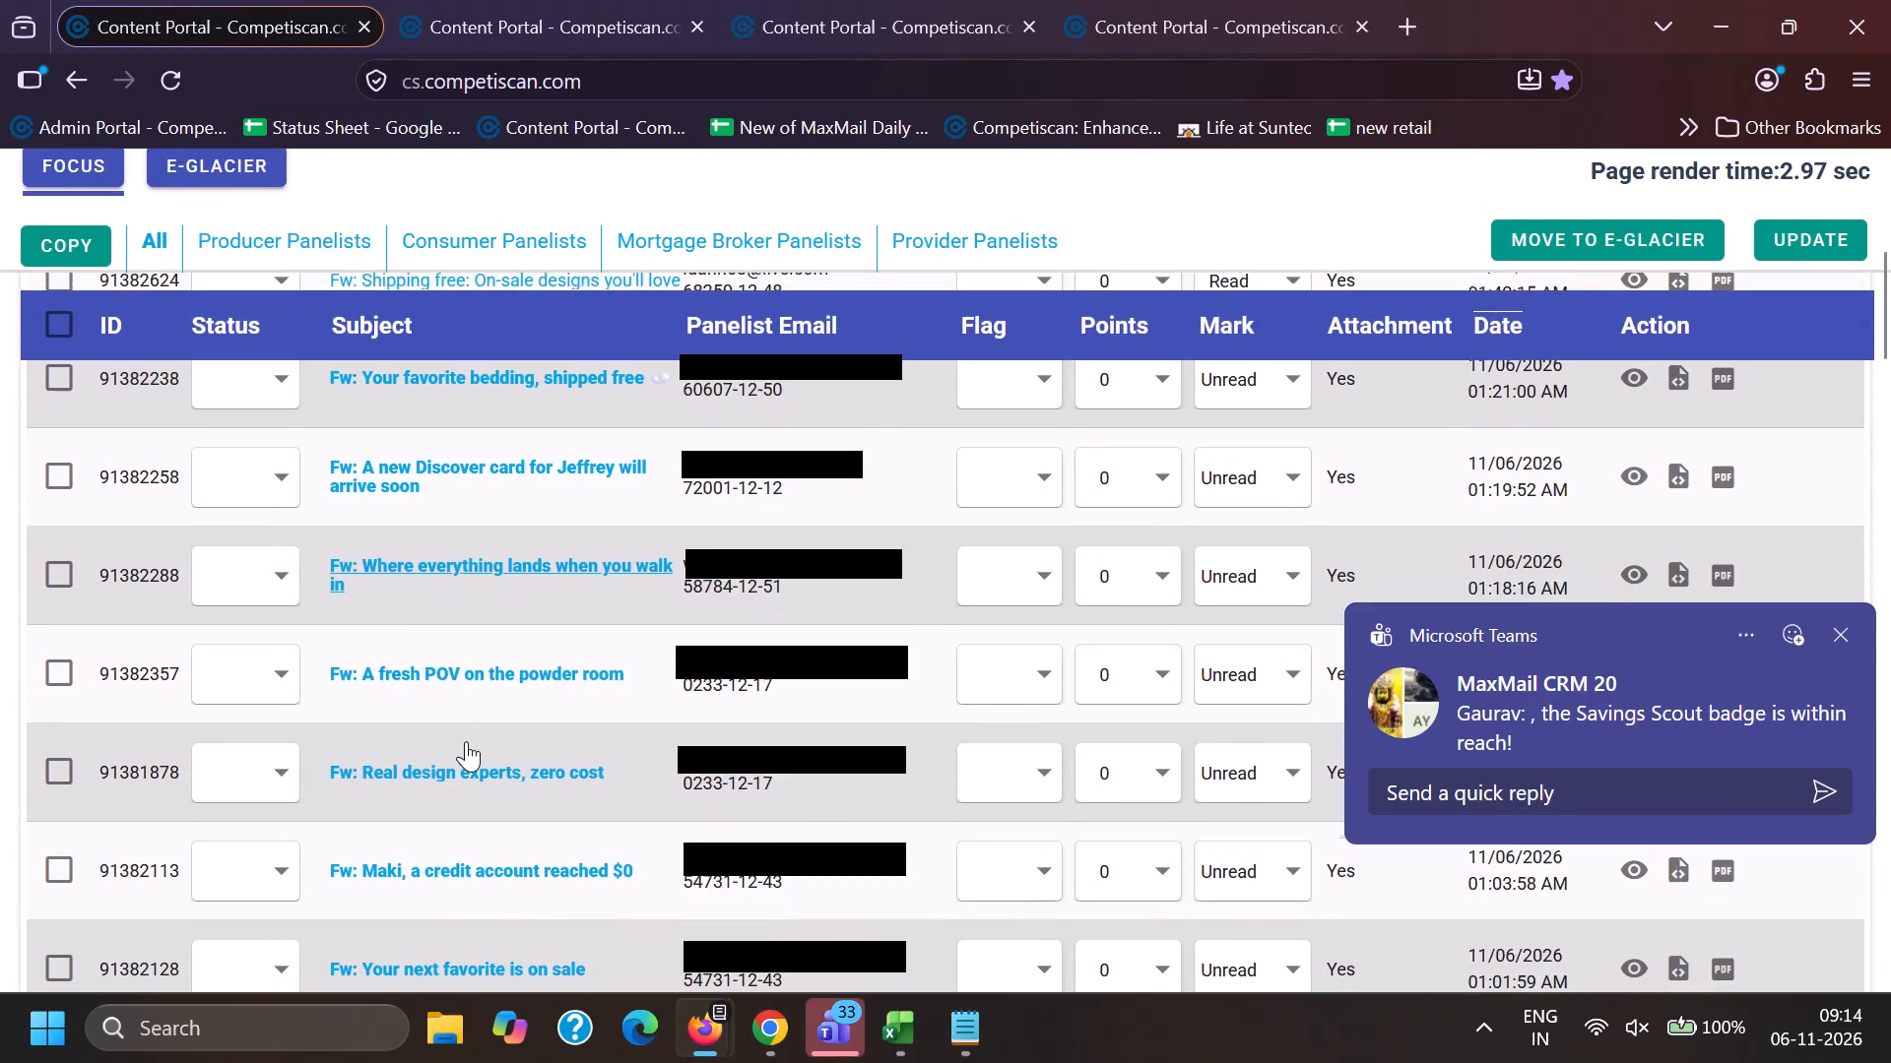
scroll(495, 708, down, 1)
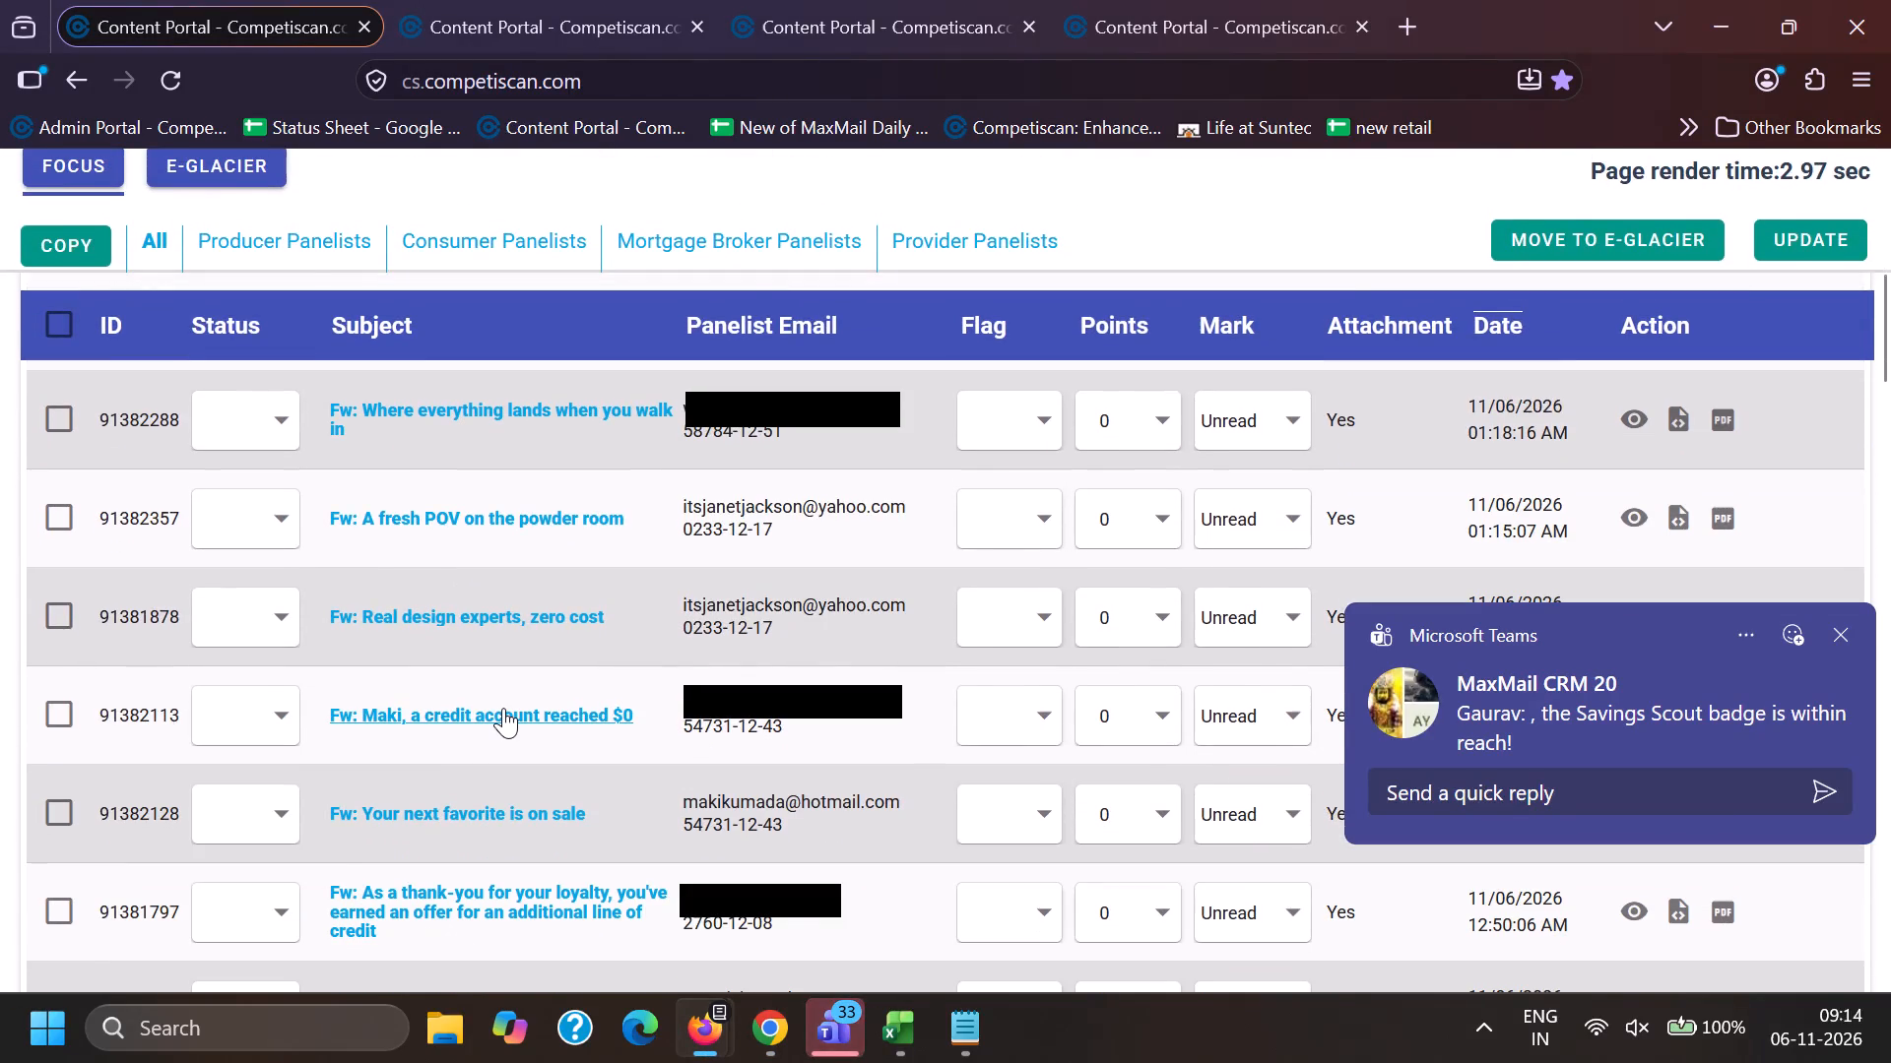
scroll(503, 708, down, 2)
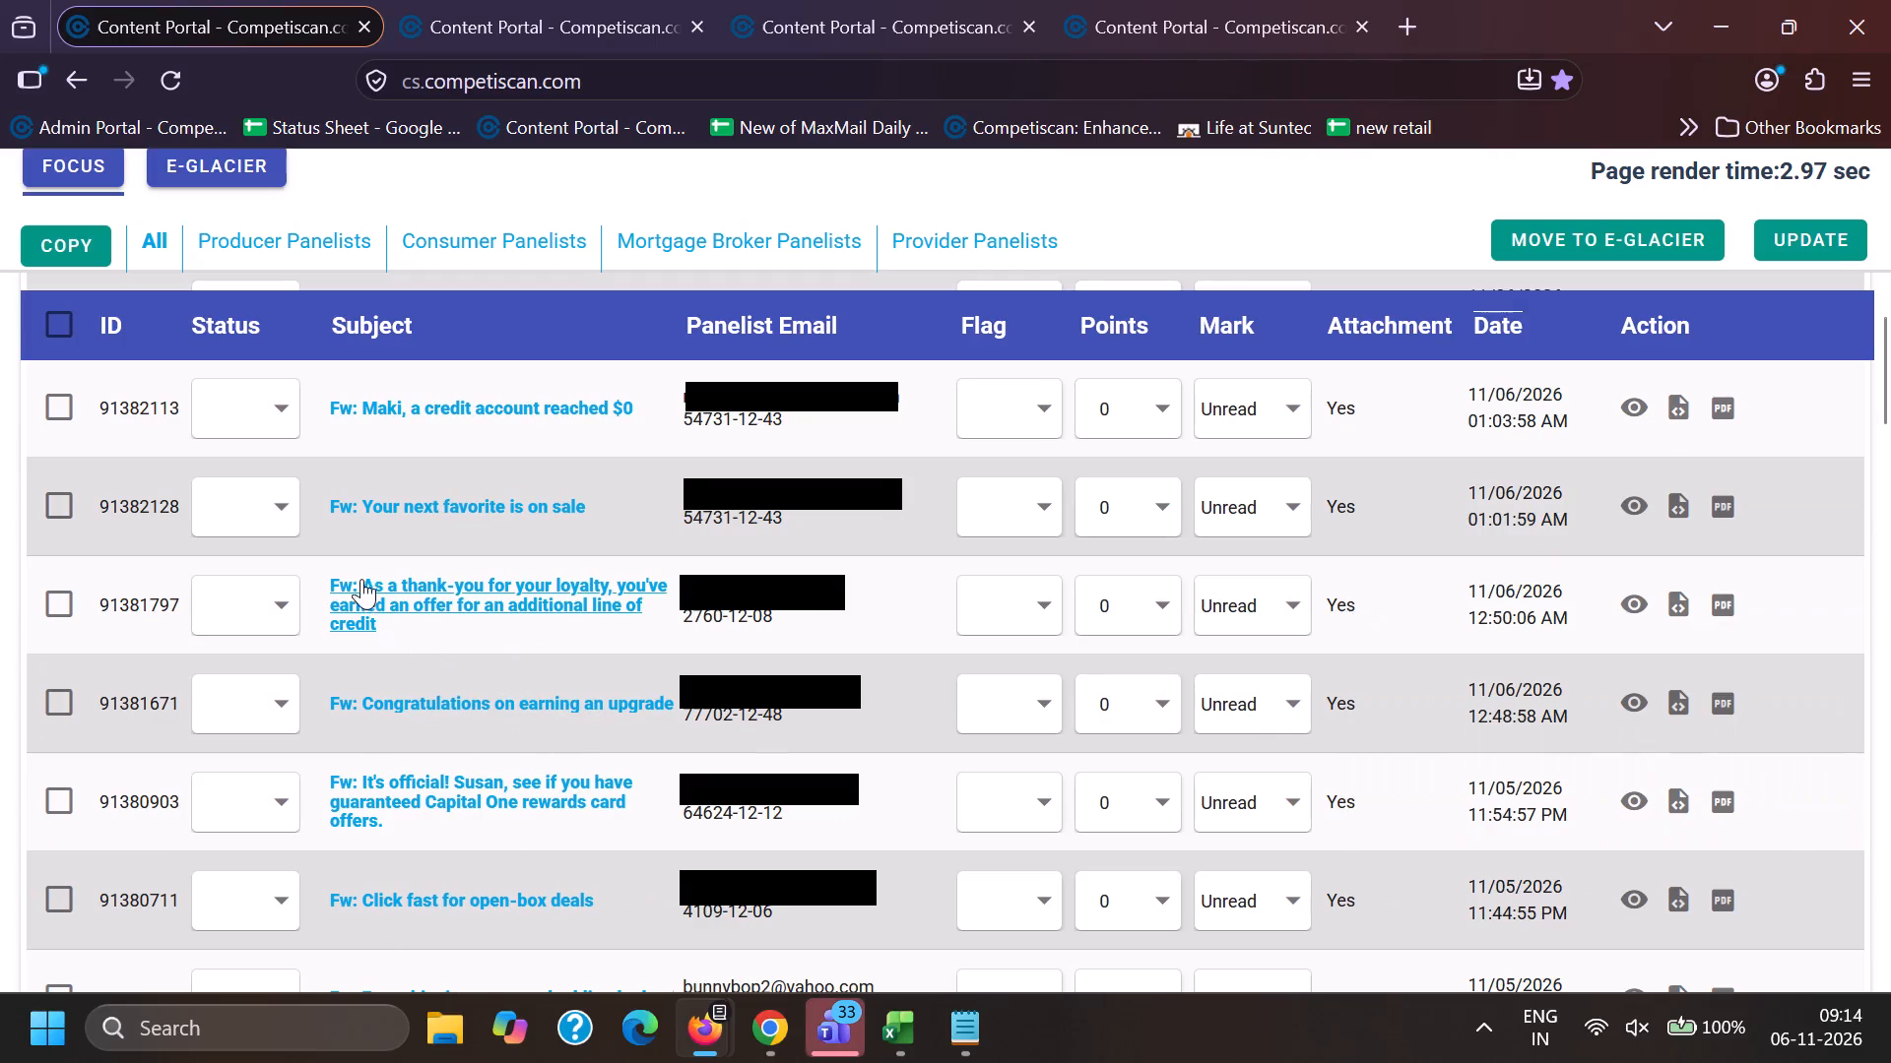
drag(361, 577, 401, 622)
key(ctrl+c)
key(ctrl+c)
key(alt+Tab)
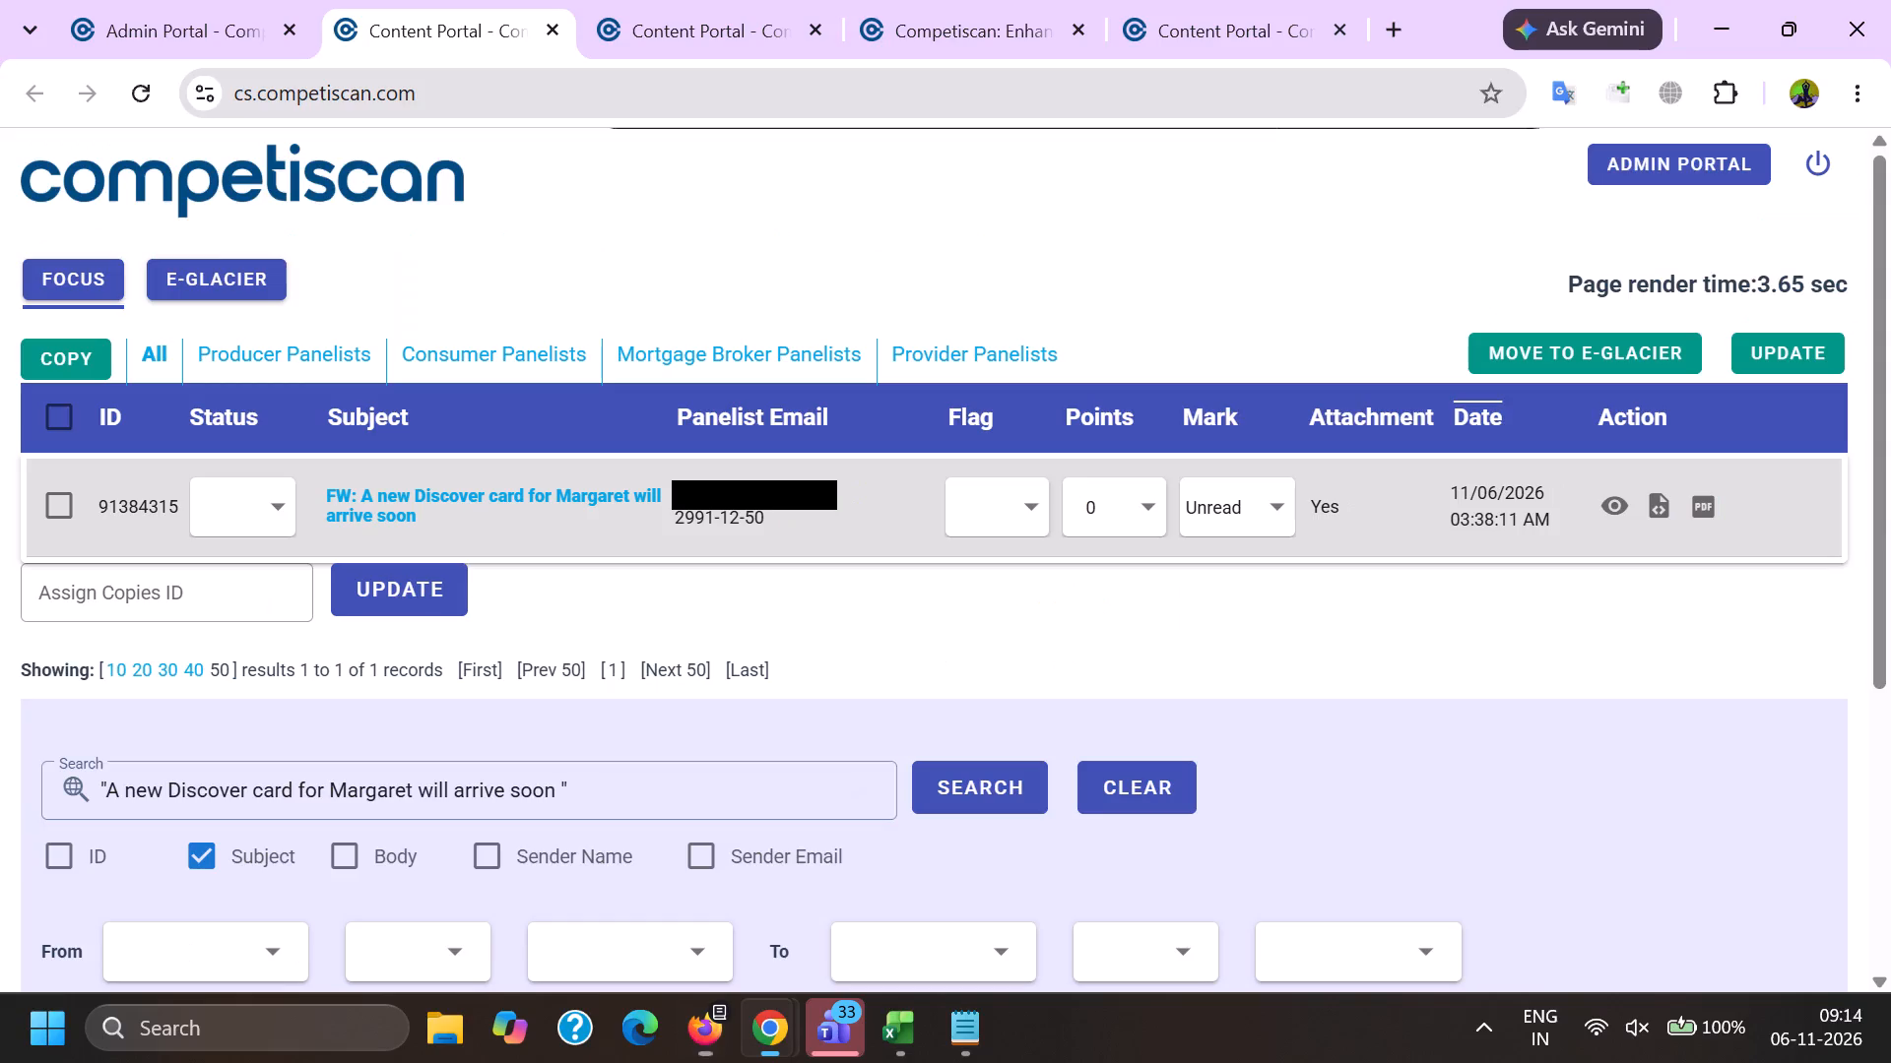
drag(608, 788, 3, 808)
key(BackSpace)
key(shift+quotedbl)
key(ctrl+v)
key(shift+quotedbl)
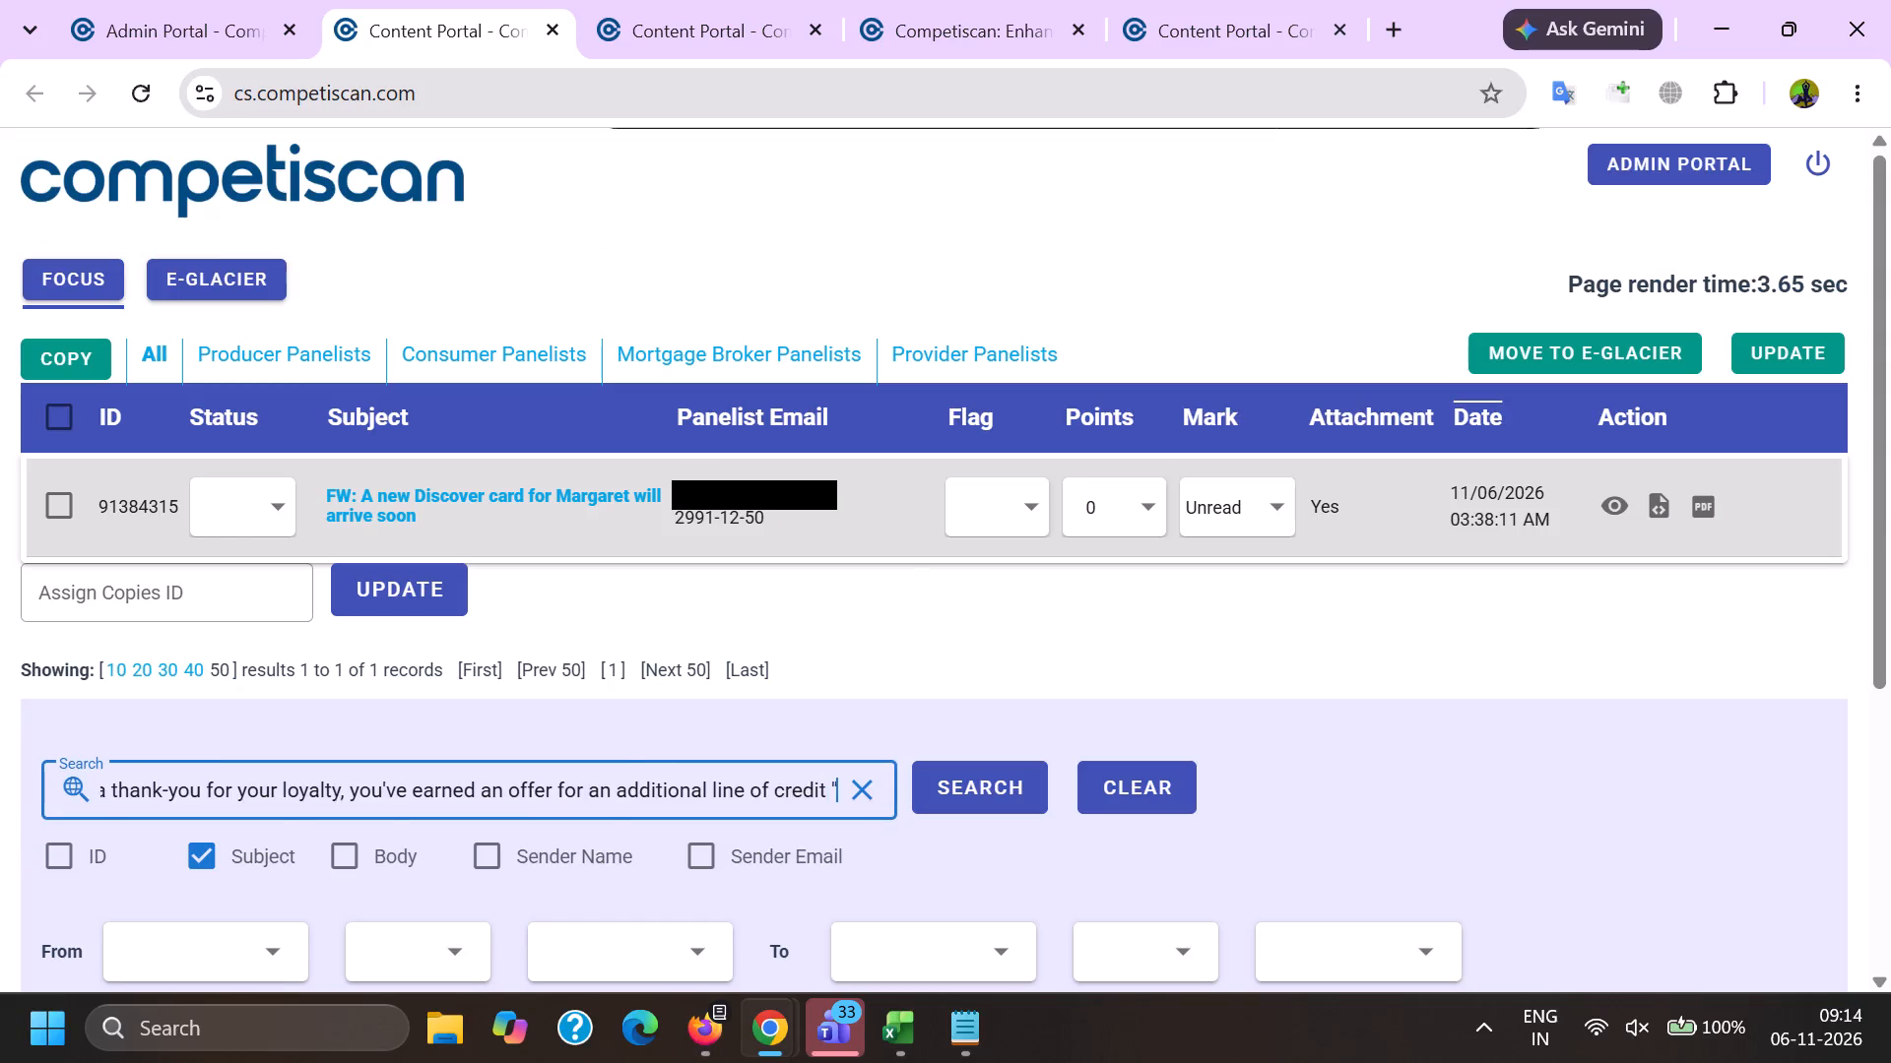
key(Return)
Examine the remaining subjects in Firefox's Capital One results, and return to the loyalty subject's search results in Chrome.
key(alt+Tab)
key(alt+Tab)
key(alt+Tab)
key(alt+Tab)
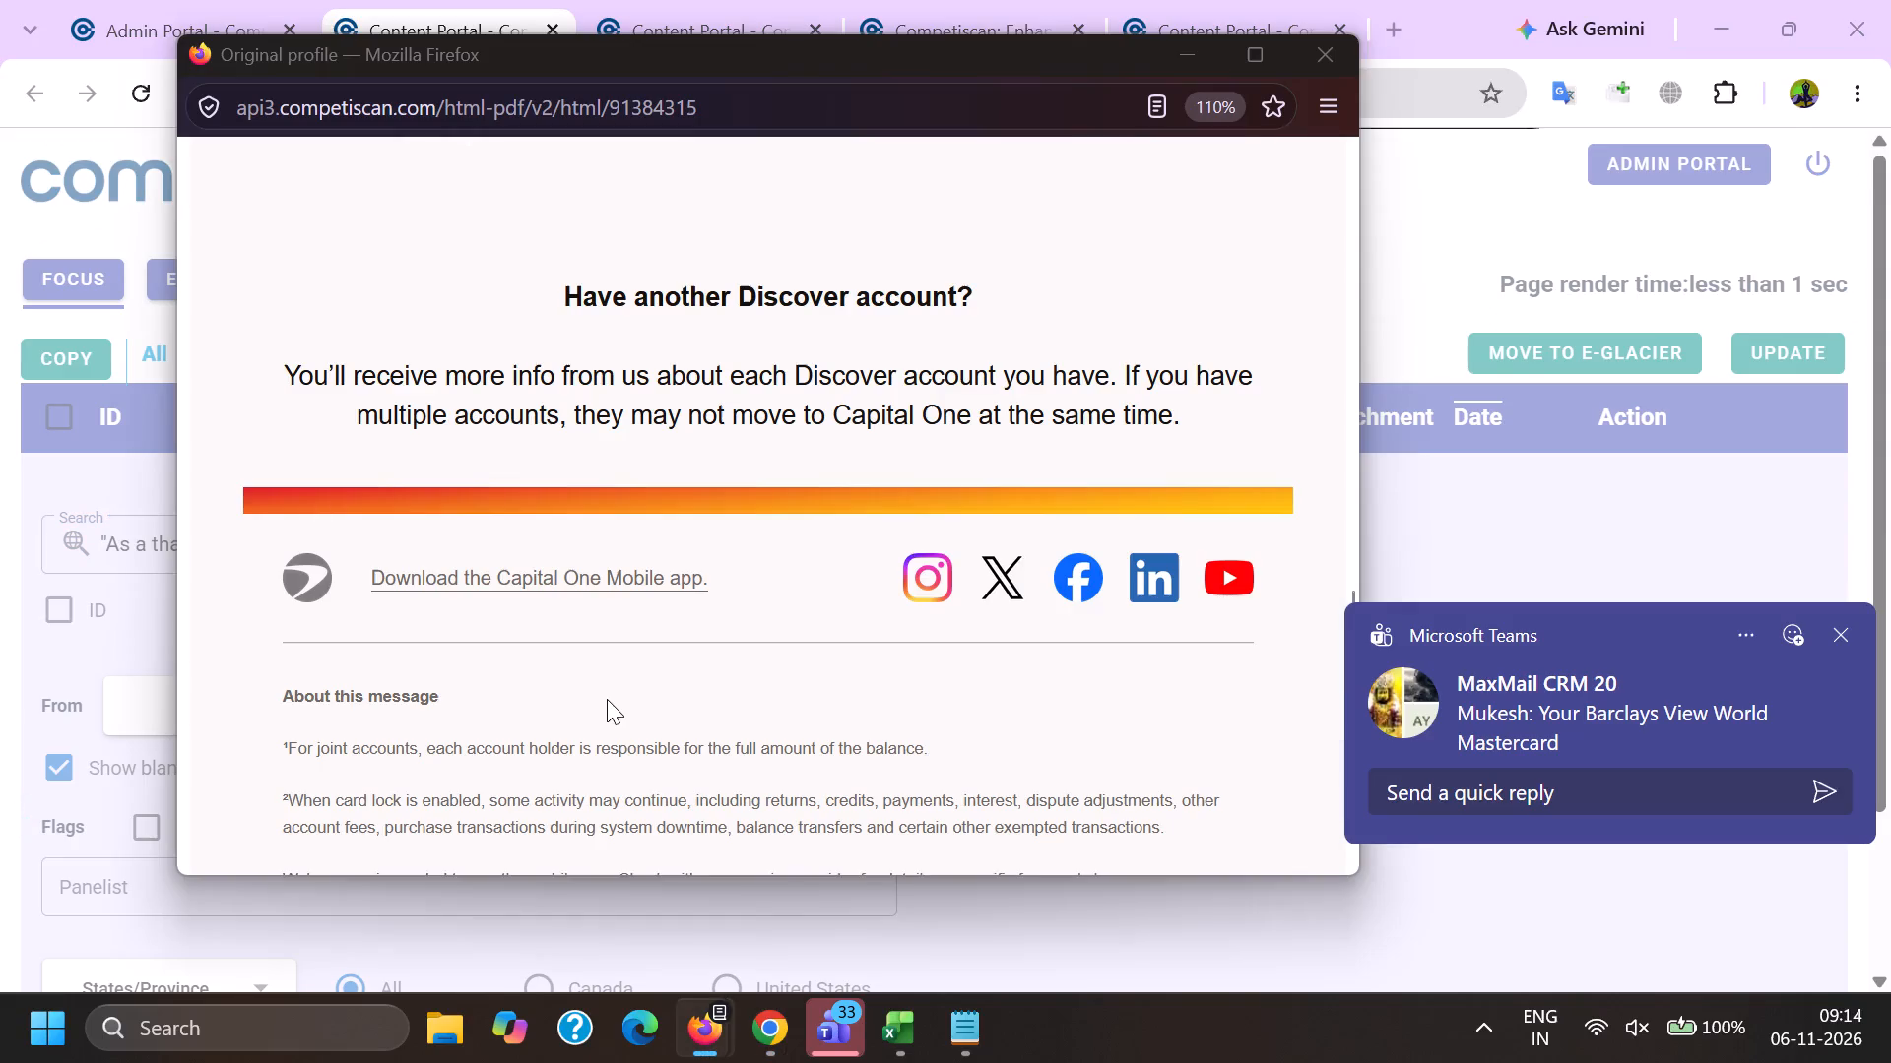
scroll(603, 695, down, 1)
scroll(506, 728, down, 3)
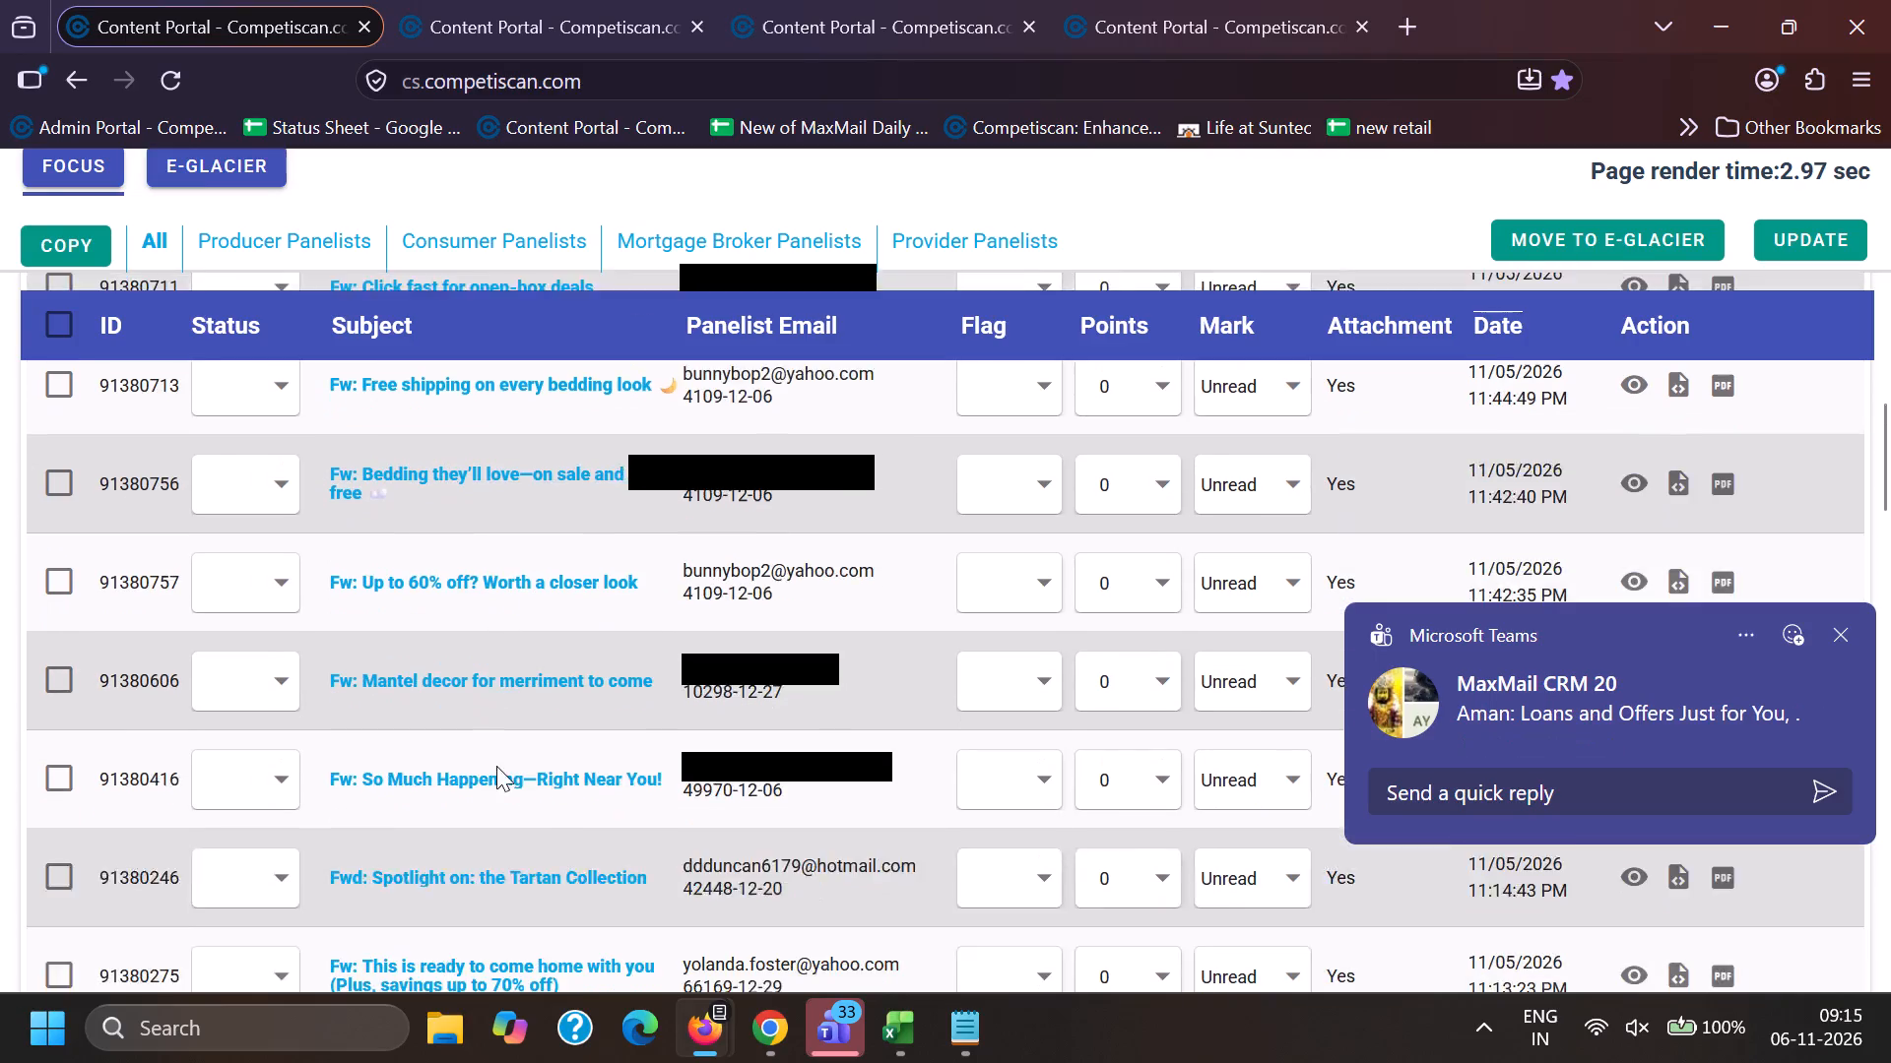
scroll(496, 767, down, 4)
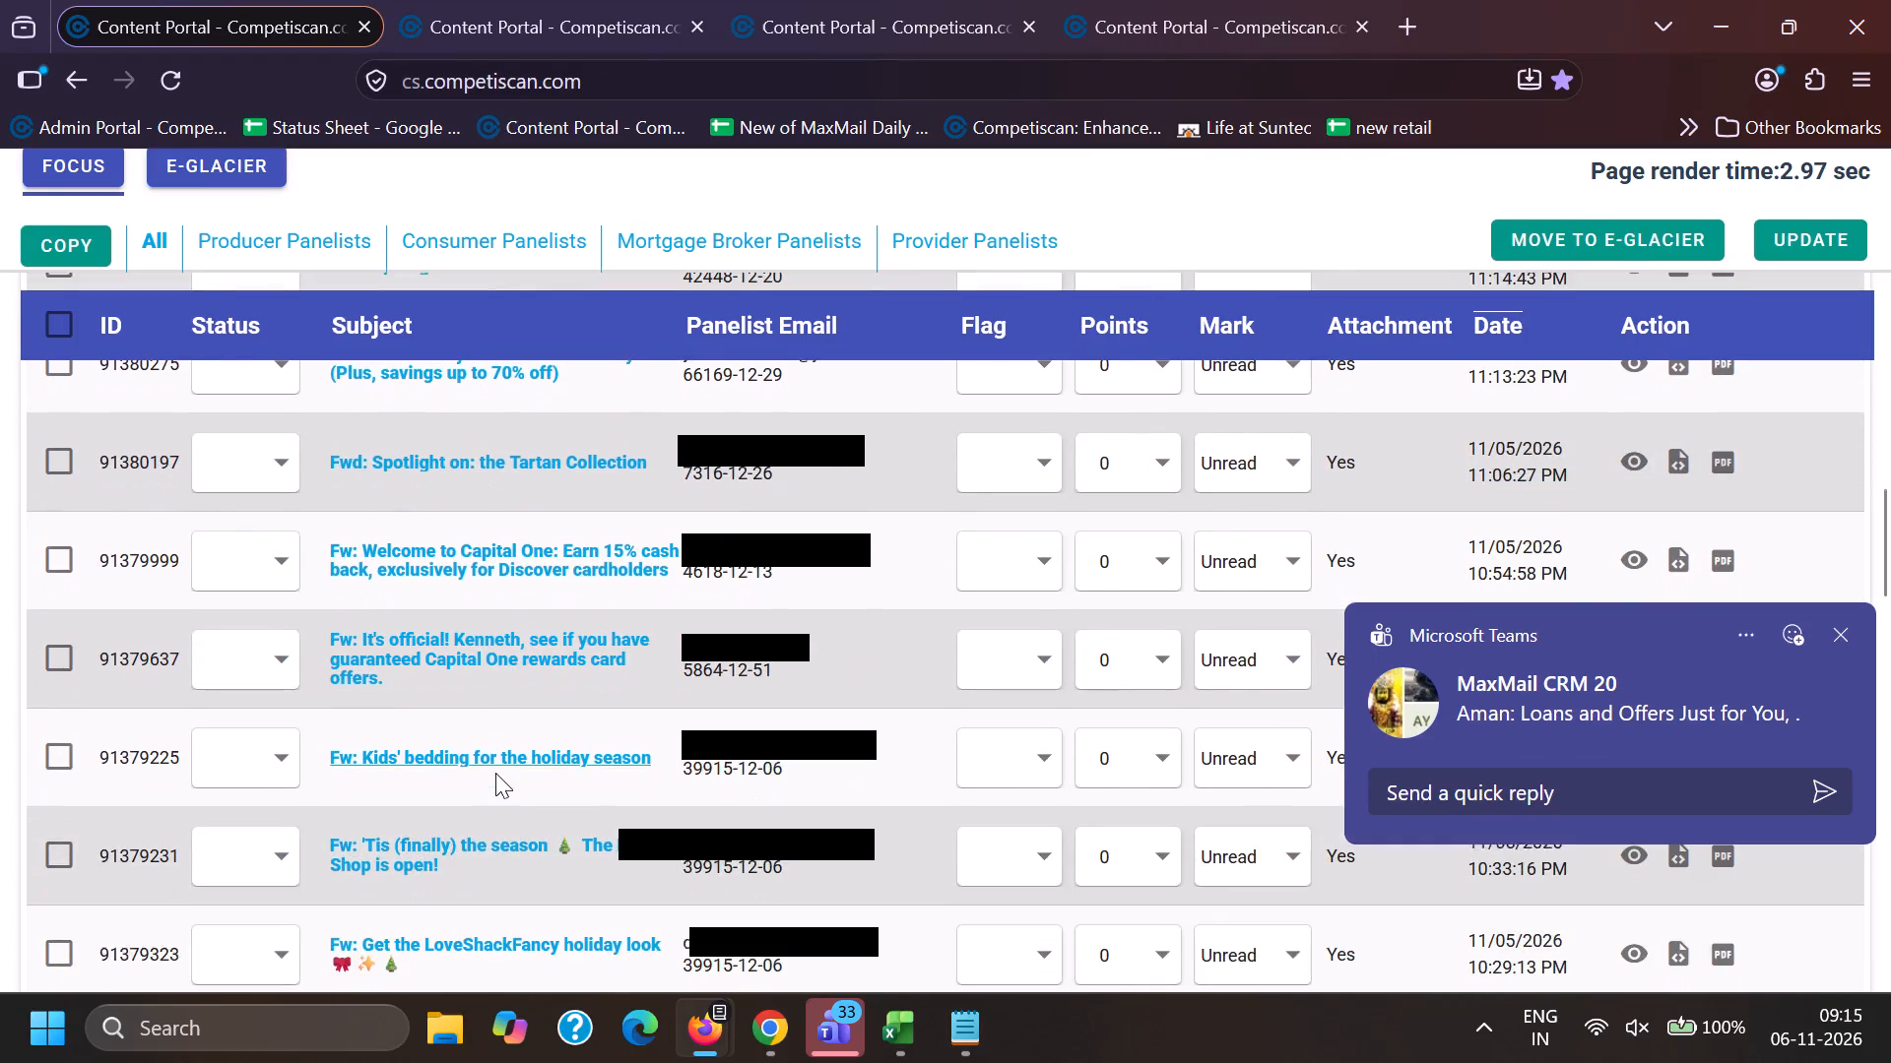
scroll(514, 718, down, 6)
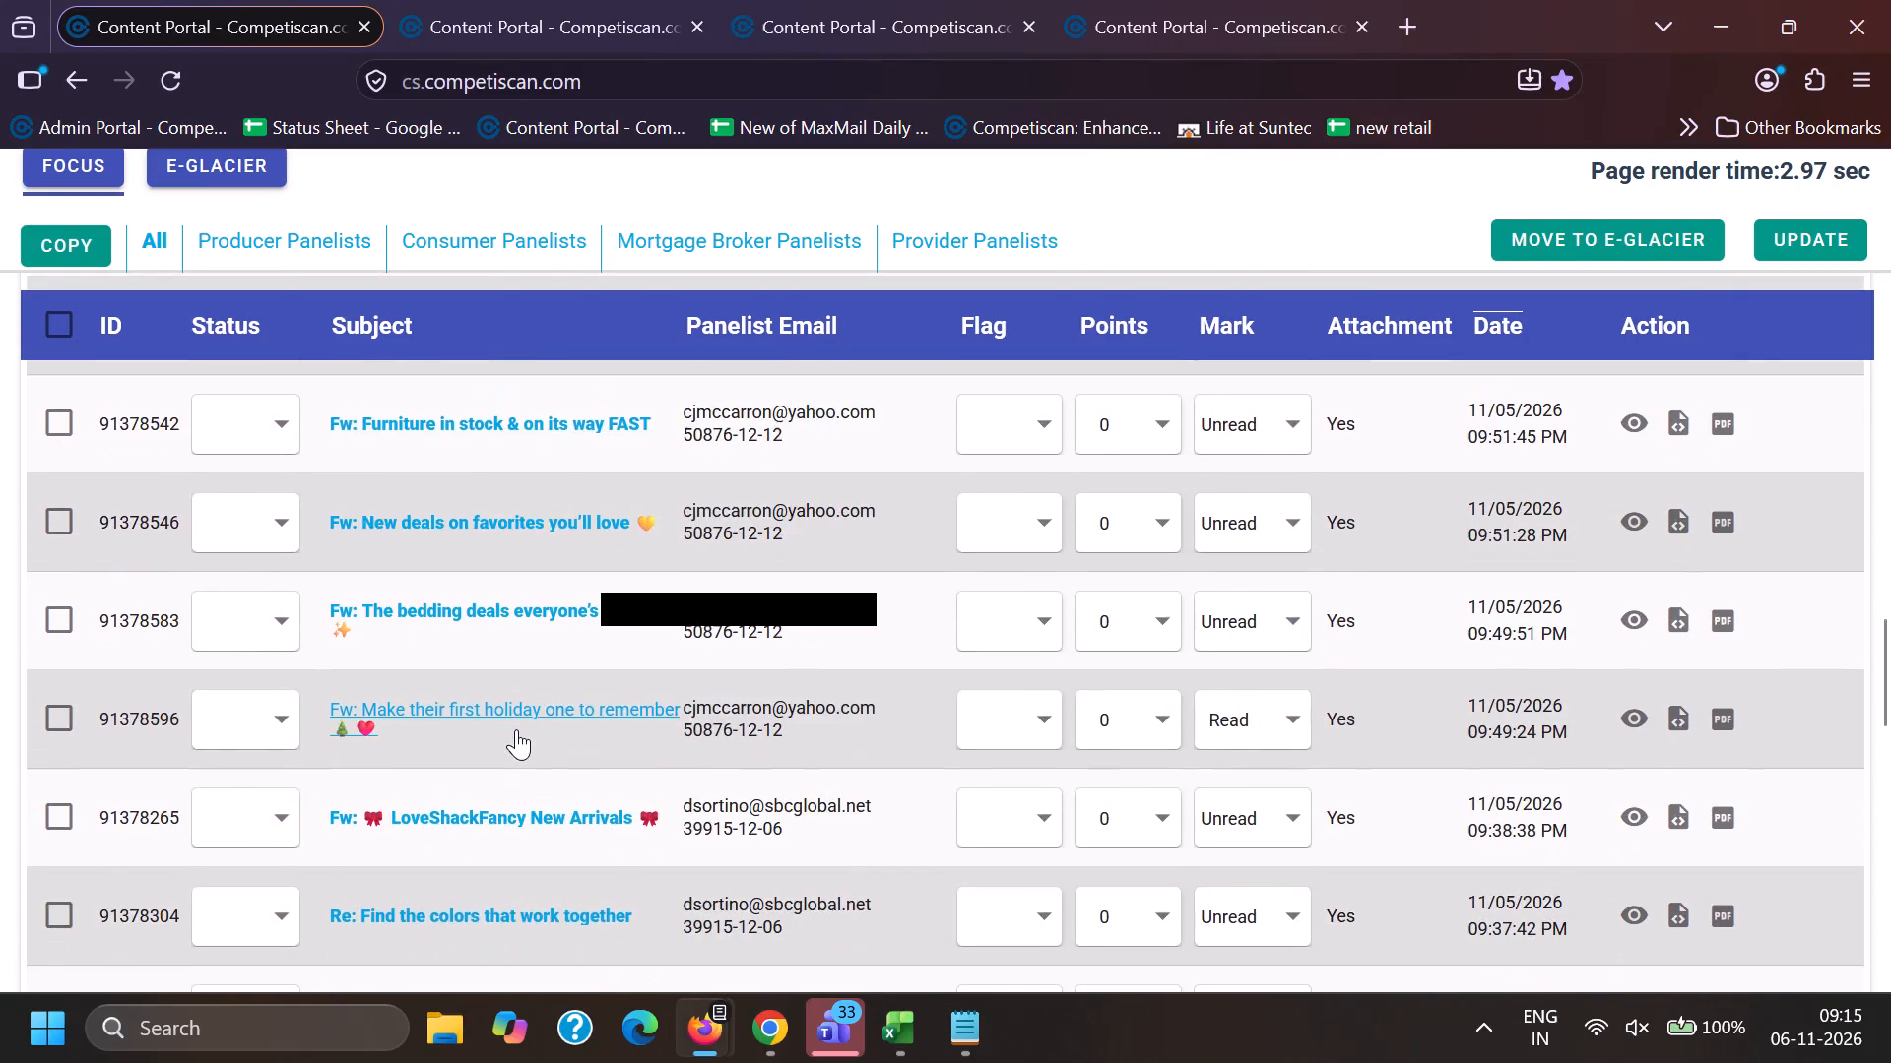
scroll(516, 729, down, 6)
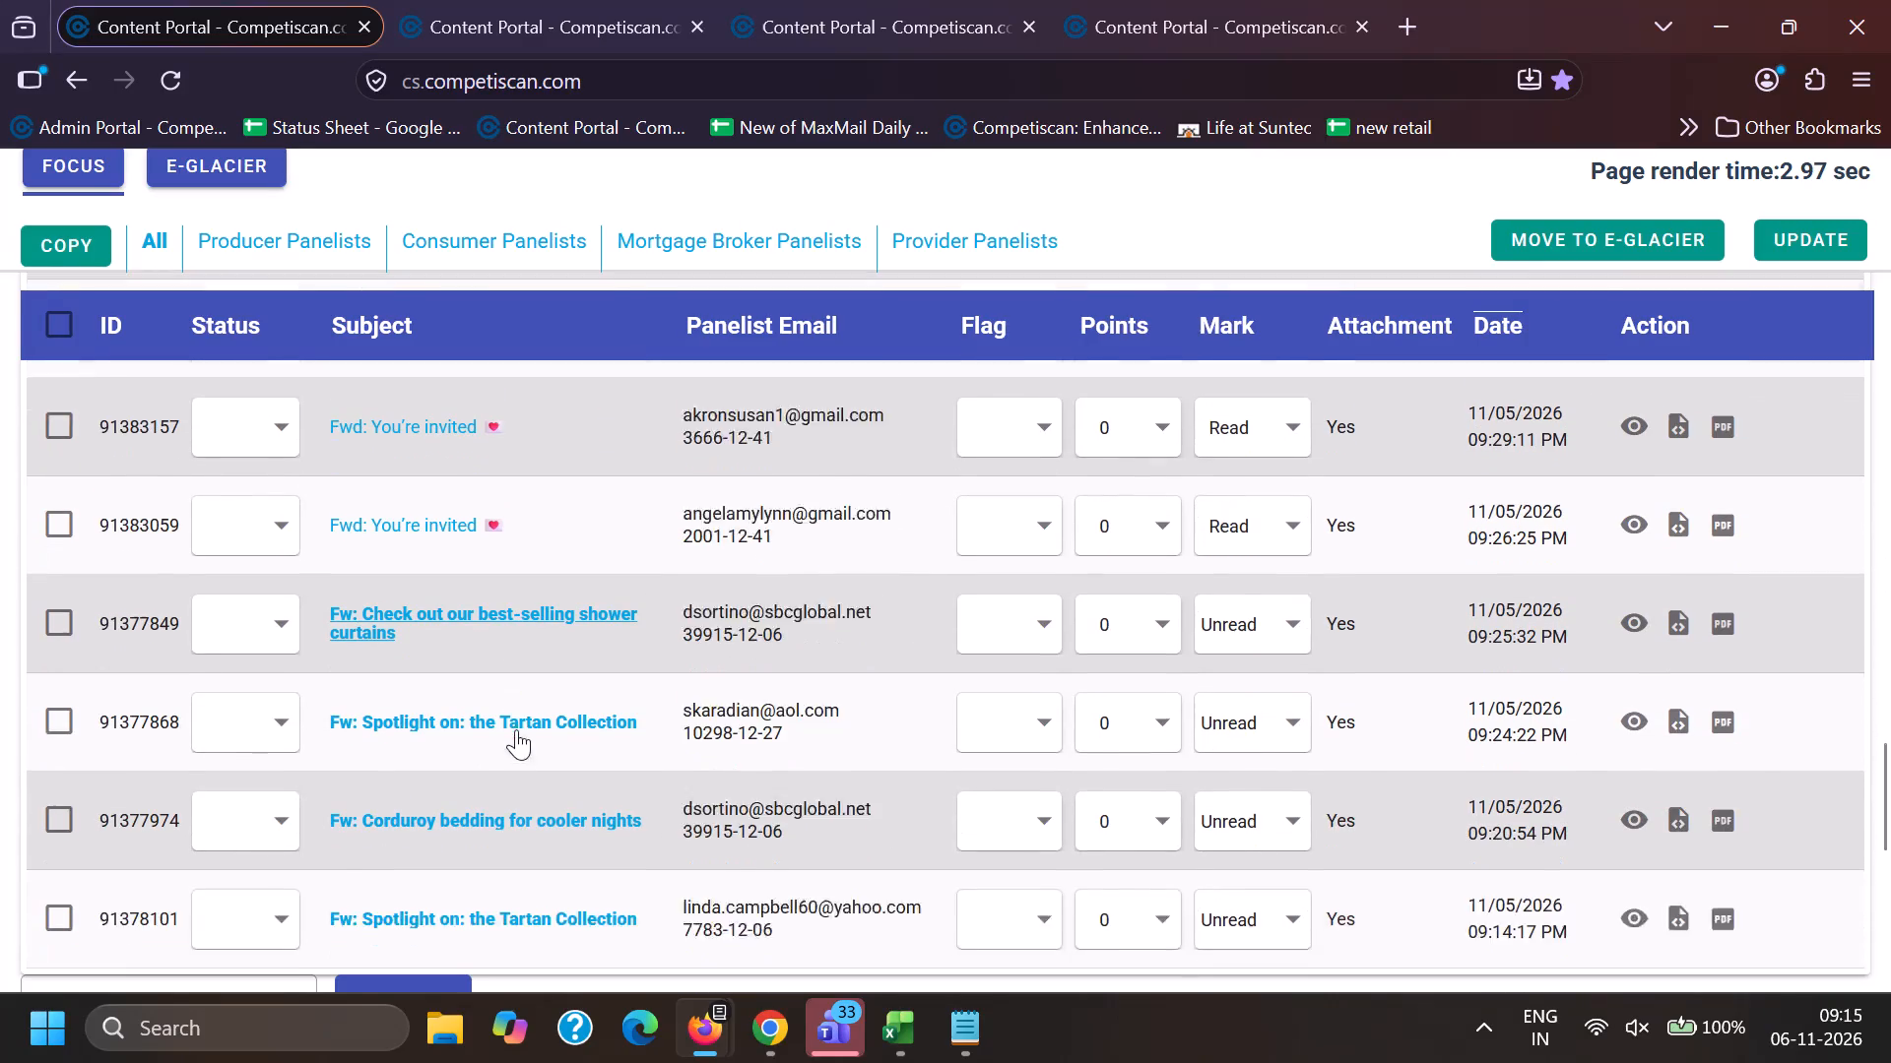
key(alt+Tab)
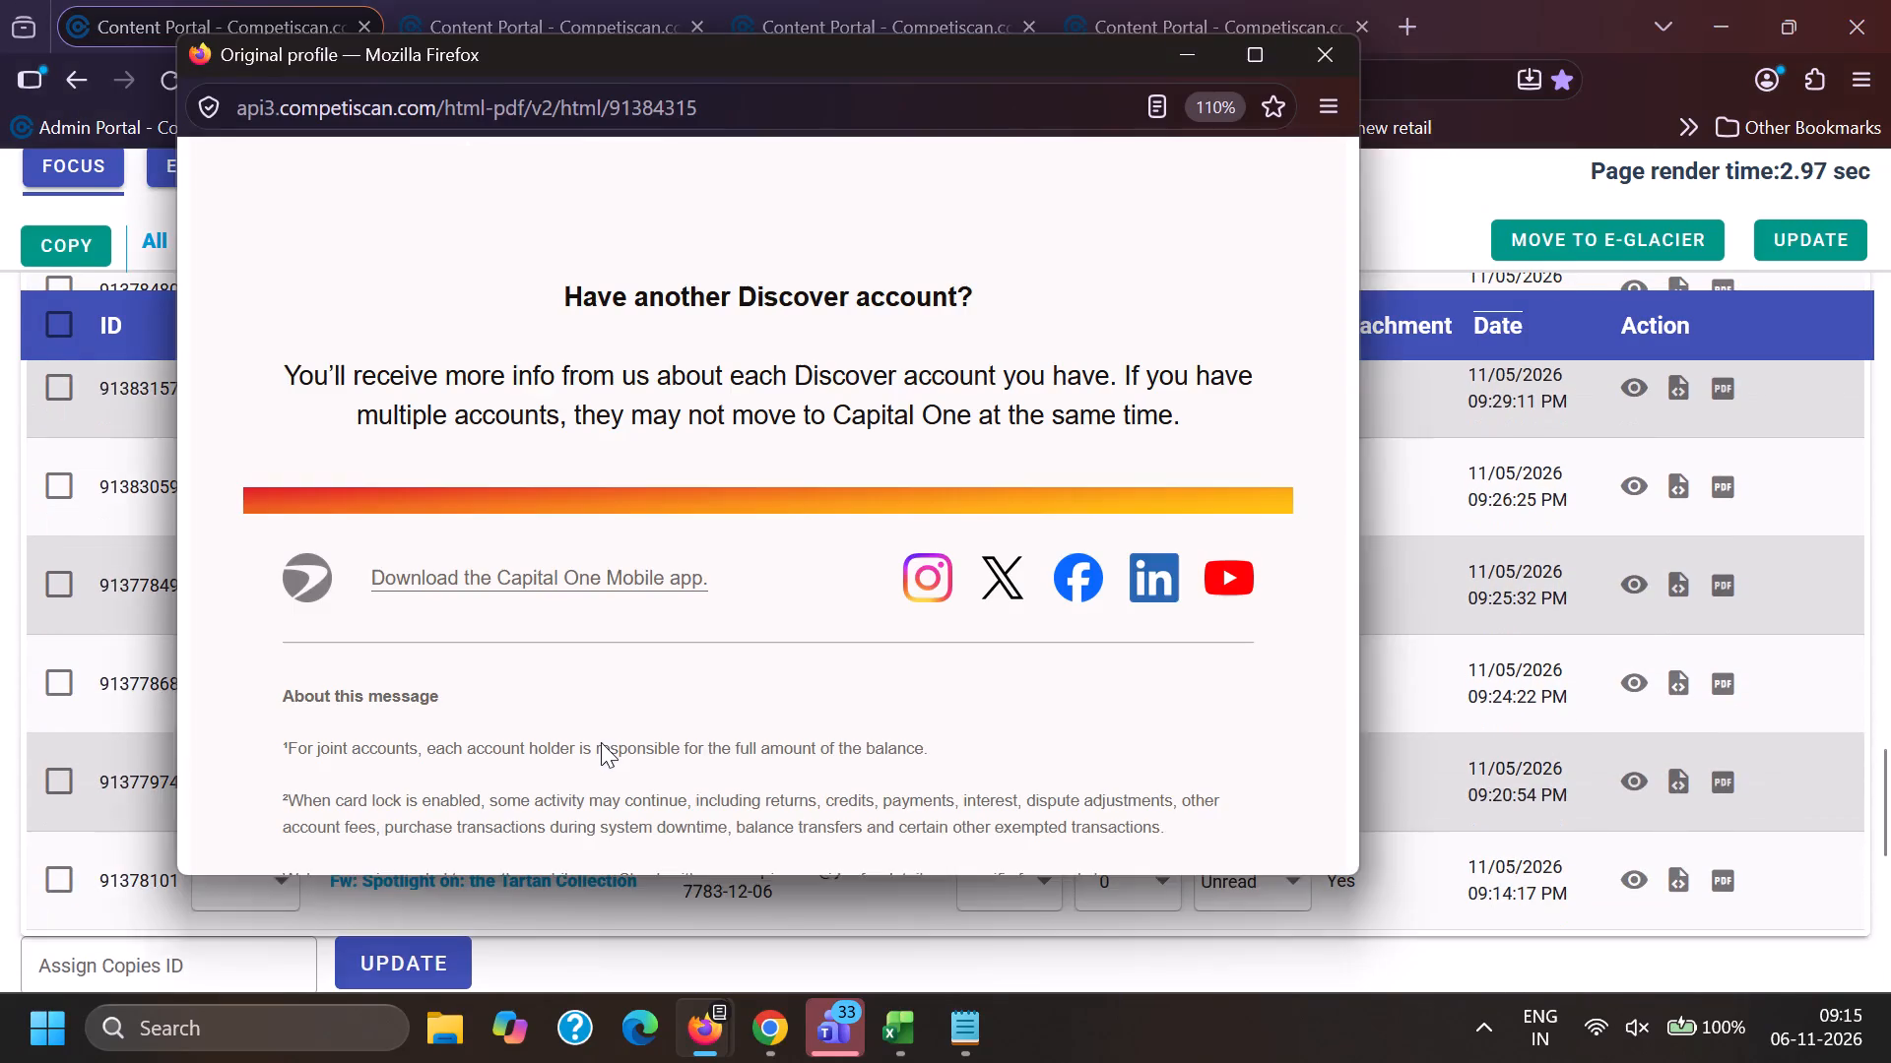
key(alt+Tab)
key(alt+Tab)
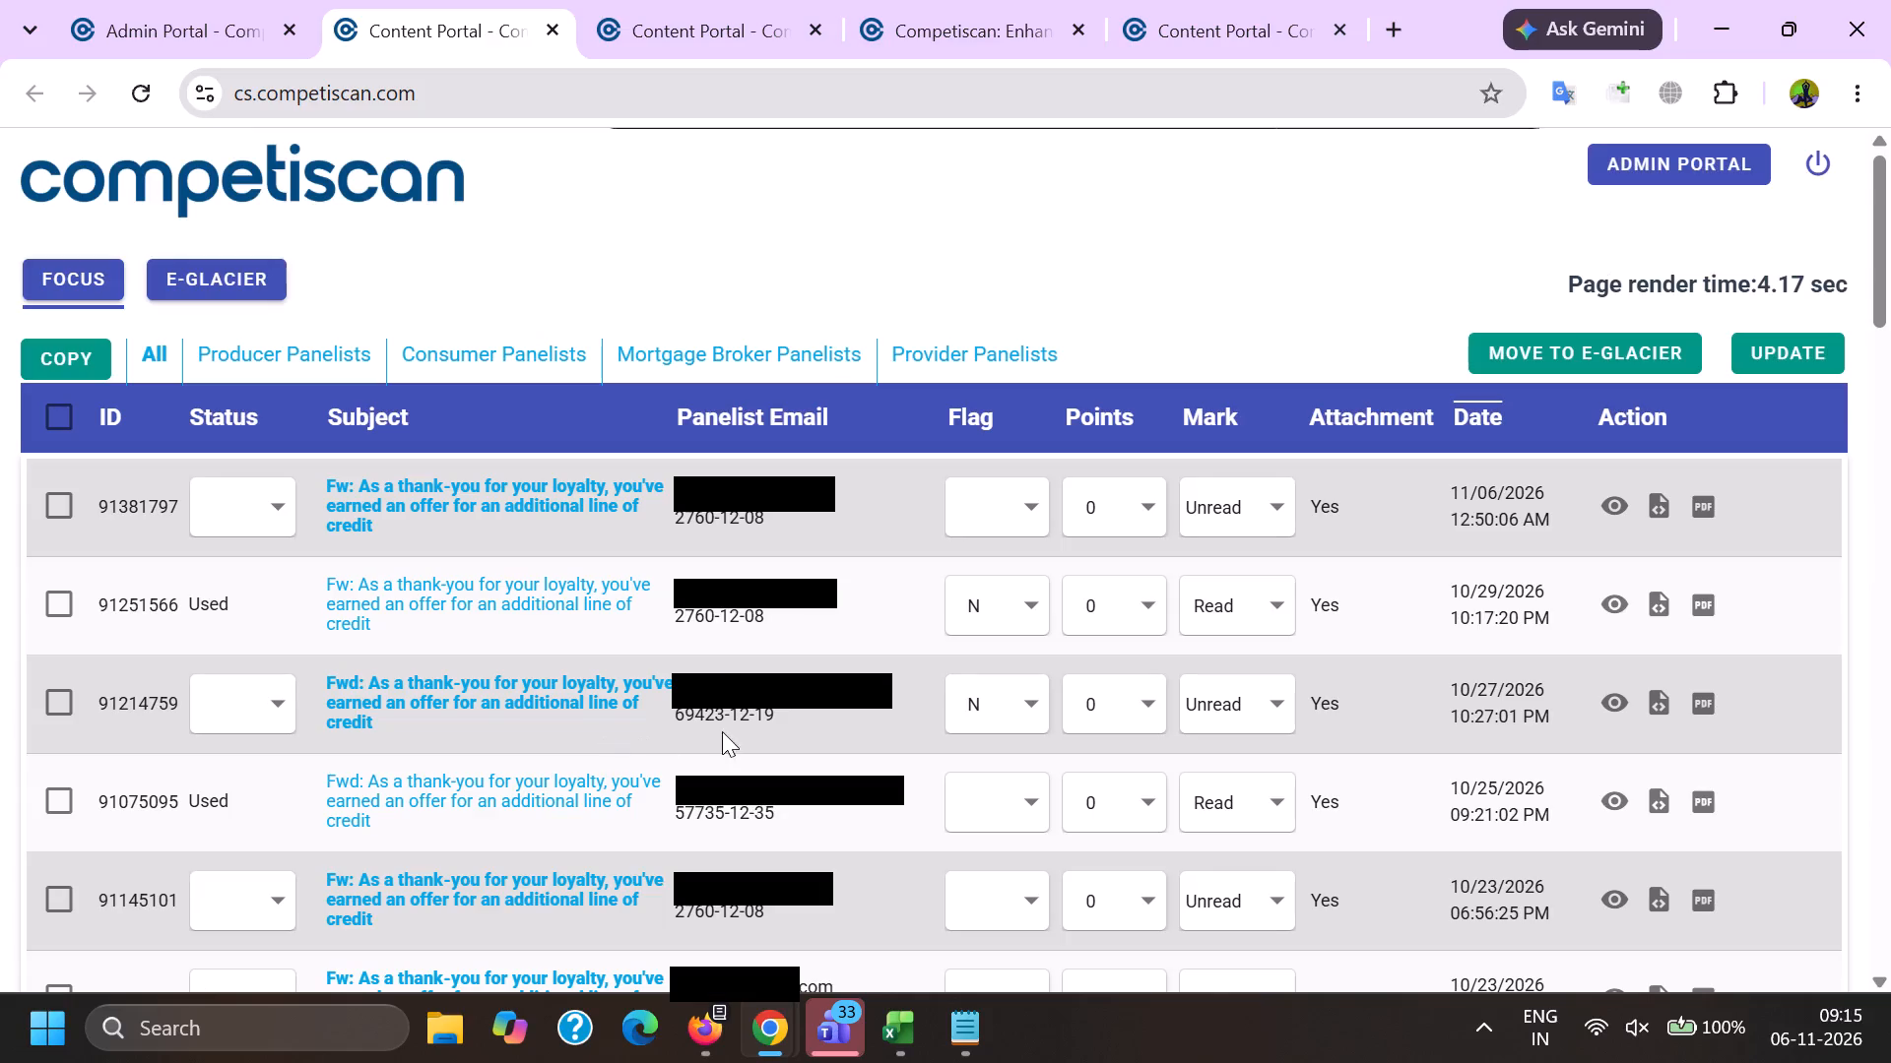
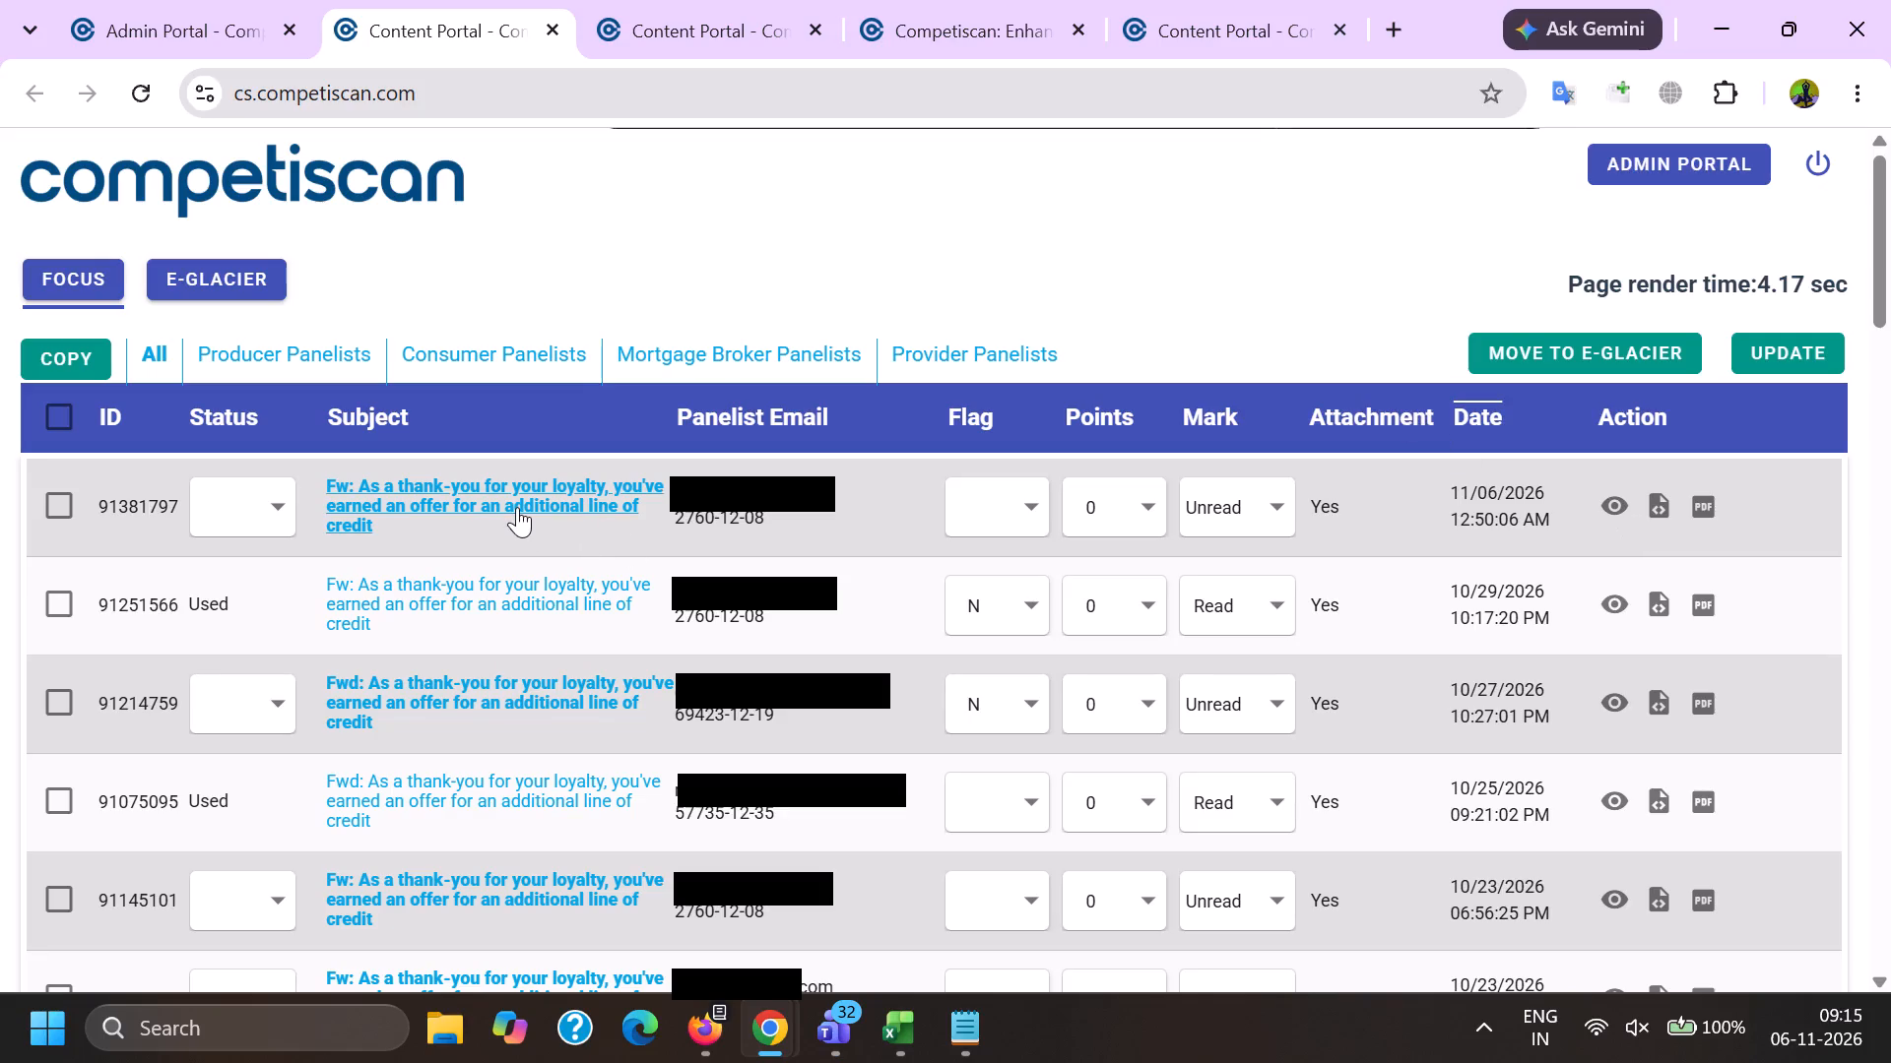
click(613, 0)
double_click(602, 93)
key(ctrl+c)
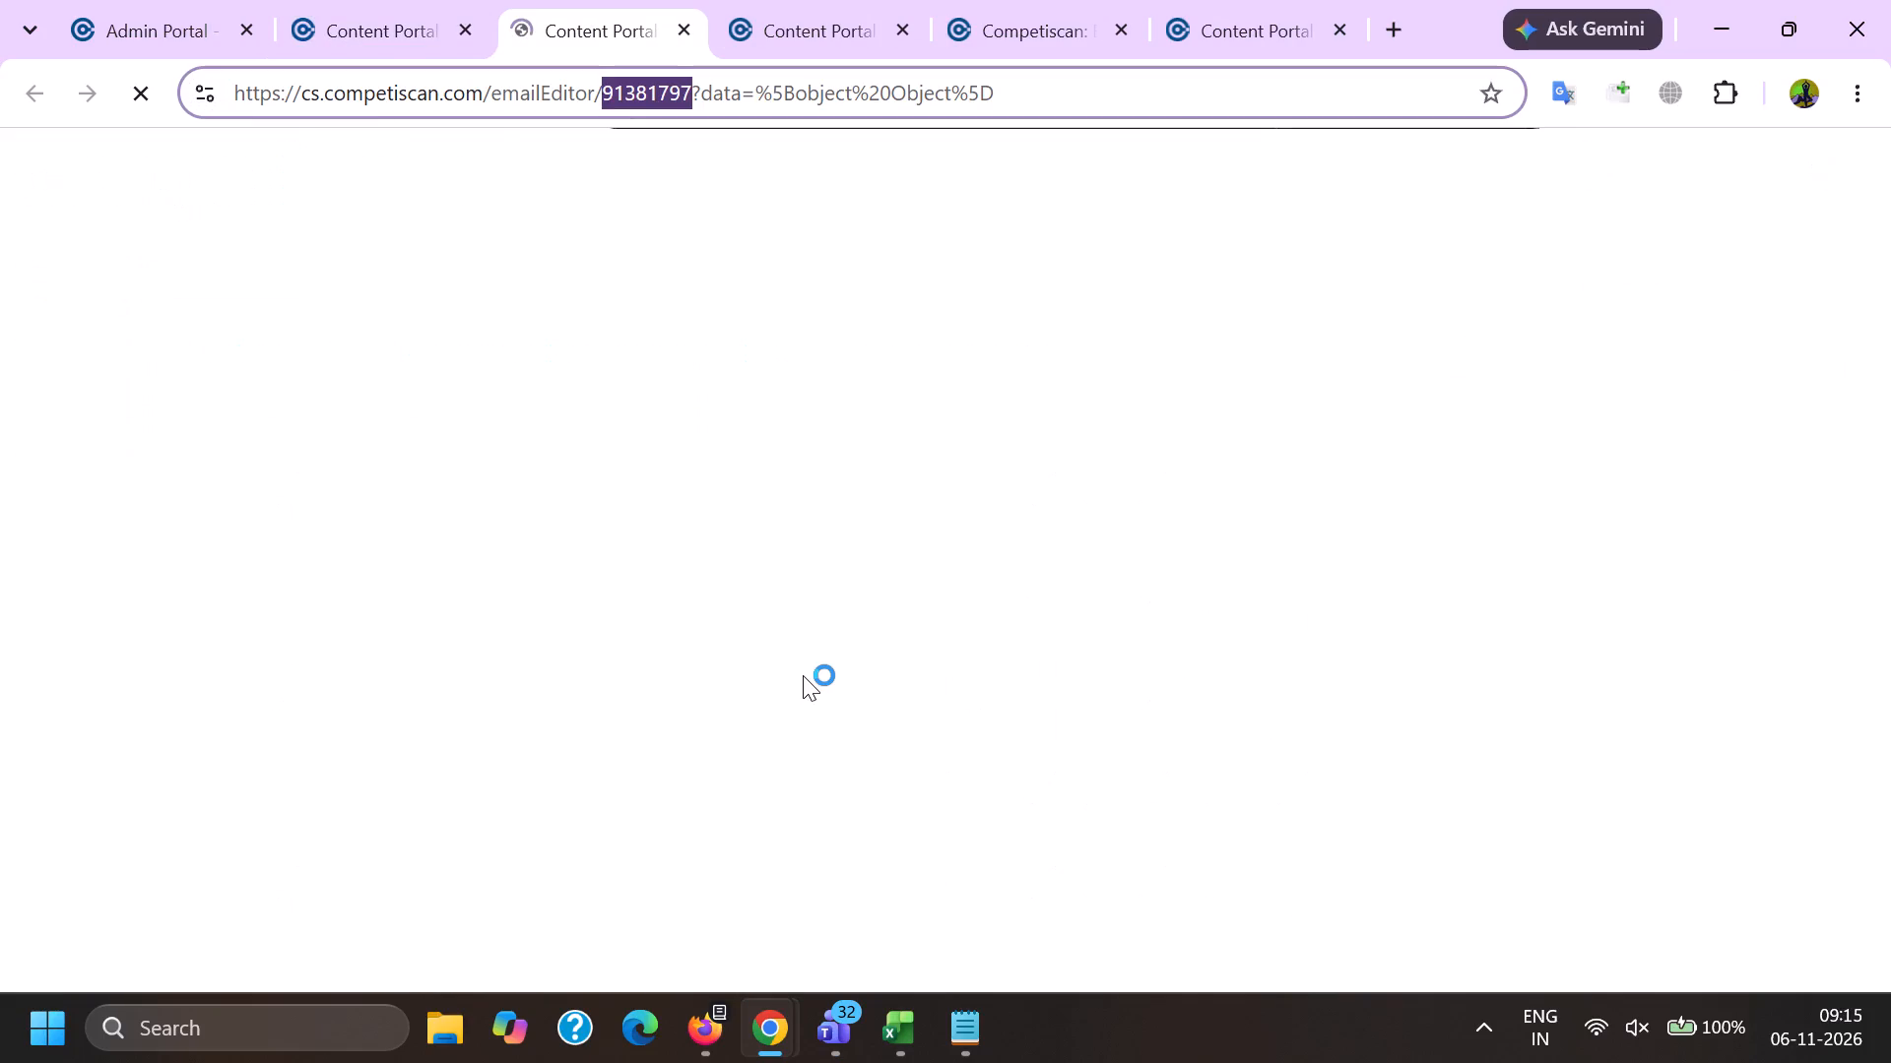
key(ctrl+c)
click(904, 1022)
click(1140, 909)
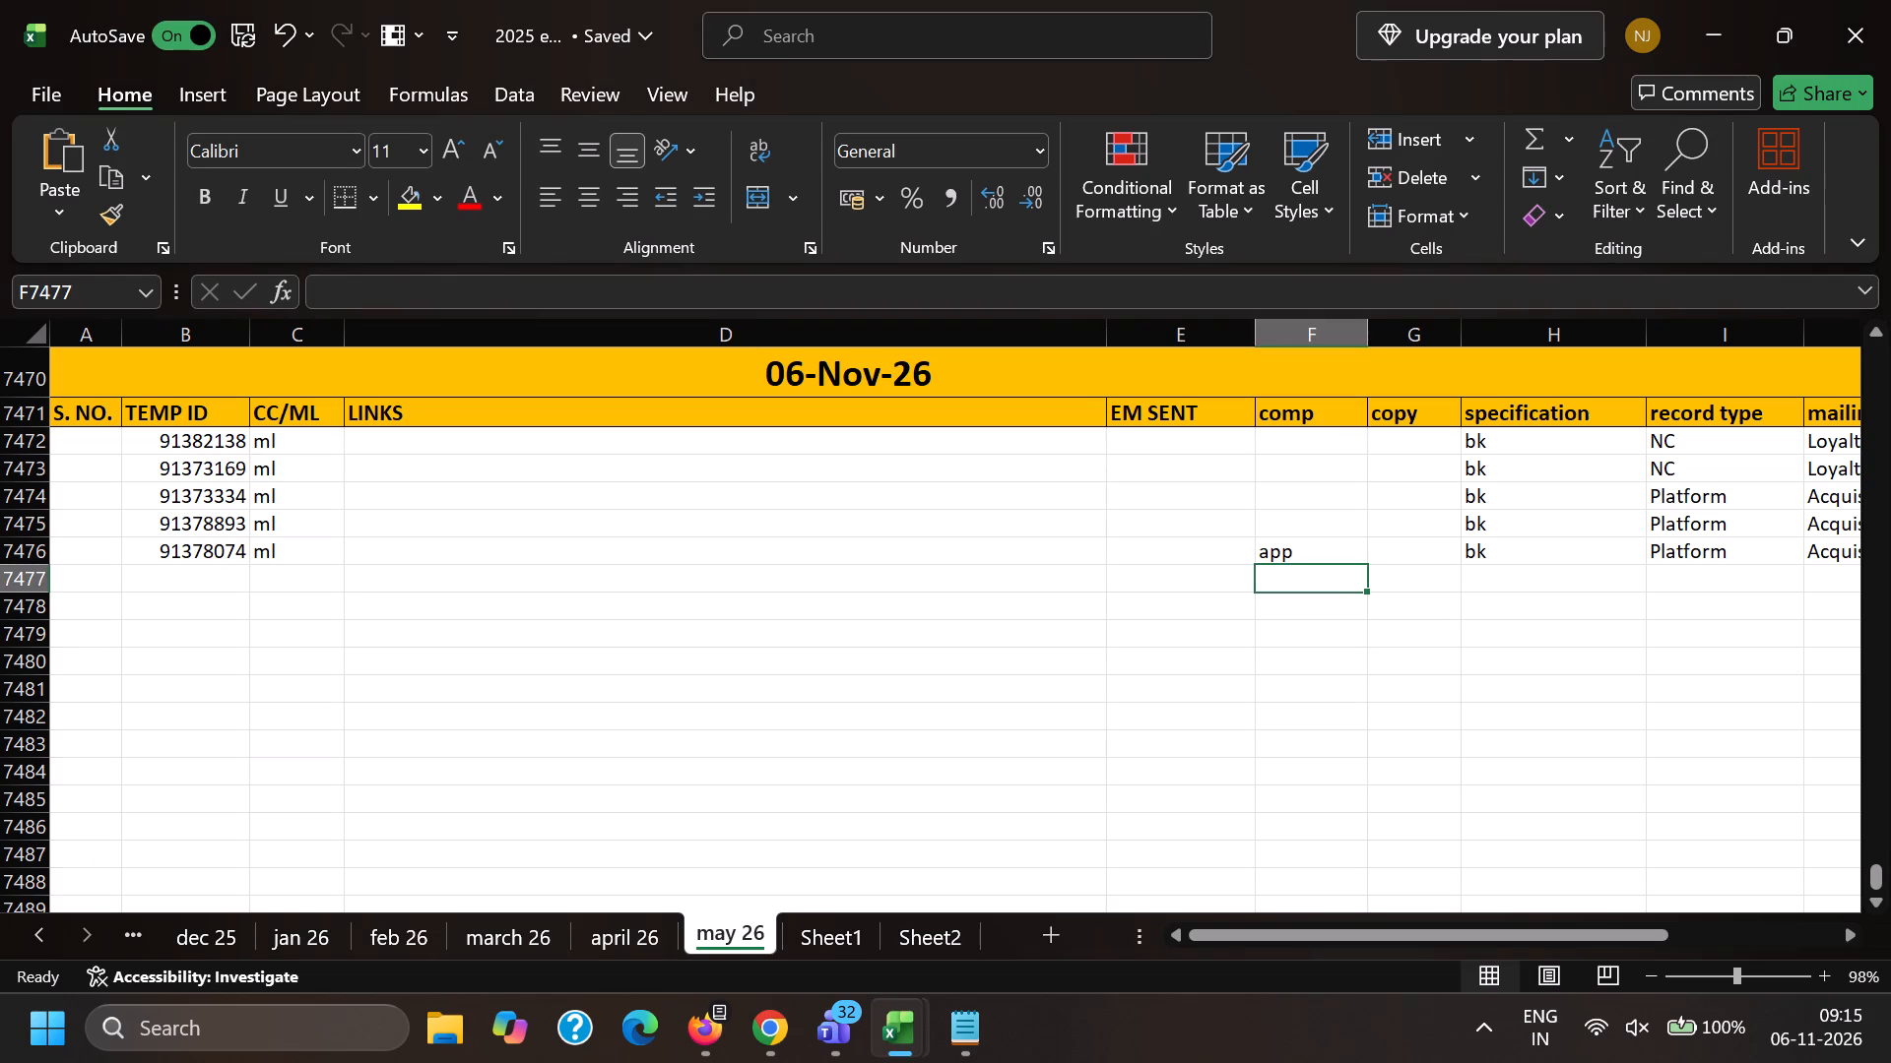
click(206, 577)
key(ctrl+v)
click(288, 584)
key(m)
key(l)
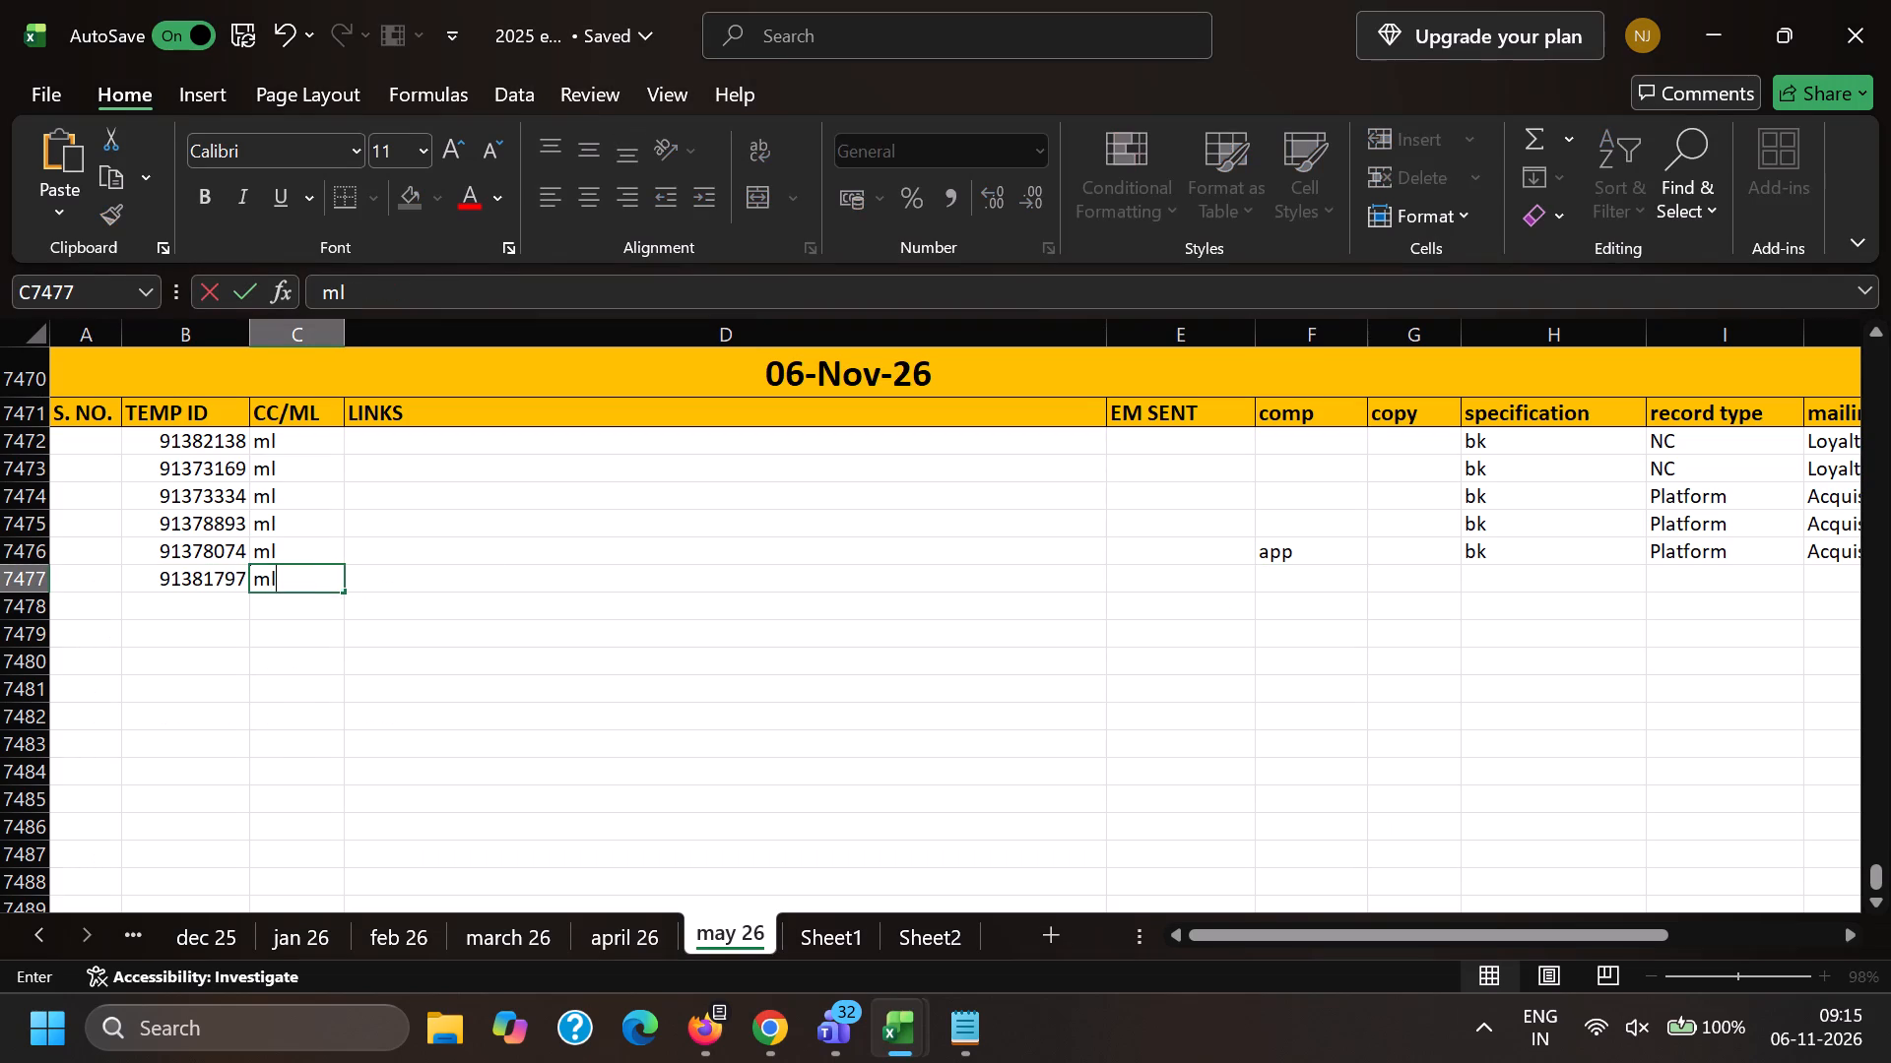
key(Right)
key(Right)
key(Right)
key(Right)
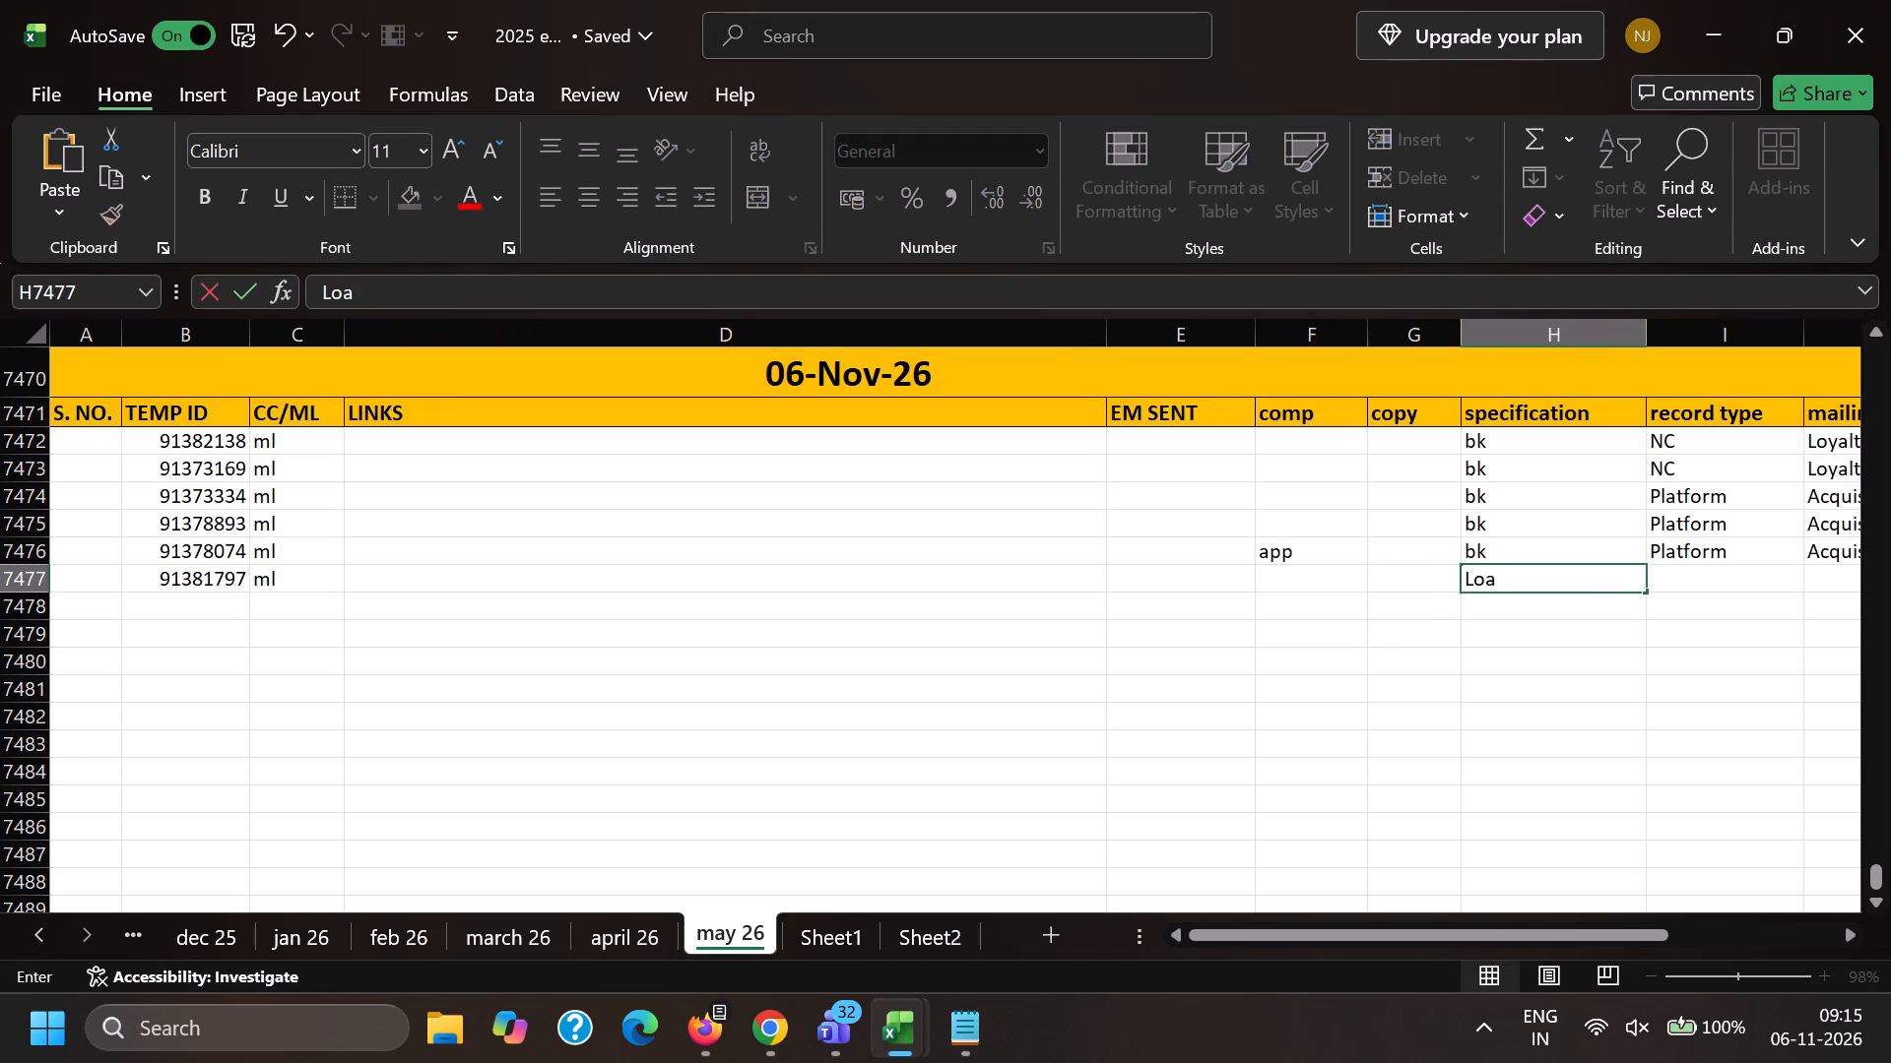
key(Down)
key(Right)
key(Up)
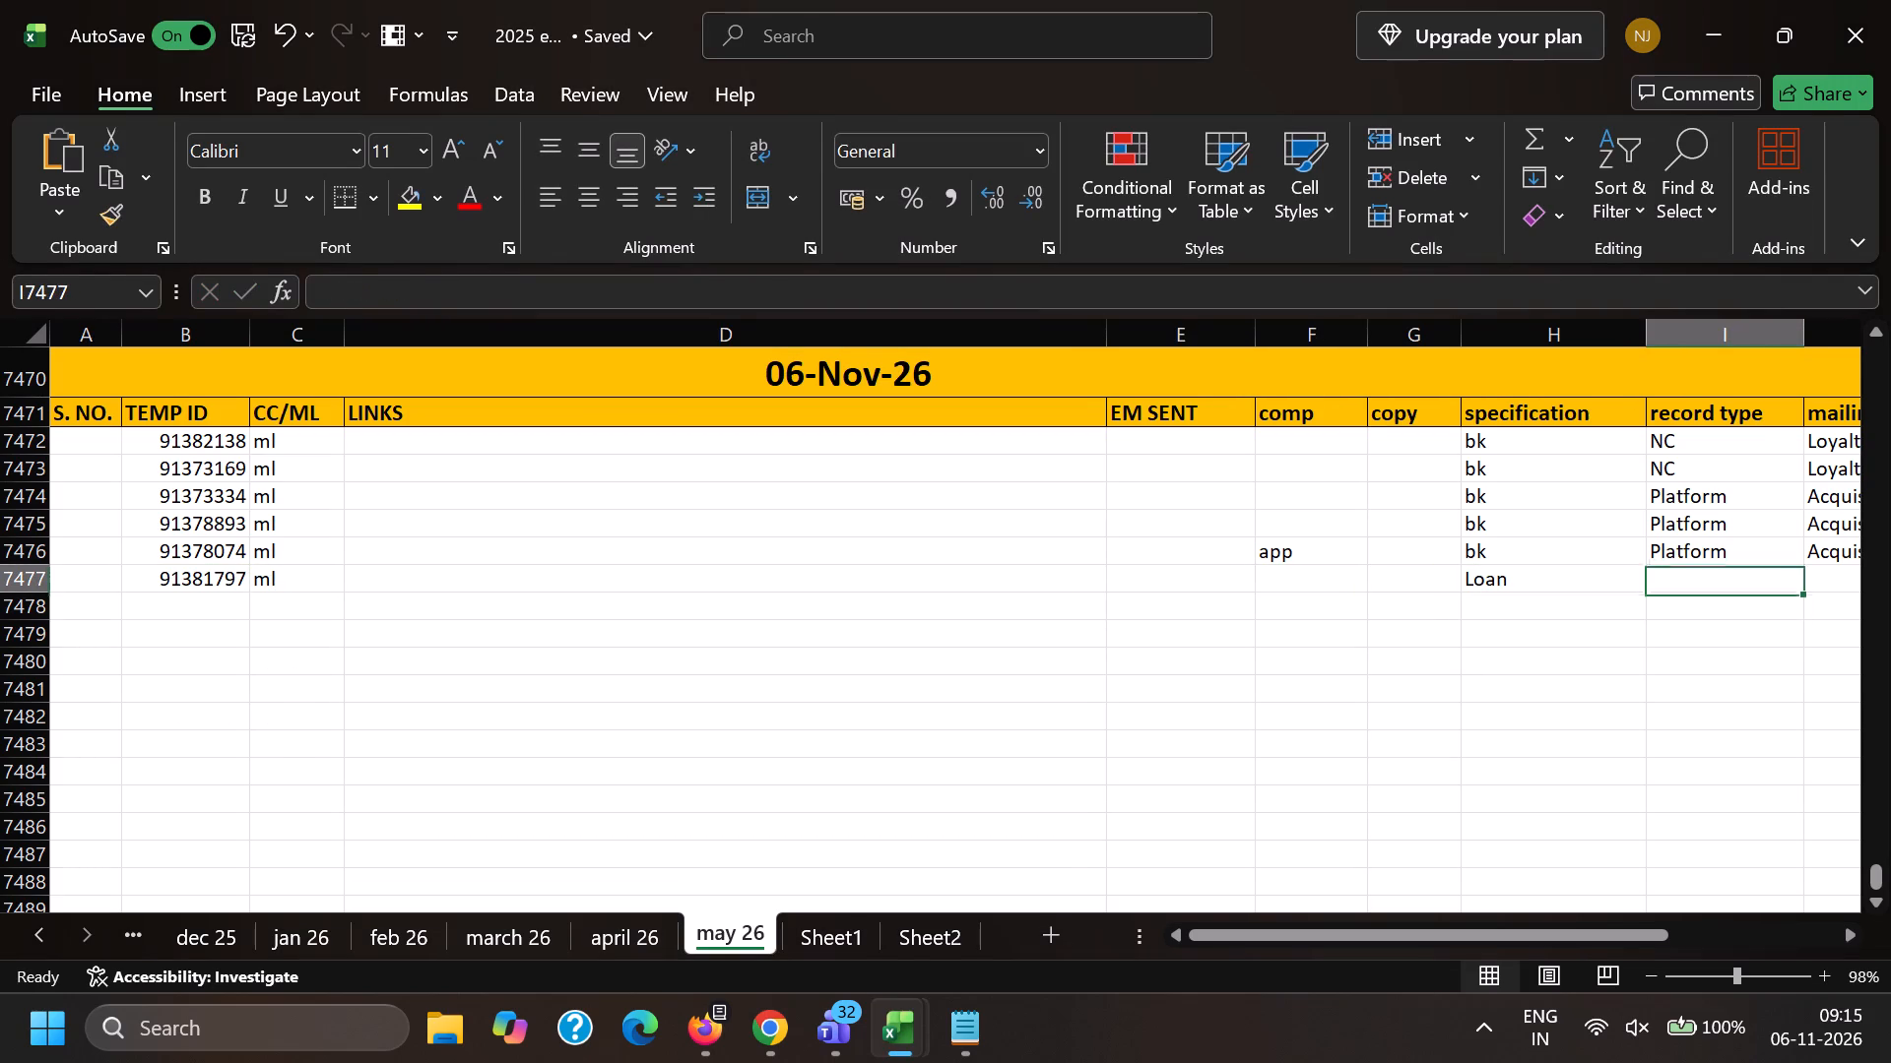
key(n)
key(Right)
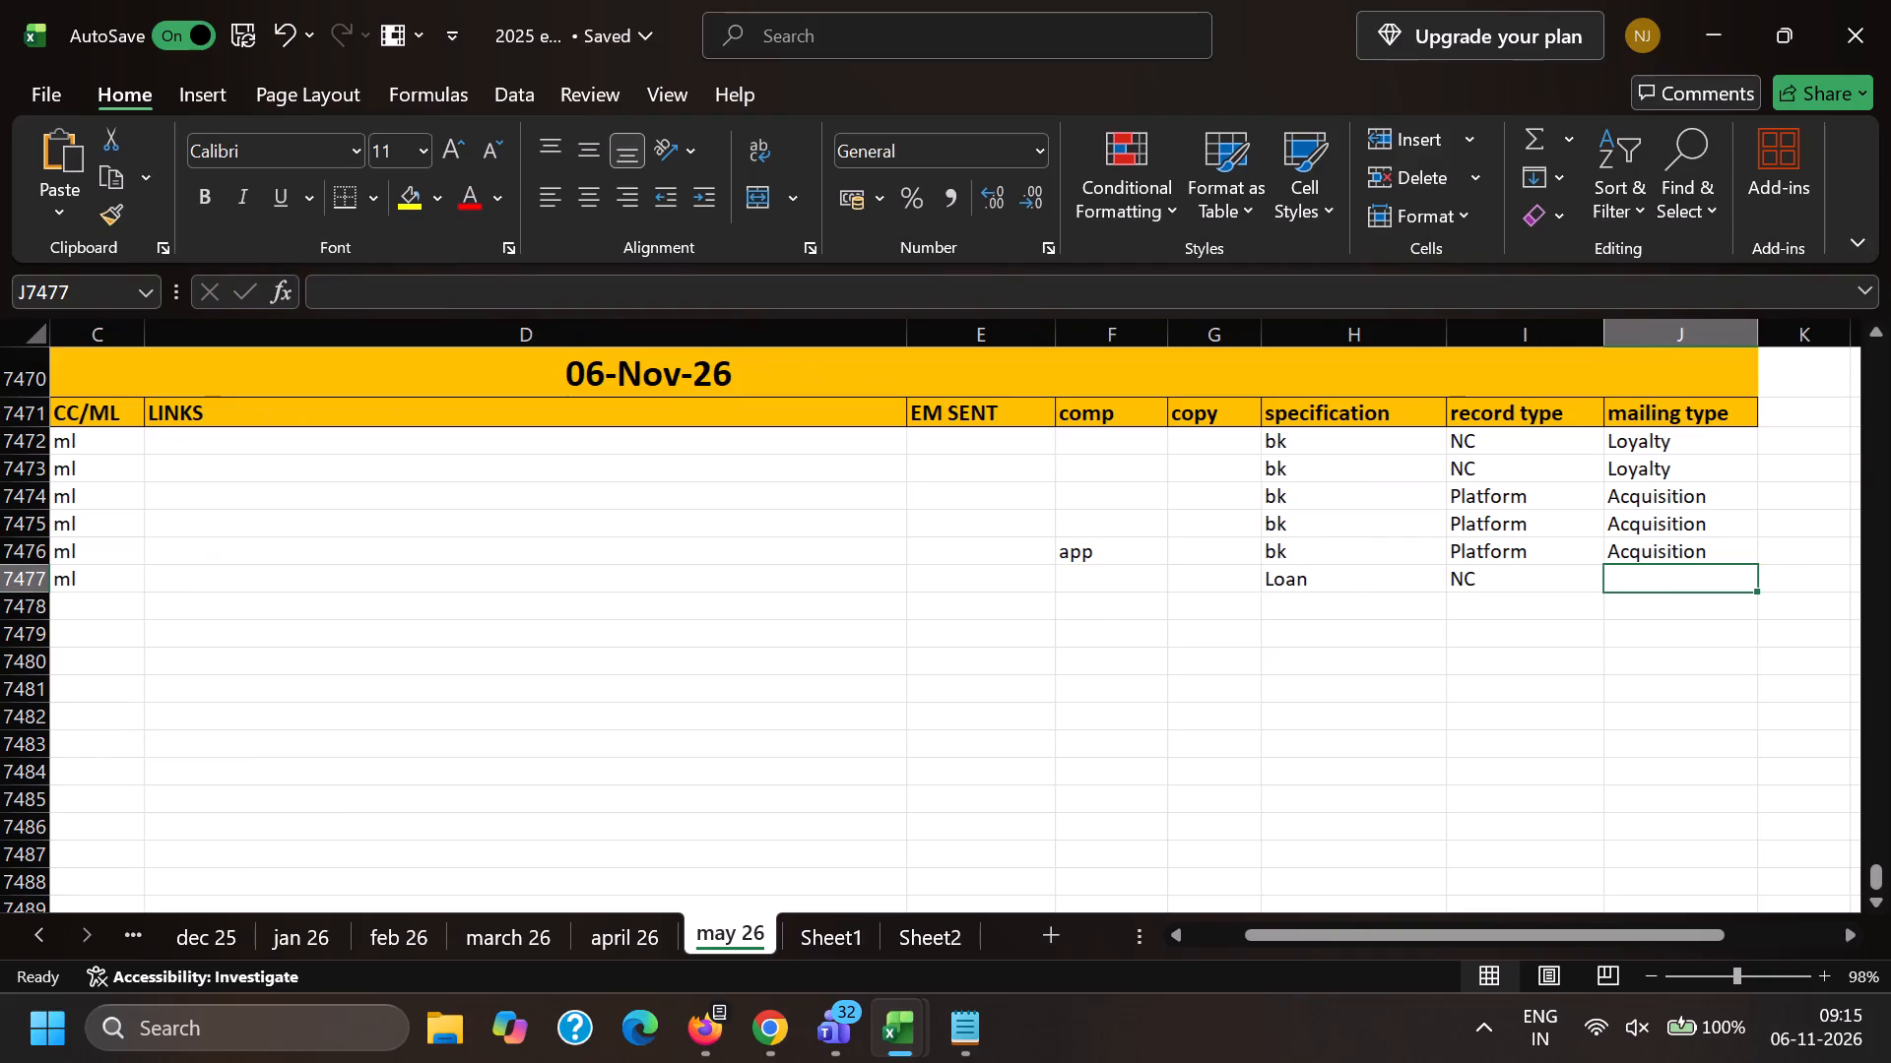
key(alt+Tab)
scroll(373, 383, down, 3)
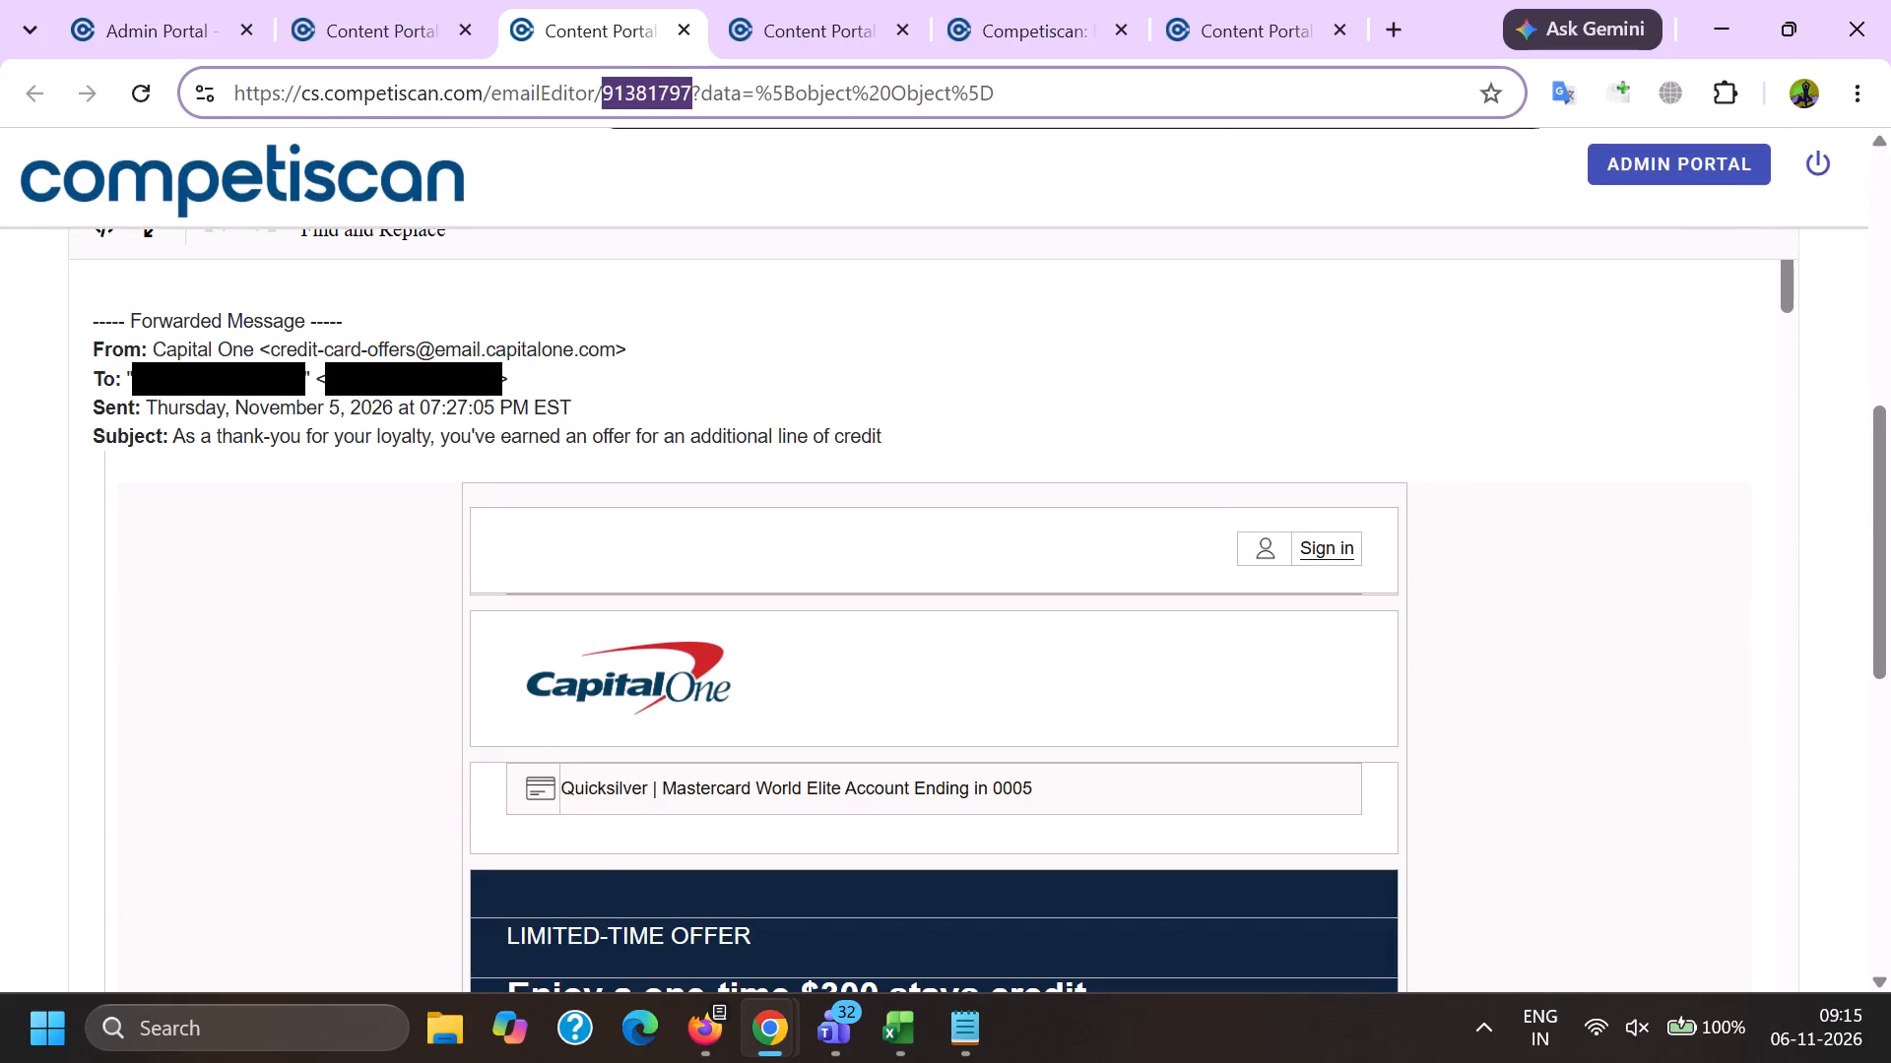
drag(361, 329, 2, 261)
key(BackSpace)
scroll(304, 677, up, 1)
scroll(415, 659, down, 7)
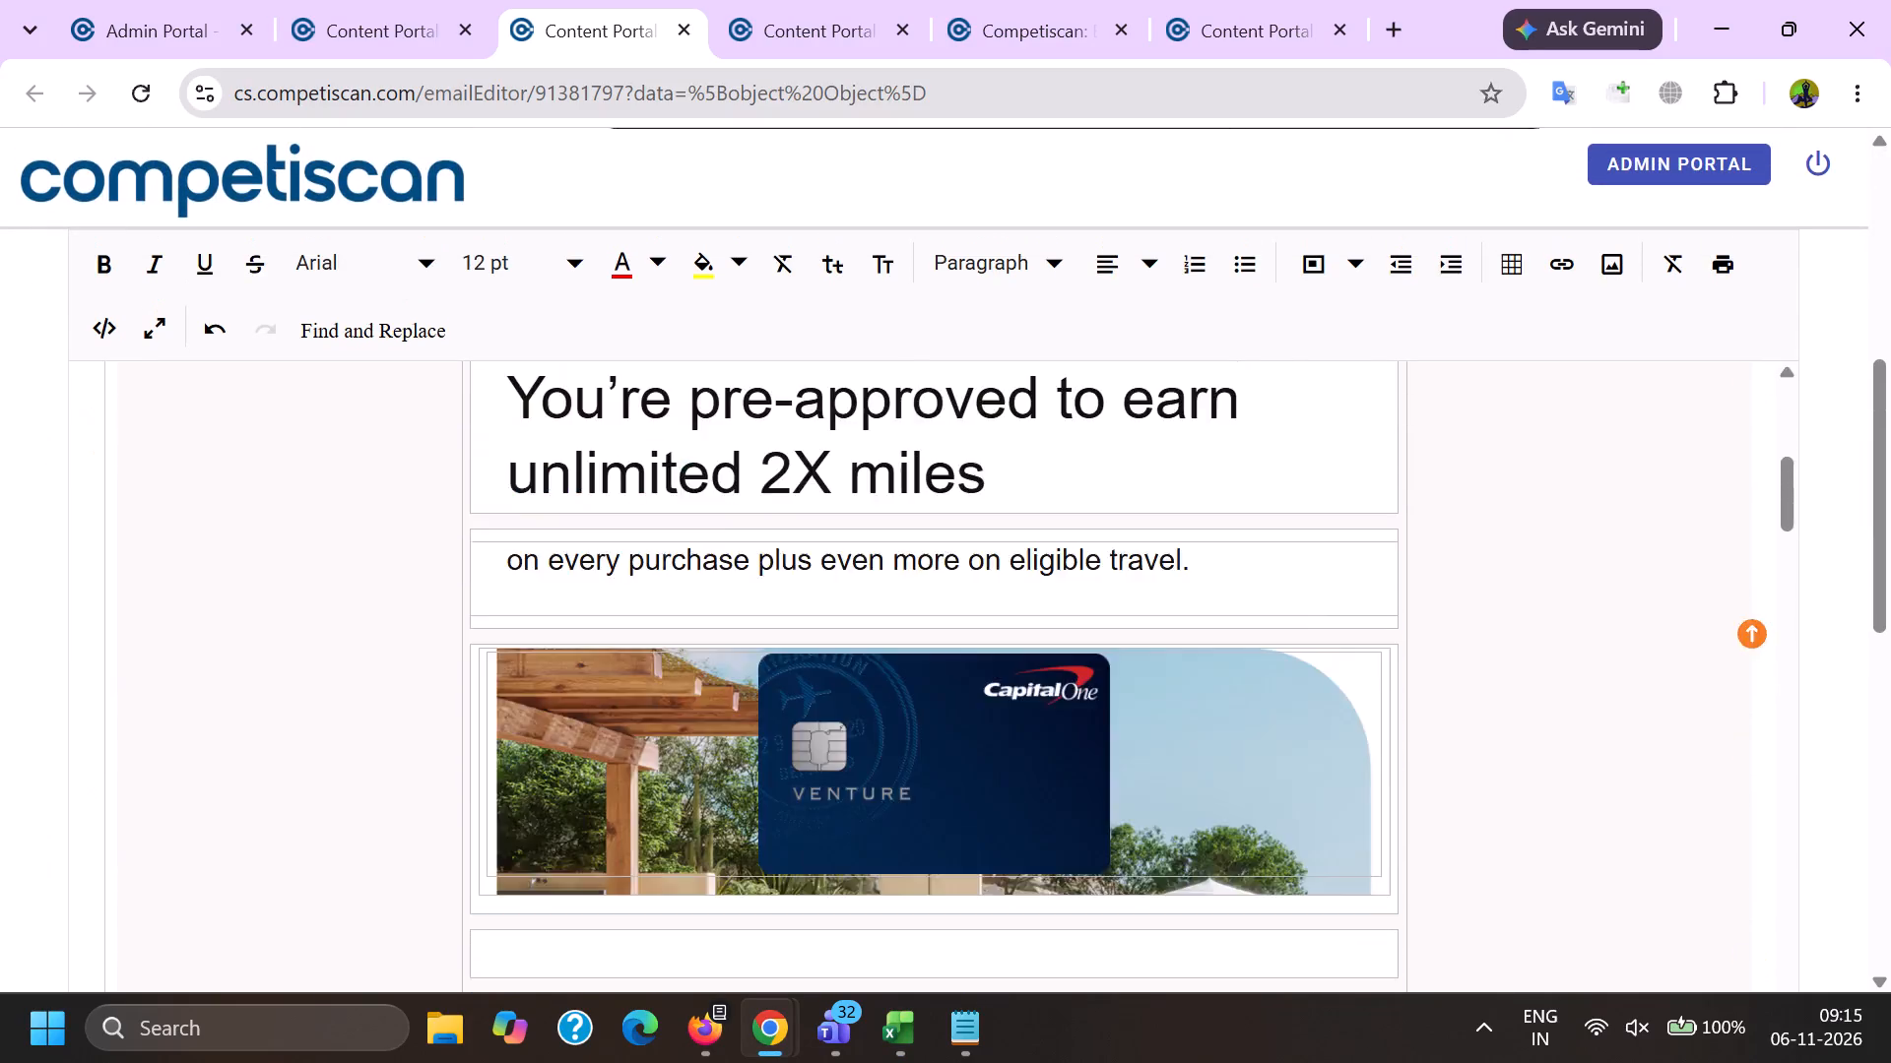
scroll(517, 613, down, 11)
scroll(488, 587, up, 13)
scroll(354, 582, up, 4)
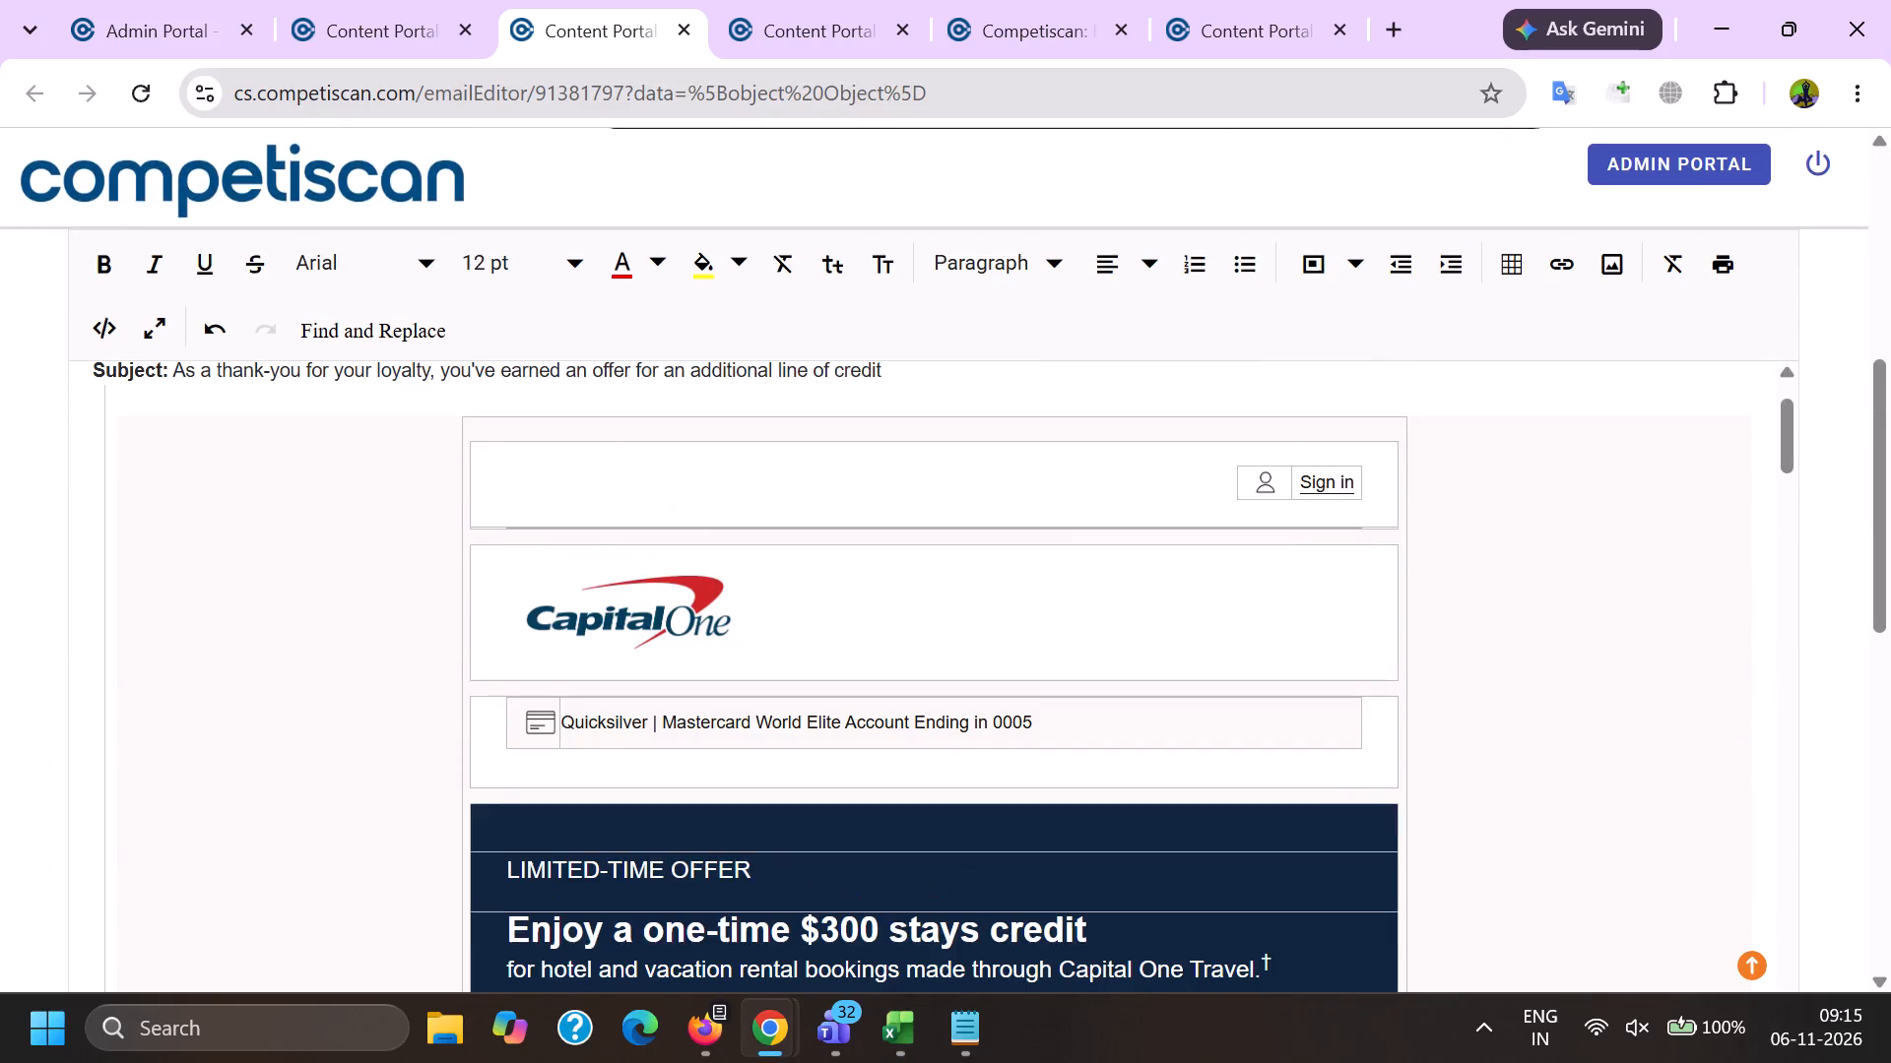
scroll(314, 629, up, 2)
drag(251, 433, 589, 452)
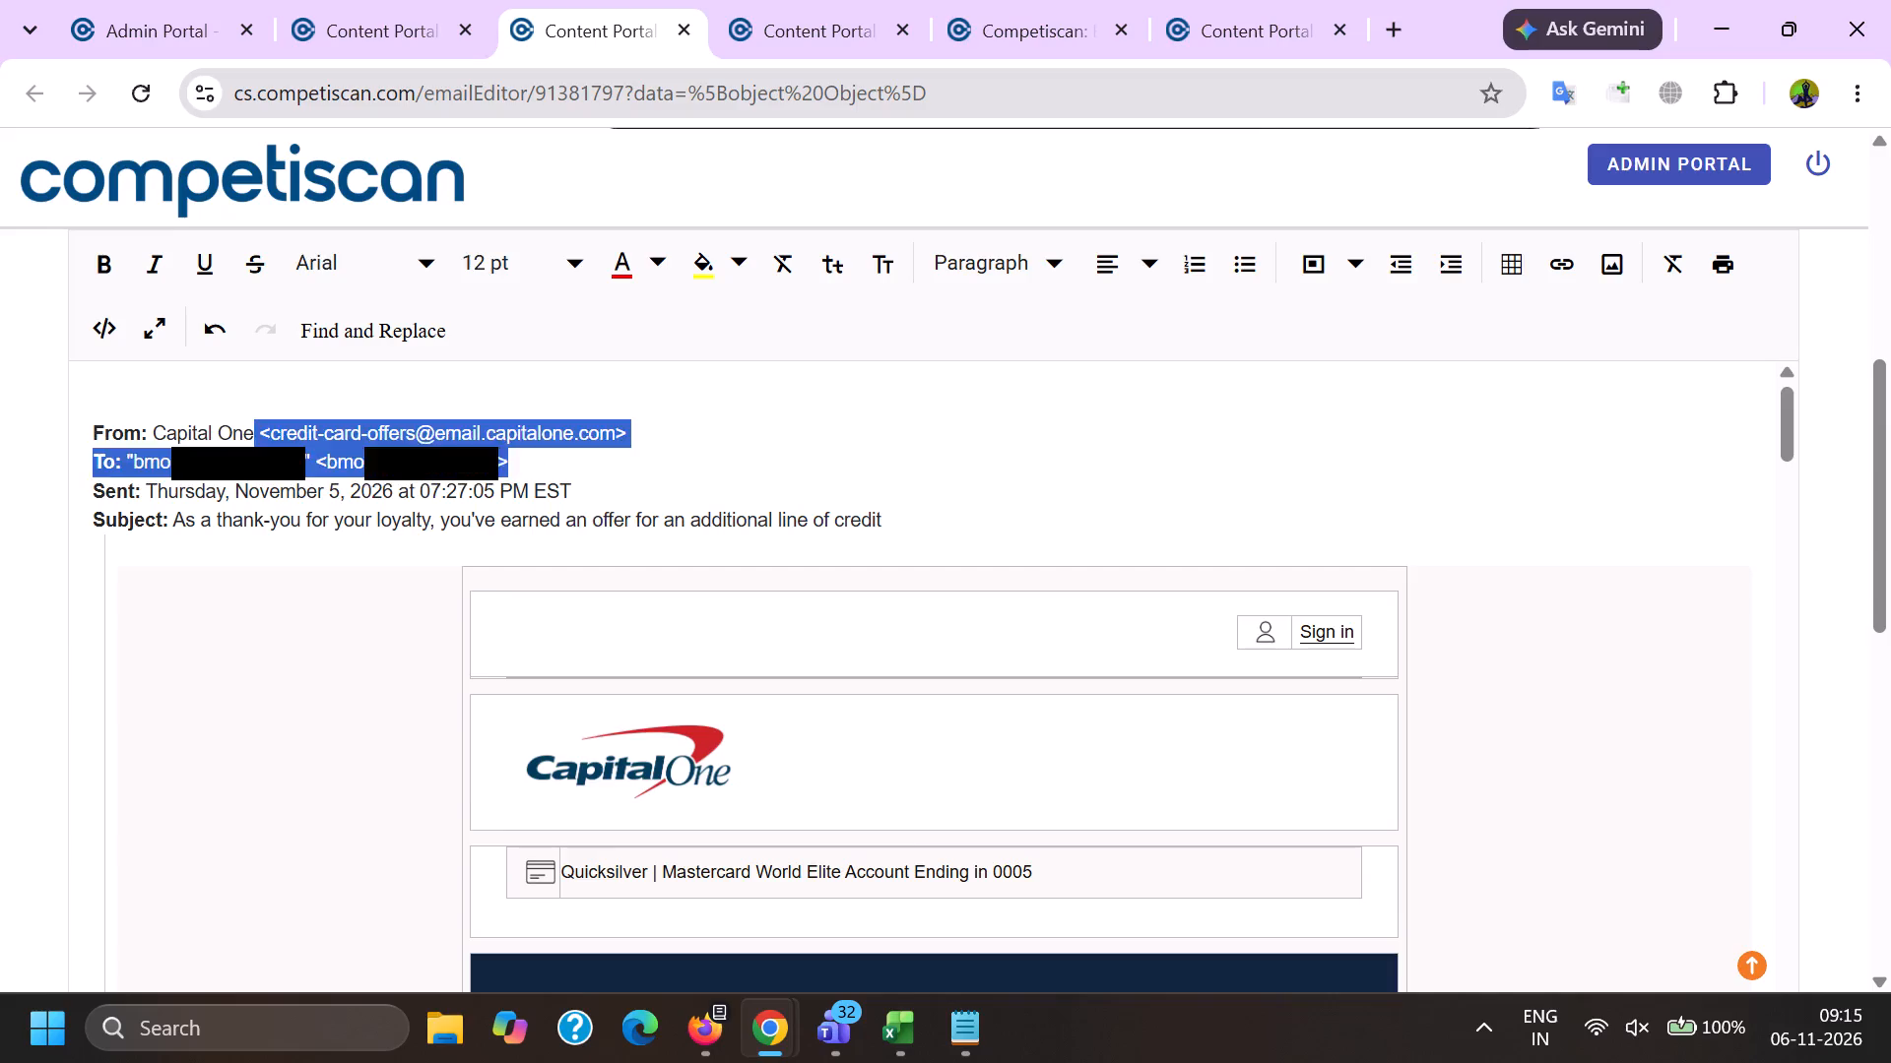
key(BackSpace)
Delete the account ending digits from the Quicksilver line and search the page for further occurrences of them.
scroll(729, 594, down, 2)
double_click(1018, 549)
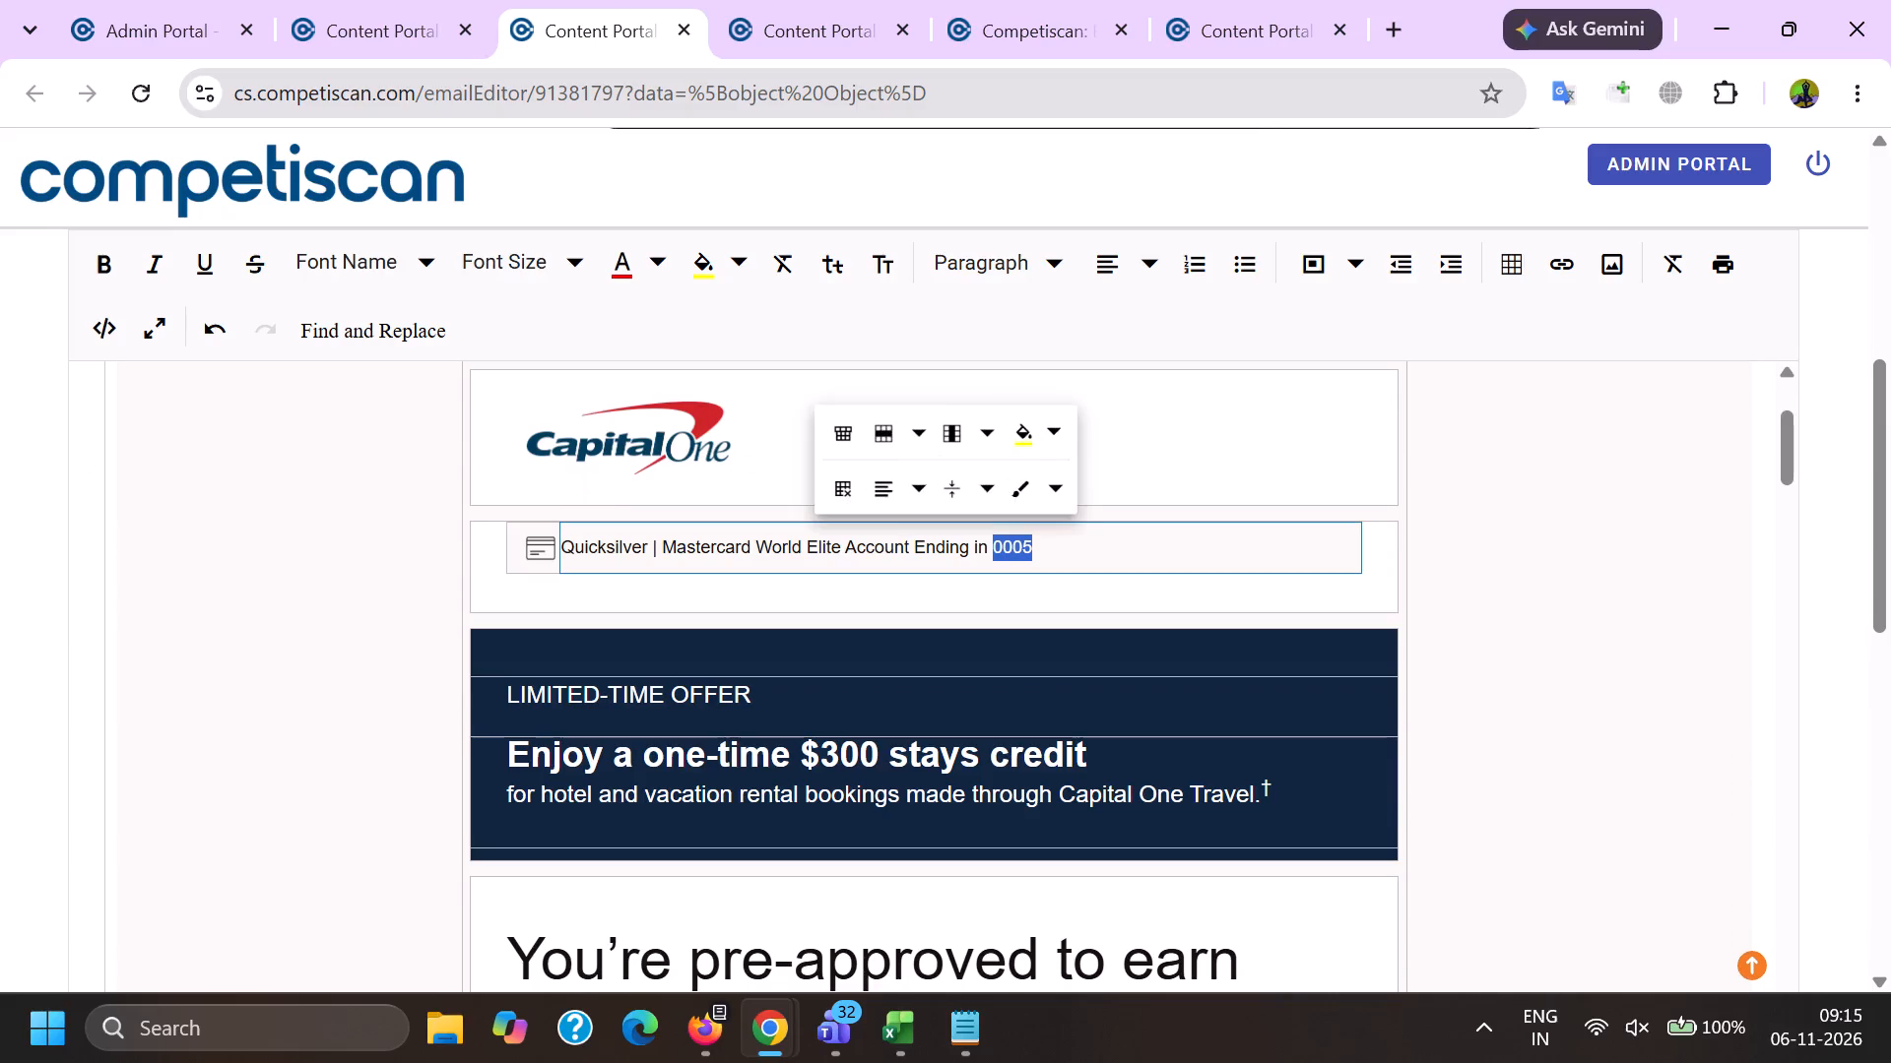
key(ctrl+c)
key(BackSpace)
key(ctrl+f)
key(ctrl+v)
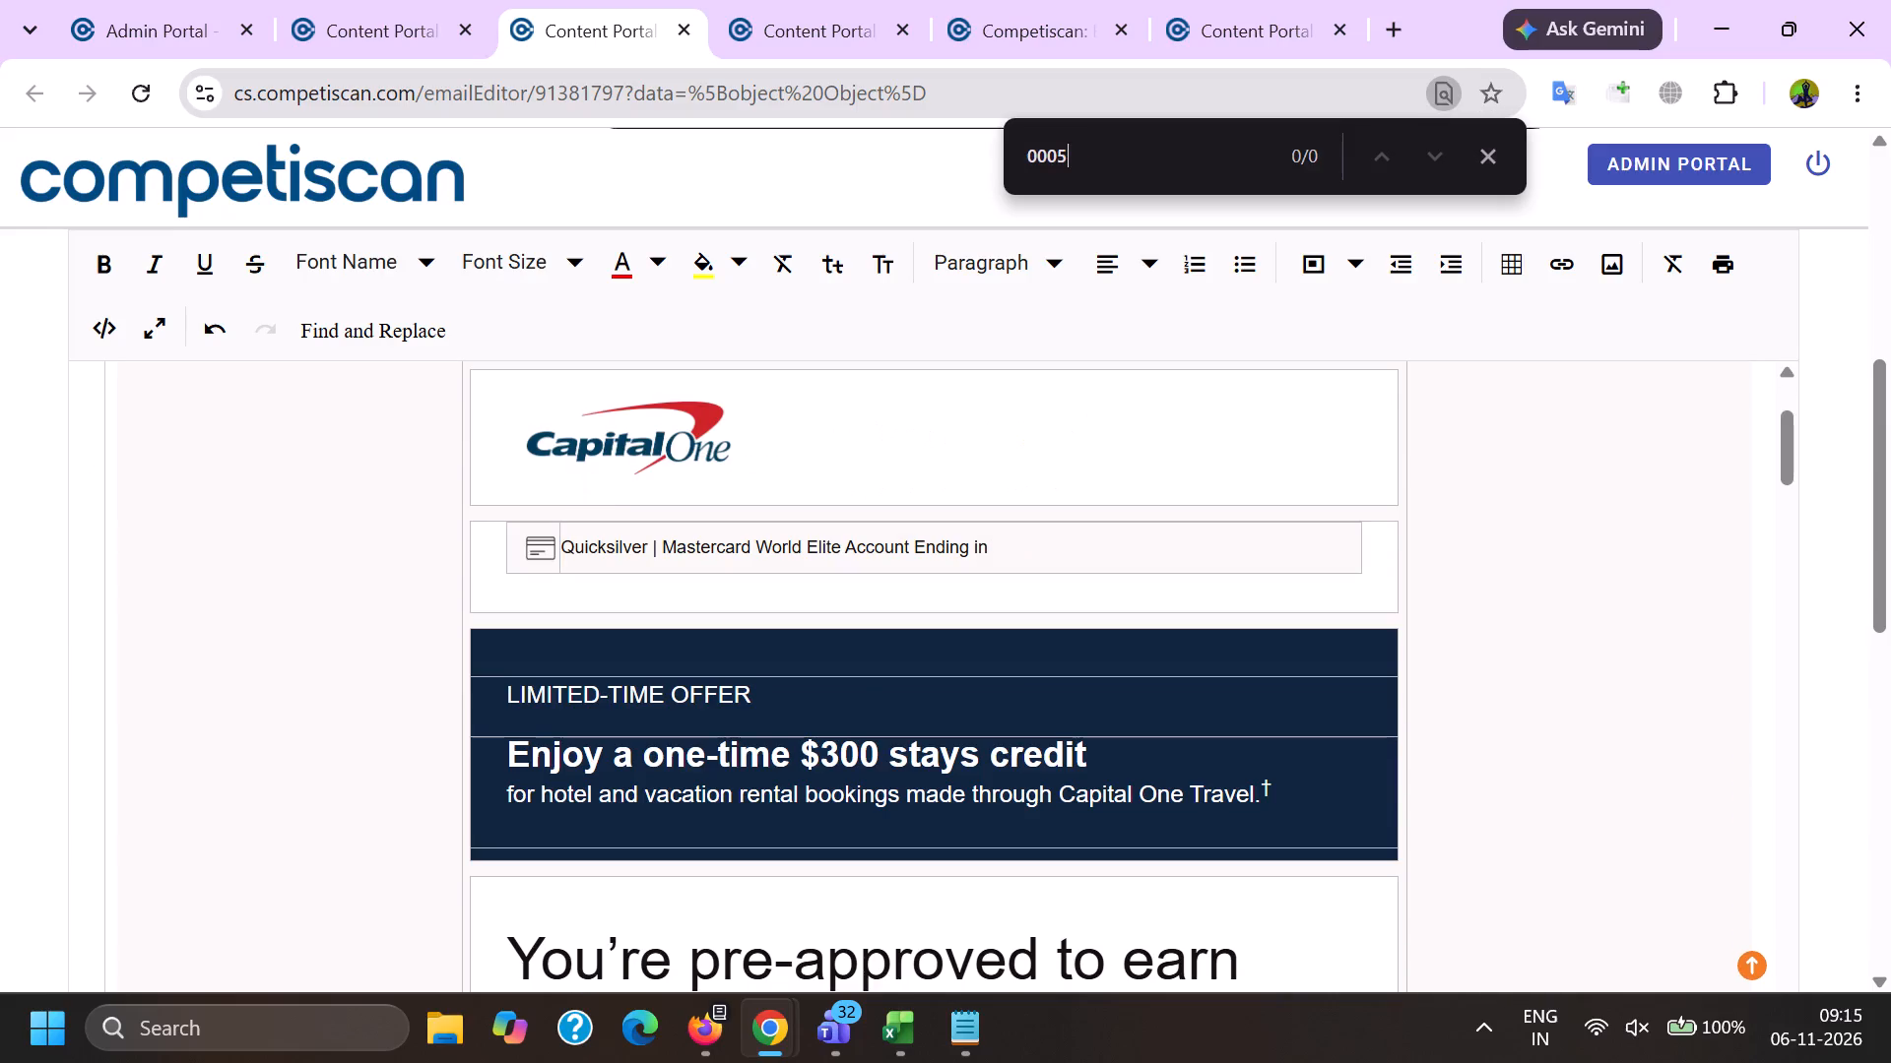
key(Return)
key(Return)
key(Return)
scroll(849, 772, down, 7)
scroll(738, 682, down, 6)
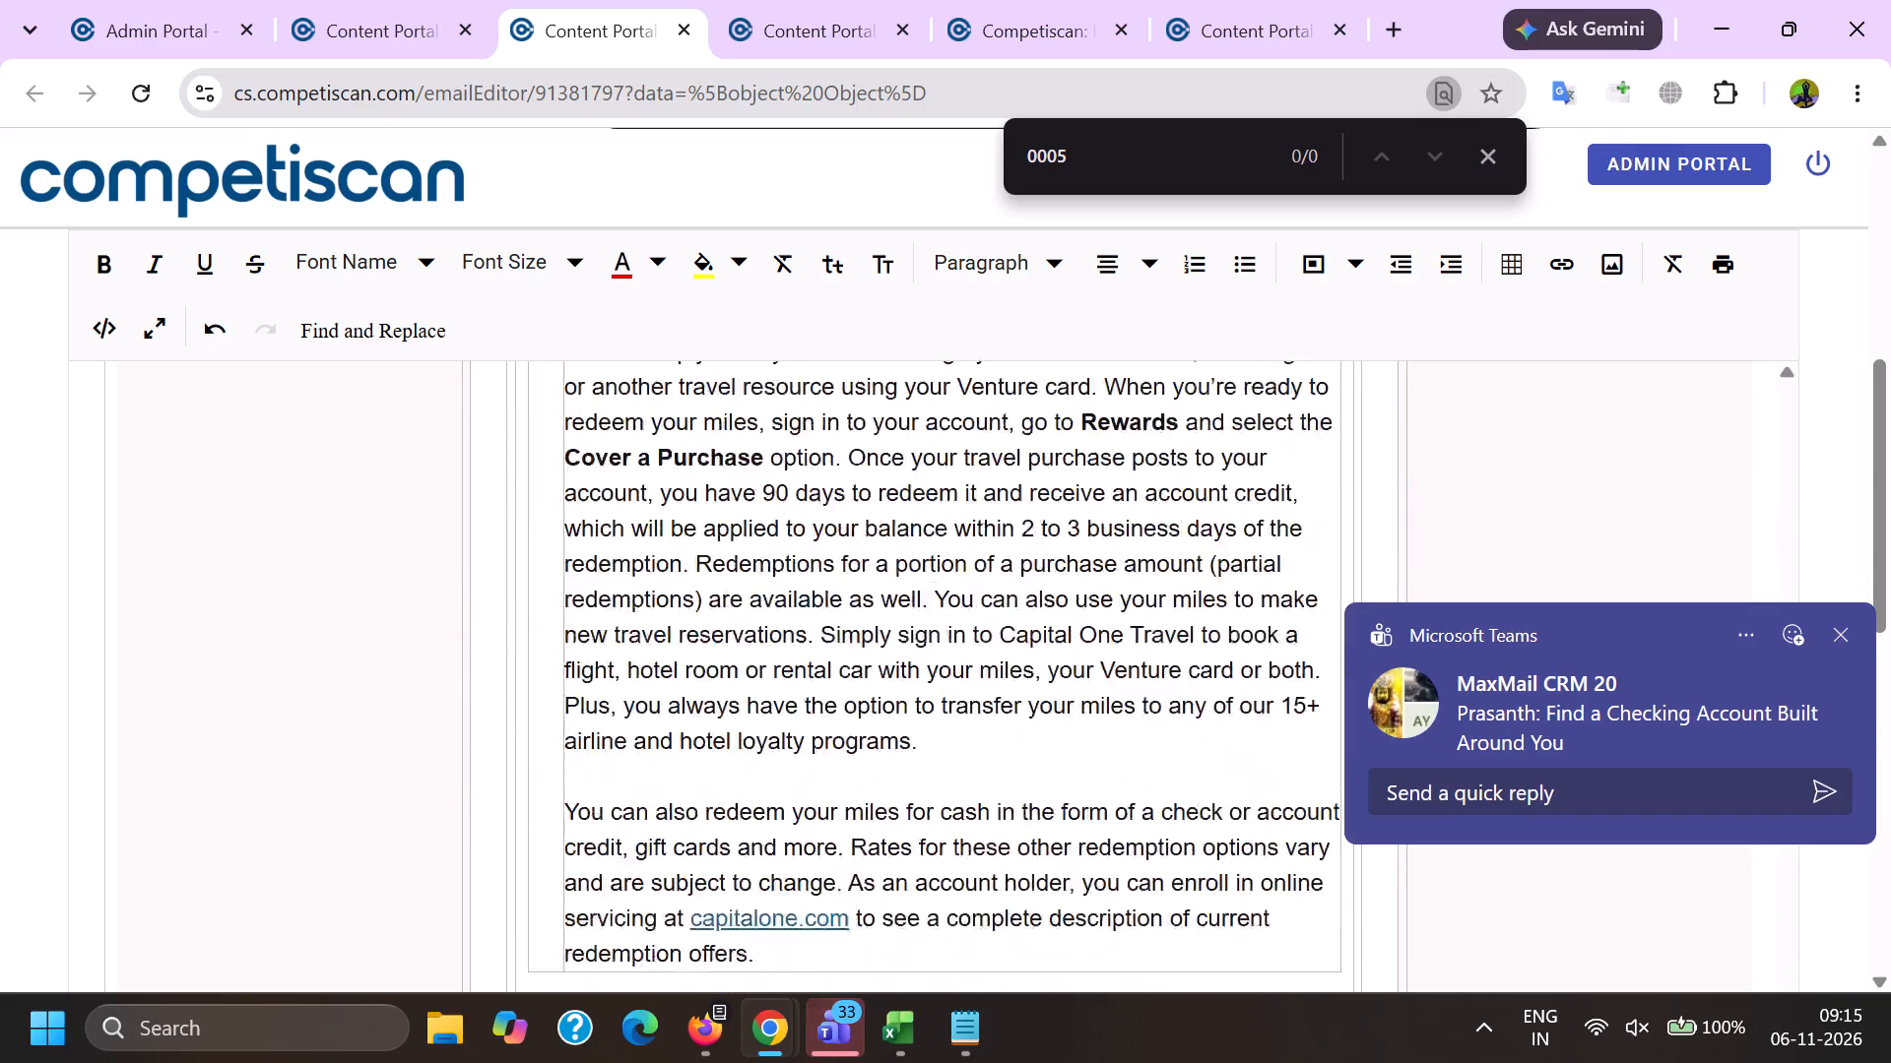
scroll(945, 665, down, 12)
scroll(811, 666, up, 1)
scroll(810, 679, down, 7)
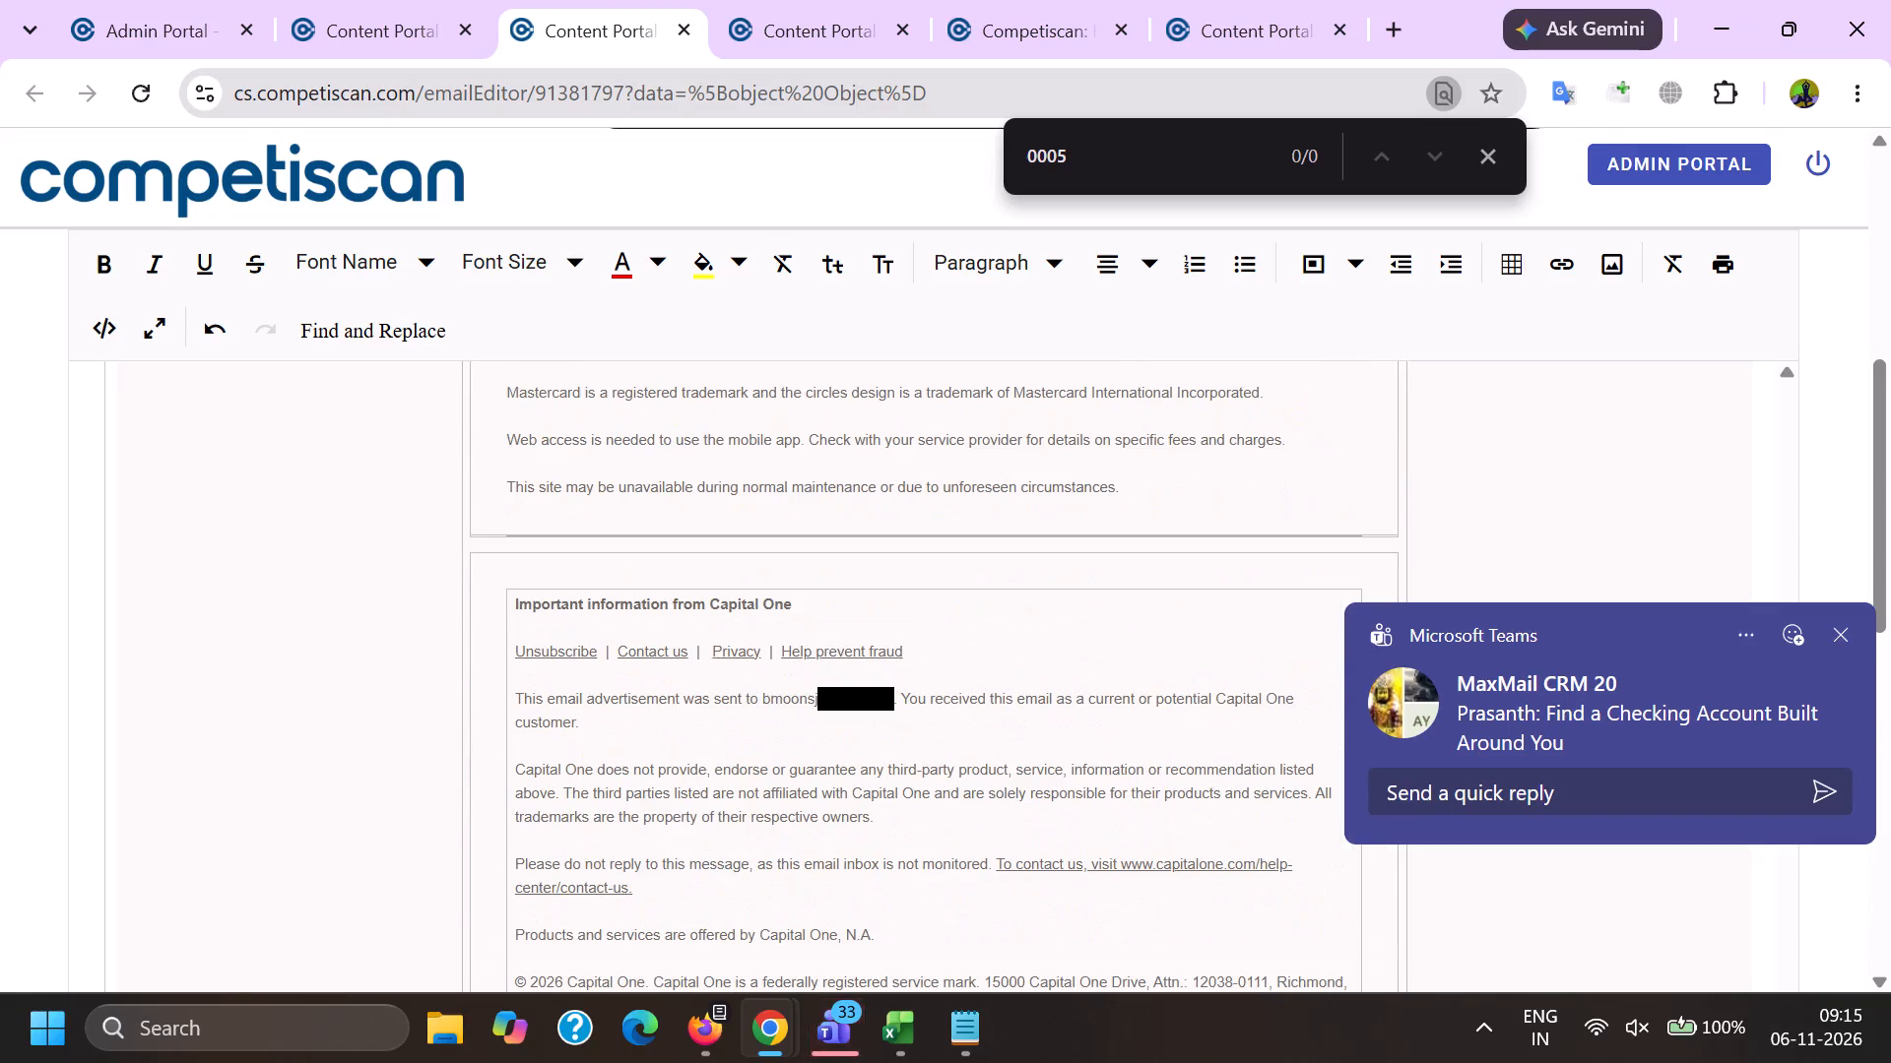
right_click(751, 650)
click(879, 322)
scroll(0, 479, down, 4)
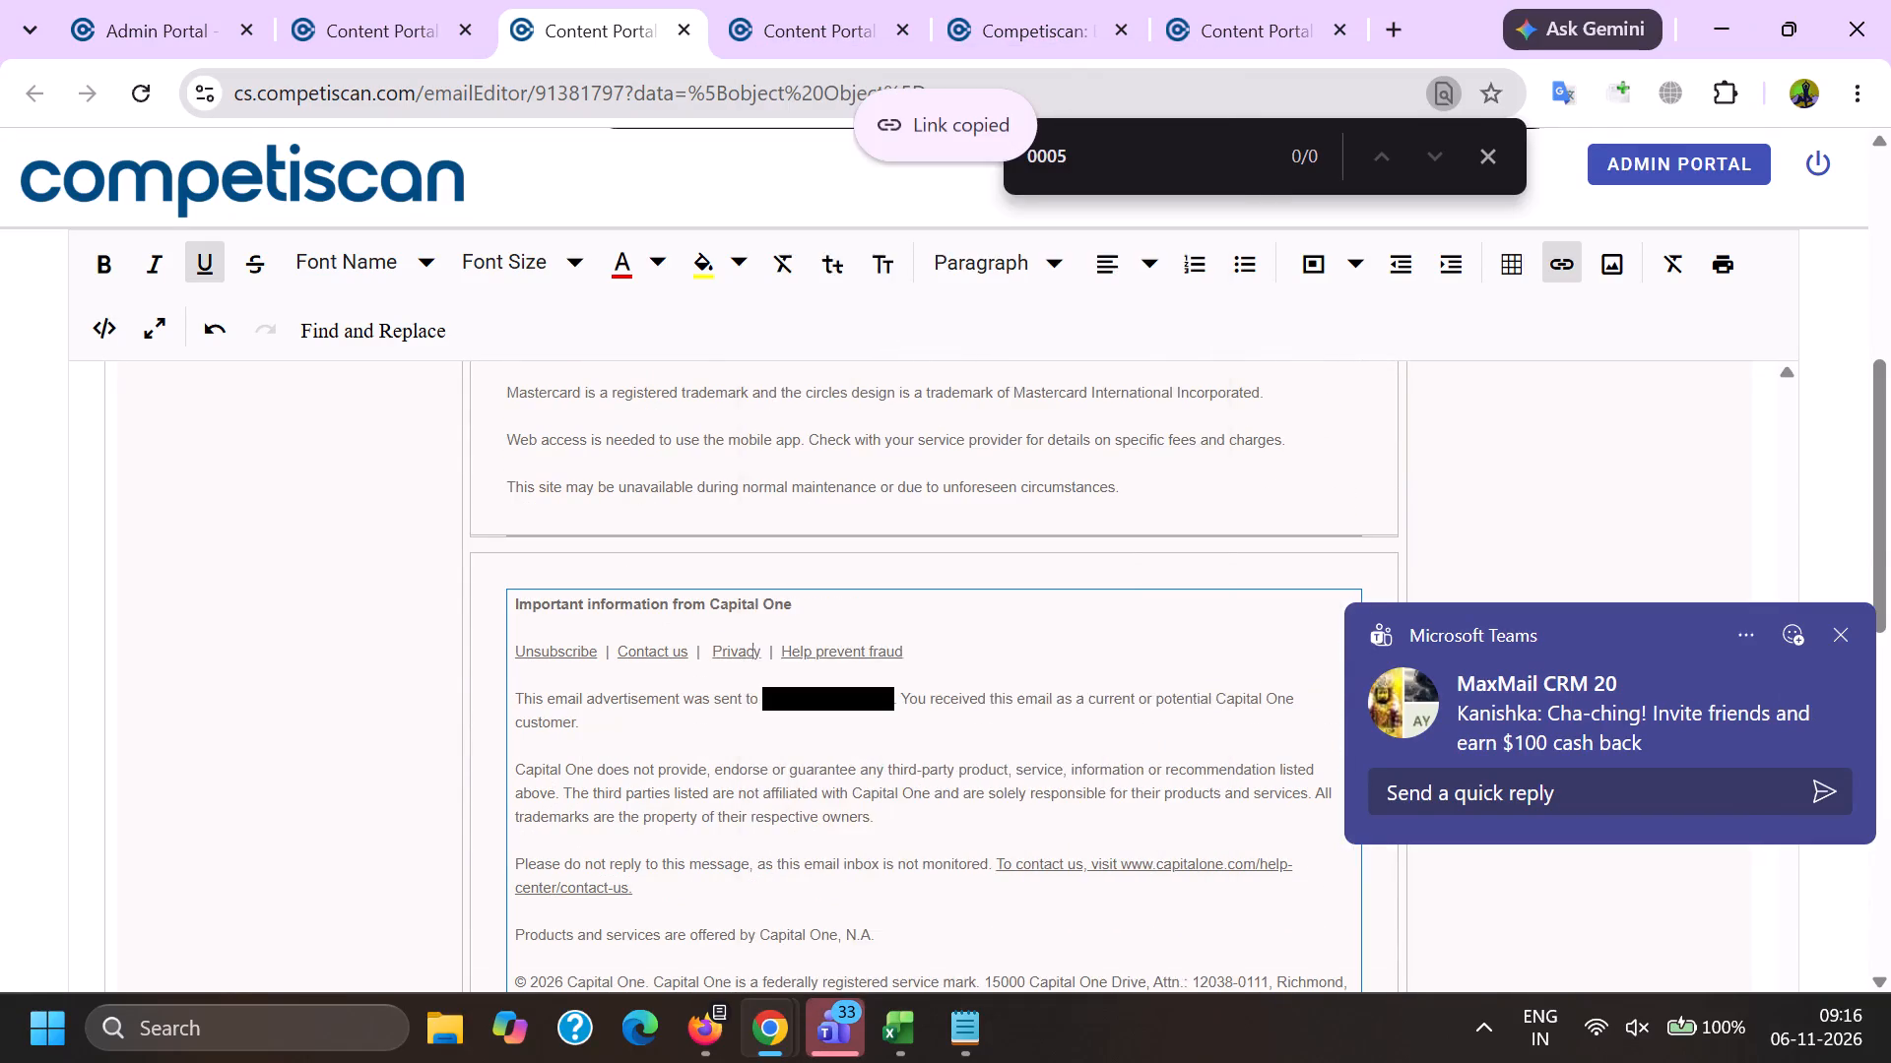
click(164, 777)
click(1063, 283)
scroll(769, 817, up, 3)
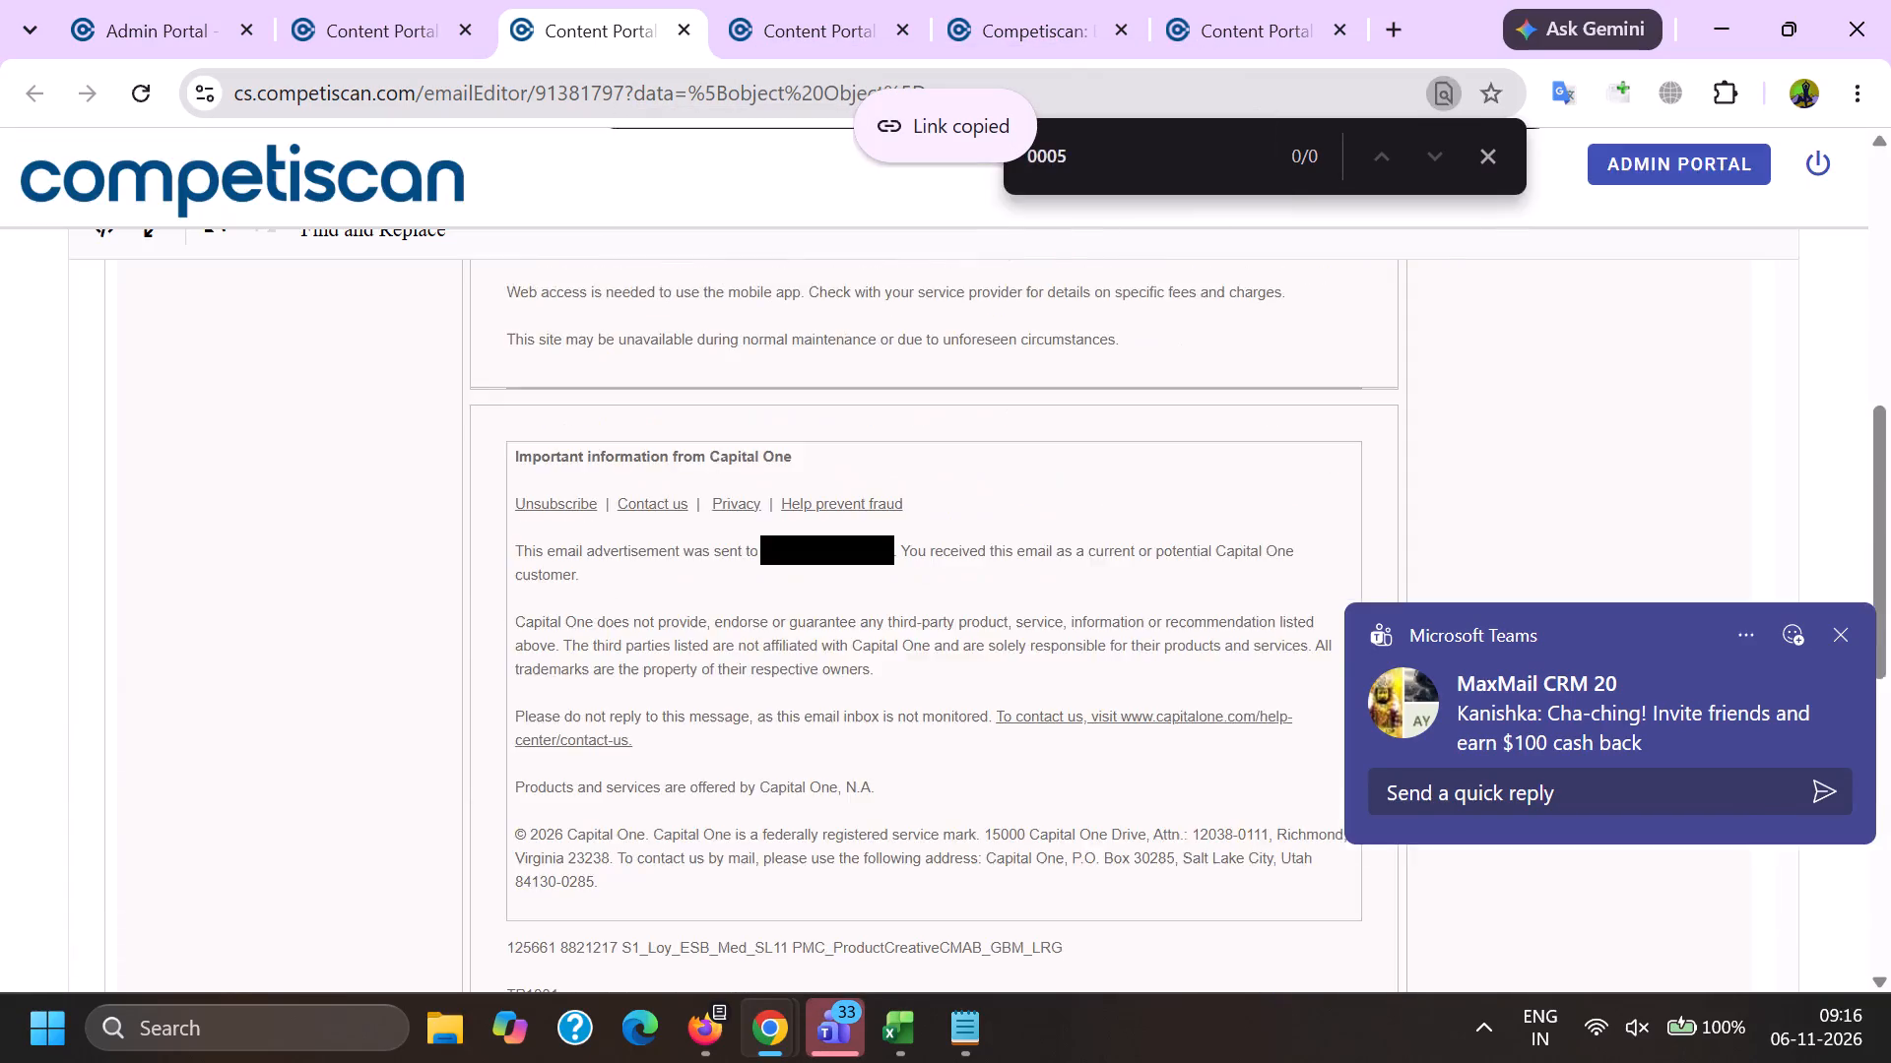
click(731, 491)
key(ctrl+k)
key(ctrl+v)
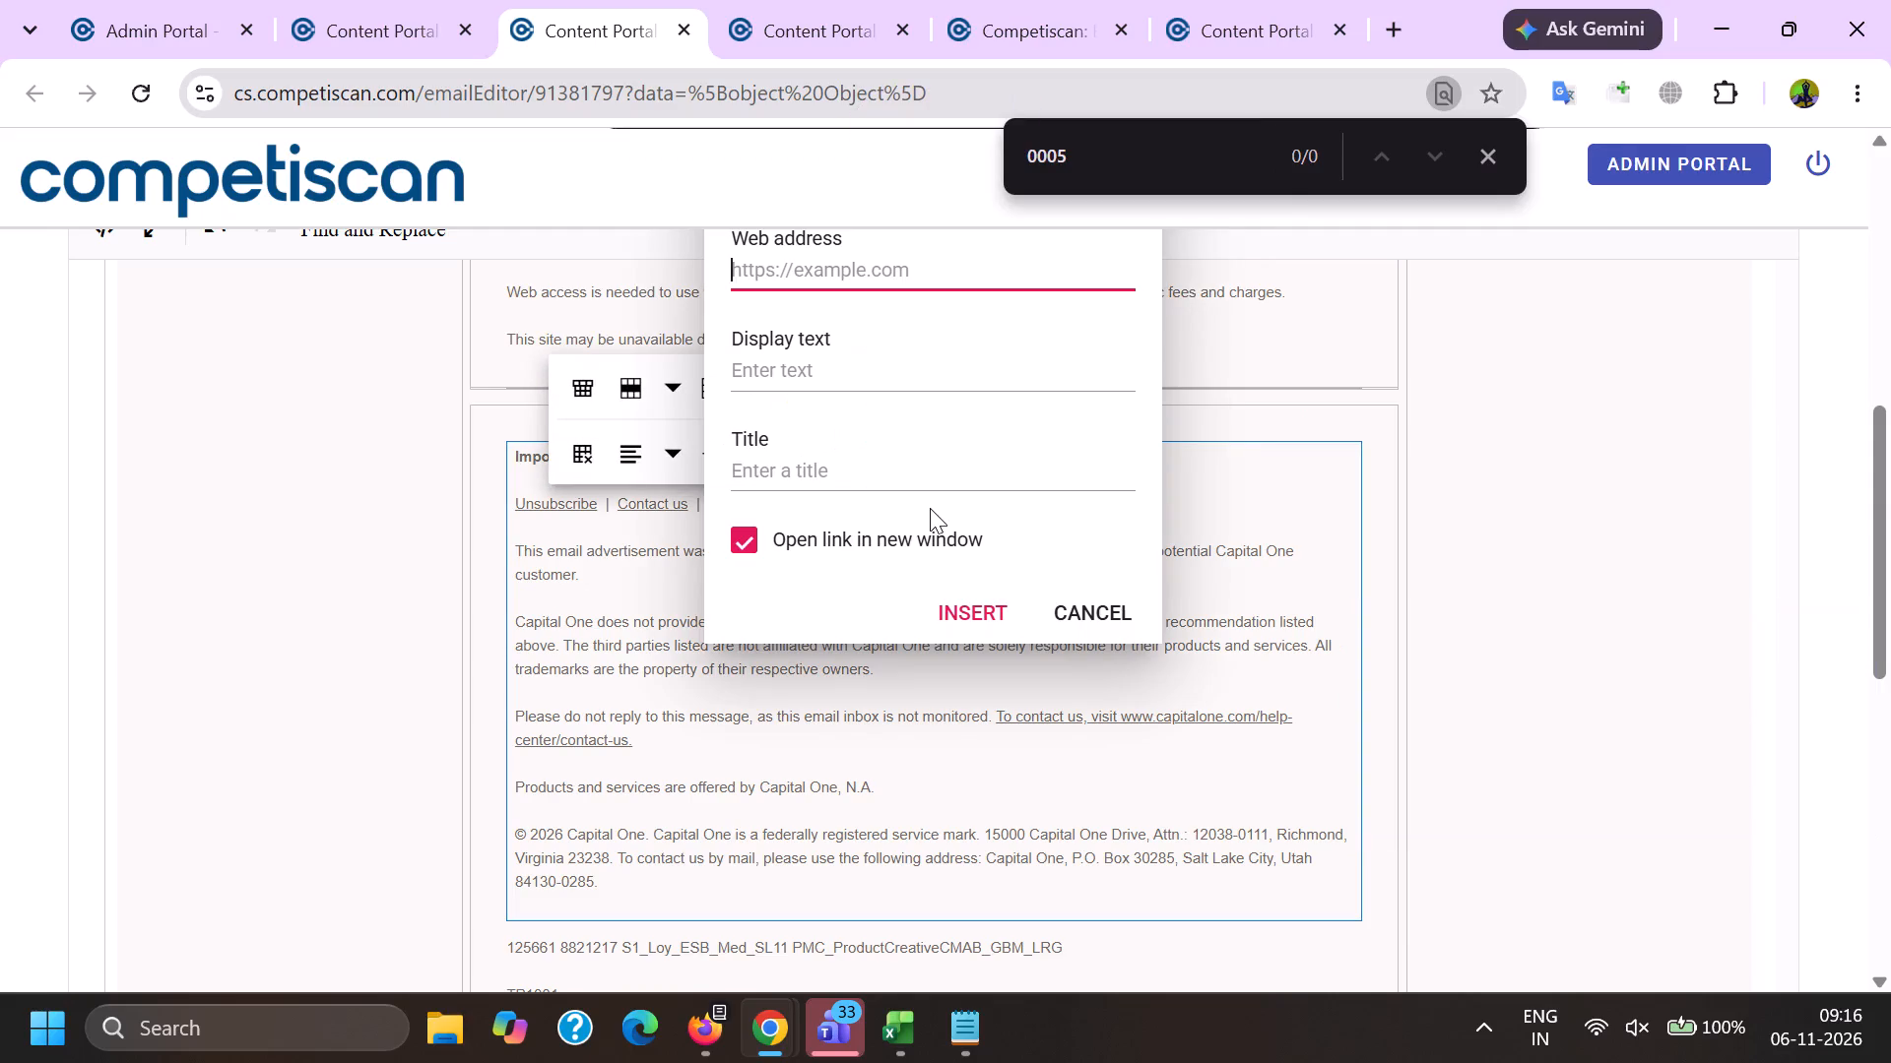
click(973, 608)
Delete the recipient's address from the "This email advertisement was sent to" sentence in the footer.
scroll(708, 595, down, 7)
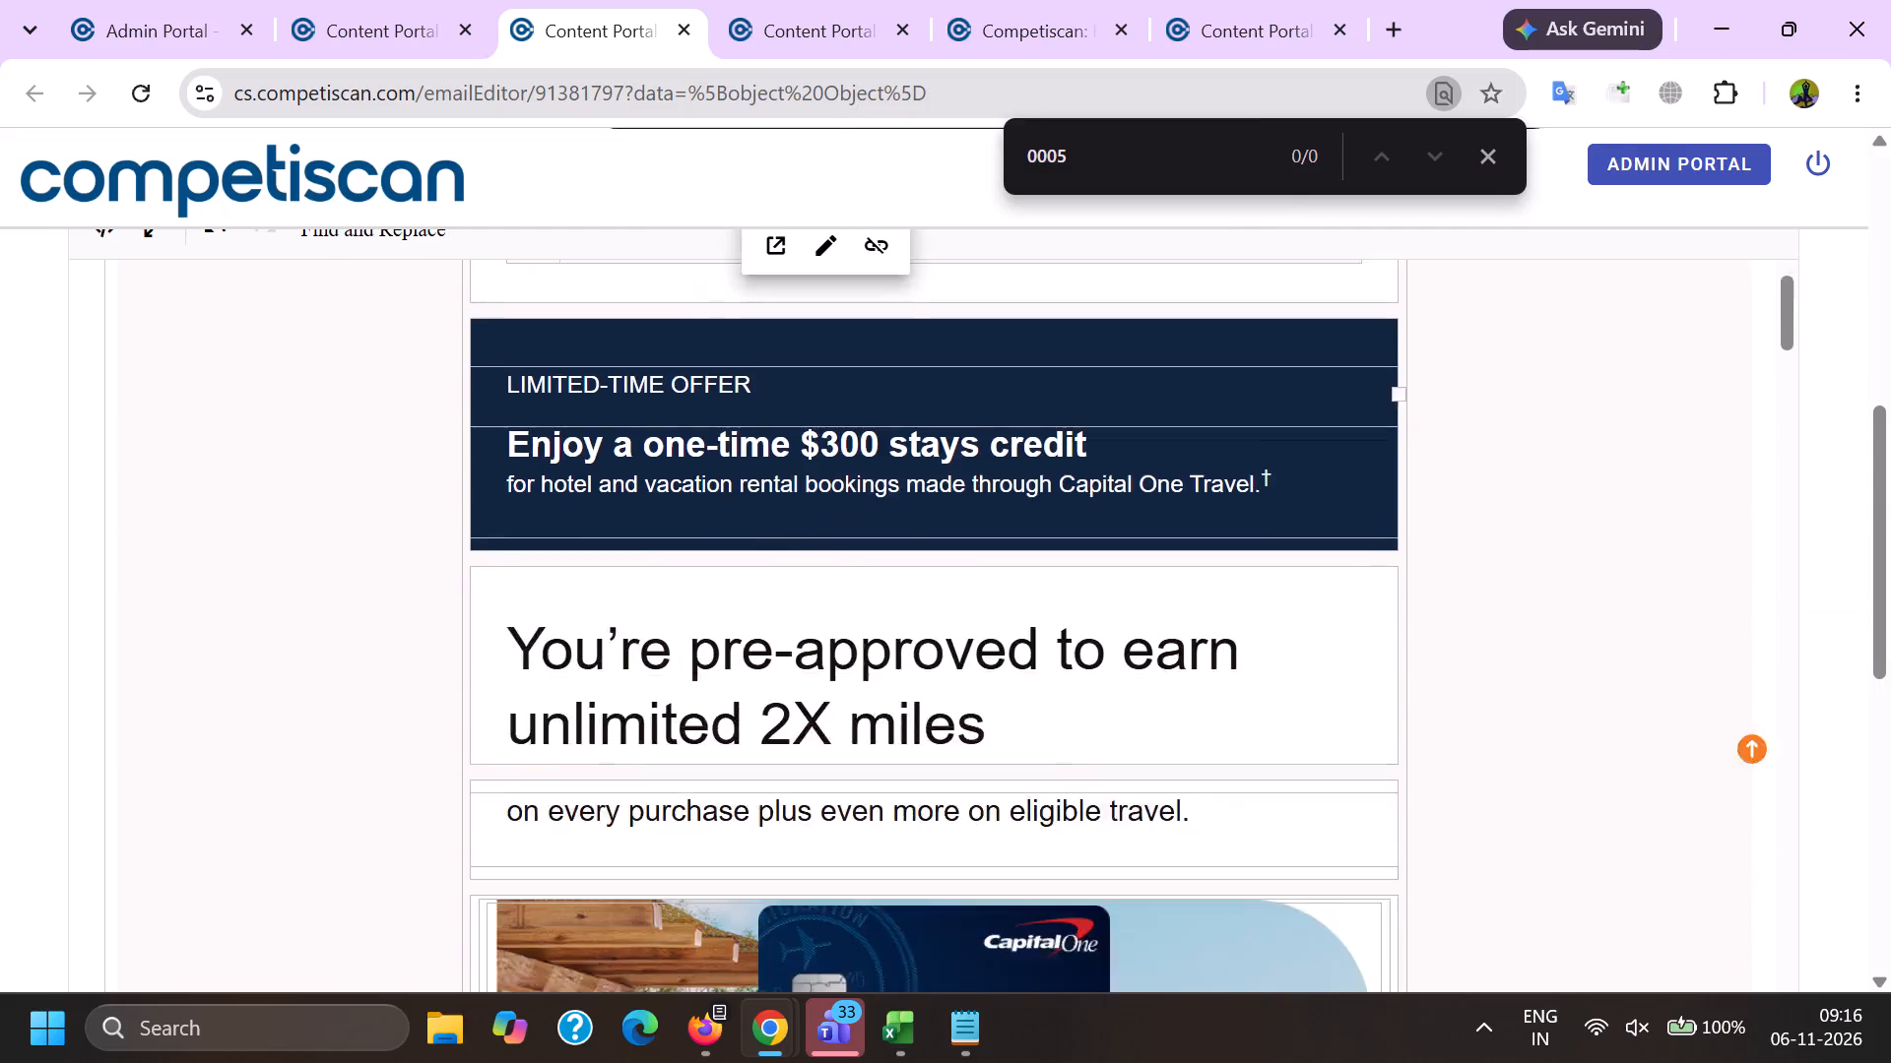
scroll(718, 659, down, 20)
scroll(718, 659, down, 17)
scroll(733, 649, down, 5)
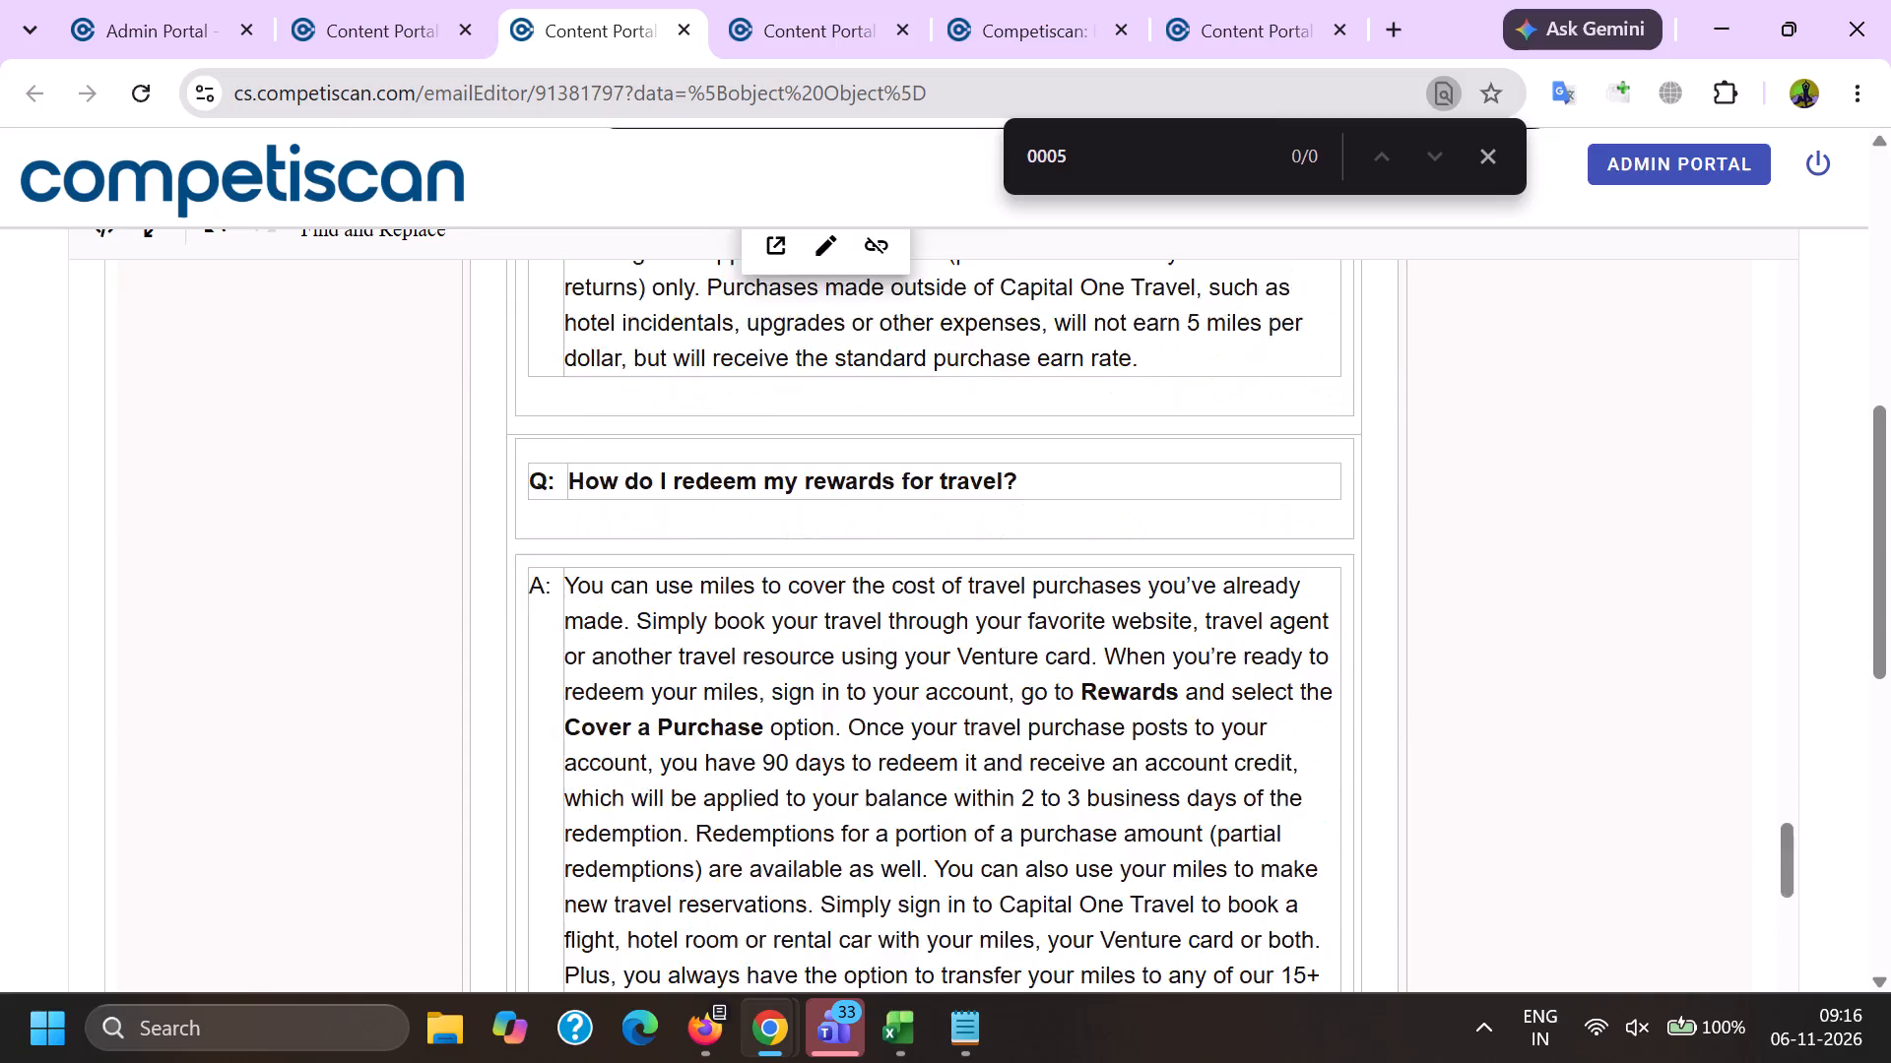
scroll(743, 662, down, 18)
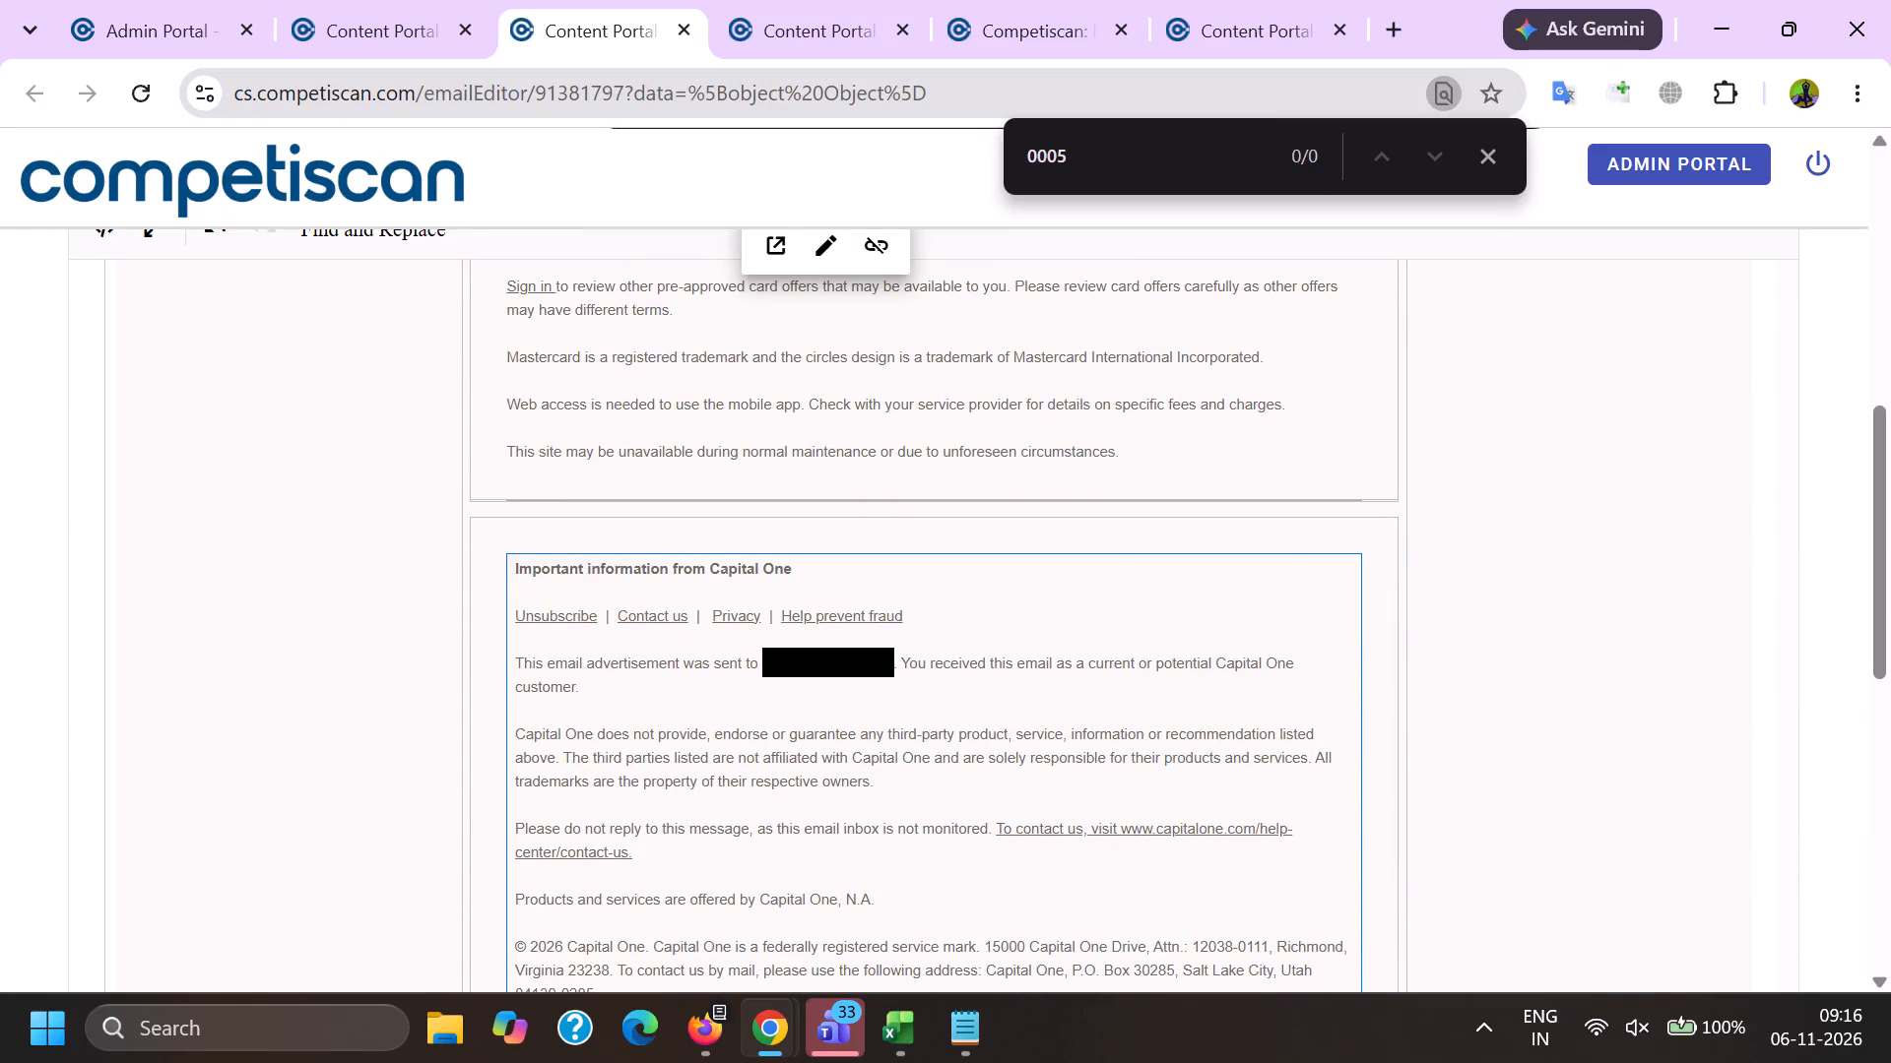
drag(764, 663, 890, 668)
key(BackSpace)
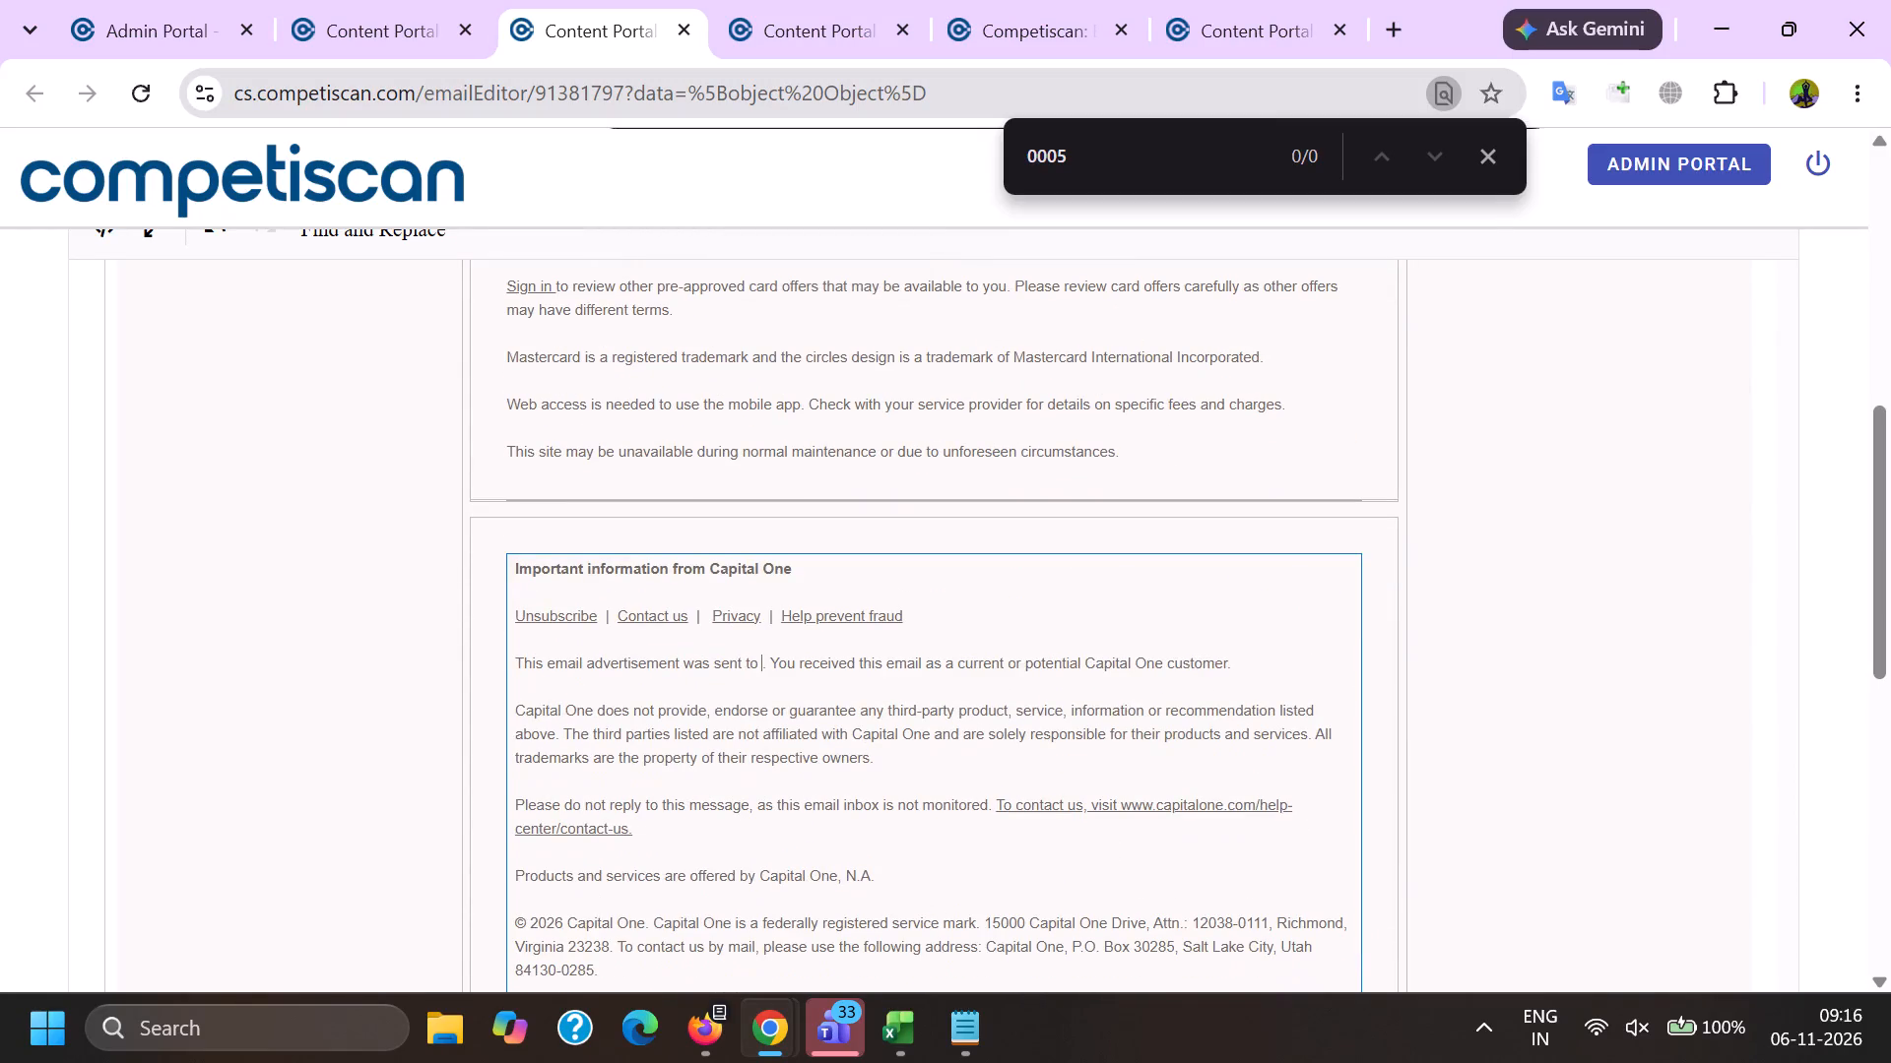
Delete the tracking code lines below the Capital One footer.
scroll(721, 603, down, 3)
scroll(539, 863, down, 1)
drag(513, 802, 610, 845)
key(BackSpace)
key(BackSpace)
Search the page for the panelist's first name to check for leftover personal data.
scroll(459, 644, up, 19)
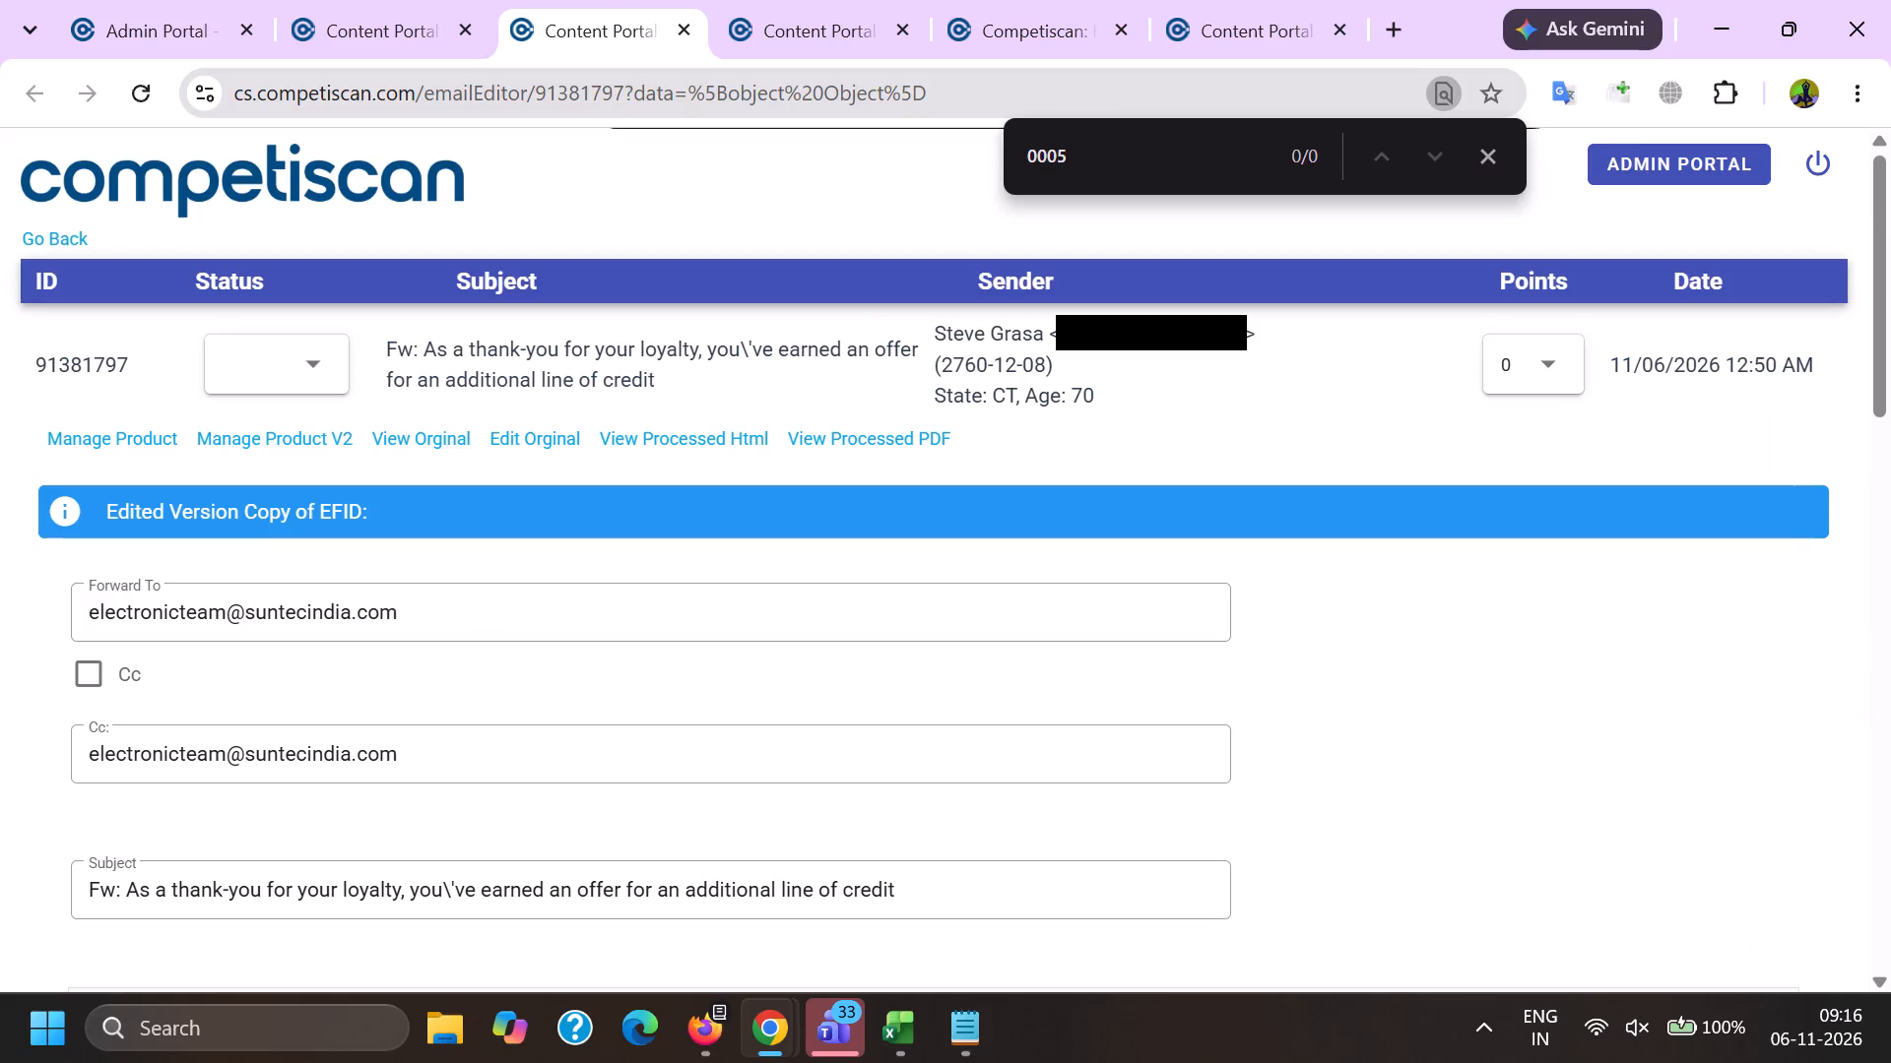
double_click(956, 342)
key(ctrl+c)
key(ctrl+f)
key(ctrl+v)
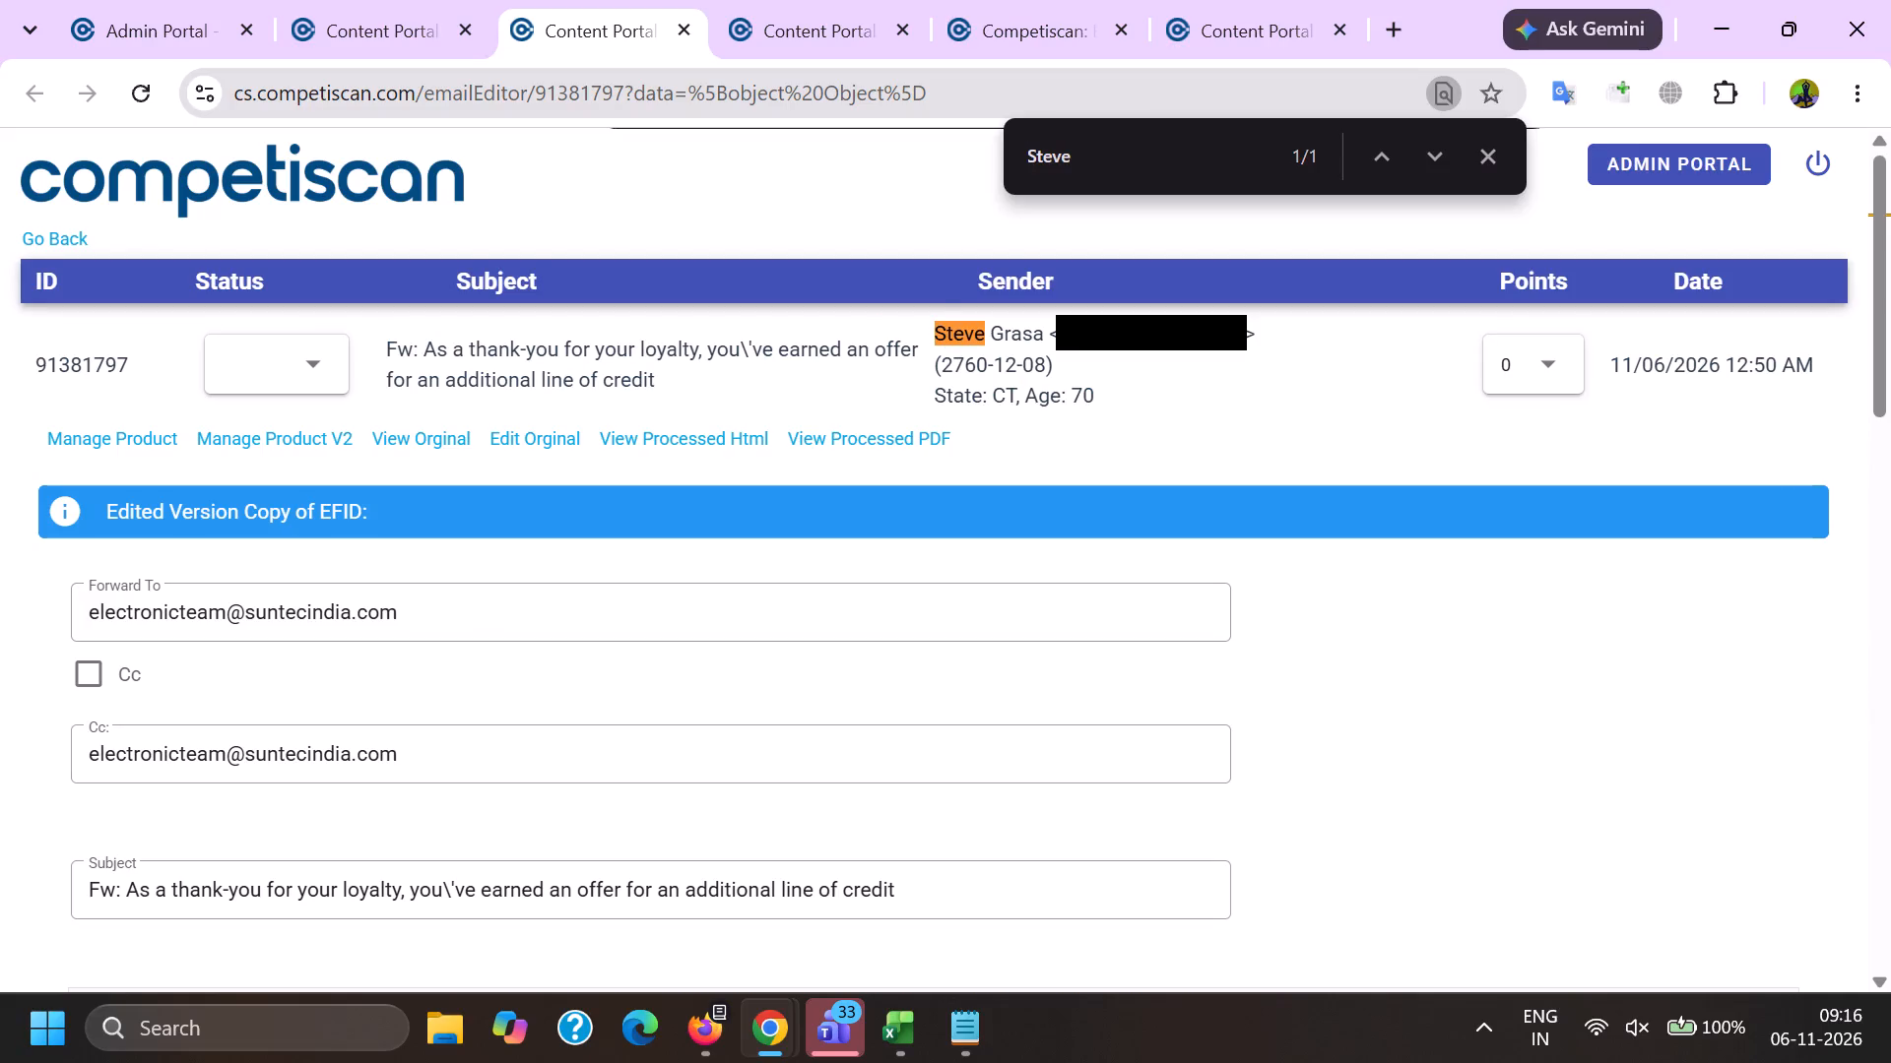
key(Return)
key(Return)
Save the product info of the cleaned email 91381797.
scroll(0, 661, down, 4)
scroll(0, 698, up, 1)
scroll(0, 698, down, 6)
scroll(0, 609, up, 1)
scroll(0, 610, down, 5)
click(782, 752)
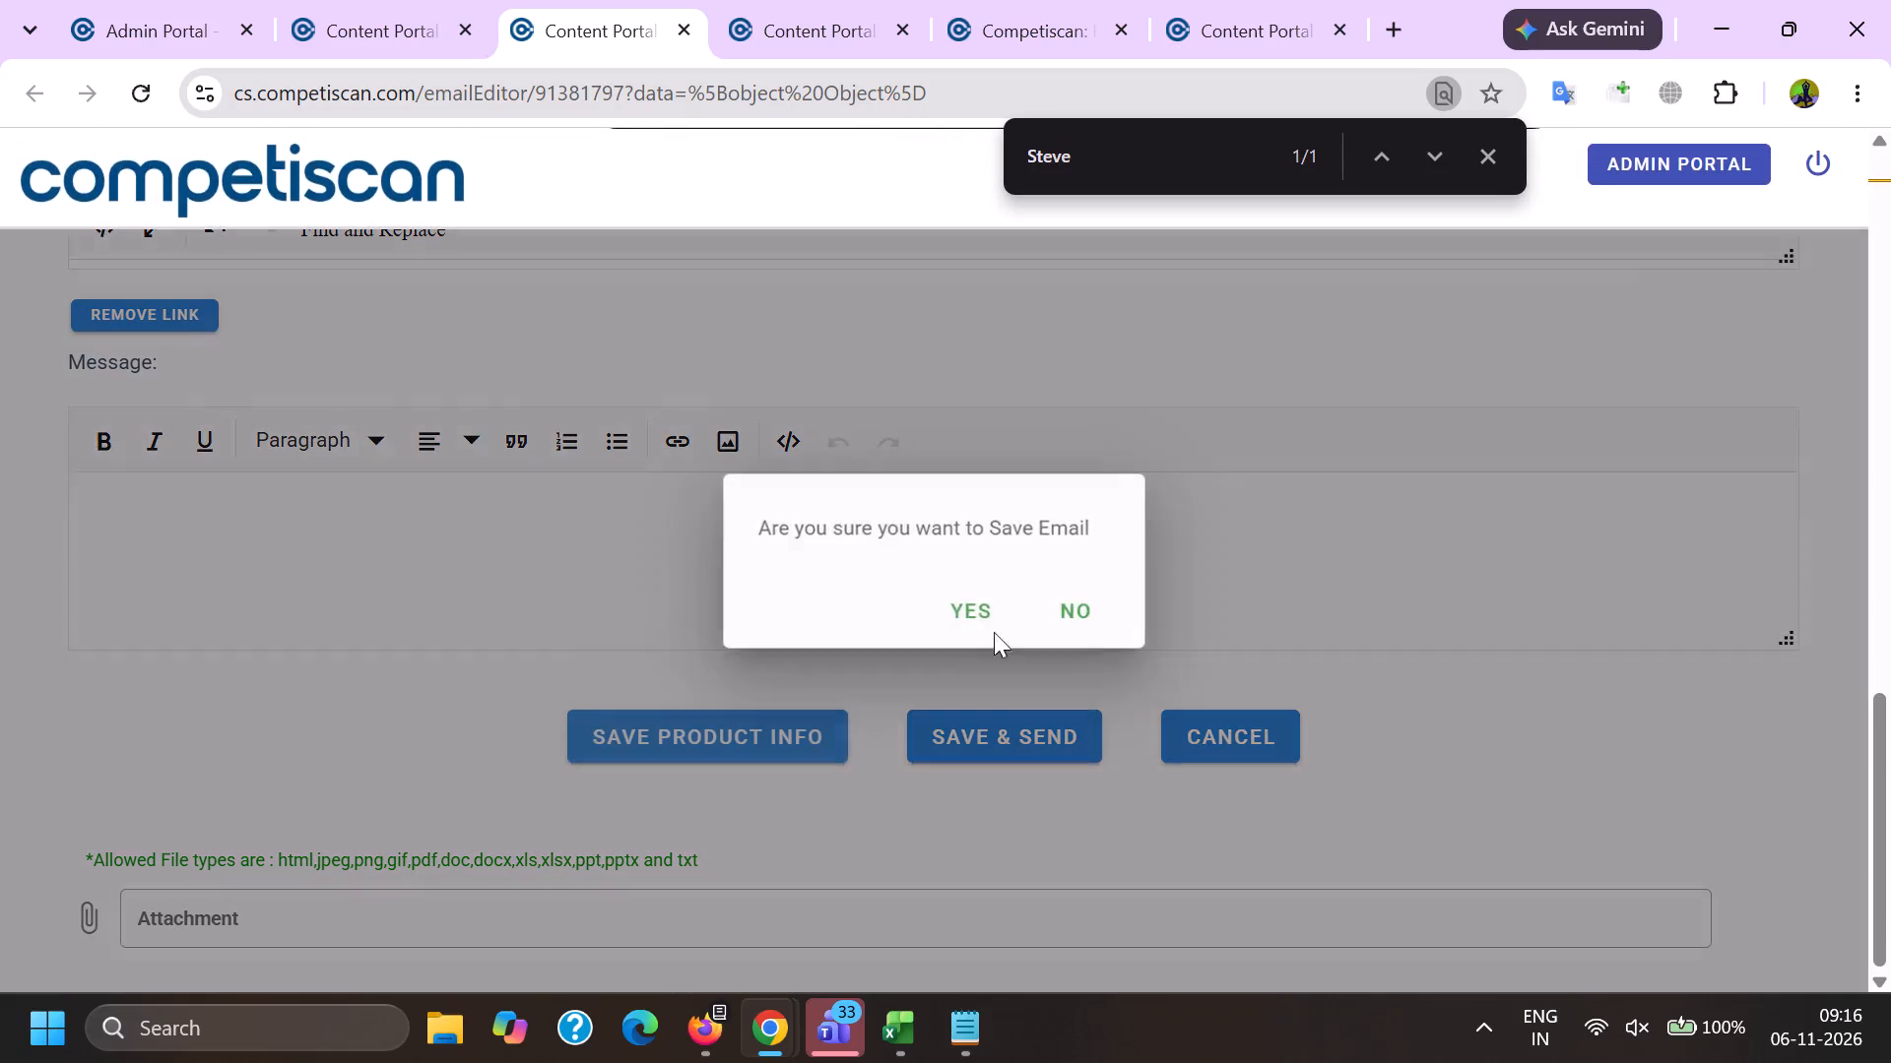
click(994, 615)
Open the used loyalty email 91251566 from 10/29/2026 and compare its content with the saved email 91381797.
drag(415, 0, 430, 14)
click(1616, 606)
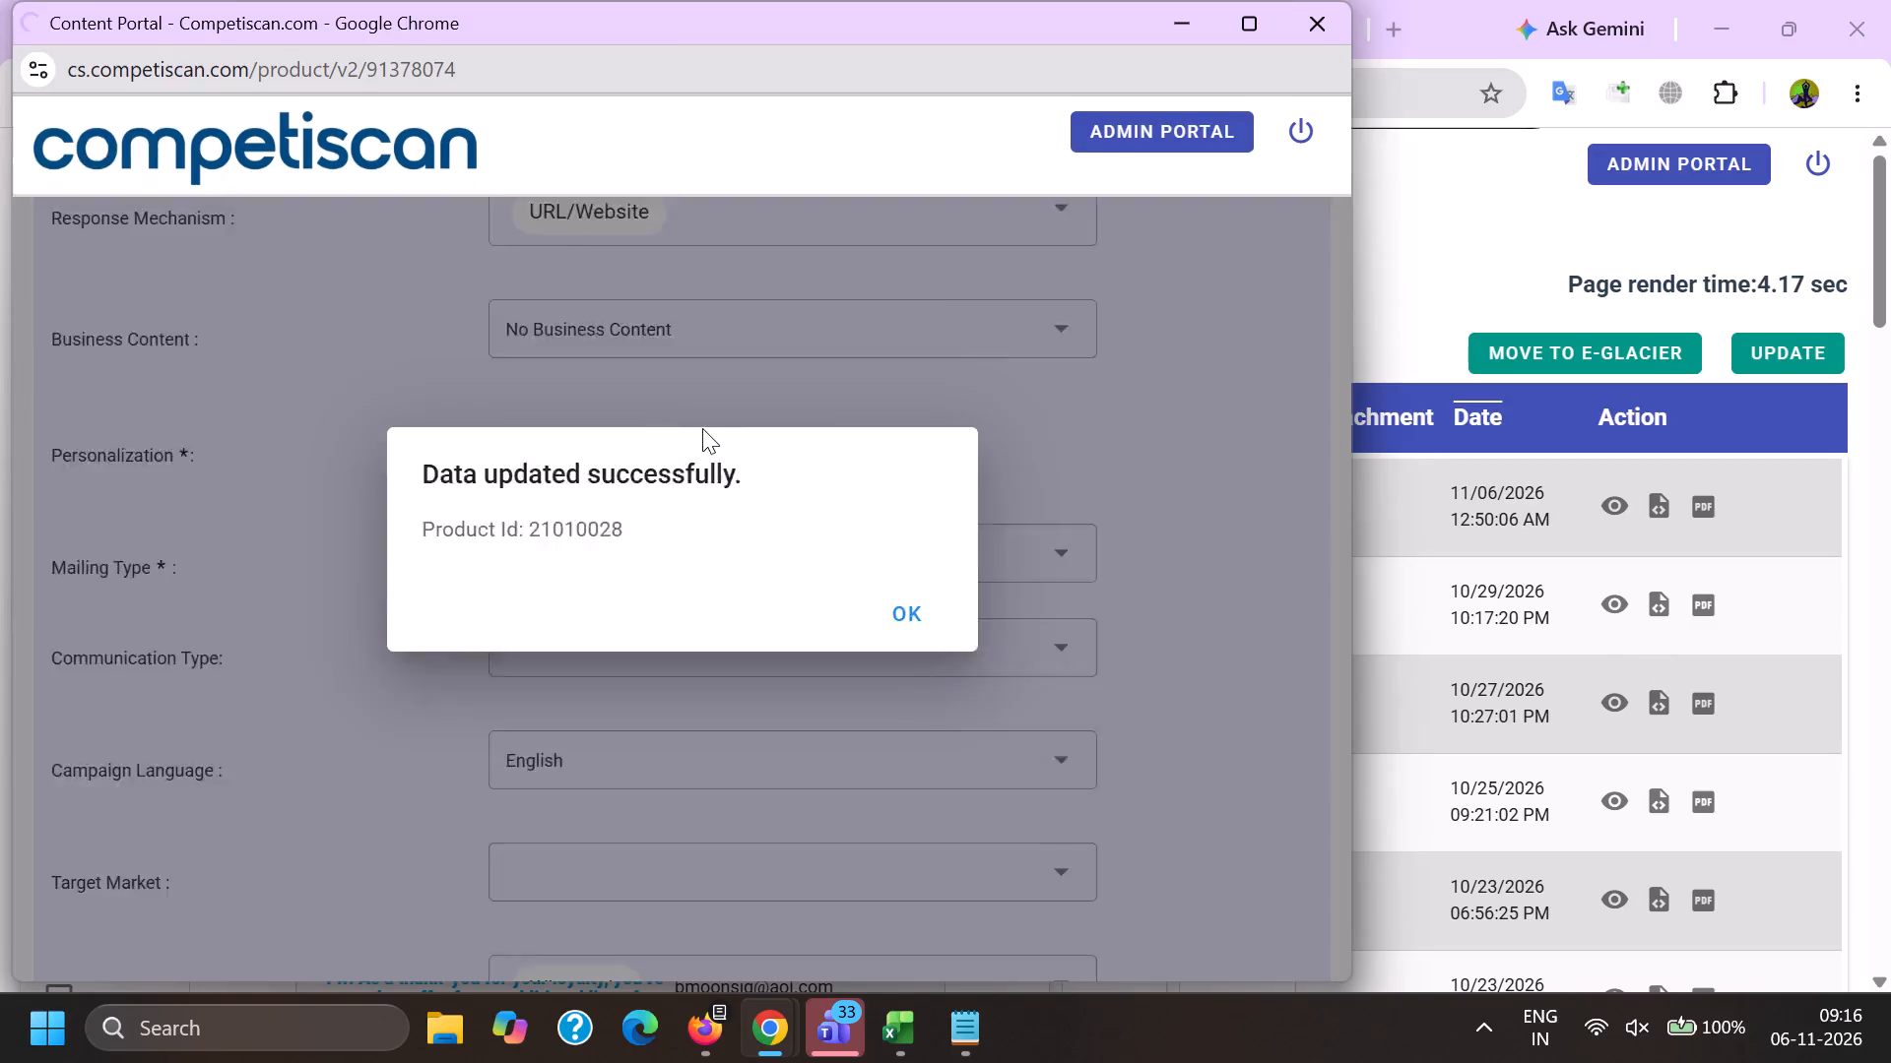
scroll(701, 427, down, 4)
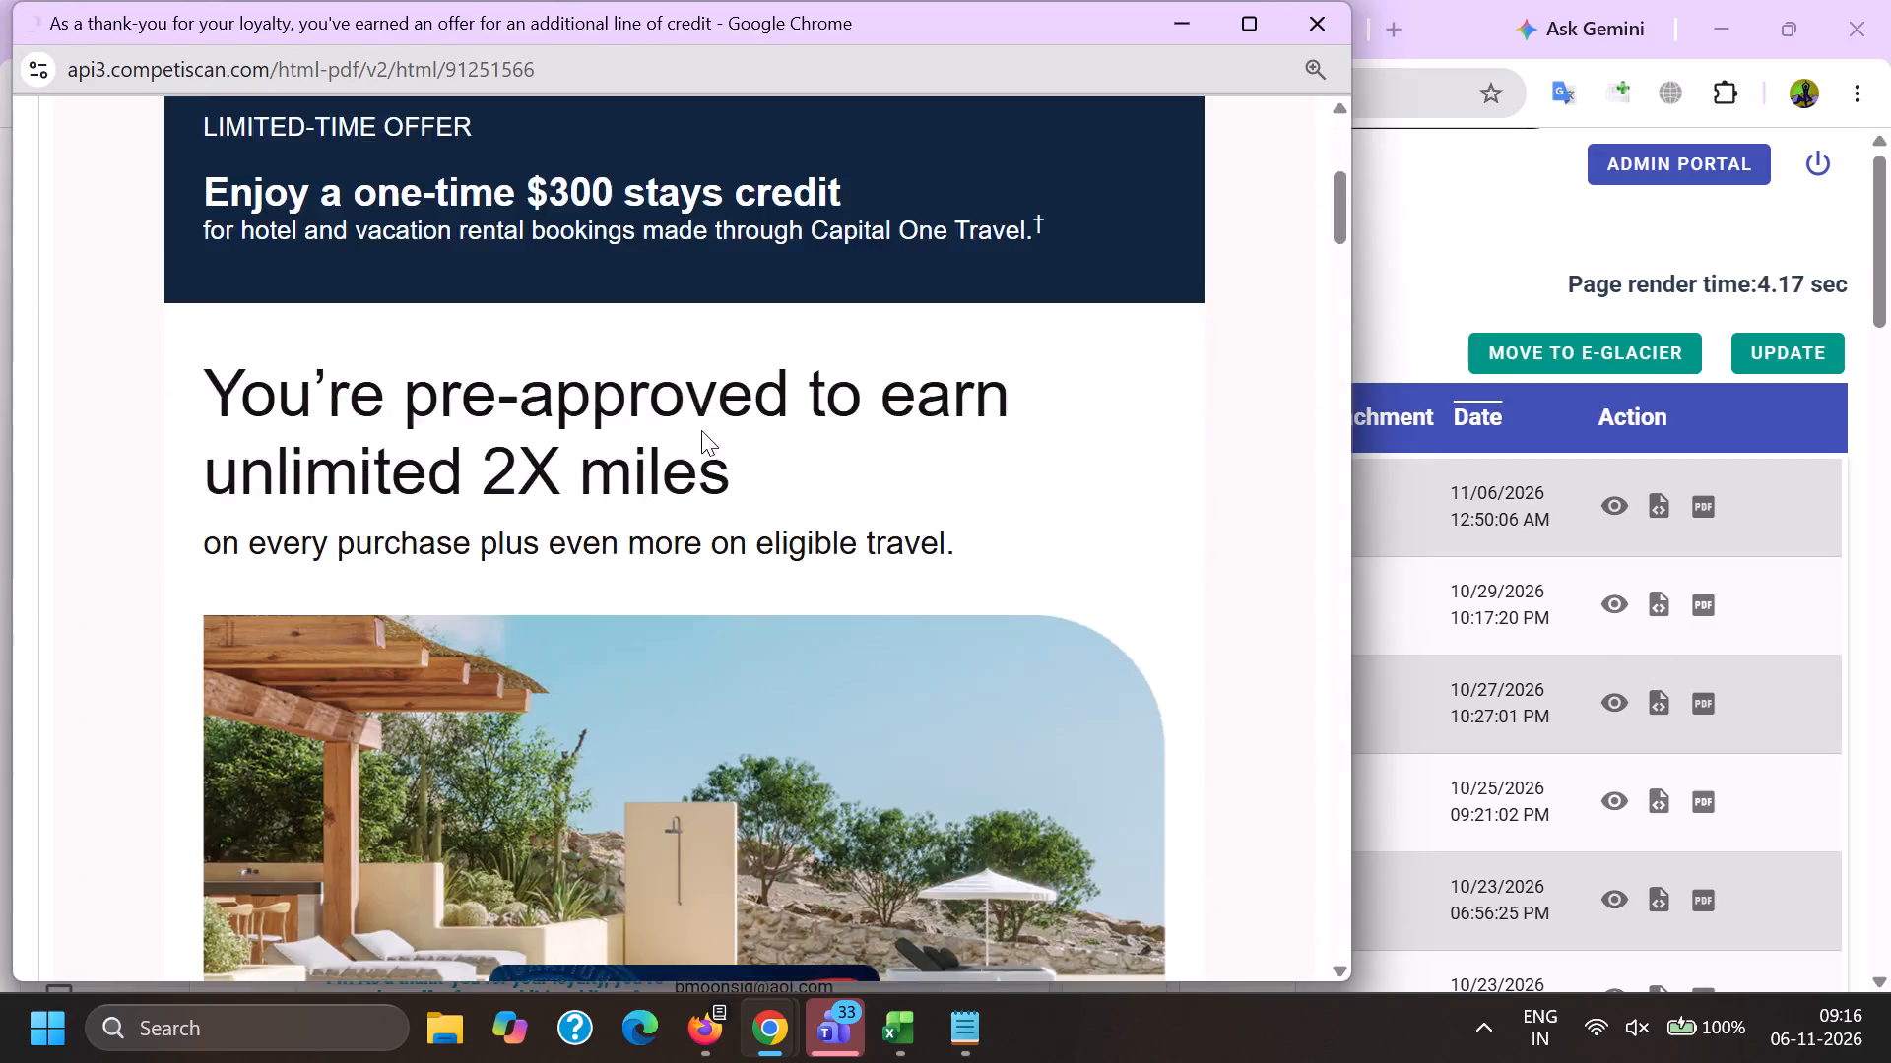
scroll(701, 431, up, 4)
key(alt+Tab)
click(543, 0)
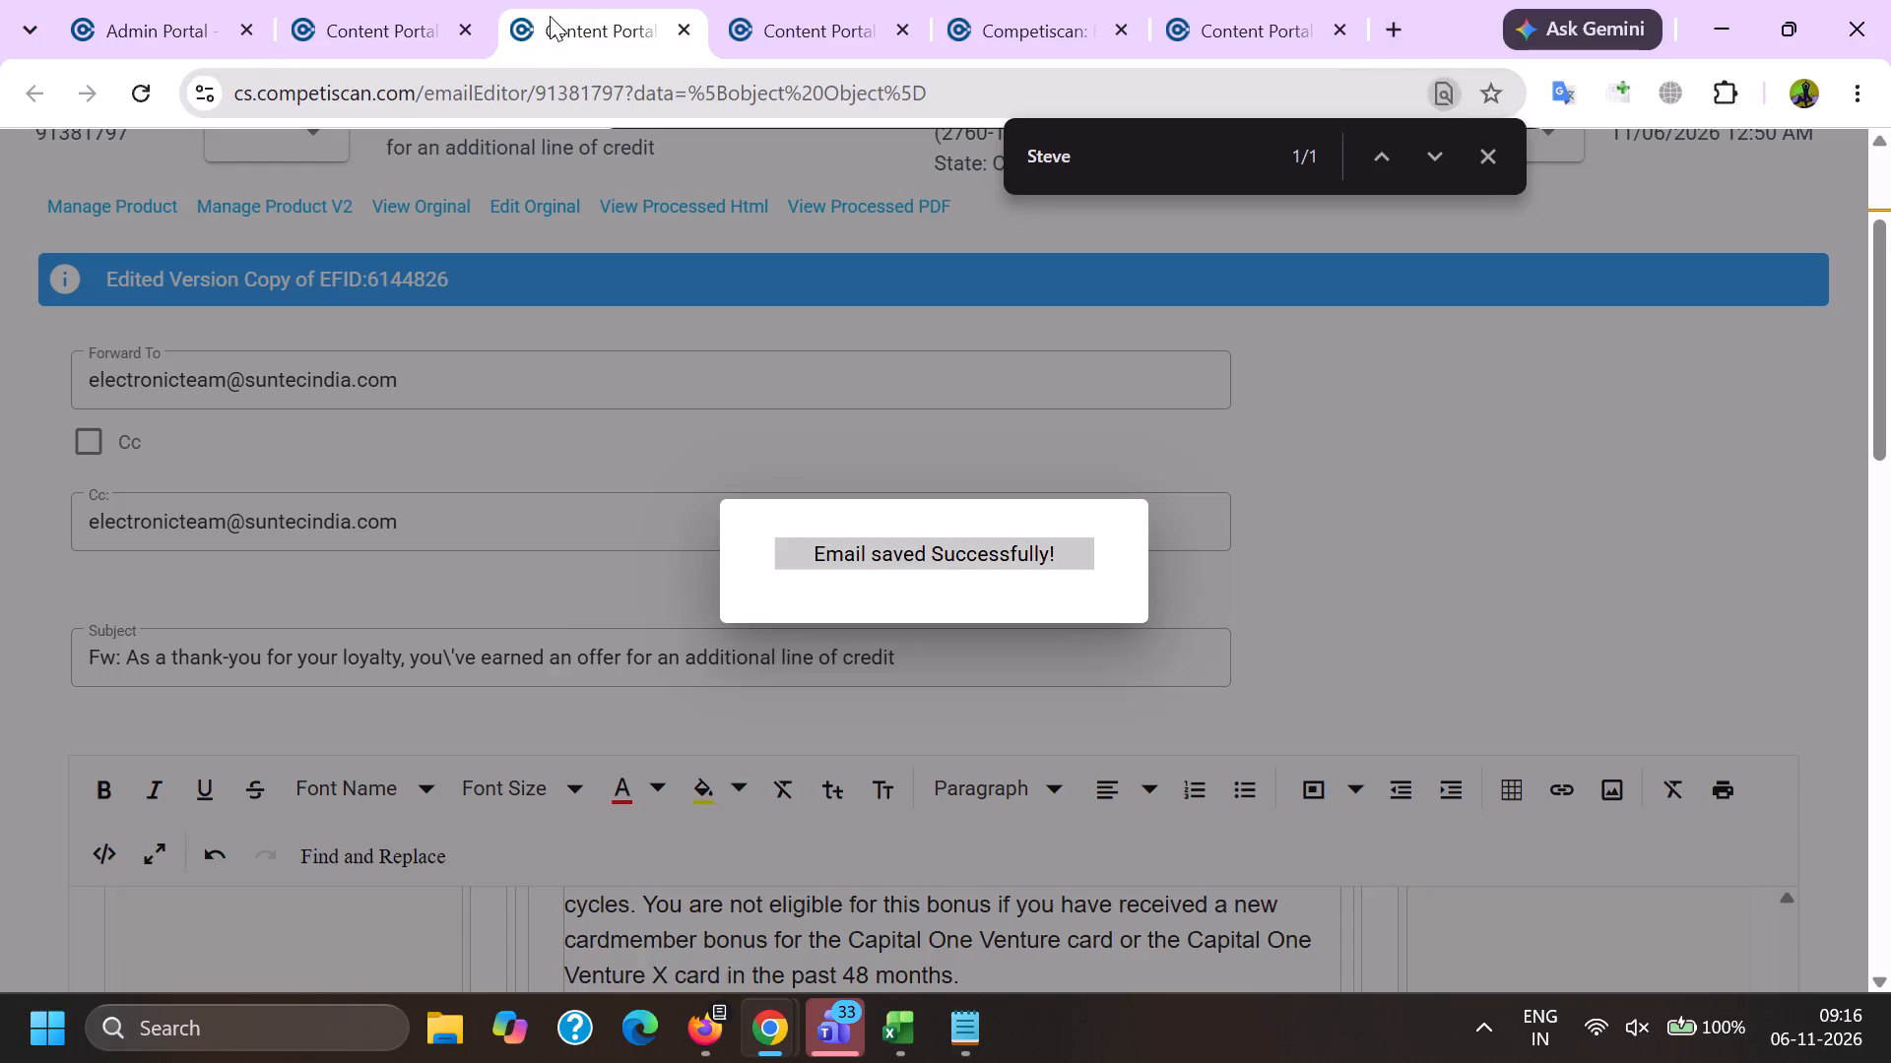
click(524, 594)
scroll(488, 491, down, 4)
scroll(345, 681, up, 20)
scroll(345, 681, up, 5)
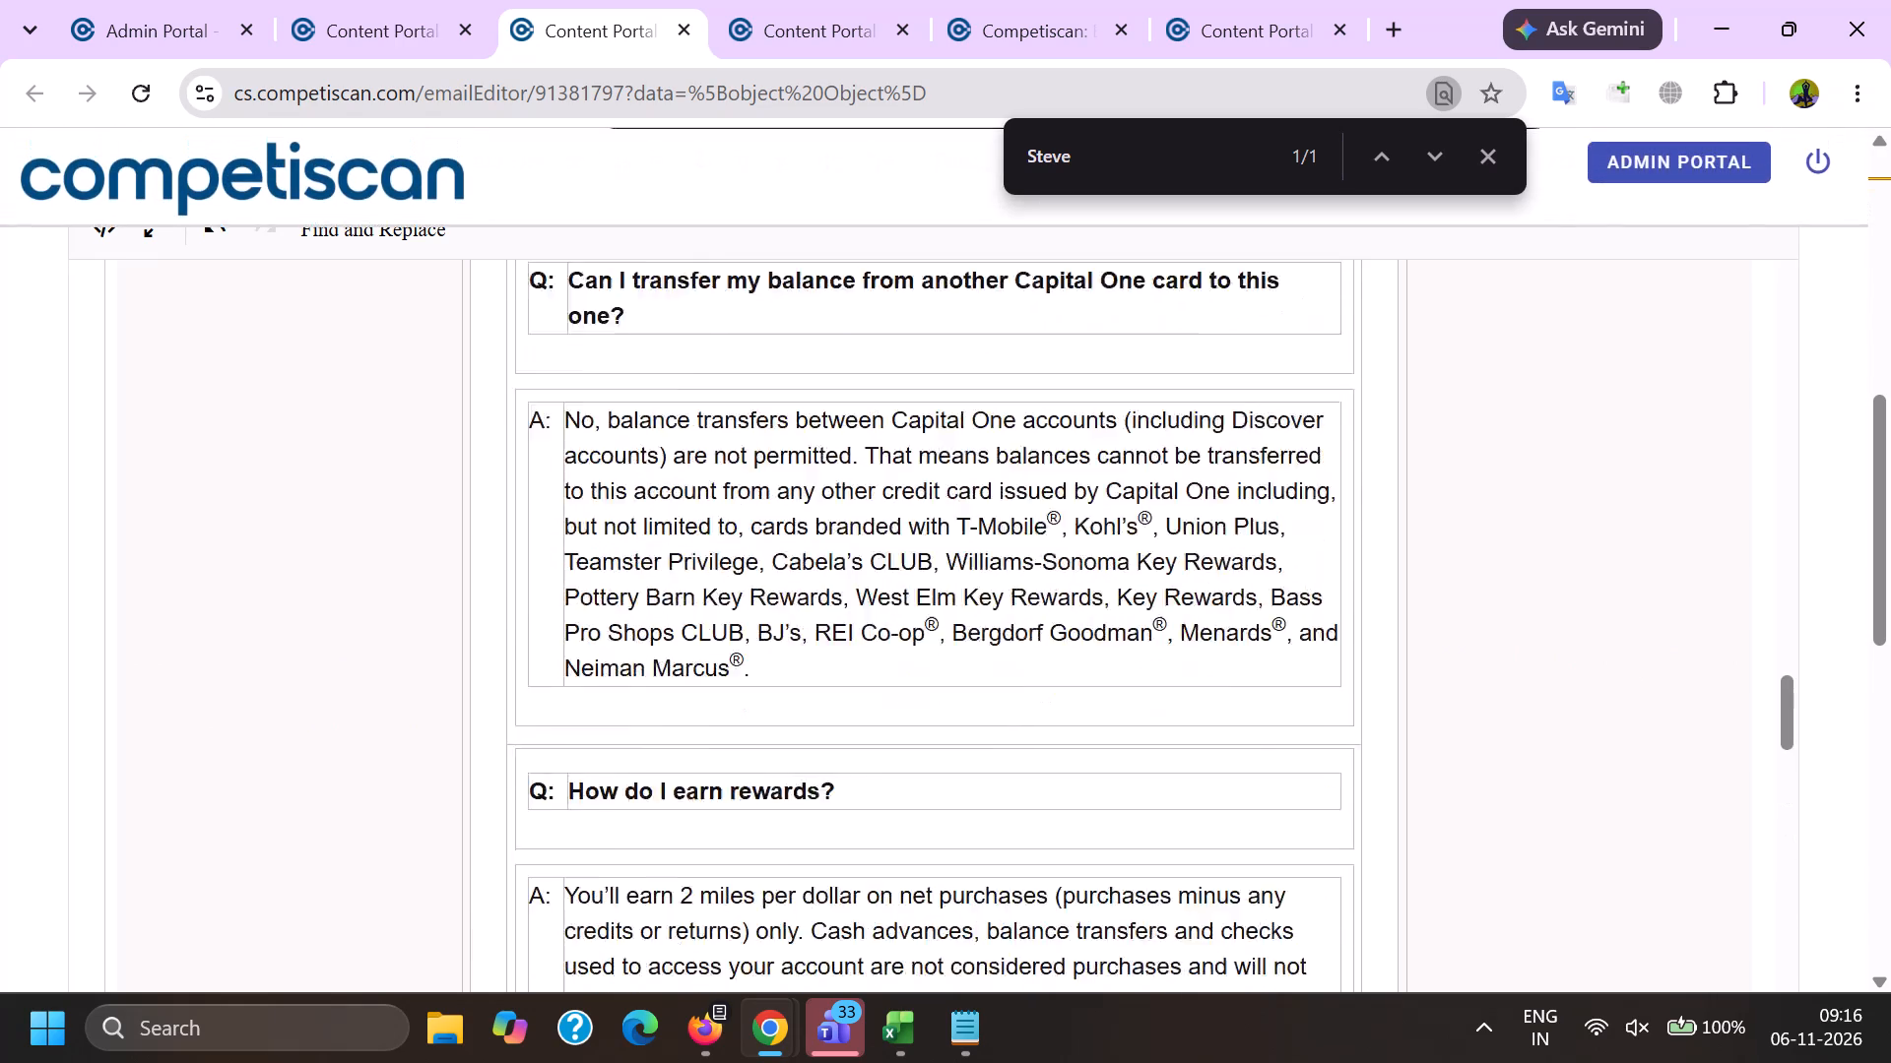
scroll(367, 632, up, 20)
scroll(367, 632, up, 17)
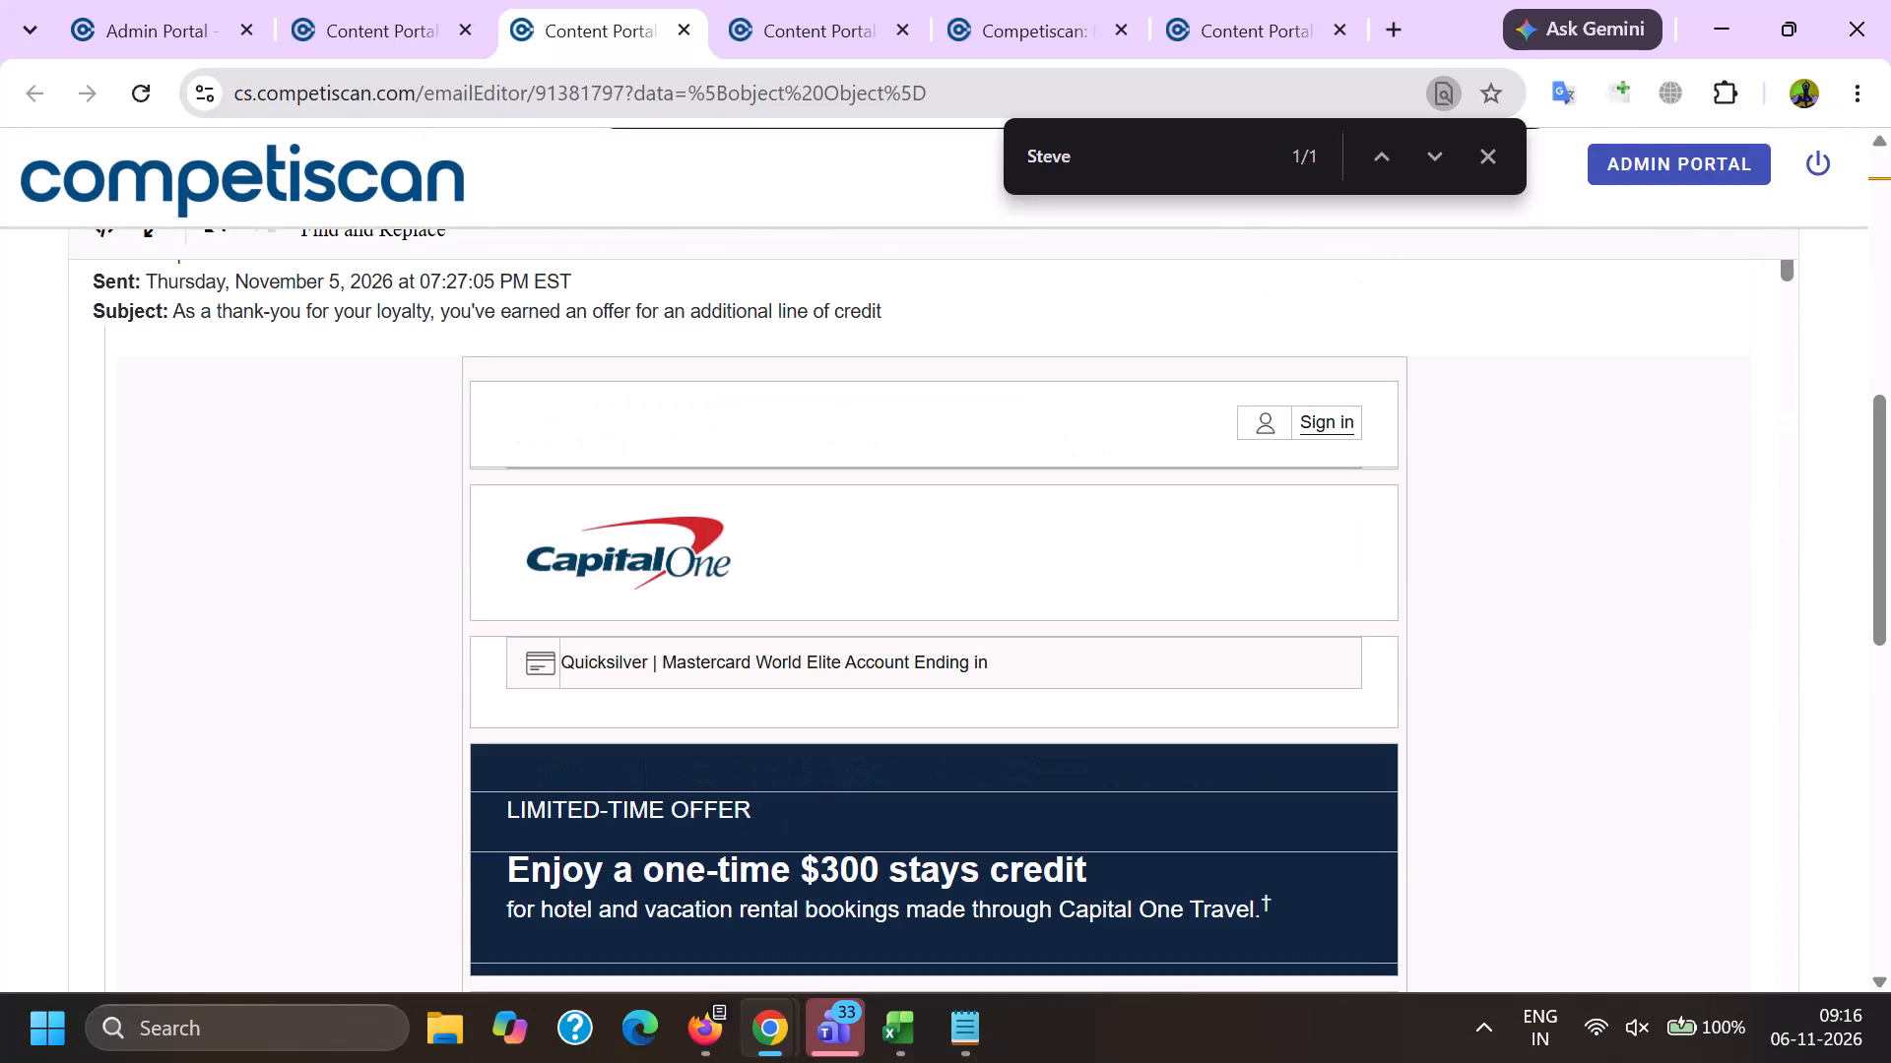
key(alt+Tab)
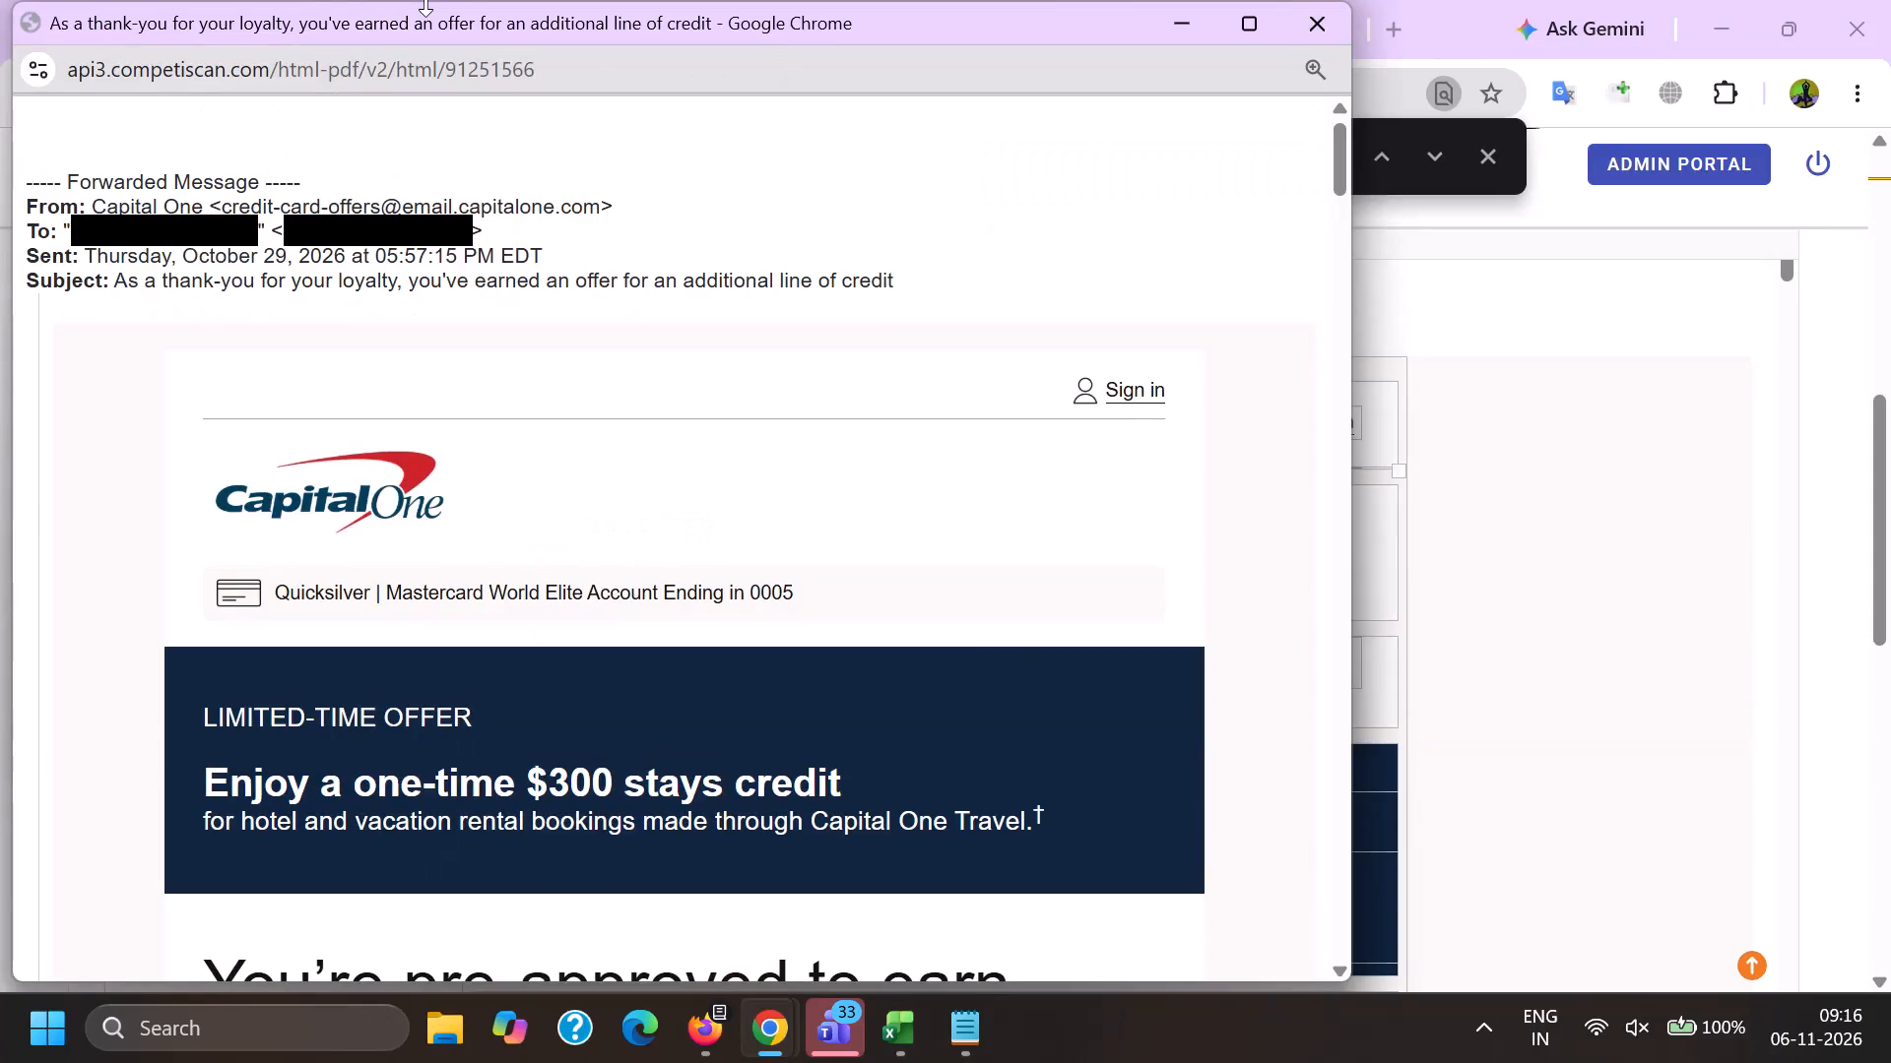
key(alt+Tab)
click(657, 227)
click(358, 0)
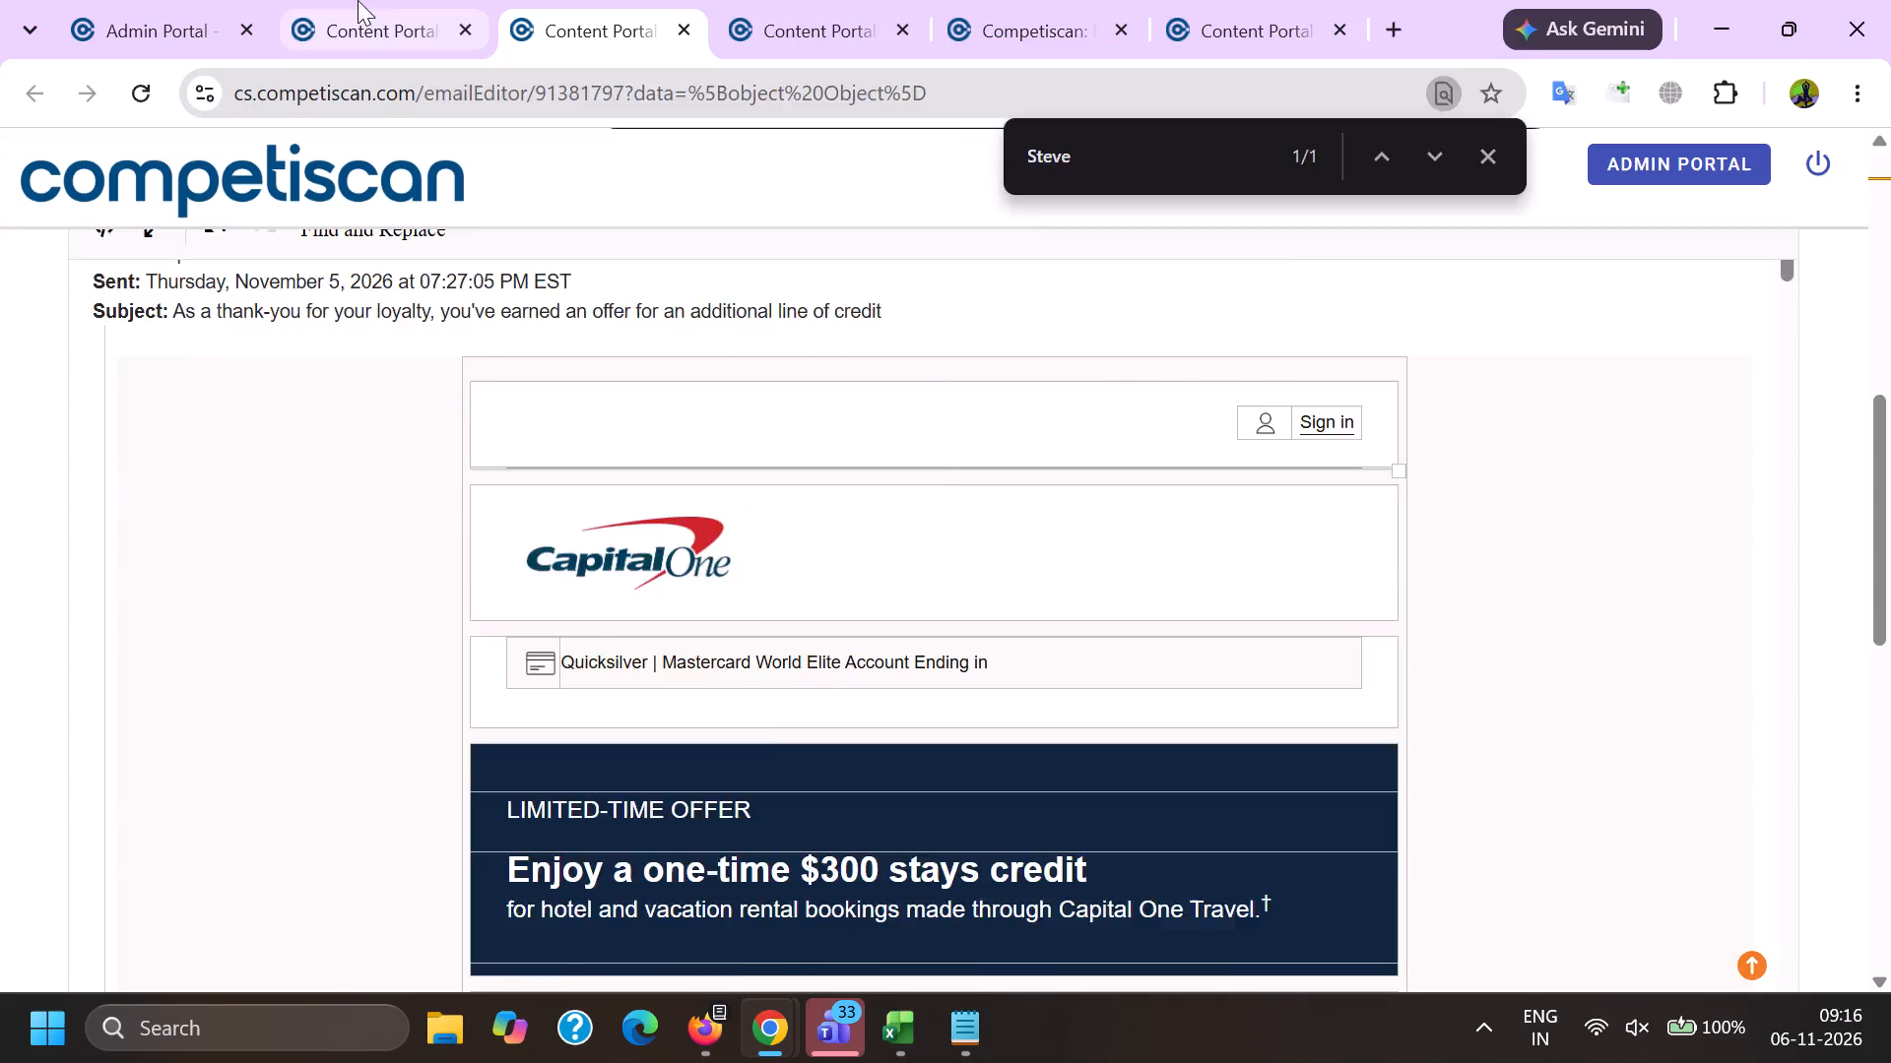
Copy the ID of the used email 91251566 and open the Temp Products page of the Competiscan admin site.
double_click(154, 613)
key(ctrl+c)
click(997, 0)
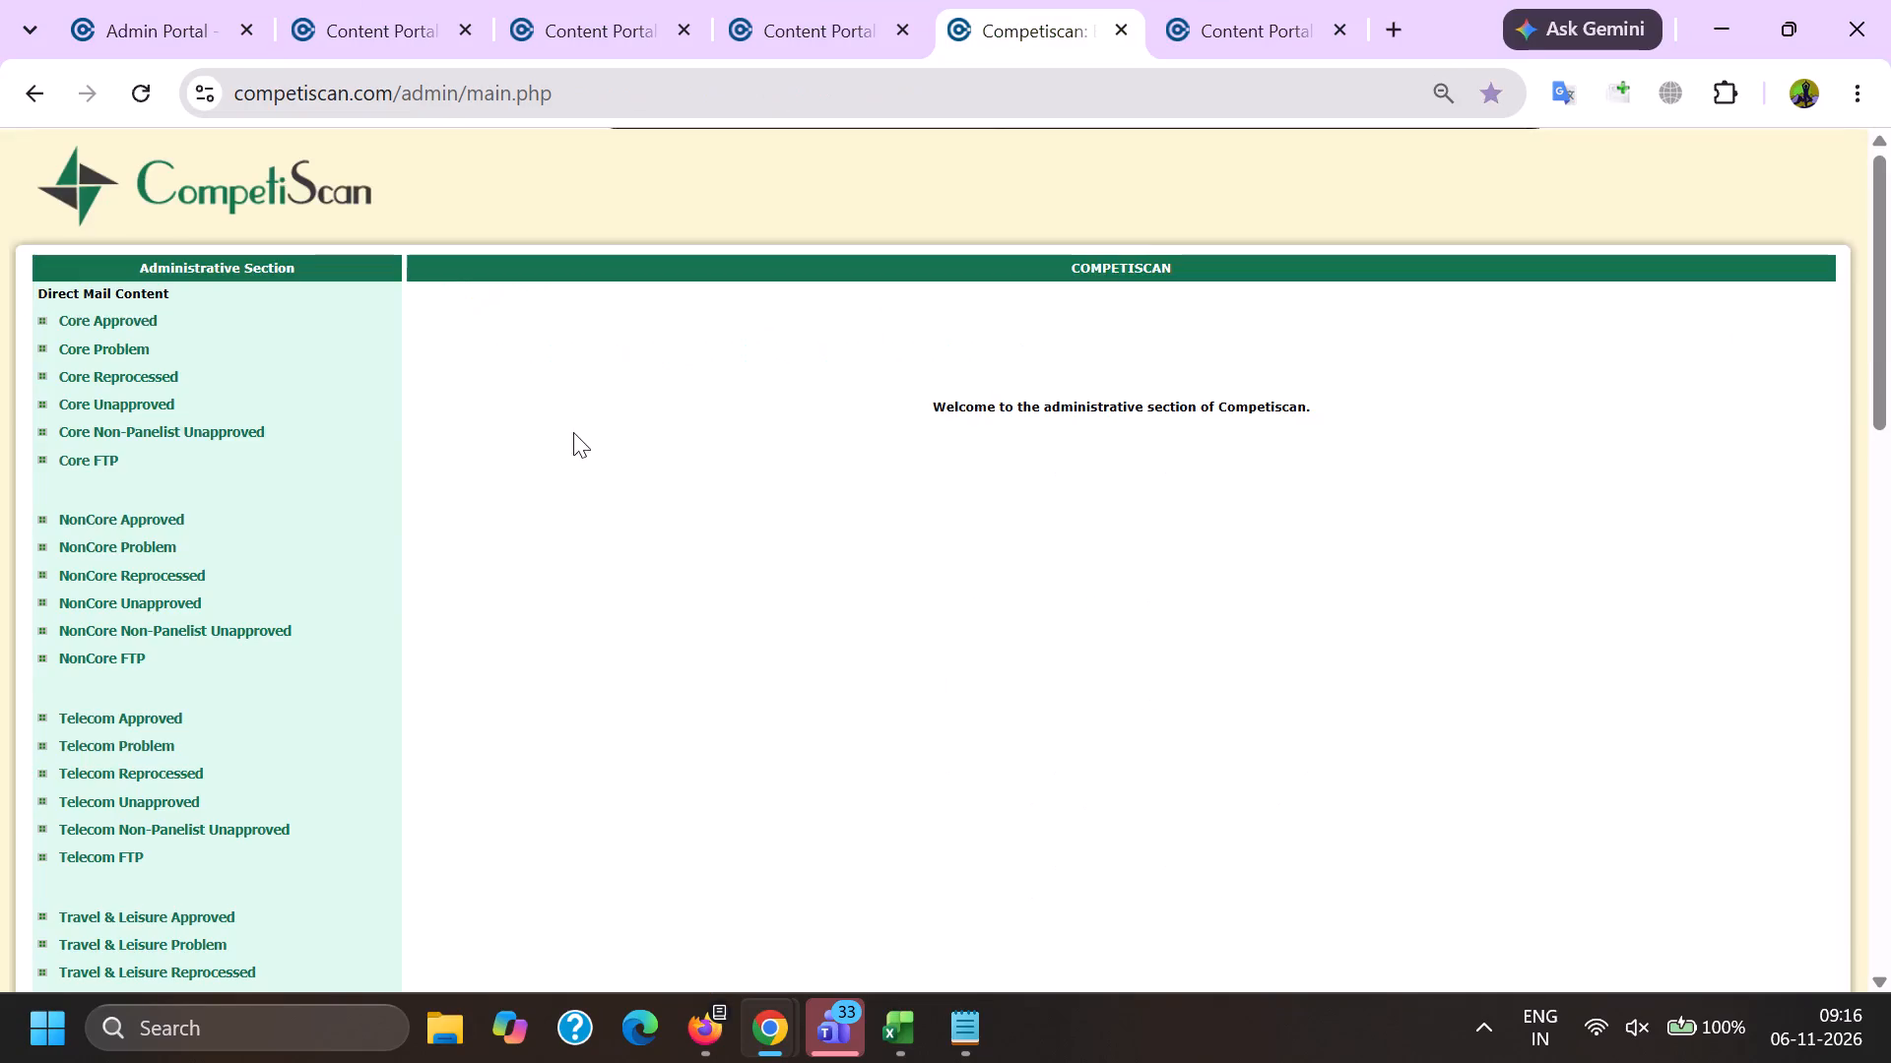
scroll(195, 601, down, 11)
scroll(68, 604, up, 4)
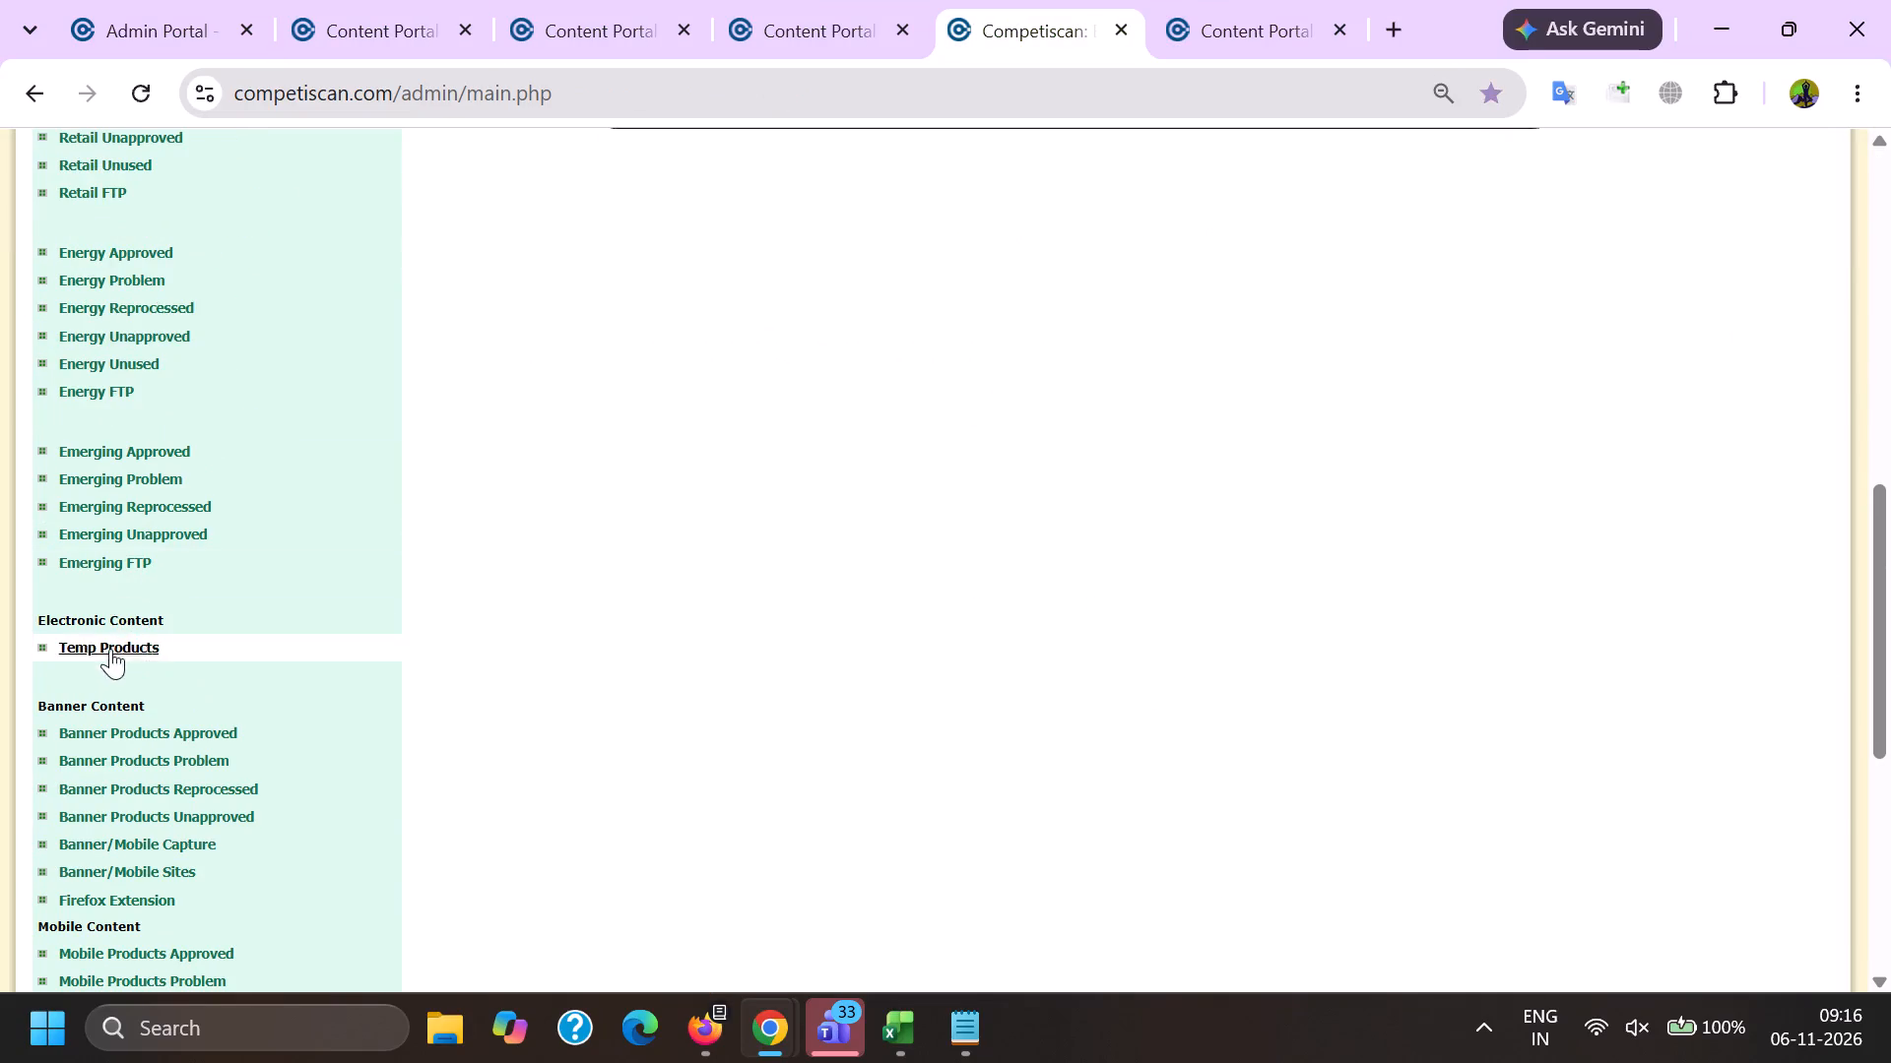
click(108, 656)
click(84, 646)
Open the bookmarked Other Retail Records Google Sheet in a new tab.
click(1399, 31)
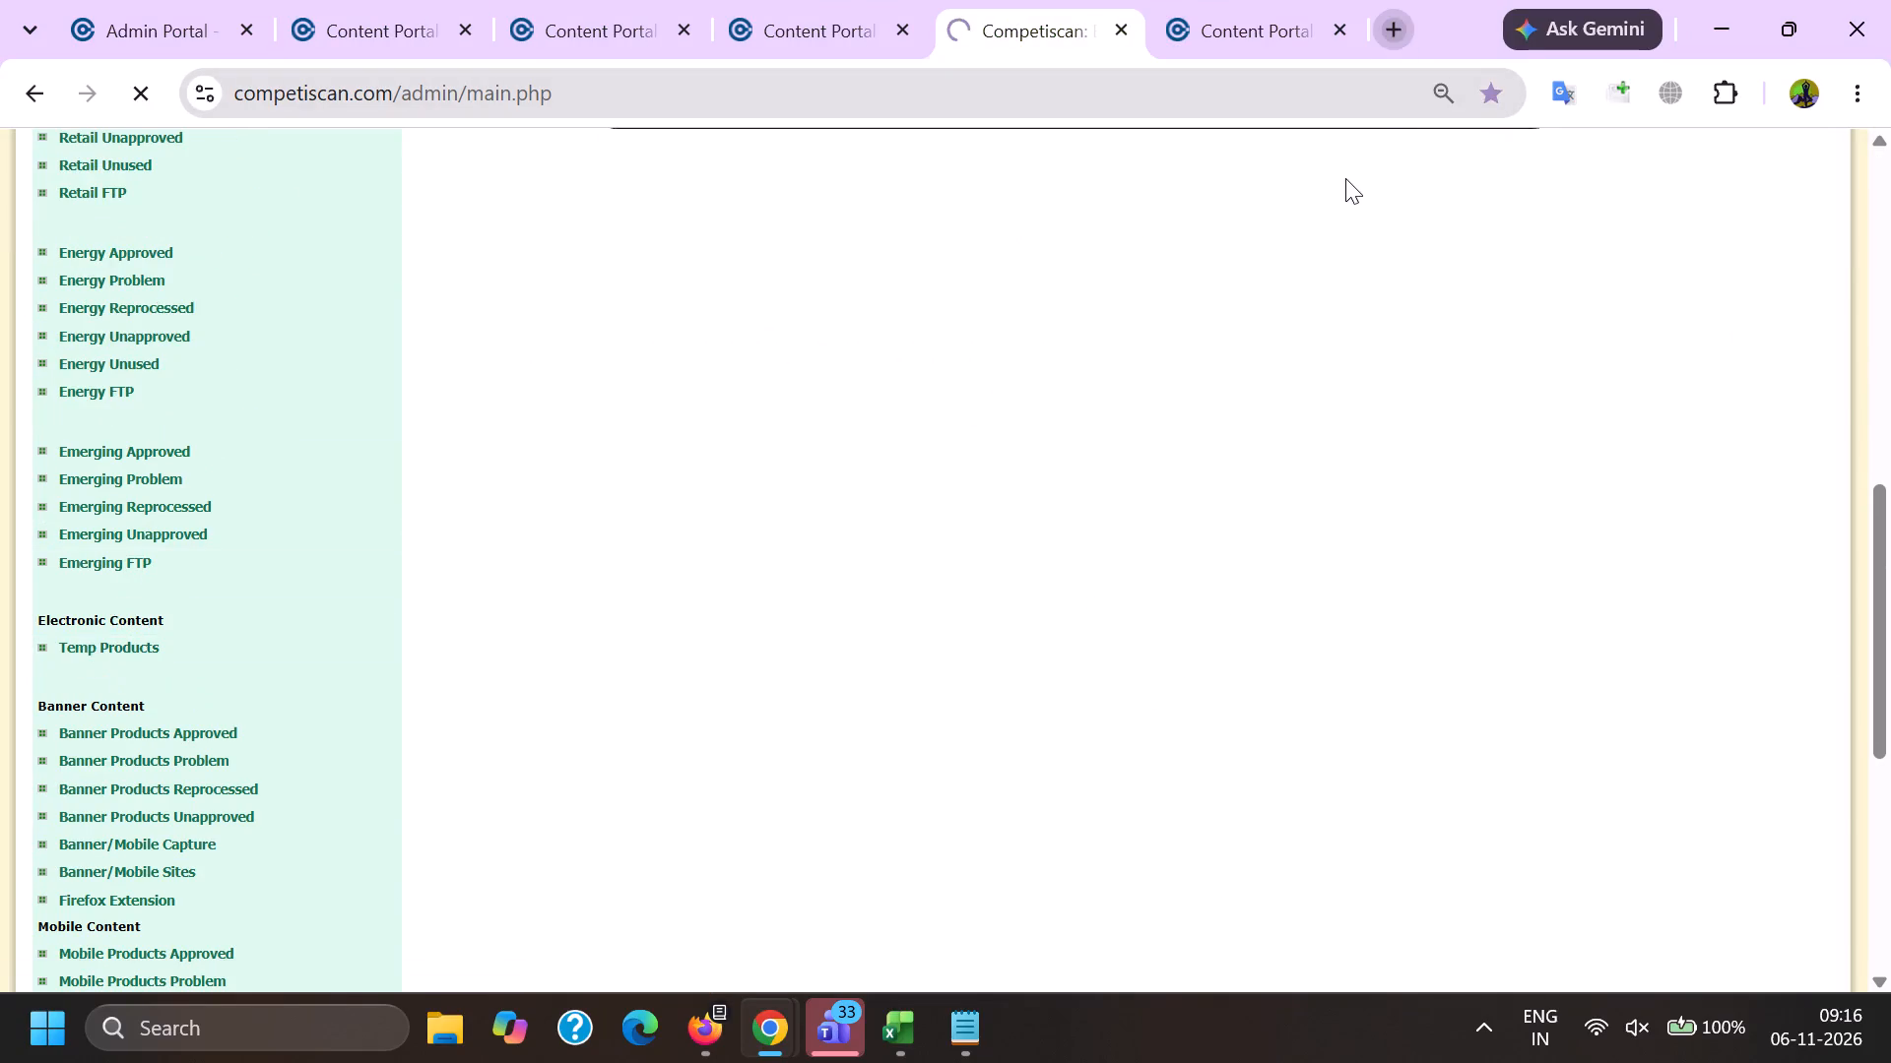
click(1659, 148)
scroll(1560, 341, down, 19)
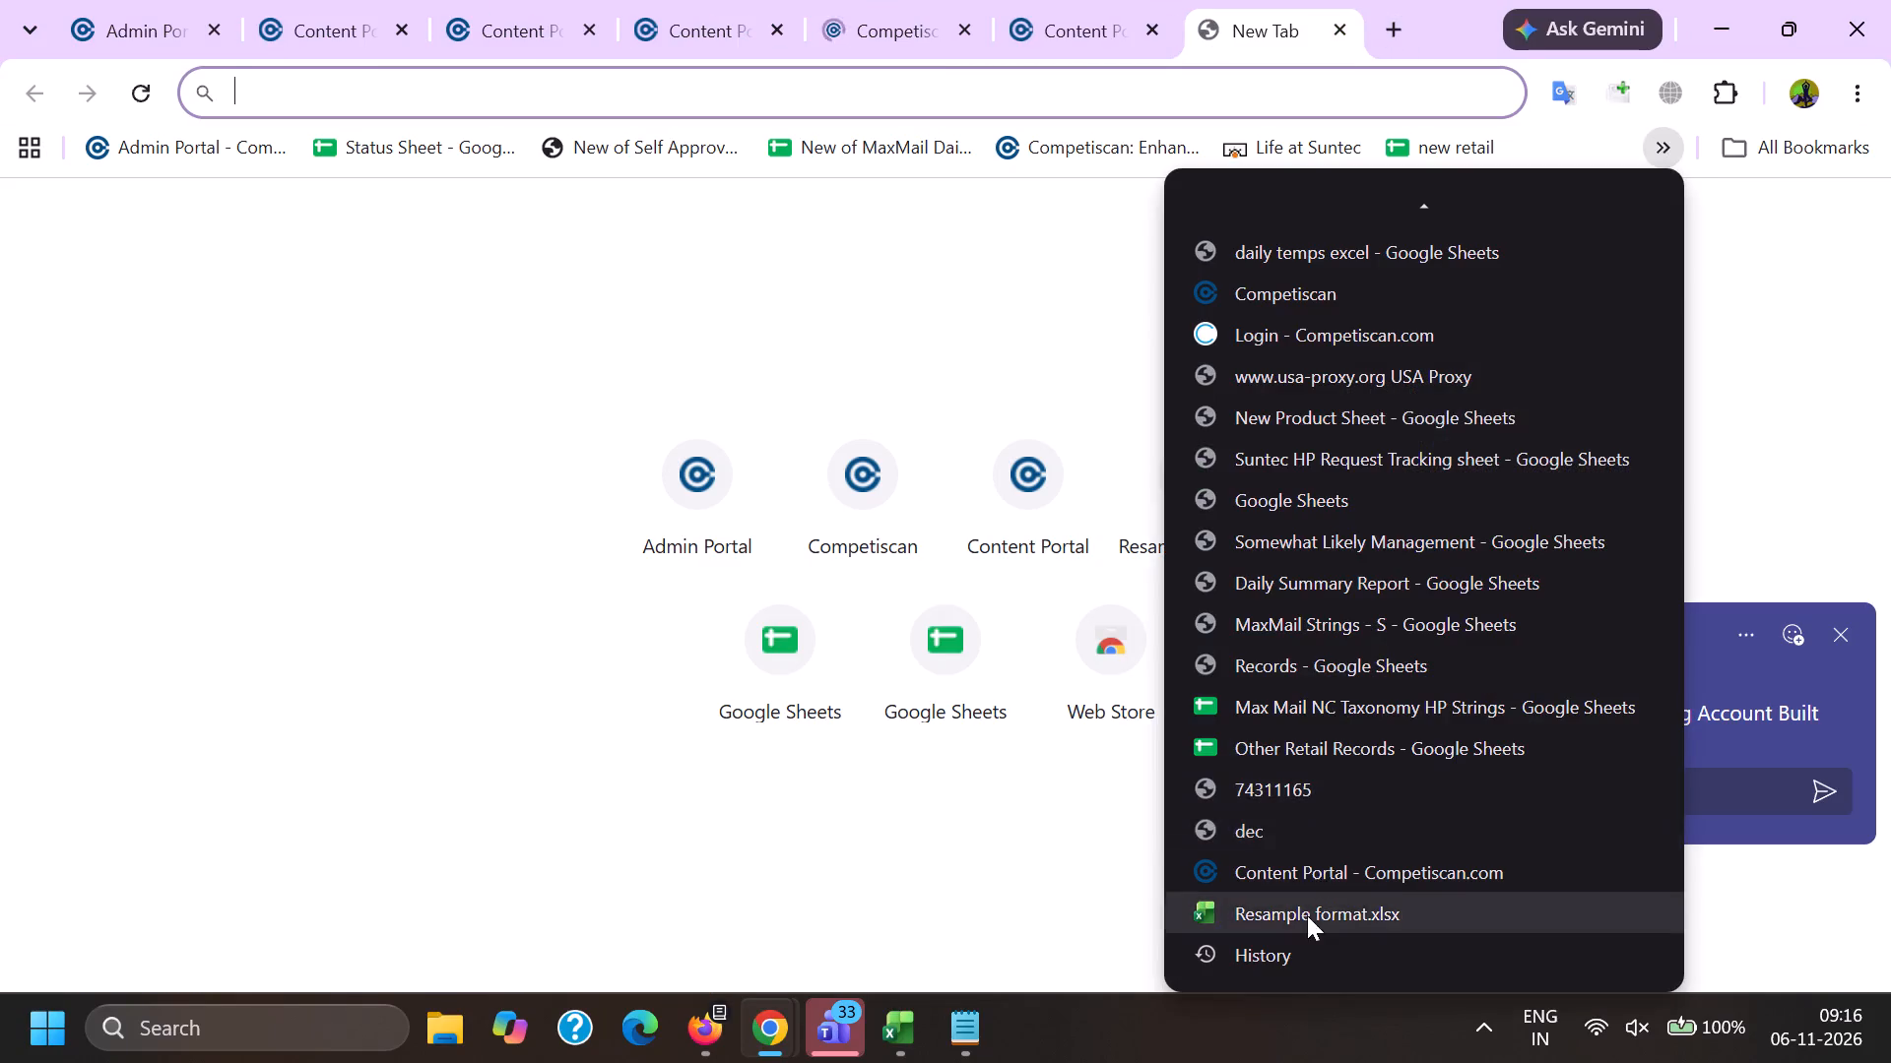
click(1277, 744)
click(492, 0)
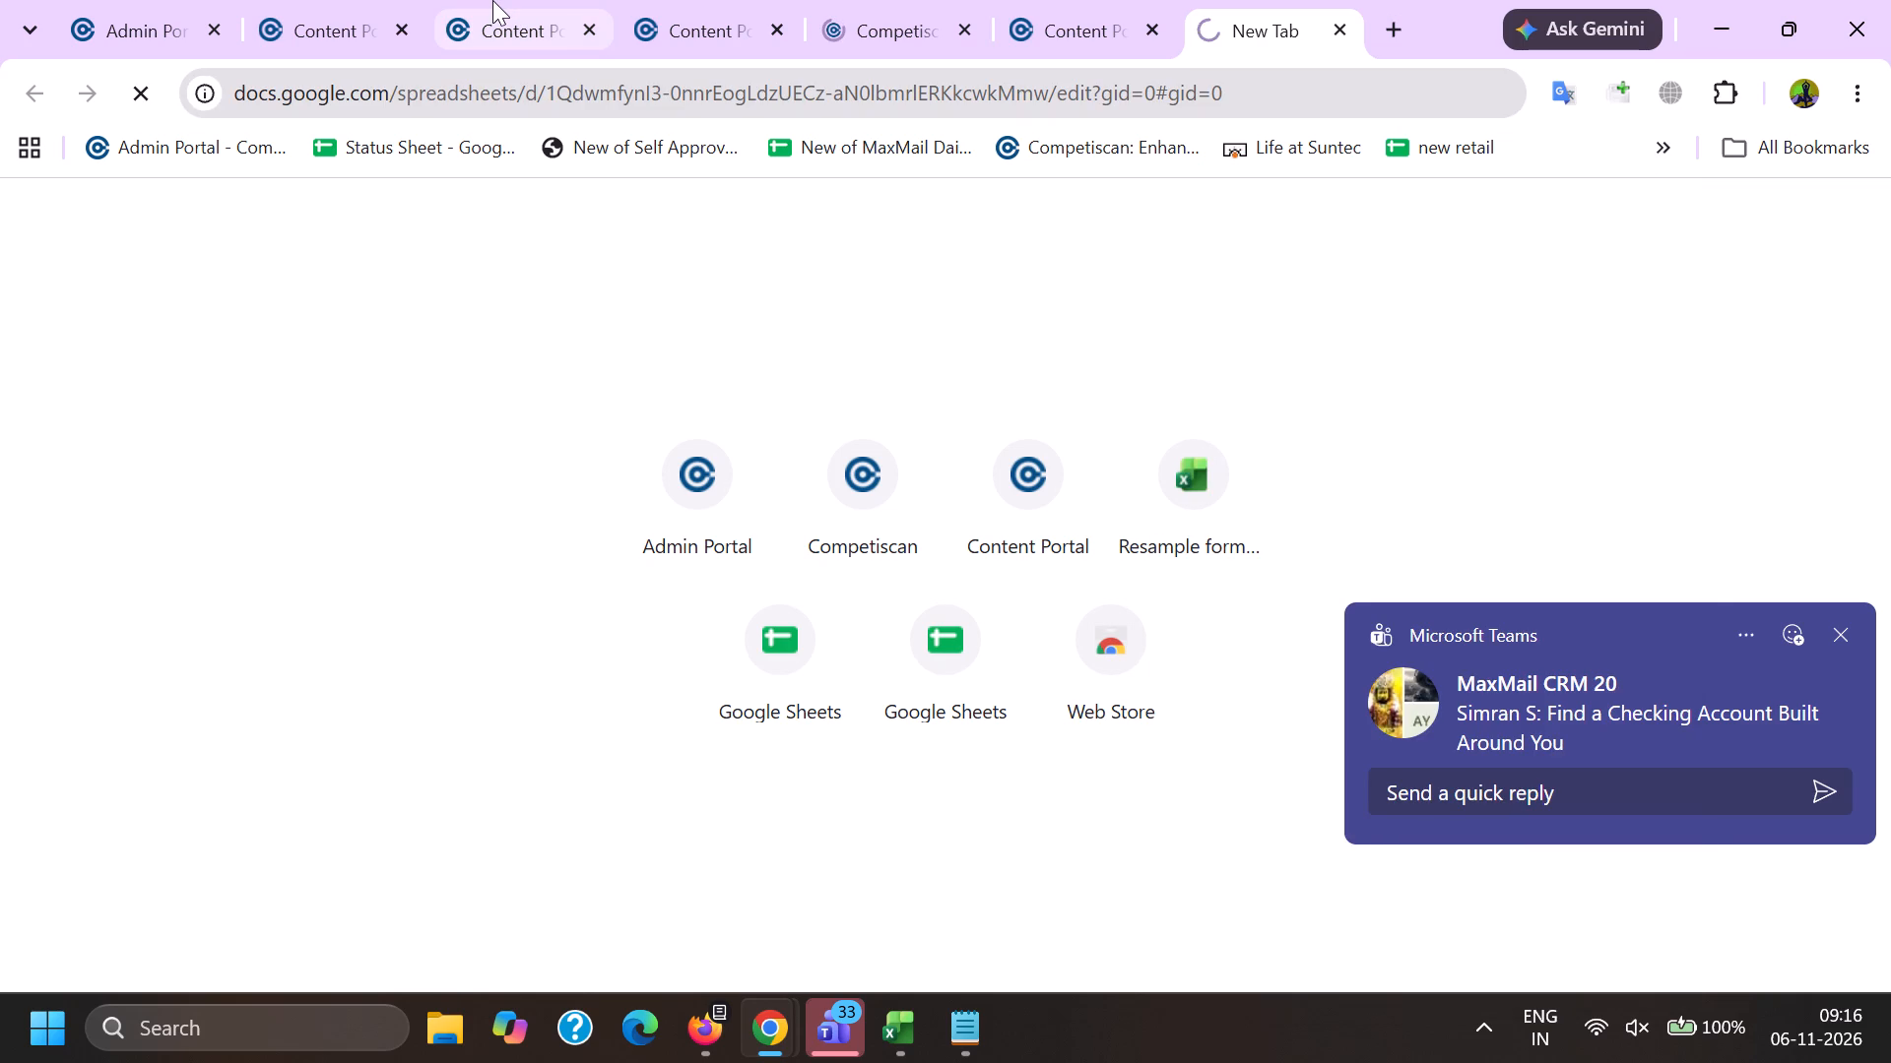
Search the temp products for ID 91251566, open its product record and copy its product name.
click(875, 0)
click(597, 287)
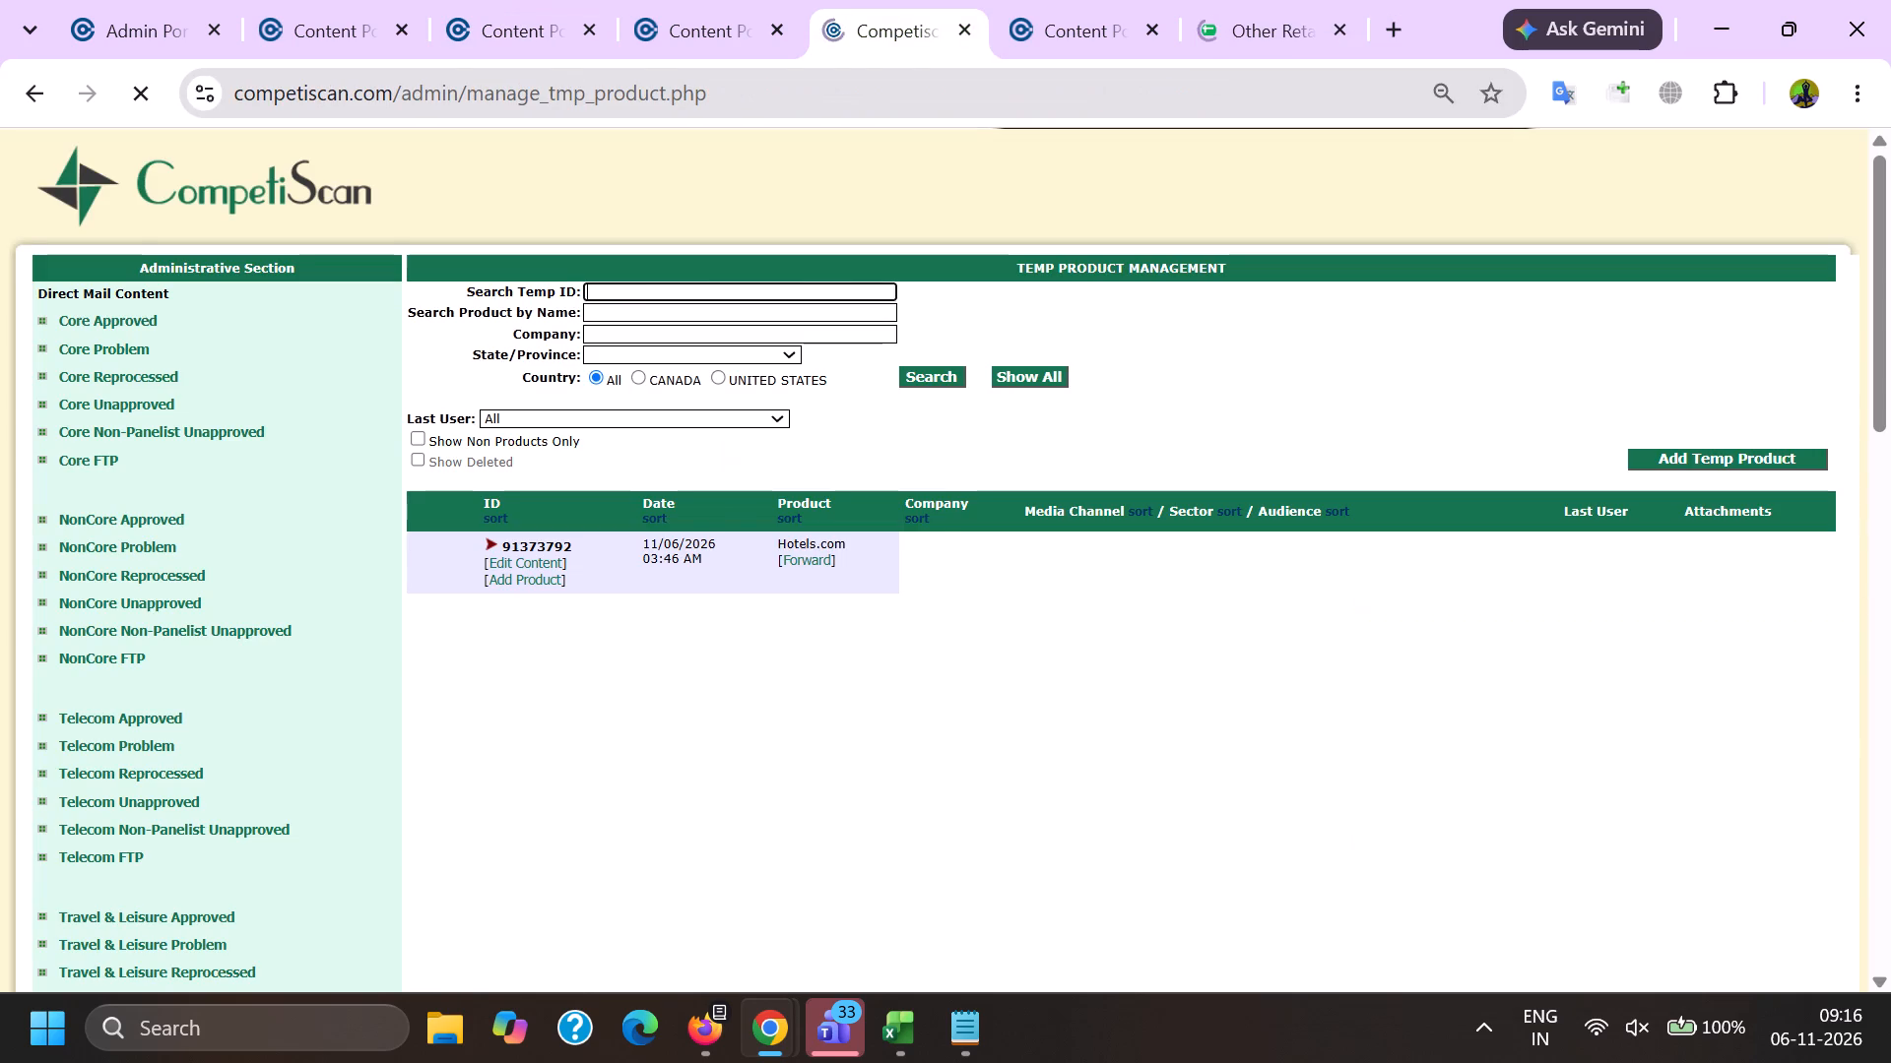
key(ctrl+v)
key(Return)
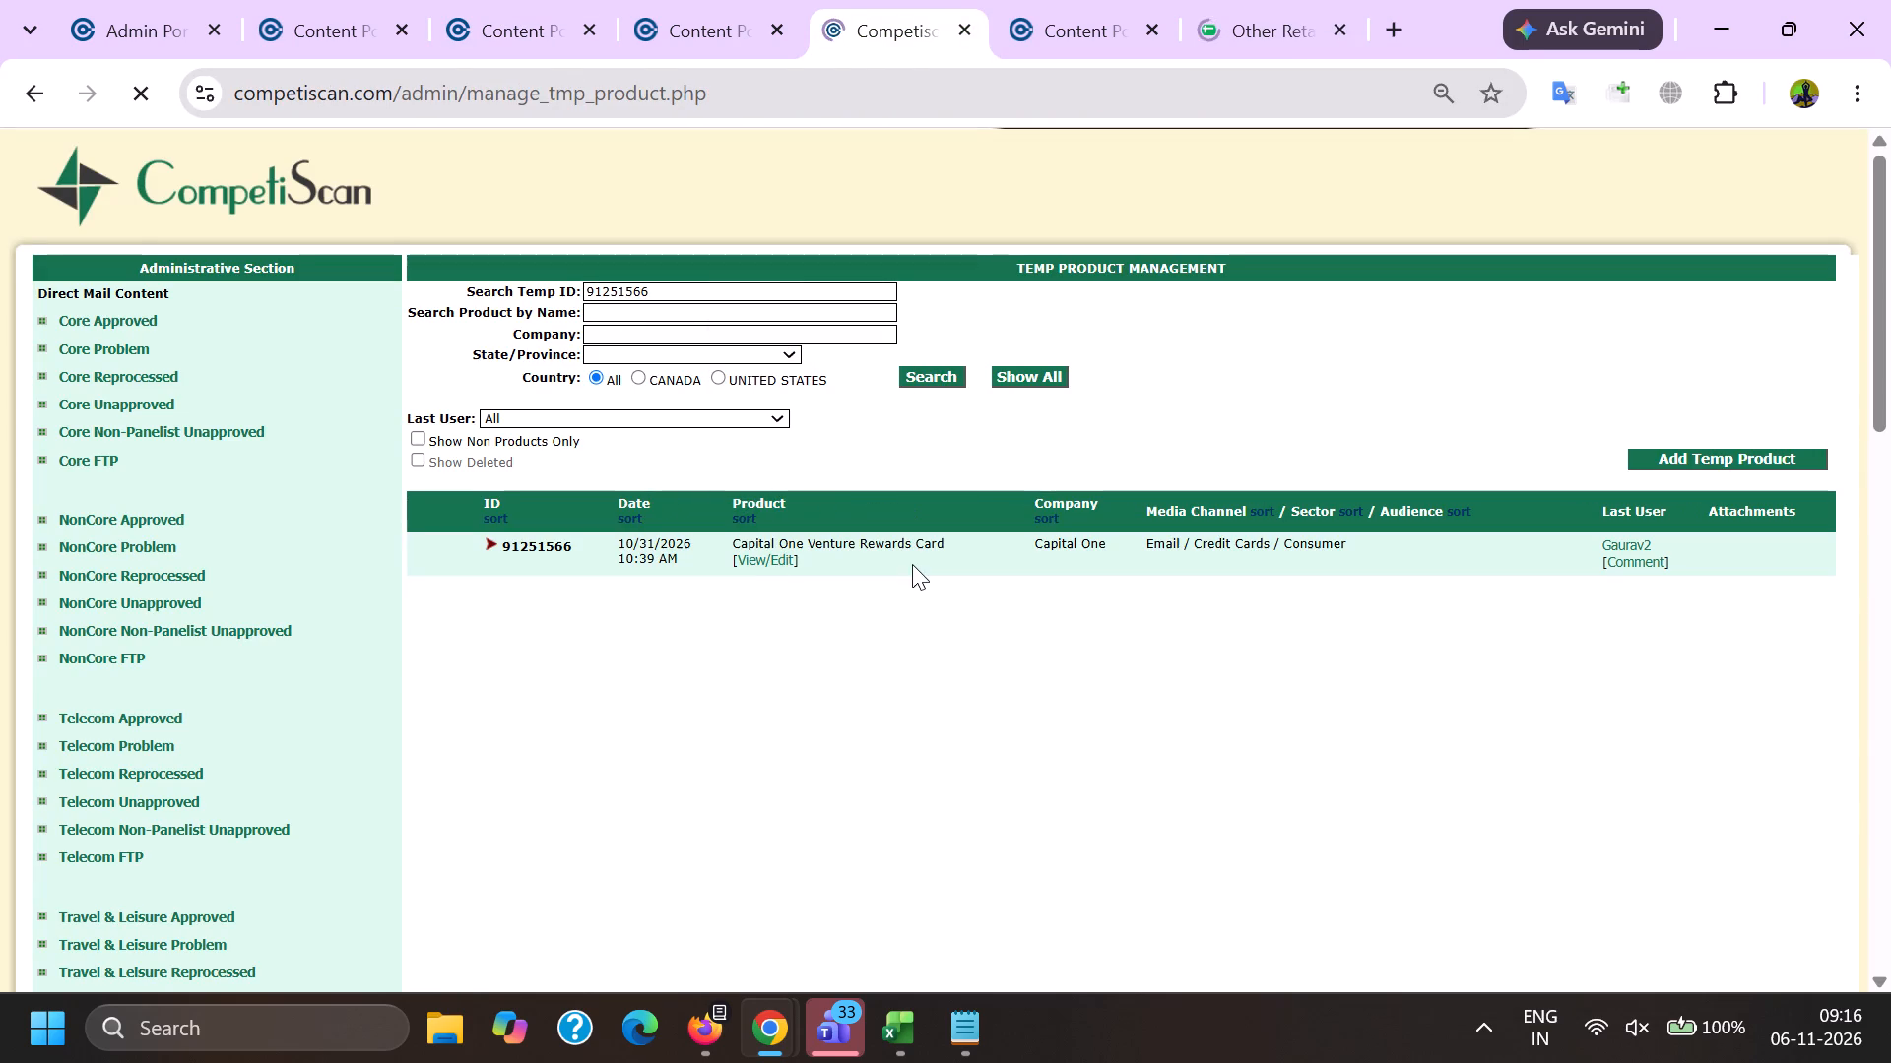
ctrl+click(762, 560)
triple_click(762, 533)
key(ctrl+c)
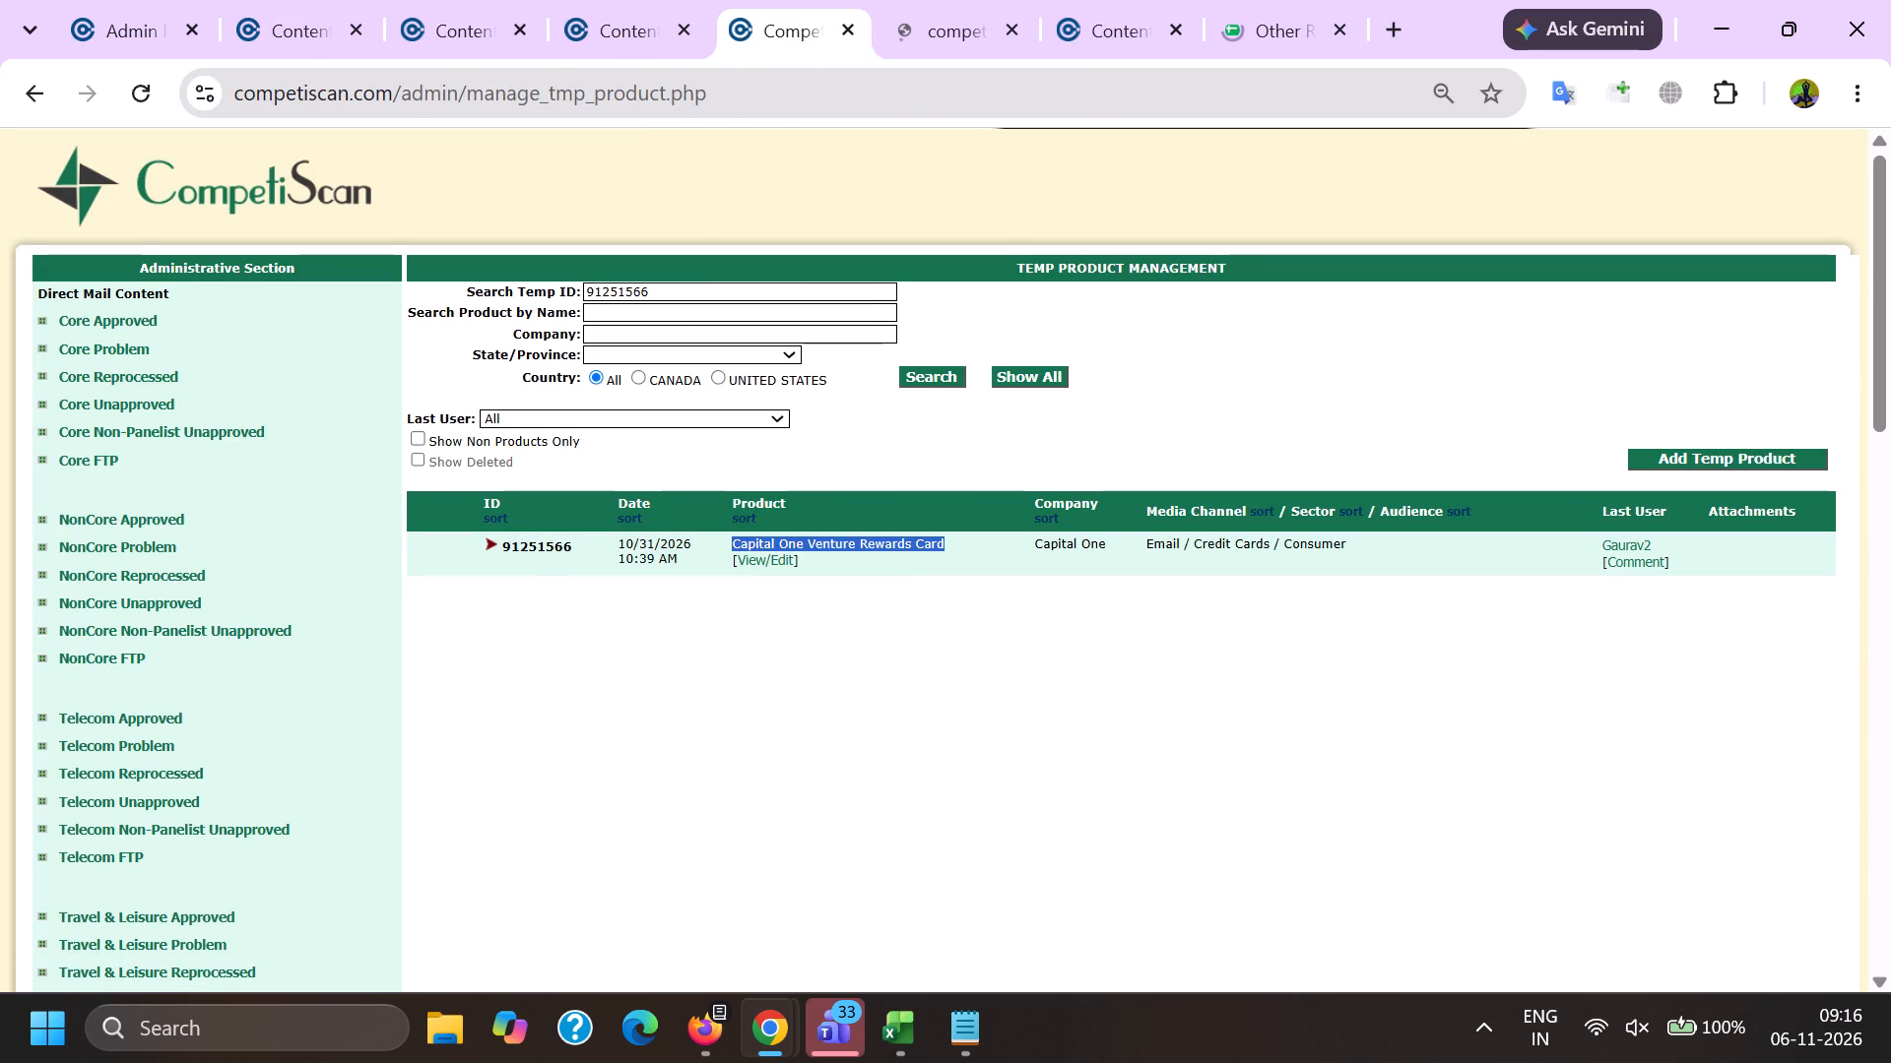
Return to the cleaned email 91381797 and open its product form.
click(509, 0)
key(alt+Tab)
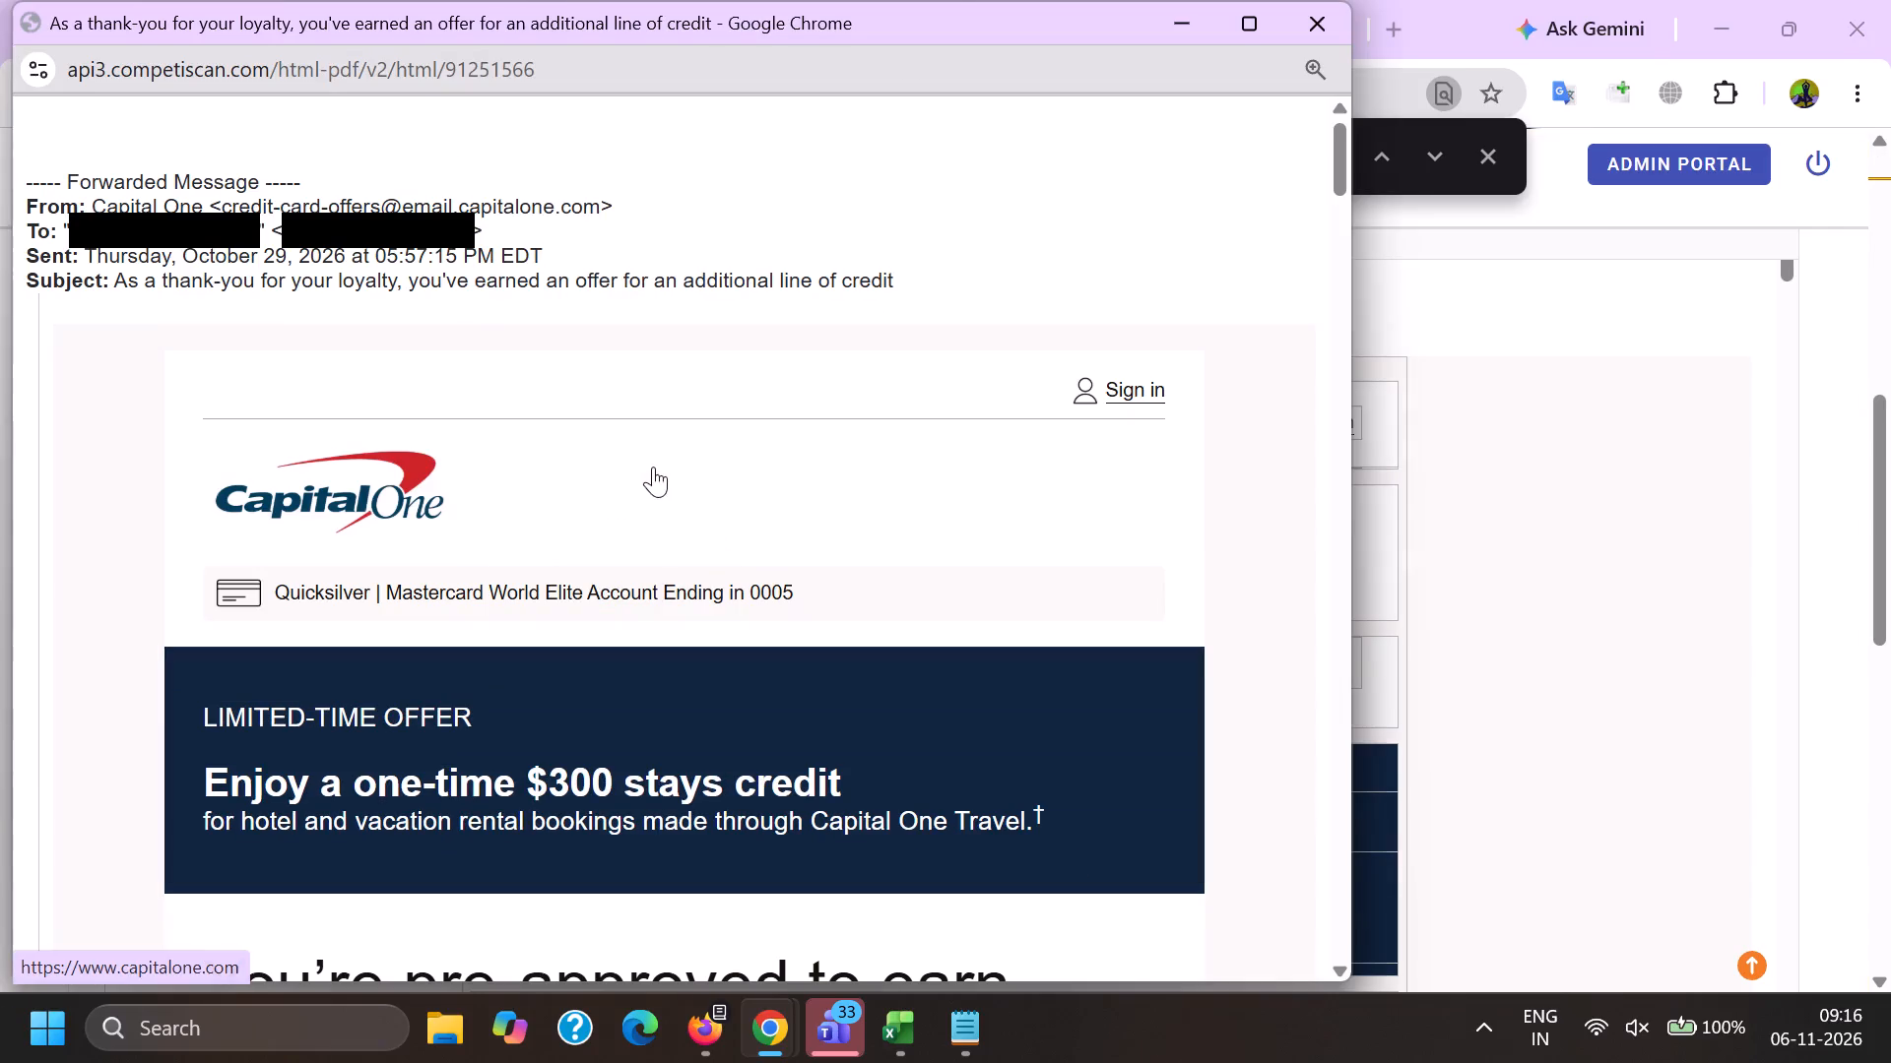
key(alt+Tab)
scroll(529, 266, up, 6)
click(99, 432)
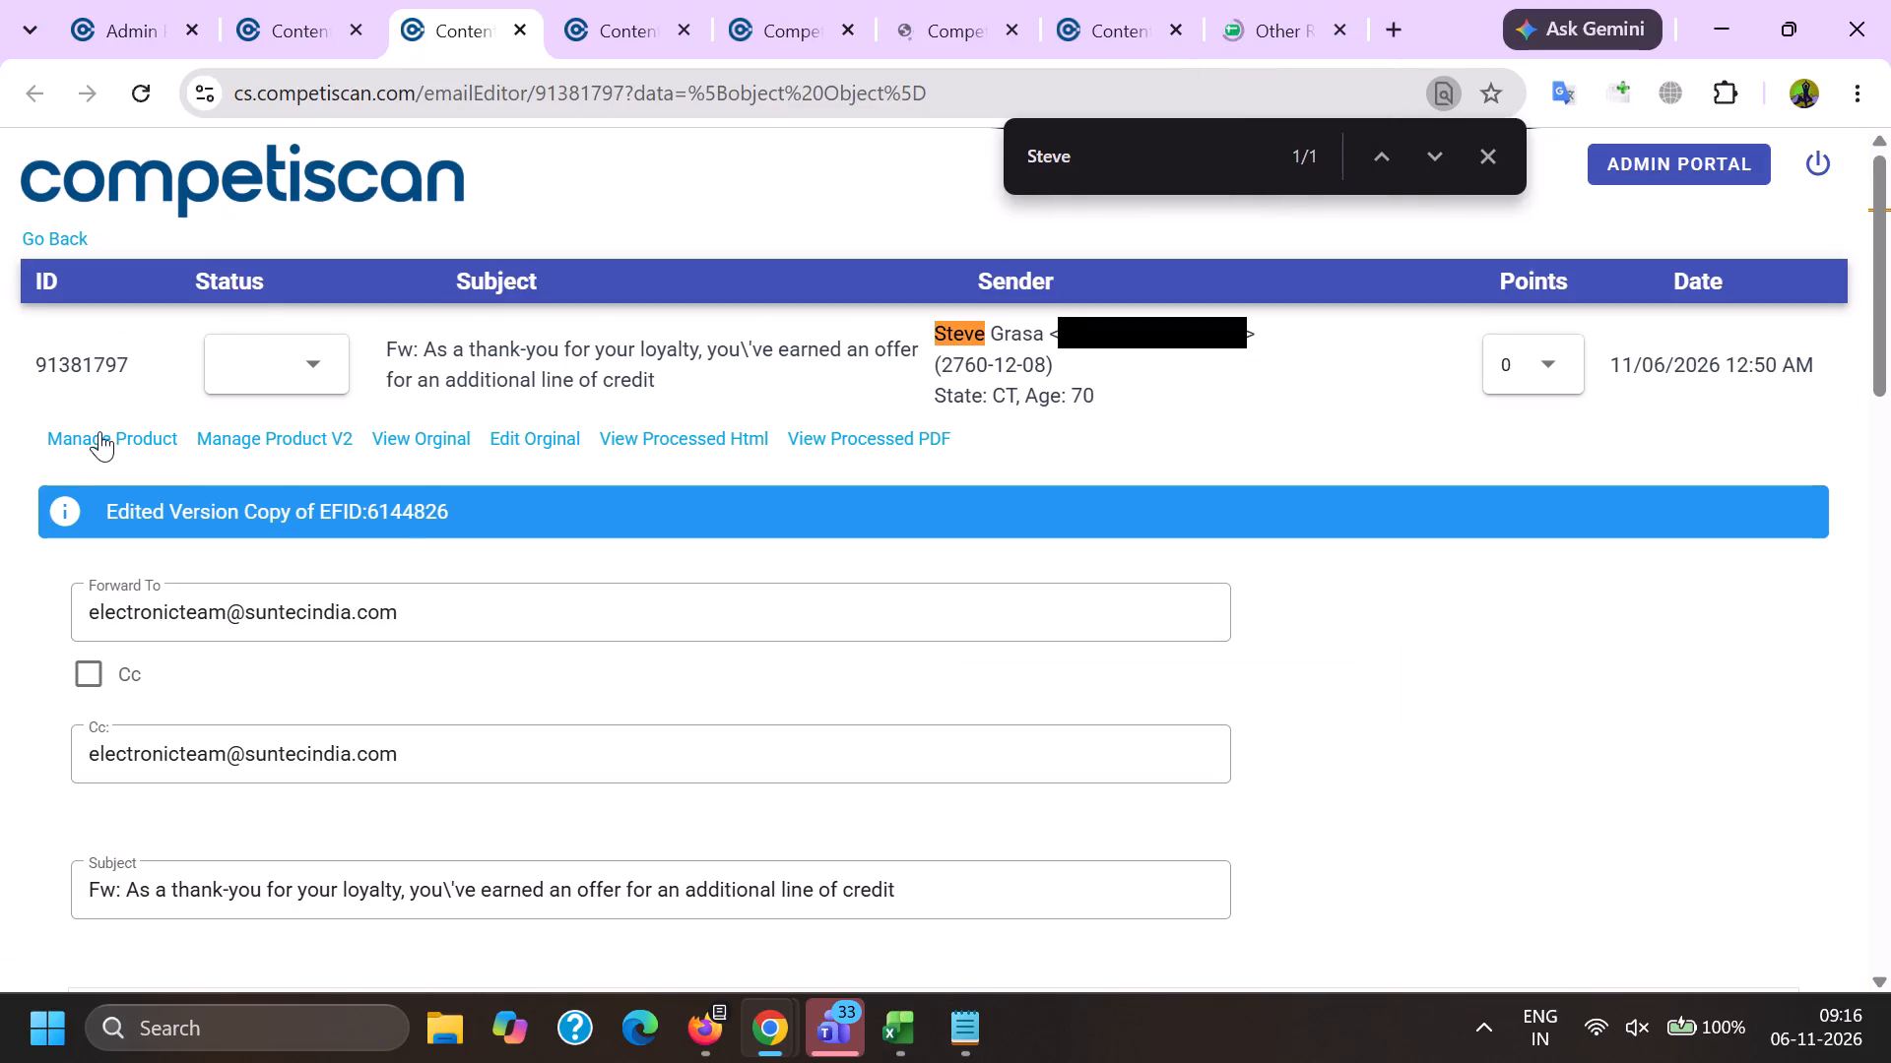
key(alt+Tab)
click(586, 75)
drag(586, 77, 590, 86)
key(ctrl+c)
click(903, 1034)
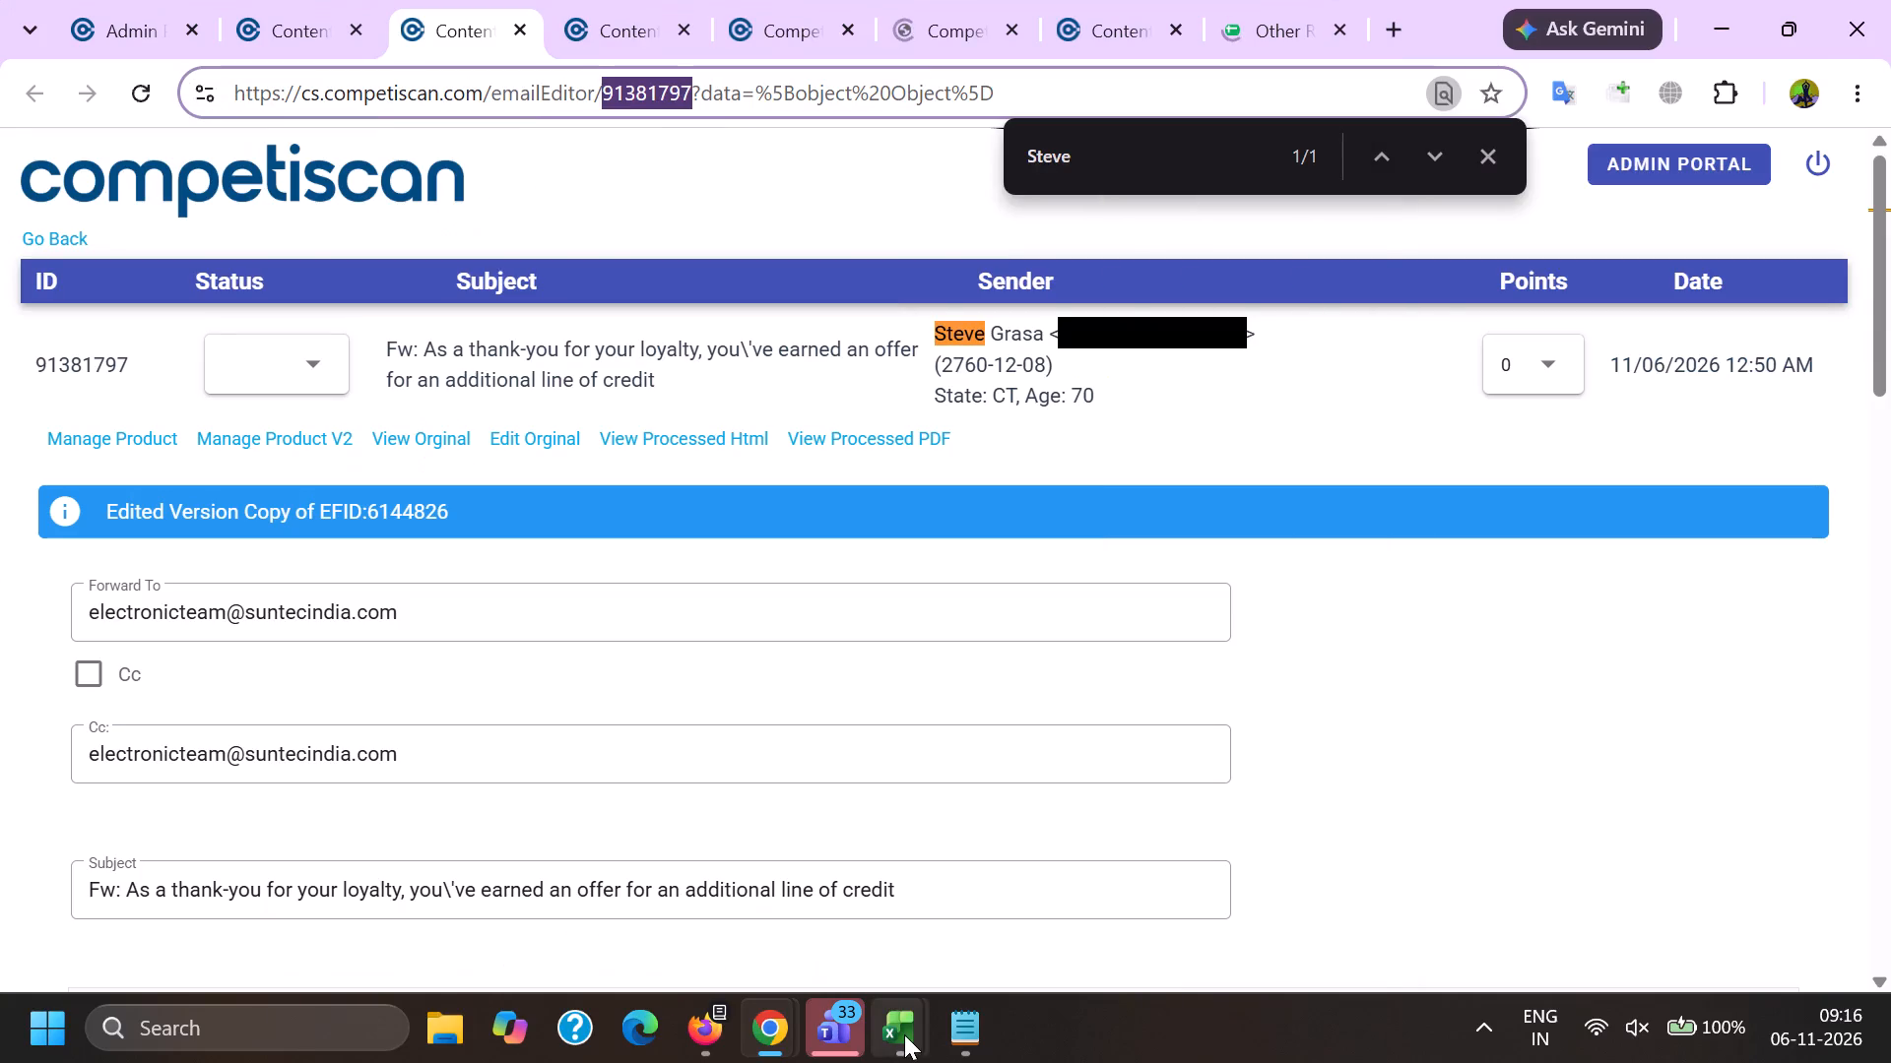
click(1217, 957)
click(111, 582)
key(c)
key(c)
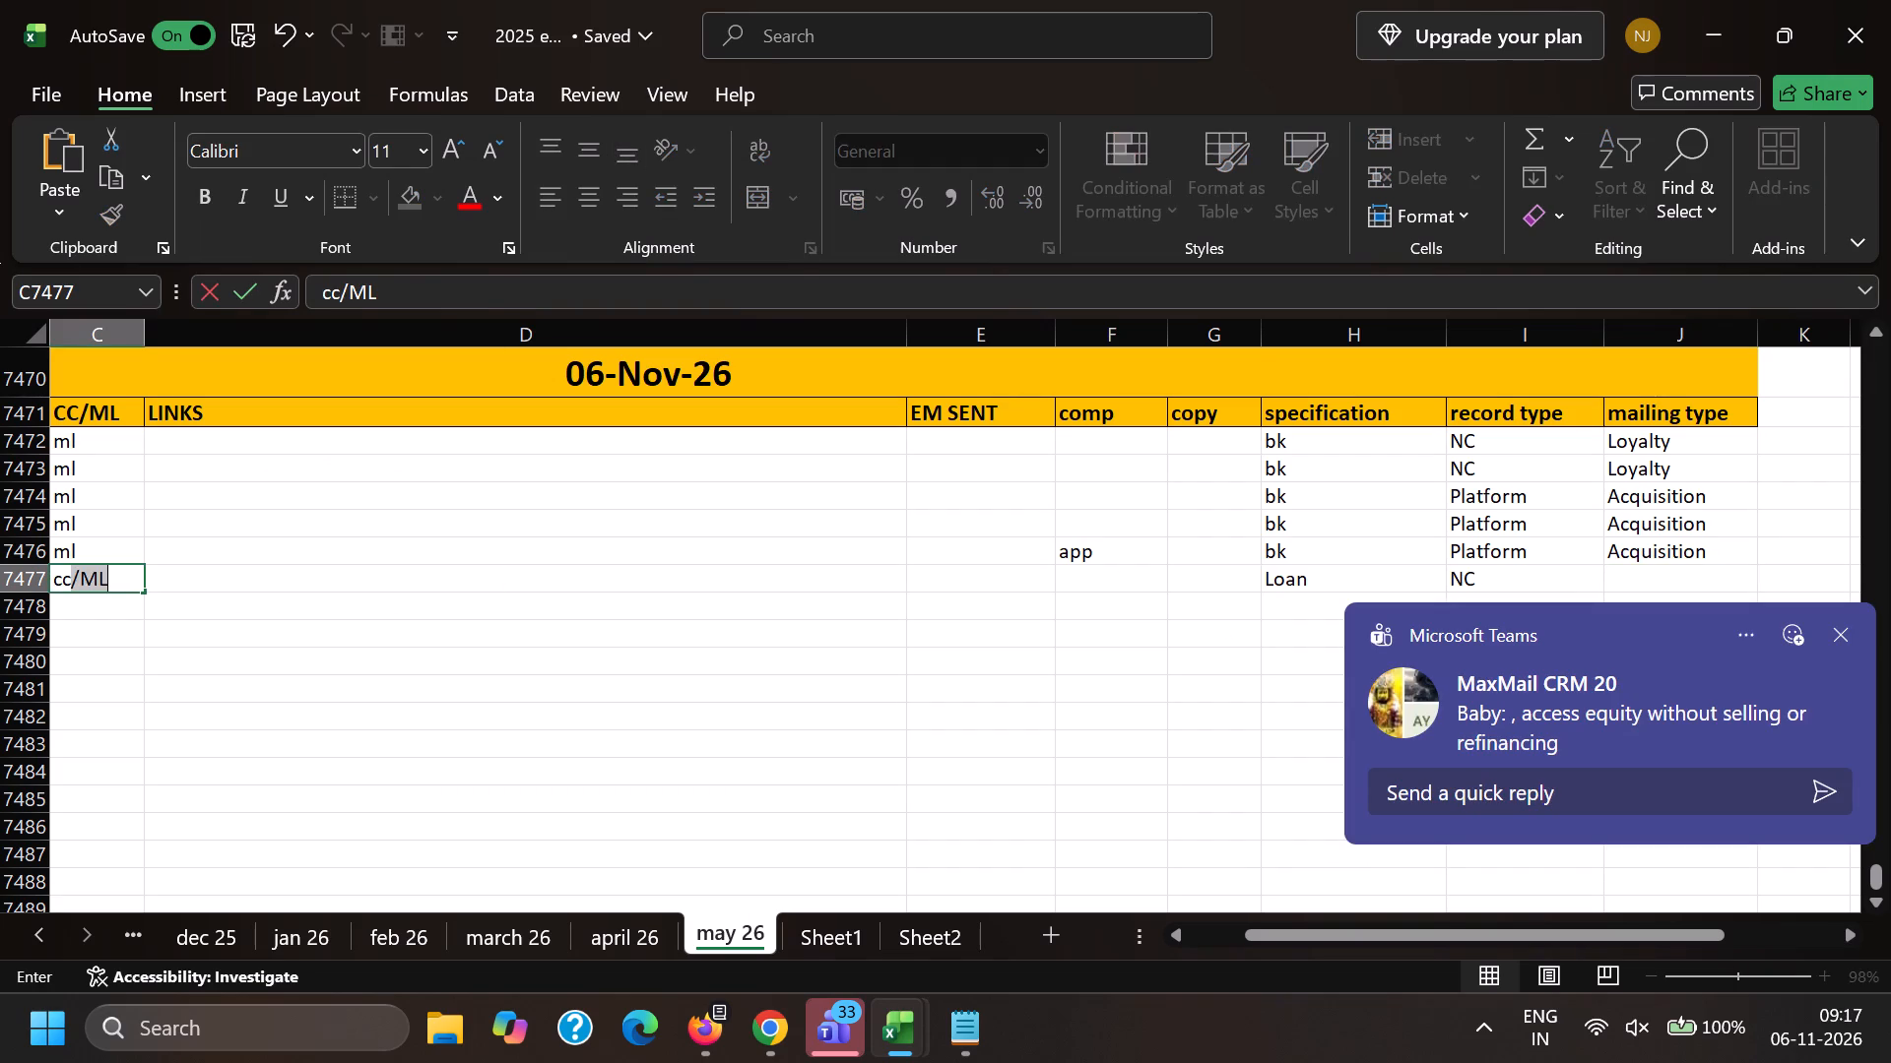
key(Right)
key(Right)
key(Right)
key(Right)
key(Right)
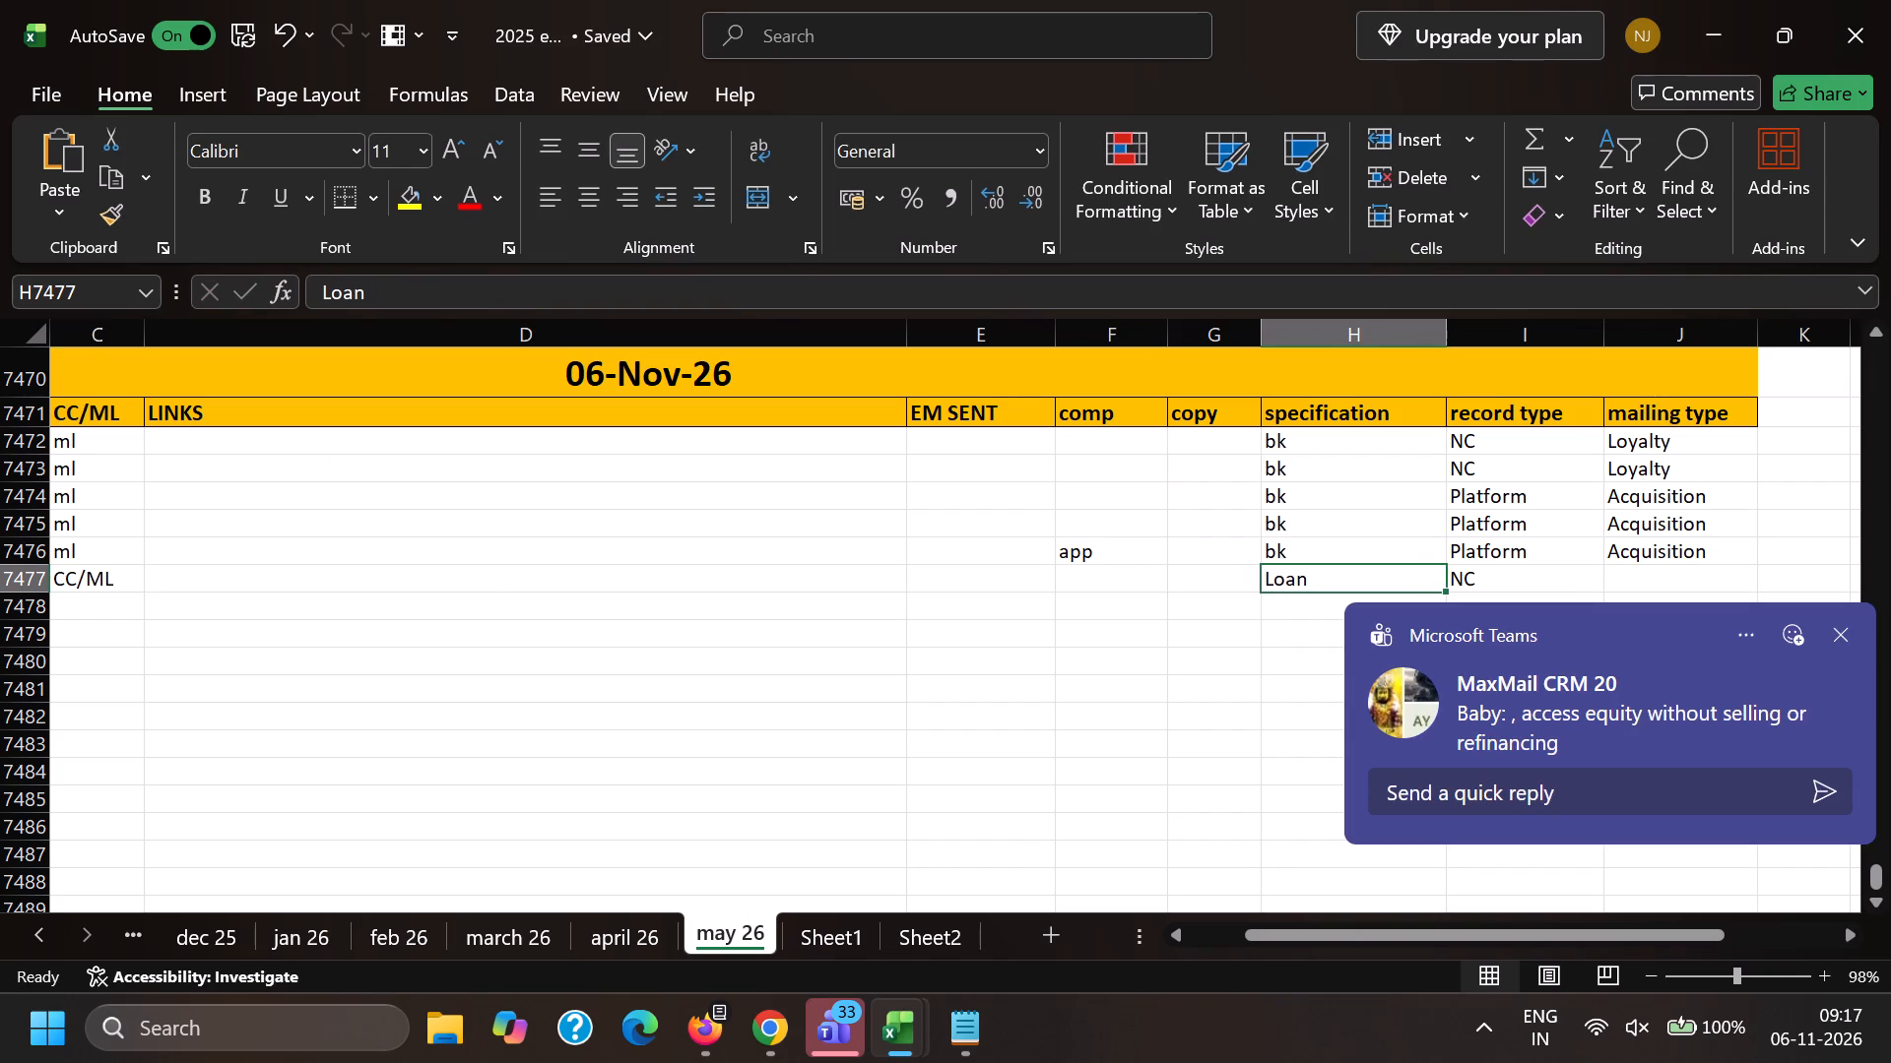
key(Right)
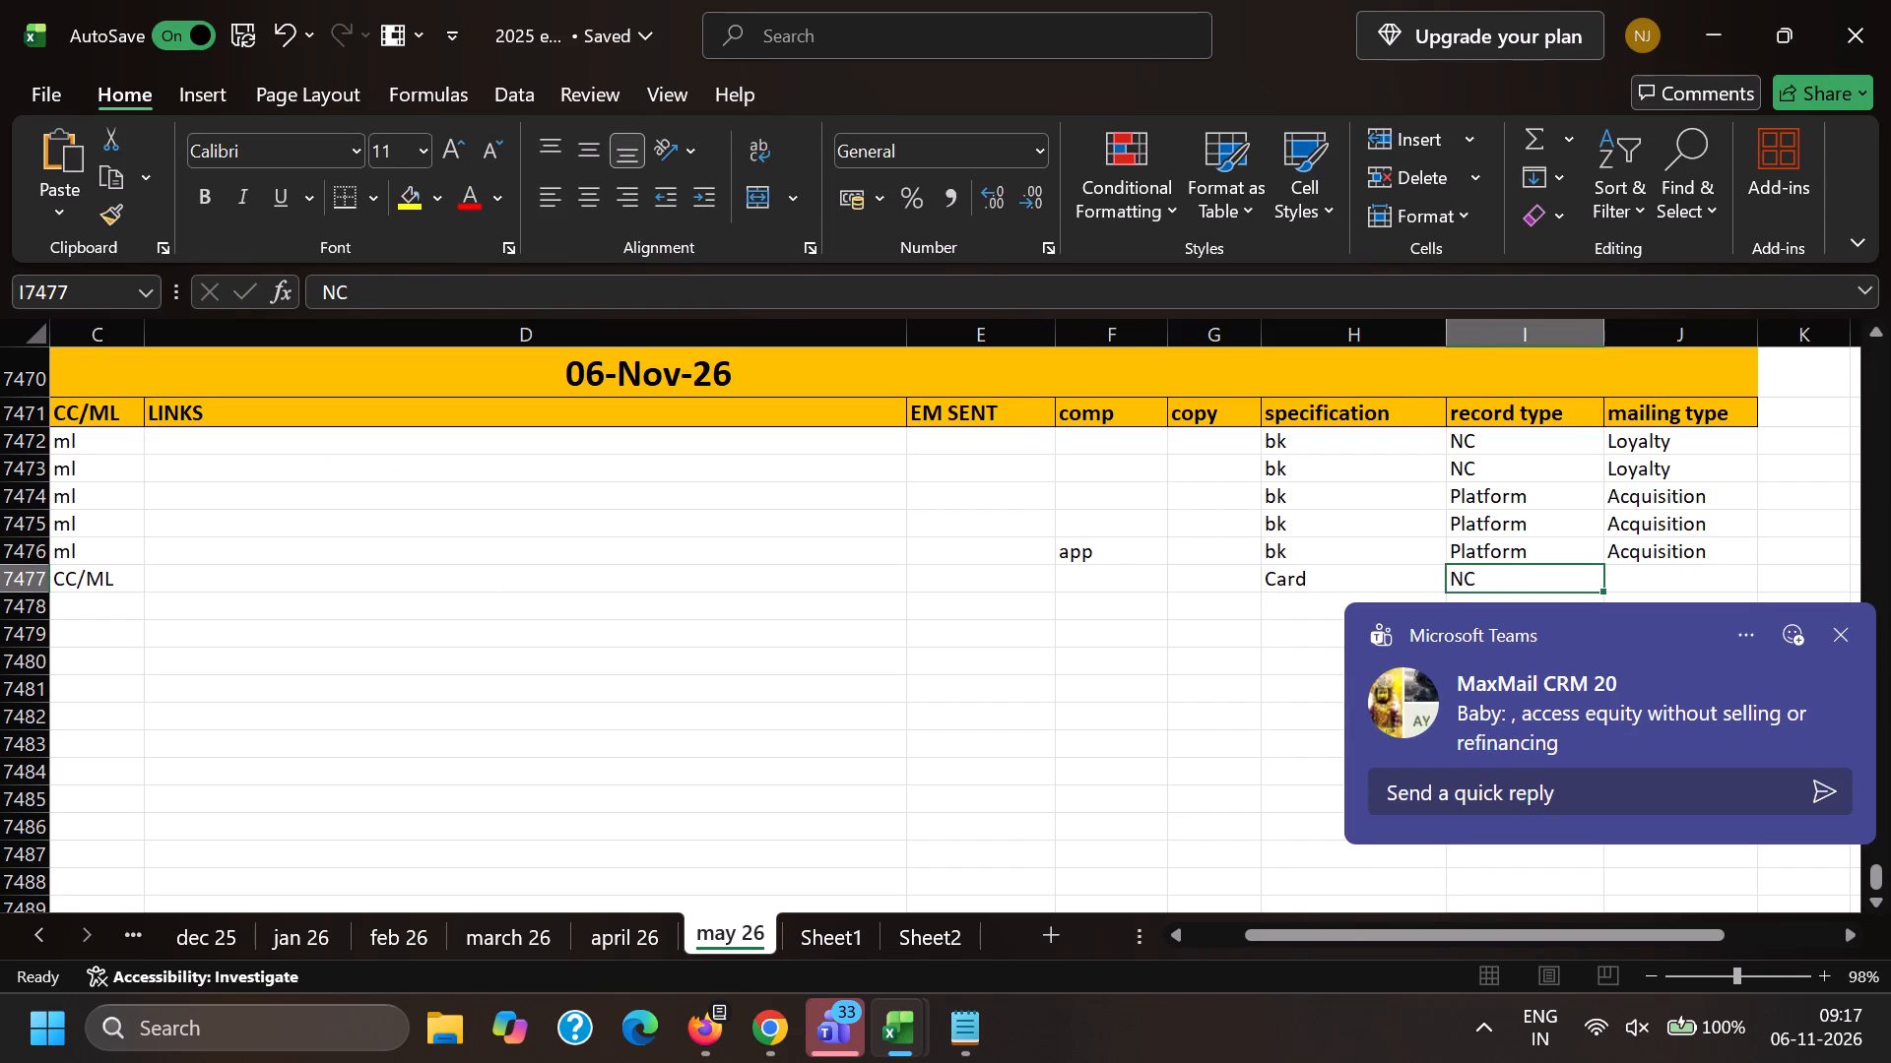
key(Right)
key(alt+Tab)
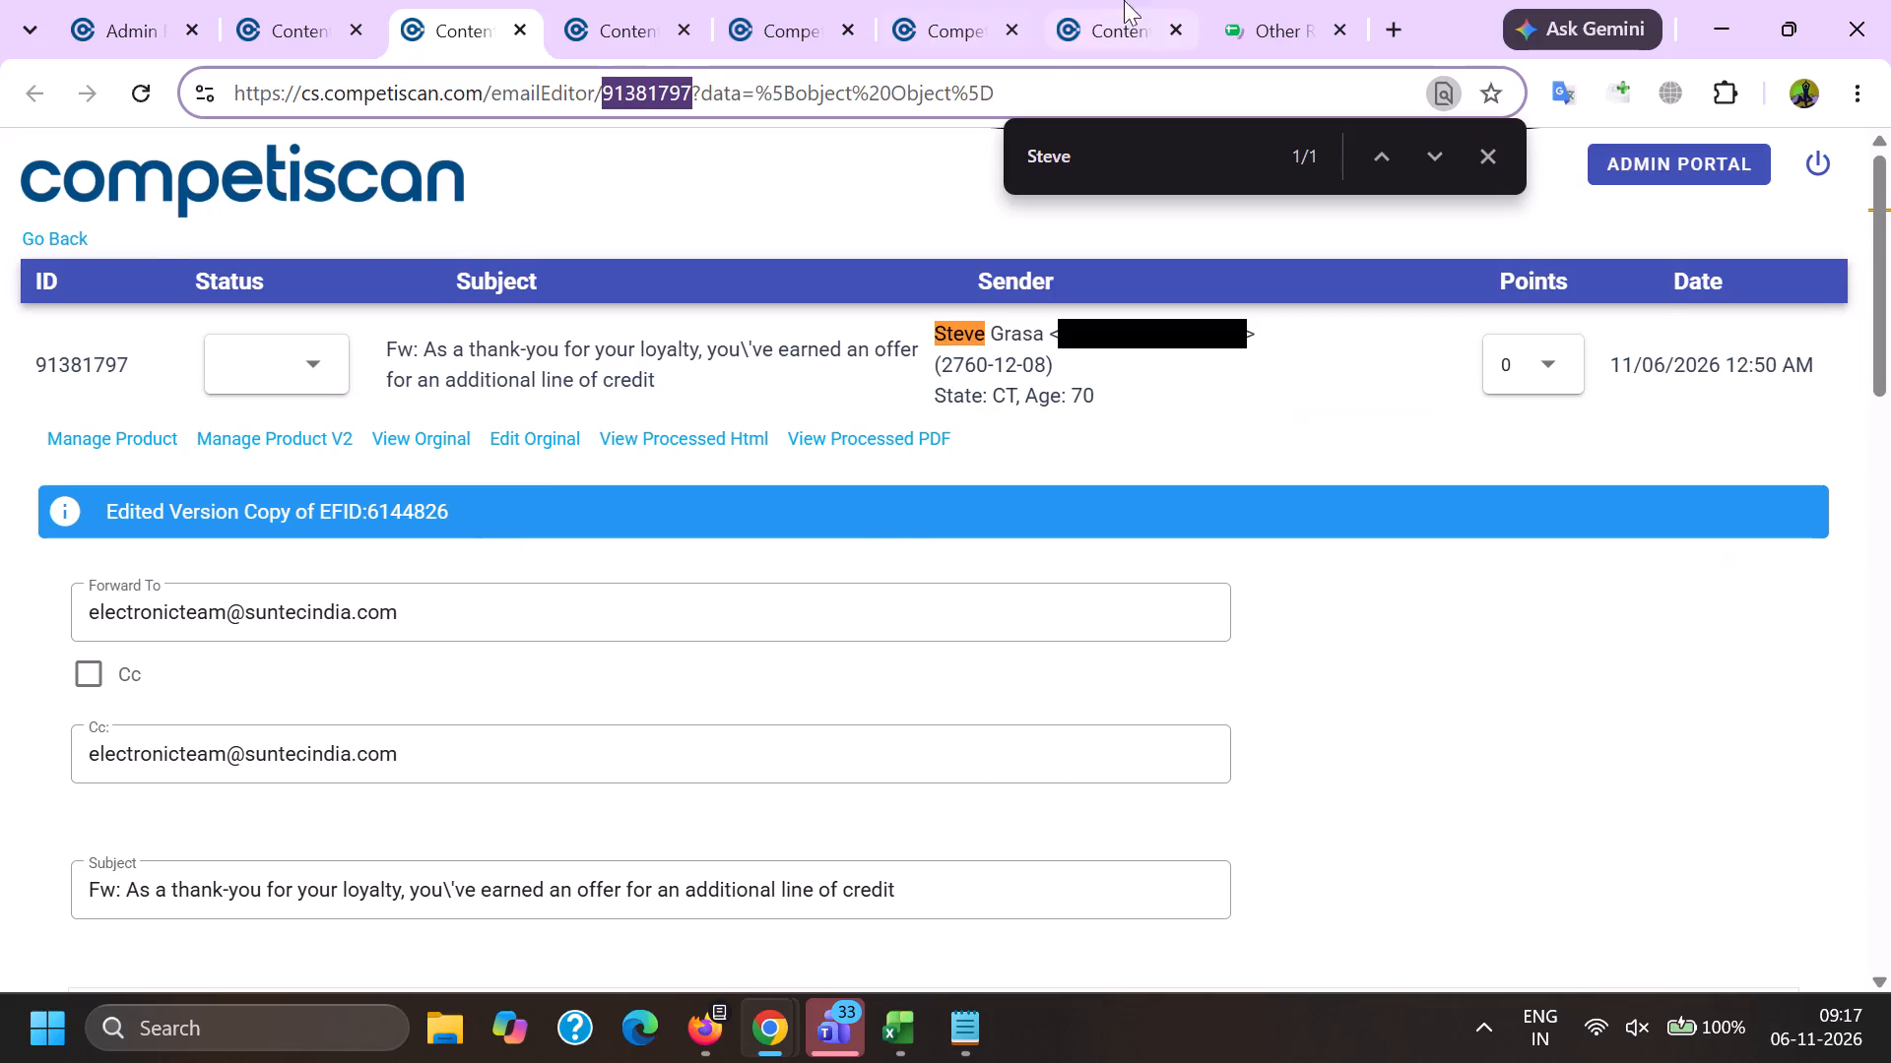
Back in Chrome, copy the product headline from the opened Capital One Venture Rewards Card record.
click(986, 0)
scroll(837, 508, down, 5)
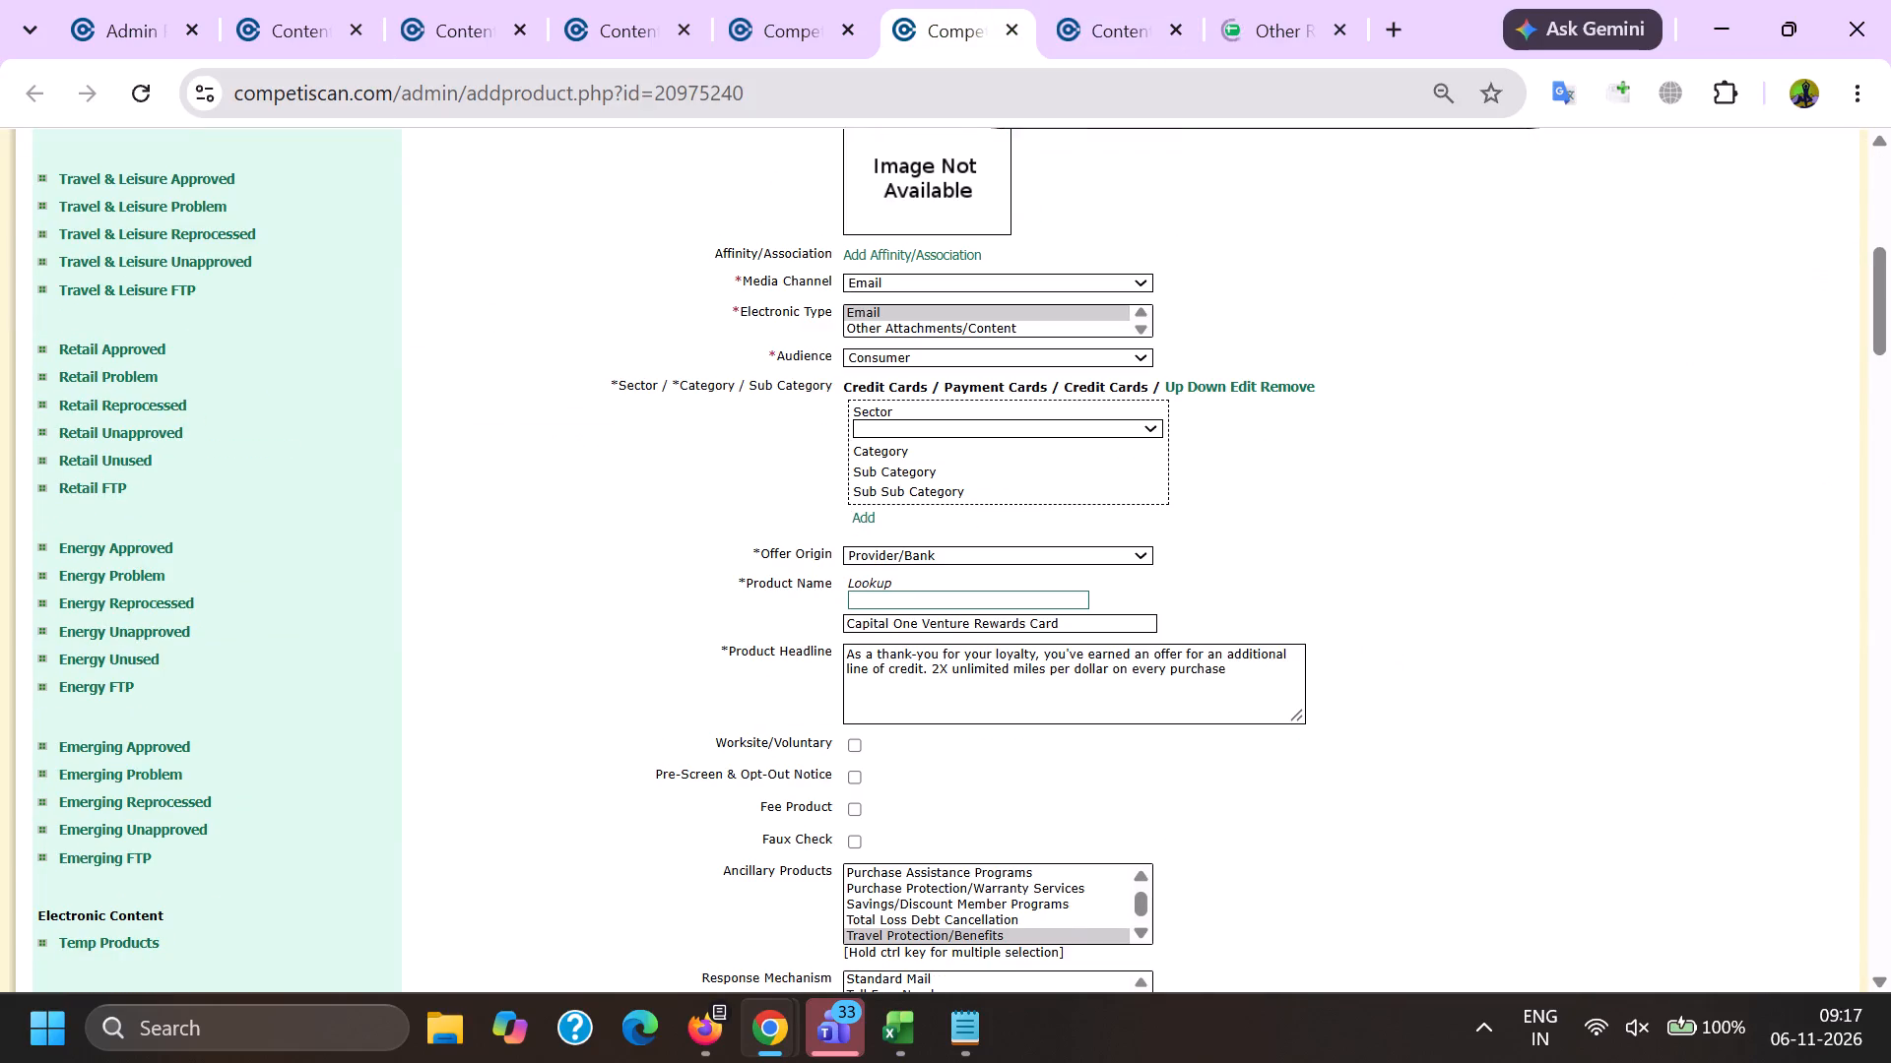
drag(1284, 665, 183, 512)
key(ctrl+c)
scroll(357, 521, up, 4)
key(alt+Tab)
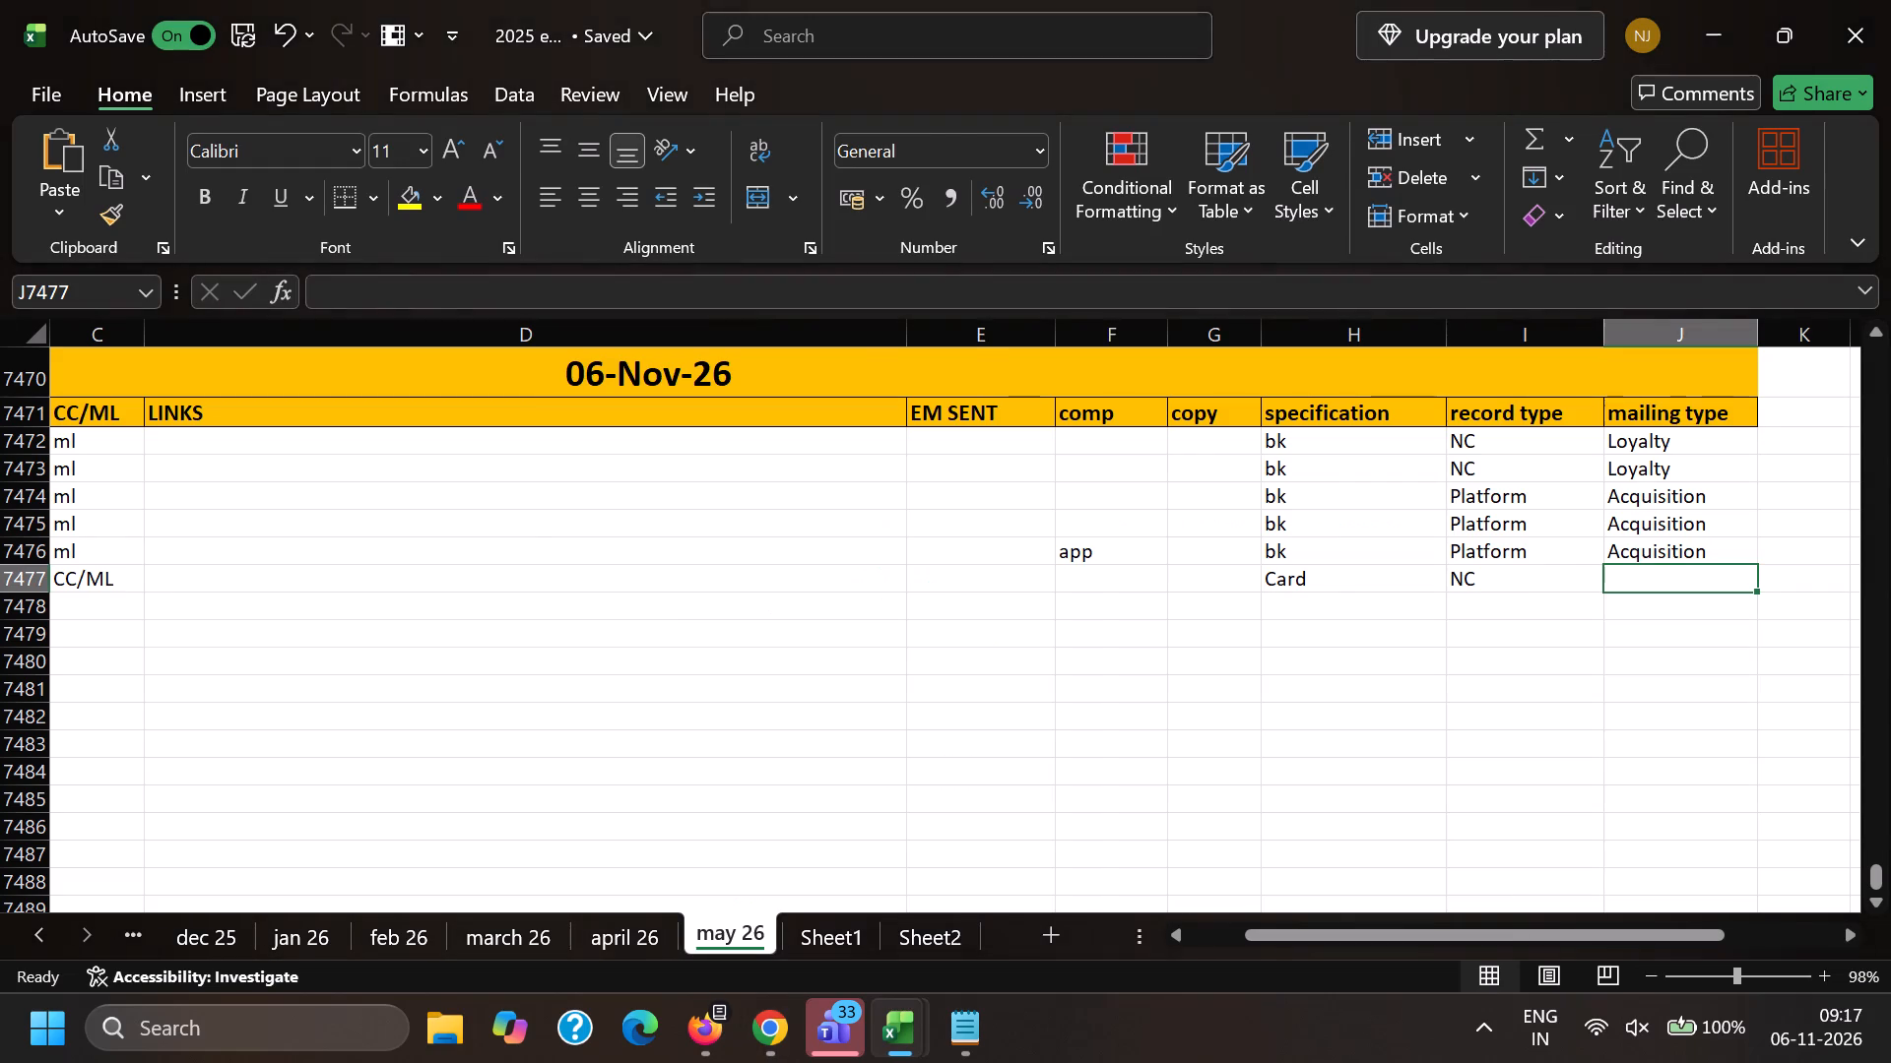
On the product form of 91381797, add the classification Credit Cards / Payment Cards / Credit Cards.
key(alt+Tab)
key(alt+Tab)
scroll(510, 449, down, 6)
scroll(591, 475, down, 5)
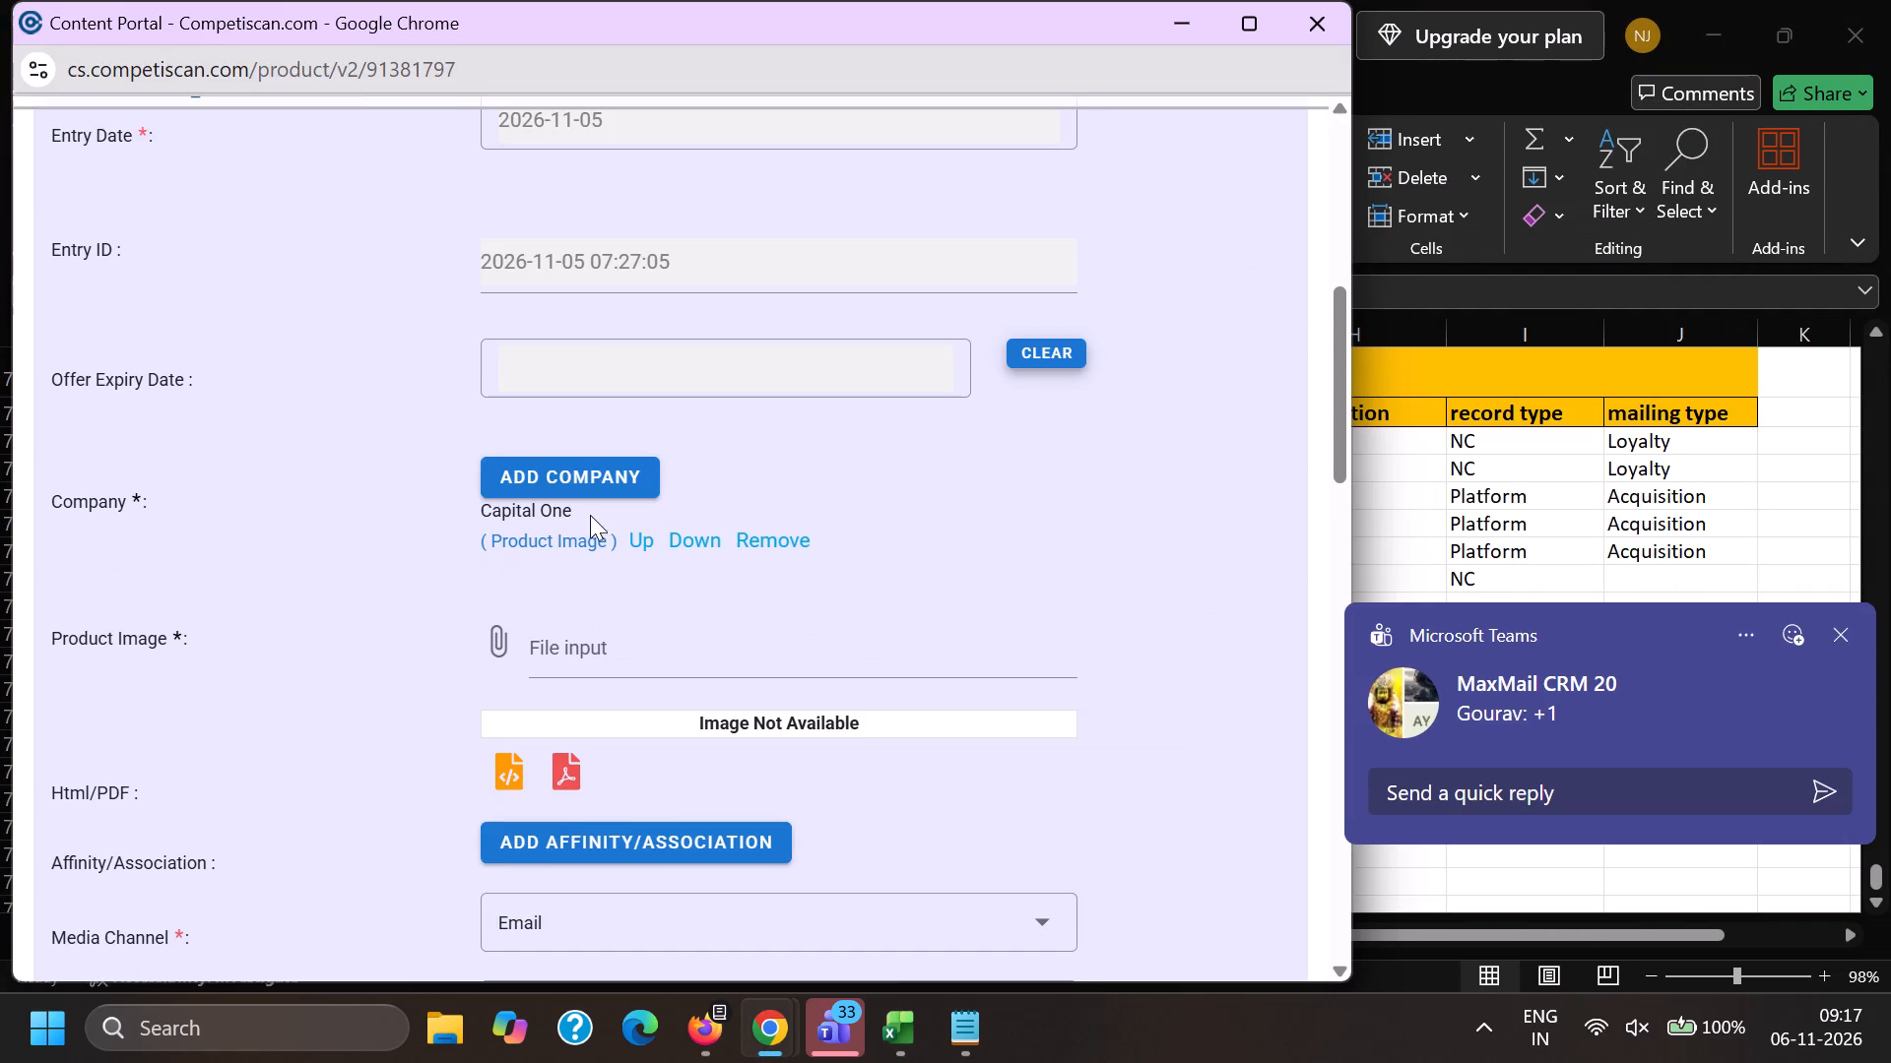
click(573, 536)
scroll(583, 453, down, 5)
click(592, 472)
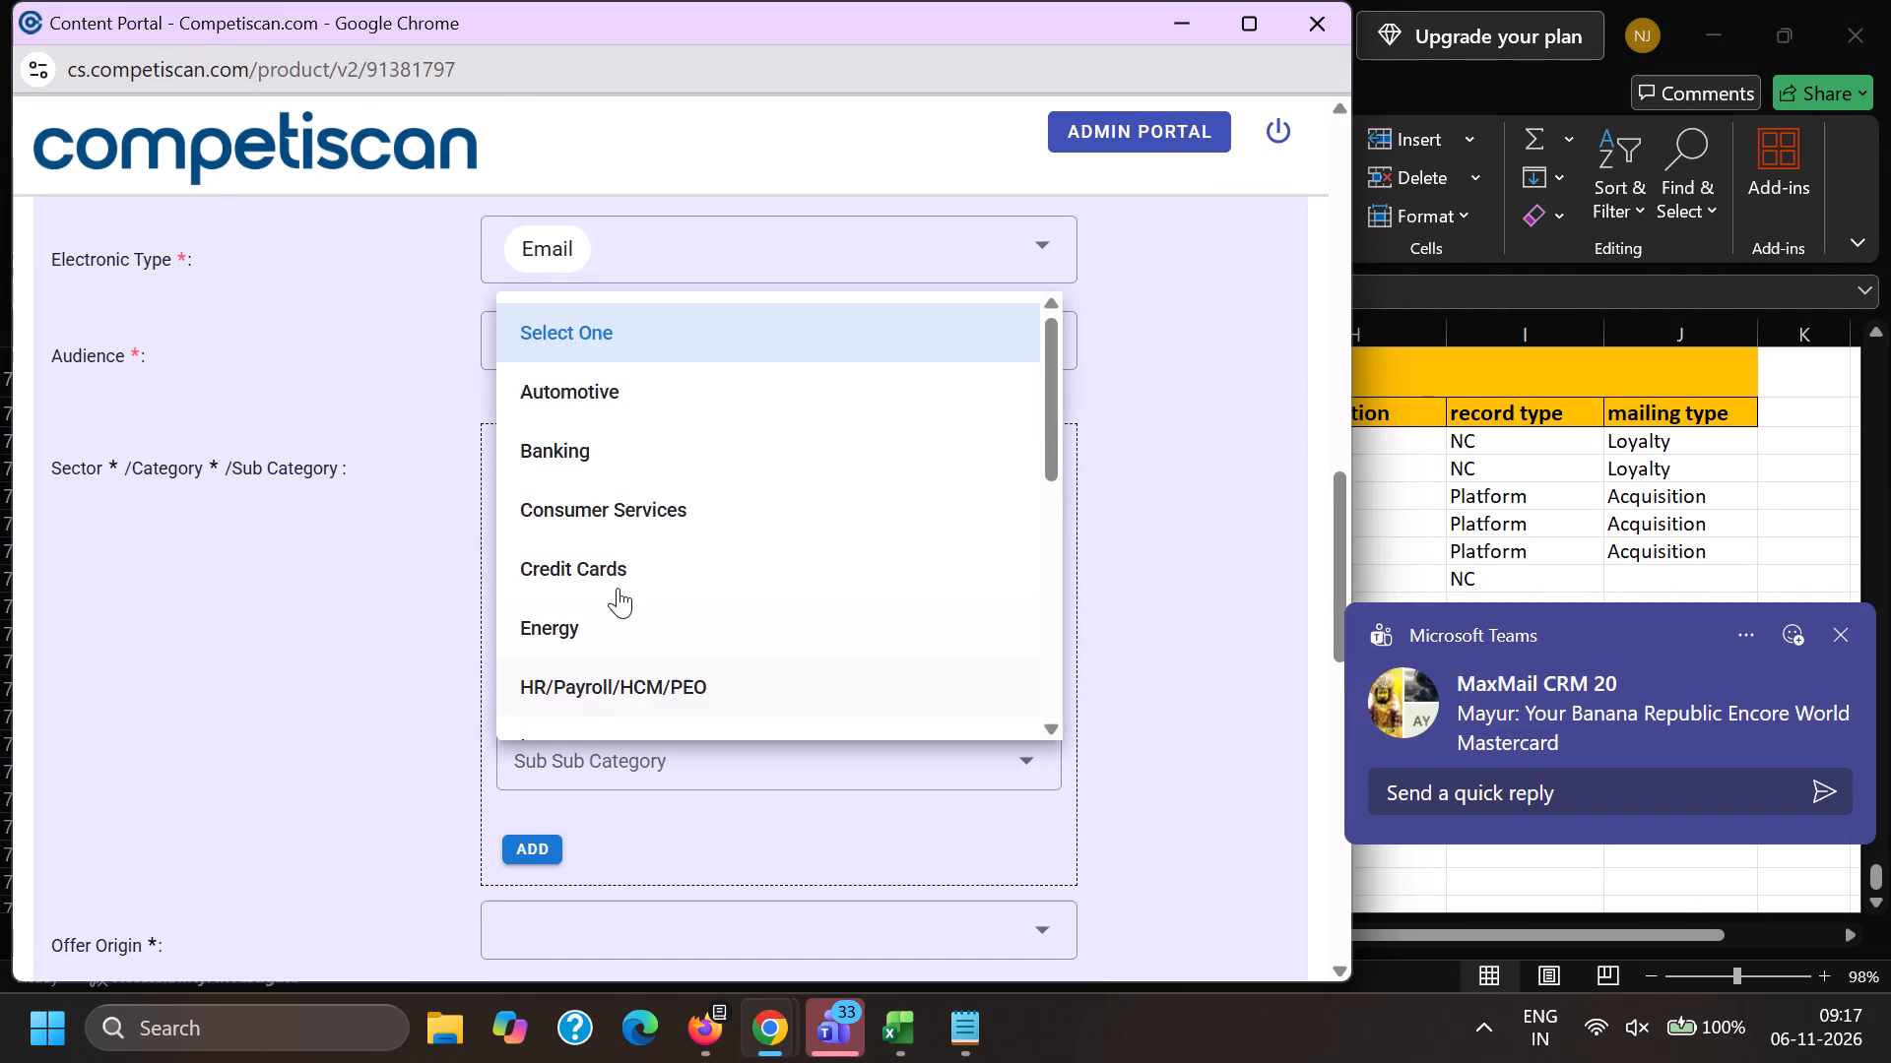
click(618, 585)
drag(356, 568, 381, 585)
click(590, 558)
scroll(621, 352, down, 1)
click(584, 566)
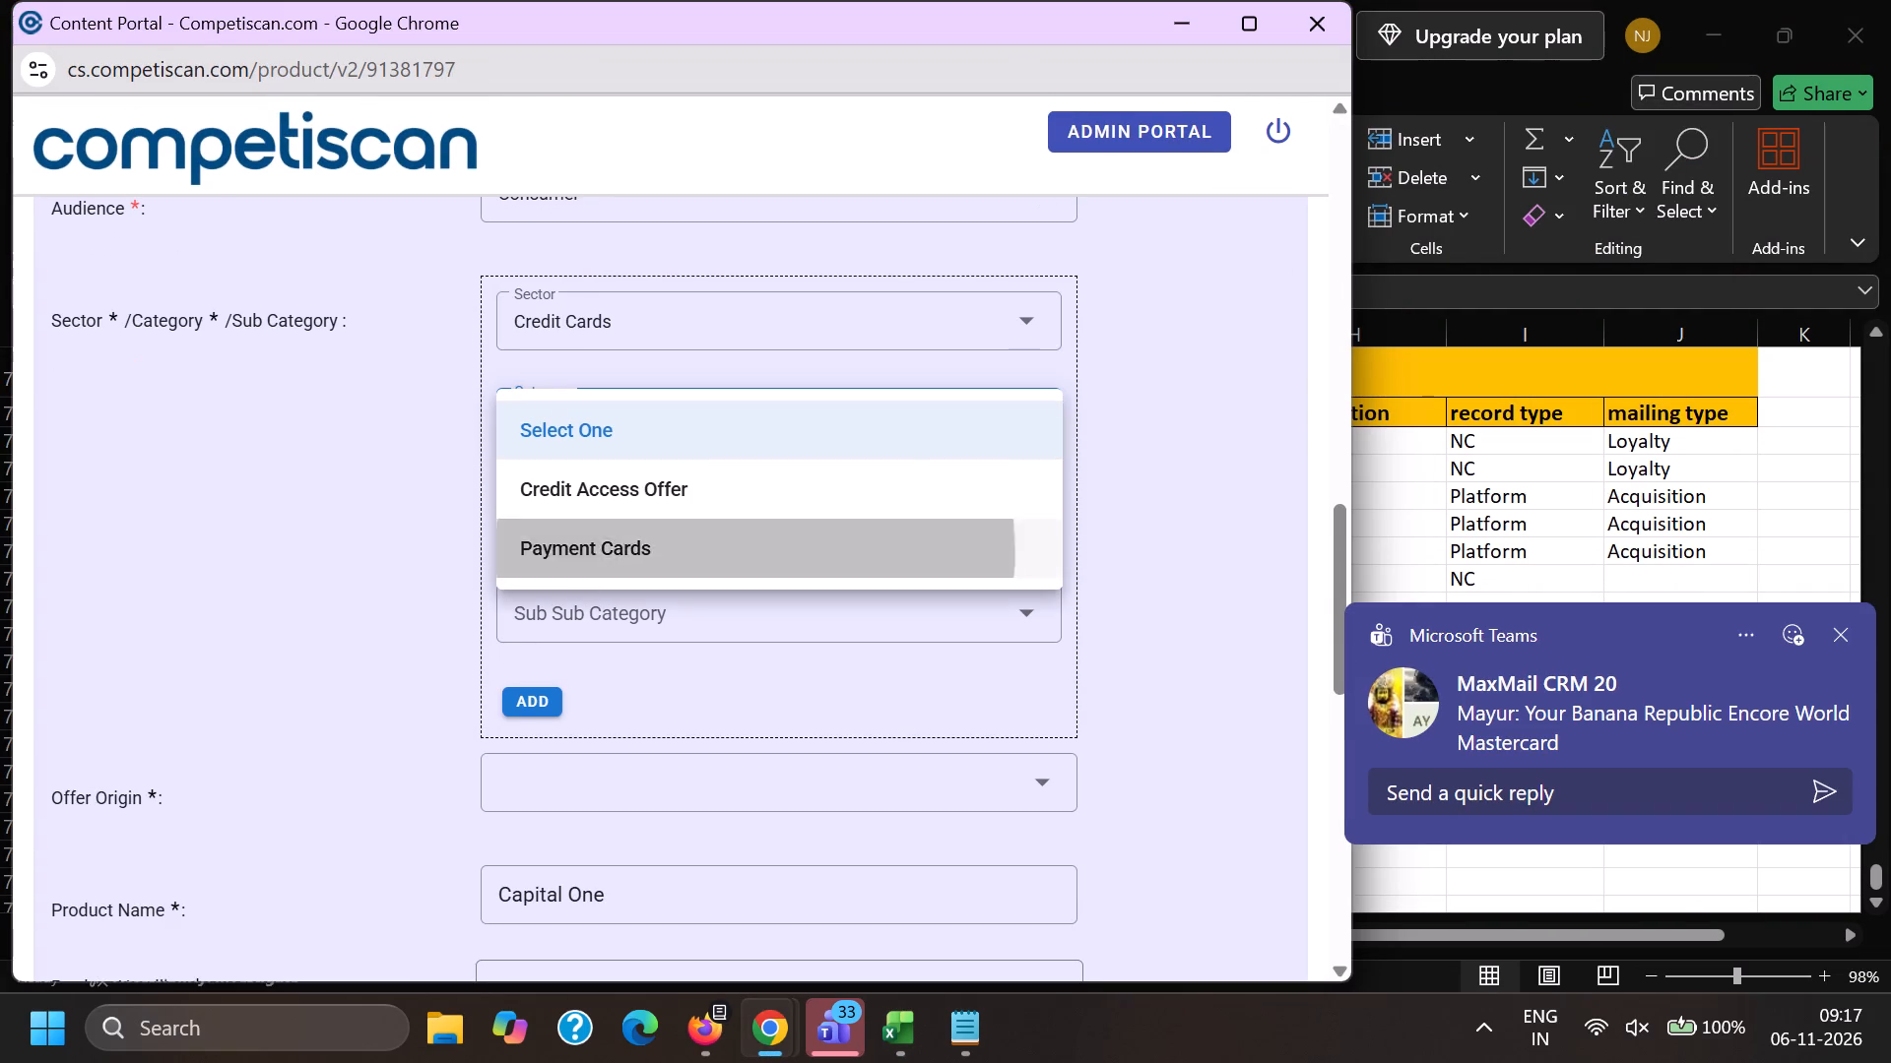
click(566, 515)
scroll(572, 394, down, 1)
click(611, 687)
click(411, 617)
click(528, 550)
scroll(615, 340, down, 2)
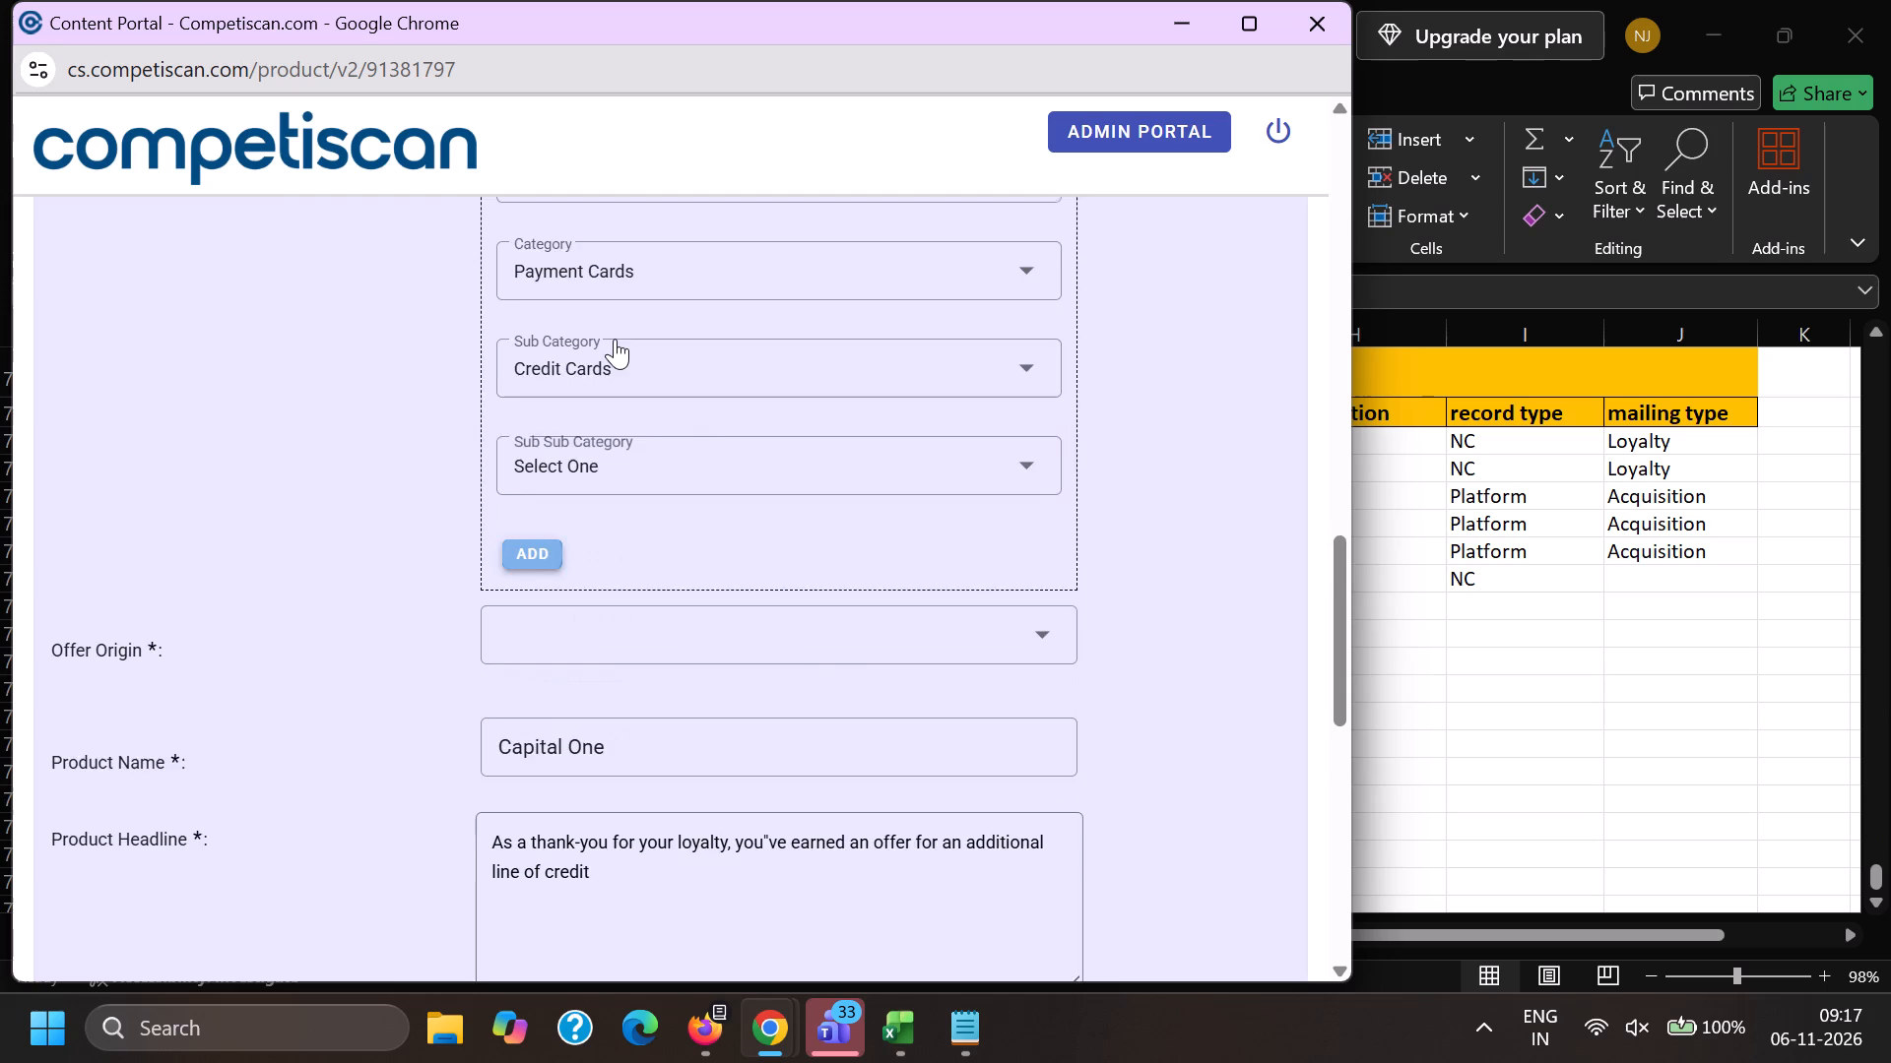
Set the offer origin to Provider/Bank and replace the headline with the copied one ending "2X unlimited miles per dollar on every purchase".
click(548, 415)
click(550, 550)
click(549, 539)
key(ctrl+v)
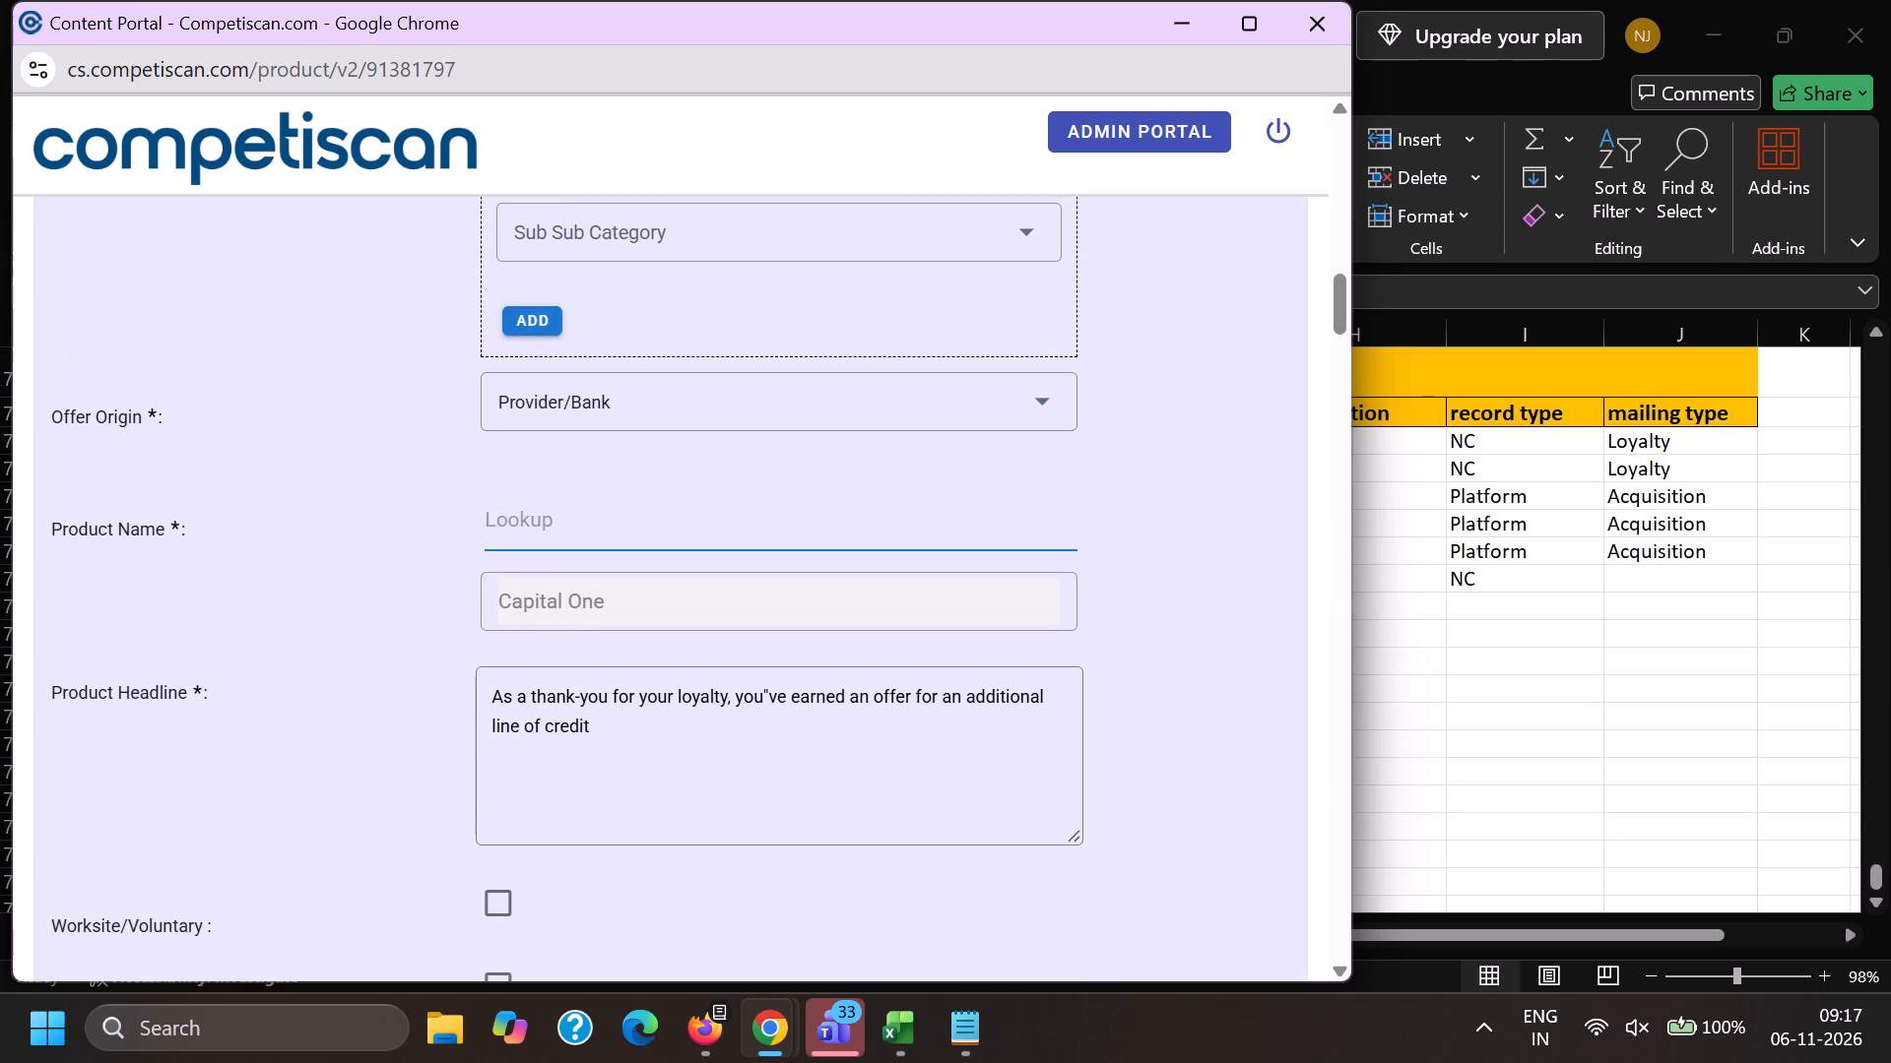
drag(672, 833, 202, 620)
key(ctrl+v)
Copy the name Capital One Venture Rewards Card from the reference record, look it up on the 91381797 form and select it.
key(alt+Tab)
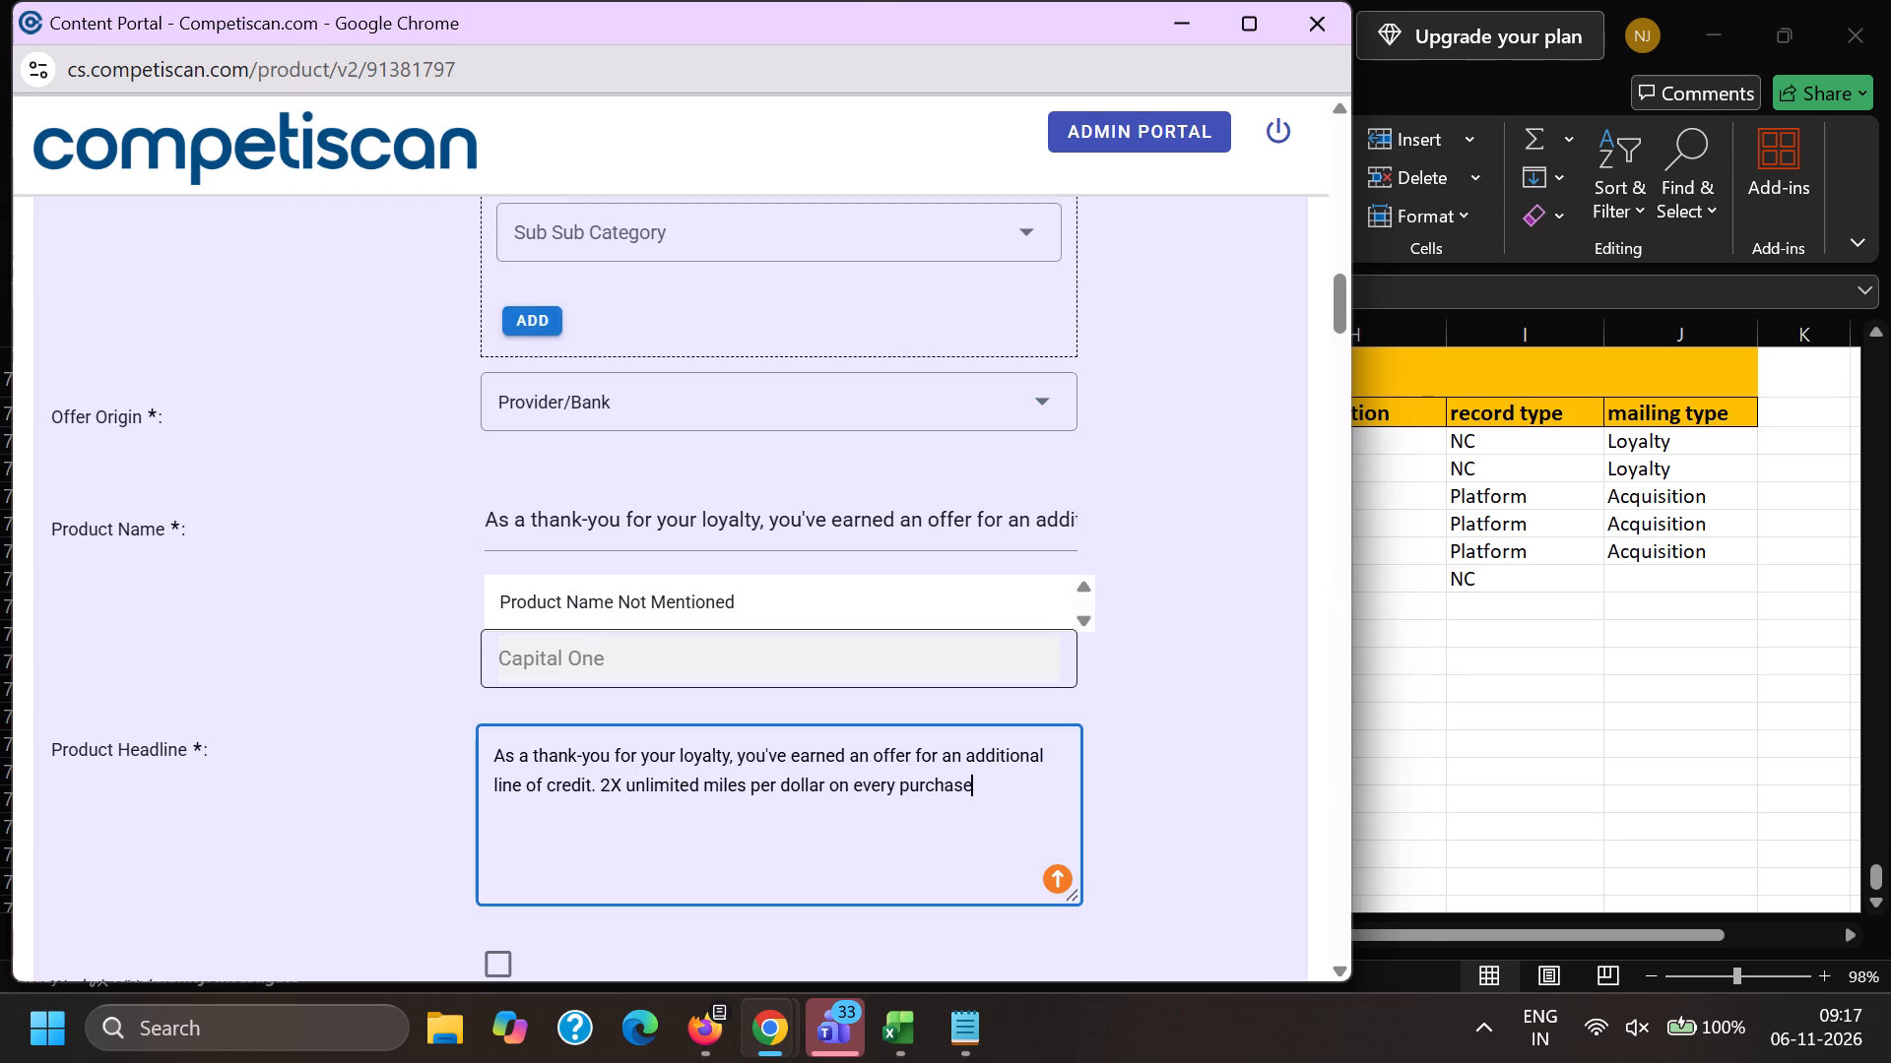
key(alt+Tab)
key(alt+Tab)
scroll(1057, 722, down, 6)
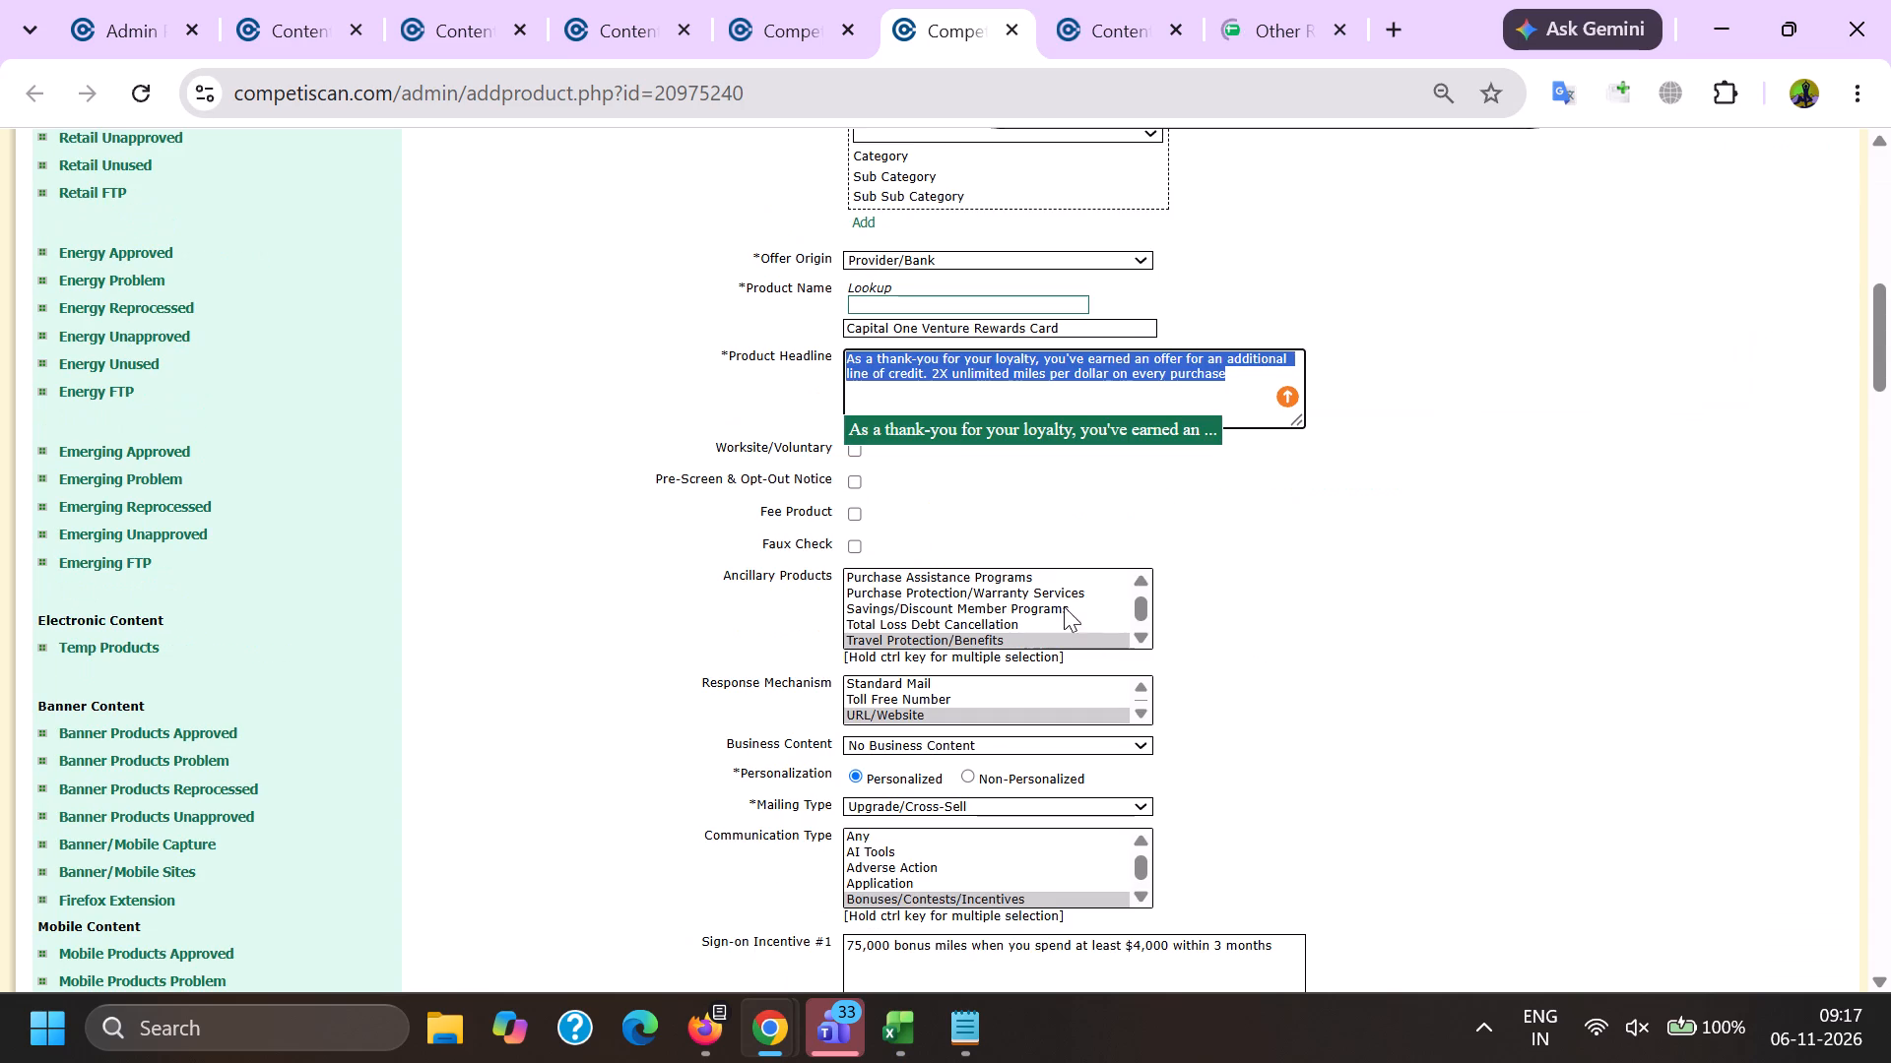
scroll(1151, 710, down, 2)
scroll(1227, 780, down, 1)
scroll(1286, 444, up, 1)
drag(1082, 333, 579, 332)
key(ctrl+c)
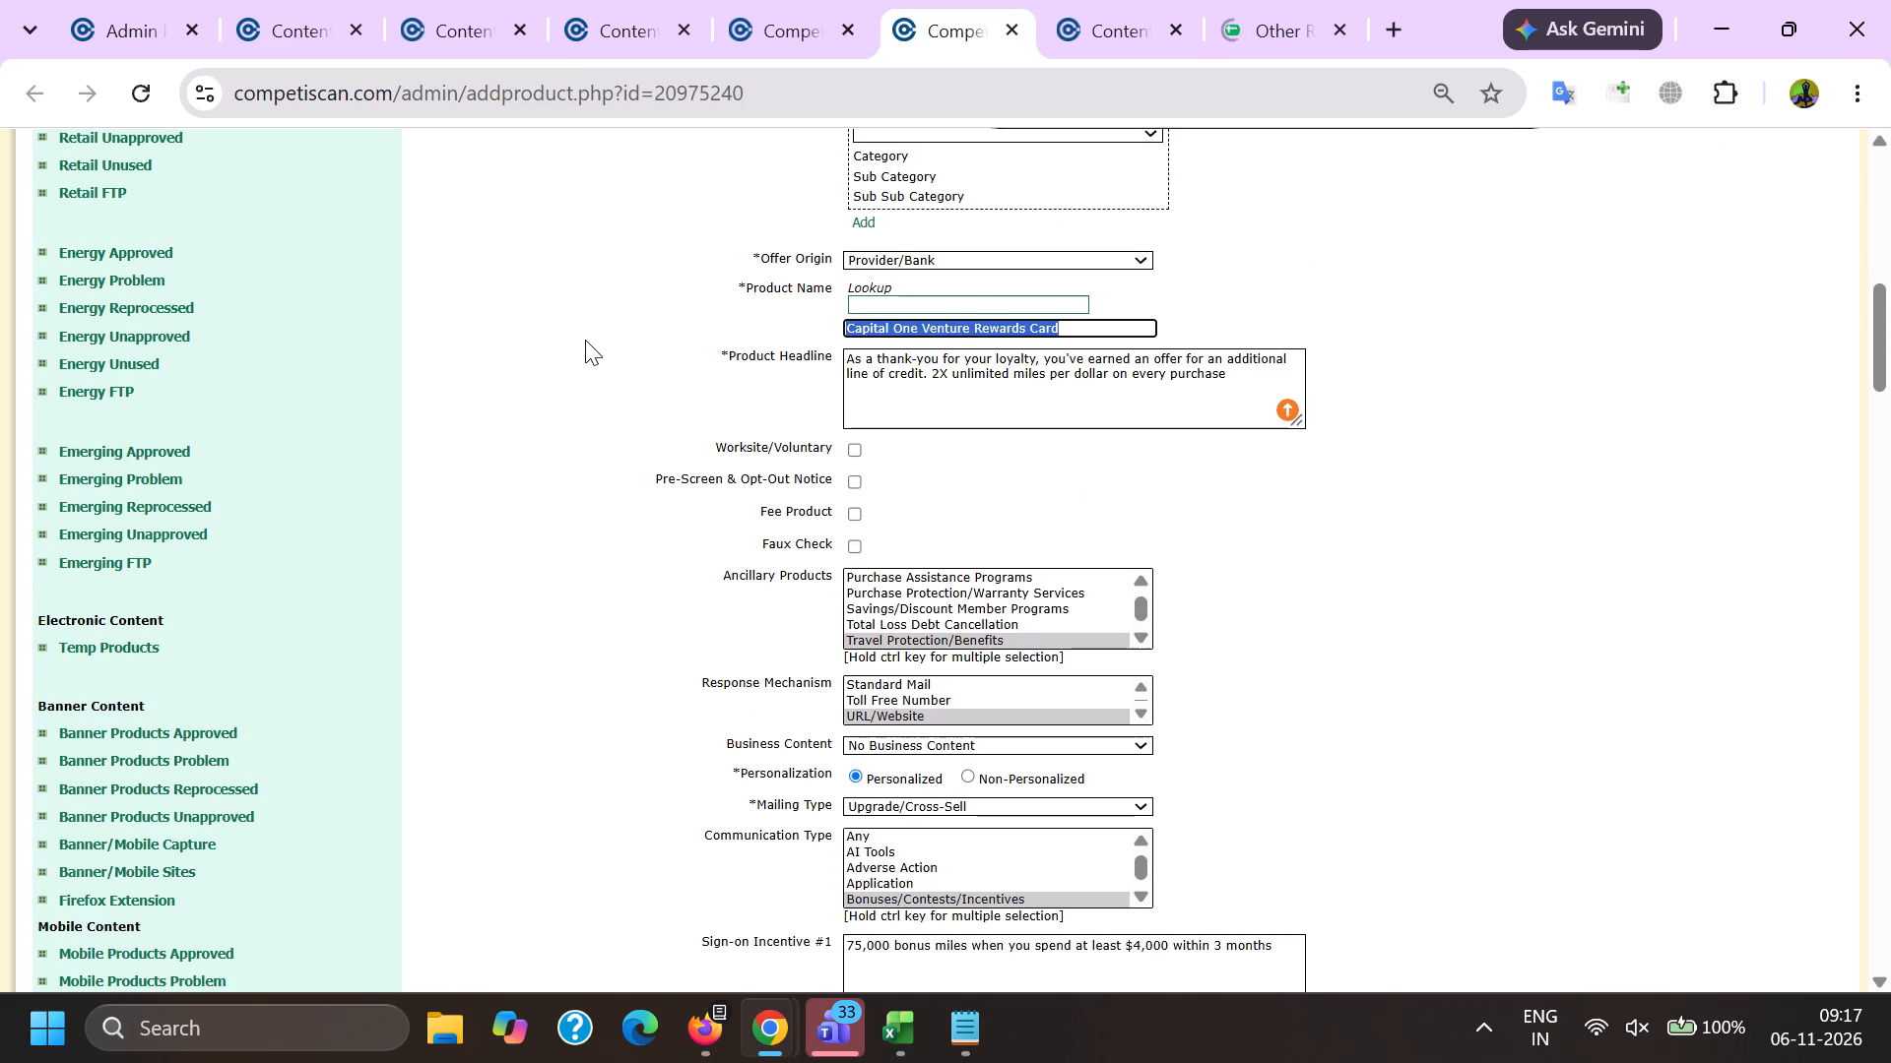
key(alt+Tab)
key(alt+Tab)
key(alt+Tab)
triple_click(610, 509)
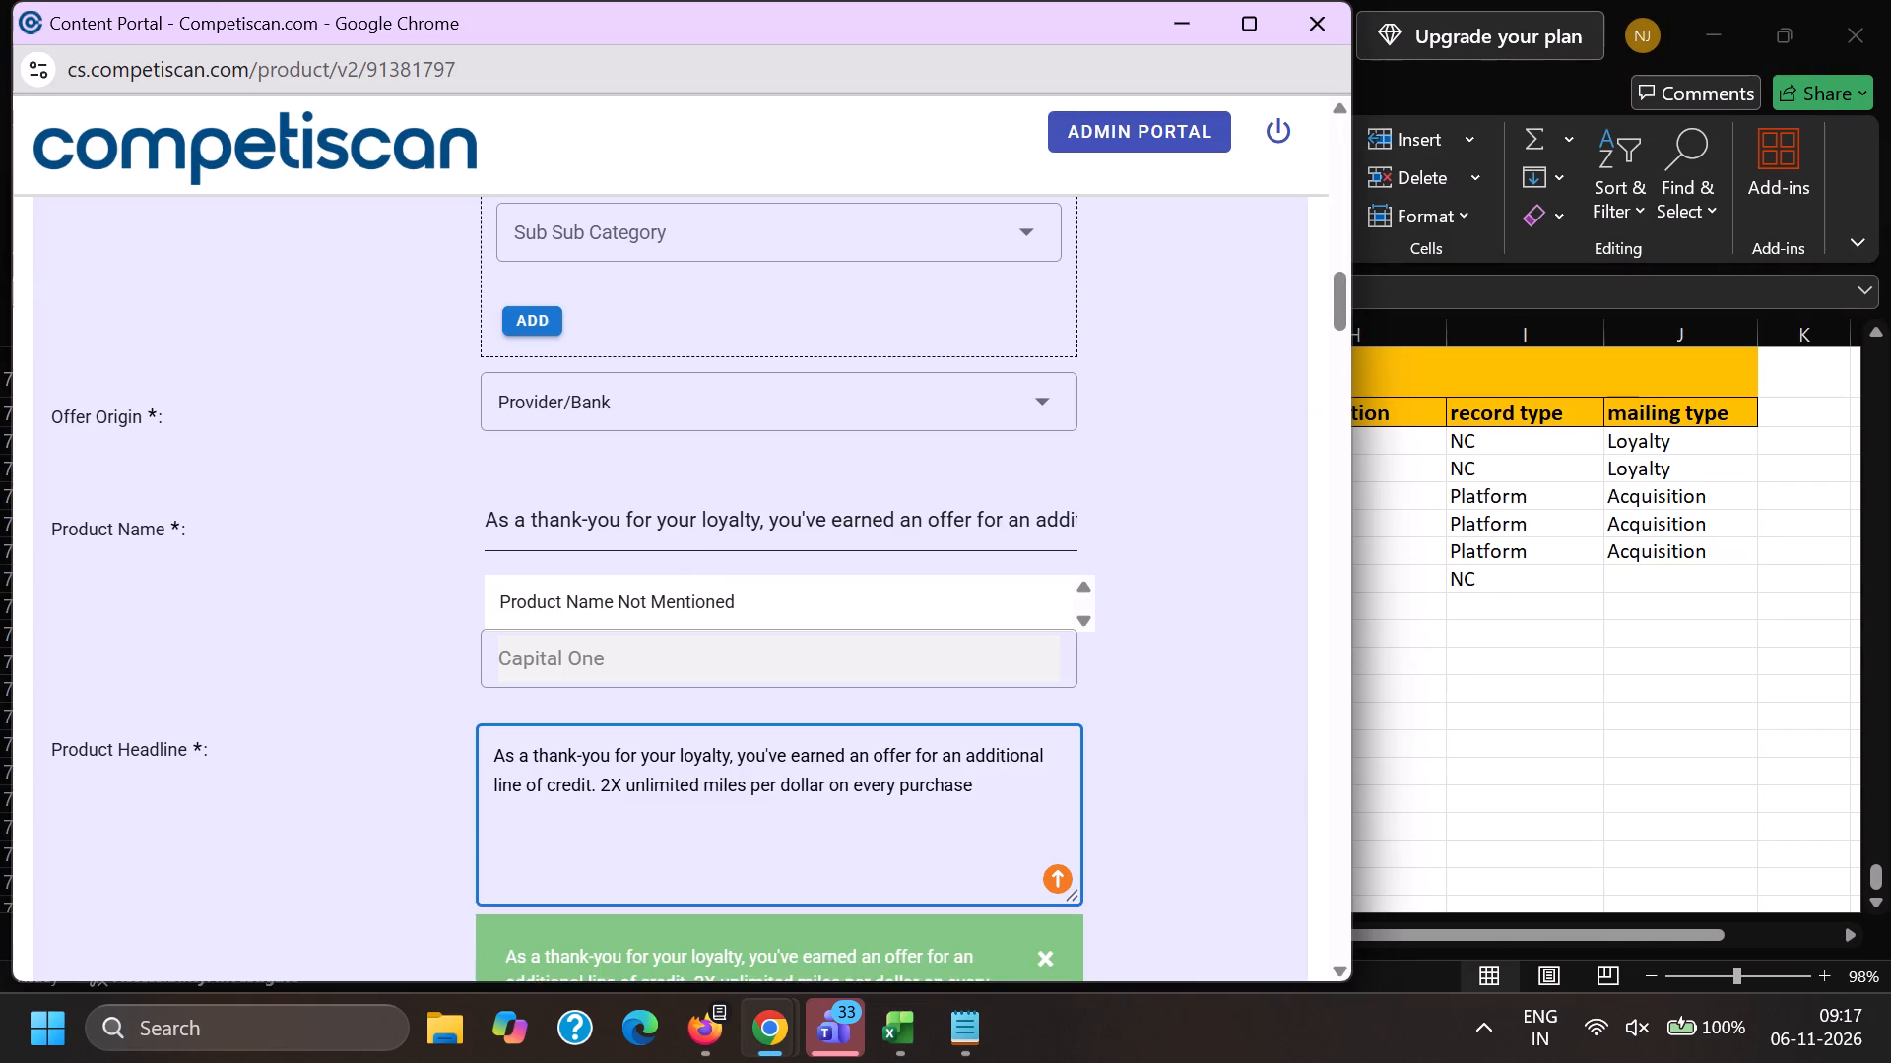
click(610, 512)
key(ctrl+v)
click(561, 605)
scroll(552, 452, up, 1)
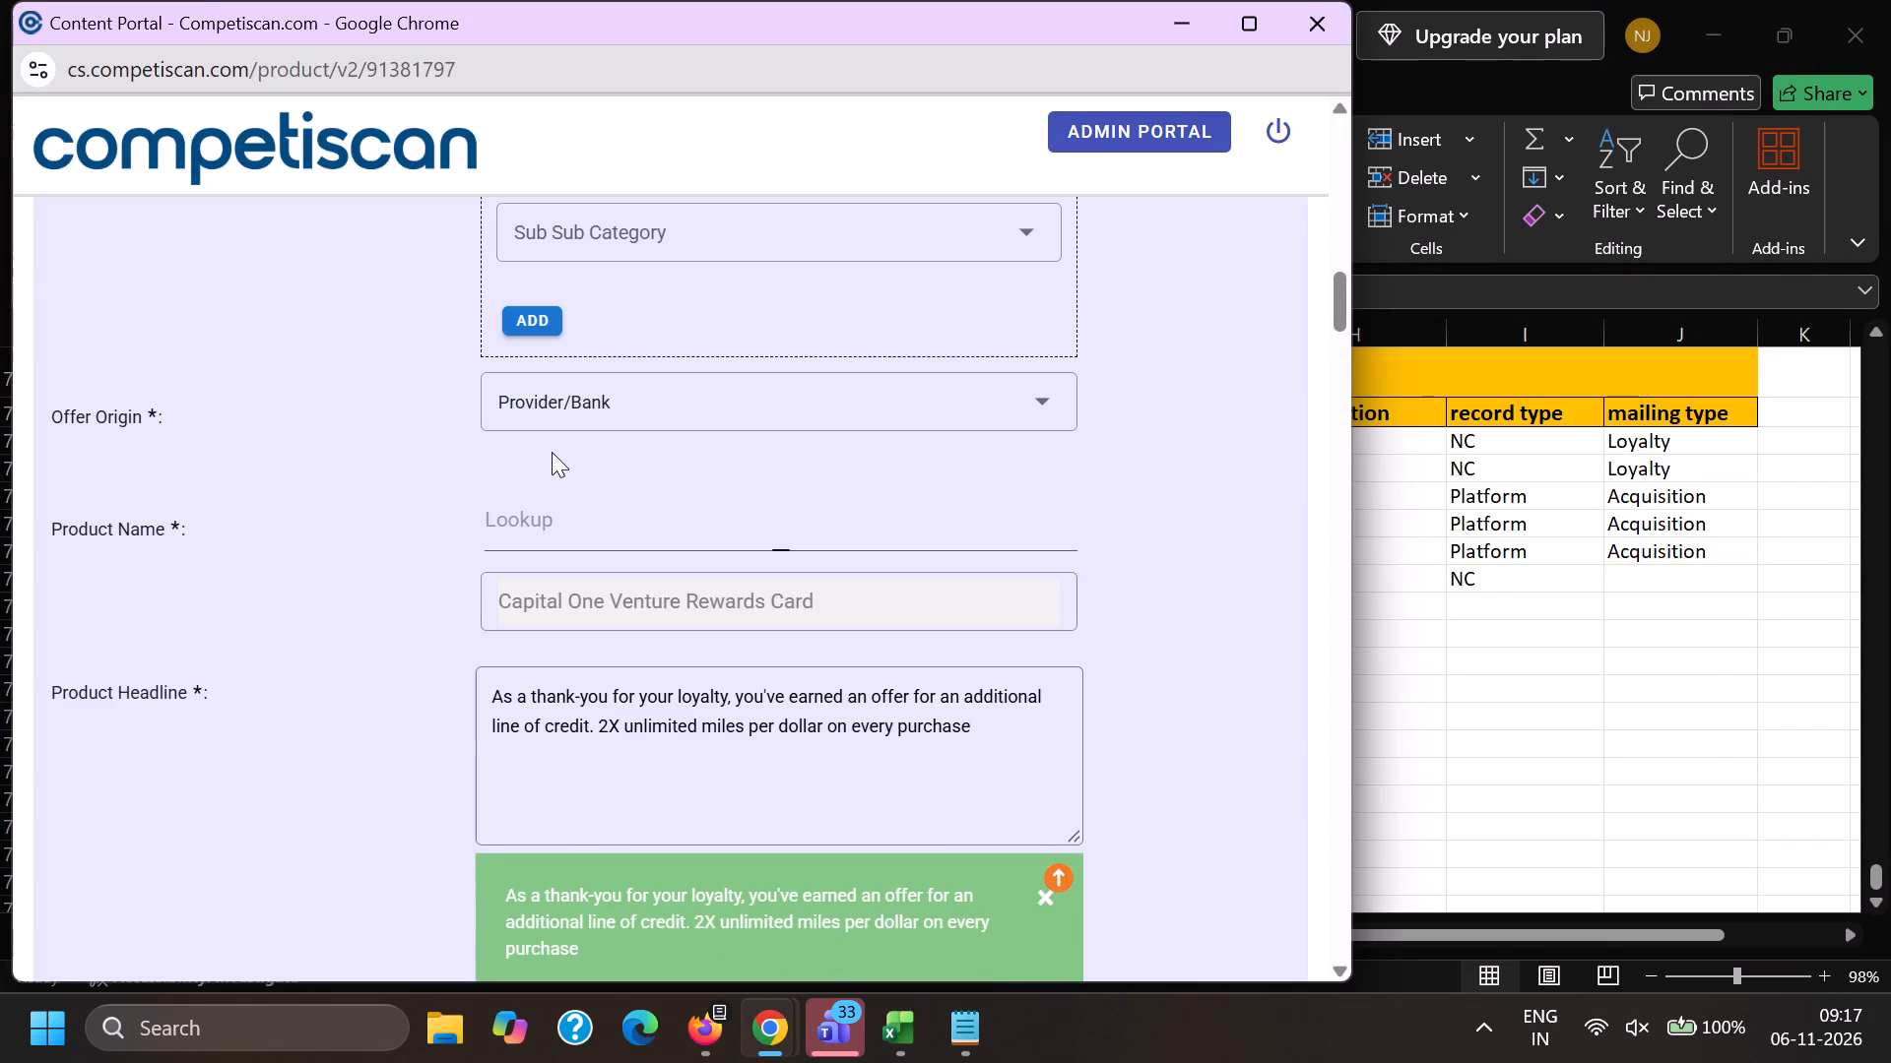
Set the response mechanism to URL/Website, the personalization to Personalized and the mailing type to Upgrade/Cross-Sell.
scroll(552, 452, down, 9)
click(539, 356)
scroll(566, 667, down, 6)
click(574, 707)
drag(317, 662, 333, 667)
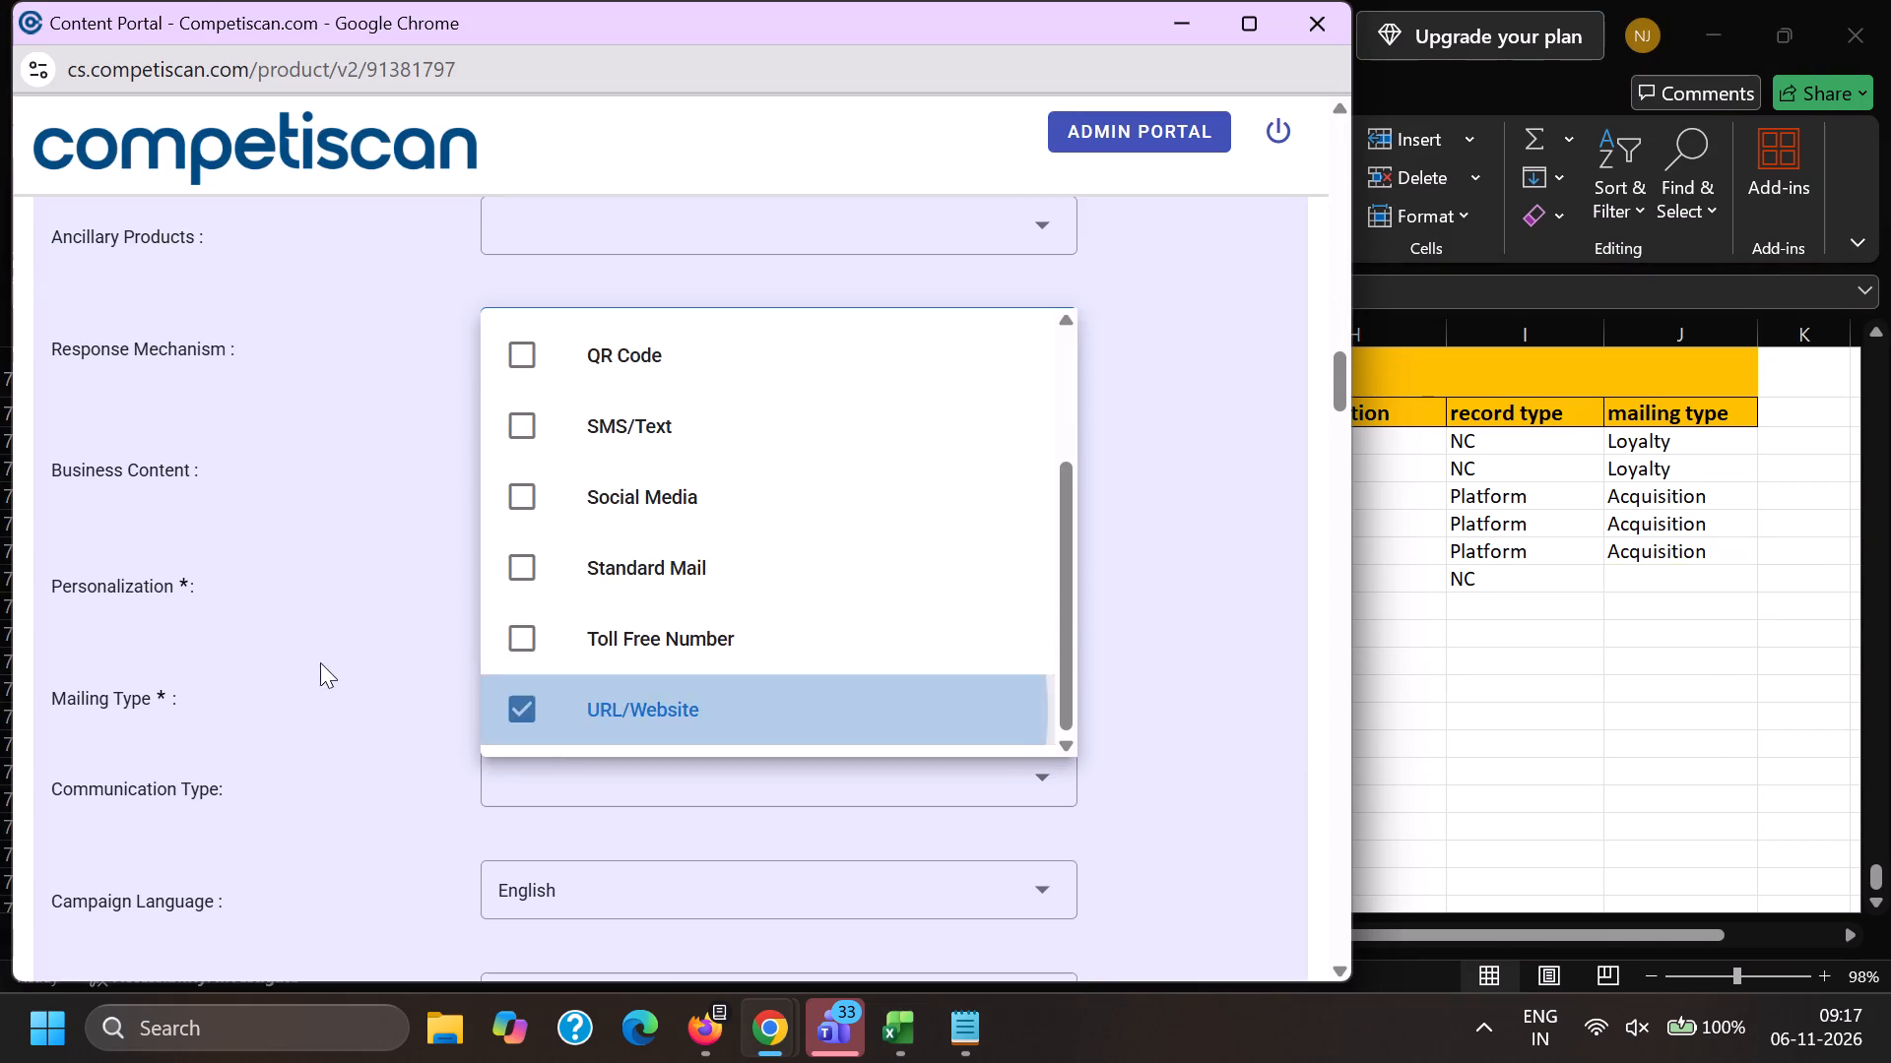
click(497, 546)
drag(511, 581, 512, 592)
click(590, 694)
click(631, 844)
click(292, 833)
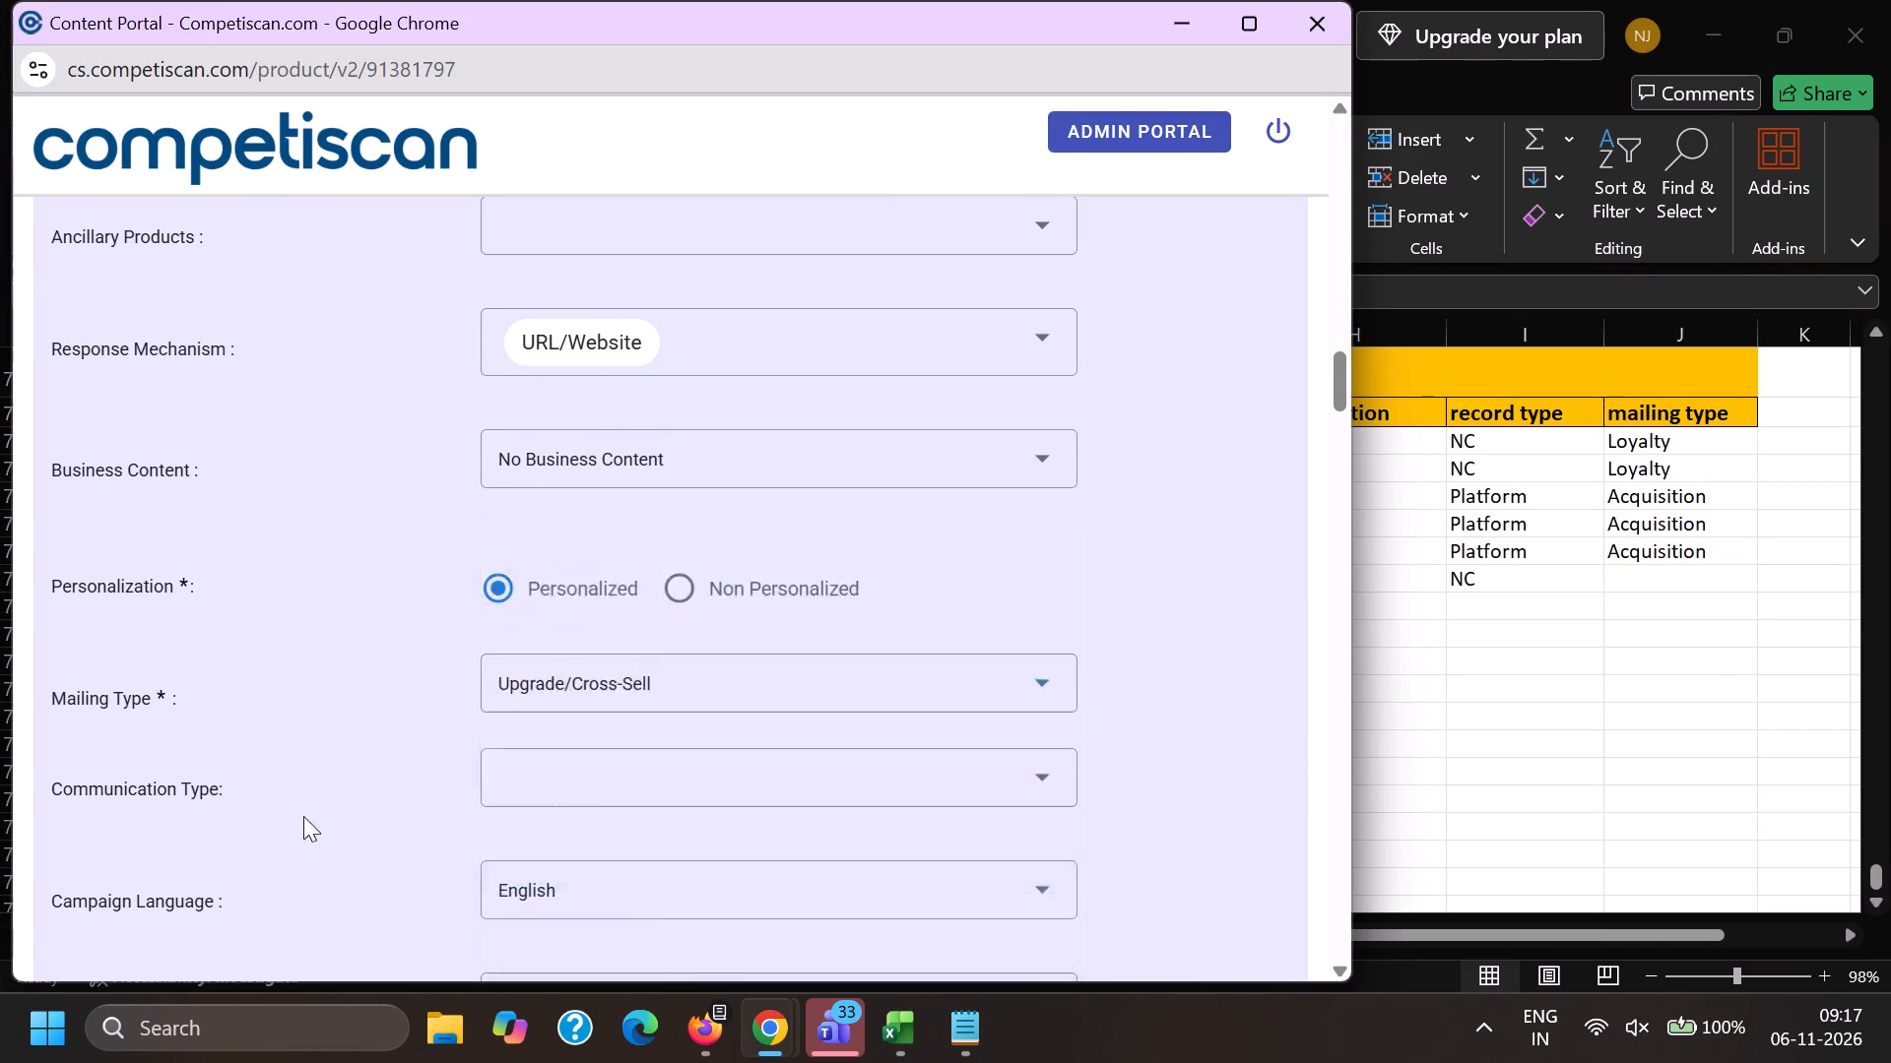
Submit the product form of 91381797.
scroll(303, 816, down, 20)
scroll(383, 851, up, 1)
scroll(389, 849, down, 20)
scroll(389, 849, down, 17)
scroll(501, 955, up, 2)
scroll(503, 955, down, 9)
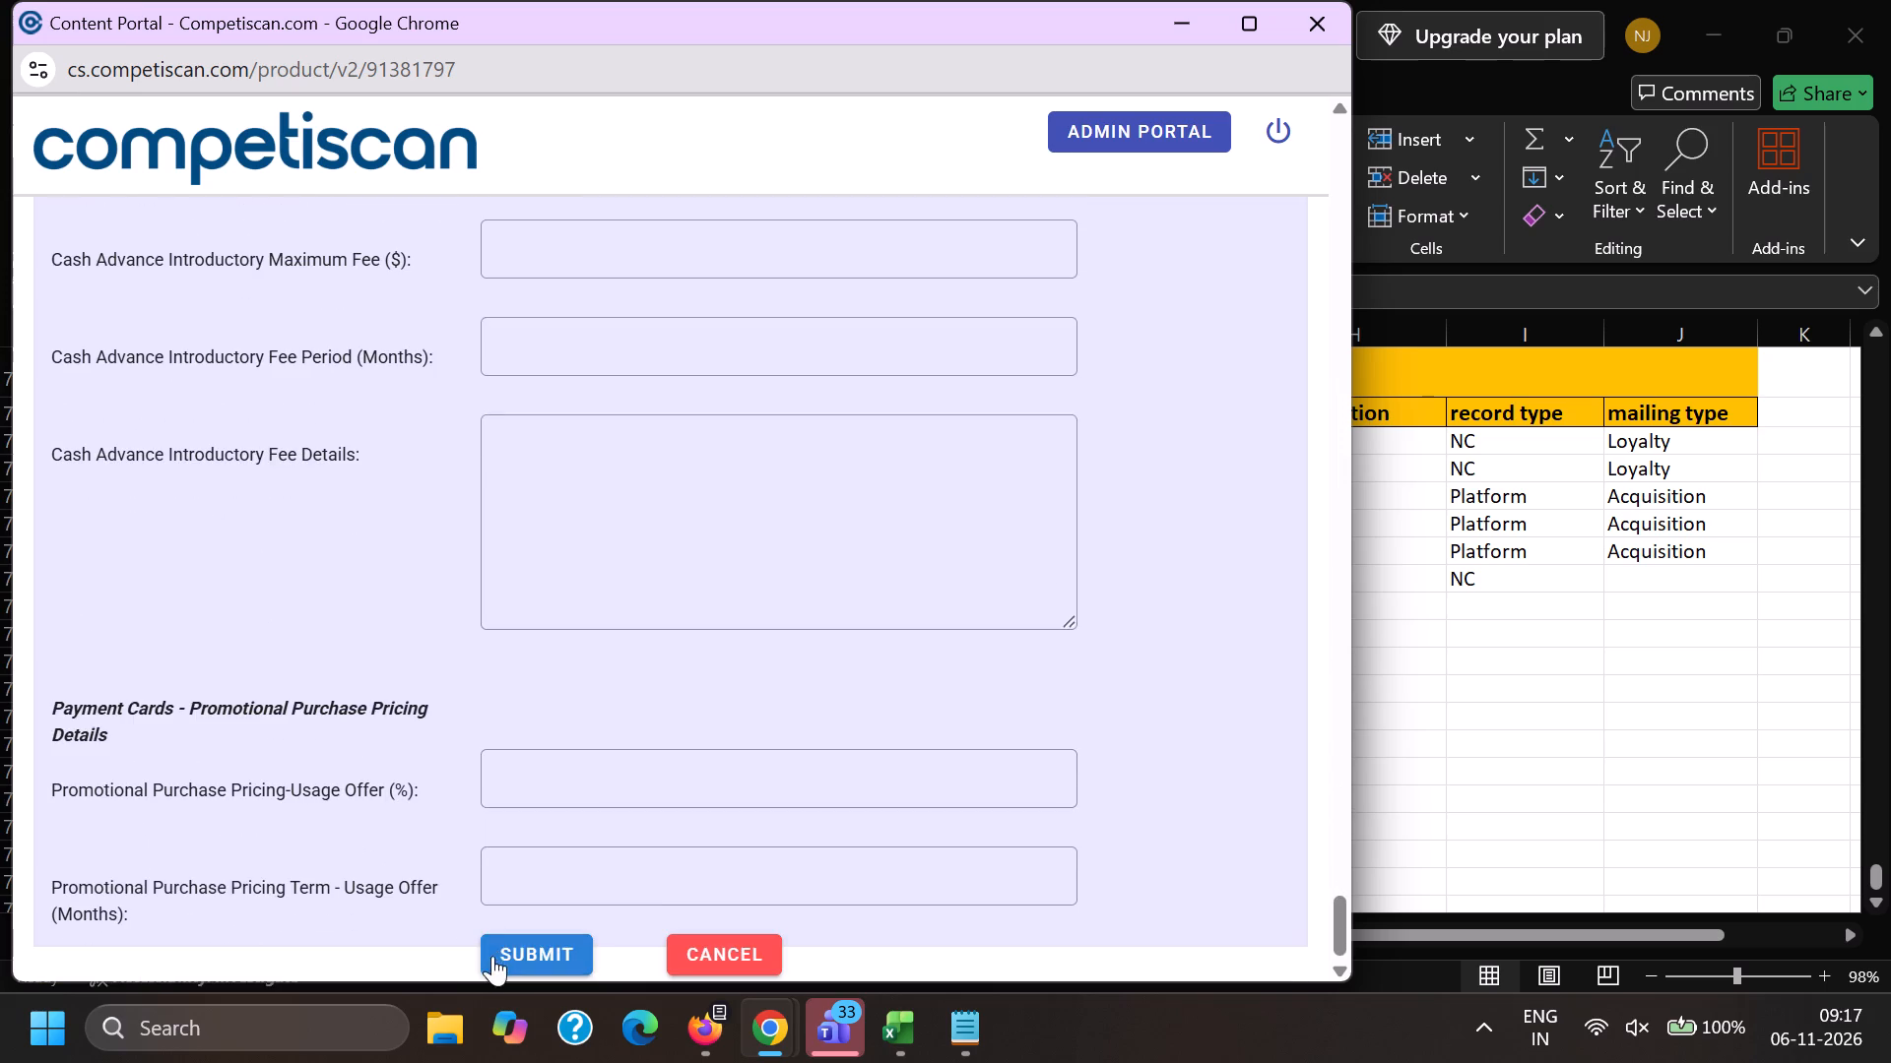
click(492, 953)
click(691, 1027)
click(453, 873)
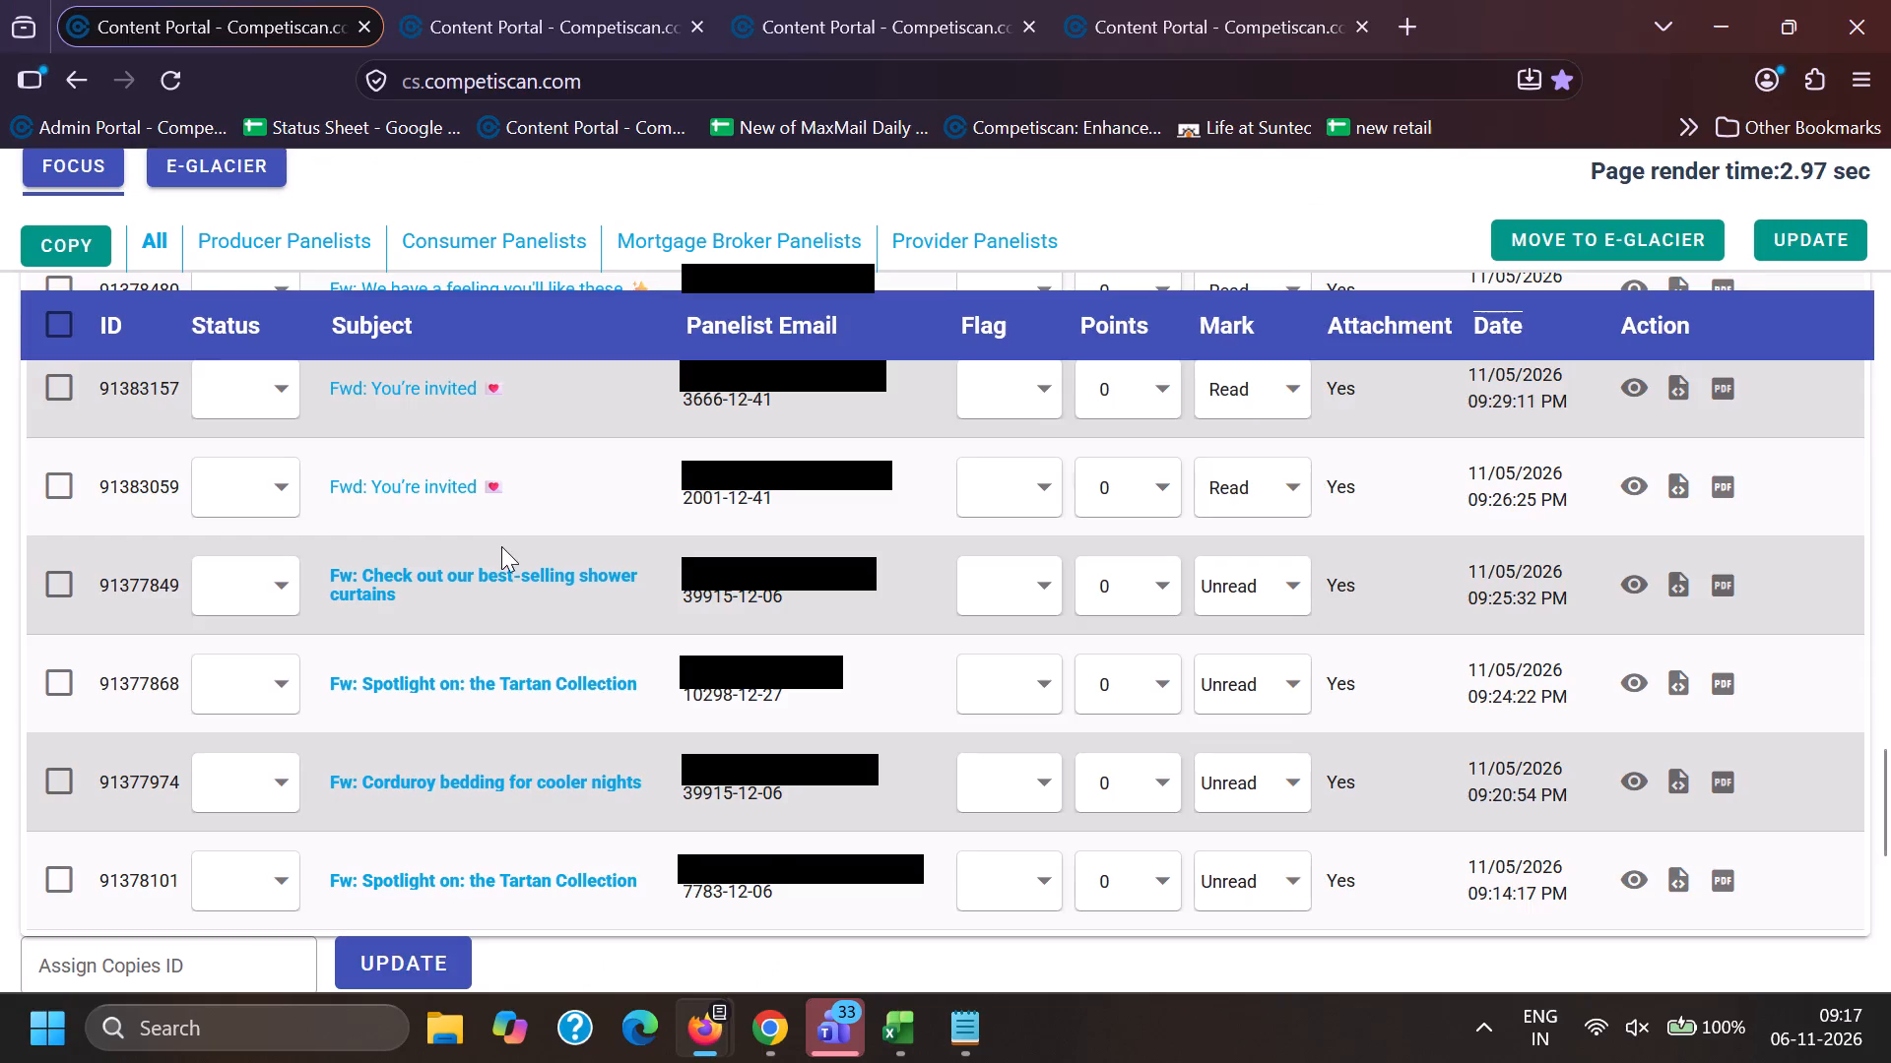
click(609, 0)
click(880, 0)
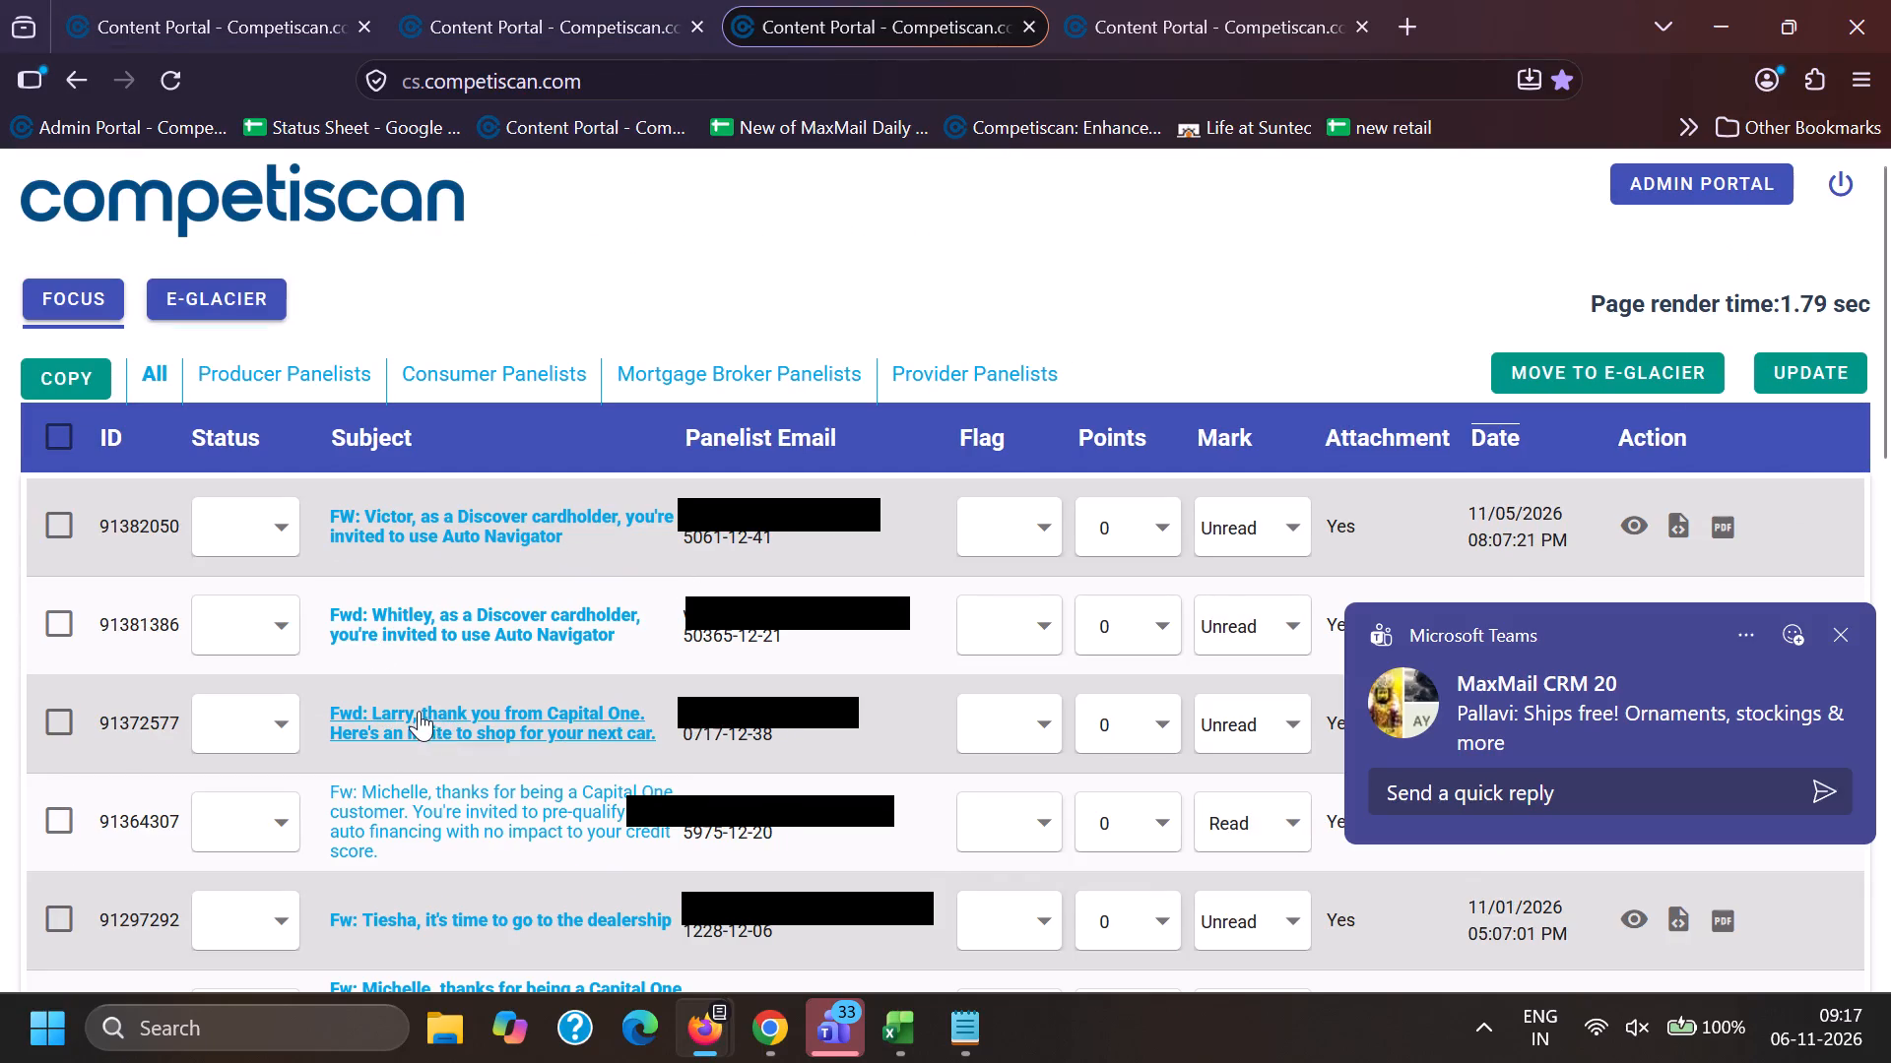
drag(419, 709, 672, 744)
key(ctrl+c)
click(769, 1035)
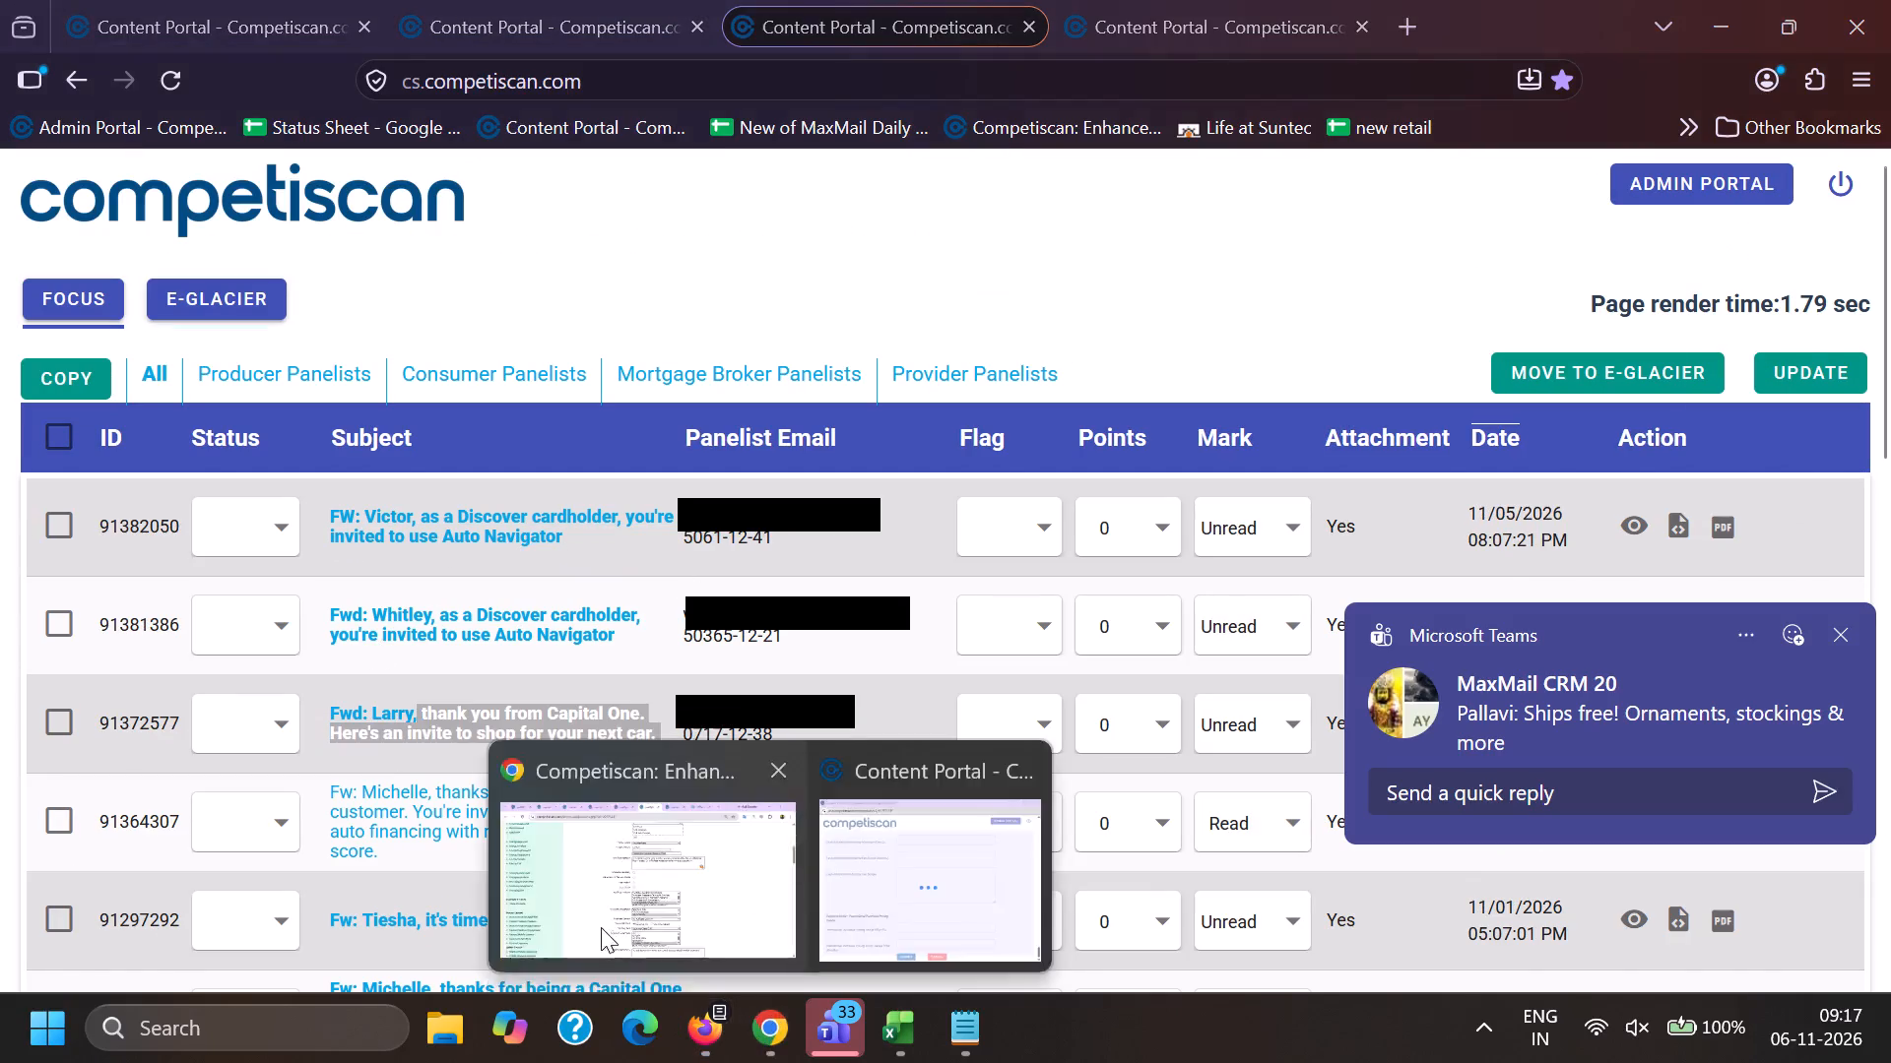
click(601, 927)
click(369, 0)
scroll(608, 570, down, 20)
scroll(608, 570, down, 12)
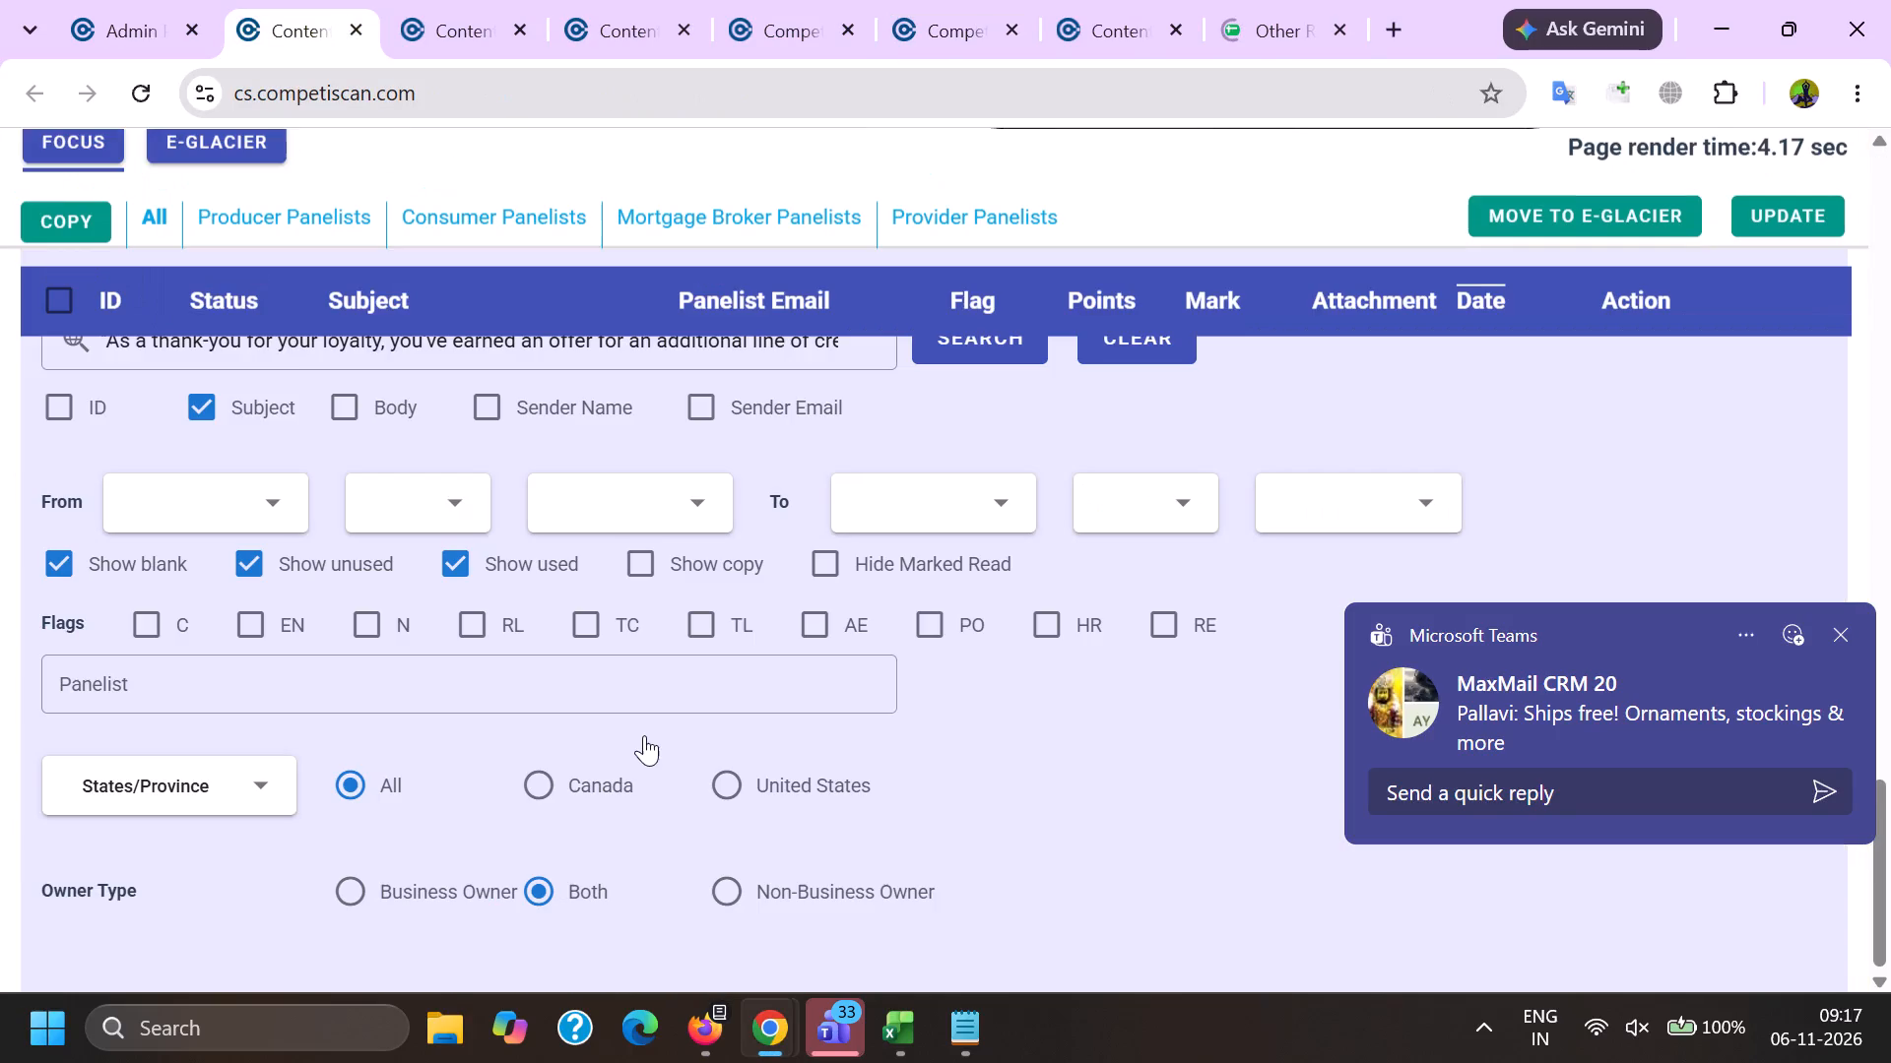
scroll(573, 813, up, 2)
triple_click(517, 624)
key(BackSpace)
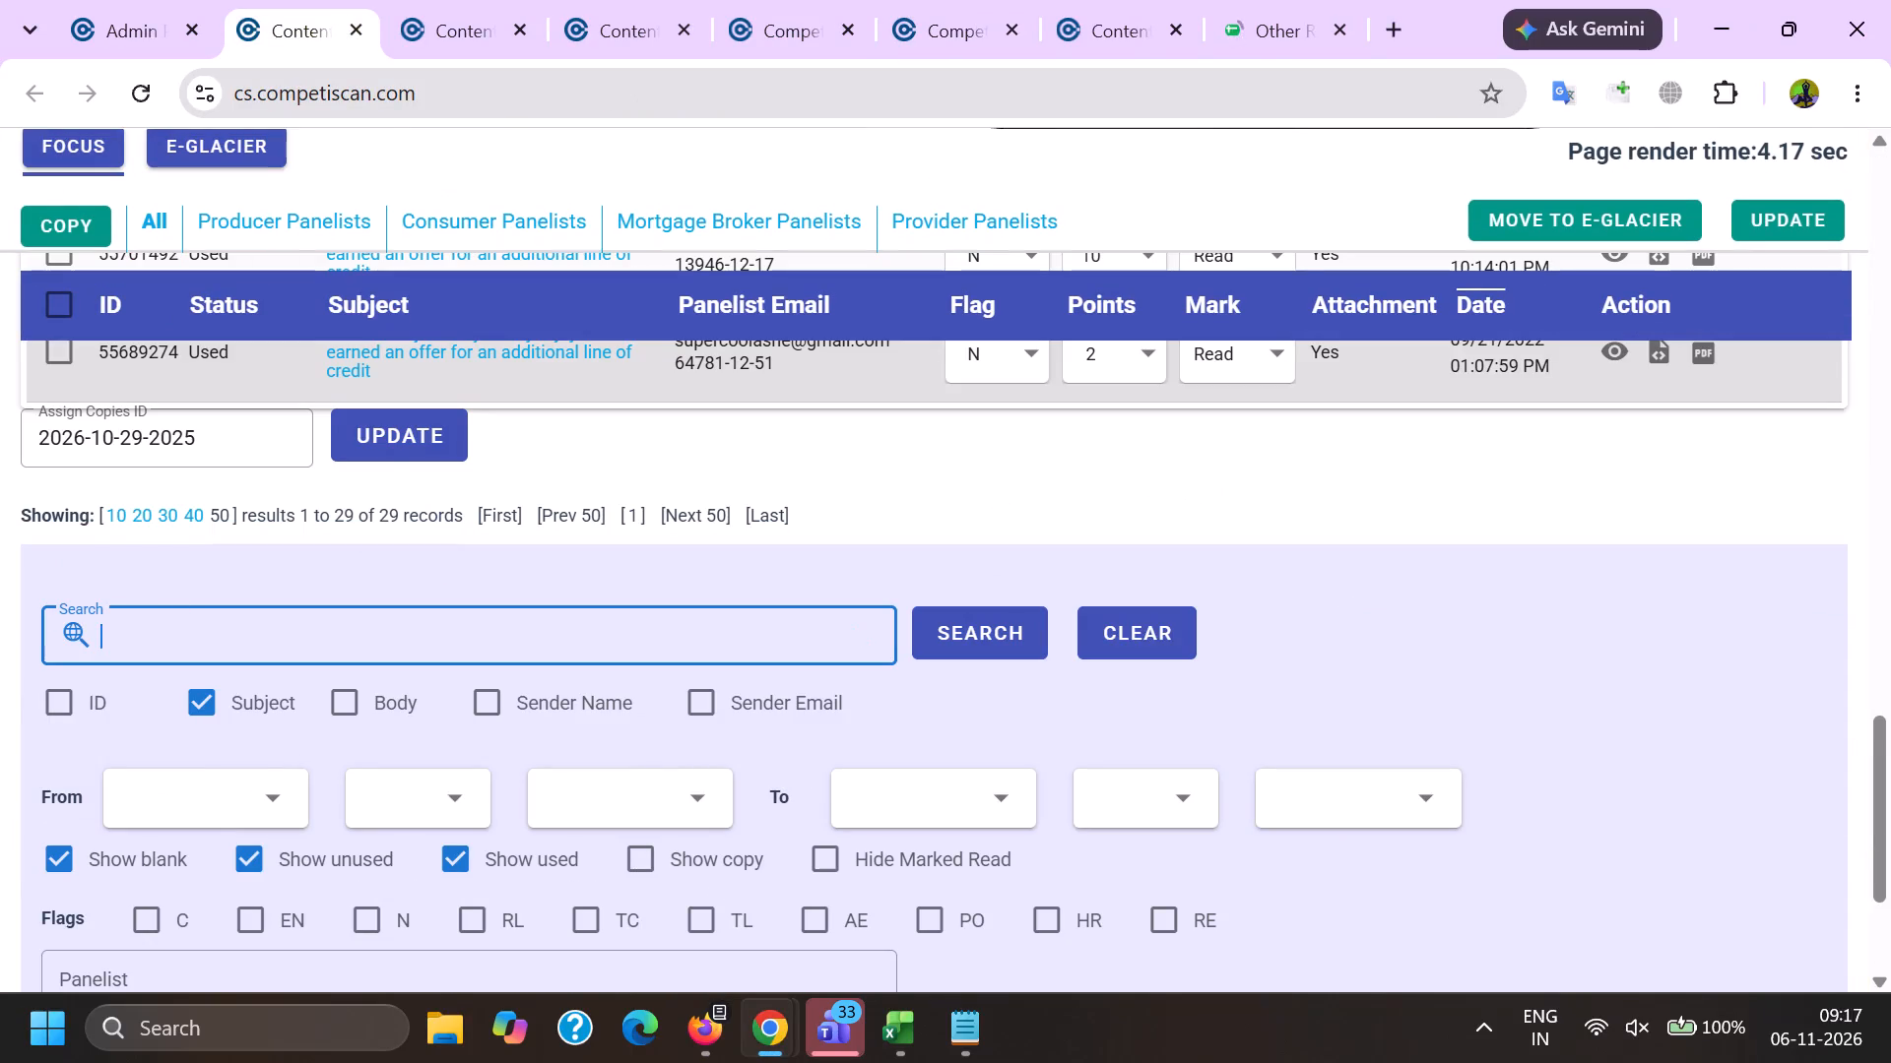
key(shift+quotedbl)
key(ctrl+v)
key(shift+quotedbl)
key(Return)
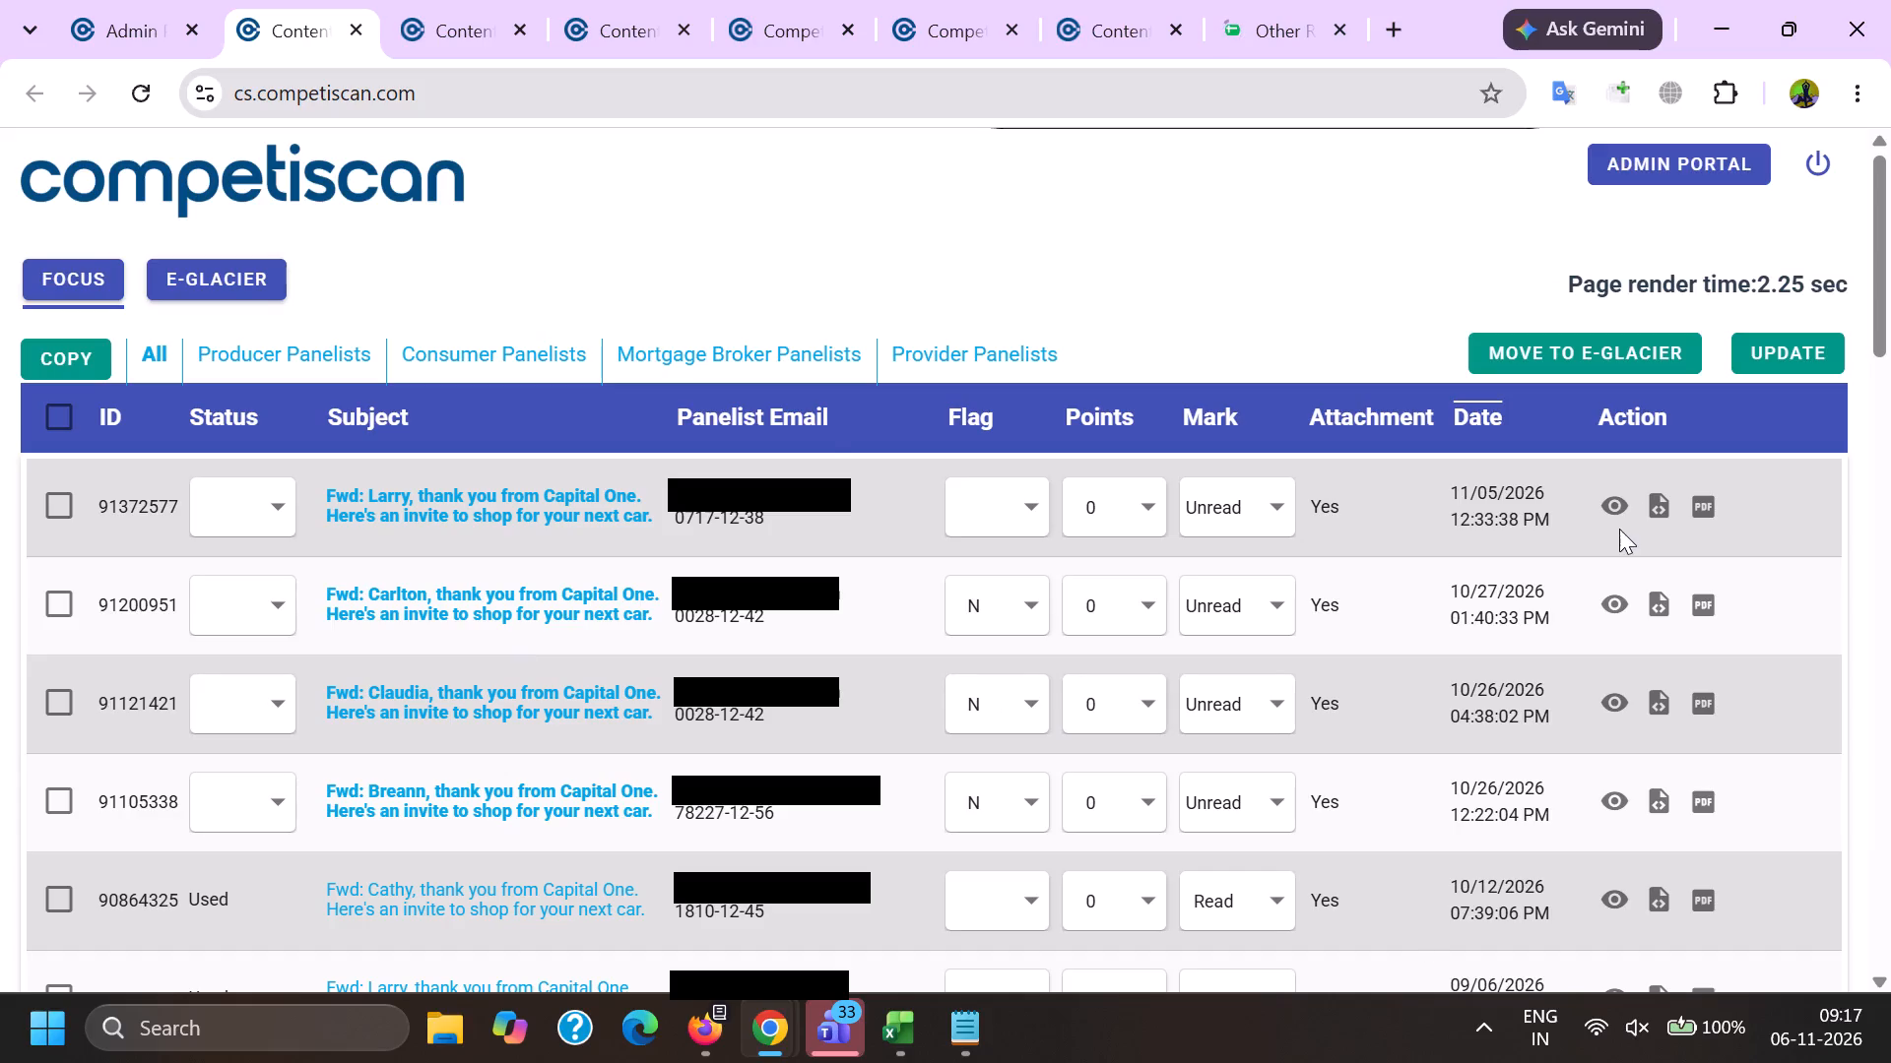
Open the unread email 91372577 from 11/05/2026 for viewing.
click(1628, 497)
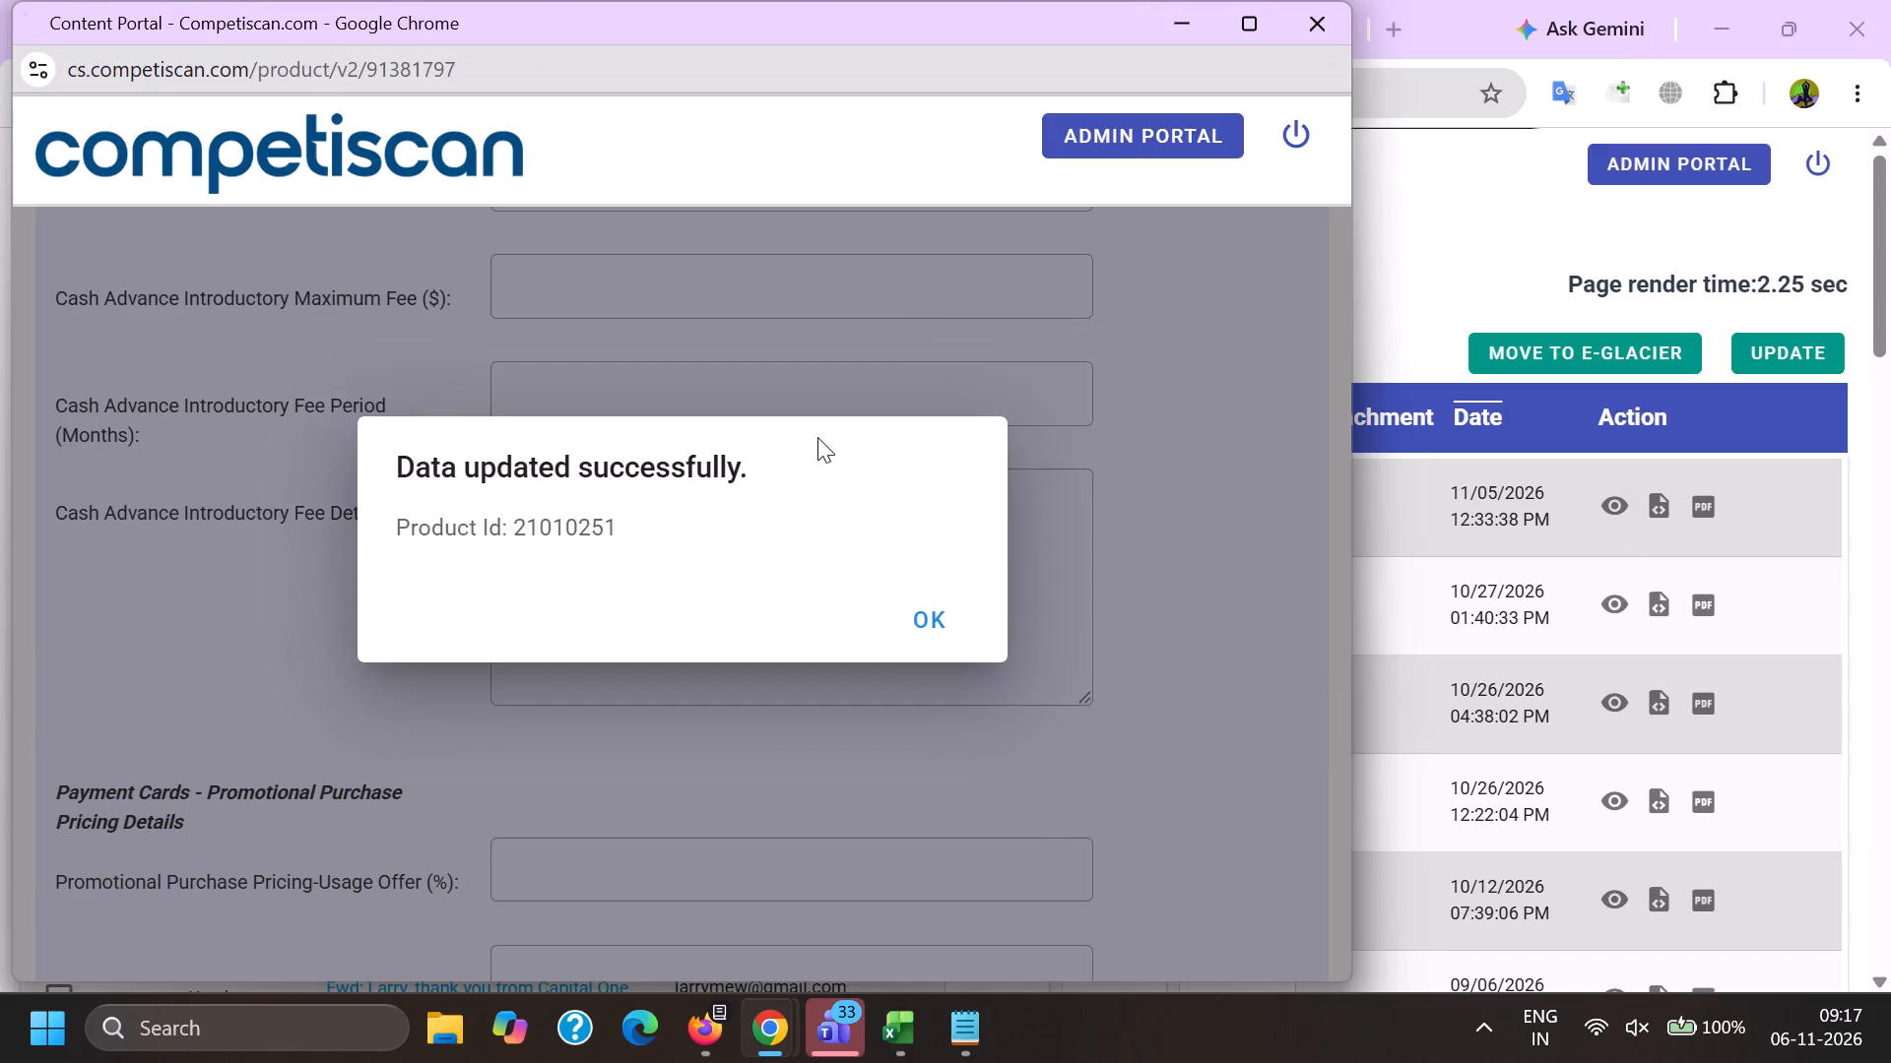
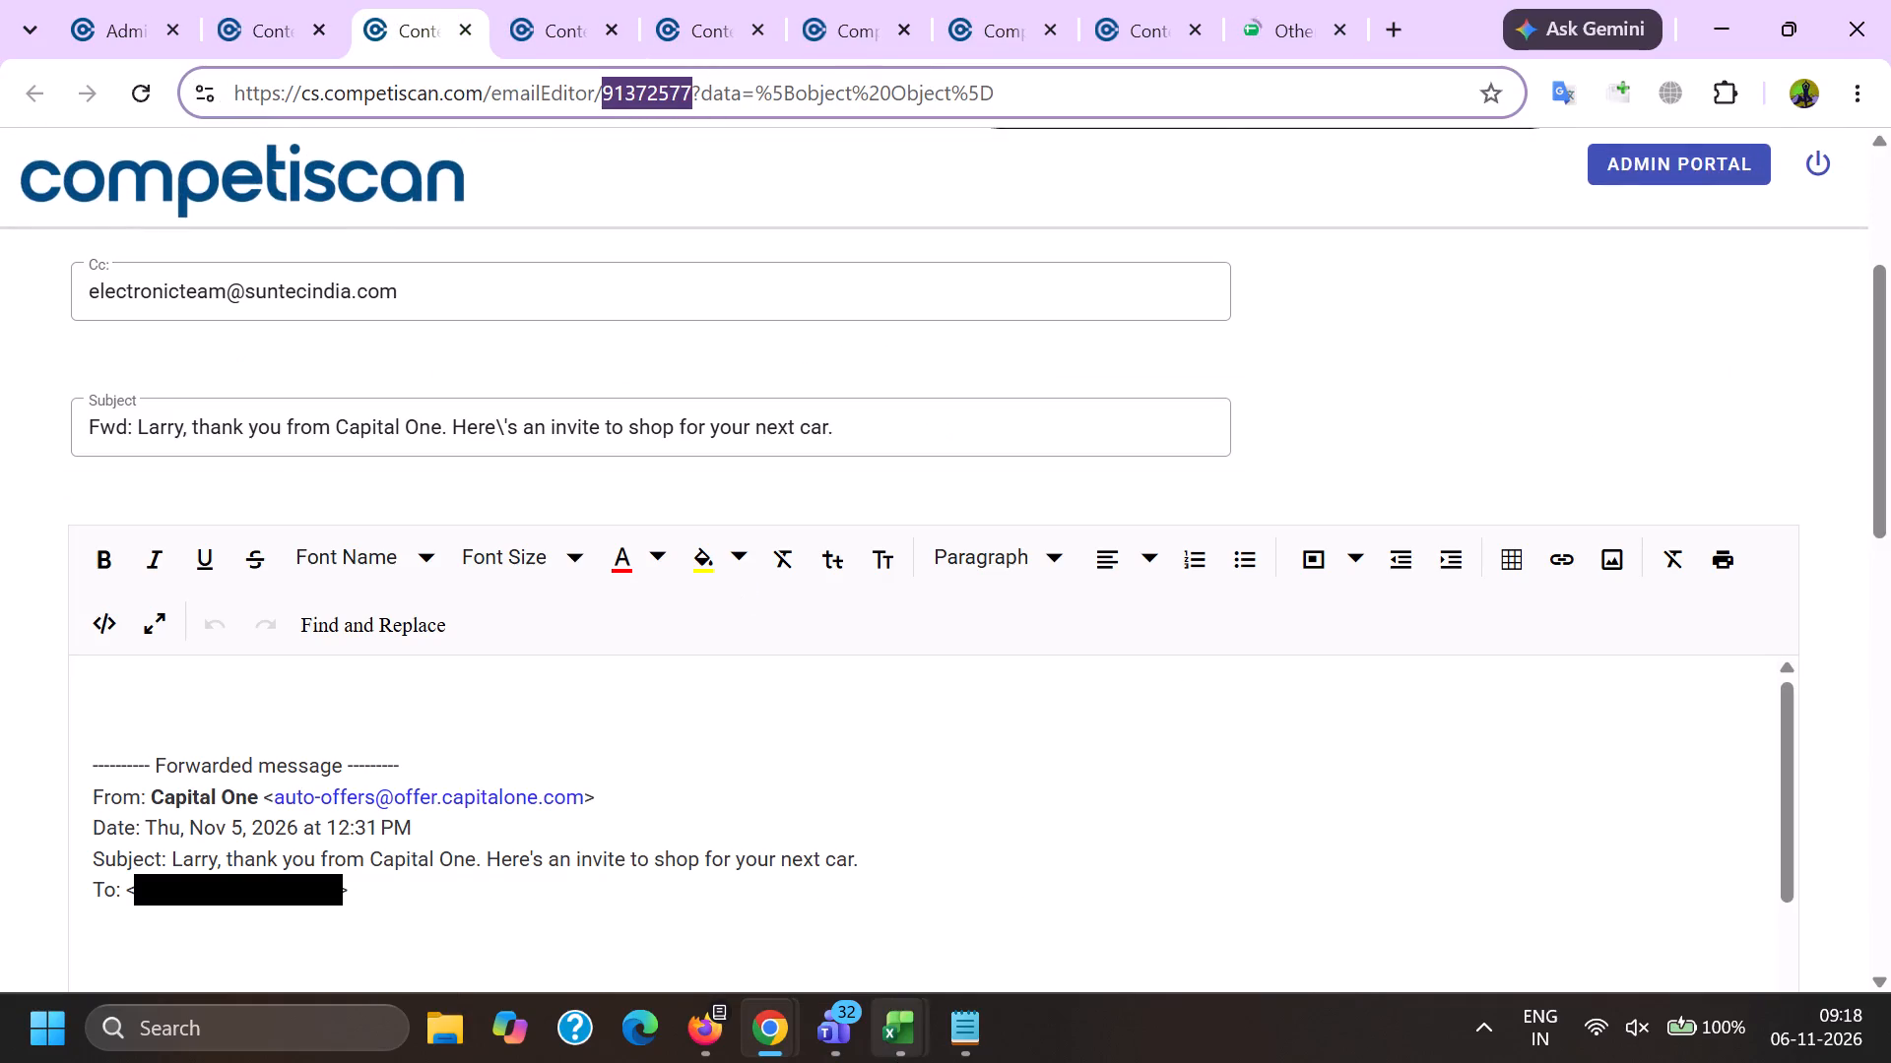
Switch to the Excel log and set the CC/ML entry of the Card record in row 7477 to cc.
click(1223, 913)
click(78, 584)
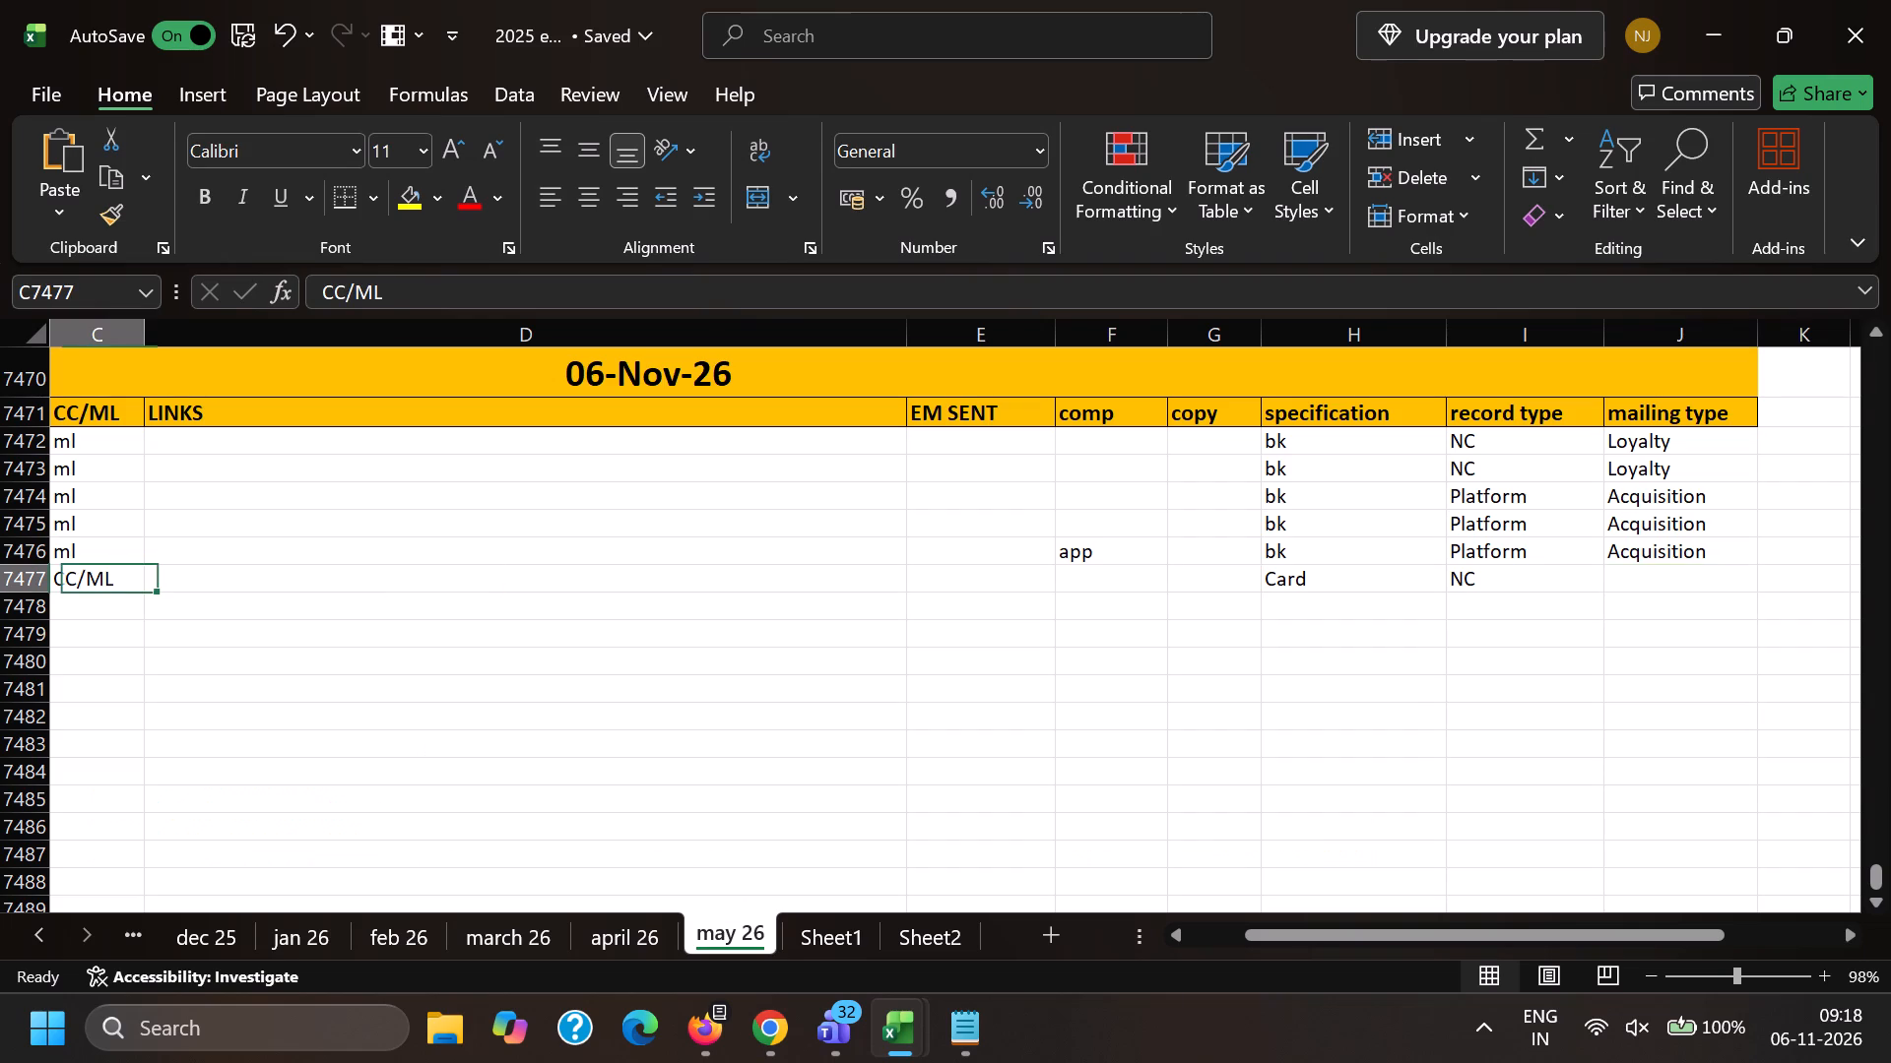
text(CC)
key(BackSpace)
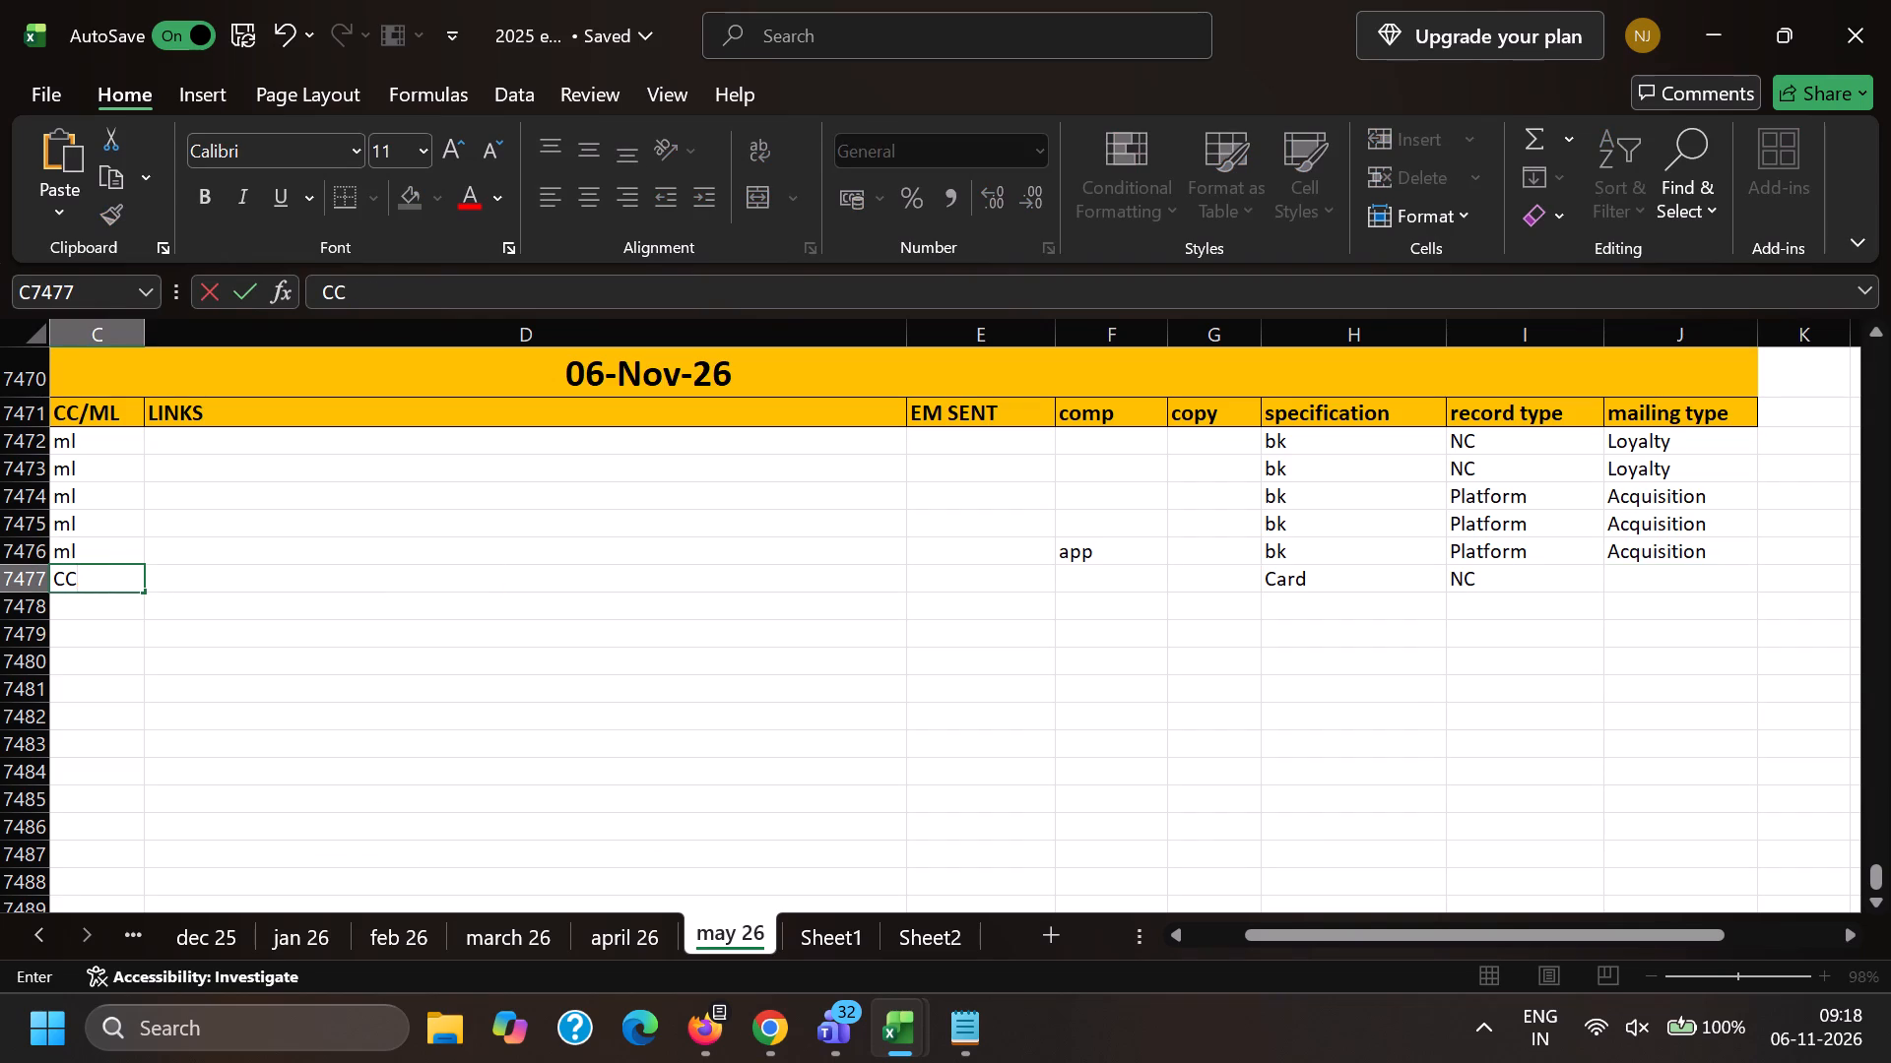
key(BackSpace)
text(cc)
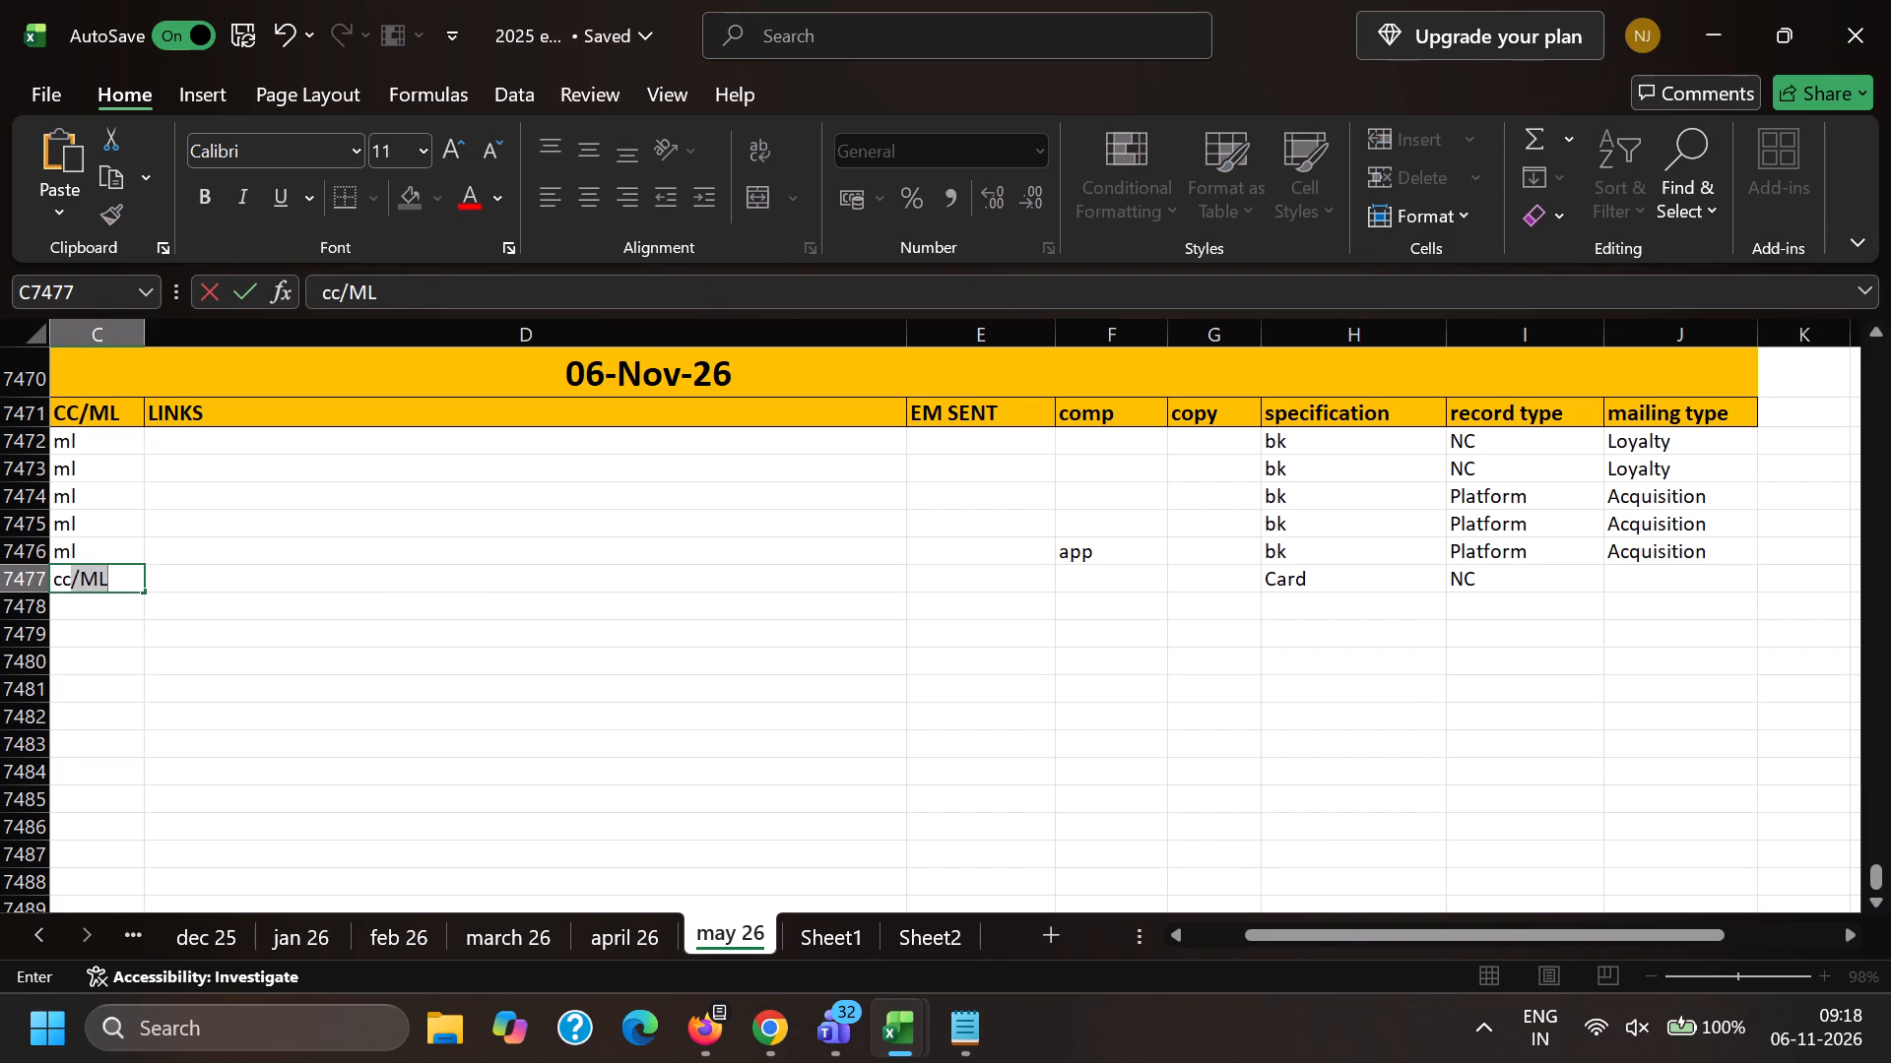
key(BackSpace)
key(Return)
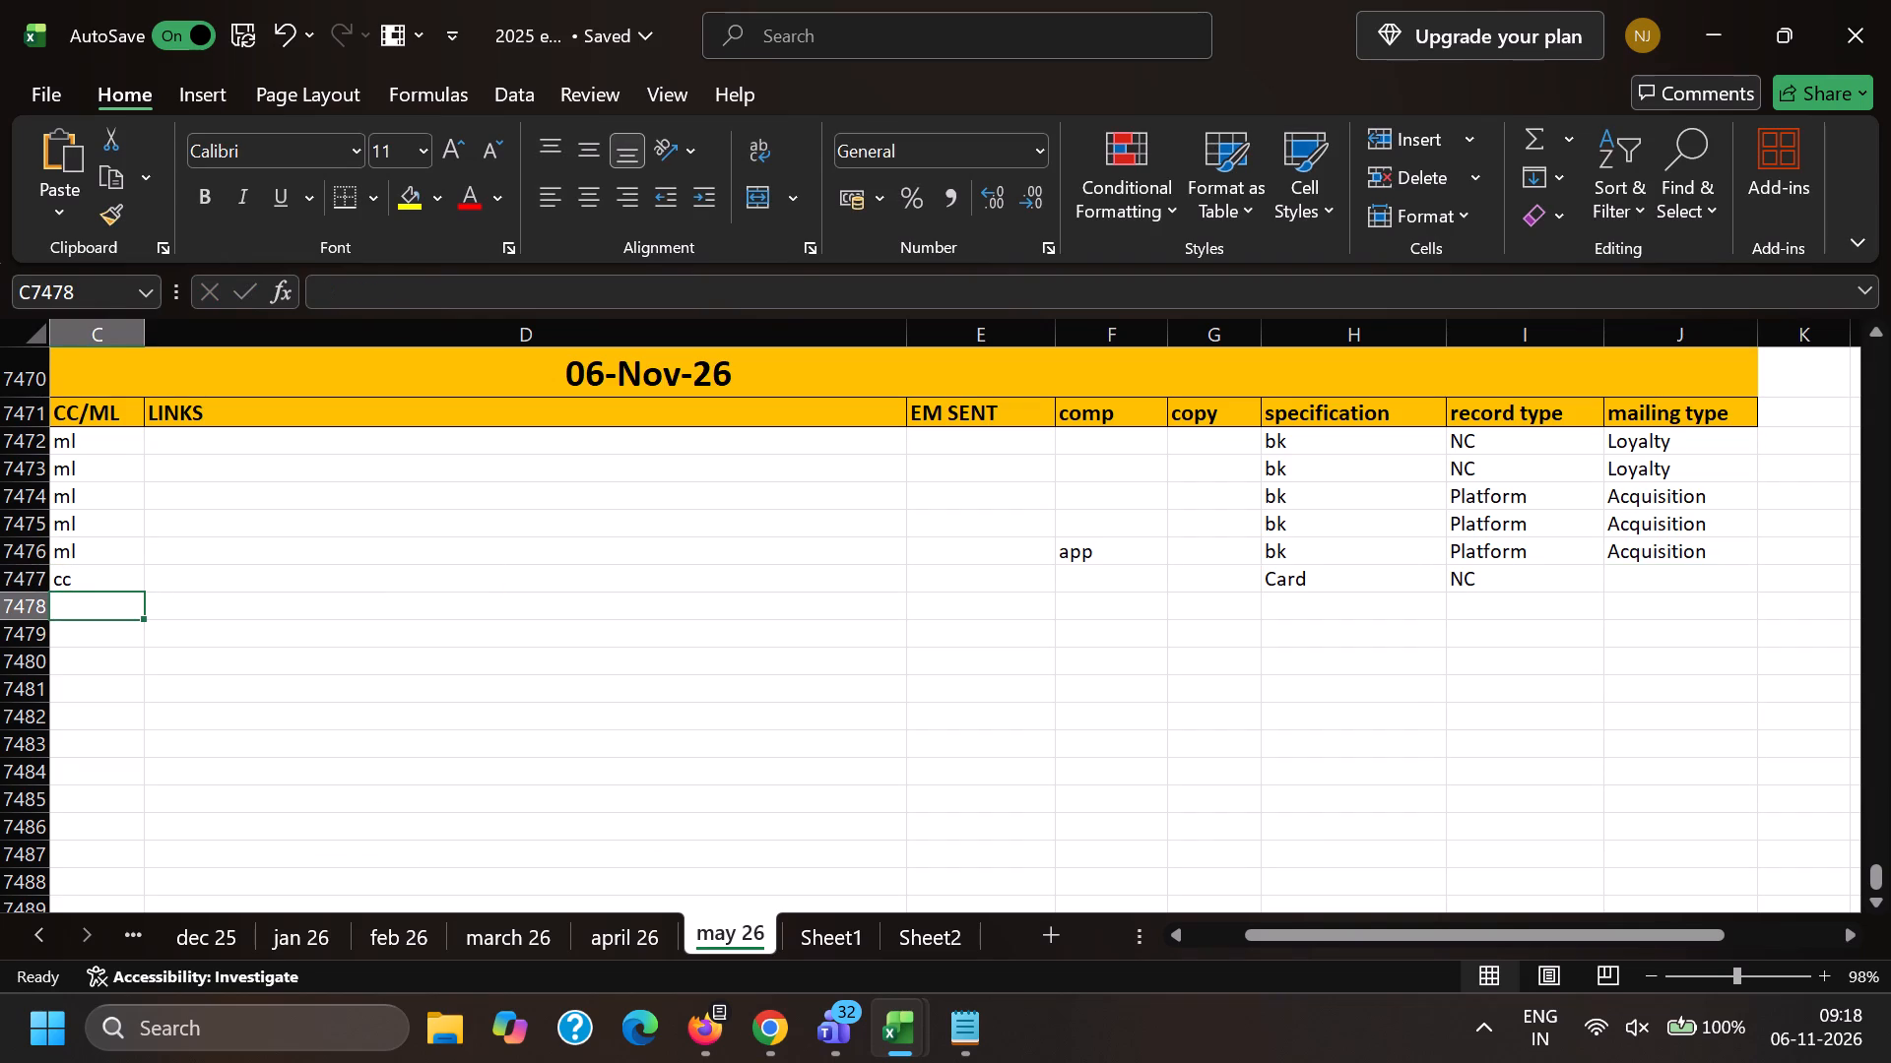
Enter Upgrade as the mailing type of the Card record in row 7477.
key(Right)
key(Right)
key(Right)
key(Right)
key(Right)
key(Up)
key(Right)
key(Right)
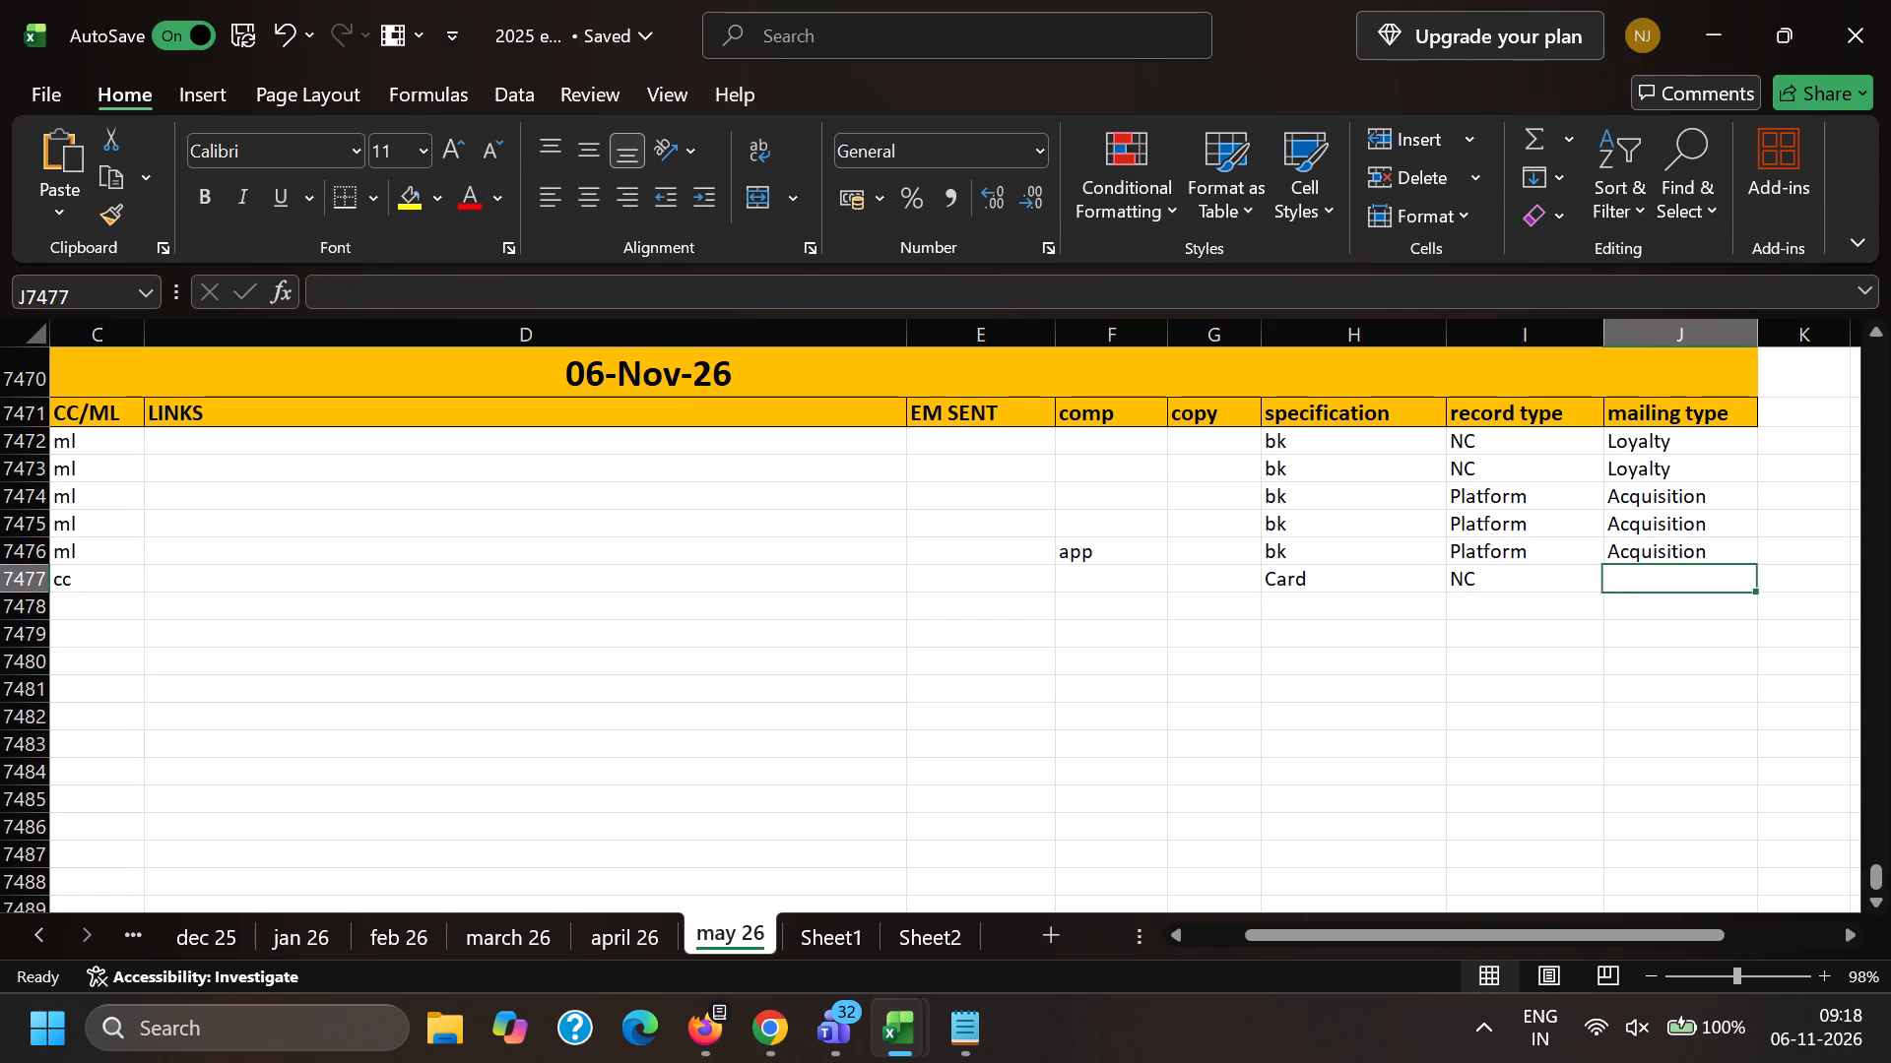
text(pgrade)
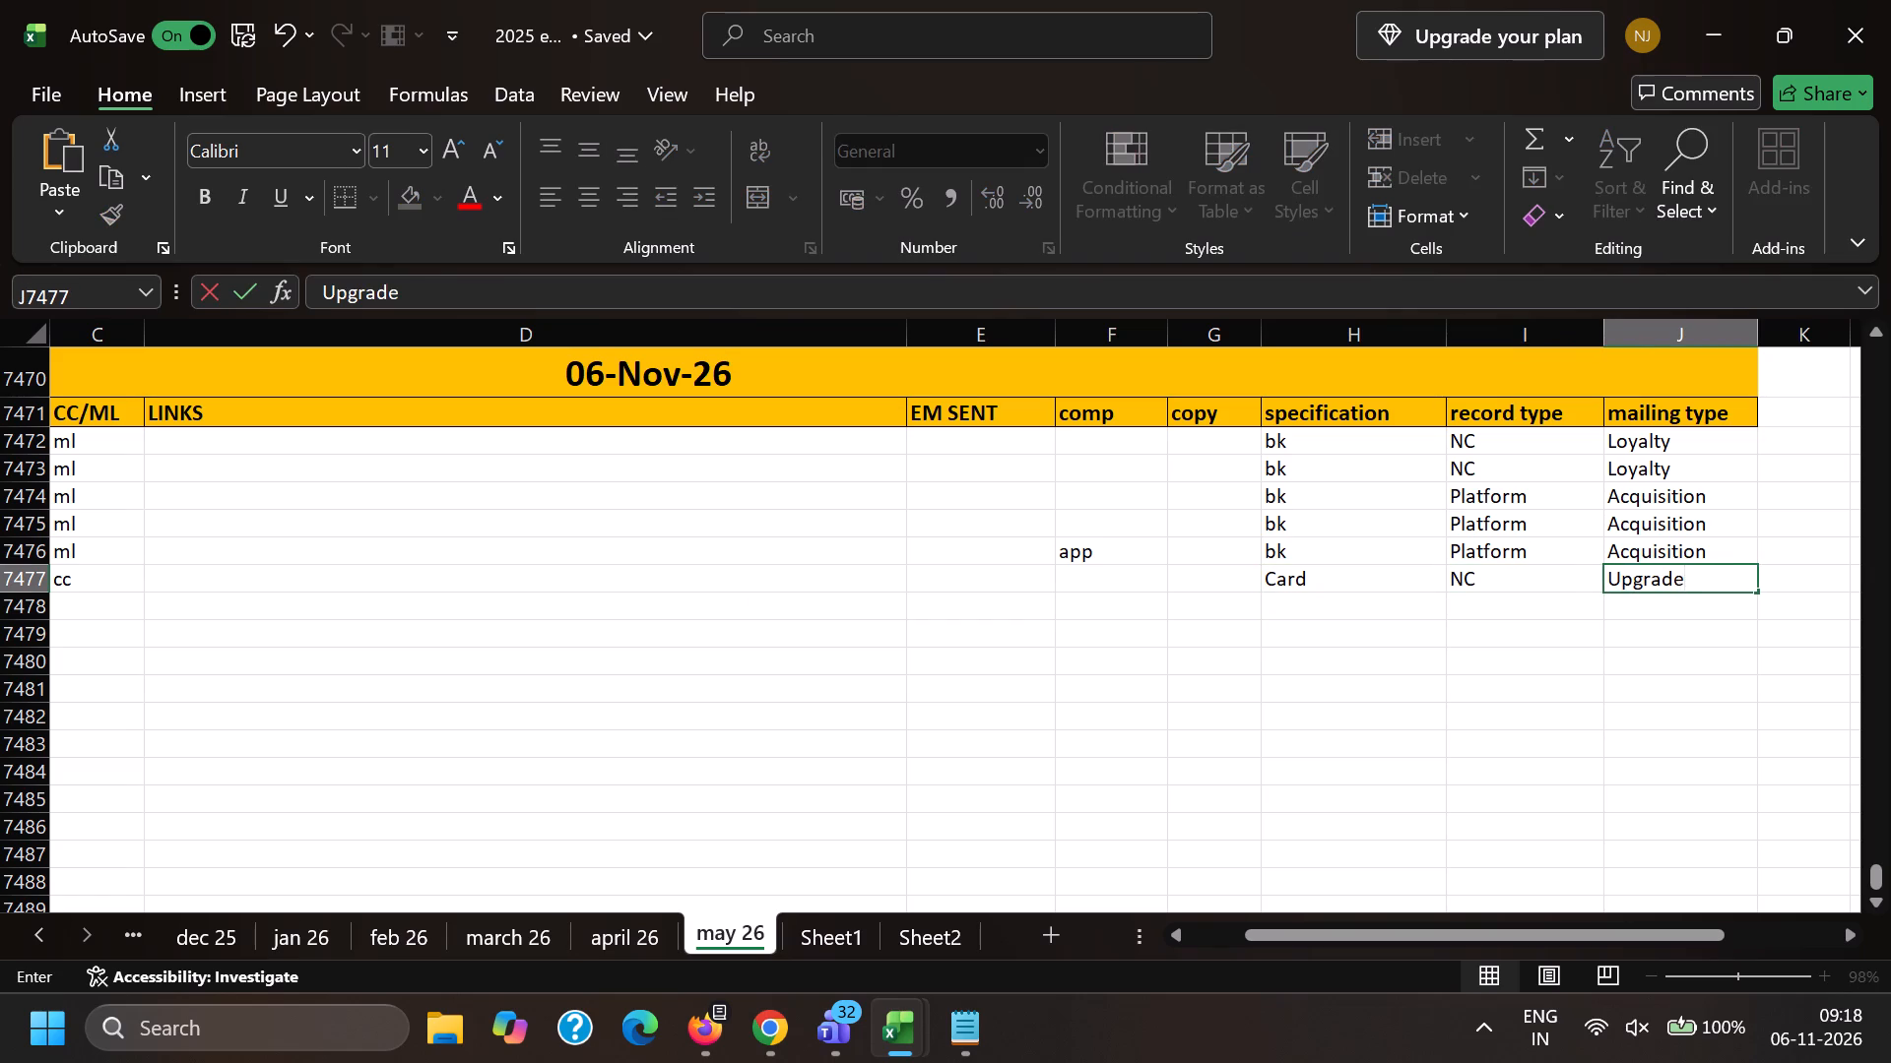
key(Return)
Go to the start of the next empty row below the Card record for a new log entry.
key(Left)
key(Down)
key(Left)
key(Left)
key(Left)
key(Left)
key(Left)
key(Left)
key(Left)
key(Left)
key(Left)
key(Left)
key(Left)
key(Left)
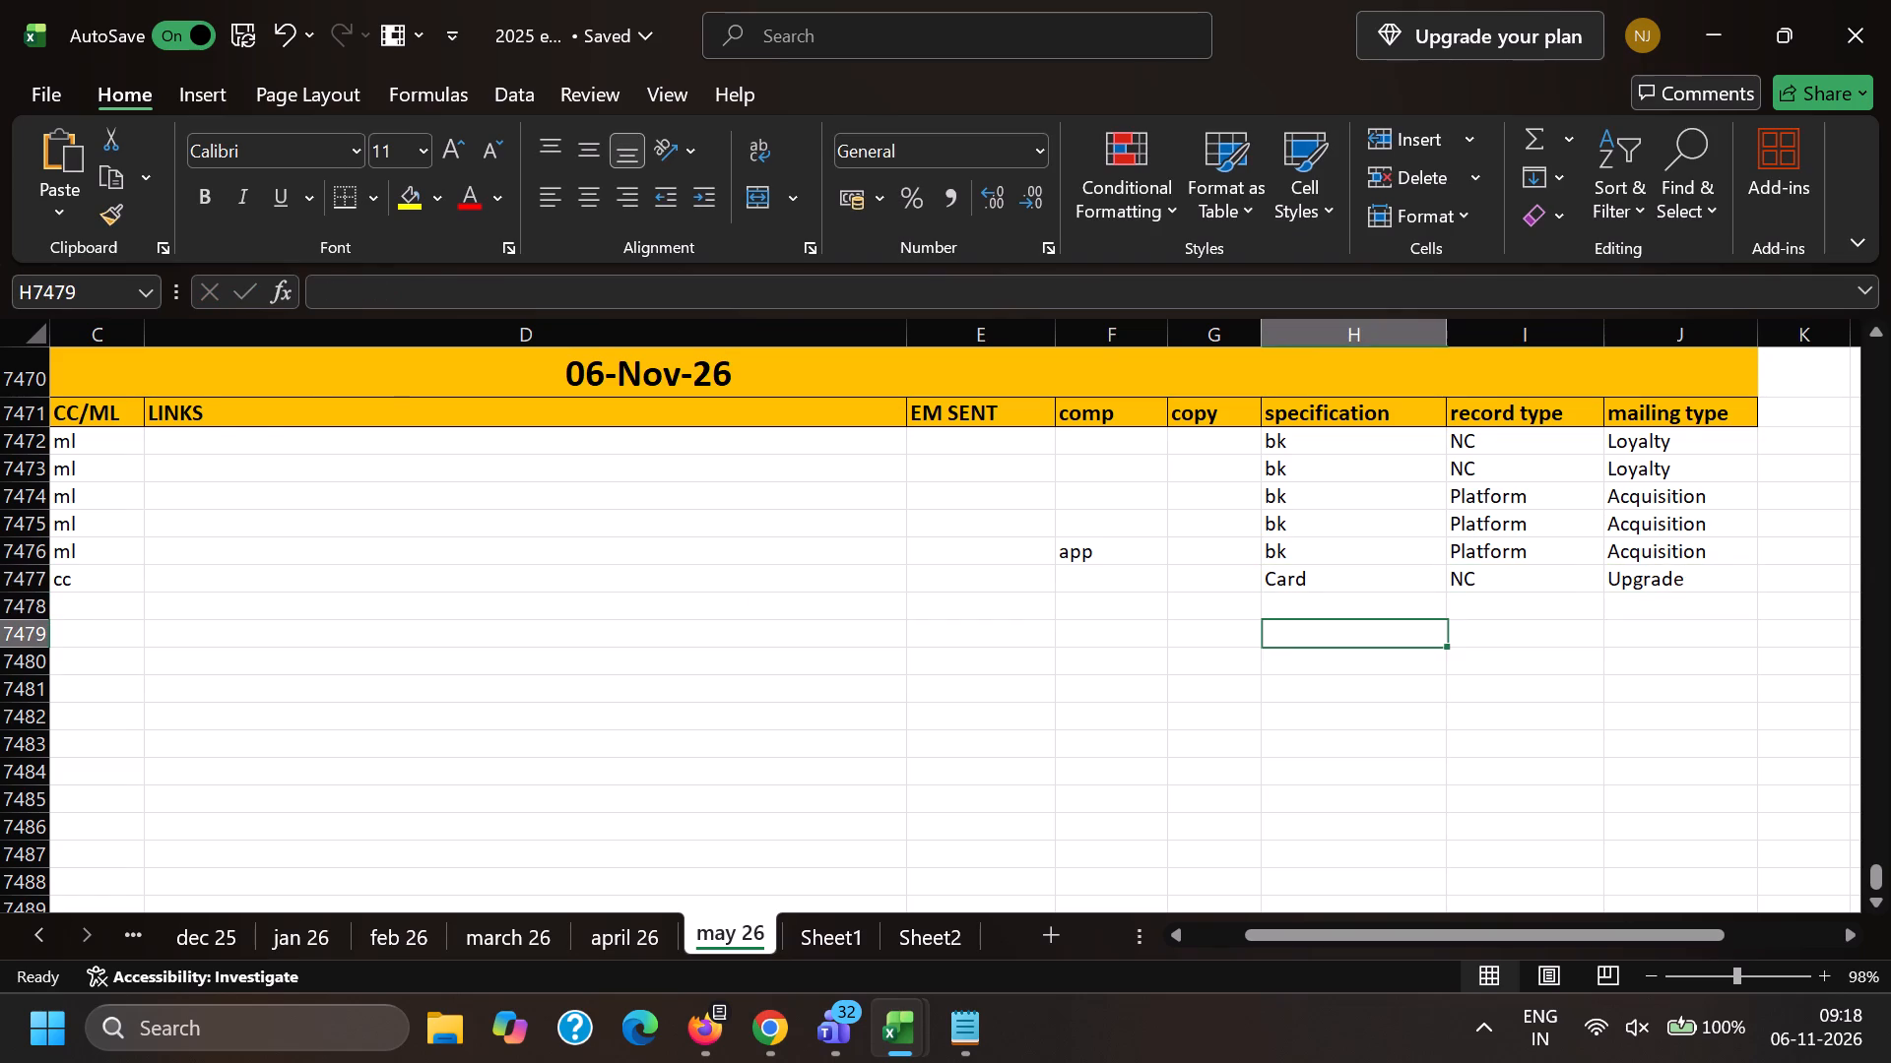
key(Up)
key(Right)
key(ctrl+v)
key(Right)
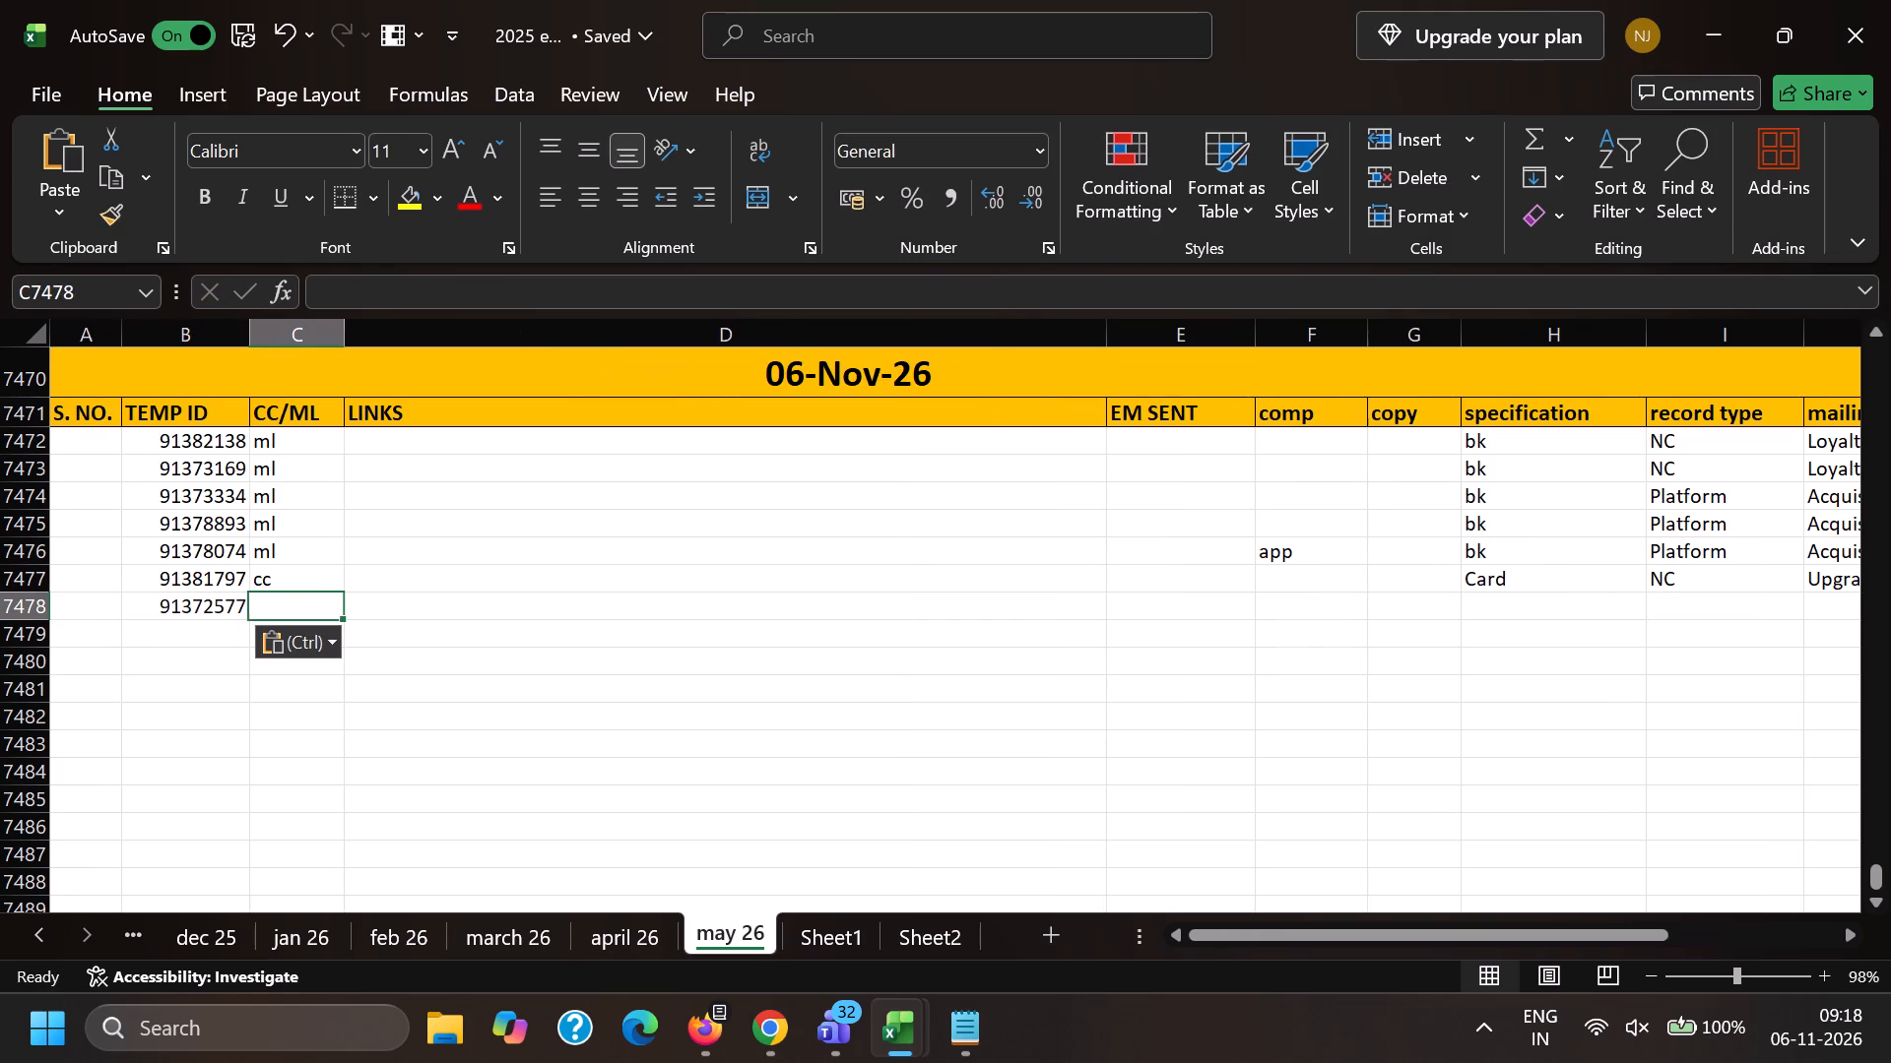
text(ml)
key(Right)
key(Right)
key(Right)
key(Right)
key(Right)
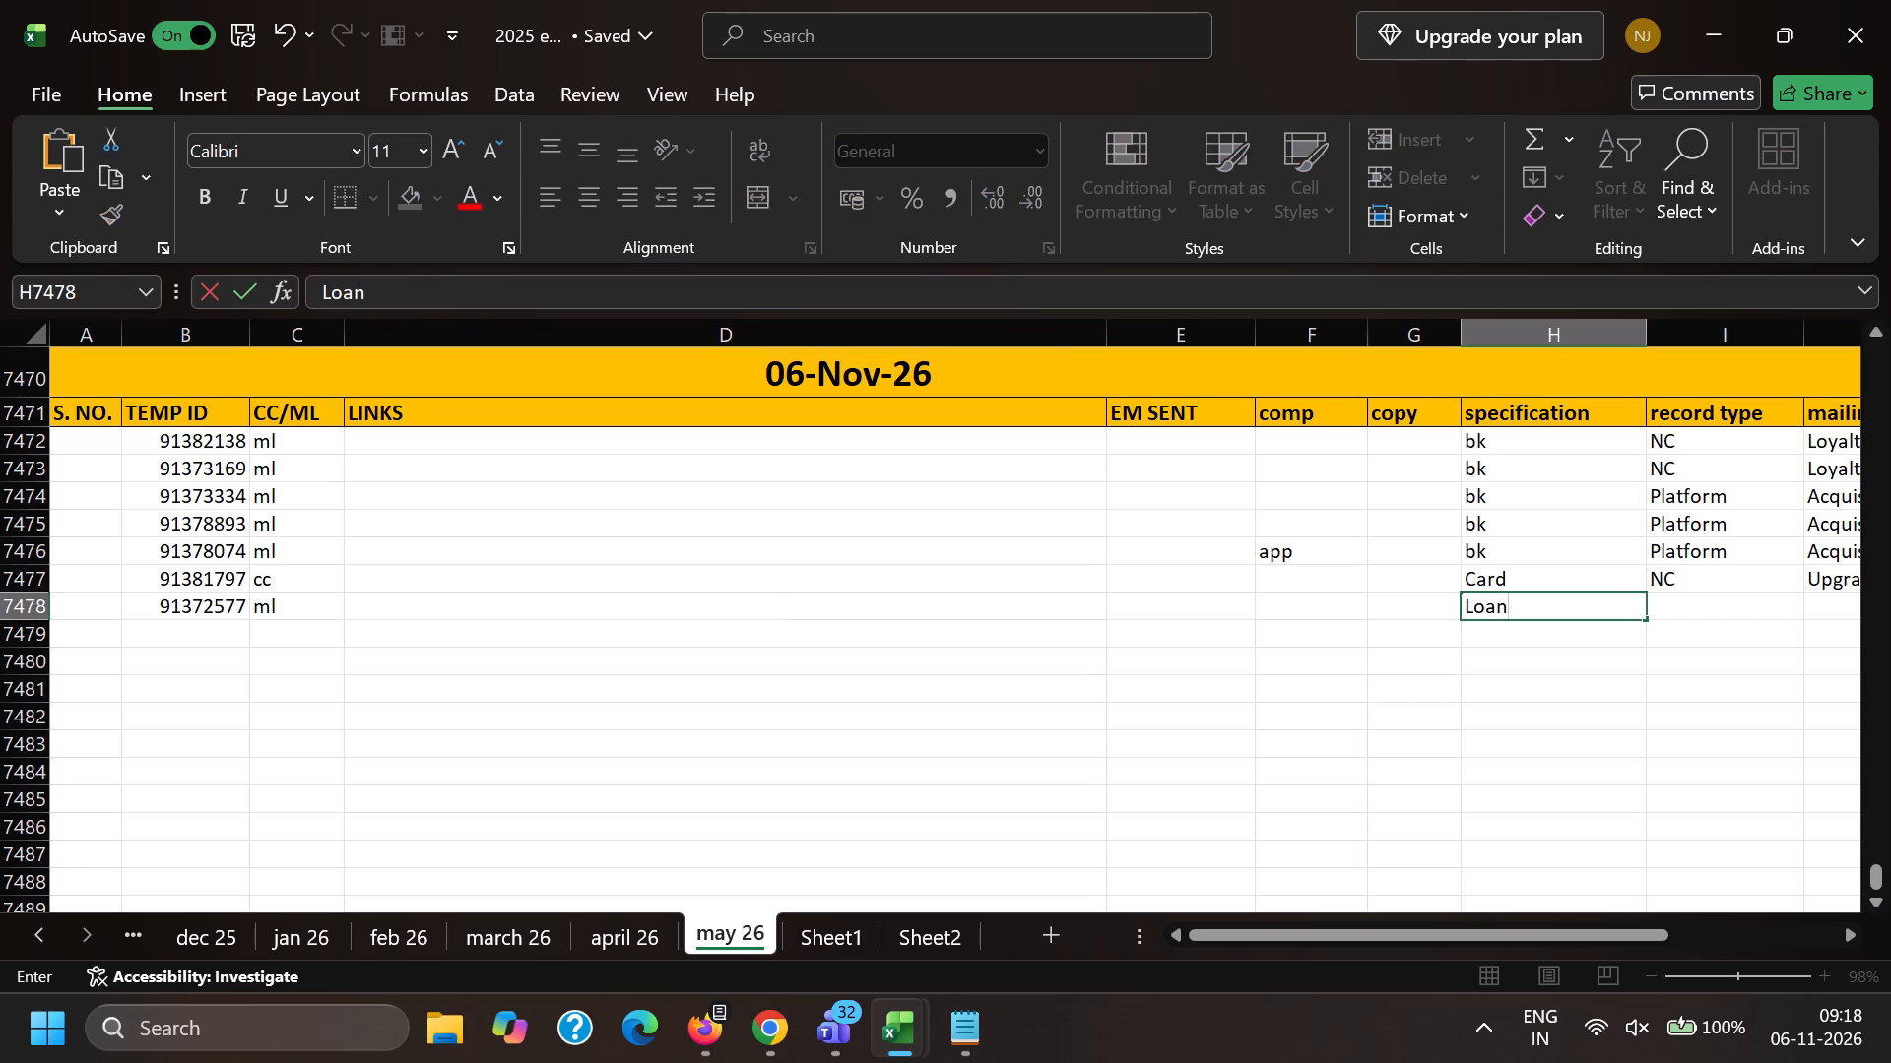
key(Right)
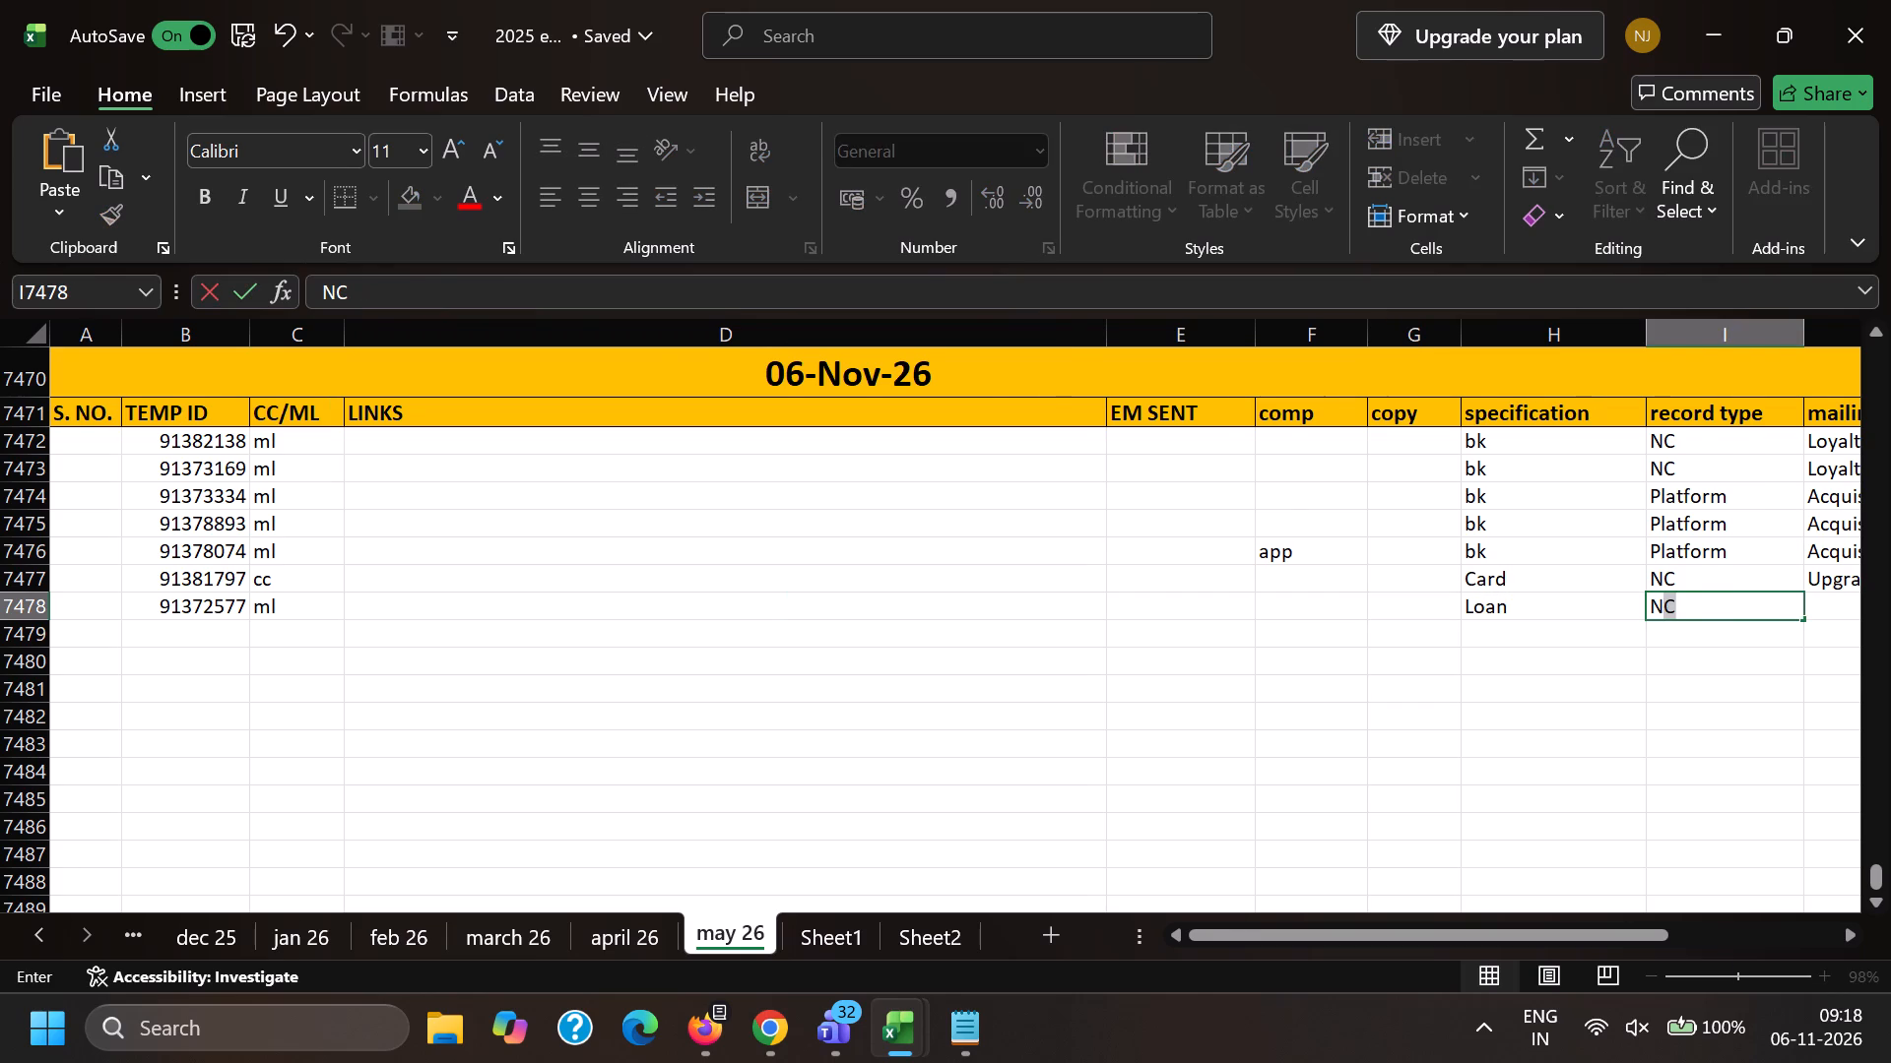
key(Right)
In the body of 91372577, delete the forwarded-message line, sender address, recipient line and the recipient's first name from the subject line.
key(alt+Tab)
scroll(454, 234, down, 1)
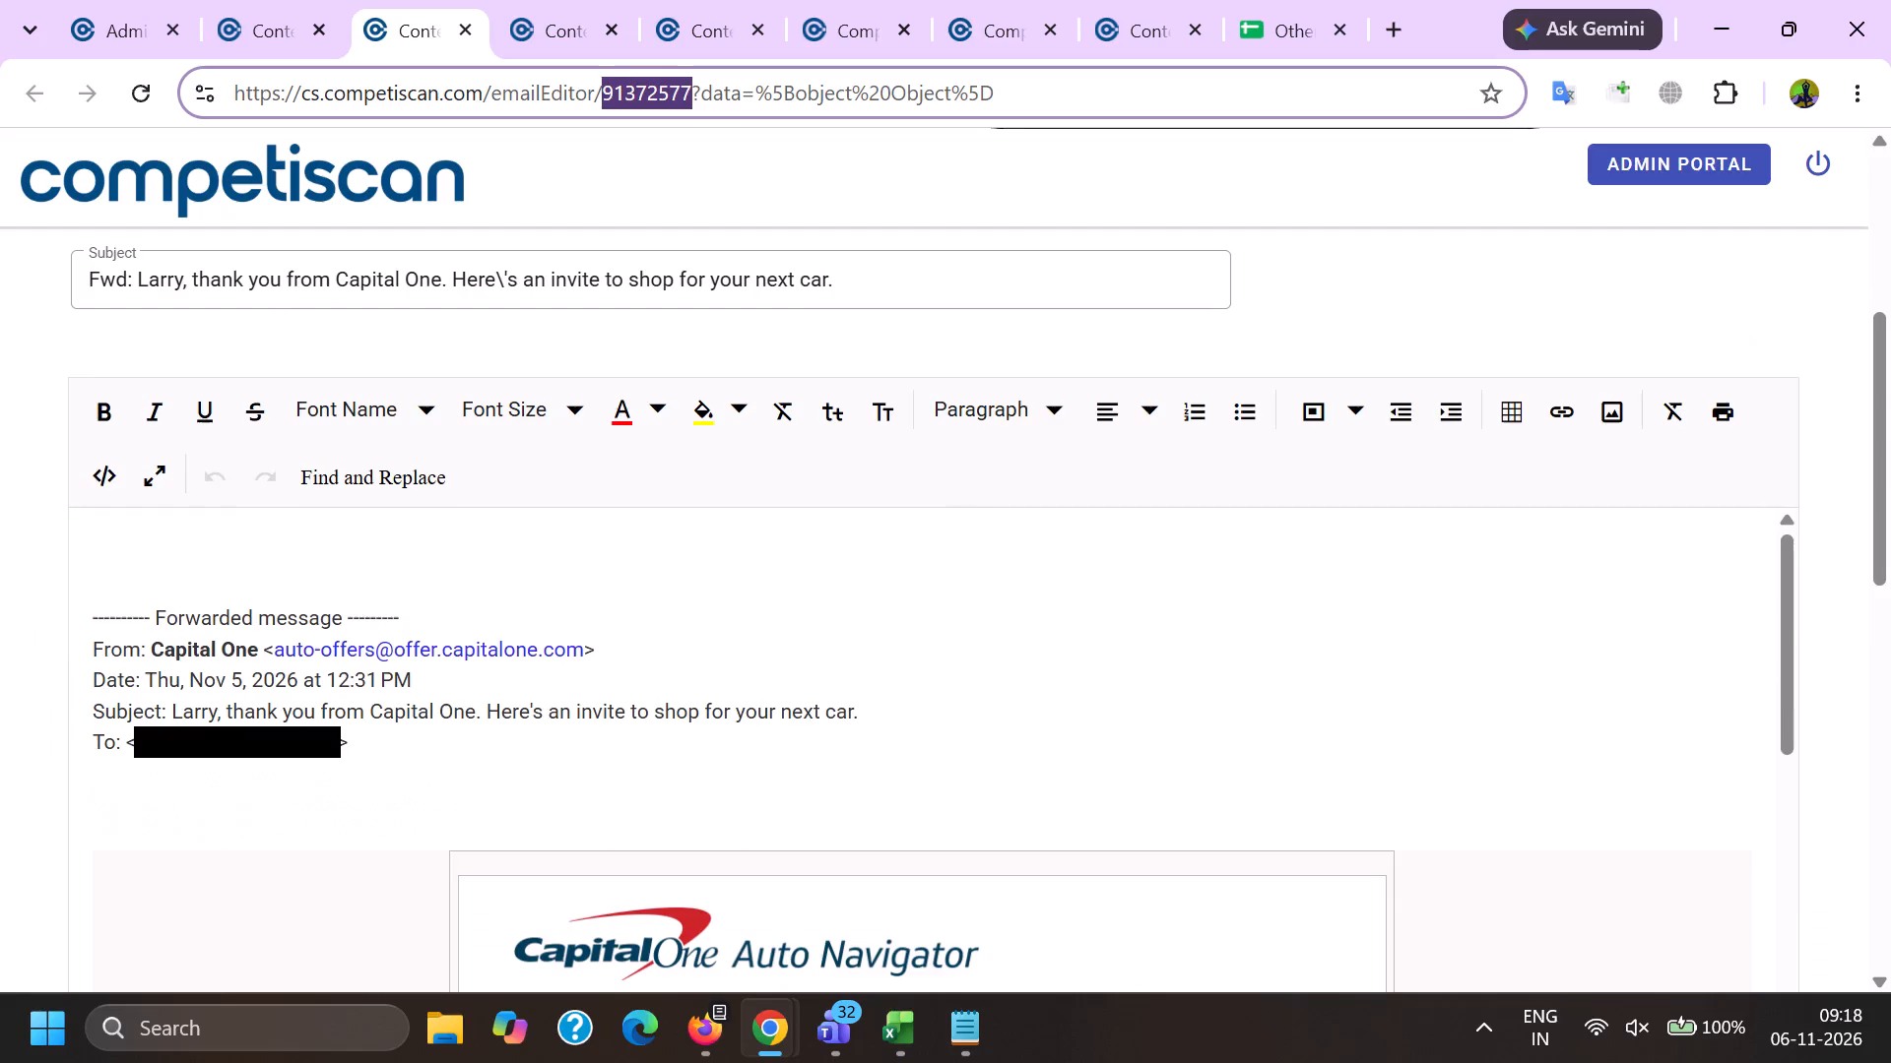
drag(416, 617, 2, 563)
key(BackSpace)
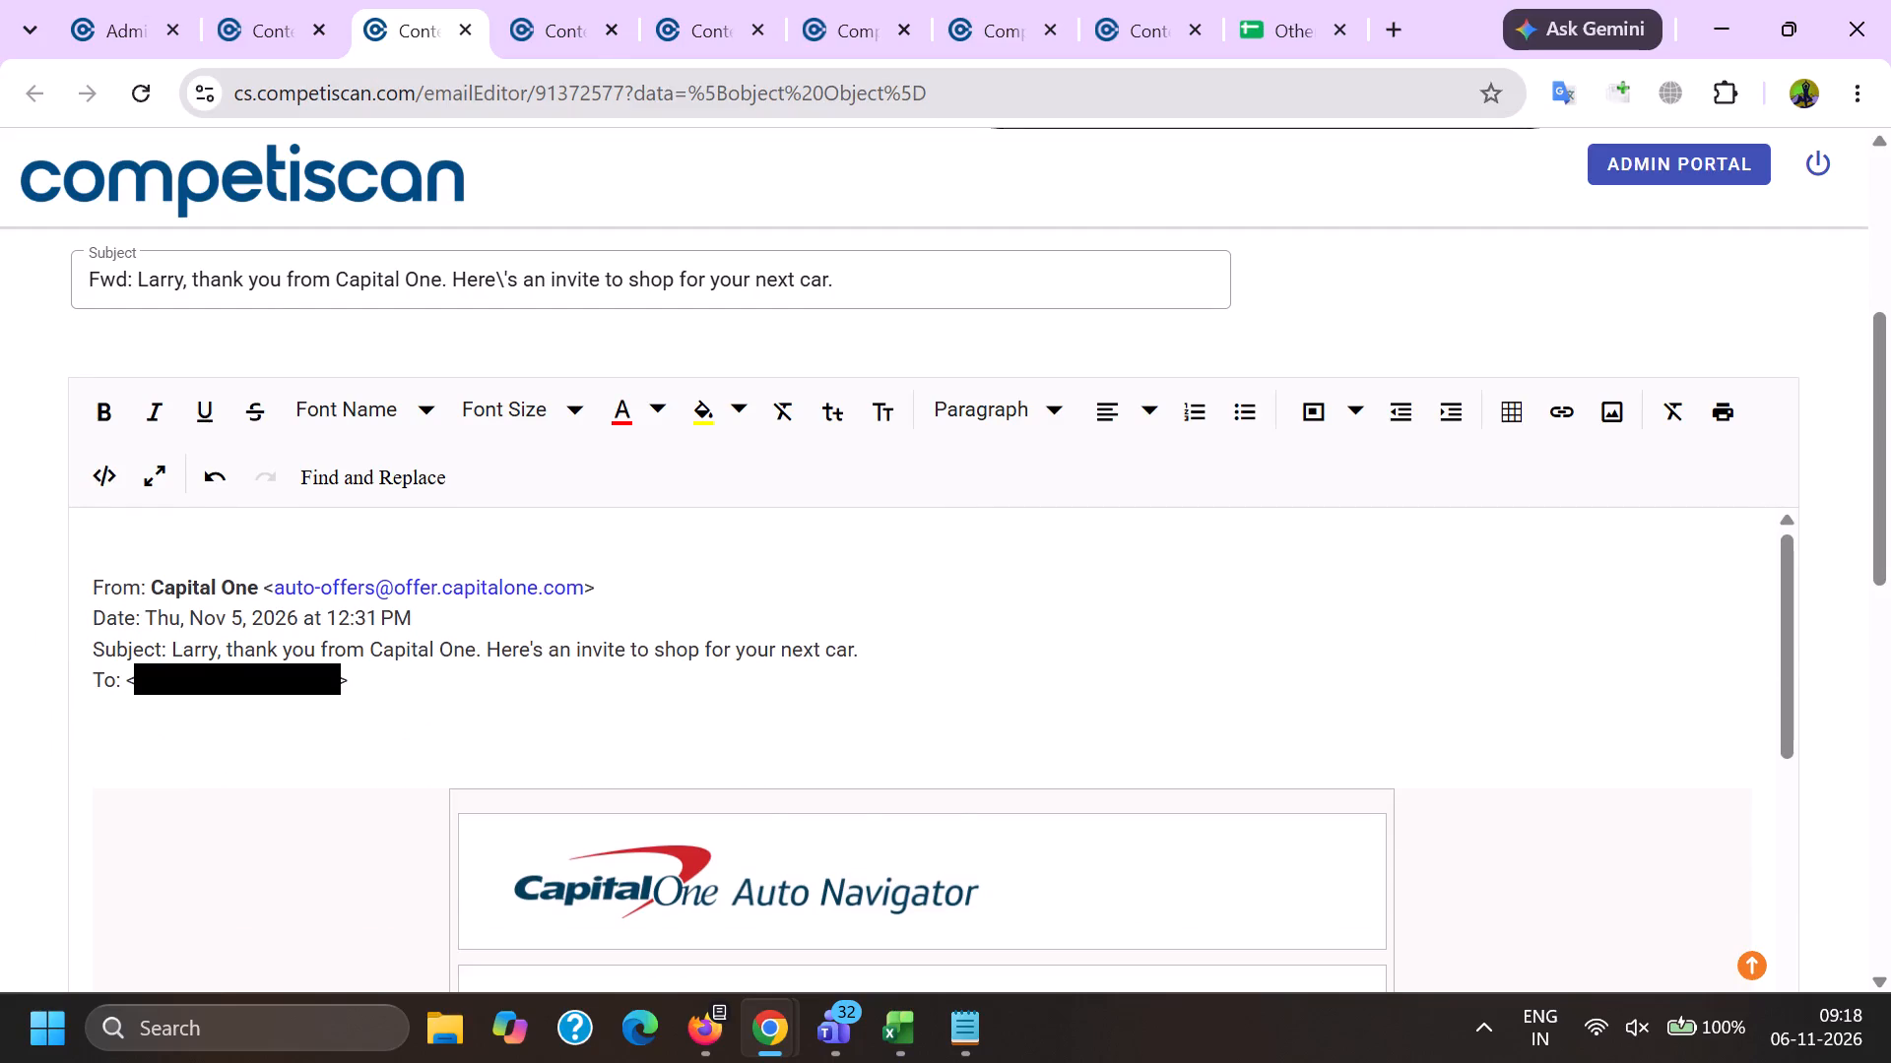
drag(260, 596, 688, 587)
key(BackSpace)
drag(557, 679, 0, 707)
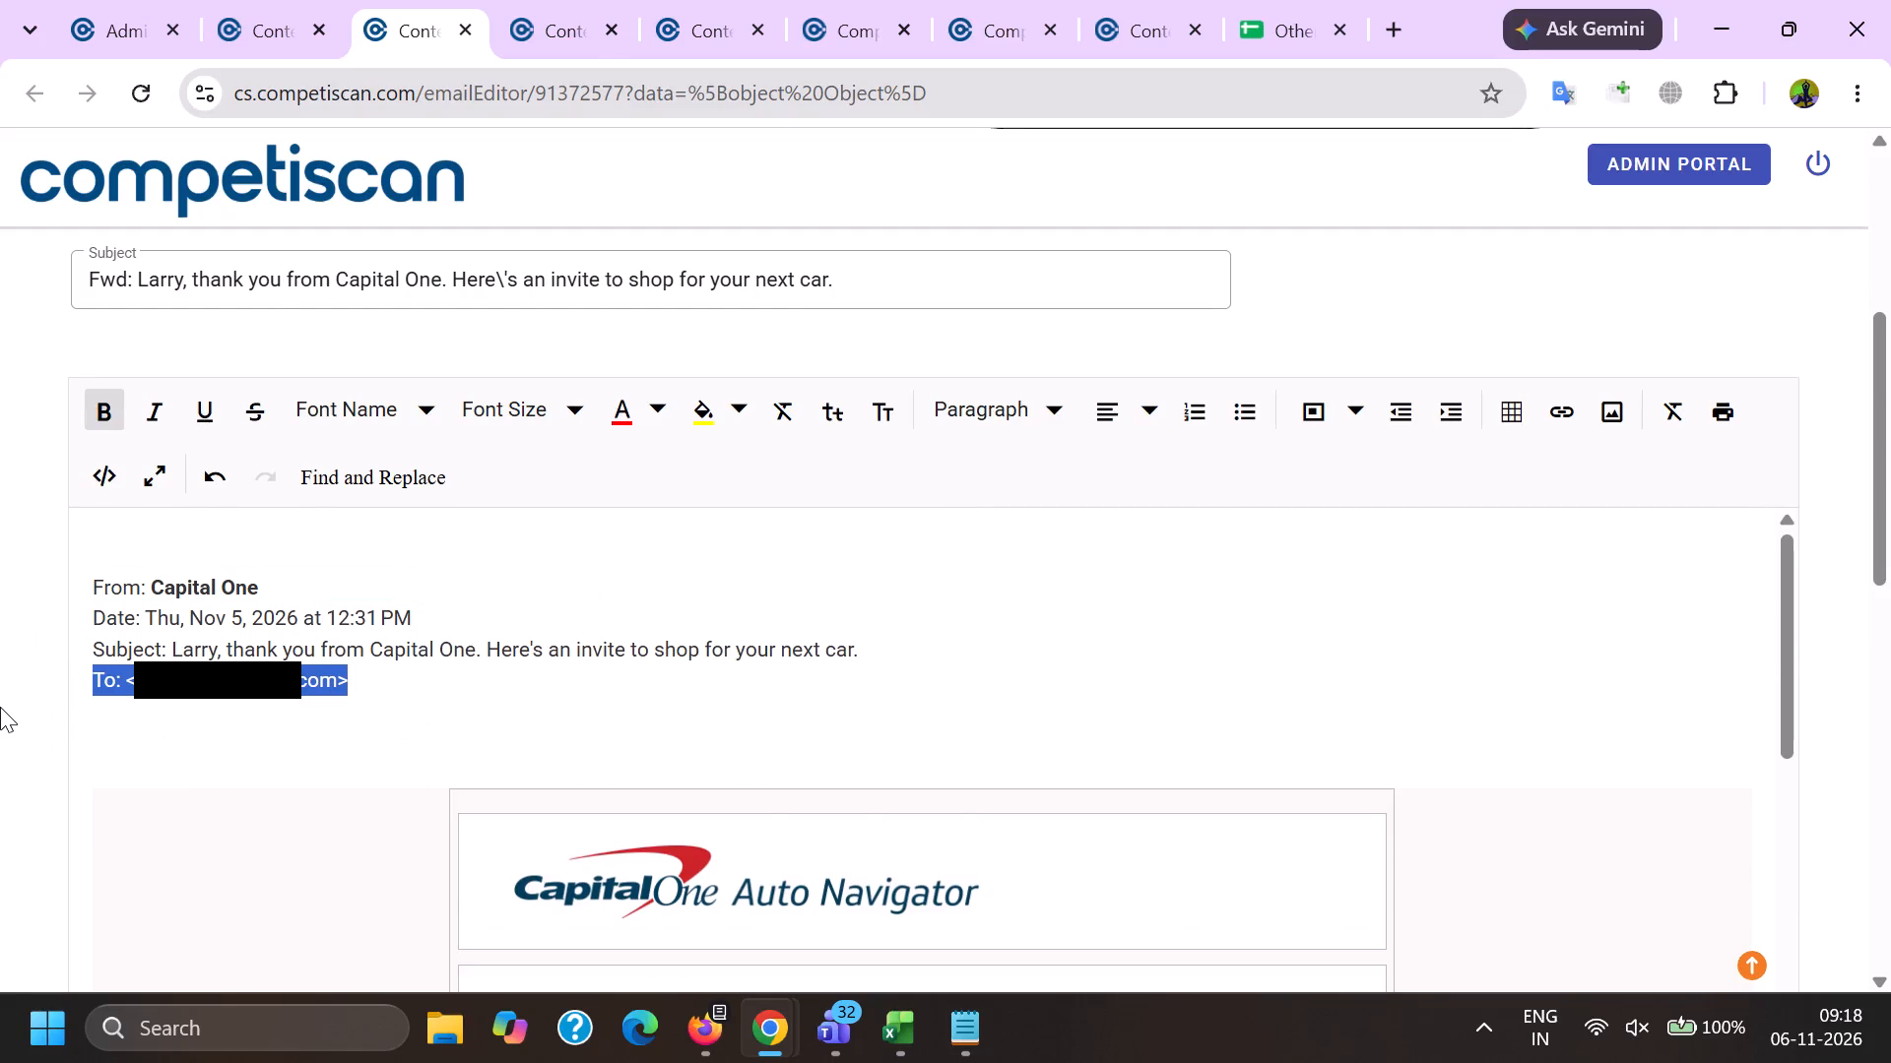
drag(0, 707, 6, 676)
key(BackSpace)
double_click(179, 648)
key(ctrl+c)
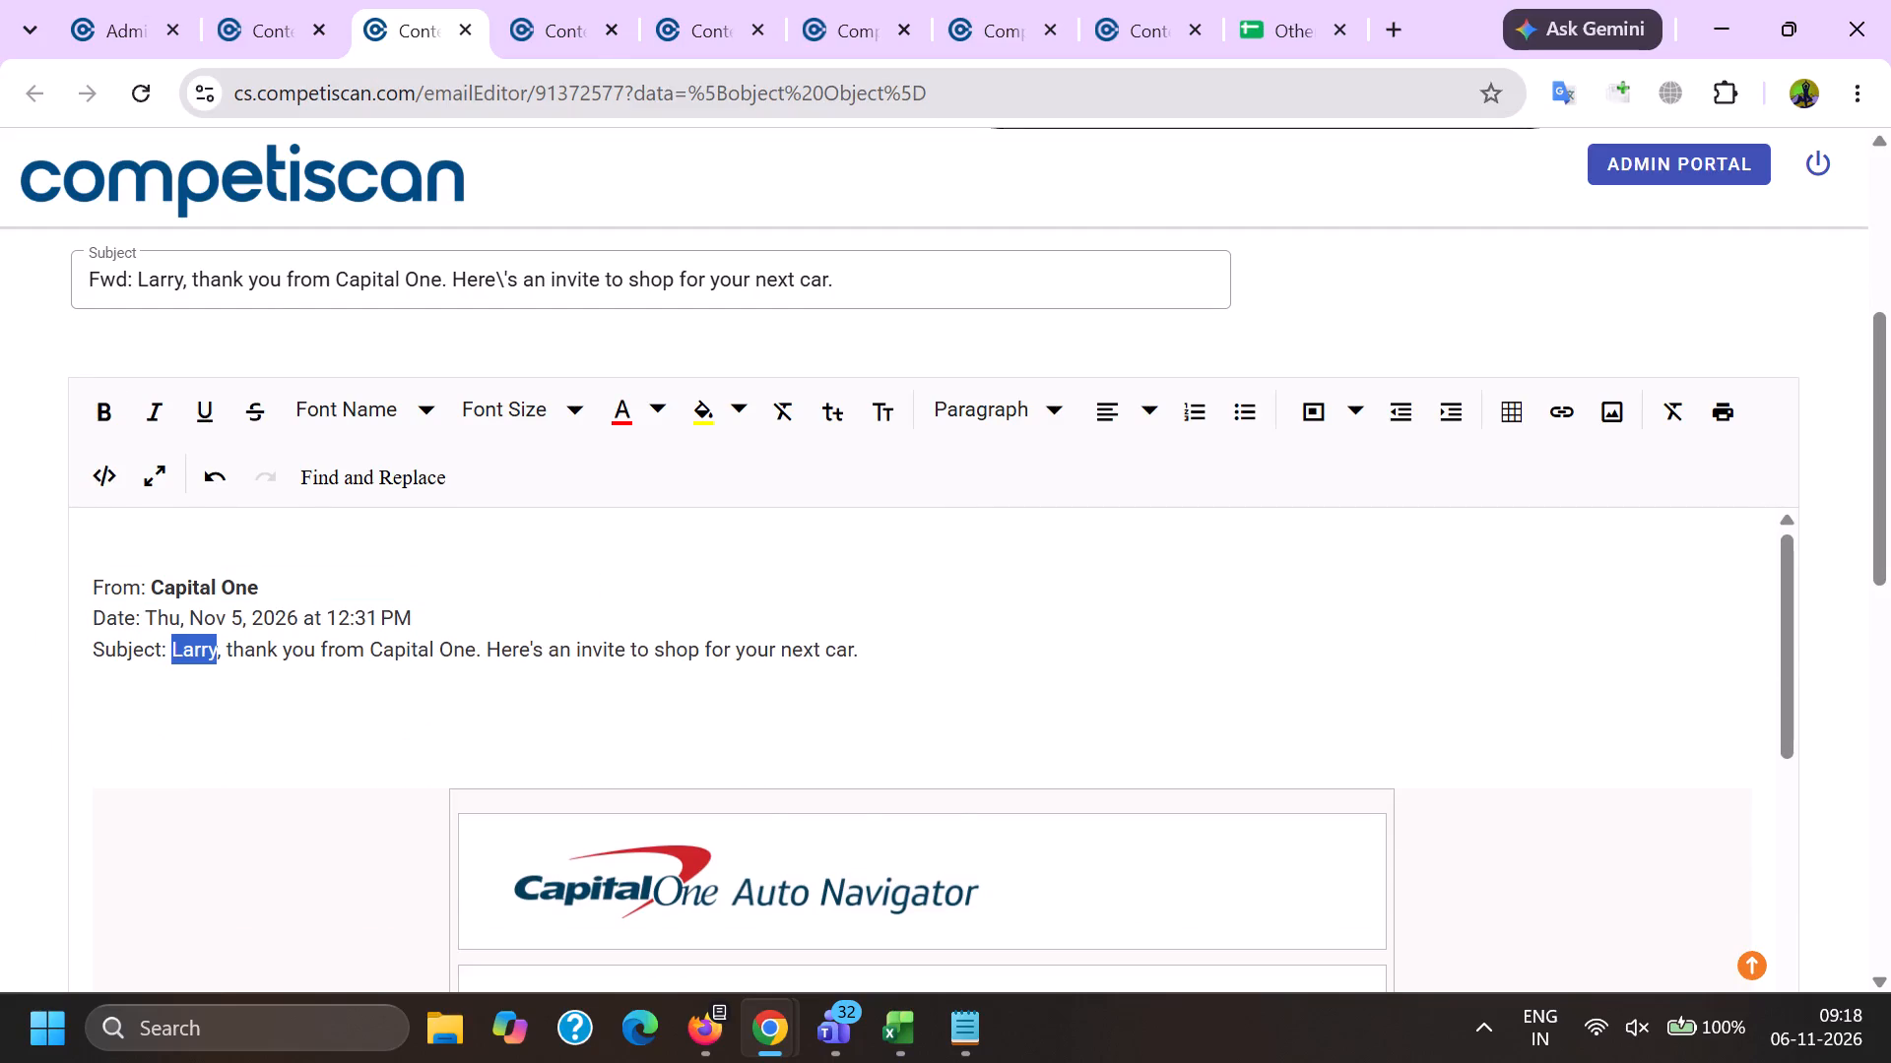
key(BackSpace)
Find the recipient's first name in the email and delete it from the "let's shop for a car you'll love" heading.
key(ctrl+f)
key(ctrl+v)
key(Return)
key(Return)
key(Return)
key(Return)
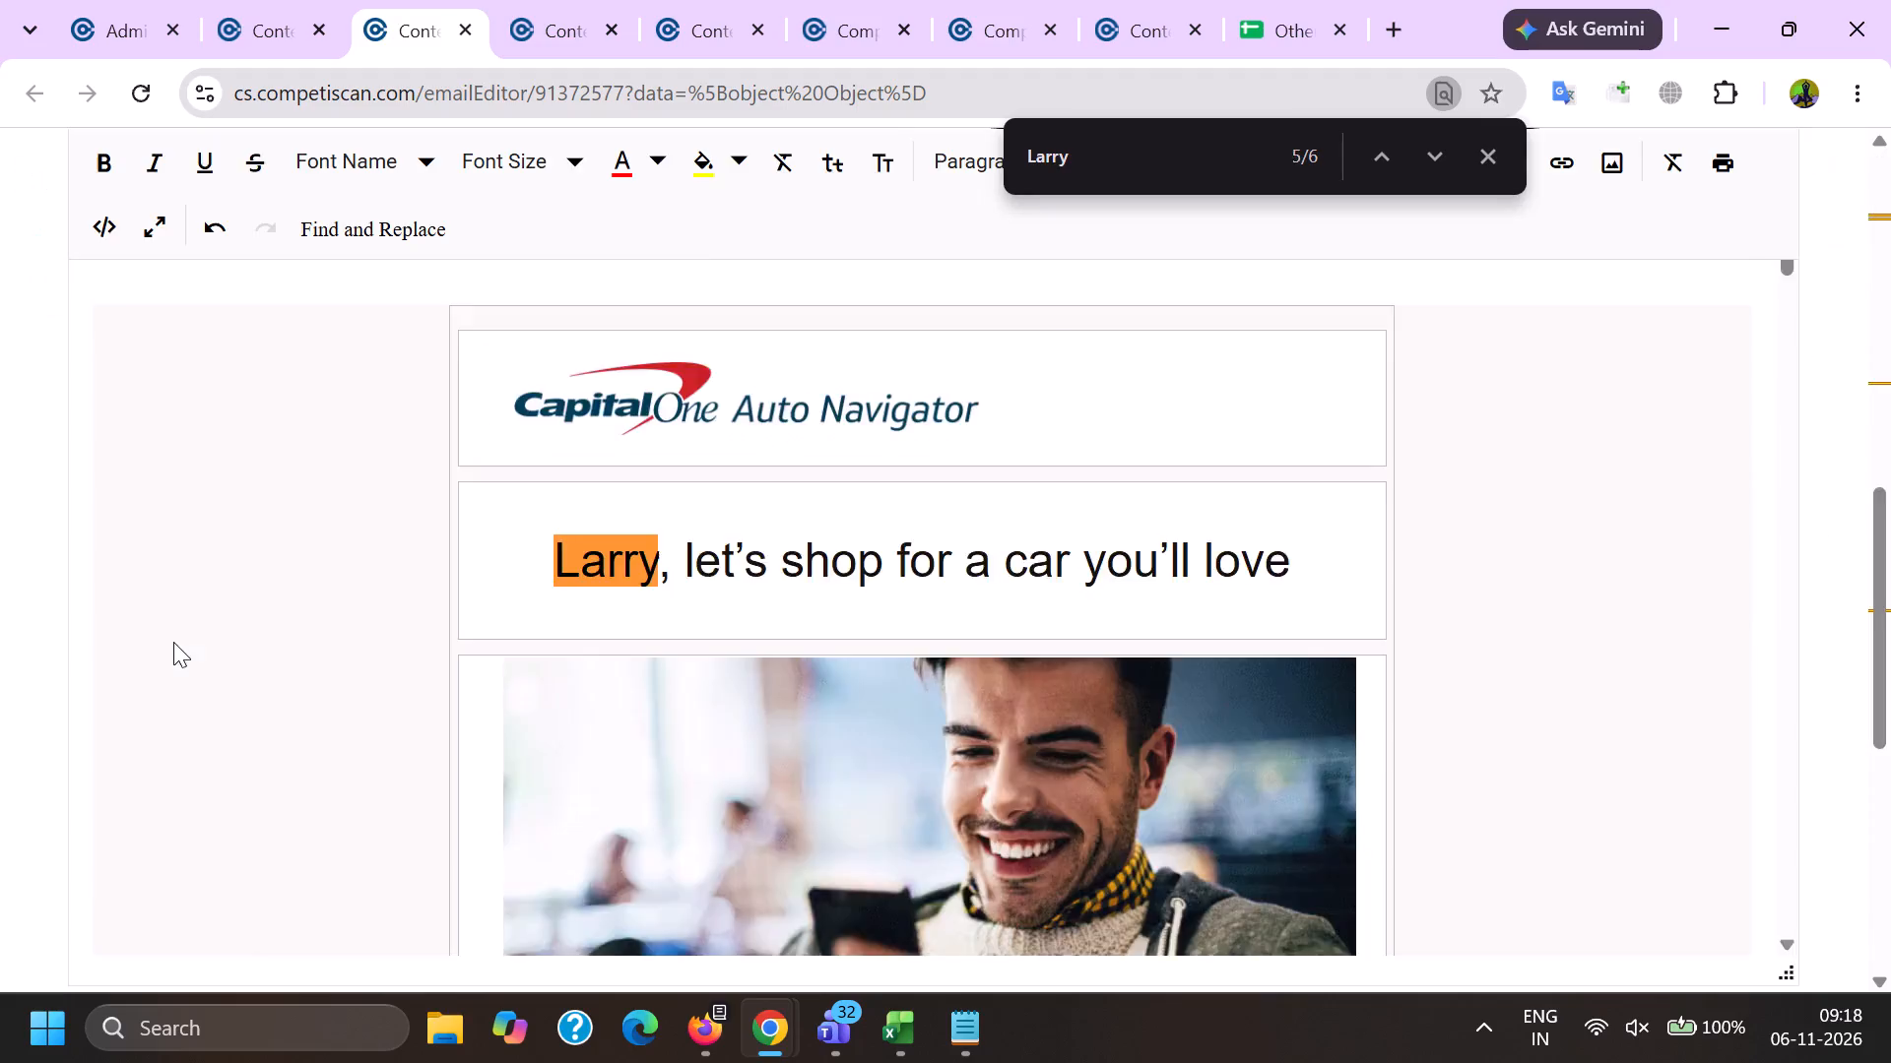
key(Return)
key(Return)
key(Return)
key(Return)
key(Return)
key(Return)
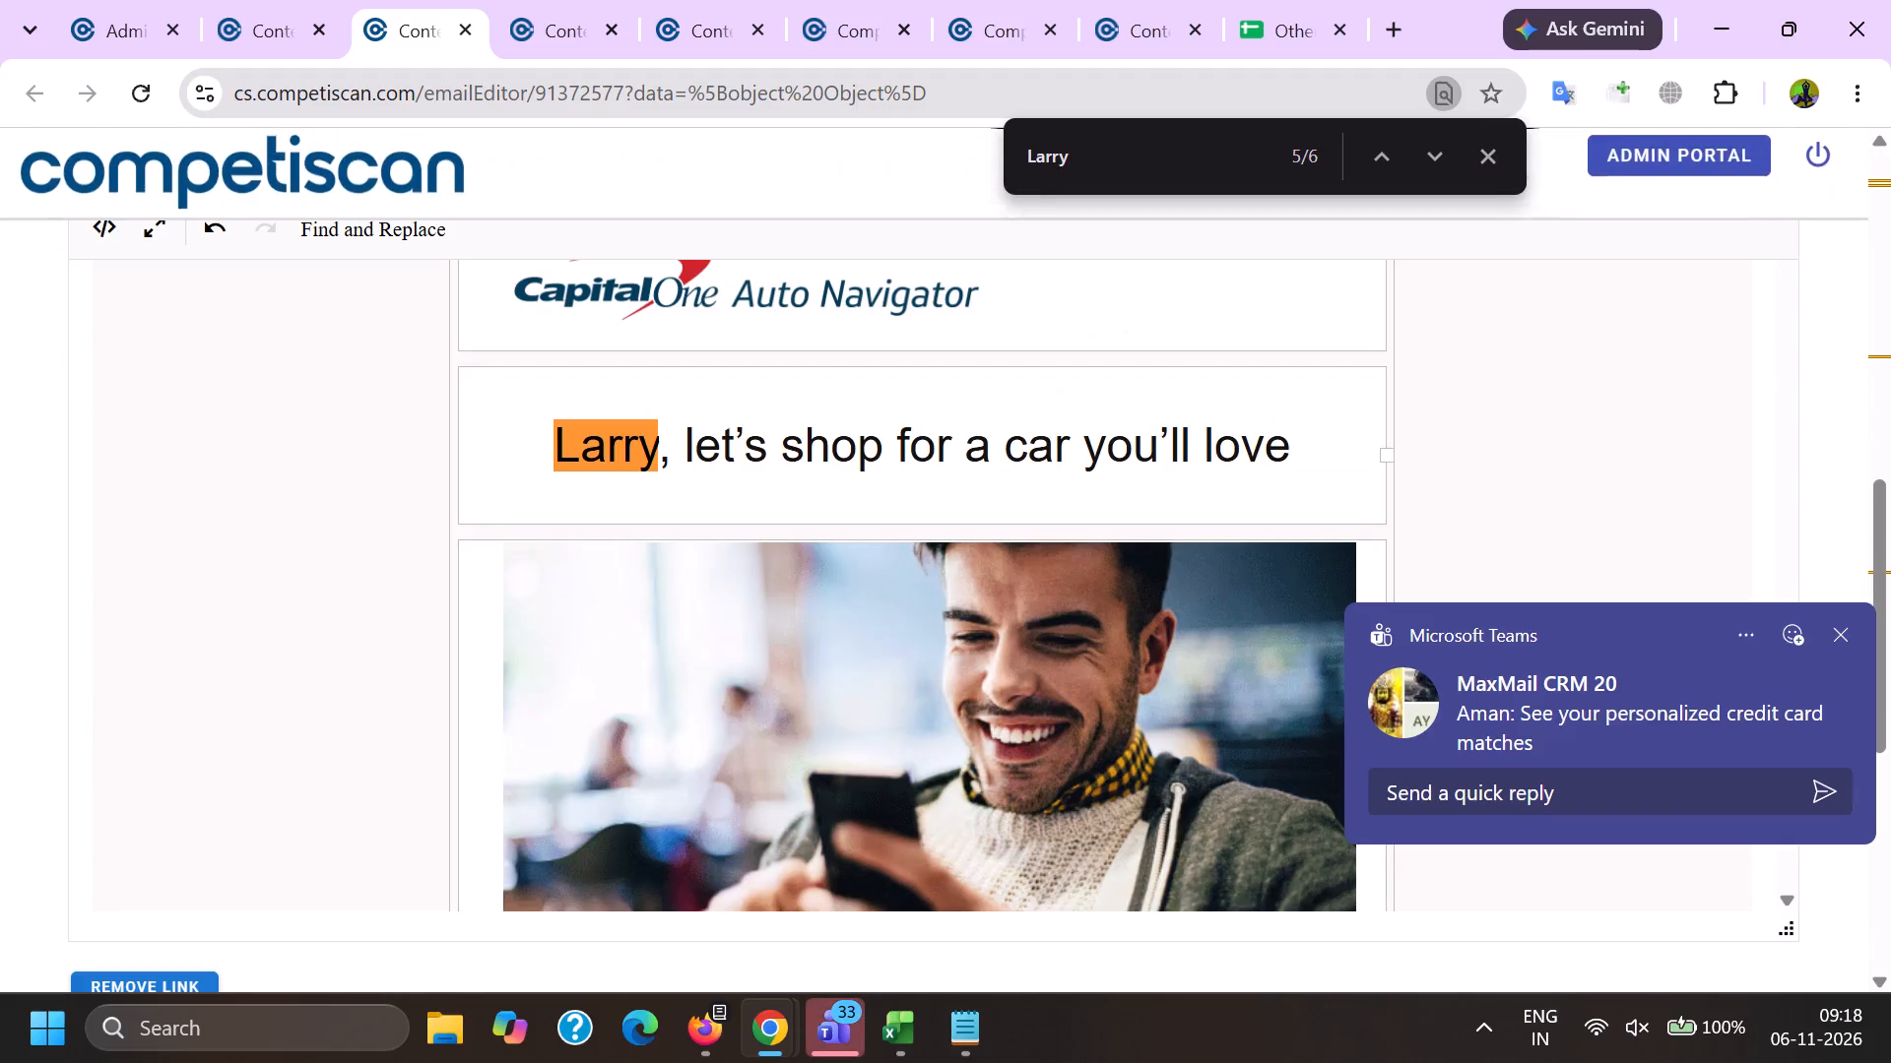
double_click(594, 469)
key(BackSpace)
Copy the footer's Privacy link address, remove all links from the email and reapply the copied address to the Privacy text.
scroll(657, 520, down, 18)
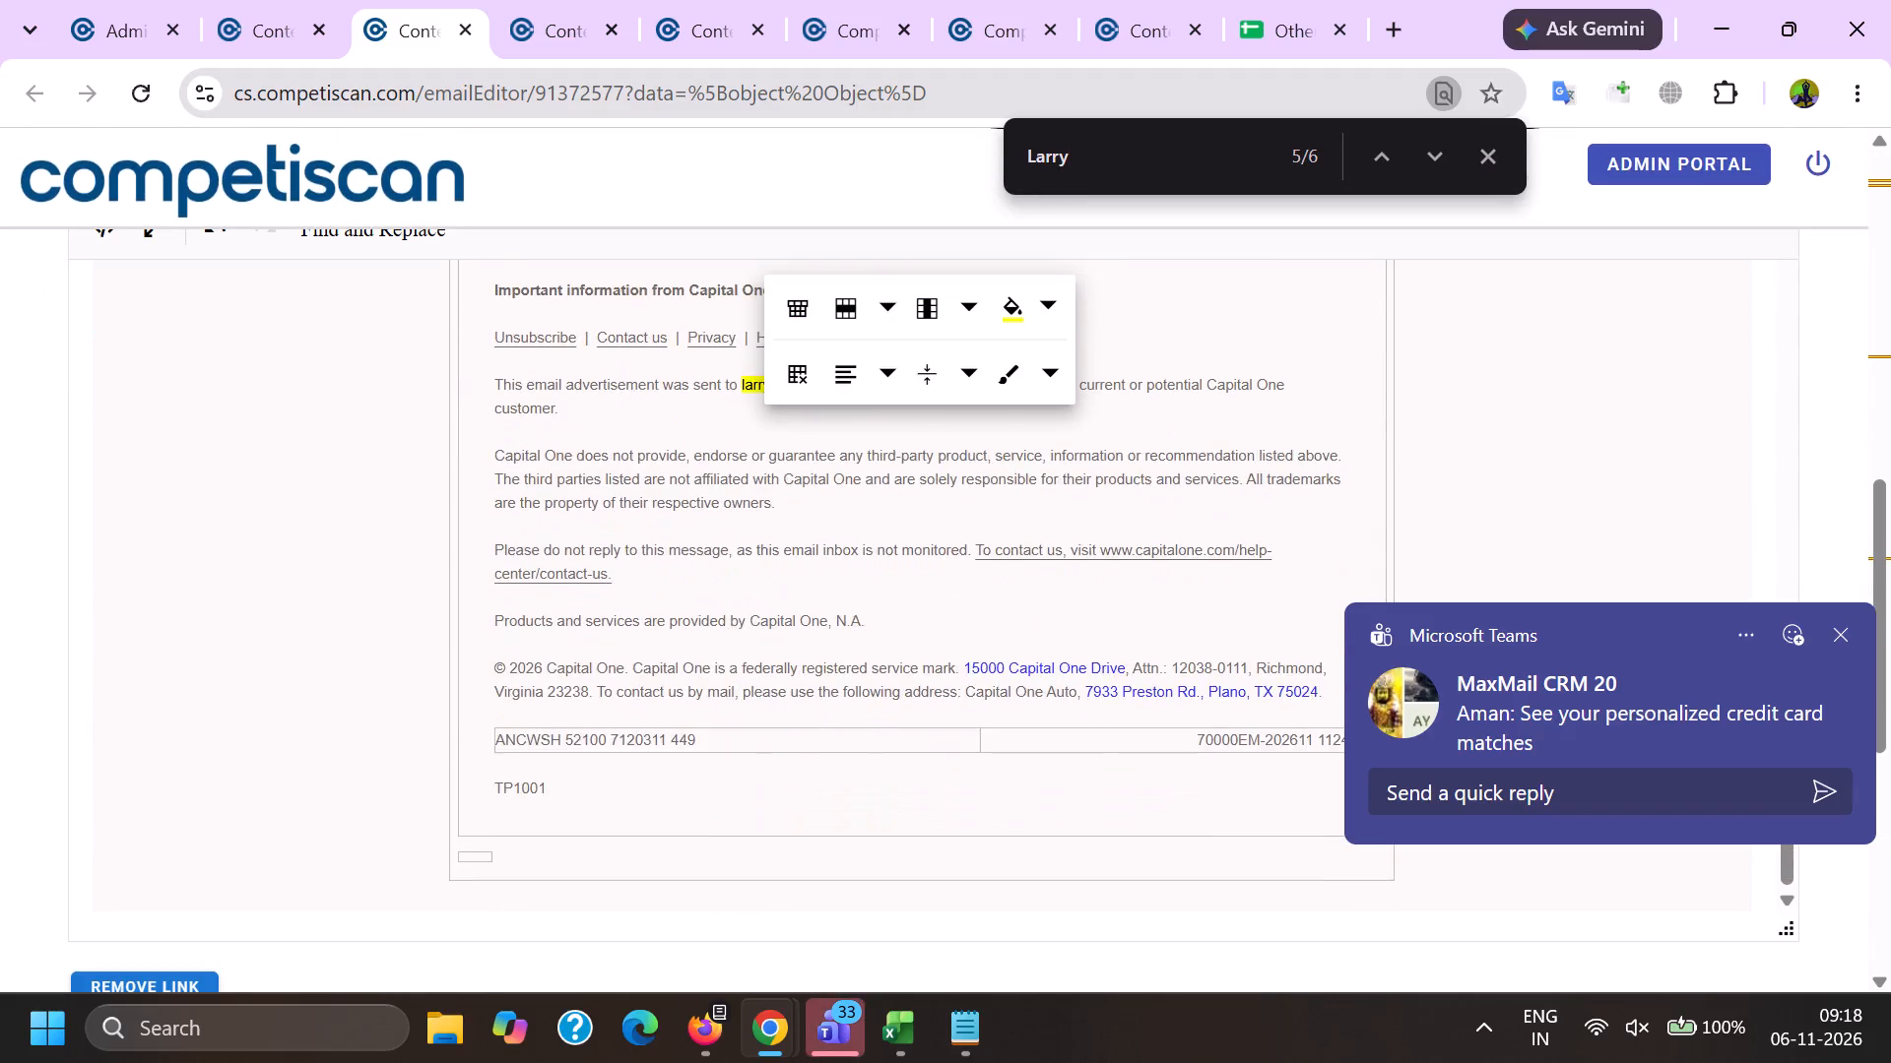
scroll(719, 612, up, 2)
right_click(711, 631)
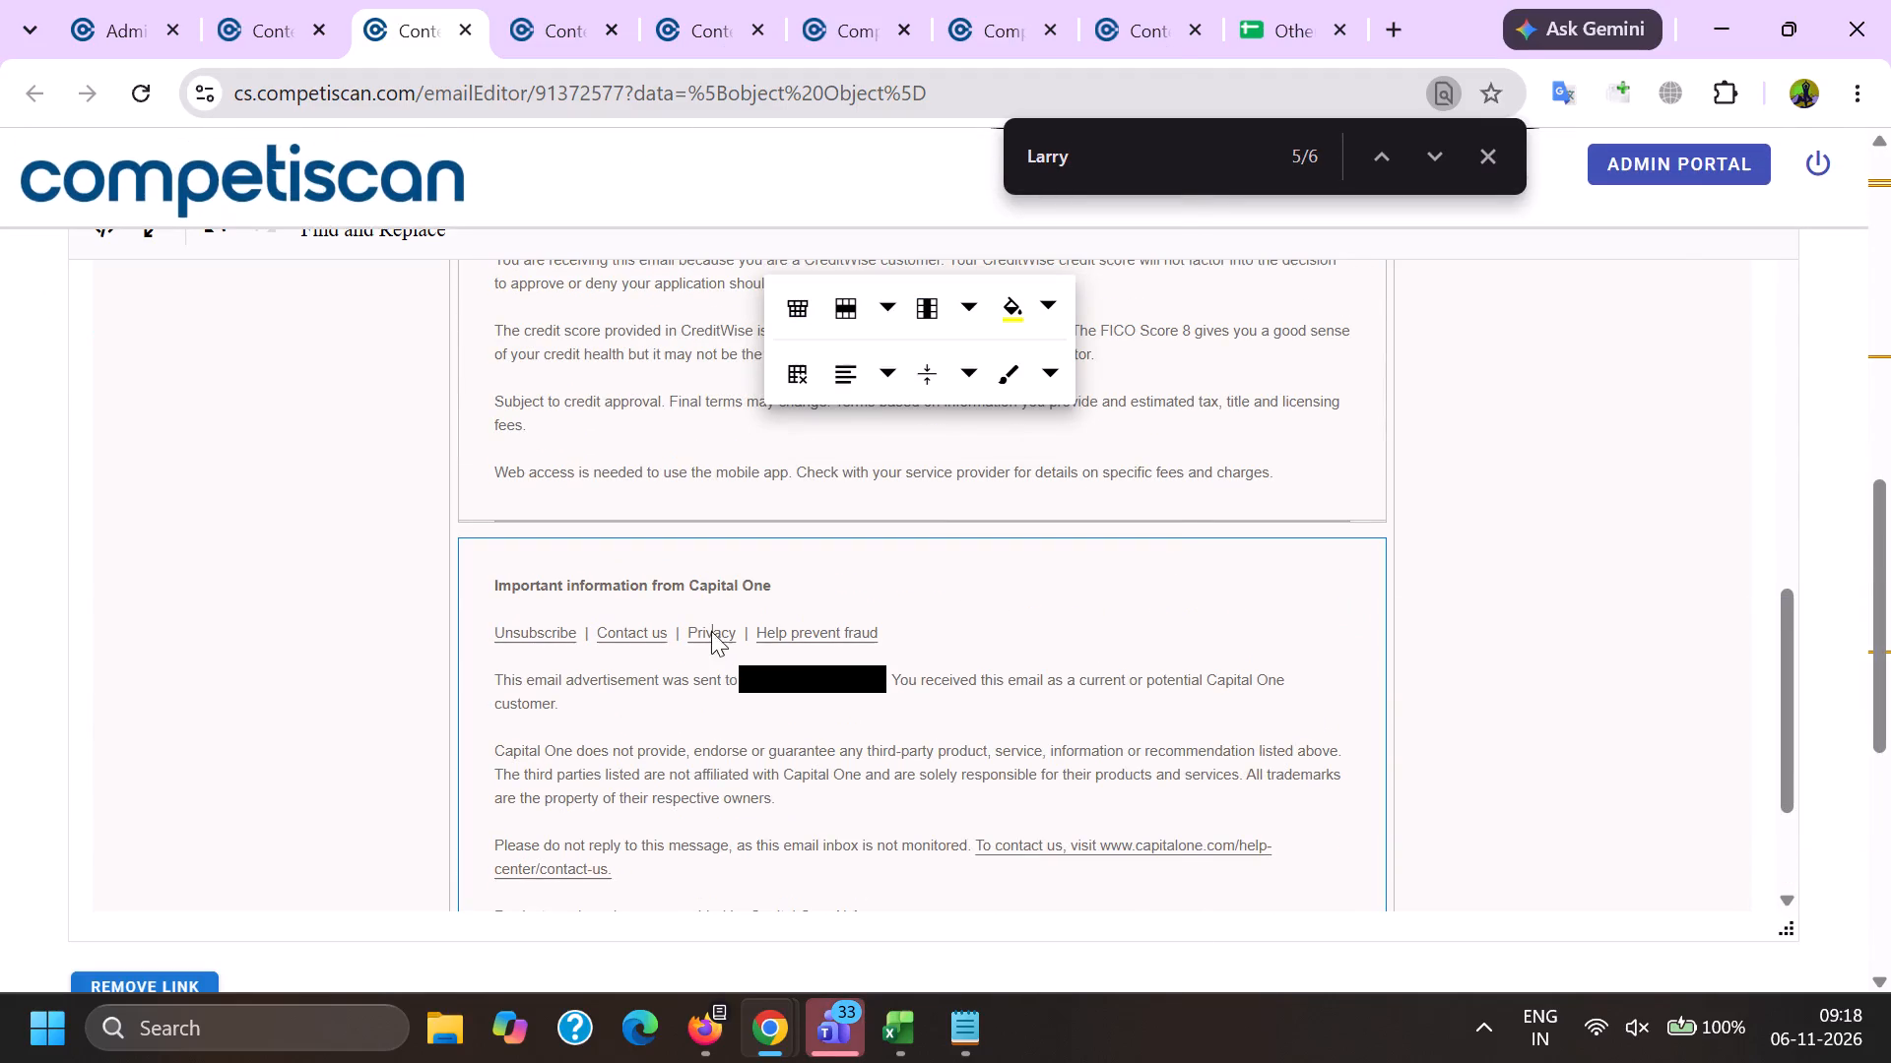
click(804, 329)
scroll(0, 469, down, 4)
click(211, 403)
click(1104, 265)
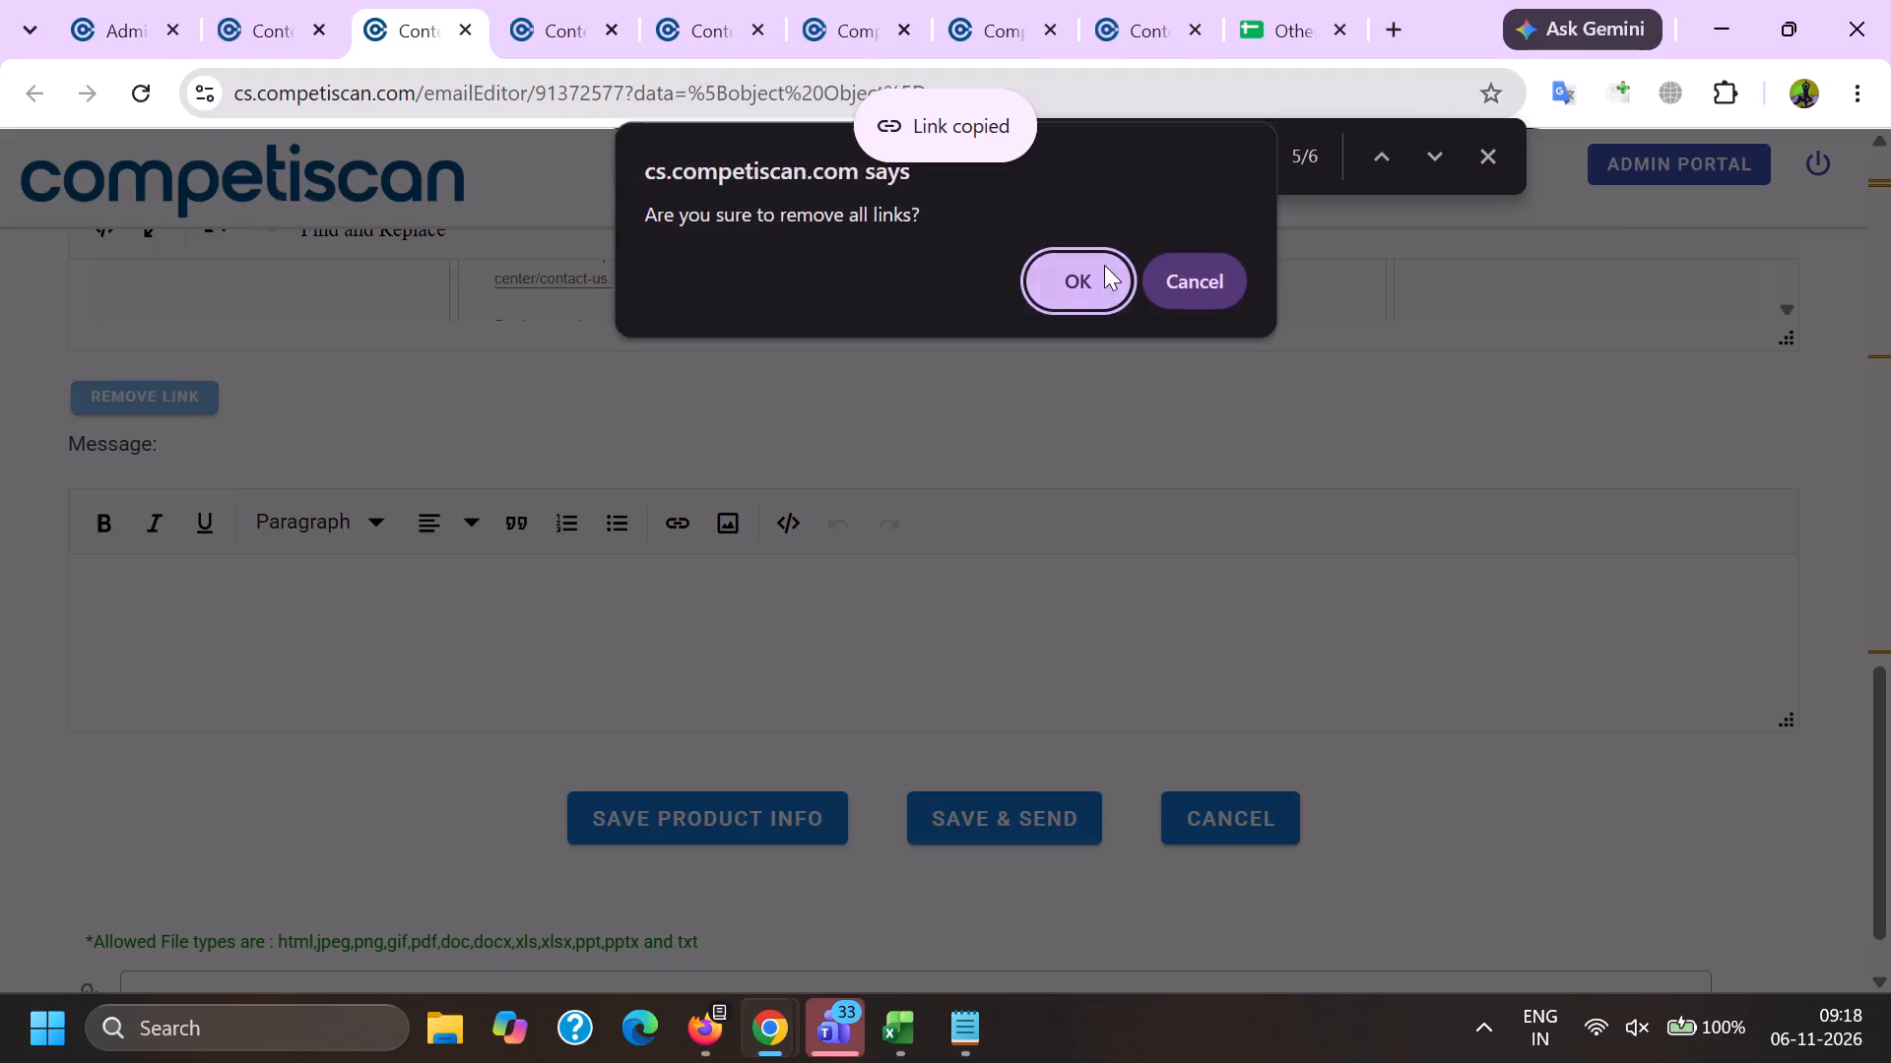
scroll(882, 635, up, 4)
click(713, 629)
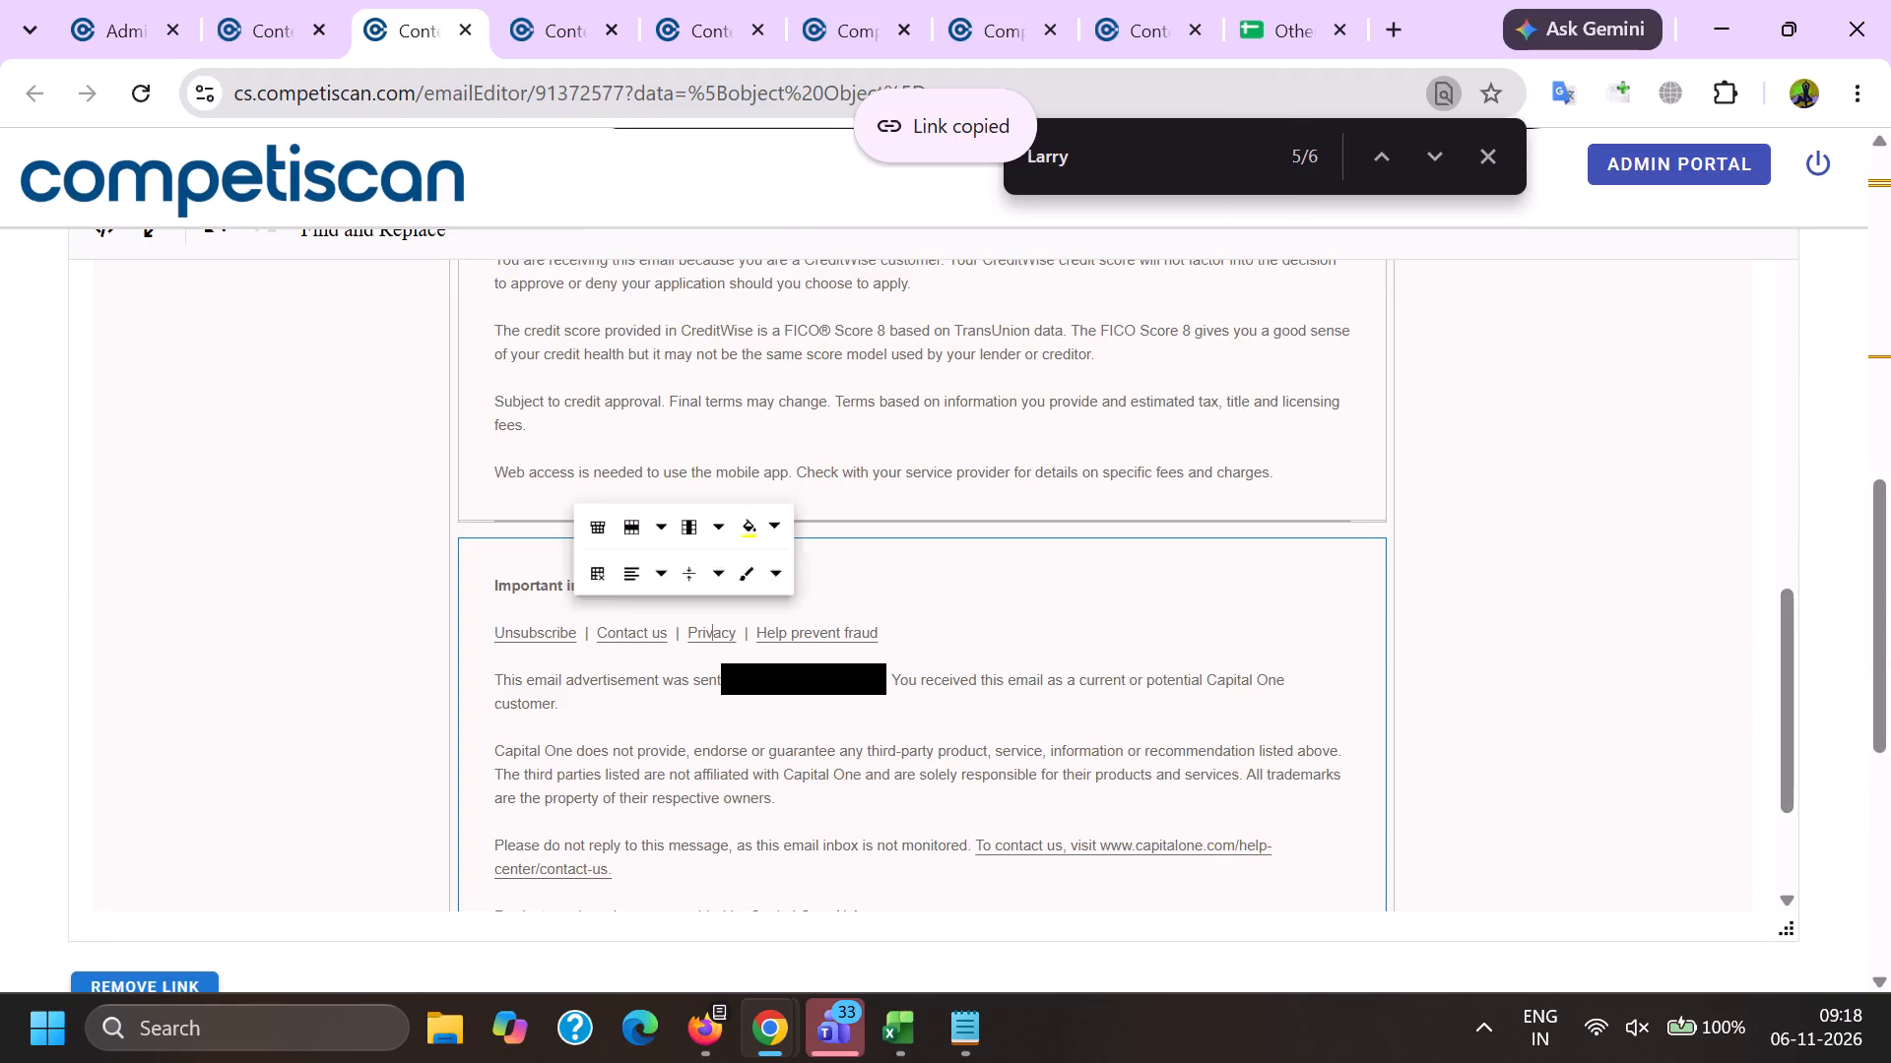
key(ctrl+k)
key(ctrl+v)
click(960, 621)
Delete the recipient's email address and the TP1001 code from the Capital One footer and save the product info.
scroll(890, 495, down, 4)
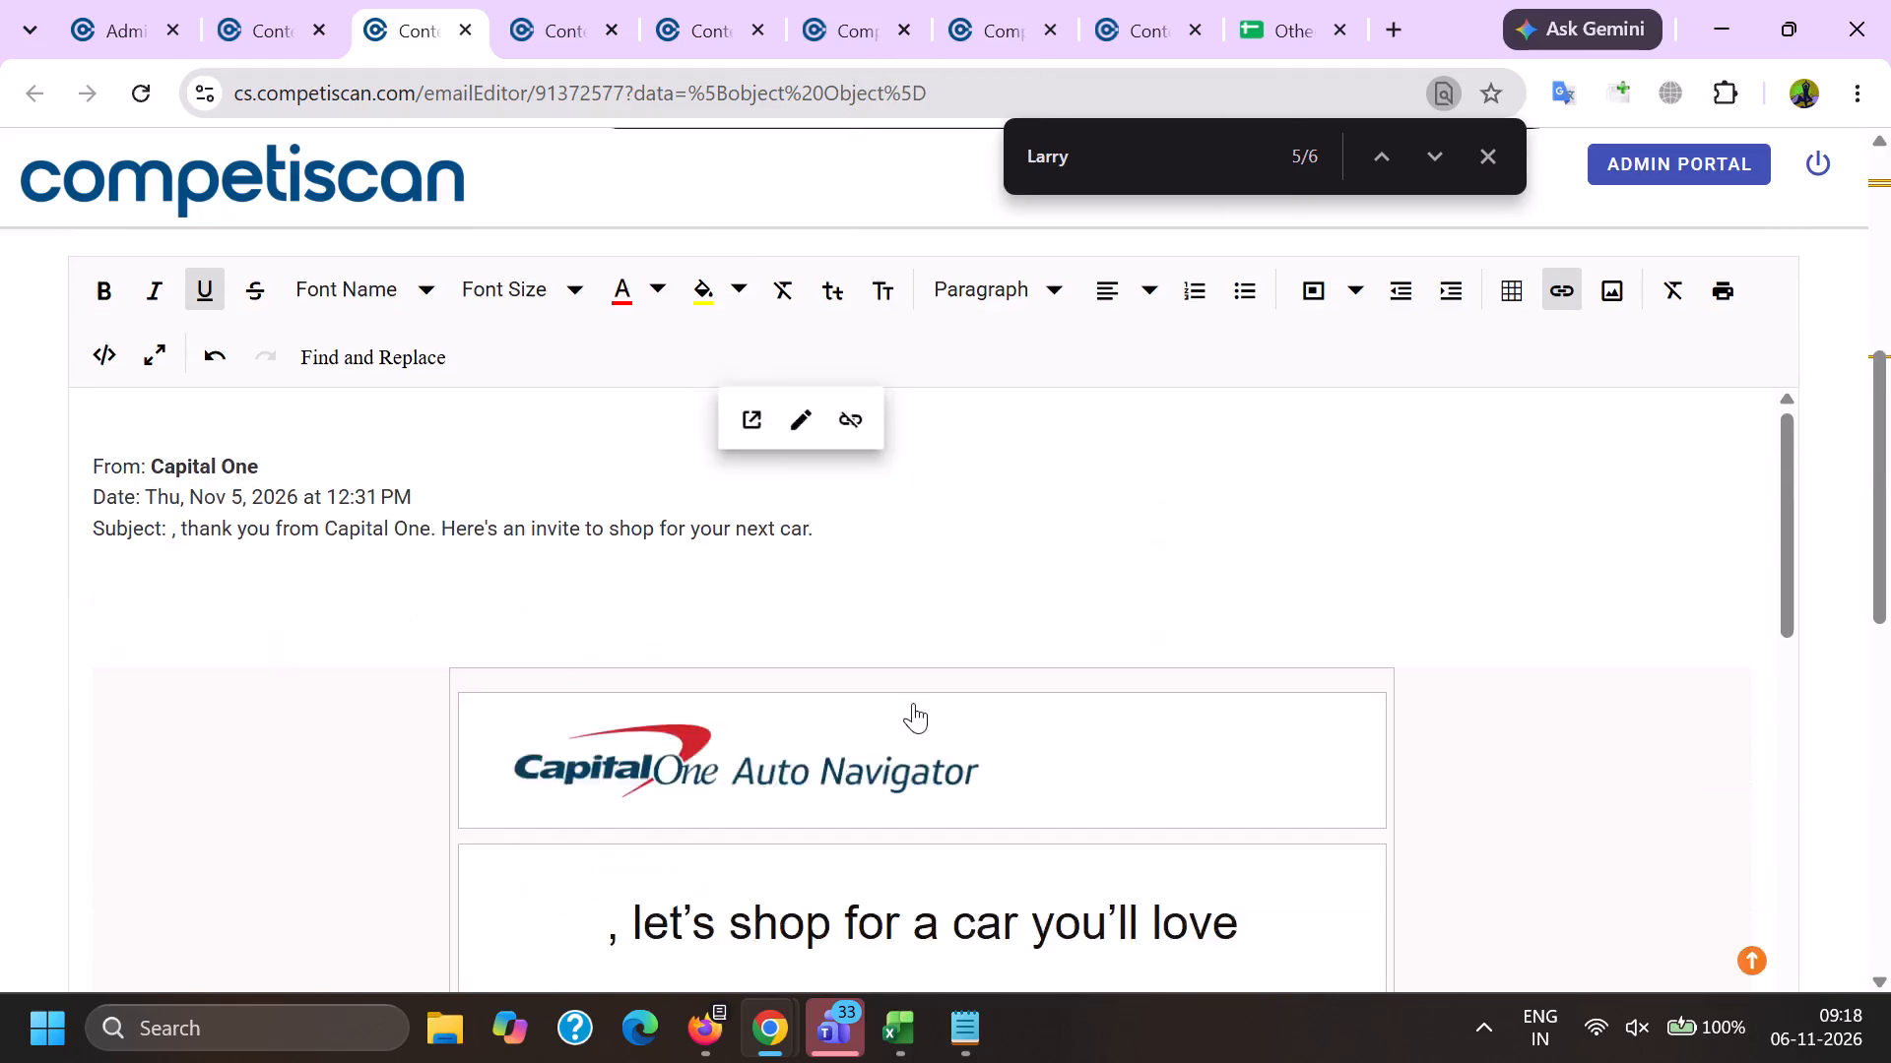
scroll(913, 703, down, 11)
scroll(806, 679, up, 2)
scroll(806, 680, down, 19)
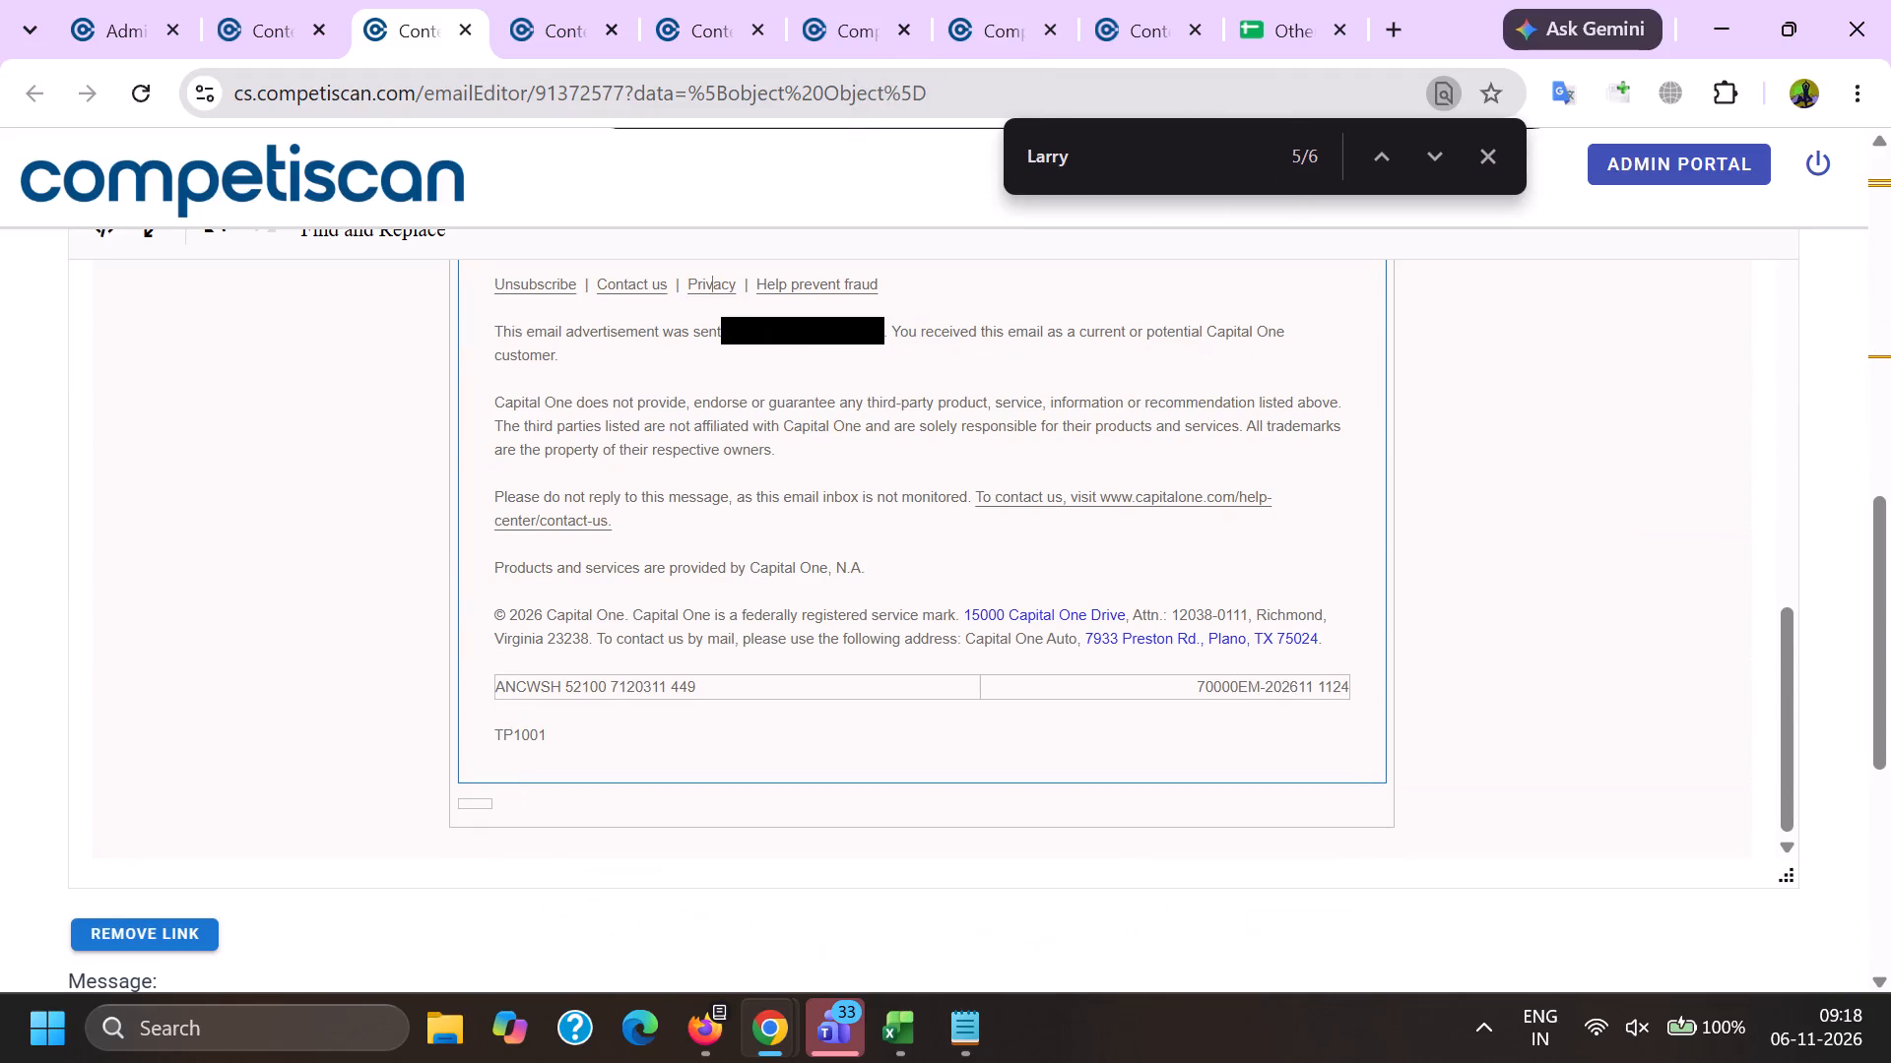
drag(744, 319, 876, 334)
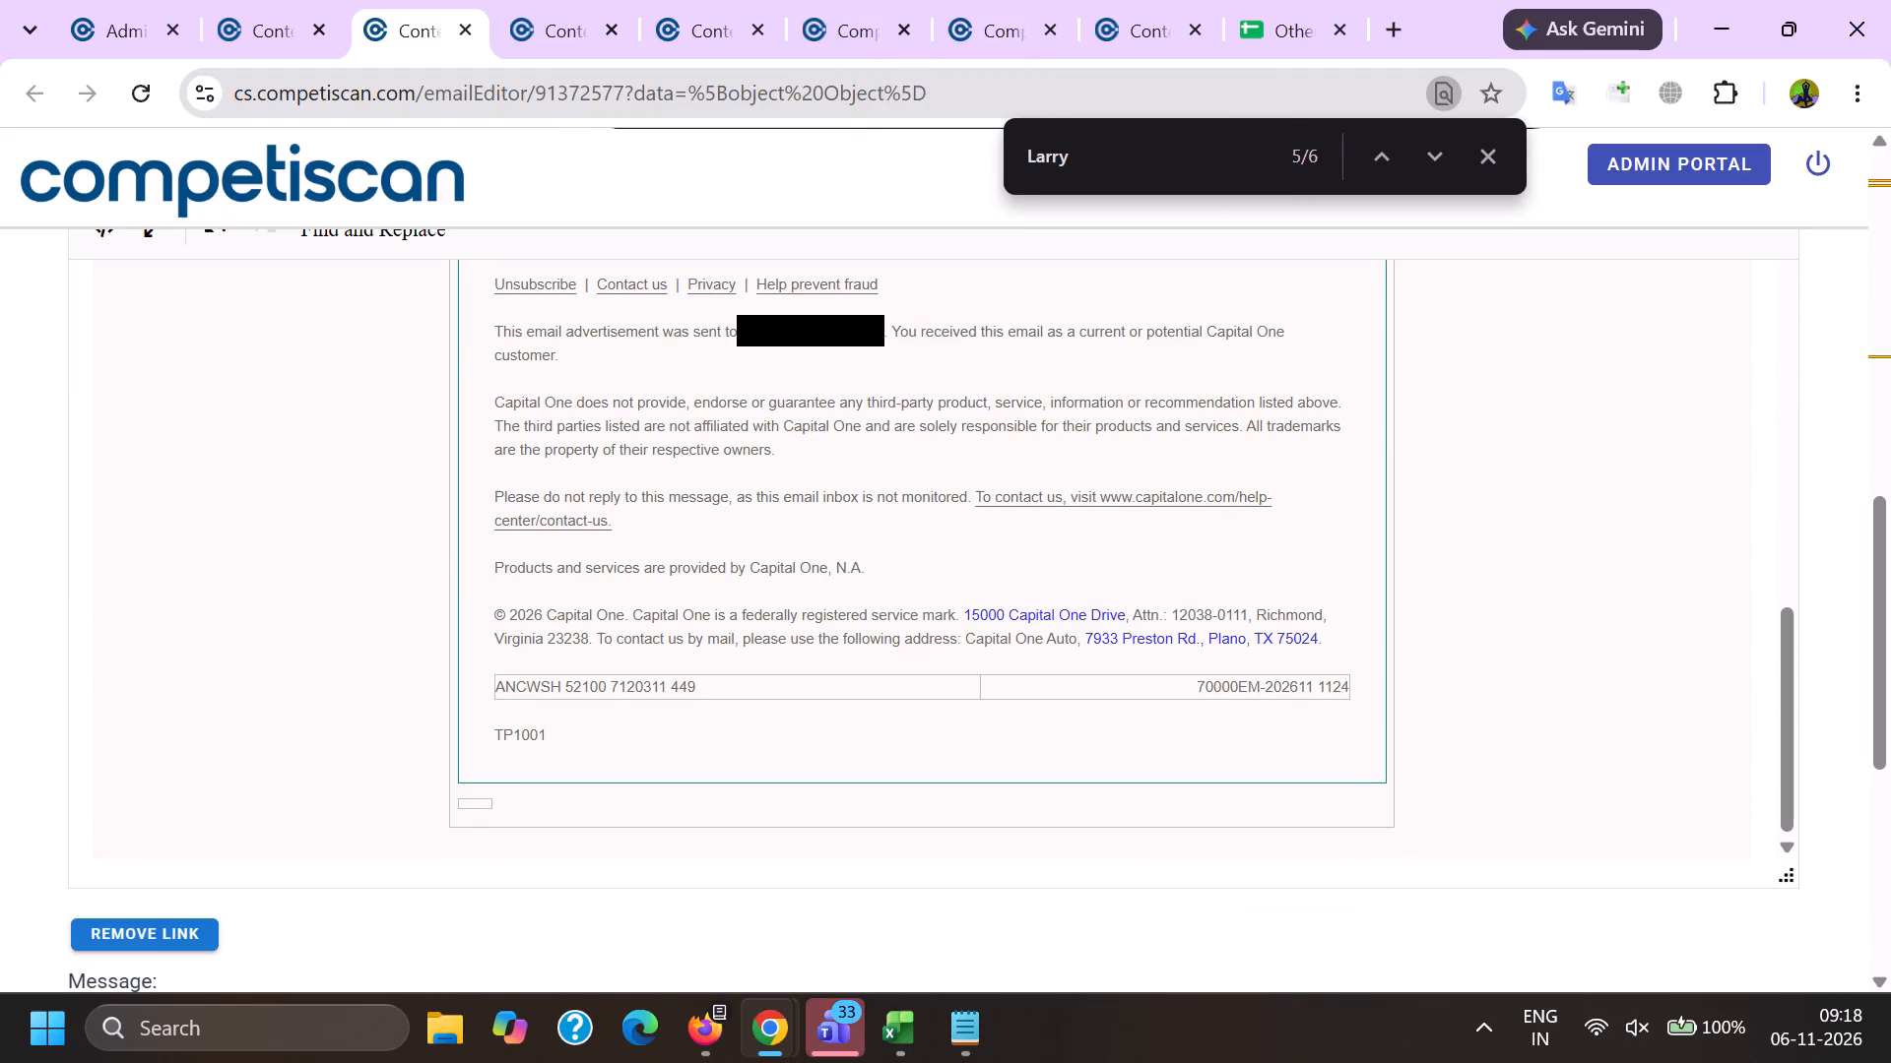
drag(876, 334, 883, 332)
key(BackSpace)
key(BackSpace)
scroll(633, 455, down, 2)
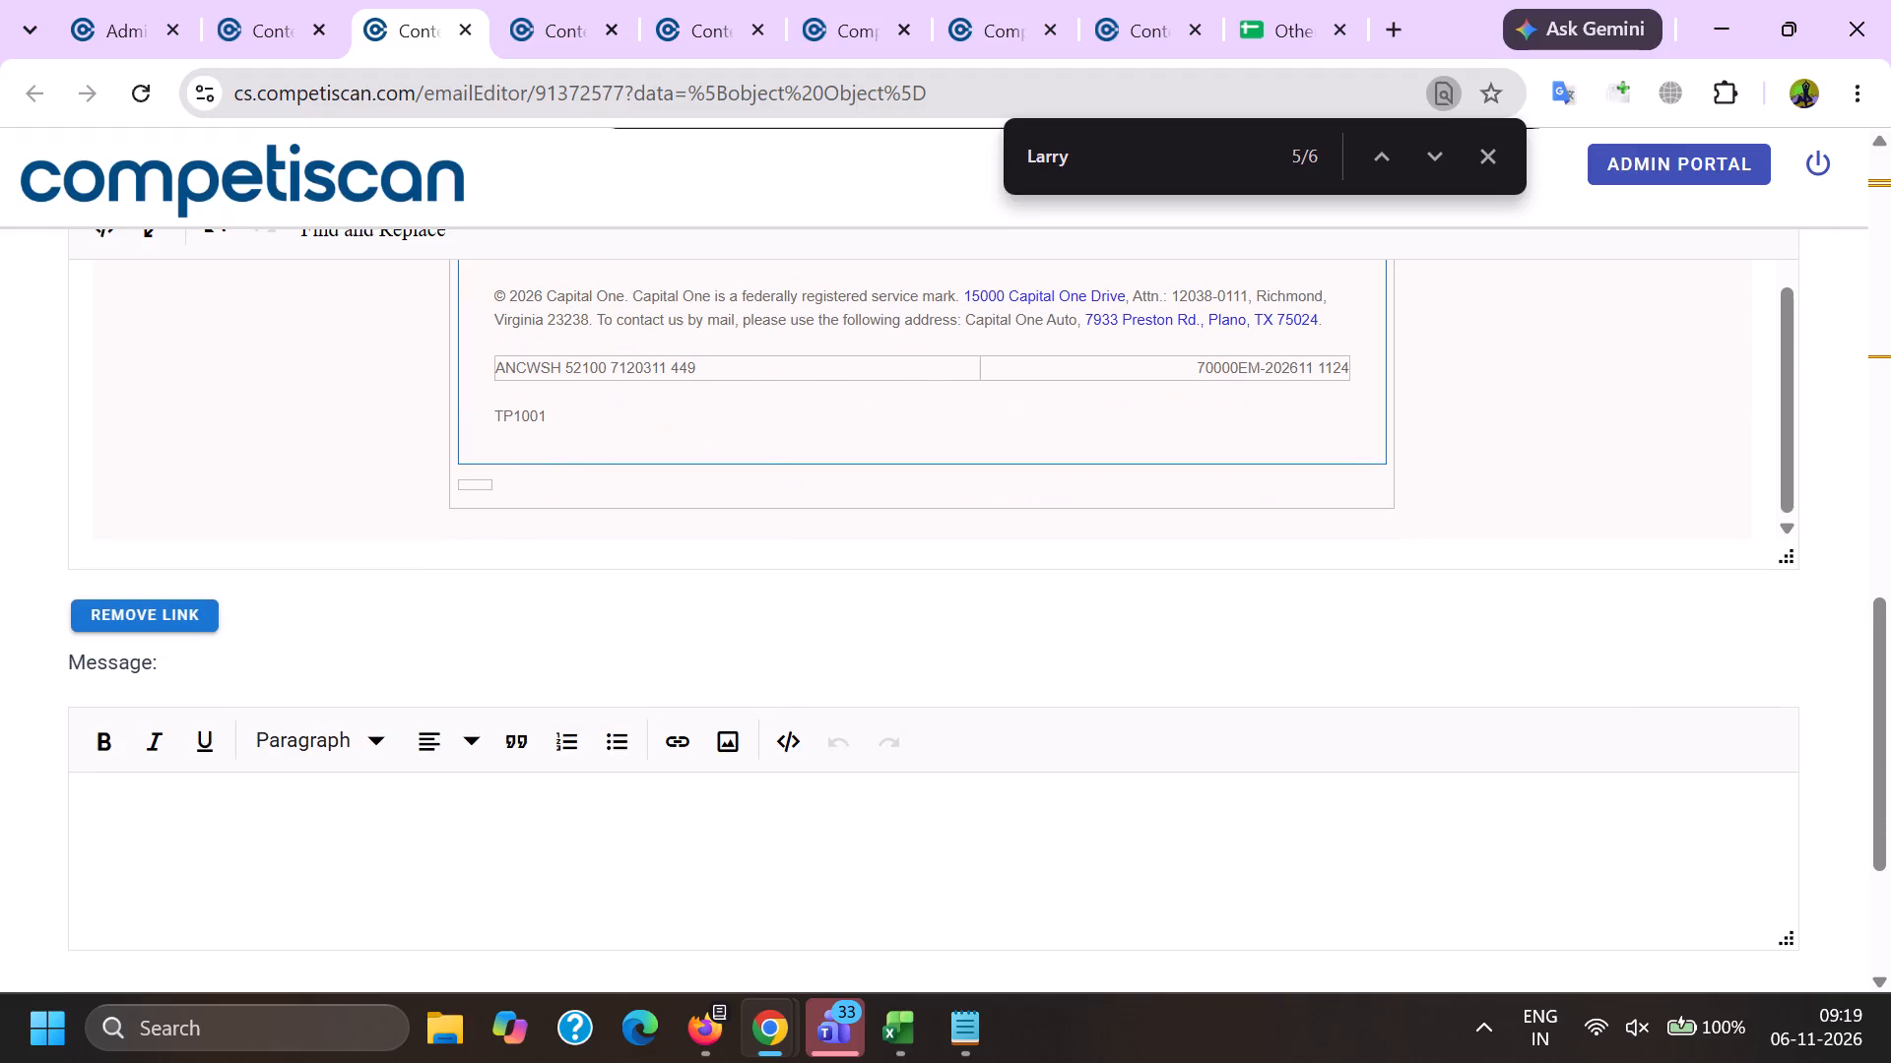
drag(493, 362, 549, 390)
key(BackSpace)
key(BackSpace)
scroll(648, 482, down, 13)
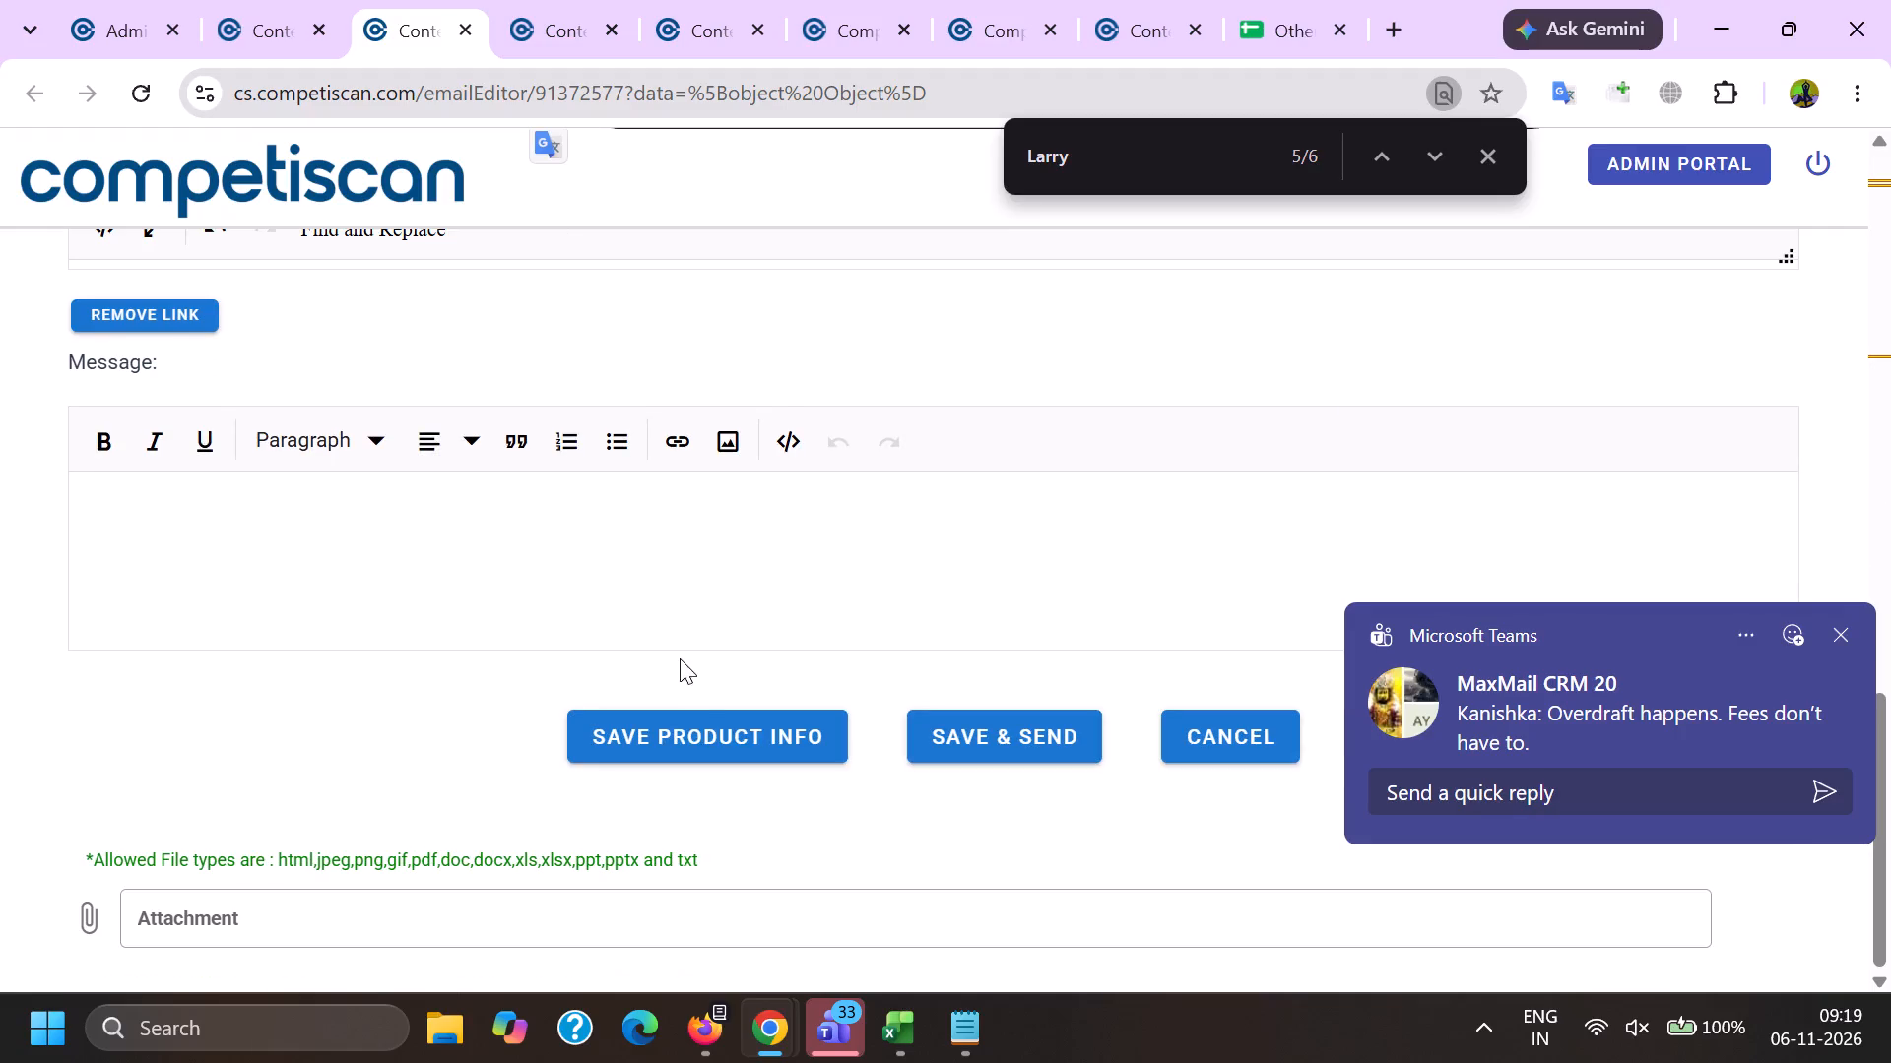
click(703, 719)
click(982, 593)
Open the product form of 91372577 and recheck the cleaned email body in the editor.
click(573, 23)
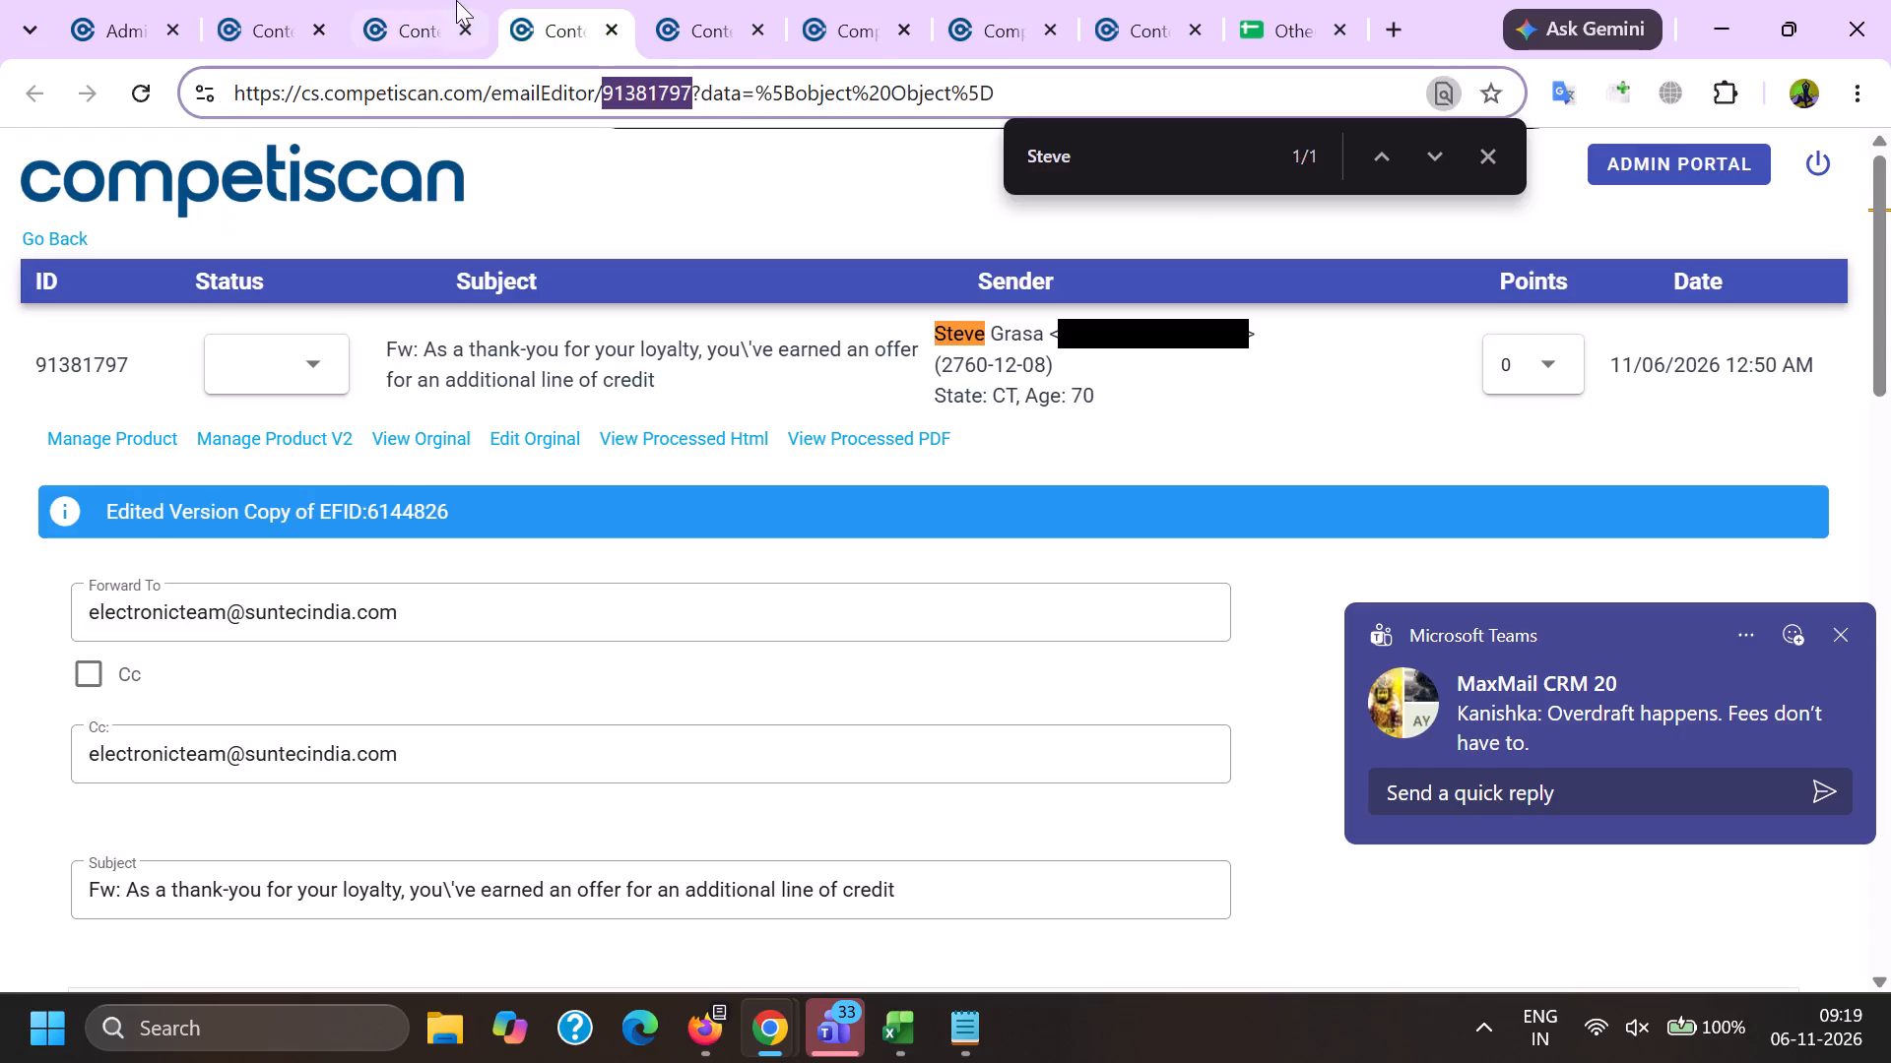
click(452, 0)
click(0, 406)
scroll(110, 397, up, 10)
click(130, 431)
key(alt+Tab)
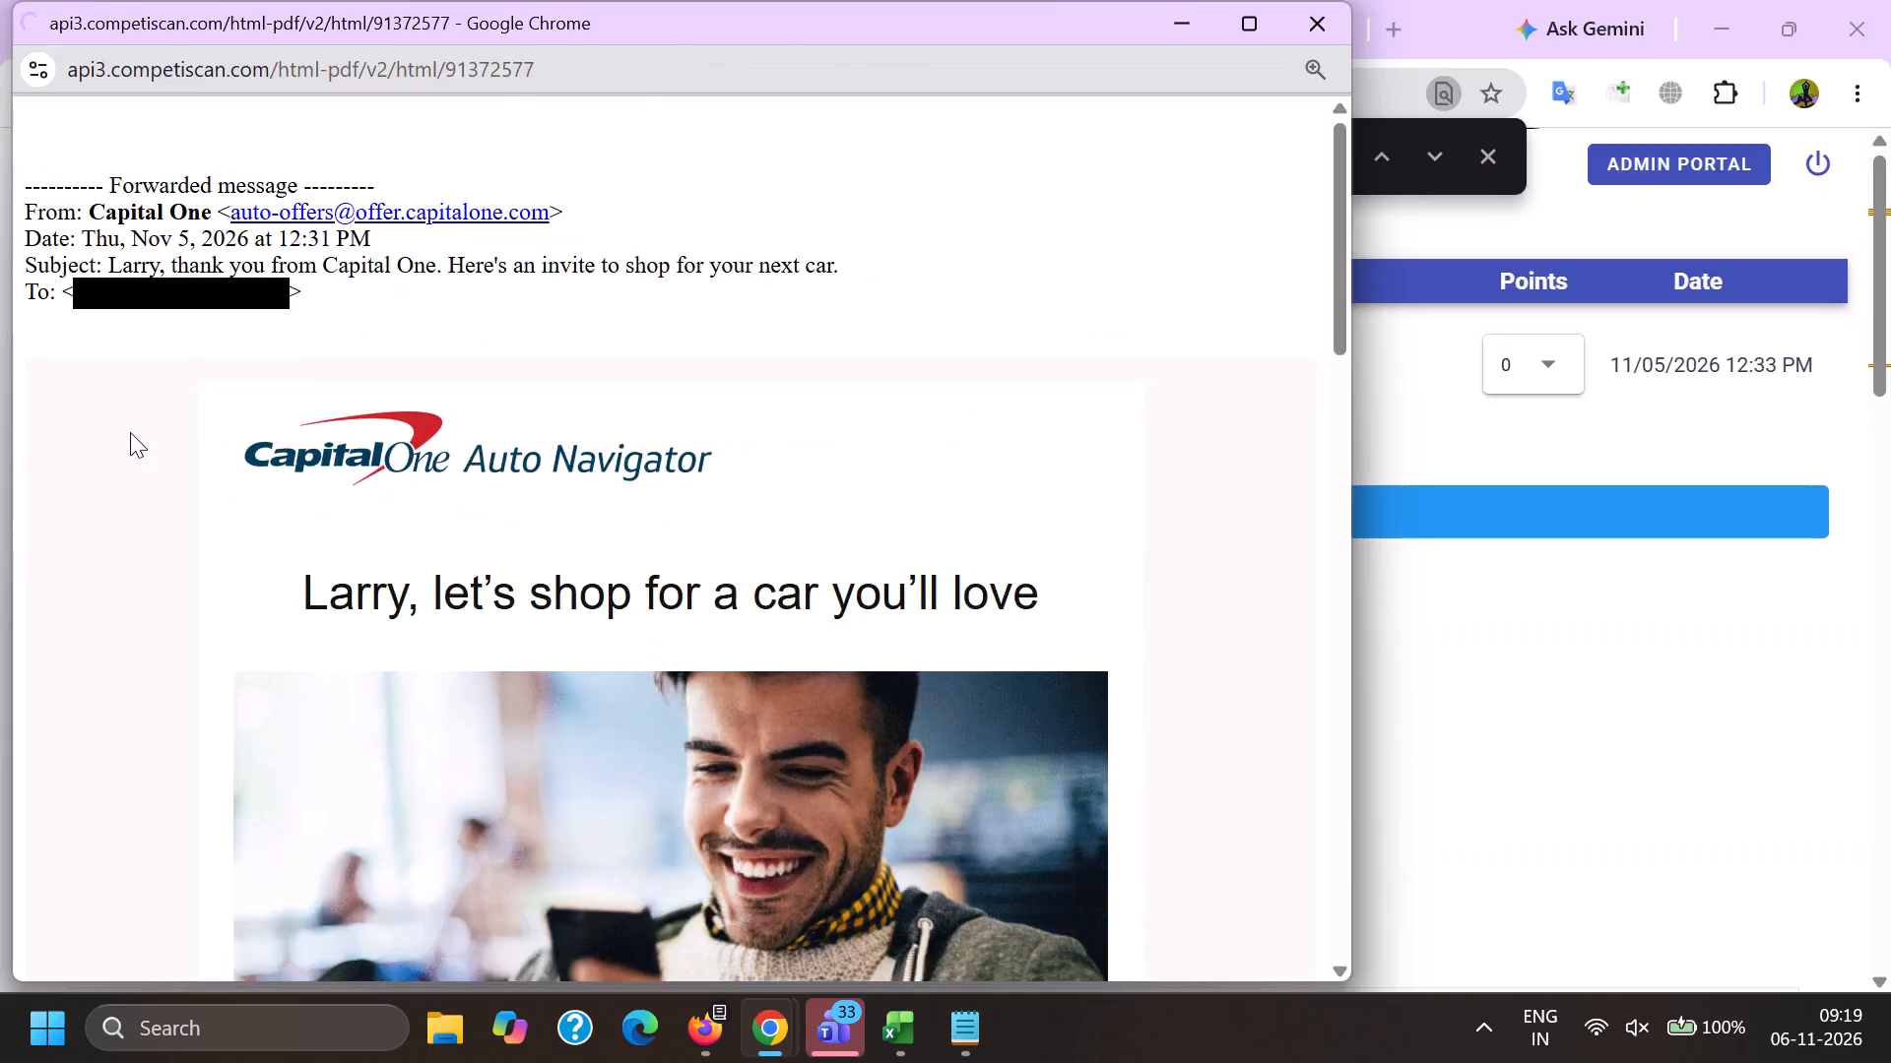
scroll(137, 444, down, 6)
click(243, 634)
key(Page_Up)
key(Page_Up)
key(Page_Up)
key(Page_Up)
key(Page_Up)
key(Page_Up)
key(Page_Up)
key(Page_Up)
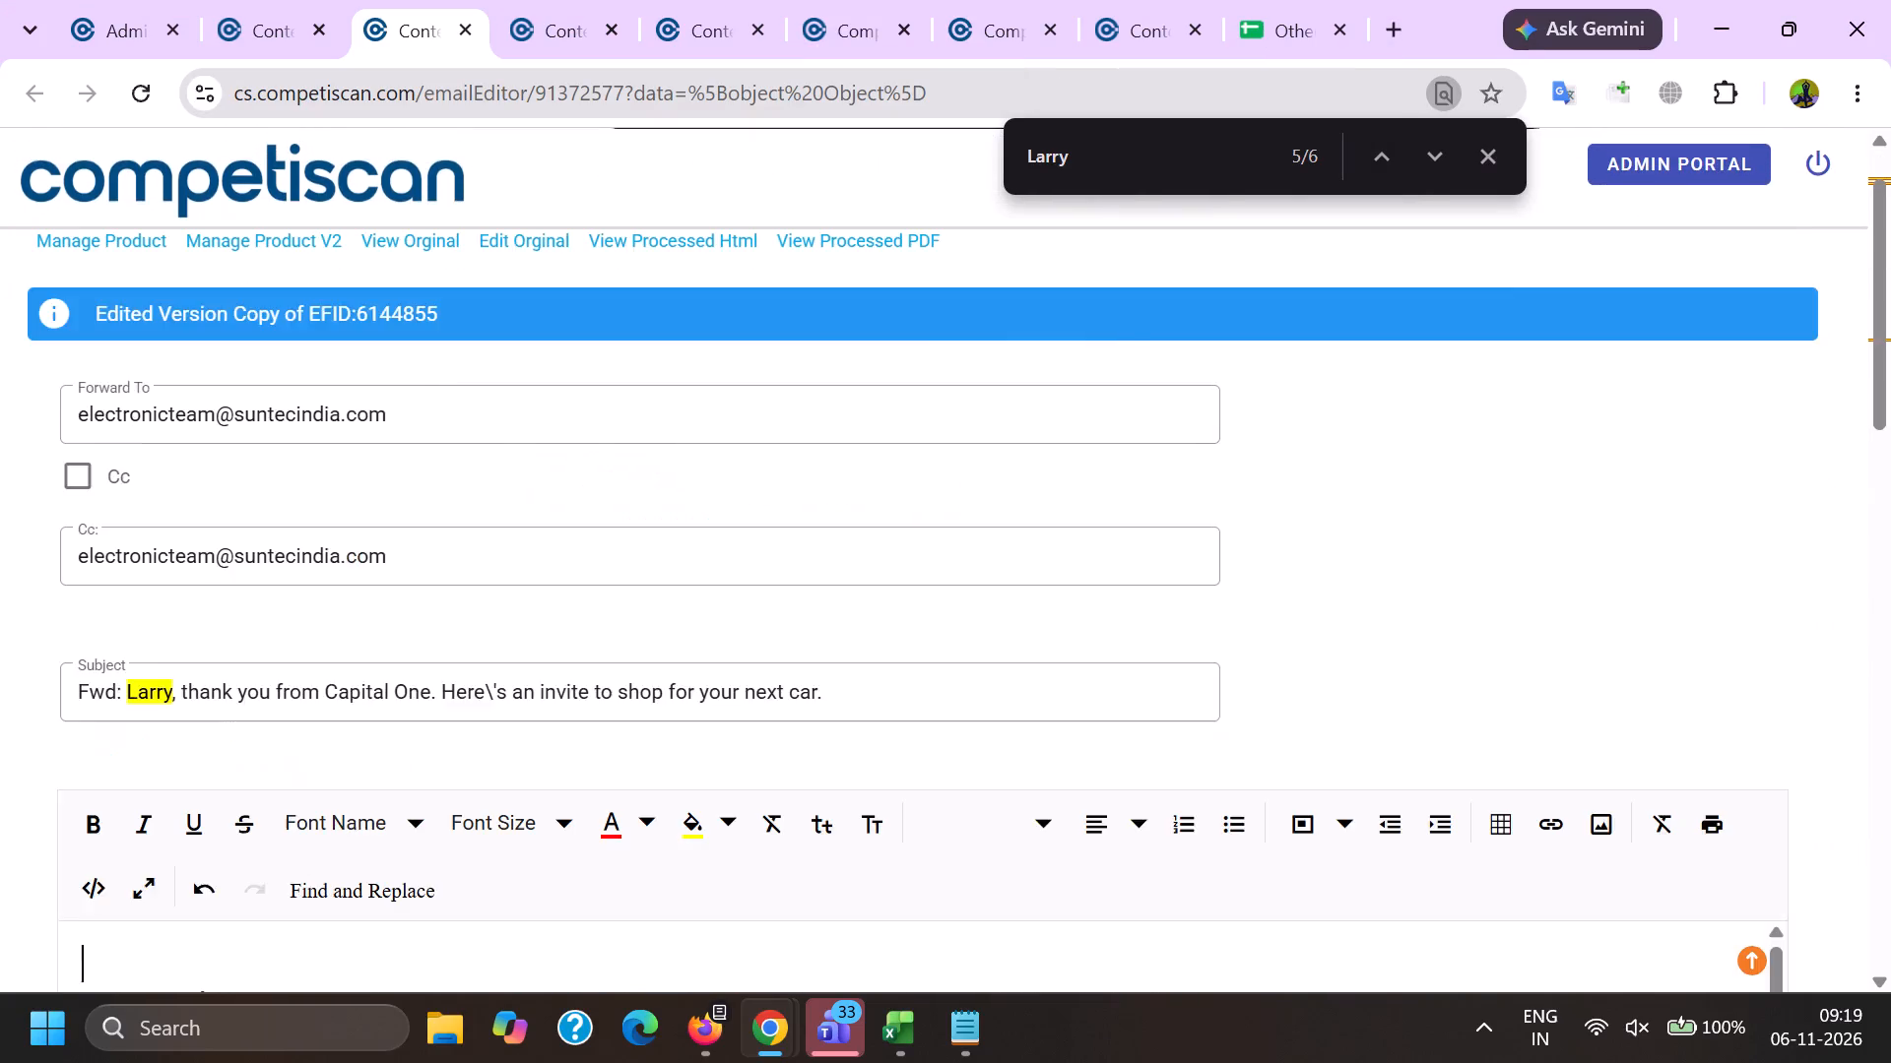
key(Home)
scroll(248, 628, down, 6)
scroll(223, 707, up, 3)
click(168, 660)
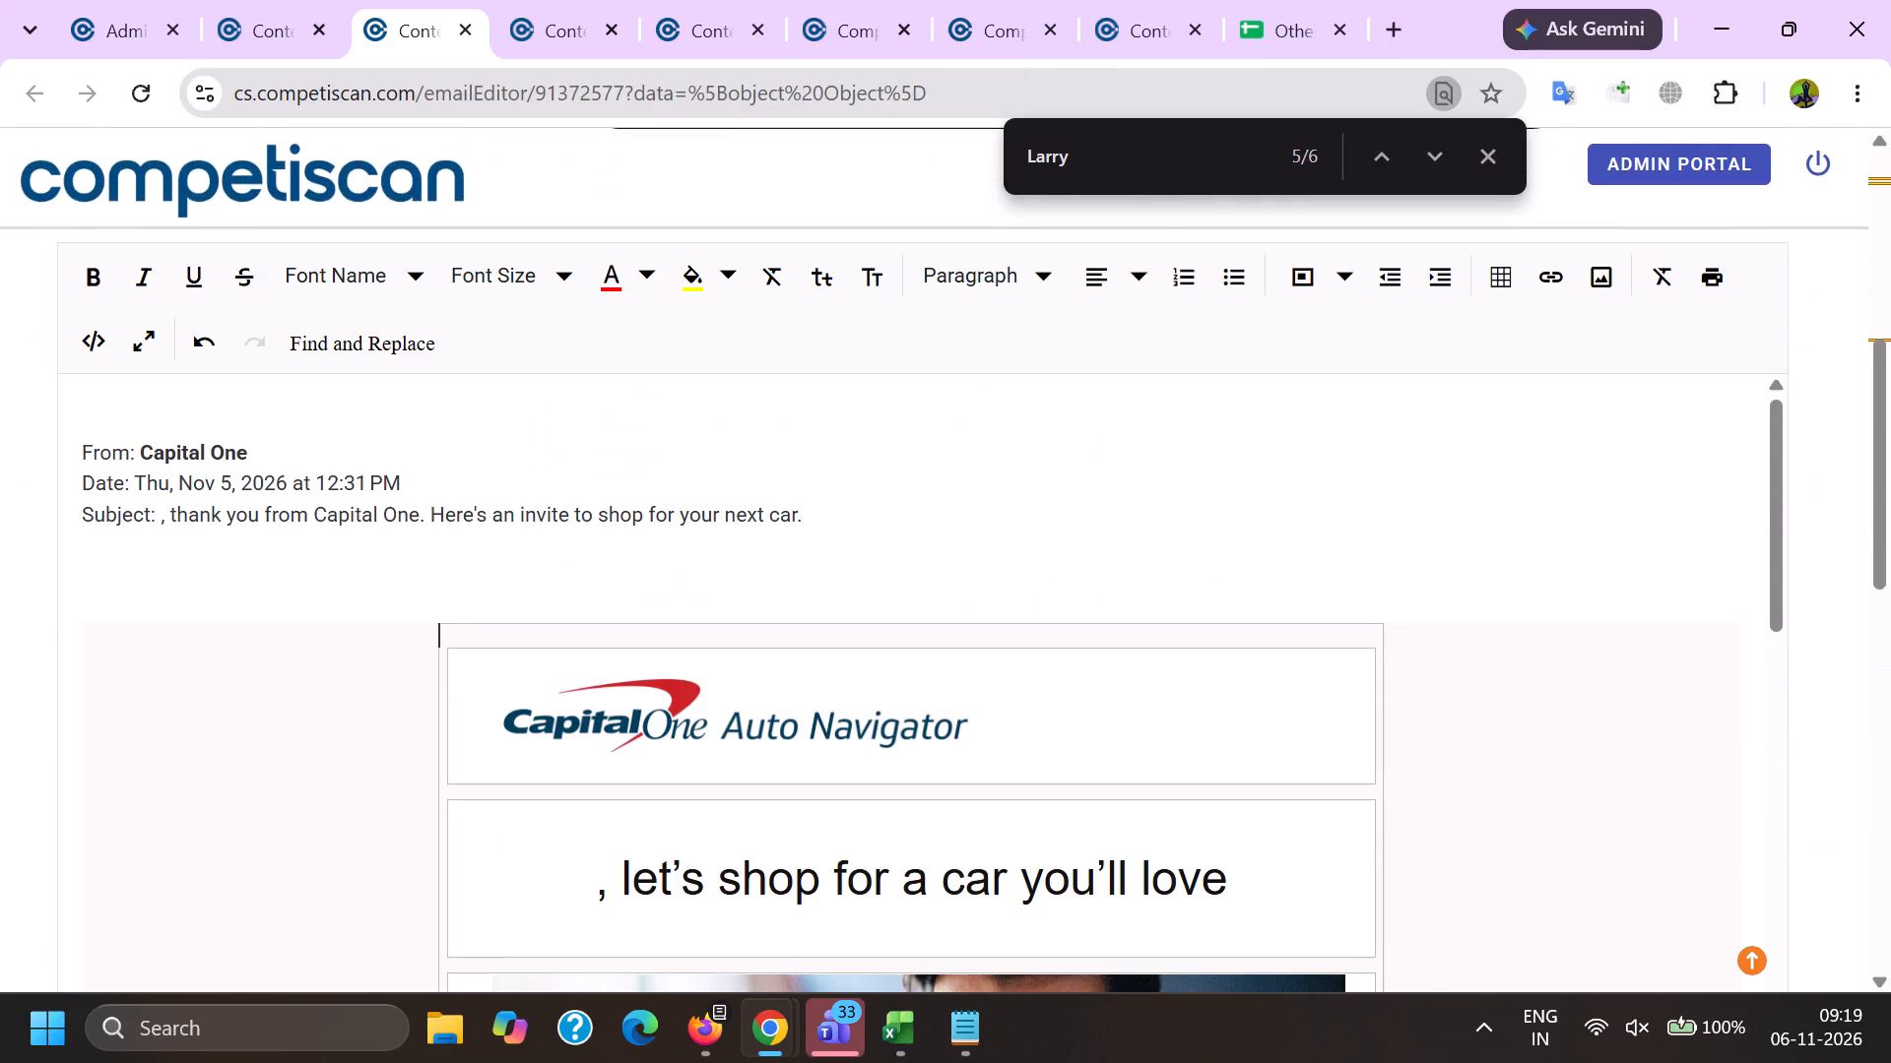
View the used email 90864325 of 10/12/2026 with the same subject for comparison.
click(263, 0)
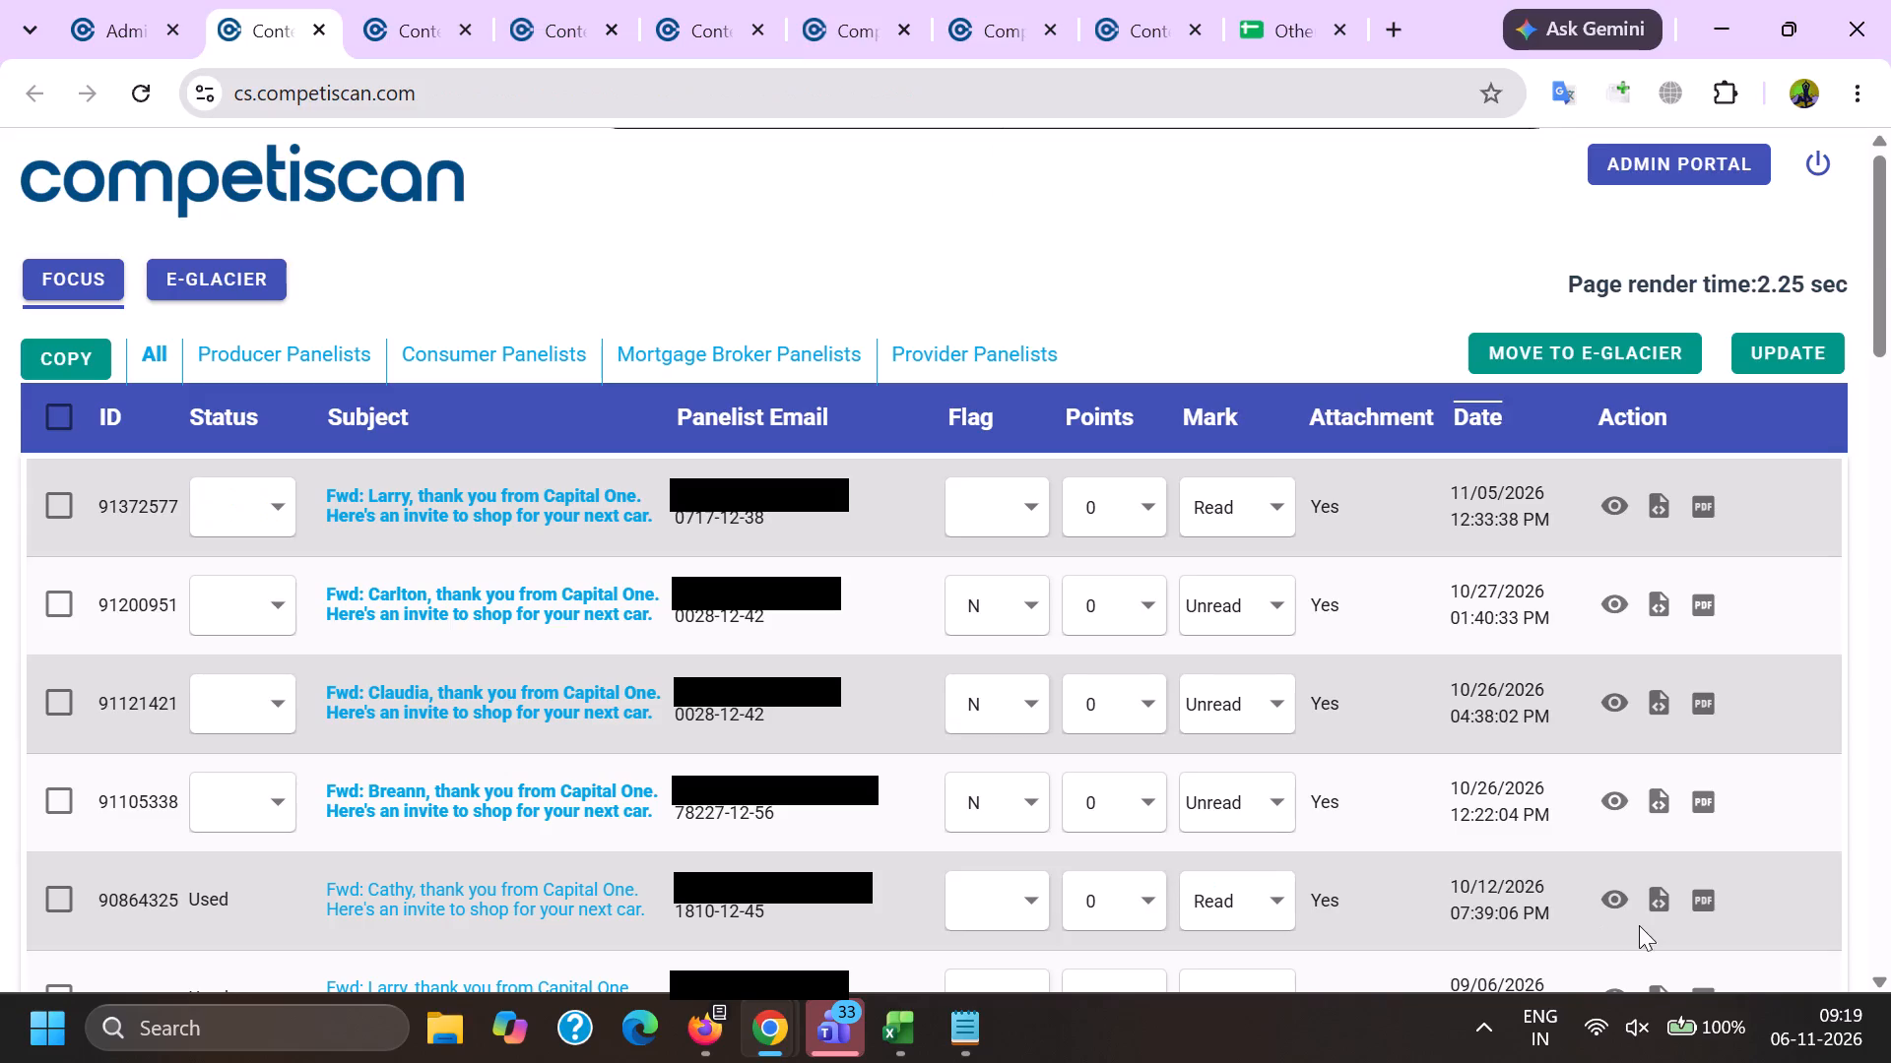
click(1636, 902)
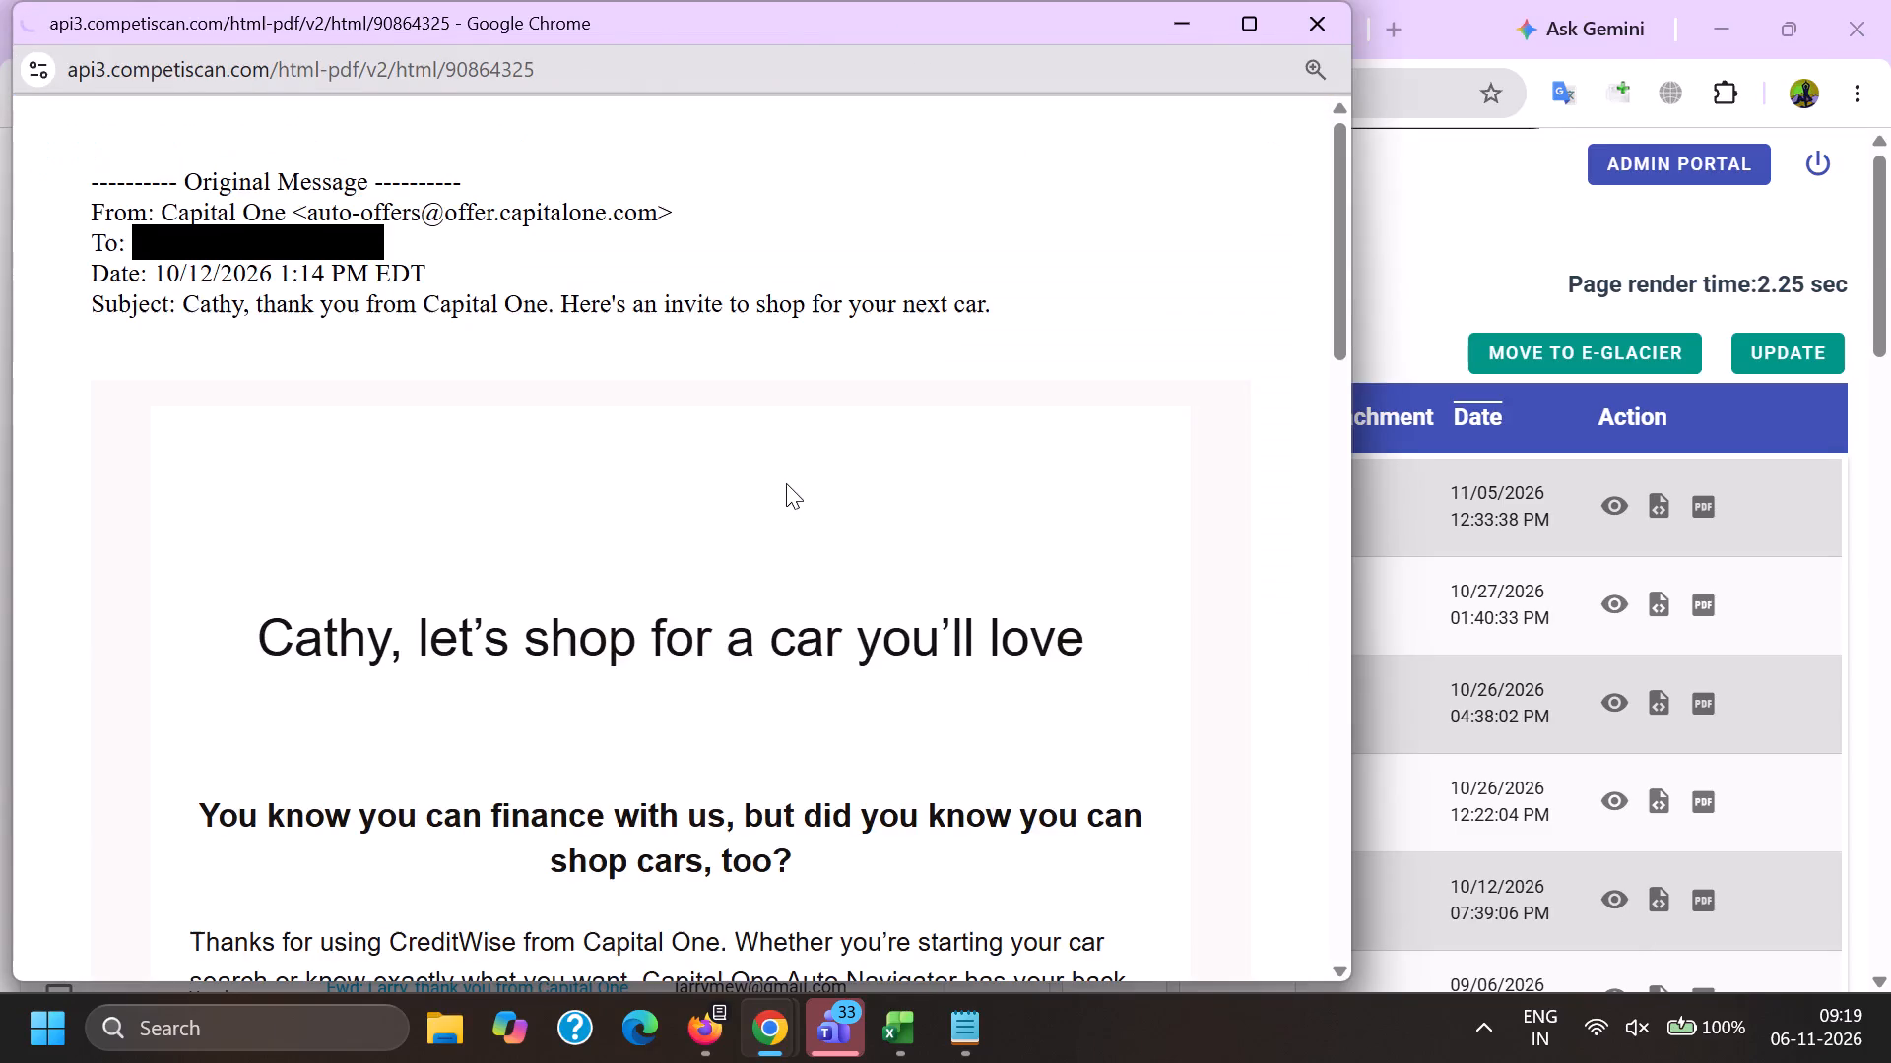
scroll(786, 483, down, 6)
scroll(770, 567, up, 5)
key(alt+Tab)
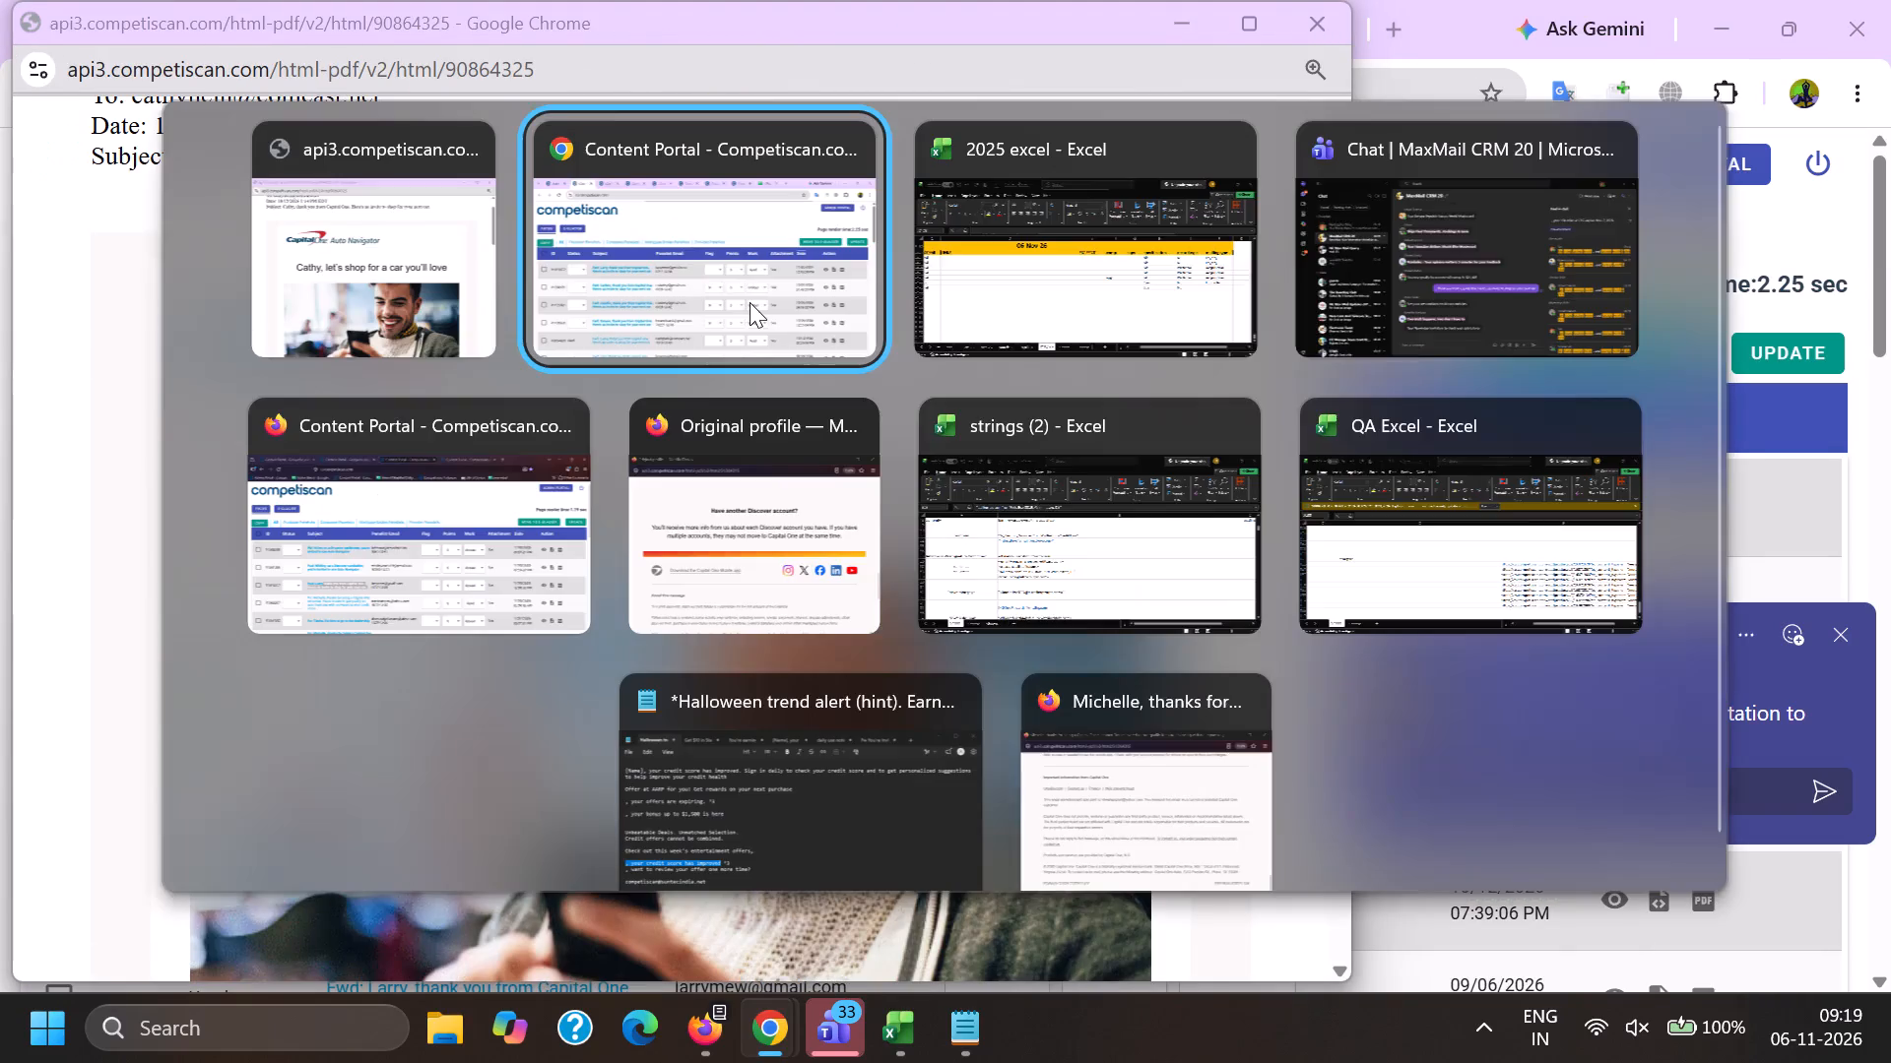
click(750, 303)
Search the temp products for ID 90864325 and open that product's record for editing.
double_click(149, 910)
key(ctrl+c)
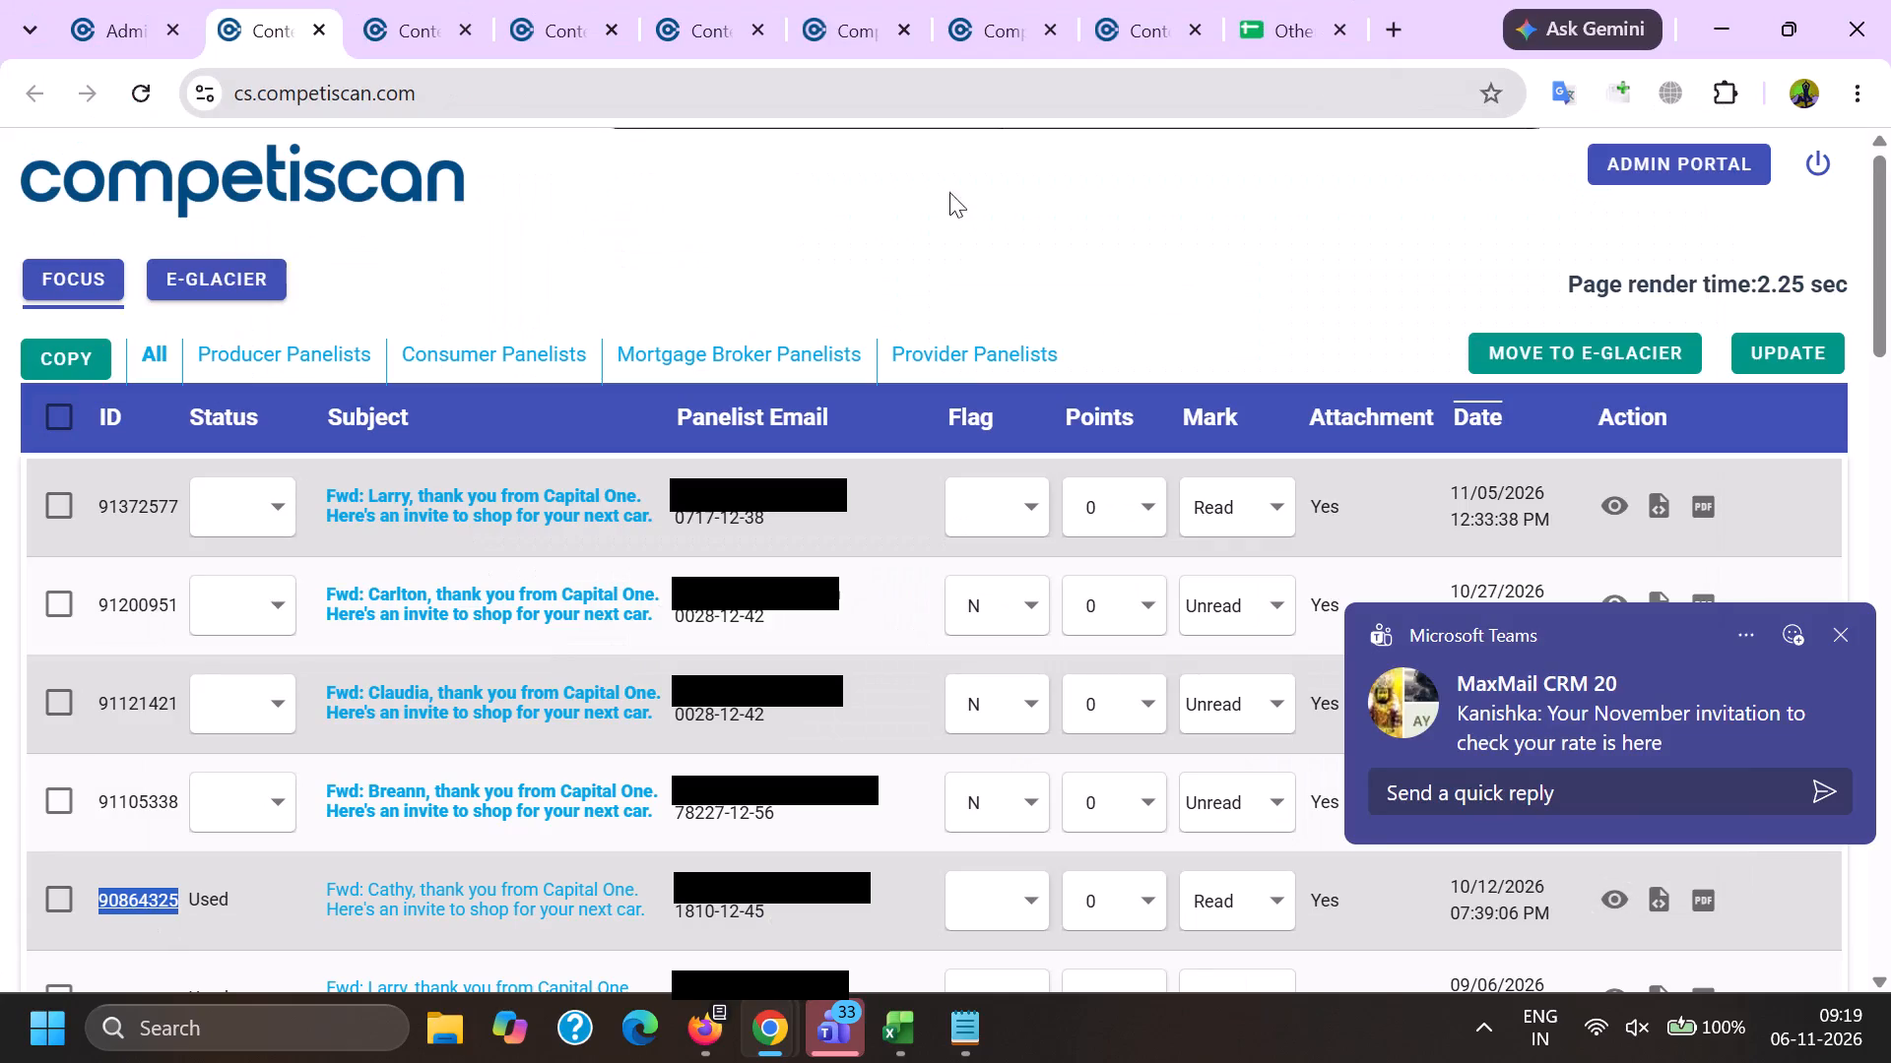
click(873, 0)
triple_click(633, 298)
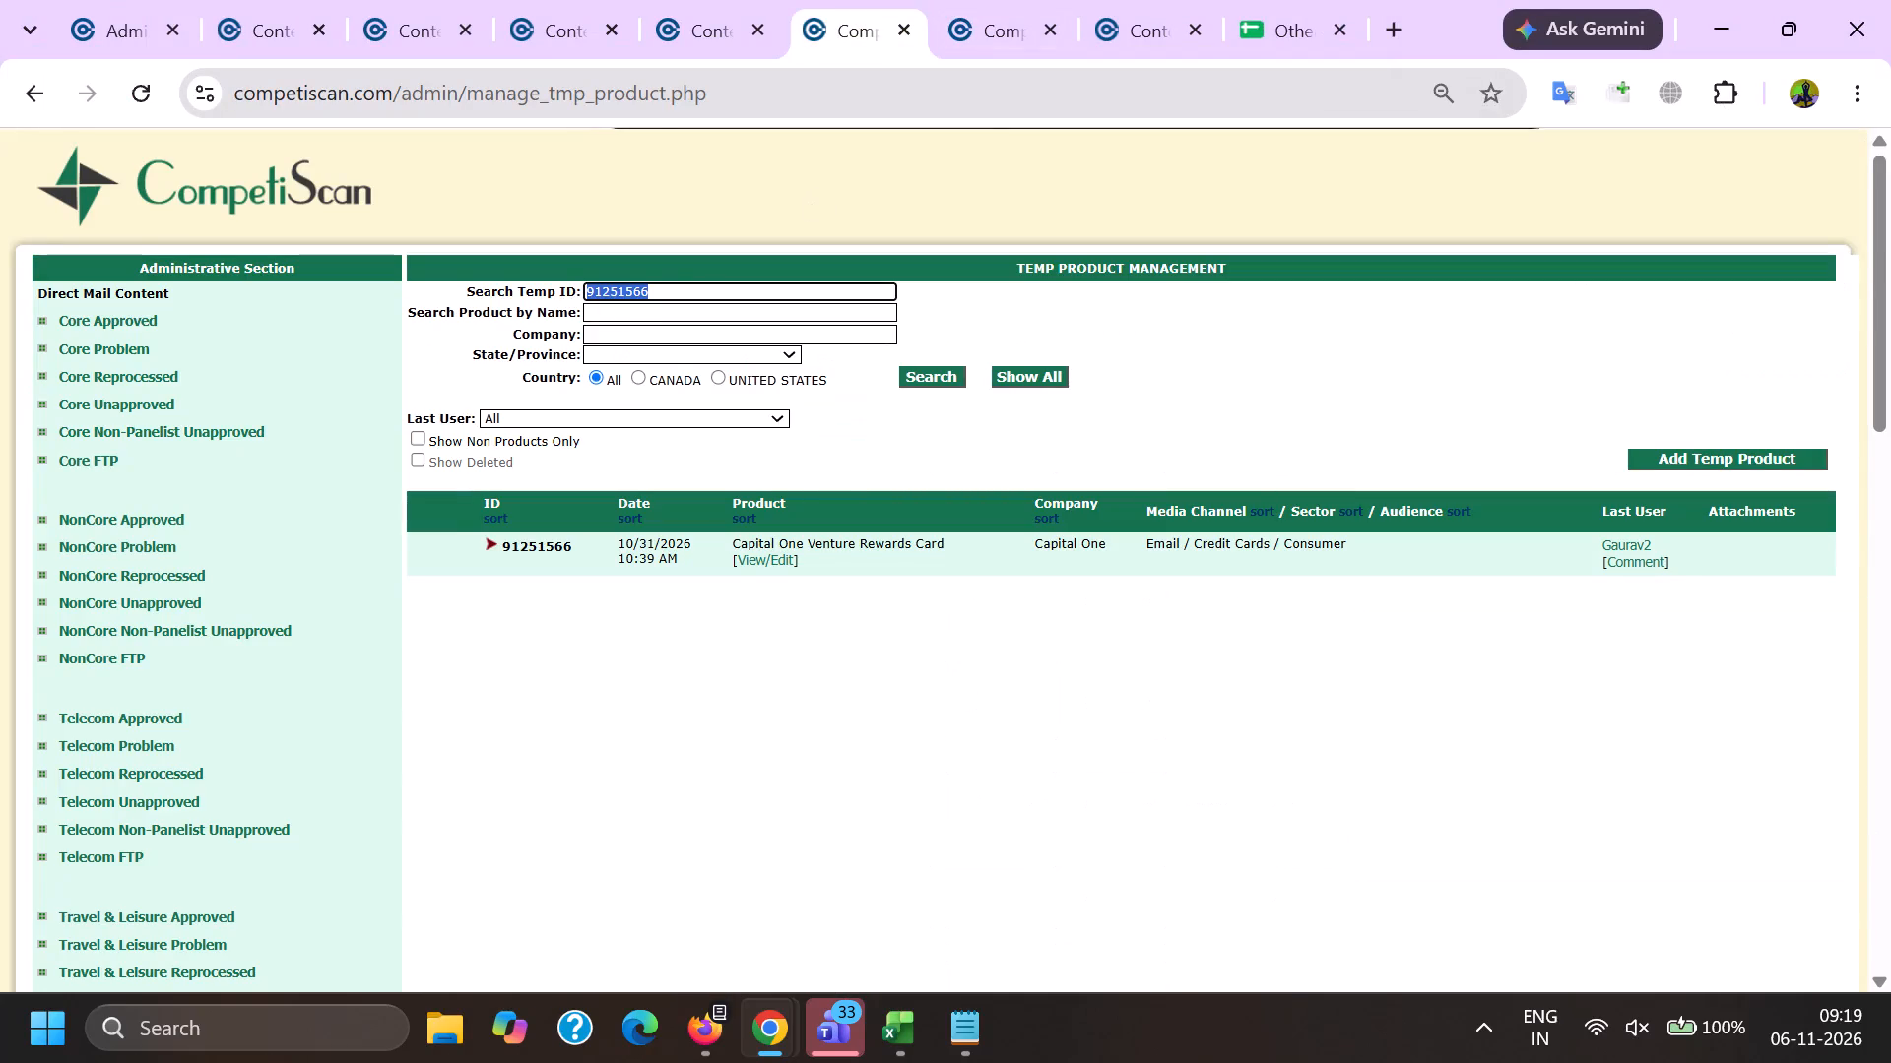
key(ctrl+v)
key(Return)
click(1053, 32)
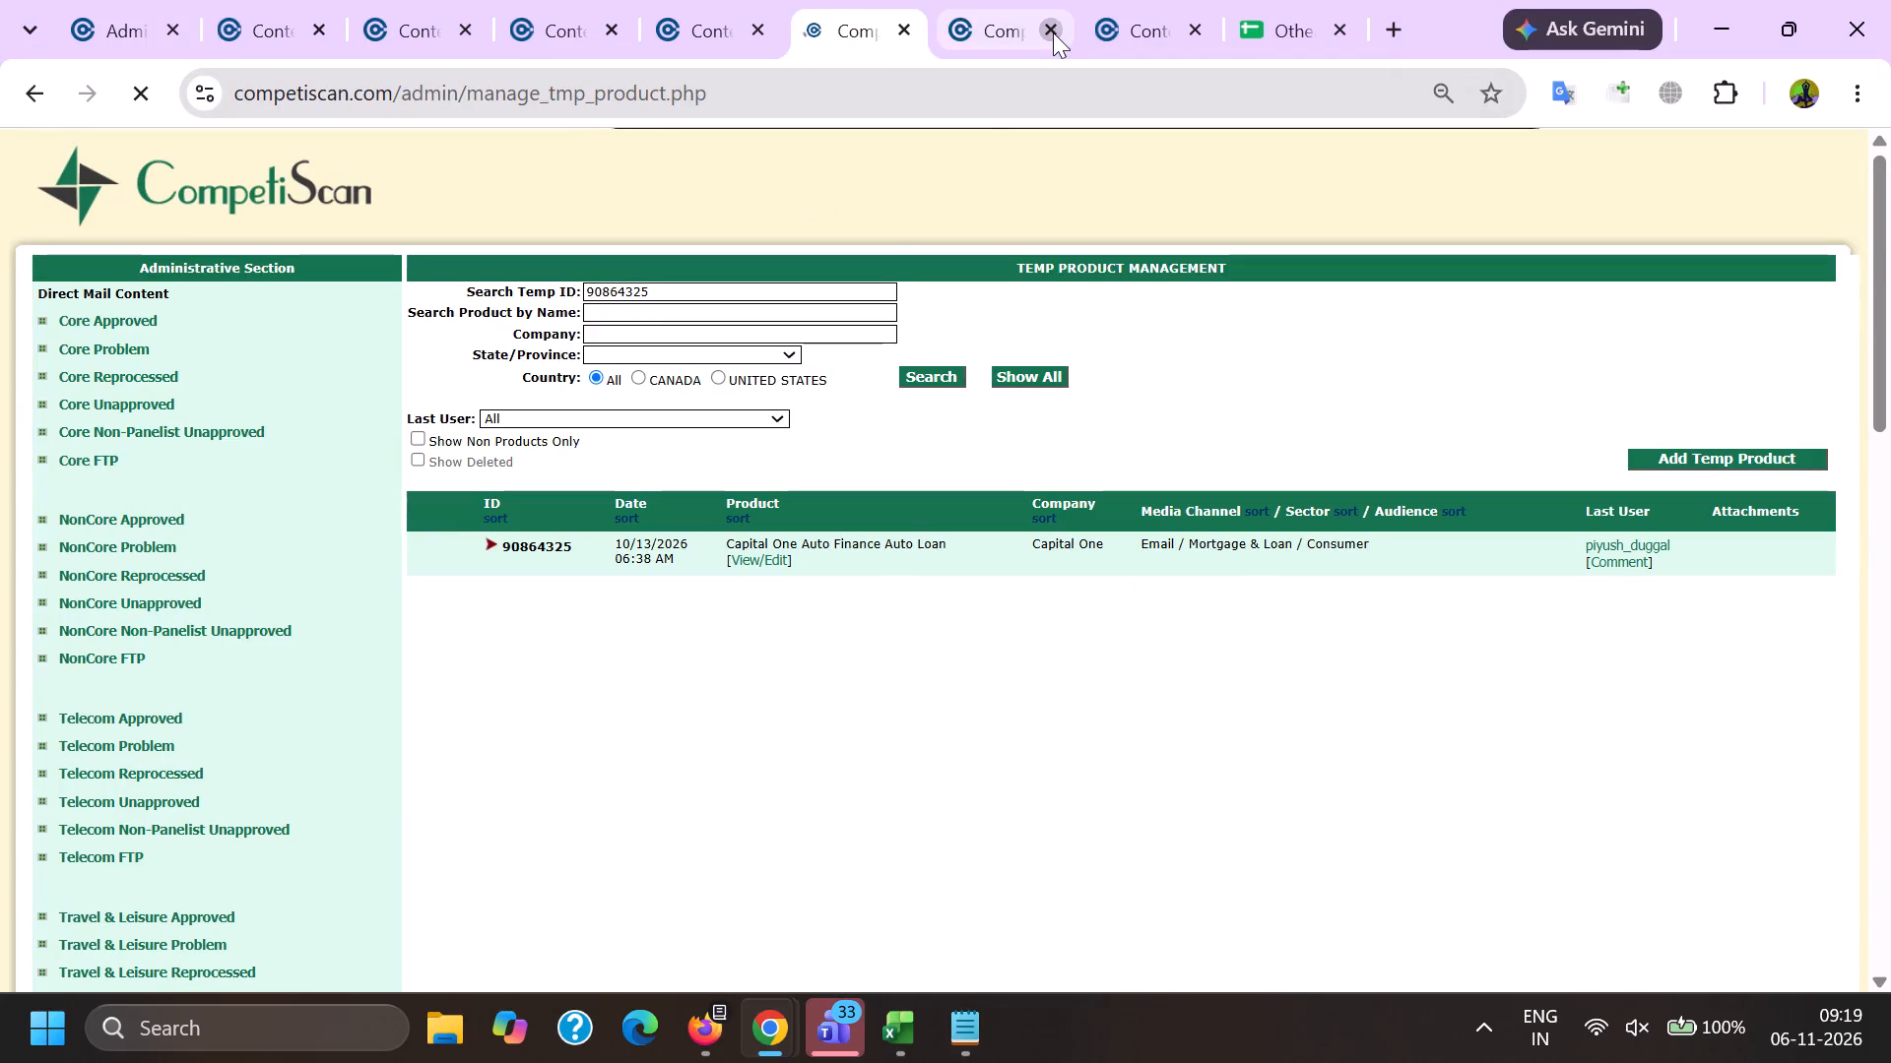
click(1053, 32)
ctrl+click(768, 552)
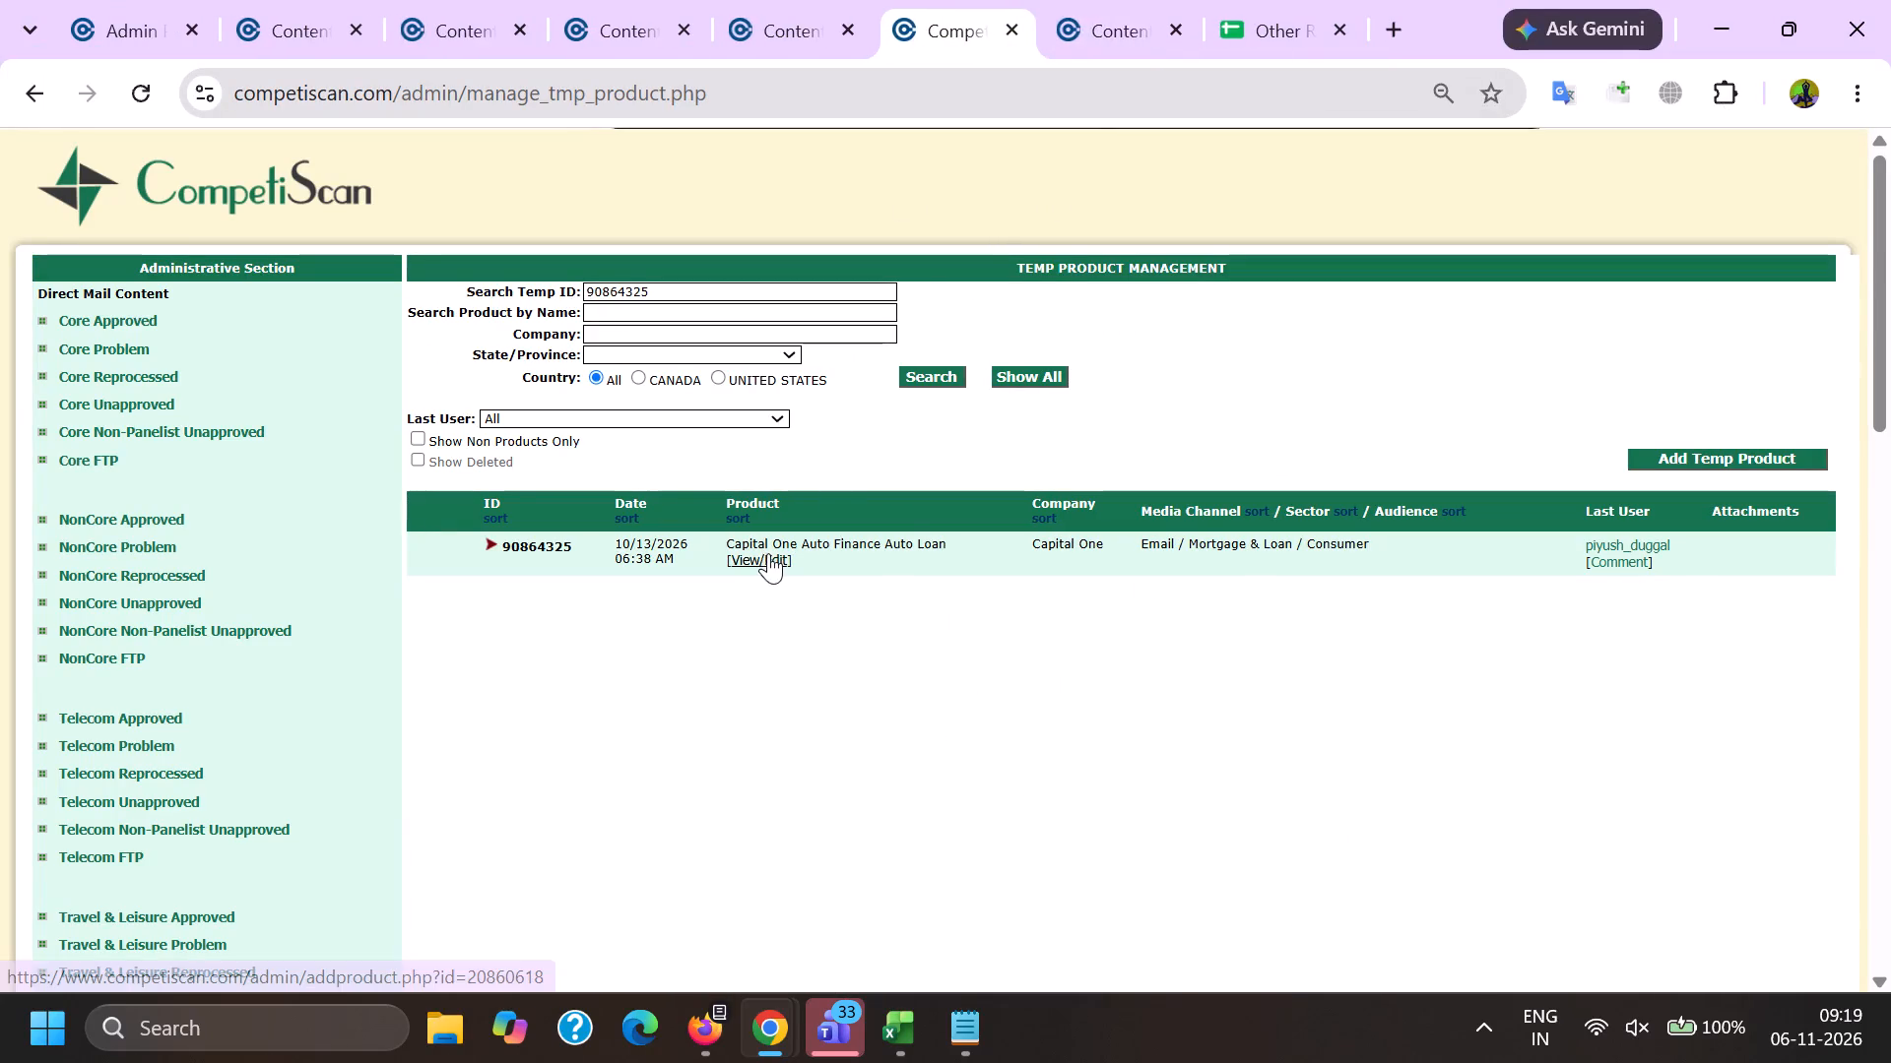
click(1106, 0)
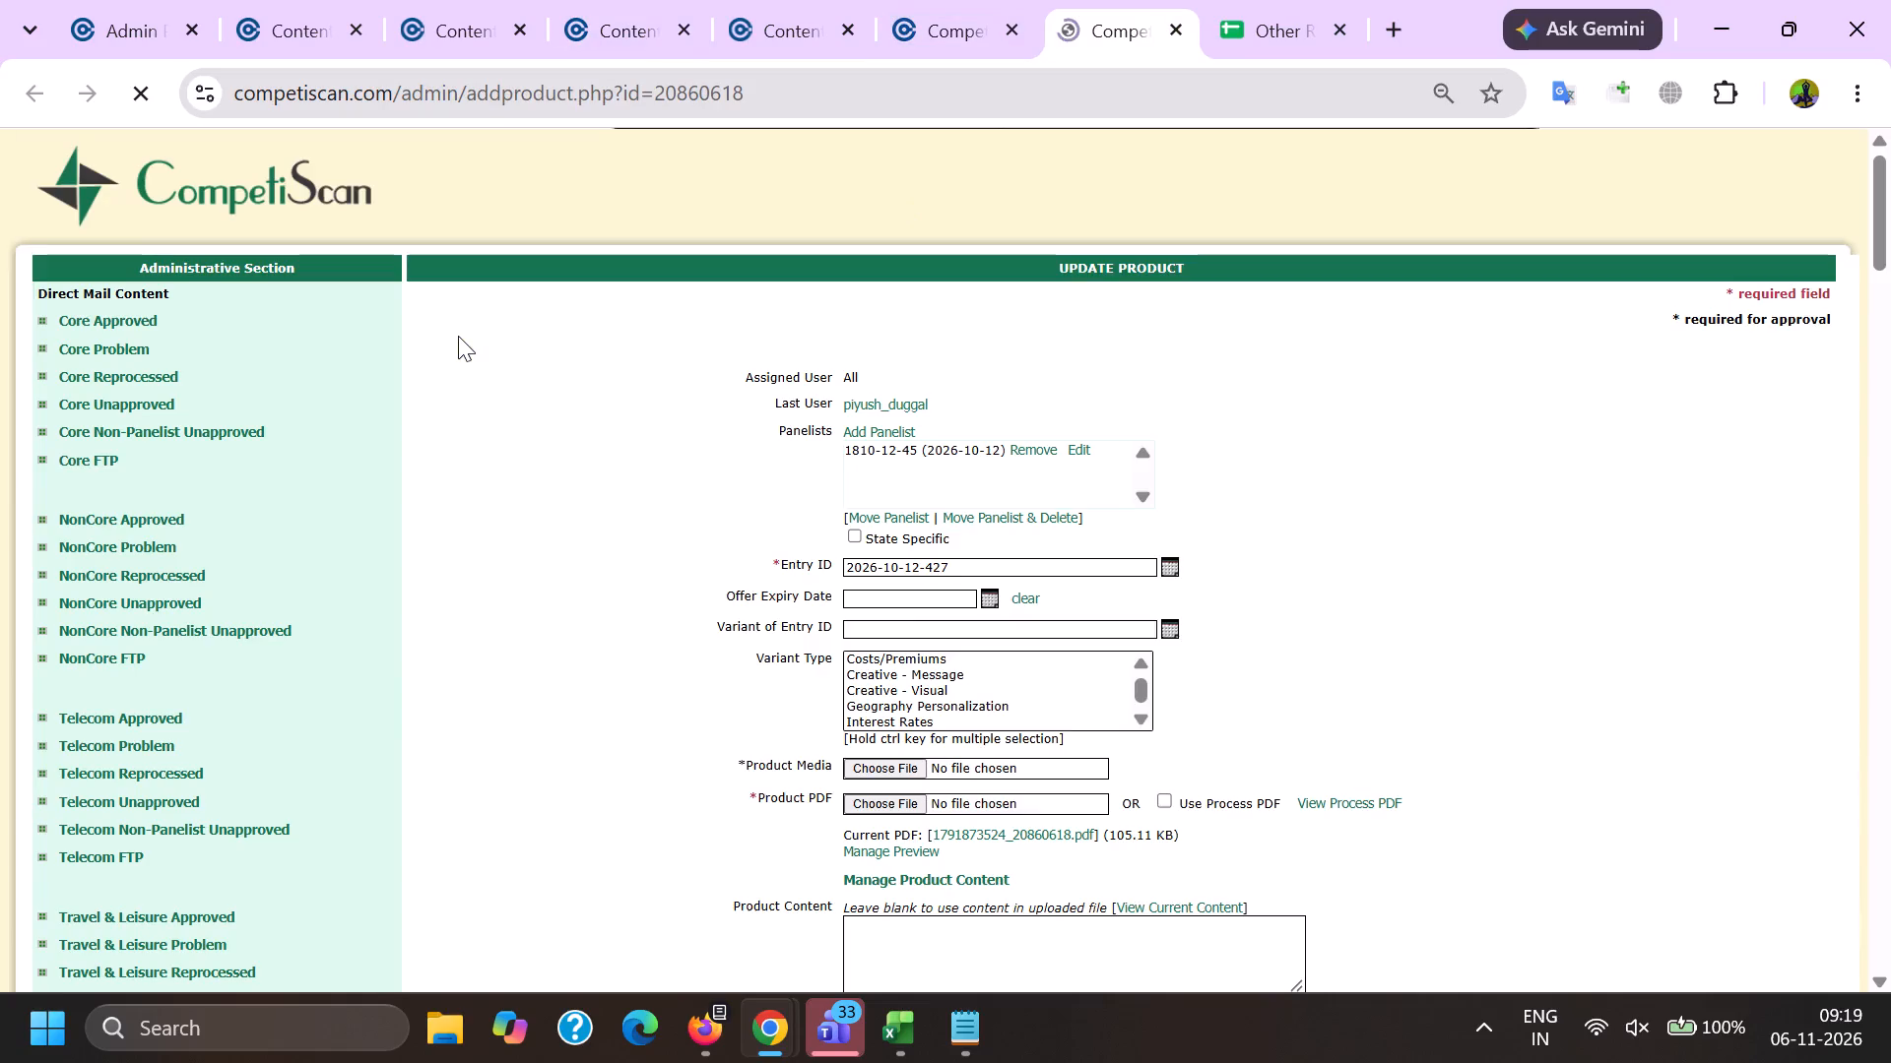
Open the product form of 91372577 from its editor page.
scroll(552, 411, down, 7)
scroll(1366, 581, up, 5)
click(436, 0)
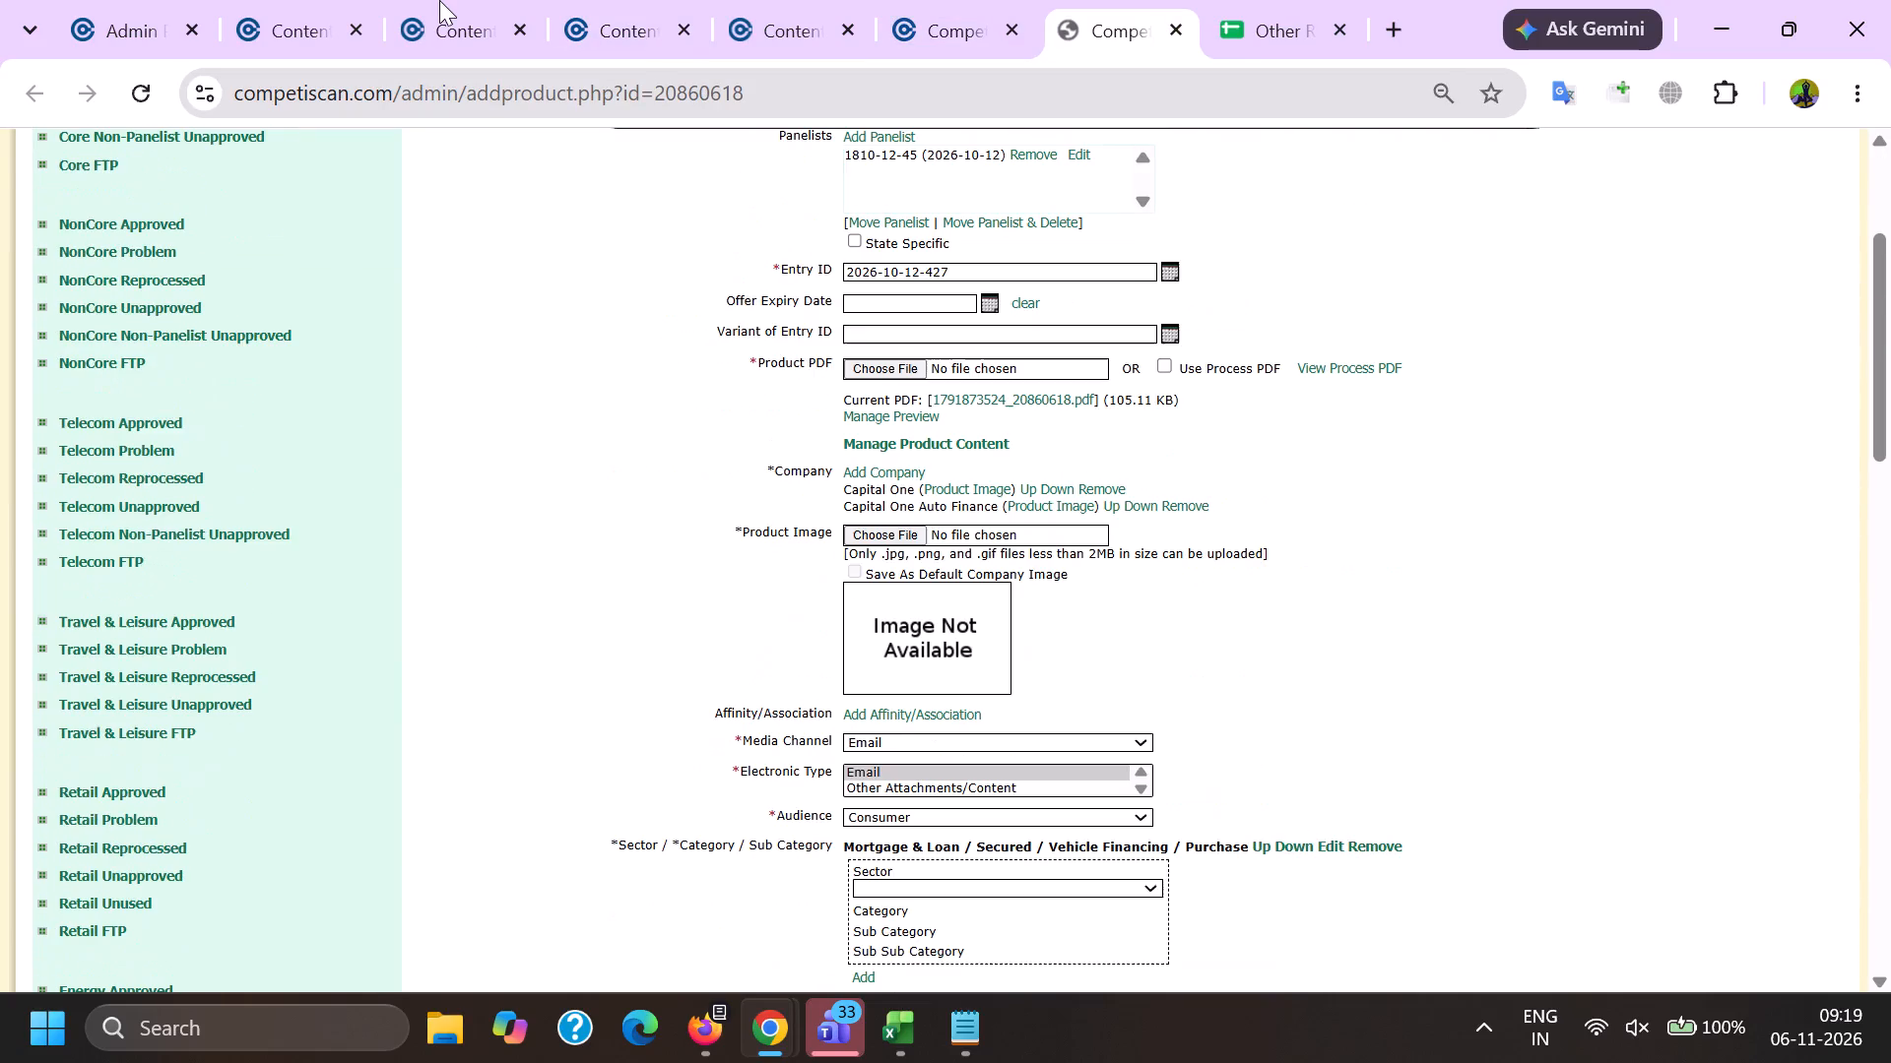
scroll(125, 431, up, 6)
click(129, 438)
key(alt+Tab)
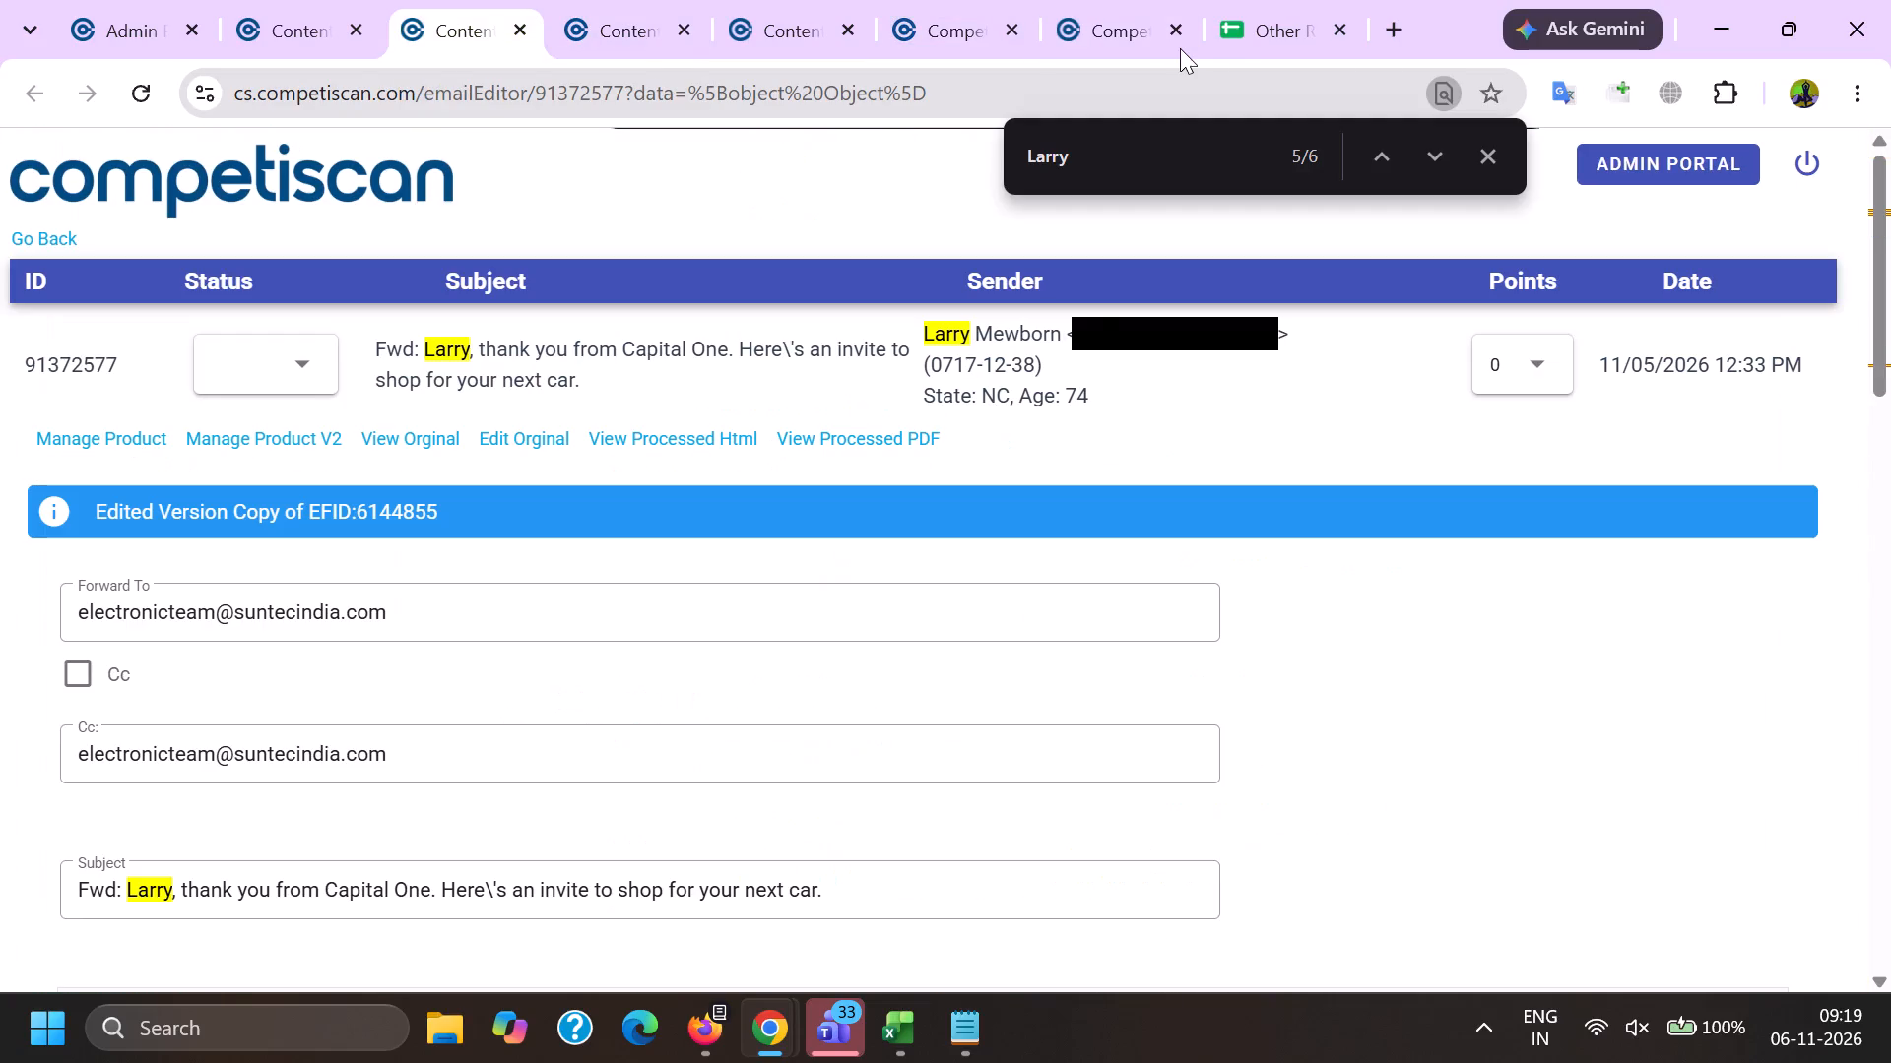
Copy the full Product Headline from the Capital One Auto Finance Auto Loan product record.
click(1113, 0)
scroll(1278, 491, down, 3)
scroll(1224, 558, up, 2)
scroll(1228, 609, down, 2)
triple_click(1113, 659)
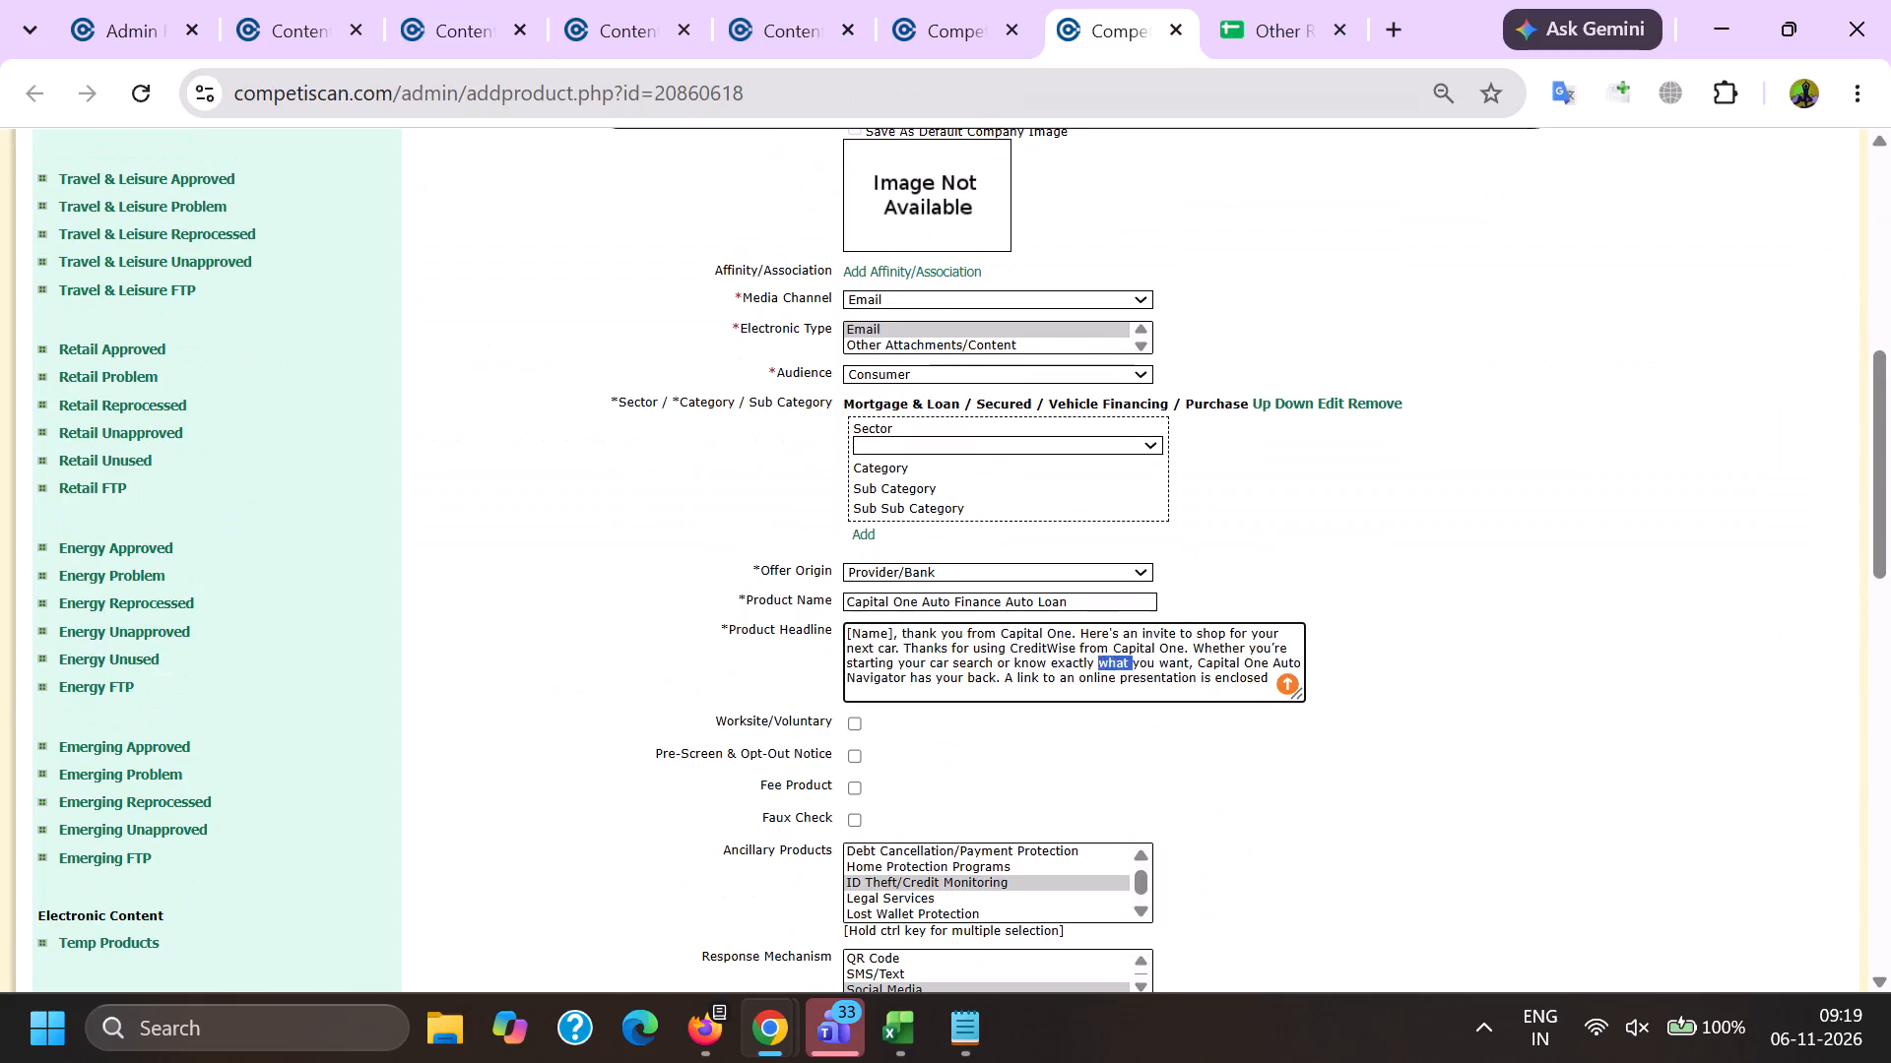
click(1113, 658)
key(ctrl+c)
click(434, 0)
scroll(347, 607, up, 7)
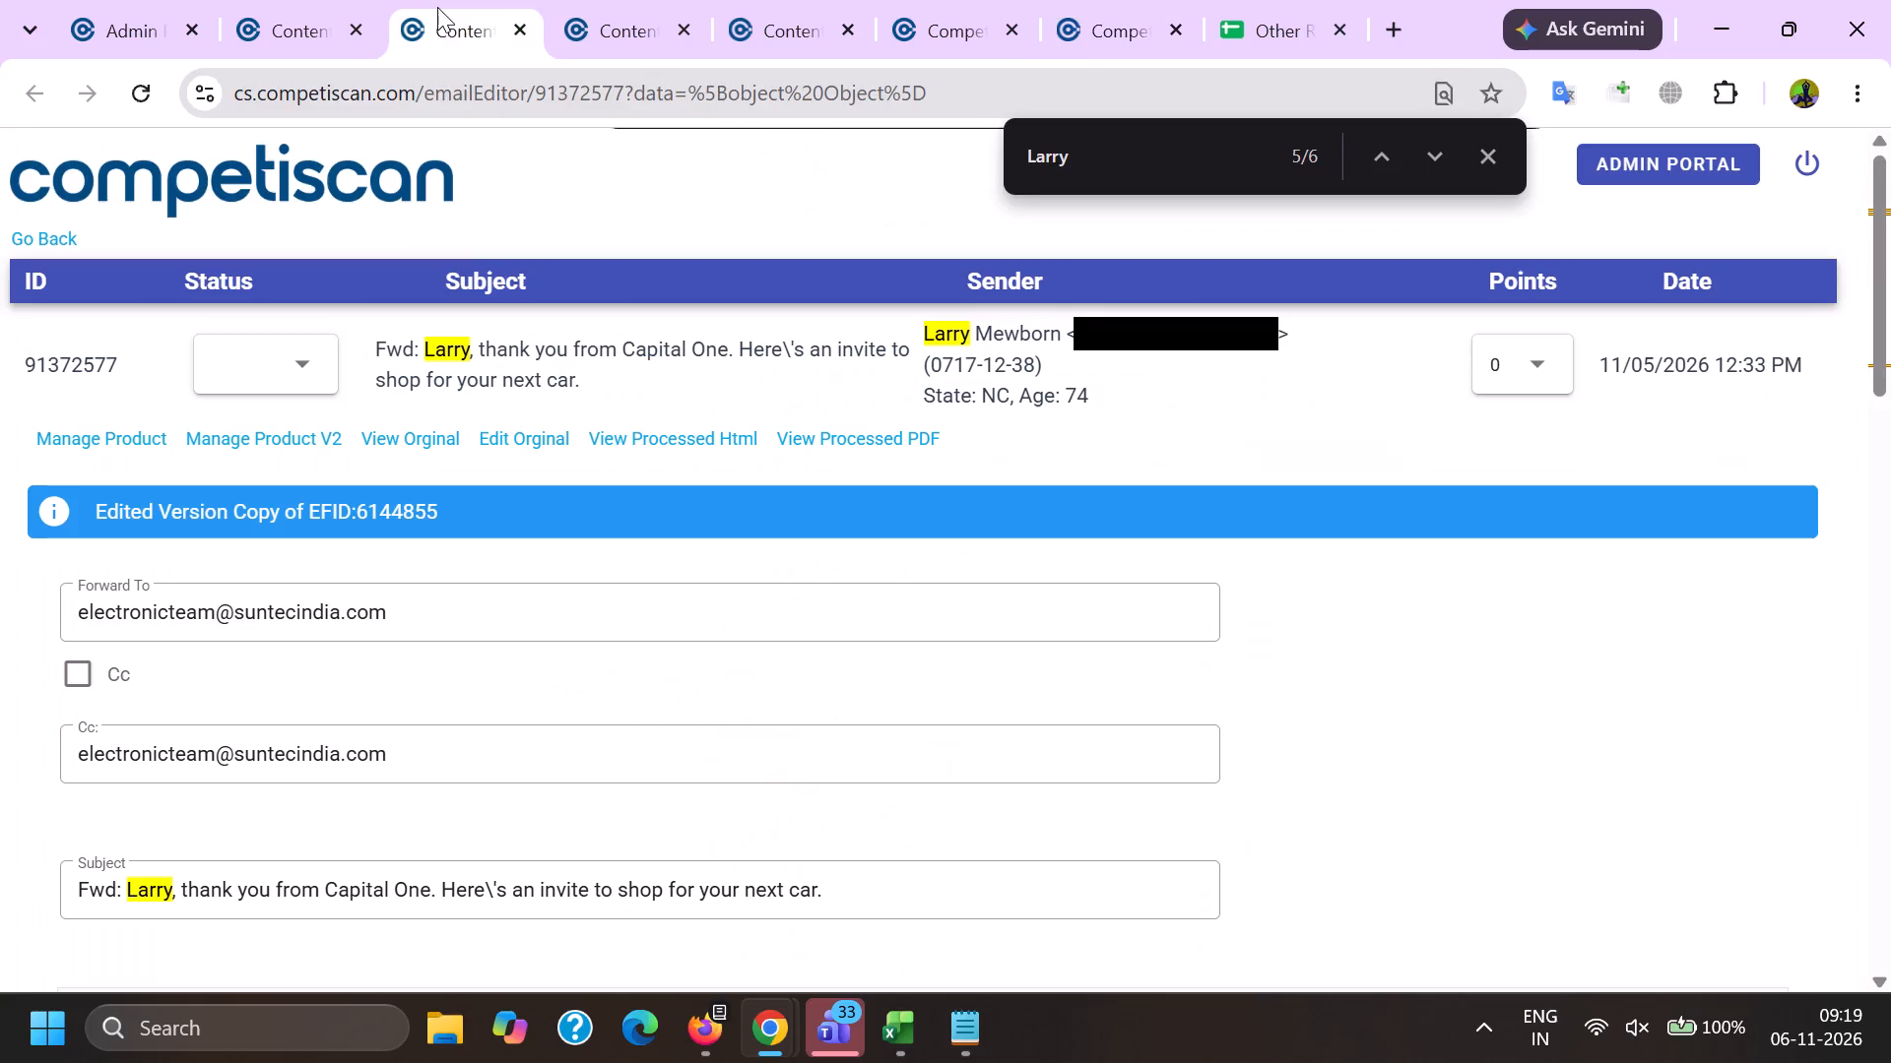
ctrl+click(407, 441)
In the product form of 91372577, search for the company CAPITAL ONE AUTO under Add Company.
key(alt+Tab)
scroll(580, 380, down, 10)
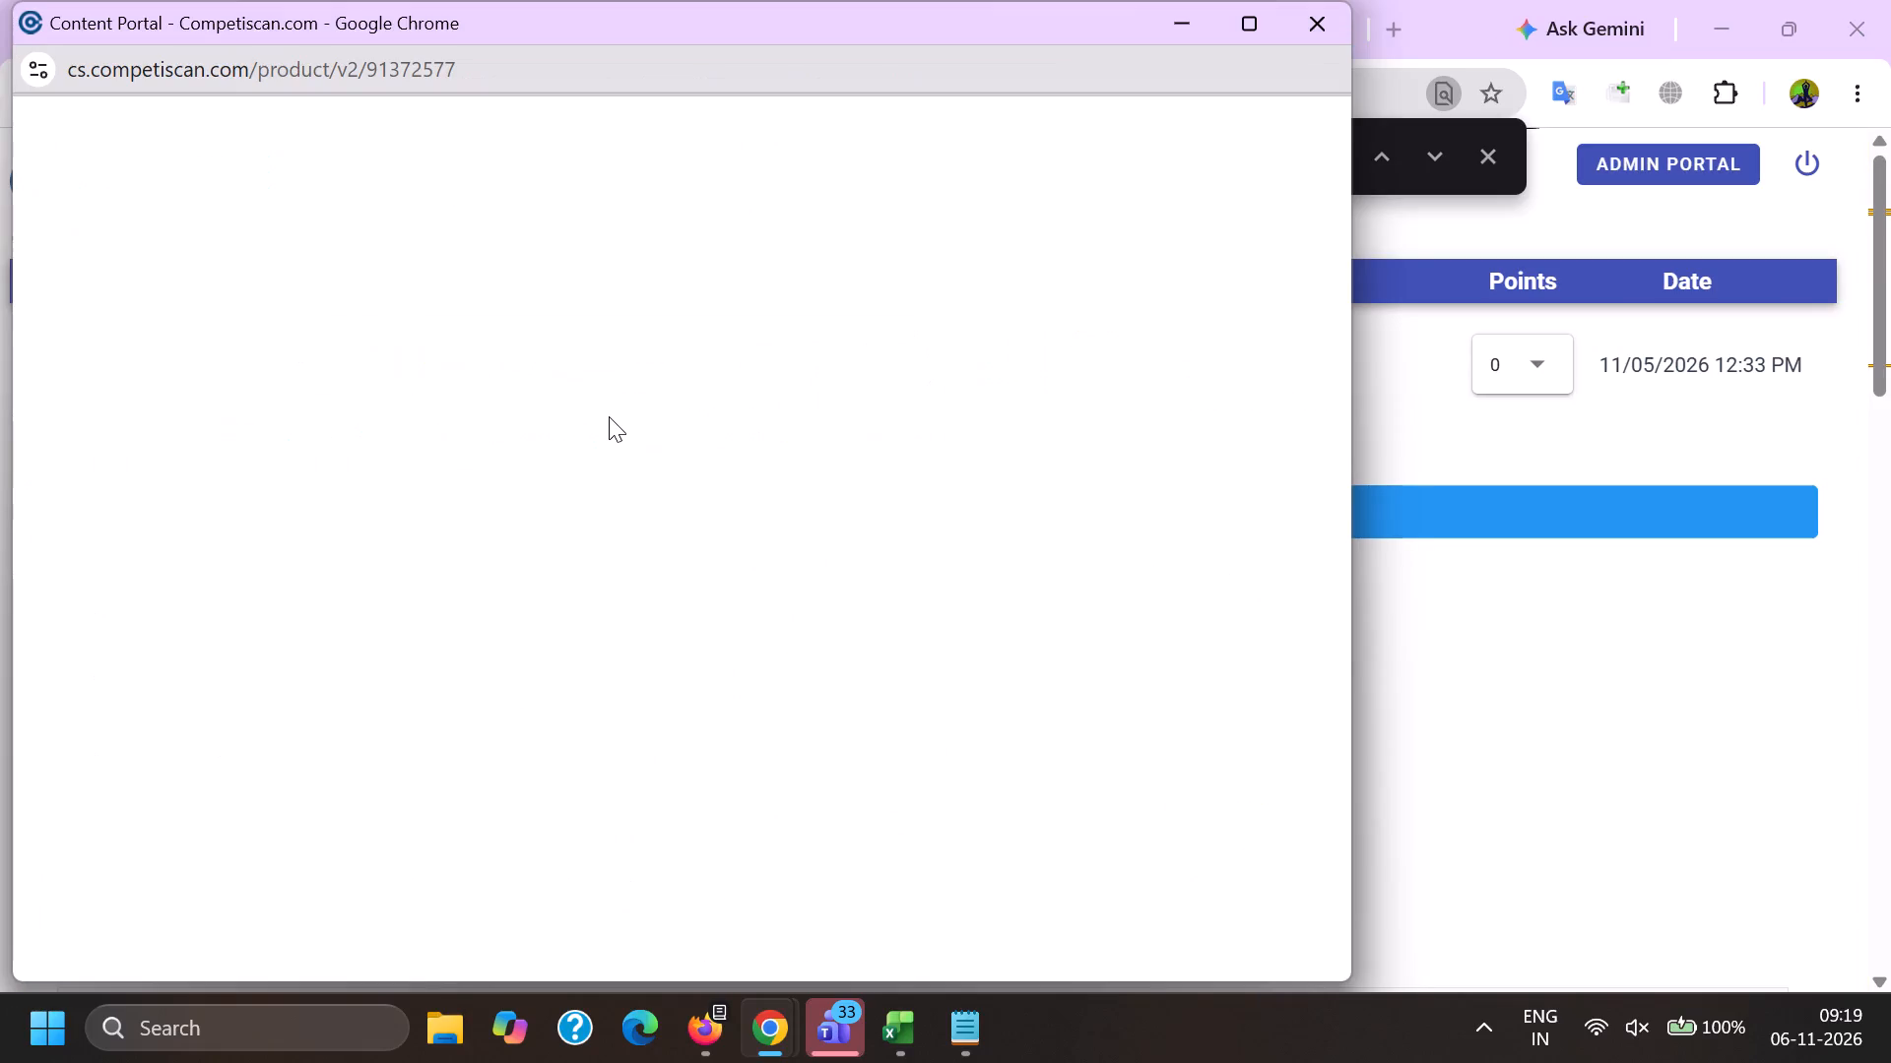
click(549, 619)
click(608, 545)
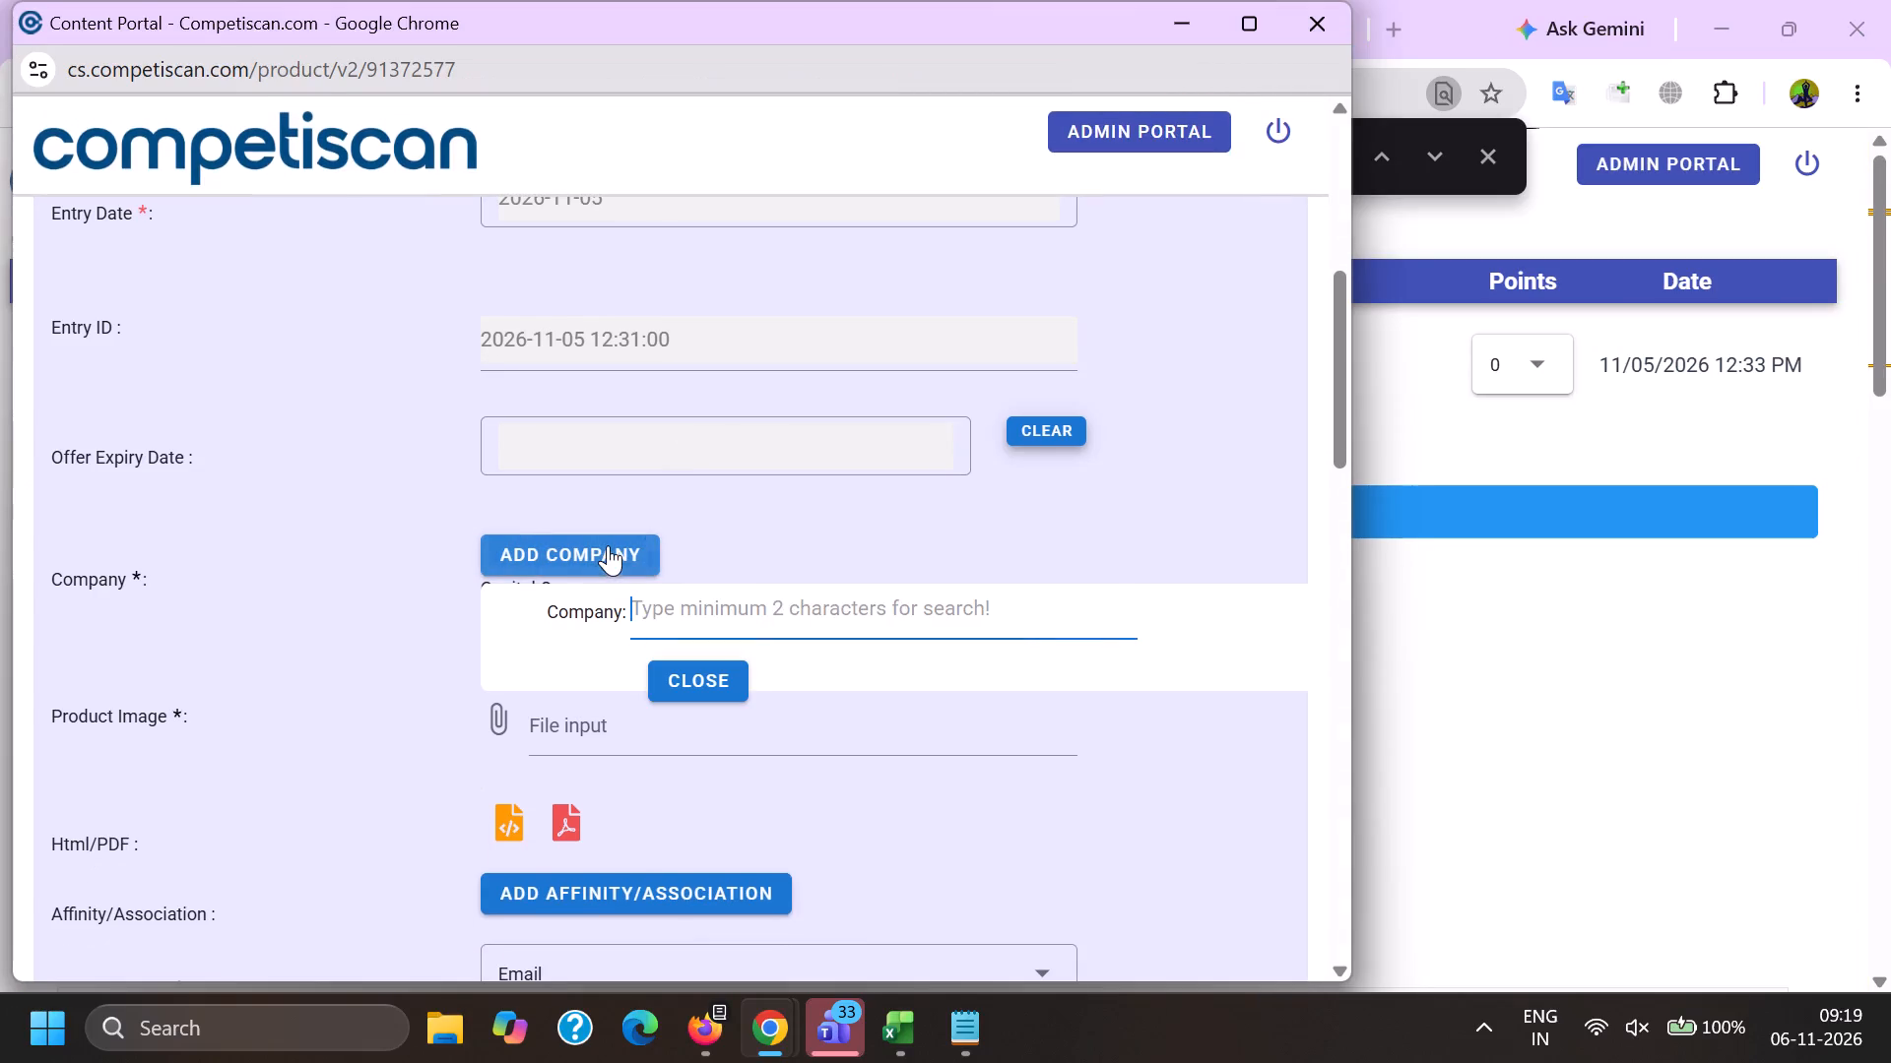
text(CA)
text(PITAL ONE AUTO)
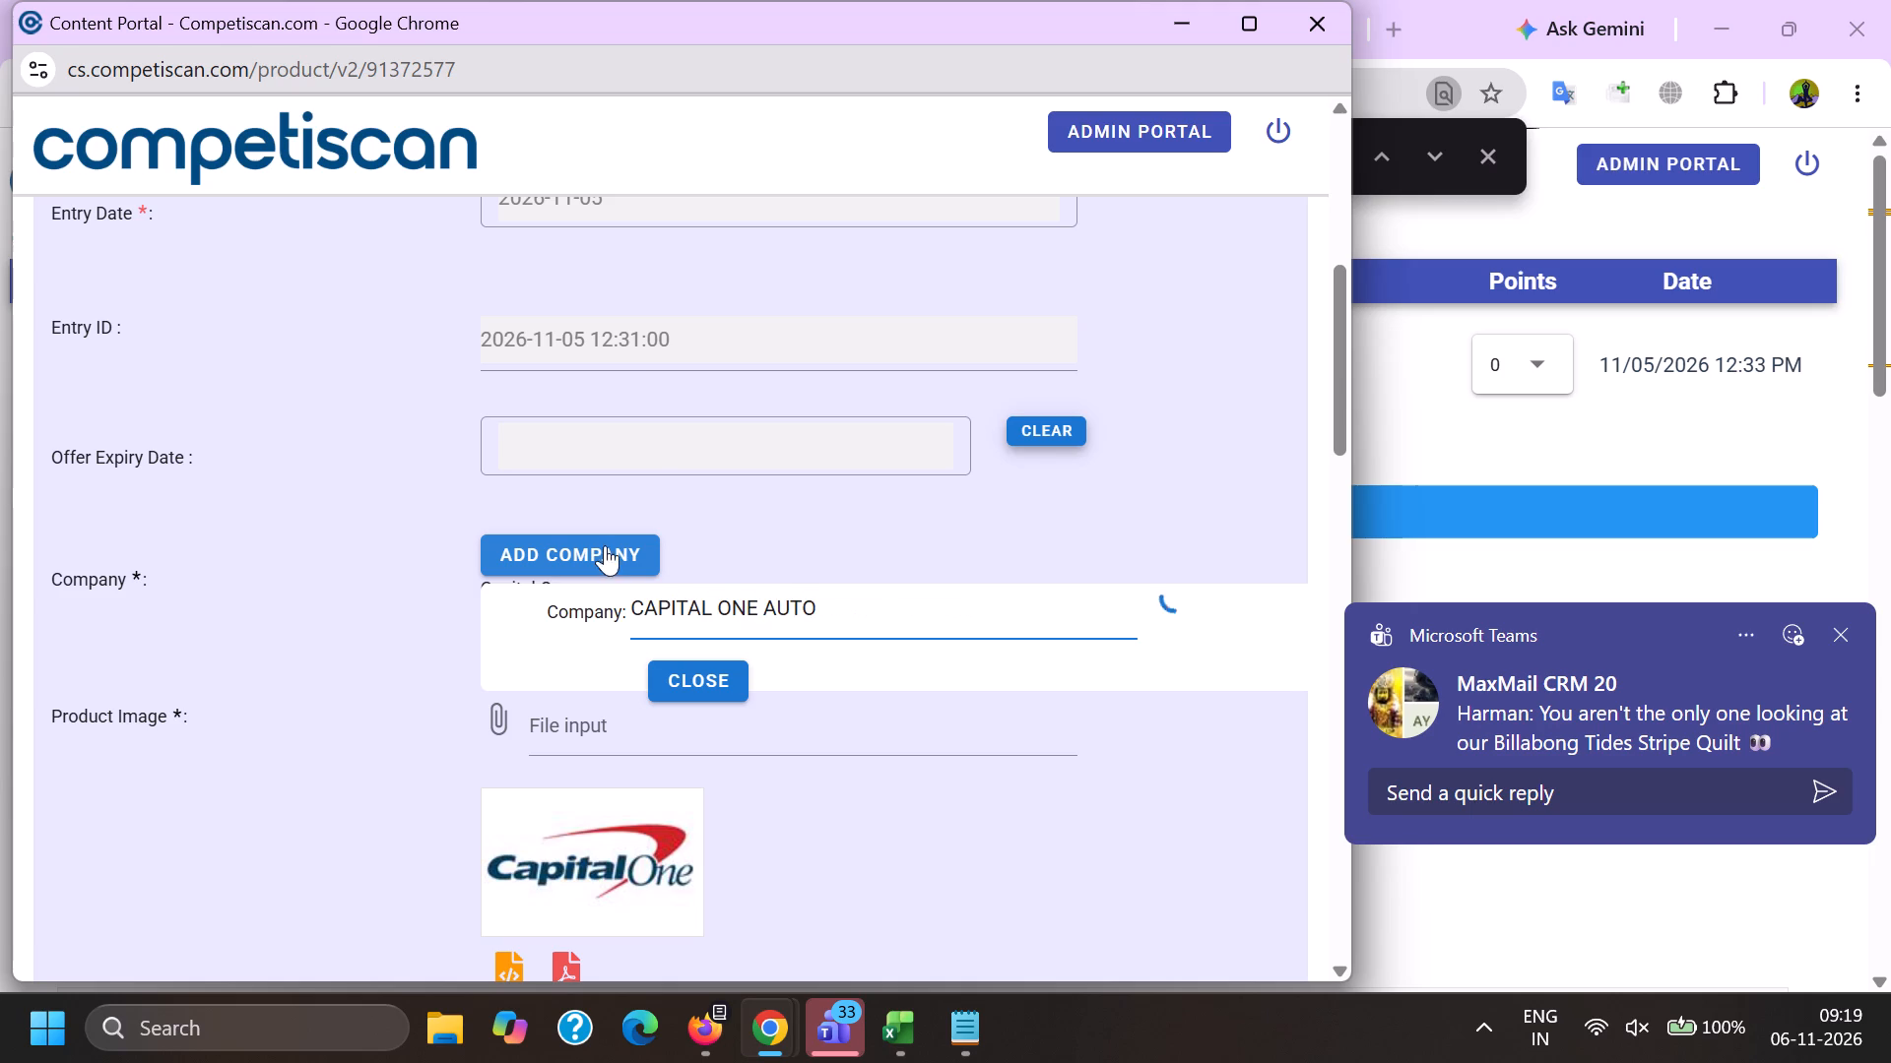
scroll(658, 458, down, 2)
click(719, 396)
Add the classification Mortgage & Loan / Secured / Vehicle Financing / Purchase to the product form.
scroll(653, 313, down, 4)
scroll(592, 565, down, 1)
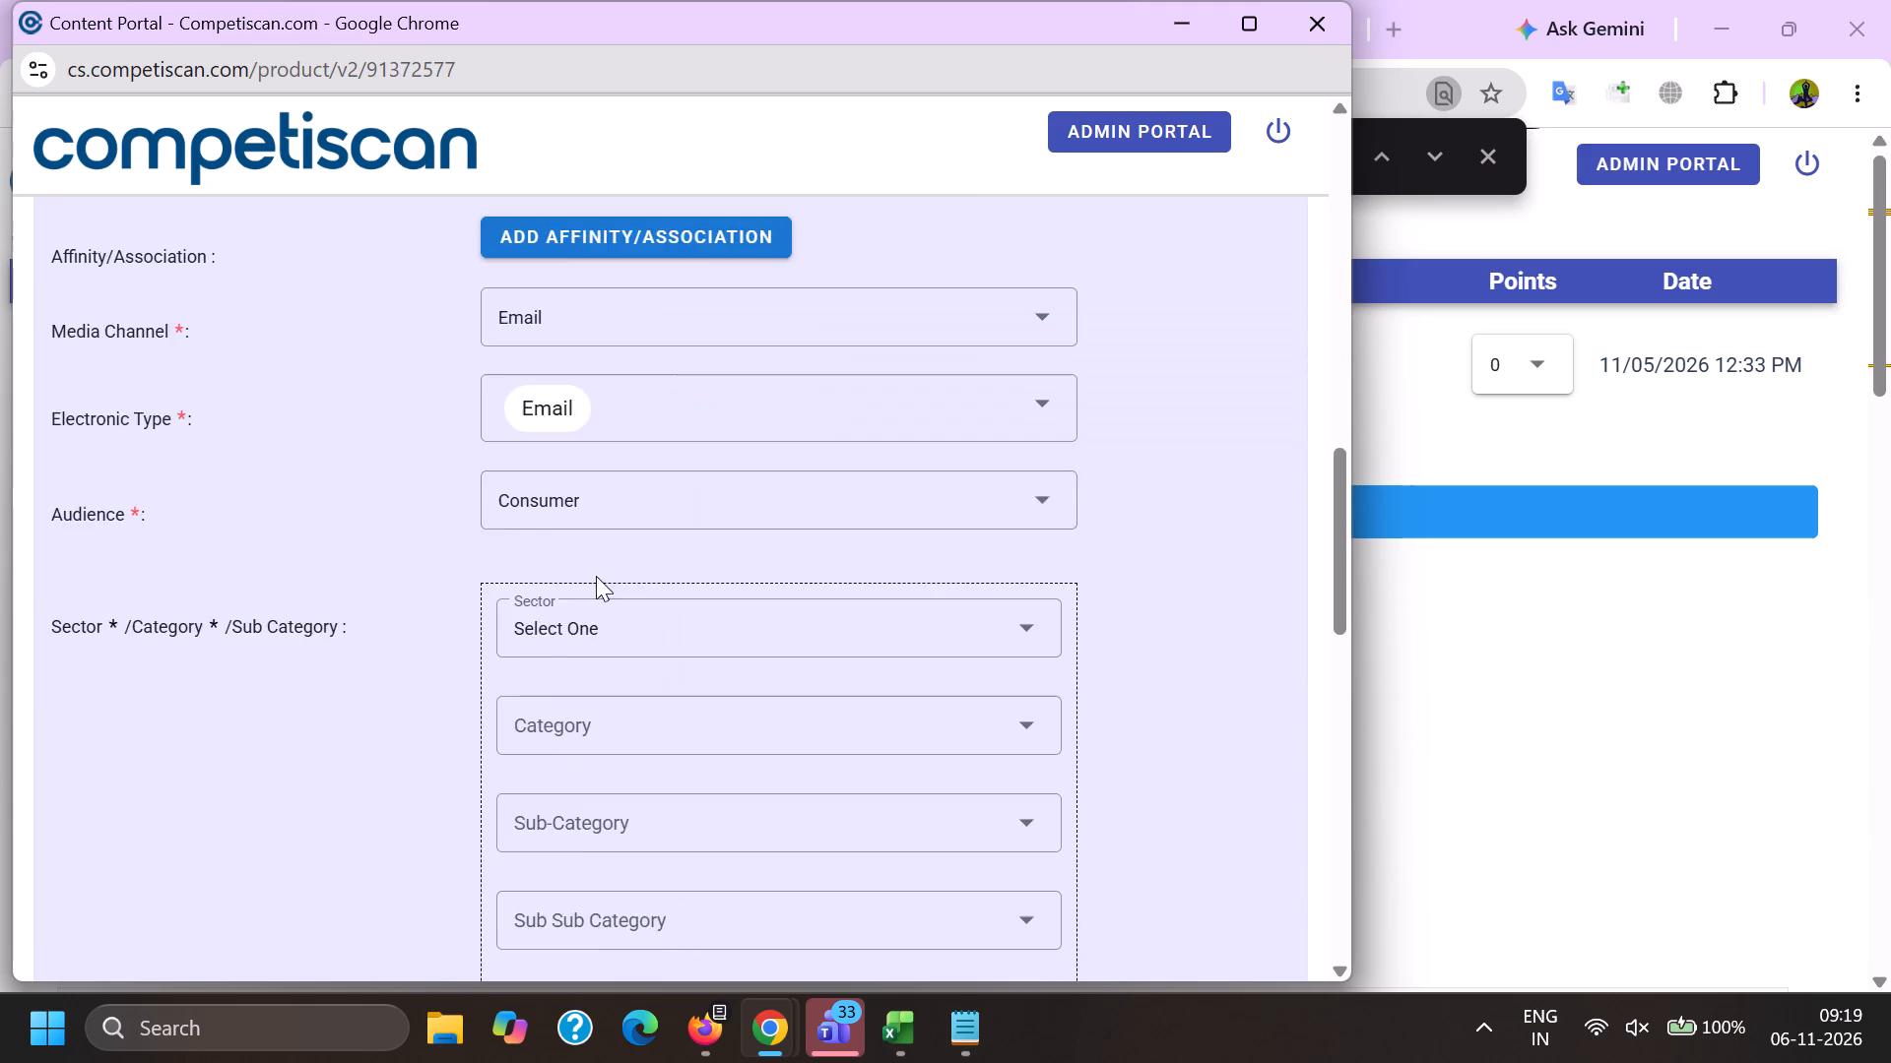
scroll(596, 576, down, 1)
click(594, 327)
scroll(585, 459, down, 3)
click(650, 443)
drag(492, 445, 509, 449)
click(640, 425)
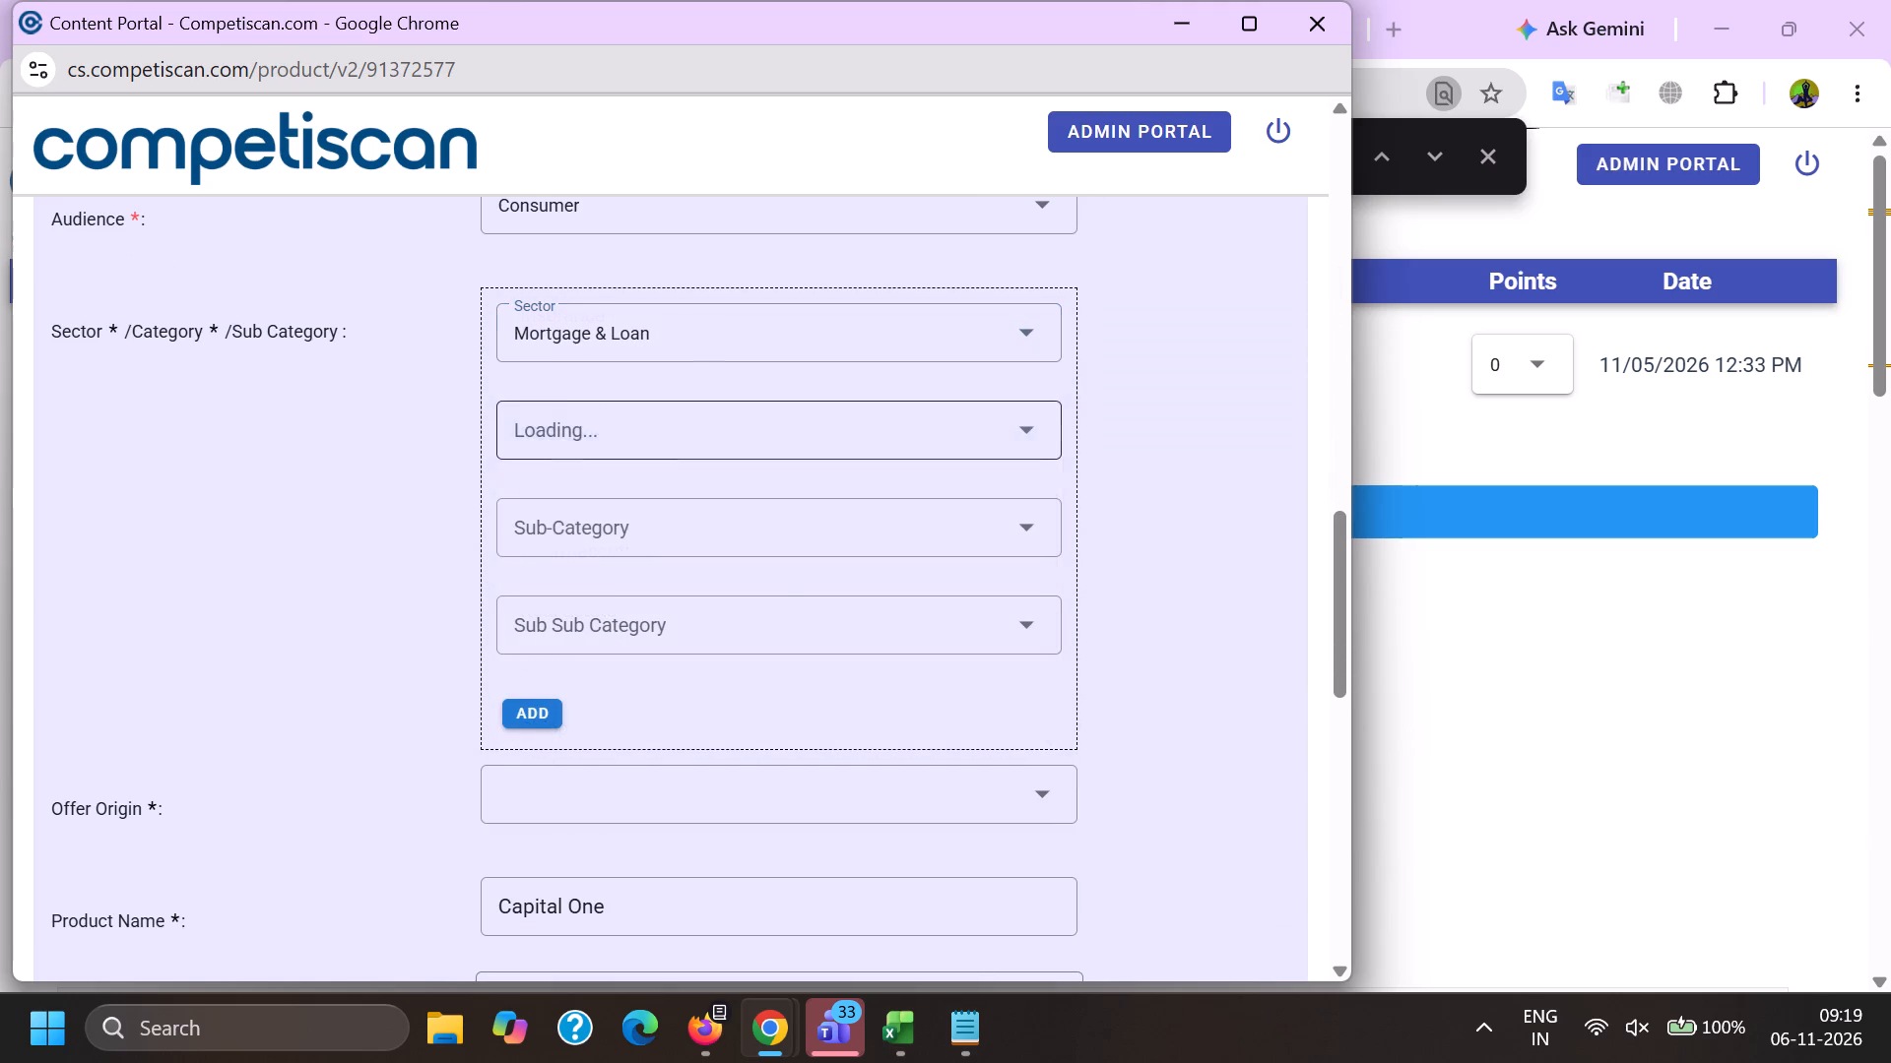
click(628, 507)
drag(477, 521, 490, 525)
click(608, 520)
scroll(619, 393, down, 8)
click(612, 719)
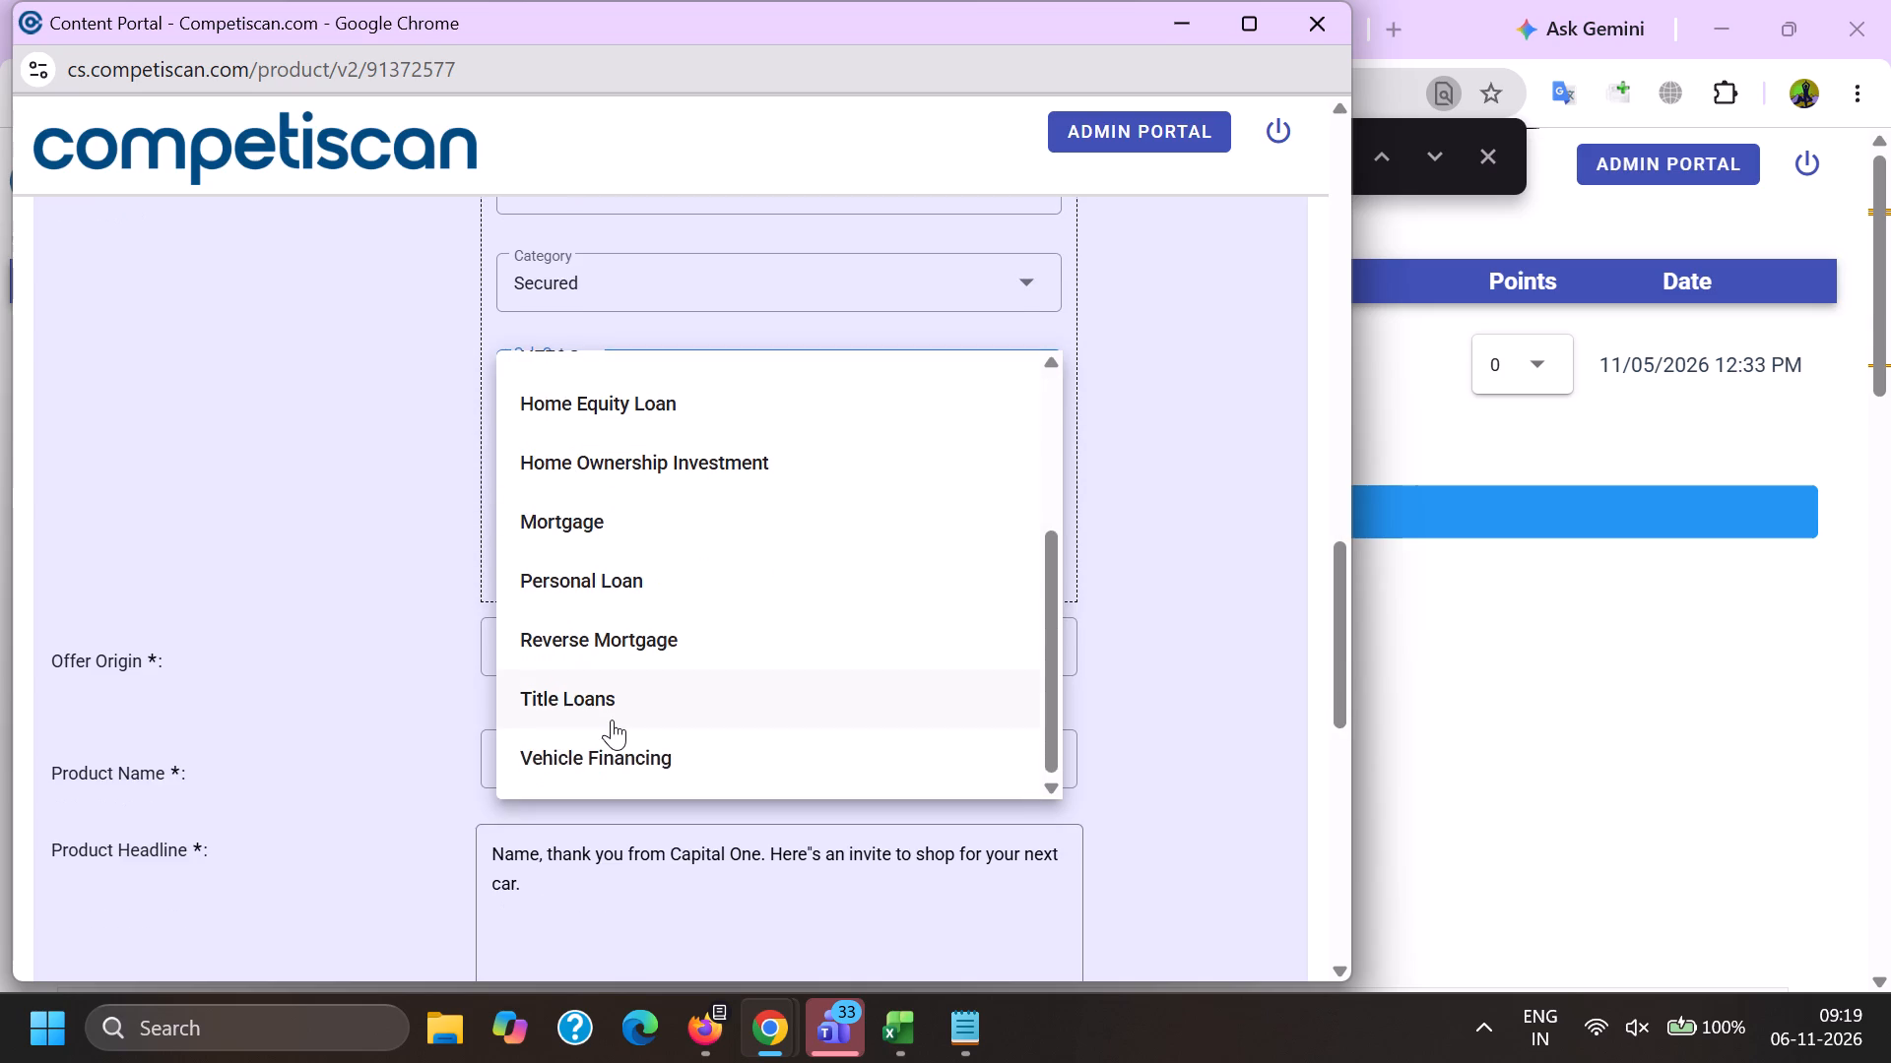
click(575, 386)
drag(658, 744, 649, 746)
drag(375, 731, 401, 723)
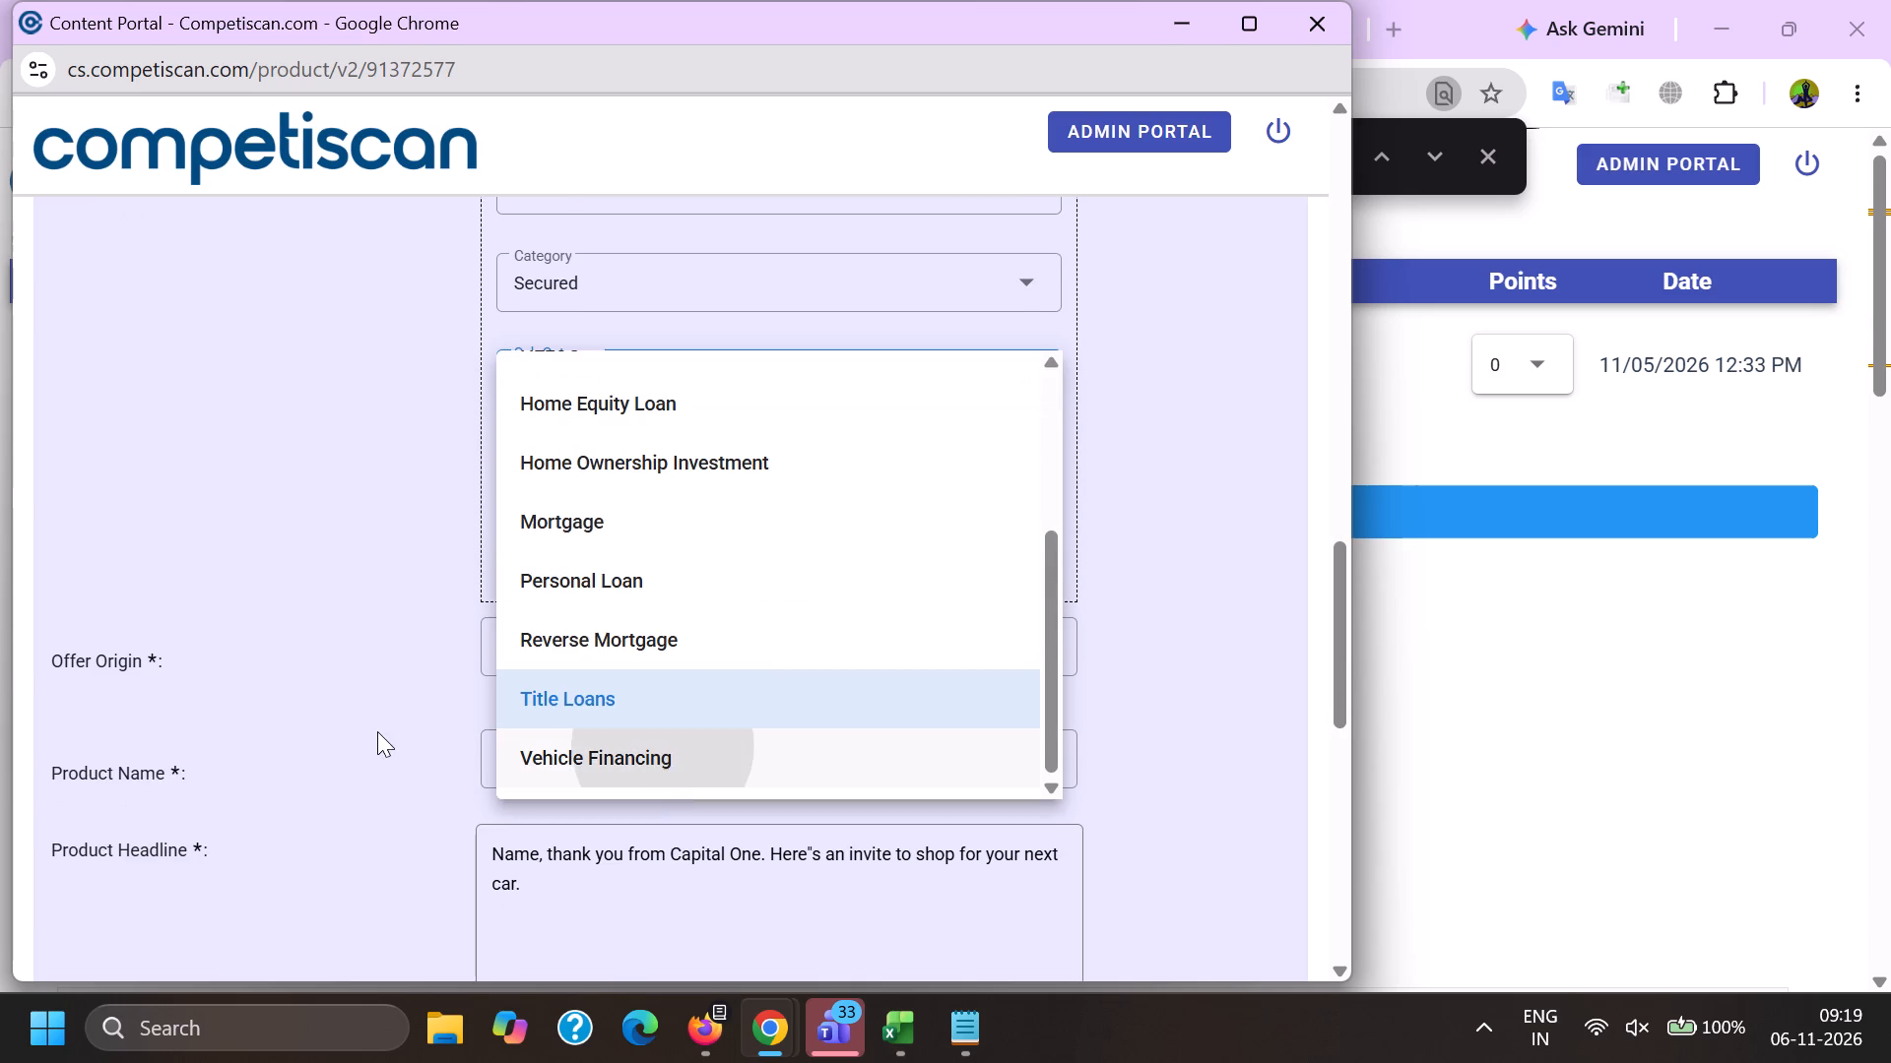
click(577, 492)
scroll(591, 647, down, 3)
scroll(589, 660, up, 3)
click(617, 617)
click(421, 608)
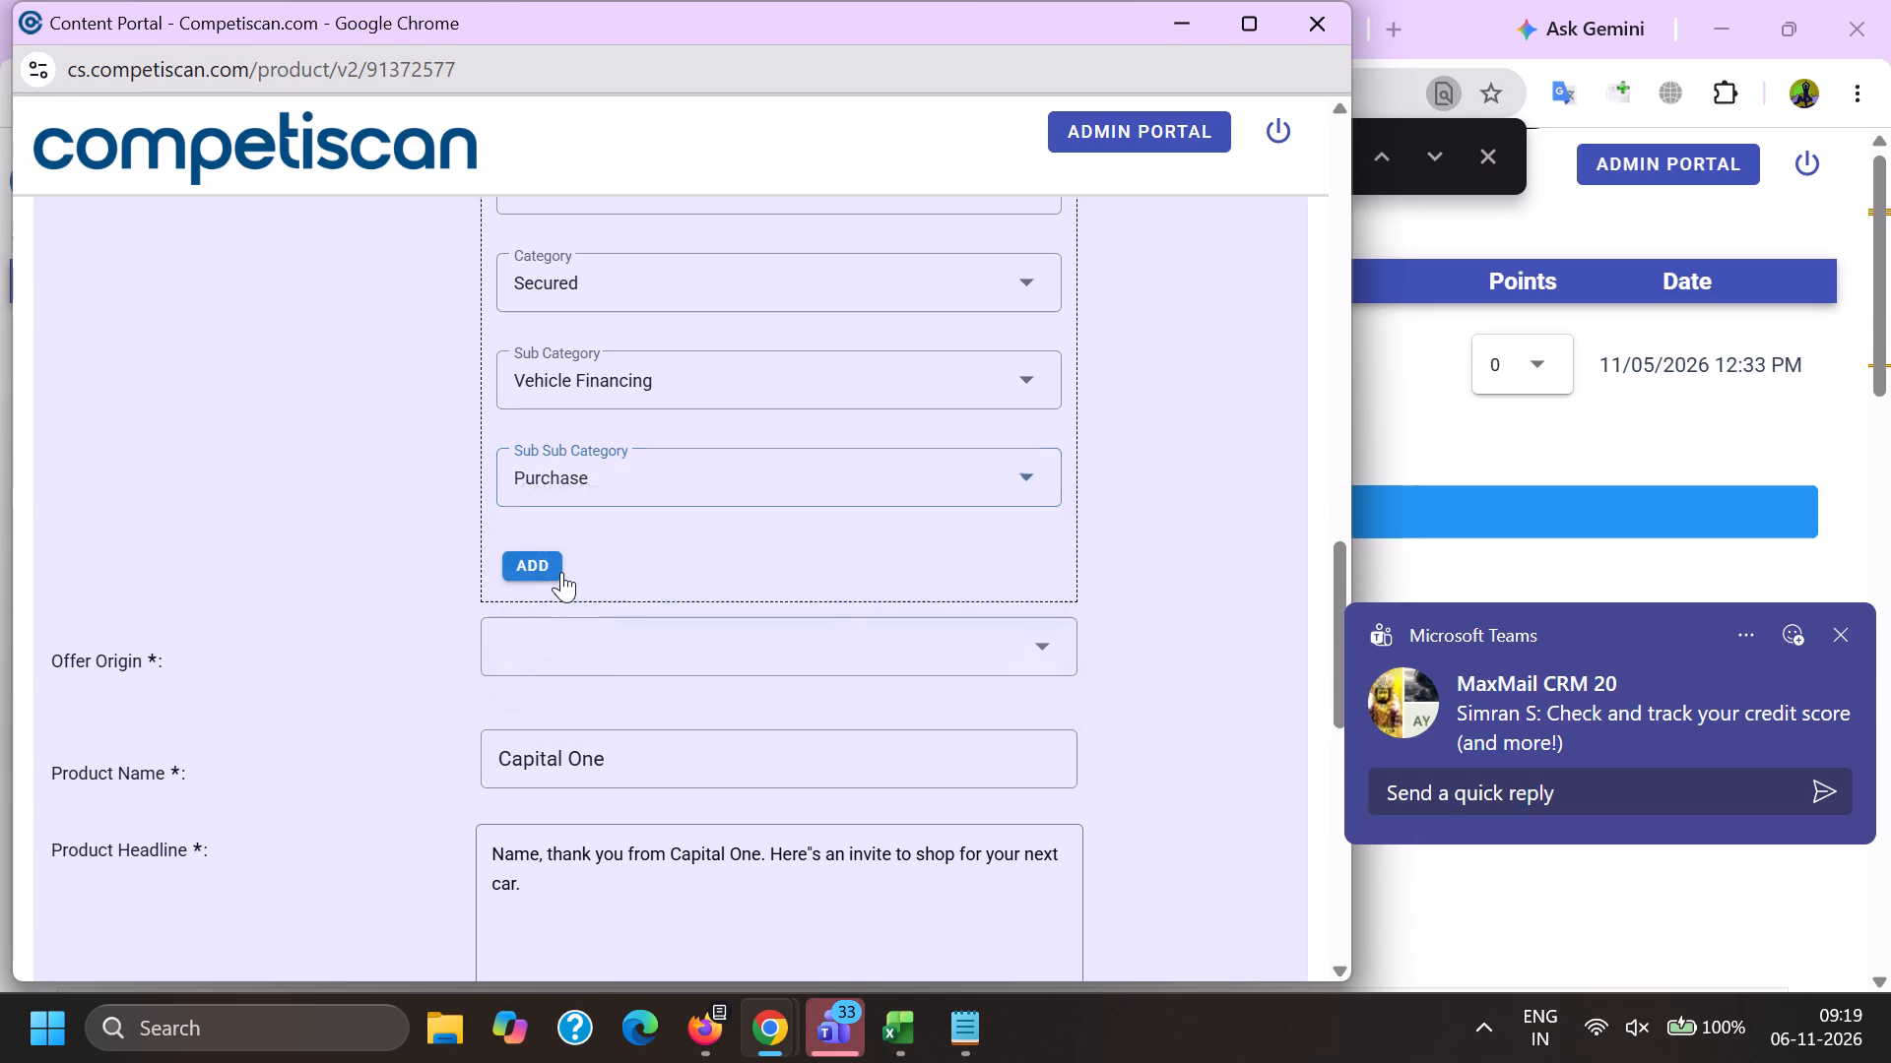
click(549, 568)
Replace the Product Headline with the copied Capital One headline and set the Offer Origin to Provider/Bank.
scroll(546, 483, down, 2)
drag(617, 711, 327, 583)
key(ctrl+v)
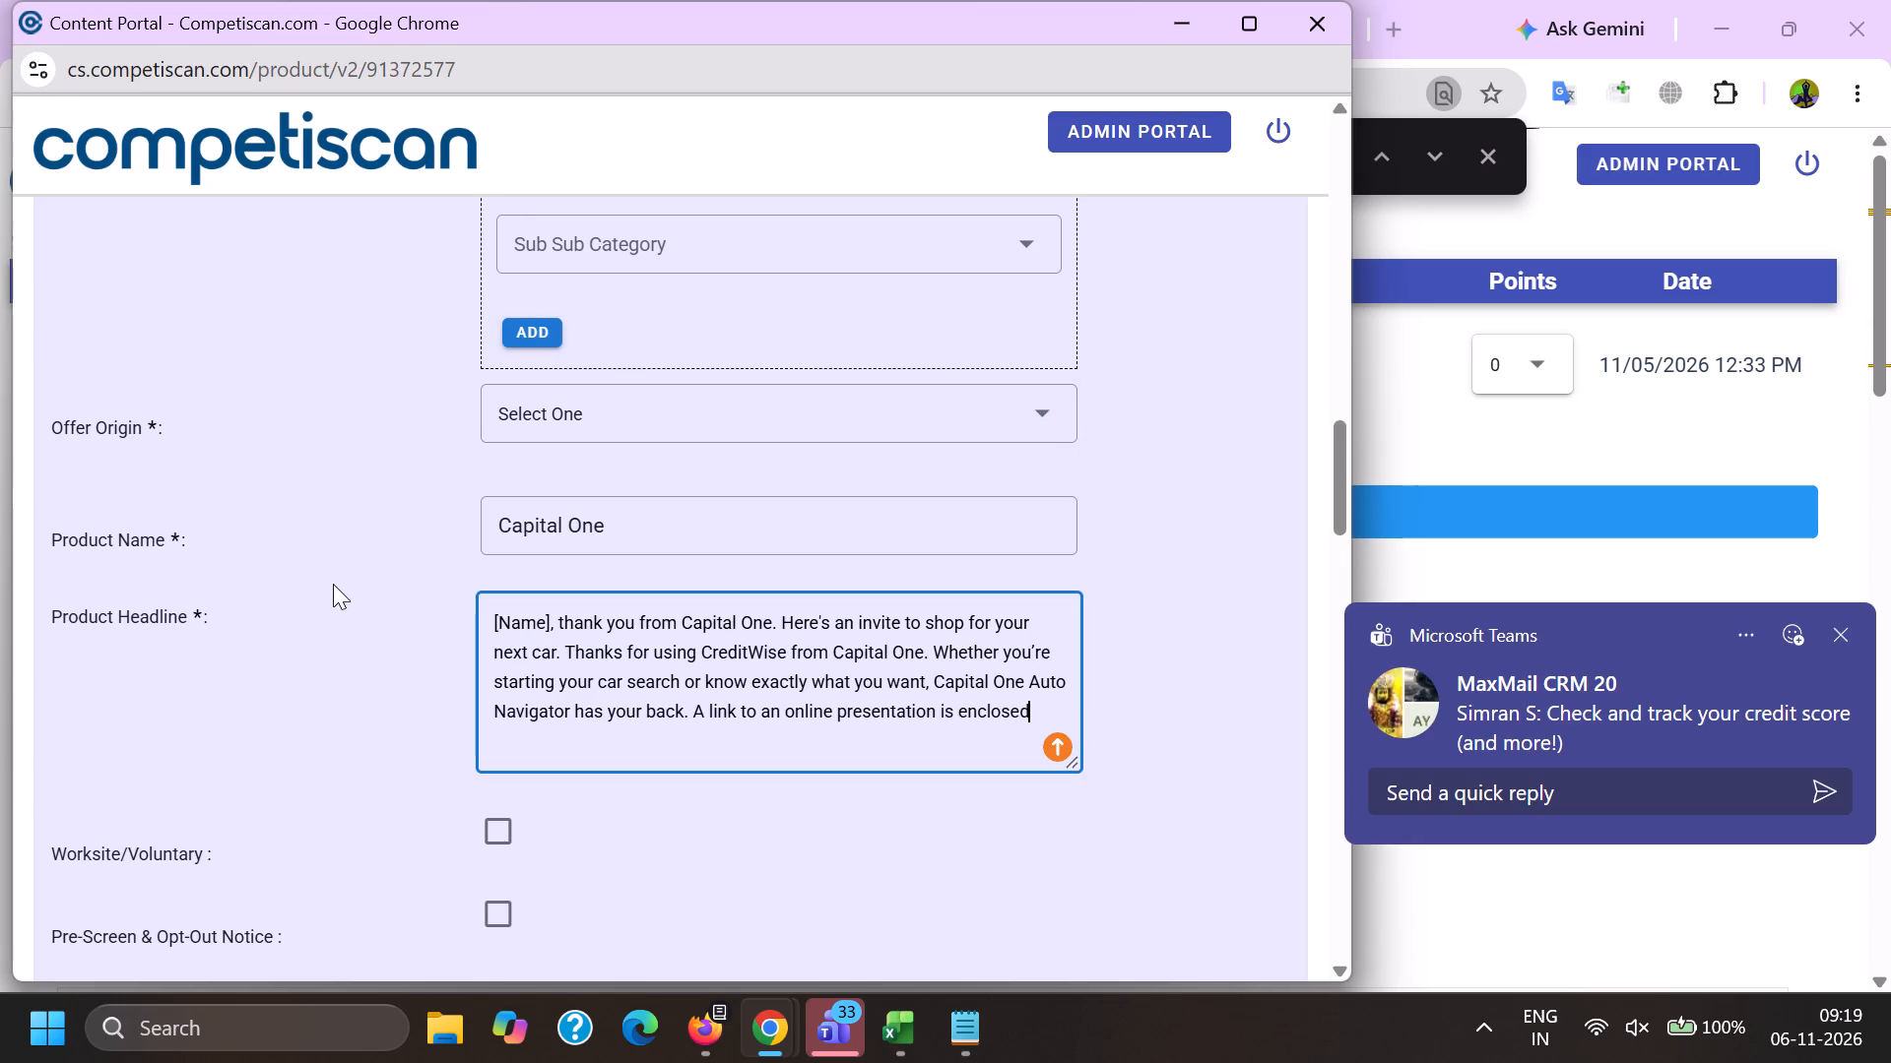
click(540, 413)
click(538, 555)
Copy the name Capital One Auto Finance Auto Loan from the existing product record into the form's Product Name.
key(alt+Tab)
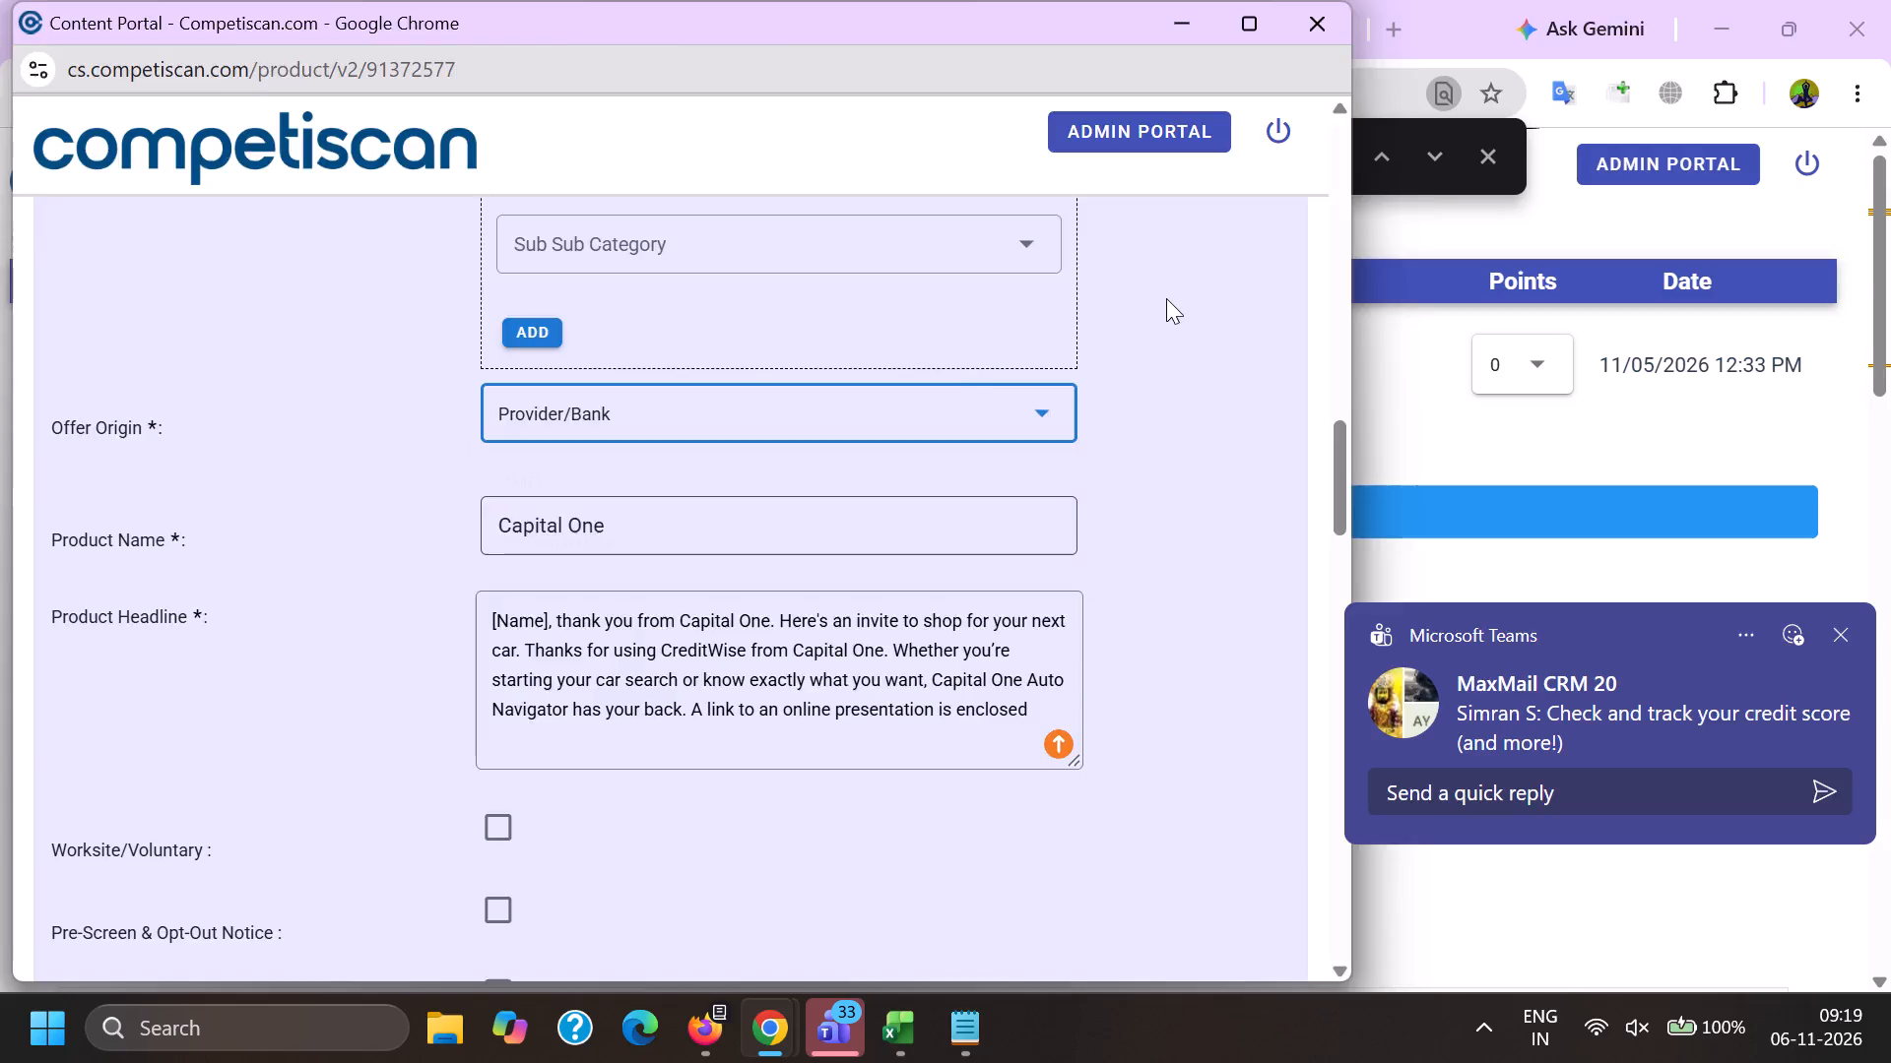
click(1114, 0)
drag(1141, 591, 483, 539)
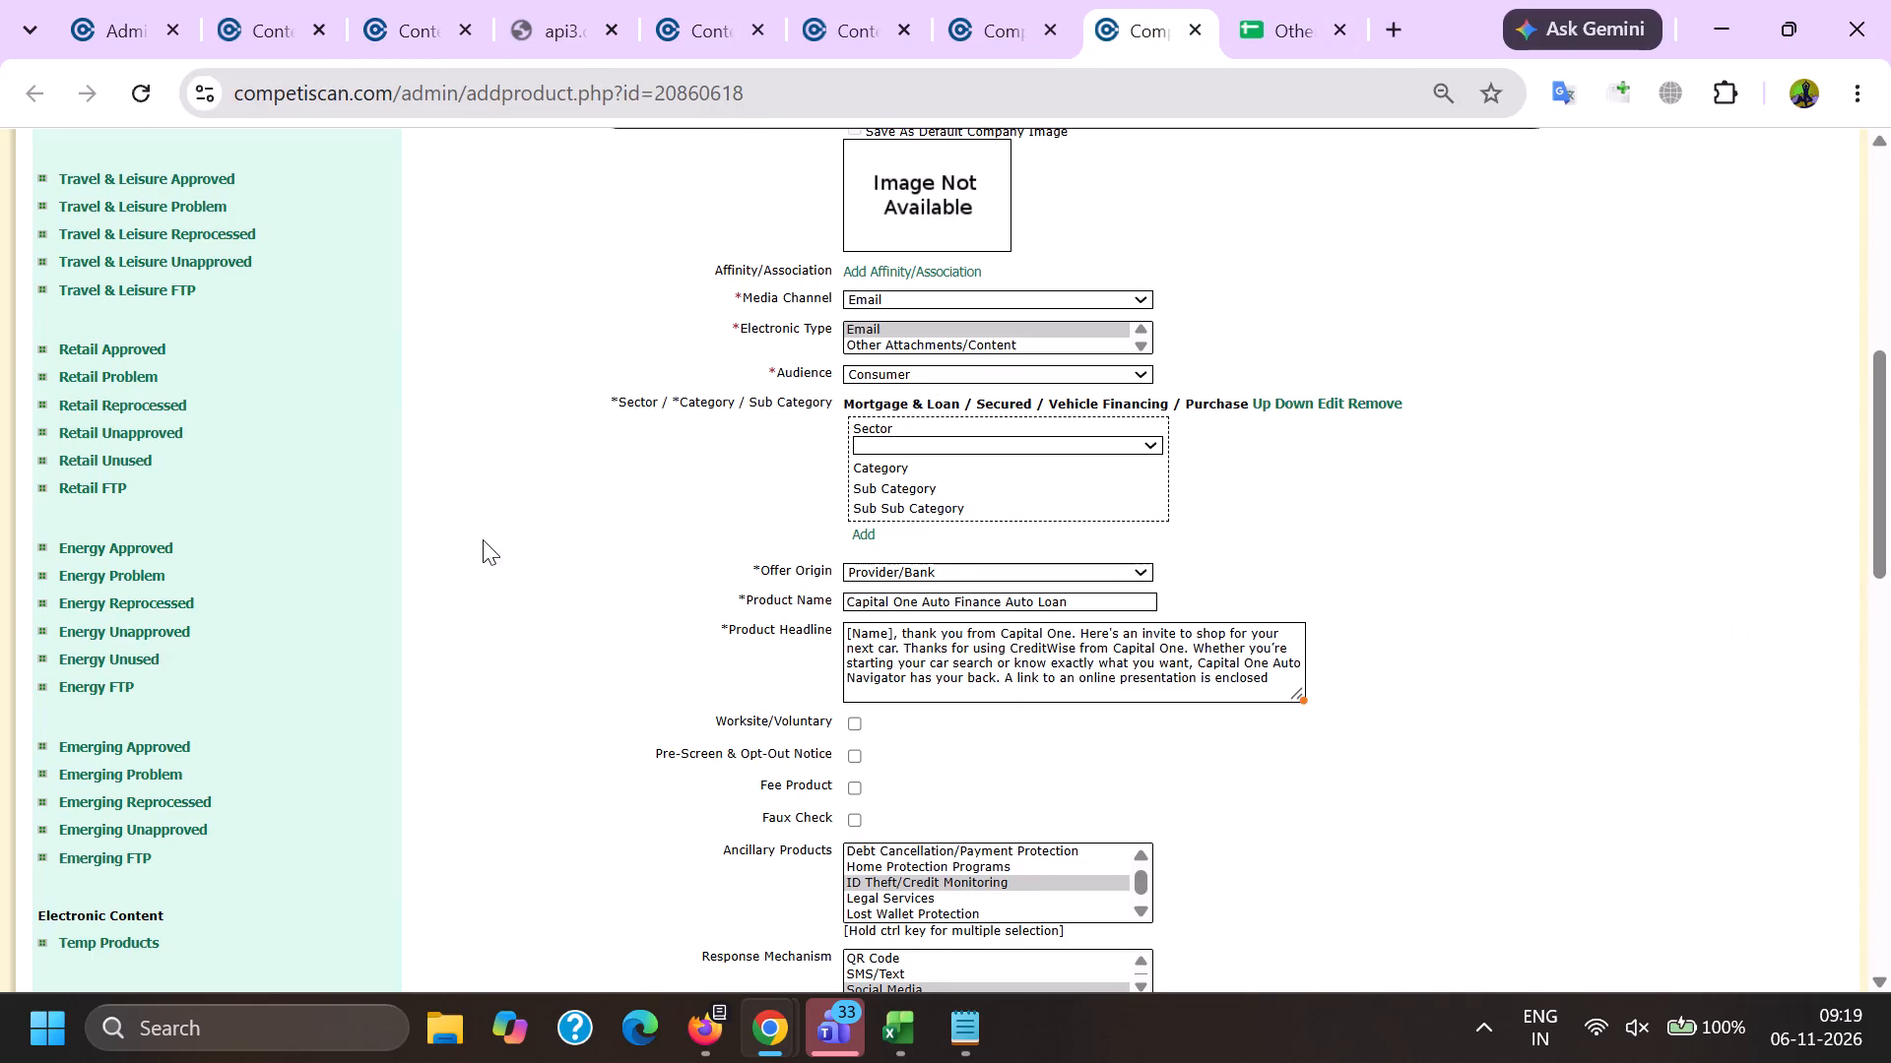
drag(483, 539, 483, 543)
triple_click(945, 609)
key(ctrl+c)
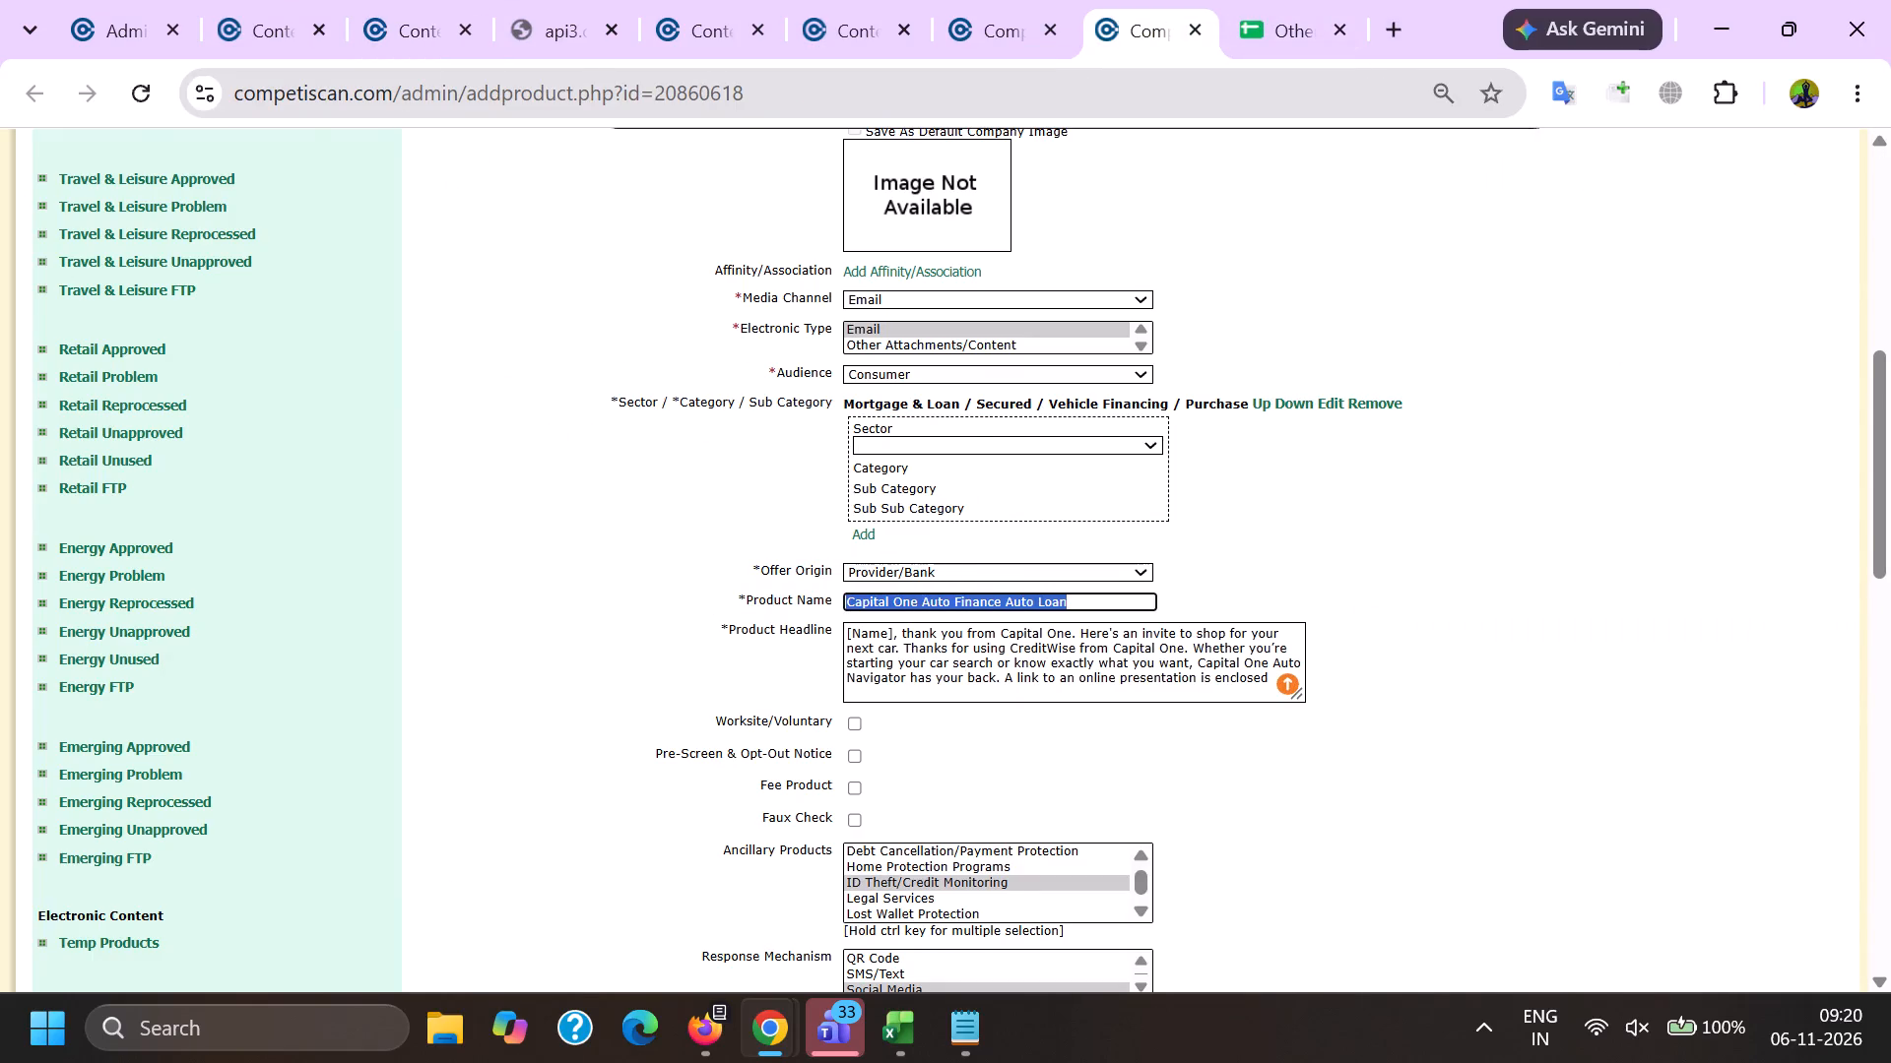
key(alt+Tab)
drag(677, 518, 176, 497)
key(ctrl+v)
Set the Response Mechanism to URL/Website.
scroll(471, 375, down, 4)
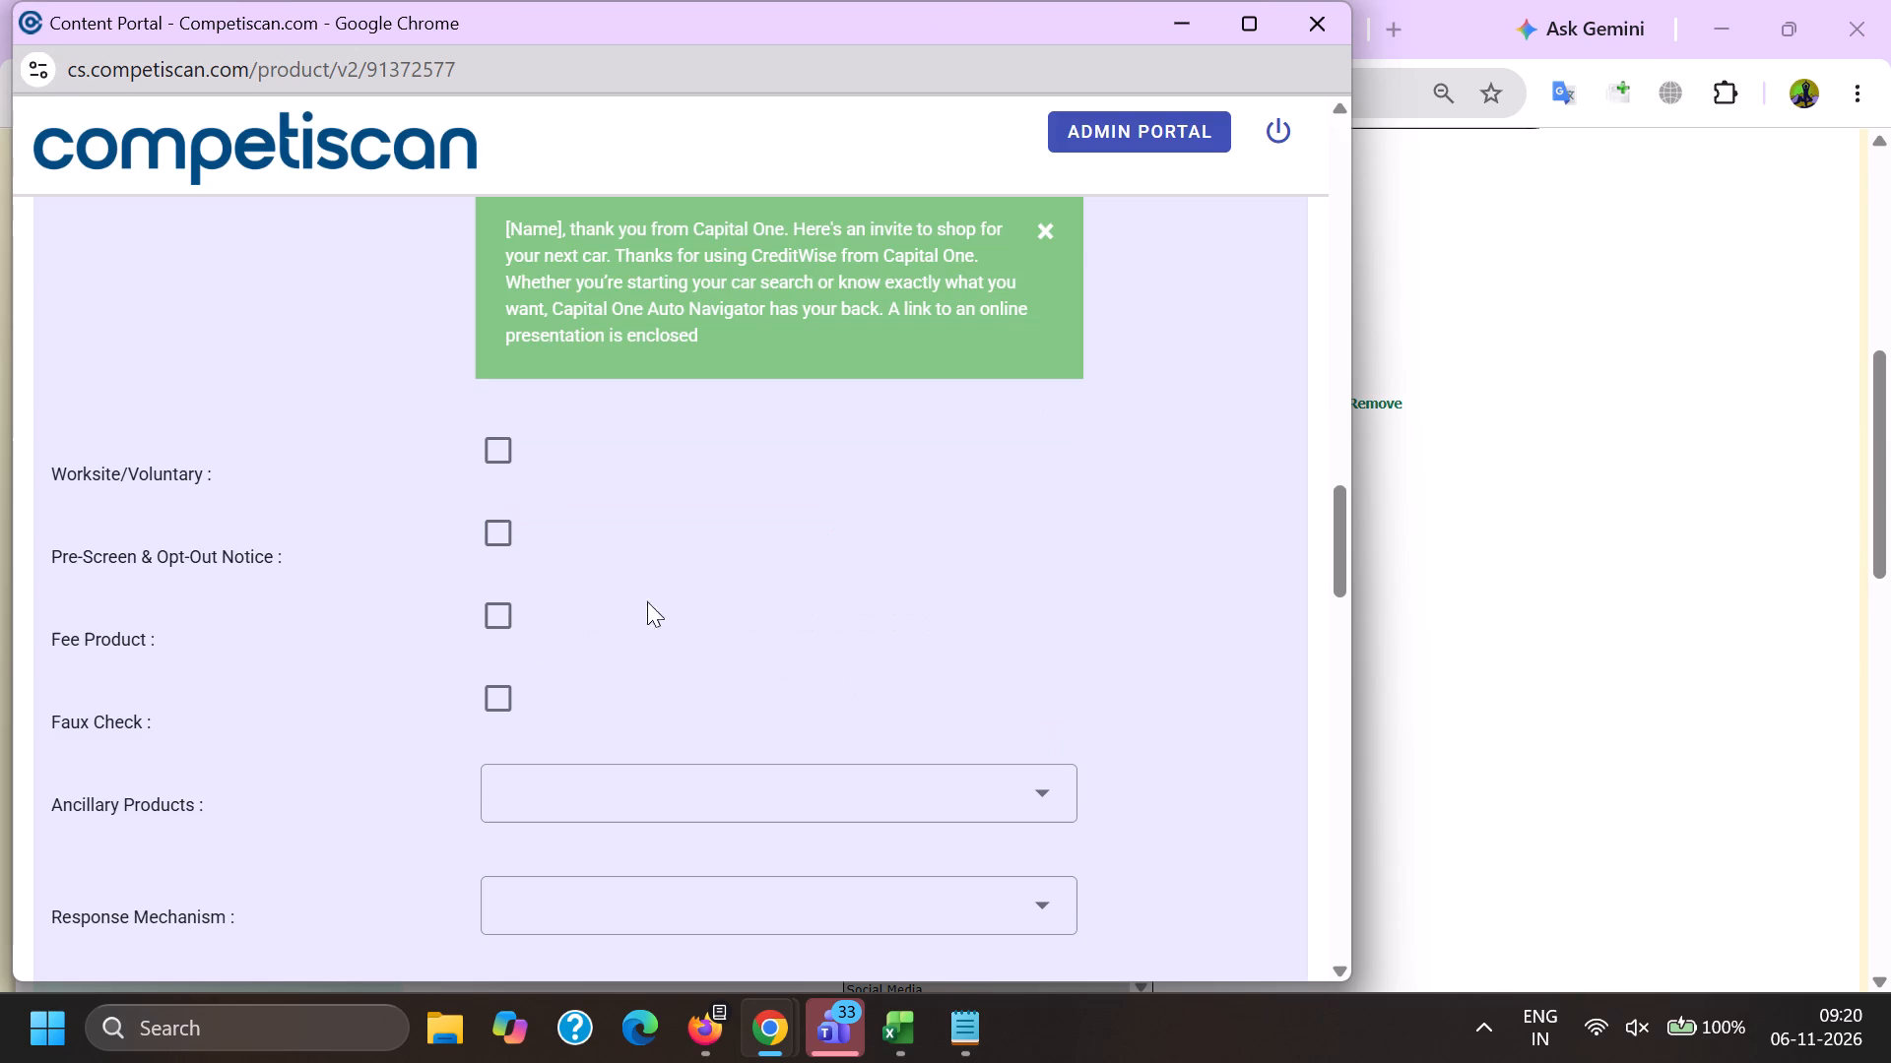
click(586, 906)
scroll(598, 516, down, 8)
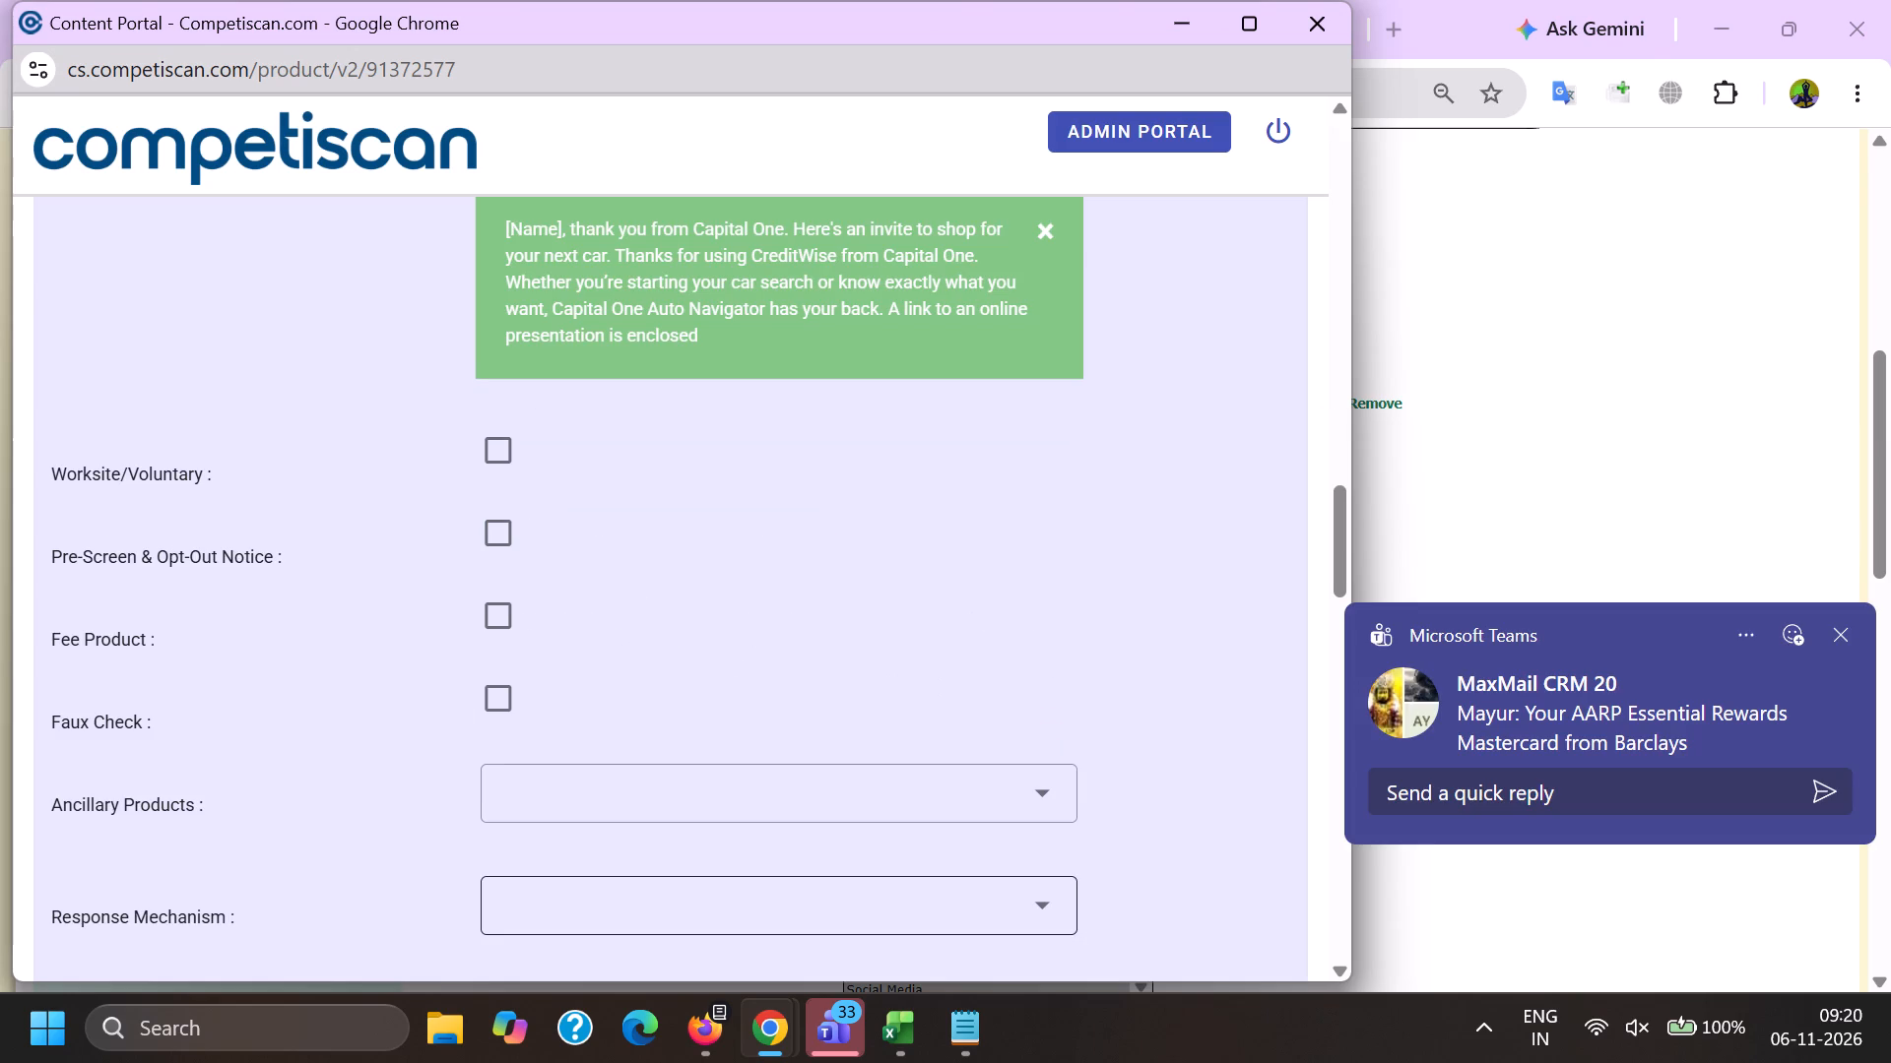
scroll(668, 428, down, 8)
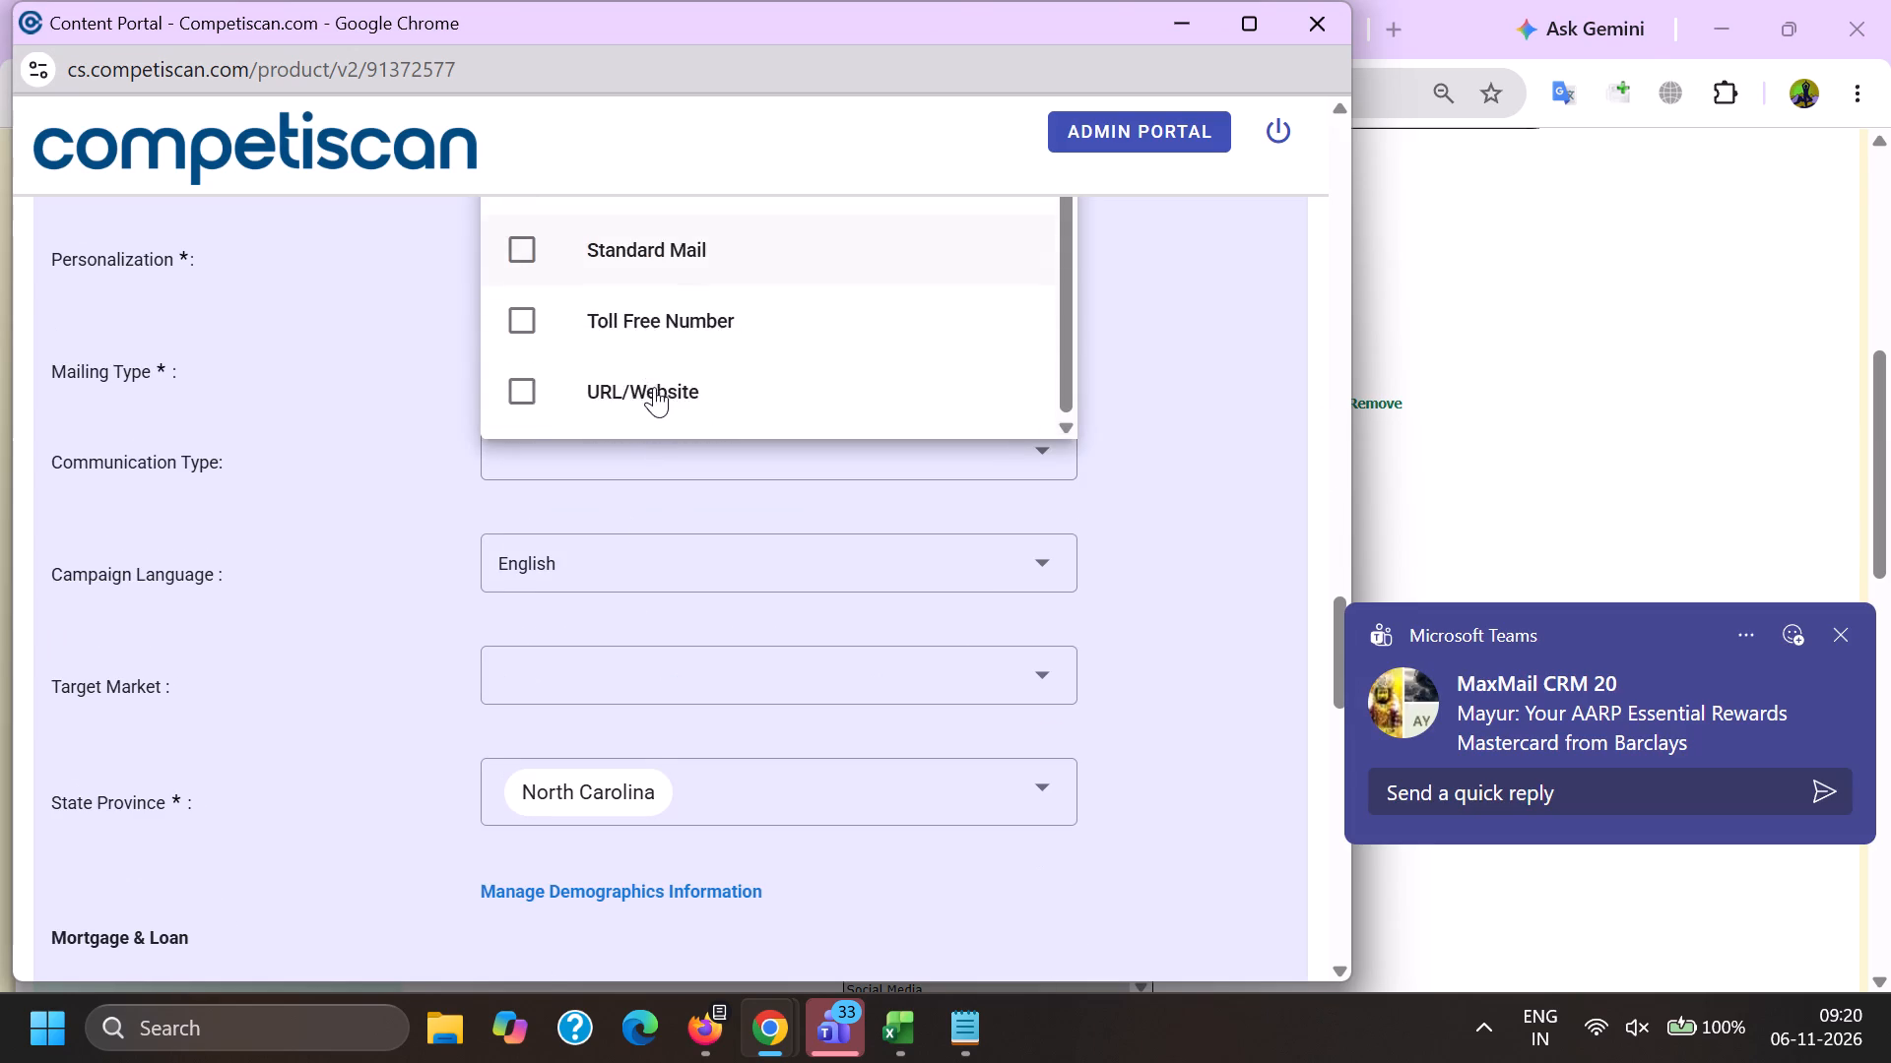
click(654, 384)
click(387, 388)
Mark the product as Personalized and set its Mailing Type to Upgrade/Cross-Sell.
scroll(482, 533, up, 3)
click(505, 688)
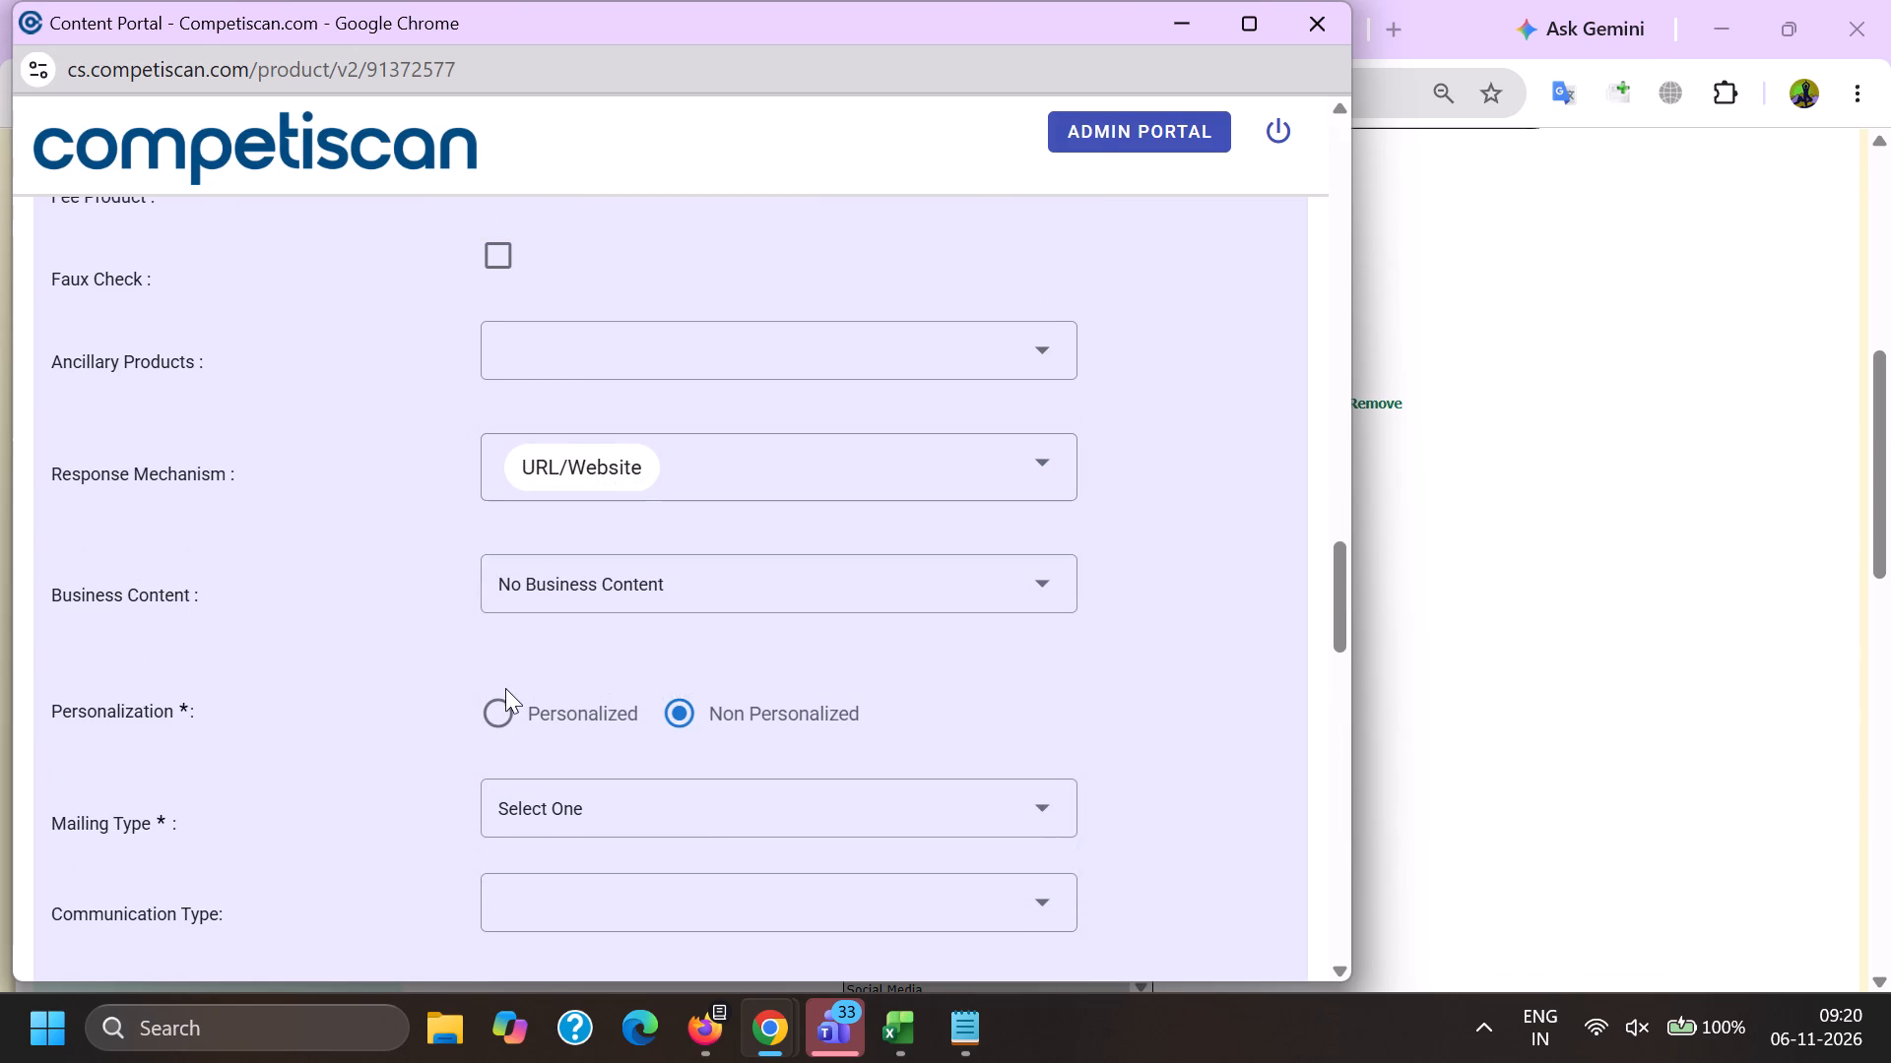
click(518, 705)
click(651, 838)
scroll(640, 607, down, 2)
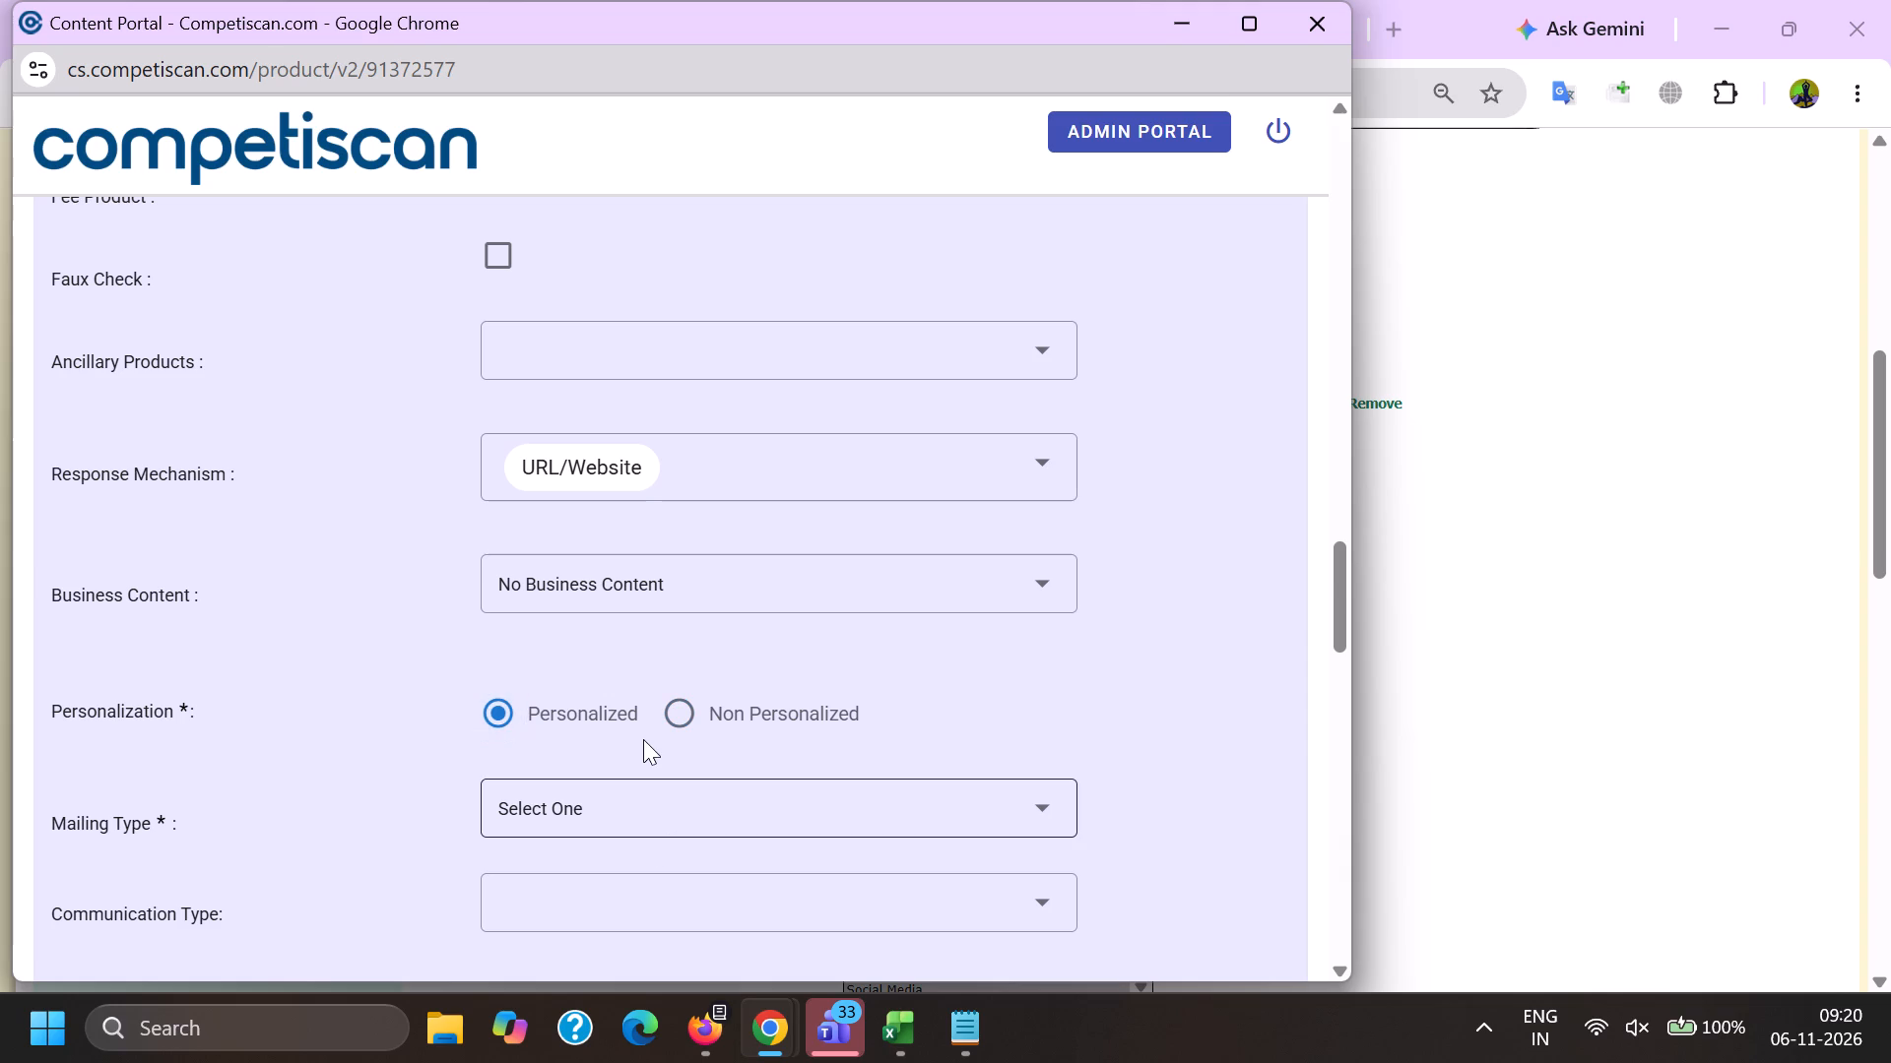
click(594, 501)
drag(618, 843, 594, 826)
click(379, 774)
Check the existing product record and set the form's Ancillary Products to ID Theft/Credit Monitoring.
key(alt+Tab)
scroll(777, 598, down, 4)
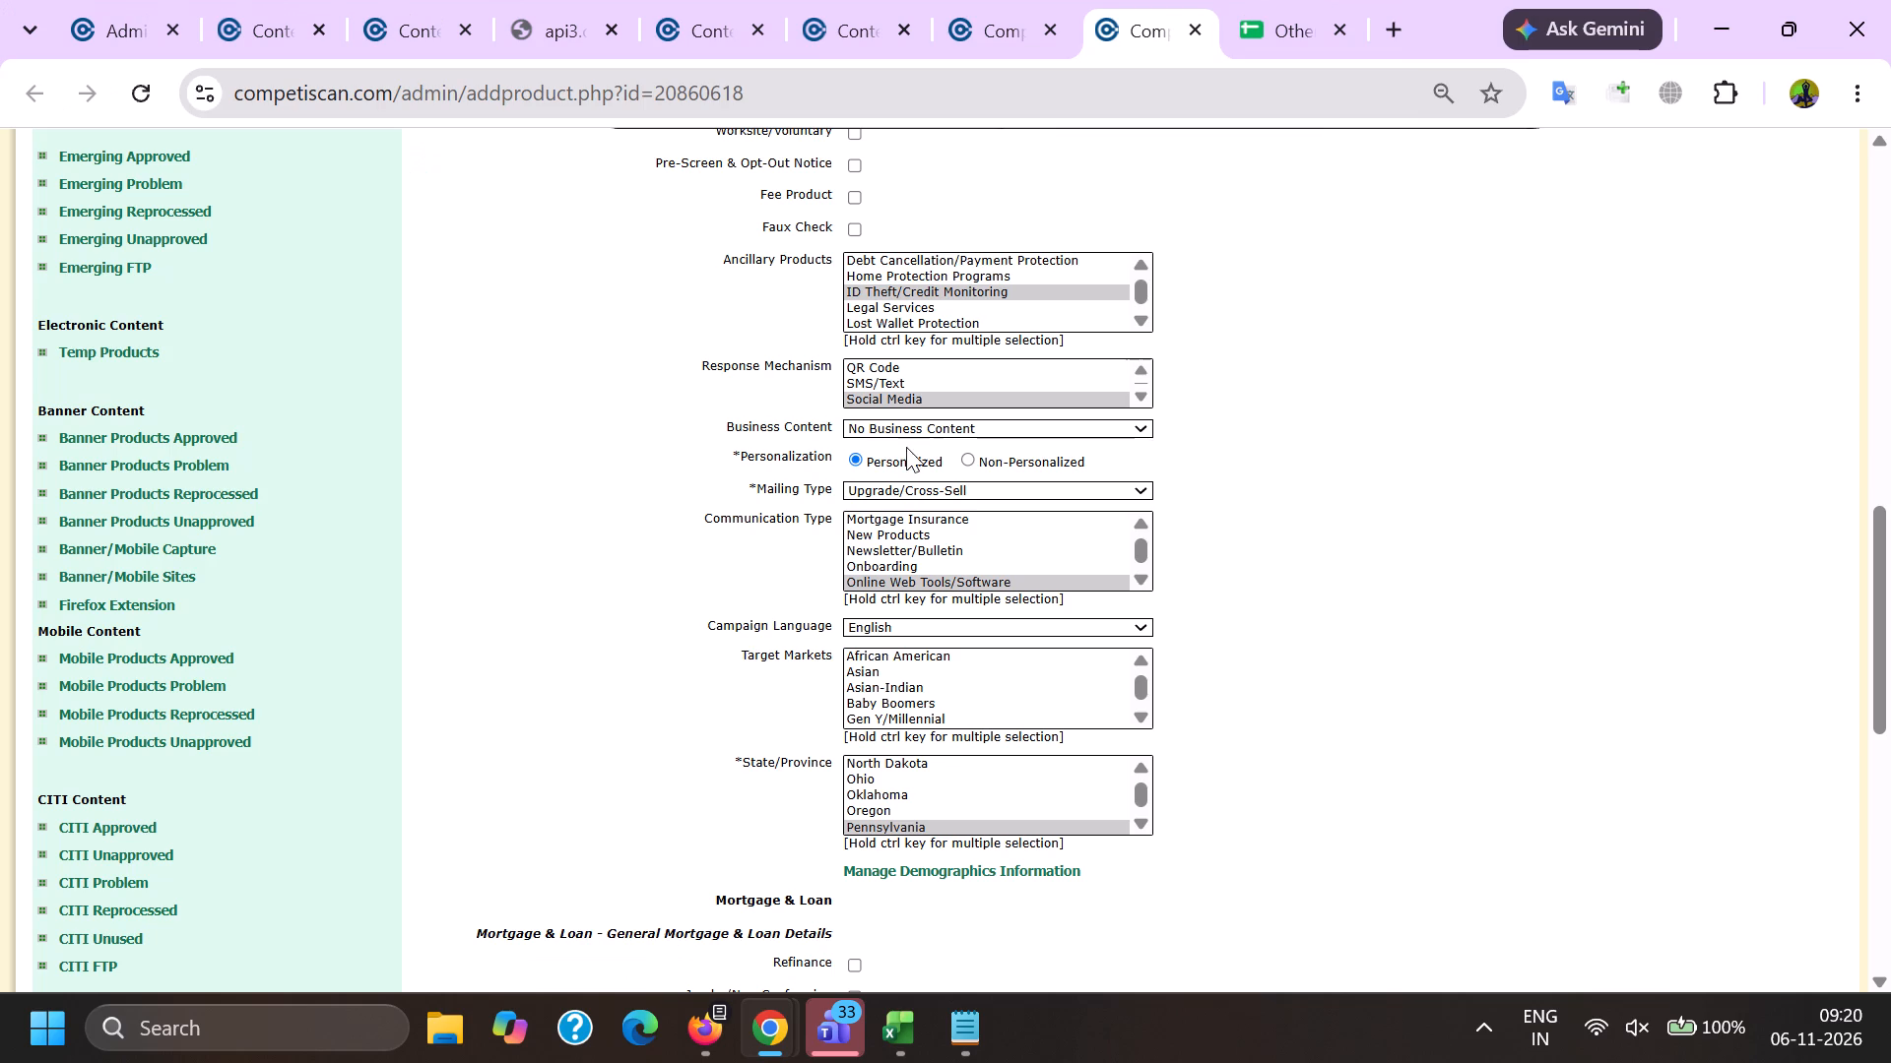
key(alt+Tab)
scroll(645, 623, up, 3)
click(561, 499)
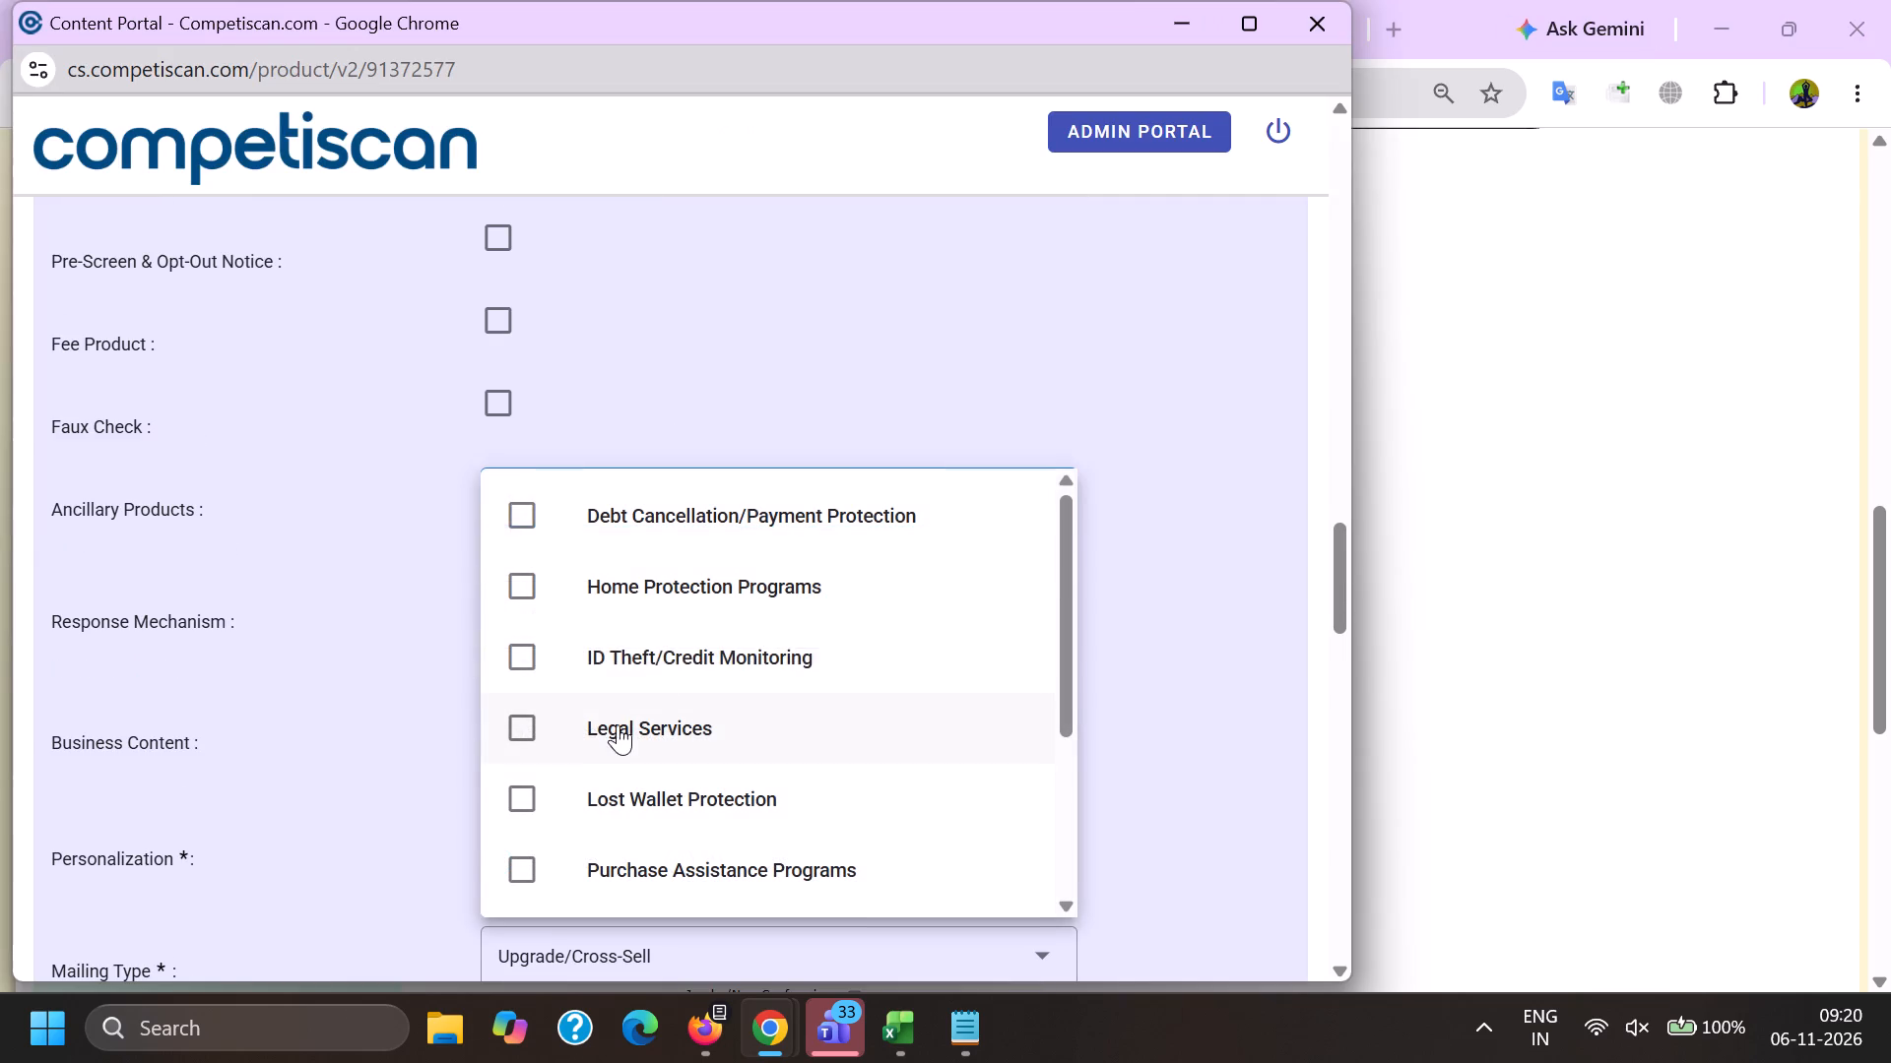
click(654, 656)
click(279, 653)
Compare the form's Response Mechanism and Communication Type options with those in the existing product record.
key(alt+Tab)
scroll(906, 566, down, 1)
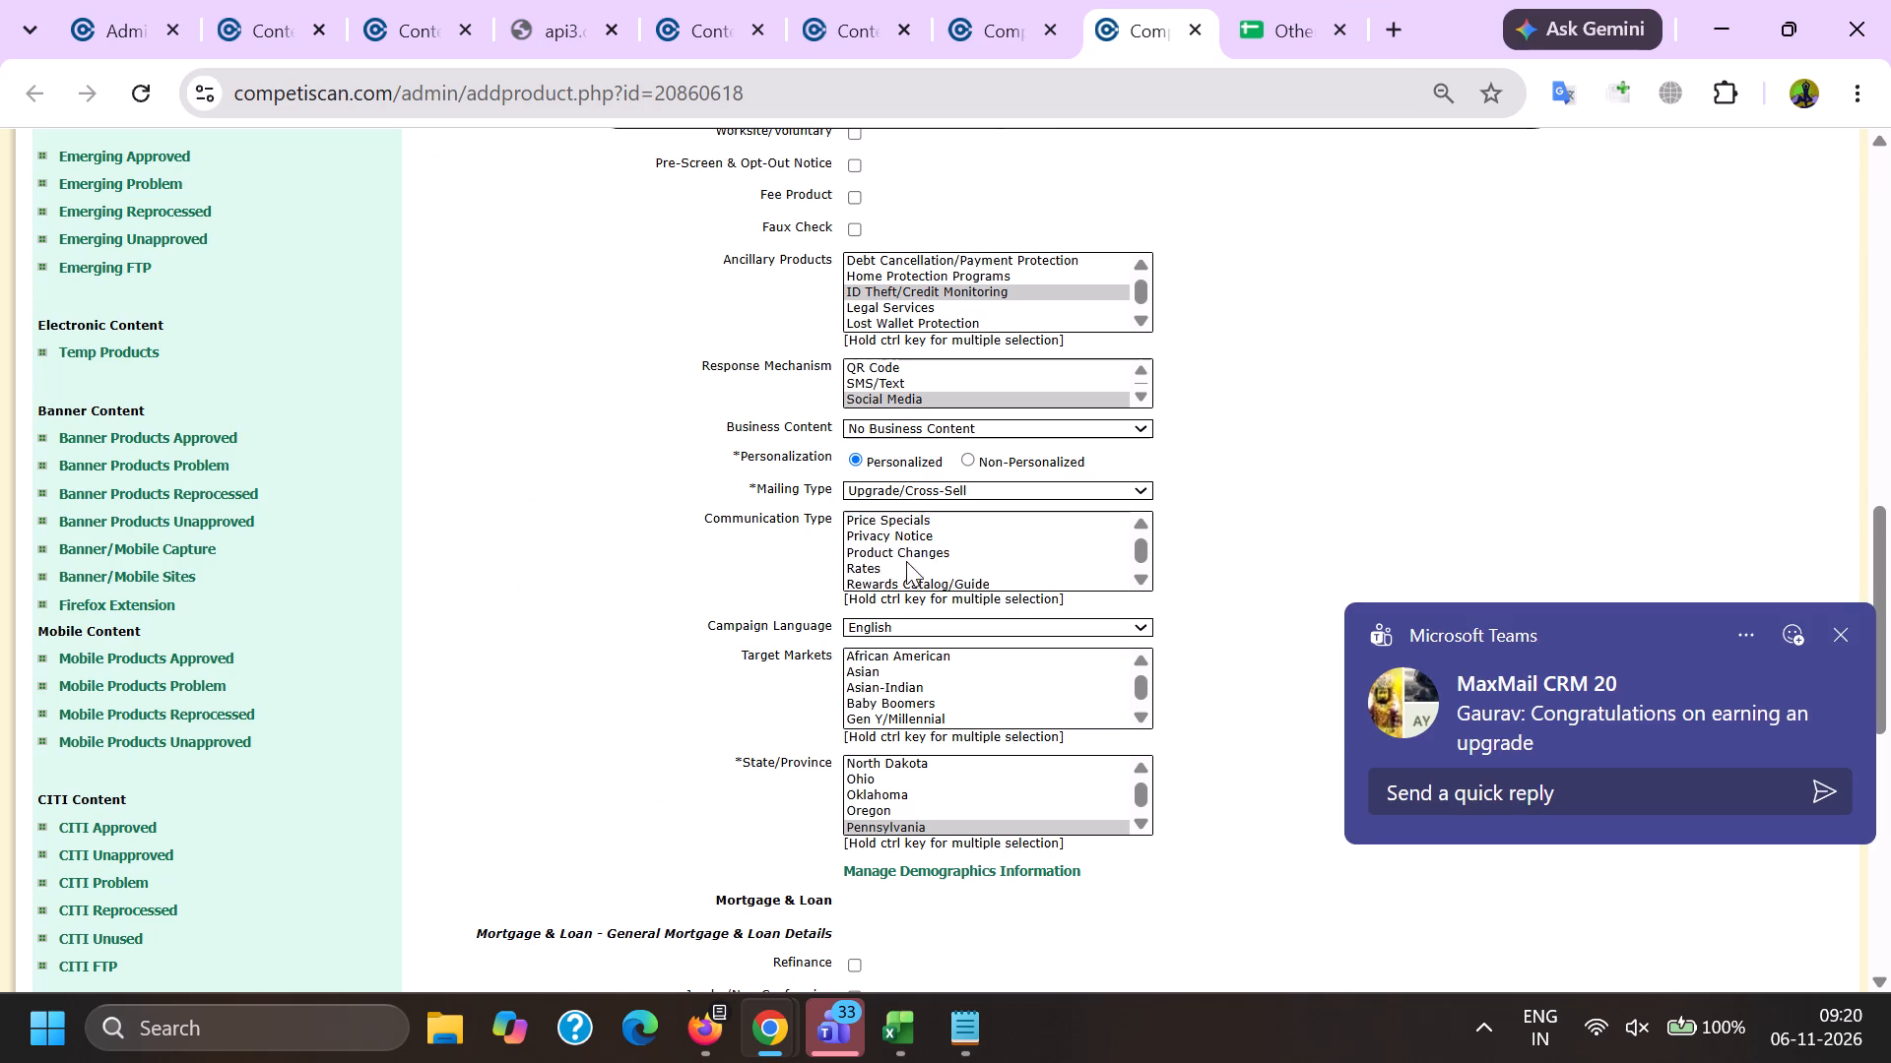
scroll(906, 561, down, 6)
key(alt+Tab)
scroll(783, 583, down, 1)
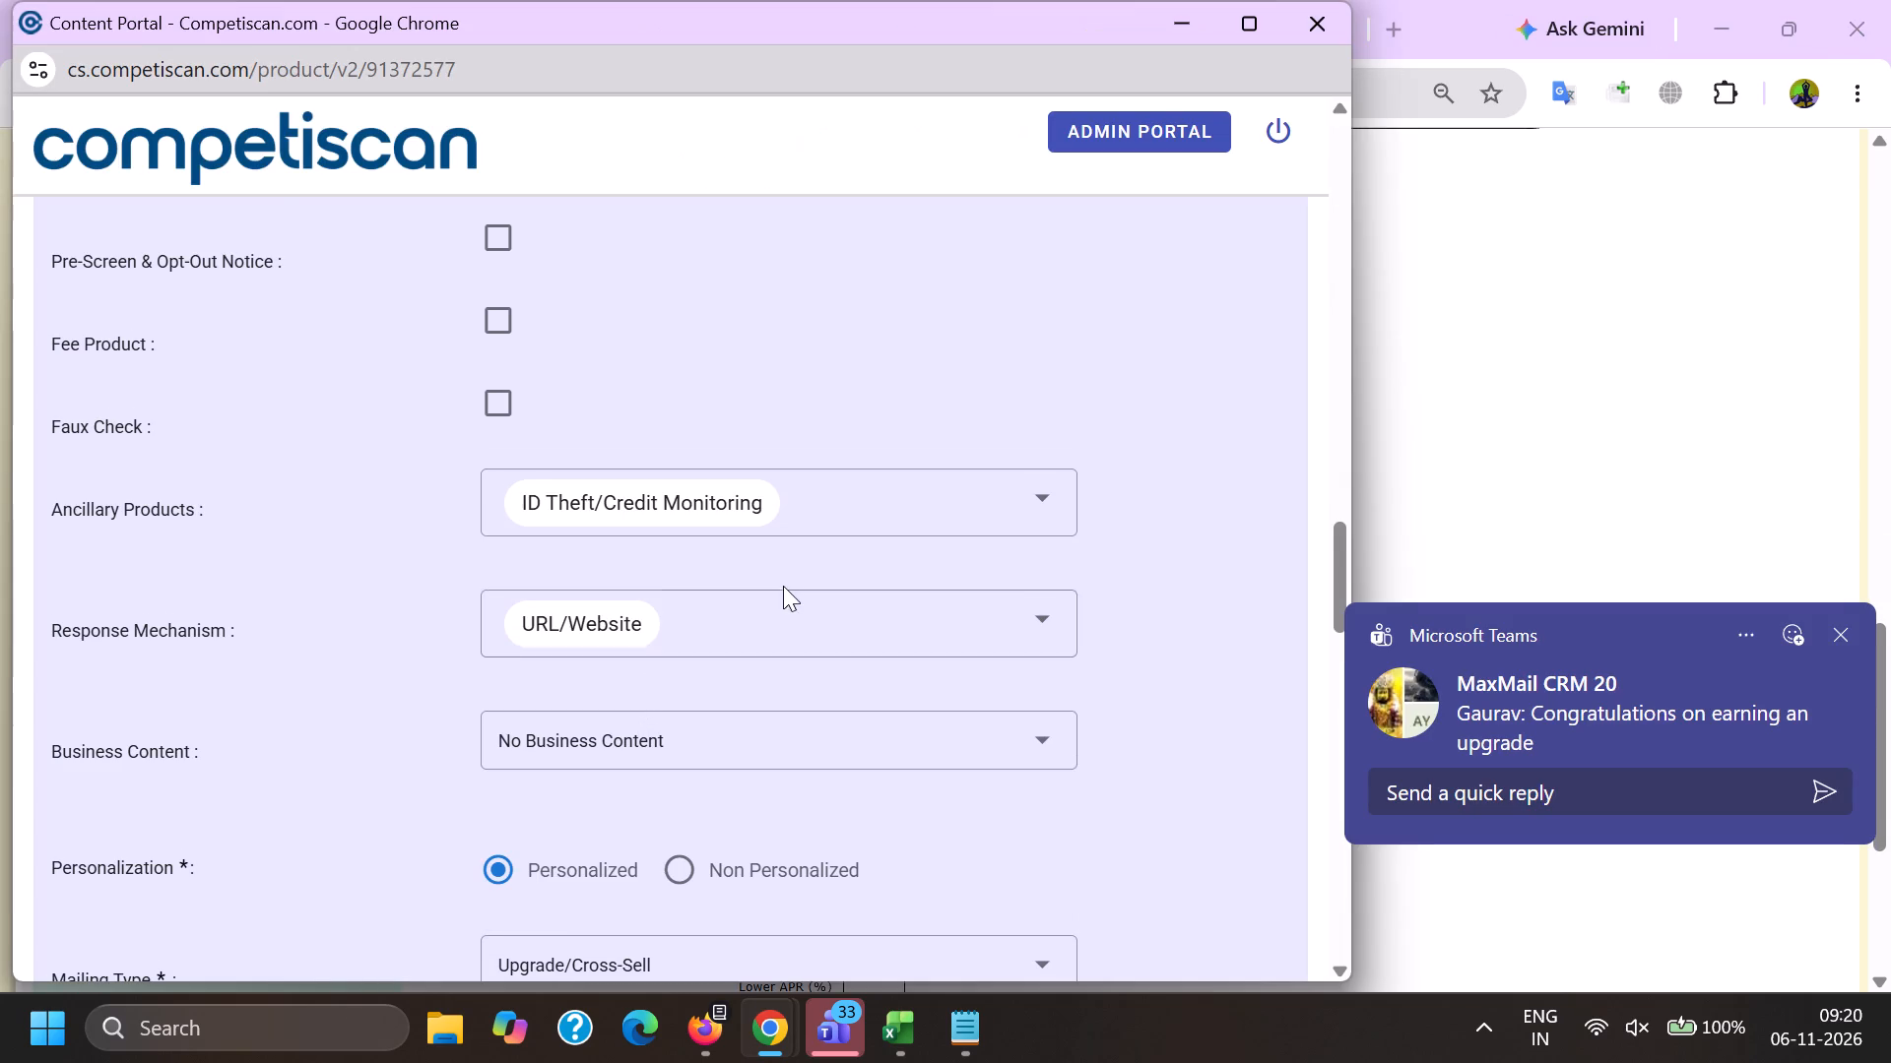
click(758, 486)
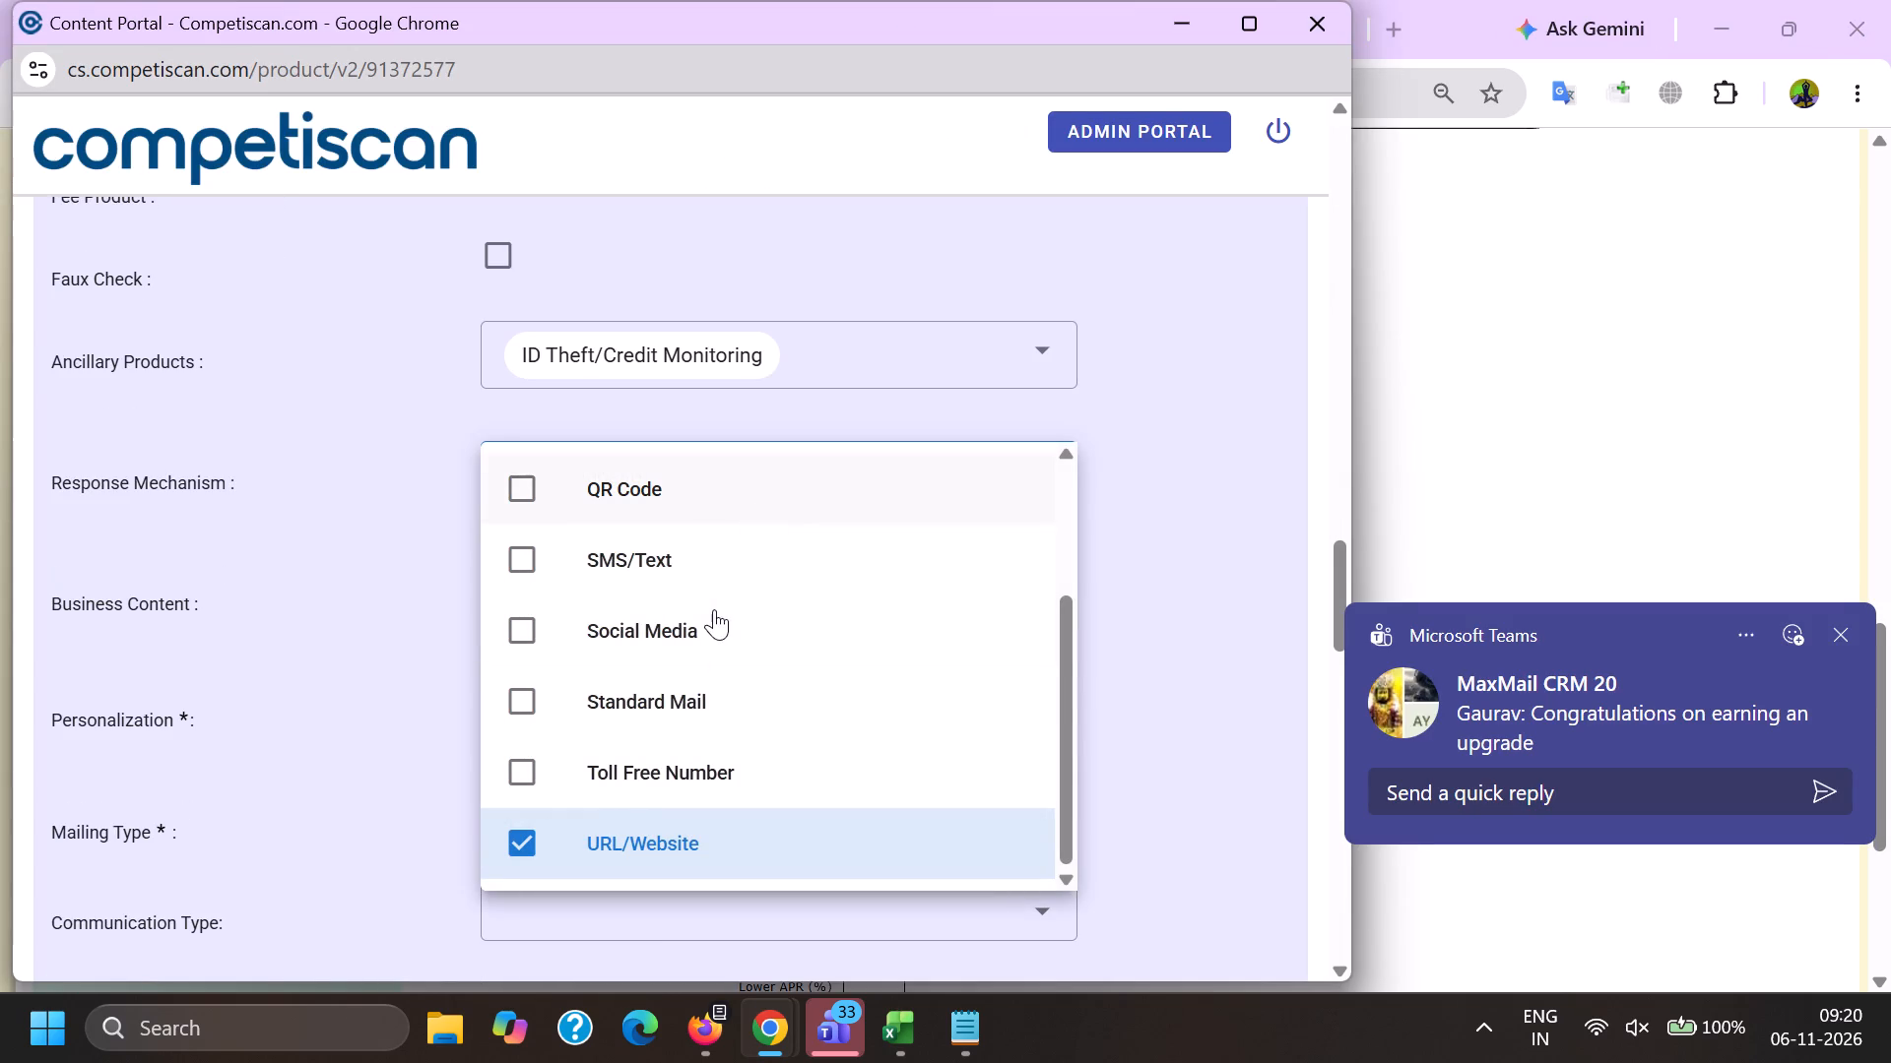
click(475, 687)
scroll(501, 609, down, 2)
click(562, 615)
key(alt+Tab)
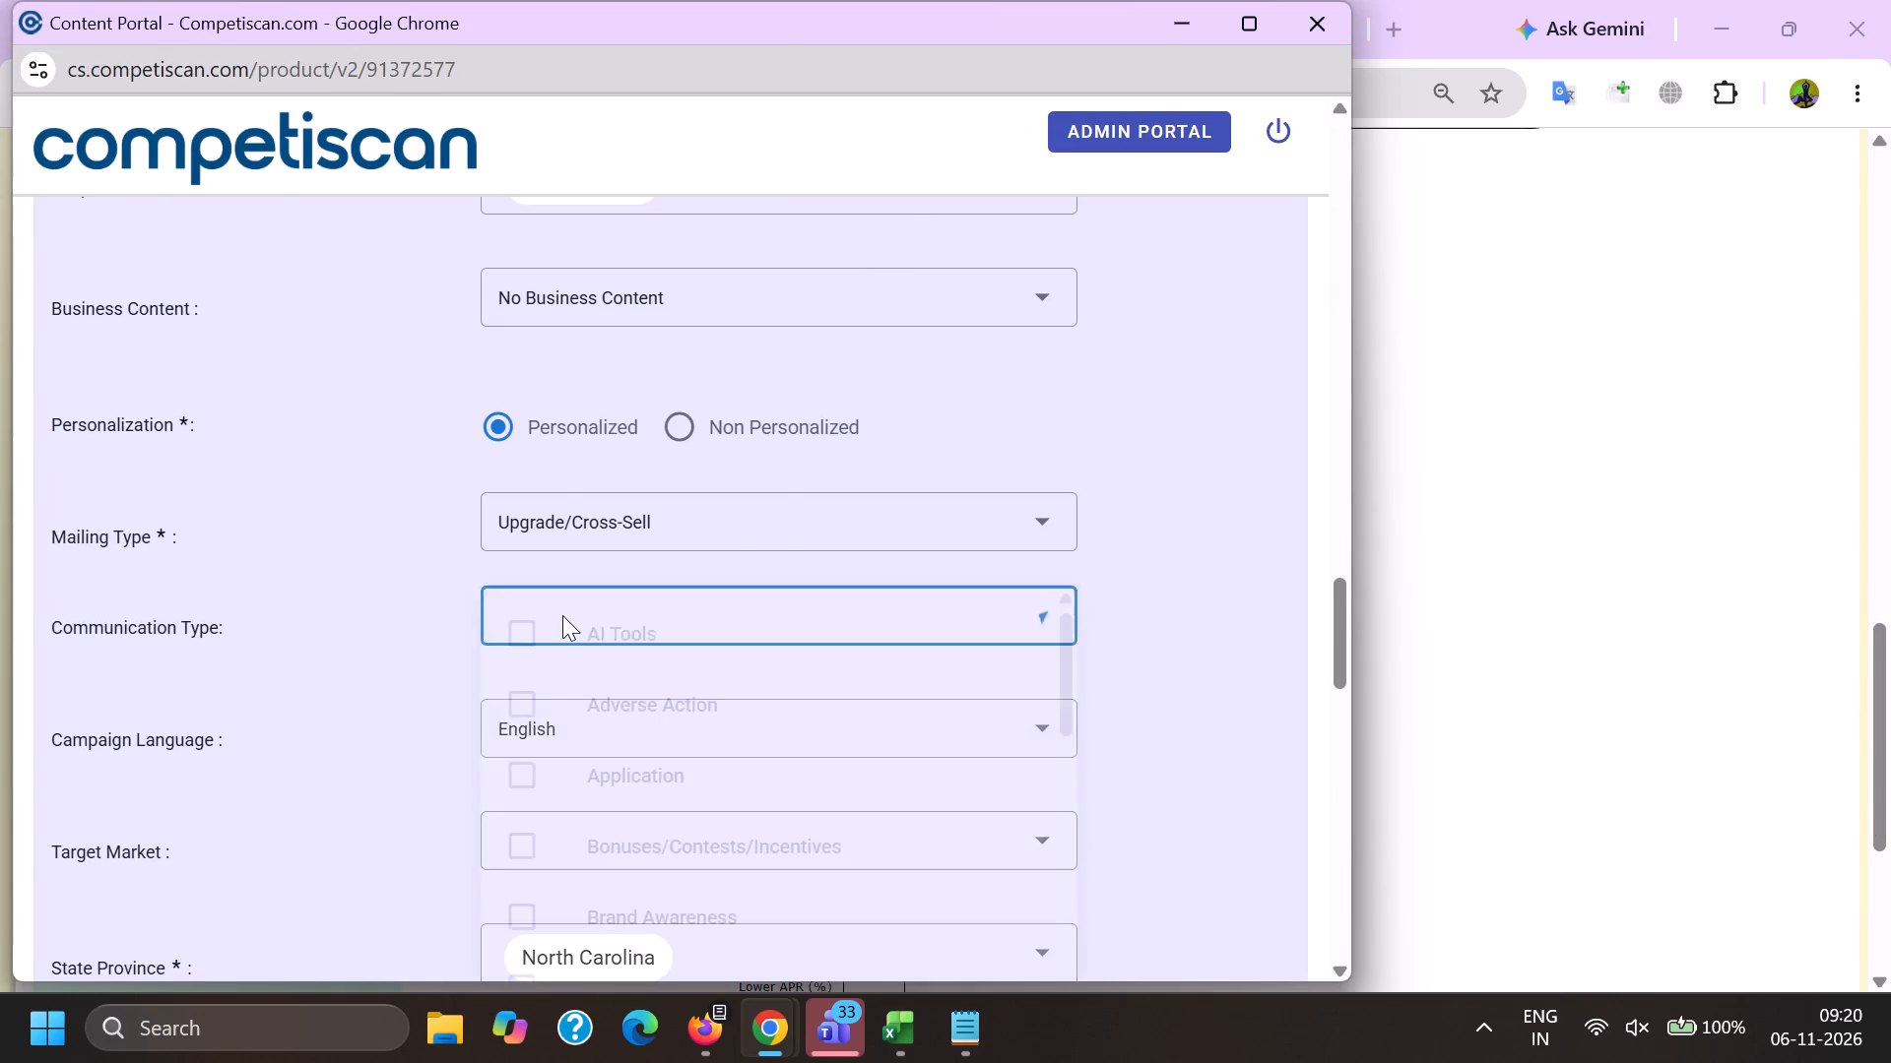
scroll(1108, 540, up, 7)
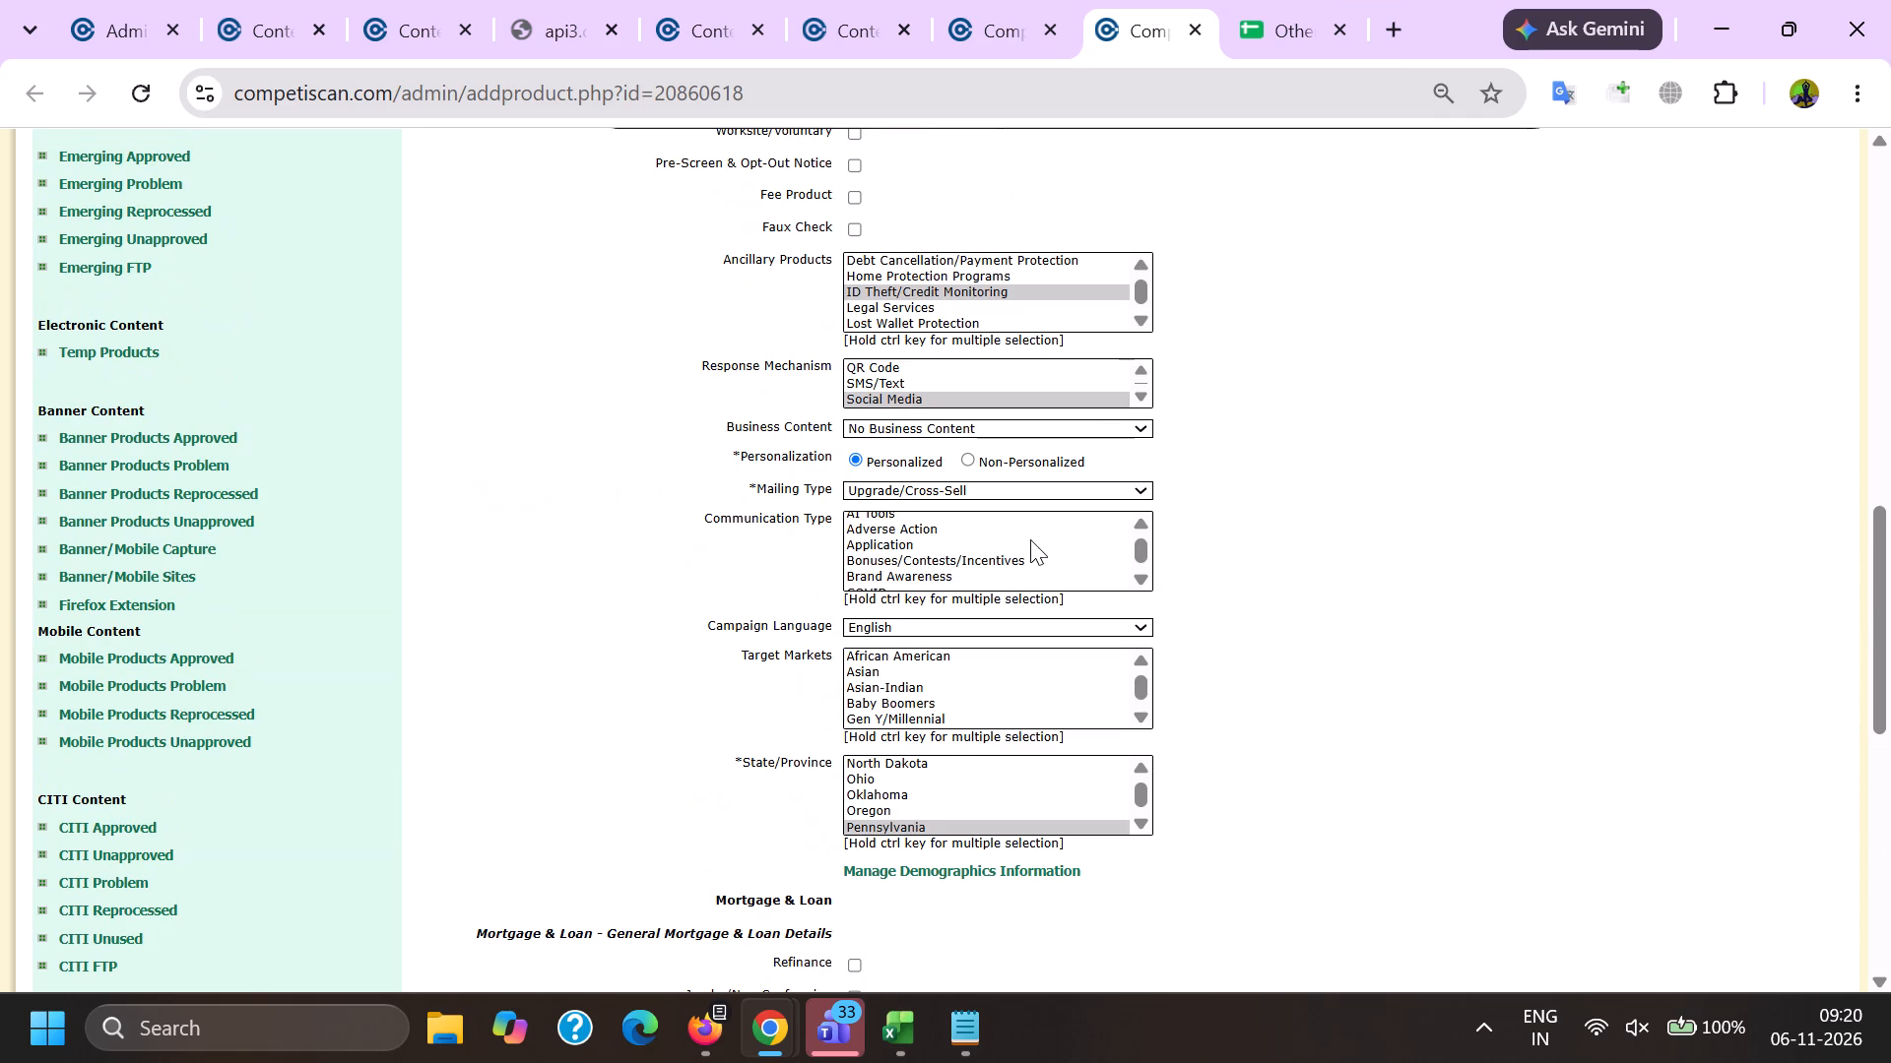
scroll(1030, 539, up, 2)
key(alt+Tab)
scroll(798, 508, up, 3)
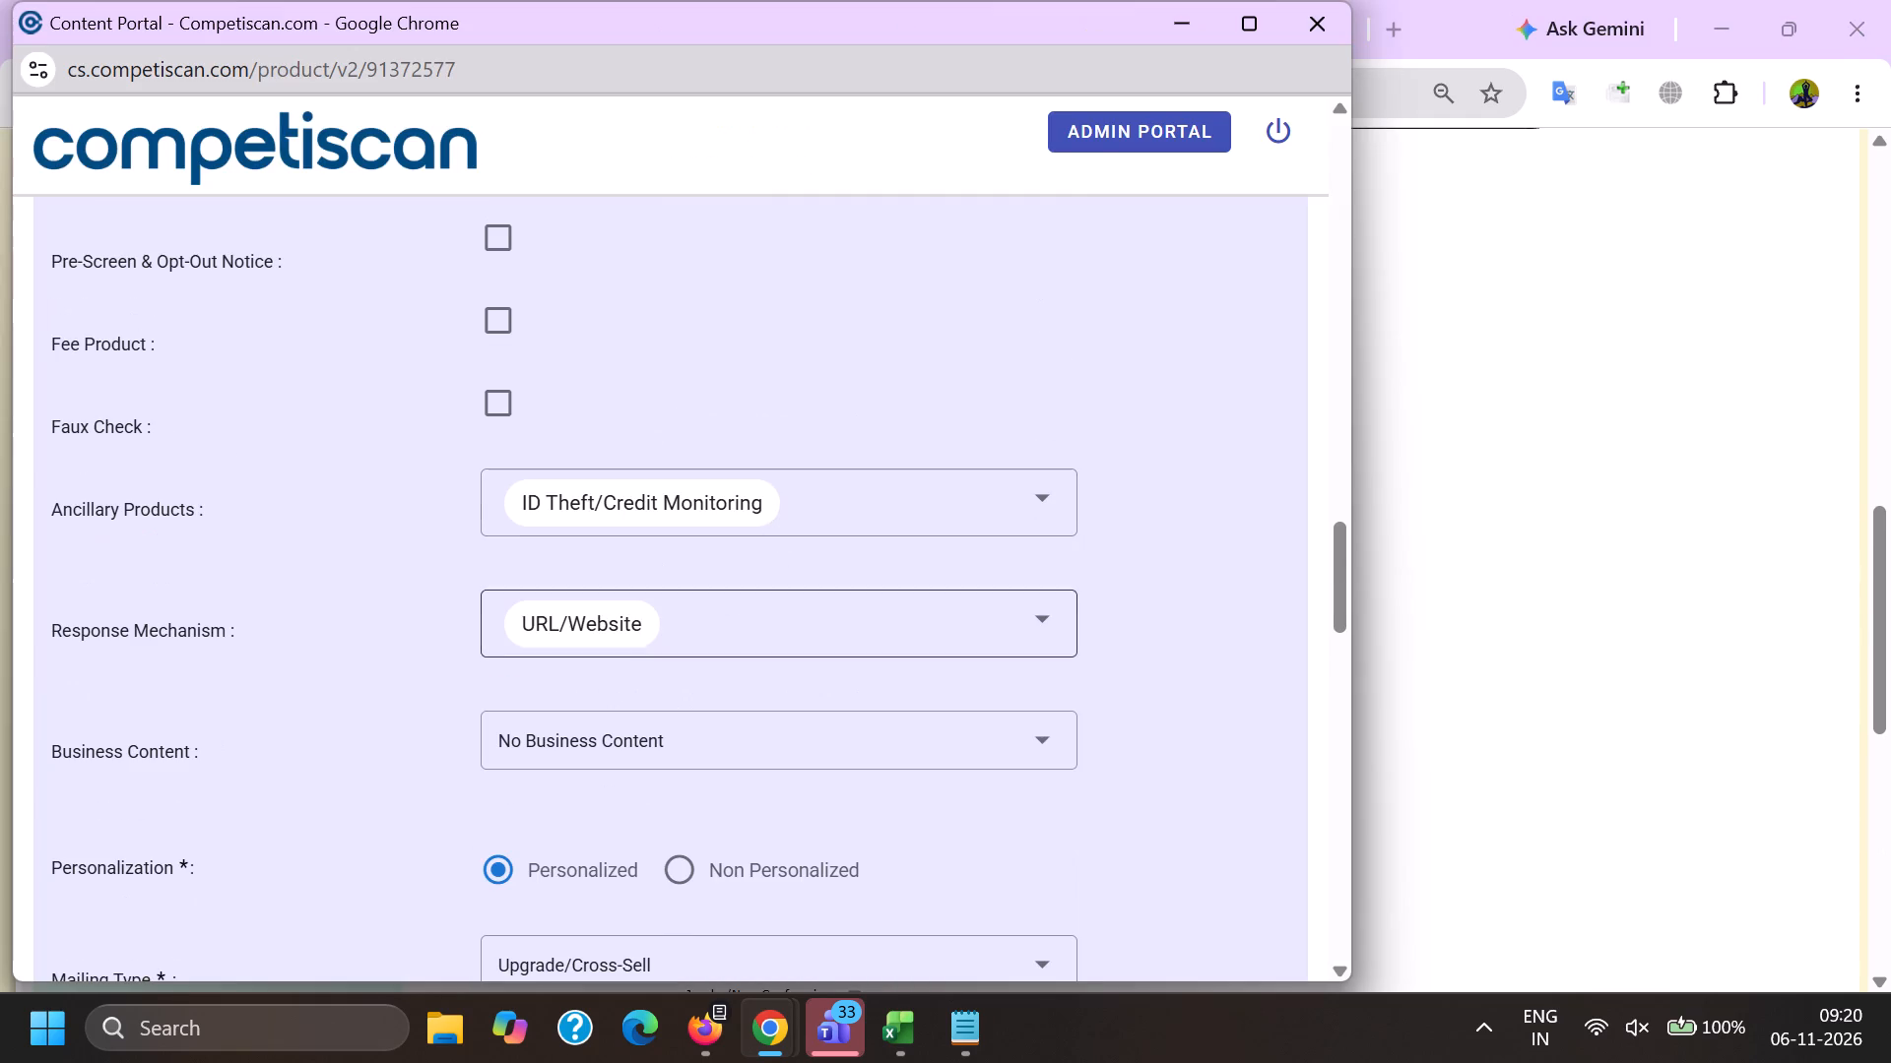
click(716, 612)
key(alt+Tab)
scroll(925, 379, down, 3)
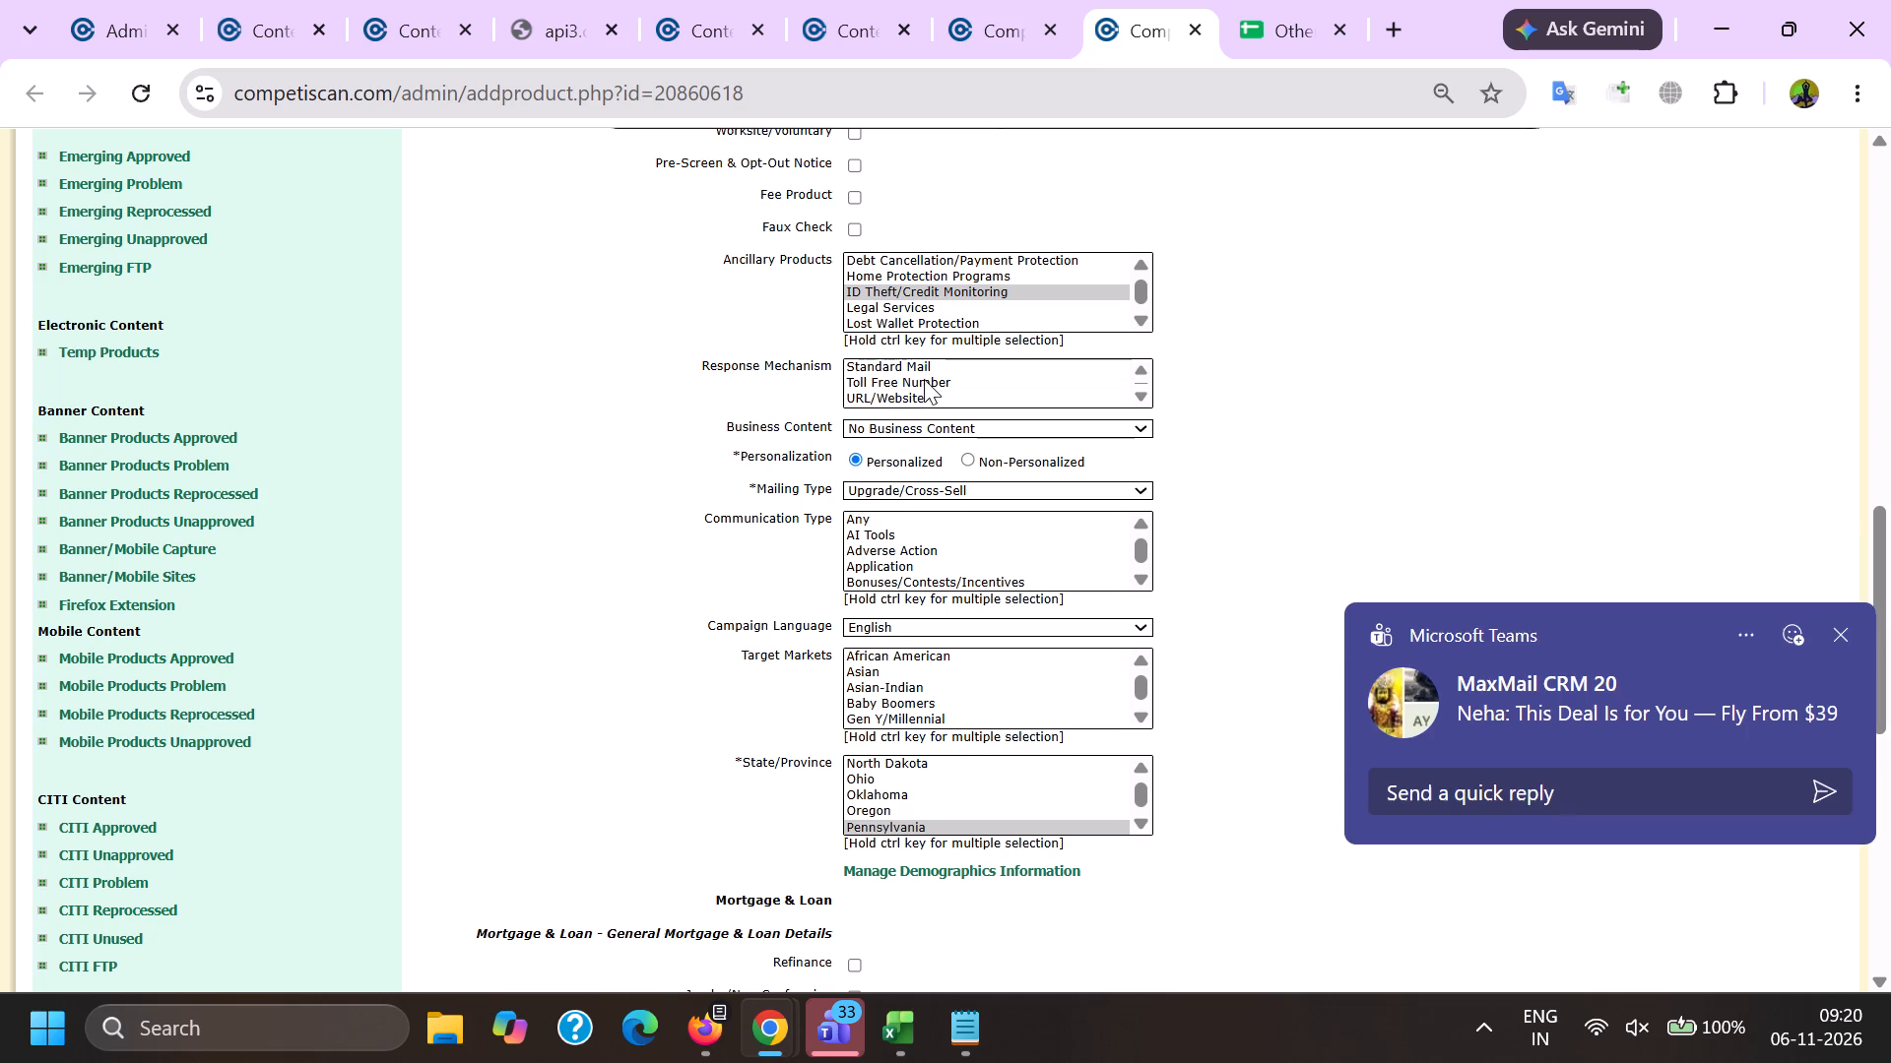
scroll(611, 500, down, 3)
key(alt+Tab)
scroll(592, 646, down, 6)
scroll(661, 687, up, 5)
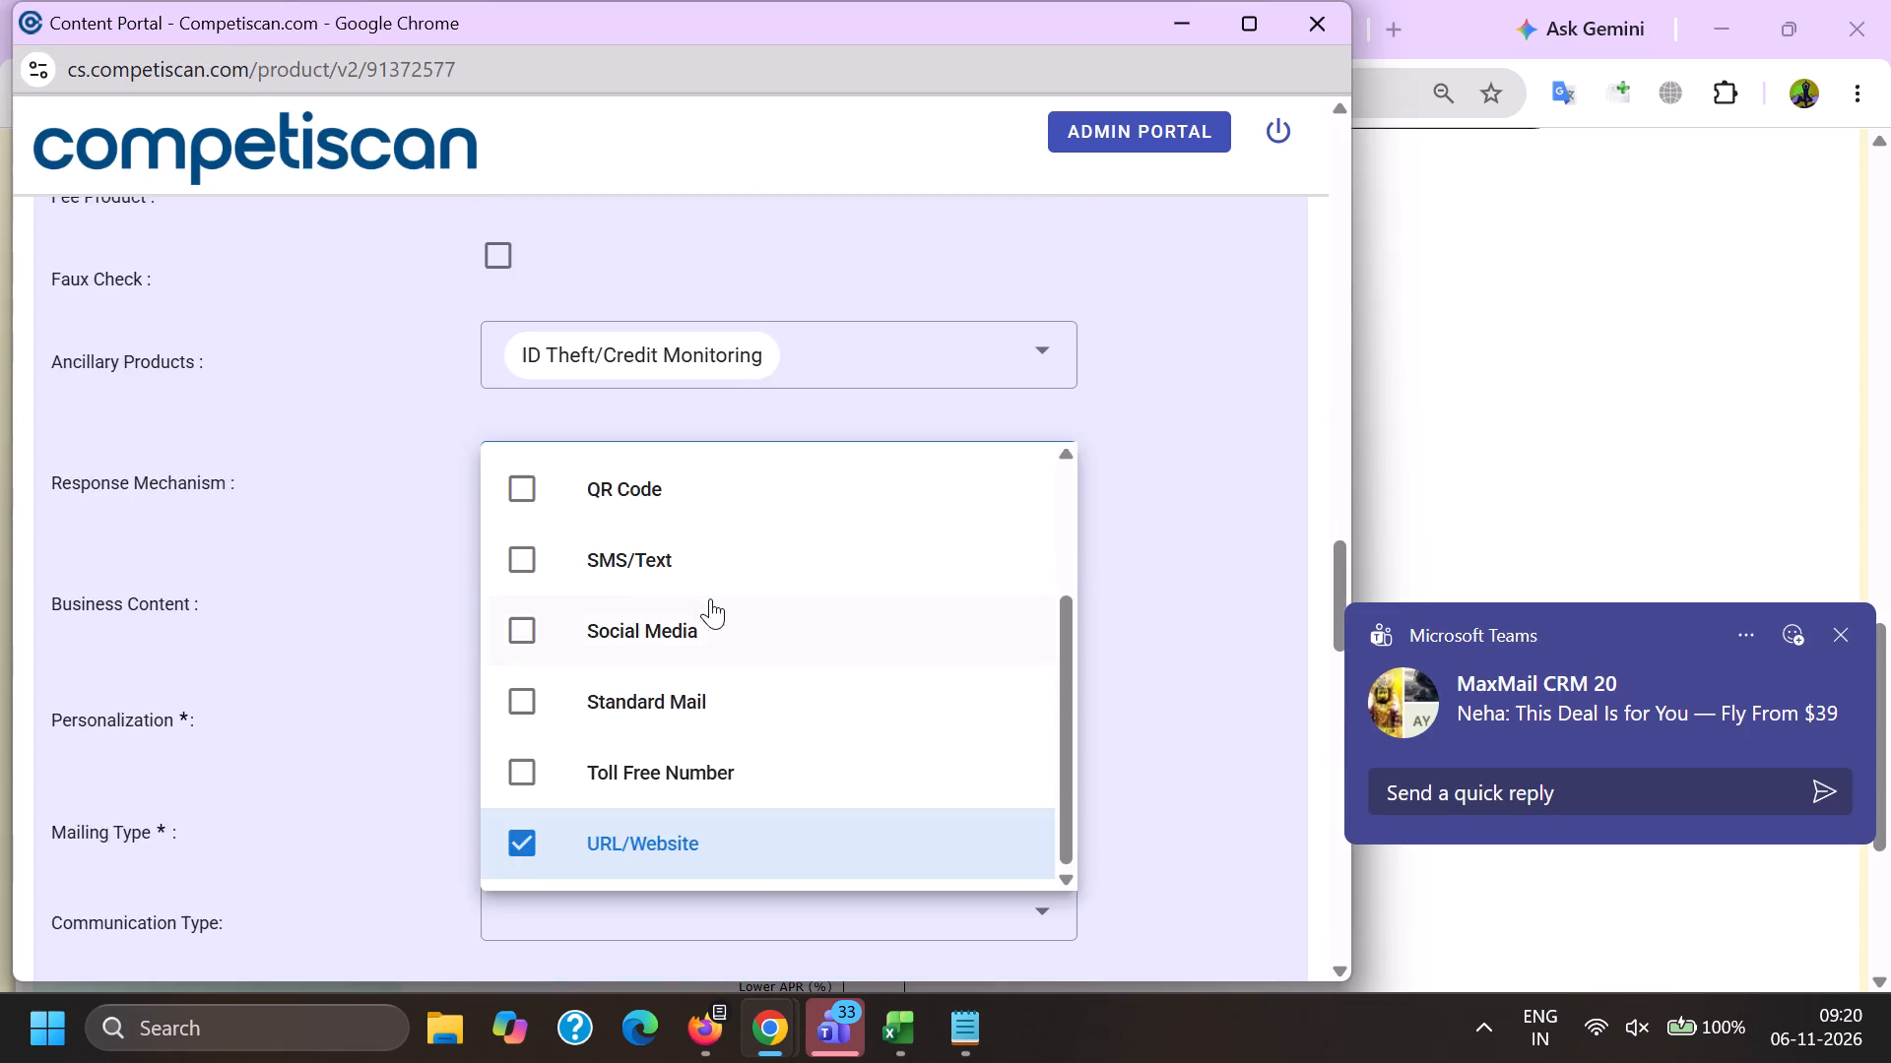
scroll(708, 594, down, 8)
scroll(675, 711, up, 5)
click(414, 665)
Choose the Communication Type in the product form, following the existing product record.
click(590, 468)
scroll(637, 749, down, 5)
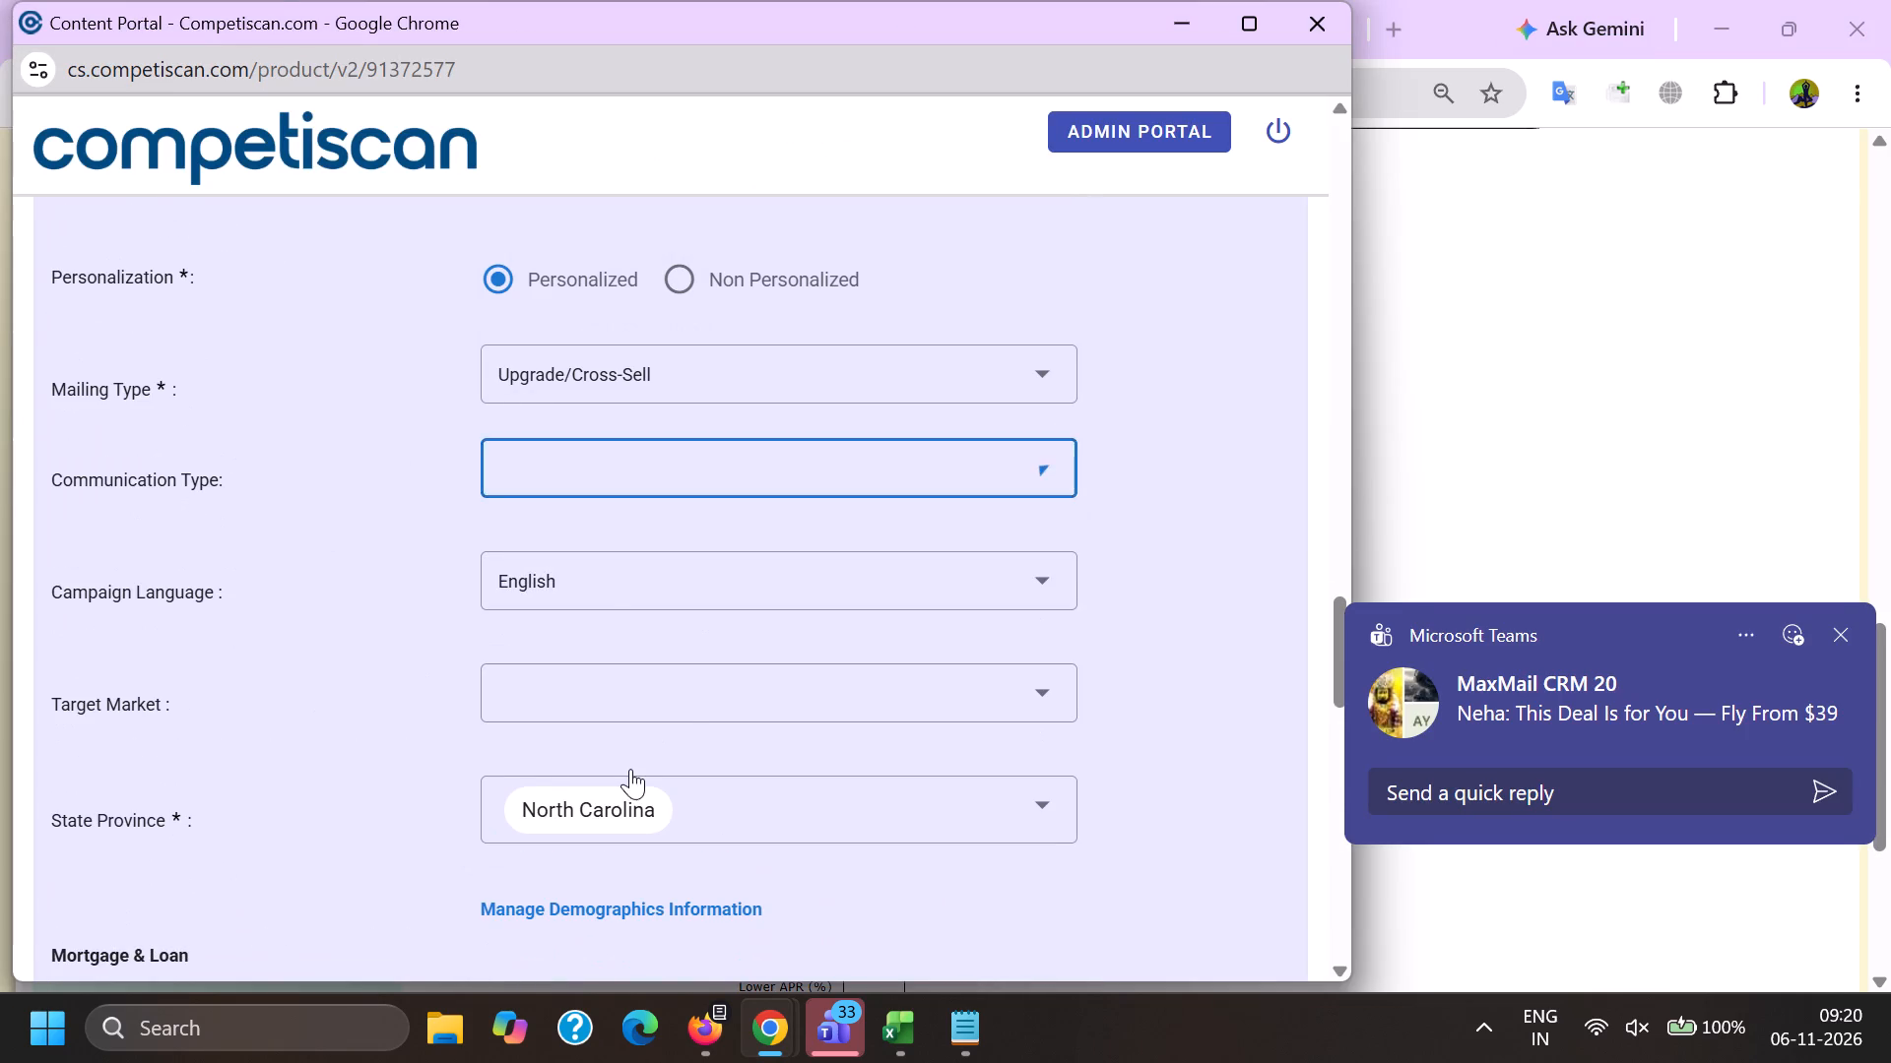
scroll(630, 769, down, 5)
scroll(648, 735, up, 1)
scroll(652, 735, down, 4)
click(698, 620)
click(252, 641)
Check the existing record's mortgage and loan details and choose the Application Type in the product form.
scroll(398, 539, down, 5)
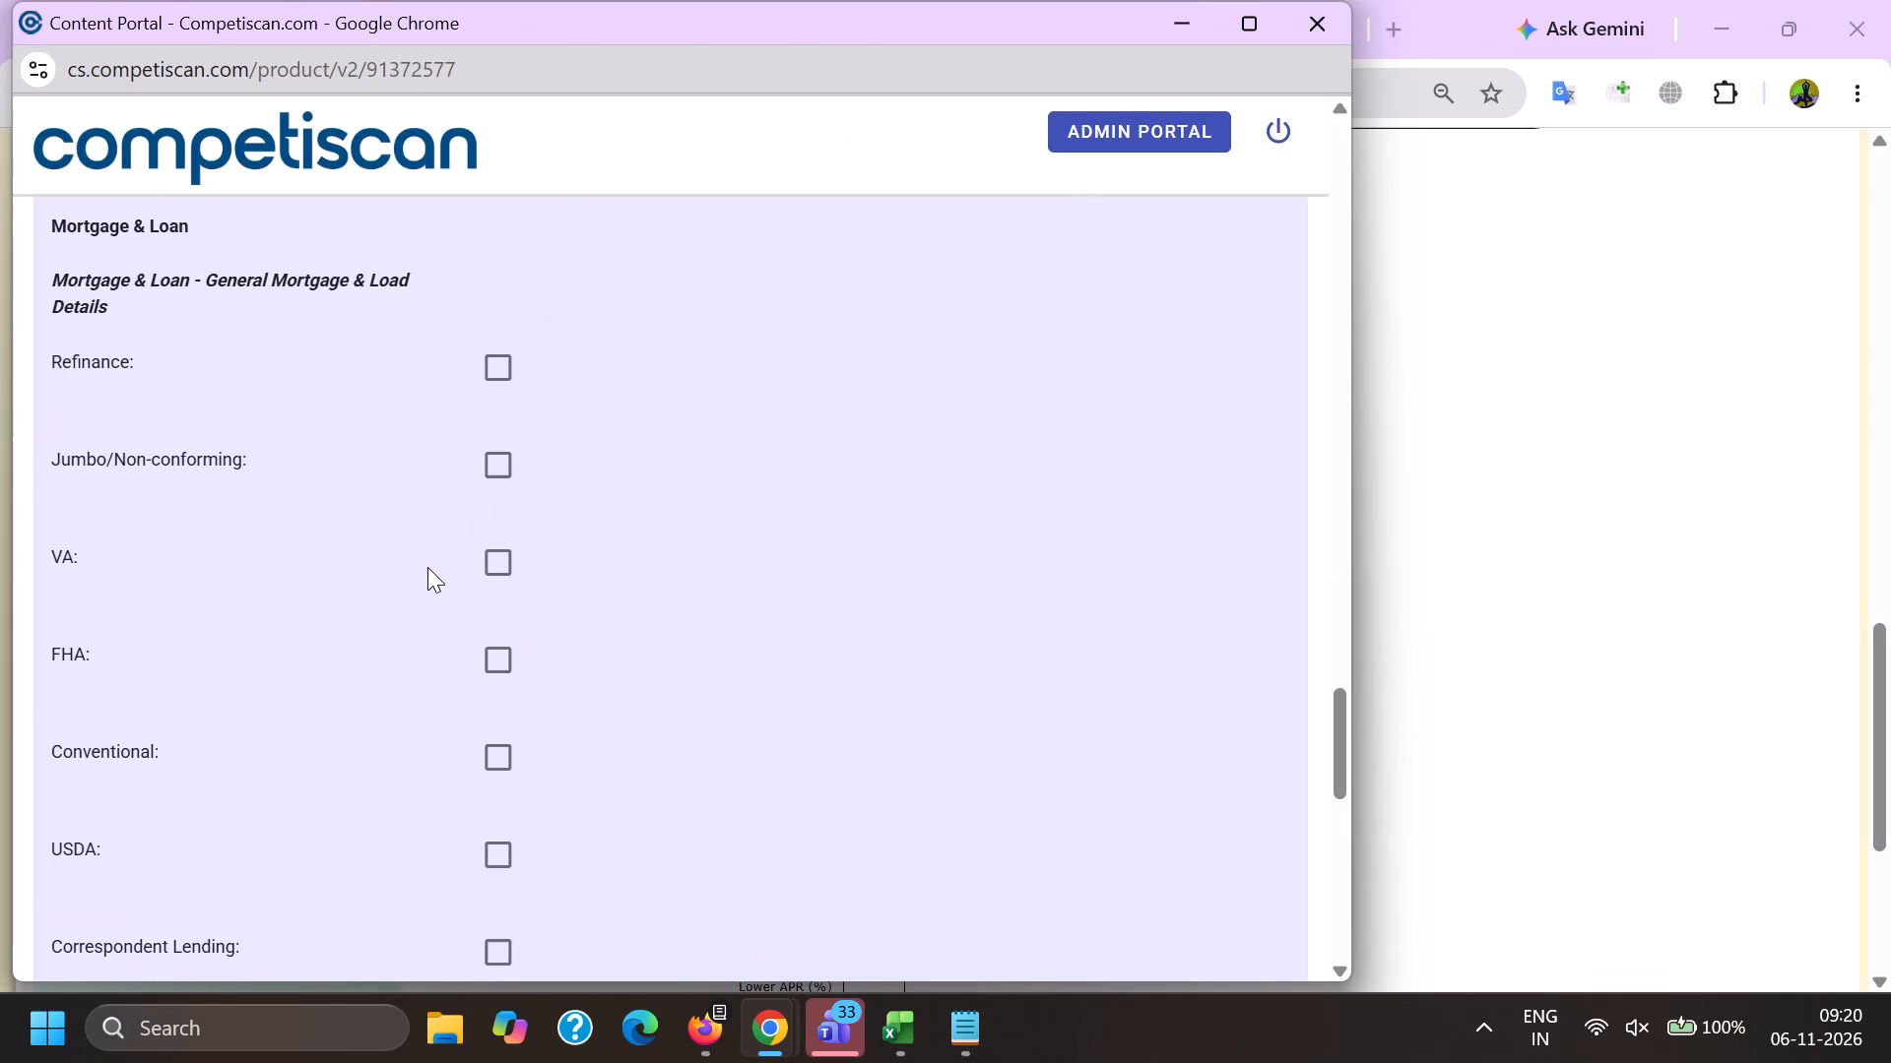
key(alt+Tab)
scroll(427, 567, down, 4)
key(alt+Tab)
scroll(567, 711, down, 4)
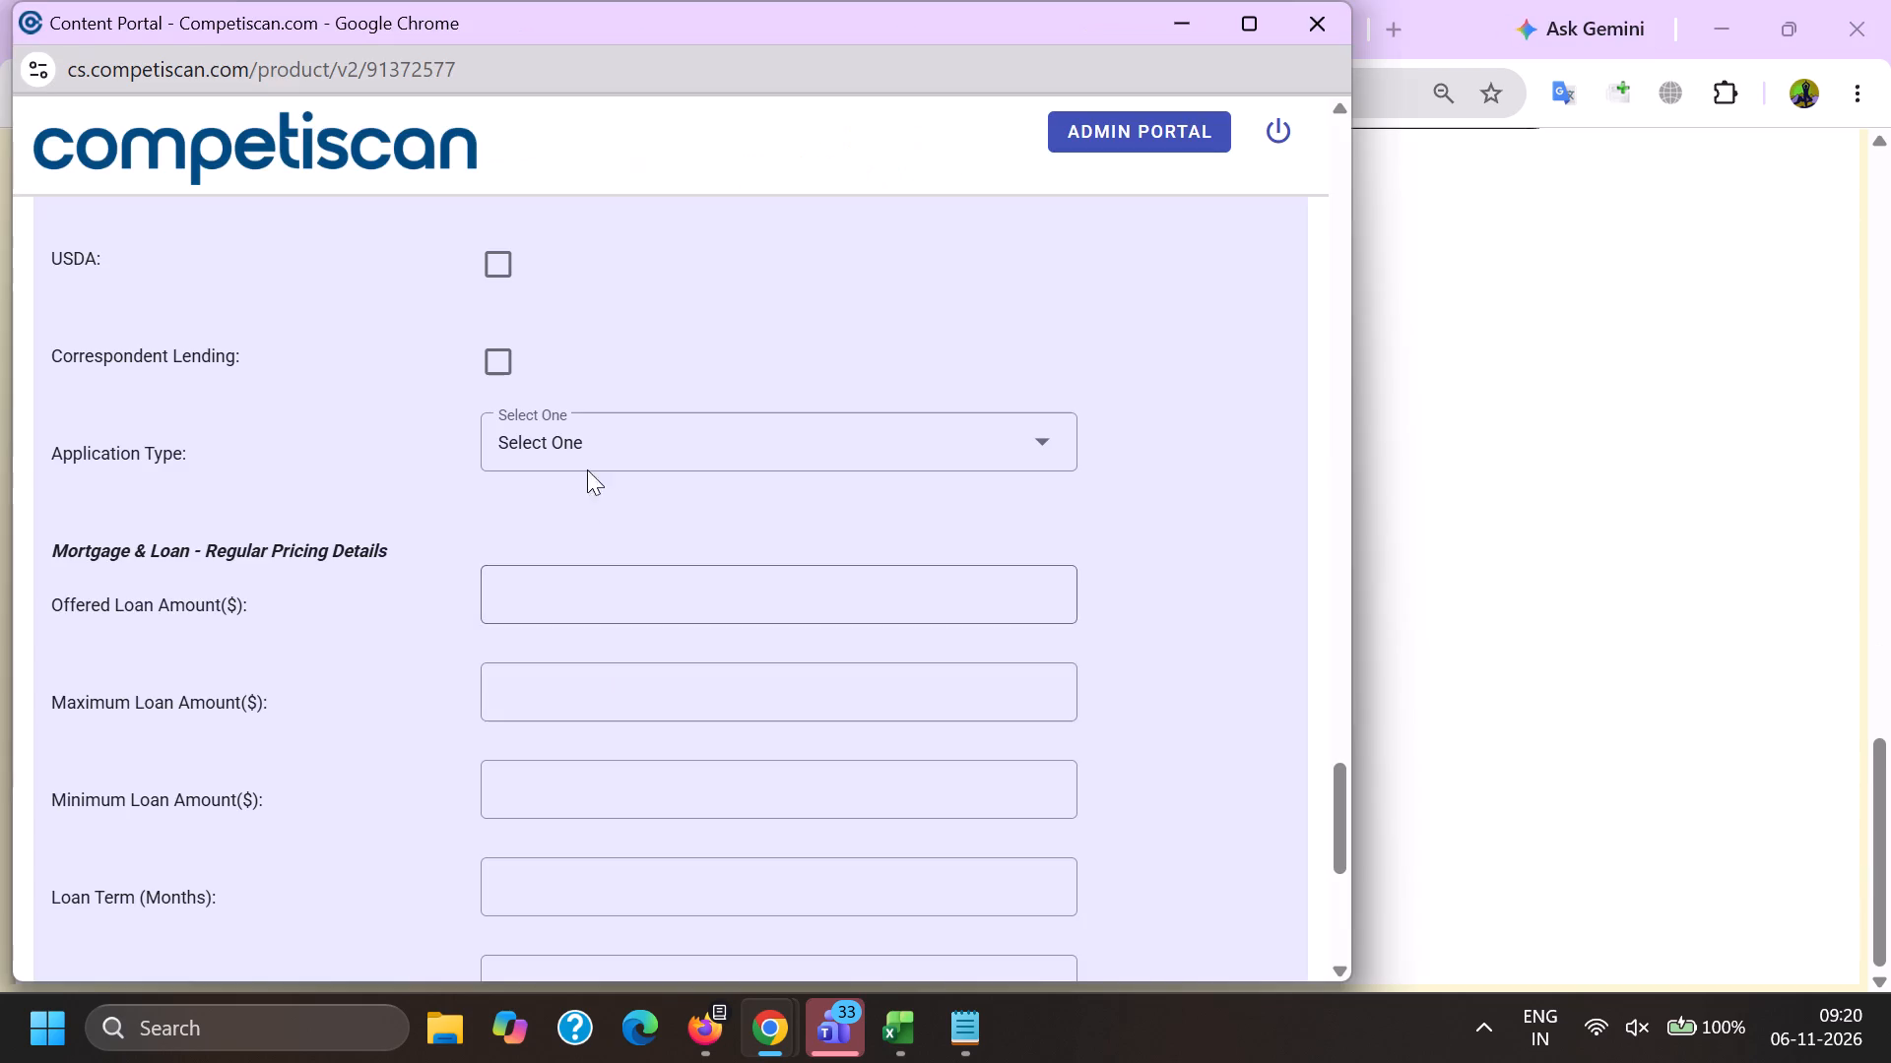
click(583, 460)
click(615, 581)
Submit the product form of 91372577.
double_click(352, 601)
key(Delete)
key(End)
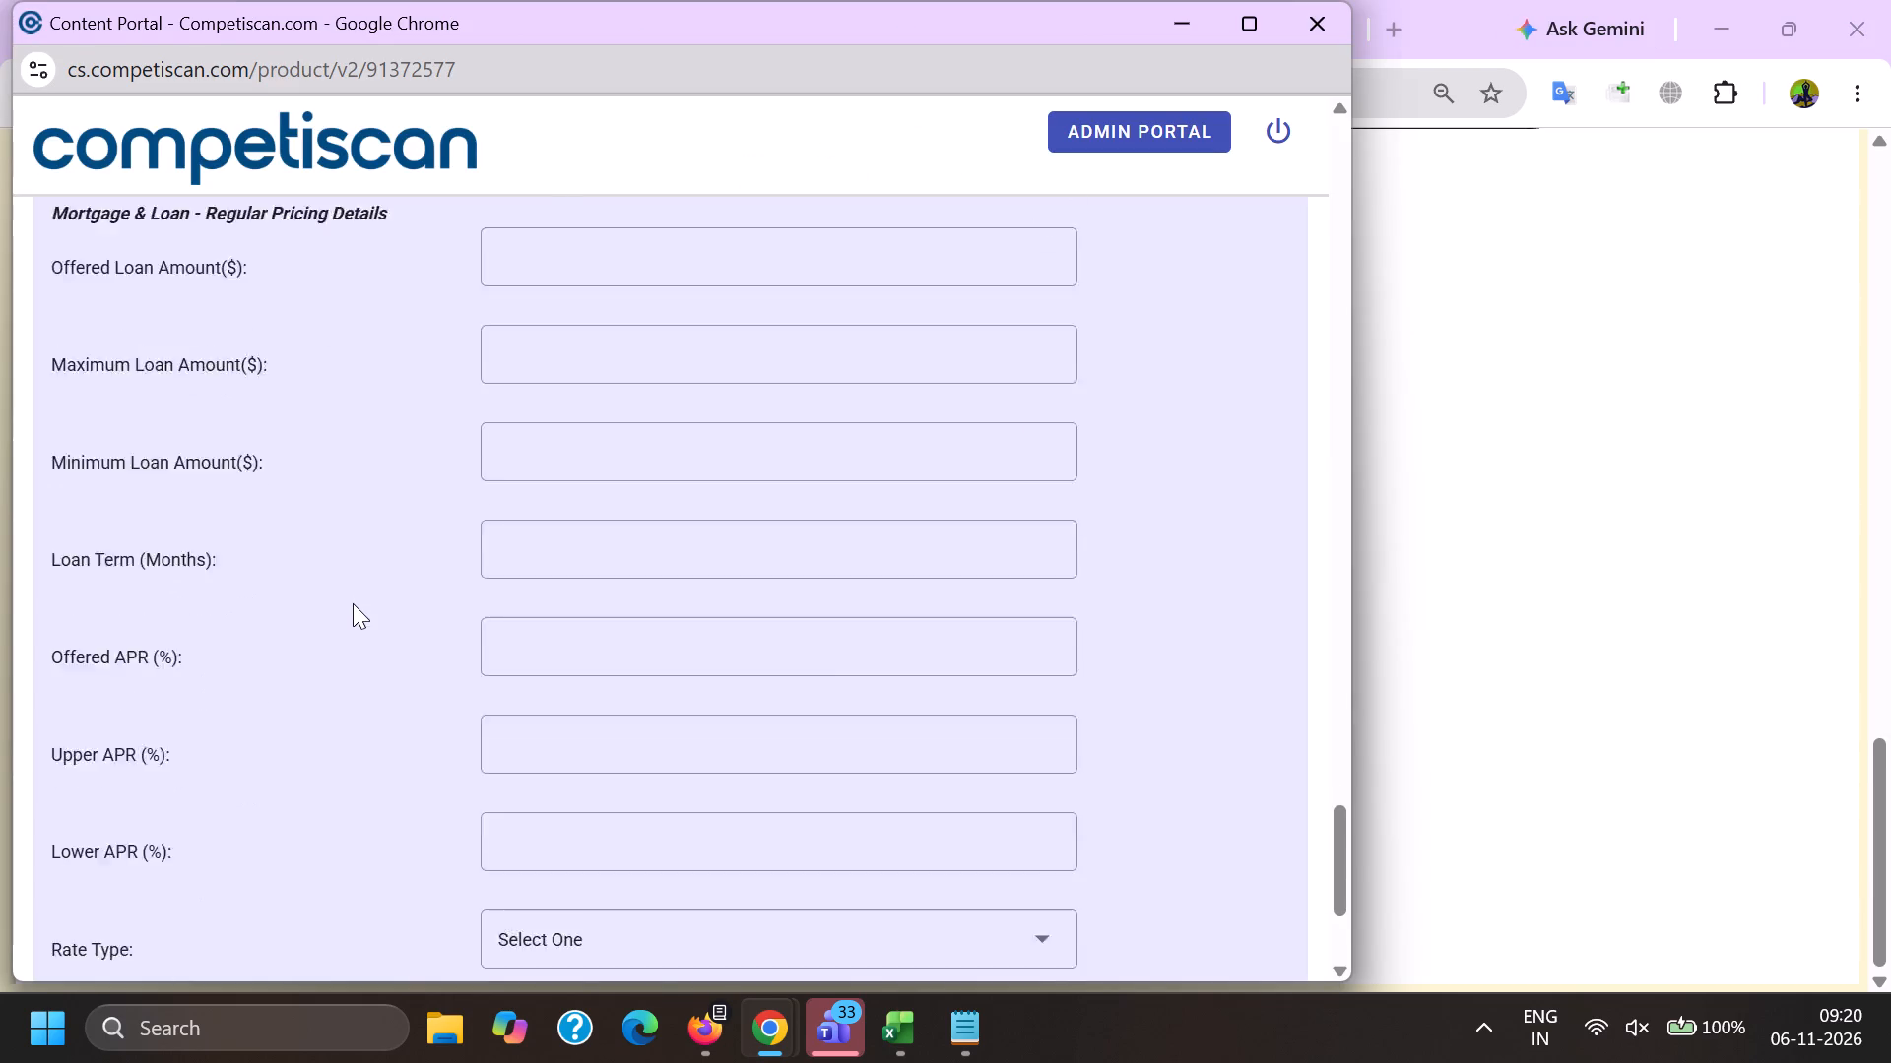
scroll(422, 753, down, 7)
click(550, 958)
Look up Muid 90864325 among the published electronic content and open its product record.
key(alt+Tab)
click(1004, 0)
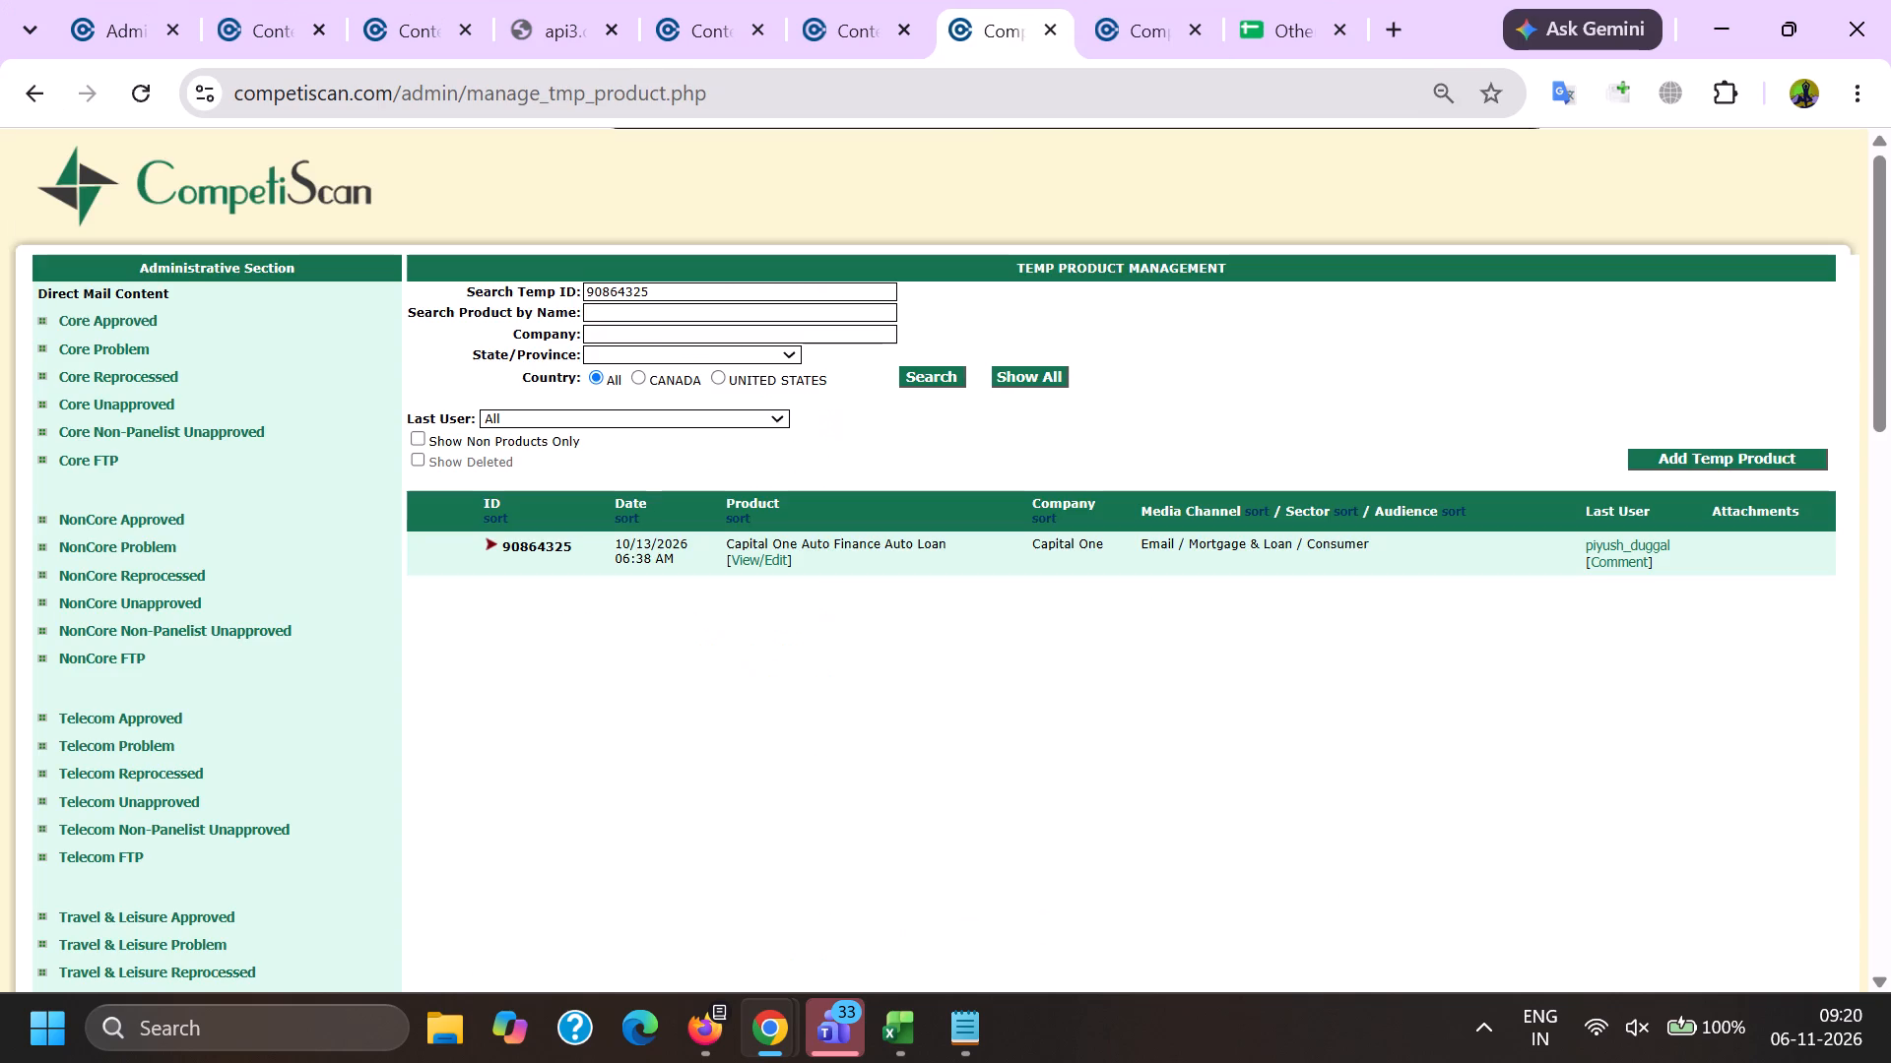
double_click(612, 298)
key(ctrl+c)
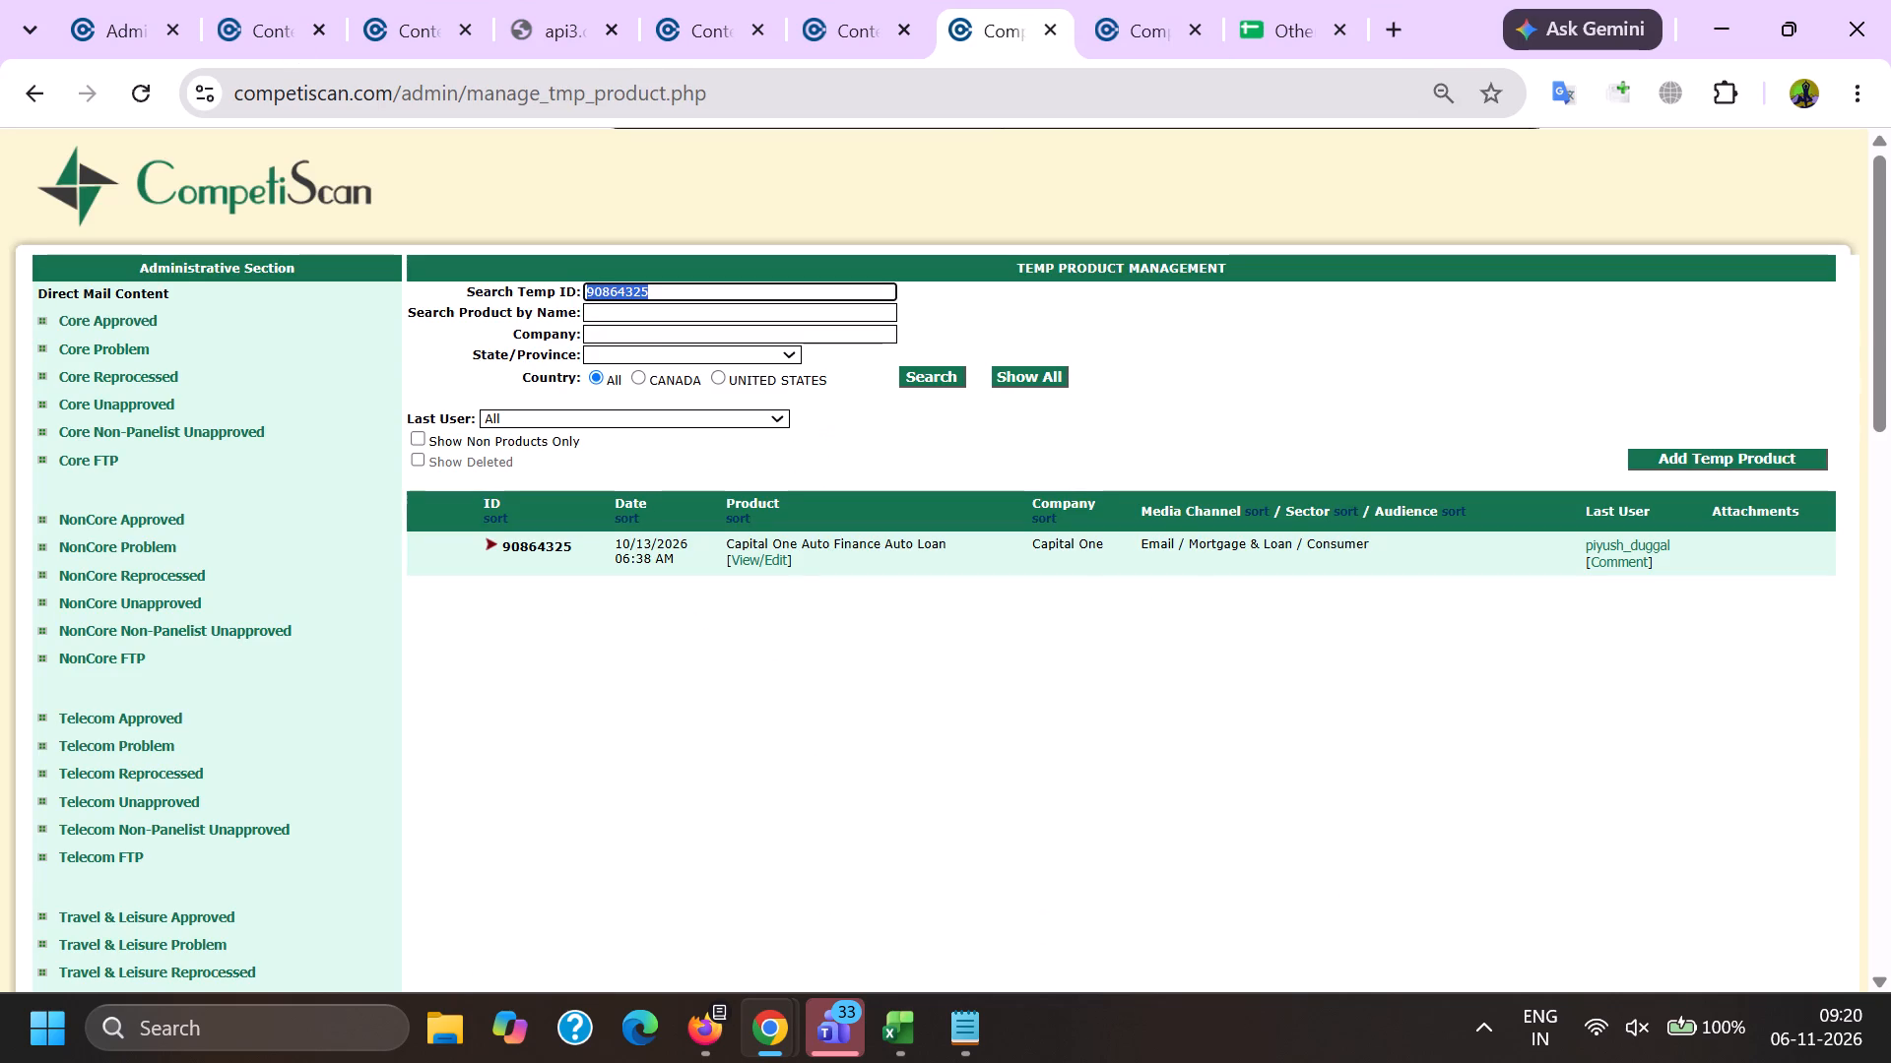
click(126, 0)
click(813, 545)
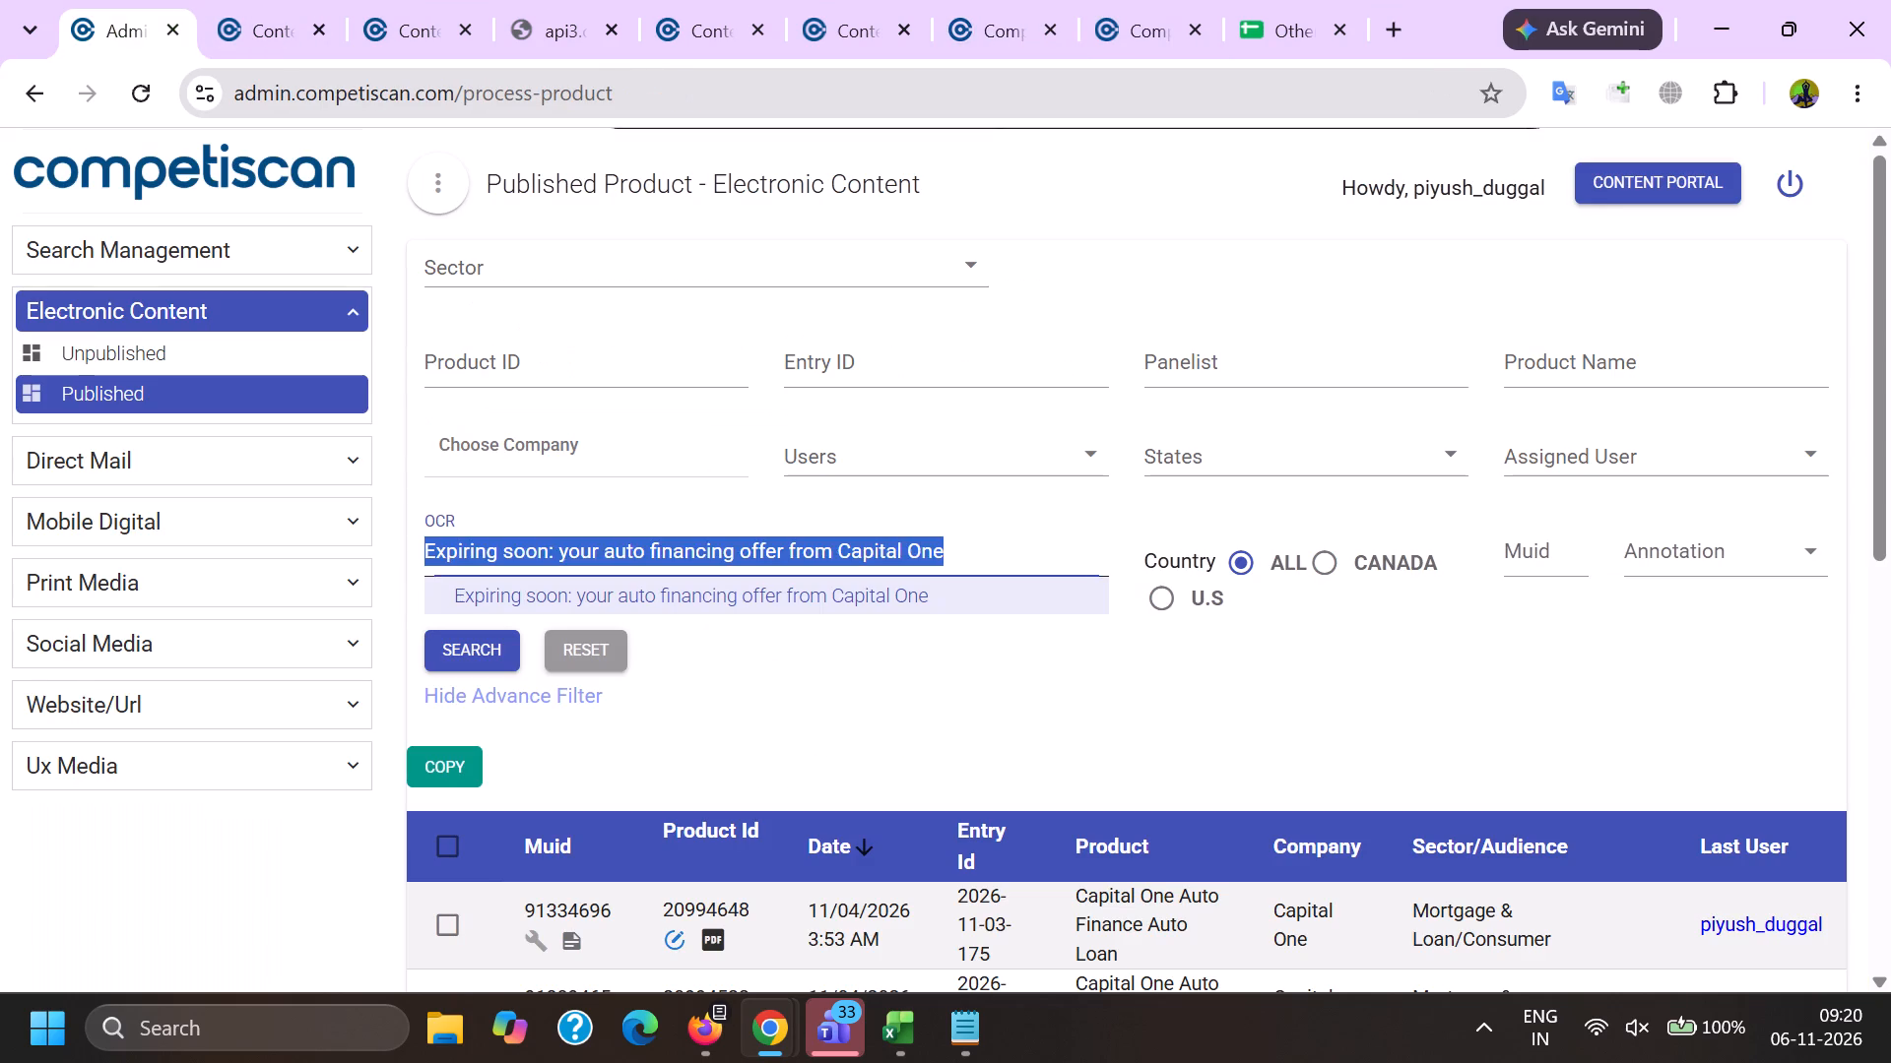
key(BackSpace)
click(1530, 545)
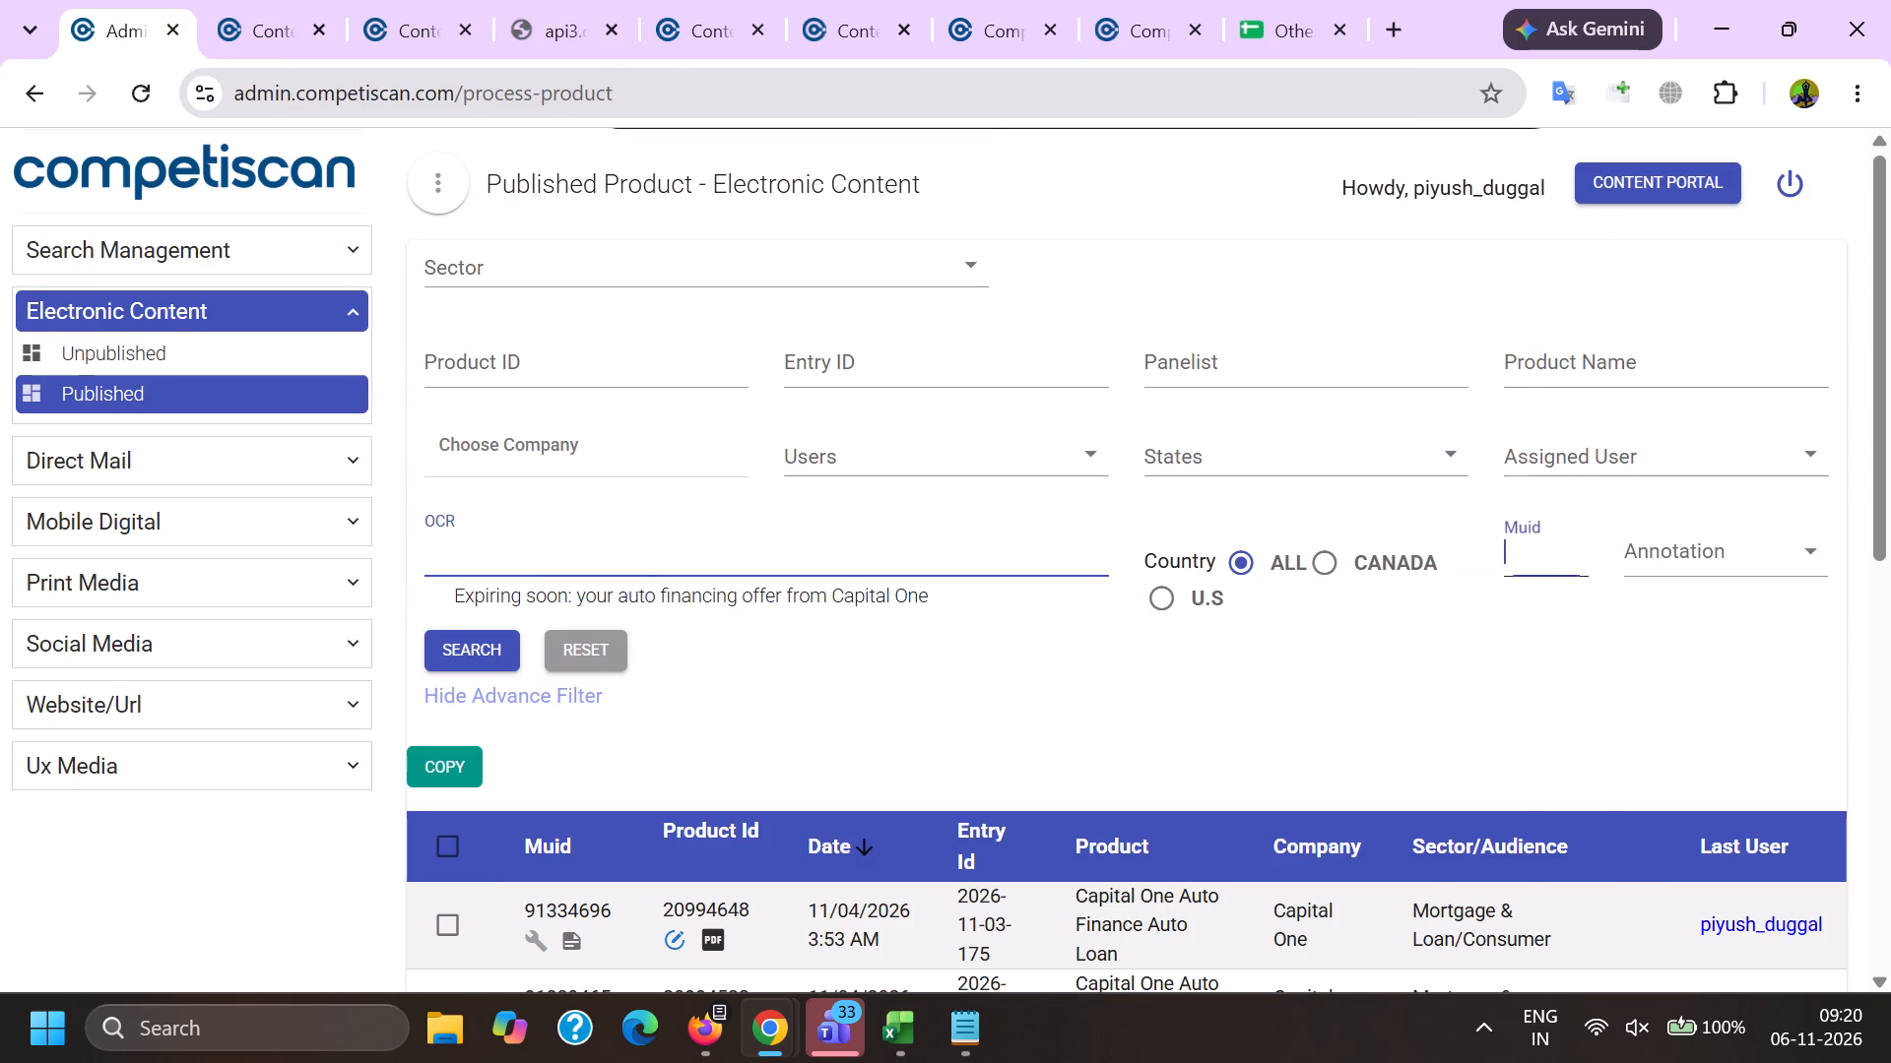
key(ctrl+v)
key(Return)
click(704, 1023)
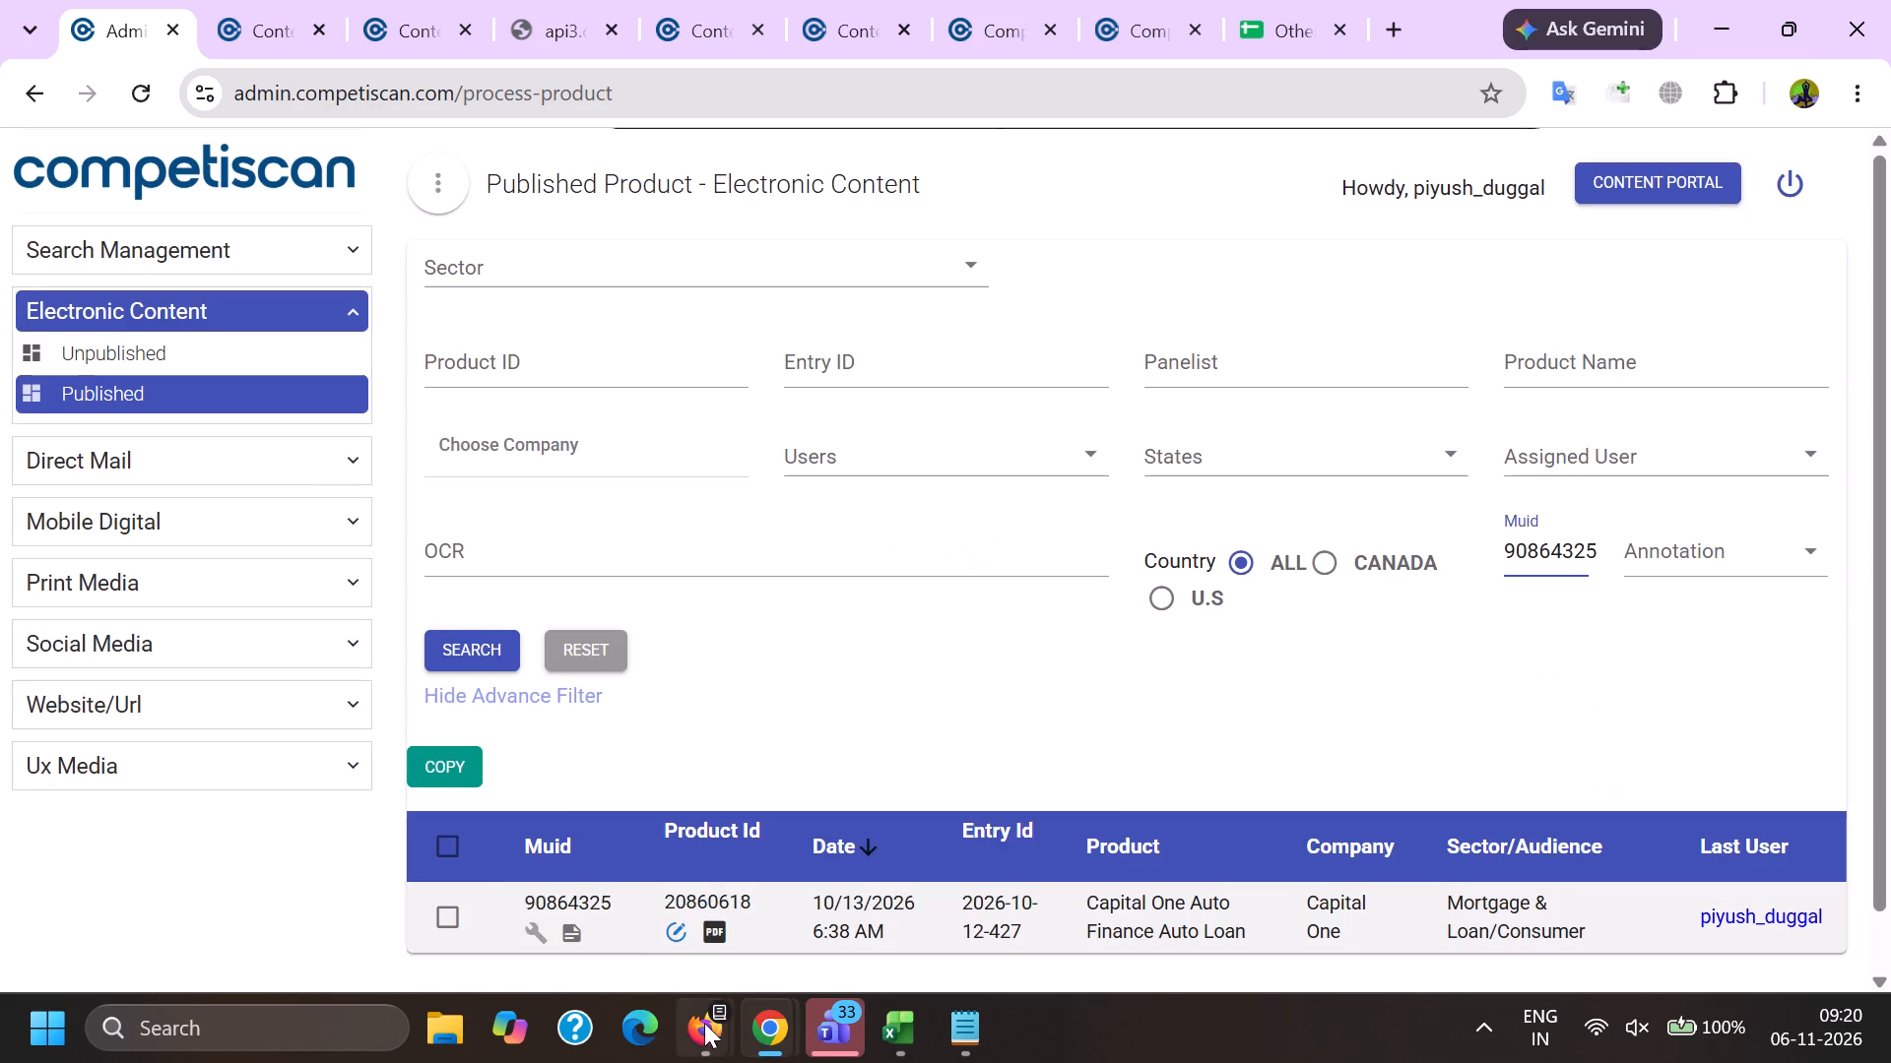
click(1455, 637)
ctrl+click(676, 930)
Copy the "e.pbteen.com" search string from the Other Retail Records spreadsheet.
click(888, 1038)
click(1342, 0)
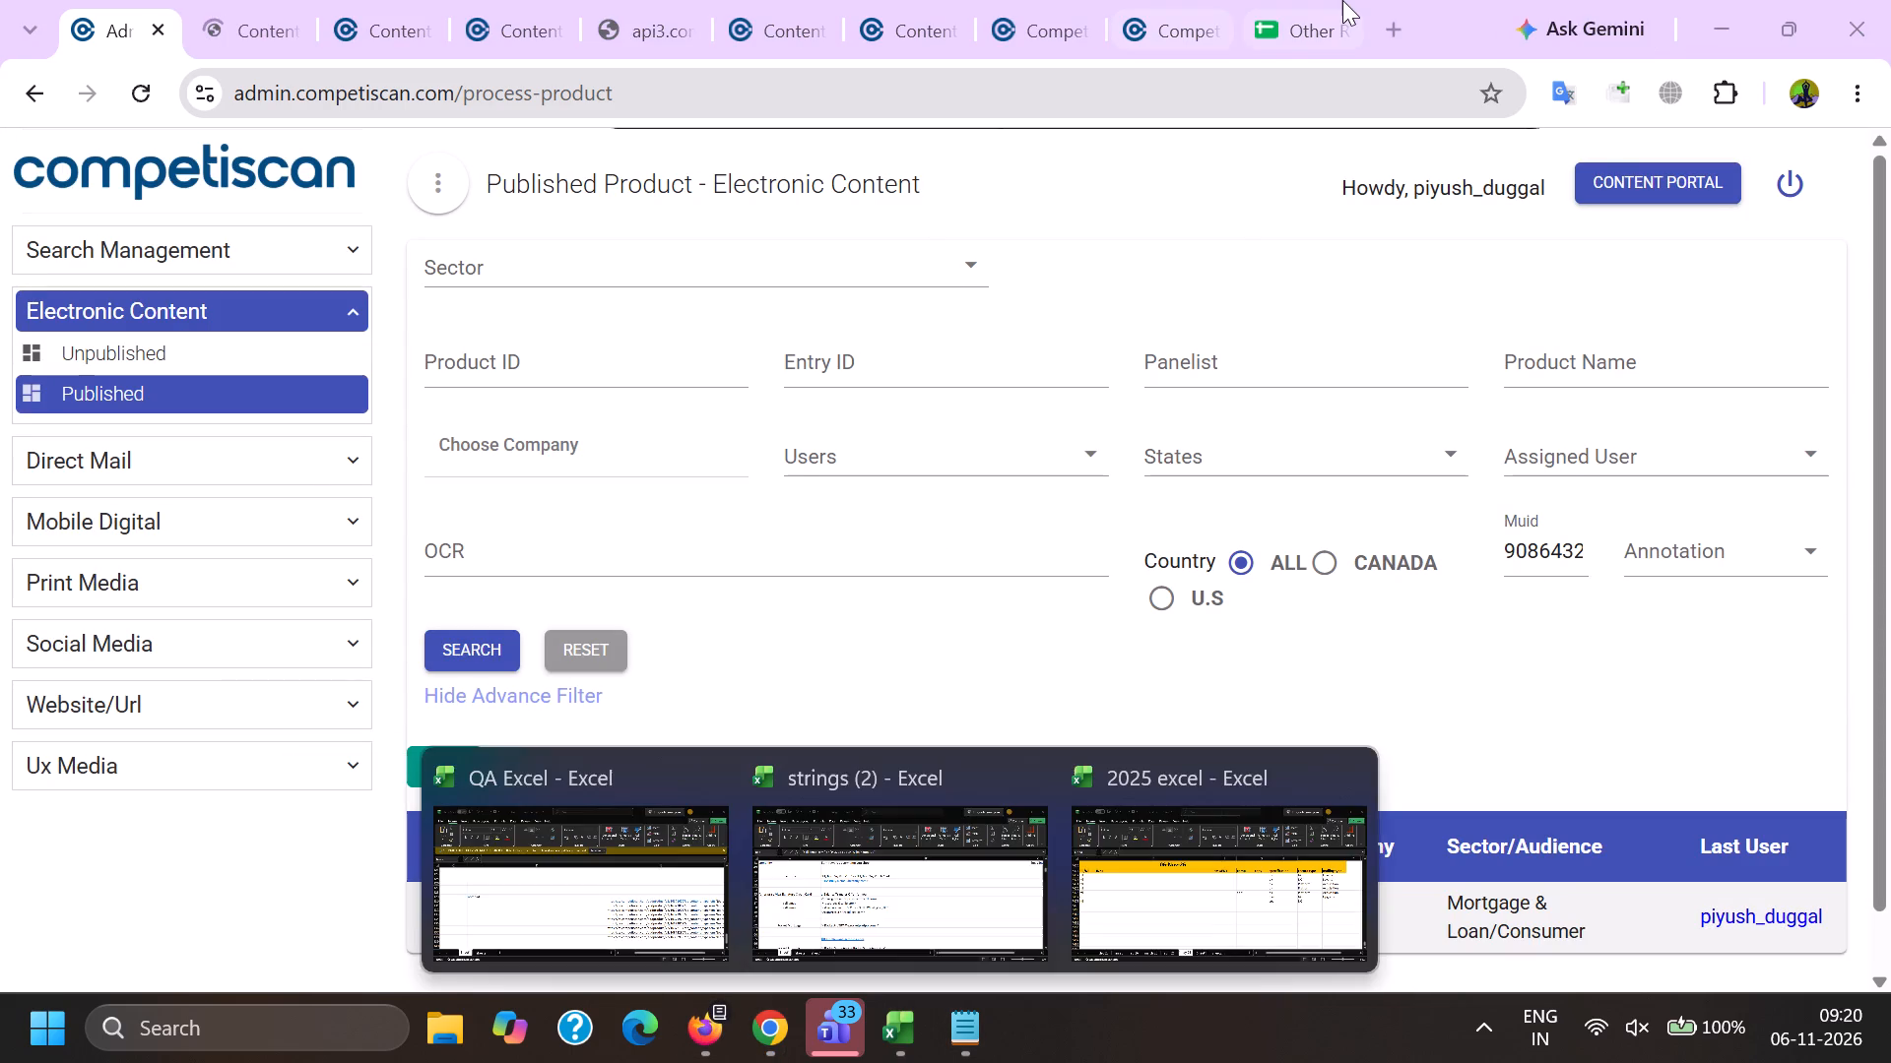
scroll(238, 769, down, 6)
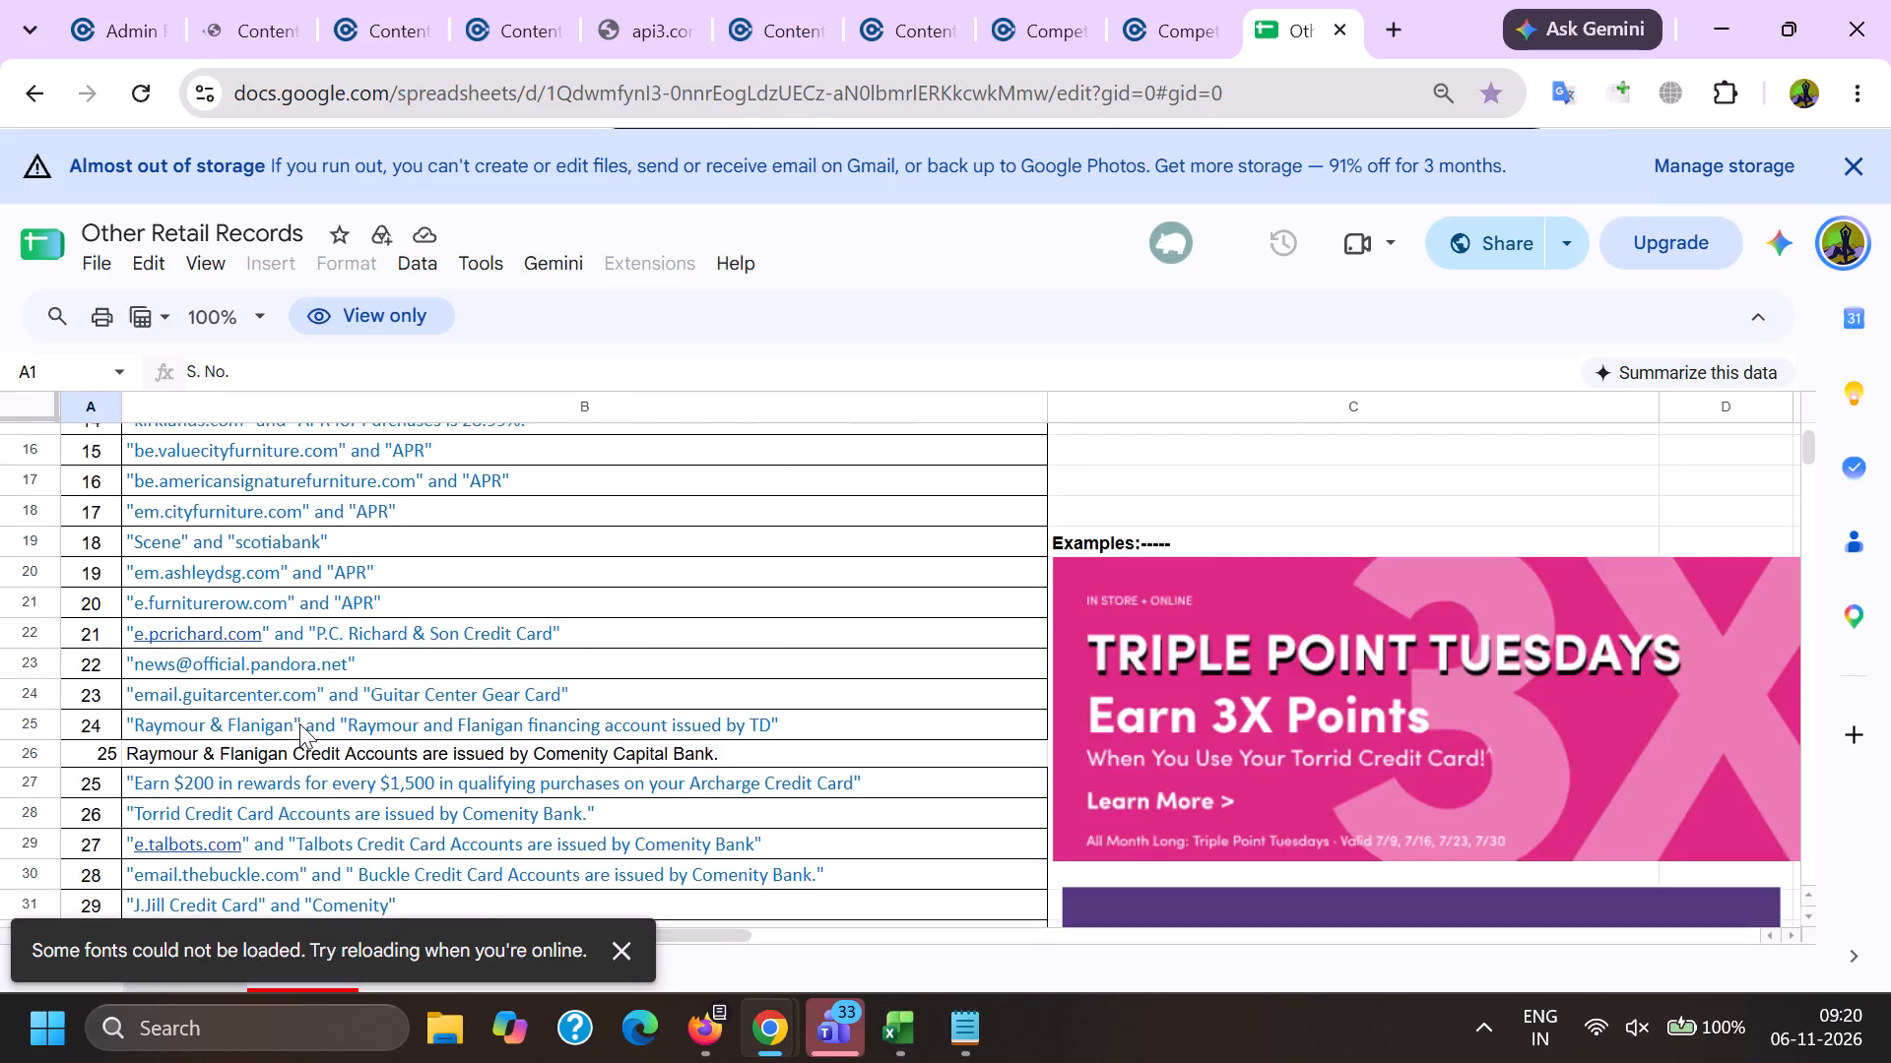
scroll(242, 793, down, 3)
click(182, 690)
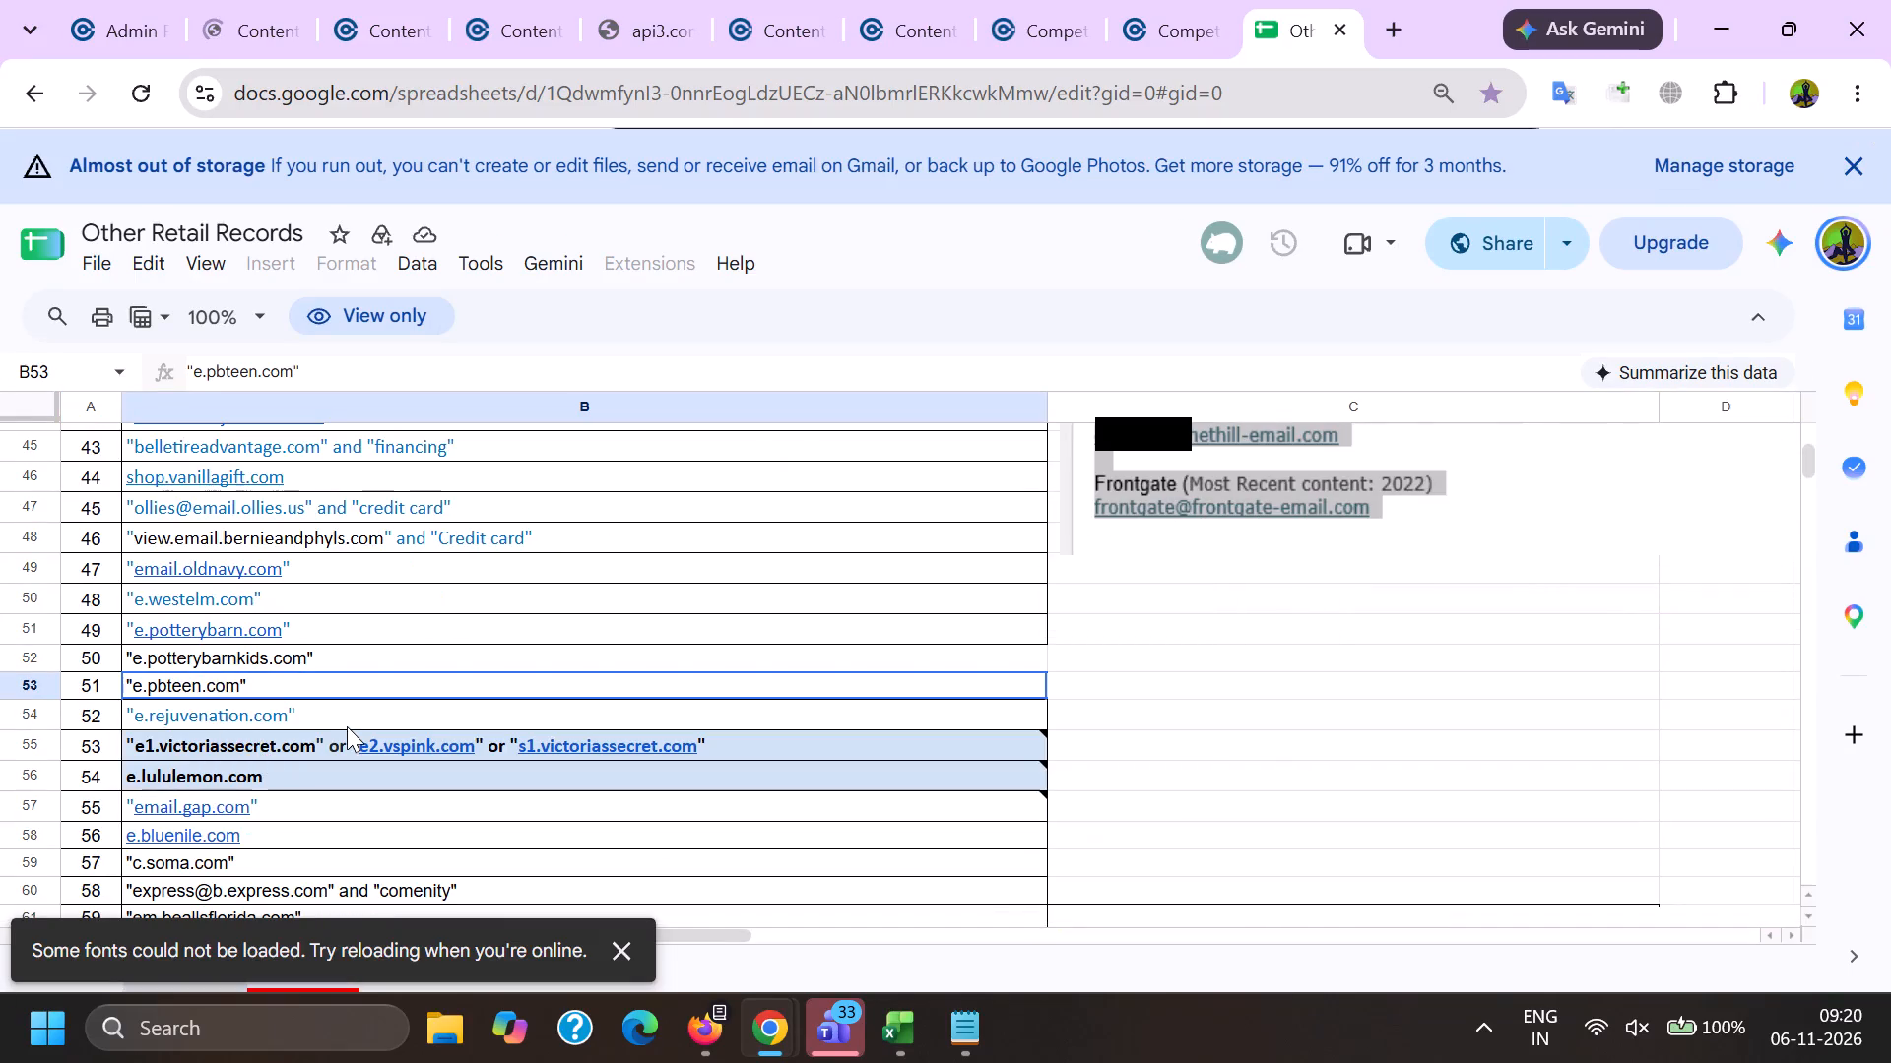
key(ctrl+c)
Switch to the Content Portal in Firefox and search the emails for "e.pbteen.com" in place of the previous search term.
click(694, 1049)
click(456, 935)
scroll(391, 551, down, 6)
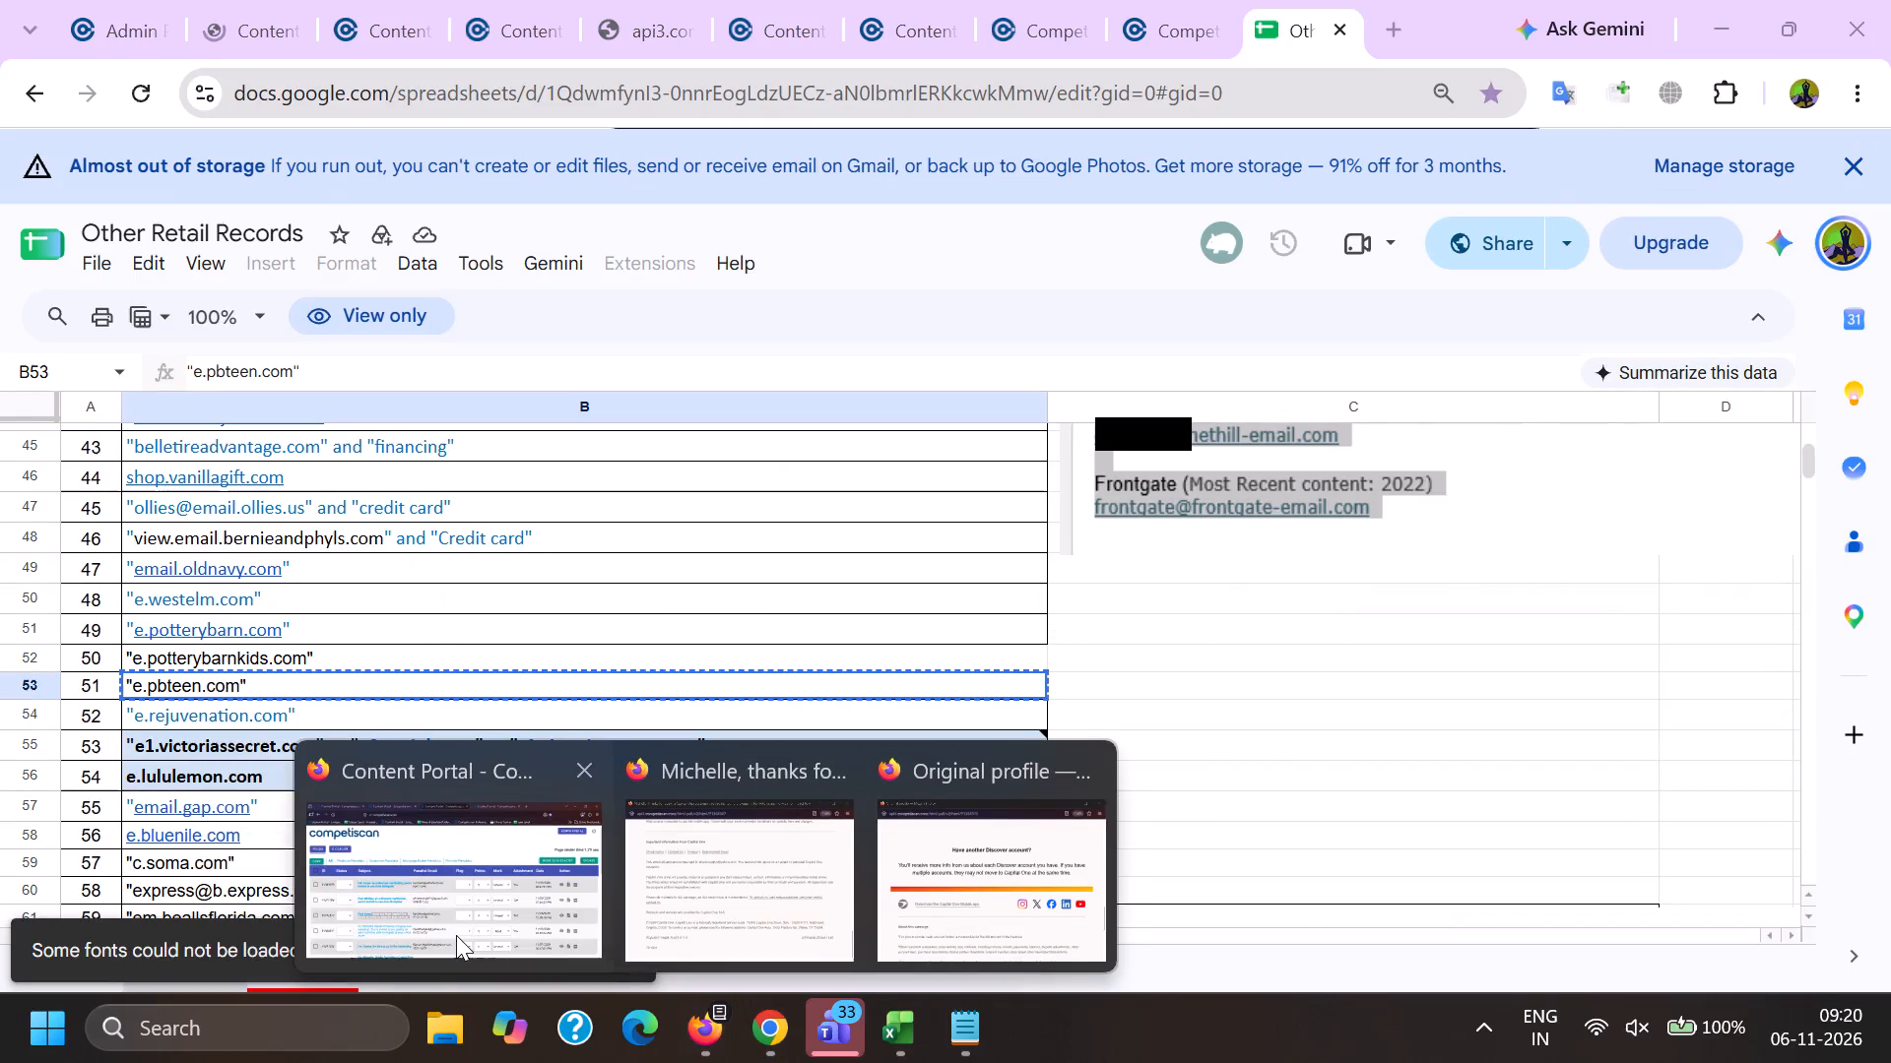
drag(475, 436, 2, 501)
key(BackSpace)
key(shift+quotedbl)
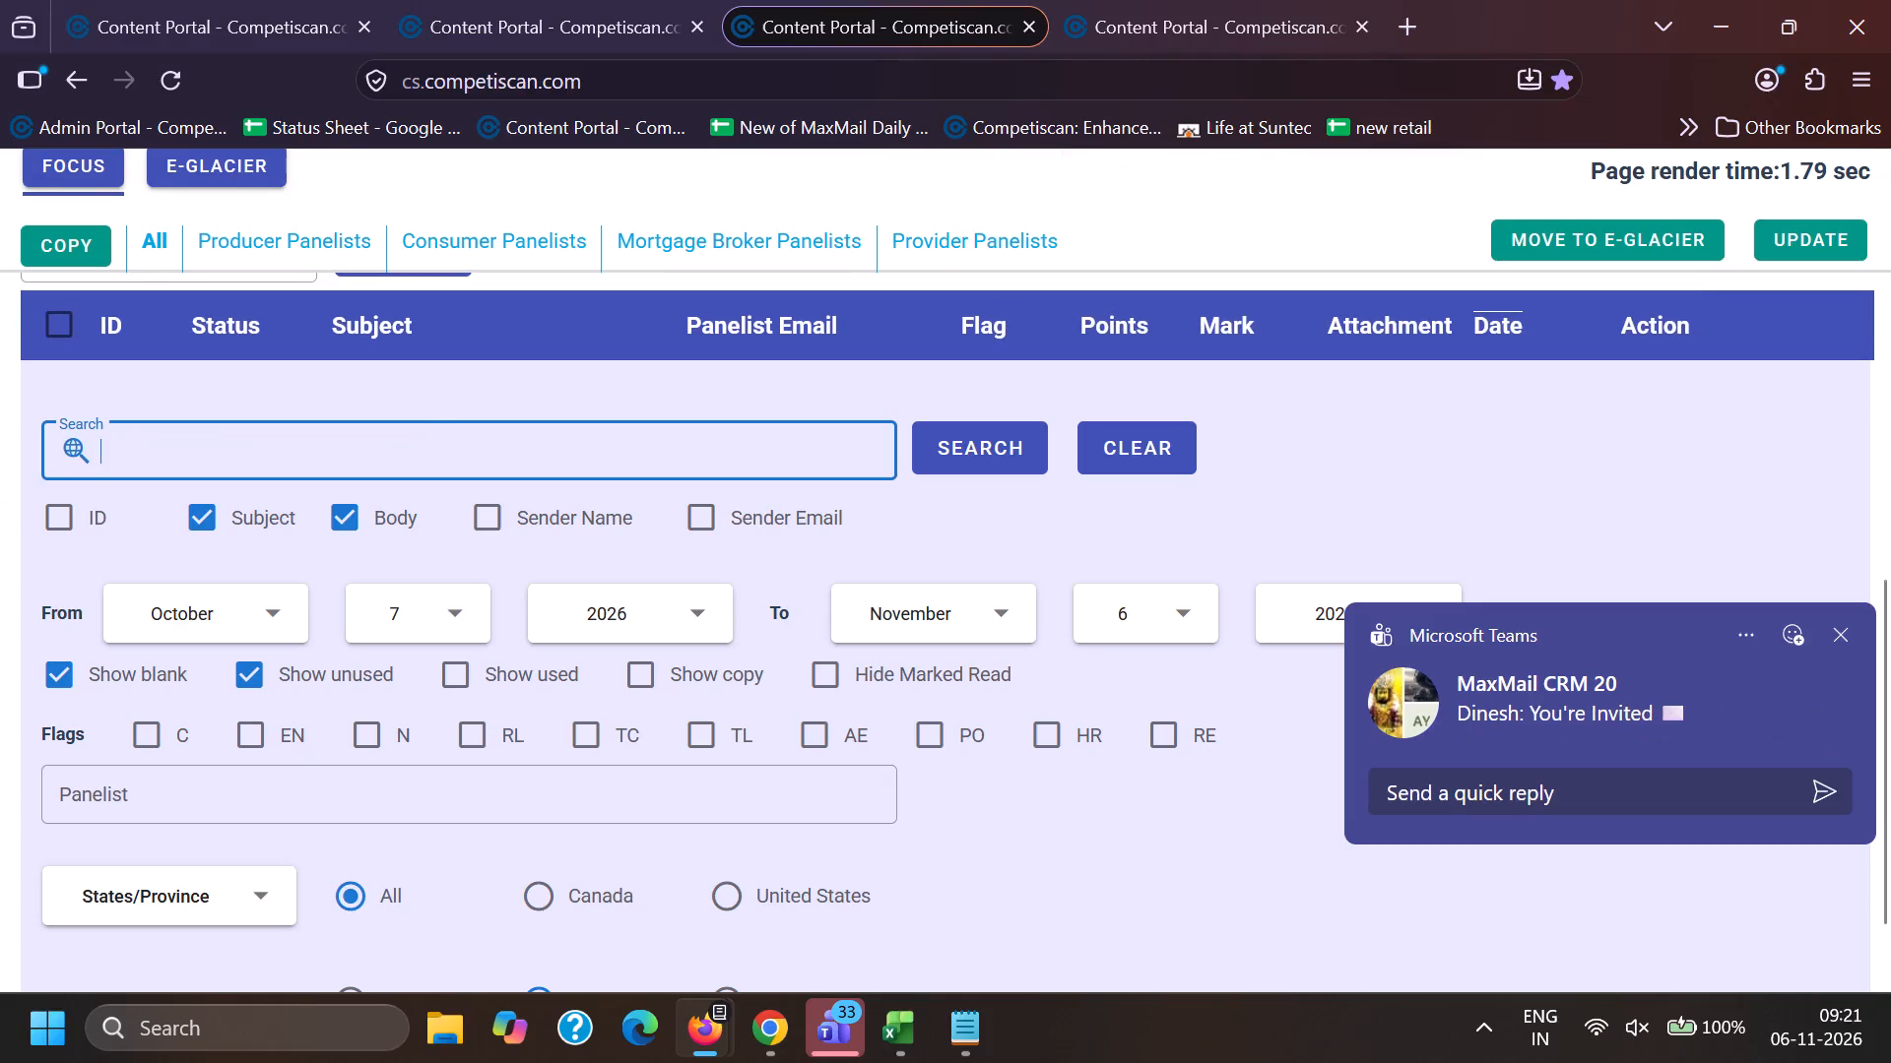
key(ctrl+v)
key(shift+quotedbl)
key(Return)
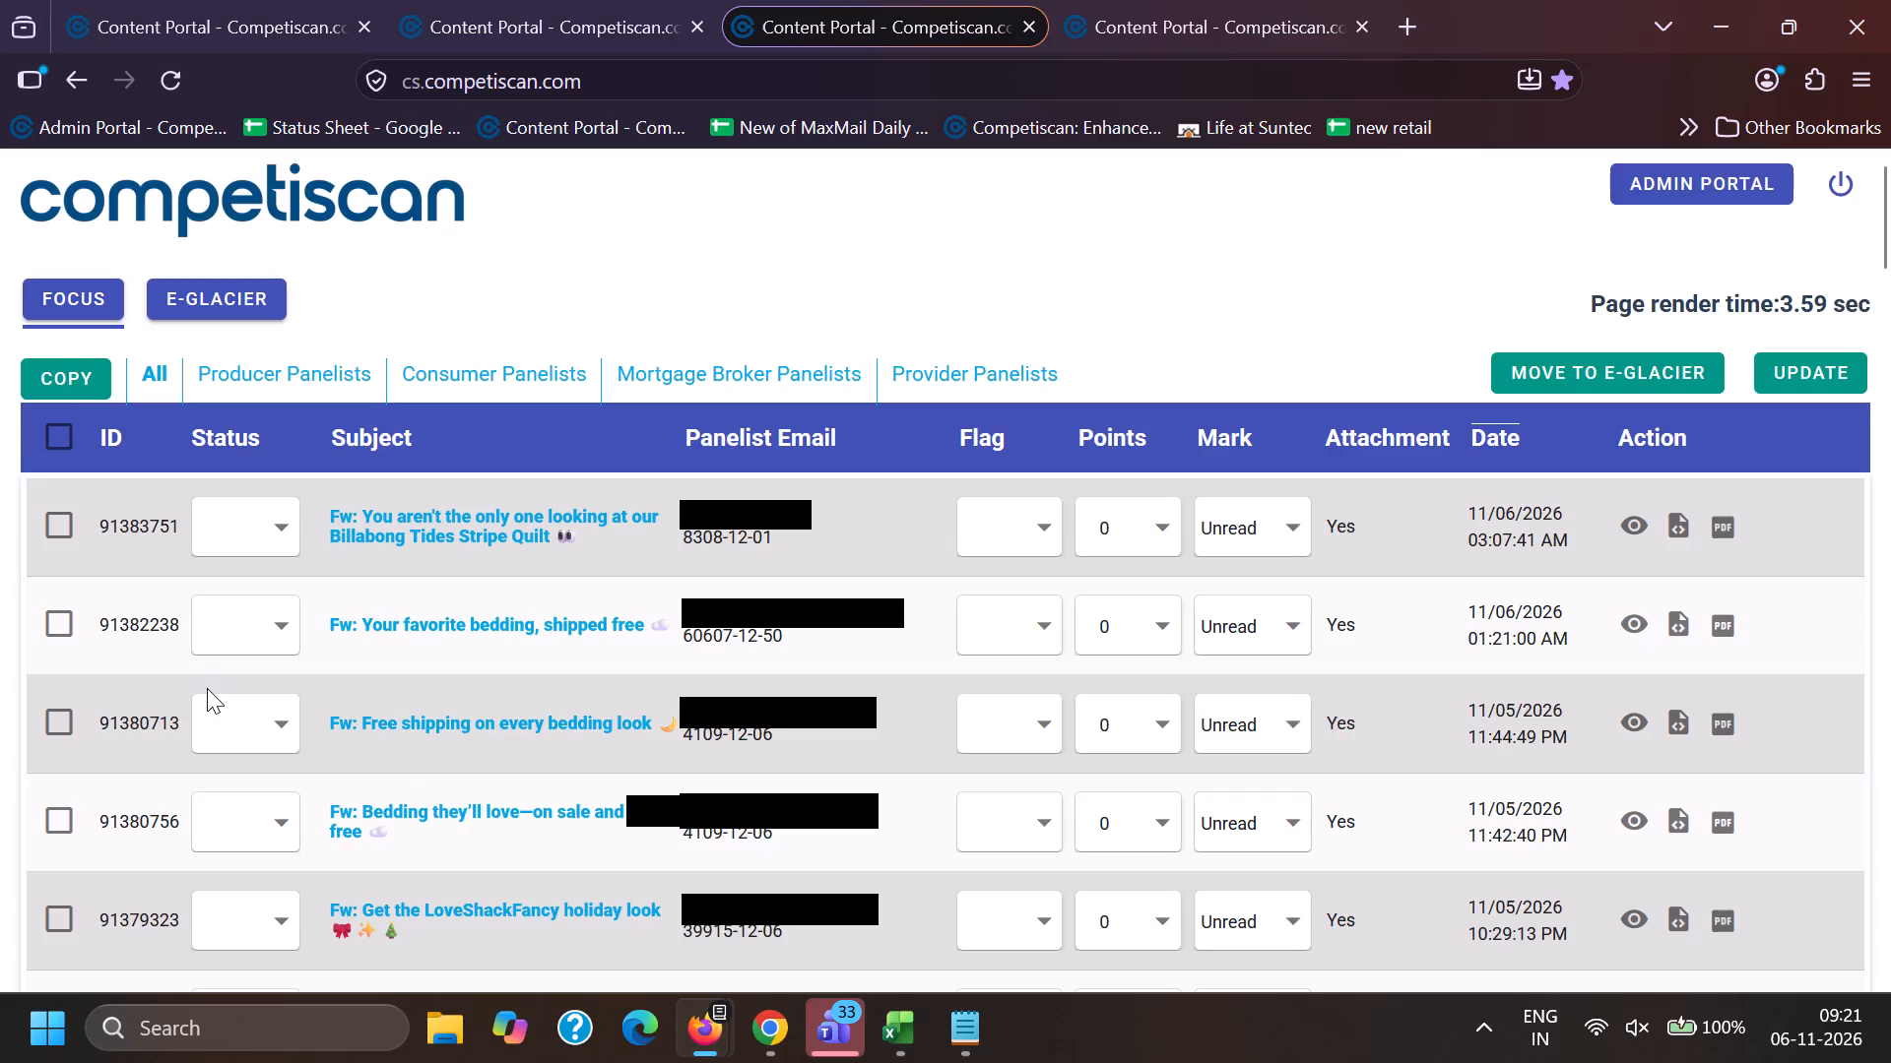
Copy subject lines of unread bedding emails: "Bedding they'll love", "The bedding deals everyone's" and "You aren't the only one looking at our Billabong Tides Stripe Quilt".
drag(365, 798, 374, 803)
drag(374, 803, 455, 841)
key(ctrl+c)
key(ctrl+c)
scroll(588, 803, down, 2)
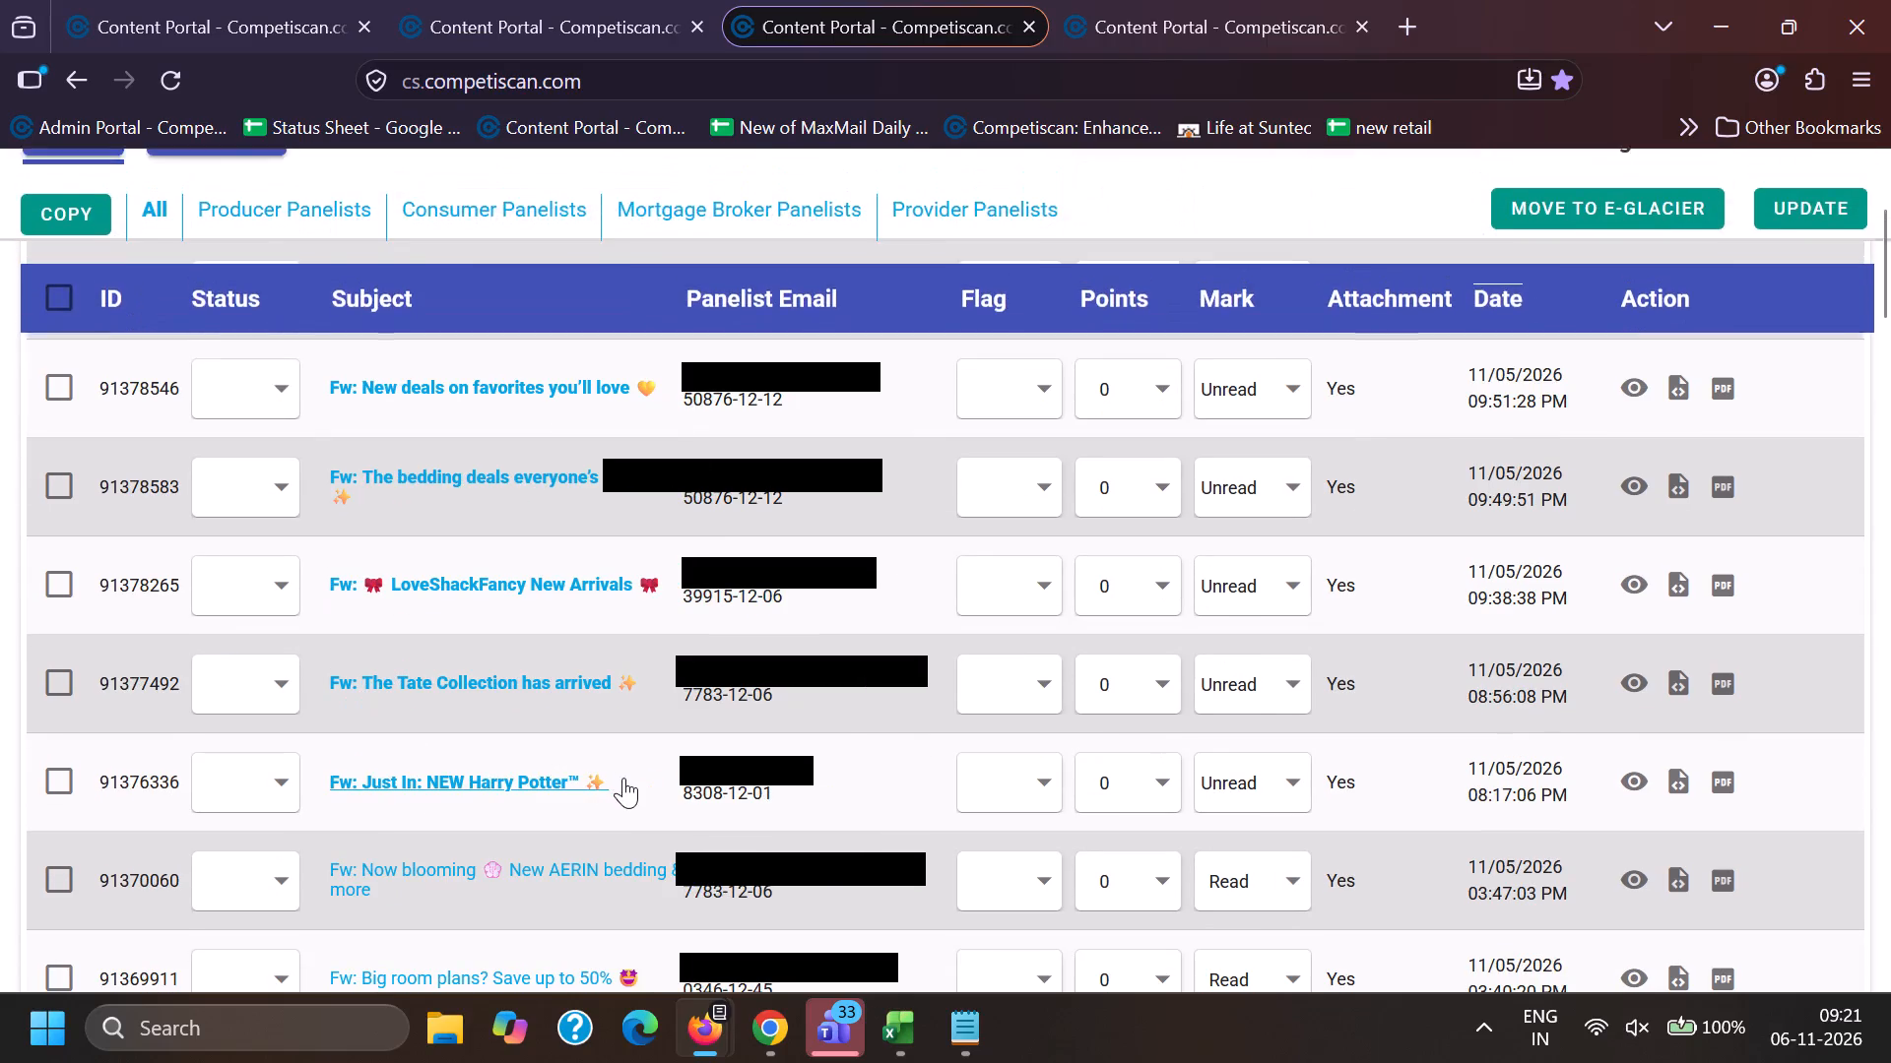
drag(354, 462, 415, 514)
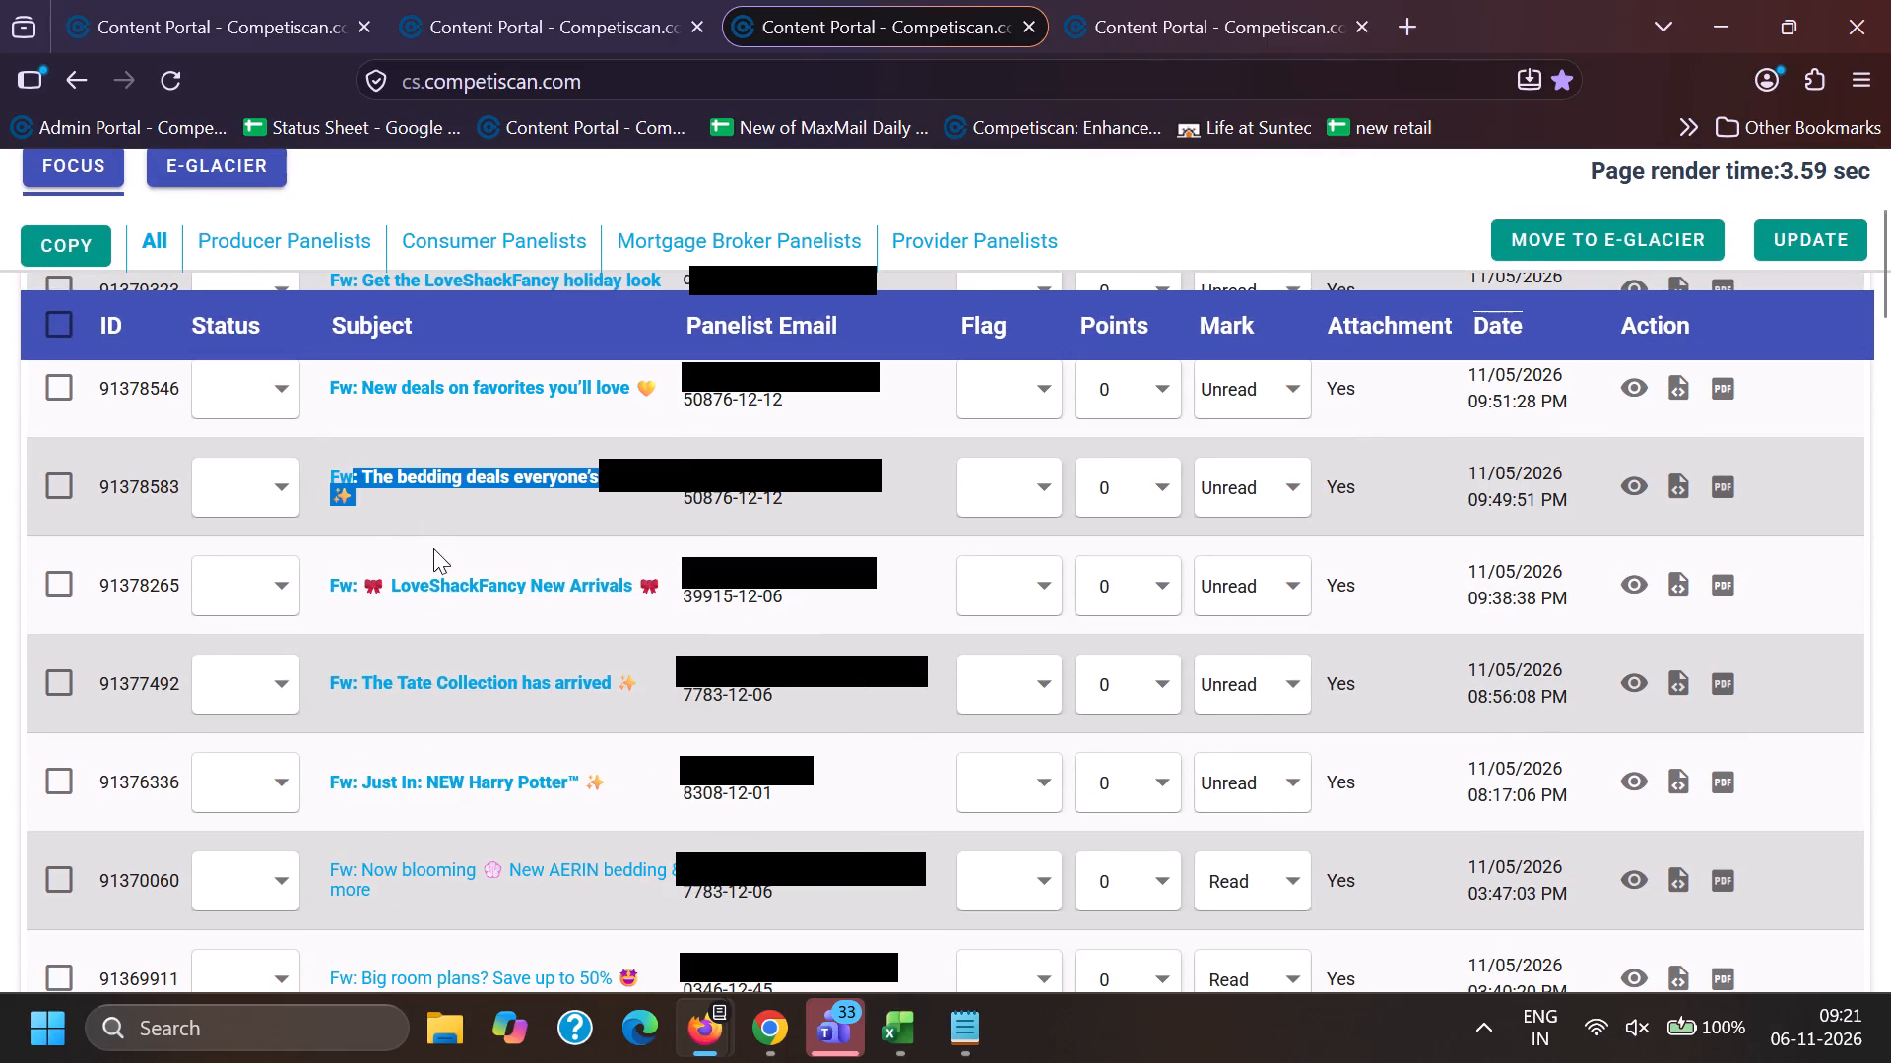
key(ctrl+c)
scroll(420, 661, up, 4)
scroll(436, 656, down, 2)
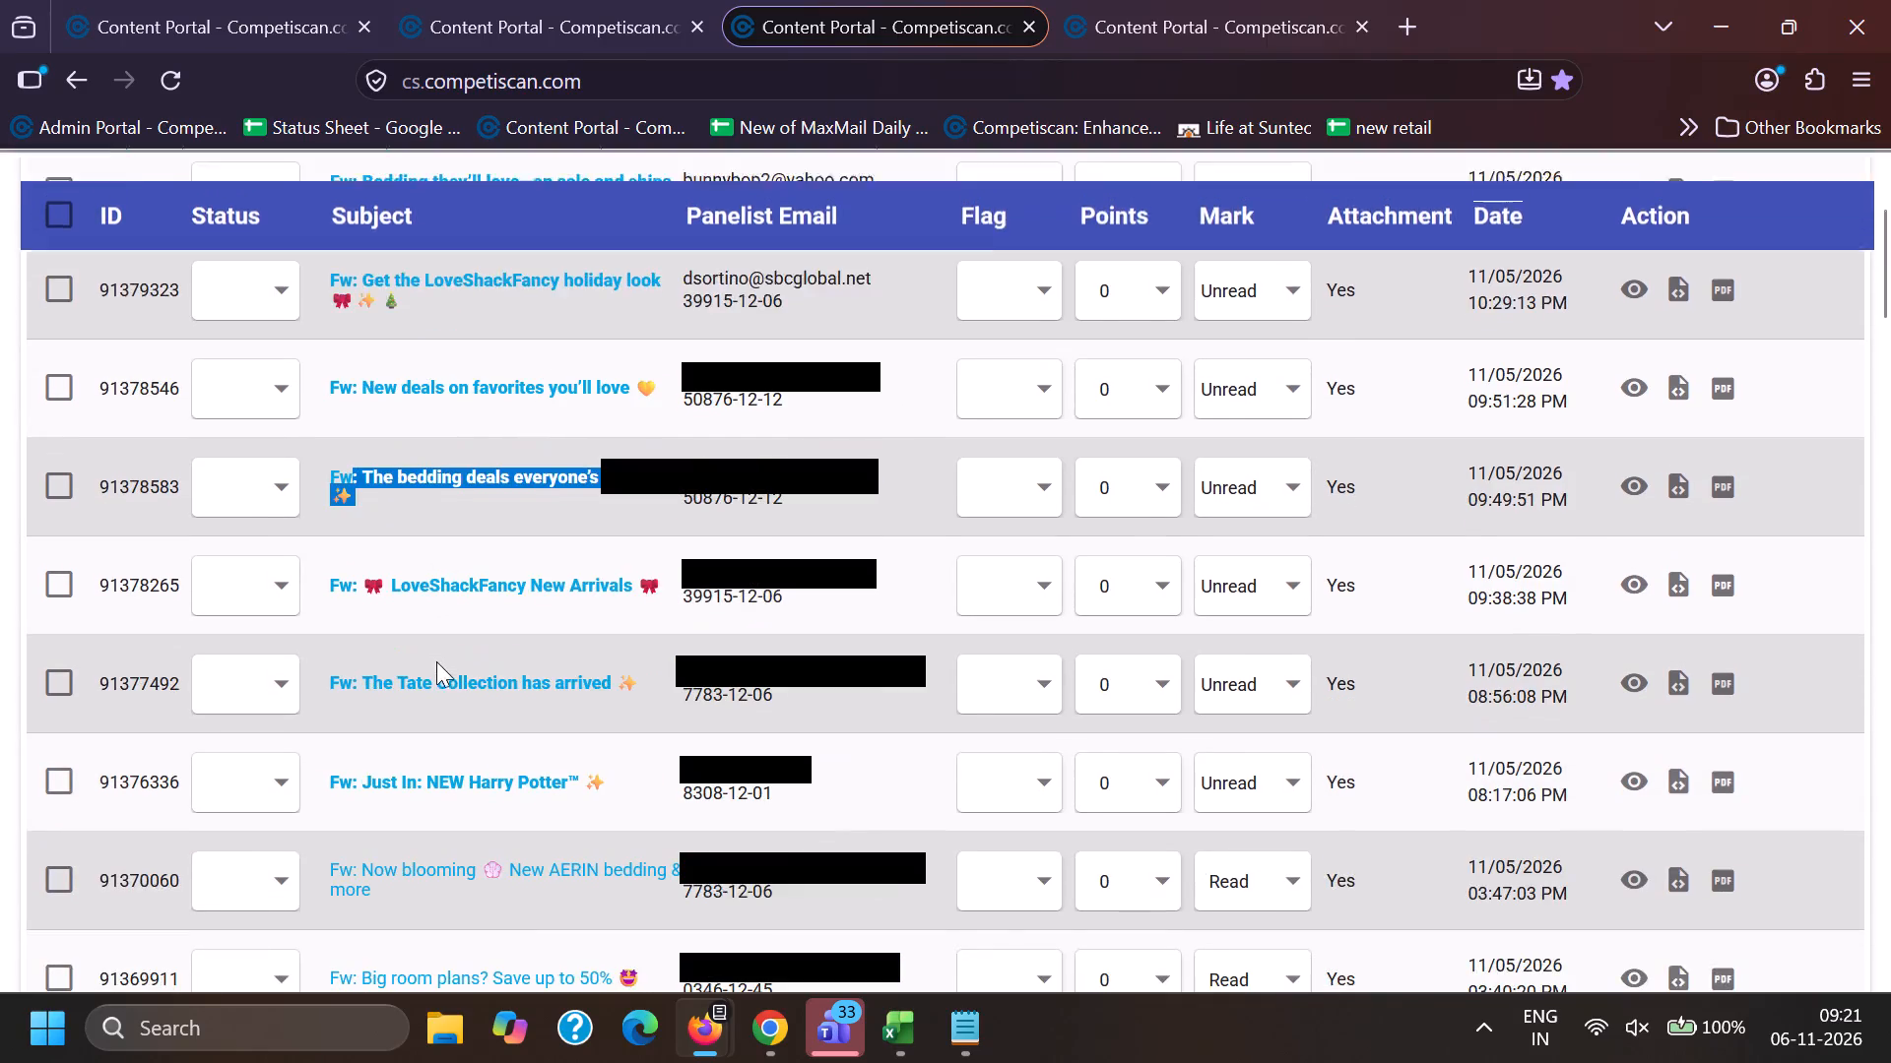
scroll(430, 709, down, 2)
scroll(430, 712, up, 4)
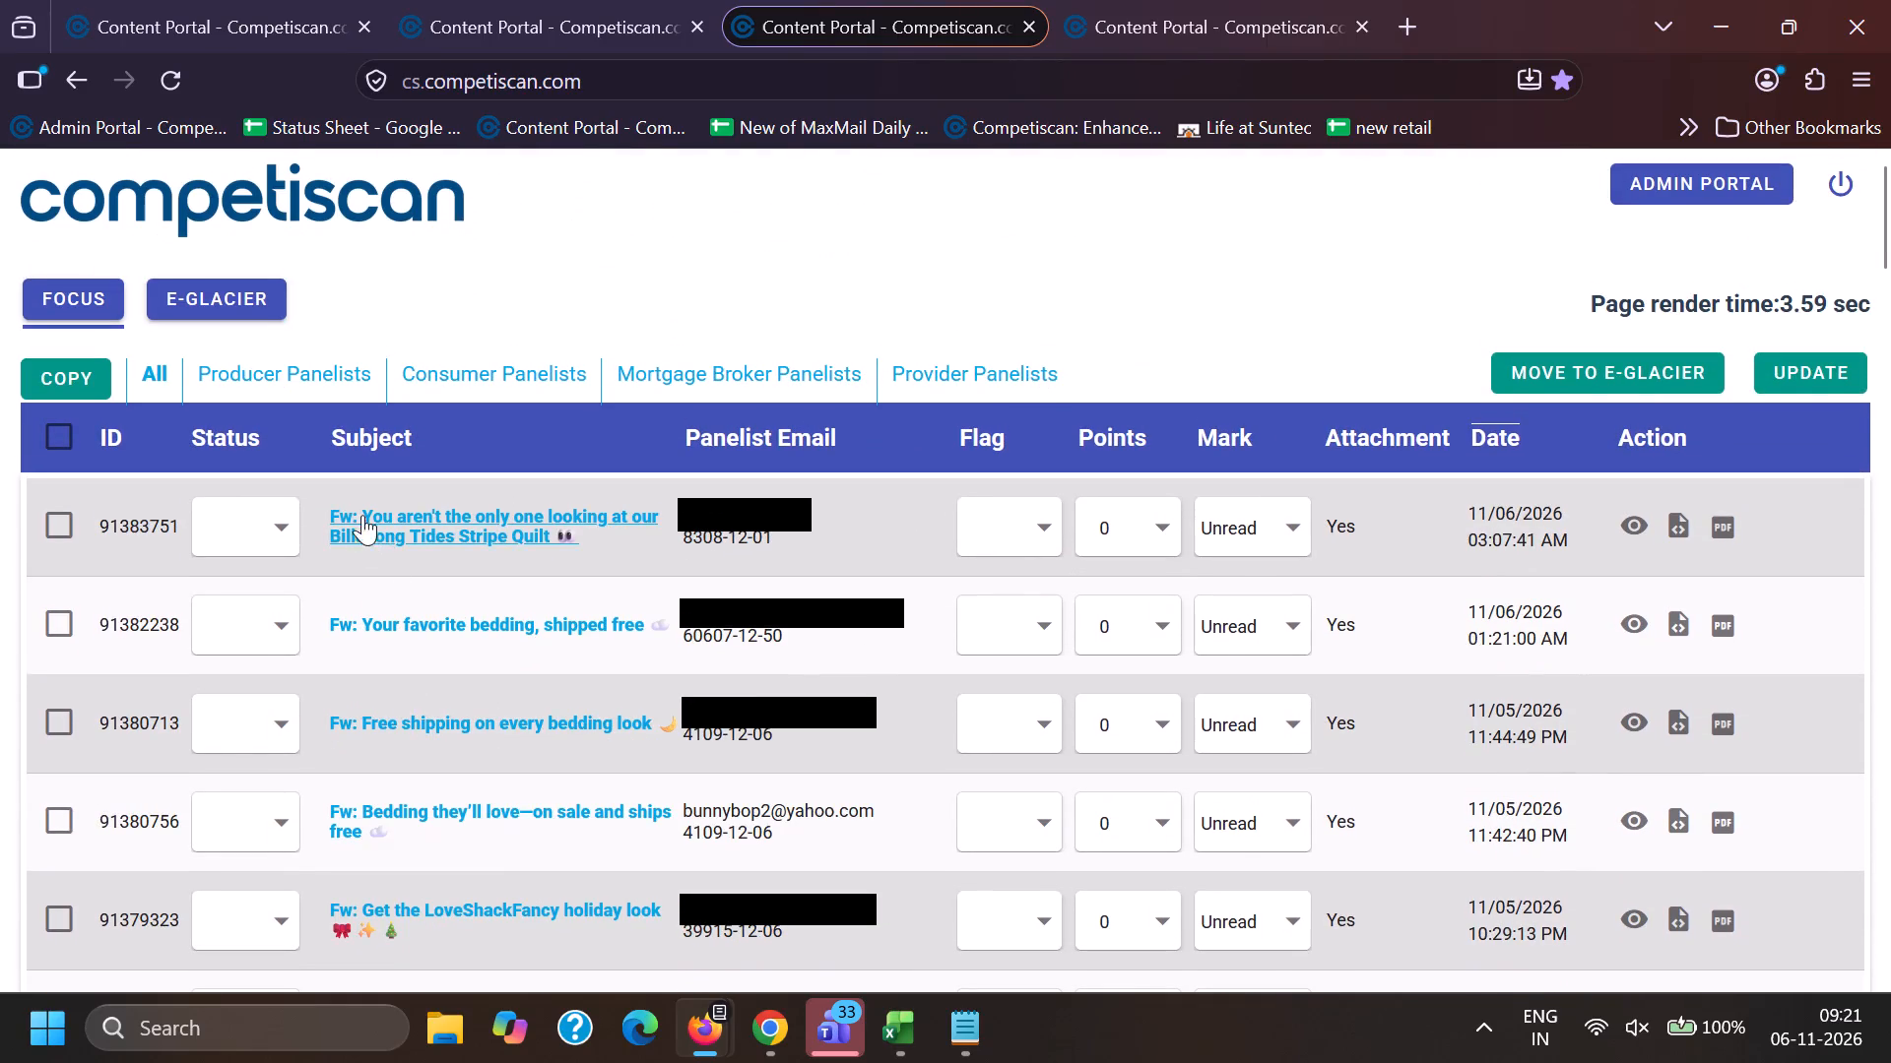
drag(367, 501, 661, 559)
key(ctrl+c)
drag(364, 493, 366, 493)
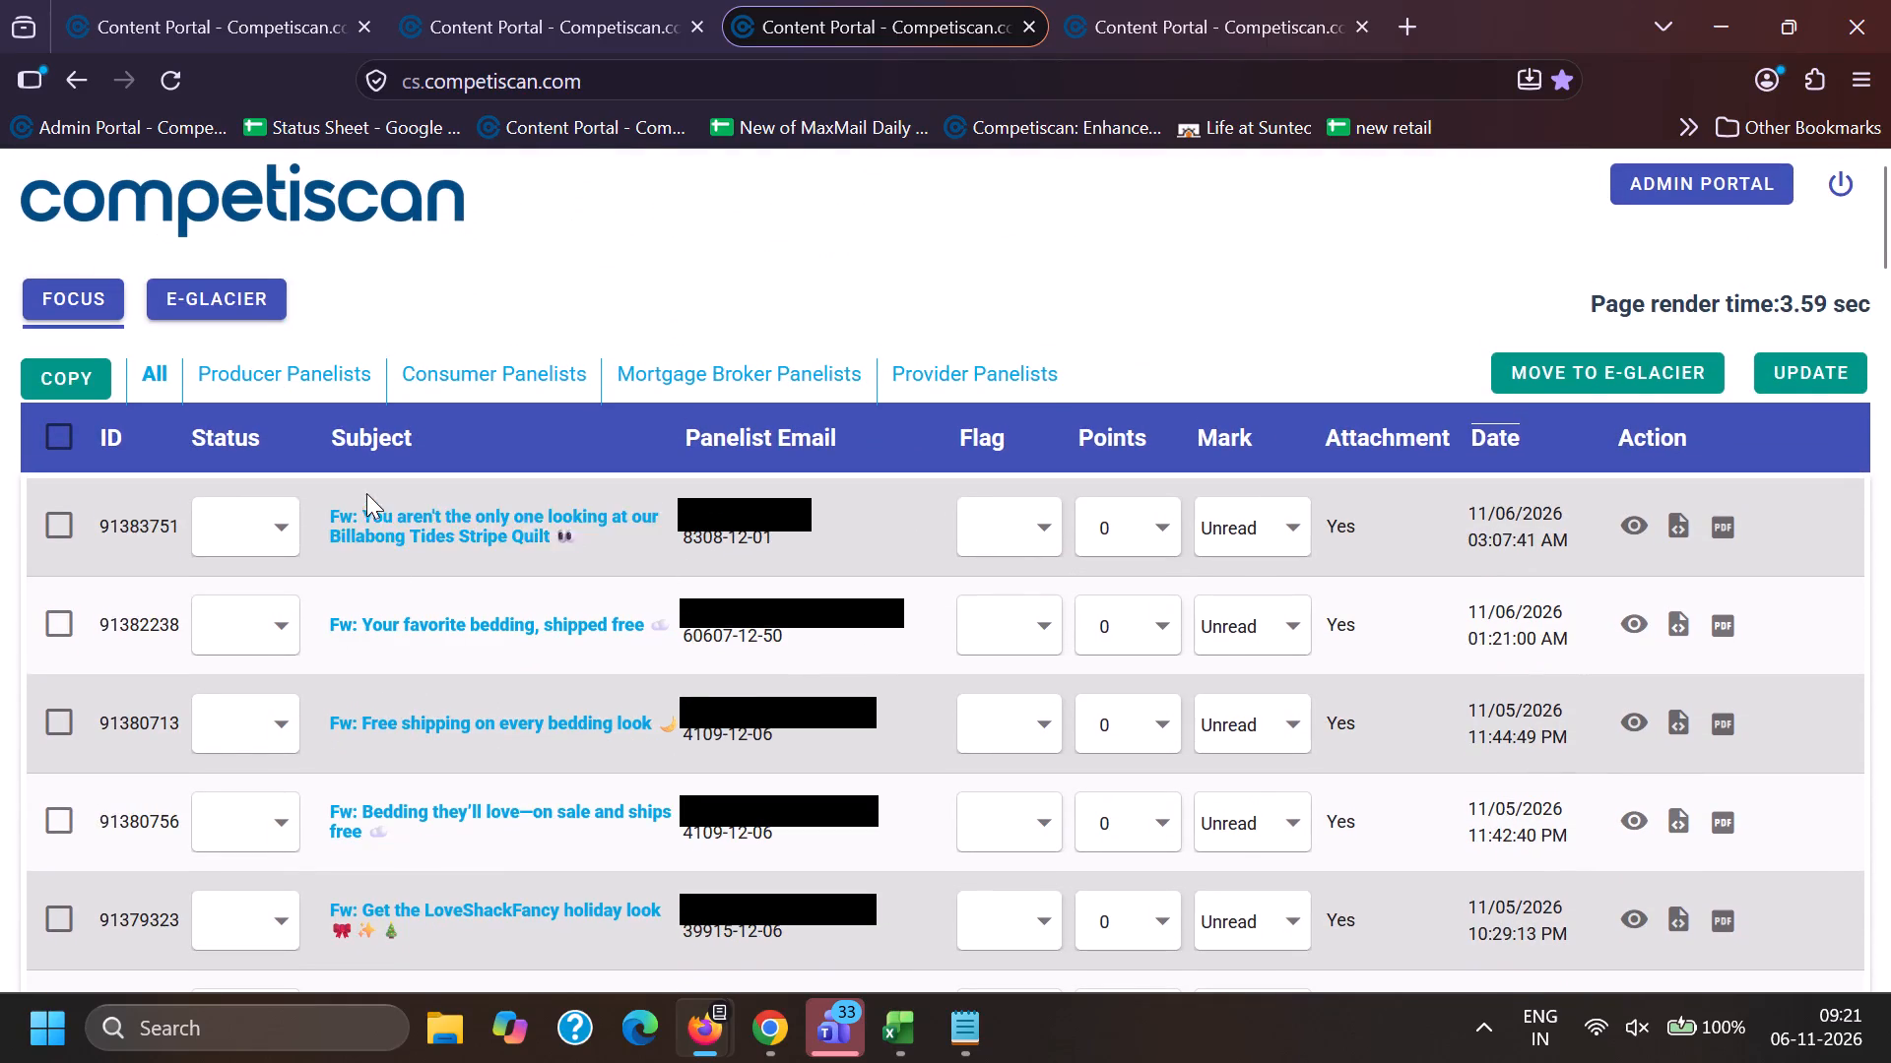
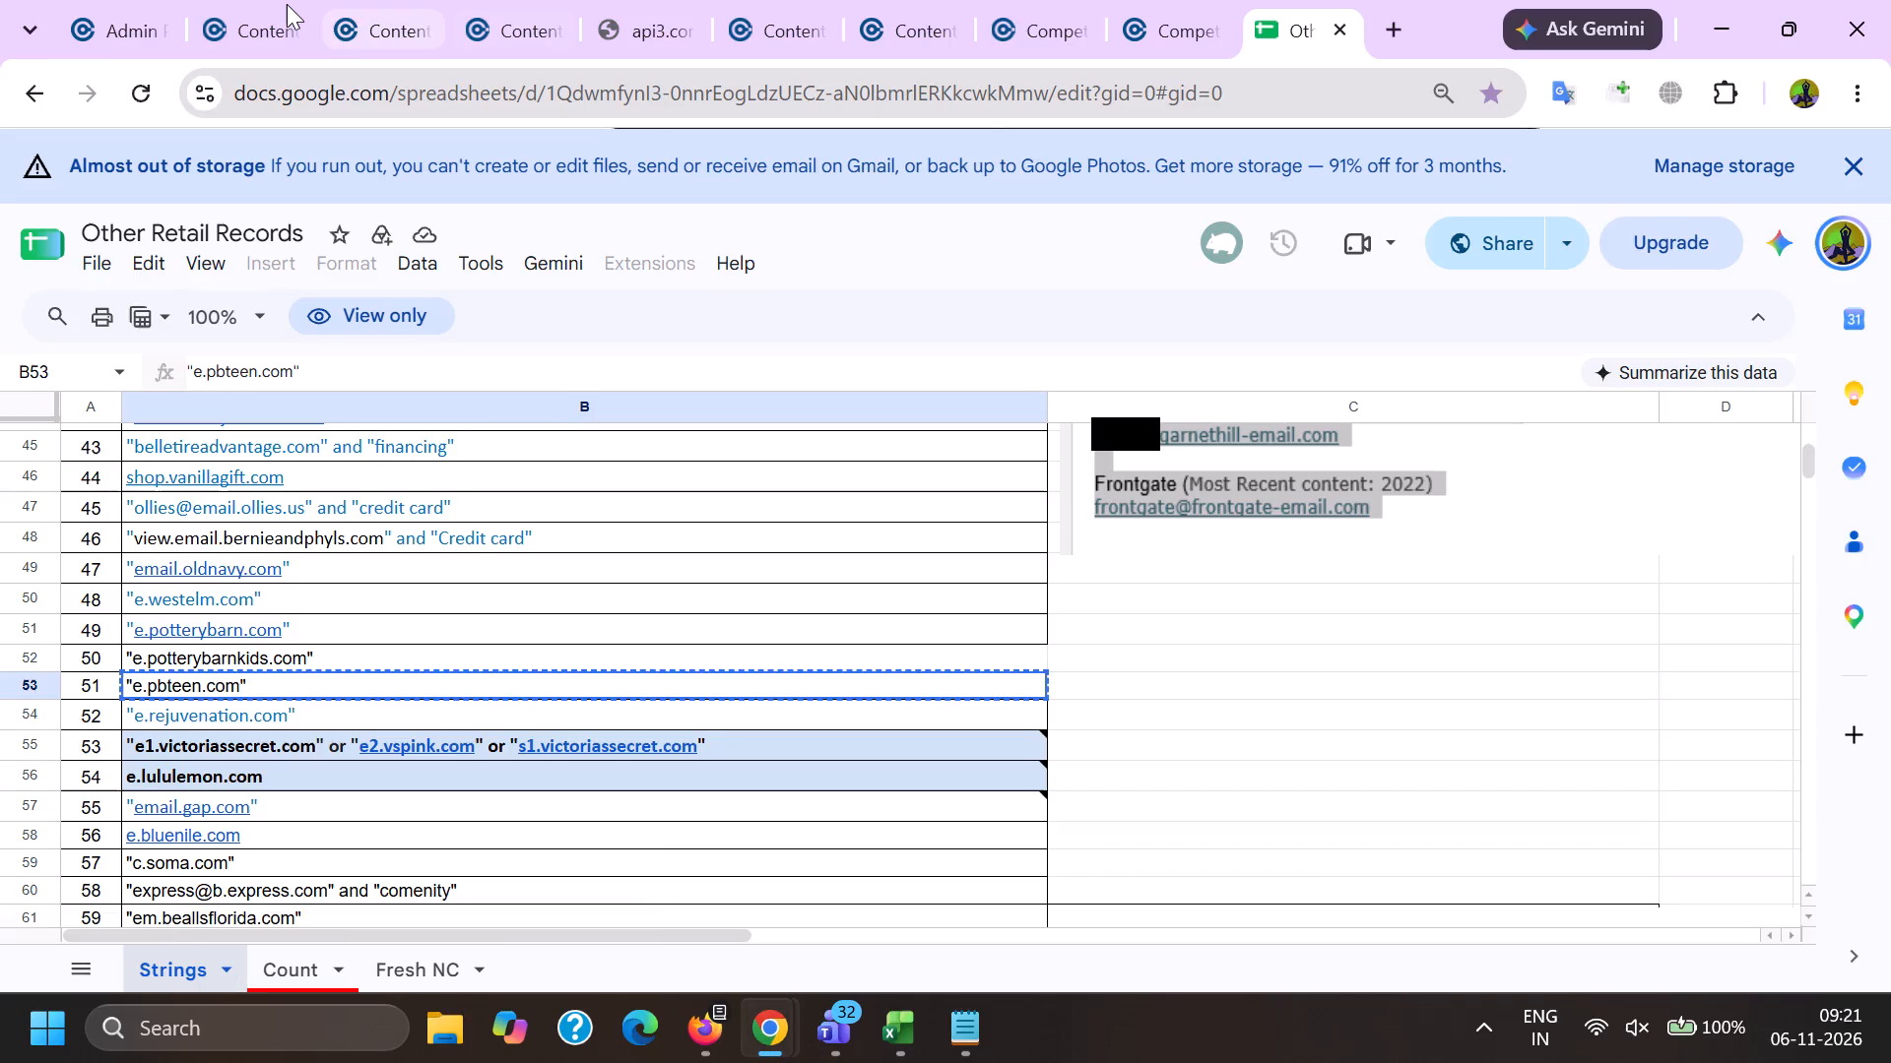
Set the Response Mechanism of product 20860618 to URL/Website in place of Social Media.
scroll(523, 696, down, 4)
scroll(598, 573, down, 20)
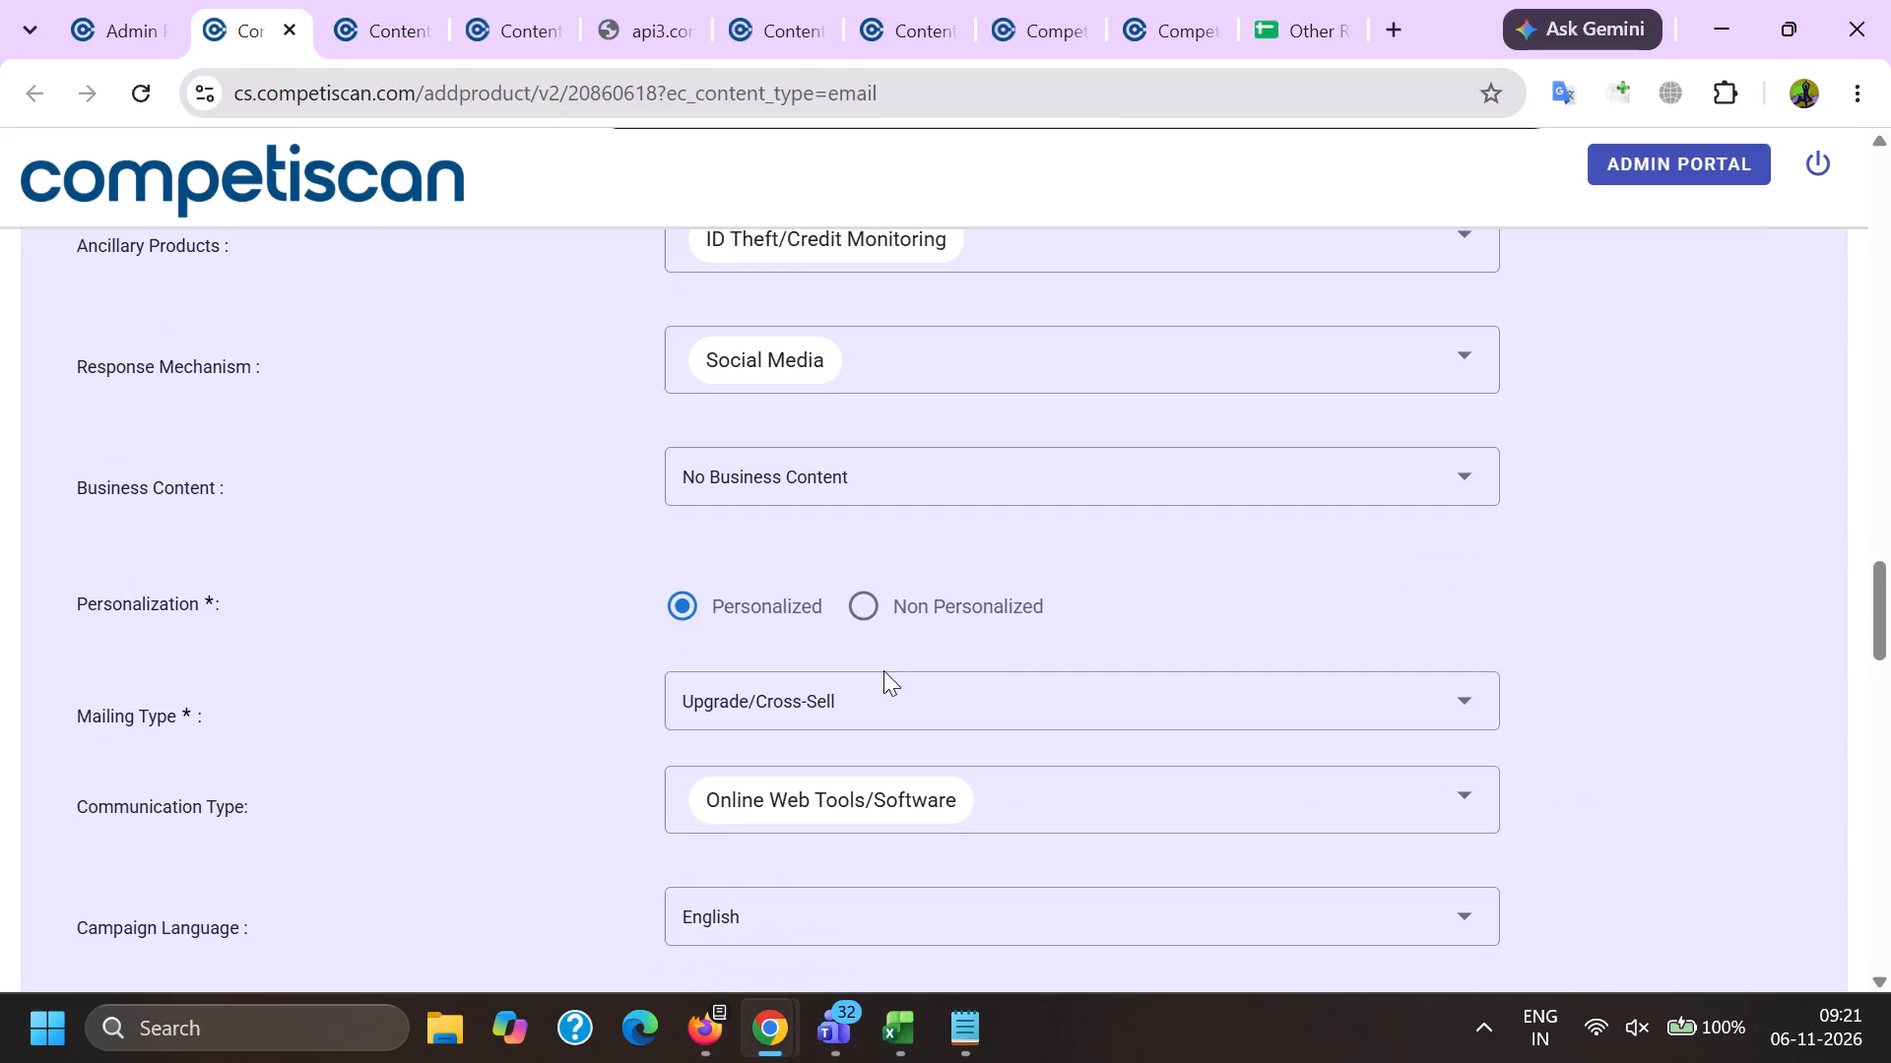
scroll(1040, 562, up, 1)
click(879, 490)
scroll(906, 357, down, 1)
scroll(860, 620, down, 7)
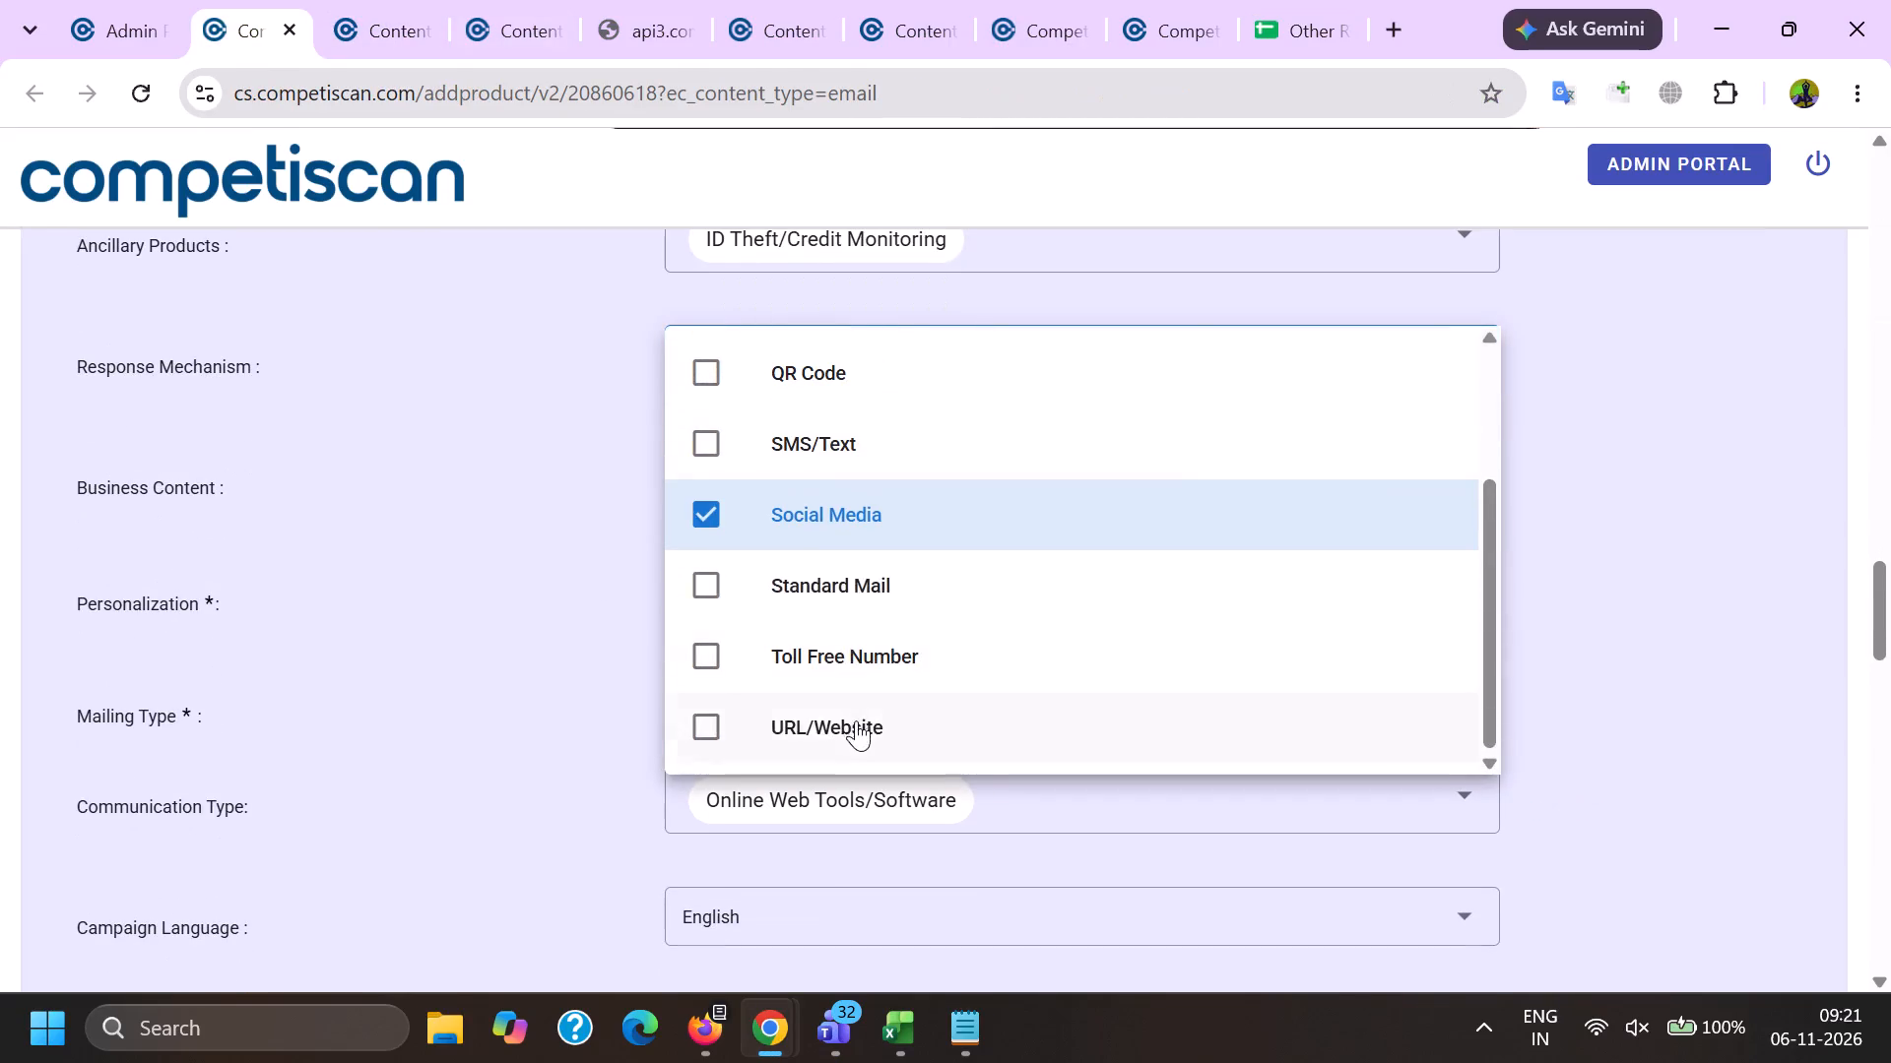
click(856, 718)
click(810, 507)
double_click(503, 512)
Mark product record 20860618 as Approved at the end of its form.
key(End)
scroll(776, 688, down, 6)
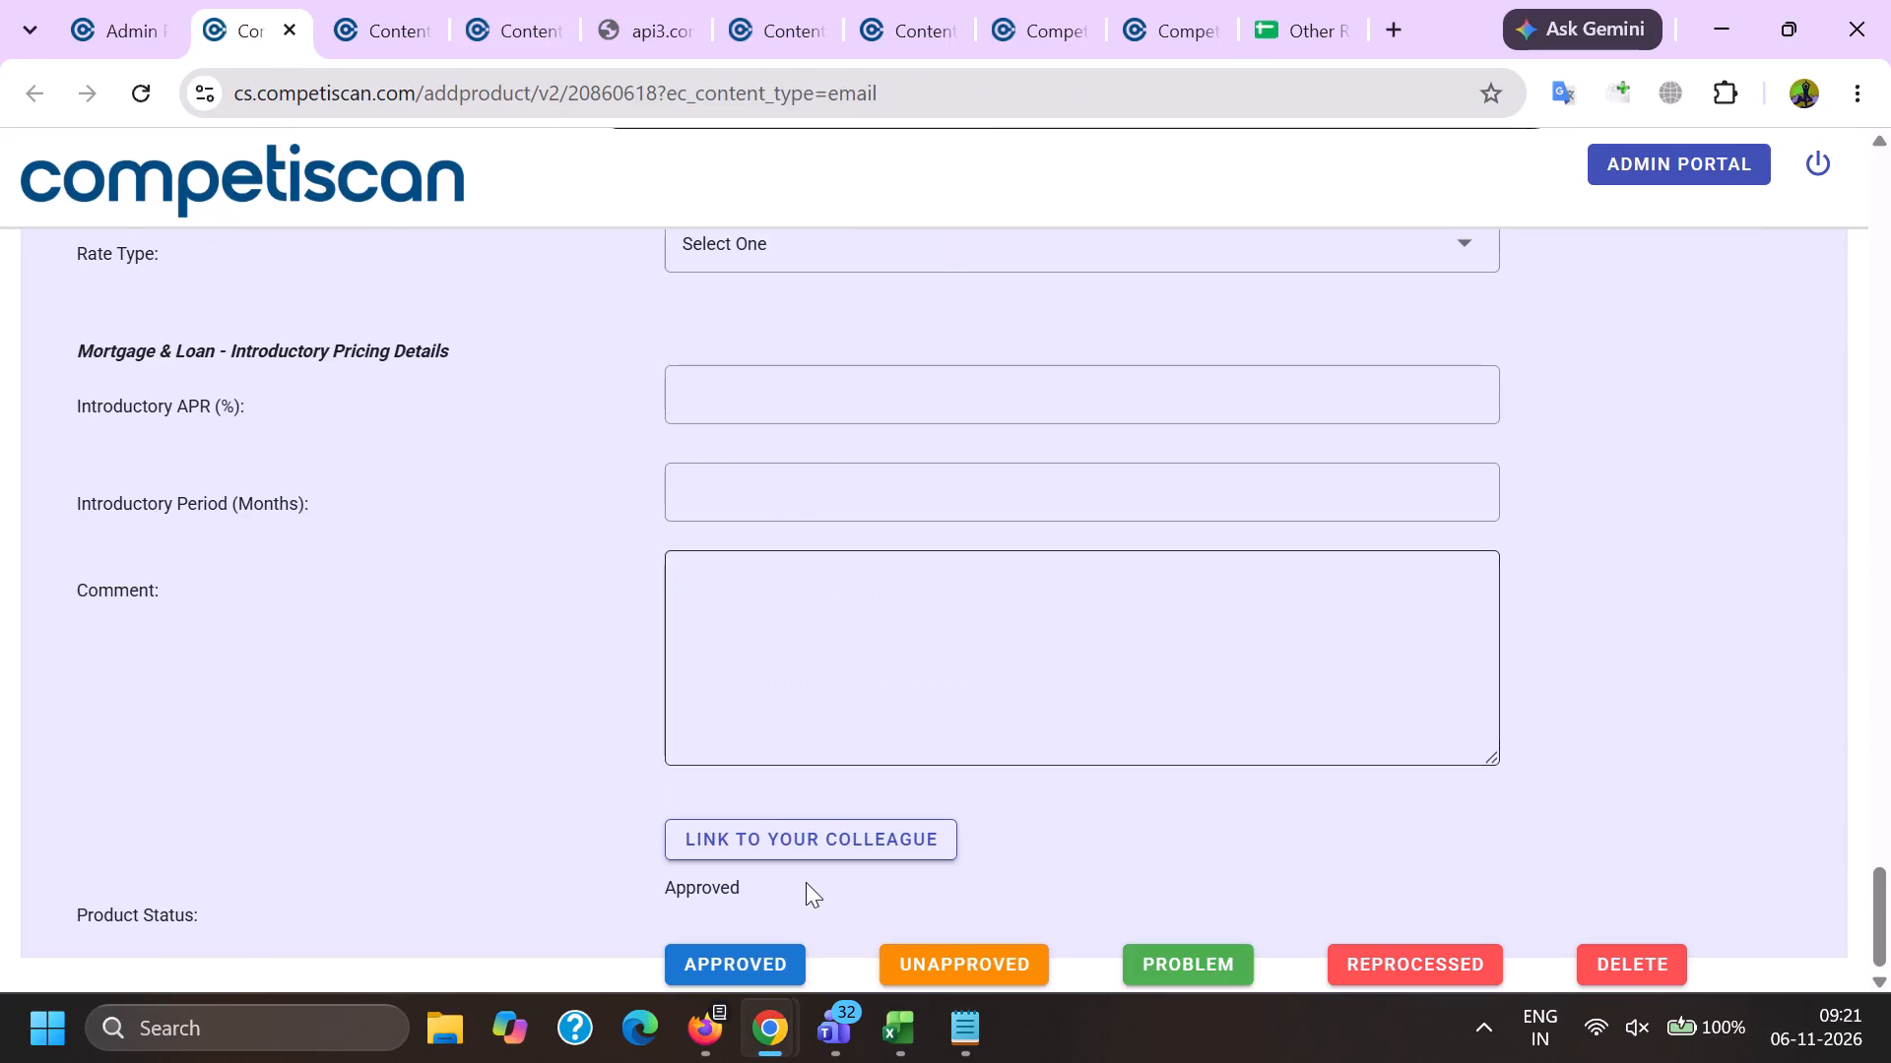
click(758, 948)
Close the tabs of the finished emails, including the 91372577 HTML view and the 91381797 editor.
click(534, 0)
click(709, 2)
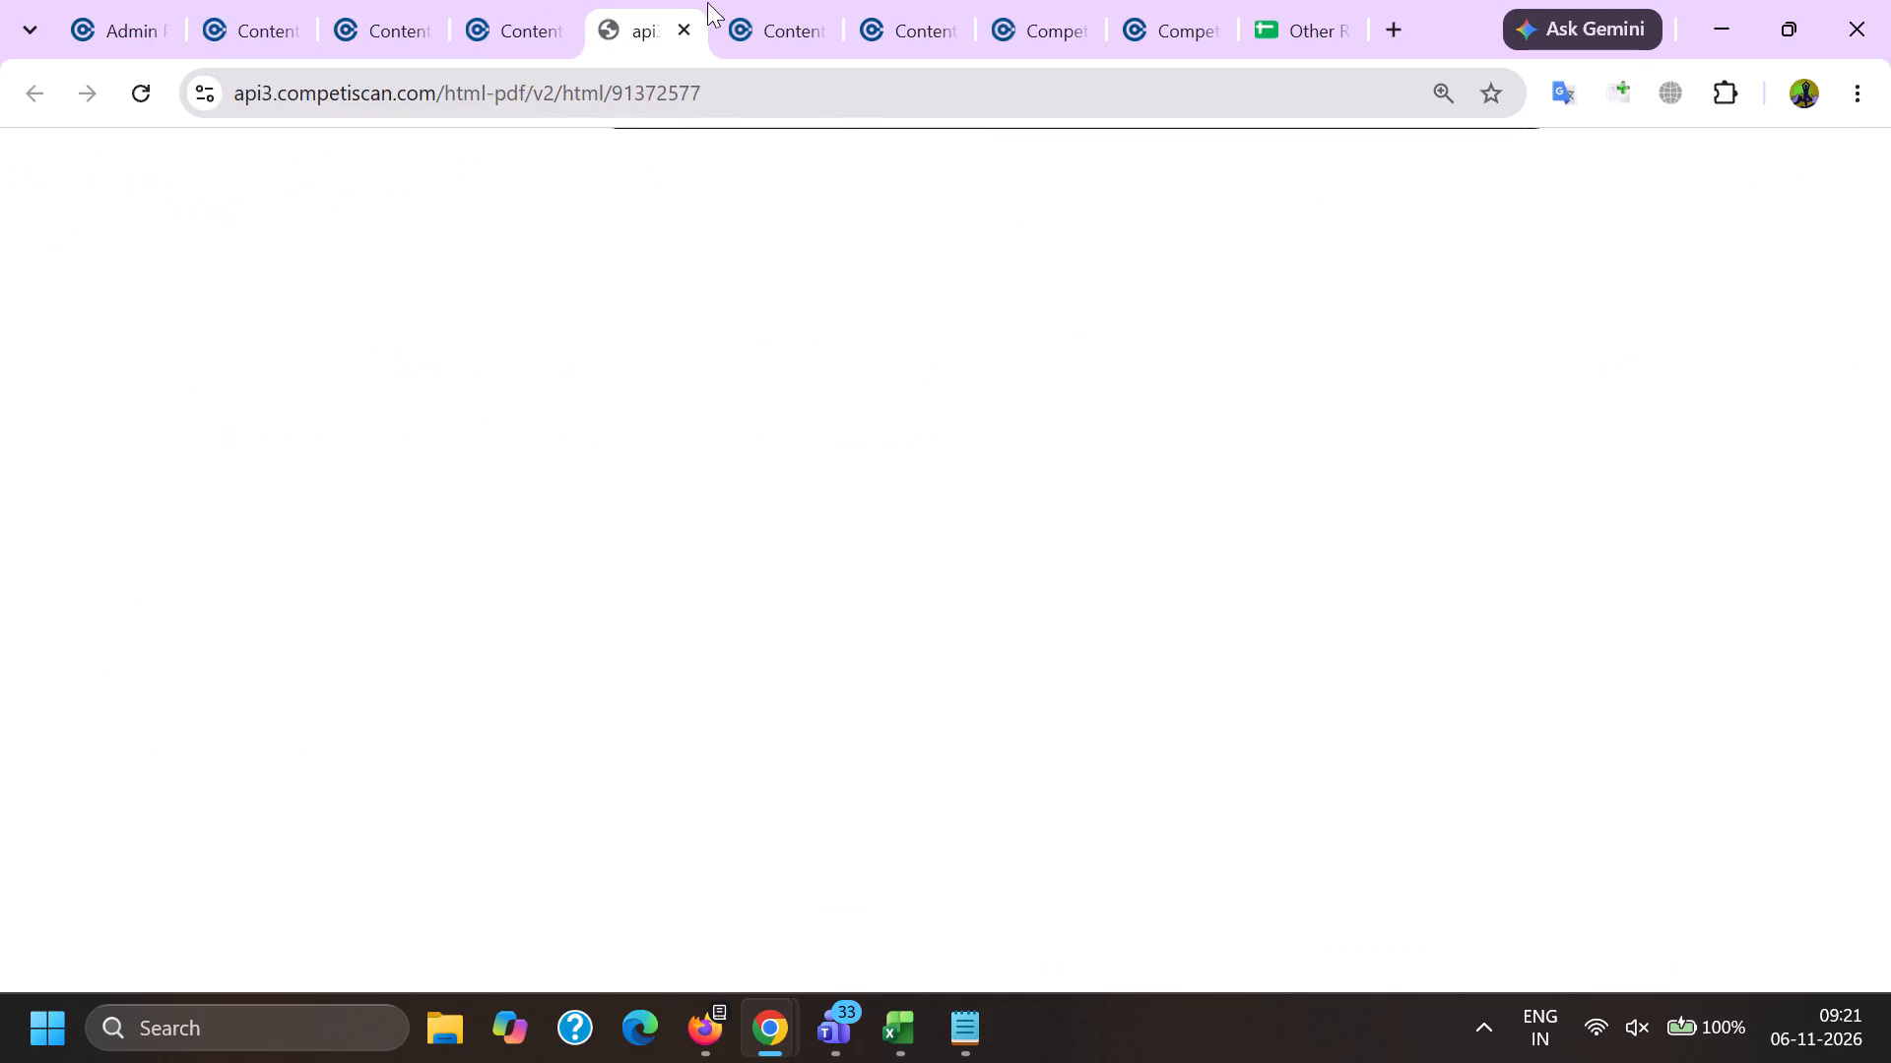
click(536, 0)
click(551, 34)
click(551, 34)
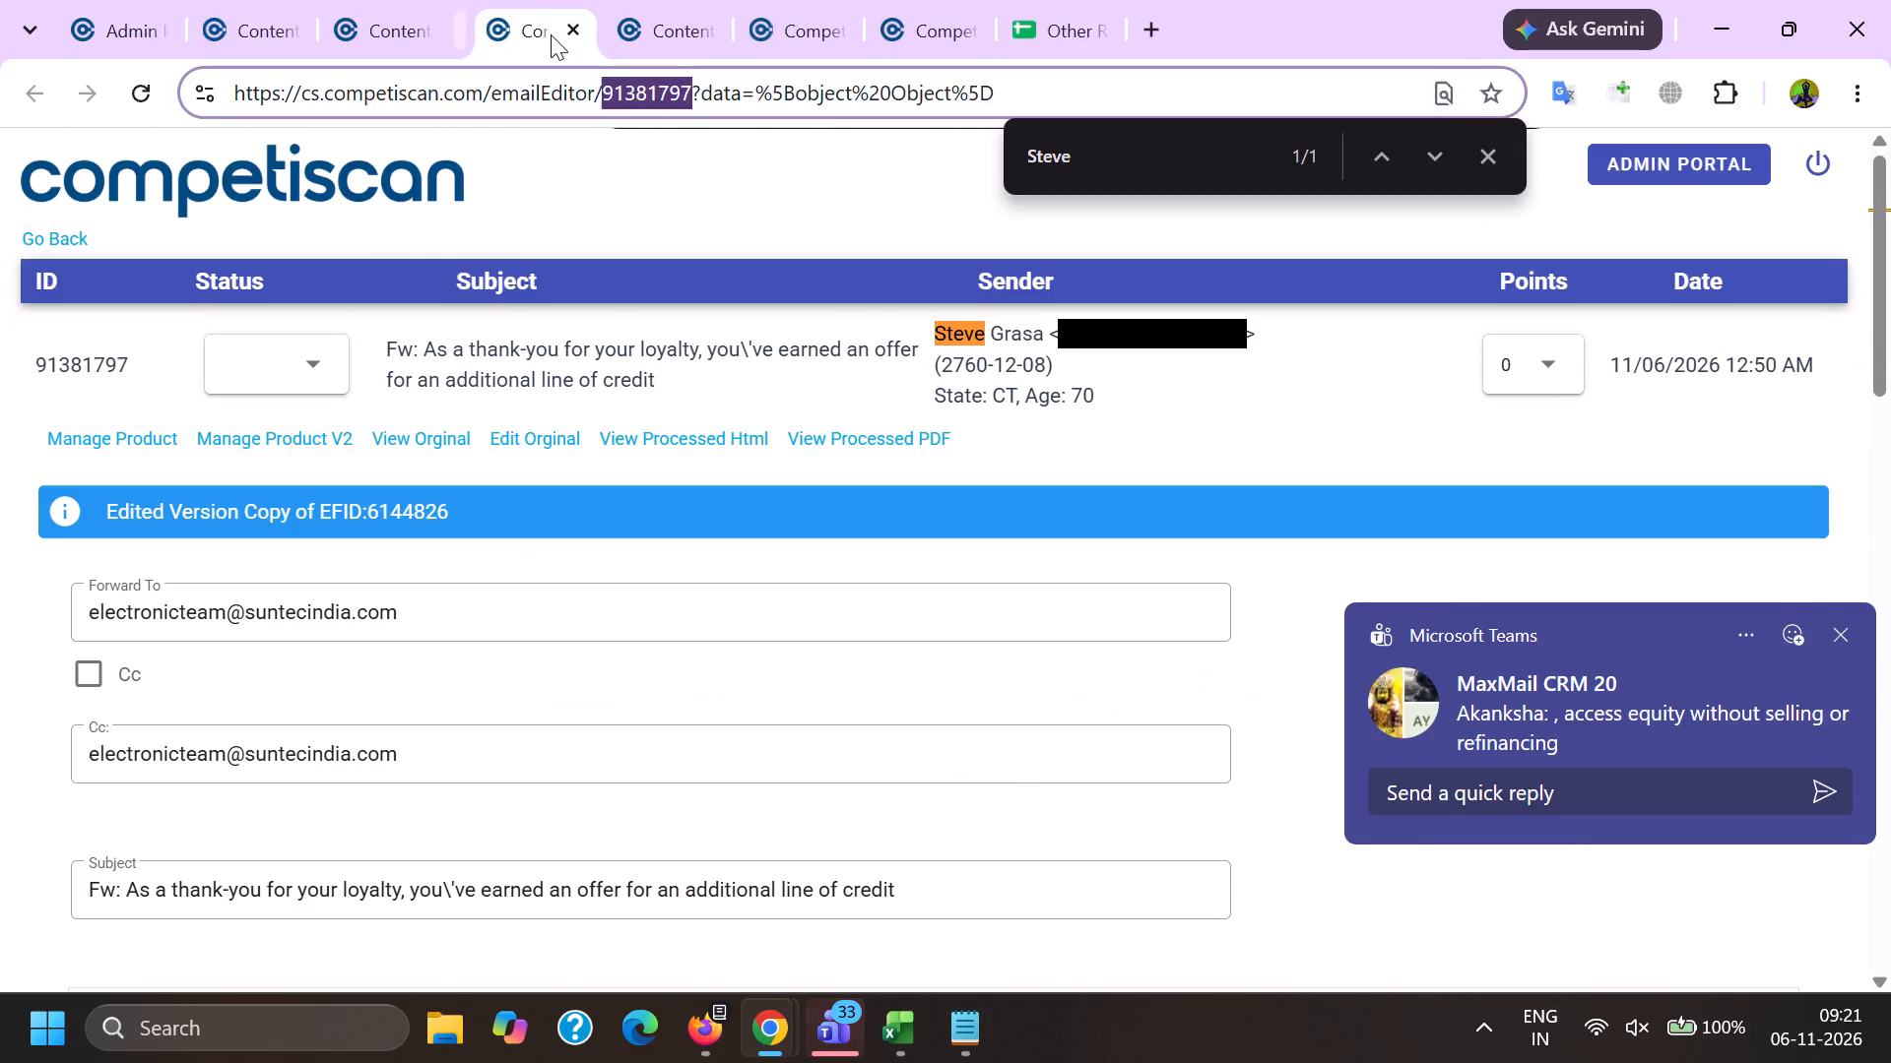
click(550, 25)
Search the Content Portal email subjects for "Your favorite bedding, shipped free" in place of the Capital One subject.
click(373, 0)
scroll(493, 531, down, 10)
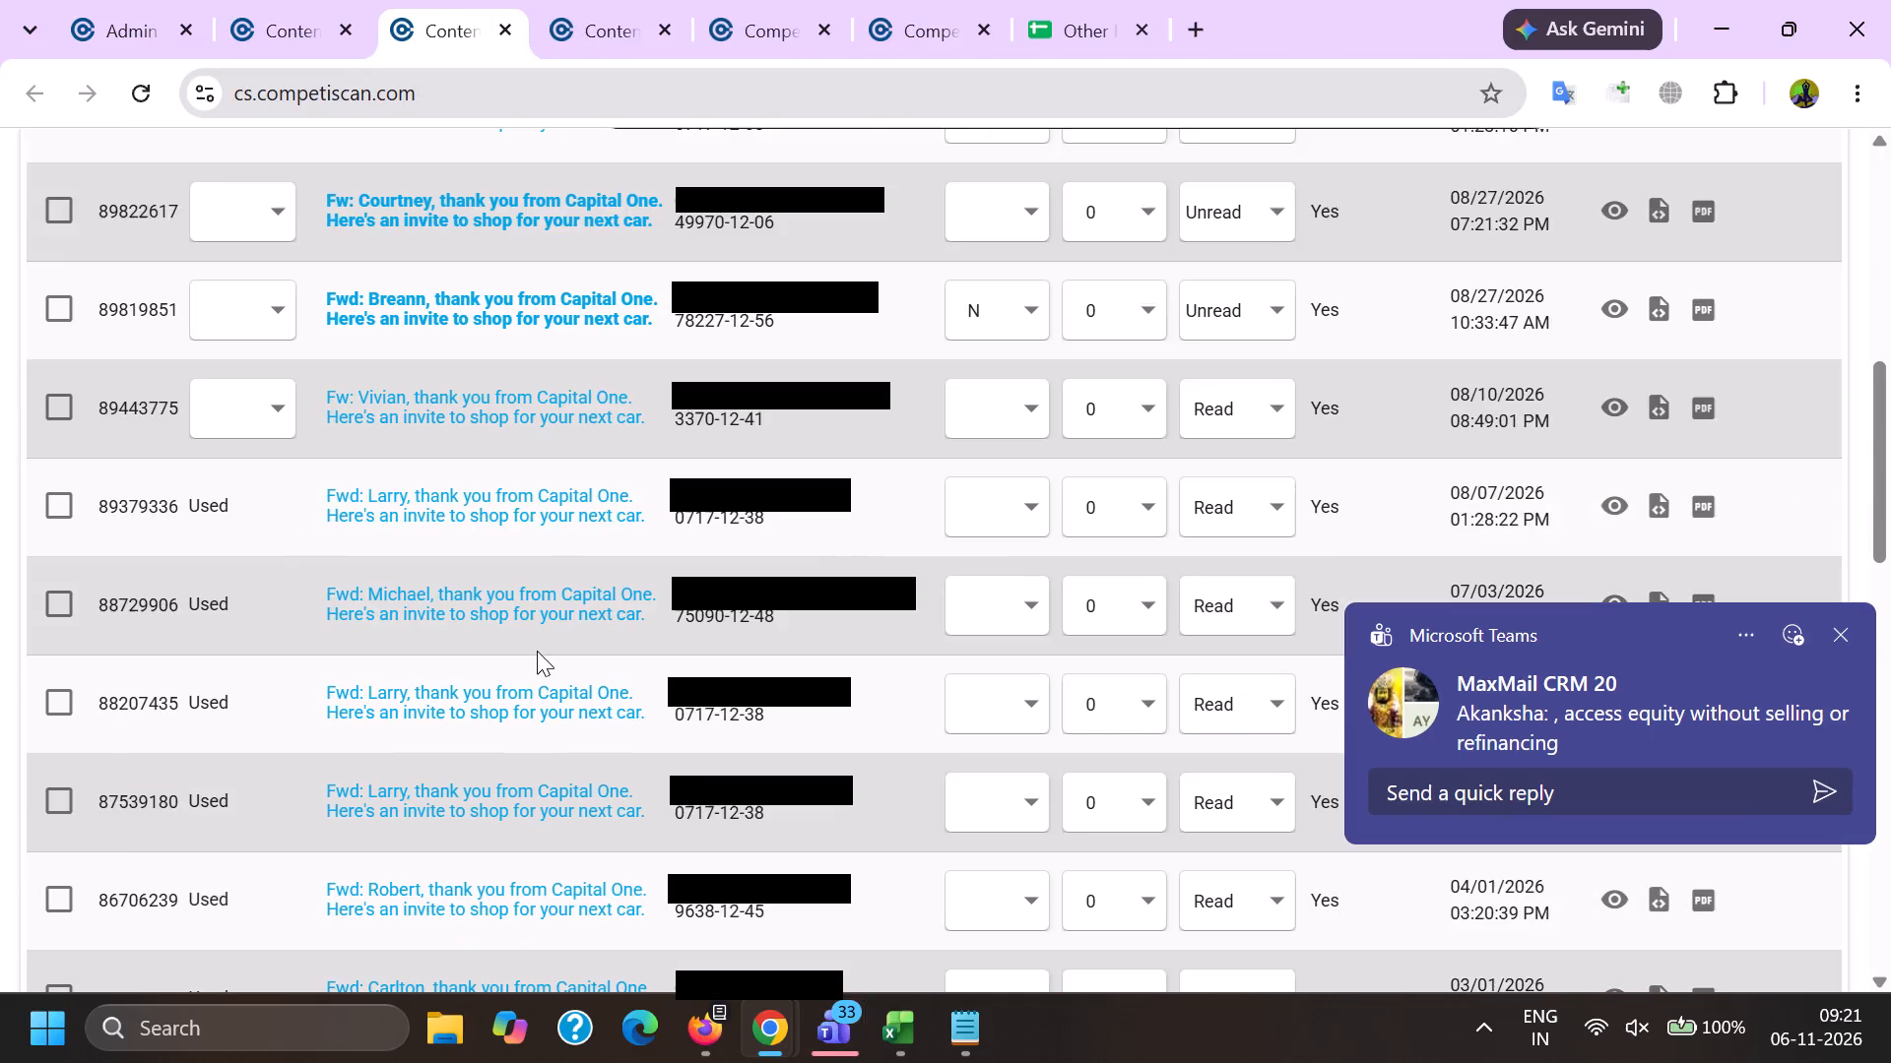
scroll(537, 651, down, 12)
scroll(539, 711, up, 2)
triple_click(501, 635)
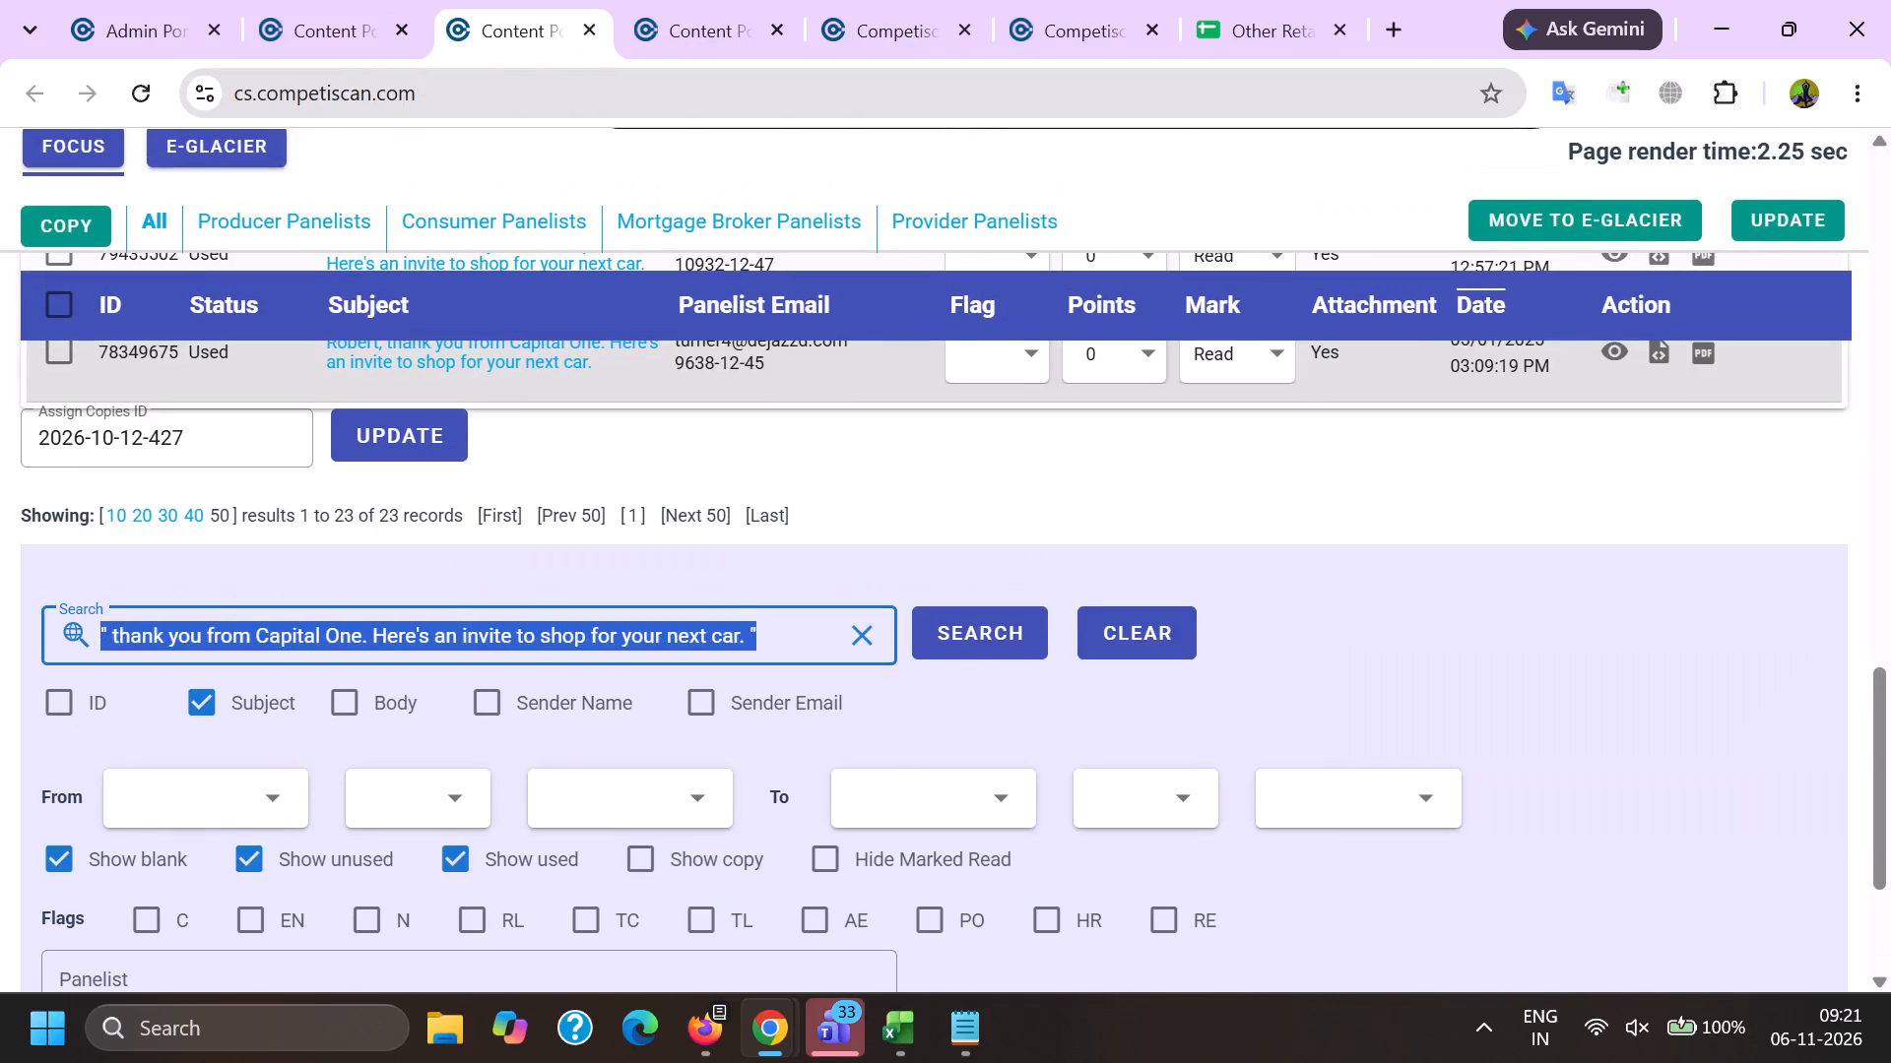
key(BackSpace)
key(shift+quotedbl)
key(ctrl+v)
key(shift+quotedbl)
key(Return)
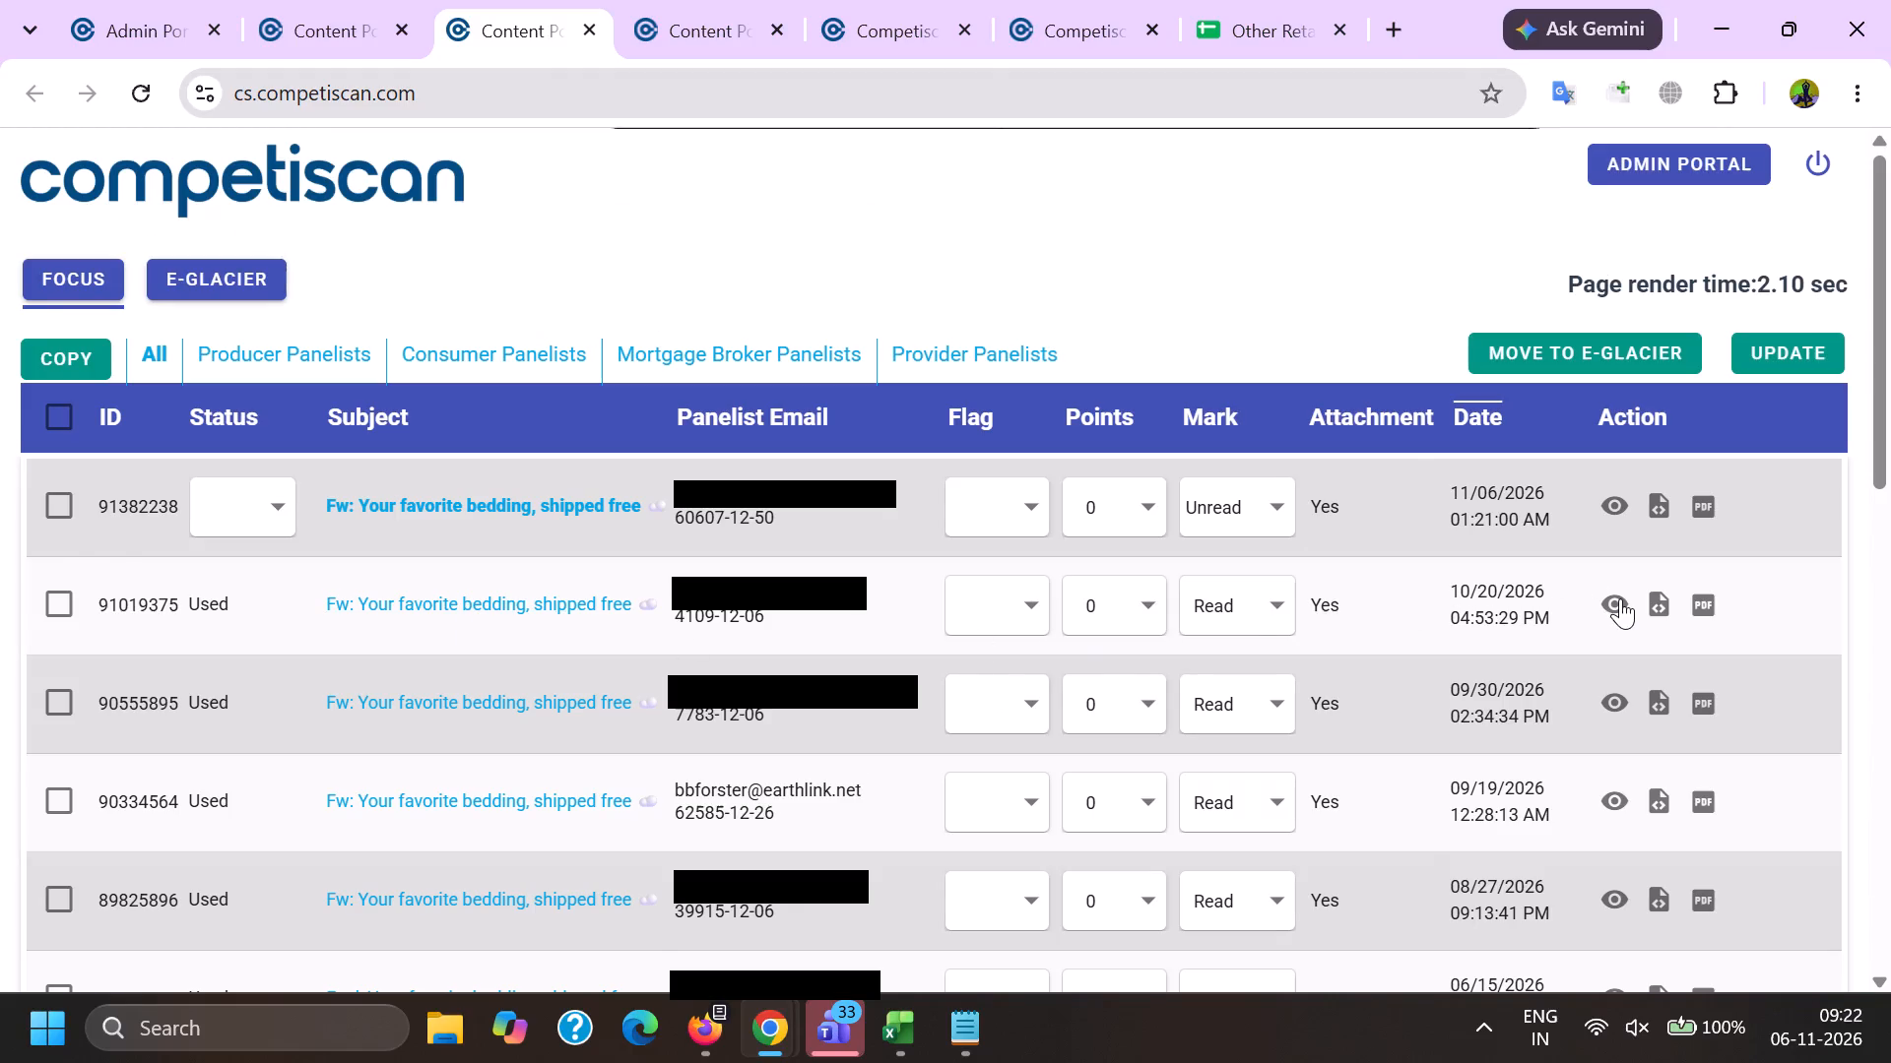
Open the unread email 91382238 in its own email editor tab and rerun the subject search.
click(1620, 598)
click(1551, 582)
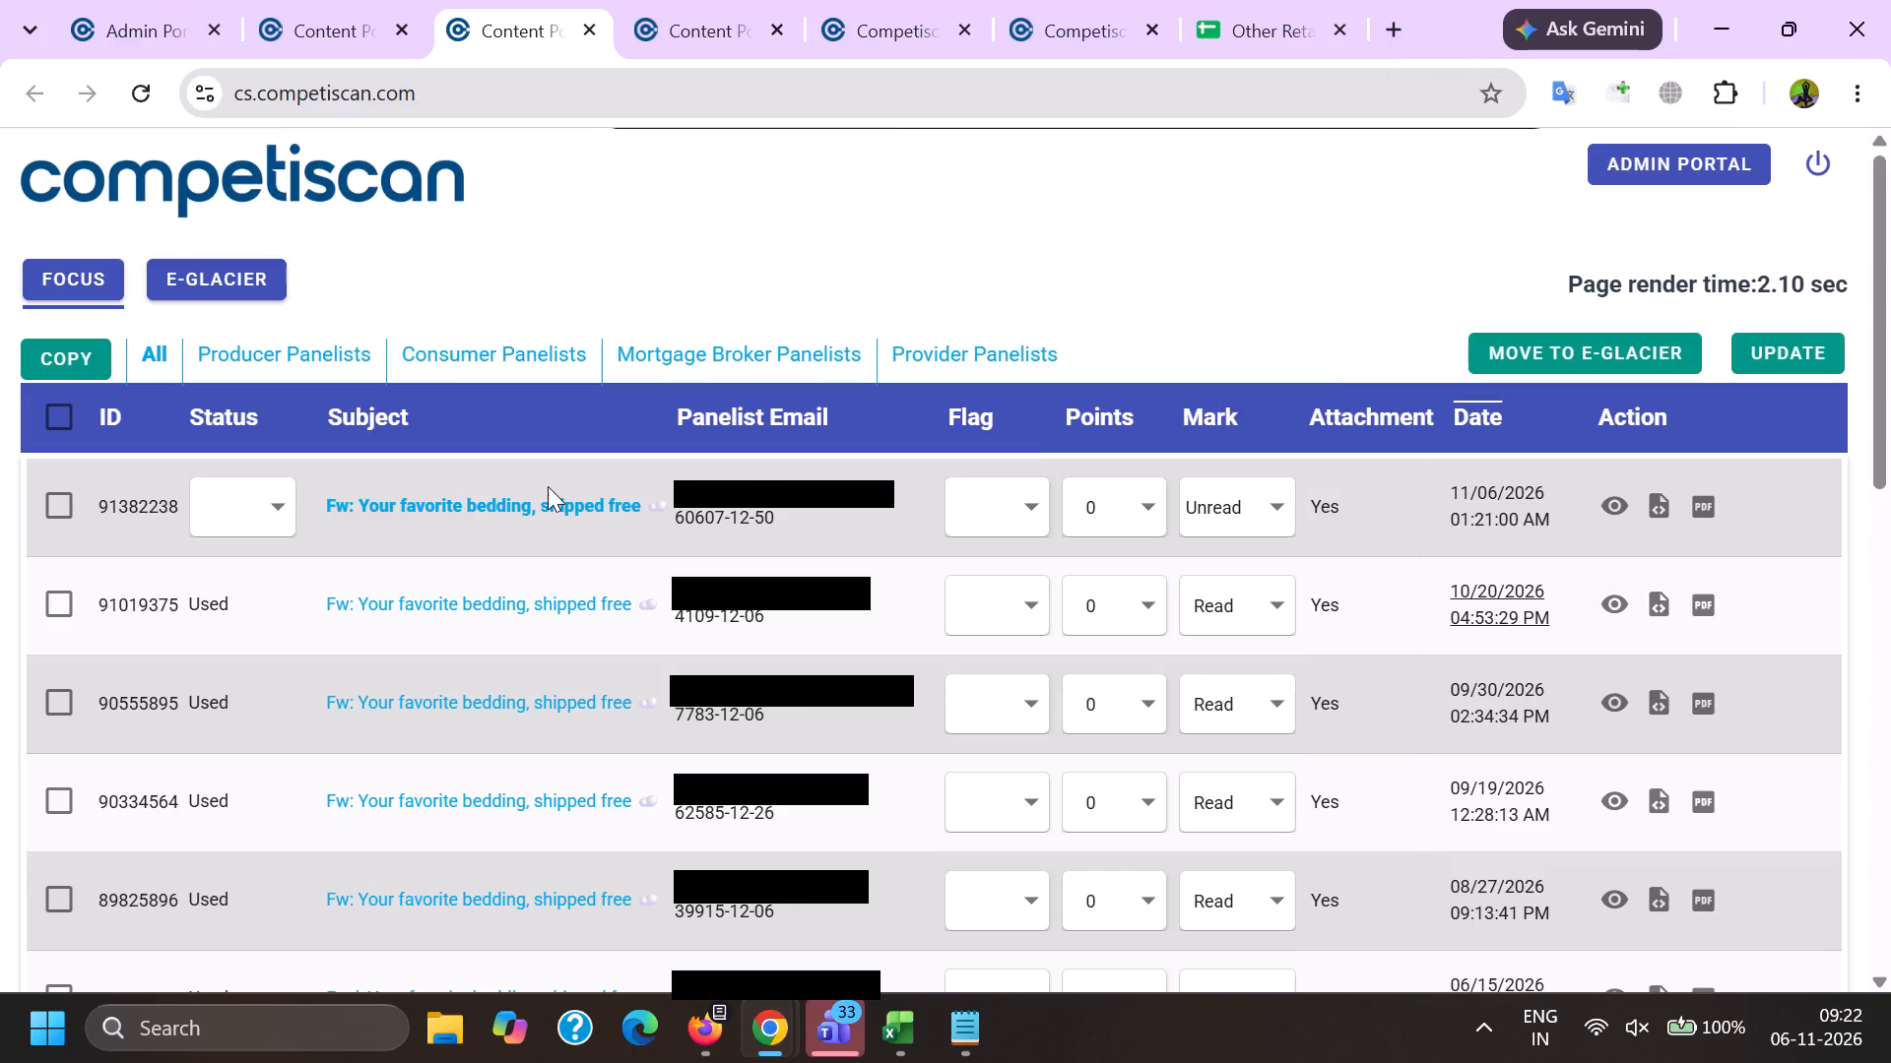
ctrl+click(507, 507)
scroll(732, 557, down, 11)
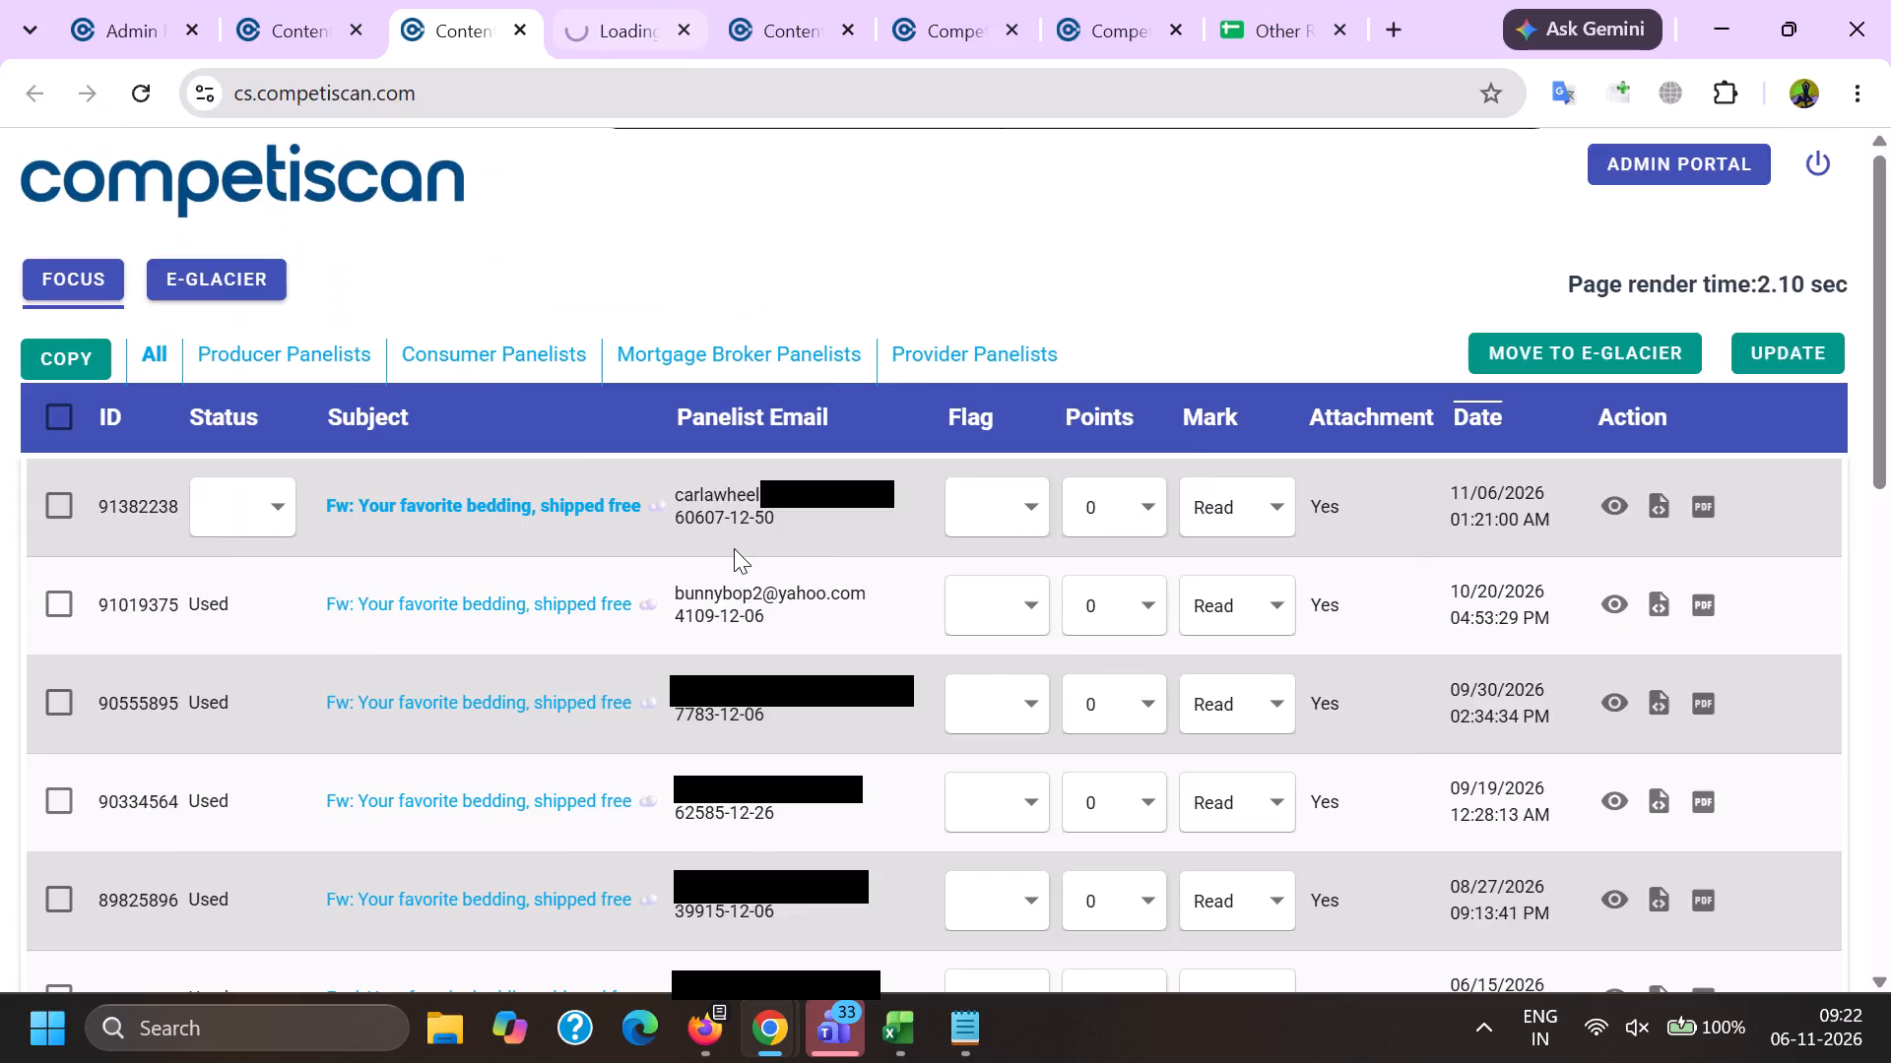
click(661, 570)
scroll(728, 685, up, 1)
click(970, 491)
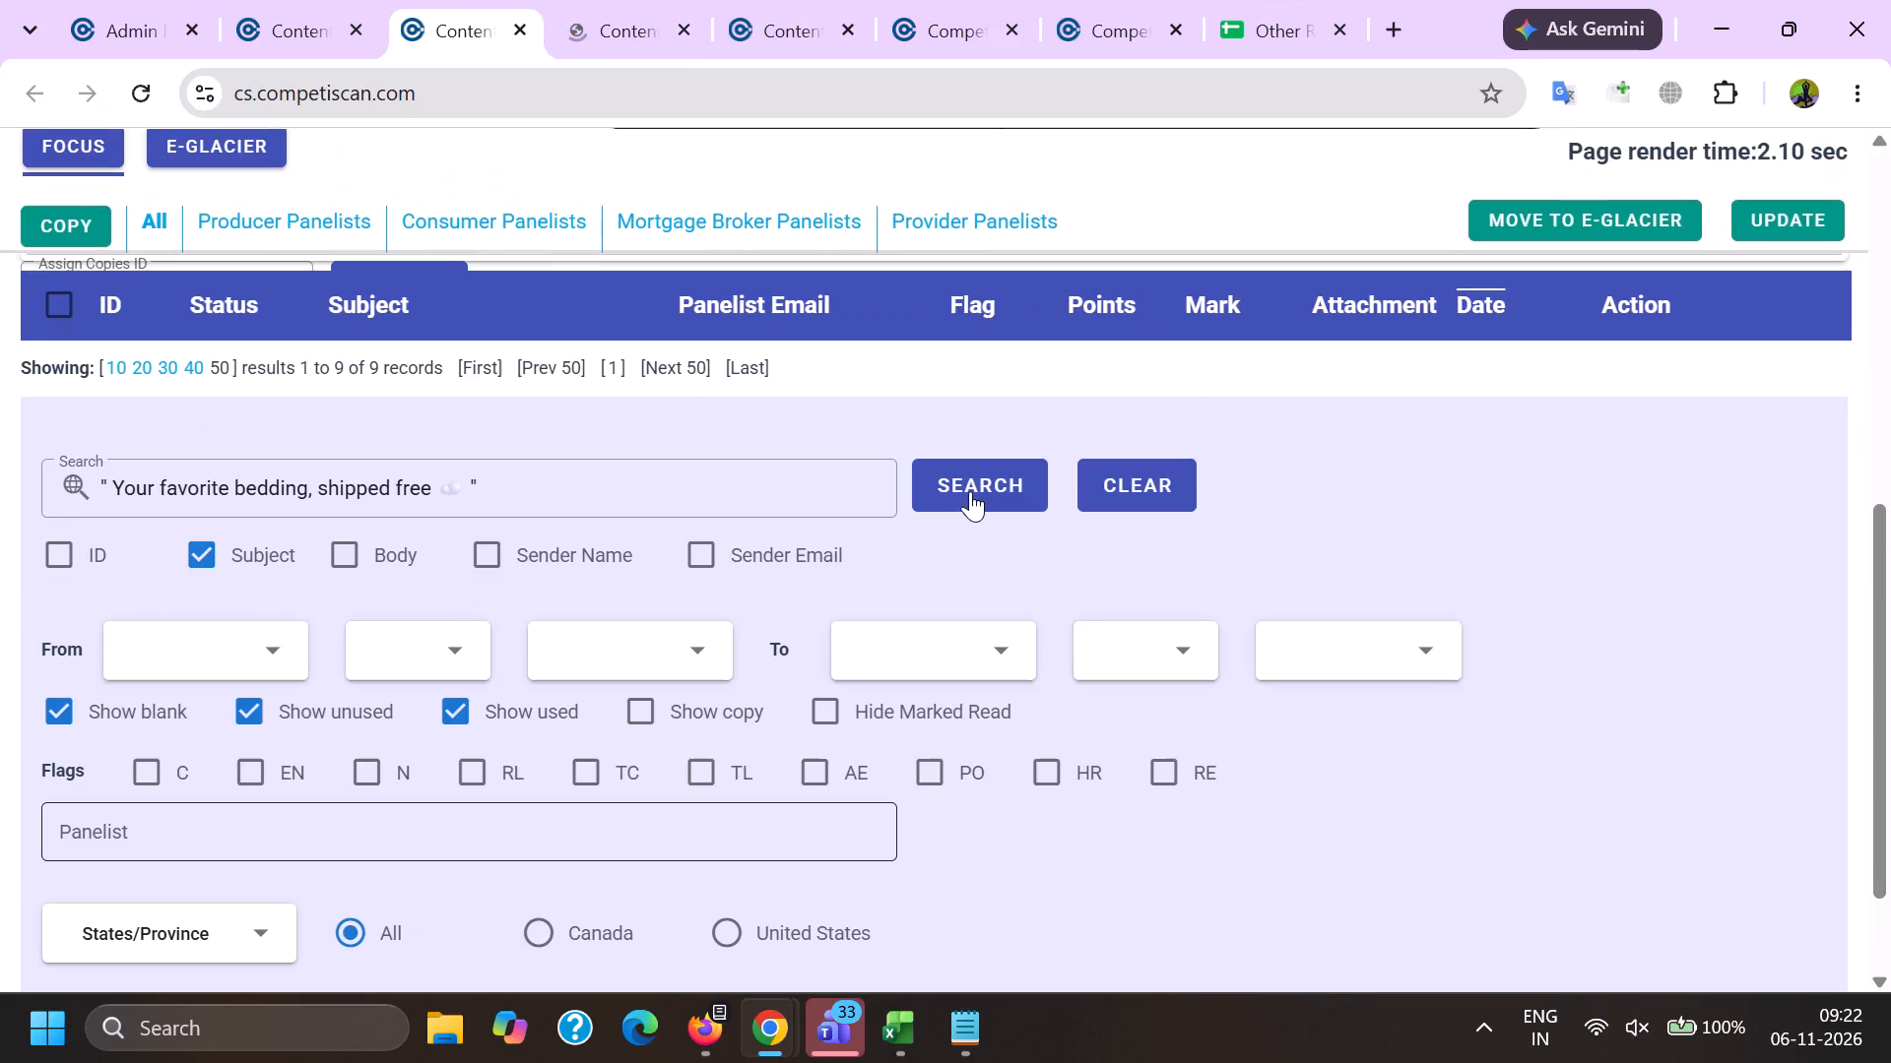
Copy the email's ID 91382238 into the Temp ID column of the first empty row under 06-Nov-26 in Excel.
click(608, 0)
double_click(586, 108)
key(ctrl+c)
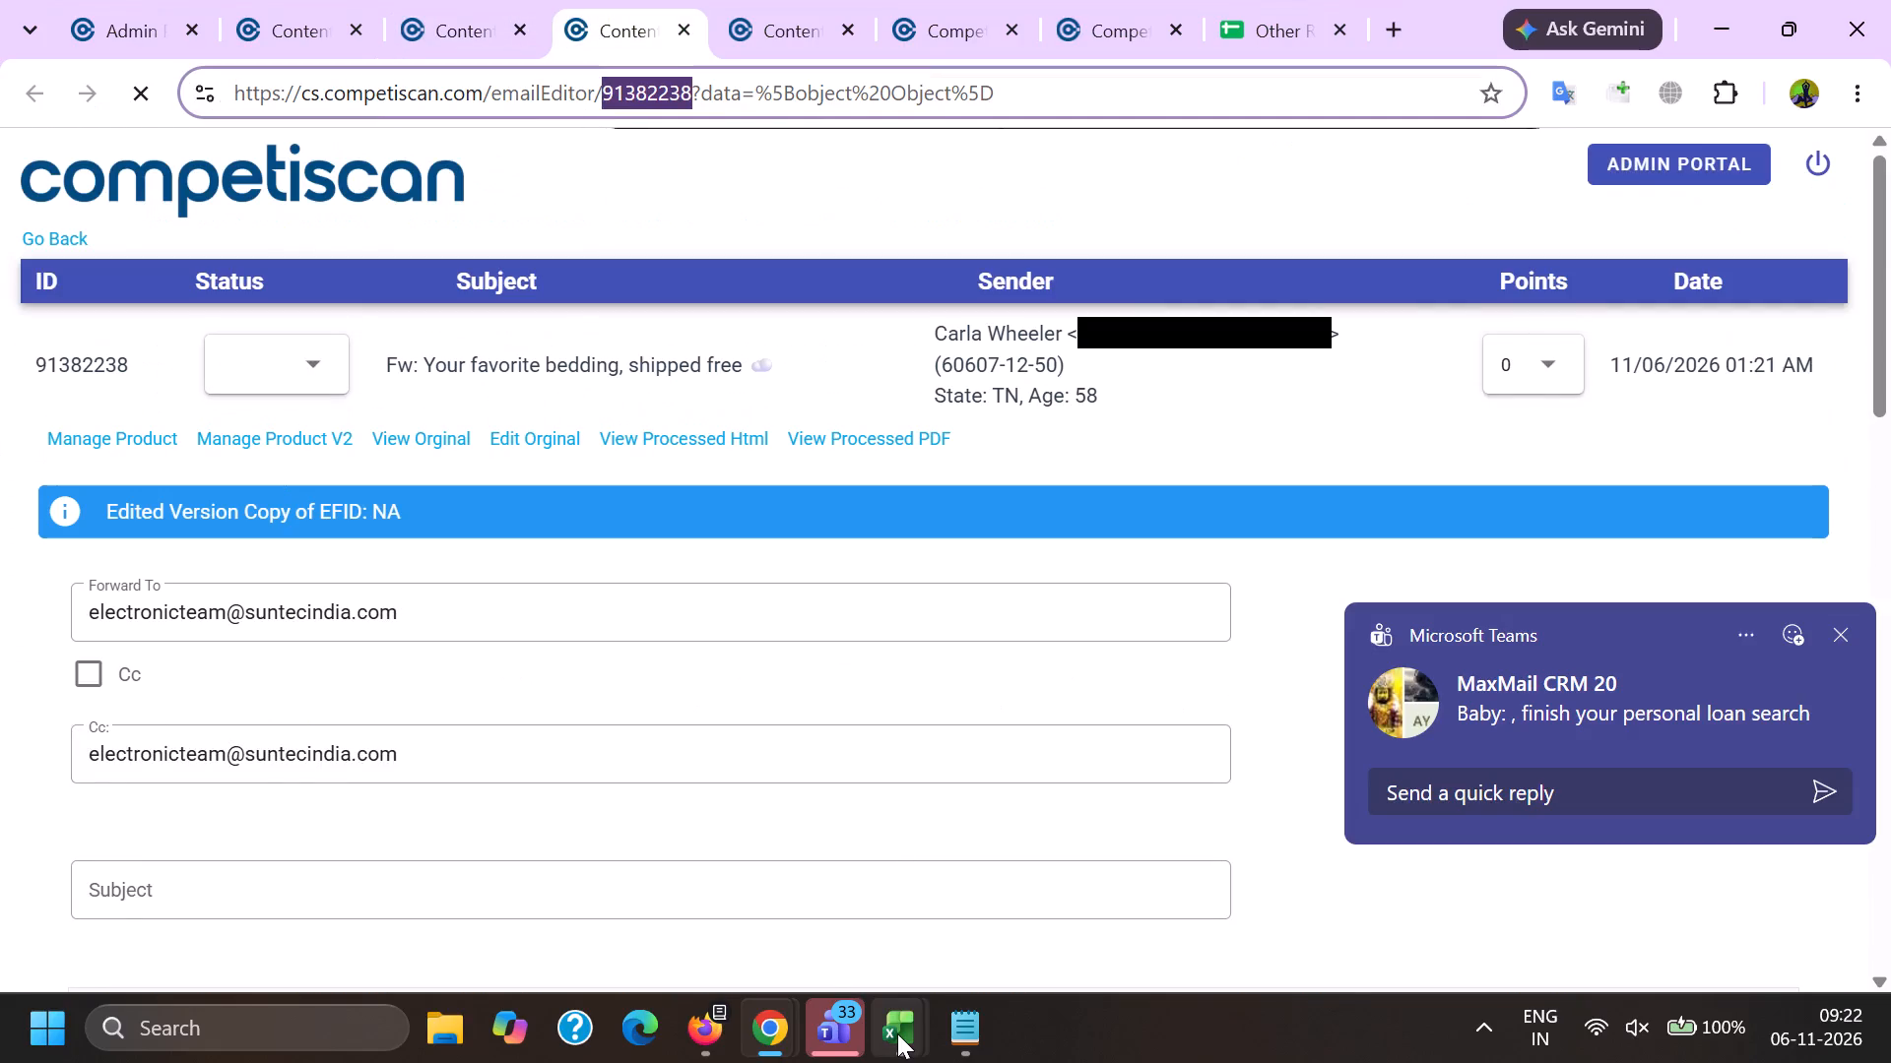
click(897, 1033)
click(1205, 915)
click(110, 639)
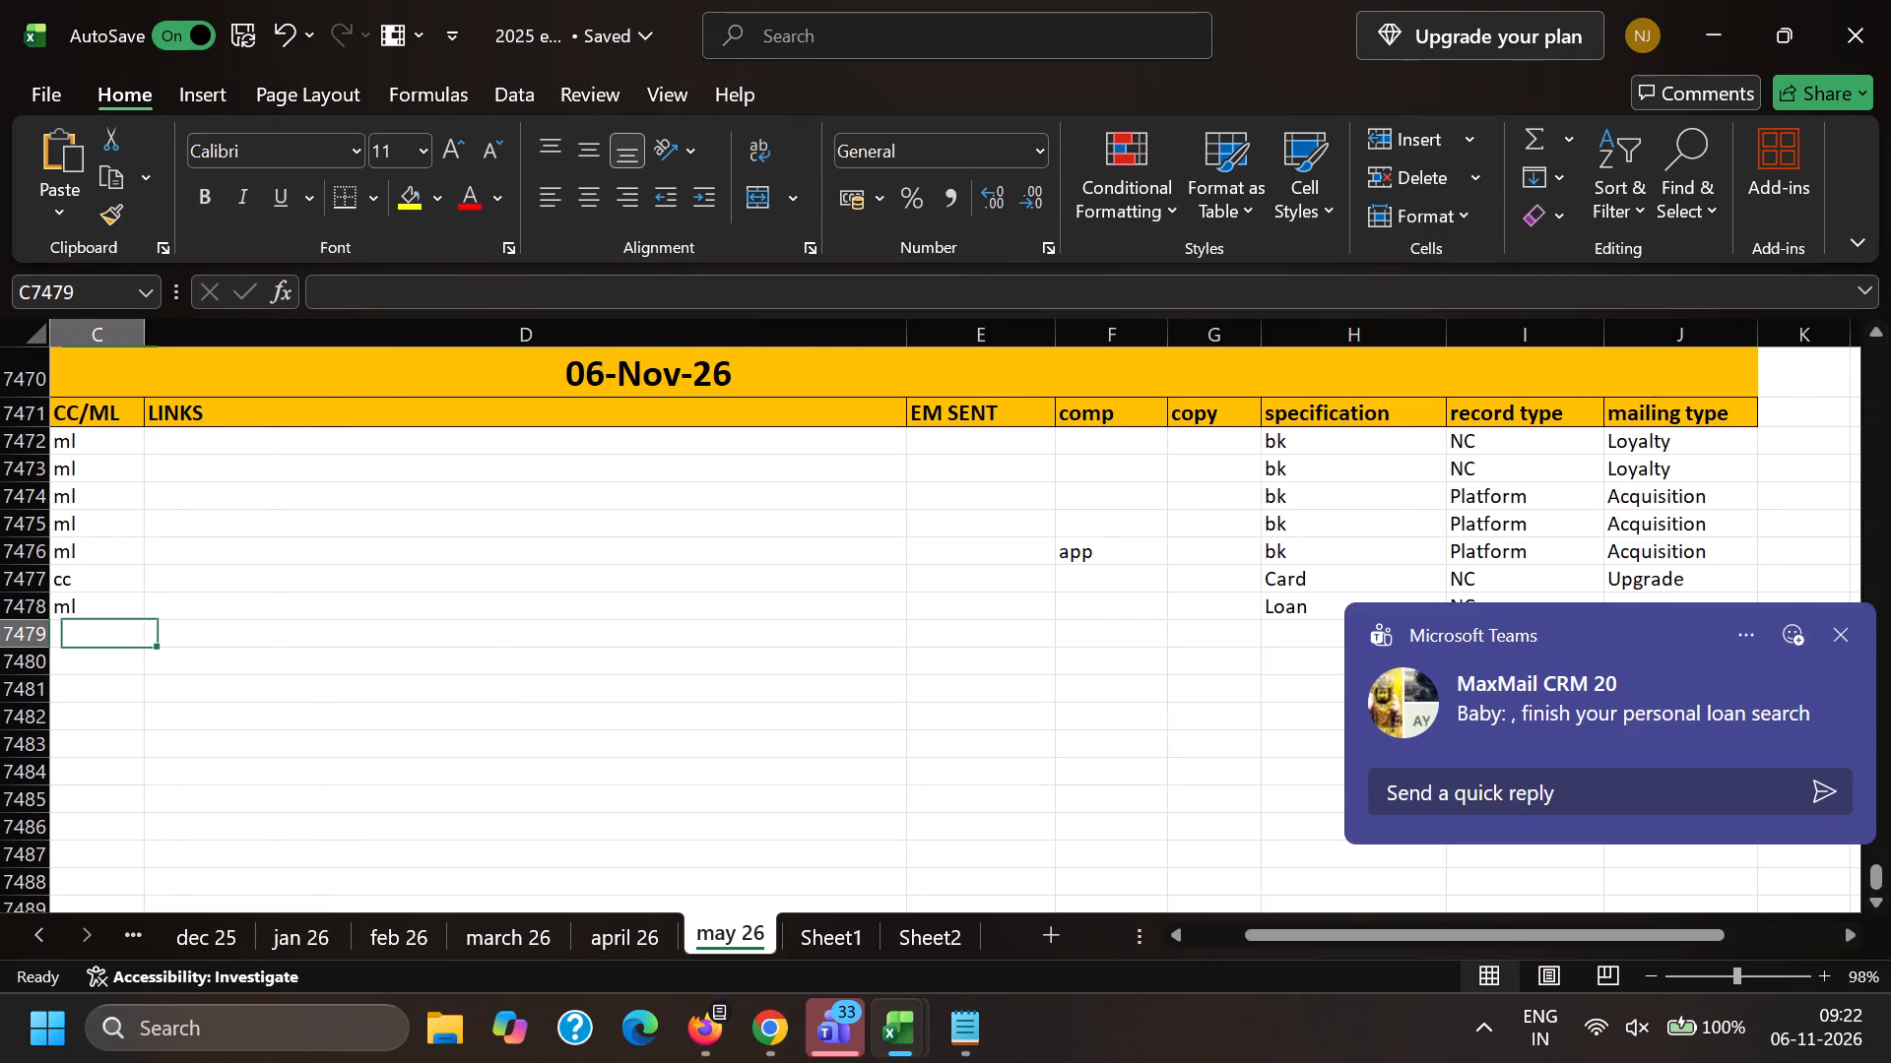
key(Left)
key(Left)
key(Right)
key(ctrl+v)
Enter cc as the type and Card as the specification for email 91382238 in the log.
key(Right)
text(CC)
key(Right)
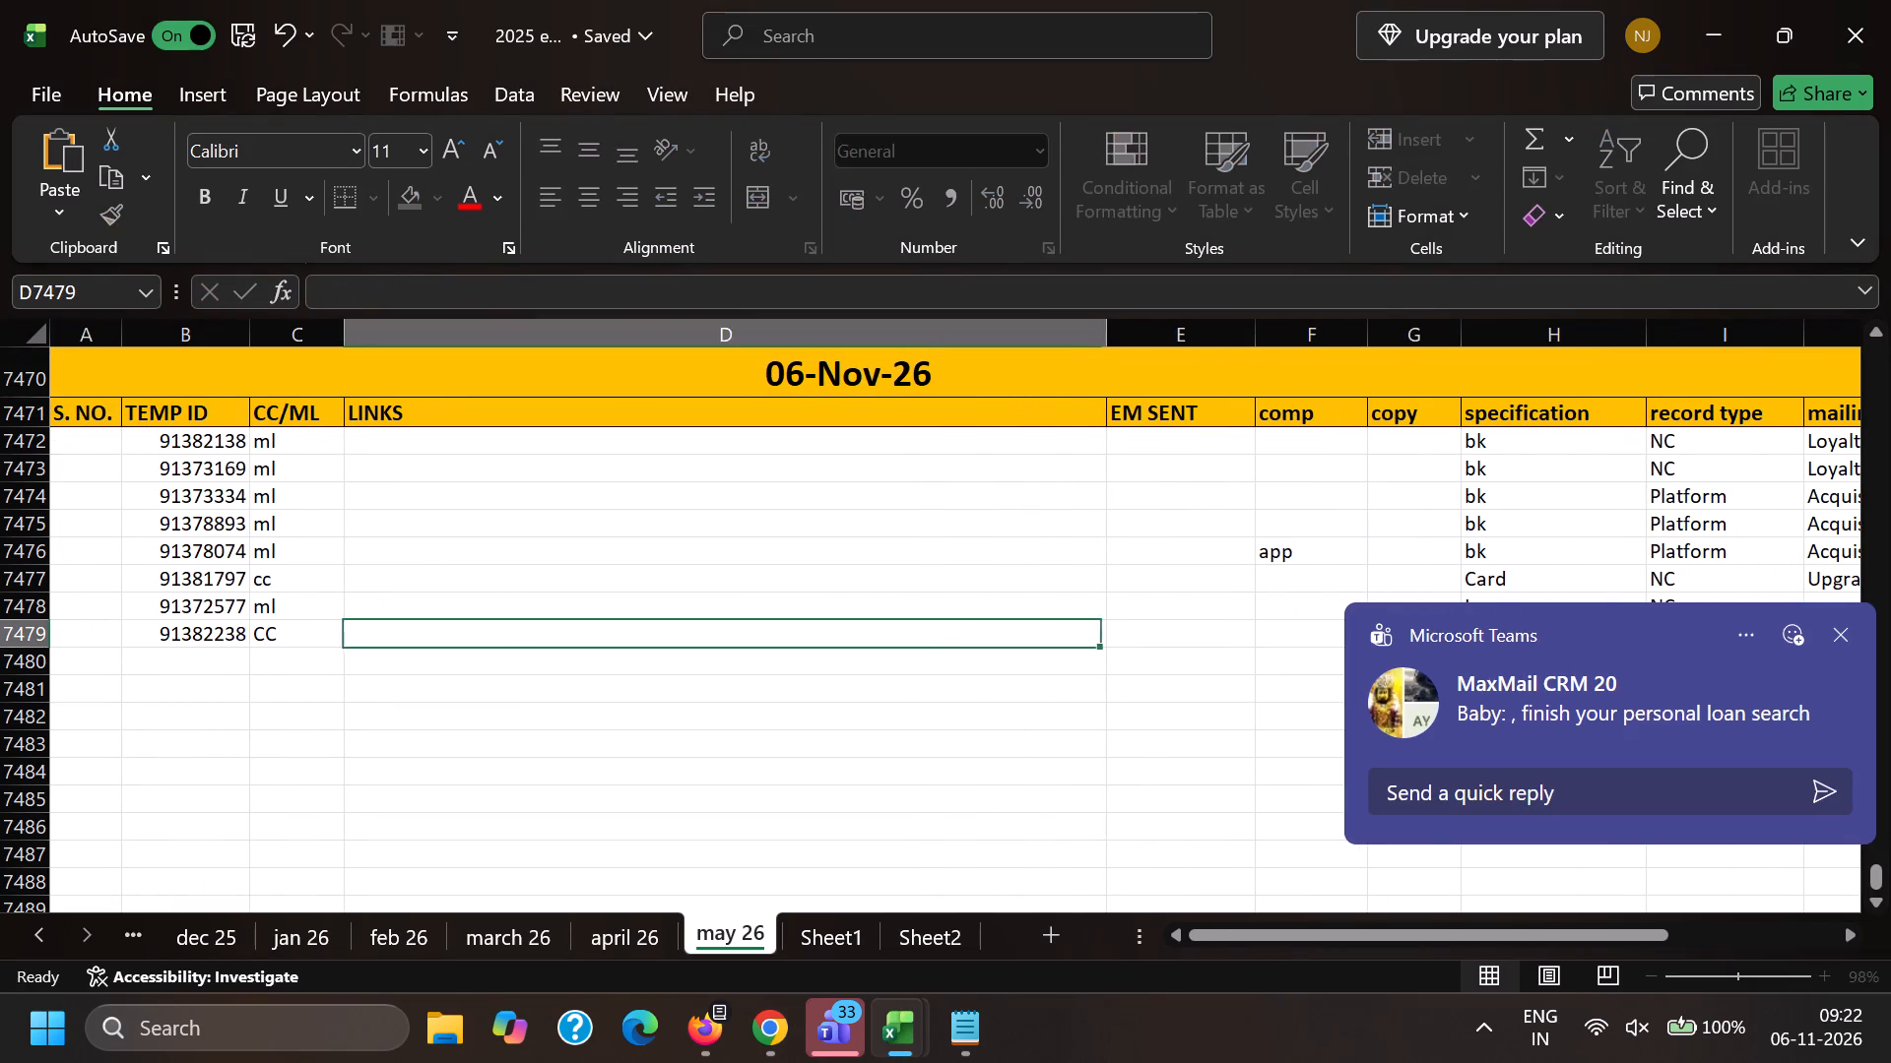
key(Right)
key(Left)
key(Left)
text(cc)
key(Right)
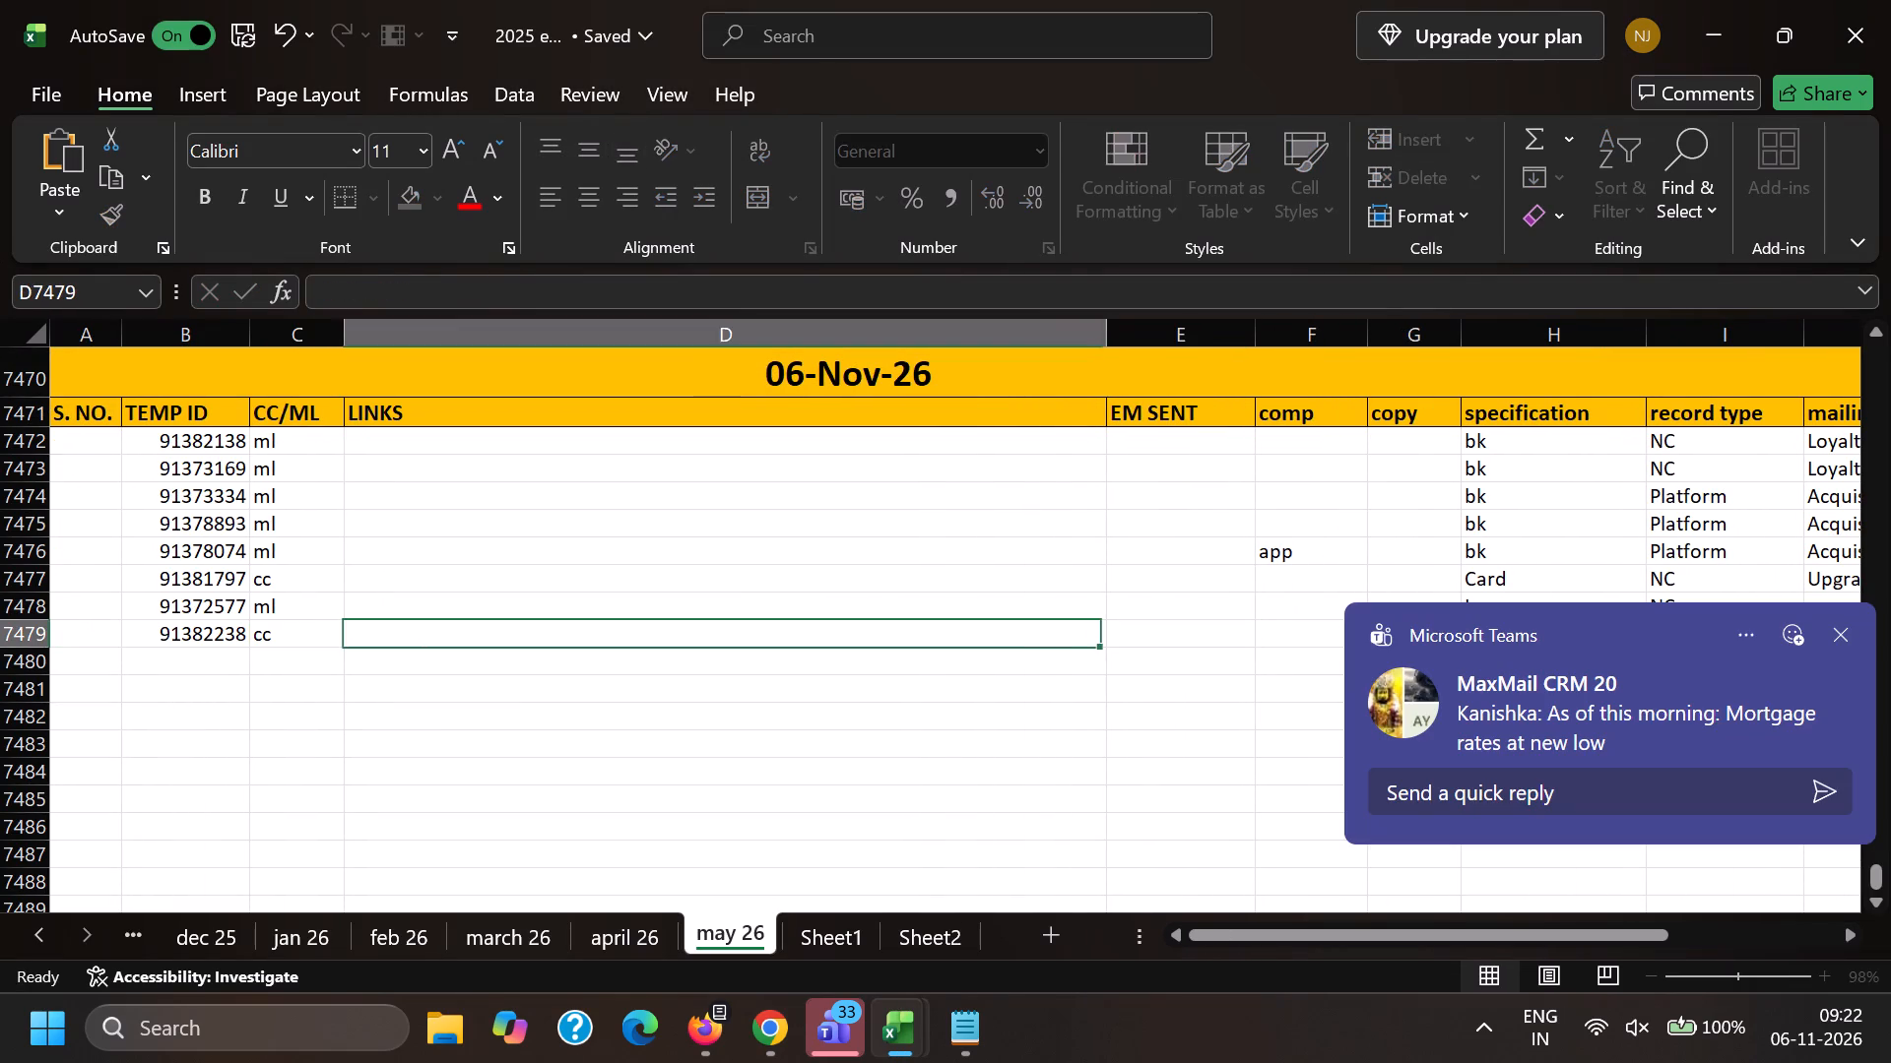
key(Right)
key(Right)
key(Right)
key(Right)
key(c)
key(Right)
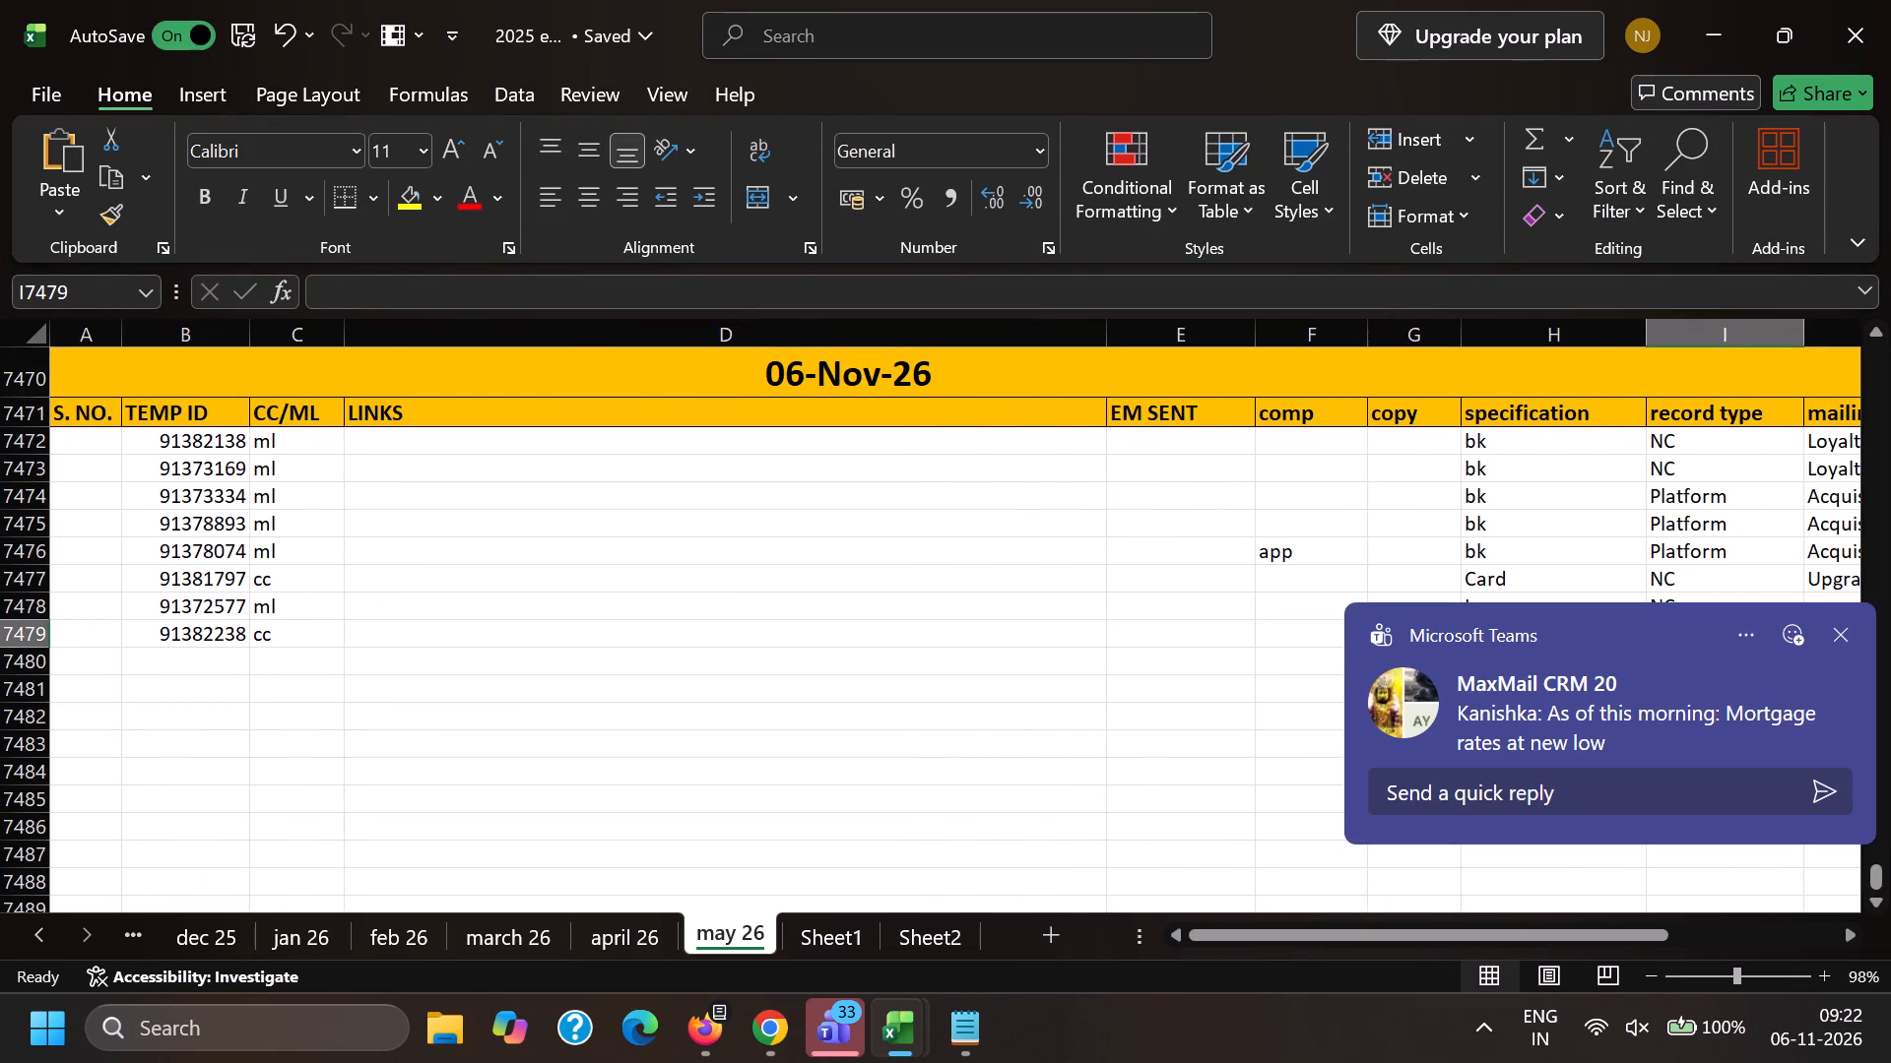
scroll(110, 635, up, 6)
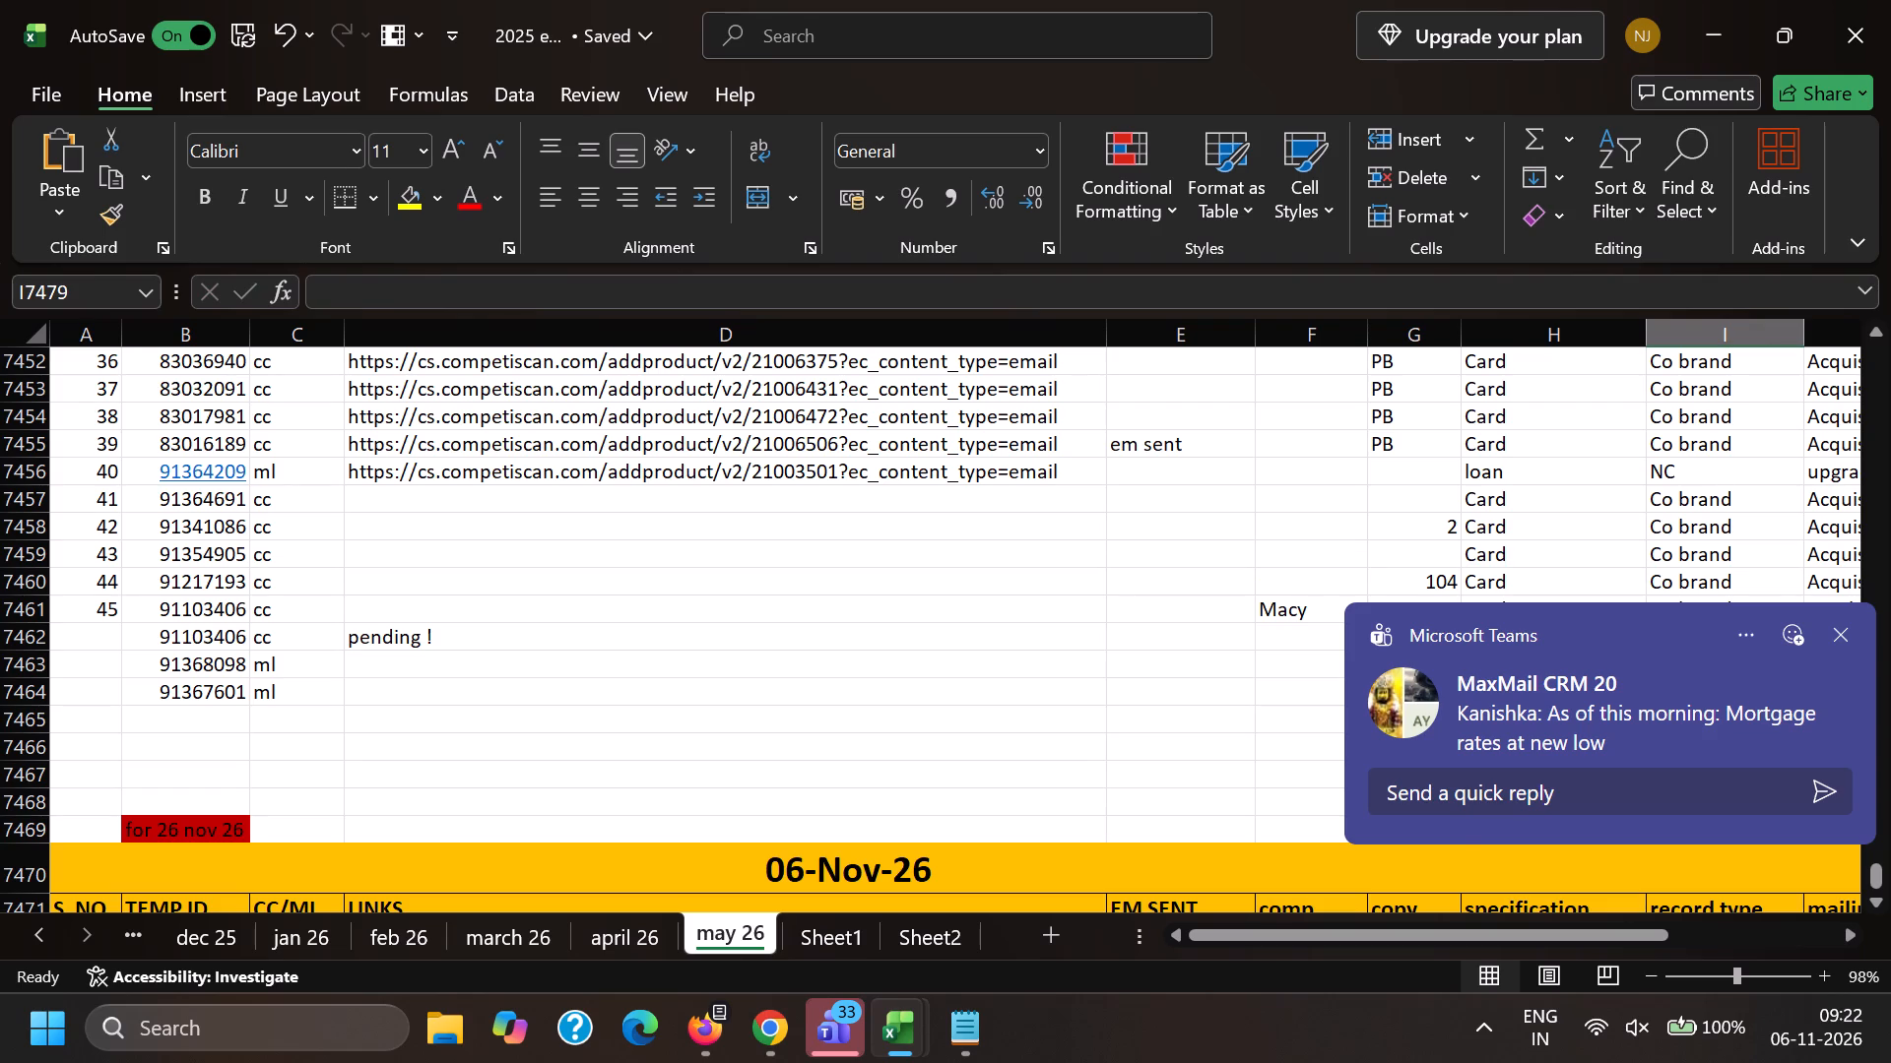
click(1653, 509)
key(shift+Right)
key(ctrl+c)
scroll(1814, 484, down, 5)
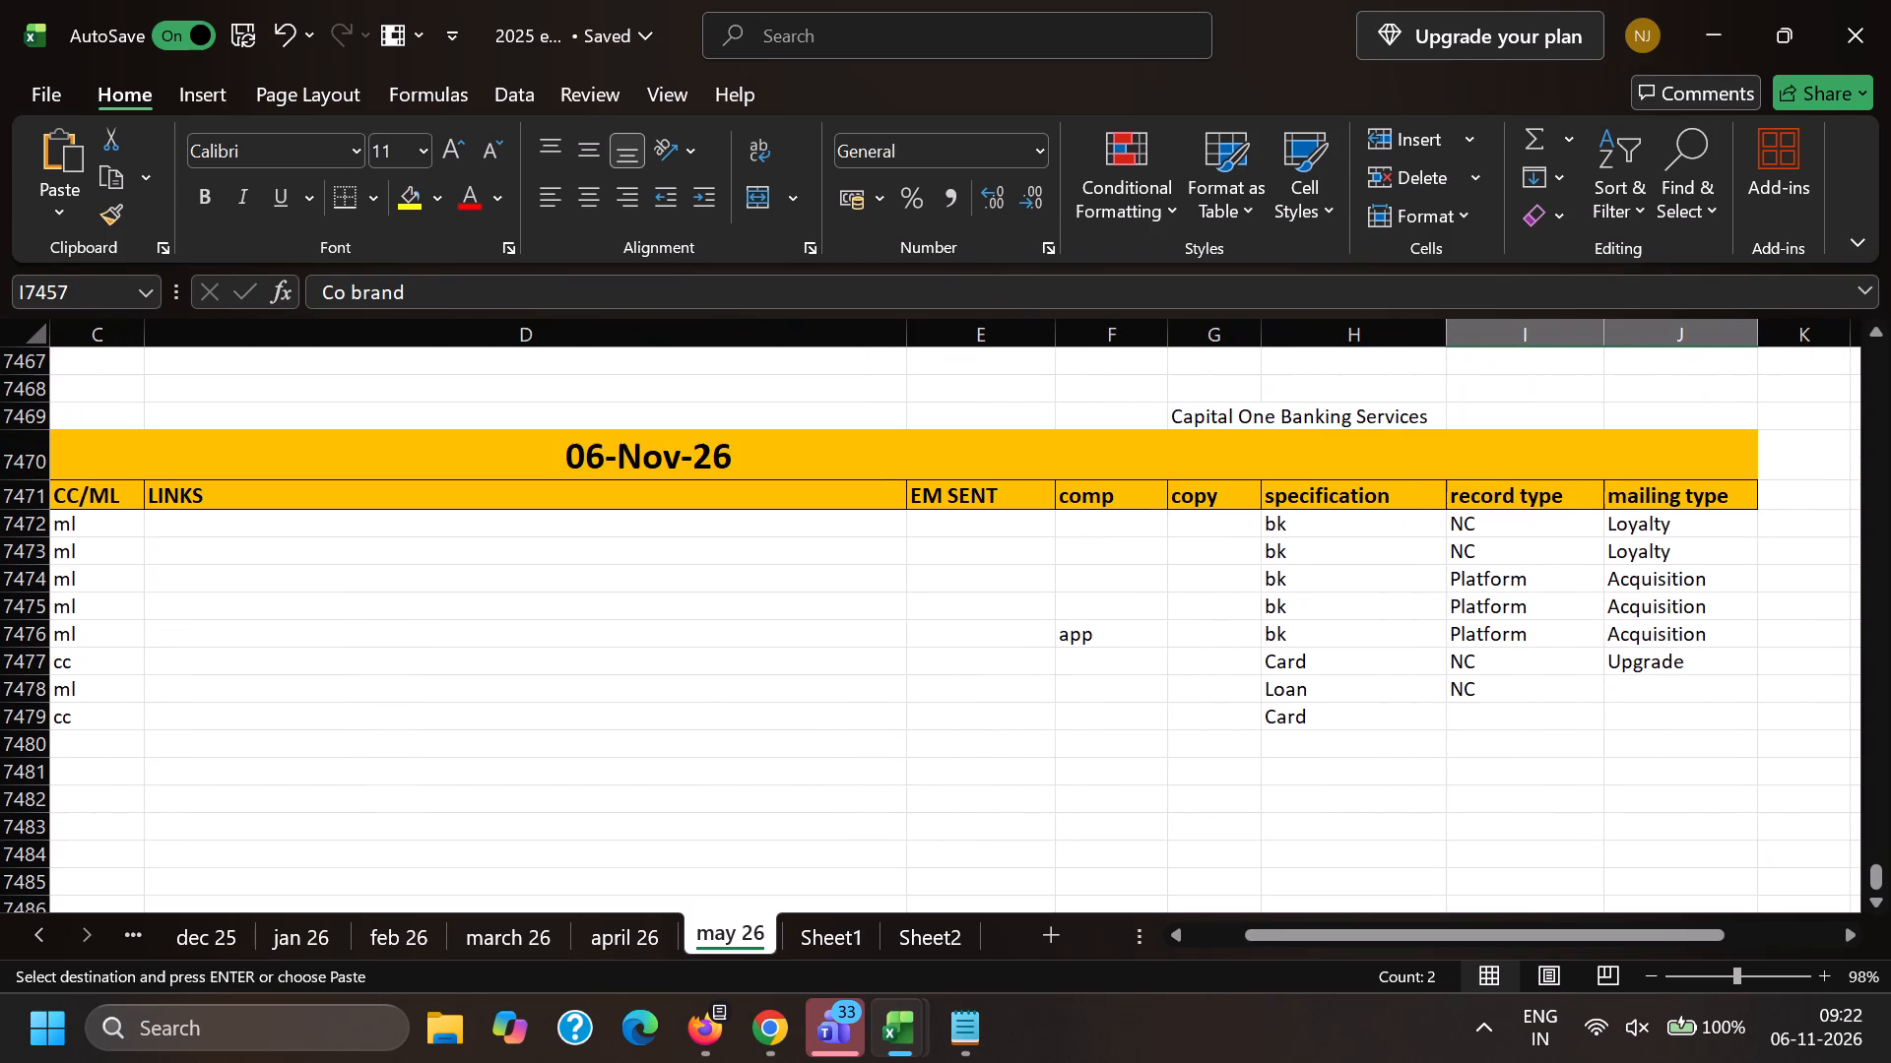
click(1473, 718)
key(ctrl+v)
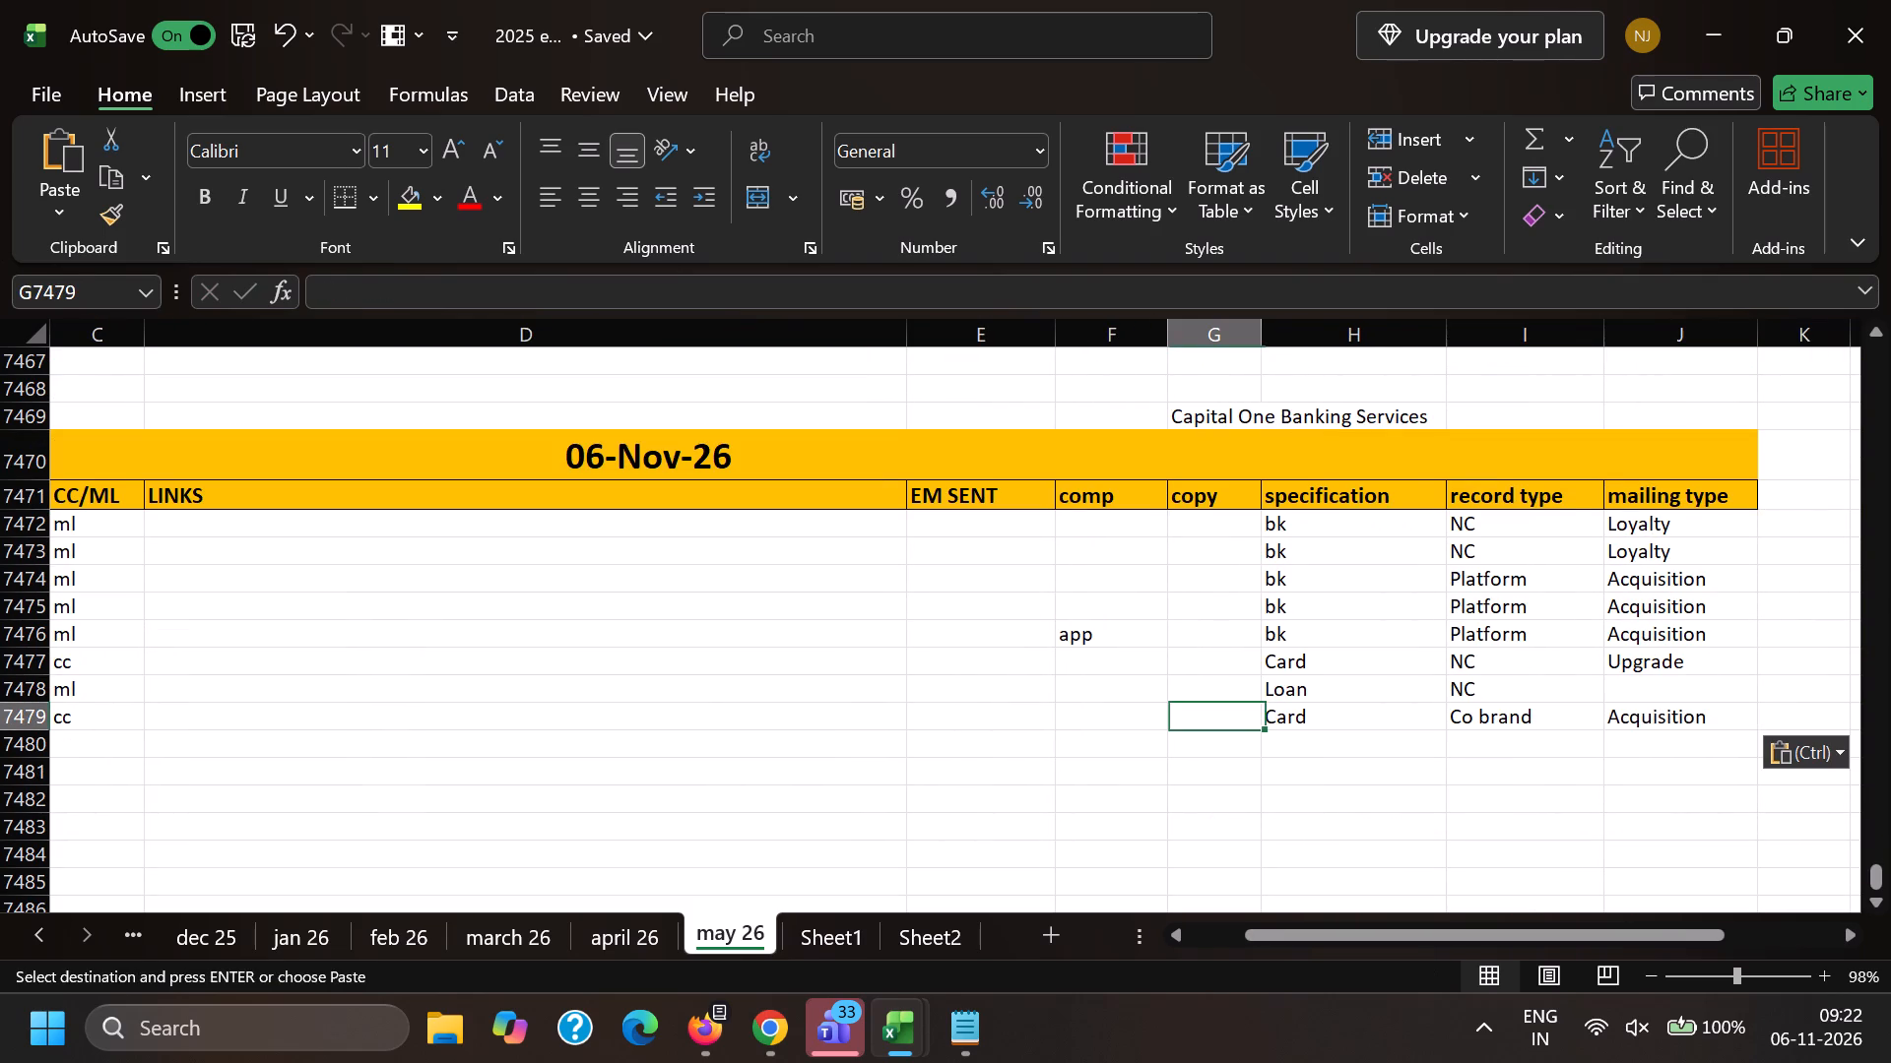
key(p)
key(t)
Copy an existing co-brand card product link from the earlier log rows and open it in Chrome over product 20860618.
scroll(1210, 727, up, 3)
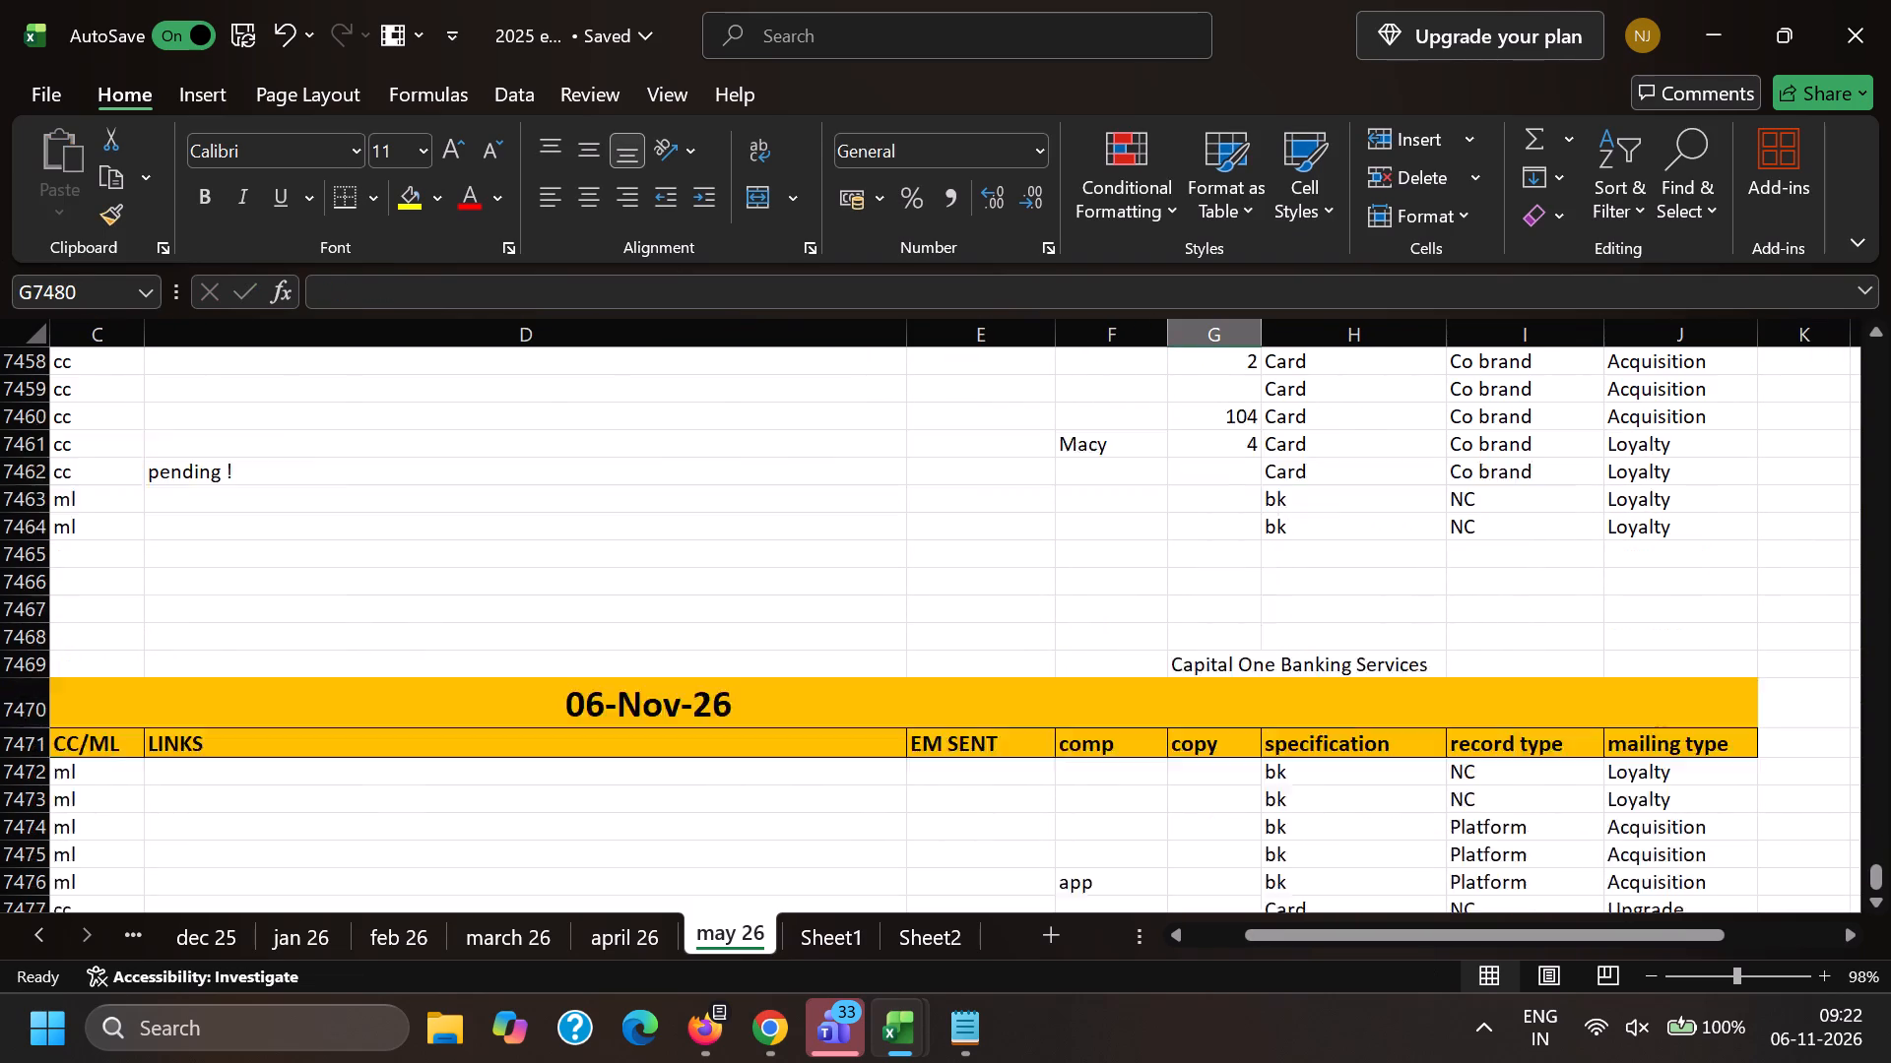
scroll(1210, 727, up, 9)
click(820, 719)
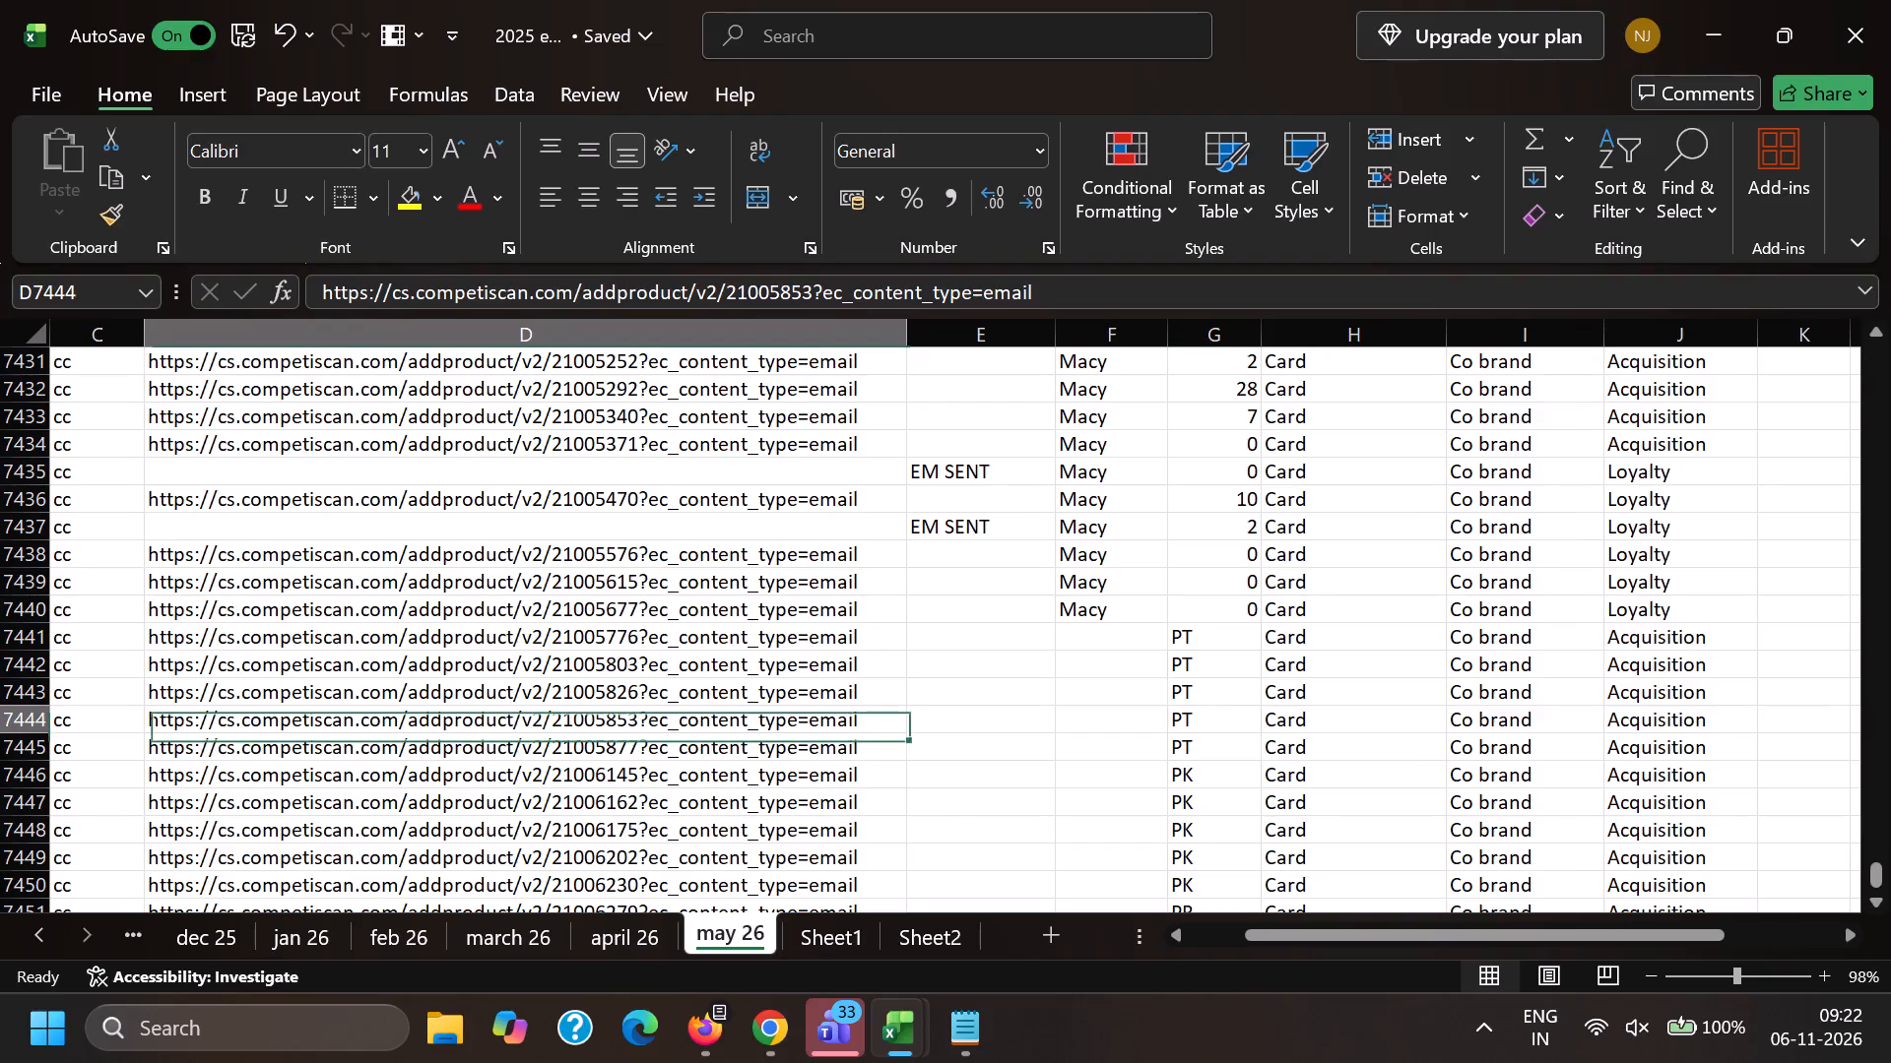
click(827, 812)
key(ctrl+c)
key(alt+Tab)
click(1140, 0)
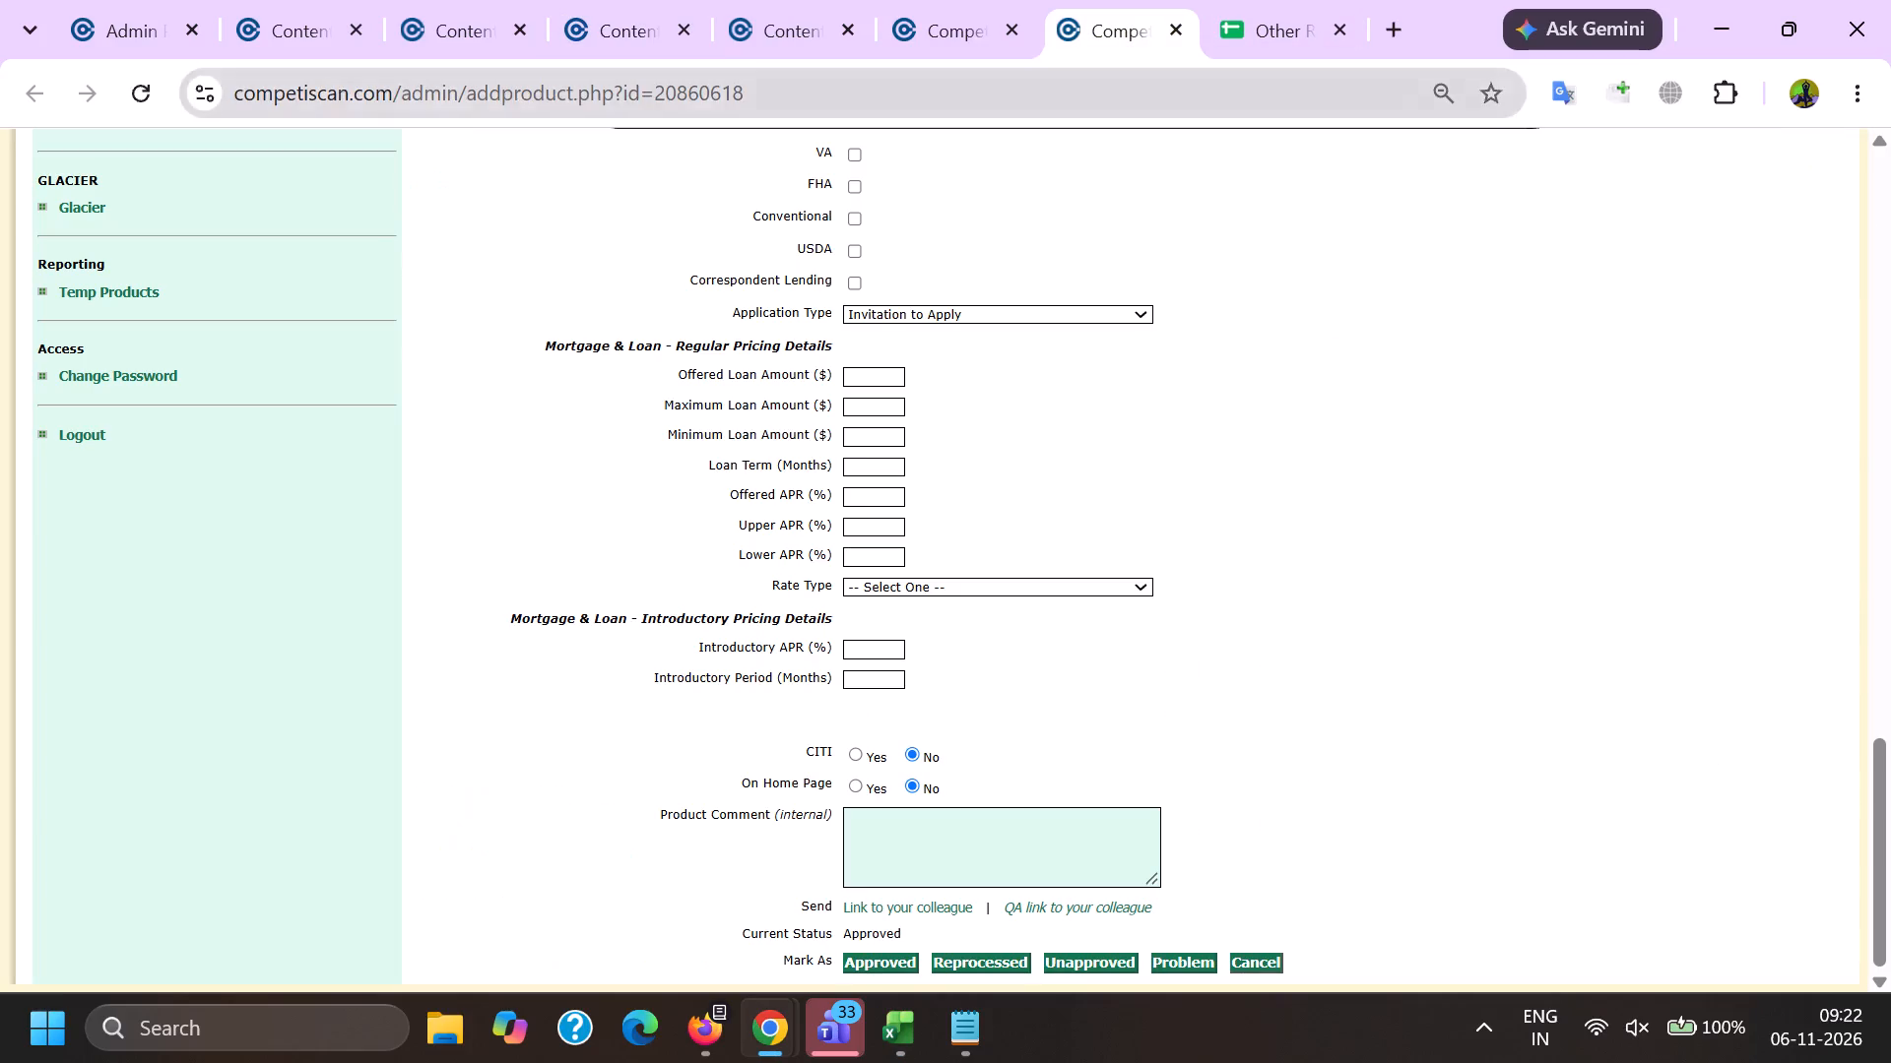
triple_click(1138, 92)
key(ctrl+v)
key(Return)
Review the opened email and its subject matches, and switch the subject search to E-Glacier.
click(666, 0)
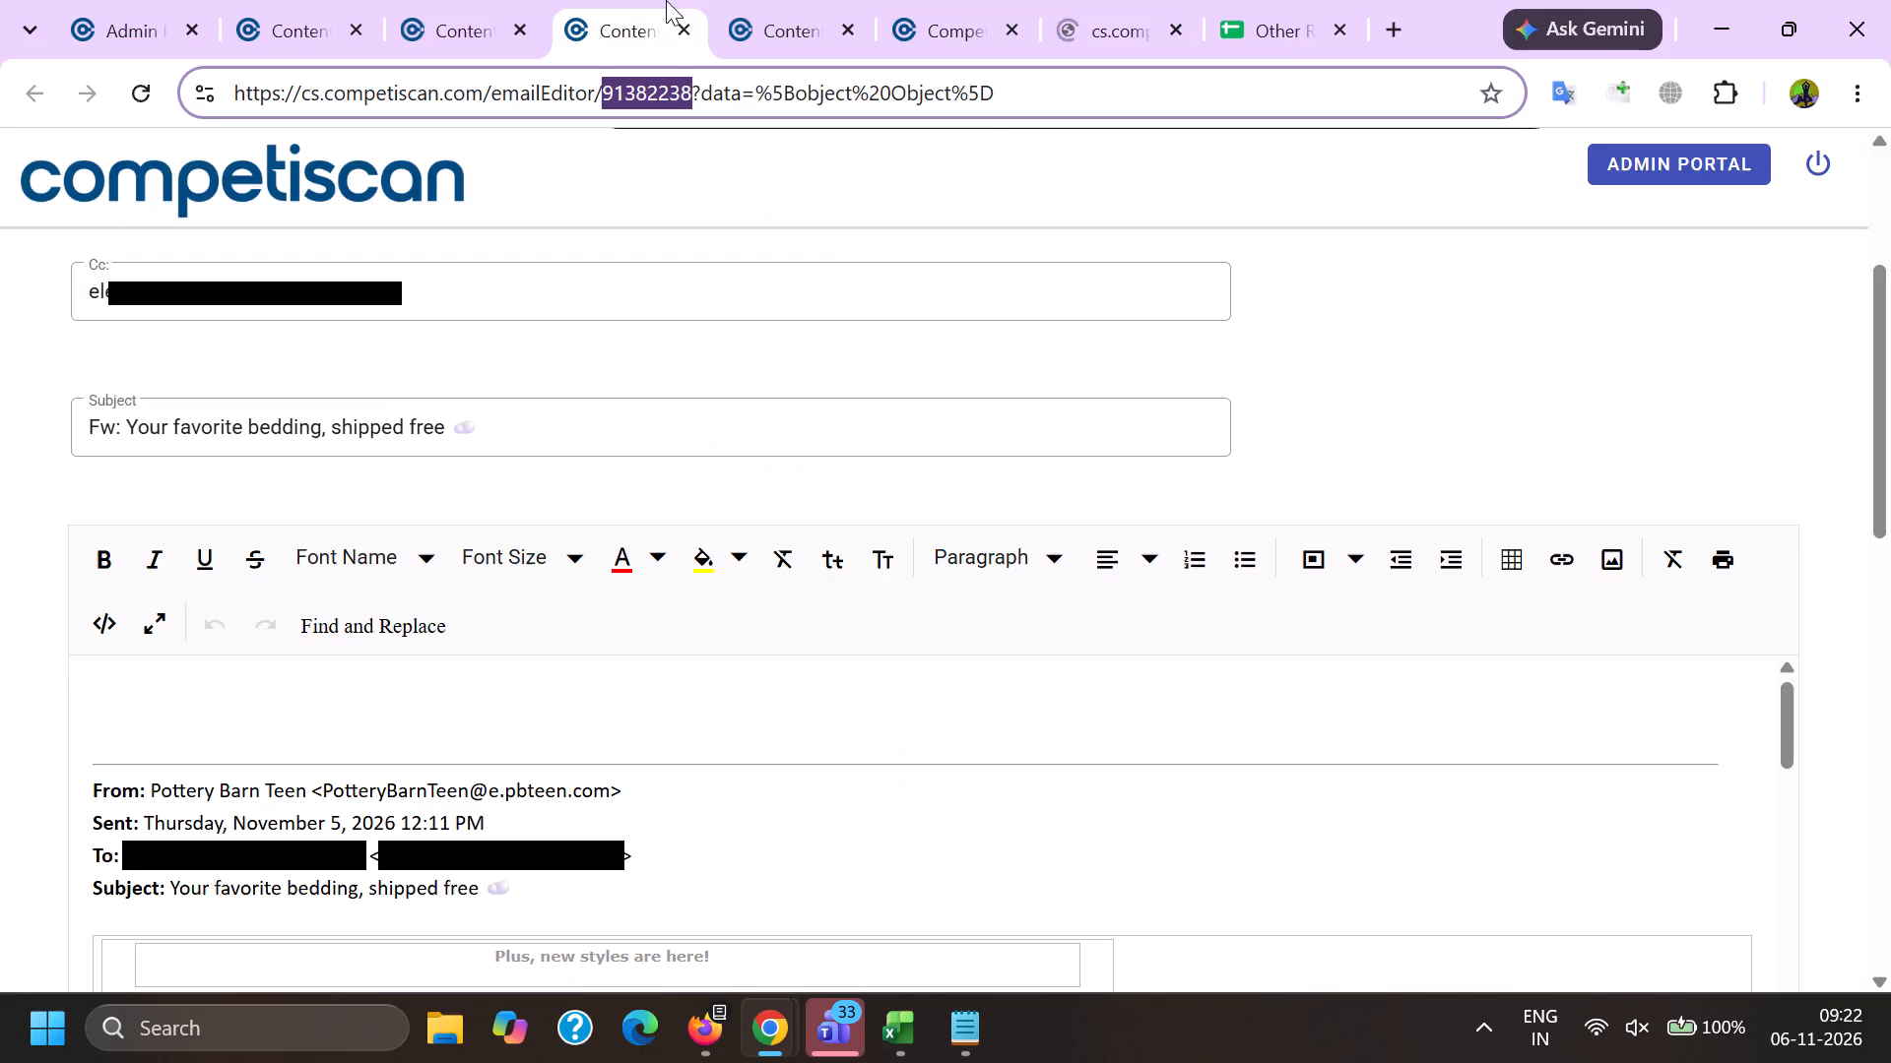
scroll(381, 367, down, 2)
click(446, 0)
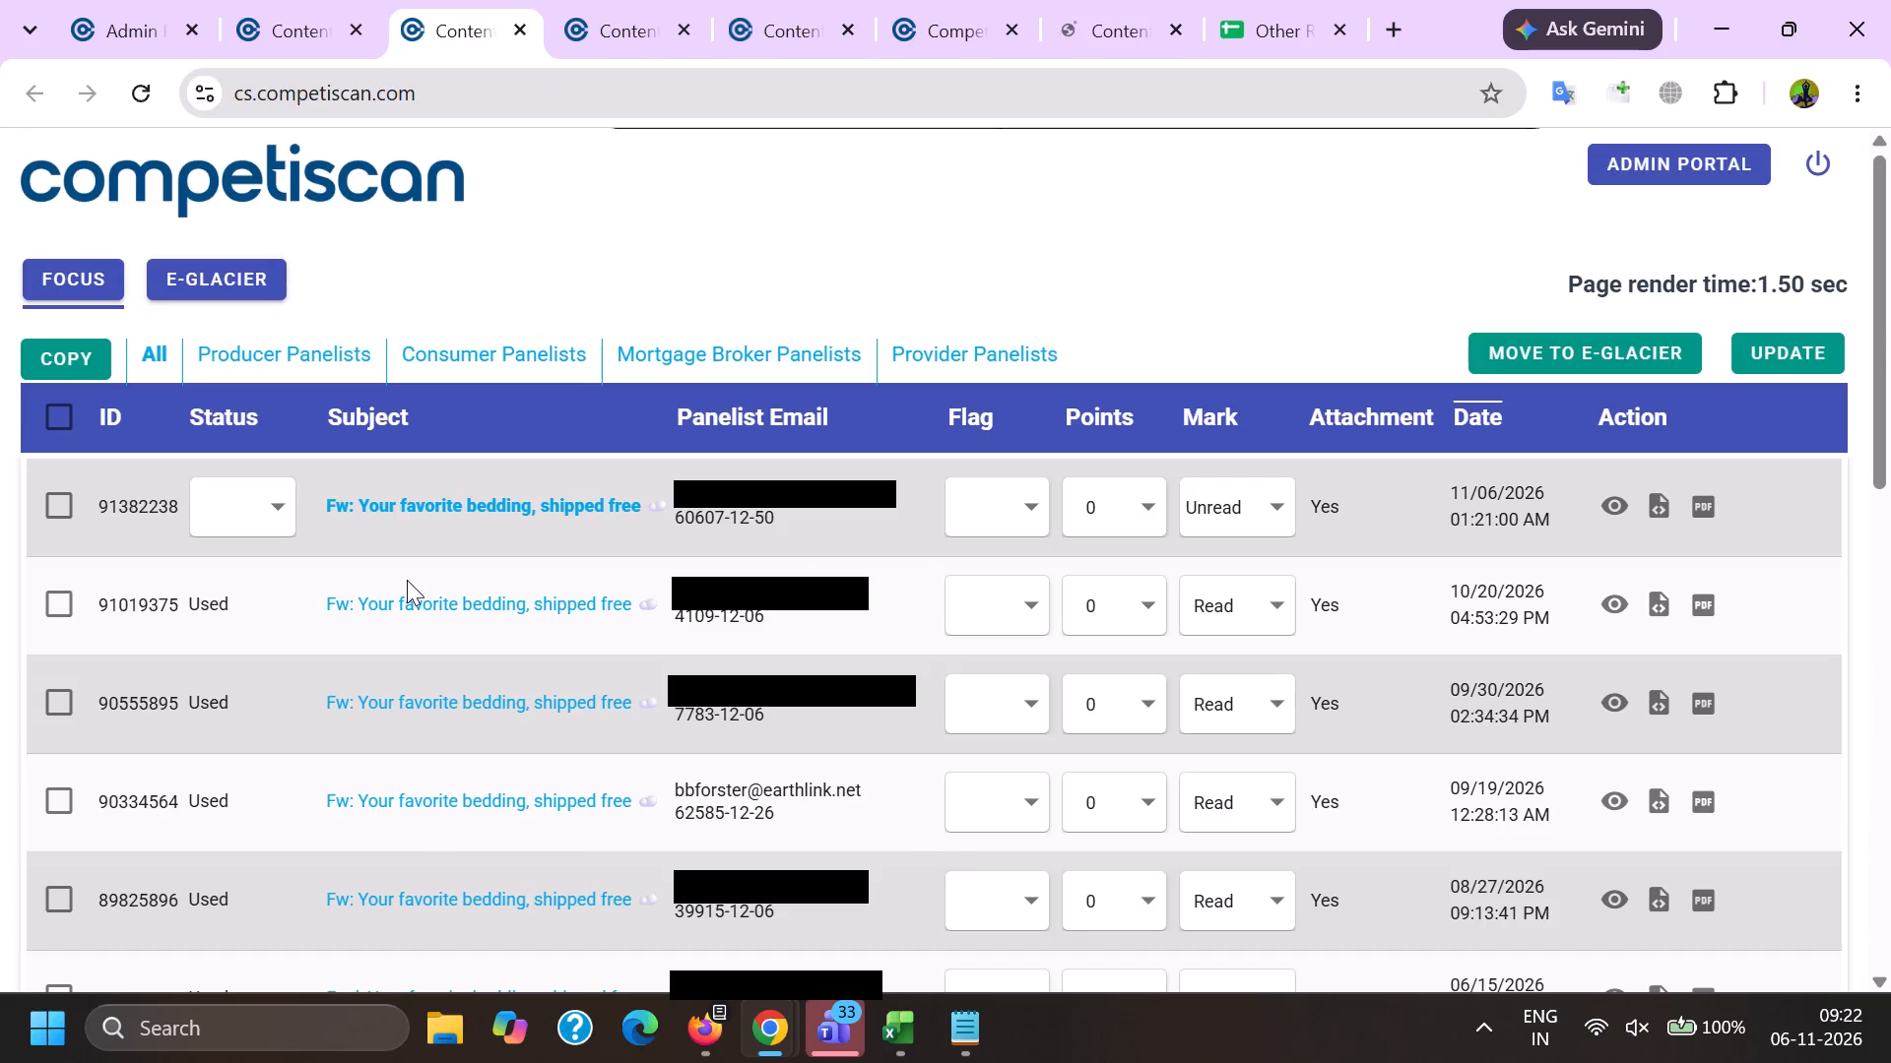
click(600, 0)
click(485, 0)
click(246, 293)
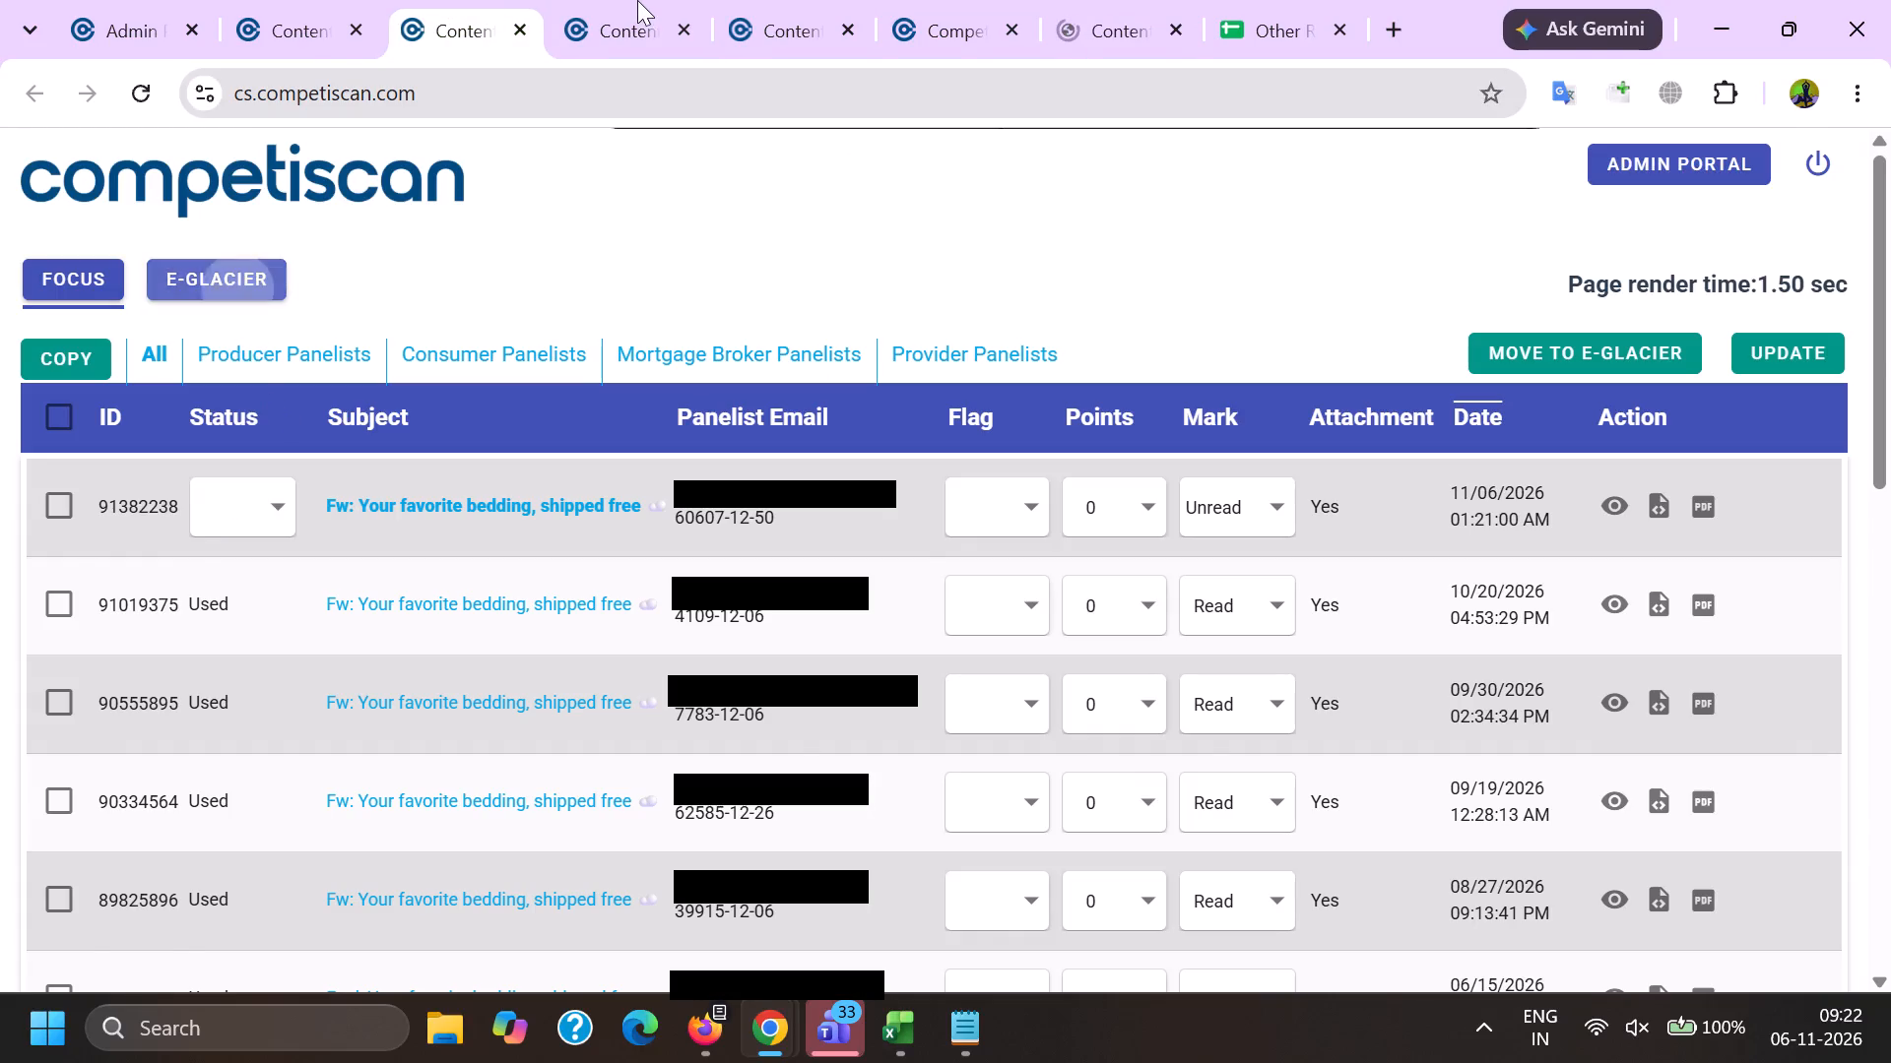
Remove the horizontal line above the forwarded header in the body of email 91382238.
click(635, 0)
click(96, 499)
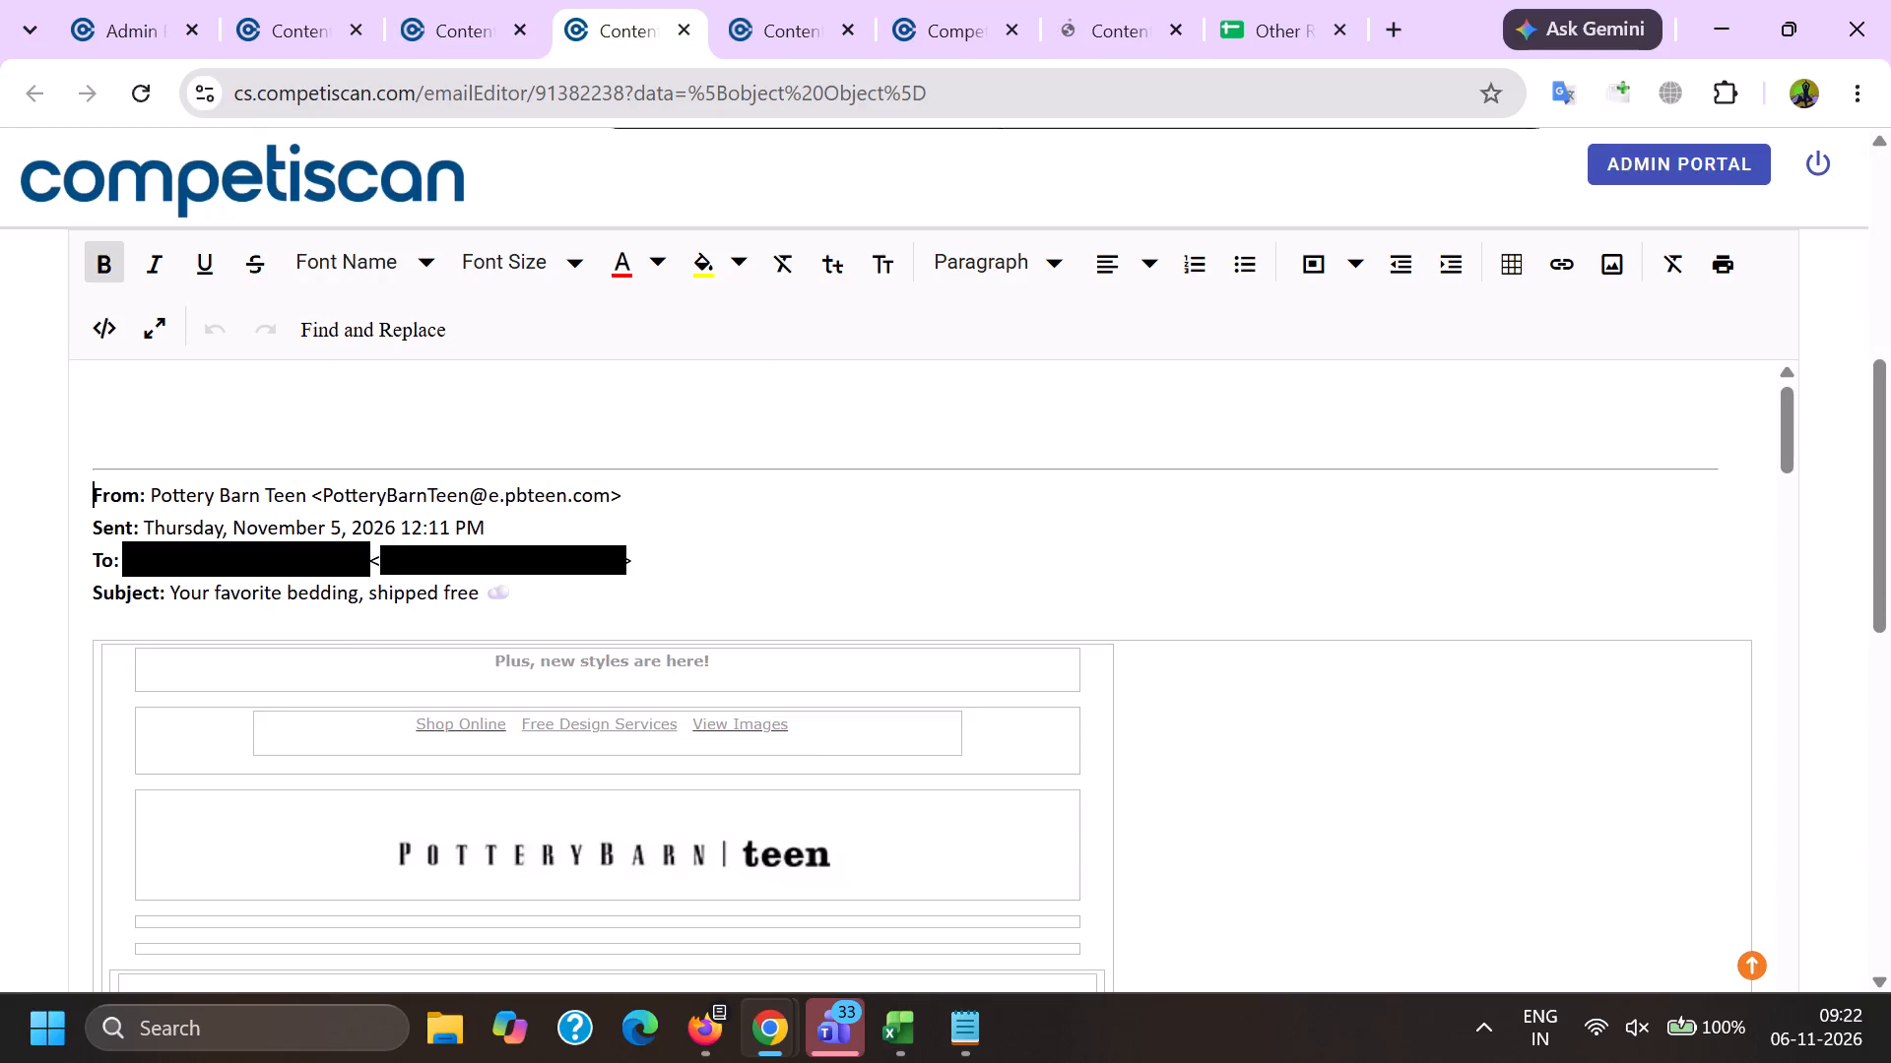
key(Return)
key(Return)
key(Return)
click(145, 518)
key(BackSpace)
key(BackSpace)
key(BackSpace)
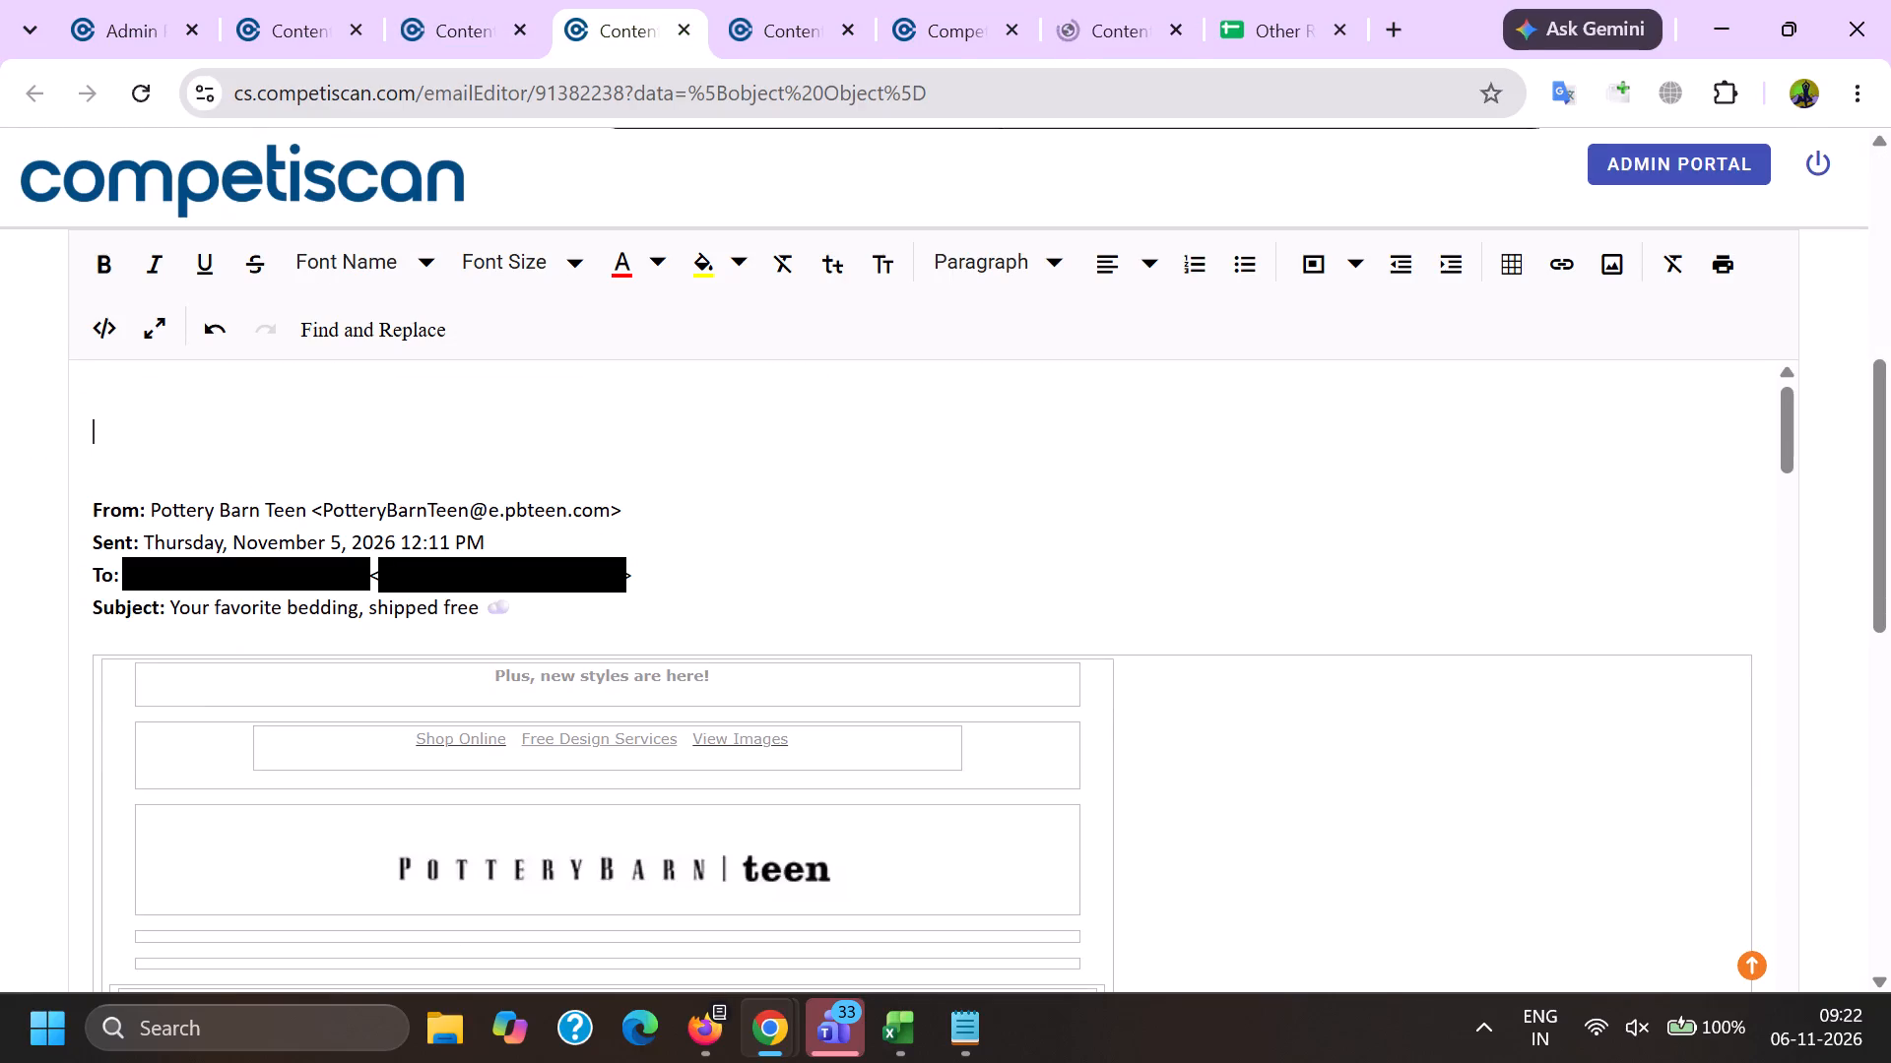
Delete the recipient line and the sender's address from the forwarded header, keeping "From: Pottery Barn Teen".
drag(92, 587, 789, 580)
key(BackSpace)
key(BackSpace)
drag(312, 514, 791, 516)
key(BackSpace)
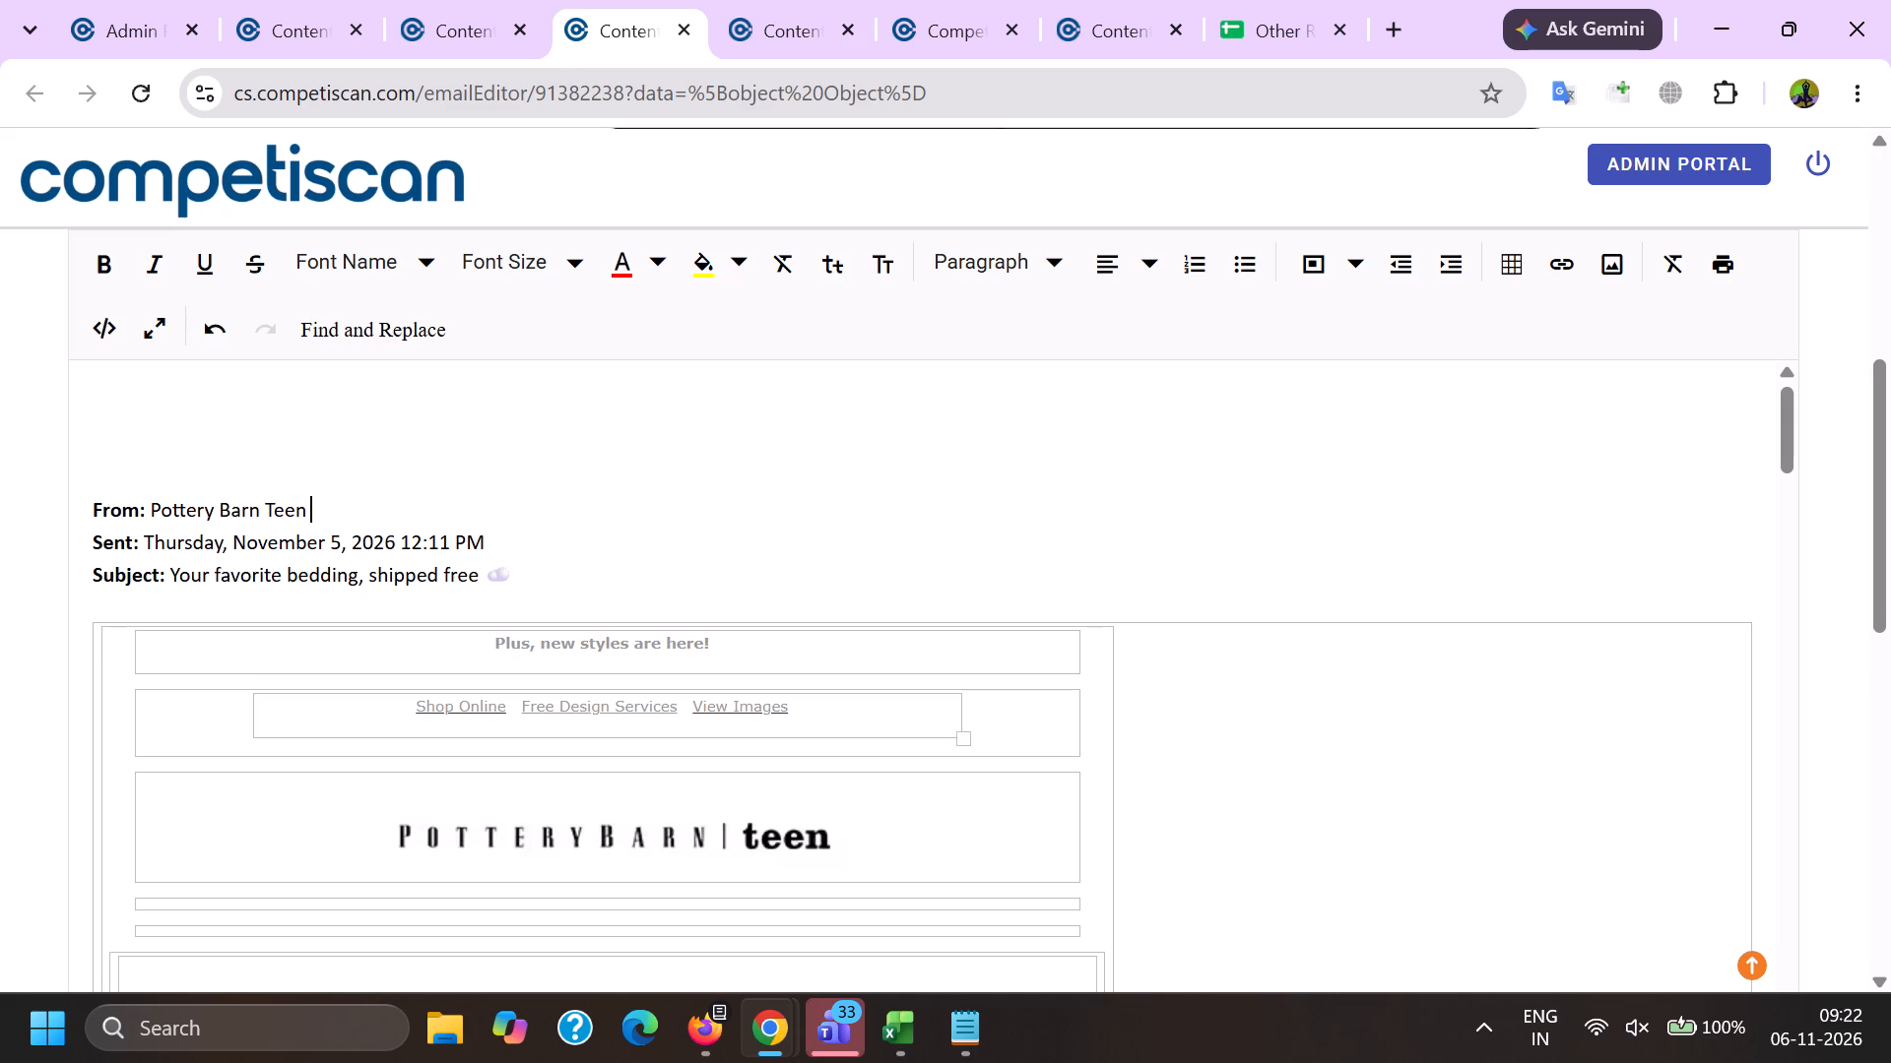
Remove the hyperlinks from the "View Images" text and the app download banner in the email body.
click(711, 713)
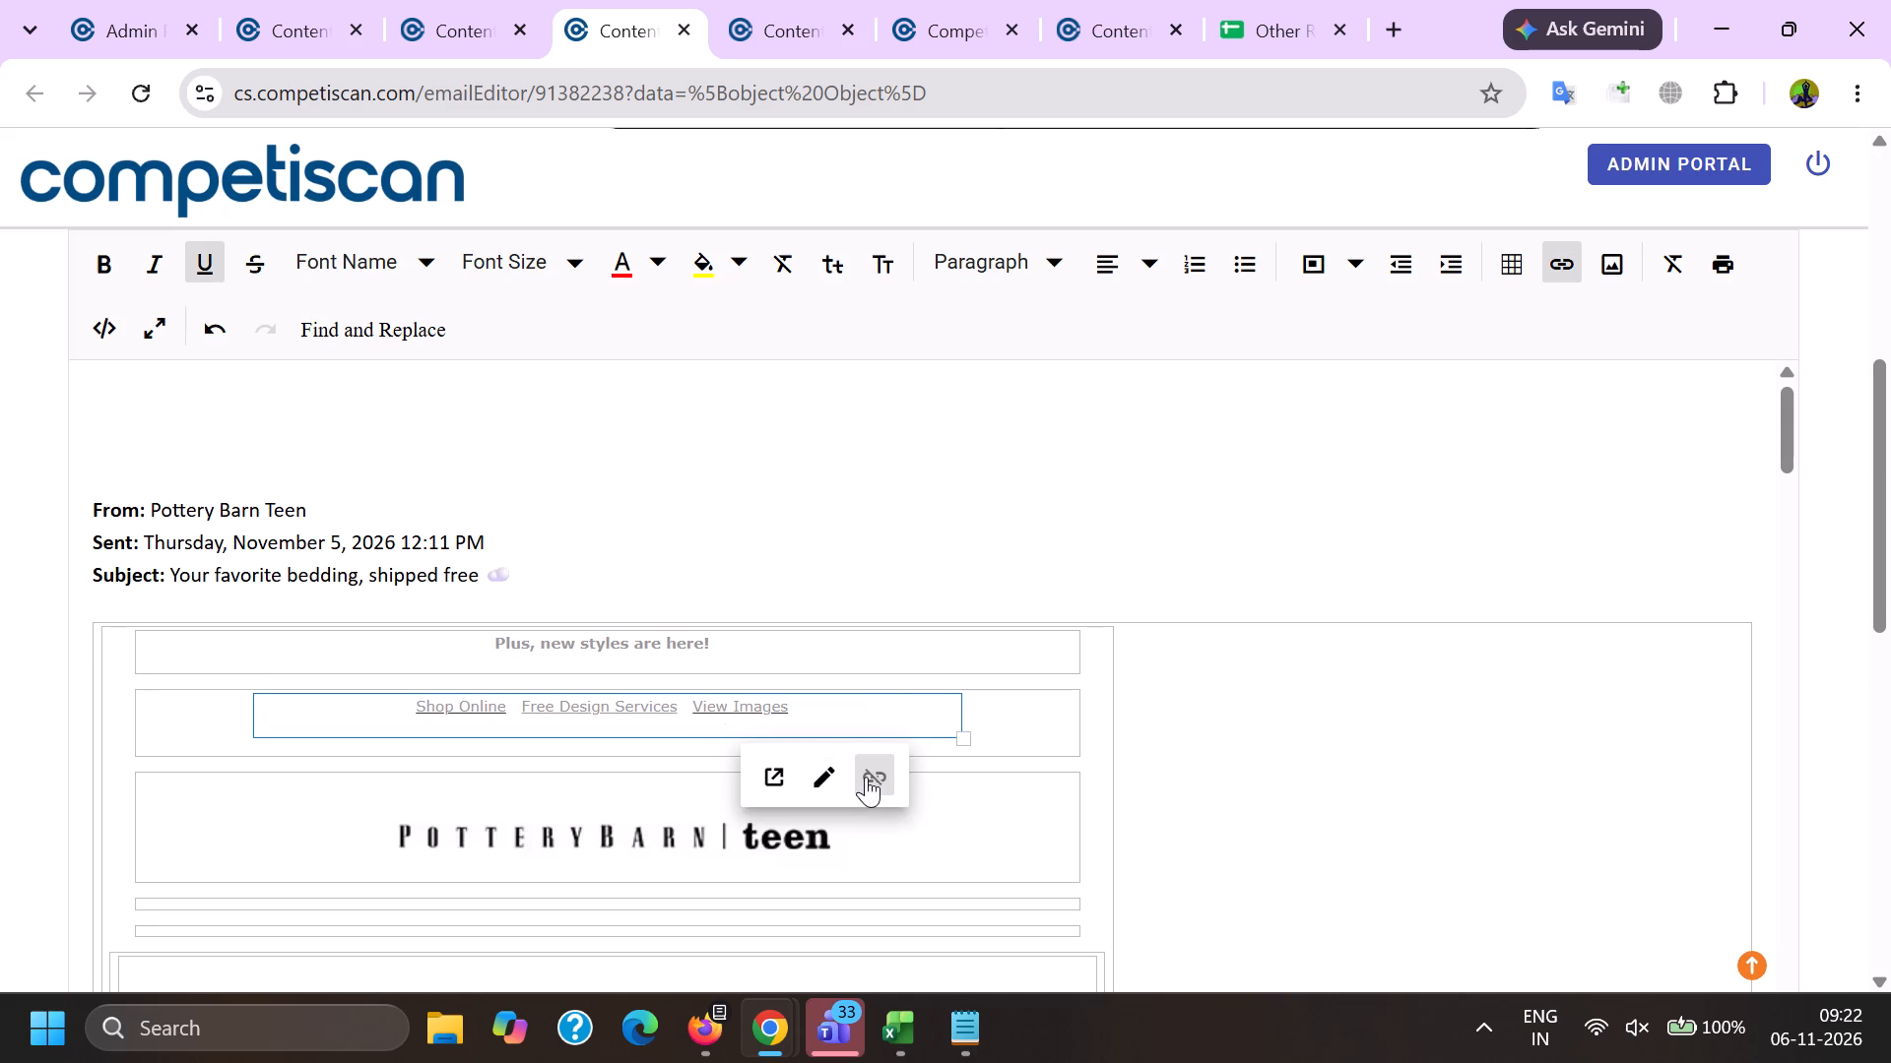
click(866, 777)
scroll(750, 565, down, 20)
scroll(750, 565, down, 20)
scroll(750, 565, down, 8)
scroll(665, 642, up, 1)
scroll(667, 642, down, 2)
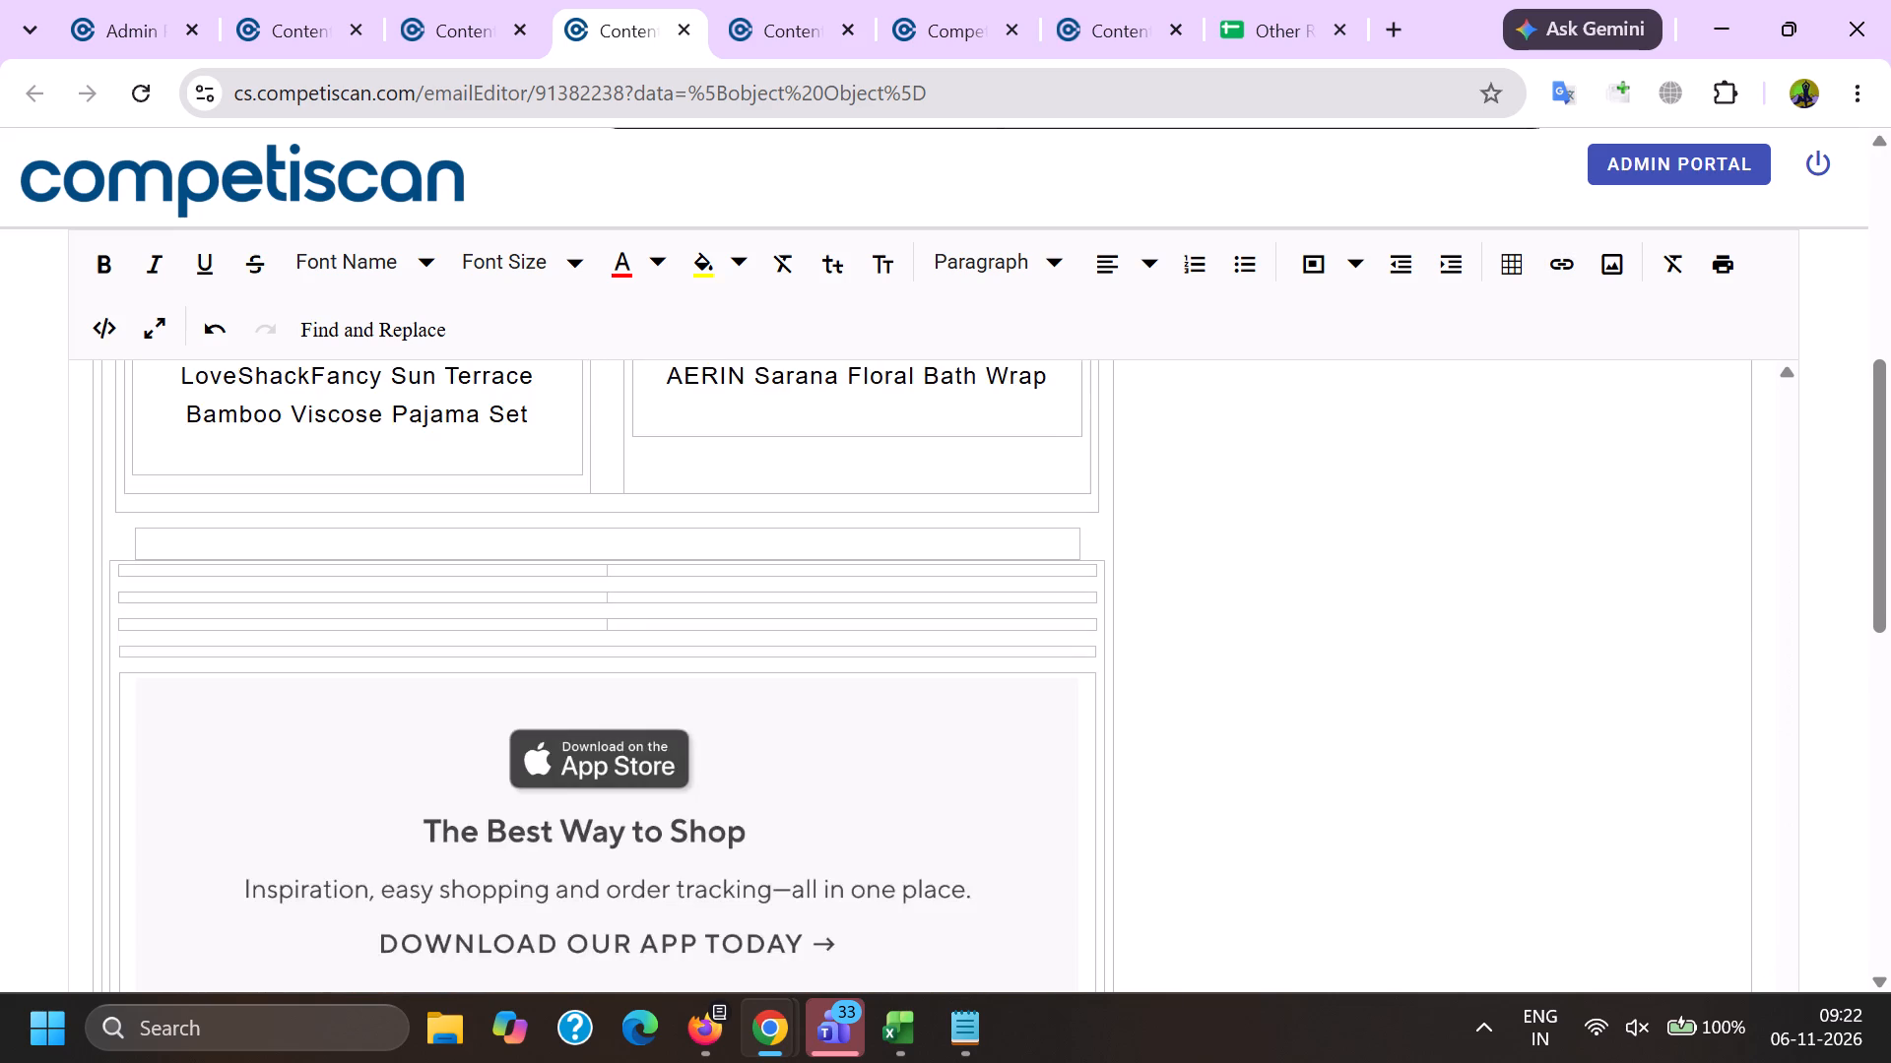
scroll(671, 650, down, 2)
click(598, 668)
click(553, 803)
scroll(558, 573, down, 3)
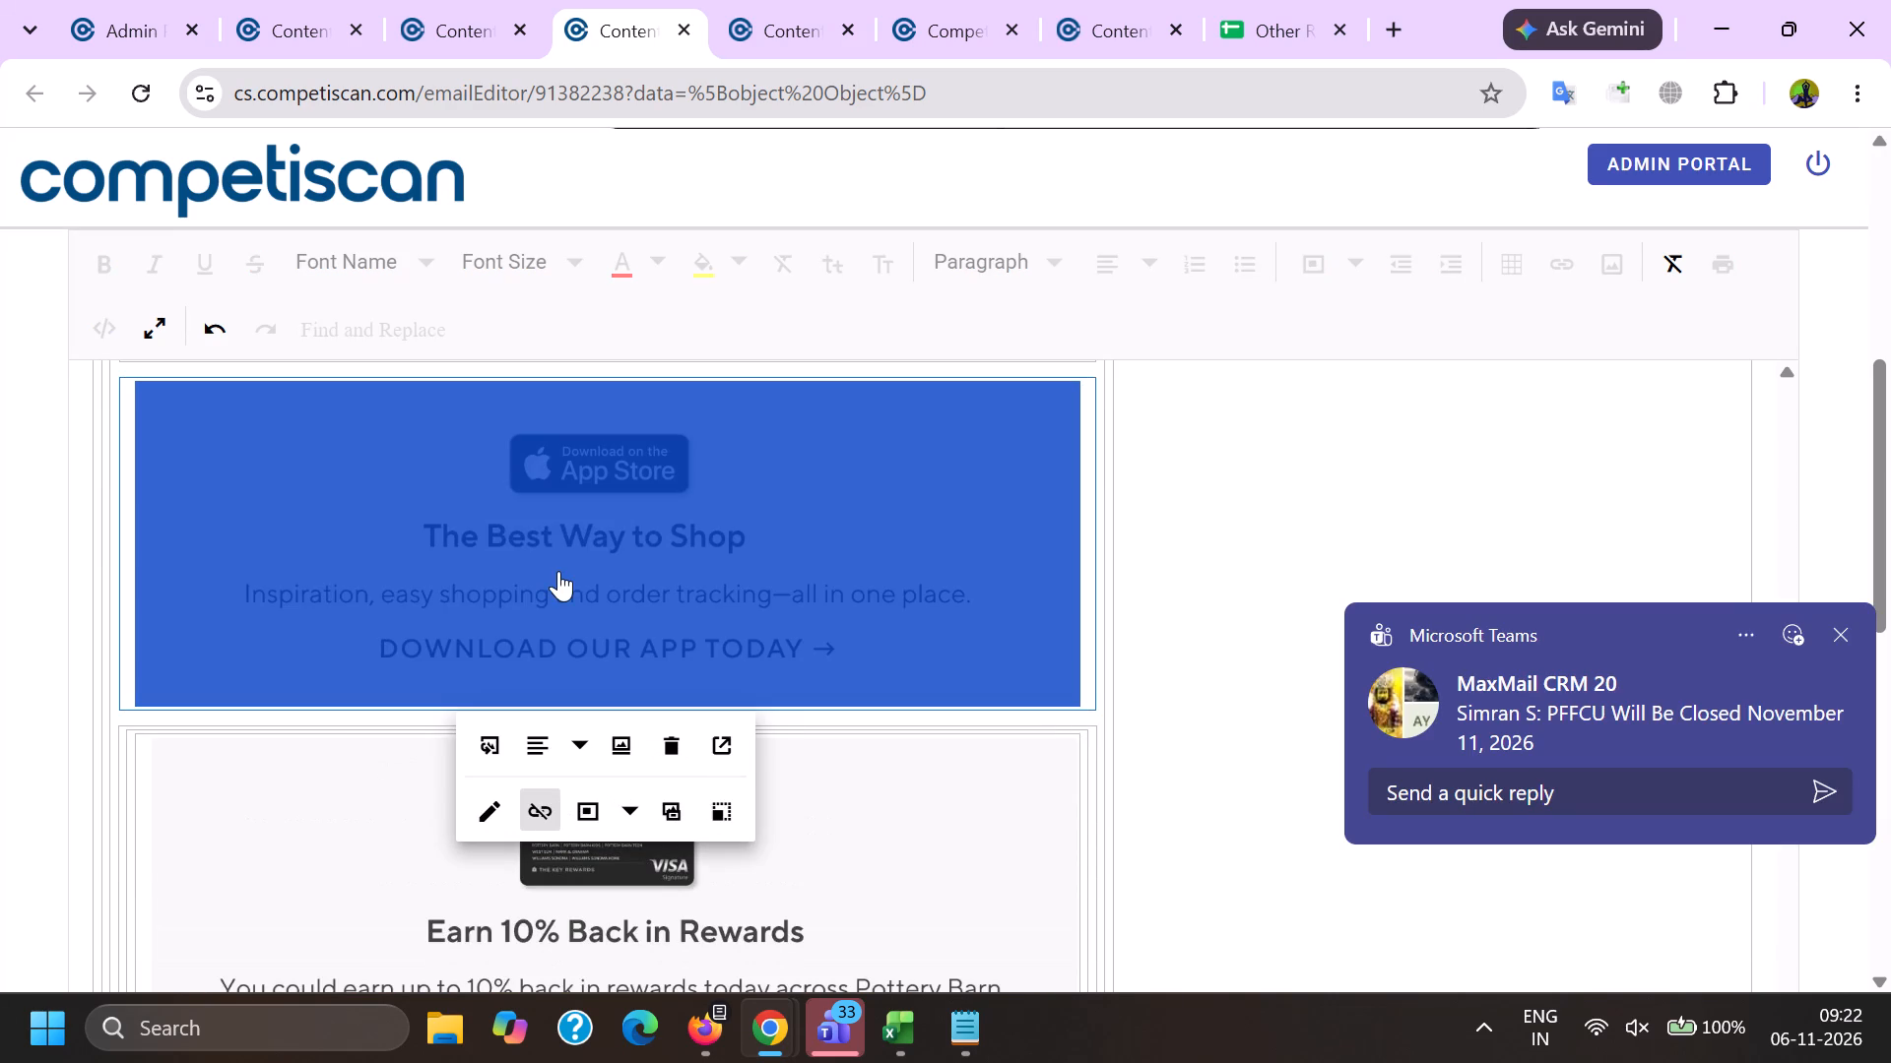
click(320, 830)
click(277, 739)
scroll(0, 565, up, 3)
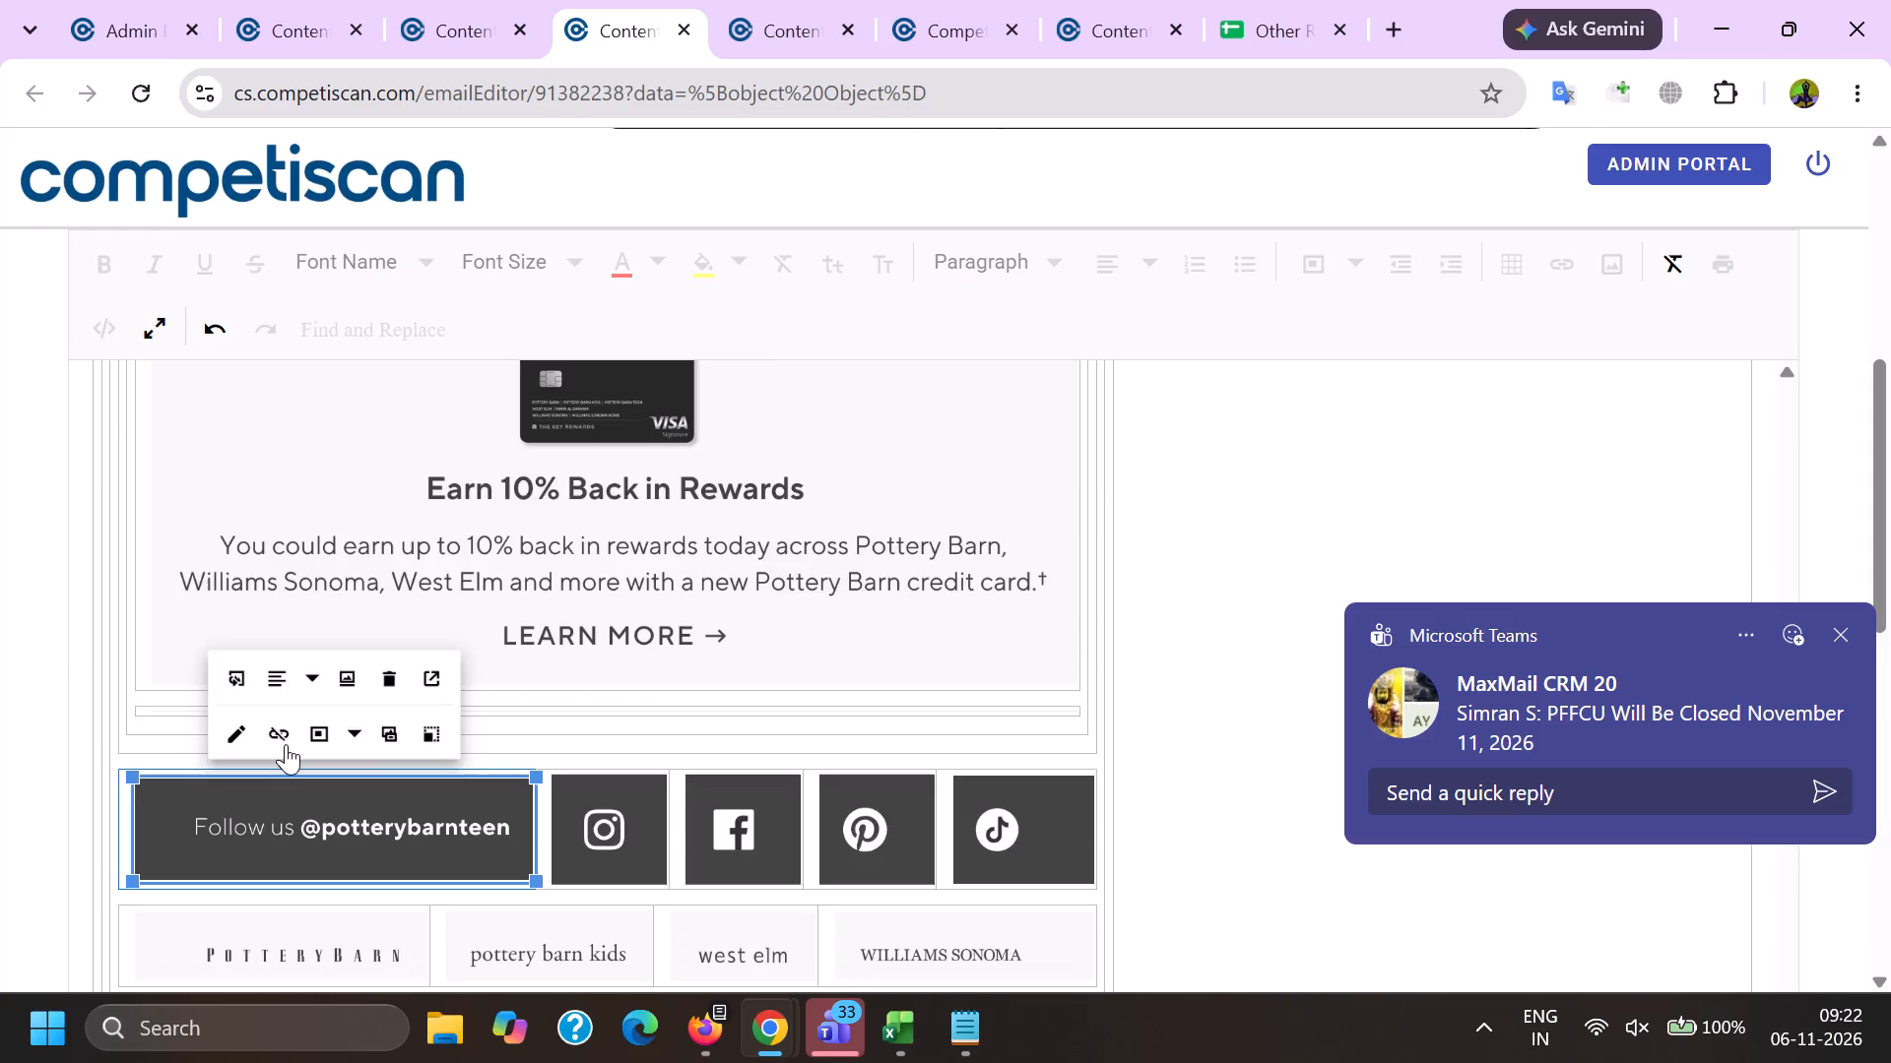
scroll(286, 744, up, 10)
click(107, 430)
key(alt+Tab)
scroll(459, 462, down, 5)
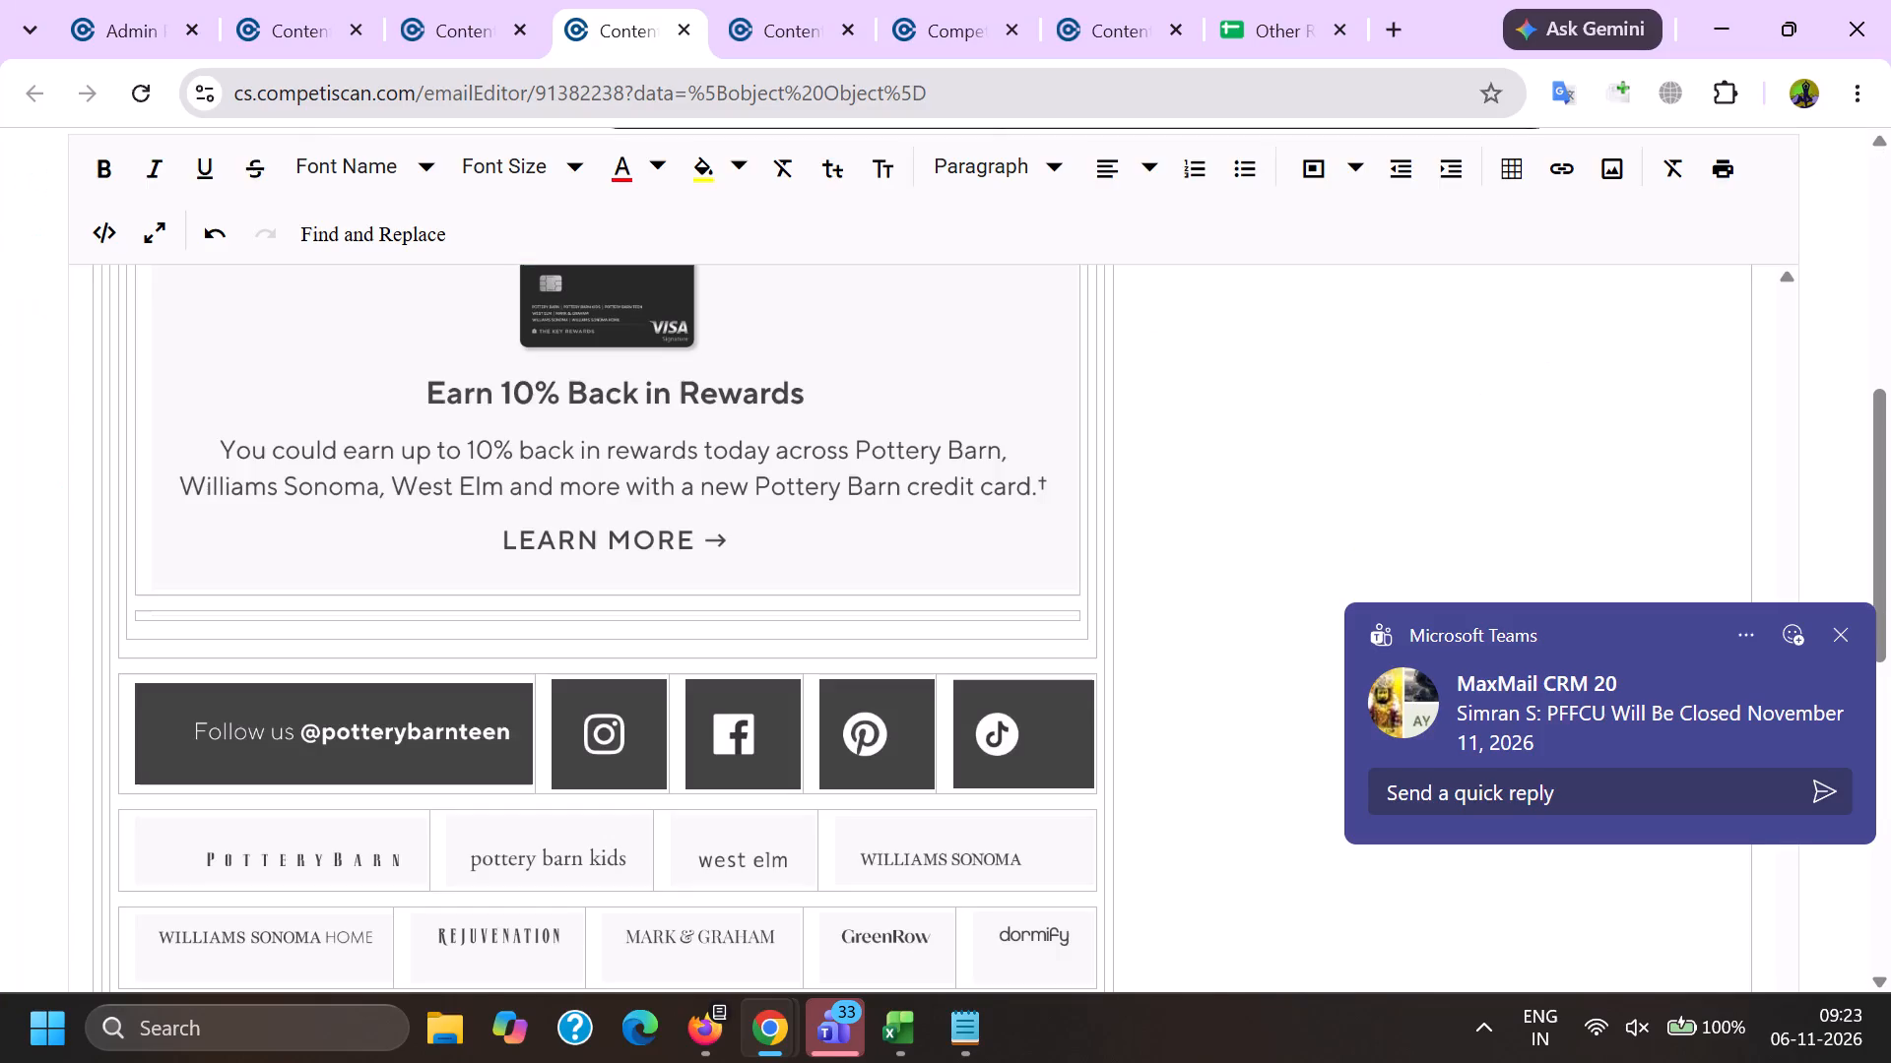
Remove the hyperlinks from the Instagram, Facebook, Pinterest and TikTok icons in the email footer.
click(592, 742)
click(642, 650)
click(744, 722)
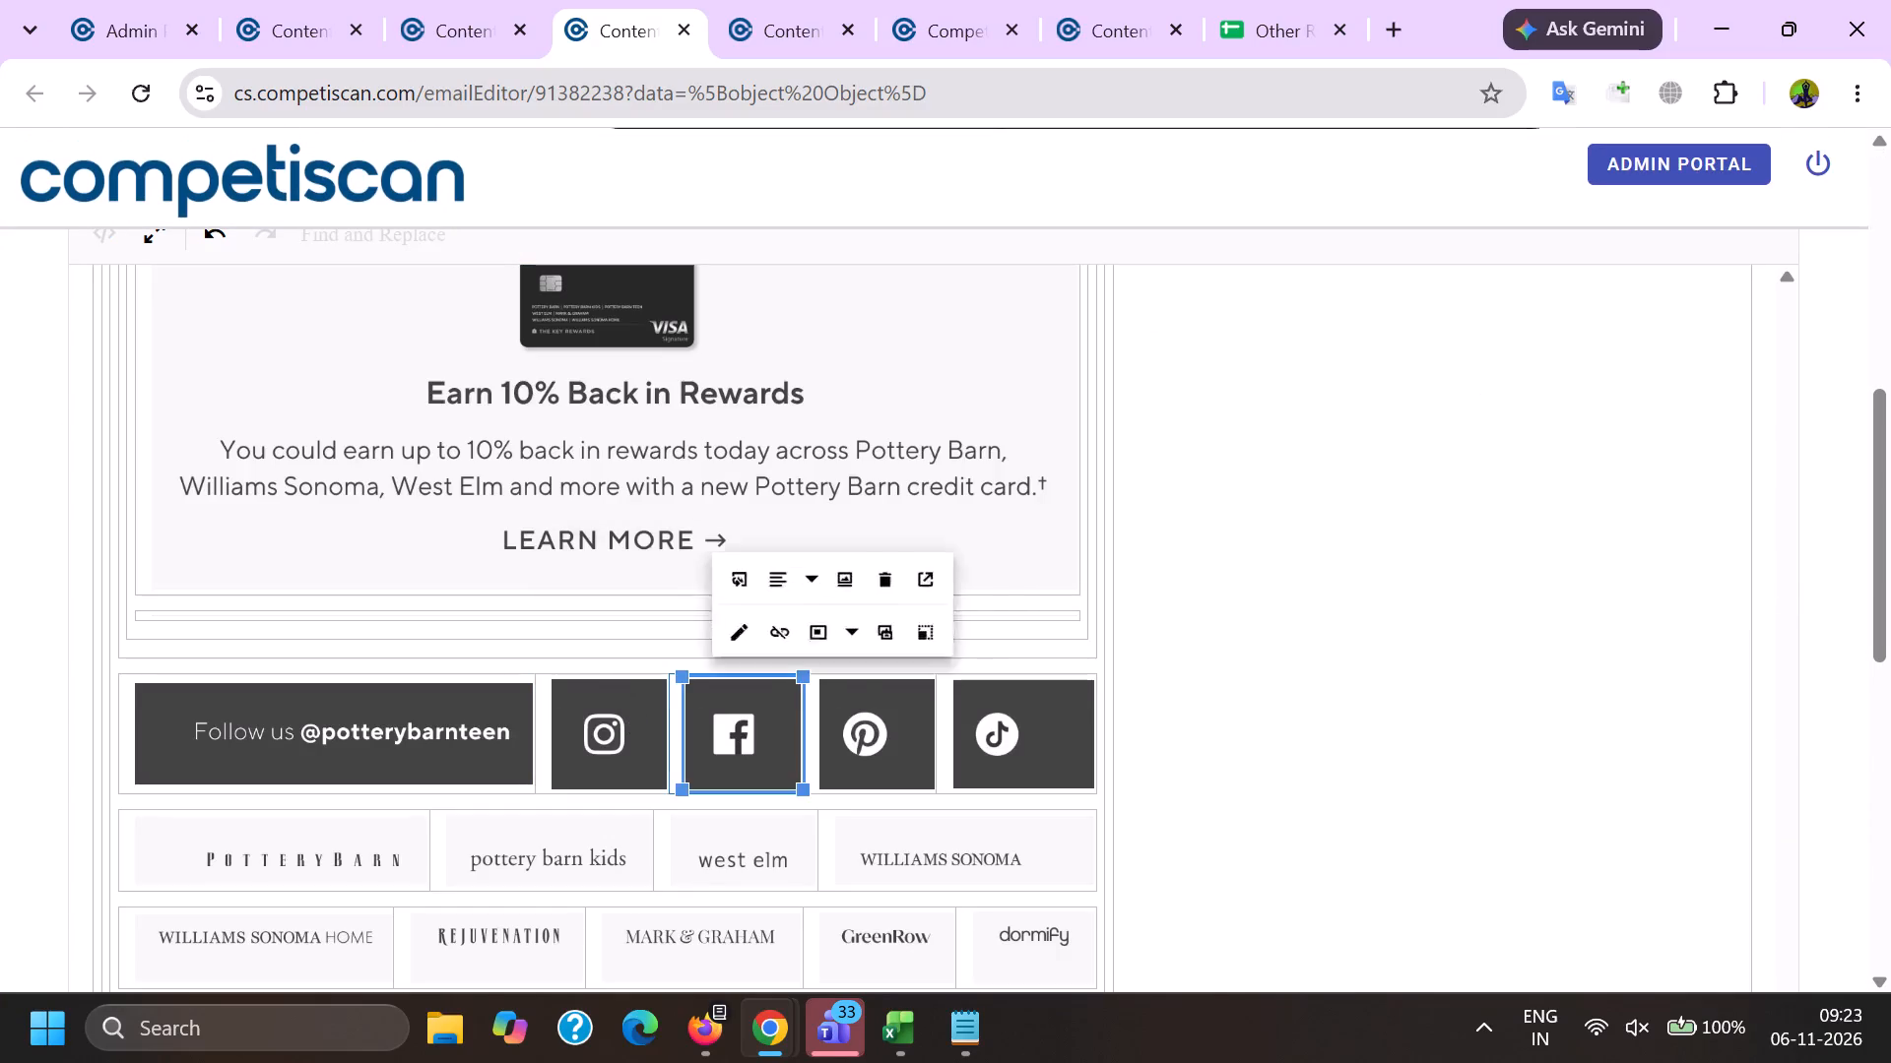
click(775, 644)
click(900, 757)
click(902, 638)
click(990, 733)
click(1040, 641)
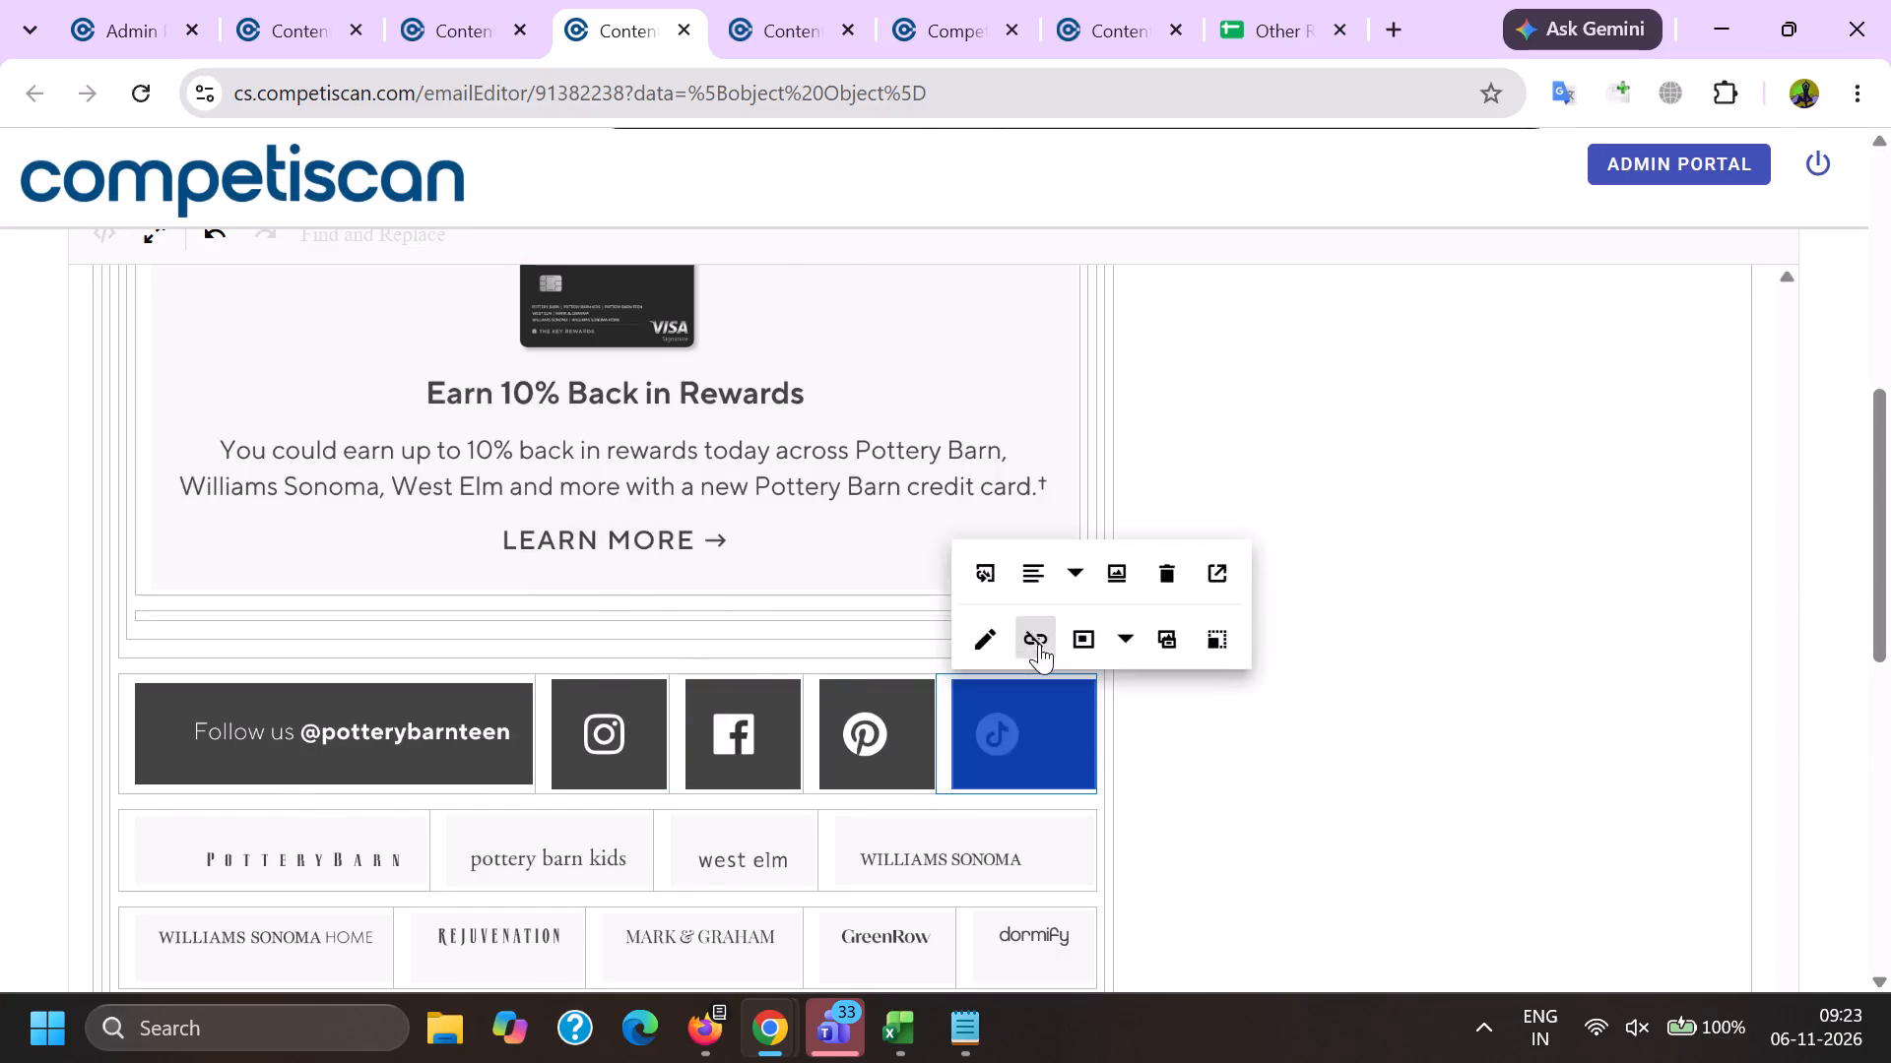
Remove the hyperlink from the "Click here" text for unsubscribing or managing email preferences in the footer.
scroll(584, 532, down, 6)
click(570, 701)
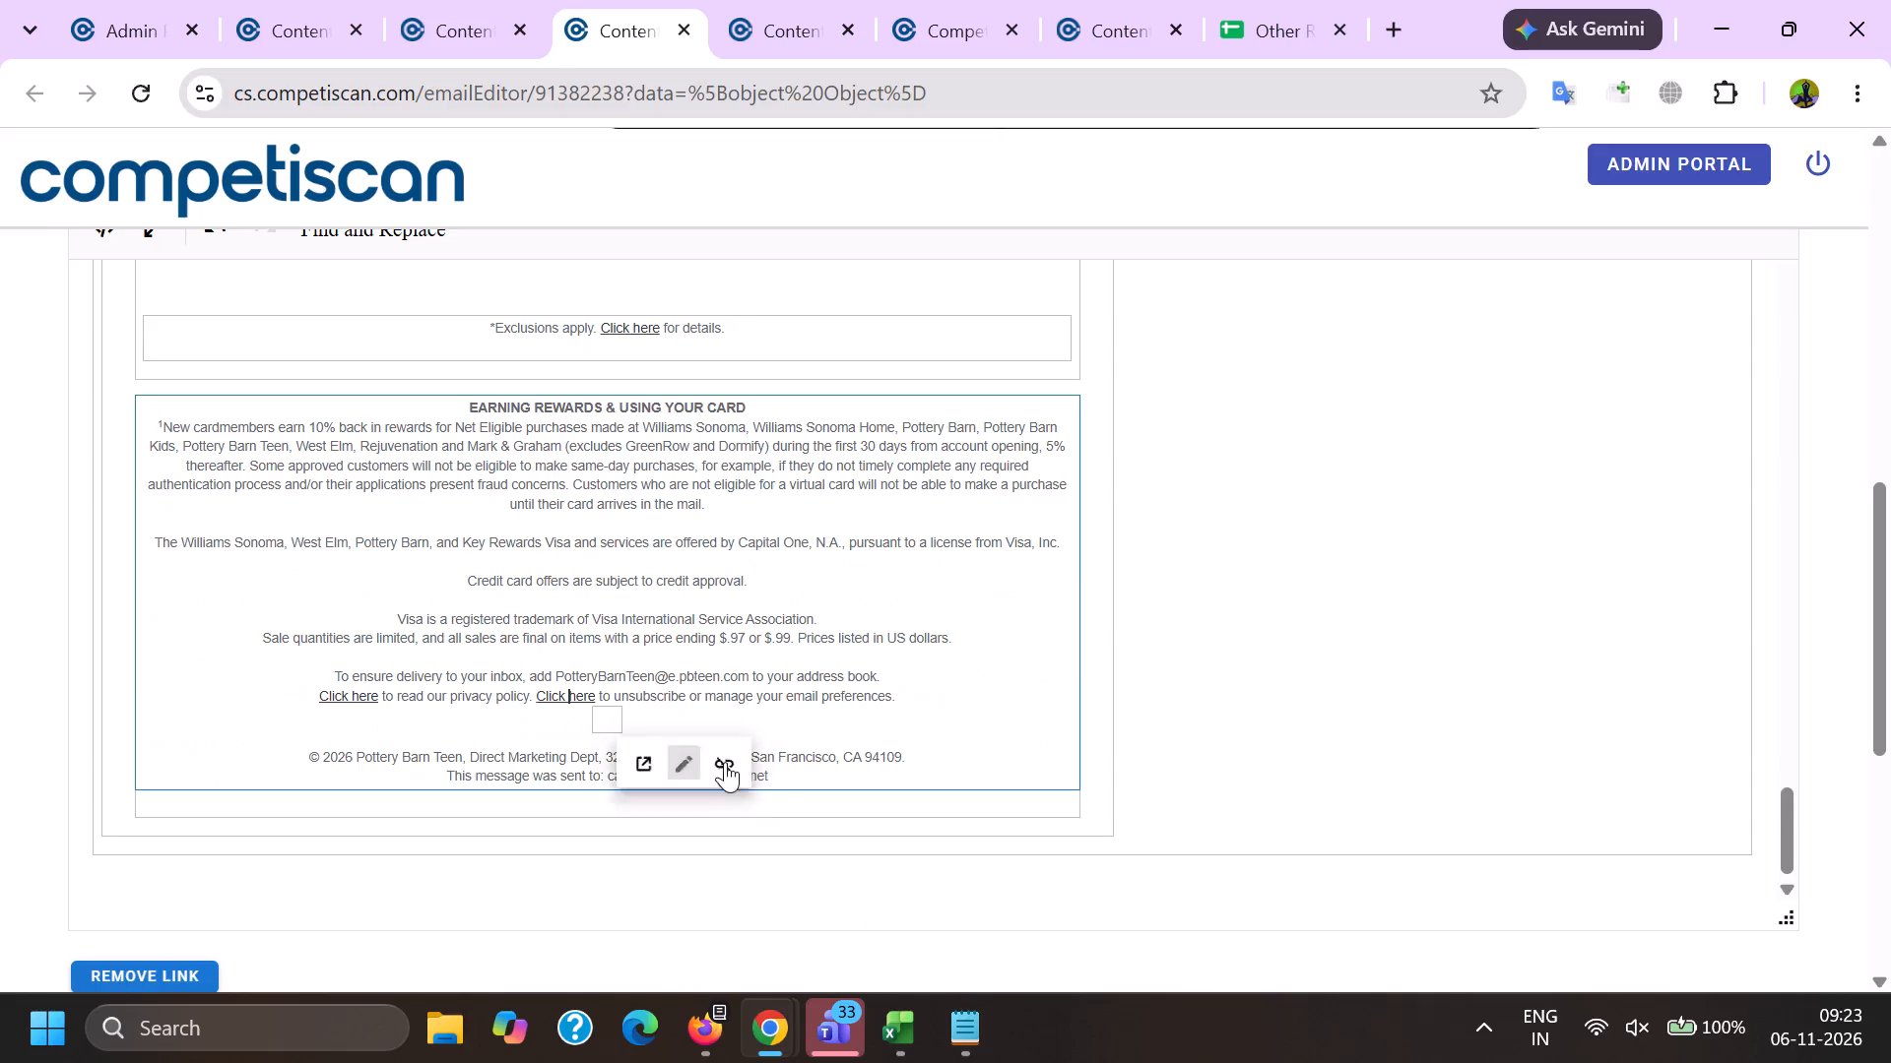
click(742, 765)
Delete the recipient address after "This message was sent to:" and the sender's address from the address book sentence above it.
drag(619, 782, 800, 765)
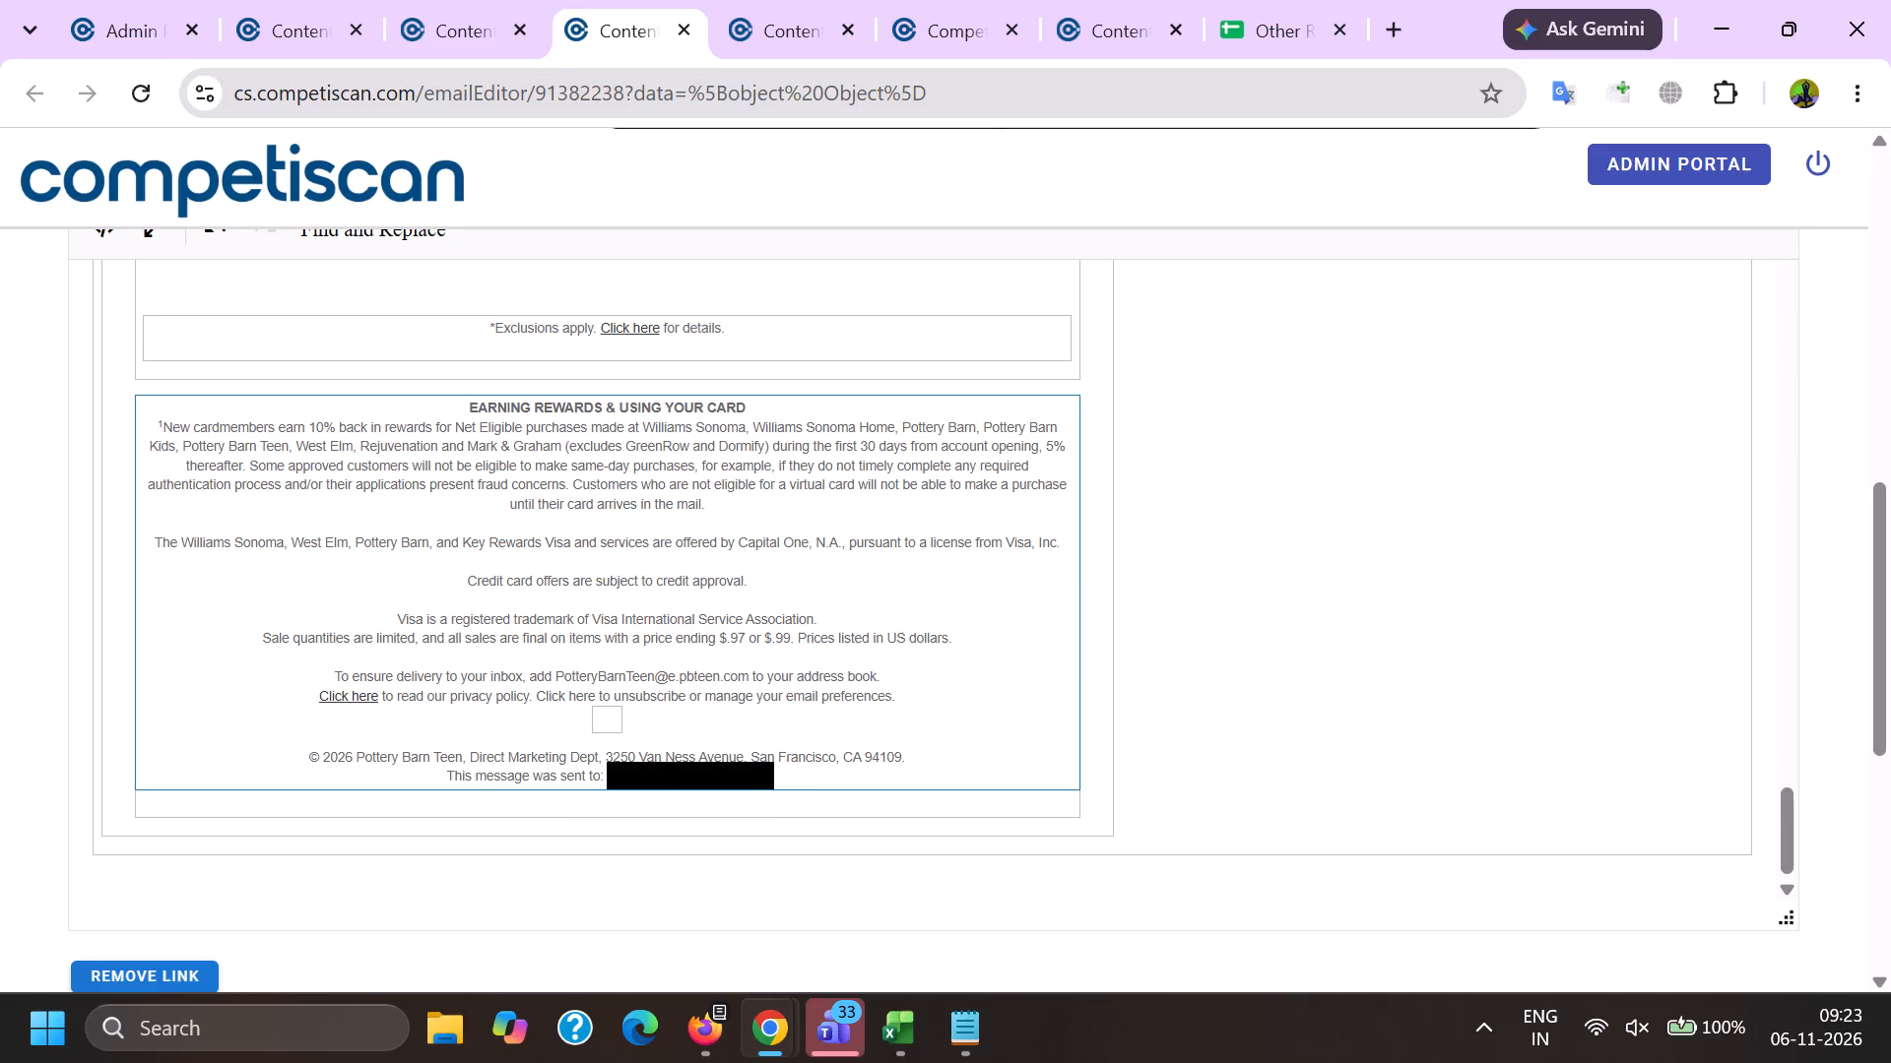
drag(800, 765, 805, 783)
key(BackSpace)
key(BackSpace)
drag(551, 671, 616, 678)
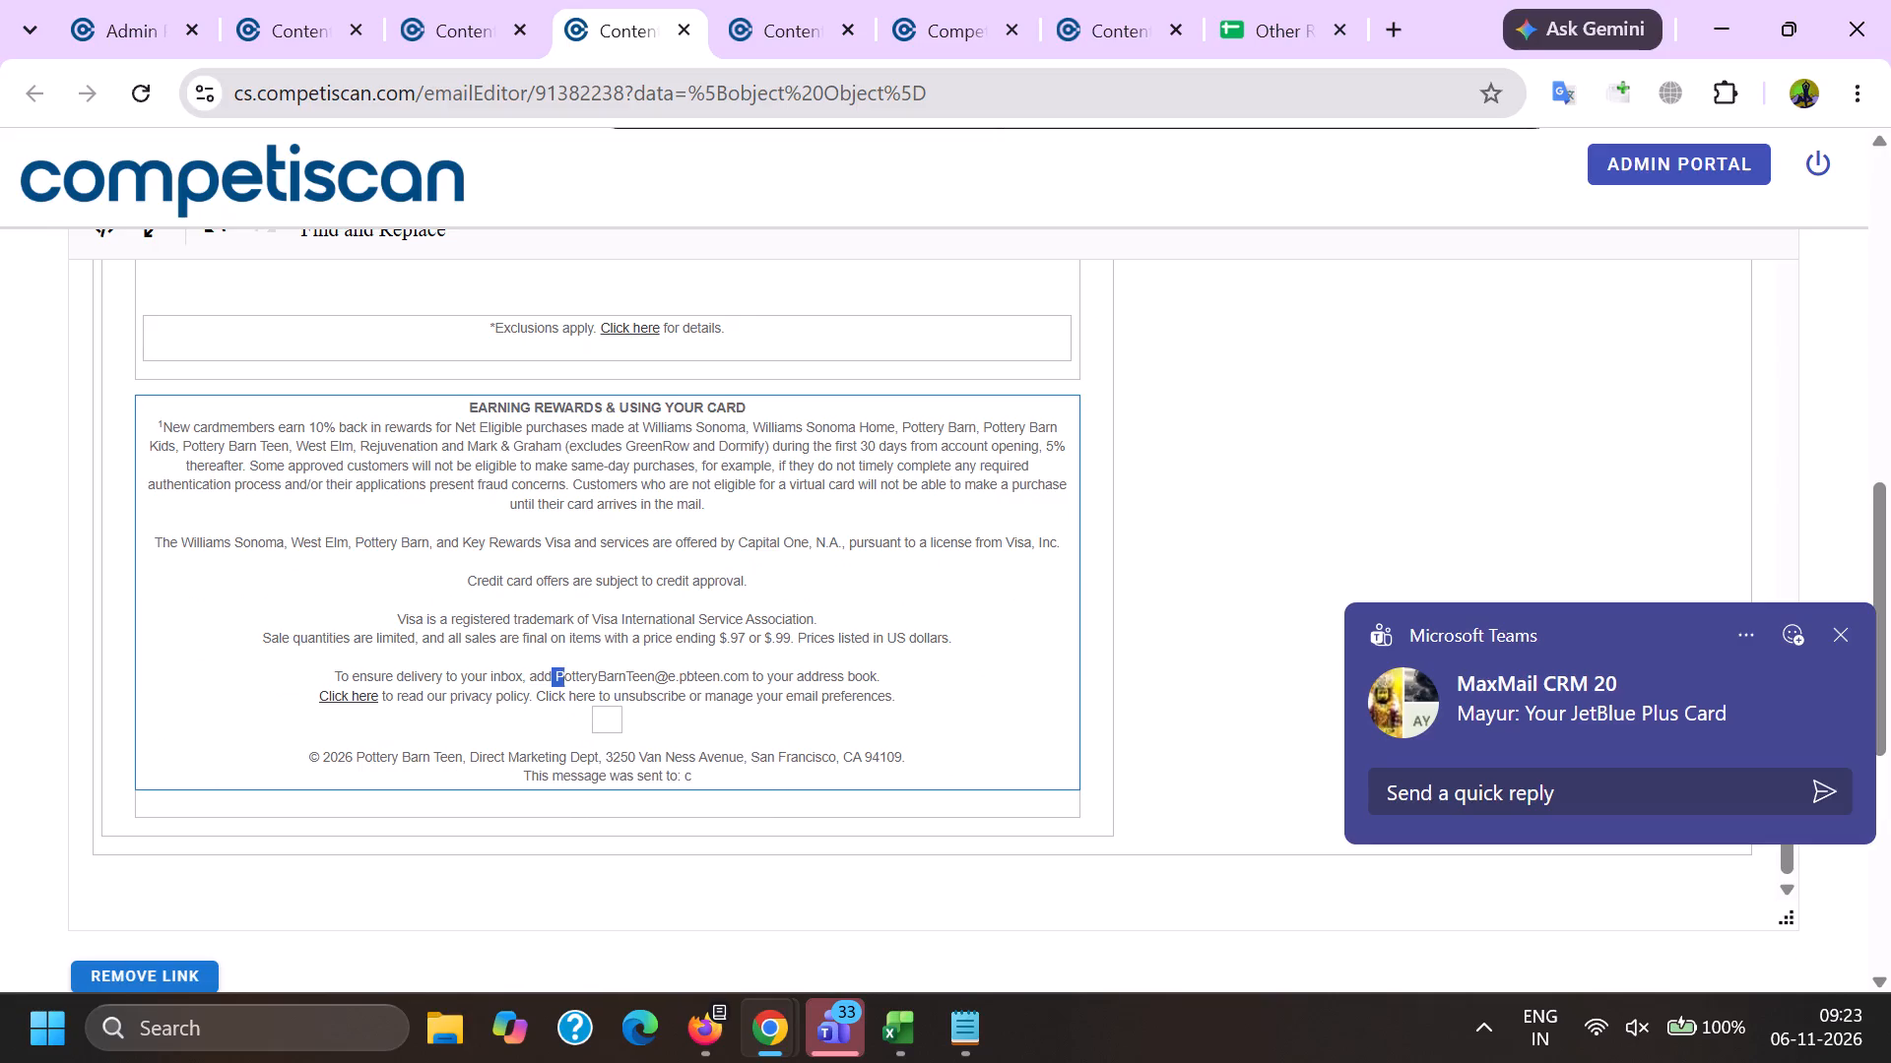
drag(616, 678, 748, 679)
key(BackSpace)
Save the product info of the cleaned Pottery Barn Teen email.
scroll(500, 721, down, 4)
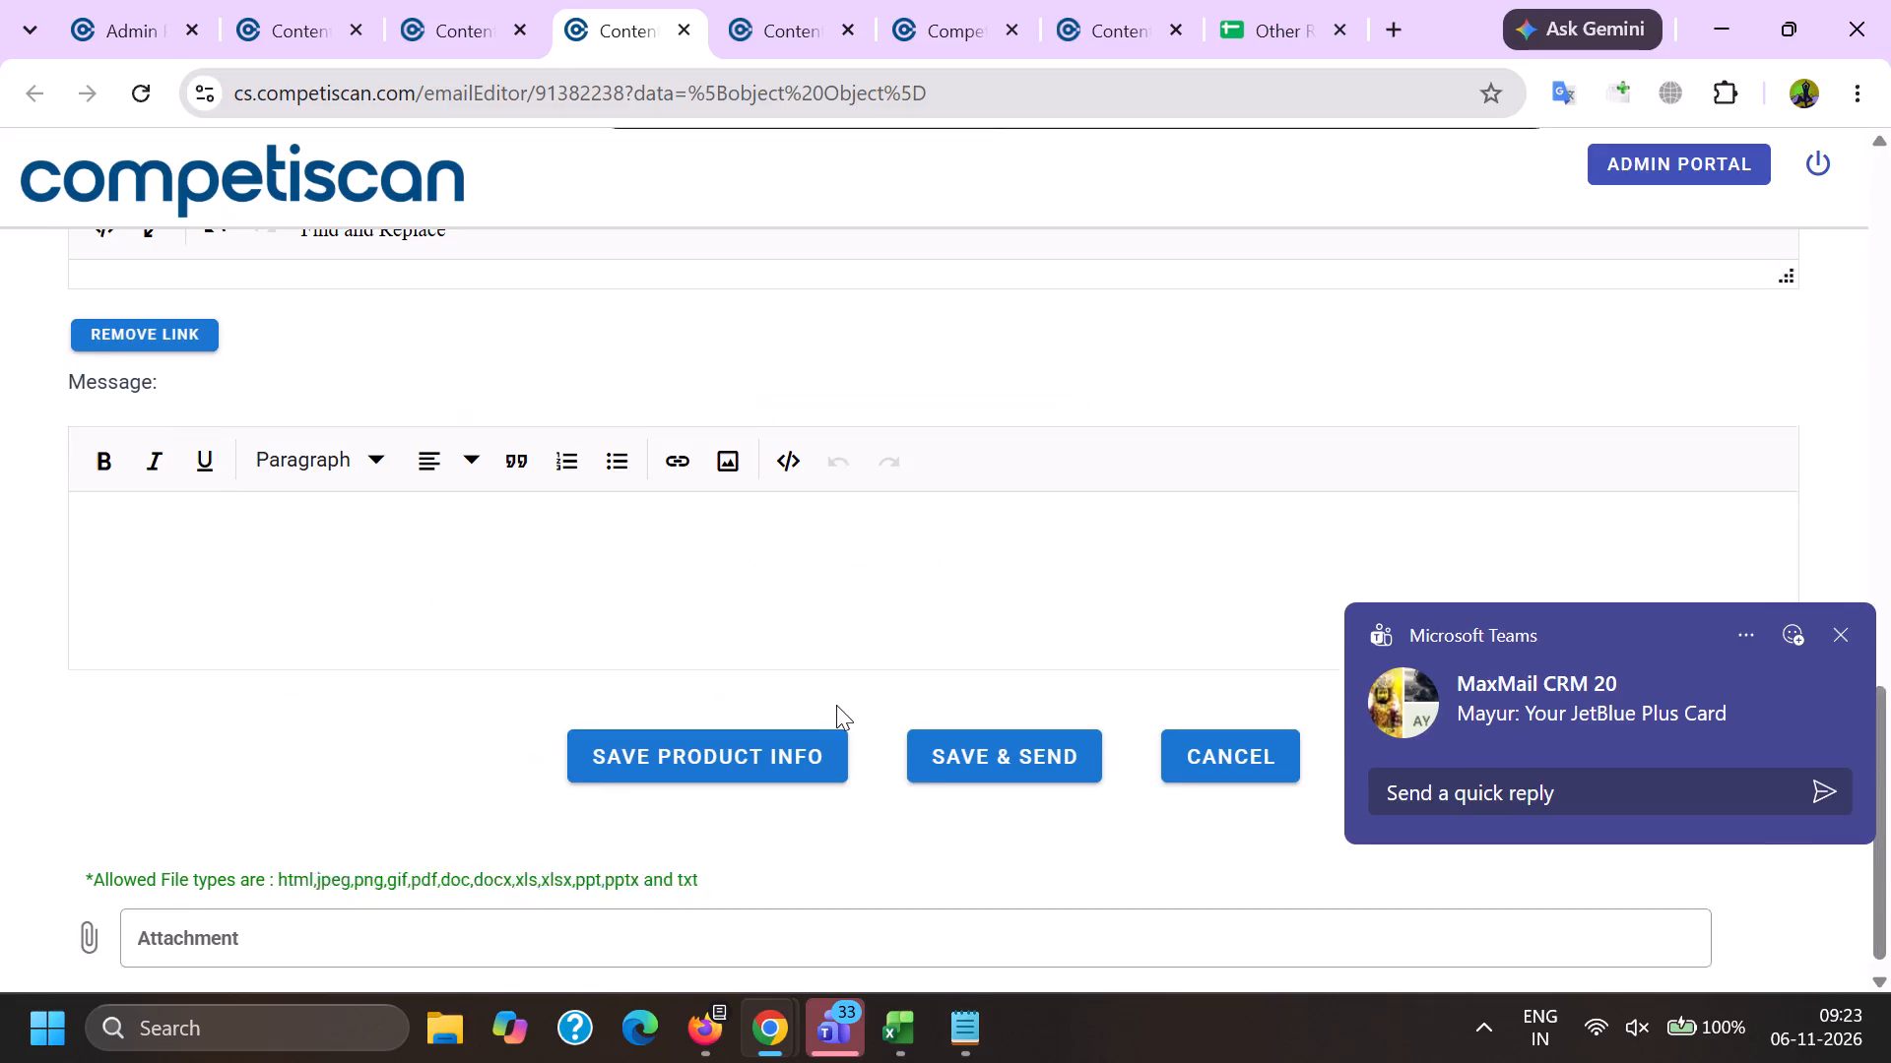
scroll(836, 705, down, 6)
click(737, 742)
click(981, 634)
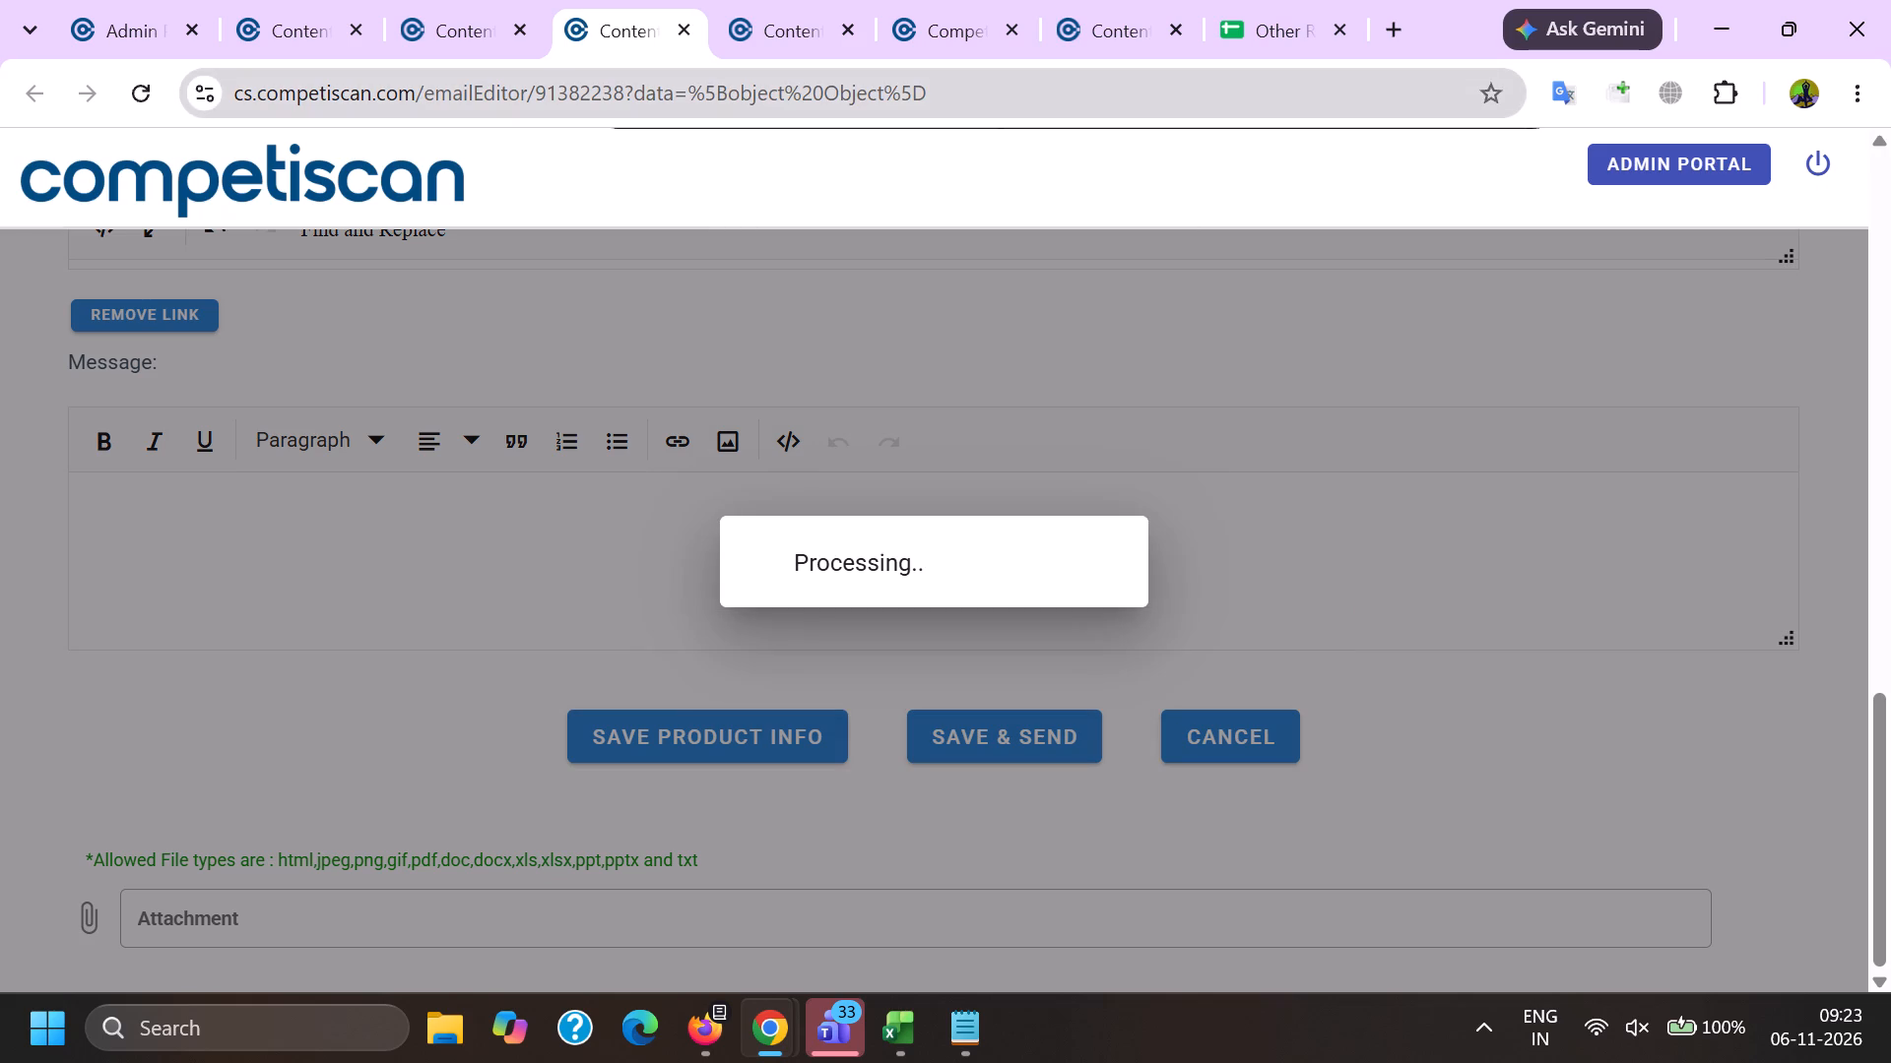
Copy the email's record ID from the editor address and switch the bedding subject search to the Focus records.
double_click(598, 96)
key(ctrl+c)
click(473, 0)
click(170, 623)
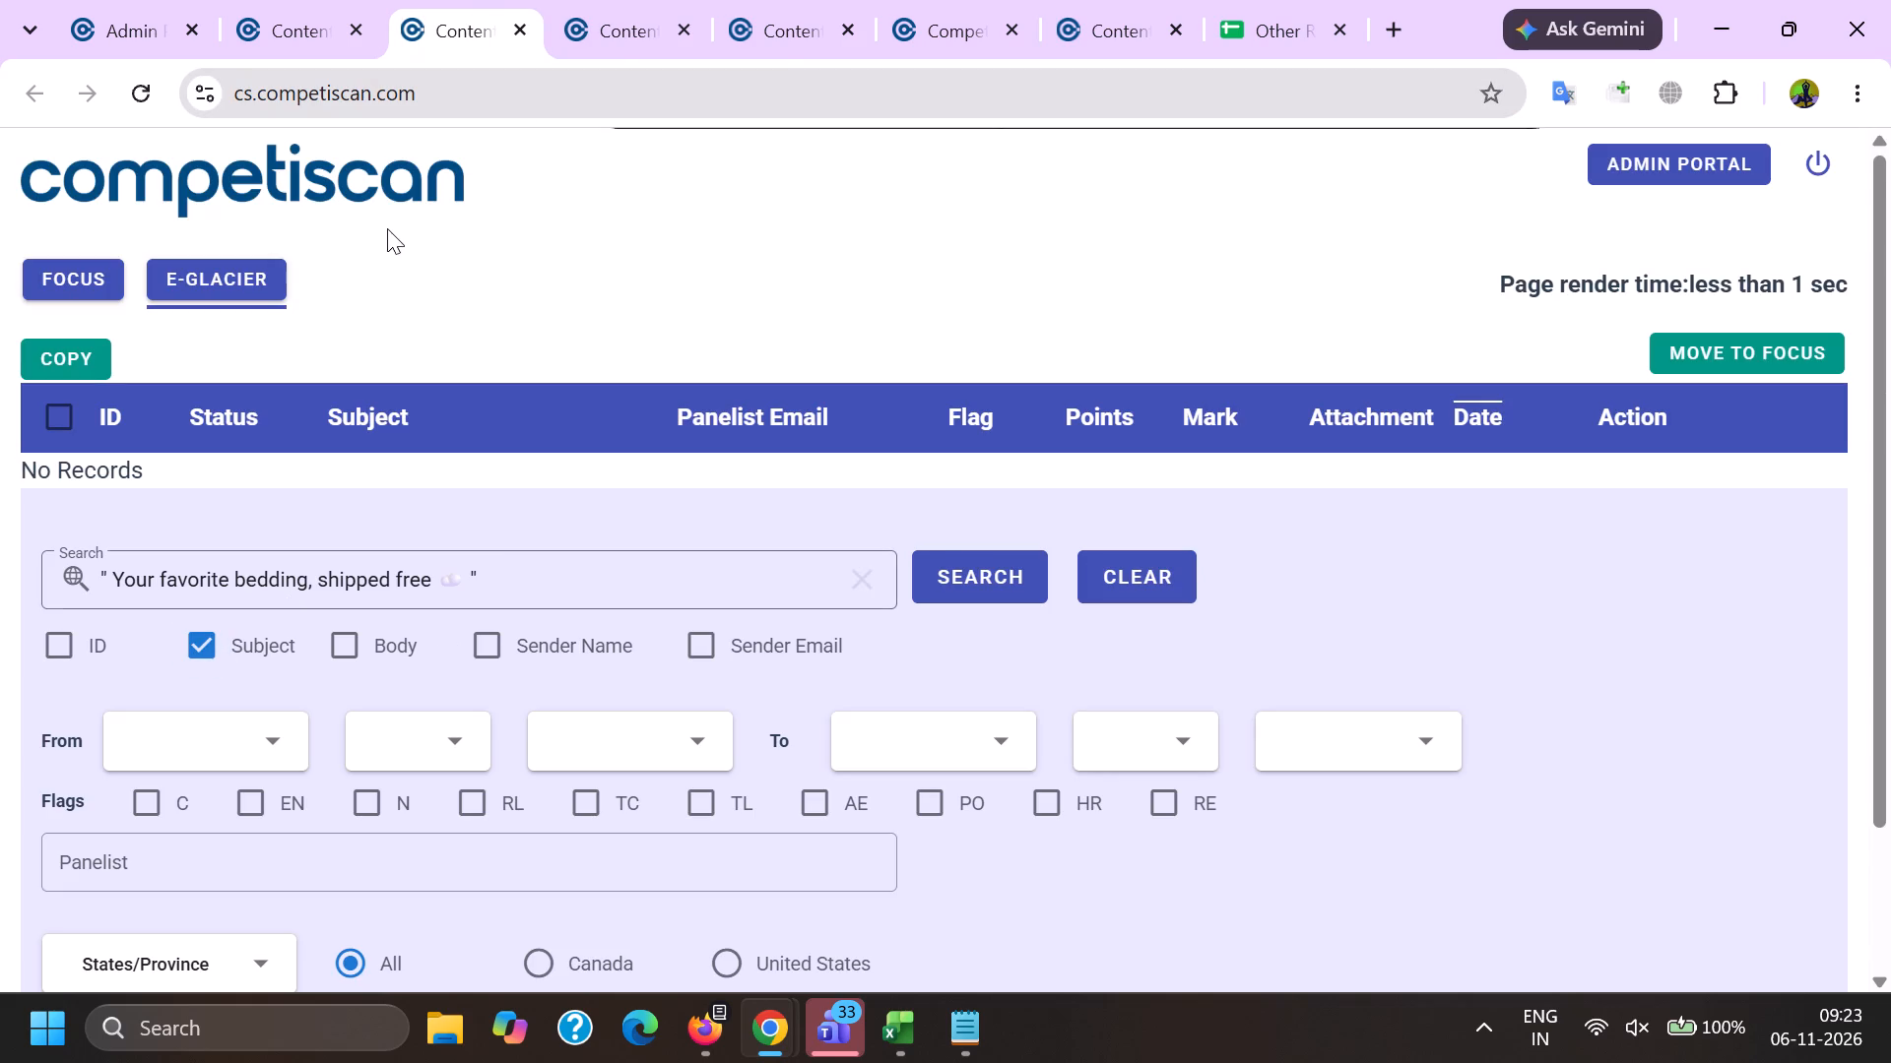
click(70, 270)
Open the product form for the Pottery Barn Teen email.
click(618, 0)
click(24, 515)
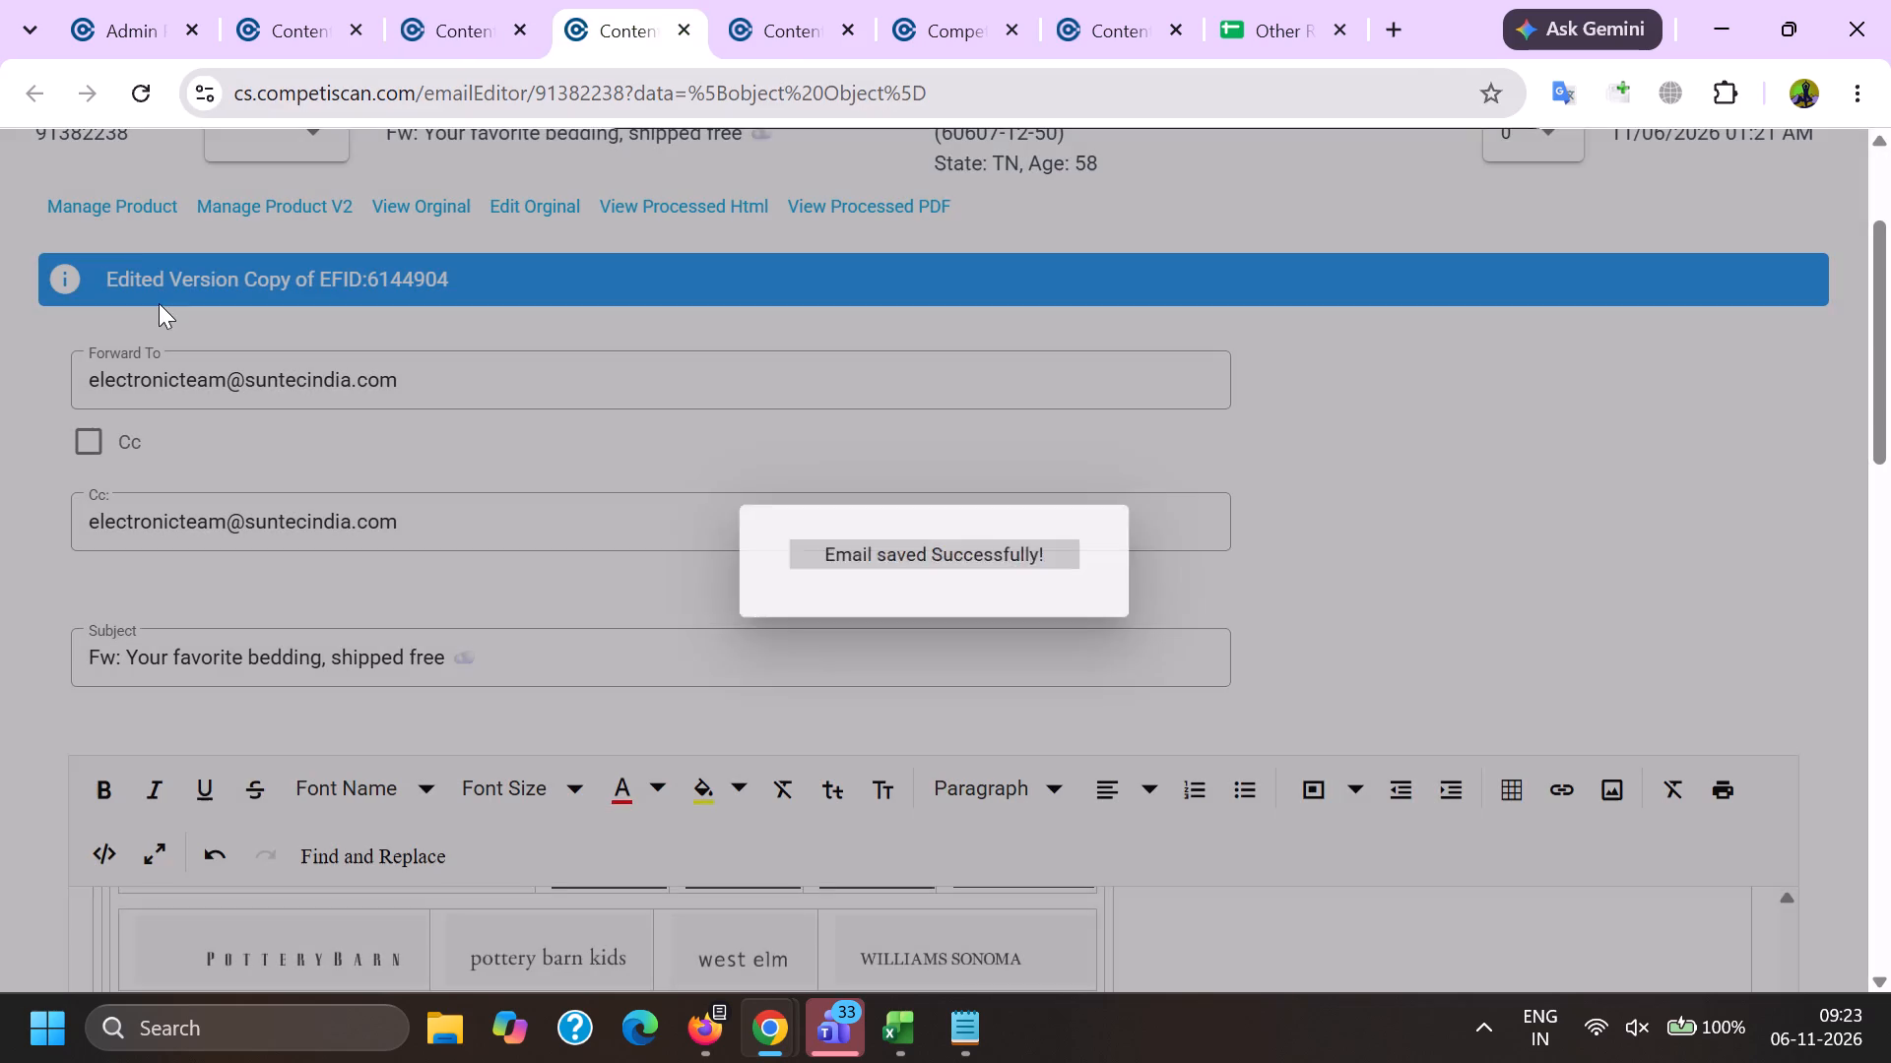
click(116, 216)
Copy the sender name "Pottery Barn Teen" from the header at the start of the email body.
key(alt+Tab)
scroll(247, 481, down, 5)
click(242, 596)
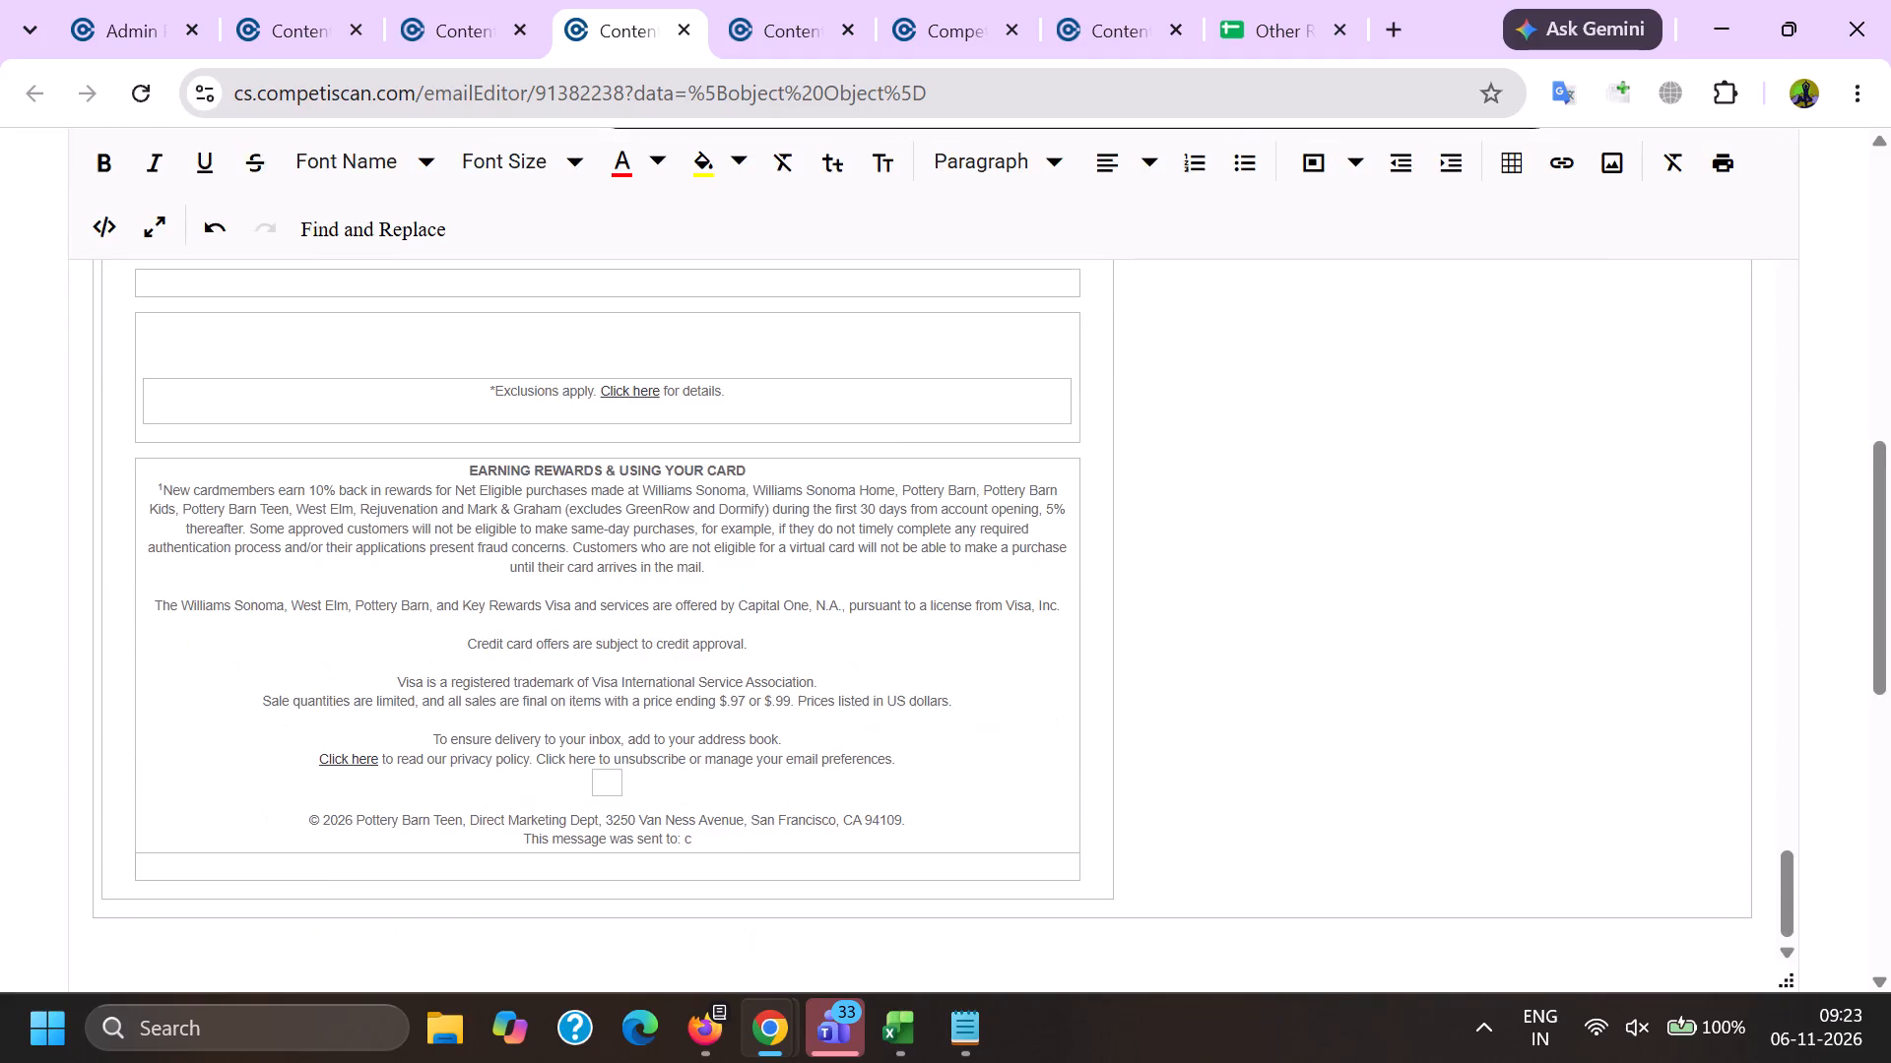
key(Page_Up)
key(Page_Up)
key(Page_Up)
key(Page_Up)
key(Page_Up)
key(Page_Up)
key(Page_Up)
key(Page_Up)
key(Page_Up)
key(Page_Up)
key(Page_Up)
key(Page_Up)
key(Page_Up)
key(Page_Up)
key(Page_Up)
key(Page_Up)
key(Page_Up)
key(Page_Up)
key(Page_Up)
key(Page_Up)
scroll(241, 593, down, 5)
click(231, 614)
key(Page_Up)
key(Page_Up)
key(Page_Up)
key(Page_Up)
key(Page_Up)
key(Page_Up)
key(Page_Up)
key(Page_Up)
key(Page_Up)
key(Page_Up)
key(Page_Up)
key(Page_Up)
key(Page_Up)
key(Page_Up)
key(Page_Up)
key(Page_Up)
key(Page_Up)
key(Page_Up)
key(Page_Up)
key(Page_Up)
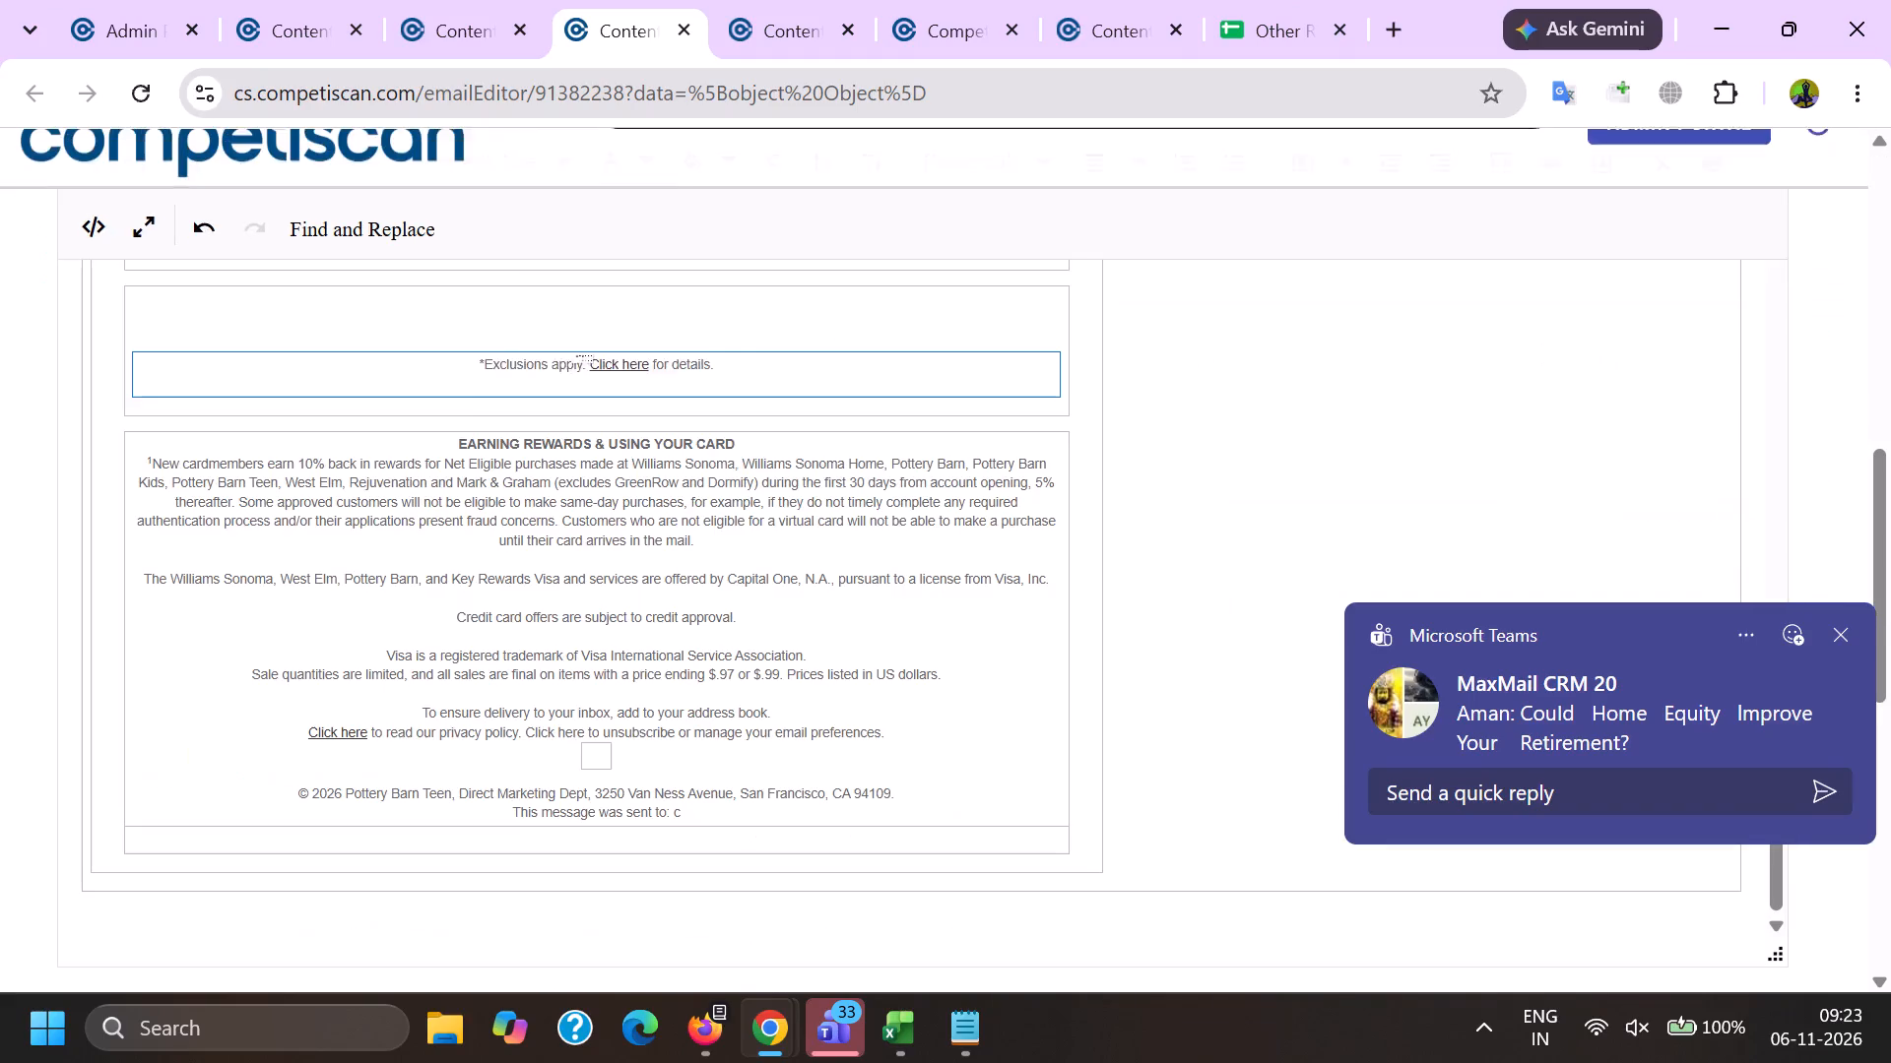
scroll(203, 528, down, 5)
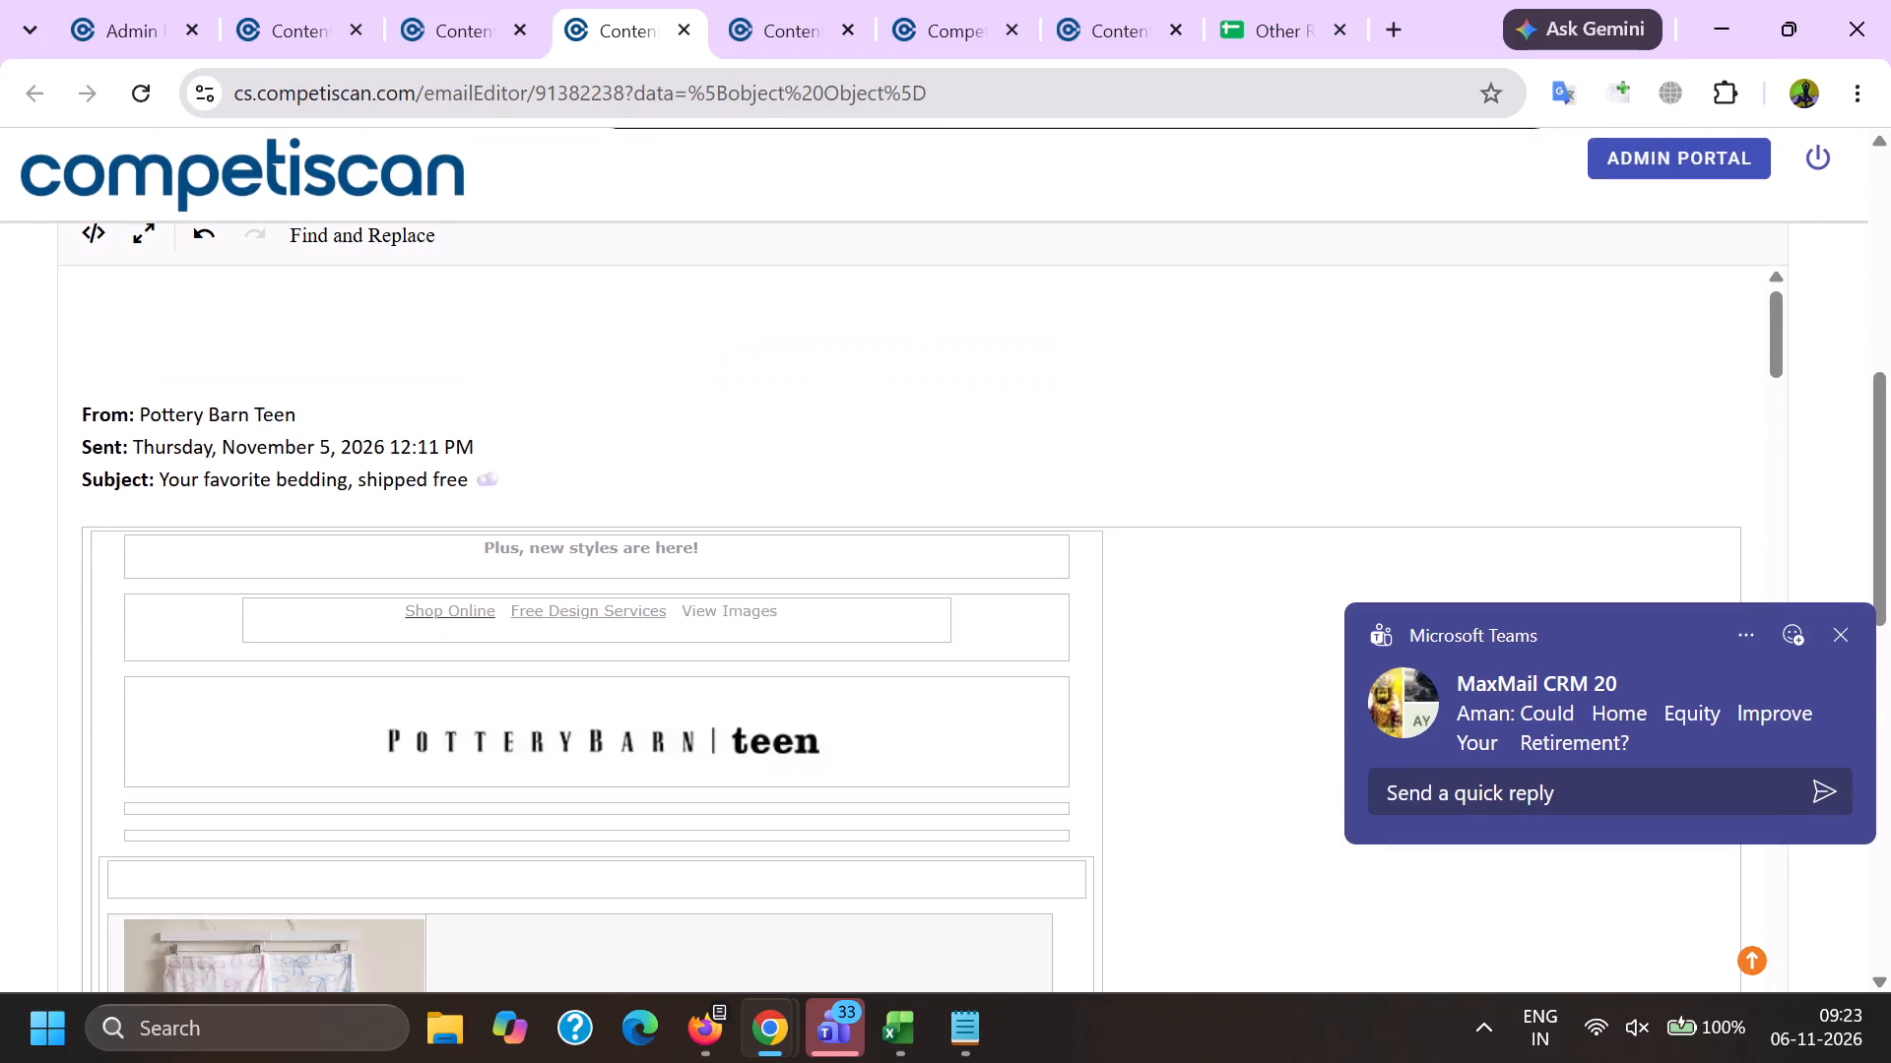
click(160, 415)
drag(160, 415, 176, 426)
shift+click(263, 411)
key(ctrl+c)
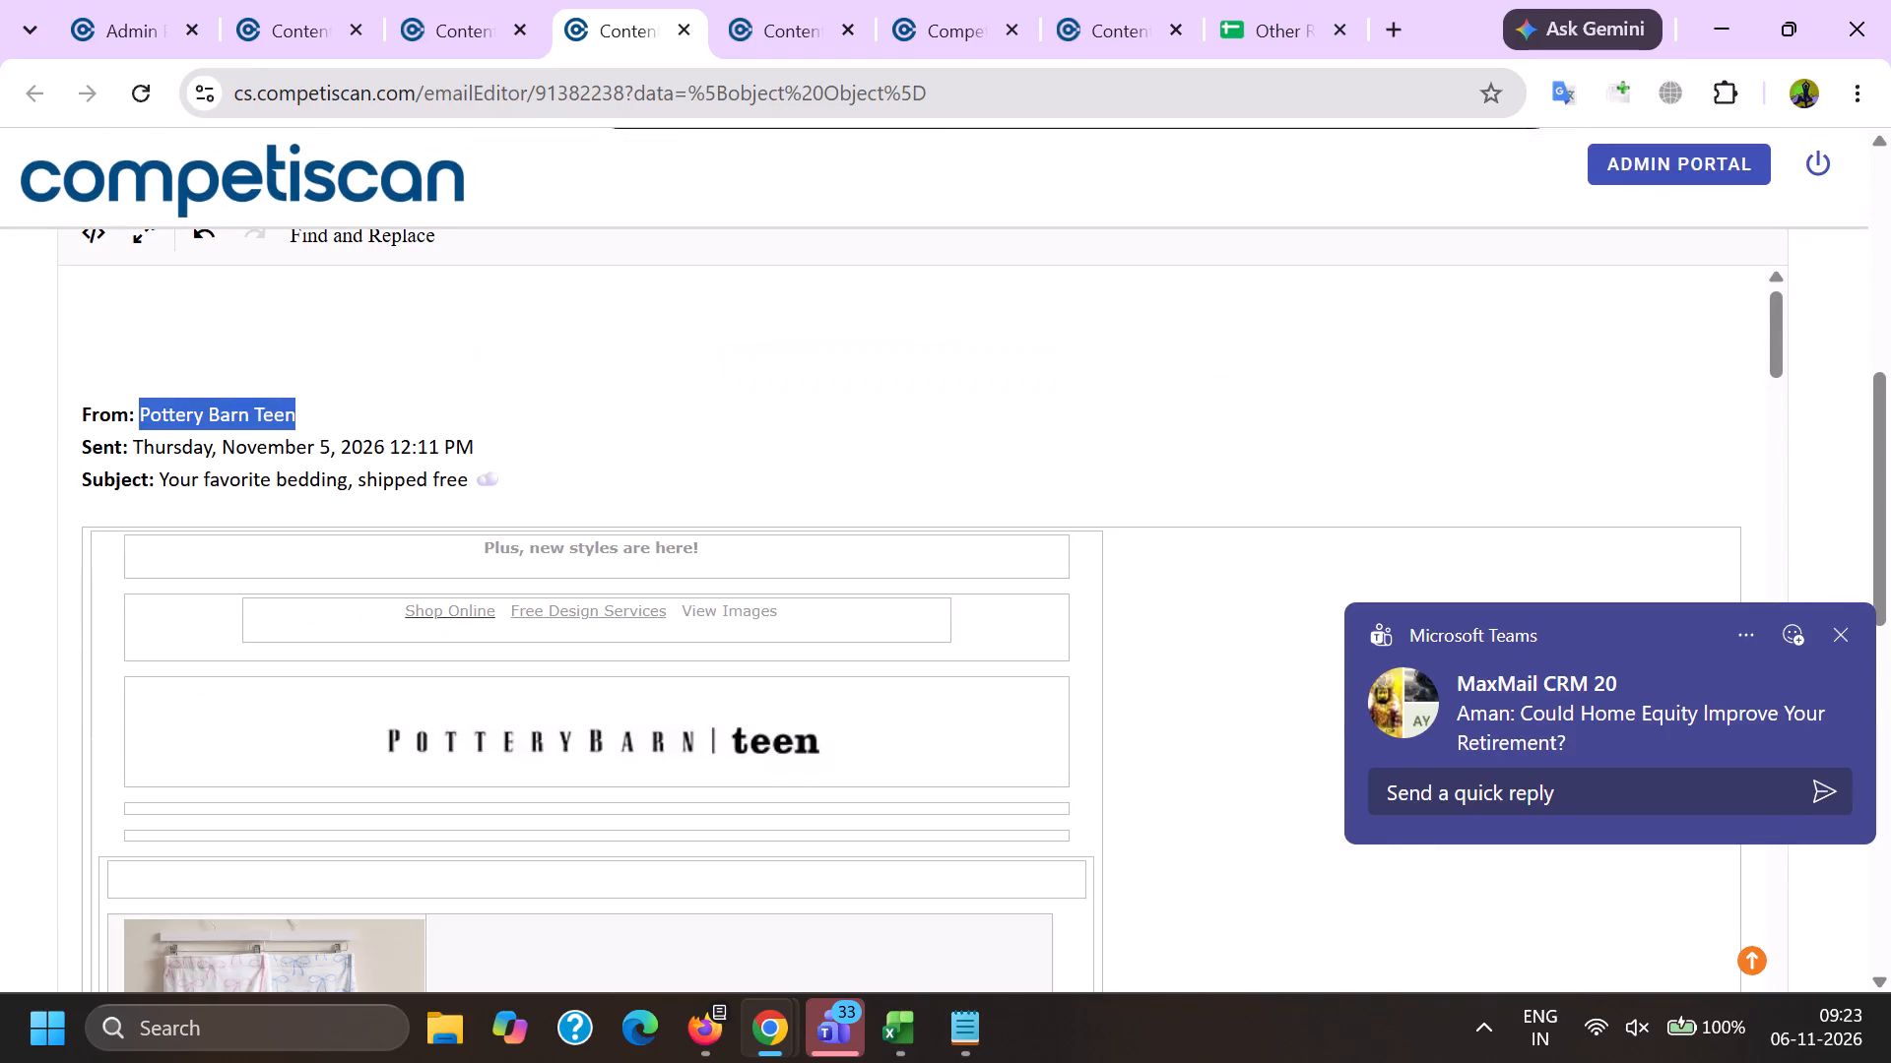
Add Capital One as the product's company and Pottery Barn Teen (Retail) as its affinity/association.
key(alt+Tab)
scroll(491, 371, down, 5)
click(567, 508)
click(594, 458)
key(c)
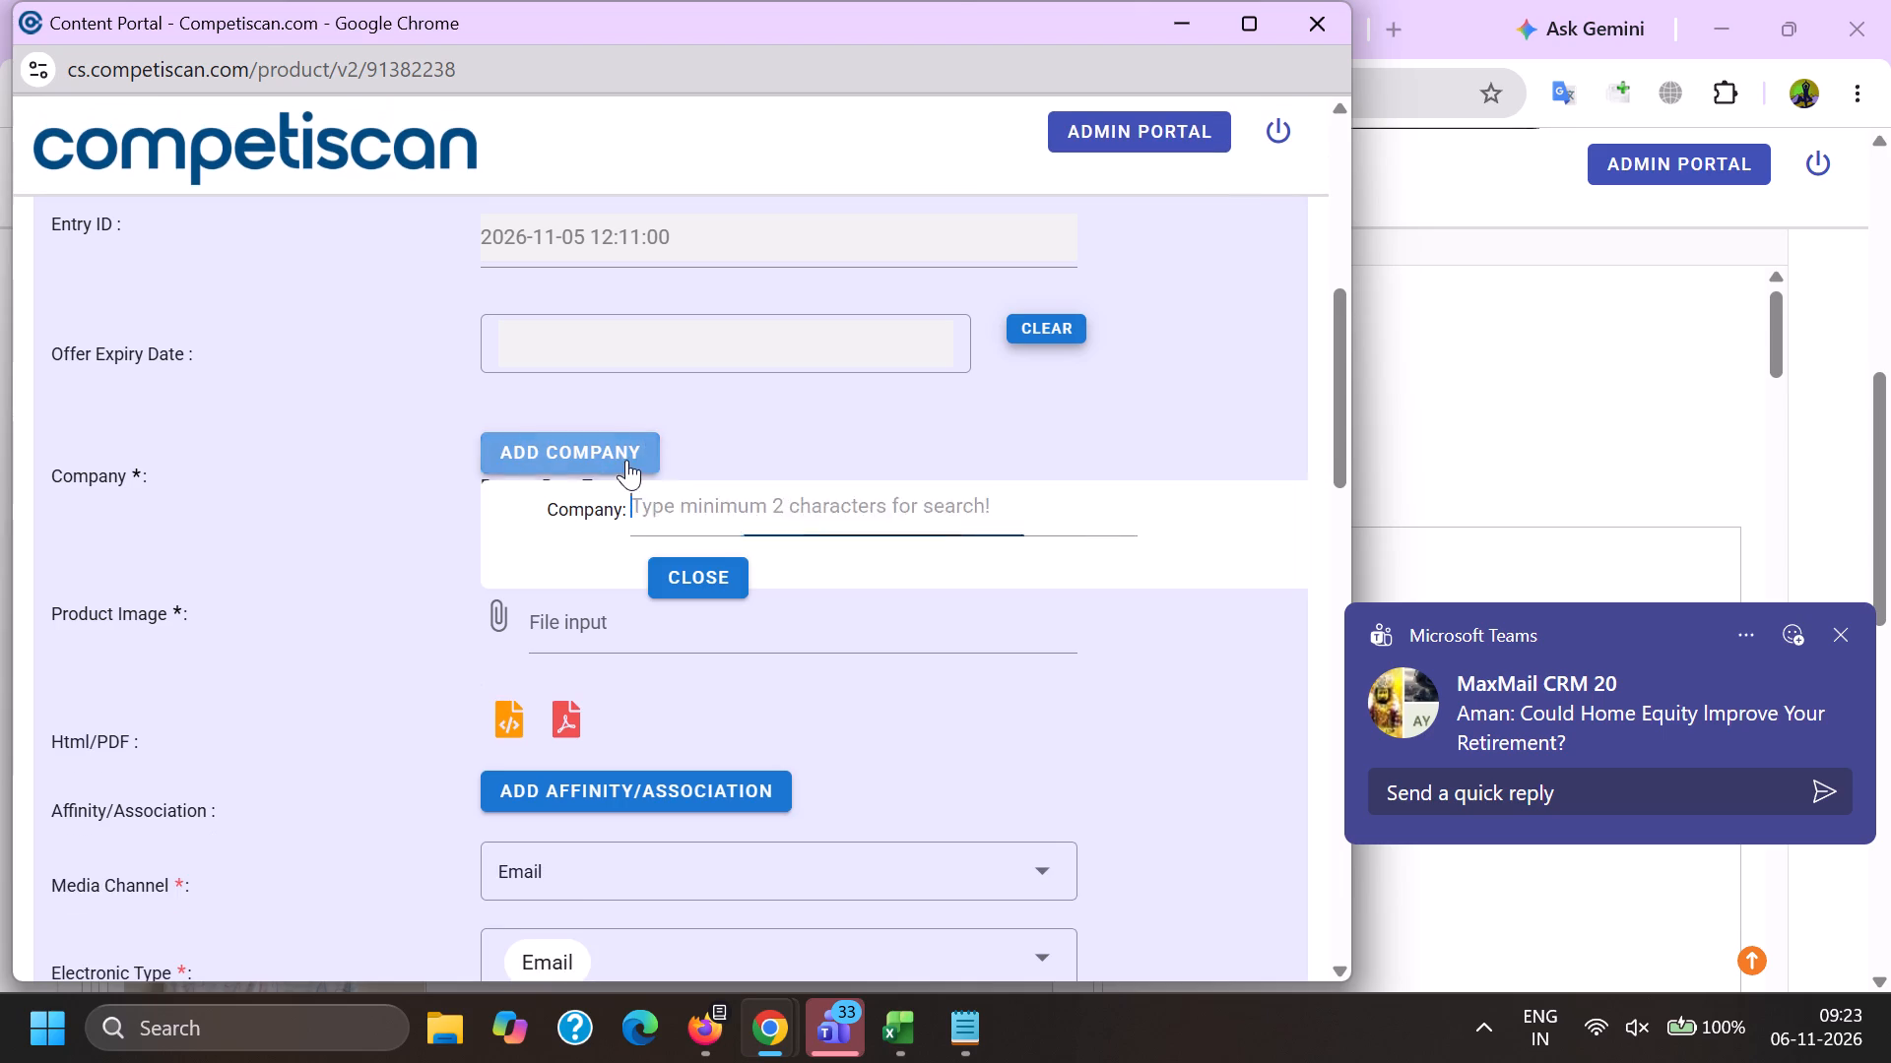
text(apital one)
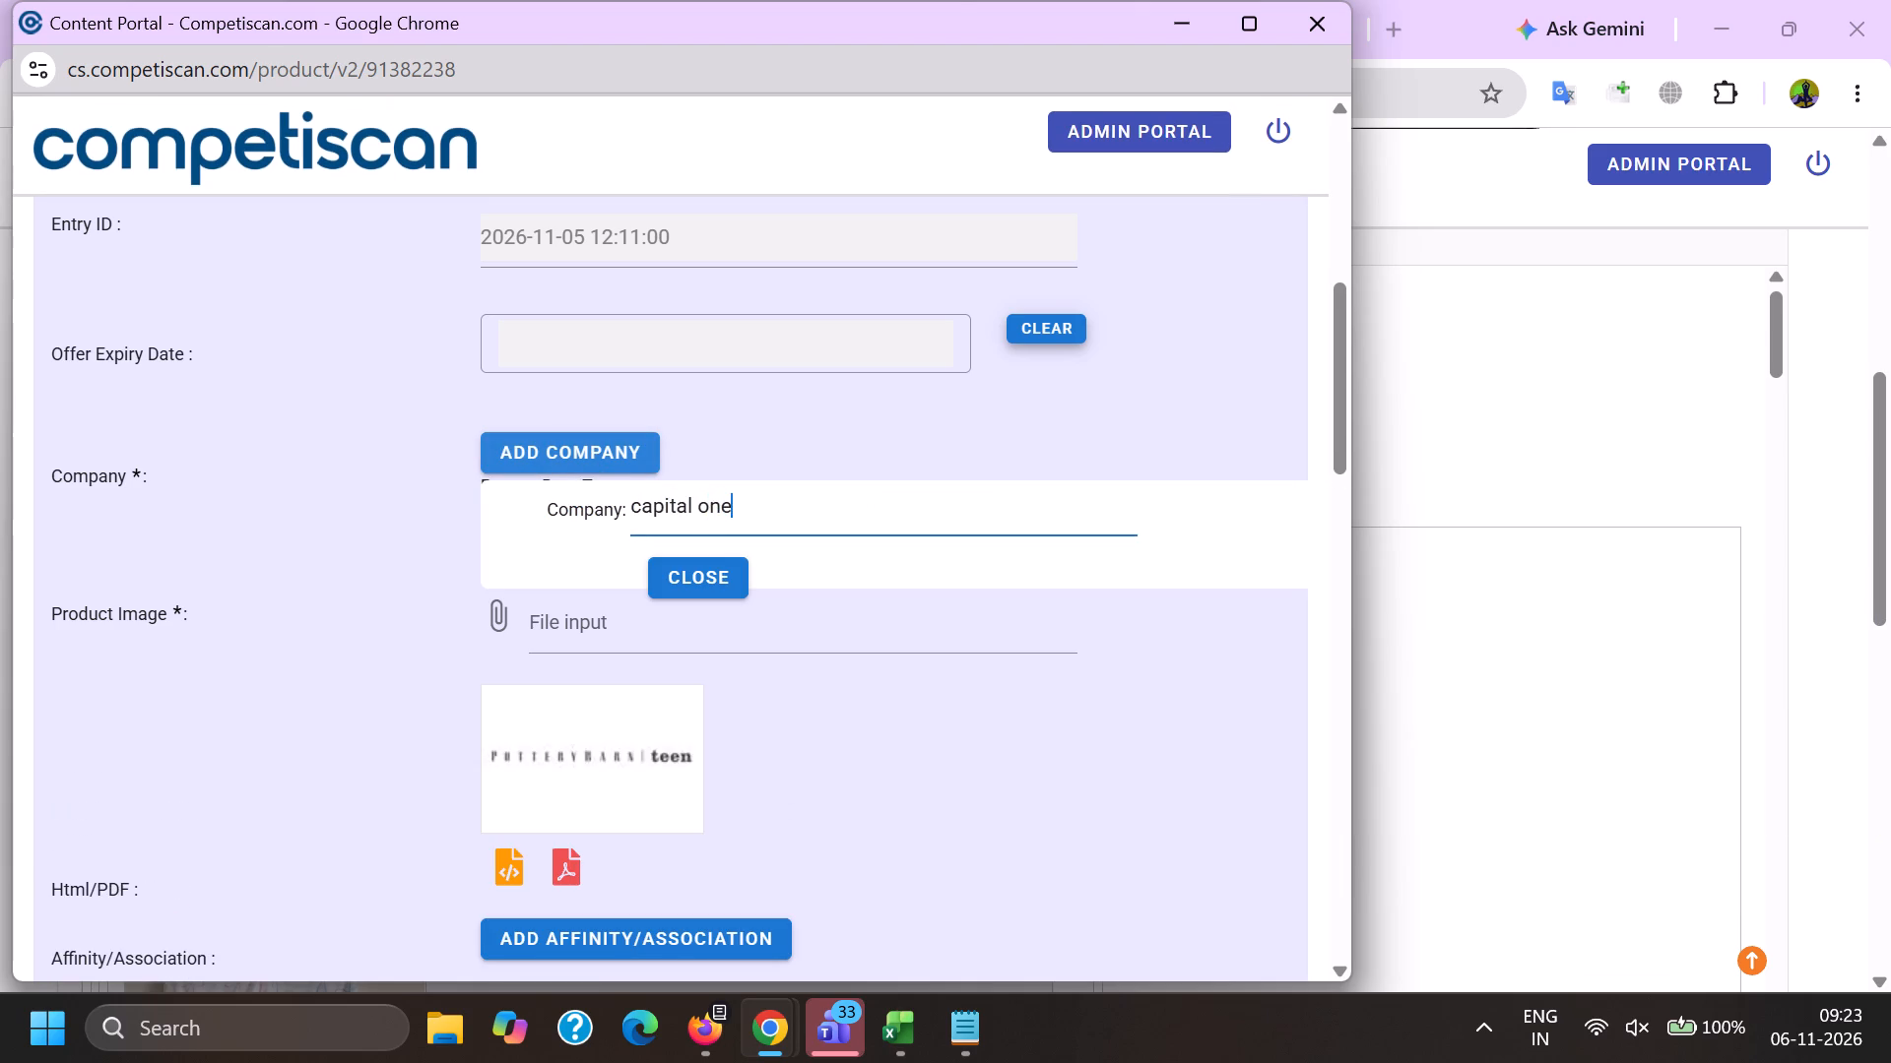
scroll(626, 460, down, 3)
click(666, 520)
click(665, 487)
click(785, 548)
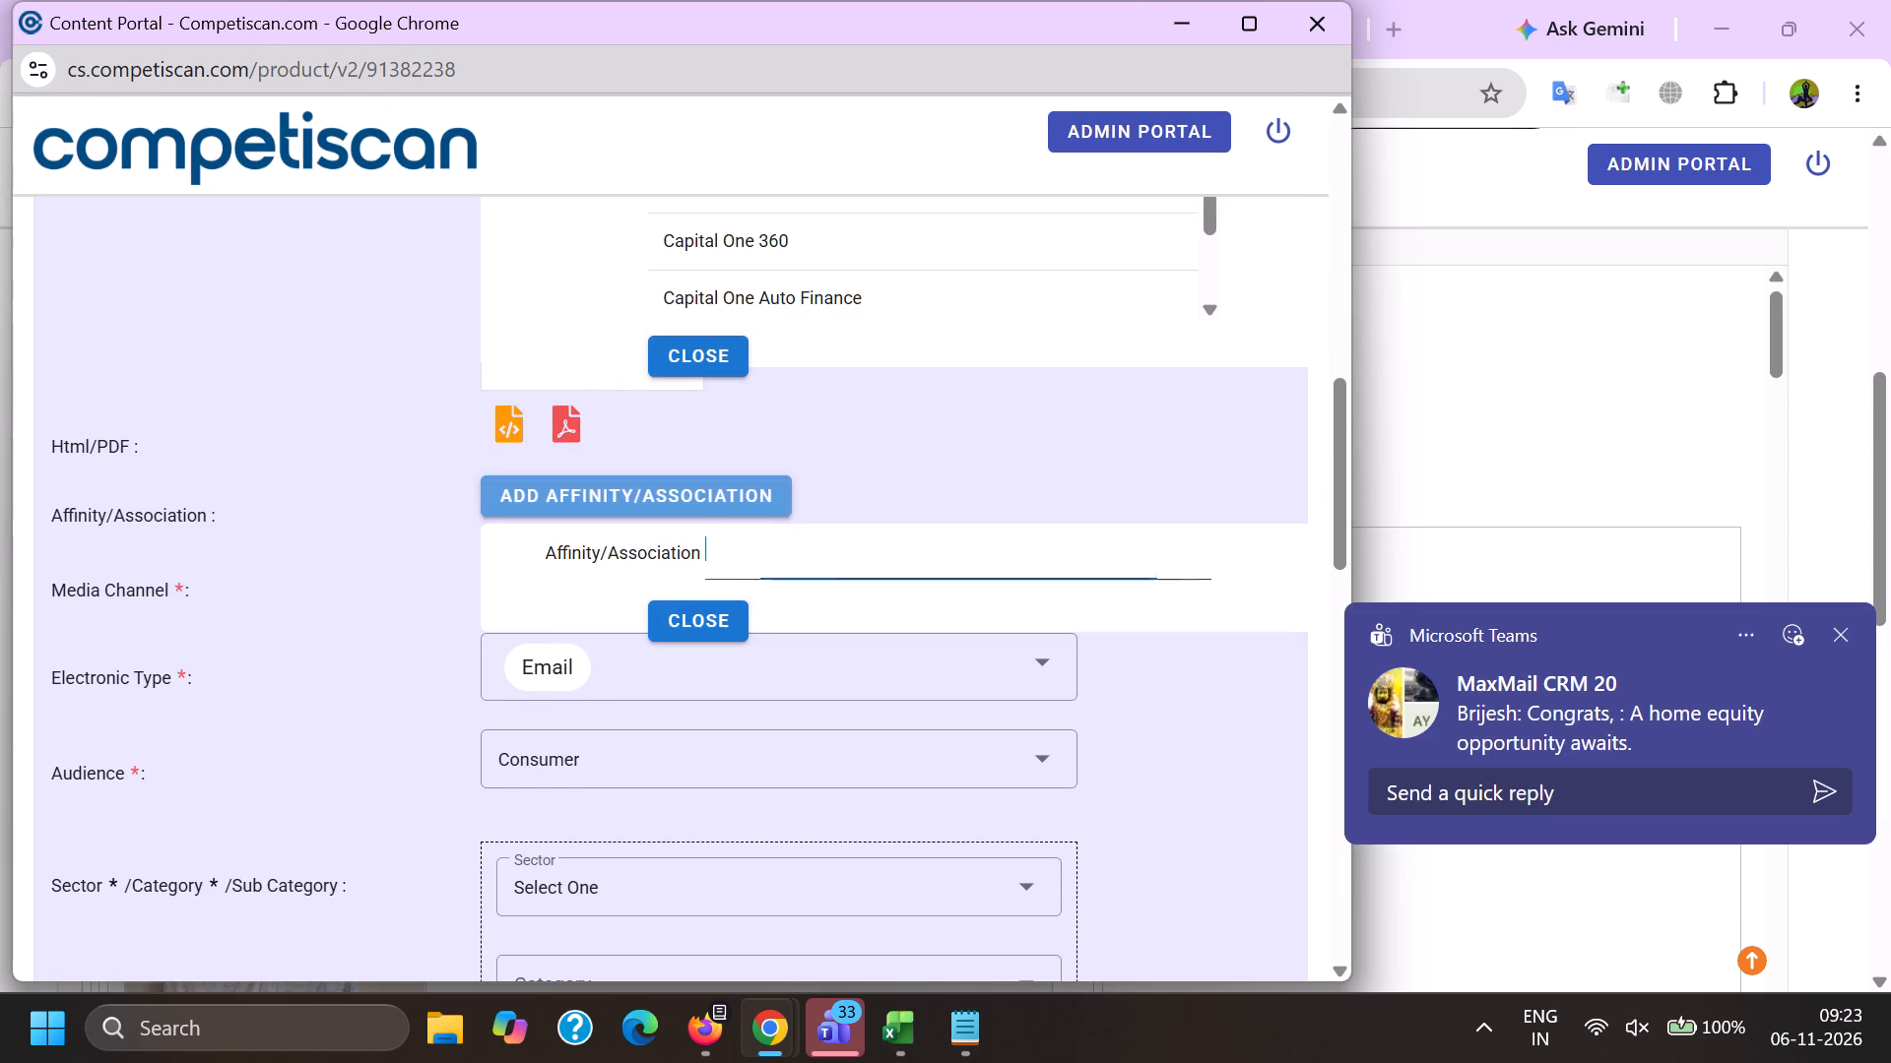
key(ctrl+v)
scroll(696, 732, up, 3)
drag(680, 565, 680, 574)
click(721, 585)
scroll(637, 479, down, 5)
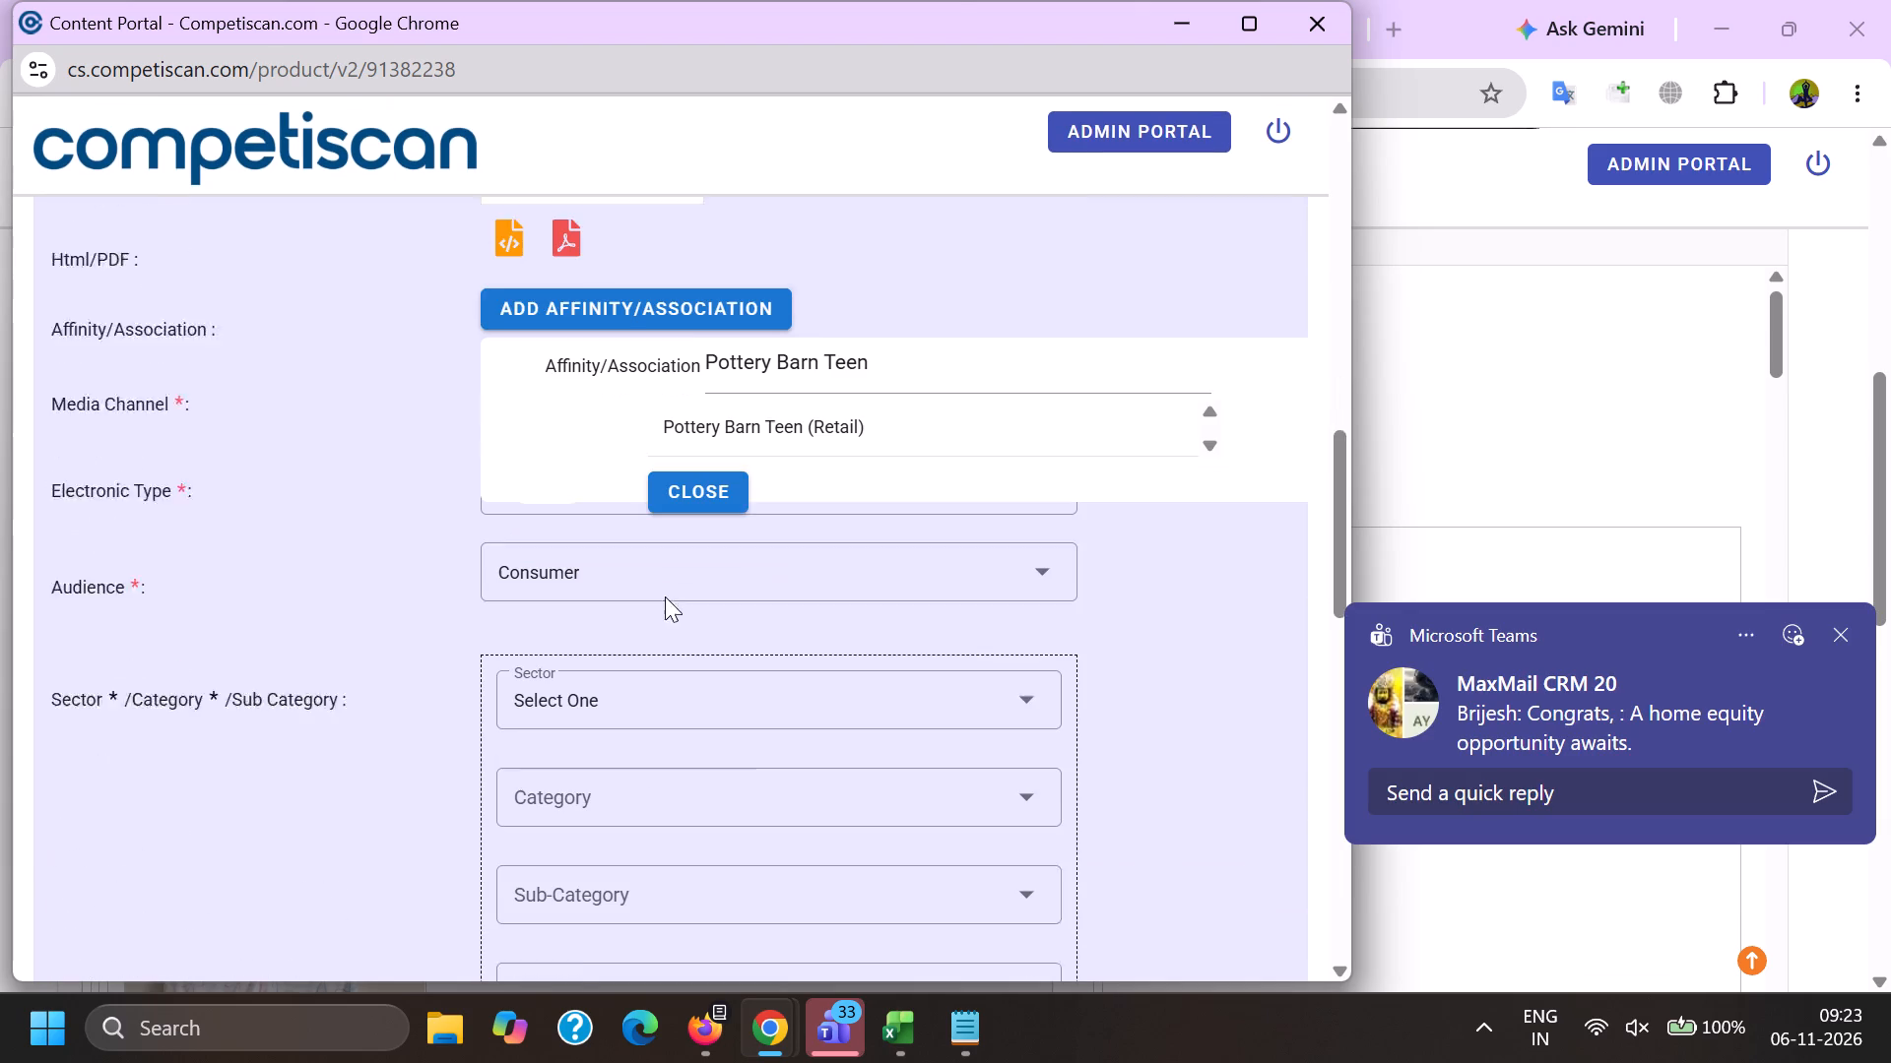
click(711, 406)
Set the product's sector to Retail and its category to Home, checking the email content.
scroll(688, 288, down, 3)
click(586, 280)
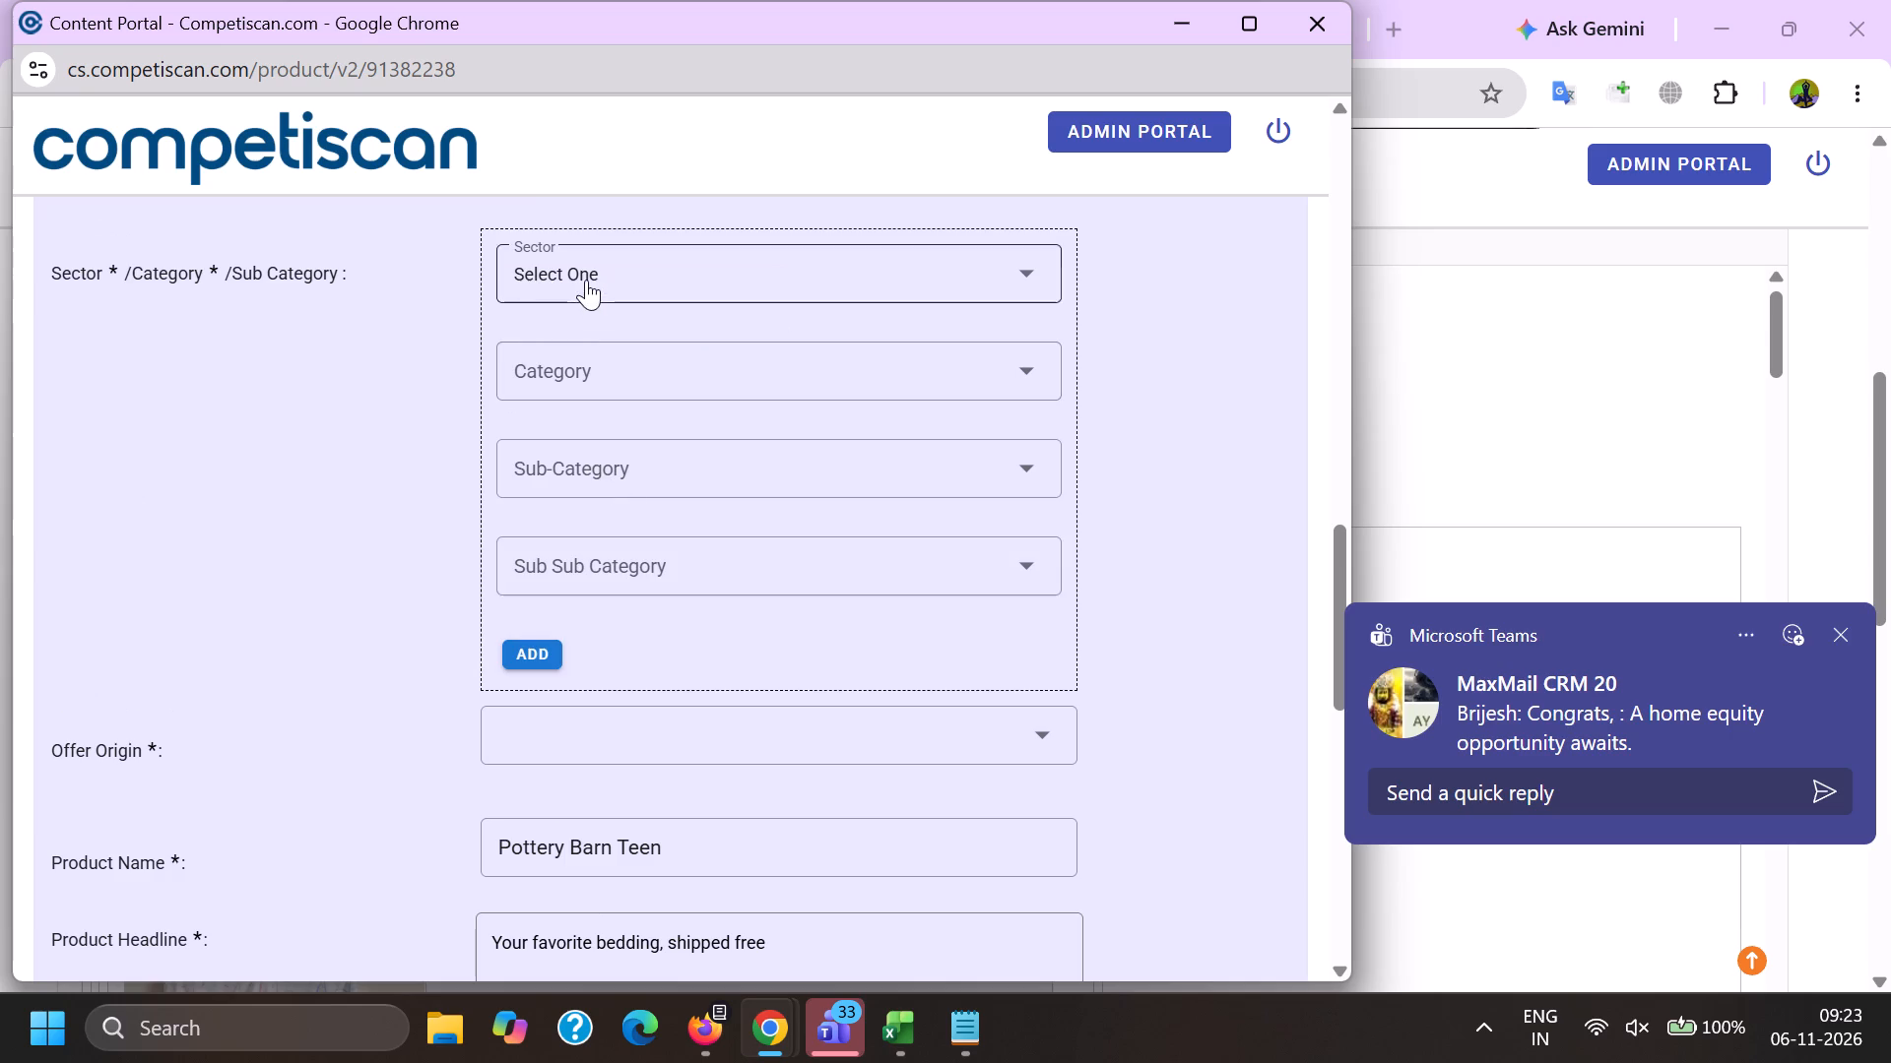
scroll(585, 280, down, 7)
click(564, 427)
drag(459, 407, 468, 410)
click(622, 377)
scroll(622, 375, down, 7)
click(592, 408)
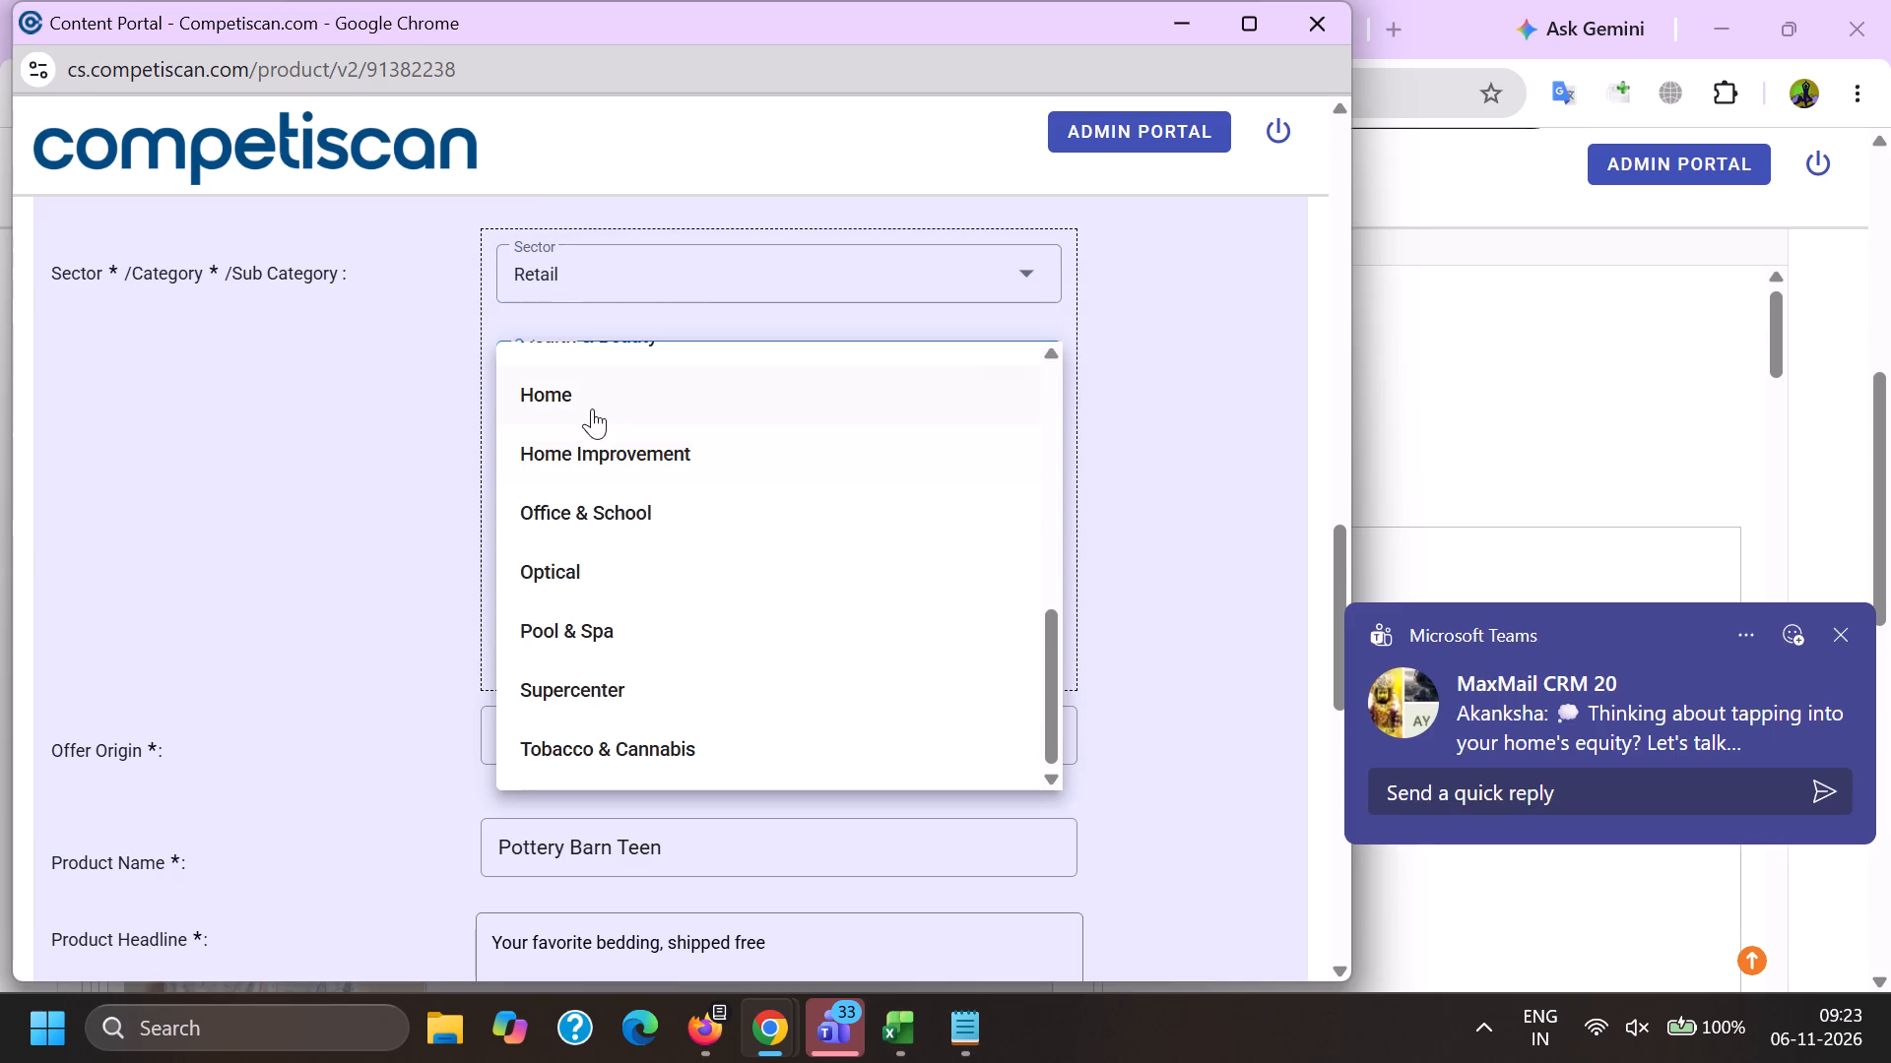
drag(403, 415, 417, 427)
key(alt+Tab)
scroll(610, 580, down, 14)
key(alt+Tab)
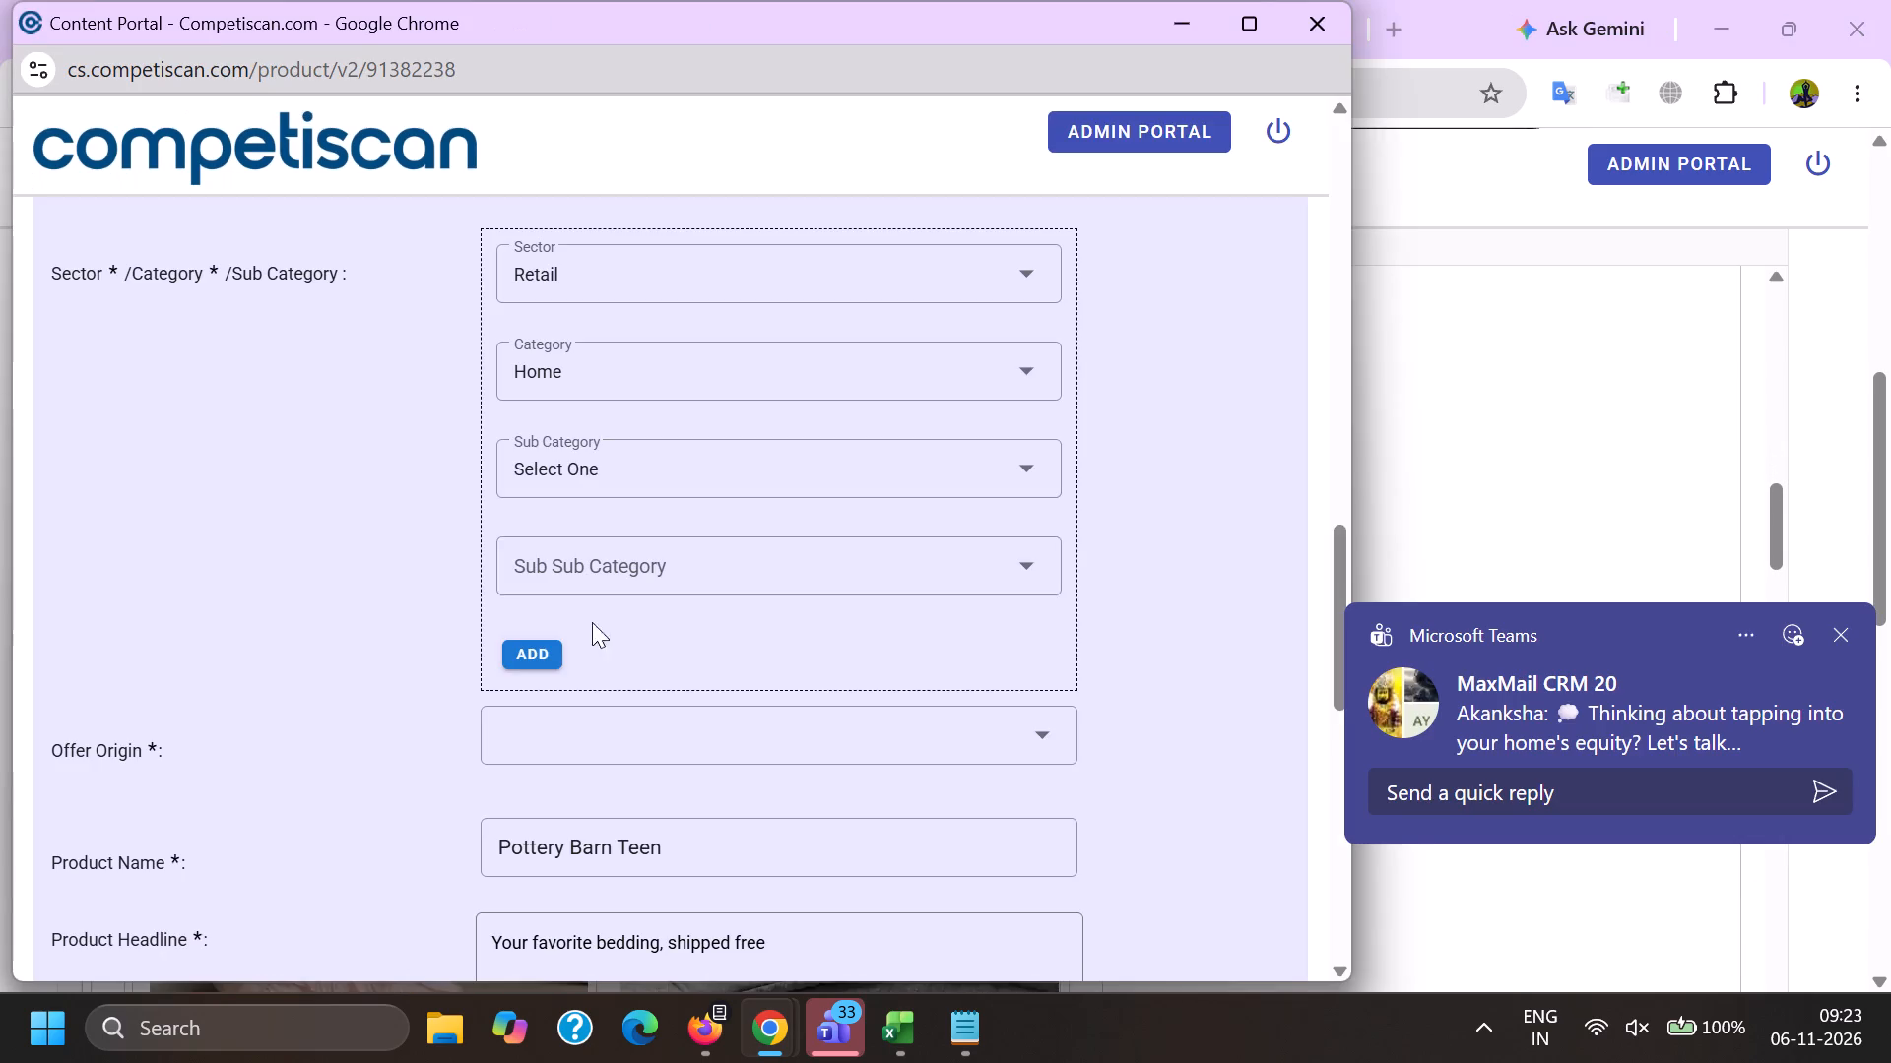
Choose Home Decor as sub category and Bedding-Sheets & Pillowcases as sub sub category, and add this classification.
click(567, 467)
scroll(583, 594, down, 3)
click(614, 561)
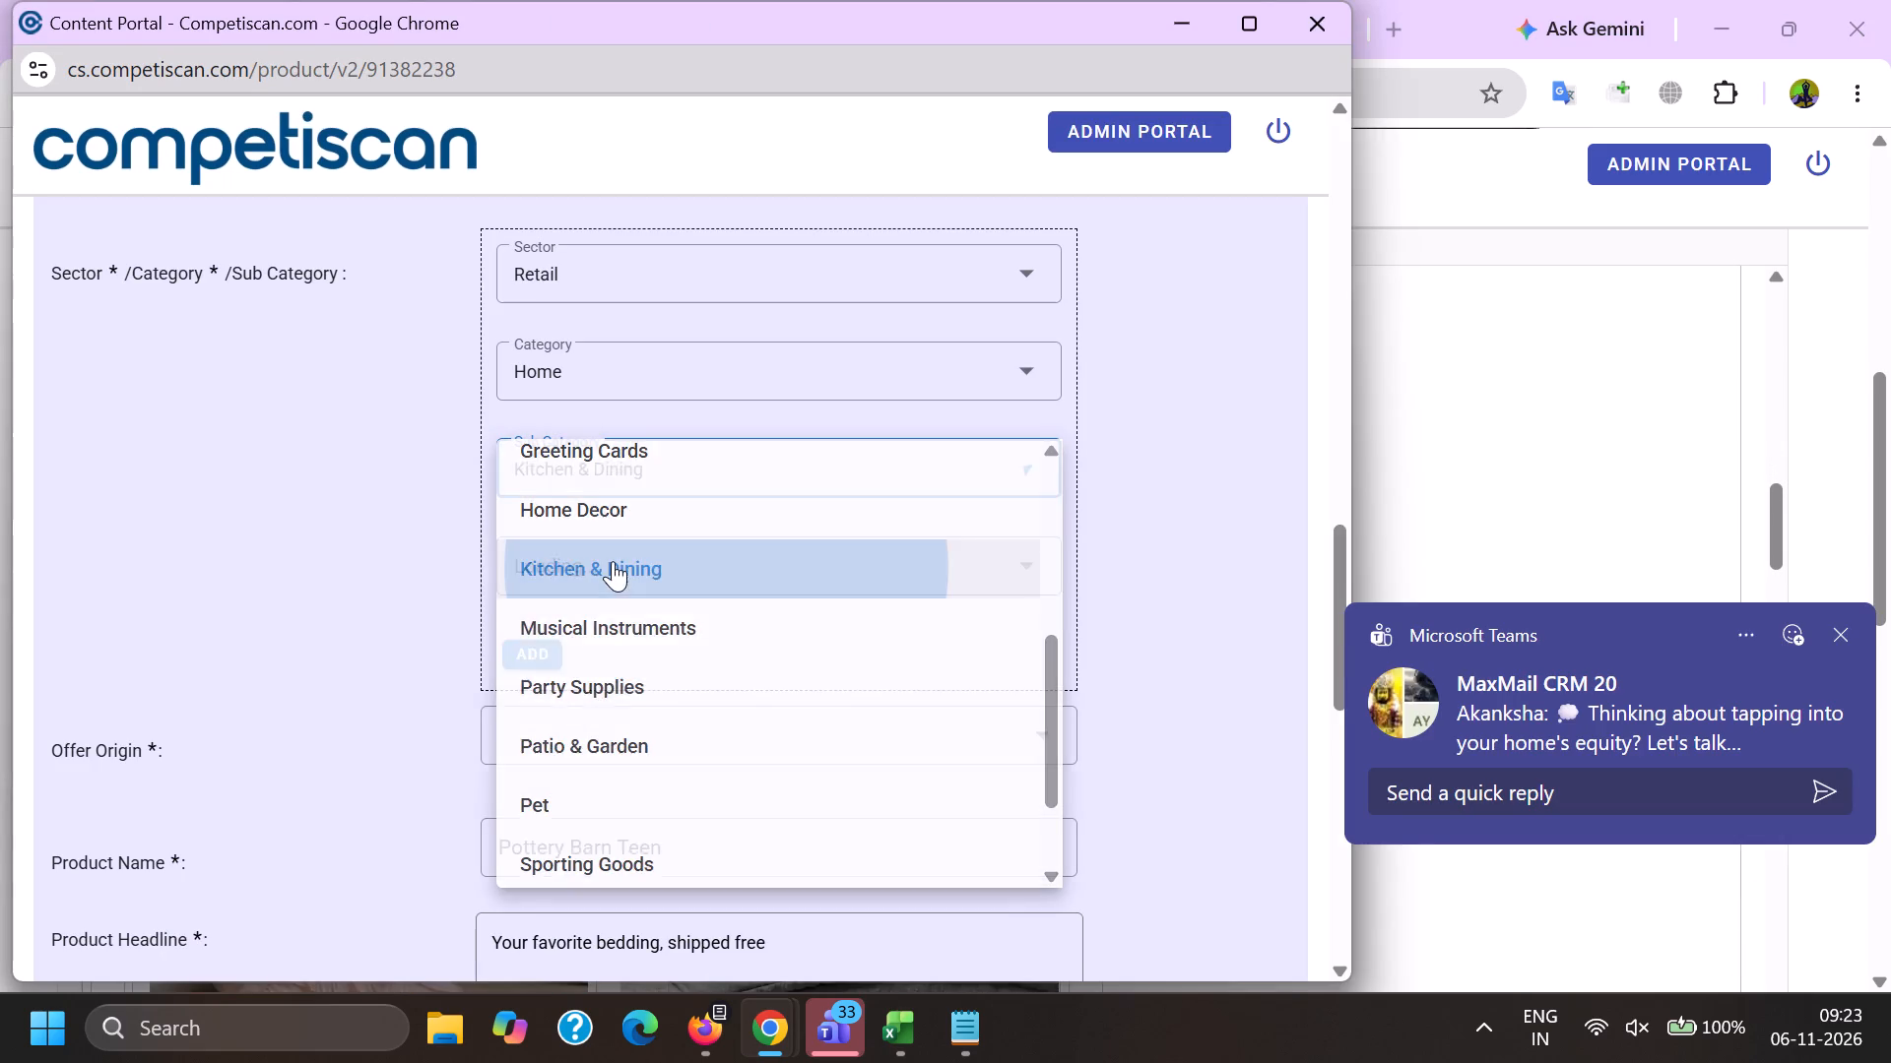
click(585, 448)
click(601, 505)
drag(422, 528, 434, 535)
click(580, 550)
scroll(629, 381, down, 1)
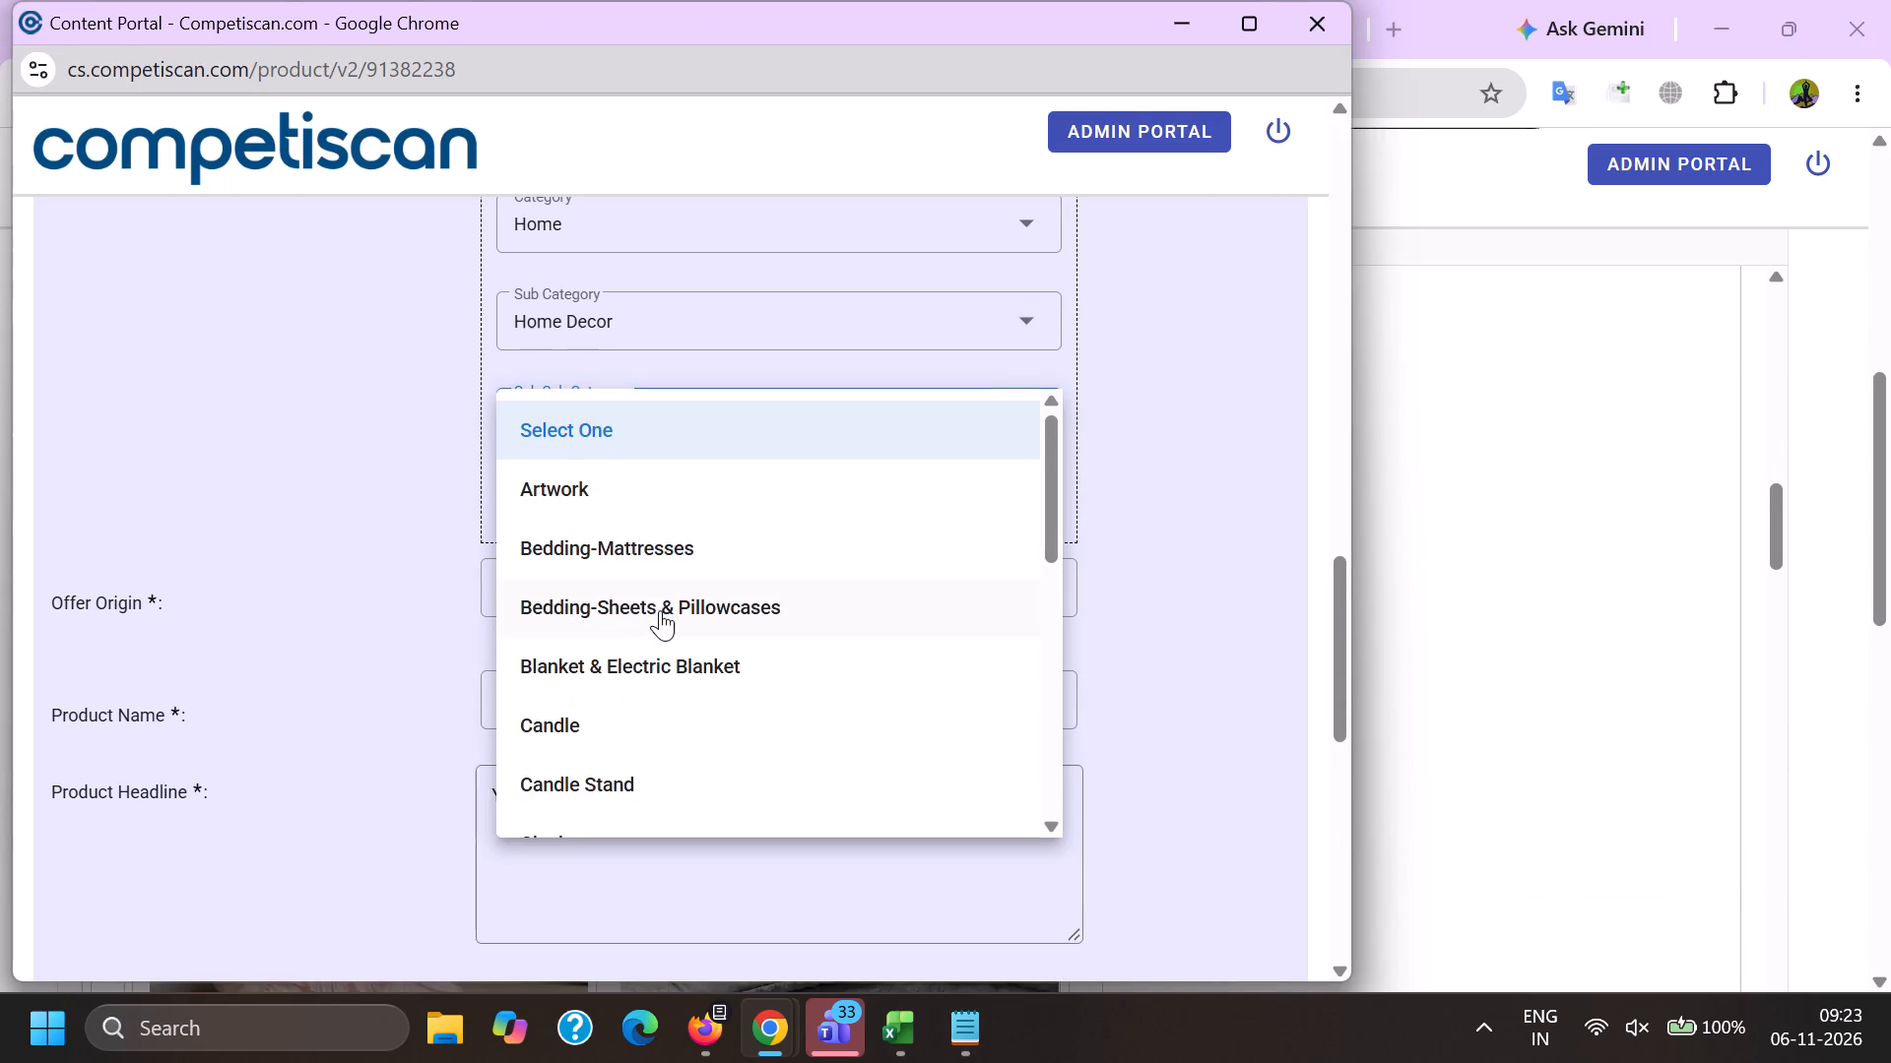
click(654, 592)
drag(450, 589, 463, 595)
click(546, 509)
Add a second classification with sector Credit Cards, category Payment Cards and sub category Credit Cards.
scroll(572, 687, up, 3)
click(590, 612)
scroll(566, 821, up, 6)
click(614, 793)
drag(380, 747, 416, 759)
click(593, 723)
scroll(596, 471, down, 1)
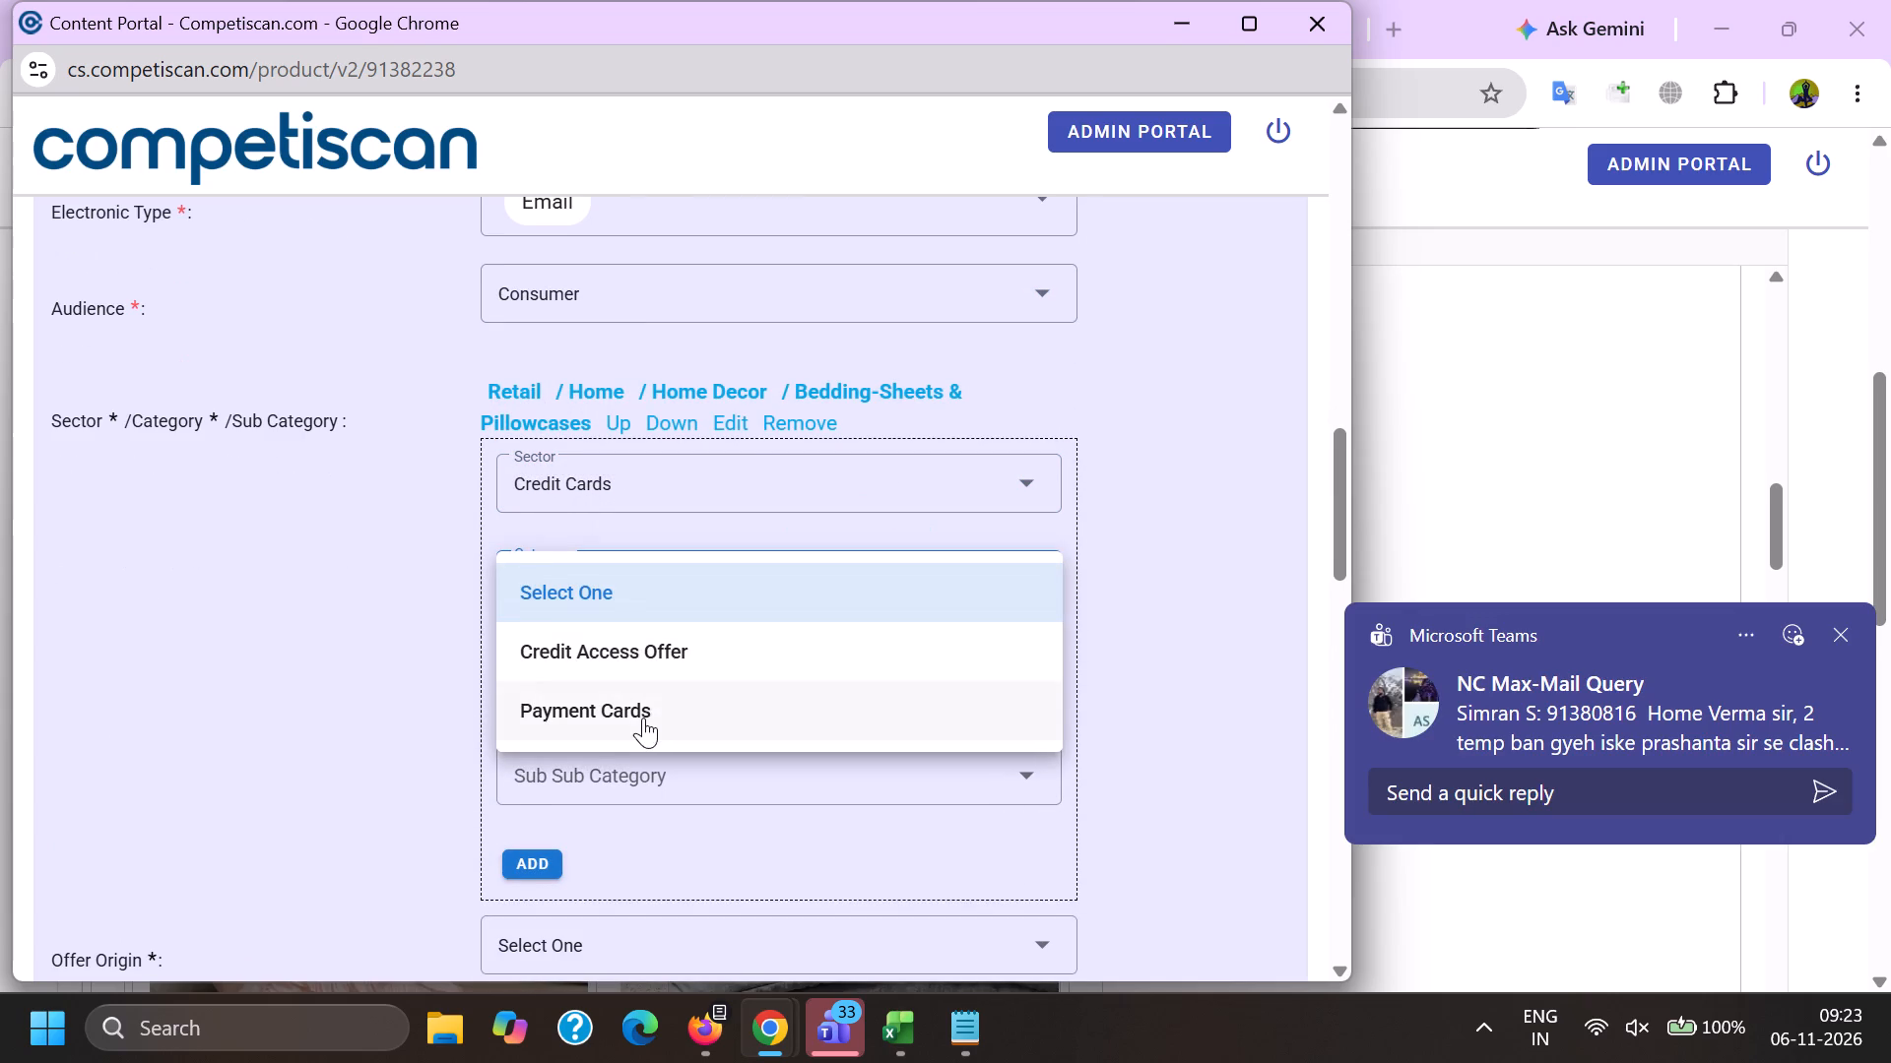
click(634, 712)
click(595, 670)
scroll(629, 469, down, 1)
scroll(647, 692, down, 7)
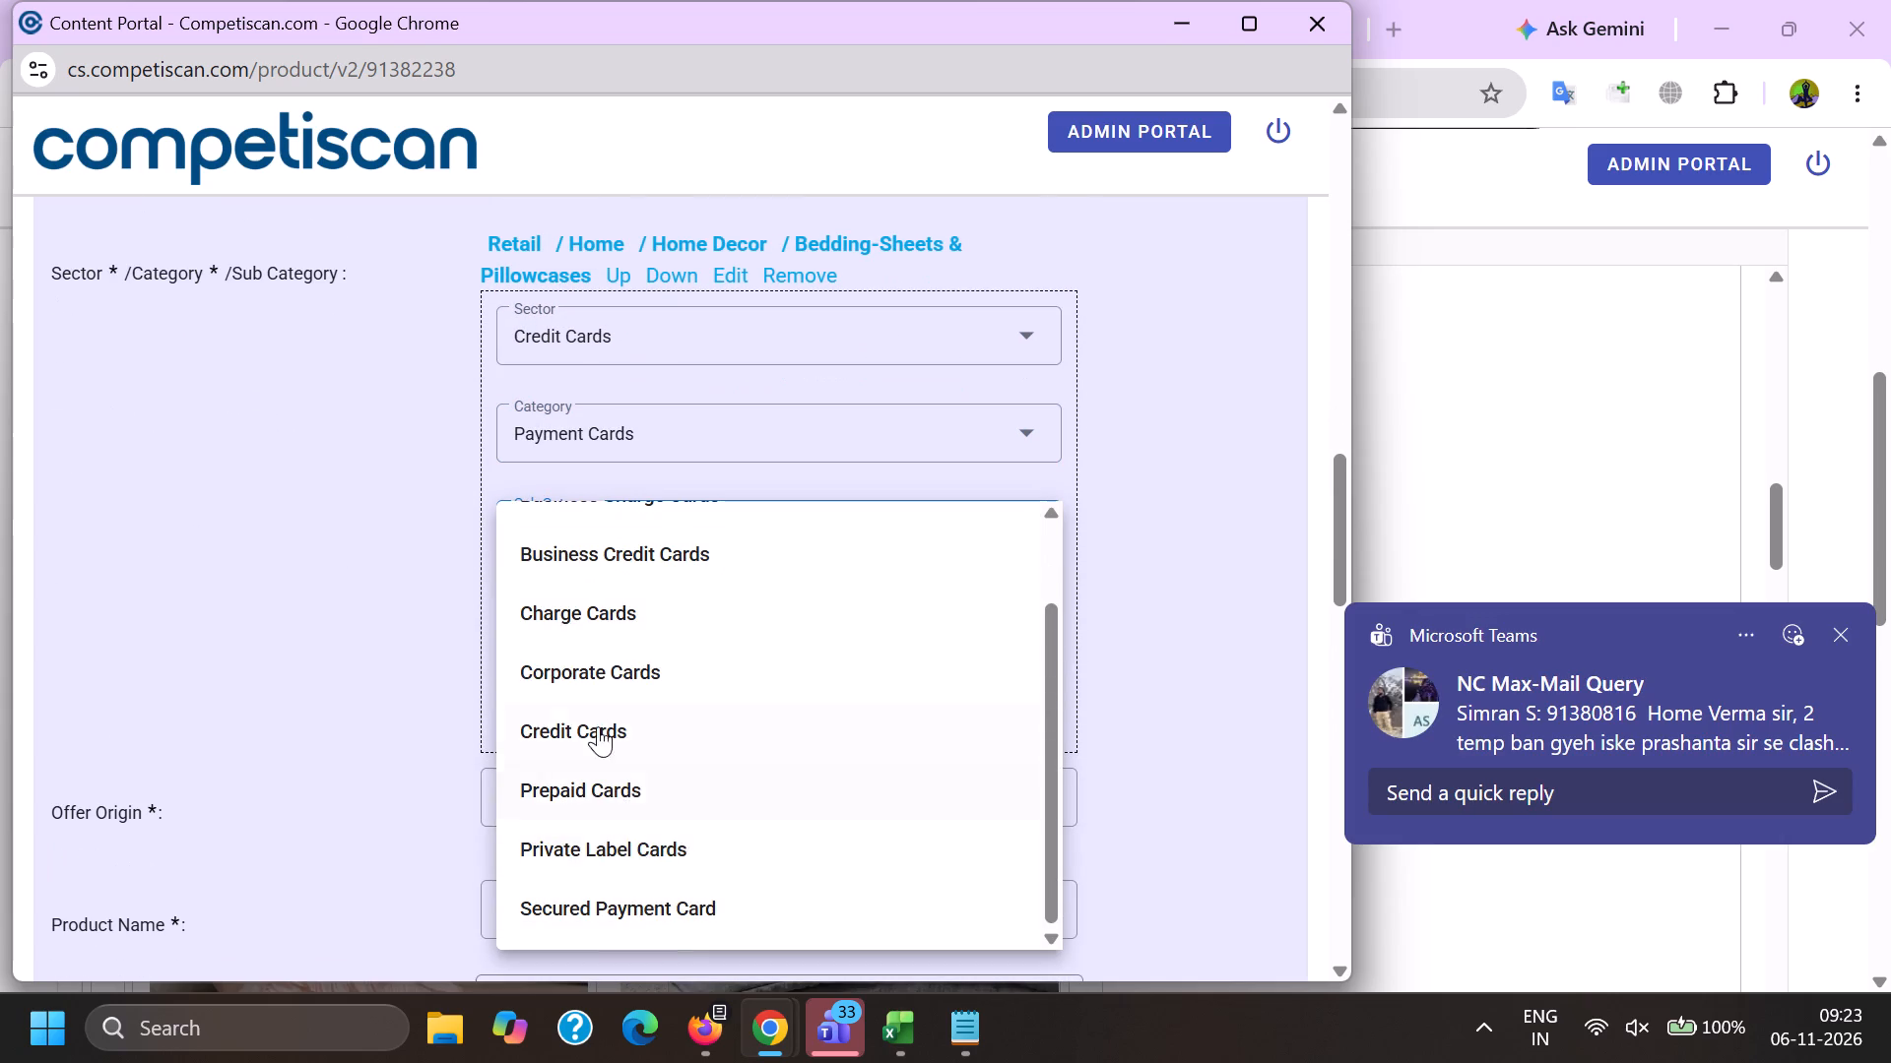
click(598, 727)
drag(466, 724, 469, 735)
click(523, 712)
Set the offer origin to Provider/Bank and look up Pottery Barn to choose the product name Pottery Barn Key Rewards Visa Credit Card.
scroll(563, 800, up, 3)
click(665, 722)
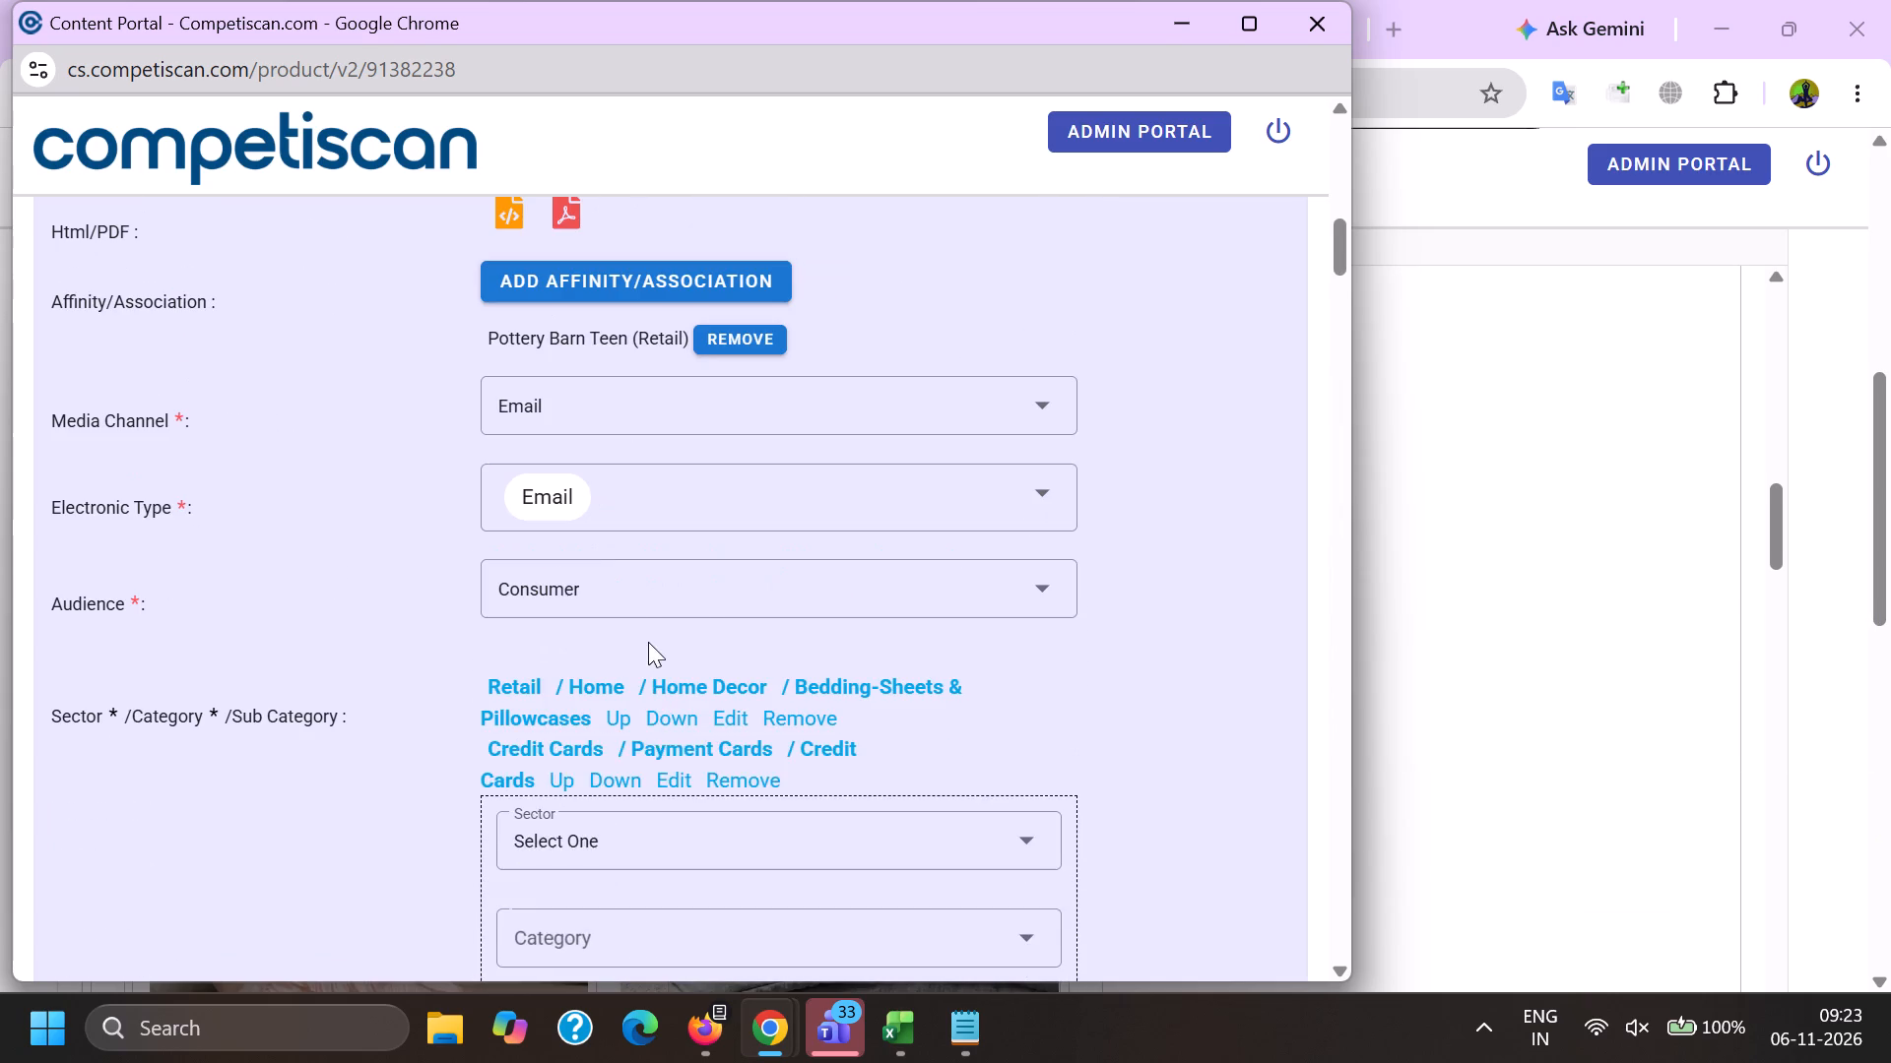
scroll(648, 642, down, 5)
click(566, 559)
double_click(580, 690)
key(ctrl+v)
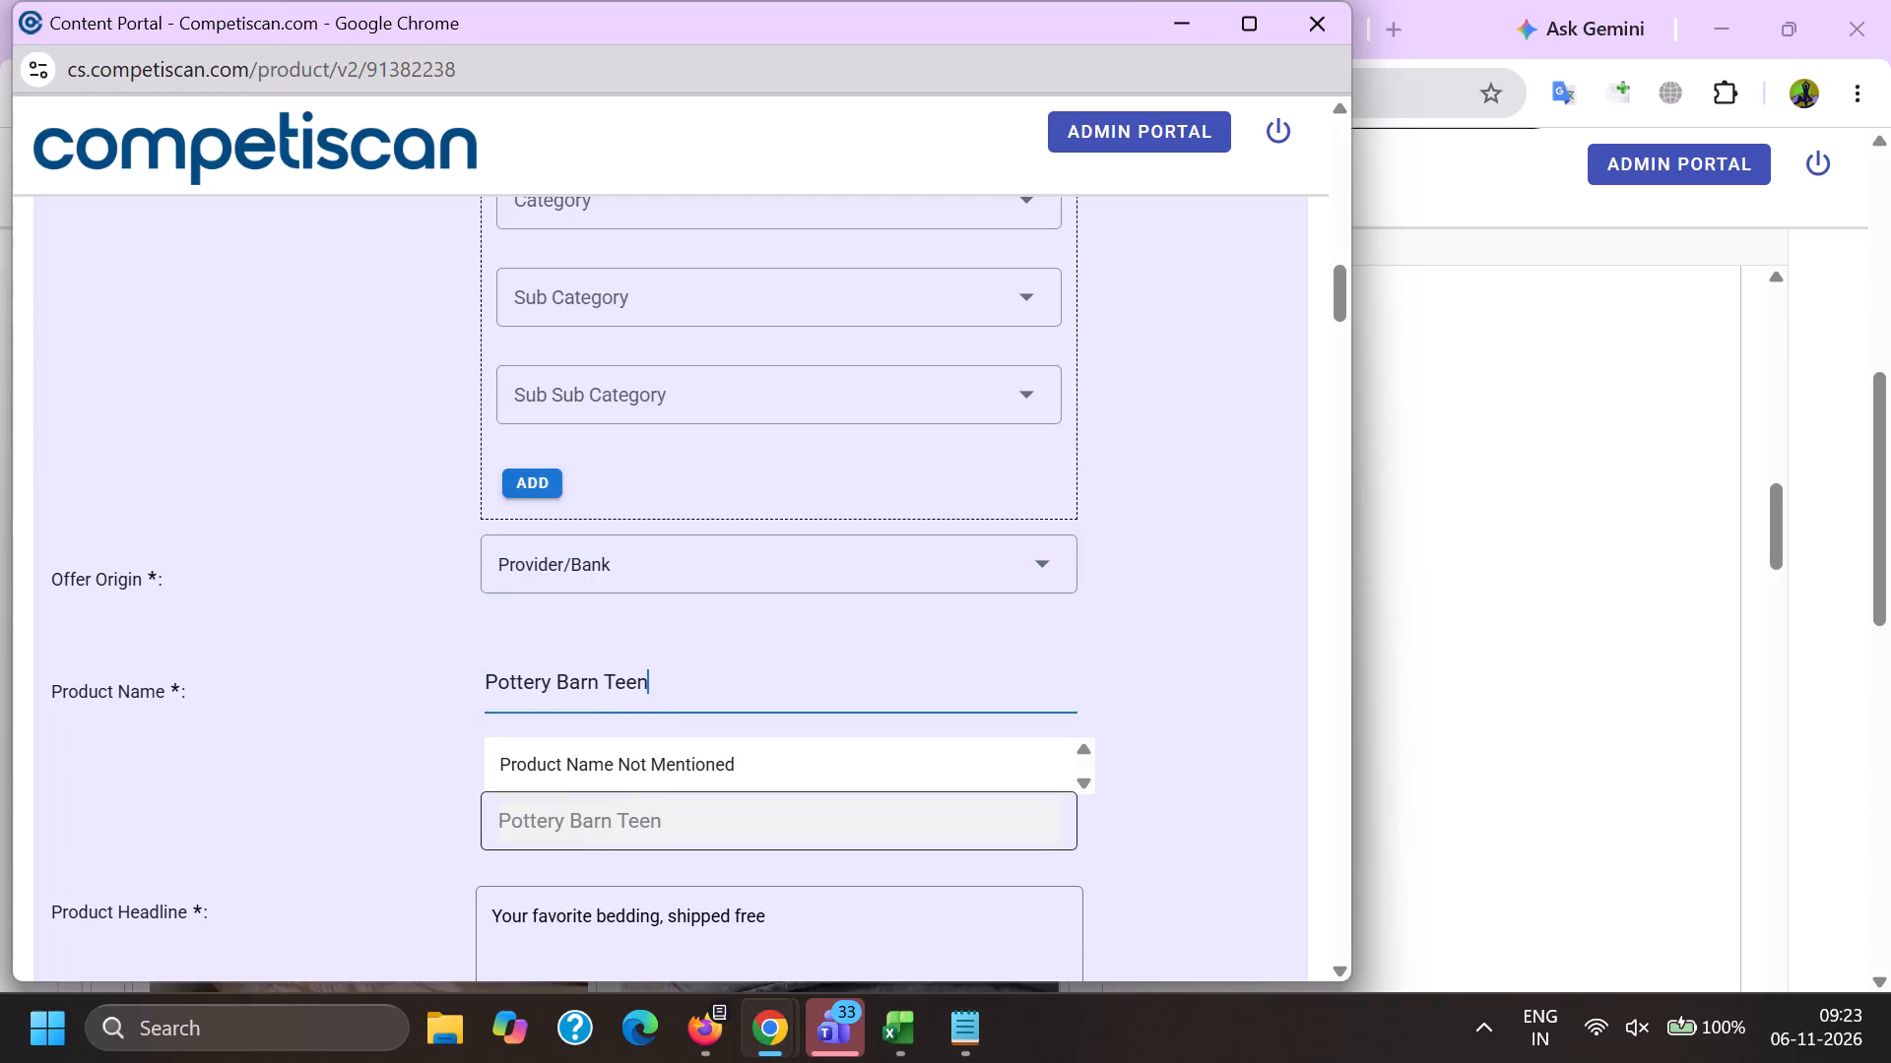
drag(601, 699, 1012, 698)
key(BackSpace)
click(734, 838)
scroll(701, 773, up, 5)
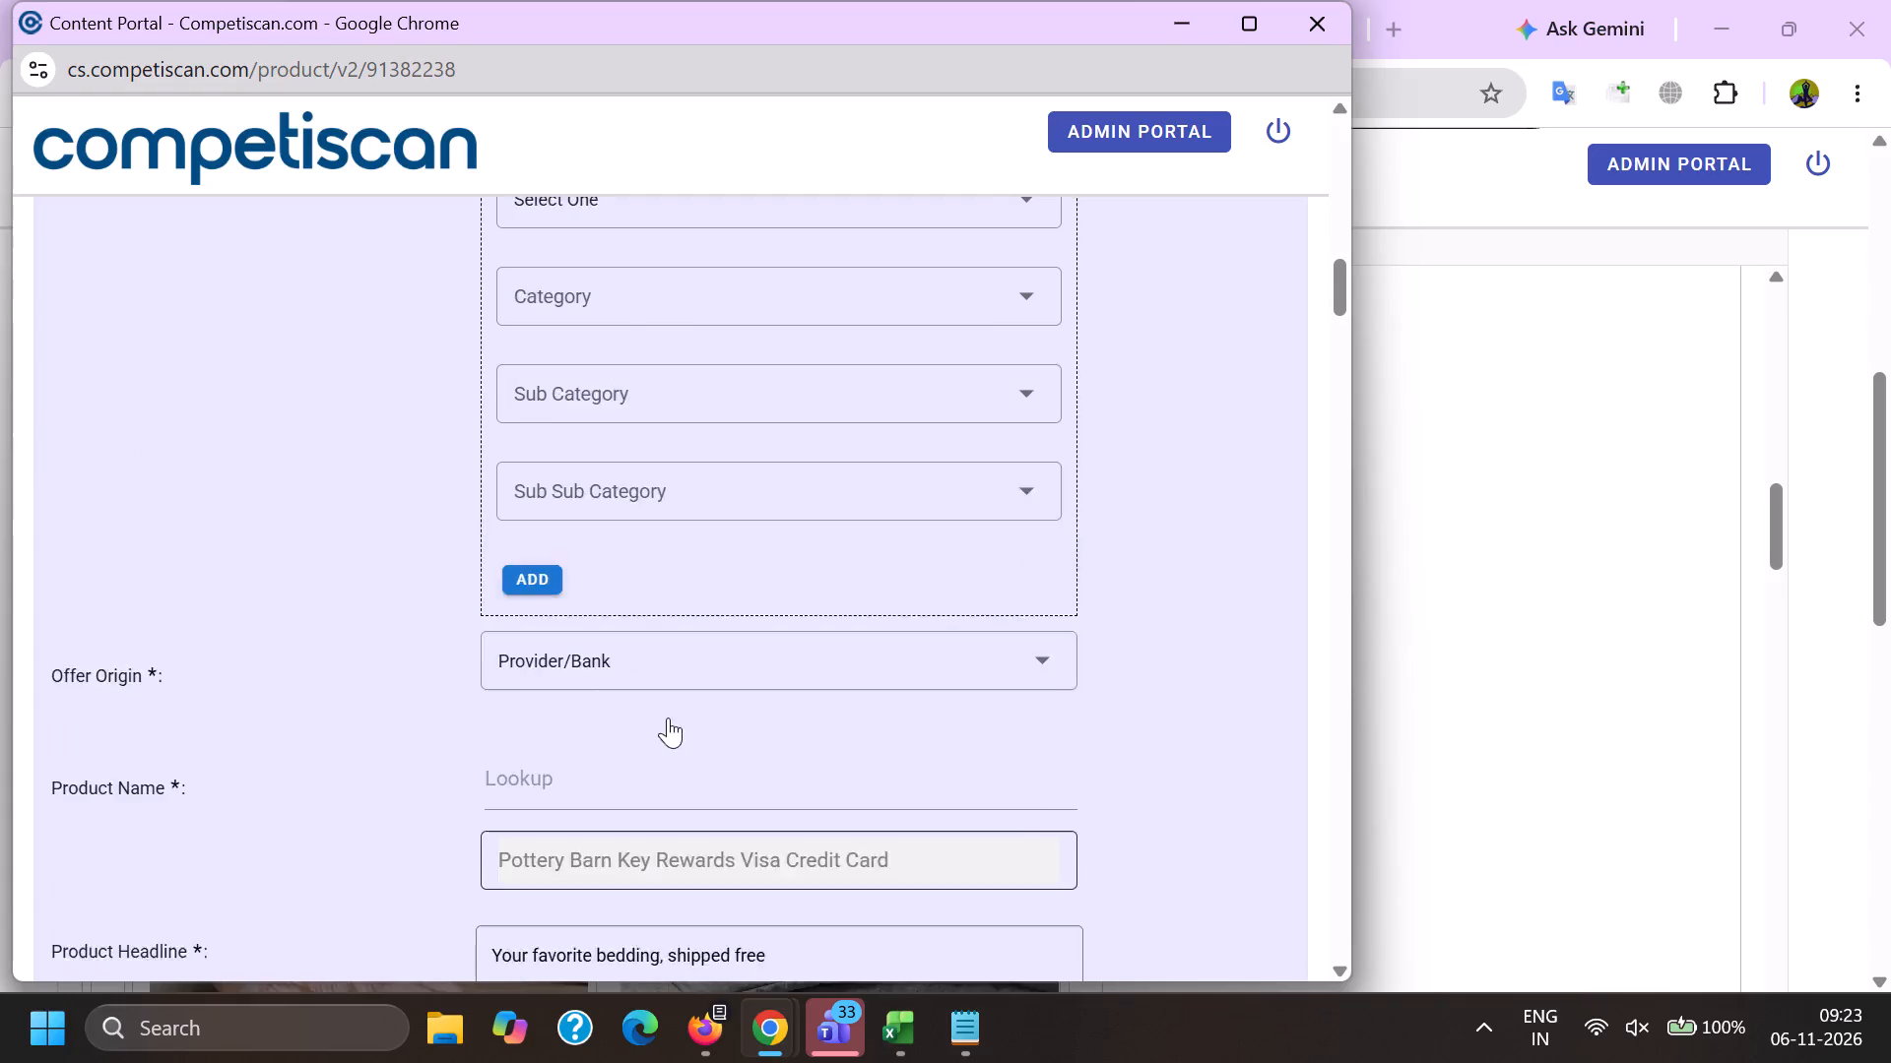
click(599, 725)
Replace the product headline with the subject copied from the Focus record, ending it with a period: "Your favorite bedding, shipped free.".
key(alt+Tab)
scroll(720, 631, down, 3)
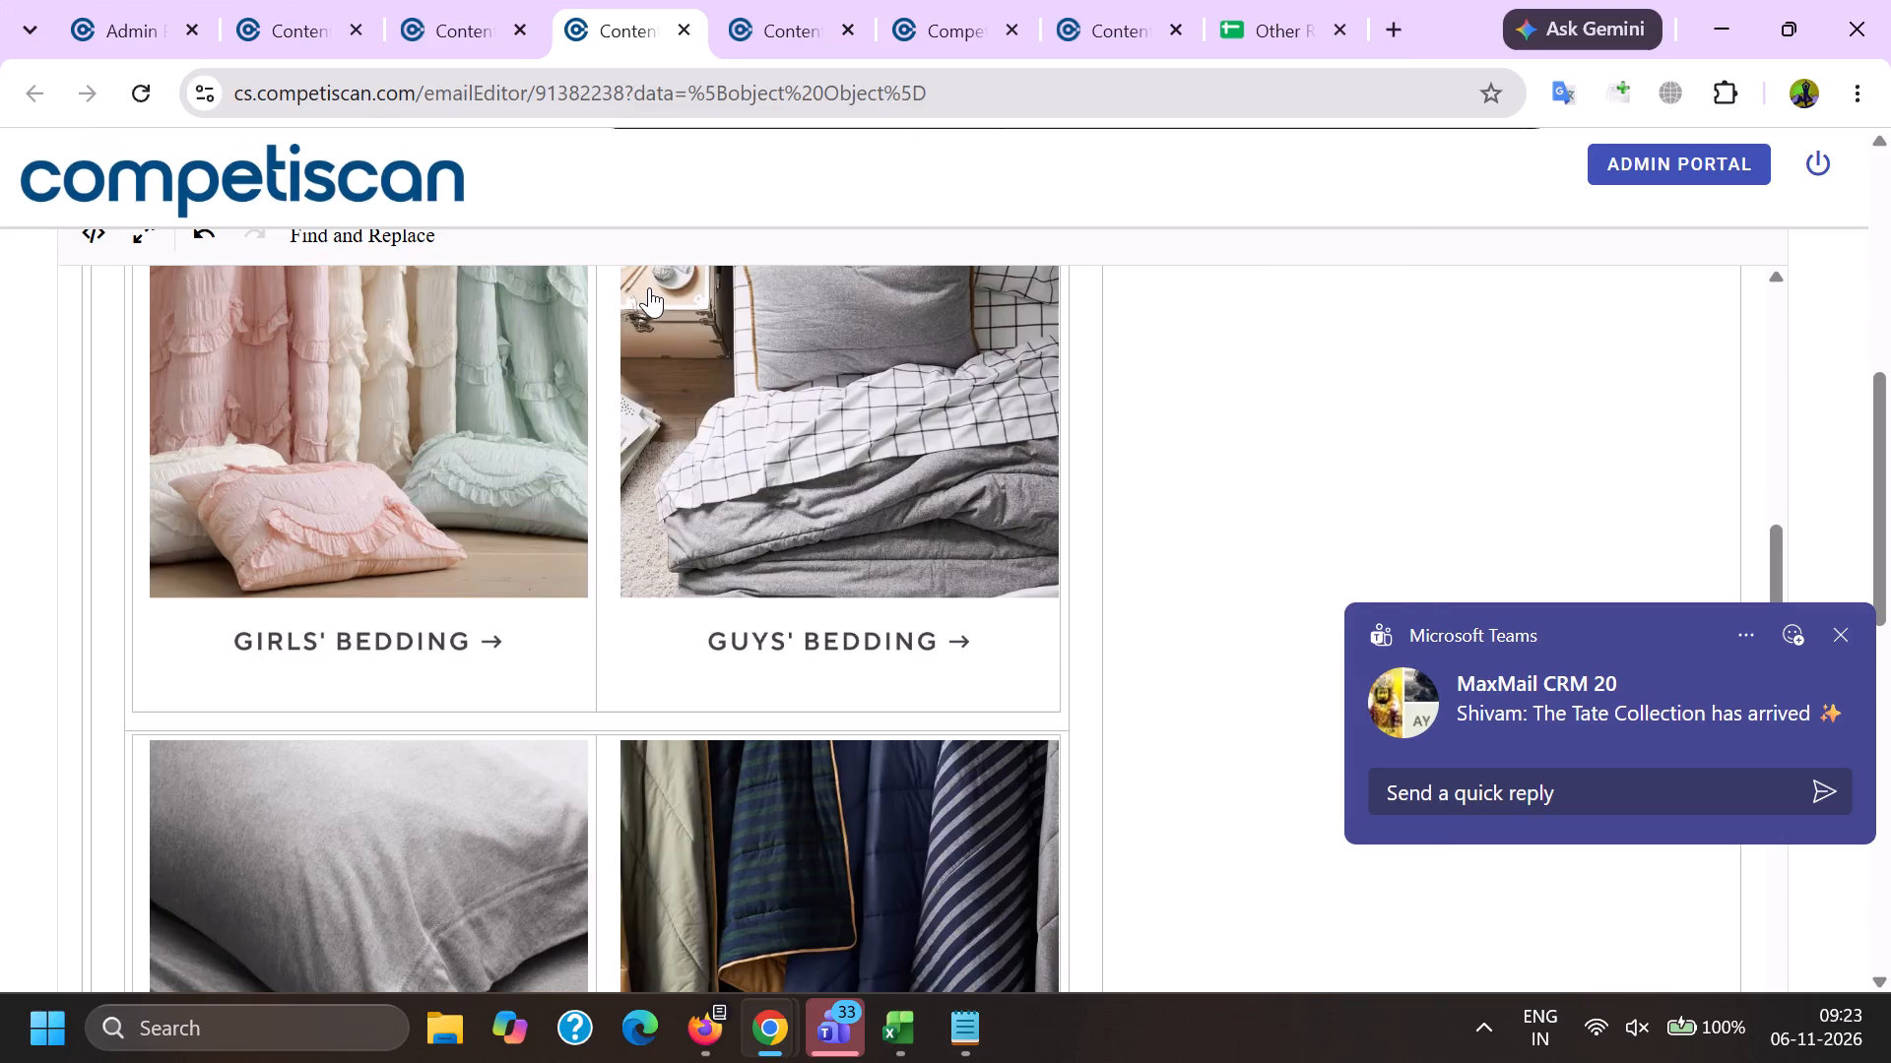
click(485, 0)
scroll(402, 488, up, 1)
drag(358, 483, 628, 505)
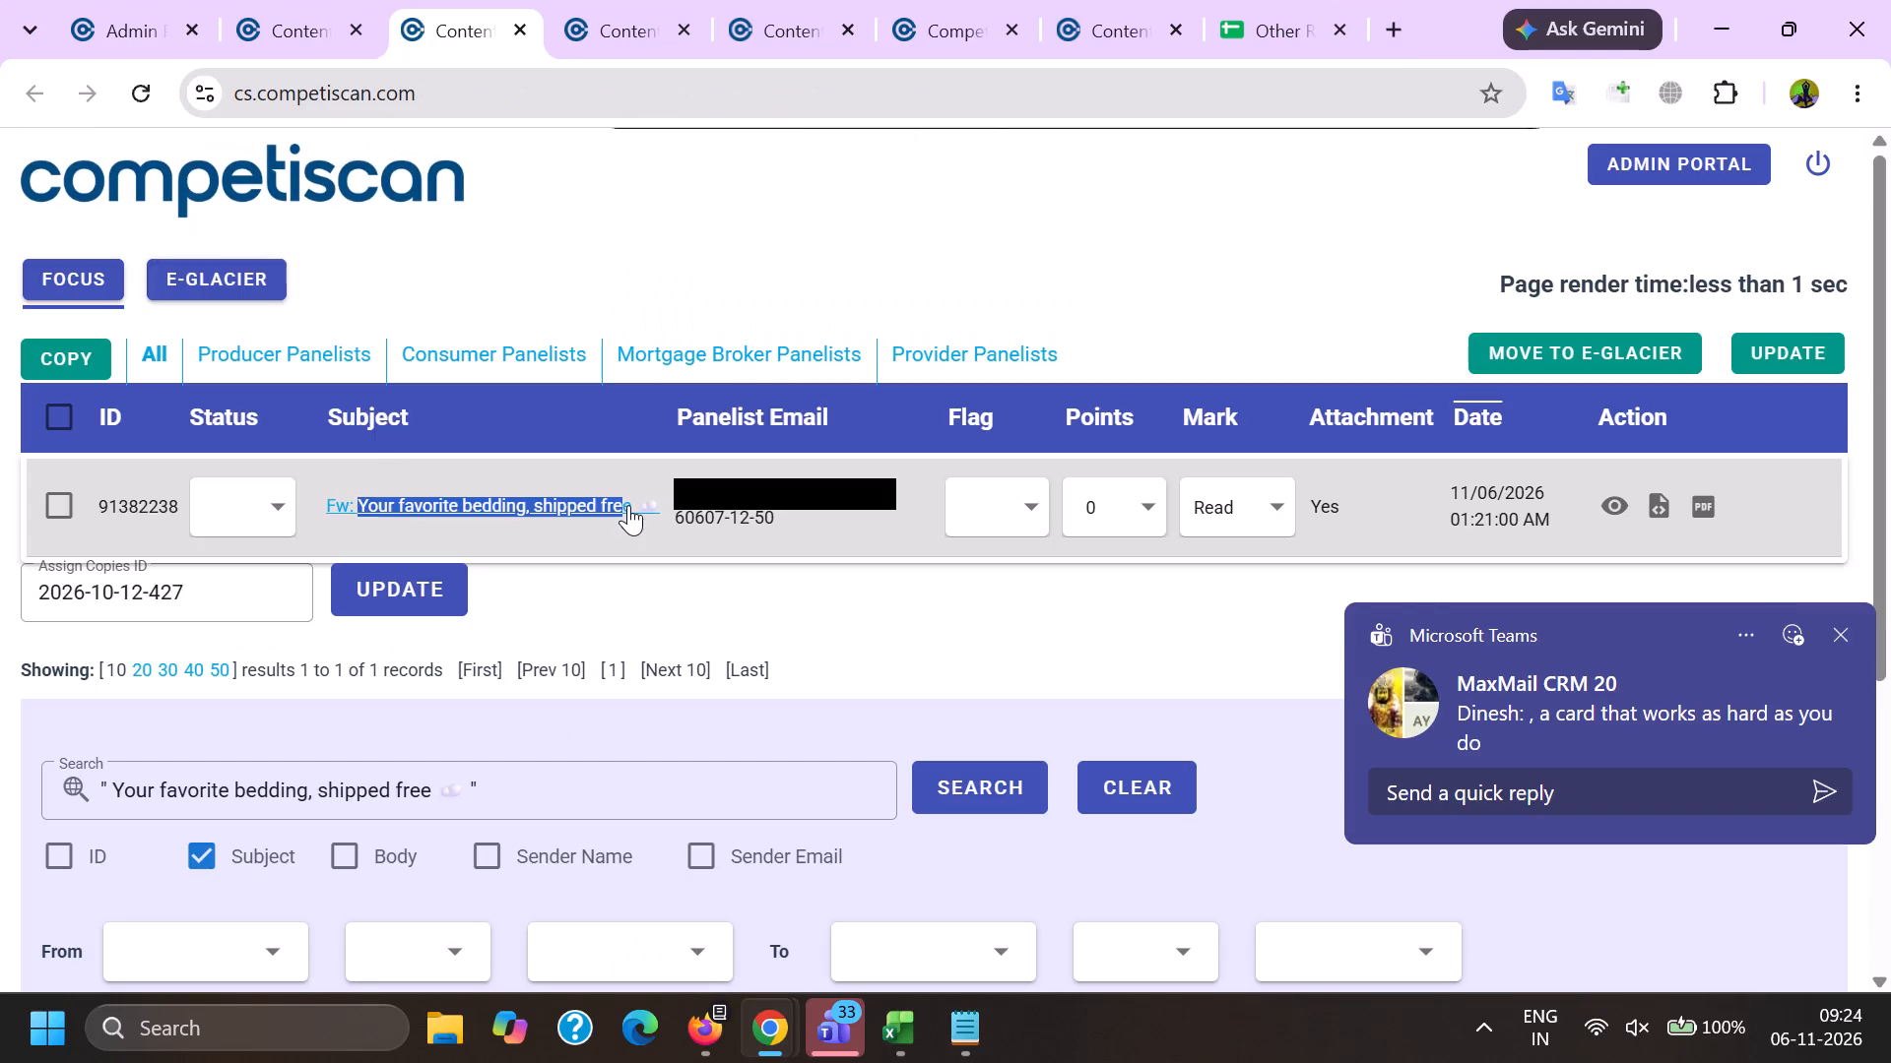
drag(628, 505, 632, 505)
key(ctrl+c)
key(alt+Tab)
scroll(739, 579, down, 2)
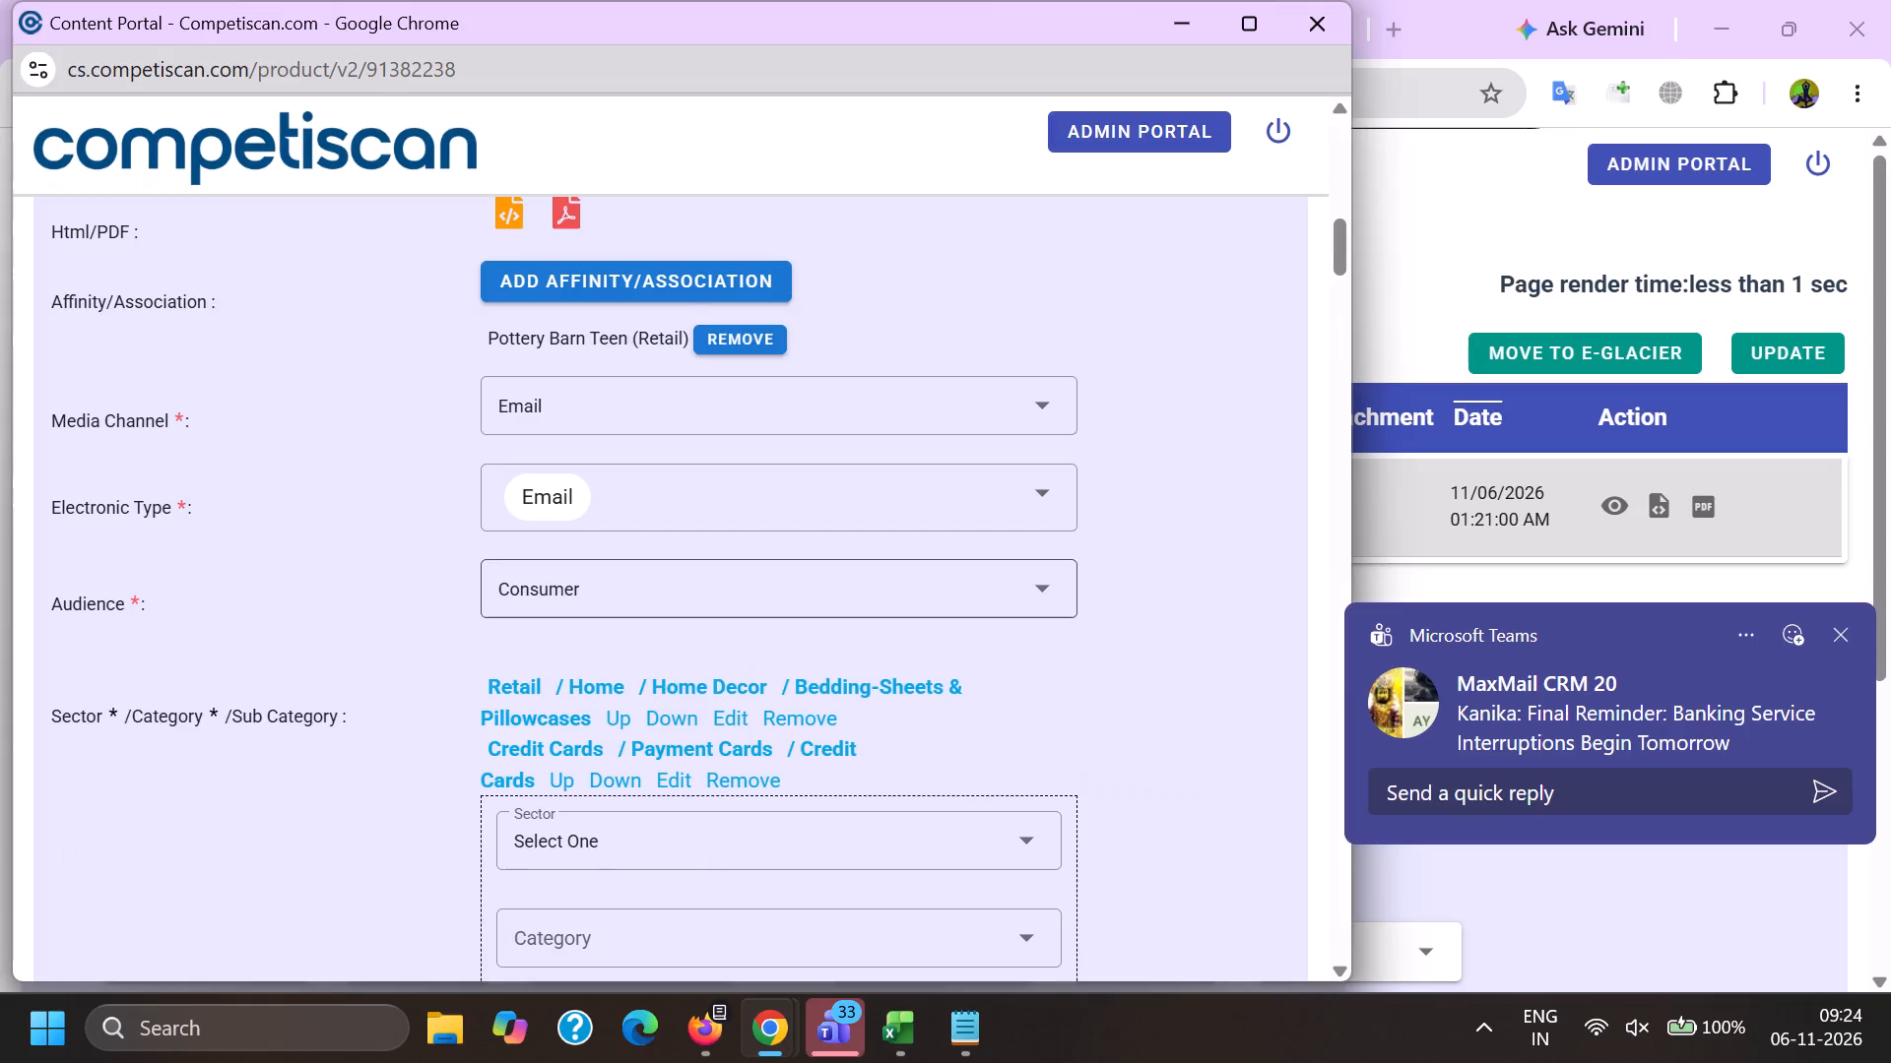
scroll(739, 579, down, 3)
drag(850, 815, 1, 714)
key(ctrl+v)
text(.)
key(space)
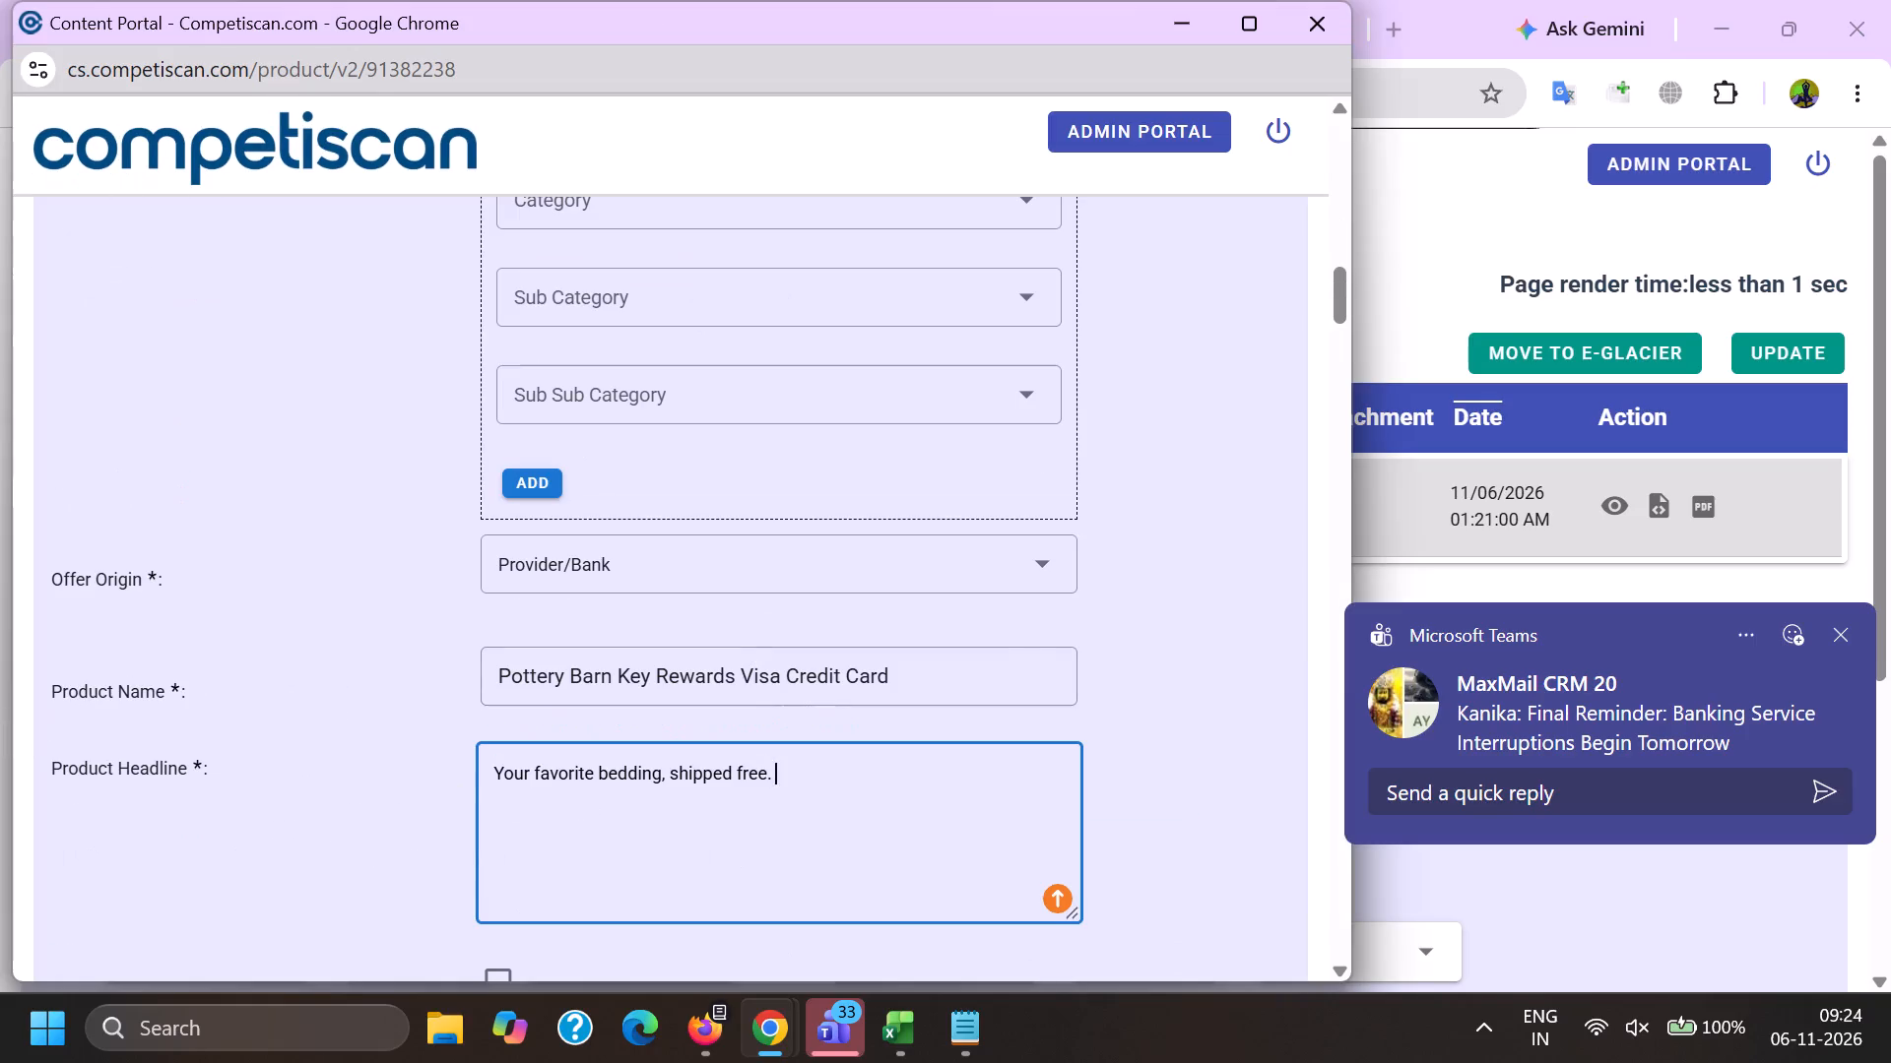
Append "Earn 10% back in rewards" to the product headline, copied from the headline of the existing Pottery Barn Kids gift card record.
key(alt+Tab)
click(1117, 0)
scroll(1005, 568, up, 4)
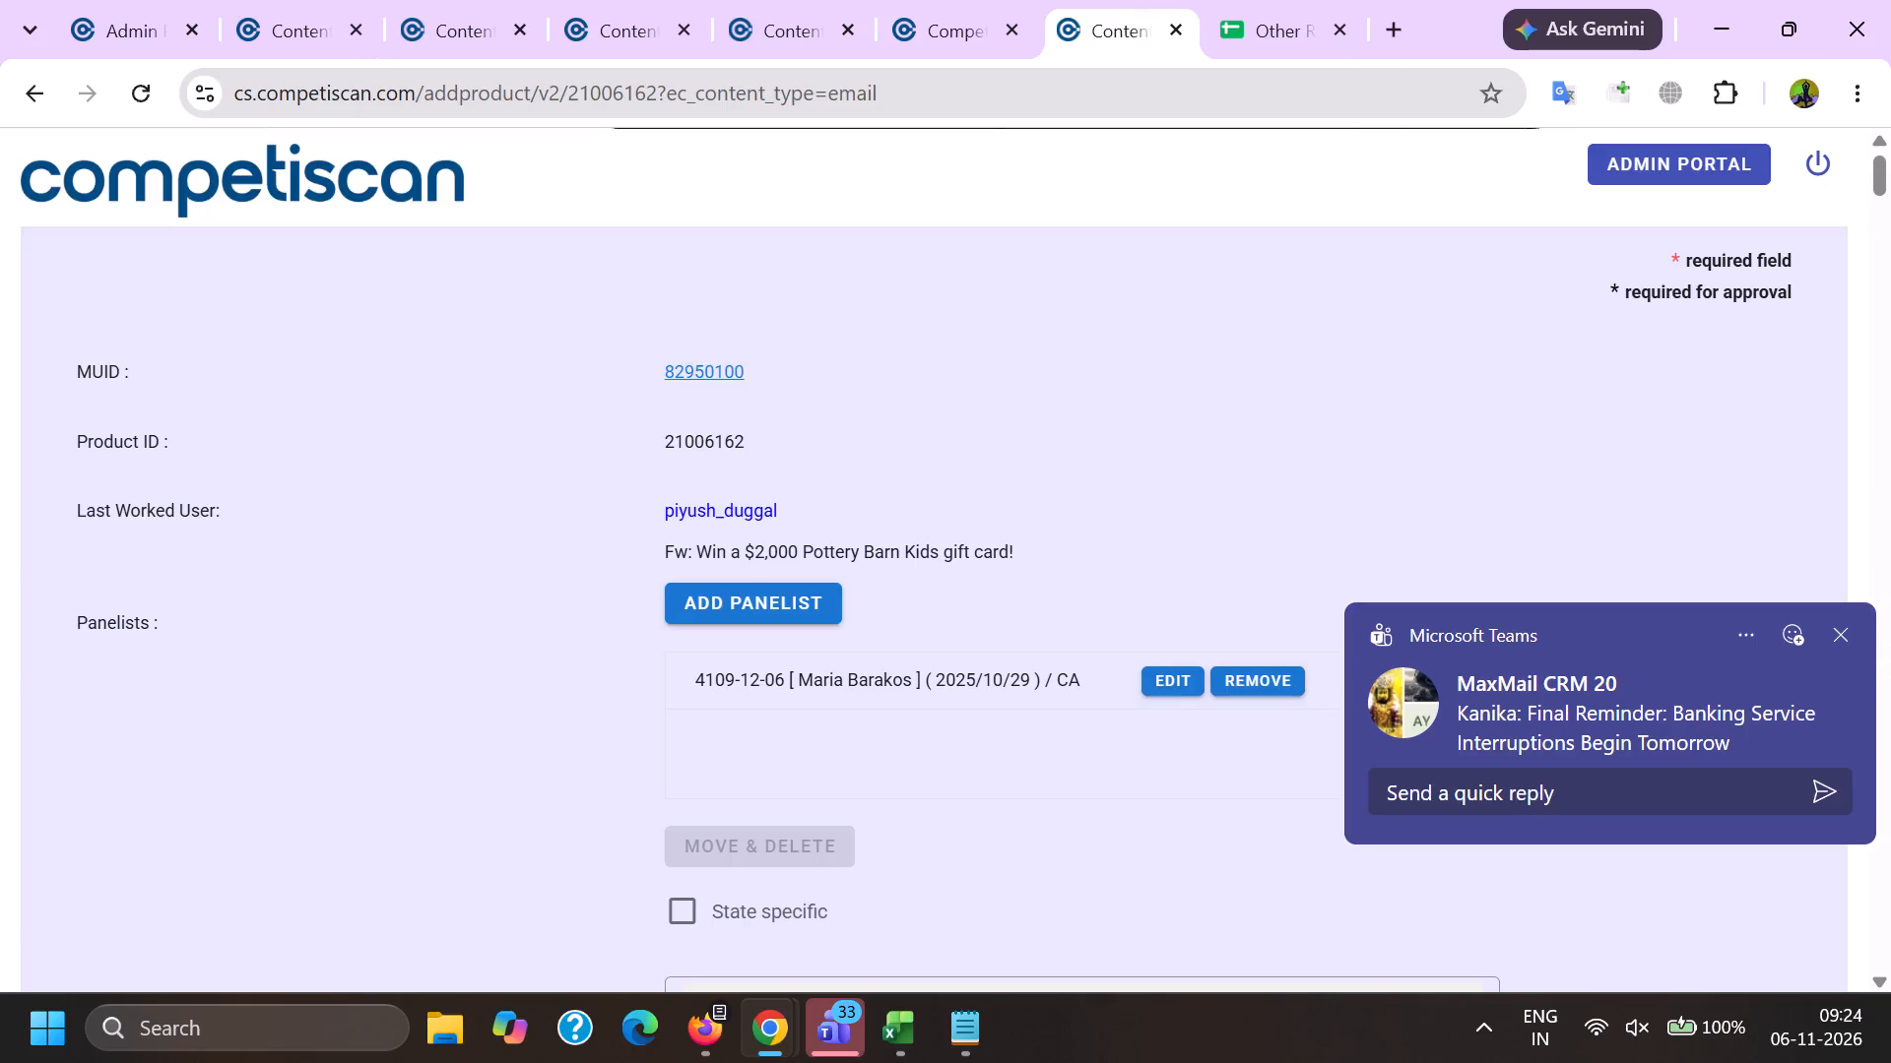
scroll(992, 547, down, 11)
scroll(869, 620, down, 6)
scroll(1018, 586, down, 2)
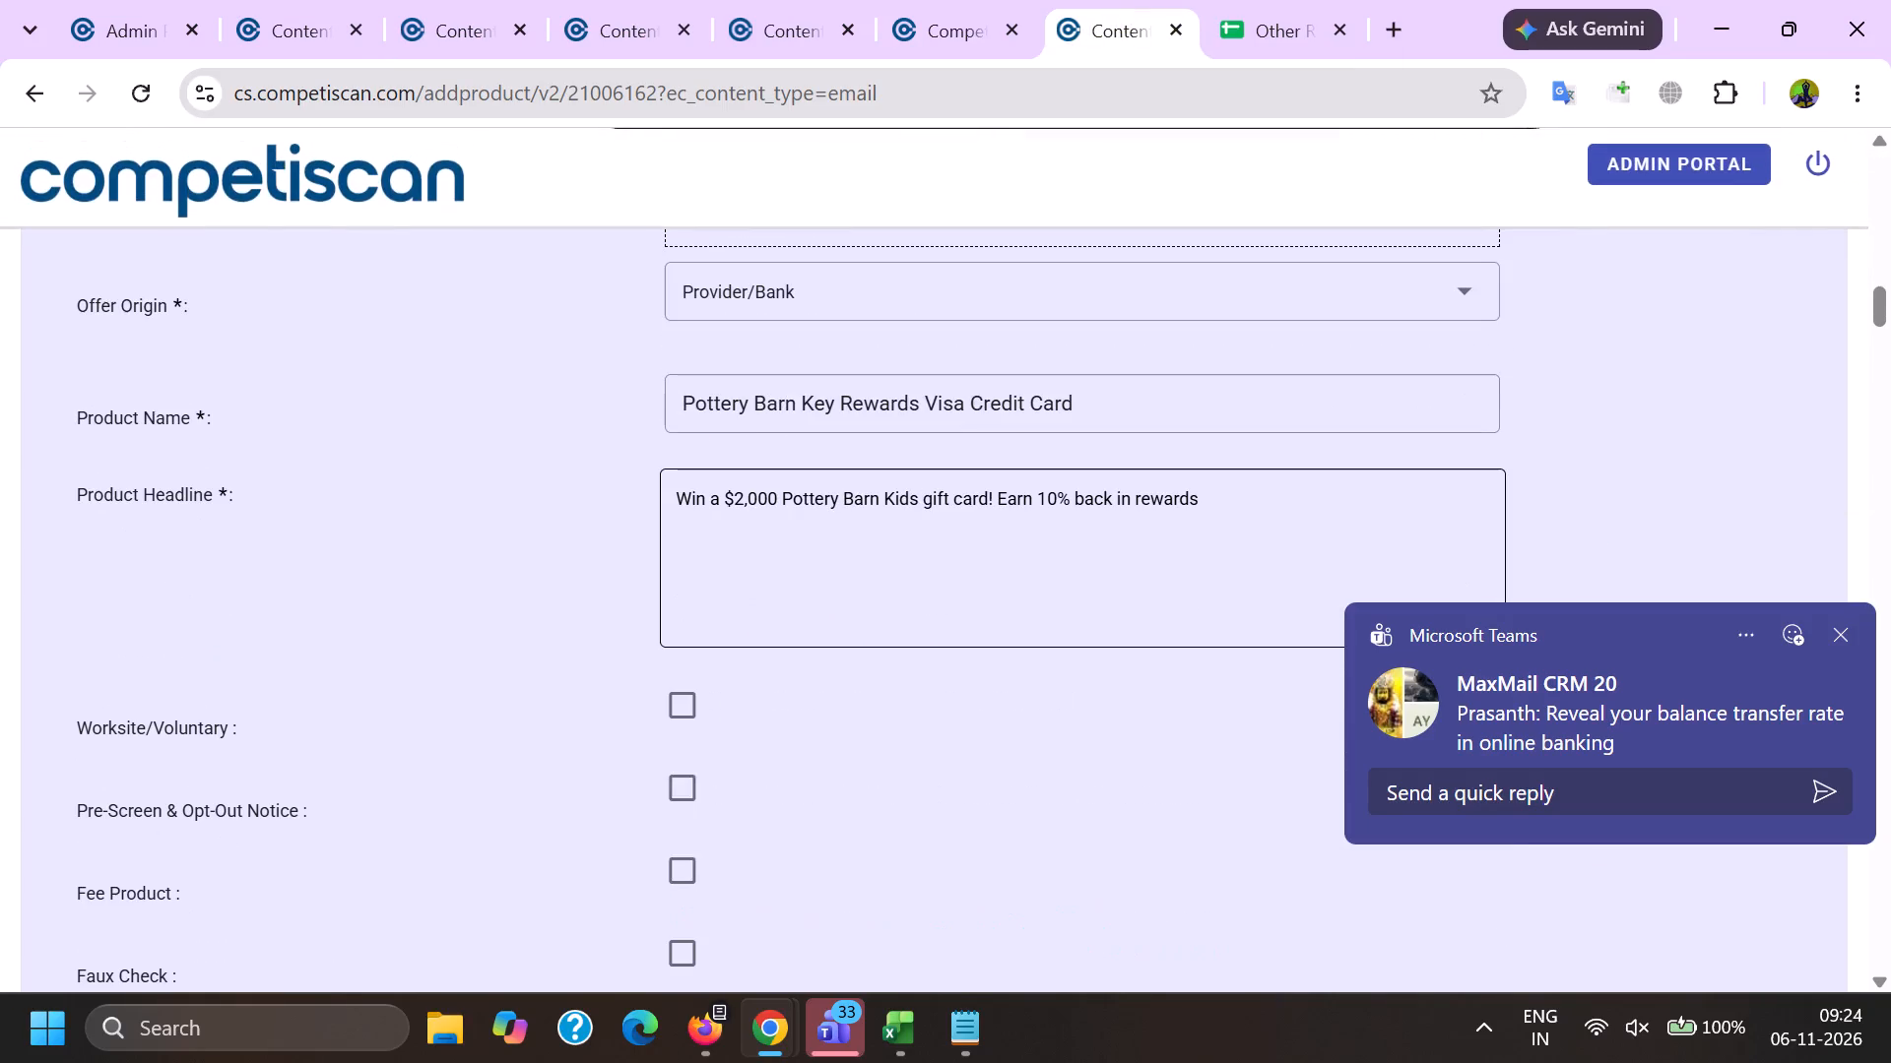
click(1019, 506)
drag(1019, 506, 1039, 512)
shift+click(1305, 505)
key(ctrl+c)
key(alt+Tab)
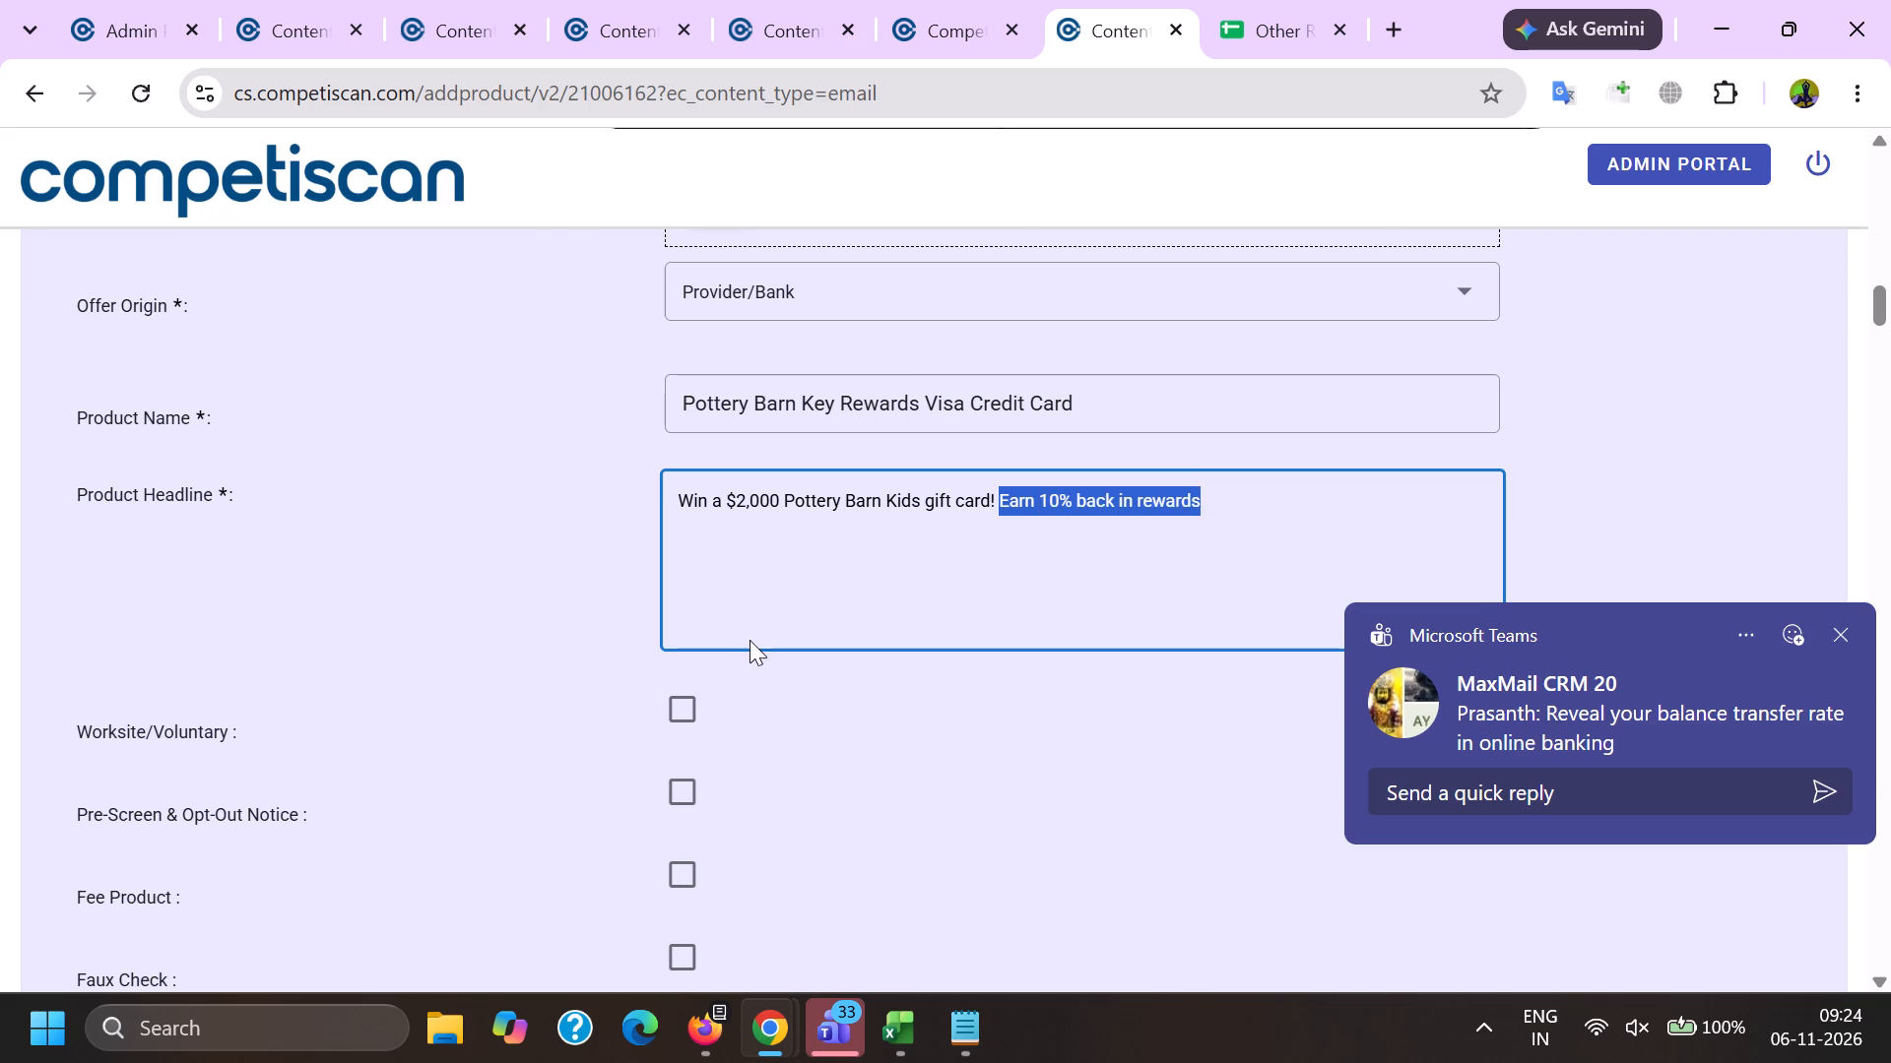
key(ctrl+v)
Set the response mechanism to URL/Website and the mailing type to Acquisition.
scroll(552, 410, down, 5)
click(611, 673)
scroll(695, 370, down, 3)
scroll(601, 577, down, 6)
drag(667, 607, 656, 607)
drag(360, 601, 388, 615)
click(634, 605)
drag(635, 610, 634, 619)
drag(443, 645, 451, 657)
Choose Bonuses/Contests/Incentives, Co-Brand and Mobile Application as the communication types.
click(585, 677)
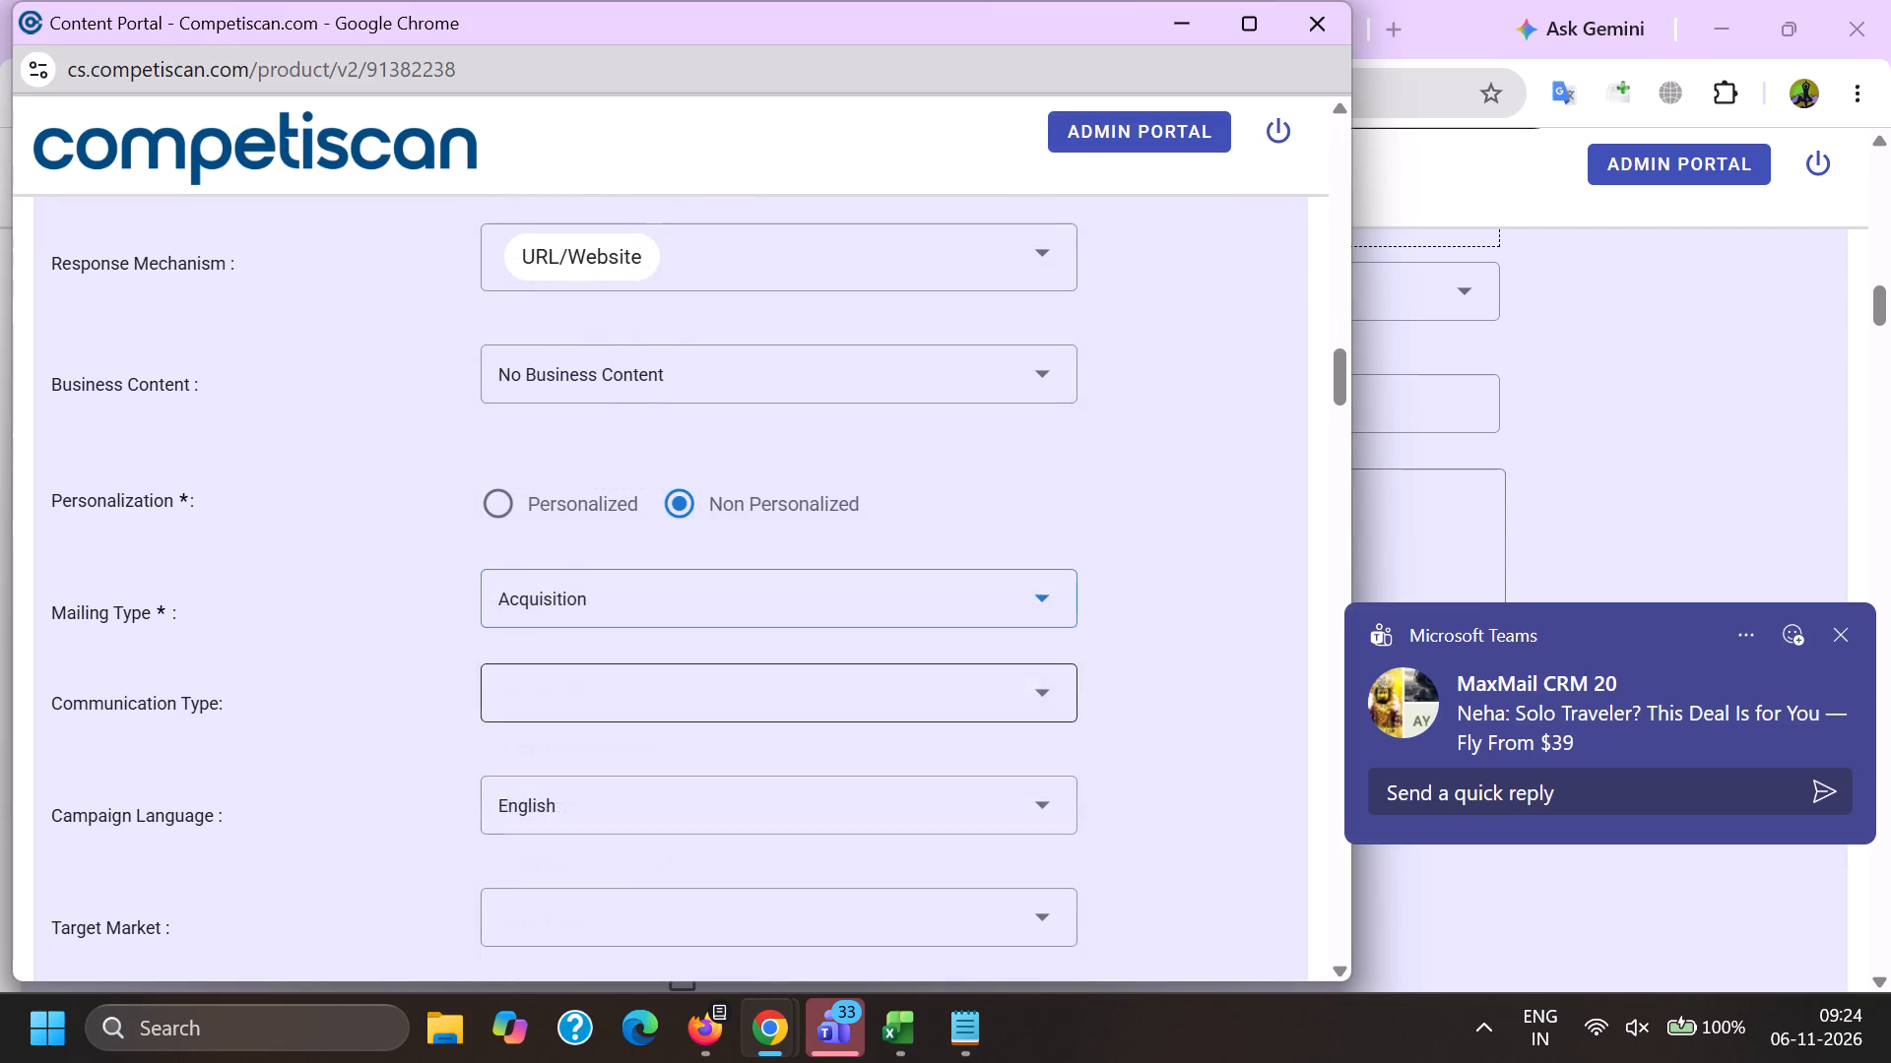
scroll(627, 491, down, 3)
click(640, 480)
scroll(641, 478, down, 7)
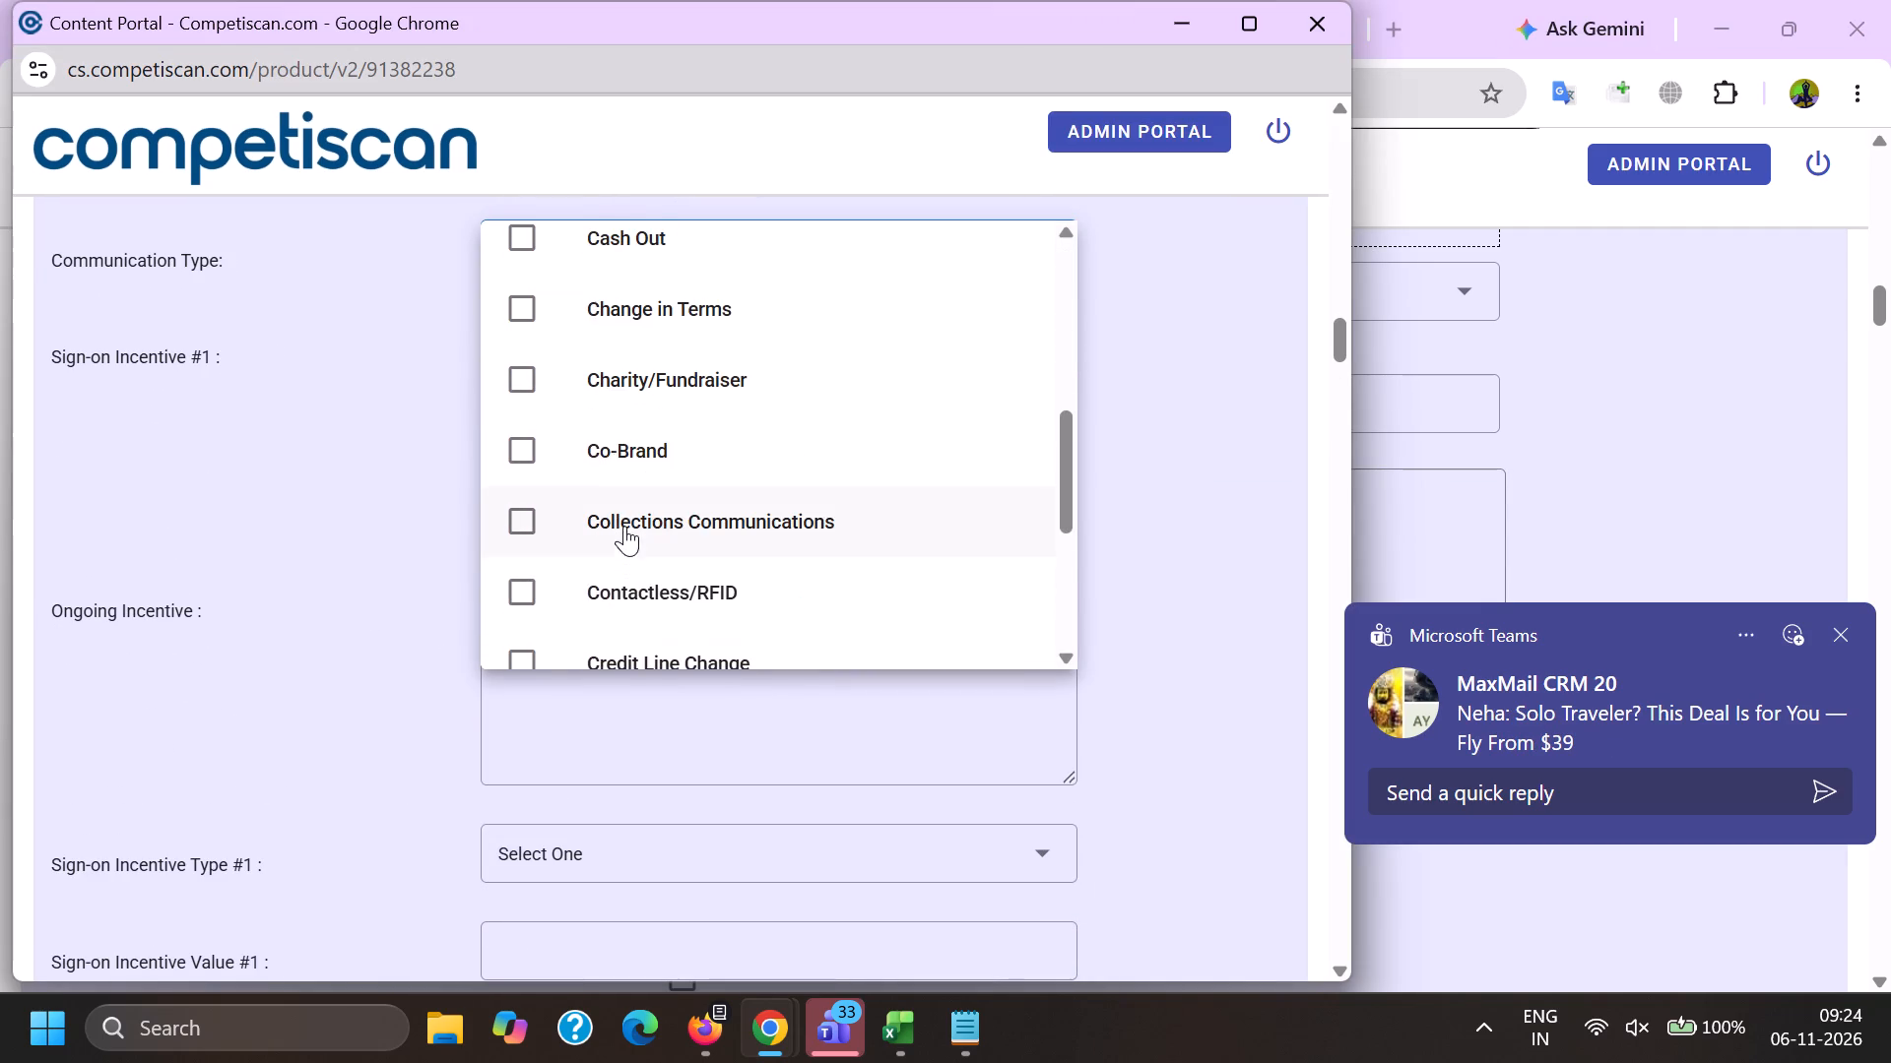
click(631, 454)
scroll(631, 453, down, 9)
scroll(629, 591, down, 3)
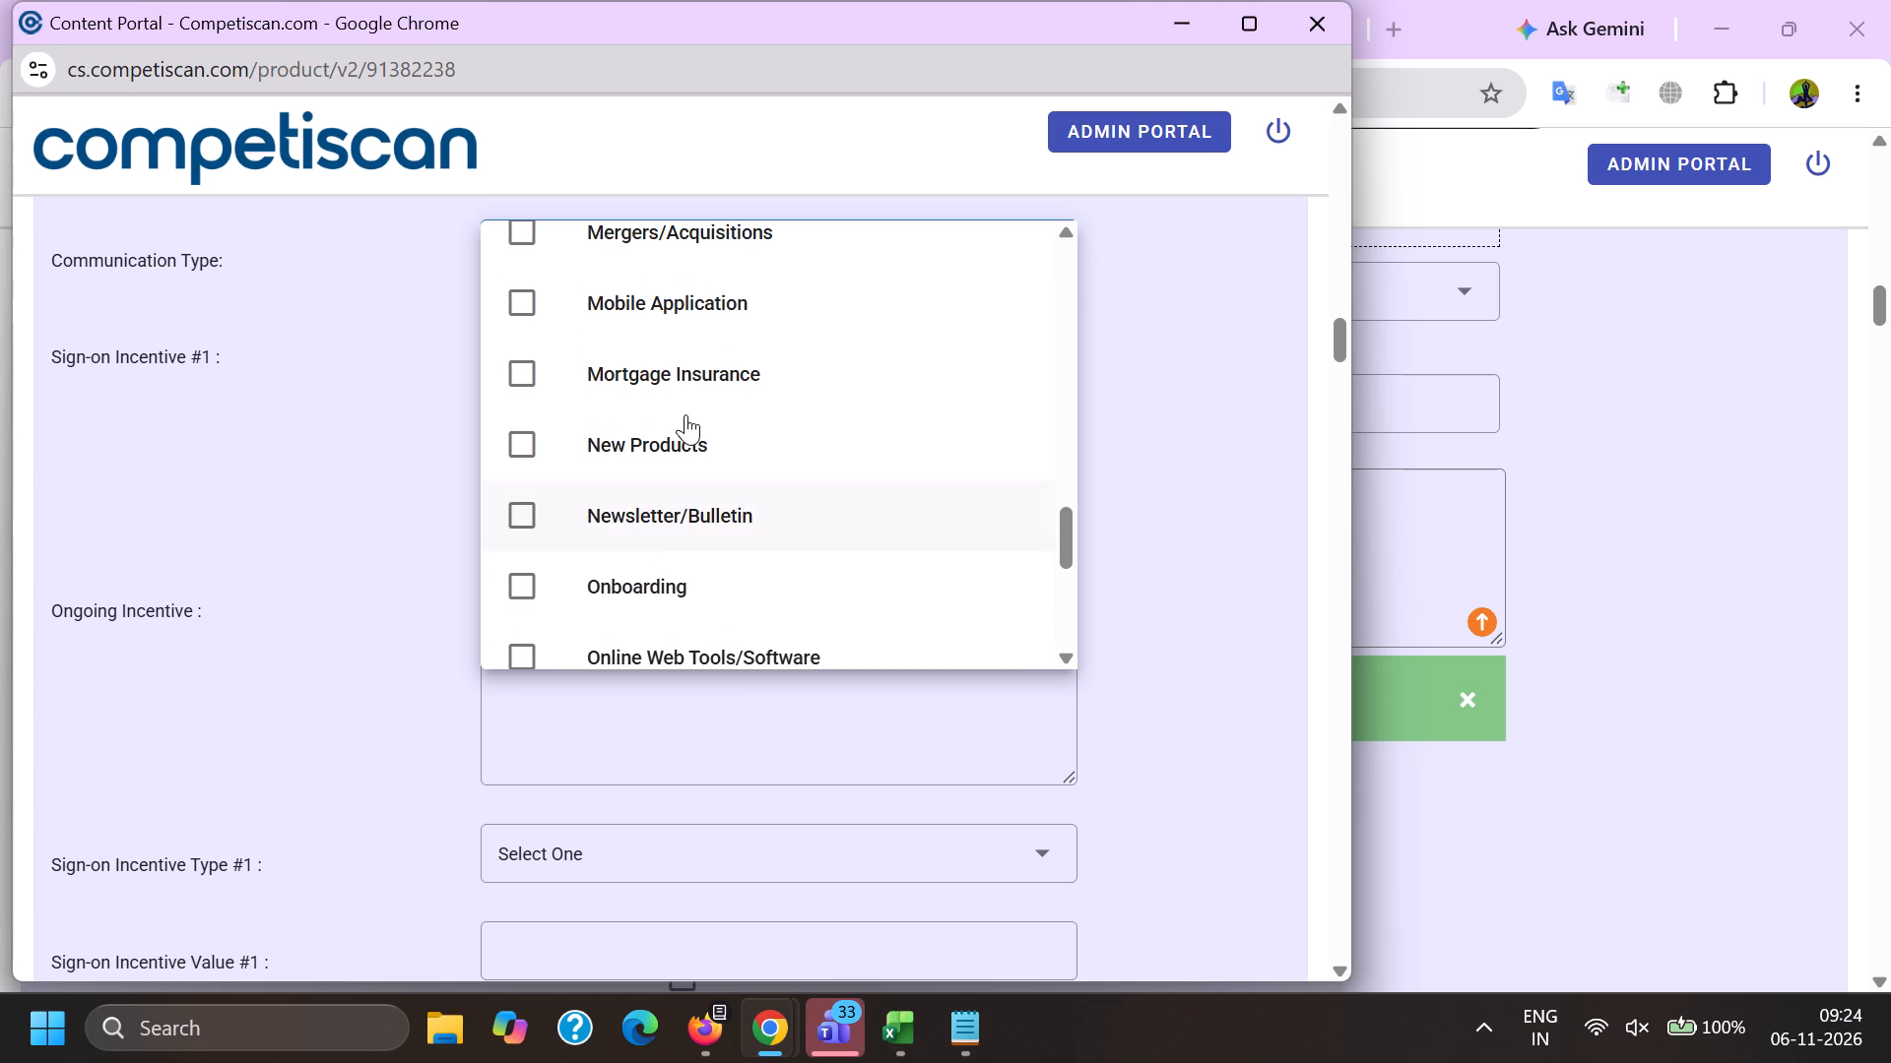
click(690, 318)
click(410, 331)
Fill Sign-on Incentive #1 with the existing record's text "10% back in rewards during the first 30 days from account opening".
key(alt+Tab)
scroll(1485, 531, down, 9)
drag(1406, 581, 1411, 609)
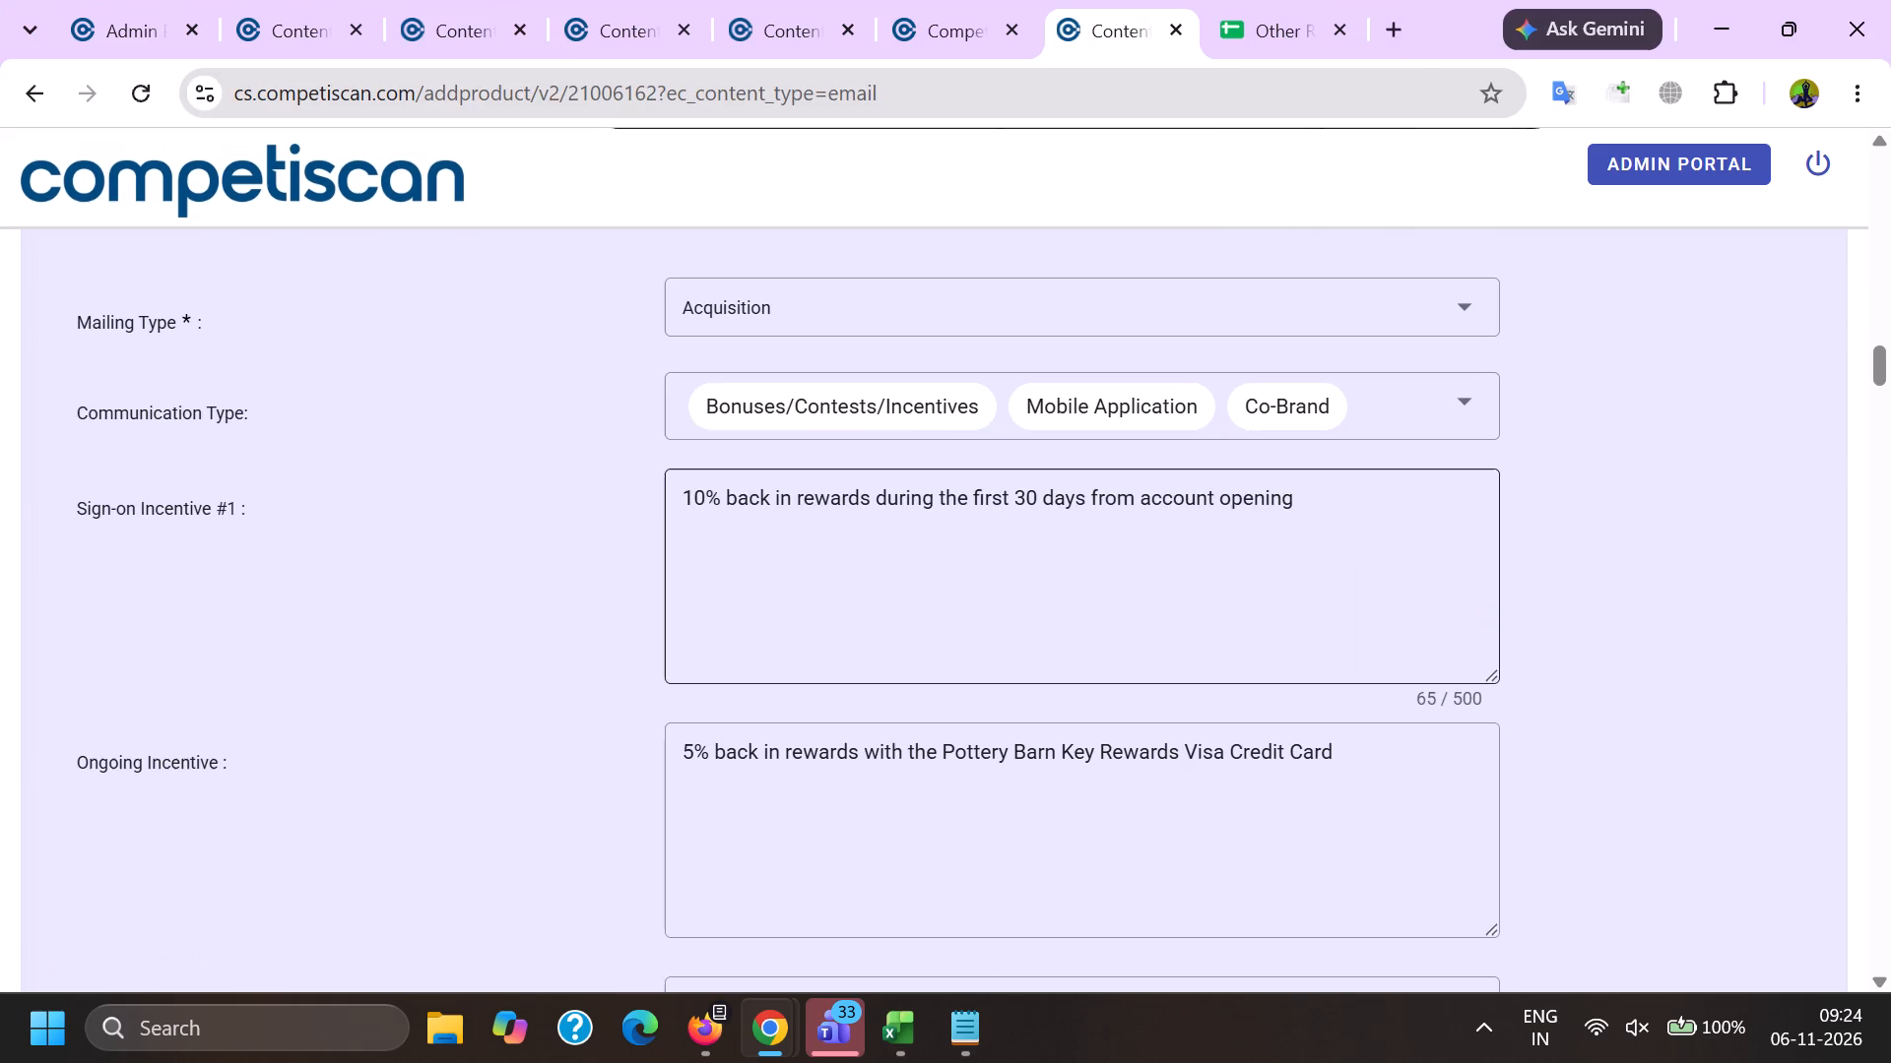
drag(1411, 609, 386, 500)
key(ctrl+c)
key(alt+Tab)
click(594, 441)
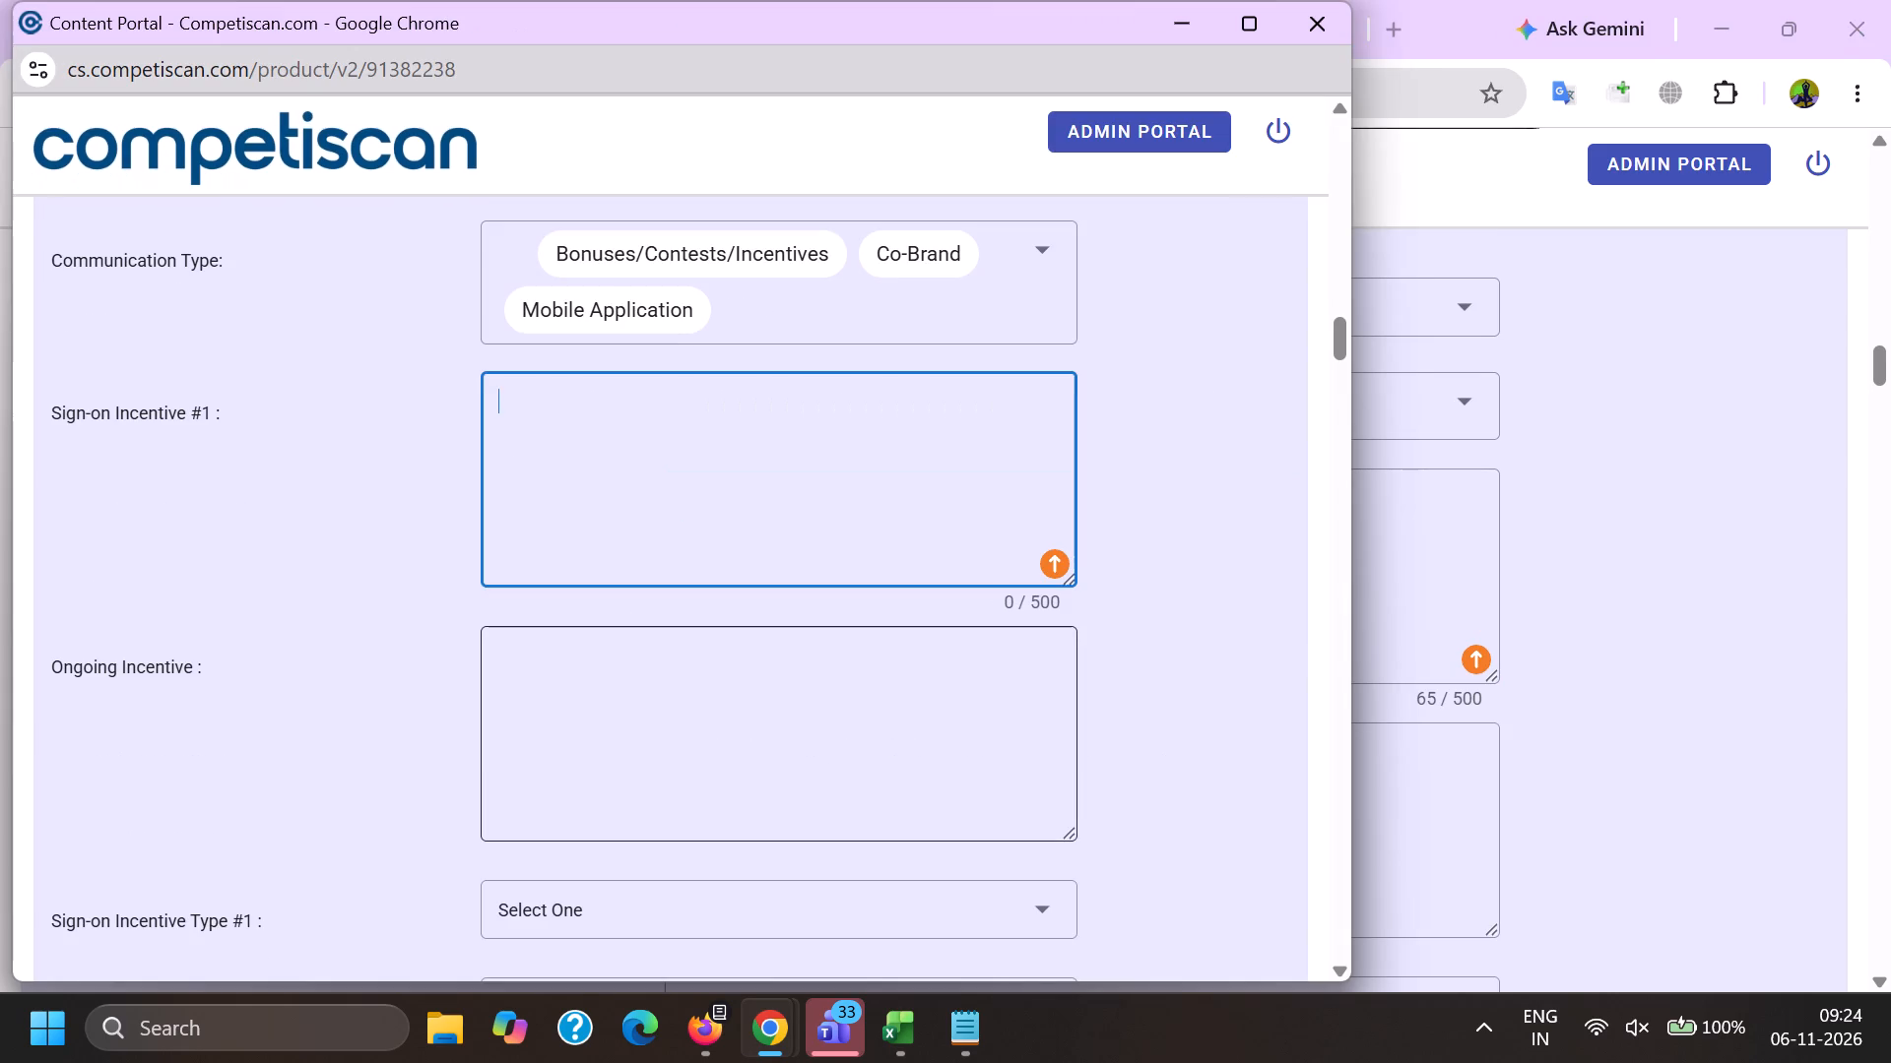
key(ctrl+v)
Fill Ongoing Incentive with the existing record's text "5% back in rewards with the Pottery Barn Key Rewards Visa Credit Card".
click(629, 732)
key(alt+Tab)
drag(1408, 782, 13, 779)
key(ctrl+c)
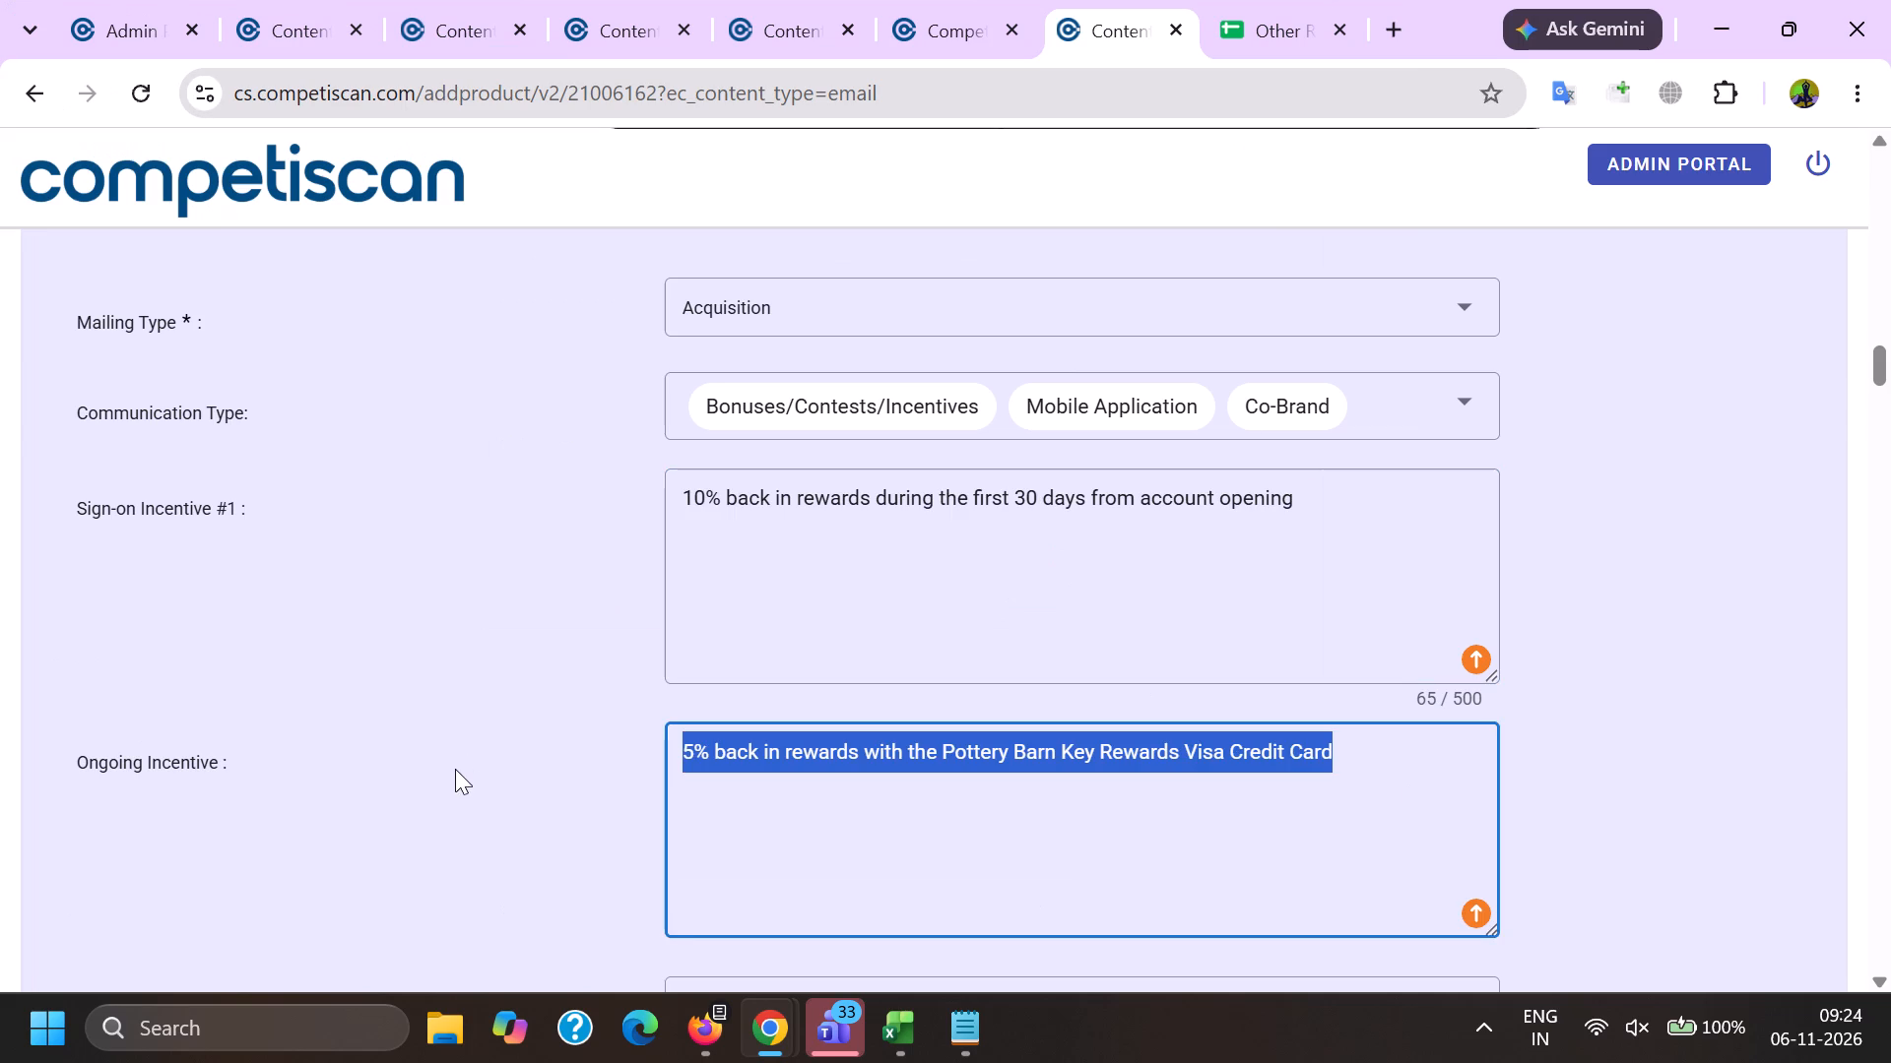
key(alt+Tab)
key(ctrl+v)
Set Sign-on Incentive Type #1 to Coupon/Discount and Sign-on Incentive Value #1 to 10.00.
scroll(491, 510, down, 3)
click(569, 462)
scroll(569, 464, down, 6)
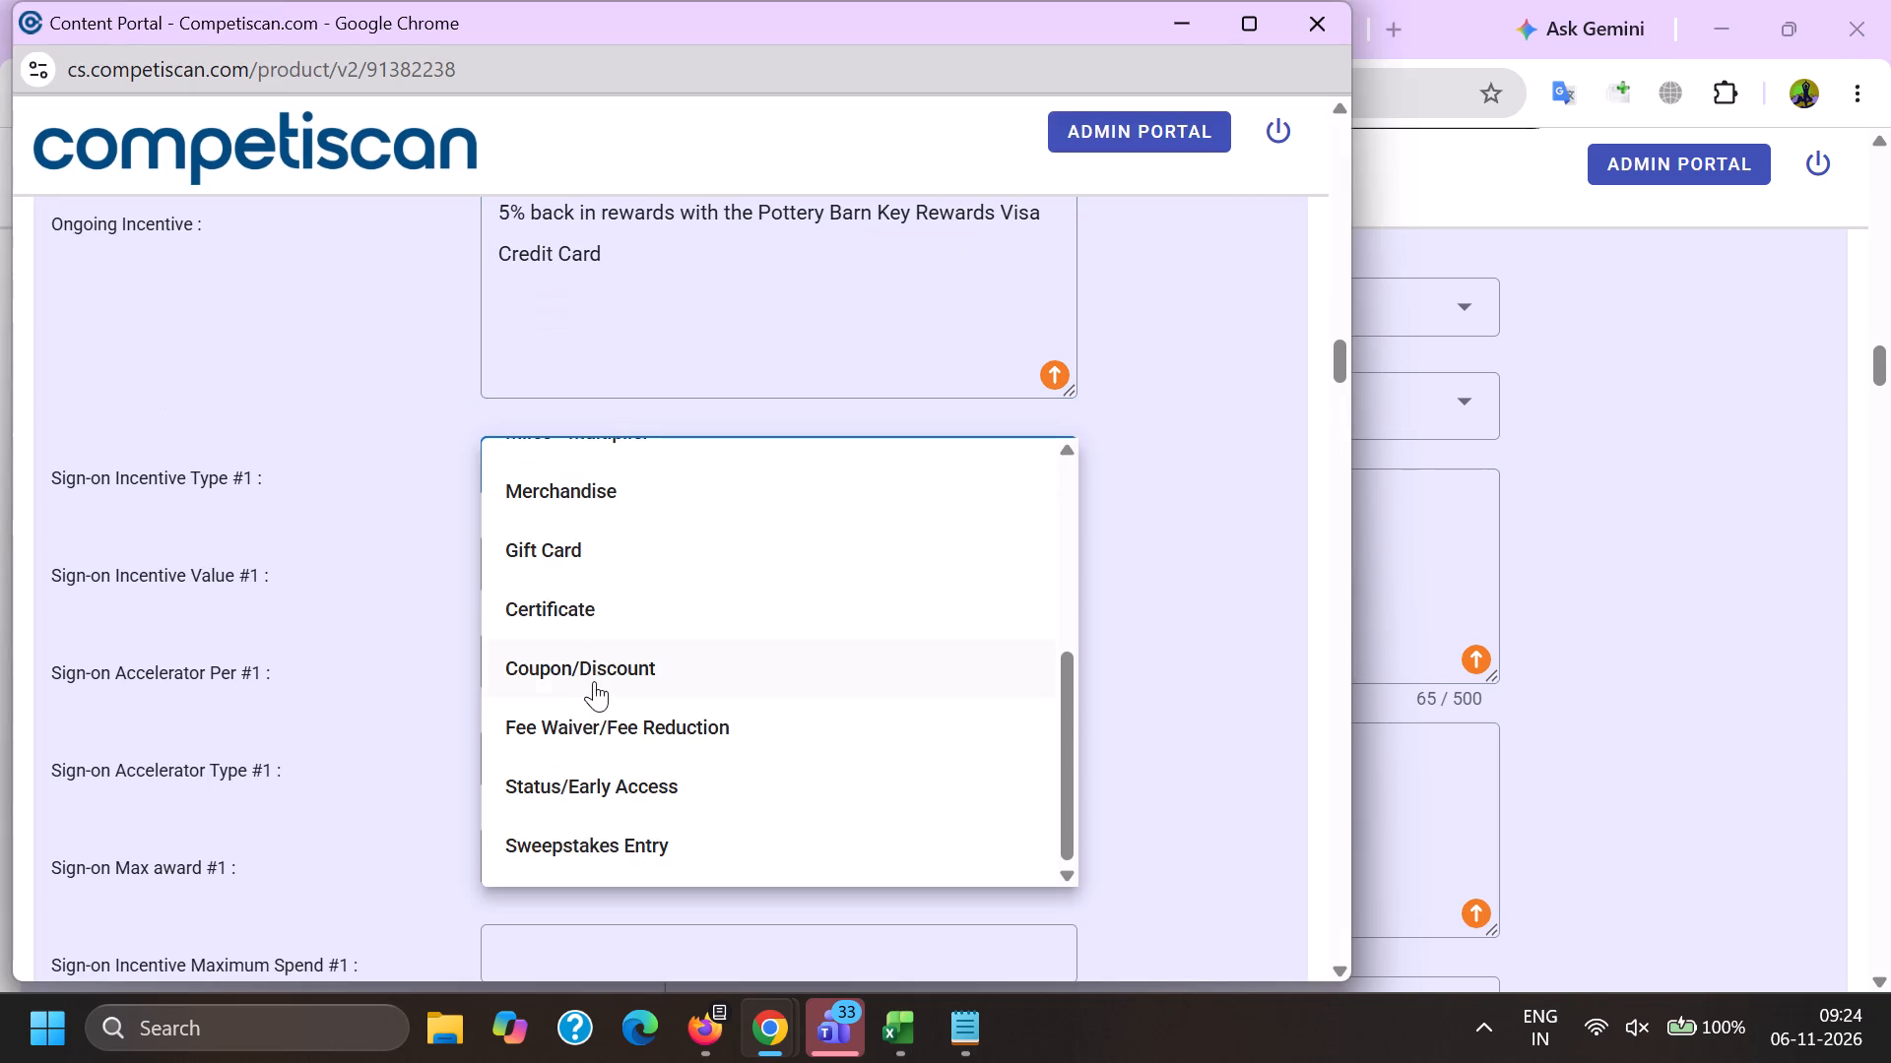
click(606, 690)
drag(332, 625, 359, 627)
click(560, 559)
key(1)
key(0)
key(period)
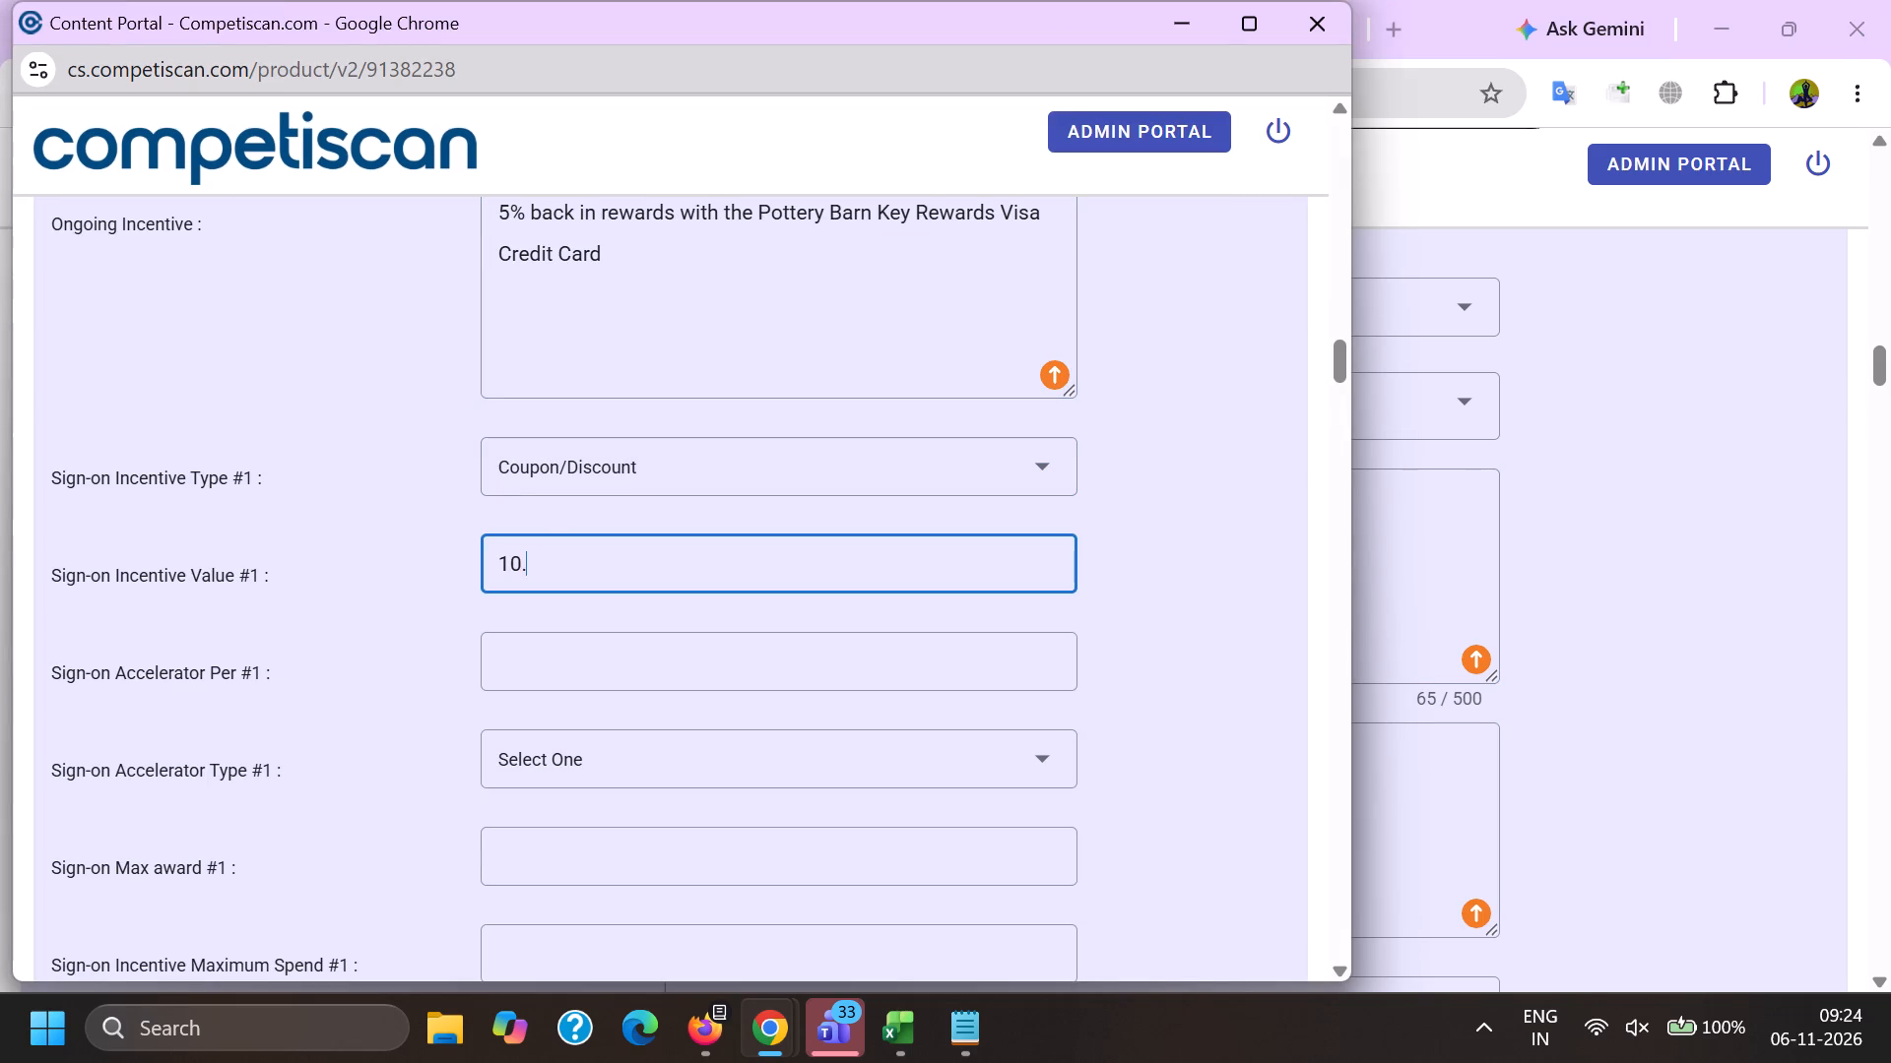
text(00)
Set Sign-on Max award #1 to 10.00 and the Sign-on Incentive Window #1 to 1 month.
key(Tab)
key(Tab)
key(Tab)
text(10.0)
key(0)
key(0)
key(Tab)
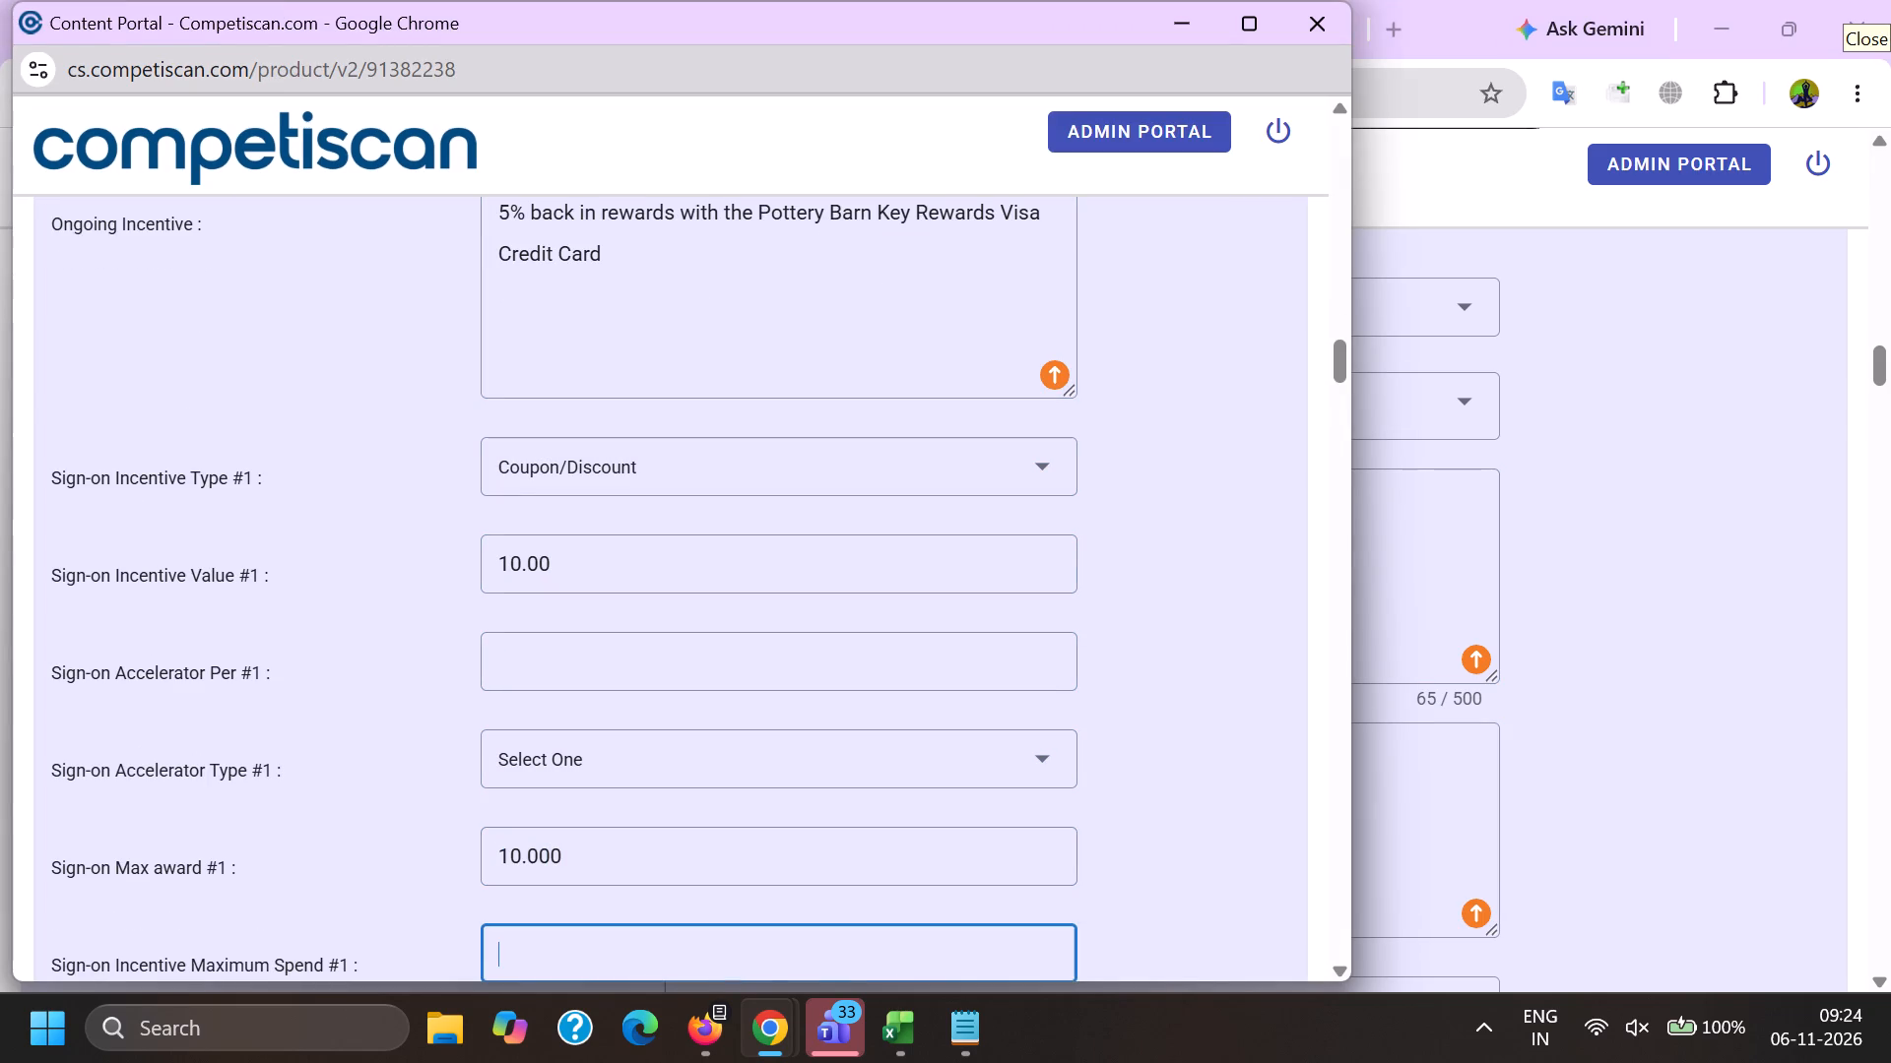
click(658, 867)
key(BackSpace)
scroll(652, 856, down, 4)
click(557, 553)
key(1)
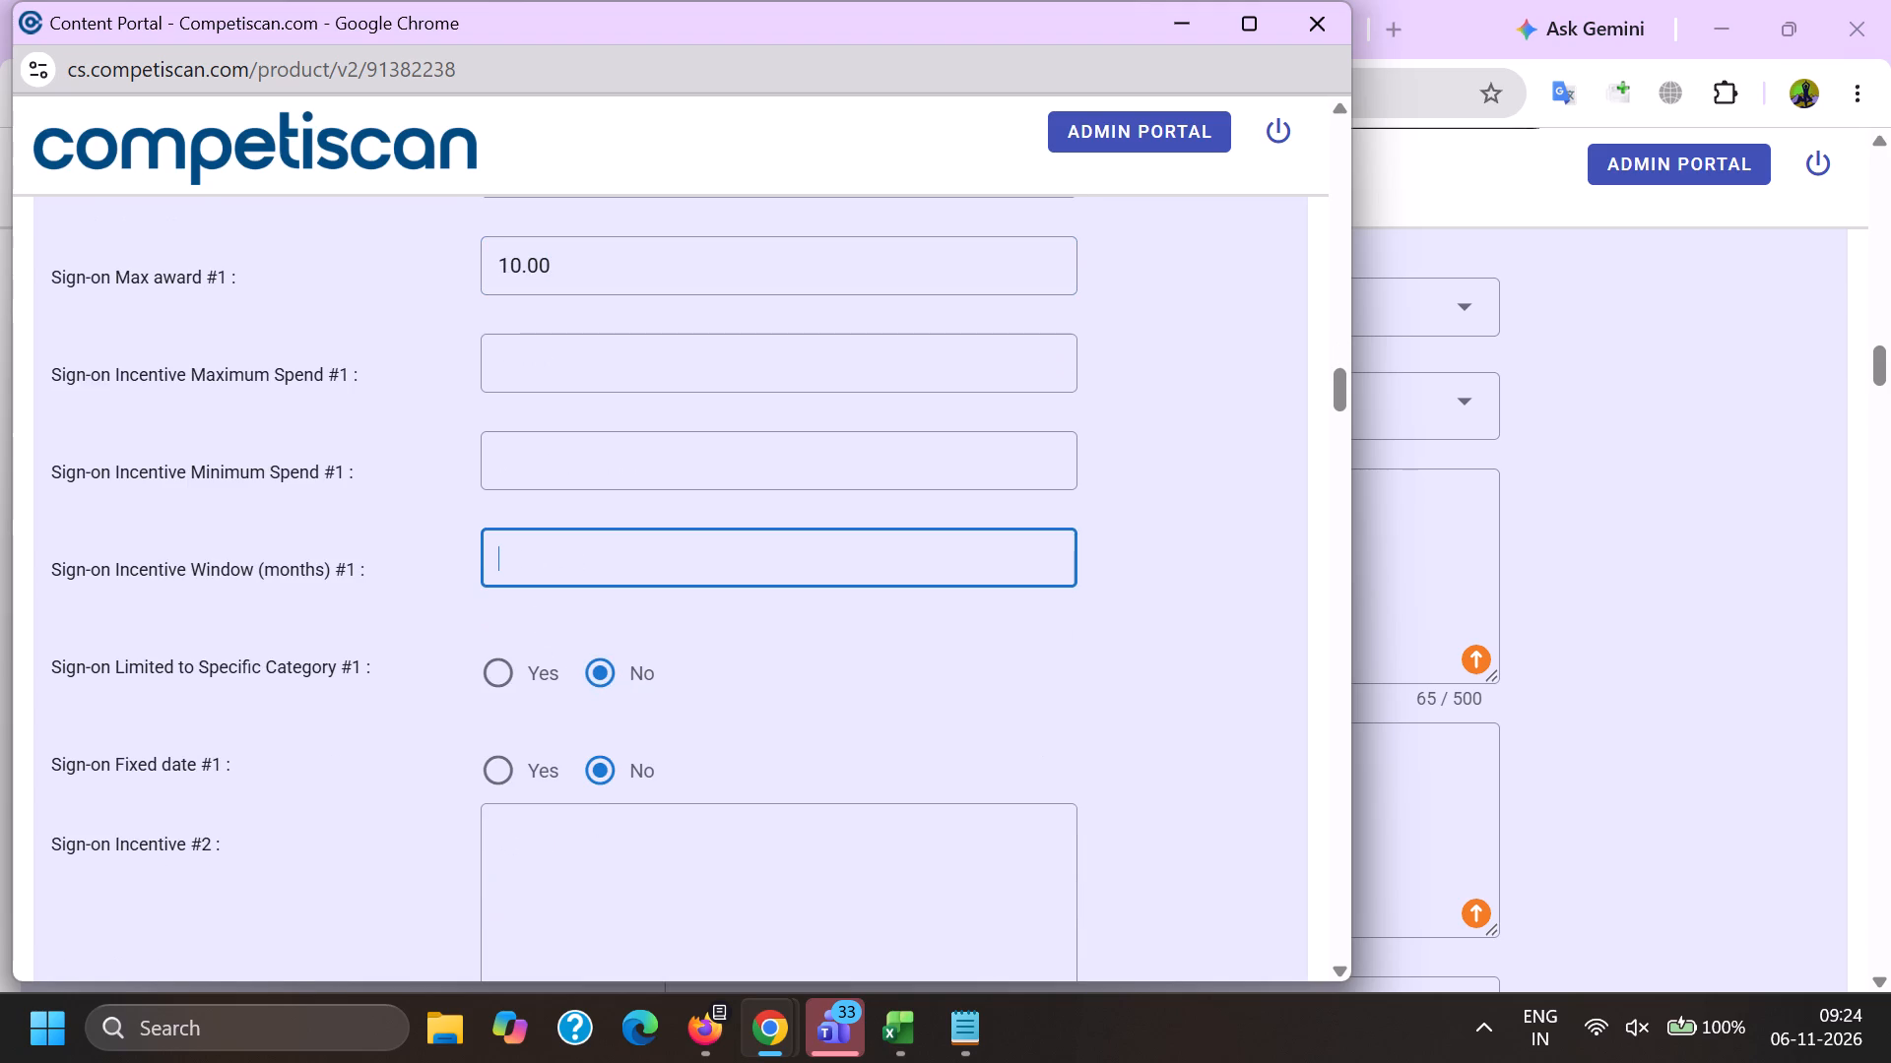
In the payment card offer details, set the application type to Invitation to Apply and the card network to Visa.
scroll(529, 625, down, 1)
click(485, 624)
scroll(493, 599, down, 20)
scroll(493, 599, down, 2)
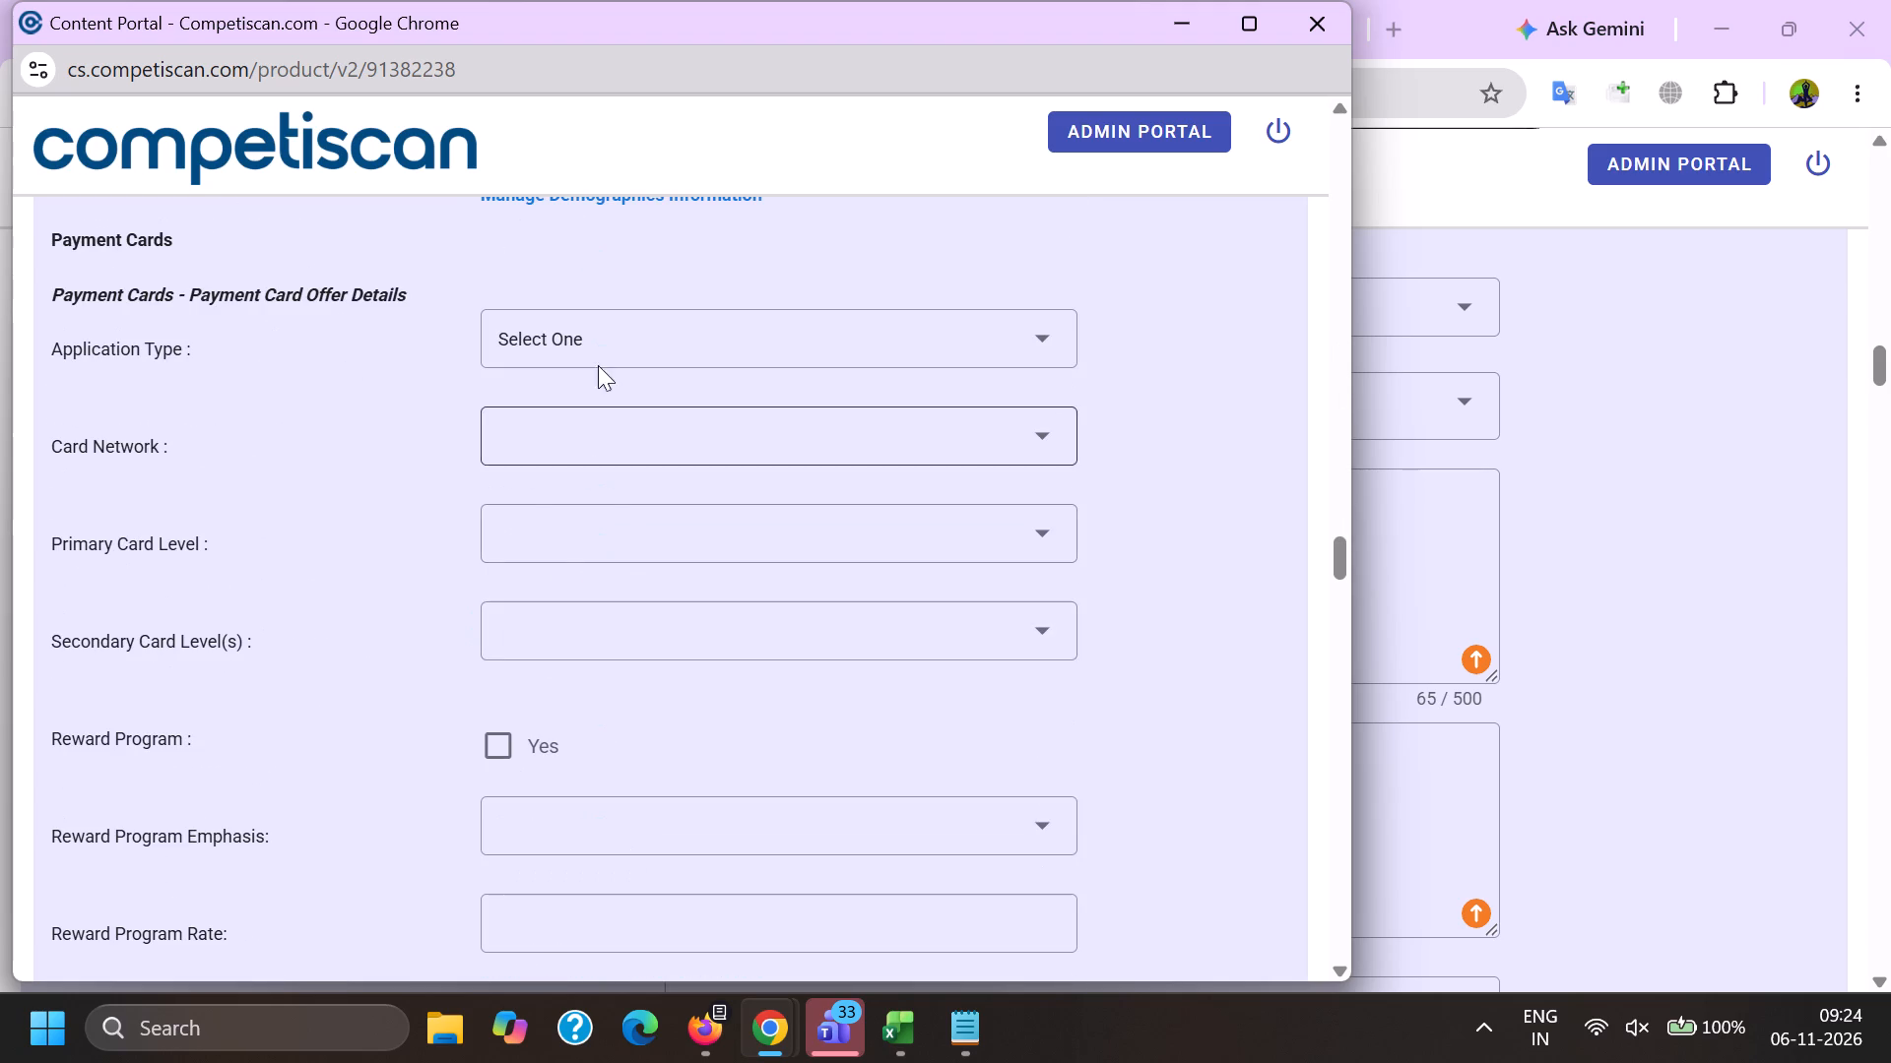
click(594, 347)
click(656, 461)
drag(402, 462, 418, 468)
click(567, 434)
scroll(559, 332, down, 1)
click(623, 567)
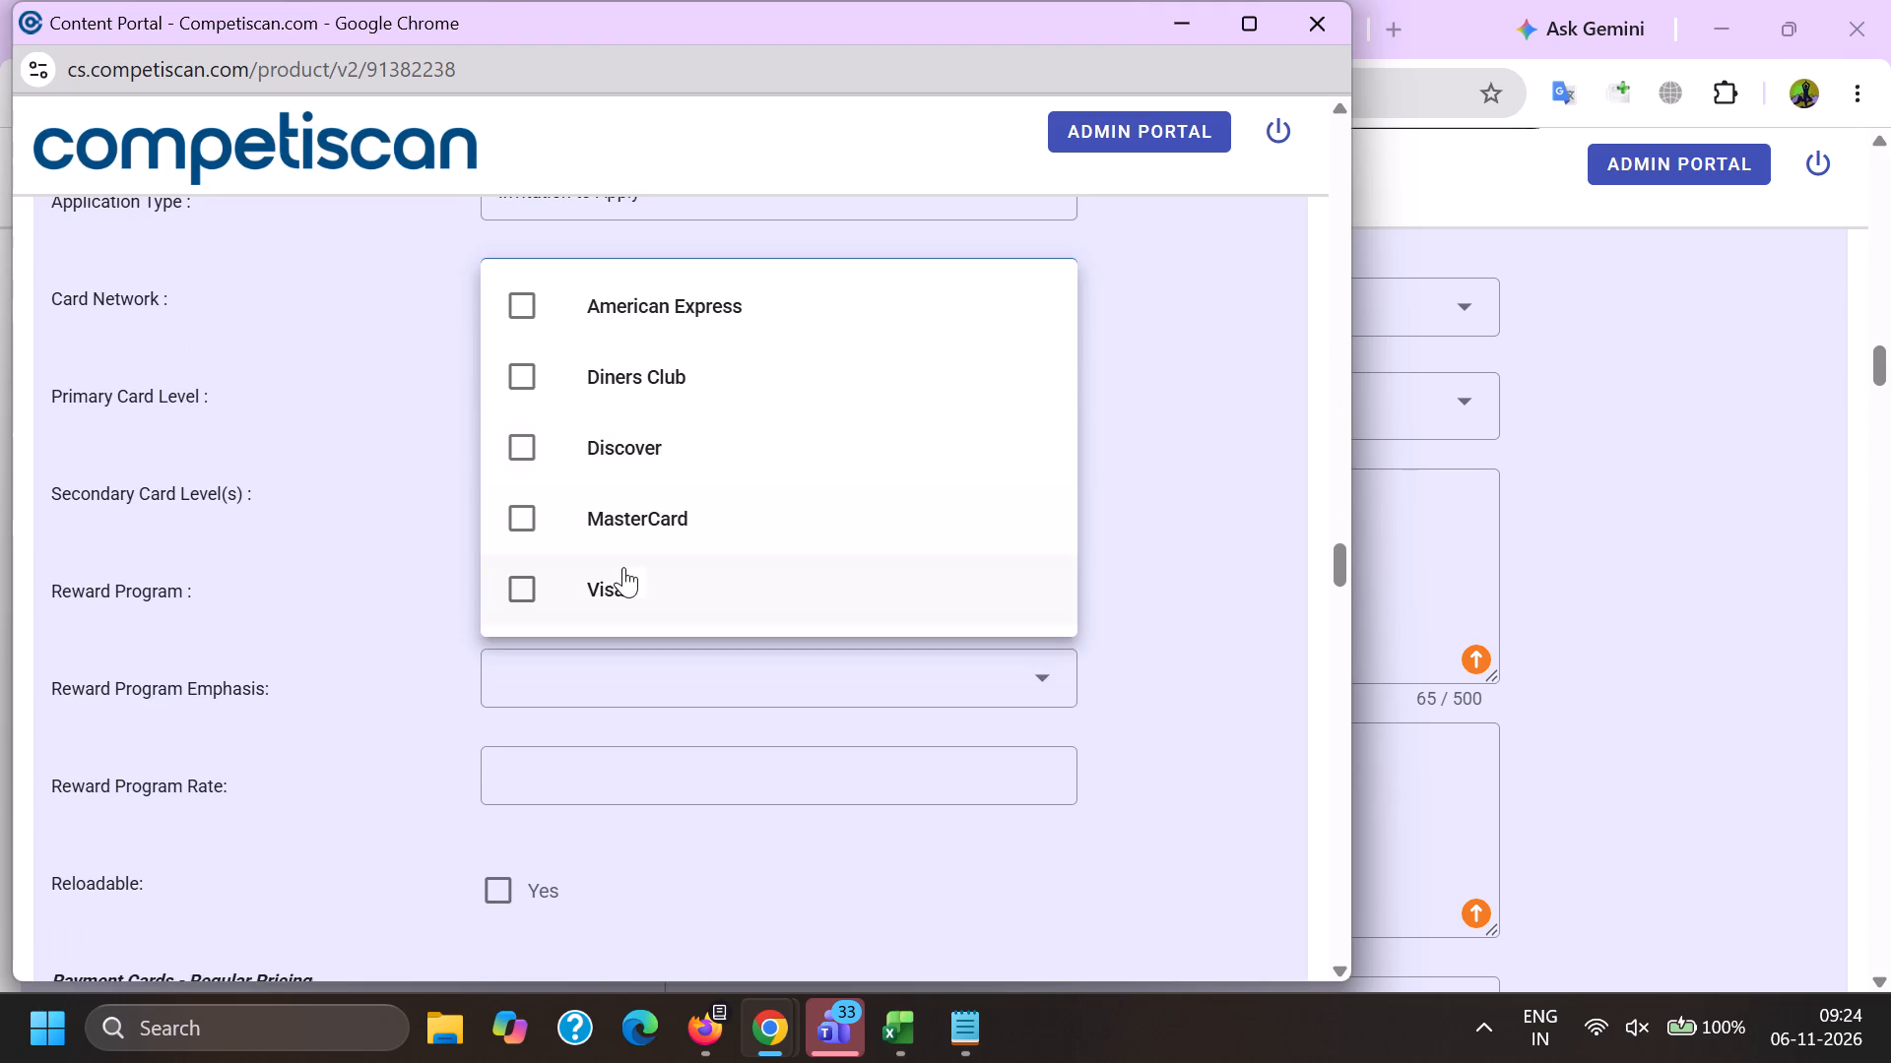
click(424, 556)
Choose the primary card level and mark the card as having a reward program.
click(542, 402)
scroll(579, 538, down, 7)
click(635, 678)
click(411, 655)
drag(501, 594, 501, 605)
click(421, 684)
Mark Credit Card Mentioned in the retail credit section and submit the product form.
key(End)
click(442, 539)
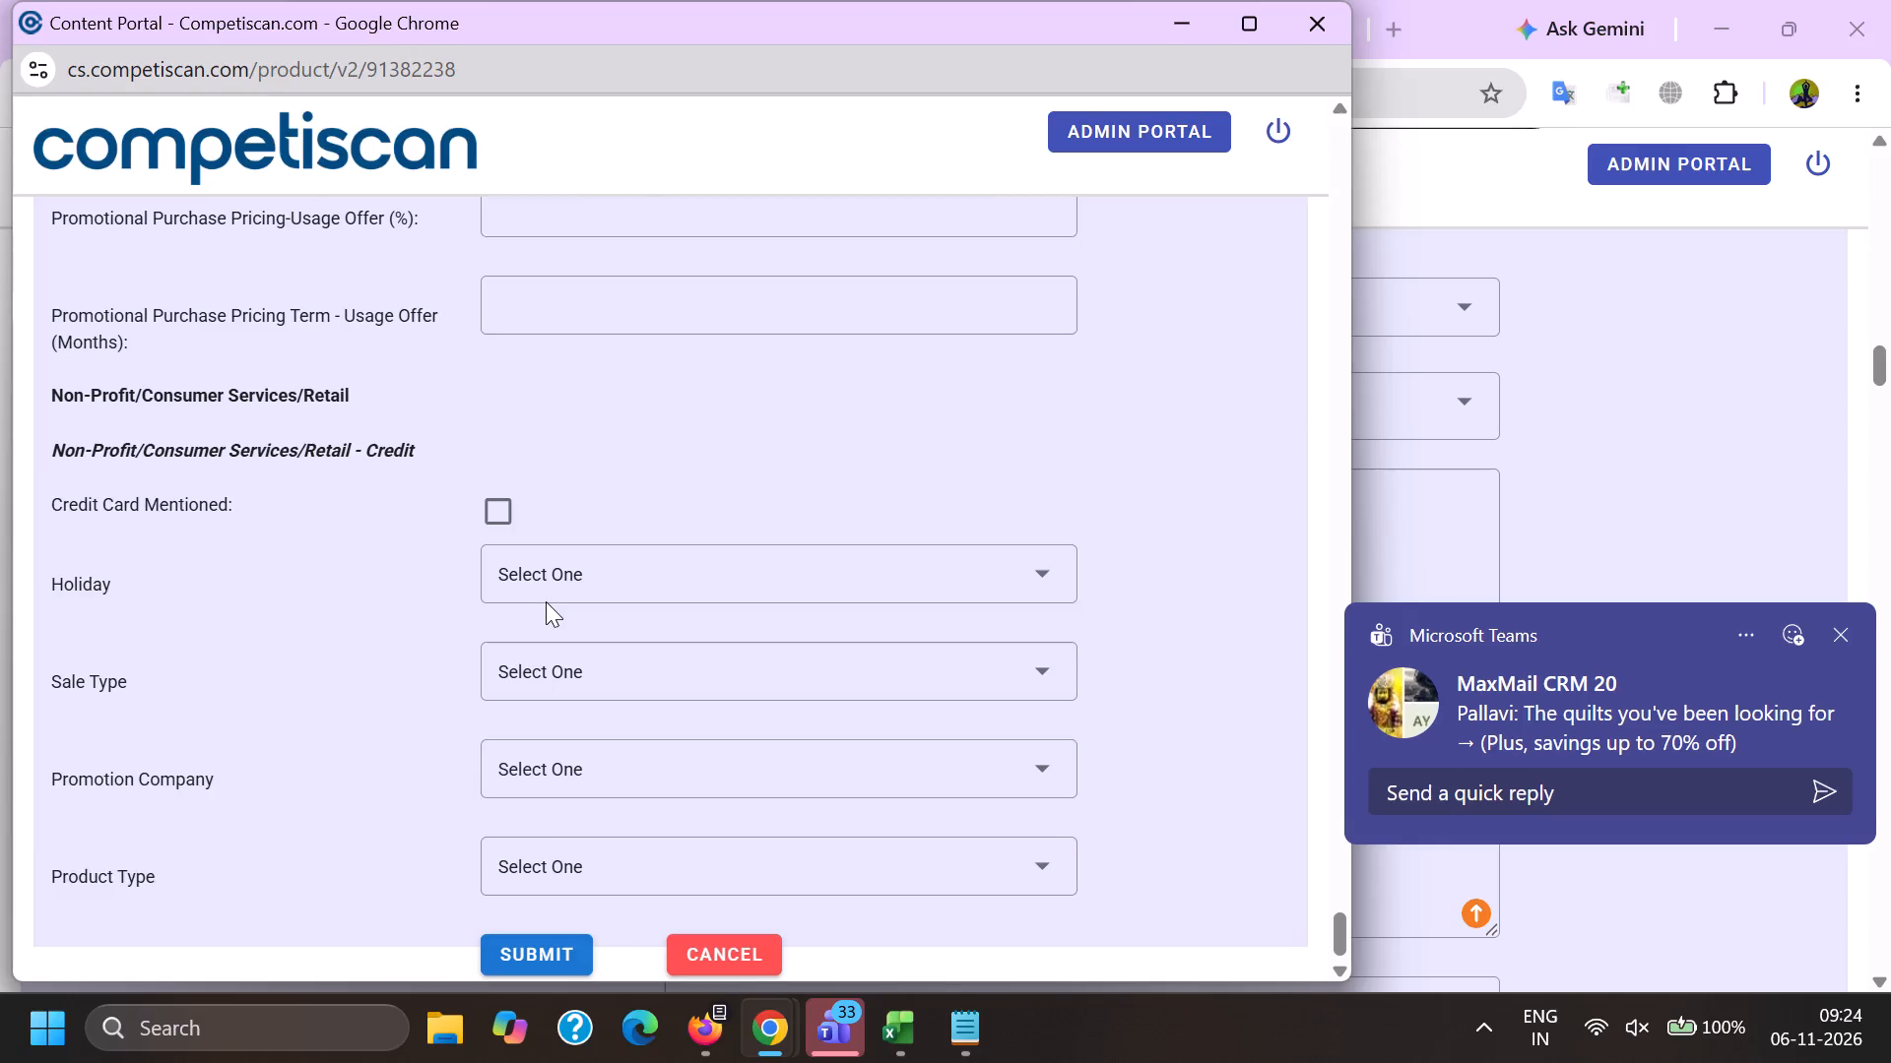
click(515, 503)
click(531, 929)
click(537, 966)
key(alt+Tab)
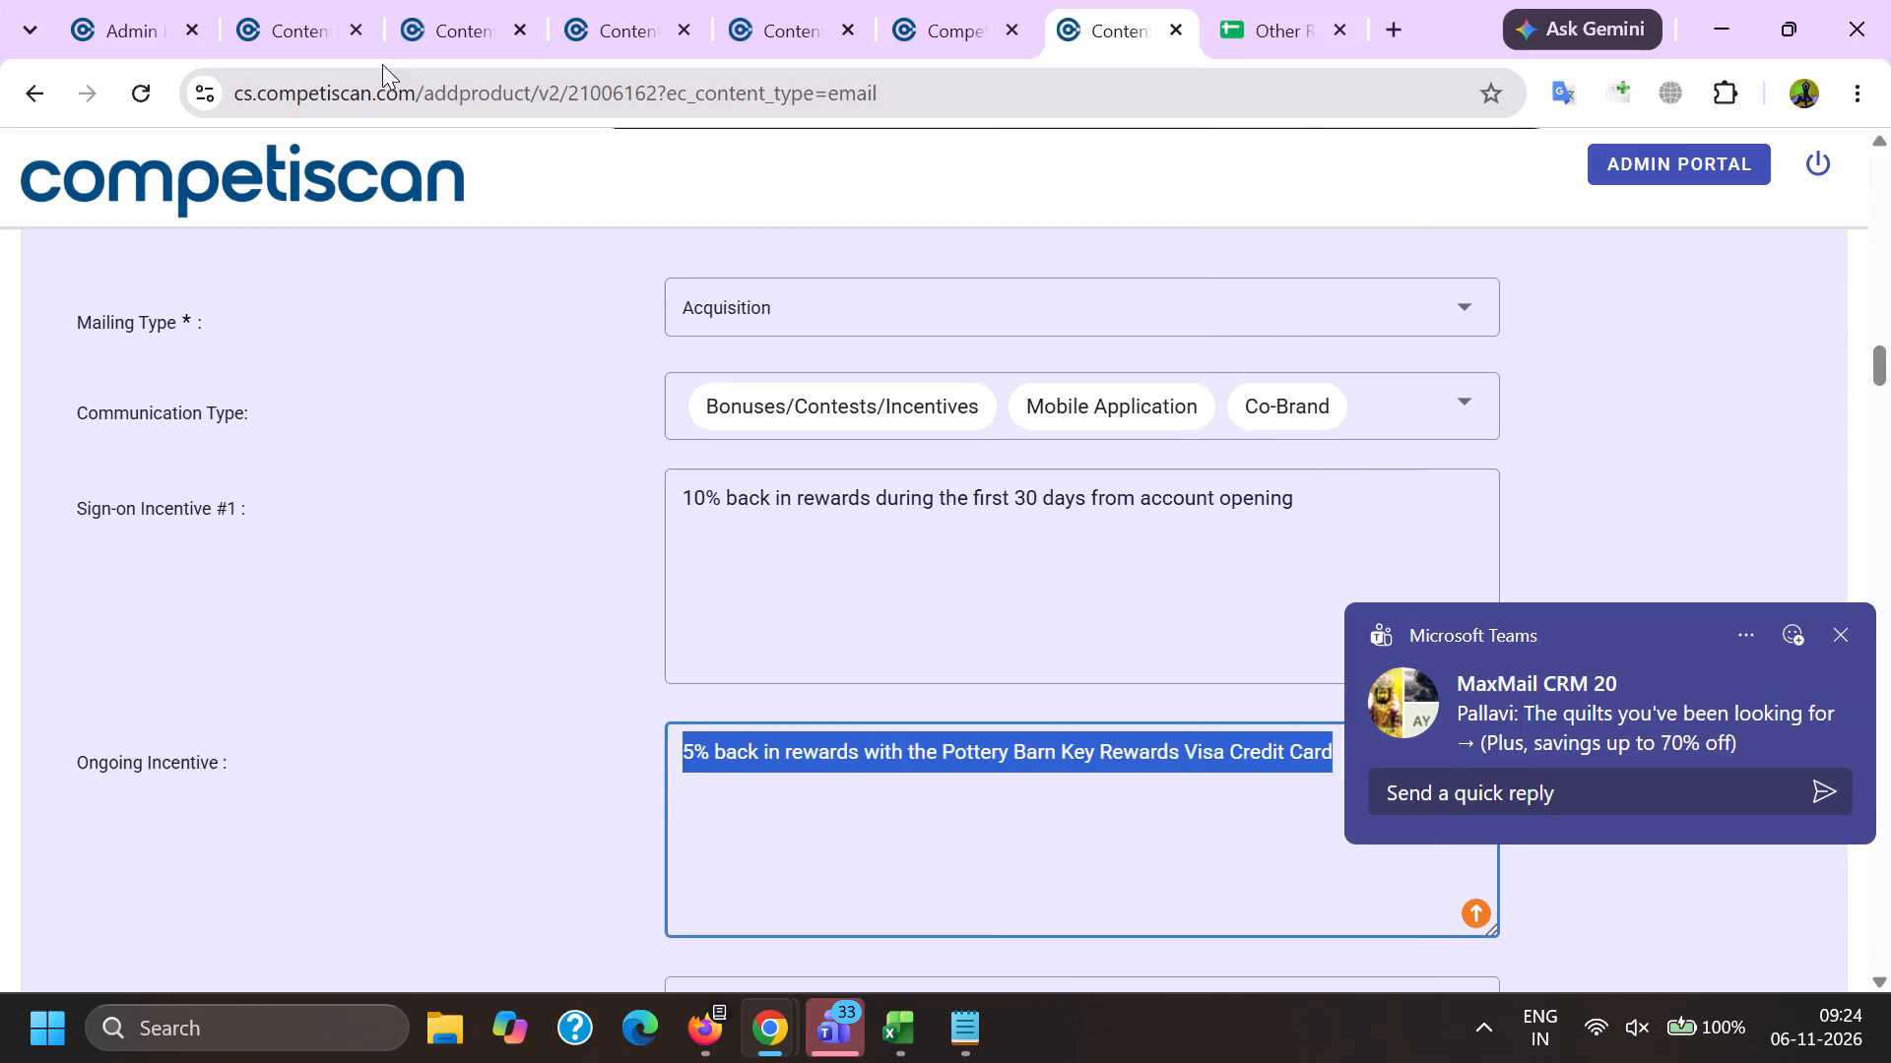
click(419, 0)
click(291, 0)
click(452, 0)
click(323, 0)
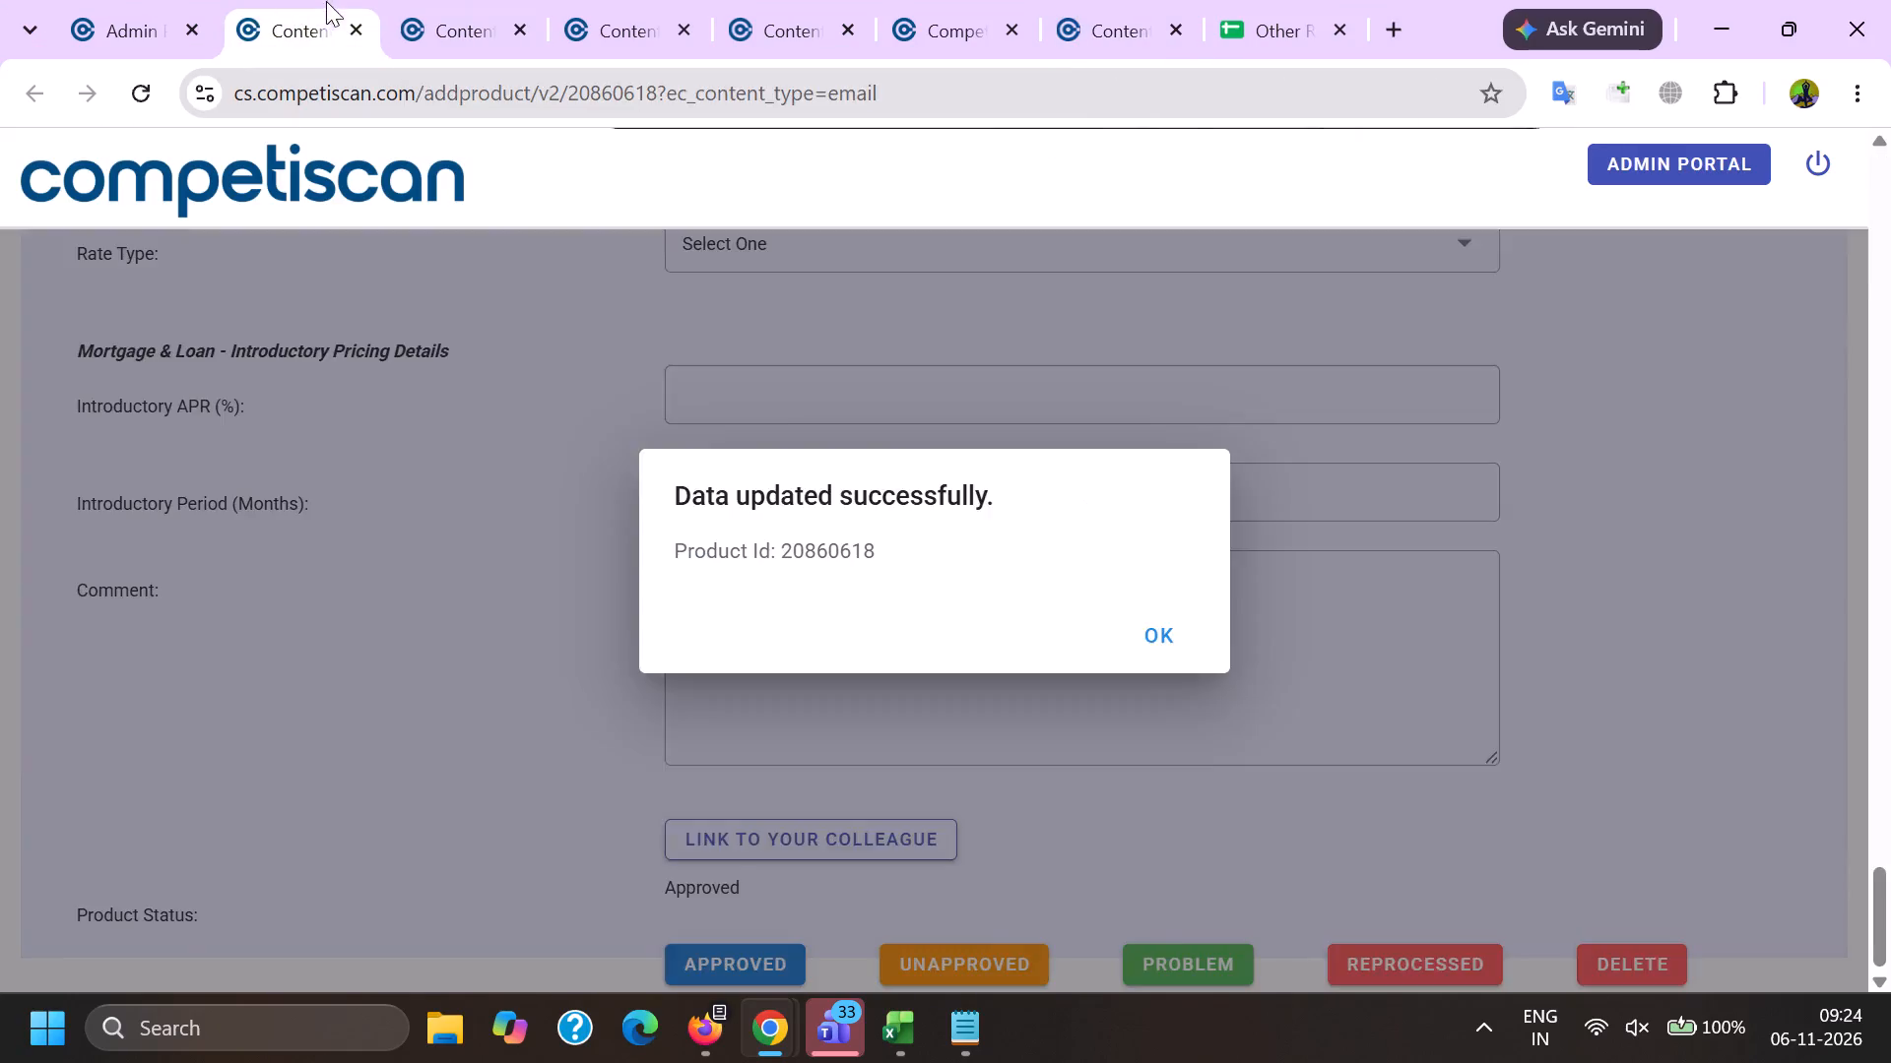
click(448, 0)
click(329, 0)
Switch to Firefox and reload the Focus email list for the e.pbteen.com search.
click(700, 1044)
click(456, 873)
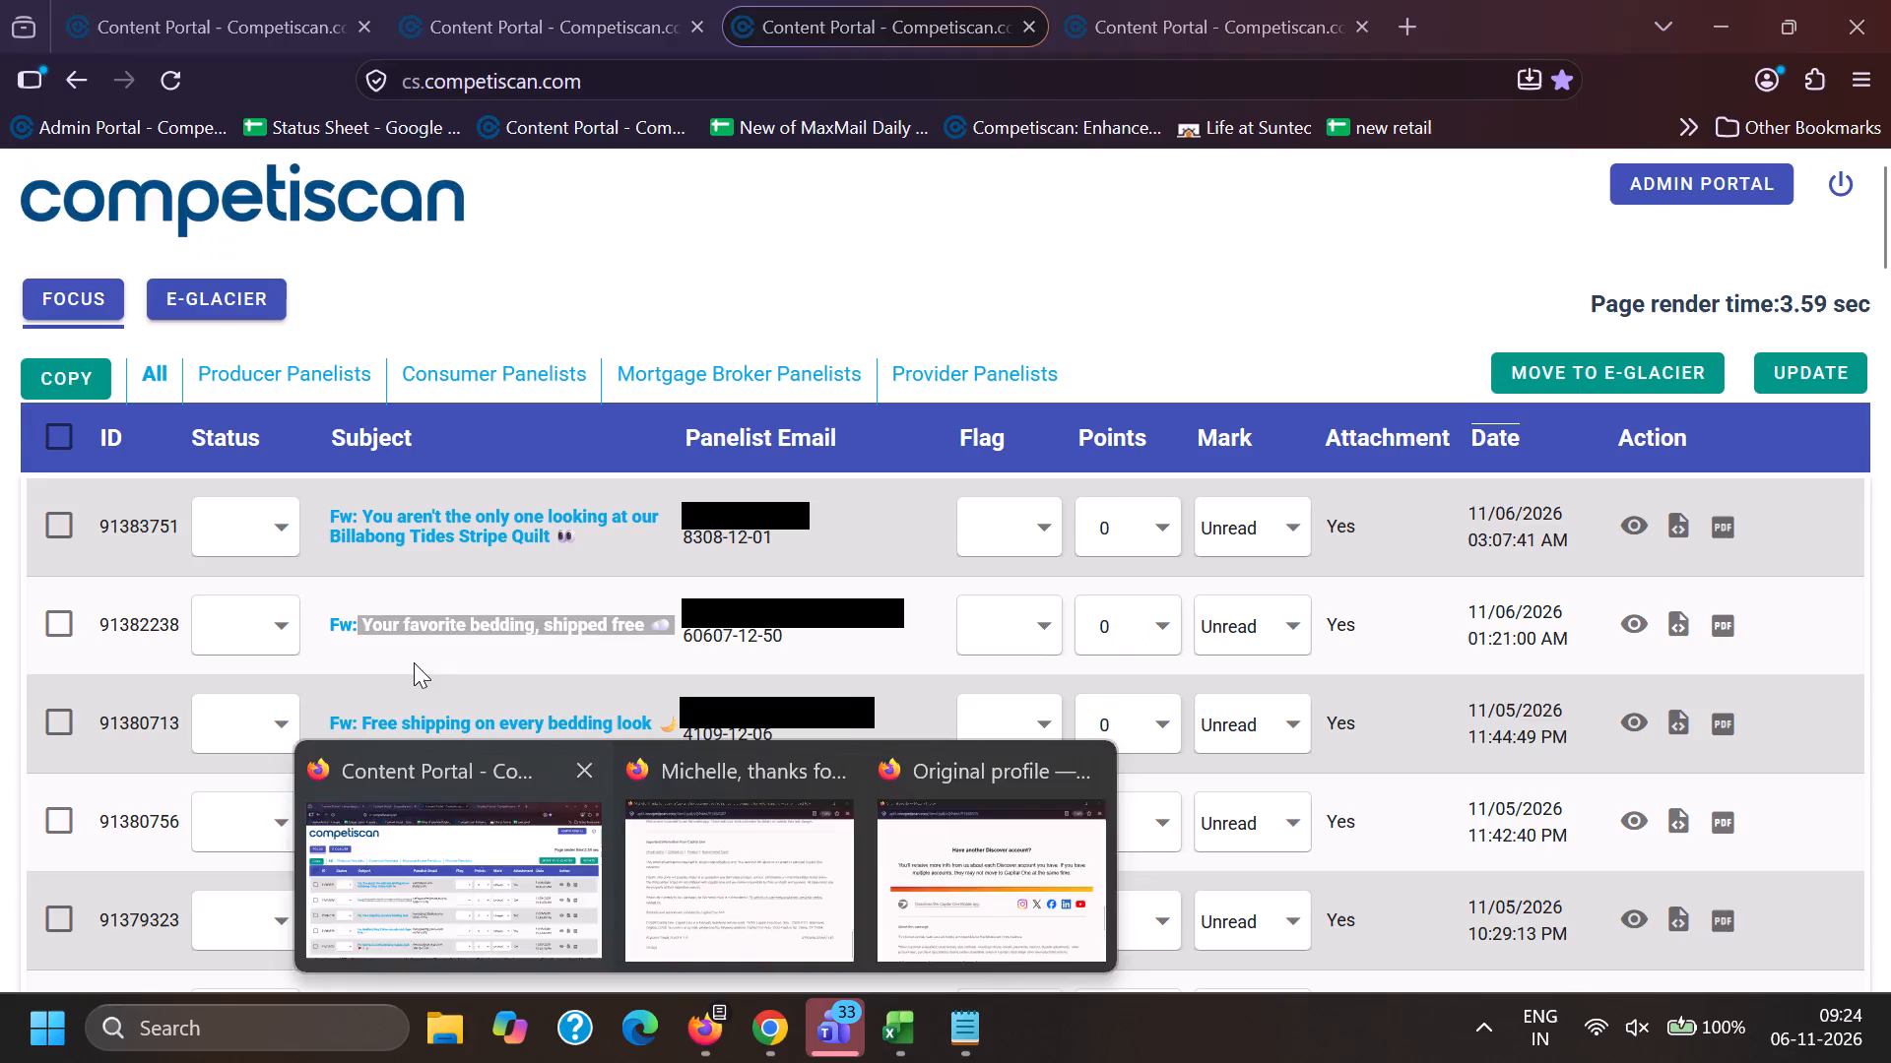
drag(363, 702, 673, 737)
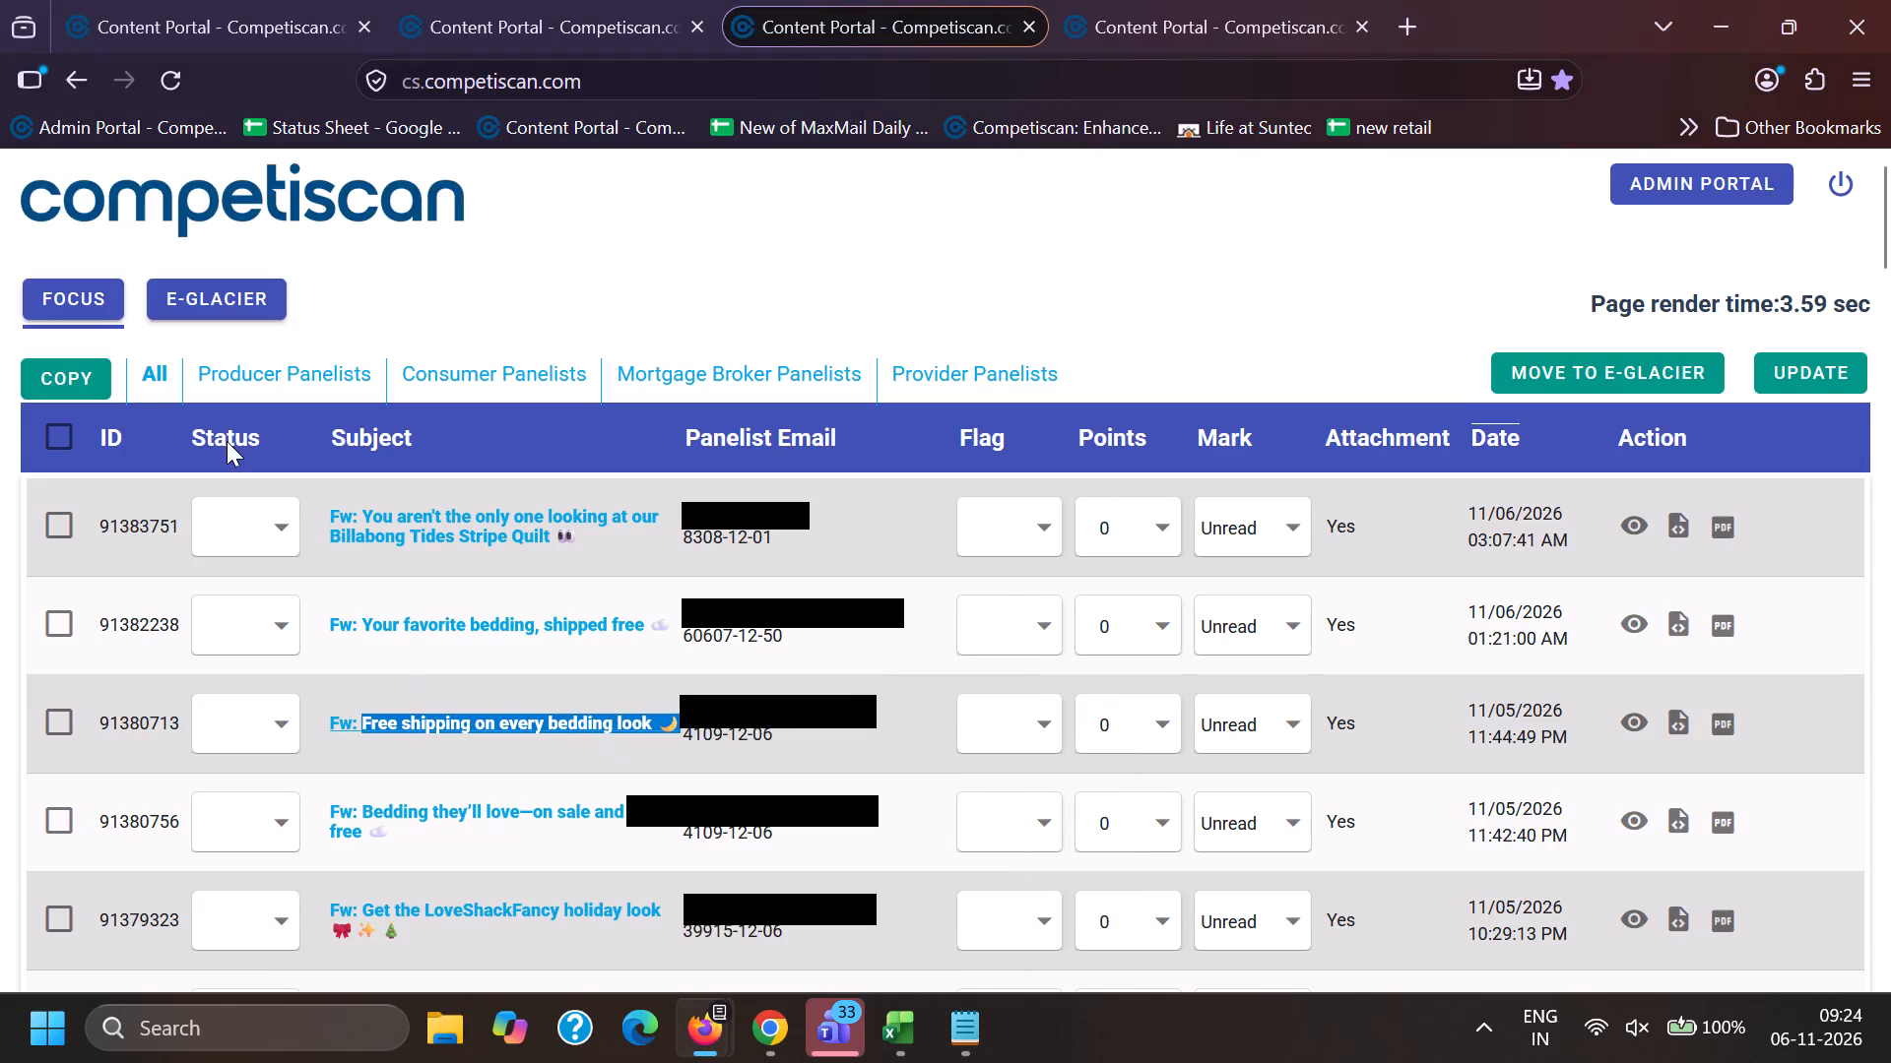
click(96, 313)
click(547, 0)
click(823, 0)
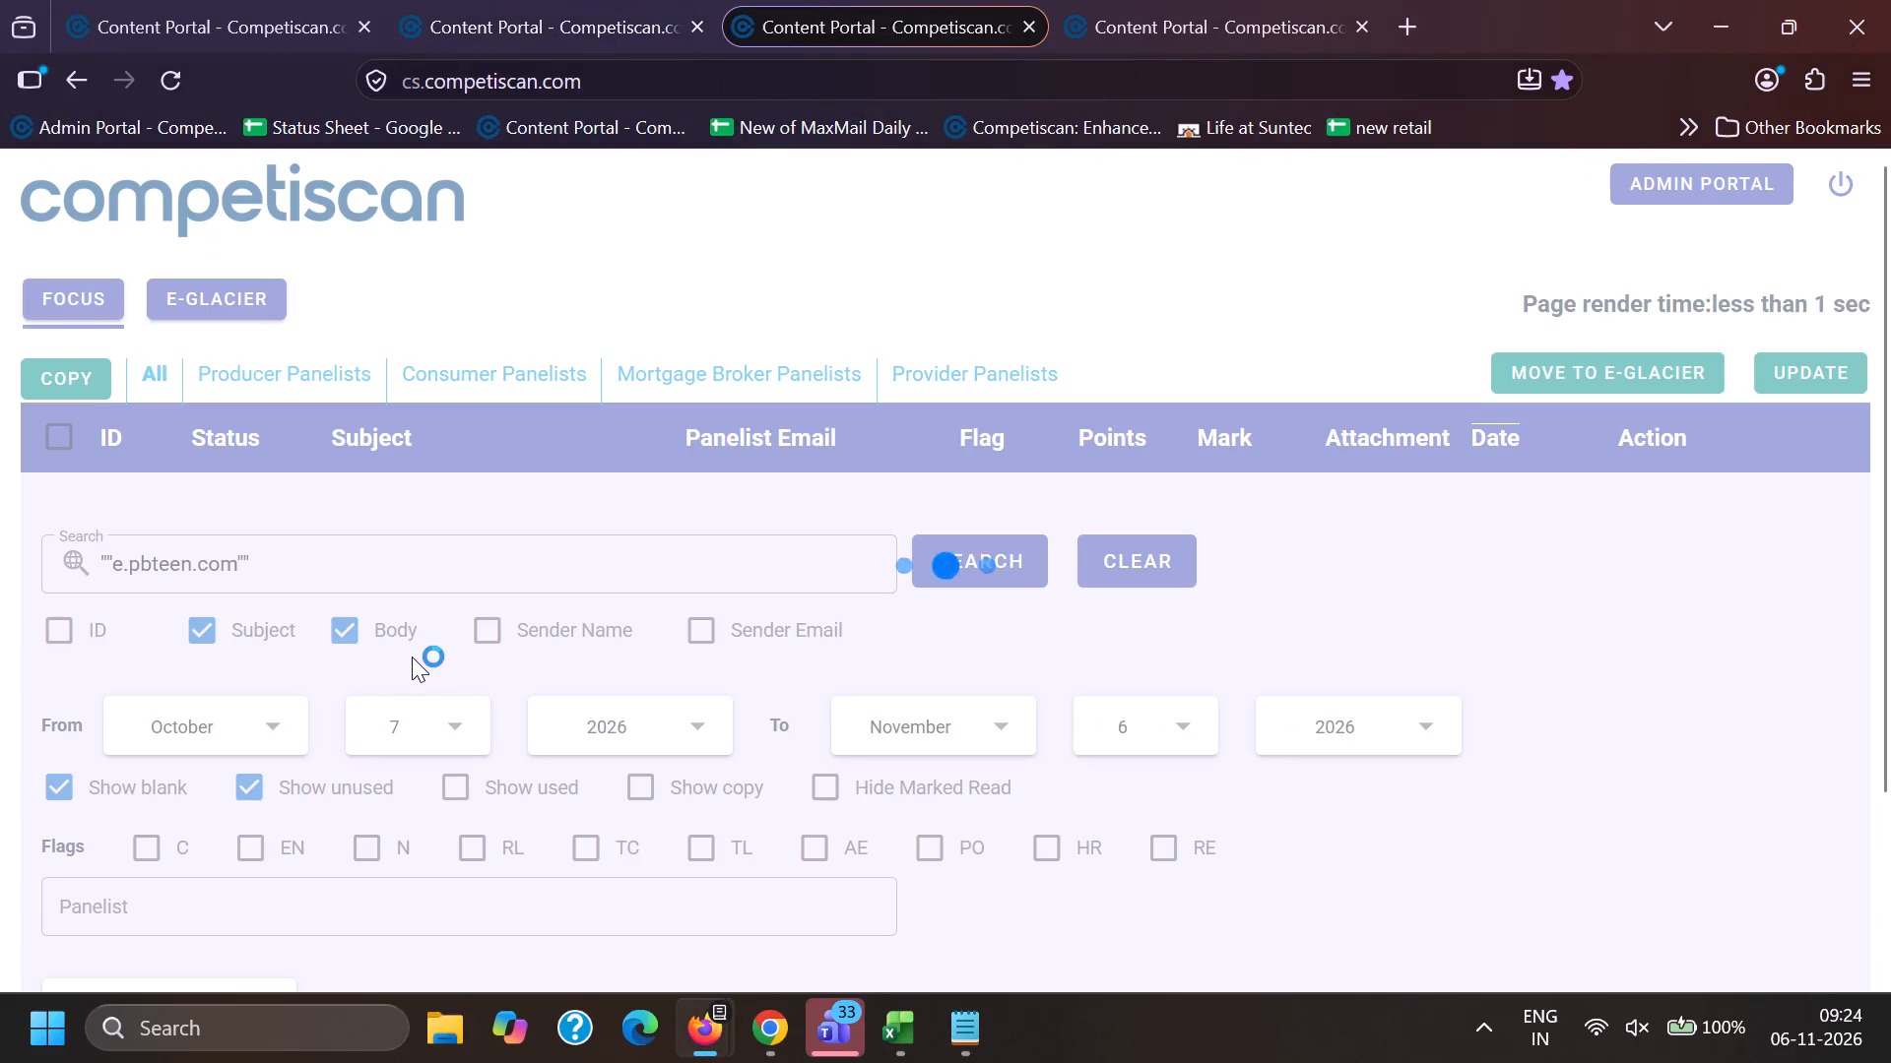
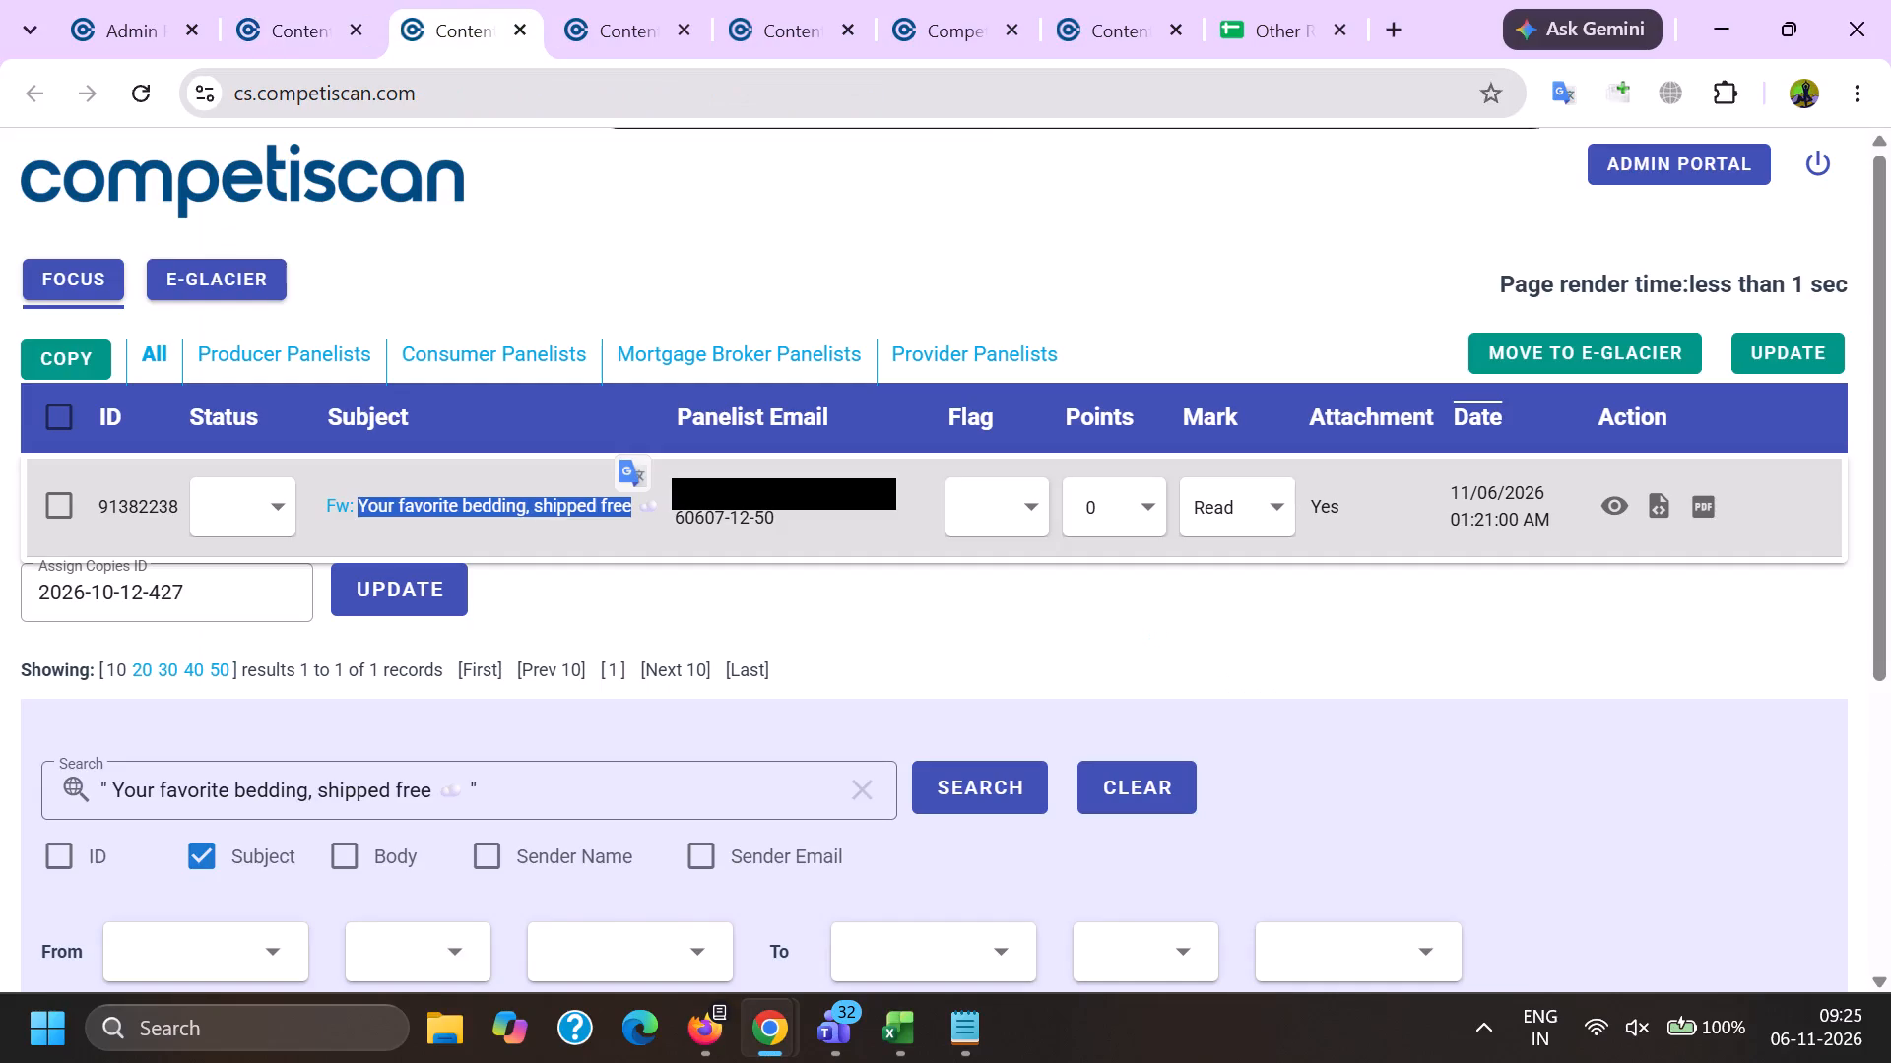
Search the Focus list for the exact subject "Bedding they'll love—on sale and ships free" and open the matching email.
drag(661, 807, 0, 785)
key(BackSpace)
key(shift+quotedbl)
key(ctrl+v)
key(shift+quotedbl)
key(Return)
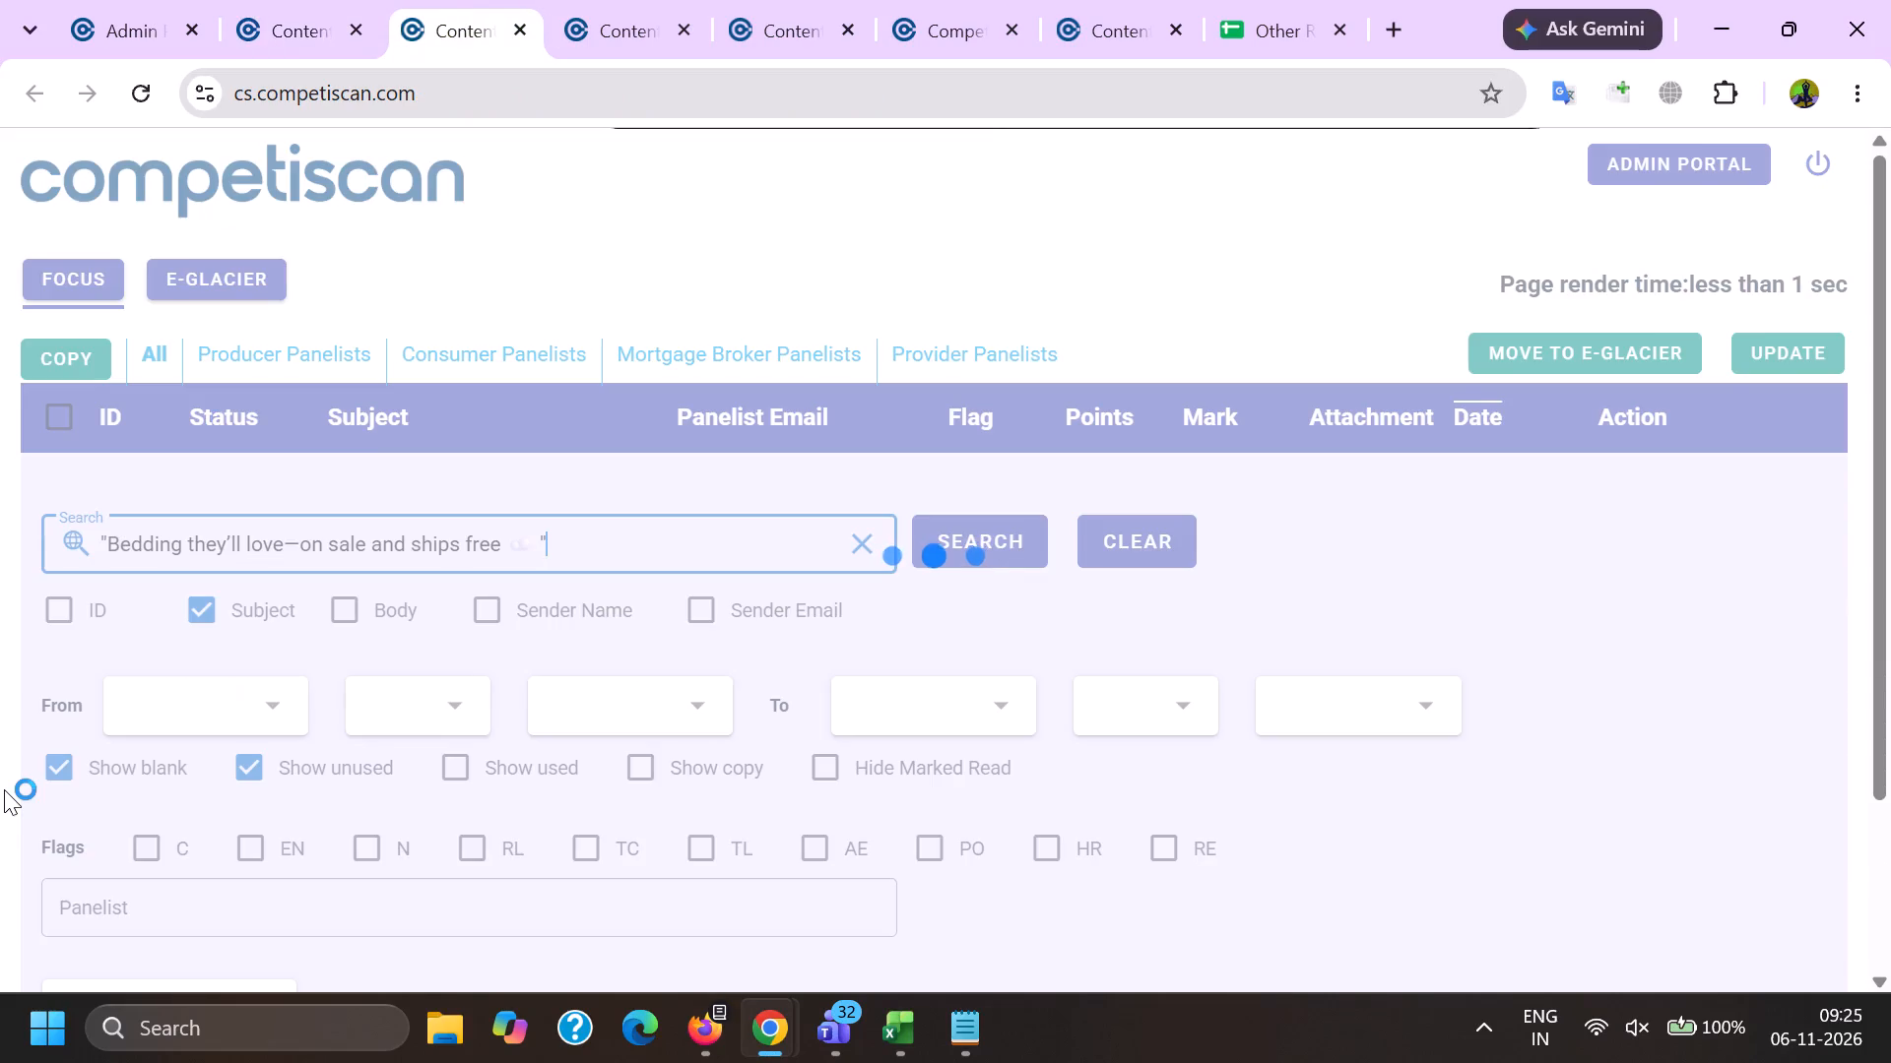
scroll(4, 789, down, 1)
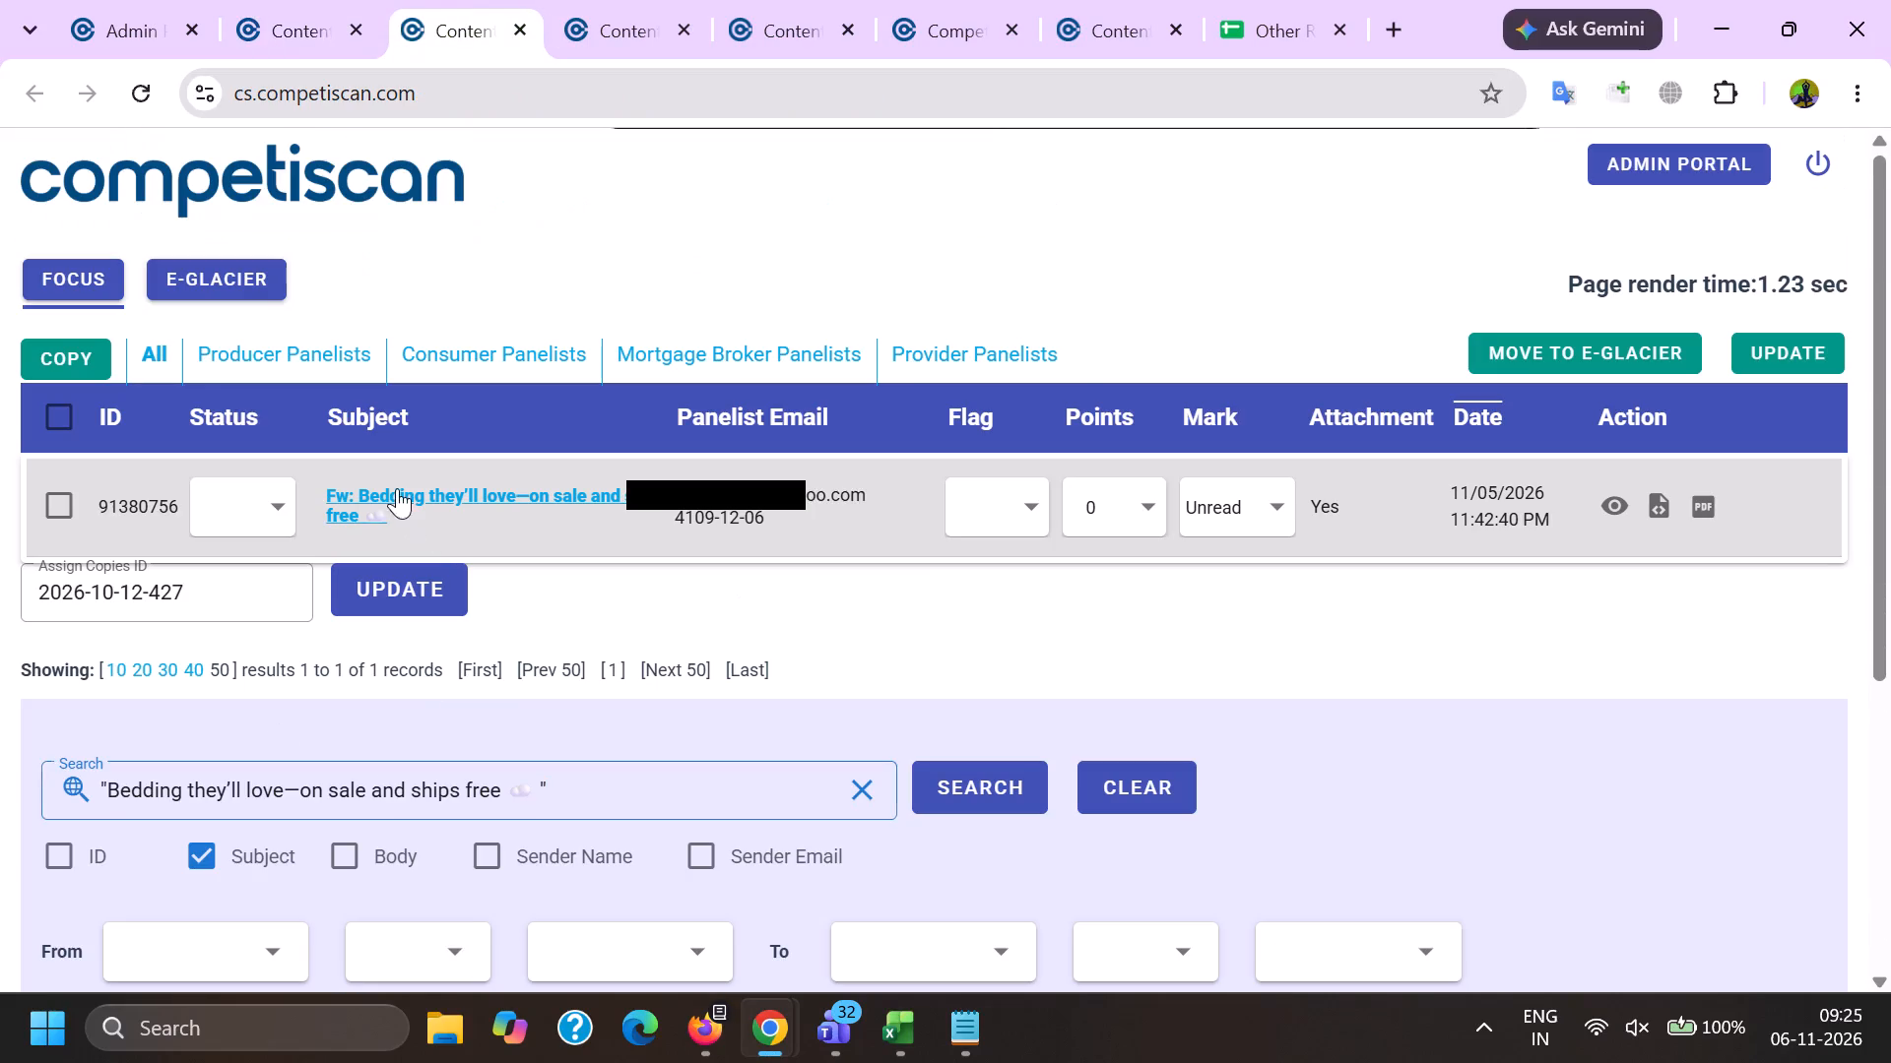
ctrl+click(397, 488)
Include used records in the filters and rerun the same subject search.
scroll(503, 531, down, 3)
click(467, 589)
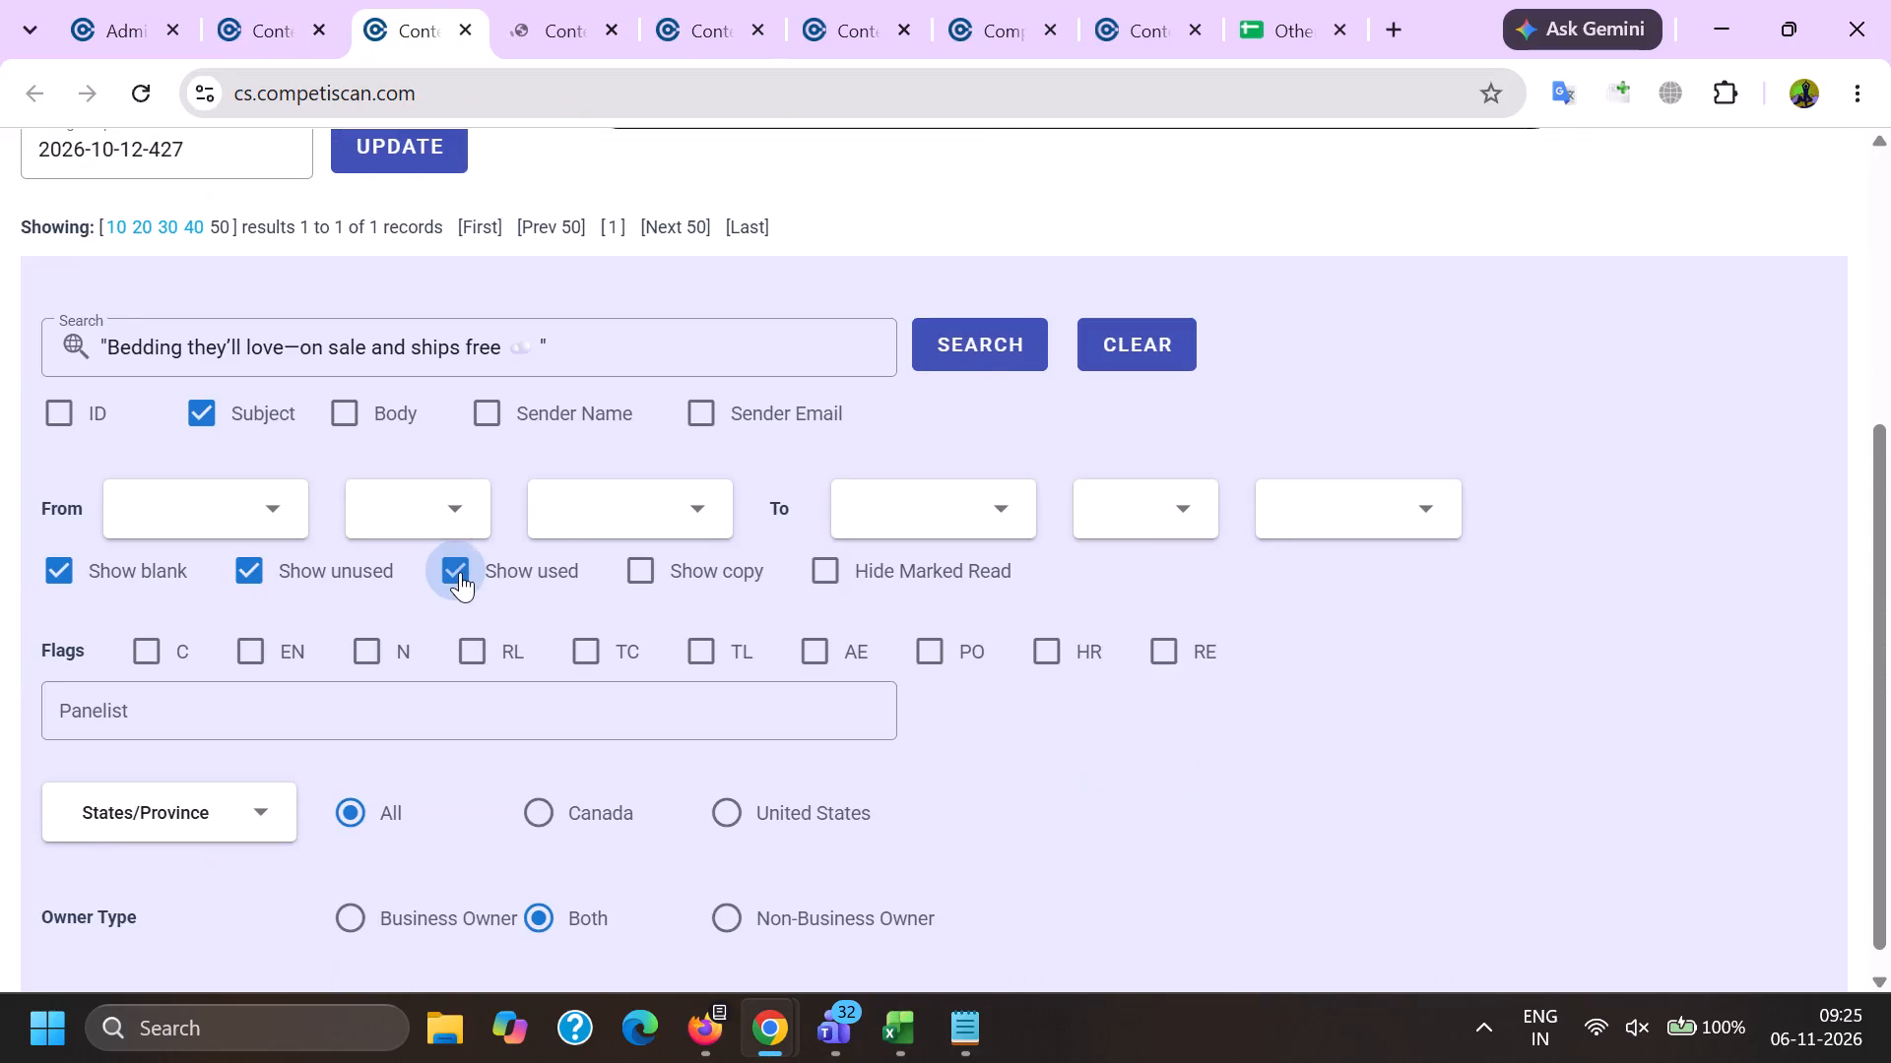
click(978, 348)
drag(557, 0, 558, 9)
double_click(539, 82)
key(ctrl+c)
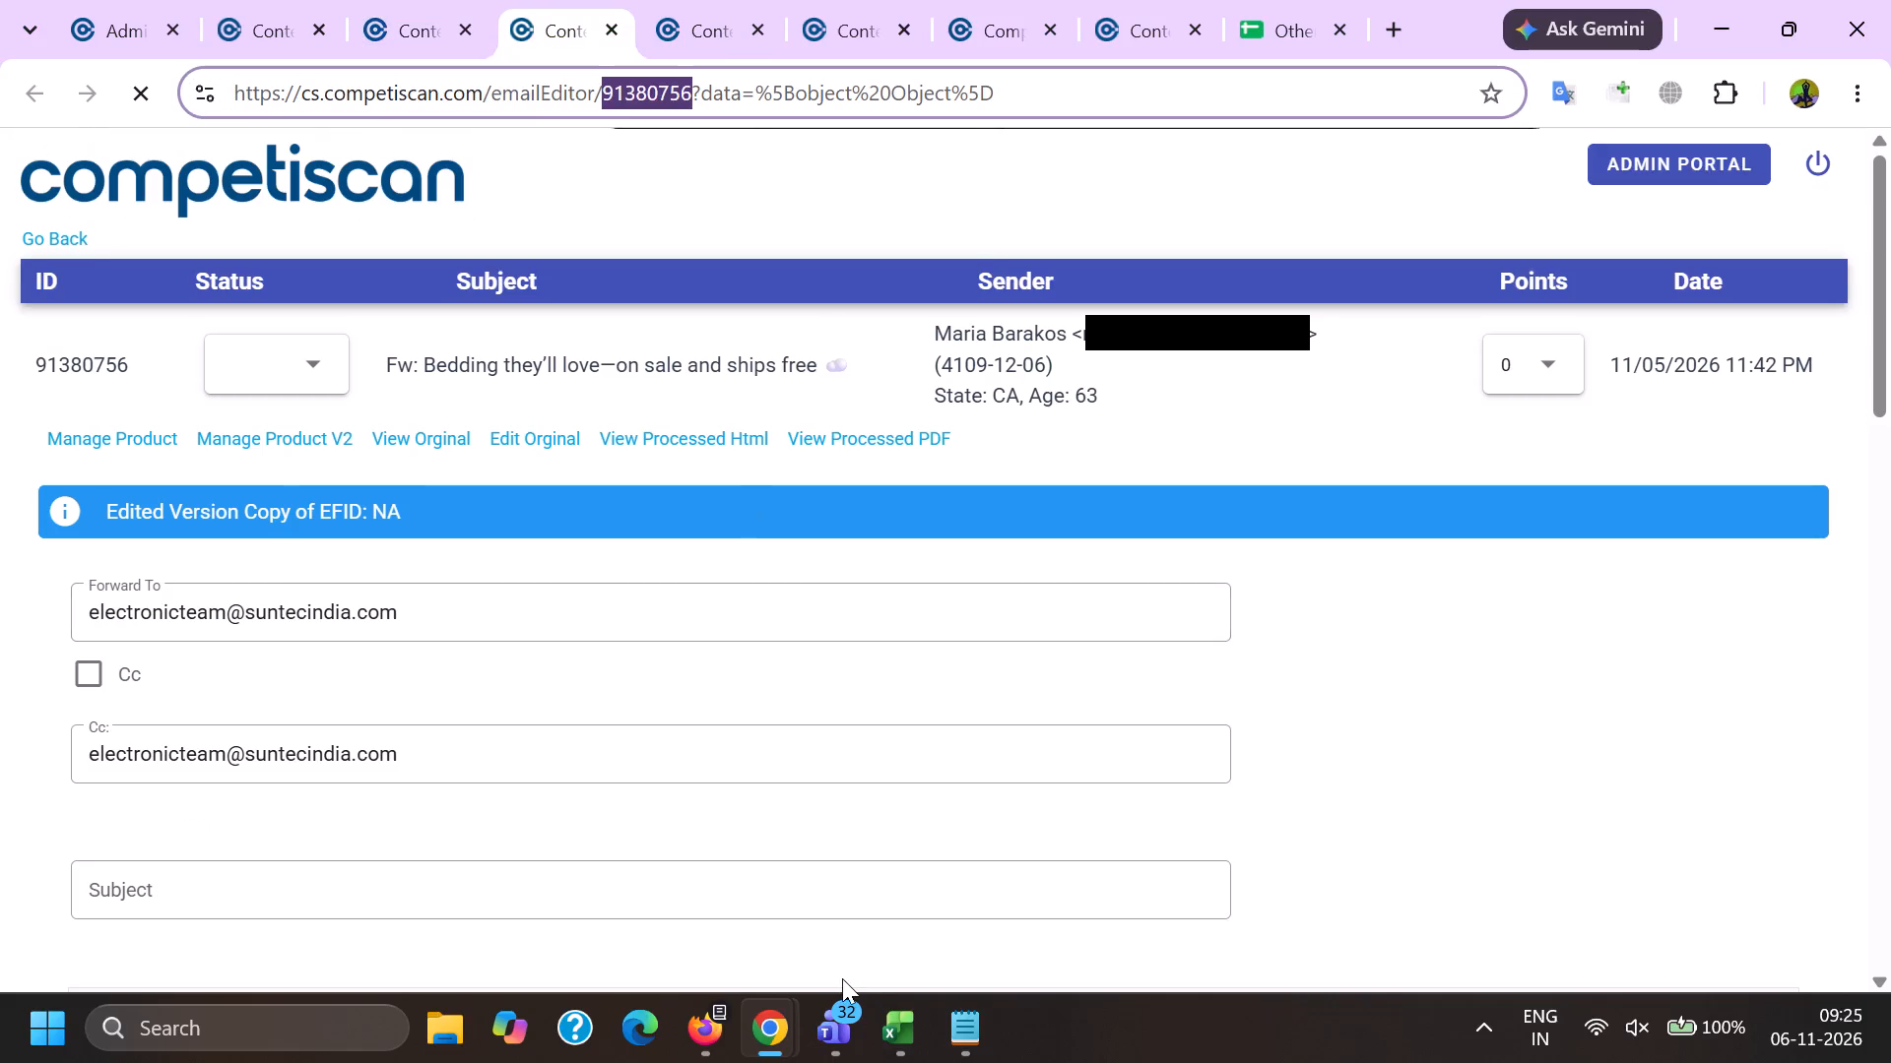
click(895, 1016)
click(1187, 885)
scroll(205, 599, down, 12)
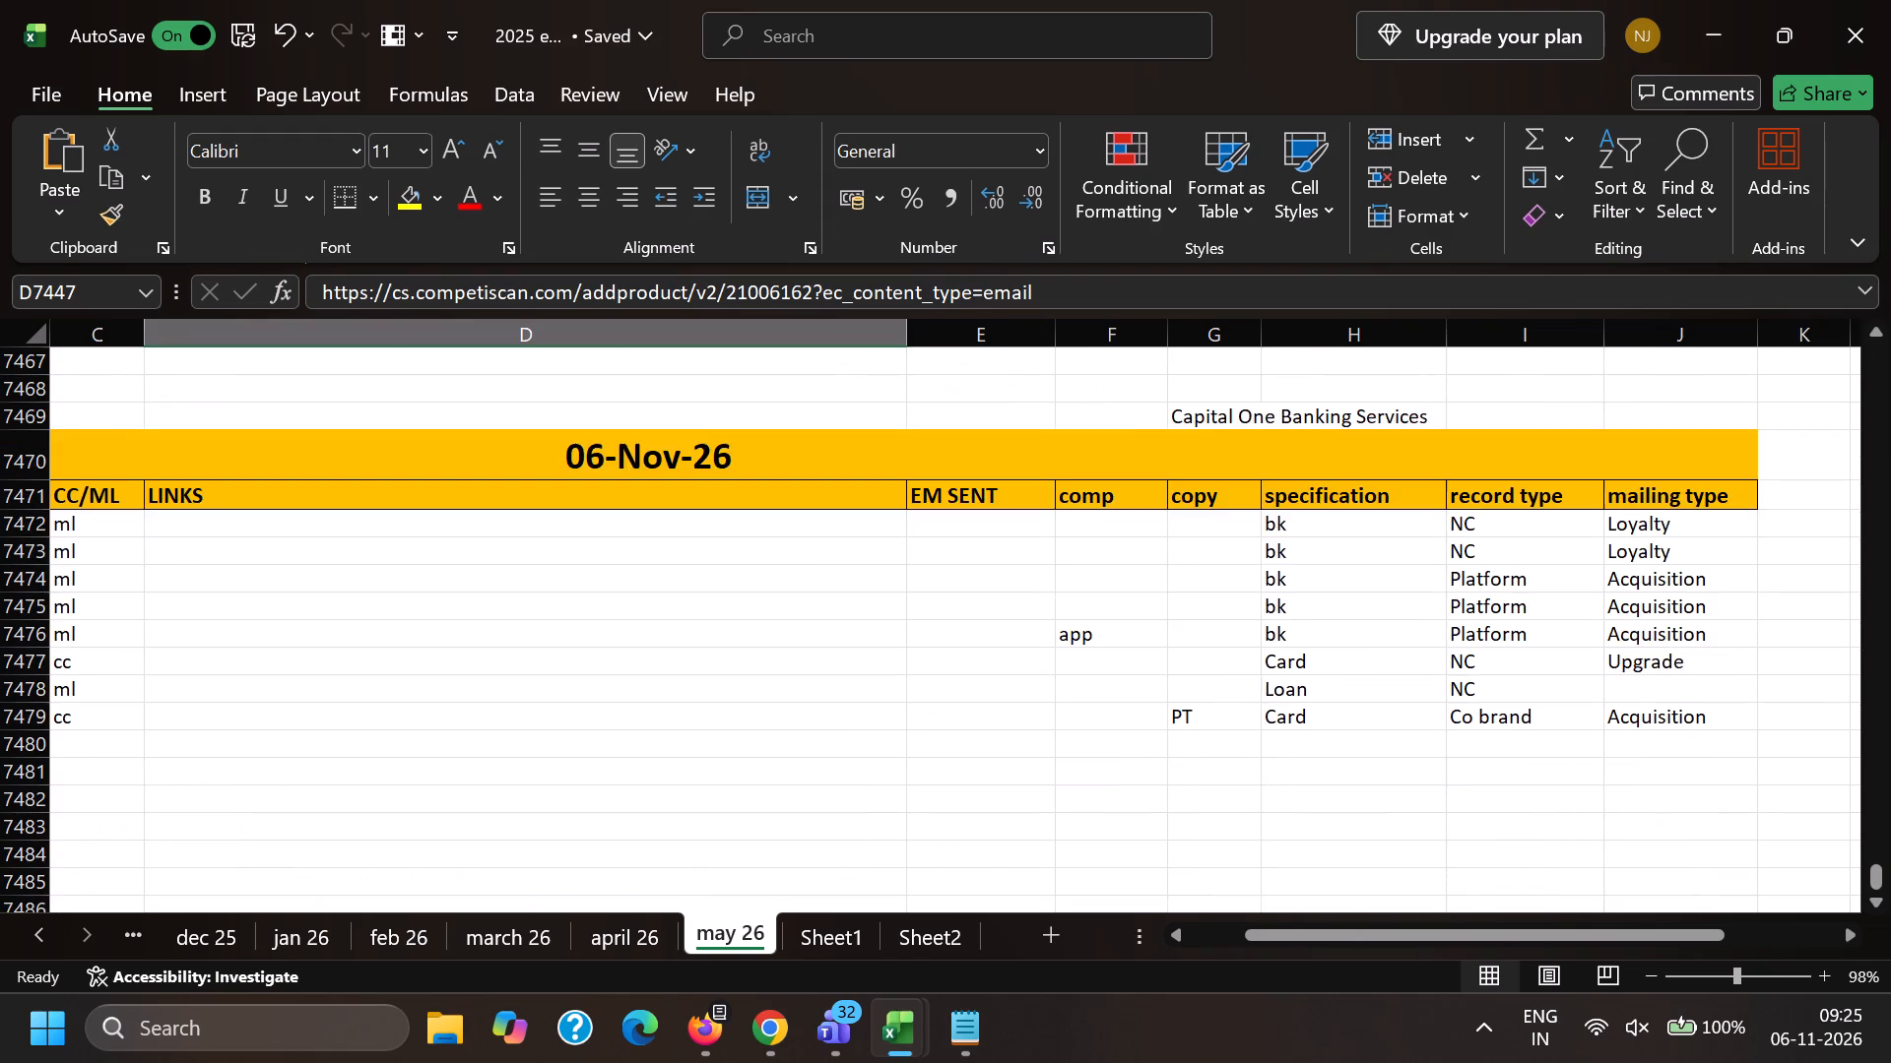
scroll(140, 733, down, 3)
click(86, 470)
key(Left)
key(ctrl+v)
key(Right)
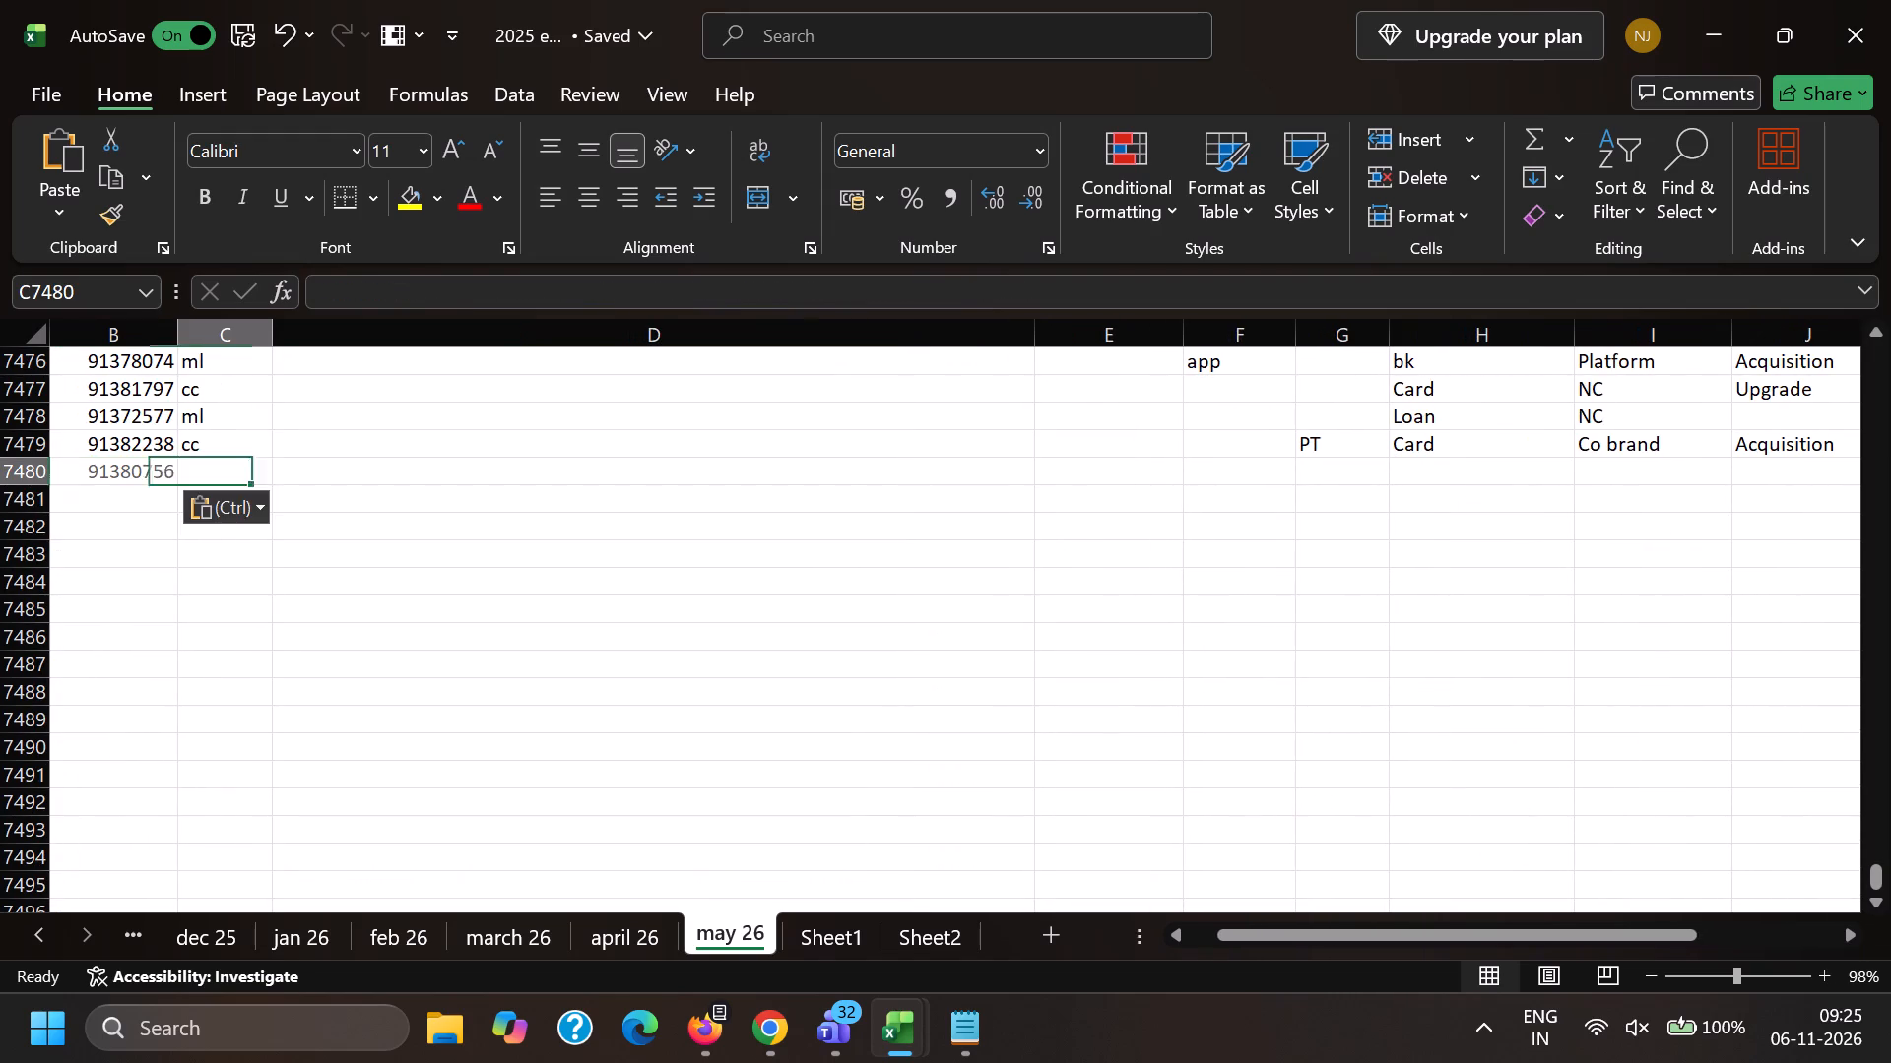
text(cc)
Copy PT, Card, Co brand and Acquisition from the row above into the new email's row.
key(Right)
key(Right)
key(Right)
key(Up)
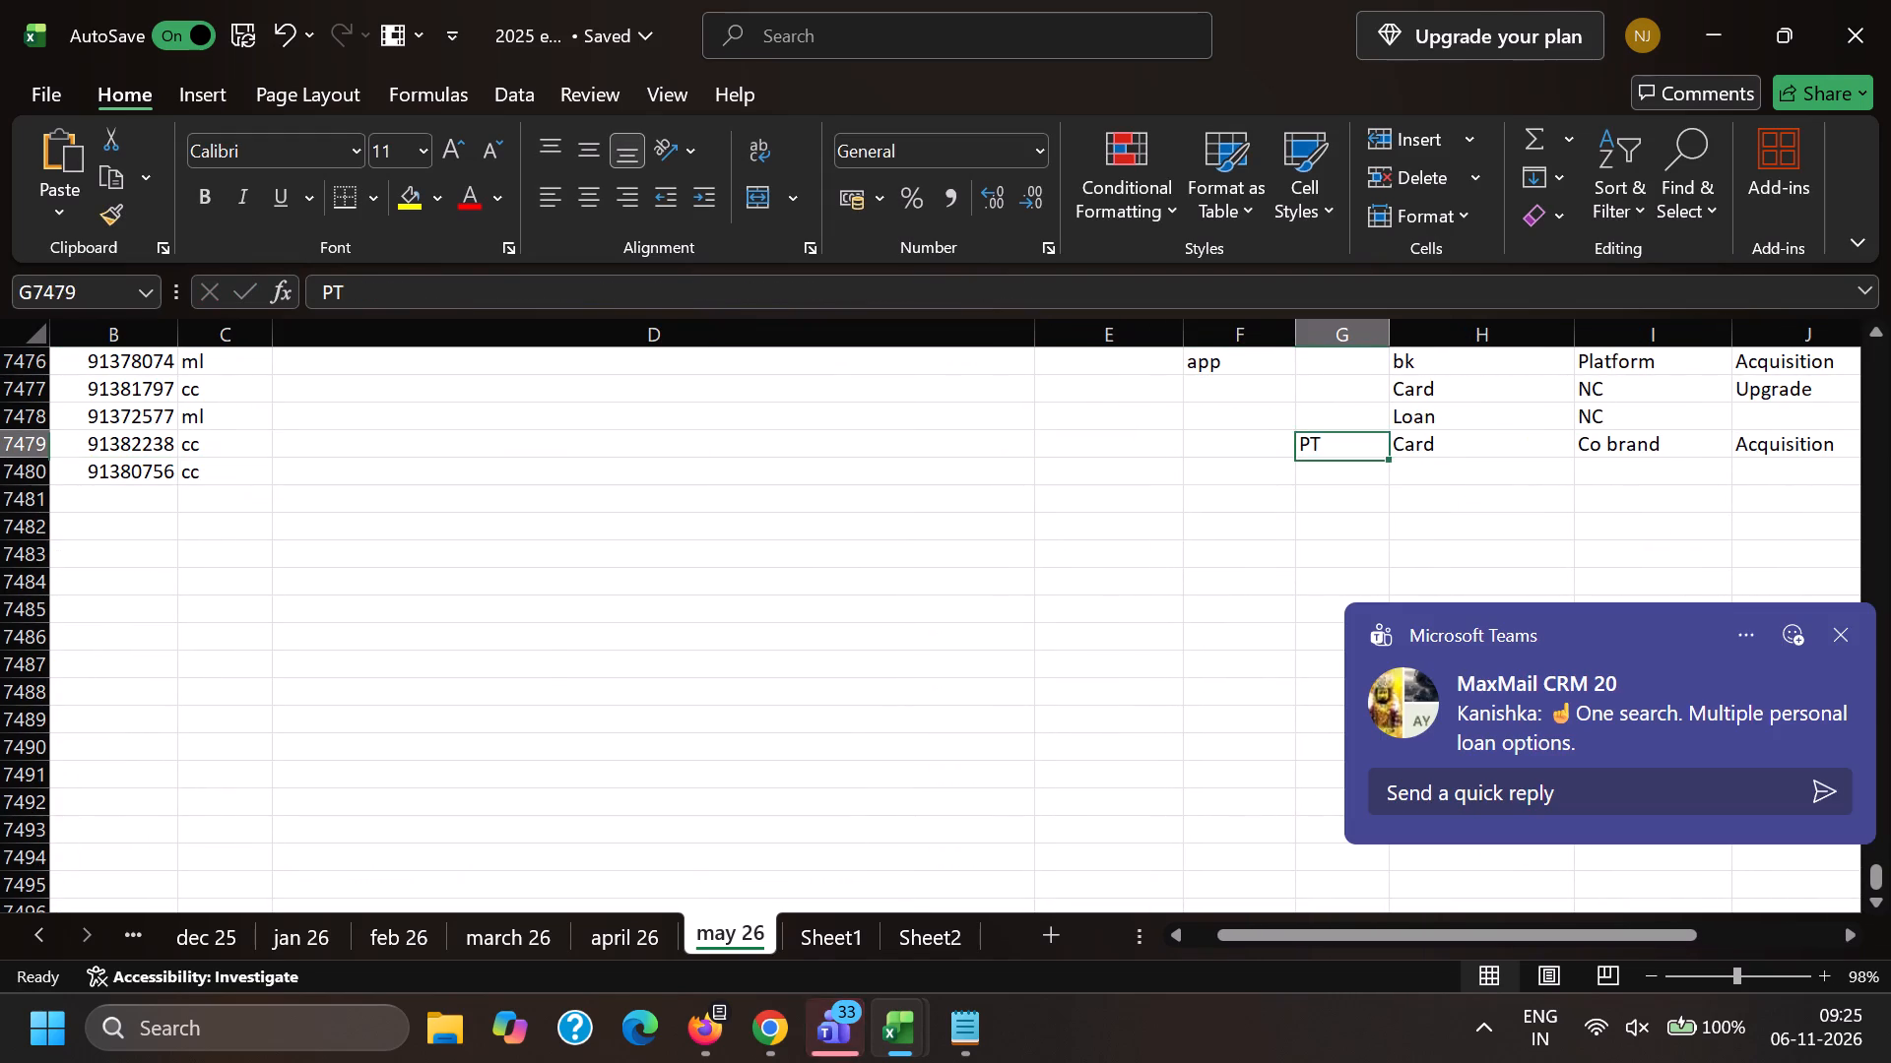
key(shift+Right)
key(shift+Right)
key(shift+Right)
key(ctrl+c)
key(Down)
key(ctrl+v)
key(ctrl+Left)
key(ctrl+Left)
key(ctrl+Left)
key(ctrl+Left)
key(ctrl+Left)
key(ctrl+Left)
key(ctrl+Left)
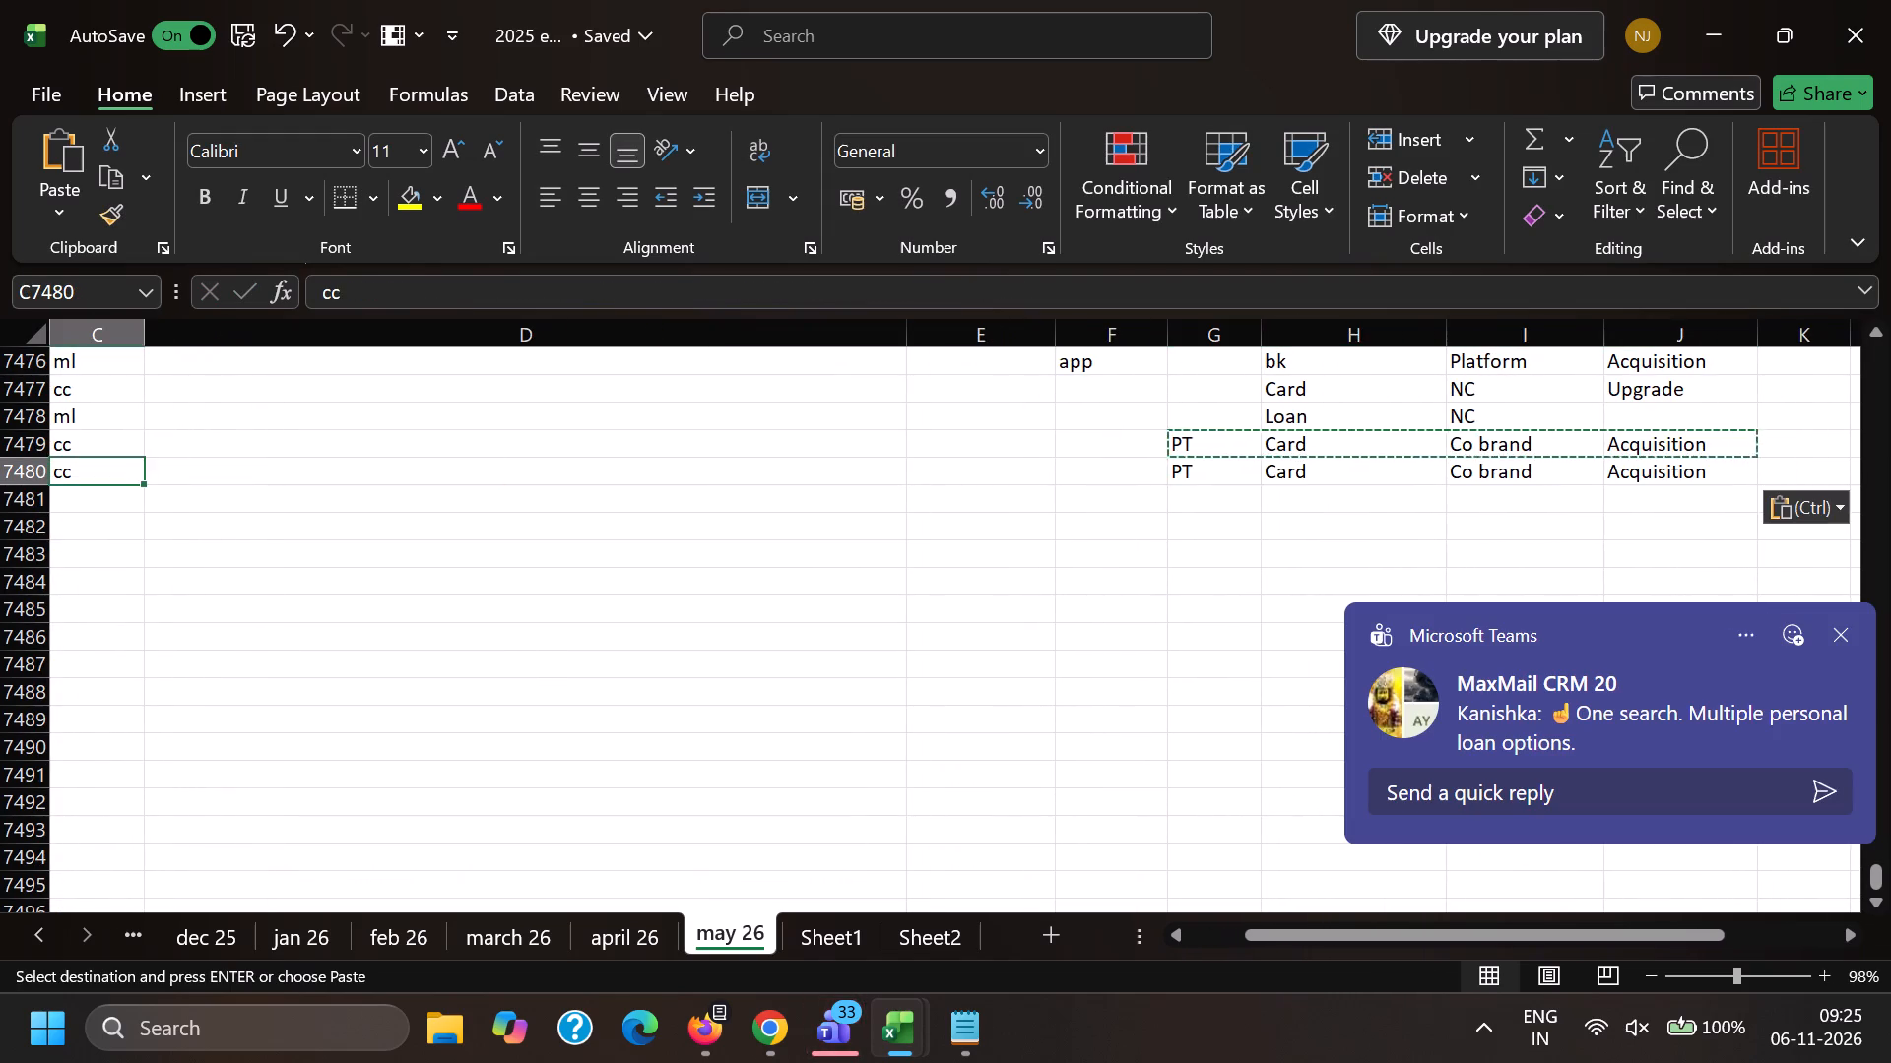
Back in the Chrome email editor, delete the text above the From line, the sender's address and the To line.
key(alt+Tab)
scroll(88, 470, down, 2)
click(876, 273)
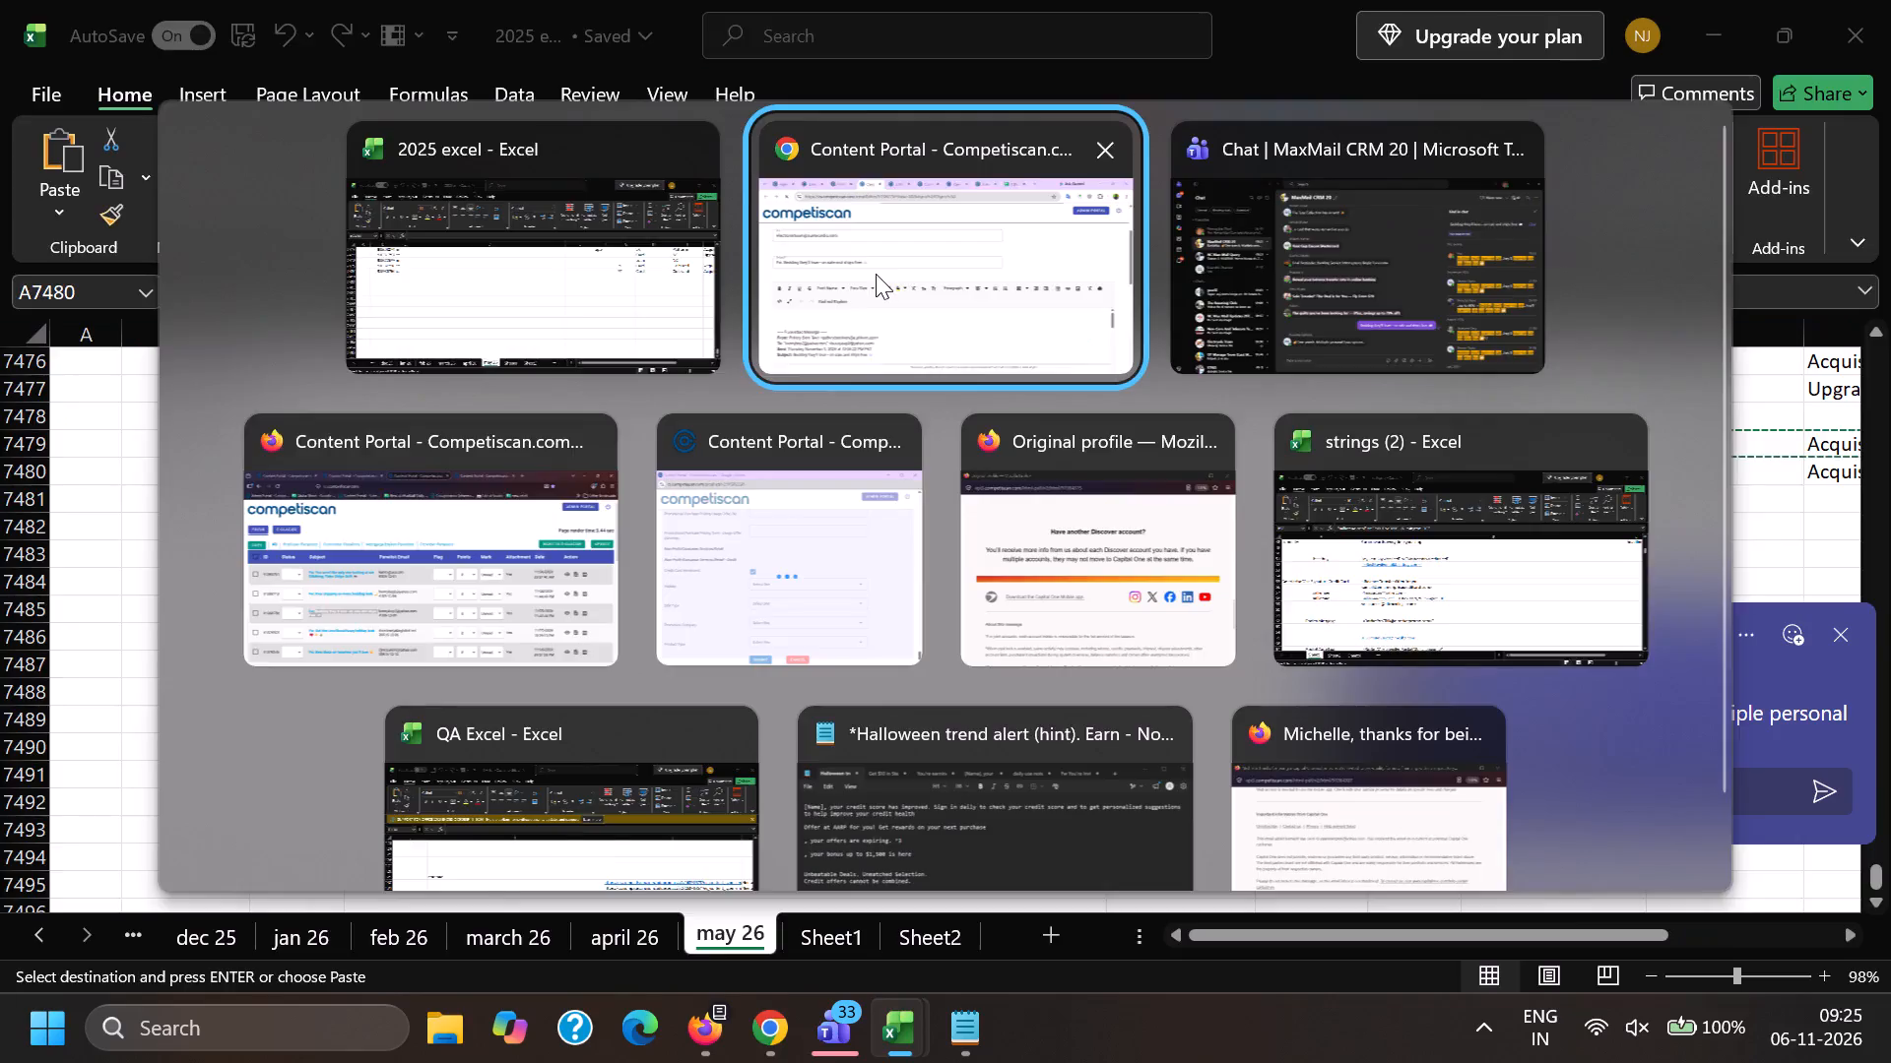
scroll(167, 547, down, 2)
drag(368, 491, 0, 445)
key(BackSpace)
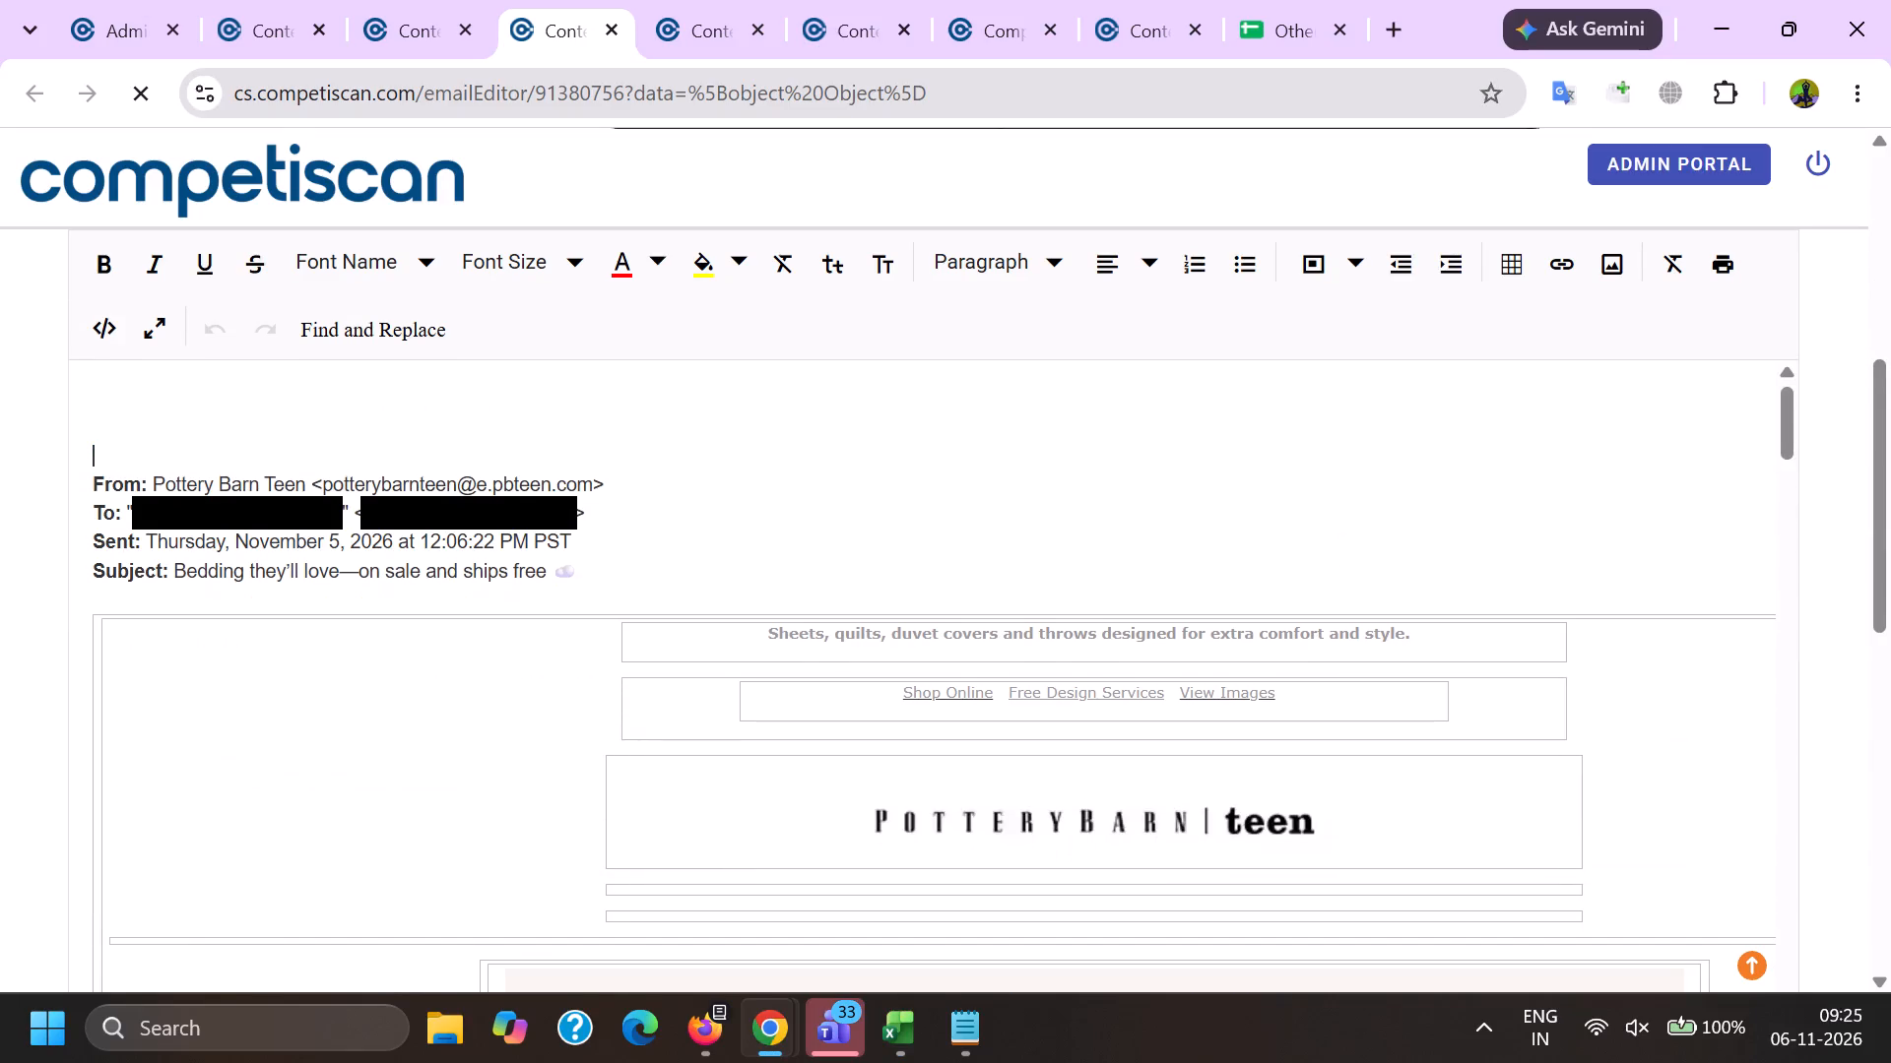
drag(307, 487, 657, 517)
key(BackSpace)
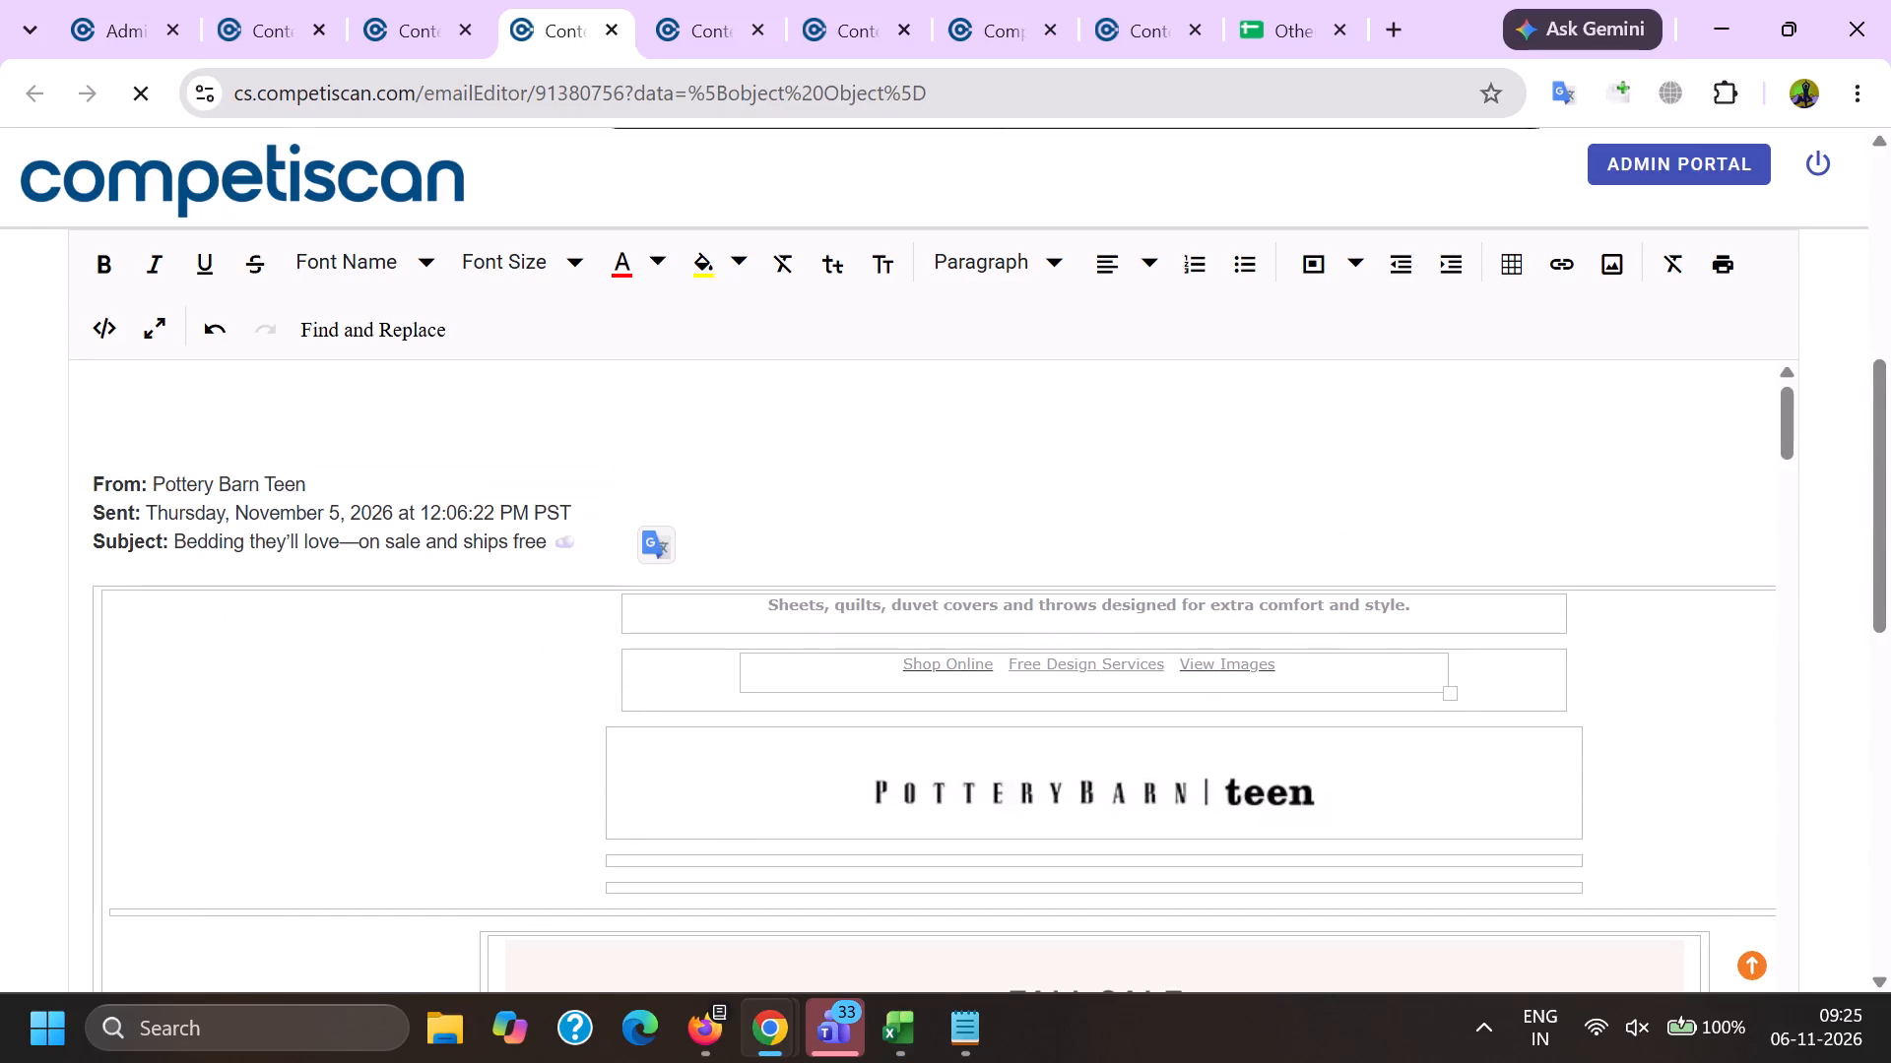
Remove the link from View Images at the start of the email body.
click(1263, 664)
click(1437, 729)
scroll(1311, 669, down, 9)
scroll(1168, 689, up, 1)
scroll(1165, 689, down, 7)
scroll(1023, 673, up, 1)
scroll(1022, 673, down, 5)
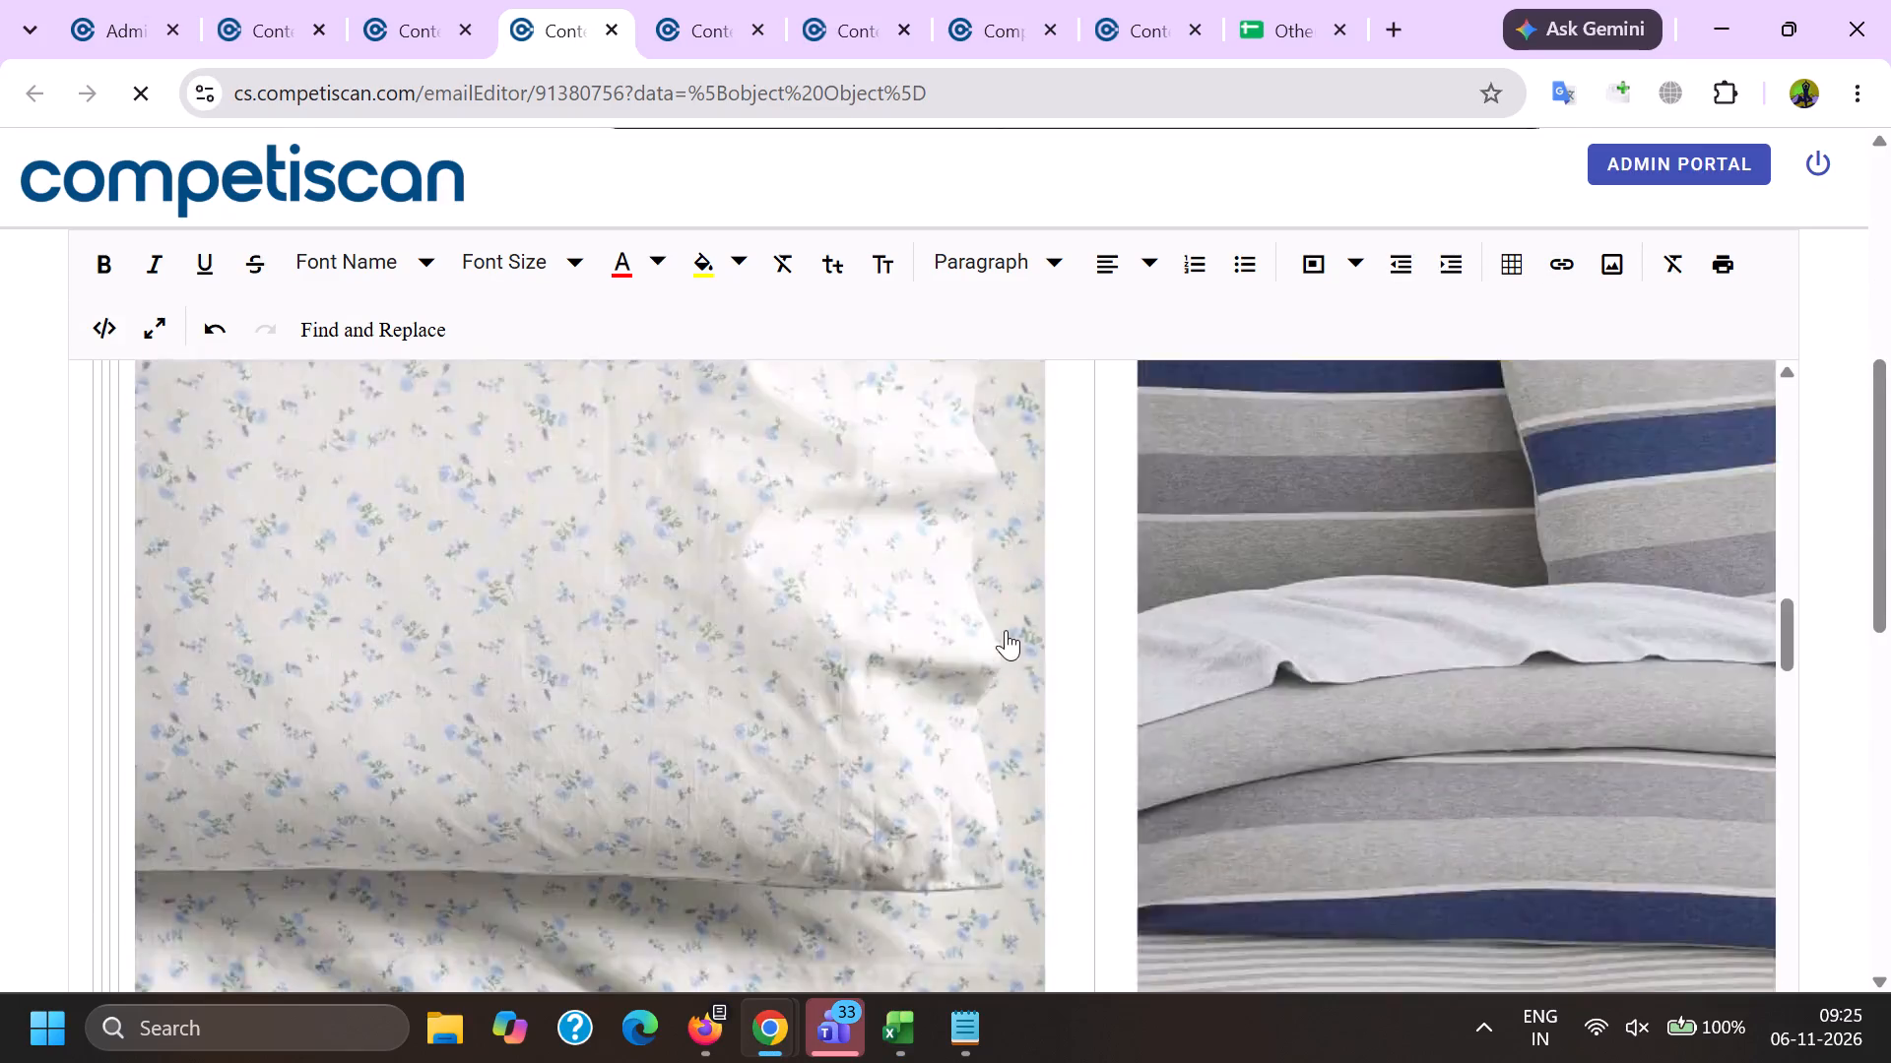
scroll(1006, 630, down, 3)
scroll(990, 649, up, 1)
scroll(990, 651, down, 8)
scroll(991, 628, up, 1)
scroll(990, 629, down, 15)
scroll(1085, 606, up, 1)
scroll(1085, 606, down, 19)
scroll(1110, 630, down, 6)
scroll(949, 765, up, 6)
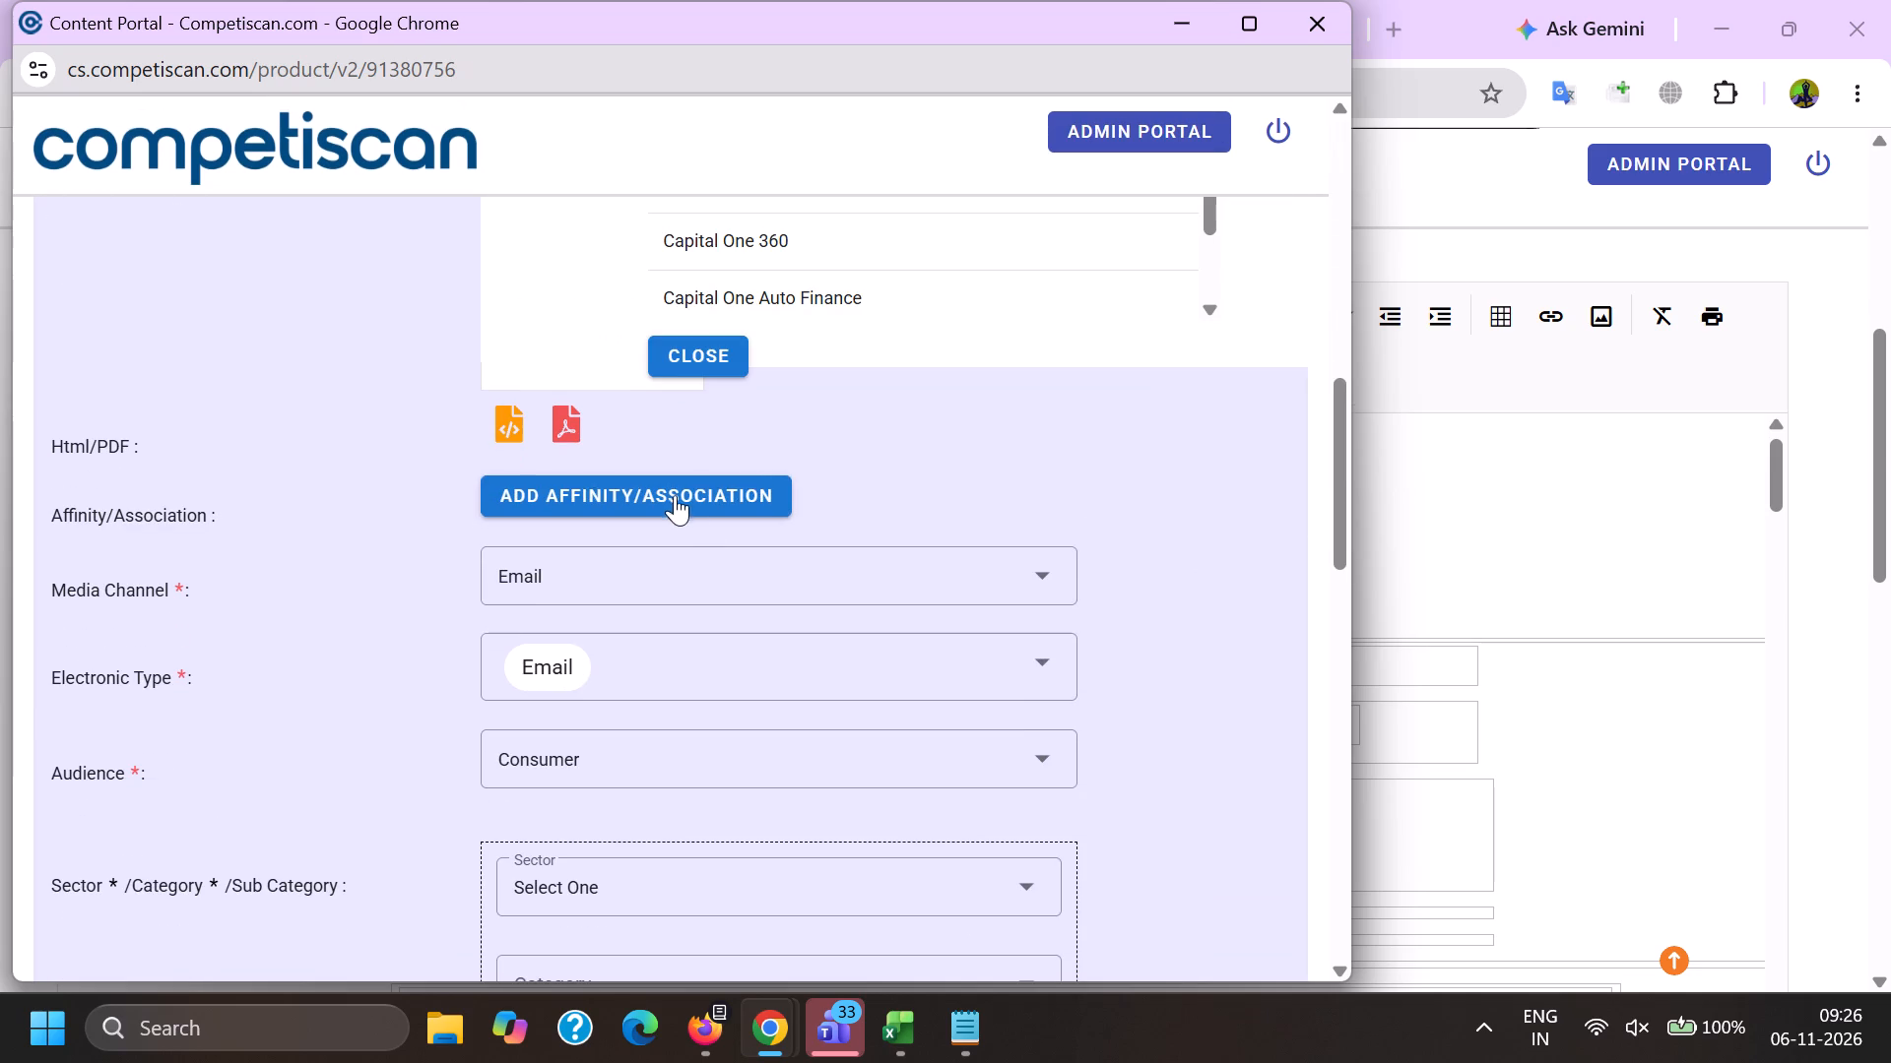
click(674, 494)
click(827, 577)
key(ctrl+v)
scroll(737, 644, up, 2)
click(696, 433)
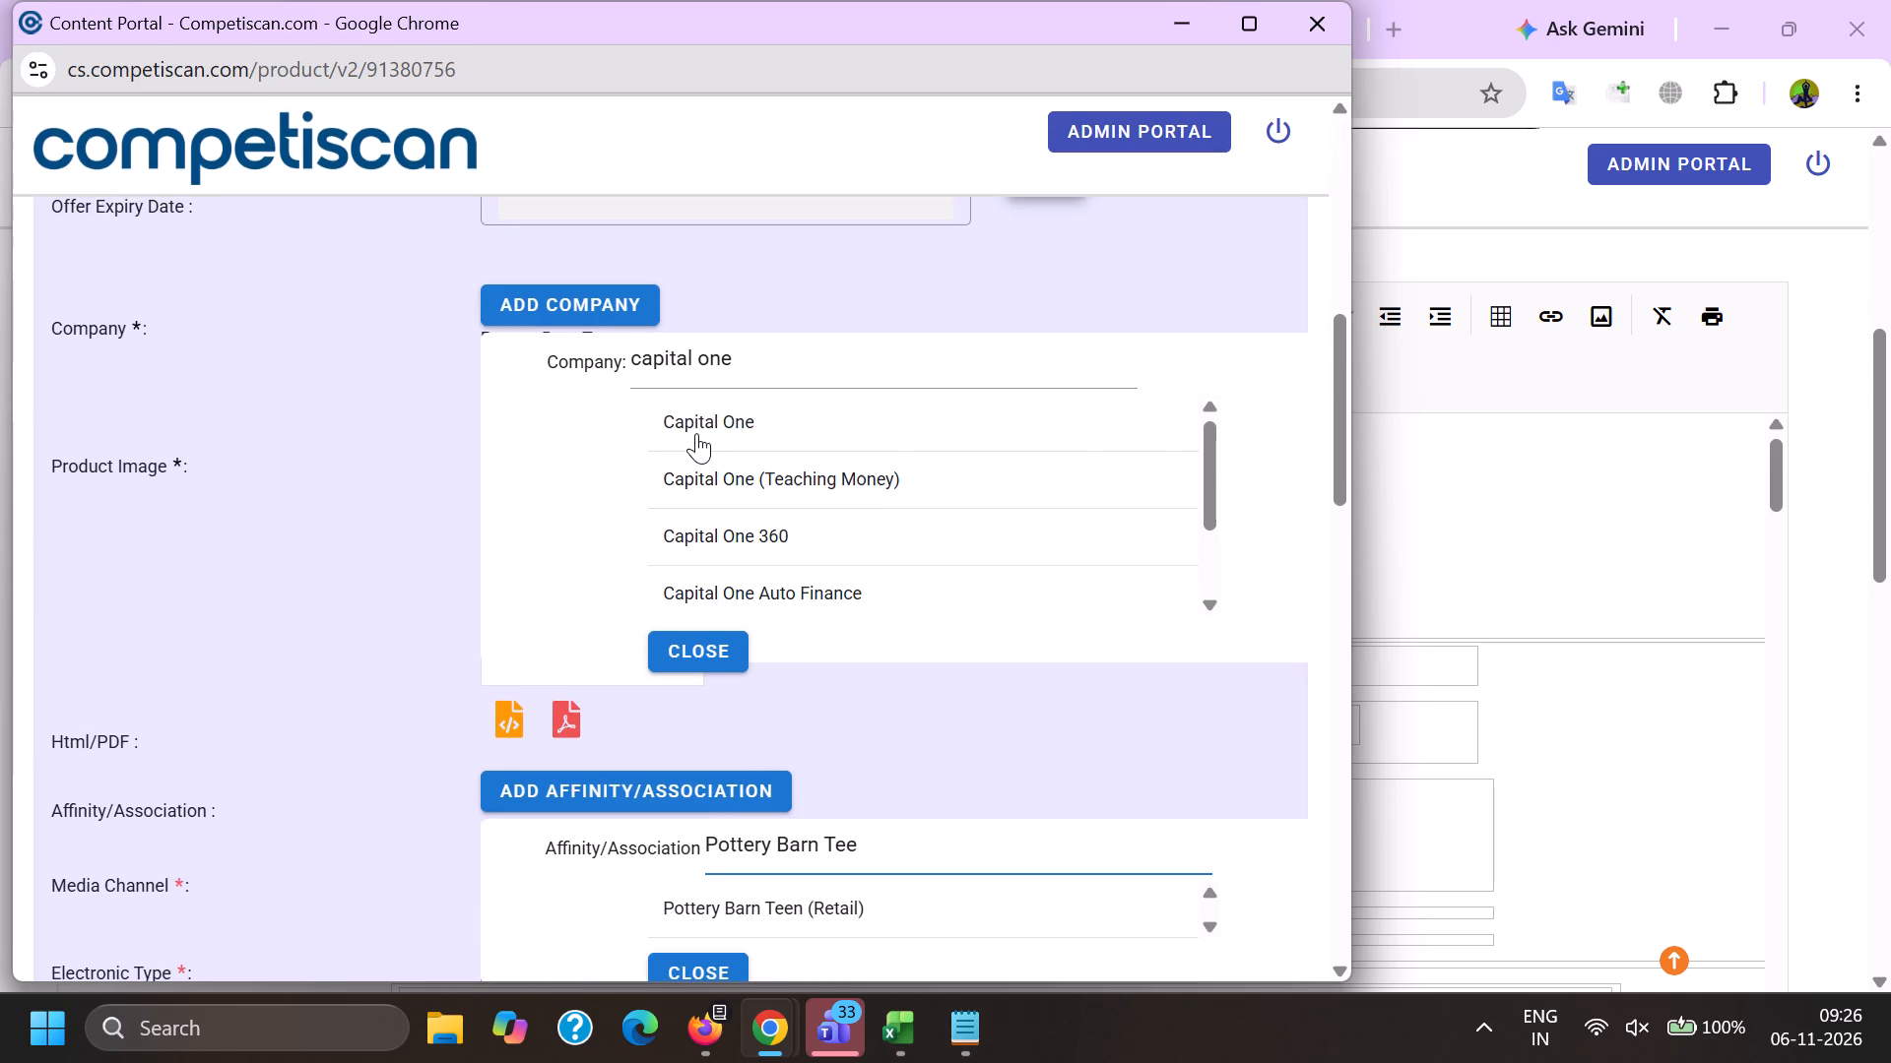
scroll(602, 318, down, 3)
click(676, 556)
Add the classification Retail / Home / Home Decor / Bedding-Sheets & Pillowcases, checking the email body for the fitting sub category.
scroll(613, 325, down, 4)
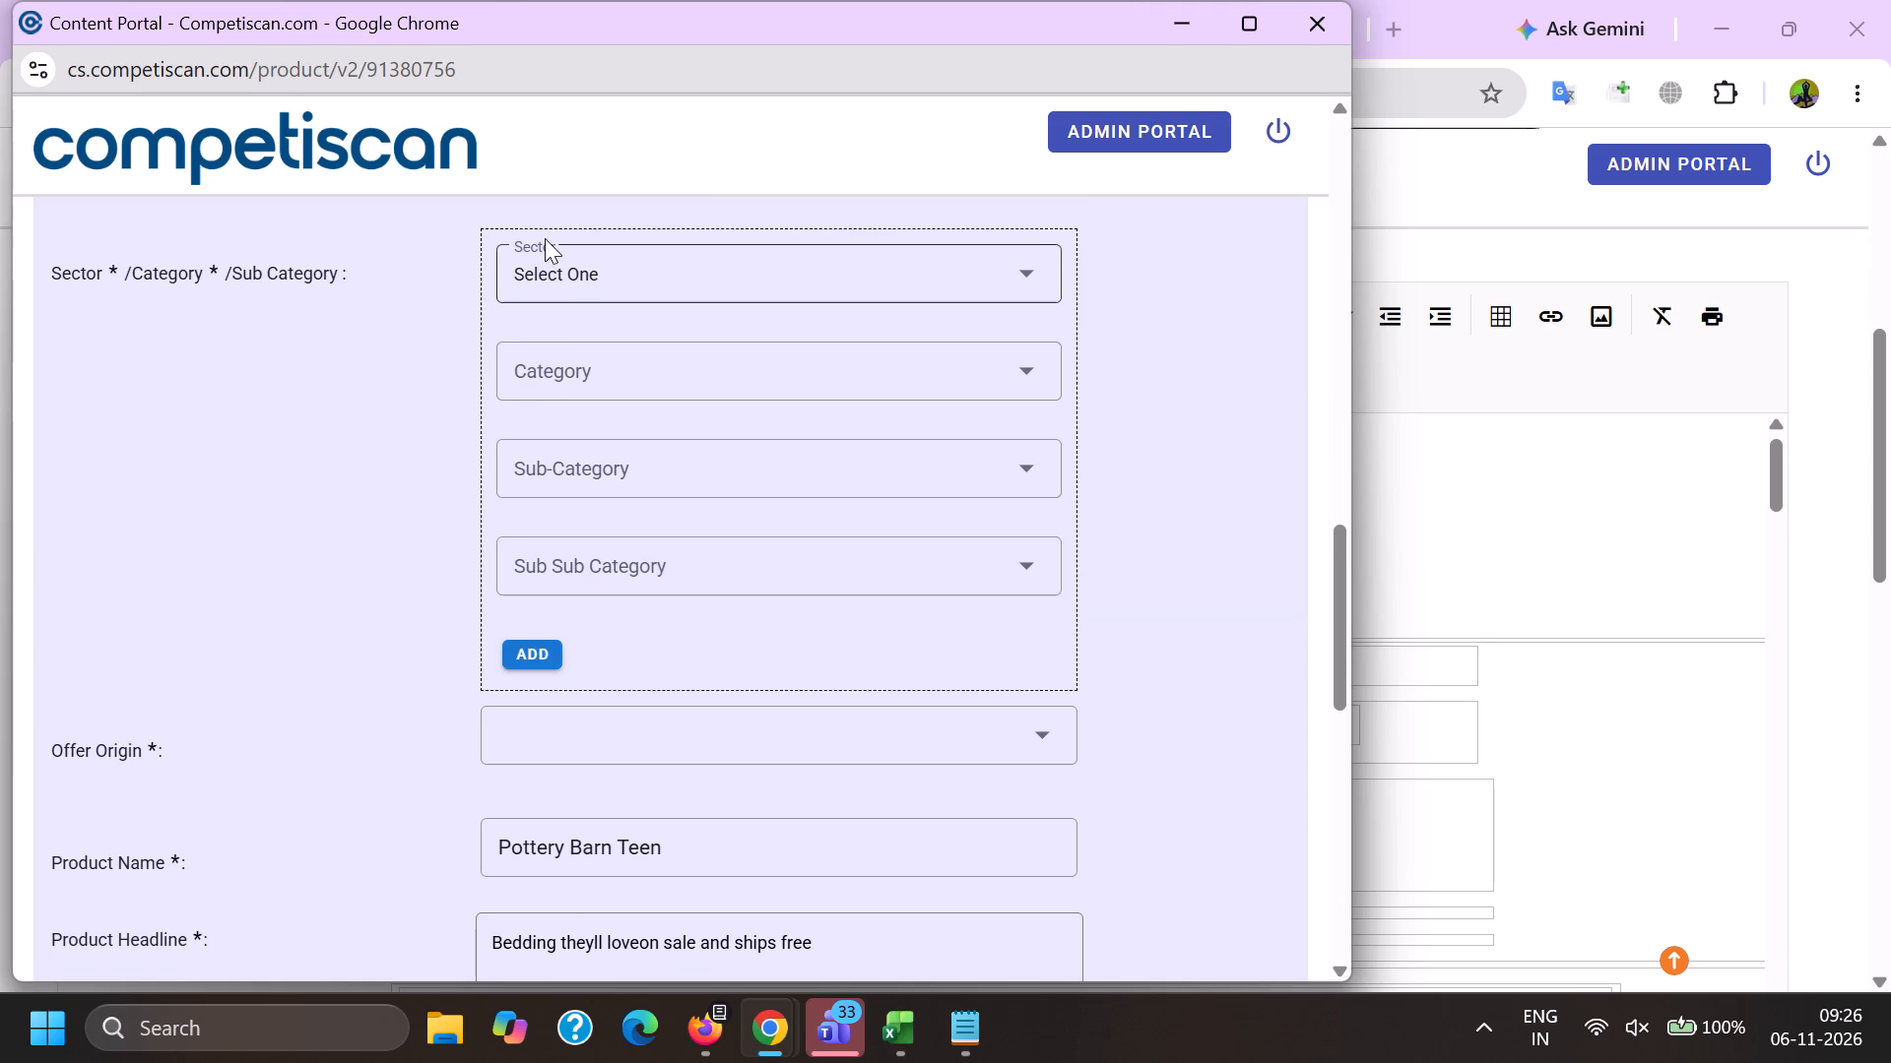
click(545, 237)
click(607, 285)
click(606, 285)
scroll(606, 282, down, 6)
drag(625, 406, 610, 406)
drag(347, 407, 392, 418)
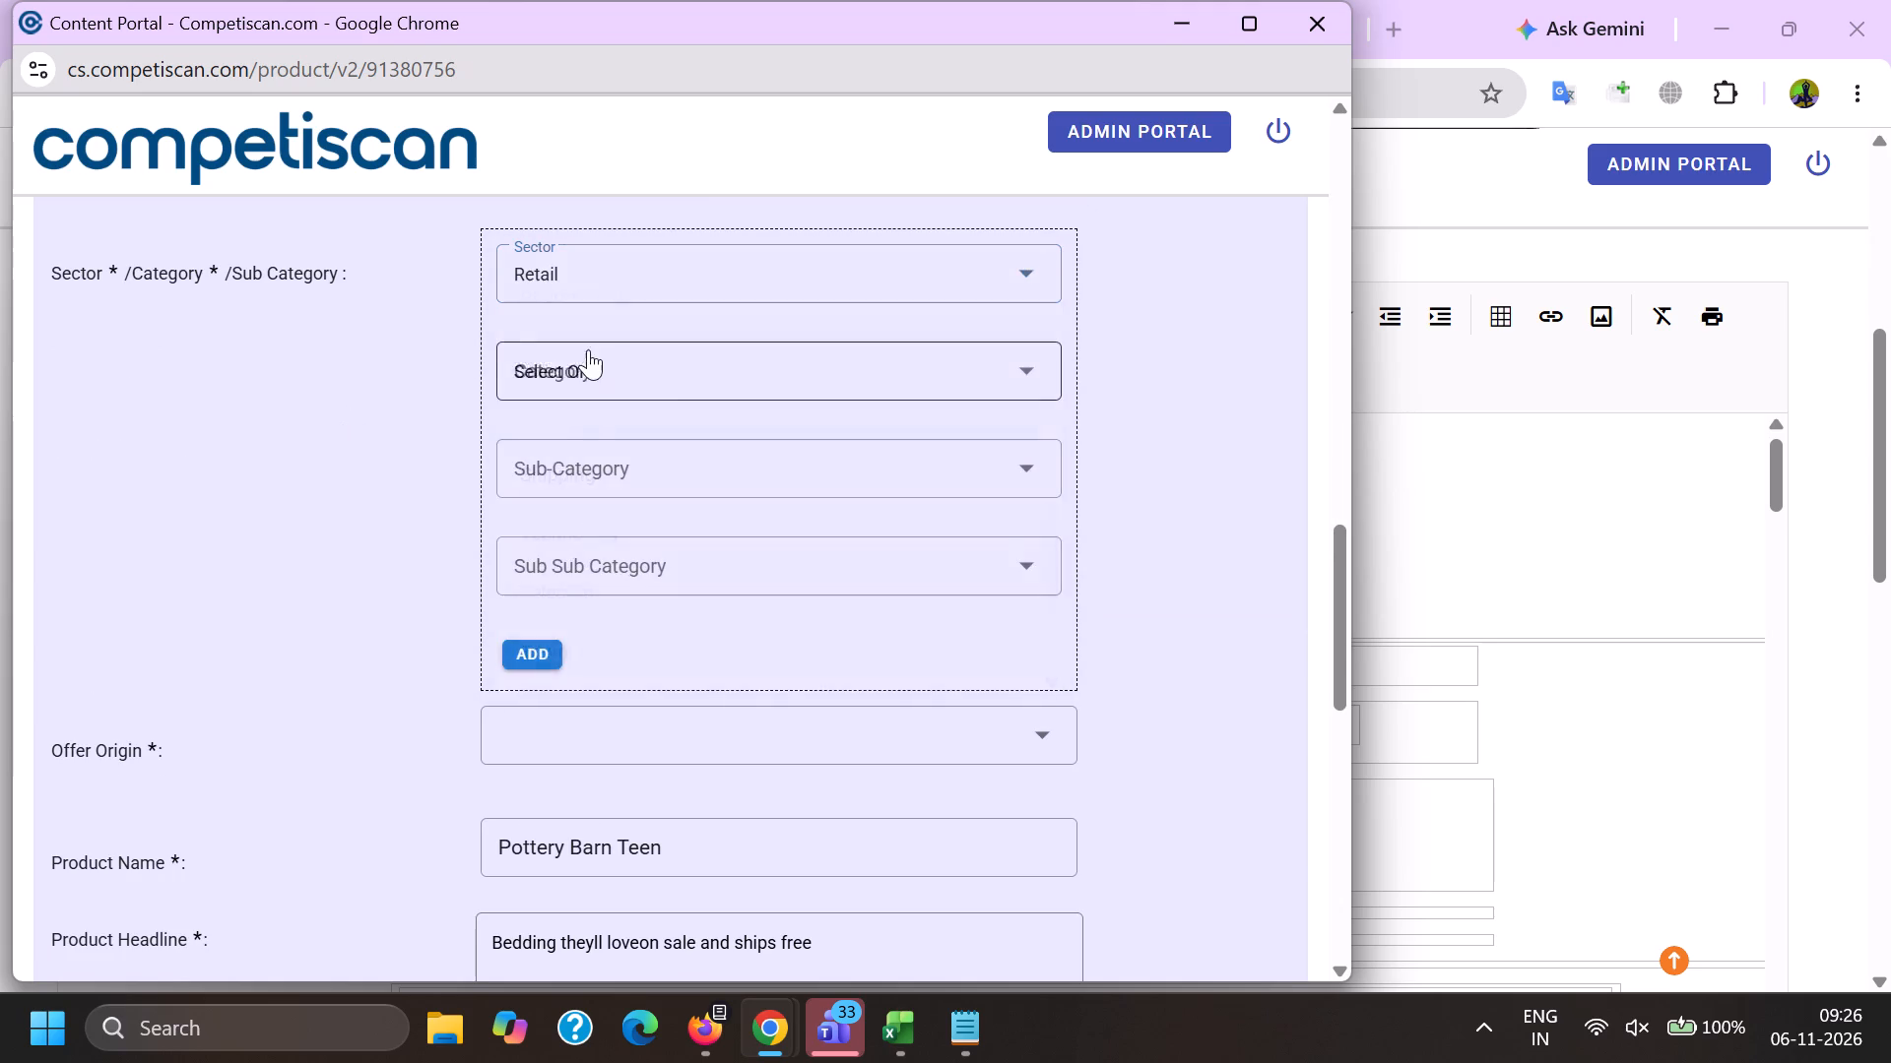
click(588, 349)
scroll(564, 402, down, 7)
click(552, 414)
click(434, 414)
click(574, 438)
key(alt+Tab)
scroll(571, 501, down, 6)
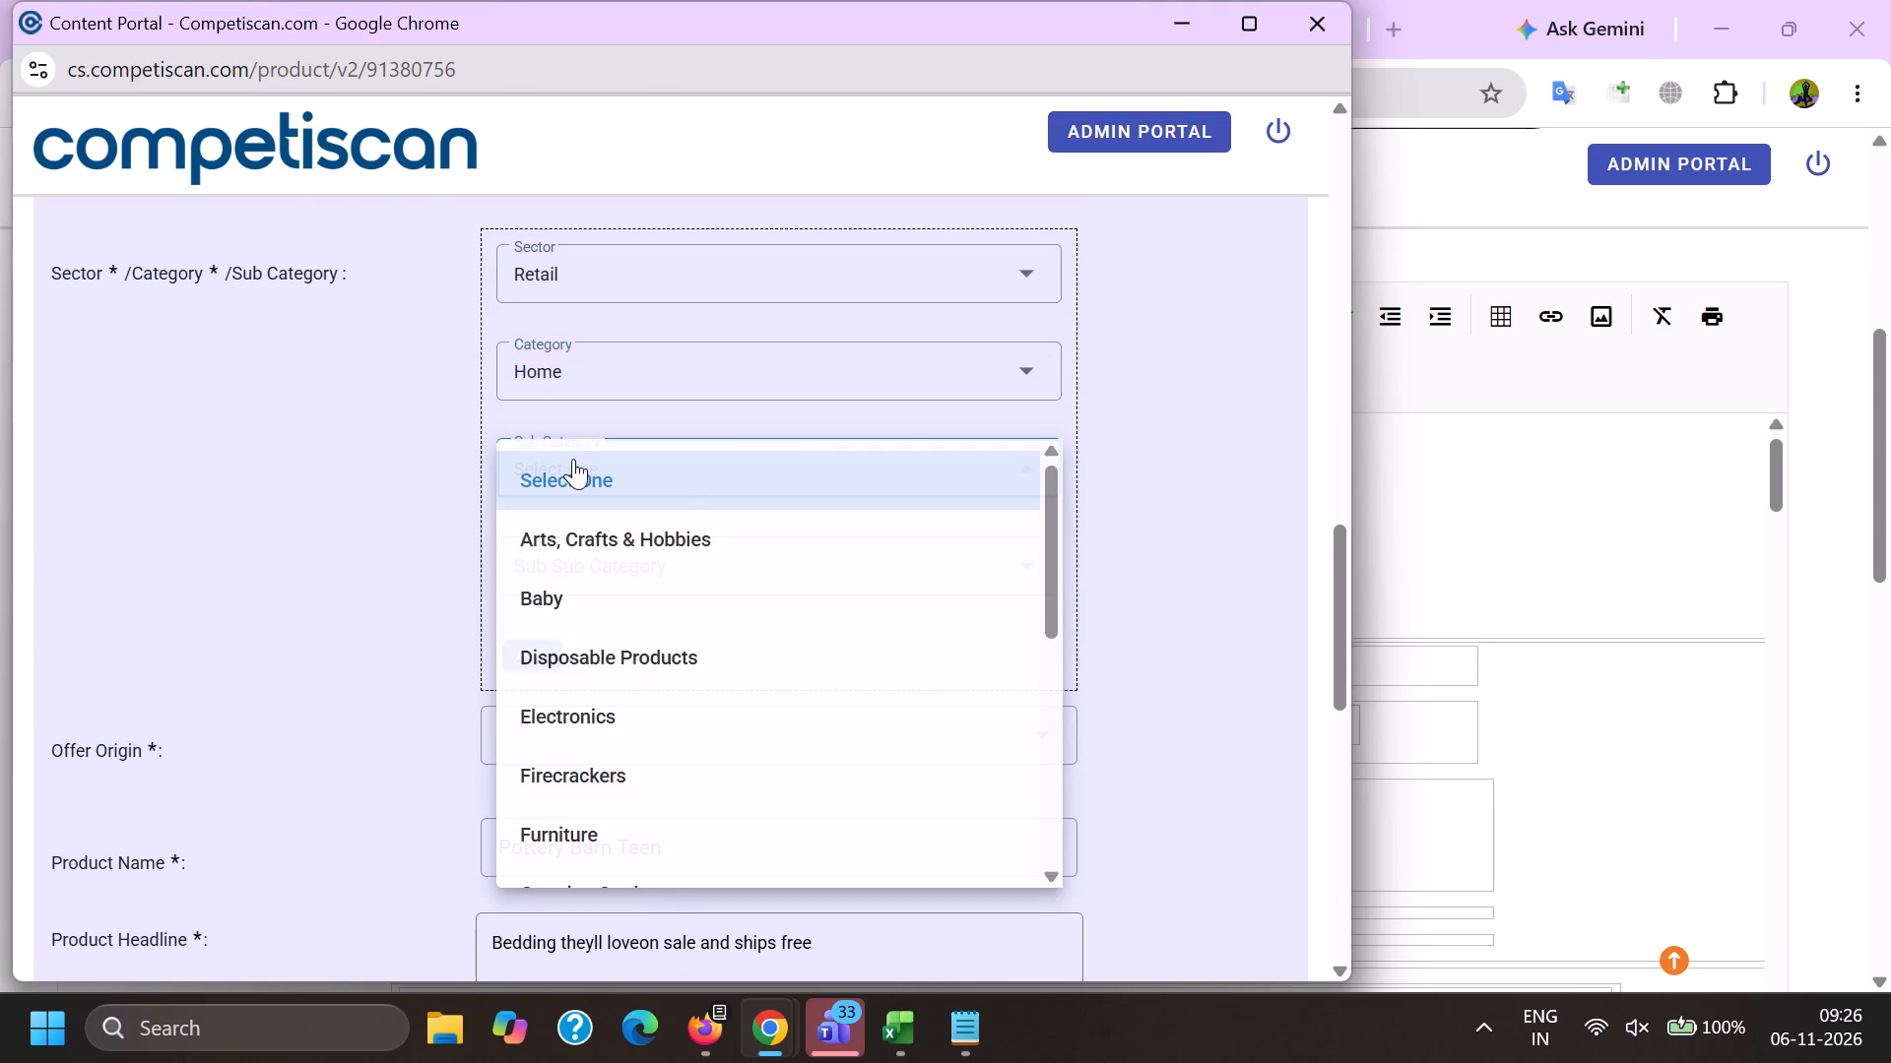
scroll(573, 459, down, 13)
key(alt+Tab)
scroll(592, 681, down, 3)
drag(593, 482, 593, 493)
drag(368, 551, 380, 566)
click(553, 554)
scroll(568, 347, down, 1)
click(639, 570)
drag(369, 585, 393, 591)
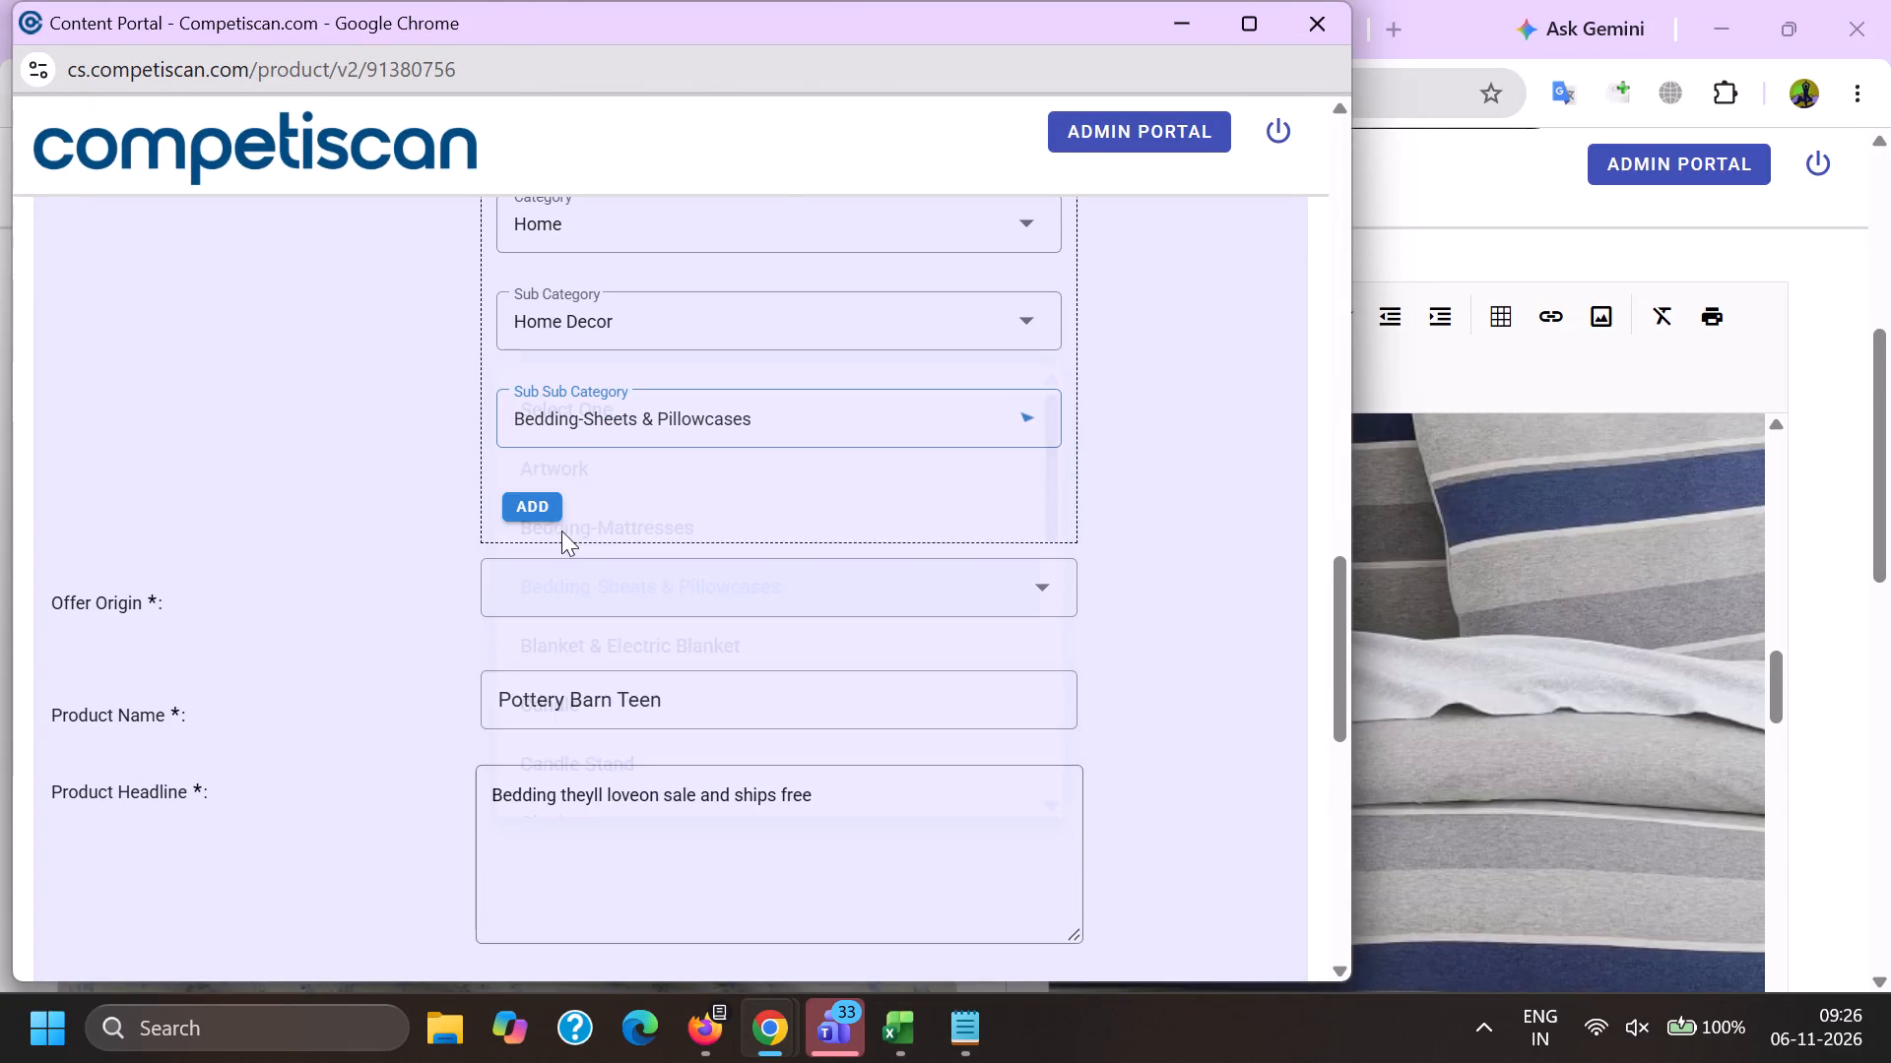
click(518, 515)
Add the classification Credit Cards / Payment Cards / Credit Cards and move the Retail entry down below it.
scroll(573, 707, up, 3)
click(581, 614)
scroll(512, 810, up, 7)
click(545, 795)
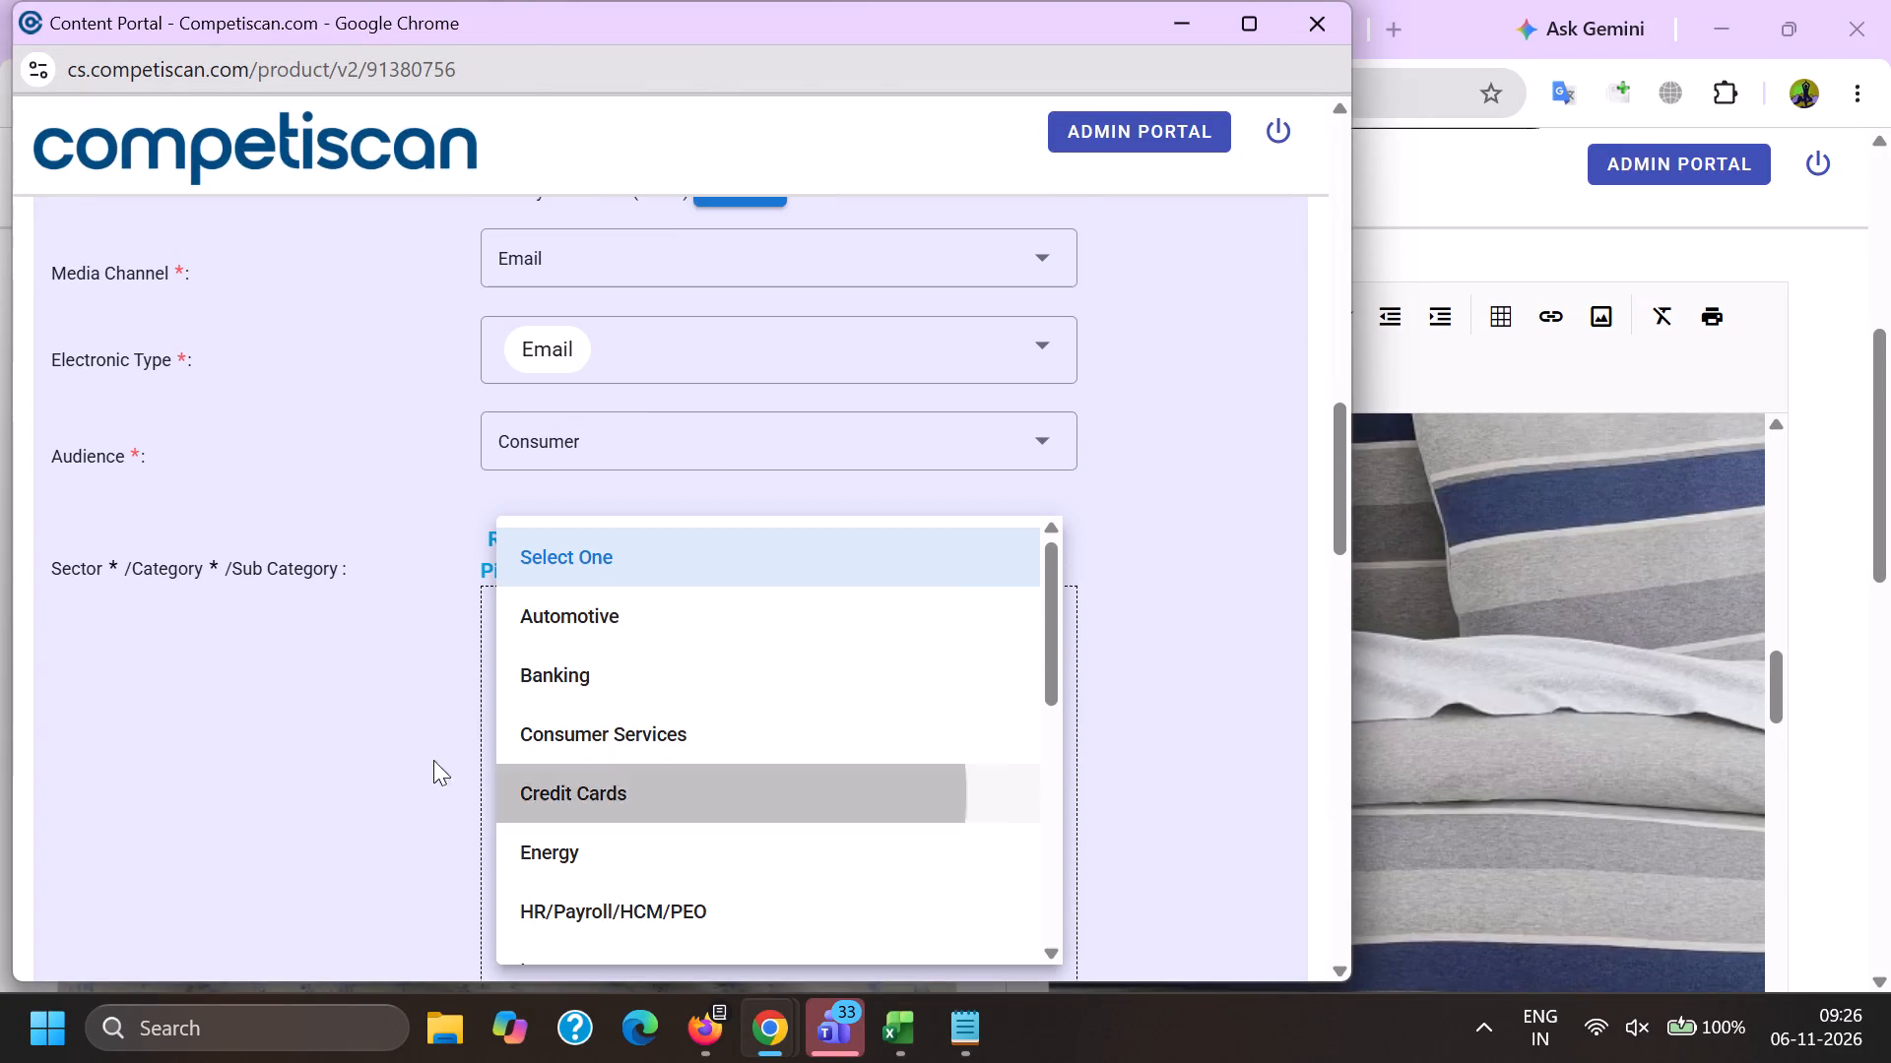
drag(433, 761, 440, 770)
click(566, 709)
scroll(625, 404, down, 2)
click(568, 578)
click(558, 534)
scroll(608, 362, down, 1)
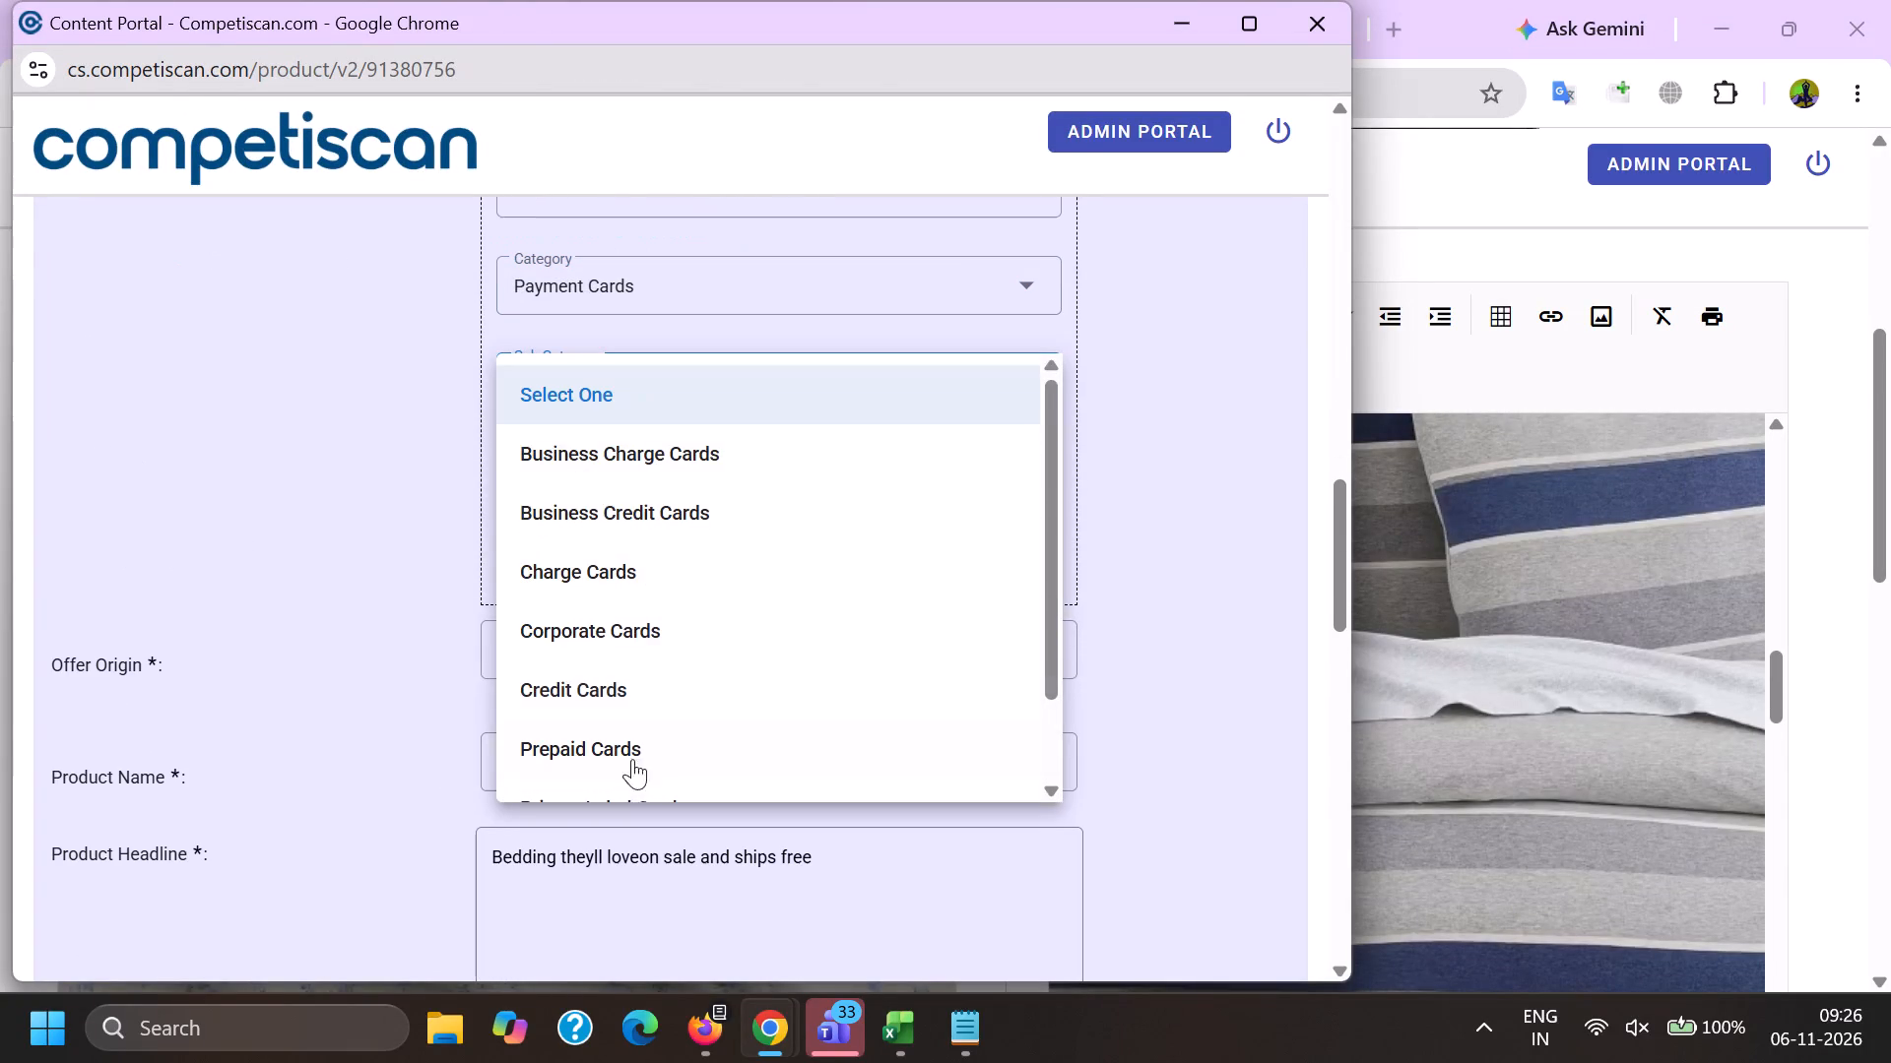
click(637, 668)
drag(355, 654, 373, 654)
click(546, 566)
scroll(595, 745, up, 3)
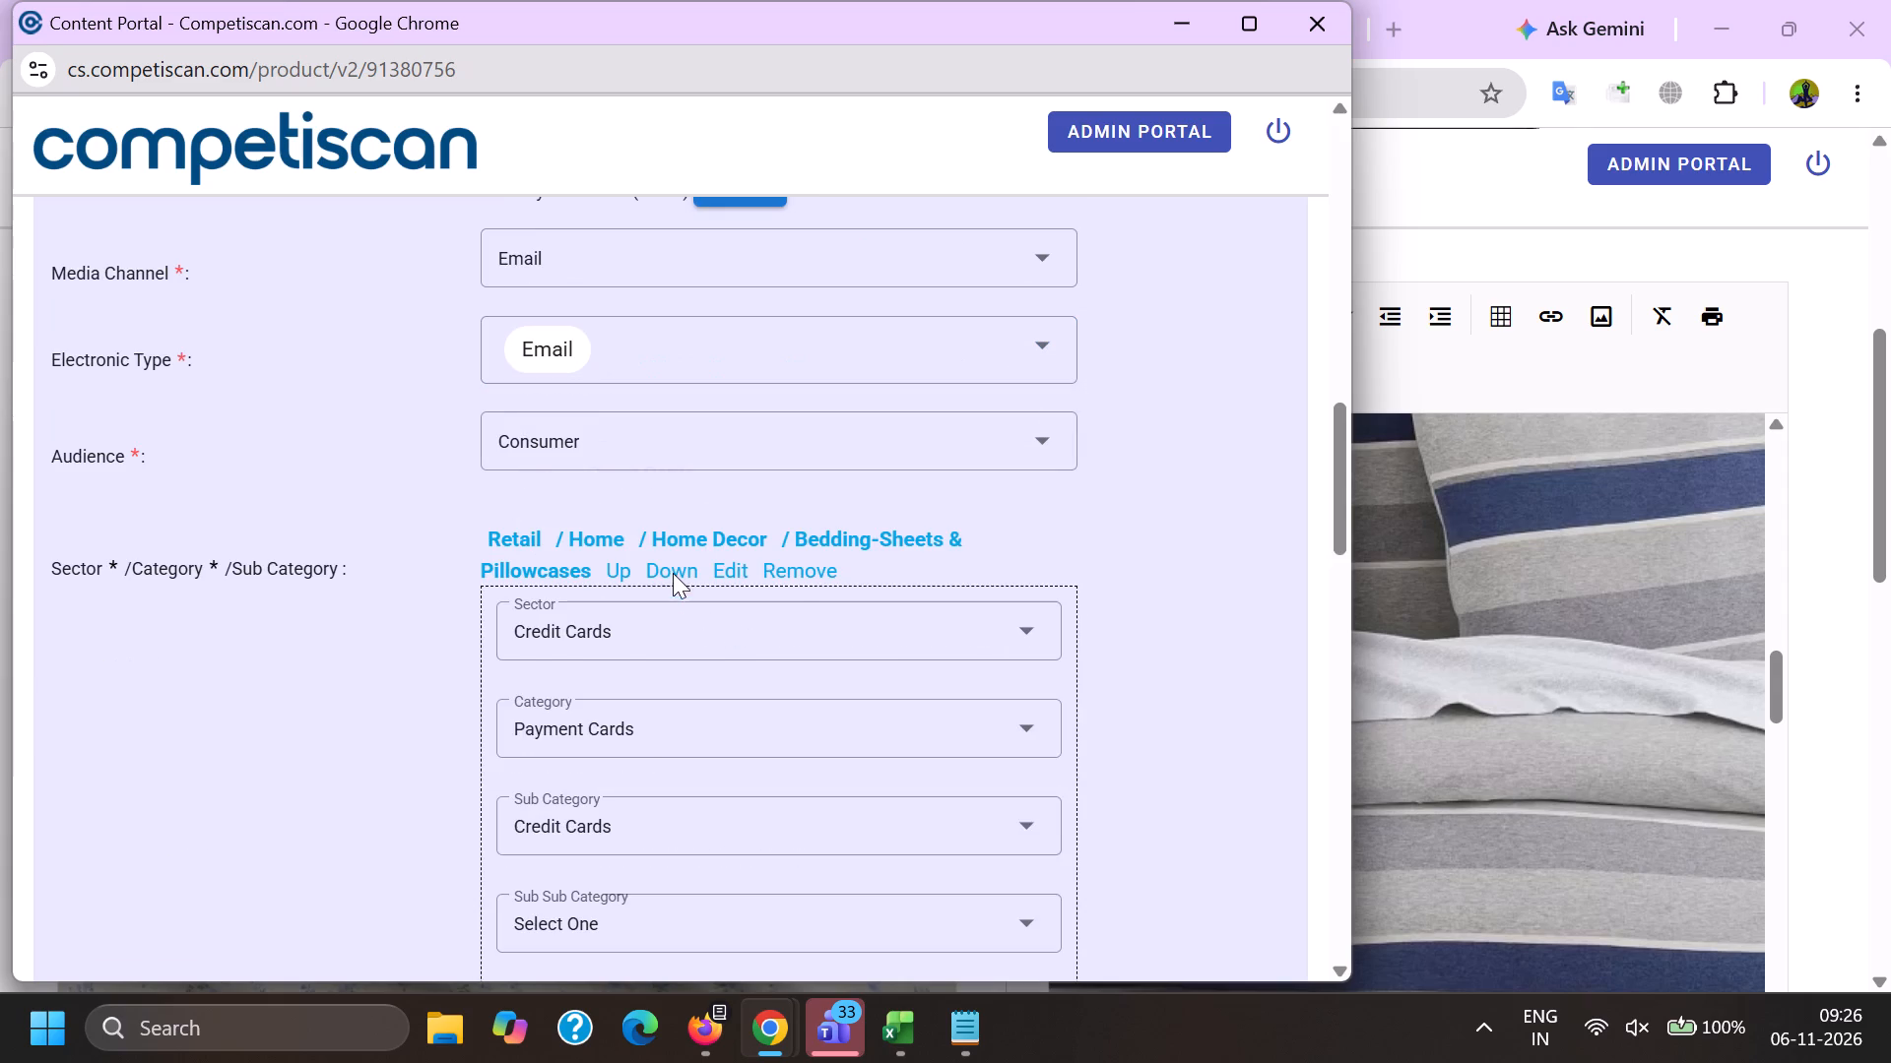
drag(672, 568, 672, 577)
Set the offer origin to Provider/Bank.
scroll(652, 551, down, 5)
click(540, 443)
double_click(543, 537)
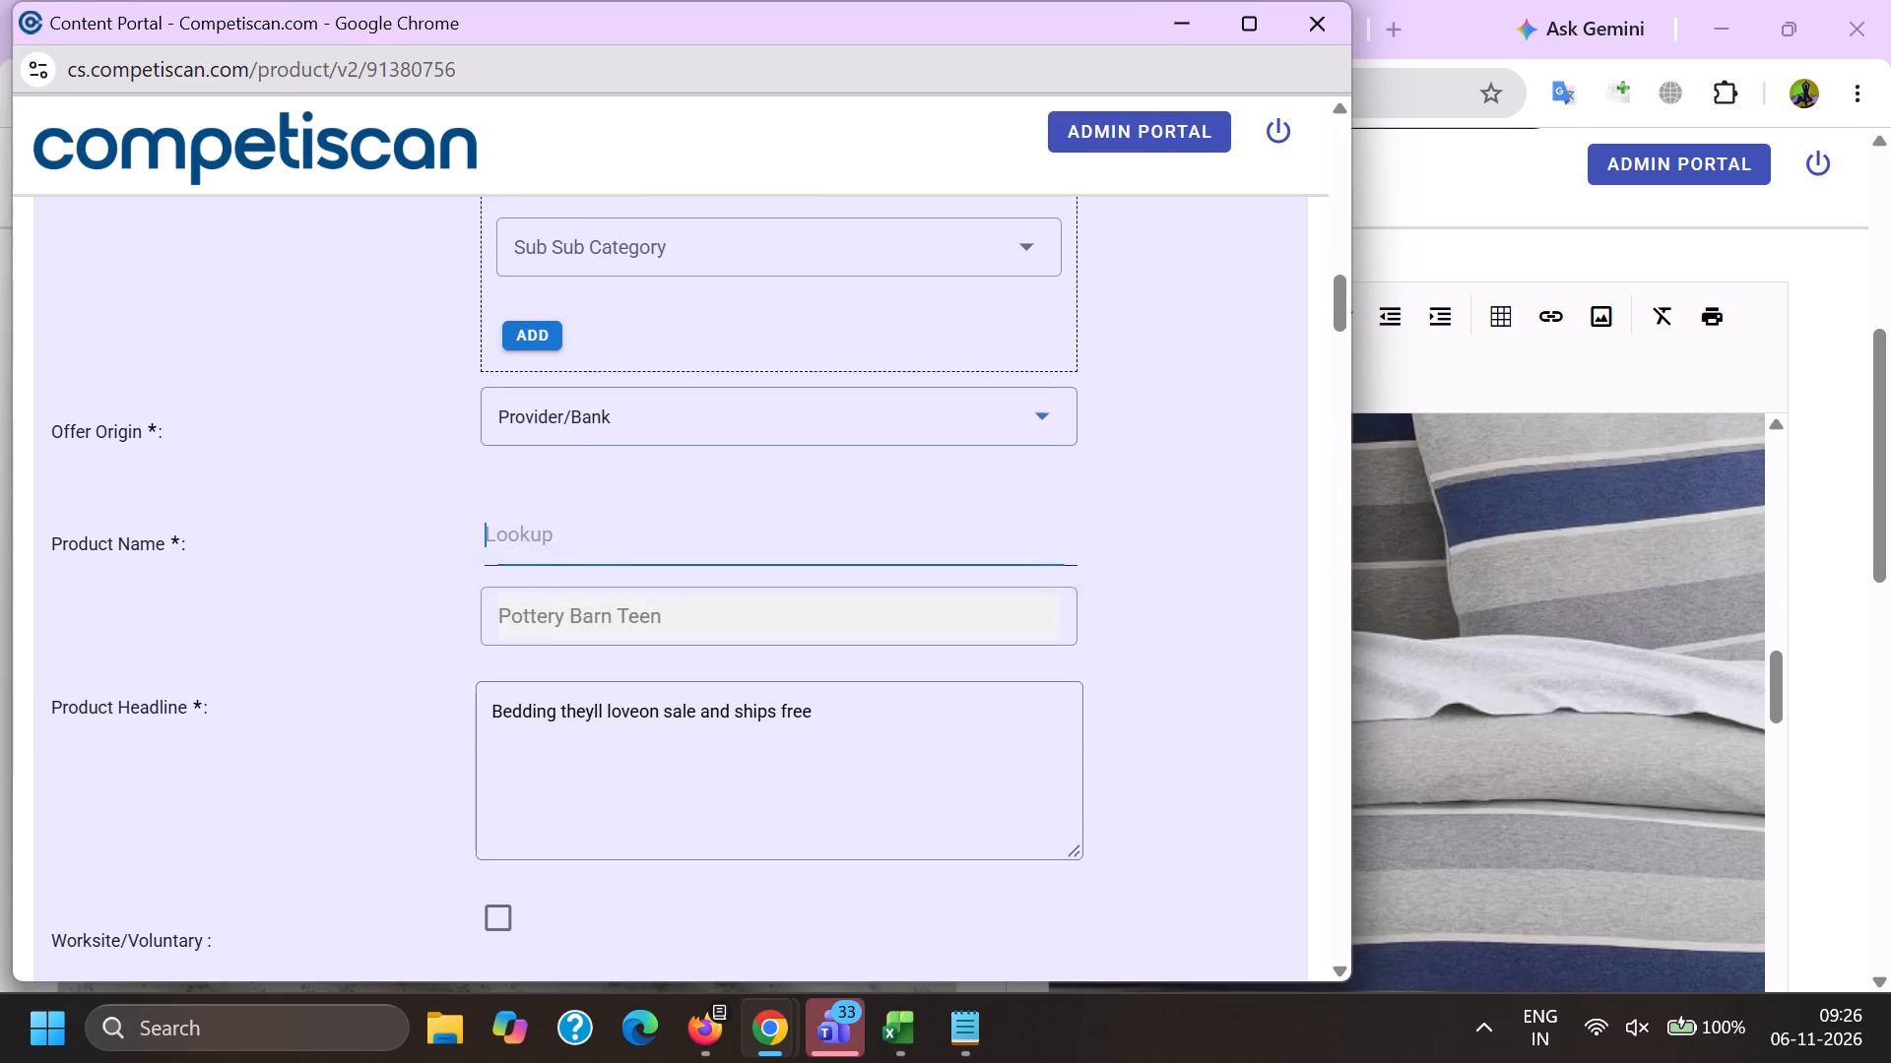
Look up Pottery Barn and set the product name to Pottery Barn Key Rewards Visa Credit Card.
key(ctrl+v)
drag(612, 533, 1024, 581)
key(BackSpace)
key(BackSpace)
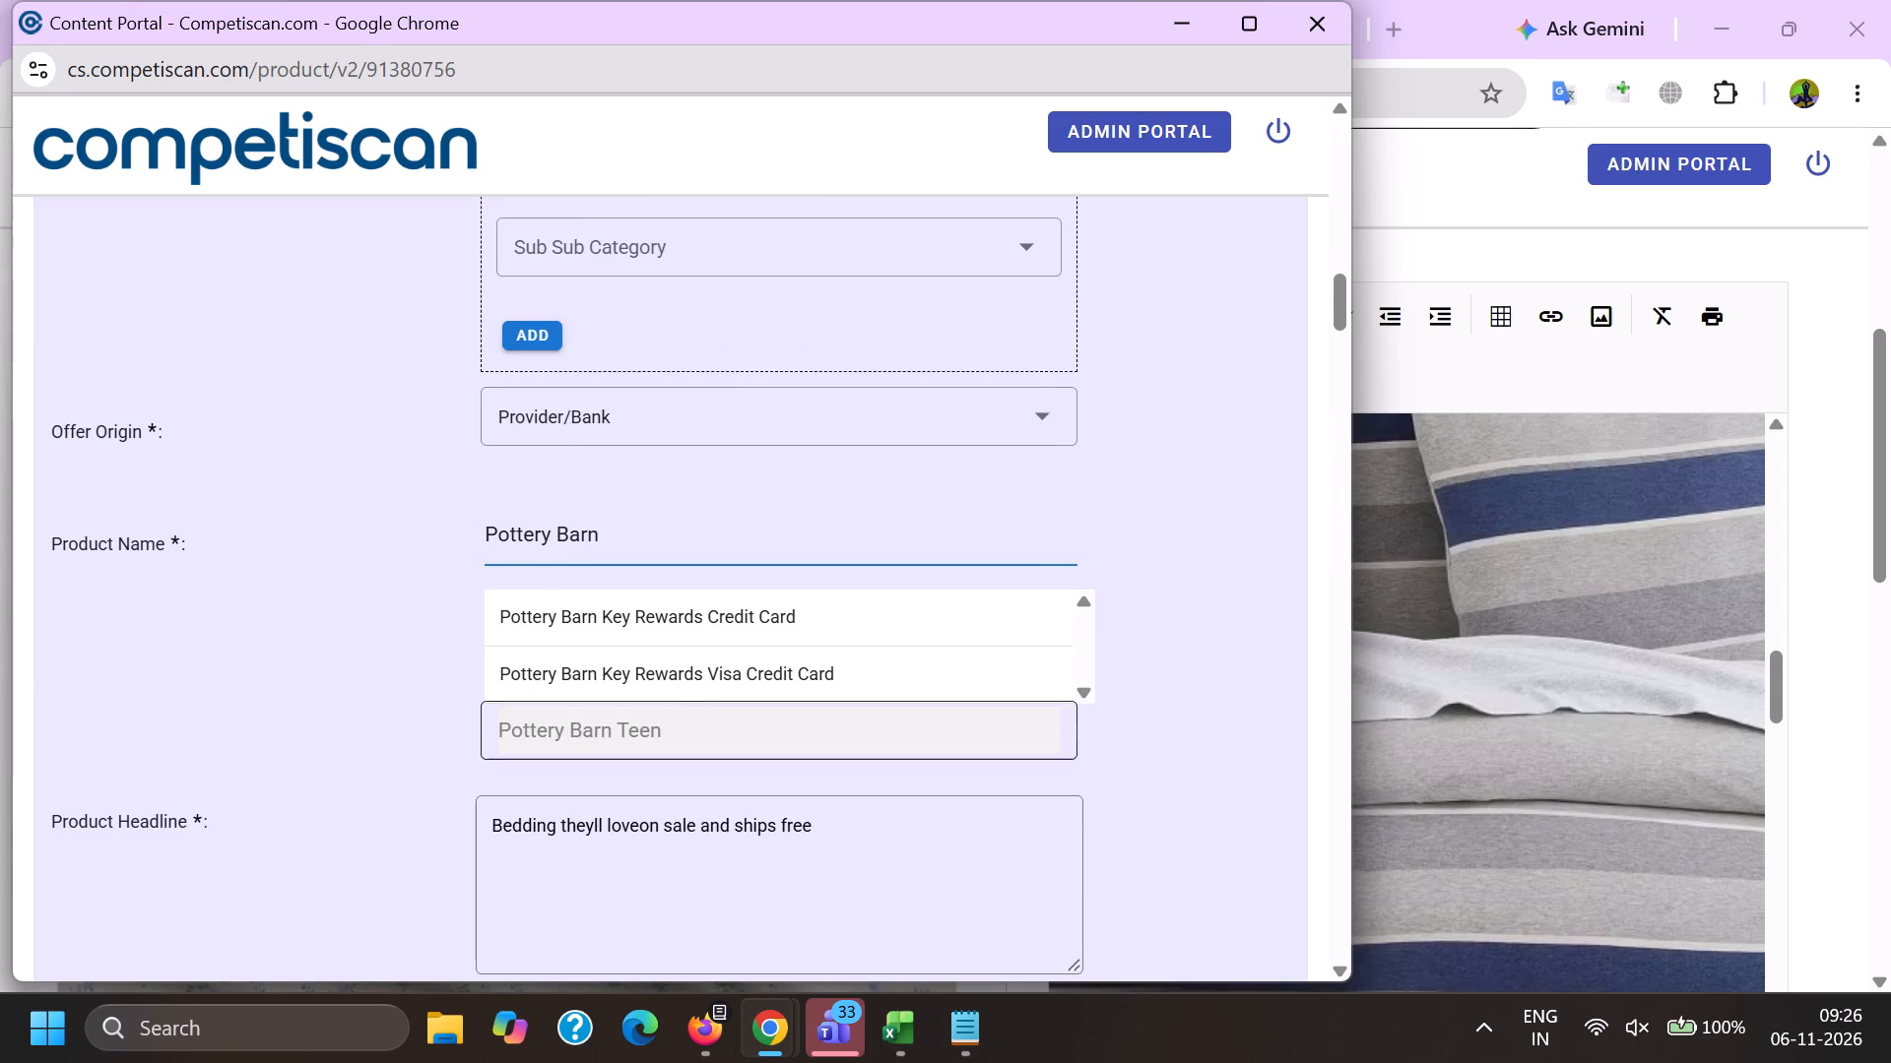
click(705, 700)
click(669, 667)
scroll(648, 689, up, 5)
click(621, 560)
Replace the product headline with the email's subject, without the emoji: "Bedding they'll love—on sale and ships free.".
scroll(621, 531, down, 5)
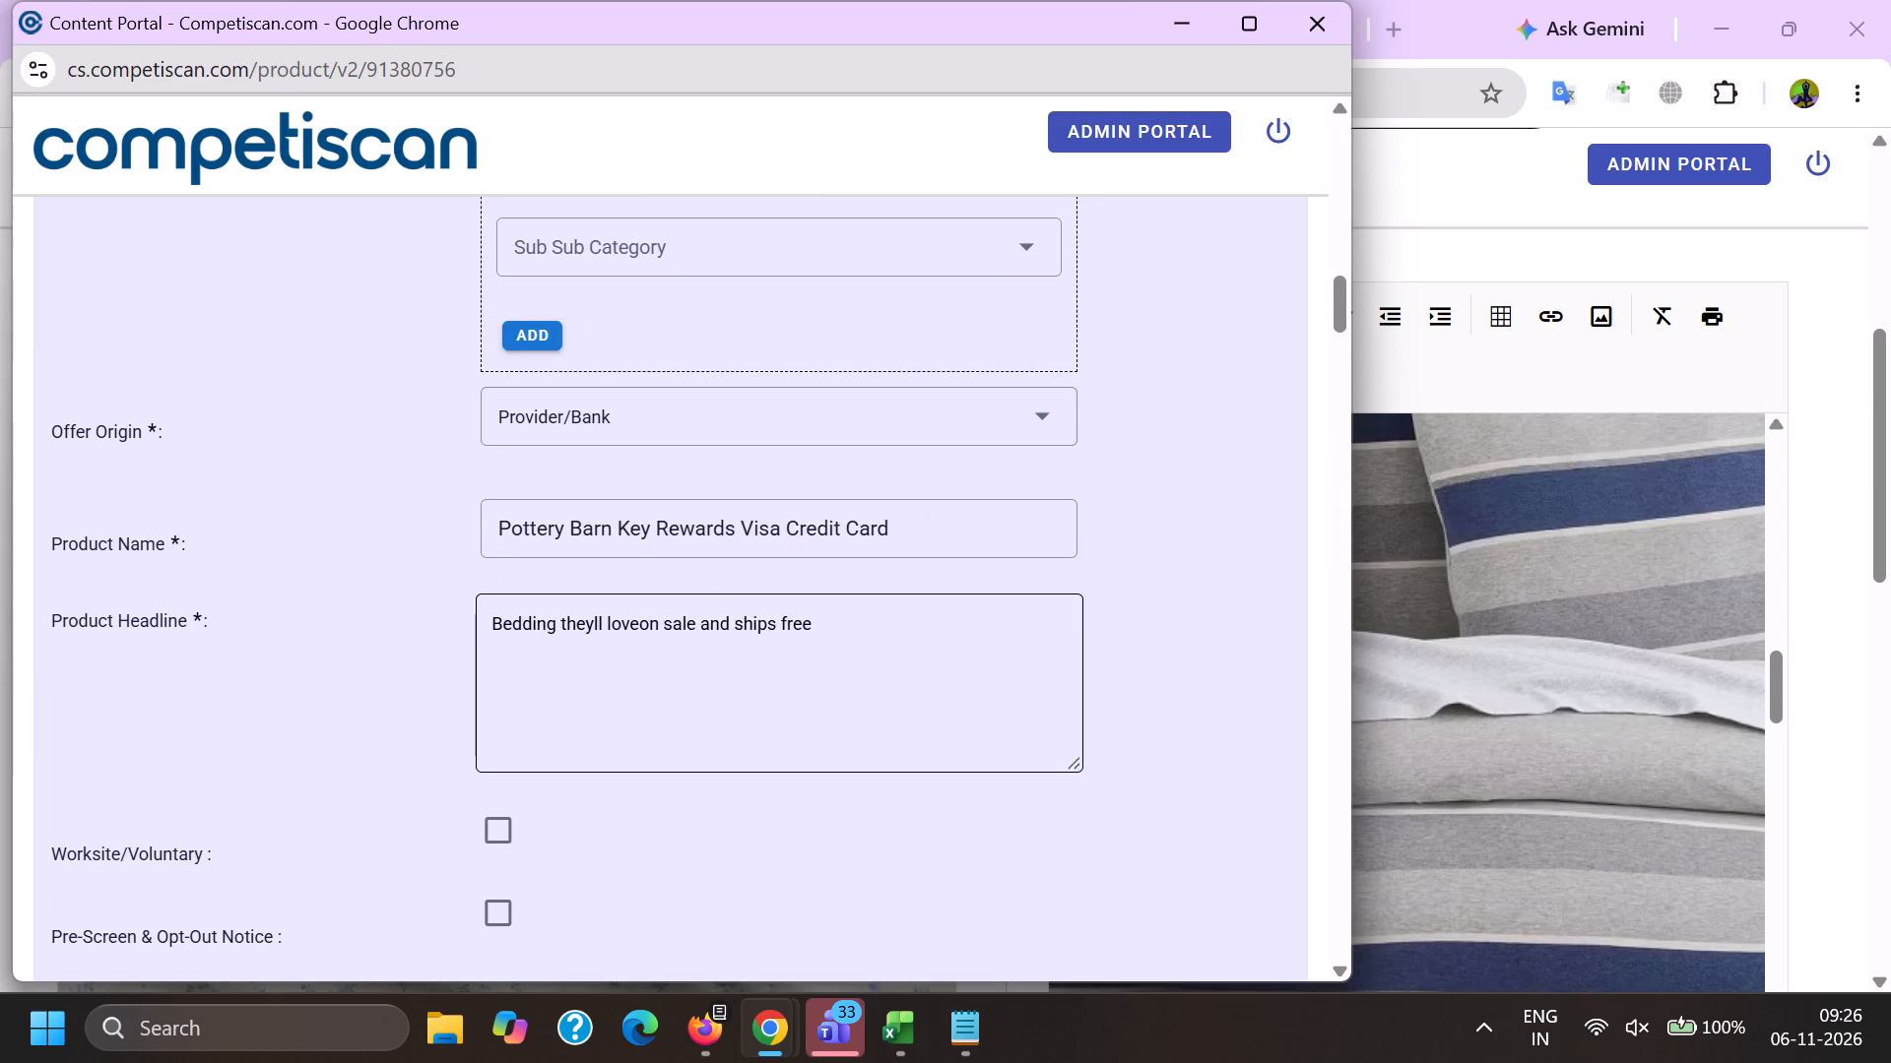
drag(880, 608, 1, 630)
key(BackSpace)
key(alt+Tab)
scroll(512, 733, up, 16)
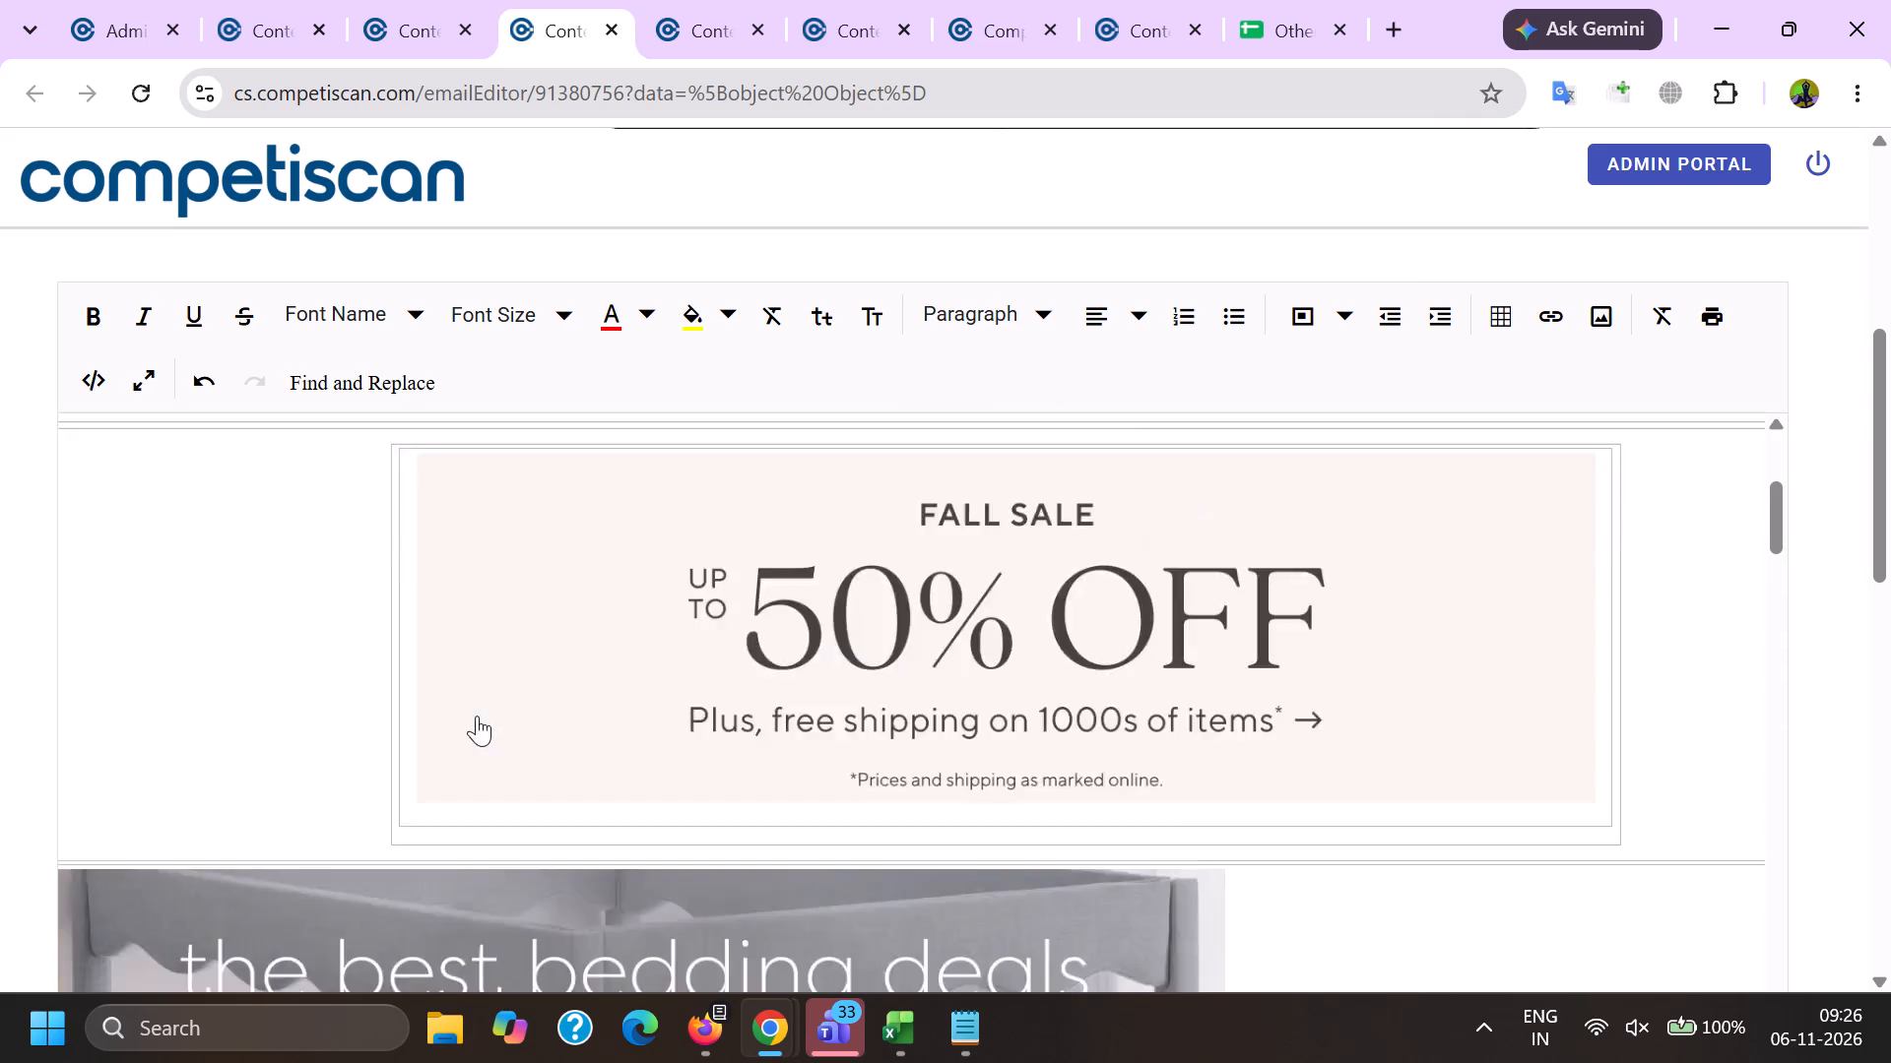
scroll(477, 716, up, 5)
click(112, 599)
drag(112, 599, 157, 605)
shift+click(489, 594)
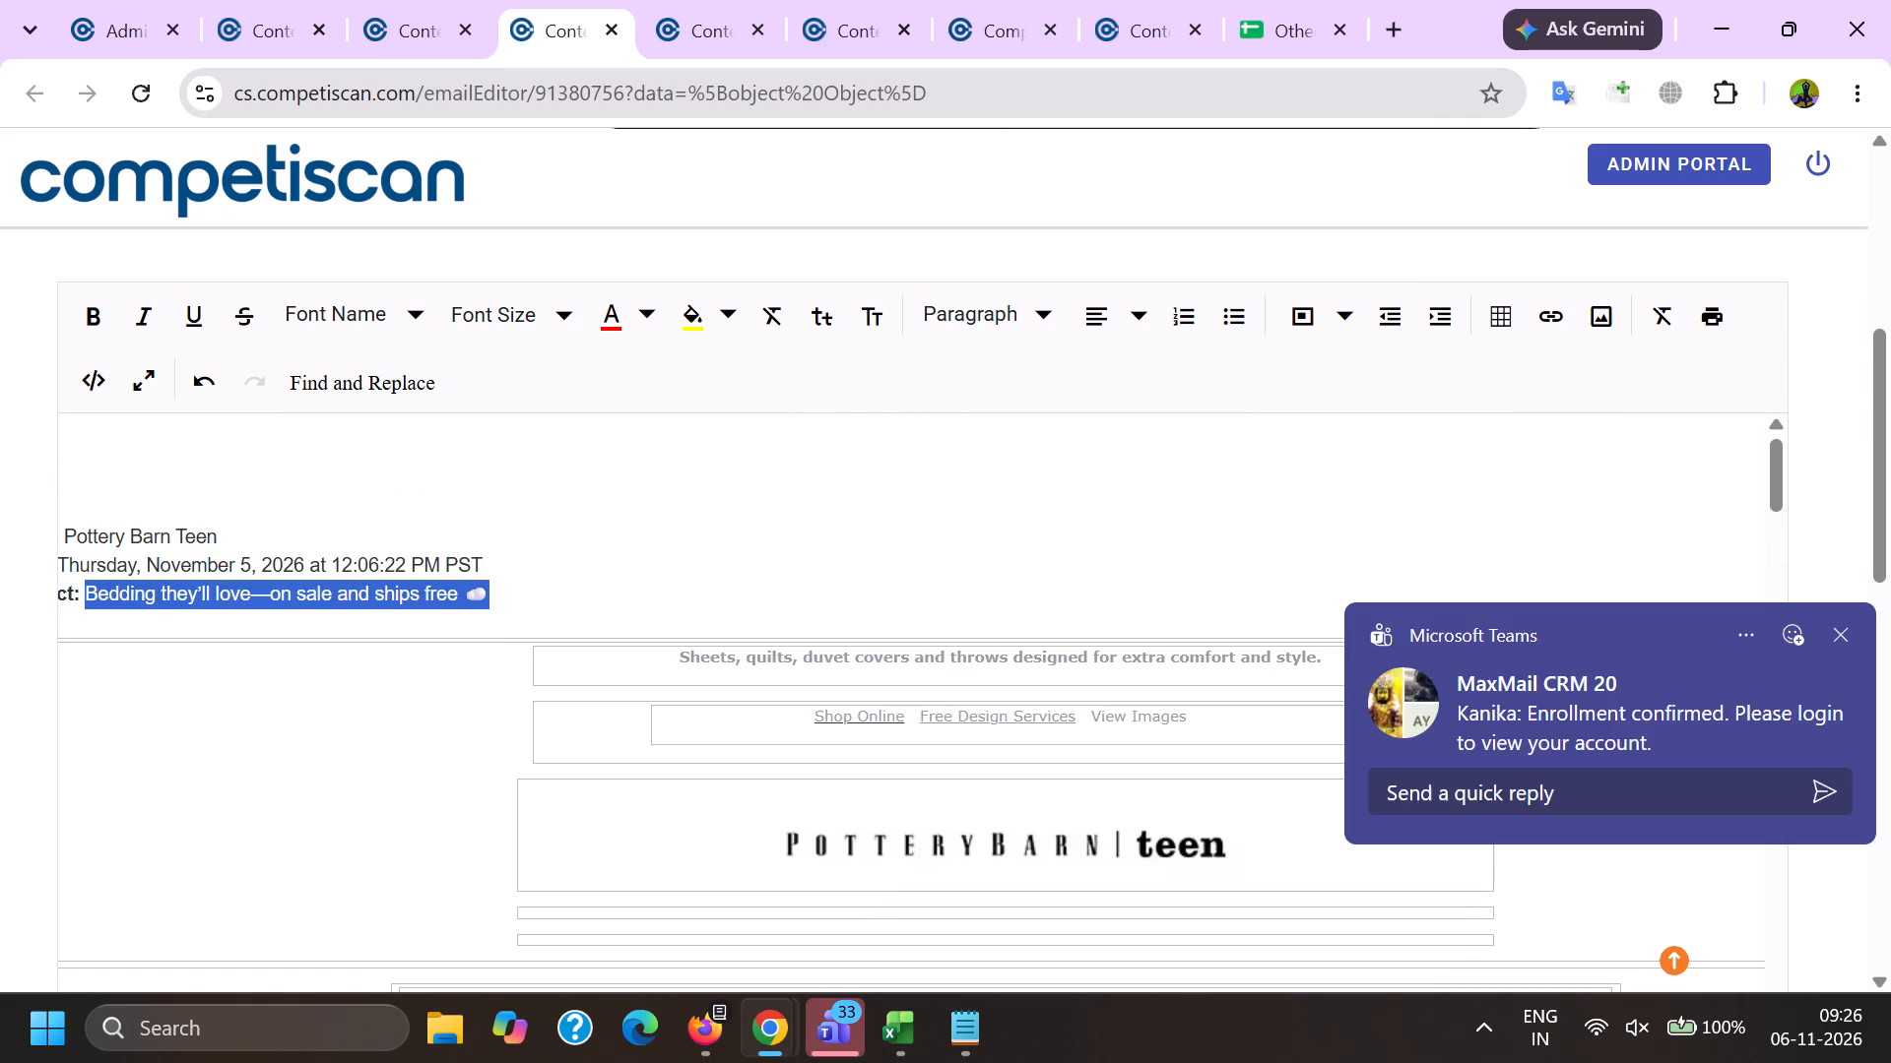
key(ctrl+c)
key(alt+Tab)
key(ctrl+v)
key(BackSpace)
key(BackSpace)
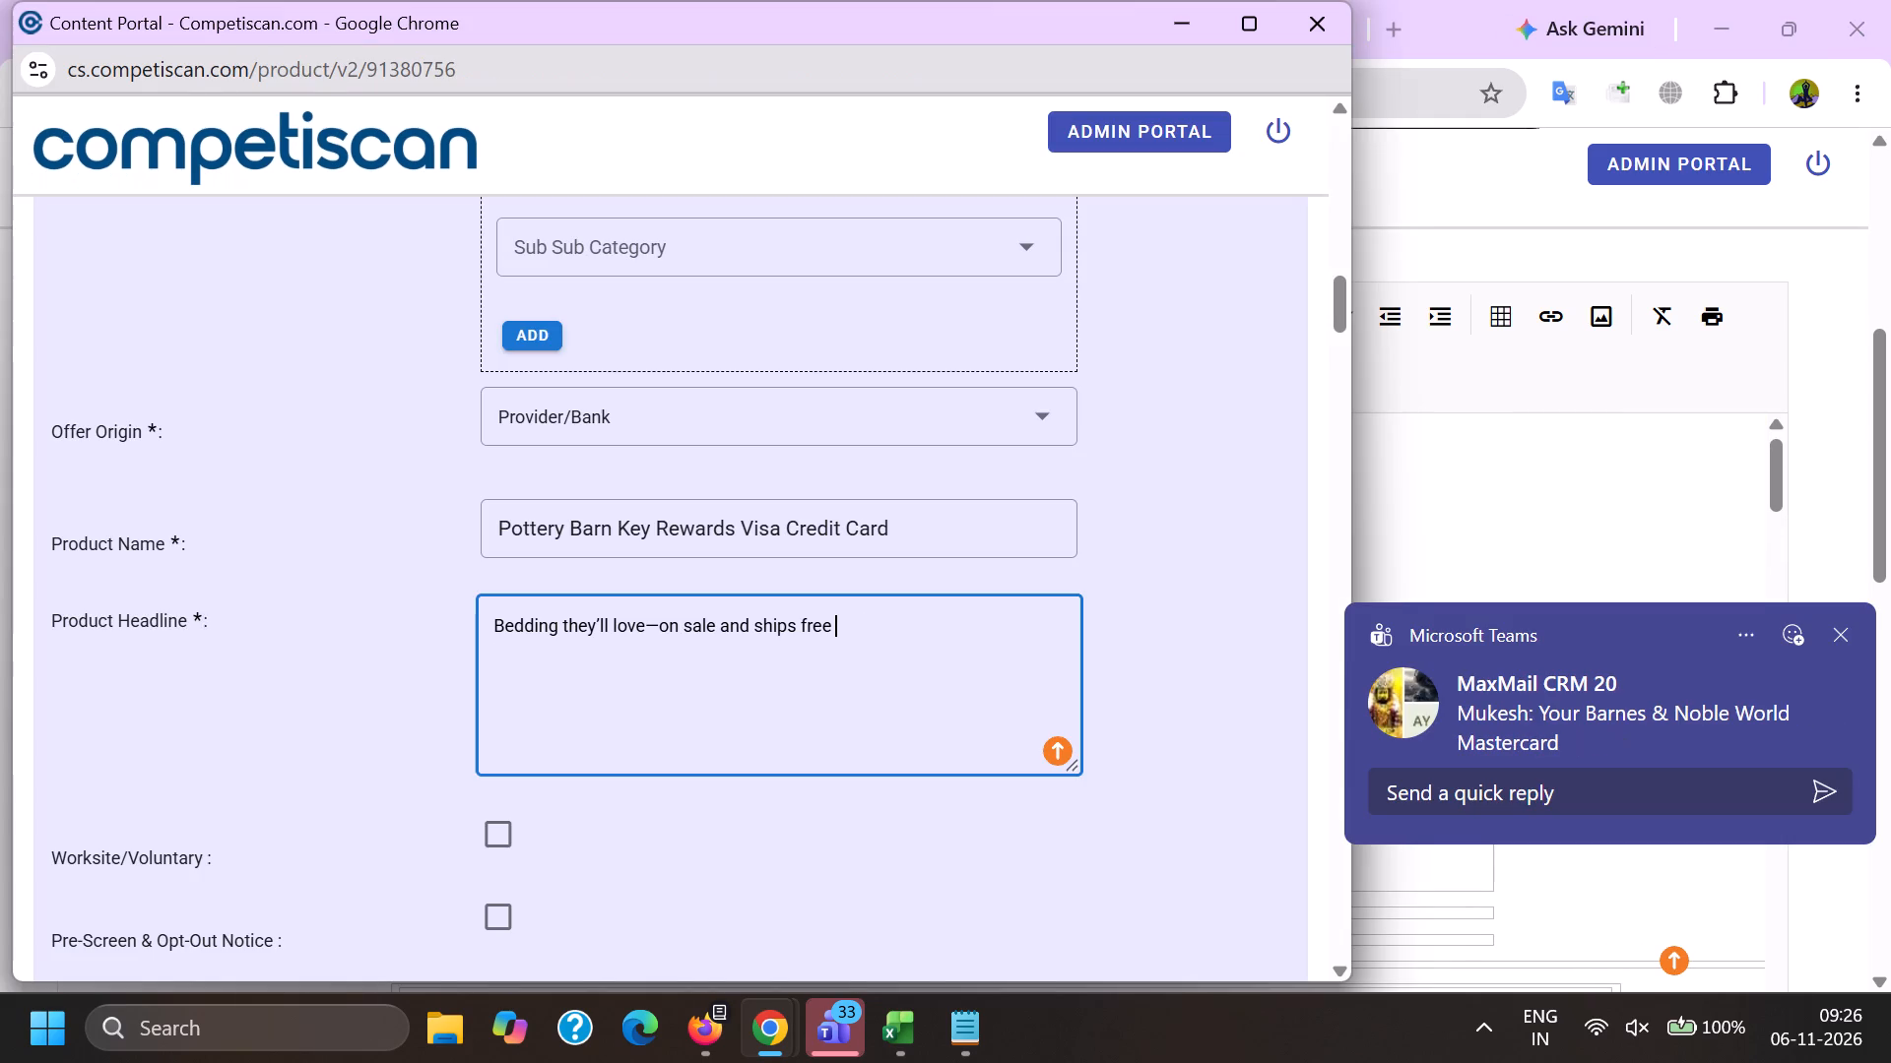
key(BackSpace)
key(period)
key(space)
key(Down)
key(Right)
Replace the long dash between "love" and "on sale" in the product headline with a spaced hyphen.
key(Up)
key(Right)
key(Right)
key(Right)
key(Right)
key(Right)
key(Right)
key(Right)
key(Right)
key(Right)
key(Right)
key(Right)
key(Right)
key(Right)
key(Right)
key(Right)
key(Right)
key(Right)
key(Right)
key(Right)
key(Right)
key(Right)
key(BackSpace)
key(space)
text(-)
key(space)
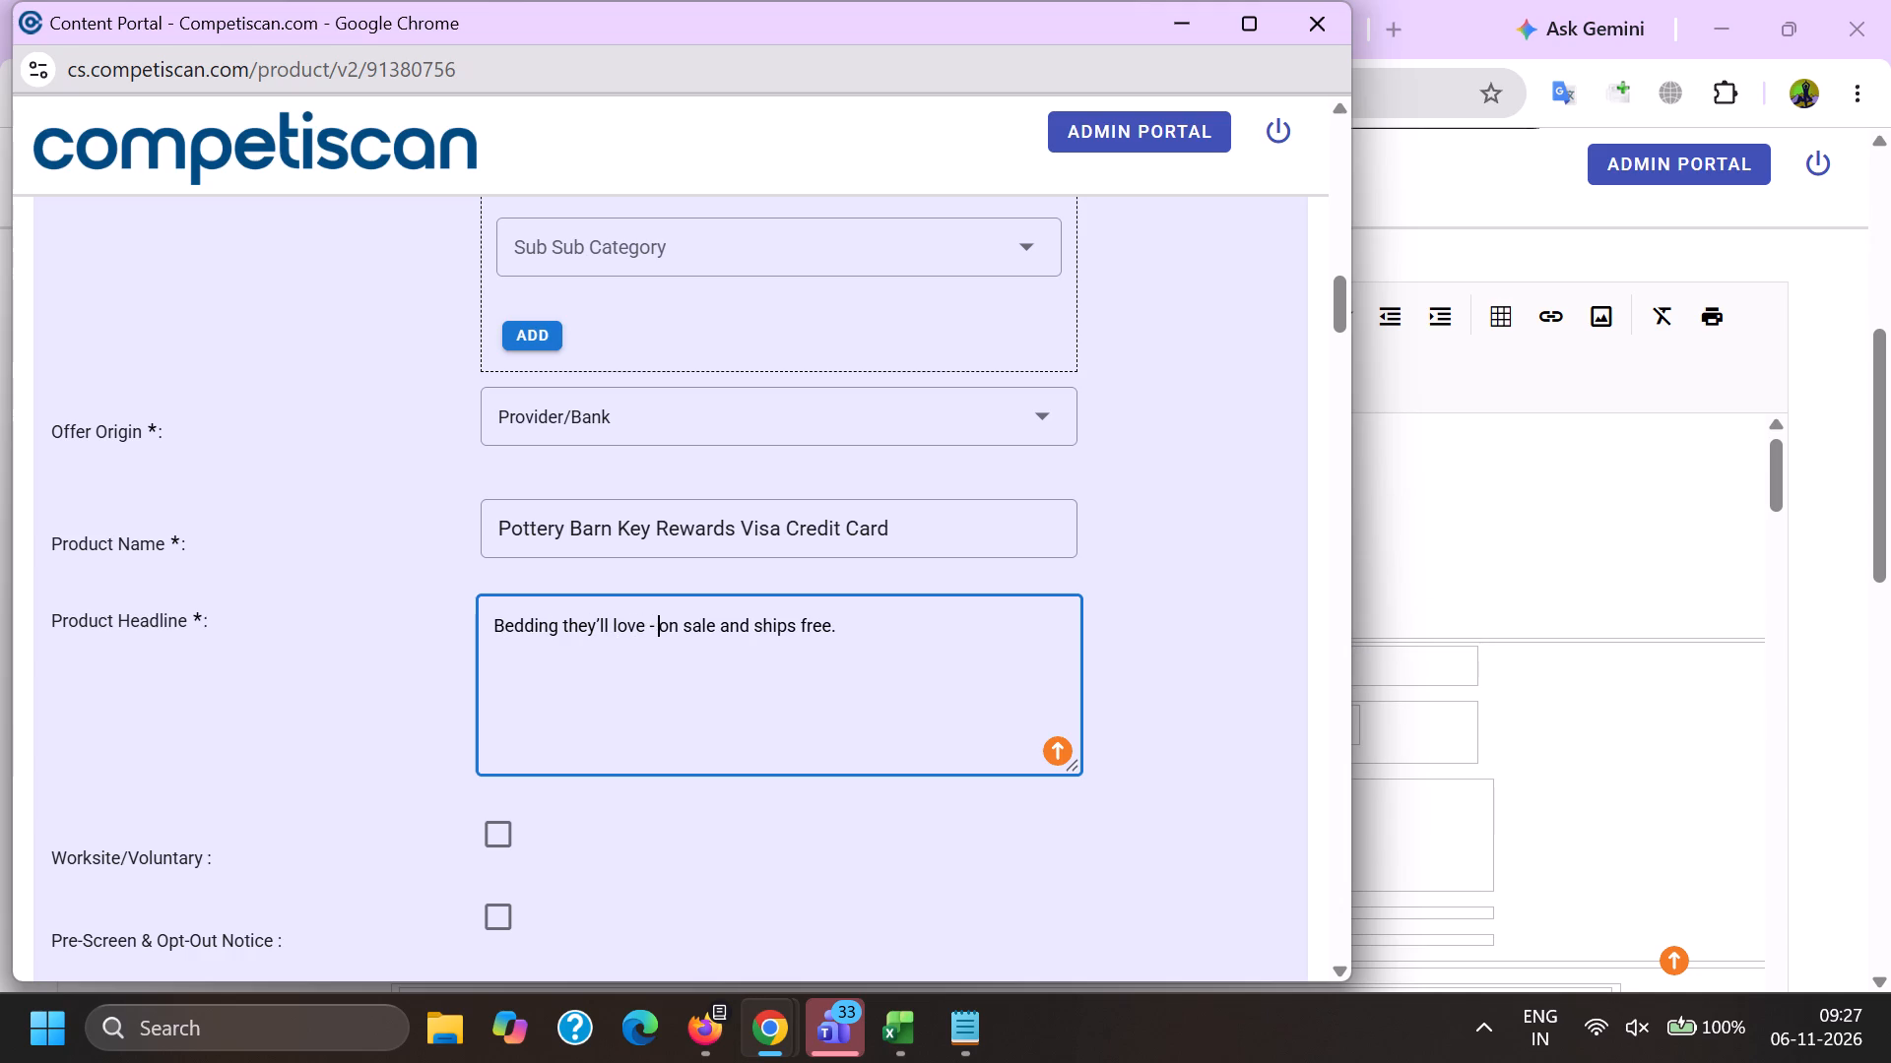
click(839, 651)
Copy the email body's preheader "Sheets, quilts, duvet covers and throws designed for extra comfort and style." and append it to the product headline.
key(alt+Tab)
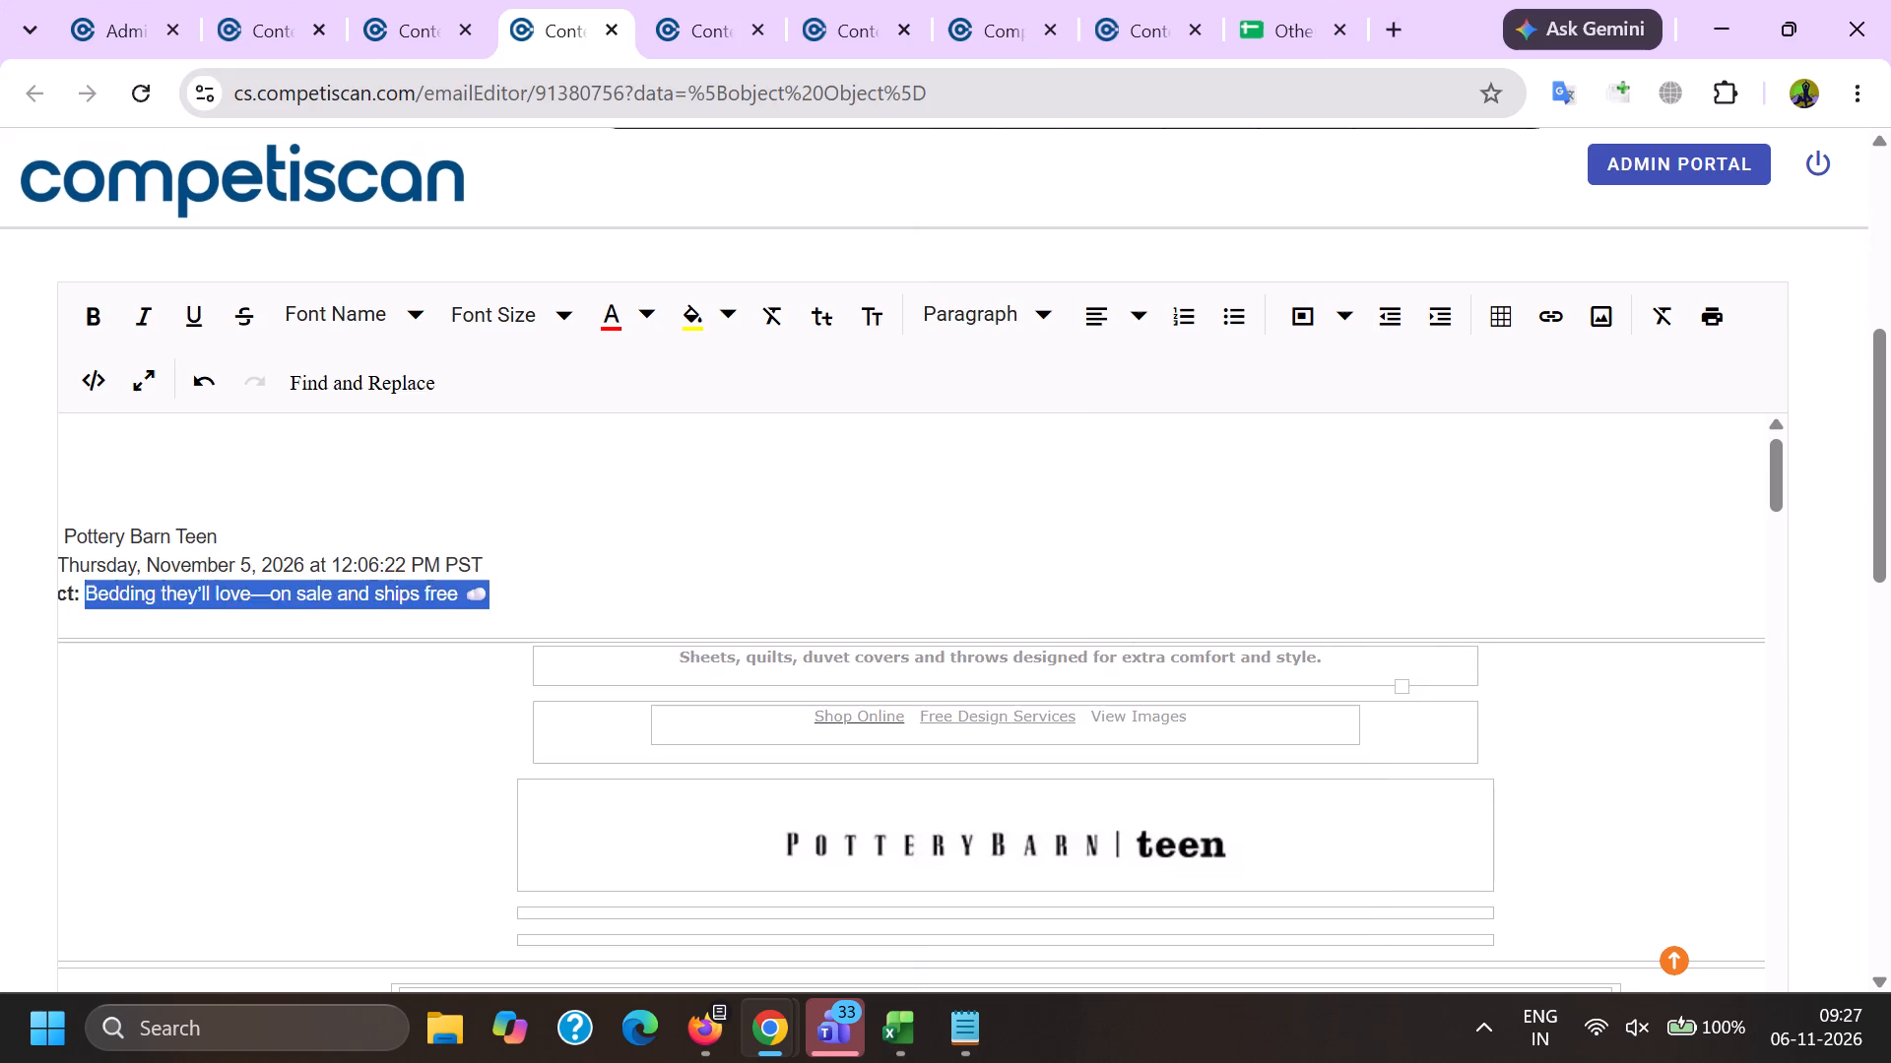
drag(676, 653, 1361, 656)
key(ctrl+c)
key(alt+Tab)
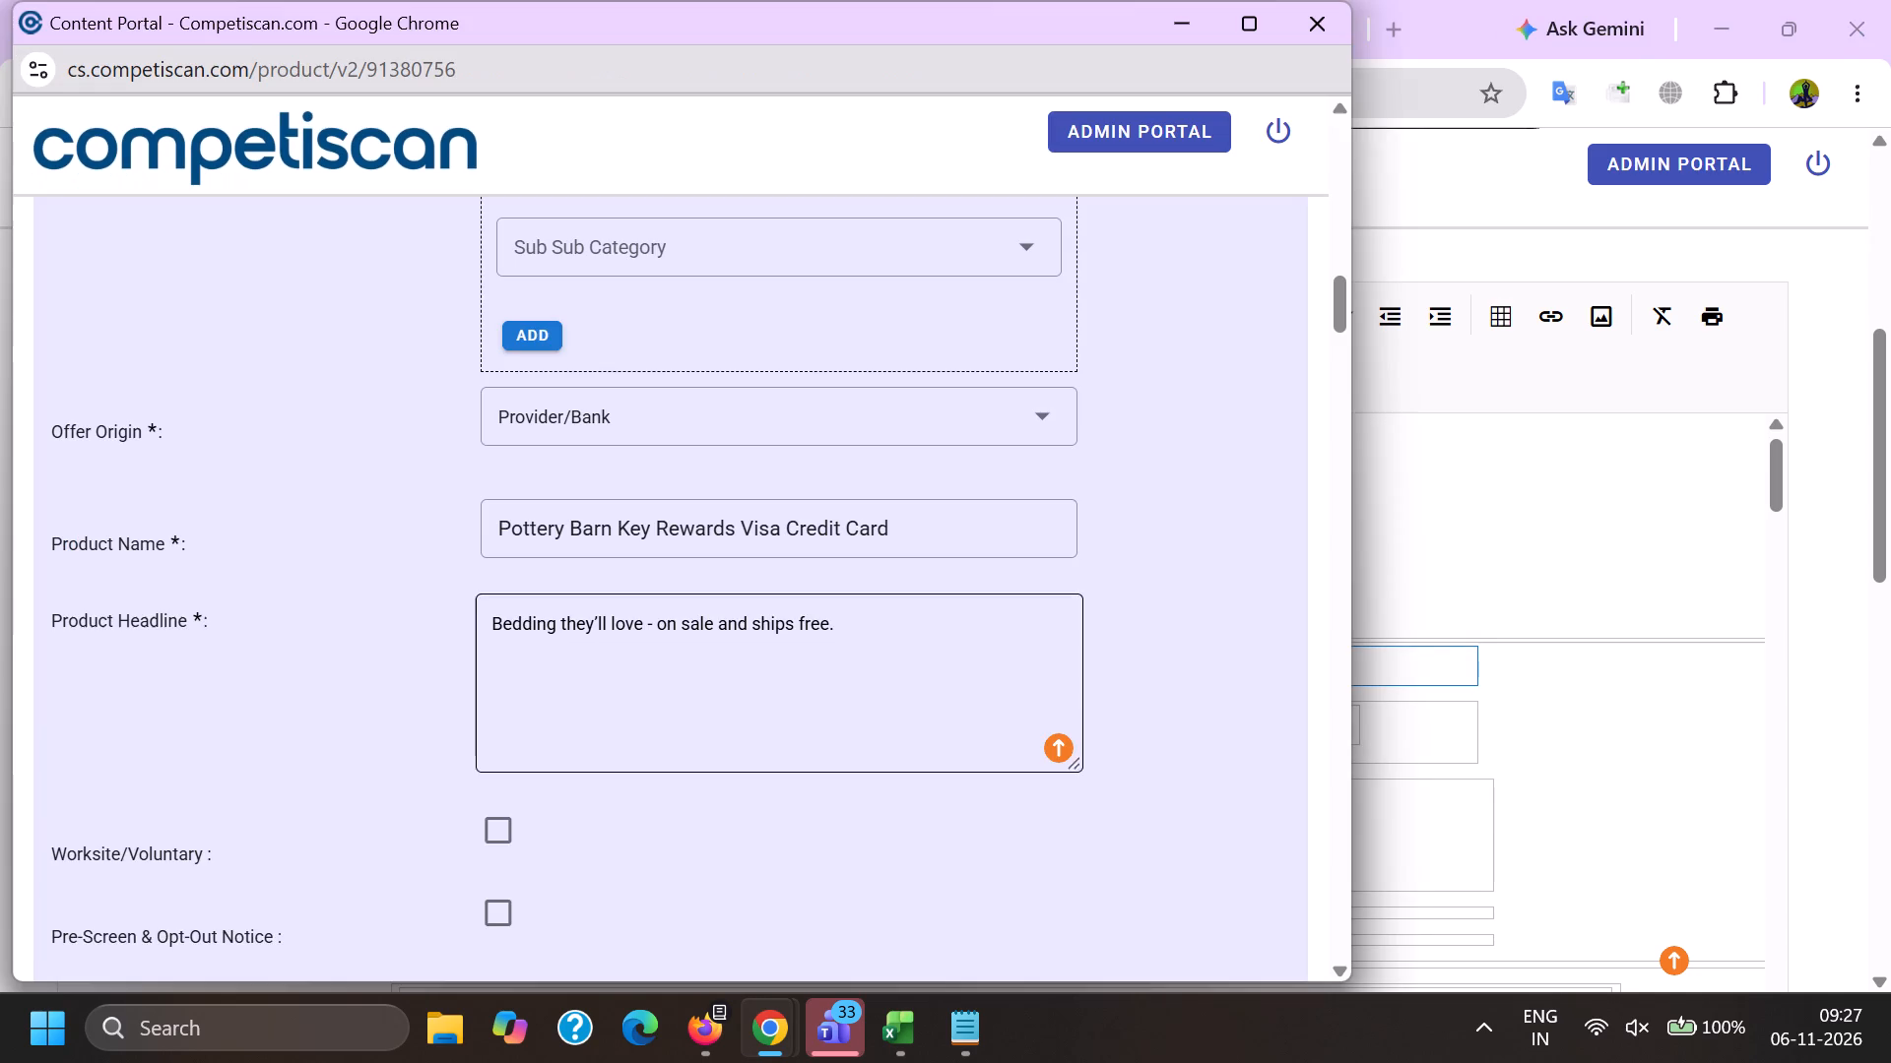
key(ctrl+v)
key(BackSpace)
Set the response mechanism to URL/Website.
scroll(812, 536, down, 4)
click(596, 697)
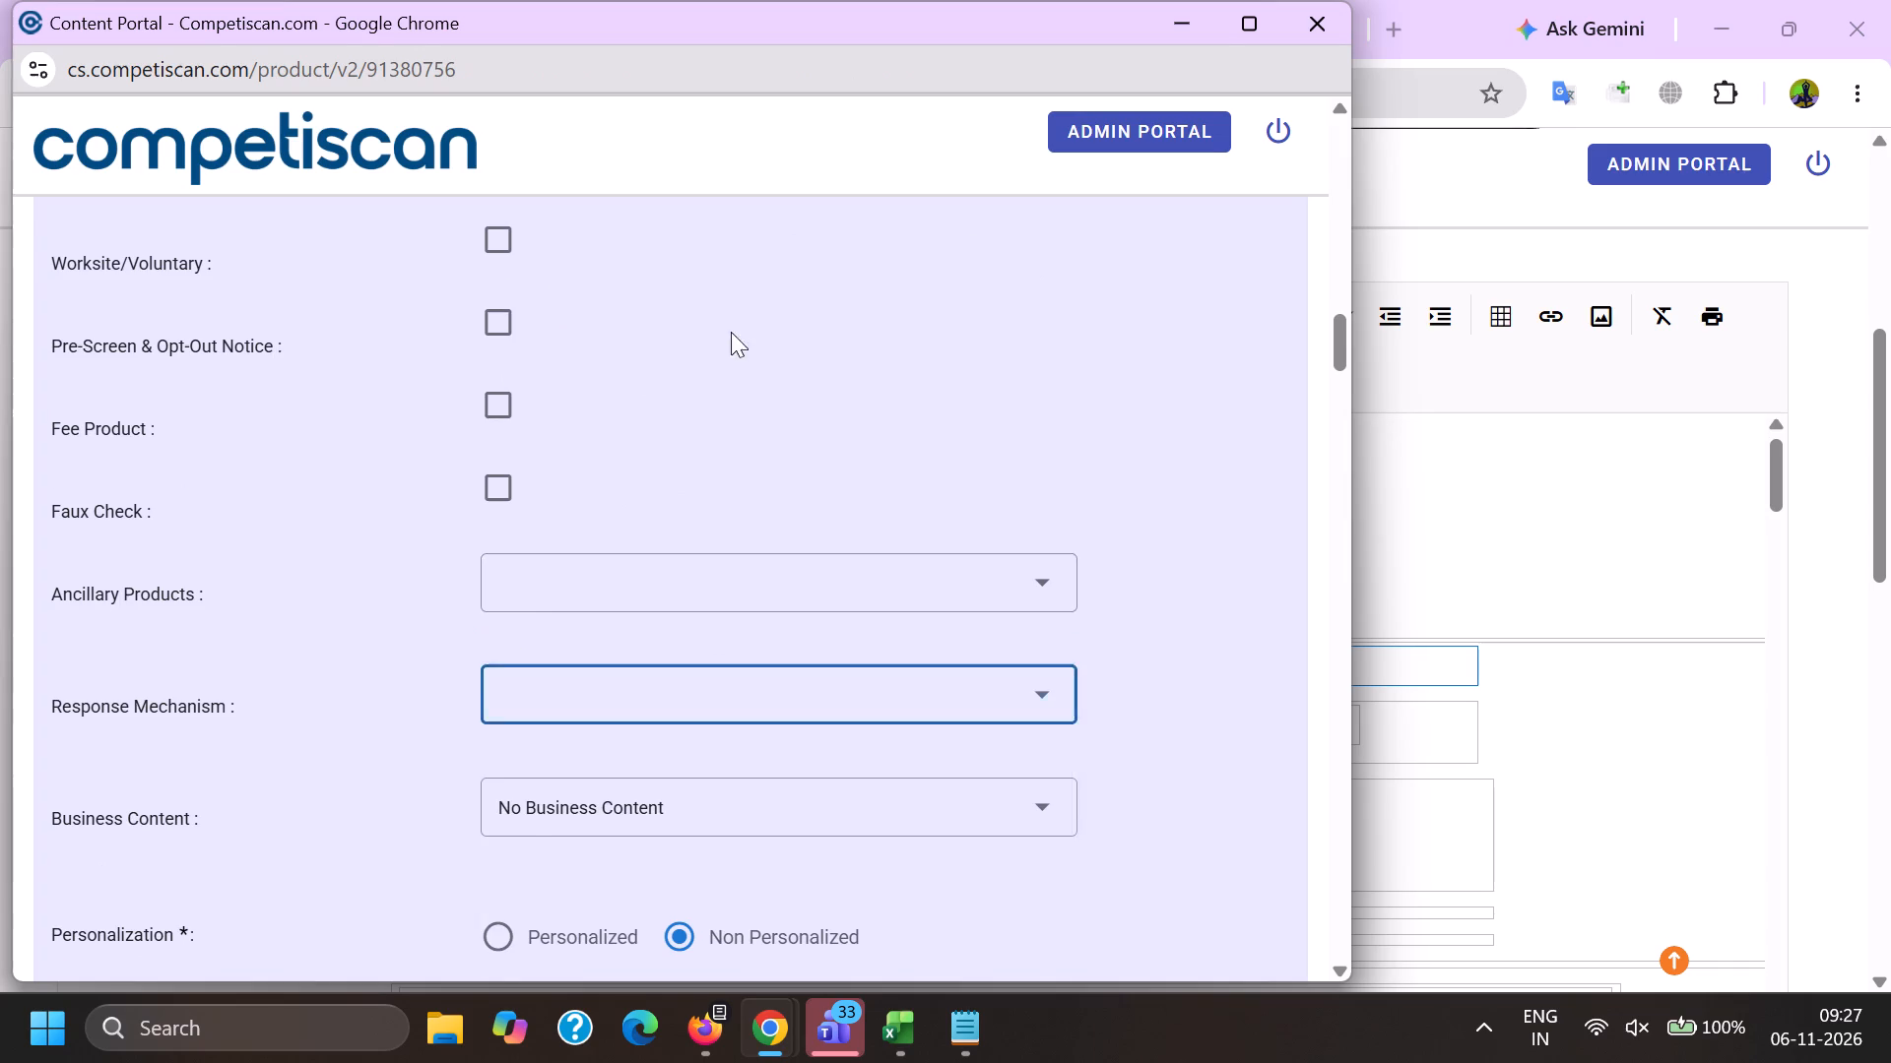
scroll(731, 332, down, 9)
click(669, 633)
drag(411, 627, 420, 631)
Set the mailing type to Acquisition.
click(571, 621)
click(571, 621)
drag(350, 670, 351, 670)
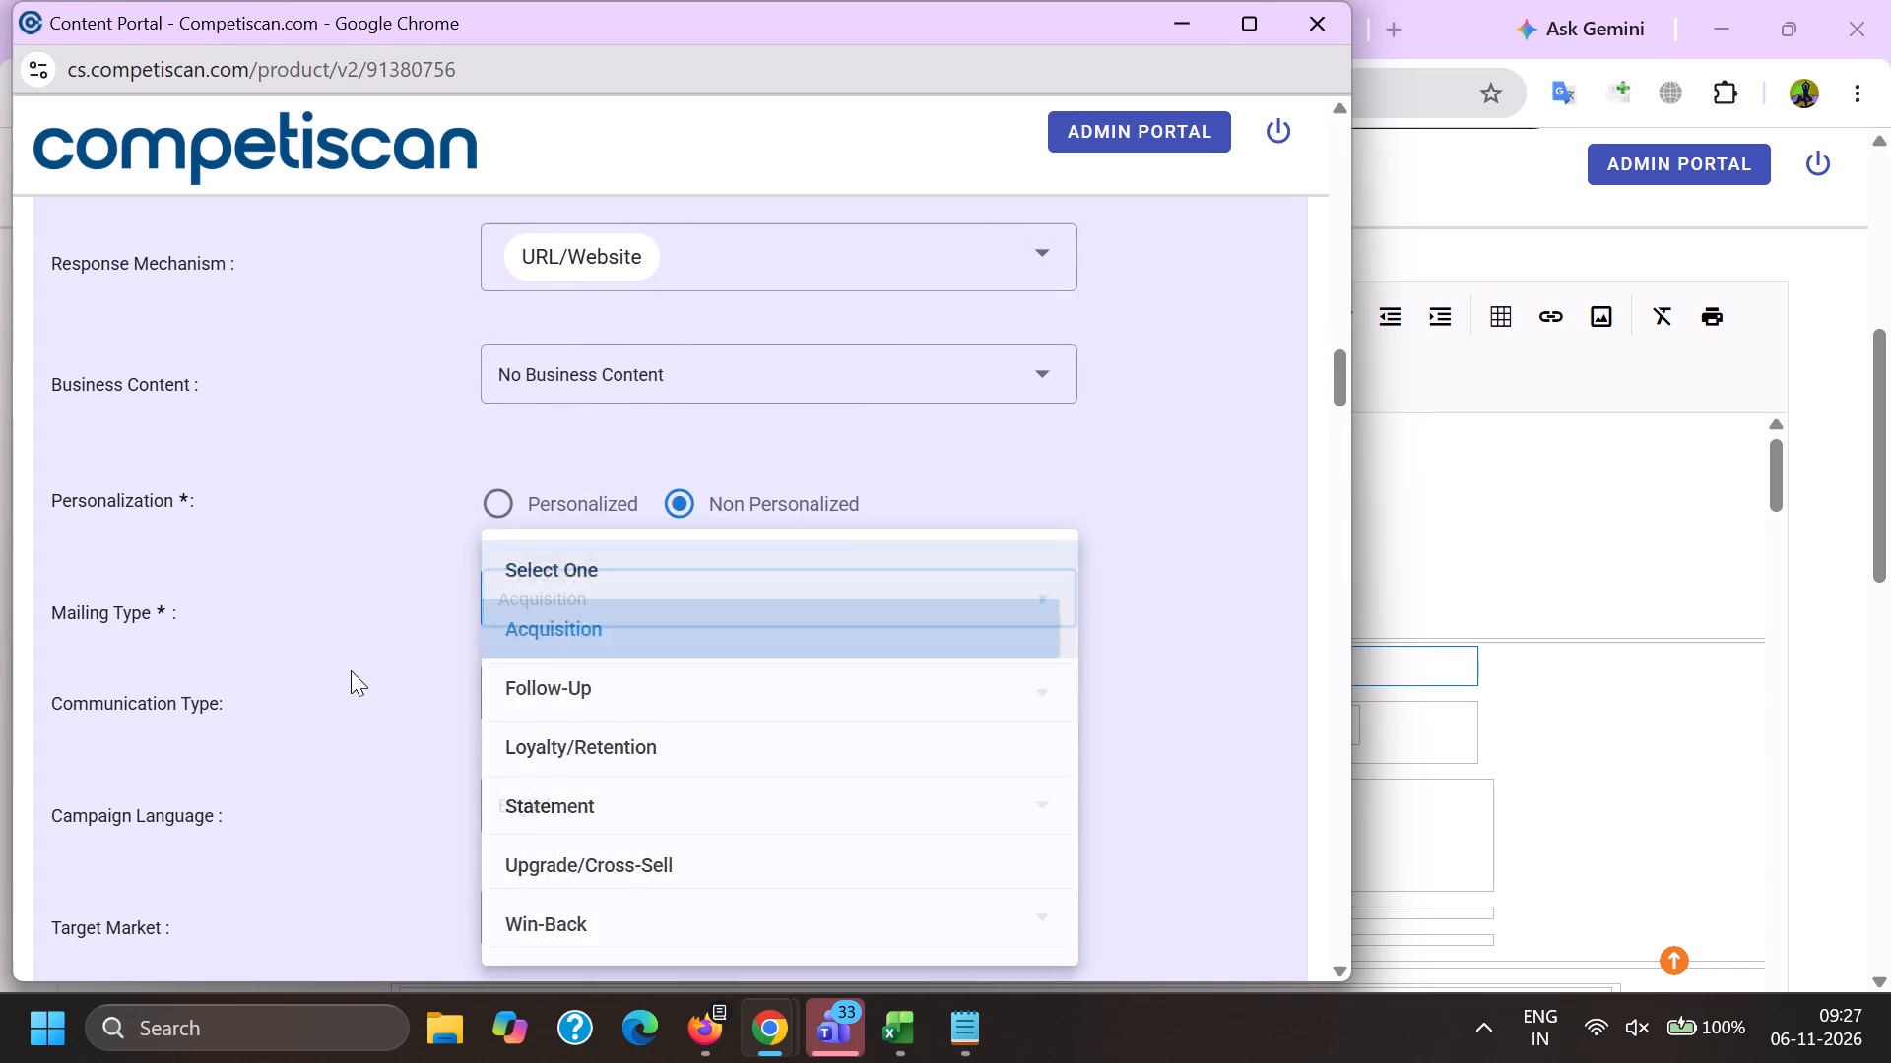
drag(351, 670, 375, 673)
Select Bonuses/Contests/Incentives, Co-Brand and Mobile Application as the communication types.
click(577, 673)
scroll(656, 417, down, 2)
click(676, 614)
scroll(676, 612, down, 5)
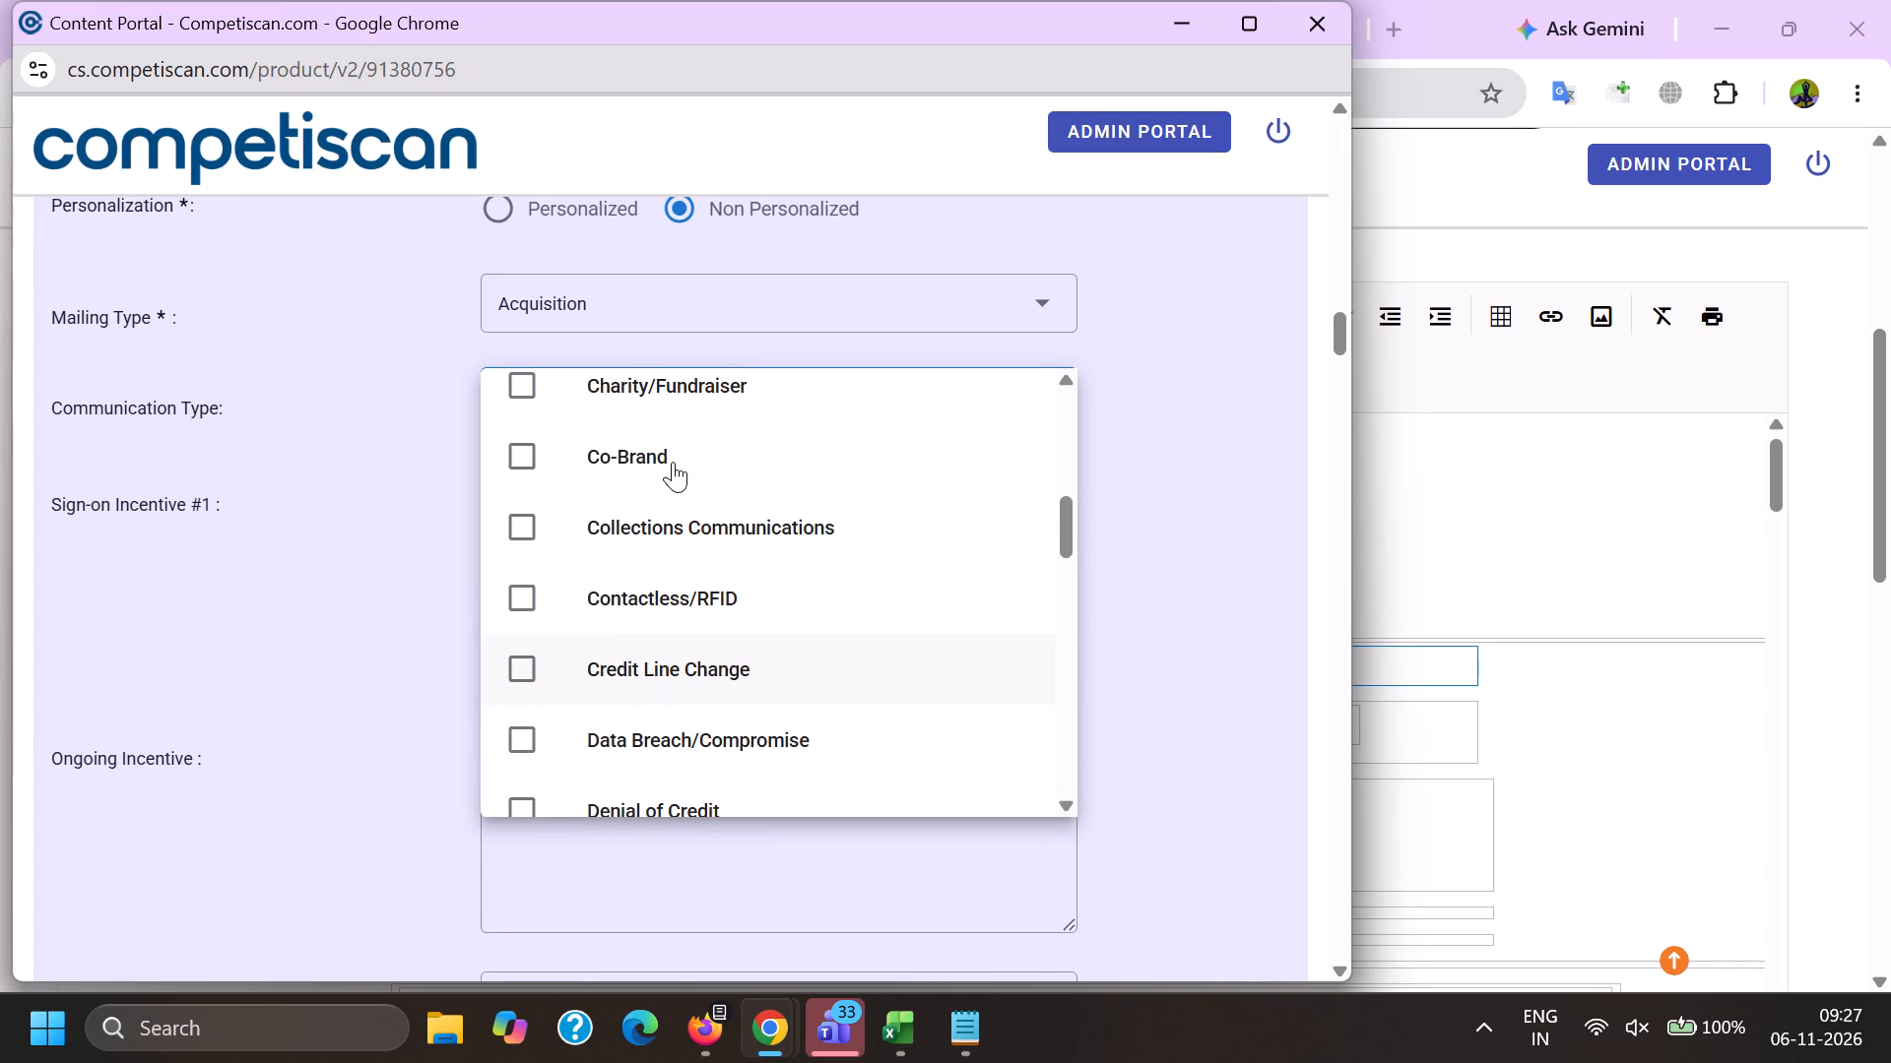
click(667, 452)
scroll(662, 467, down, 12)
scroll(642, 692, up, 4)
click(659, 534)
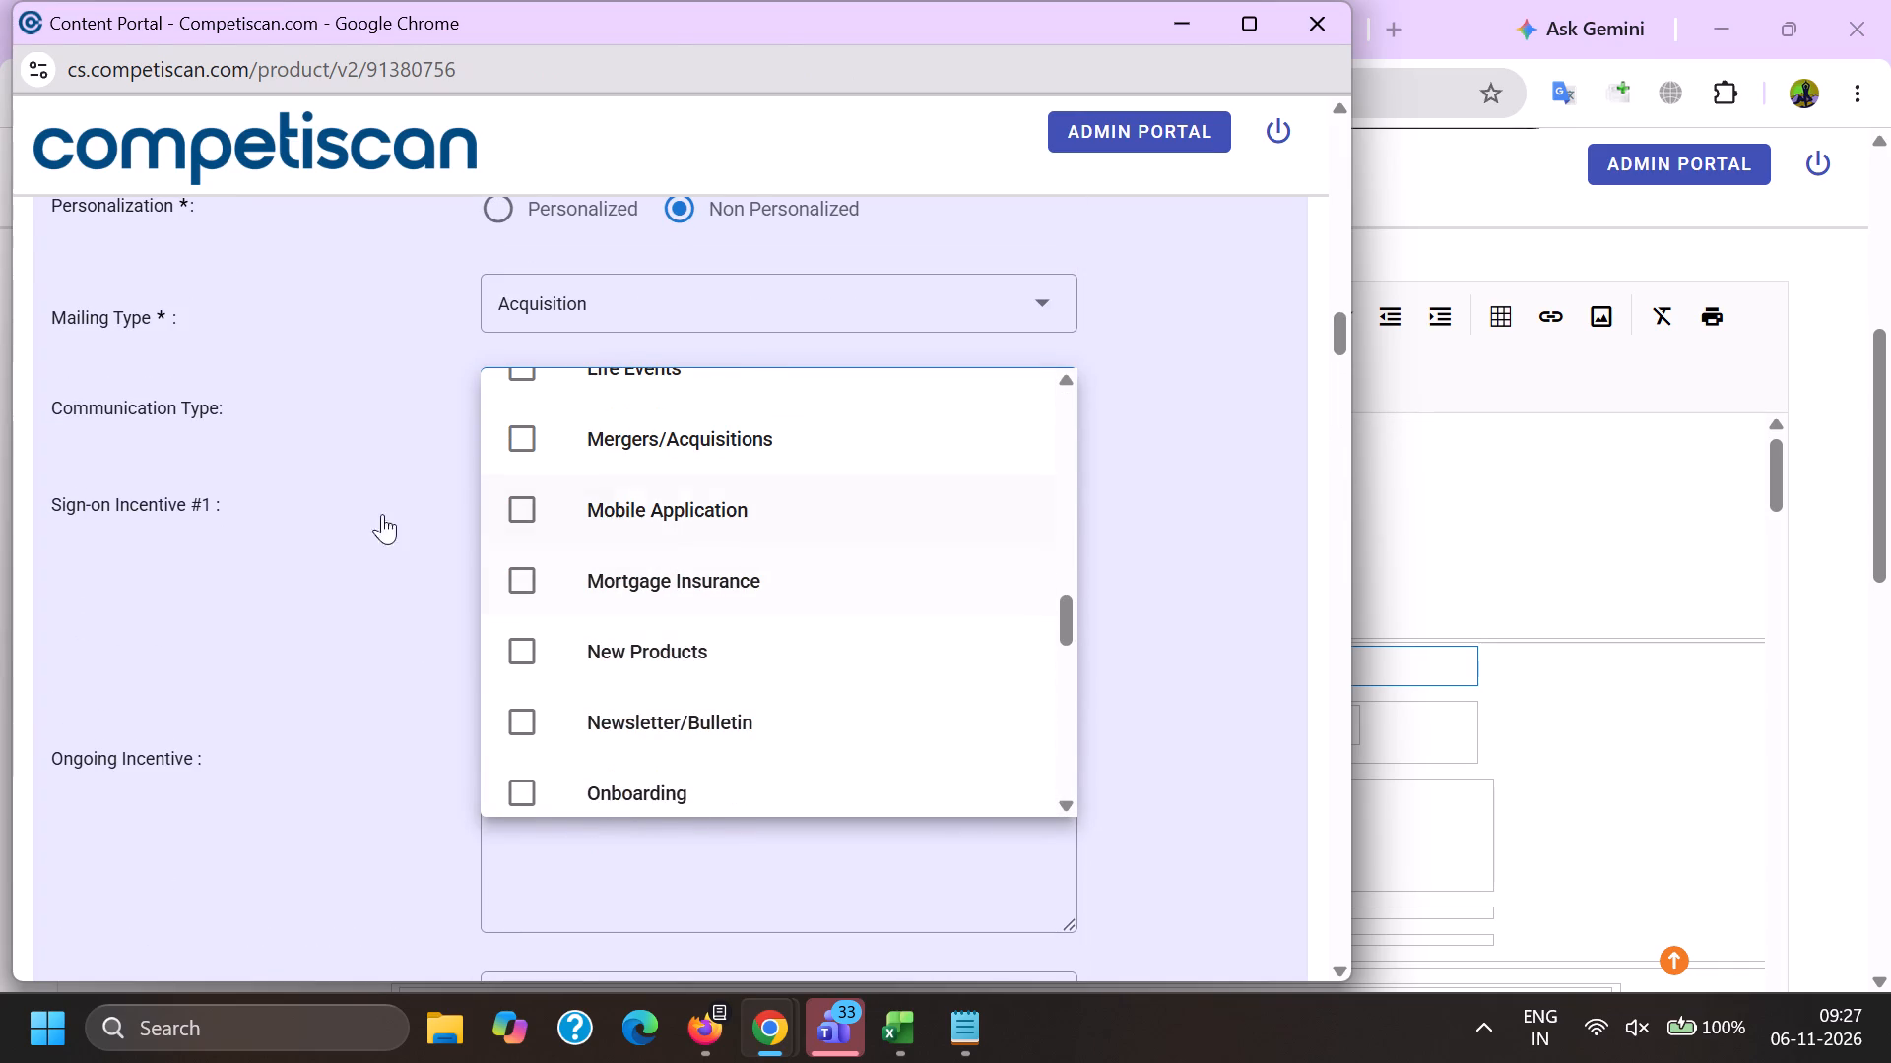
click(381, 514)
Copy "10% back in rewards during the first 30 days from account opening" from the reference product form into Sign-on Incentive #1.
key(alt+Tab)
click(1129, 0)
drag(1441, 650, 540, 543)
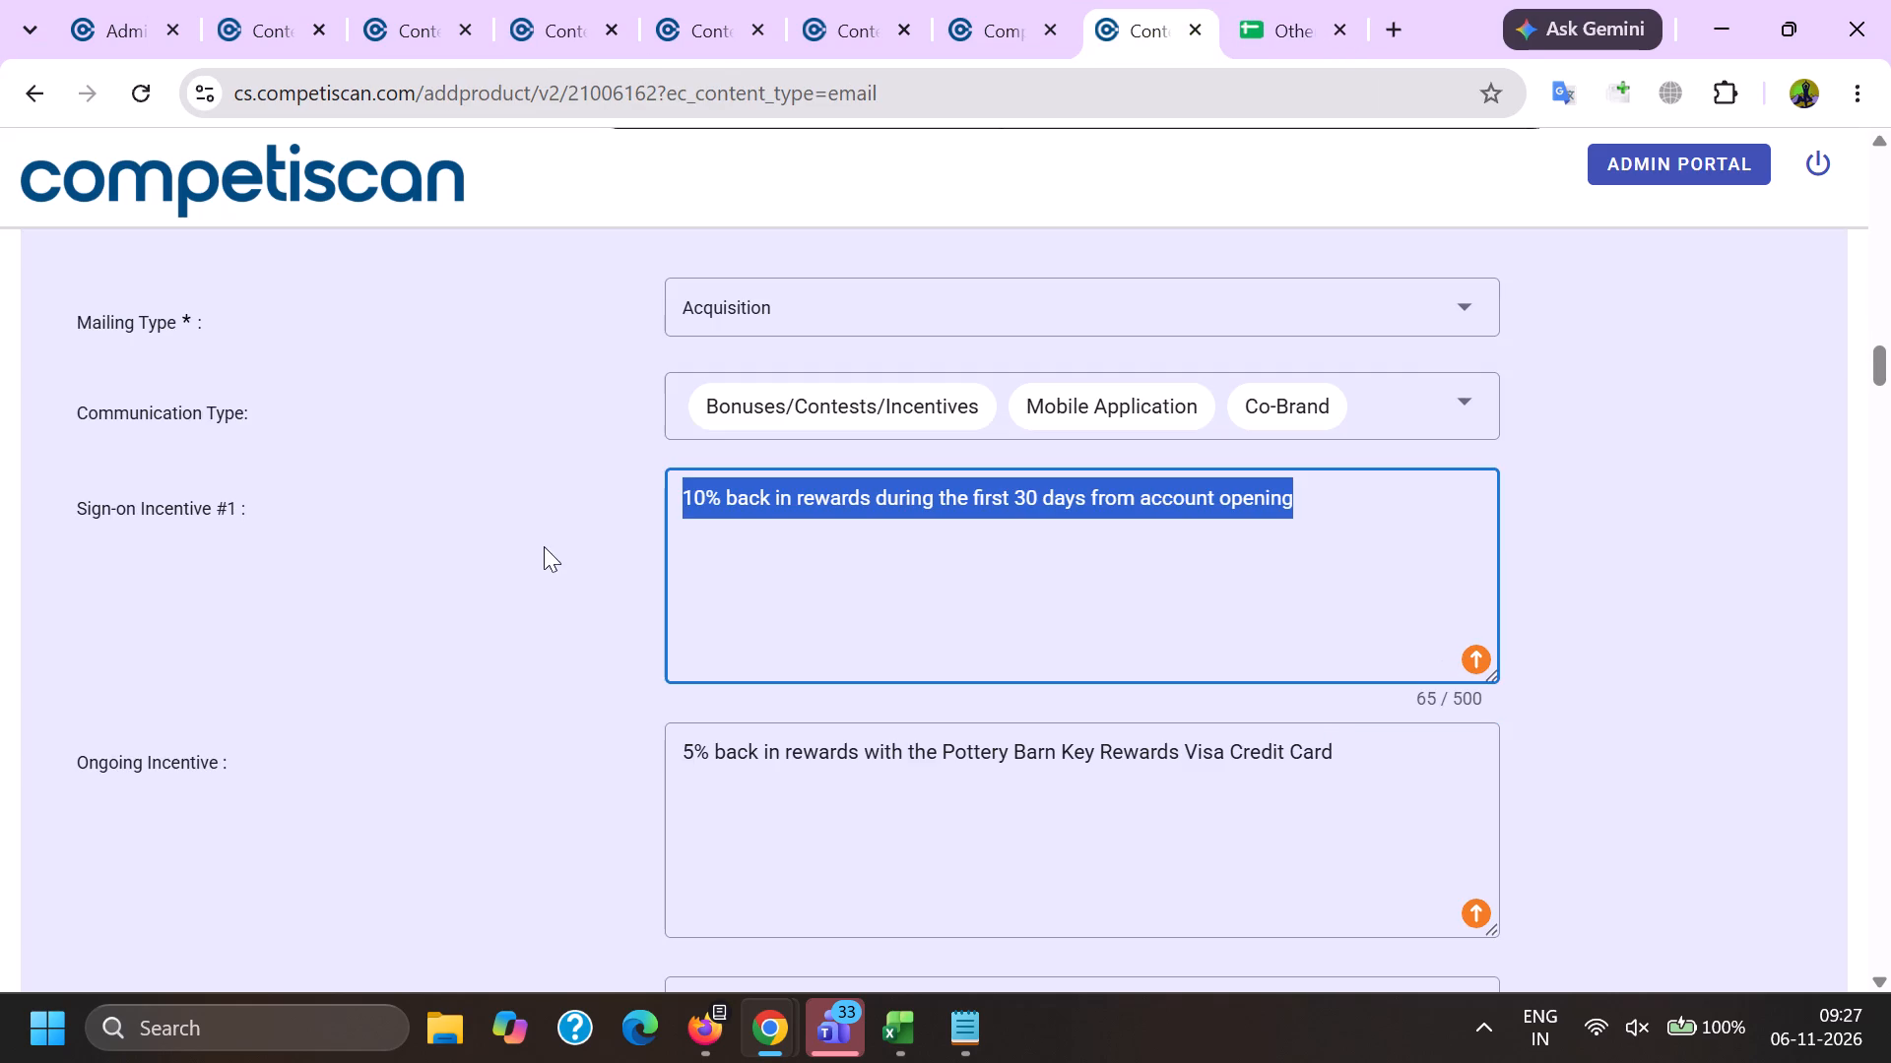
key(ctrl+c)
key(alt+Tab)
click(650, 648)
key(ctrl+v)
Copy "5% back in rewards with the Pottery Barn Key Rewards Visa Credit Card" from the reference form into Ongoing Incentive.
ctrl+click(696, 860)
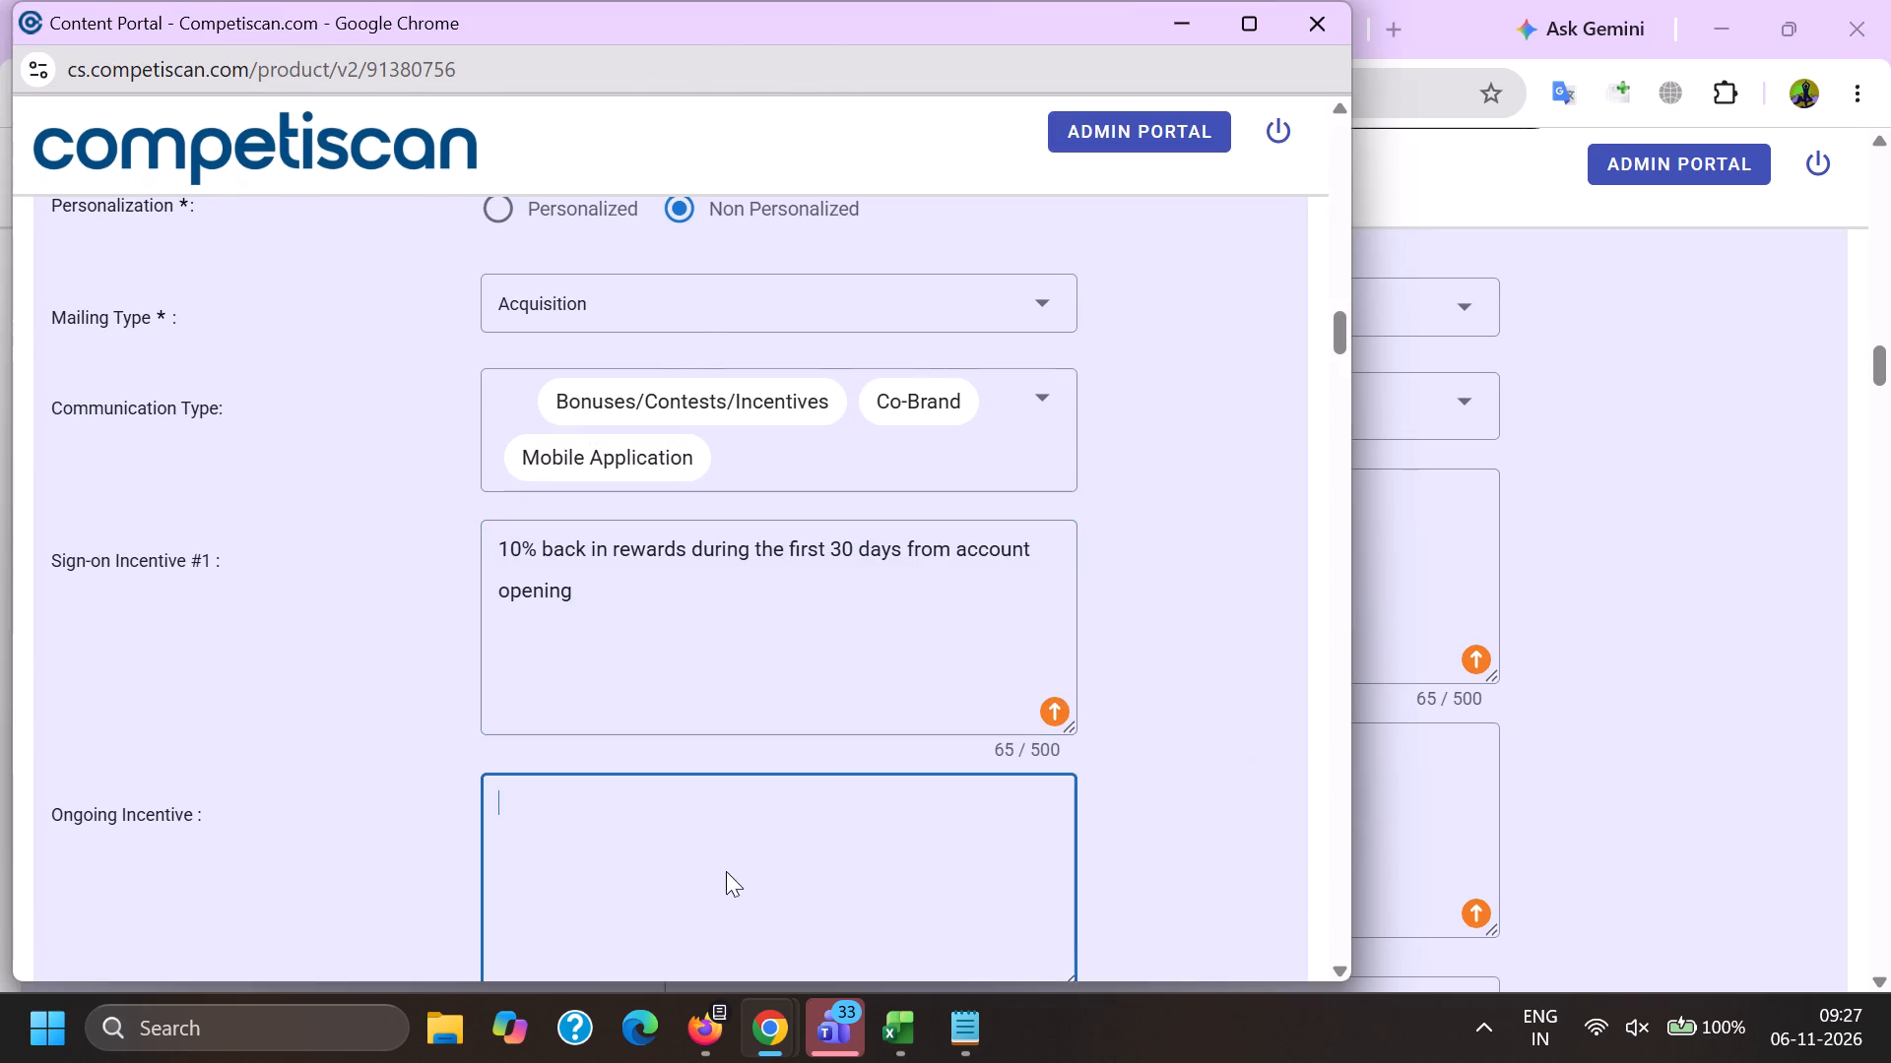
key(alt+Tab)
drag(1406, 827, 274, 703)
key(ctrl+c)
key(alt+Tab)
key(ctrl+v)
Set Sign-on Incentive Type #1 to Coupon/Discount and Sign-on Incentive Value #1 to 10.00.
scroll(438, 468, down, 2)
click(552, 771)
scroll(554, 757, down, 7)
click(596, 760)
drag(373, 761, 412, 782)
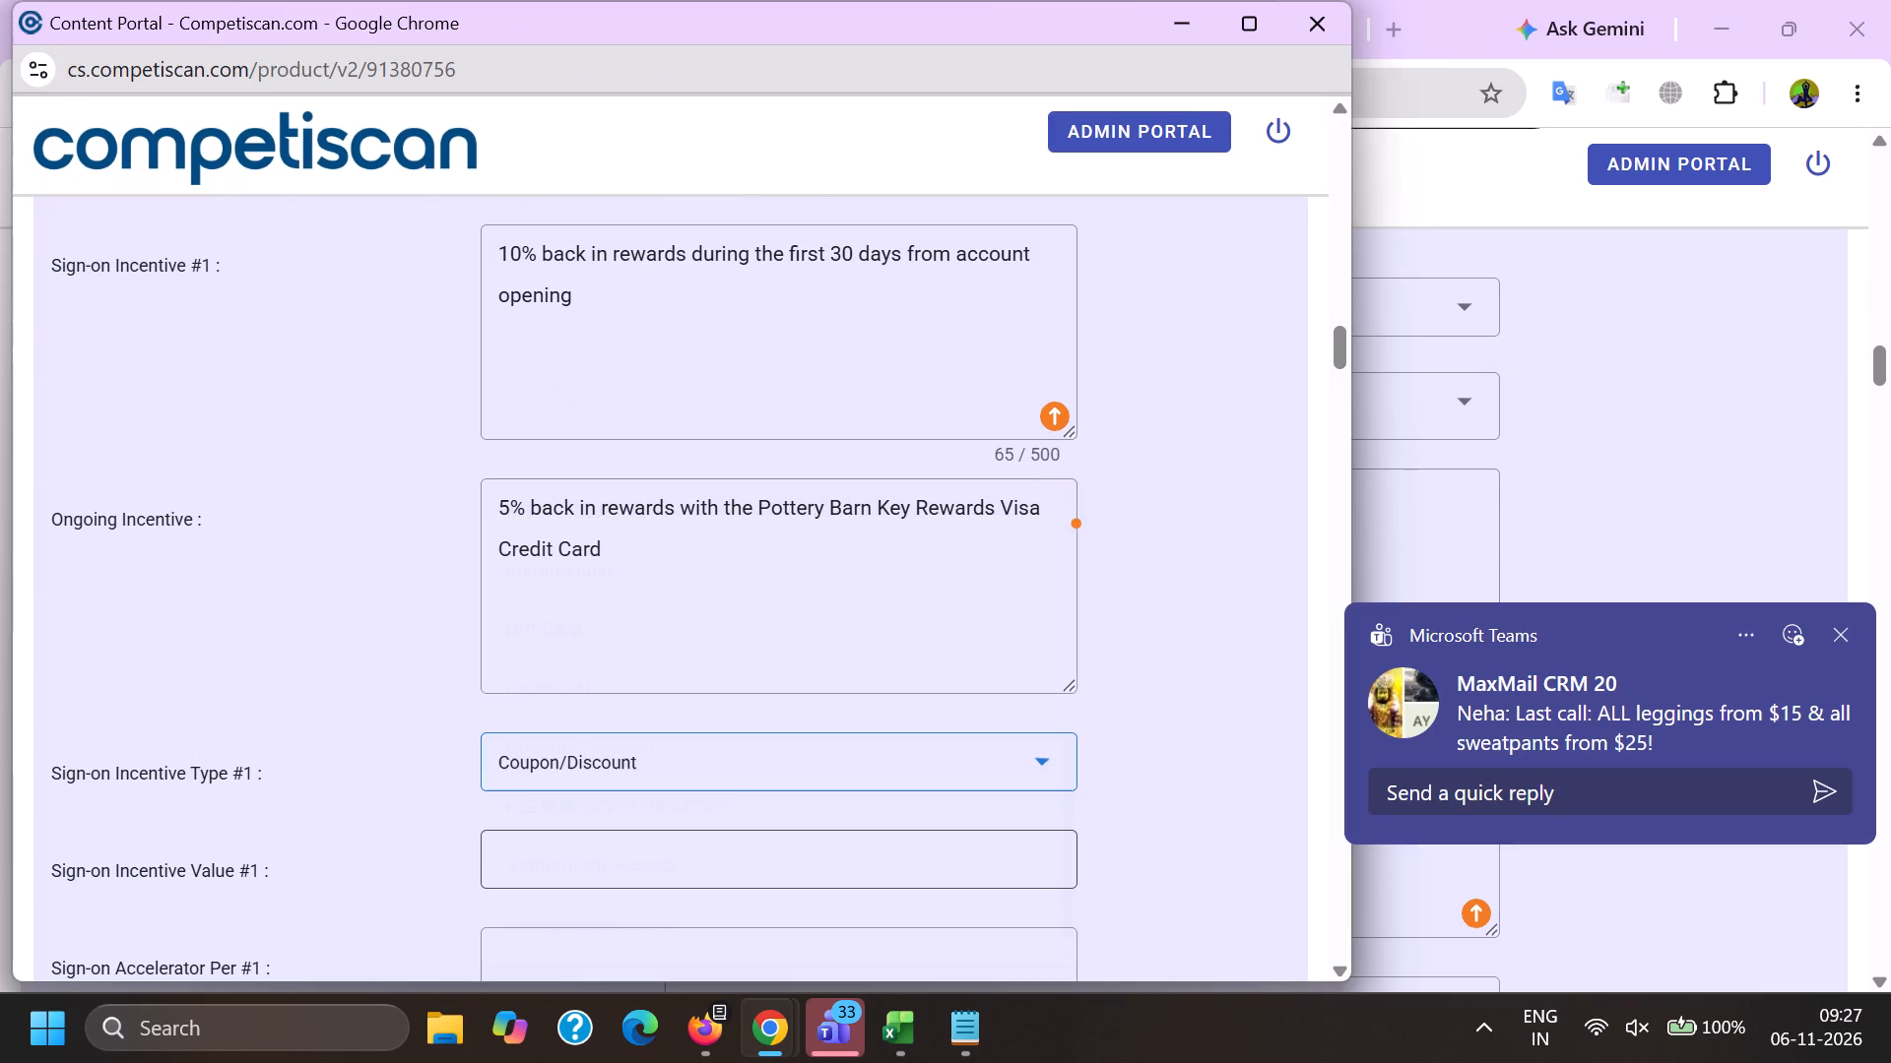
click(568, 871)
key(1)
key(0)
key(period)
key(0)
key(0)
key(Tab)
Set Sign-on Max award #1 to 10.00 and Sign-on Incentive Window #1 to 1 month.
key(Tab)
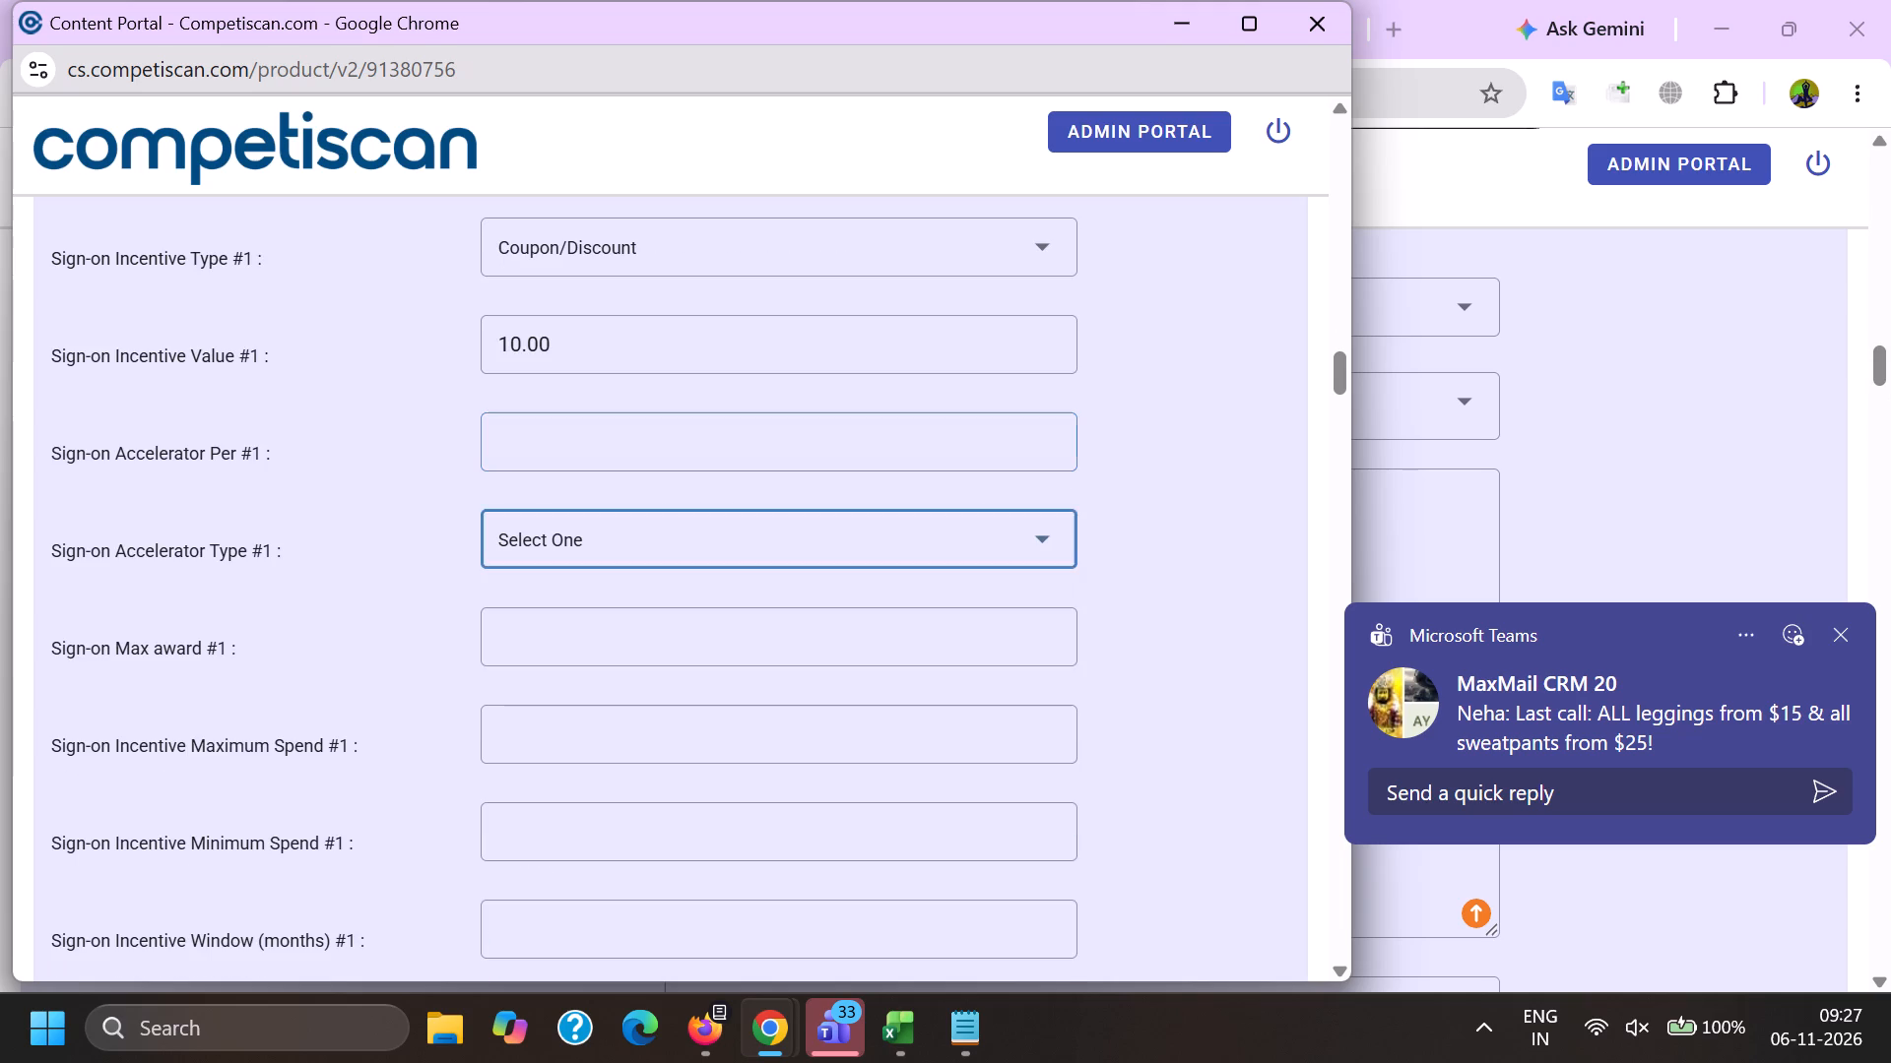
key(Tab)
key(1)
key(0)
key(period)
key(0)
key(0)
key(Tab)
key(Tab)
key(Tab)
key(1)
scroll(1860, 241, down, 4)
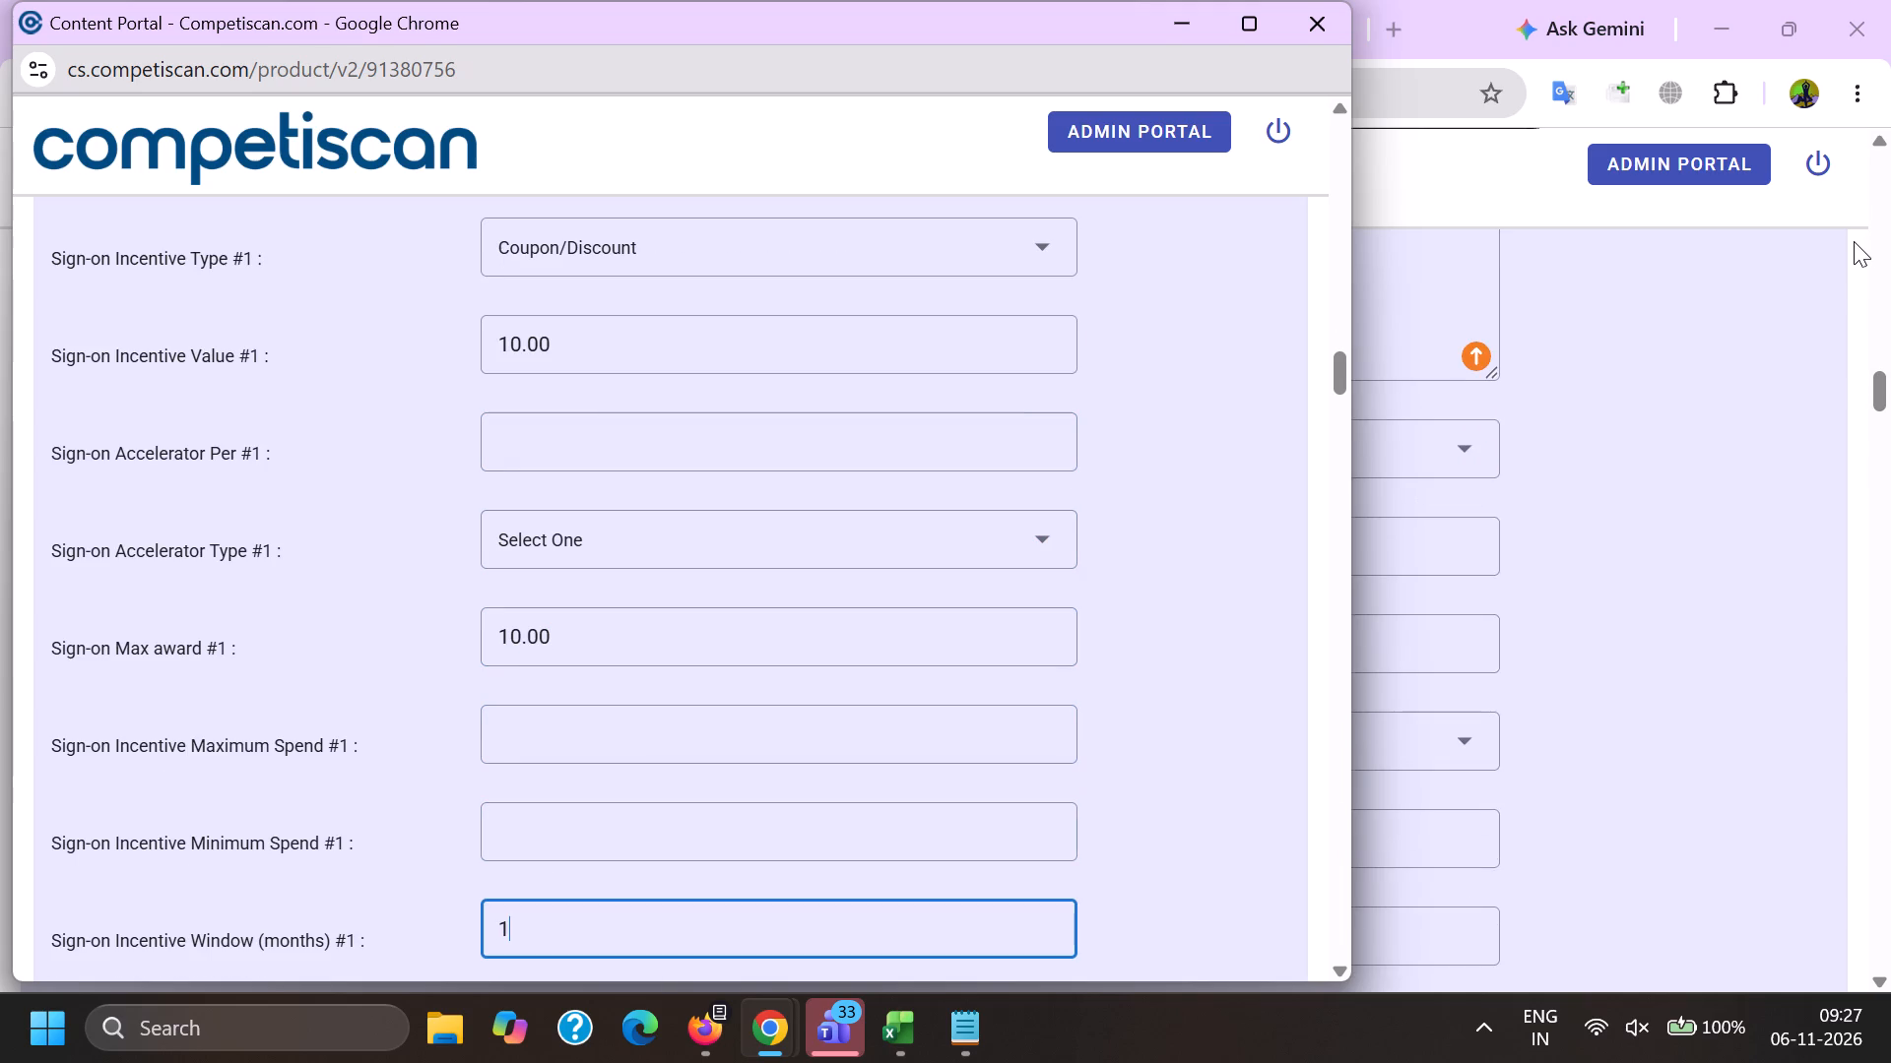
Set the application type in the payment card offer details to Invitation to Apply.
scroll(269, 556, down, 4)
click(490, 565)
scroll(490, 556, down, 20)
scroll(490, 556, down, 4)
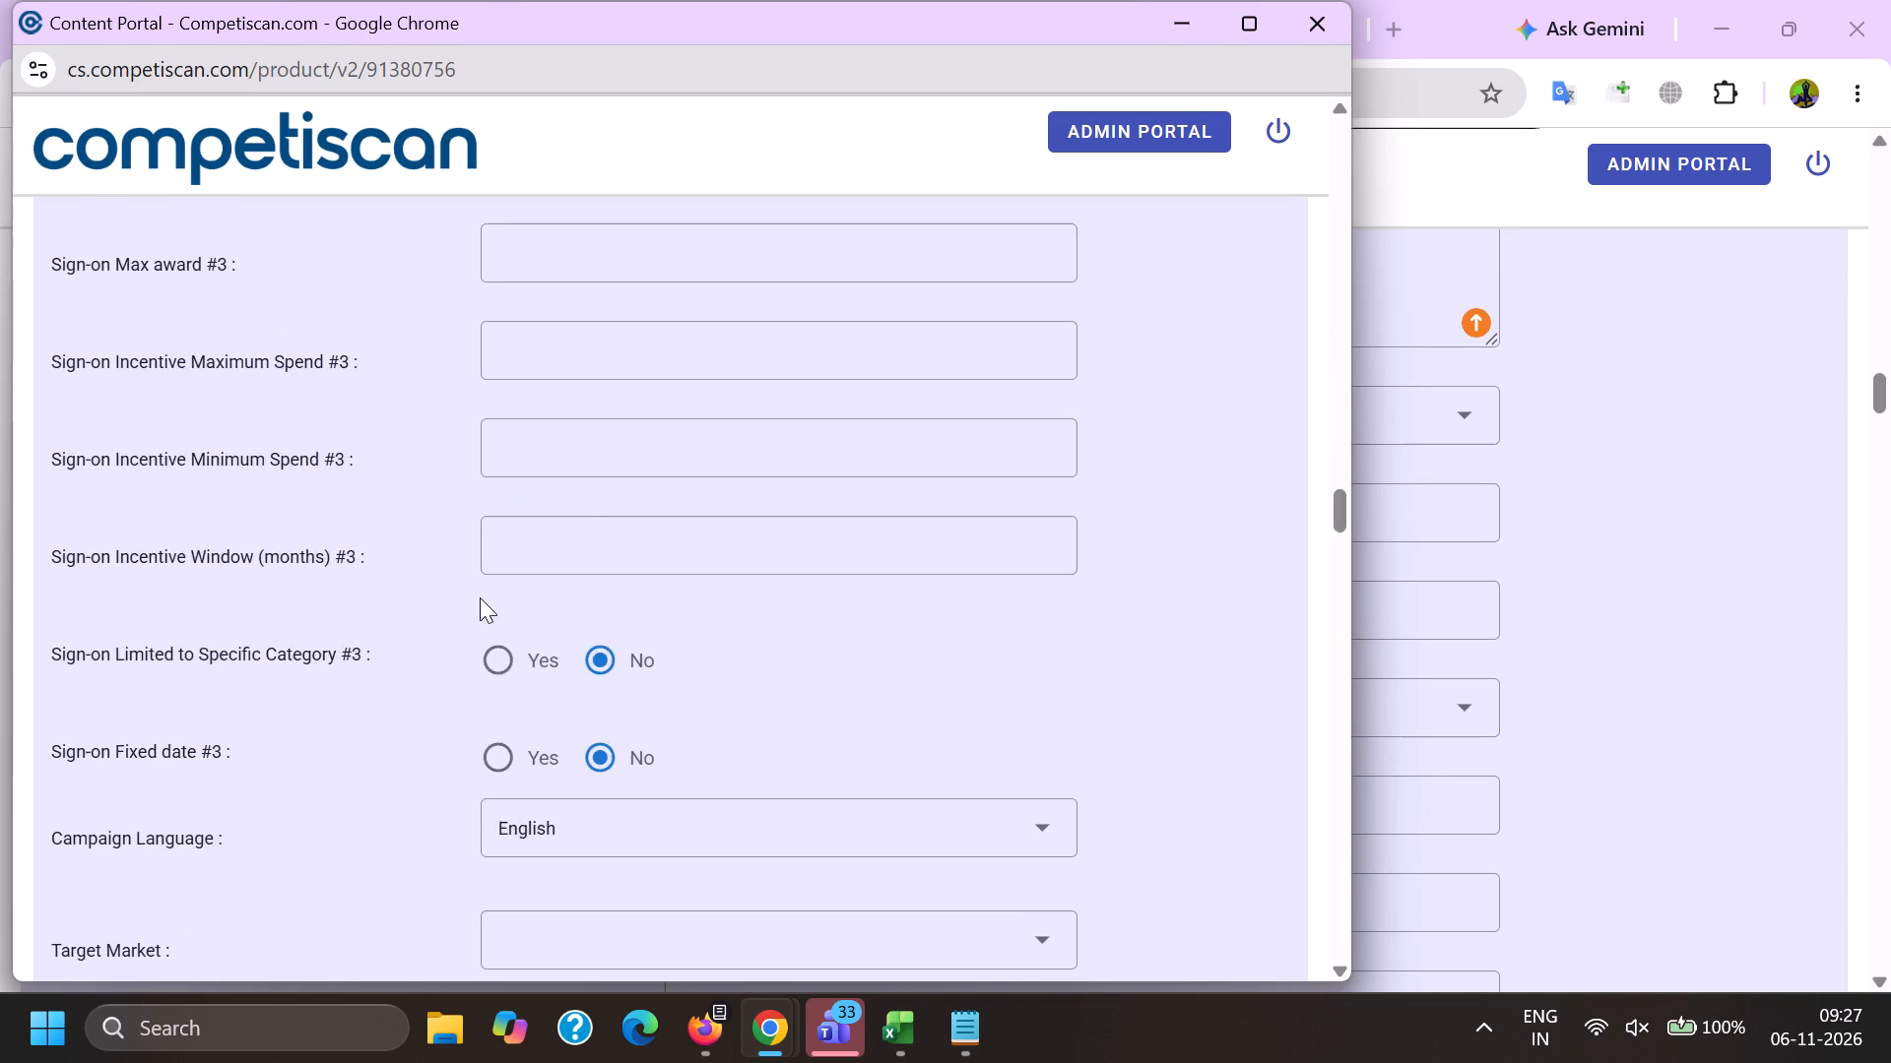
scroll(480, 597, down, 5)
scroll(479, 574, up, 6)
scroll(438, 642, up, 3)
click(512, 549)
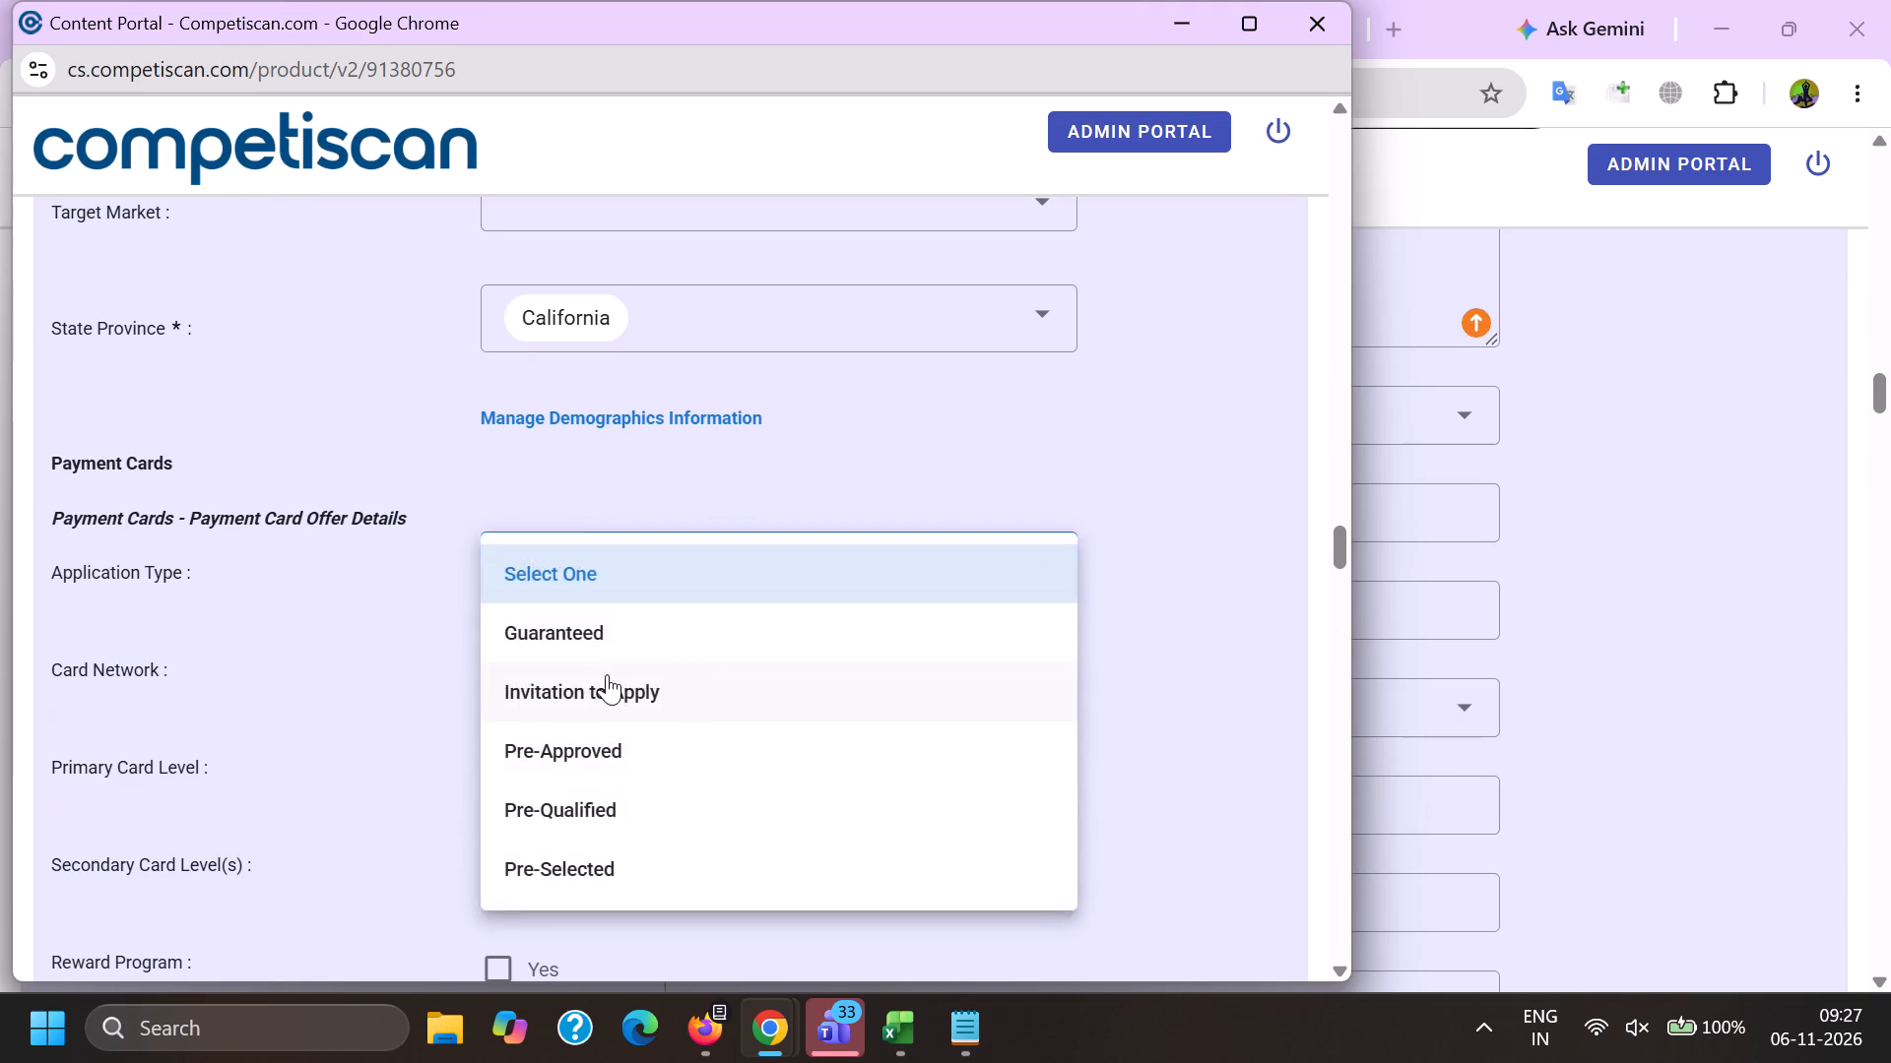
click(606, 674)
drag(405, 696, 415, 701)
Set the card network to Visa and the primary card level to Visa Signature.
click(545, 663)
scroll(536, 459, down, 2)
click(605, 639)
drag(319, 654, 332, 654)
click(530, 450)
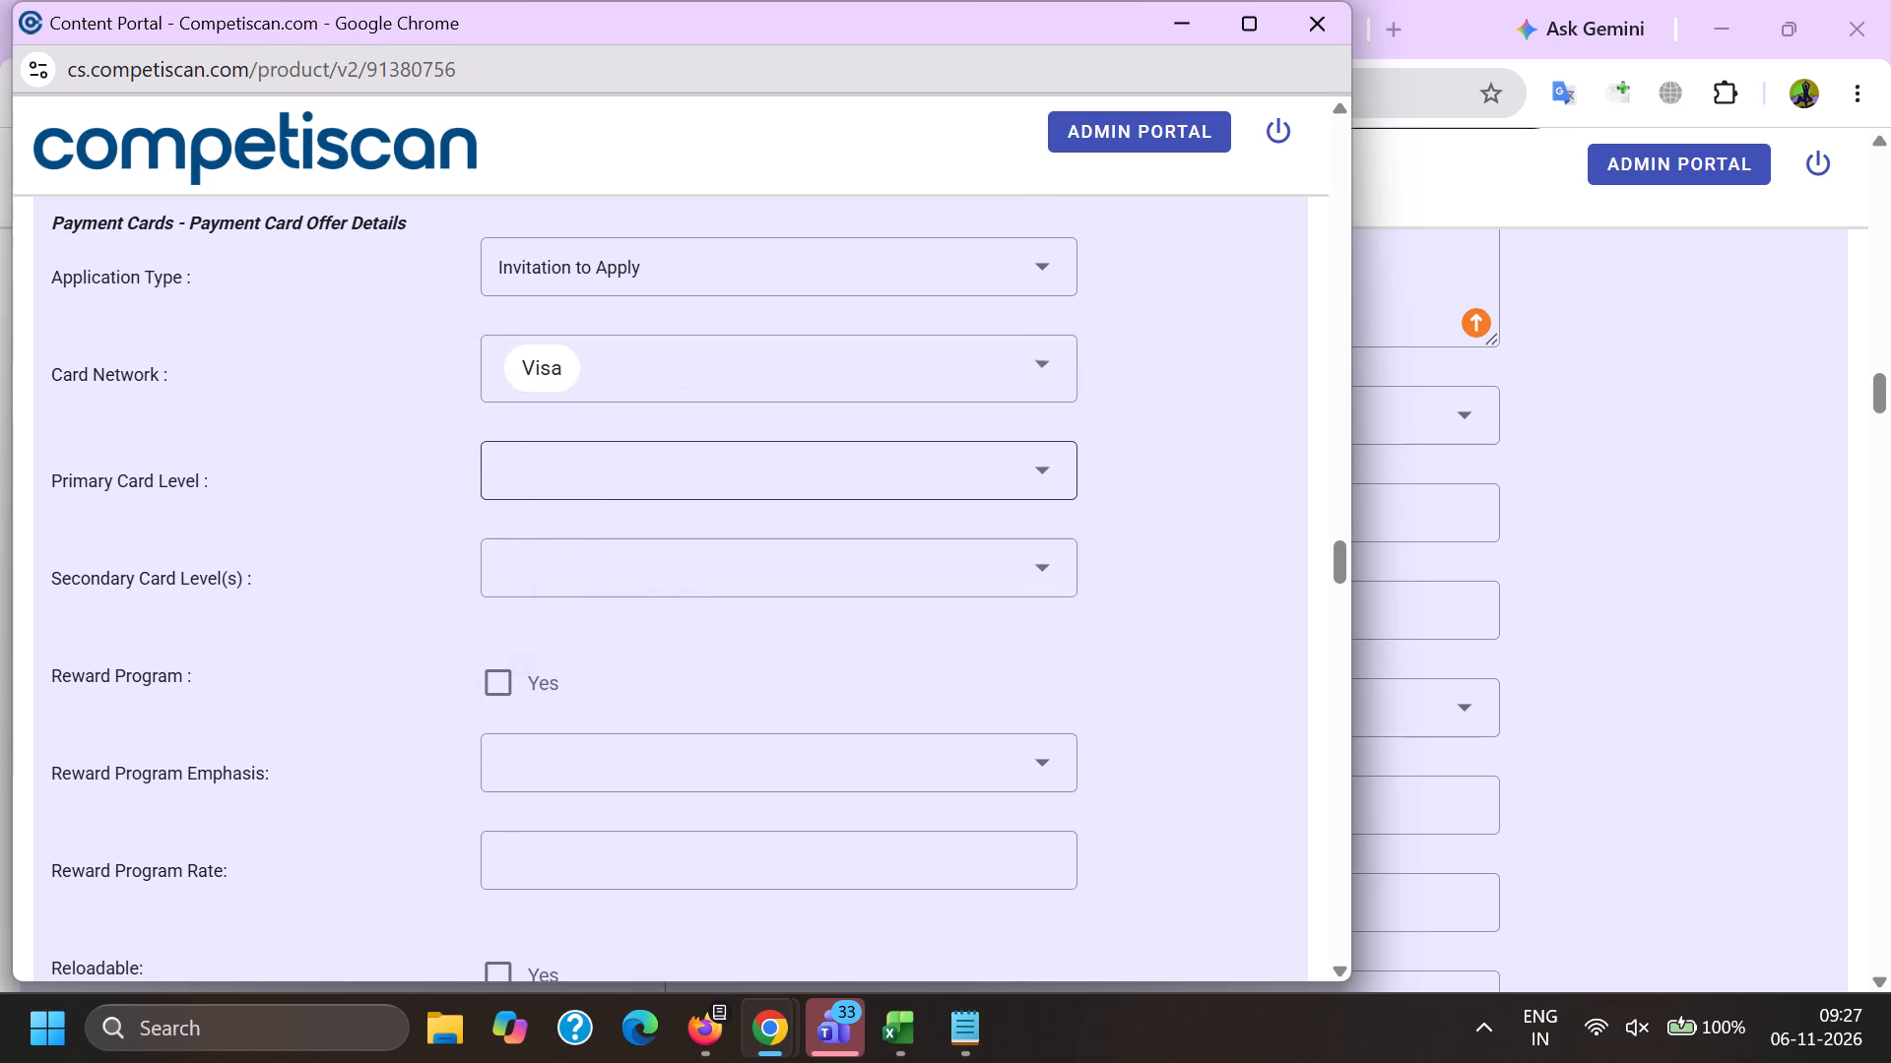
scroll(527, 699, down, 7)
click(630, 765)
drag(355, 745, 368, 748)
Mark the payment card's Reward Program as Yes.
click(511, 696)
double_click(398, 737)
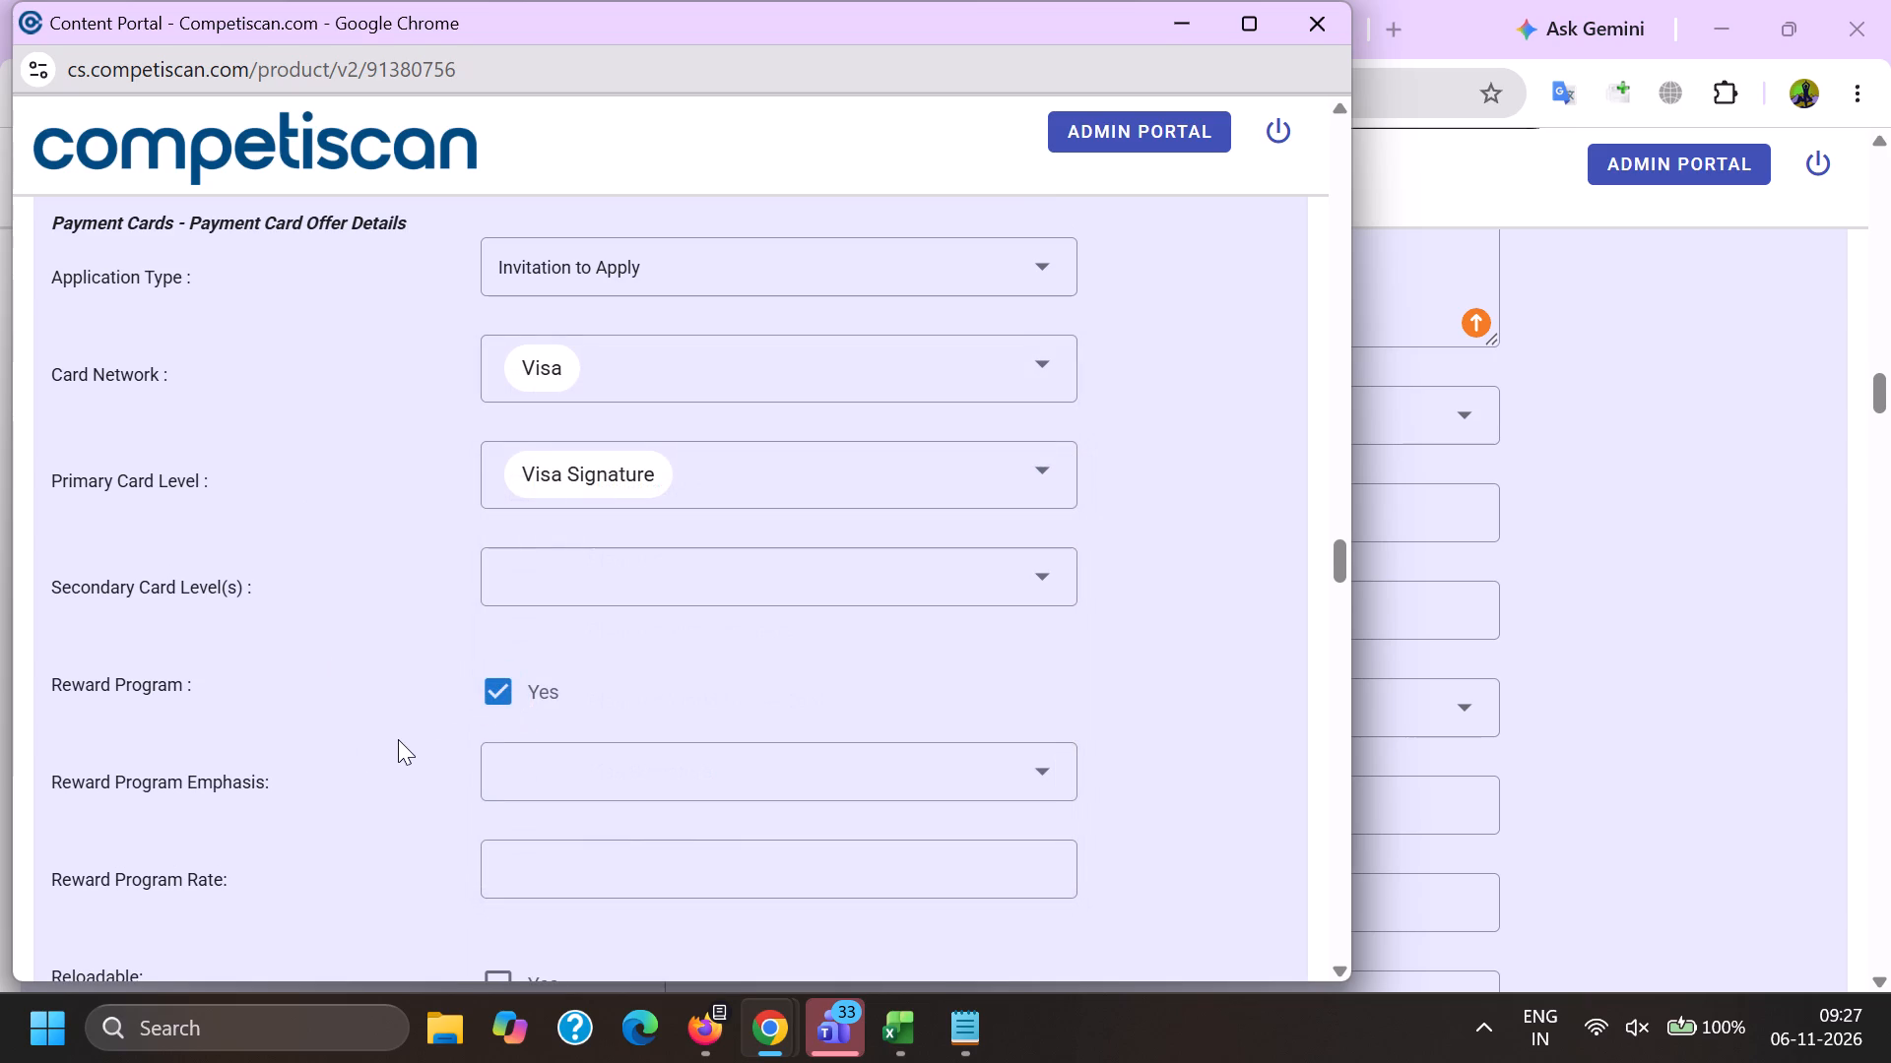
Mark Credit Card Mentioned in the retail credit section and submit the product form.
key(End)
click(495, 495)
click(504, 958)
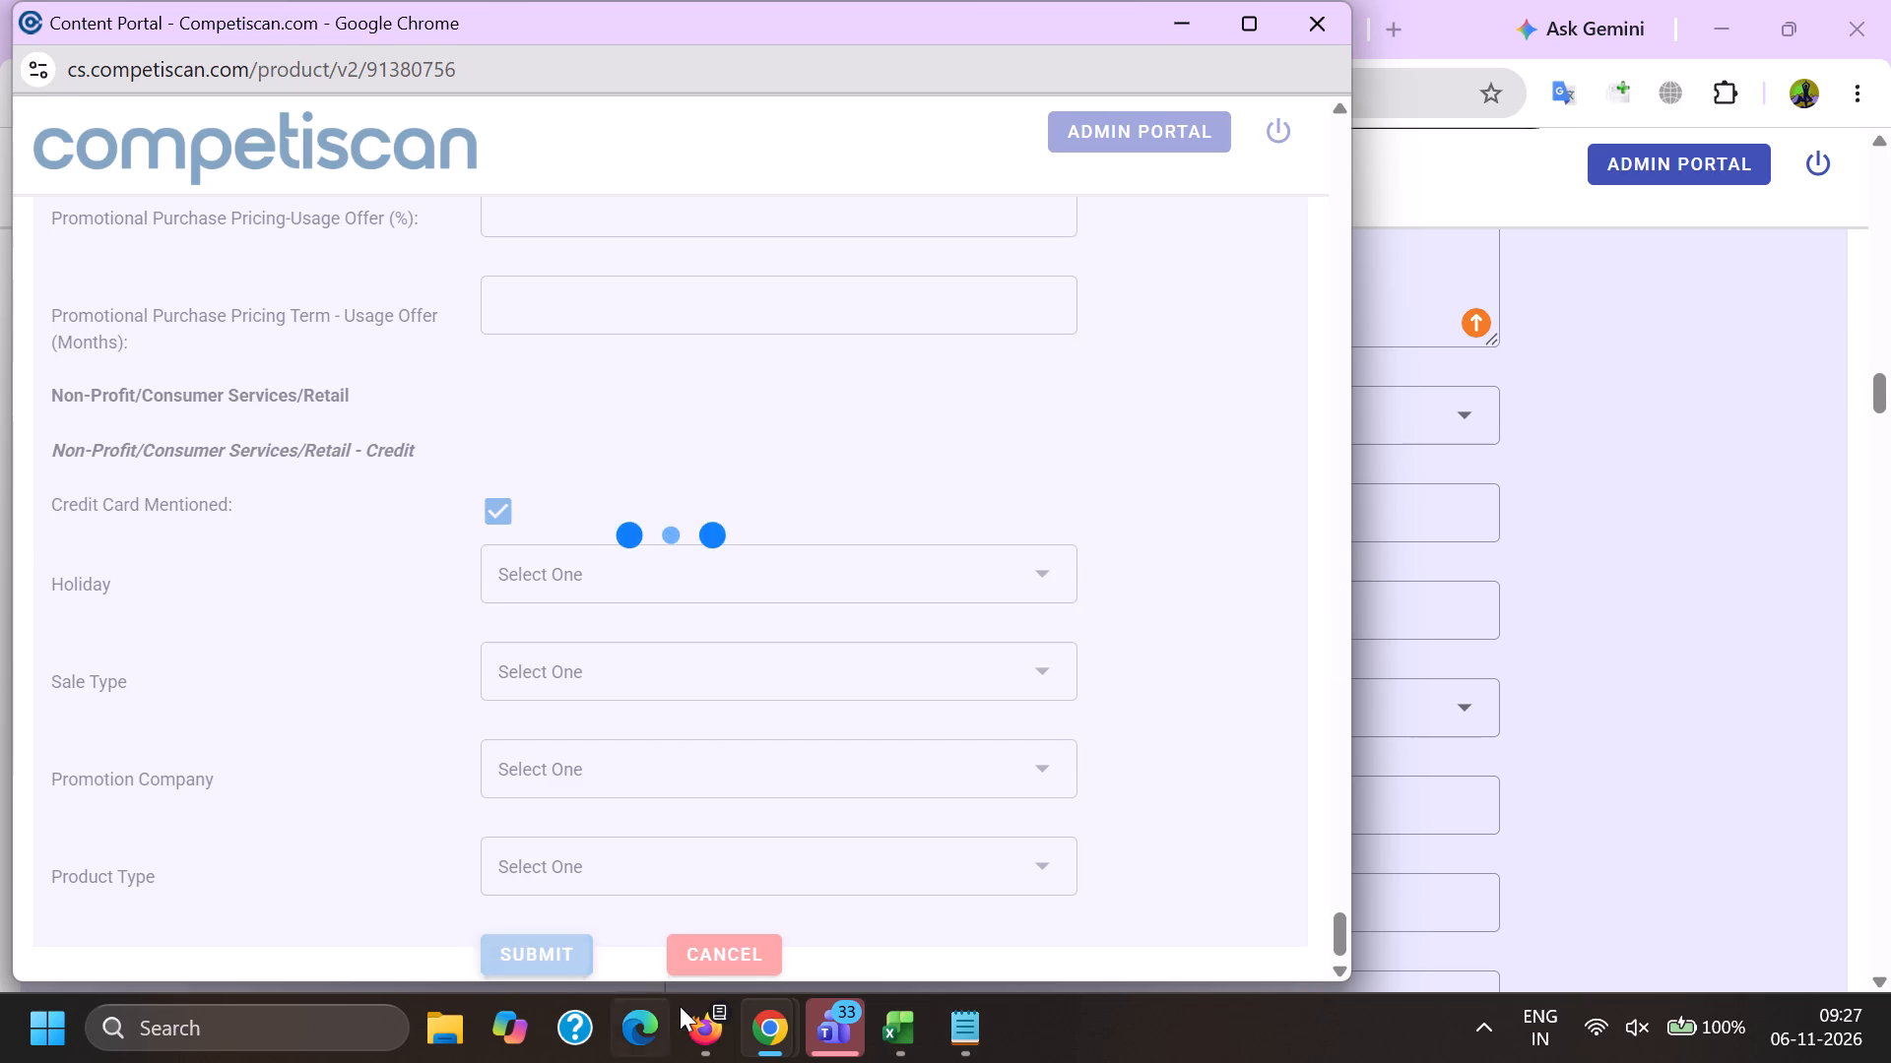
Switch to Firefox and refresh the Focus email list containing the "Bedding they'll love" email.
click(693, 1015)
click(430, 884)
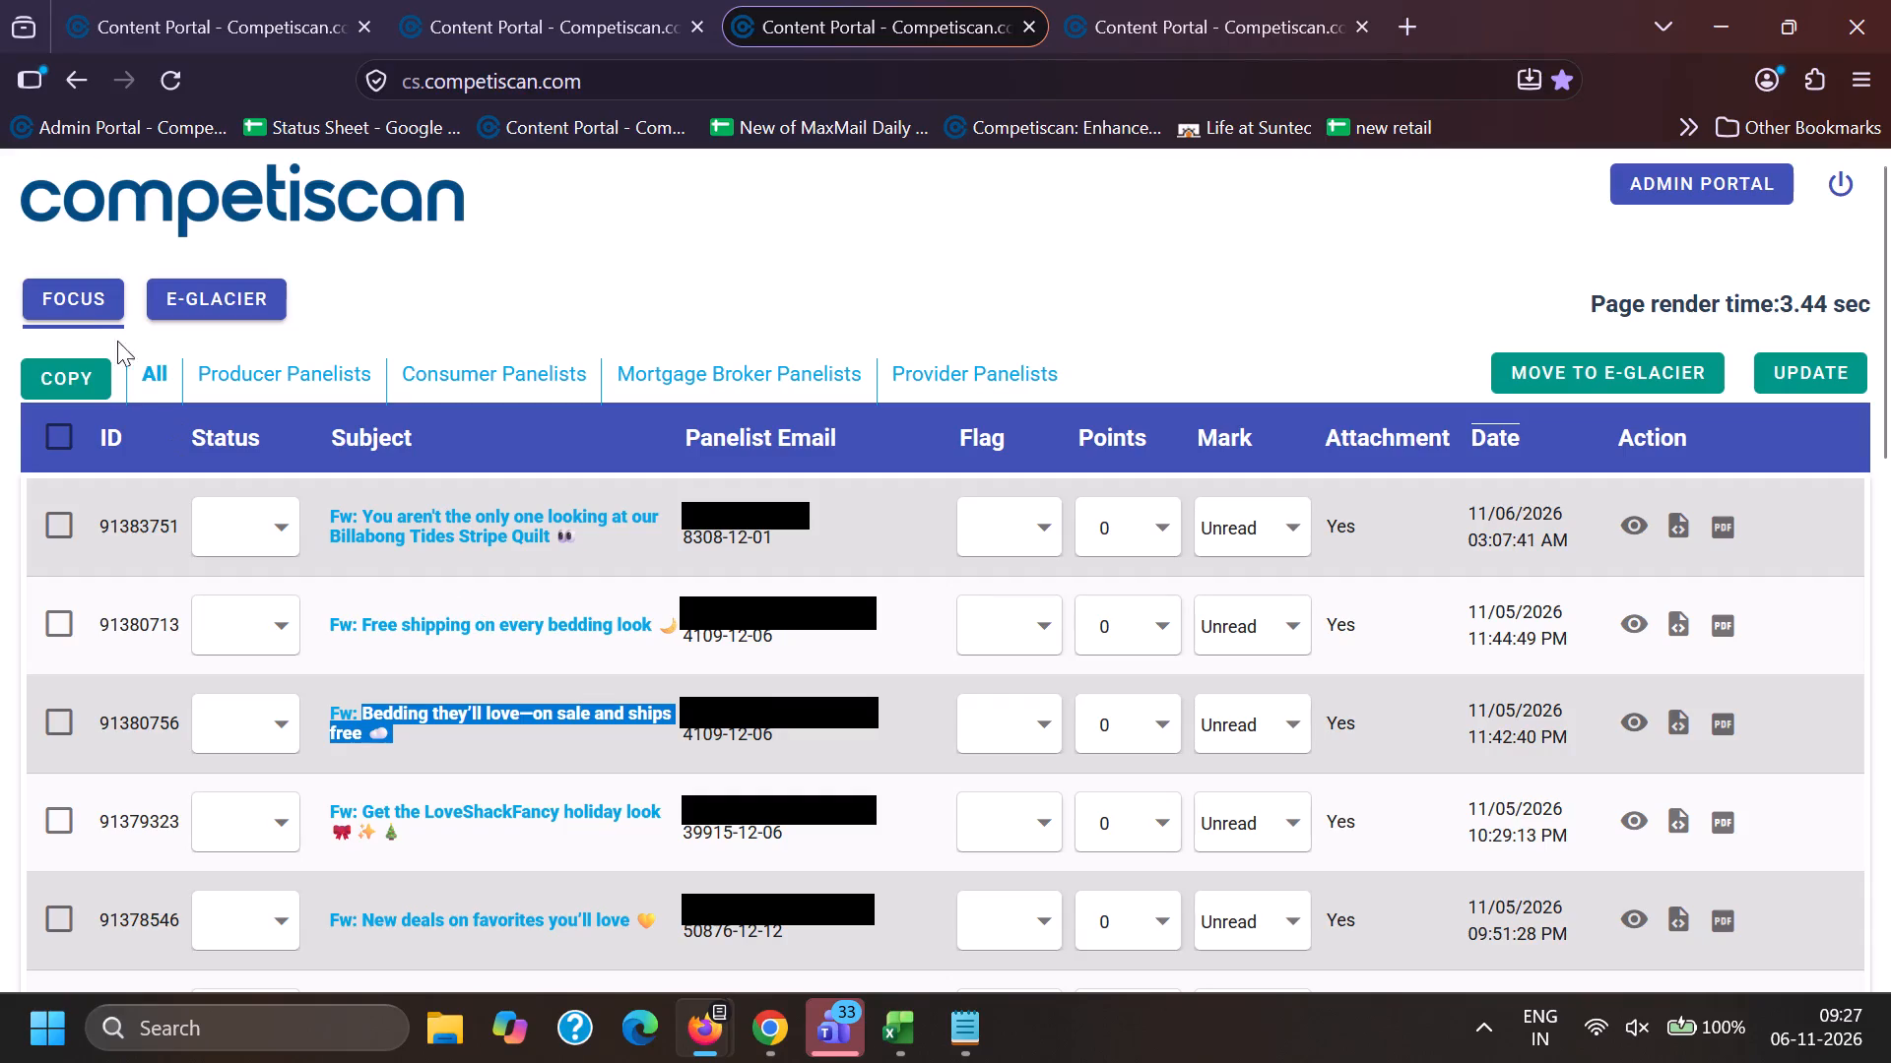
click(83, 293)
Rerun the "Capital one" search on subject and body and look through the listed emails for new ones to process.
click(490, 0)
click(233, 15)
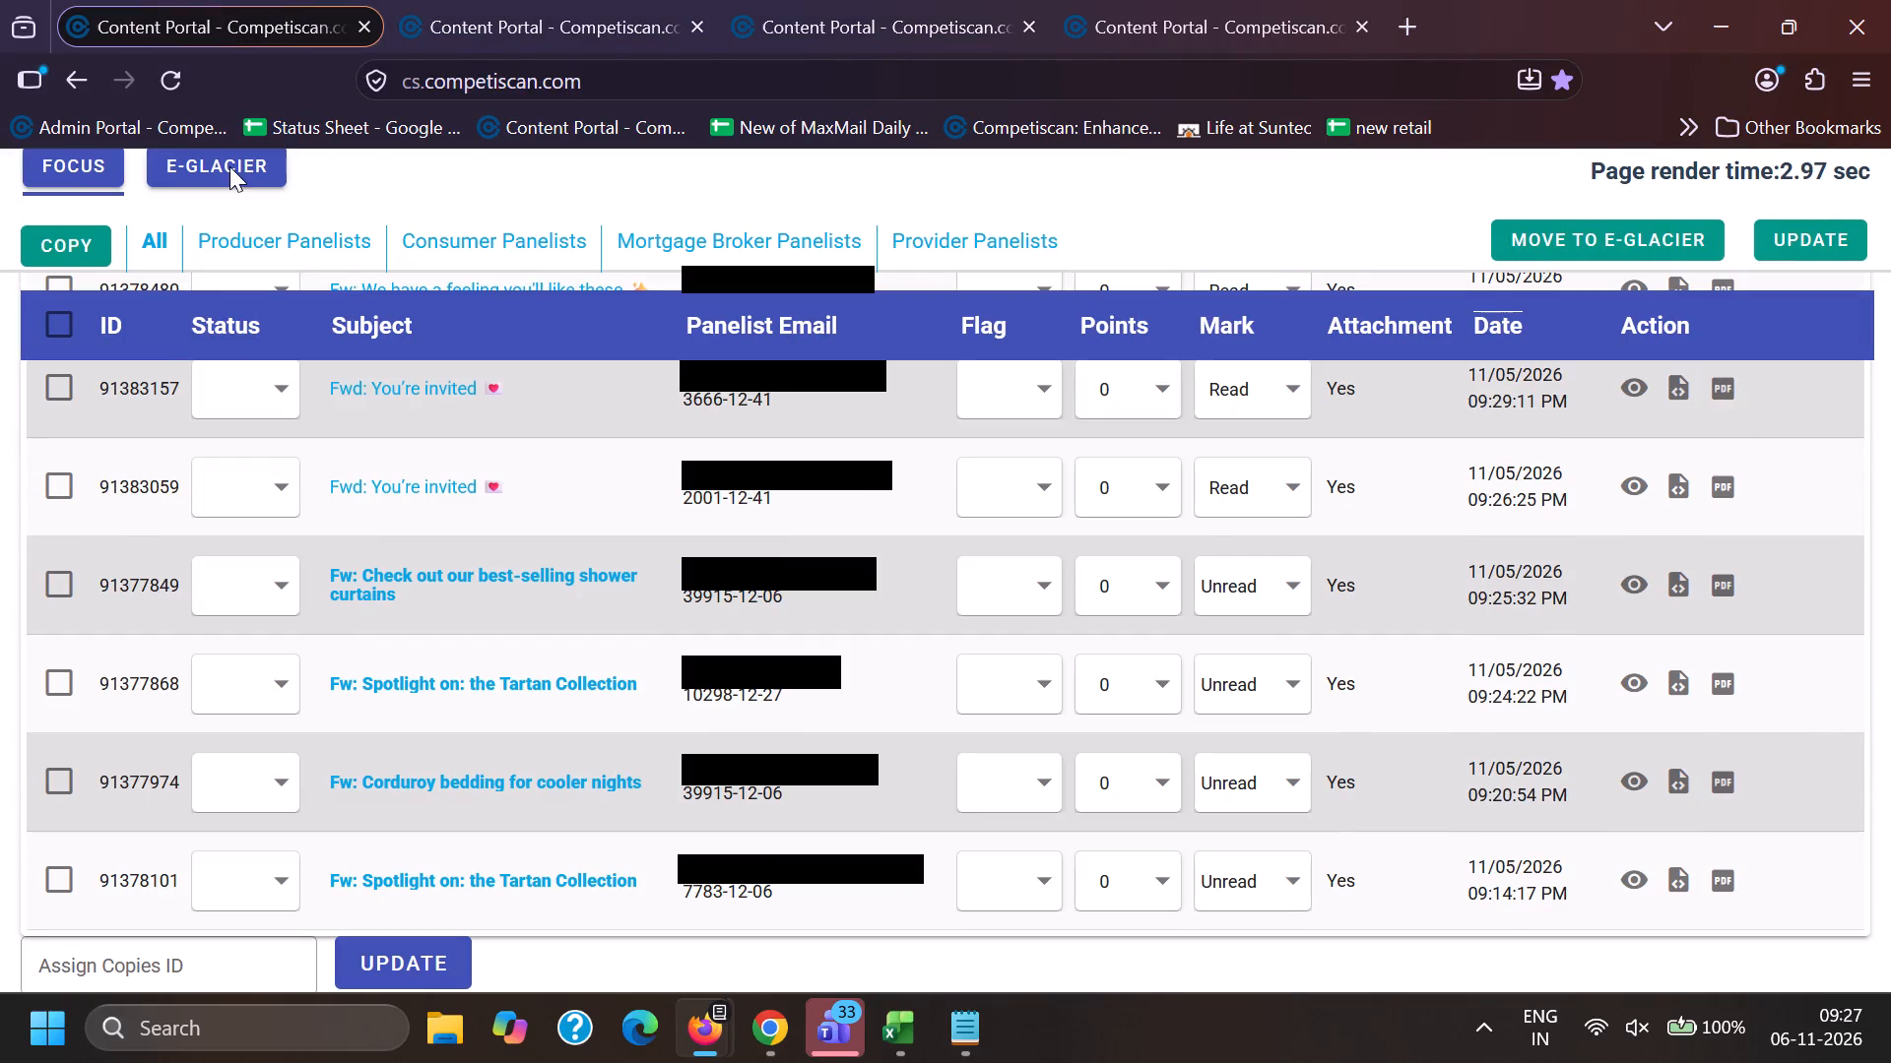
scroll(217, 486, down, 3)
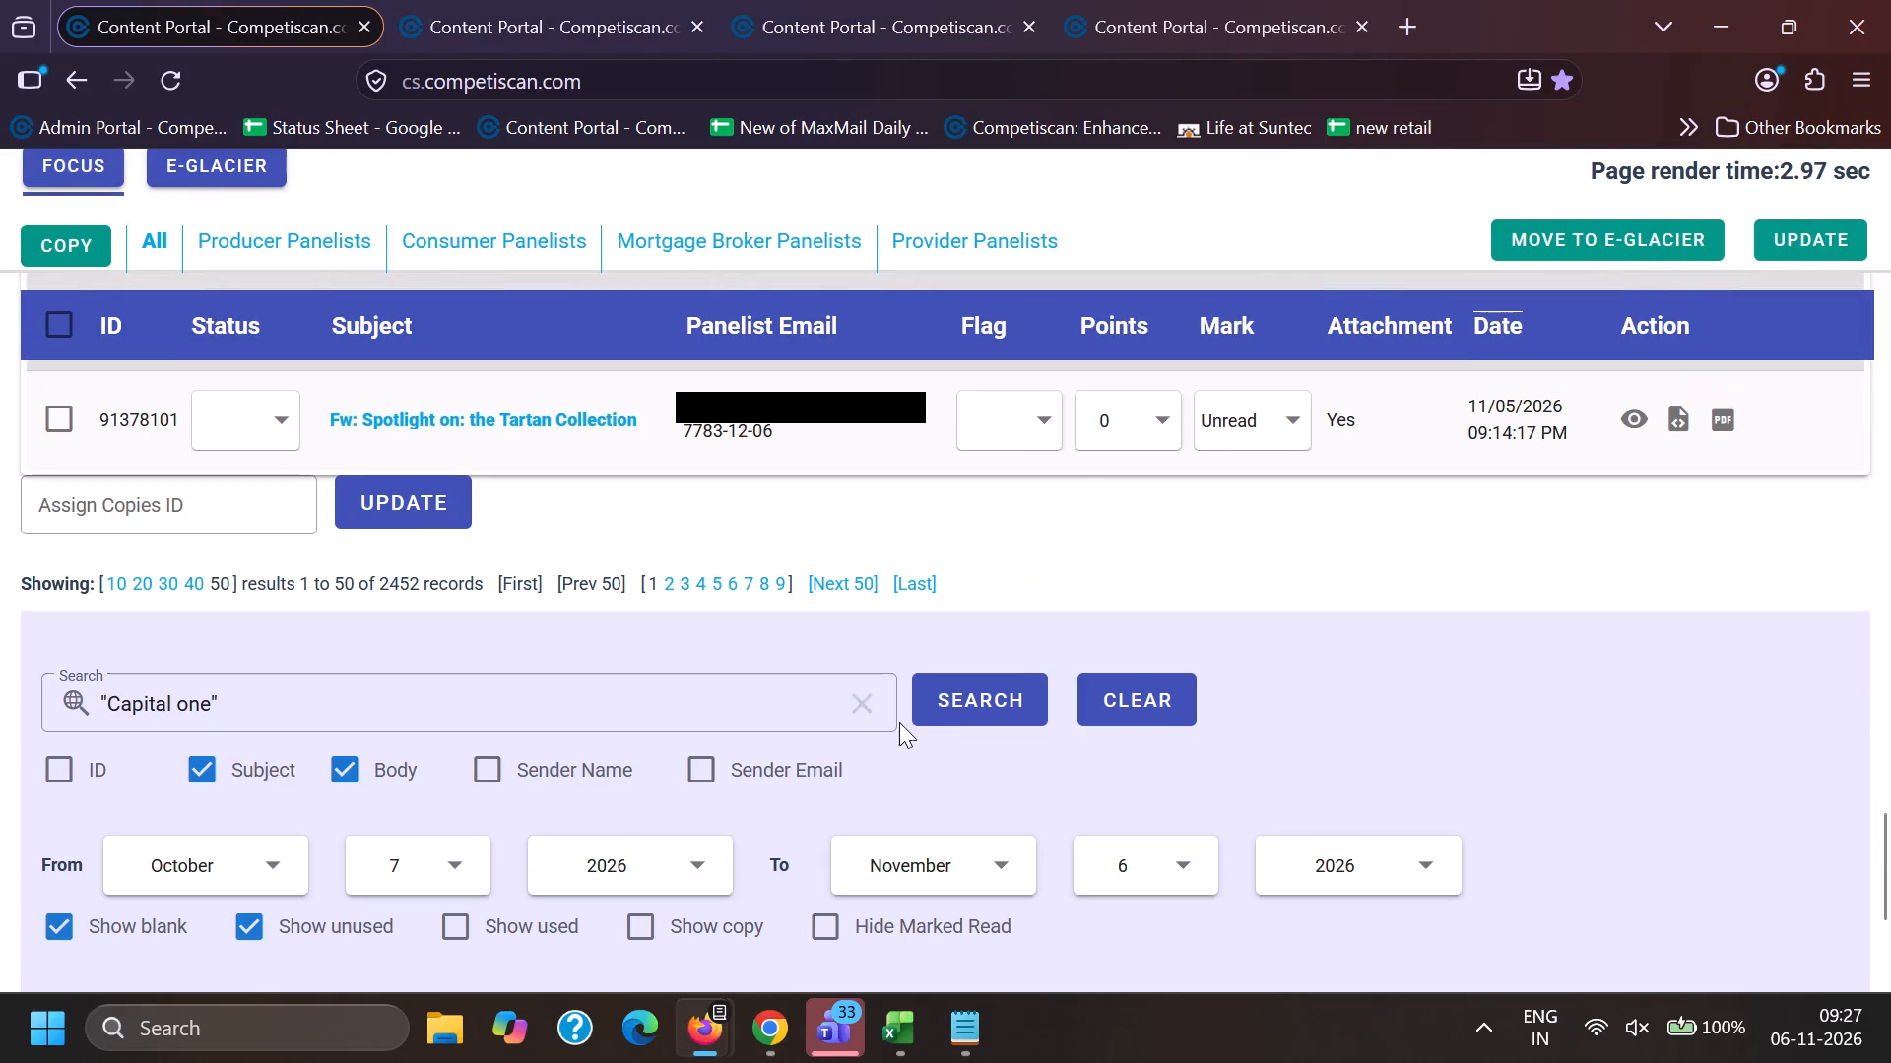
click(926, 714)
click(477, 0)
click(301, 0)
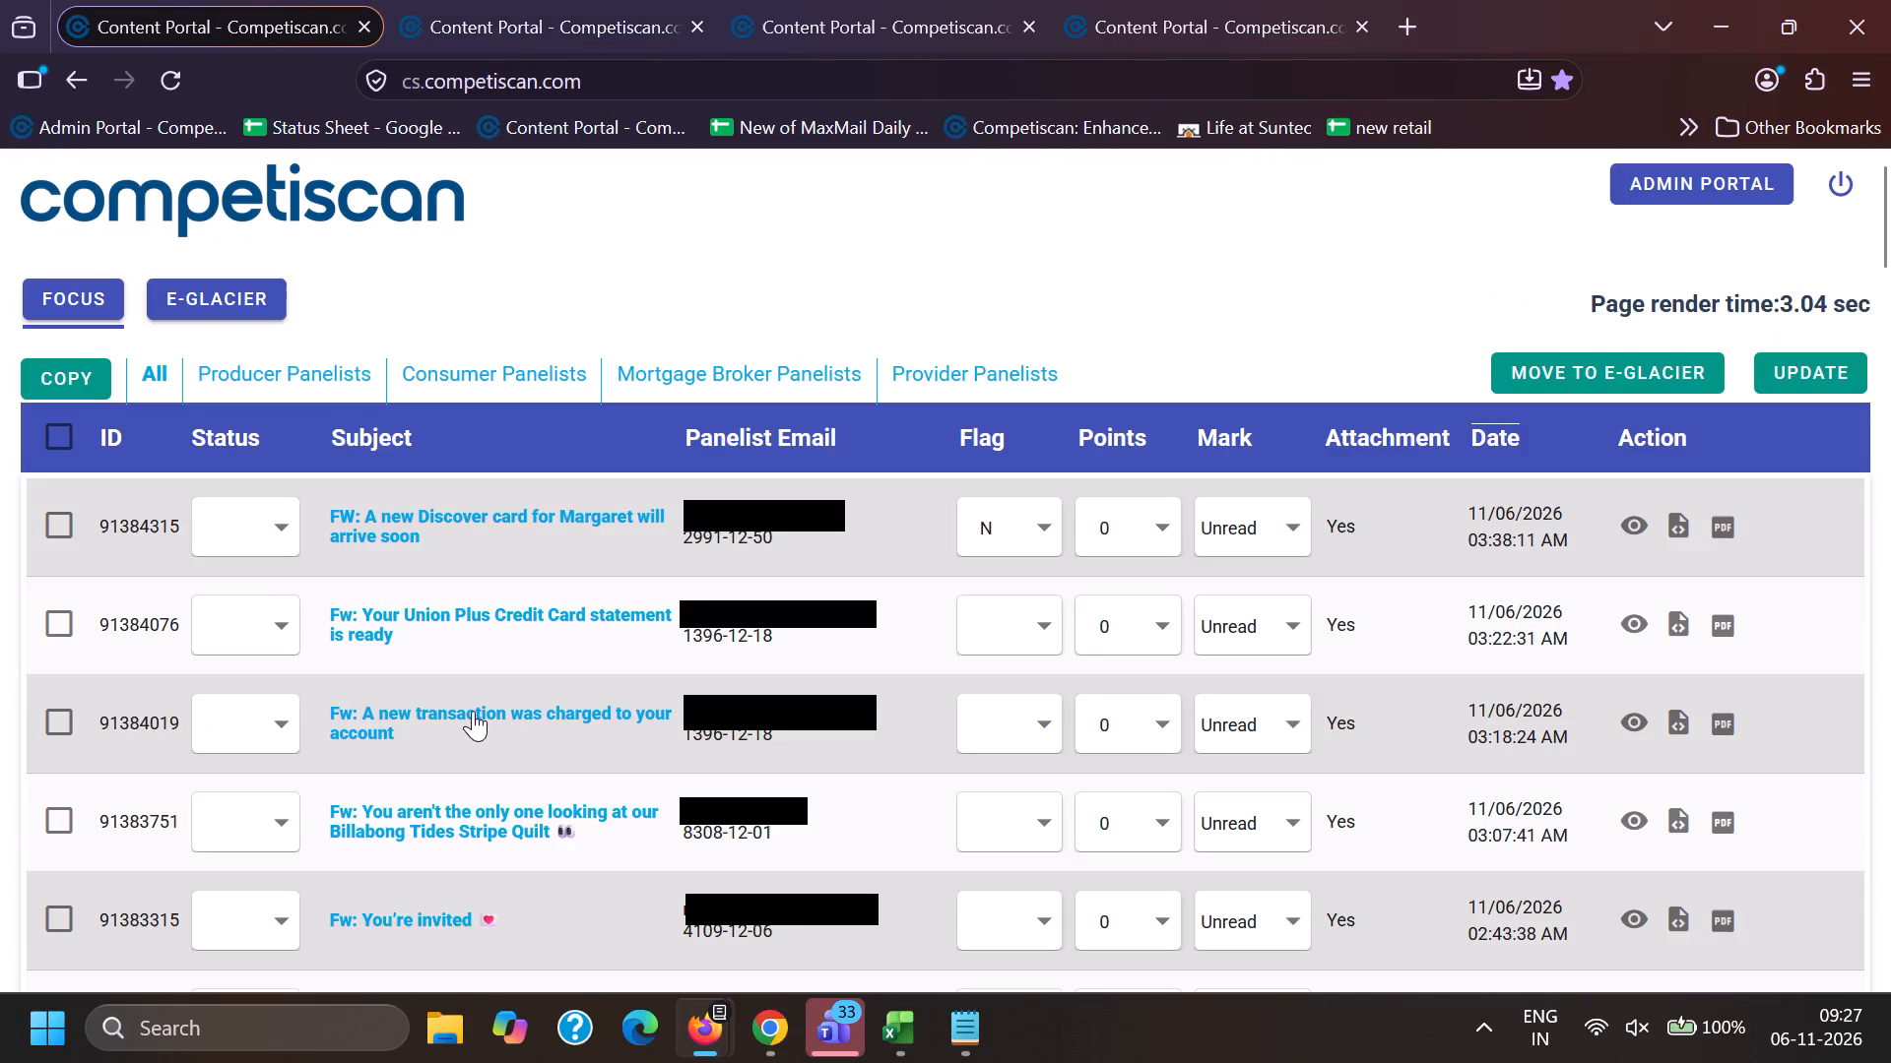
scroll(502, 774, down, 1)
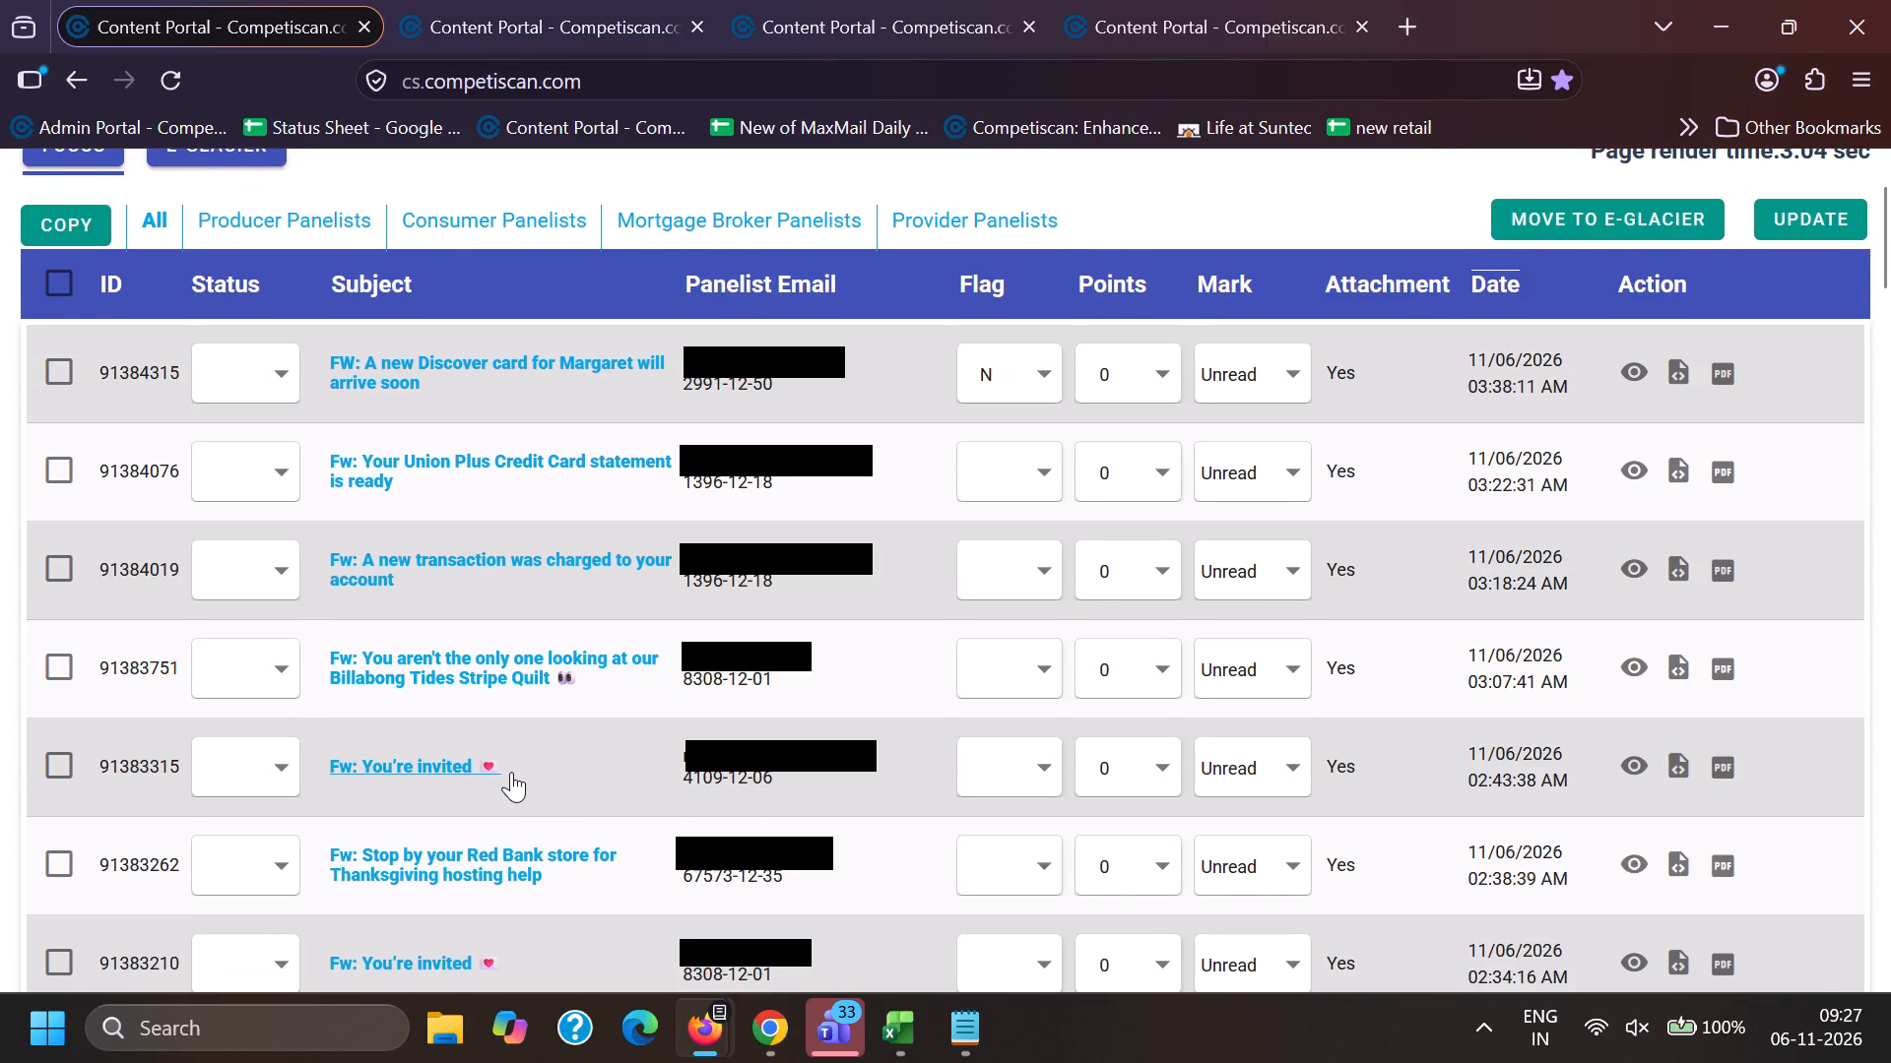
scroll(511, 772, down, 4)
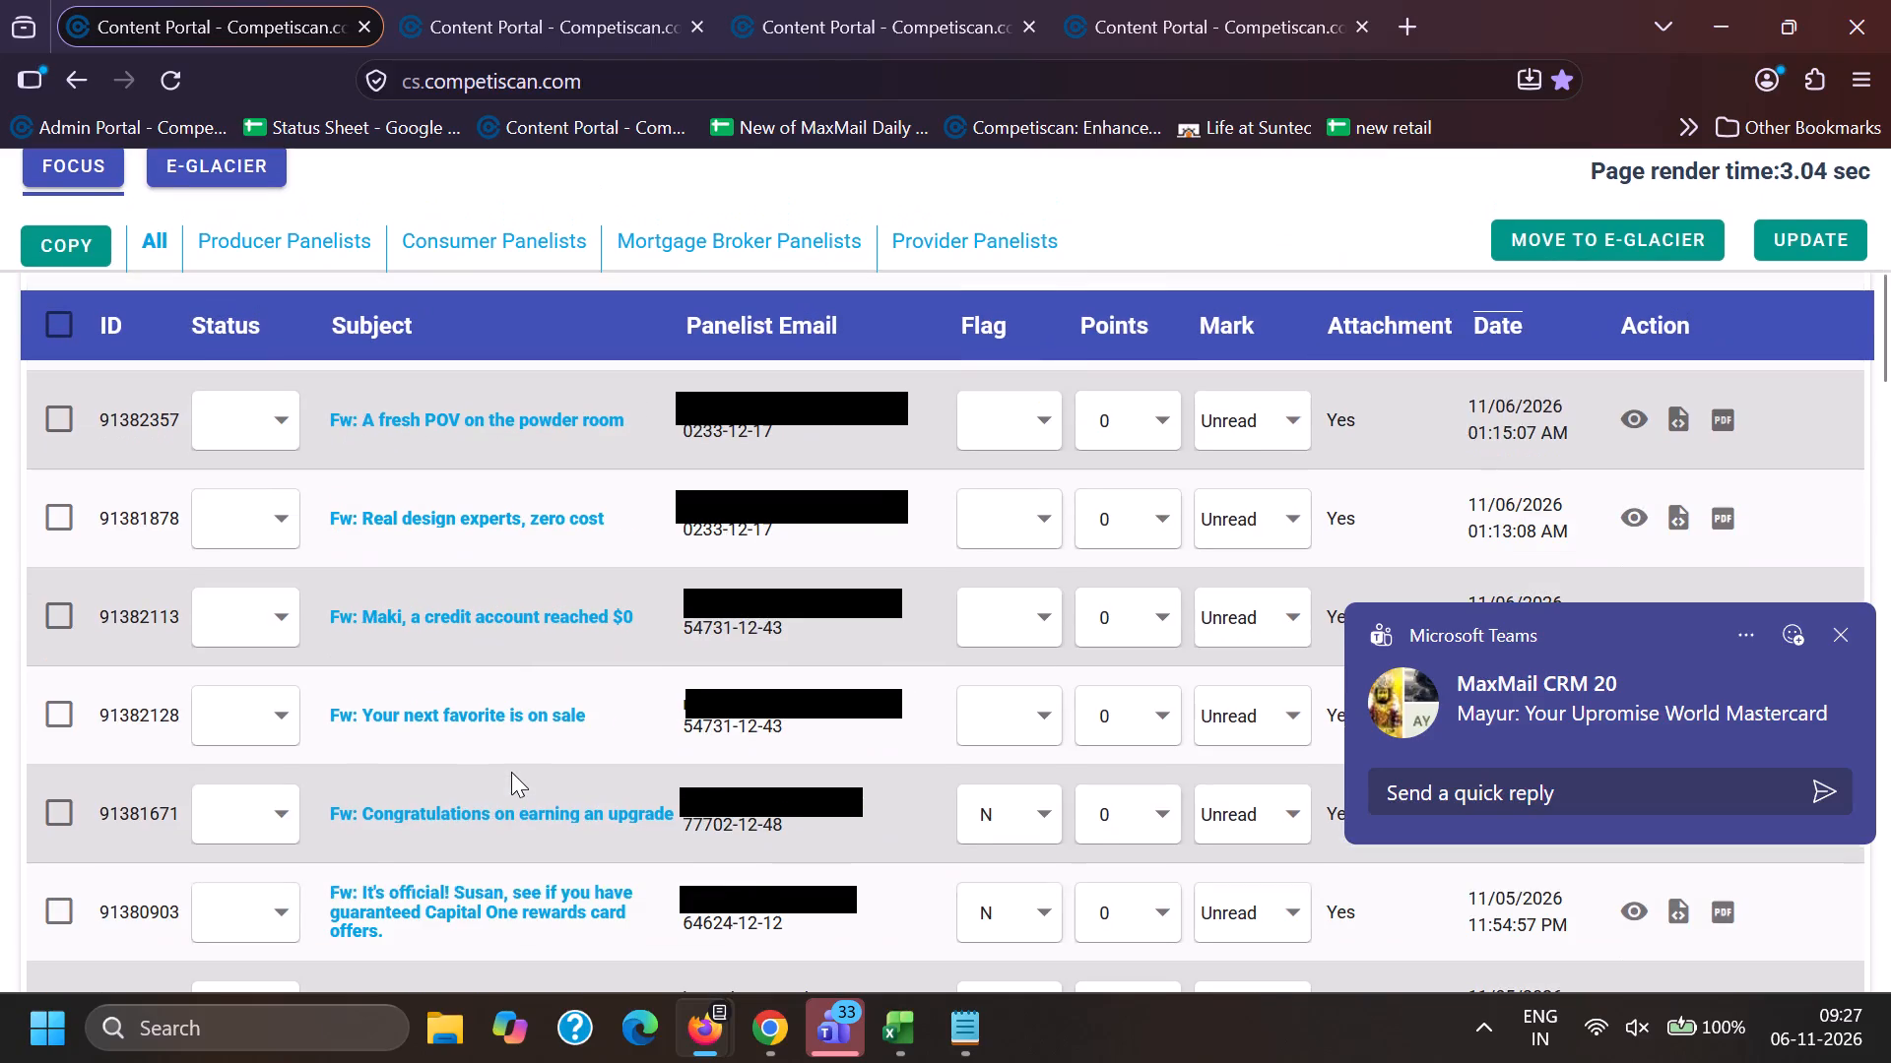
scroll(511, 772, down, 2)
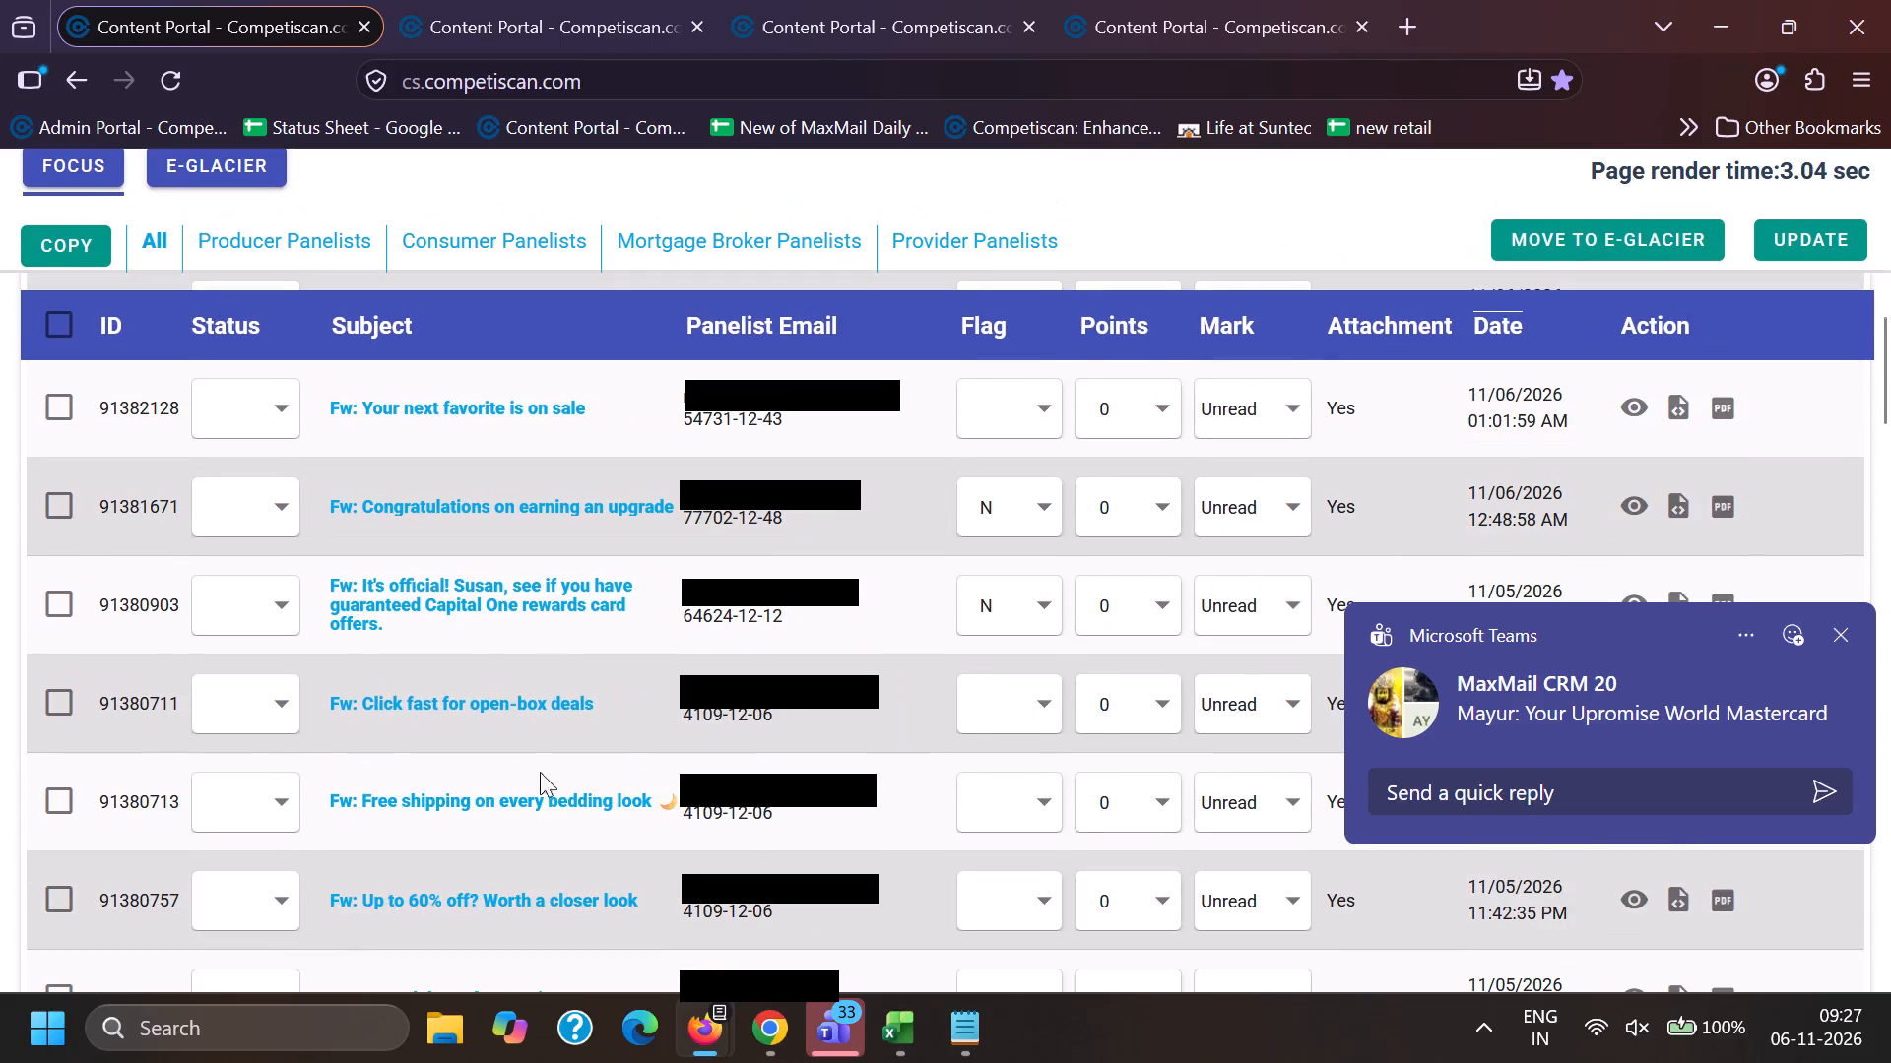
Check on the Competiscan windows in Chrome and return to the refreshed bedding email list in Firefox.
click(761, 1032)
click(650, 877)
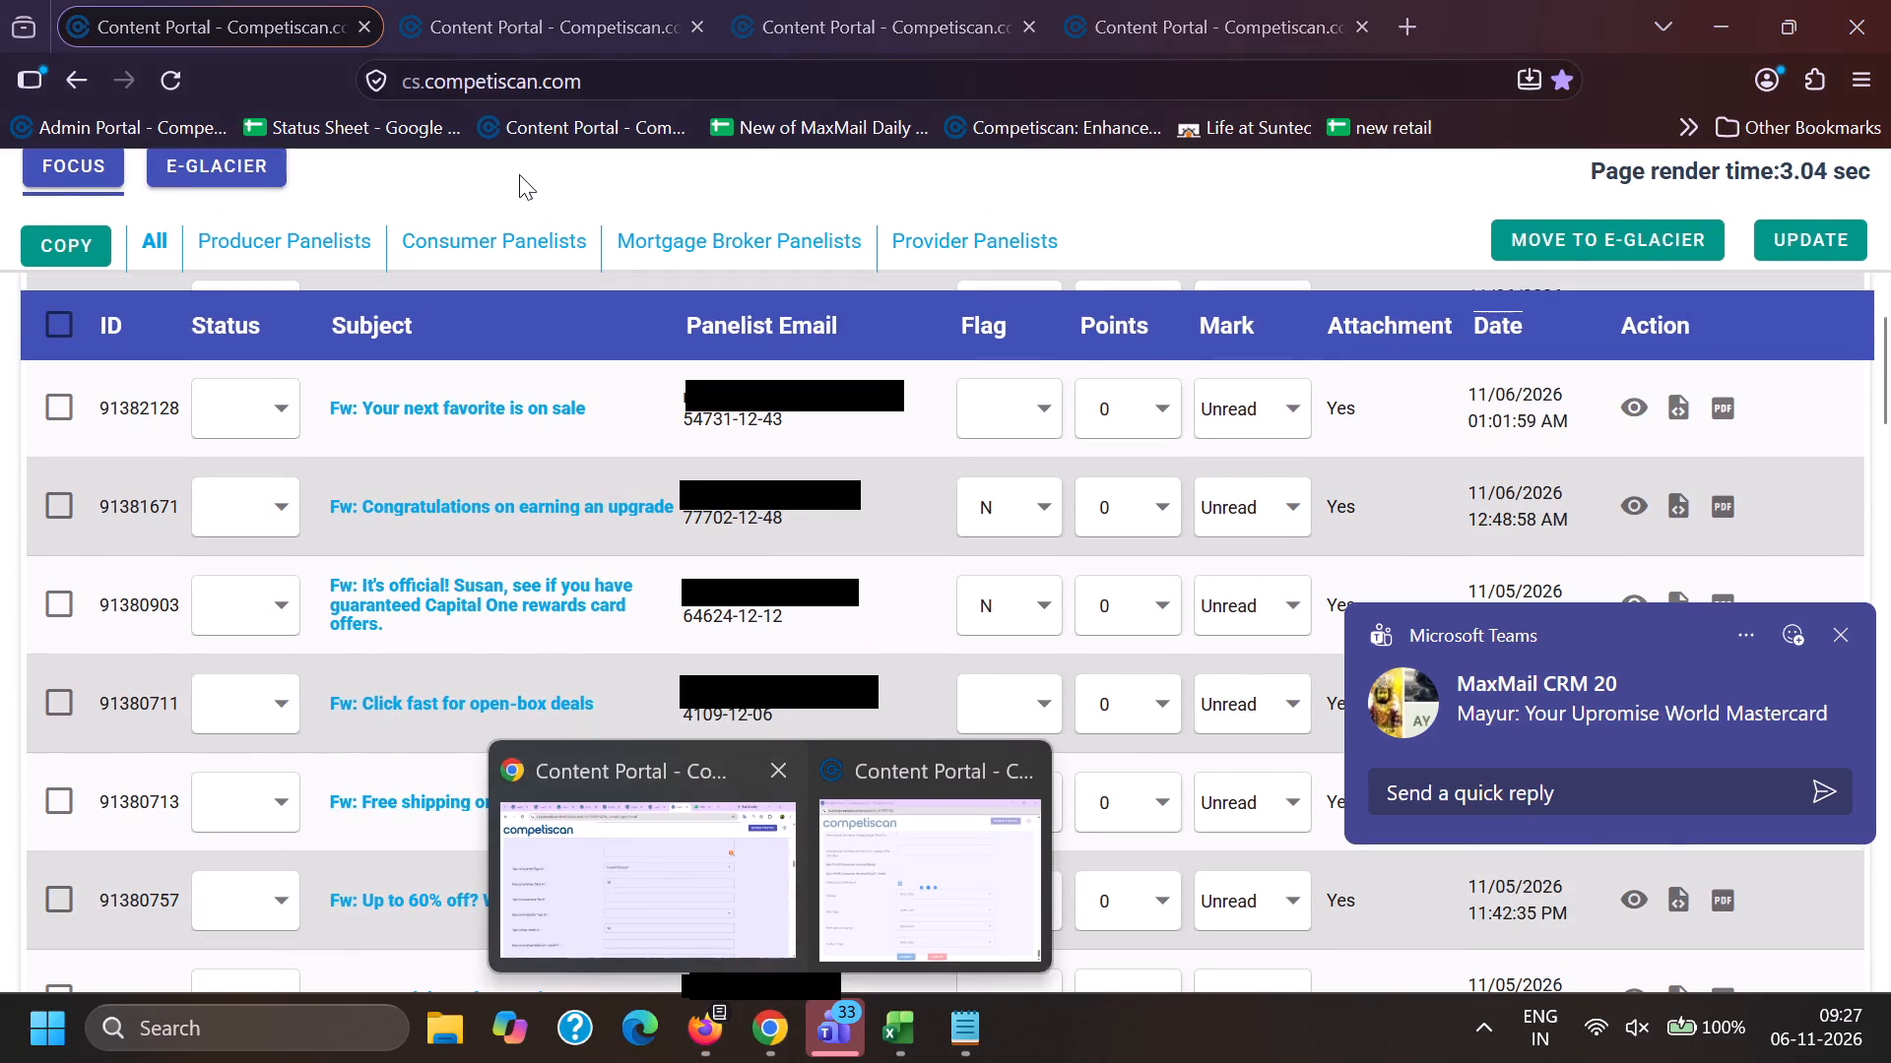
click(680, 1031)
drag(507, 903, 507, 893)
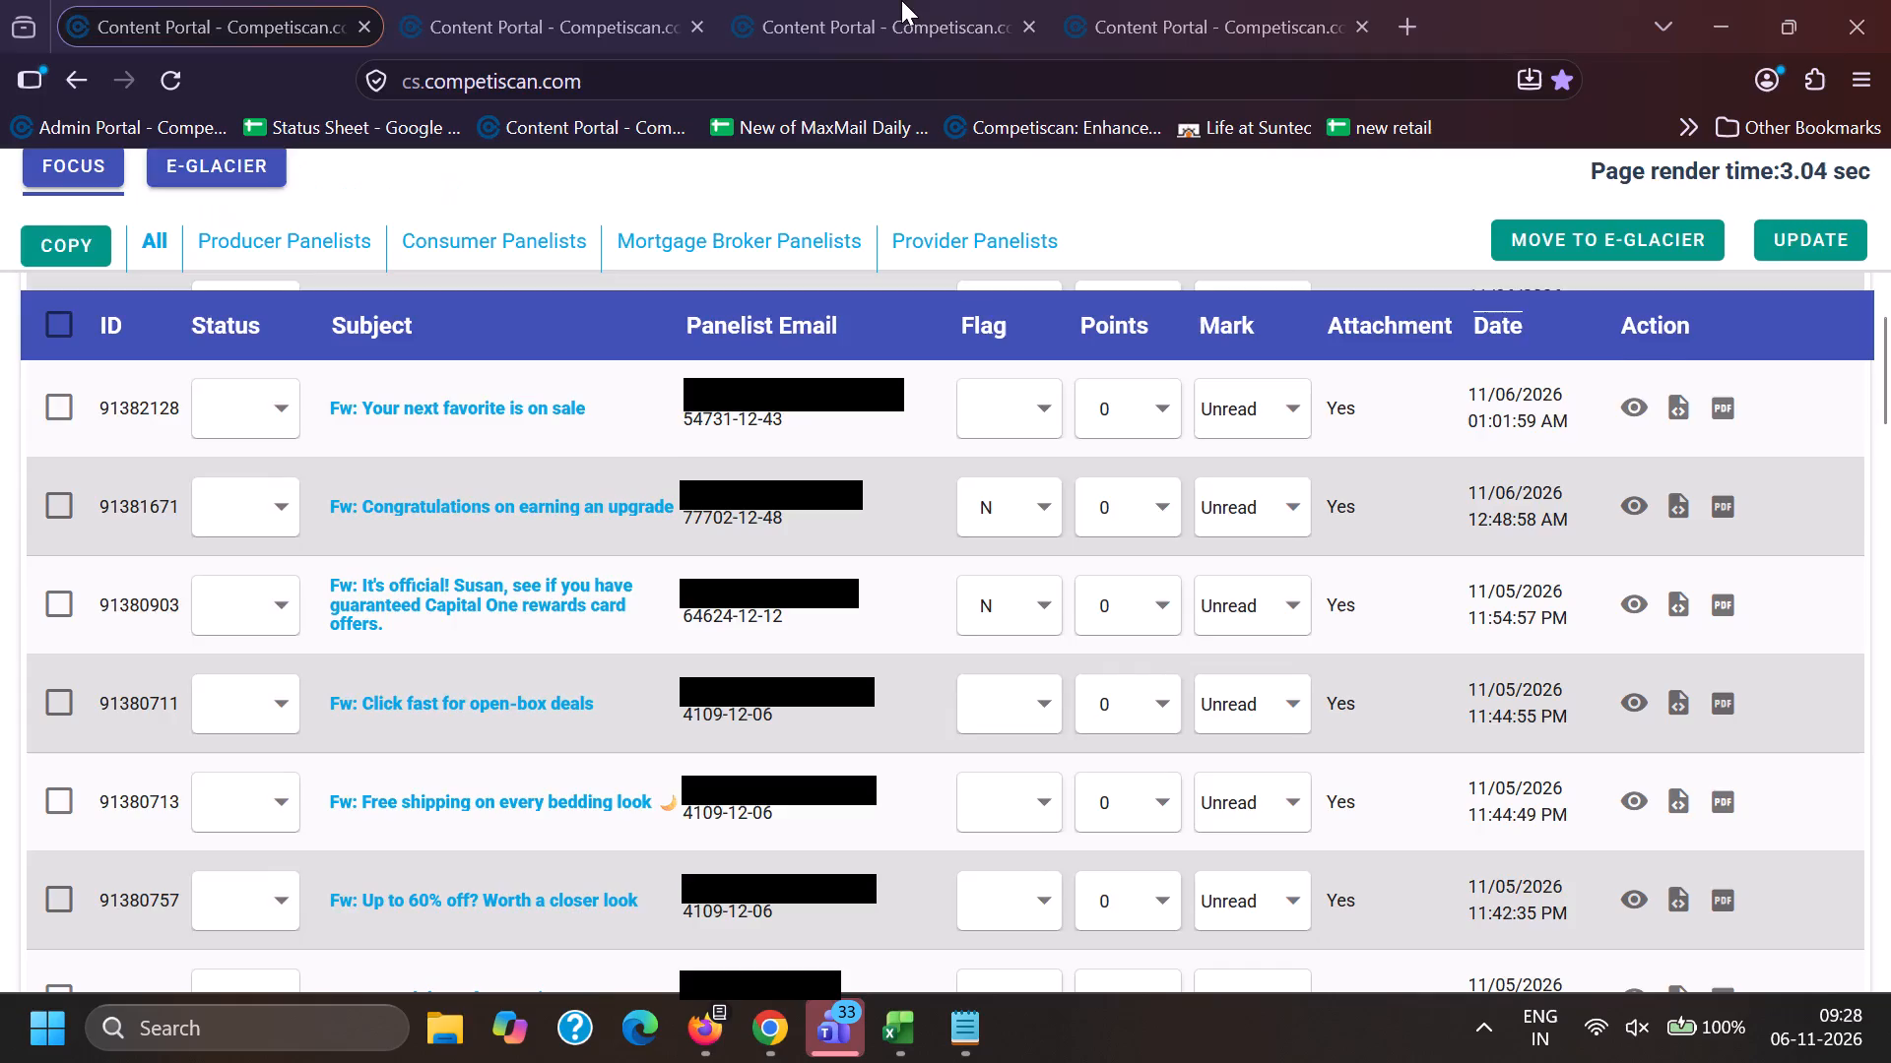
click(577, 0)
click(833, 0)
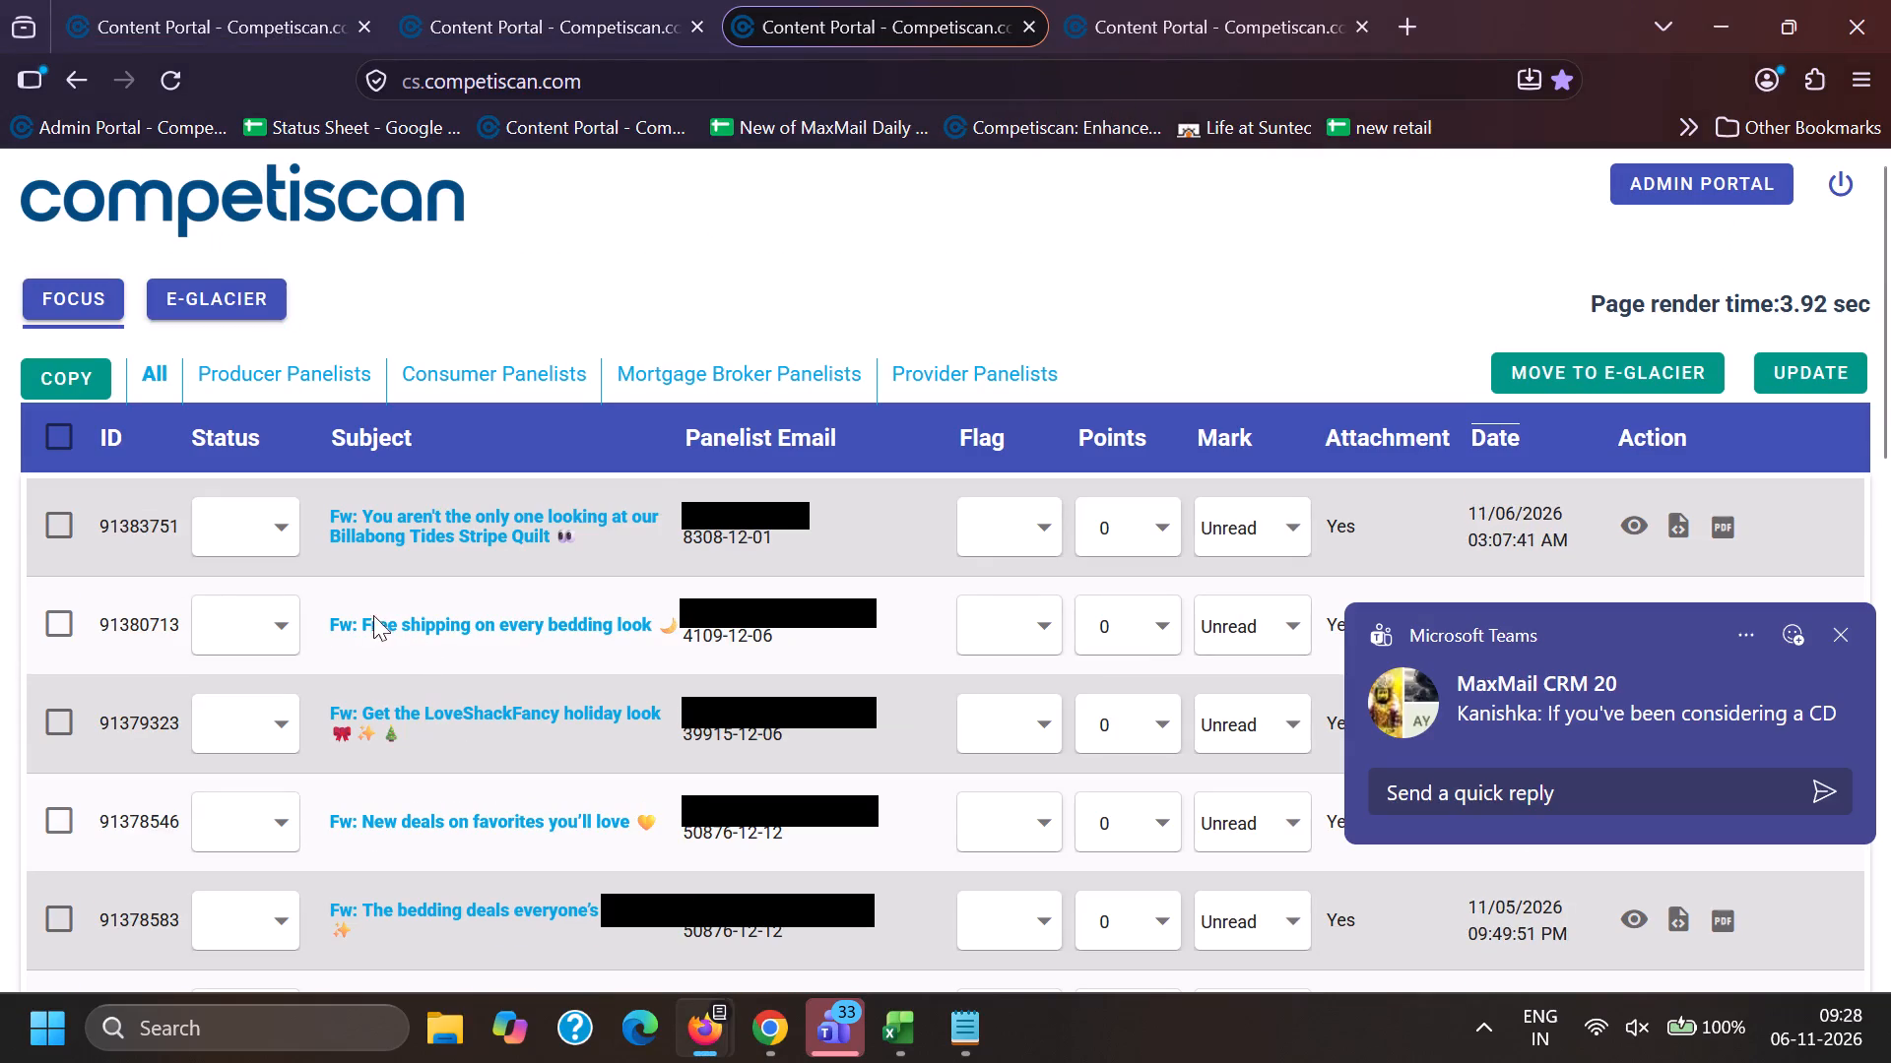
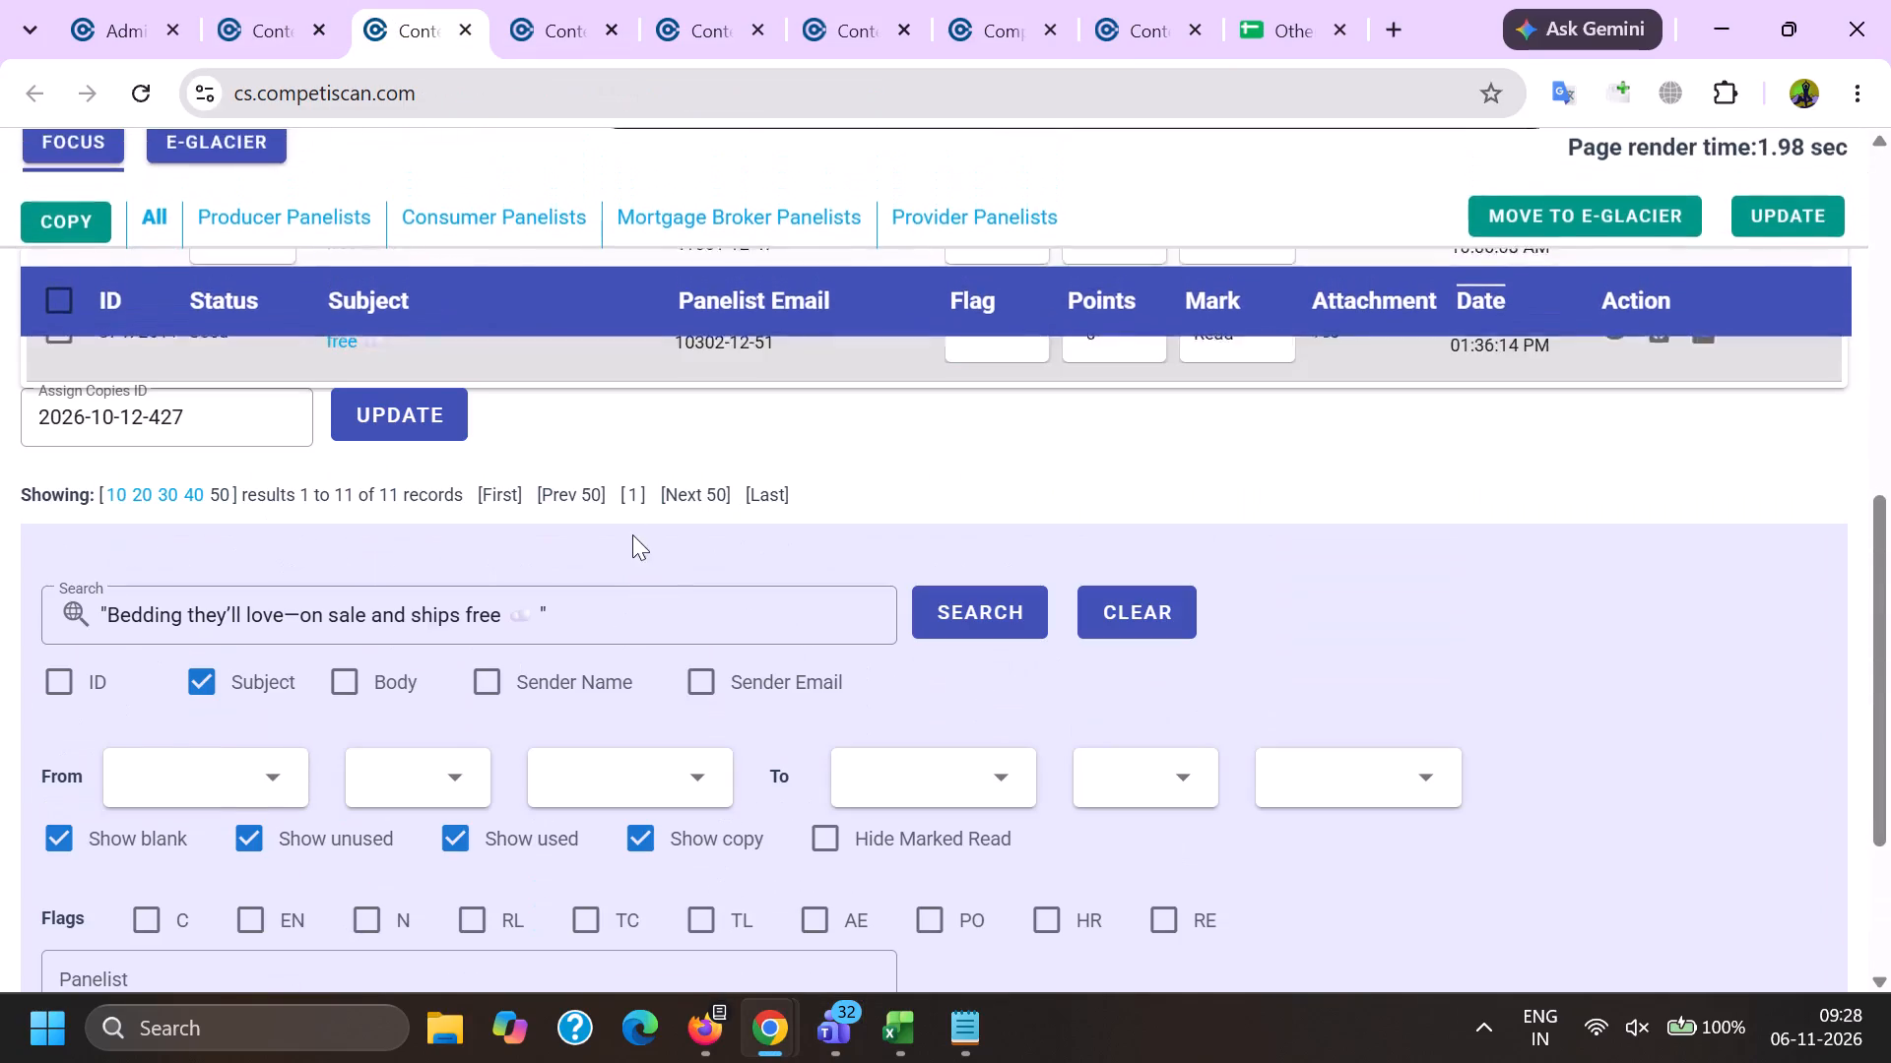
Search the Focus email list by subject for the copied phrase "Free shipping on every bedding look".
drag(670, 604, 1, 692)
key(BackSpace)
key(shift+quotedbl)
key(ctrl+v)
key(shift+quotedbl)
key(Return)
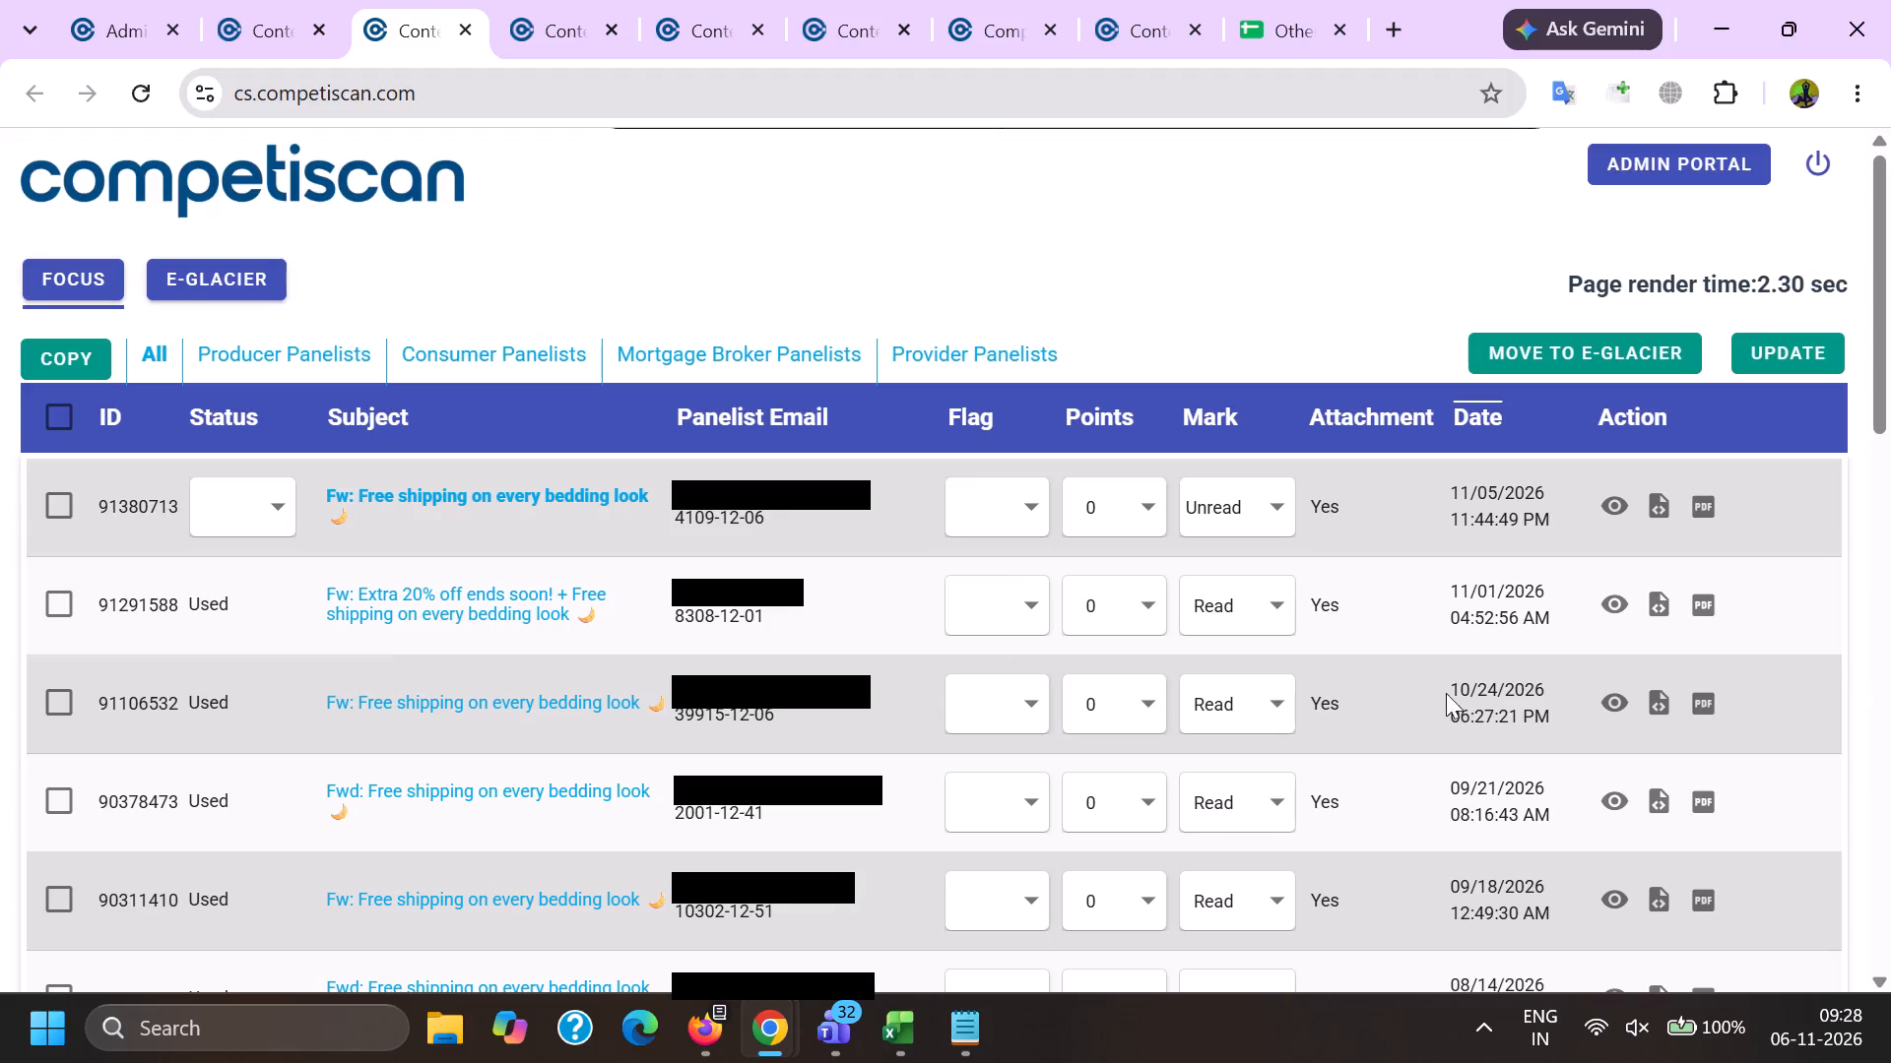
Open the newest matching bedding email and log its ID 91380713 with code cc in the next empty row of the may 26 sheet.
ctrl+click(528, 499)
click(505, 0)
double_click(595, 83)
key(ctrl+c)
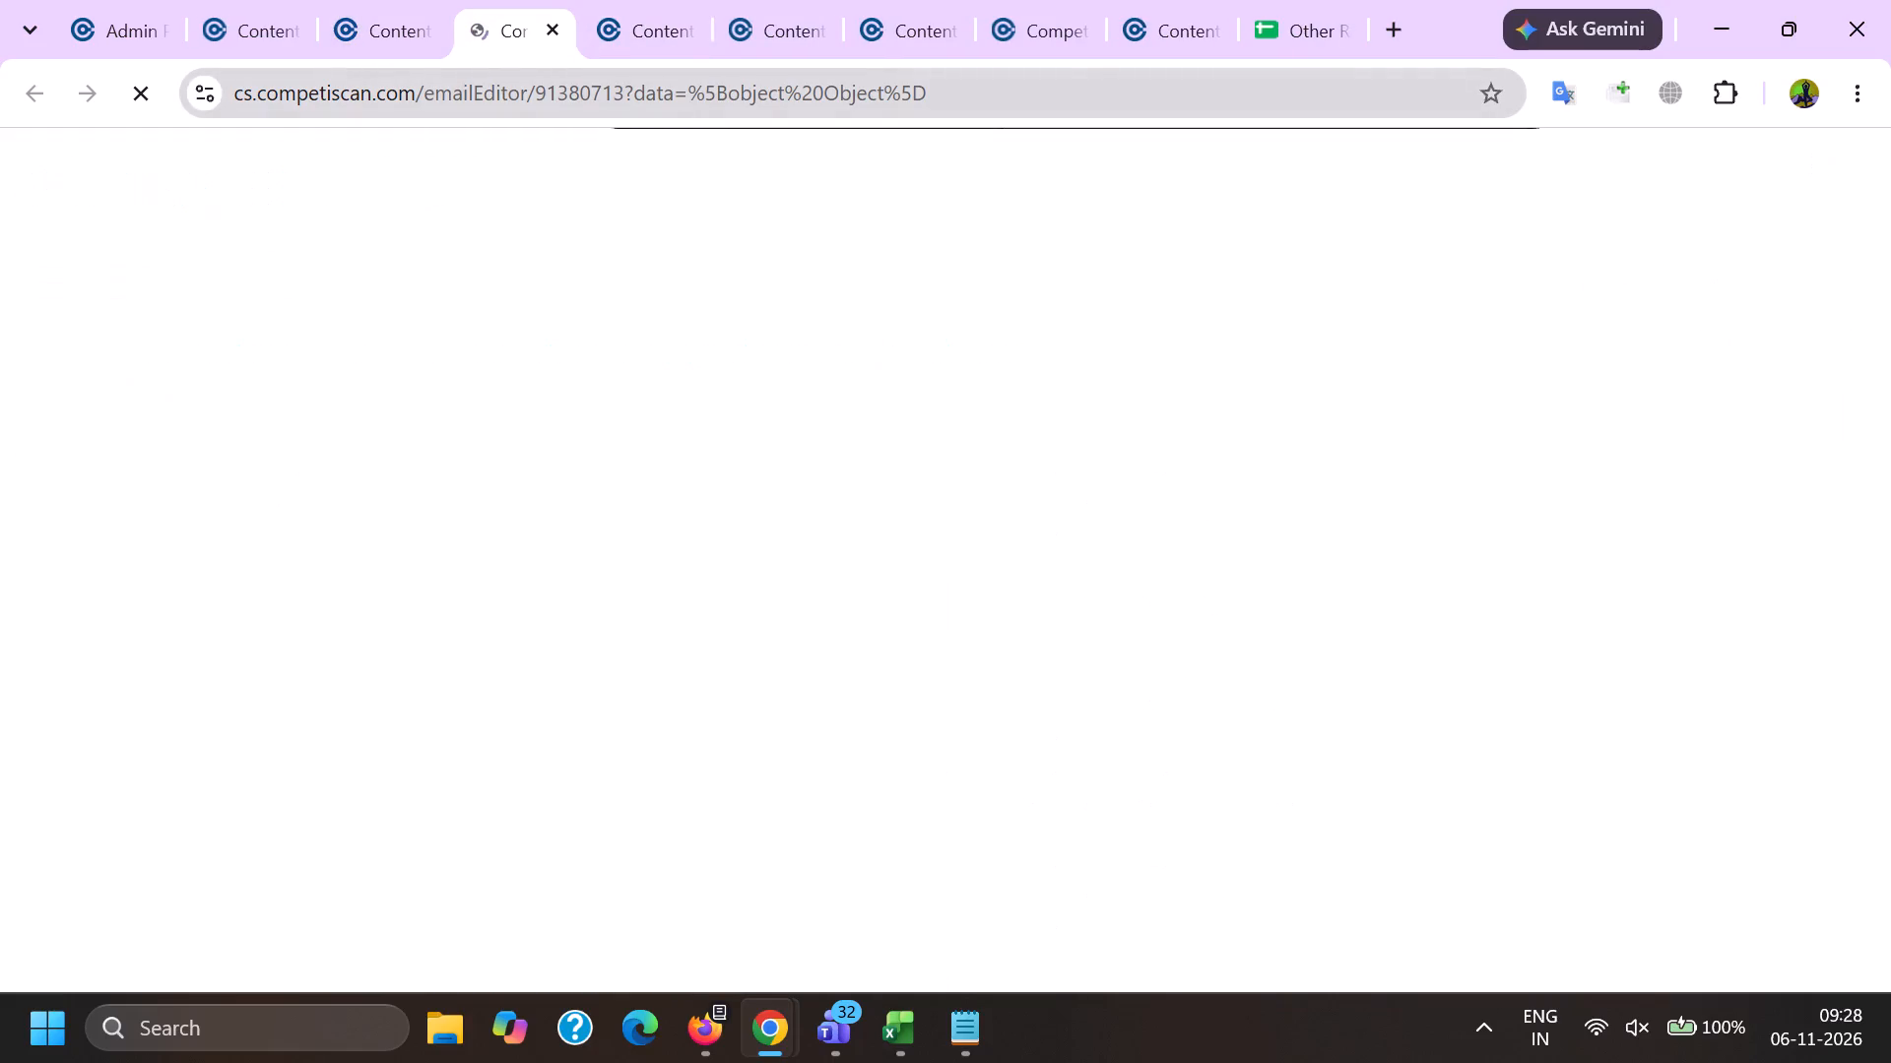
click(890, 1020)
click(1134, 913)
click(204, 501)
key(ctrl+v)
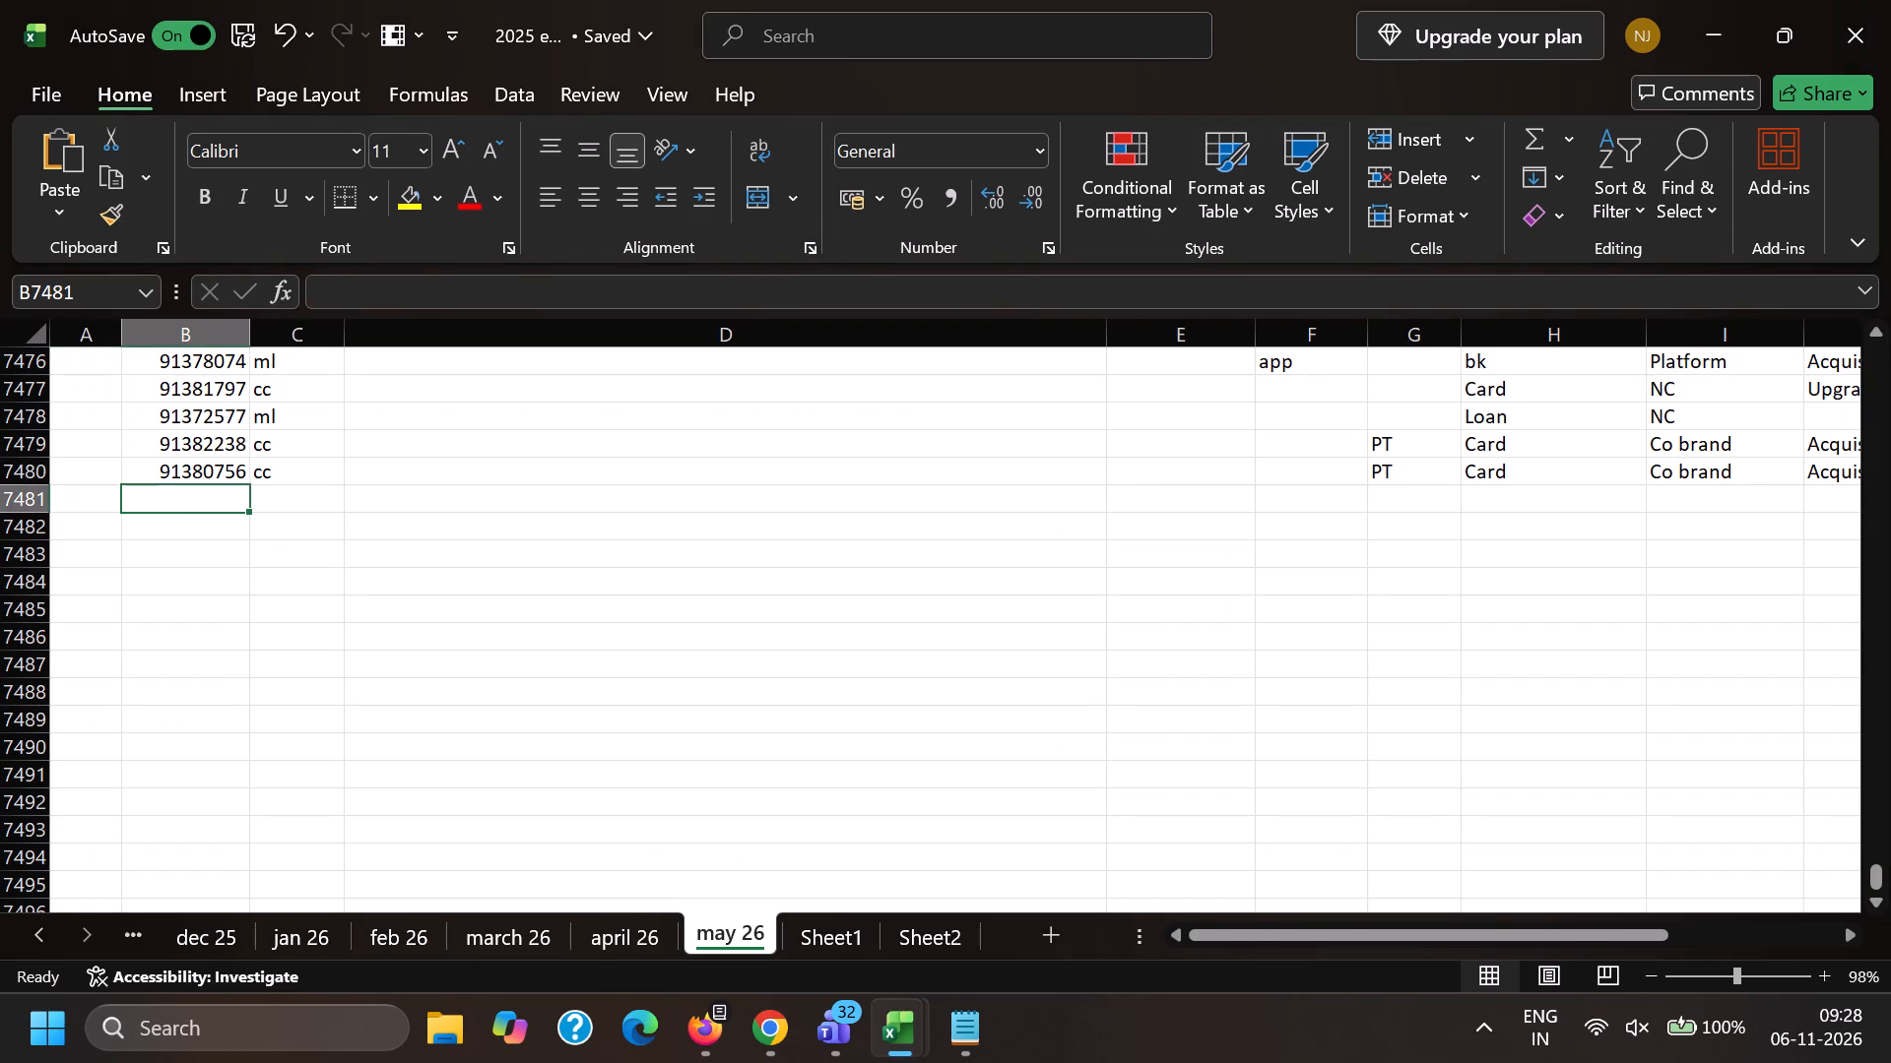
click(306, 497)
key(c)
key(c)
Mark email 91380756 as EM SENT in column E of the log.
key(Right)
key(Right)
key(Right)
key(Up)
key(Left)
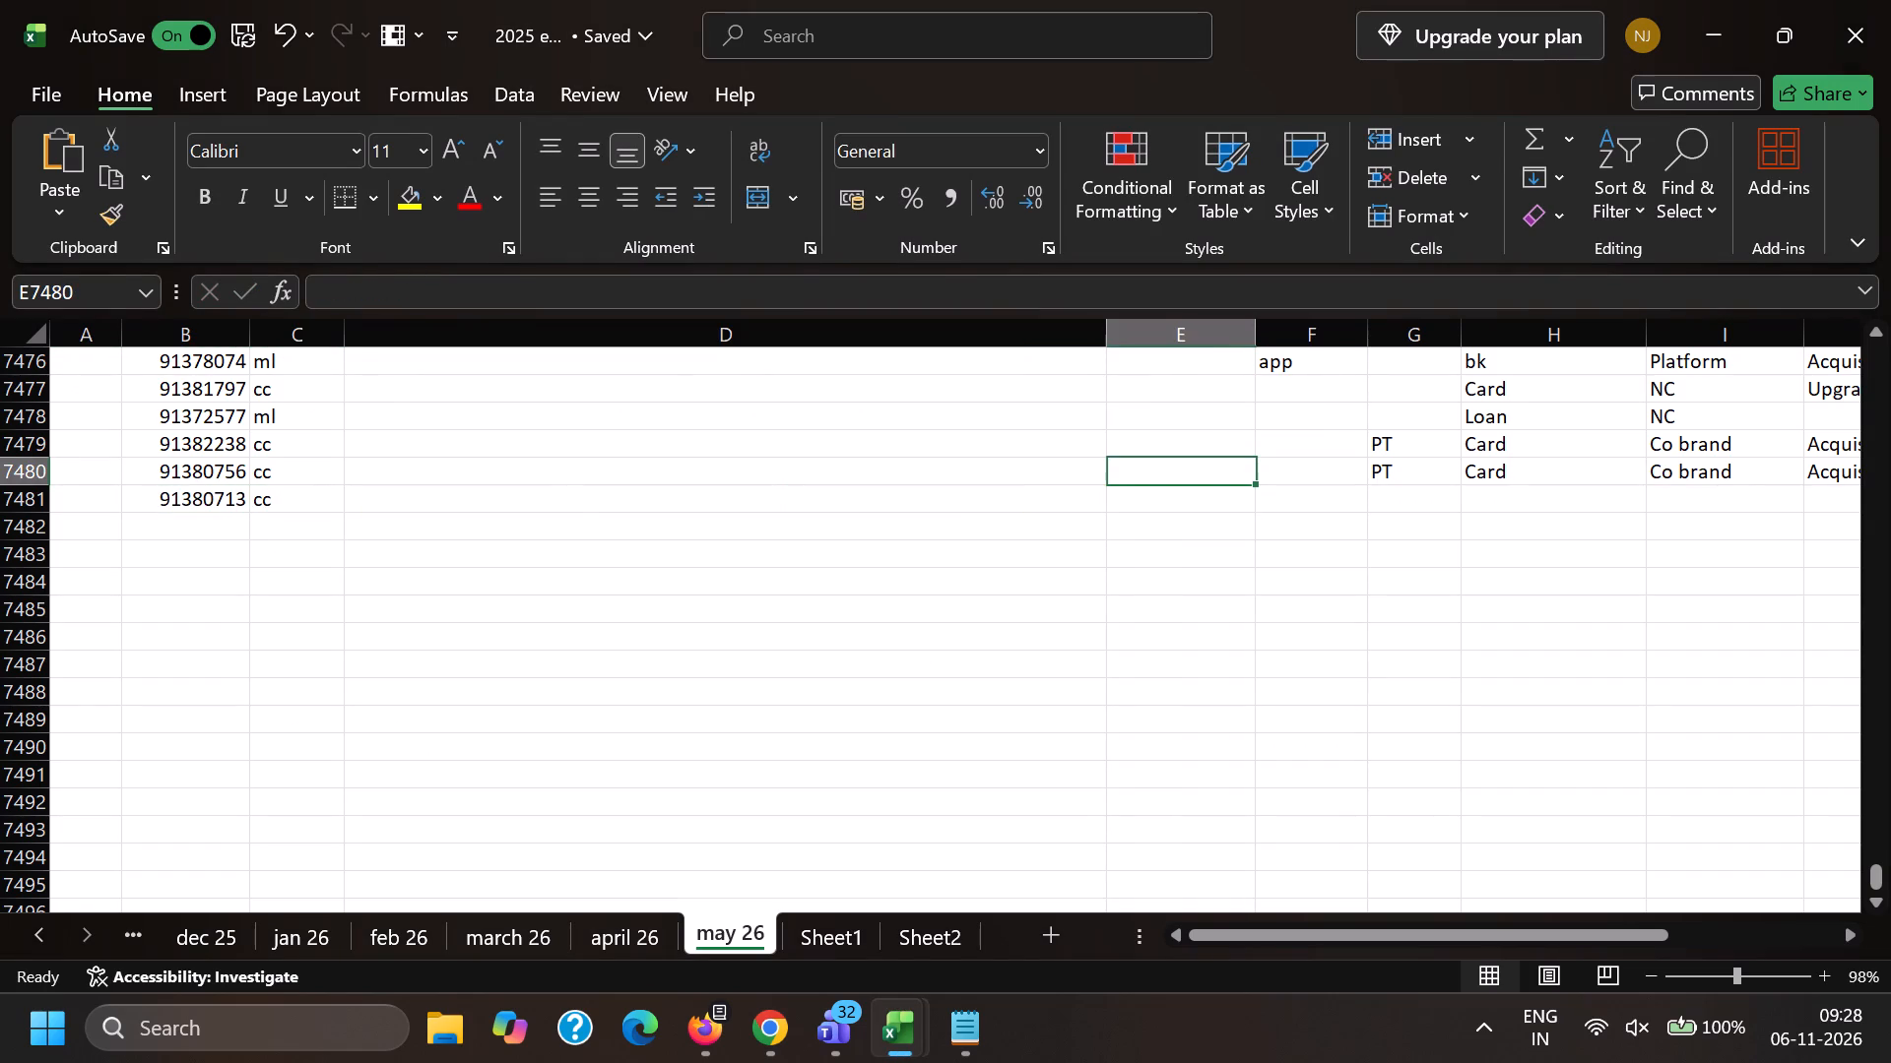
text(EM SENT)
Copy the PT, Card, Co brand and Acquisition entries from the 91380756 row into the 91380713 row.
key(Down)
key(Right)
key(Right)
key(Up)
key(shift+Right)
key(shift+Right)
key(shift+Right)
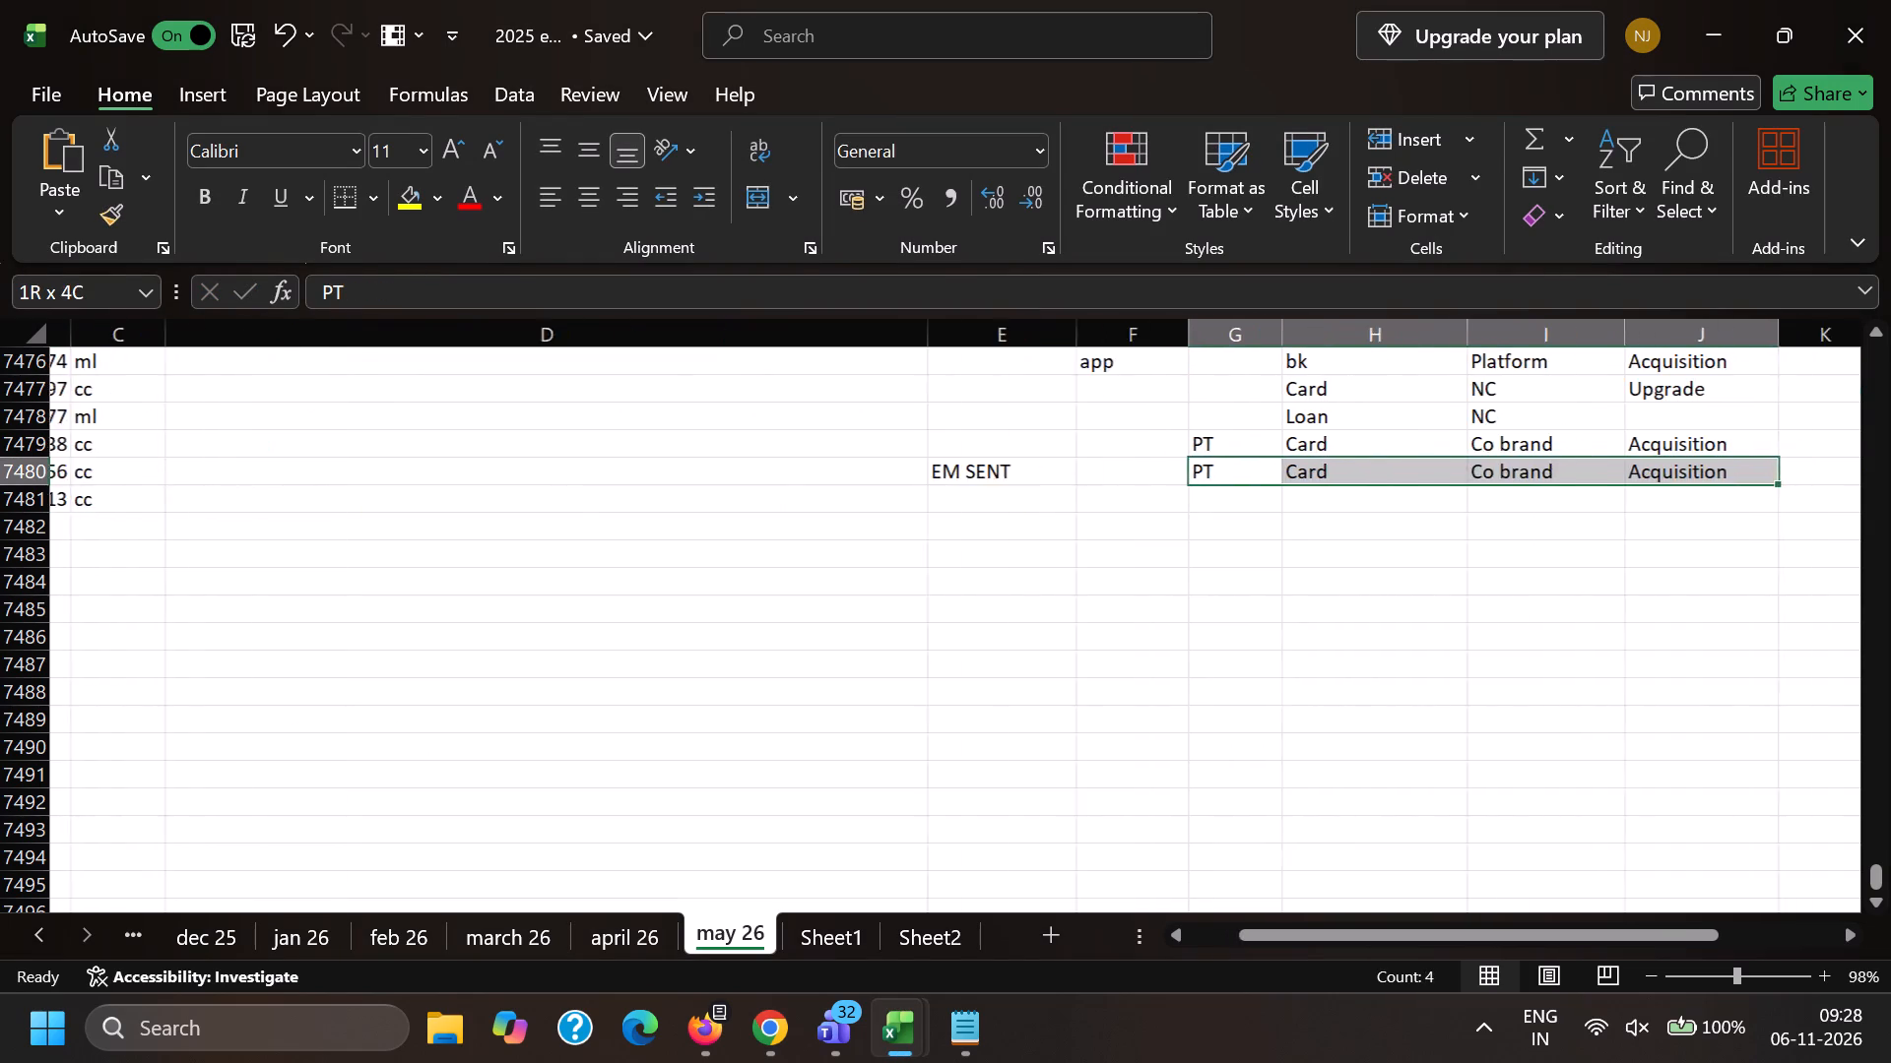
key(ctrl+c)
key(ctrl+Down)
key(ctrl+Up)
key(Down)
key(ctrl+v)
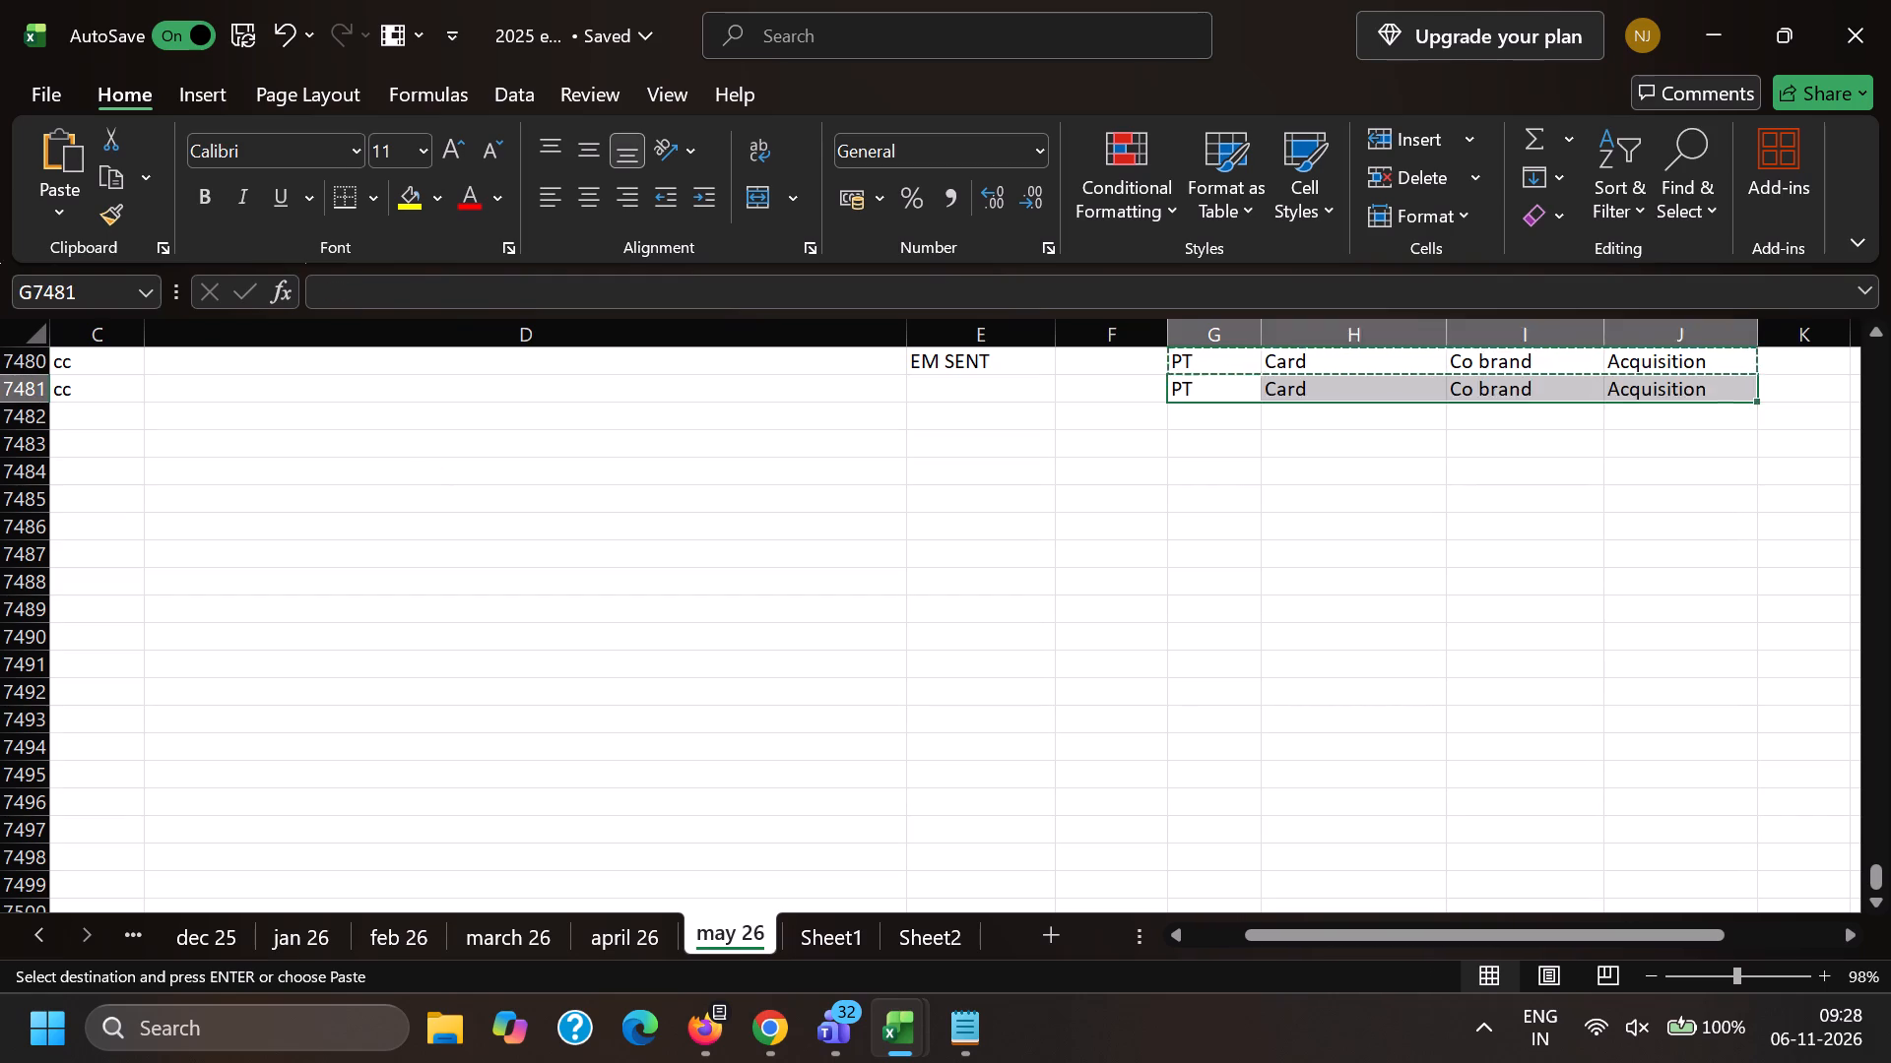
key(Left)
Switch to Chrome and open the processed PDF of email 91382238, "Your favorite bedding, shipped free".
key(alt+Tab)
scroll(468, 448, down, 2)
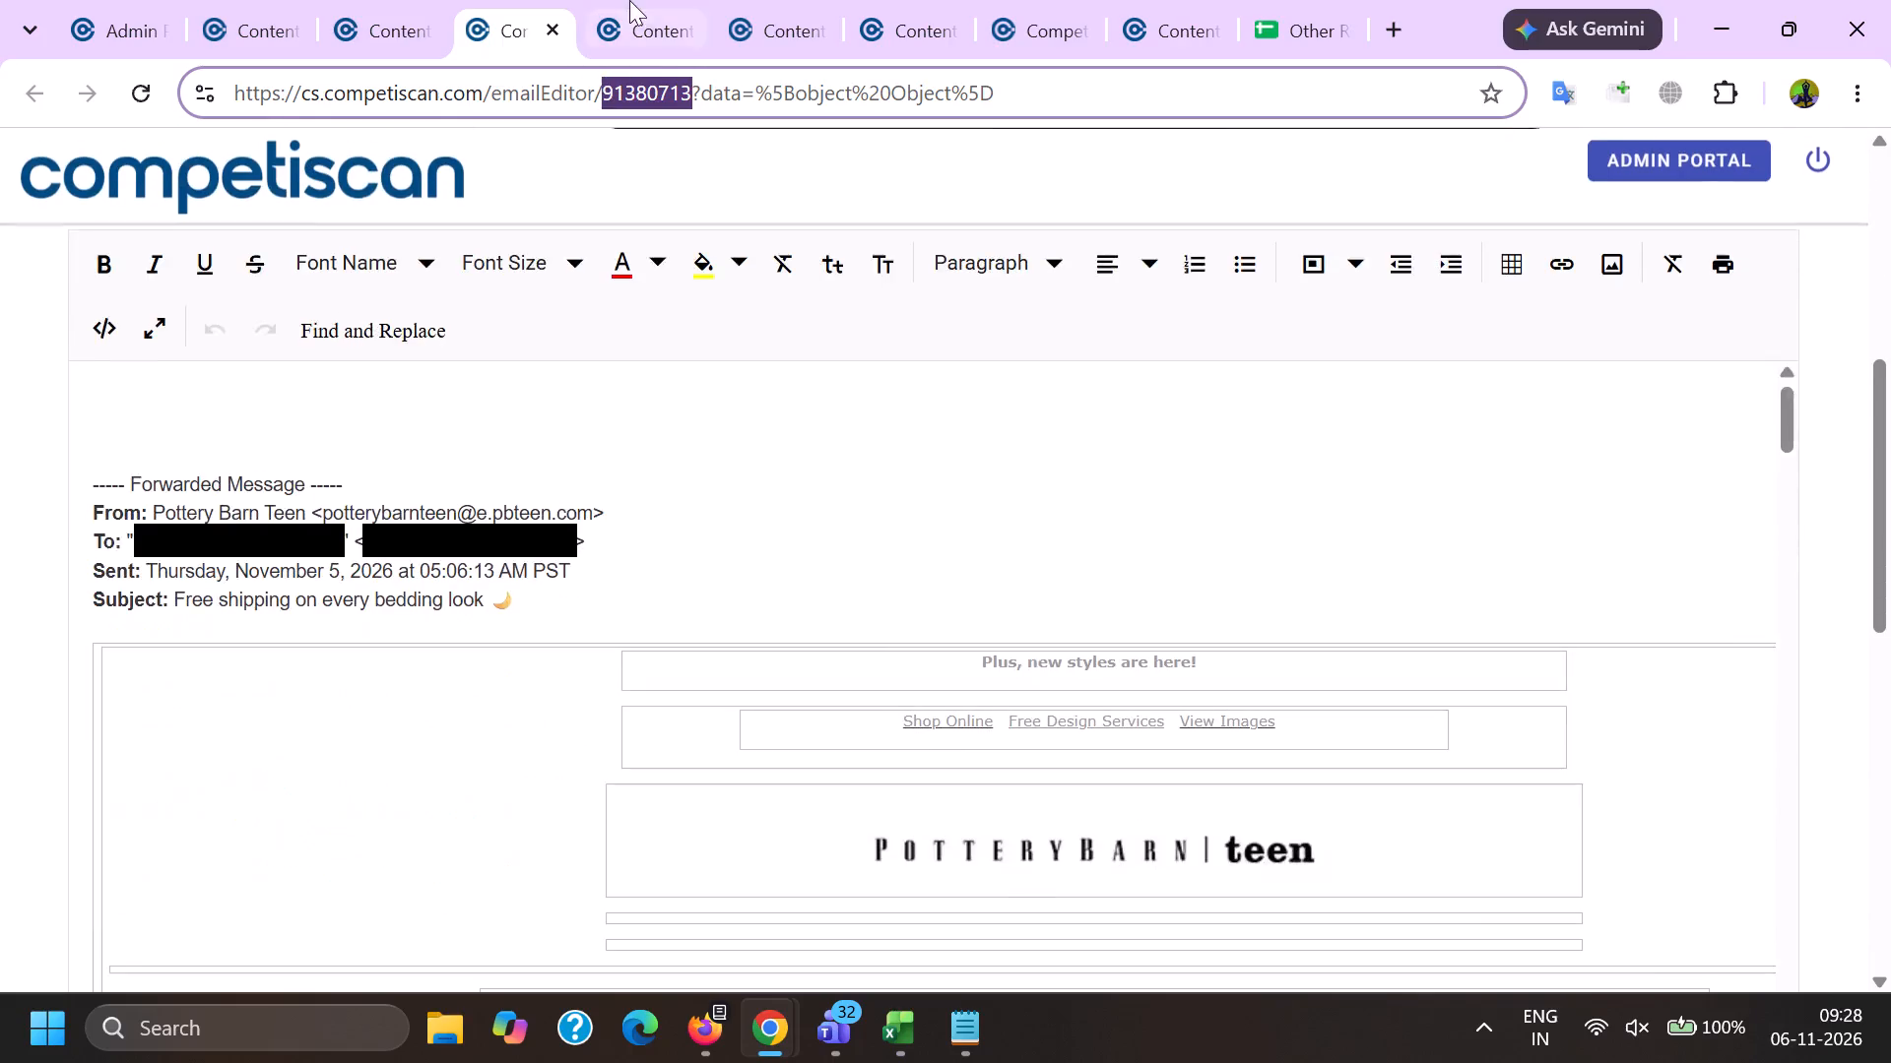
click(633, 0)
click(775, 0)
scroll(756, 527, up, 20)
scroll(756, 527, up, 2)
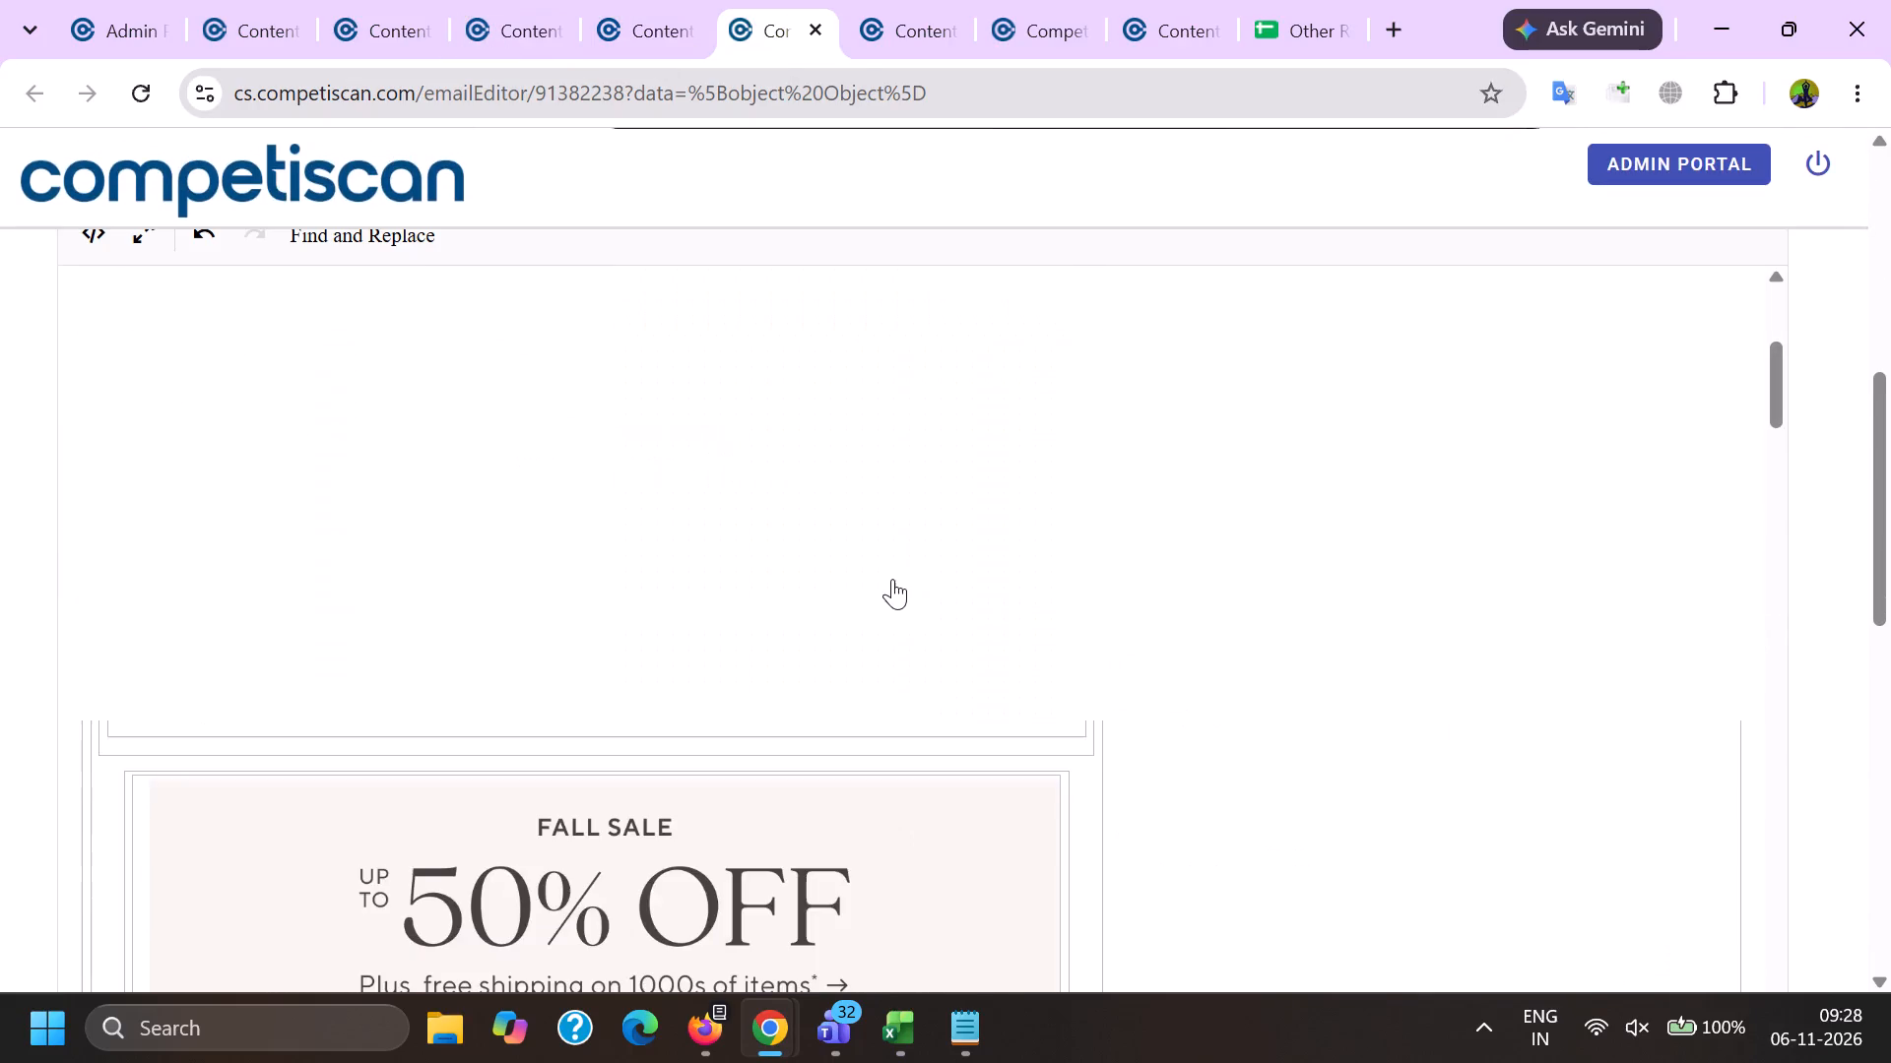
scroll(892, 579, up, 13)
ctrl+click(853, 430)
Enable Cc on the "Bedding they'll love" email, set both recipients to the Competiscan address from Notepad, and append "++h" to its subject.
click(572, 0)
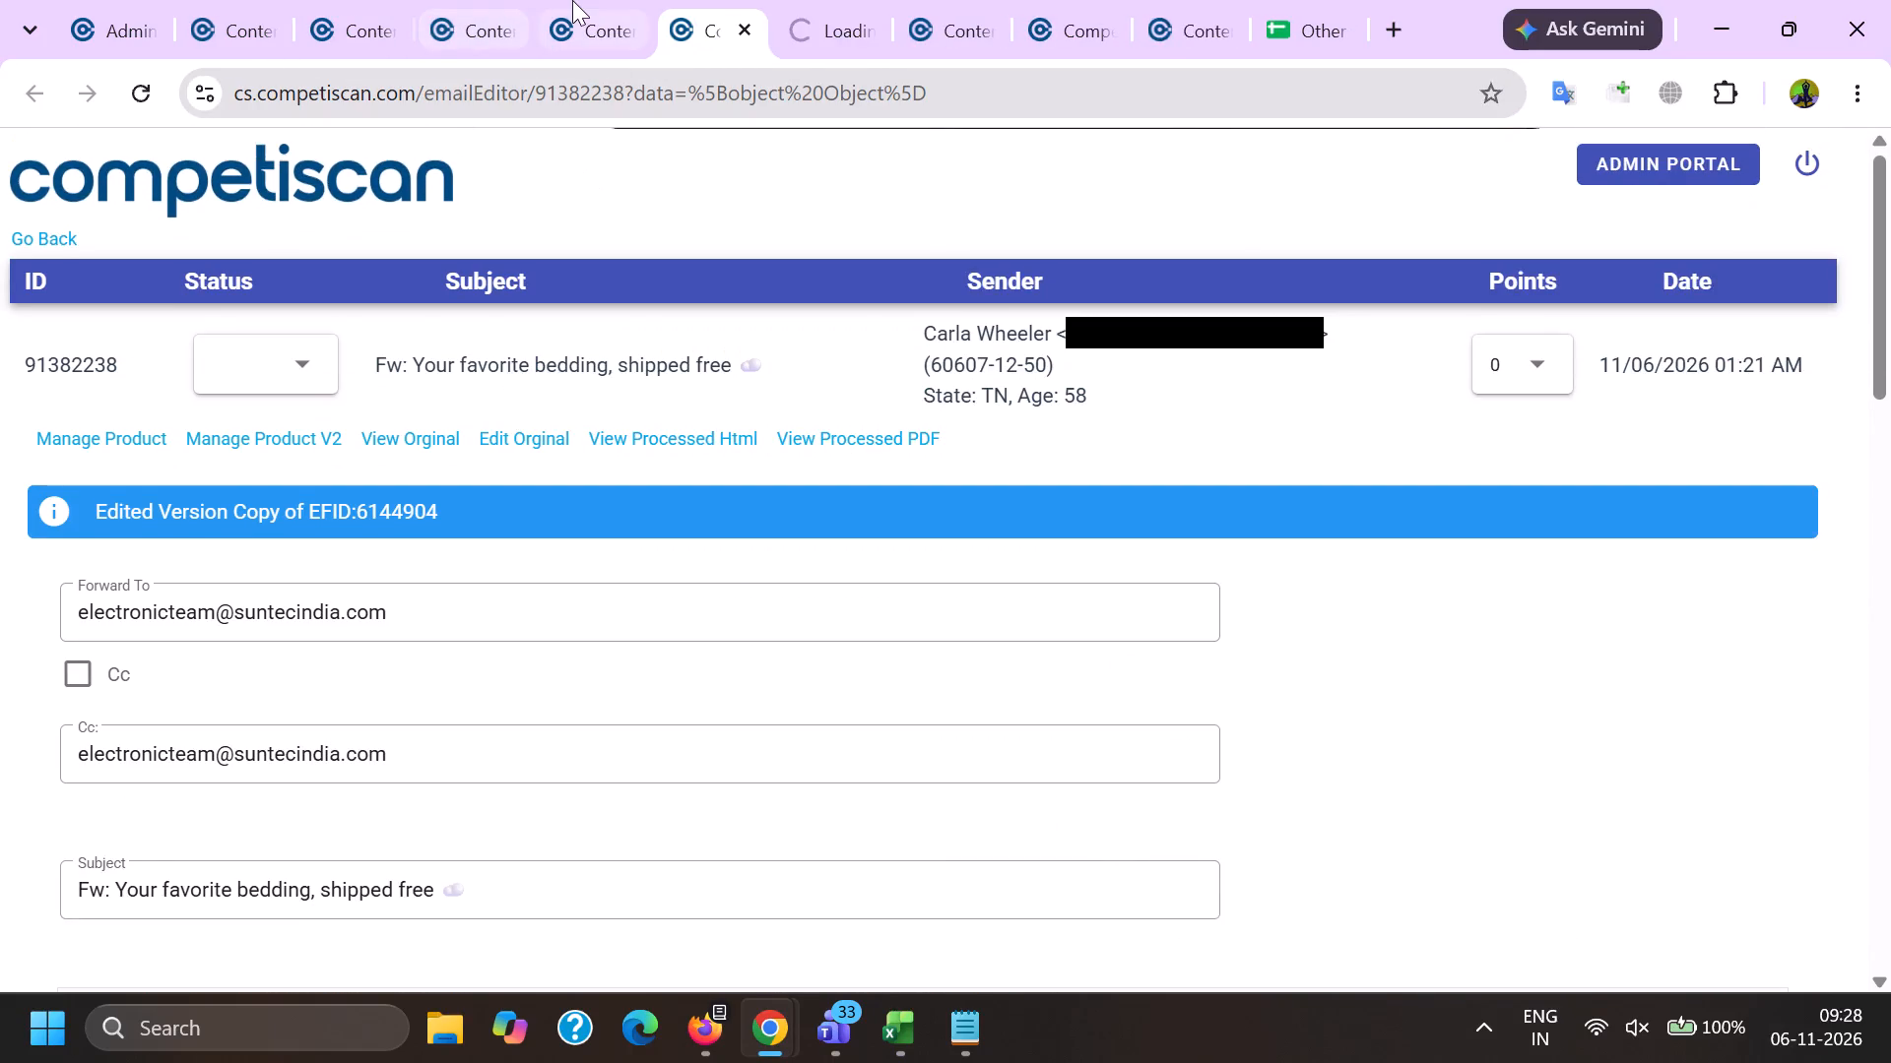
click(976, 1042)
key(ctrl+c)
triple_click(301, 826)
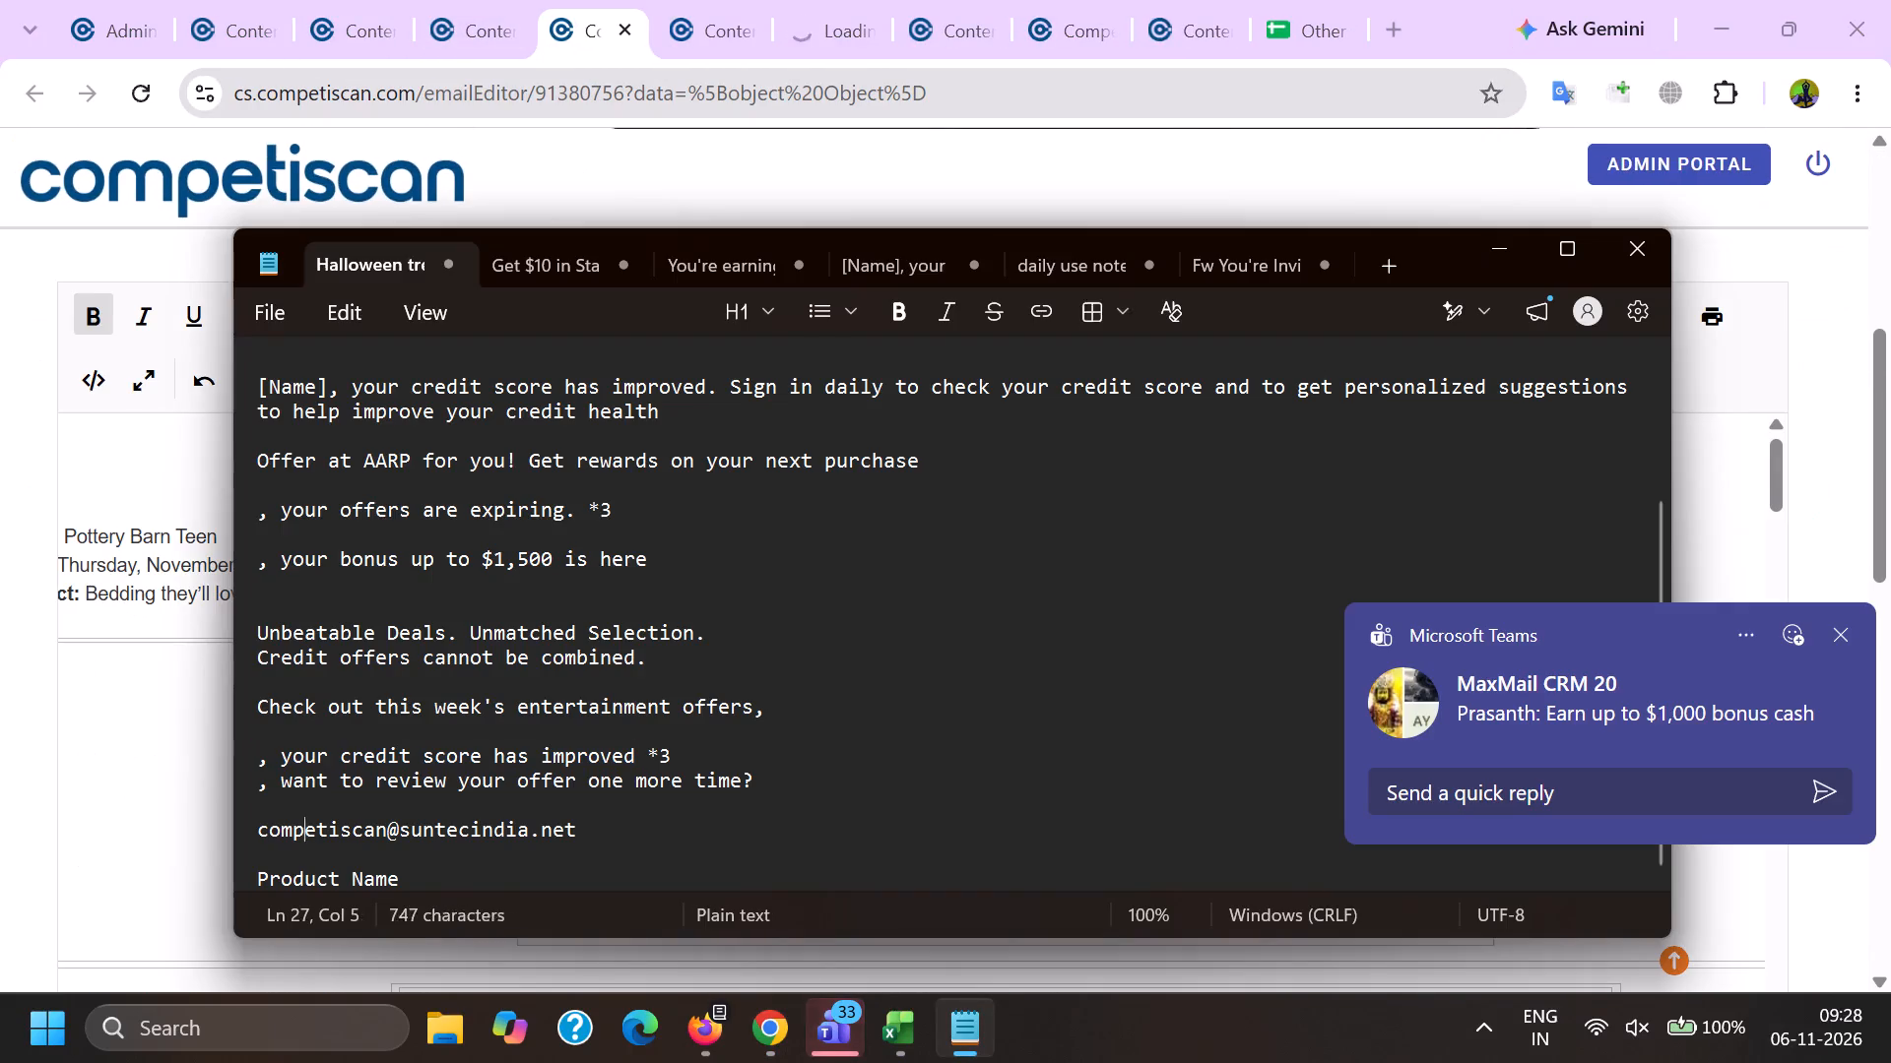
key(ctrl+c)
key(alt+Tab)
scroll(487, 723, up, 12)
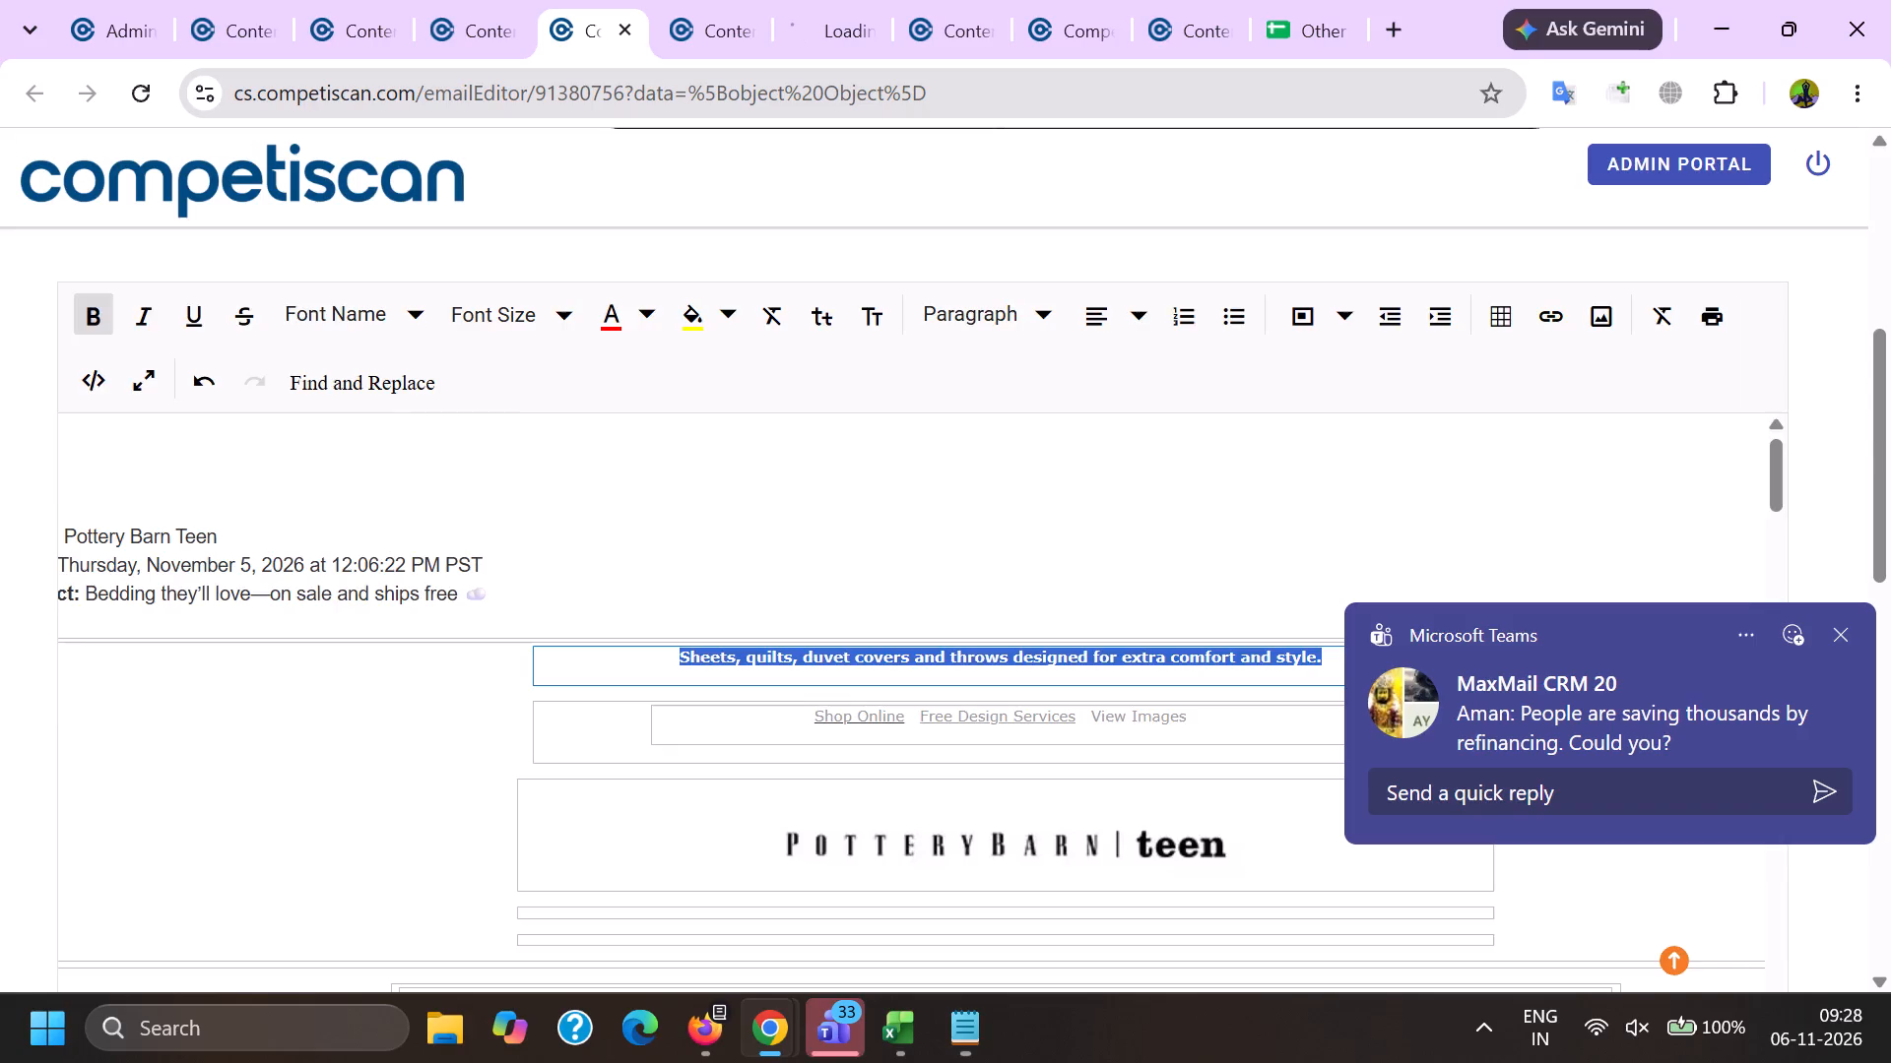
drag(489, 626, 0, 626)
key(ctrl+v)
click(98, 664)
drag(437, 743, 3, 692)
key(ctrl+v)
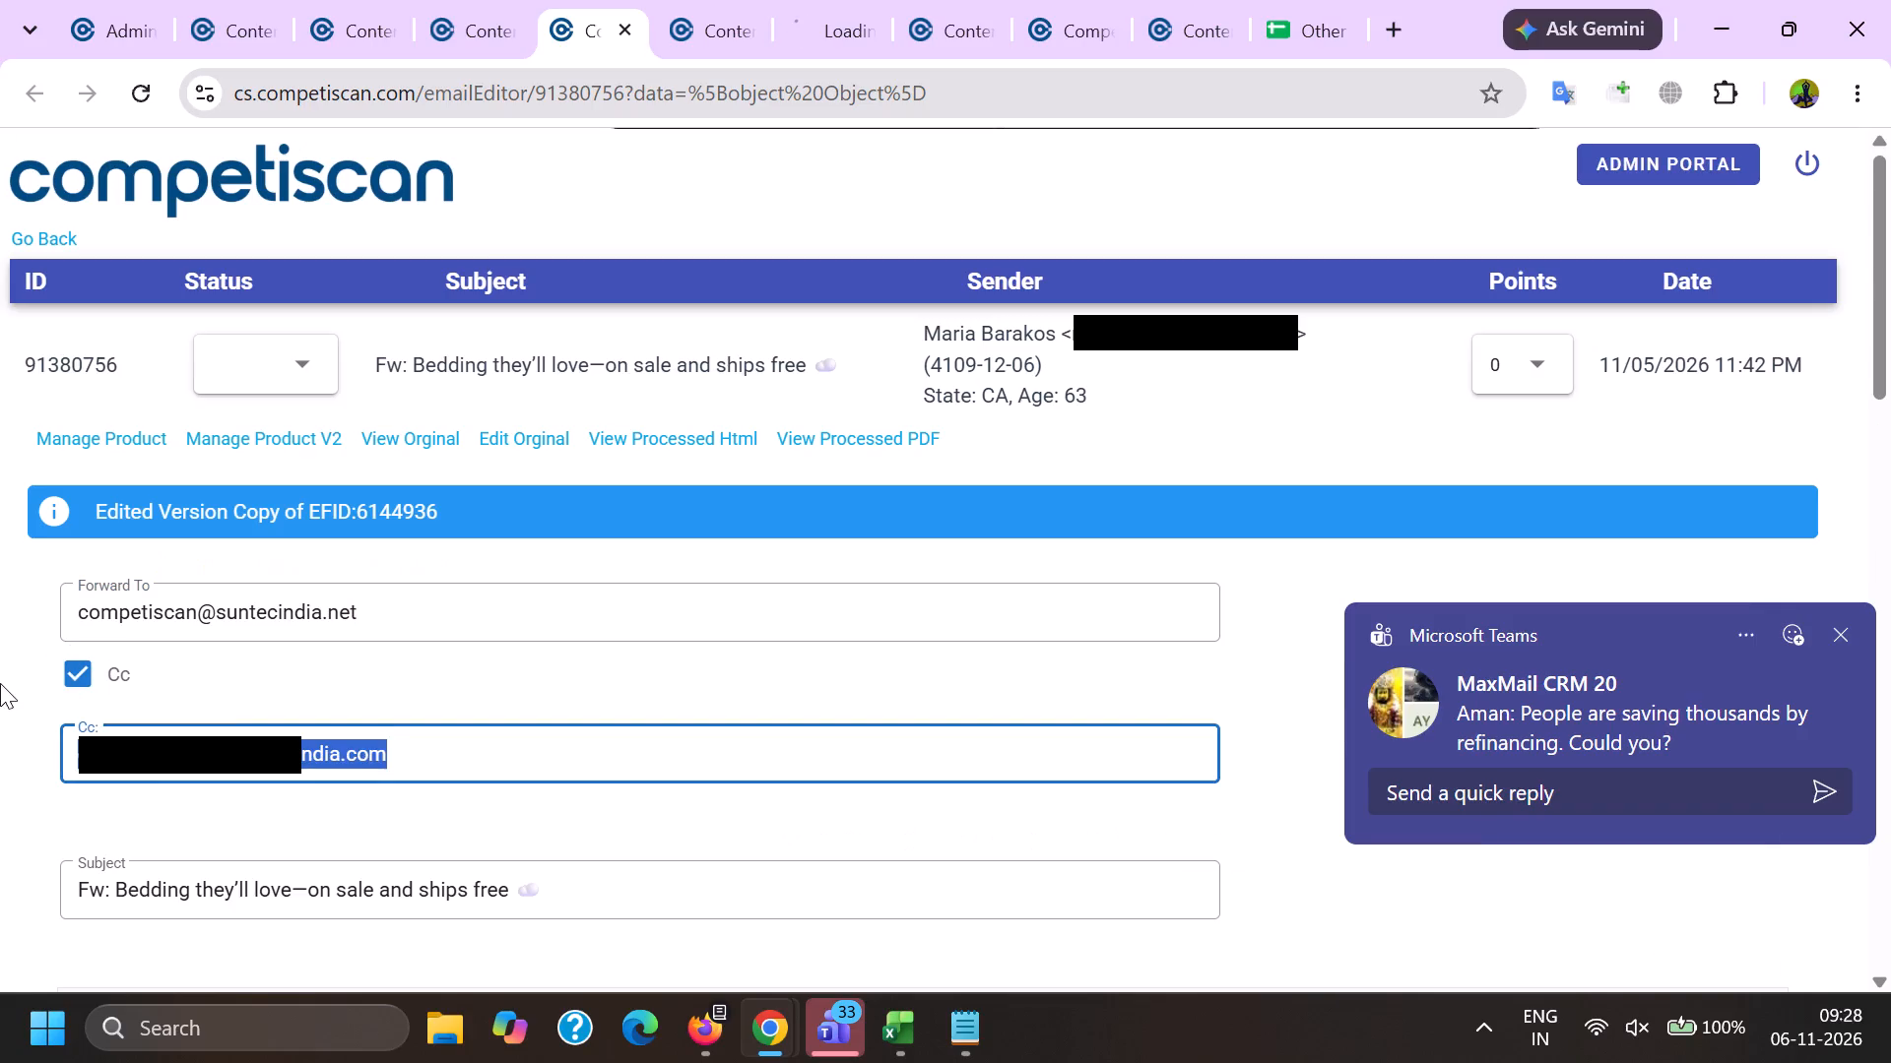
click(580, 882)
key(space)
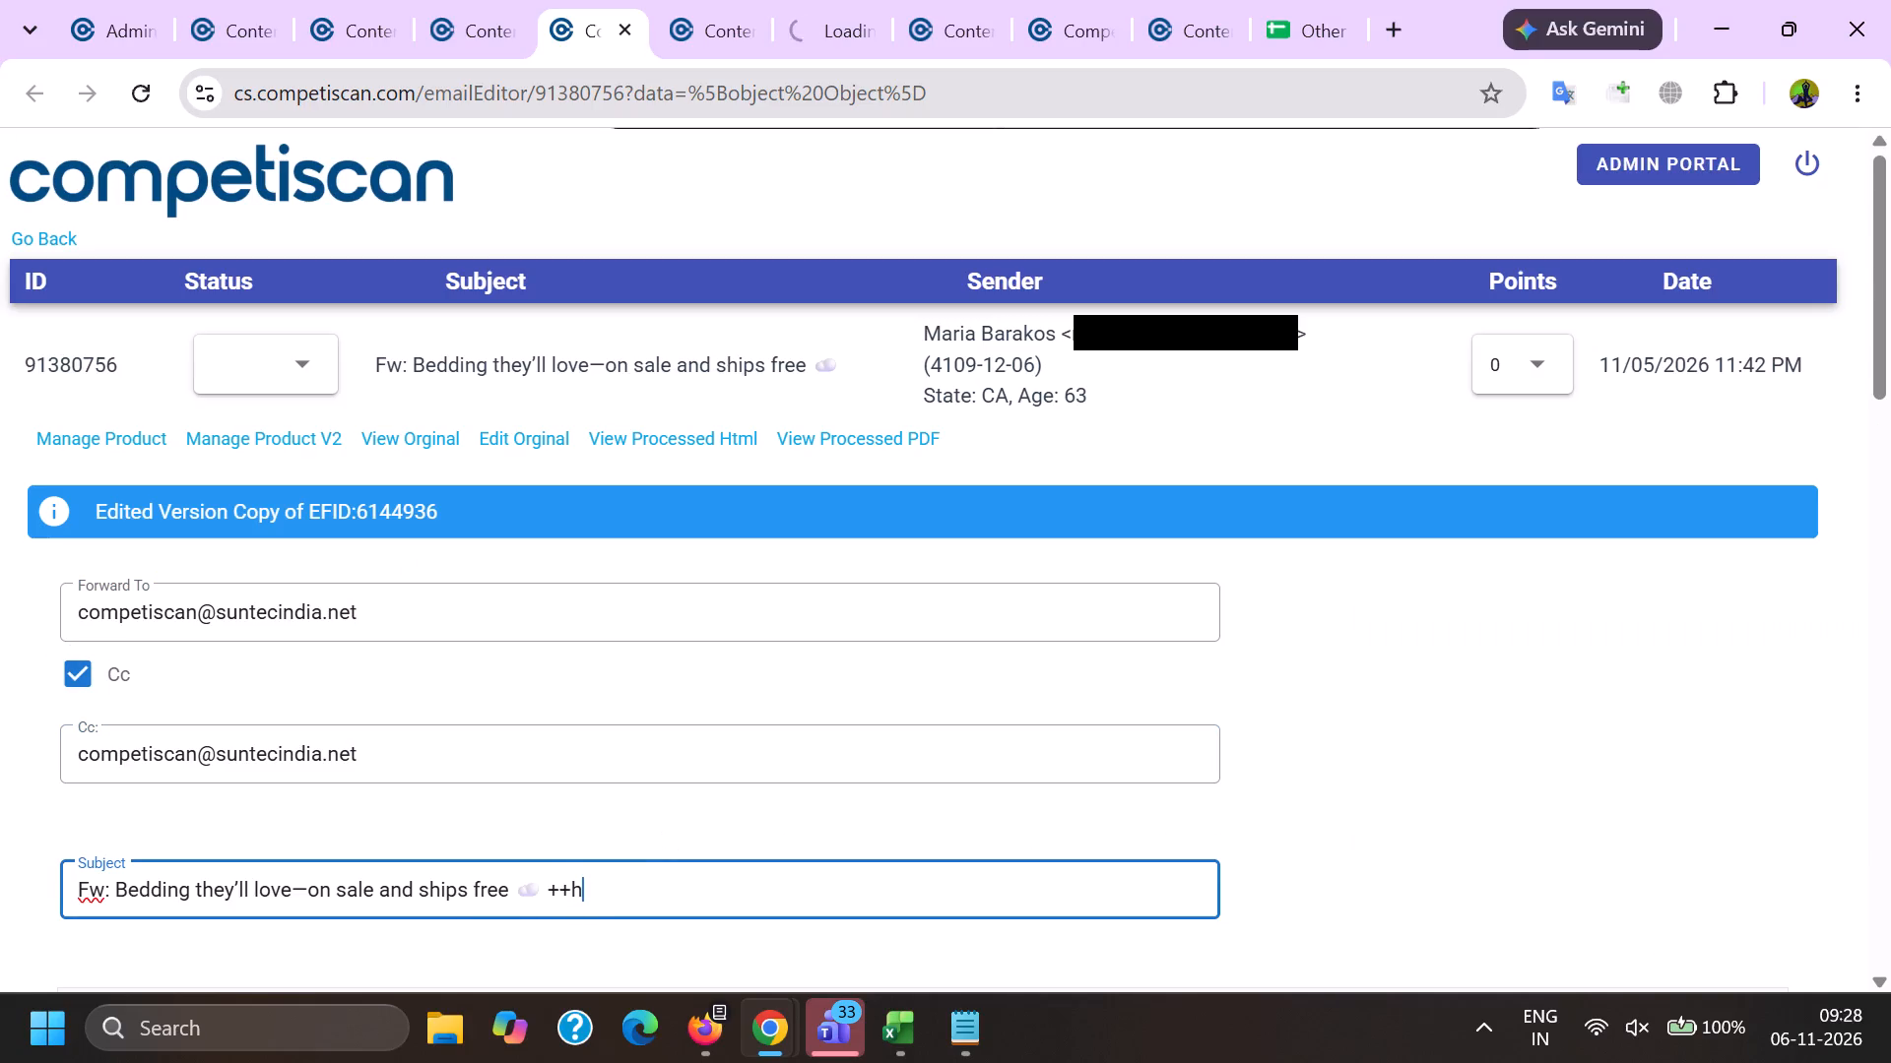
Add the note "FIX THE ALIUGNMENT !" below the email body, and save and send it.
scroll(661, 834, down, 20)
click(488, 405)
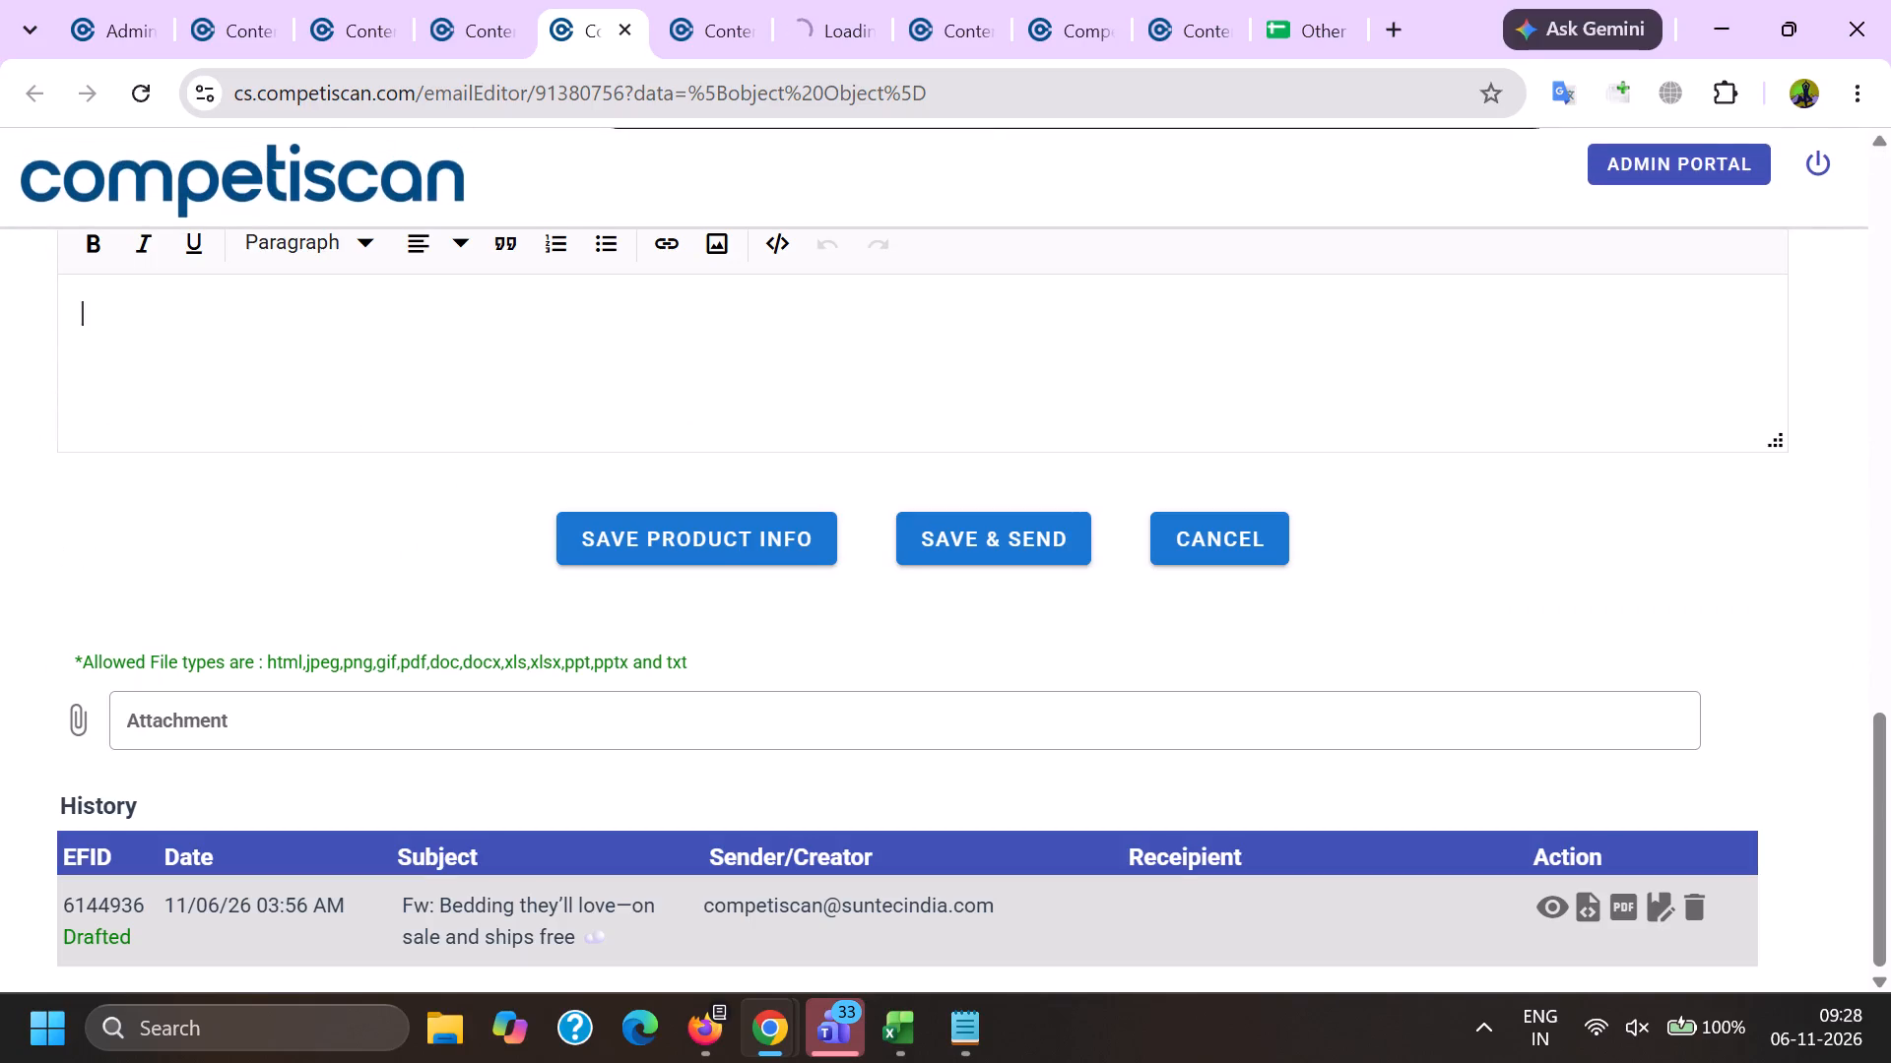
text(FI)
text(X)
key(space)
text(THE)
key(space)
text(ALIUGNMENT !)
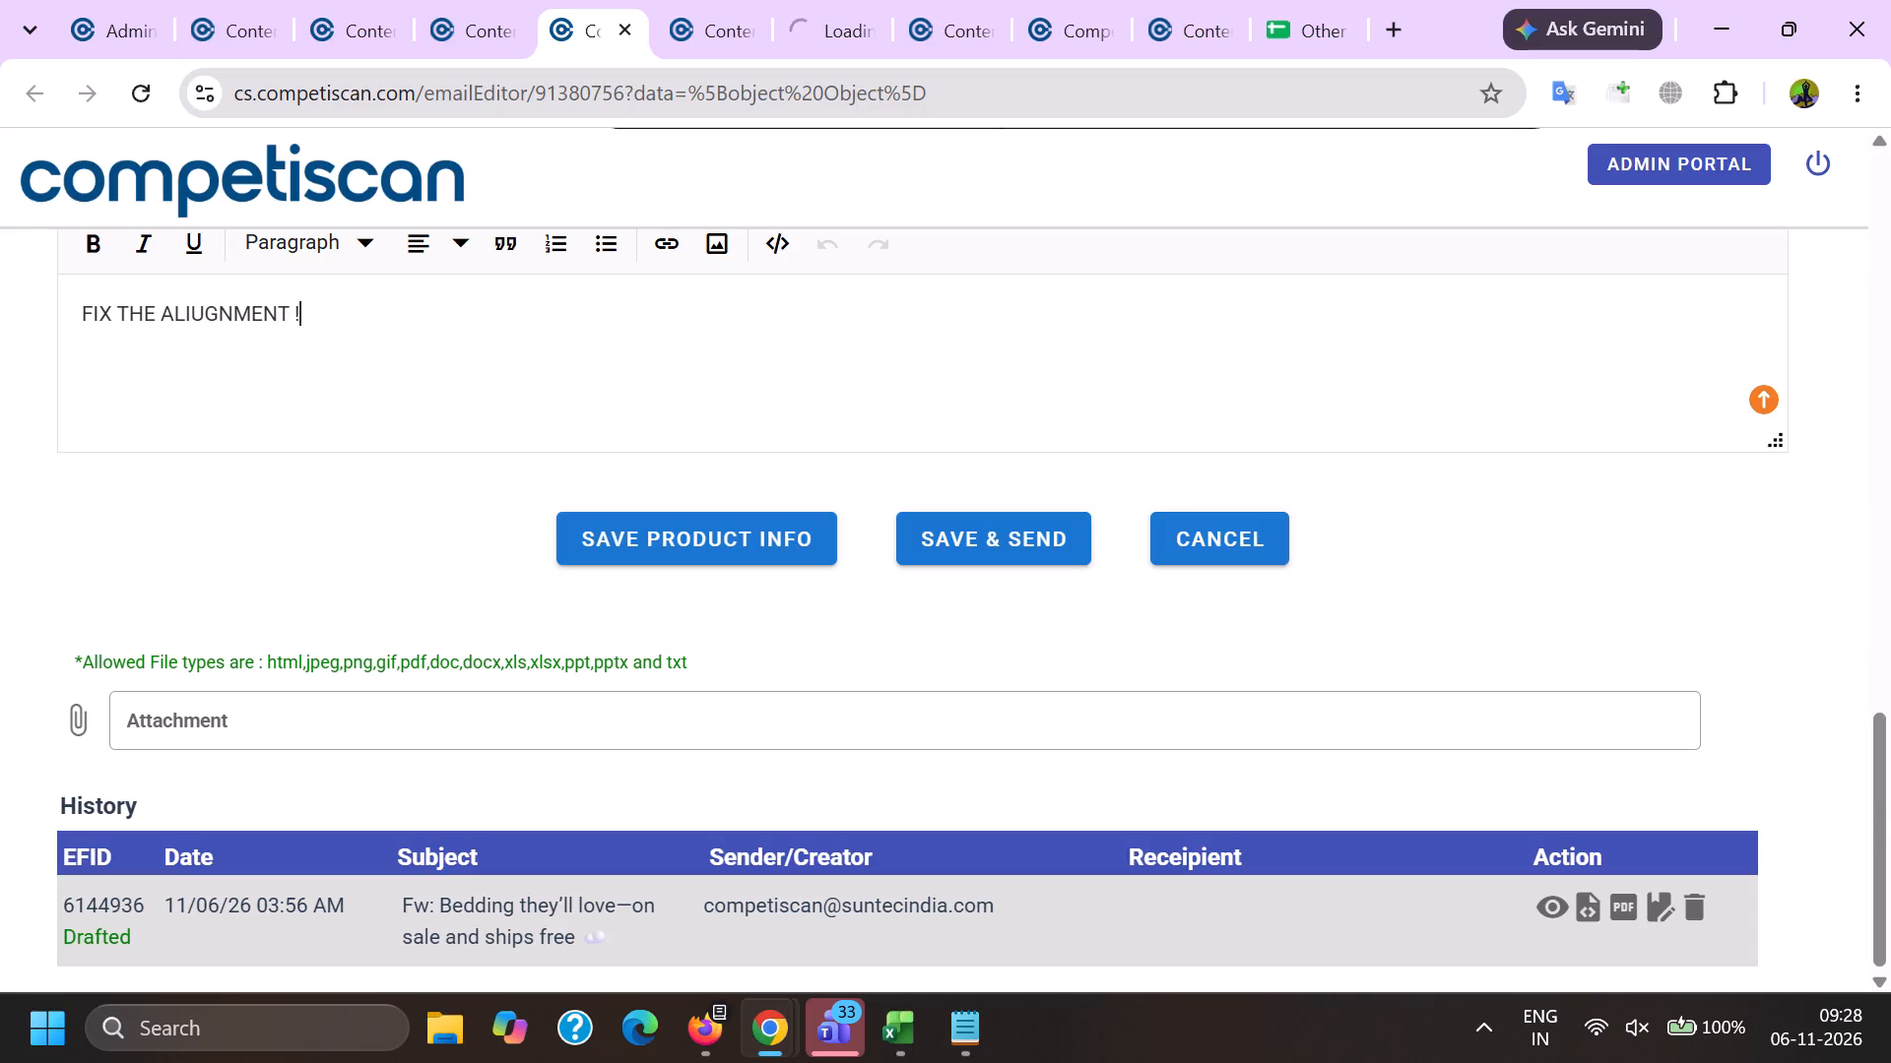
click(953, 554)
click(963, 606)
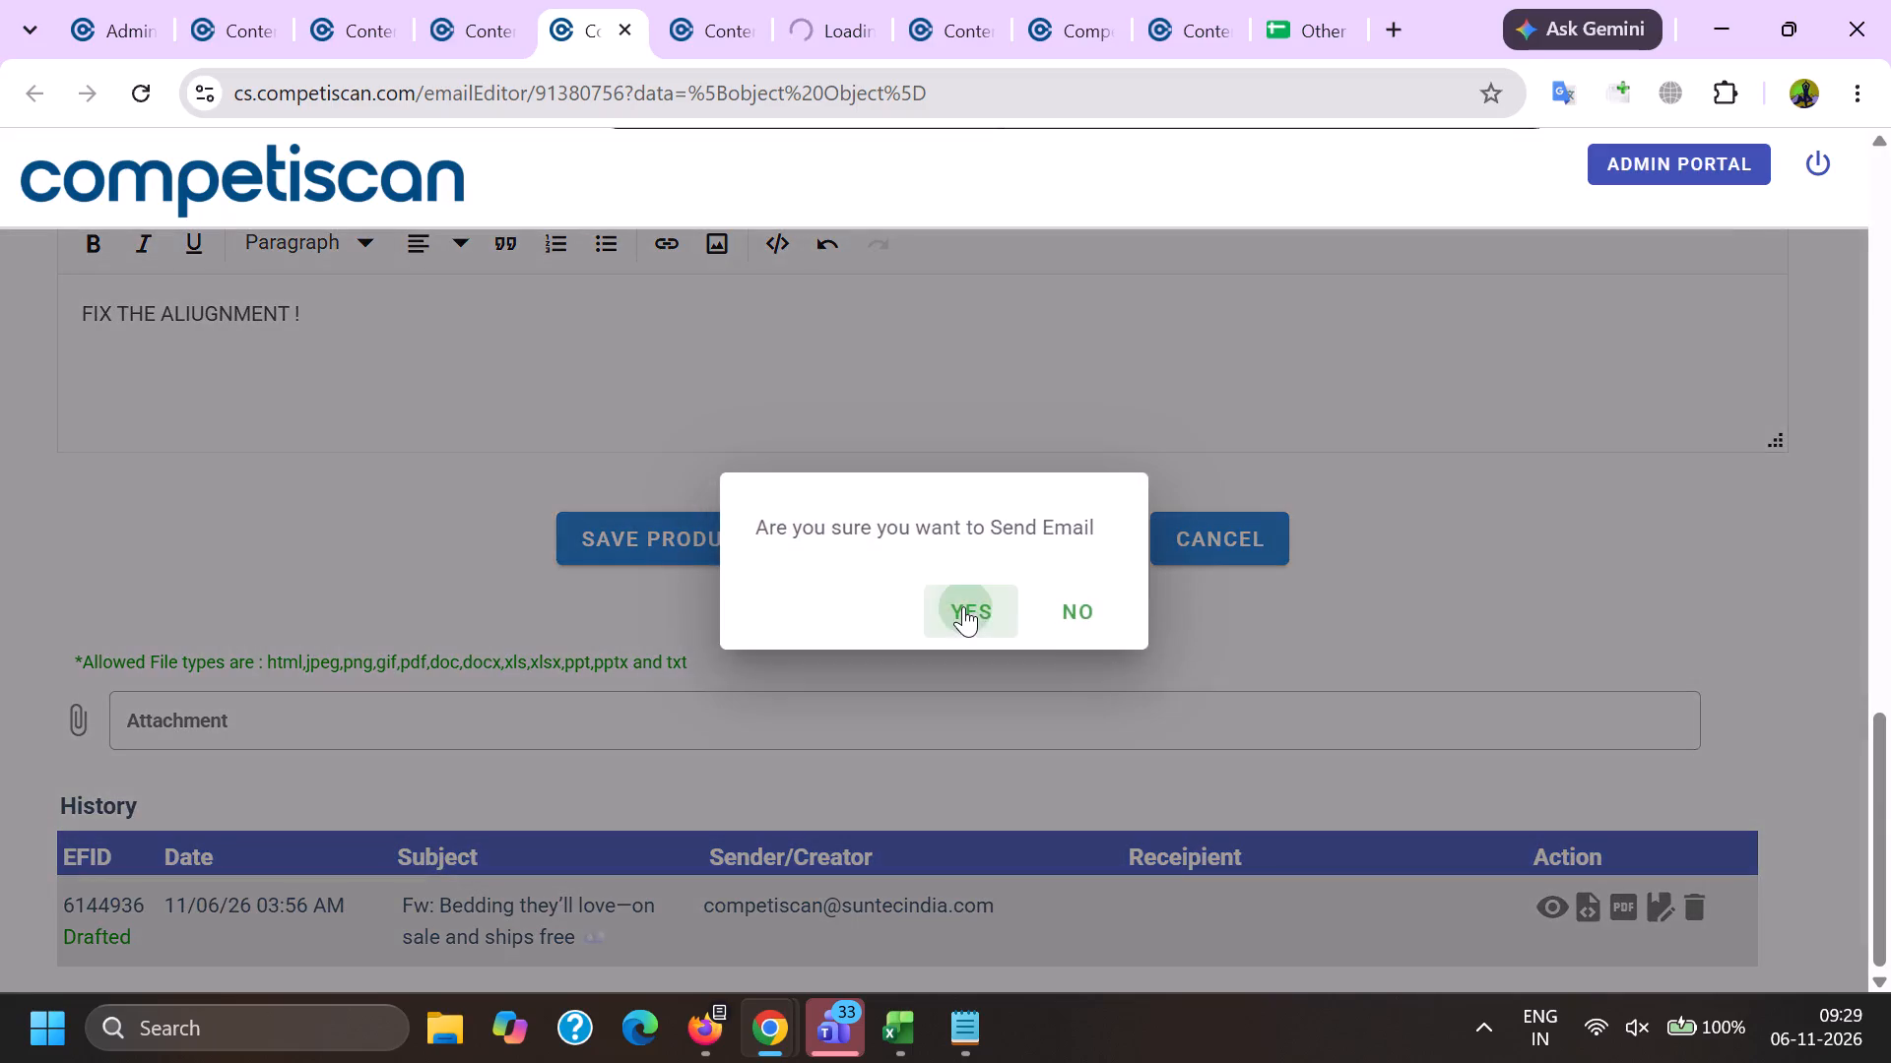
Strip the "Forwarded Message" line and address details from the header in the body of email 91380713.
click(710, 0)
click(411, 0)
click(488, 0)
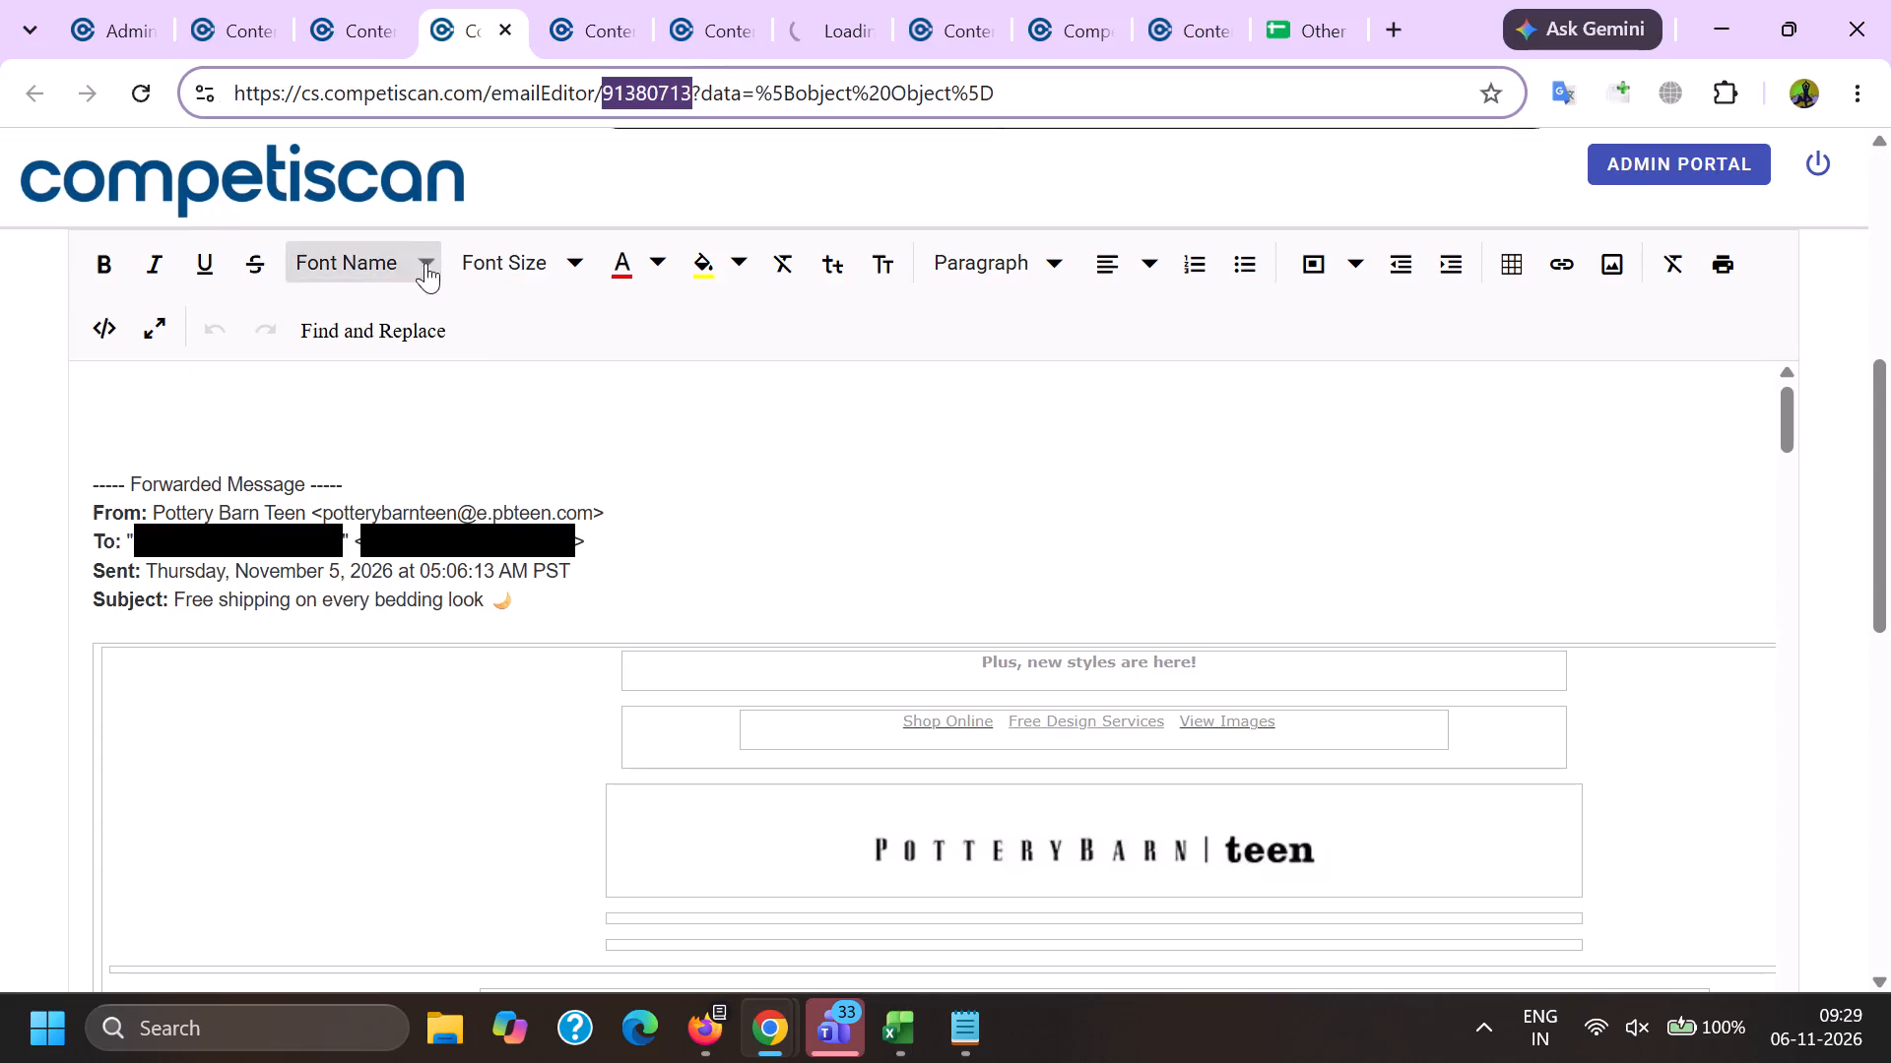
drag(415, 505, 64, 453)
click(68, 456)
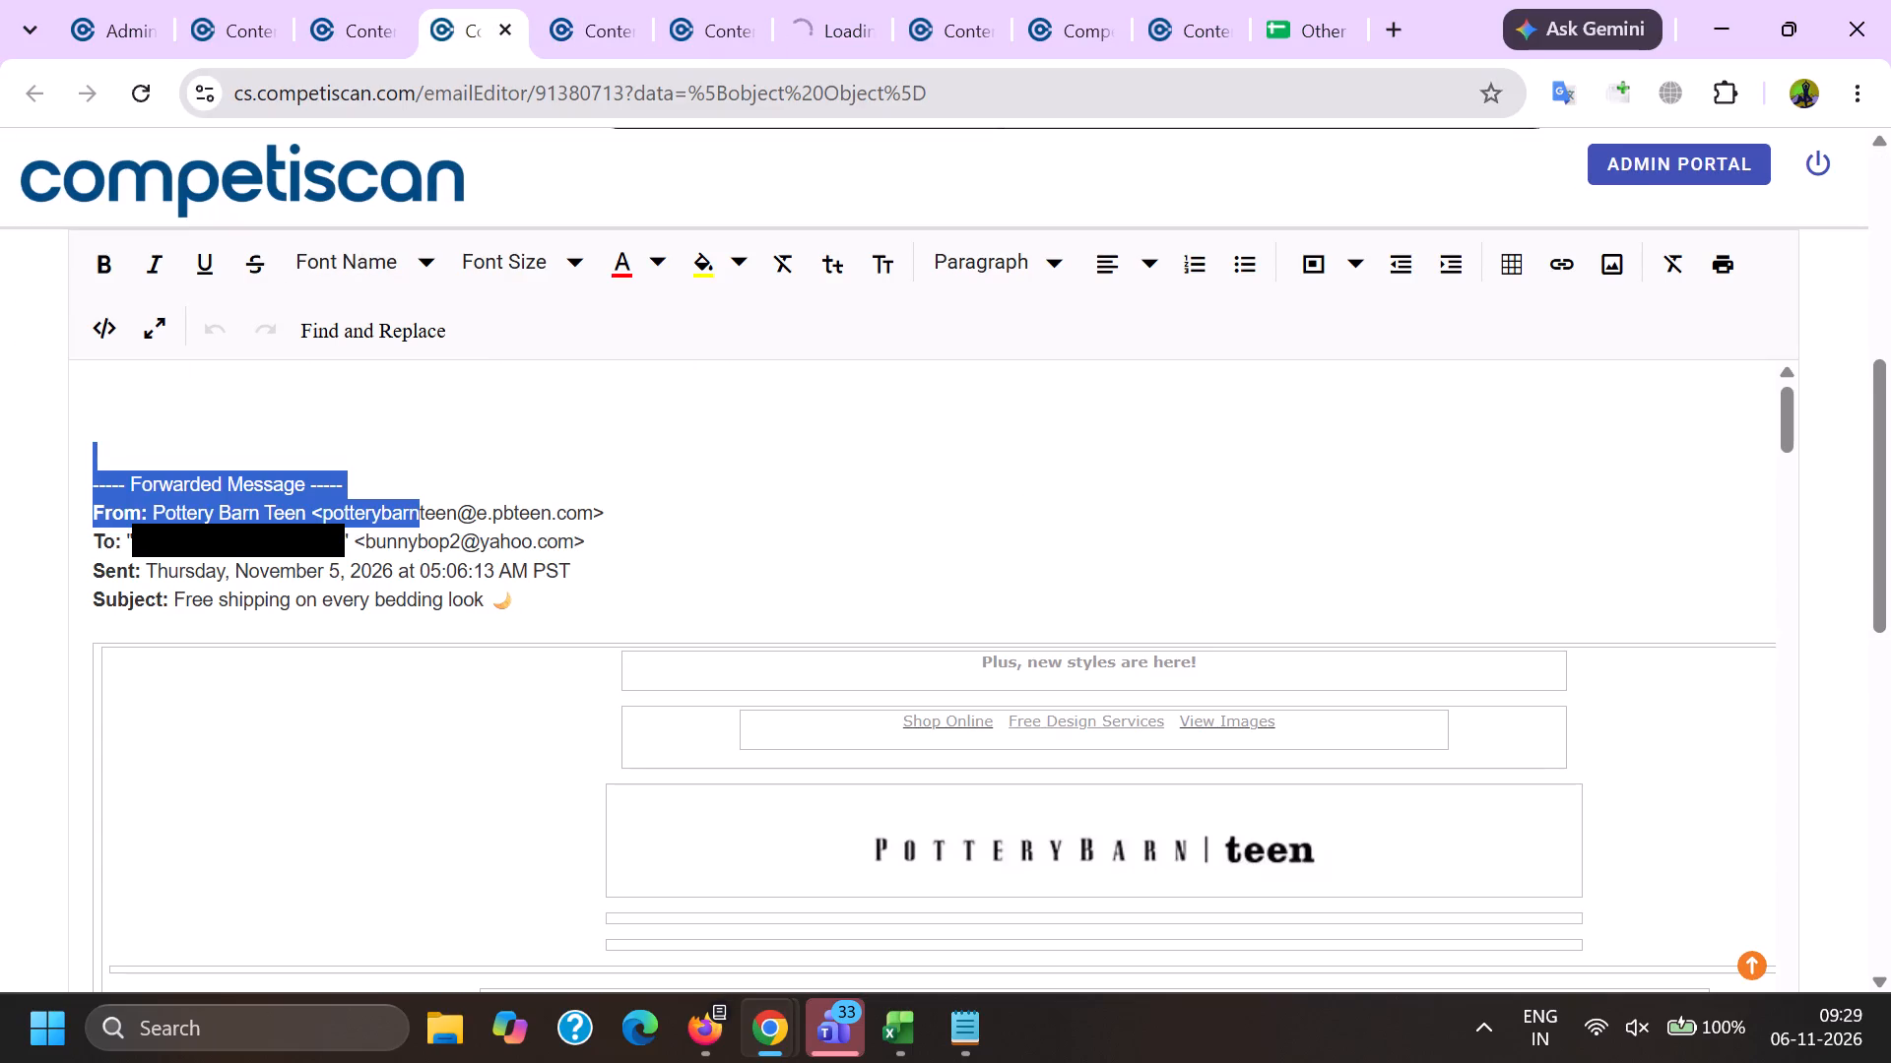
click(71, 467)
drag(71, 469, 355, 481)
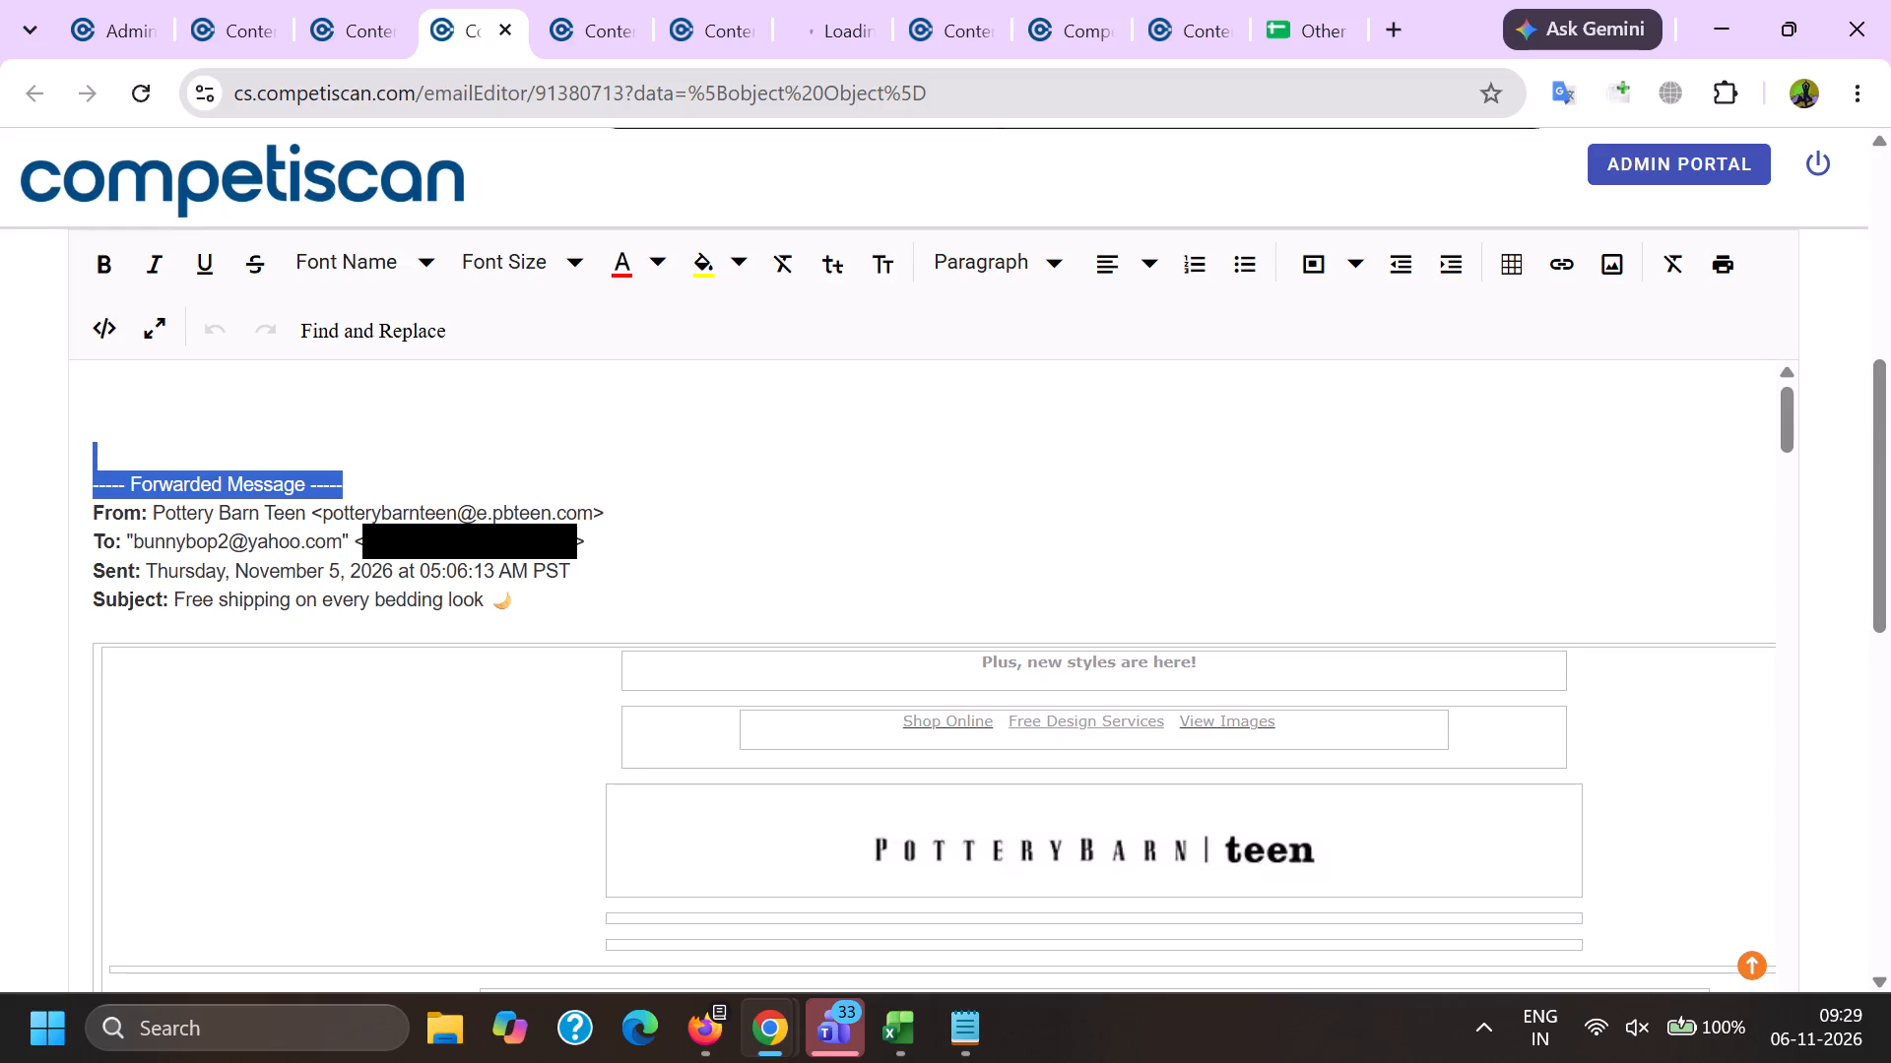
Delete the "Forwarded Message" line, the sender's address and the whole To line from the header in the email body.
key(BackSpace)
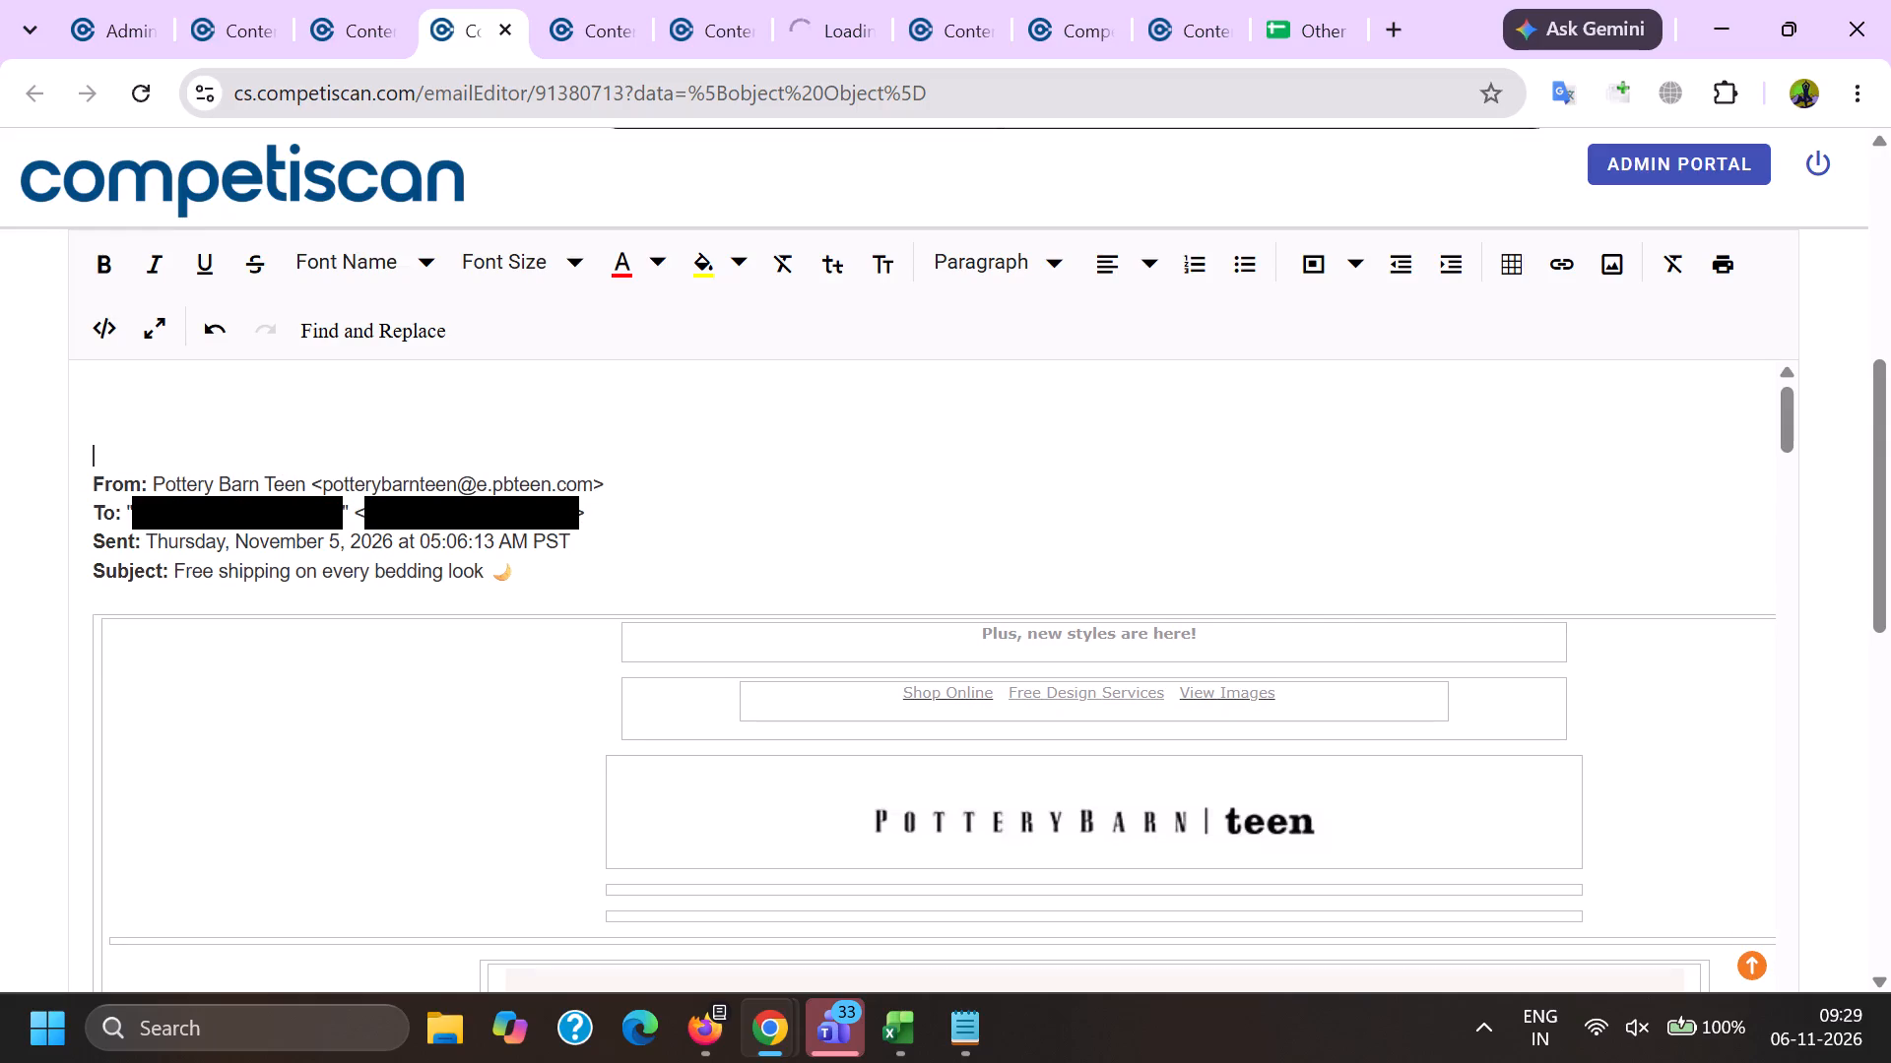
drag(312, 495, 637, 518)
key(BackSpace)
Remove the links from the "View Images" text and from the "The Best Way to Shop" app download banner.
click(1255, 662)
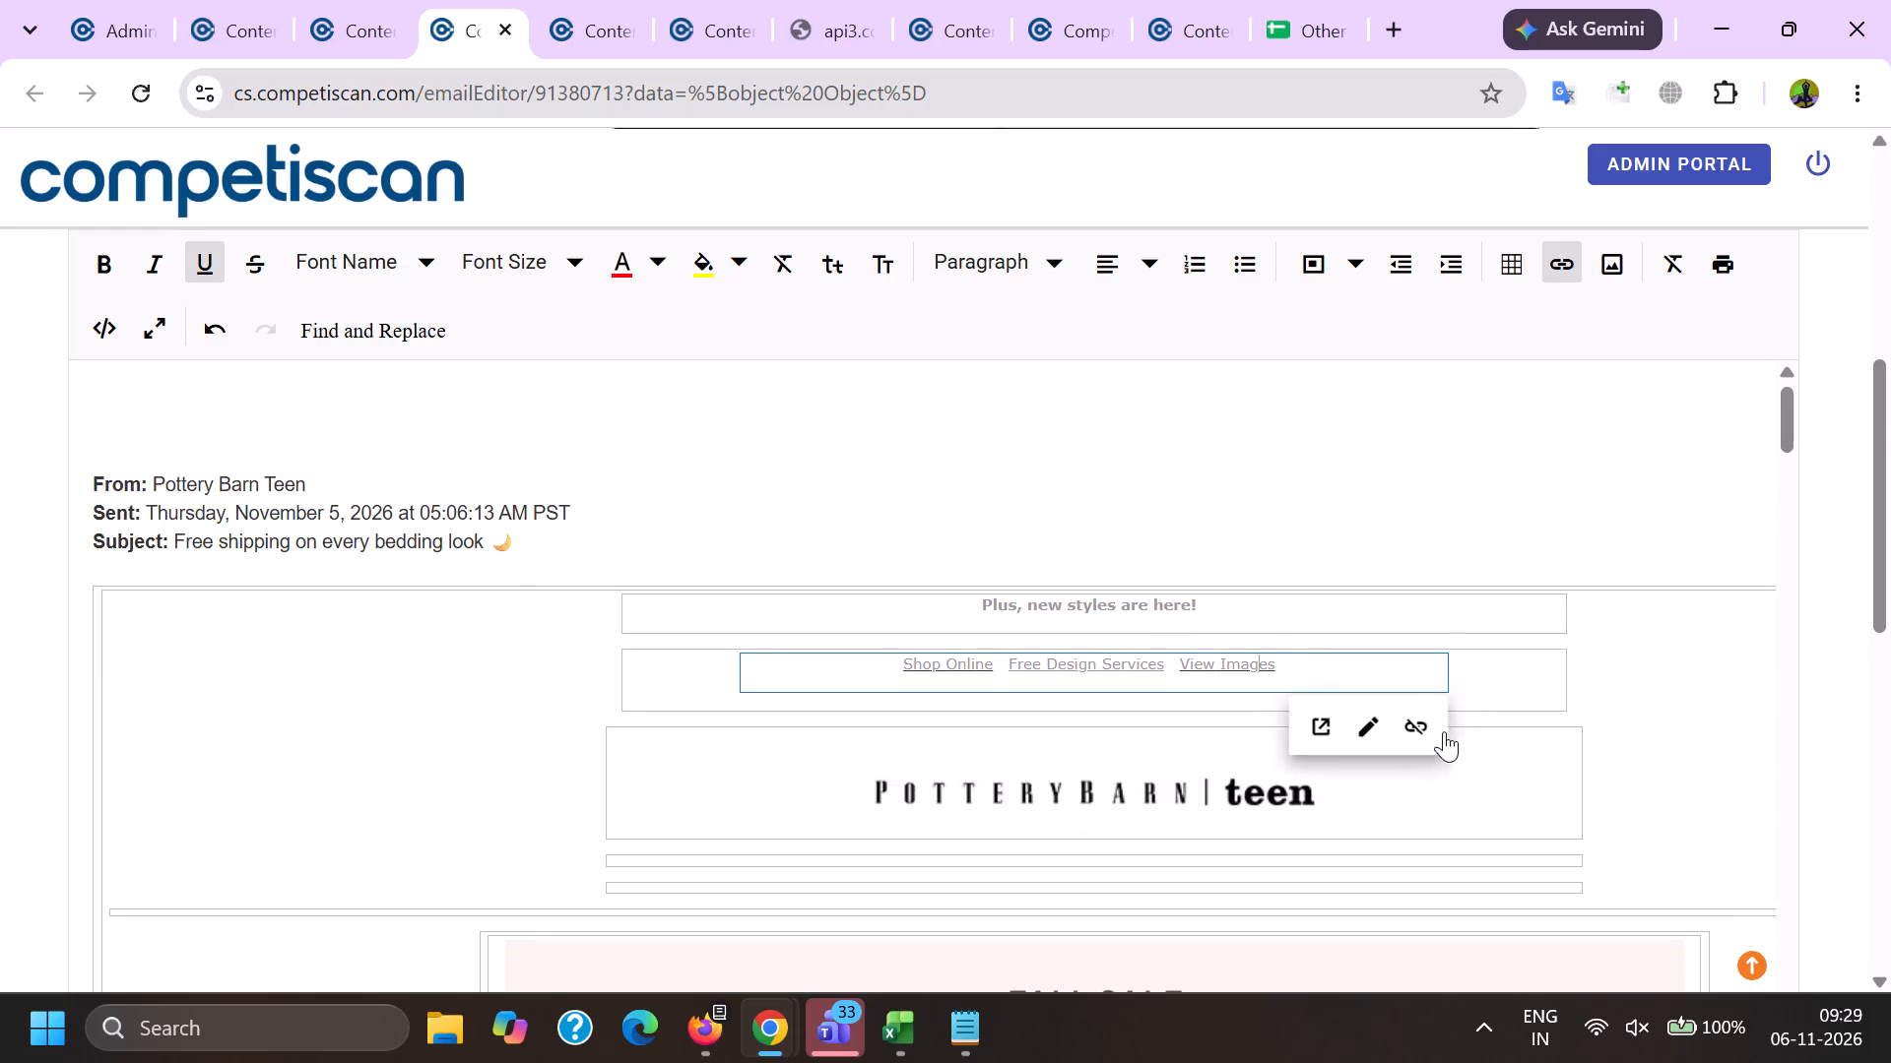
click(1434, 722)
scroll(1237, 634, down, 18)
scroll(1068, 616, up, 1)
scroll(1066, 617, down, 20)
scroll(1066, 617, down, 14)
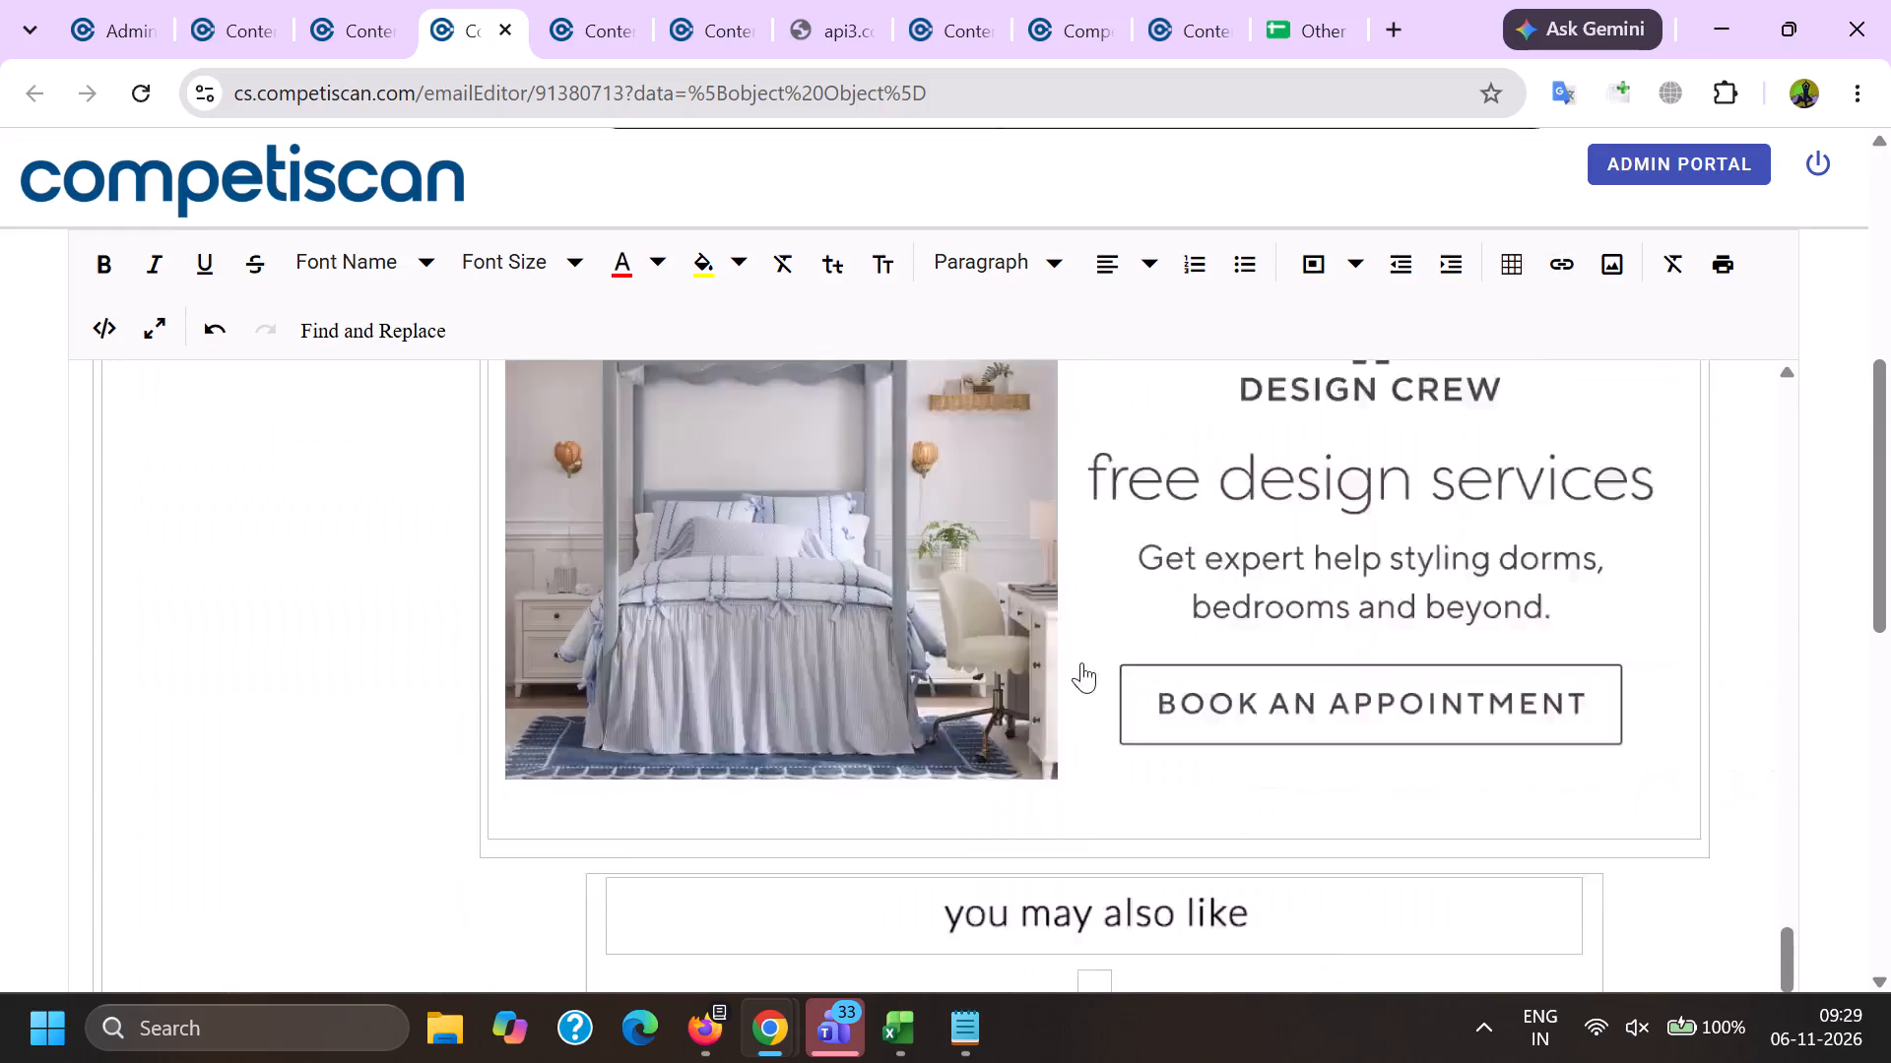
scroll(1081, 662, down, 12)
scroll(1080, 661, up, 2)
scroll(1080, 661, down, 11)
scroll(1040, 765, up, 5)
click(1004, 726)
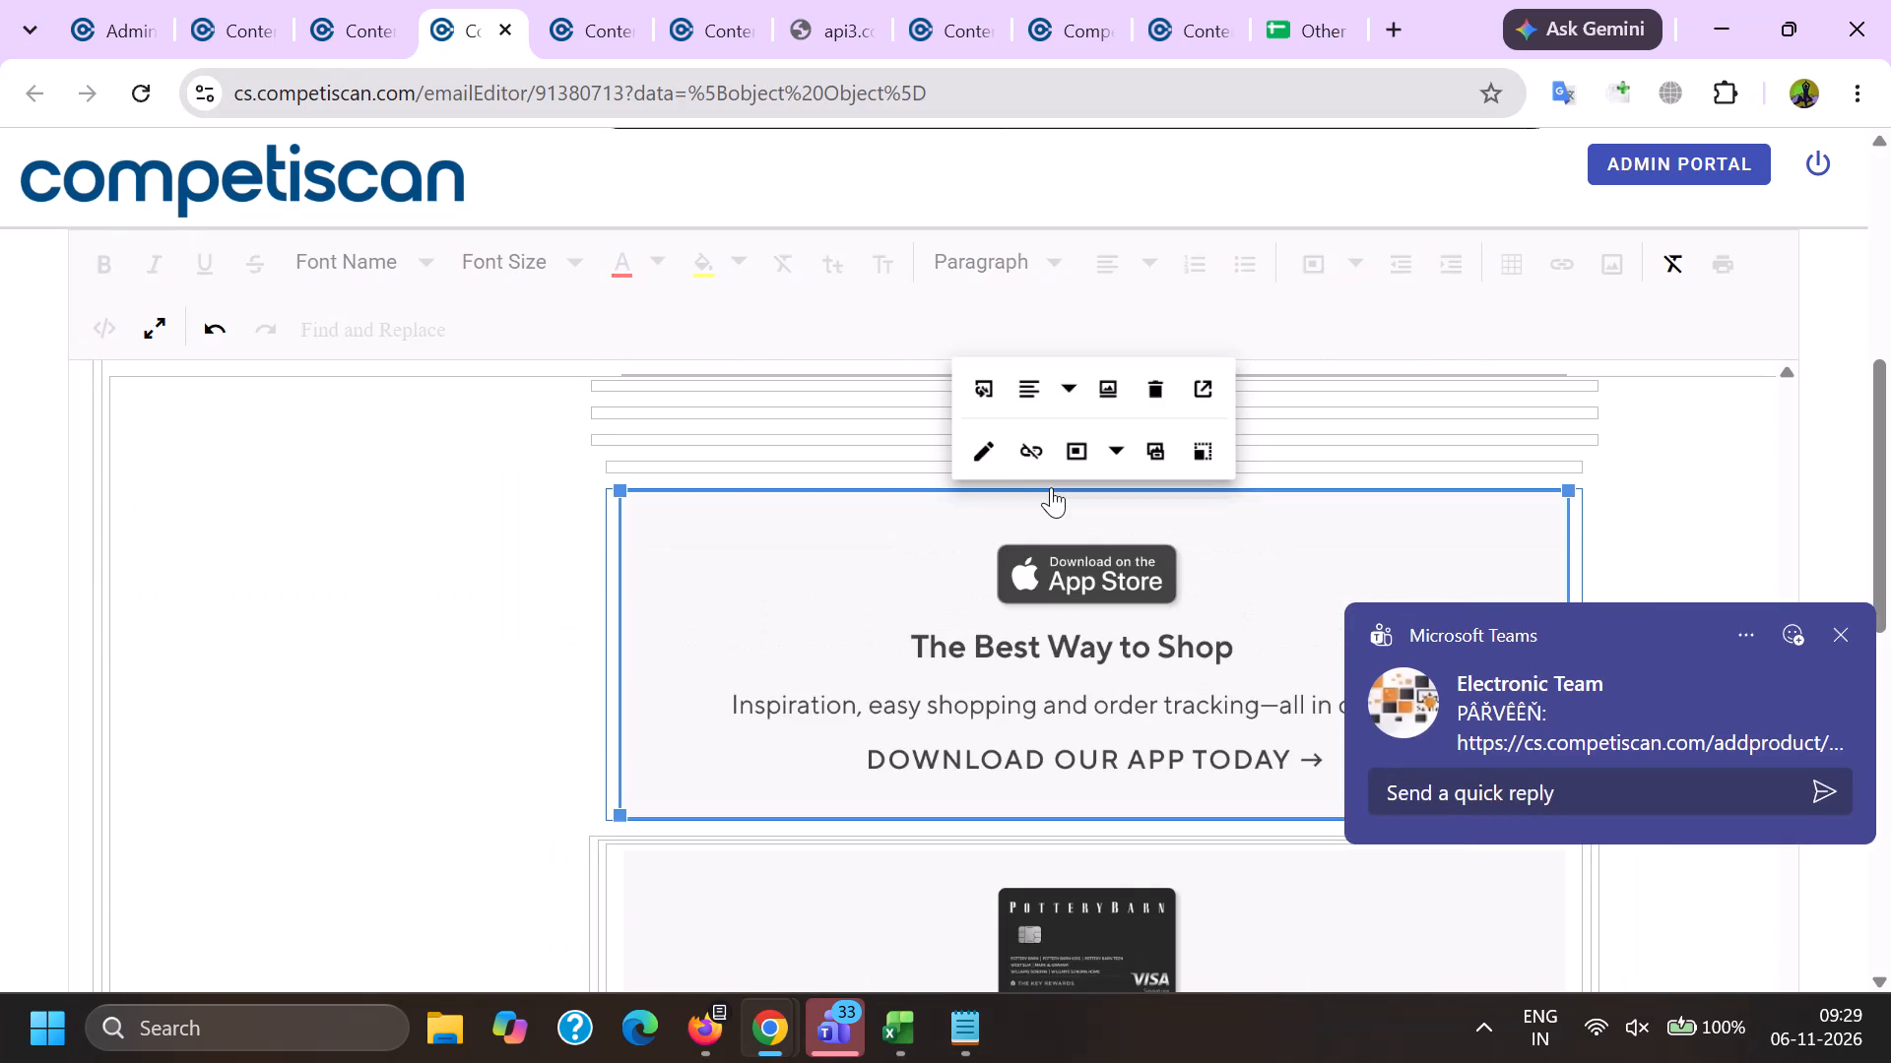
click(1025, 453)
scroll(1022, 507, down, 5)
click(729, 694)
click(663, 630)
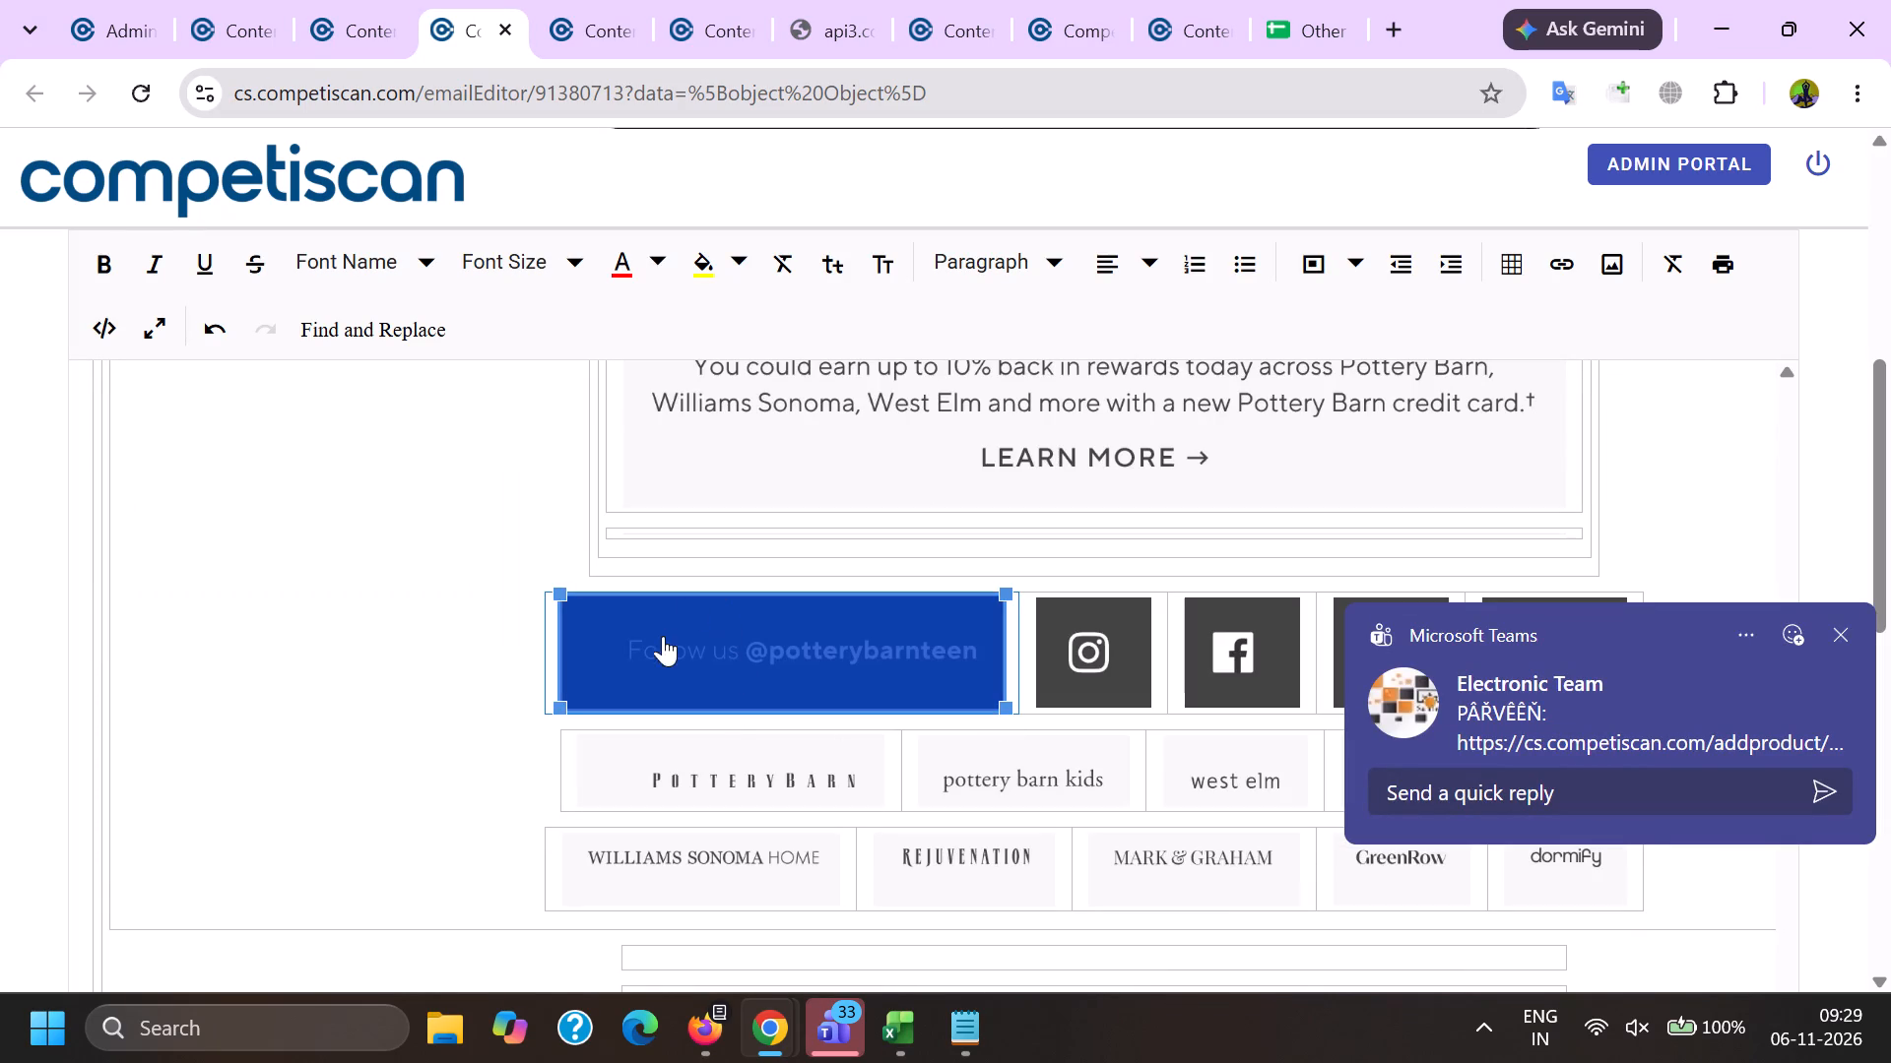
click(685, 649)
click(711, 561)
click(1075, 627)
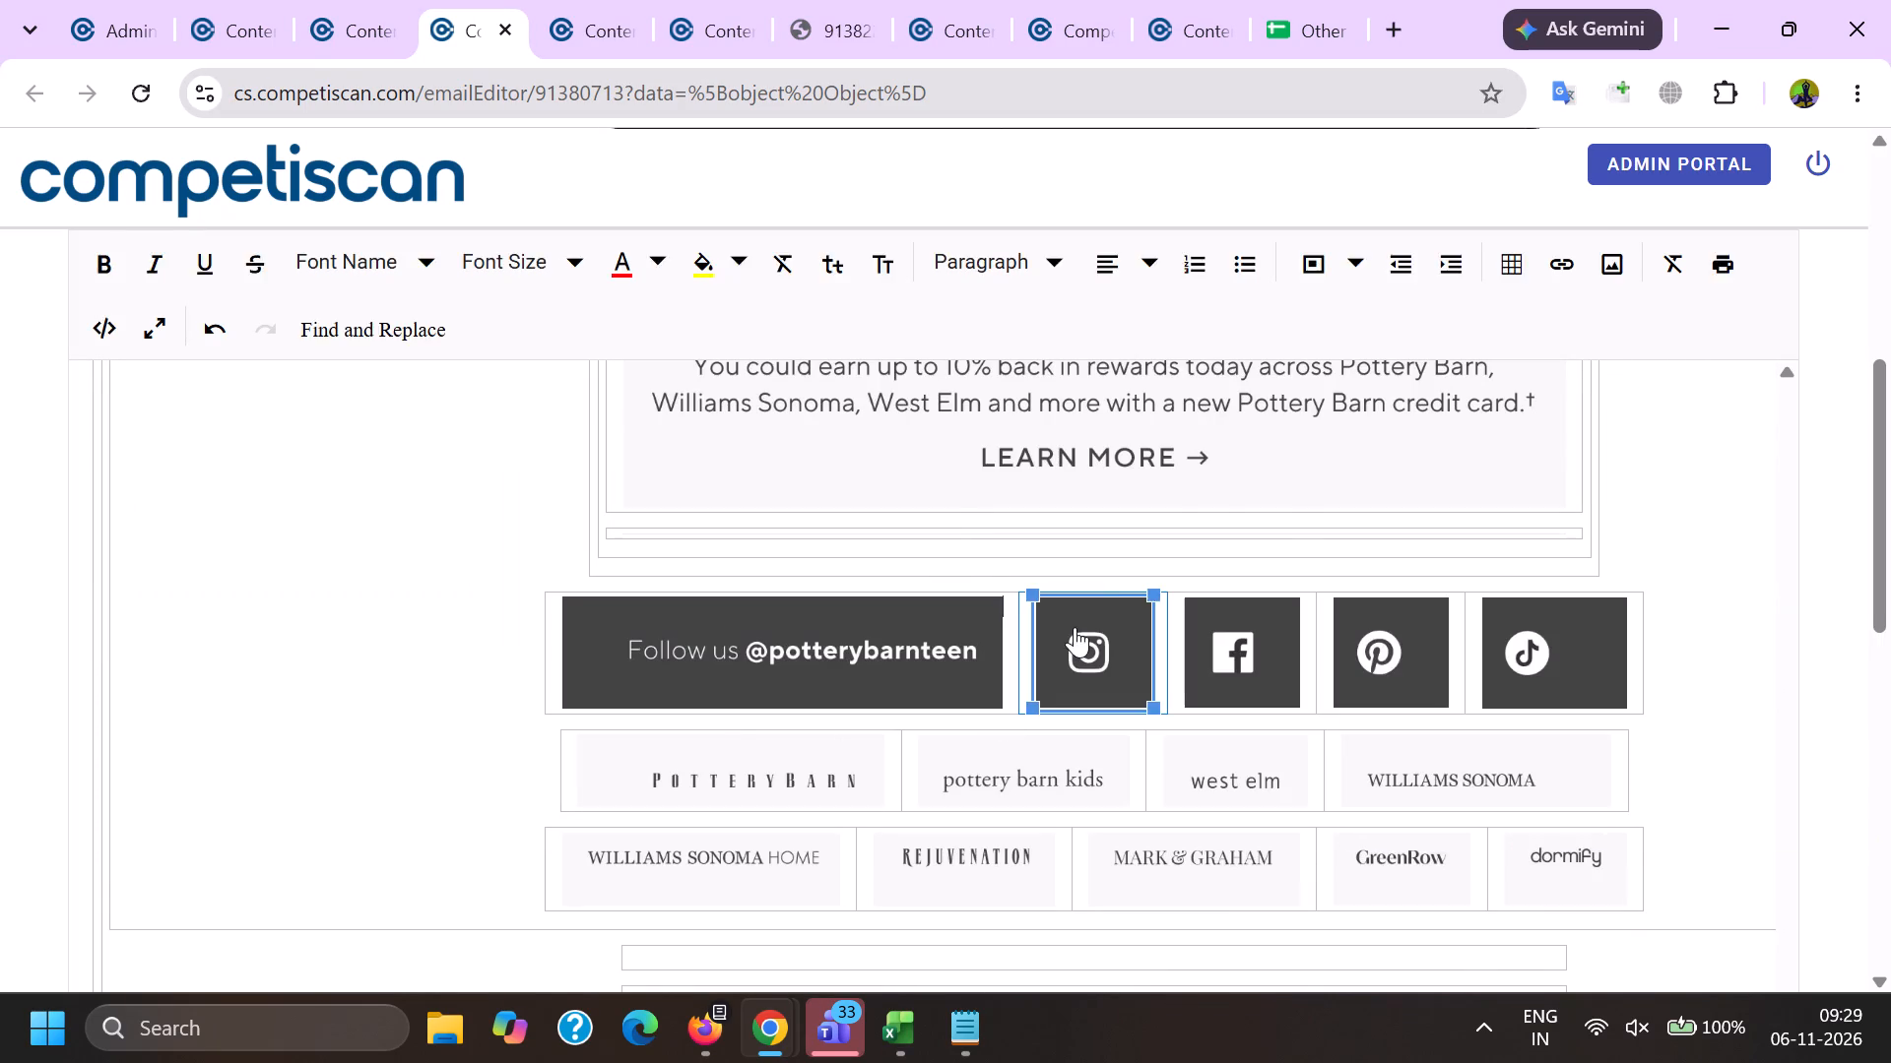
click(1114, 558)
click(1292, 702)
click(1266, 554)
click(1390, 667)
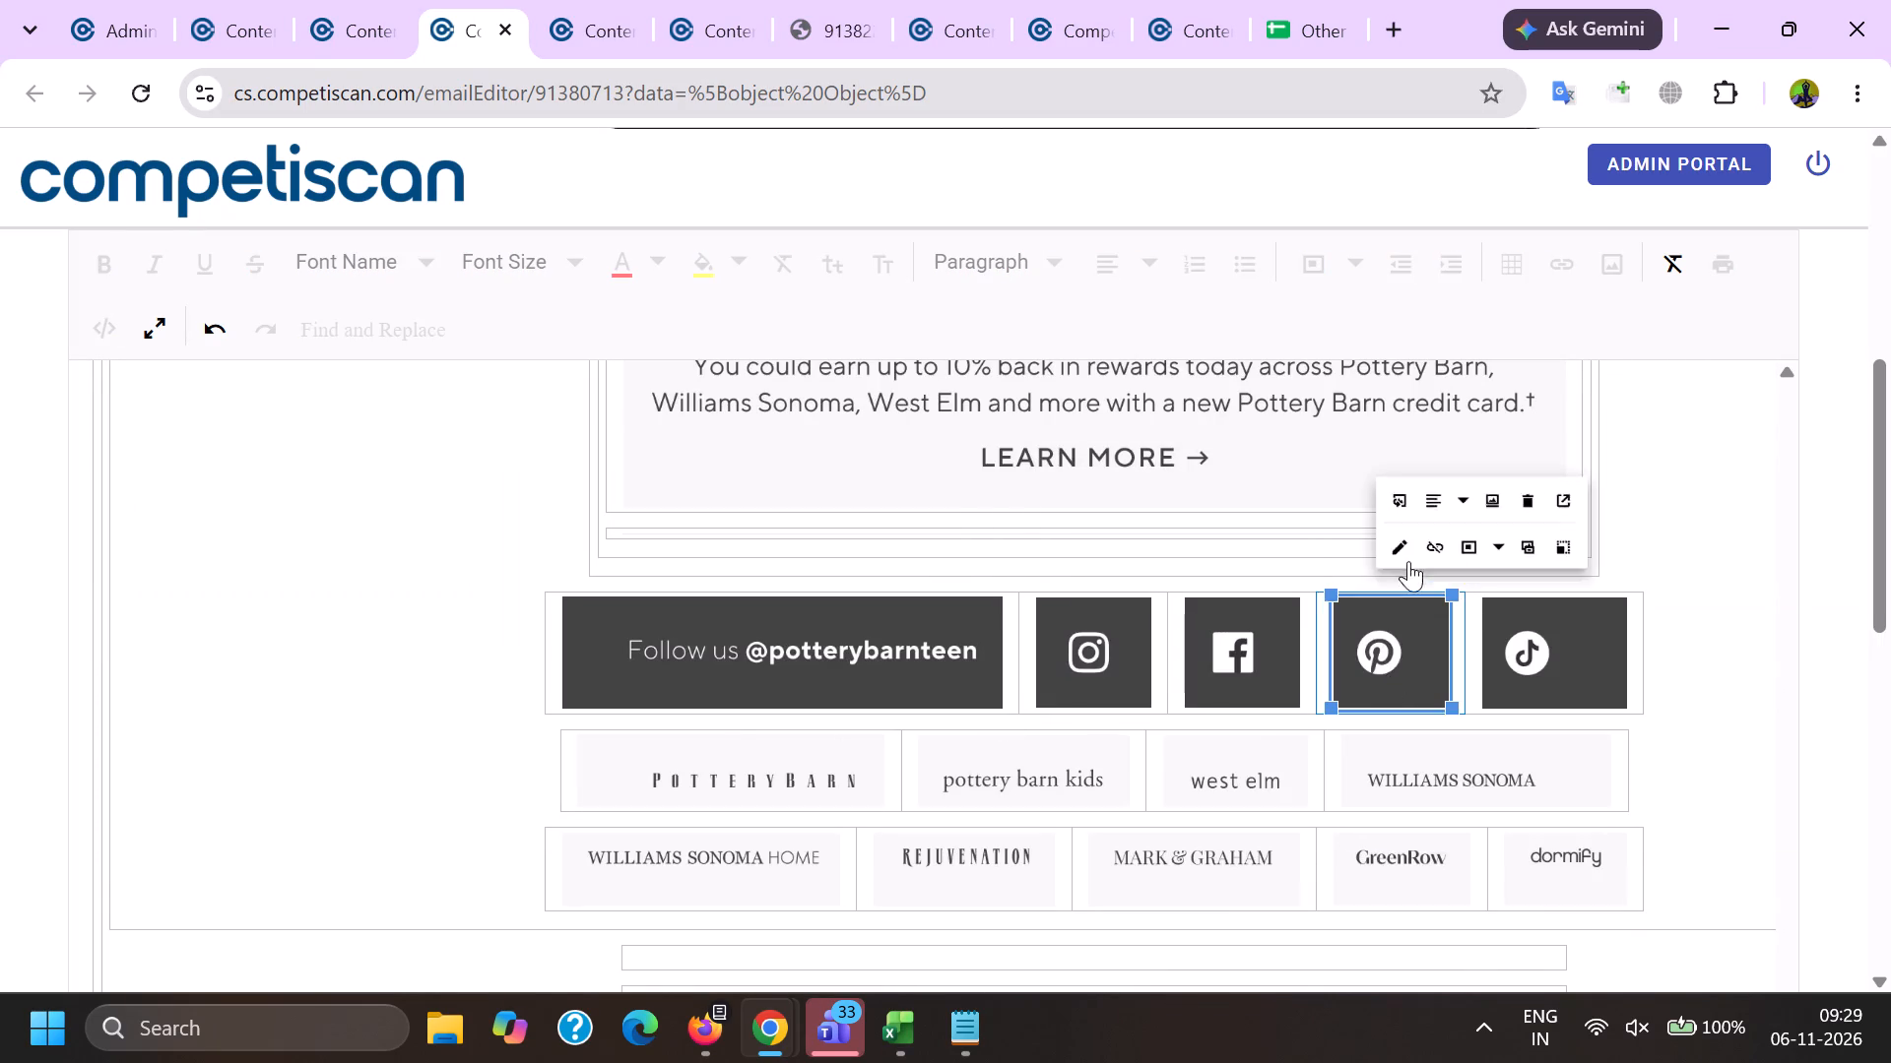
click(1409, 554)
click(1506, 657)
click(1577, 561)
Delete the recipient's address after "This message was sent to:" in the email's footer.
scroll(944, 432, down, 4)
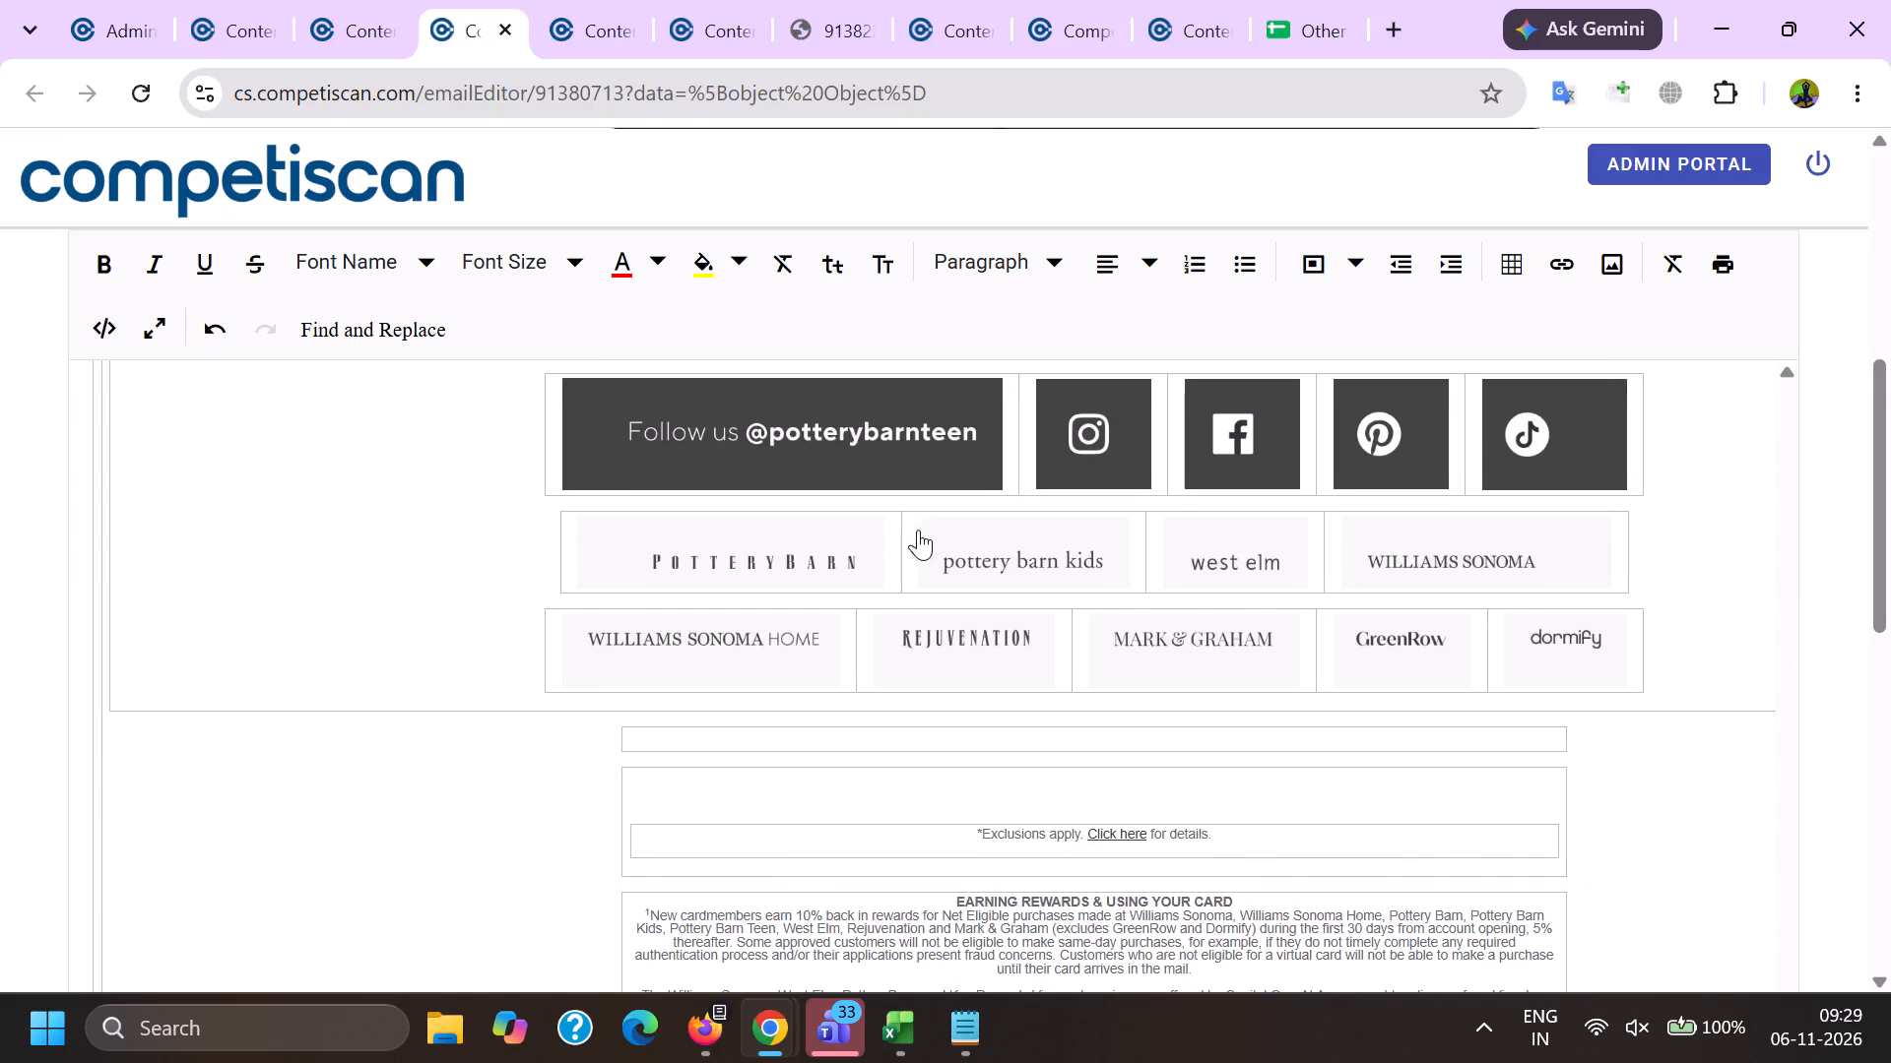
scroll(907, 690, down, 2)
scroll(1017, 660, down, 2)
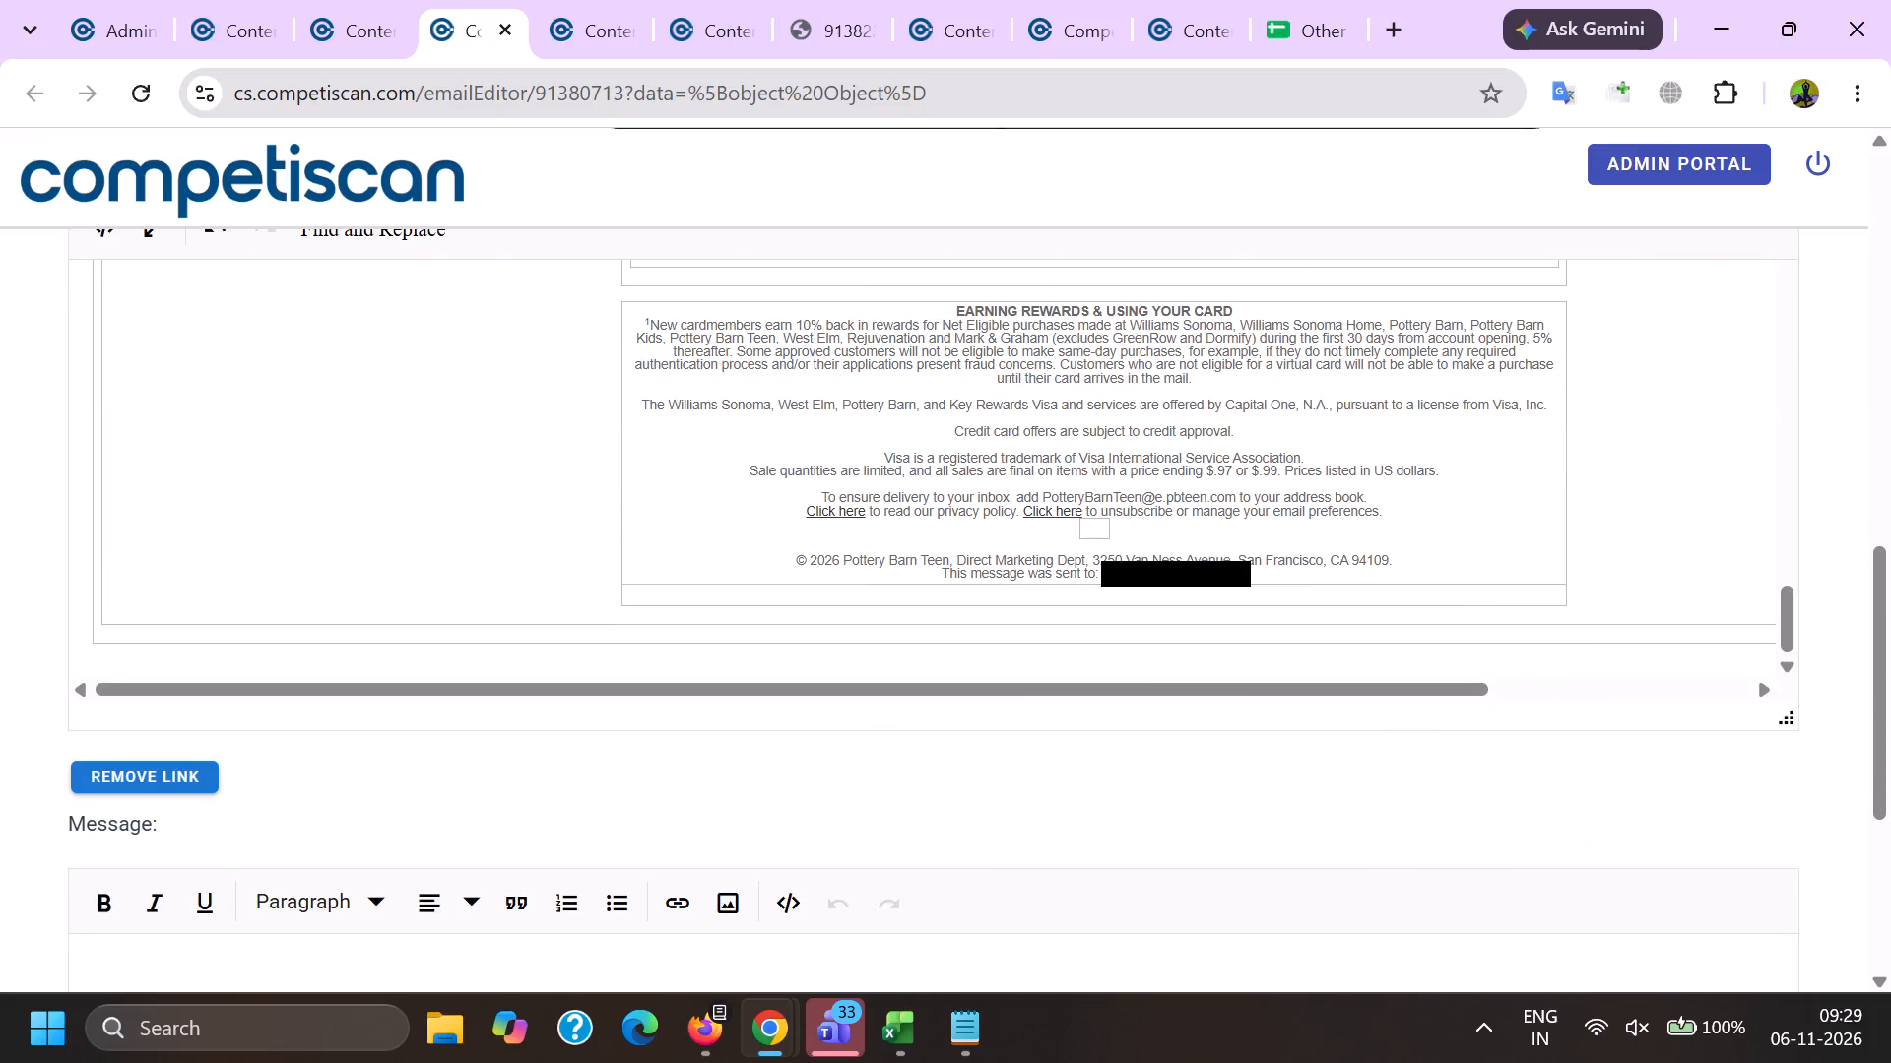
drag(1109, 567, 1248, 573)
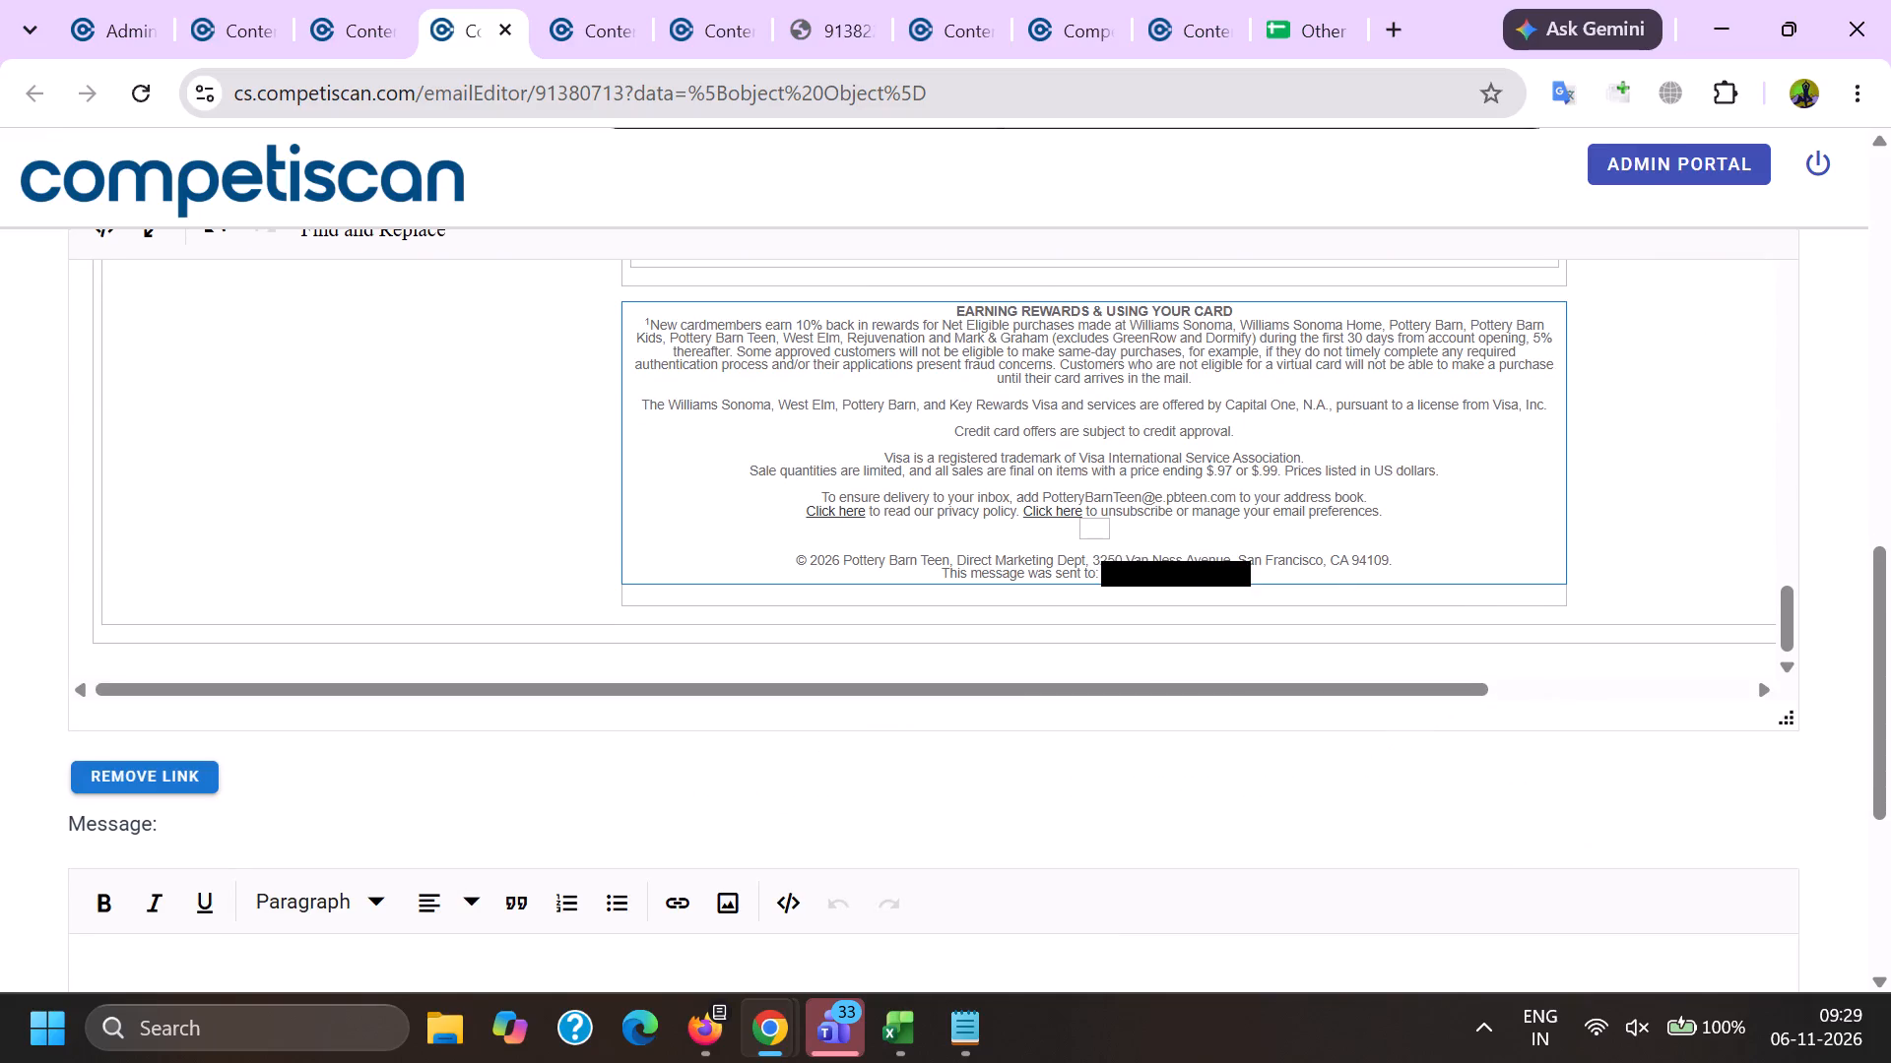
key(BackSpace)
key(BackSpace)
Unlink the unsubscribe "Click here" text and delete the Pottery Barn Teen sender address from the footer.
scroll(1101, 729, up, 1)
click(1064, 656)
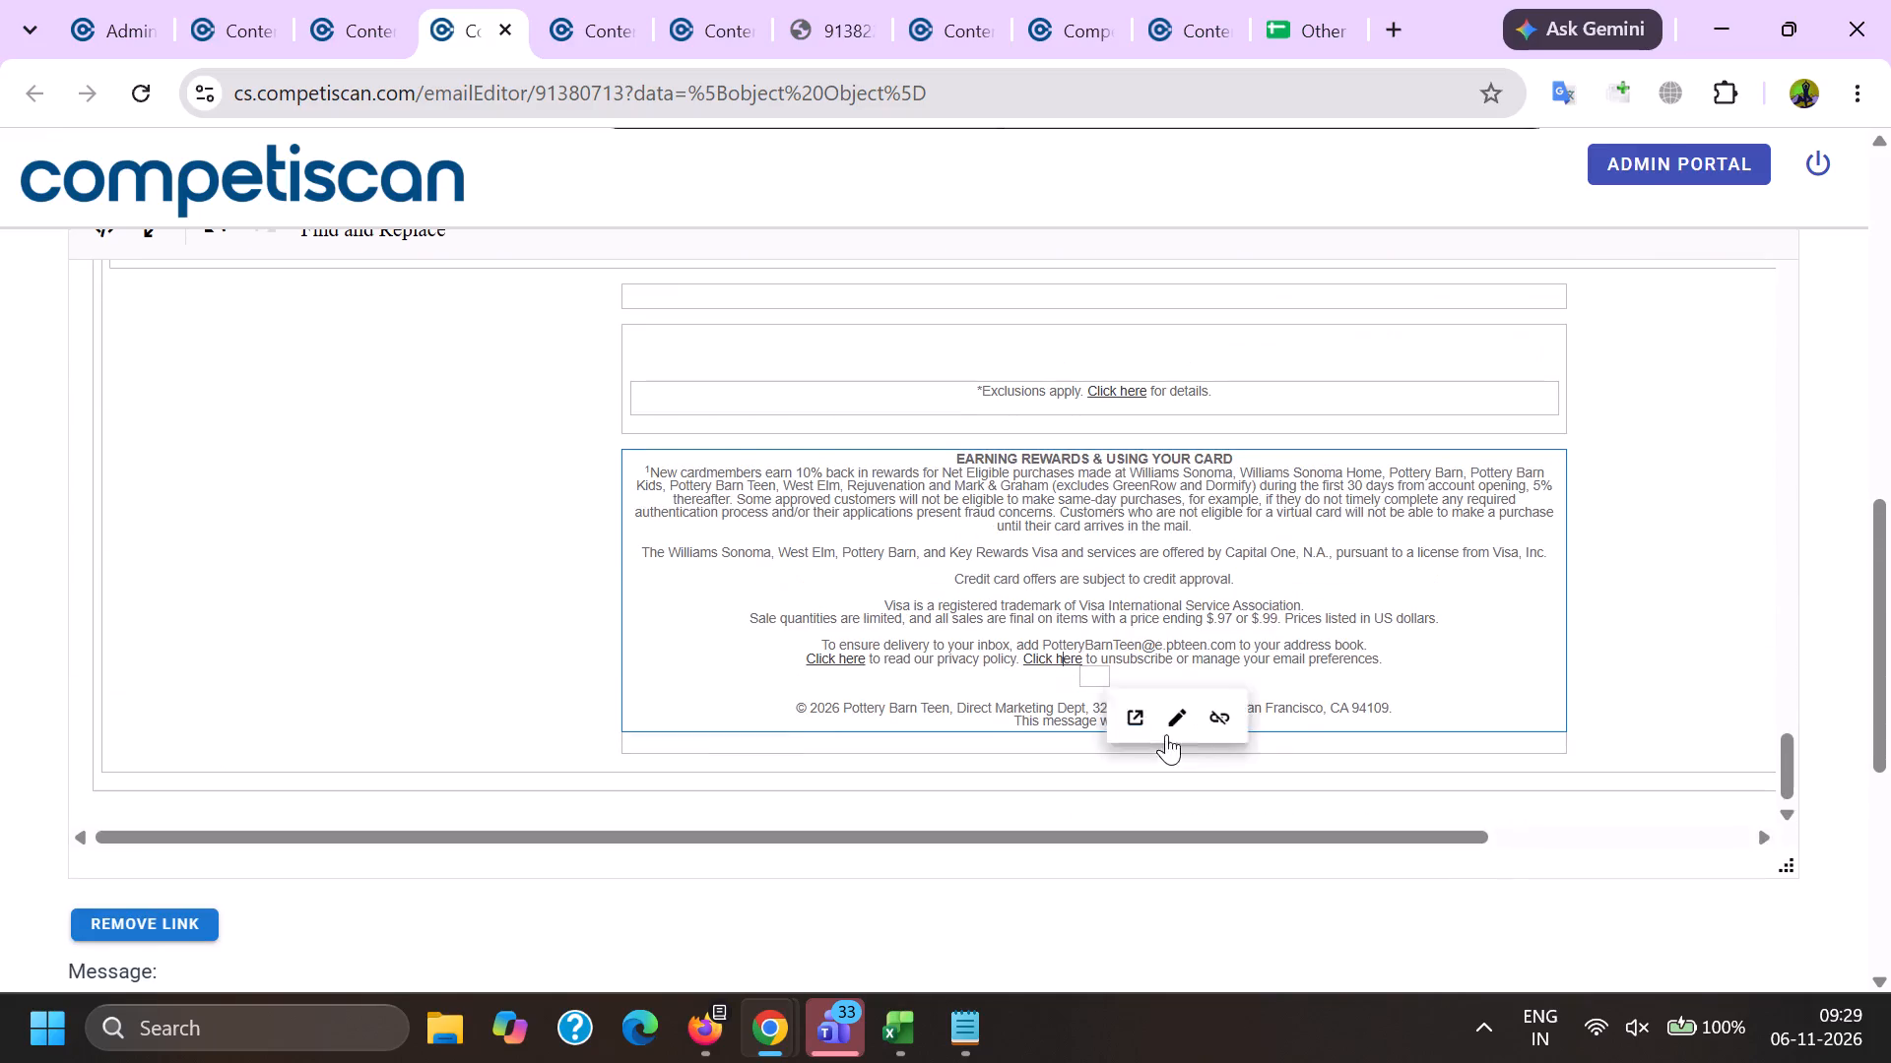
click(1225, 722)
drag(1046, 644, 1230, 641)
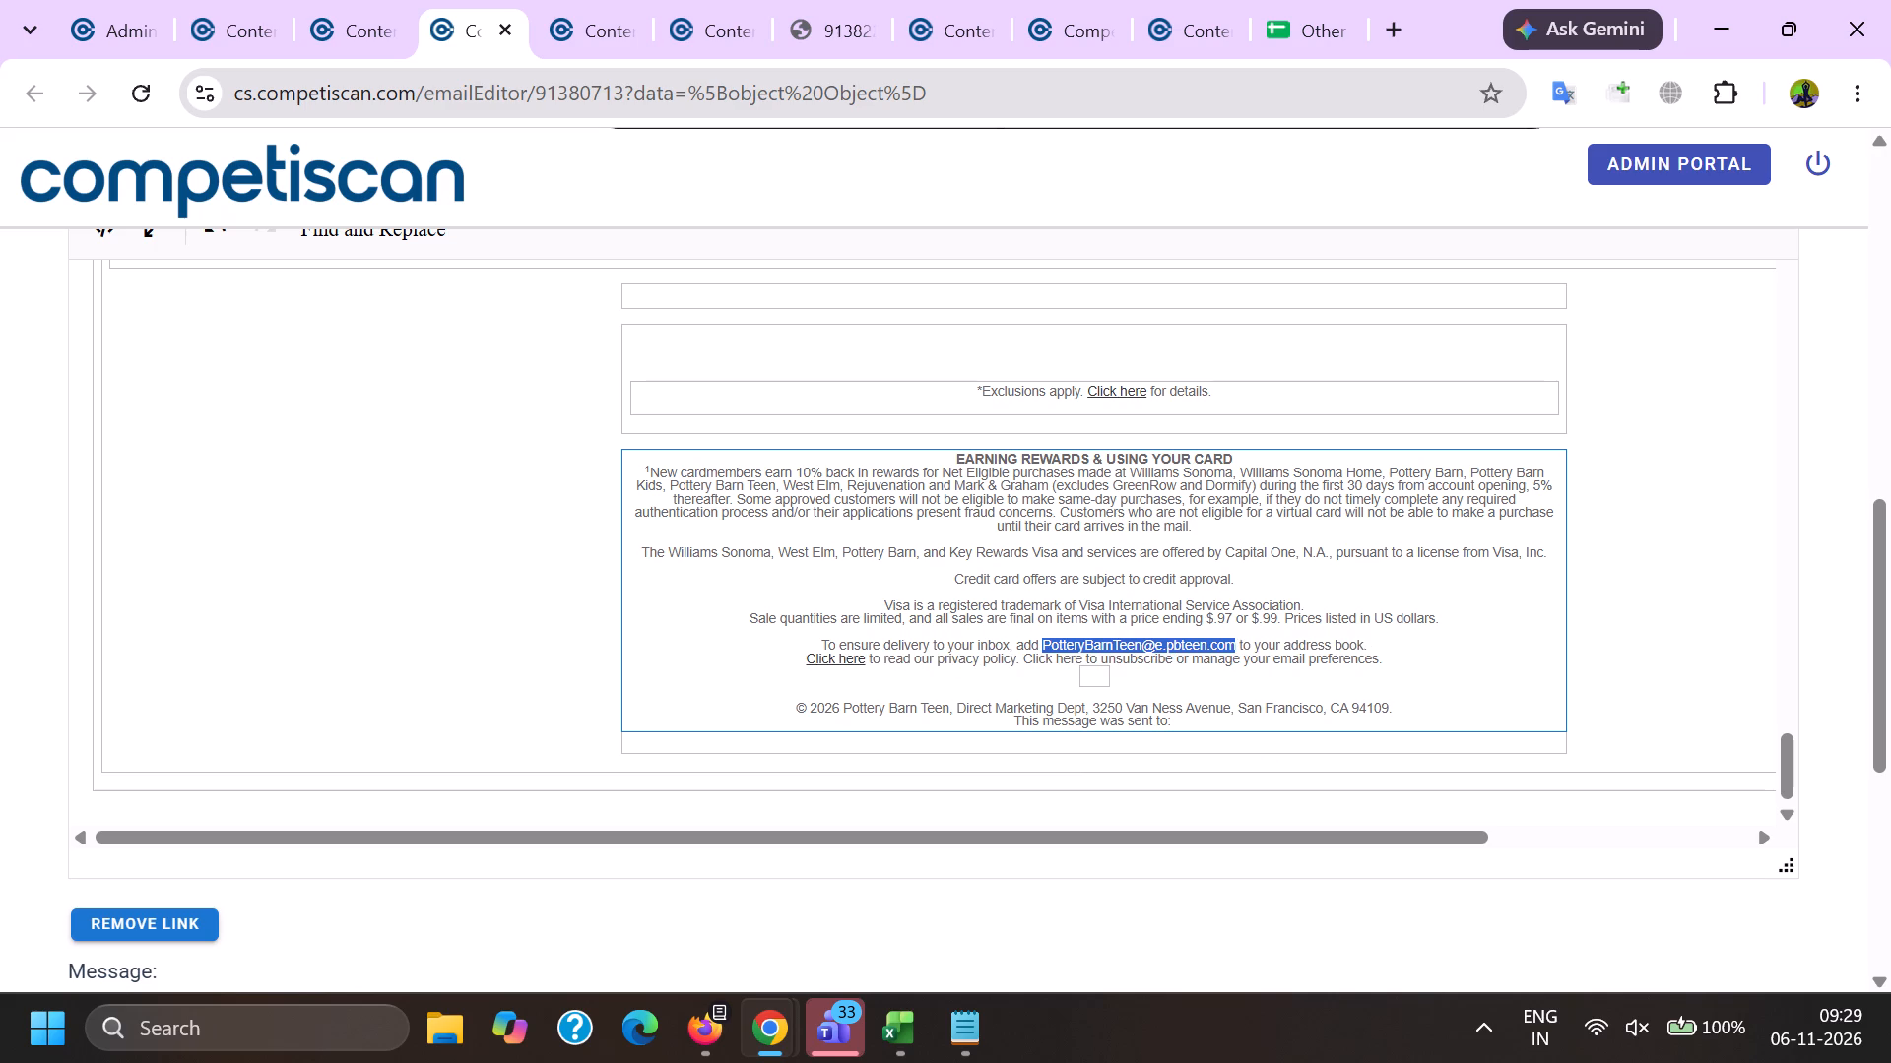
drag(1230, 641, 1230, 643)
key(BackSpace)
scroll(1004, 648, down, 12)
click(788, 718)
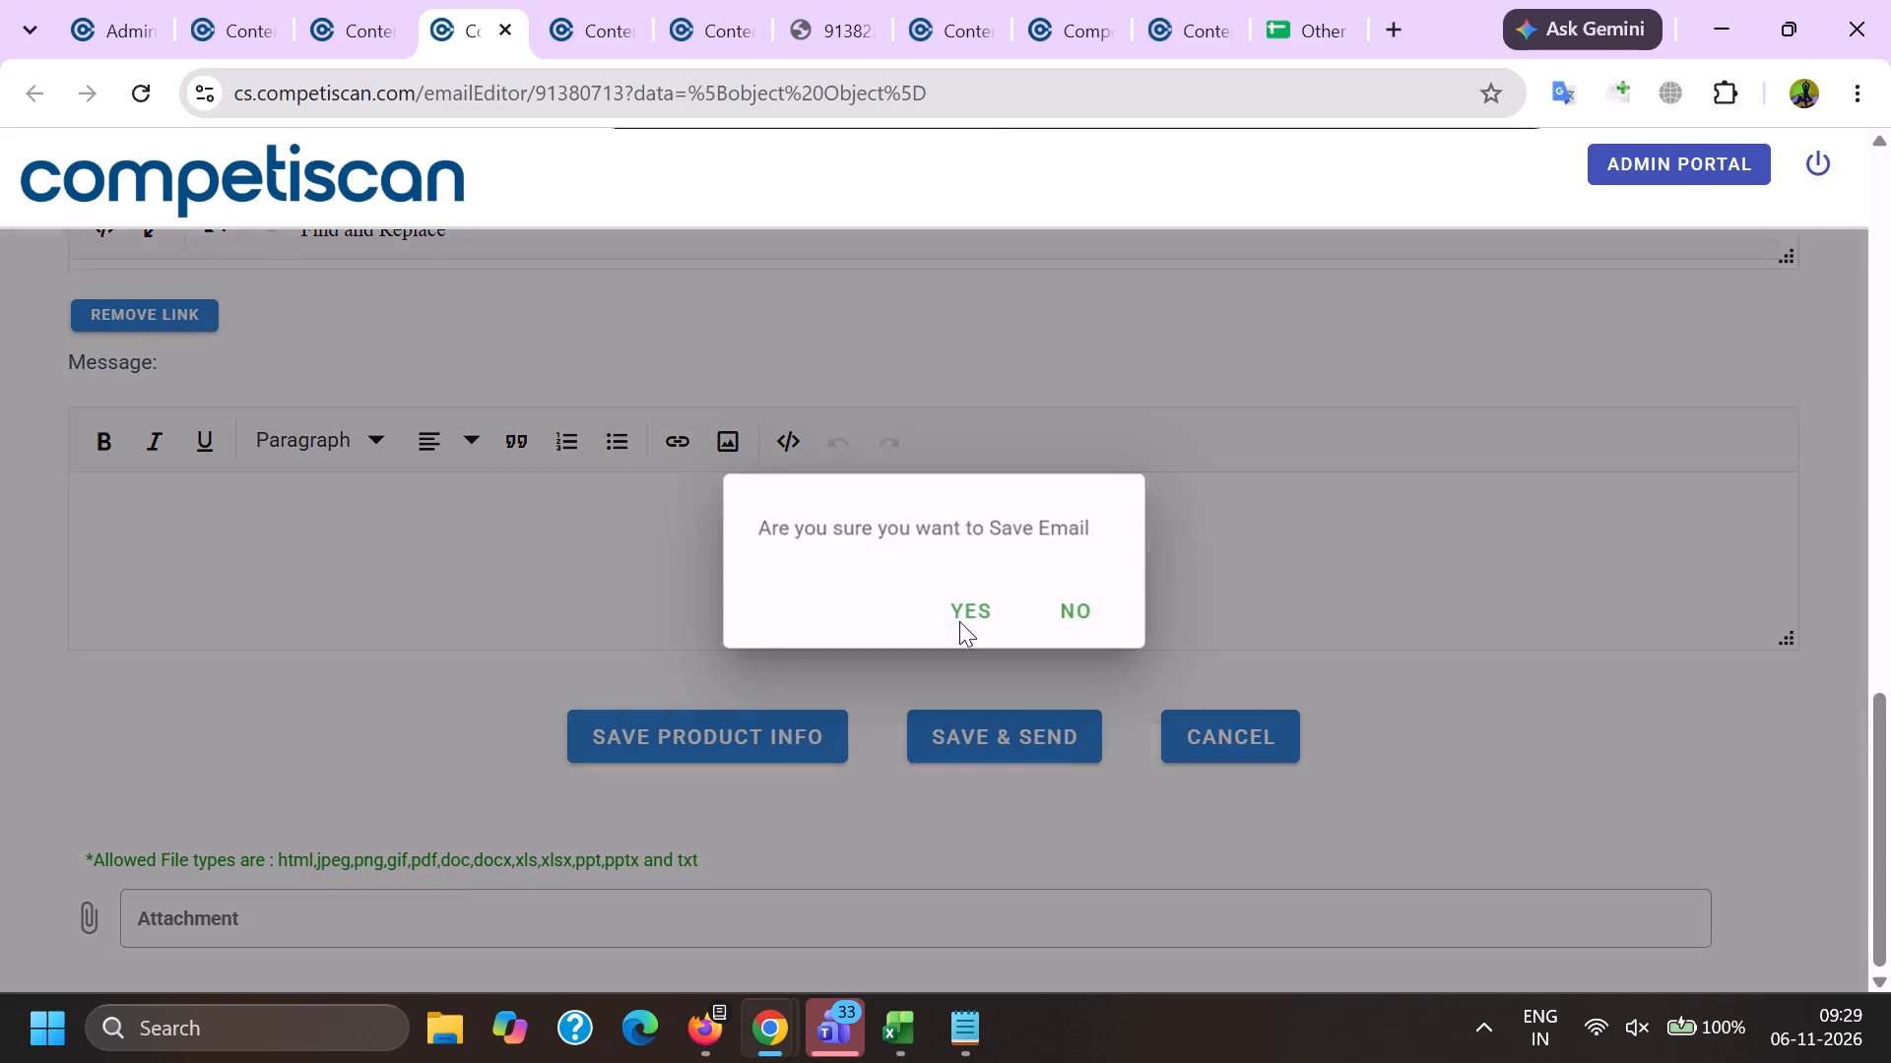
click(963, 610)
Close the editor page of email 91380756, "Bedding they'll love".
click(619, 0)
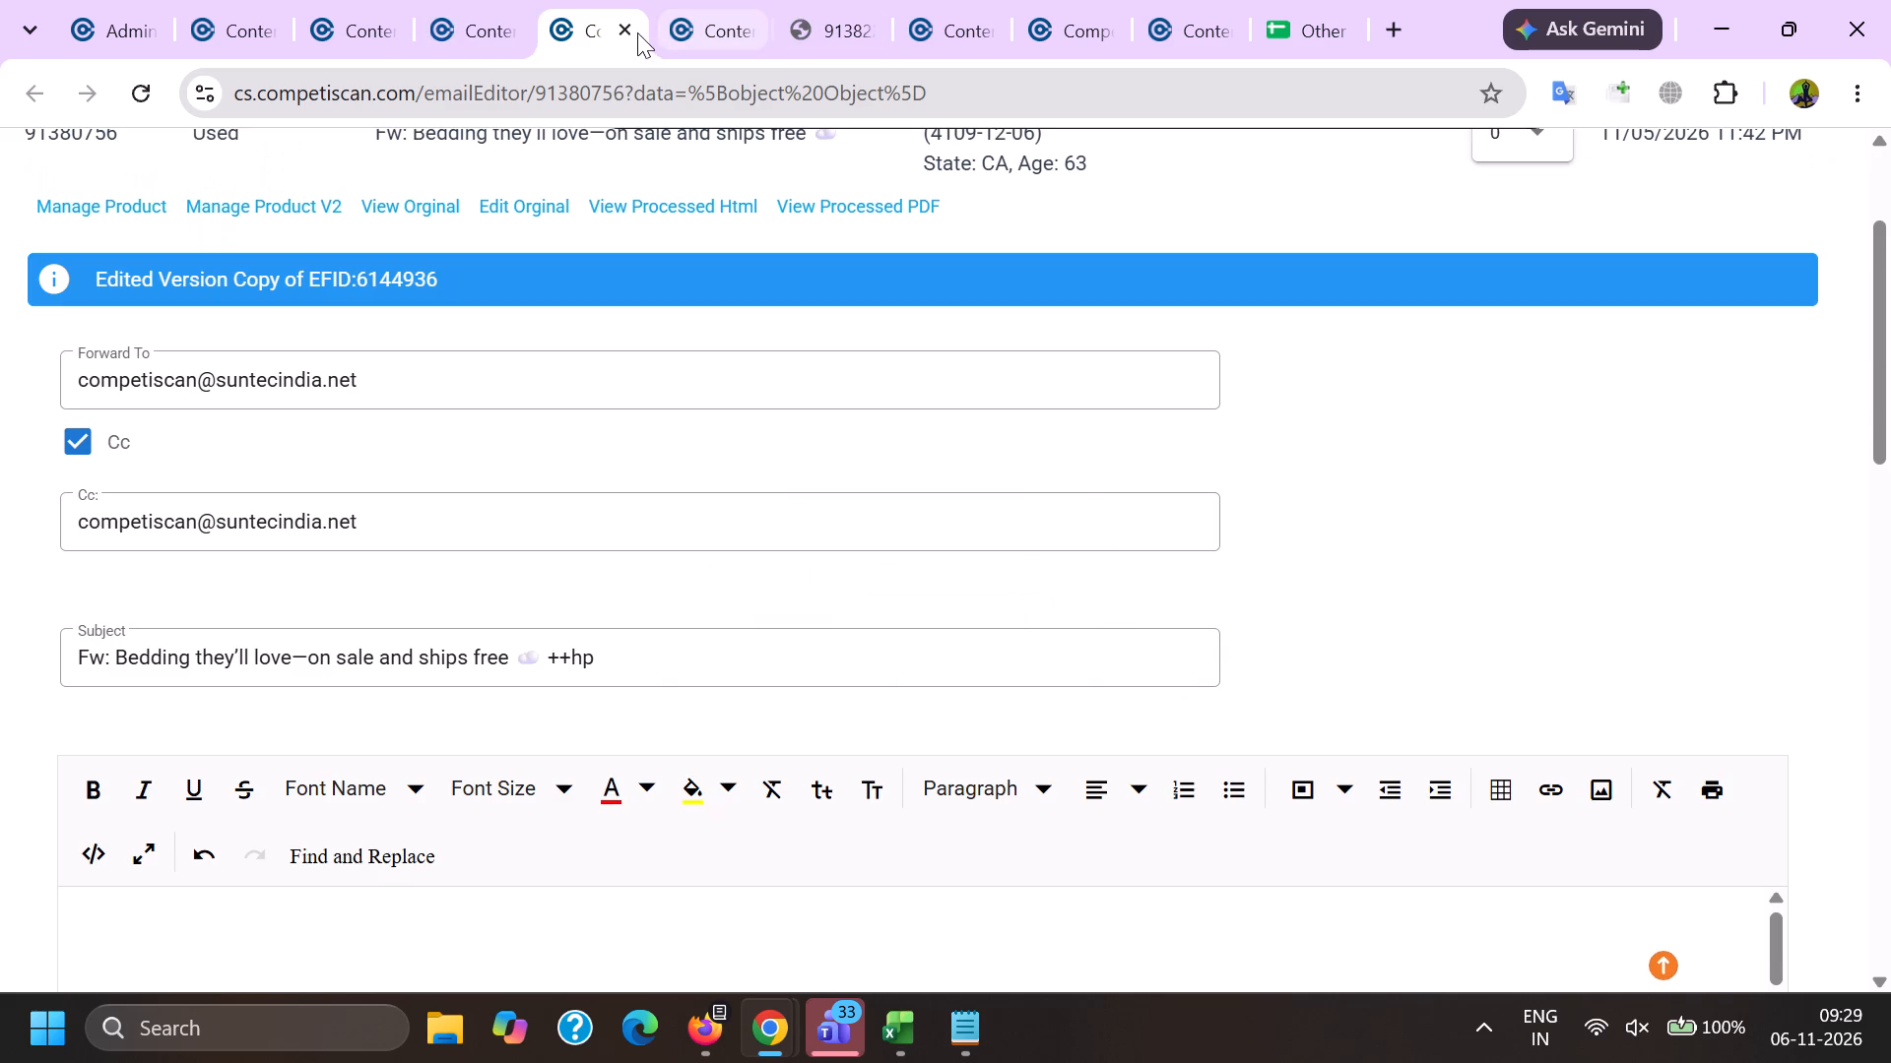
click(629, 29)
Look through the processed PDF of email 91382238, and close both the PDF and that email's editor page.
click(709, 0)
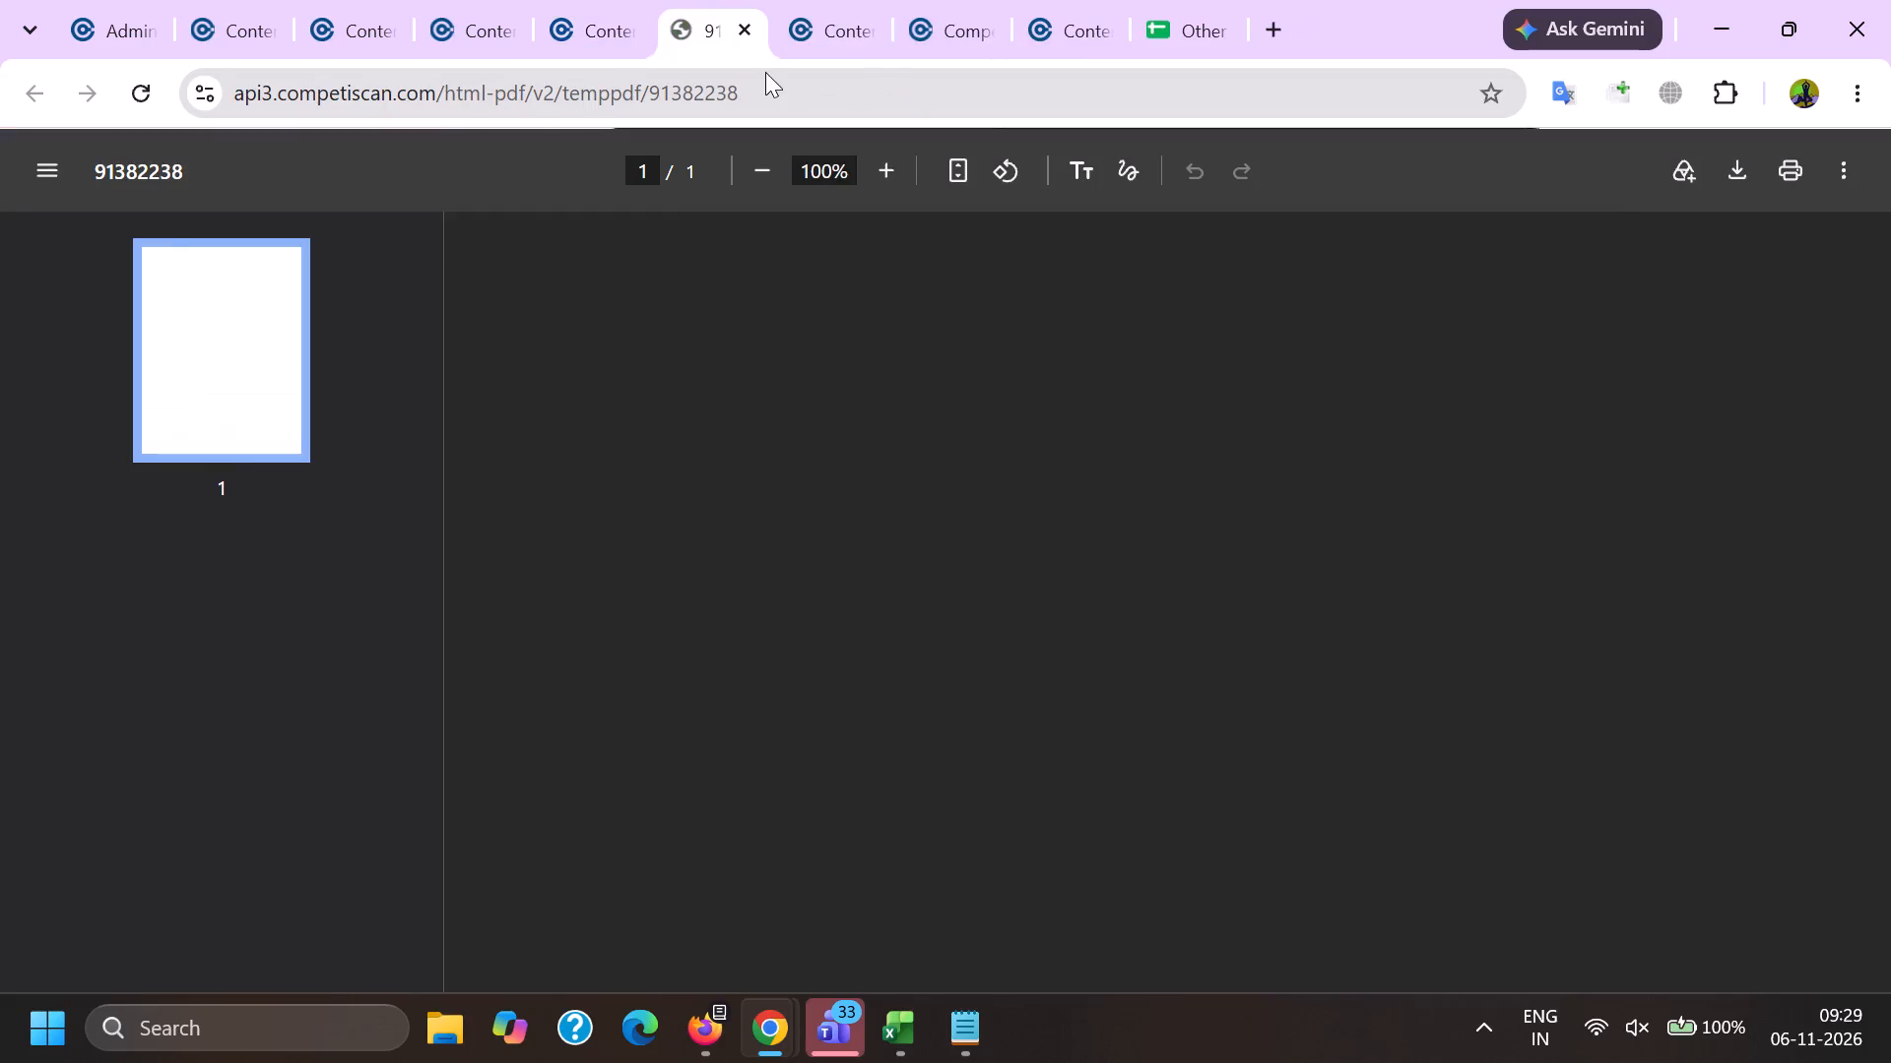
scroll(1118, 548, down, 20)
scroll(1118, 548, down, 15)
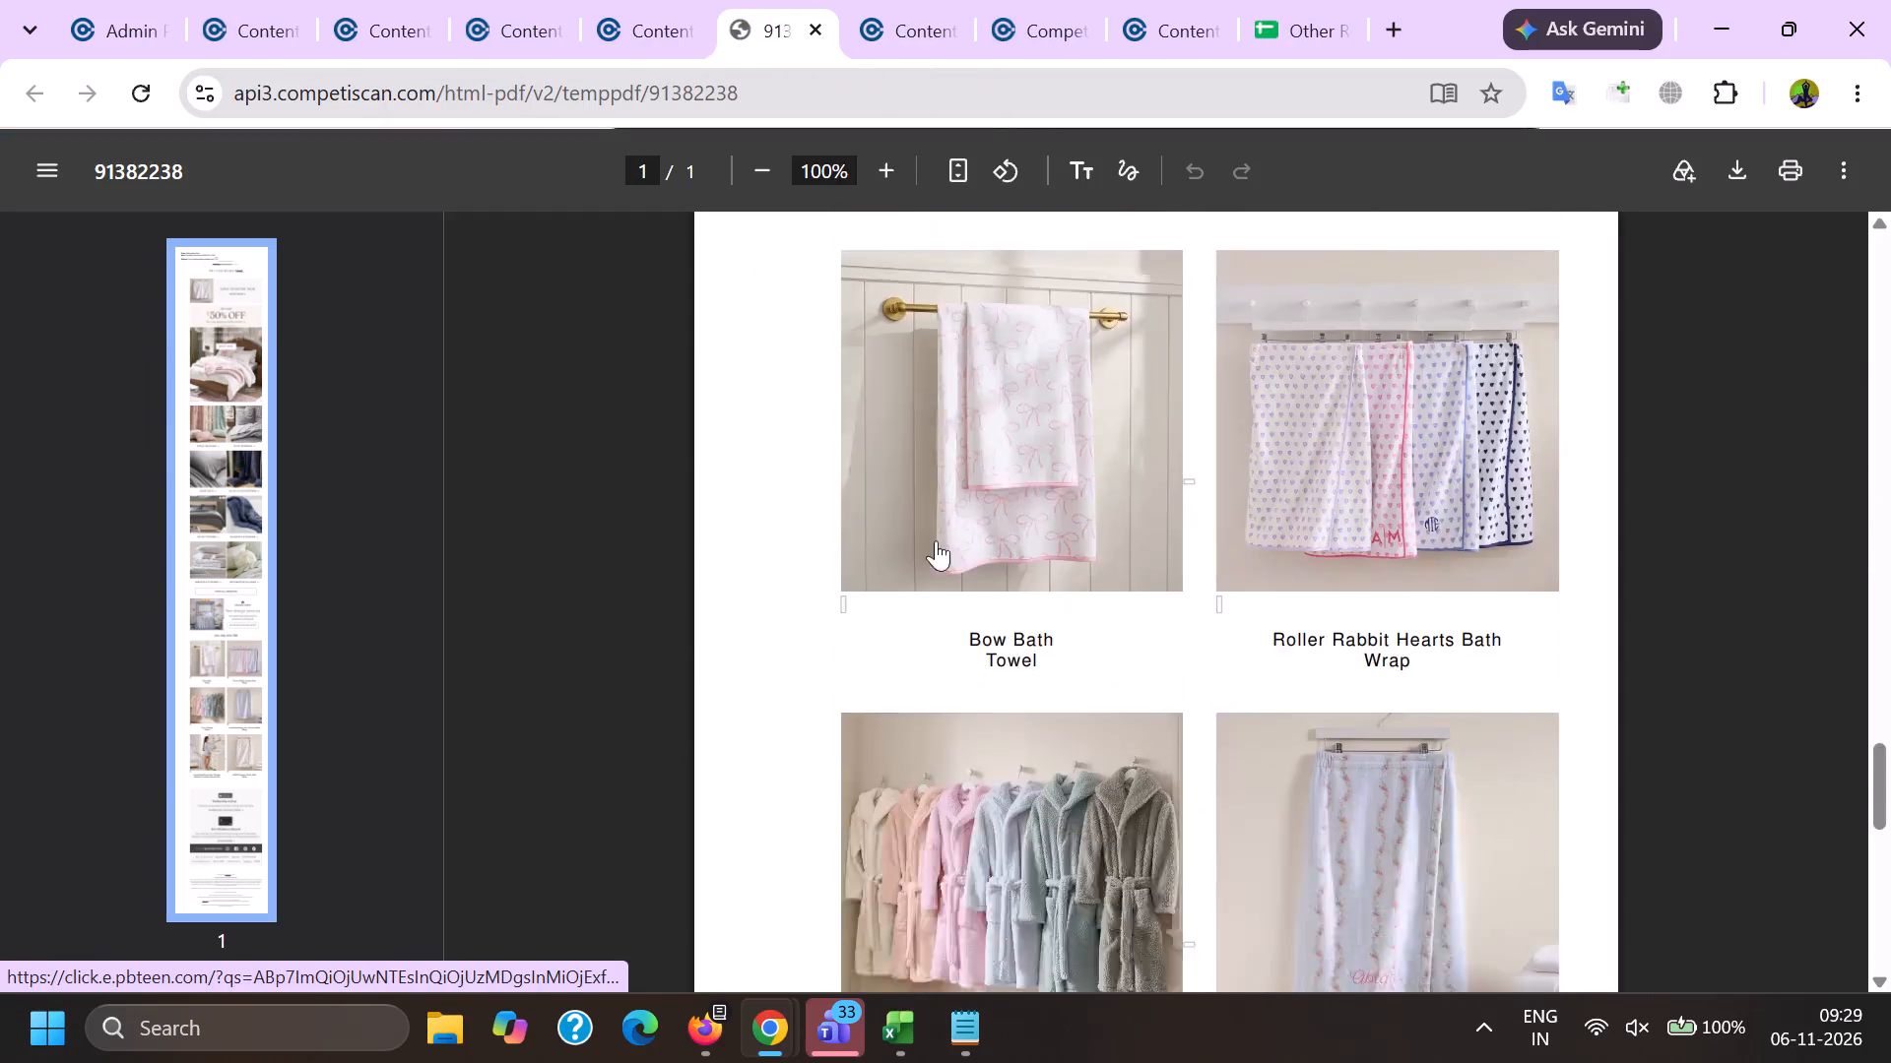
scroll(936, 540, down, 8)
click(815, 35)
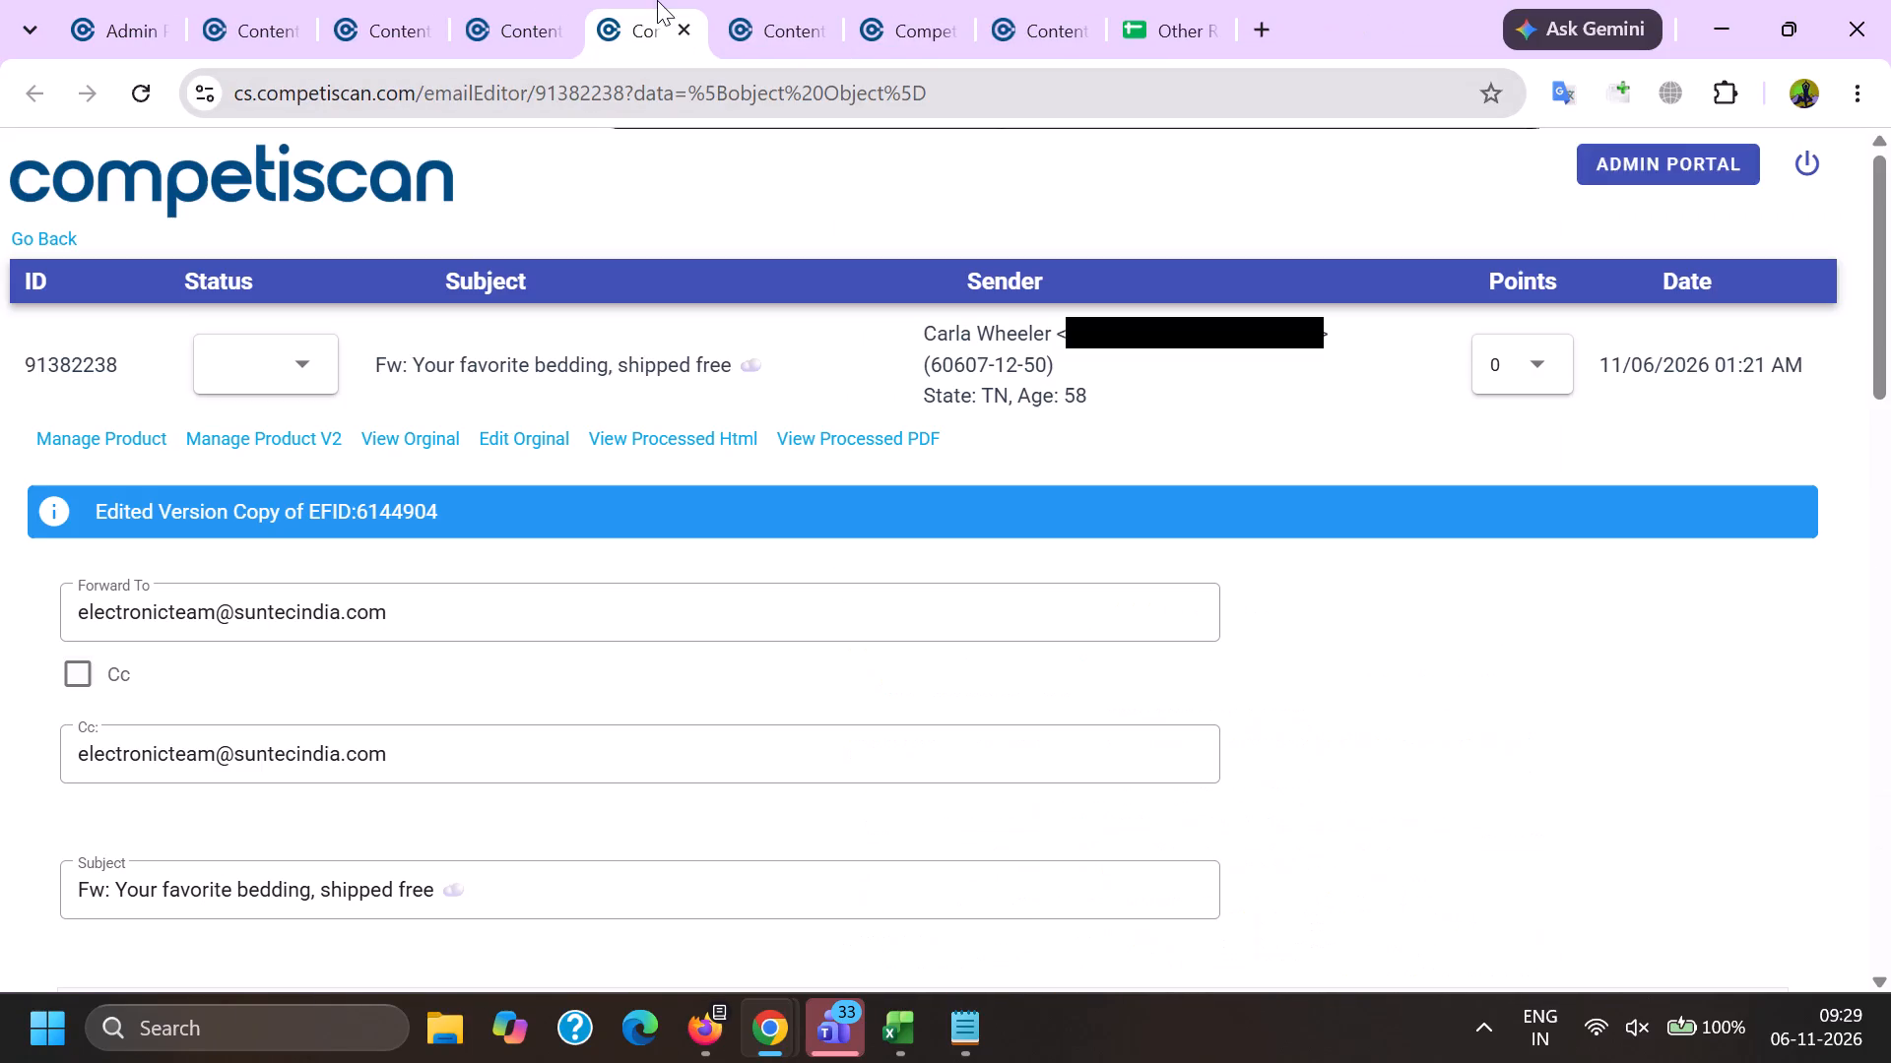
click(657, 0)
click(688, 20)
Return to email 91380713, "Free shipping on every bedding look", and open its Manage Product page.
click(517, 0)
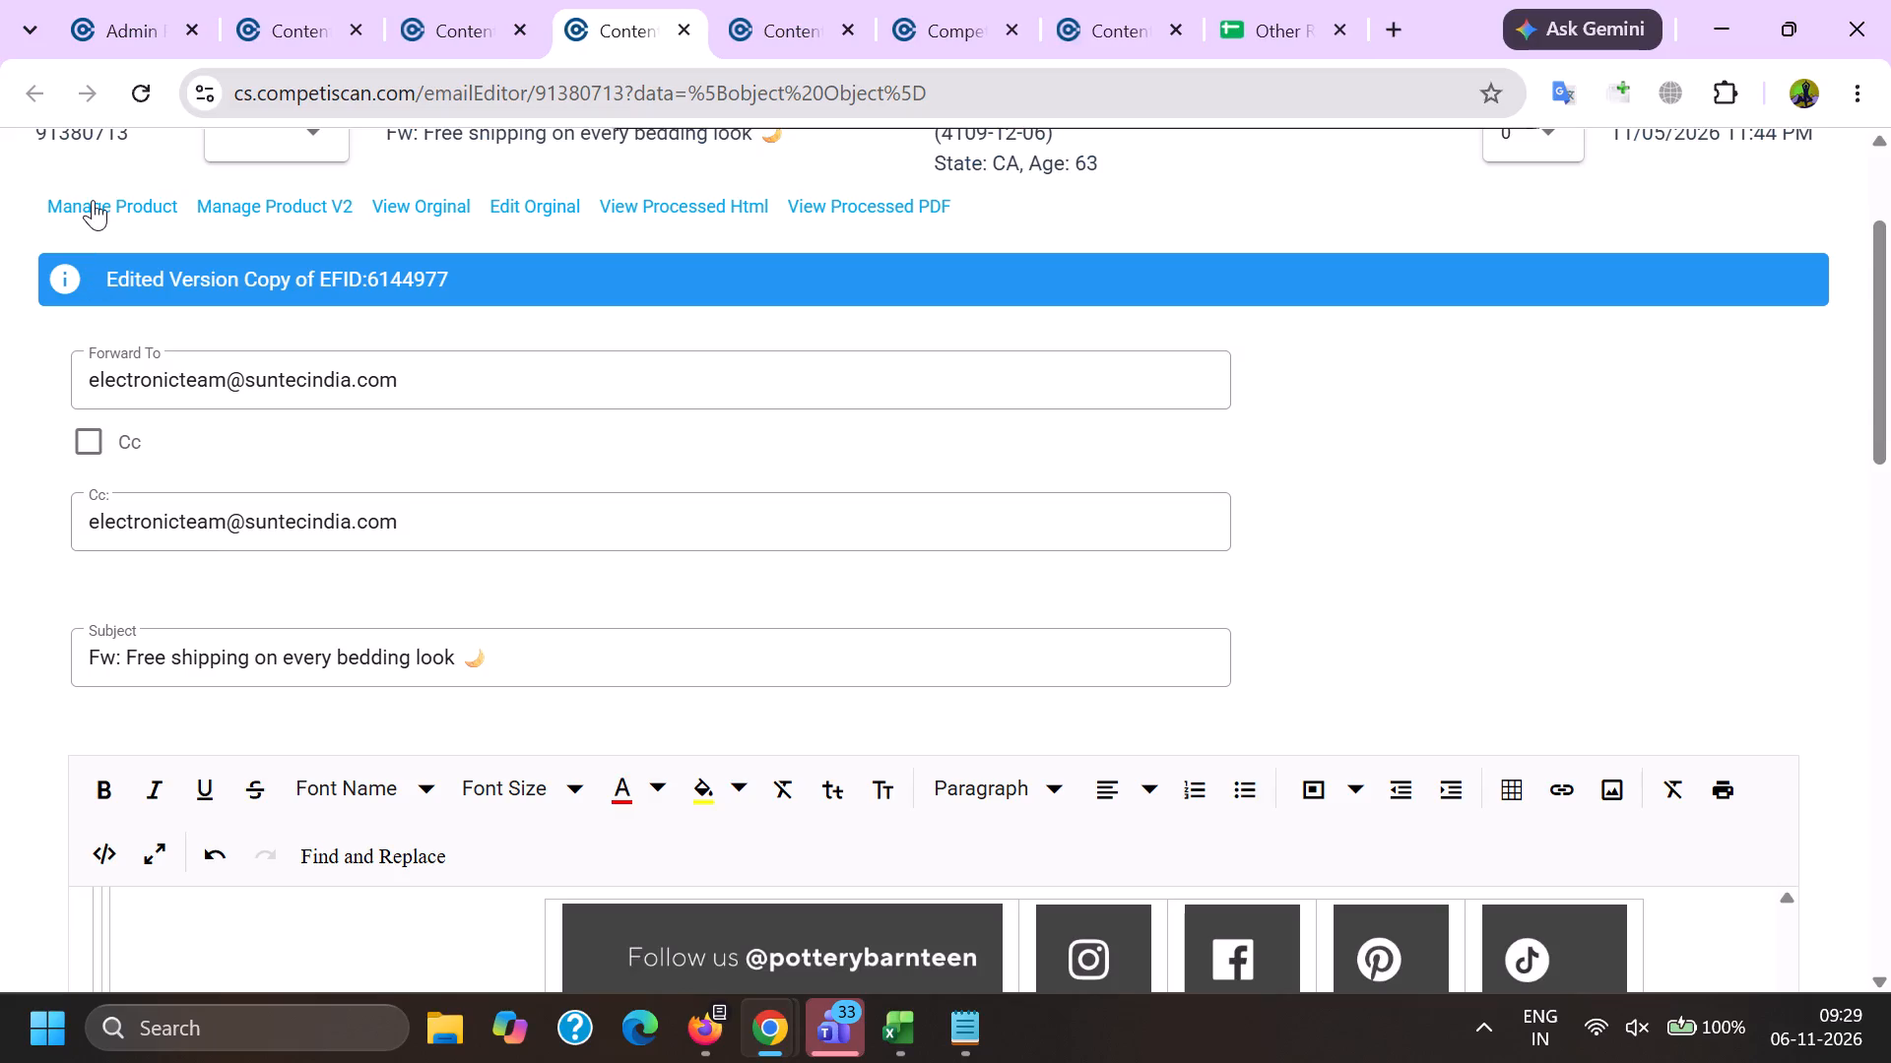
click(93, 200)
key(alt+Tab)
click(289, 946)
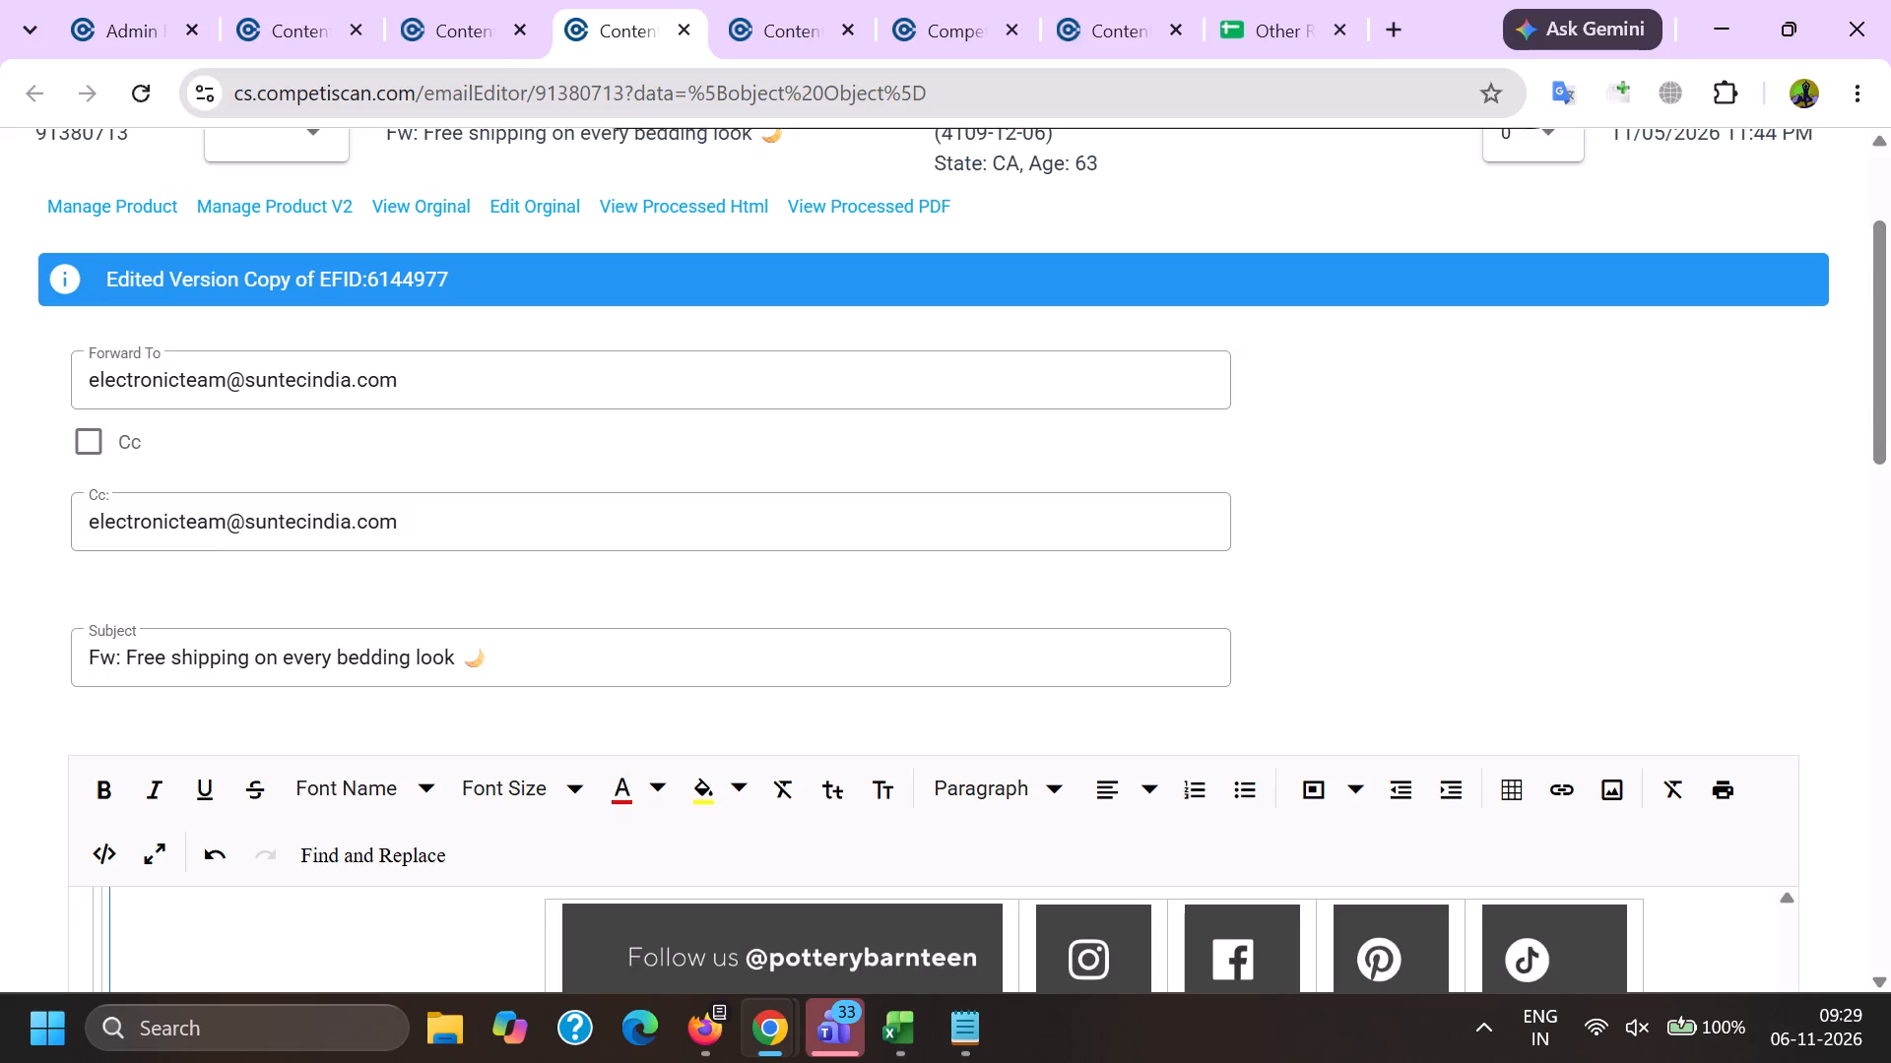
Copy the sender name Pottery Barn Teen from the header of the cleaned email body.
key(Page_Up)
key(Page_Up)
key(Page_Up)
key(Page_Up)
key(Page_Up)
key(Page_Up)
key(Page_Up)
key(Page_Up)
key(Page_Up)
key(Page_Up)
key(Page_Up)
key(Page_Up)
key(Page_Up)
key(Page_Up)
key(Page_Up)
key(Page_Up)
key(Page_Up)
key(Page_Up)
key(Page_Up)
key(Page_Up)
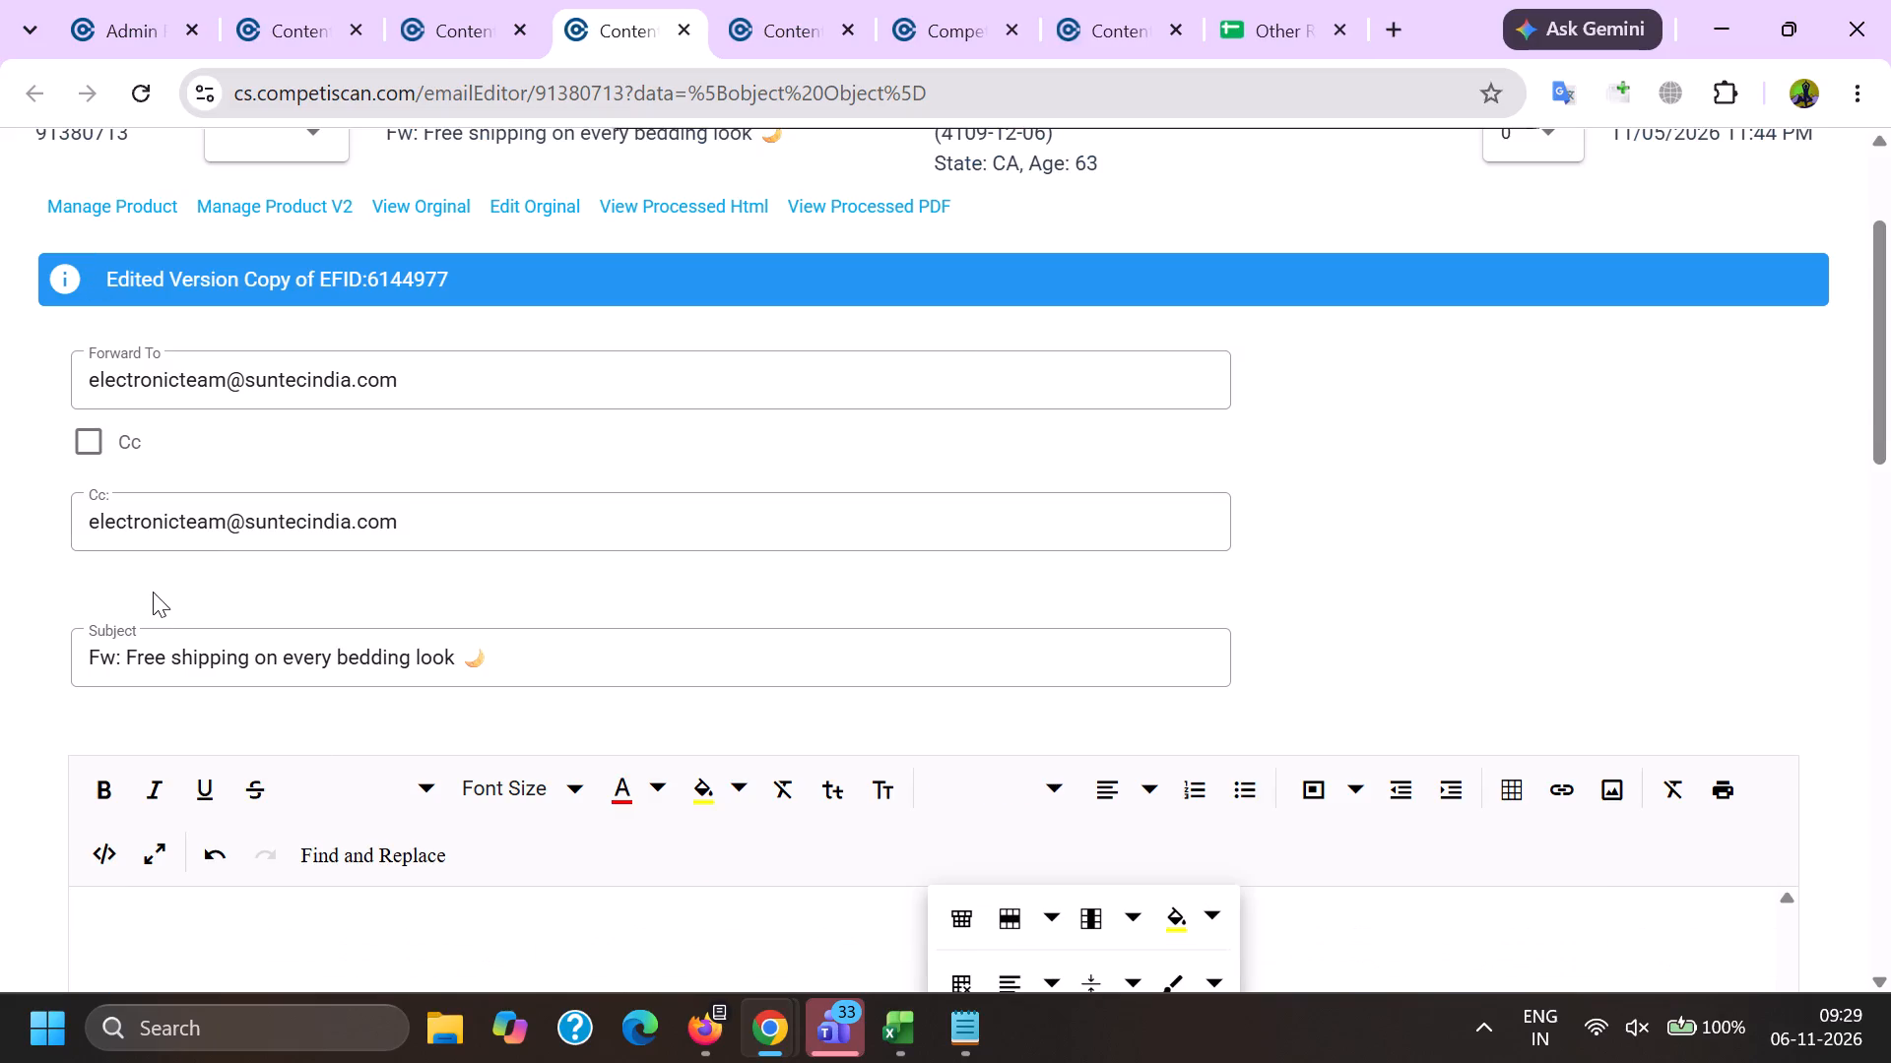
scroll(85, 513, down, 5)
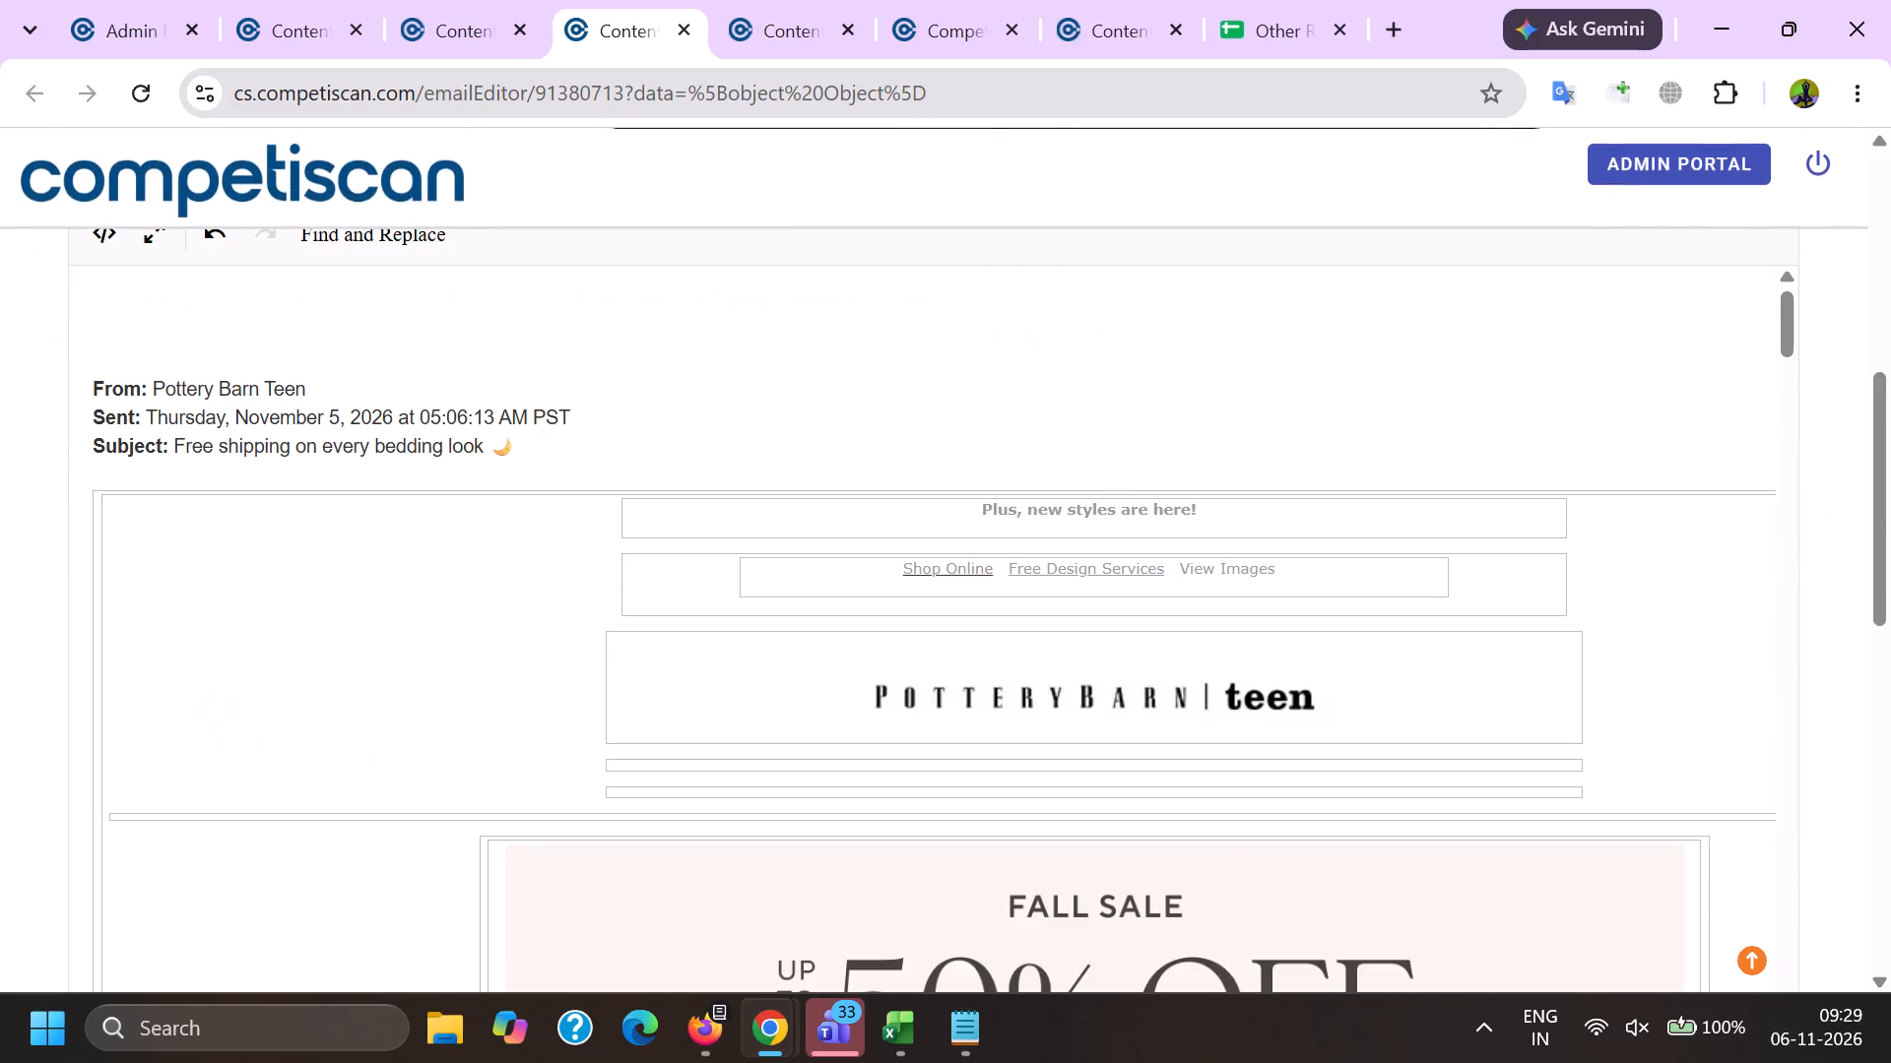
double_click(157, 395)
shift+click(275, 386)
key(ctrl+c)
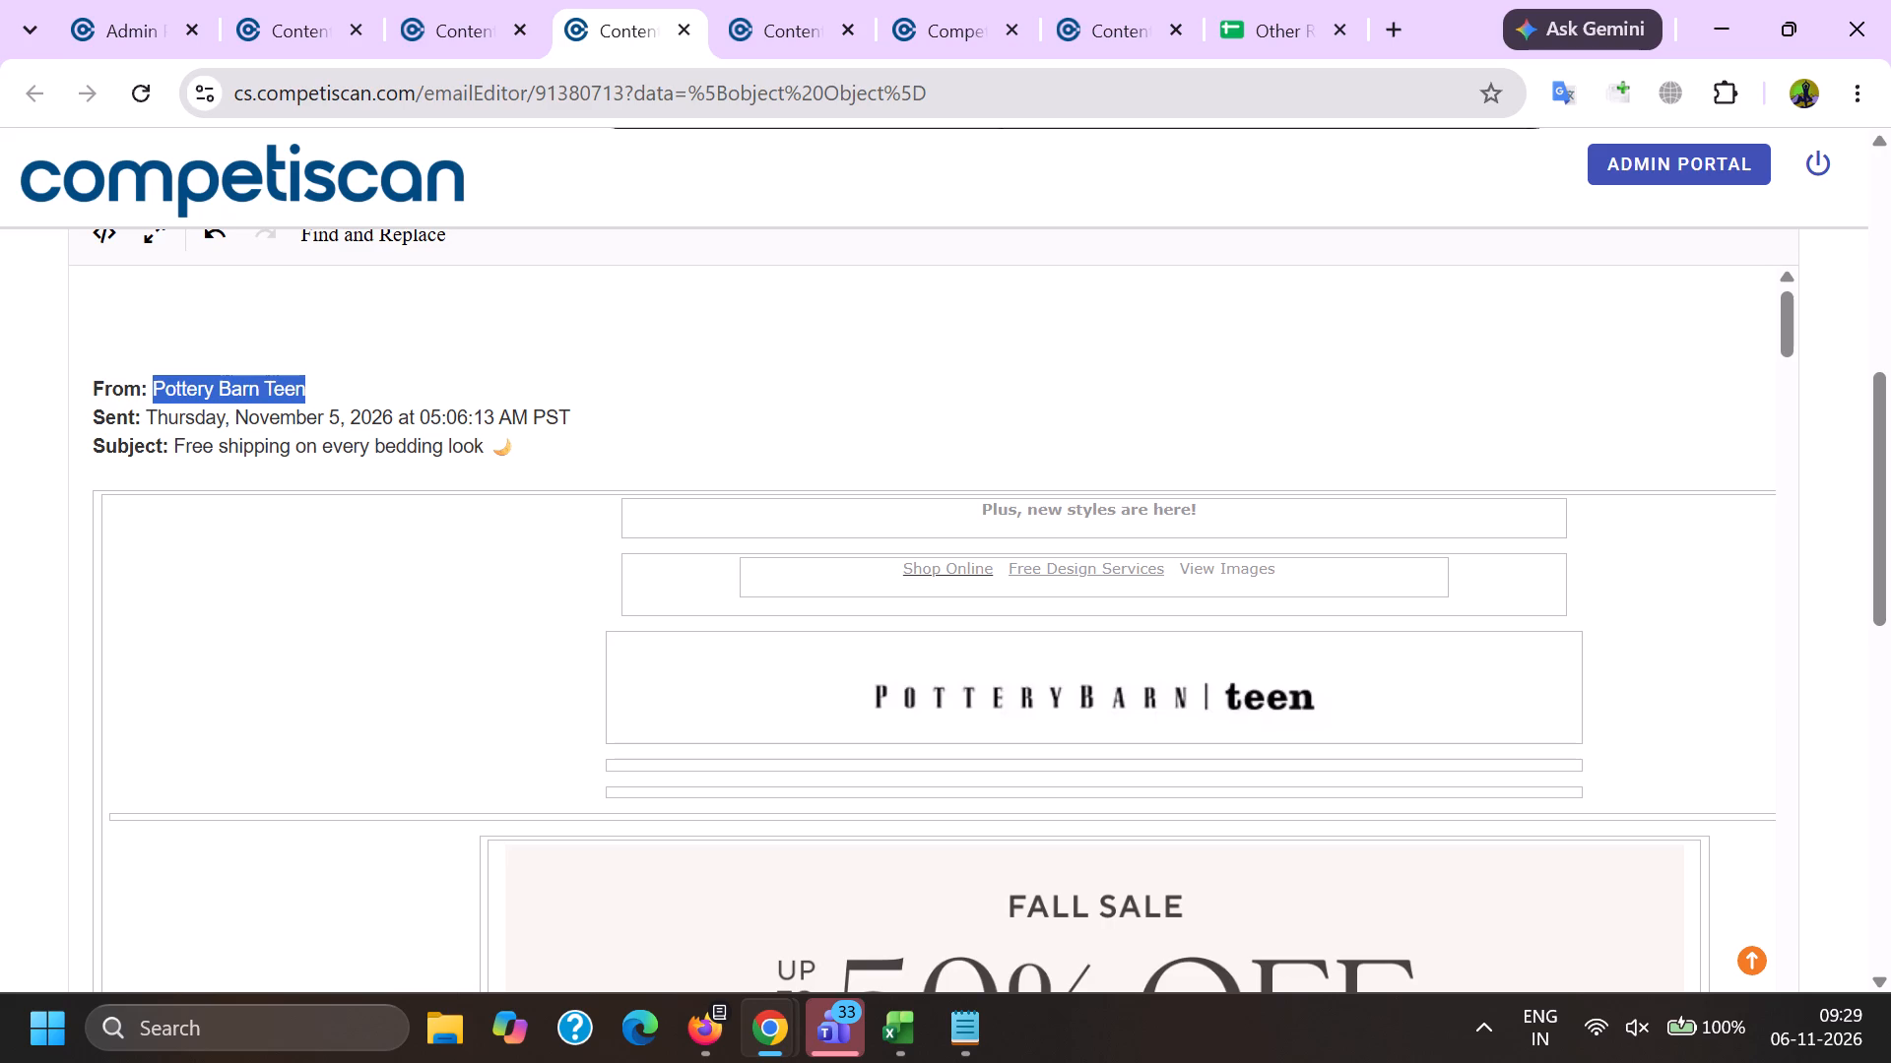
In the product form for 91380713, use Pottery Barn Teen's logo as the product image and add Capital One as a company.
key(alt+Tab)
scroll(520, 477, down, 5)
click(587, 518)
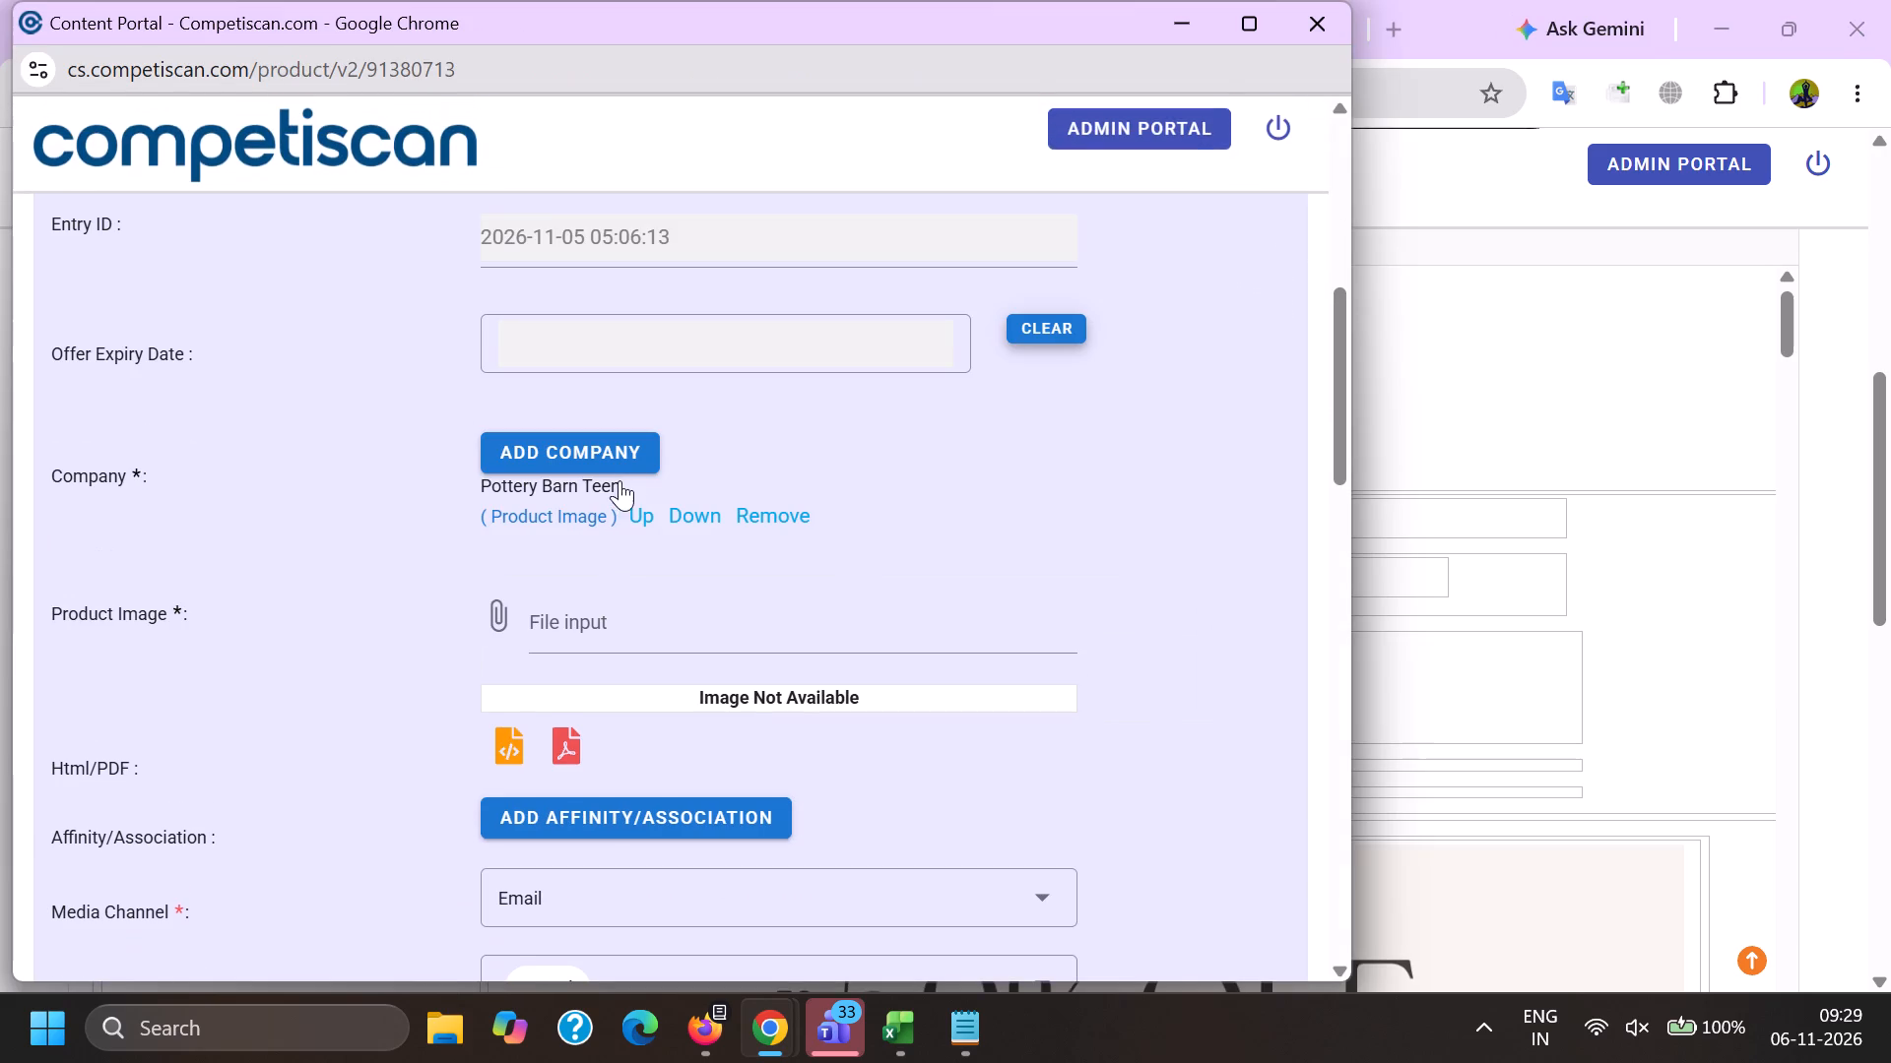
click(626, 457)
key(c)
text(APITAL ONE)
scroll(677, 453, down, 3)
Add Pottery Barn Teen (Retail) as the product's affinity/association.
click(688, 486)
click(818, 546)
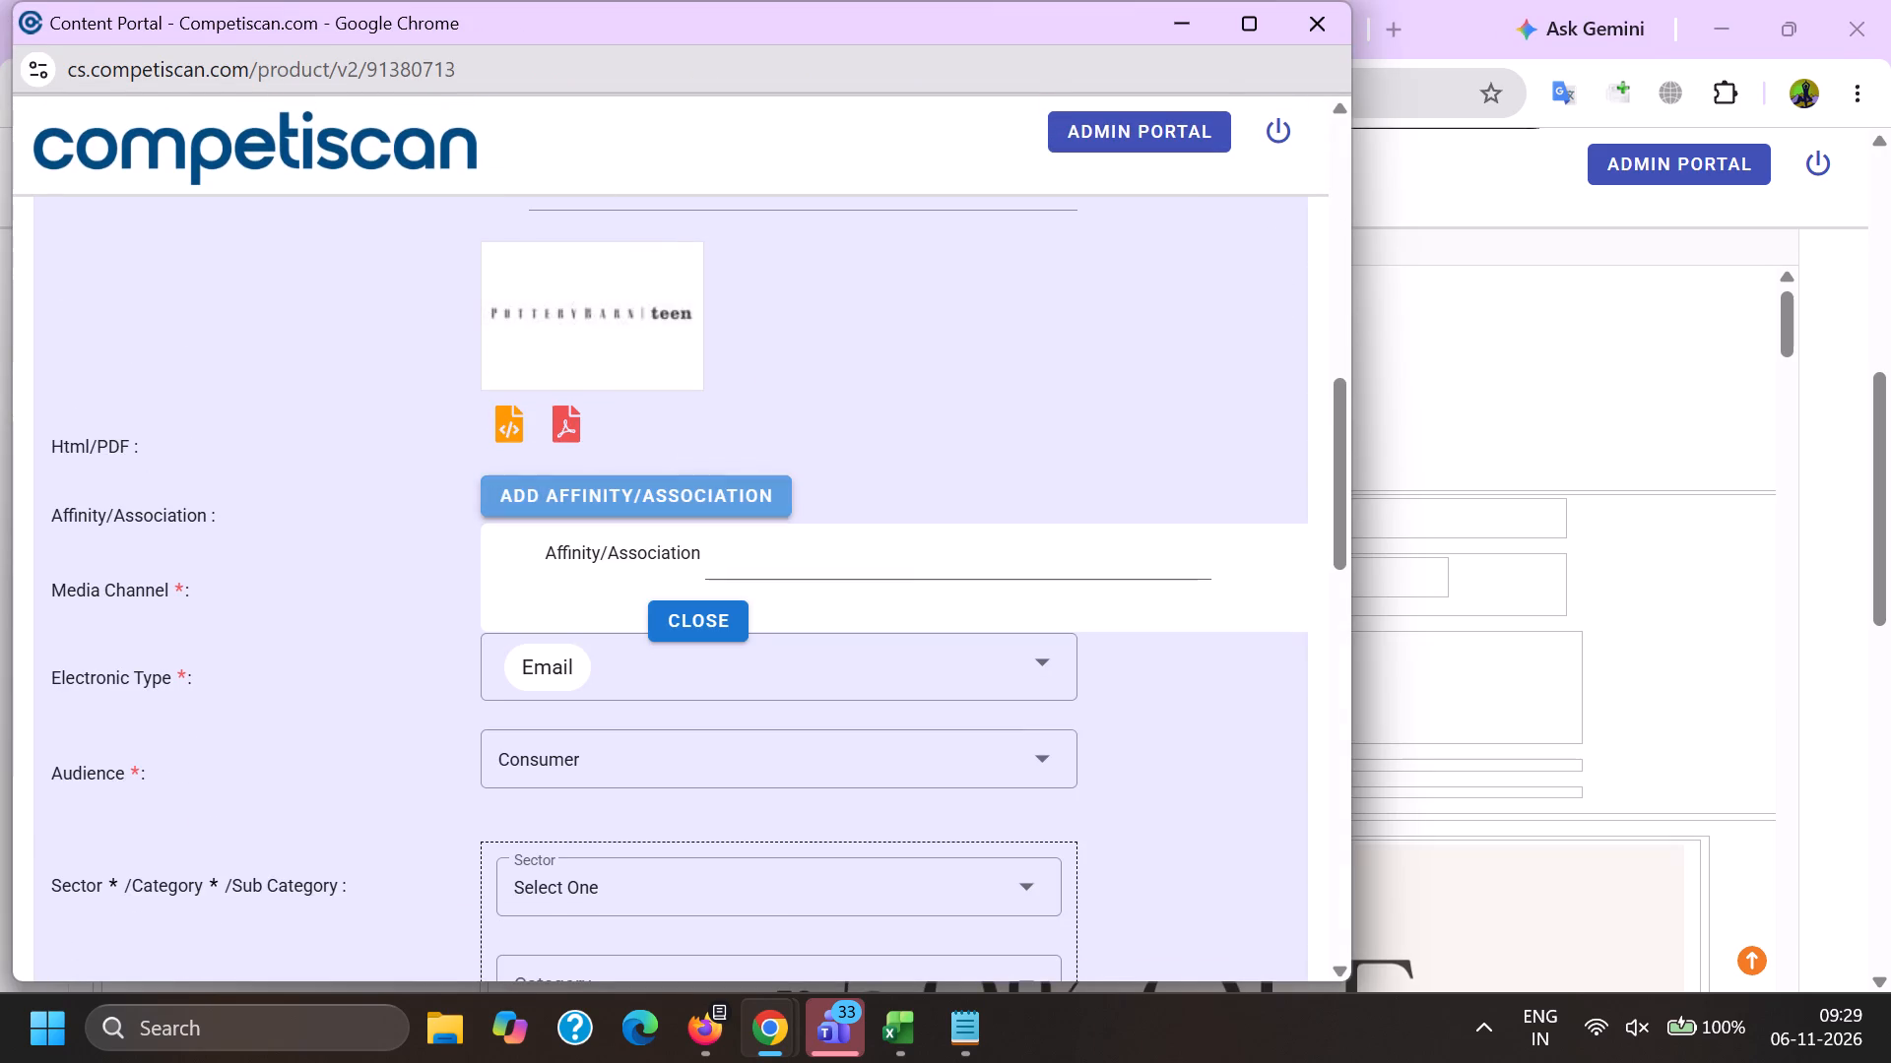
key(ctrl+v)
scroll(733, 719, up, 3)
click(690, 569)
click(592, 516)
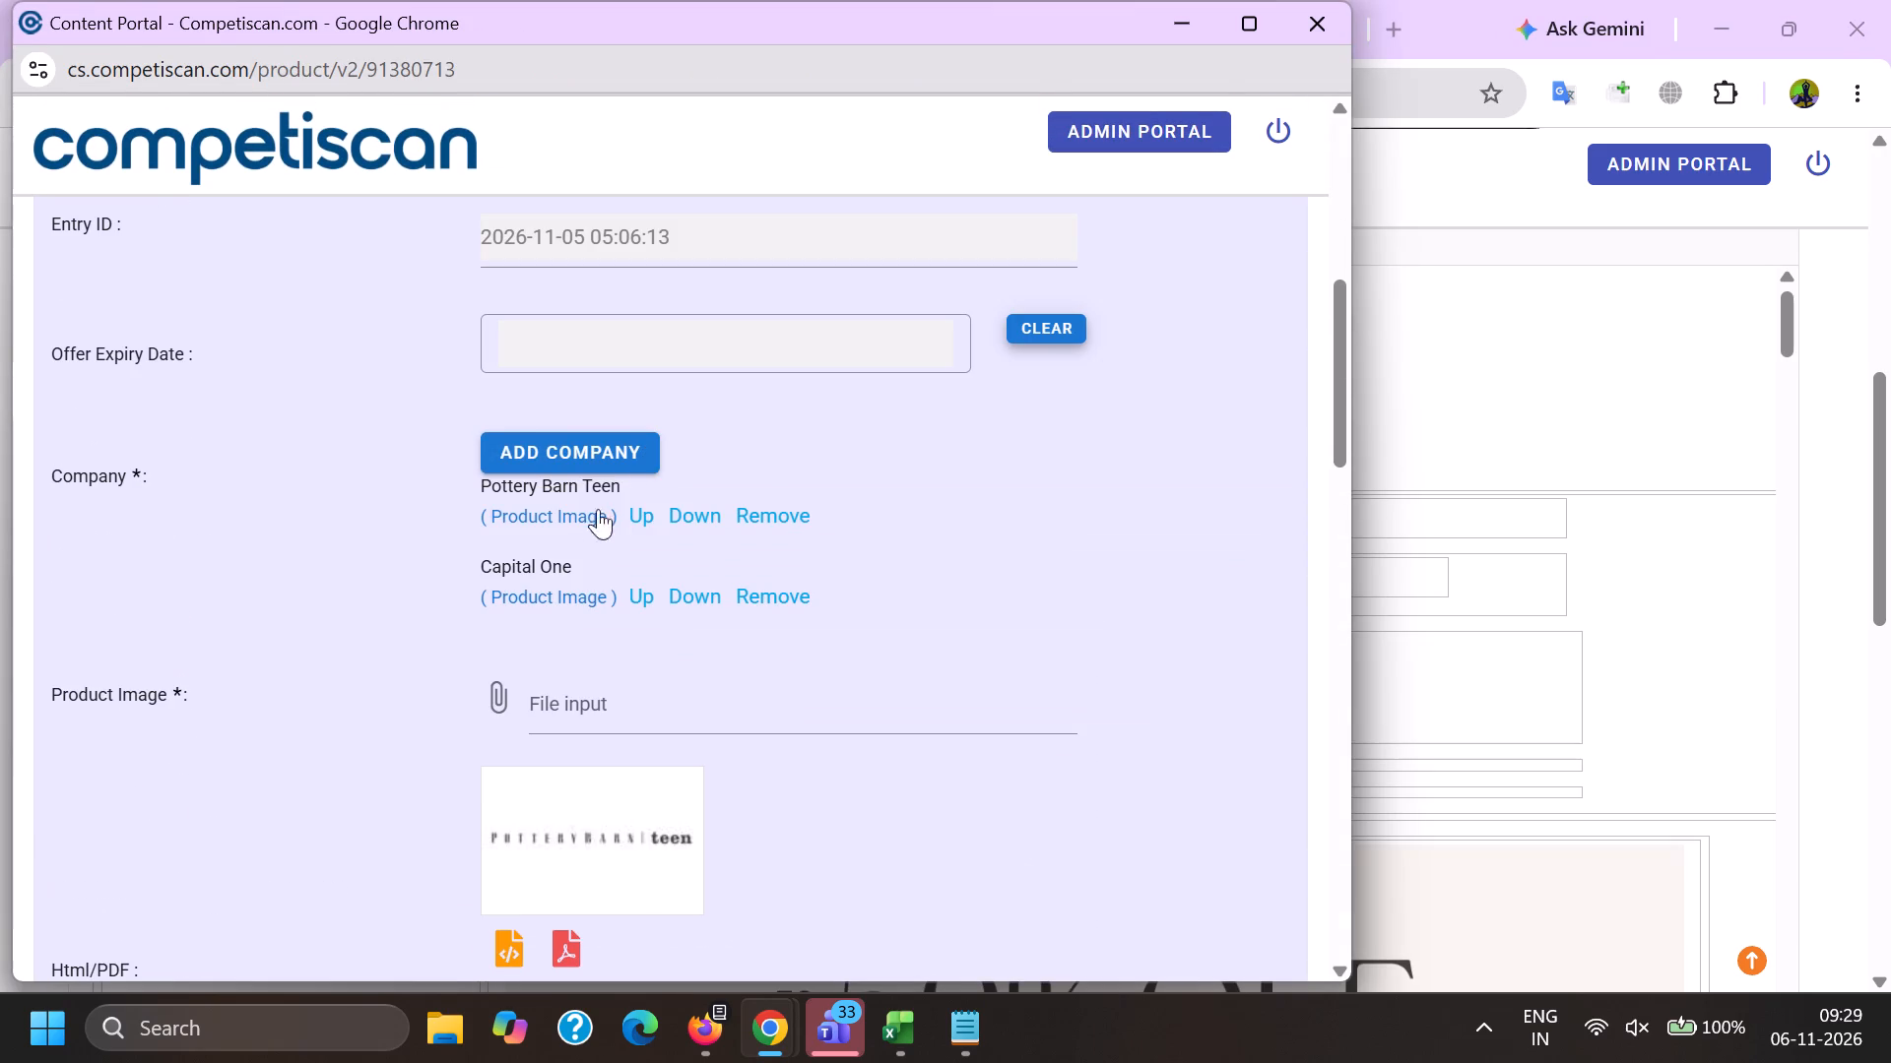
click(613, 461)
key(a)
click(726, 563)
scroll(704, 371, down, 4)
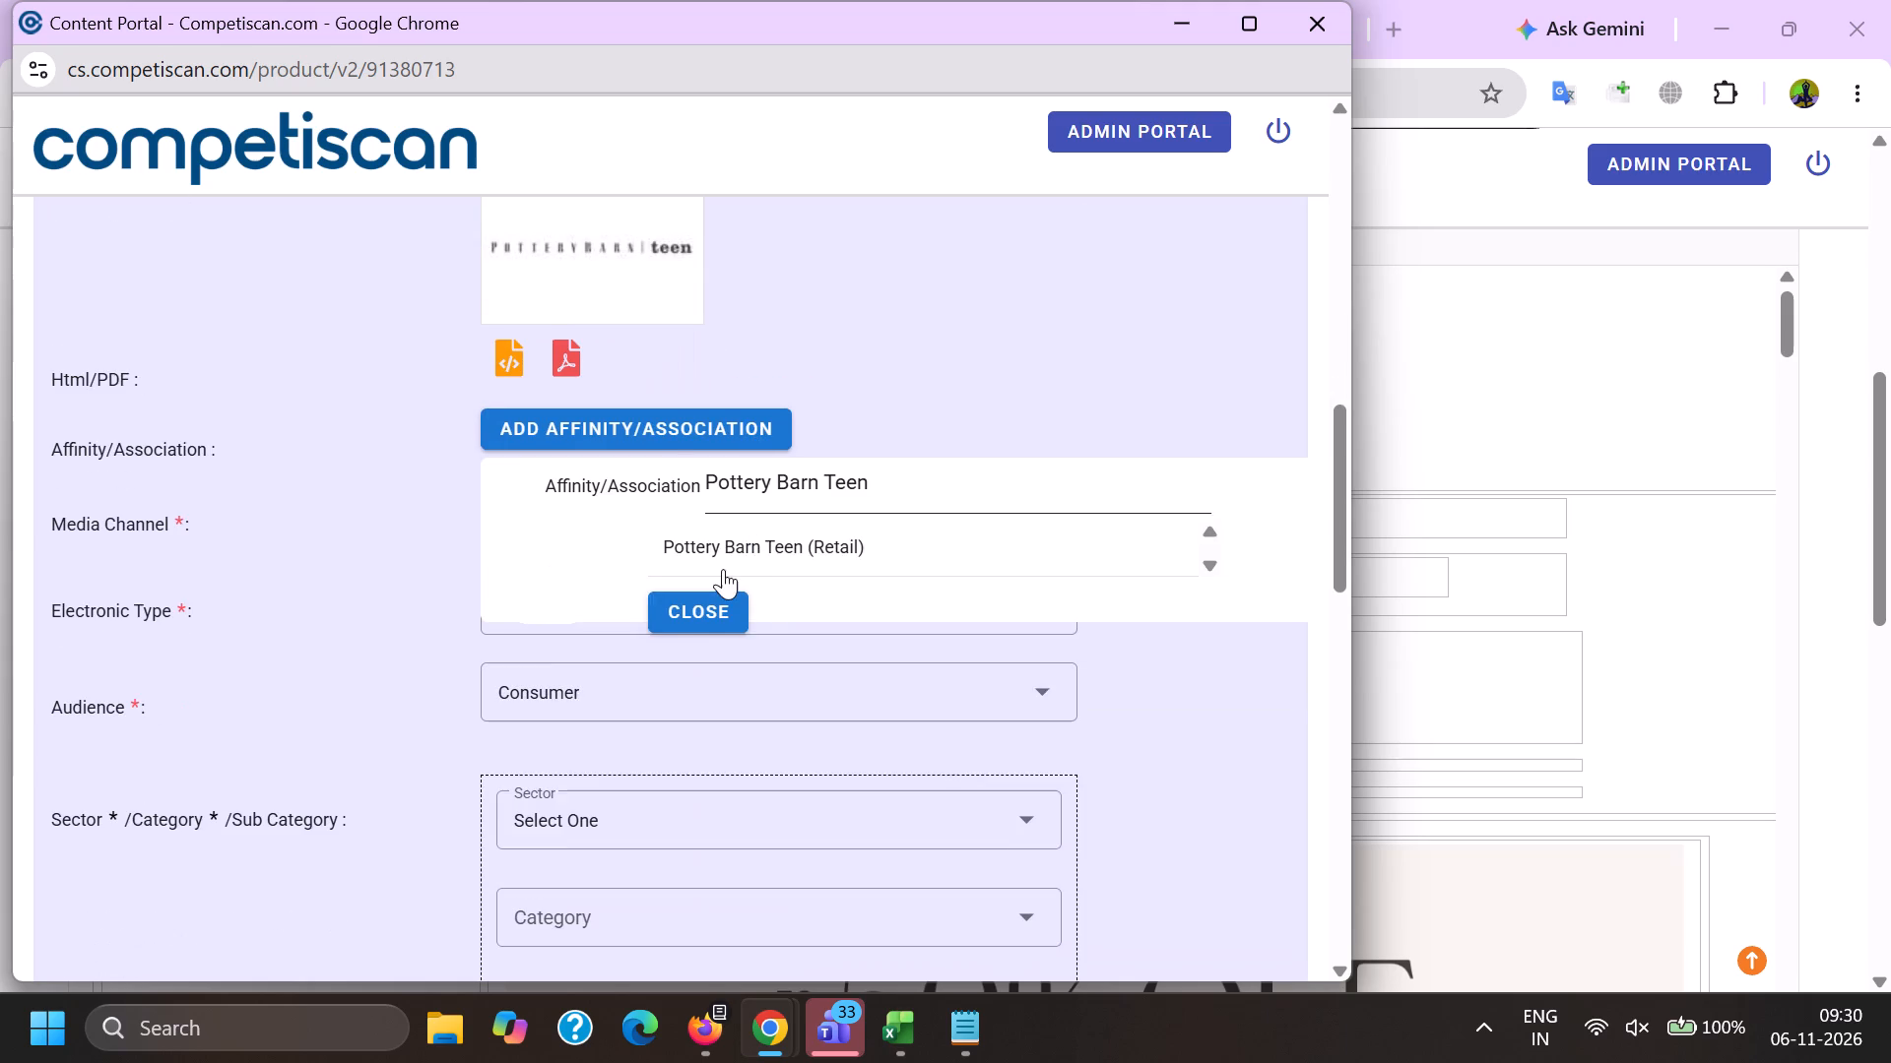
click(721, 568)
Add the classification Retail / Home / Home Decor / Bedding-Sheets & Pillowcases to the product.
scroll(738, 326, down, 4)
click(600, 301)
scroll(599, 300, down, 7)
click(580, 422)
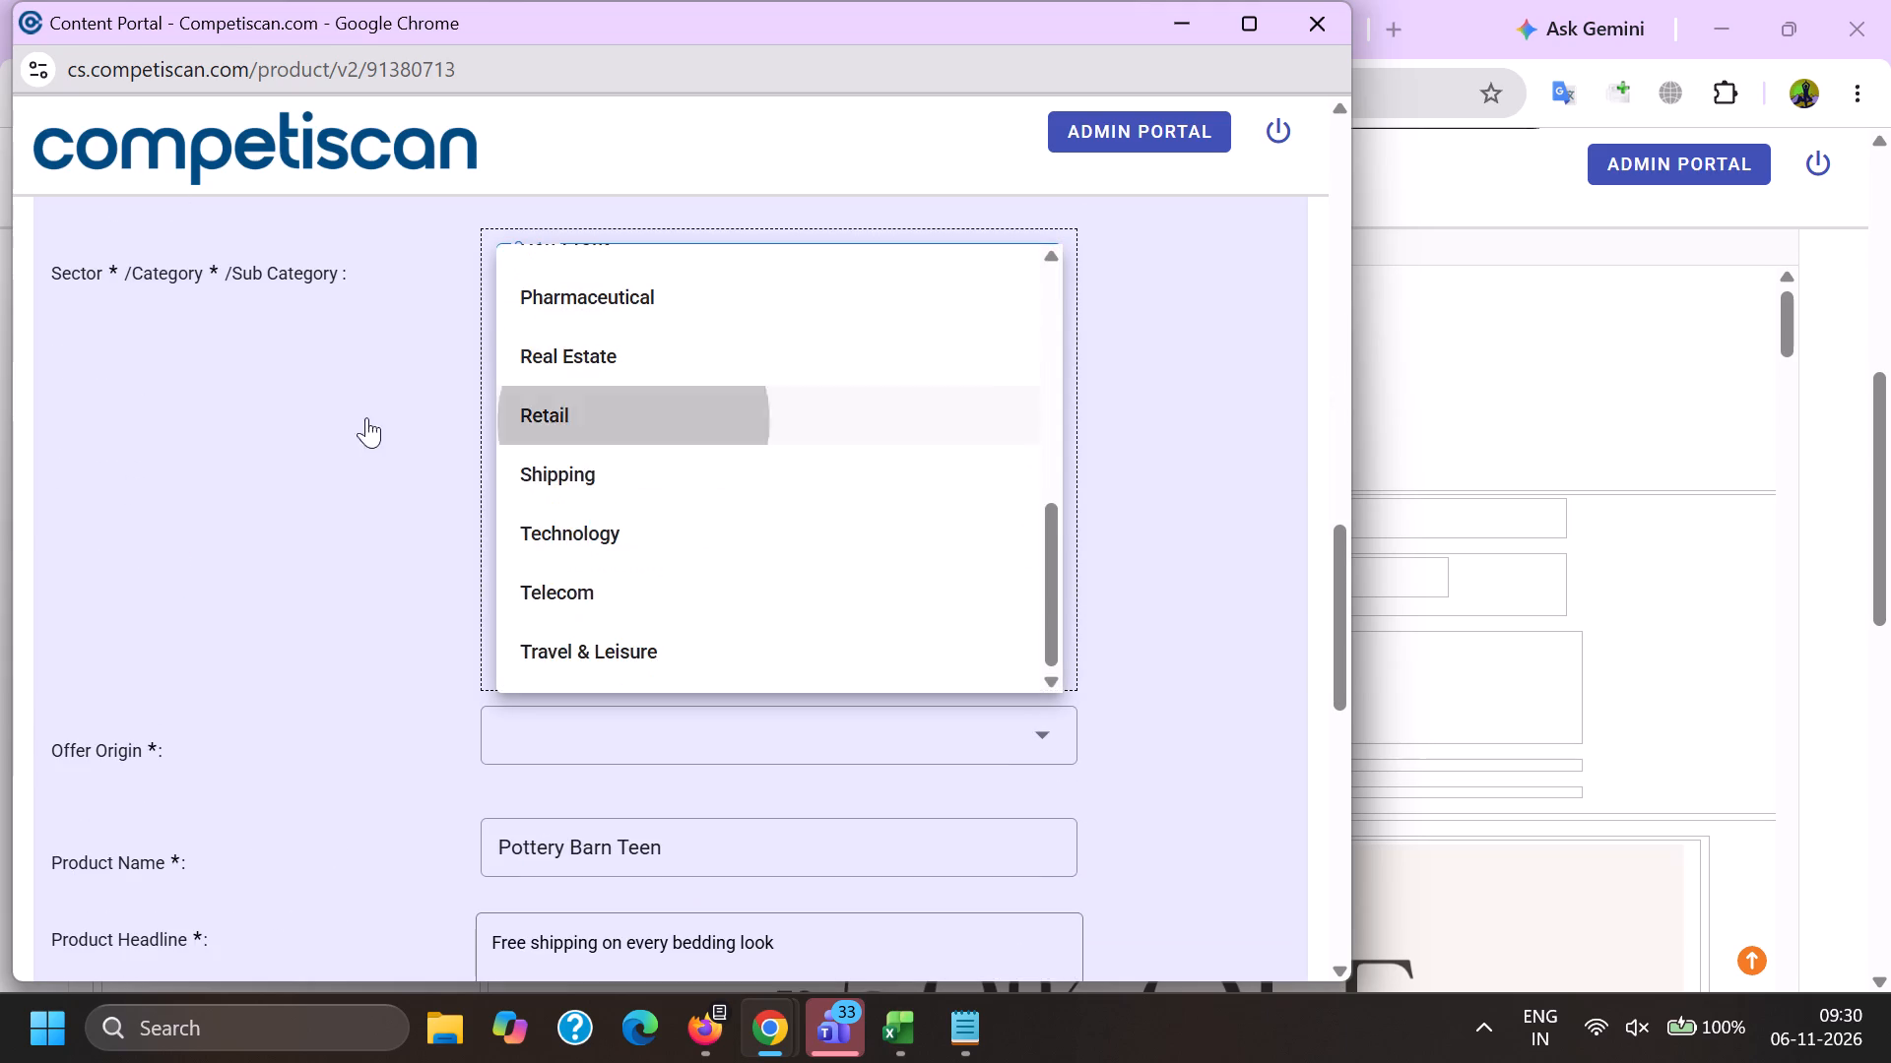
drag(366, 417, 409, 418)
click(589, 375)
scroll(587, 505, down, 7)
click(587, 397)
drag(420, 423, 433, 430)
click(610, 445)
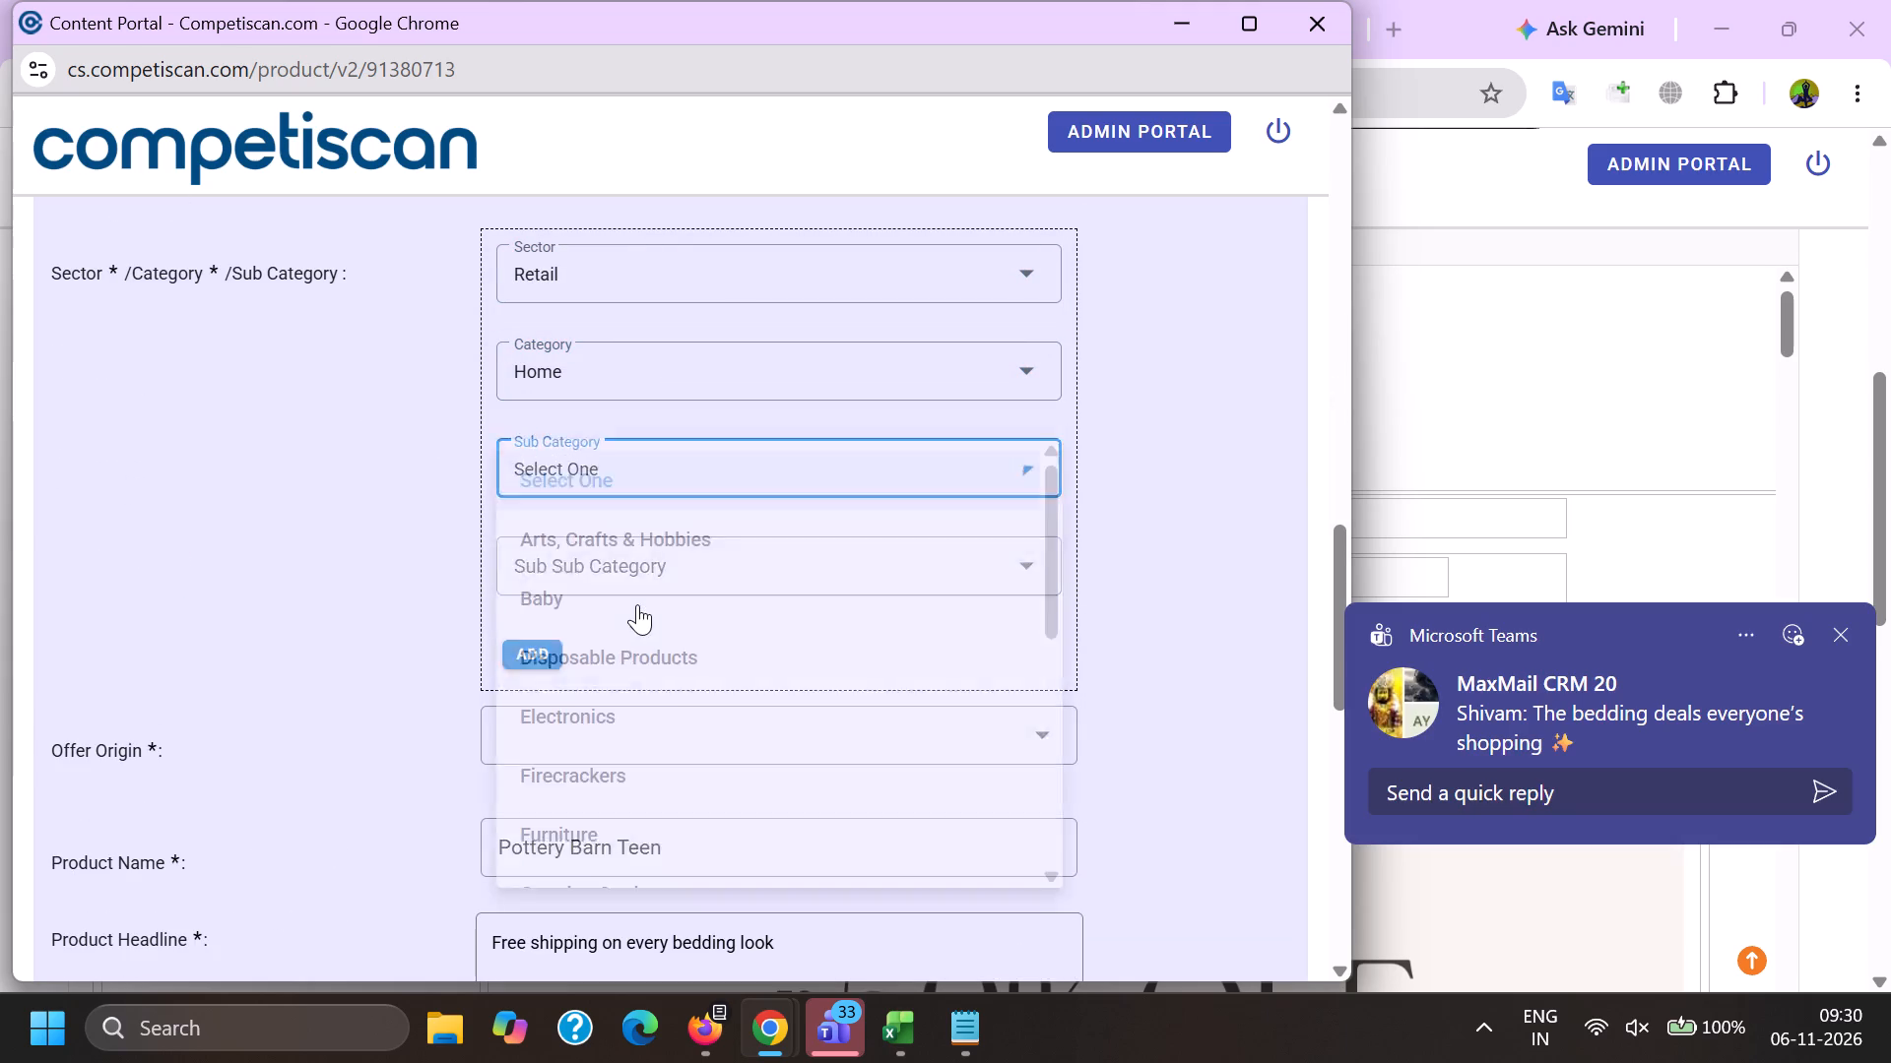
scroll(633, 601, down, 2)
click(614, 660)
drag(300, 635, 354, 641)
click(580, 575)
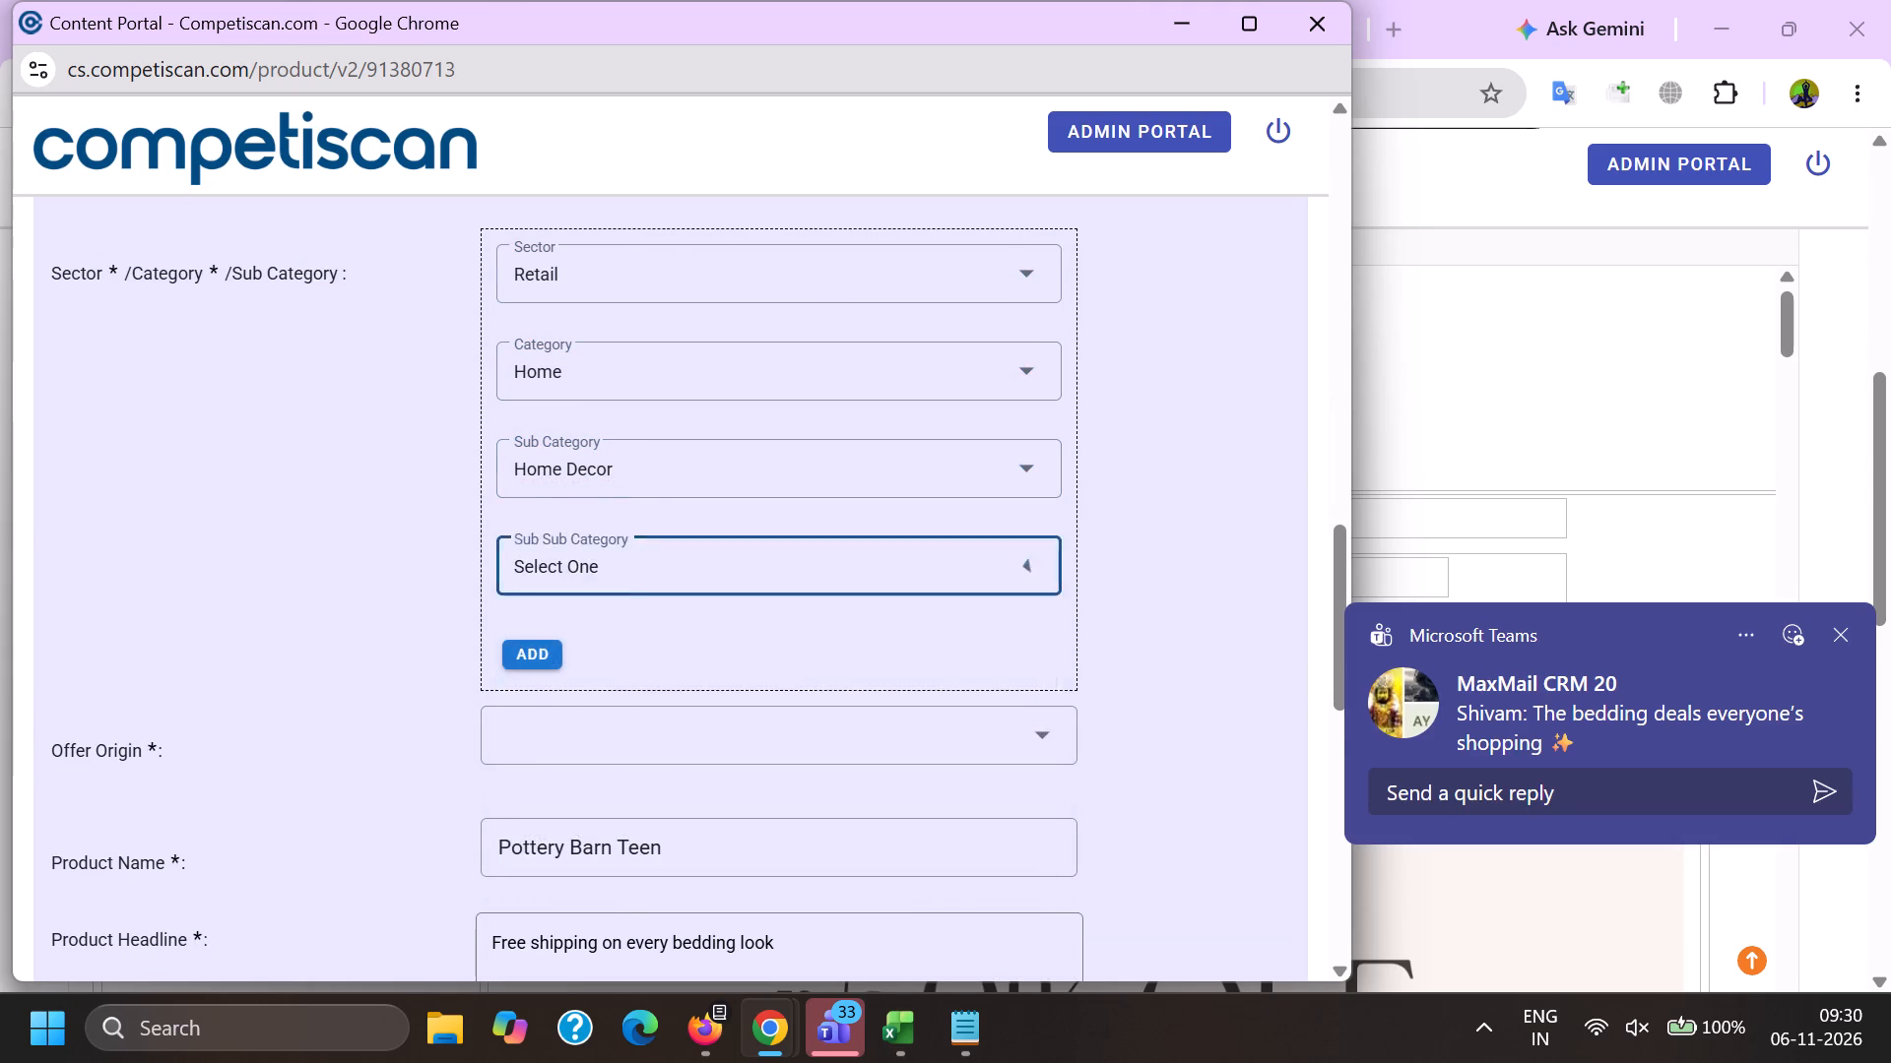
scroll(597, 353, down, 1)
drag(648, 584, 618, 584)
drag(333, 572, 382, 592)
click(533, 510)
Add the classification Credit Cards / Payment Cards / Credit Cards and place it above the Retail one.
scroll(555, 648, up, 2)
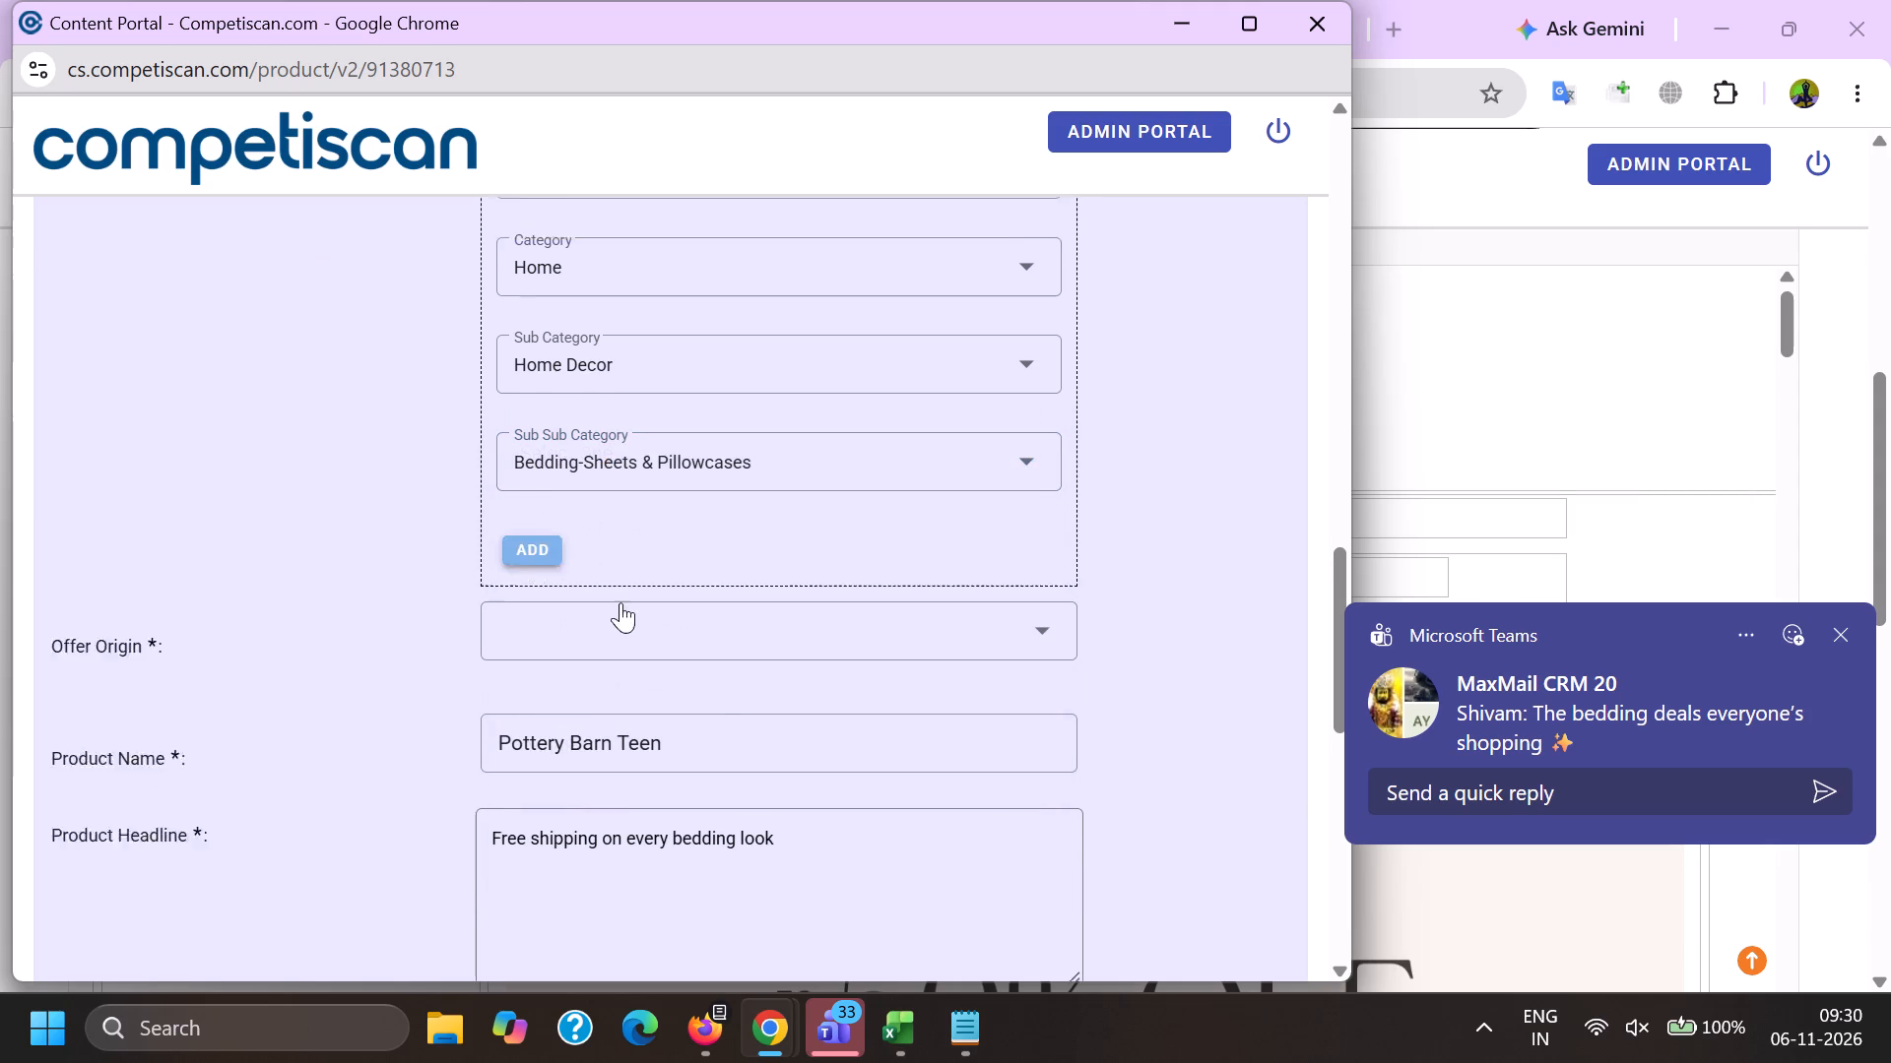
click(554, 501)
scroll(541, 701, up, 6)
click(578, 719)
drag(381, 697, 415, 694)
click(620, 592)
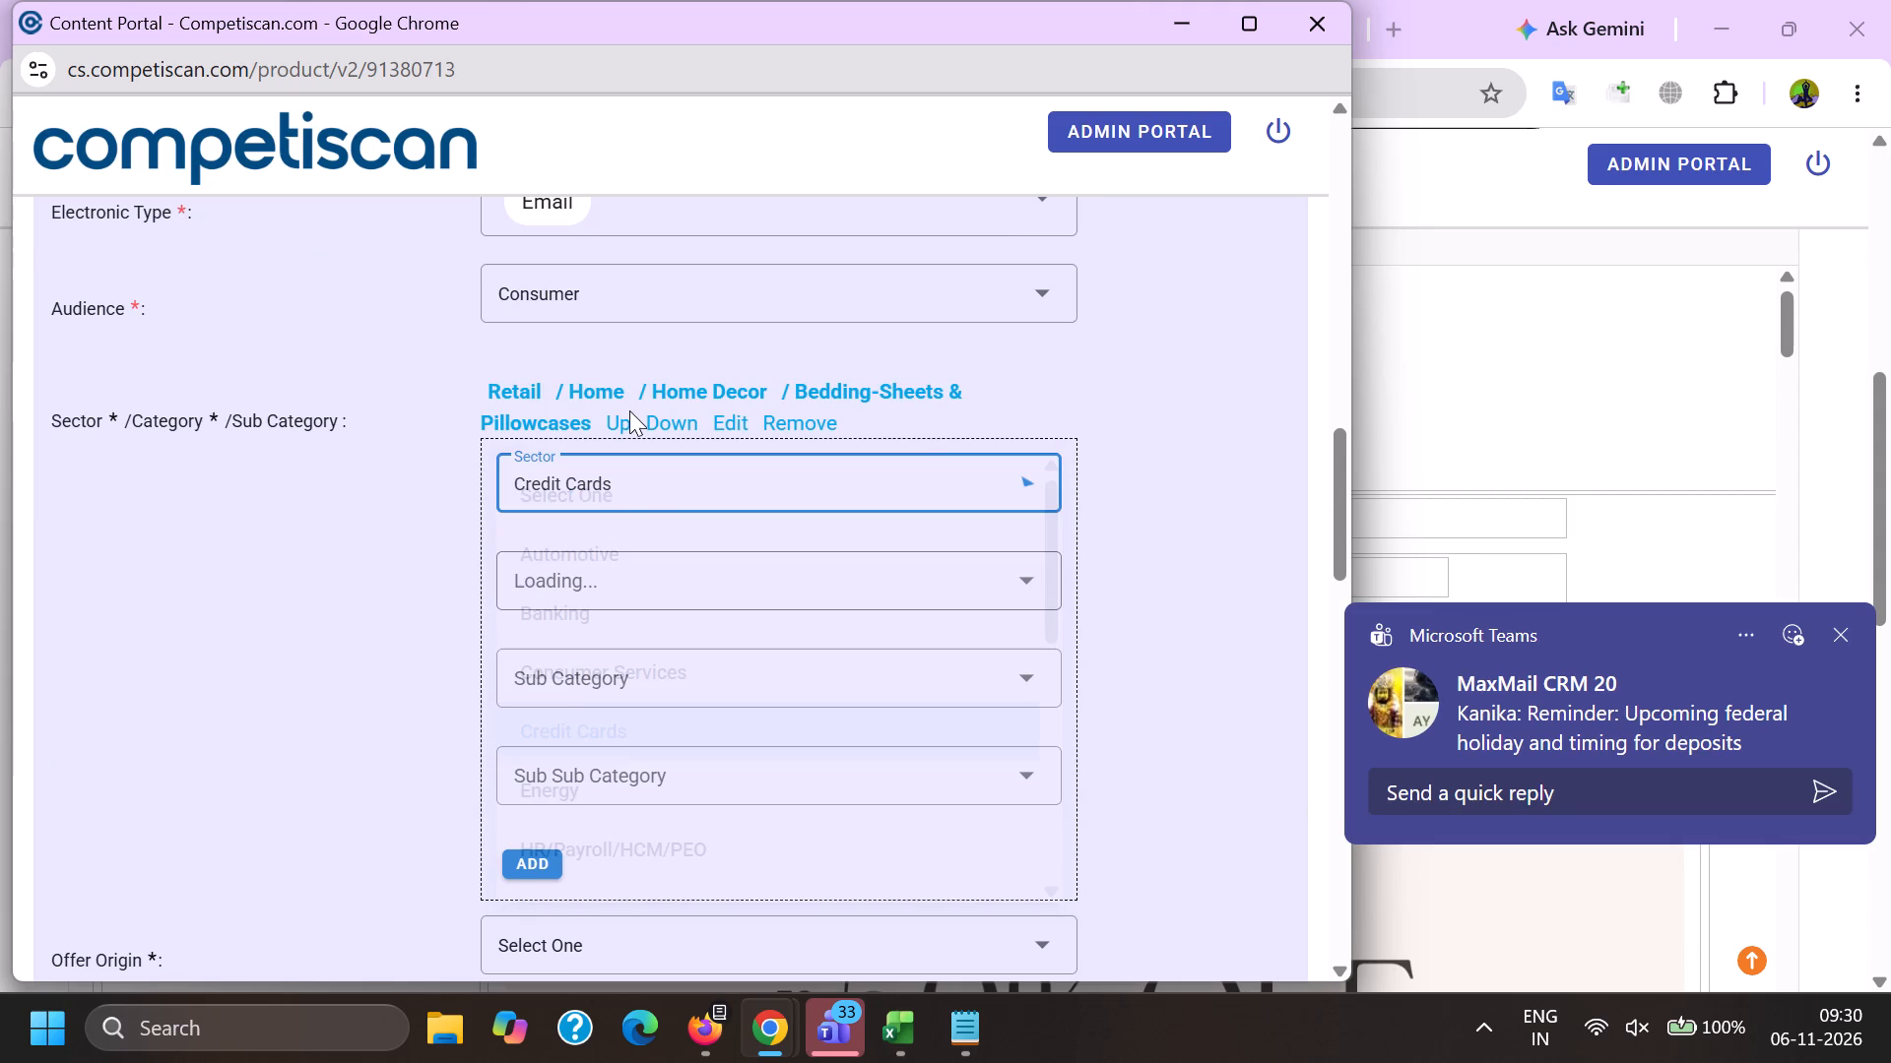
scroll(629, 409, down, 1)
click(651, 574)
click(578, 526)
scroll(616, 316, down, 2)
click(643, 545)
drag(346, 505, 350, 511)
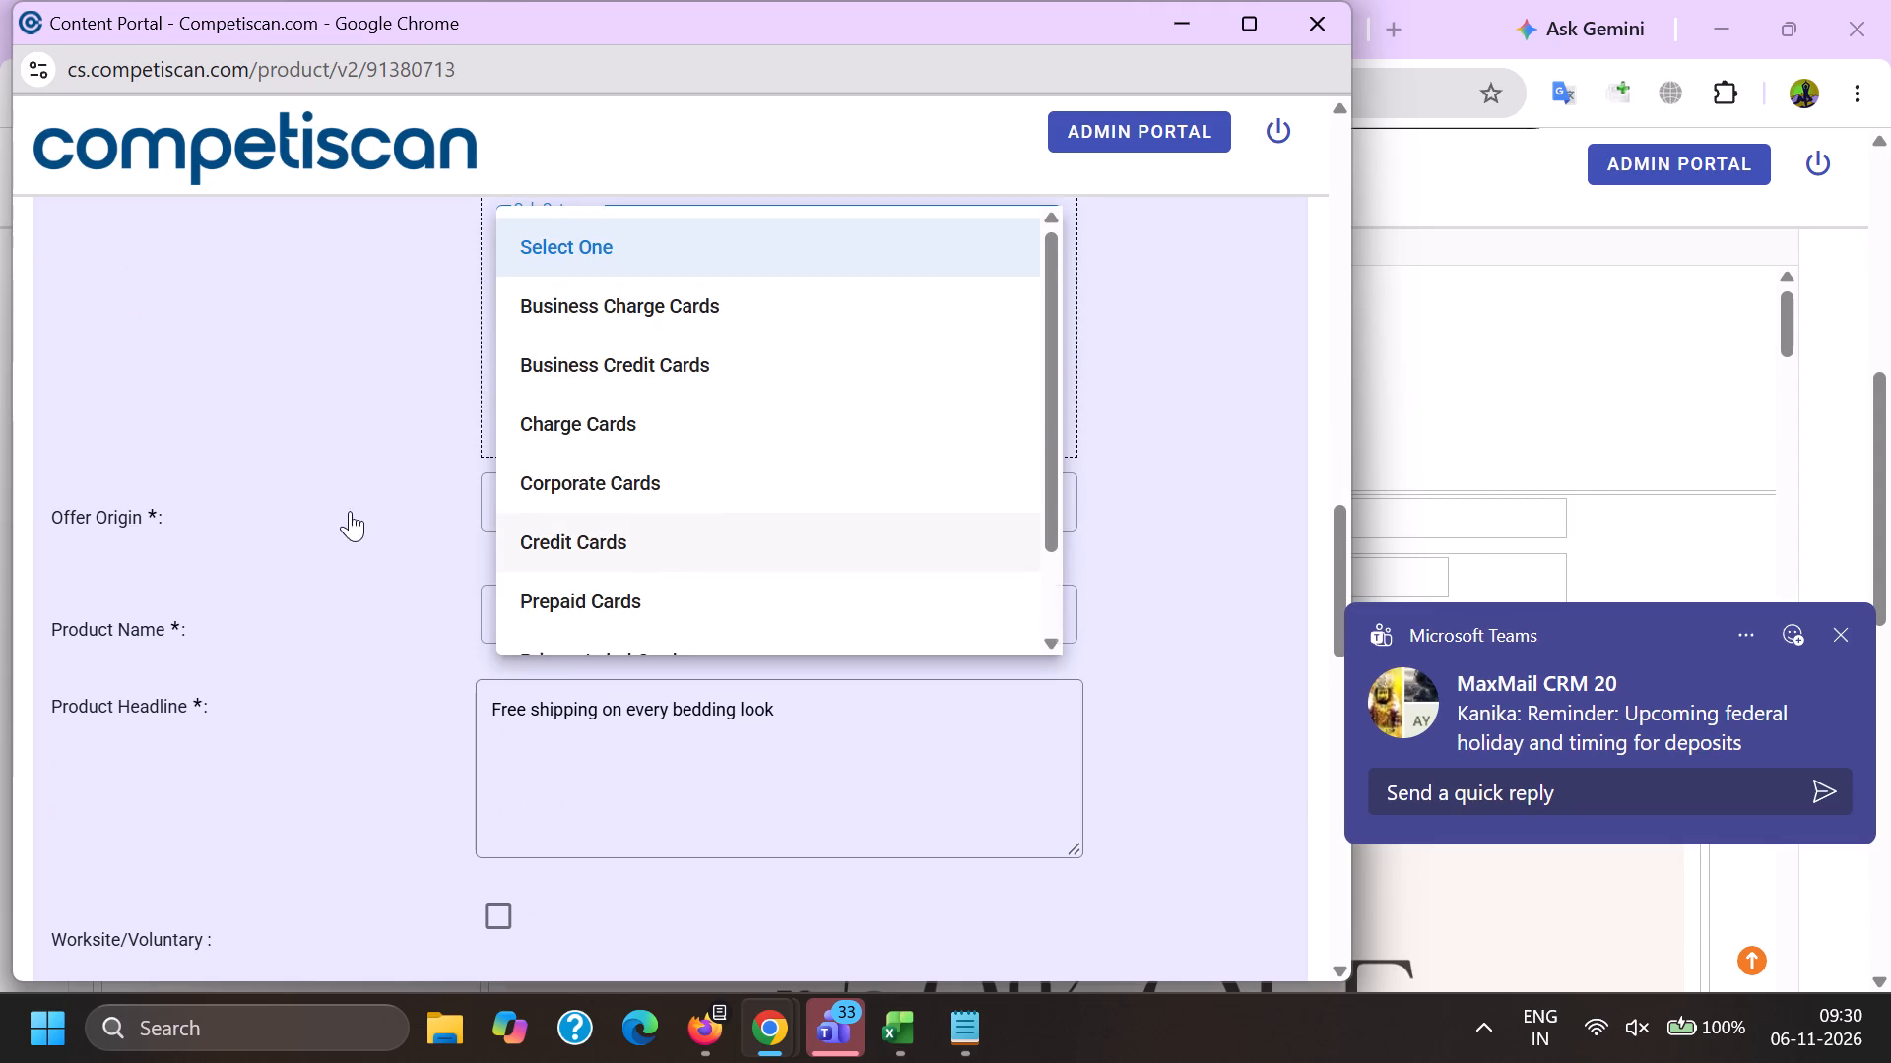
drag(350, 511, 372, 507)
click(538, 422)
scroll(596, 576, up, 4)
click(672, 571)
Set the offer origin to Provider/Bank and the product name to Pottery Barn Key Rewards Visa Credit Card.
scroll(619, 544, down, 5)
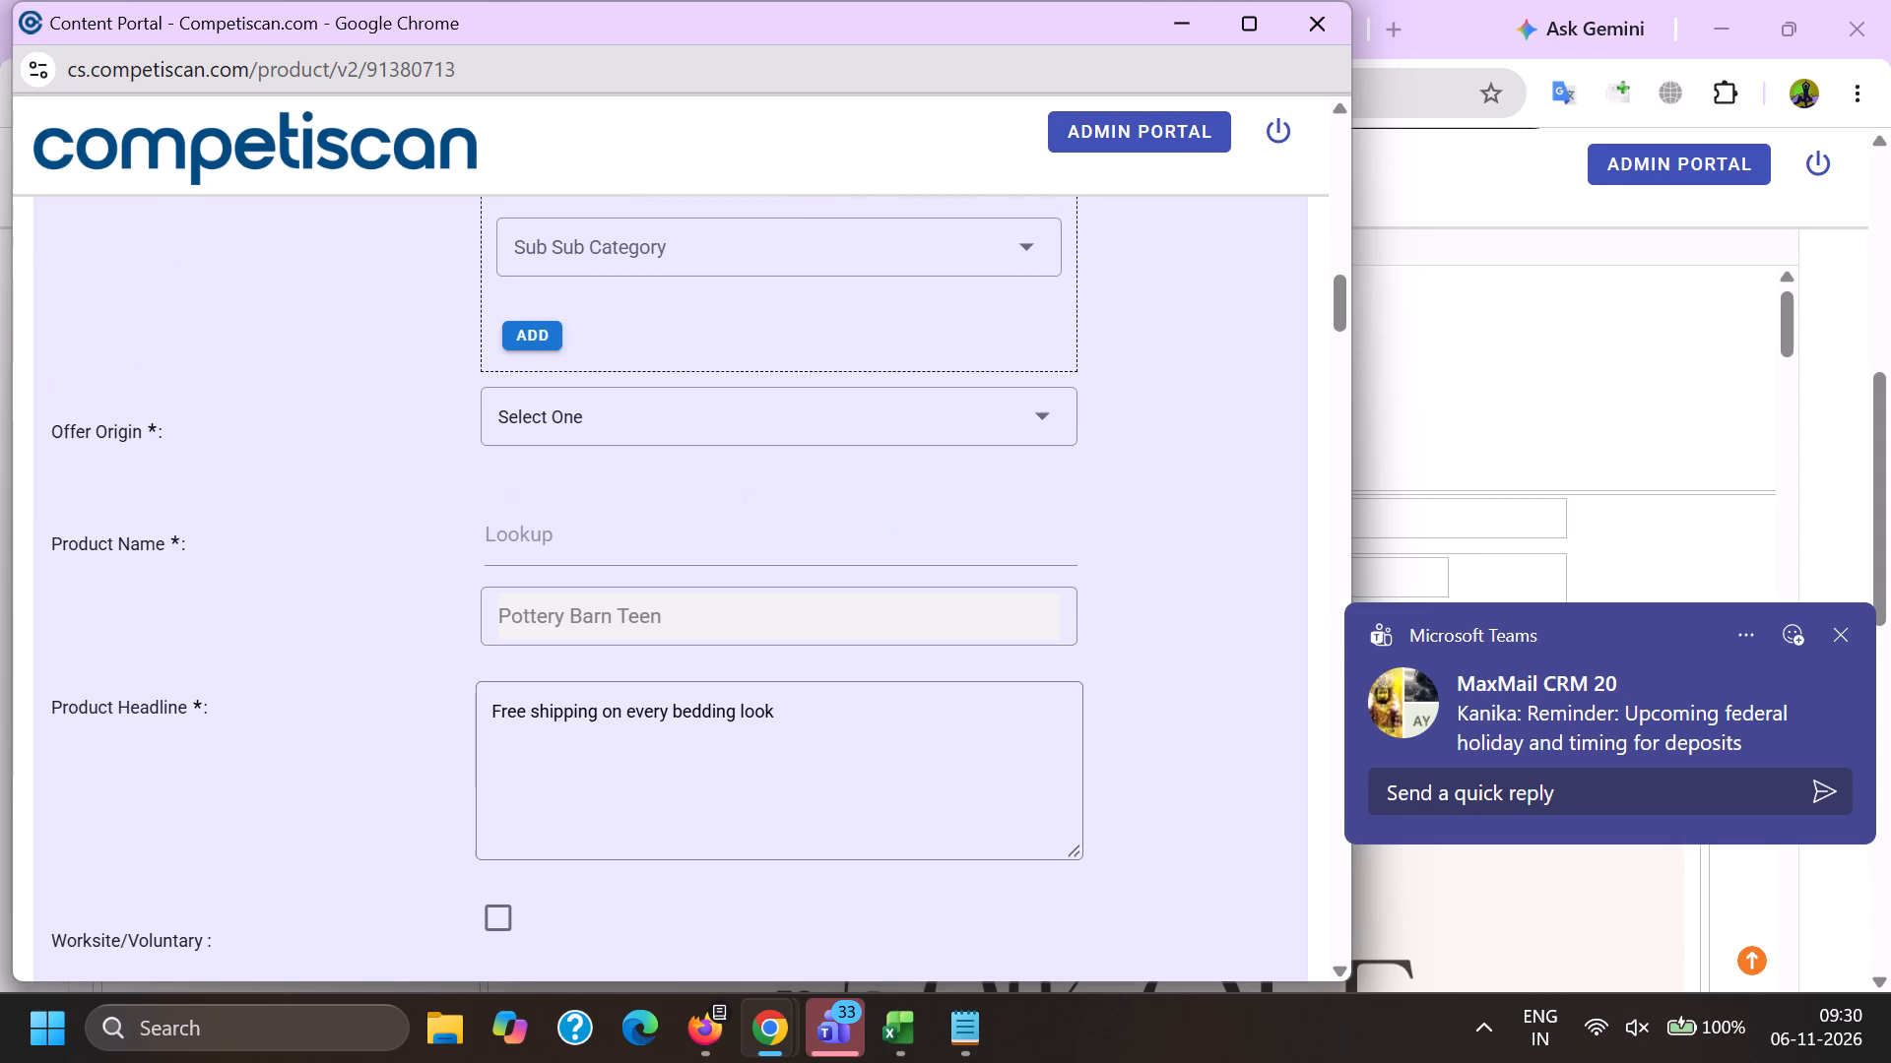
click(570, 408)
double_click(596, 563)
key(ctrl+v)
drag(601, 526, 632, 544)
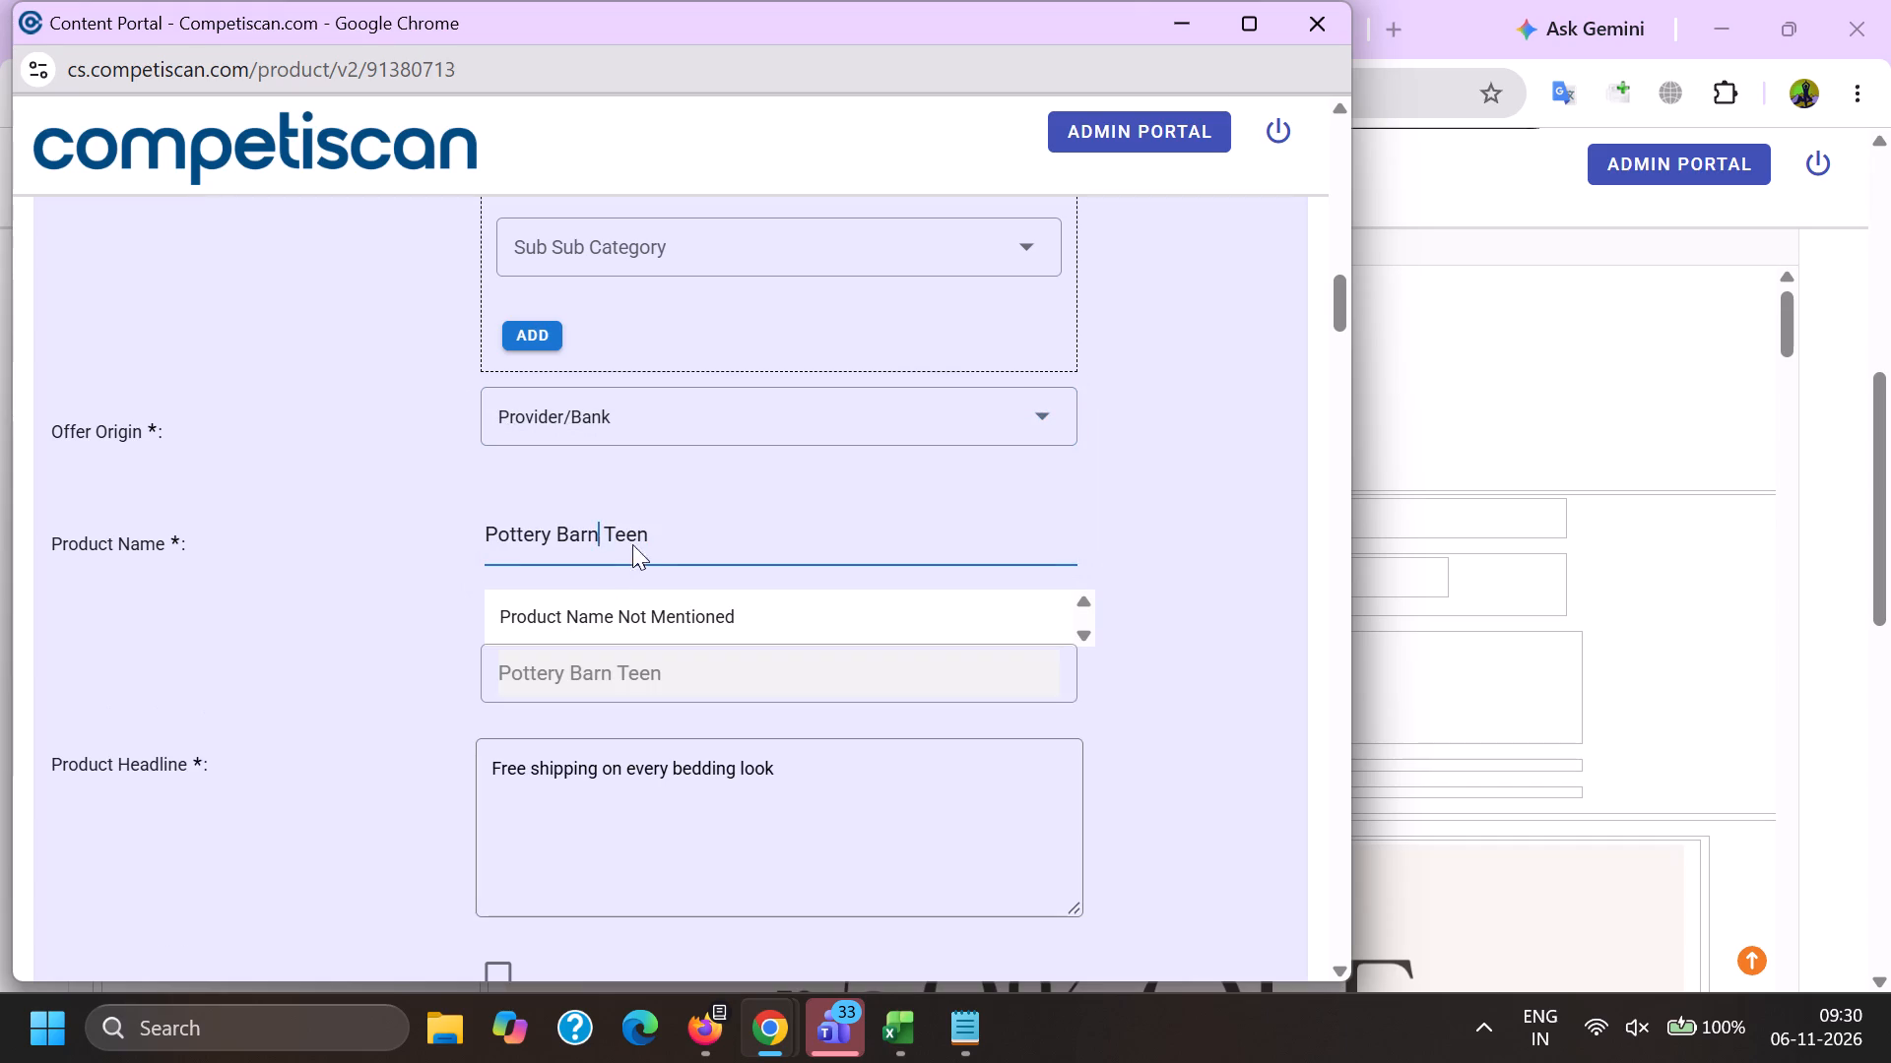
drag(632, 544, 1078, 556)
key(BackSpace)
click(903, 664)
scroll(854, 686, up, 5)
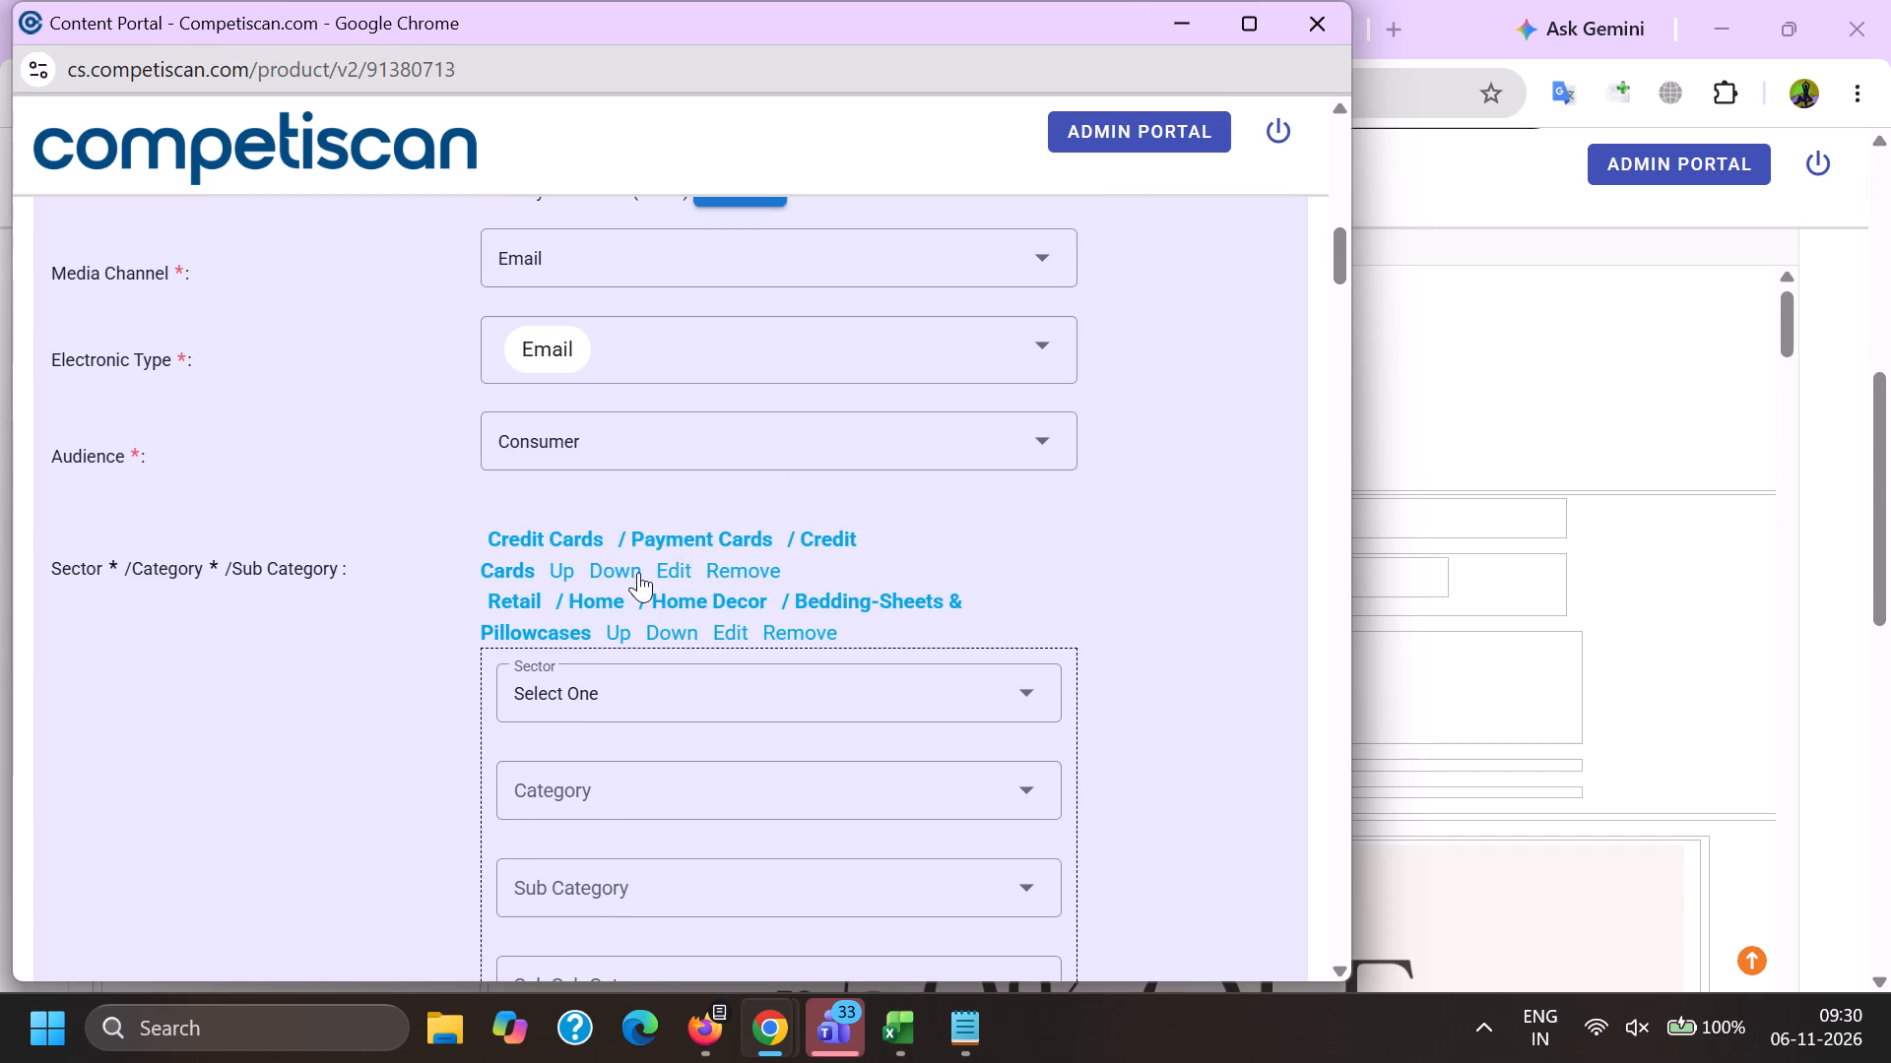
click(631, 571)
scroll(629, 541, down, 5)
Replace the product headline with the email subject "Free shipping on every bedding look." followed by its preheader "Plus, new styles are here", without the emoji.
drag(917, 649, 0, 653)
key(BackSpace)
key(alt+Tab)
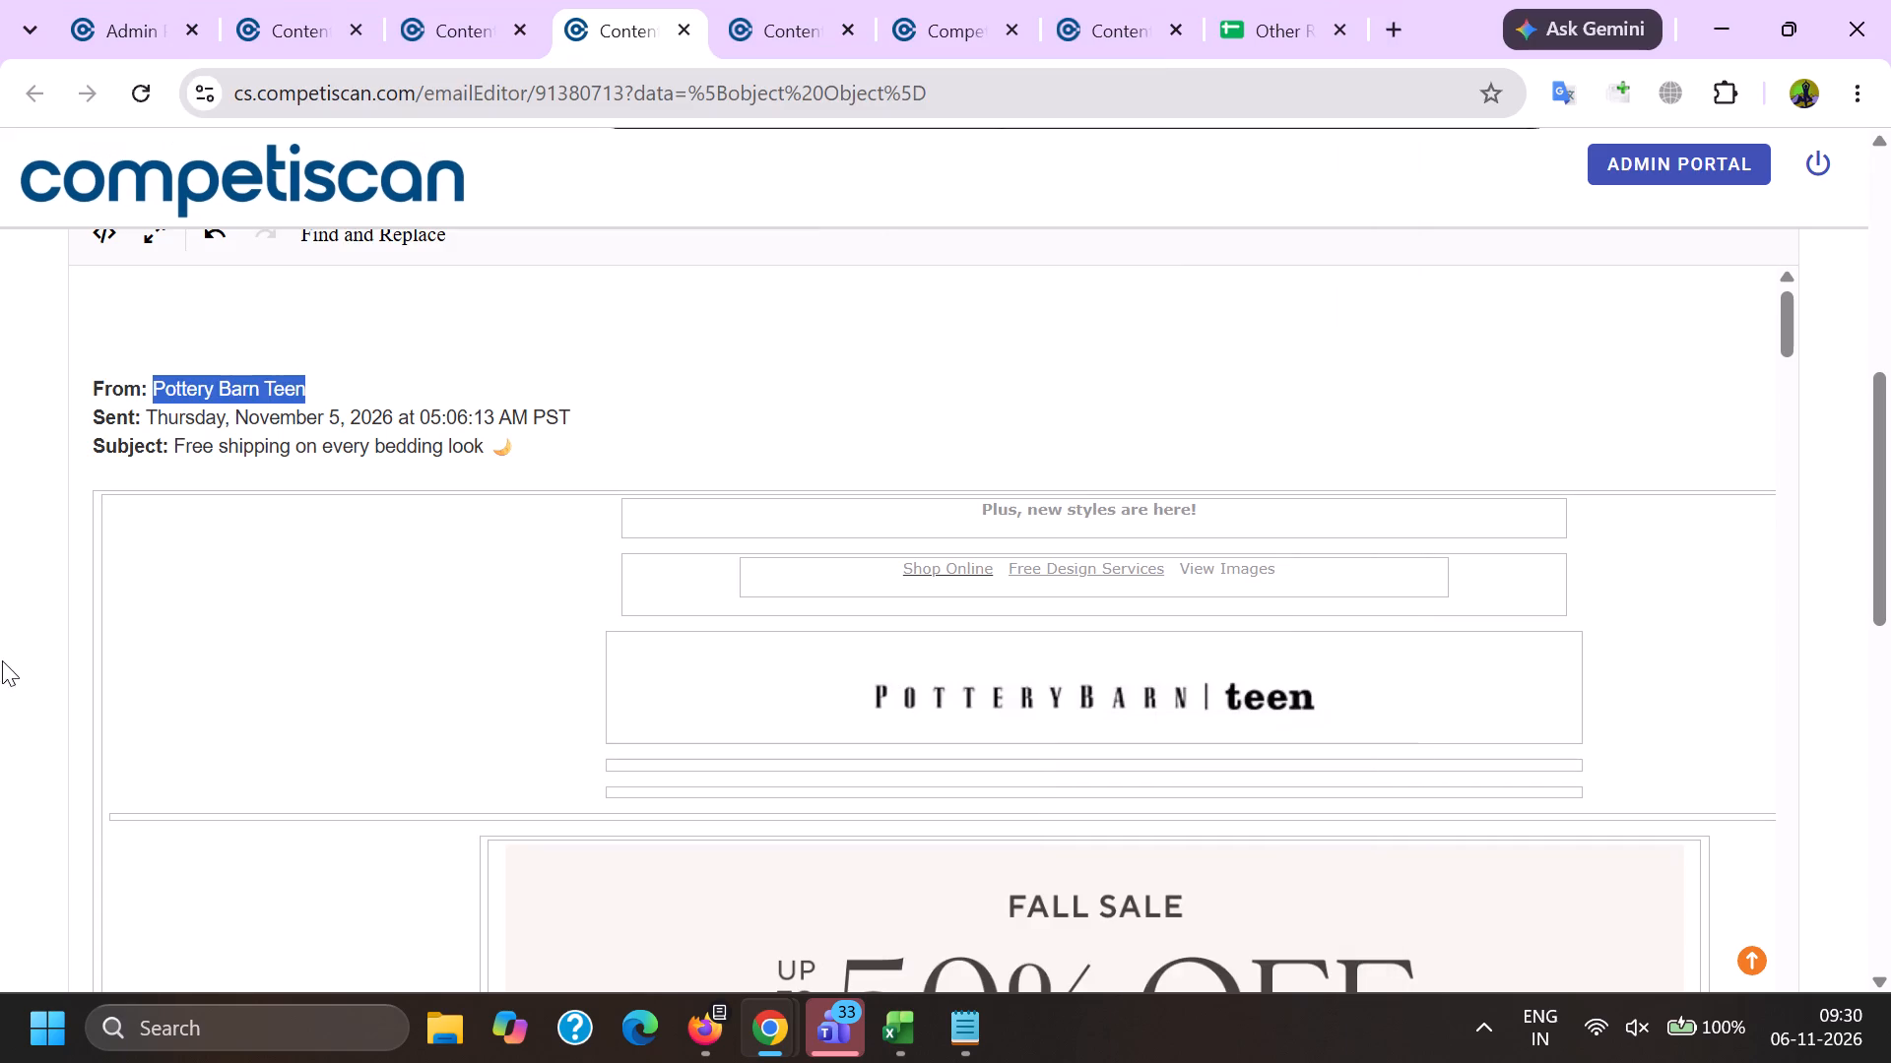
click(186, 456)
drag(186, 456, 197, 461)
shift+click(539, 440)
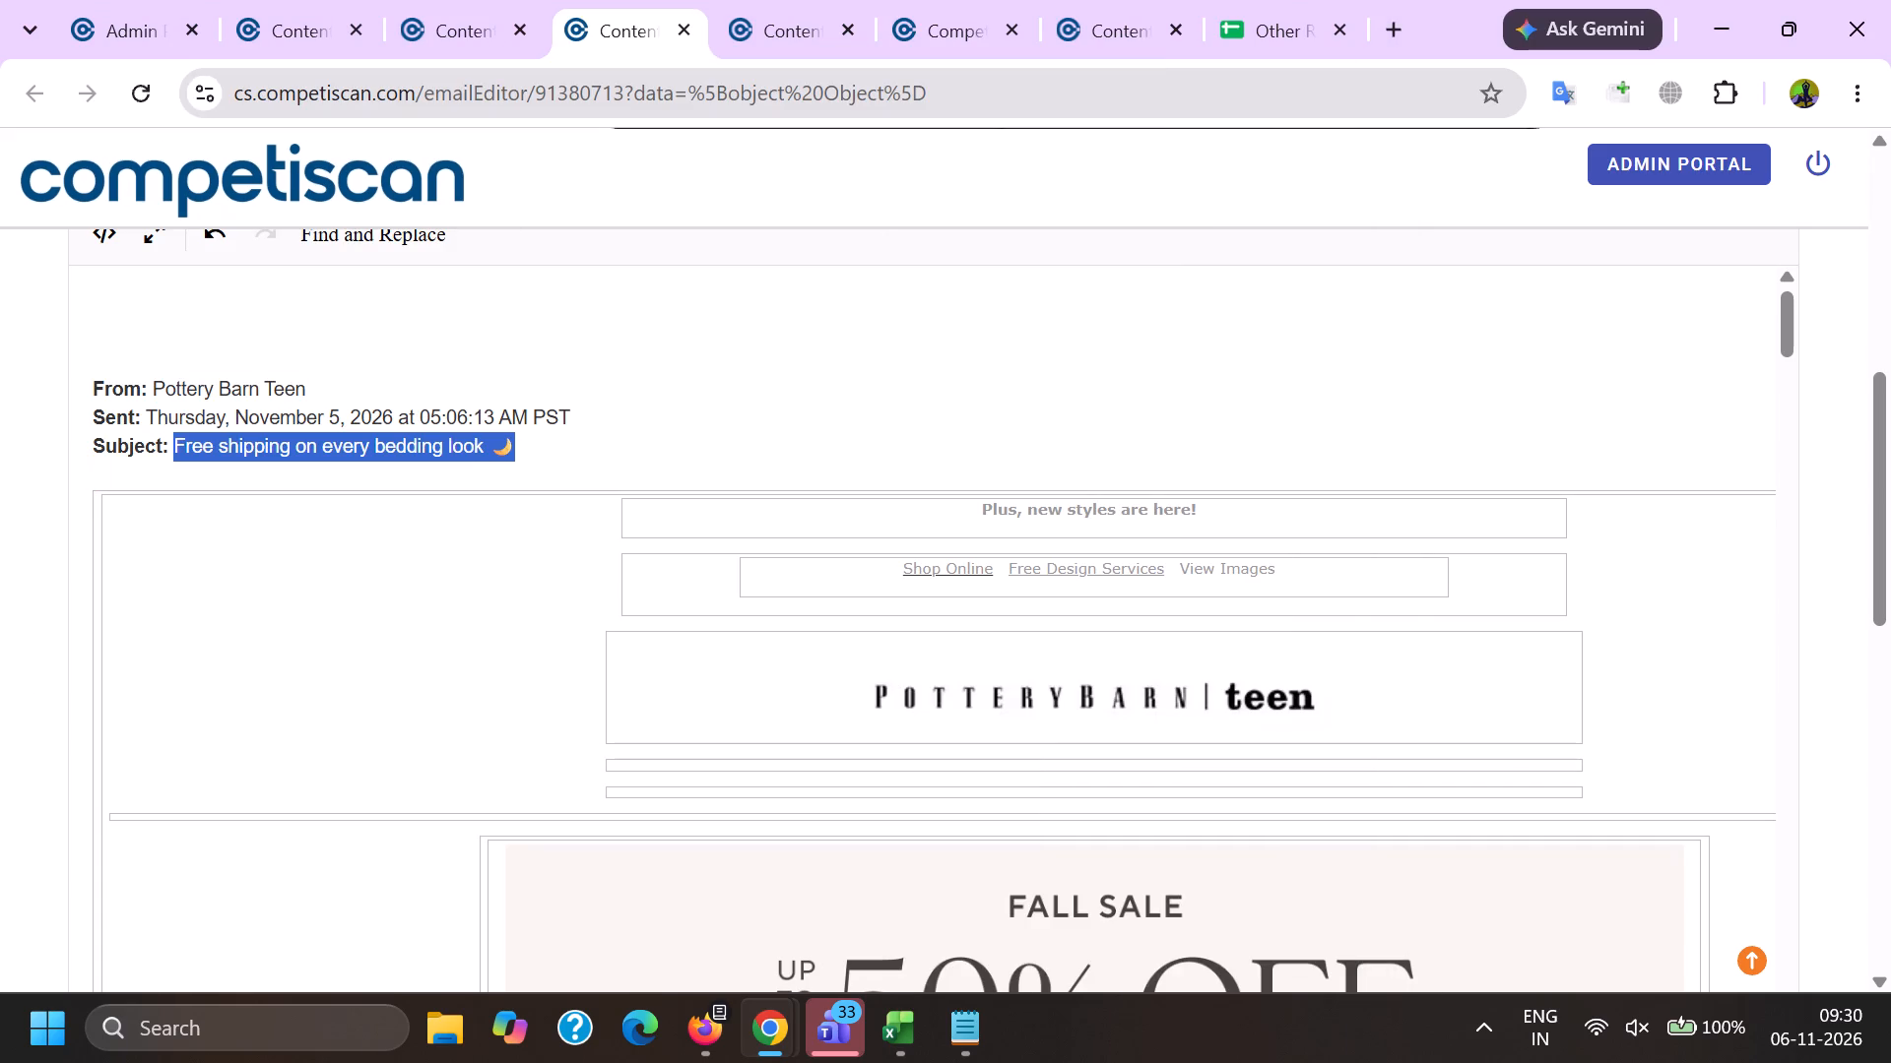
key(ctrl+c)
key(alt+Tab)
key(ctrl+v)
key(BackSpace)
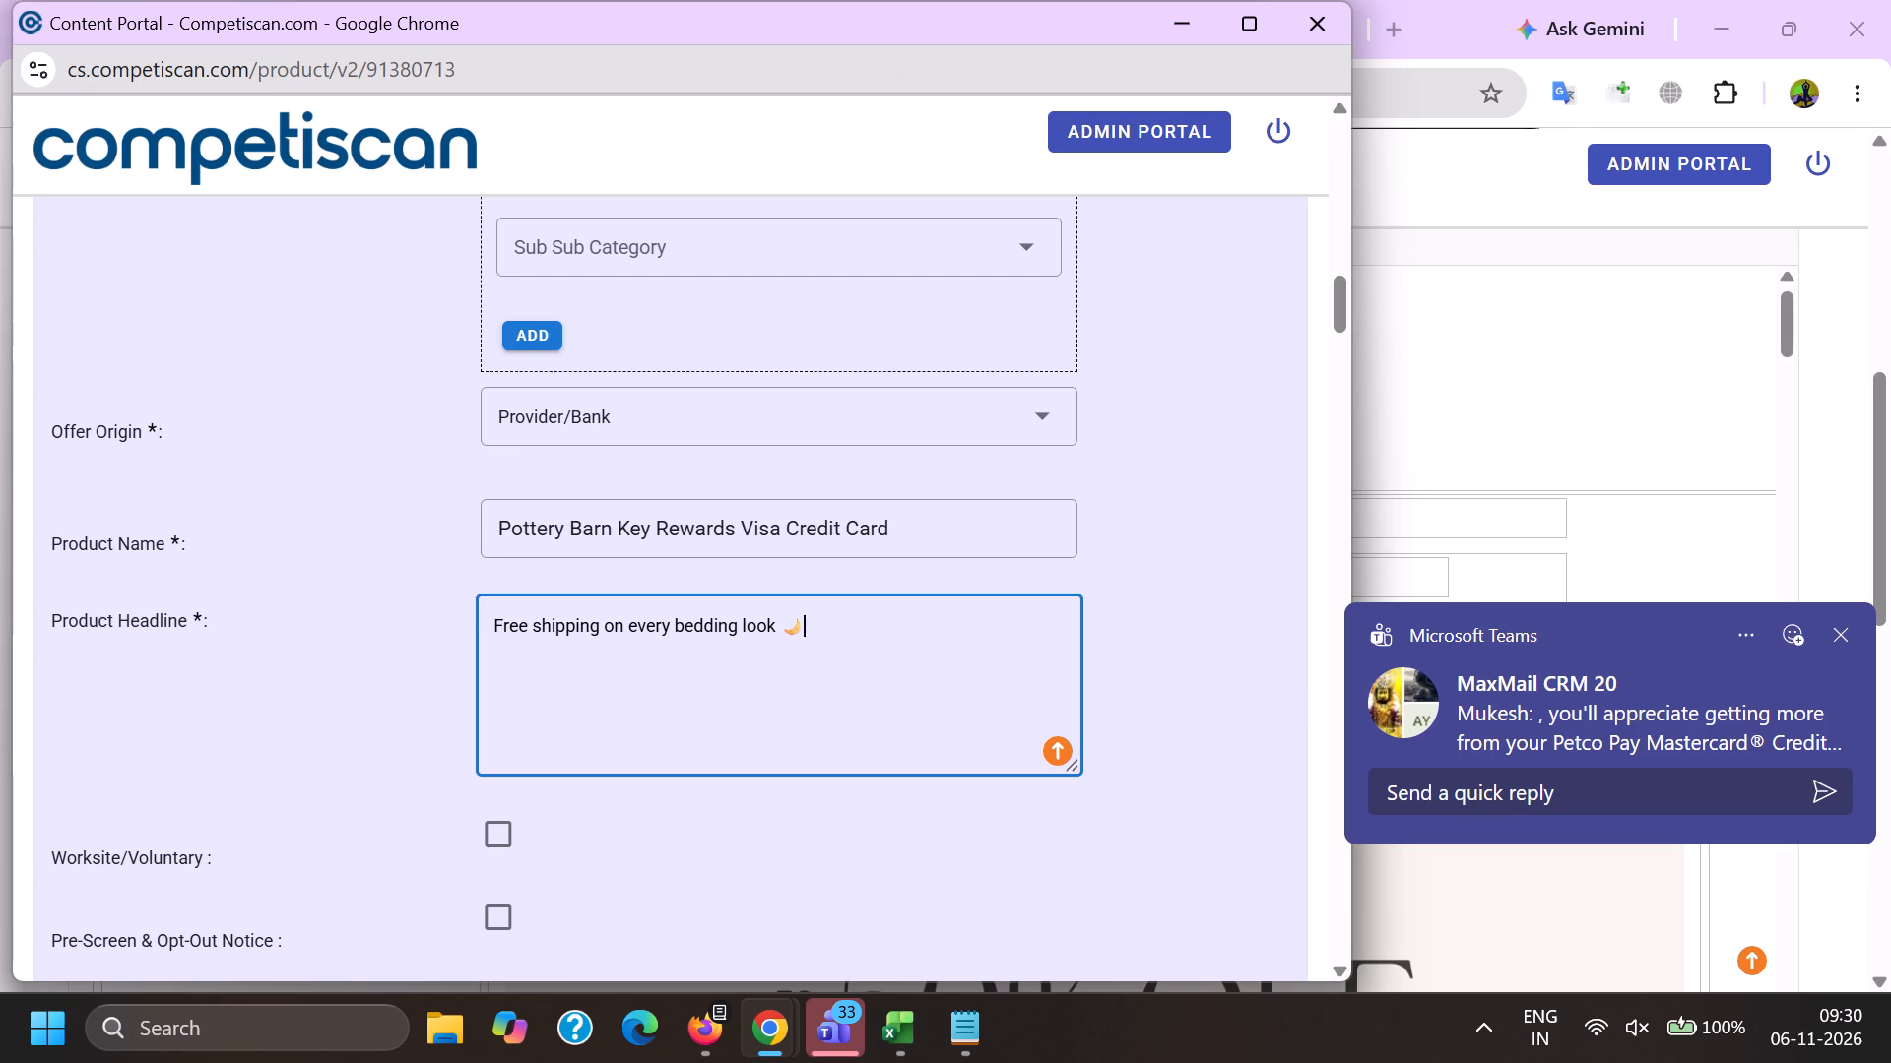
key(BackSpace)
key(BackSpace)
text(.)
key(space)
key(alt+Tab)
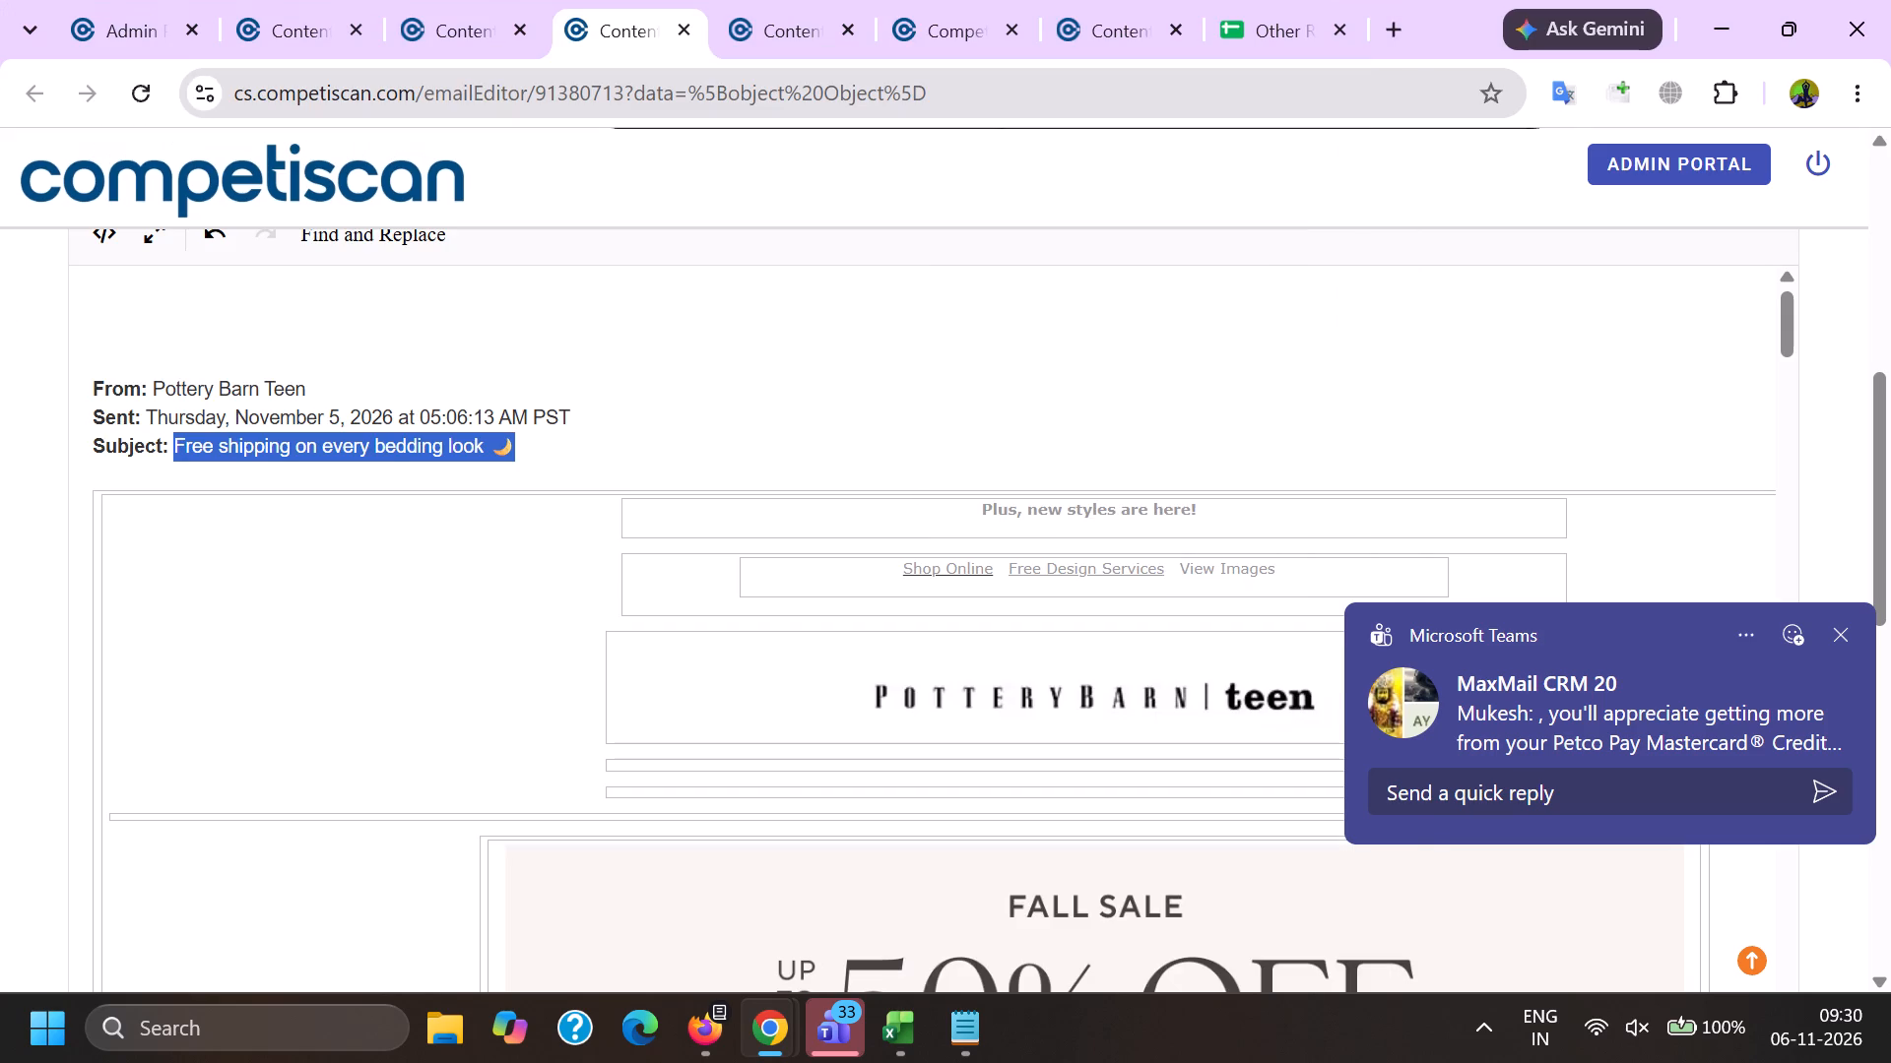
drag(971, 510, 1339, 529)
key(ctrl+c)
key(alt+Tab)
key(ctrl+v)
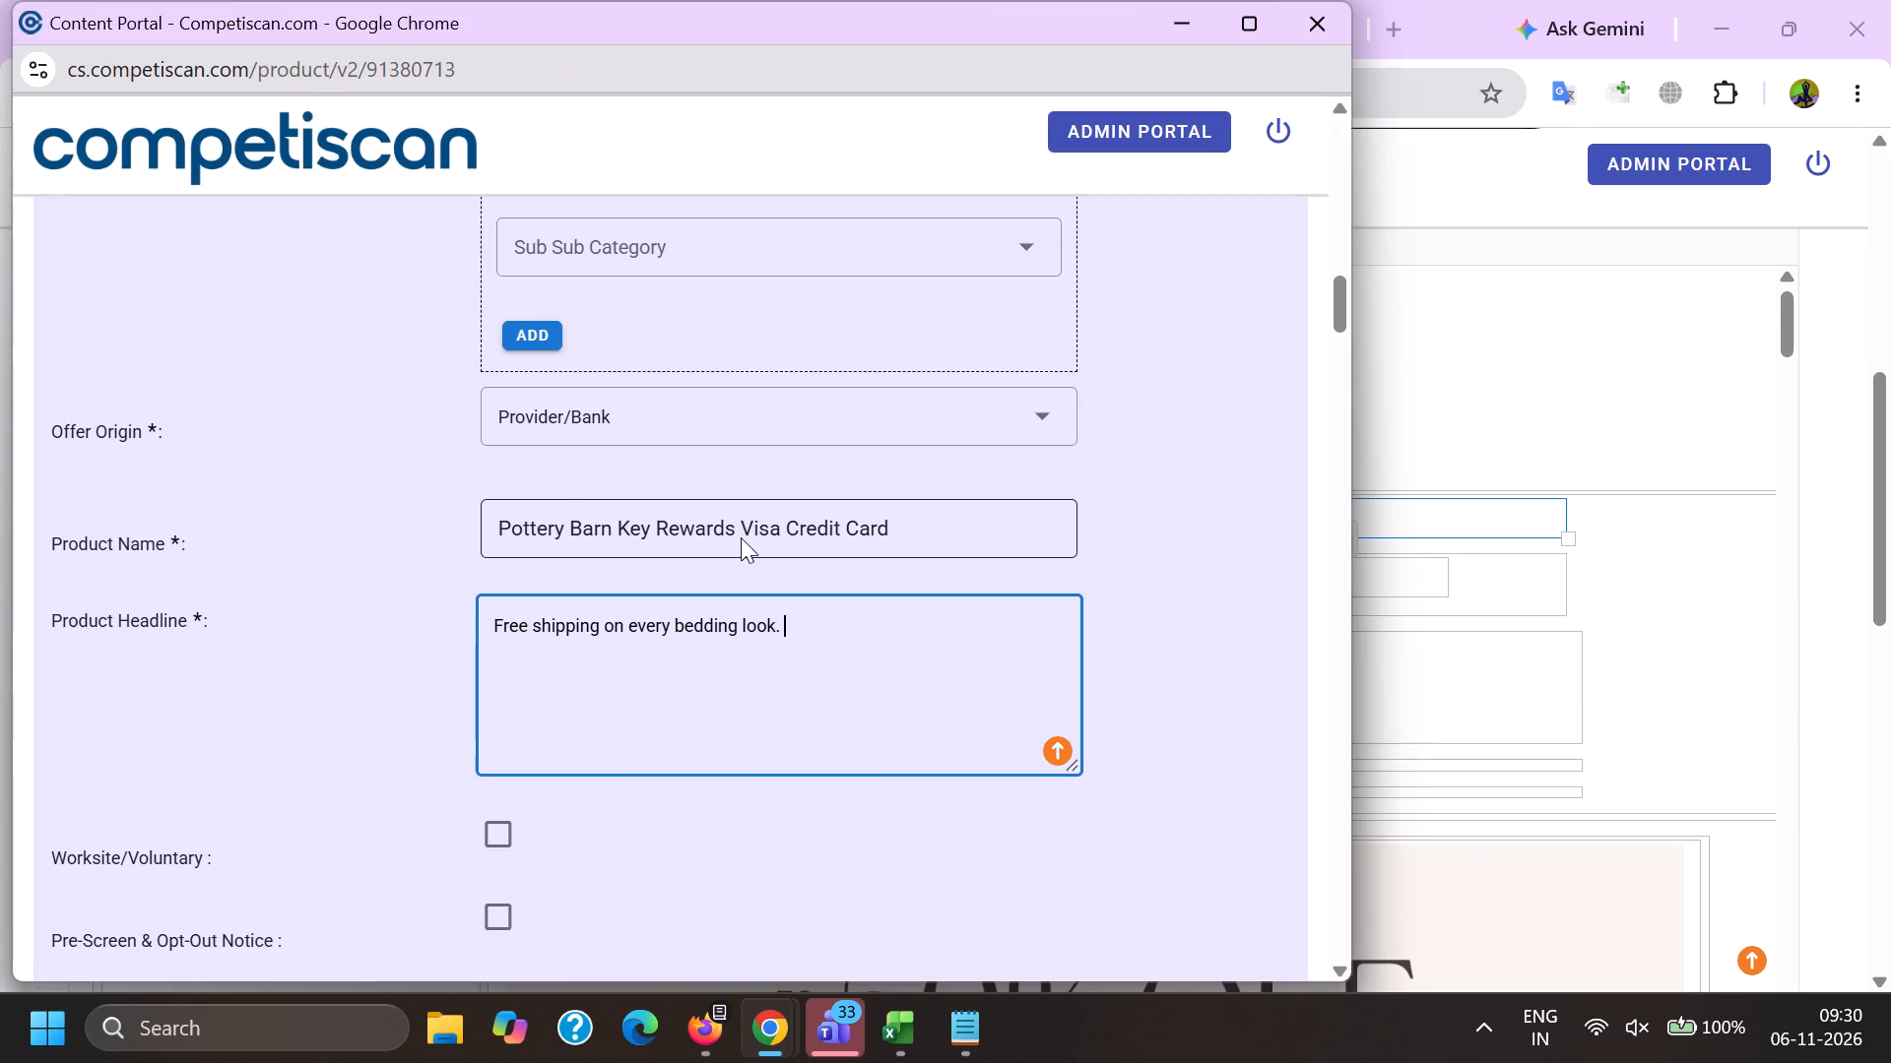
key(BackSpace)
Set the response mechanism to URL/Website and the mailing type to Acquisition.
scroll(741, 537, down, 5)
click(599, 551)
scroll(668, 277, down, 6)
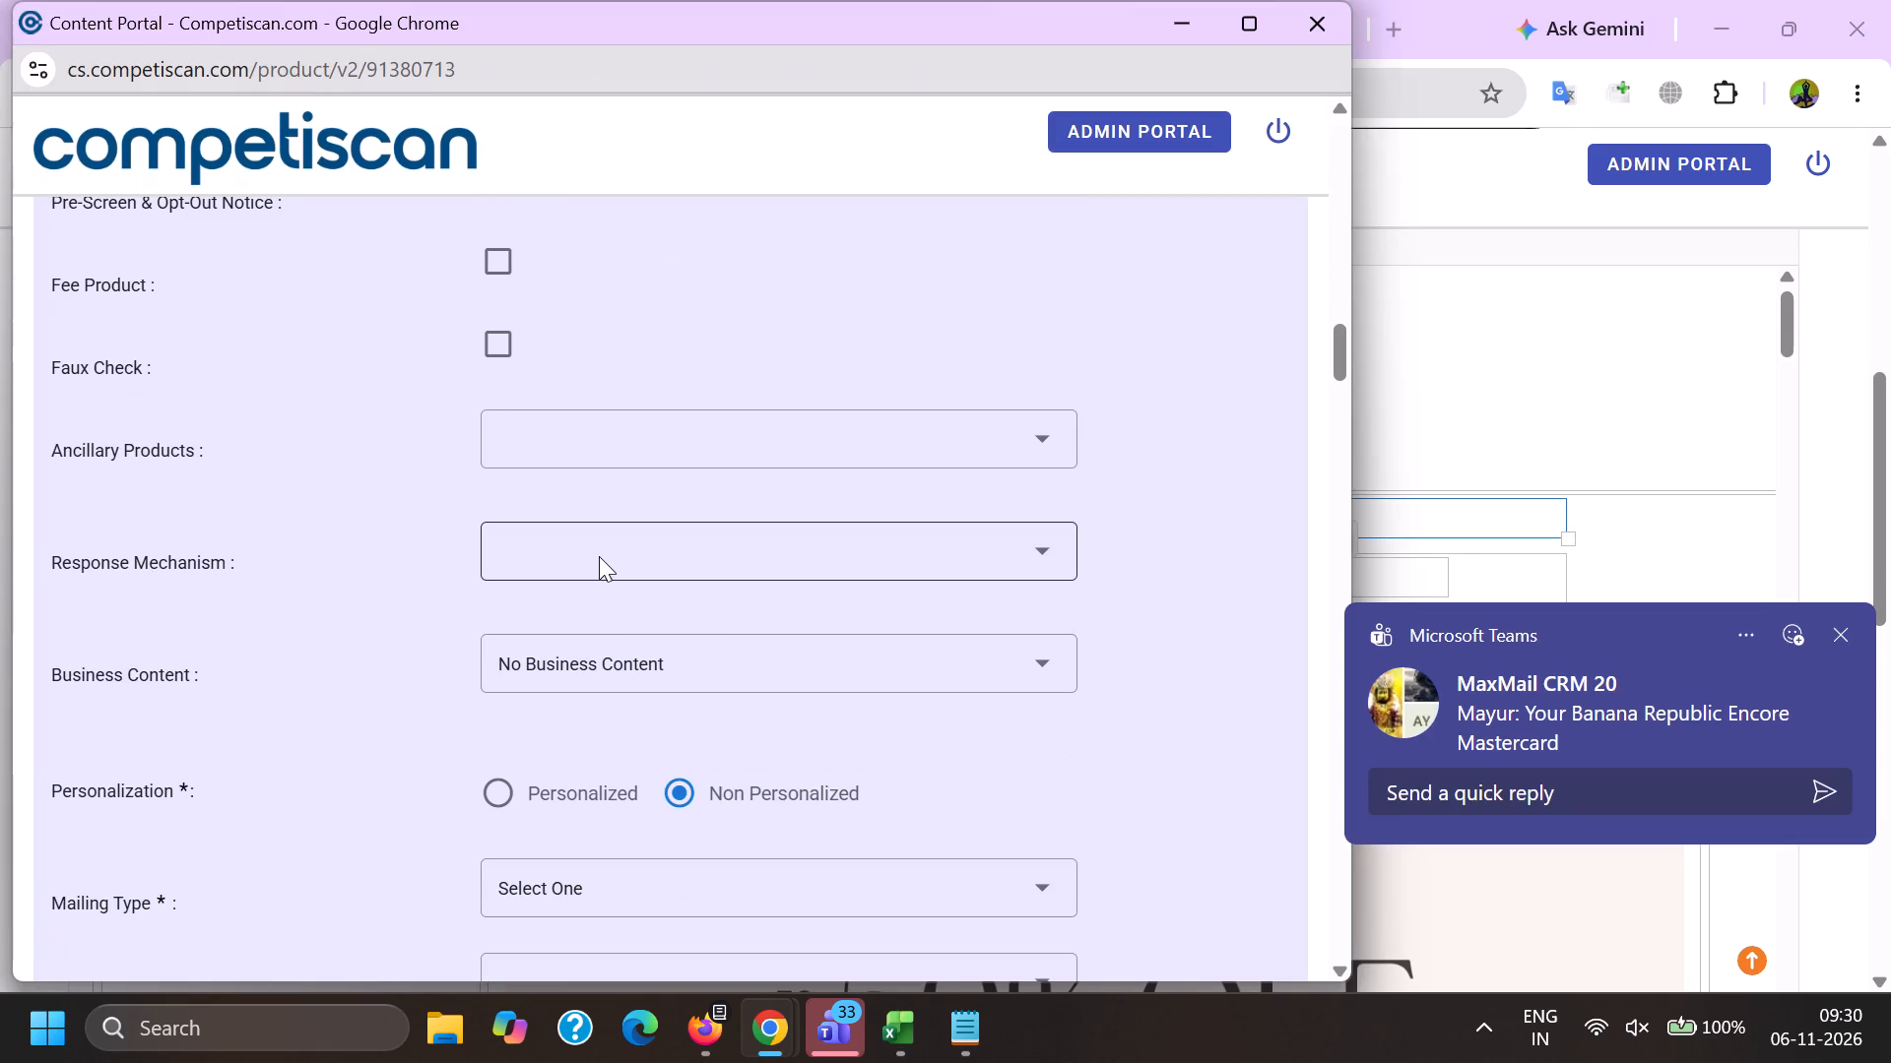
scroll(599, 556, down, 3)
click(688, 624)
drag(436, 618, 448, 624)
click(654, 614)
drag(636, 610, 630, 621)
drag(378, 661, 393, 676)
Select Bonuses/Contests/Incentives, Co-Brand and Mobile Application as the communication types.
click(577, 698)
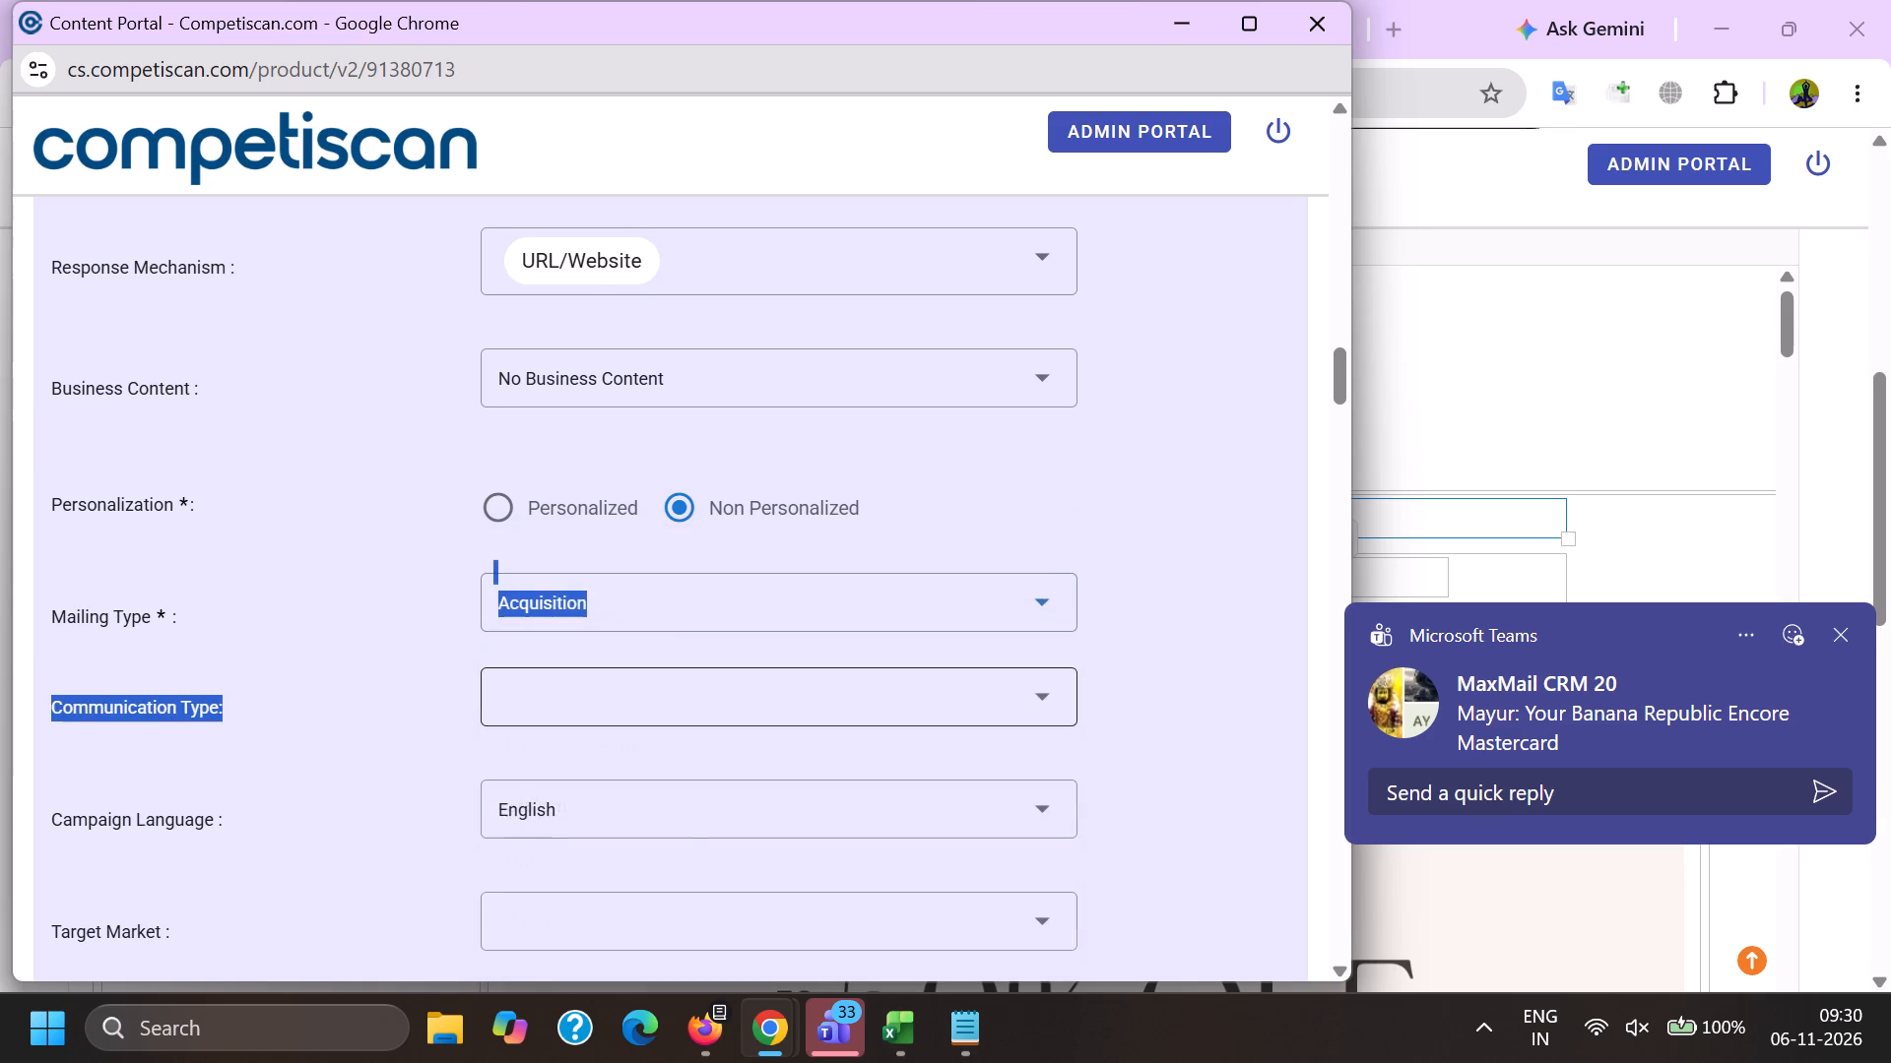
scroll(597, 446, down, 1)
click(650, 764)
scroll(648, 760, down, 6)
scroll(637, 791, up, 3)
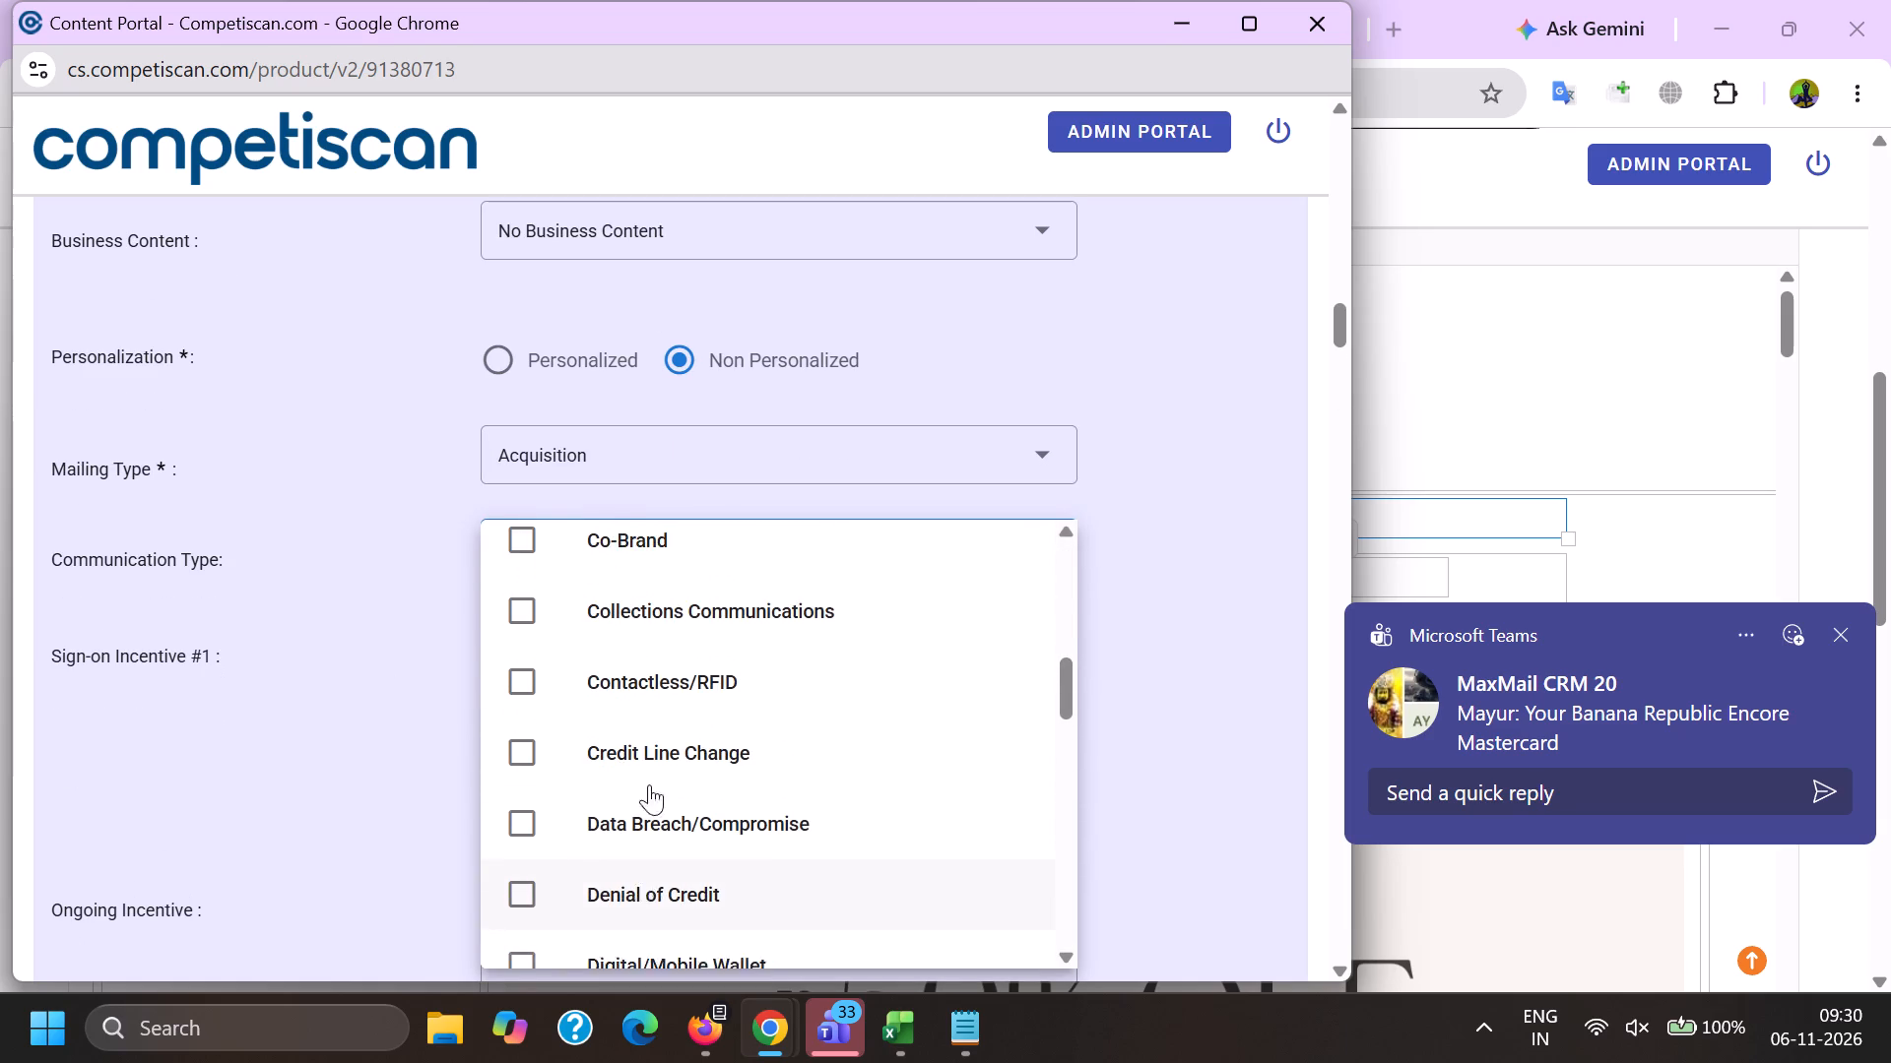
click(674, 901)
scroll(678, 811, down, 10)
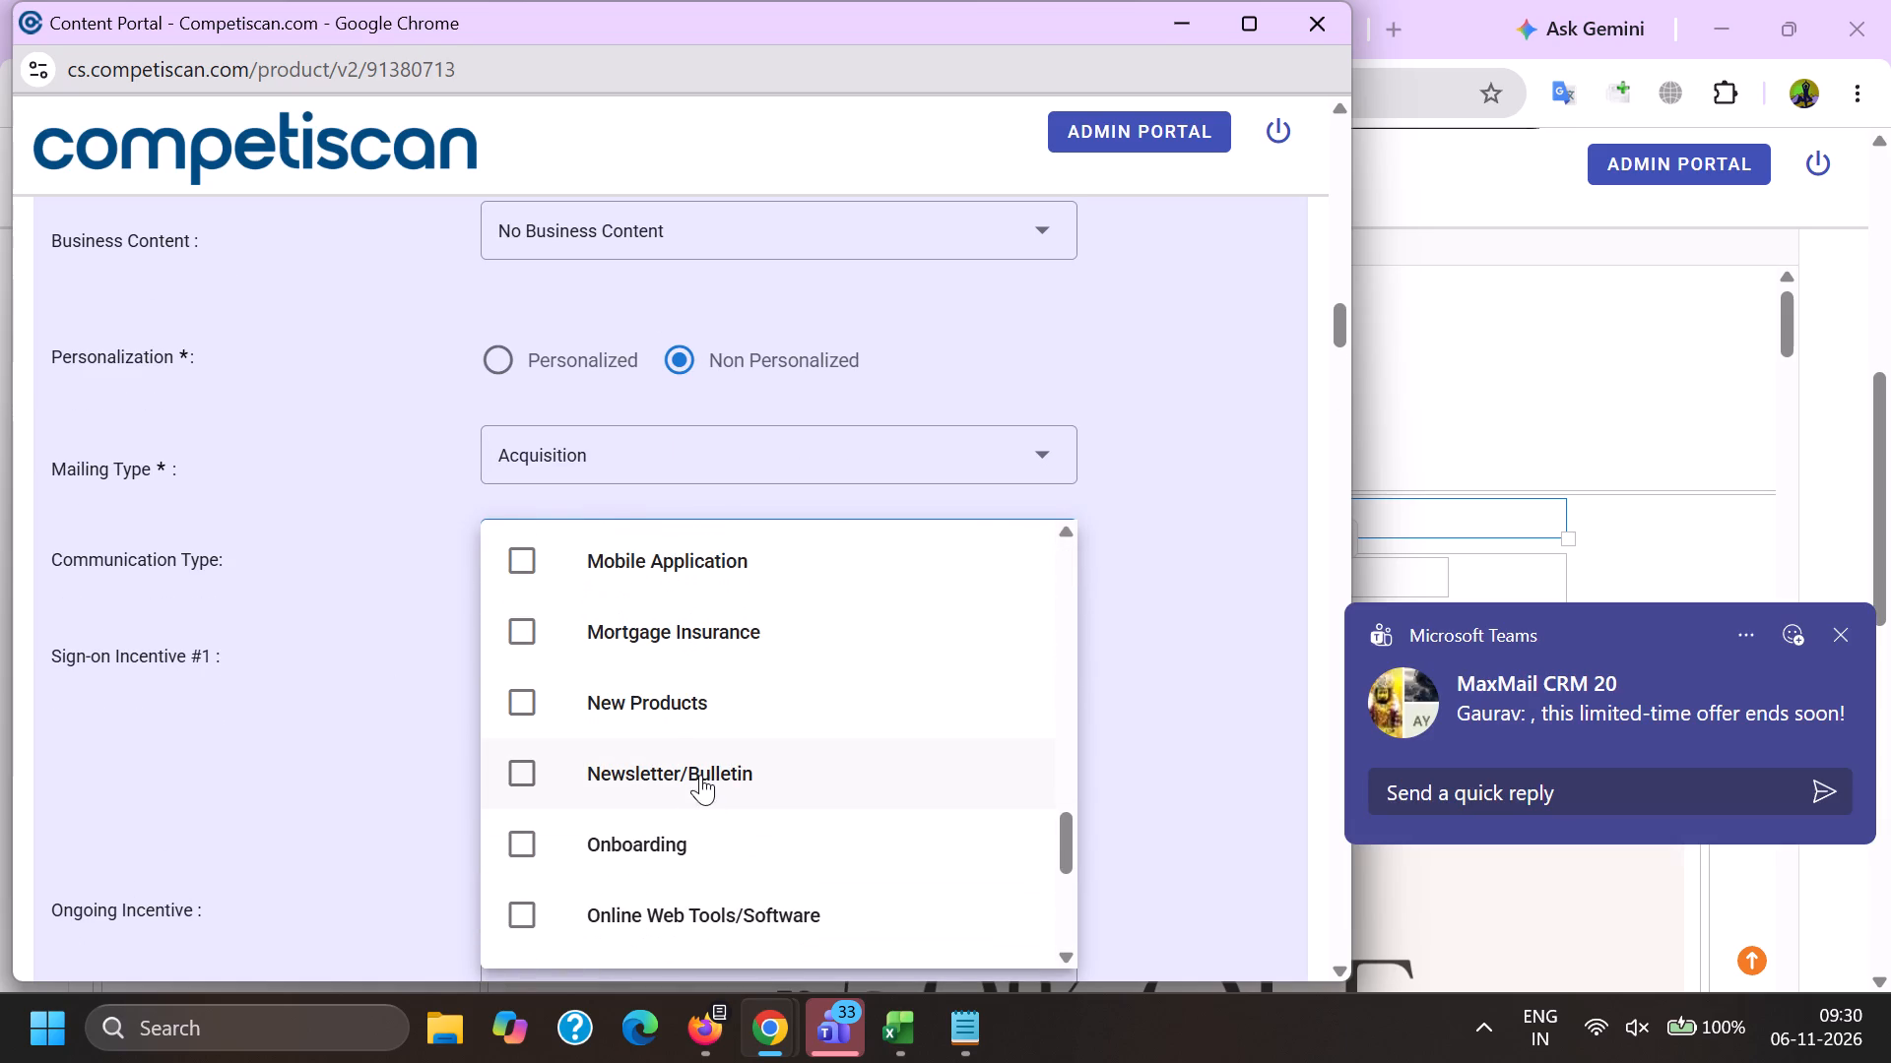
click(664, 582)
click(372, 582)
Copy "10% back in rewards during the first 30 days from account opening" from product form 21006162 into Sign-on Incentive #1.
key(alt+Tab)
click(1122, 0)
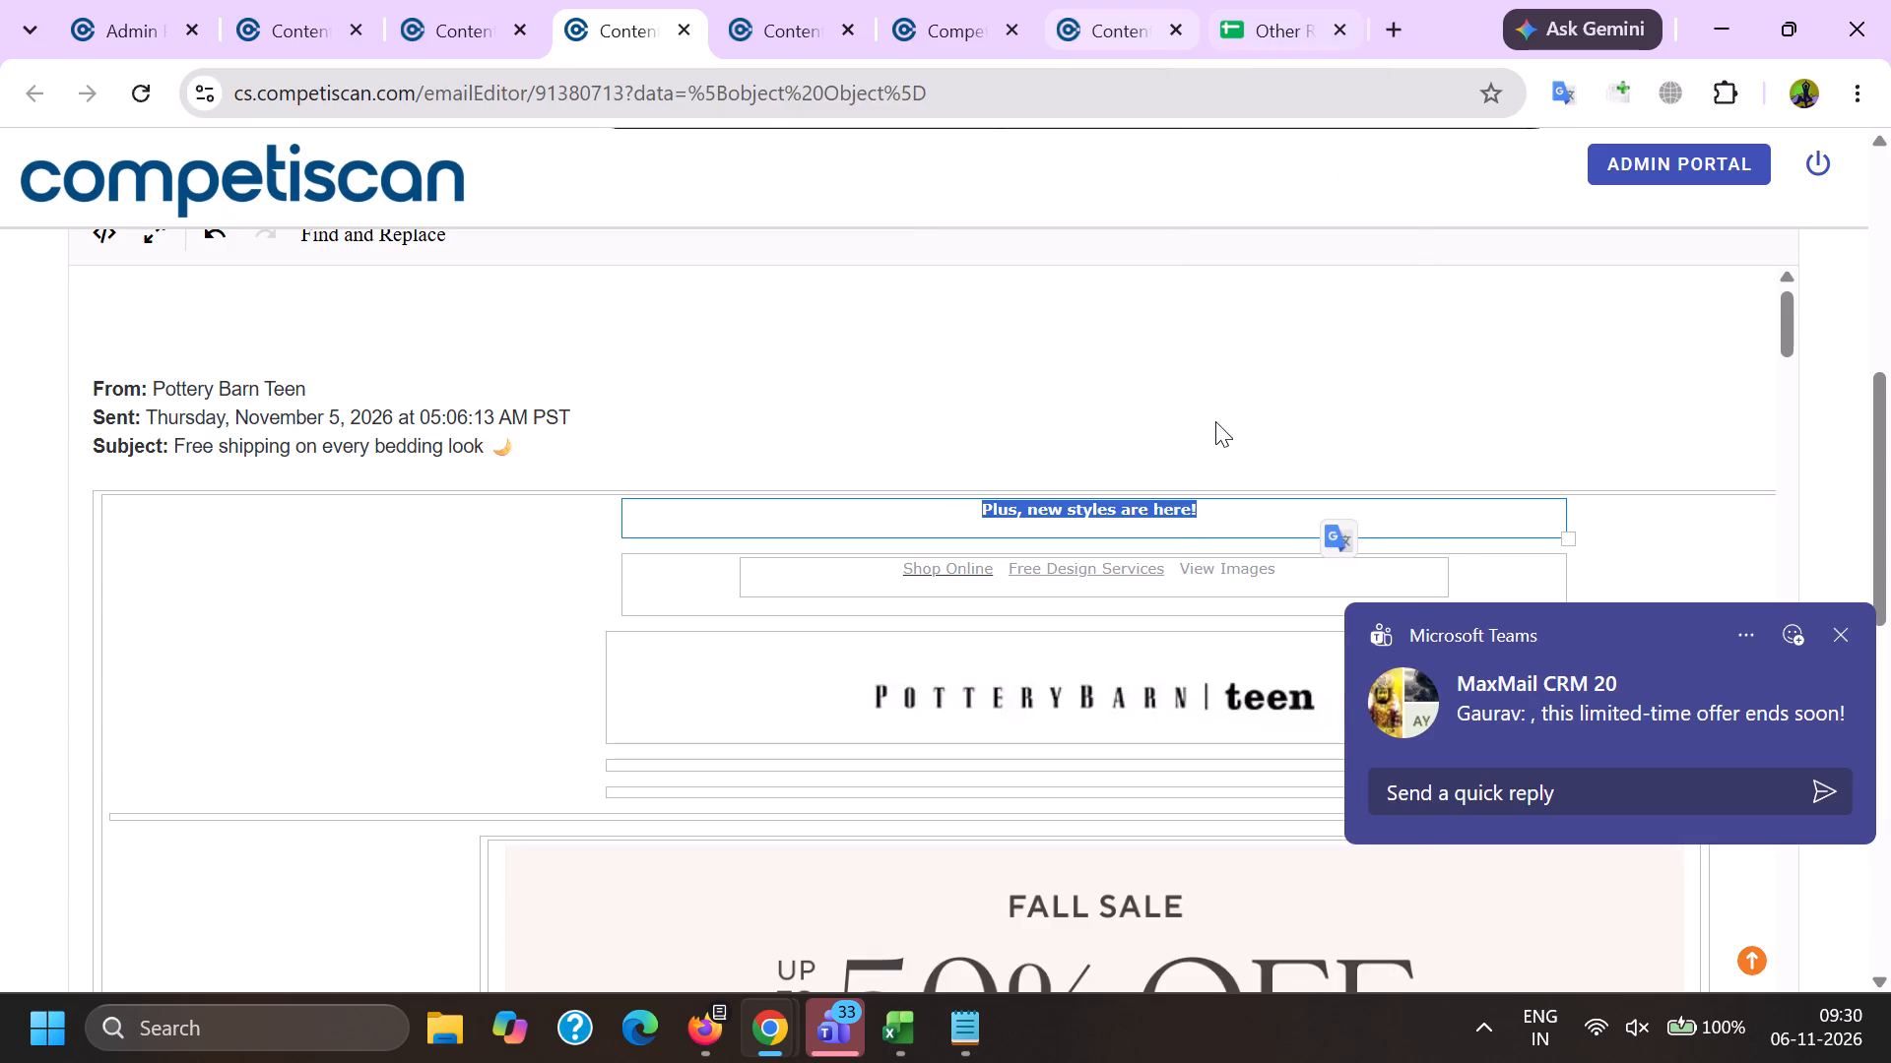
scroll(1093, 608, up, 8)
scroll(1184, 577, down, 4)
drag(1386, 530, 468, 472)
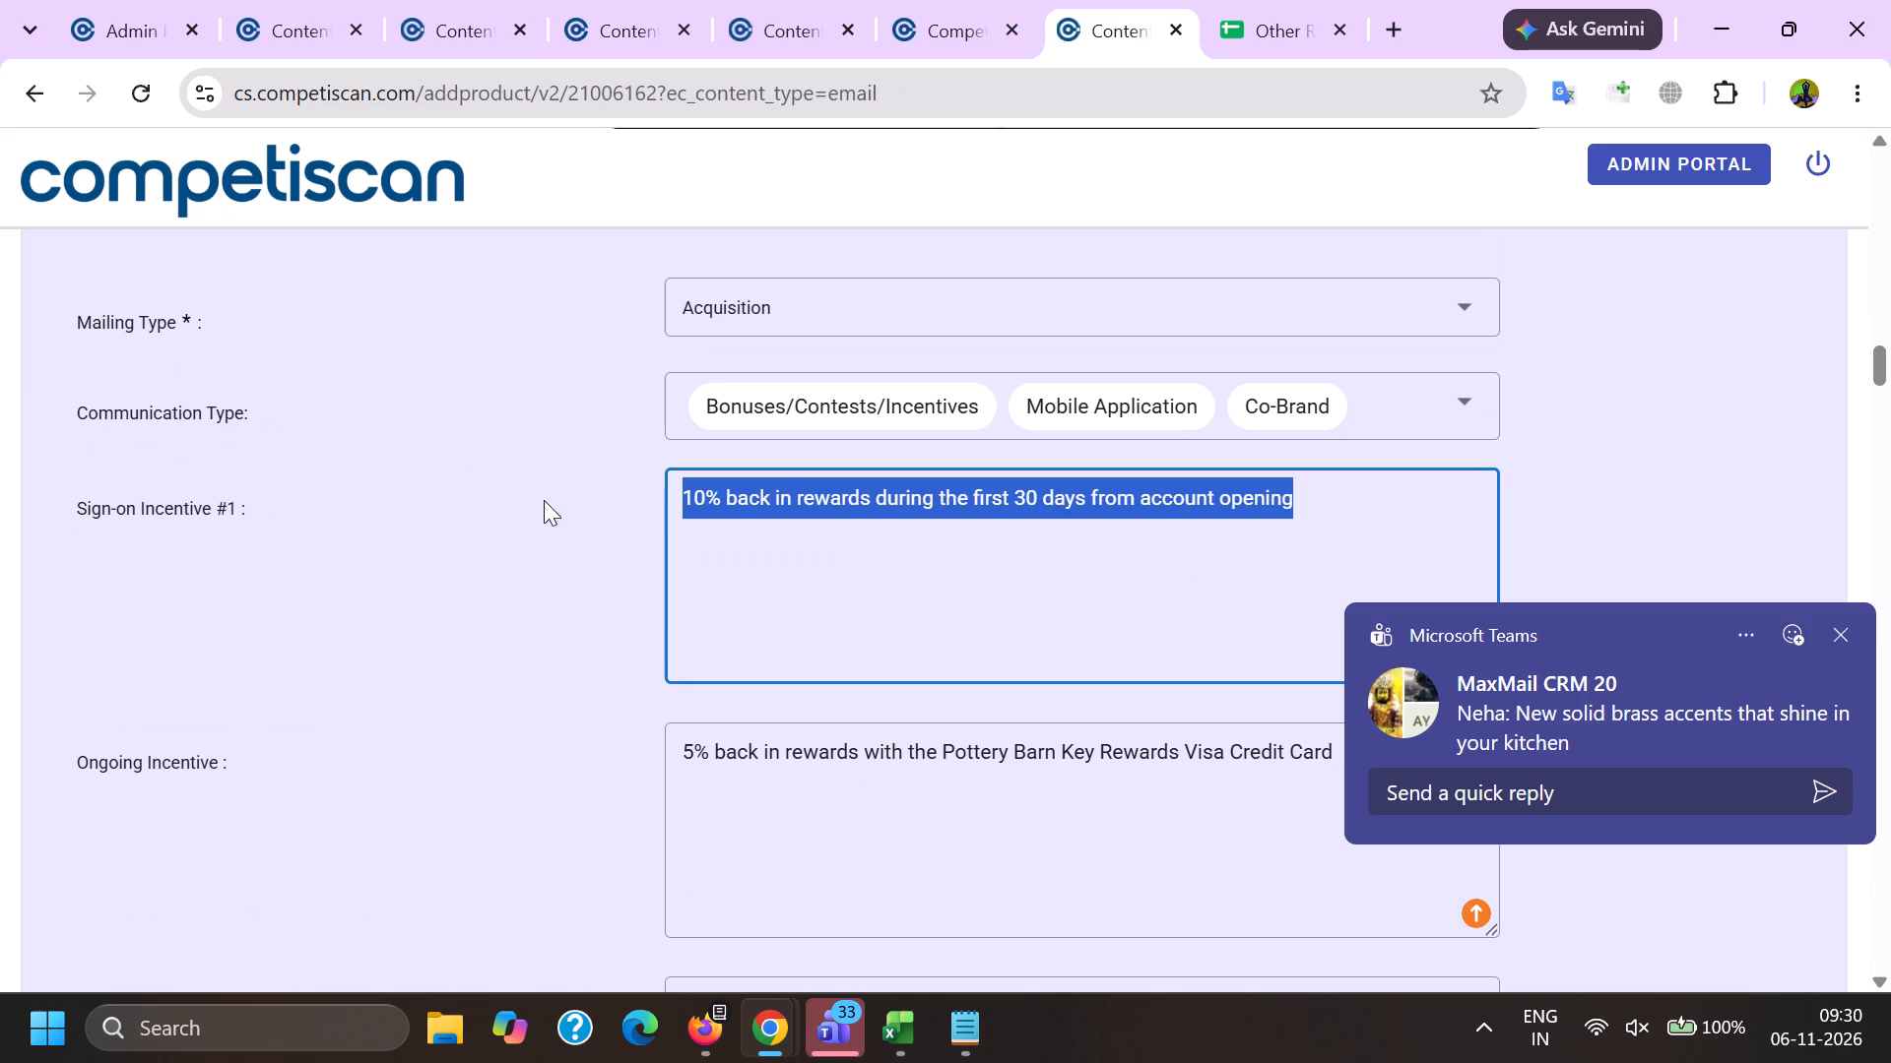
key(ctrl+c)
key(alt+Tab)
click(644, 767)
key(ctrl+v)
Copy "5% back in rewards with the Pottery Barn Key Rewards Visa Credit Card" from product form 21006162 into the ongoing incentive.
scroll(572, 406, down, 2)
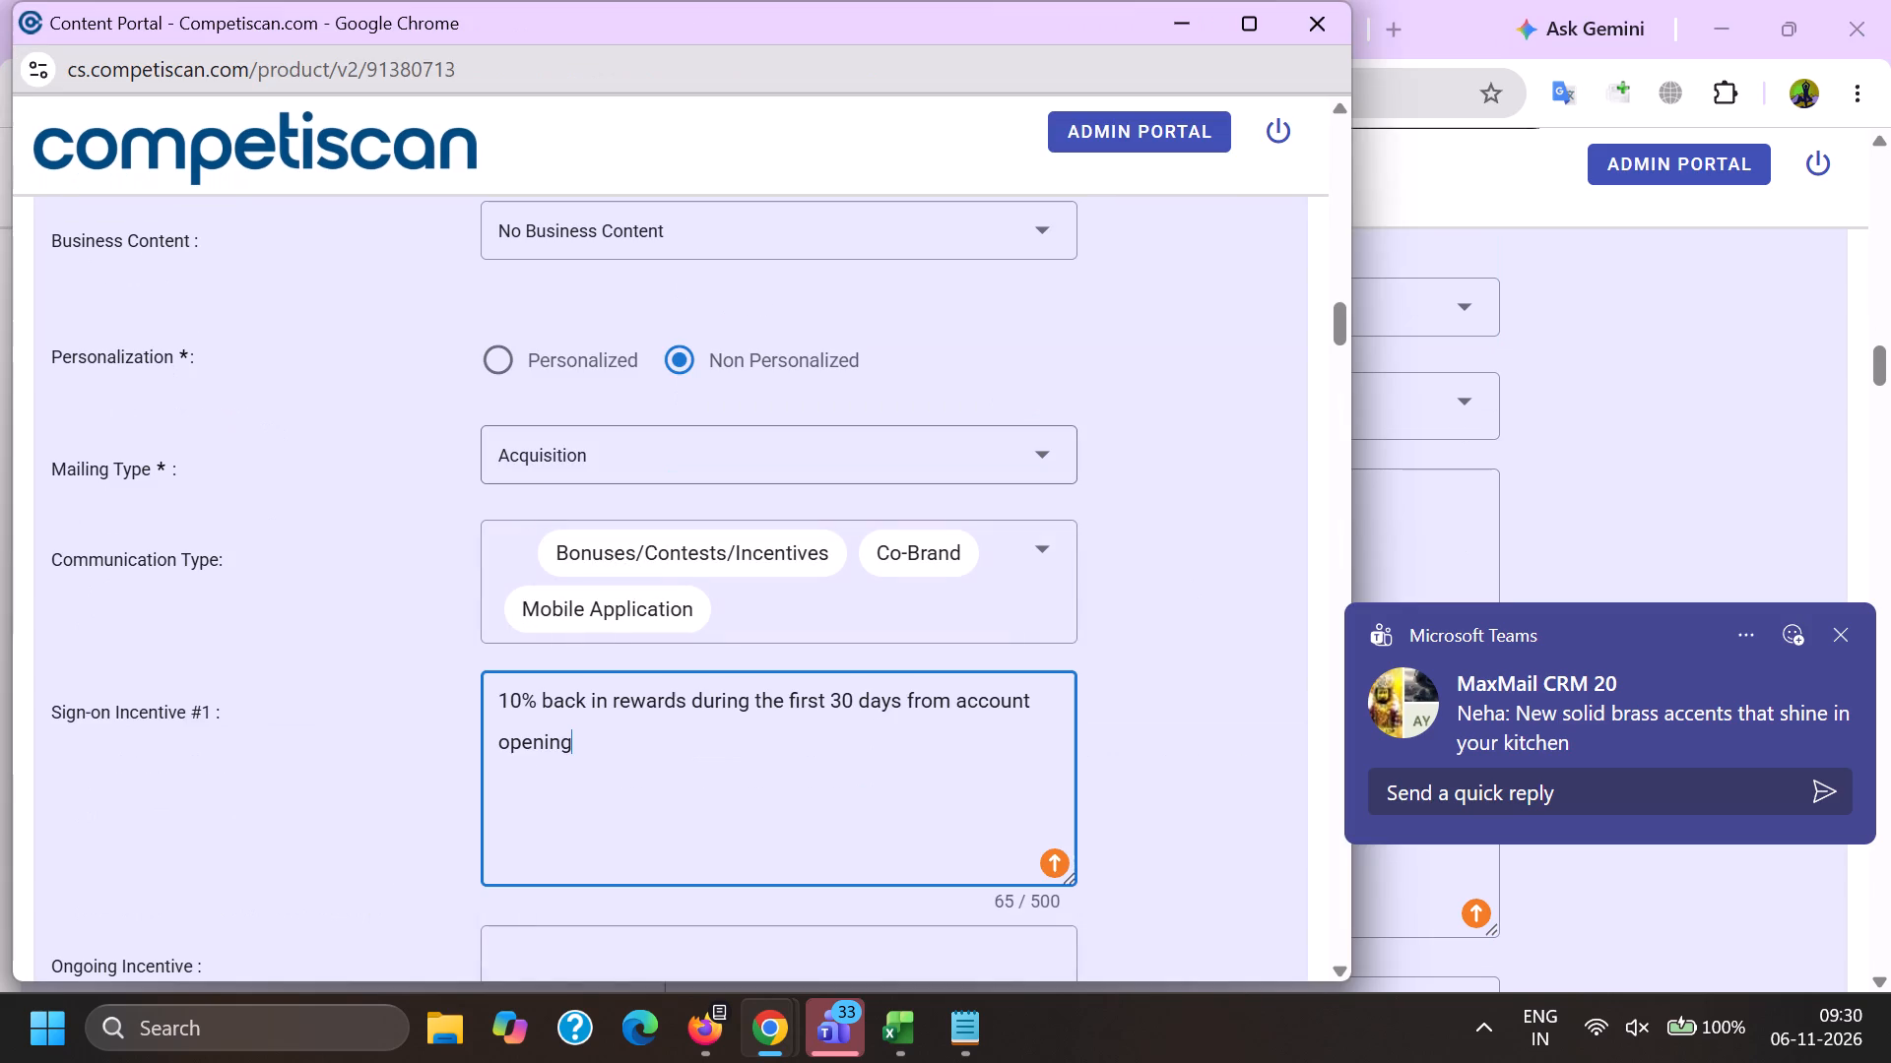
click(651, 684)
key(alt+Tab)
scroll(1303, 388, down, 2)
click(914, 292)
scroll(1302, 401, down, 2)
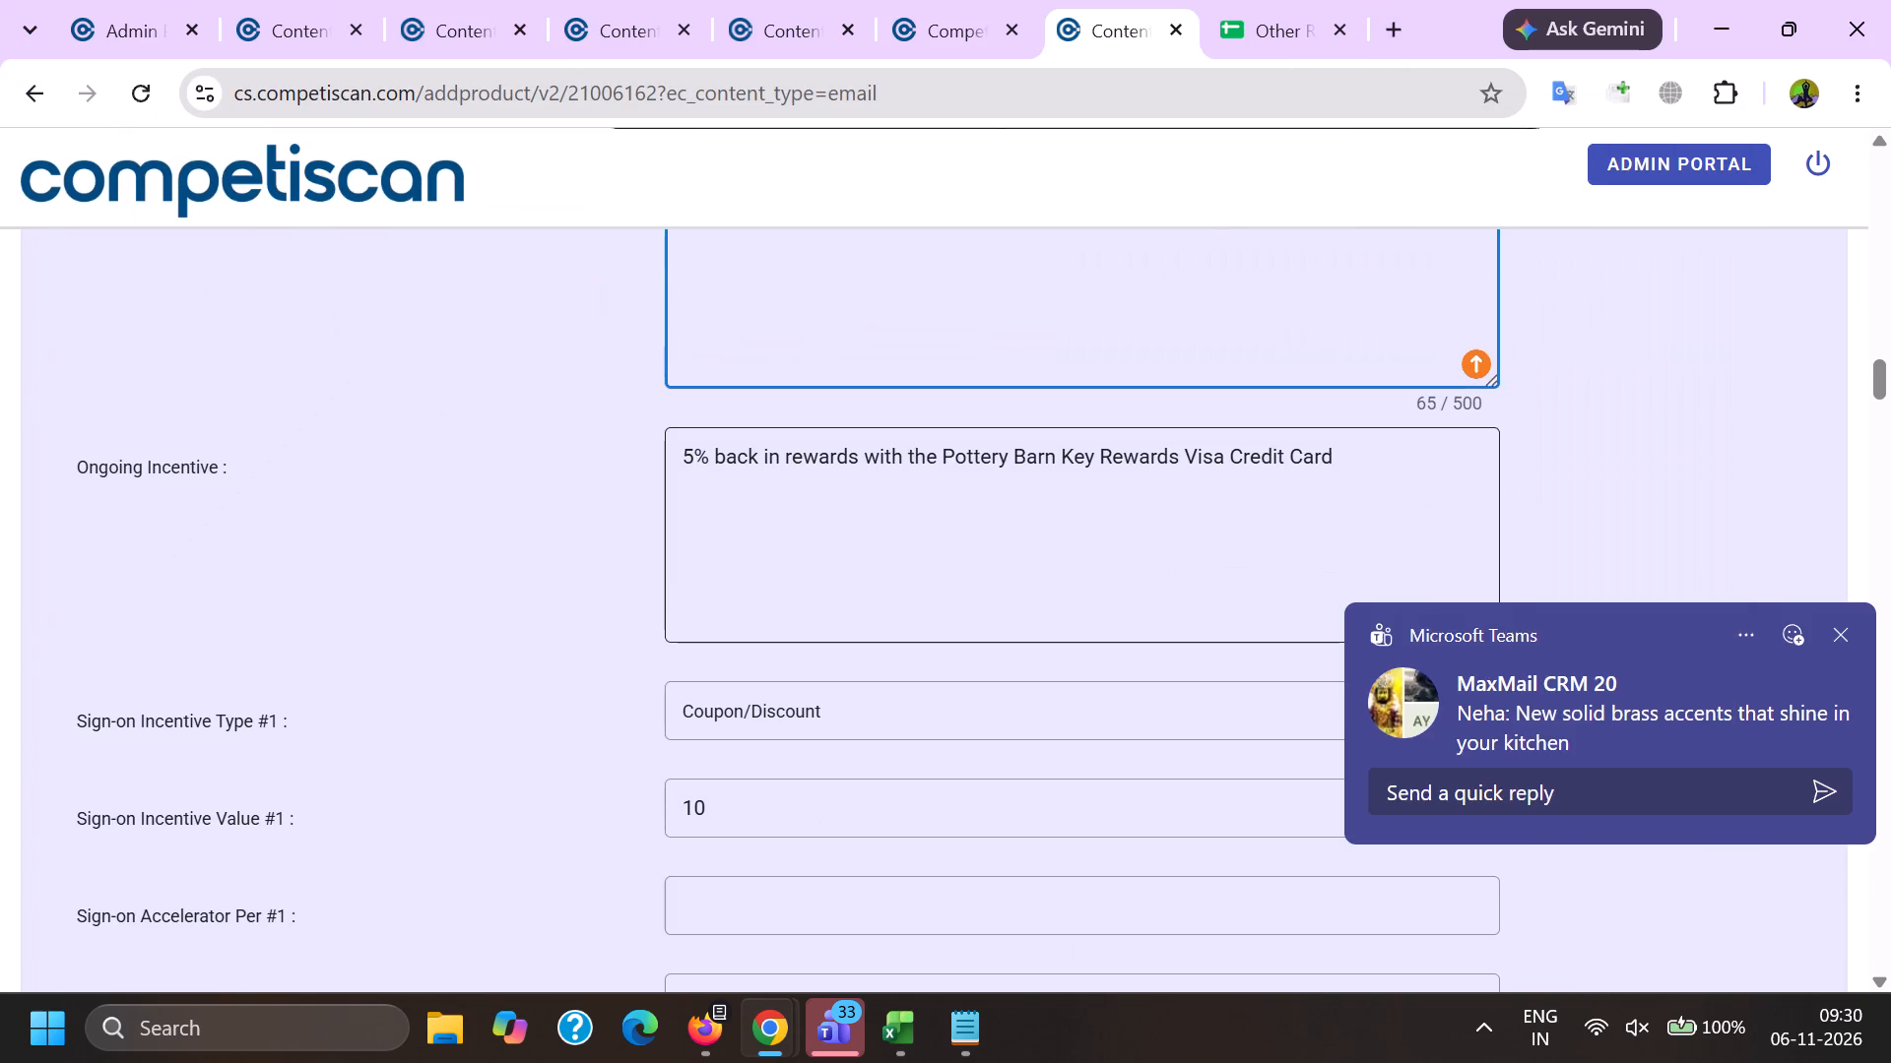
drag(1403, 477, 352, 498)
key(ctrl+c)
key(alt+Tab)
key(ctrl+v)
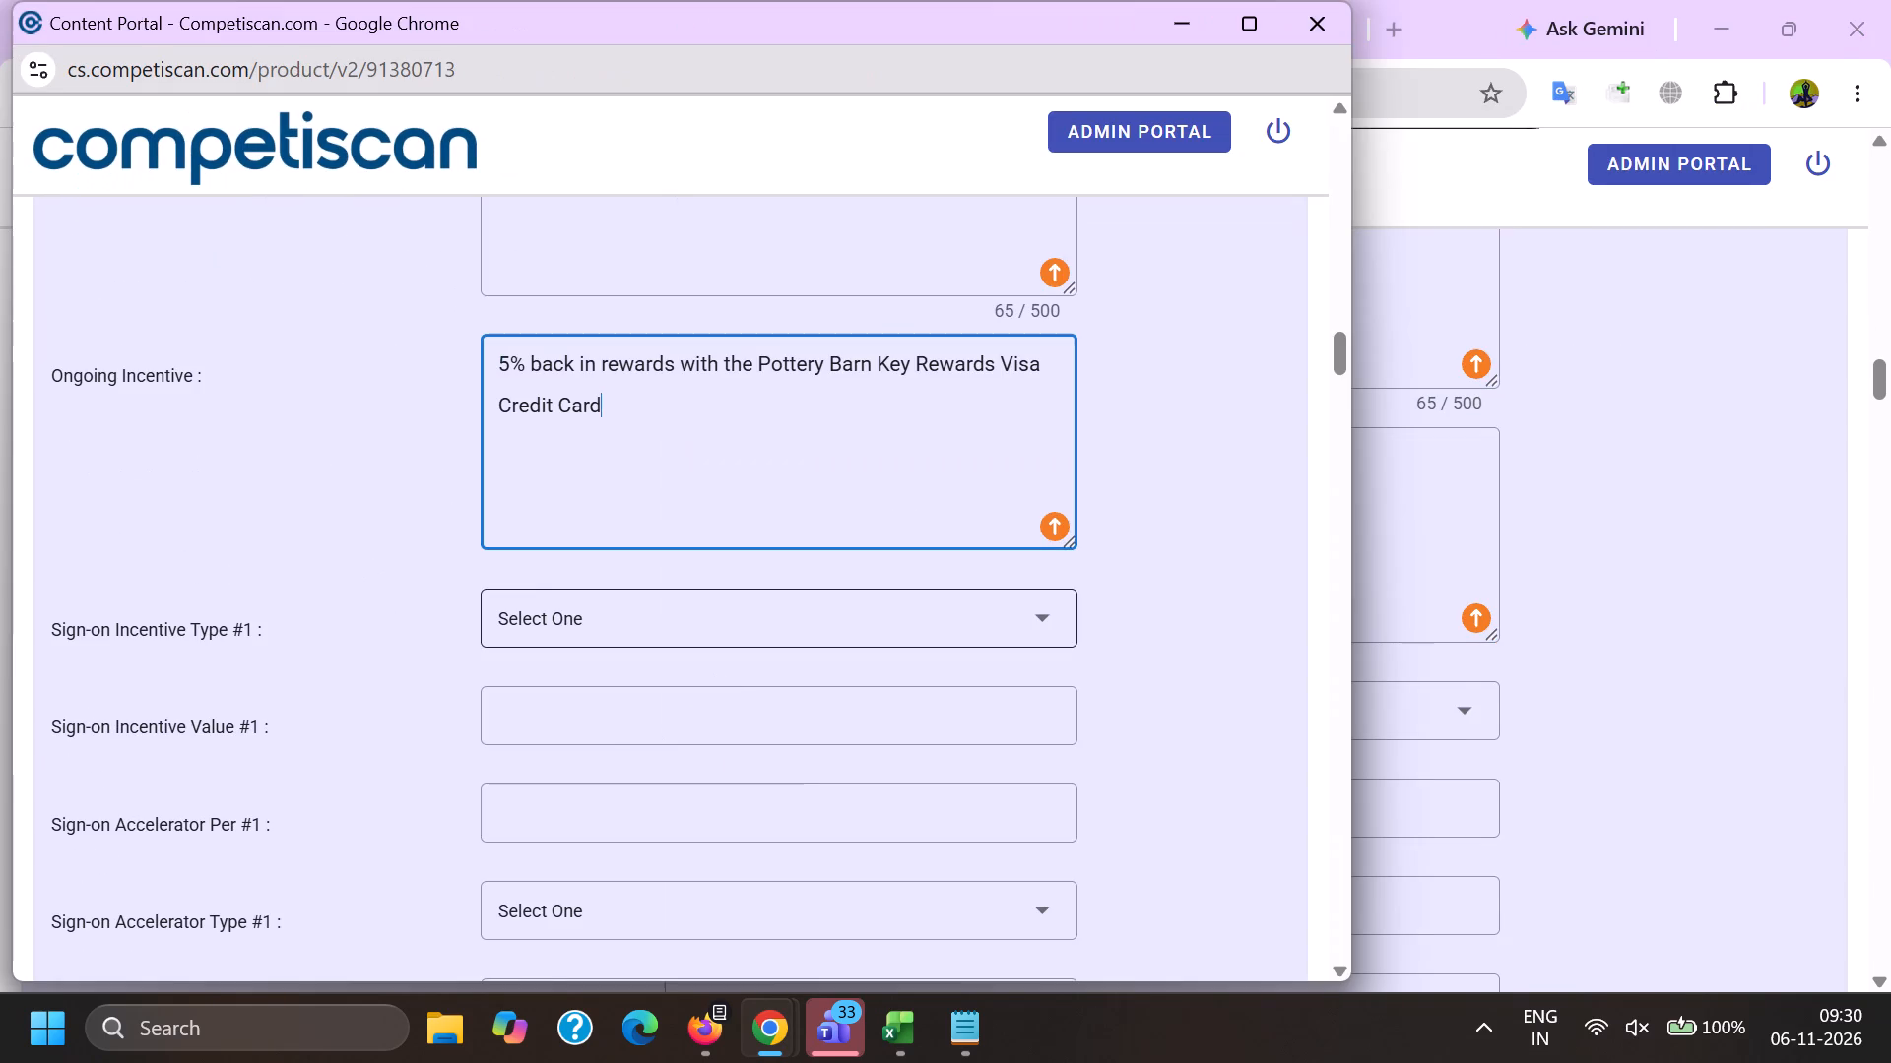
For sign-on incentive #1, set the type to Coupon/Discount and both the incentive value and max award to 10.00.
click(550, 599)
scroll(595, 757, down, 5)
drag(629, 745, 618, 744)
drag(400, 721, 437, 725)
click(635, 700)
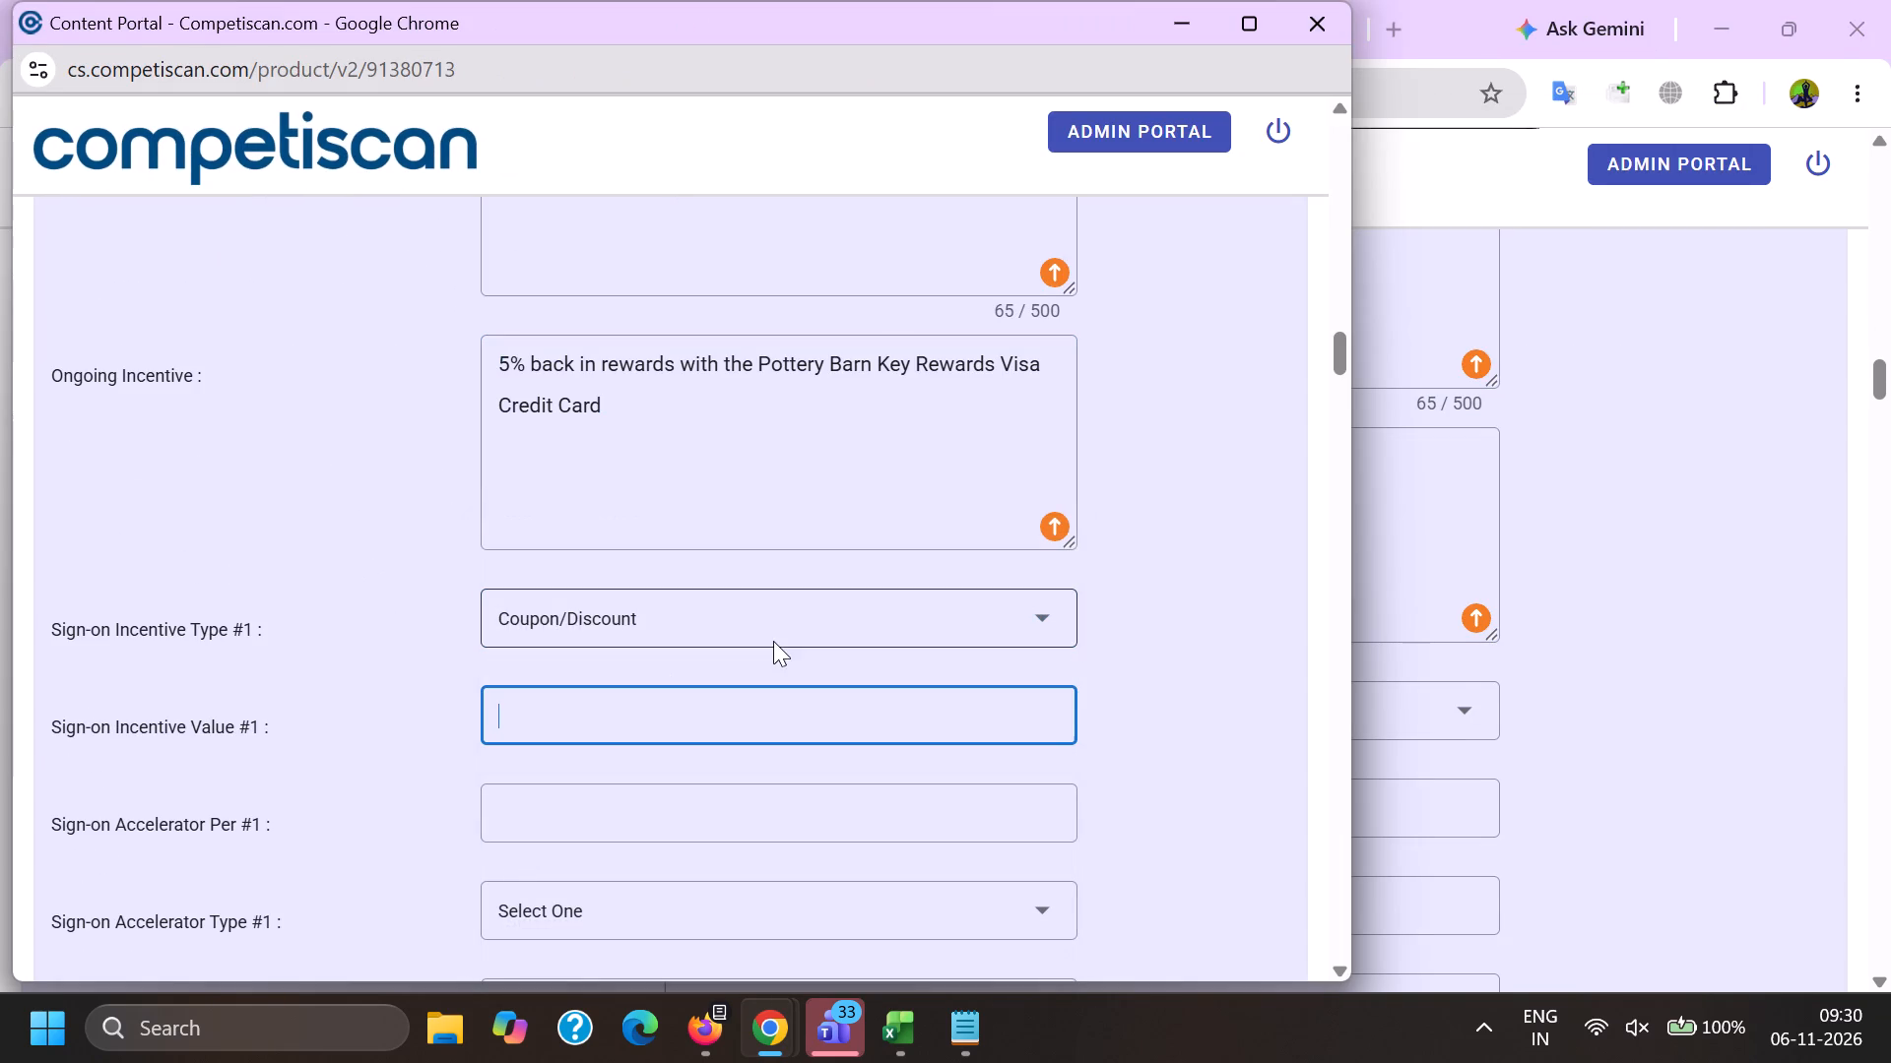
key(1)
key(0)
key(period)
key(0)
key(0)
key(Tab)
key(Tab)
key(Tab)
text(10.0)
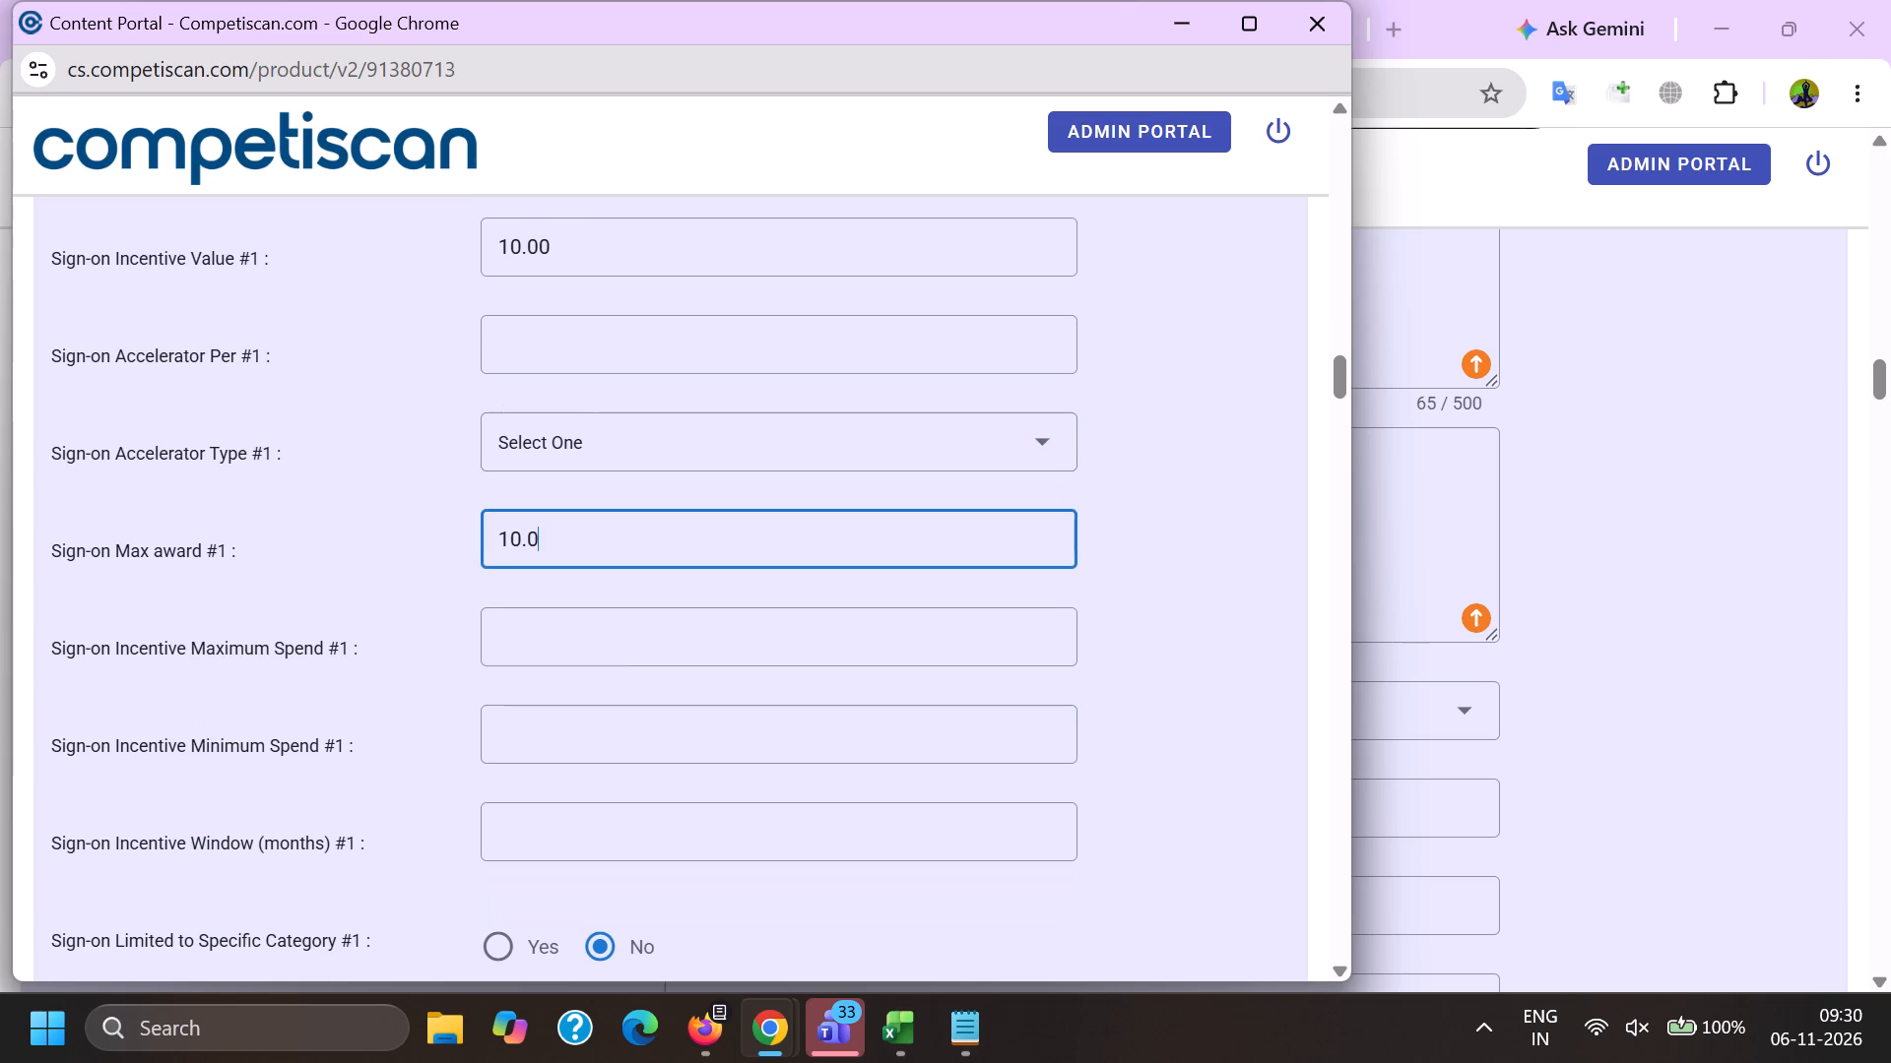
key(0)
Set the sign-on incentive #1 window to 1 month and its fixed date to Yes.
key(Tab)
key(Tab)
key(Tab)
key(1)
scroll(654, 175, down, 3)
click(505, 602)
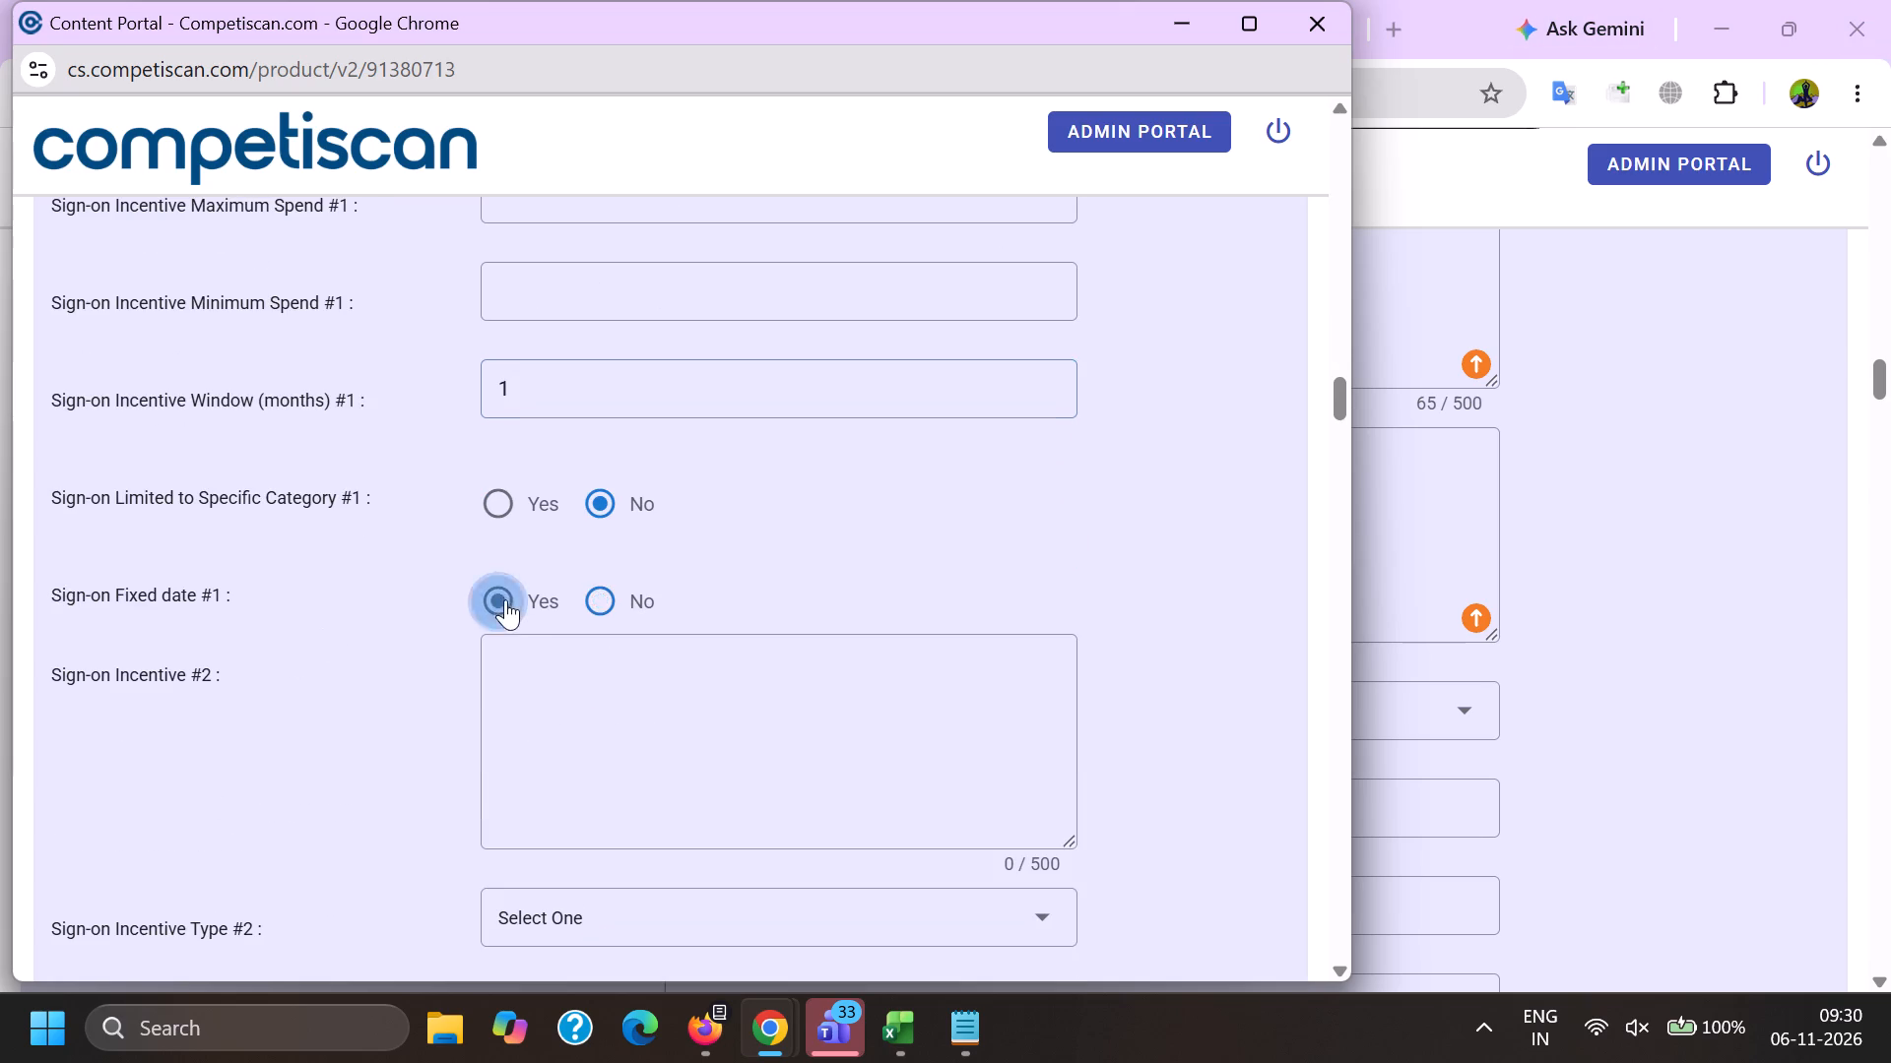
Mark the payment card's reward program as Yes and set the application type to Invitation to Apply.
scroll(505, 595, down, 20)
scroll(505, 595, down, 4)
click(486, 413)
scroll(497, 469, up, 4)
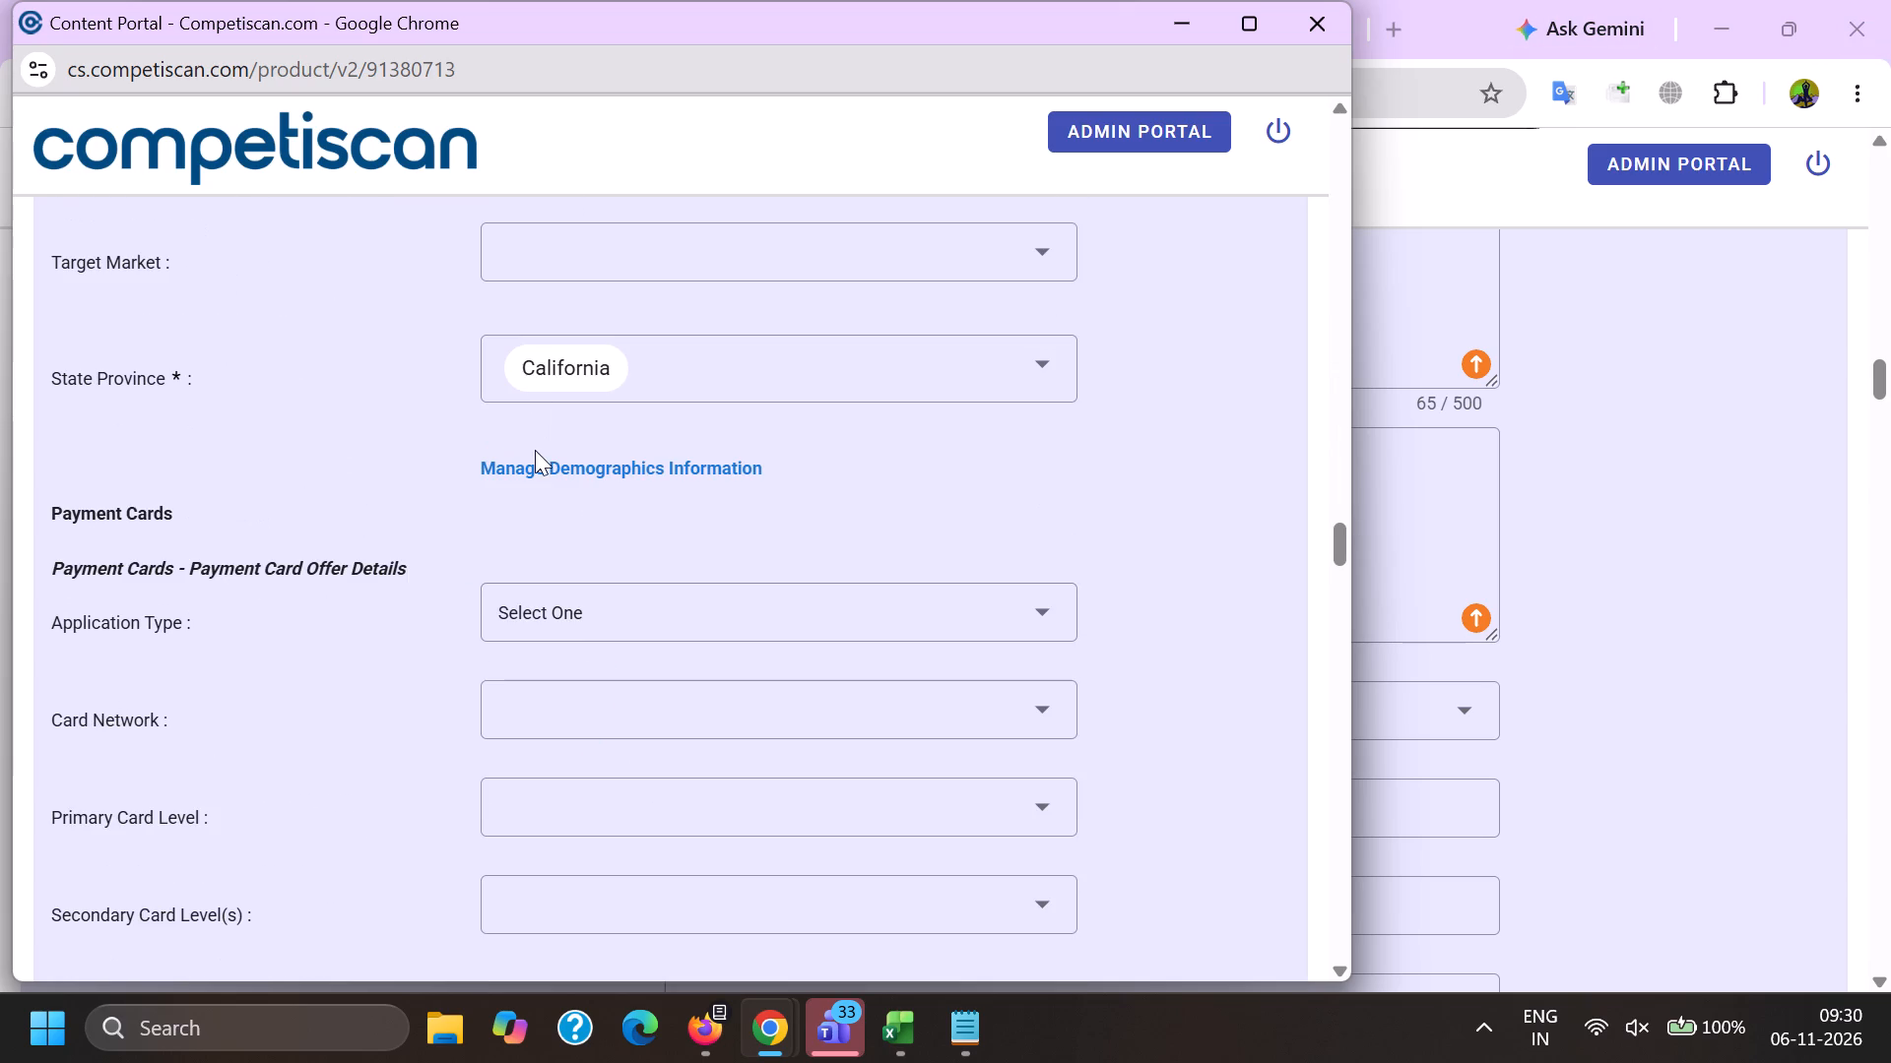
click(584, 657)
click(583, 647)
click(601, 602)
scroll(608, 412, down, 1)
click(642, 618)
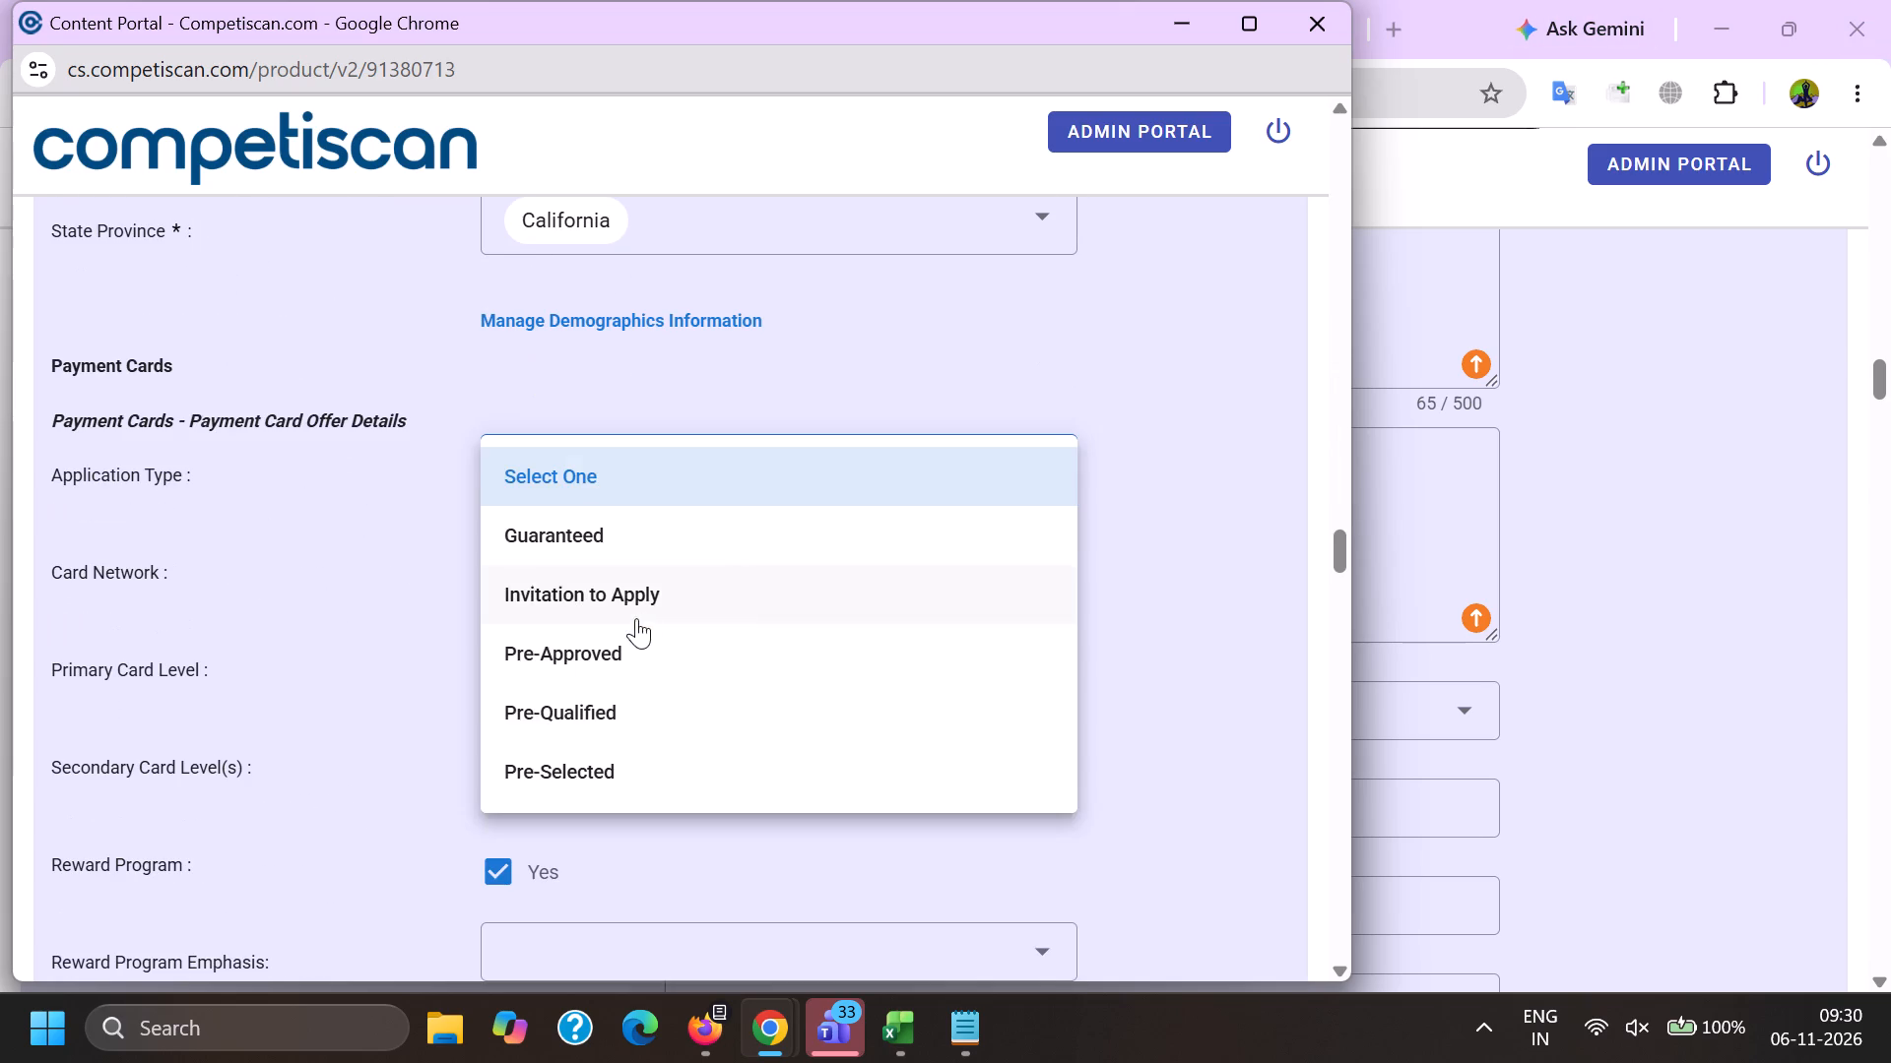
click(419, 586)
Set the card network to Visa and the primary card level to Visa Signature.
click(538, 569)
scroll(538, 417, down, 1)
click(587, 704)
click(365, 653)
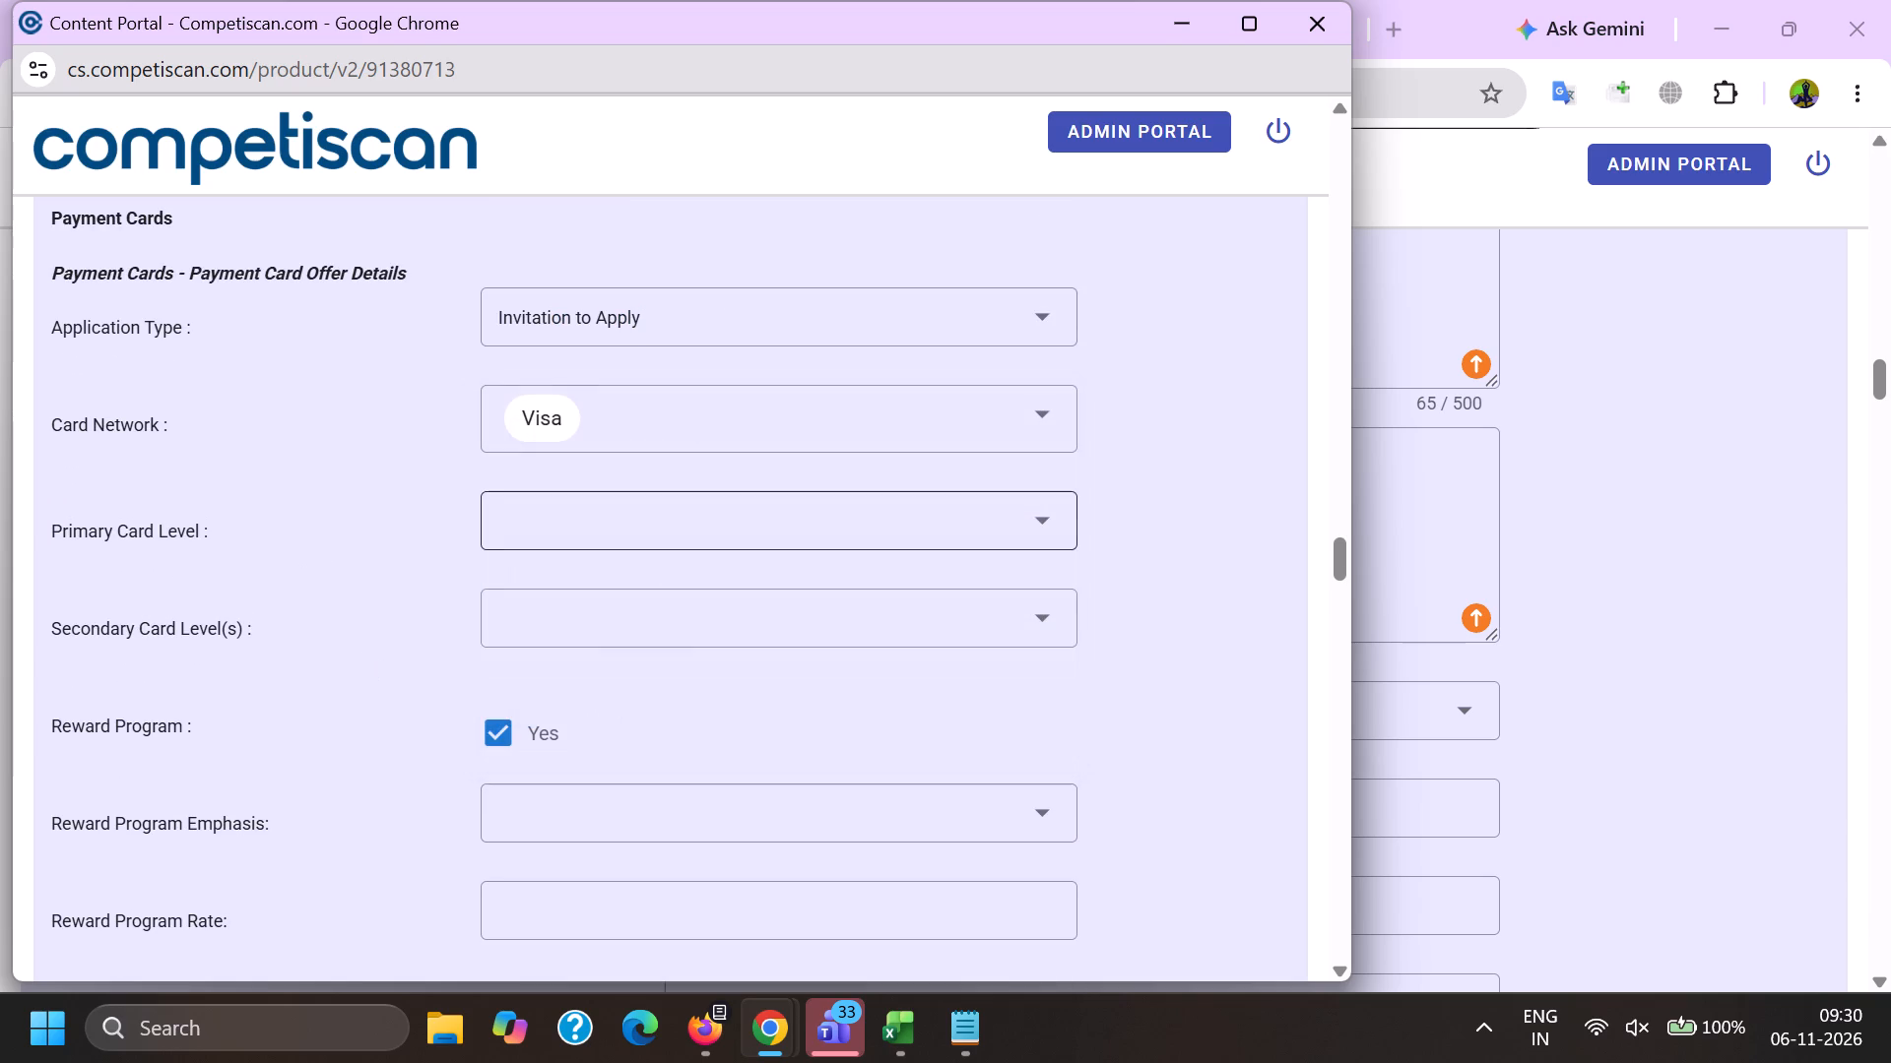
click(536, 511)
scroll(575, 369, down, 6)
click(631, 650)
double_click(355, 635)
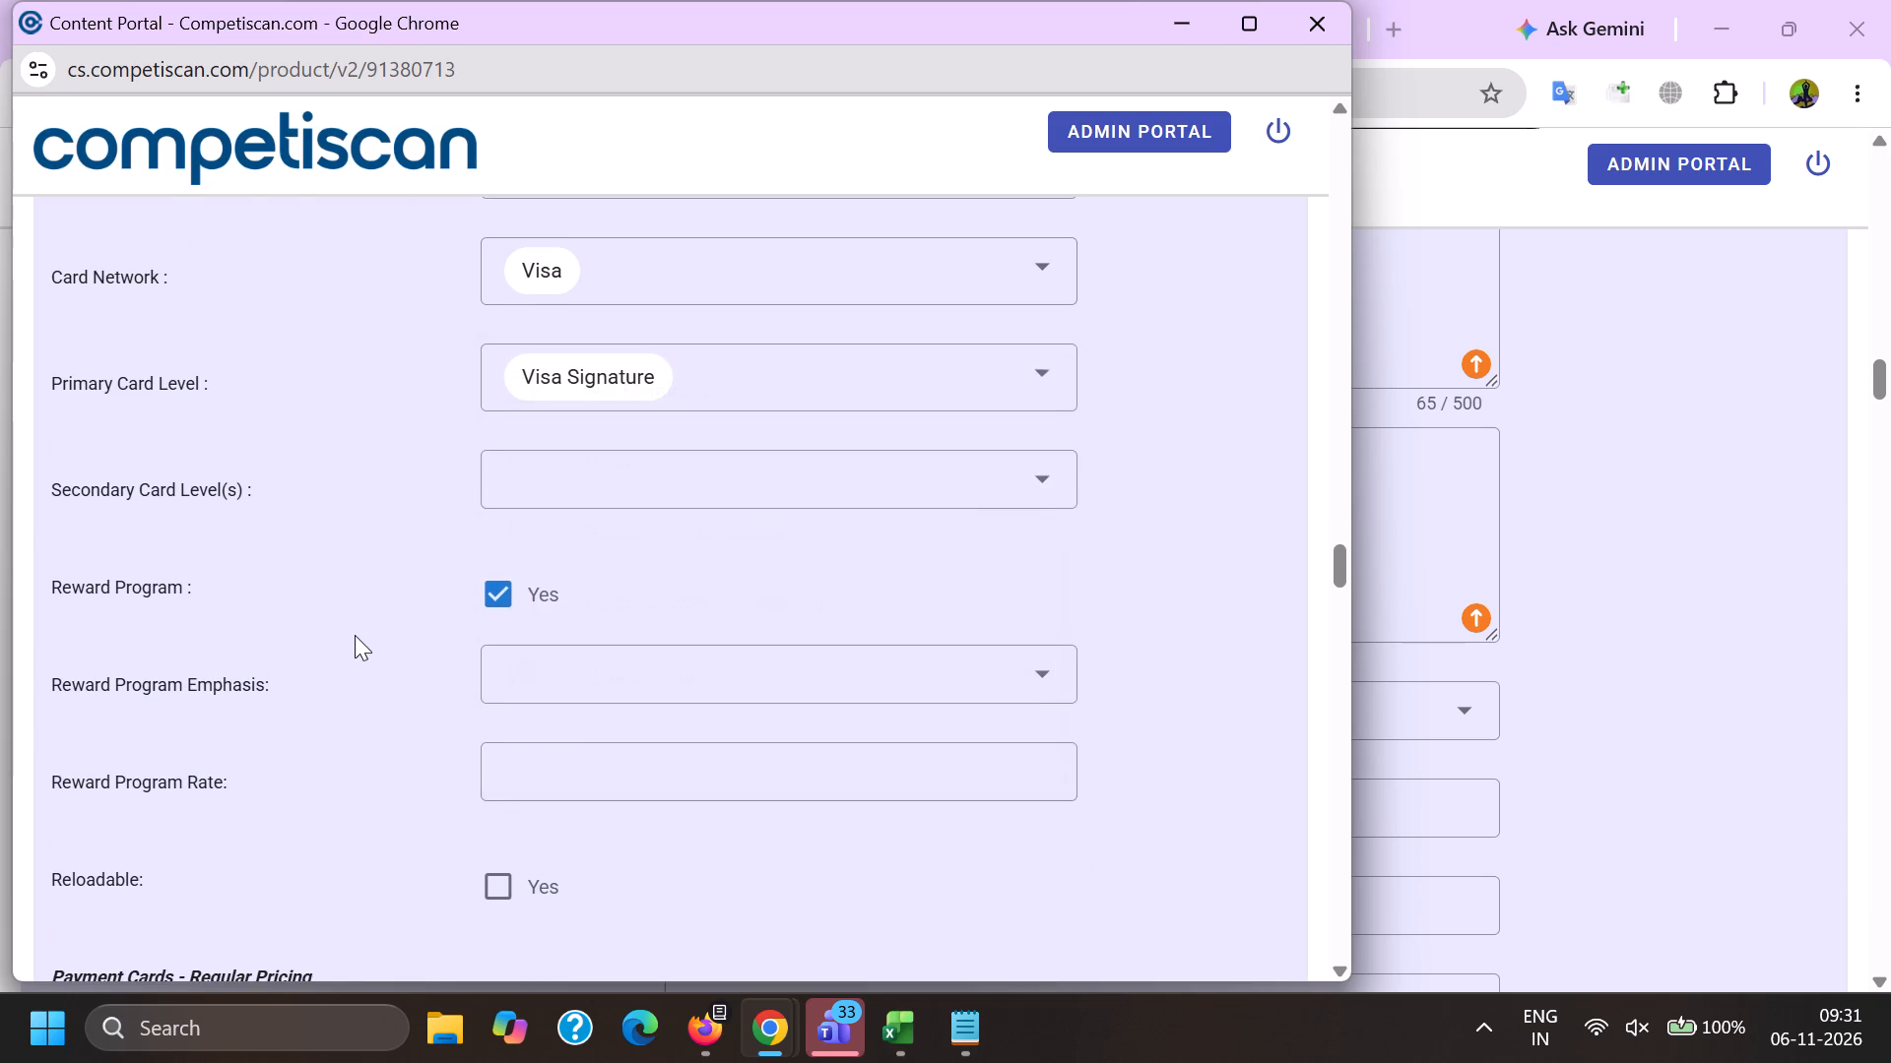
Mark that a credit card is mentioned and submit the product form for 91380713.
key(End)
click(500, 503)
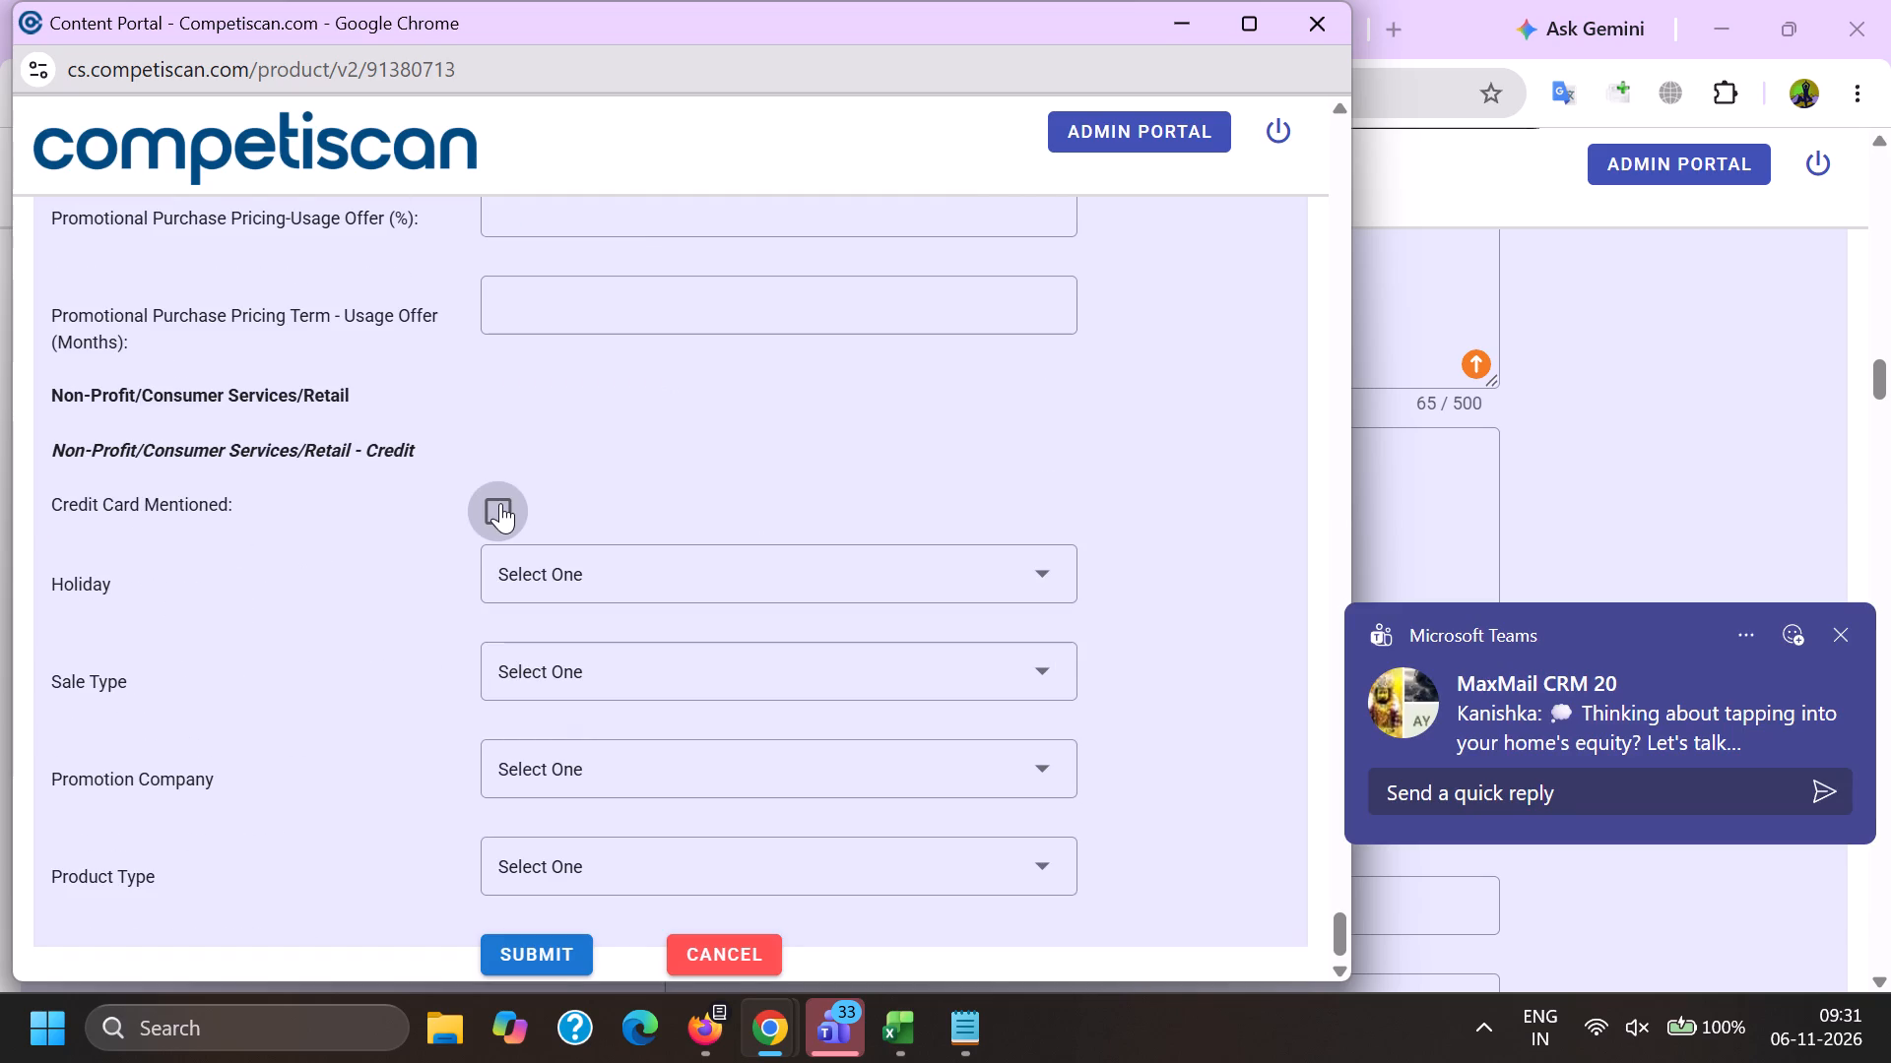
click(559, 960)
click(686, 1035)
click(509, 889)
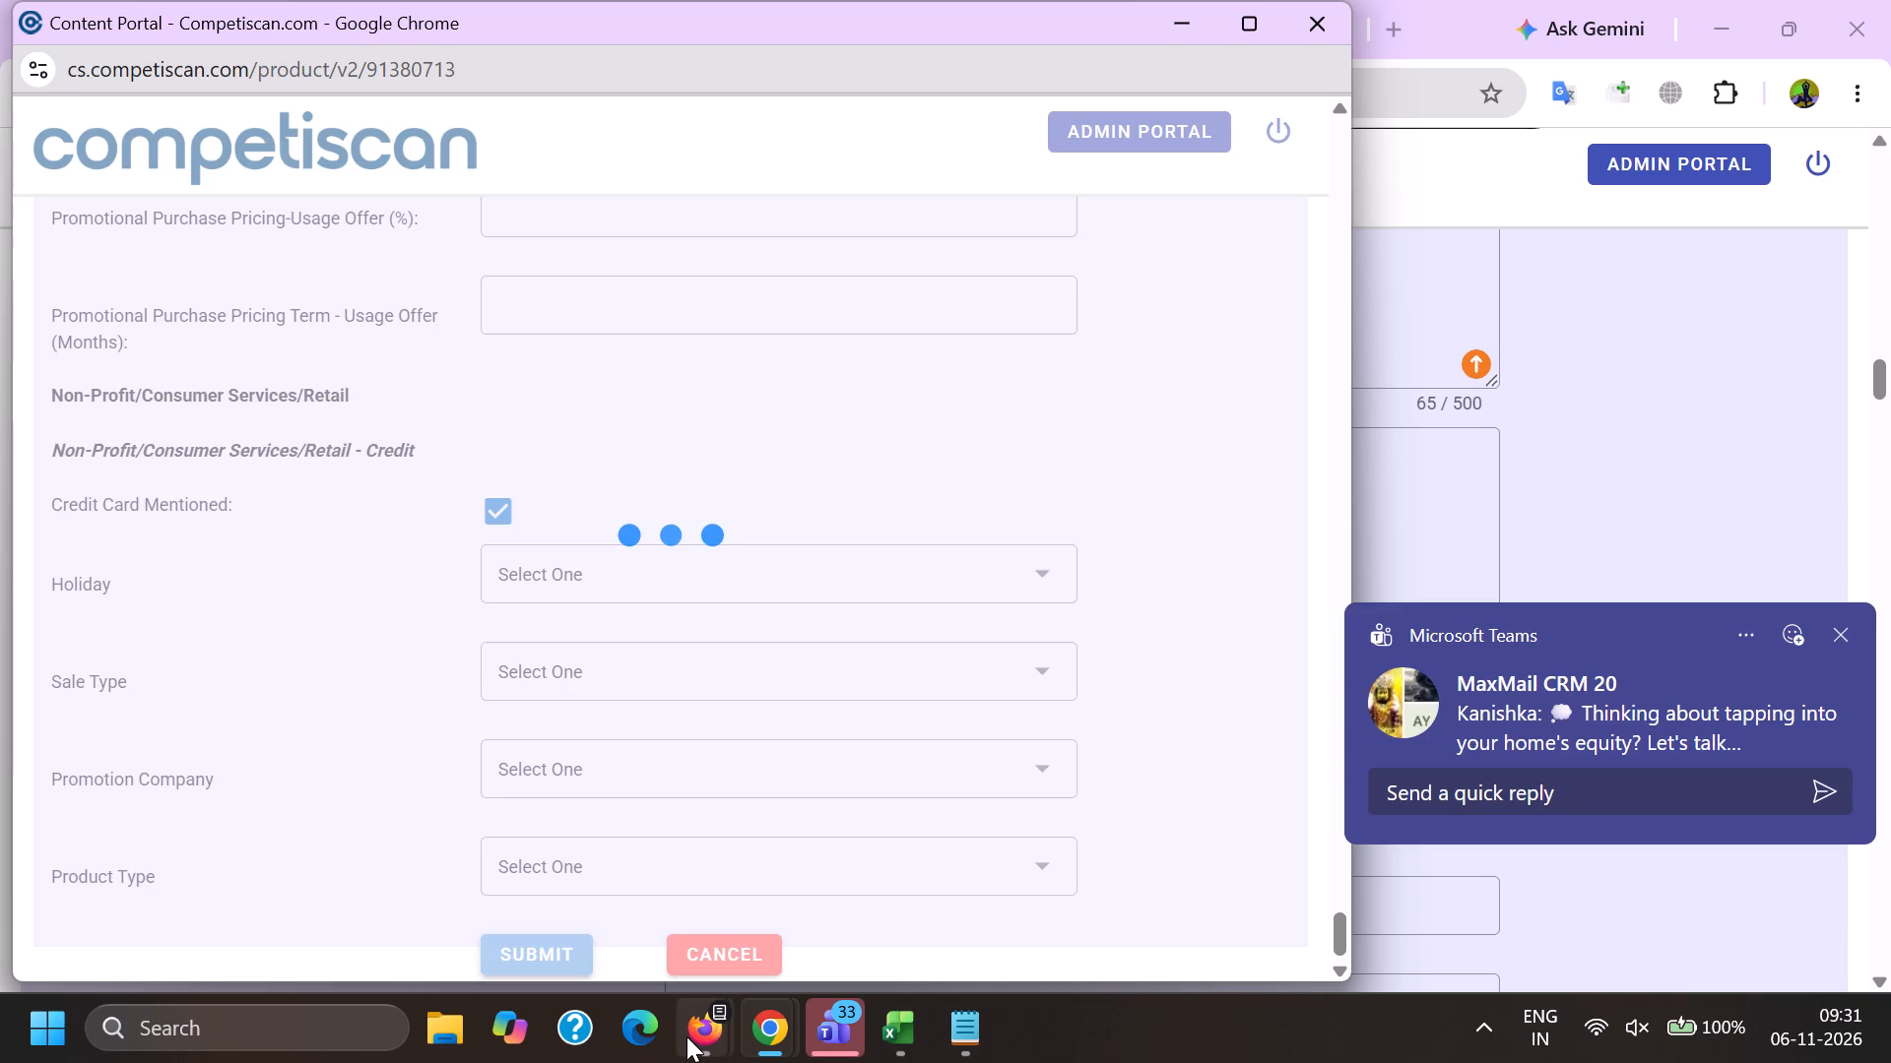
scroll(438, 770, down, 1)
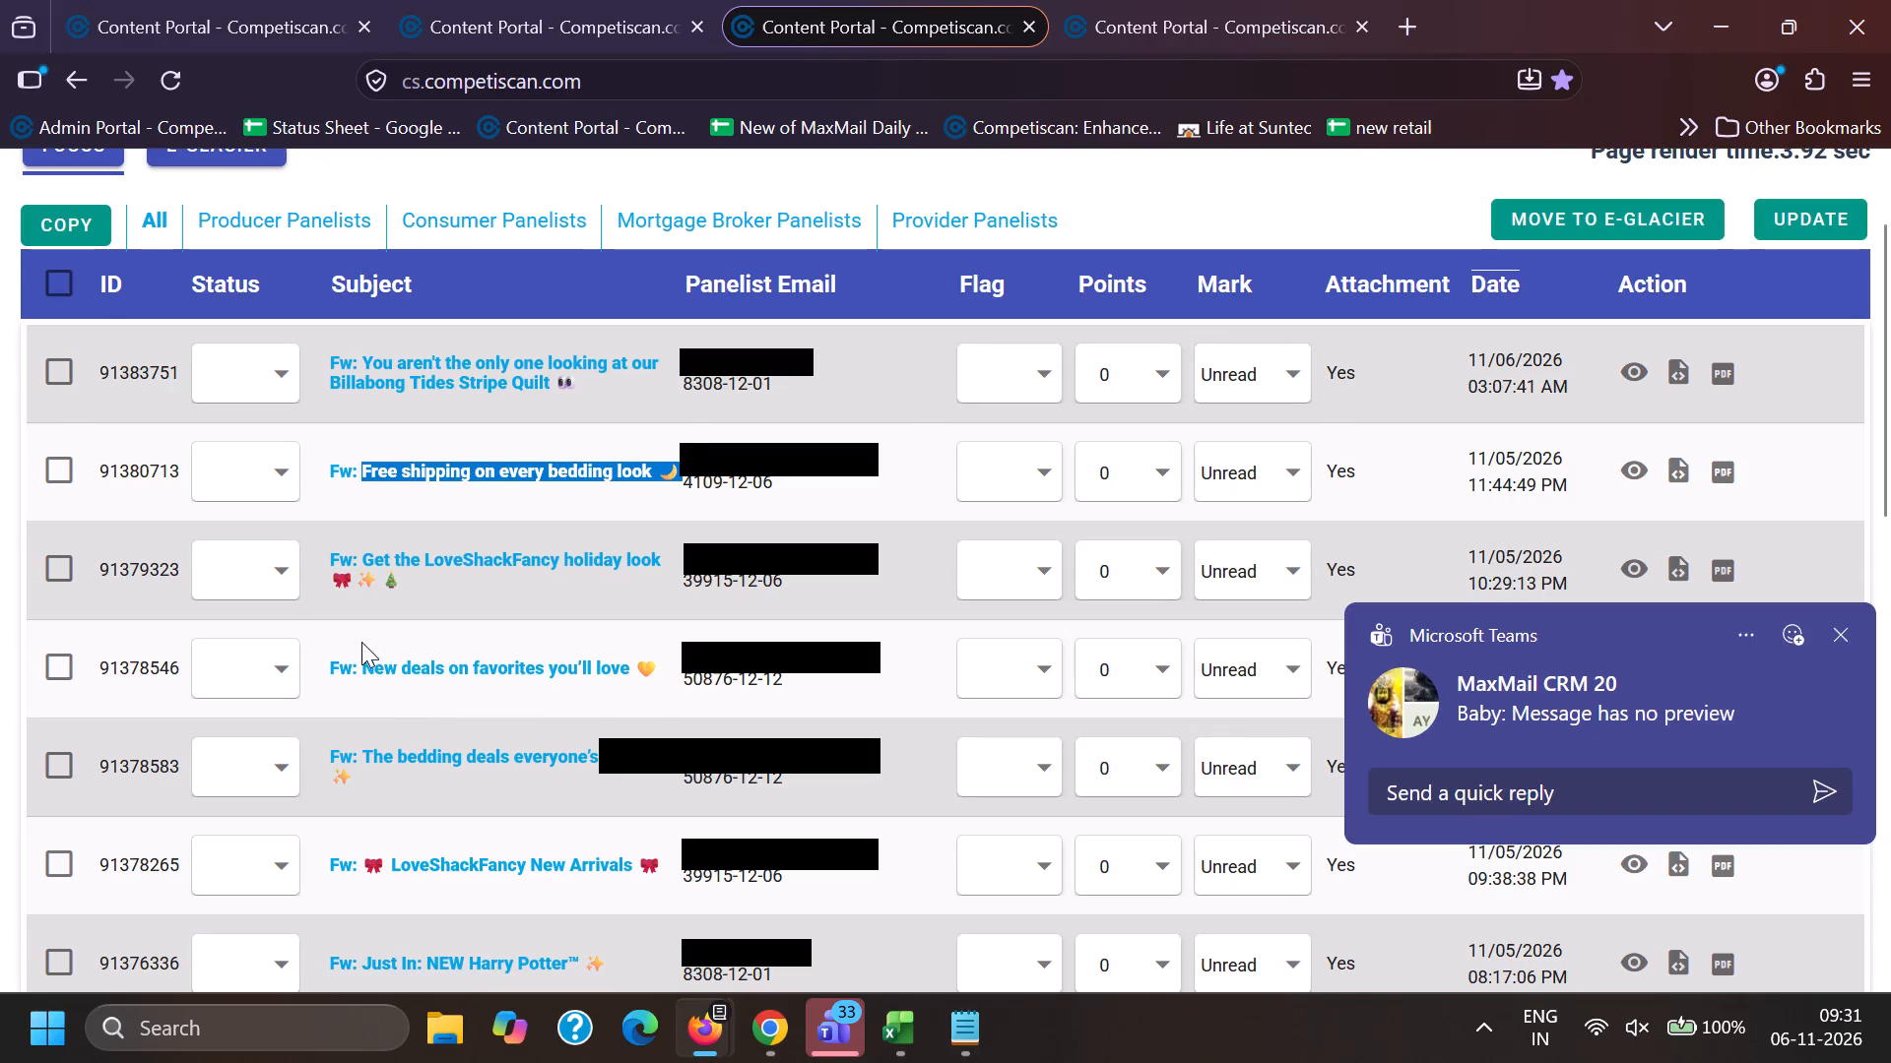
drag(361, 641, 655, 692)
key(ctrl+c)
key(ctrl+c)
click(780, 1061)
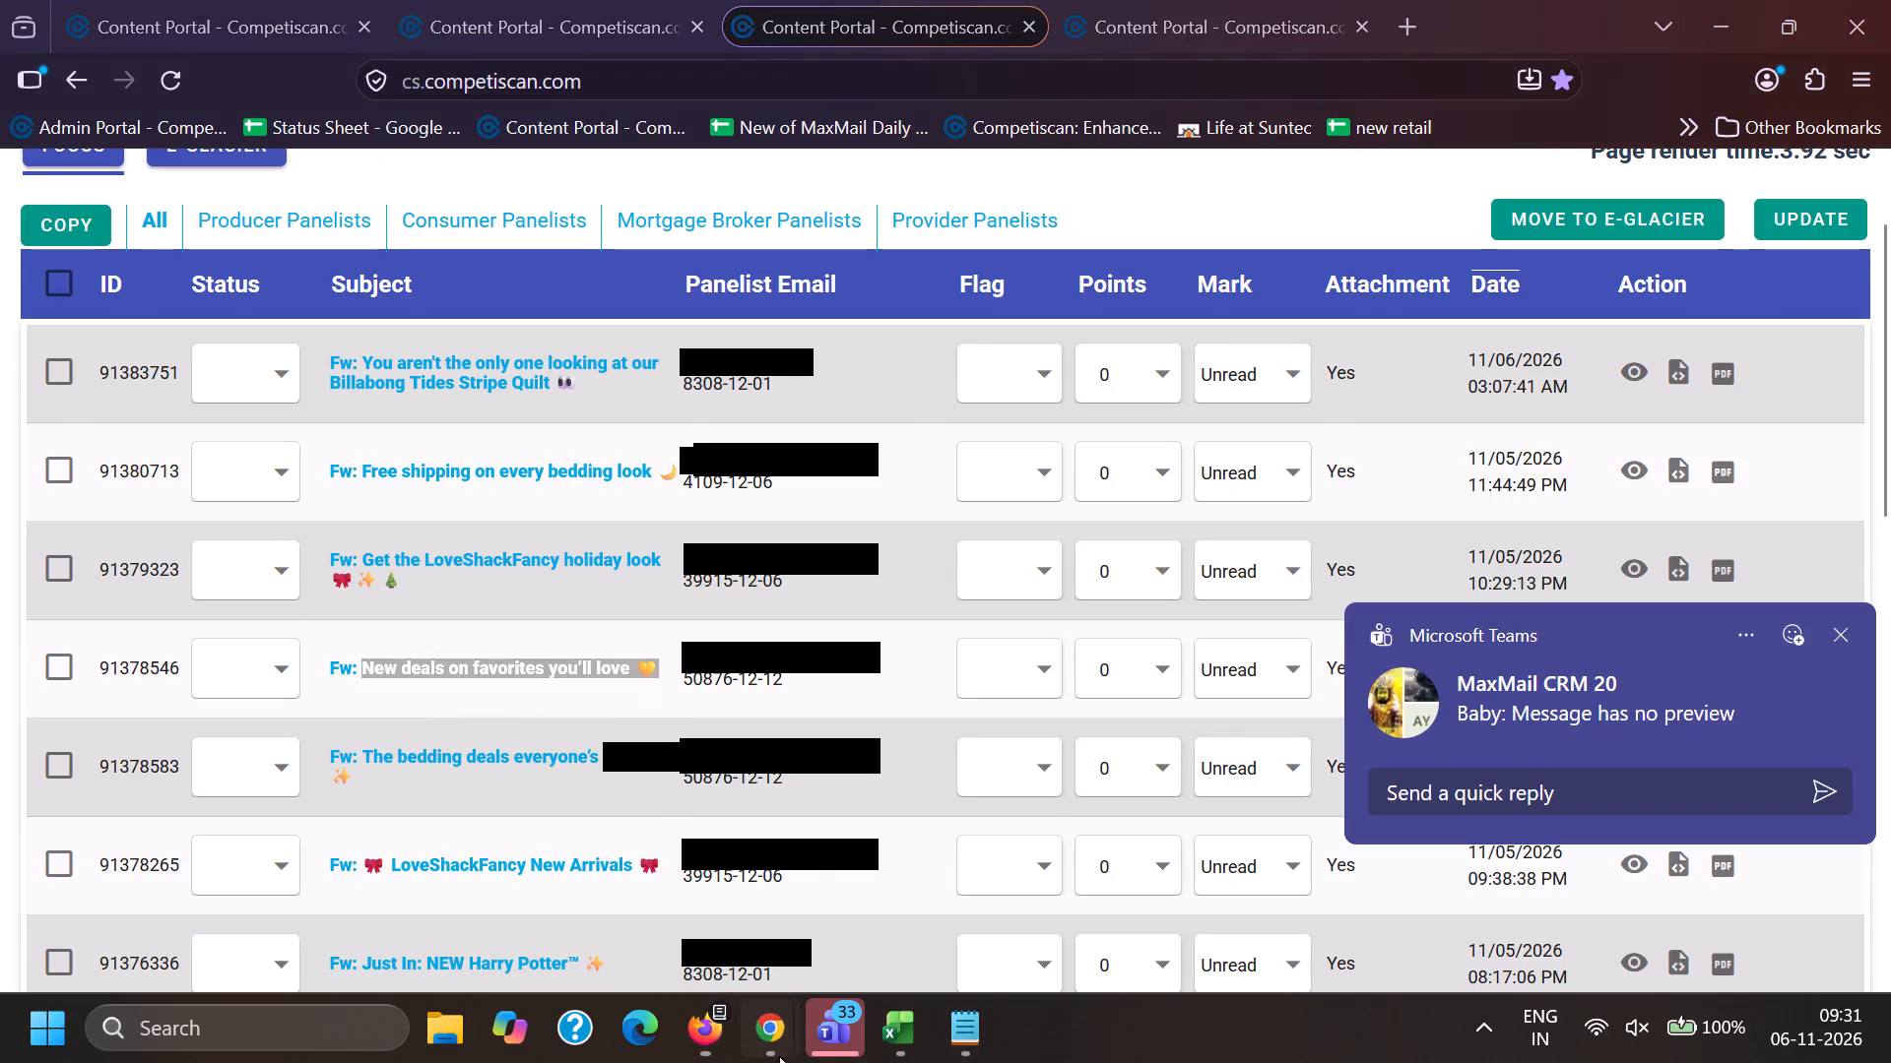
click(586, 901)
click(286, 0)
click(498, 0)
scroll(633, 806, down, 14)
scroll(601, 773, up, 3)
drag(601, 758, 0, 879)
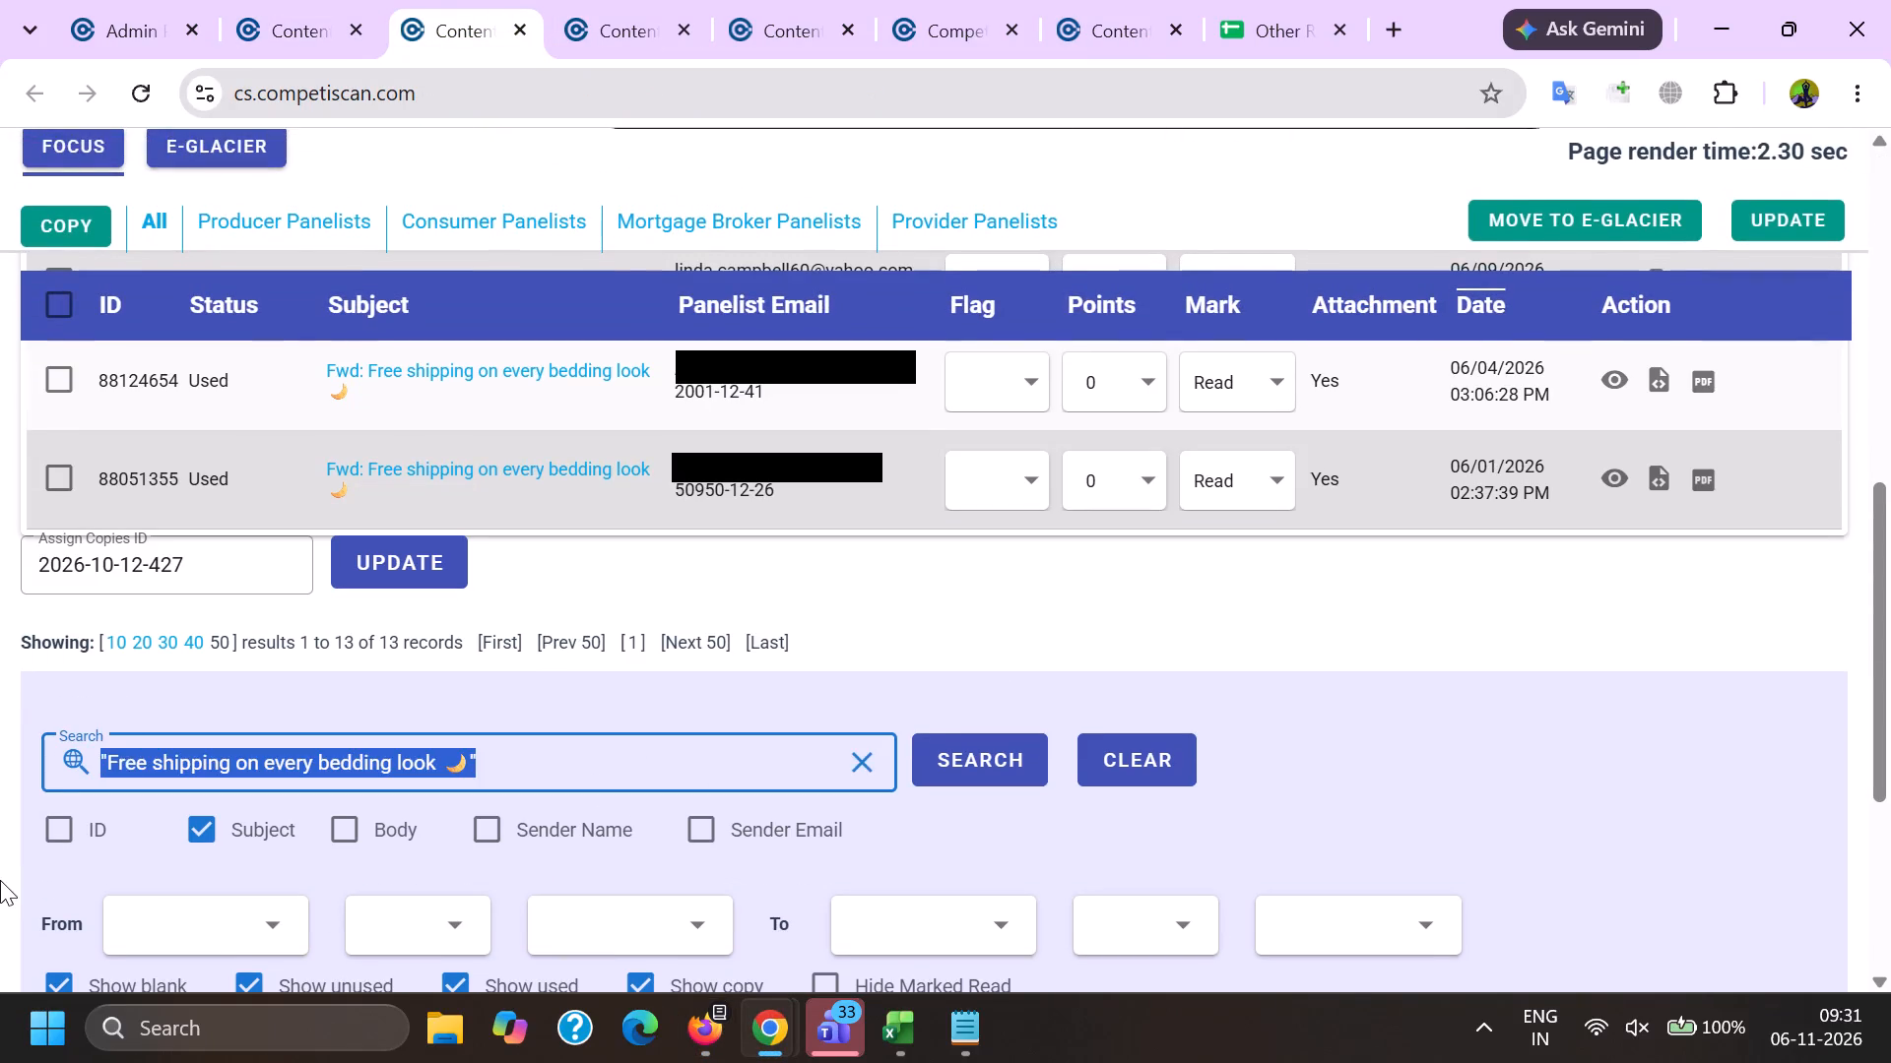
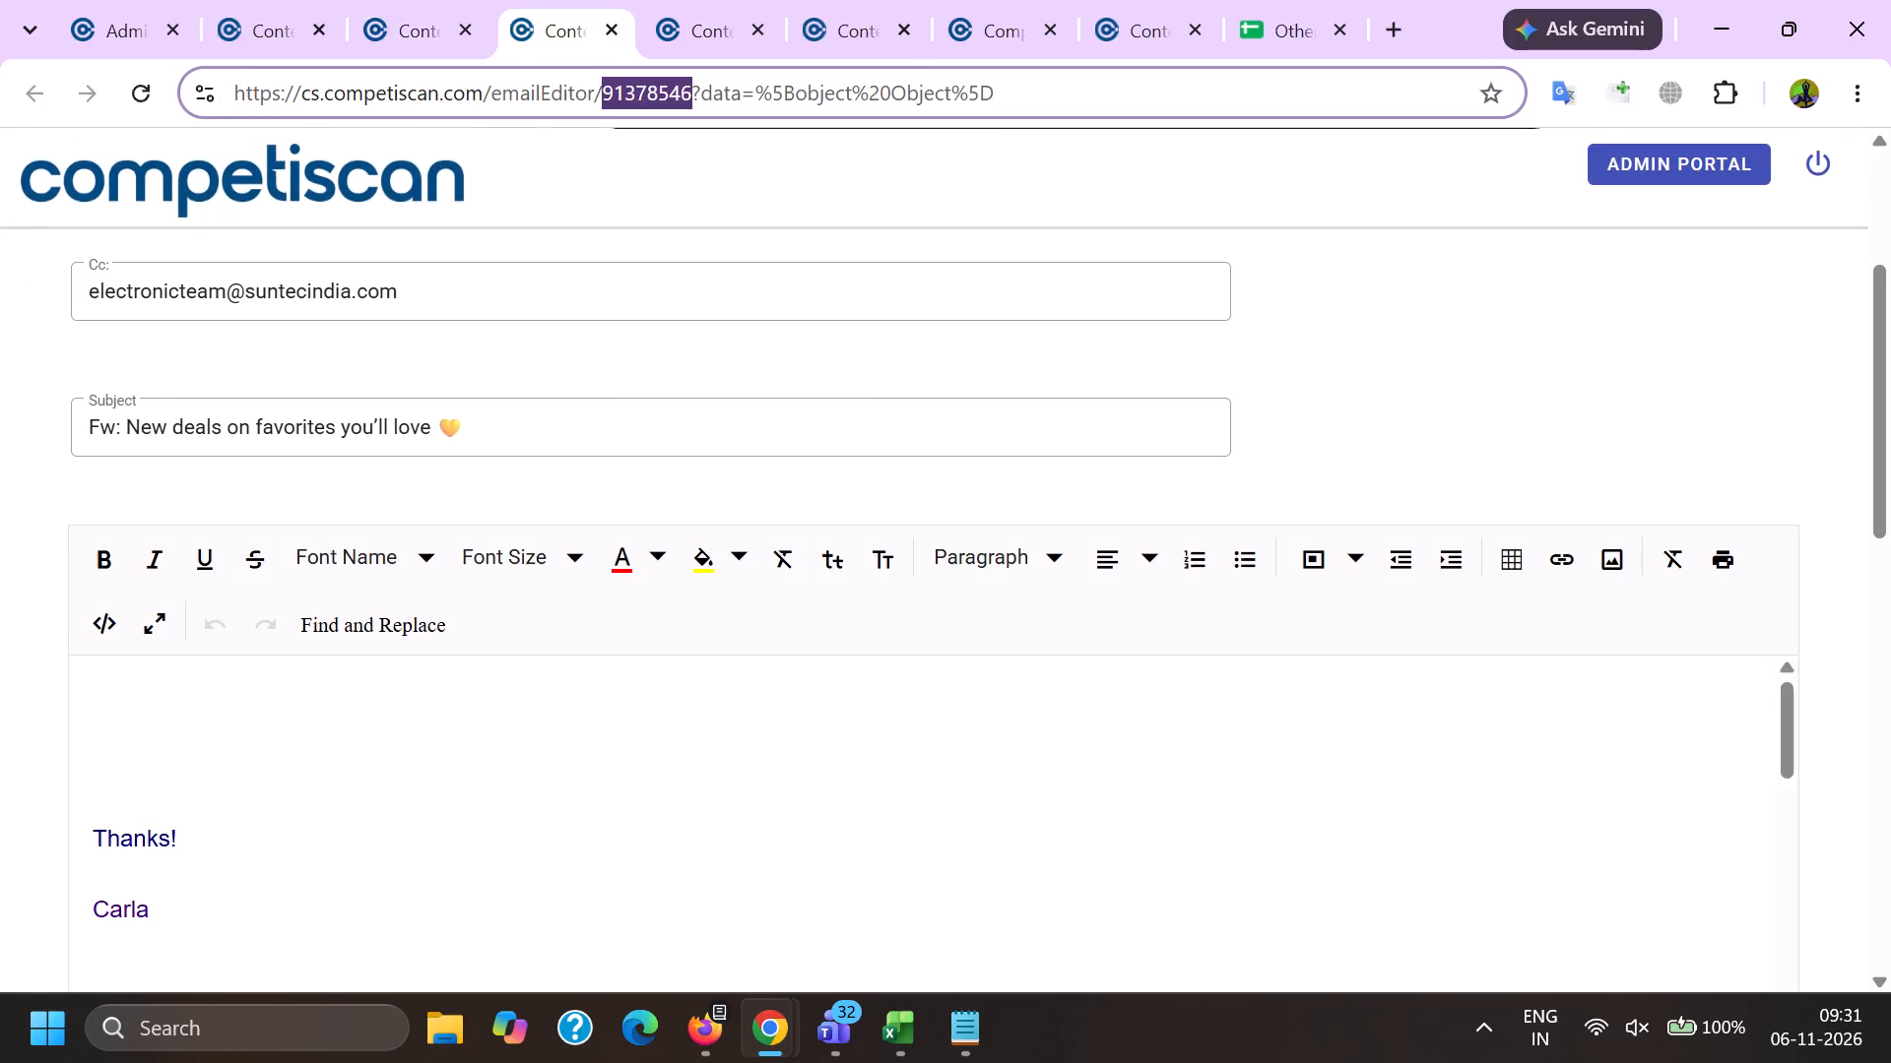
Go to the editor for email 91380713 and open its processed PDF.
click(775, 0)
scroll(534, 457, up, 12)
ctrl+click(880, 438)
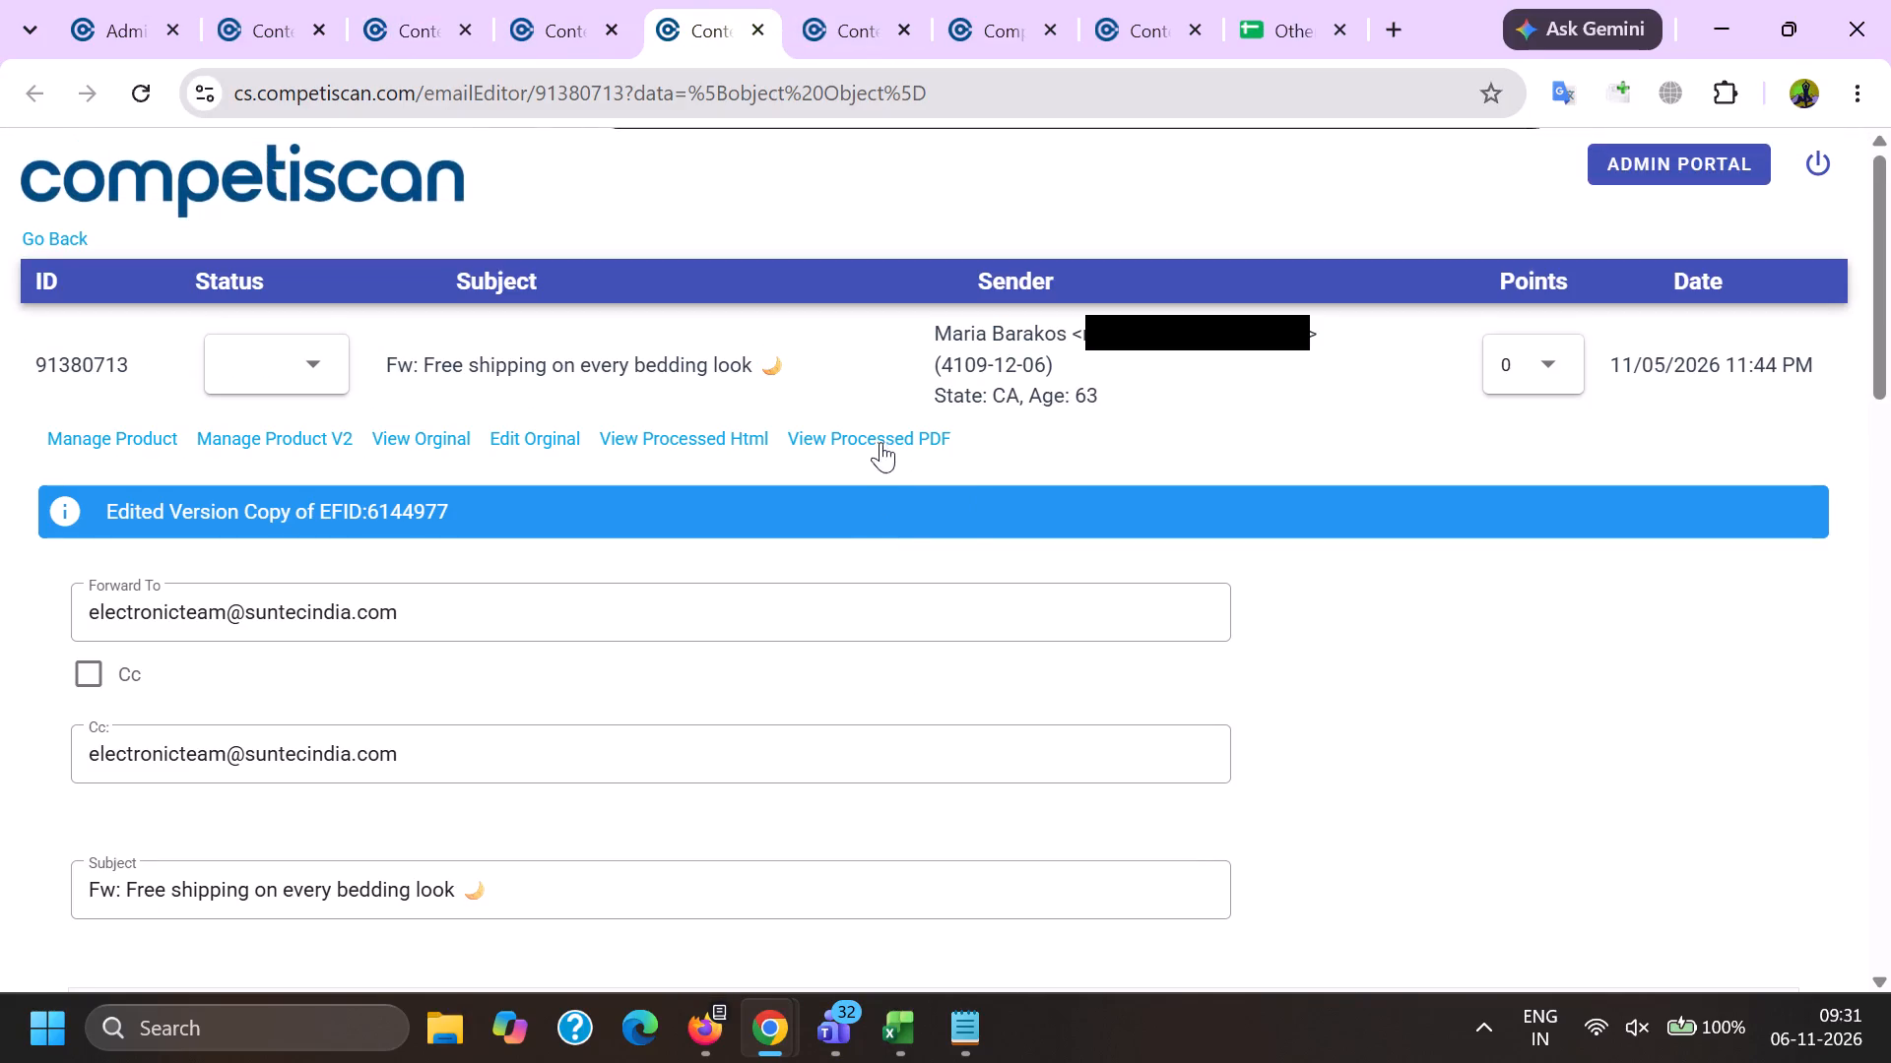
click(910, 1044)
click(1206, 927)
click(117, 416)
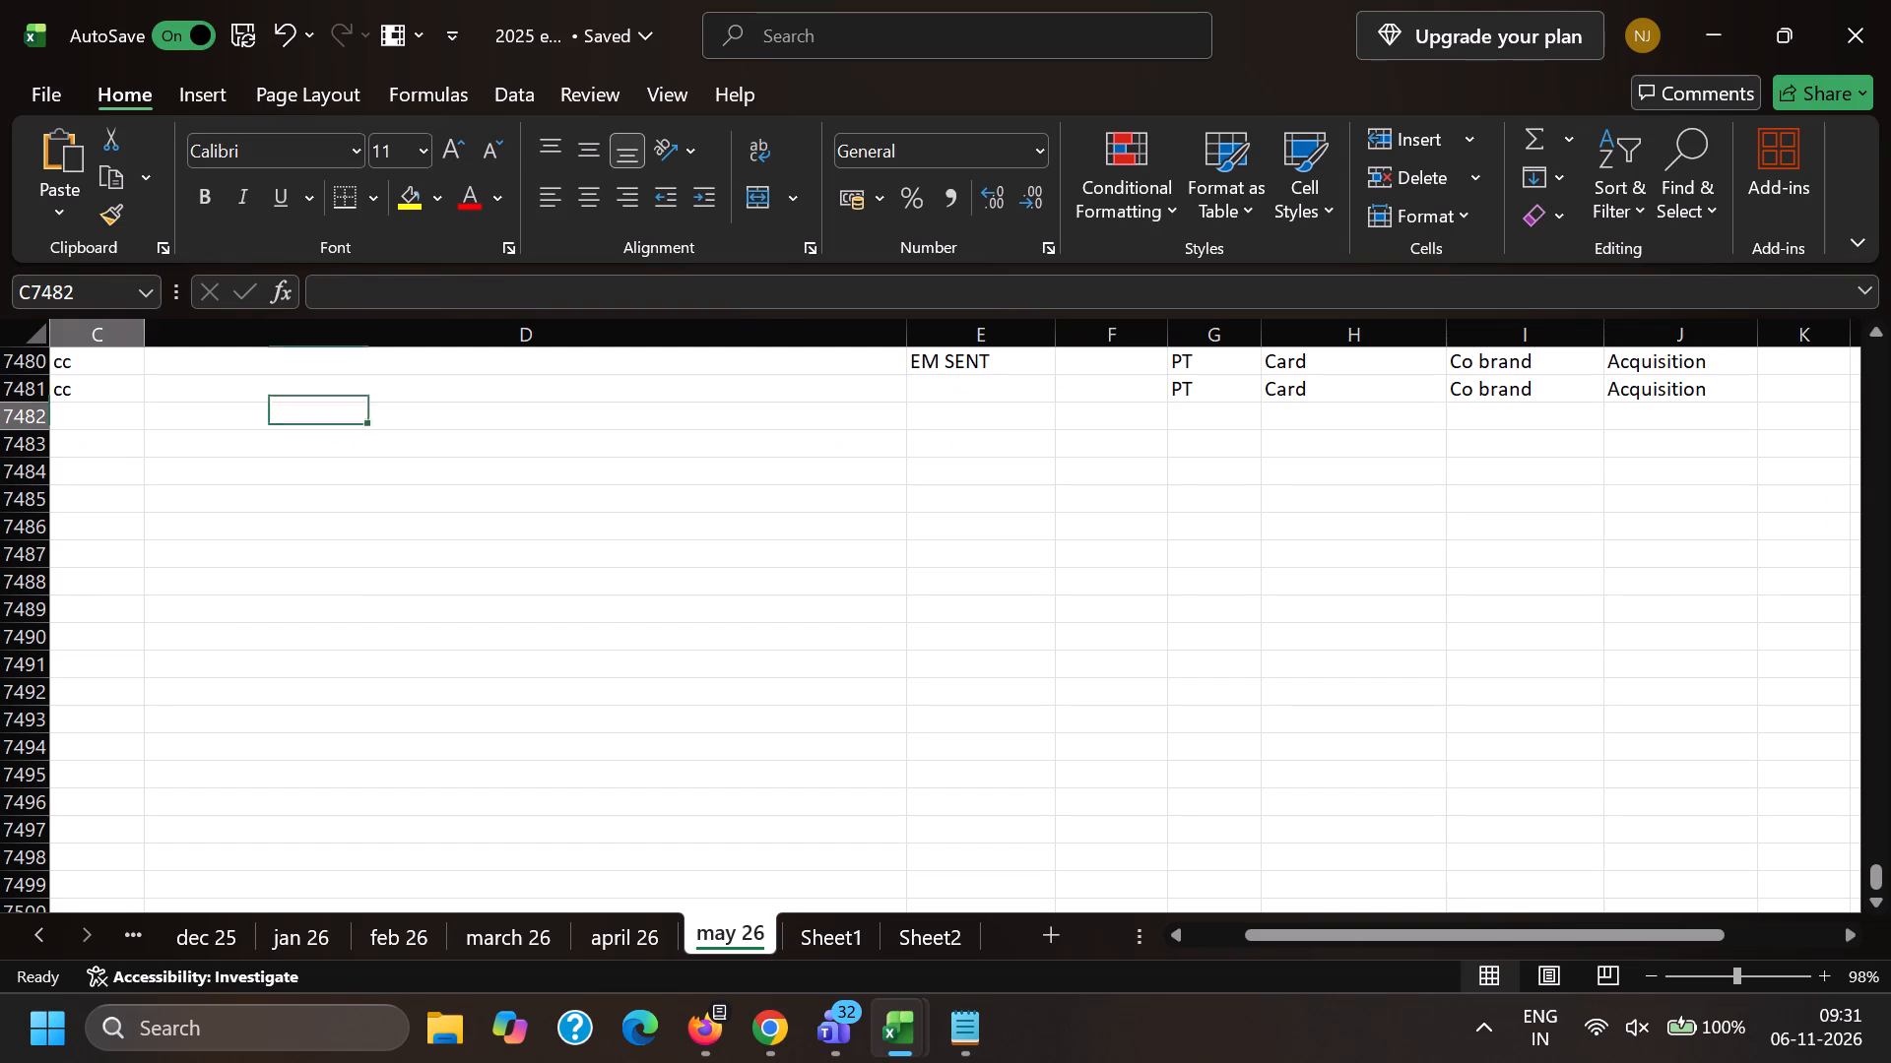
key(Left)
key(ctrl+v)
key(Right)
key(c)
key(c)
key(Right)
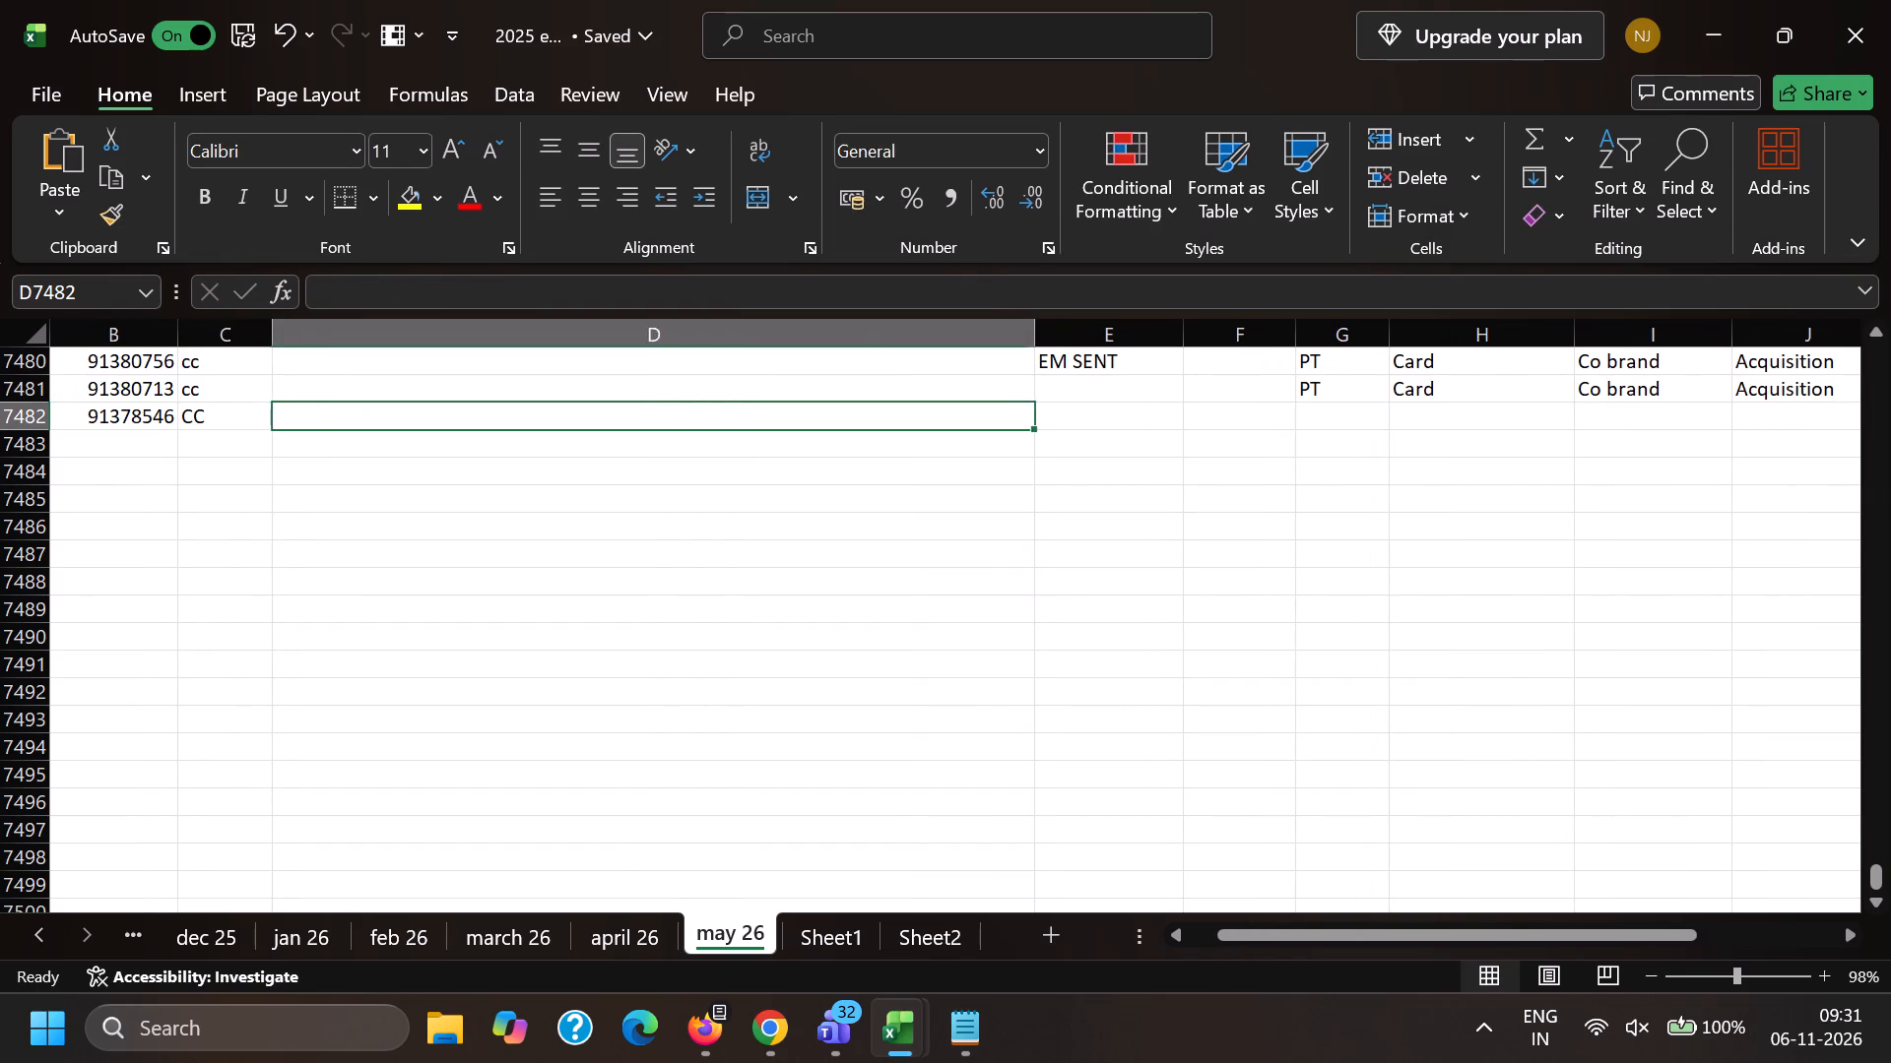
Copy the entries in columns C to J of row 7481 into row 7482.
key(Up)
key(shift+Right)
key(shift+Right)
key(shift+Right)
key(shift+Right)
key(shift+Right)
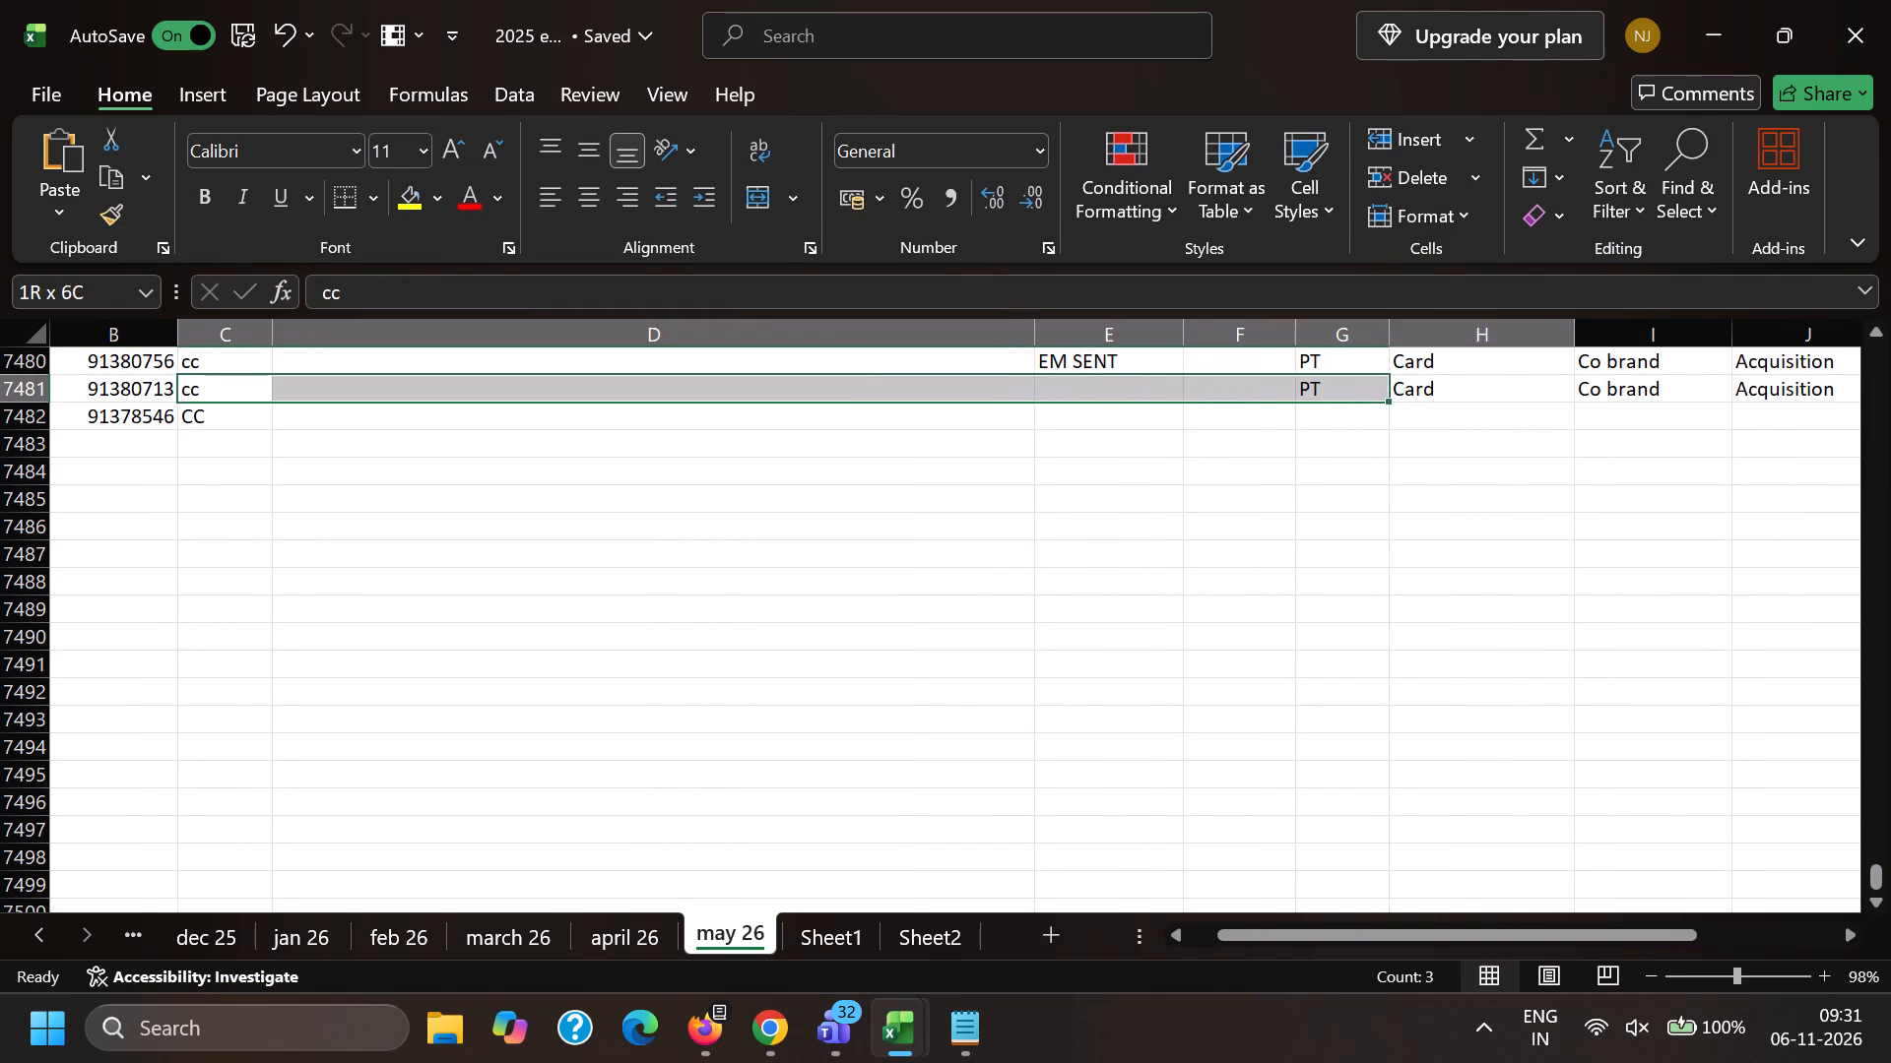
key(shift+Right)
key(shift+Right)
key(ctrl+c)
key(Down)
key(ctrl+v)
key(Down)
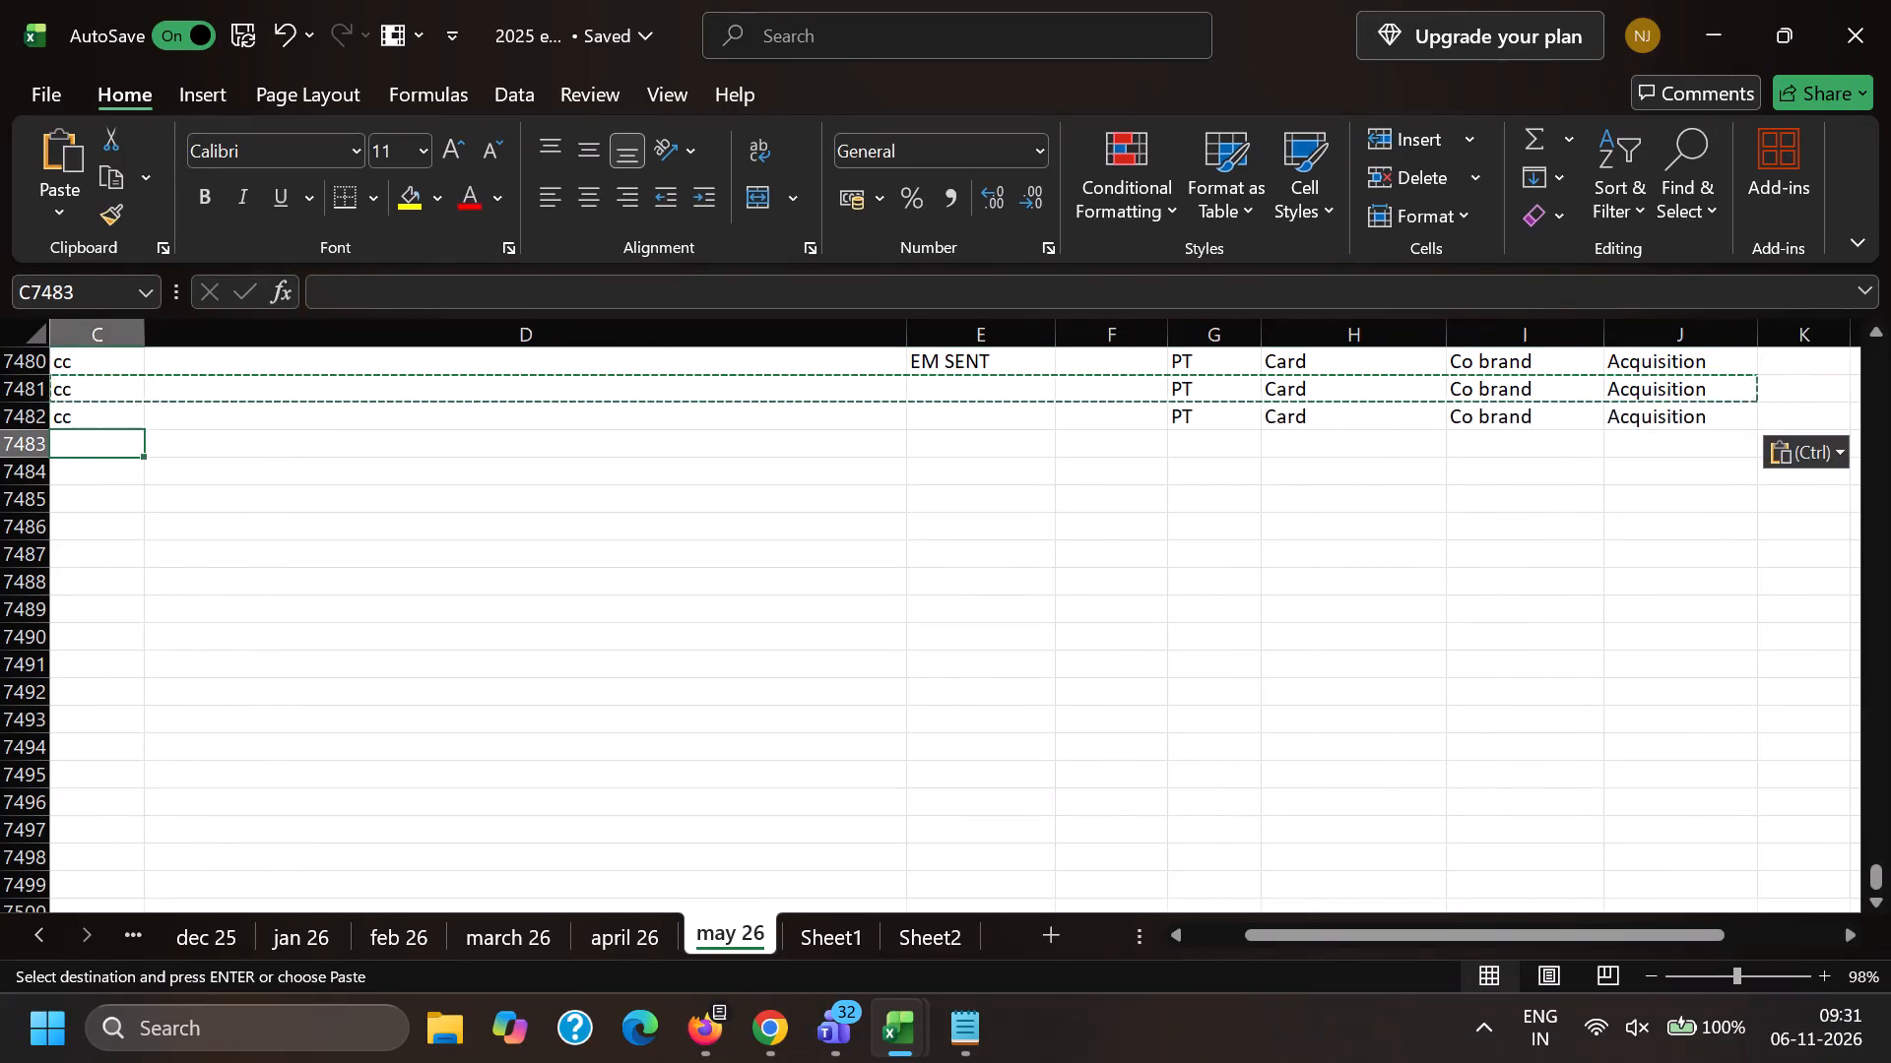
key(Left)
key(Left)
key(Left)
key(Left)
key(Left)
key(Left)
In email 91378546 in Chrome, delete the forwarder's signature, the forwarded-message line, the sender's address and the recipient line.
key(alt+Tab)
click(478, 0)
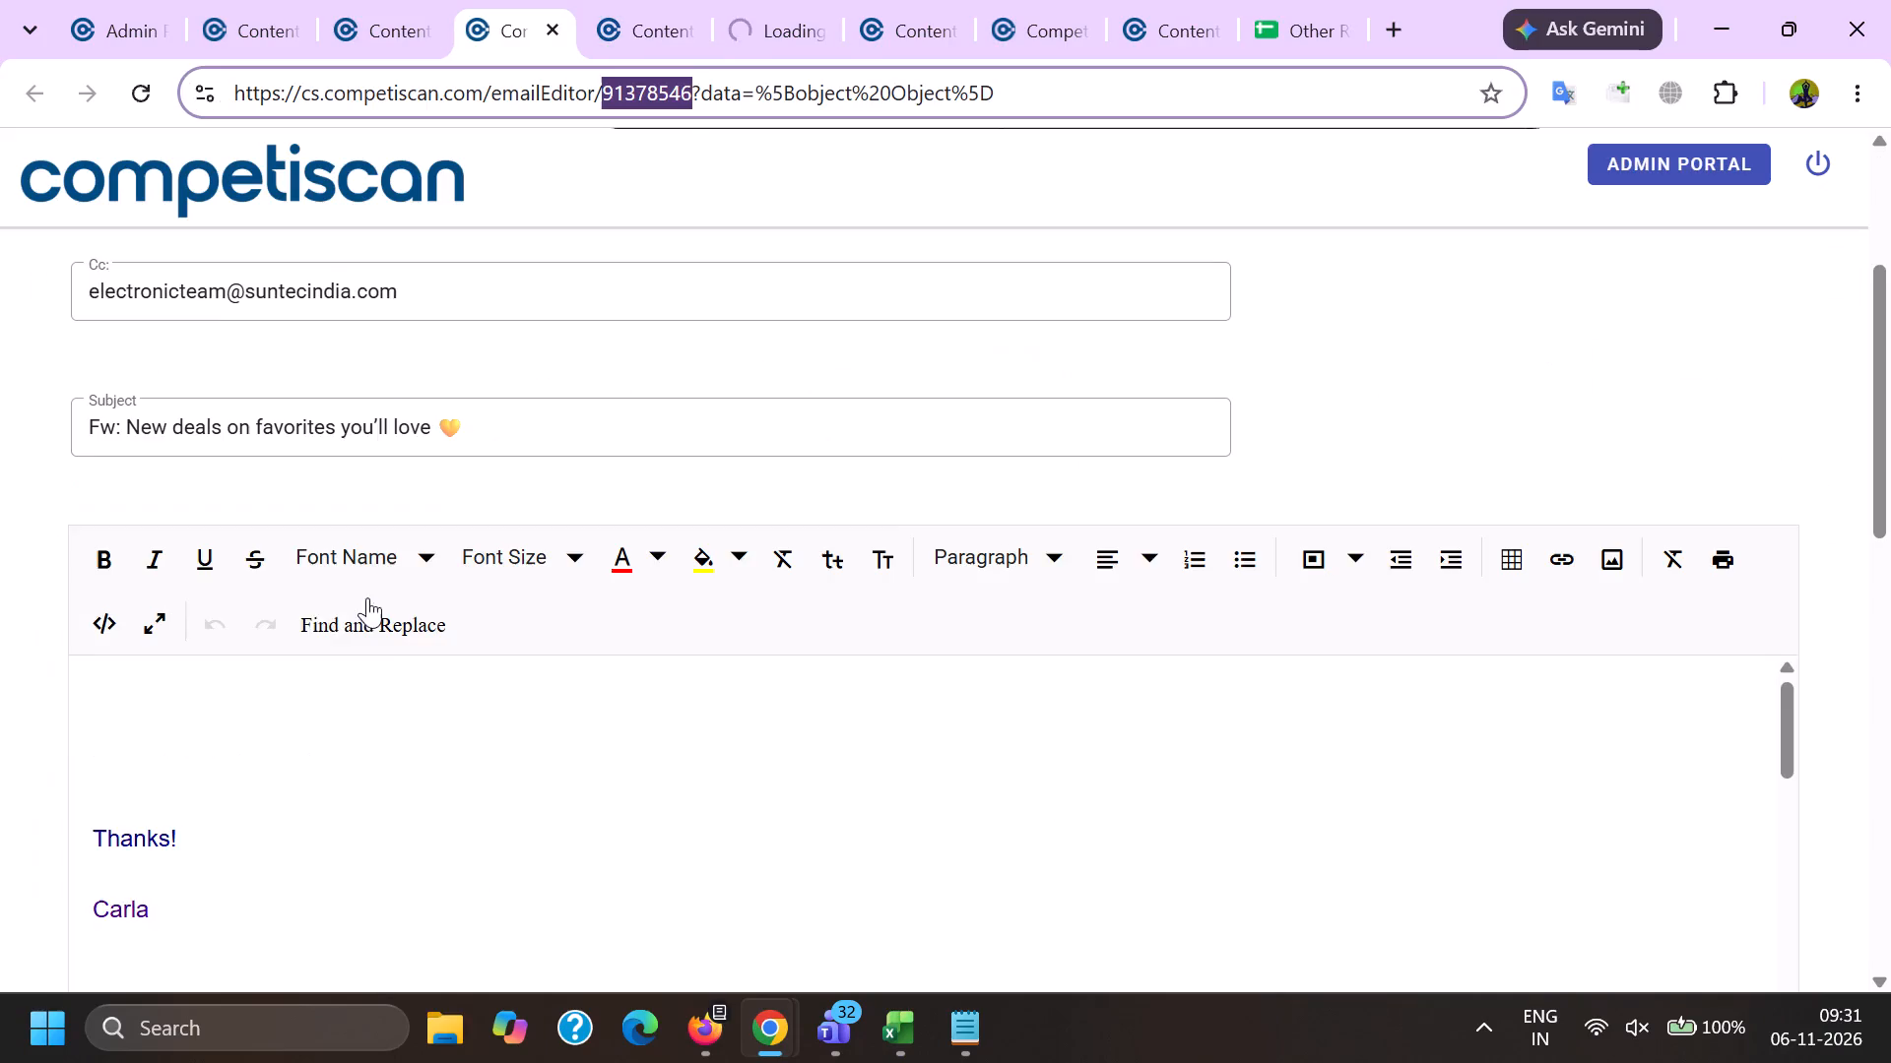
scroll(309, 592, down, 1)
drag(363, 860, 4, 521)
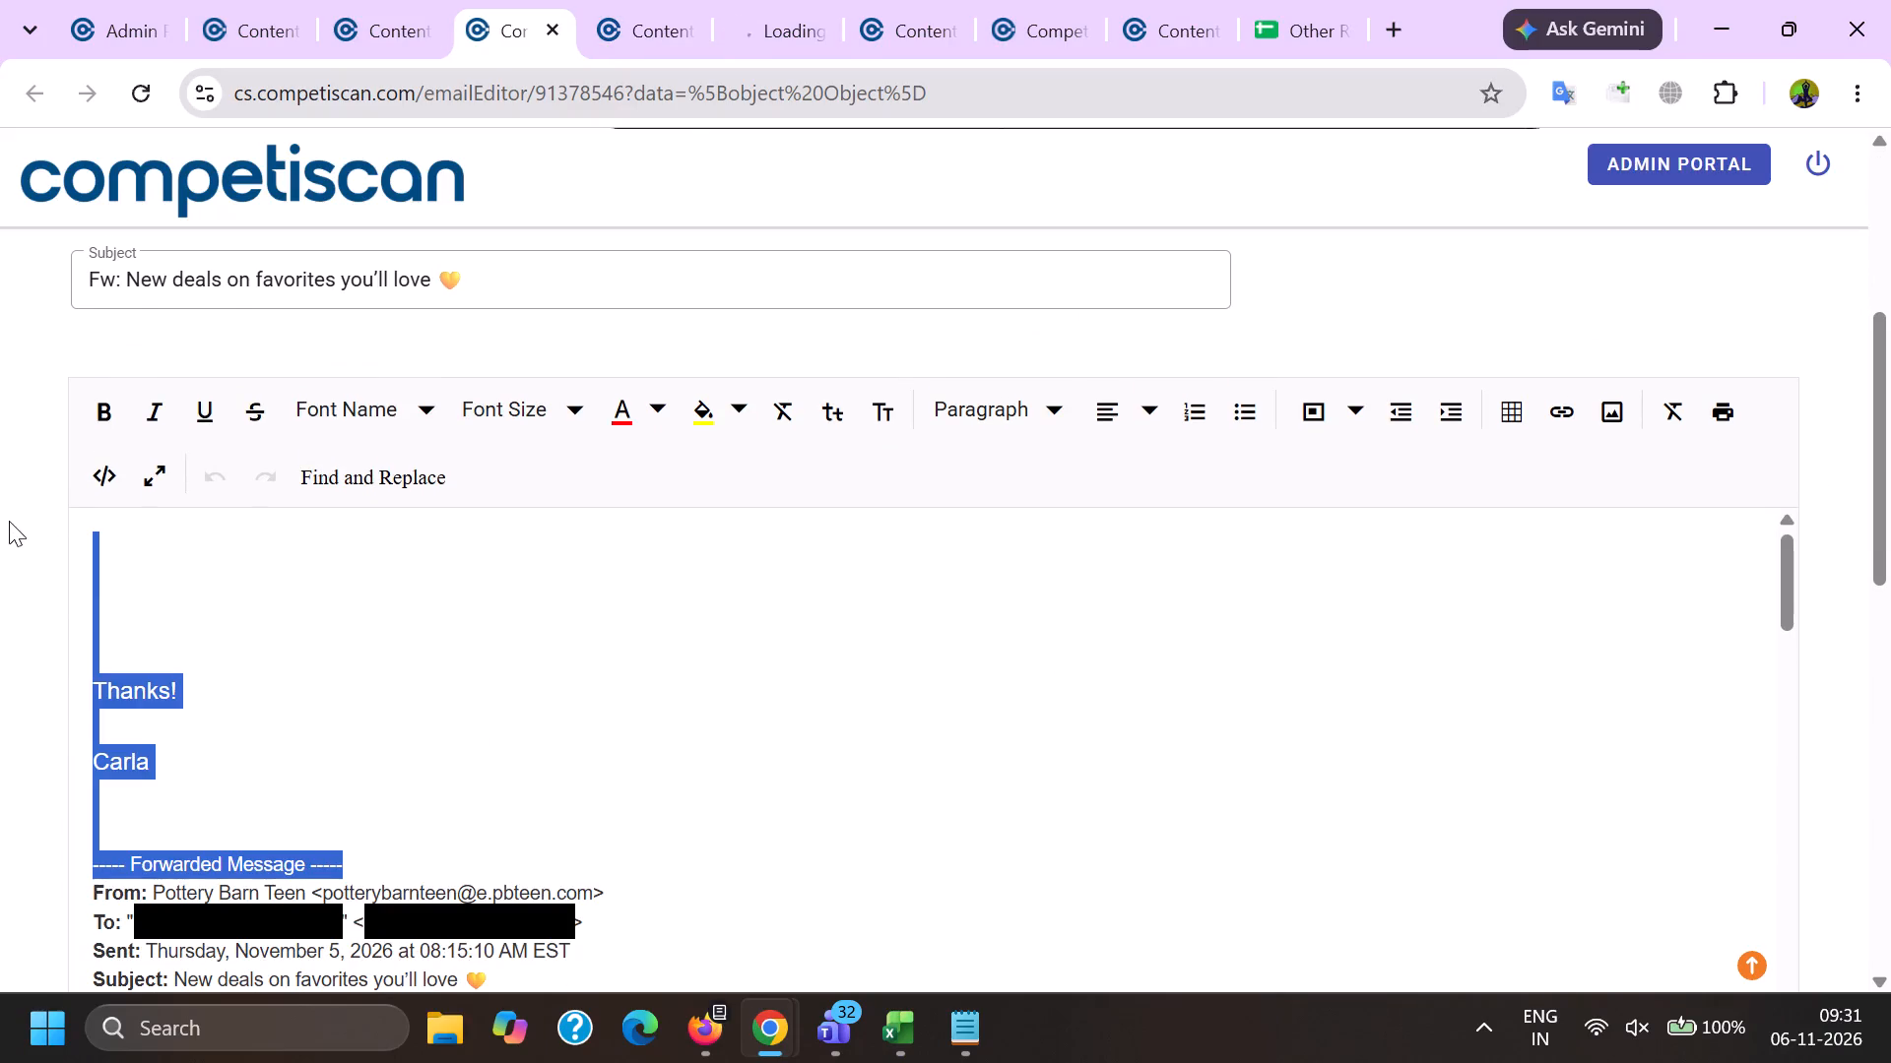
key(BackSpace)
drag(311, 575, 691, 603)
key(BackSpace)
Remove the hyperlinks from the View Images text and the app download banner in the email body.
click(807, 754)
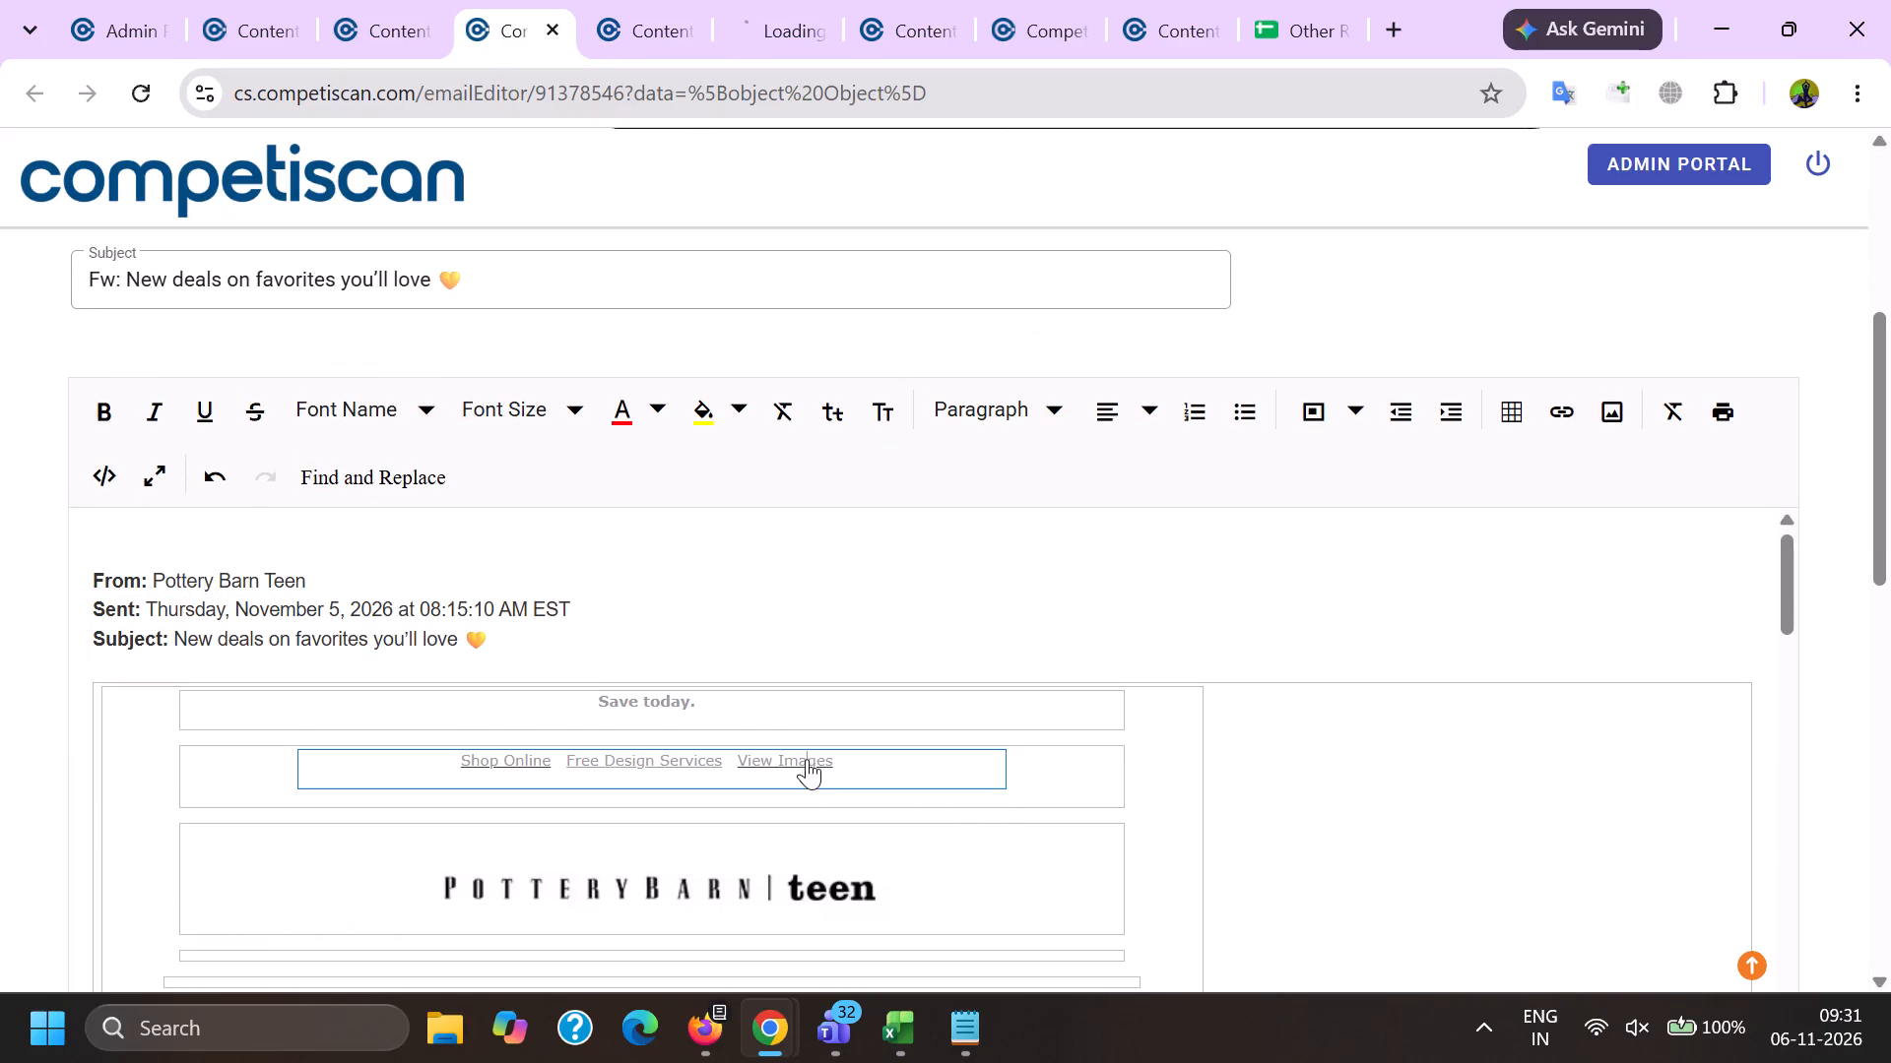
click(981, 805)
scroll(841, 581, down, 16)
scroll(775, 650, up, 1)
scroll(775, 651, down, 5)
scroll(762, 632, up, 1)
scroll(762, 633, down, 20)
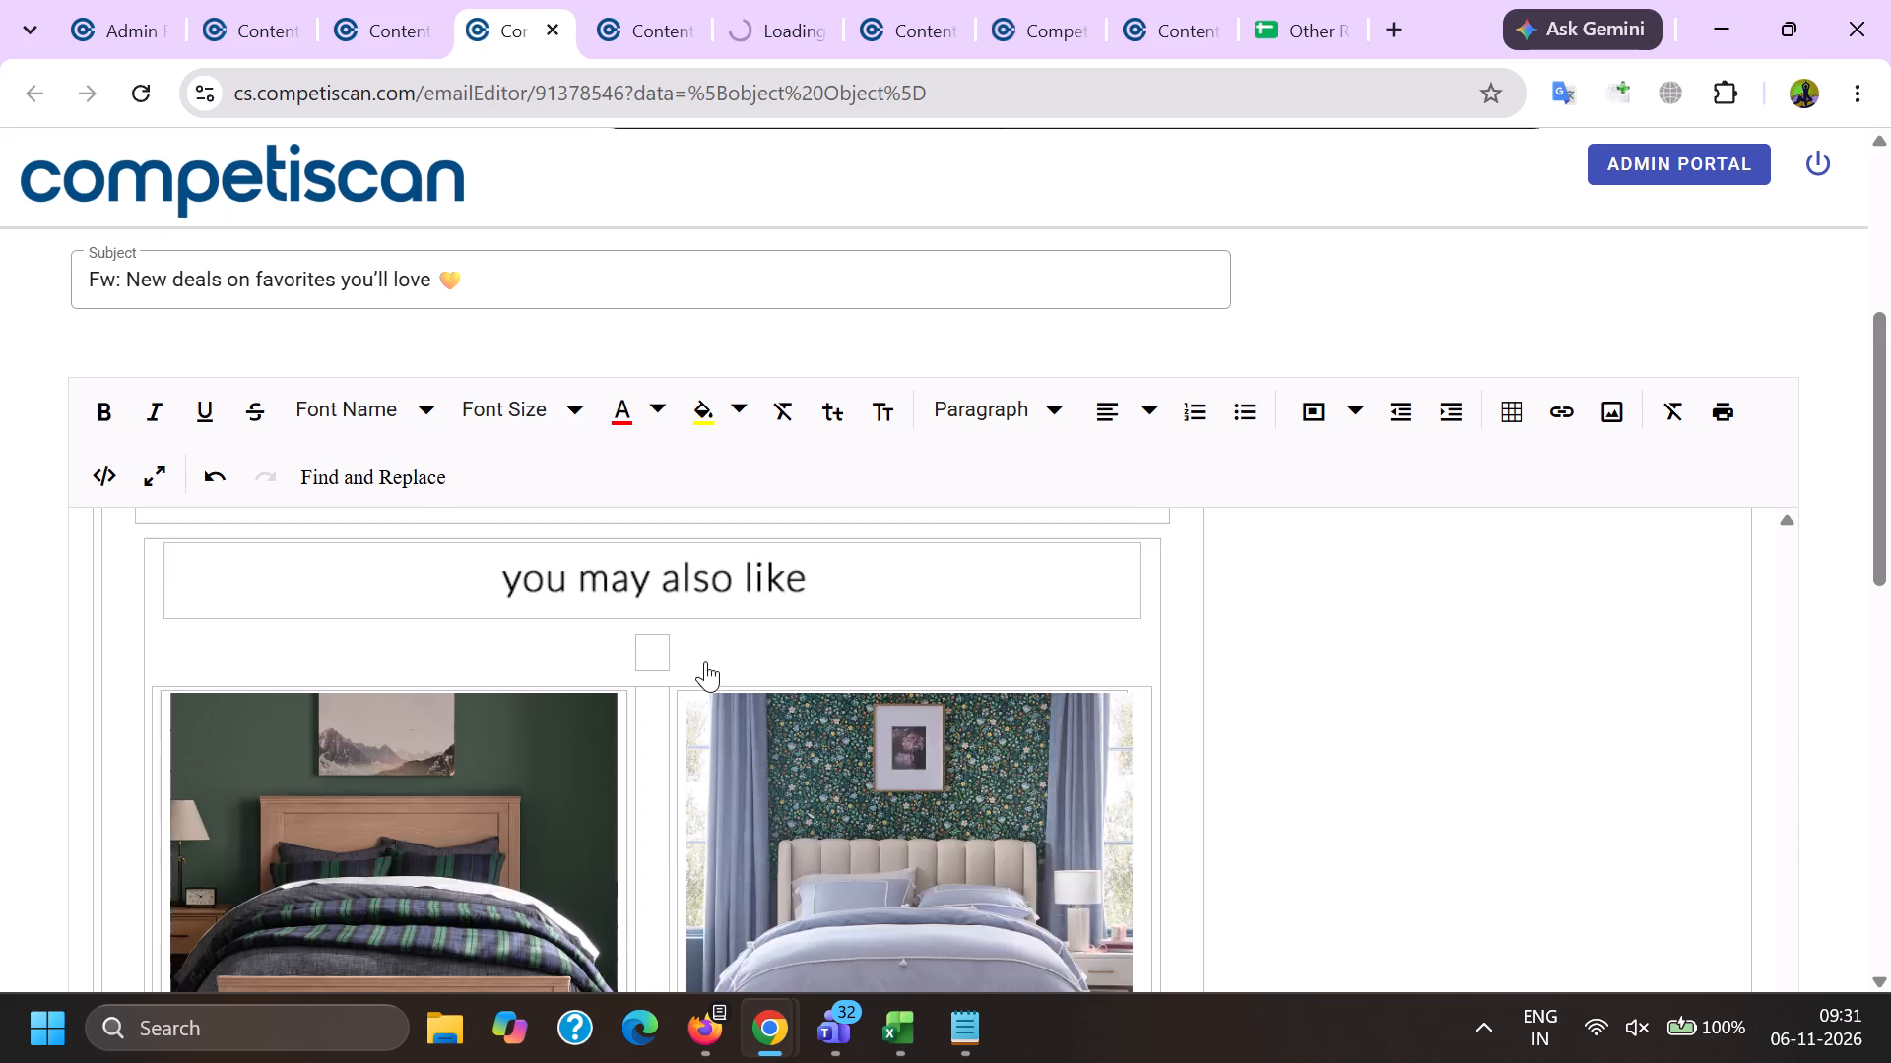
scroll(648, 747, down, 10)
scroll(635, 703, up, 5)
click(629, 715)
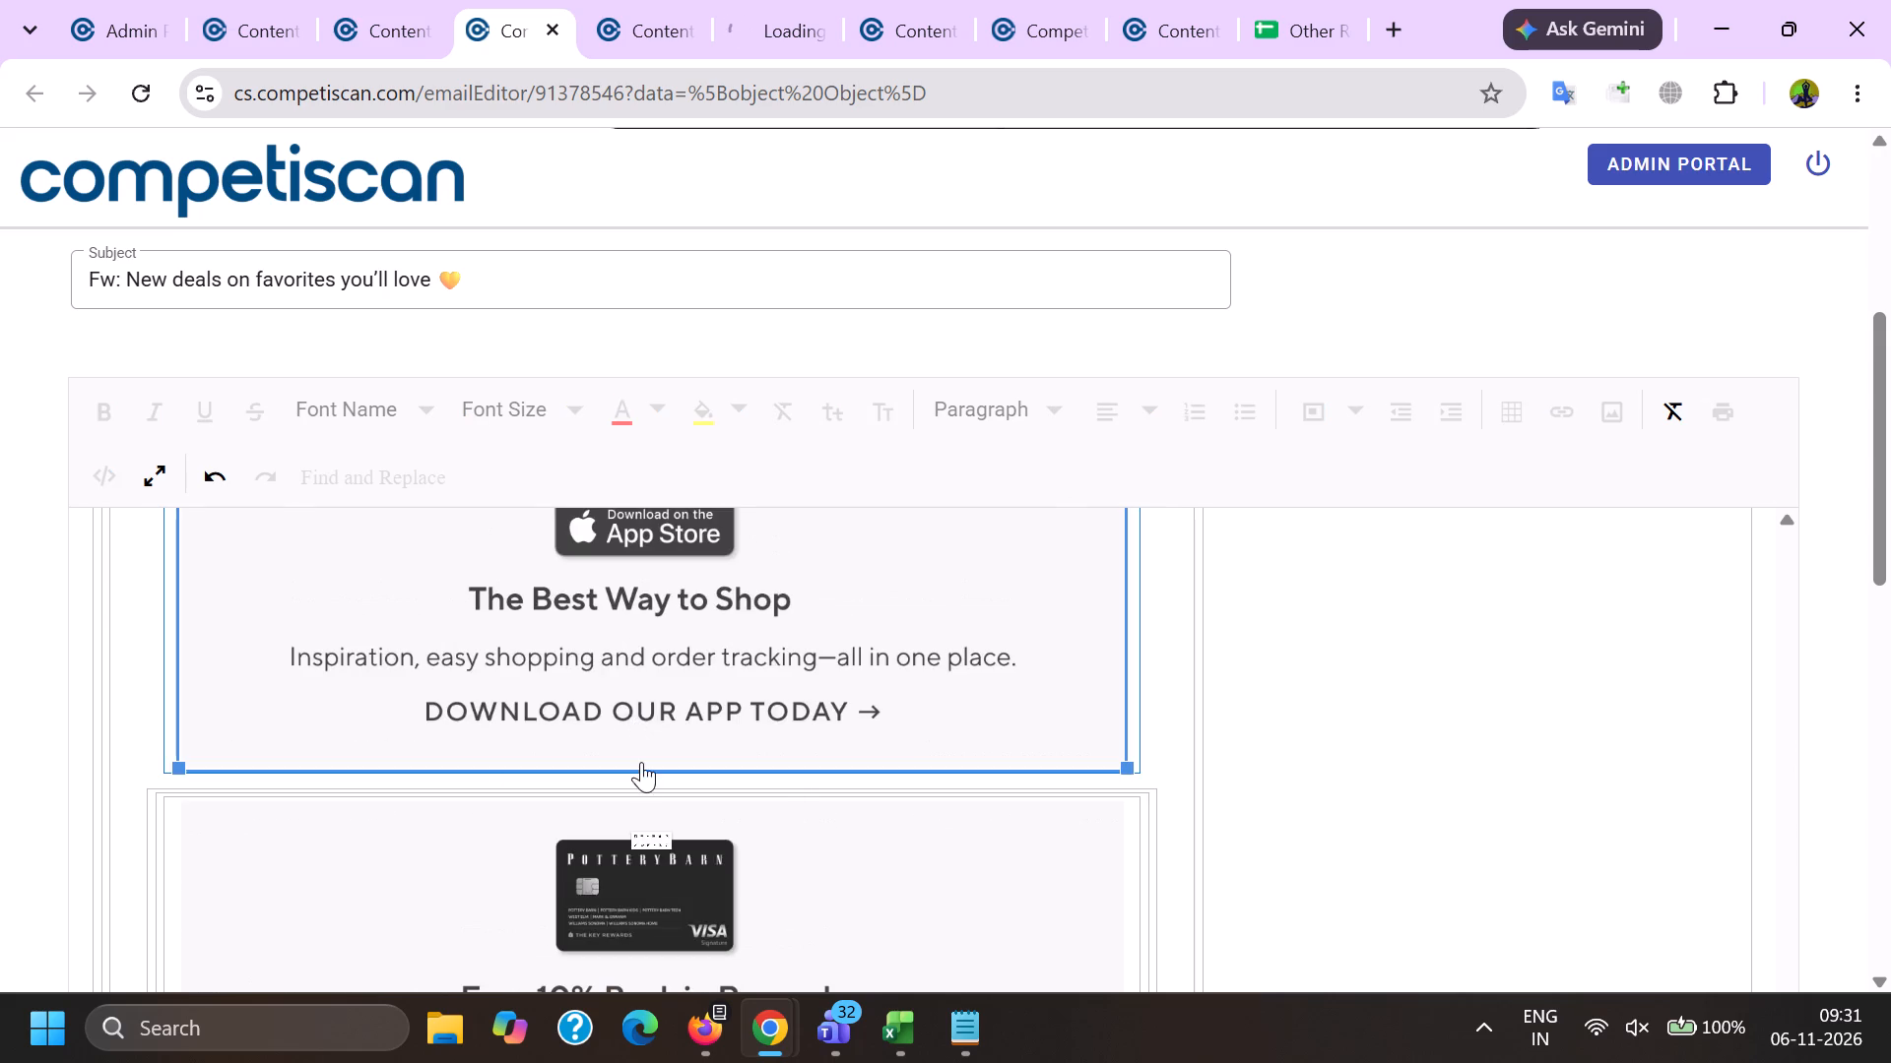
click(576, 877)
Remove the hyperlinks from the Follow us banner and the Instagram, Facebook, Pinterest and TikTok icons.
scroll(591, 561, down, 4)
drag(383, 723, 380, 735)
click(235, 747)
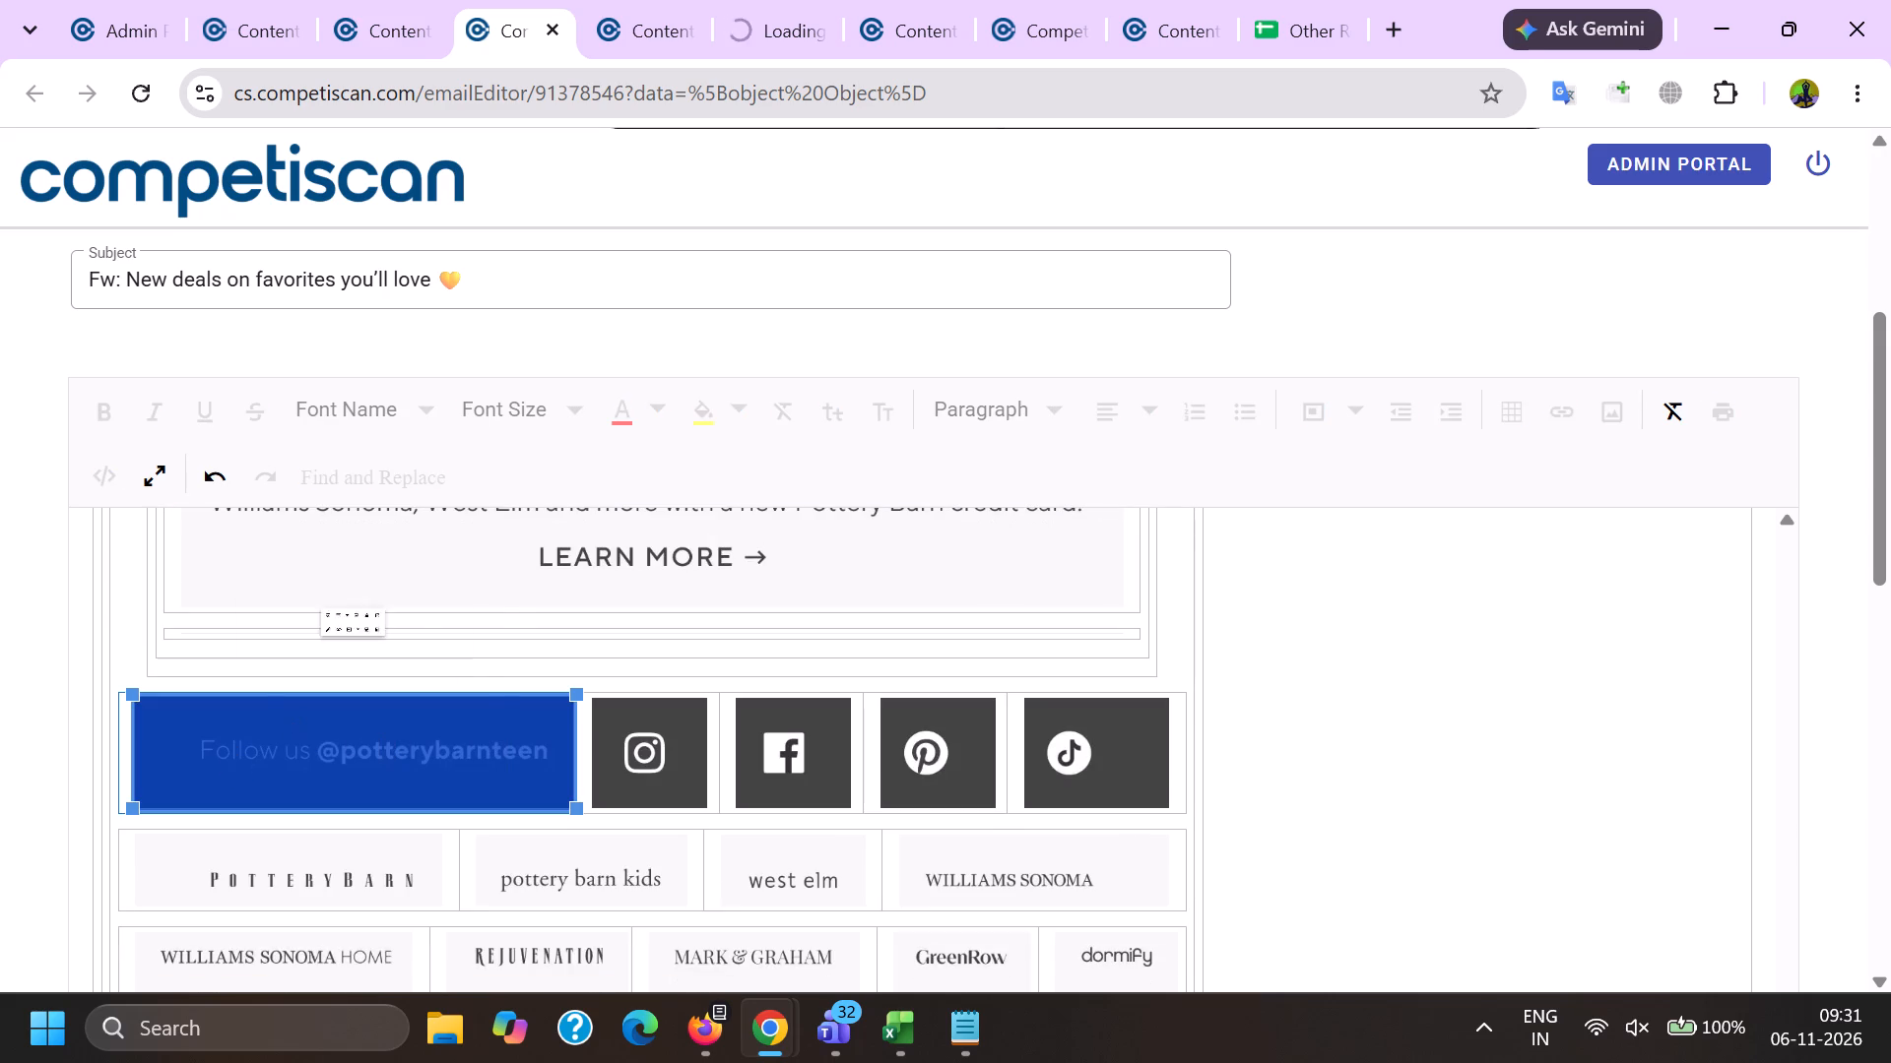
click(290, 651)
click(631, 742)
click(678, 665)
click(798, 751)
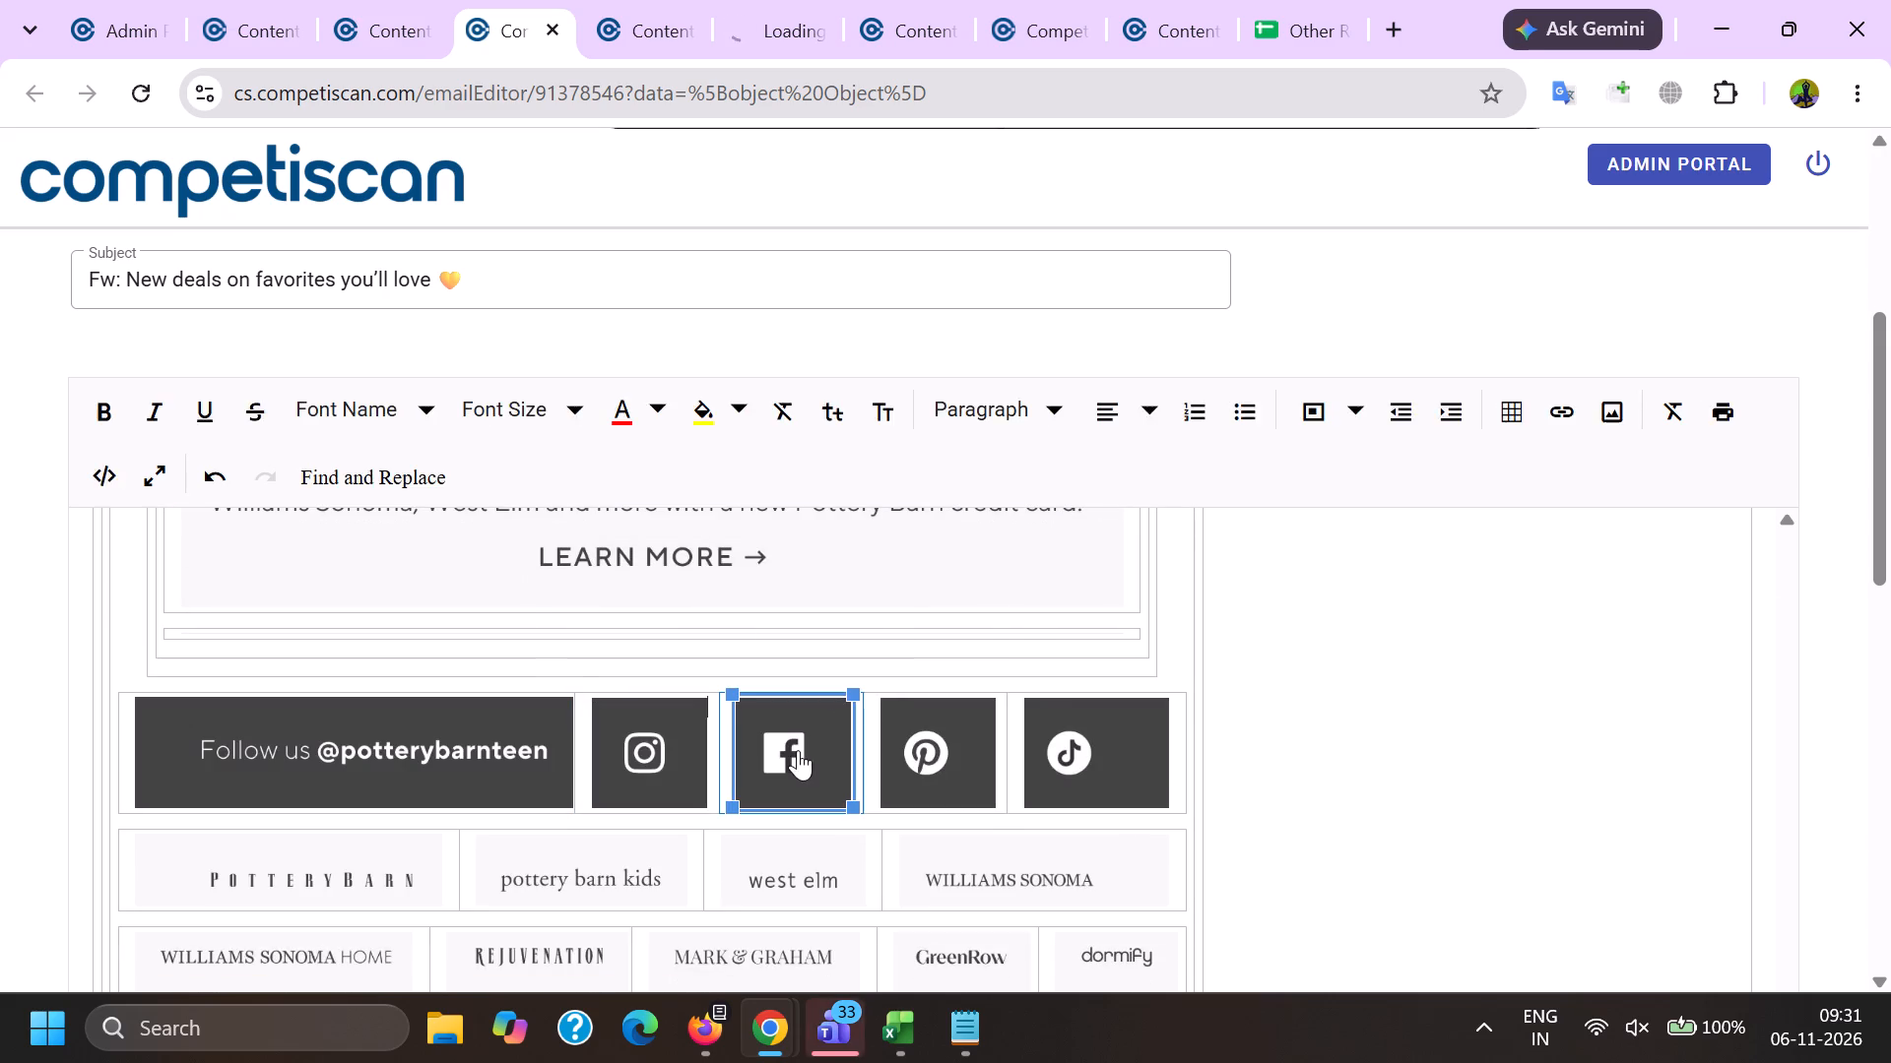
click(832, 668)
click(919, 755)
click(976, 665)
click(1035, 739)
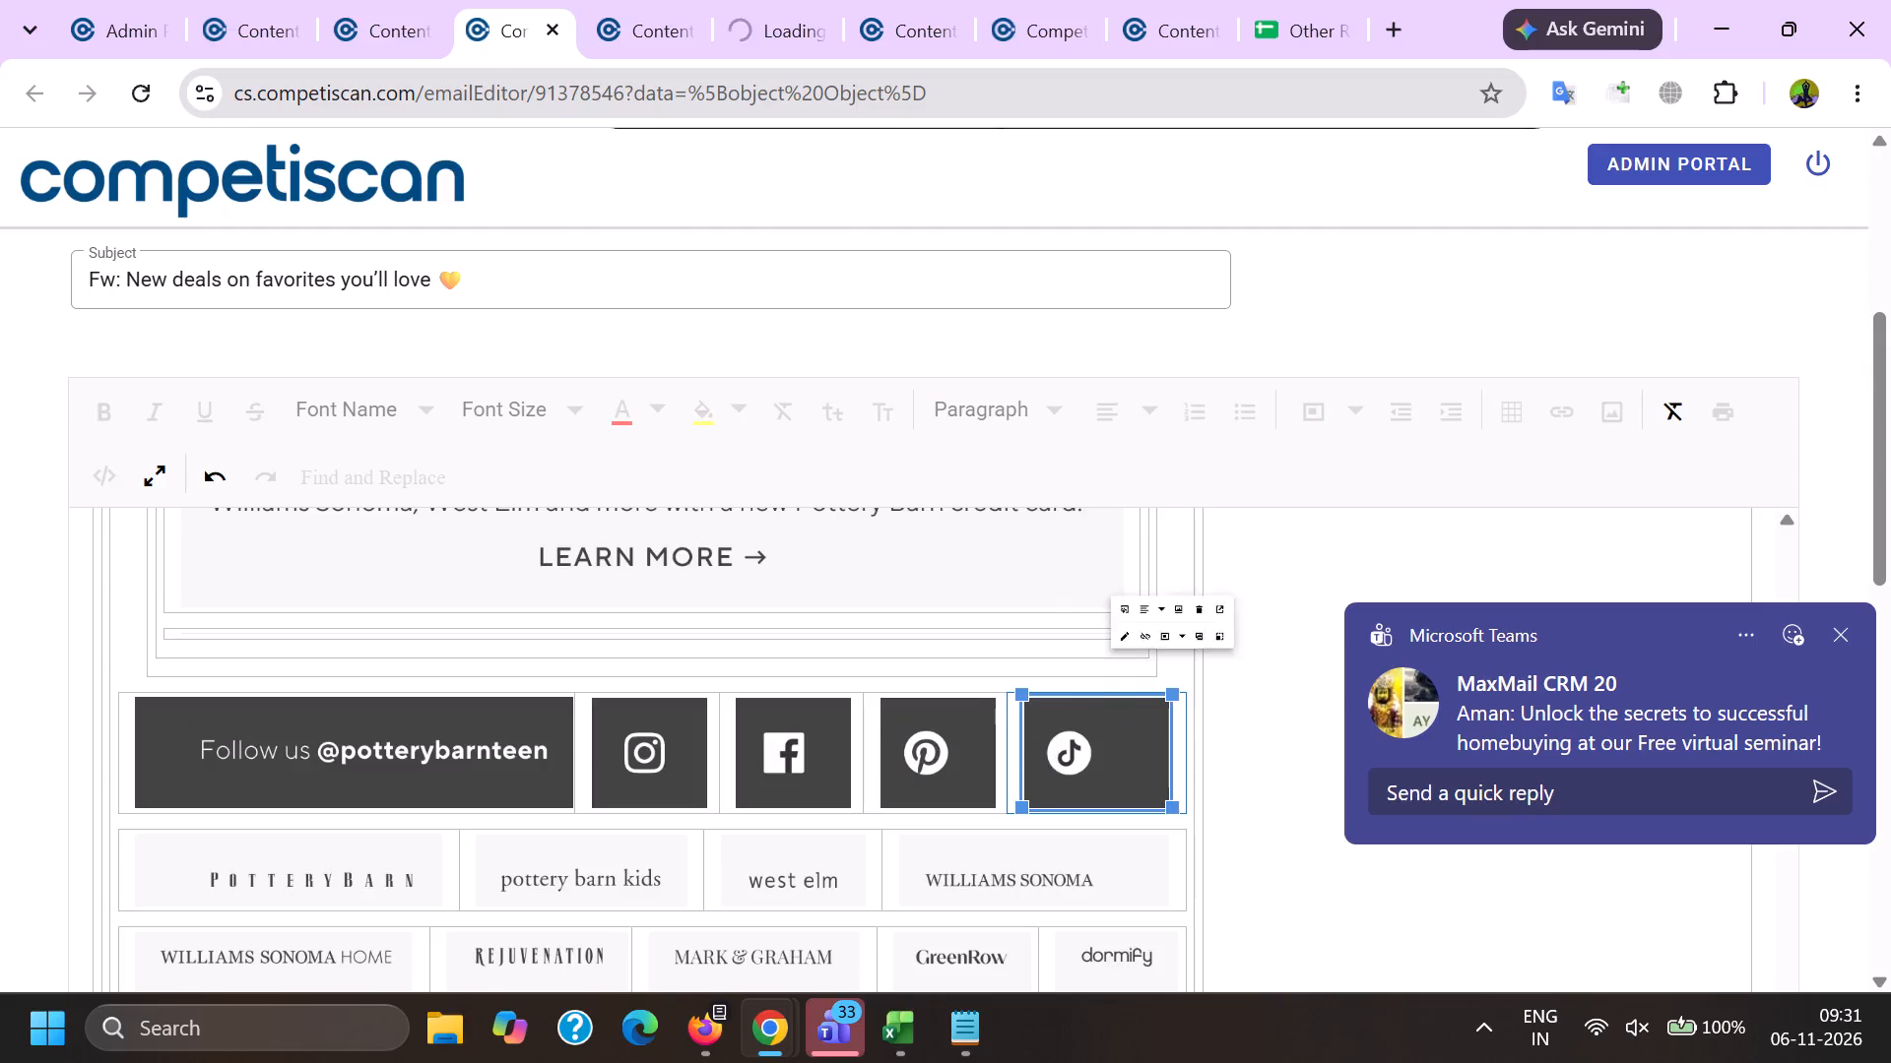
click(1102, 665)
Remove the hyperlink from the unsubscribe "Click here" text in the email footer.
scroll(567, 552, down, 7)
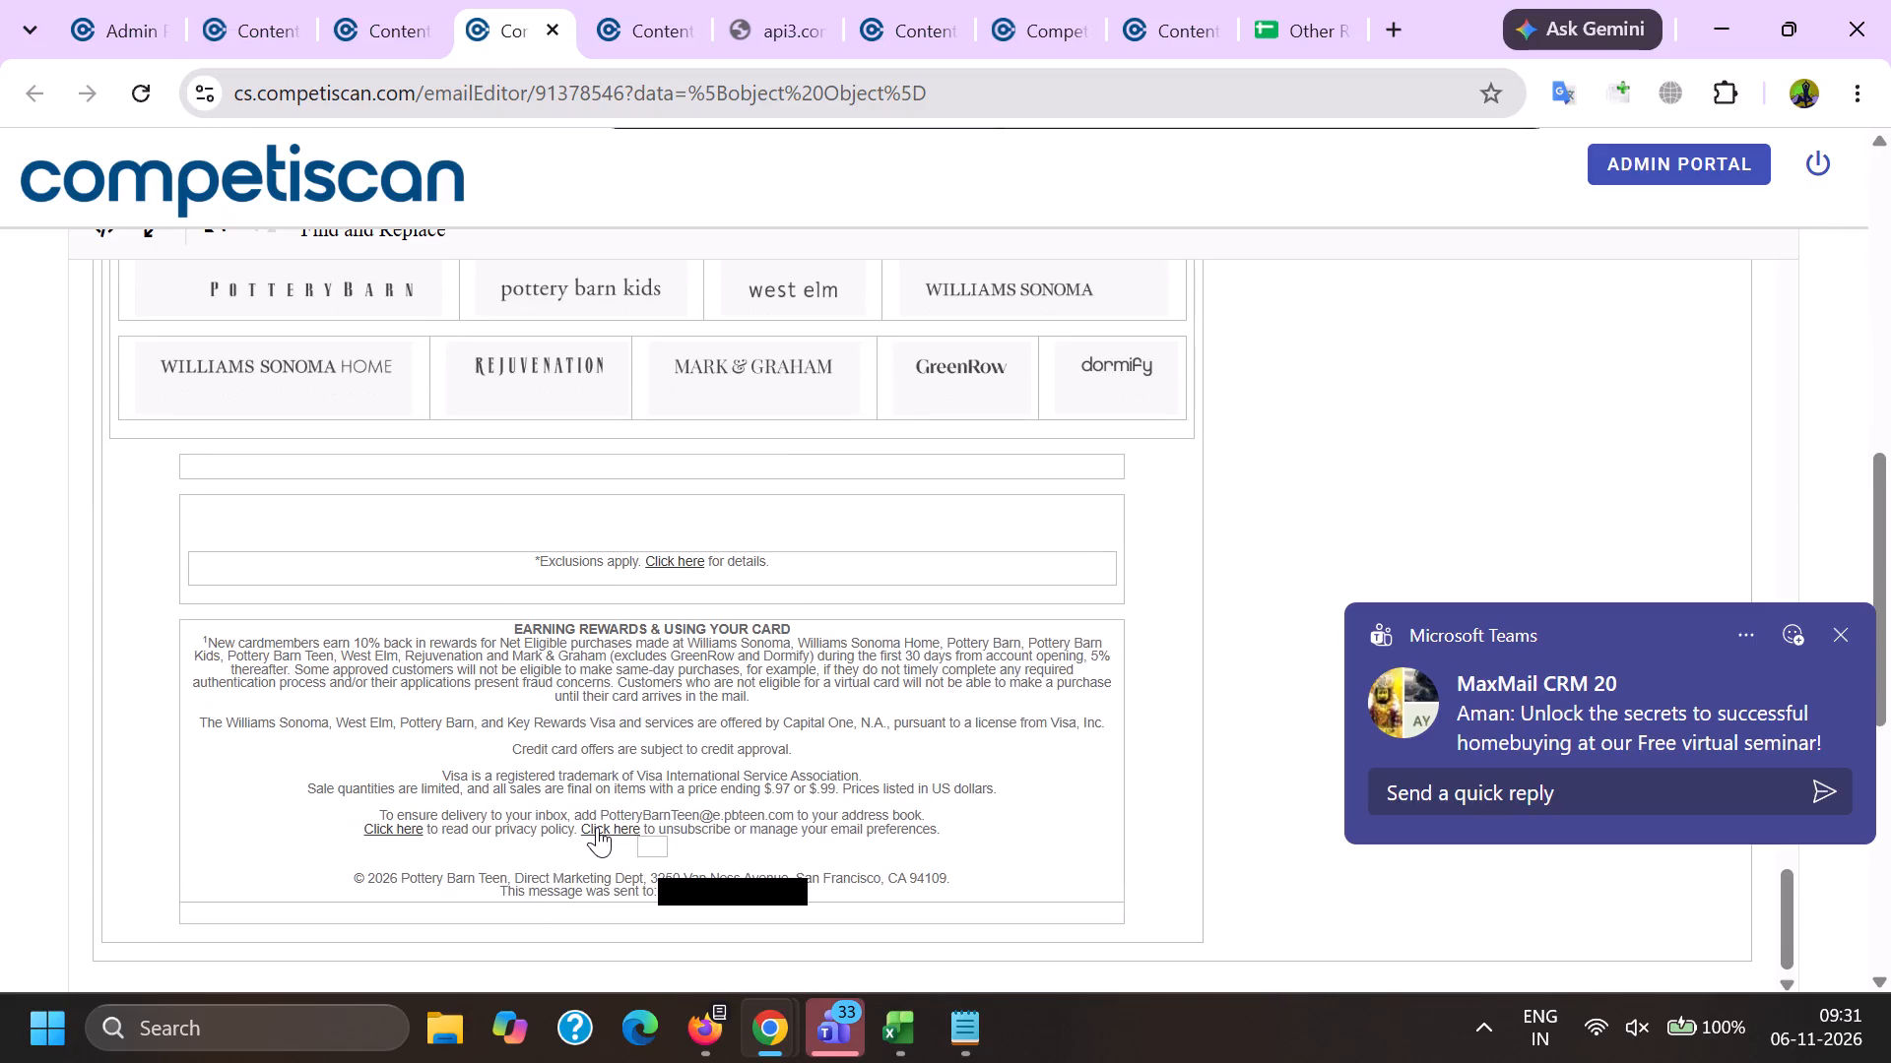
click(597, 824)
click(760, 870)
Delete the recipient's address after "This message was sent to:" and the brand's email address from the footer's inbox delivery sentence.
drag(661, 896, 766, 894)
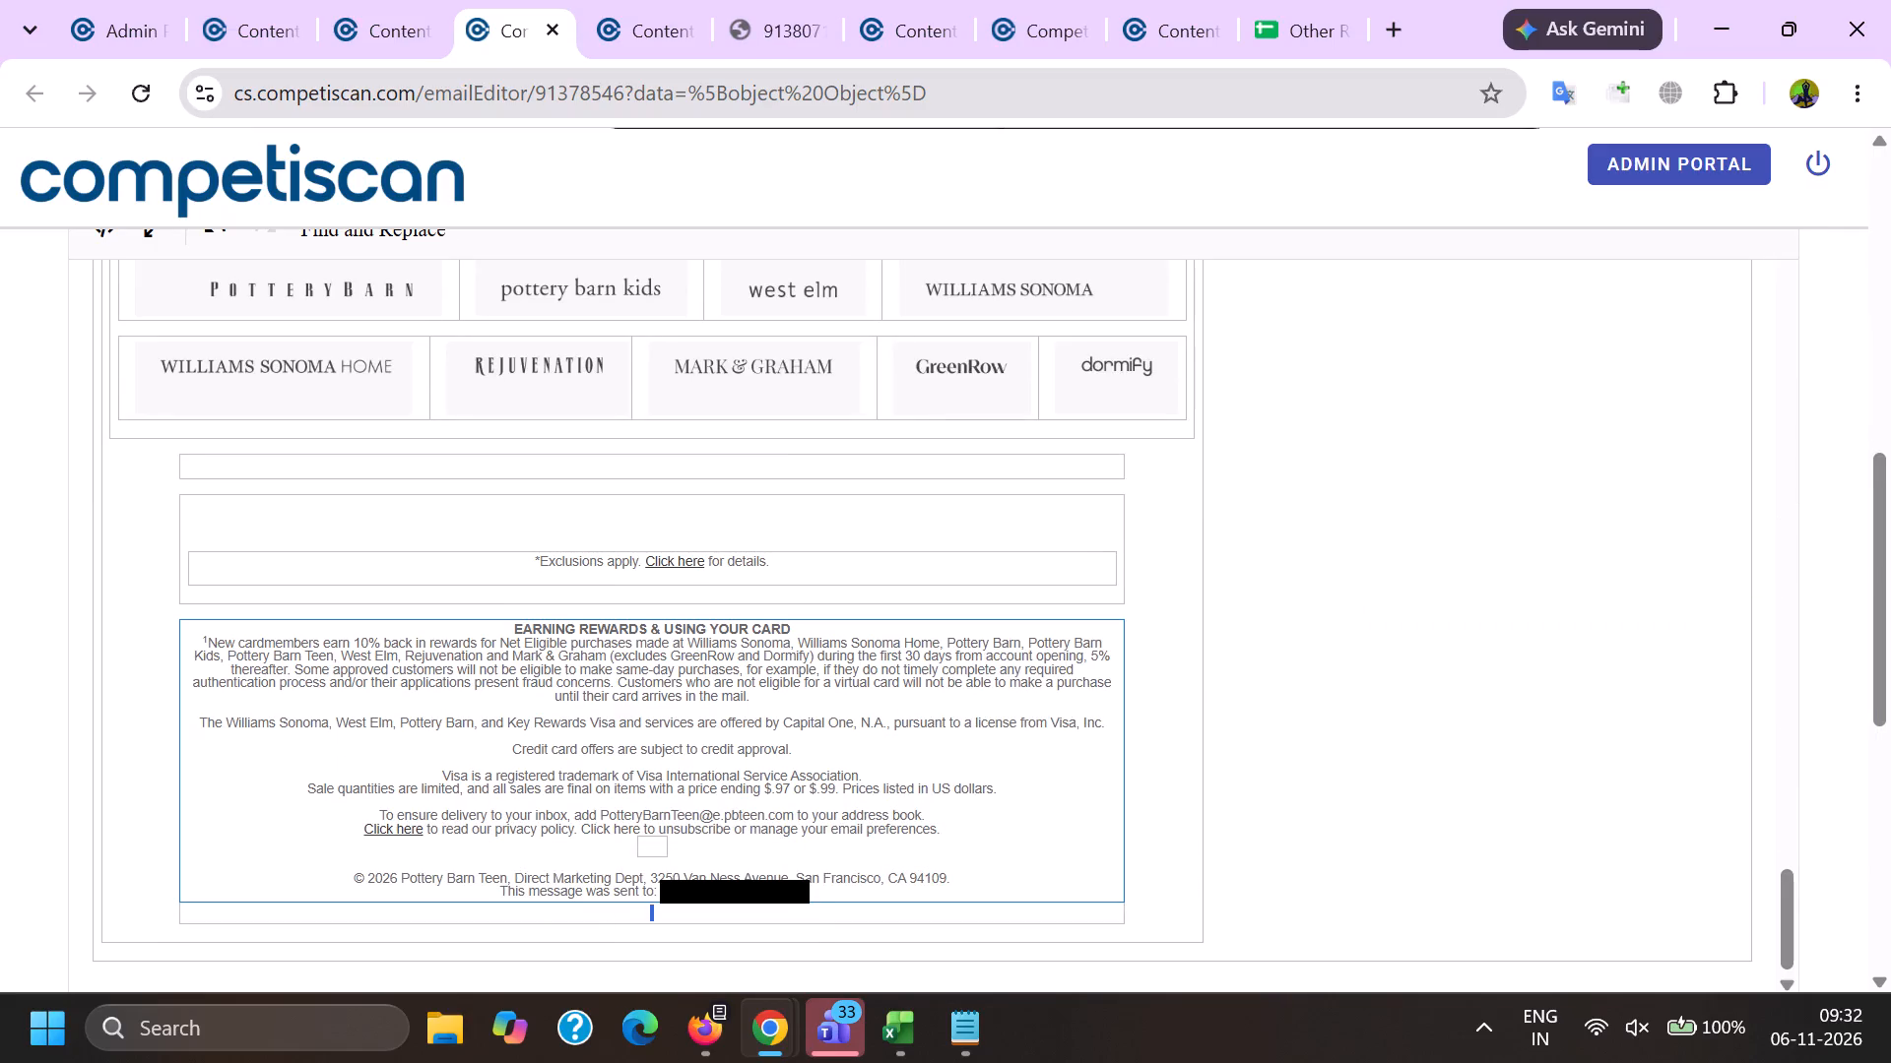
drag(766, 894, 852, 889)
key(BackSpace)
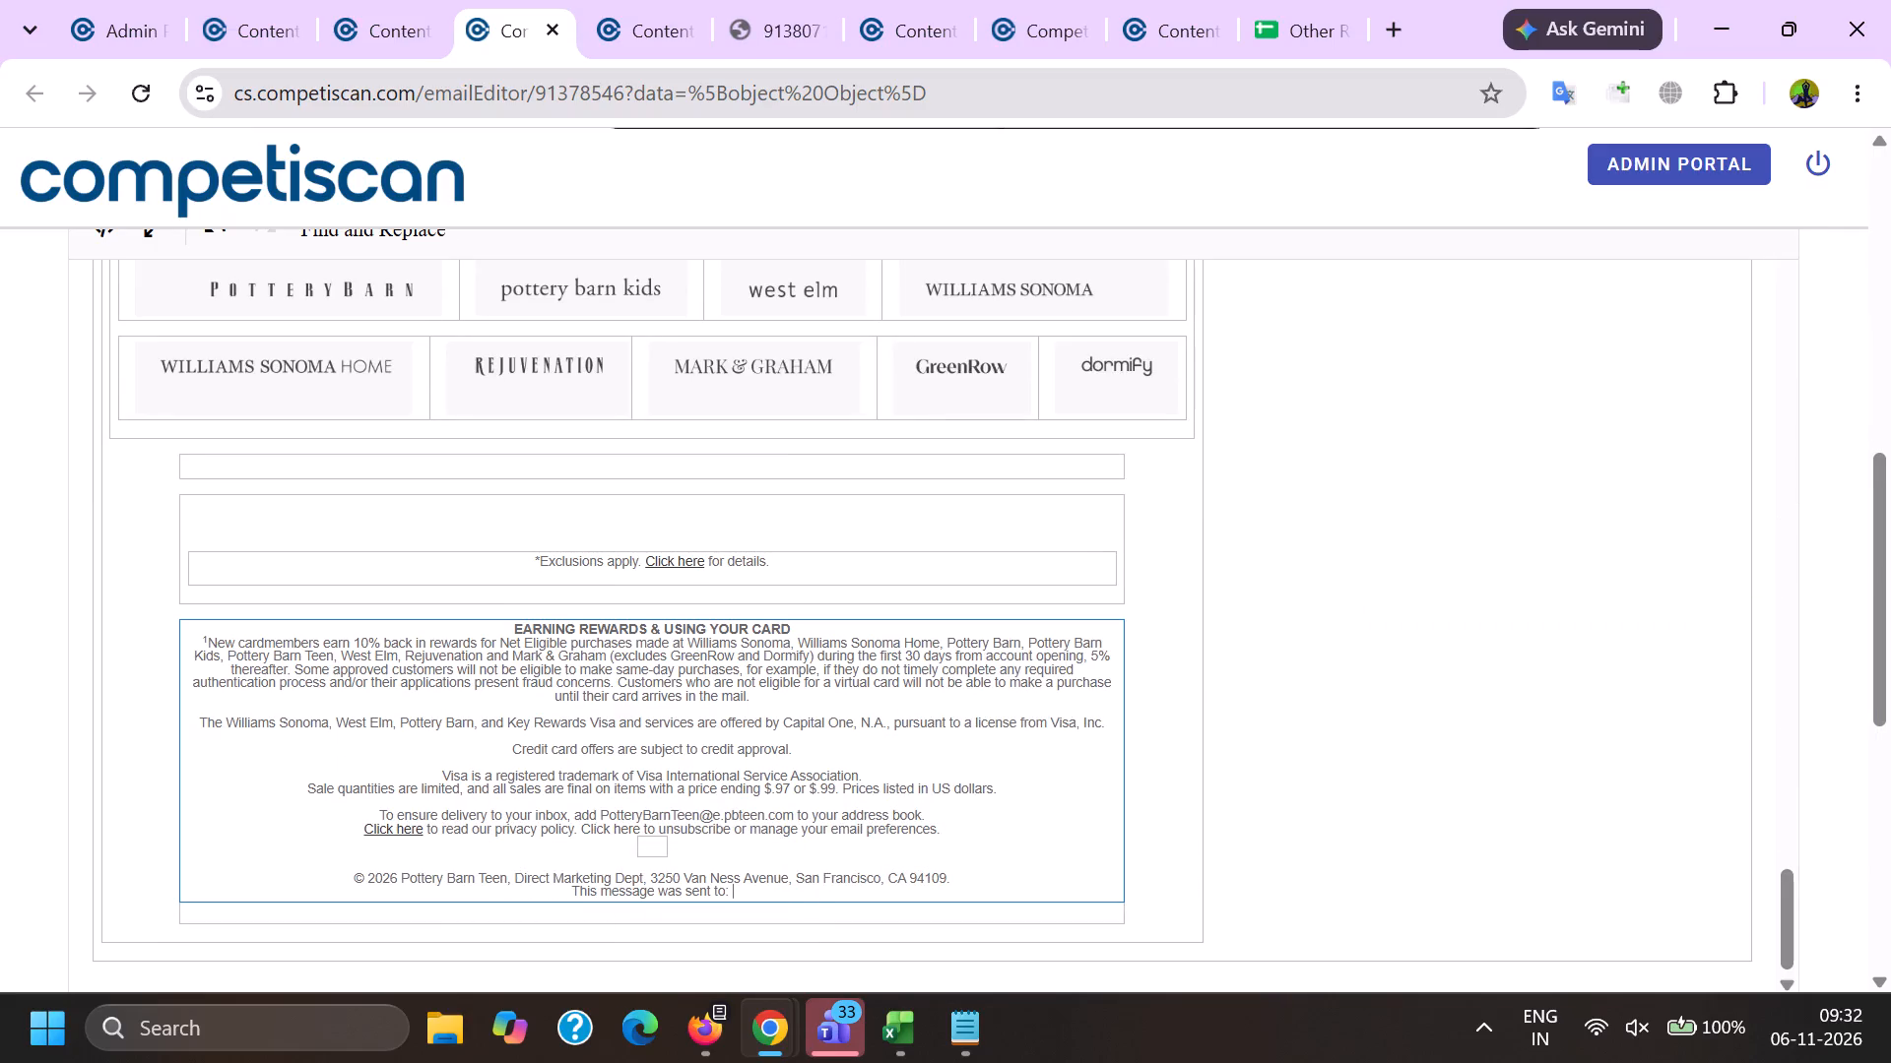
drag(605, 815, 782, 815)
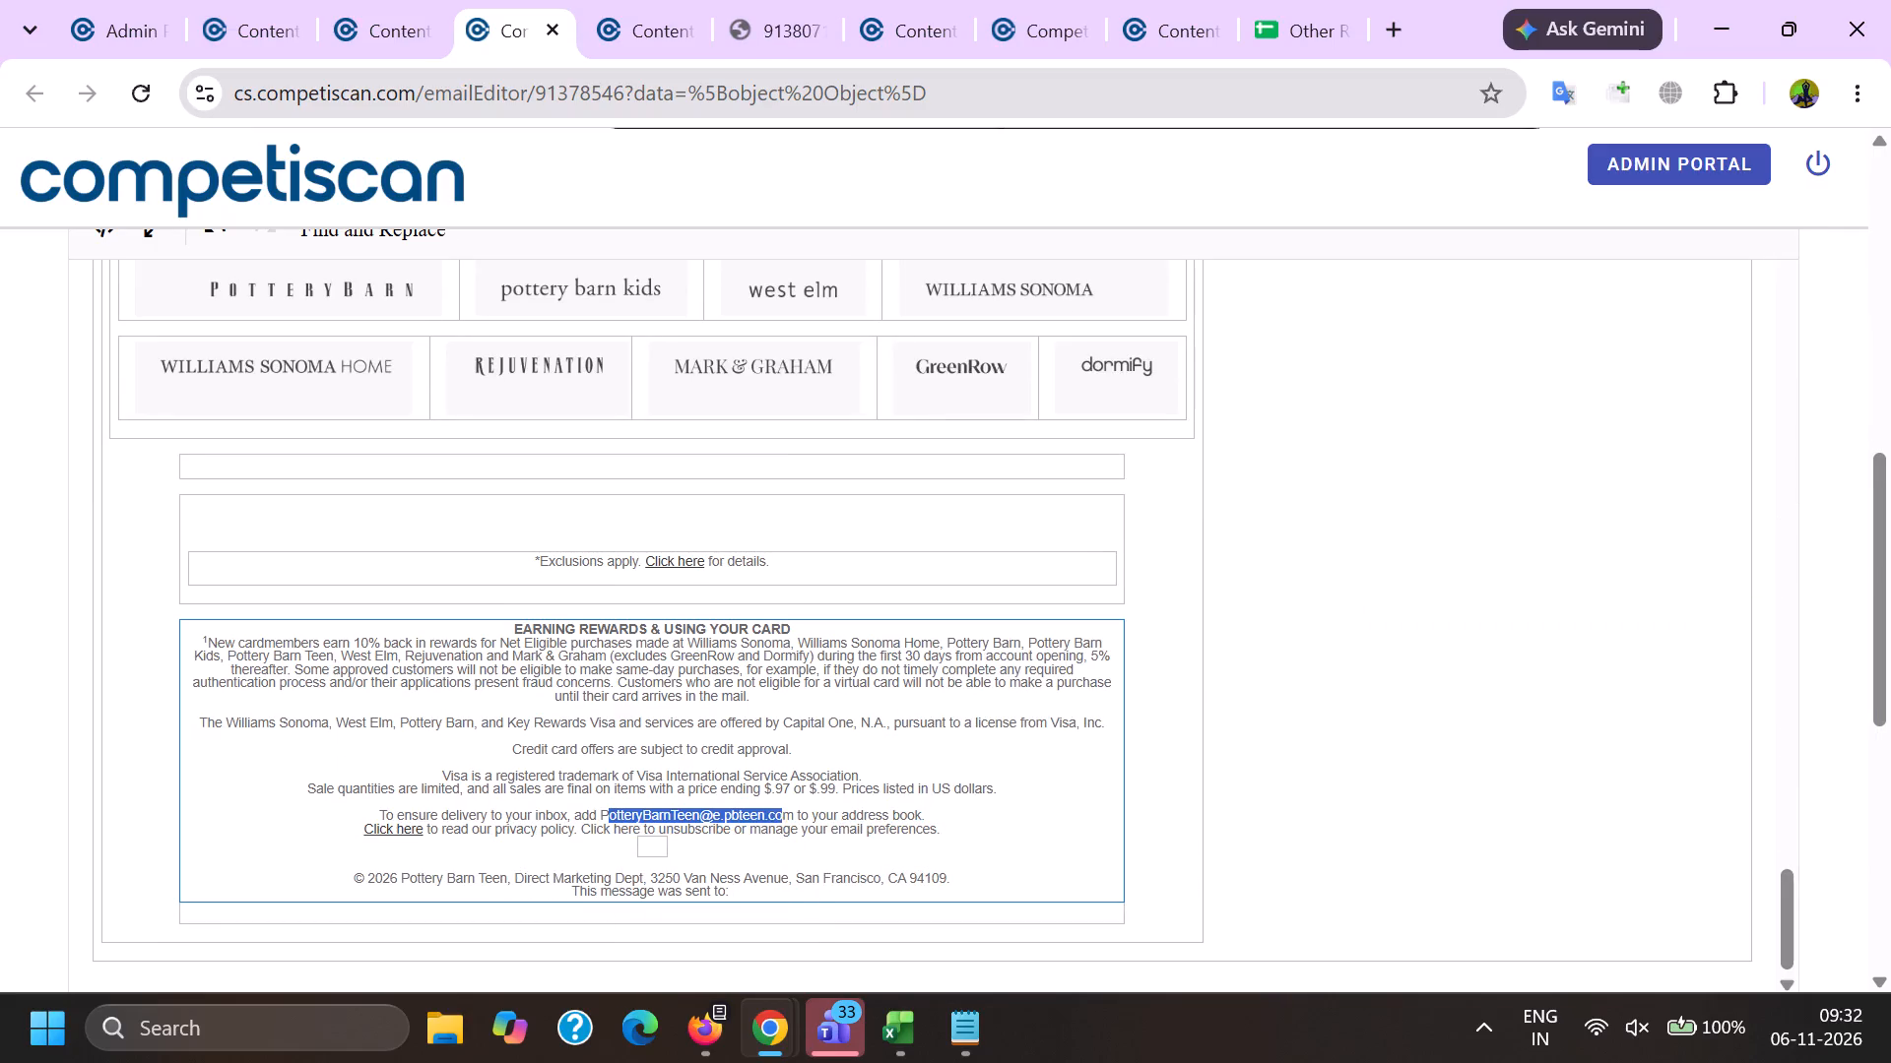
drag(782, 815, 790, 813)
key(BackSpace)
key(BackSpace)
Save the product info for email 91378546.
scroll(705, 626, down, 11)
click(709, 726)
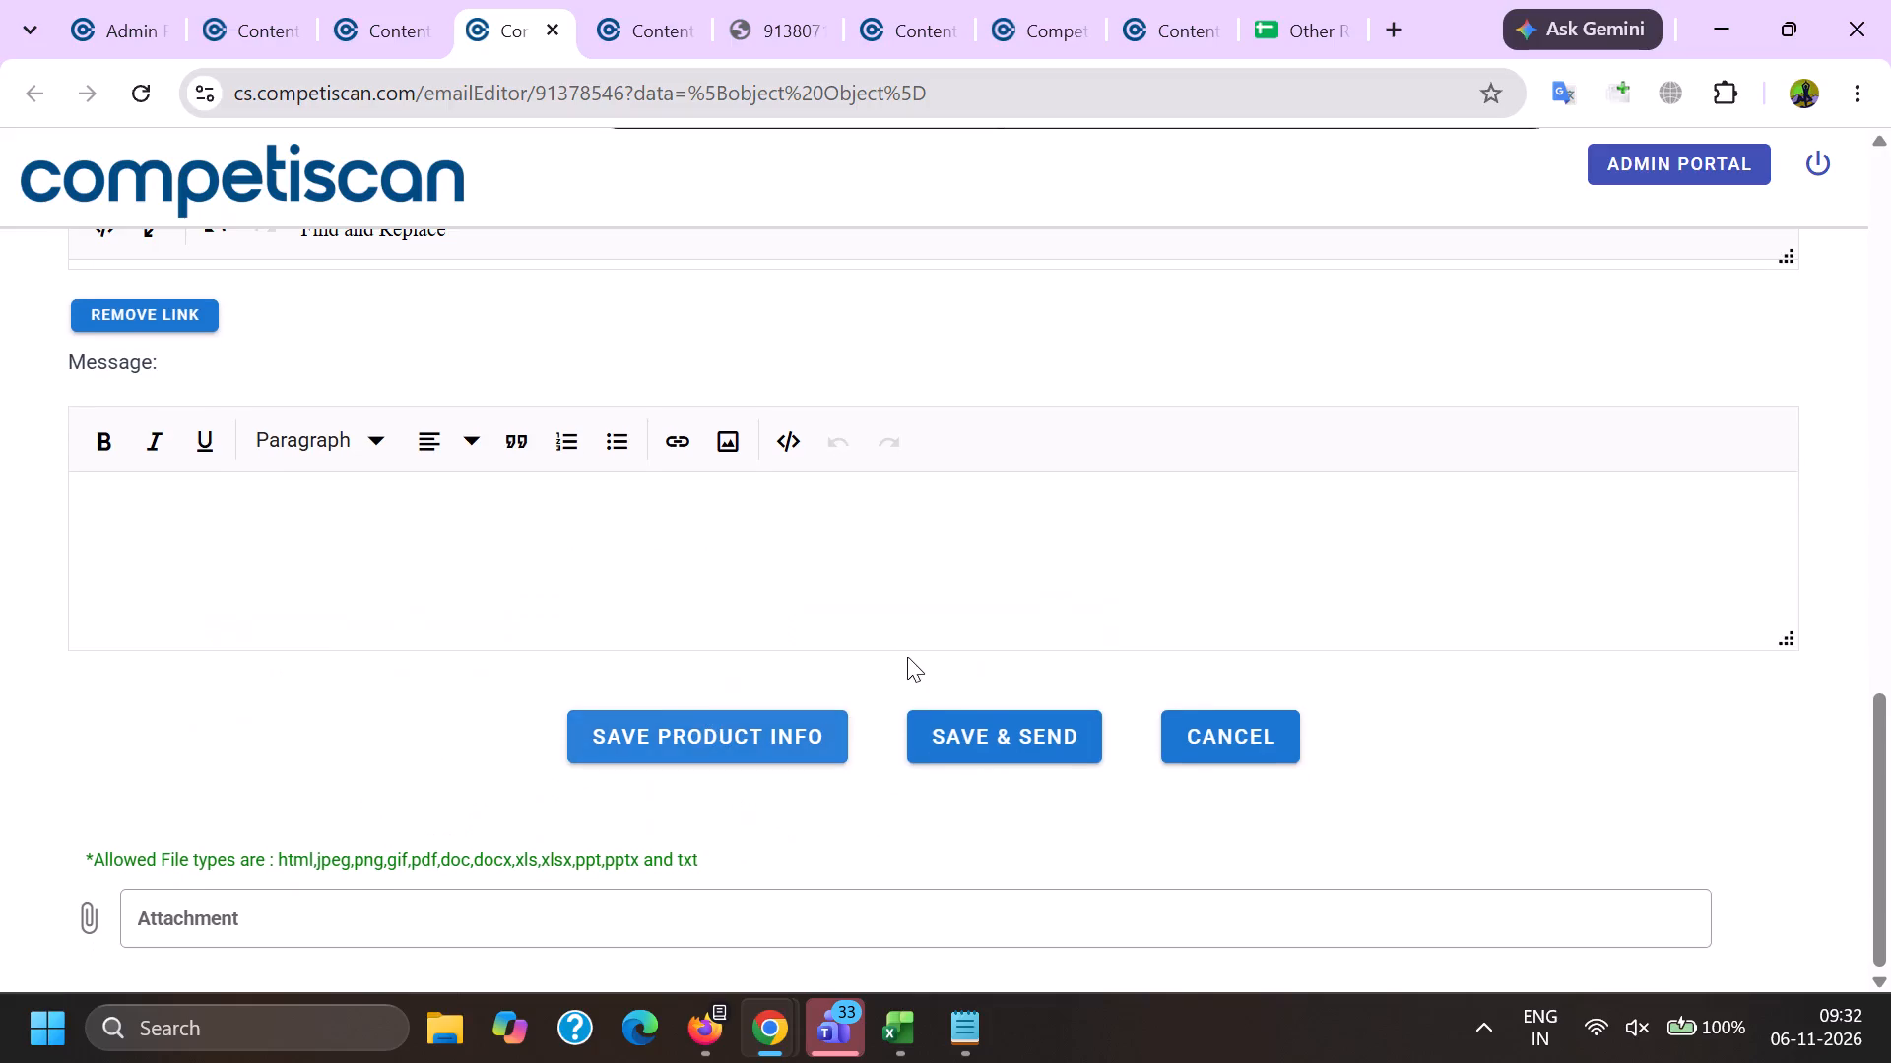
click(958, 619)
Check the processed PDF of email 91380713 and close it.
click(812, 0)
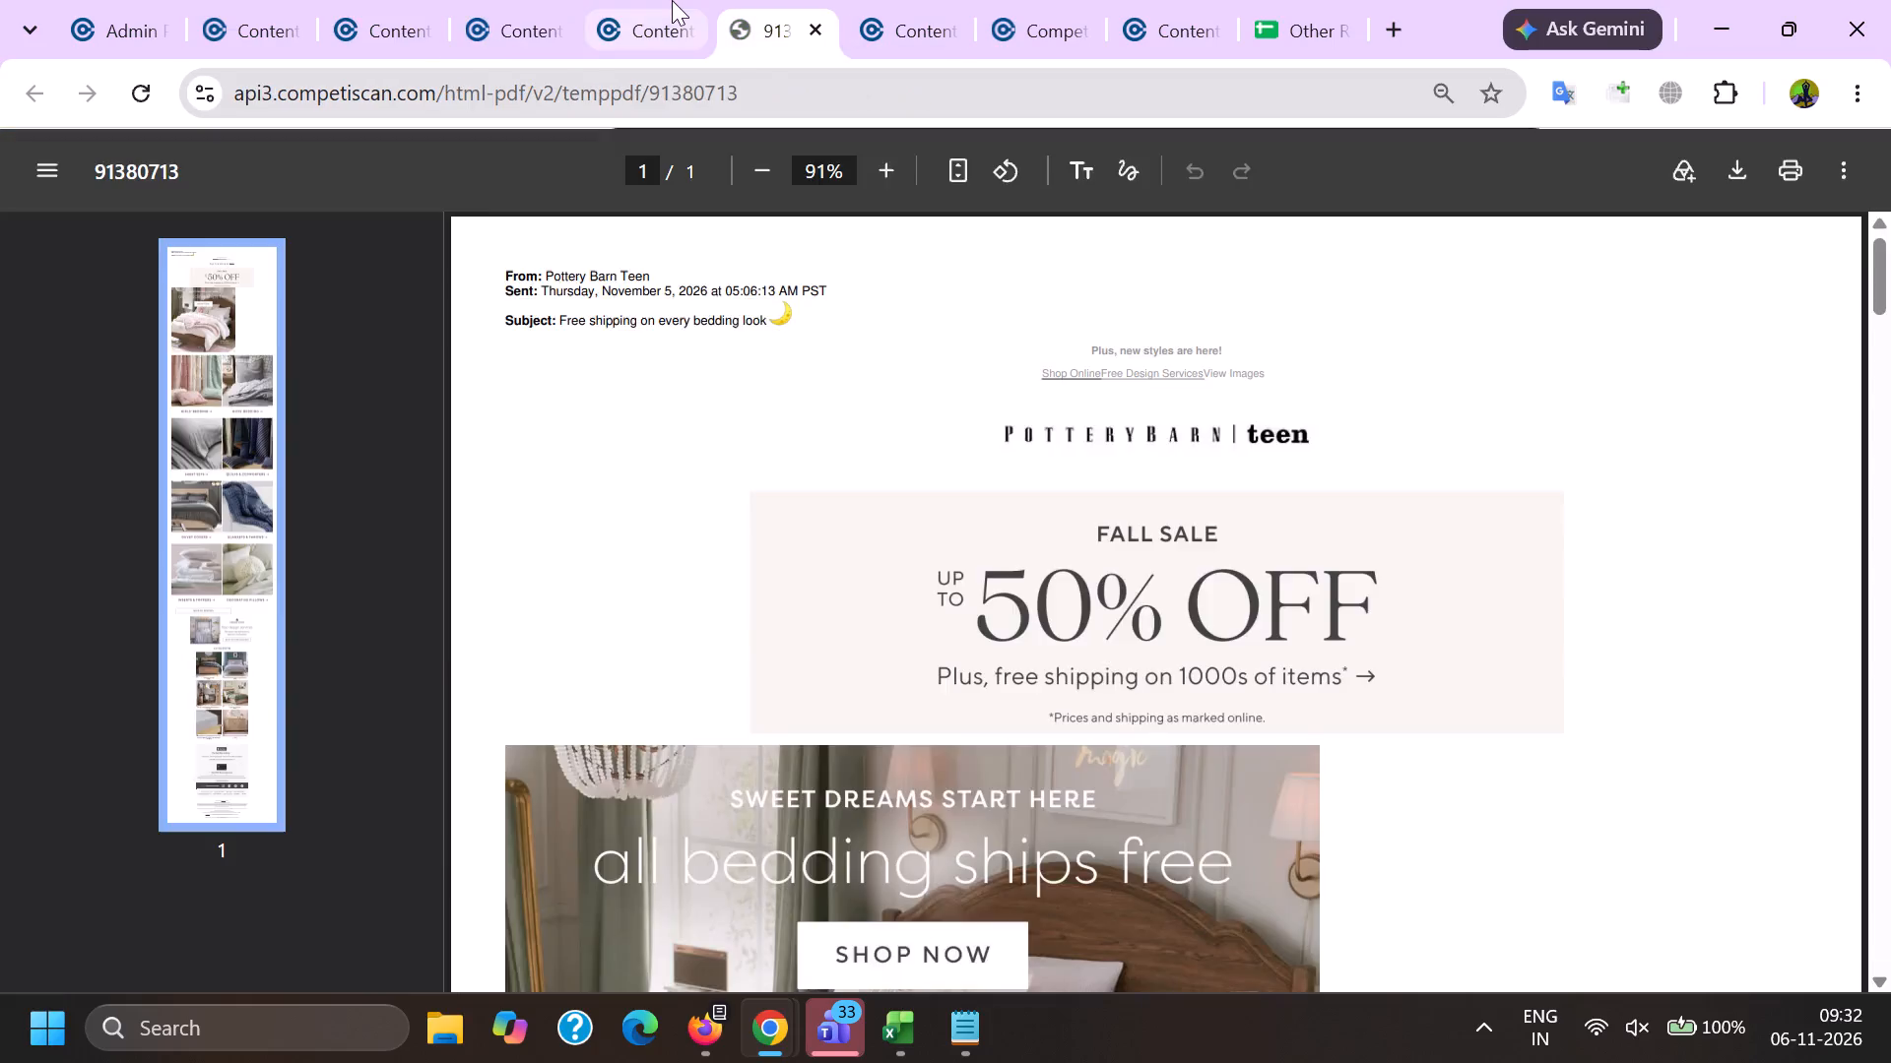
click(672, 0)
click(801, 11)
click(810, 38)
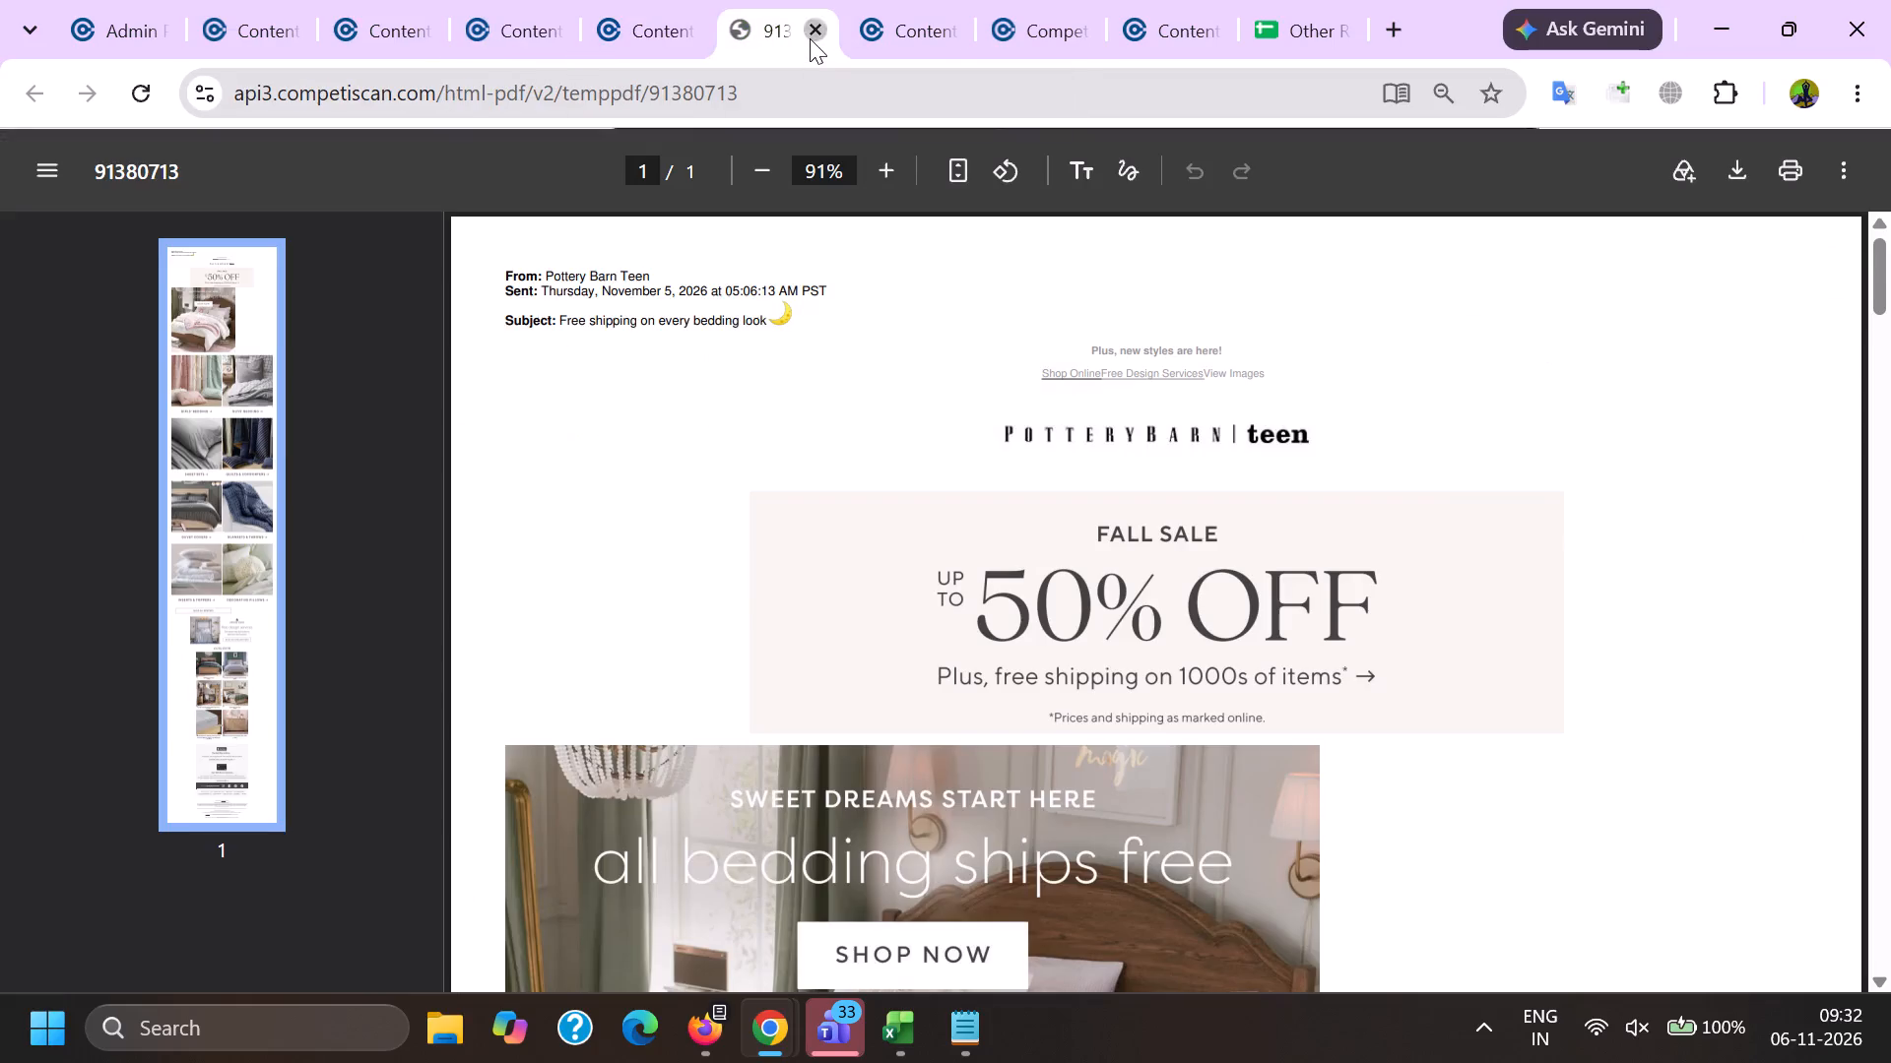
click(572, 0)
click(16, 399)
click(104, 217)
Copy the team address from Notepad into email 91380713's Forward To and Cc fields, and enable Cc.
key(alt+Tab)
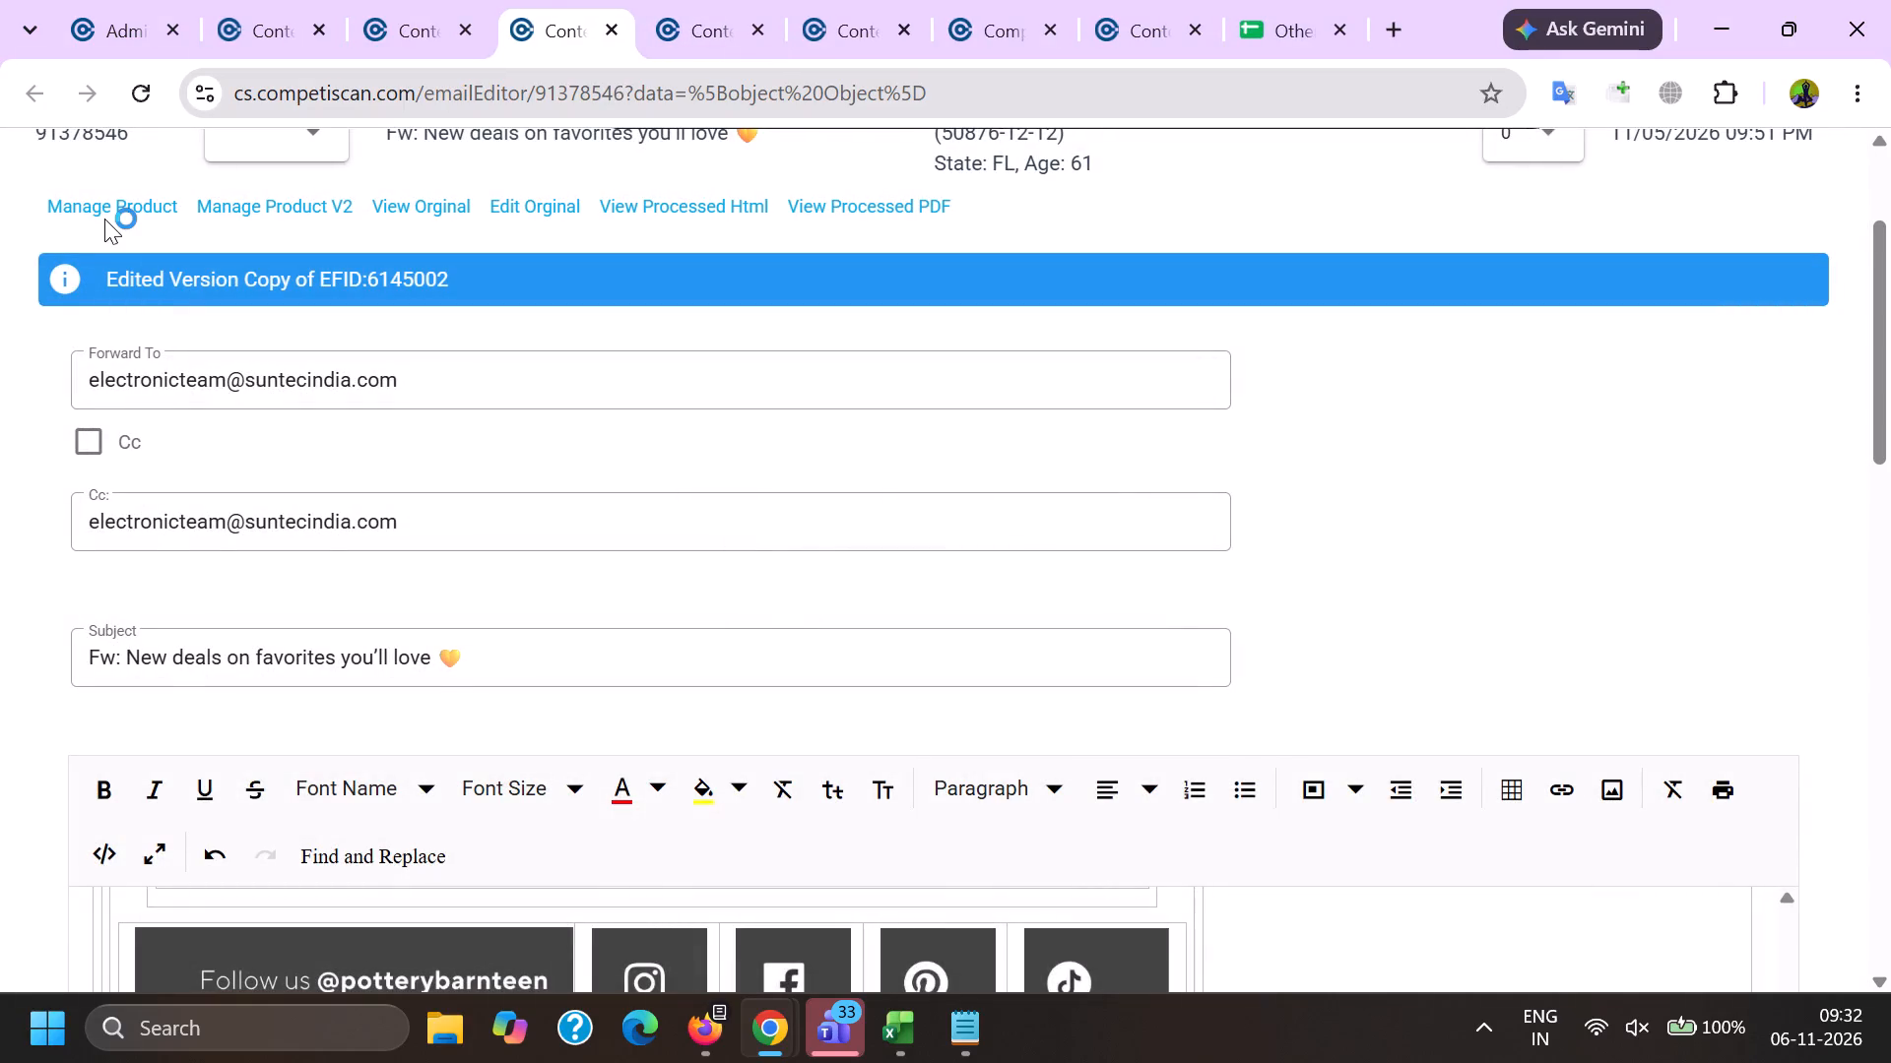
click(947, 1038)
key(ctrl+c)
key(alt+Tab)
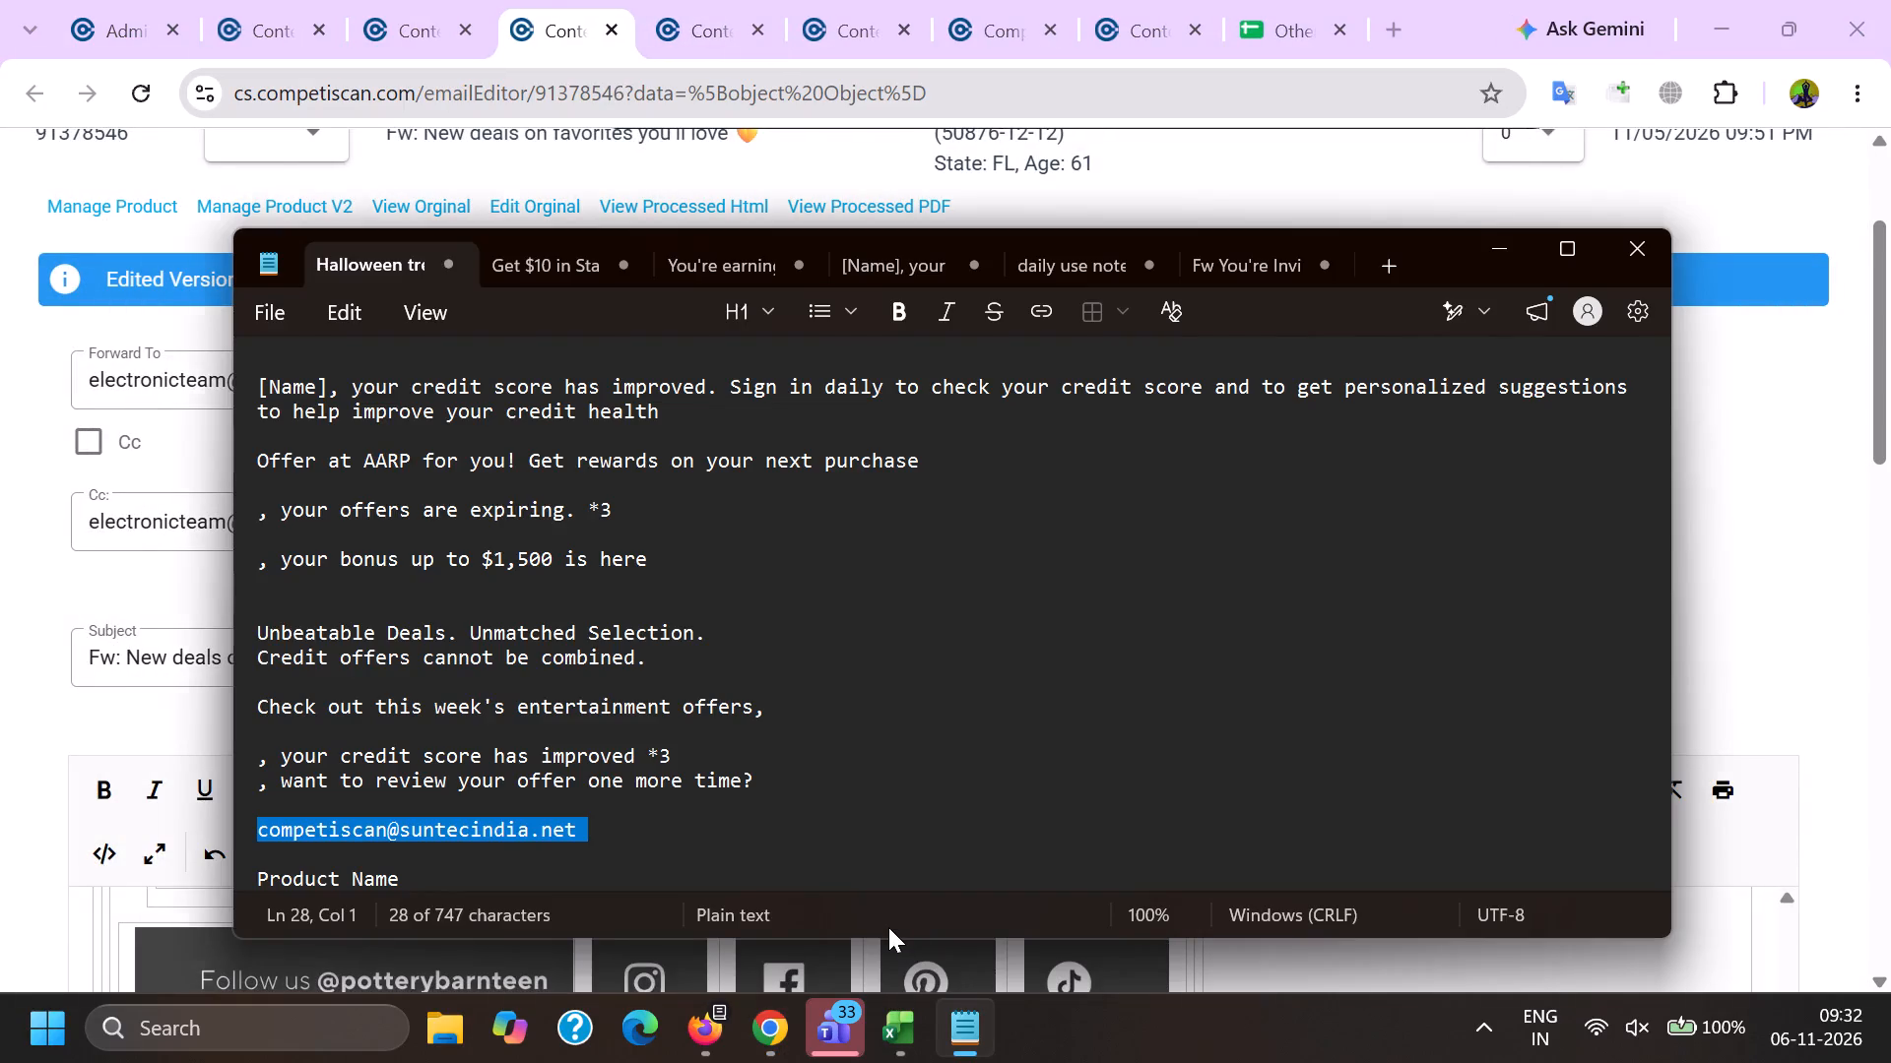
click(720, 0)
scroll(561, 616, up, 5)
drag(552, 629, 6, 542)
key(ctrl+v)
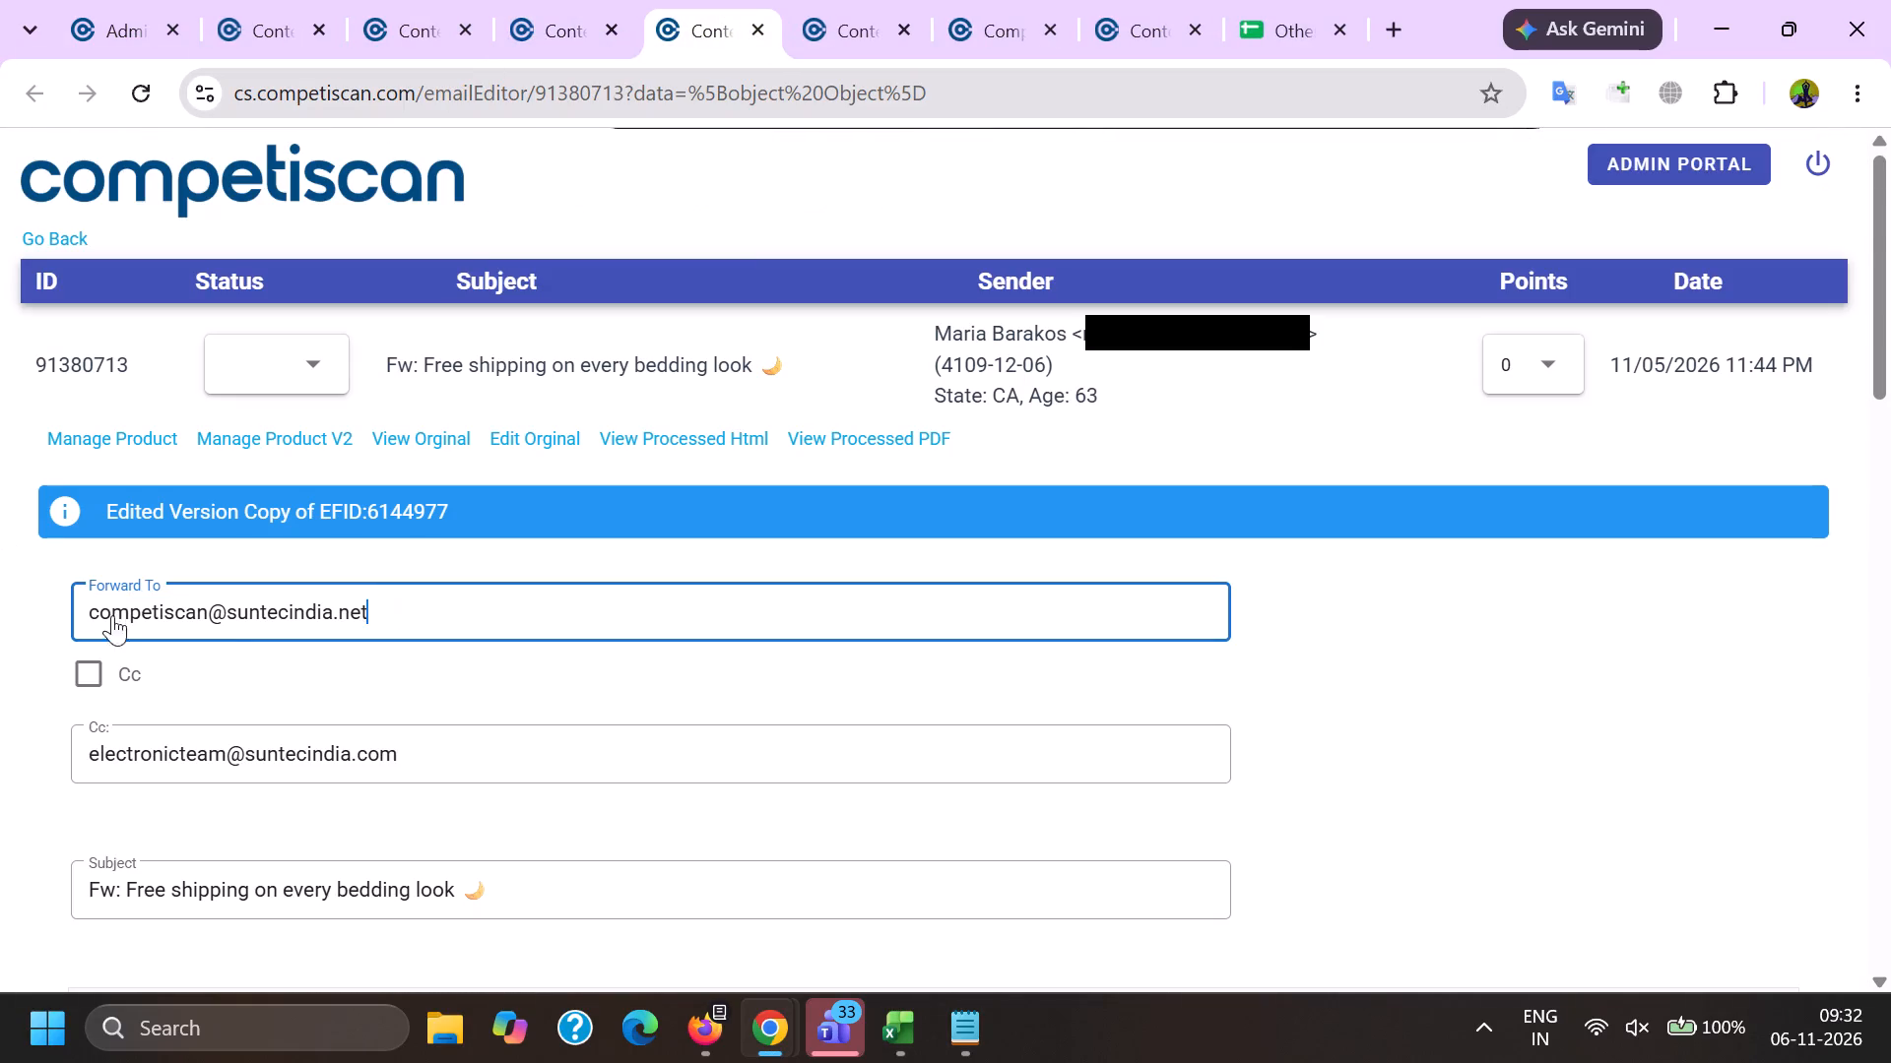
click(122, 674)
drag(473, 757, 21, 673)
key(ctrl+v)
Append "++HP" to the subject of email 91380713.
click(604, 889)
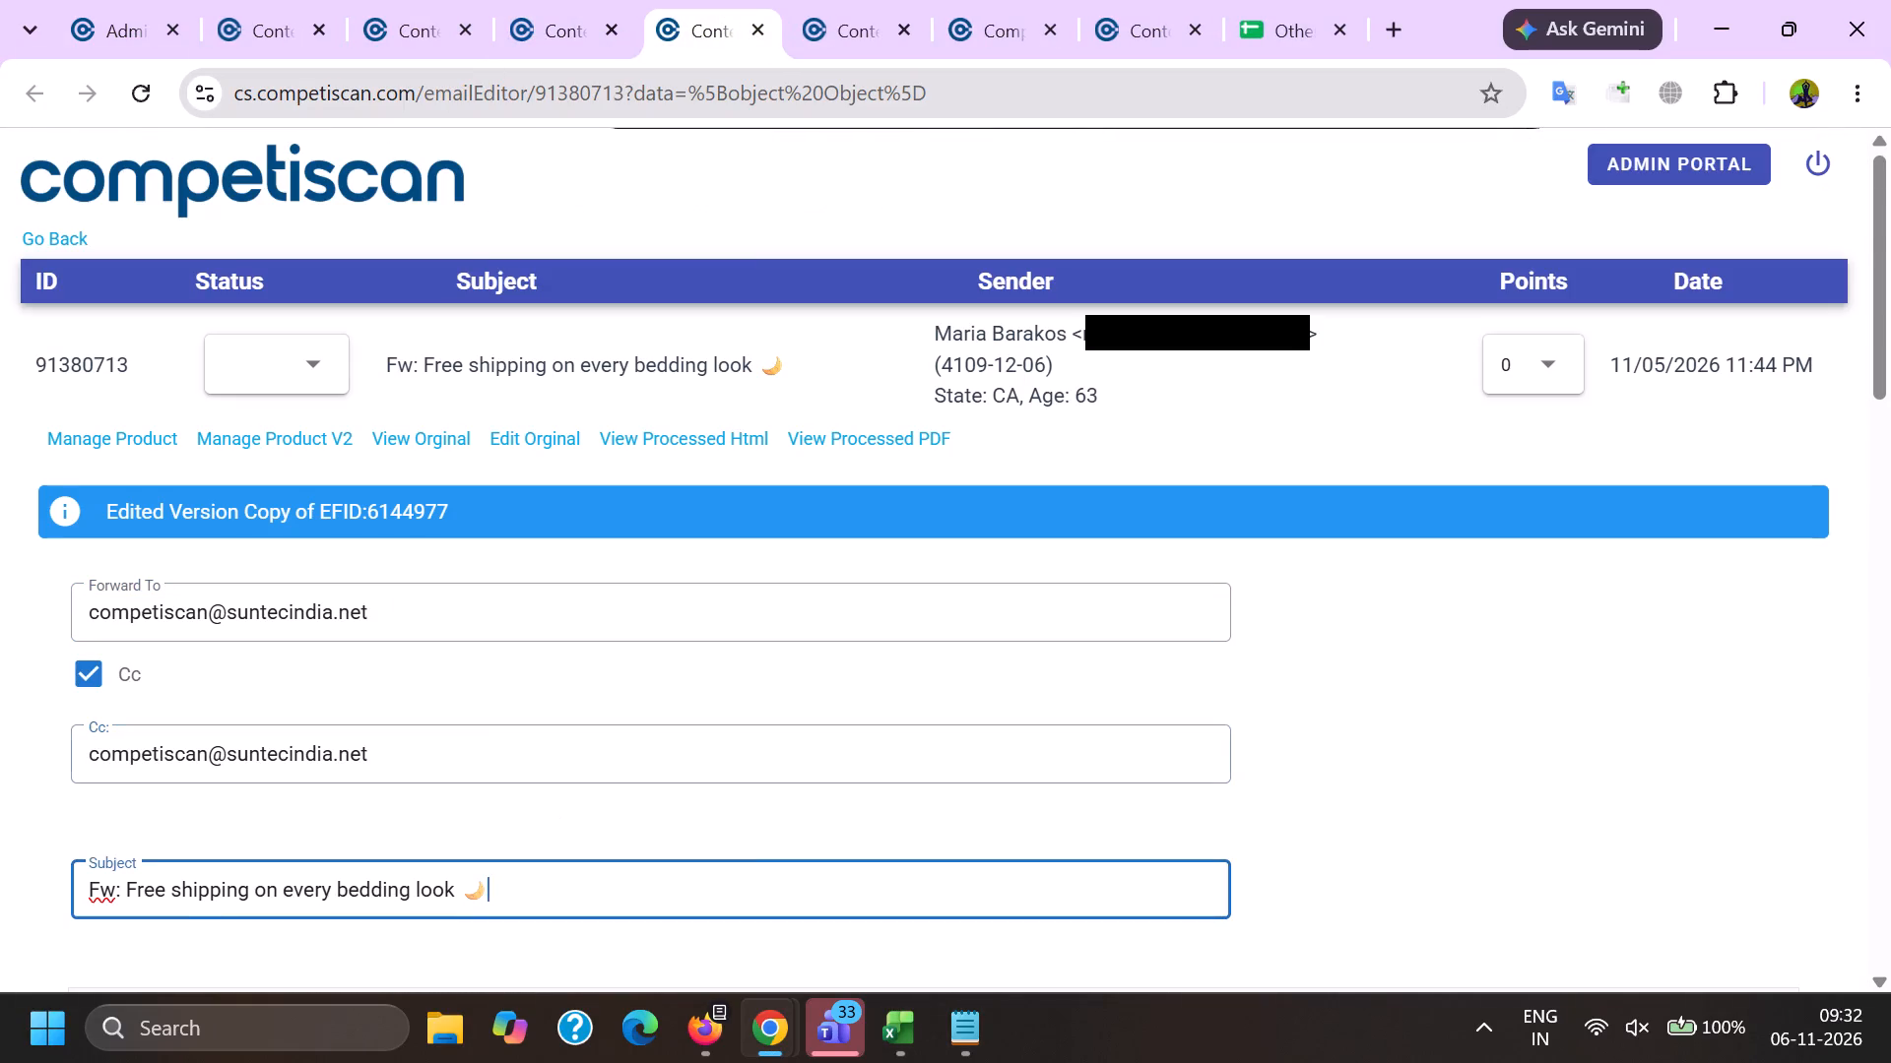
key(space)
key(shift+plus)
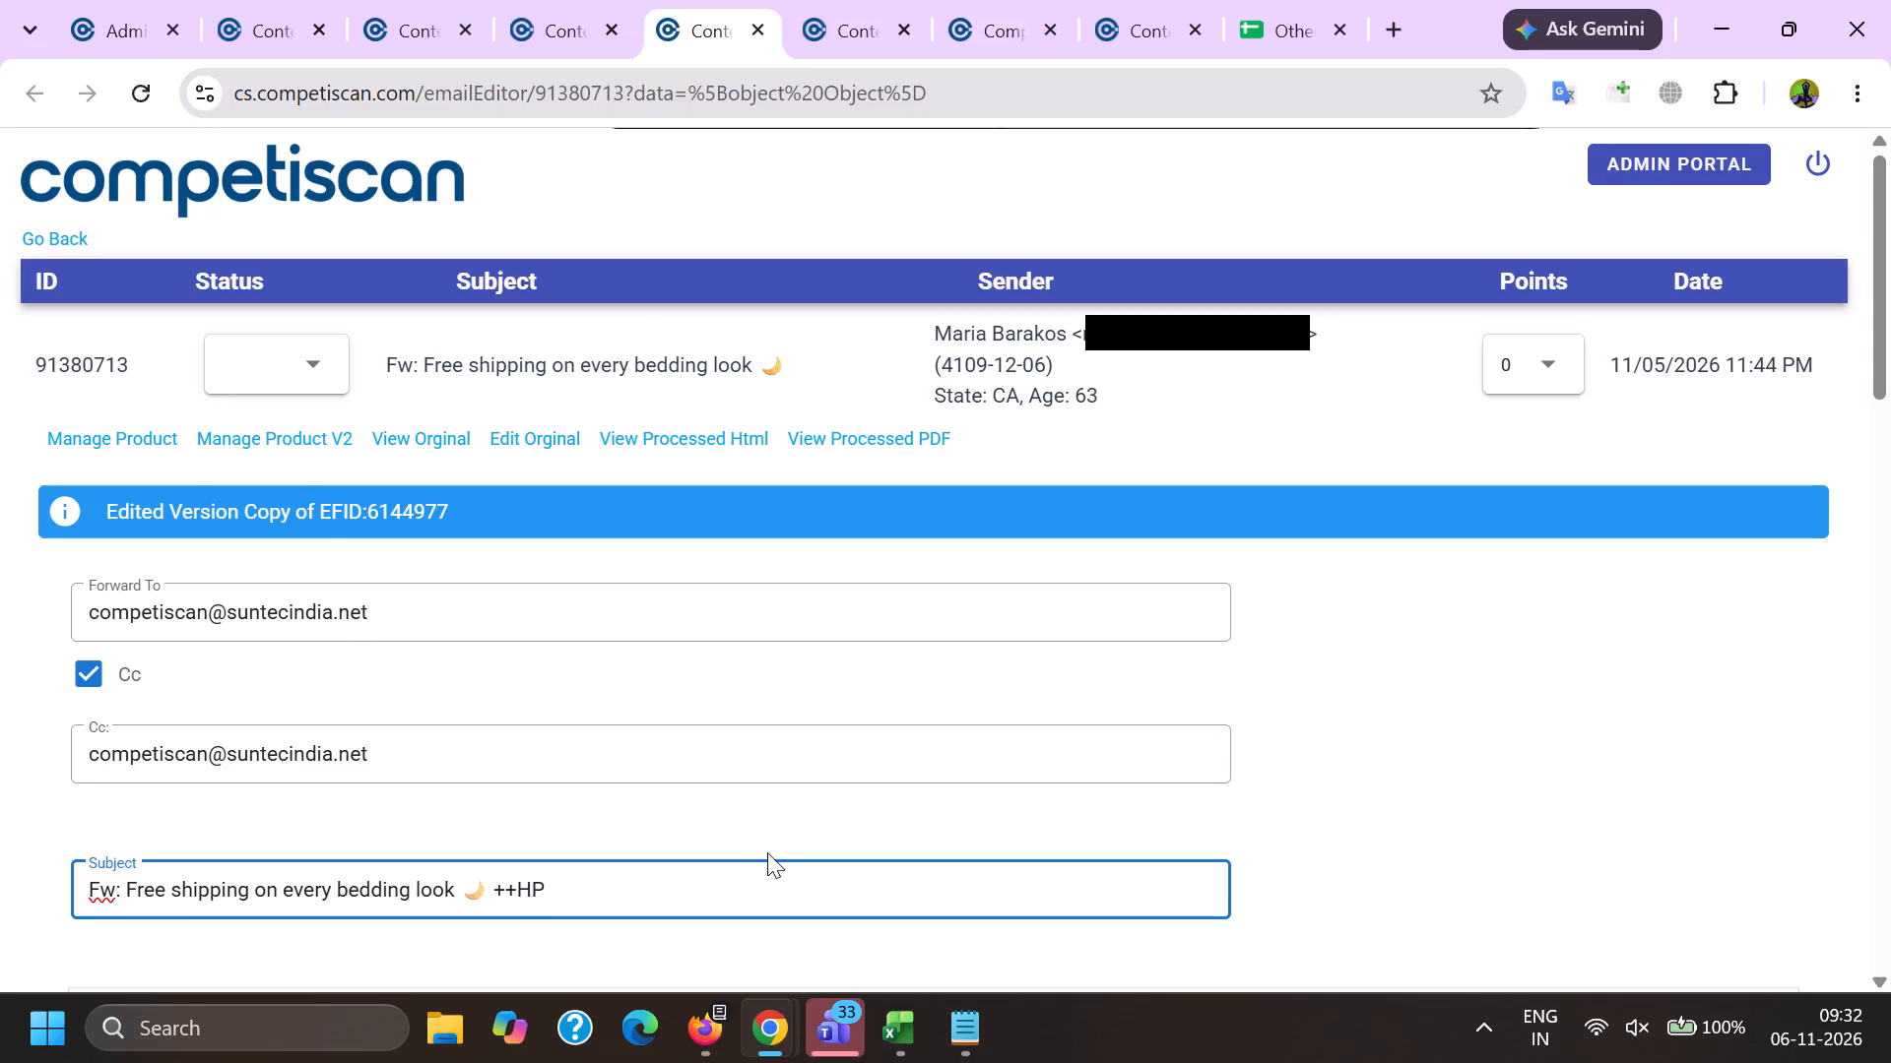
Write "Fix the alignment !" in the Message box of email 91380713.
scroll(767, 849, down, 3)
scroll(530, 327, down, 20)
scroll(530, 327, down, 1)
scroll(767, 910, down, 7)
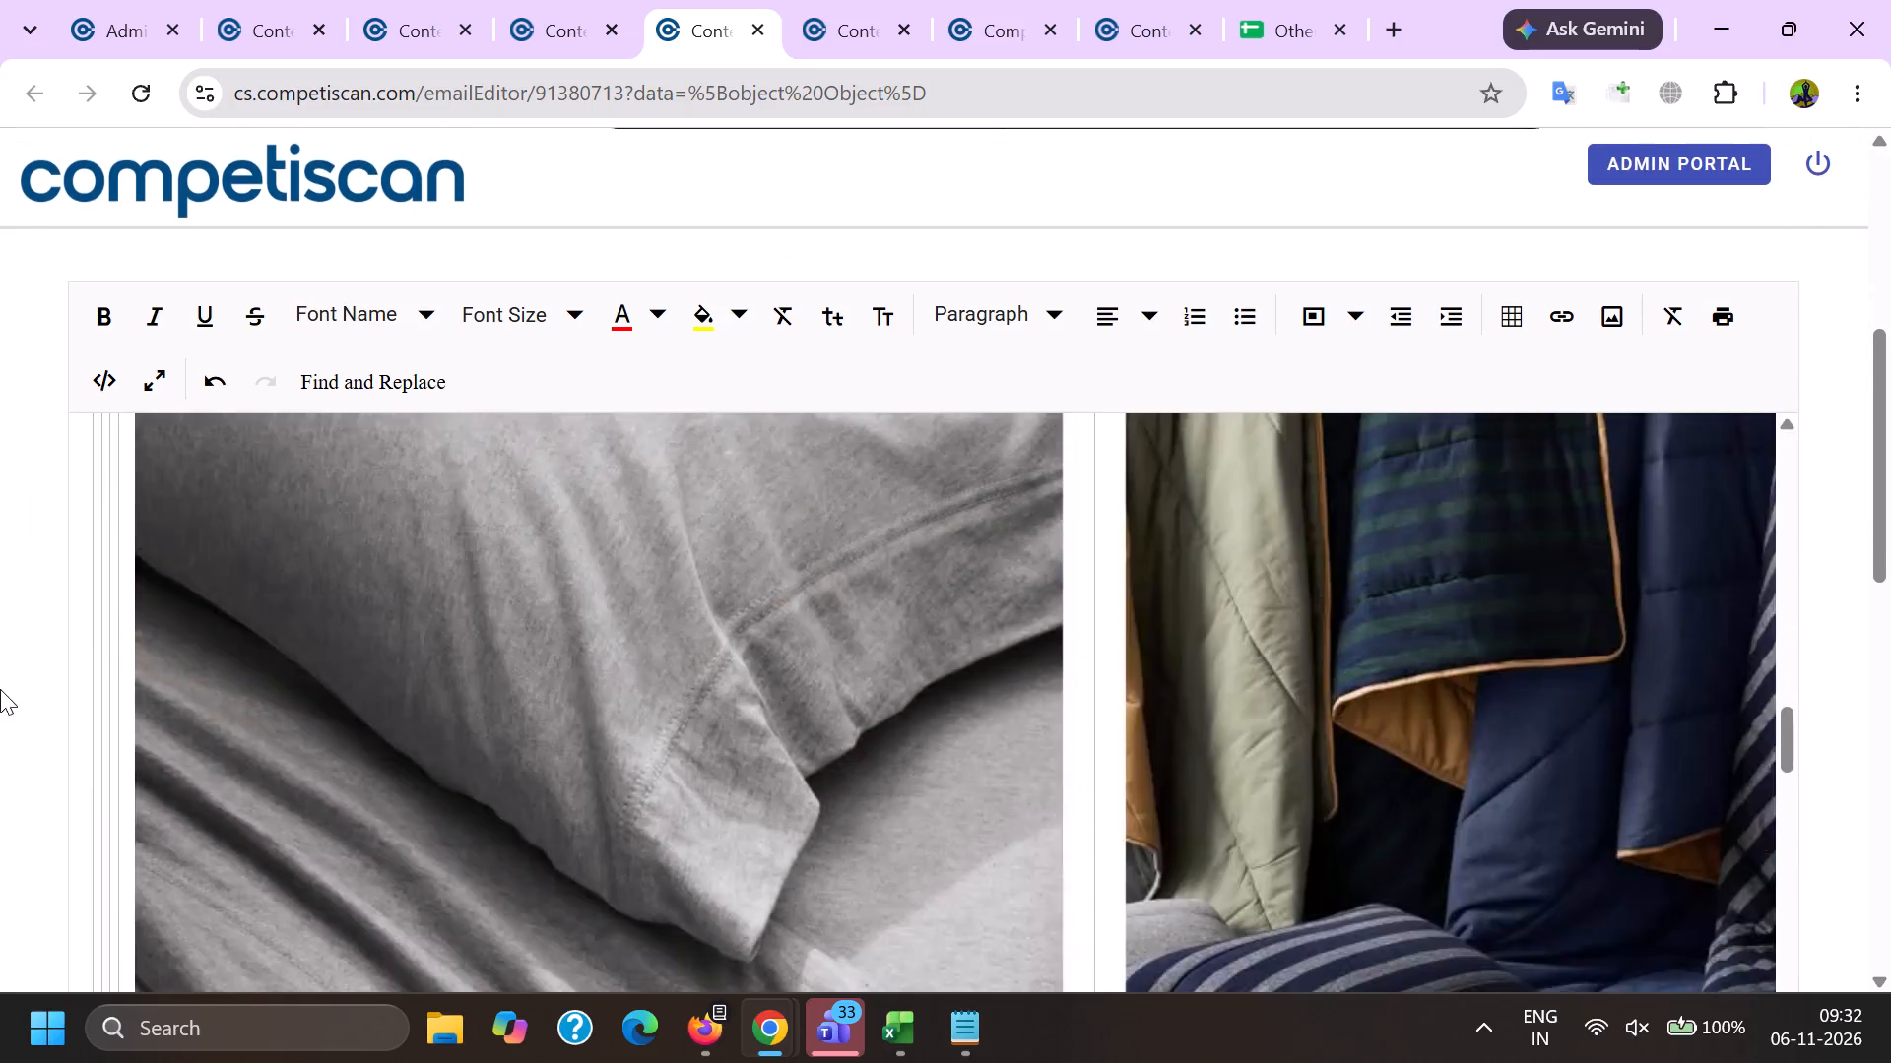
scroll(0, 689, down, 4)
click(338, 911)
key(f)
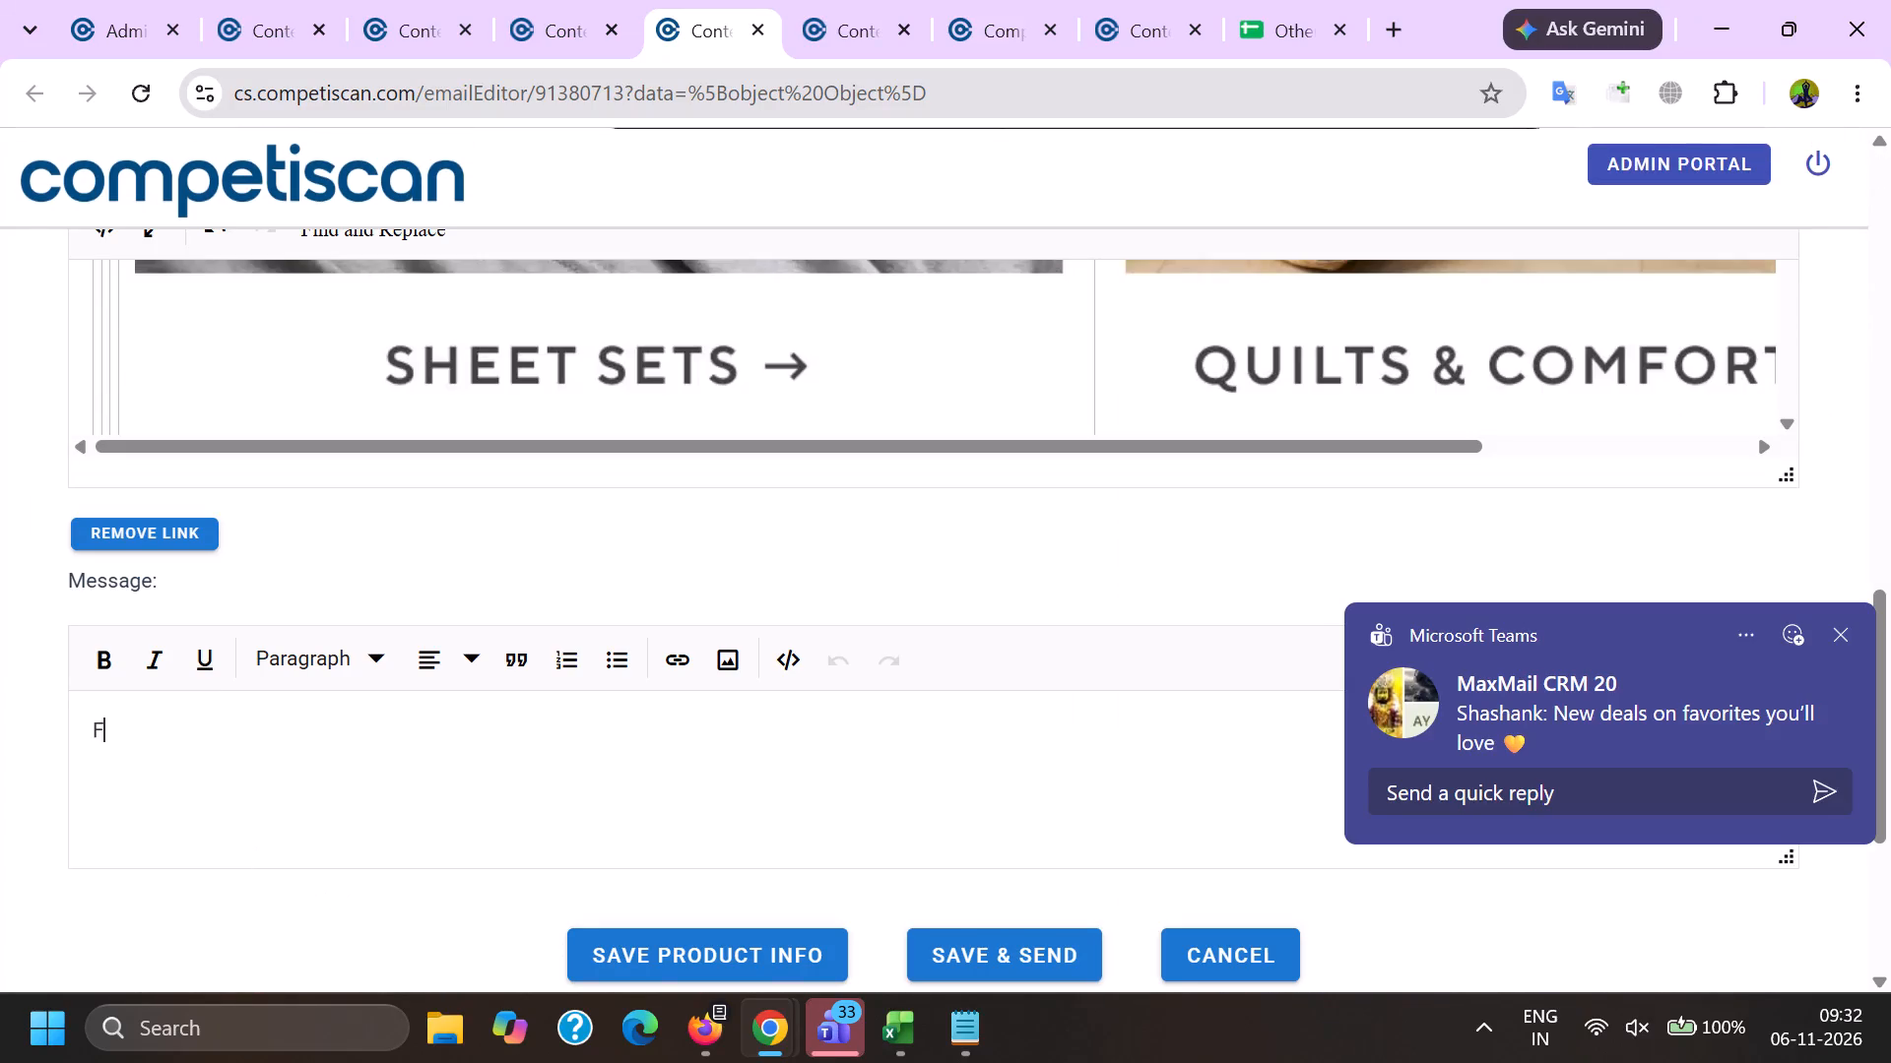
text(ix)
key(space)
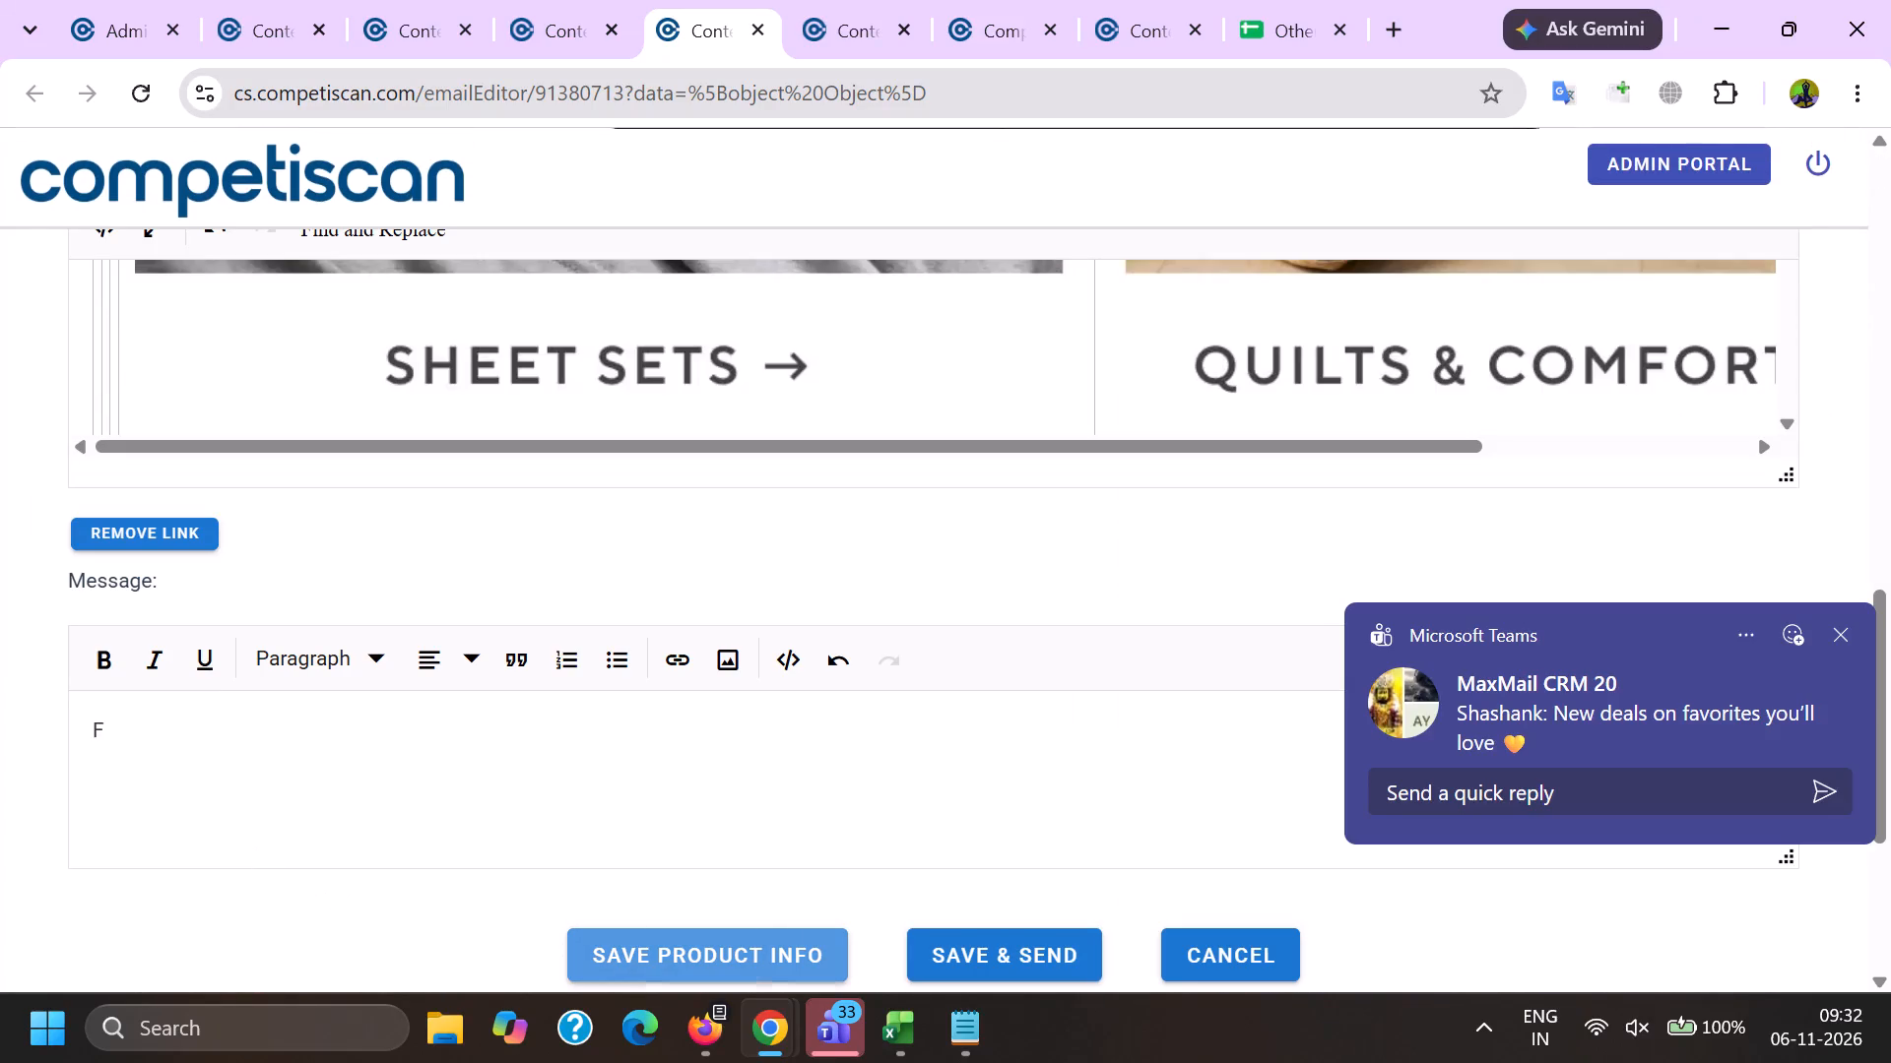
click(357, 764)
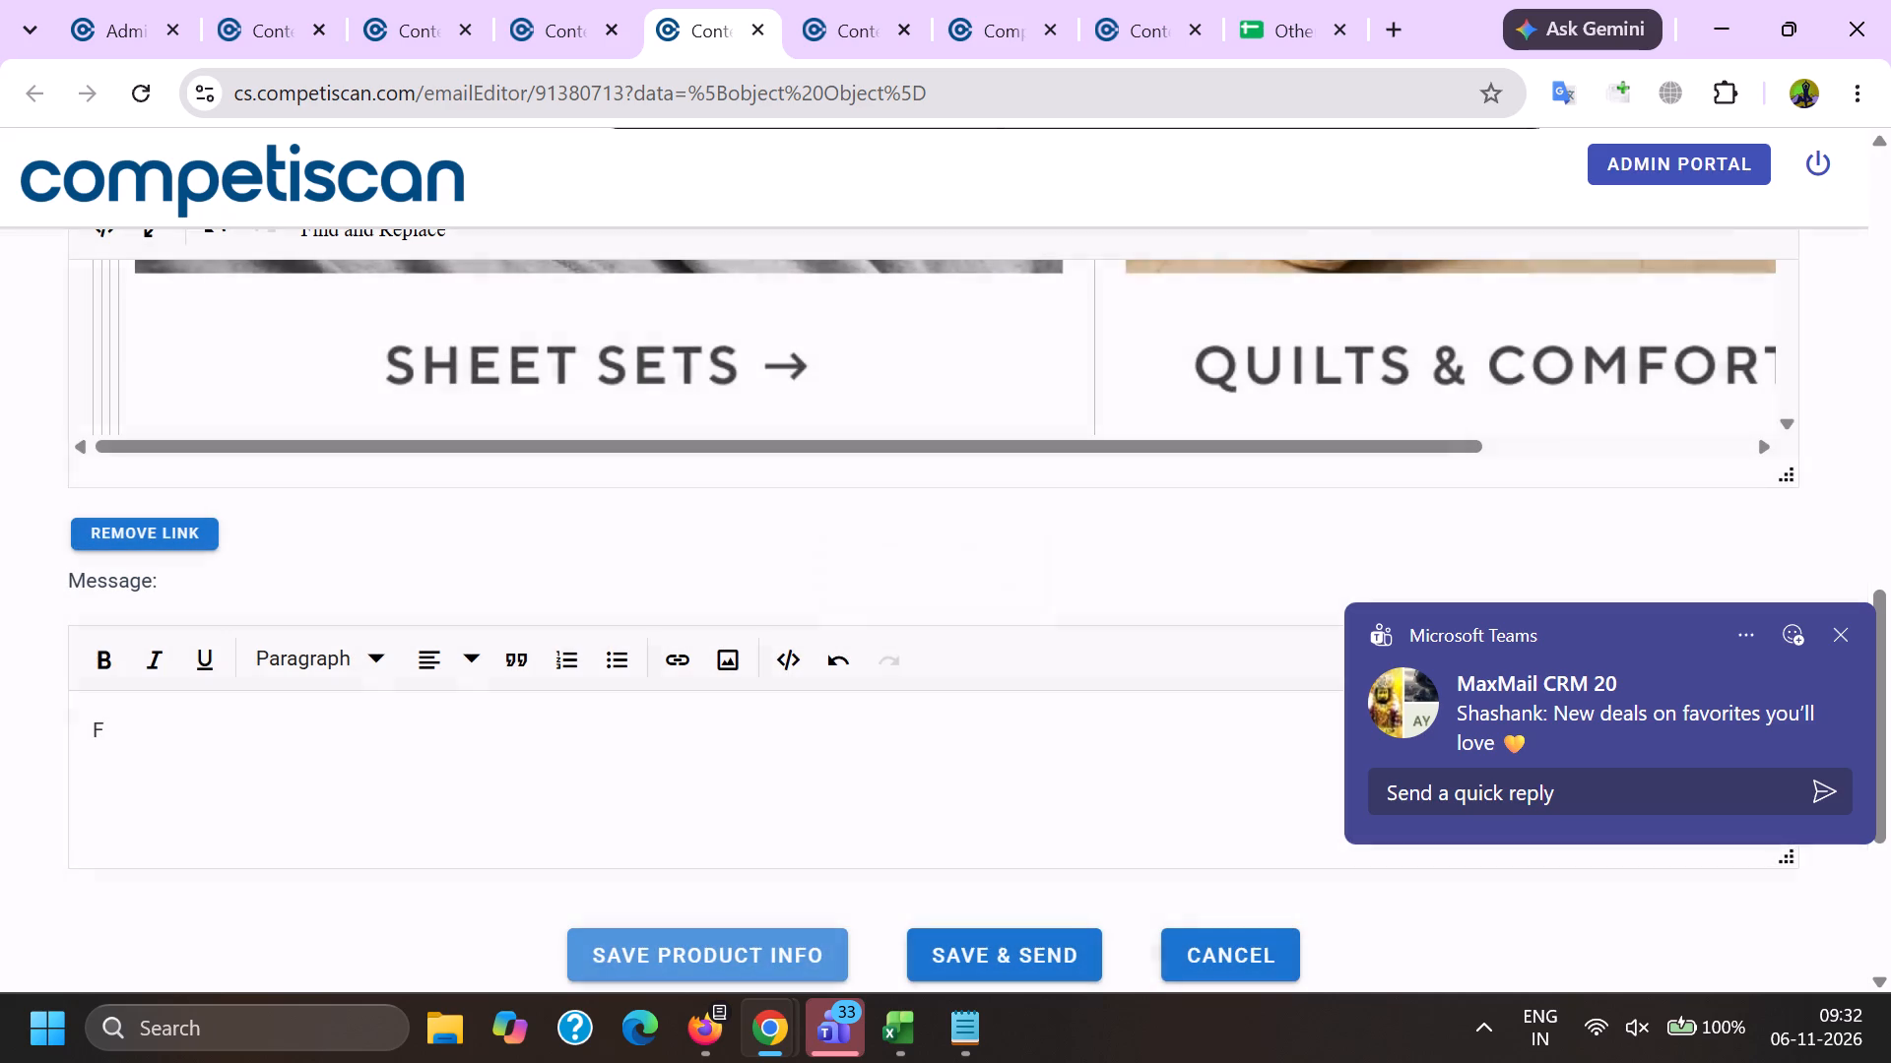
click(357, 763)
click(181, 730)
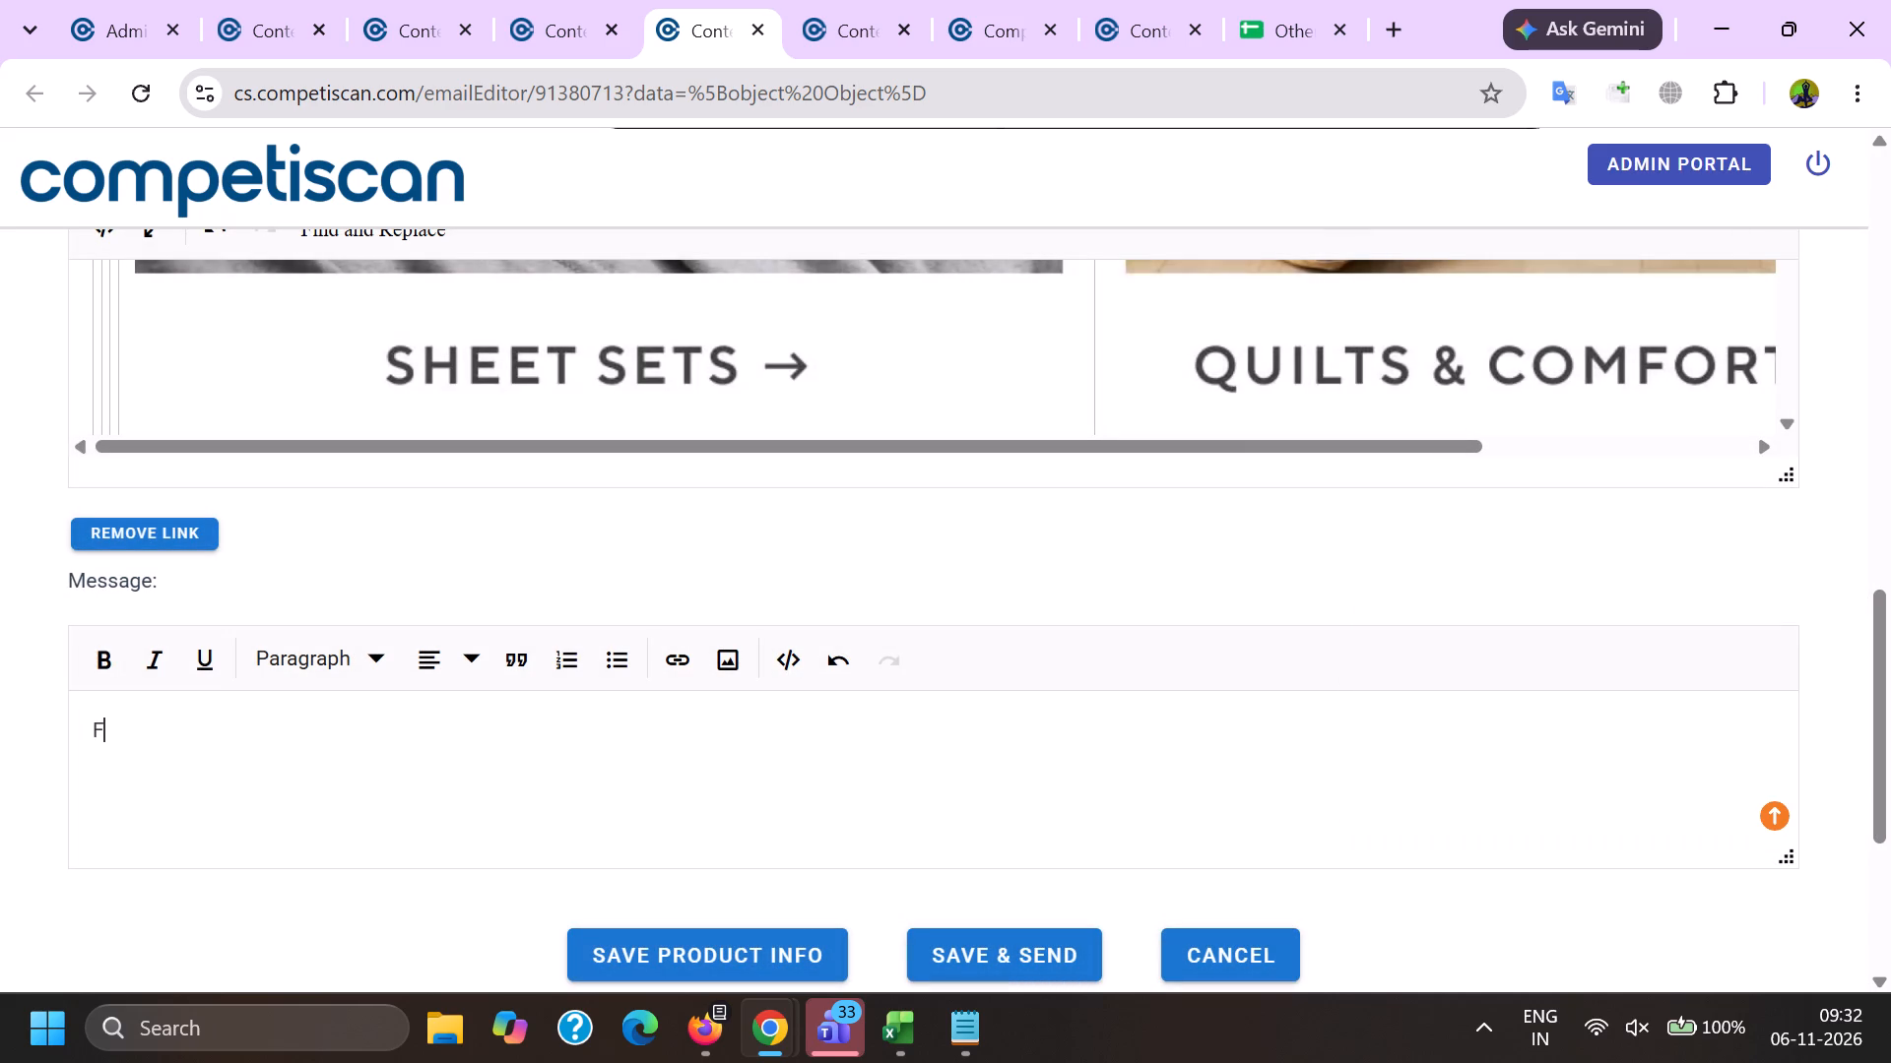
key(i)
text(x)
key(space)
text(the aligment !)
key(Left)
key(Left)
key(Left)
key(Left)
key(Left)
key(Left)
key(n)
Save and send email 91380713.
scroll(193, 742, down, 6)
click(952, 551)
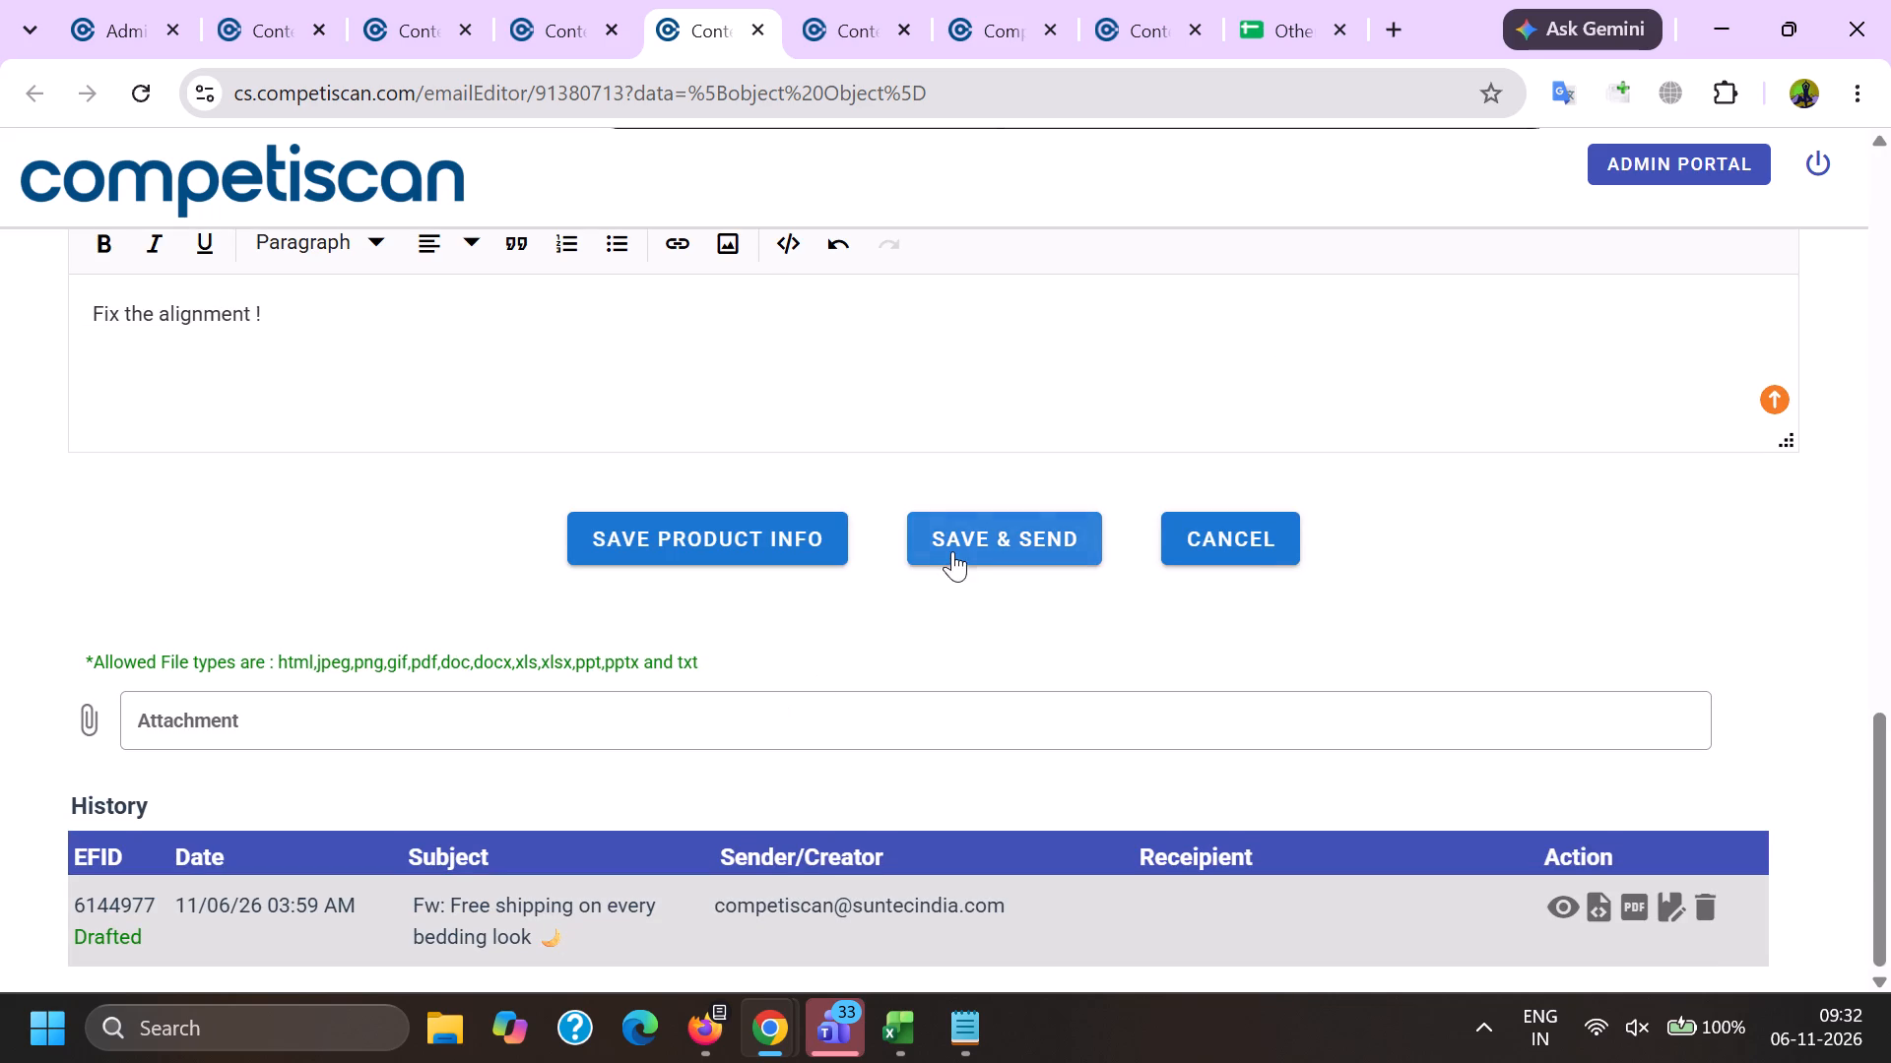
click(971, 619)
Copy the sender name "Pottery Barn Teen" from the header of email 91378546.
click(540, 0)
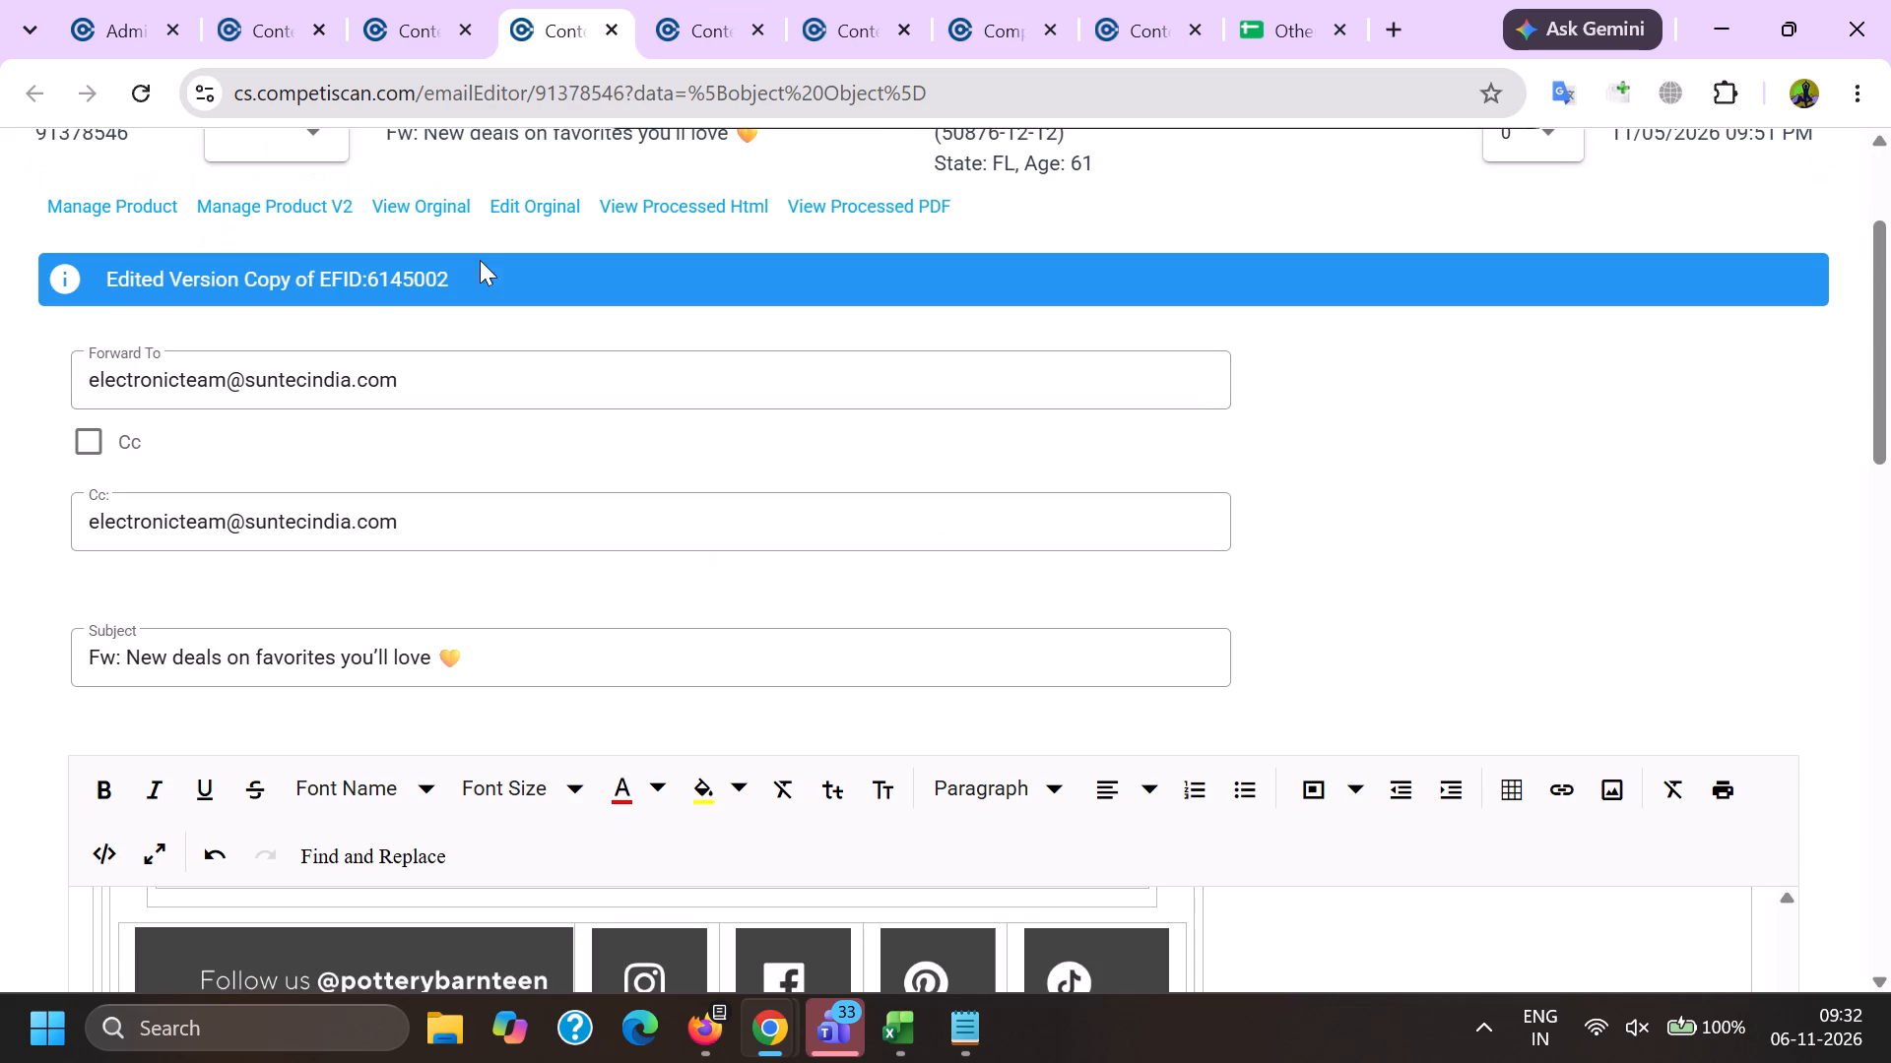
scroll(422, 585, down, 4)
scroll(277, 649, up, 6)
click(267, 629)
key(Page_Up)
key(Page_Up)
key(Page_Up)
key(Page_Up)
key(Page_Up)
key(Page_Up)
key(Page_Up)
key(Page_Up)
key(Page_Up)
key(Page_Up)
key(Page_Up)
key(Page_Up)
key(Page_Up)
key(Page_Up)
key(Page_Up)
key(Page_Up)
key(Page_Up)
key(Page_Up)
key(Page_Up)
key(Page_Up)
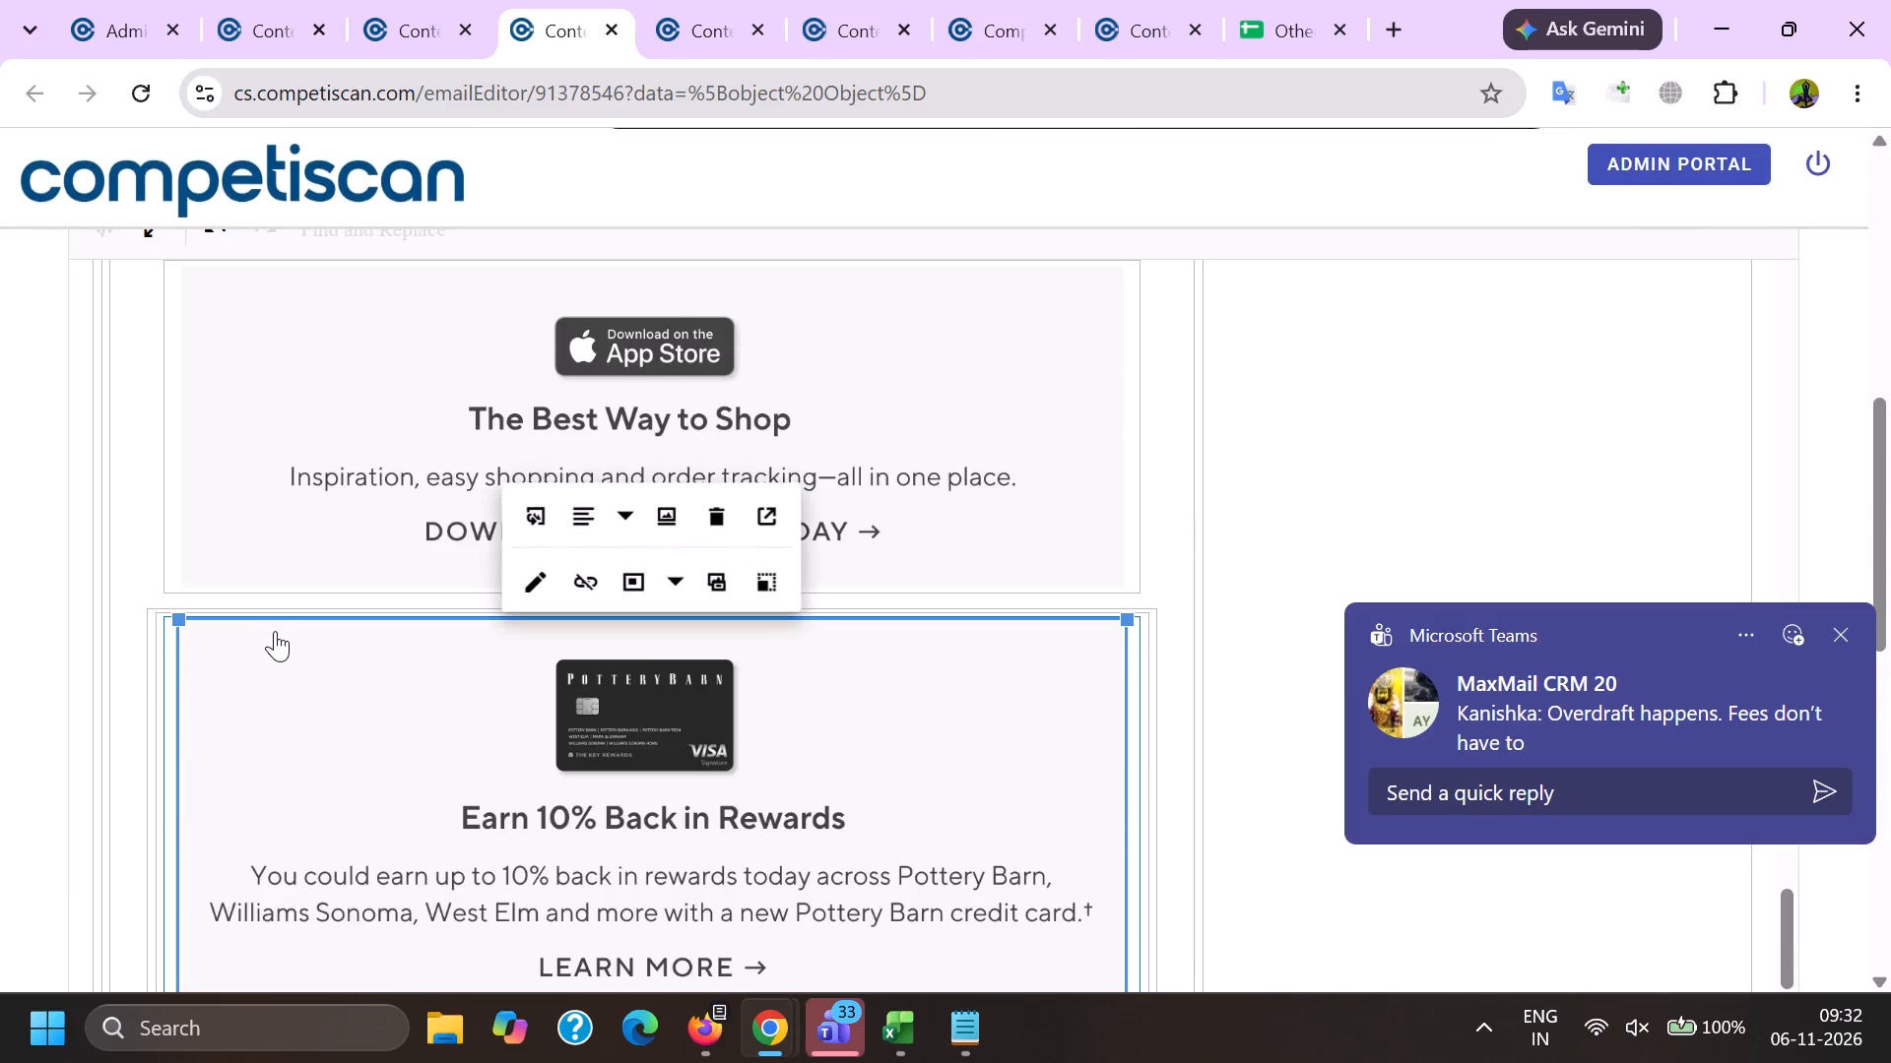
scroll(275, 626, down, 5)
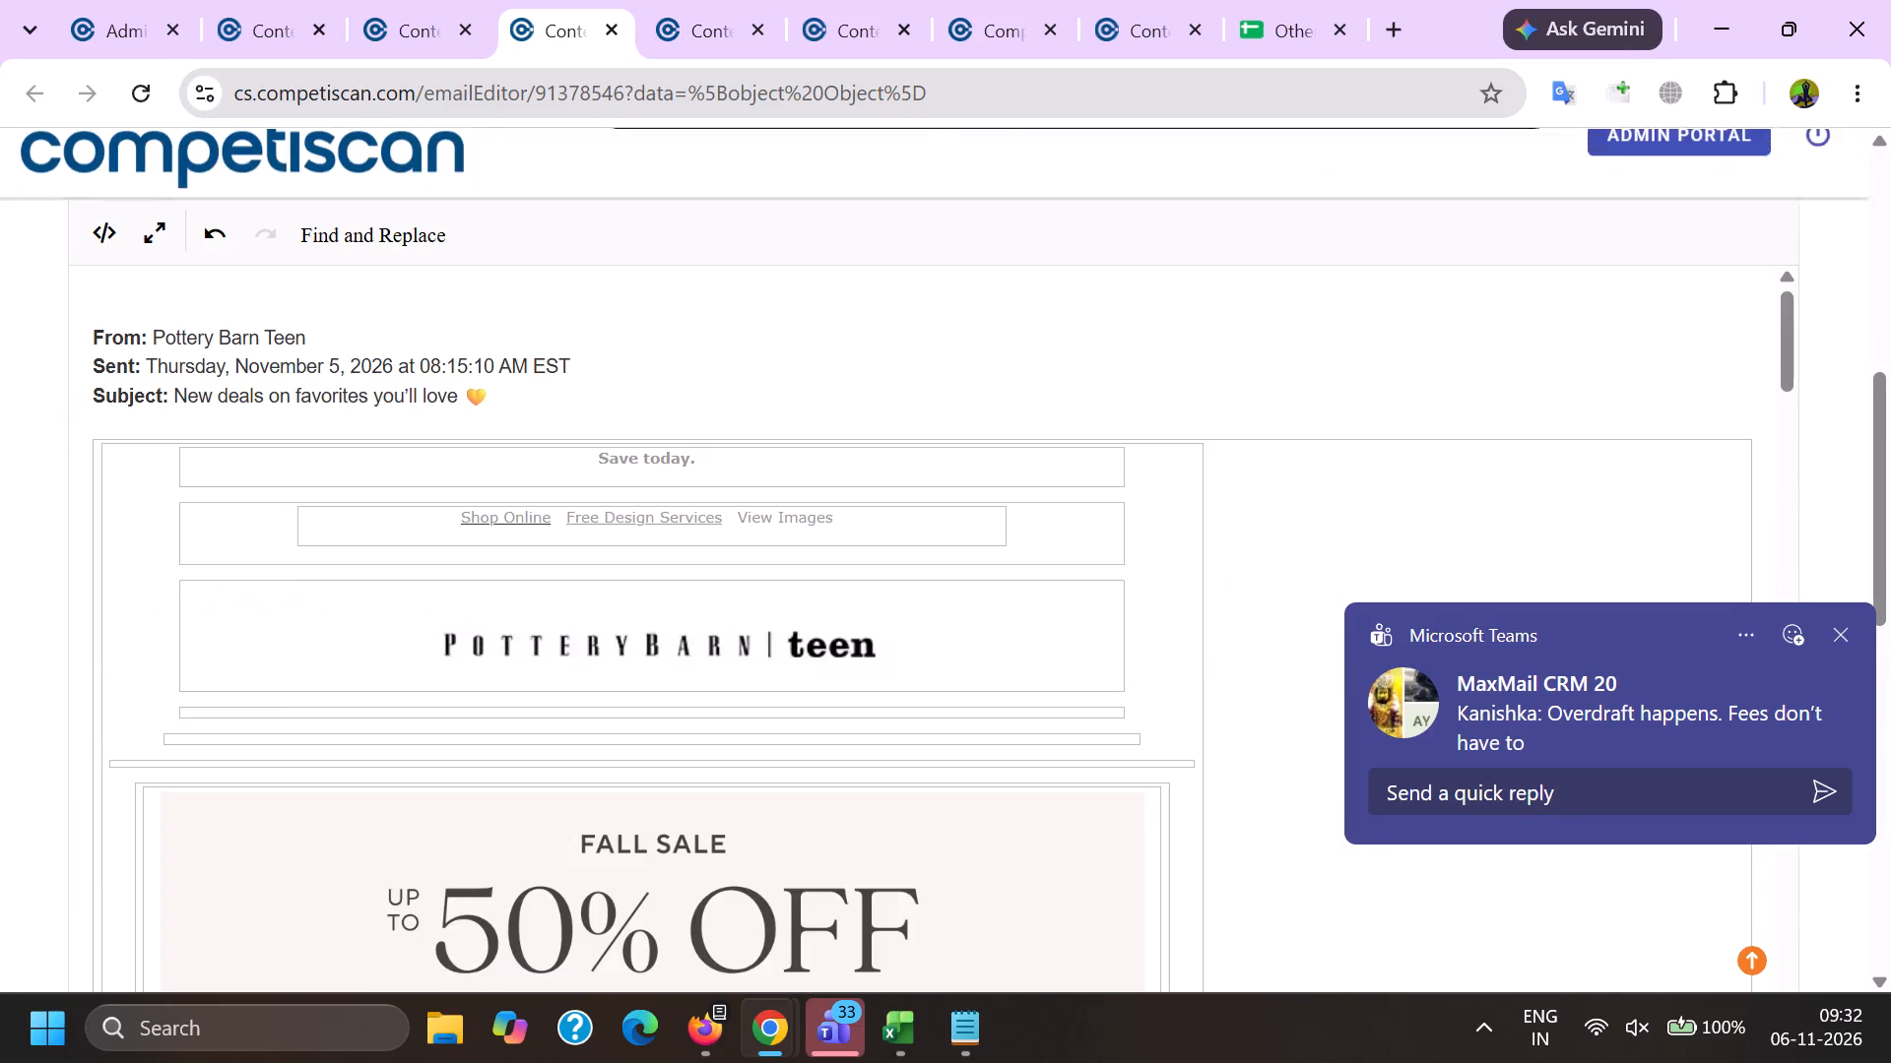
double_click(174, 335)
shift+click(287, 345)
key(ctrl+c)
Use the Pottery Barn Teen company image as the product image in product form 91378546.
key(alt+Tab)
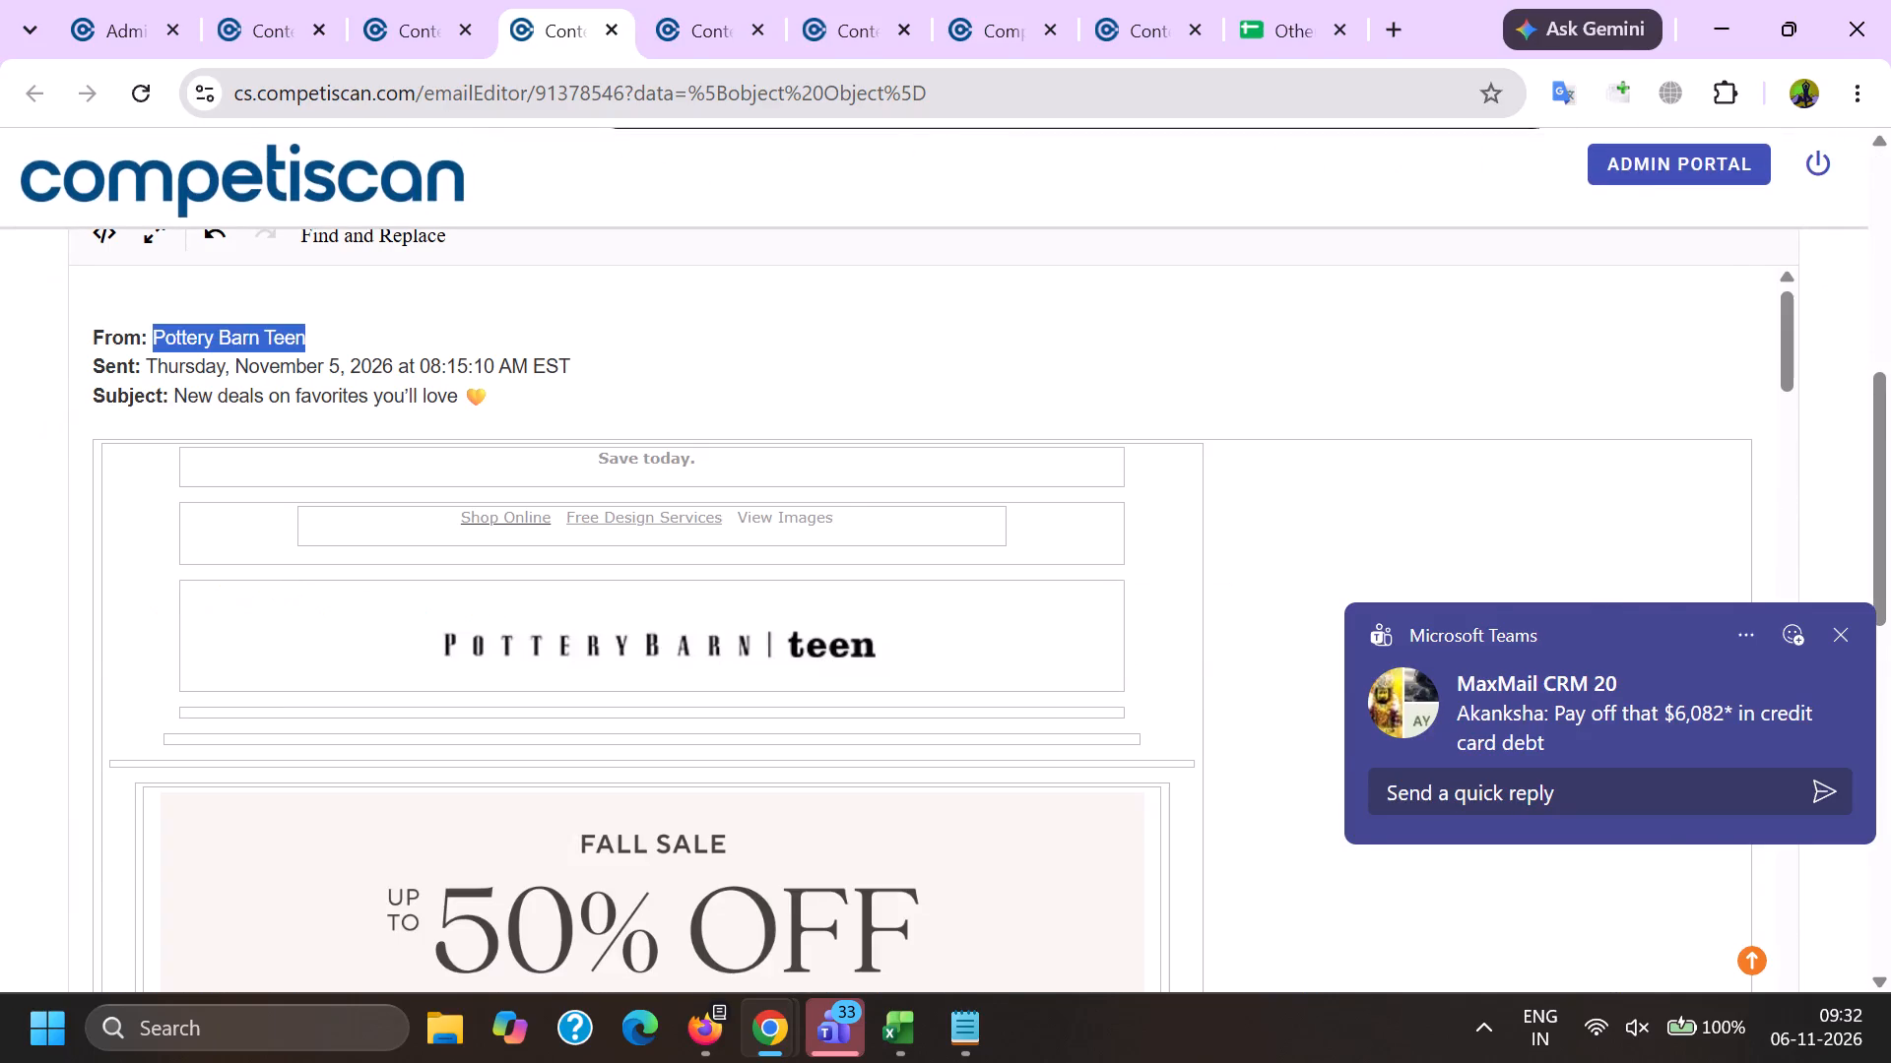
key(alt+Tab)
key(alt+Tab)
scroll(535, 419, down, 6)
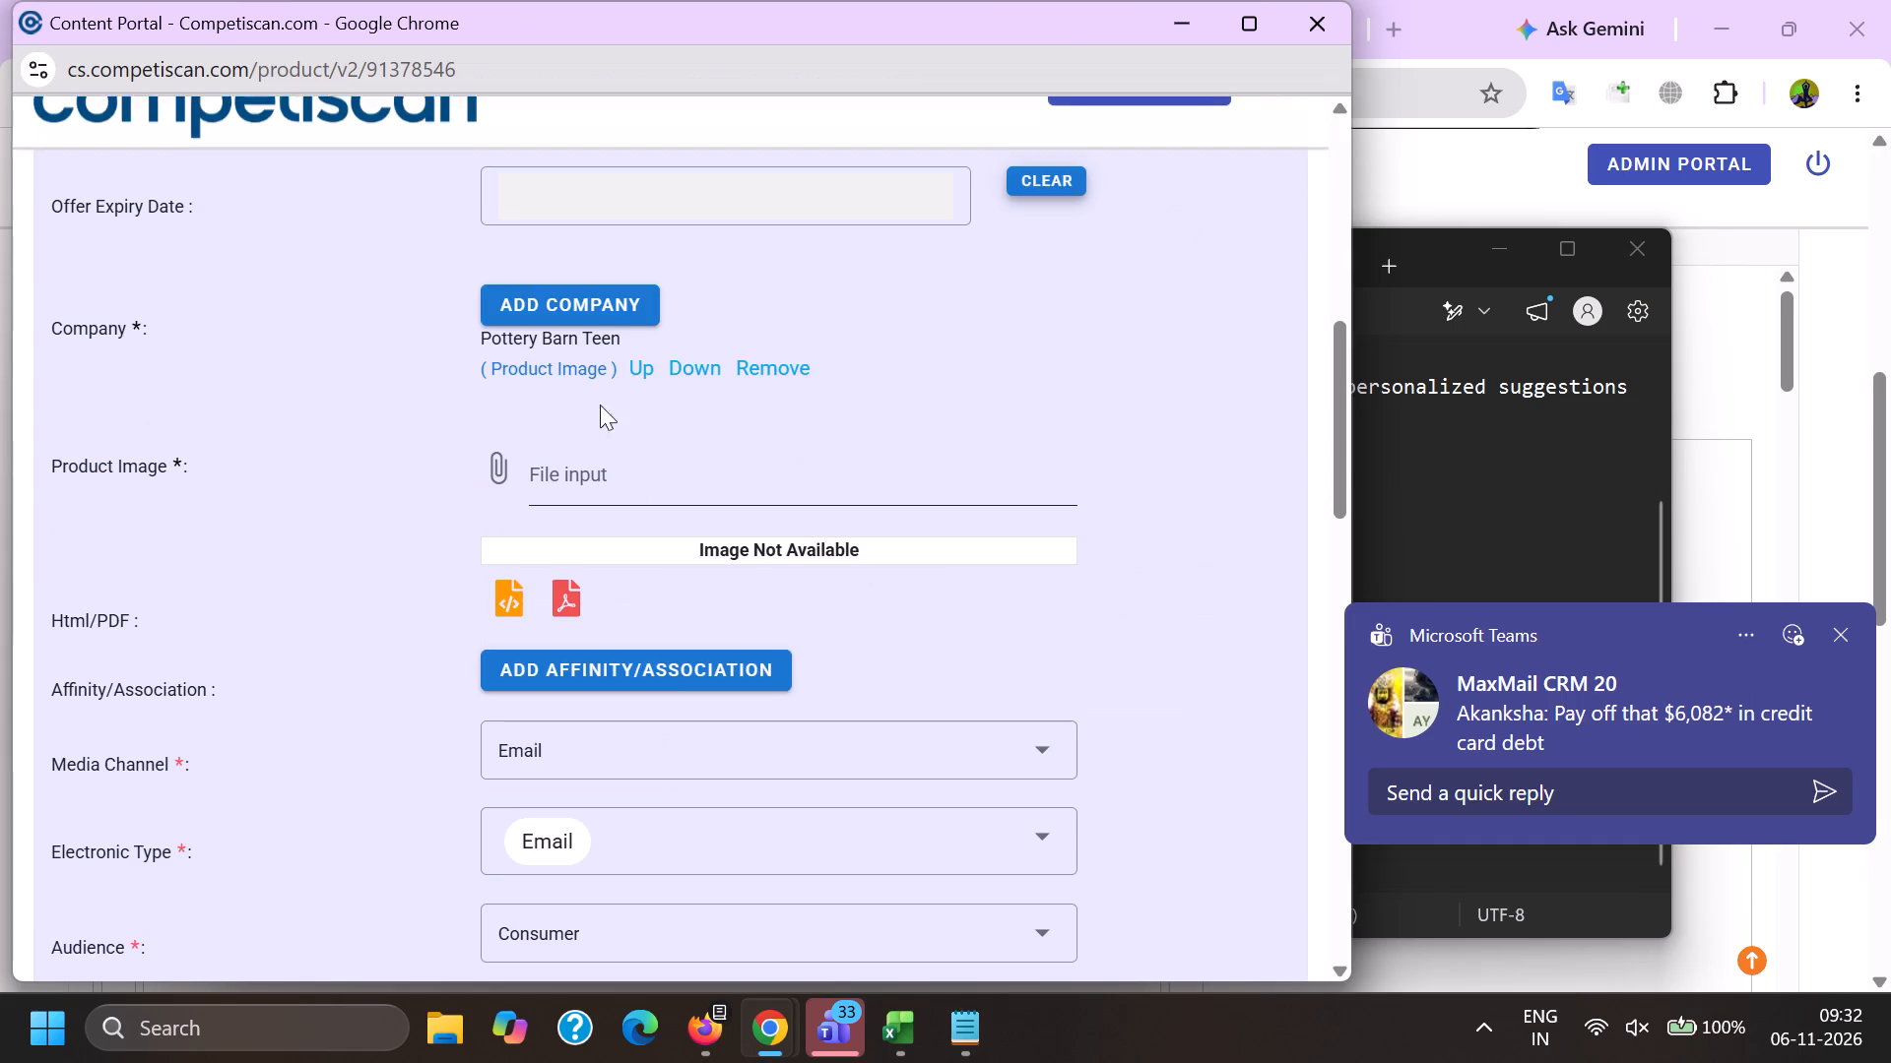
click(550, 380)
click(562, 357)
Add Capital One as a company and Pottery Barn Teen (Retail) as the affinity/association in product form 91378546.
click(600, 293)
key(c)
text(apit)
key(a)
text(l)
key(space)
text(one)
scroll(680, 312, down, 3)
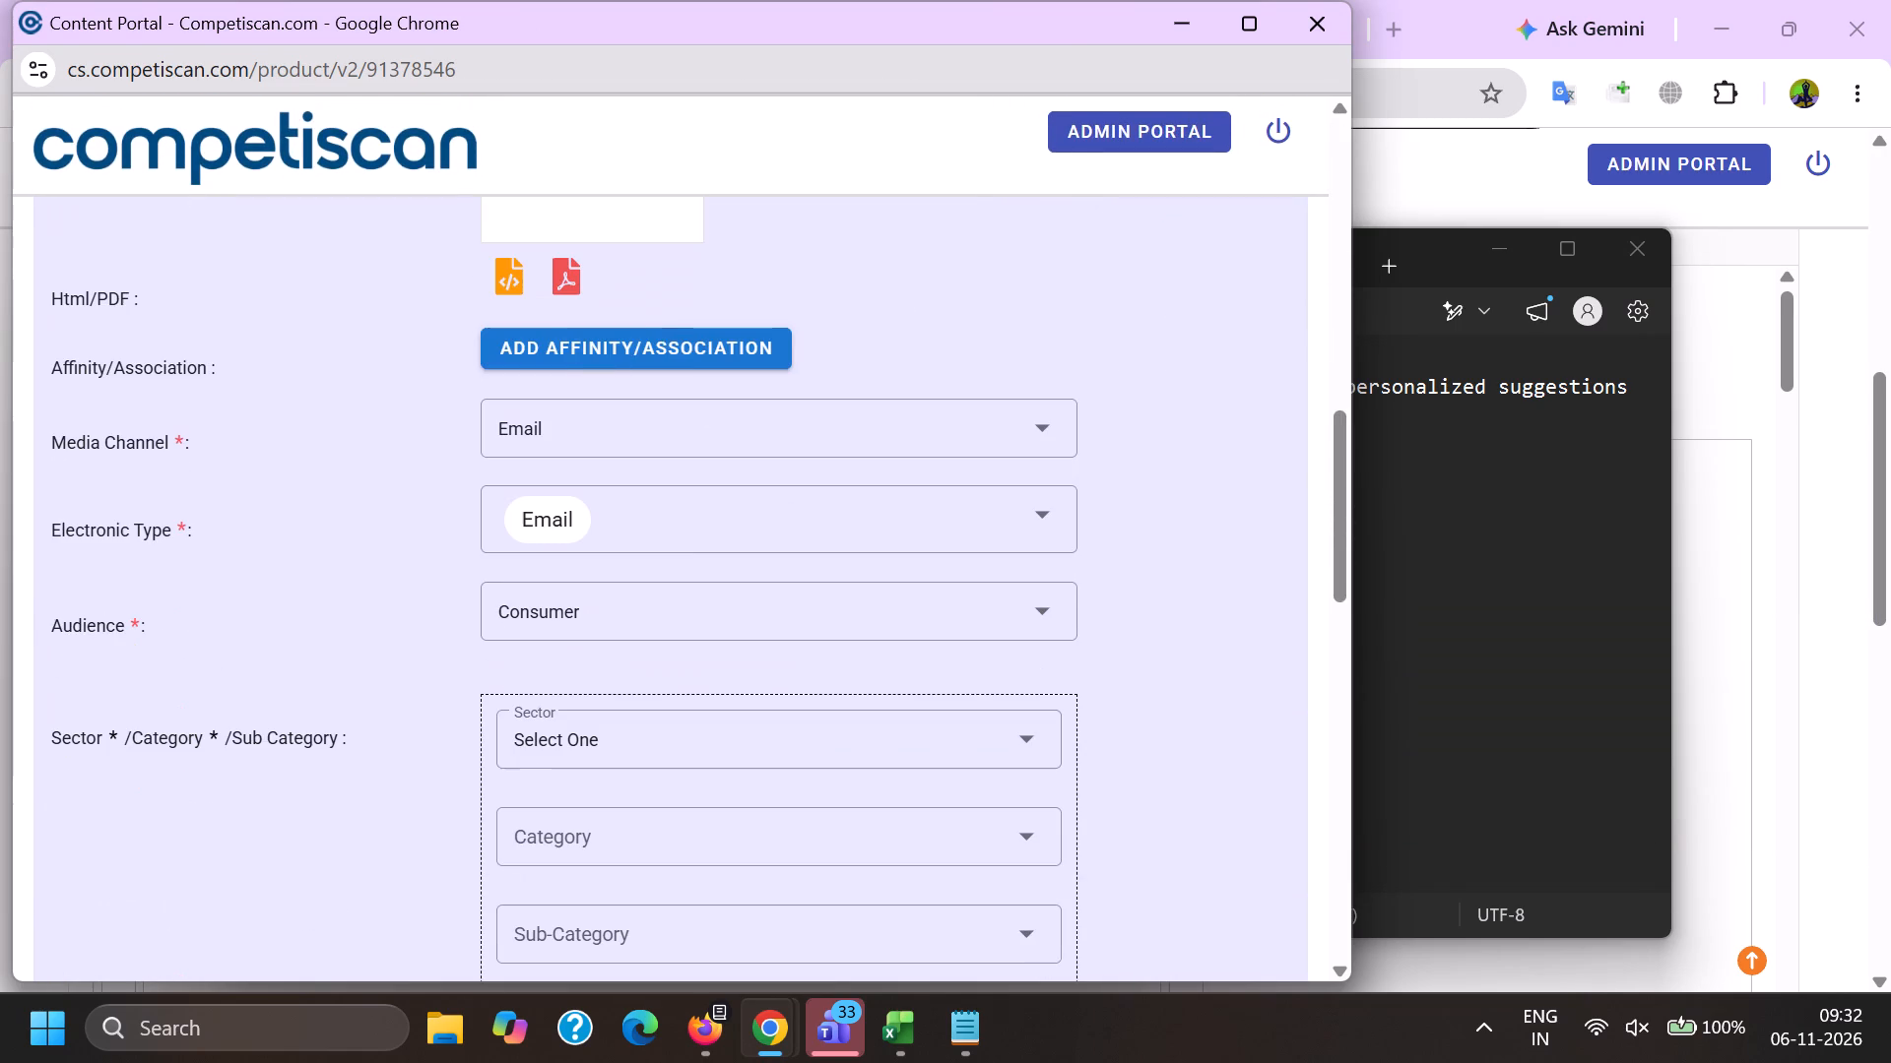
click(683, 344)
click(785, 401)
key(ctrl+v)
scroll(673, 648, up, 3)
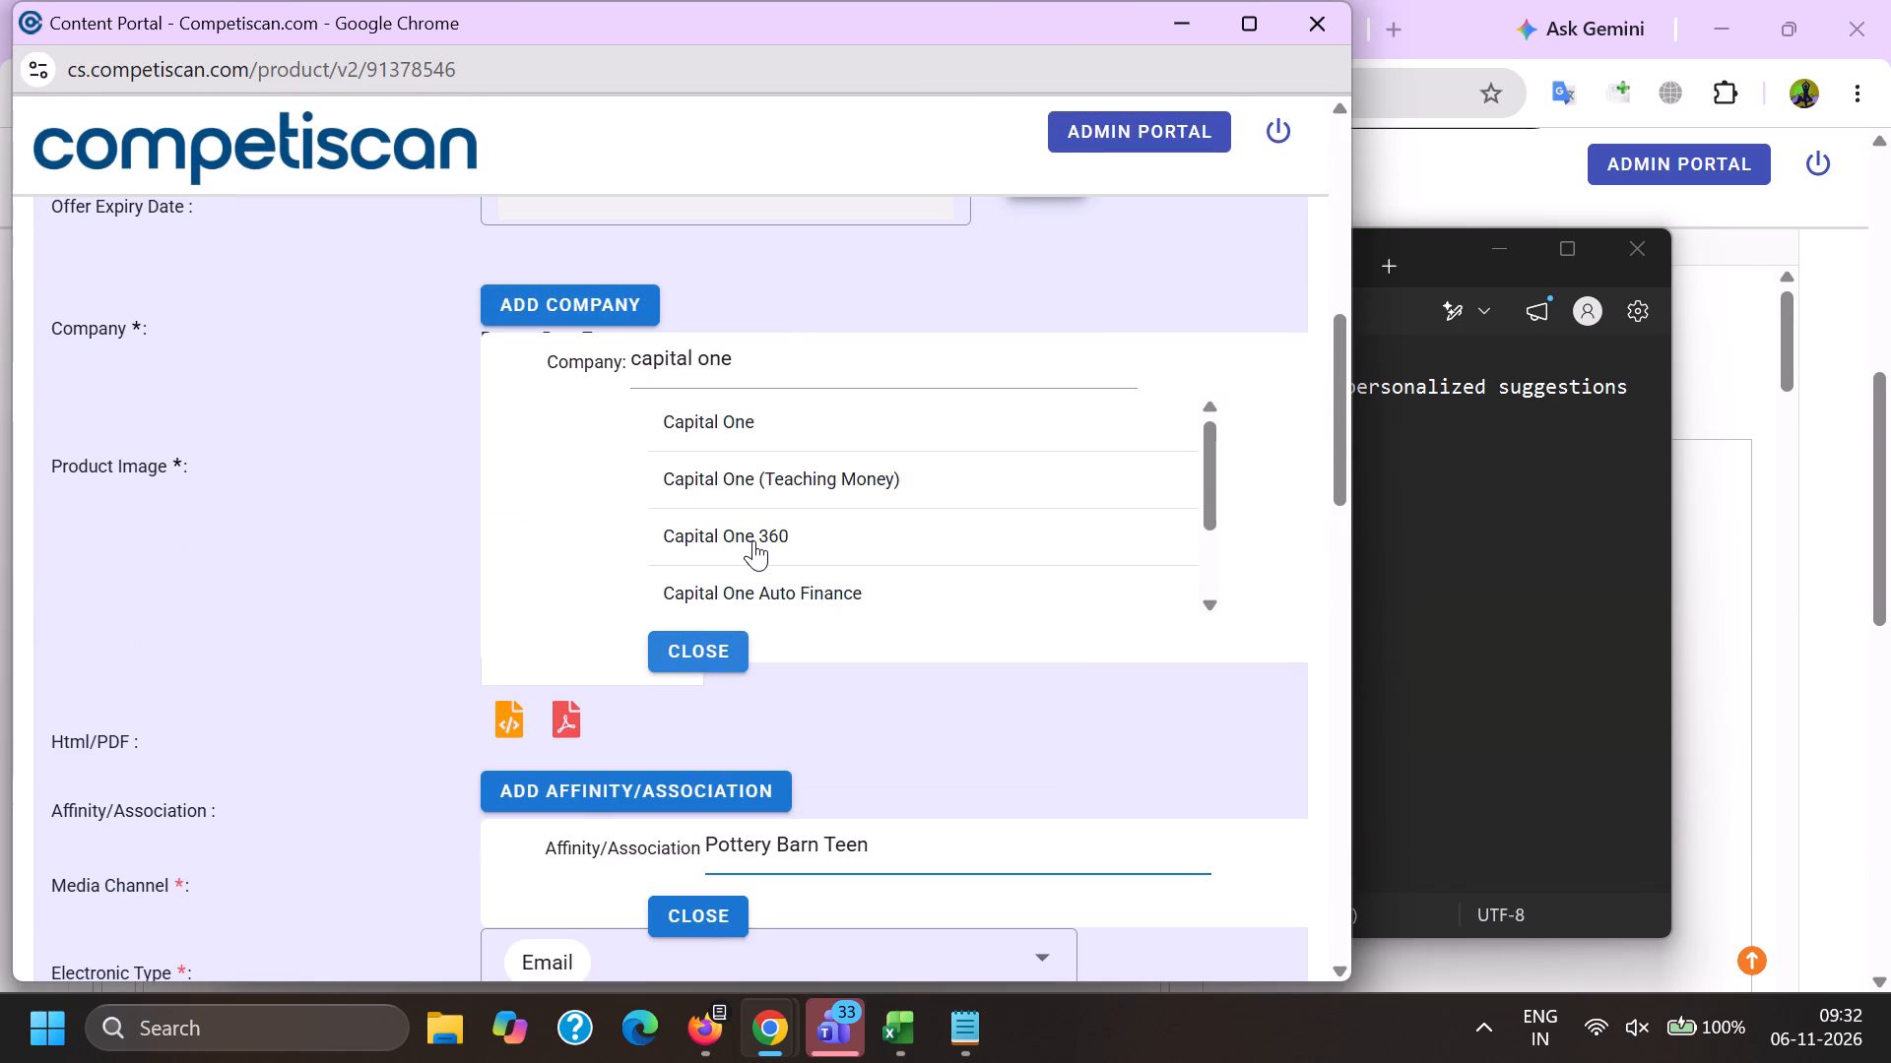
click(705, 428)
scroll(684, 347, up, 1)
scroll(684, 347, down, 4)
click(703, 549)
scroll(692, 275, down, 3)
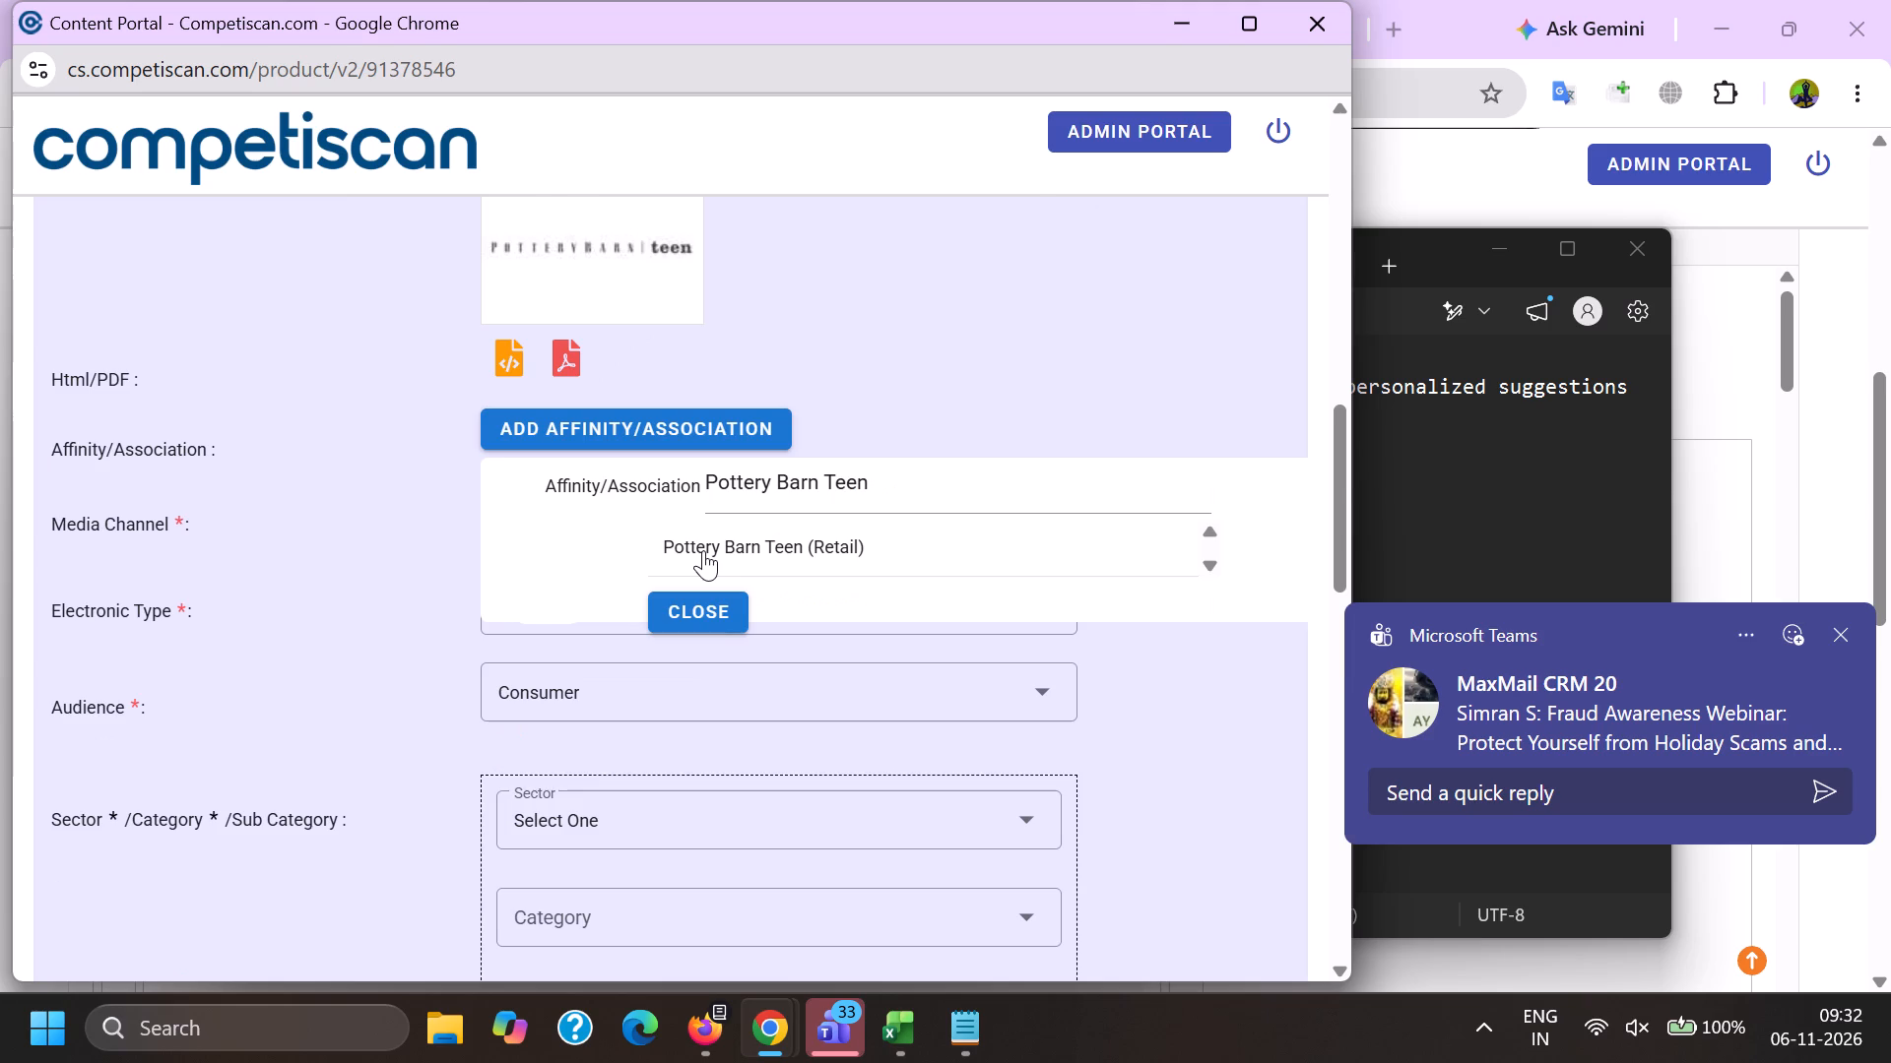
Set the sector to Retail and the category to Home.
click(611, 450)
scroll(596, 419, down, 6)
drag(572, 518, 572, 529)
click(582, 453)
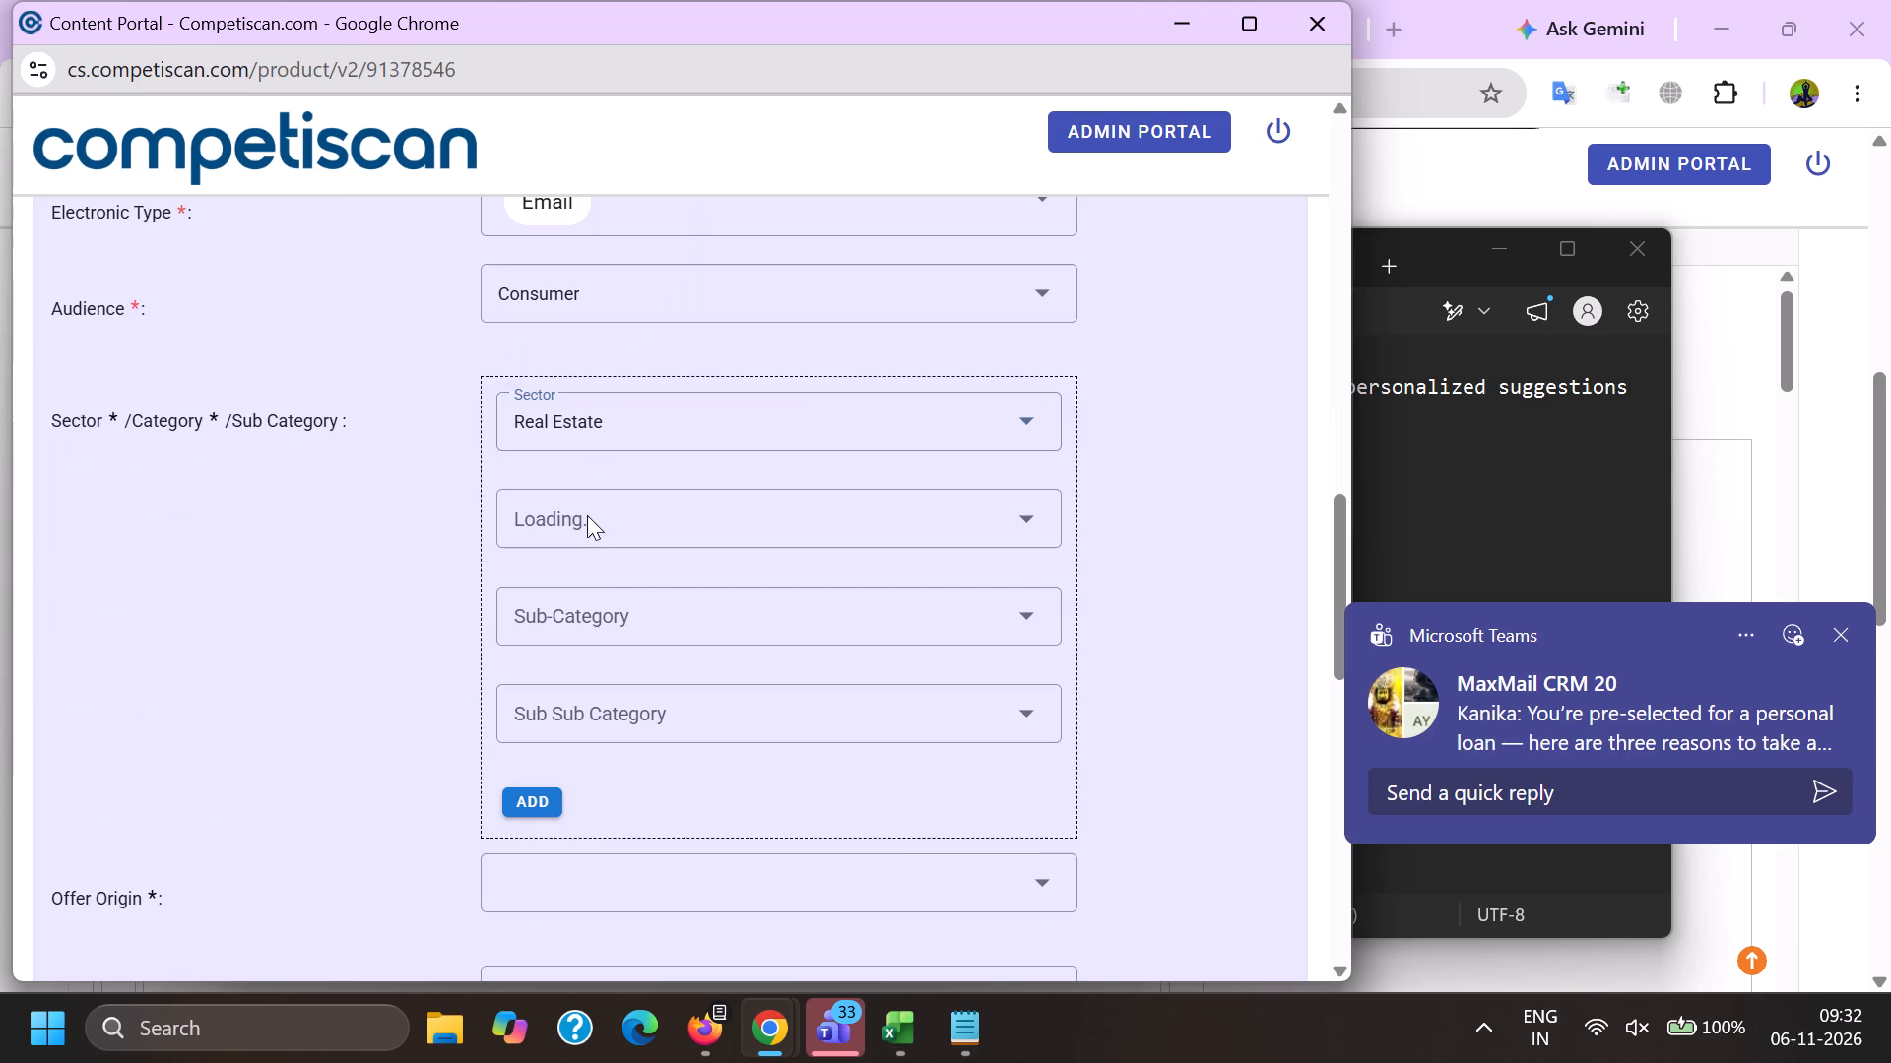
click(600, 402)
click(574, 564)
drag(349, 540, 370, 549)
click(553, 517)
scroll(553, 513, down, 6)
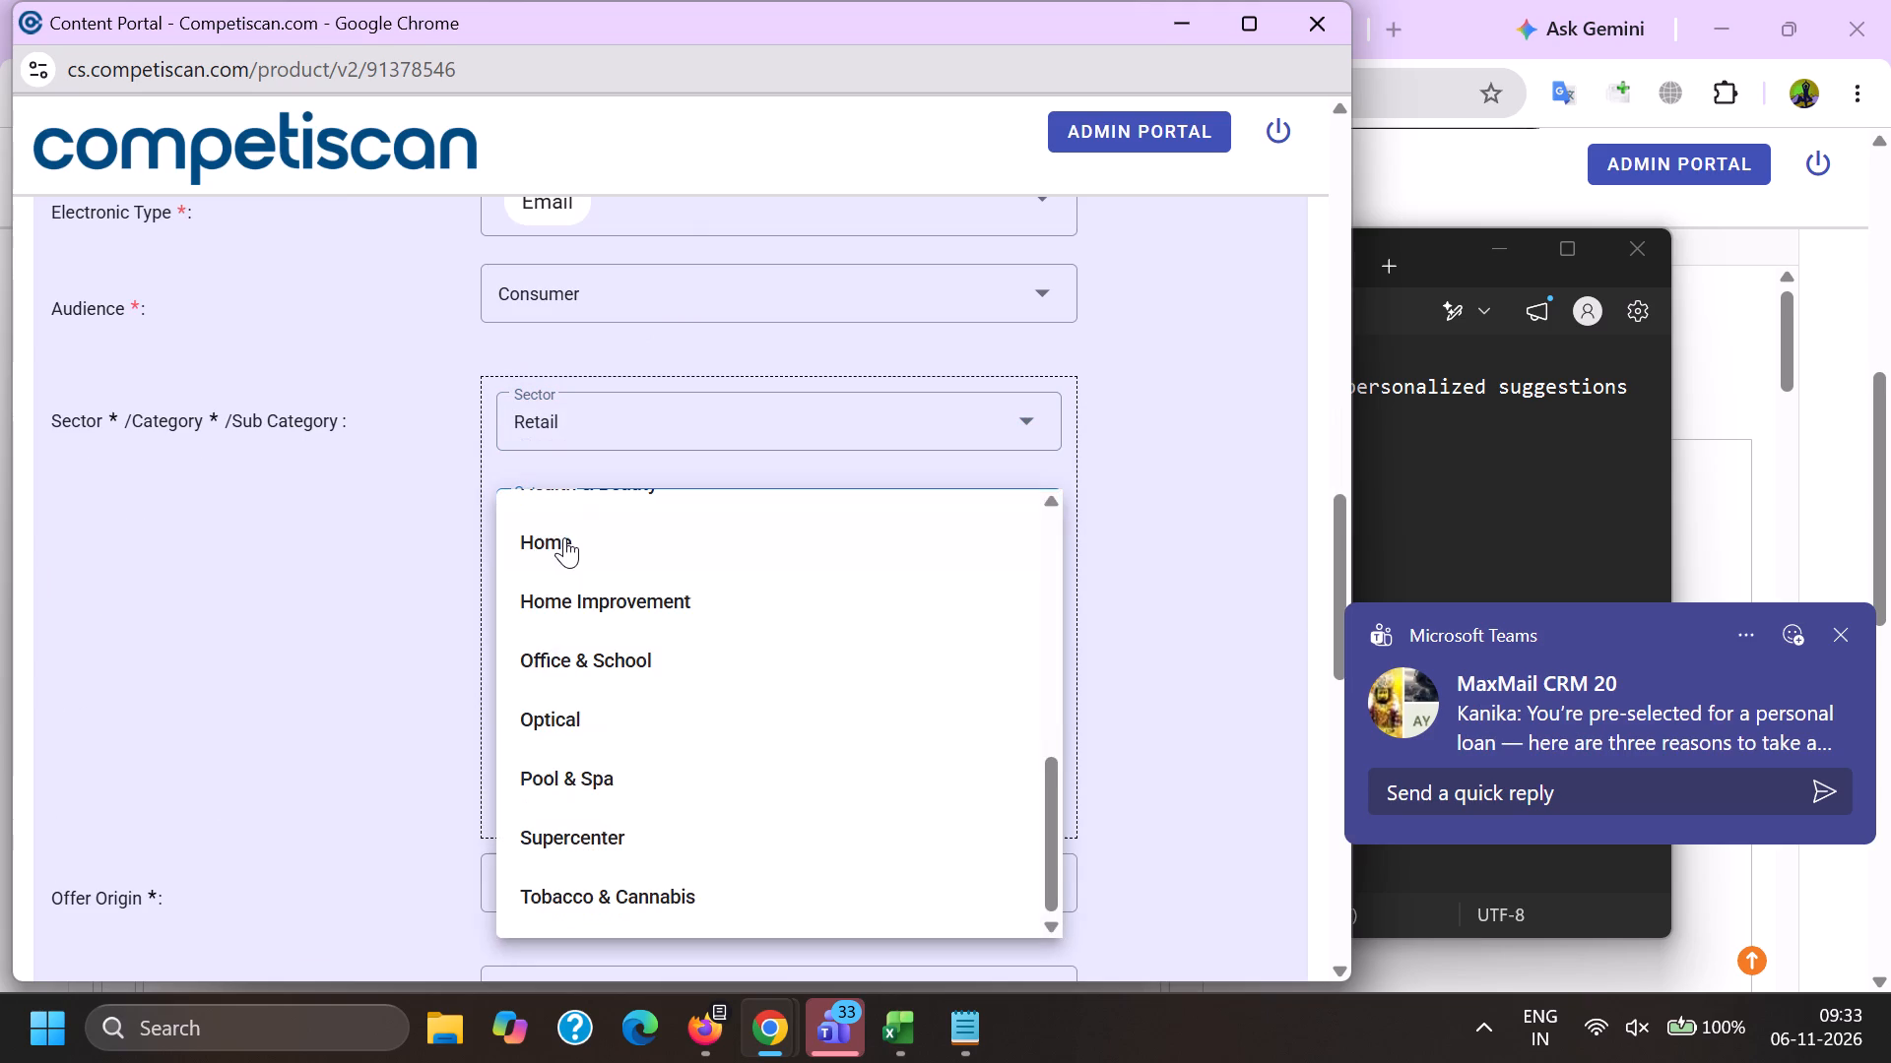
click(564, 536)
drag(294, 587, 330, 603)
Check the products shown in email 91378546, then choose the Furniture sub category and add the Retail / Home classification.
click(593, 594)
key(alt+Tab)
click(1711, 537)
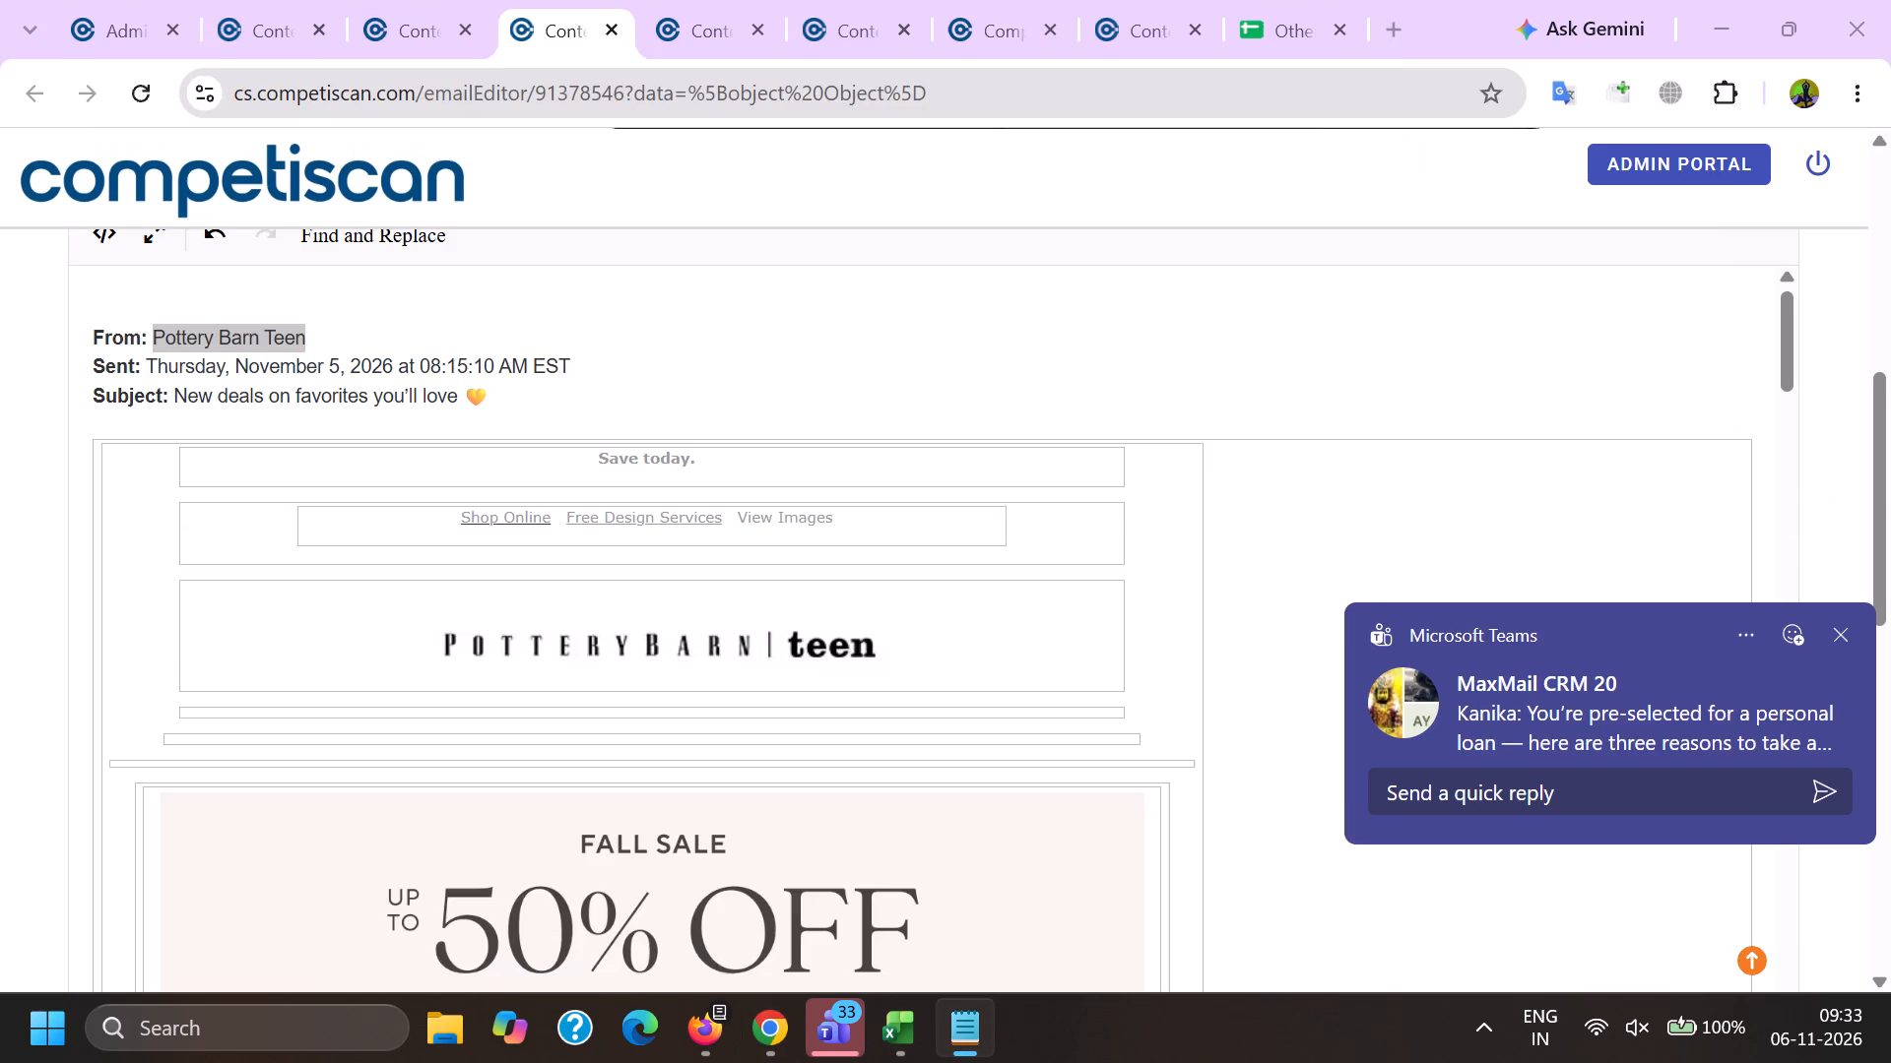
scroll(552, 600, down, 9)
scroll(570, 634, up, 2)
scroll(571, 635, down, 3)
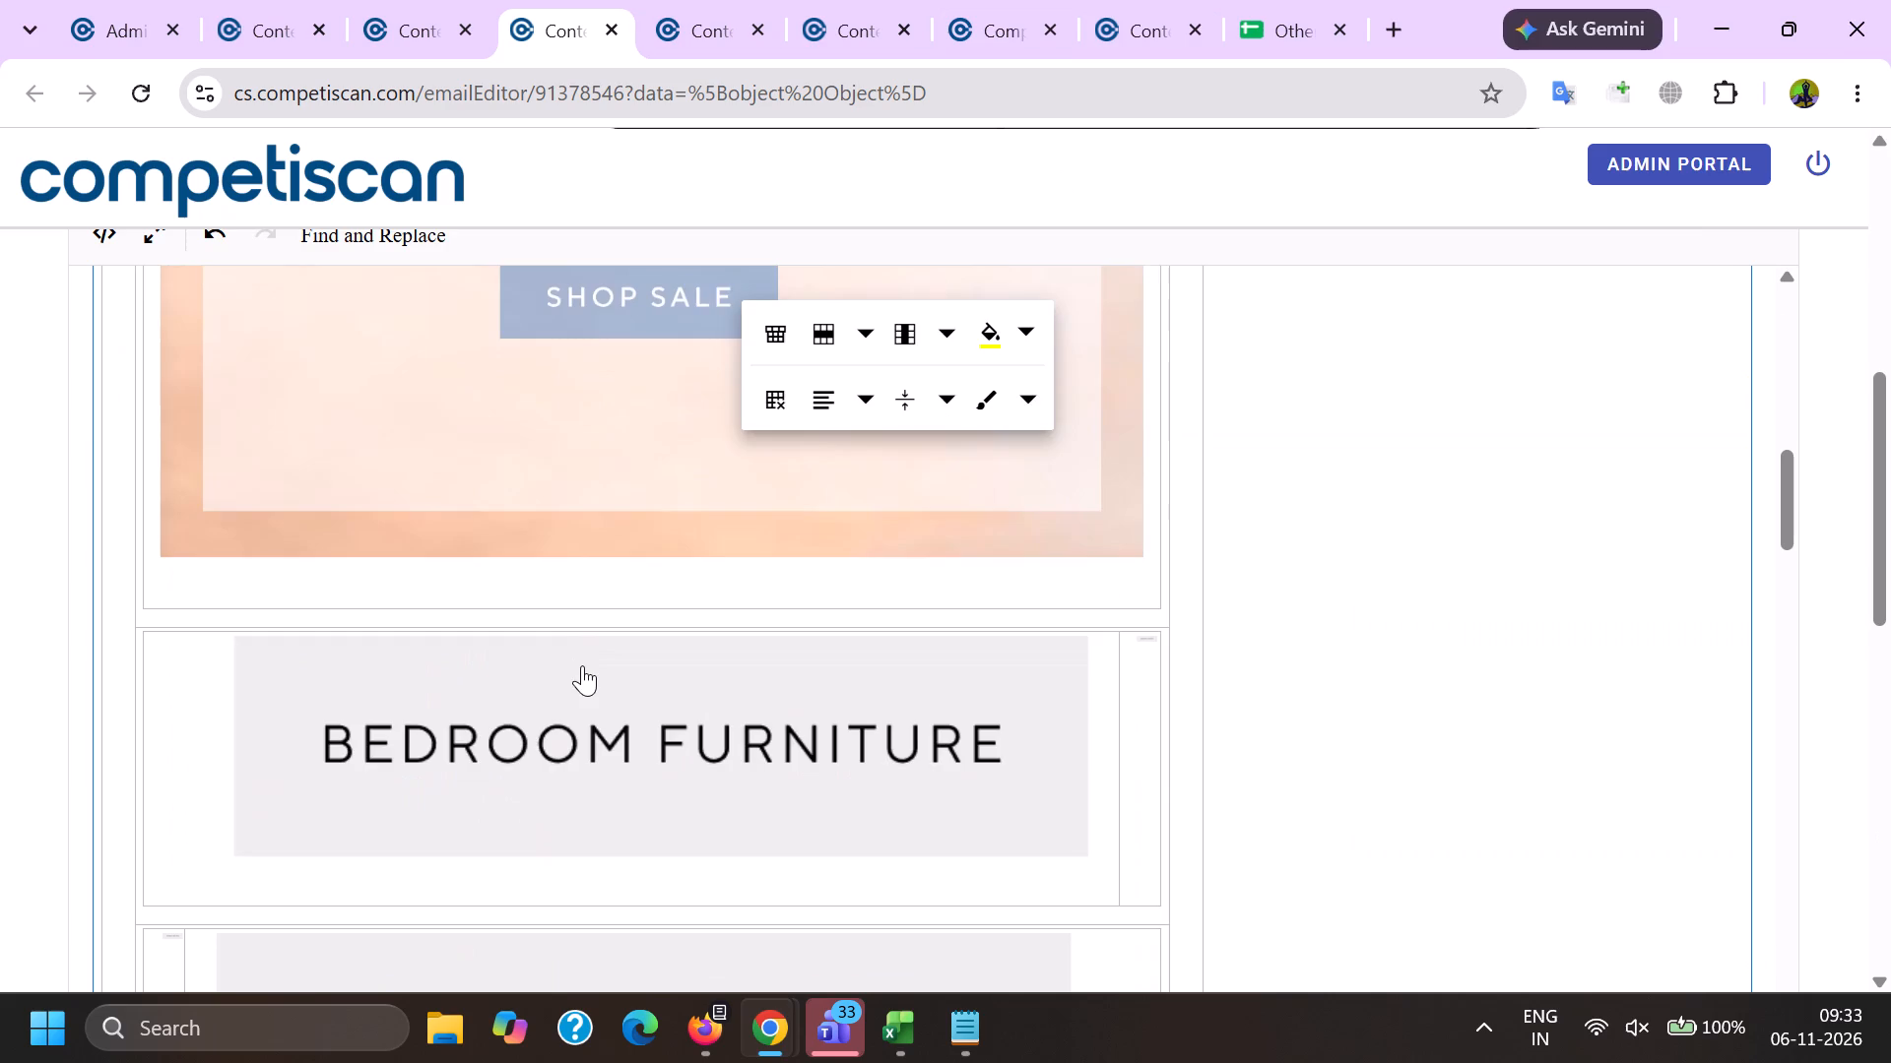
key(alt+Tab)
key(alt+Tab)
key(alt+Tab)
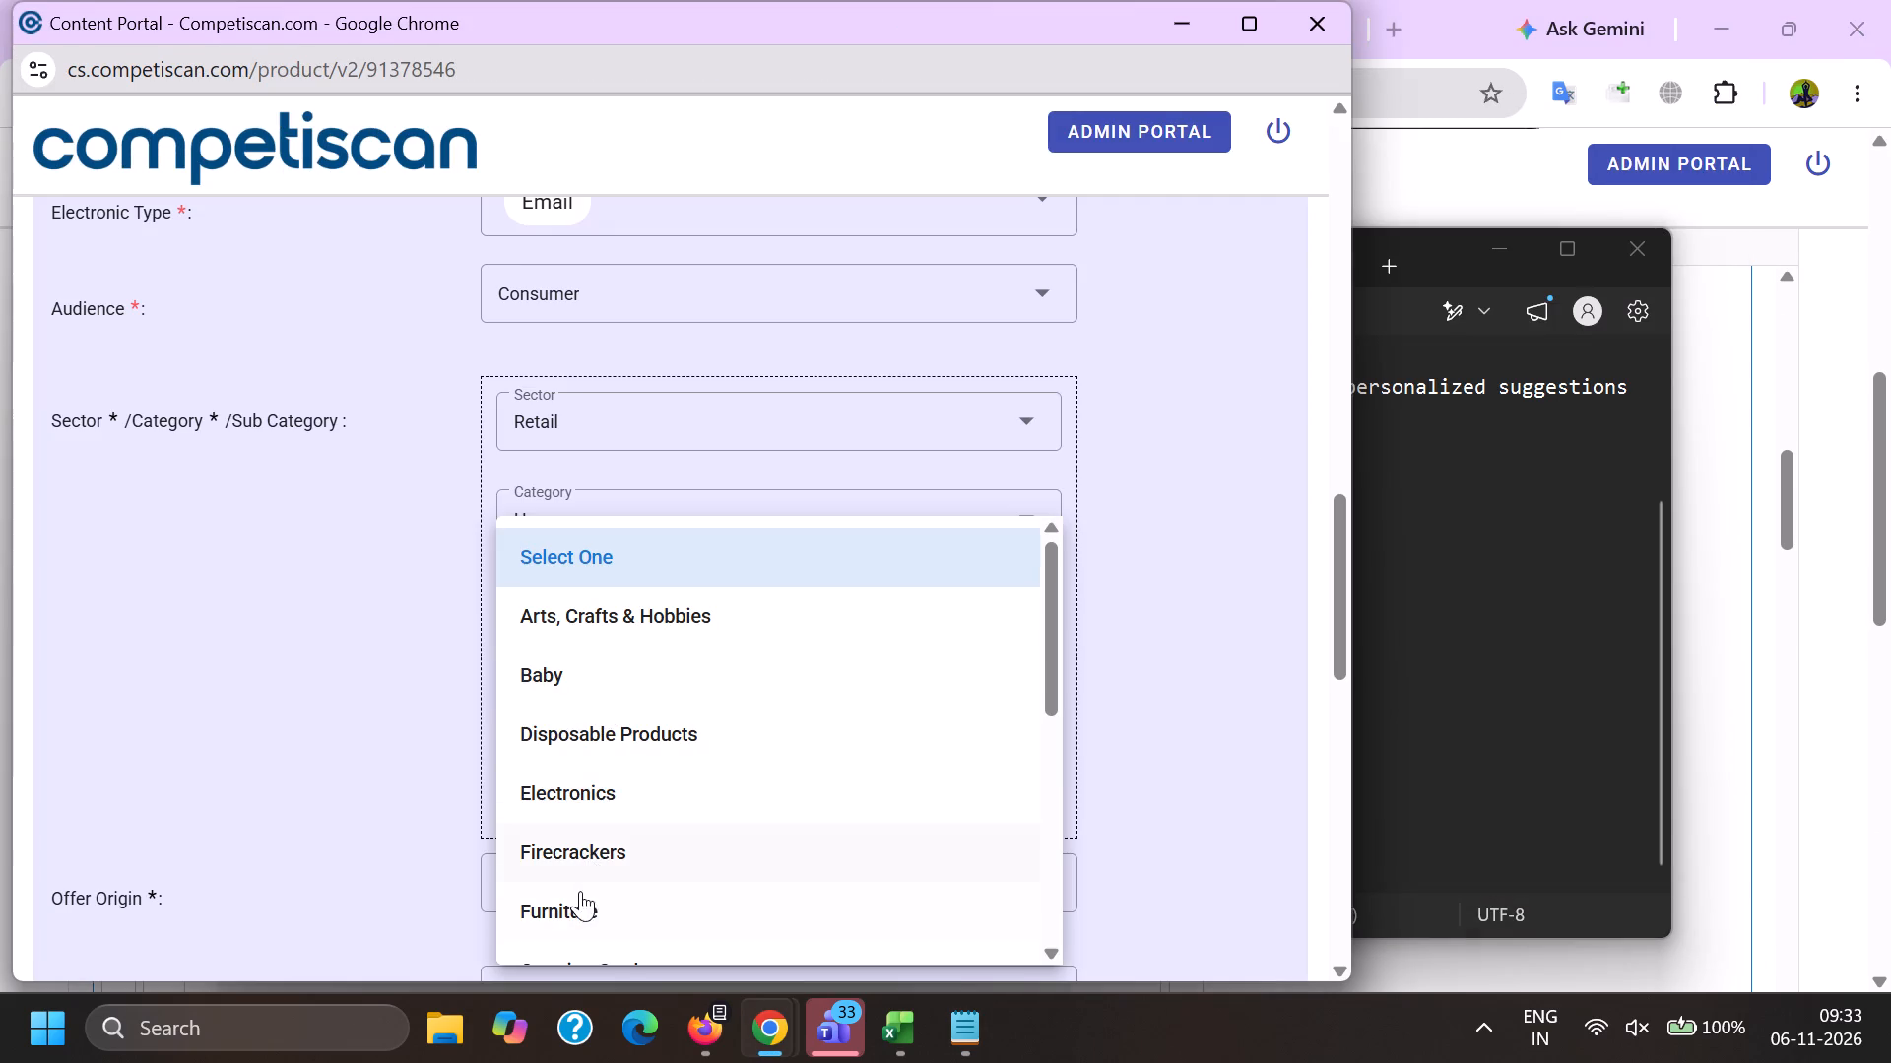
click(580, 891)
drag(347, 852, 359, 854)
click(538, 792)
Add a second classification with sector Credit Cards, category Payment Cards and sub category Credit Cards.
click(627, 456)
scroll(602, 663, up, 6)
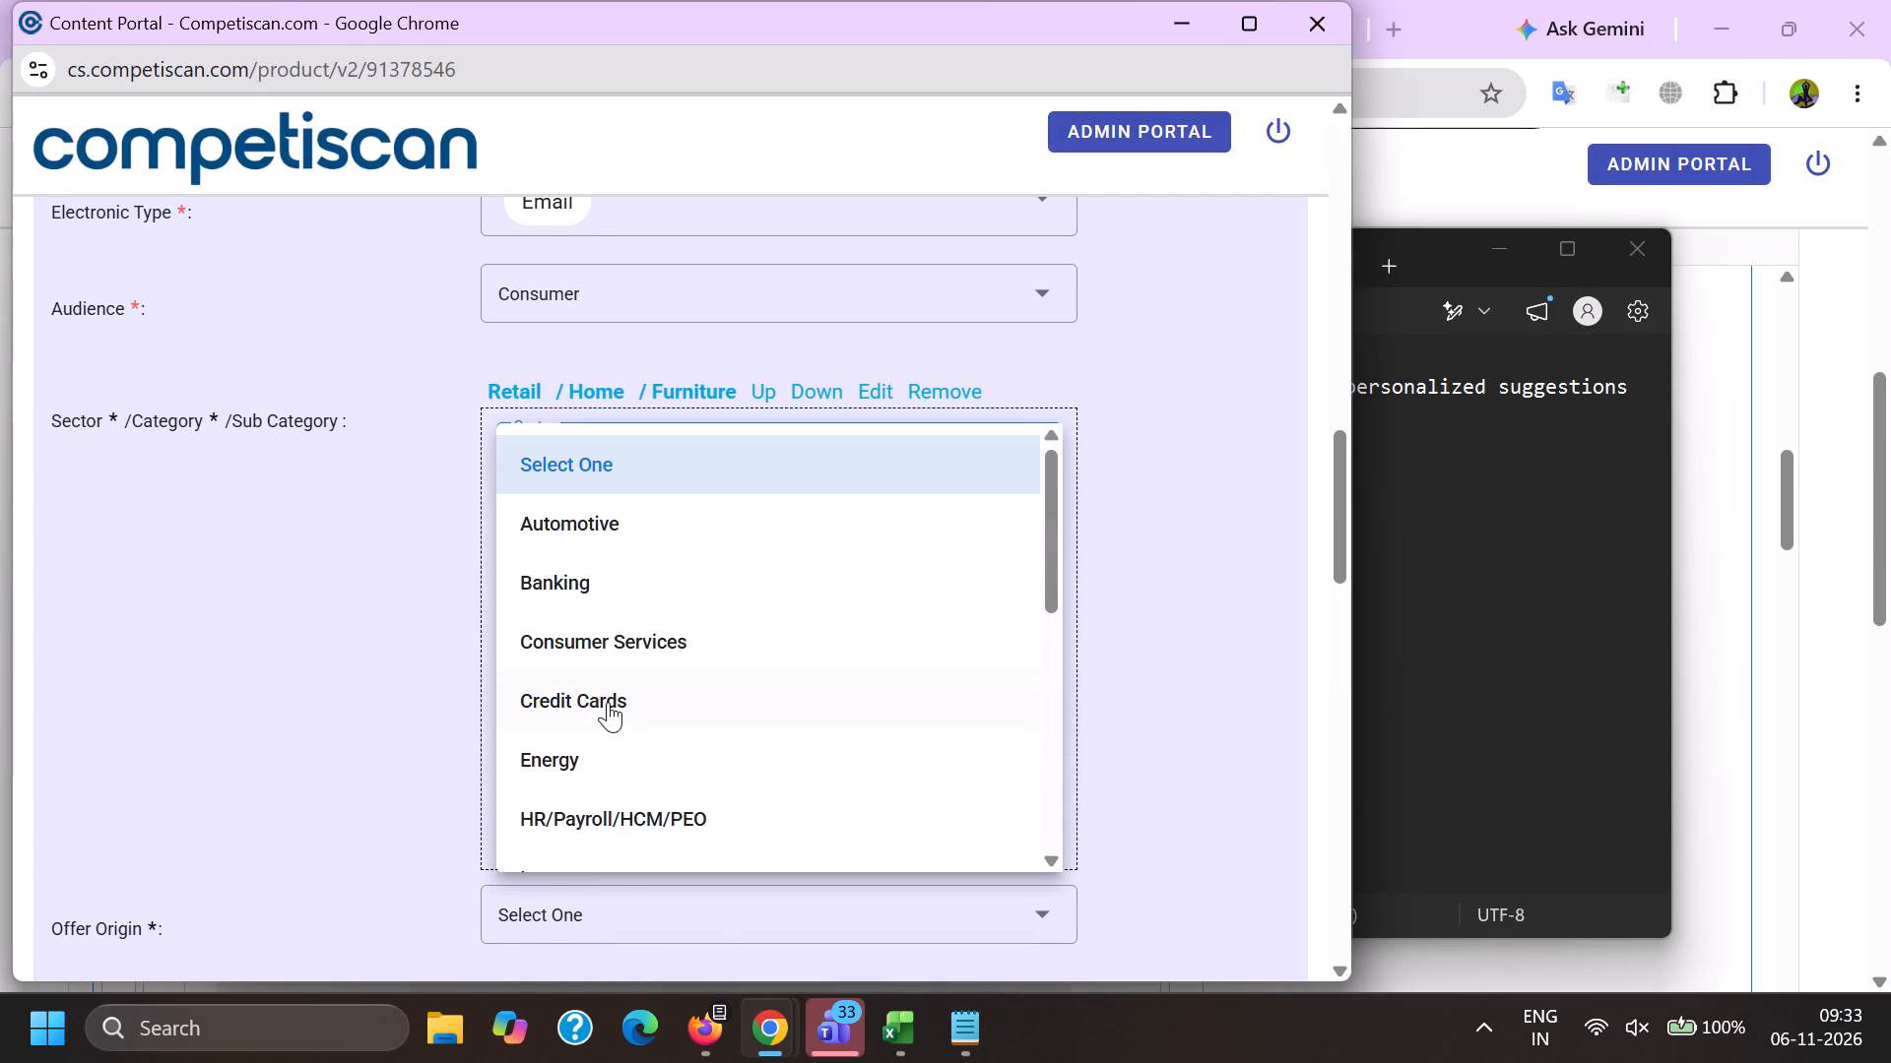
click(609, 718)
click(380, 682)
click(568, 538)
click(586, 675)
click(572, 653)
scroll(566, 476, up, 1)
scroll(566, 477, down, 3)
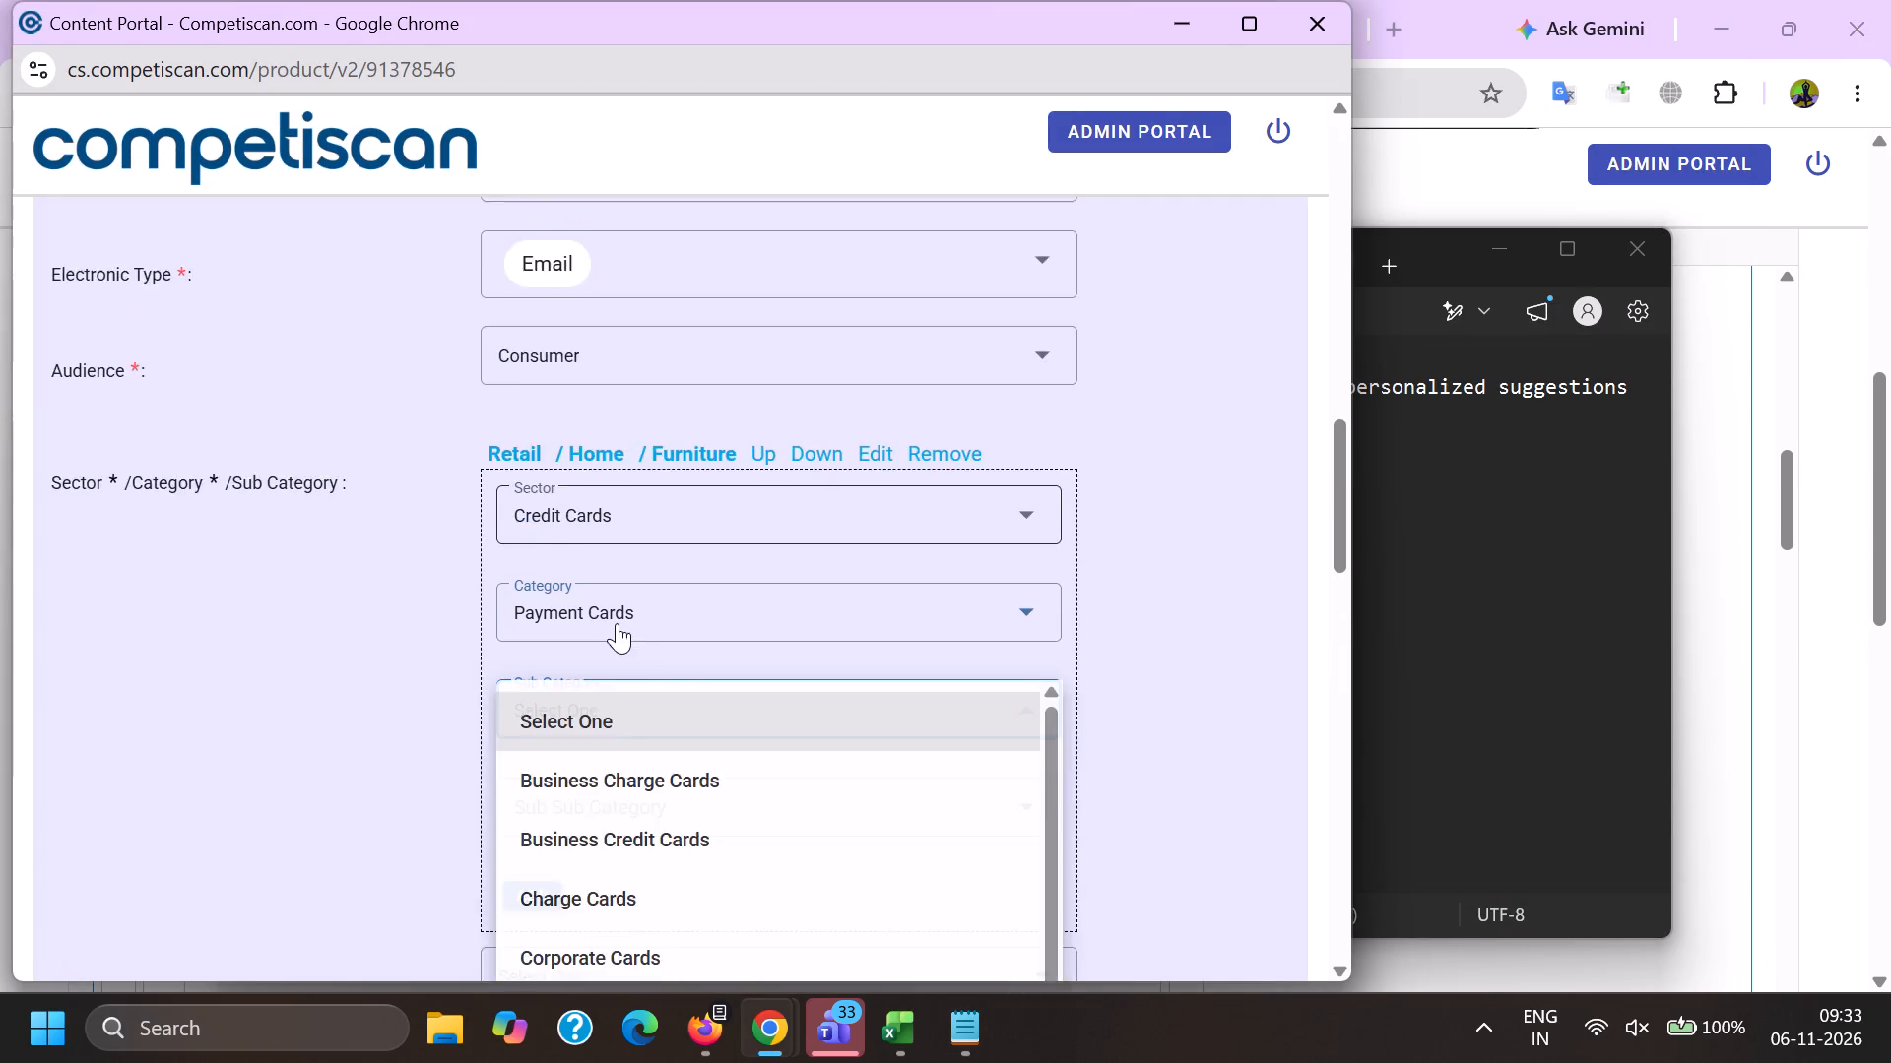
click(611, 667)
drag(335, 595, 358, 598)
click(516, 546)
Move the Retail / Home / Furniture classification down one place.
scroll(589, 598, up, 3)
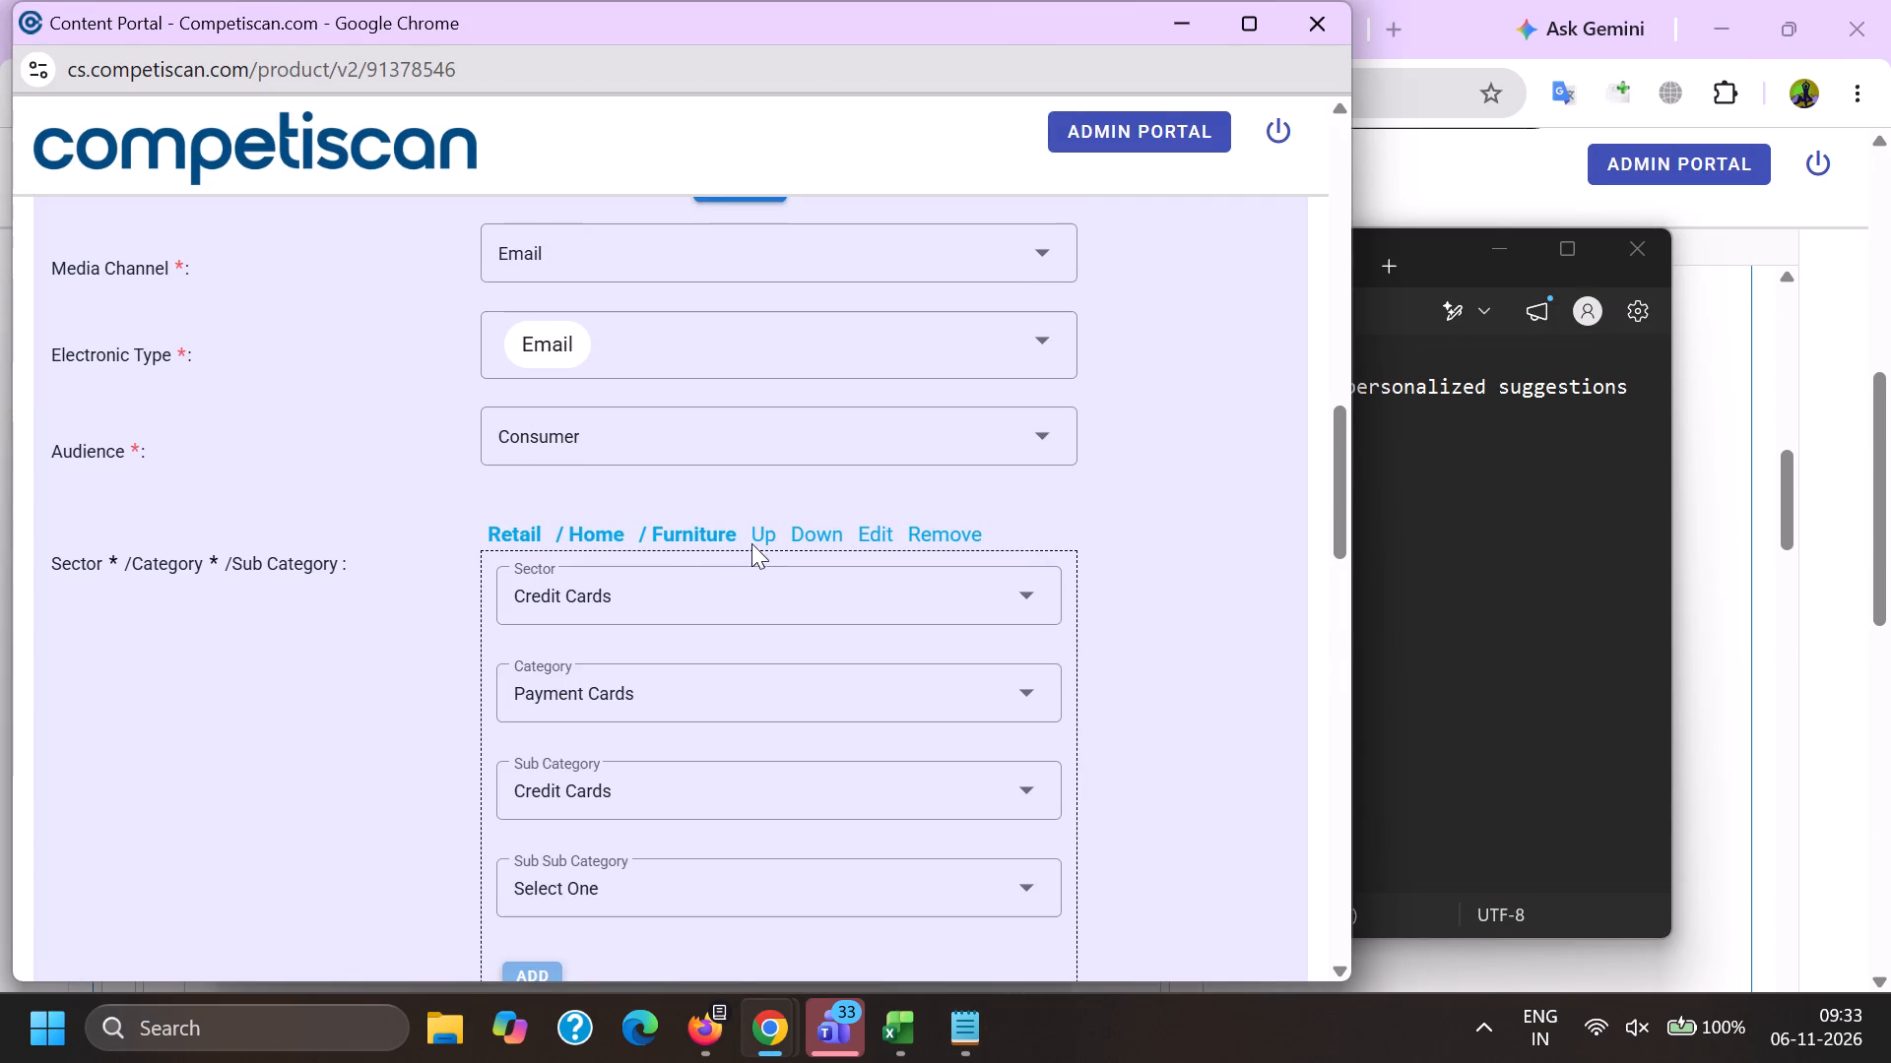
click(810, 527)
Set the offer origin to Provider/Bank and look up "Pottery Barn" to choose Pottery Barn Key Rewards Visa Credit Card as product name.
scroll(757, 586, down, 4)
click(594, 536)
double_click(594, 662)
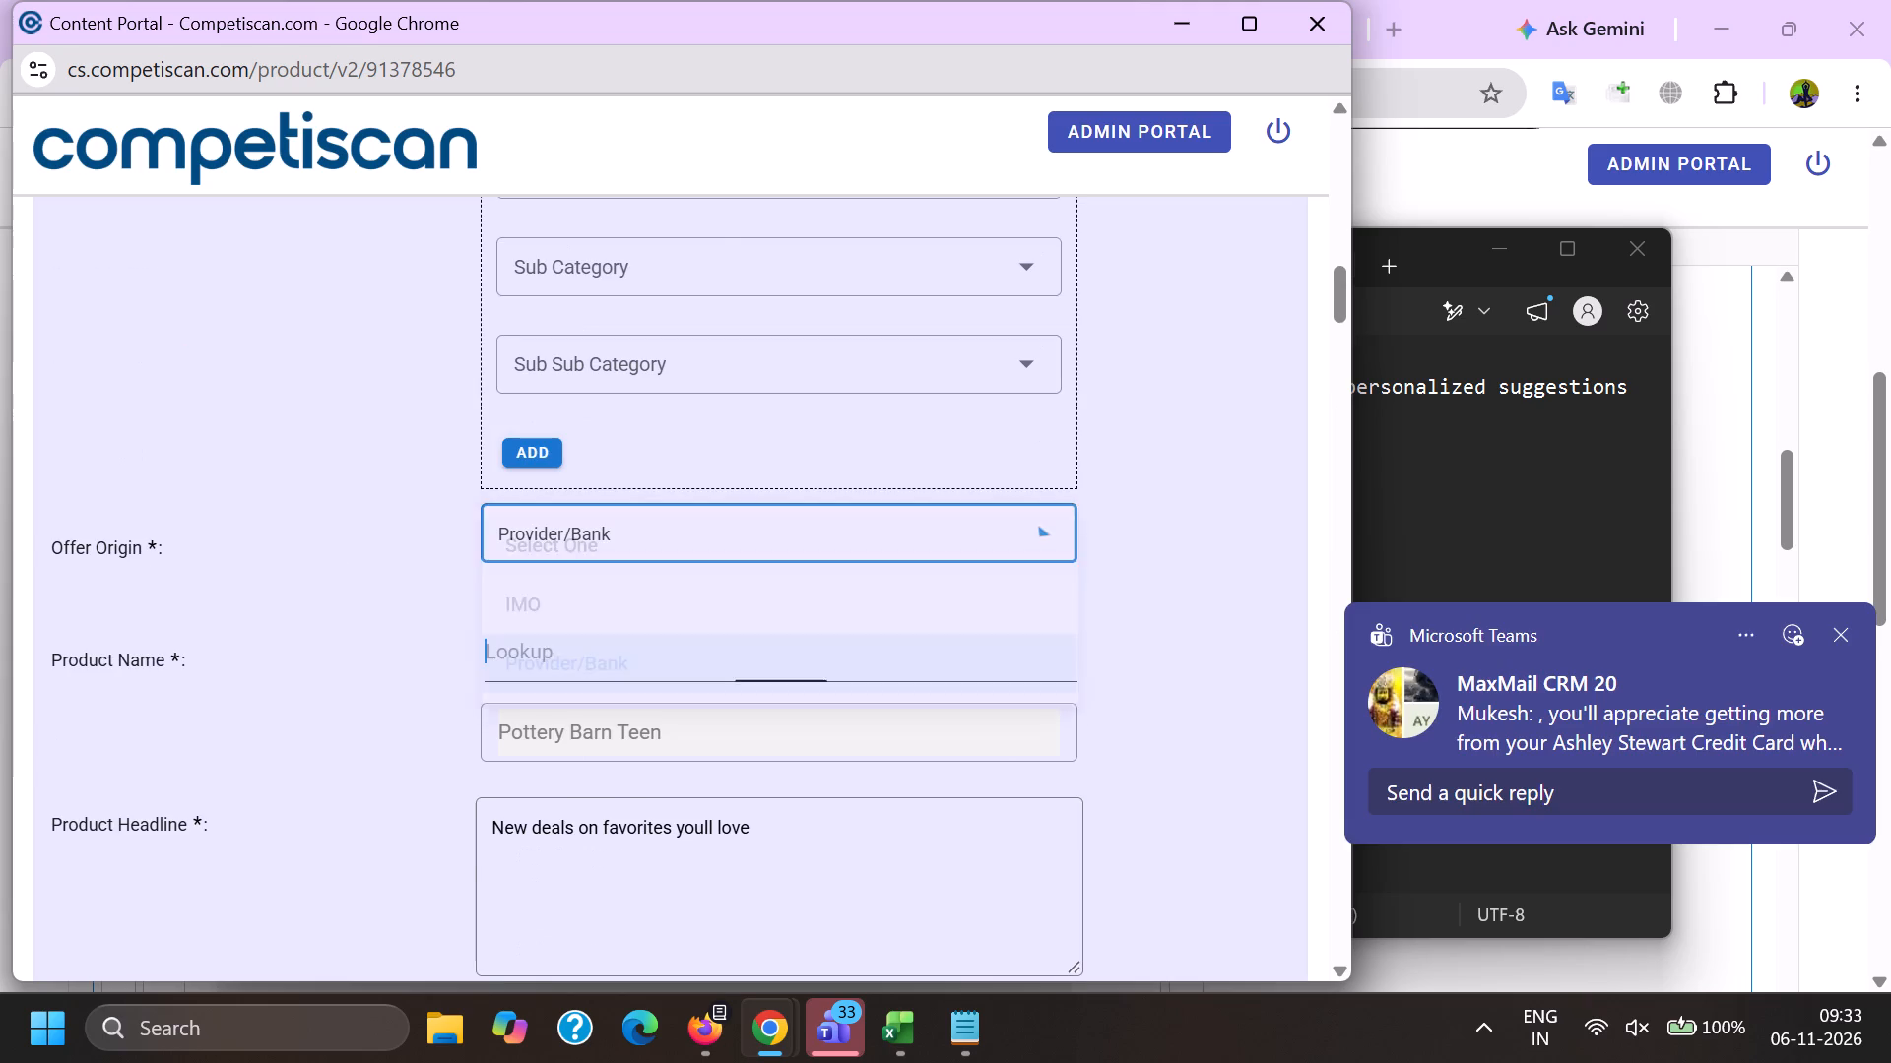
key(ctrl+v)
drag(599, 661, 1162, 730)
key(BackSpace)
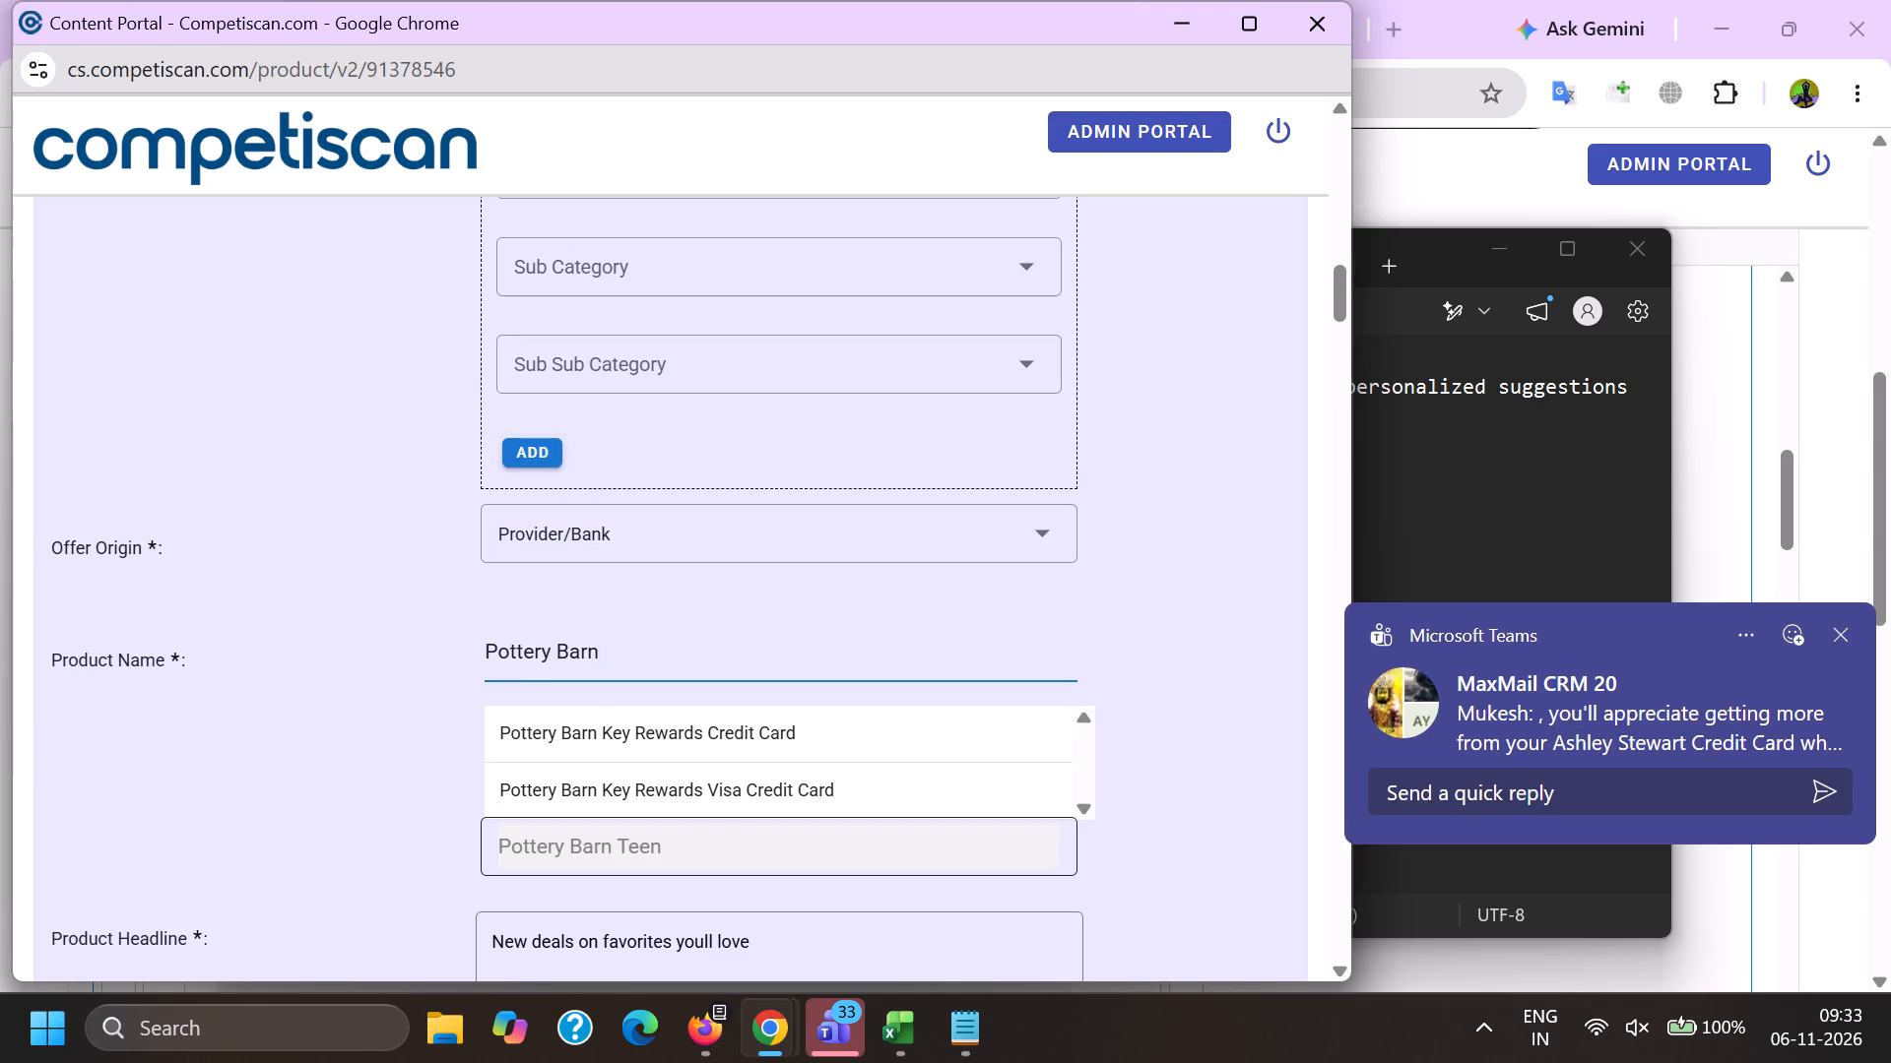
click(696, 783)
scroll(707, 795, up, 4)
click(629, 559)
Clear the product headline and copy the subject text "New deals on favorites you'll love" from email 91378546.
scroll(628, 569, down, 5)
drag(904, 687, 0, 717)
key(BackSpace)
key(alt+Tab)
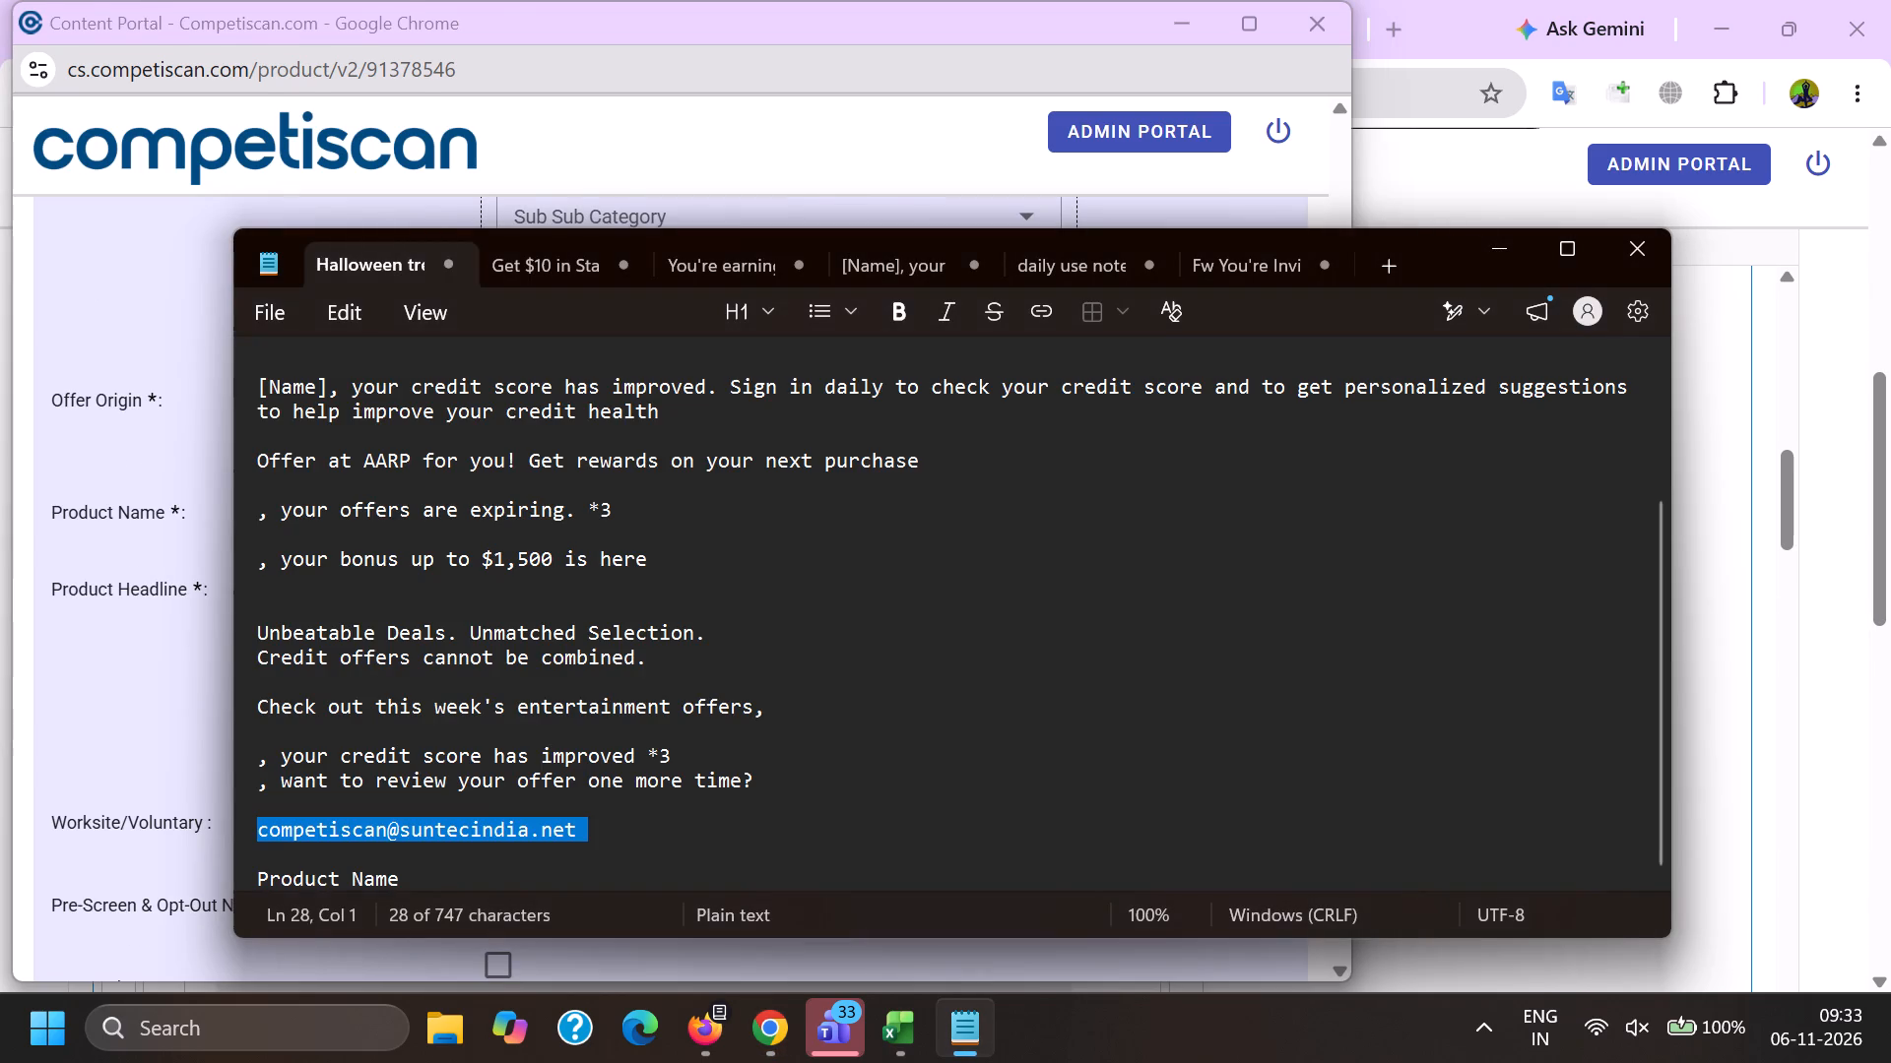
click(1716, 609)
scroll(287, 733, up, 15)
scroll(180, 735, down, 3)
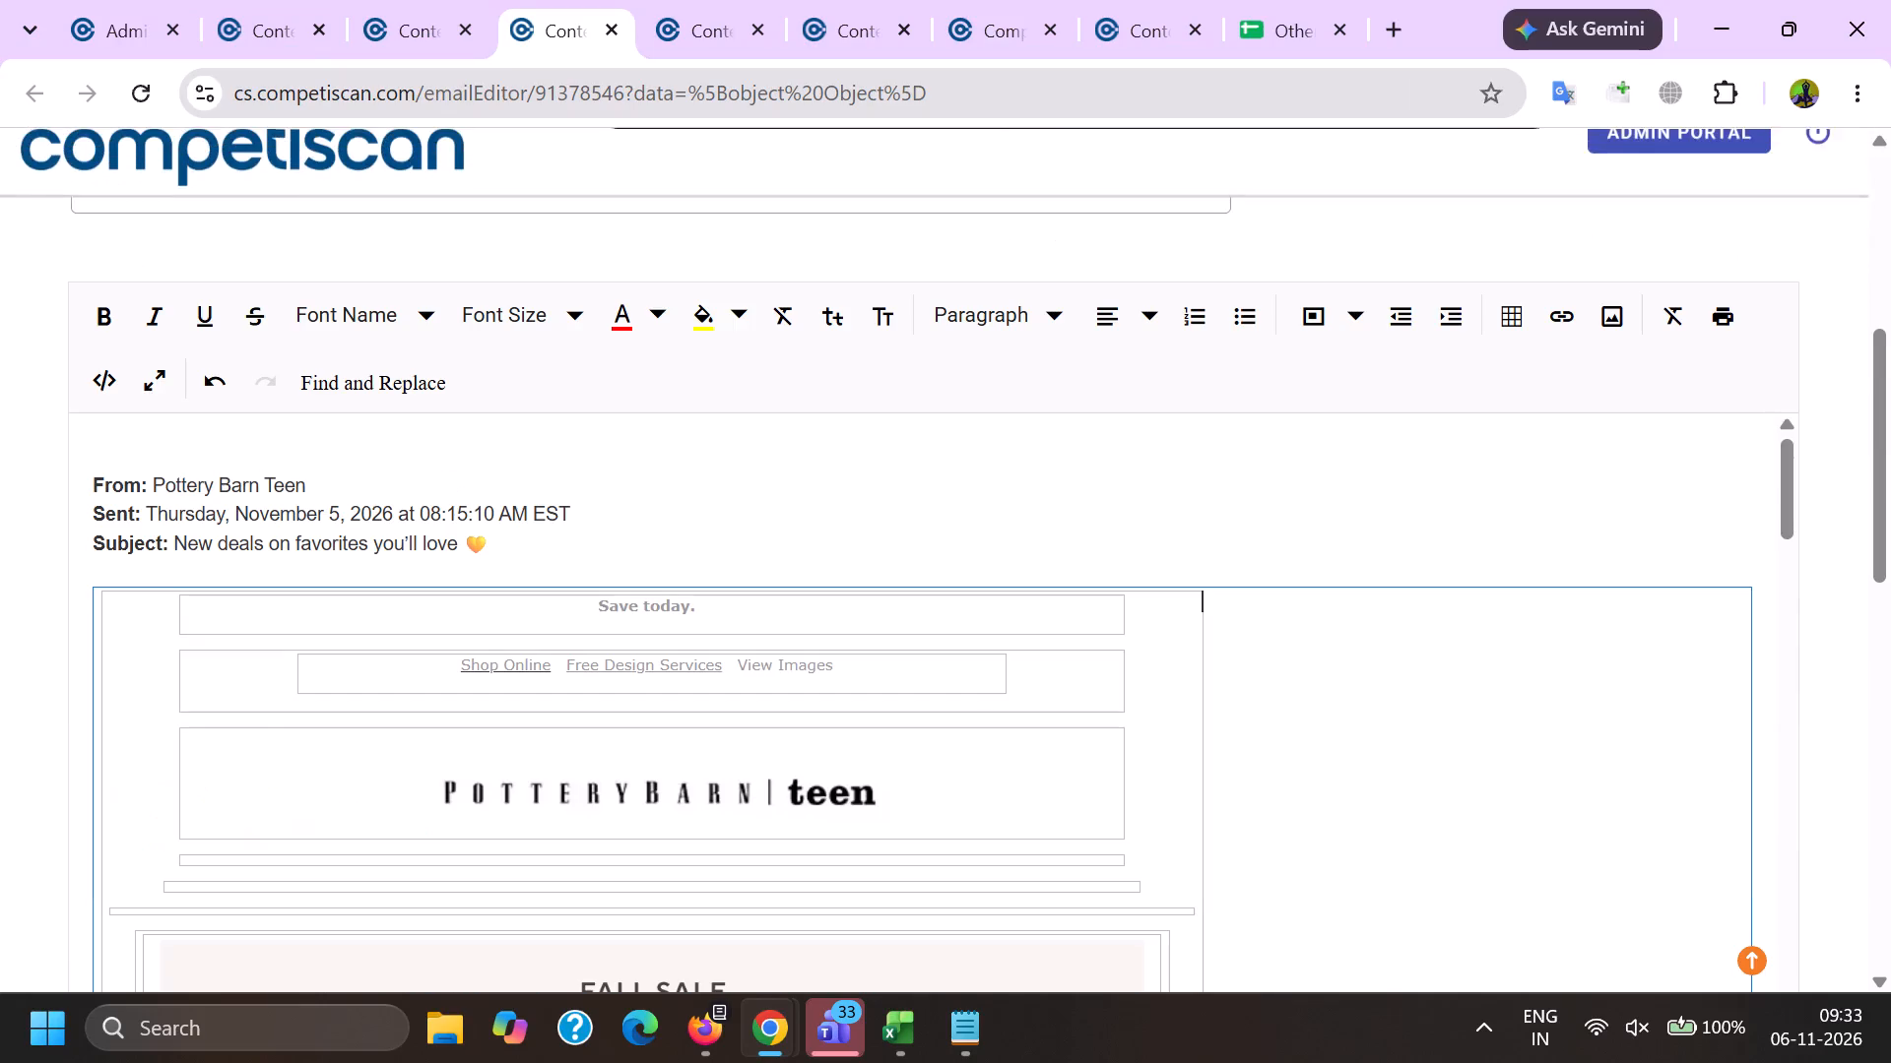
scroll(175, 540, down, 1)
drag(175, 537, 586, 524)
scroll(355, 686, up, 3)
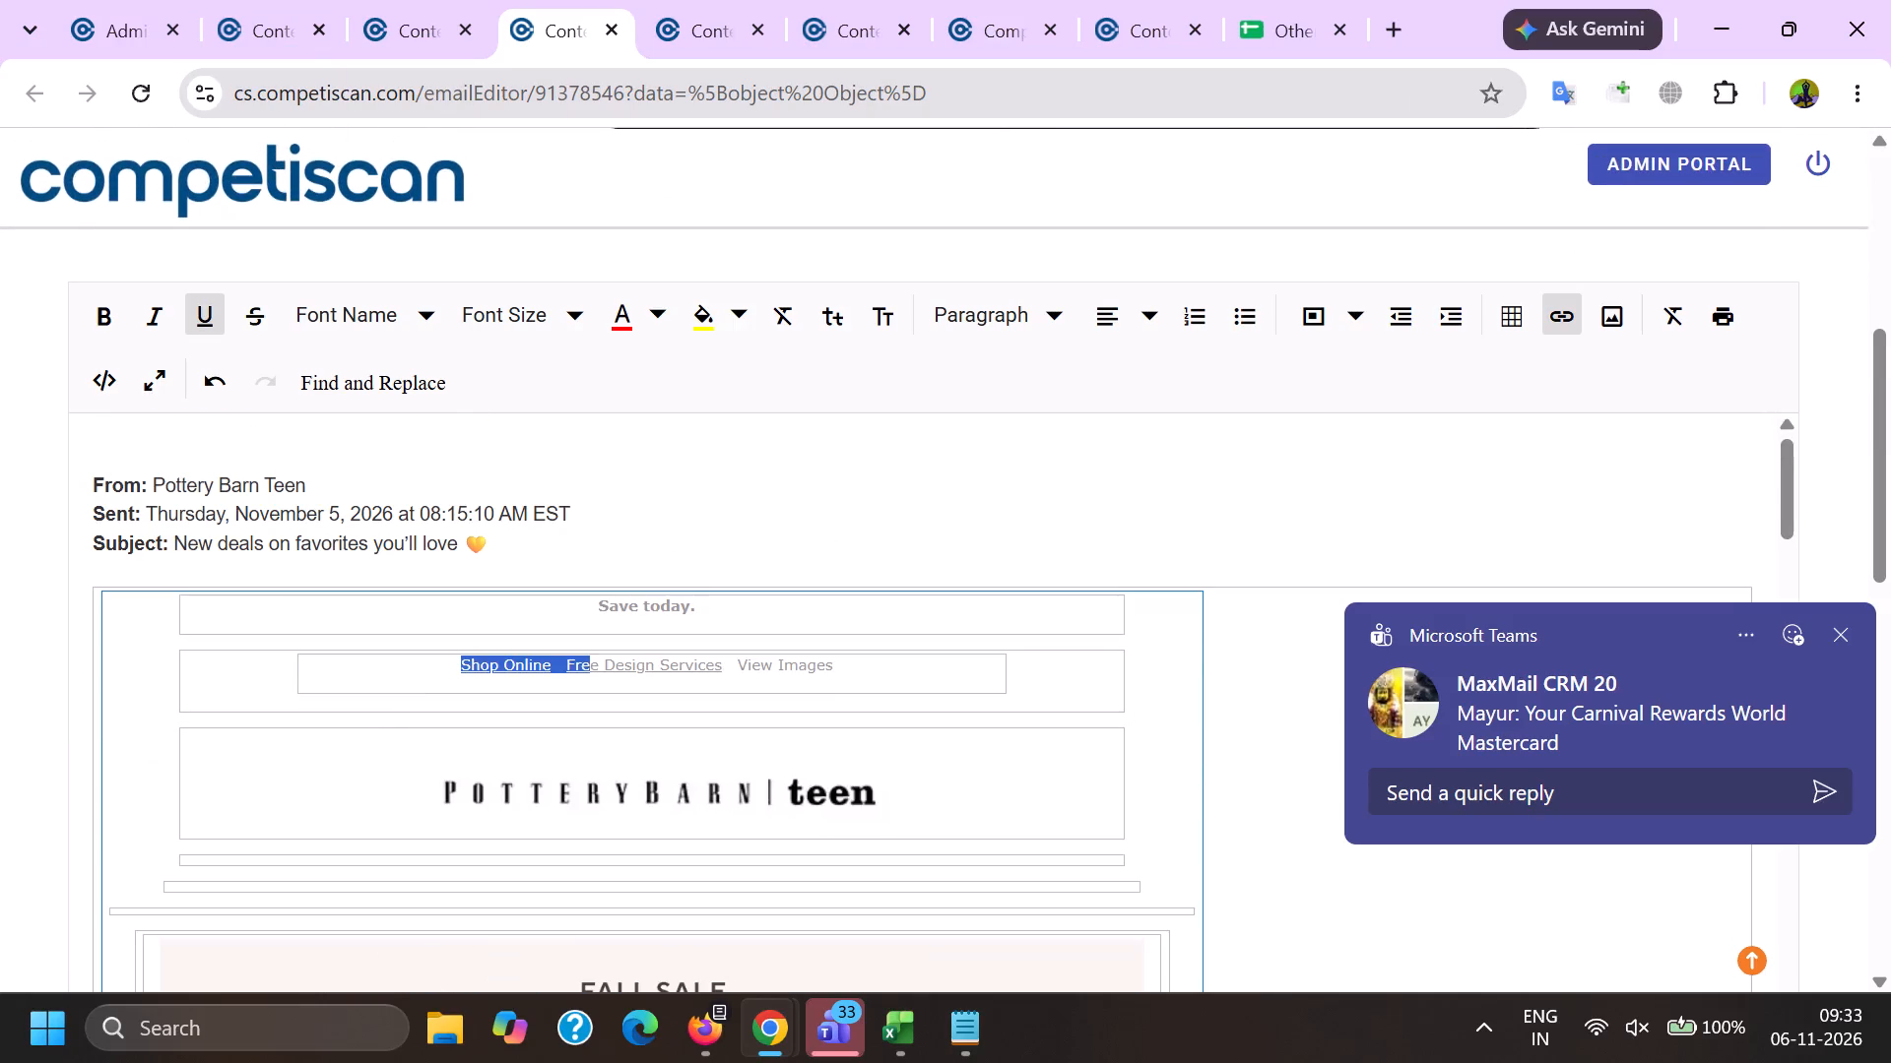
double_click(179, 549)
shift+click(534, 553)
key(ctrl+c)
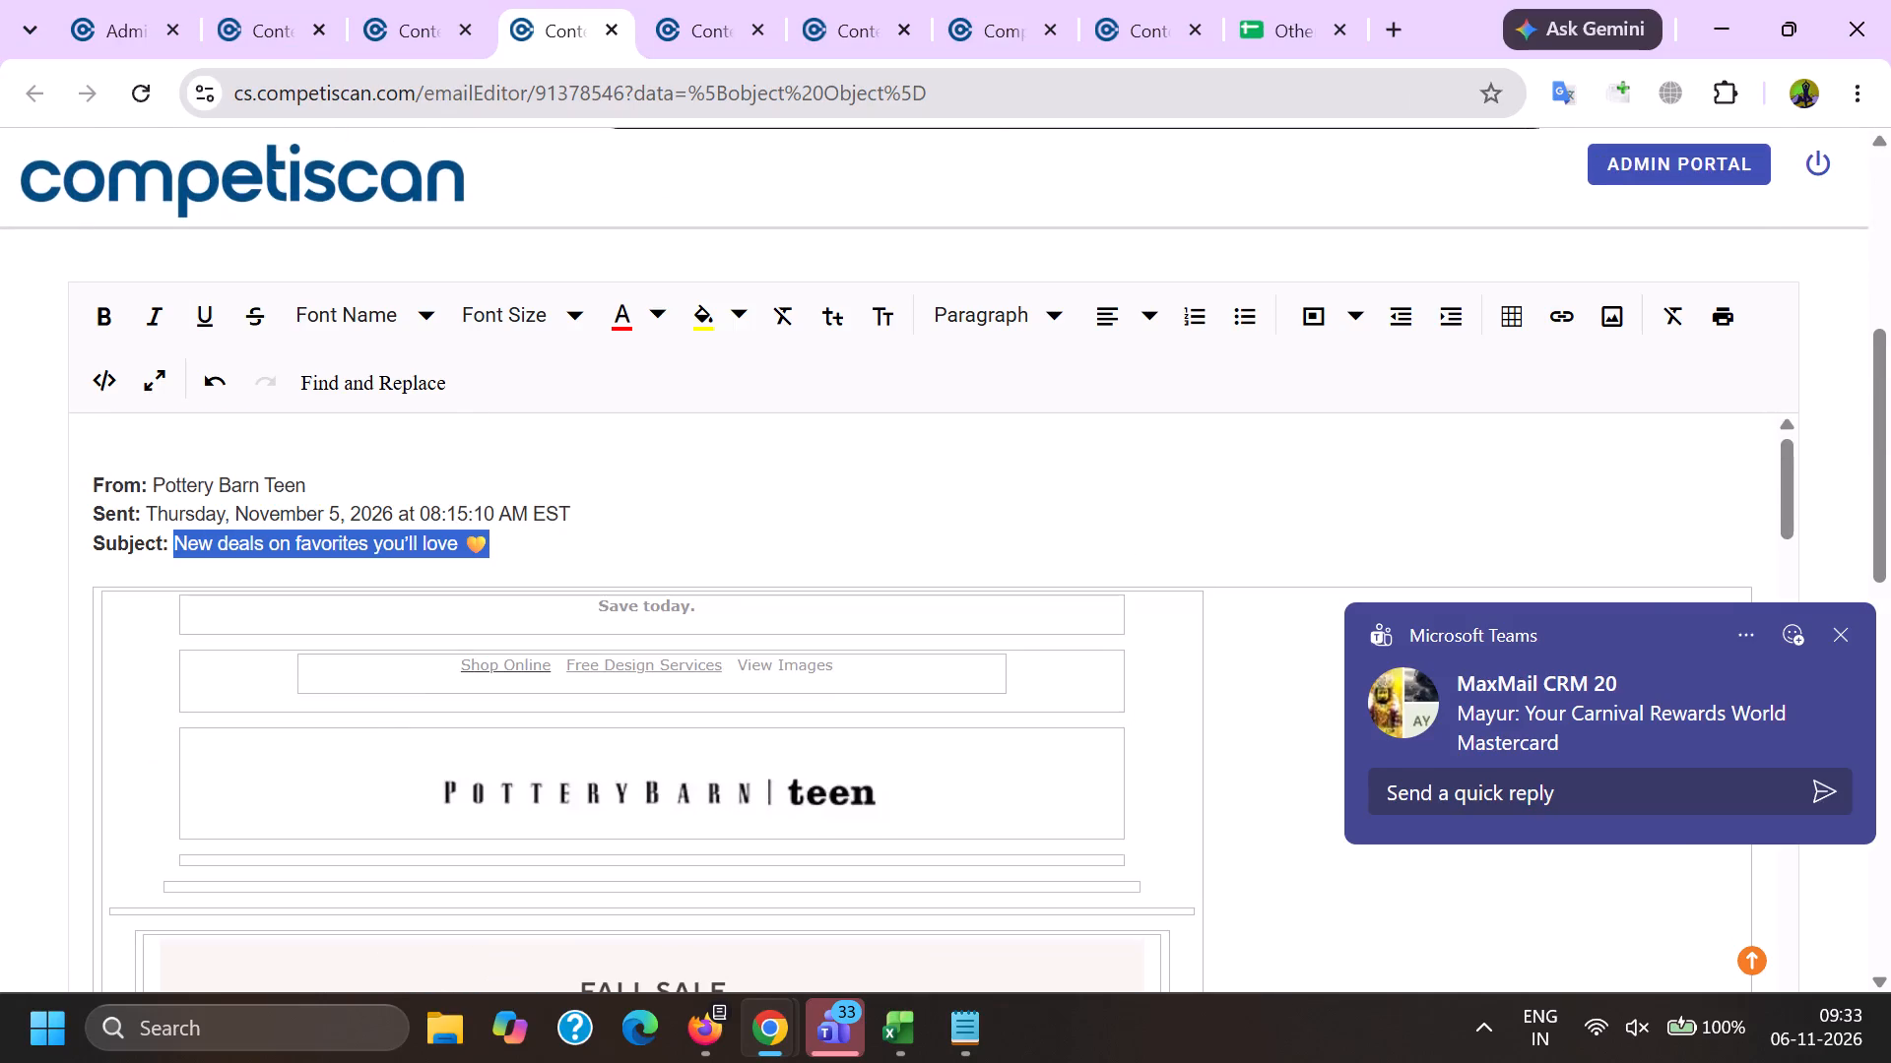
Paste the copied subject as the product headline and replace its emoji with a period, giving "New deals on favorites you'll love.".
key(alt+Tab)
key(alt+Tab)
key(alt+Tab)
click(767, 655)
key(ctrl+v)
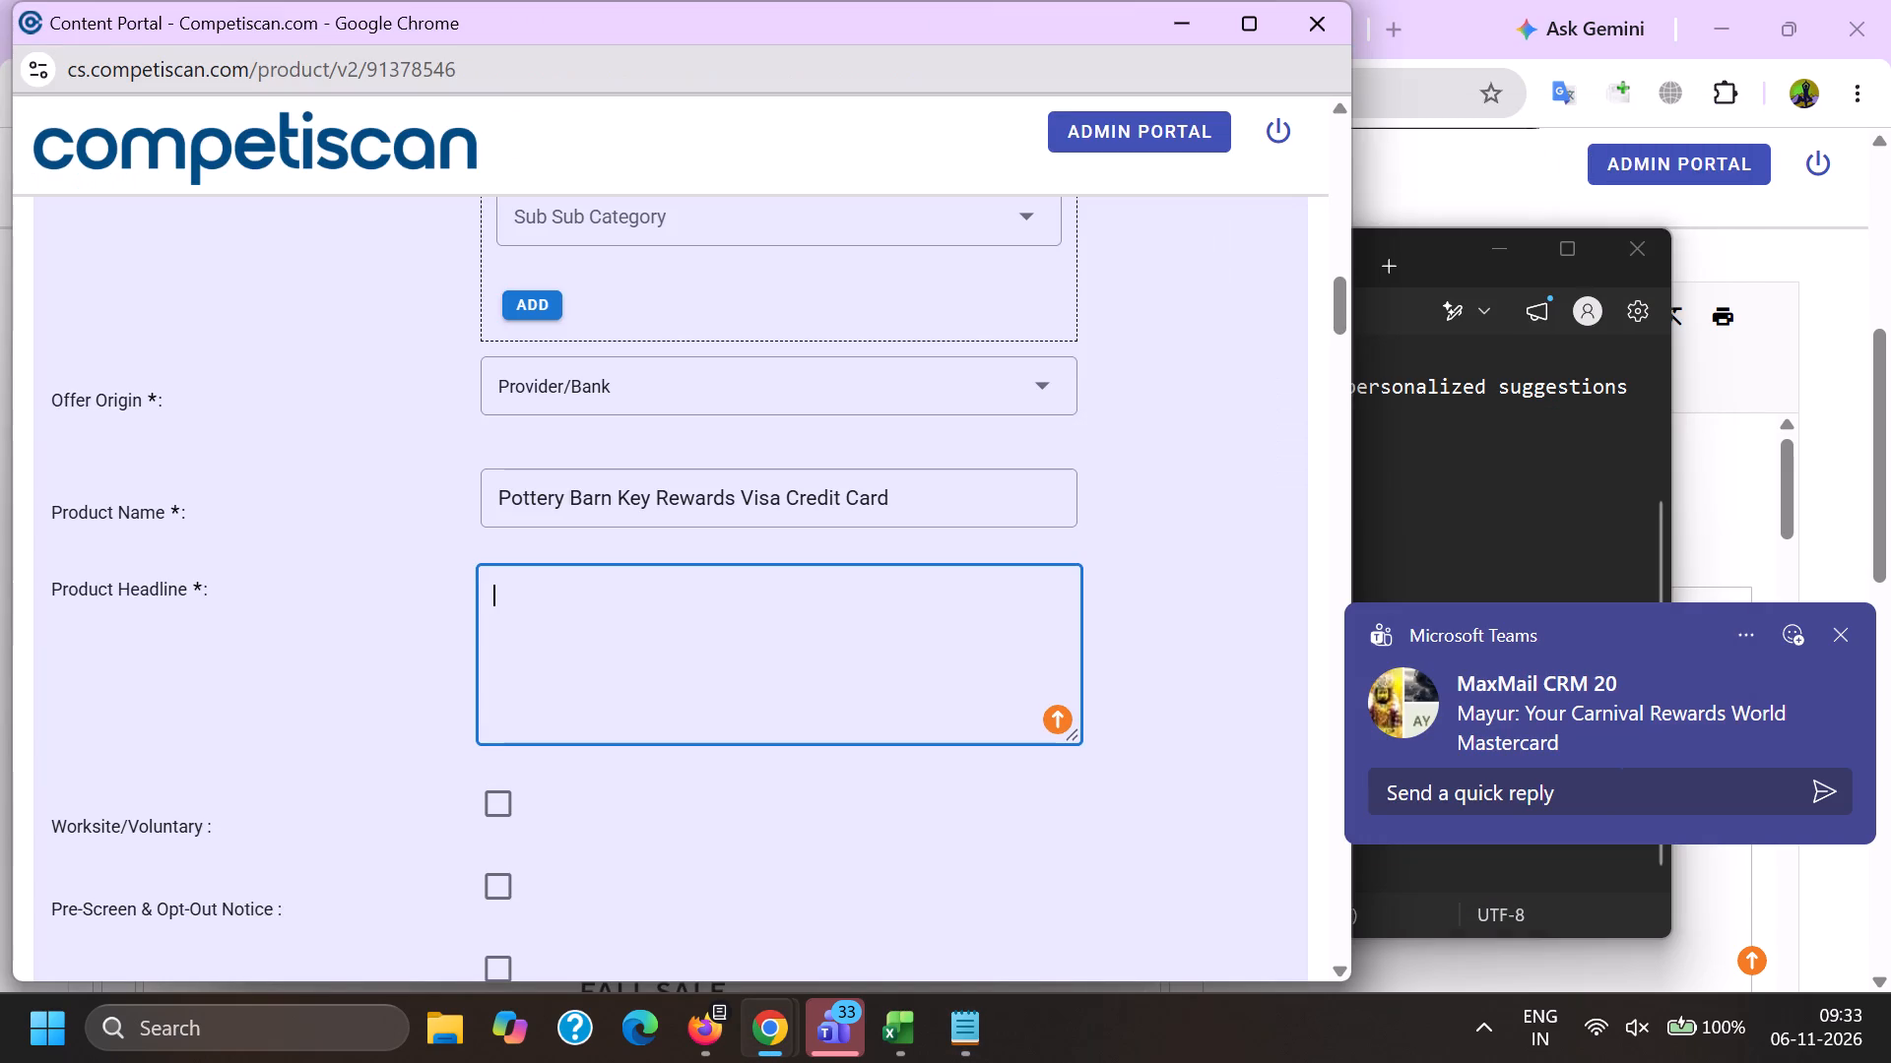
key(BackSpace)
key(BackSpace)
key(BackSpace)
text(.)
key(space)
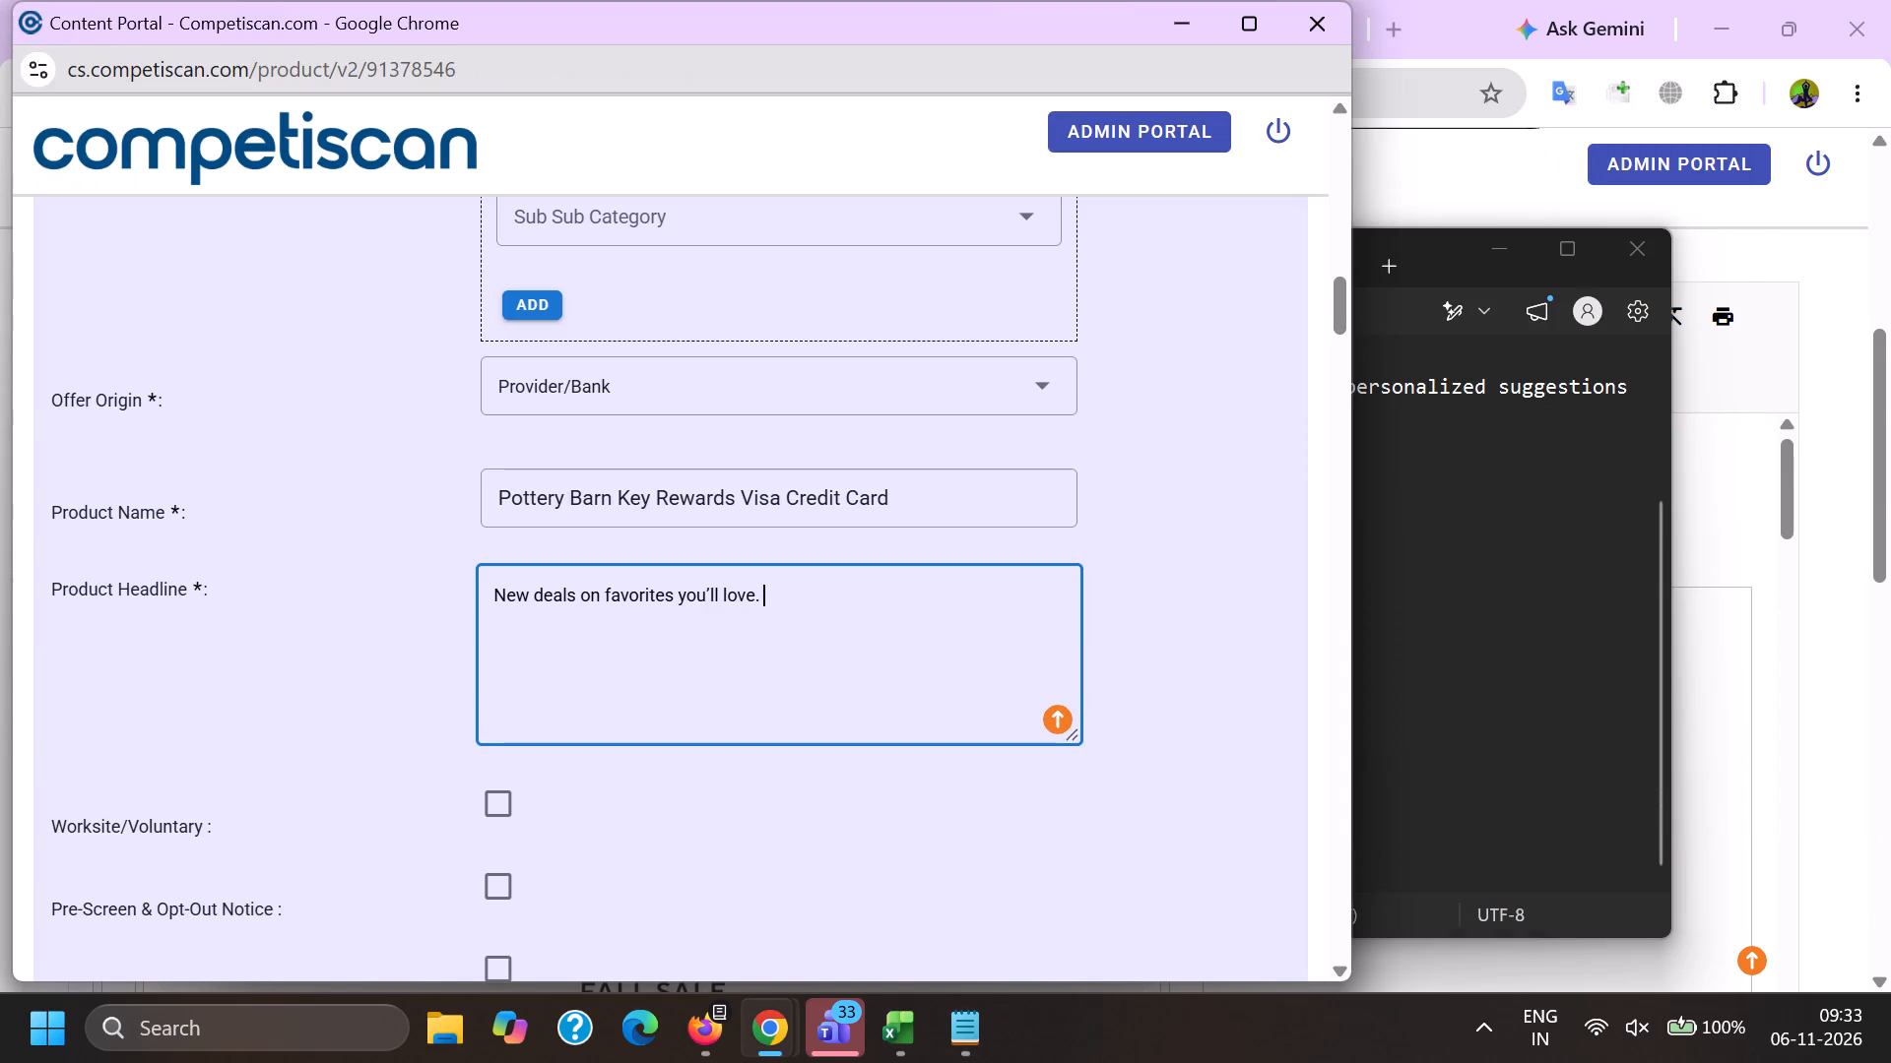
Copy "Earn 10% back in rewards" from the headline of product 21006162 and append it to the headline in form 91378546.
key(alt+Tab)
click(1448, 0)
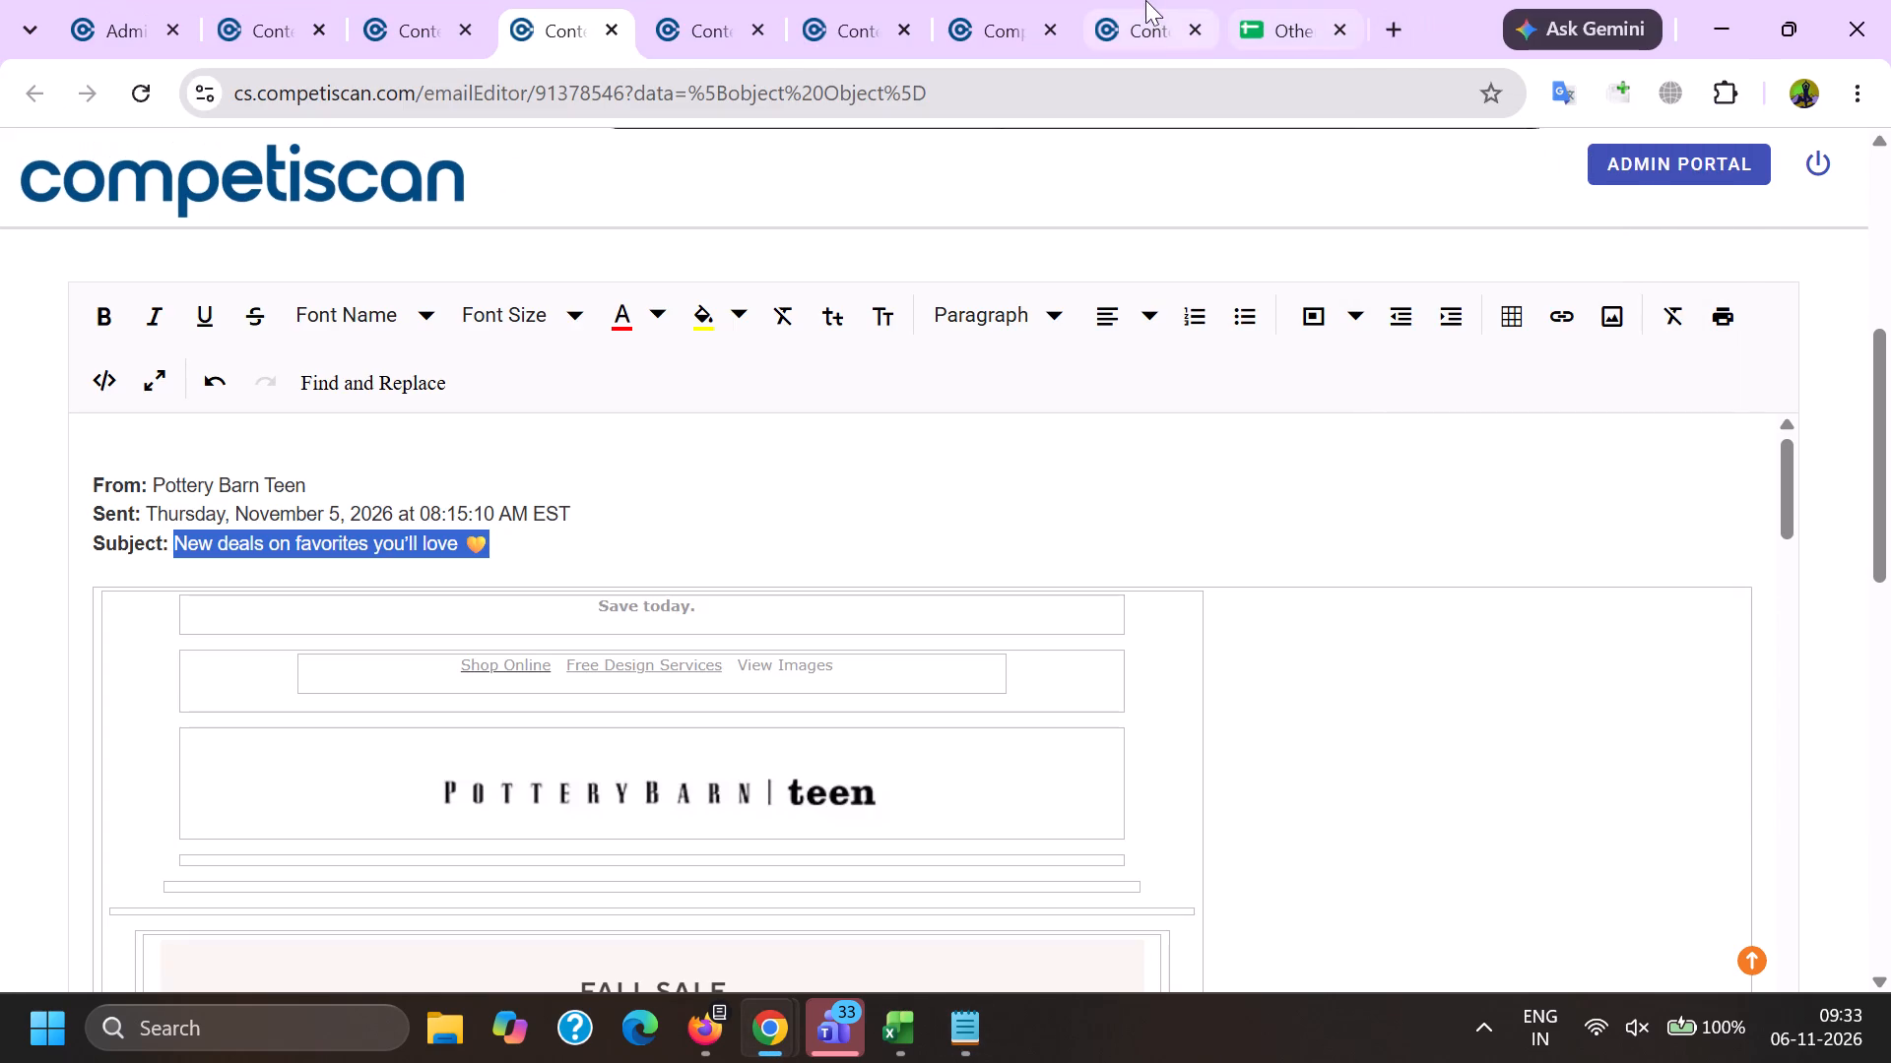
click(1145, 0)
scroll(1222, 549, up, 5)
scroll(1062, 708, up, 5)
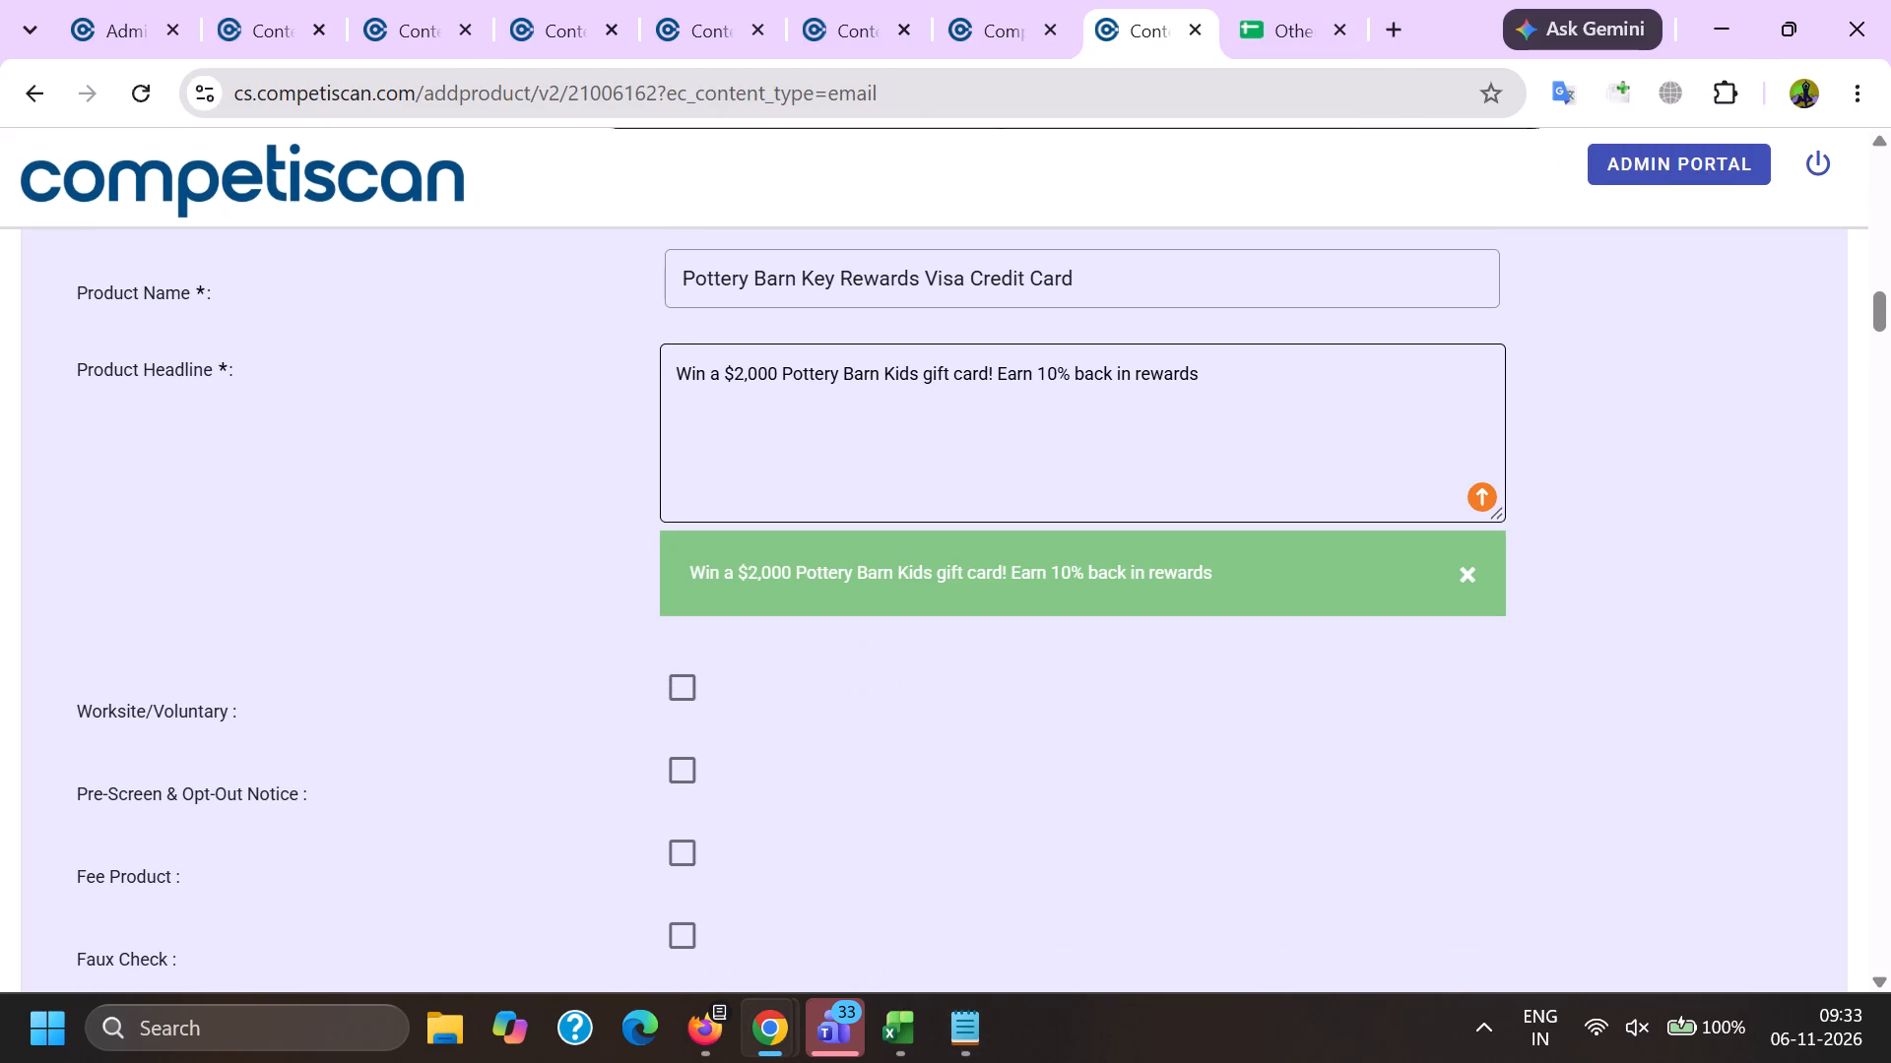
click(1023, 377)
drag(1023, 377, 1061, 392)
shift+click(1272, 411)
key(ctrl+c)
key(alt+Tab)
key(alt+Tab)
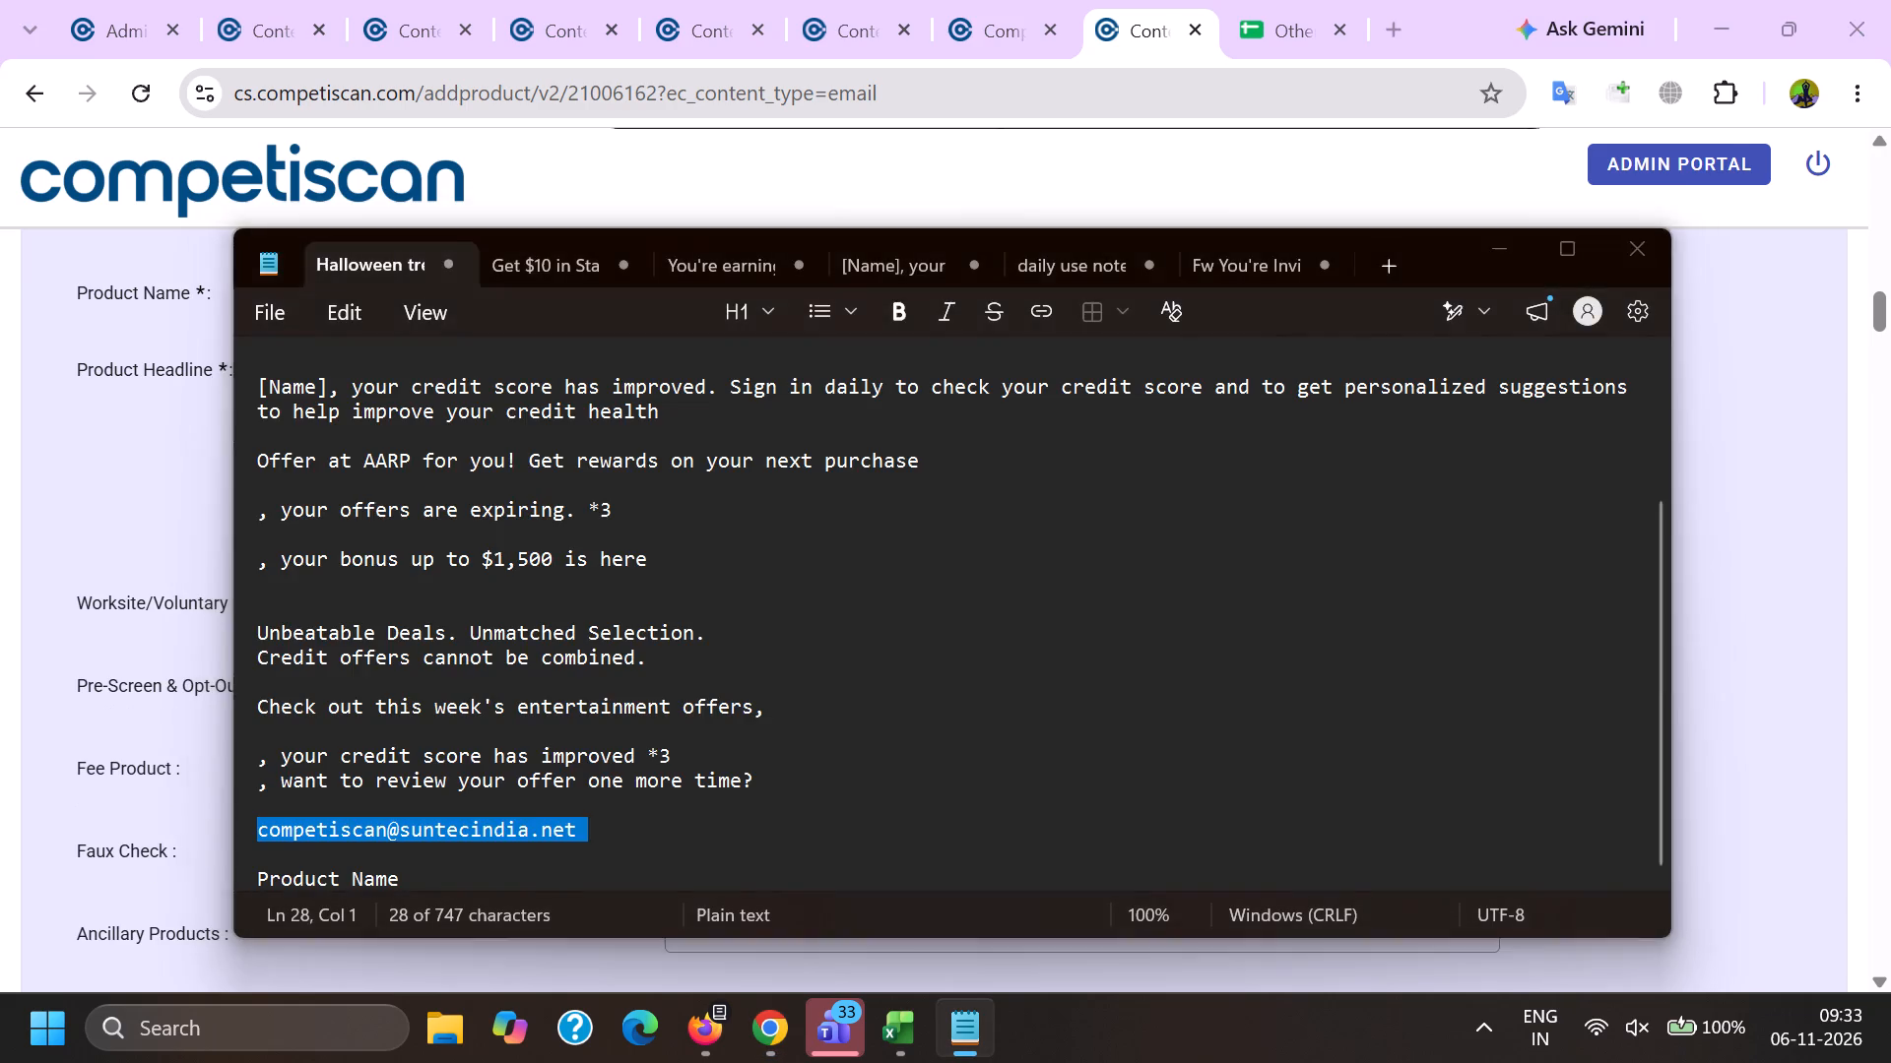
key(alt+Tab)
key(ctrl+v)
Set the response mechanism to URL/Website and the mailing type to Acquisition.
scroll(597, 489, down, 5)
click(611, 535)
scroll(605, 336, down, 4)
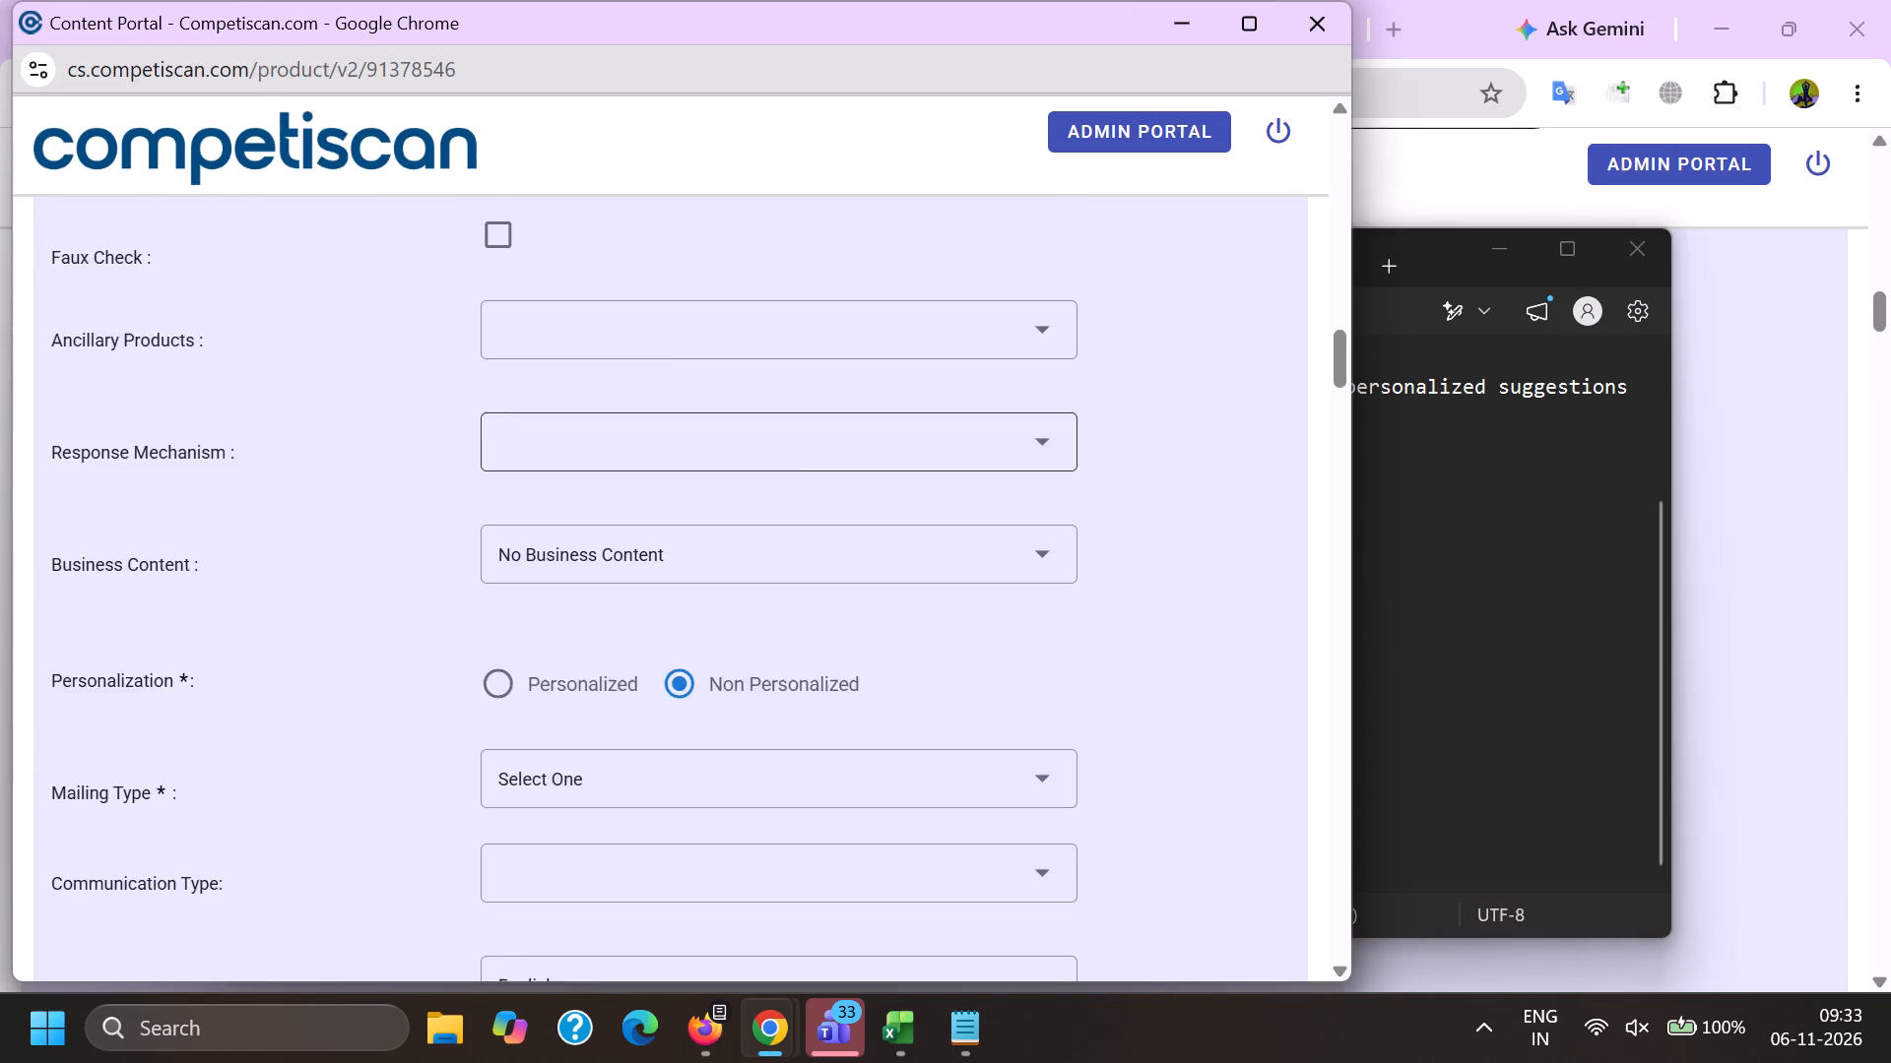
scroll(720, 520, down, 4)
scroll(642, 654, up, 6)
scroll(623, 463, down, 7)
click(652, 584)
drag(287, 603, 349, 618)
click(651, 595)
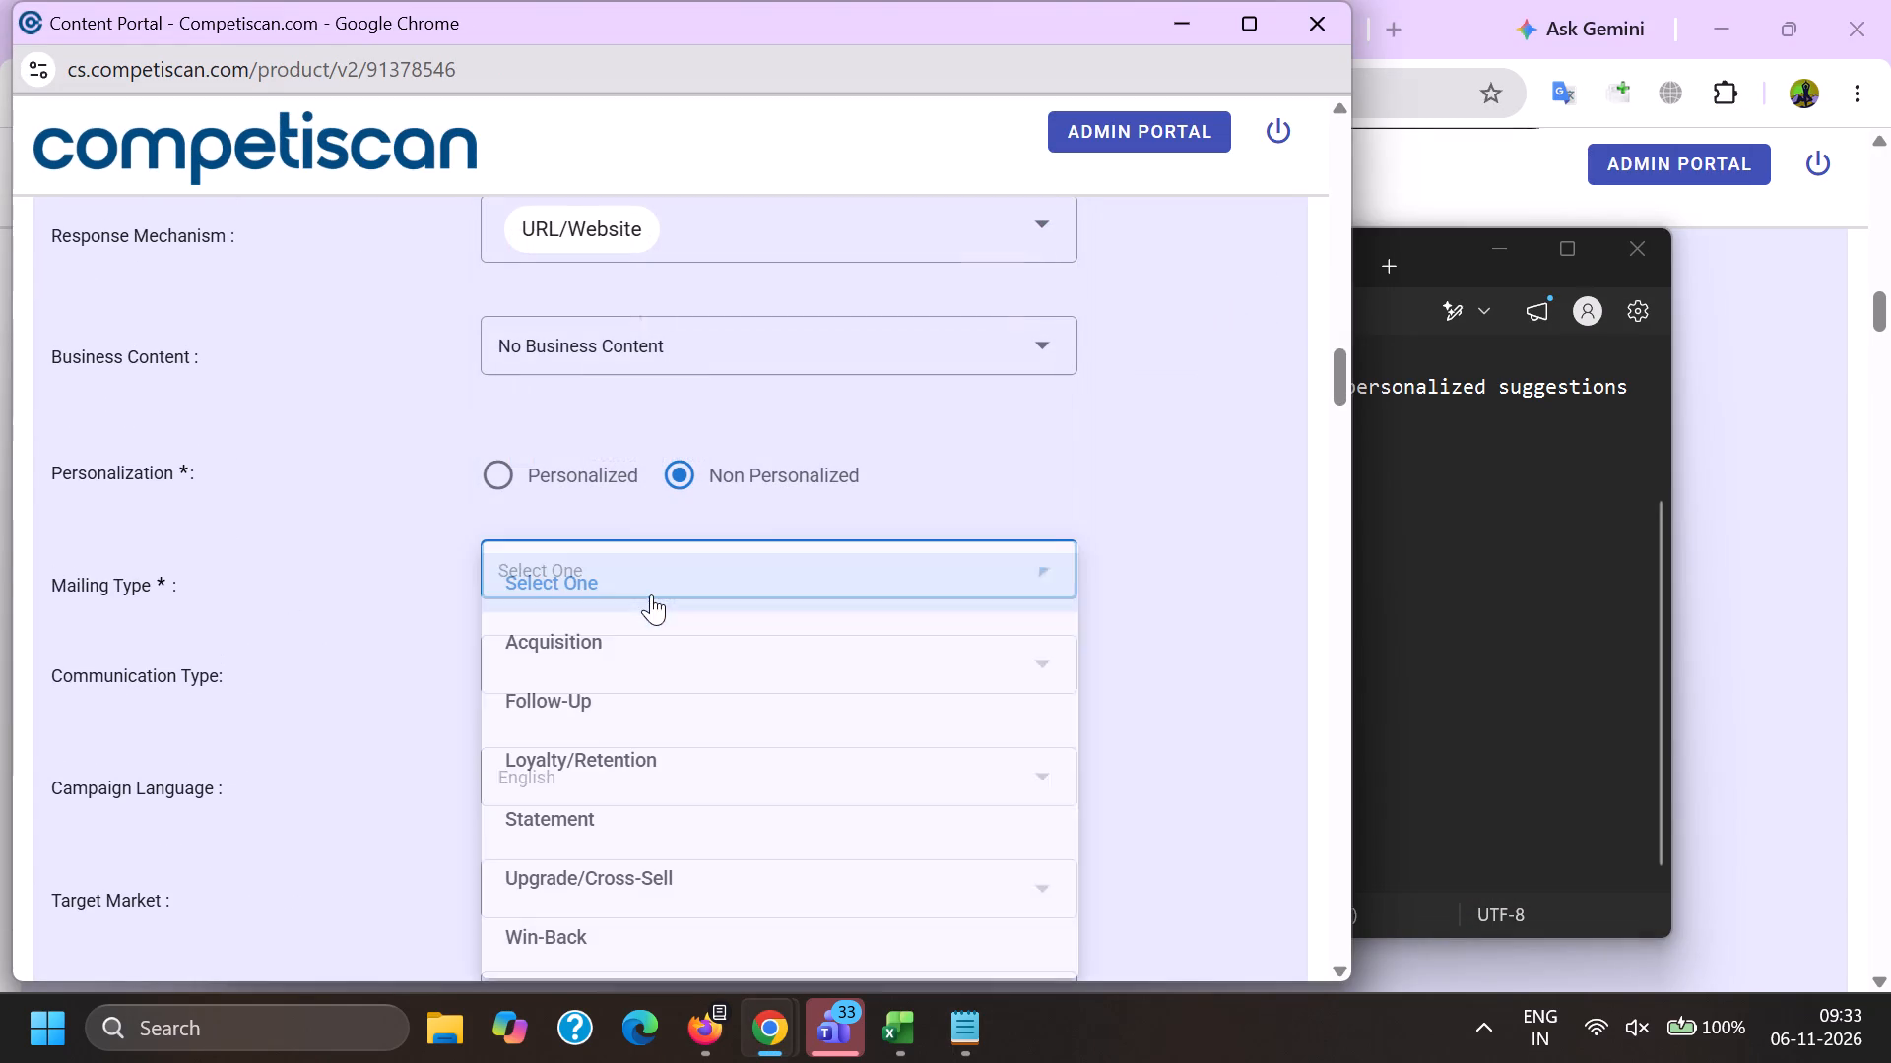
click(637, 615)
drag(316, 676, 338, 683)
Select the applicable communication types for product 91378546.
click(581, 664)
scroll(599, 534, down, 2)
click(618, 612)
scroll(618, 606, down, 5)
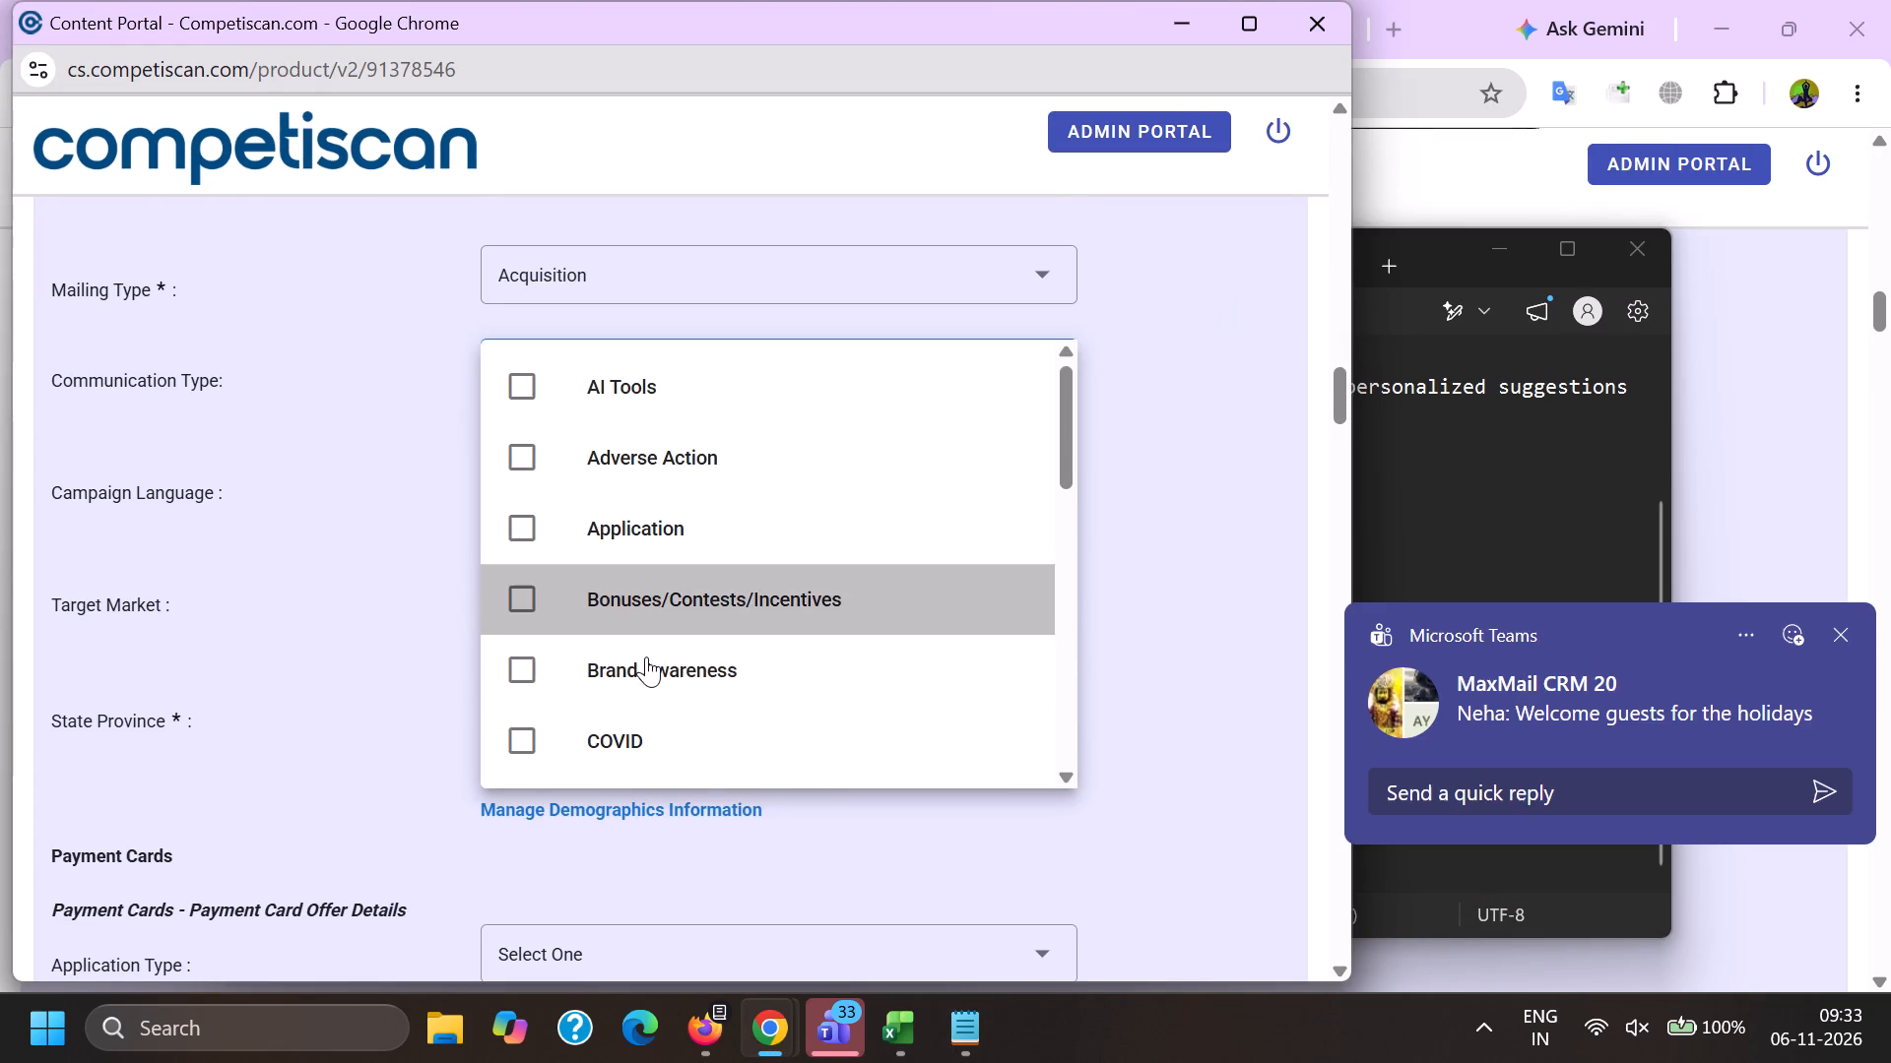
click(635, 728)
scroll(650, 655, down, 6)
scroll(661, 649, up, 1)
scroll(661, 649, down, 6)
drag(677, 564, 614, 572)
drag(259, 583, 322, 602)
Copy "10% back in rewards during the first 30 days from account opening" from product 21006162 into Sign-on Incentive #1 of form 91378546.
click(1741, 532)
scroll(1508, 401, down, 10)
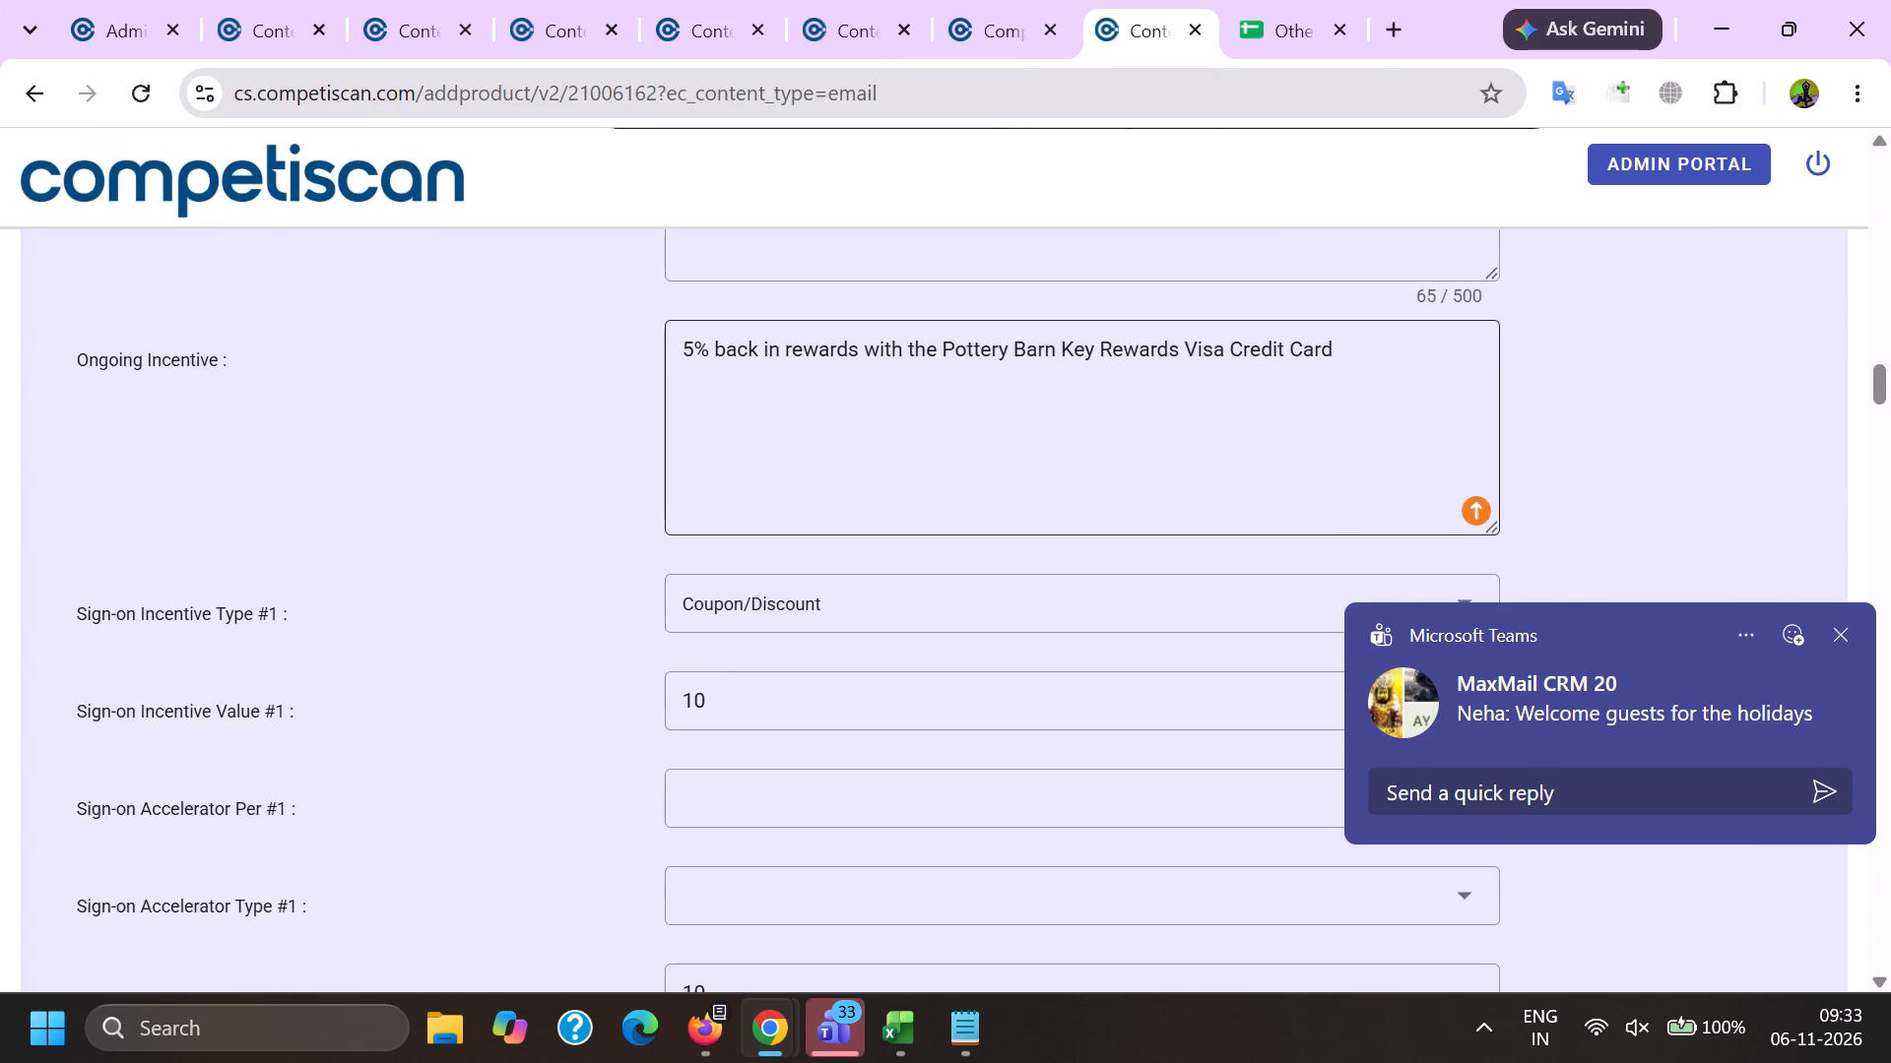
scroll(1341, 504, up, 2)
drag(1393, 486, 559, 342)
key(ctrl+c)
key(alt+Tab)
click(660, 608)
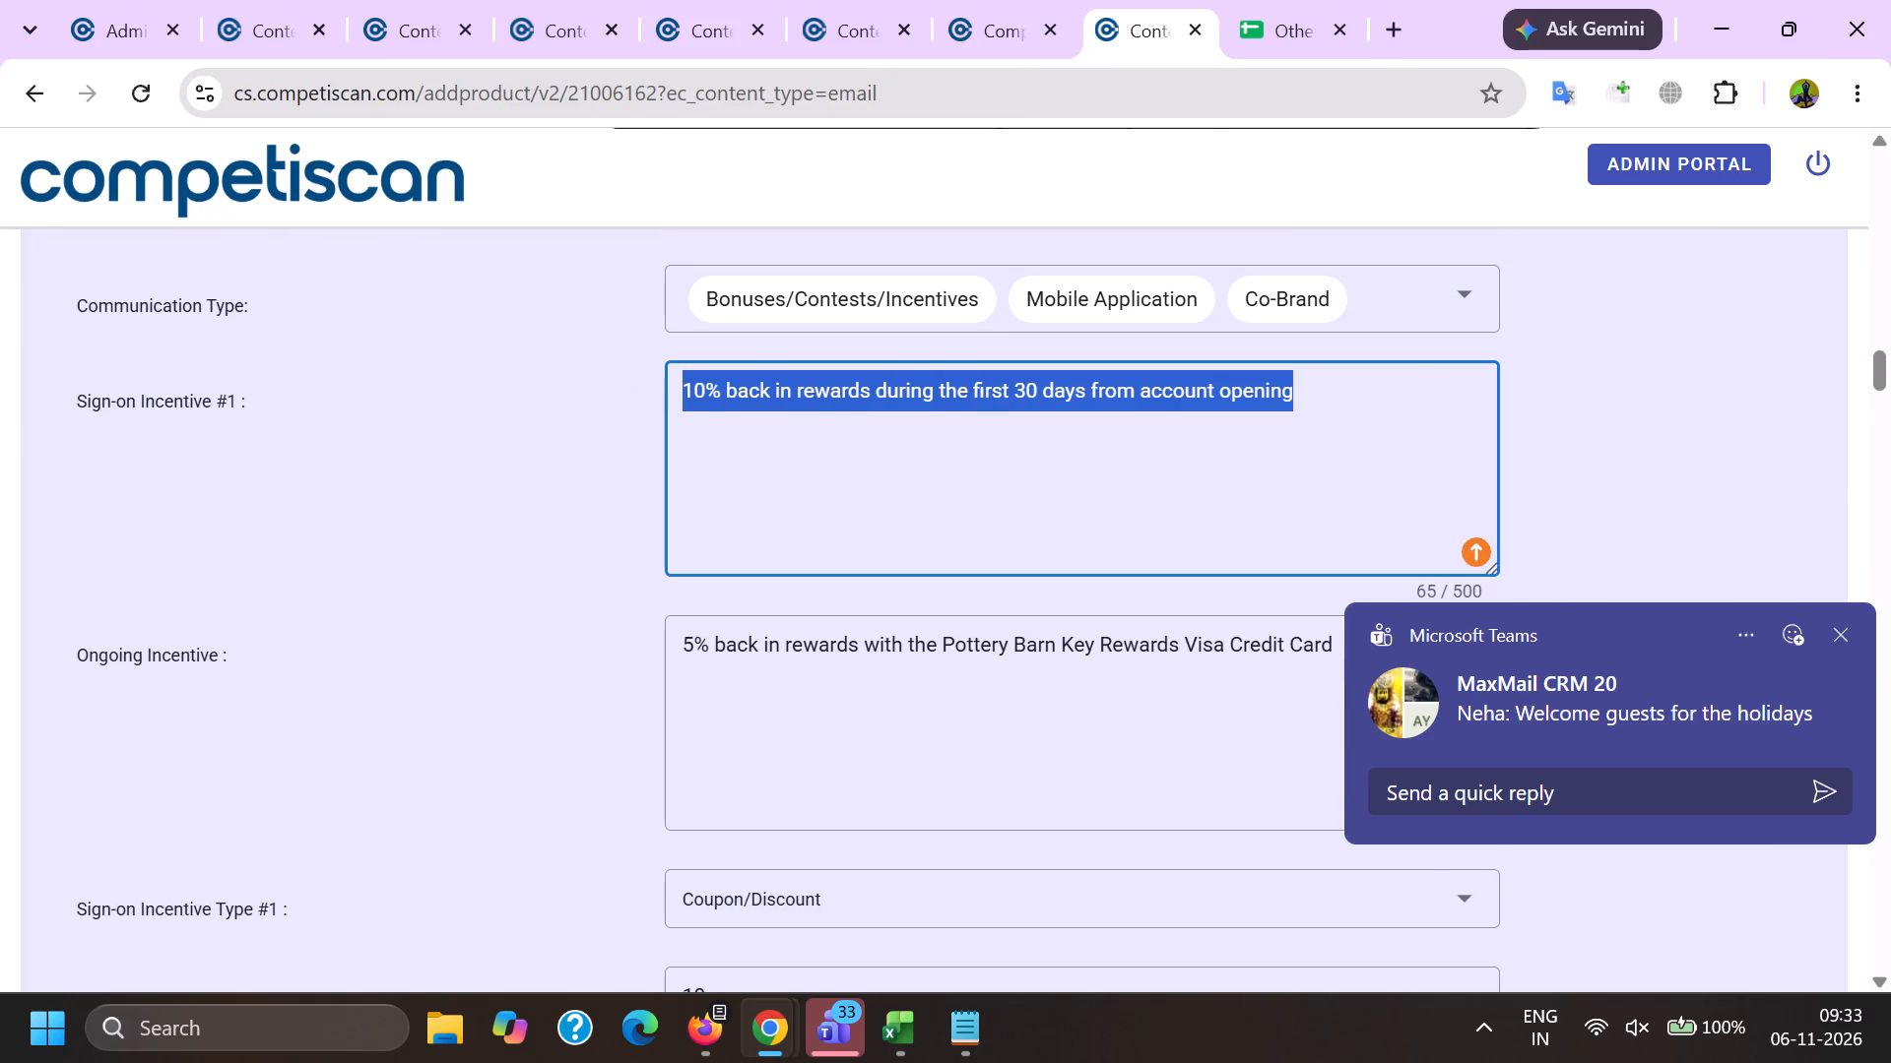
key(ctrl+v)
Copy "5% back in rewards with the Pottery Barn Key Rewards Visa Credit Card" from the reference product into the form's Ongoing Incentive.
ctrl+click(719, 798)
key(alt+Tab)
drag(1420, 712, 16, 658)
key(ctrl+c)
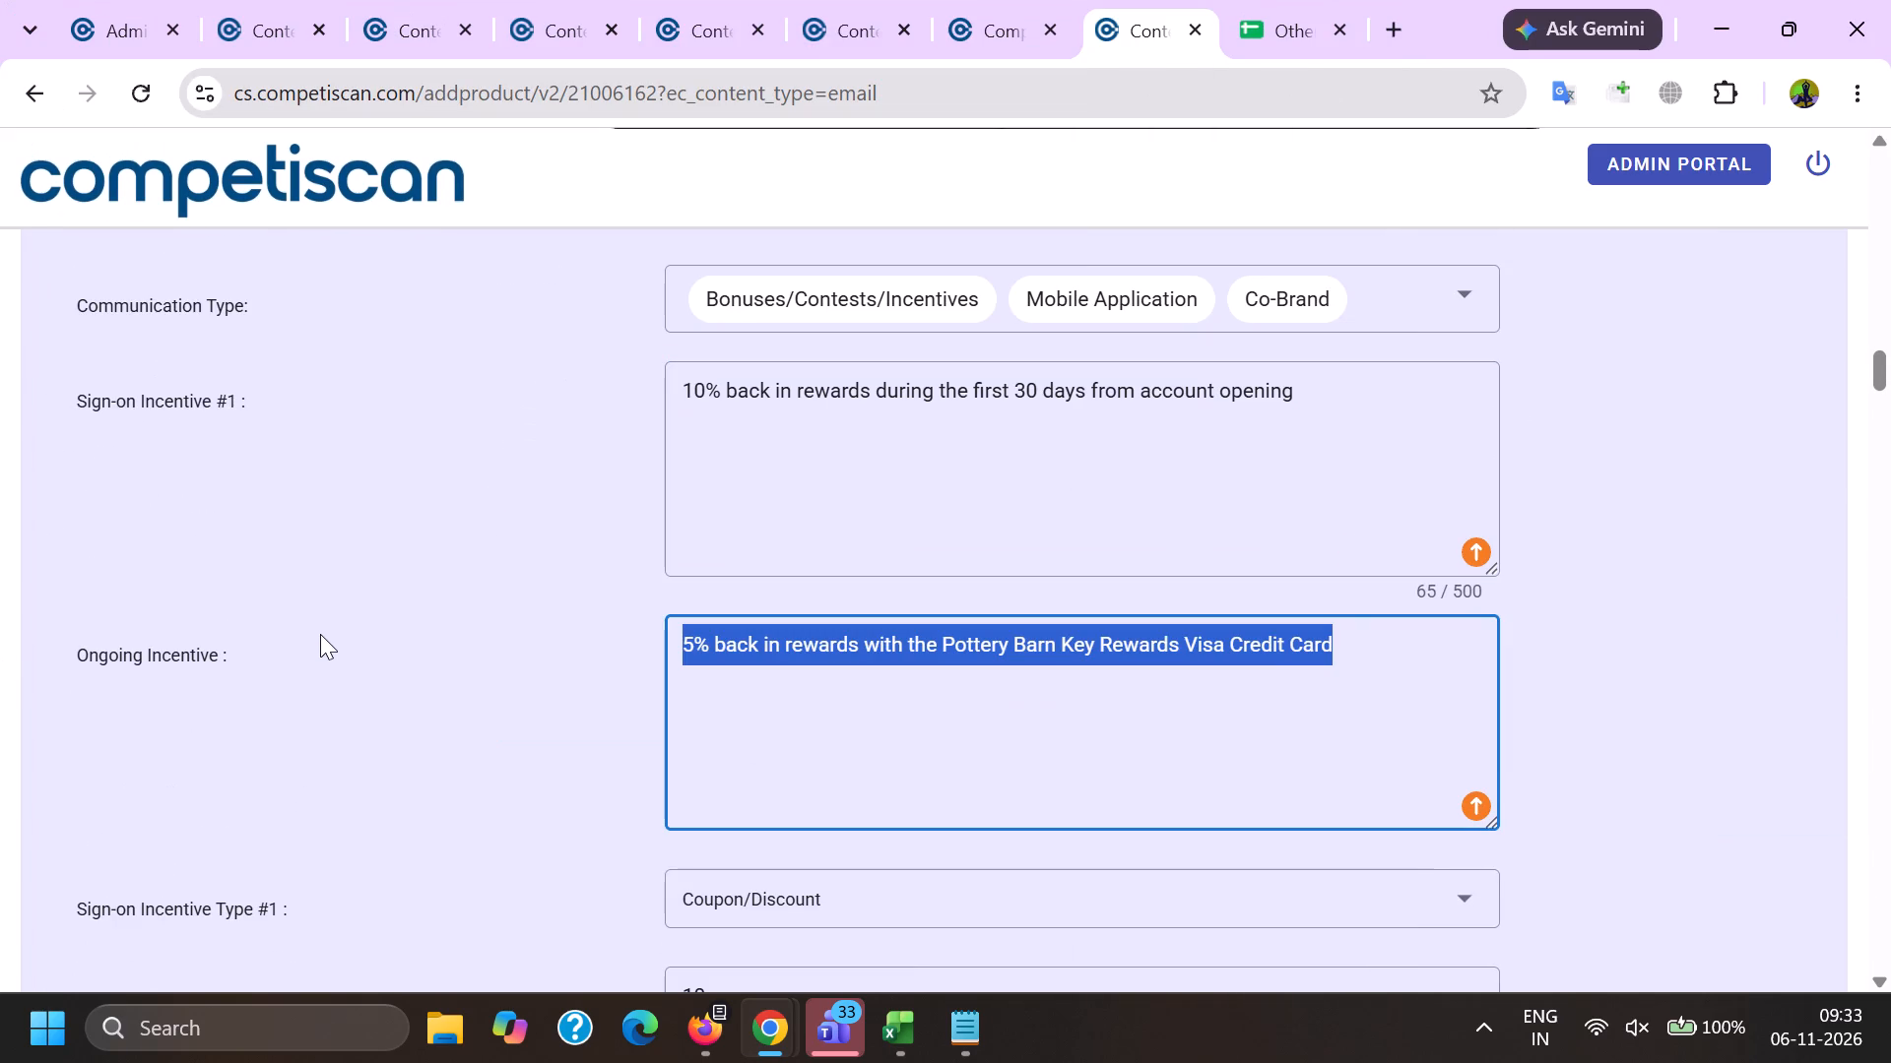
key(alt+Tab)
key(ctrl+v)
Set Sign-on Incentive Type #1 to Coupon/Discount and Sign-on Incentive Value #1 to 10.00.
scroll(475, 465, down, 3)
click(548, 594)
scroll(550, 586, down, 6)
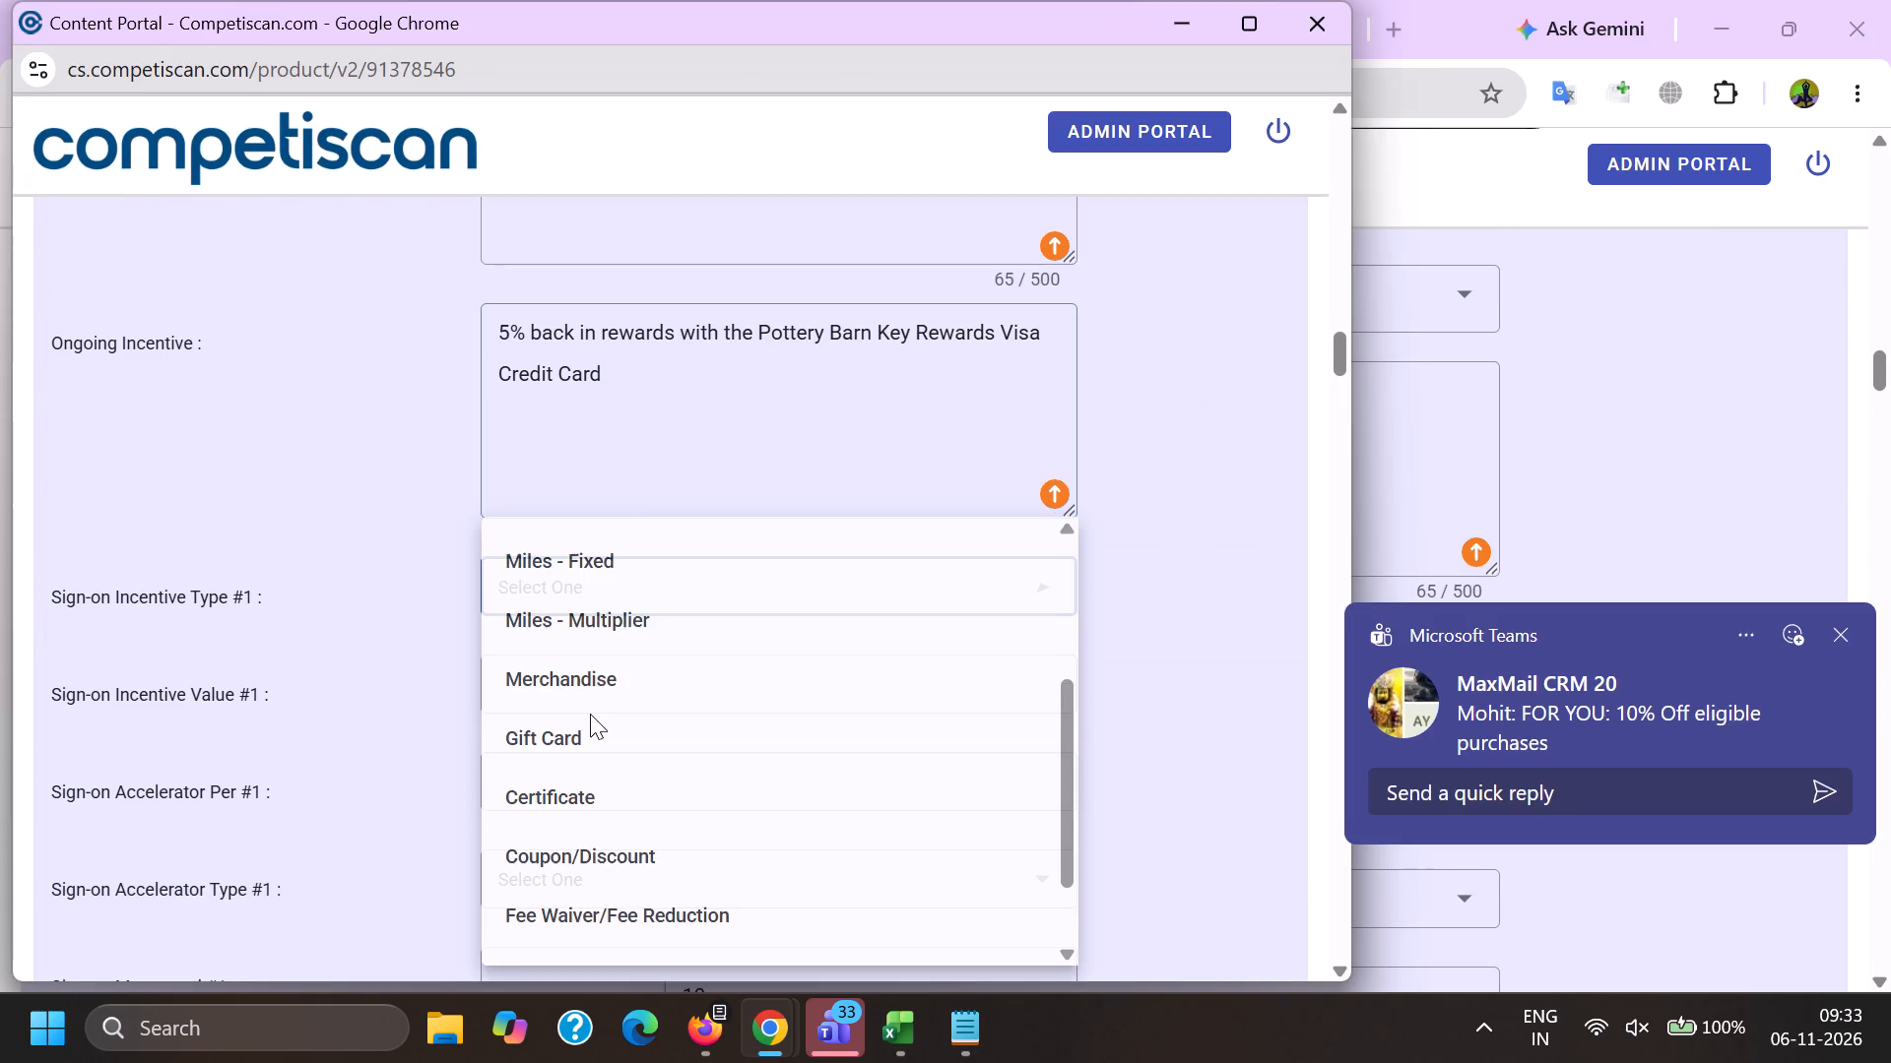
click(619, 758)
click(448, 738)
click(553, 683)
key(1)
key(0)
key(period)
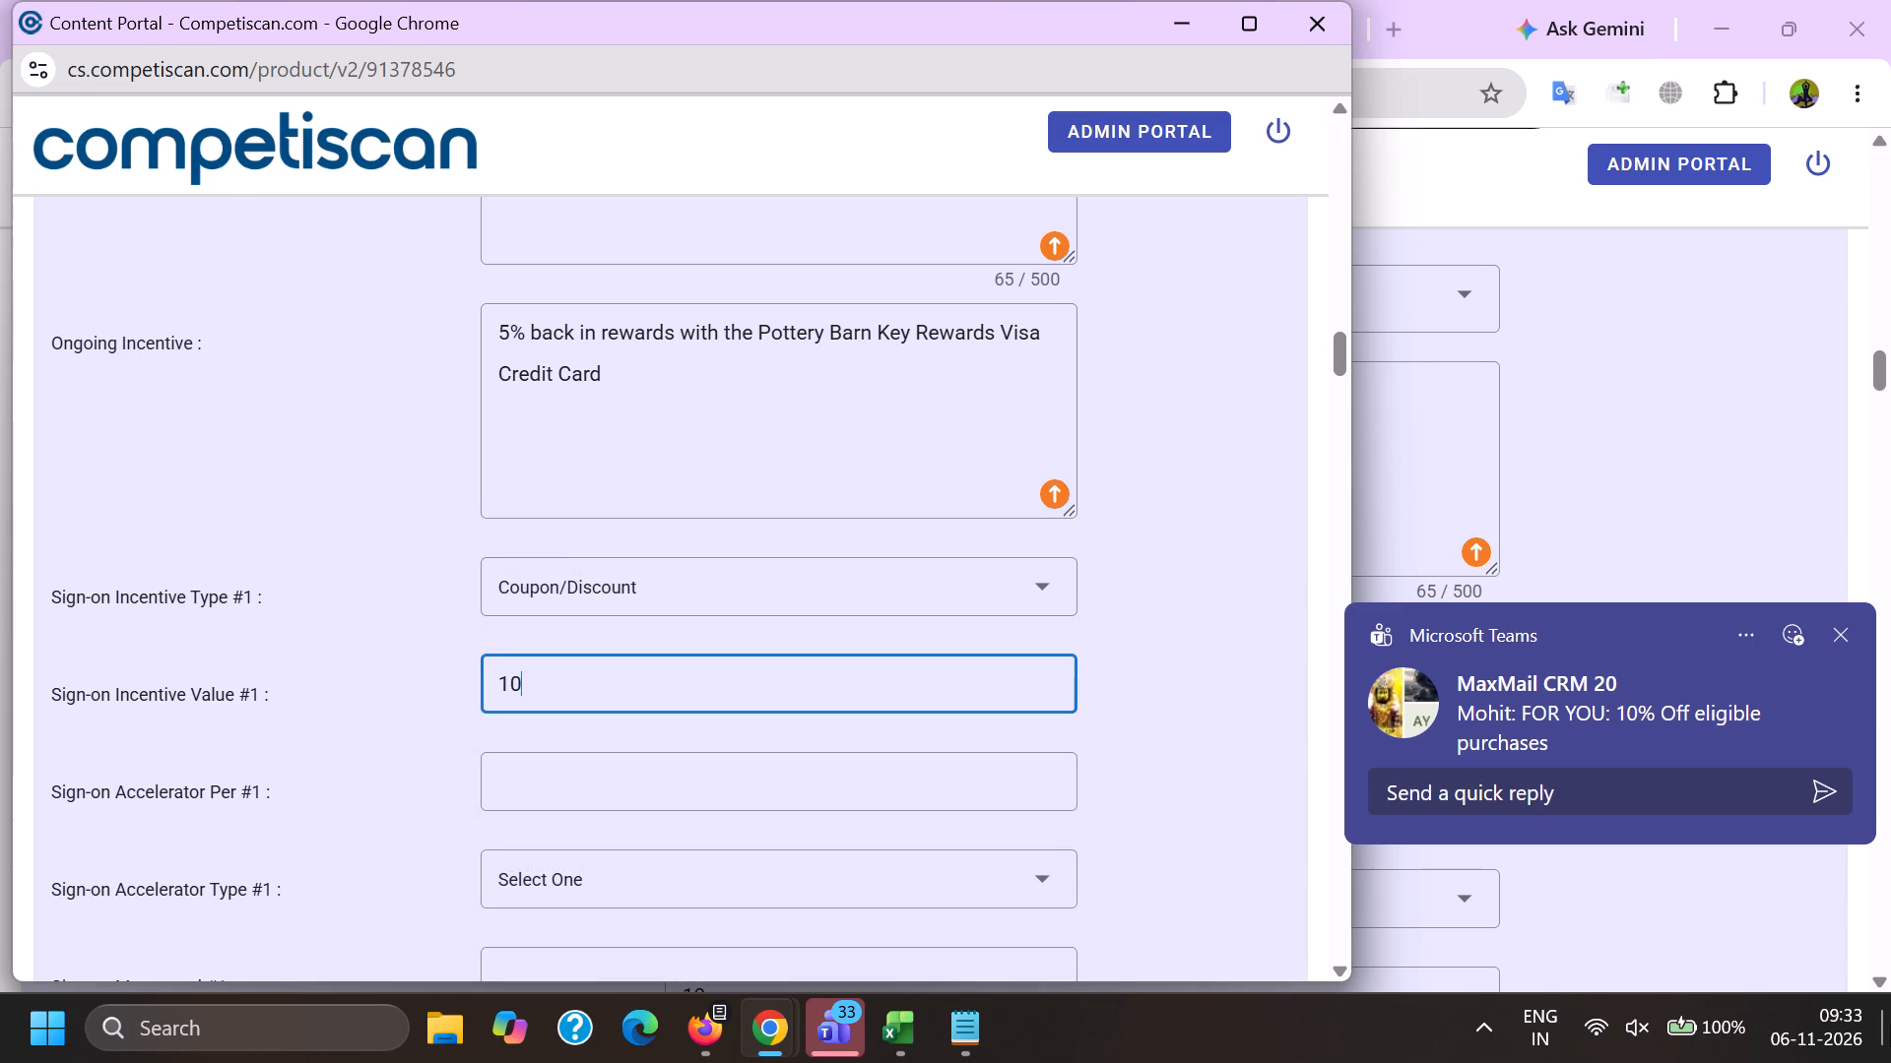
text(00)
Set Sign-on Max award #1 to 10.00, the Sign-on Incentive Window #1 to 1 month, and Sign-on Fixed date #1 to Yes.
key(Tab)
key(Tab)
key(Tab)
text(10.)
key(0)
key(0)
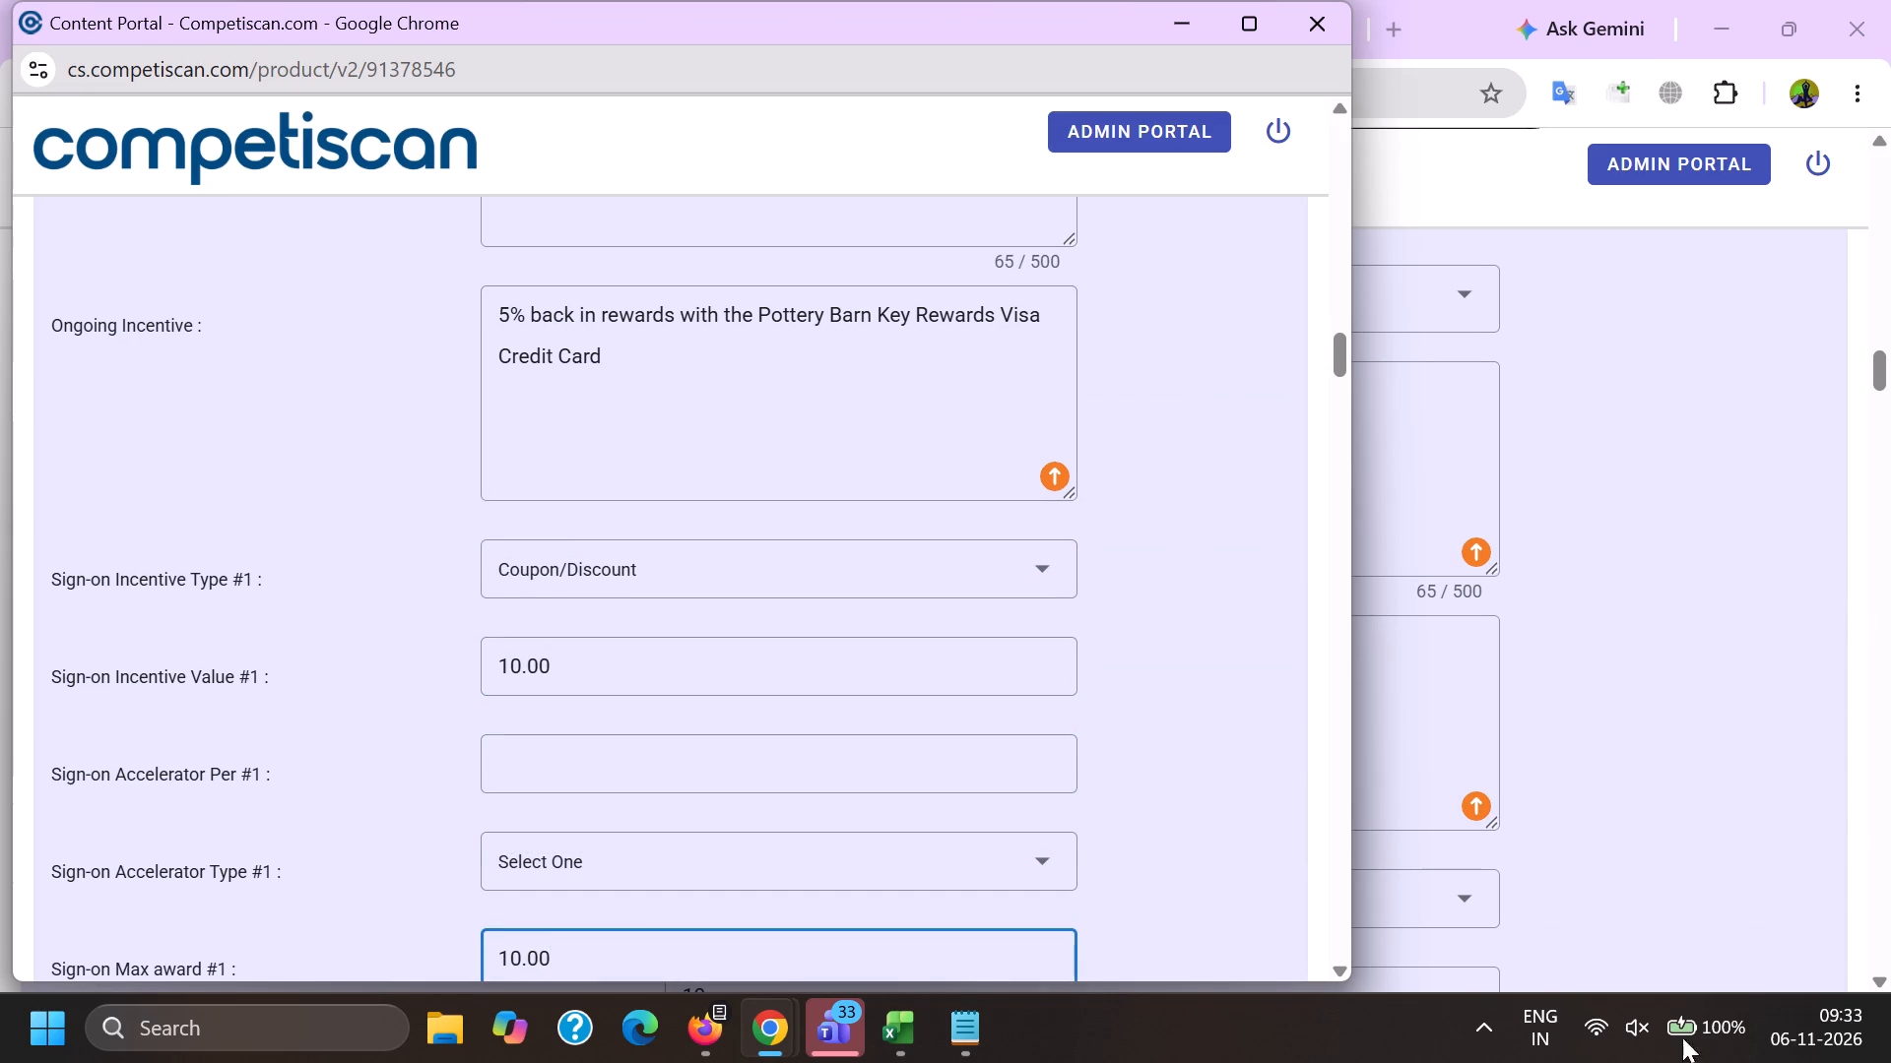
scroll(141, 537, down, 4)
scroll(562, 644, down, 1)
click(554, 521)
key(1)
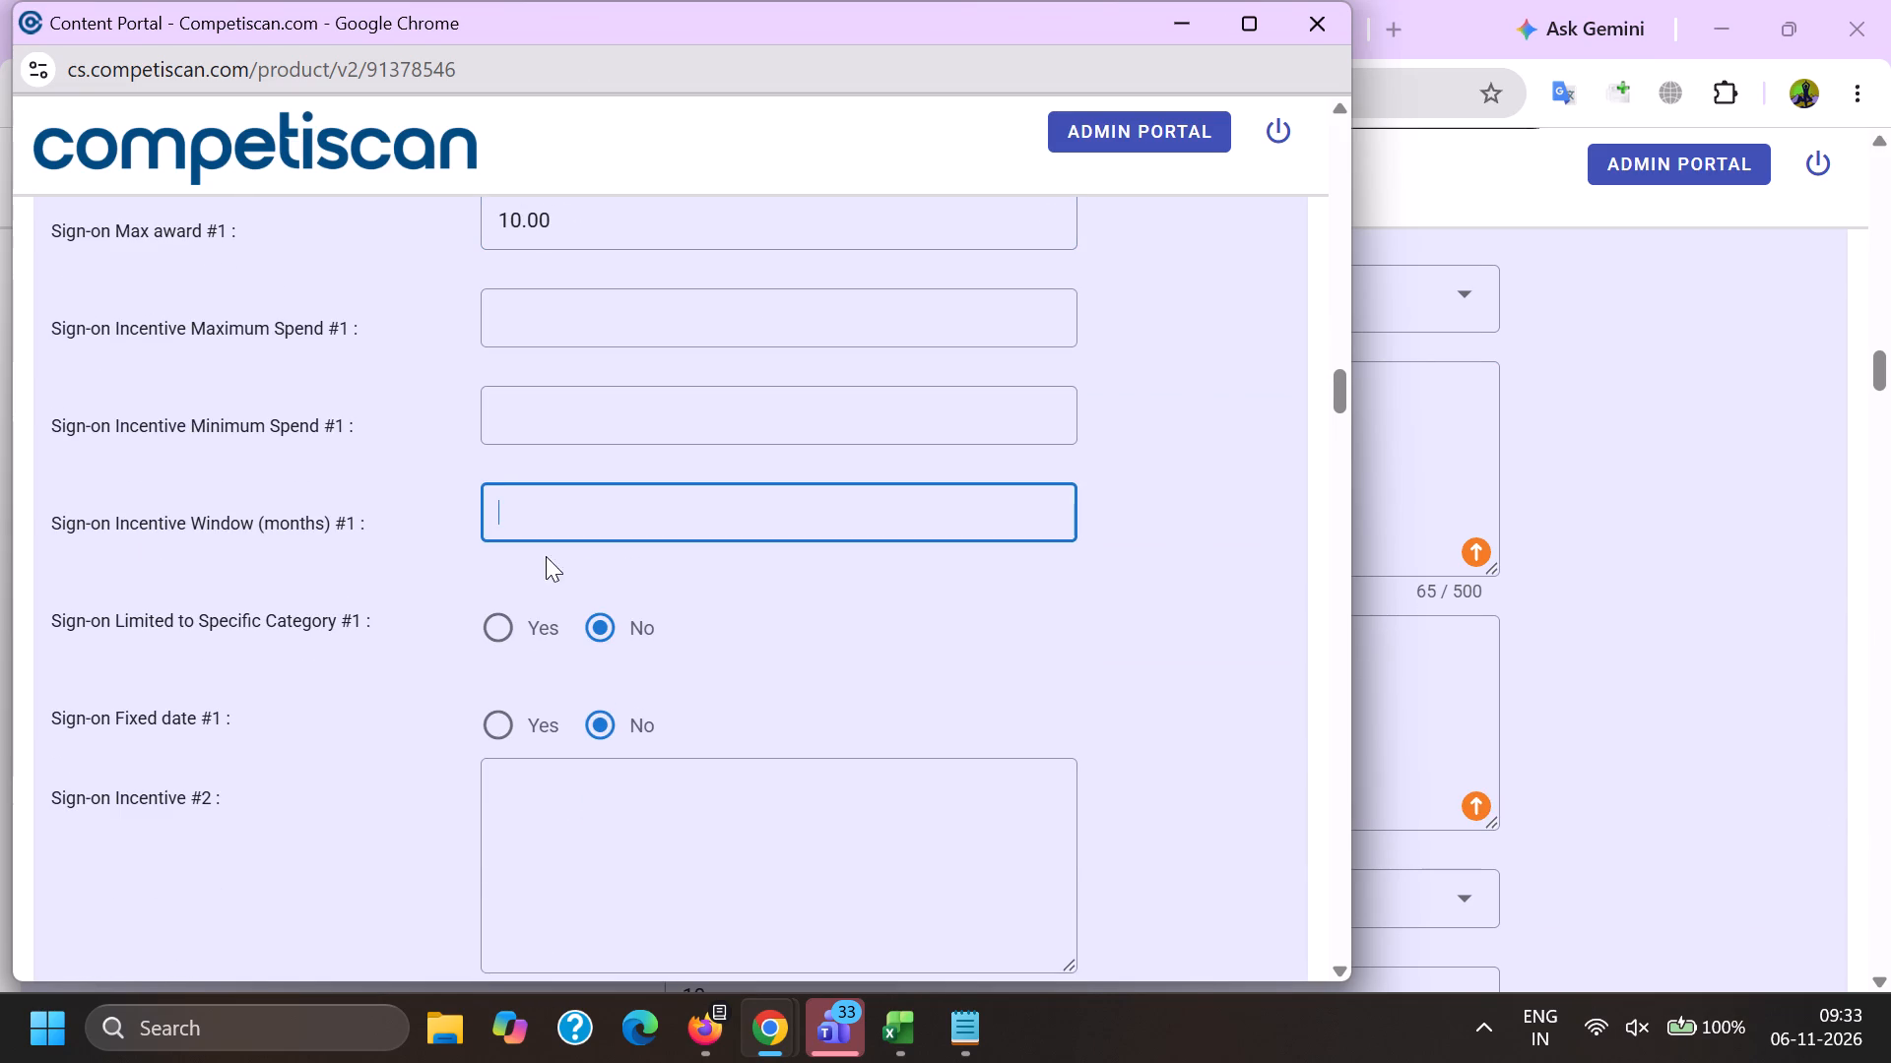
click(499, 709)
In the payment card offer details, set the application type to Invitation to Apply and the card network to Visa.
scroll(525, 655, down, 20)
scroll(525, 655, down, 6)
scroll(503, 528, up, 3)
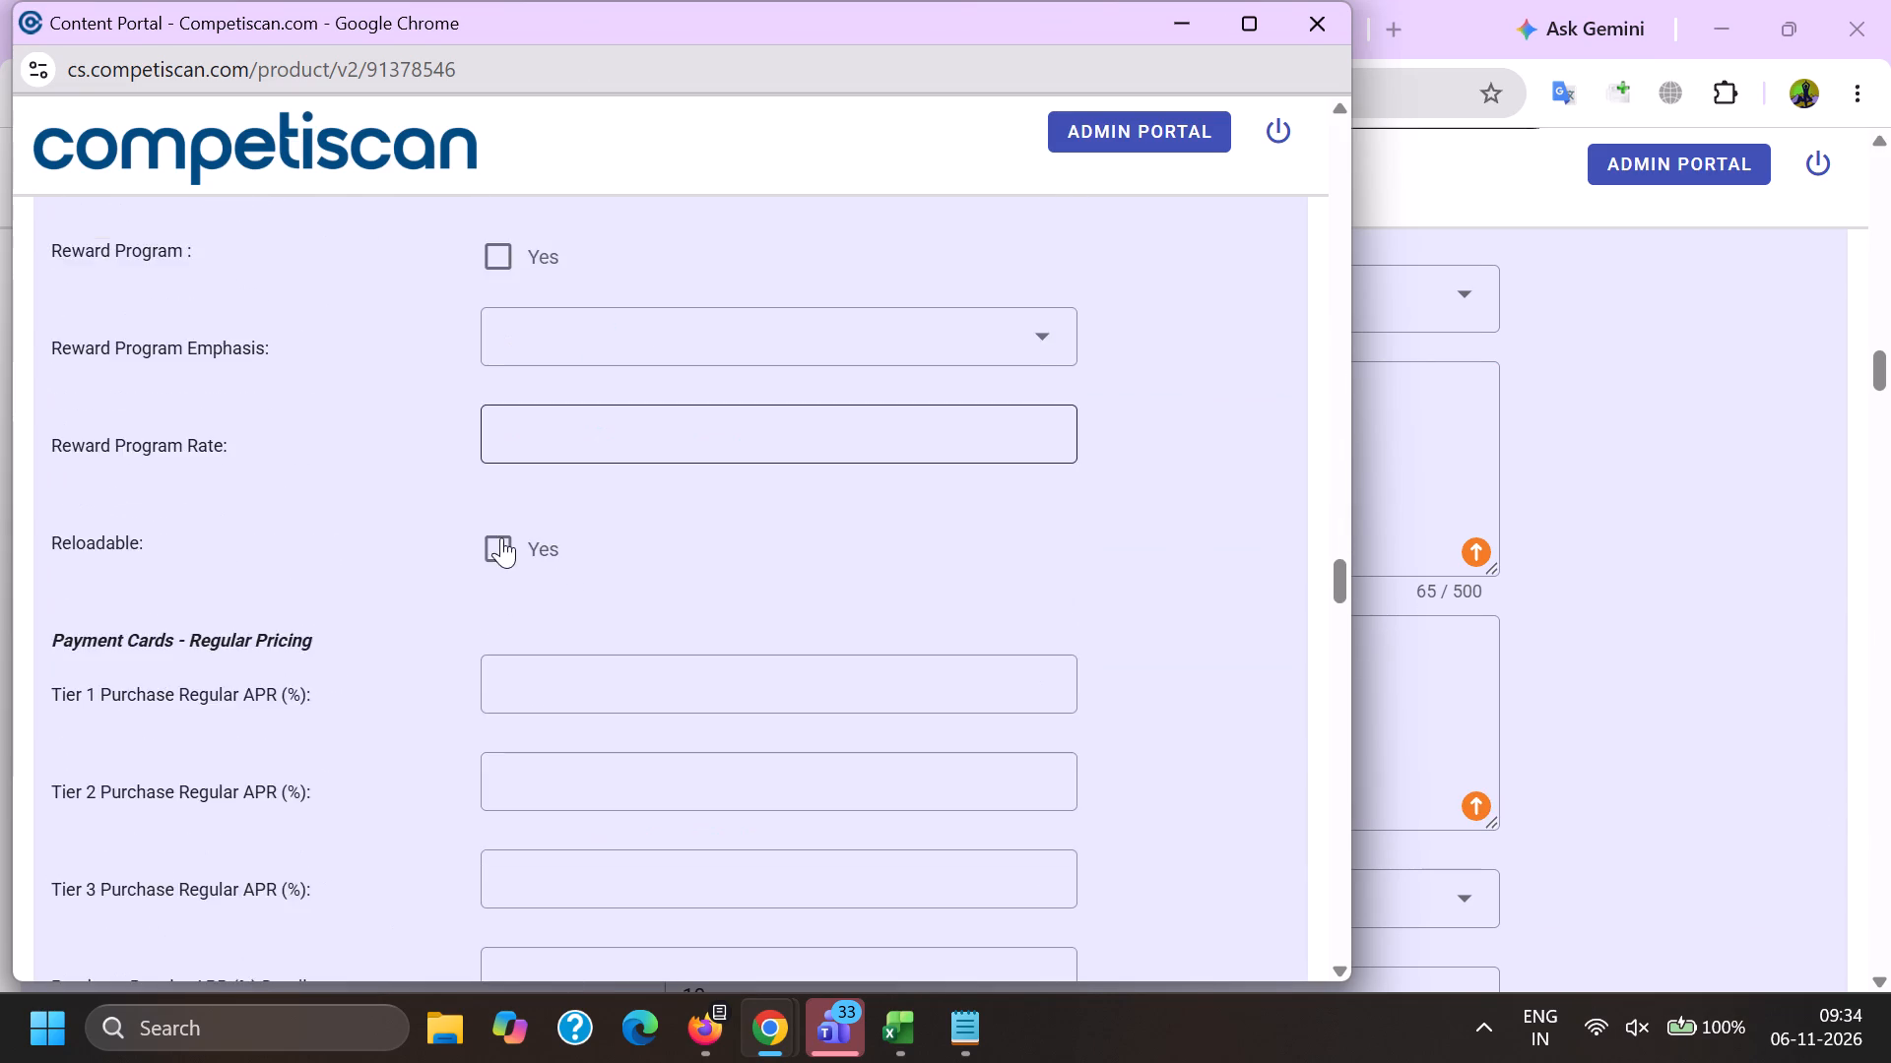
click(549, 297)
click(575, 430)
click(447, 412)
click(581, 384)
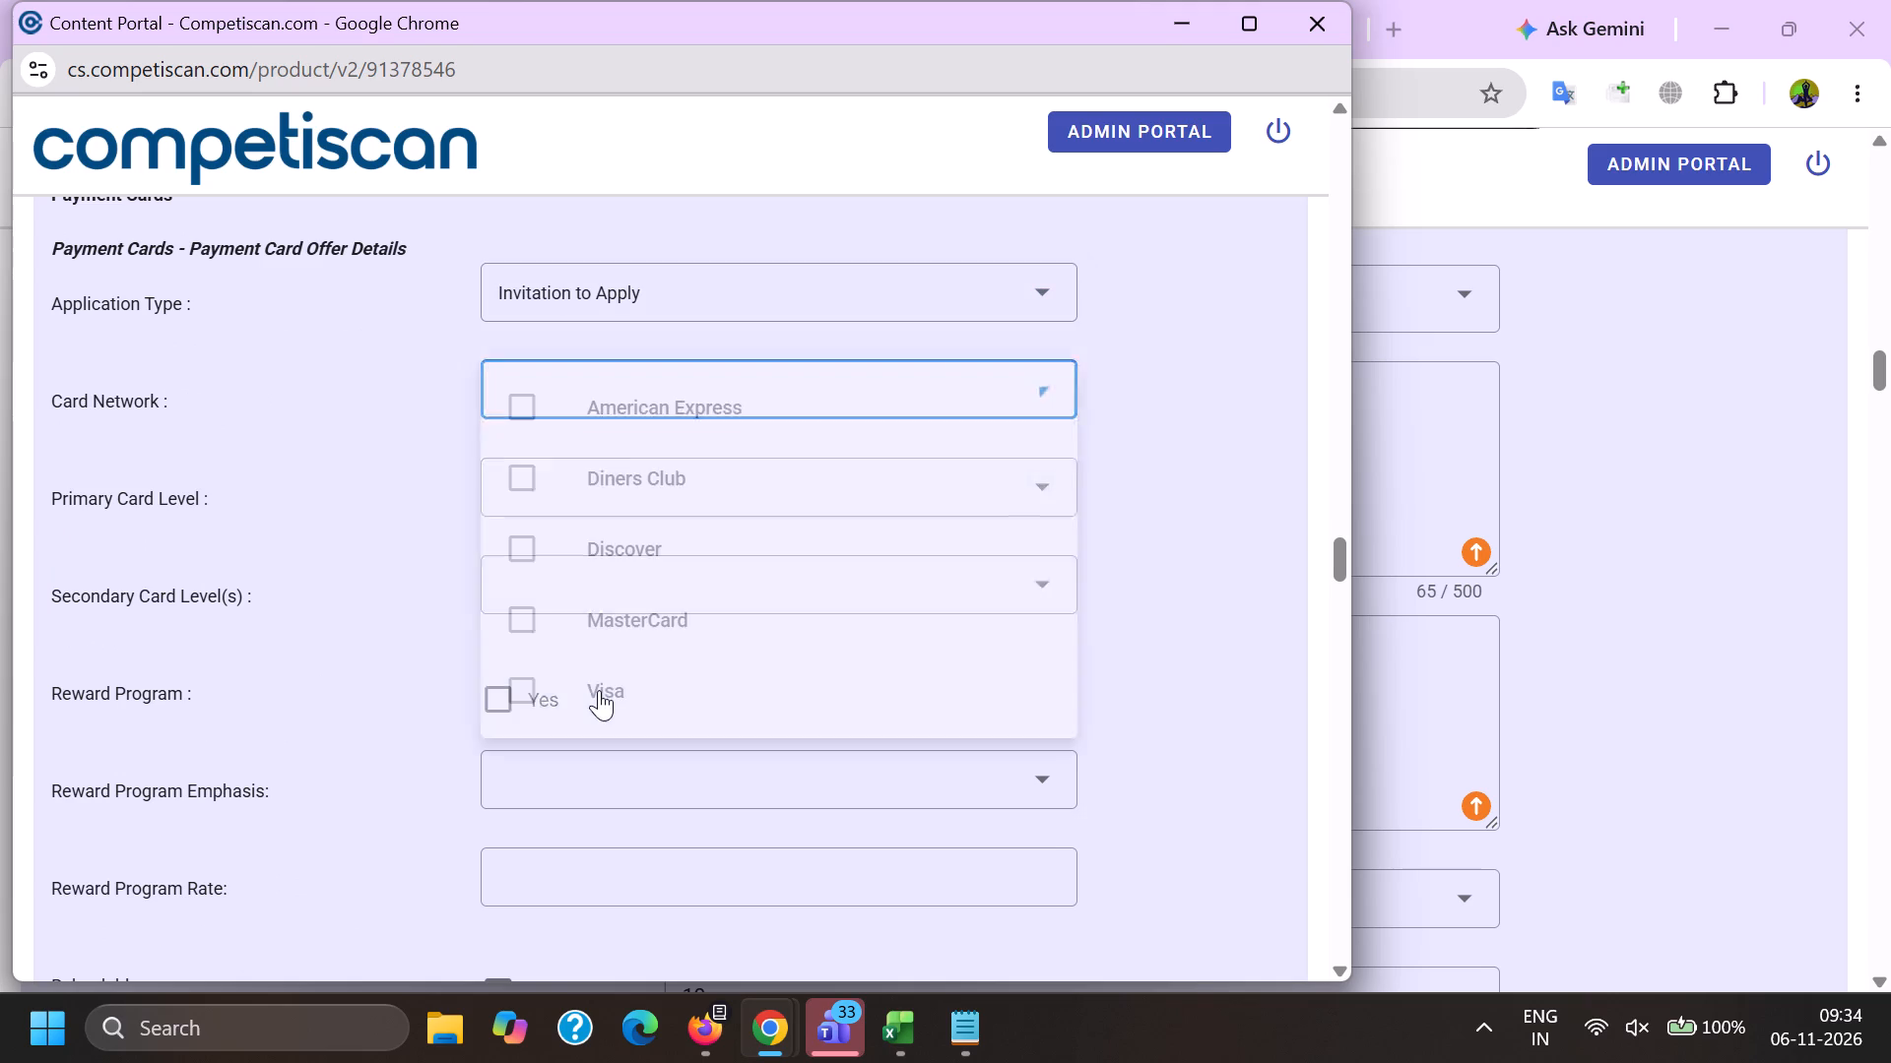
drag(601, 695, 578, 690)
drag(317, 629, 347, 630)
Set the primary card level to Visa Signature and mark Reward Program as Yes.
click(584, 522)
scroll(581, 602, down, 7)
click(635, 793)
click(385, 742)
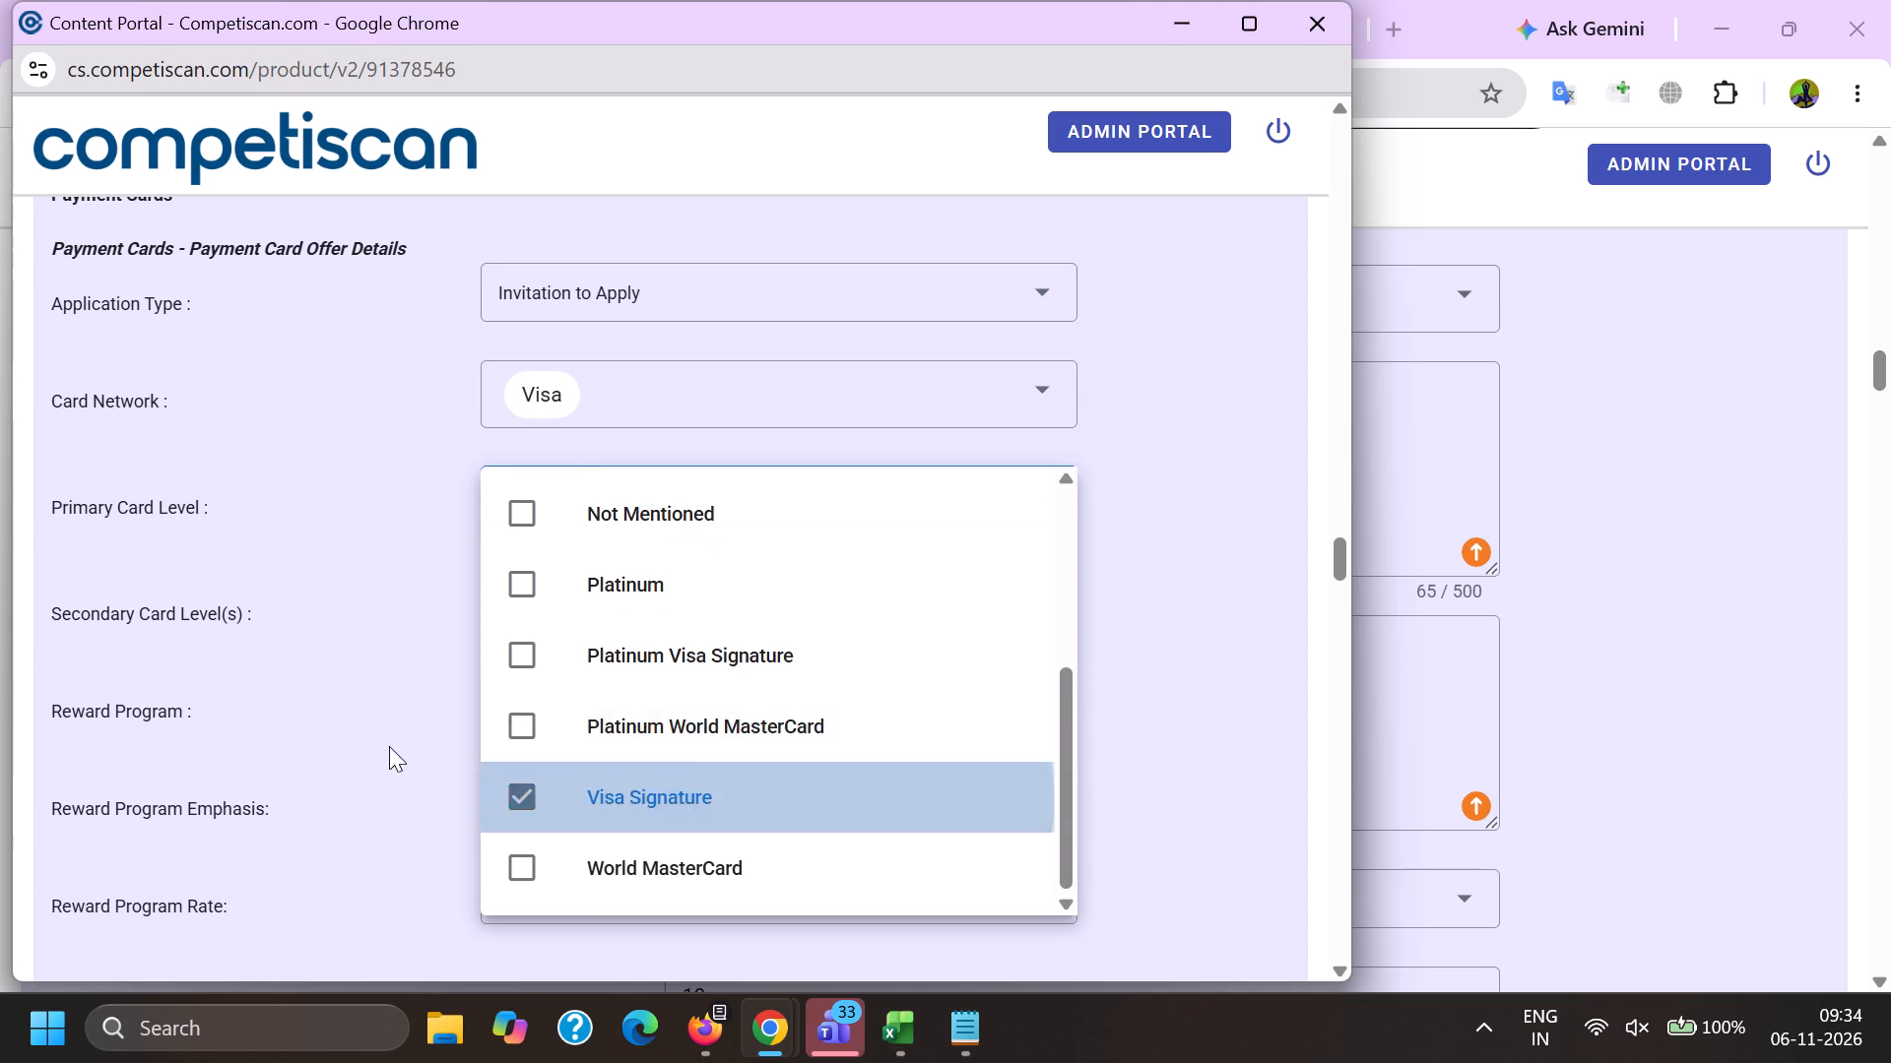
click(510, 684)
click(508, 714)
click(349, 755)
Mark Credit Card Mentioned in the retail credit section and submit the form for product 91378546.
key(Home)
key(End)
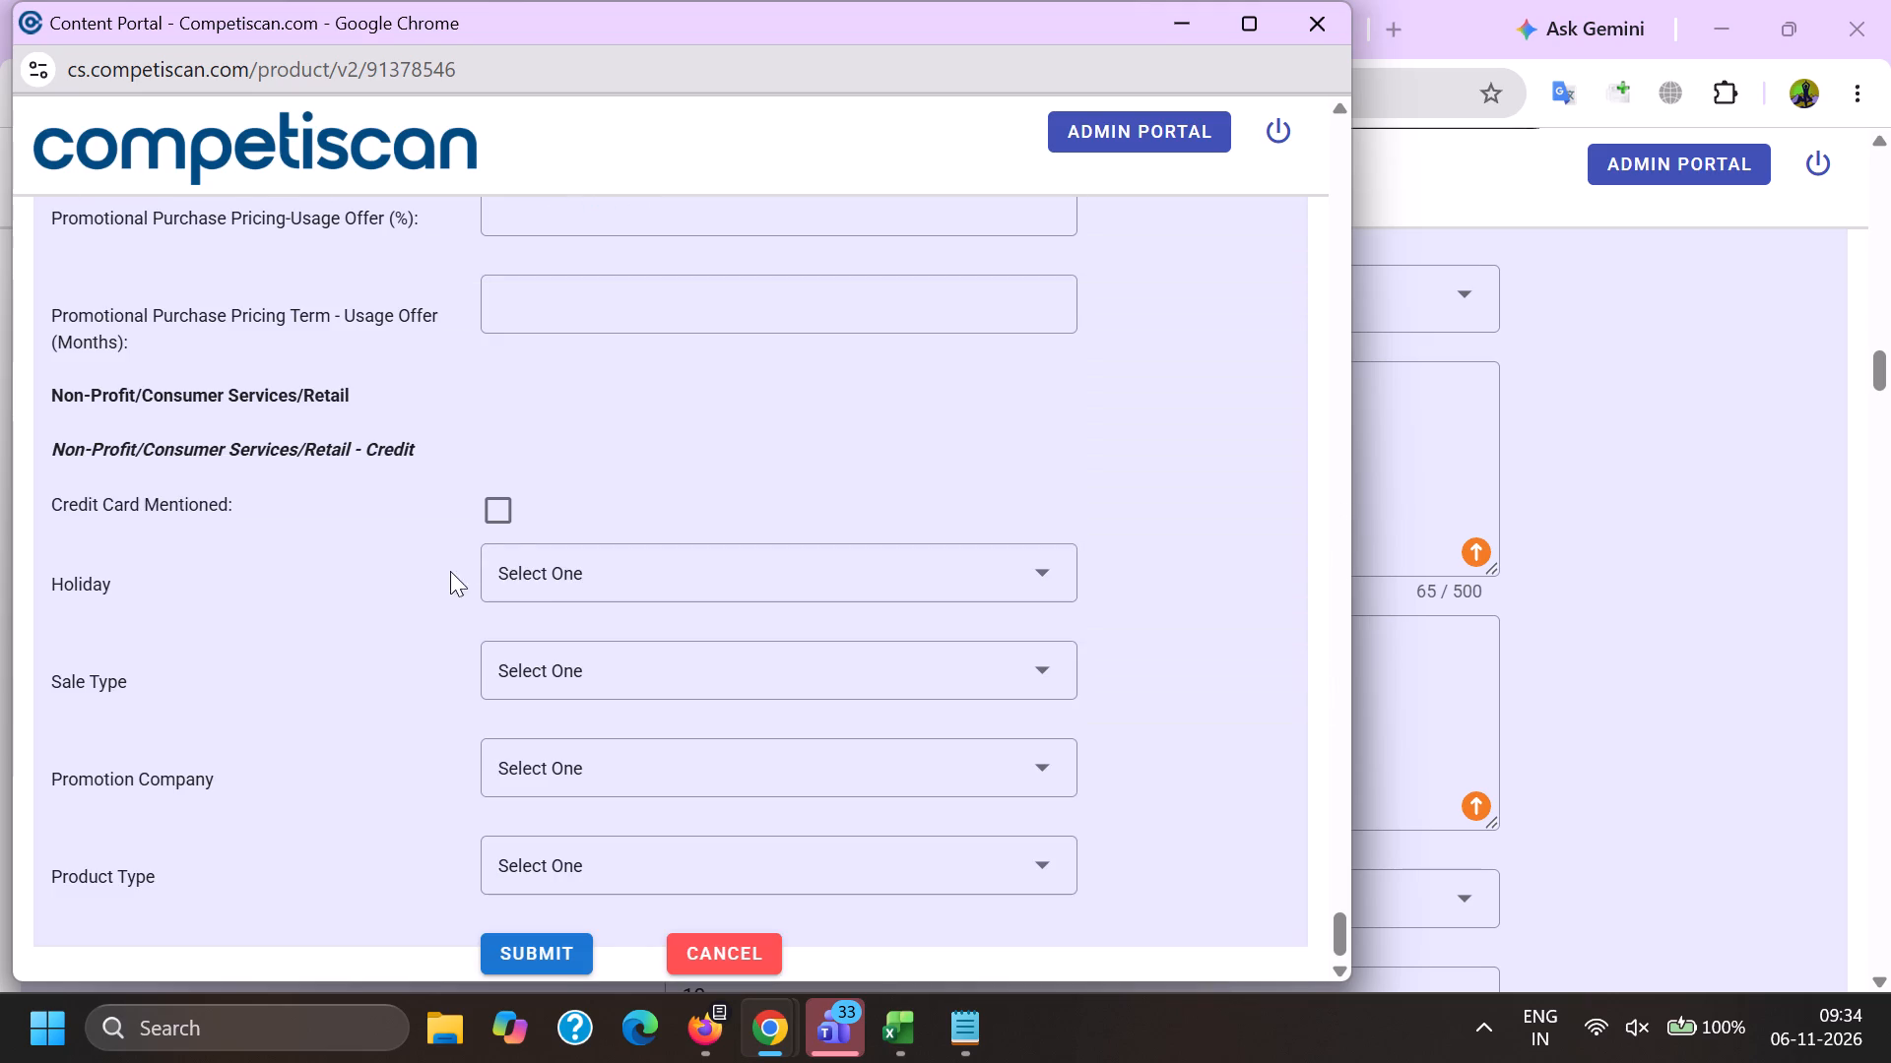
click(479, 534)
click(502, 515)
click(536, 949)
Switch to the content portal in Firefox and refresh the Focus email lists, including the one filtered by e.pbteen.com.
key(alt+Tab)
click(368, 0)
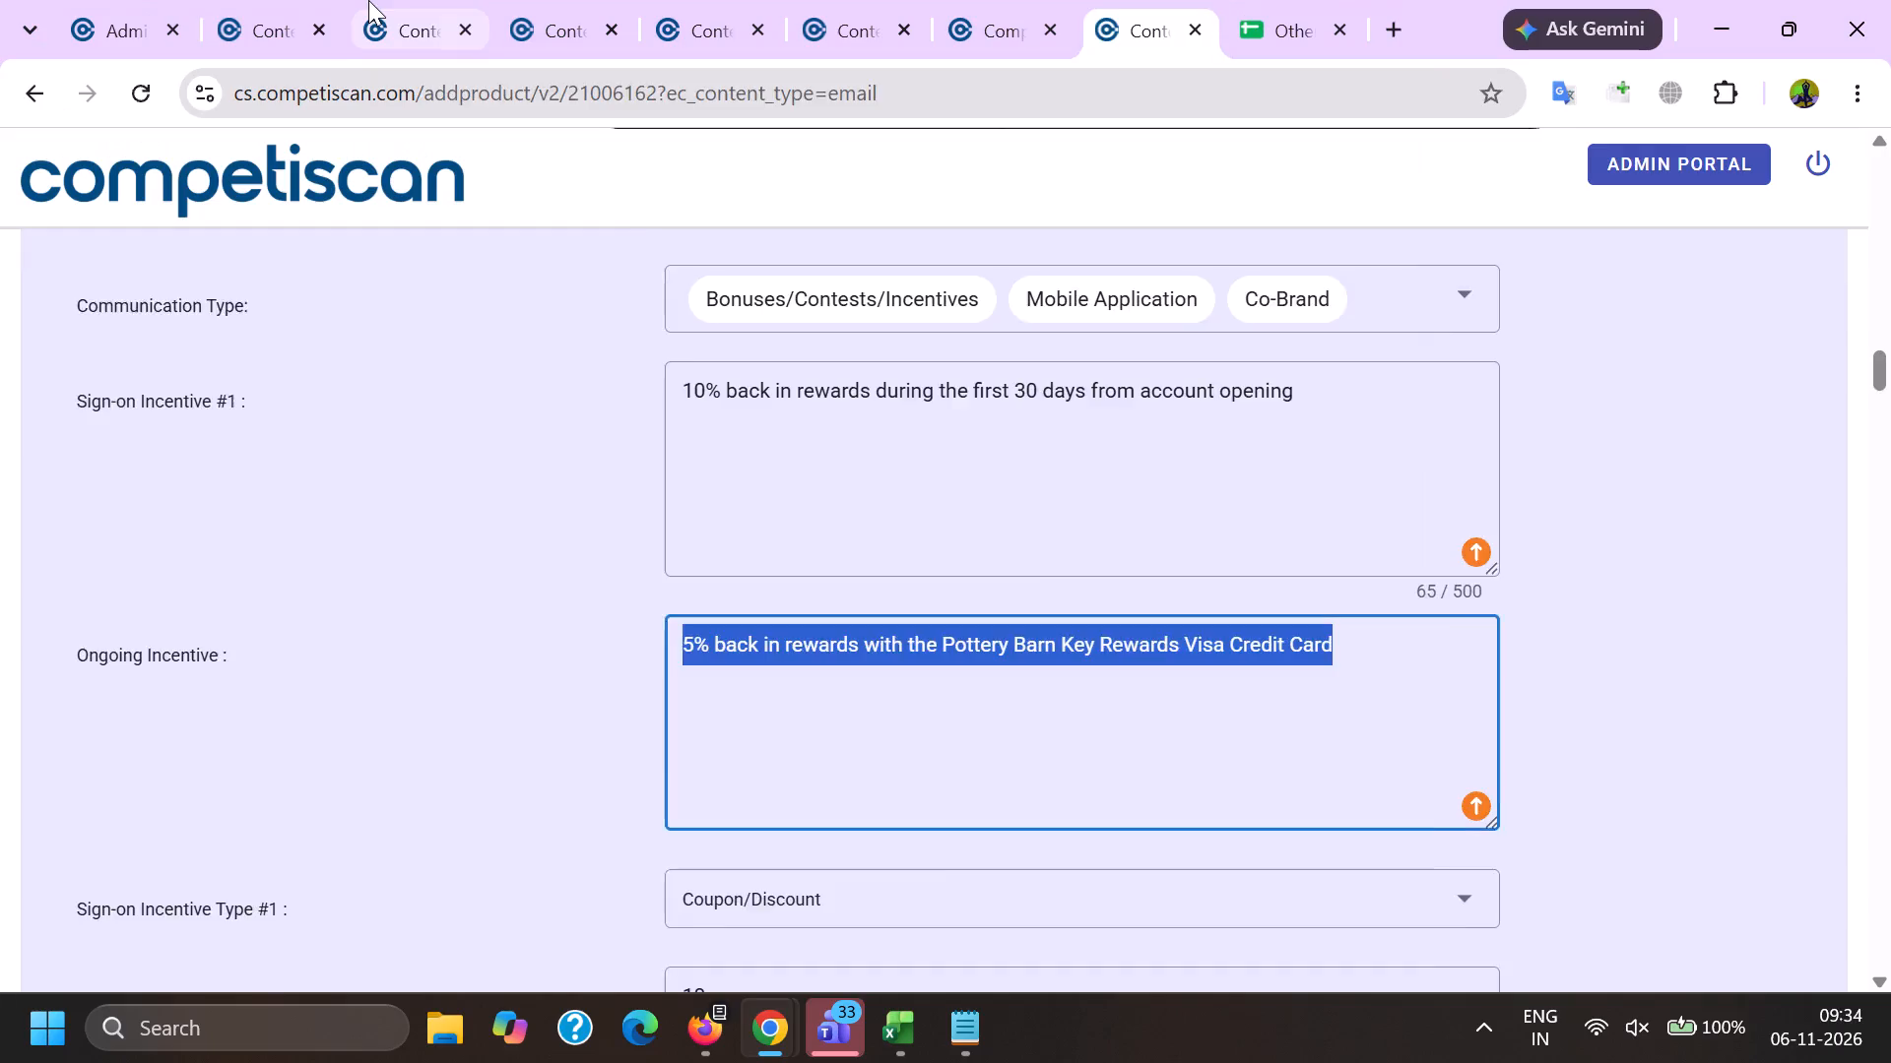
click(267, 0)
click(722, 1046)
drag(403, 857, 403, 863)
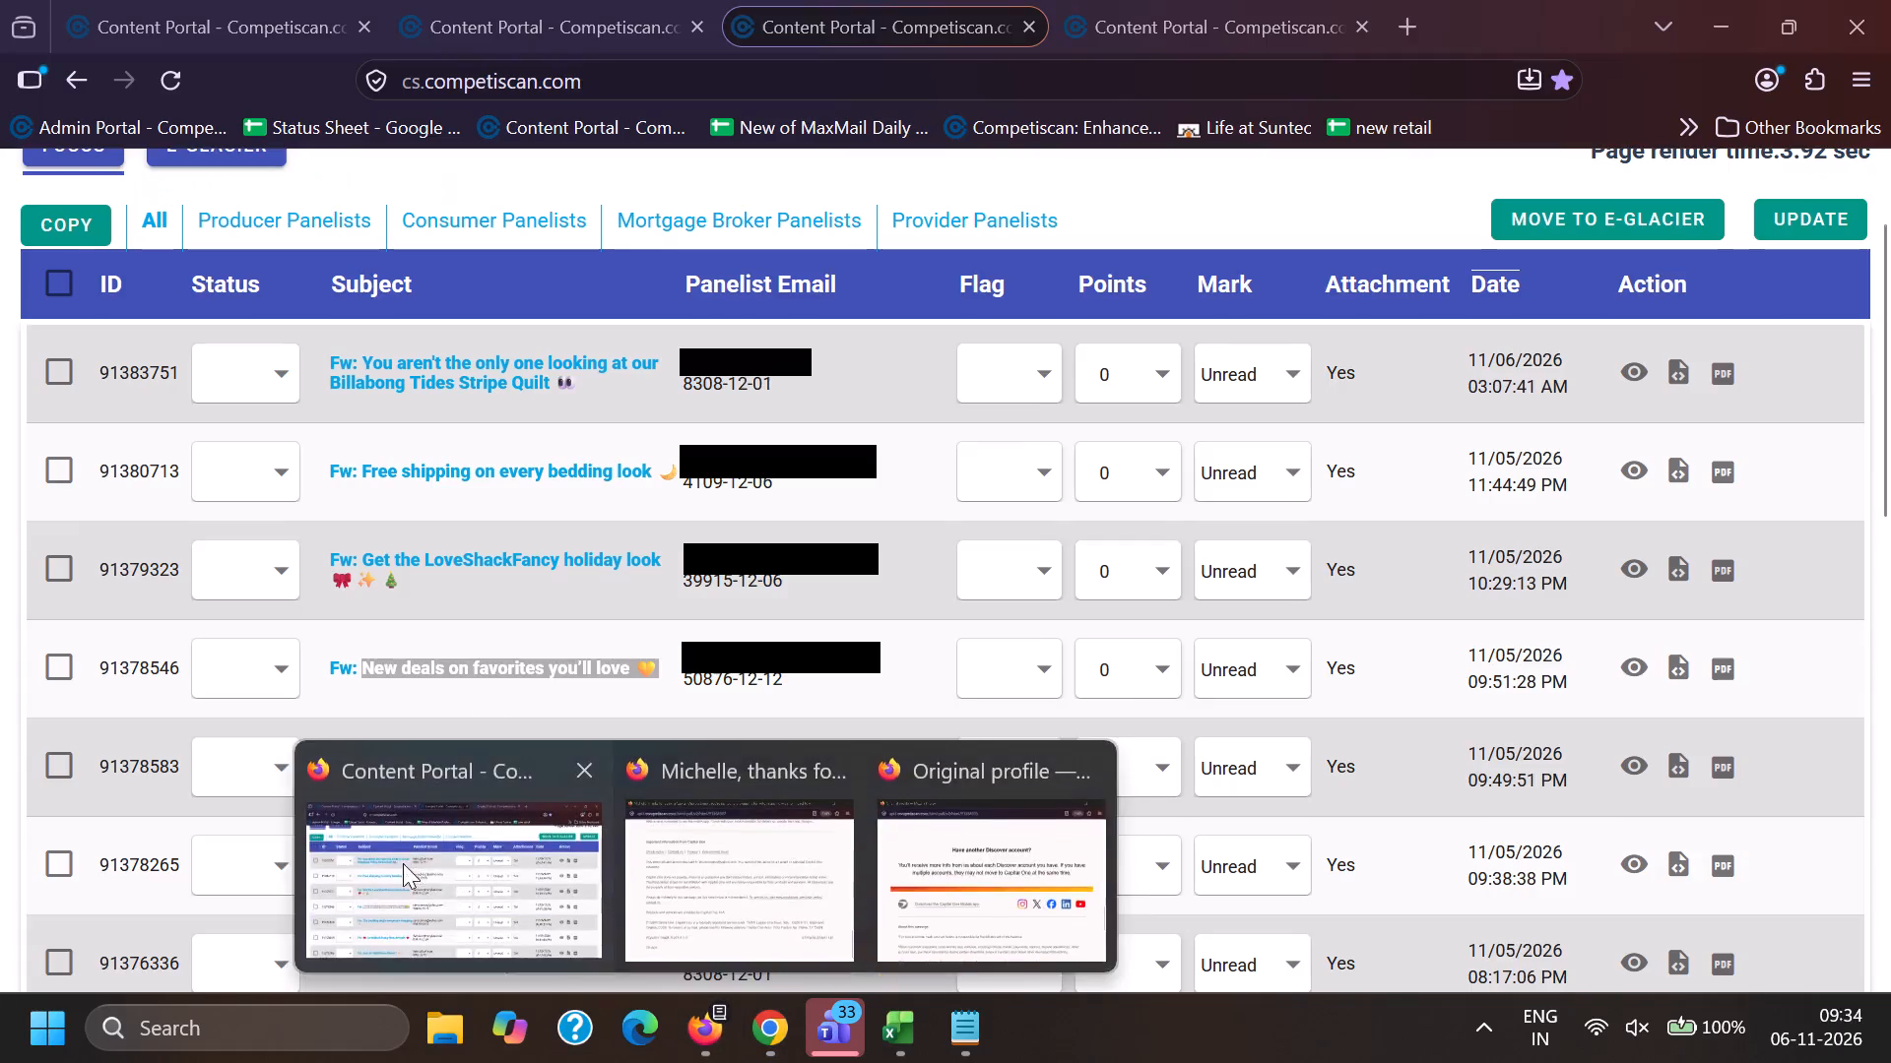
drag(403, 863, 403, 874)
scroll(477, 621, down, 1)
scroll(370, 676, up, 1)
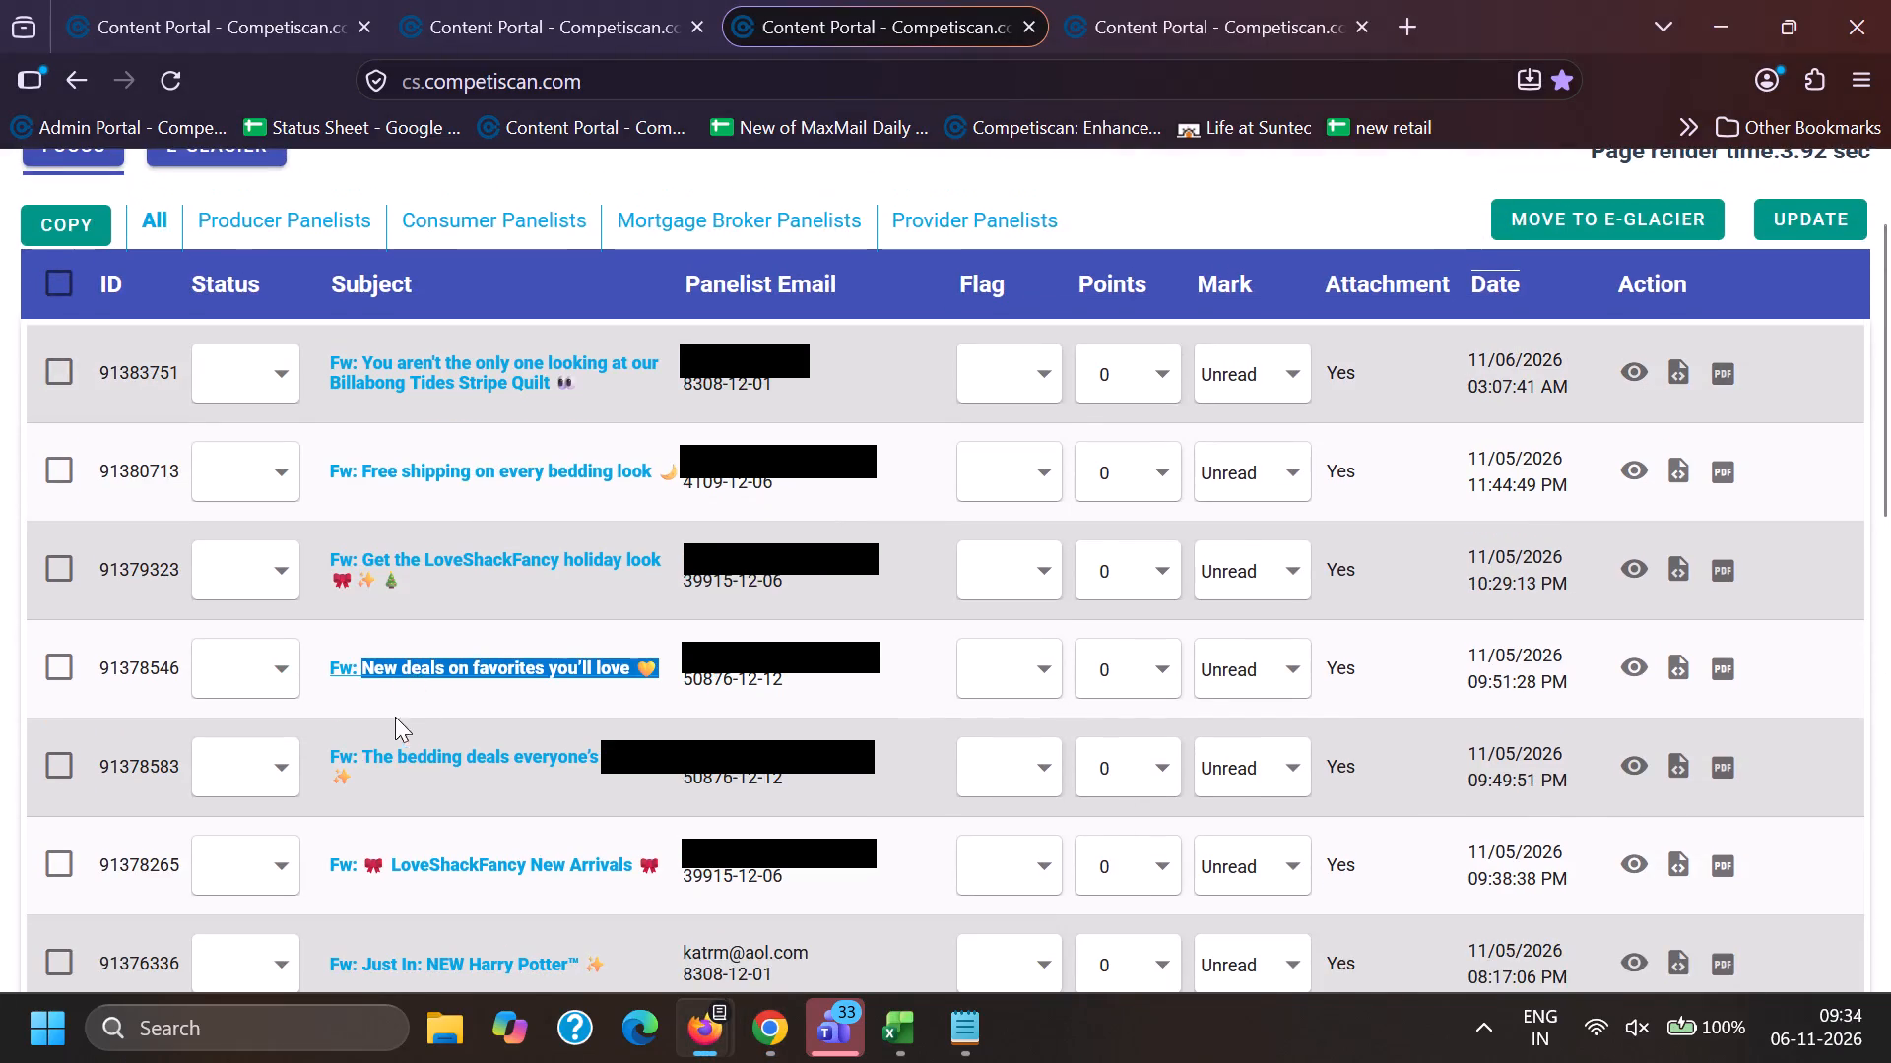
scroll(278, 590, up, 5)
click(107, 299)
click(452, 0)
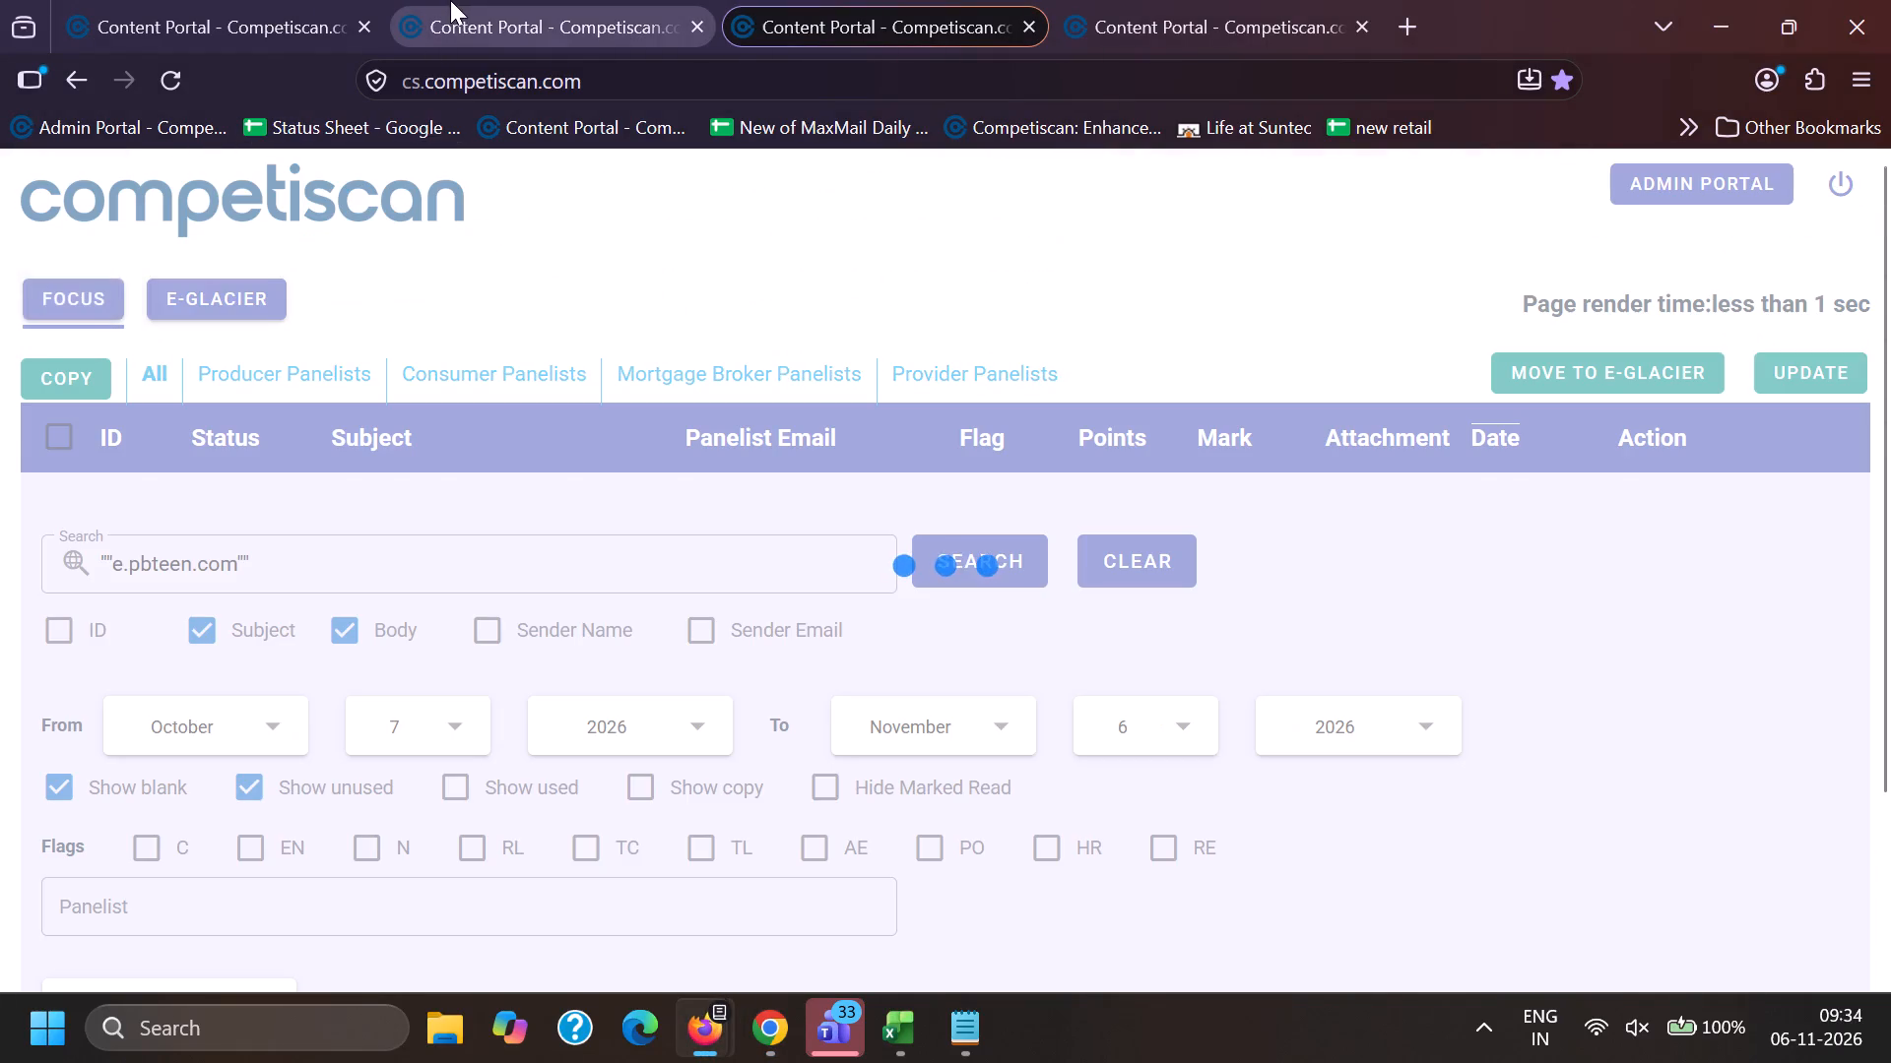
click(268, 0)
click(103, 171)
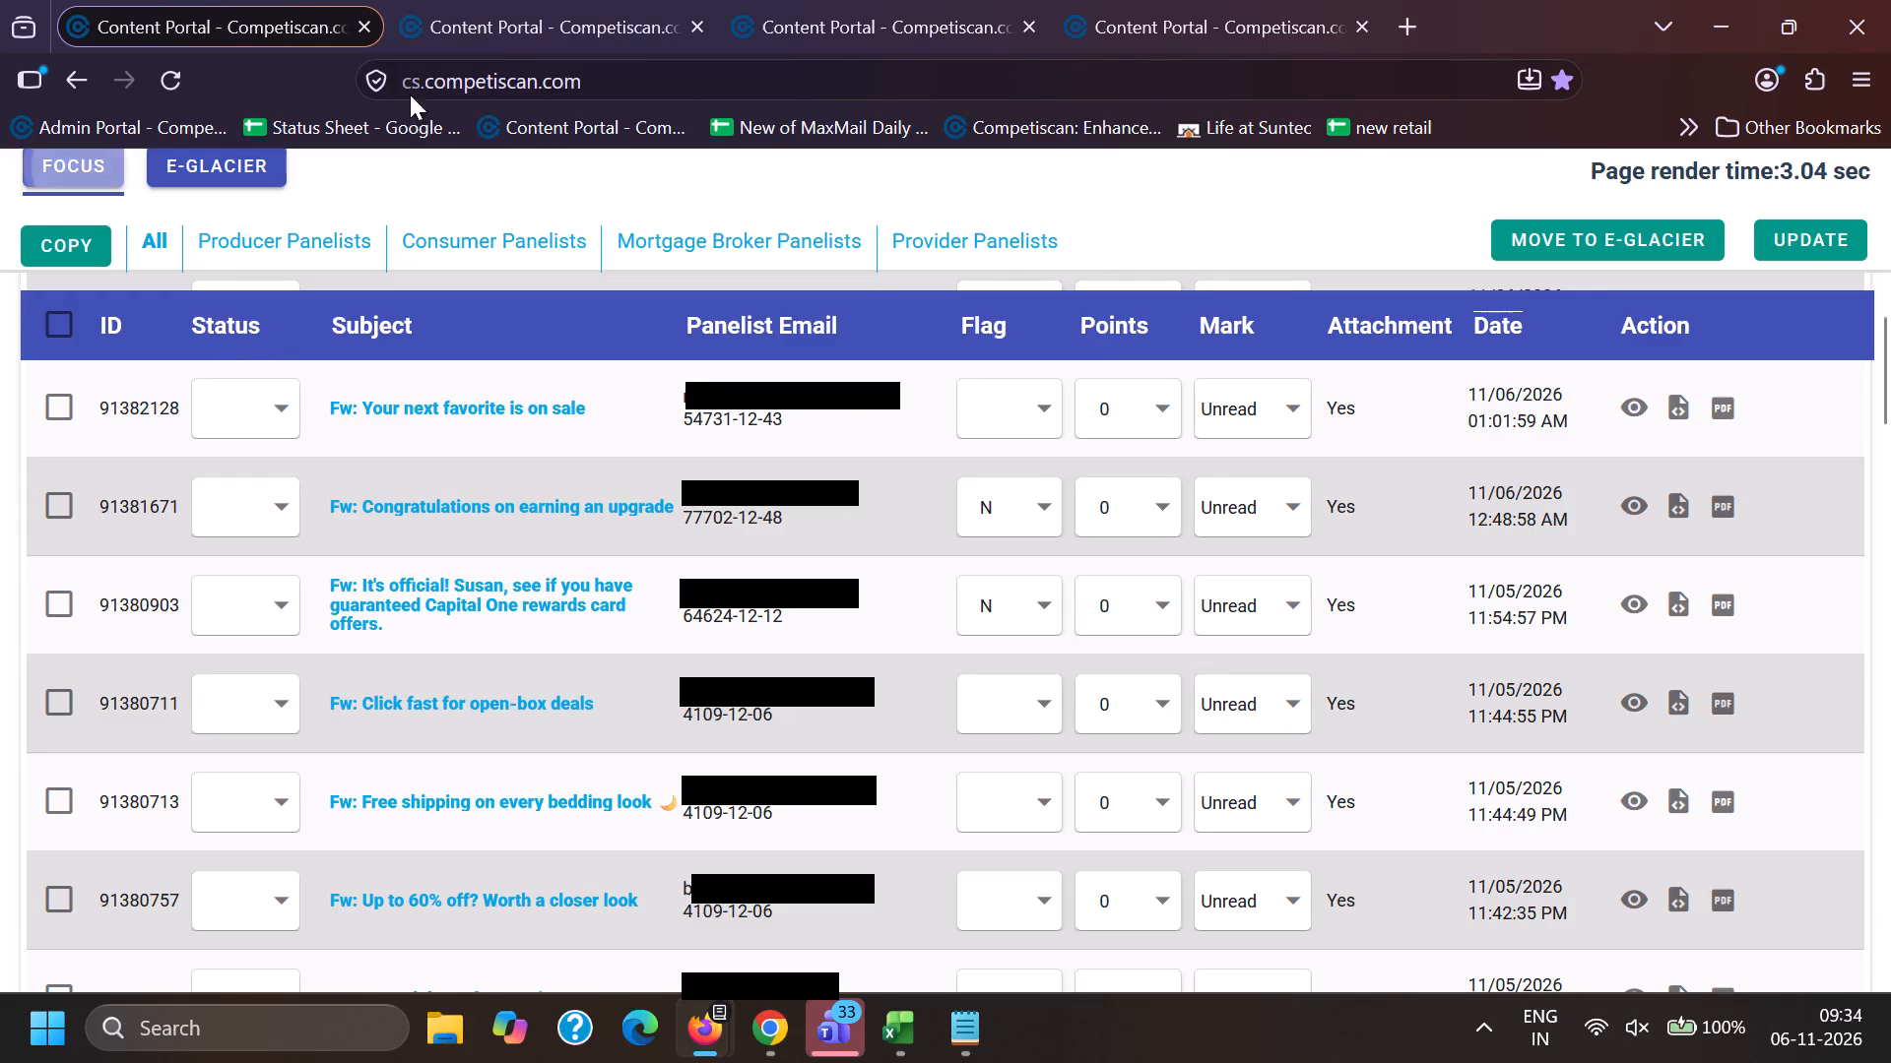
click(642, 0)
click(806, 0)
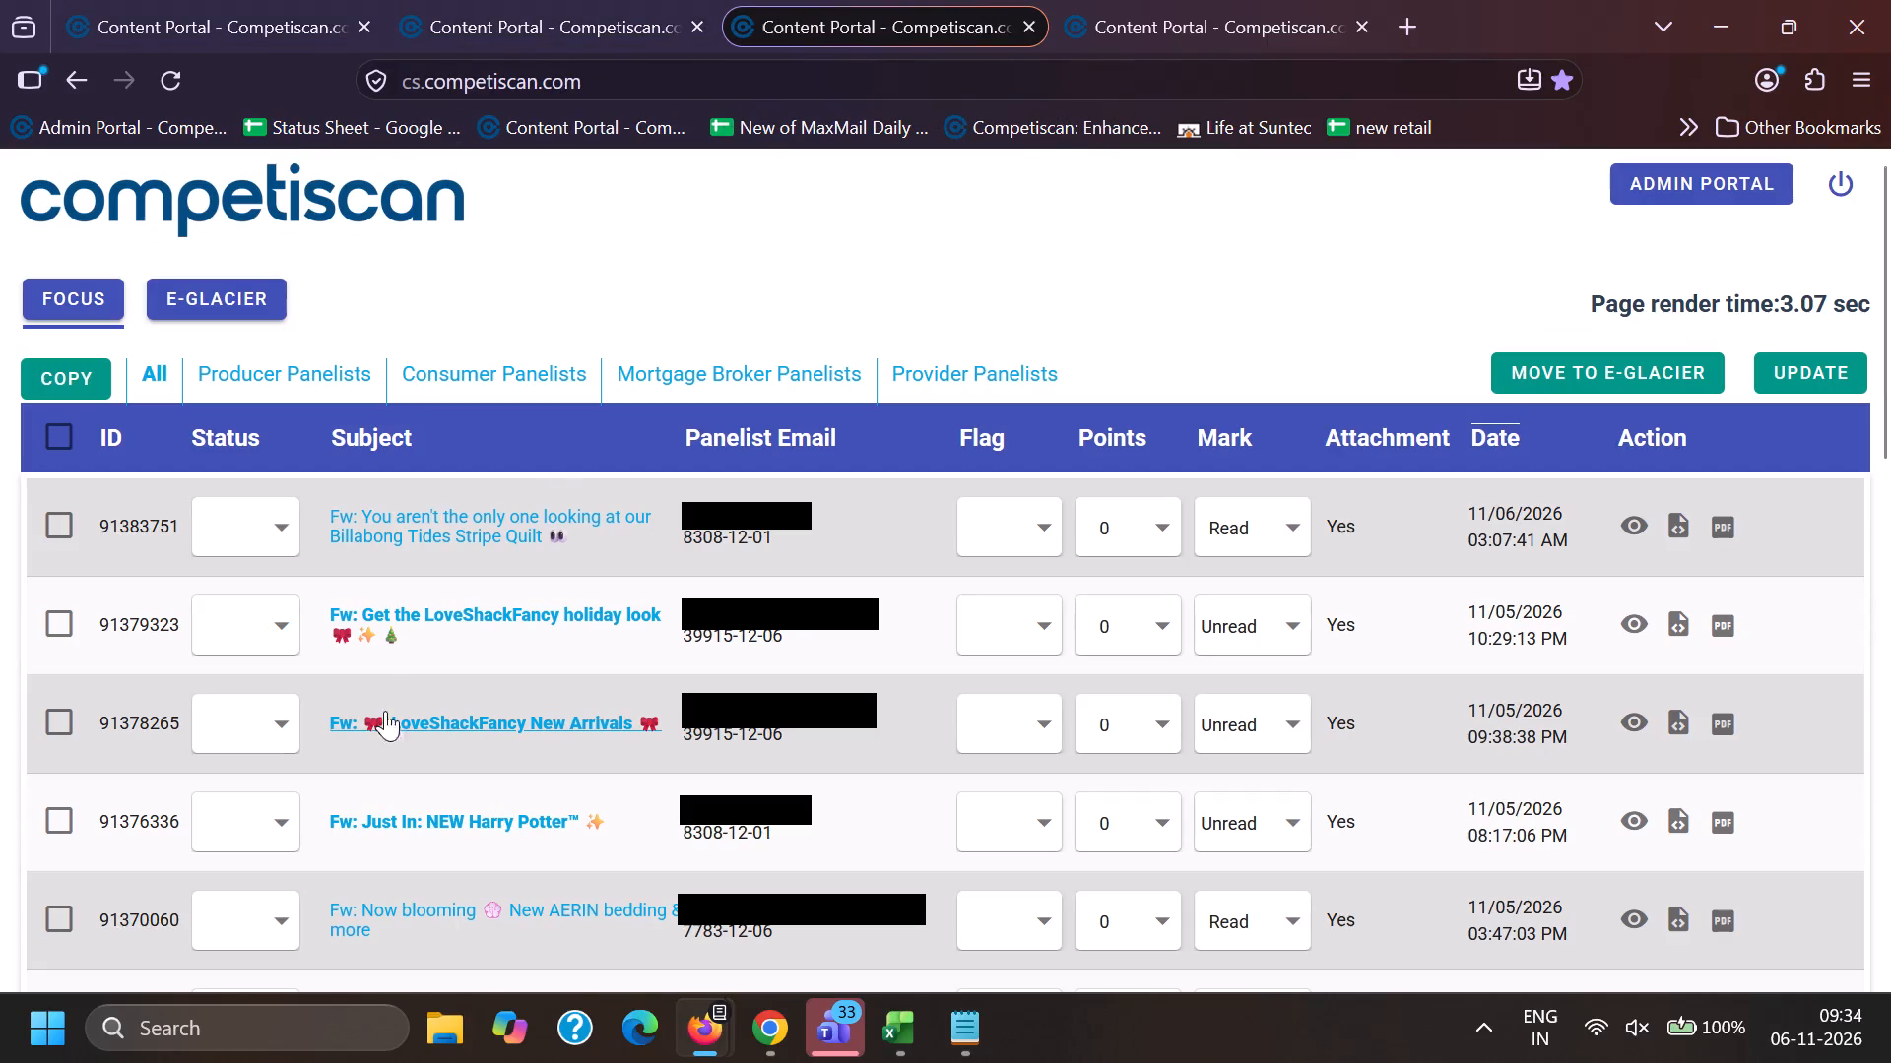
drag(361, 610, 454, 651)
key(ctrl+c)
key(ctrl+c)
click(761, 1059)
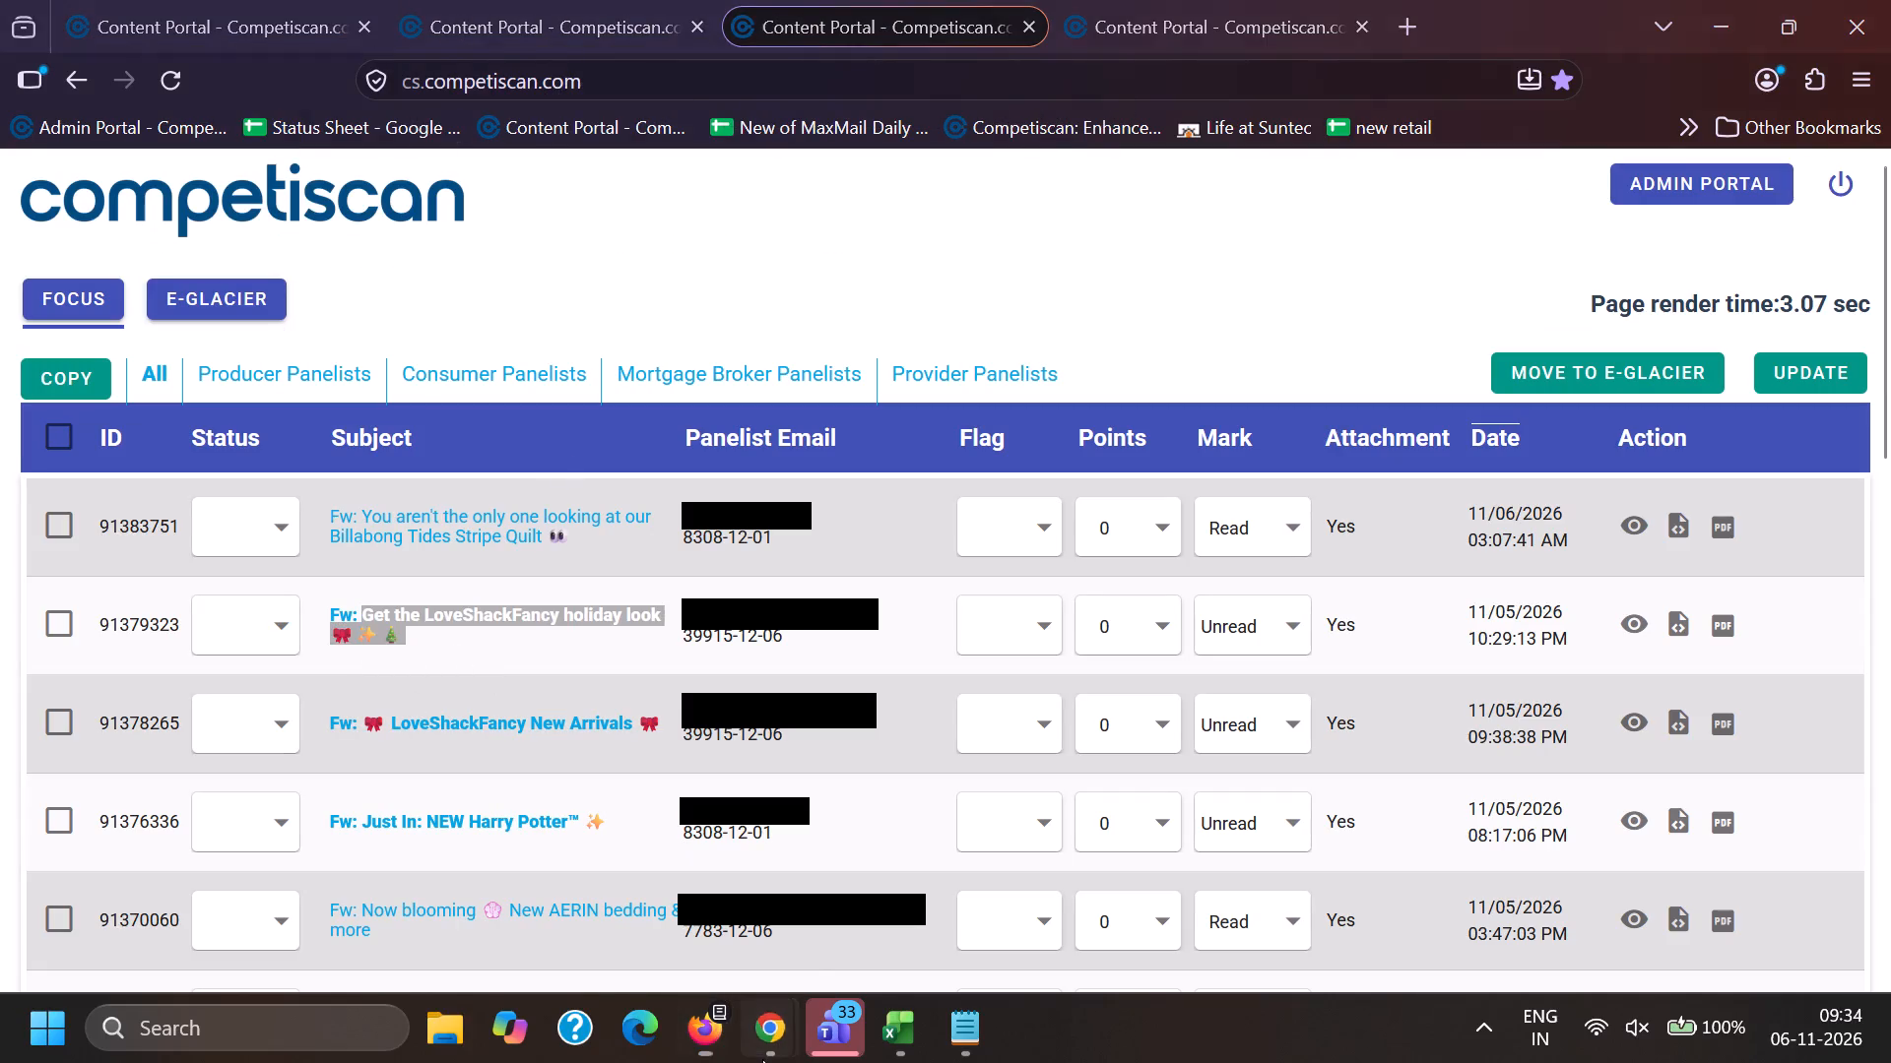
click(576, 906)
click(410, 0)
scroll(696, 731, down, 10)
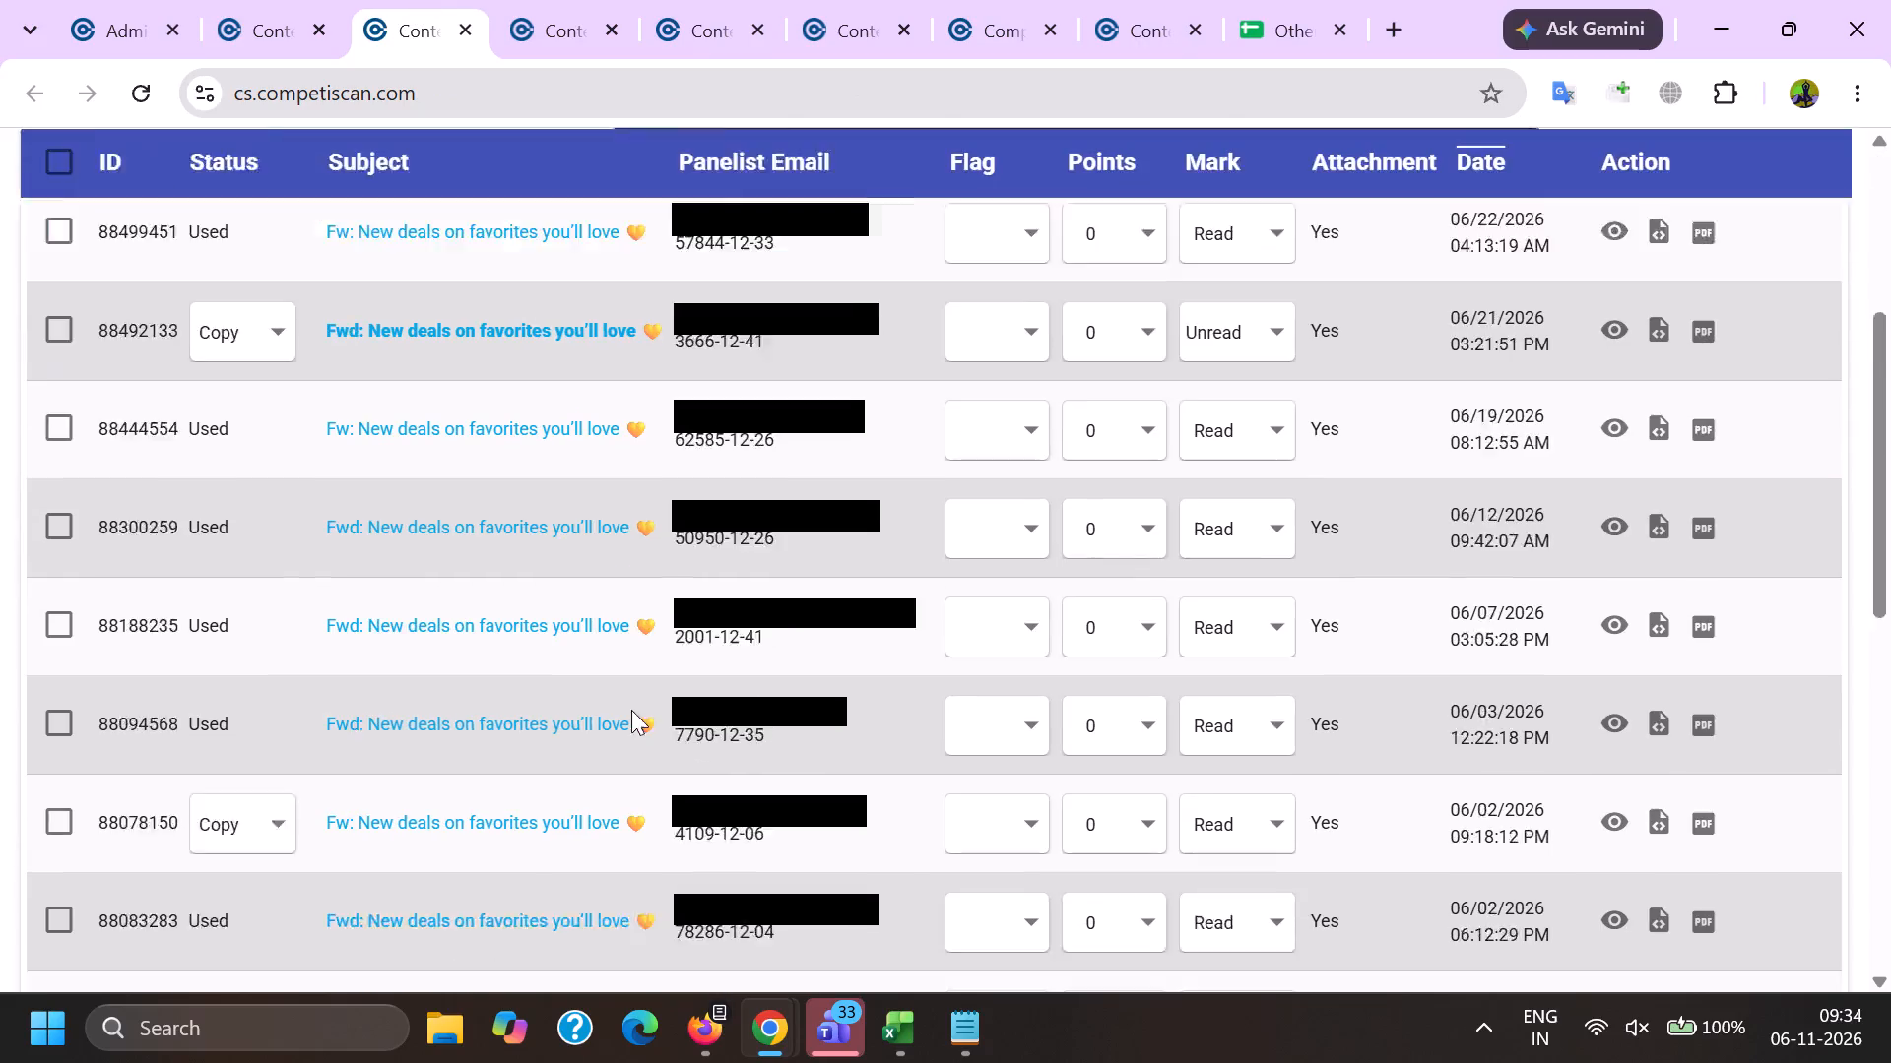
scroll(631, 710, down, 8)
scroll(609, 827, up, 2)
drag(674, 612, 0, 708)
key(BackSpace)
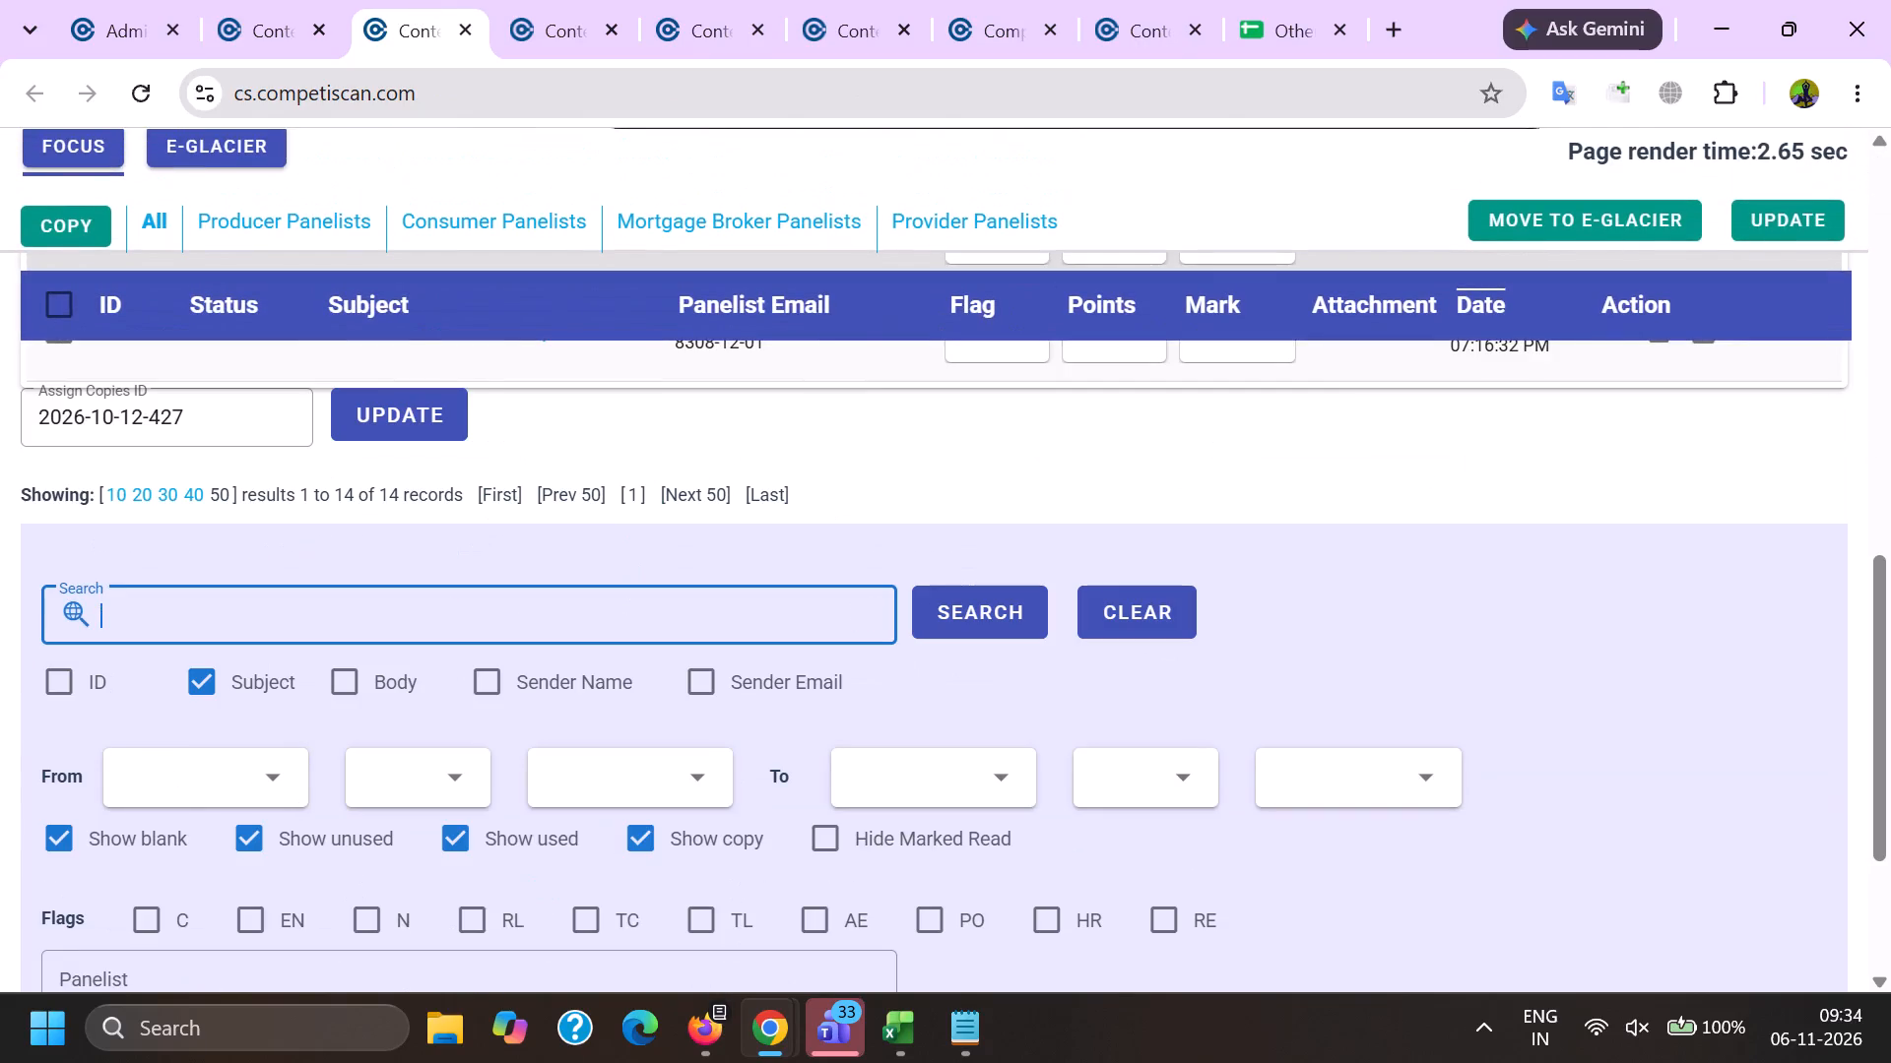
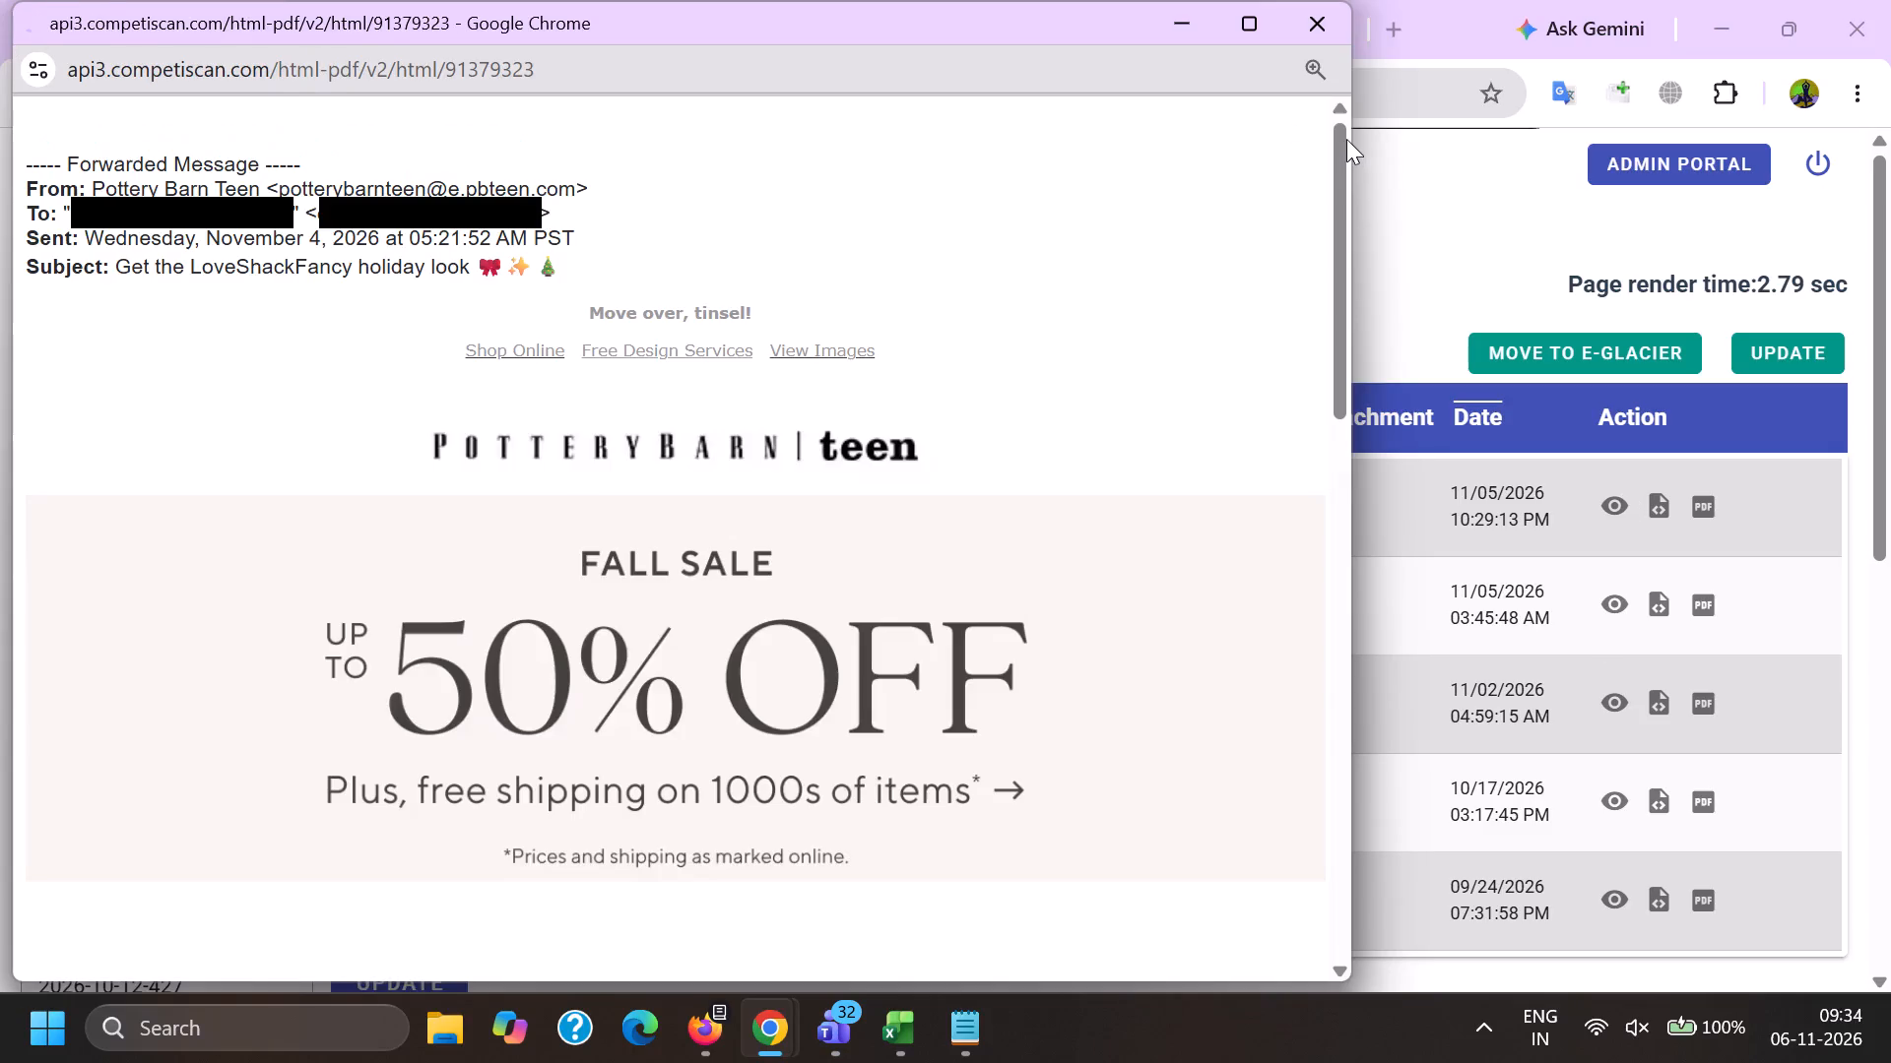
drag(1346, 139, 1287, 763)
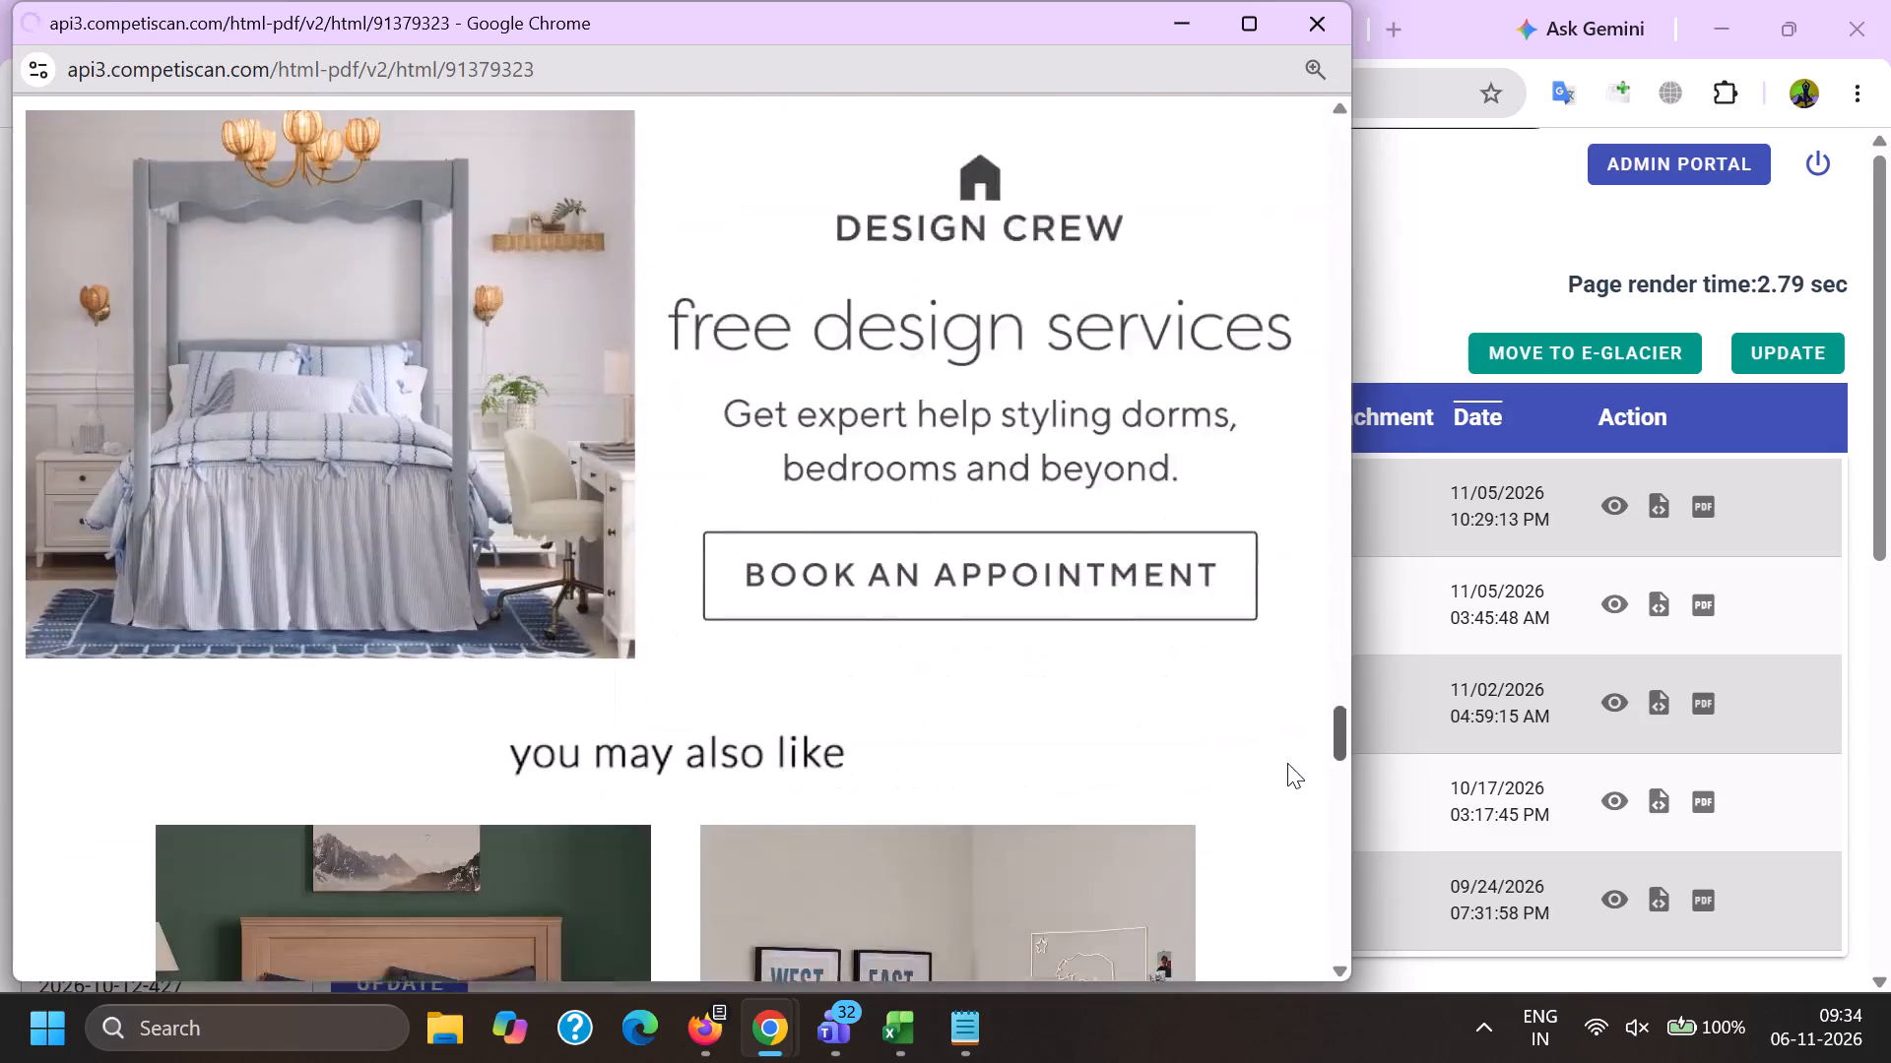
drag(1287, 763, 1293, 853)
key(alt+Tab)
click(1617, 601)
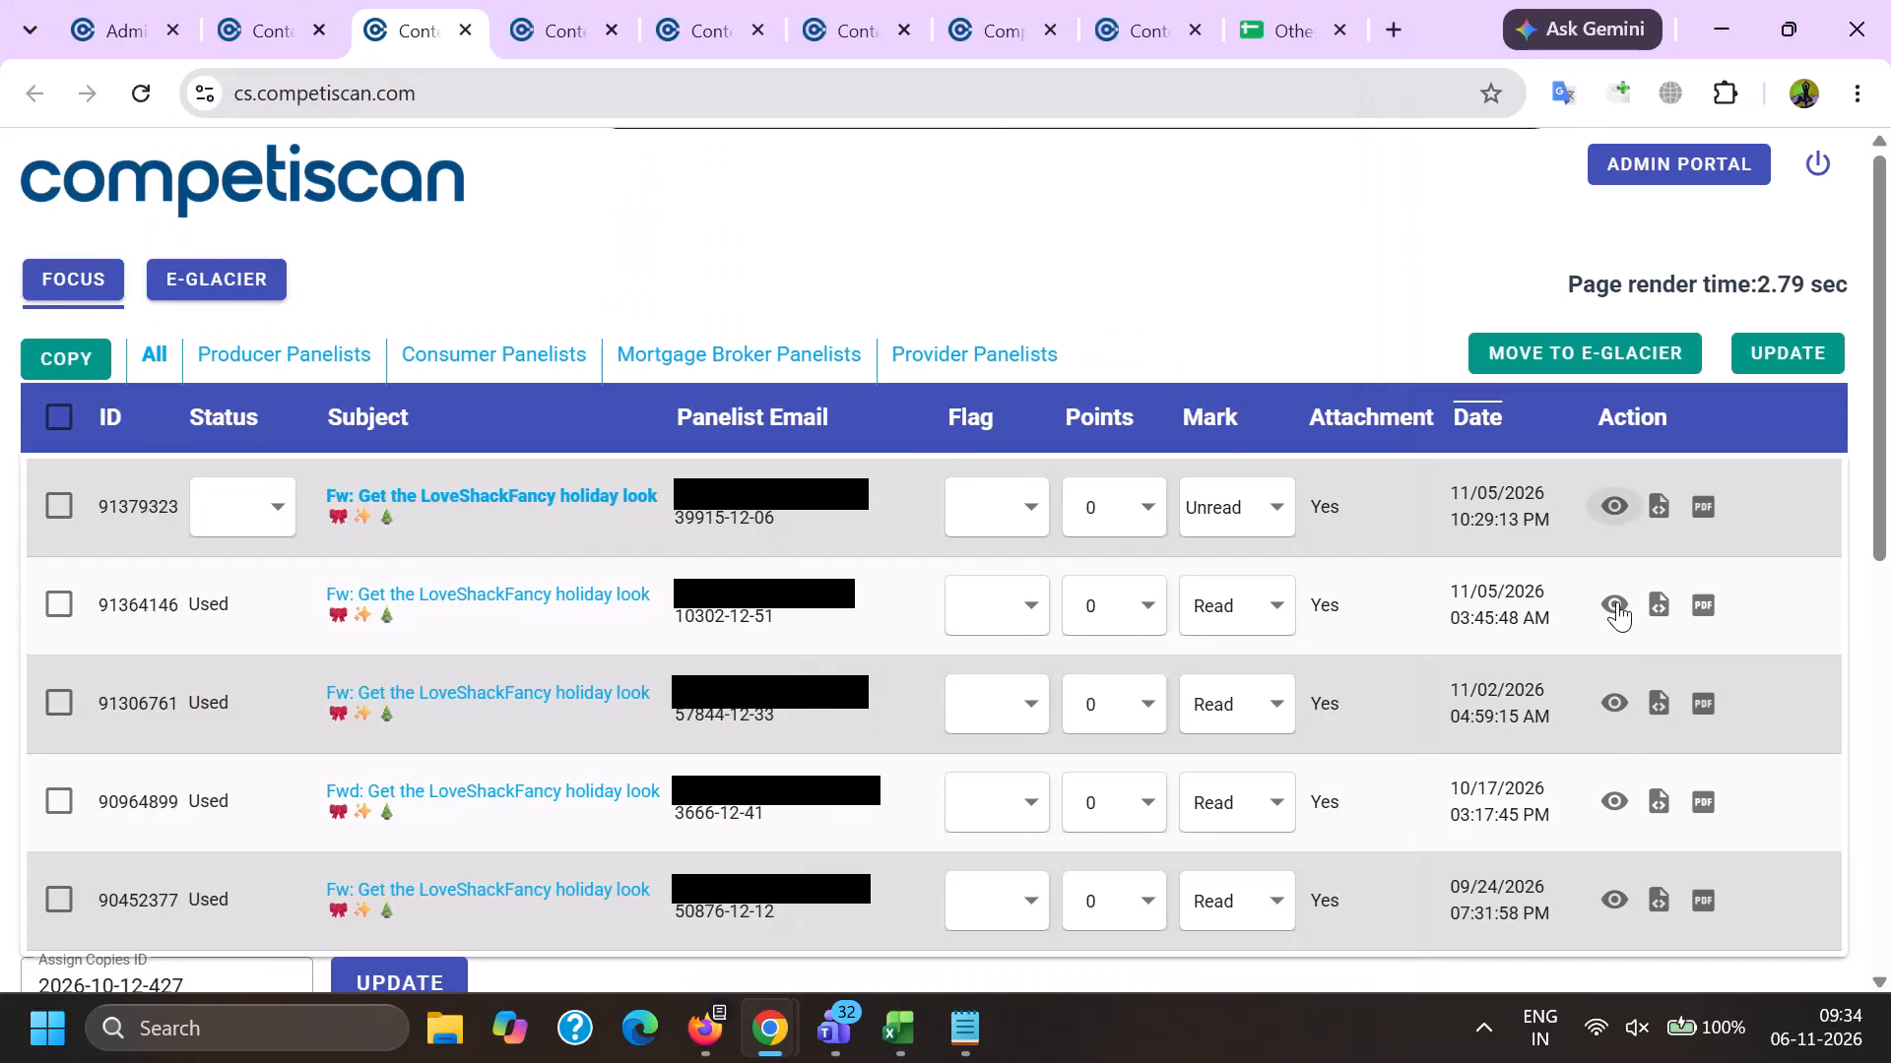
drag(1337, 142, 1257, 769)
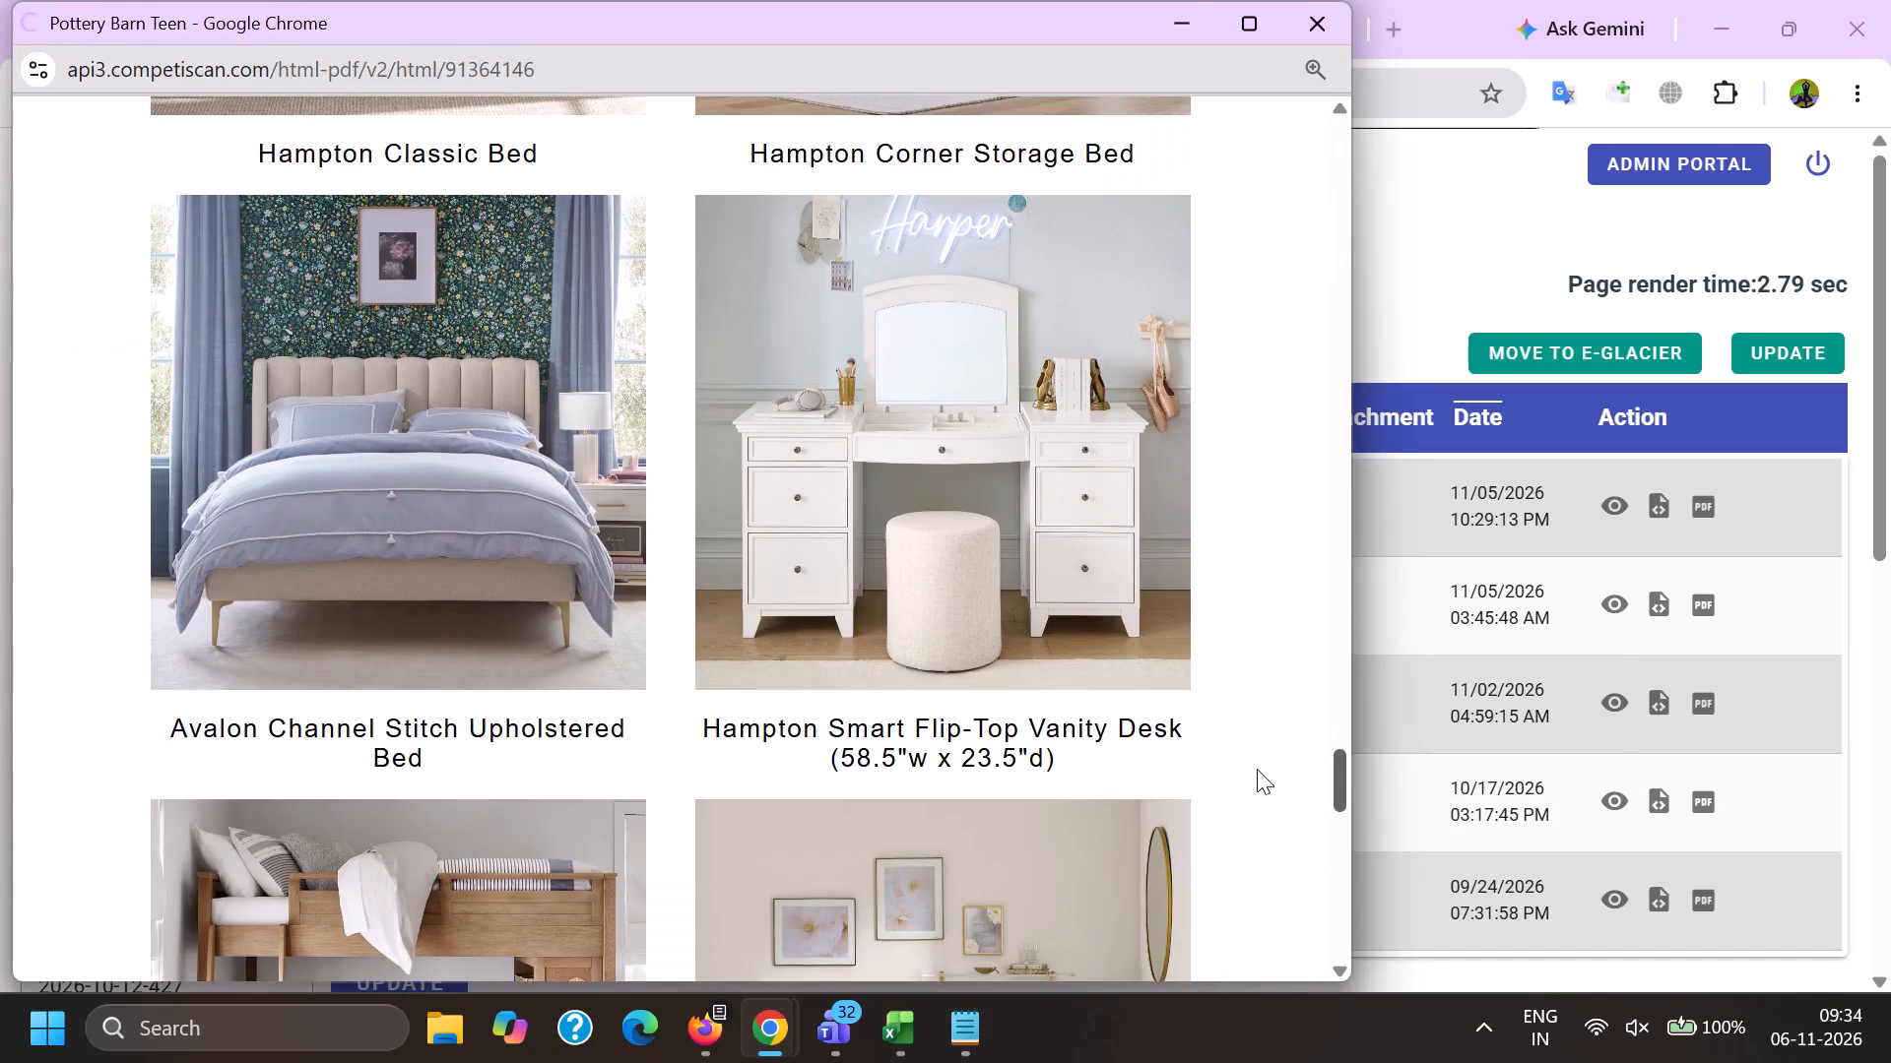
drag(1257, 769, 1257, 816)
key(alt+Tab)
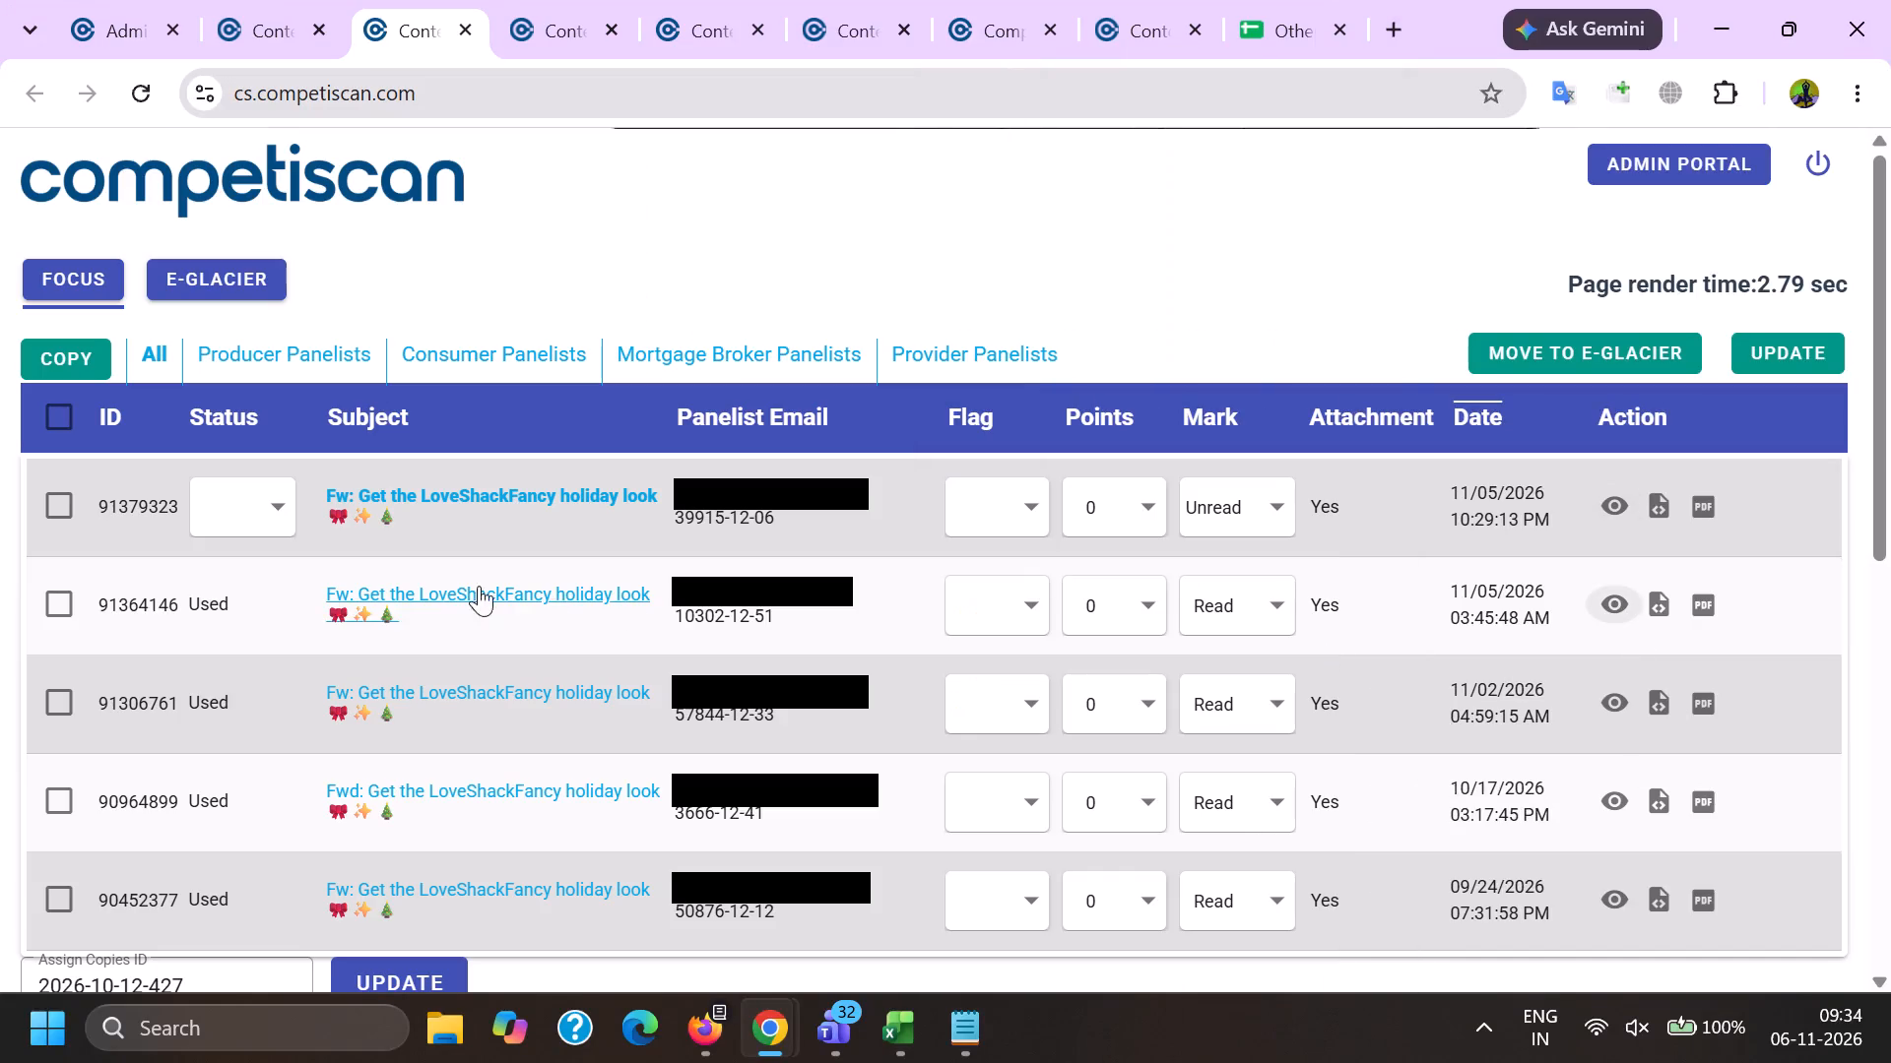
triple_click(179, 605)
click(80, 512)
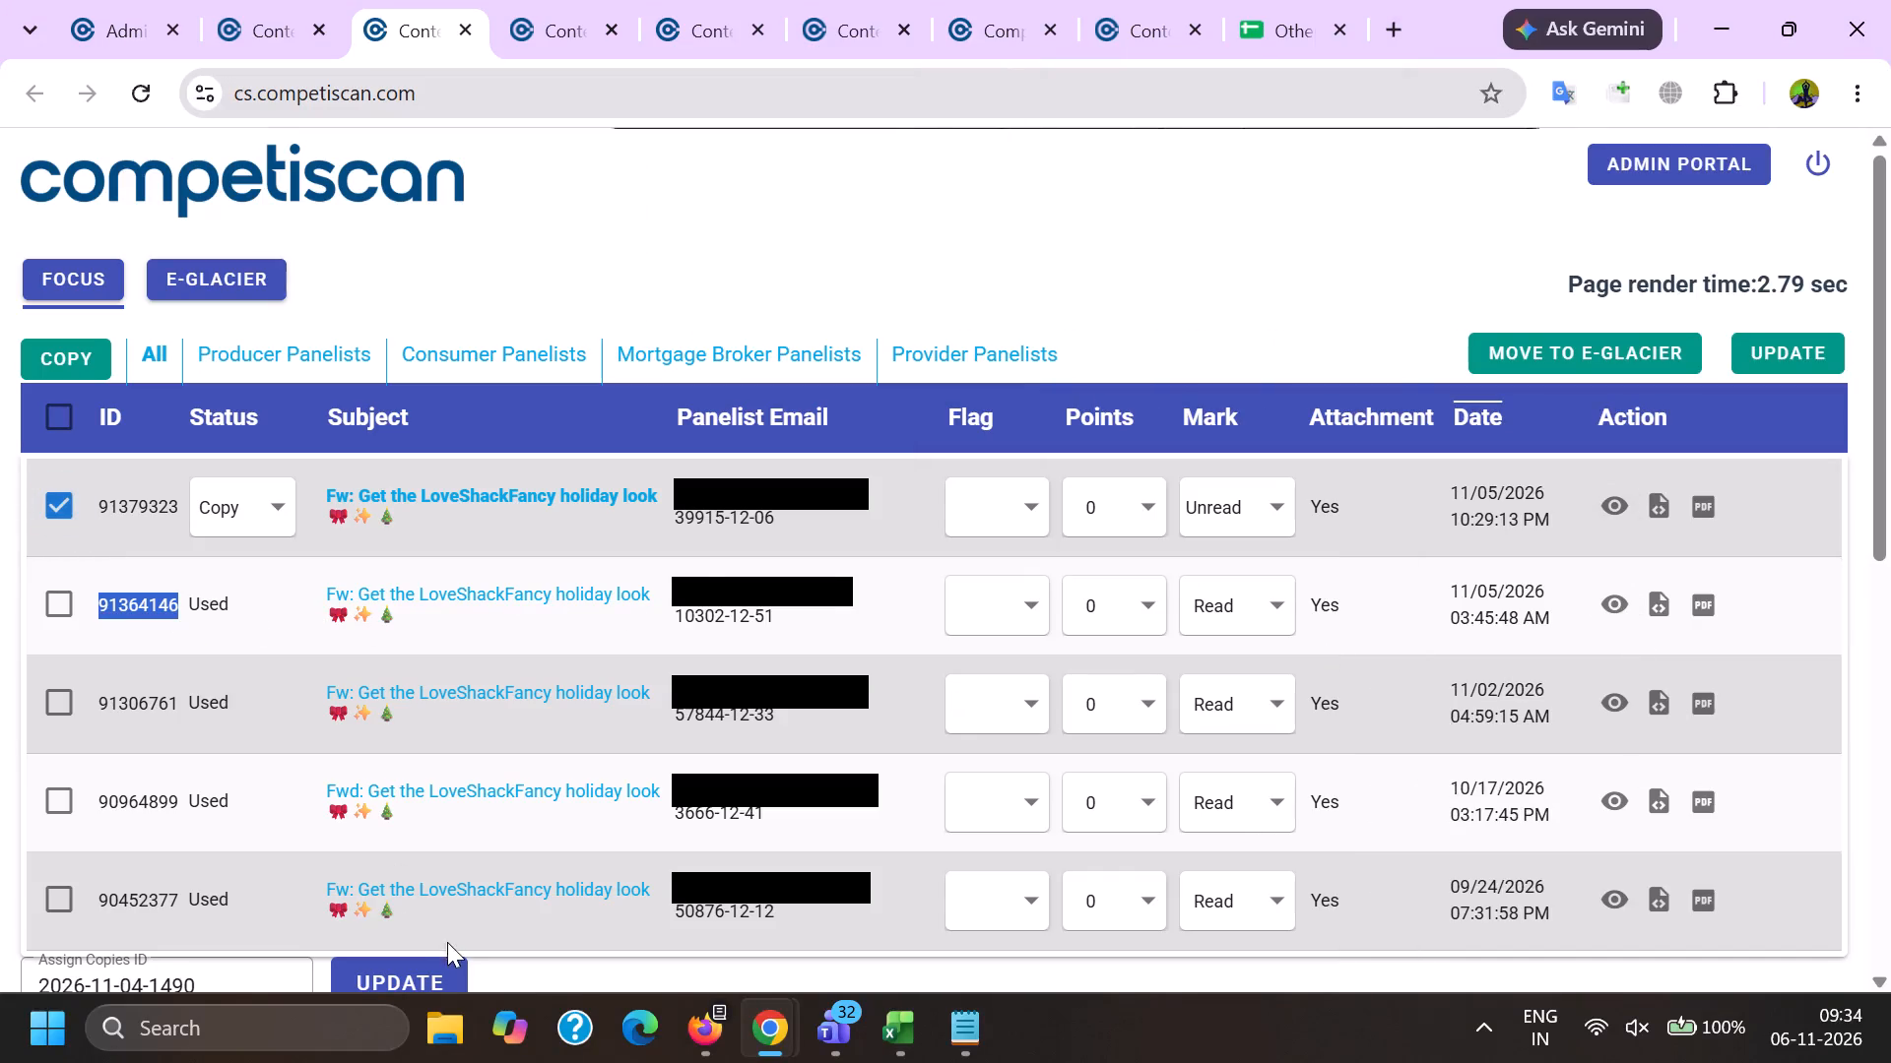
click(437, 964)
Switch to the Firefox email list and copy the subject of email 91378265, then "Just In: NEW Harry Potter™ ✨" from email 91376336.
click(716, 1034)
click(427, 887)
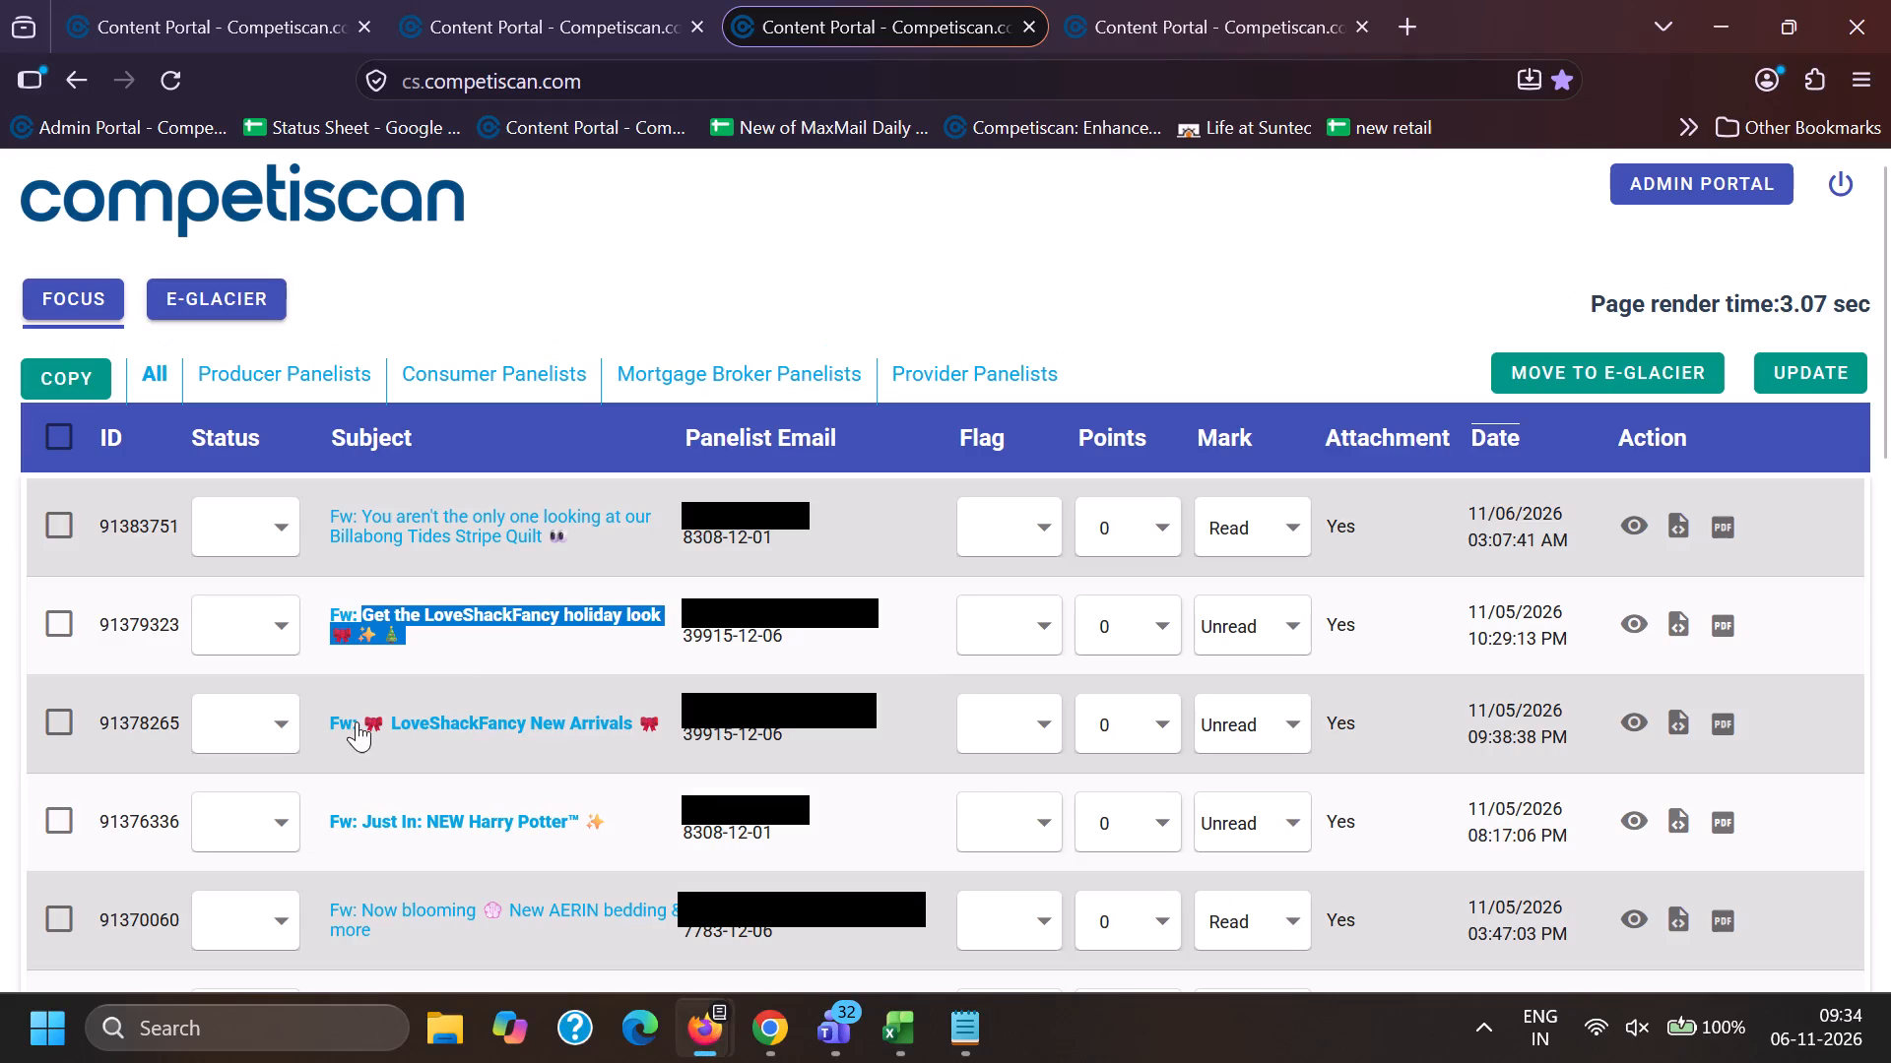
drag(362, 721, 673, 770)
key(ctrl+c)
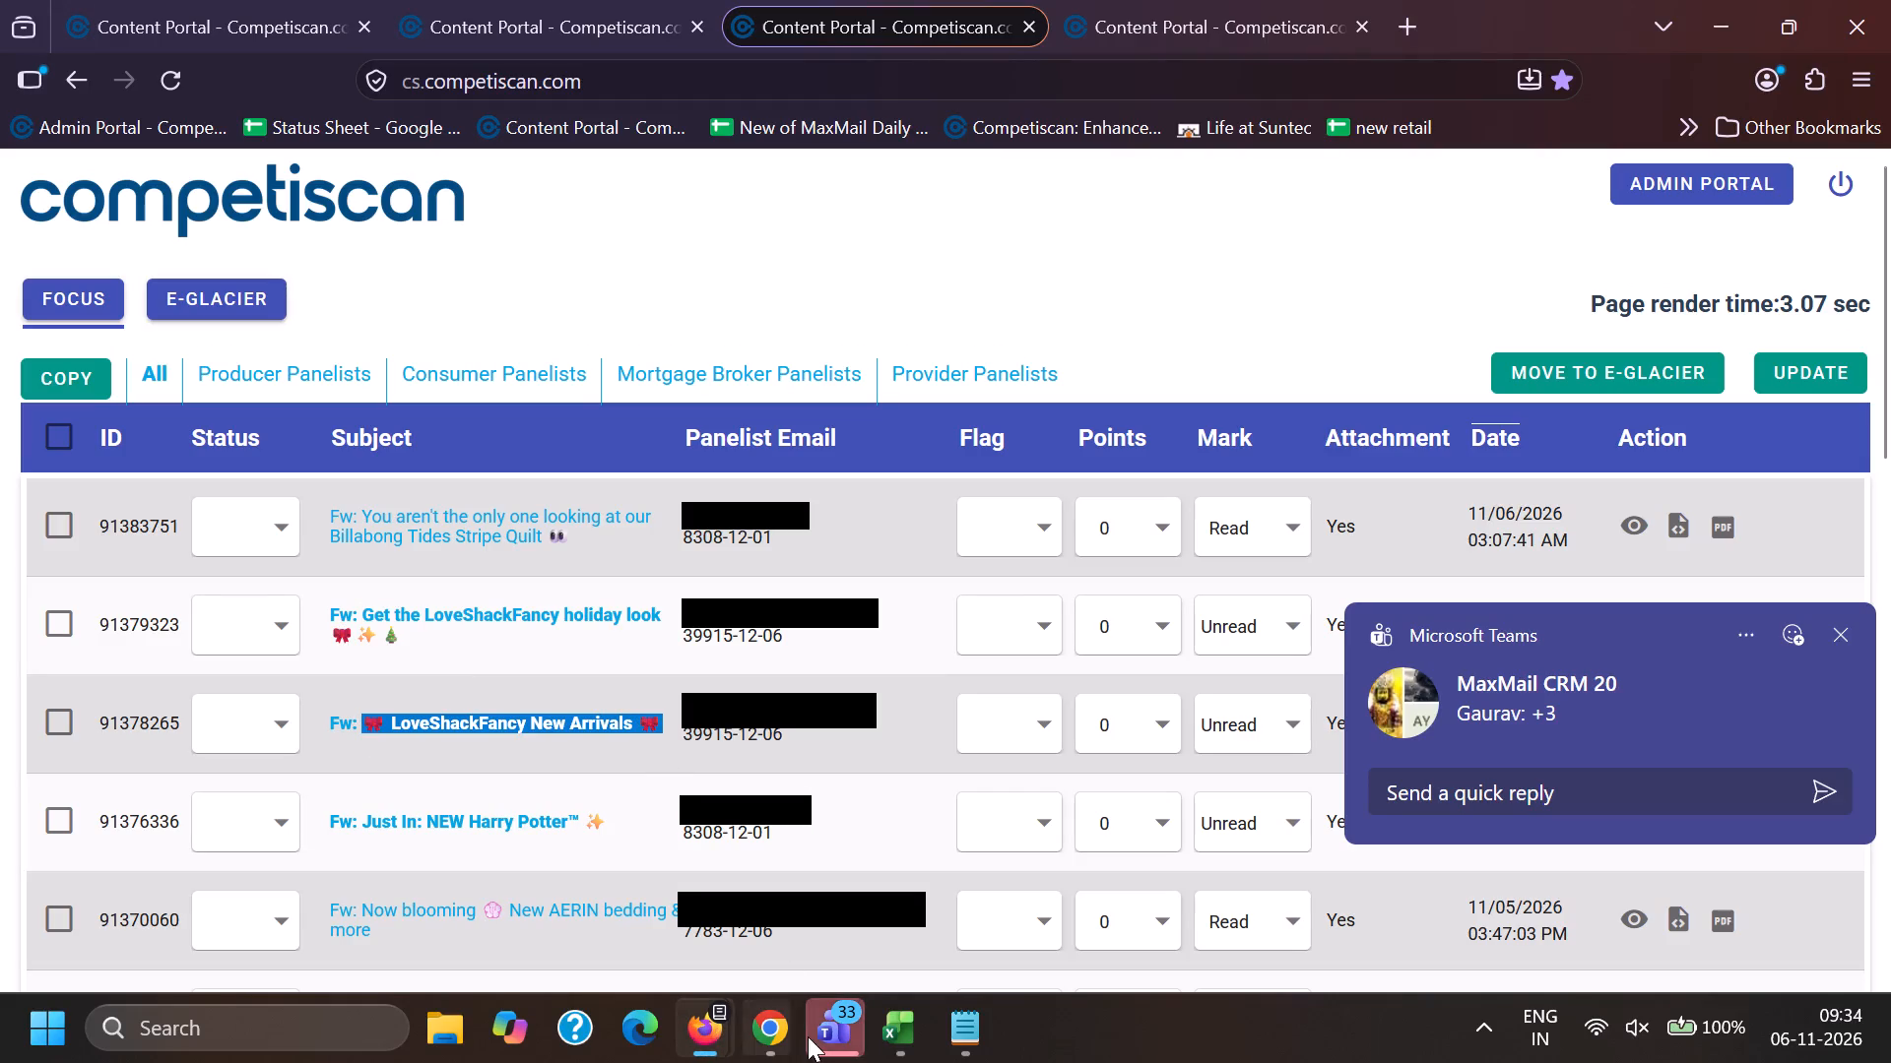
drag(364, 819, 631, 826)
key(ctrl+c)
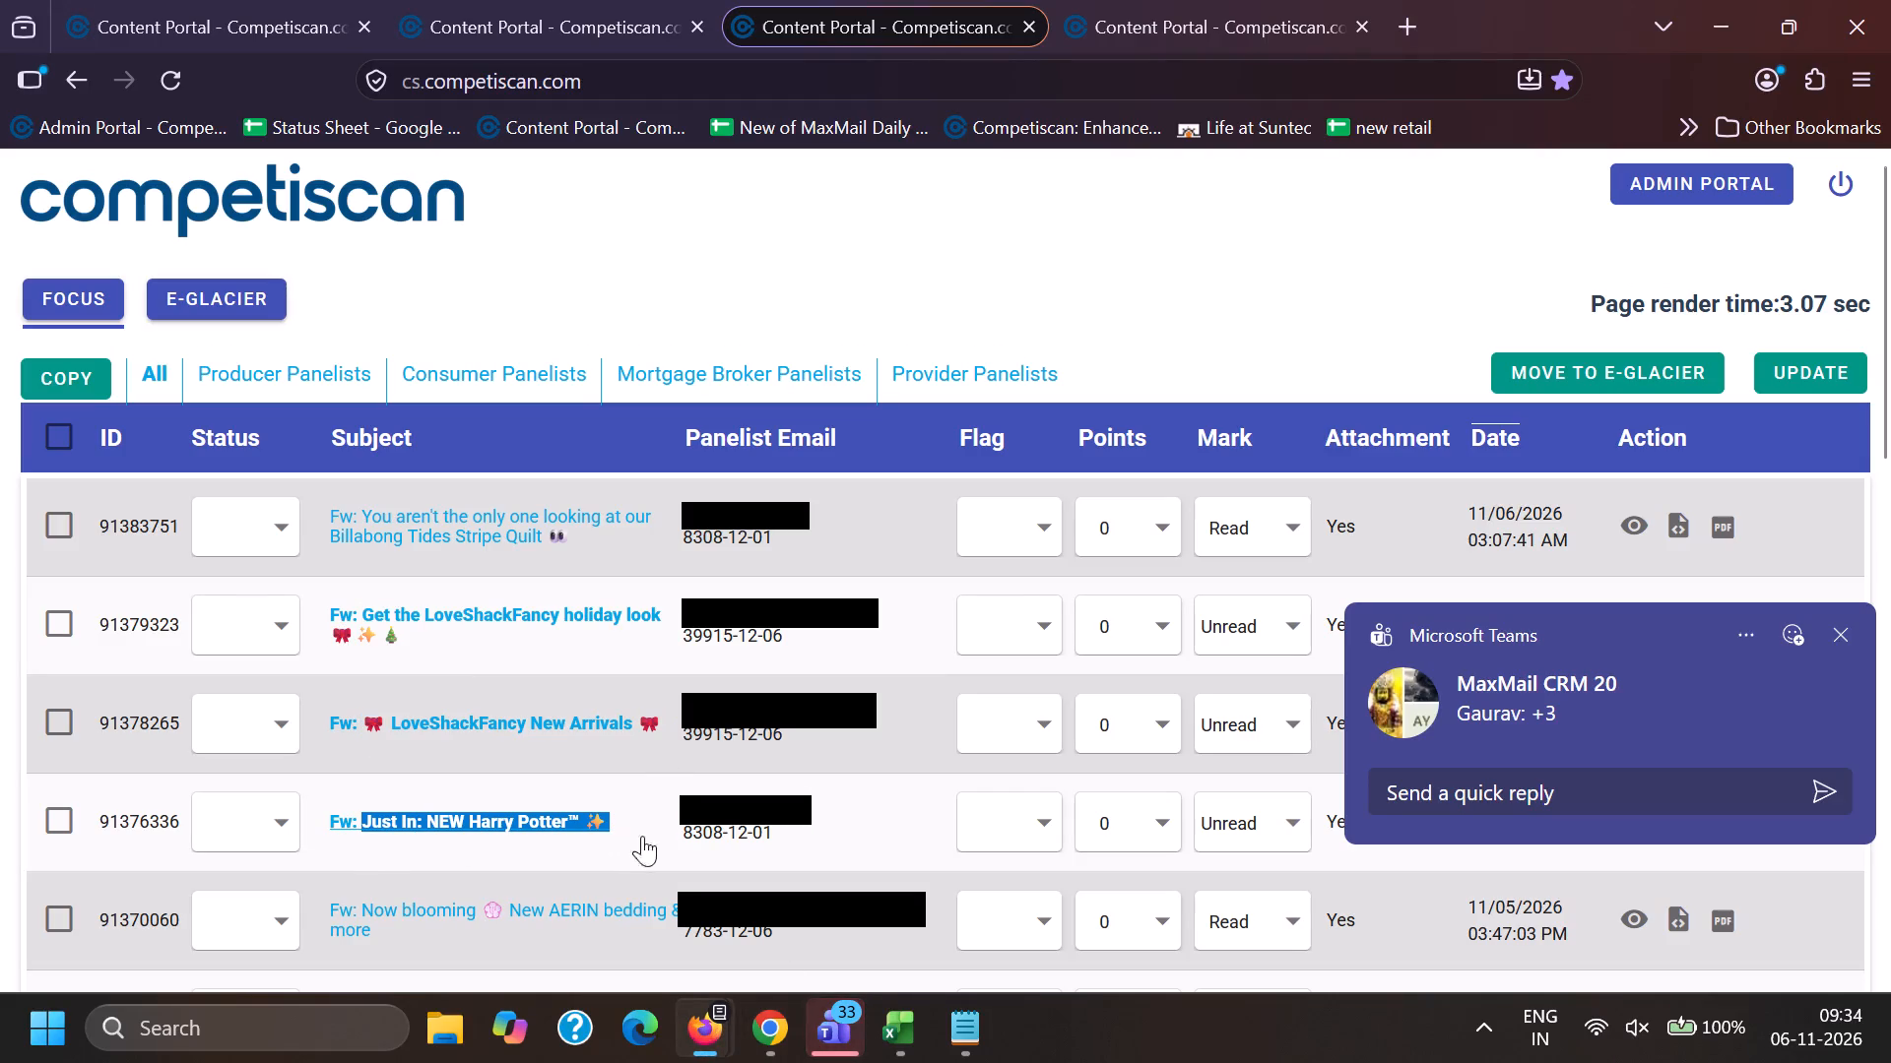
click(787, 1035)
click(601, 924)
click(632, 940)
scroll(650, 676, down, 2)
drag(667, 884, 3, 878)
key(BackSpace)
key(shift+quotedbl)
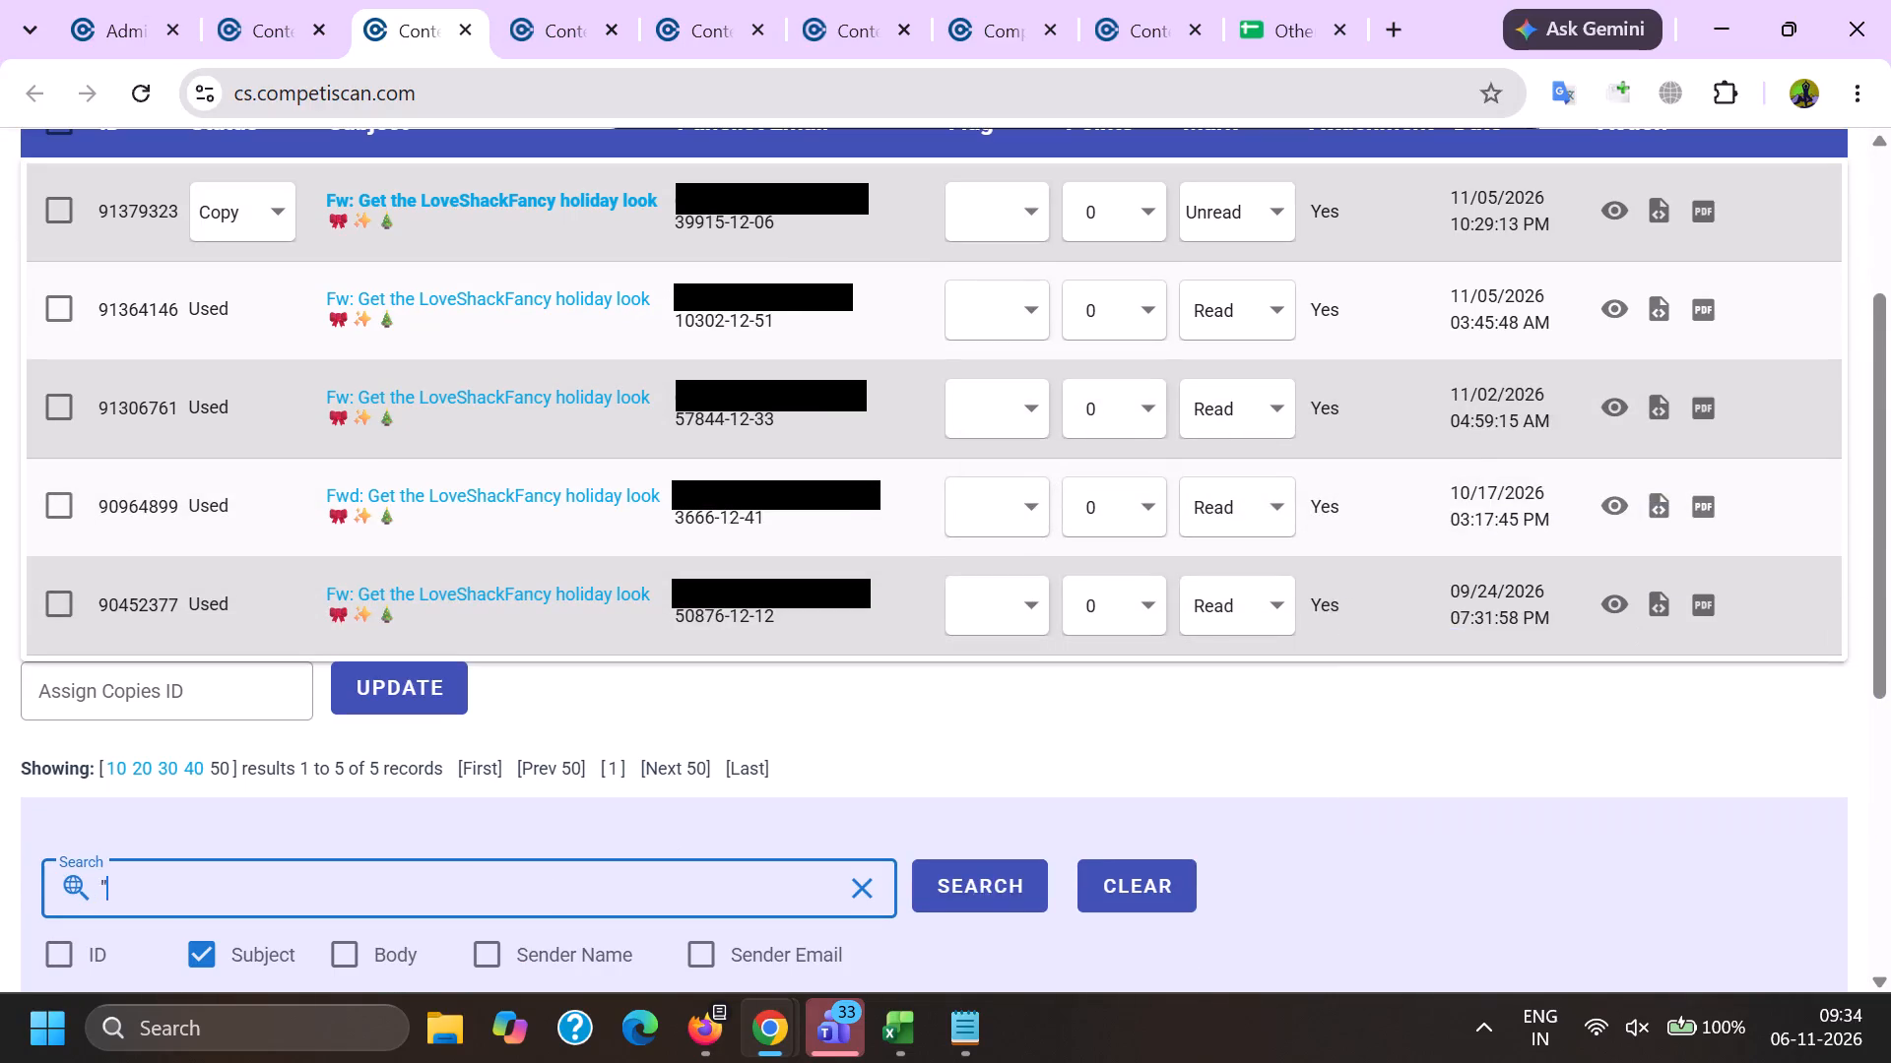
key(ctrl+v)
key(shift+quotedbl)
key(Return)
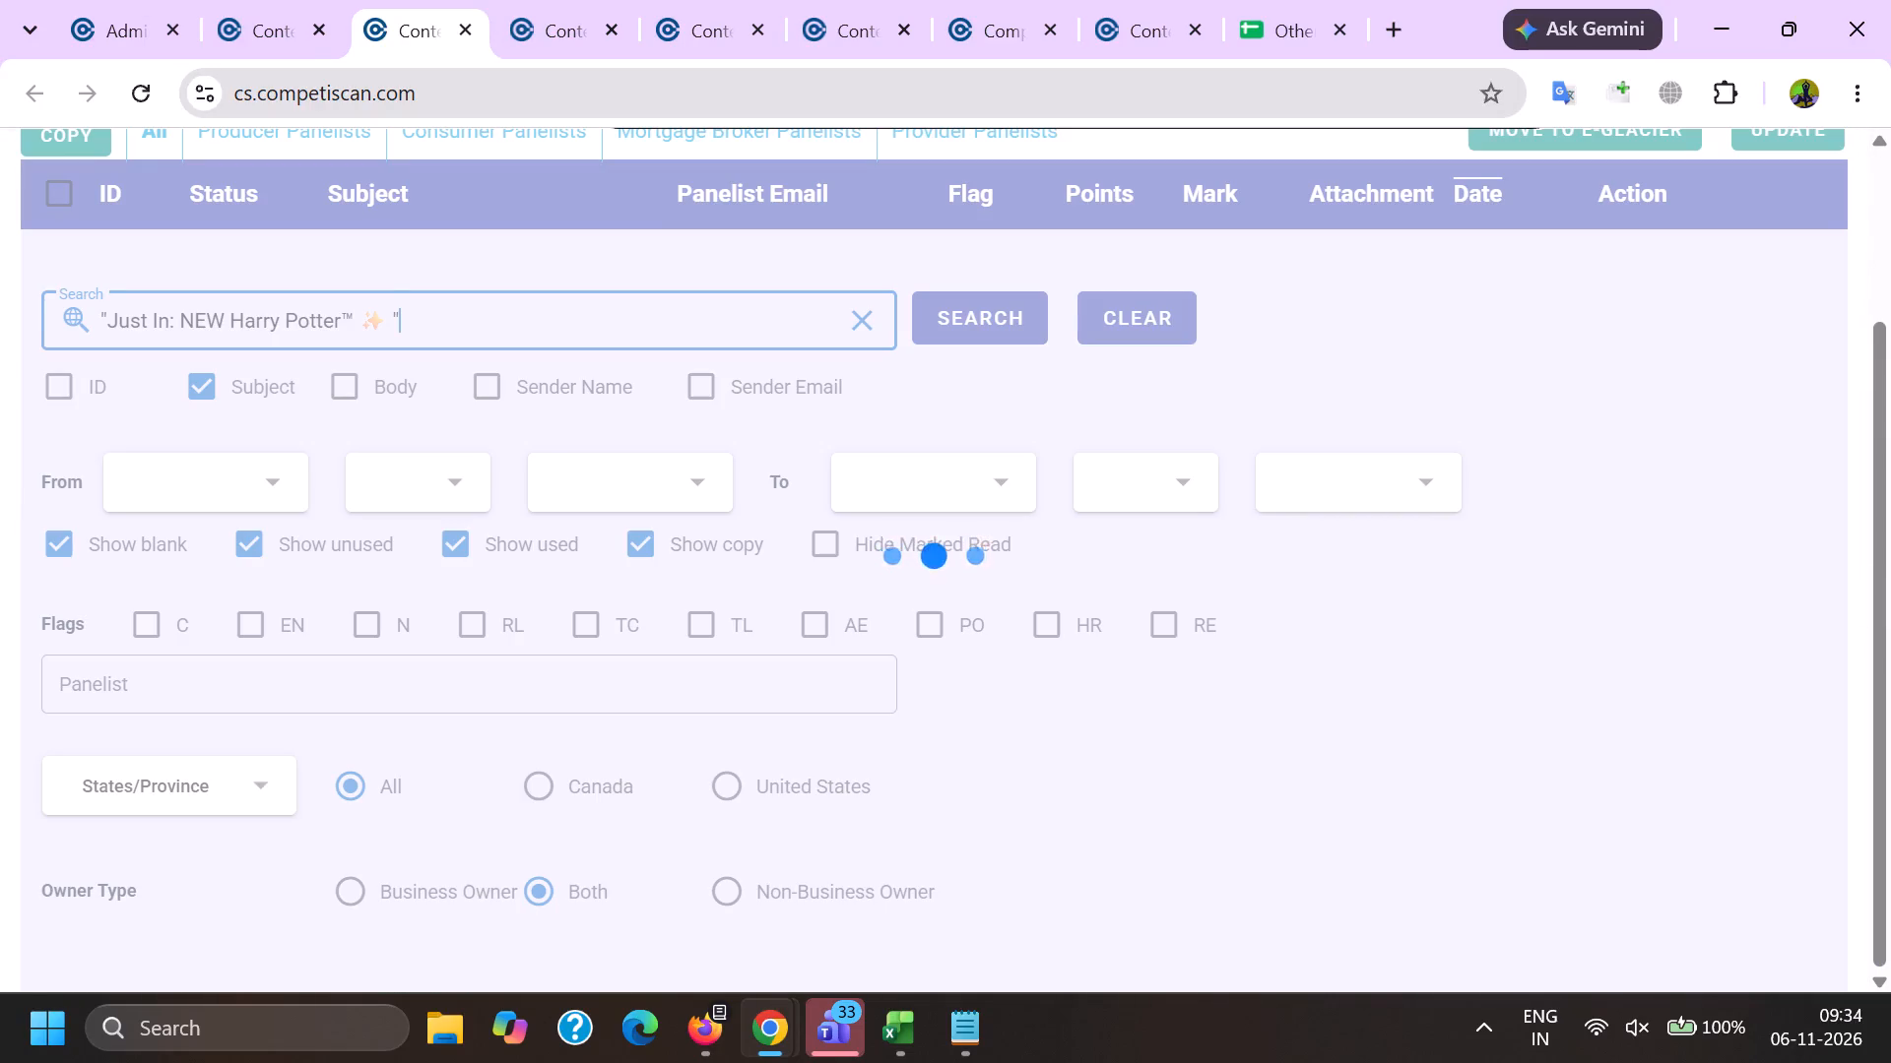
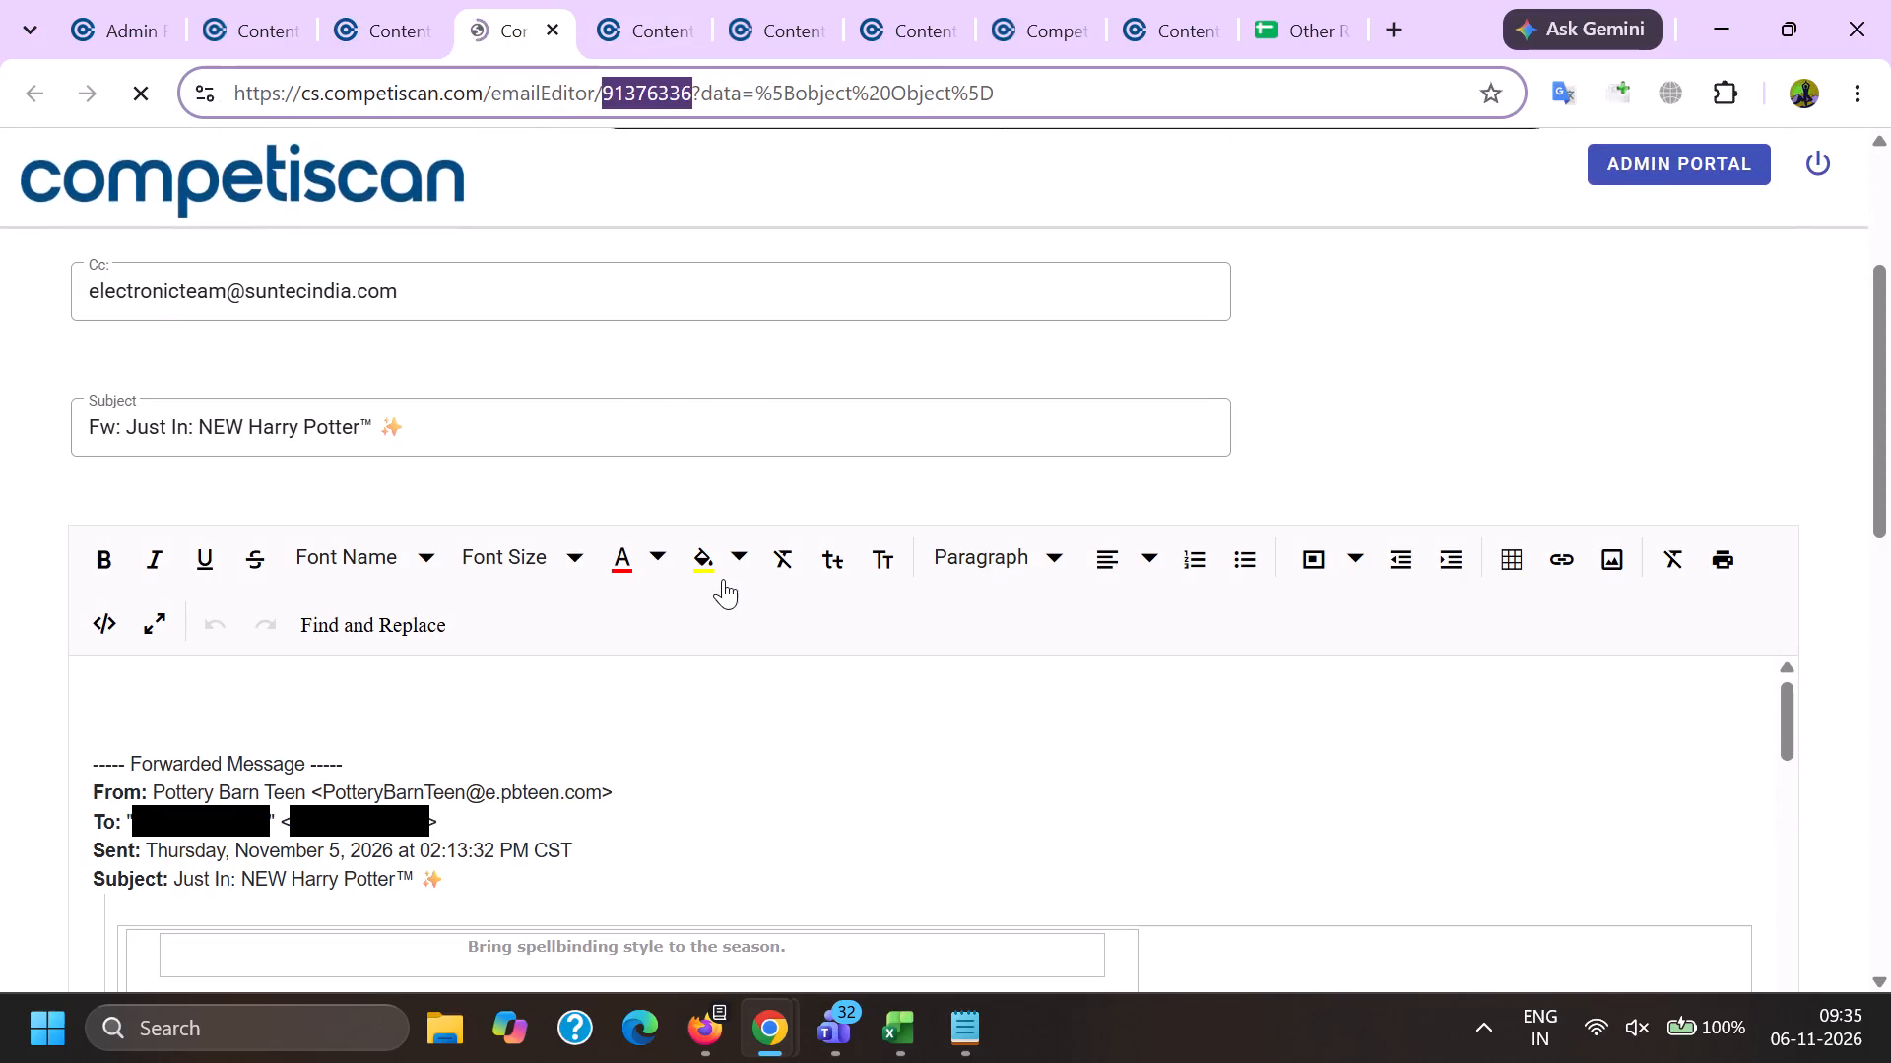
click(911, 1035)
click(1241, 904)
click(206, 449)
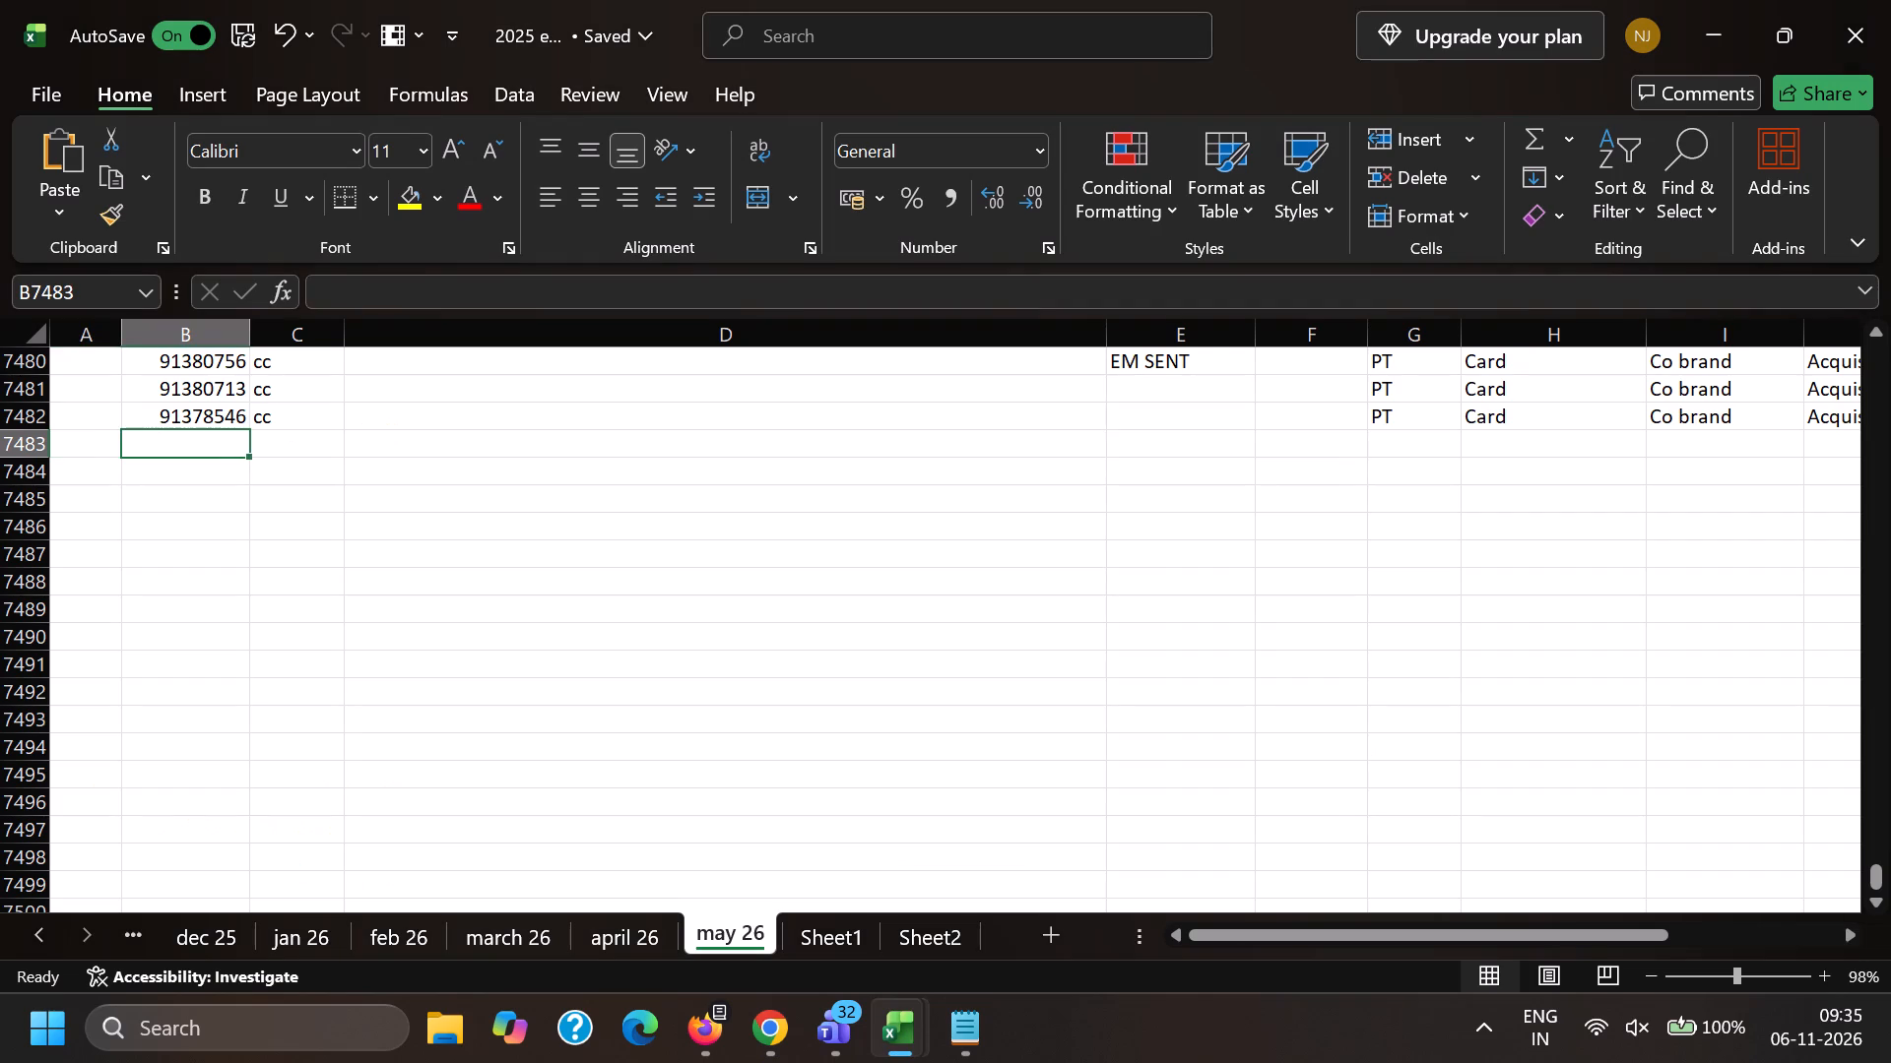
key(ctrl+v)
click(300, 444)
key(c)
key(c)
key(Right)
key(Right)
key(Right)
key(Right)
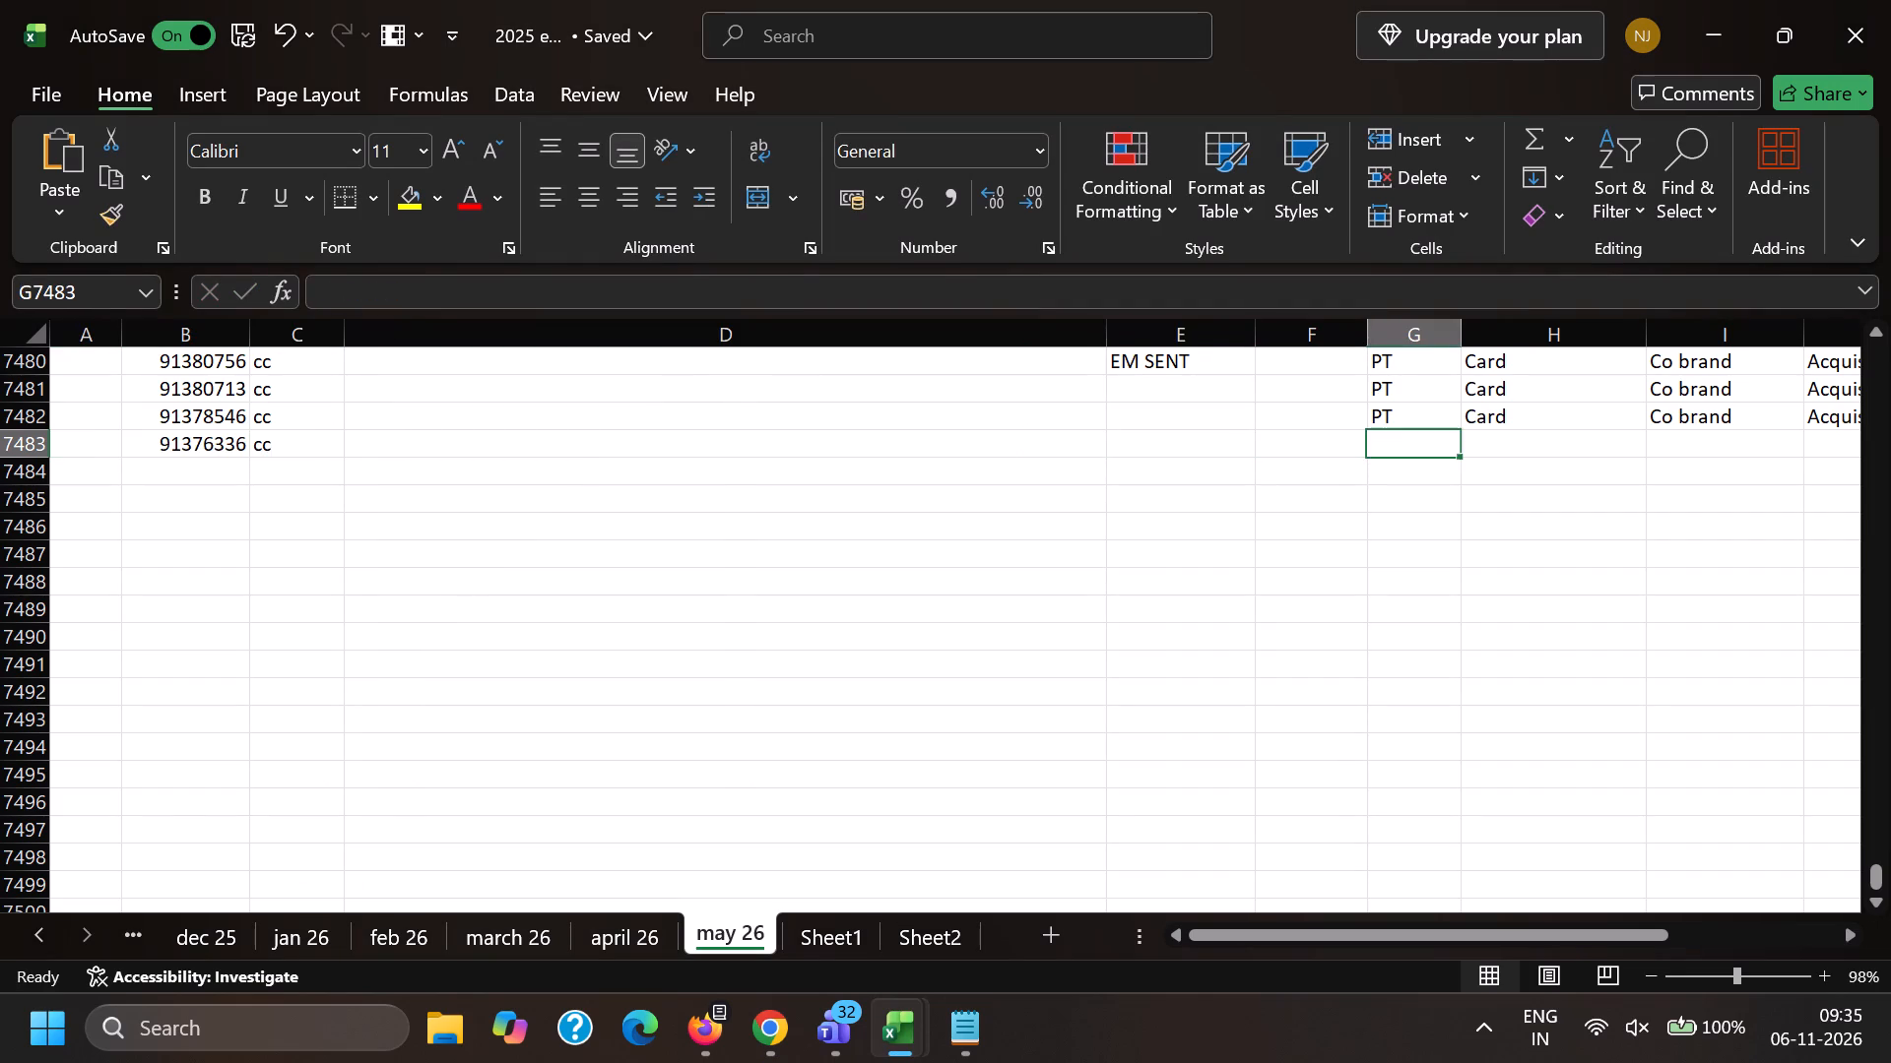
key(Up)
key(shift+Right)
key(shift+Right)
key(shift+Right)
key(ctrl+c)
key(ctrl+Down)
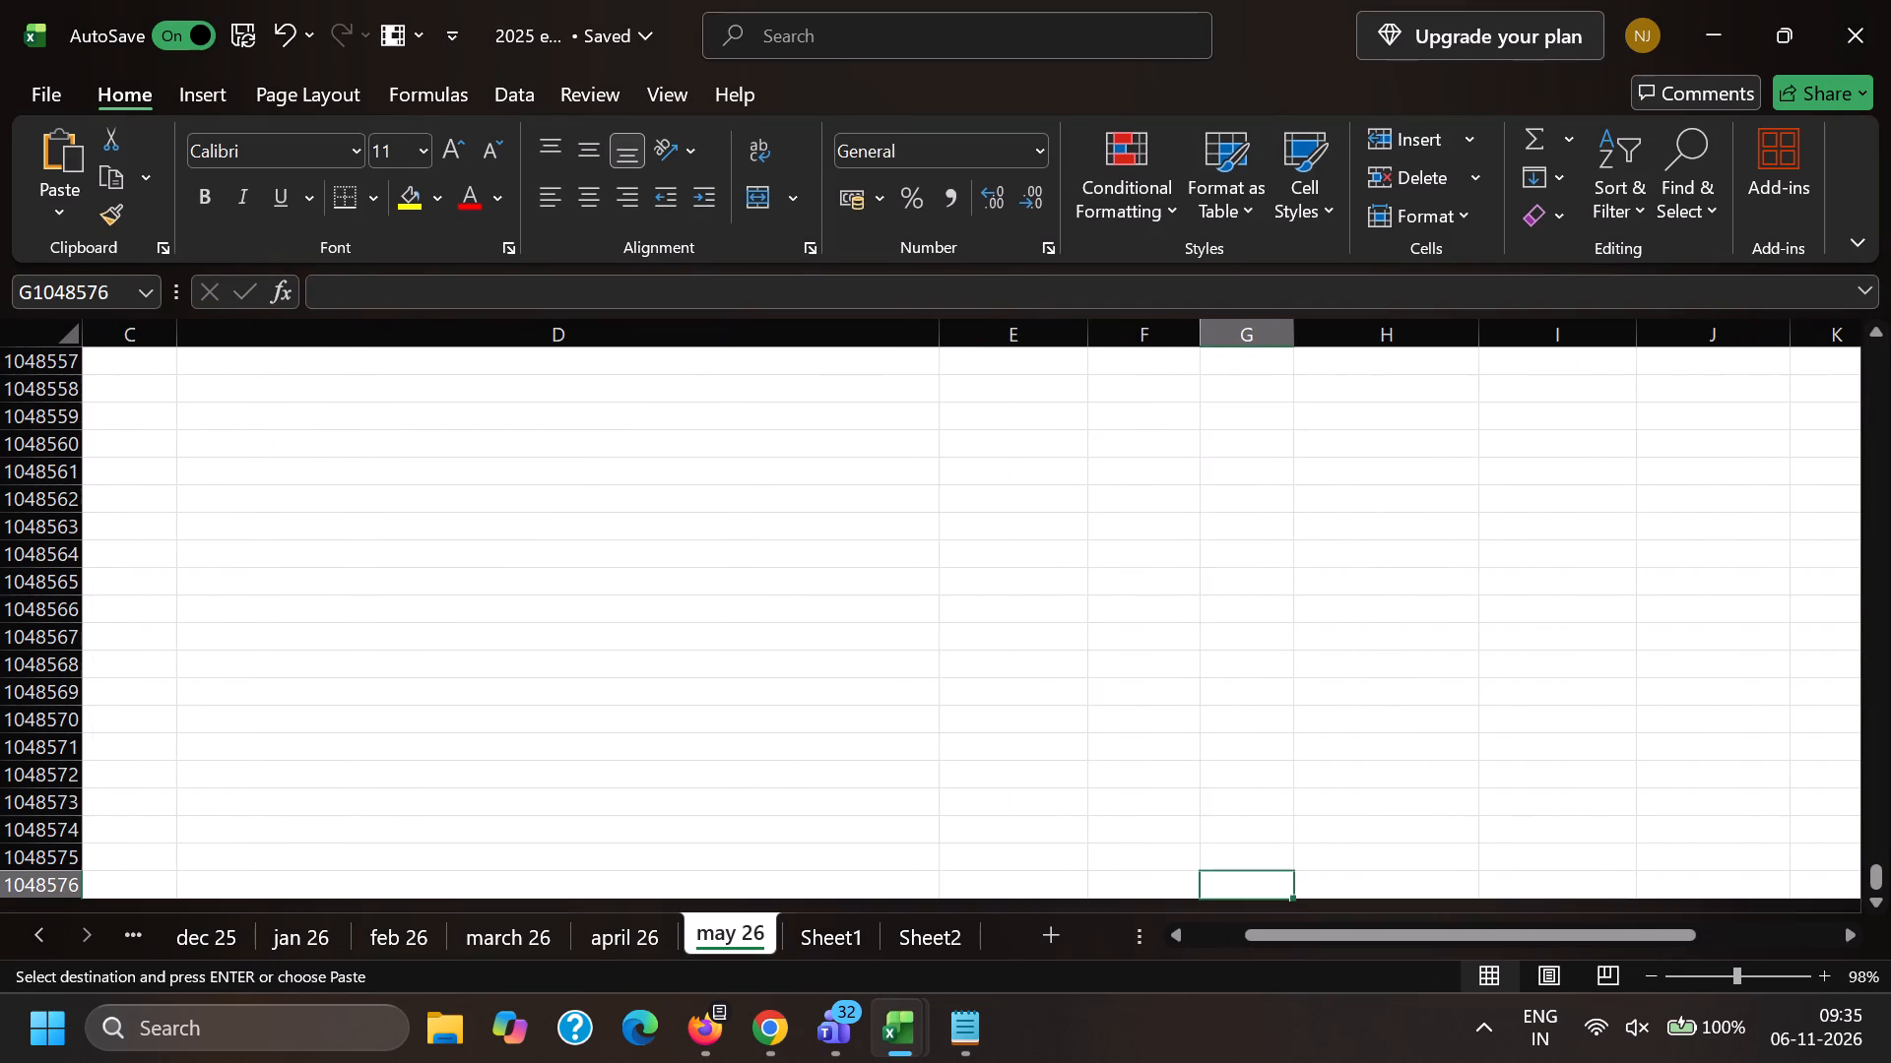
key(ctrl+Up)
key(Down)
key(ctrl+v)
key(ctrl+Left)
Switch to Chrome and open the processed PDF of email 91378546.
key(alt+Tab)
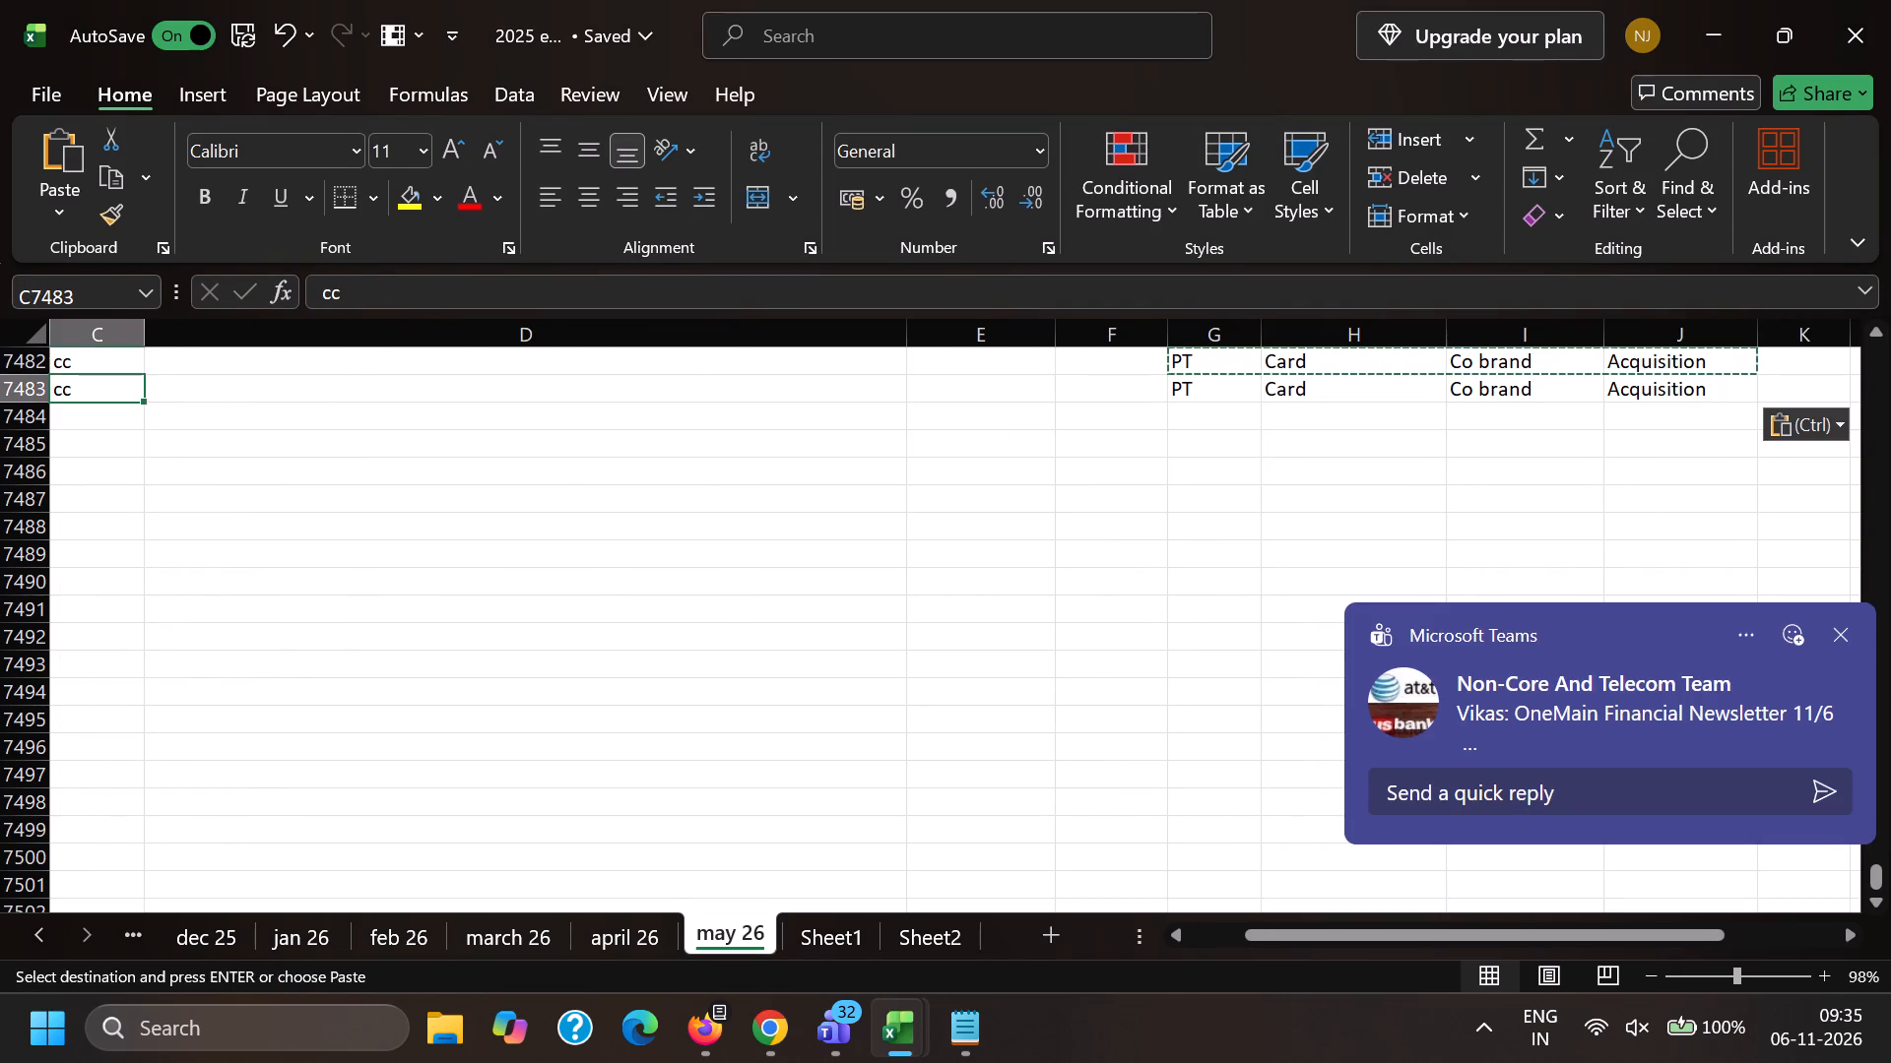
click(646, 0)
scroll(341, 763, up, 11)
ctrl+click(815, 445)
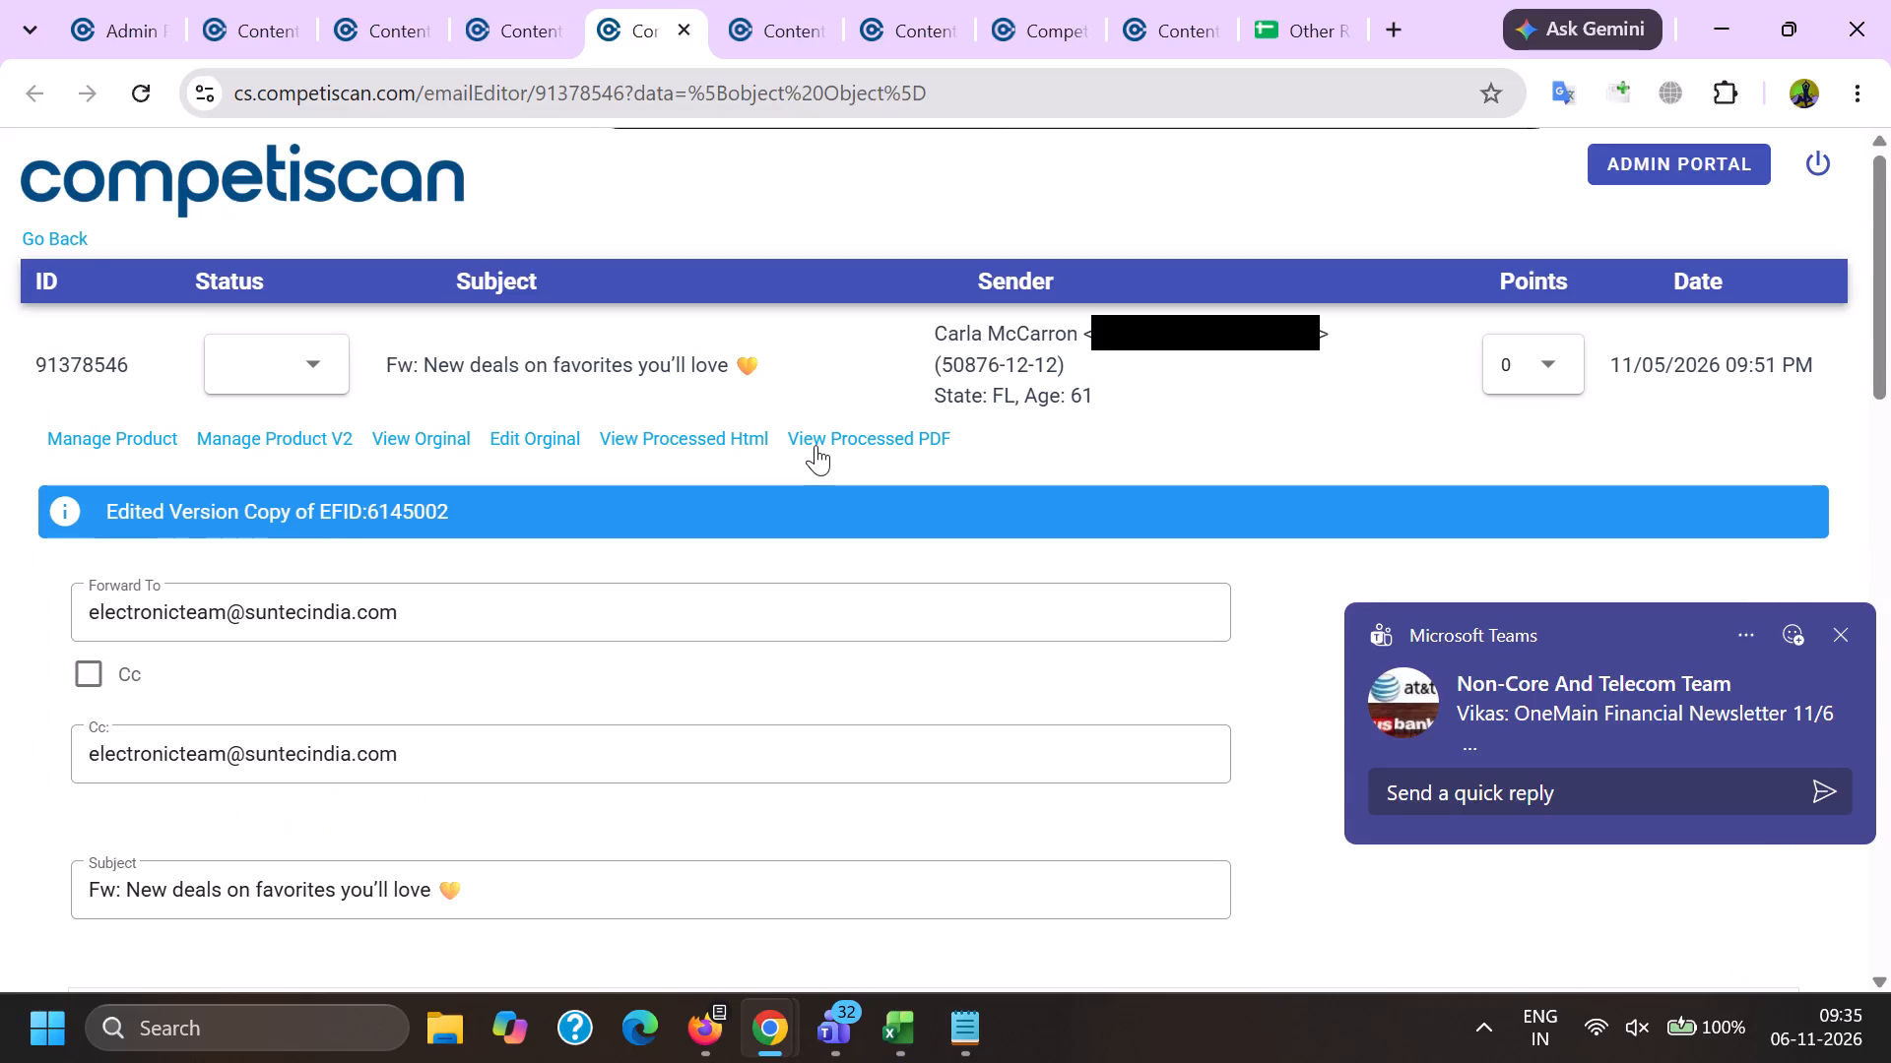
Check the sending history of email 91380713 and mark its row EM SENT in column E of the Excel tracker.
click(801, 0)
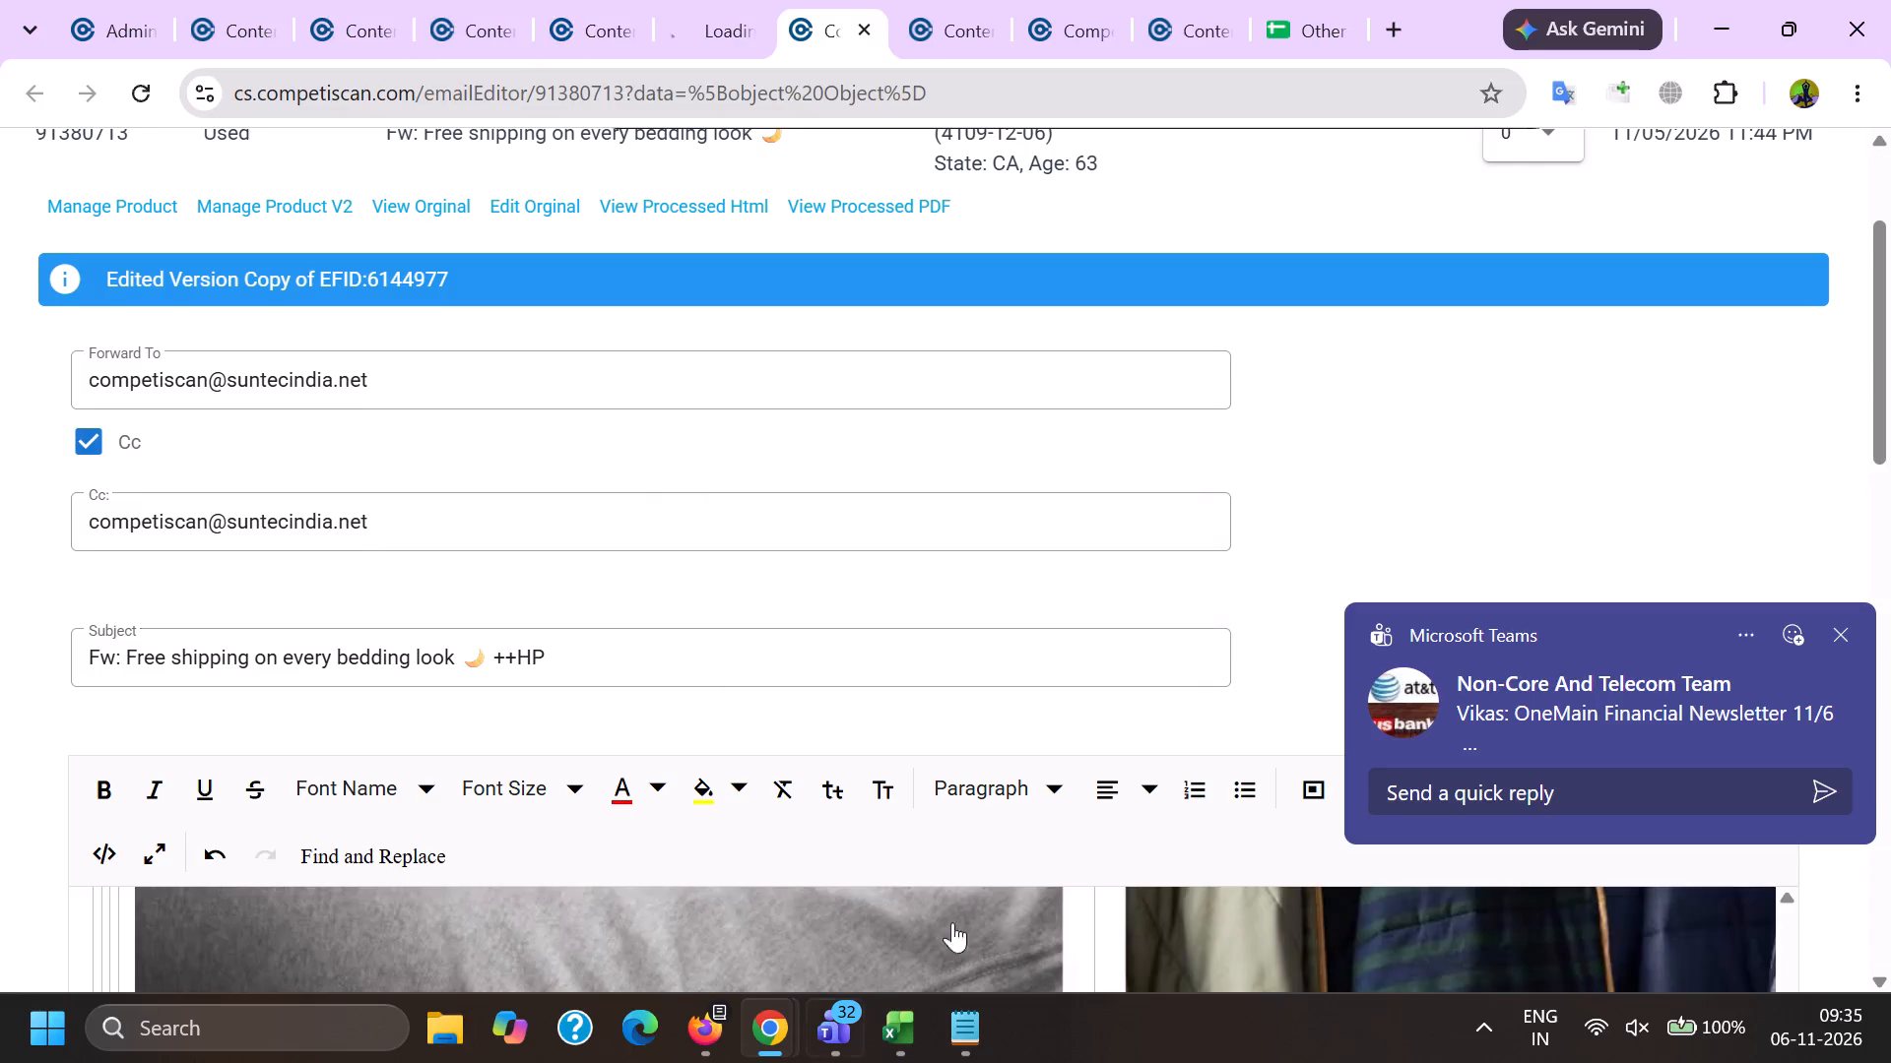
scroll(0, 519, down, 19)
click(878, 1062)
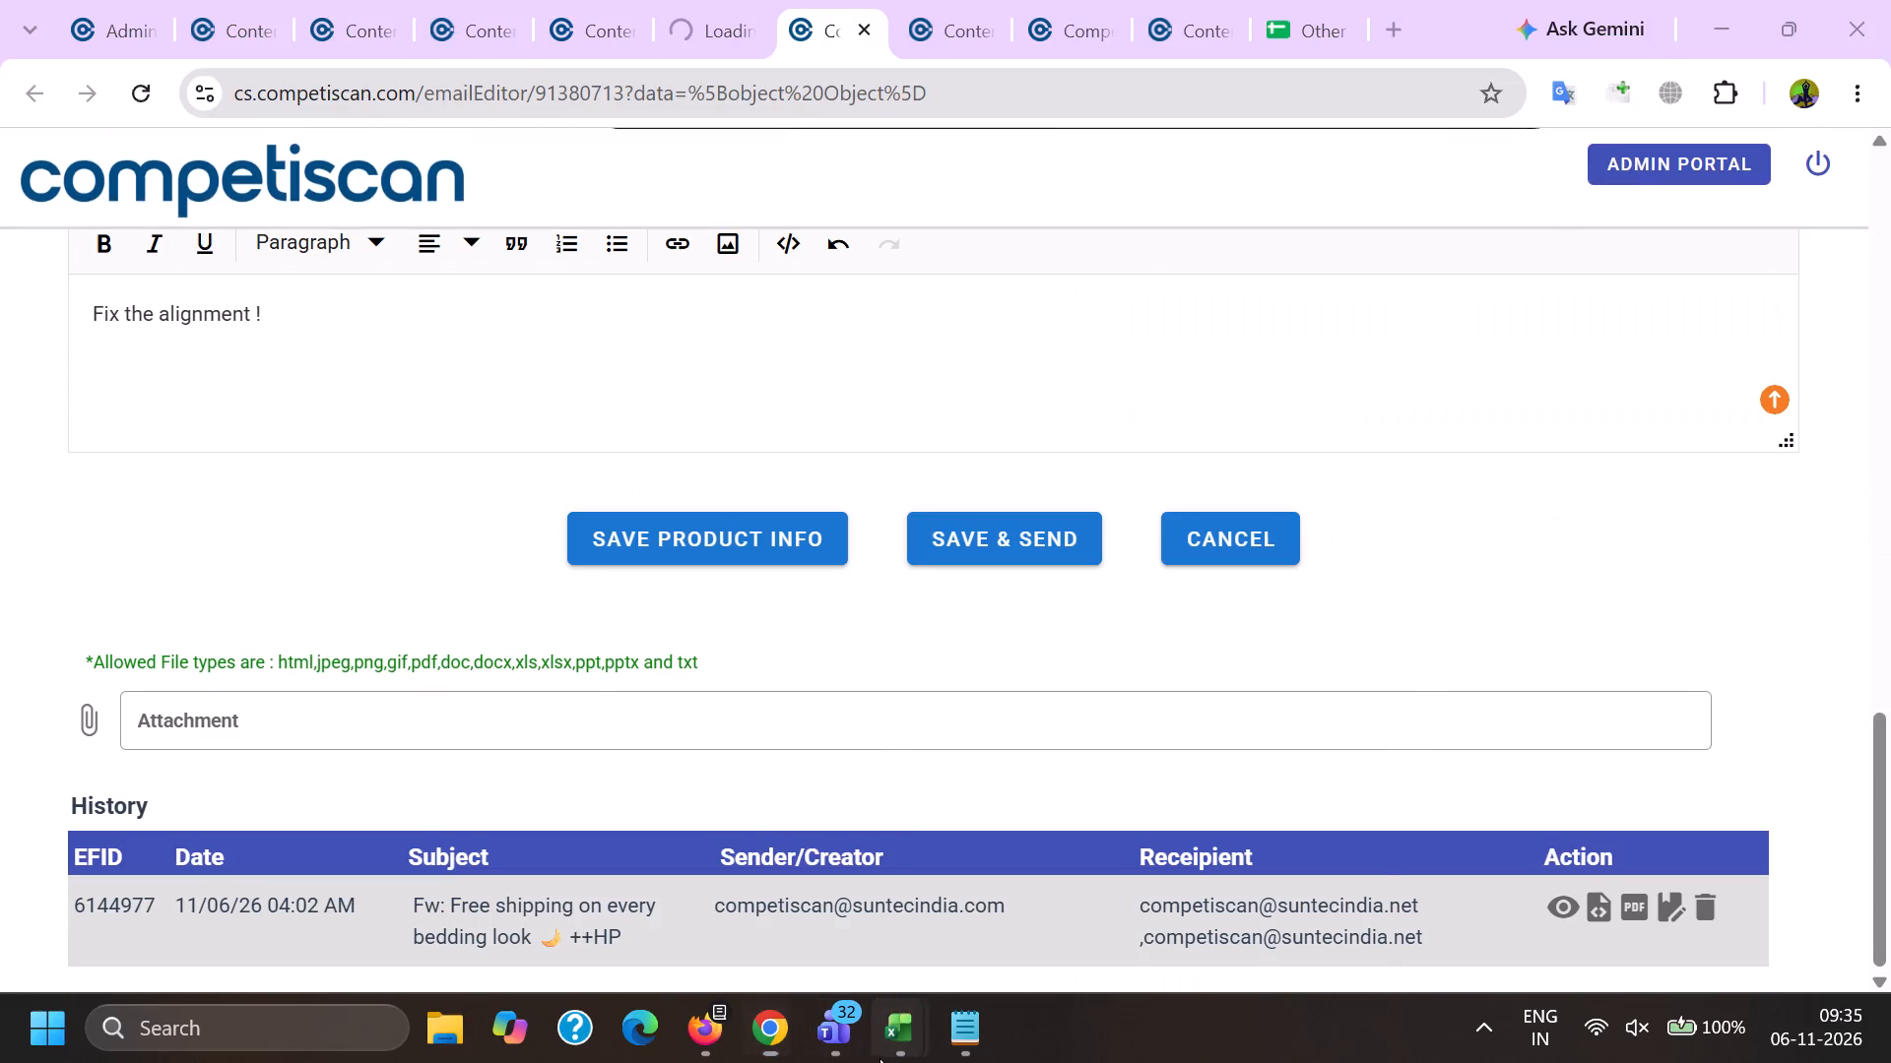
click(1155, 922)
scroll(1014, 539, up, 2)
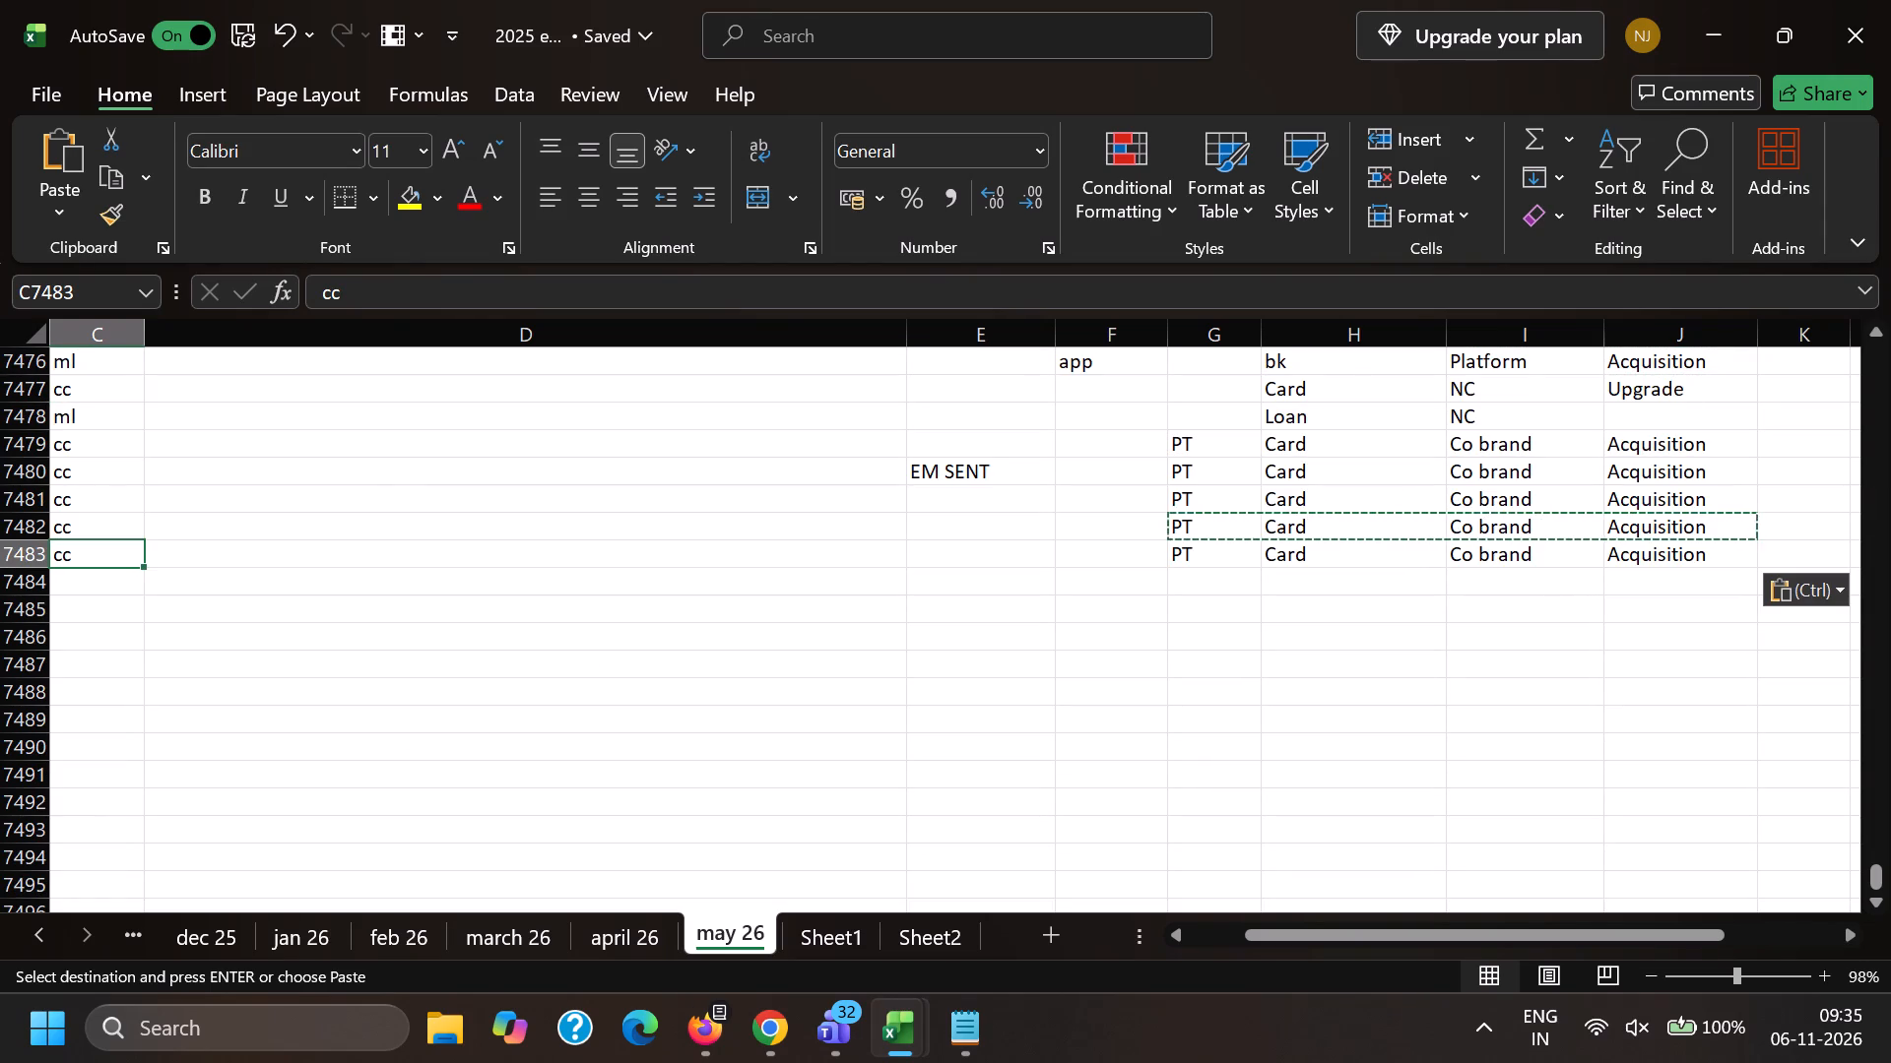
click(316, 530)
key(Left)
key(Left)
key(Left)
key(Right)
key(Right)
key(Up)
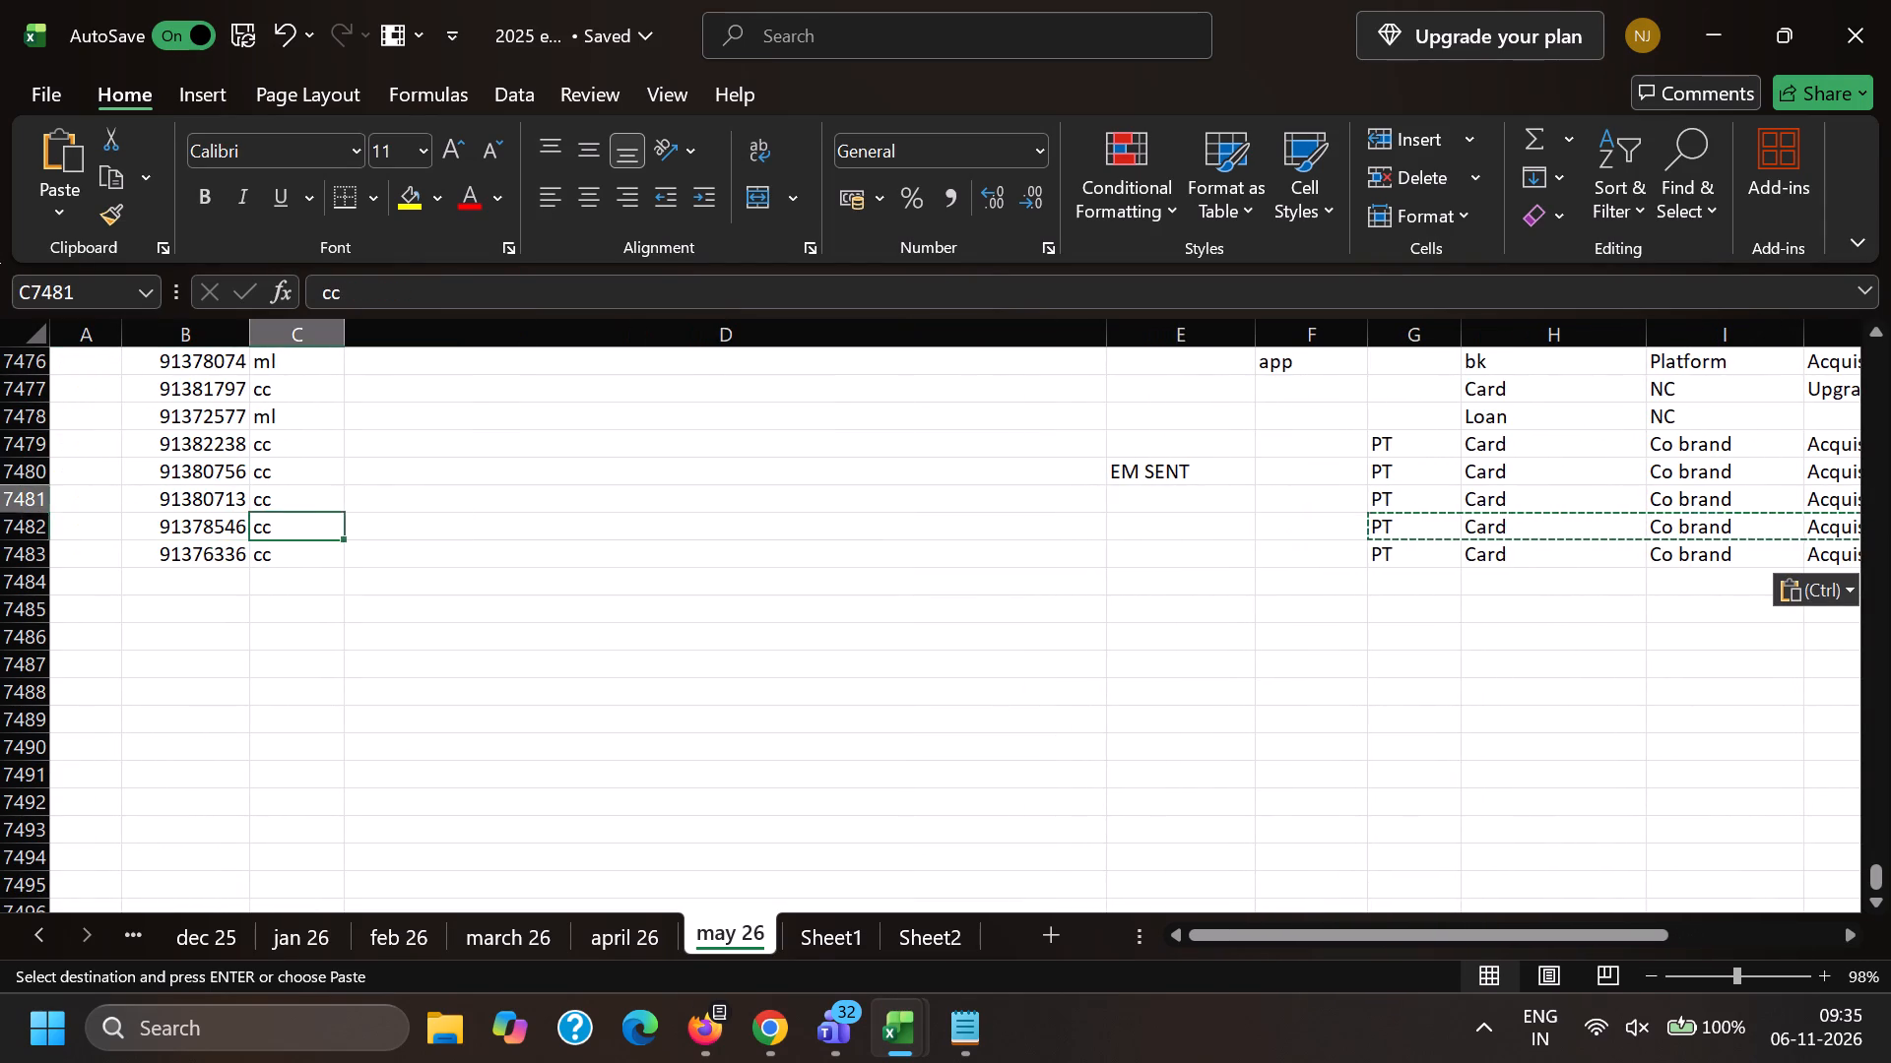
key(Right)
key(Right)
key(e)
key(Down)
key(Left)
key(Left)
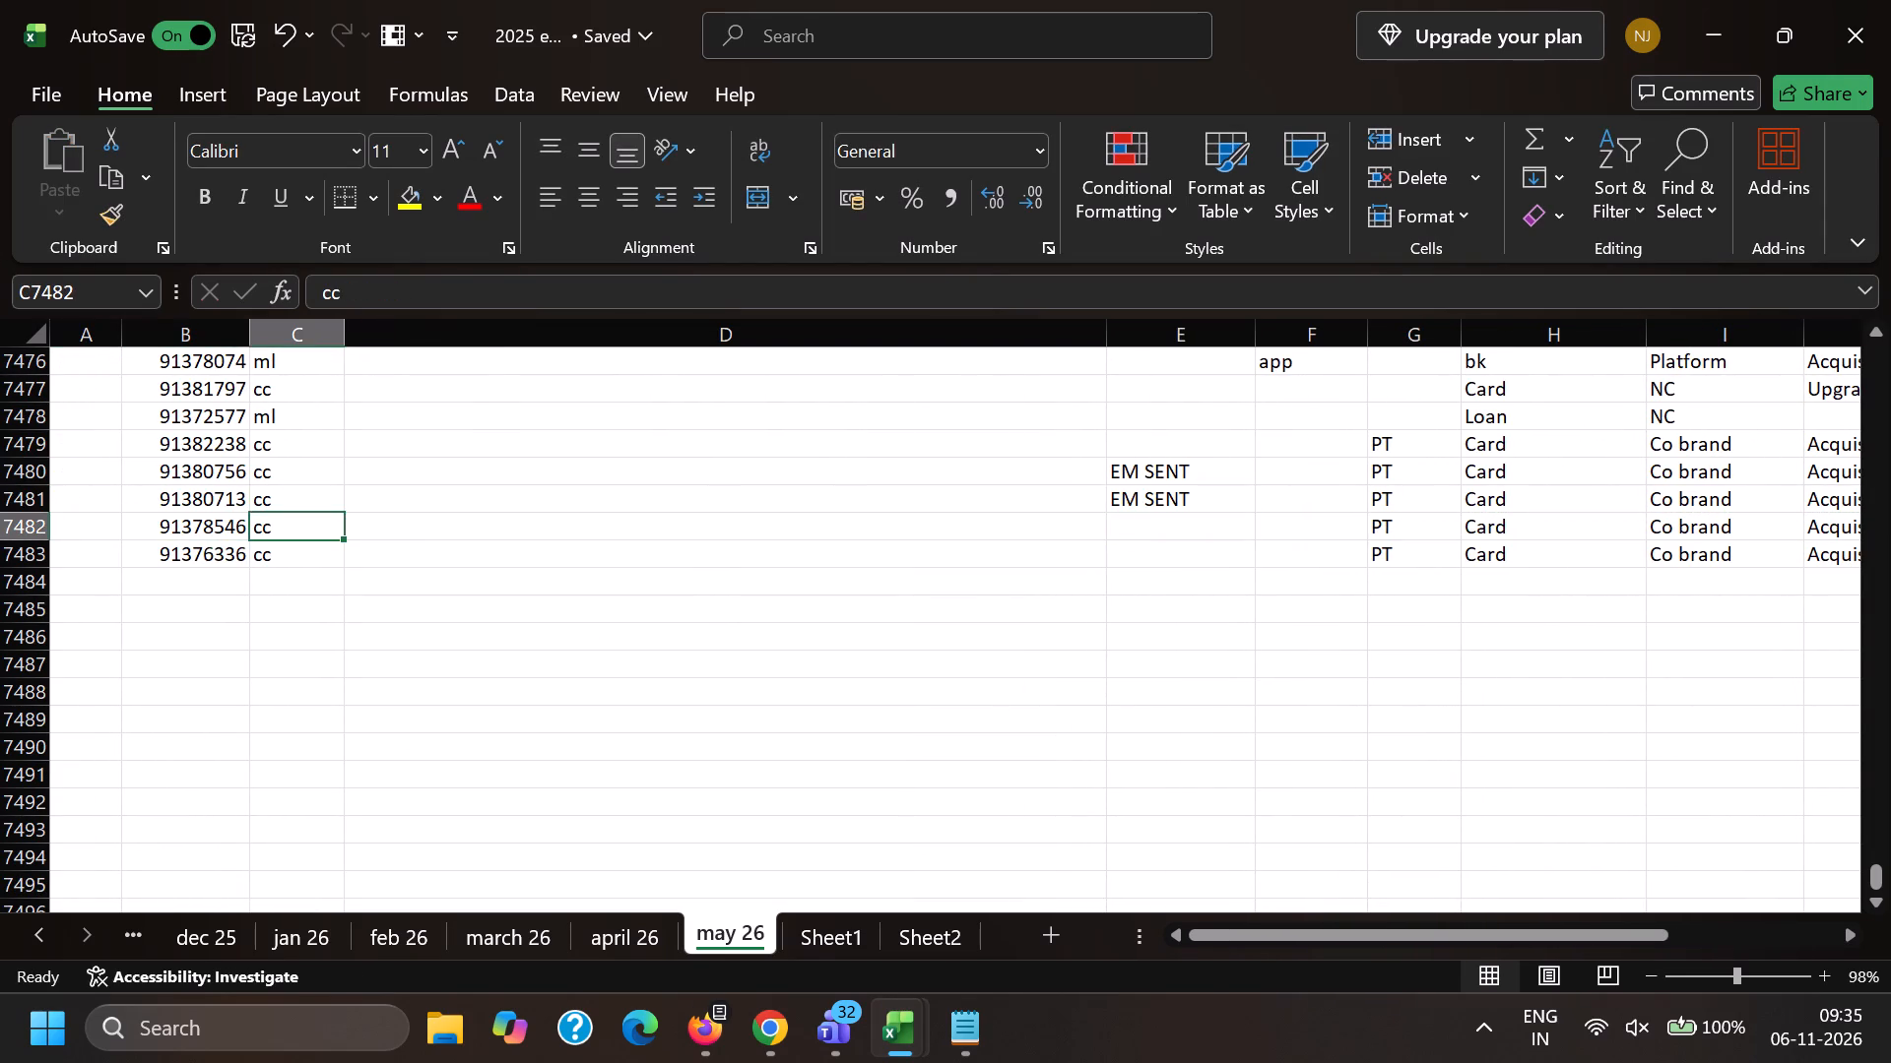
key(Down)
Switch to Chrome and close the finished editor page of email 91380713 and the page beside it.
key(alt+Tab)
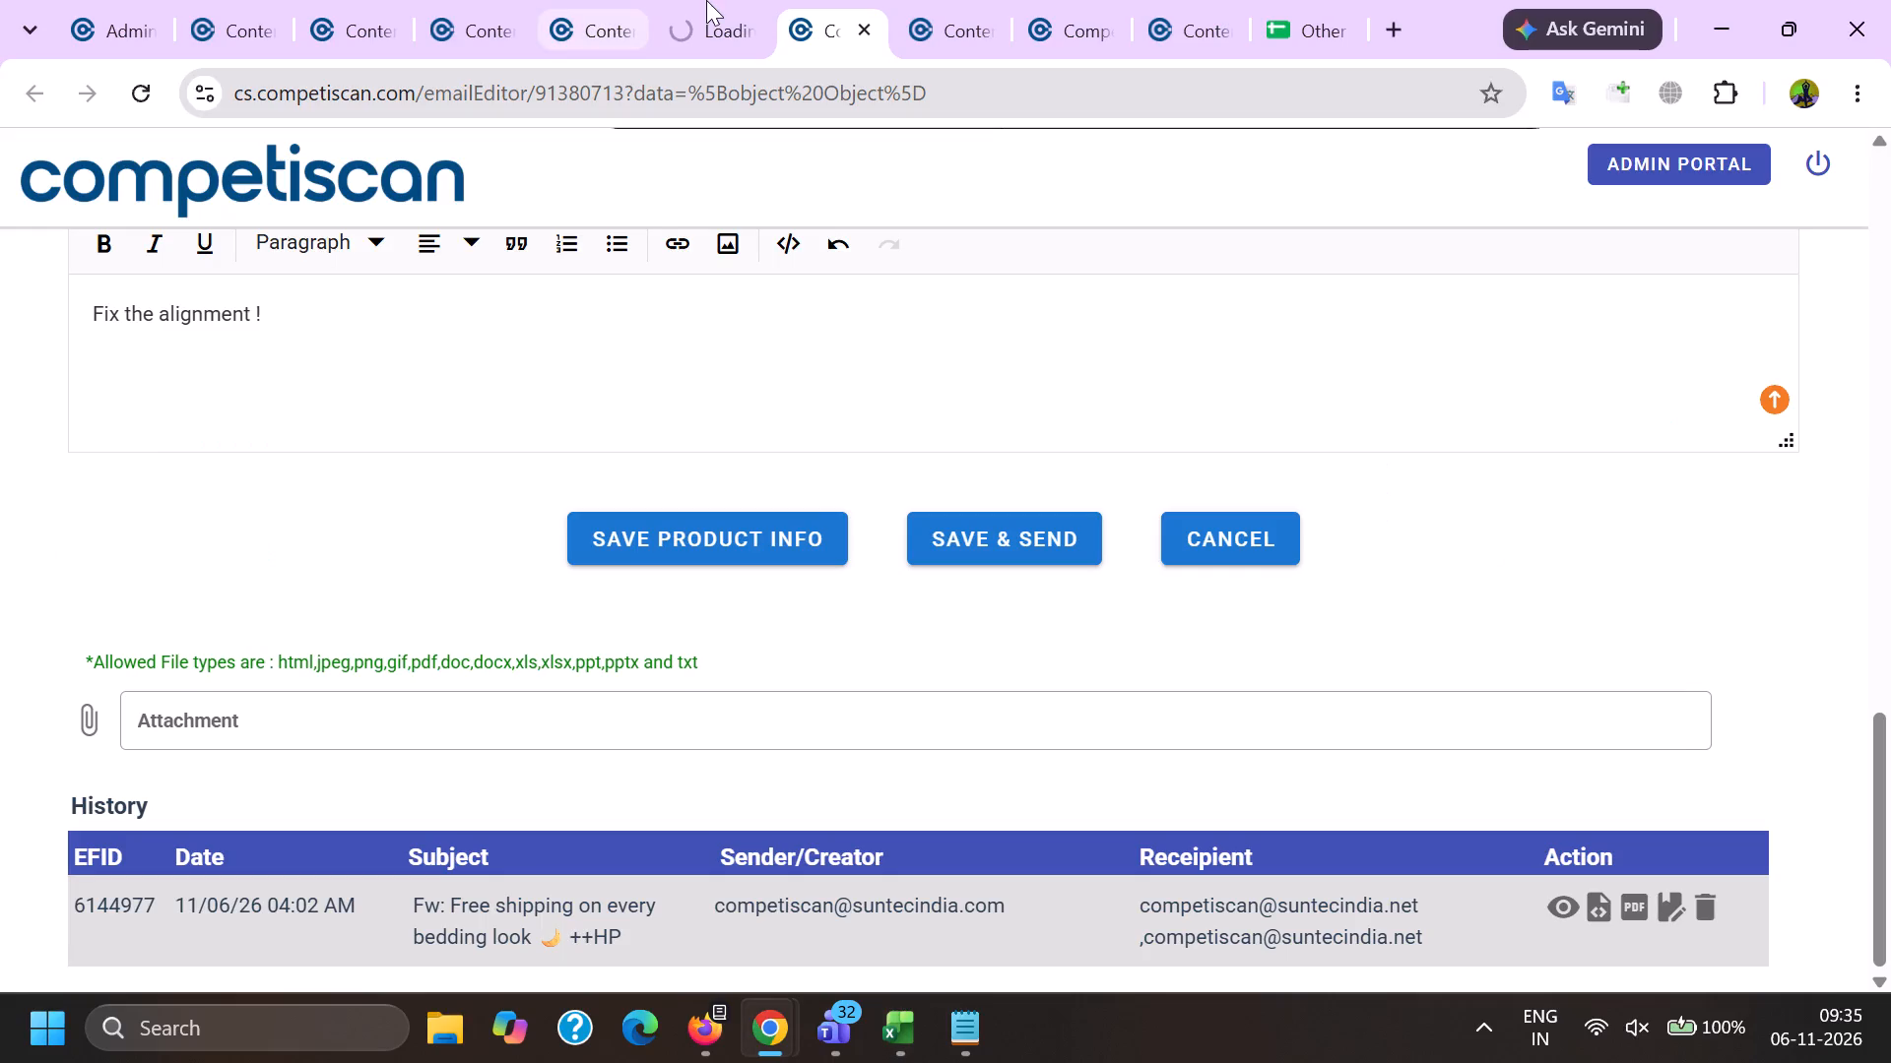
click(865, 20)
click(865, 21)
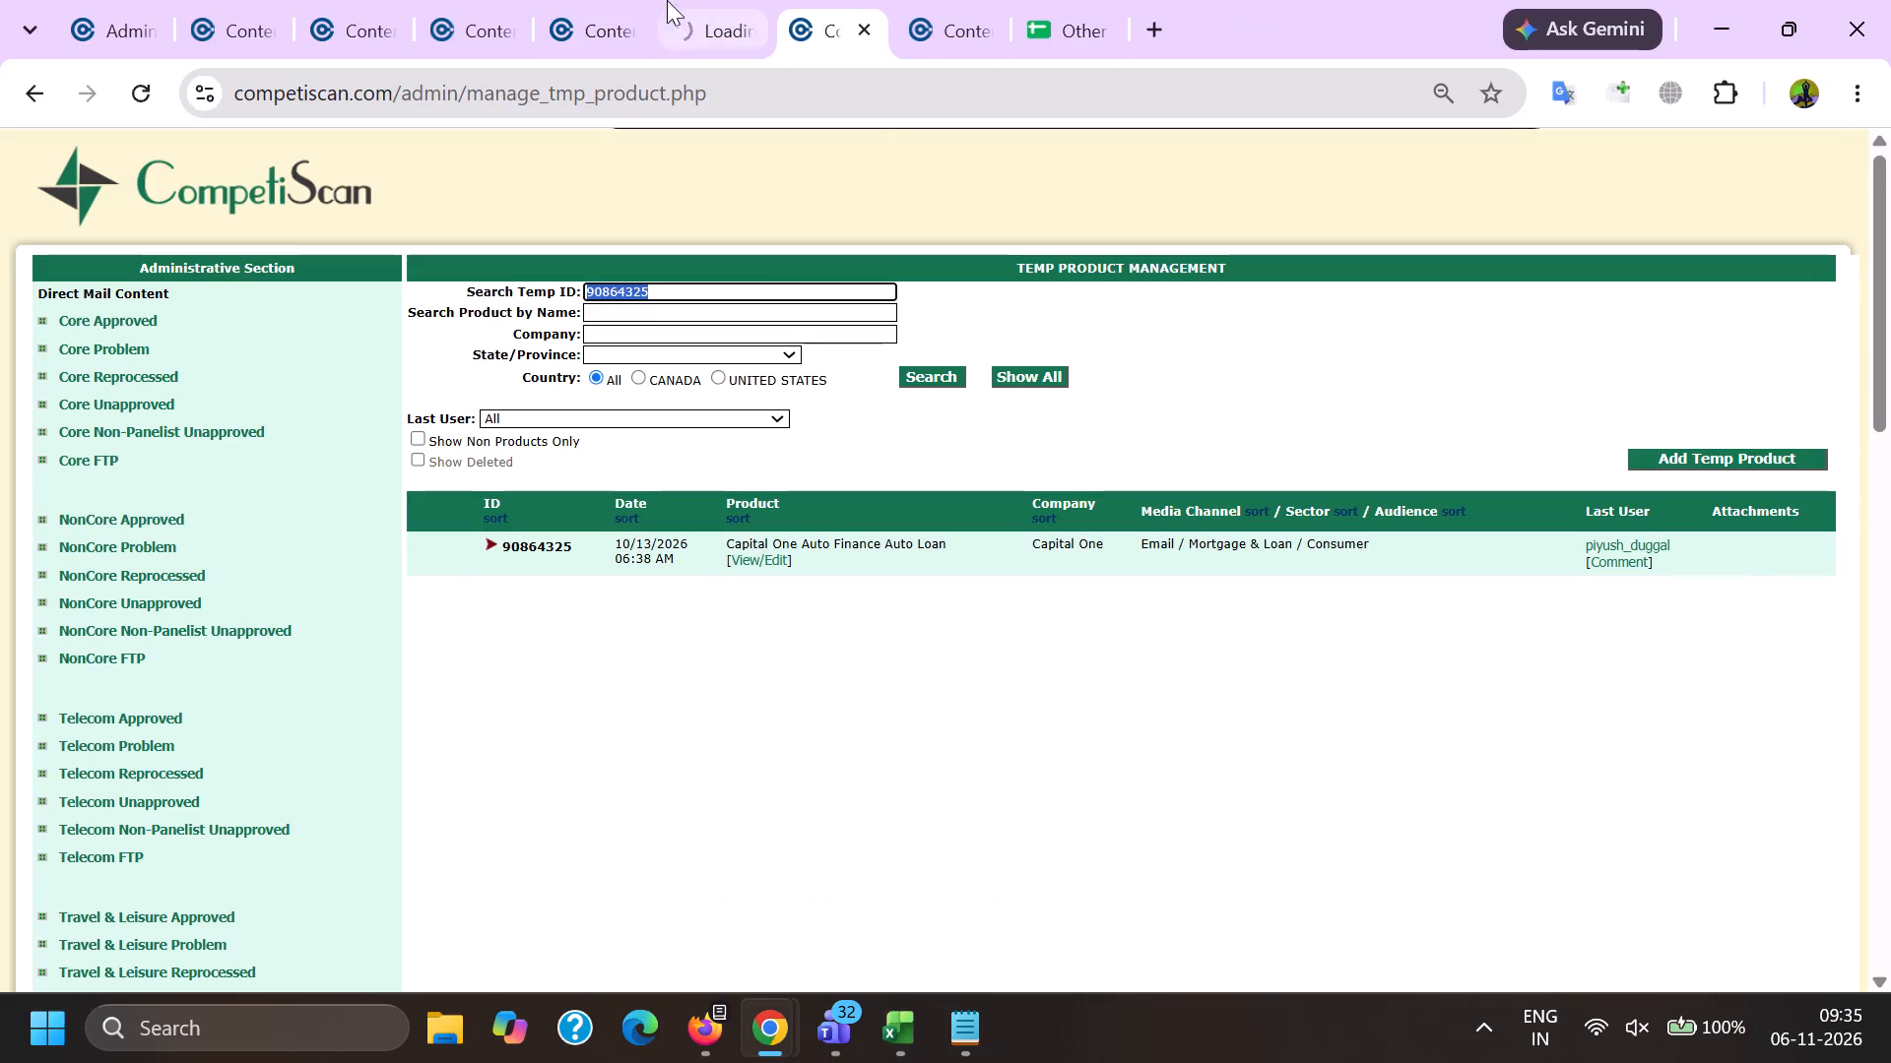
In email 91376336, delete the Forwarded Message line, the sender's address and the recipient line from the header.
click(469, 0)
scroll(509, 352, down, 2)
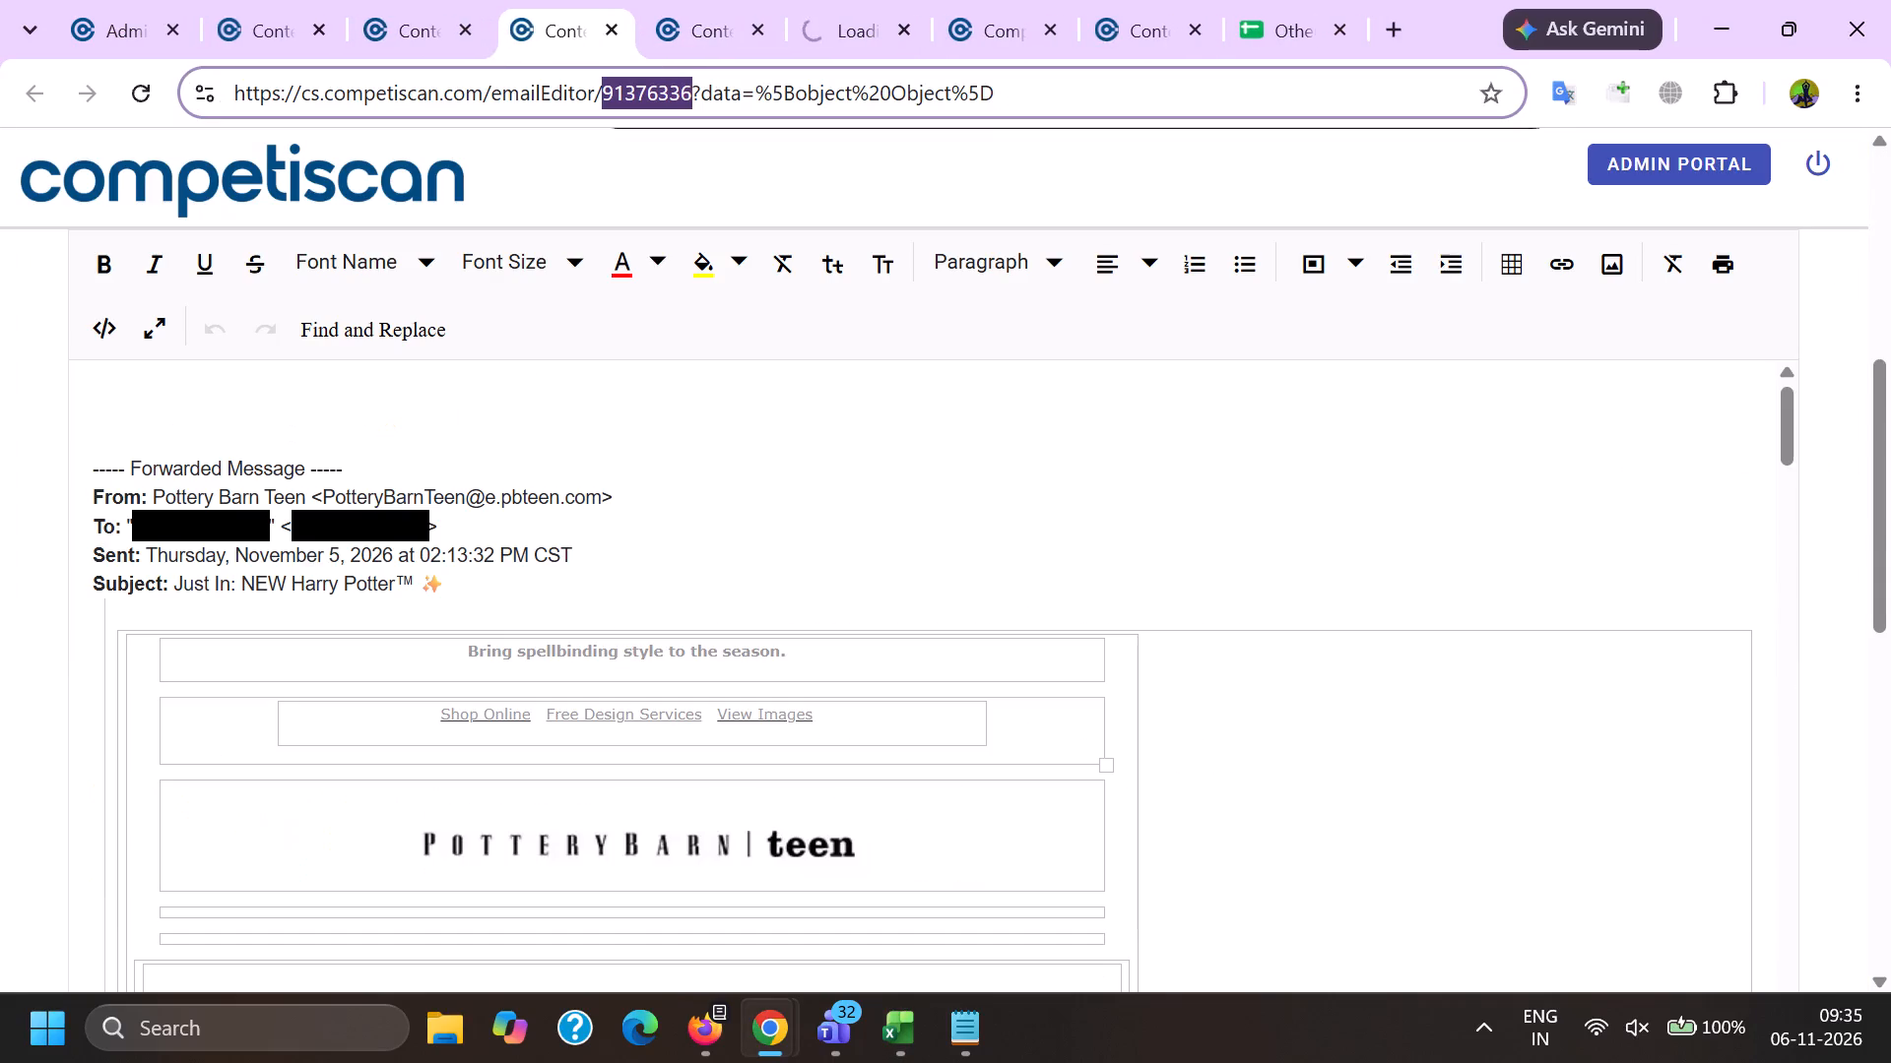
drag(388, 466, 4, 365)
key(BackSpace)
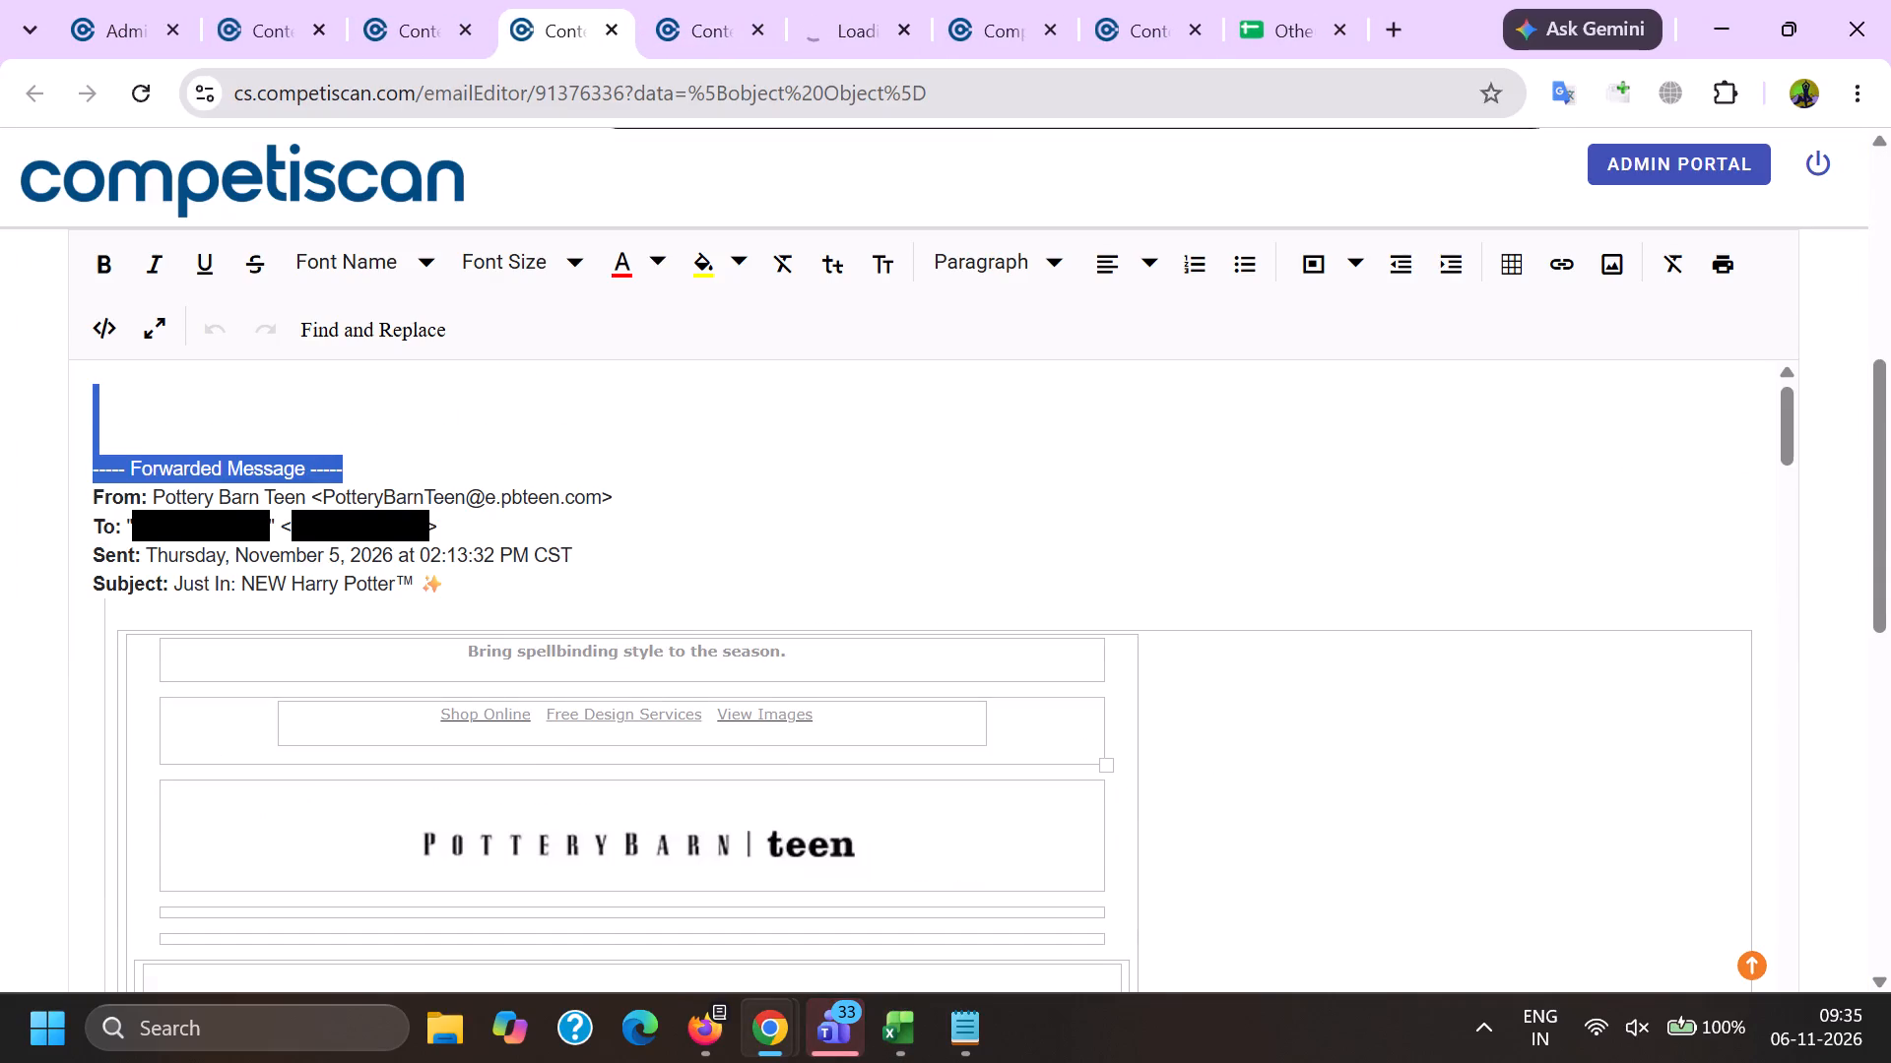
drag(317, 439, 508, 466)
key(BackSpace)
key(BackSpace)
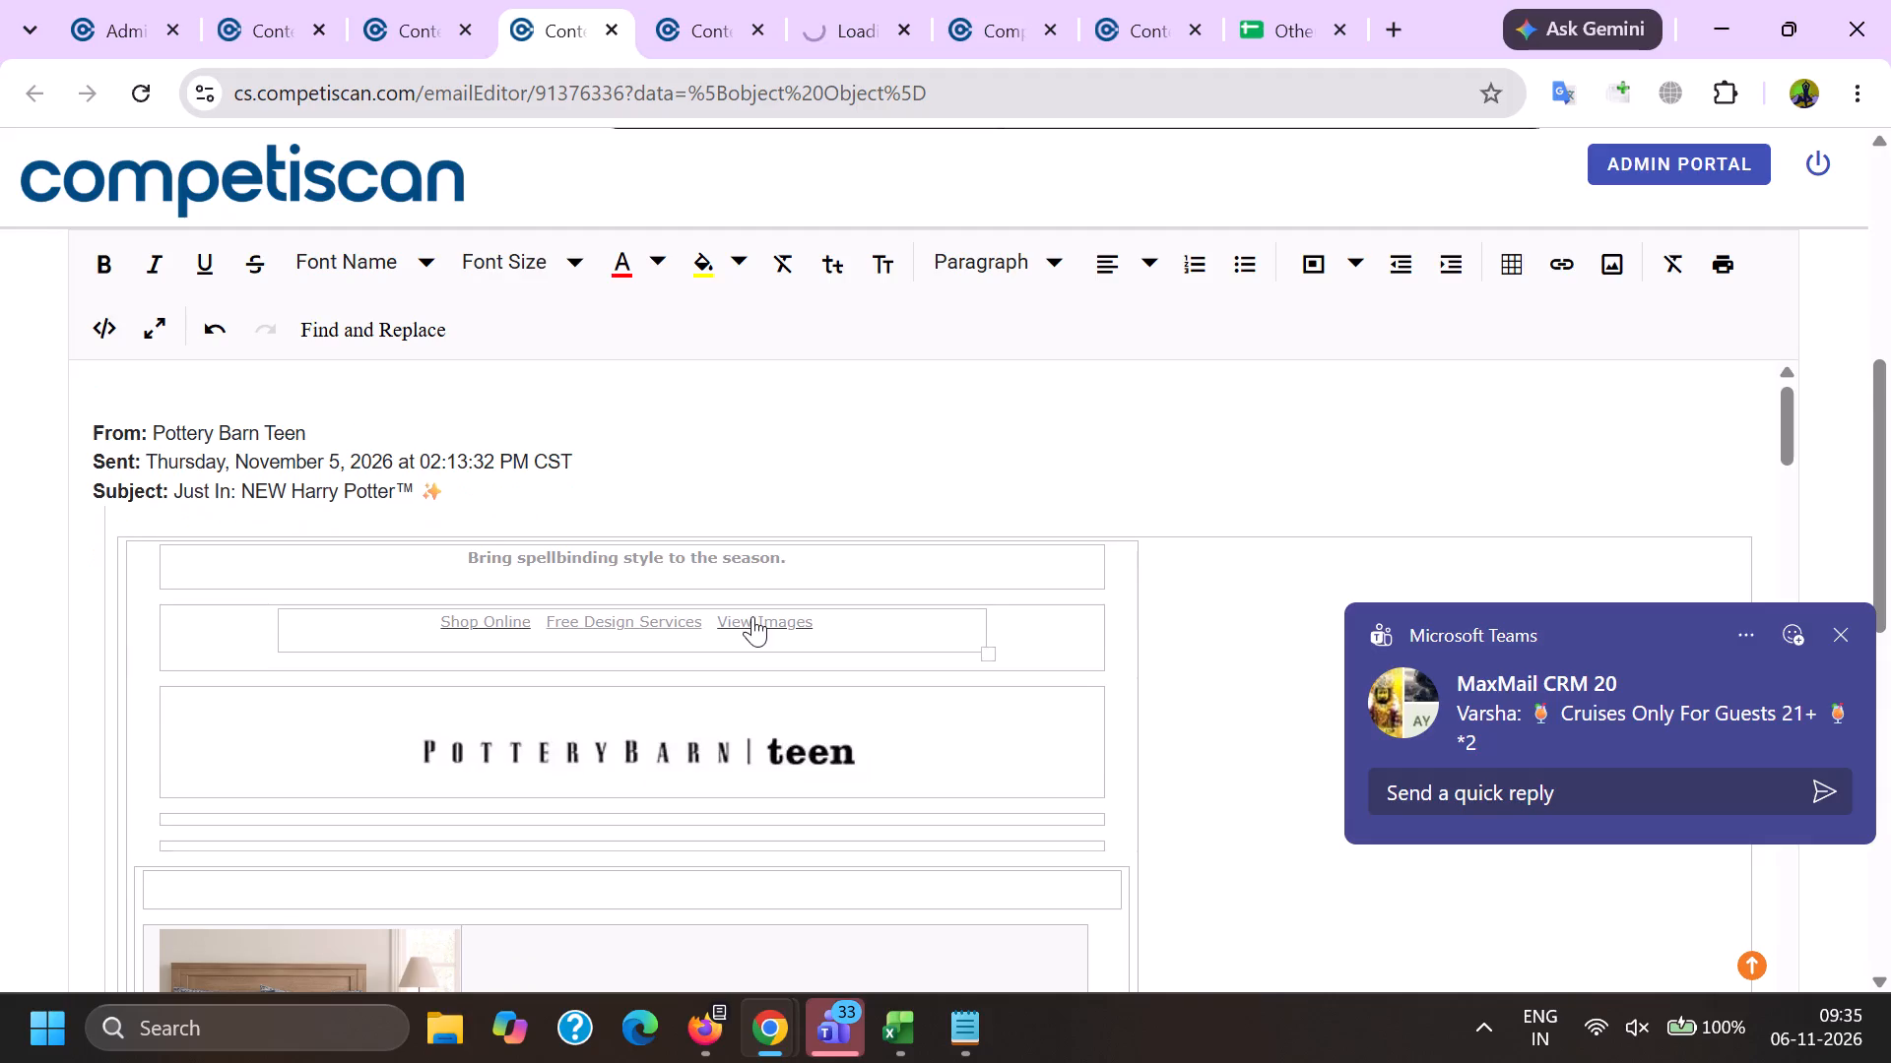
Remove the links from the View Images text and the app download banner in the email body.
click(753, 615)
click(904, 662)
scroll(557, 599, down, 20)
scroll(557, 599, down, 5)
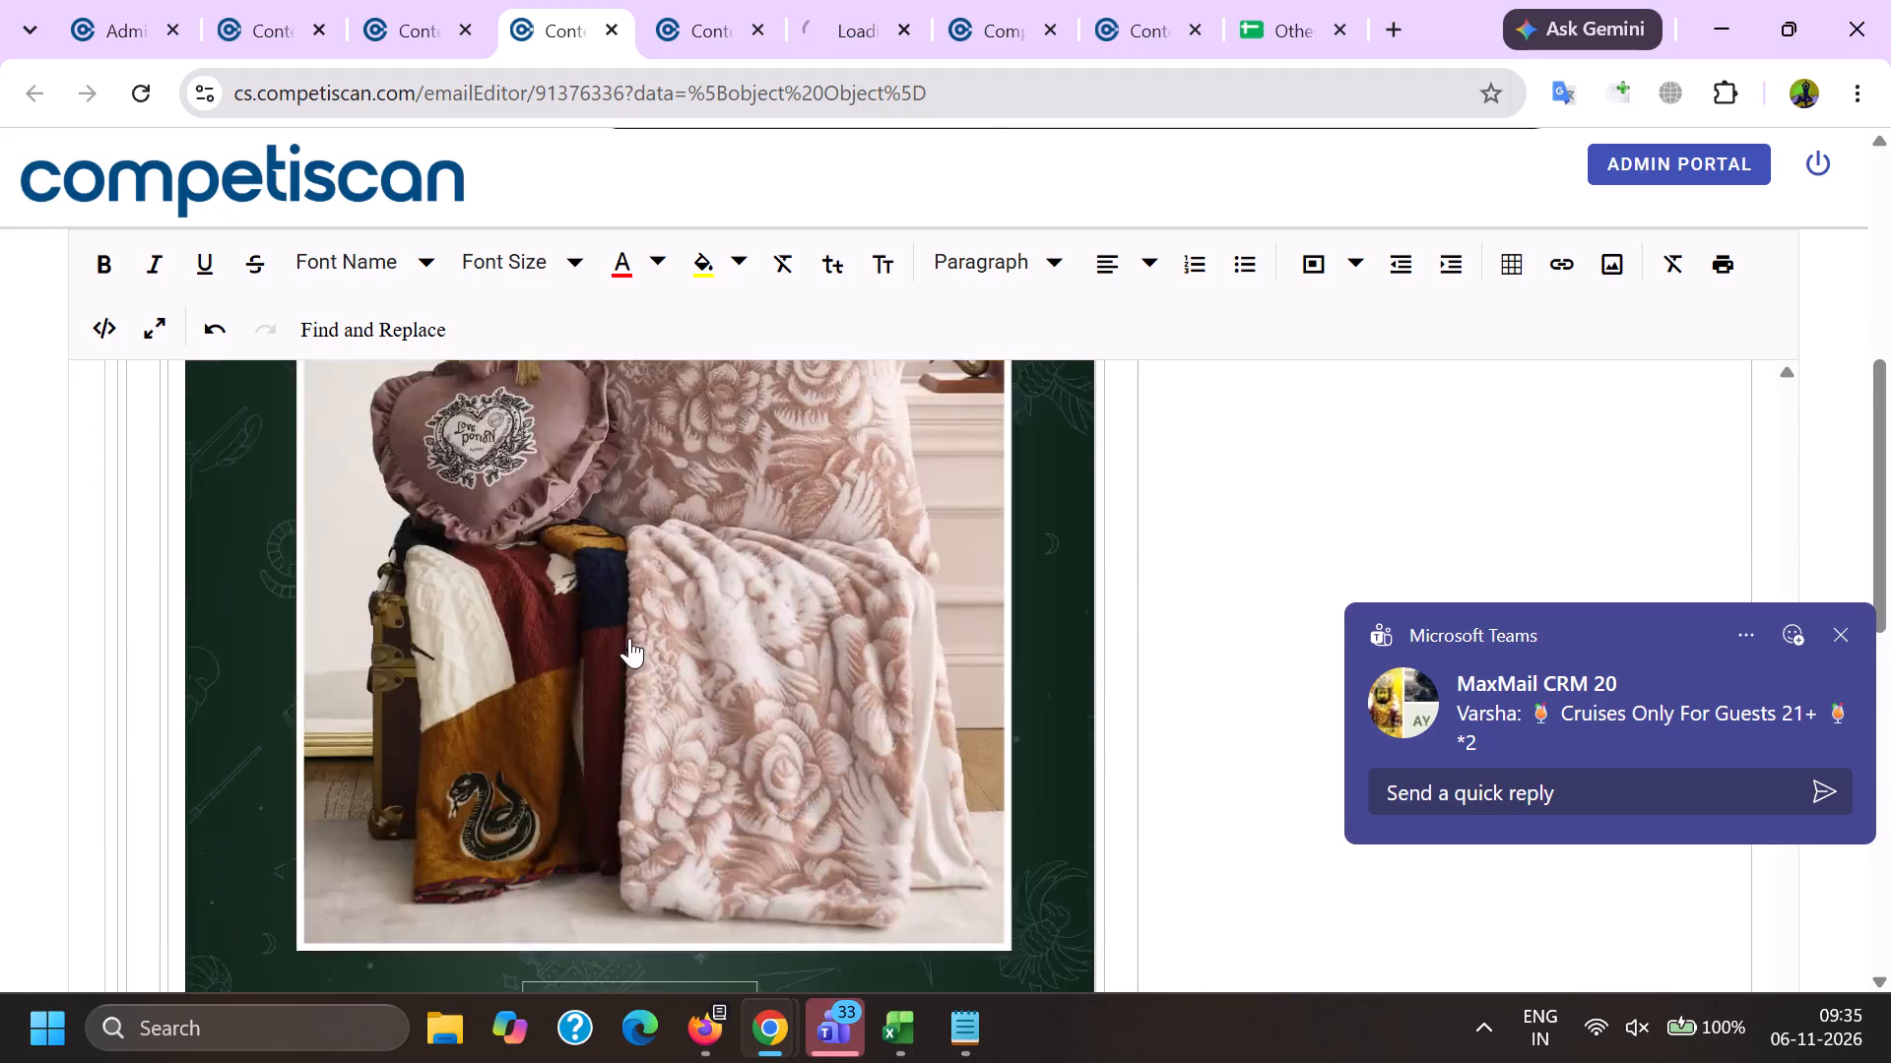
scroll(629, 638, down, 19)
scroll(673, 657, up, 1)
scroll(673, 657, down, 19)
scroll(595, 793, up, 5)
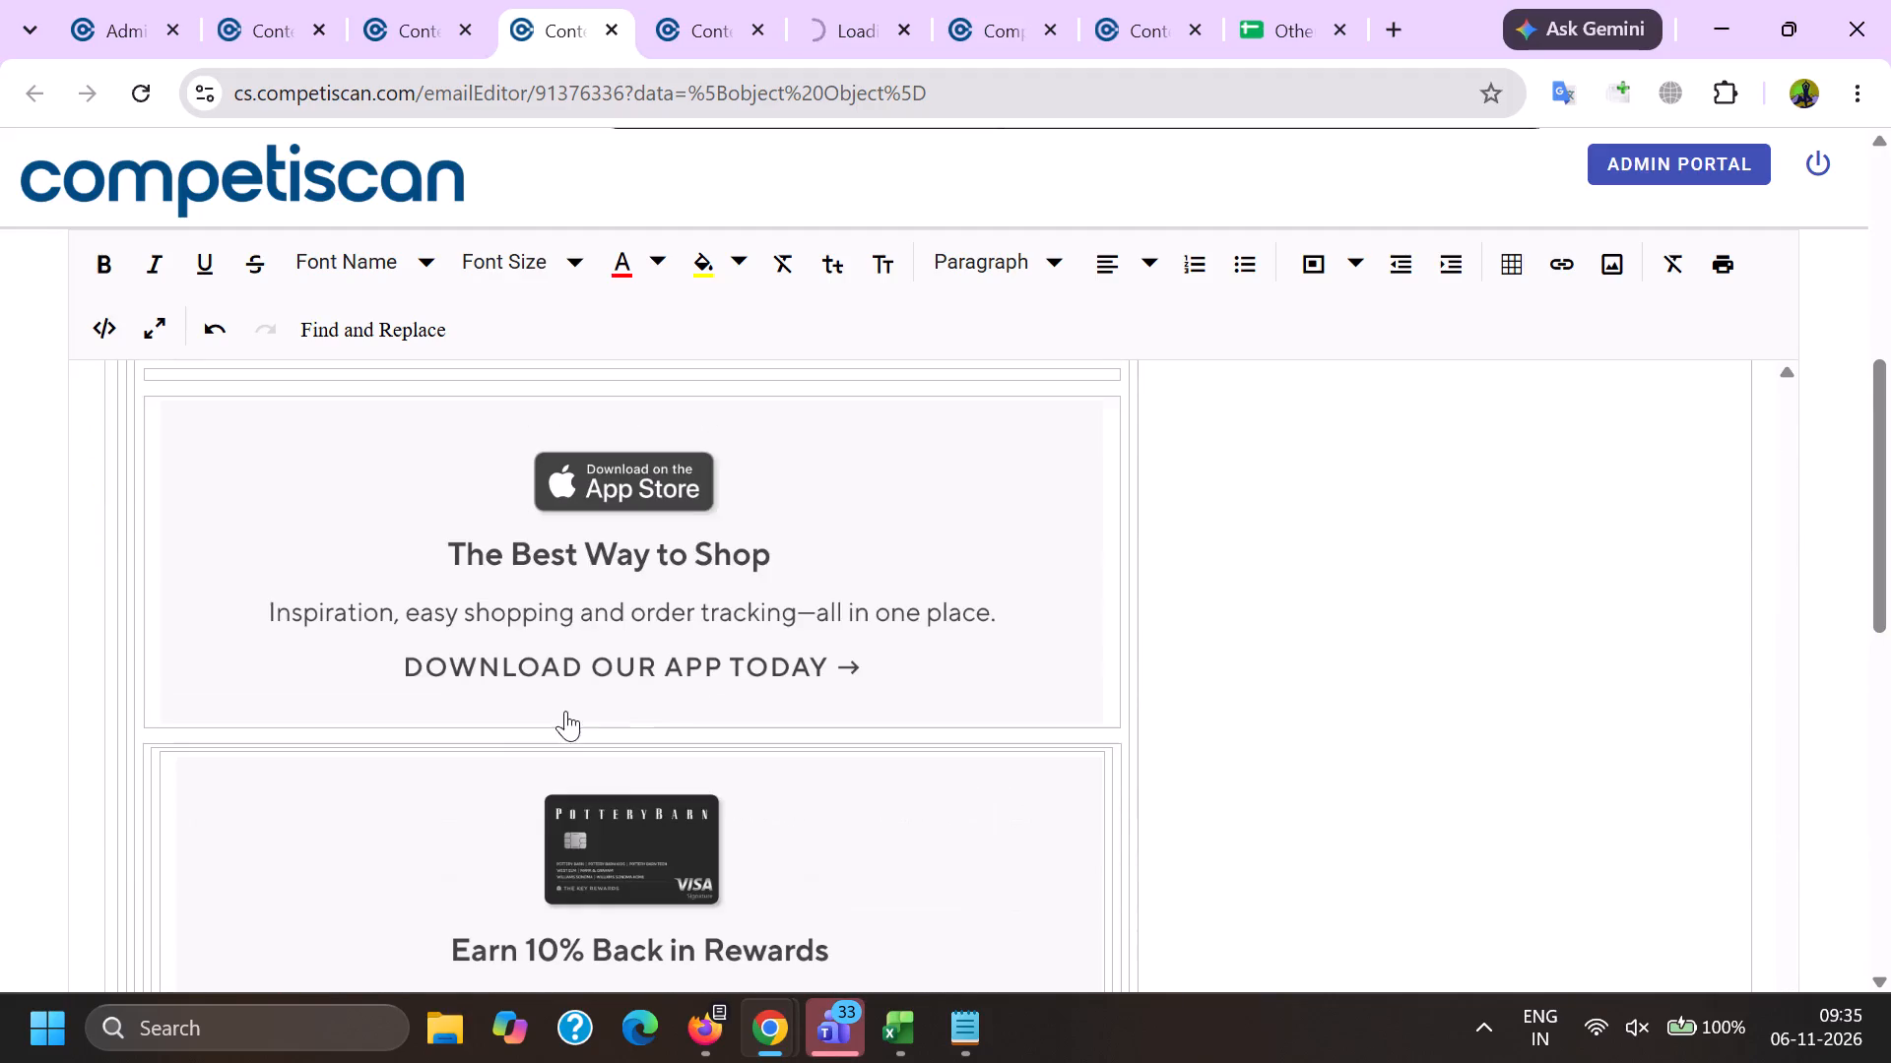
click(543, 655)
click(549, 832)
scroll(443, 643, down, 3)
click(344, 836)
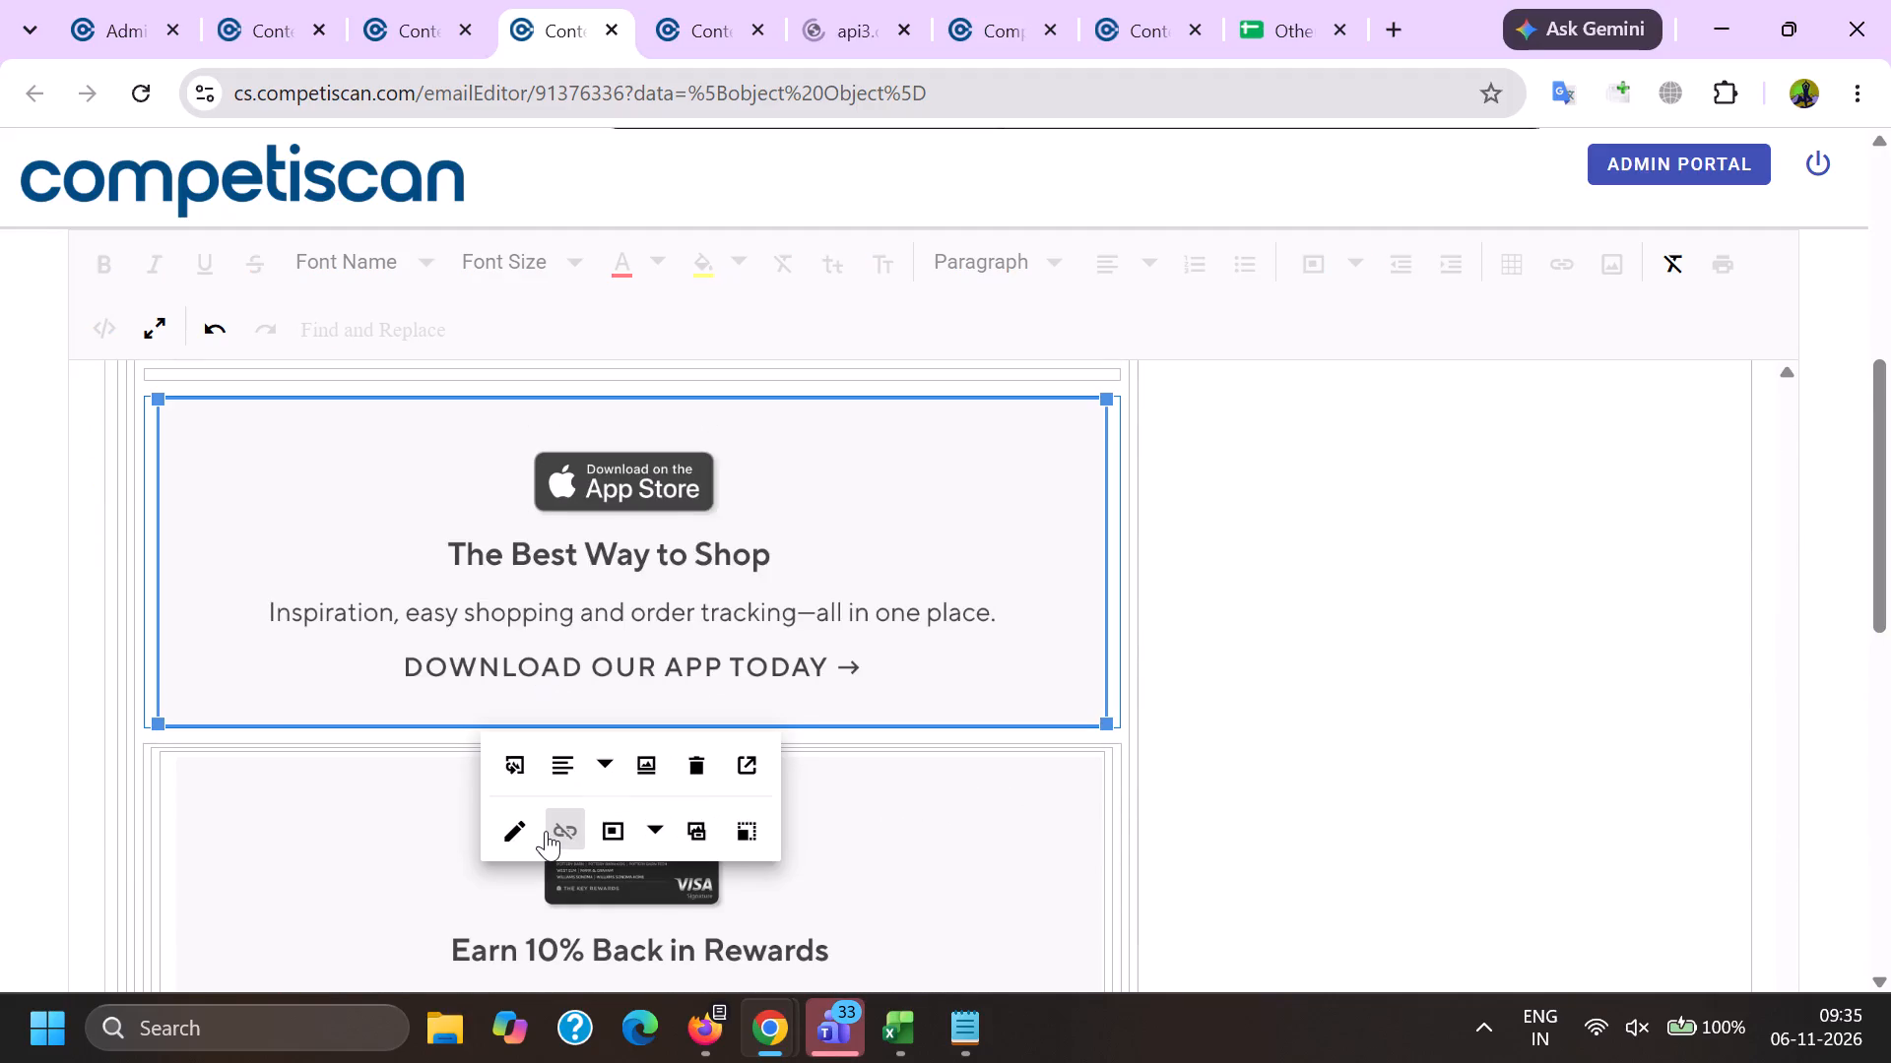
click(296, 759)
click(633, 856)
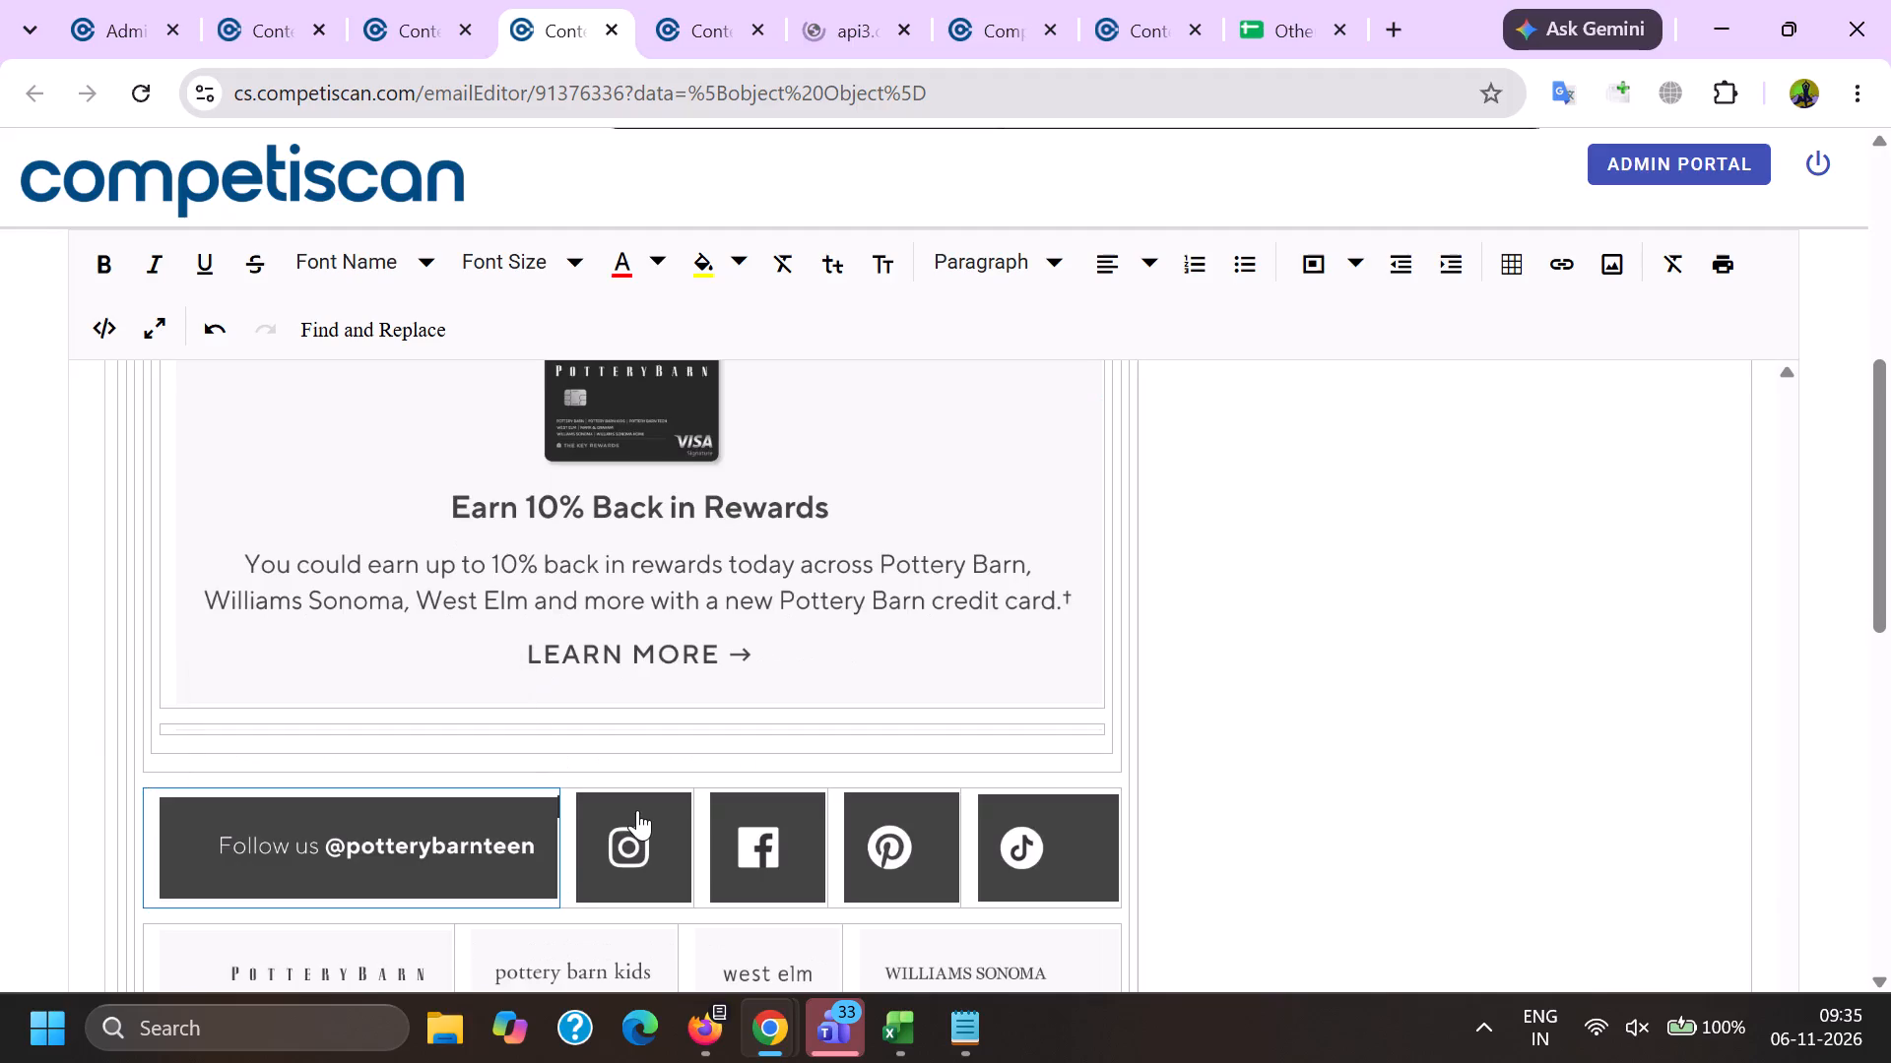
click(632, 833)
click(624, 843)
click(651, 757)
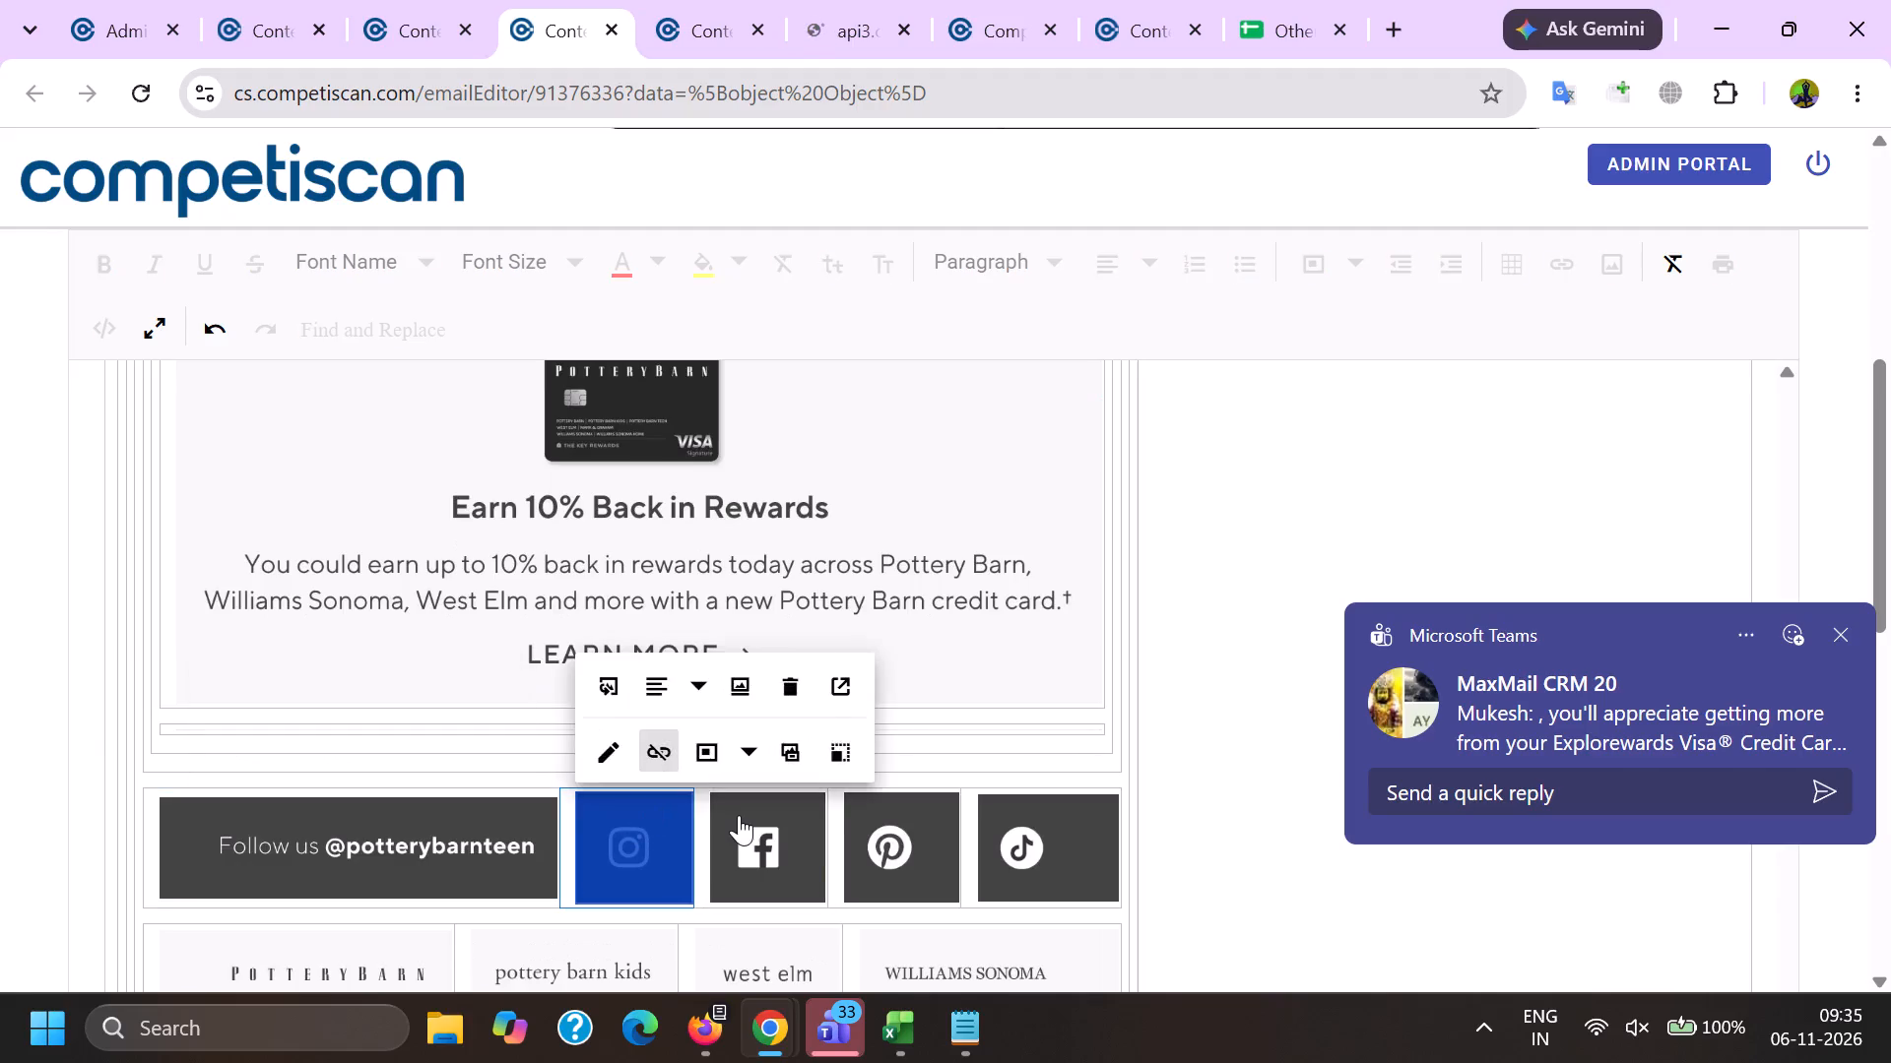
click(739, 815)
click(795, 757)
click(876, 826)
click(927, 754)
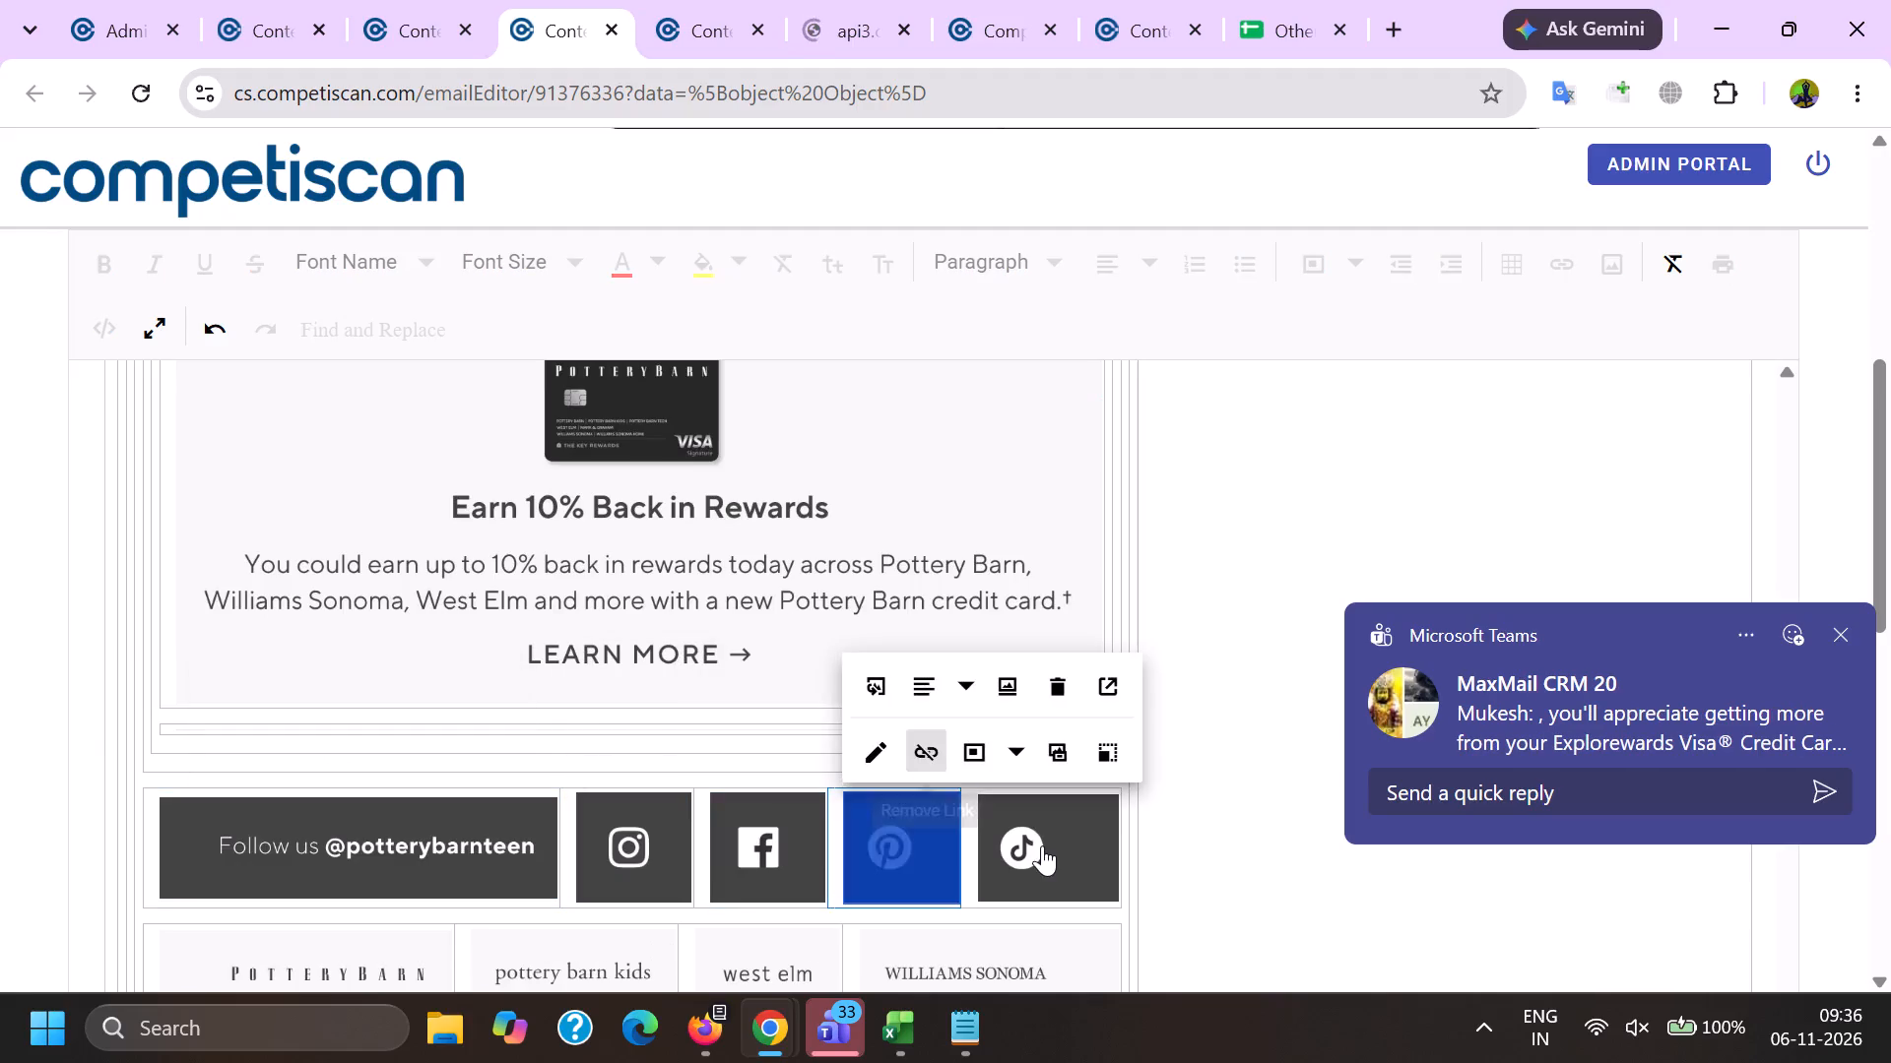
click(1041, 849)
click(1057, 767)
Remove the link from the unsubscribe "Click here" text in the email footer.
scroll(543, 630, down, 4)
scroll(600, 734, down, 2)
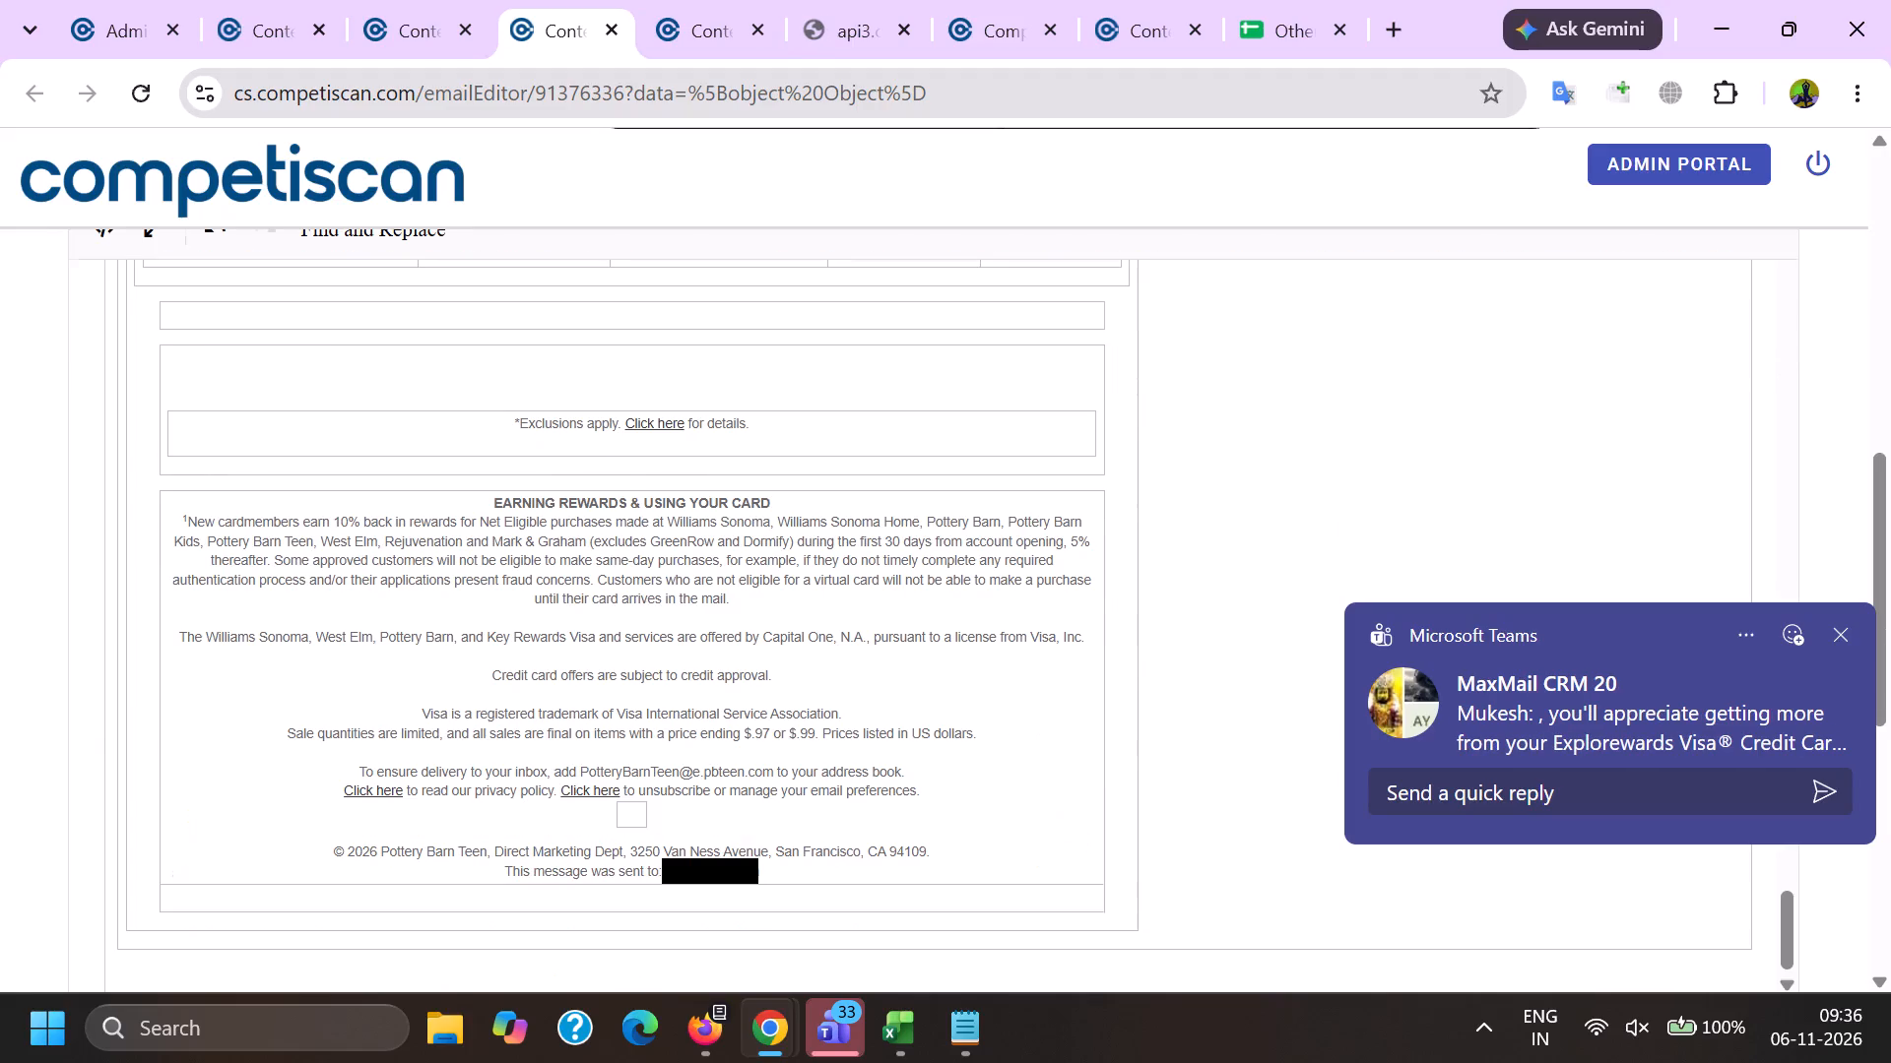
click(579, 784)
click(744, 844)
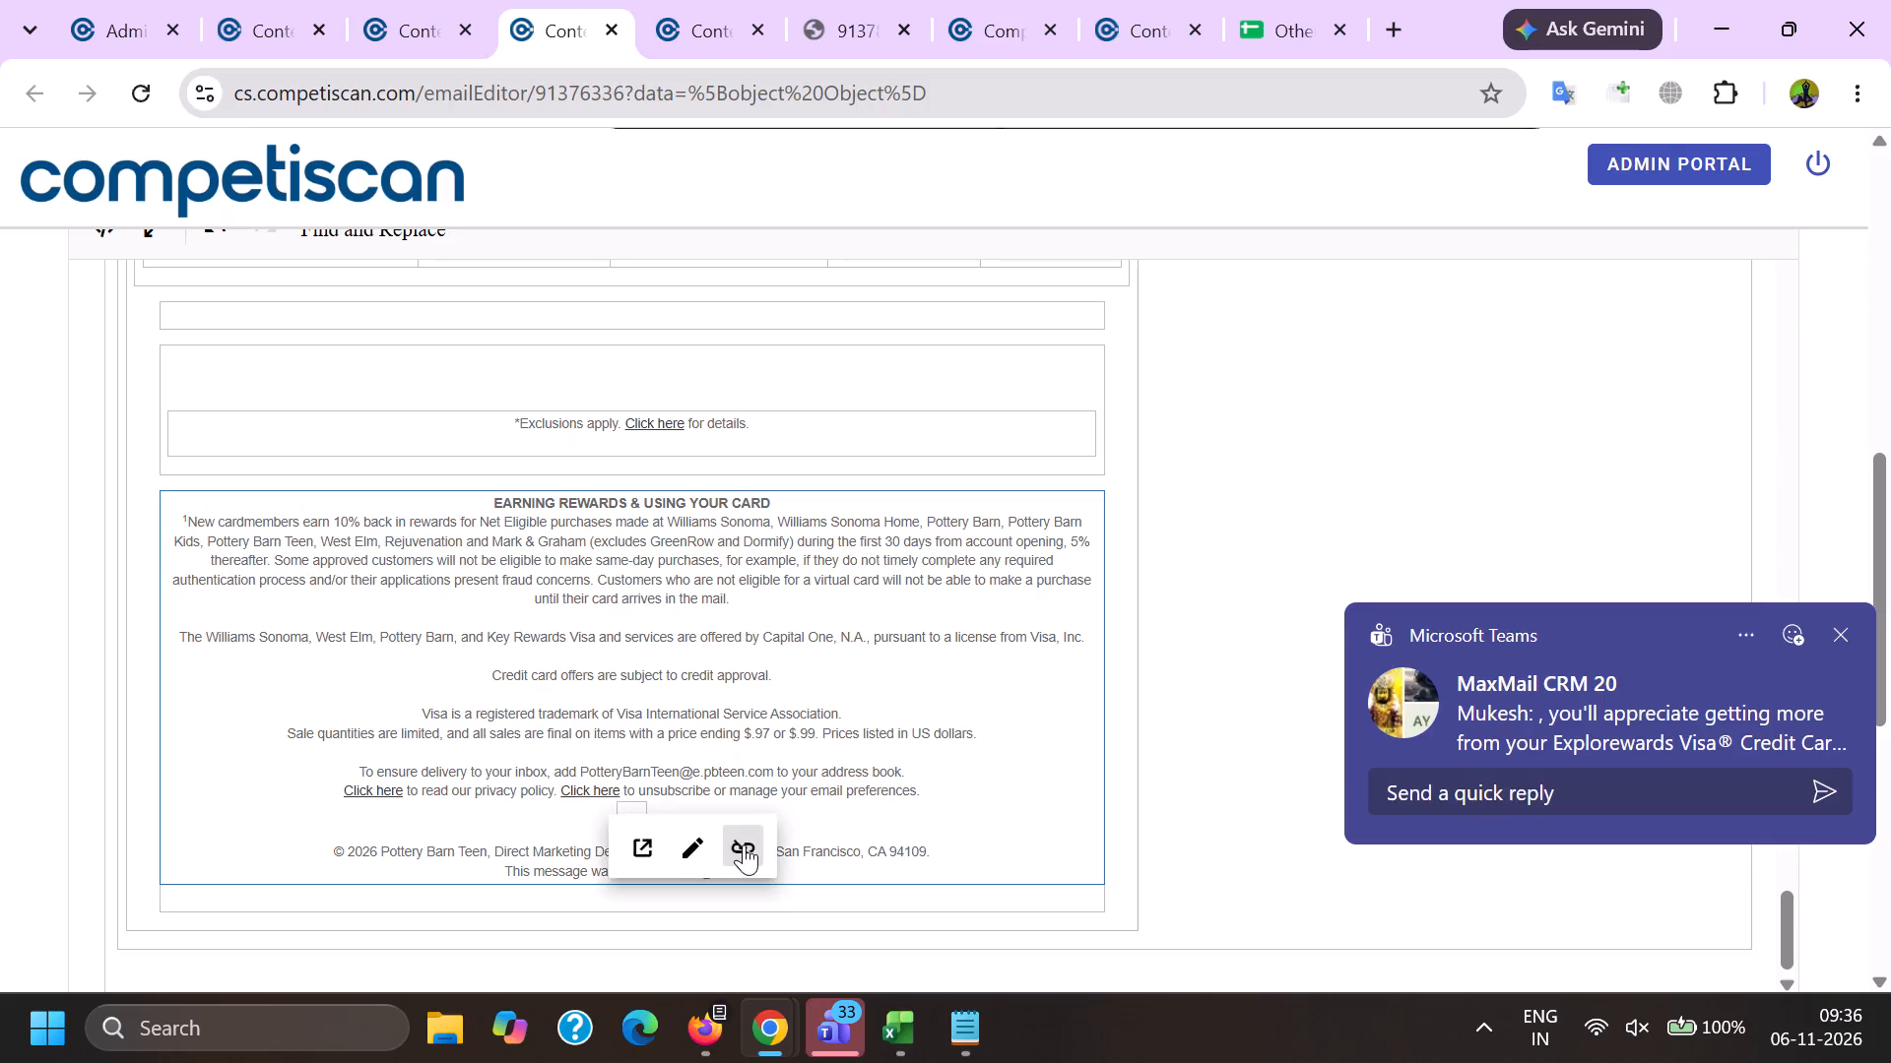
Delete the recipient's address after "This message was sent to:" and the sender address in the footer's address-book sentence.
drag(671, 862, 802, 865)
key(BackSpace)
key(BackSpace)
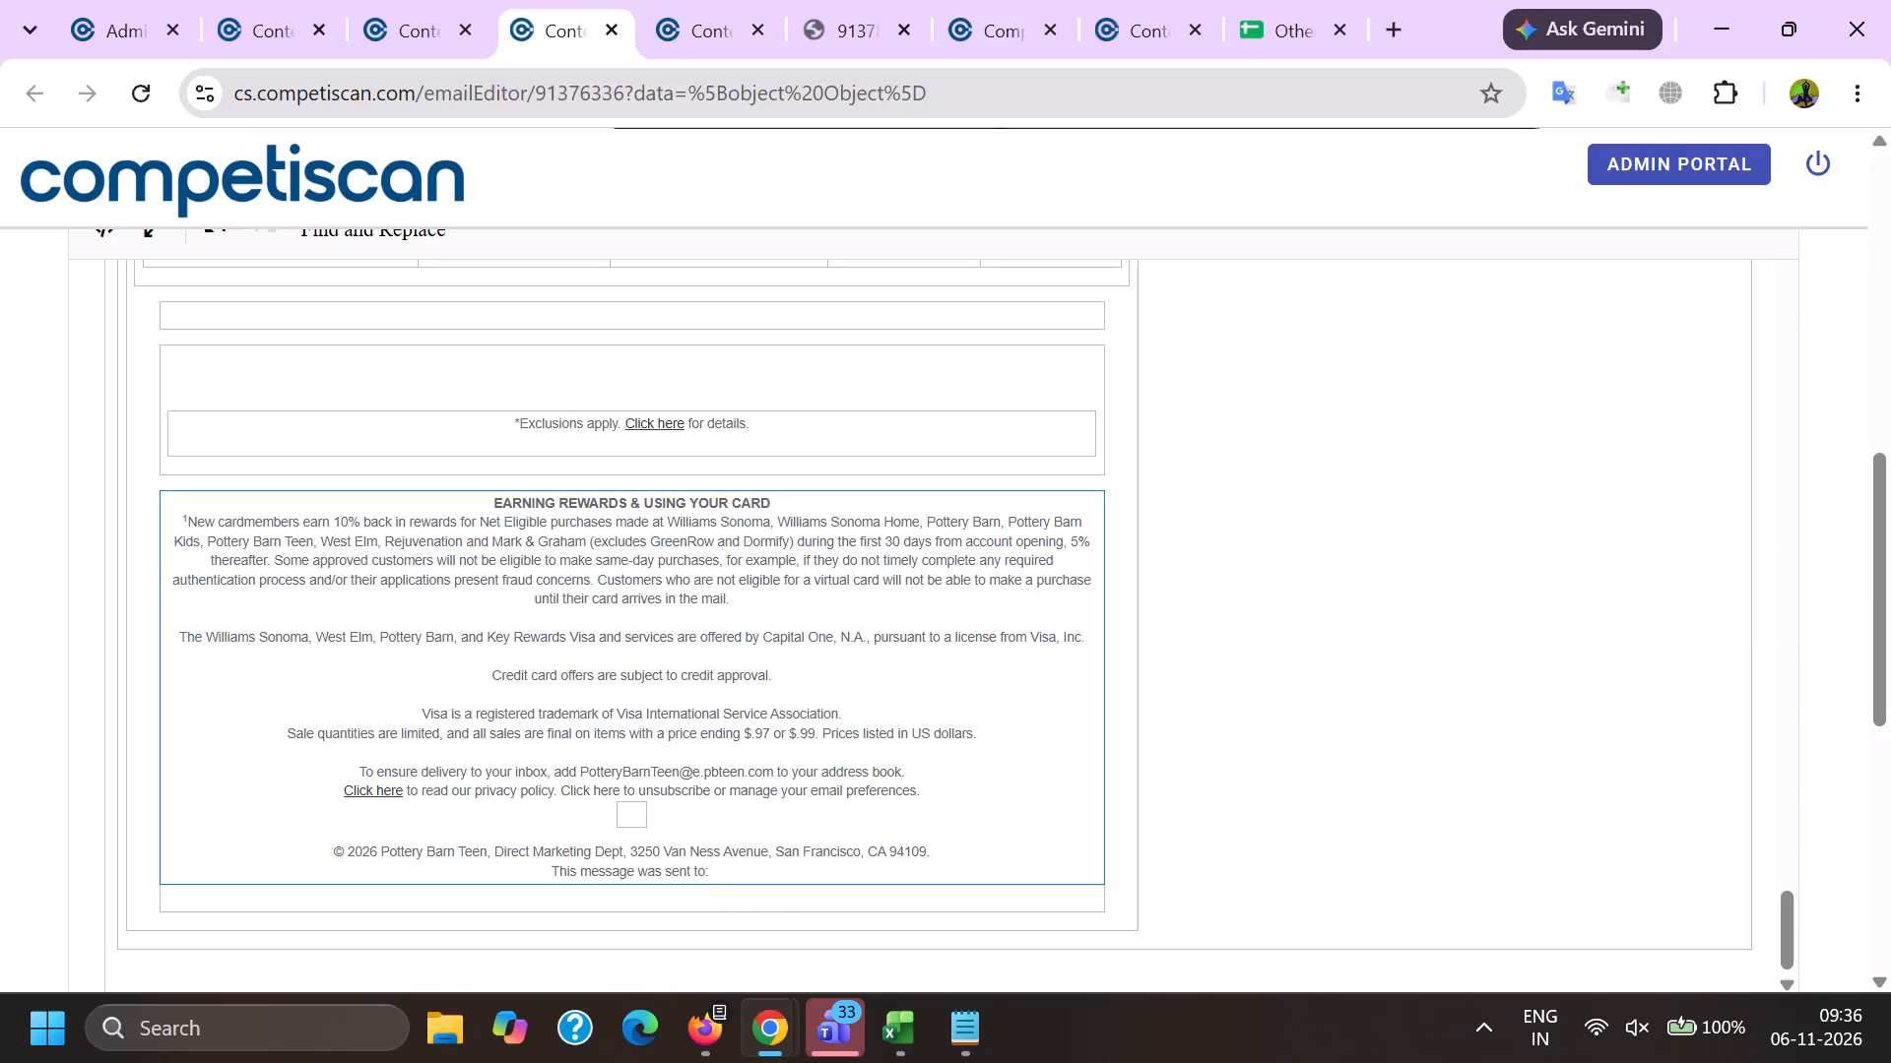
drag(584, 772, 768, 774)
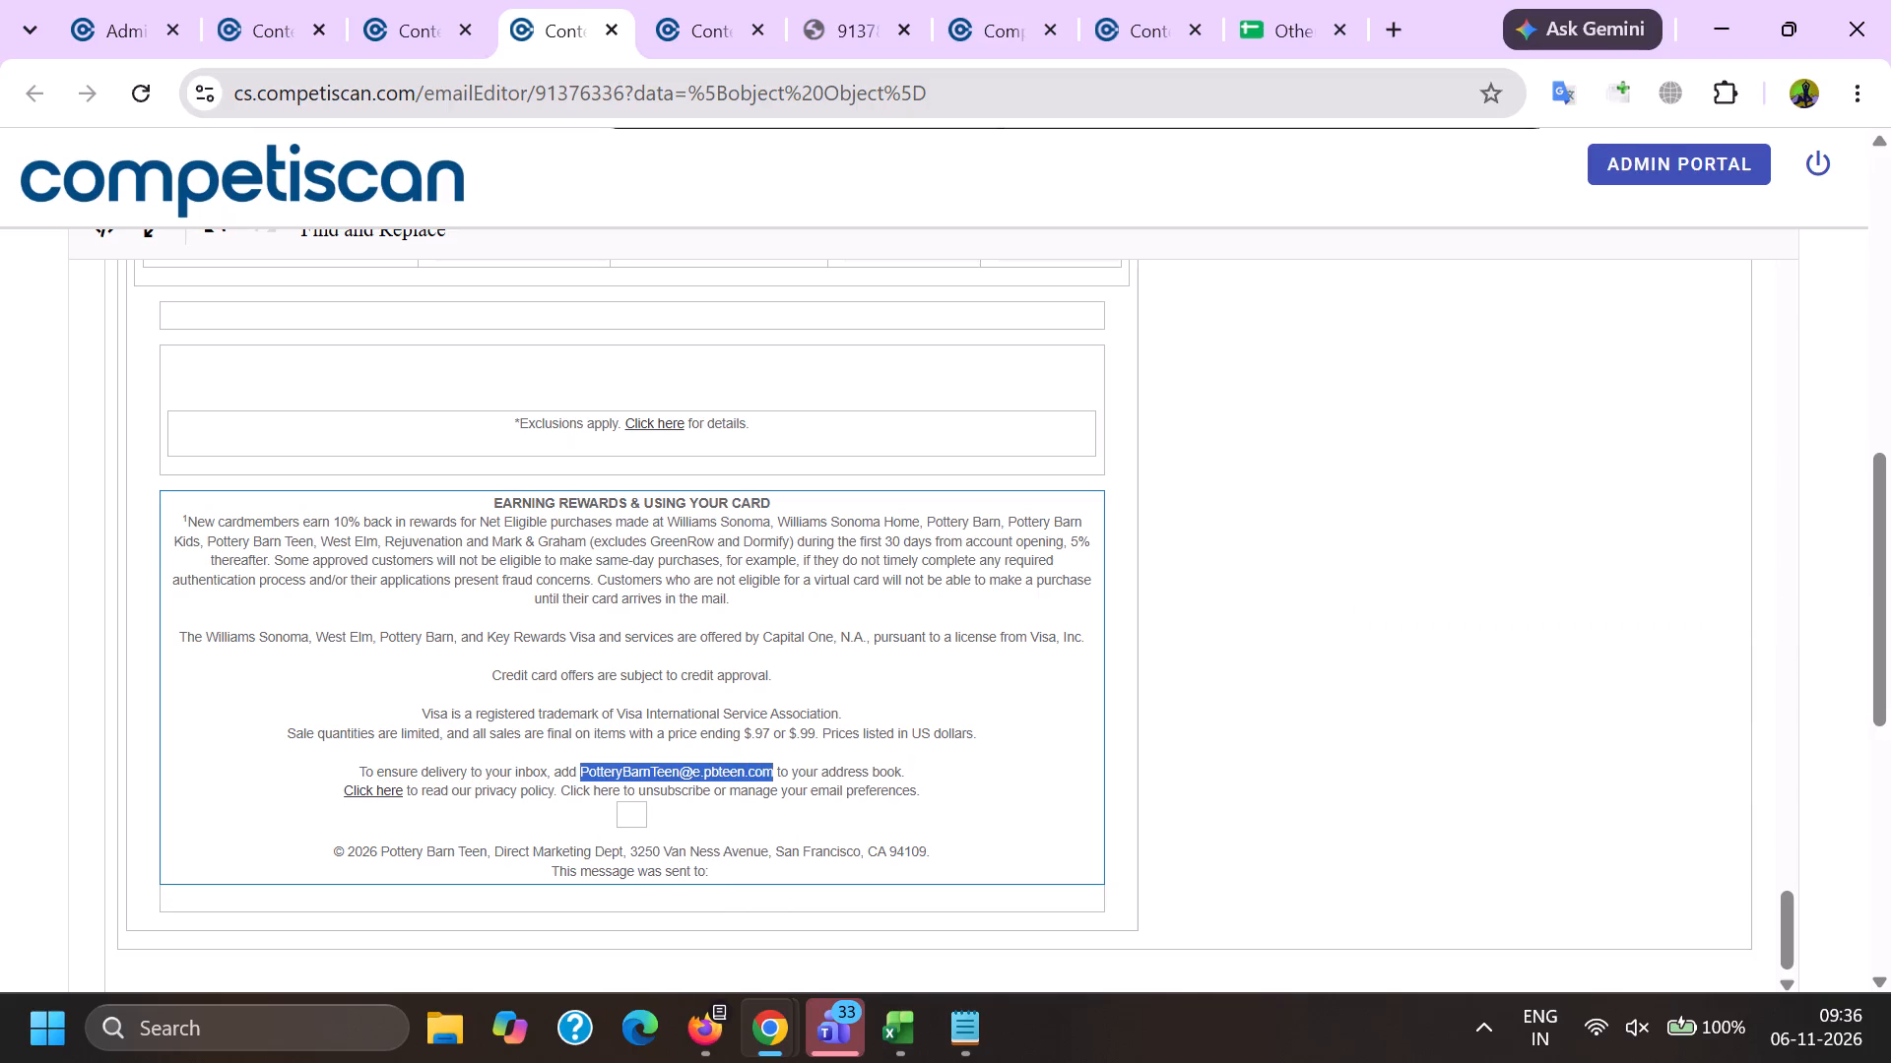
drag(768, 774, 769, 774)
key(BackSpace)
key(BackSpace)
Save the edited version of email 91376336 and confirm the save.
scroll(513, 657, down, 10)
click(688, 746)
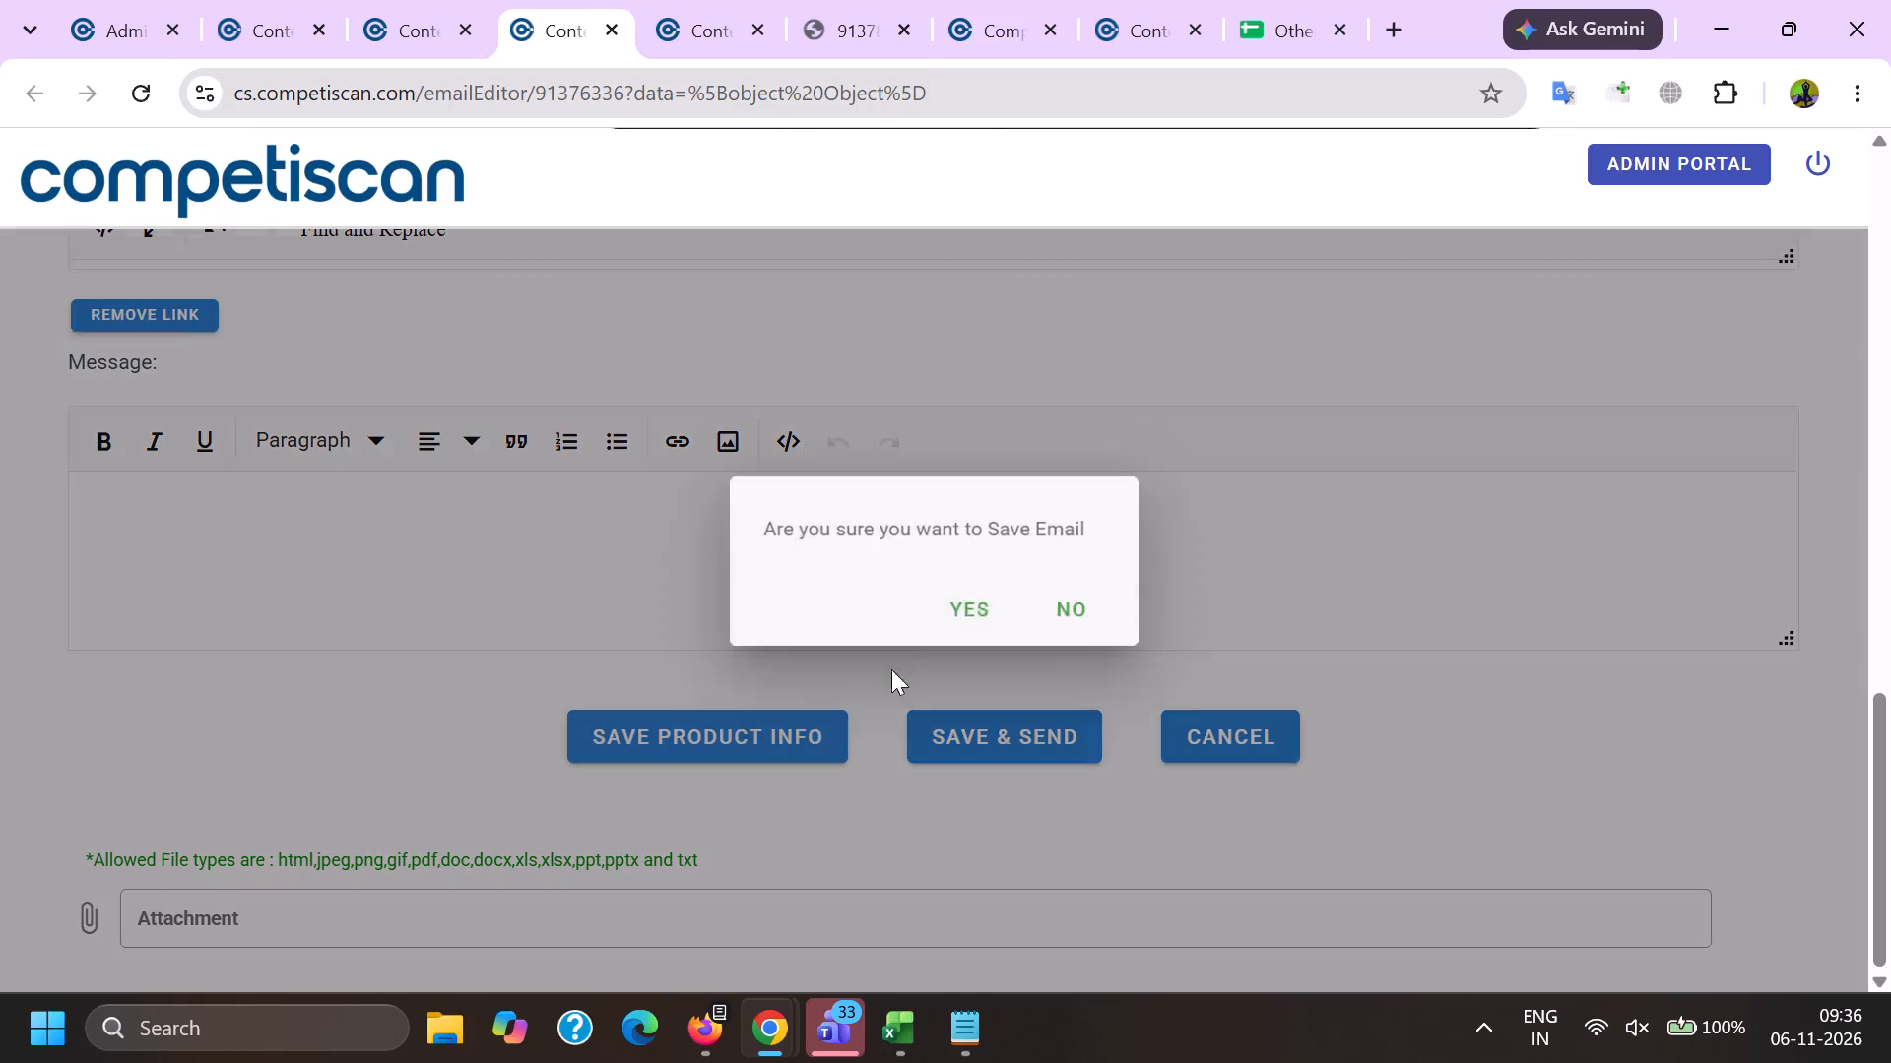
click(962, 634)
Check the processed PDF of email 91378546, and close it along with the neighbouring content portal page.
click(822, 0)
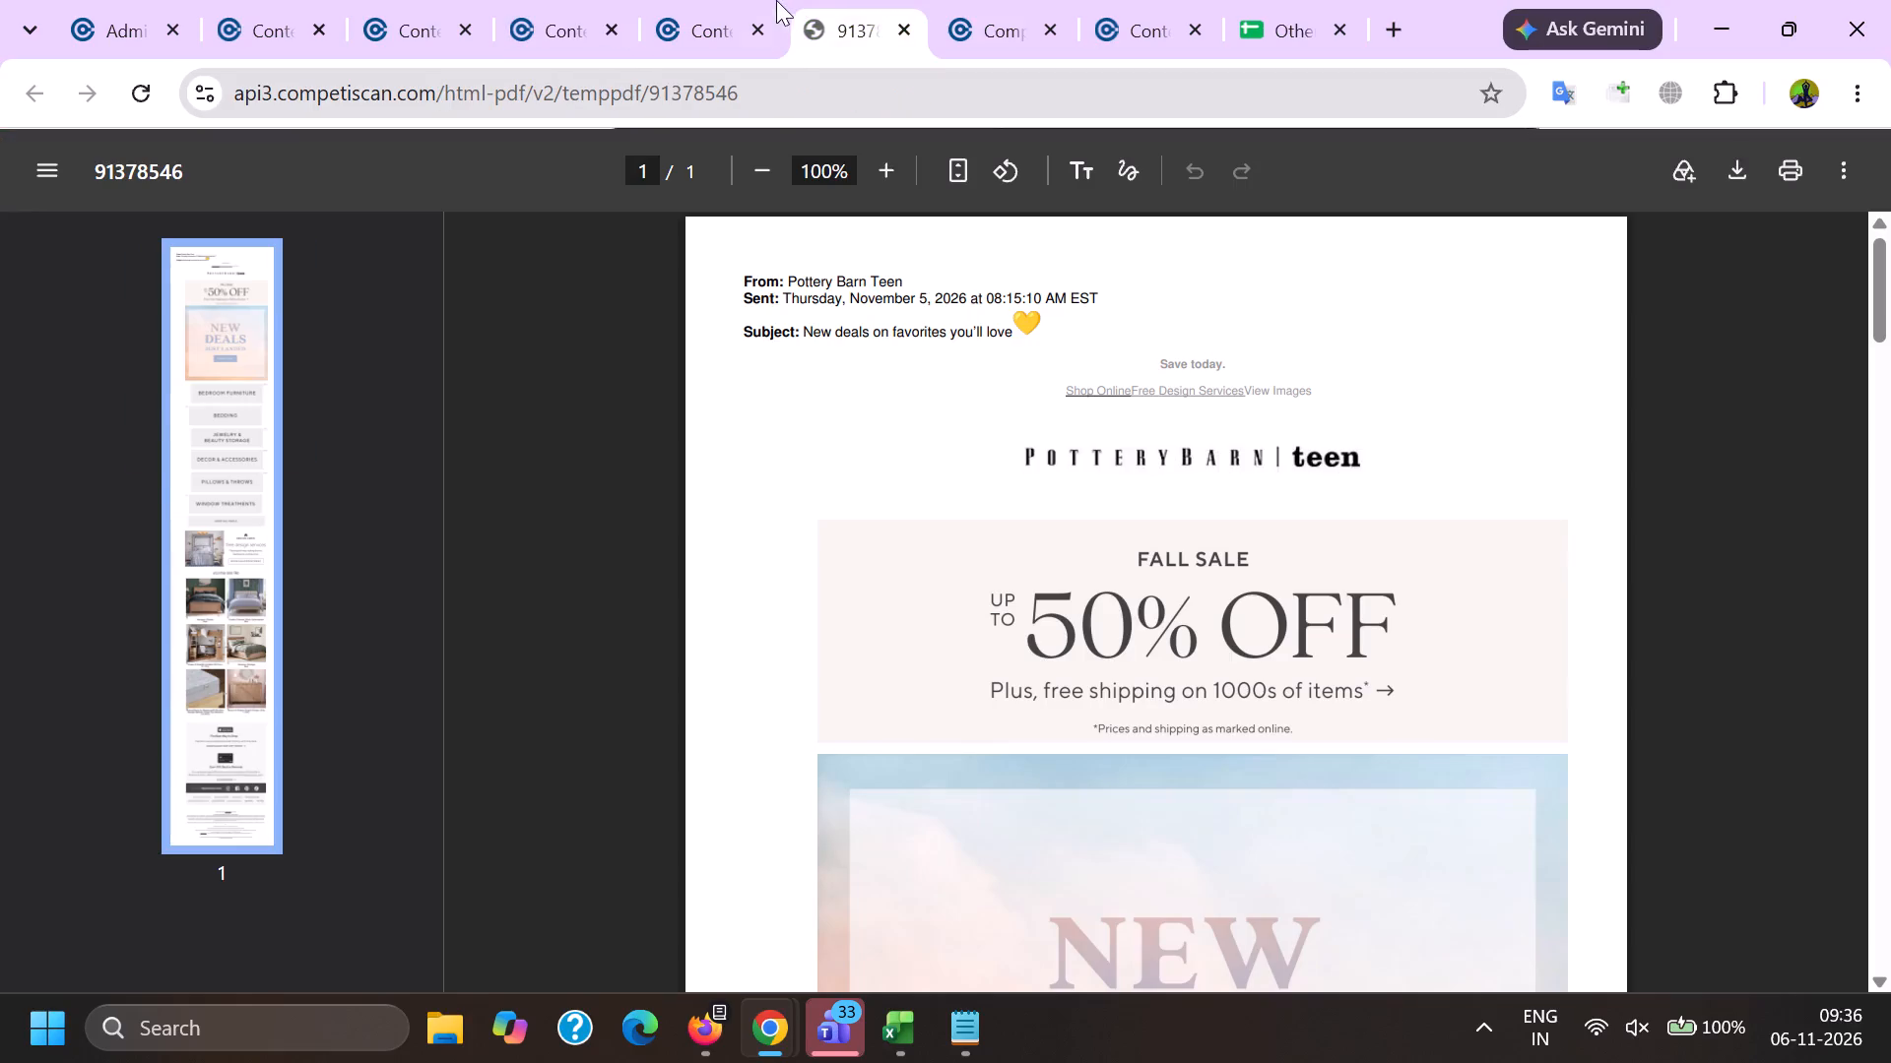
click(722, 0)
double_click(761, 34)
Open Manage Product for email 91376336, and return to its email editor.
click(575, 0)
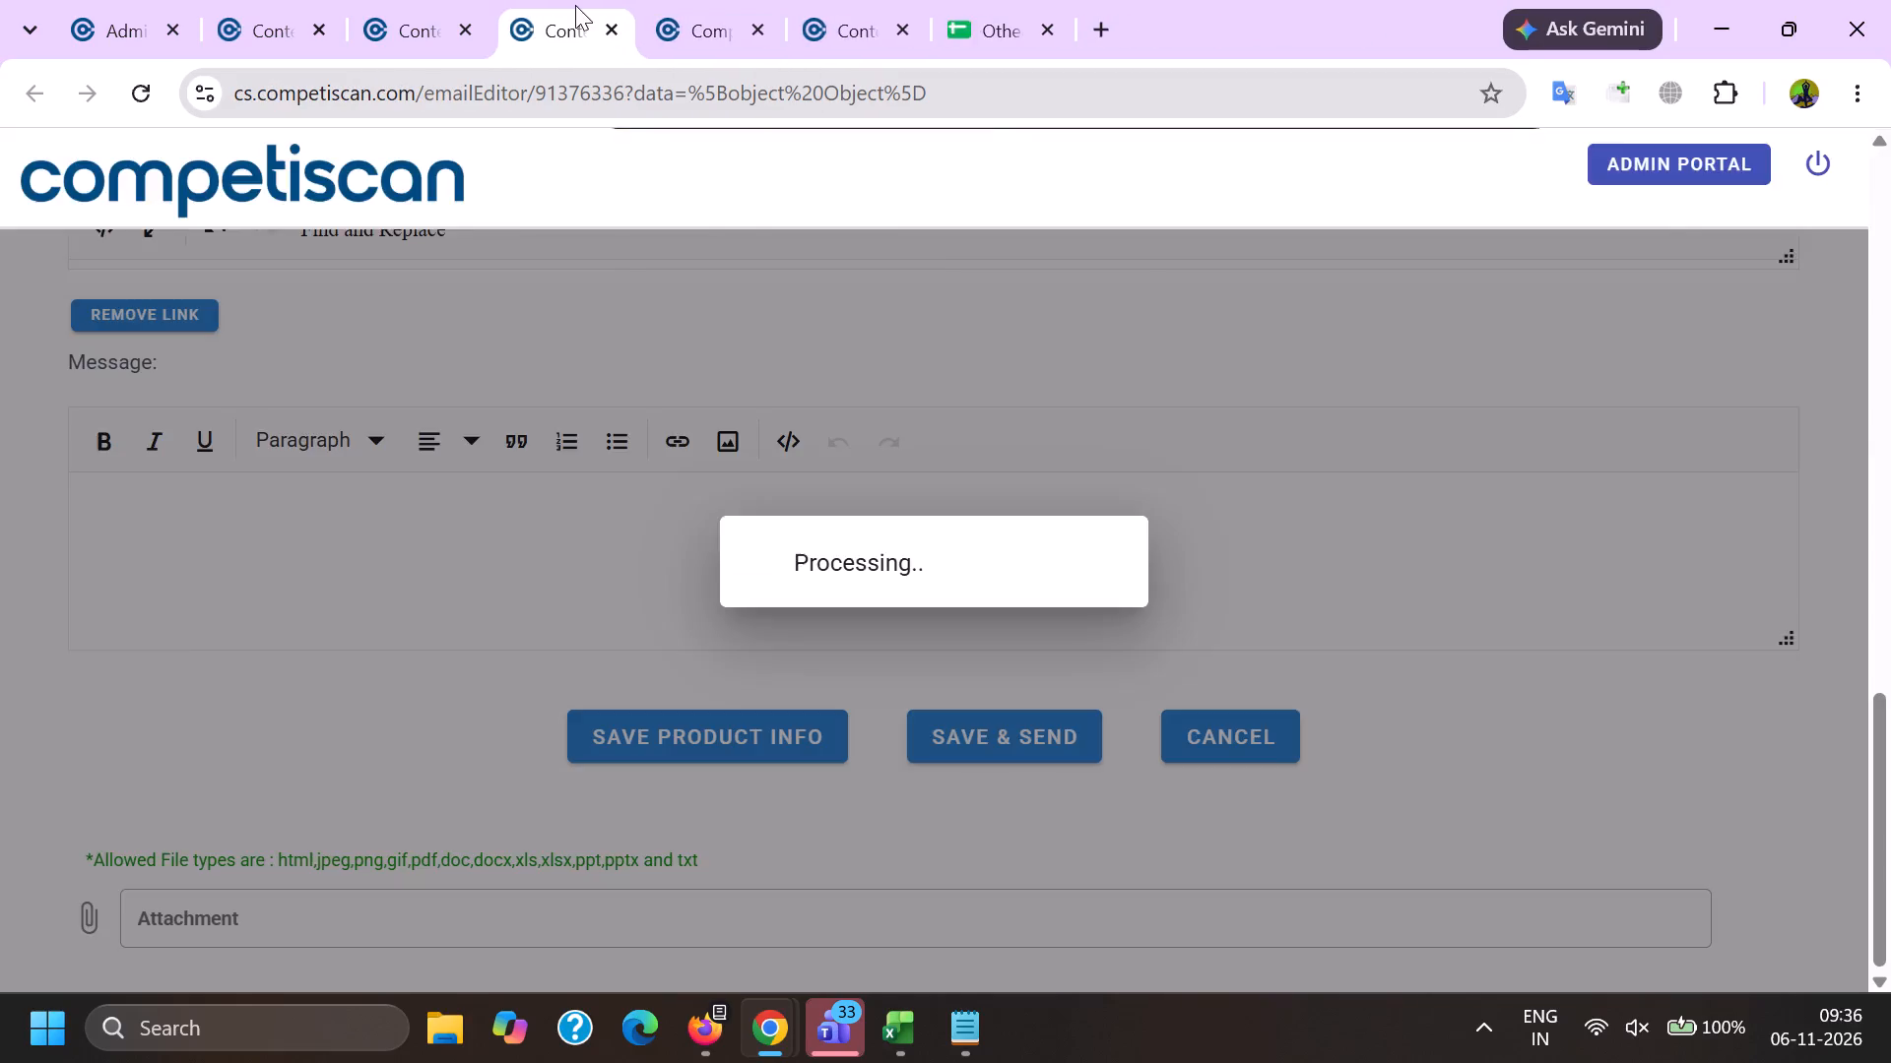
drag(0, 322, 2, 331)
click(134, 210)
key(alt+Tab)
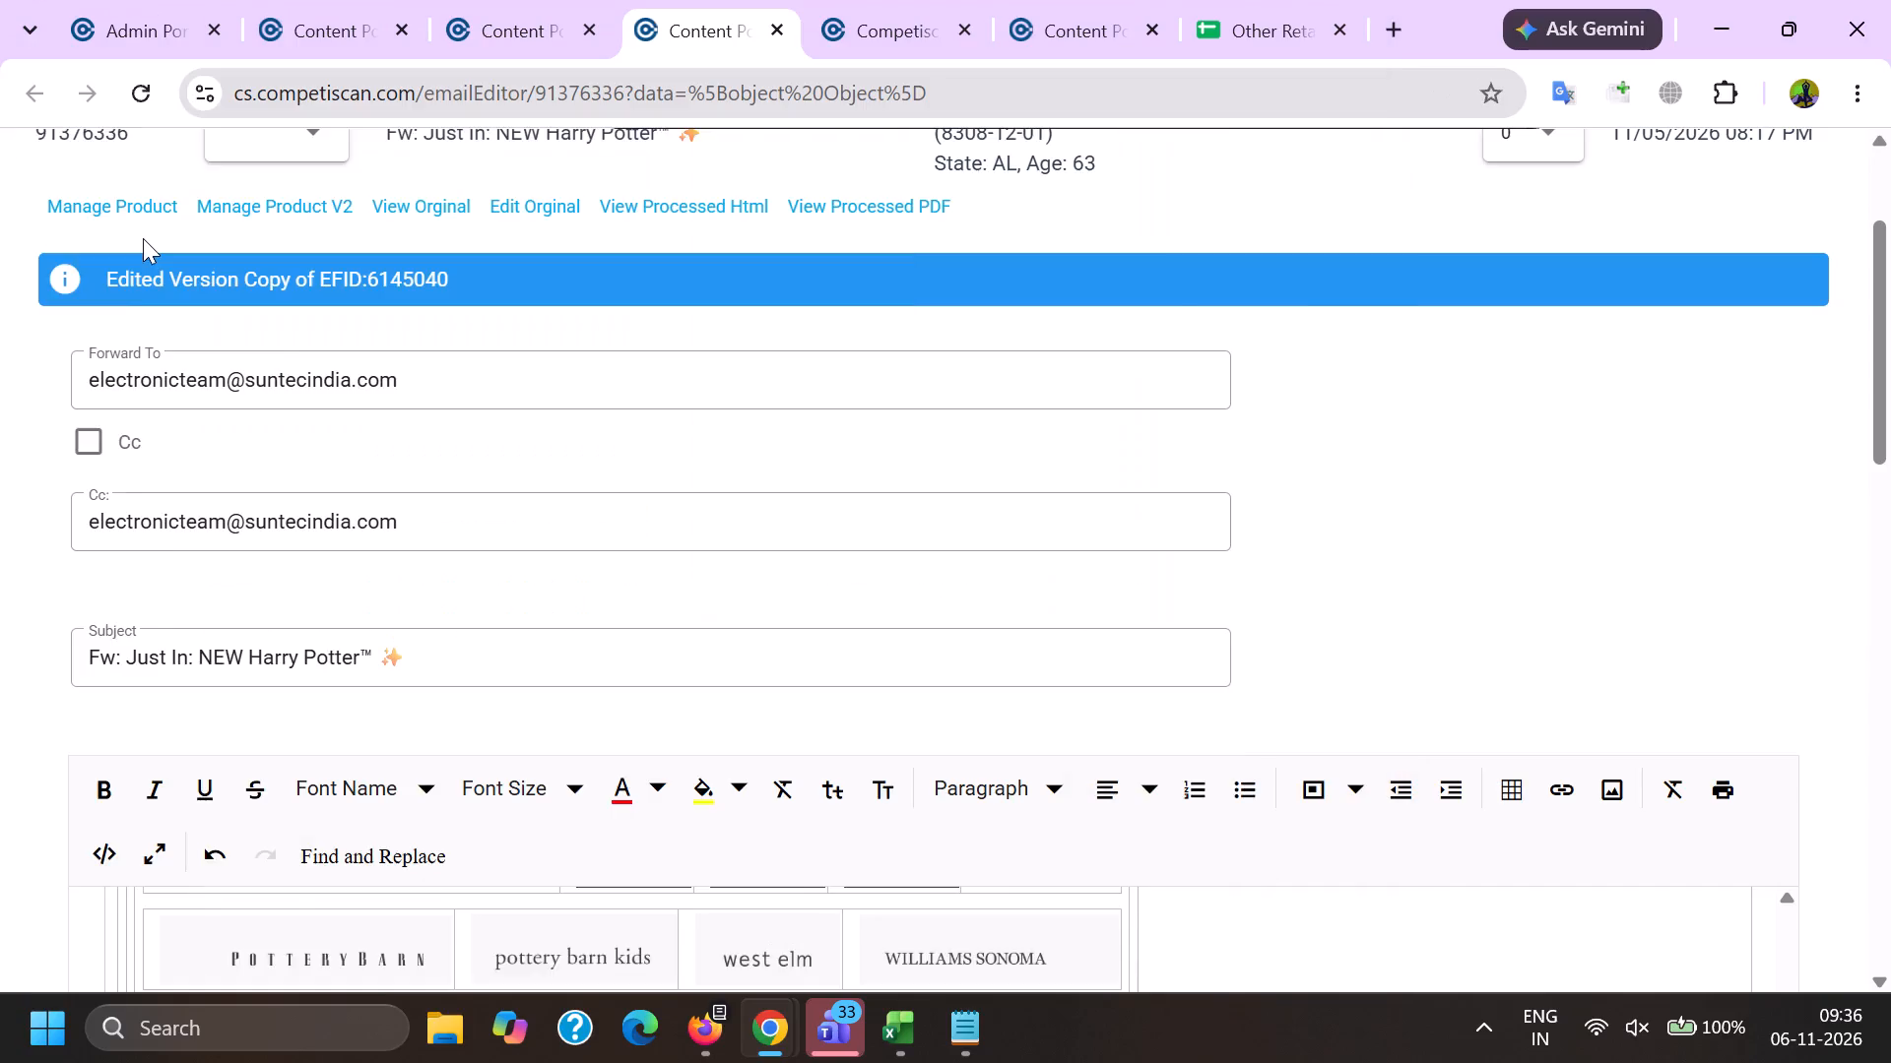
Copy the sender name "Pottery Barn Teen" from the From line at the start of the email body.
scroll(152, 287, down, 4)
click(136, 471)
click(138, 509)
key(Page_Up)
key(Page_Up)
key(Page_Up)
key(Page_Up)
key(Page_Up)
key(Page_Up)
key(Page_Up)
key(Page_Up)
key(Page_Up)
key(Page_Up)
key(Page_Up)
key(Page_Up)
key(Page_Up)
key(Page_Up)
key(Page_Up)
key(Page_Up)
key(Page_Up)
key(Page_Up)
key(Page_Up)
key(Page_Up)
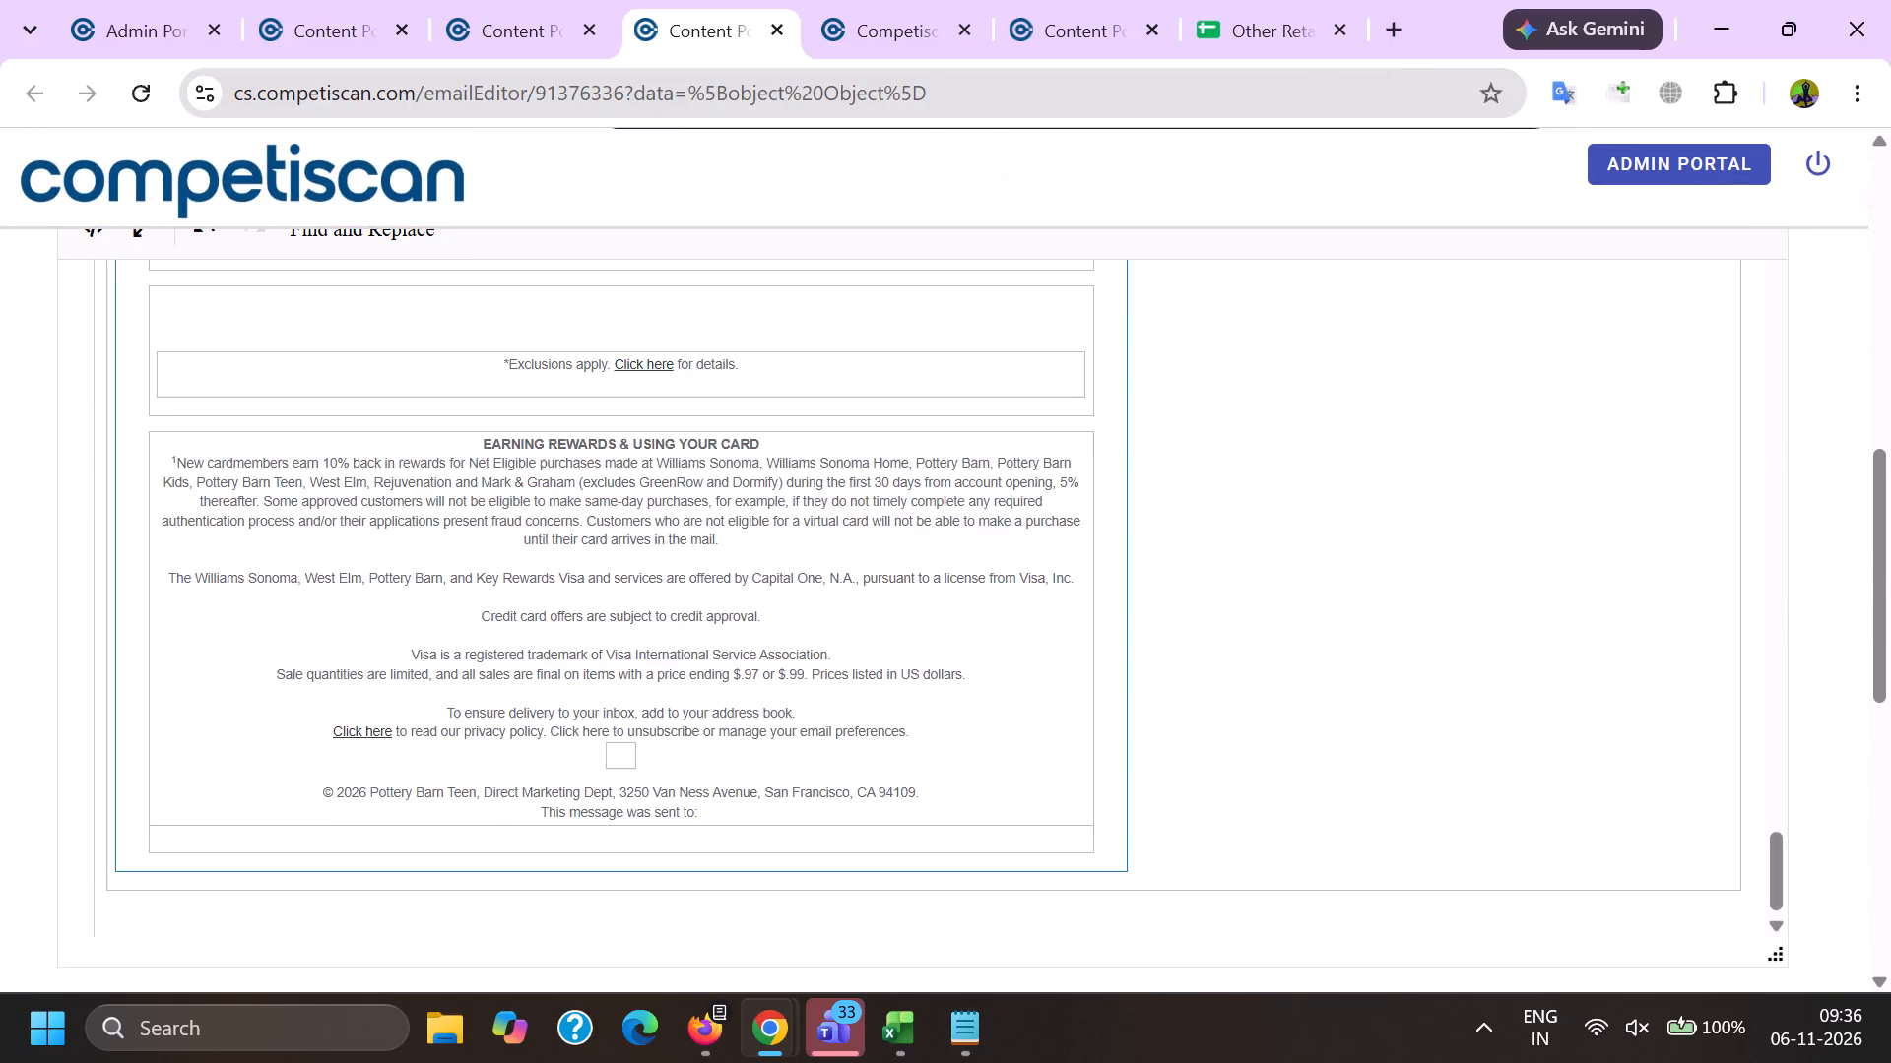
scroll(138, 507, down, 4)
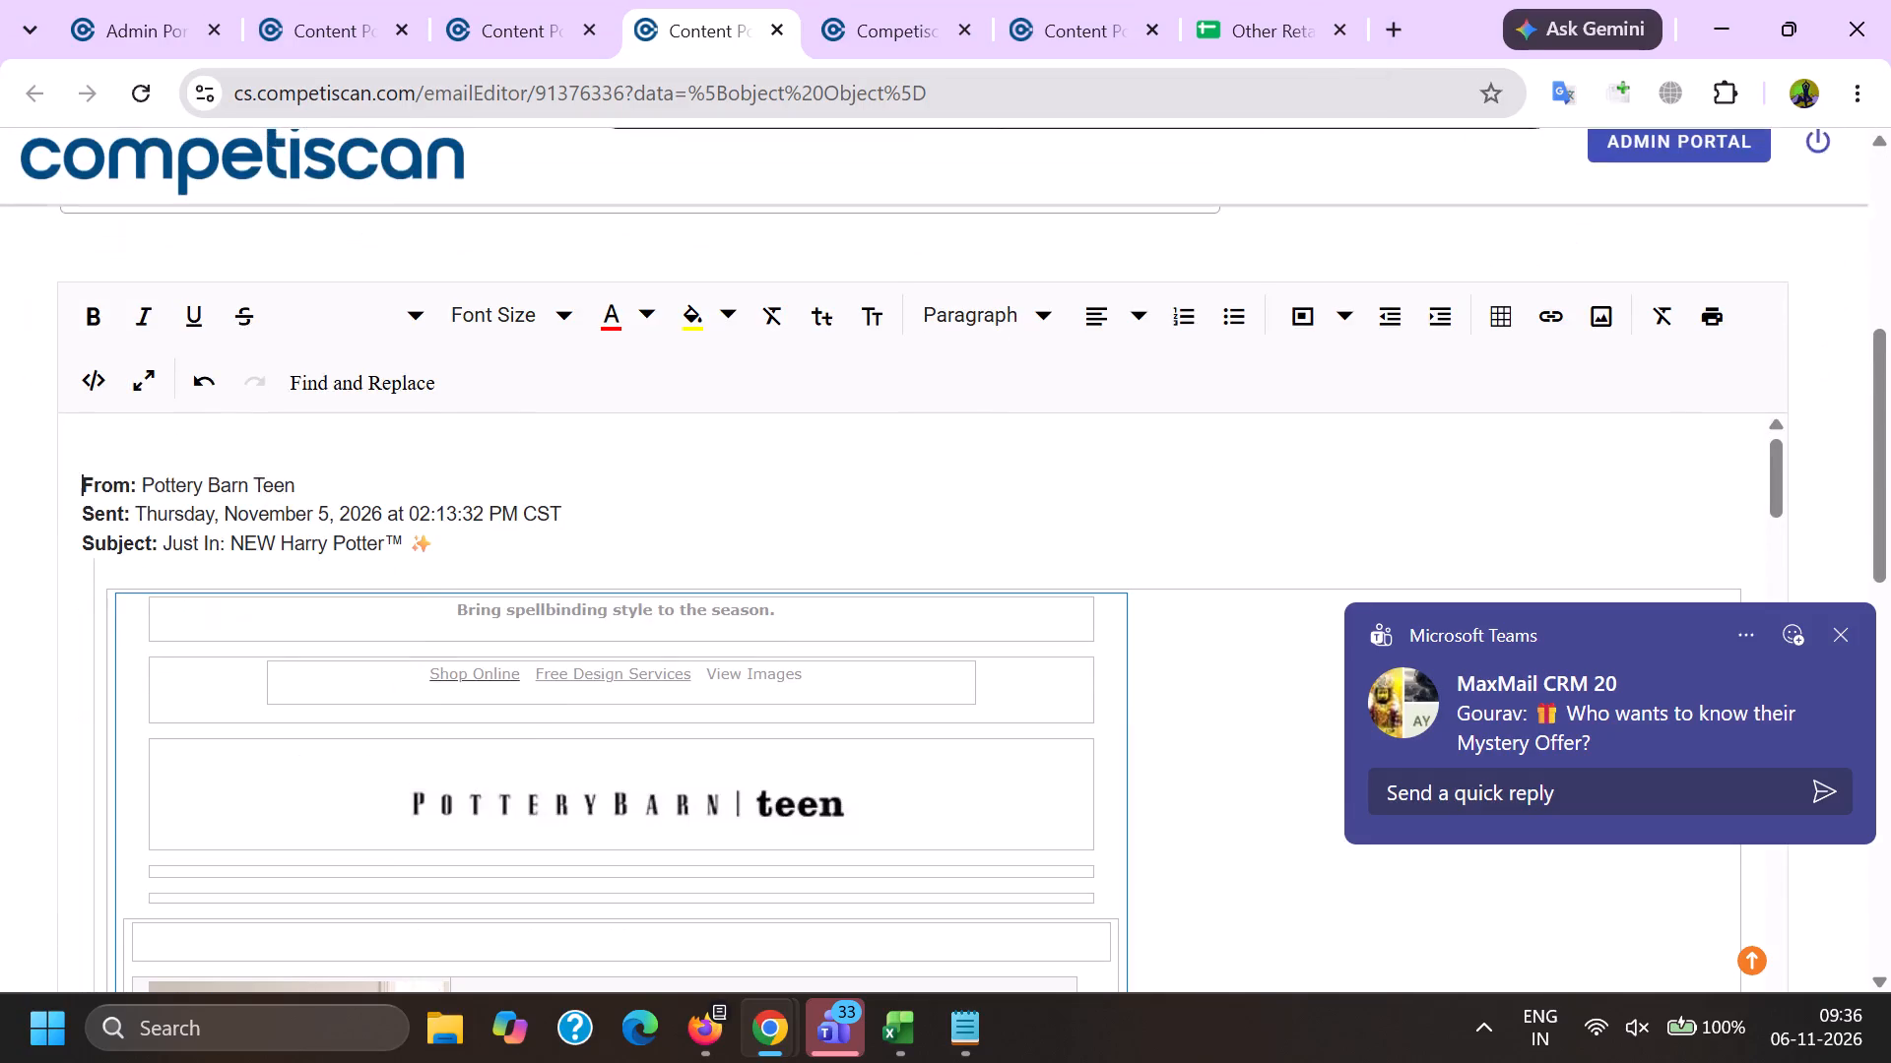
double_click(168, 490)
shift+click(255, 489)
key(ctrl+c)
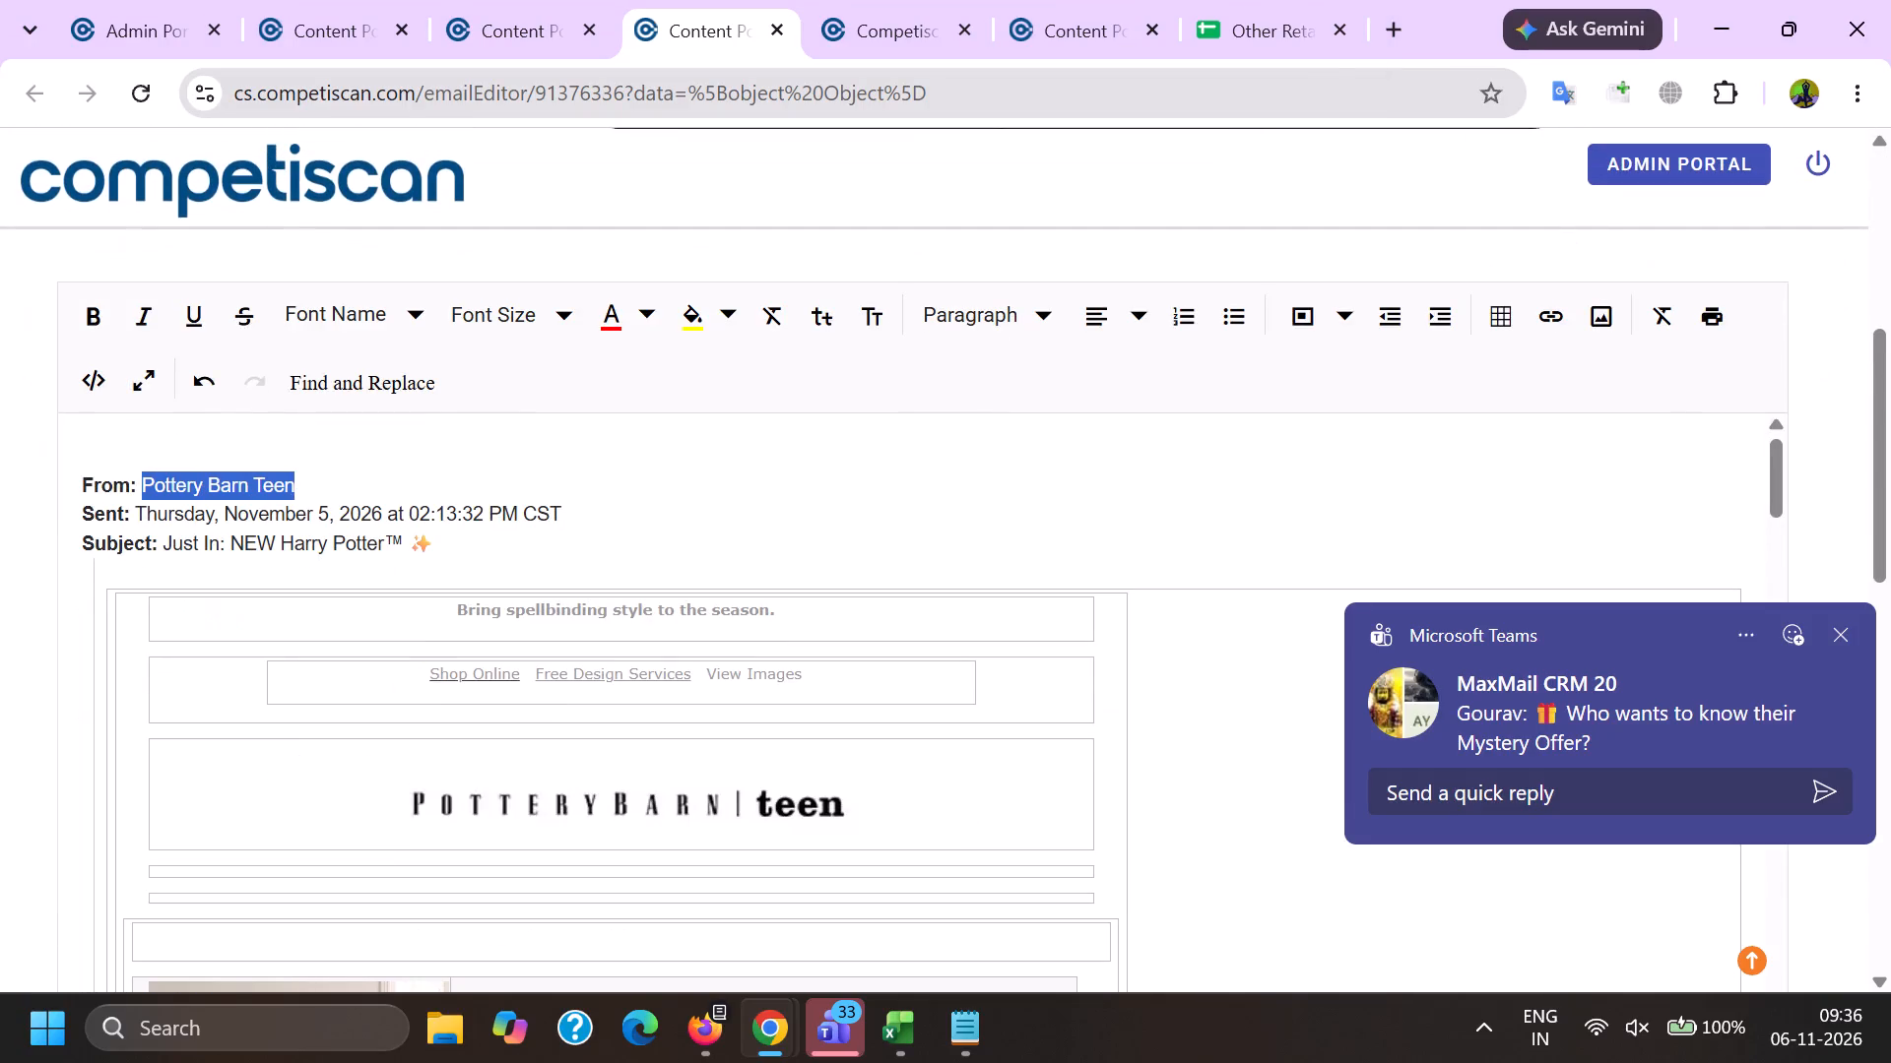
Add Pottery Barn Teen as the company in the product form for 91376336 and use its product image.
key(alt+Tab)
scroll(467, 414, down, 6)
scroll(555, 670, up, 3)
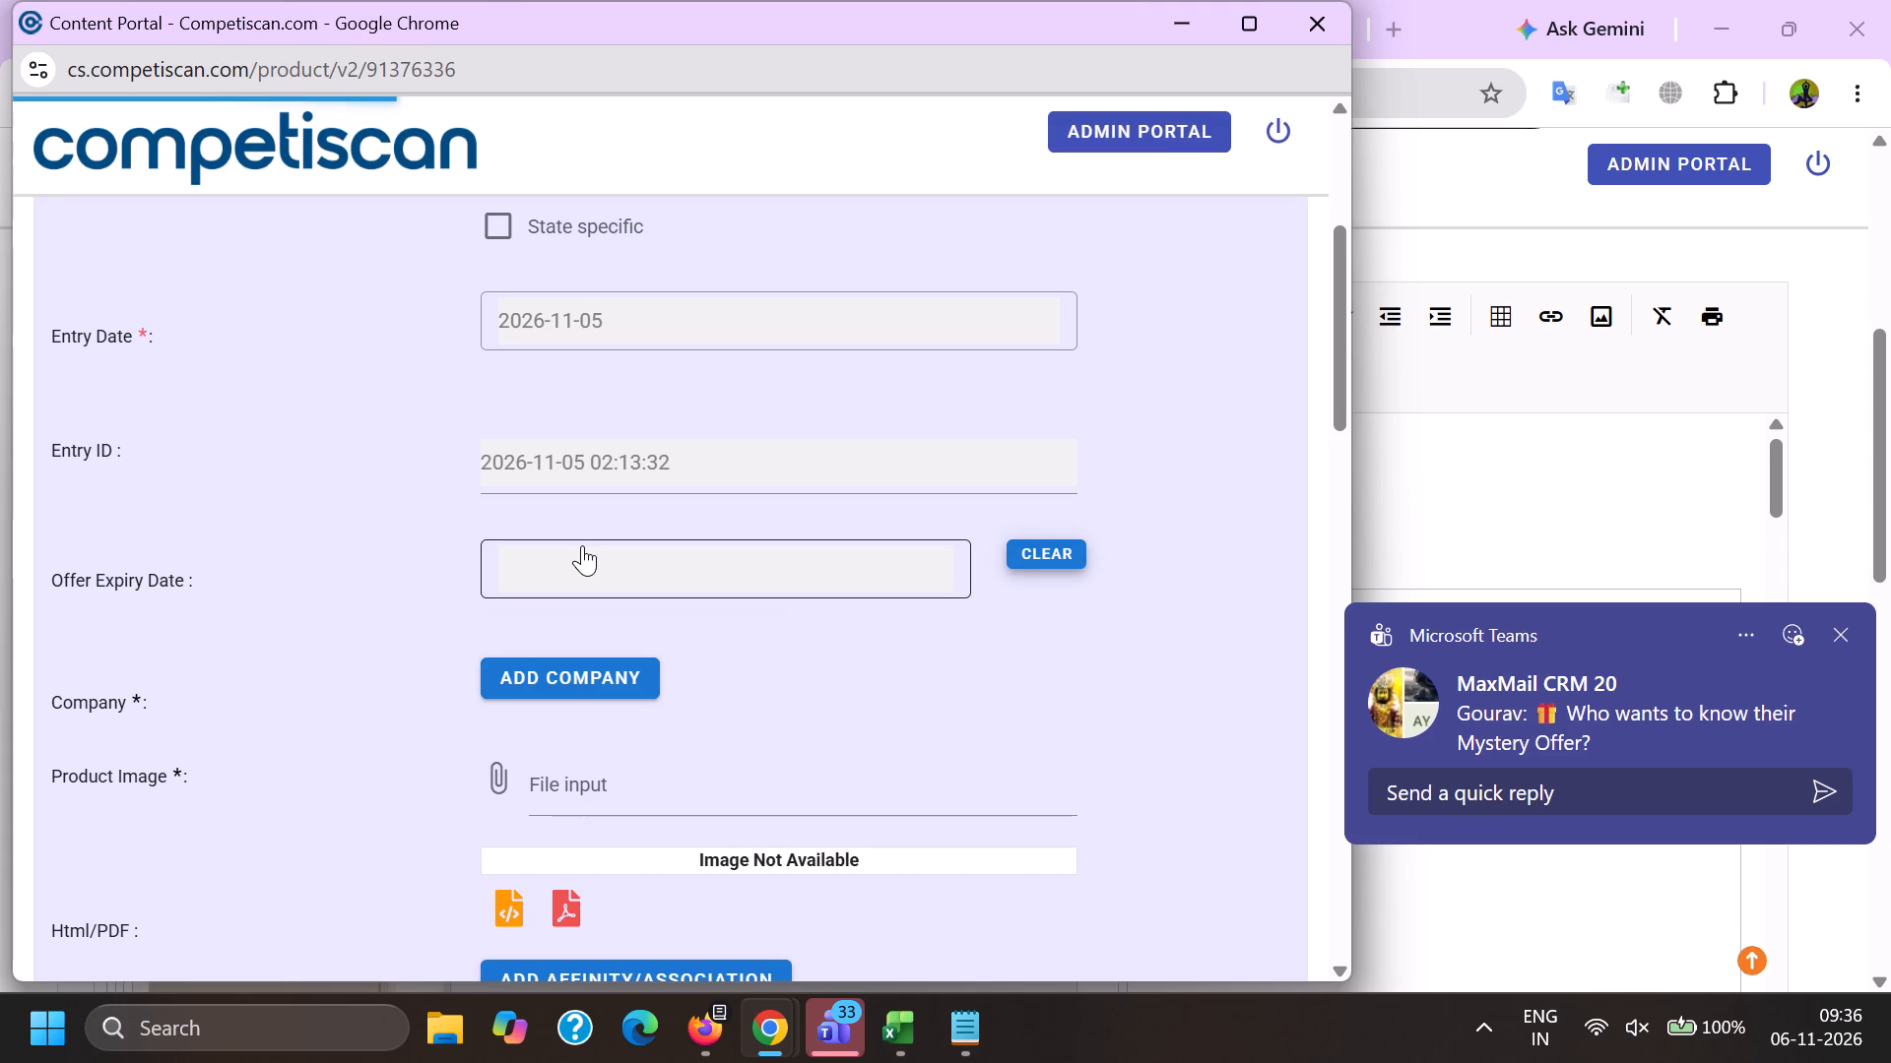
scroll(581, 492, down, 2)
scroll(587, 594, up, 1)
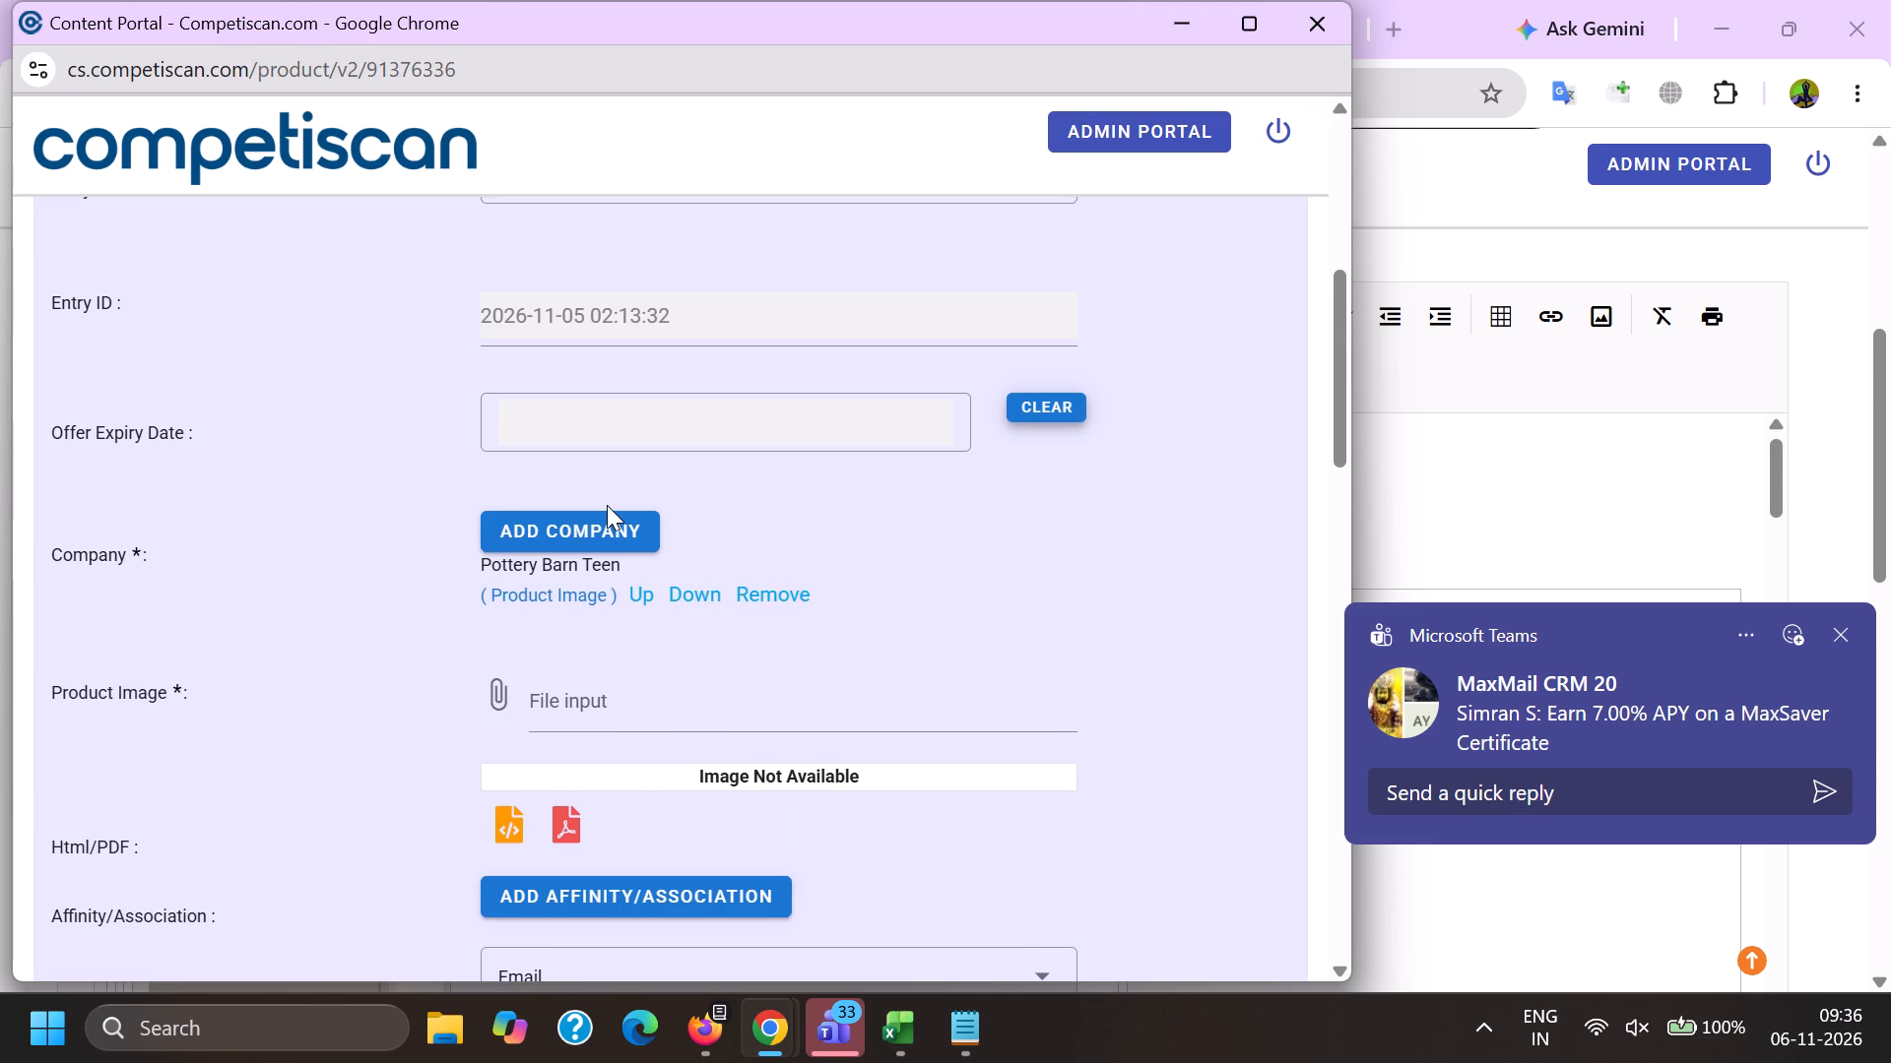
click(590, 594)
Add Capital One as the second company and Pottery Barn Teen (Retail) as the affinity/association, keeping Pottery Barn Teen's product image.
click(596, 542)
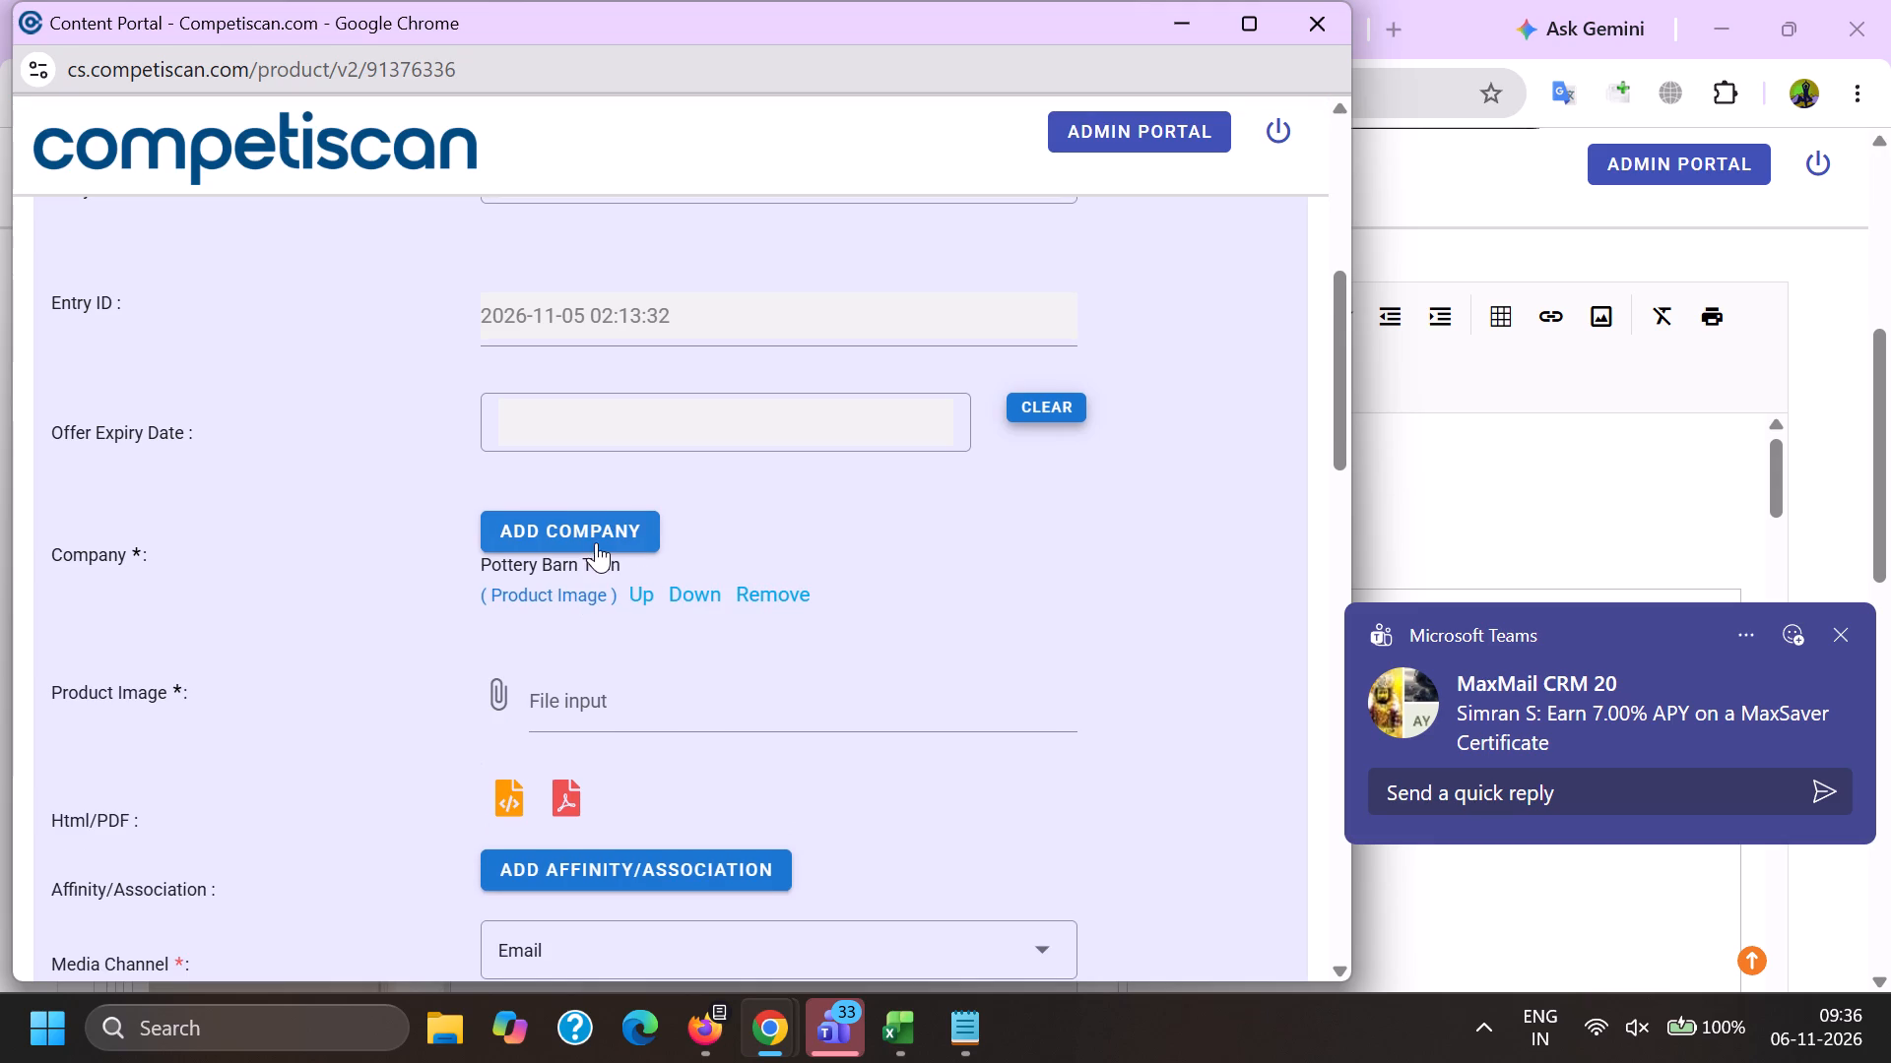
key(c)
key(a)
key(p)
key(i)
text(tal)
key(space)
text(one)
scroll(595, 542, down, 2)
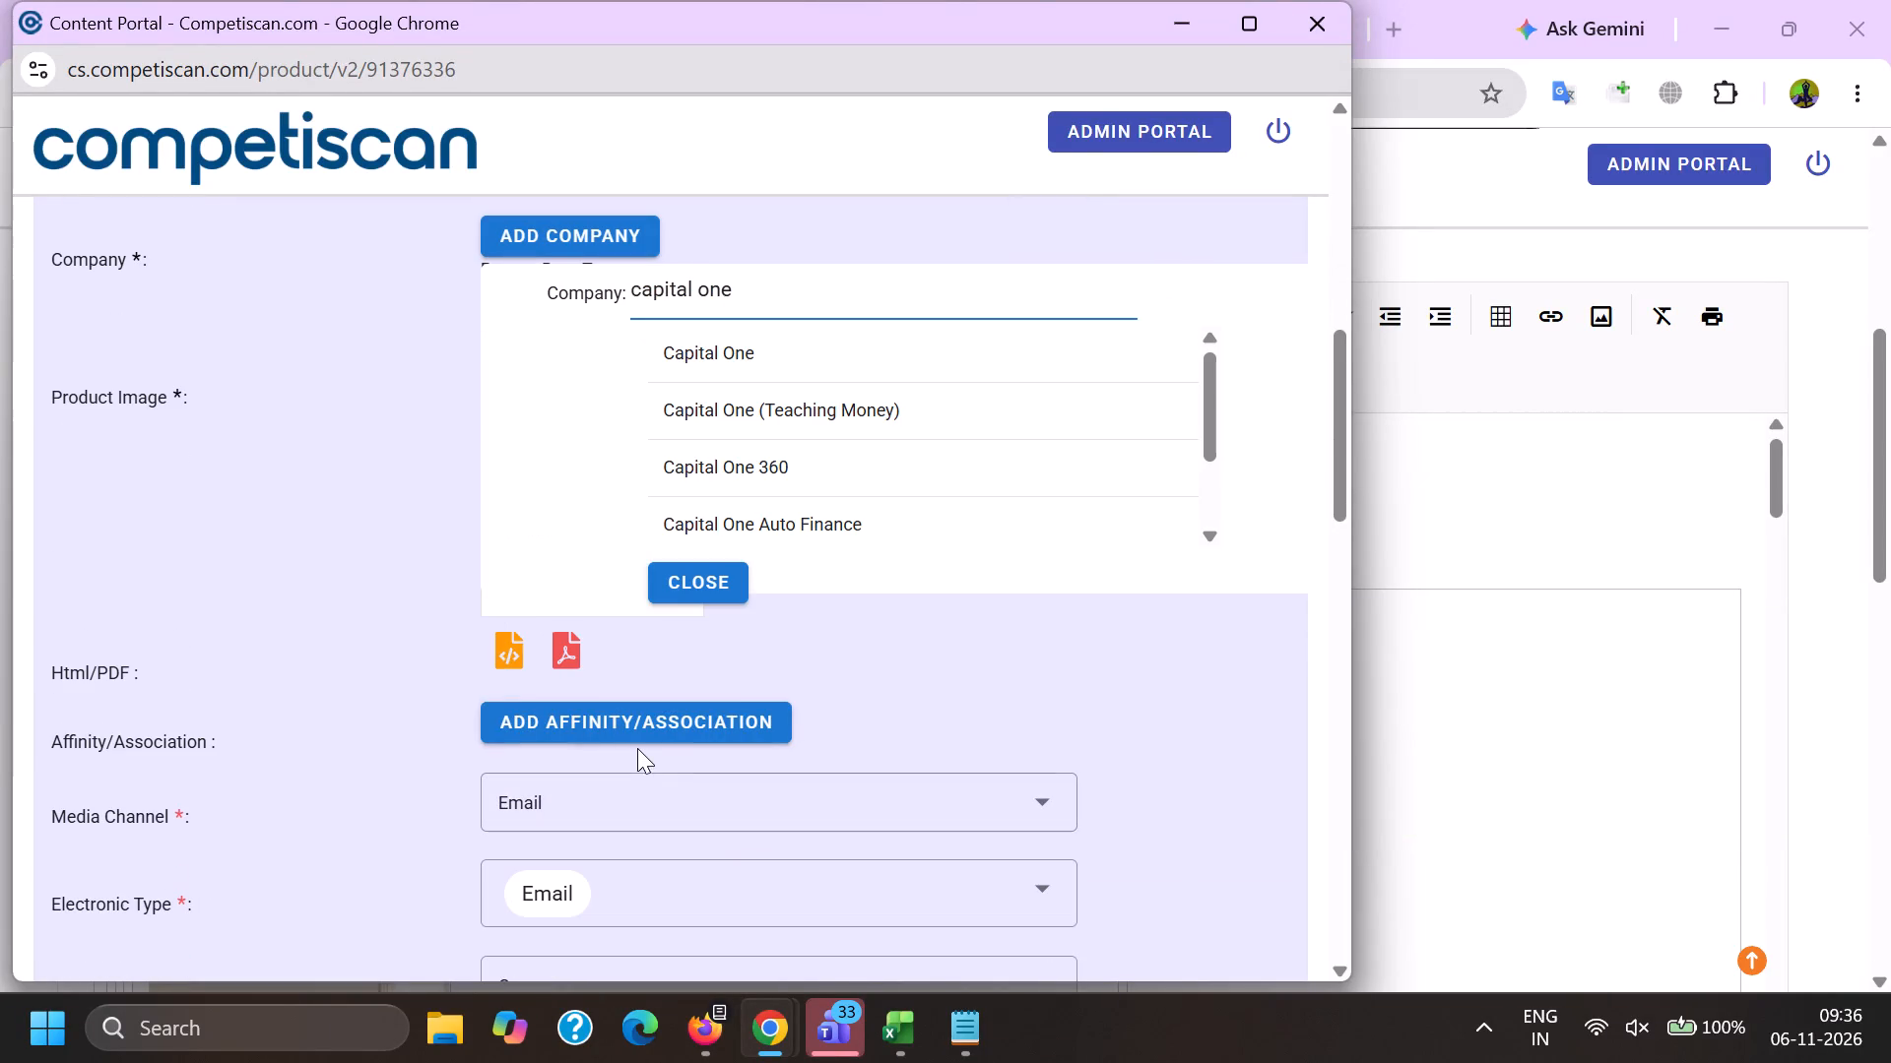
click(636, 742)
click(669, 719)
click(755, 757)
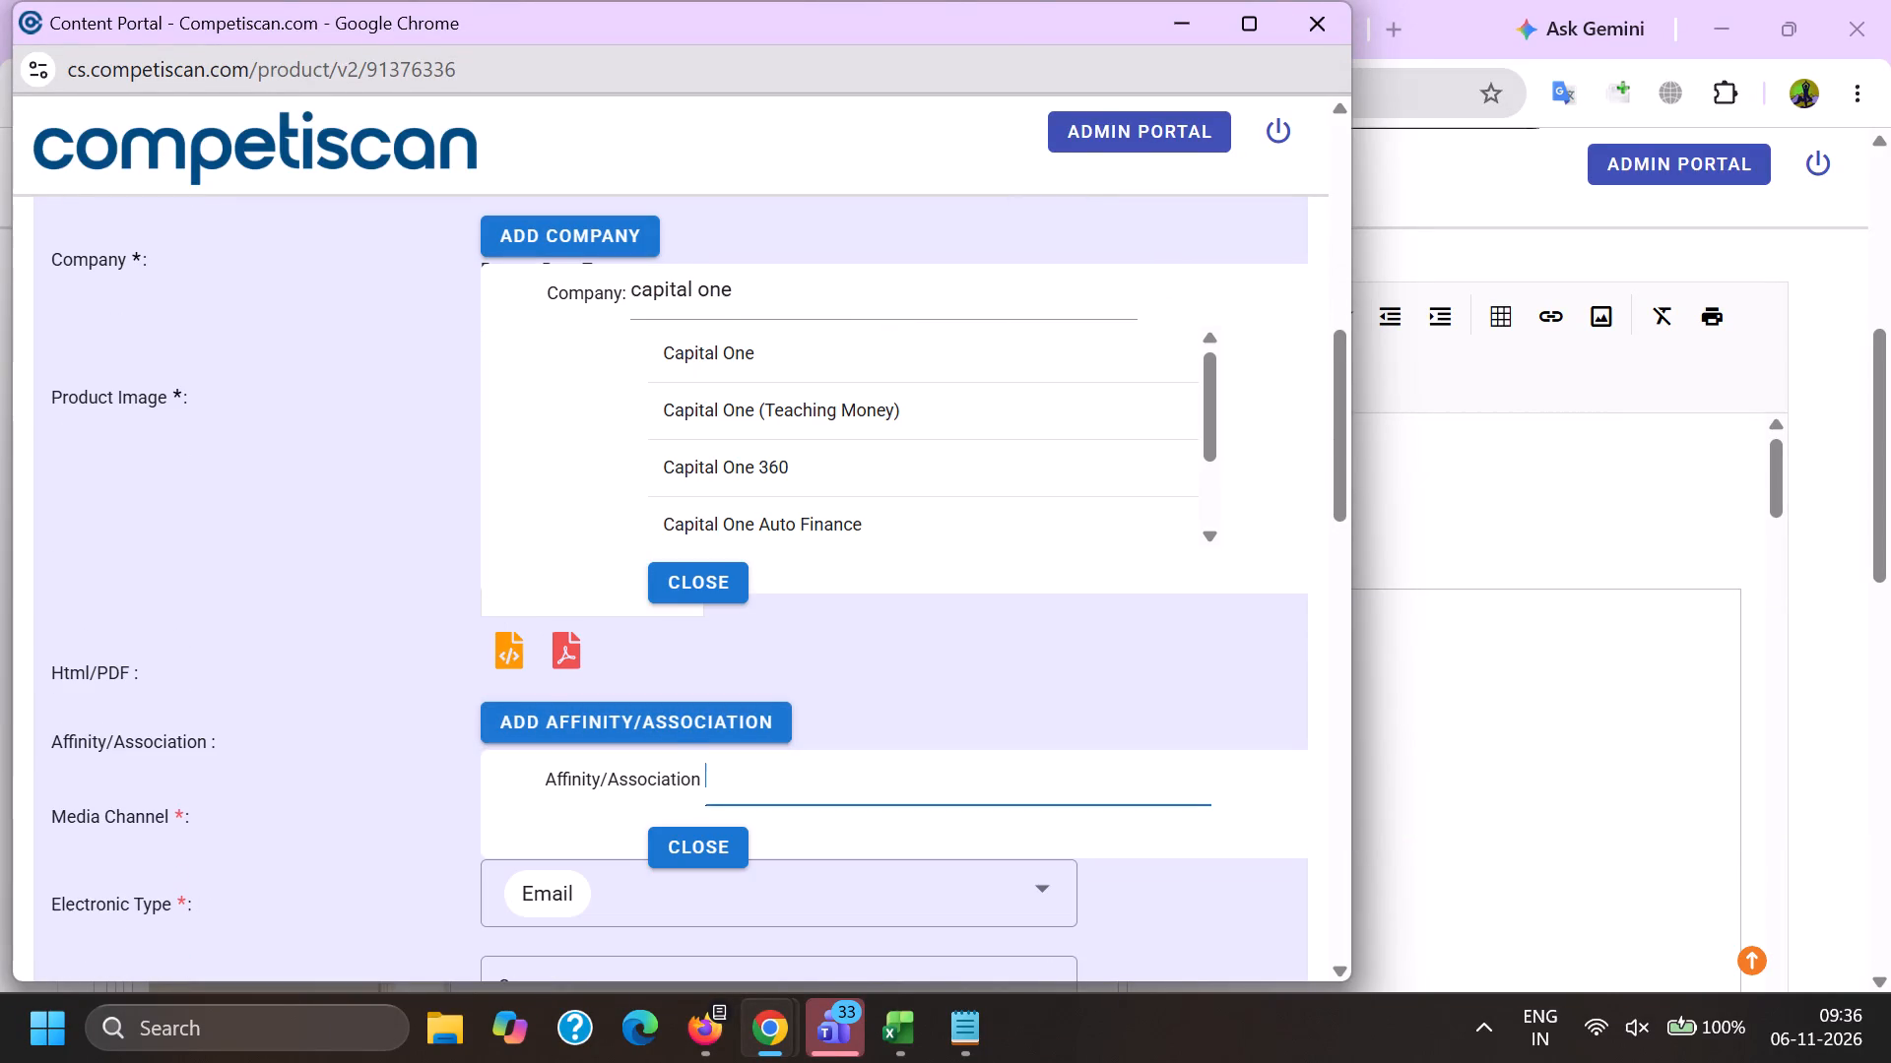
key(ctrl+v)
scroll(858, 900, up, 2)
click(736, 661)
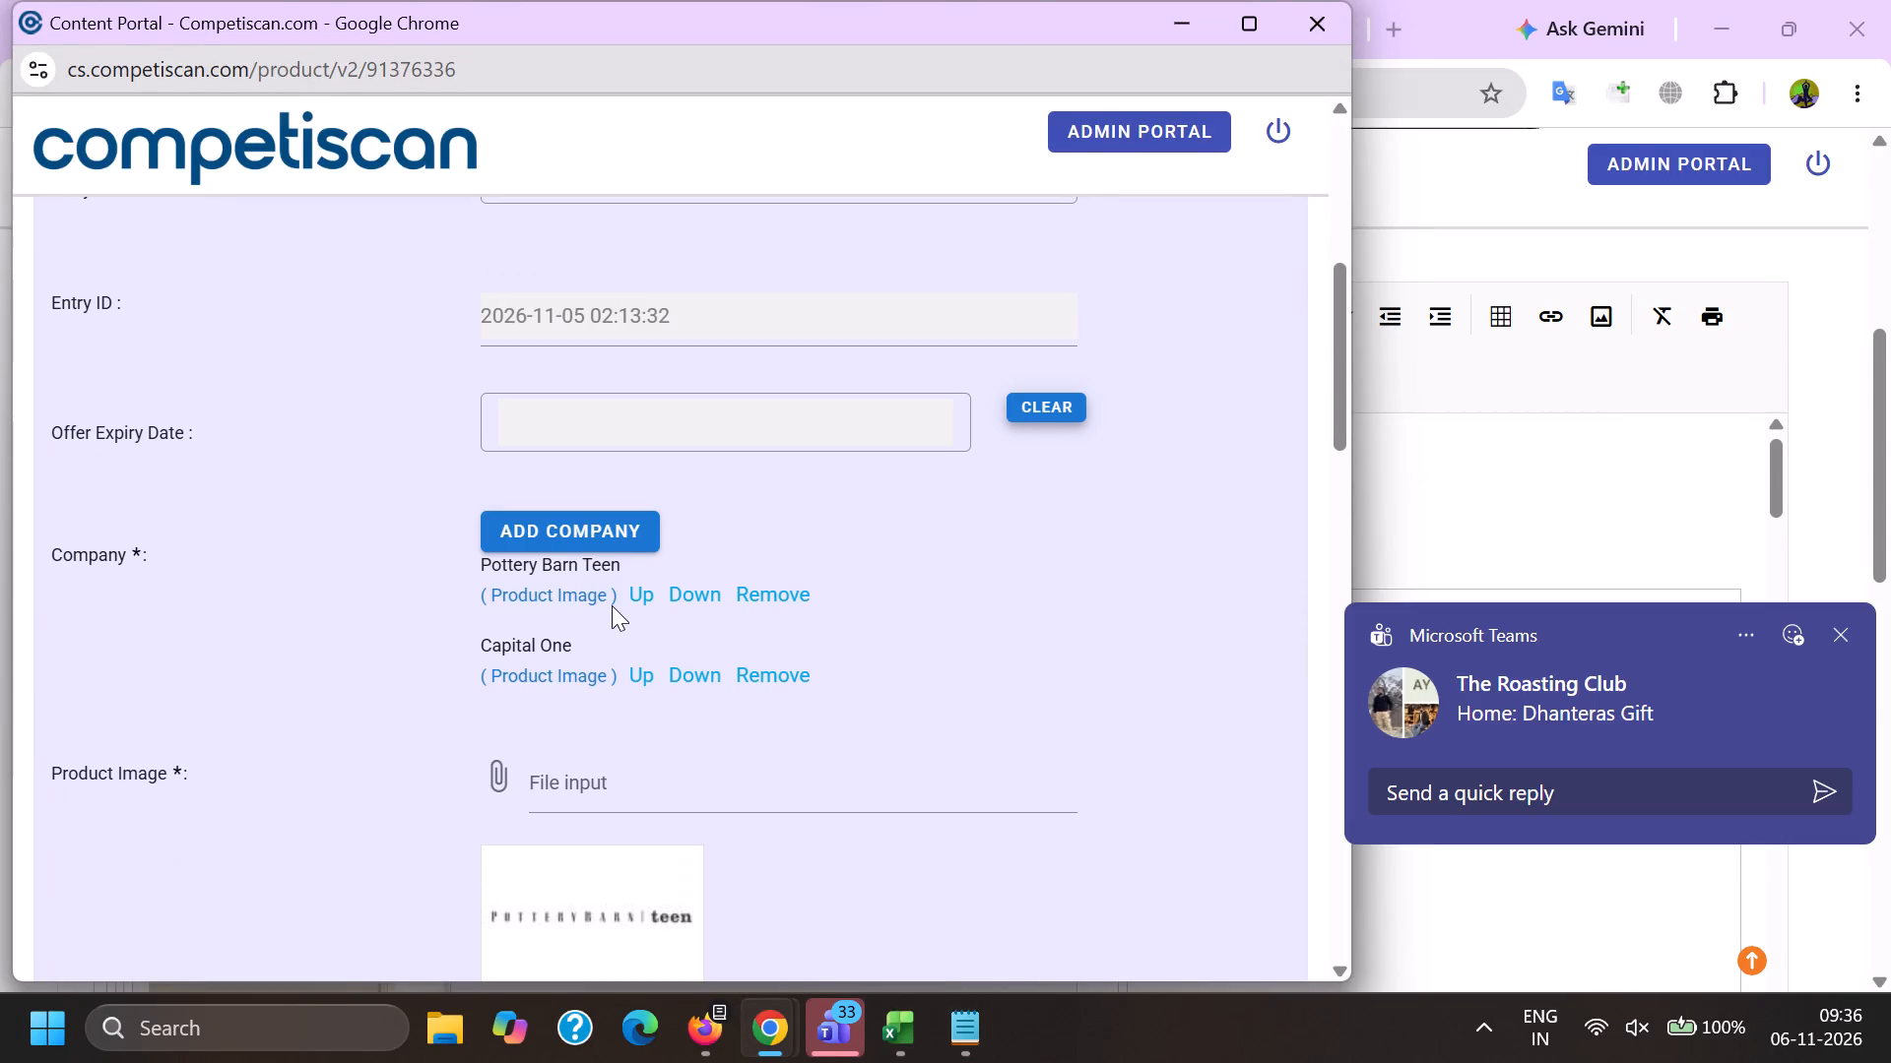
click(582, 592)
scroll(661, 468, down, 4)
click(694, 652)
Set the first classification's sector to Retail and its category to Home.
scroll(750, 336, down, 2)
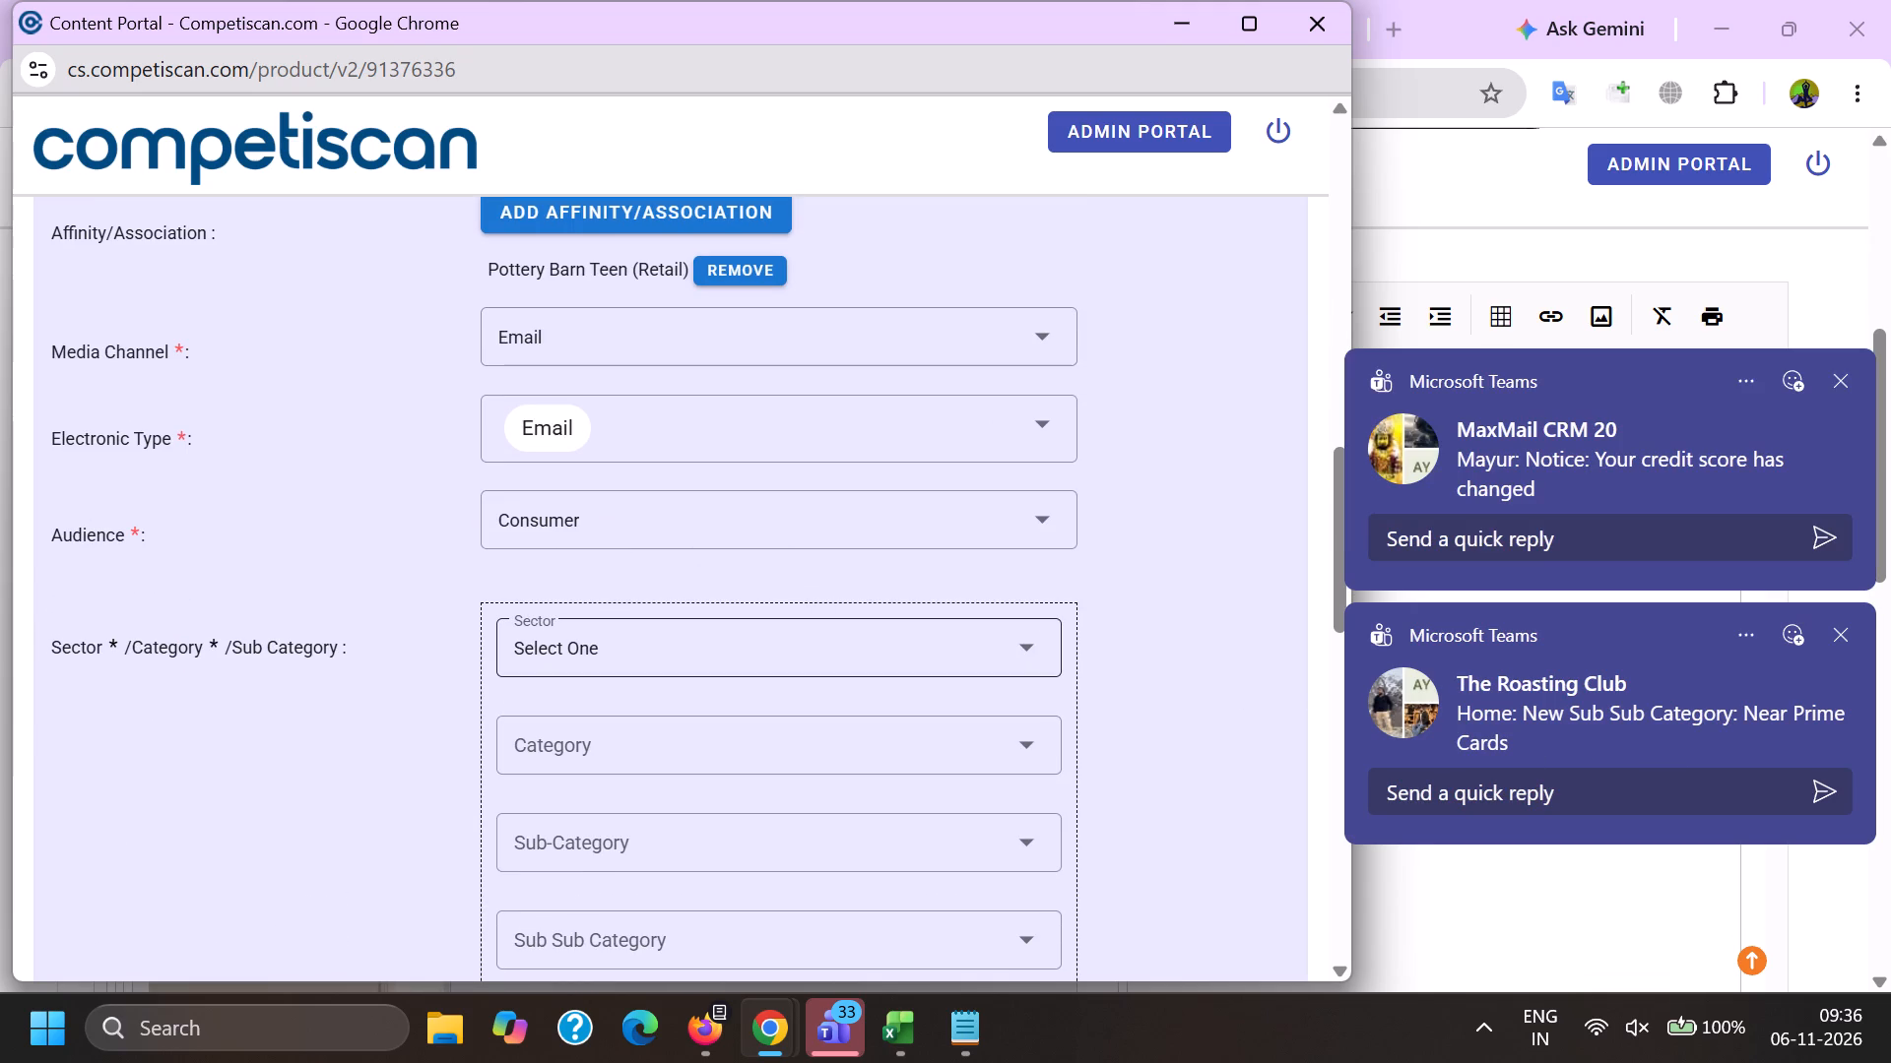
click(584, 640)
scroll(584, 642, down, 6)
click(576, 704)
click(349, 705)
click(527, 750)
scroll(580, 431, down, 6)
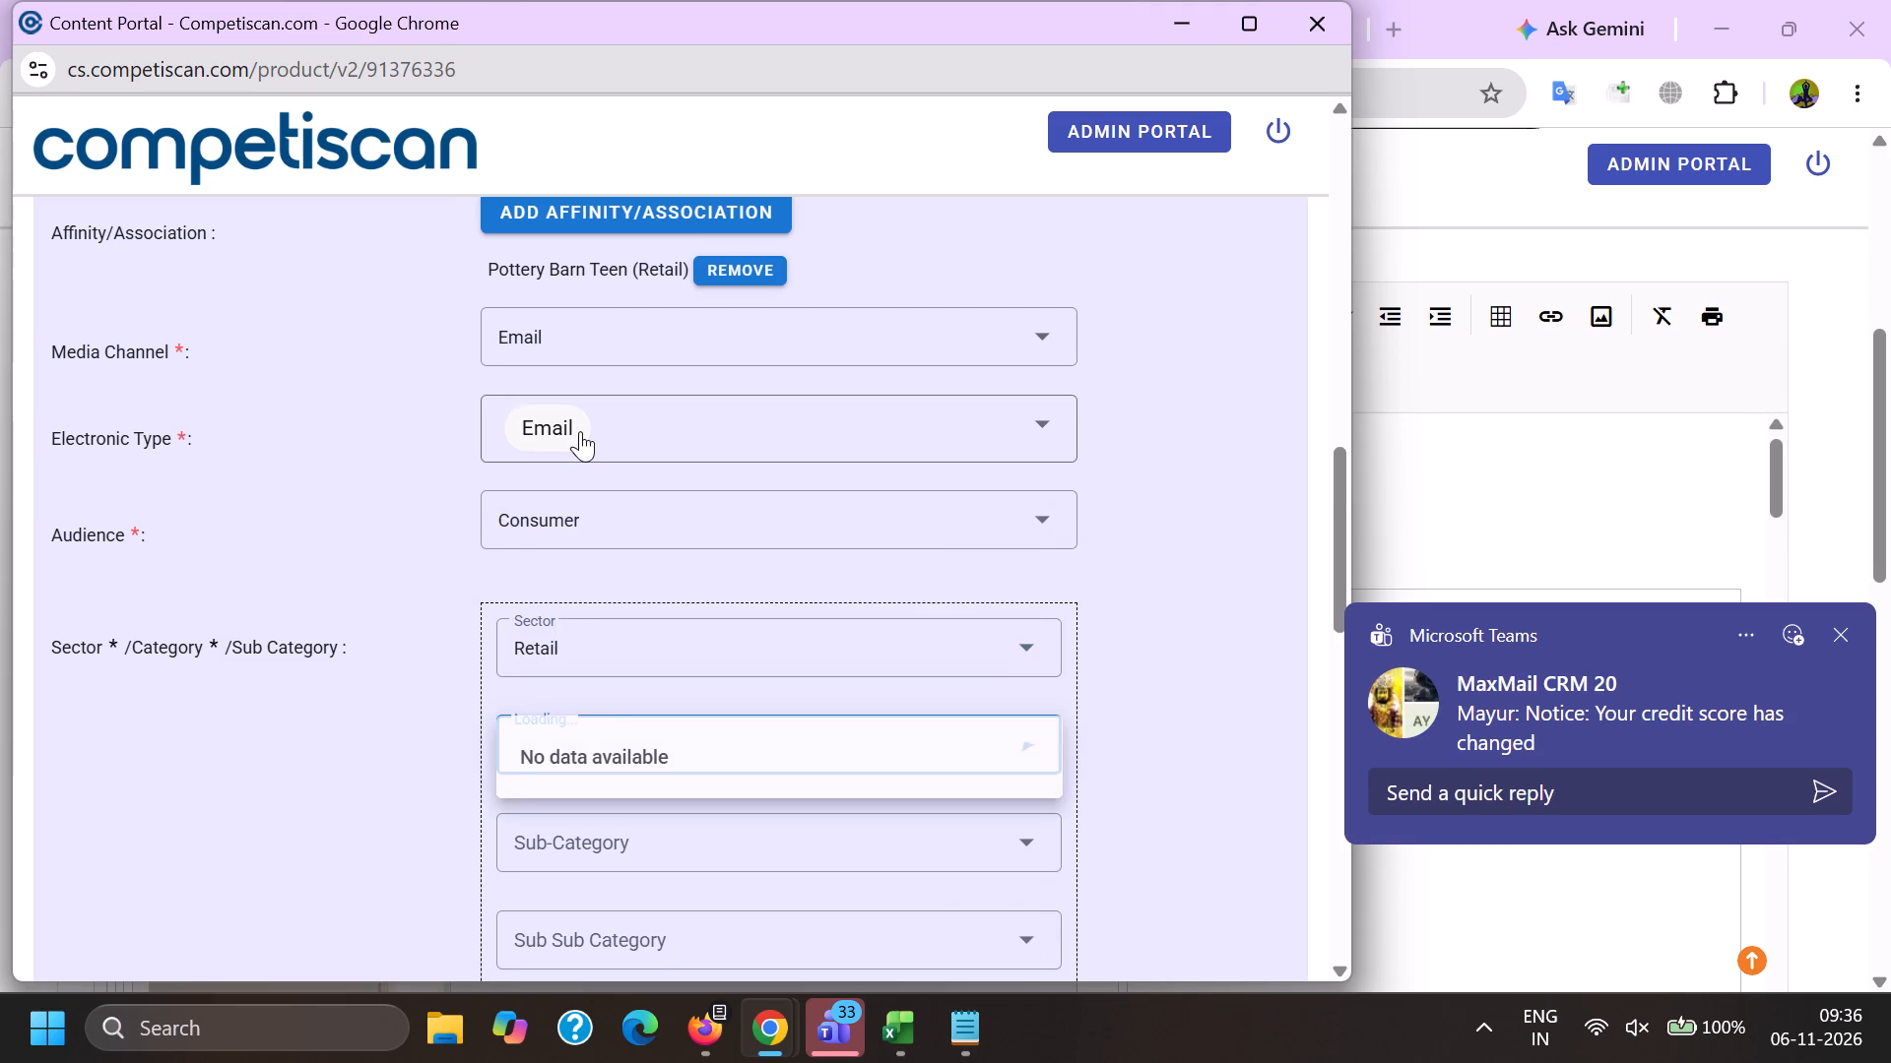
scroll(580, 431, down, 2)
click(581, 477)
drag(423, 496, 430, 508)
Check the email's featured products, set the subcategories to Home Decor and Bedding-Sheets & Pillowcases, and add the classification.
key(alt+Tab)
scroll(609, 561, down, 18)
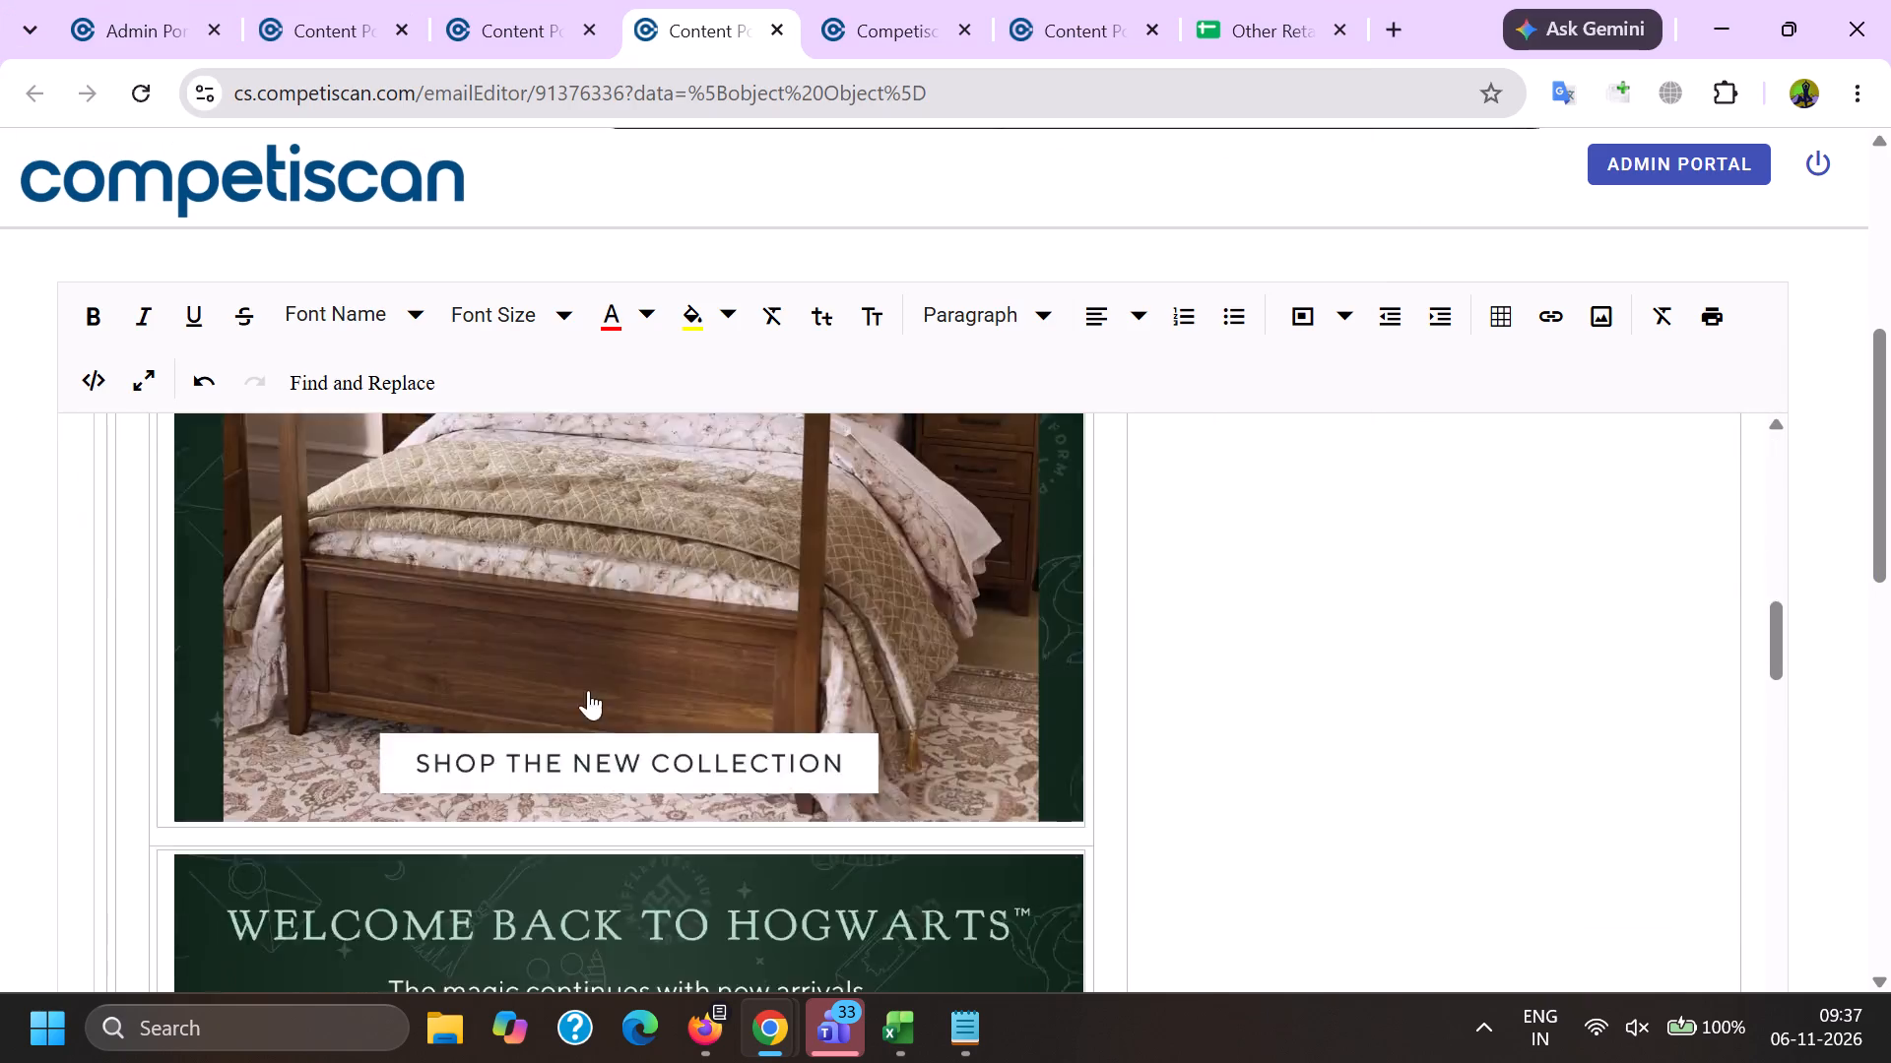
scroll(588, 690, down, 2)
key(alt+Tab)
click(569, 527)
scroll(579, 707, down, 3)
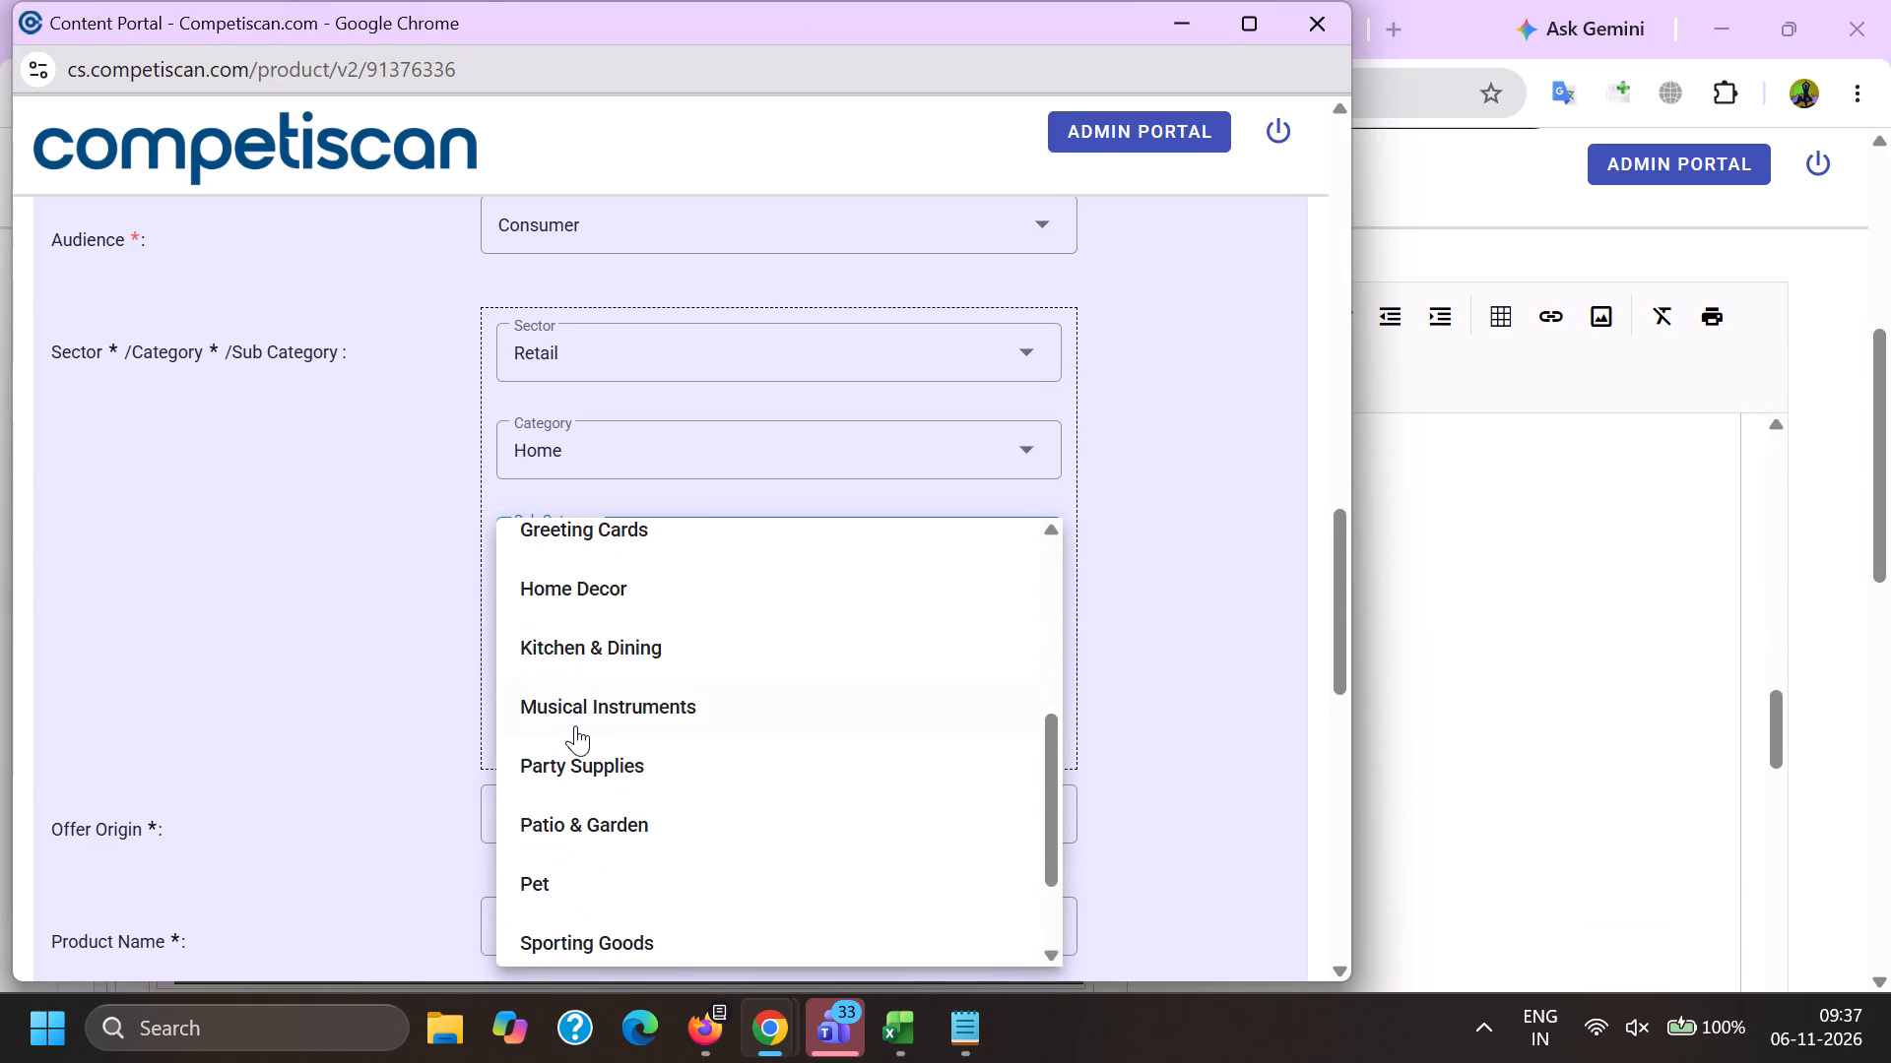
click(588, 591)
click(375, 587)
click(568, 642)
scroll(636, 448, down, 1)
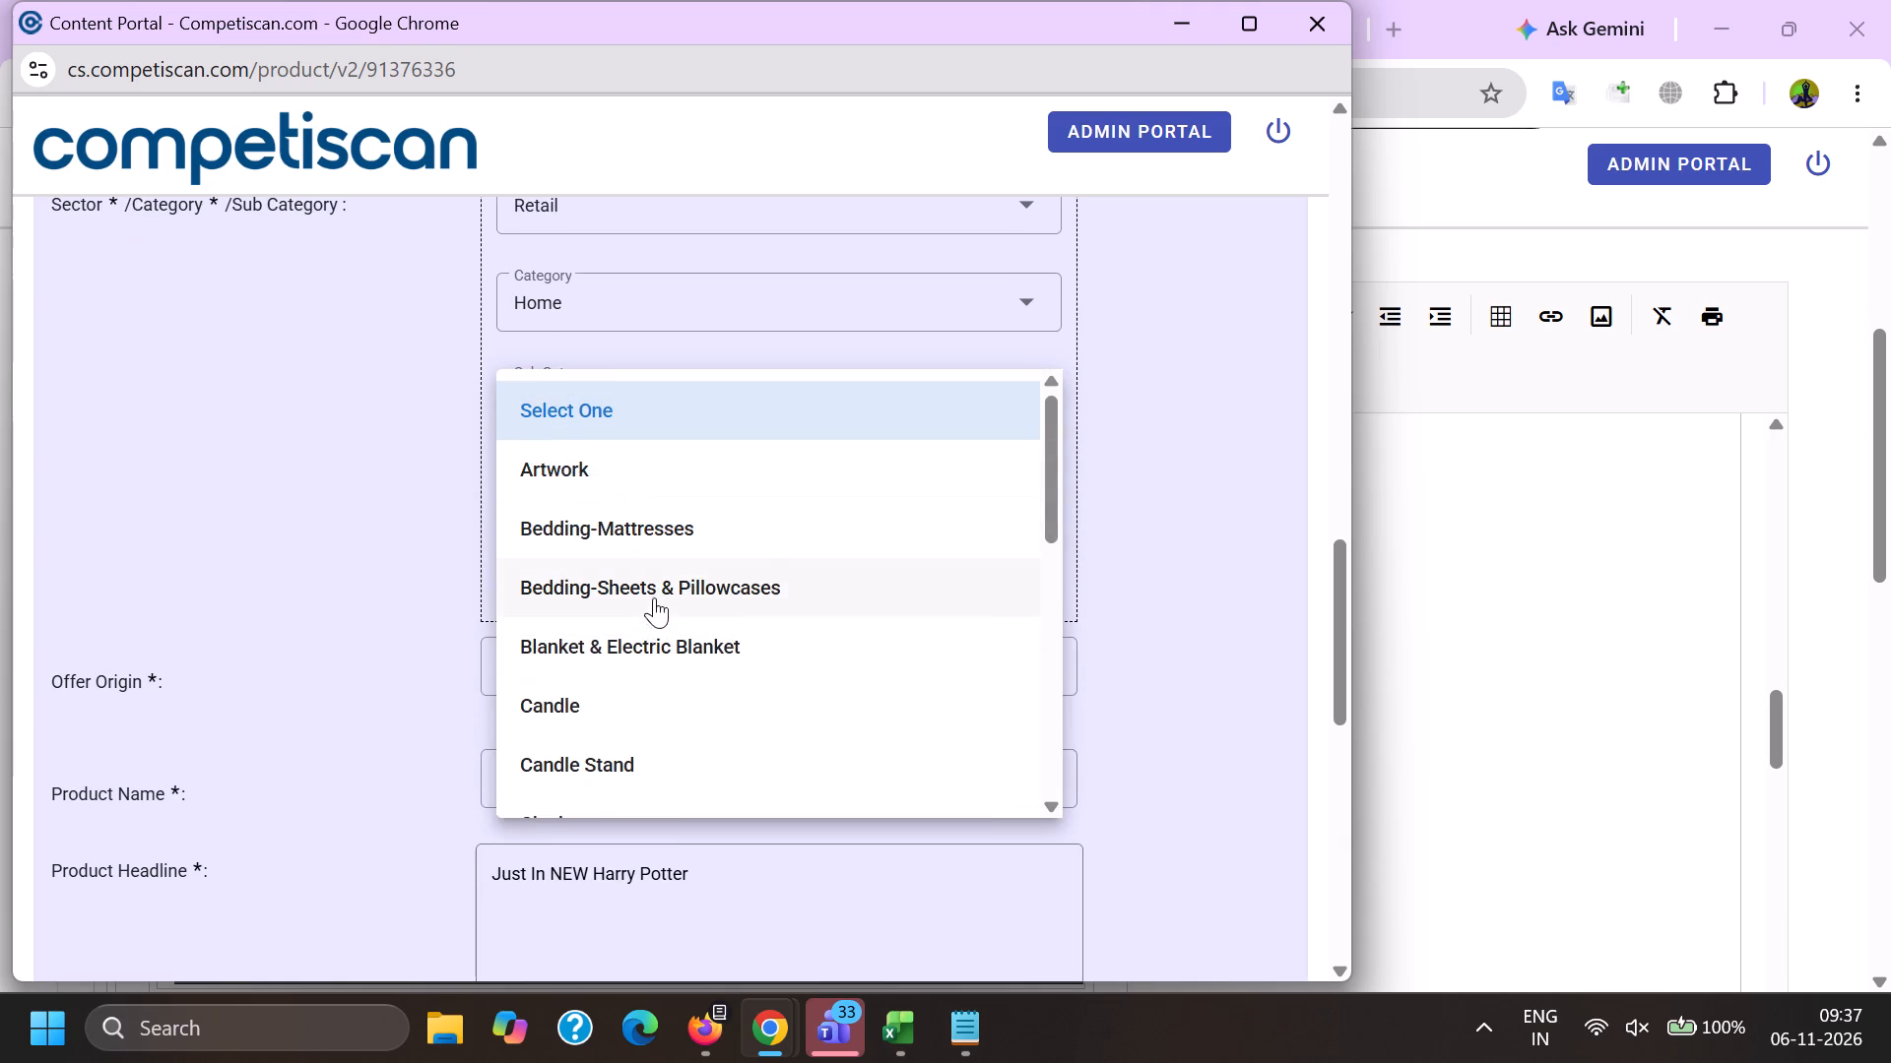
click(654, 596)
drag(369, 601, 383, 613)
click(533, 577)
Set the second classification's sector to Credit Cards and open its category choices.
scroll(570, 712, up, 2)
click(572, 556)
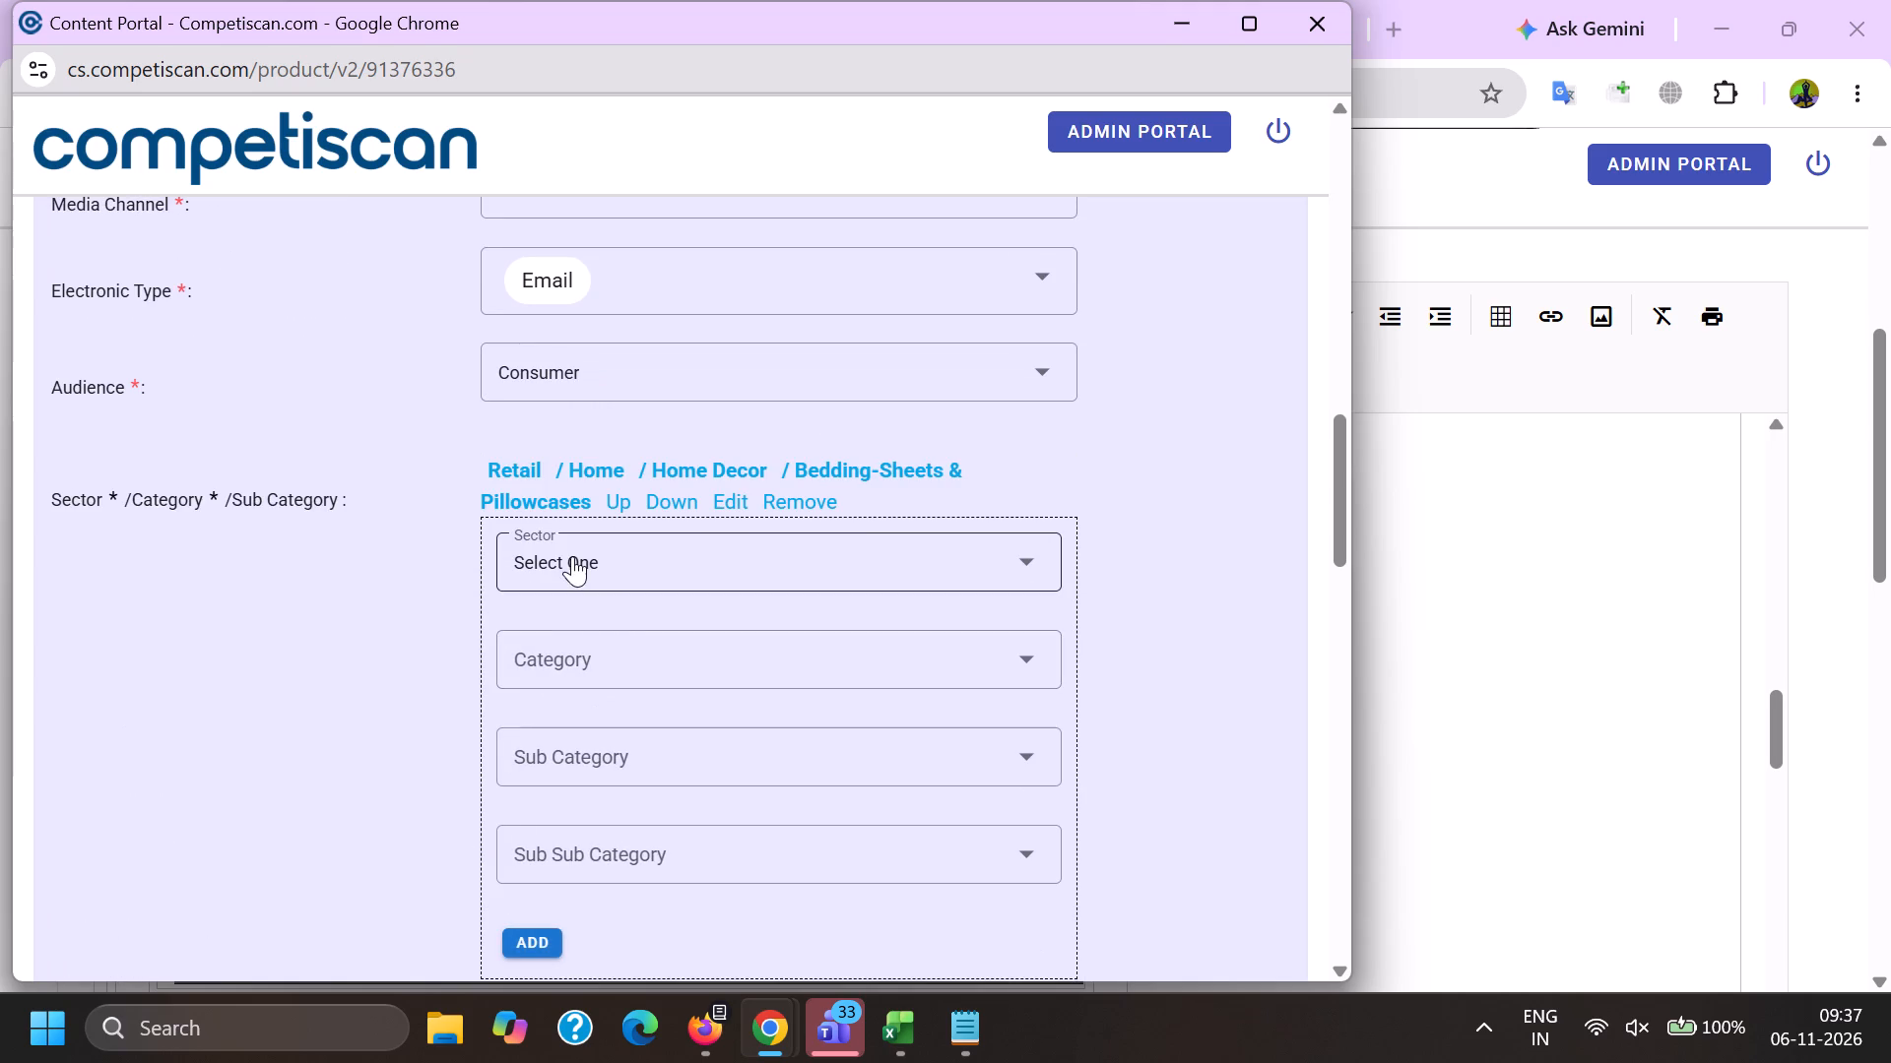
scroll(546, 721, up, 6)
click(600, 784)
click(370, 745)
drag(582, 639, 582, 648)
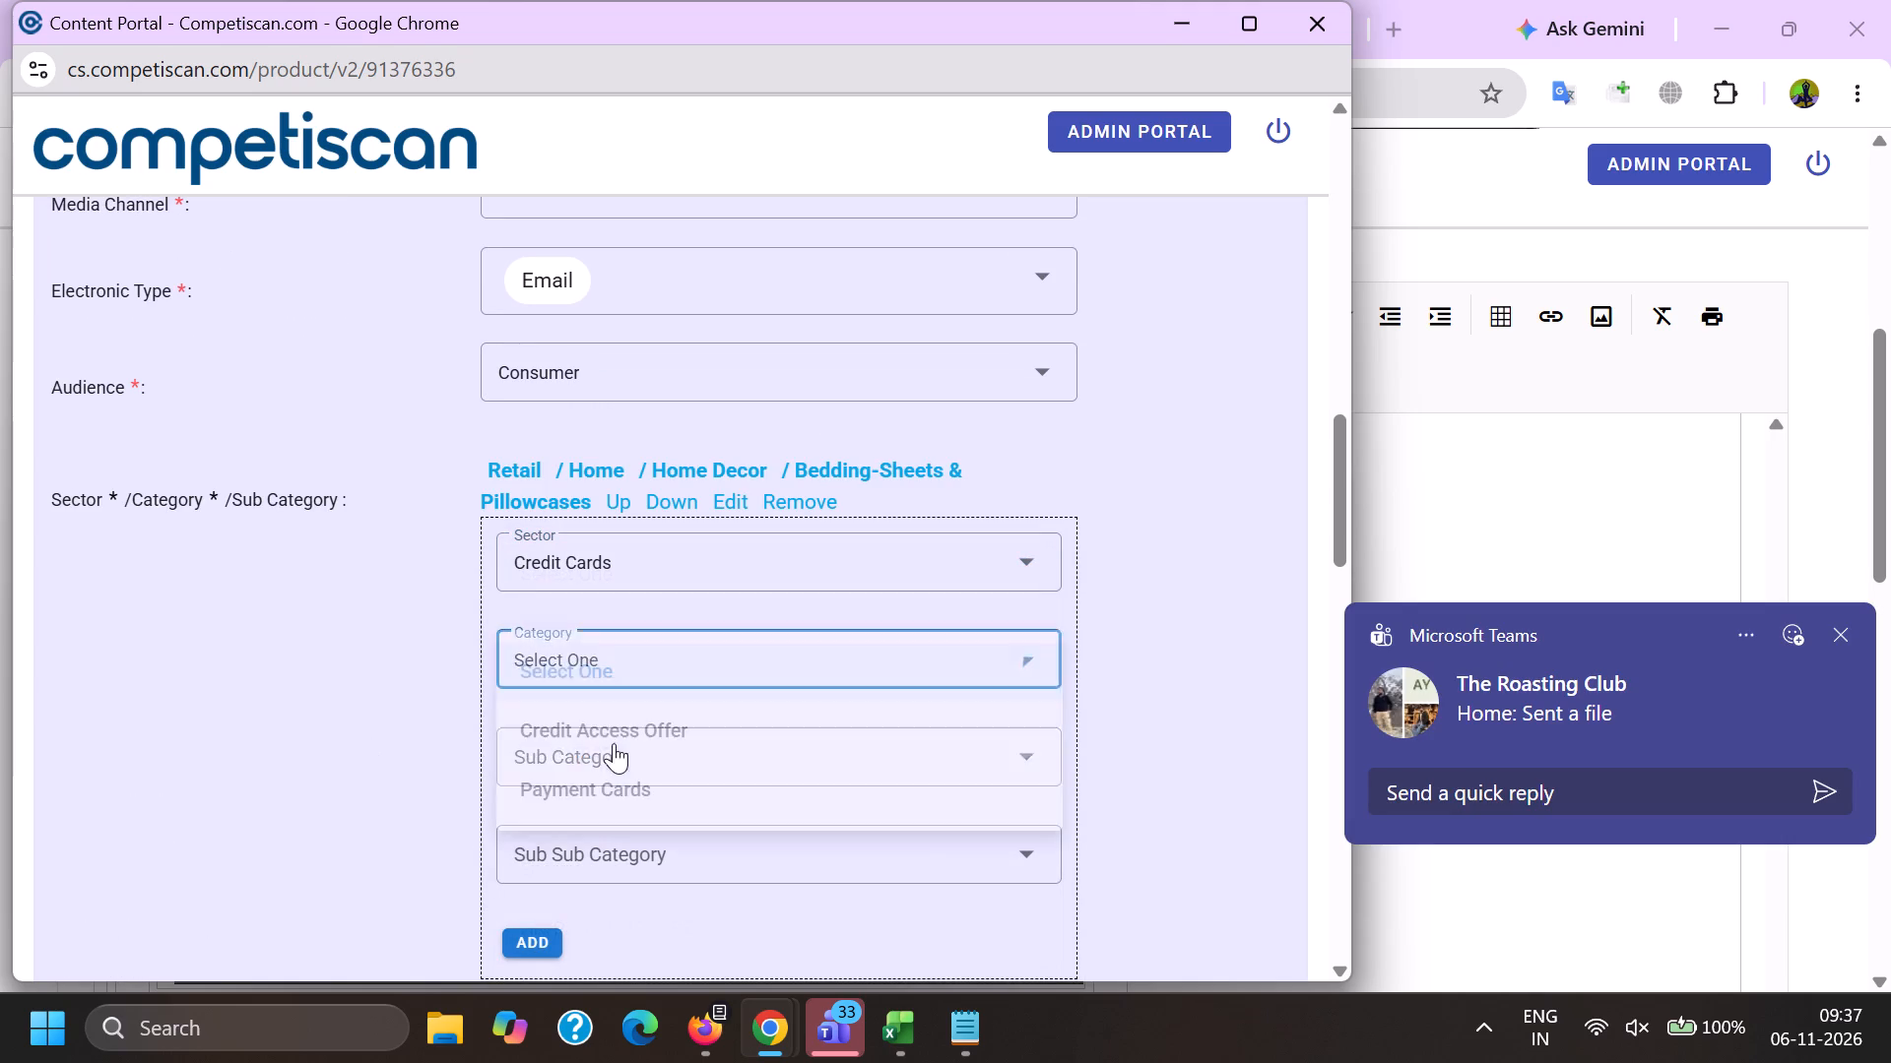
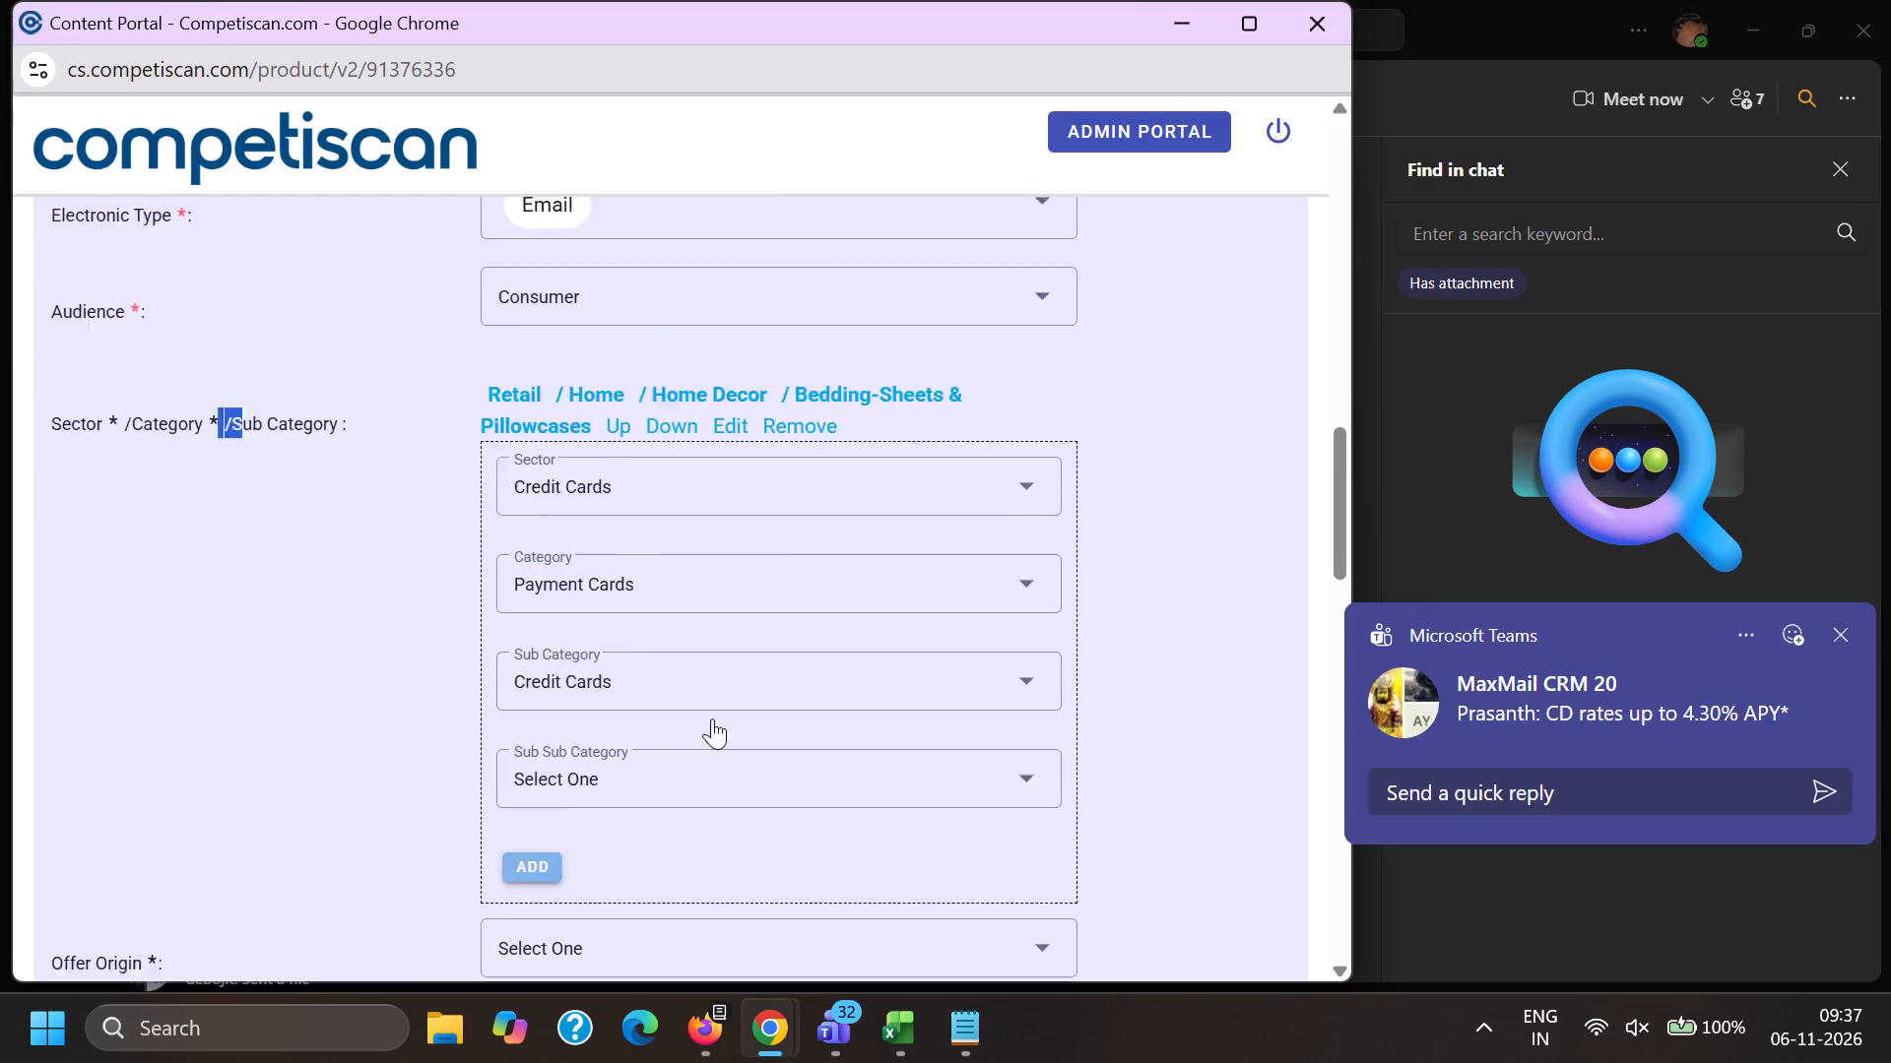
Complete the second classification with category Payment Cards and subcategory Credit Cards, and add it to the product.
click(688, 641)
scroll(634, 538, down, 4)
Set the offer origin to Provider/Bank and the product name to Pottery Barn Key Rewards Visa Credit Card.
click(566, 647)
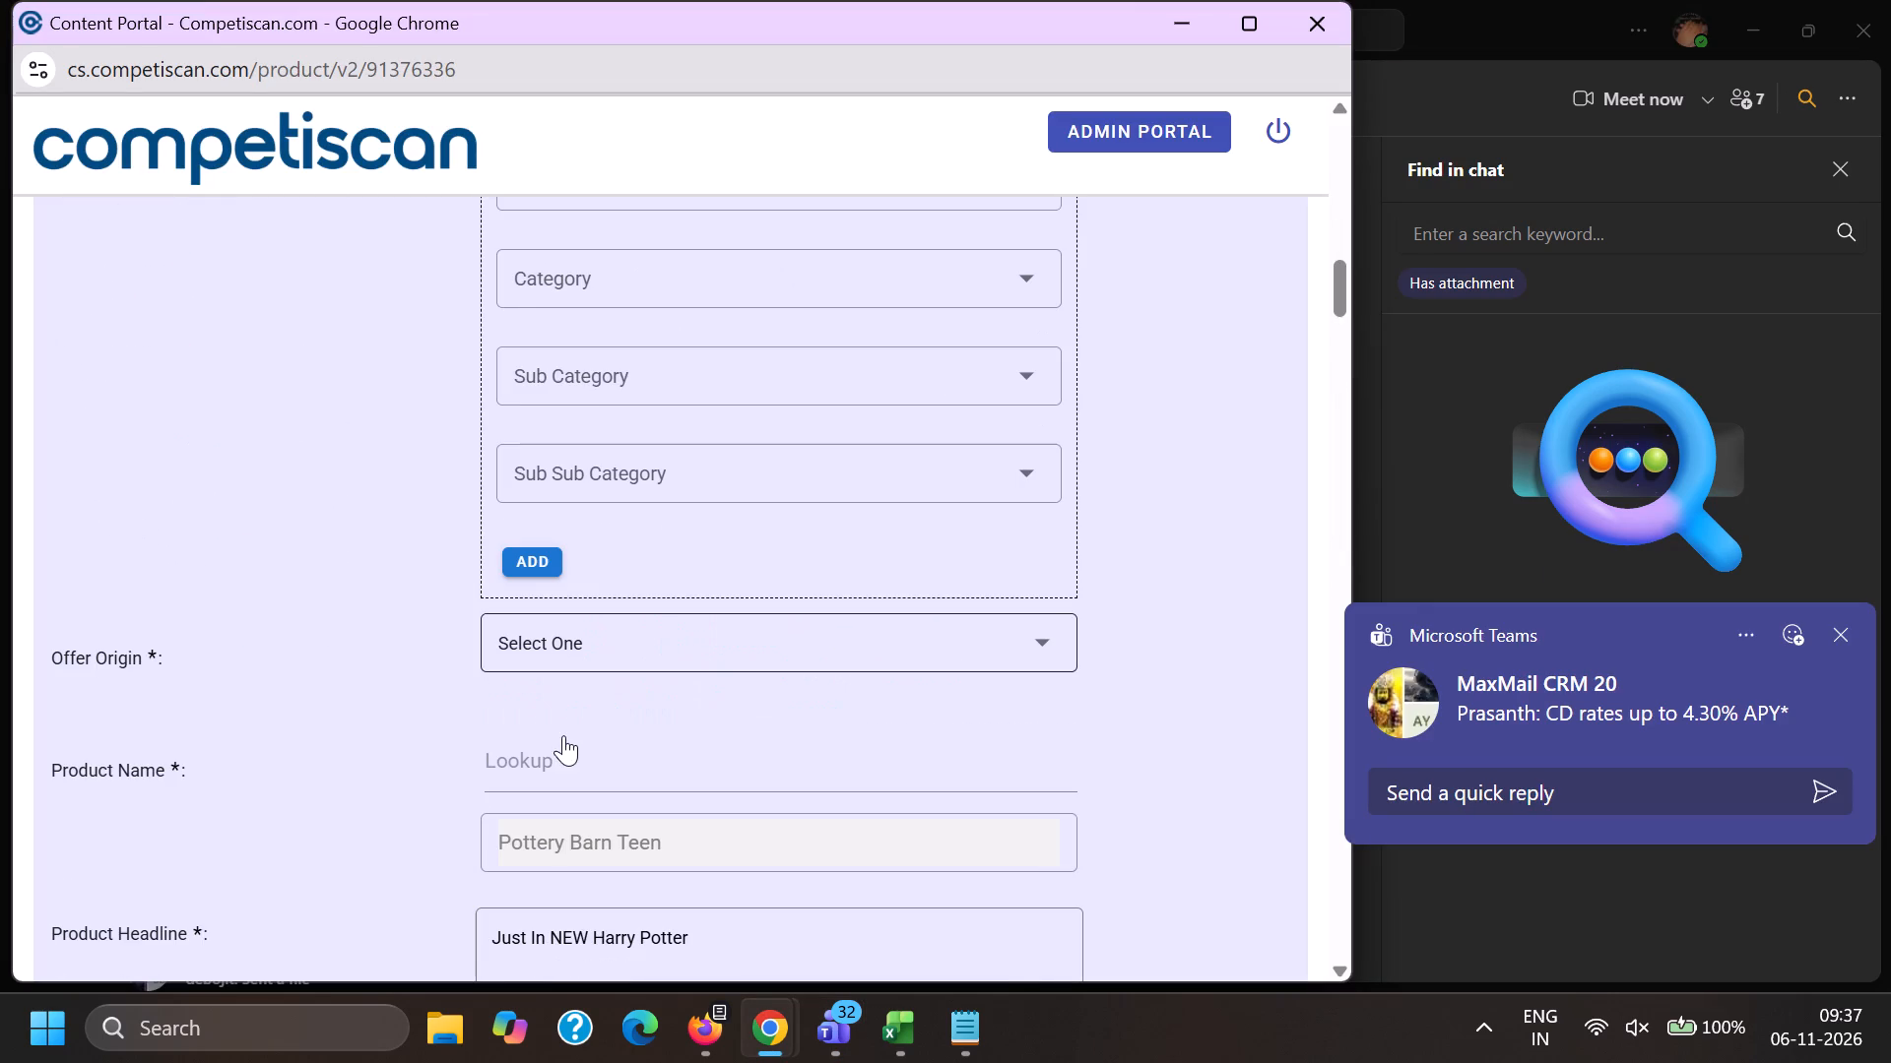
double_click(550, 750)
key(ctrl+v)
drag(617, 755, 936, 790)
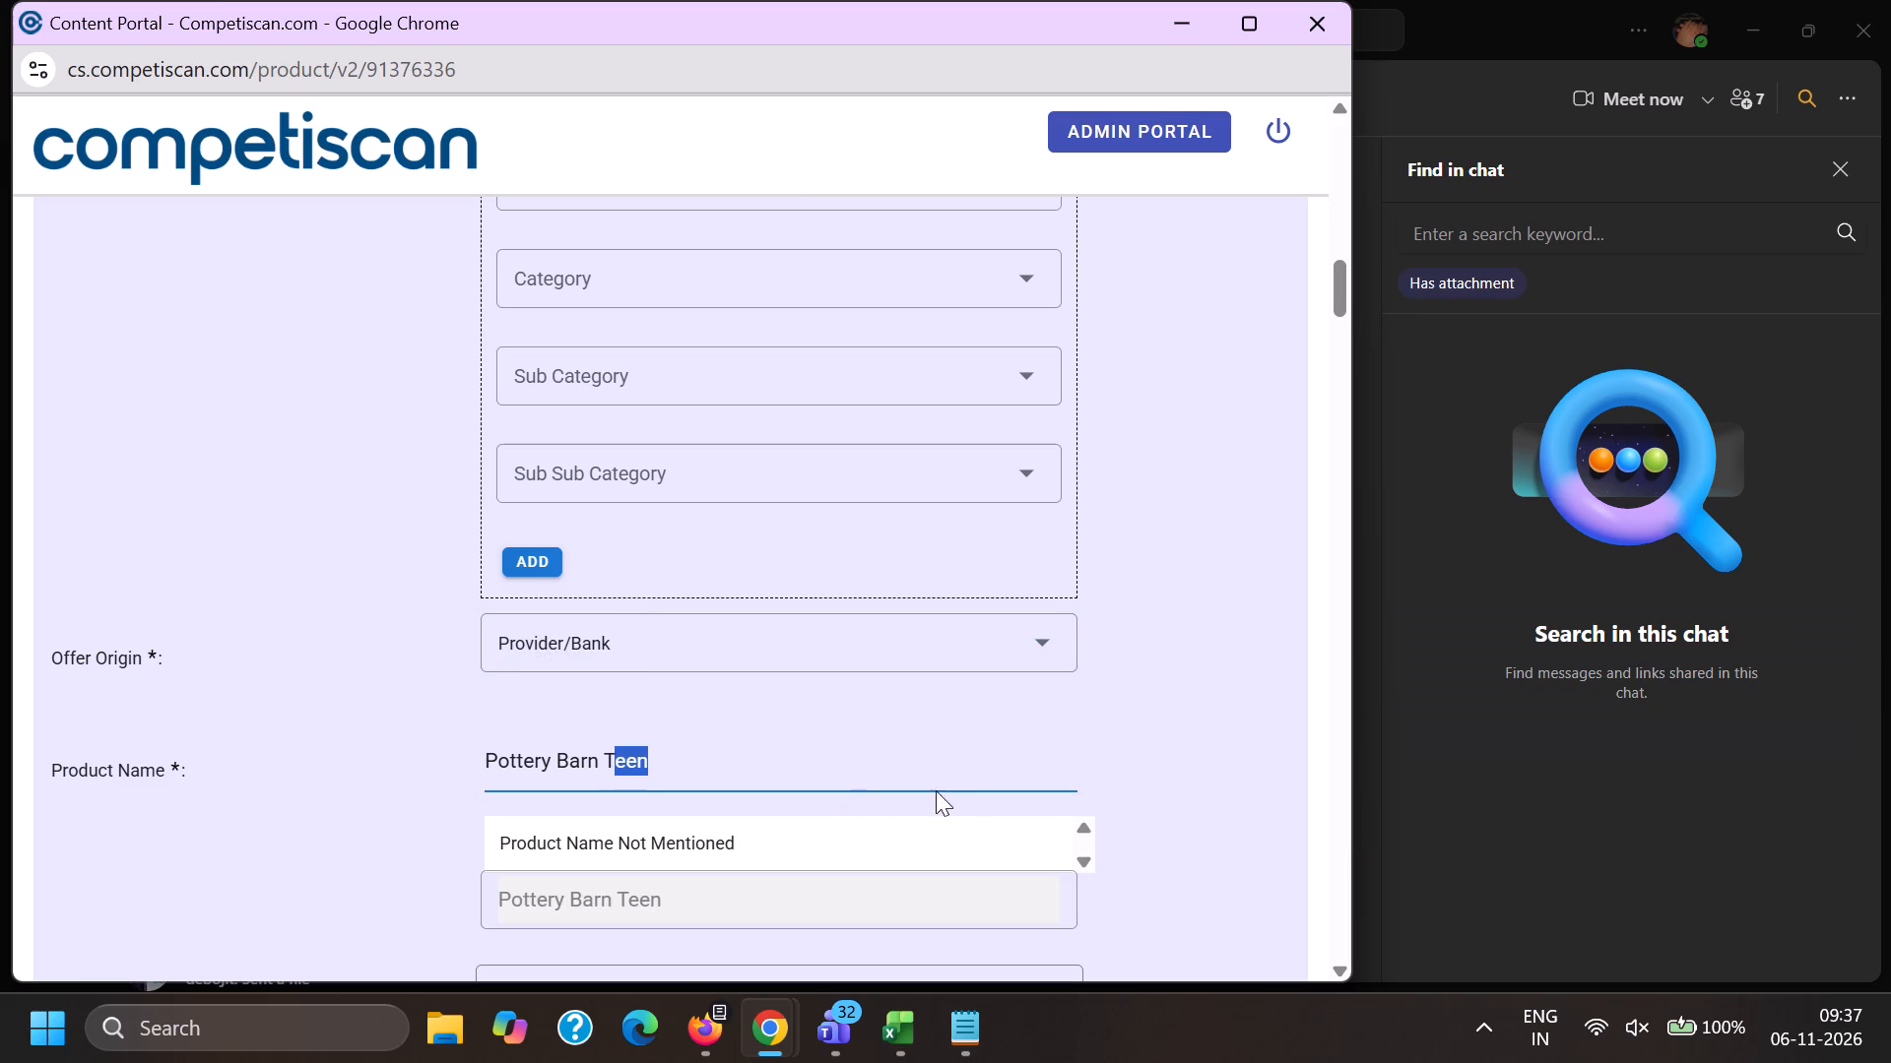
drag(936, 790, 944, 786)
key(BackSpace)
key(BackSpace)
key(BackSpace)
click(702, 894)
Move the Credit Cards classification down below the Retail one.
scroll(701, 873, up, 3)
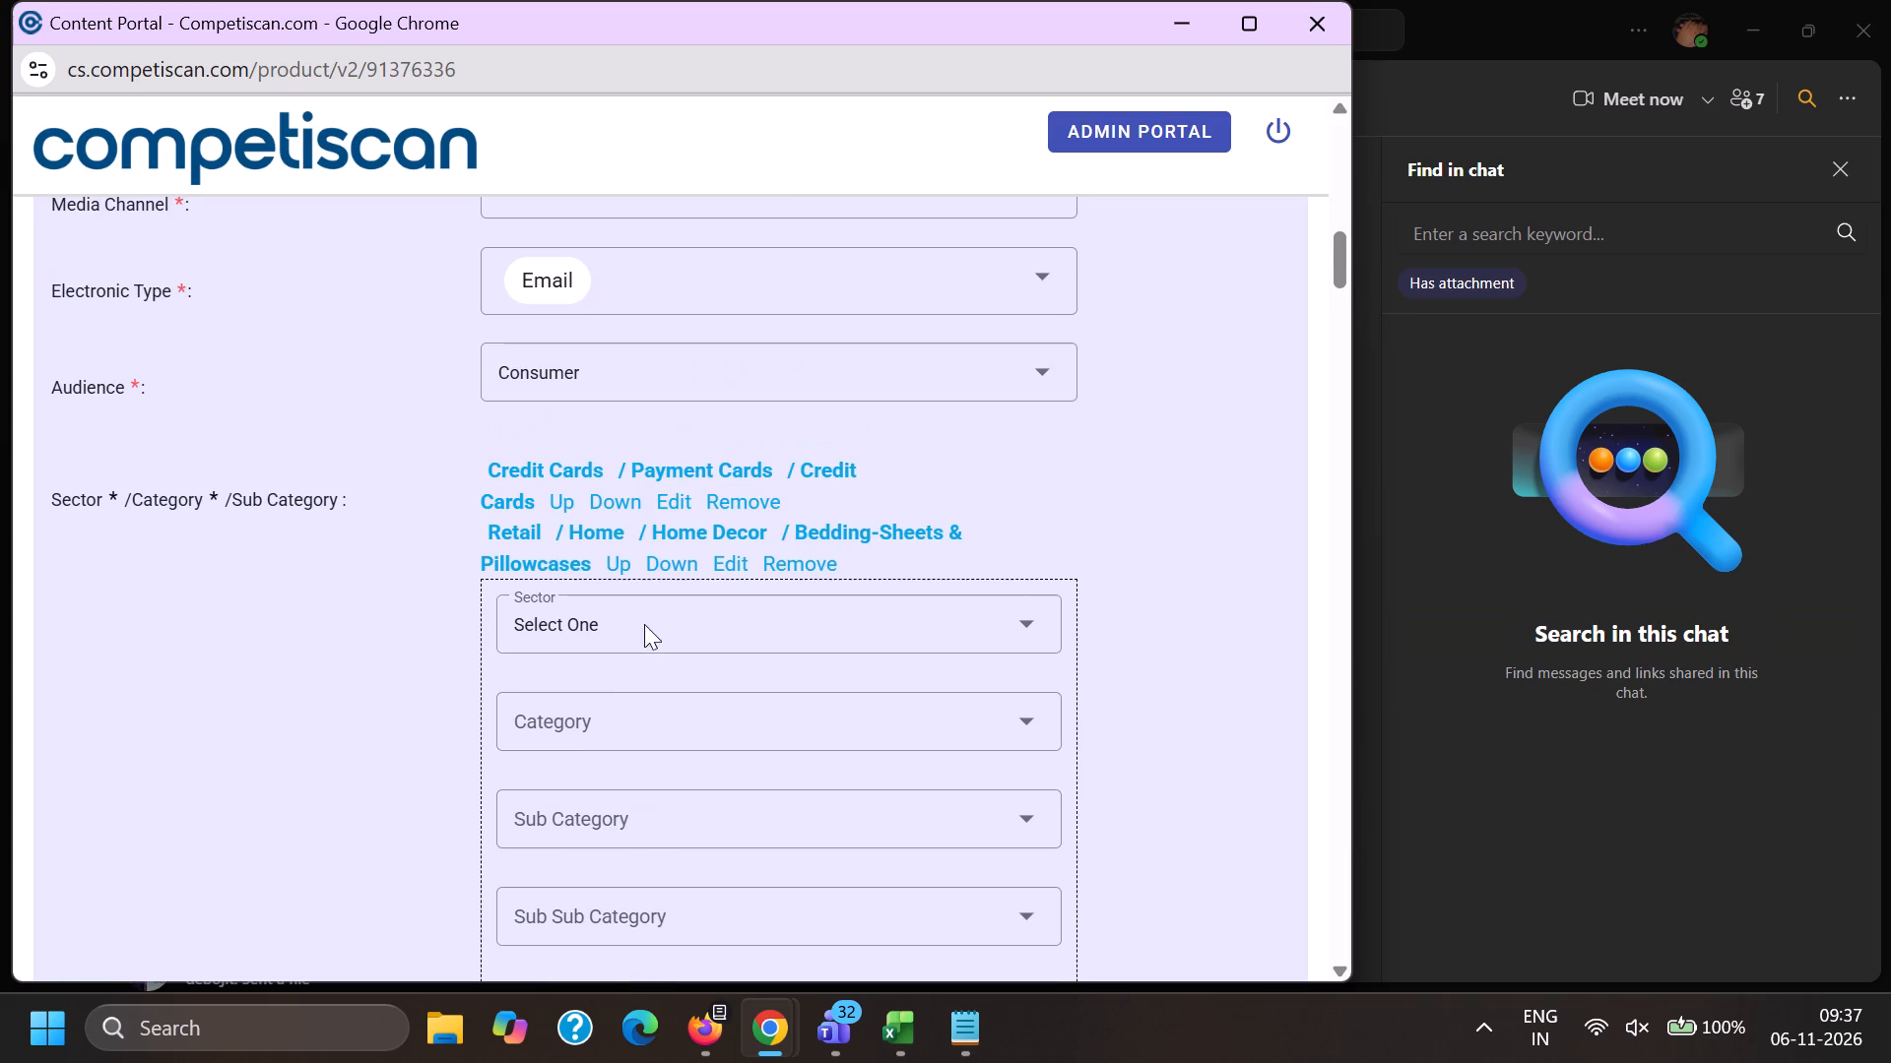
click(596, 500)
Replace the product headline with the subject line copied from the email, "Just In: NEW Harry Potter™ ✨".
scroll(621, 472, down, 4)
drag(947, 738, 2, 673)
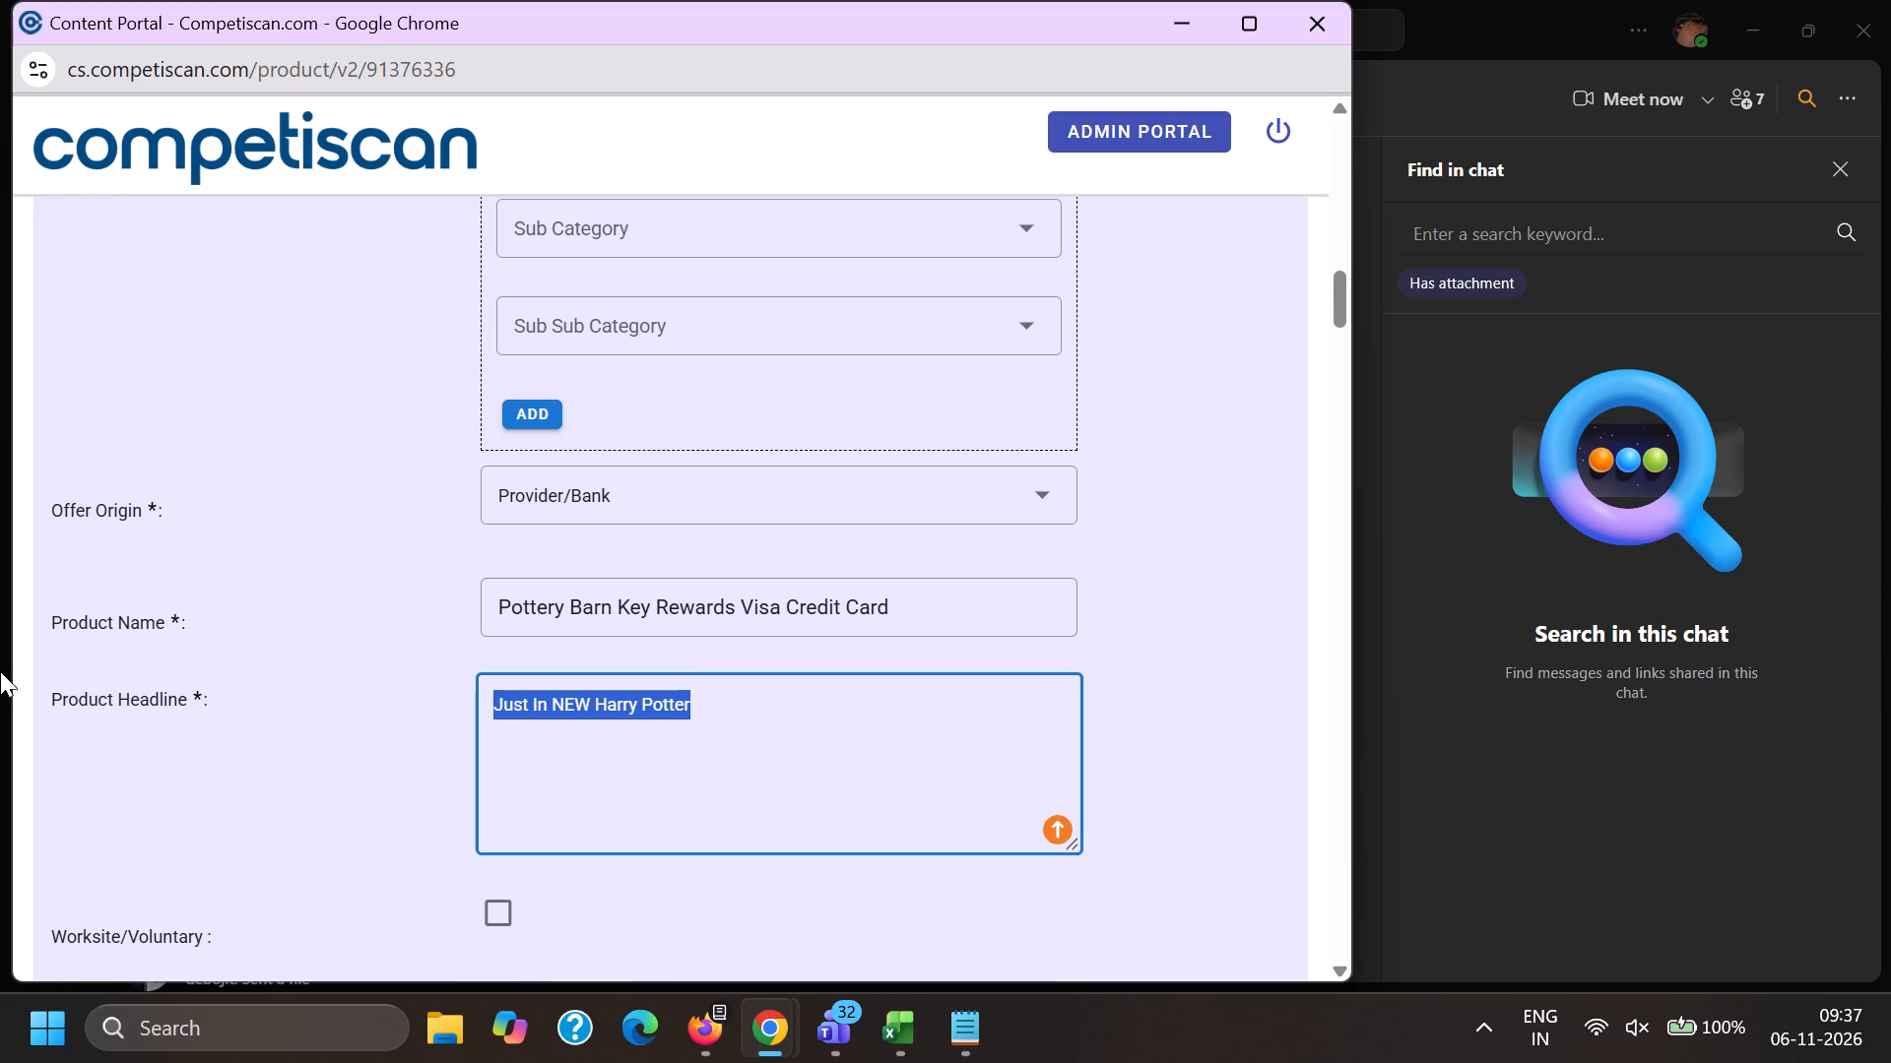
key(BackSpace)
key(alt+Tab)
key(alt+Tab)
scroll(339, 658, up, 19)
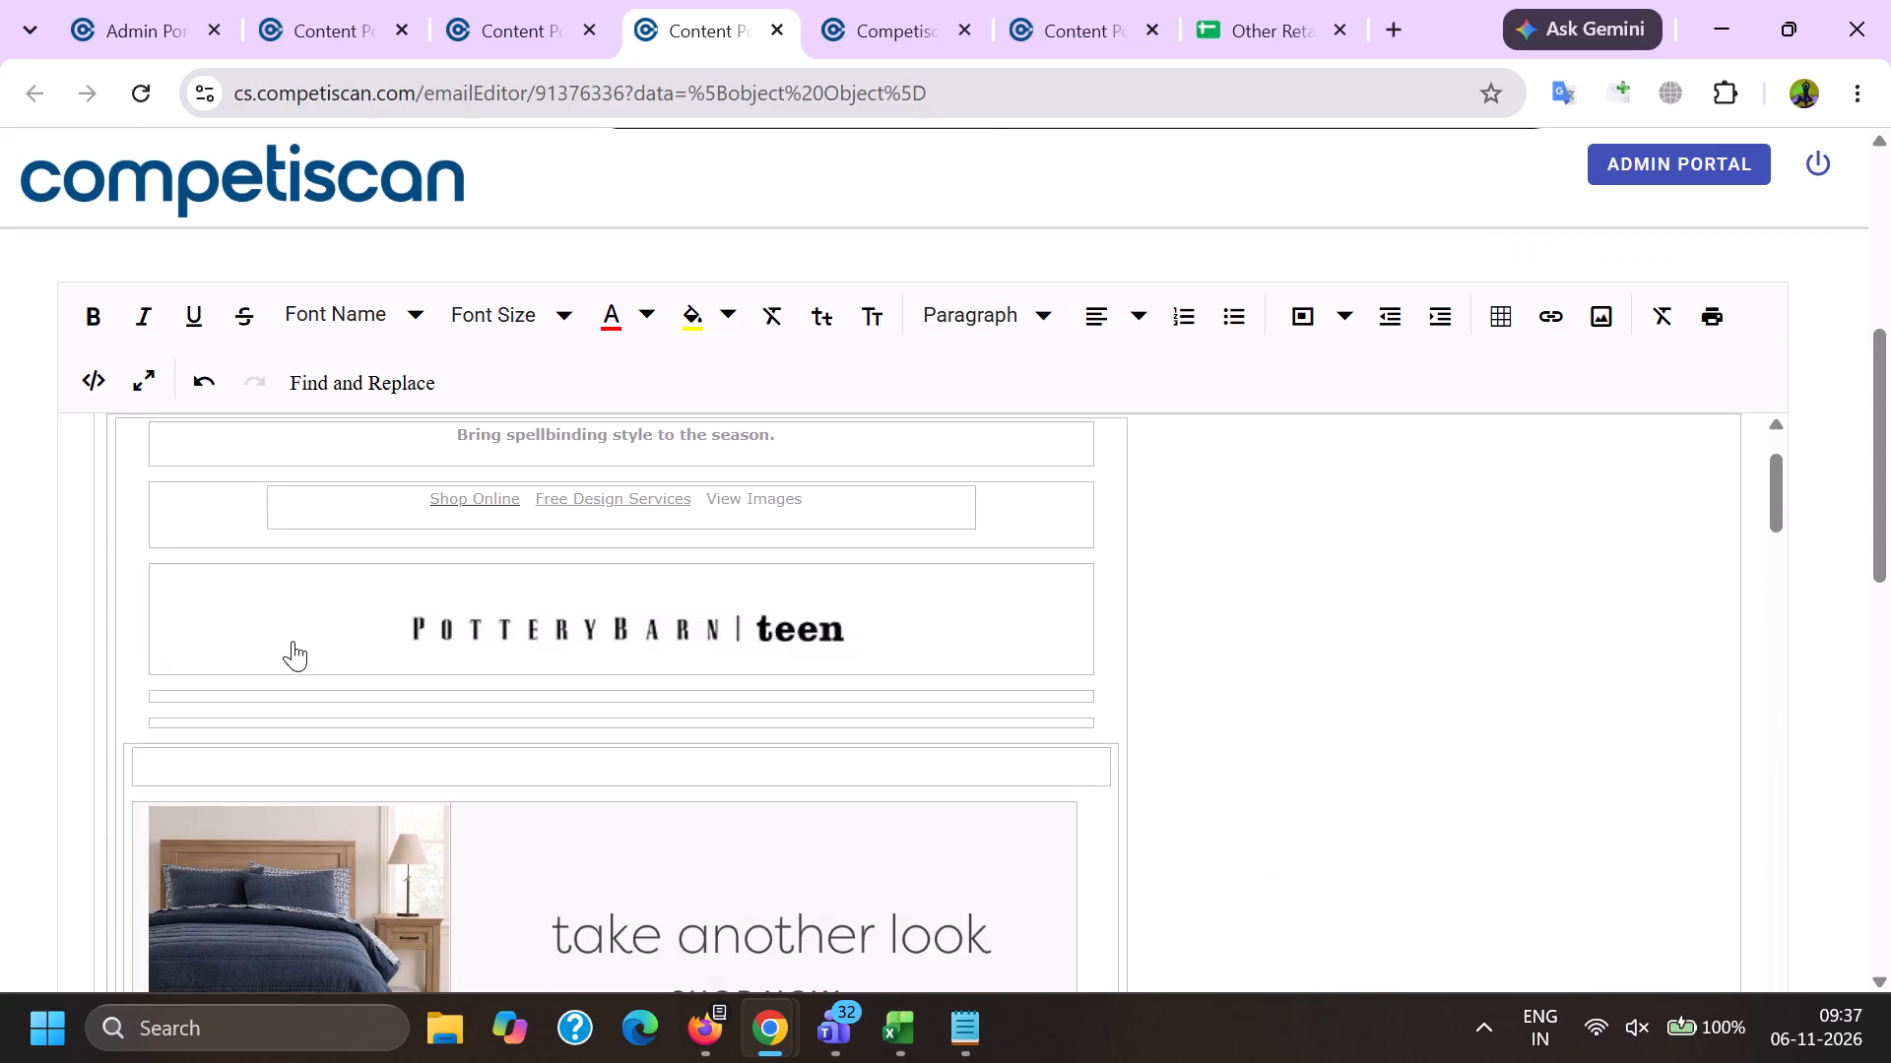
scroll(225, 591, up, 3)
click(169, 544)
drag(169, 544, 190, 554)
shift+click(480, 543)
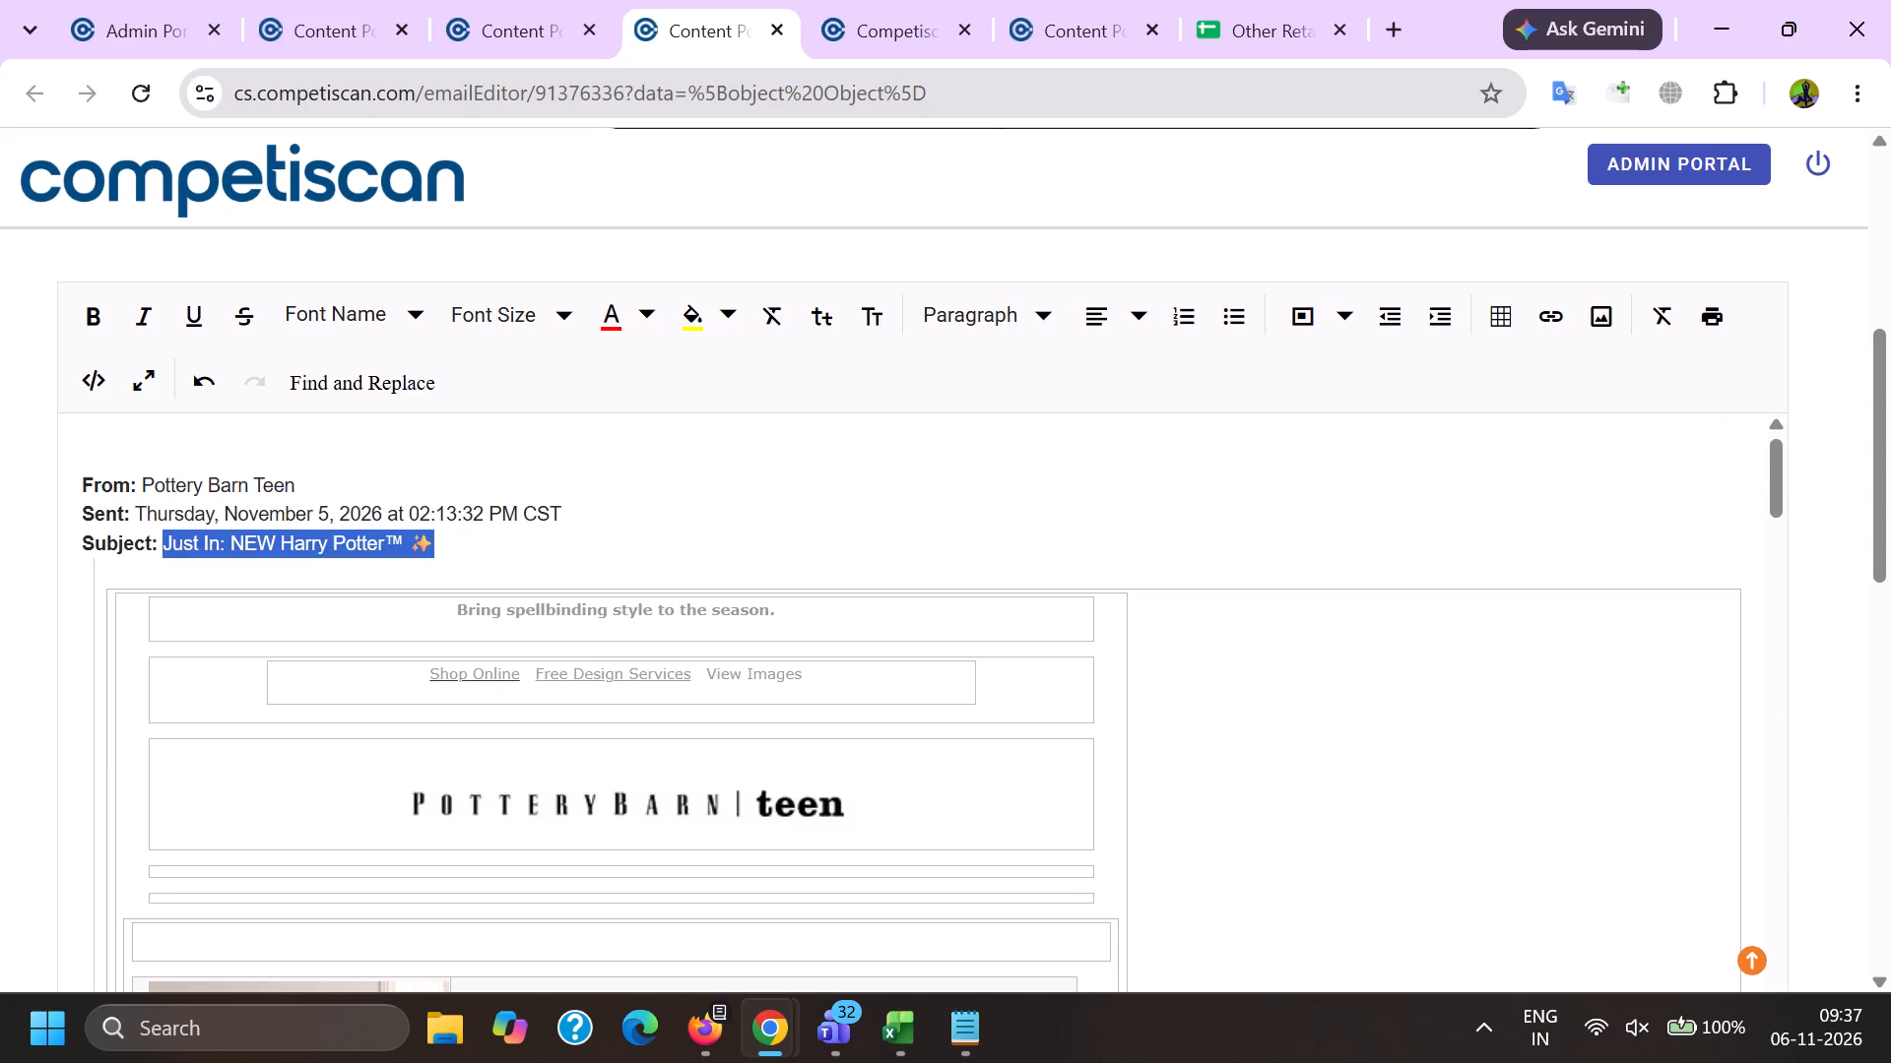
key(ctrl+c)
key(alt+Tab)
click(900, 321)
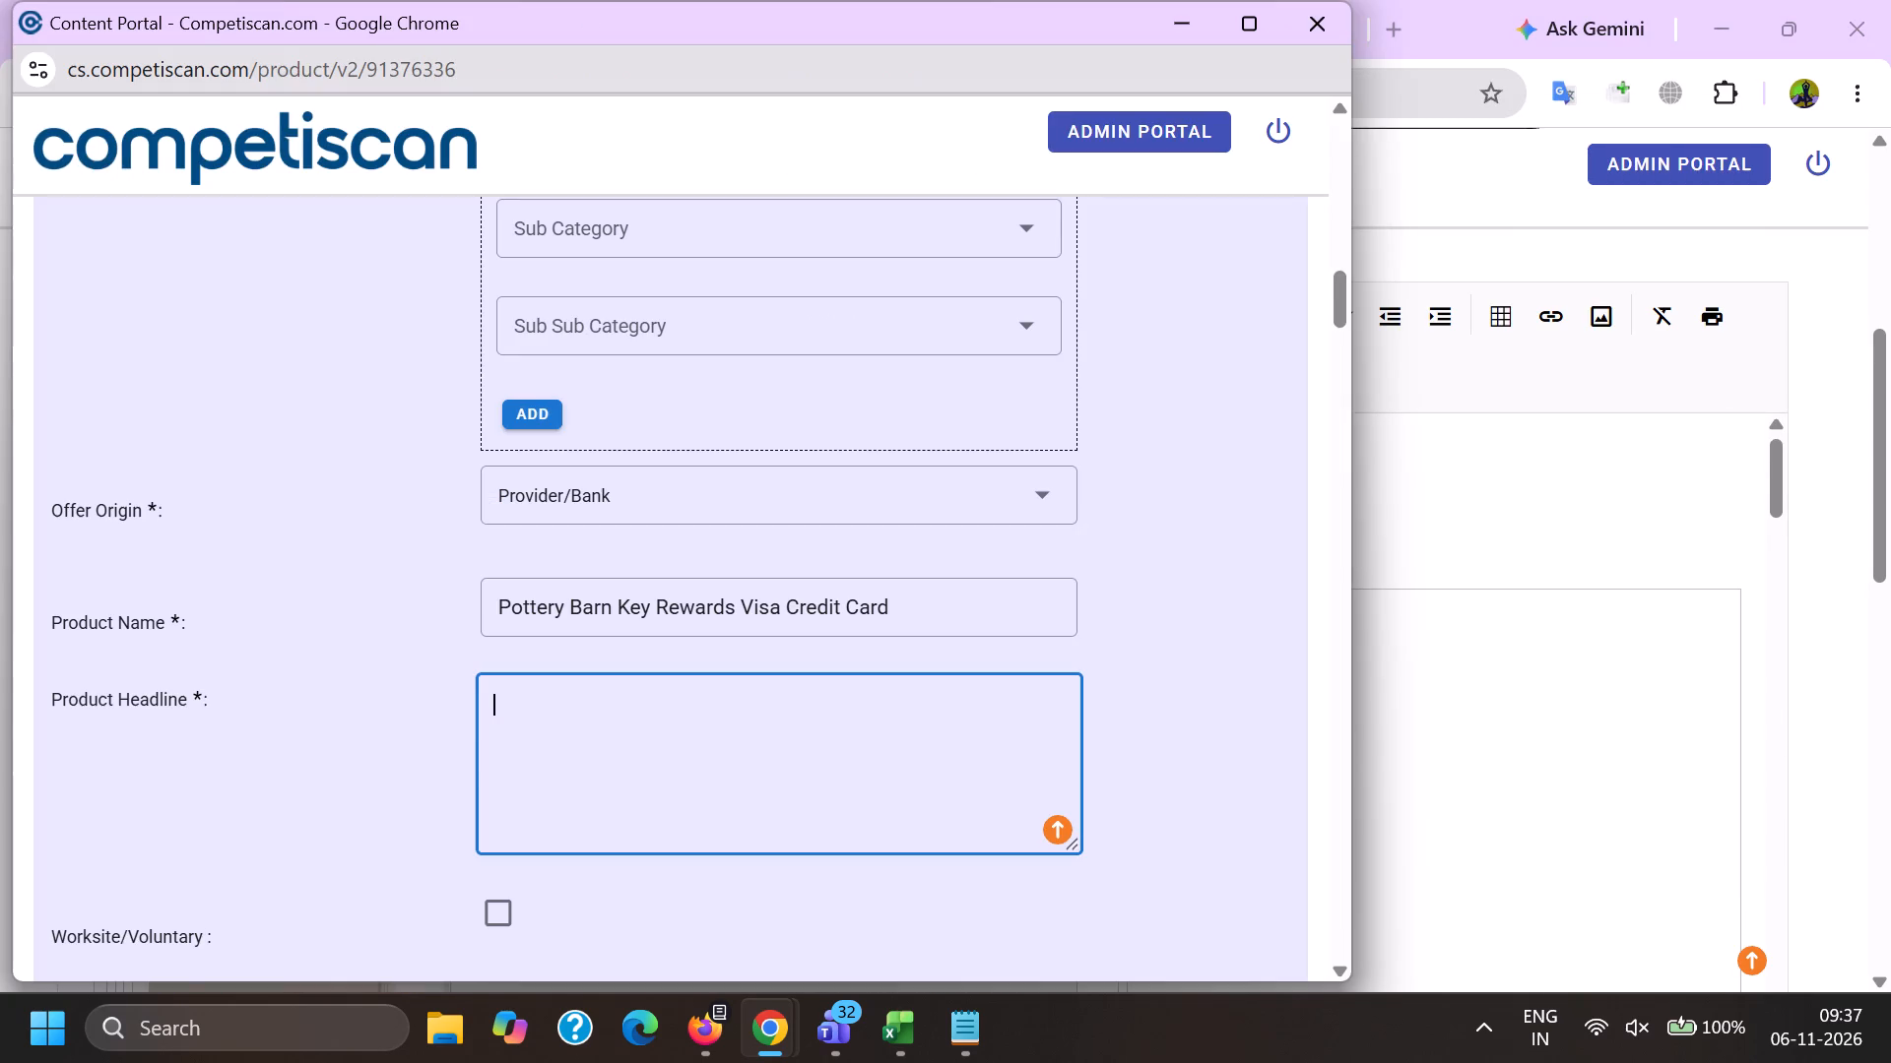
key(ctrl+v)
Clean up the product headline by removing the special symbols and trailing line so it reads "Just In: NEW Harry Potter".
click(700, 701)
key(BackSpace)
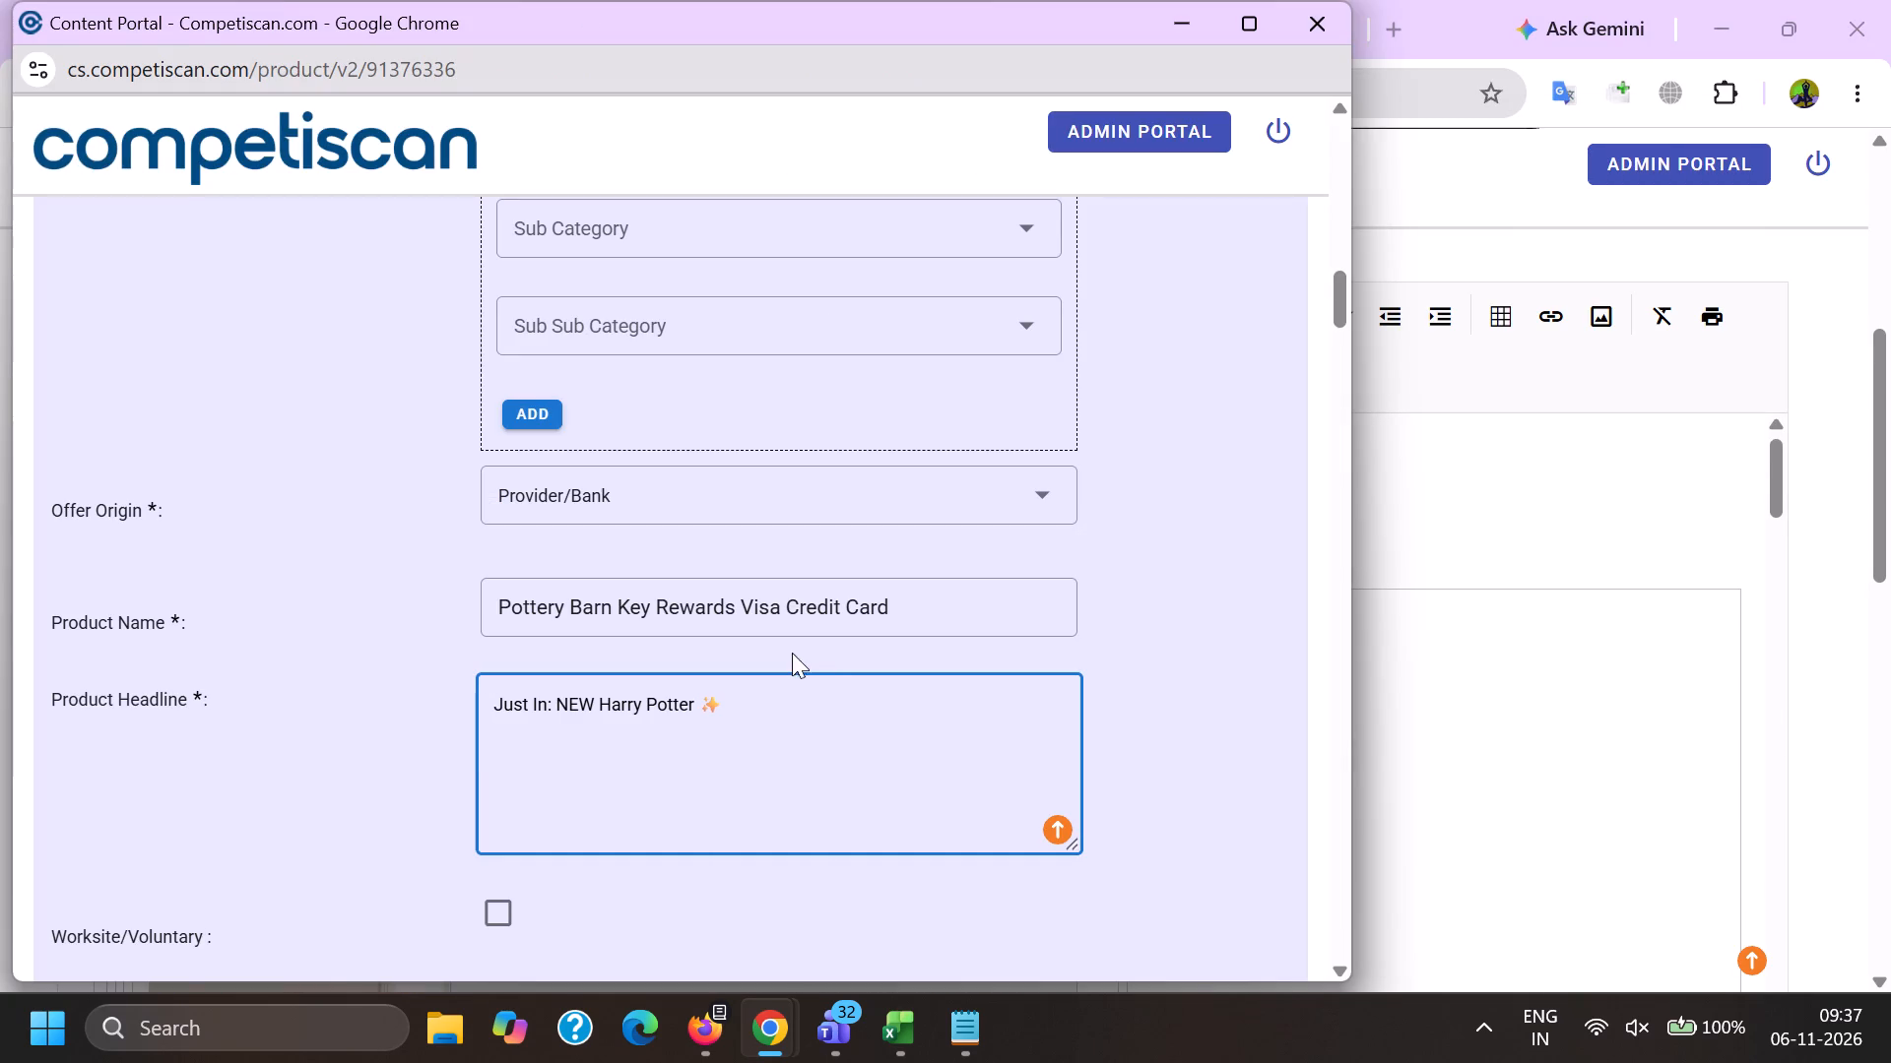
key(BackSpace)
key(r)
key(Right)
key(Right)
key(Right)
key(Right)
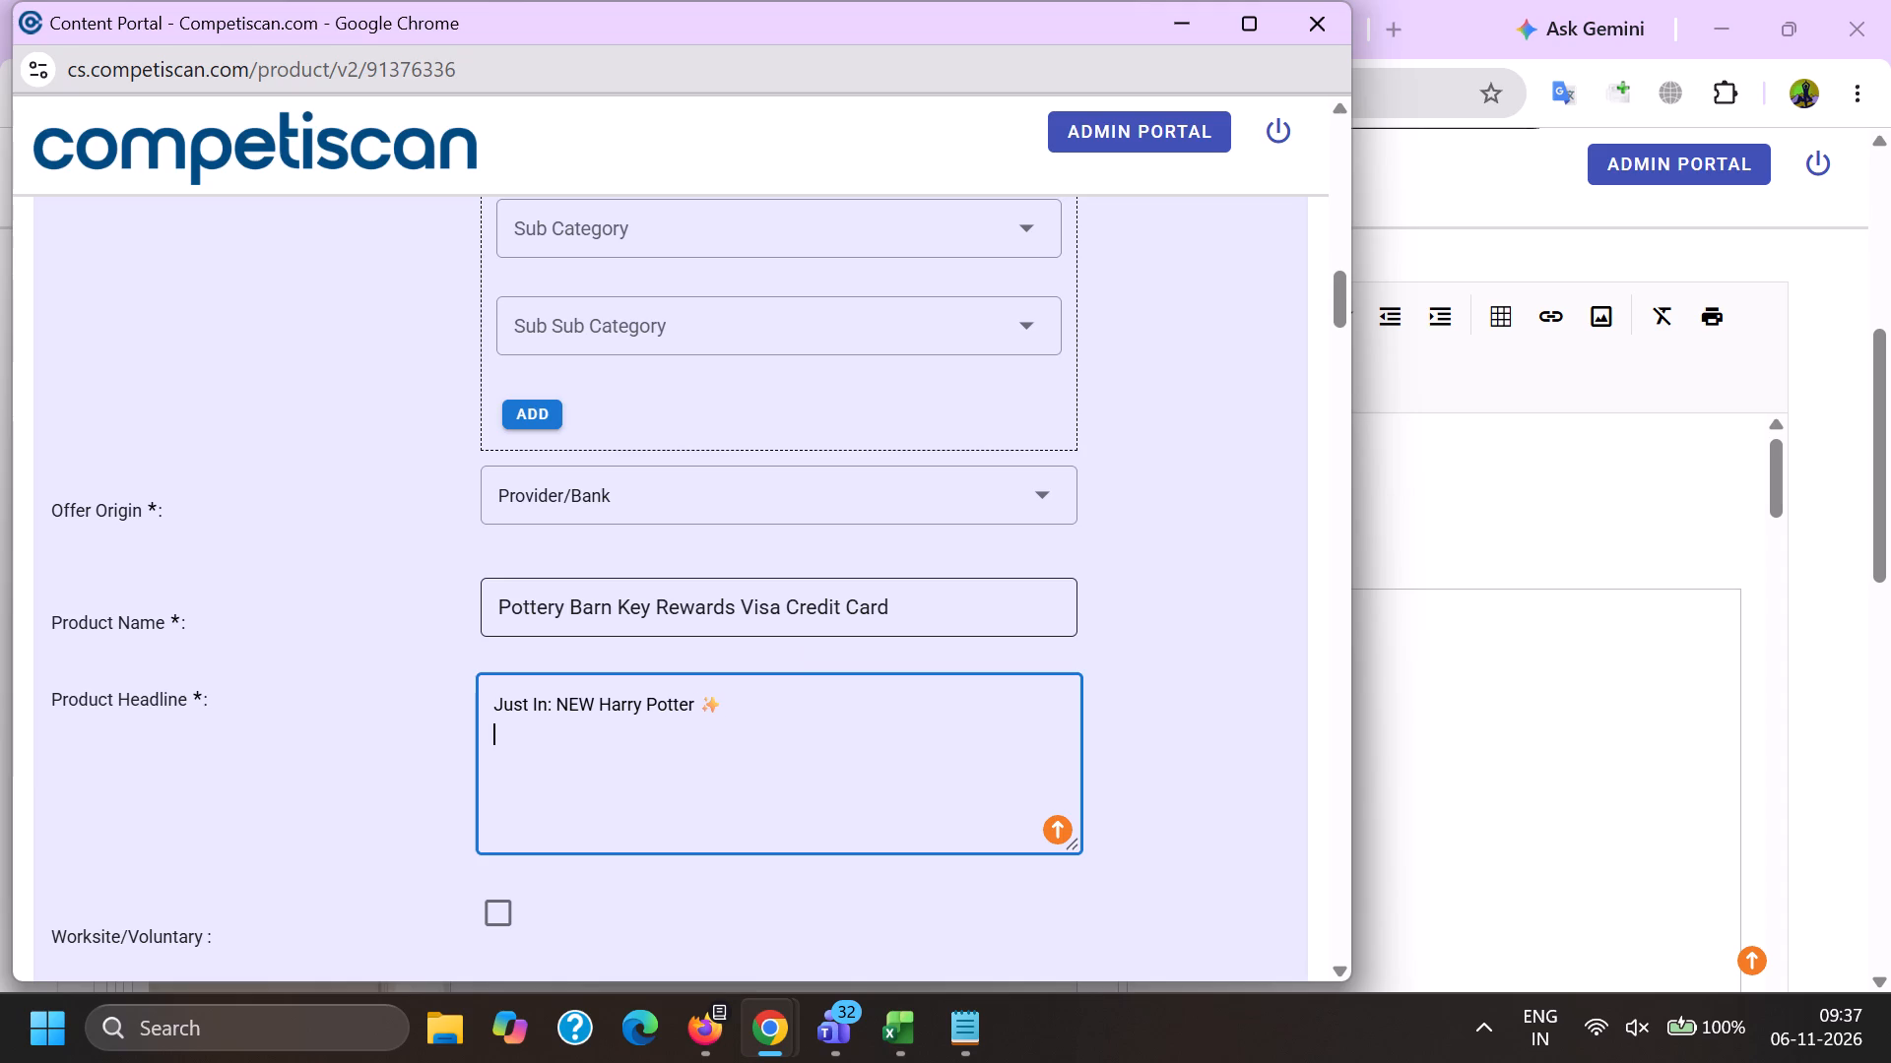
key(BackSpace)
key(BackSpace)
key(BackSpace)
Append the email's preheader to the headline after a period: "Bring spellbinding style to the season", without its final period.
key(period)
key(space)
key(alt+Tab)
drag(425, 616, 927, 589)
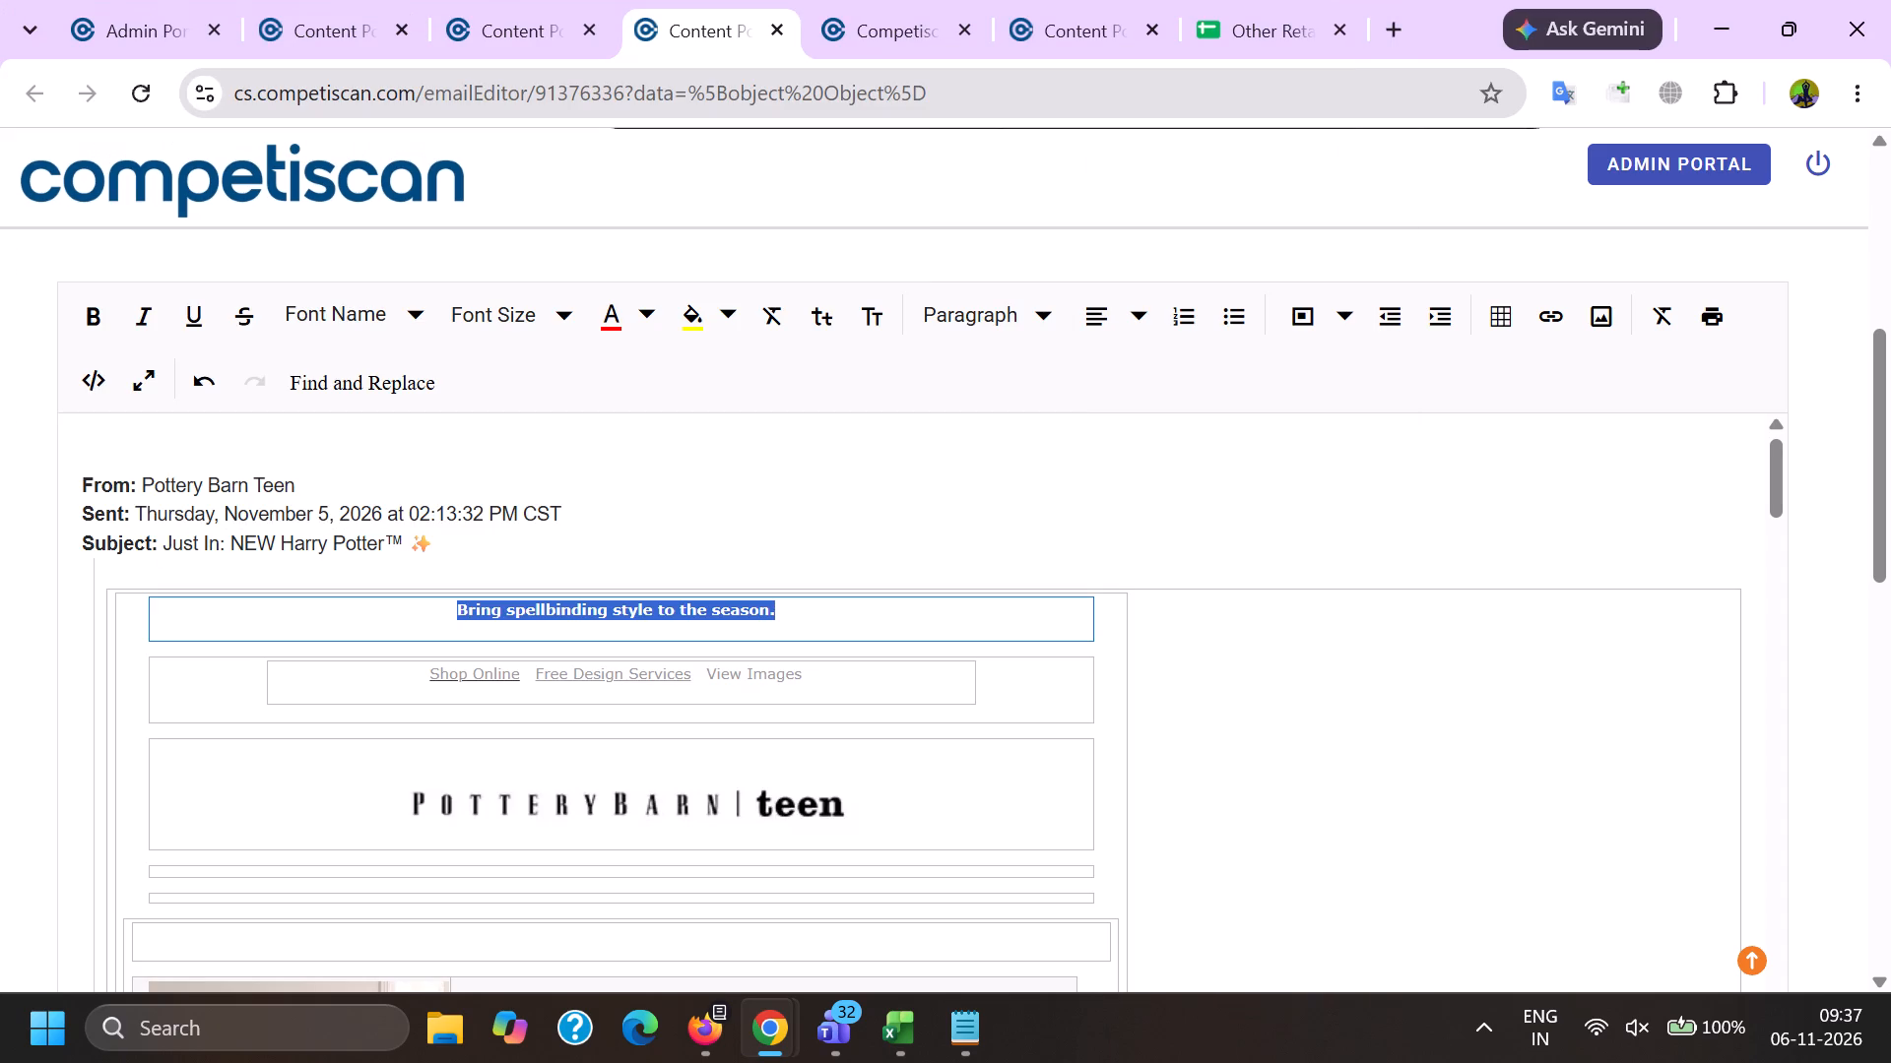
drag(927, 589, 846, 615)
key(ctrl+c)
key(alt+Tab)
key(ctrl+v)
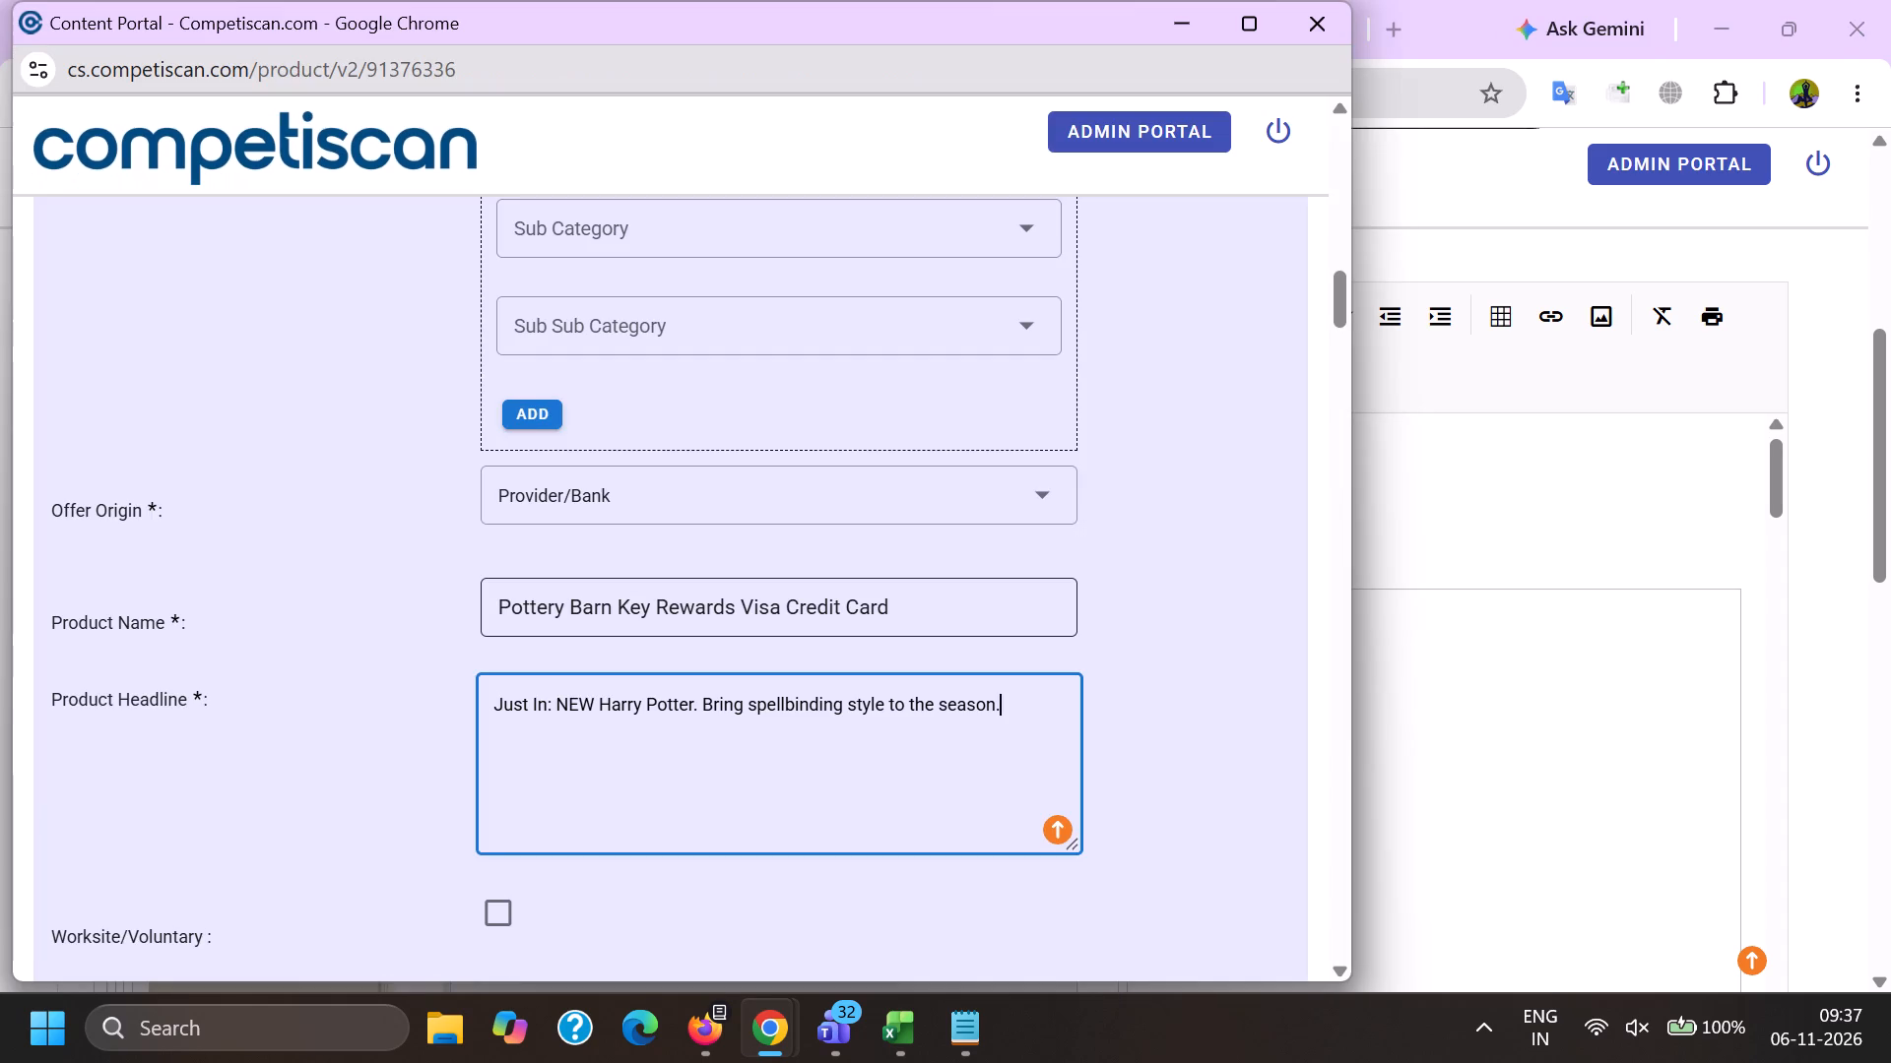
key(BackSpace)
Choose a response mechanism and set the mailing type to Acquisition.
scroll(547, 663, down, 5)
click(681, 634)
scroll(613, 289, down, 3)
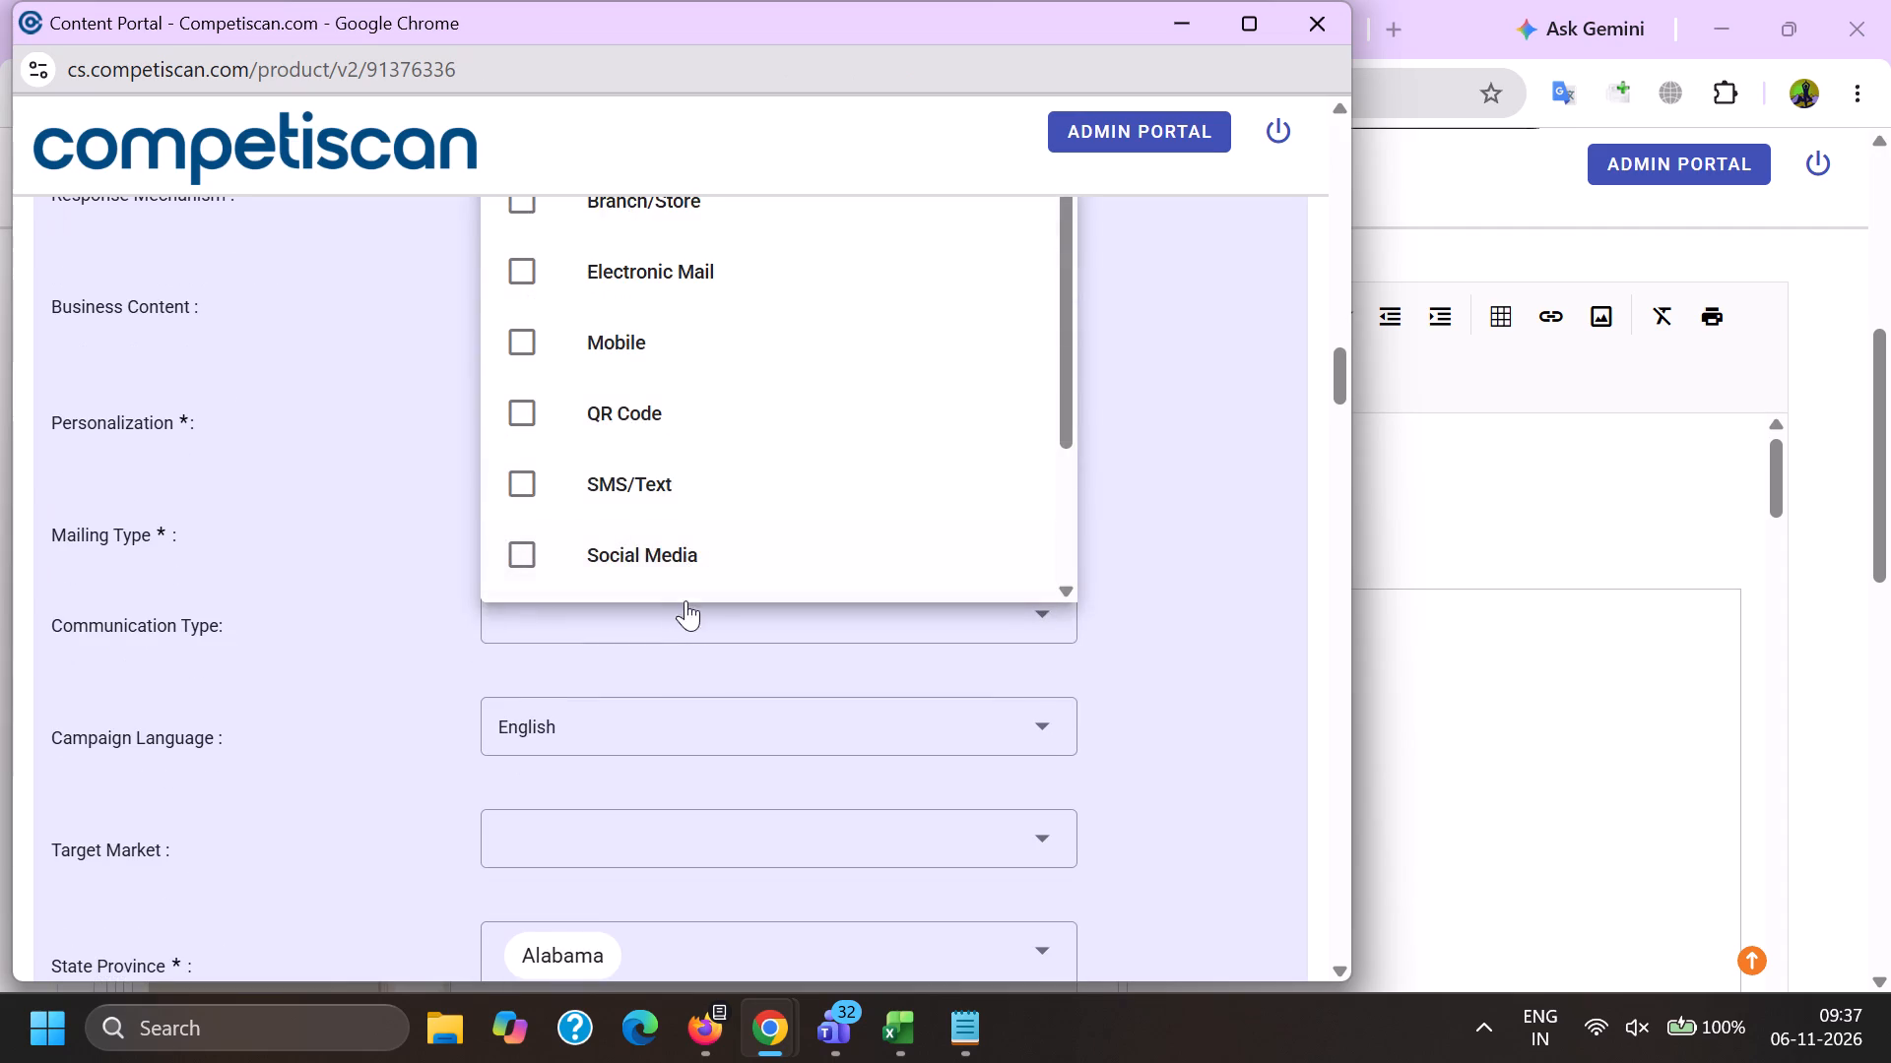
scroll(623, 535, down, 7)
click(628, 553)
drag(346, 542, 355, 545)
click(634, 534)
click(626, 588)
click(380, 621)
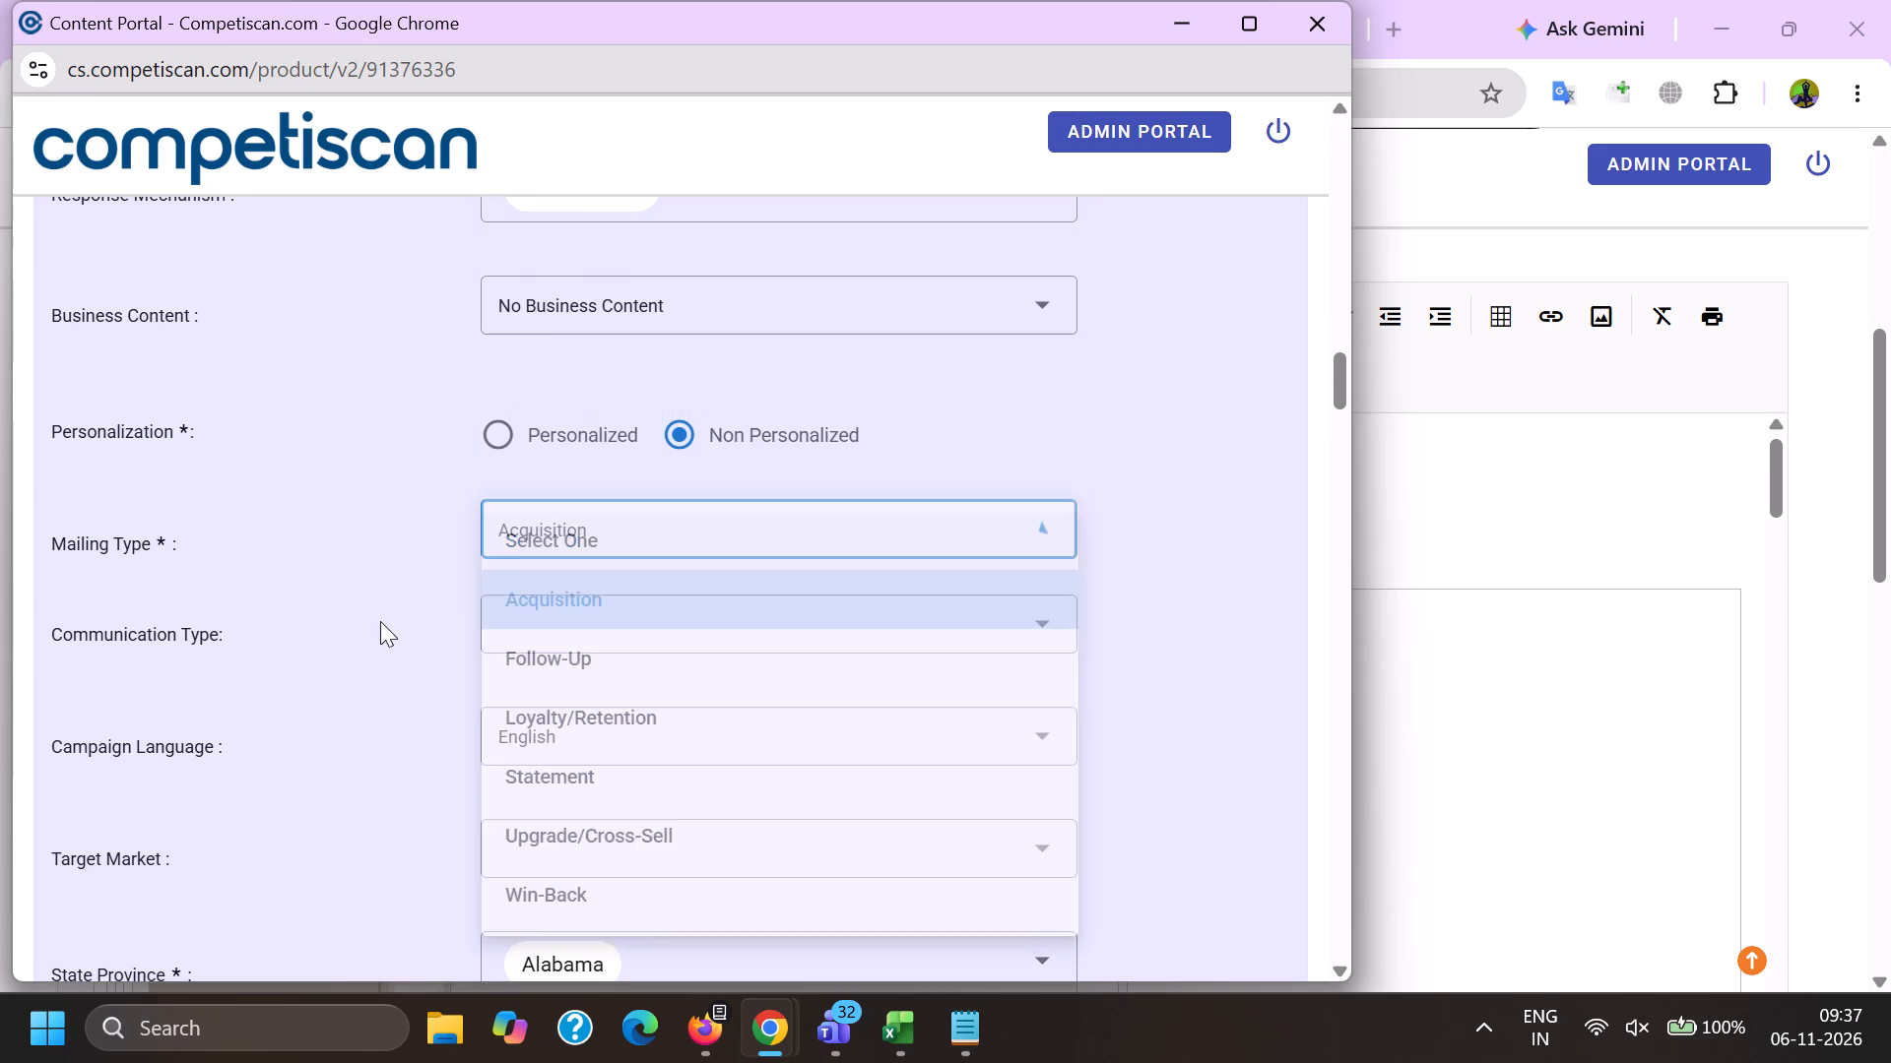
Set the communication types to Bonuses/Contests/Incentives, Co-Brand and Mobile Application.
click(612, 624)
scroll(578, 499, down, 2)
click(620, 584)
scroll(620, 584, down, 4)
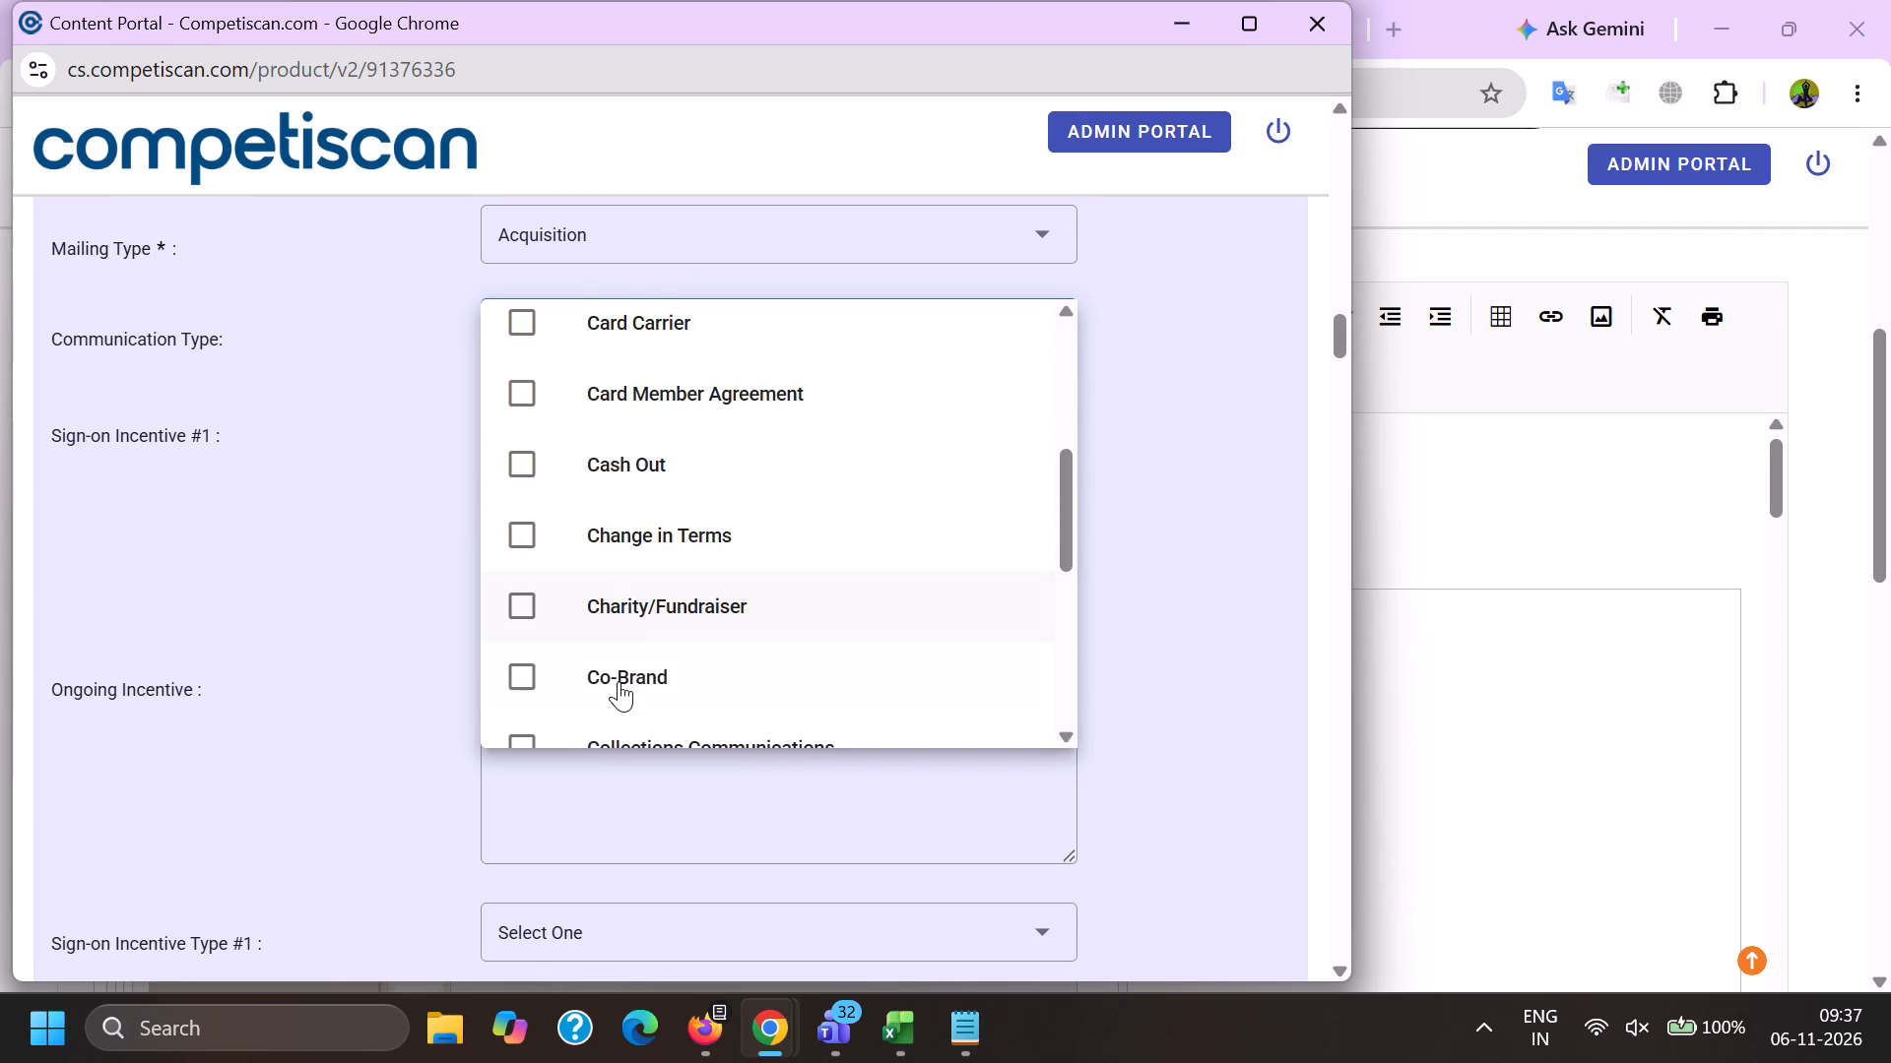
click(617, 683)
scroll(609, 638, down, 10)
click(648, 686)
click(393, 626)
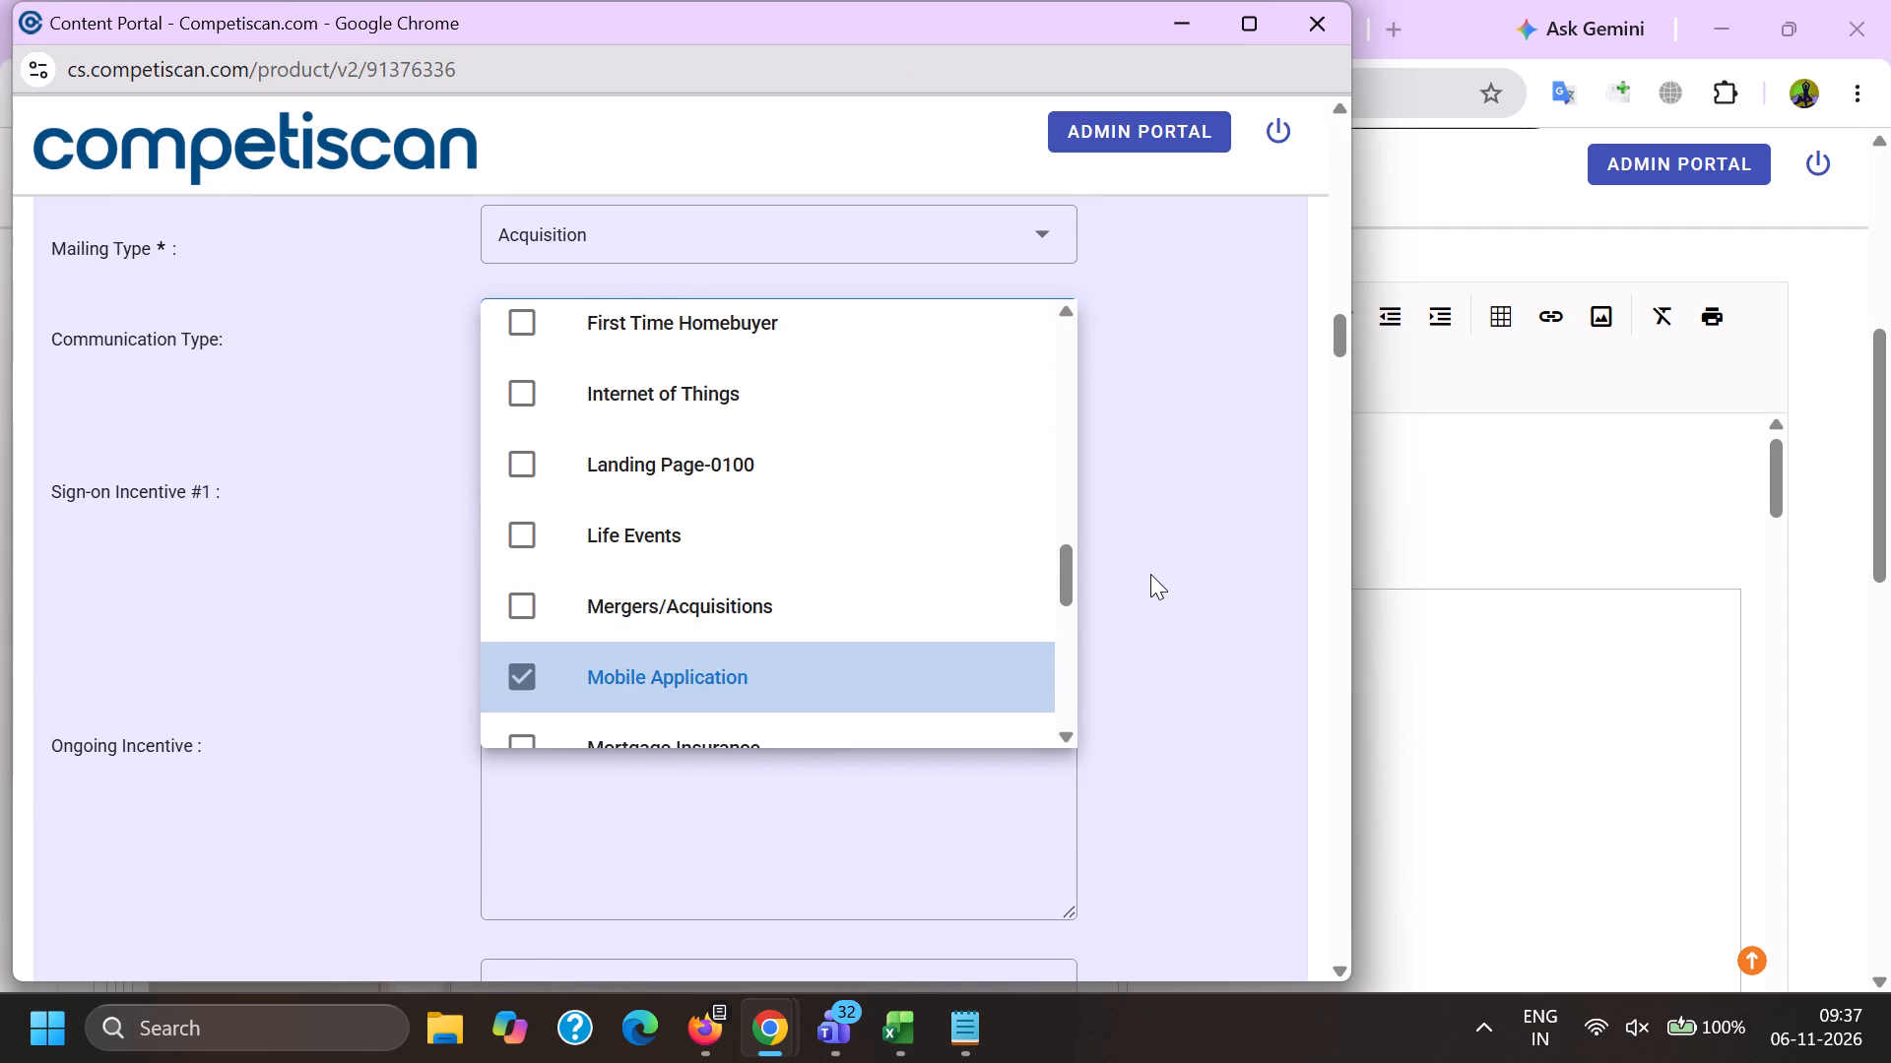
Copy Sign-on Incentive #1 from reference product 21006162: "10% back in rewards during the first 30 days from account opening".
key(alt+Tab)
click(1105, 0)
drag(1339, 476, 164, 391)
key(ctrl+c)
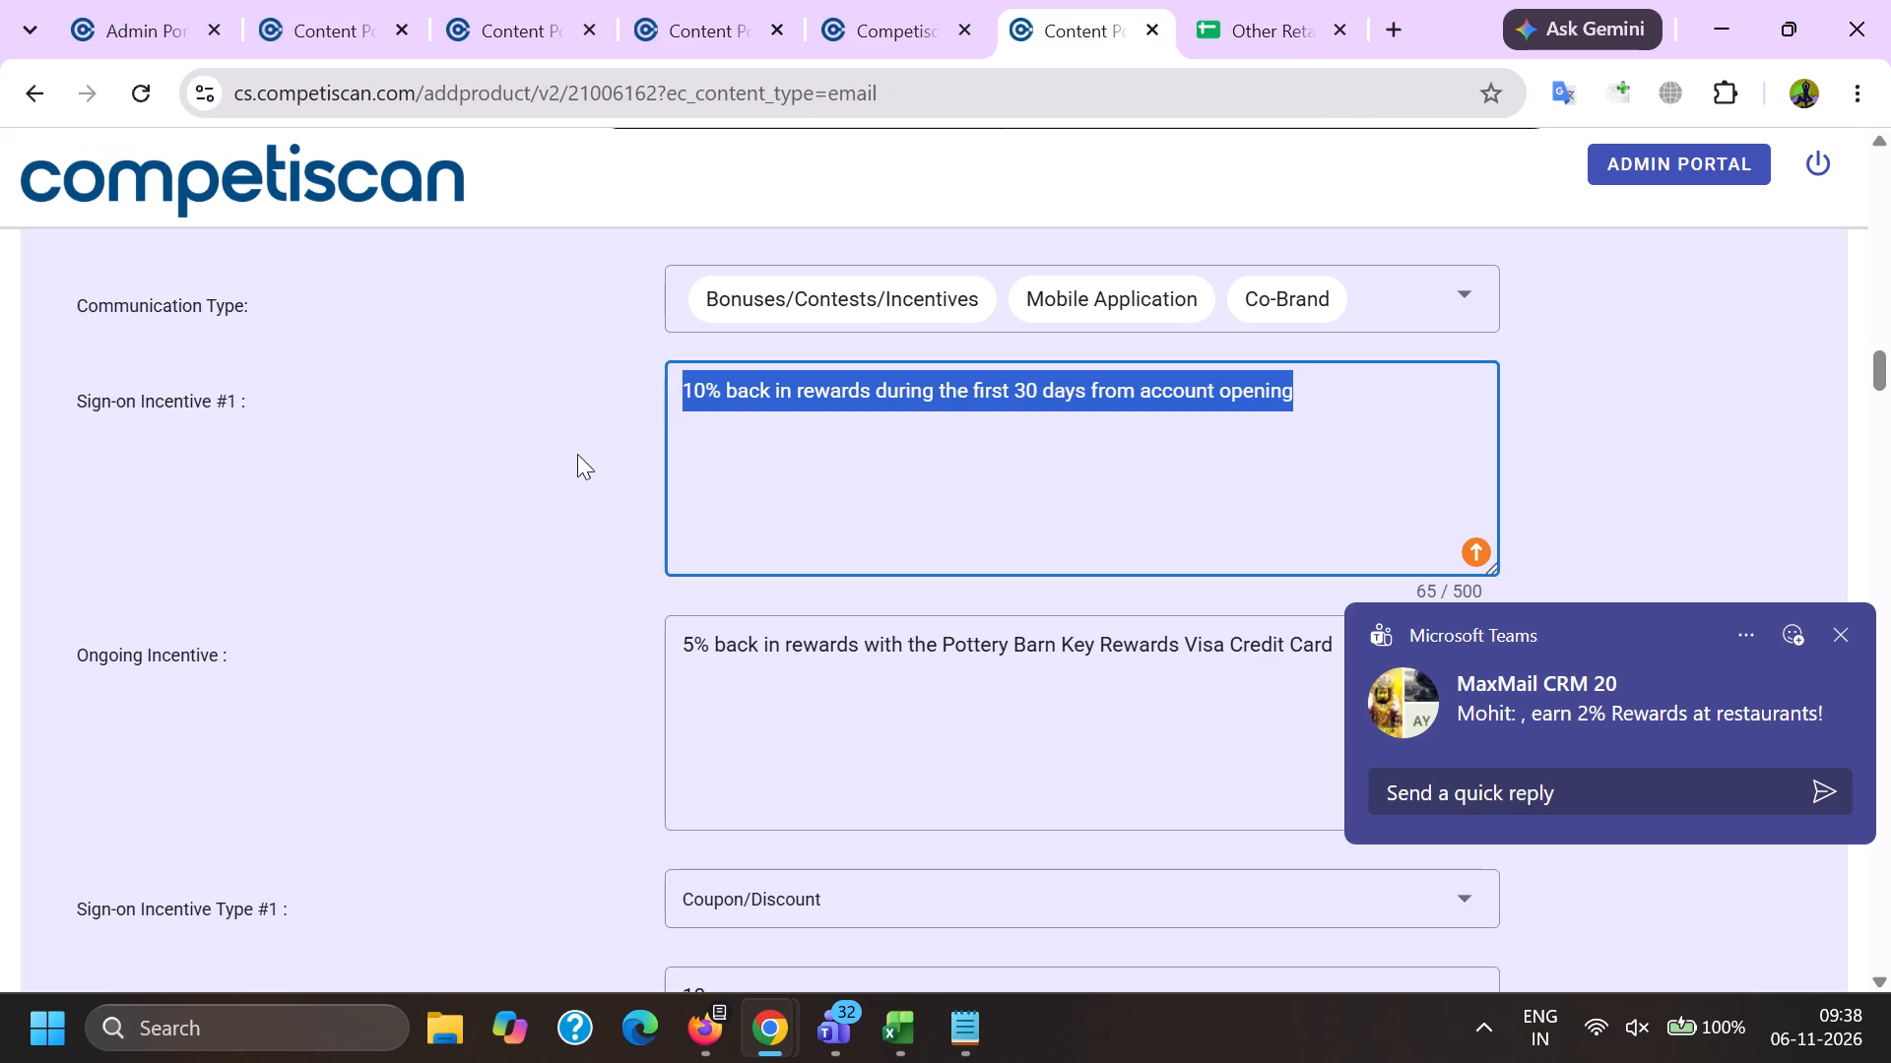
key(alt+Tab)
click(590, 594)
key(ctrl+v)
Copy the Ongoing Incentive from the reference product: "5% back in rewards with the Pottery Barn Key Rewards Visa Credit Card".
click(725, 804)
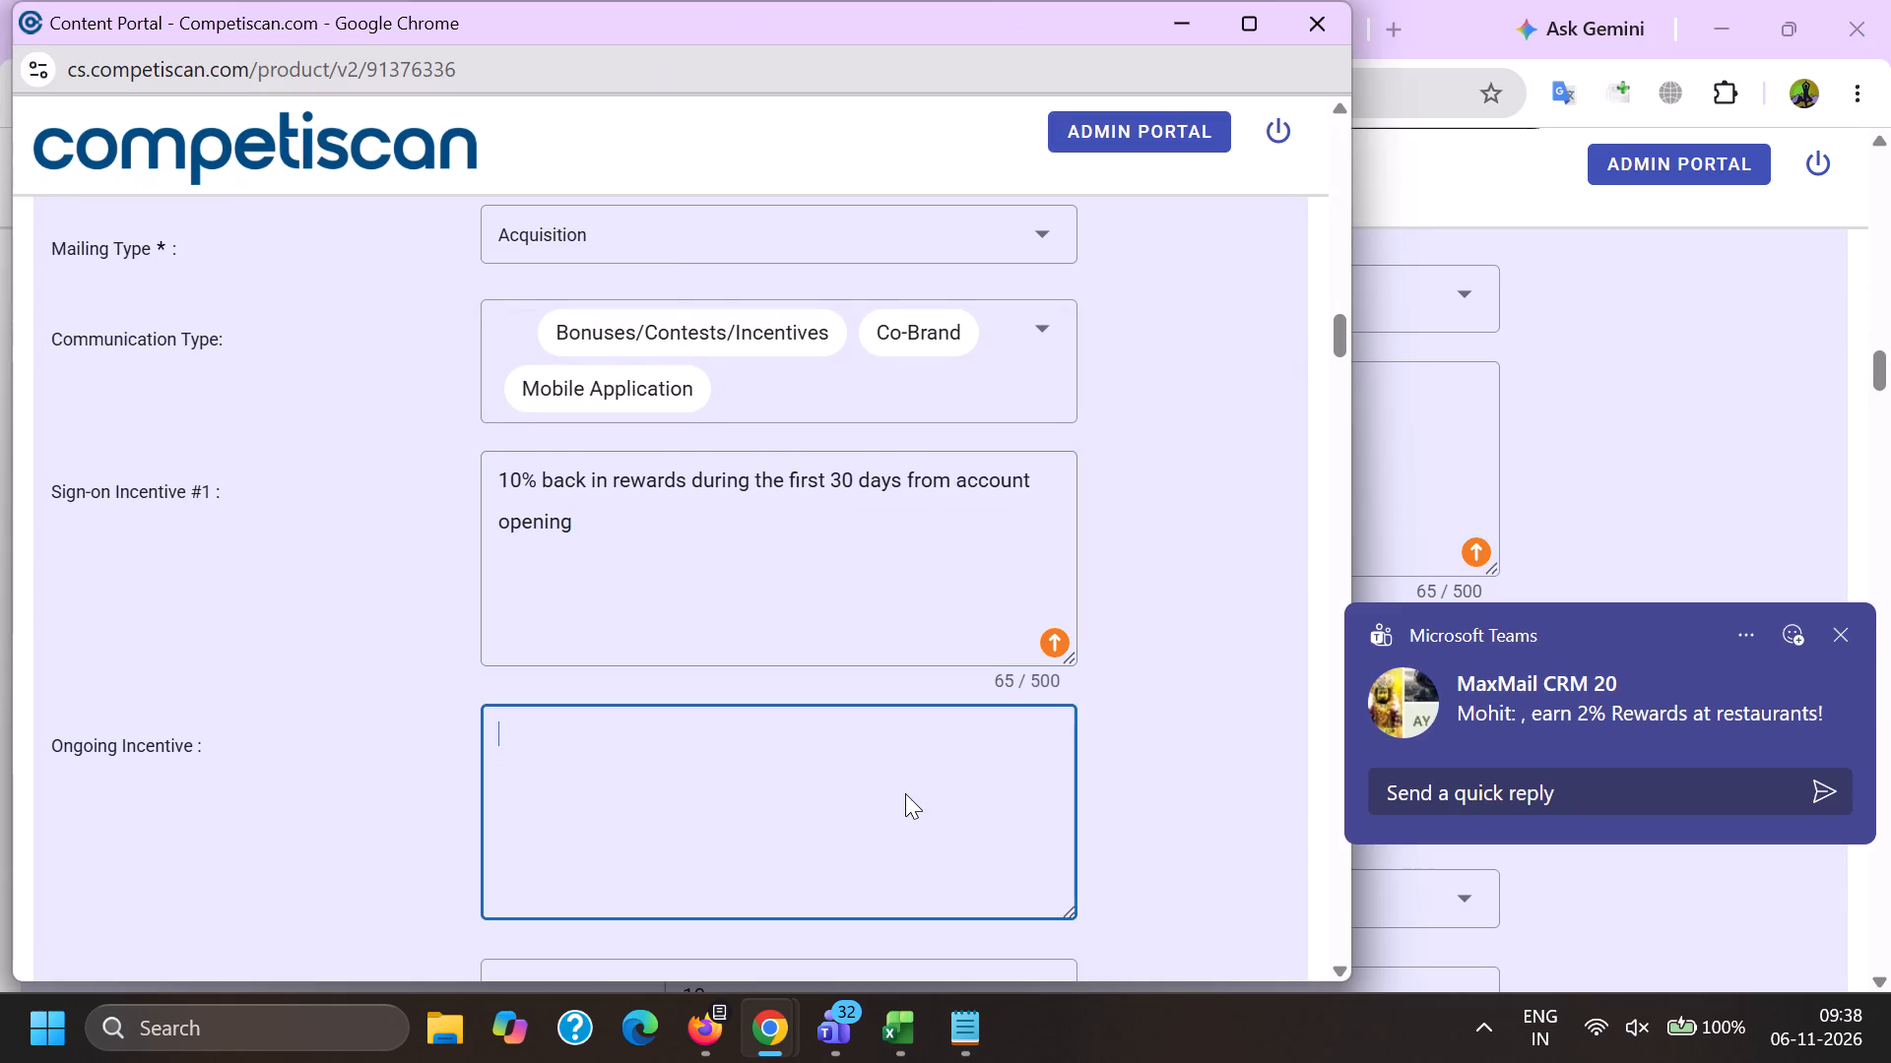
key(alt+Tab)
scroll(1135, 504, down, 2)
drag(1398, 444, 9, 402)
key(ctrl+c)
key(alt+Tab)
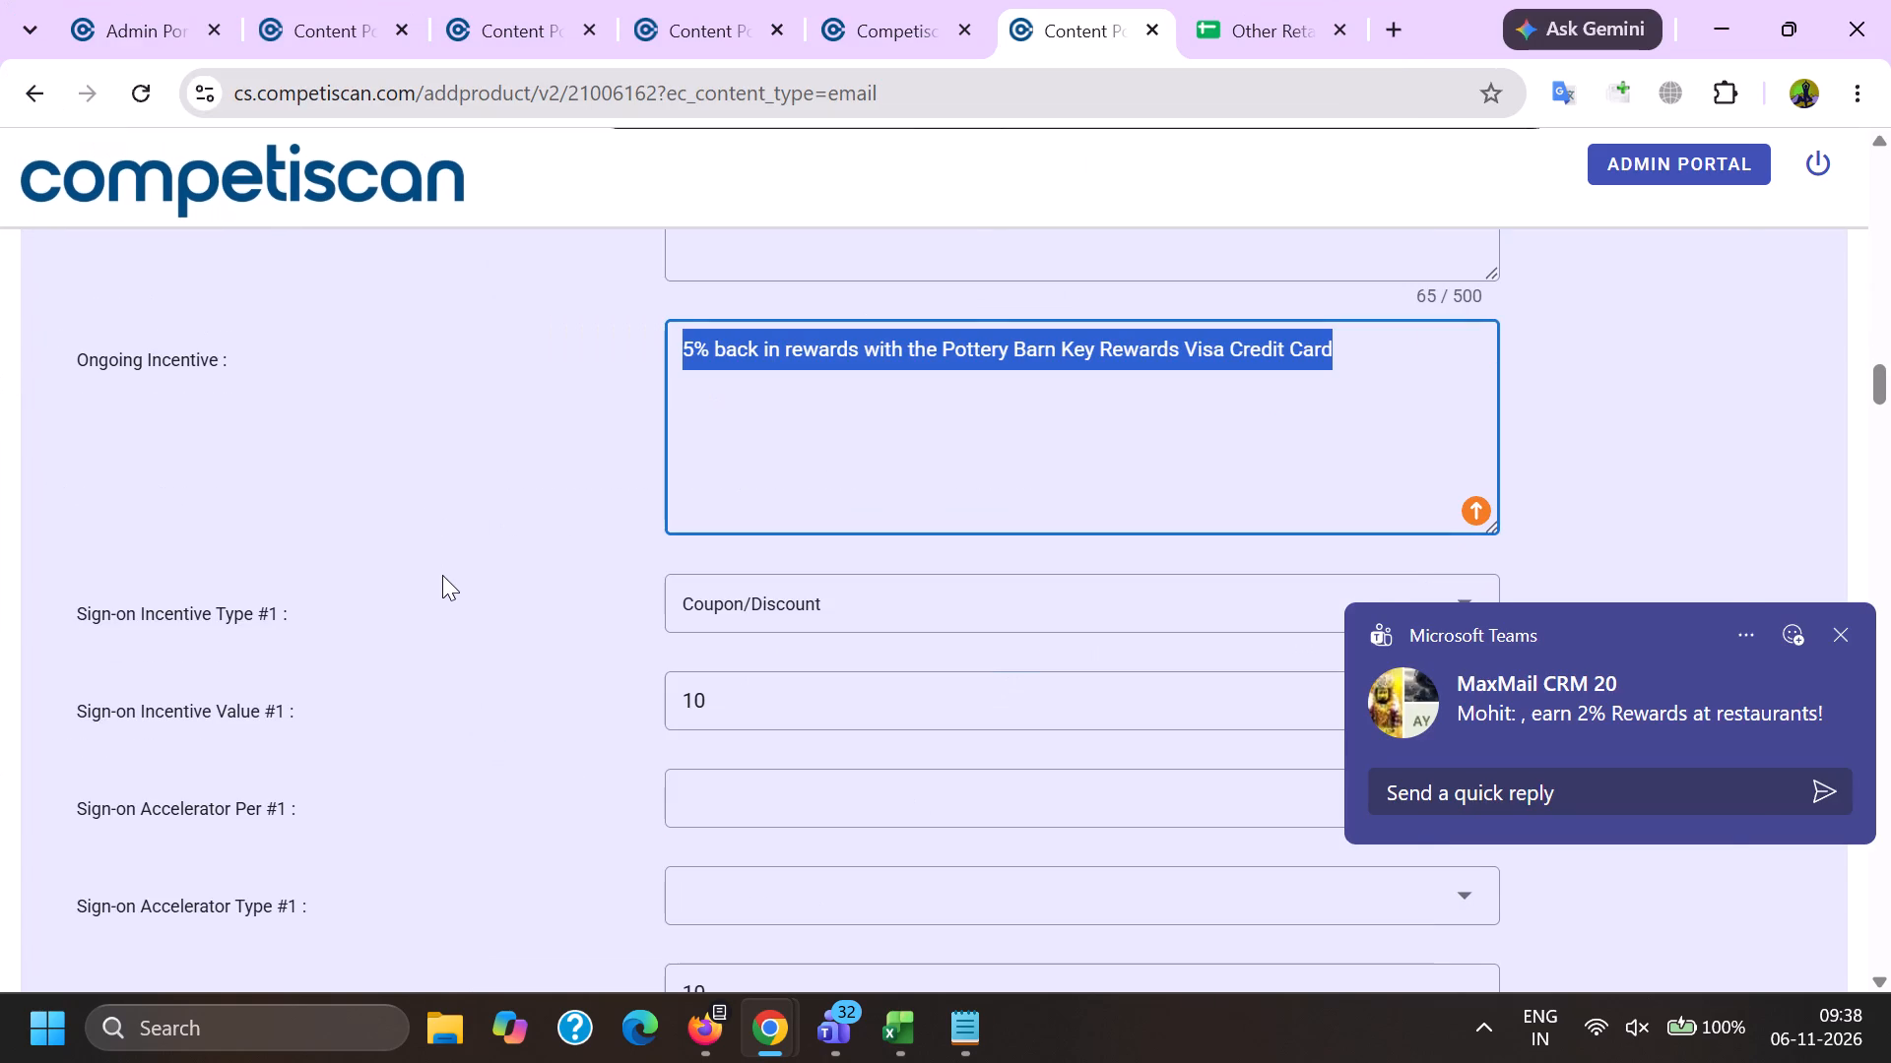
key(ctrl+v)
Set Sign-on Incentive Type #1 to Coupon/Discount and Sign-on Incentive Value #1 to 10.00.
scroll(454, 400, down, 3)
click(493, 545)
scroll(519, 545, down, 6)
drag(682, 749, 681, 749)
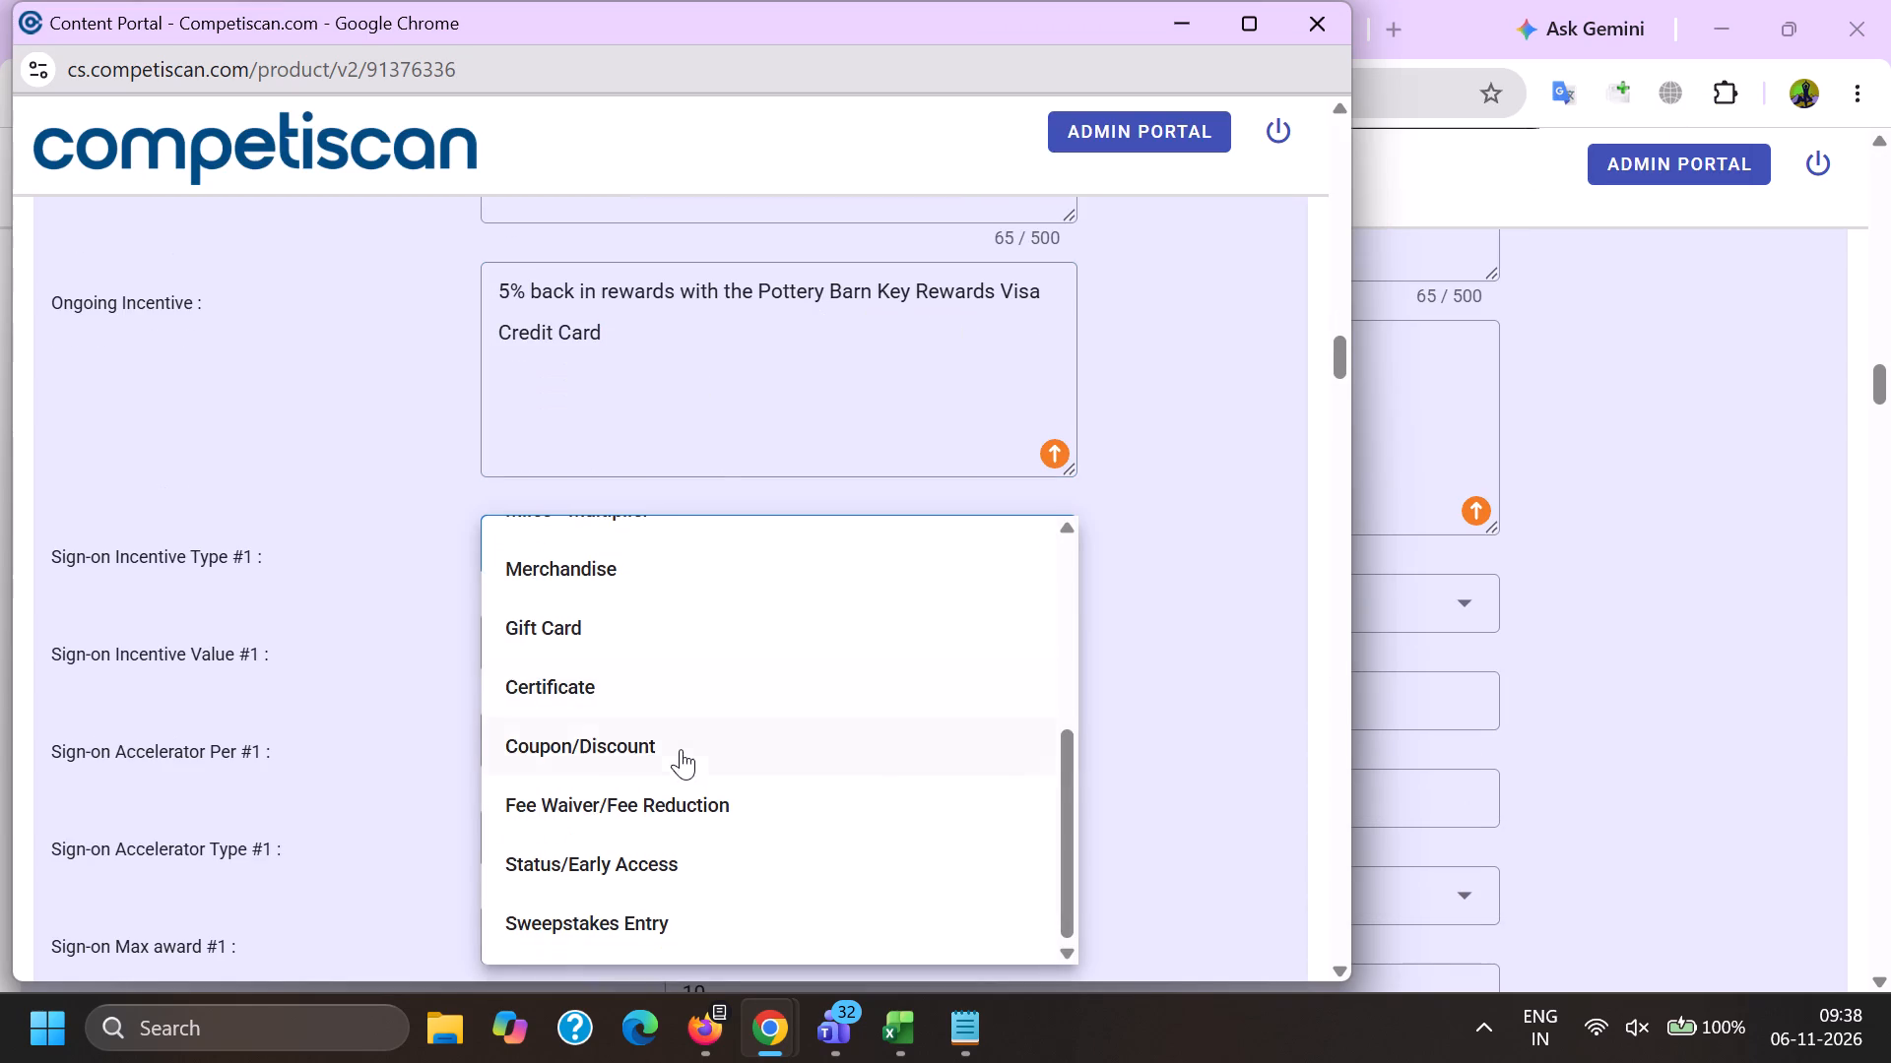
drag(681, 749, 670, 749)
drag(315, 711, 333, 714)
click(592, 630)
key(1)
key(0)
text(.0)
key(0)
key(Tab)
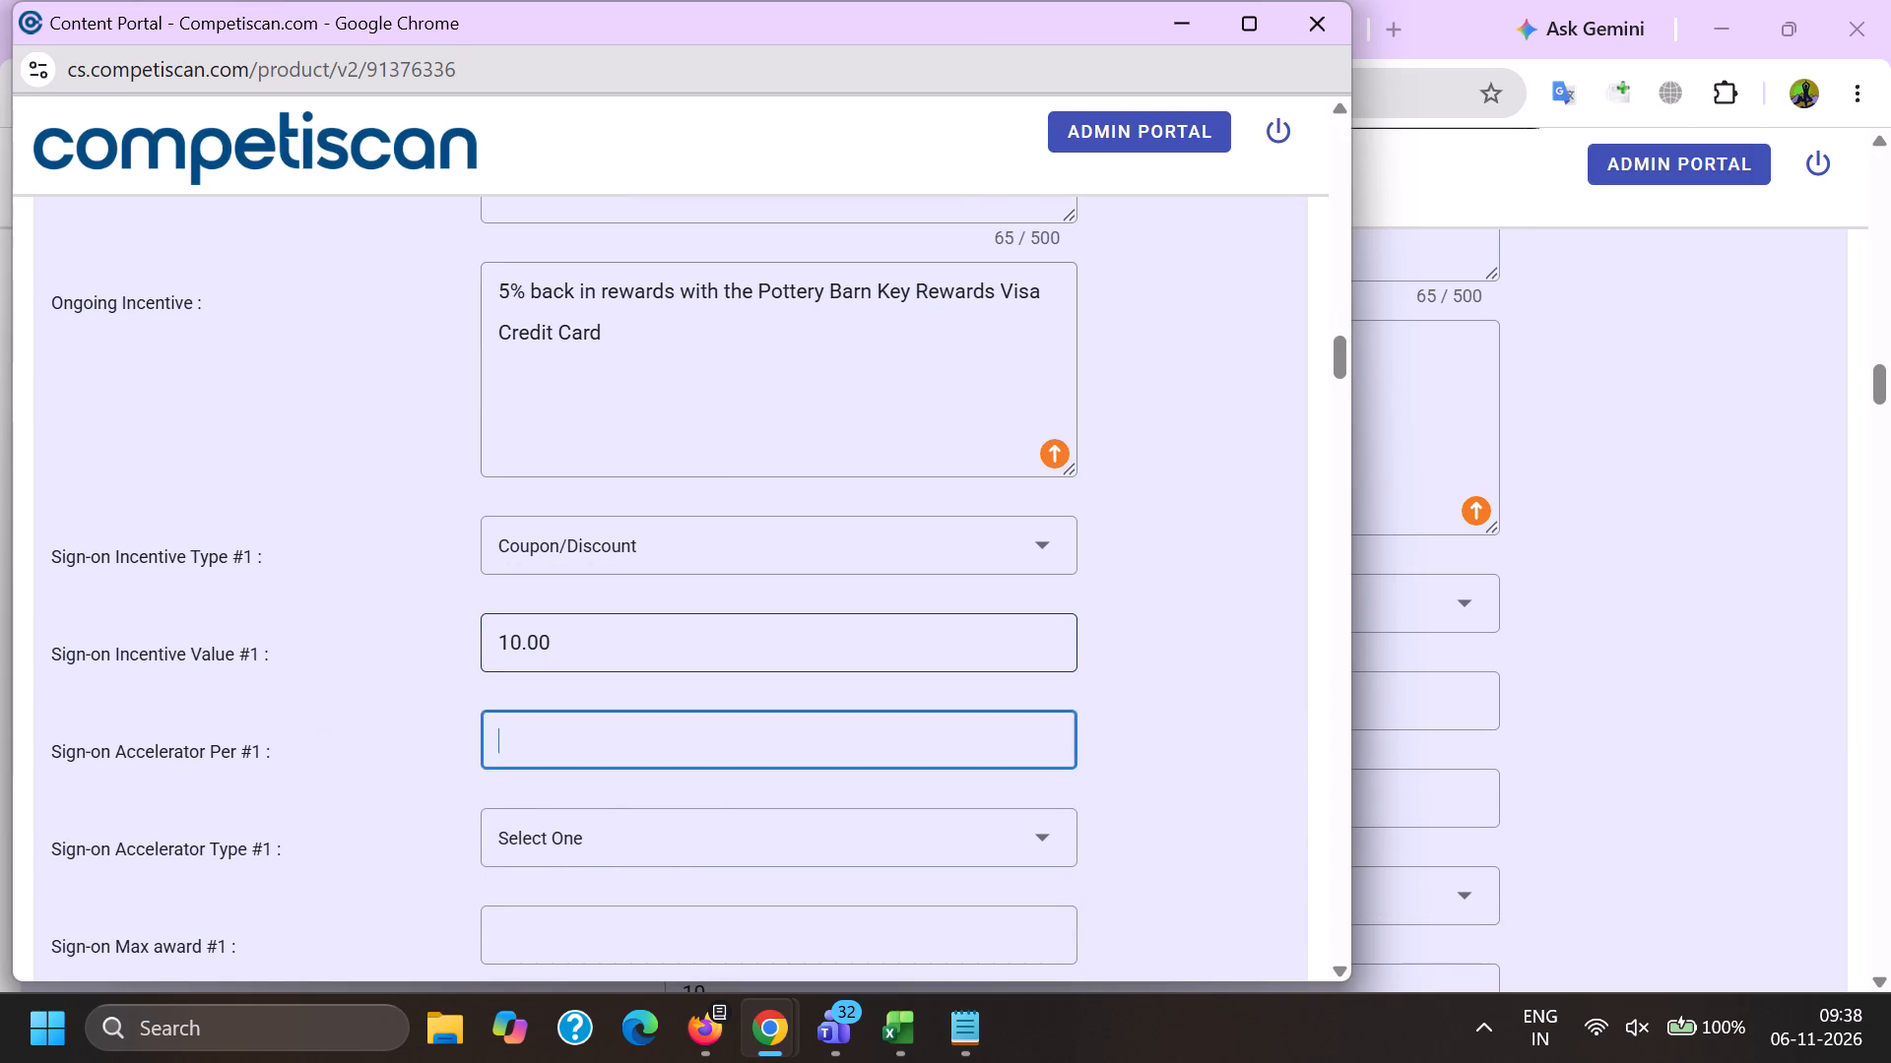
Set Sign-on Max award #1 to 10.00 and the Sign-on Incentive Window #1 to 1 month.
key(Tab)
key(Tab)
text(10.0)
key(0)
key(Tab)
key(Tab)
key(Tab)
key(1)
scroll(554, 610, down, 2)
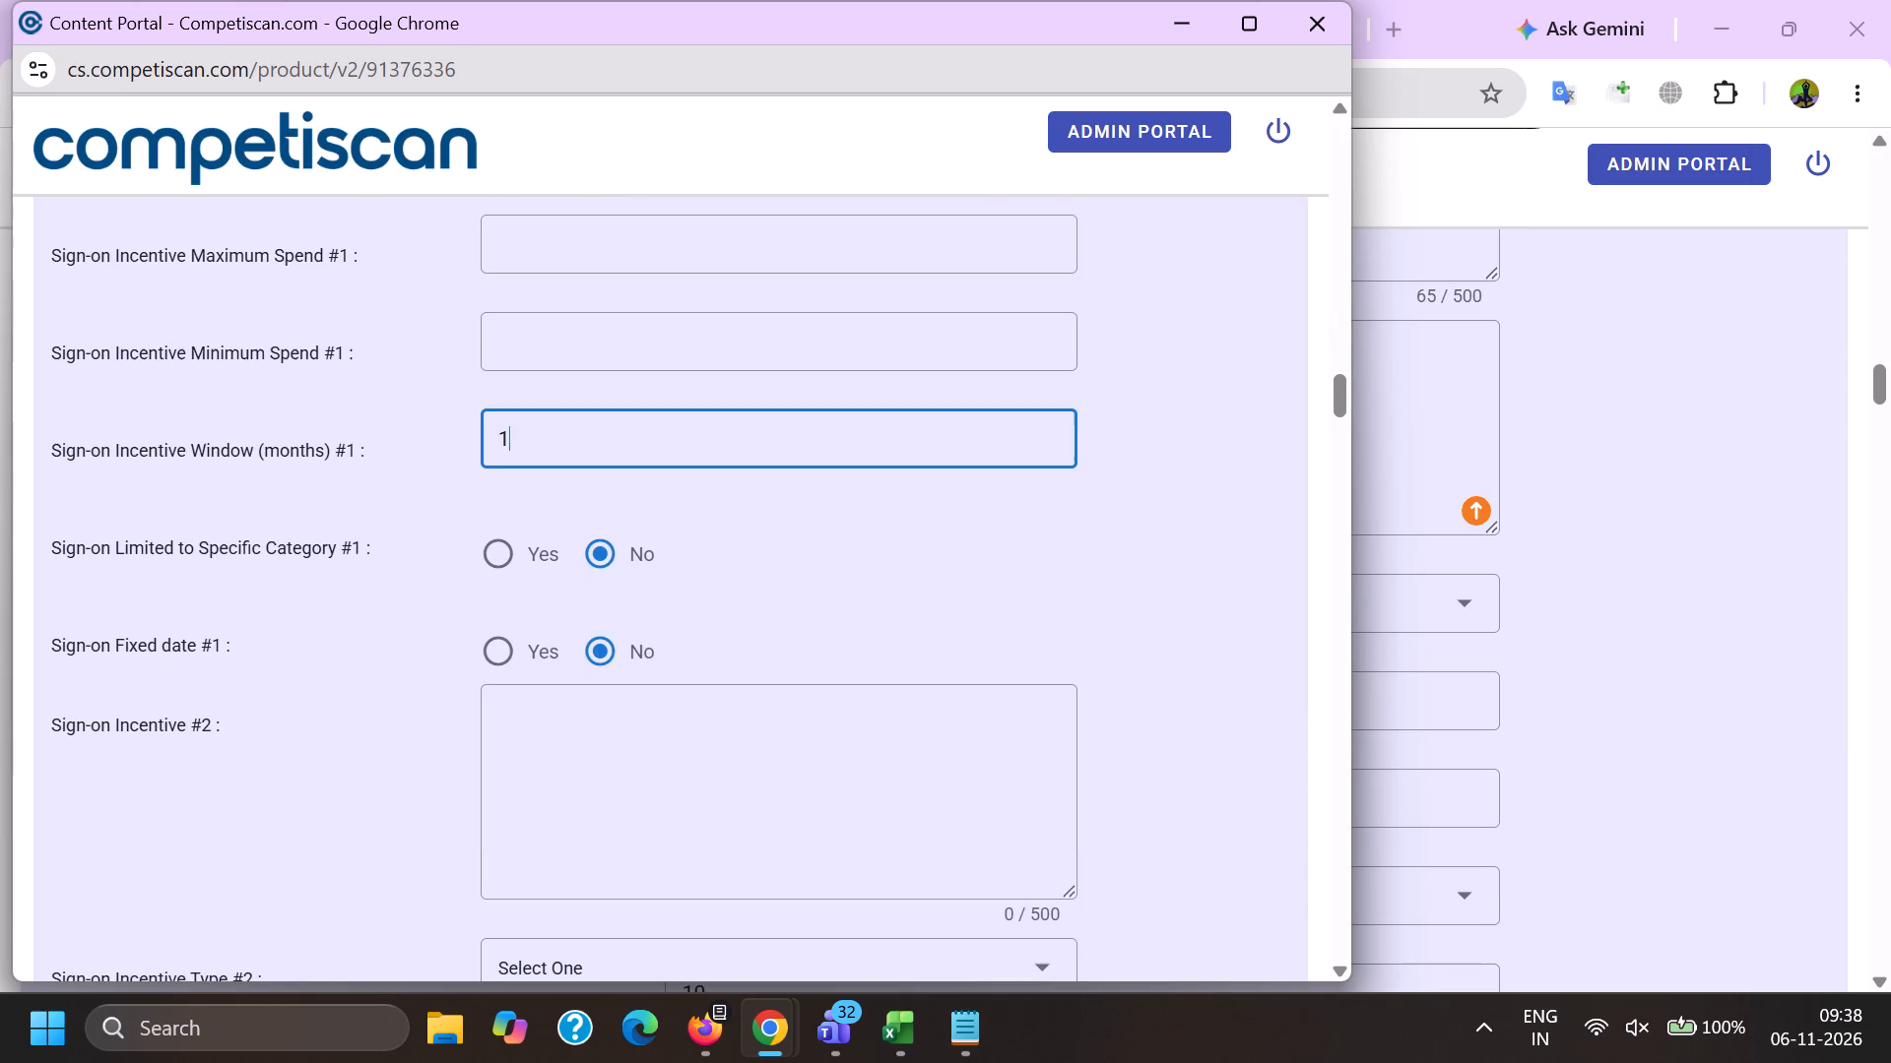
click(510, 642)
Set the payment card's application type to Invitation to Apply and its card network to Visa.
scroll(597, 508, down, 20)
scroll(597, 508, down, 1)
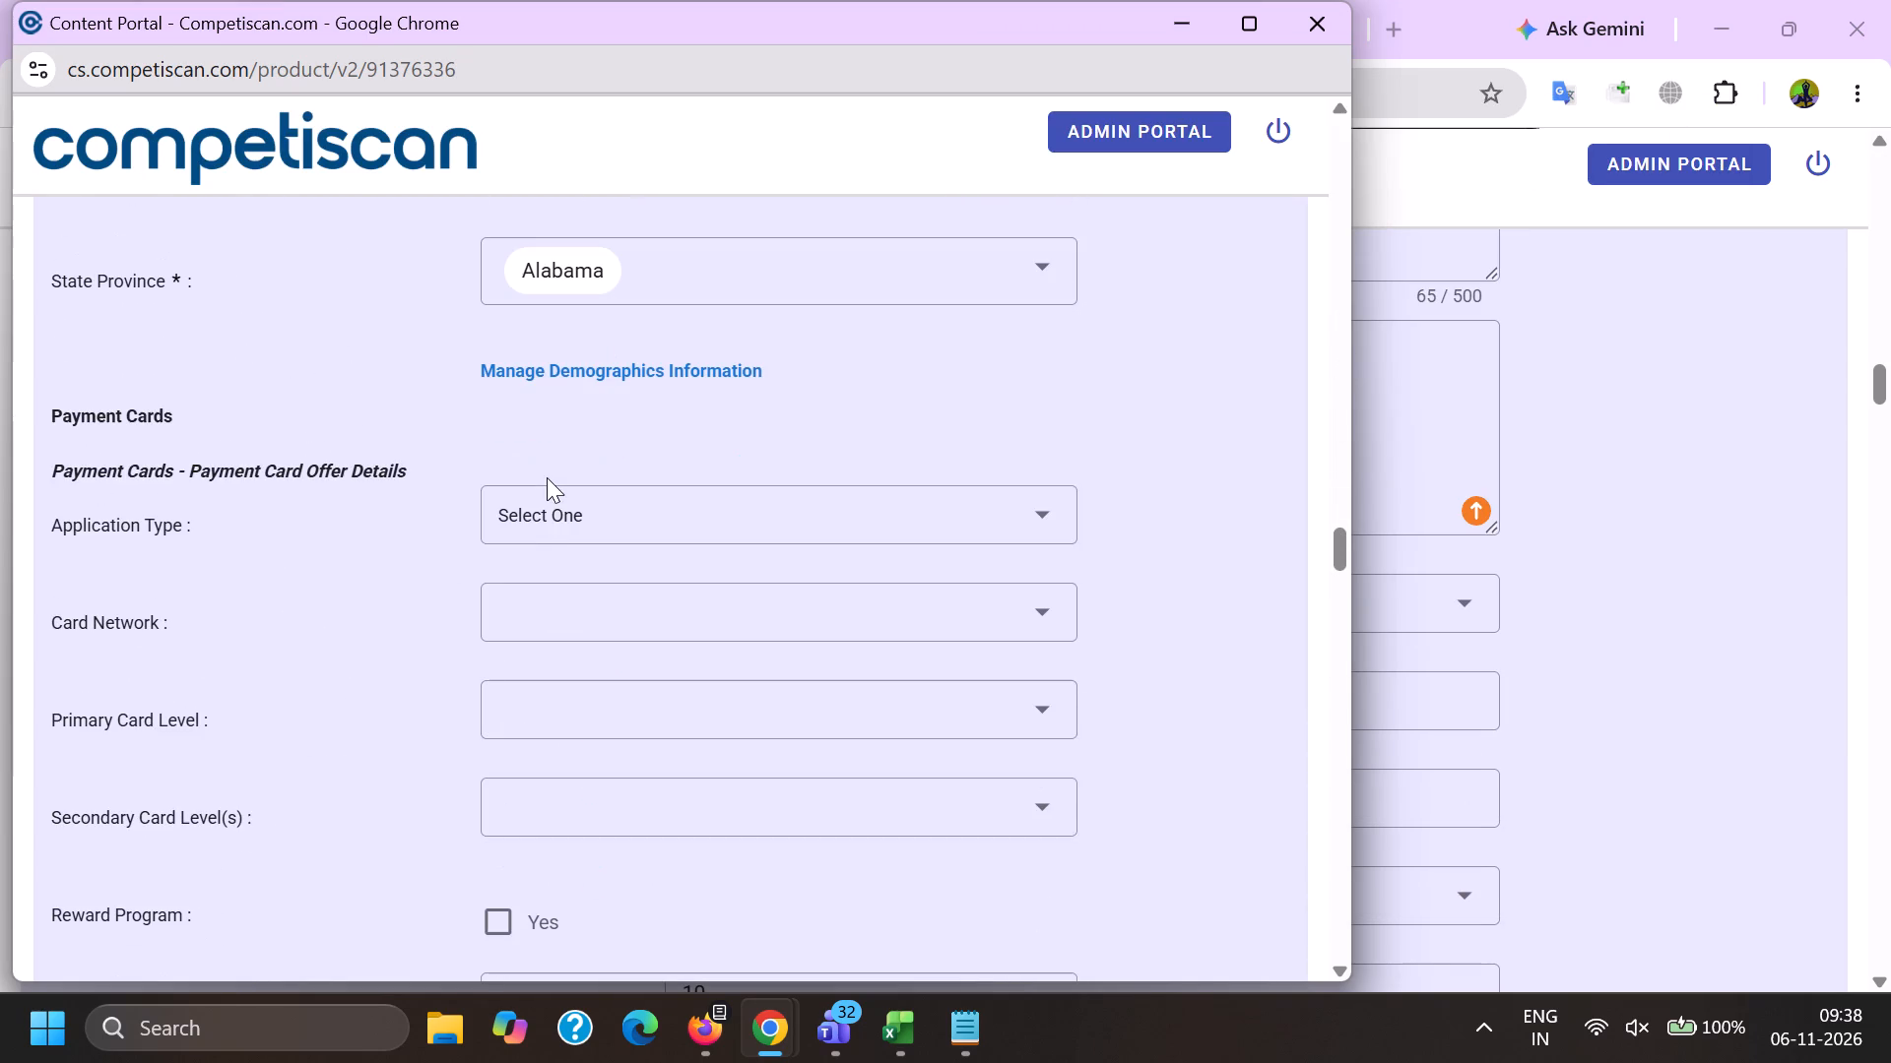
click(552, 515)
scroll(604, 413, down, 1)
click(582, 506)
drag(272, 511, 285, 514)
click(498, 476)
scroll(590, 374, down, 1)
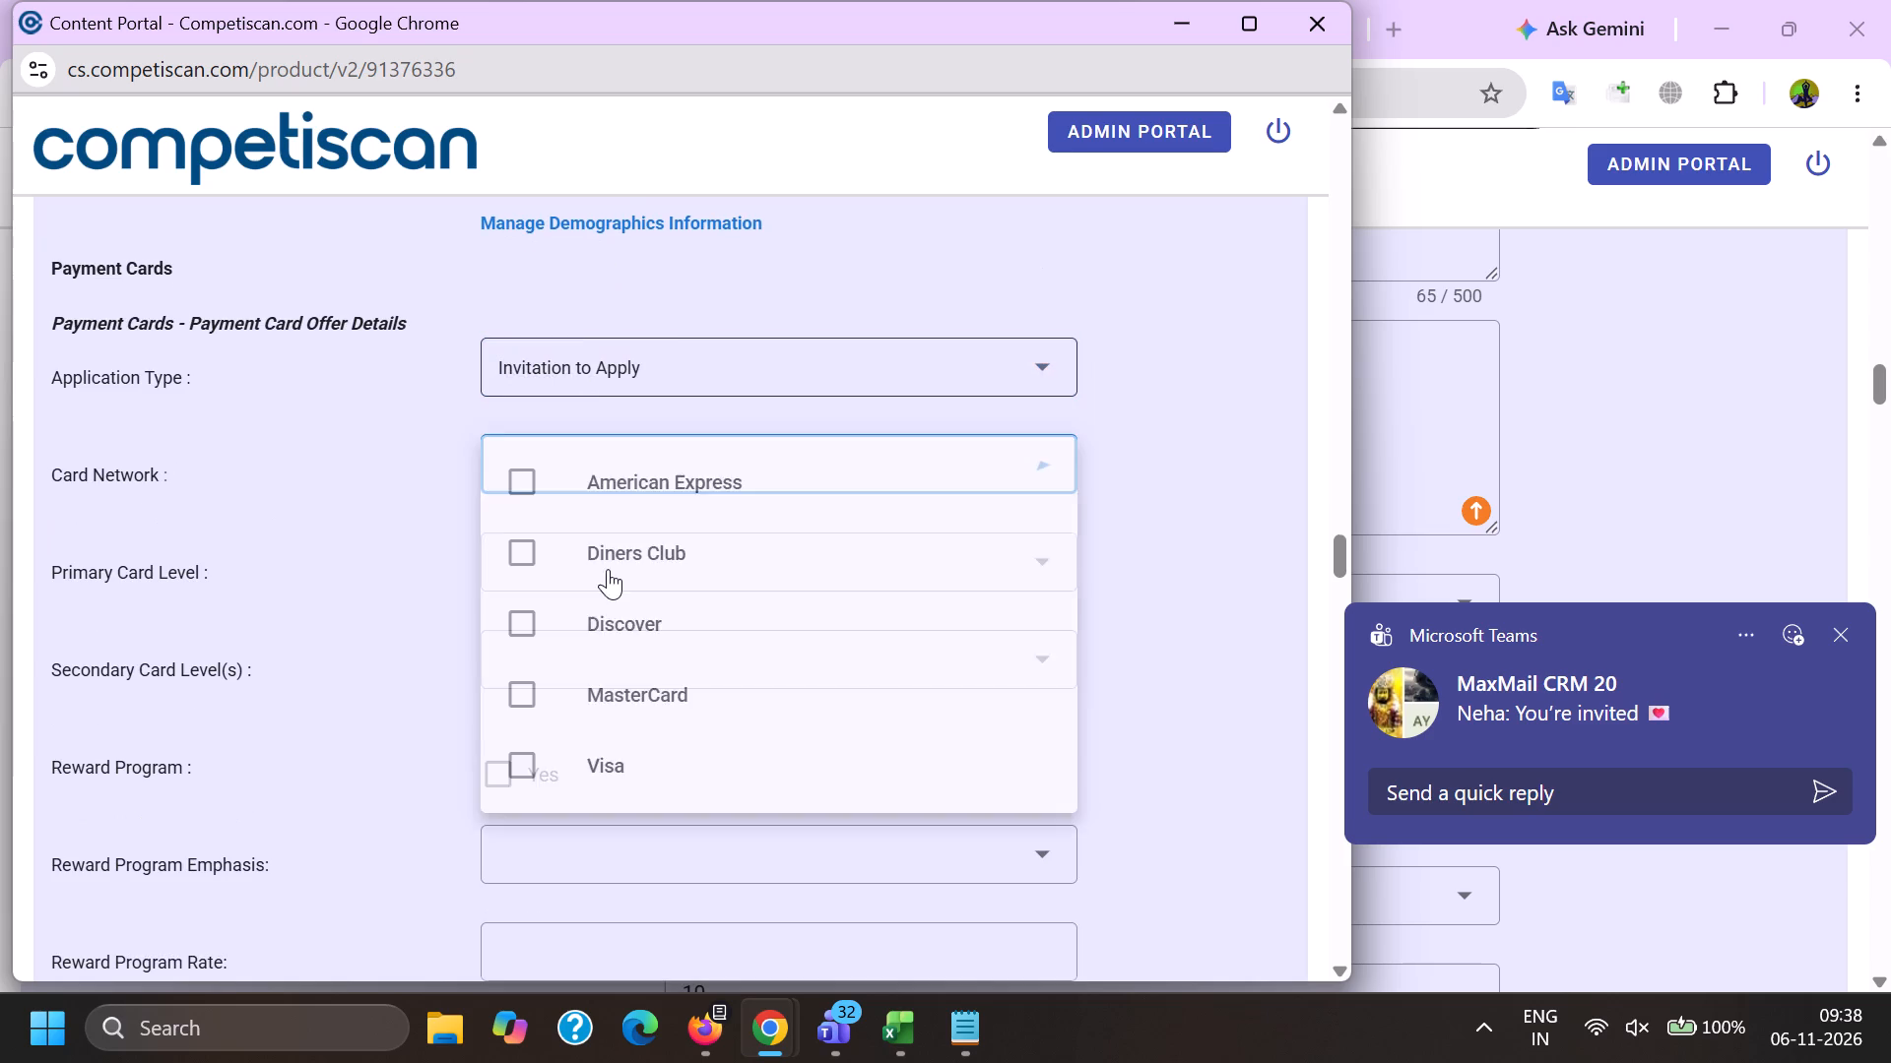
click(580, 608)
click(342, 605)
Set the primary card level to Visa Signature and mark Reward Program as Yes.
click(570, 467)
click(563, 443)
scroll(563, 443, down, 7)
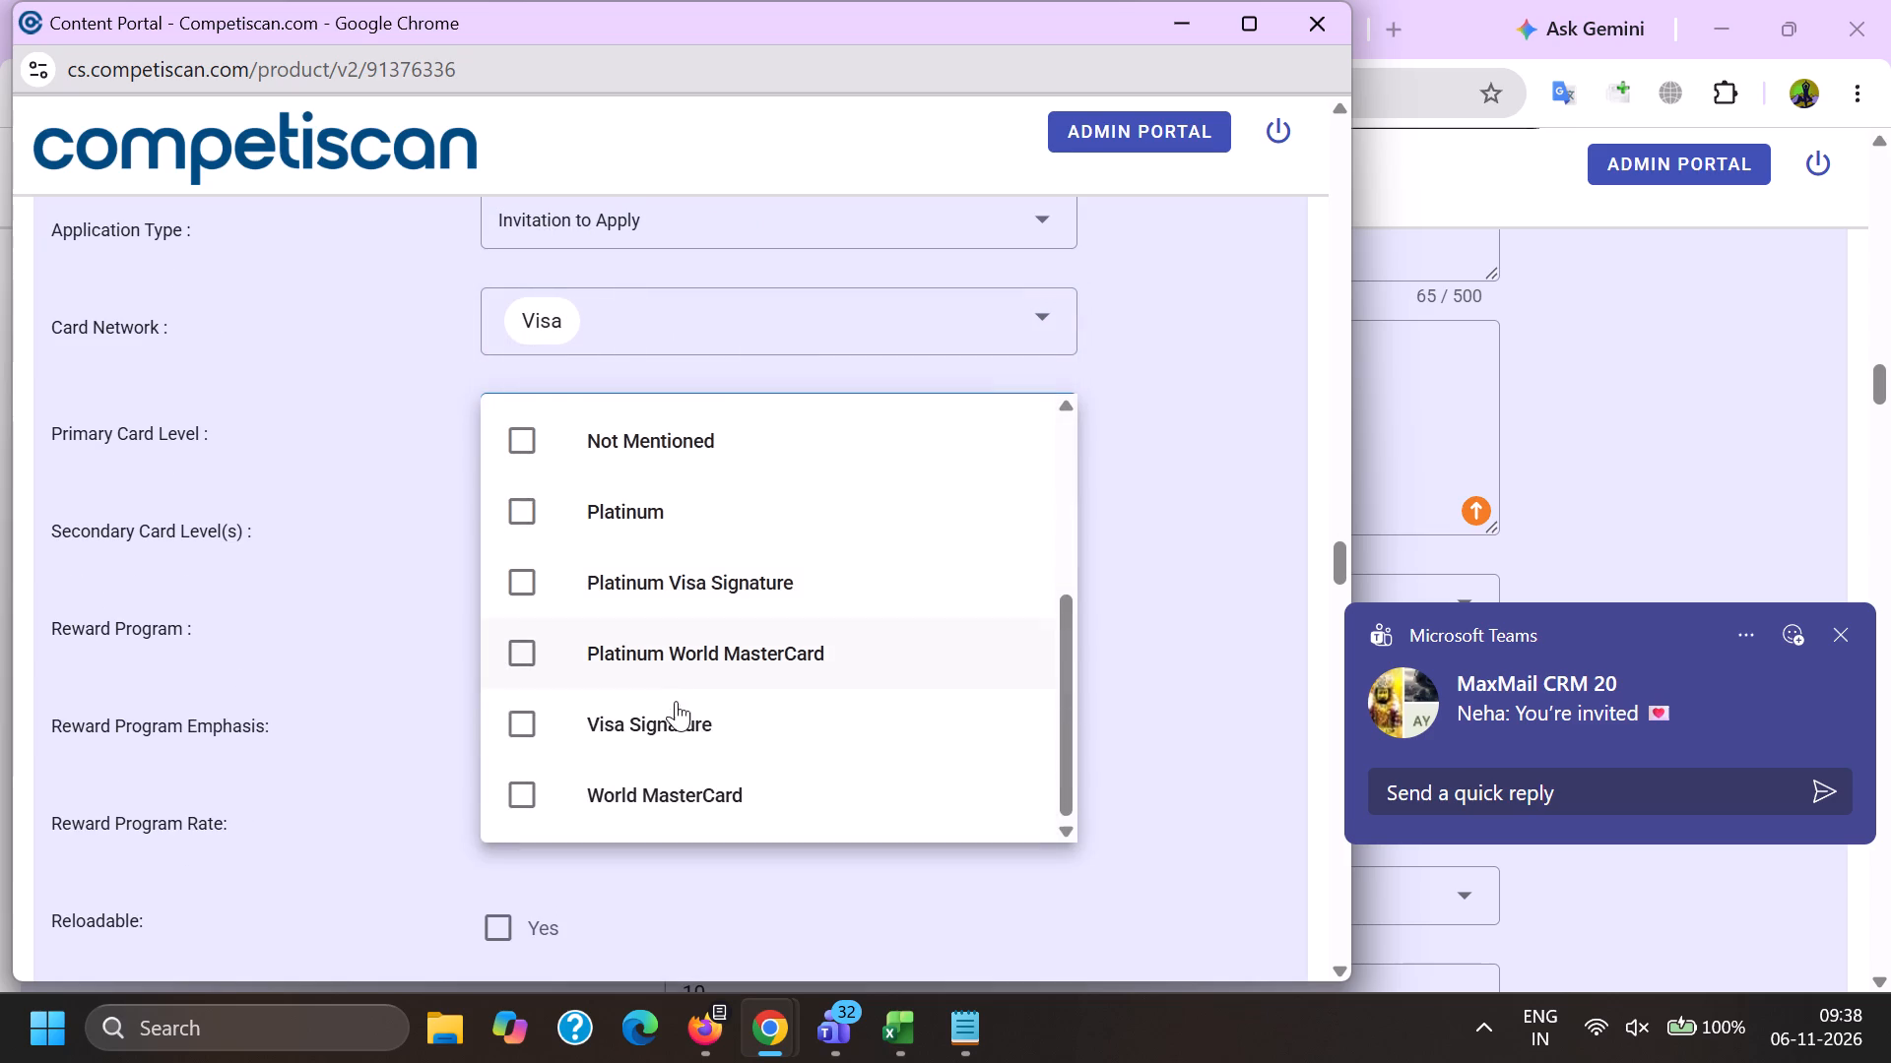
click(680, 715)
drag(275, 723, 293, 718)
click(477, 617)
click(512, 632)
Mark Credit Card Mentioned at the end of the form and submit the product.
double_click(276, 732)
key(End)
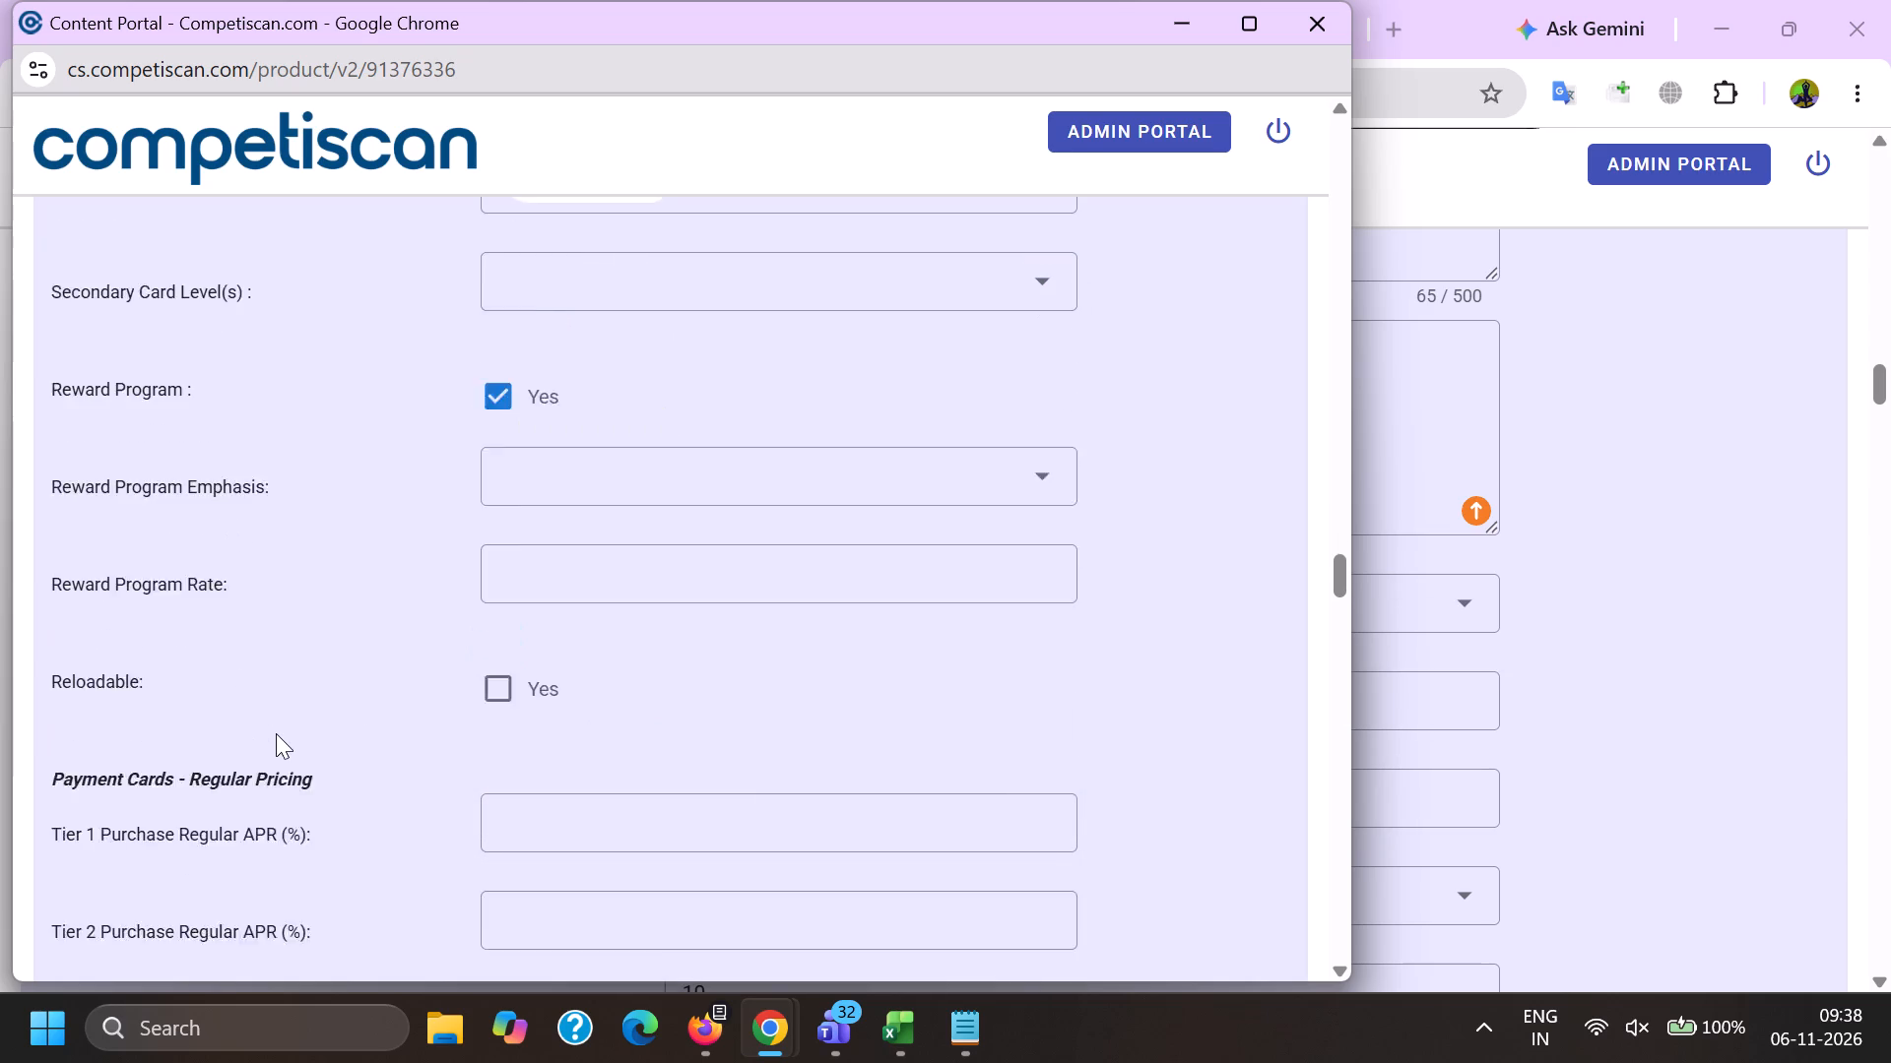
click(512, 504)
click(539, 967)
Look over the edited copy of email 91376336 and open its processed PDF.
key(alt+Tab)
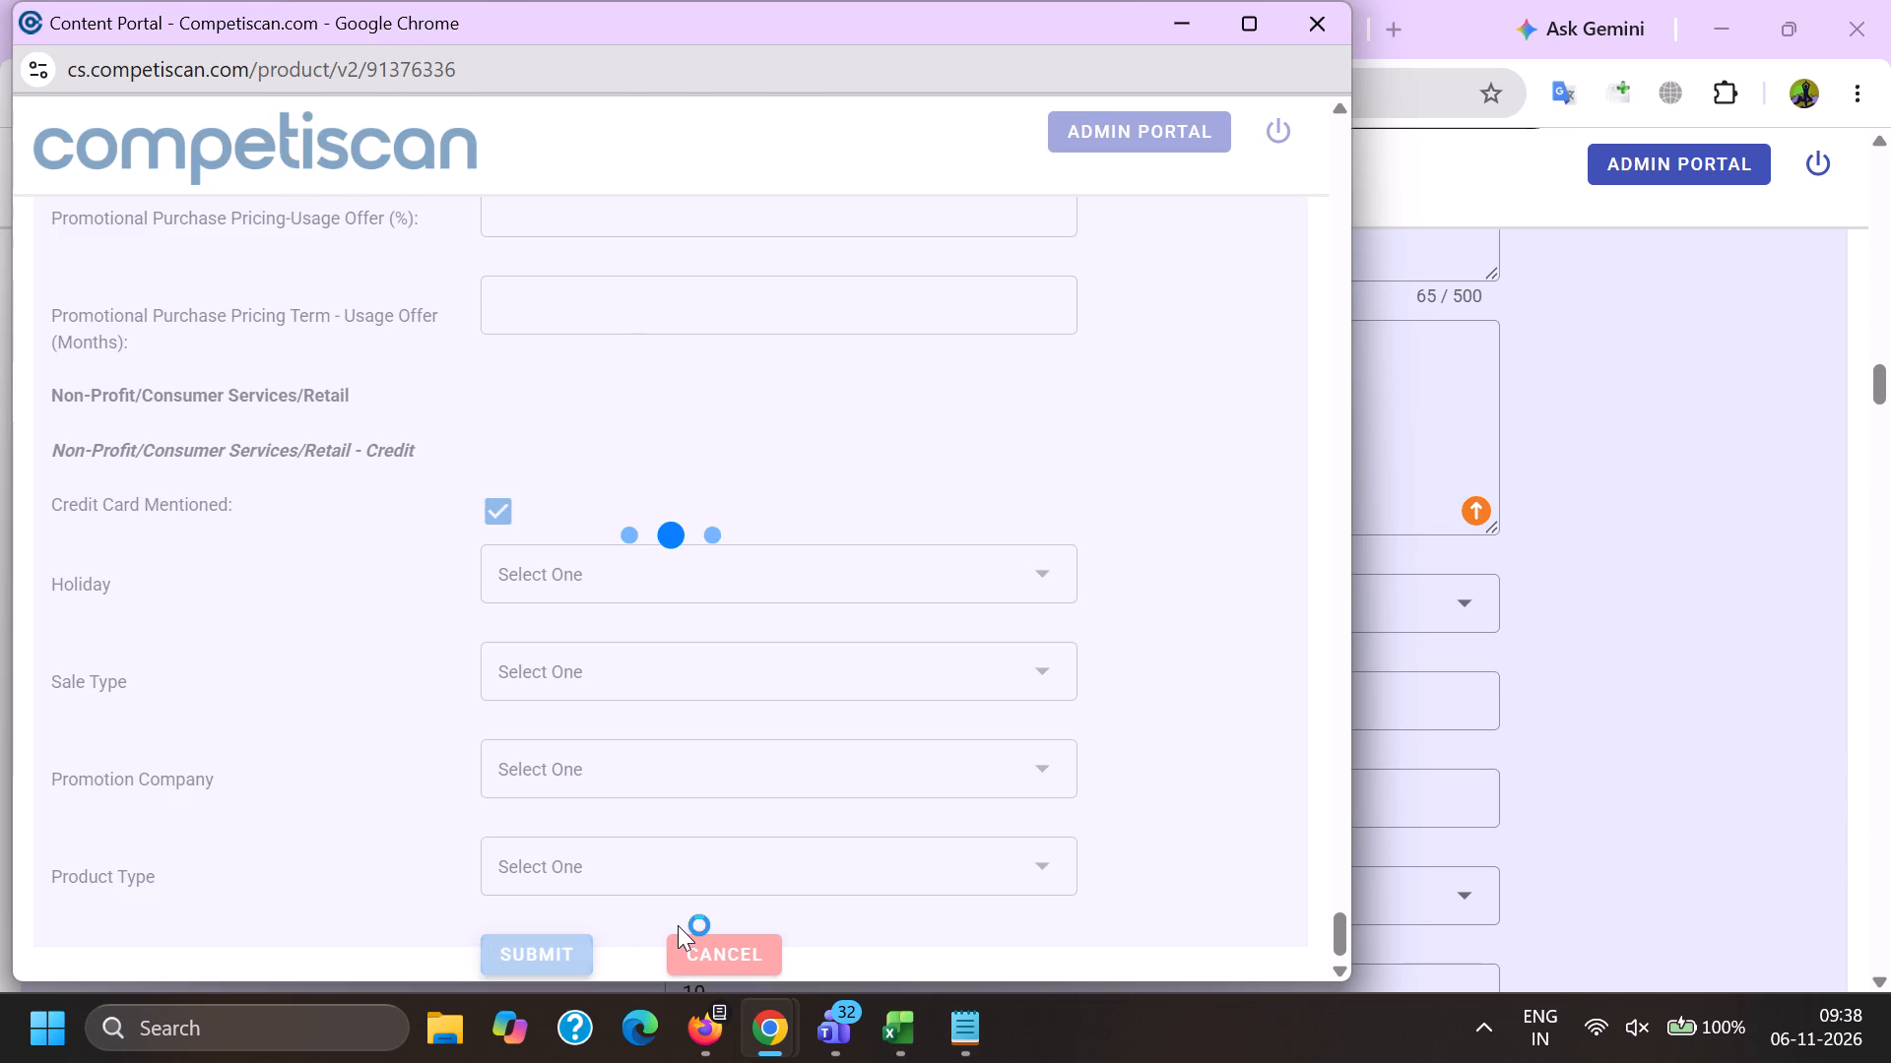
click(615, 0)
click(755, 0)
scroll(554, 546, up, 9)
scroll(645, 571, down, 10)
scroll(653, 613, up, 1)
scroll(653, 613, down, 4)
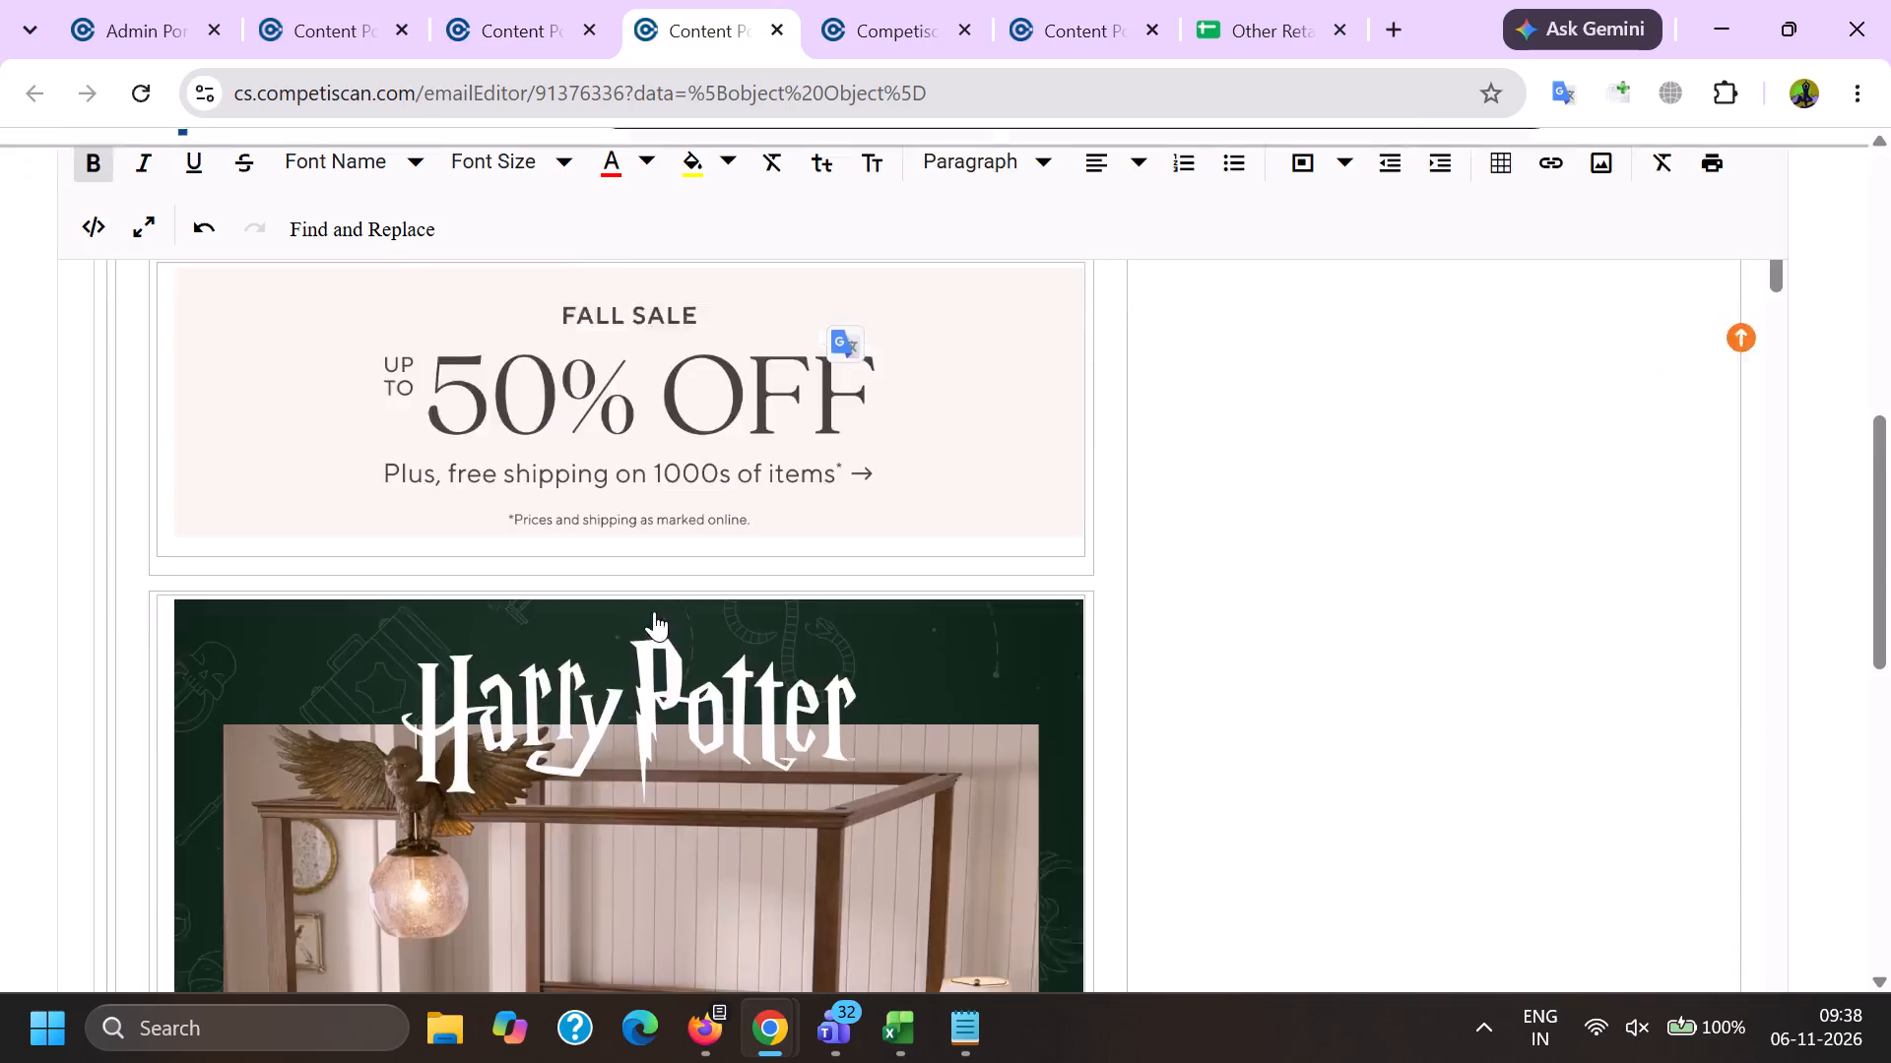
scroll(654, 611, down, 10)
scroll(658, 596, up, 20)
scroll(658, 596, up, 8)
scroll(753, 432, up, 14)
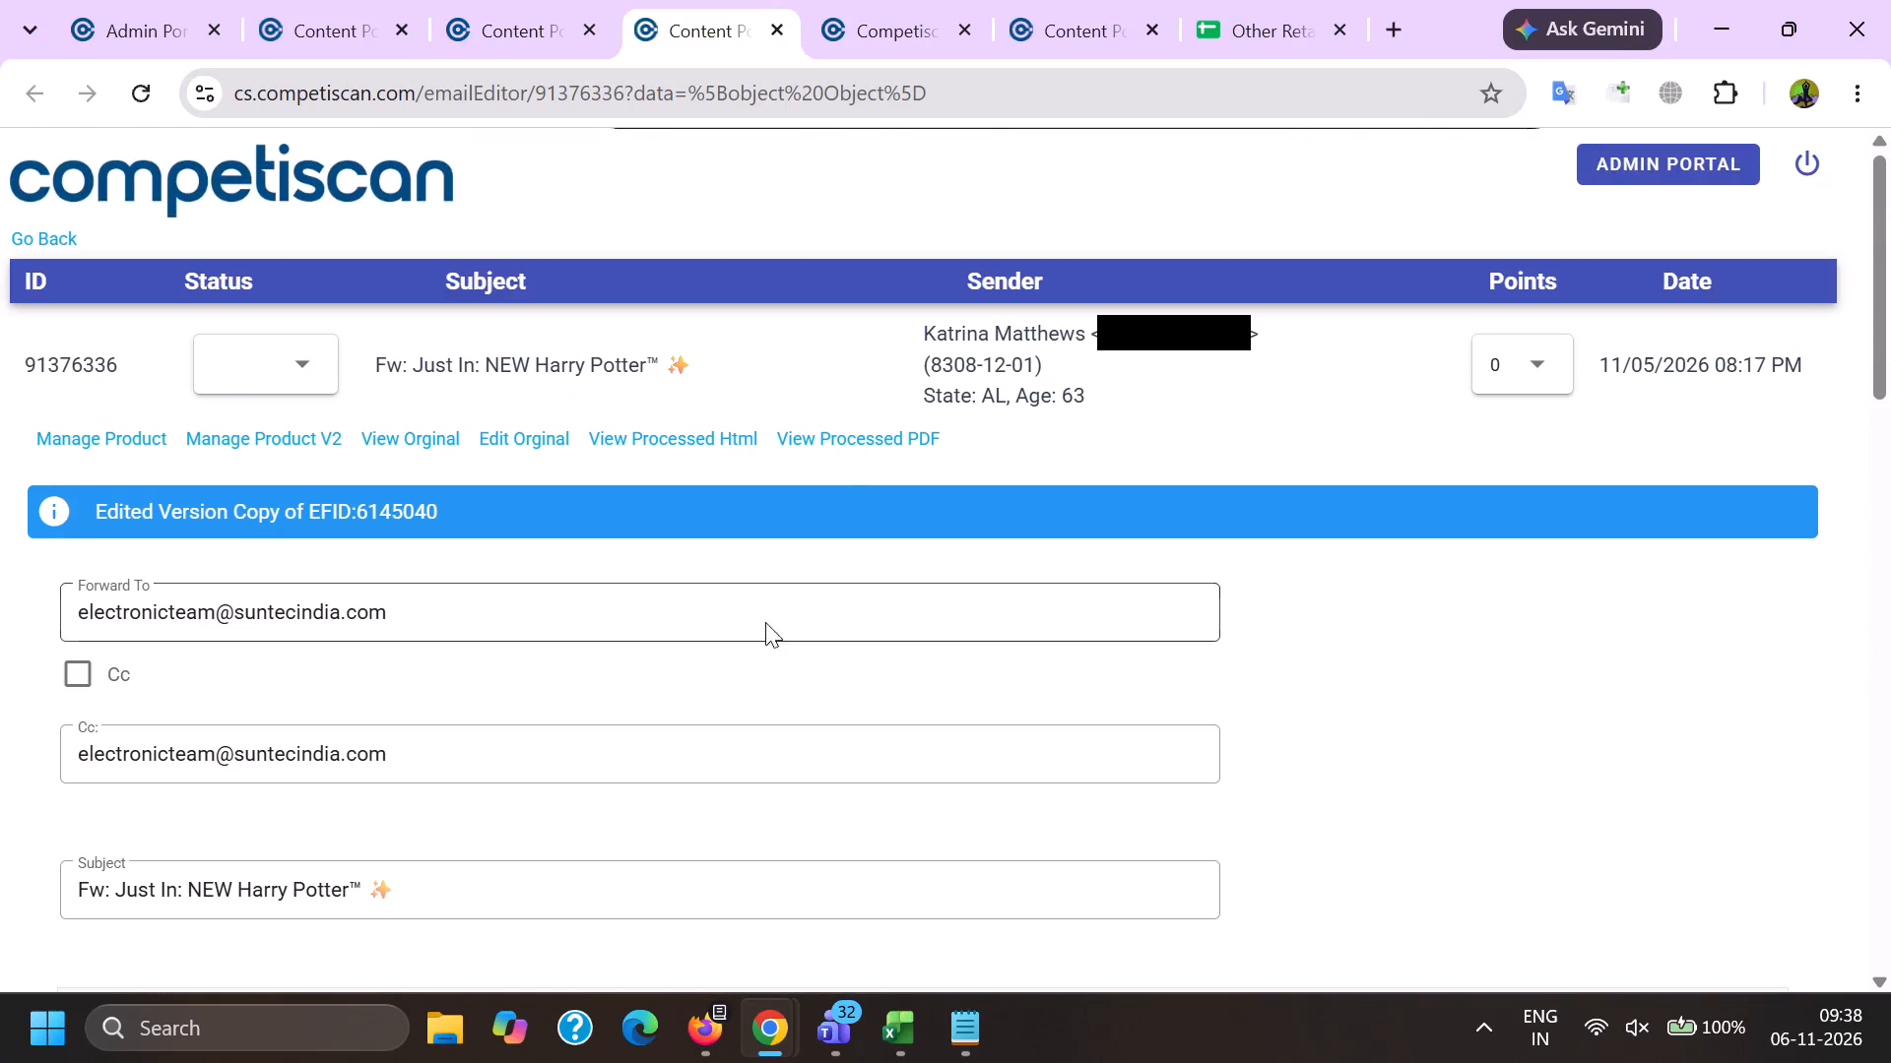
ctrl+click(798, 430)
Copy the "e.potterybarnkids.com" string from the Other Retail Records sheet and search the Content Portal in Firefox for it.
click(1303, 0)
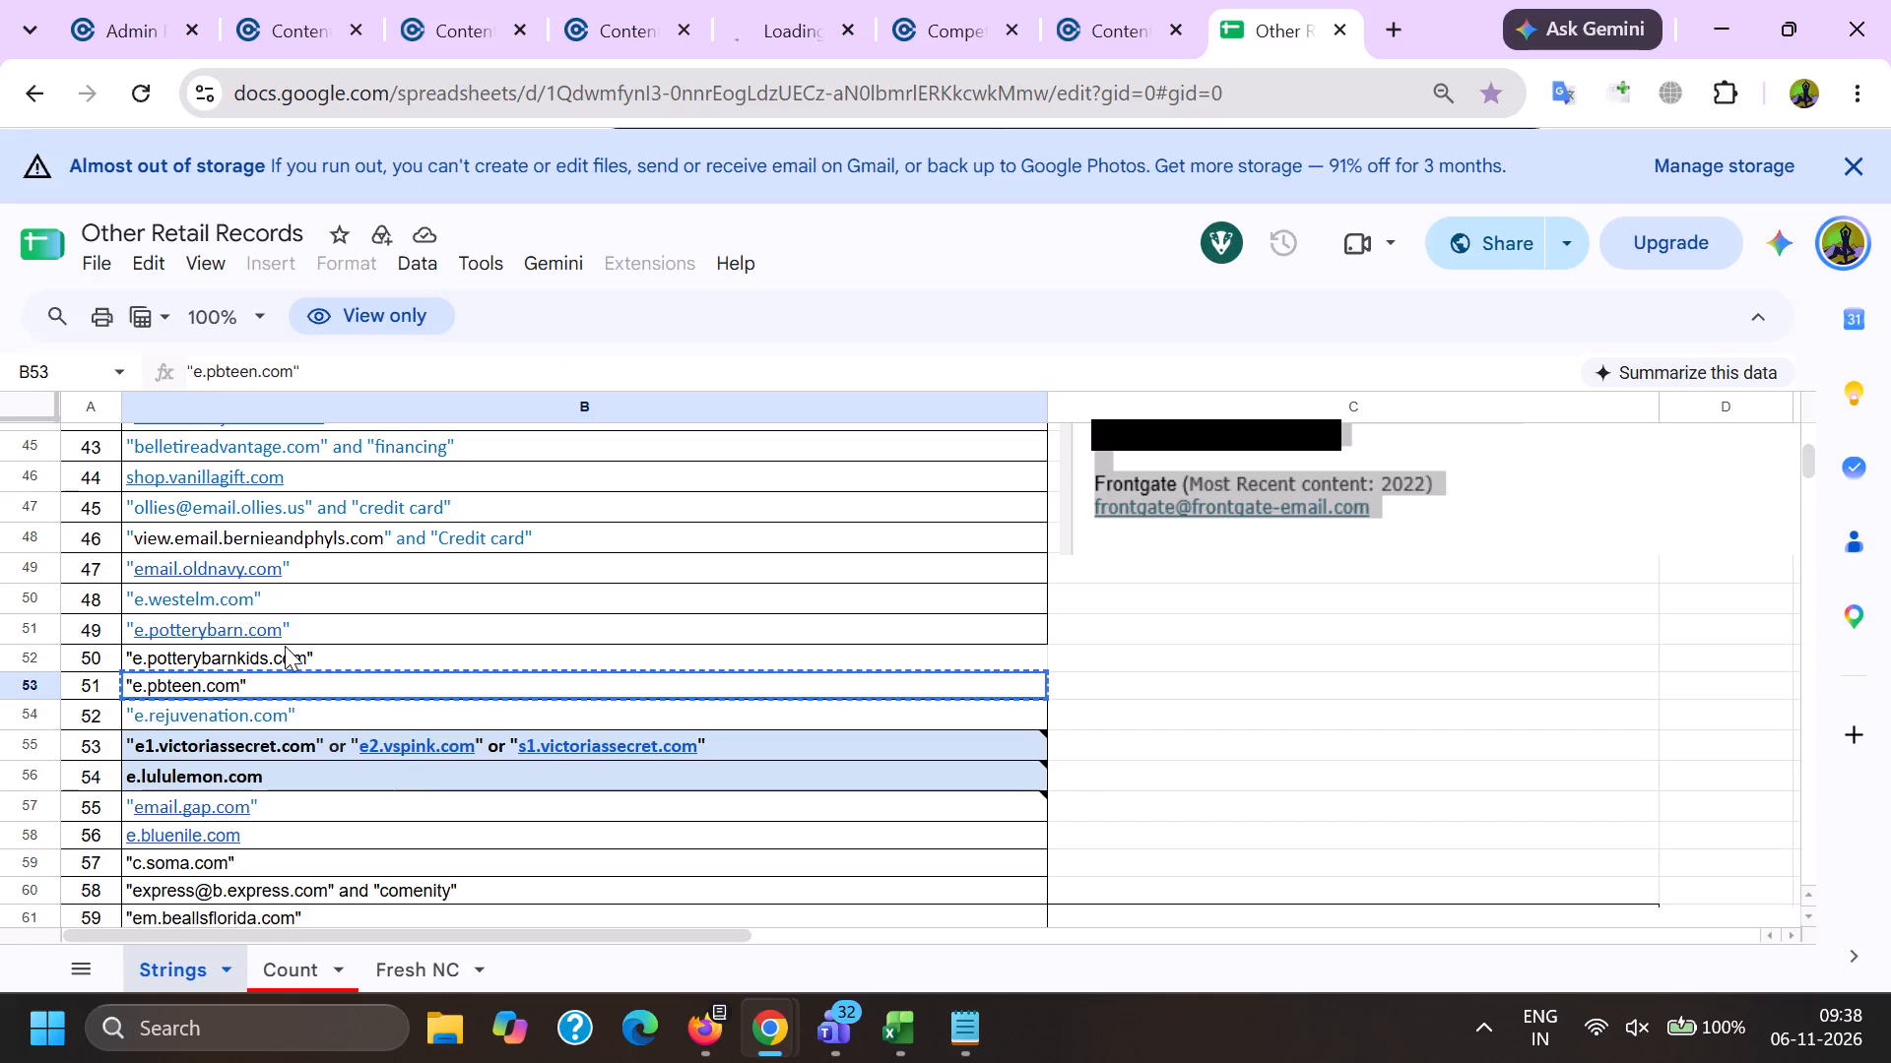
click(278, 656)
key(ctrl+c)
click(716, 1048)
click(542, 929)
scroll(491, 583, down, 14)
scroll(468, 777, up, 2)
drag(574, 649, 0, 682)
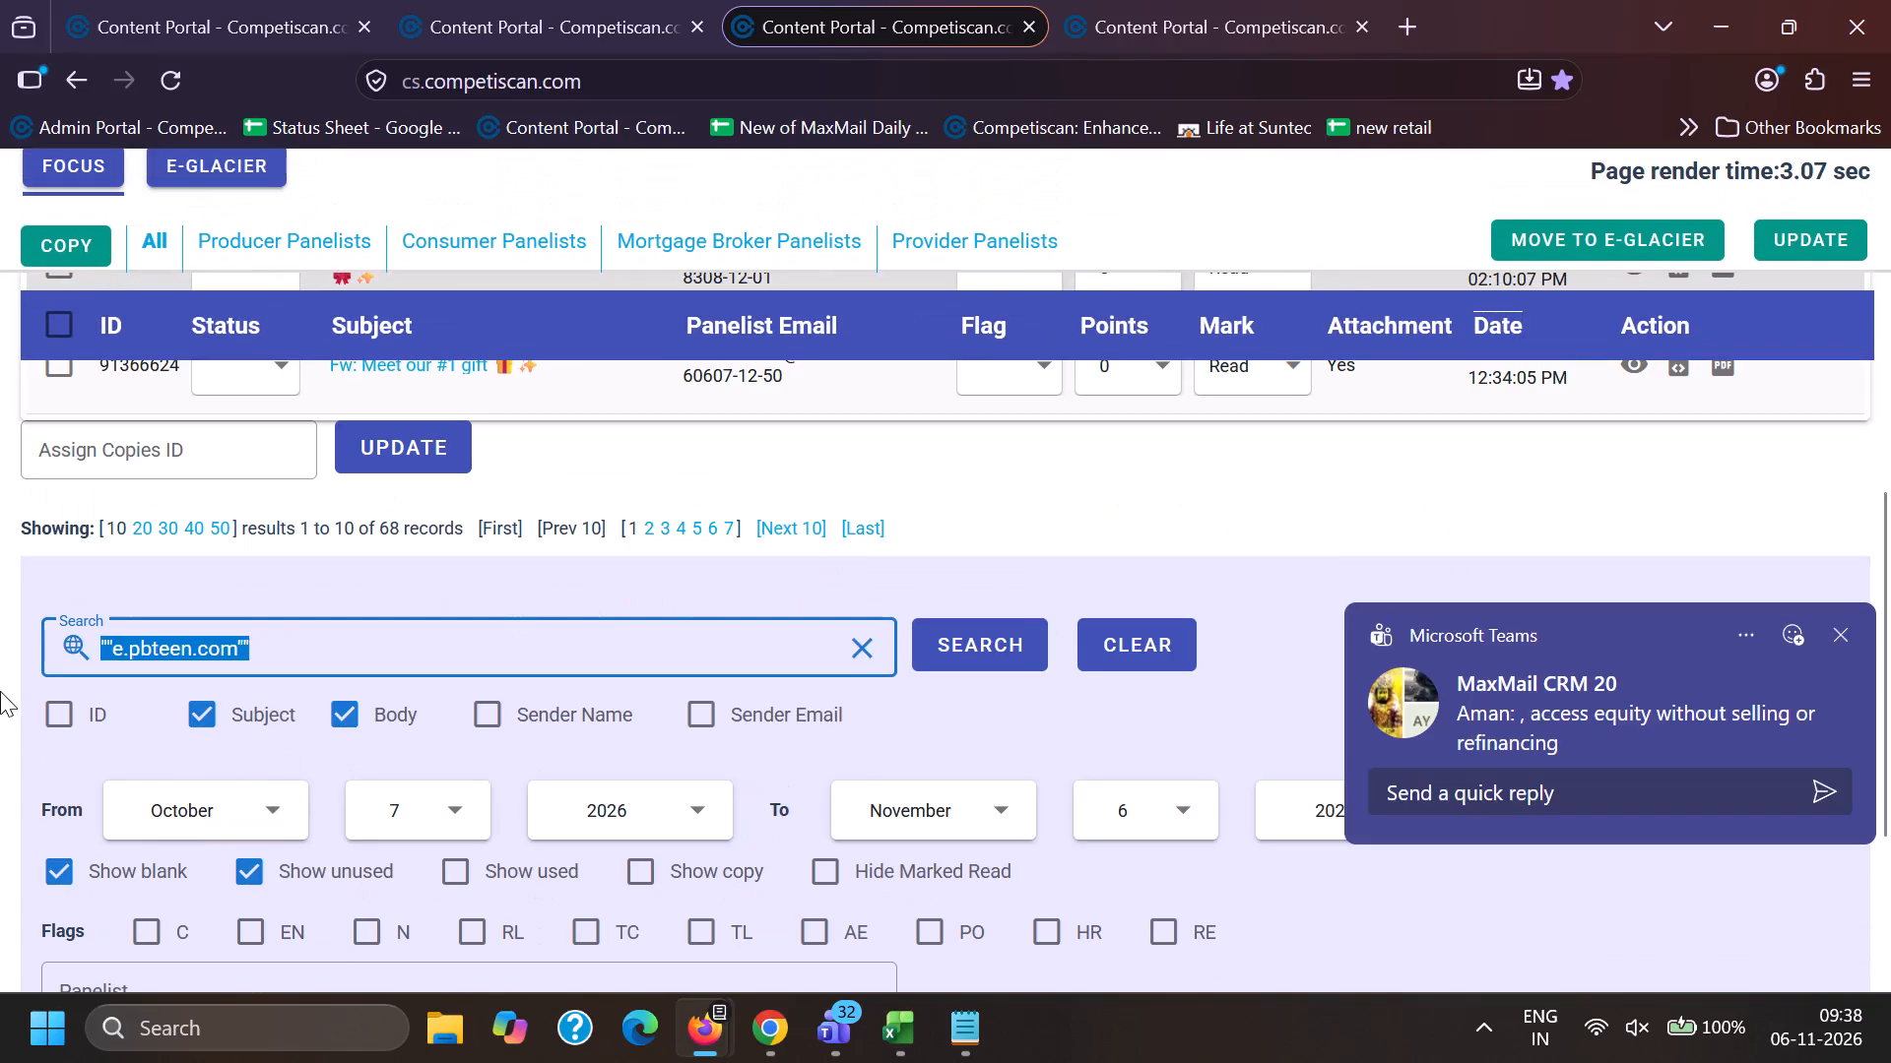
key(BackSpace)
key(shift+quotedbl)
key(ctrl+v)
key(shift+quotedbl)
key(Return)
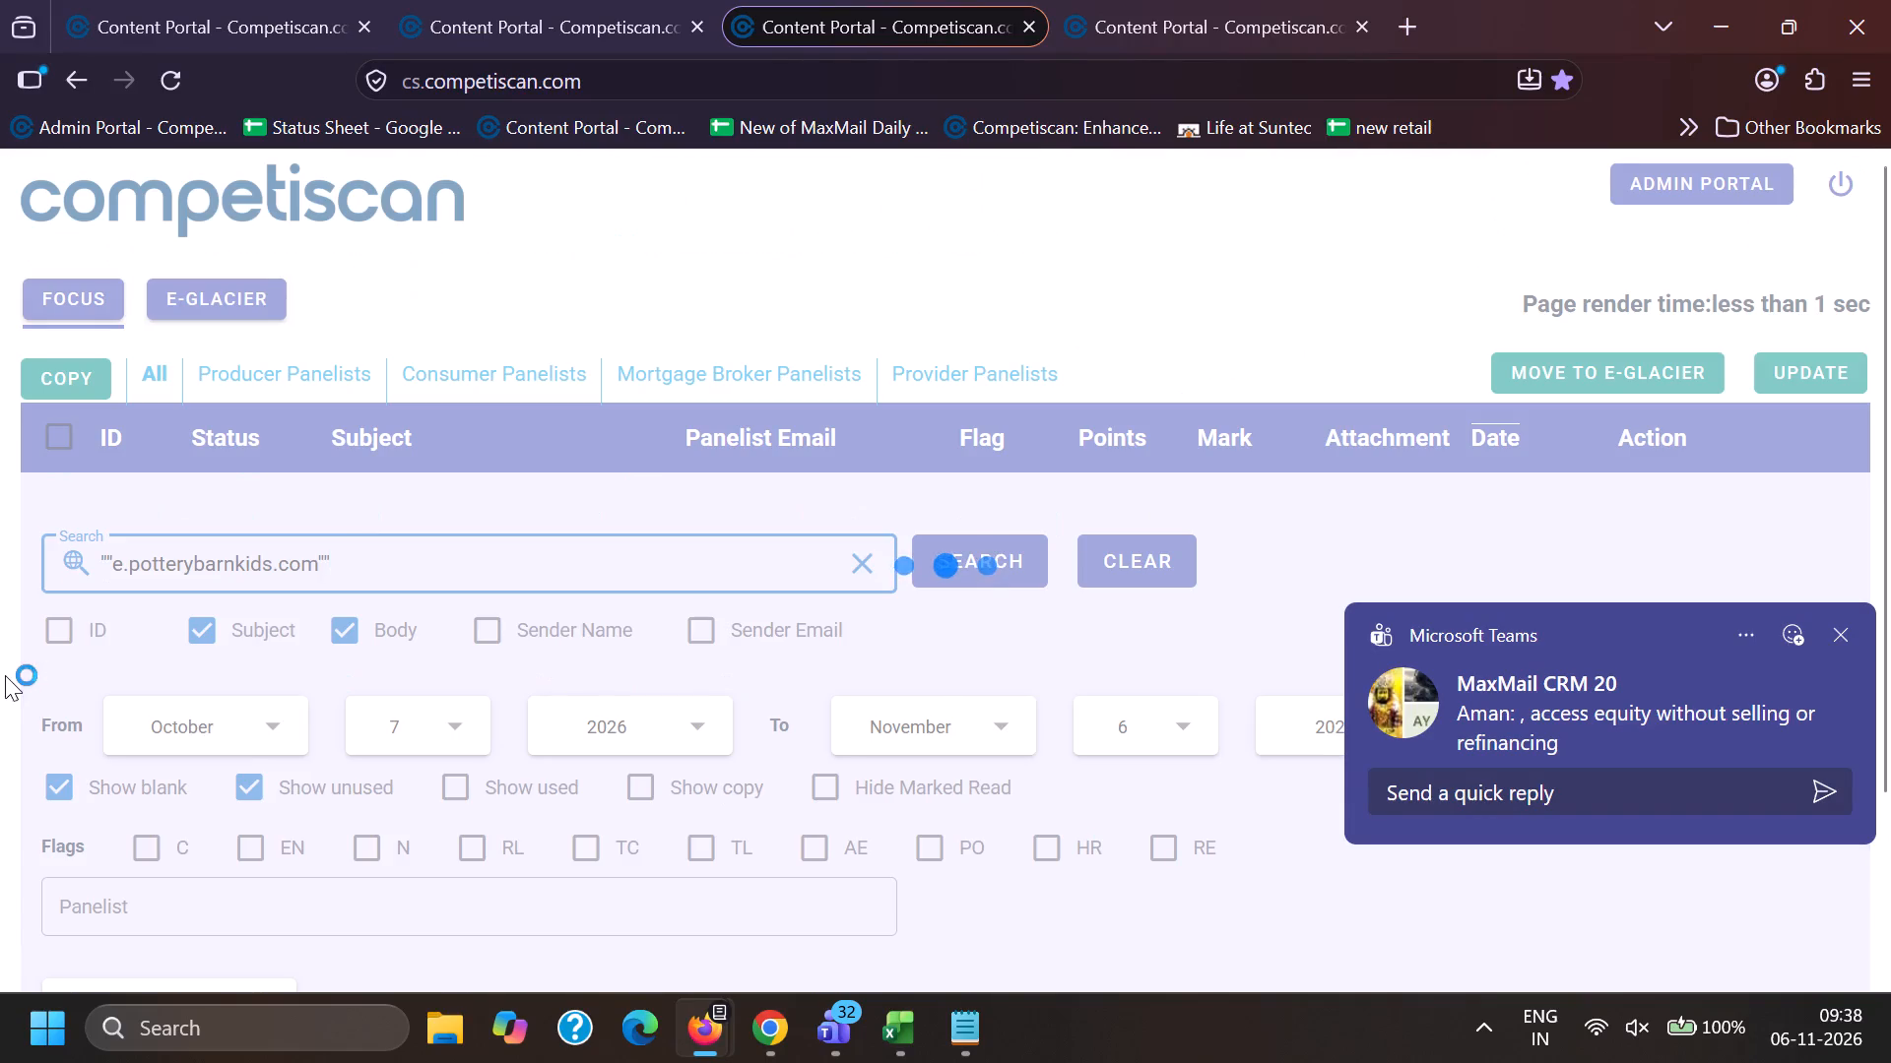
Reload the general Focus email list in the first portal tab and return to the Pottery Barn Kids search.
click(352, 0)
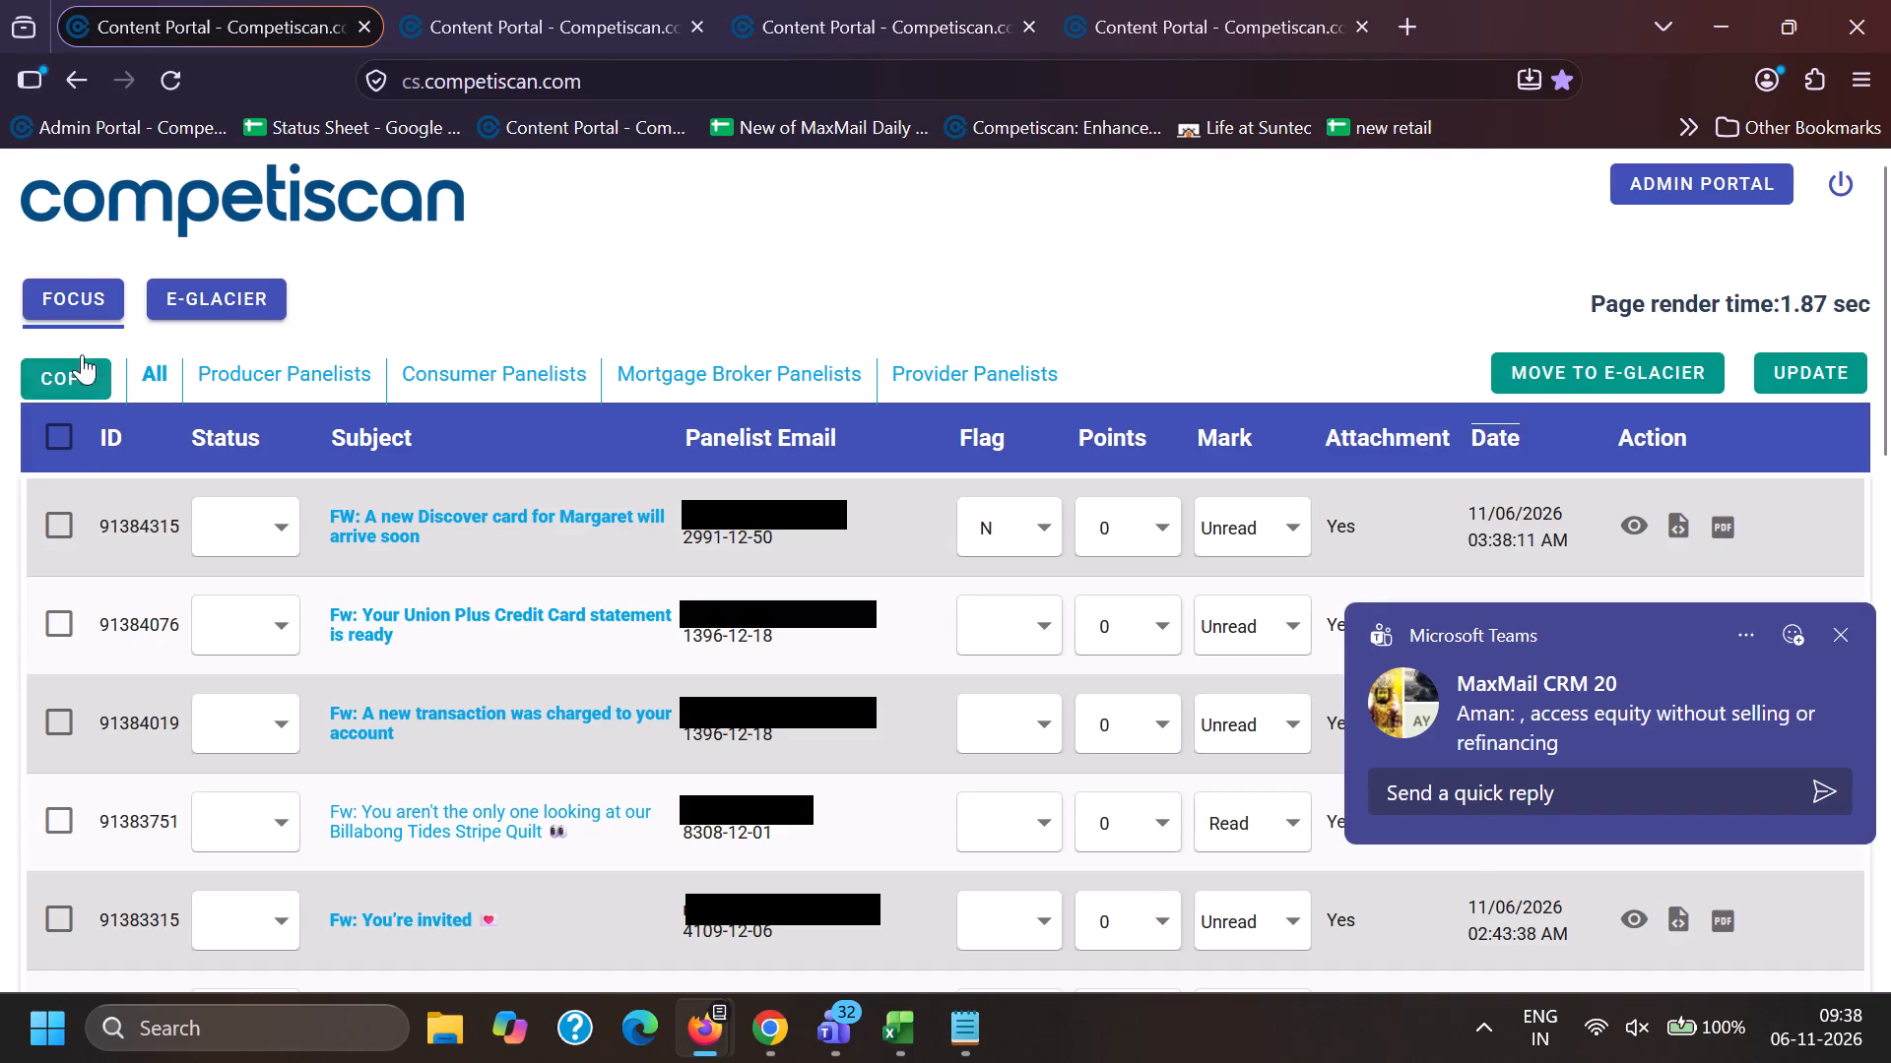
click(78, 306)
click(473, 0)
click(856, 0)
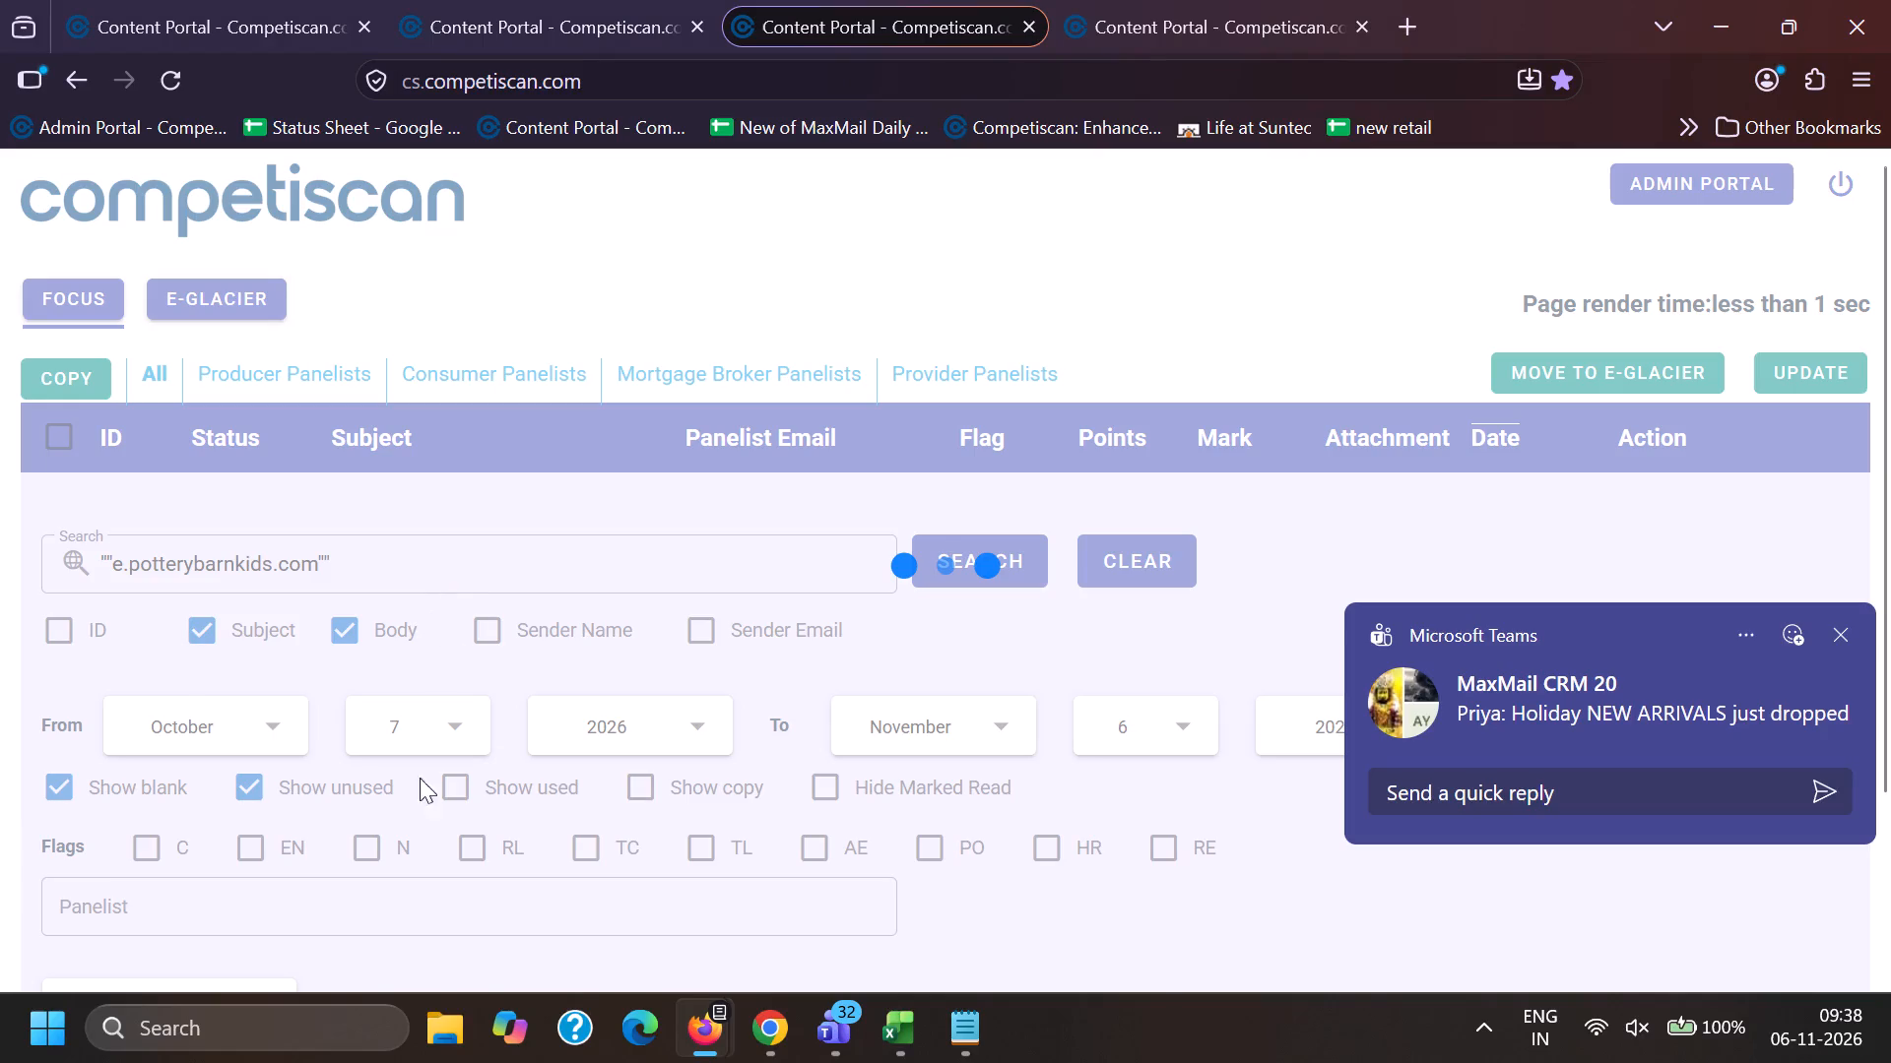
Copy the subject text of email 91379231, starting "Tis (finally) the season", without the forwarding prefix.
drag(363, 707, 514, 740)
key(ctrl+c)
key(ctrl+c)
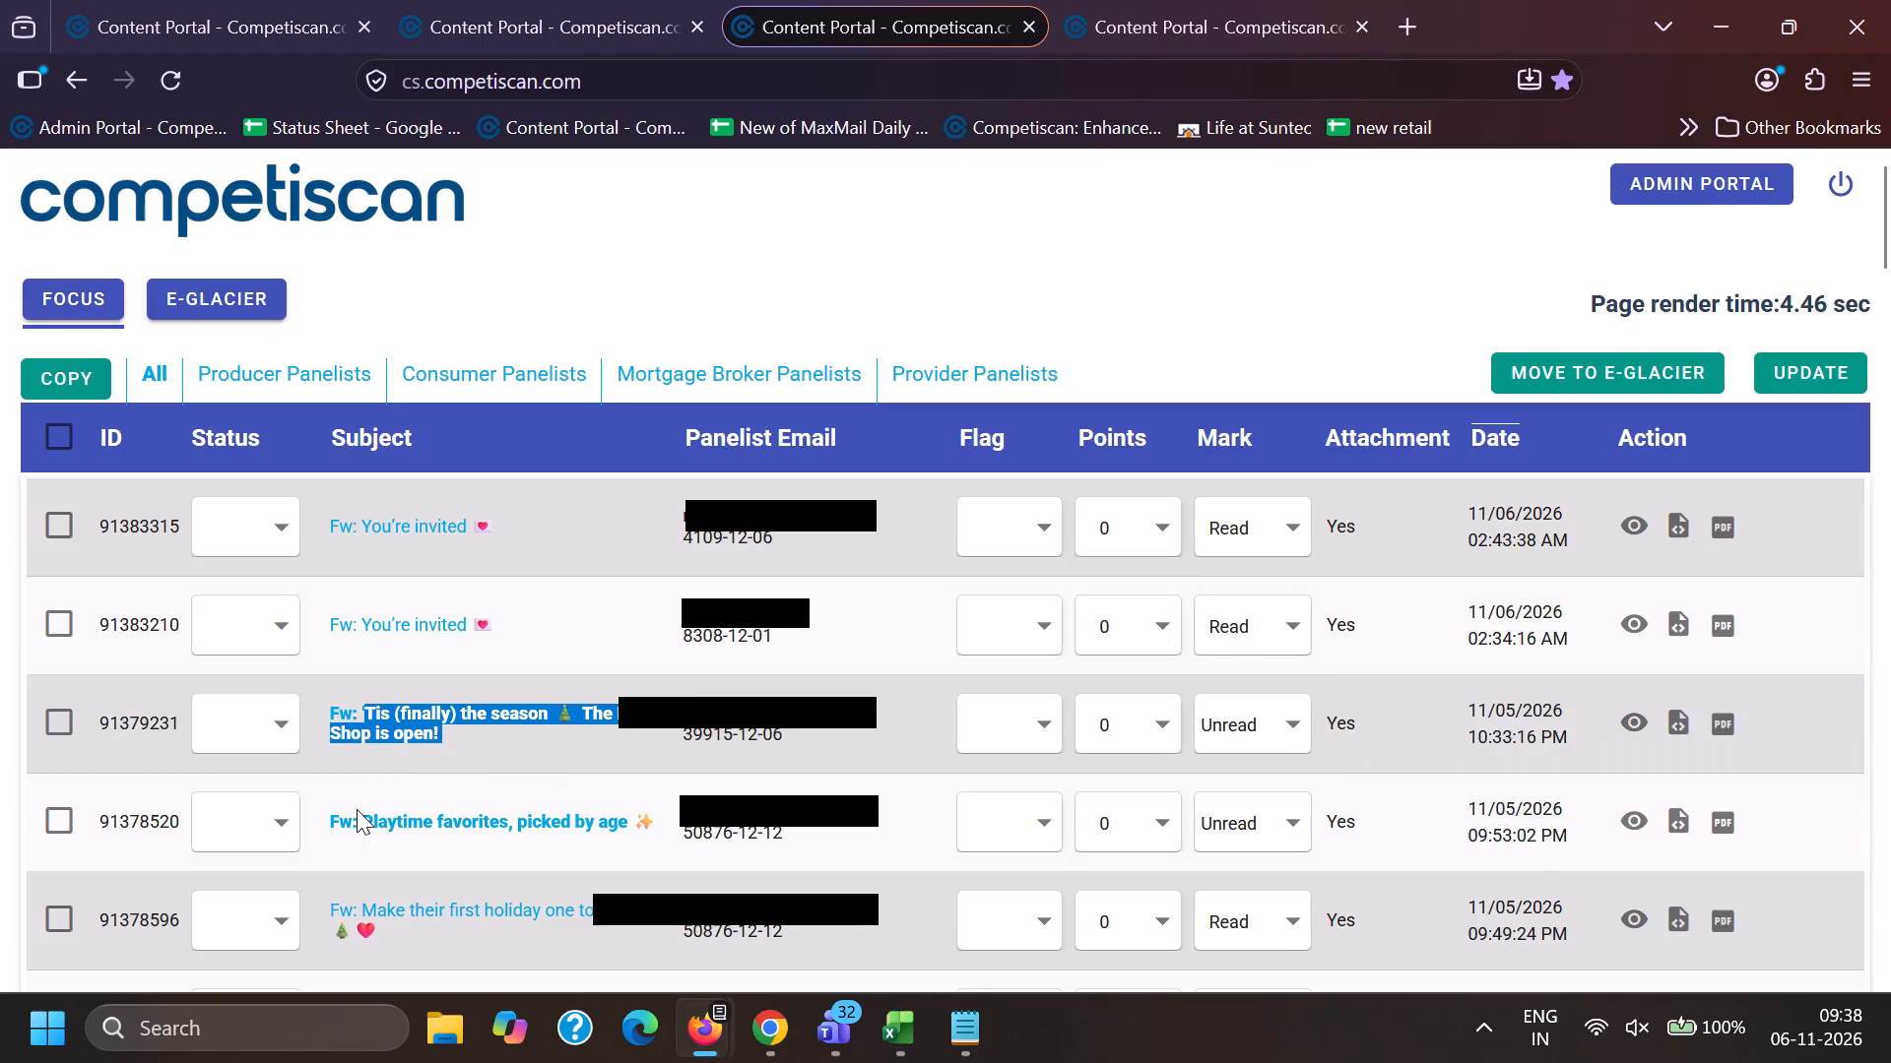
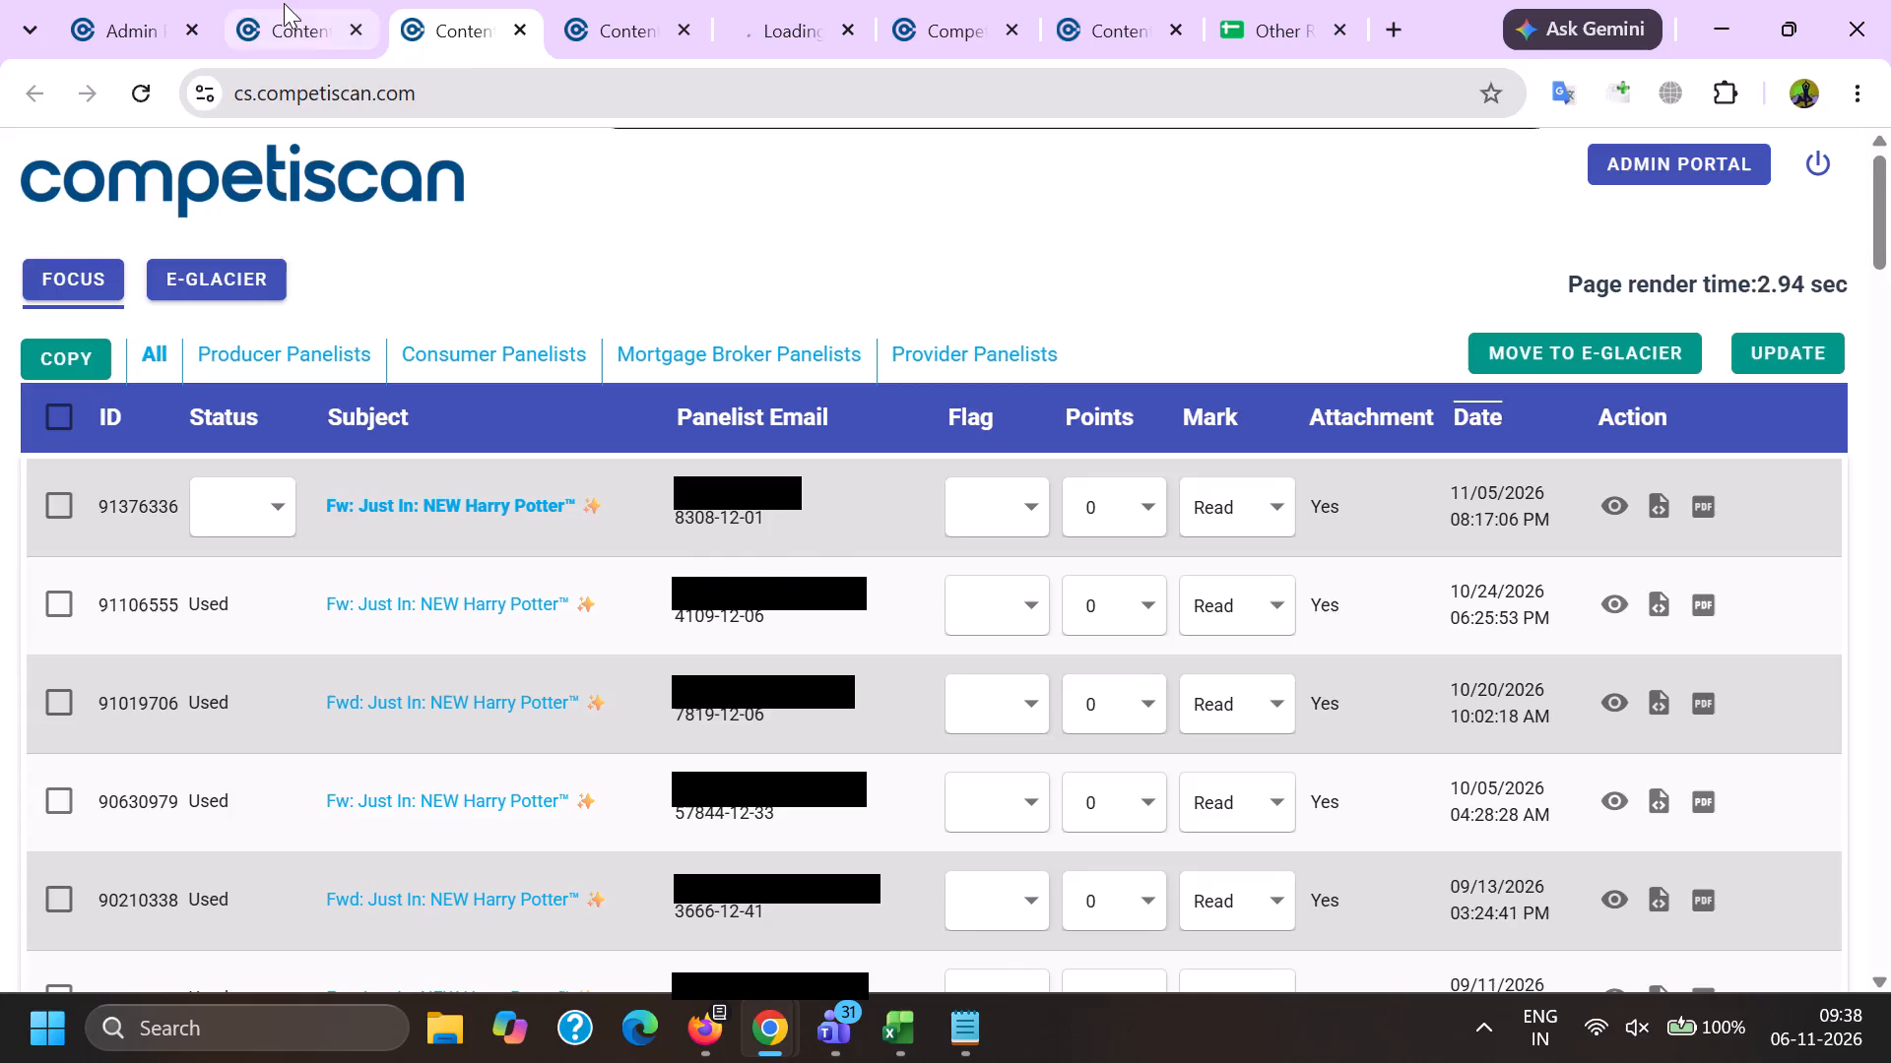
Search the Content Portal email list by subject for the quoted text "Playtime favorites, picked by age ✨".
click(492, 0)
scroll(649, 727, down, 13)
scroll(619, 879, down, 6)
scroll(588, 746, down, 4)
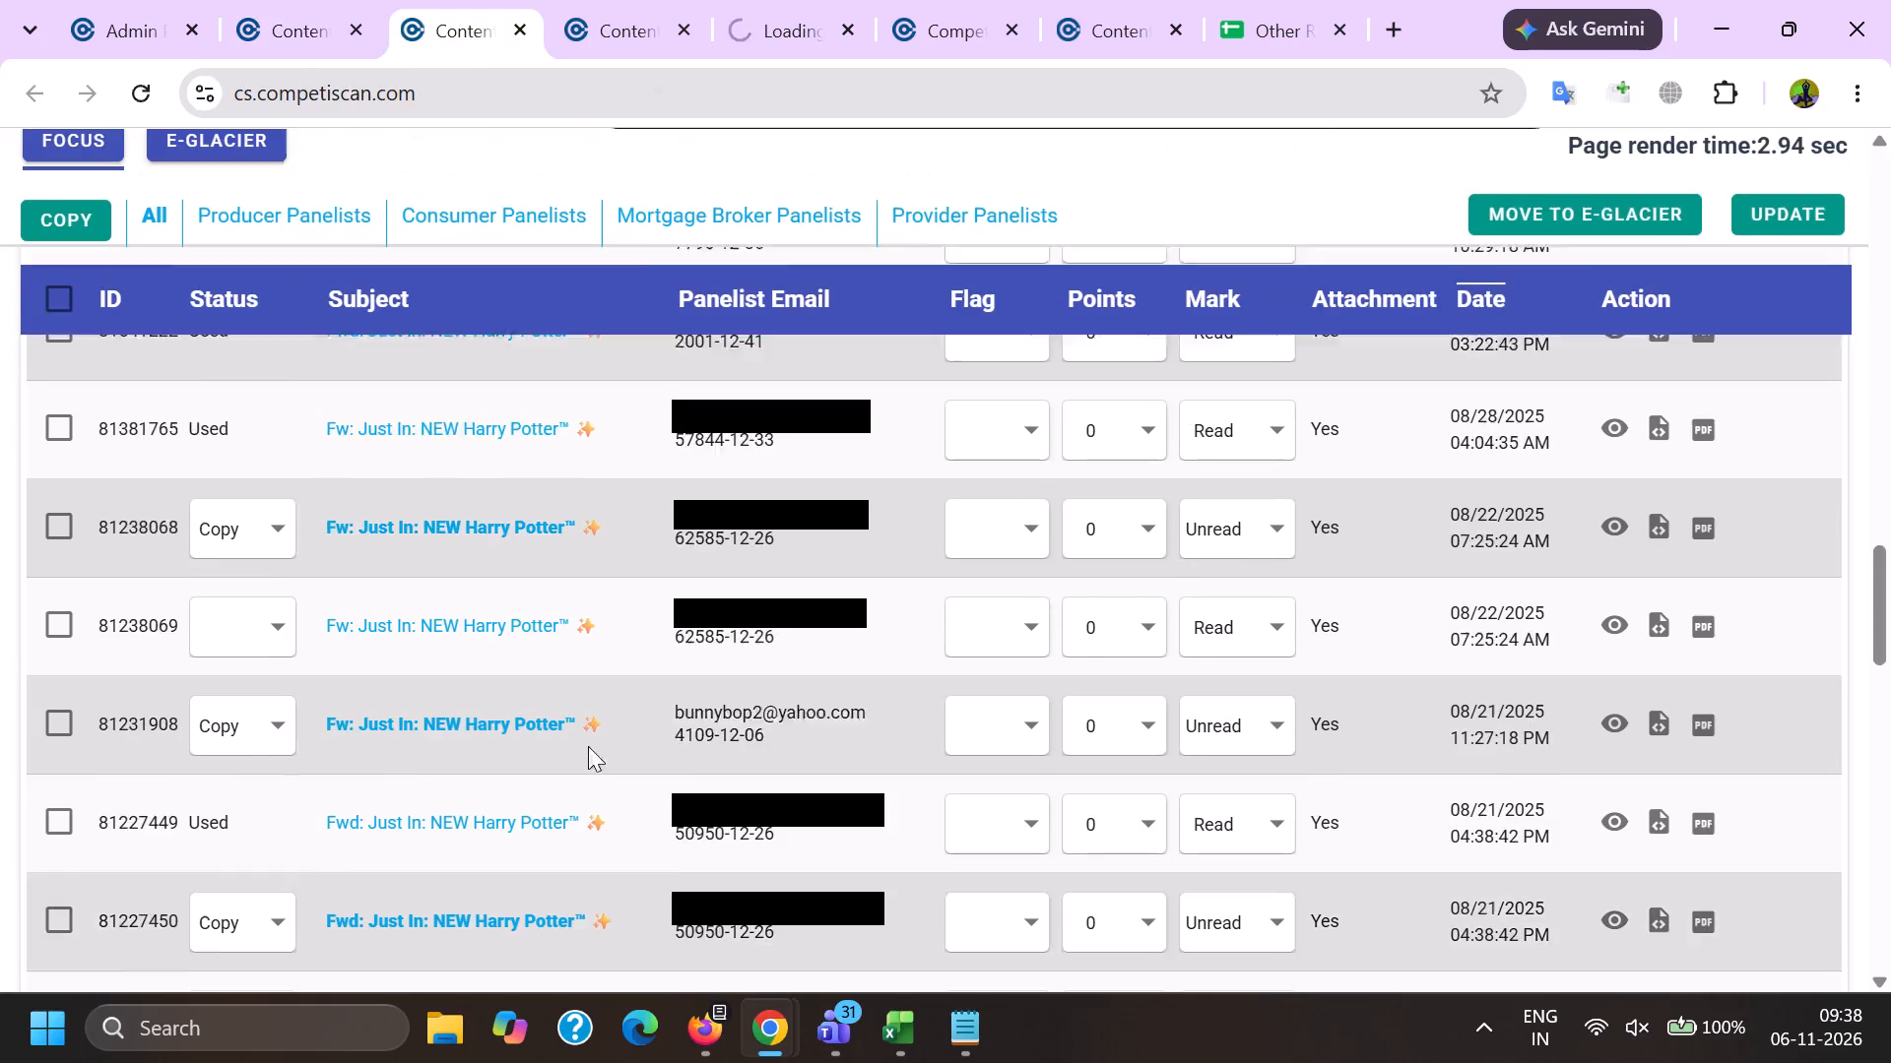
scroll(588, 746, down, 8)
drag(648, 713, 3, 641)
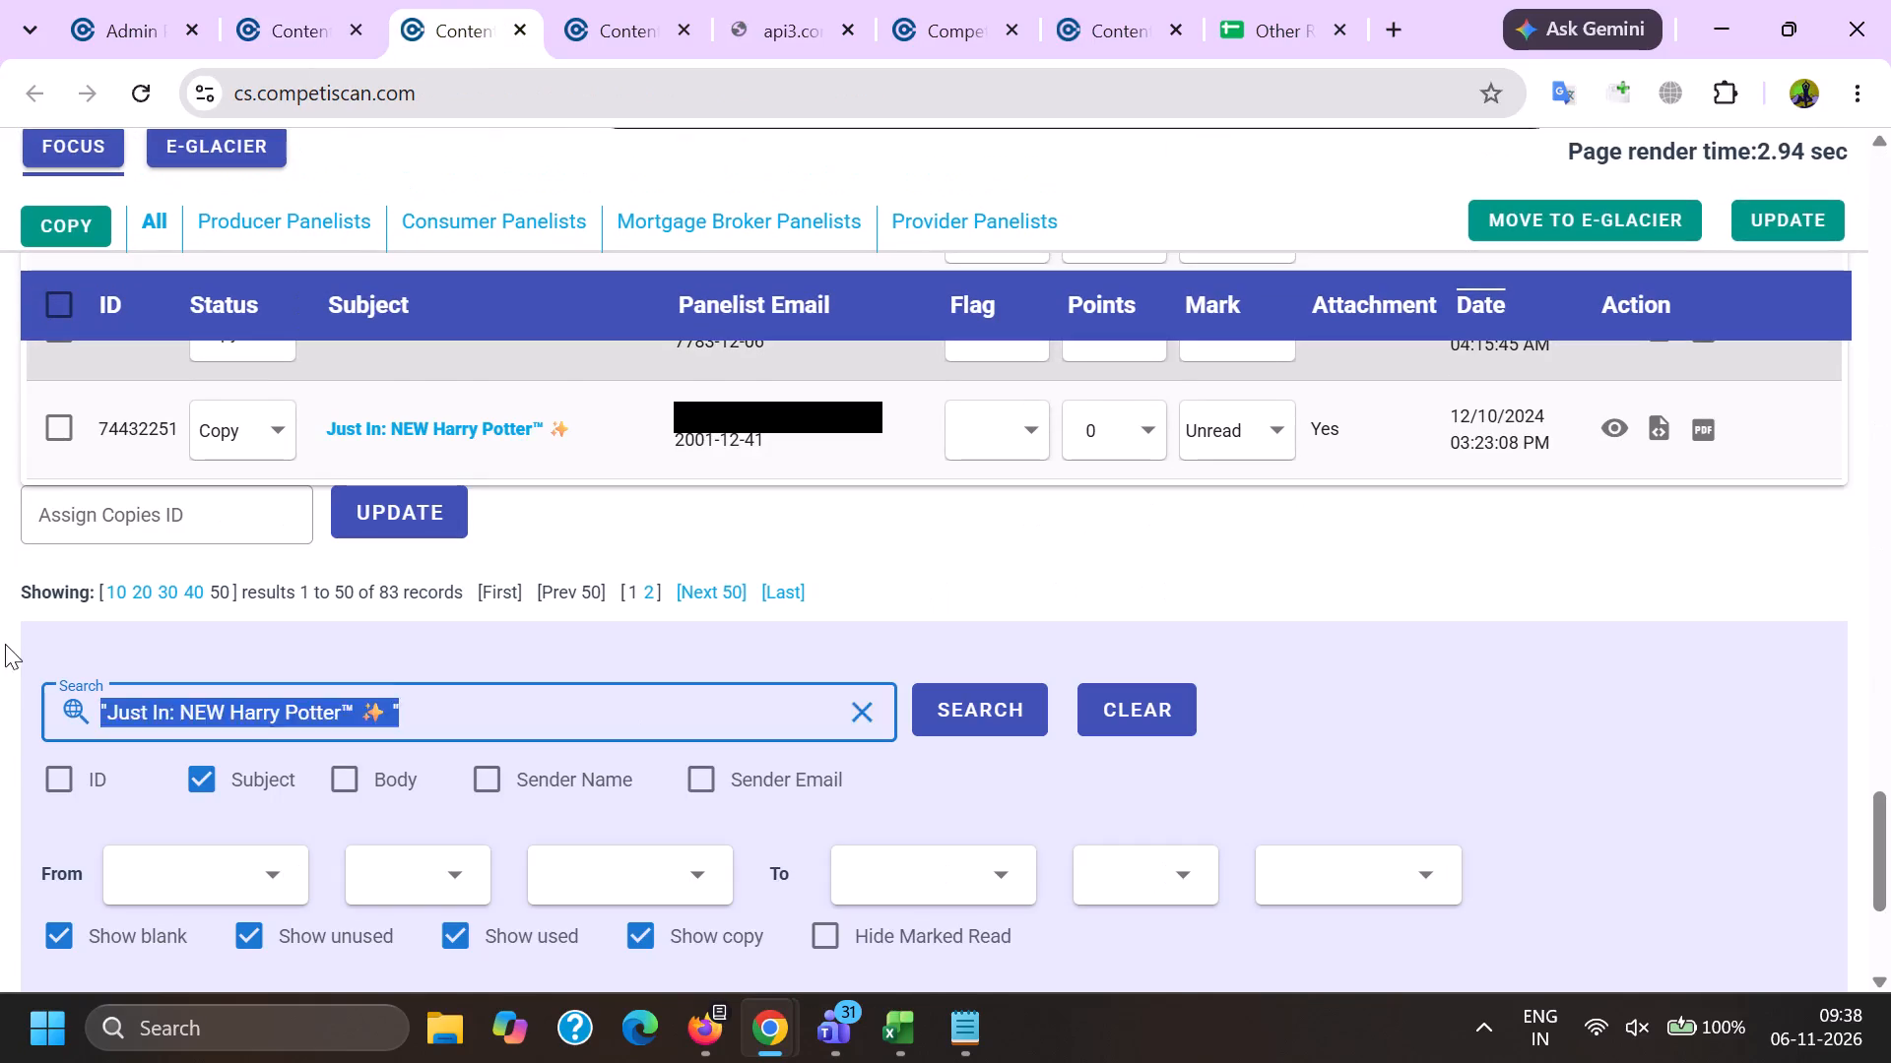
key(BackSpace)
key(shift+quotedbl)
key(ctrl+v)
key(shift+quotedbl)
key(Return)
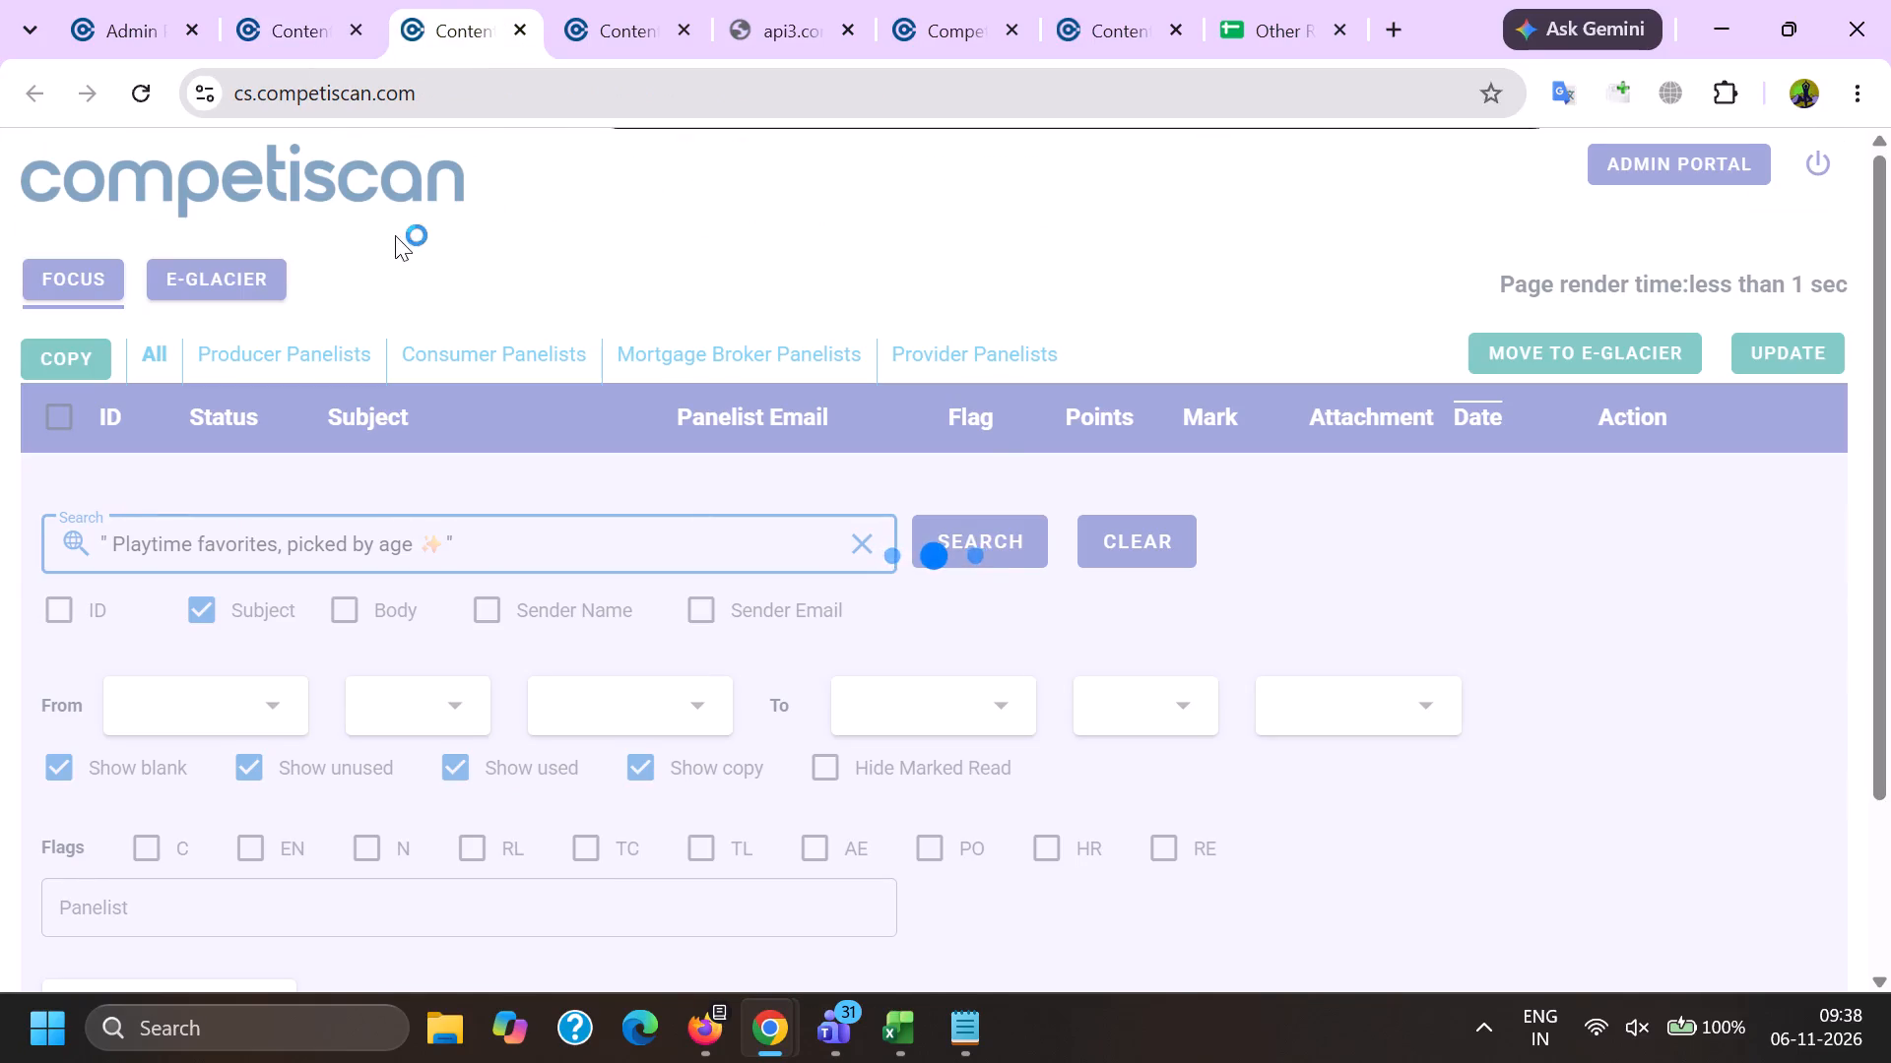
Check the processed PDF of email 91376336, close its PDF and editor tabs, and return to the Playtime favorites search.
click(601, 0)
click(751, 0)
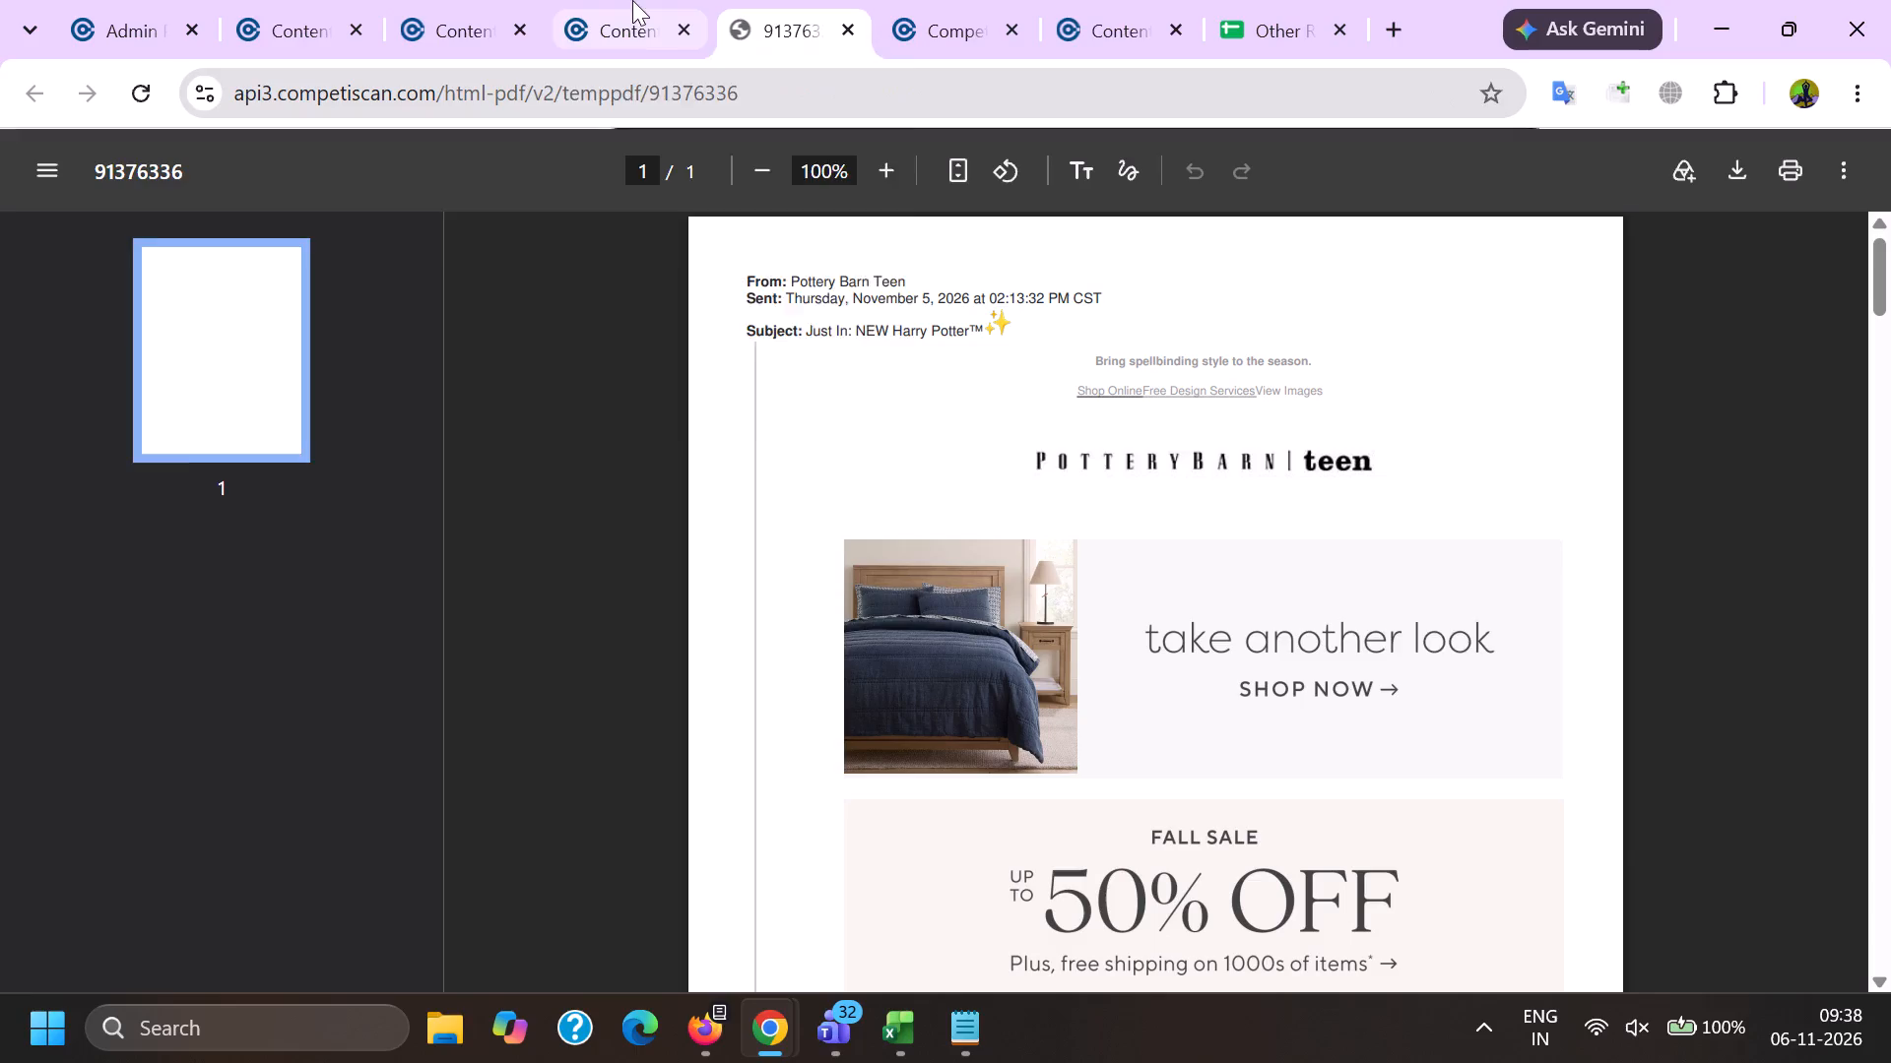
double_click(693, 28)
click(449, 0)
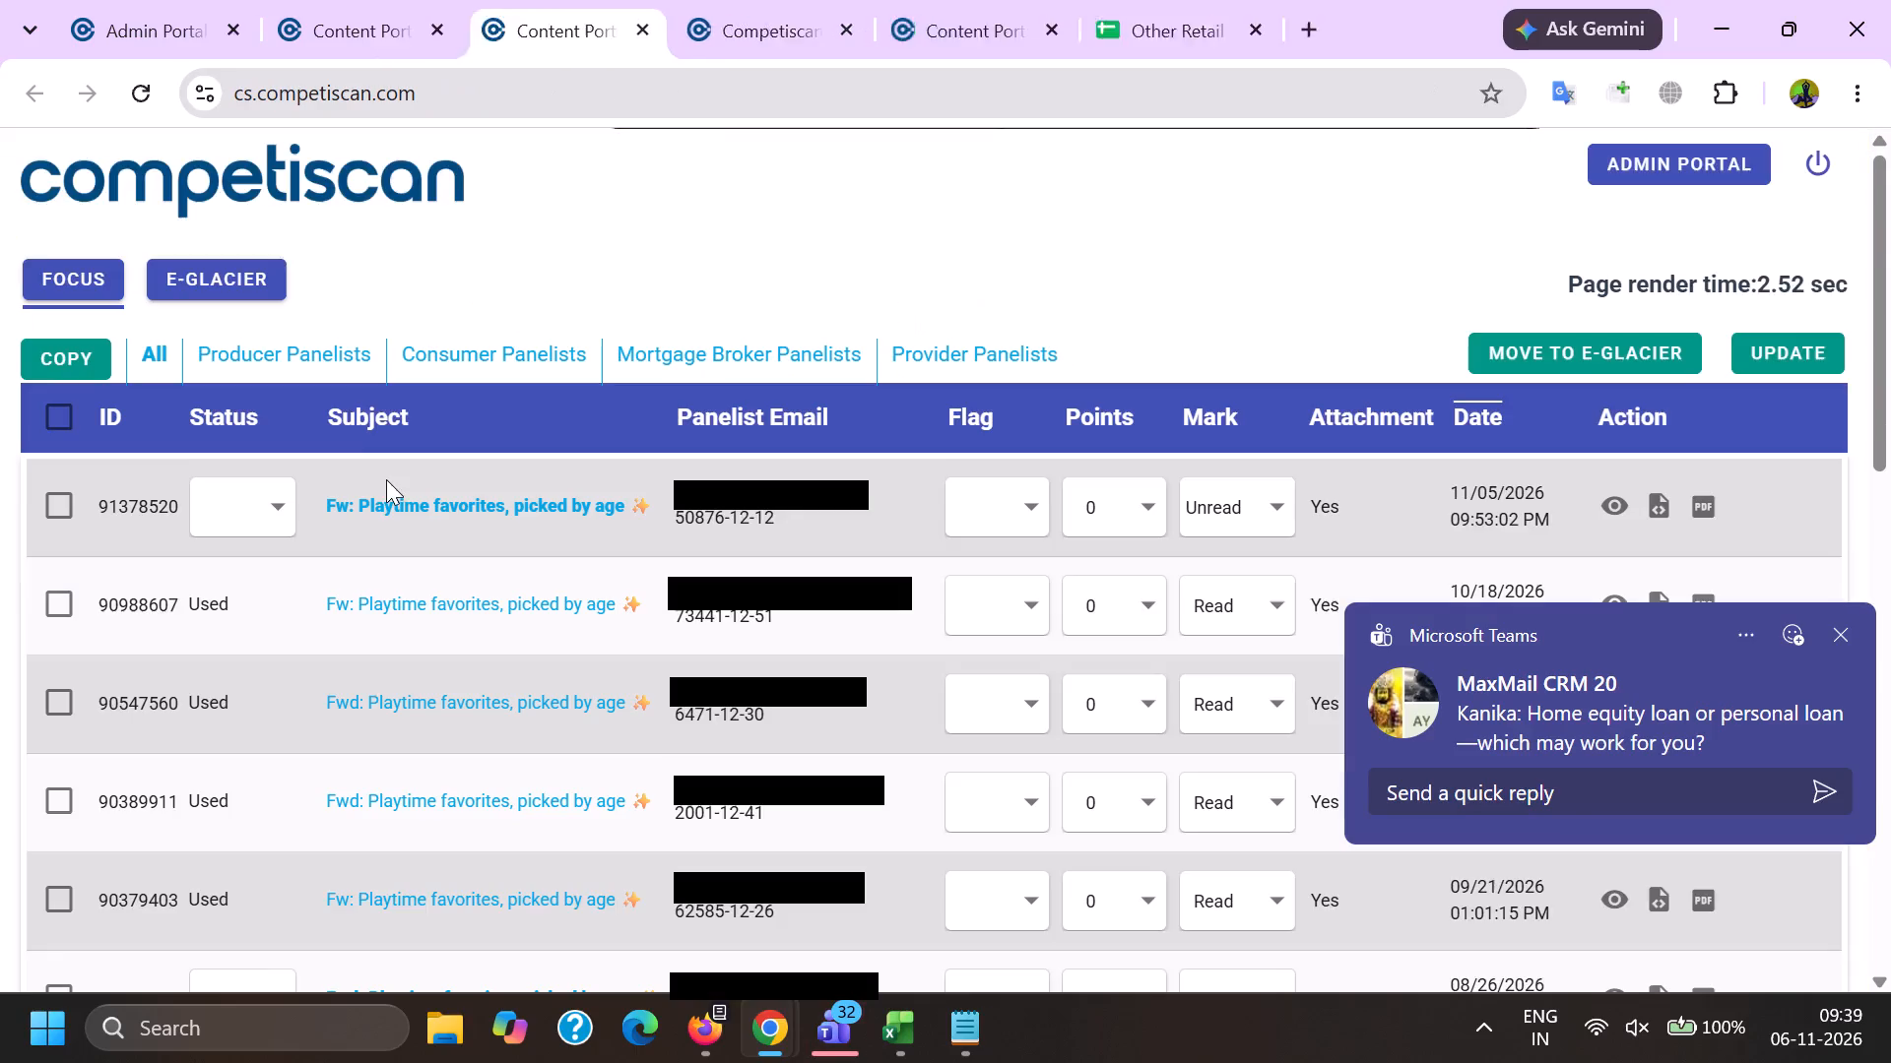
scroll(388, 476, down, 1)
ctrl+click(456, 363)
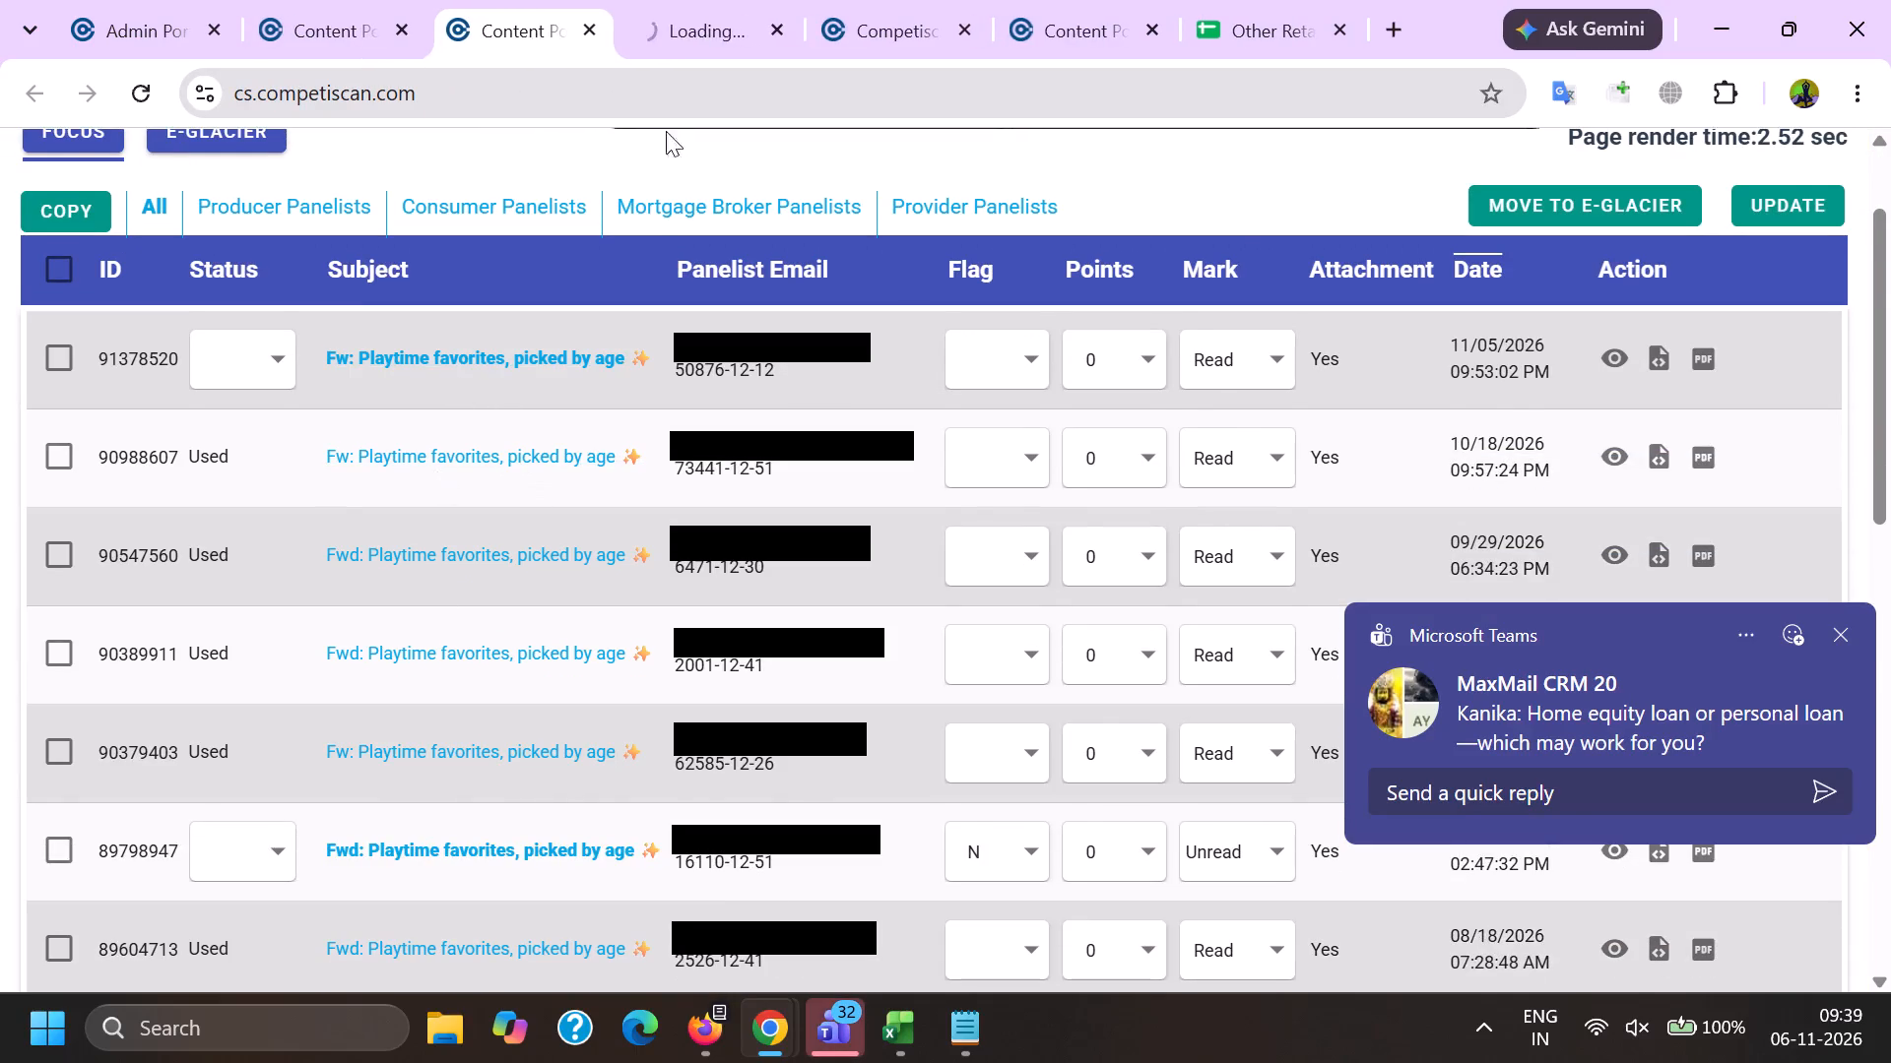
click(696, 0)
double_click(607, 91)
key(ctrl+c)
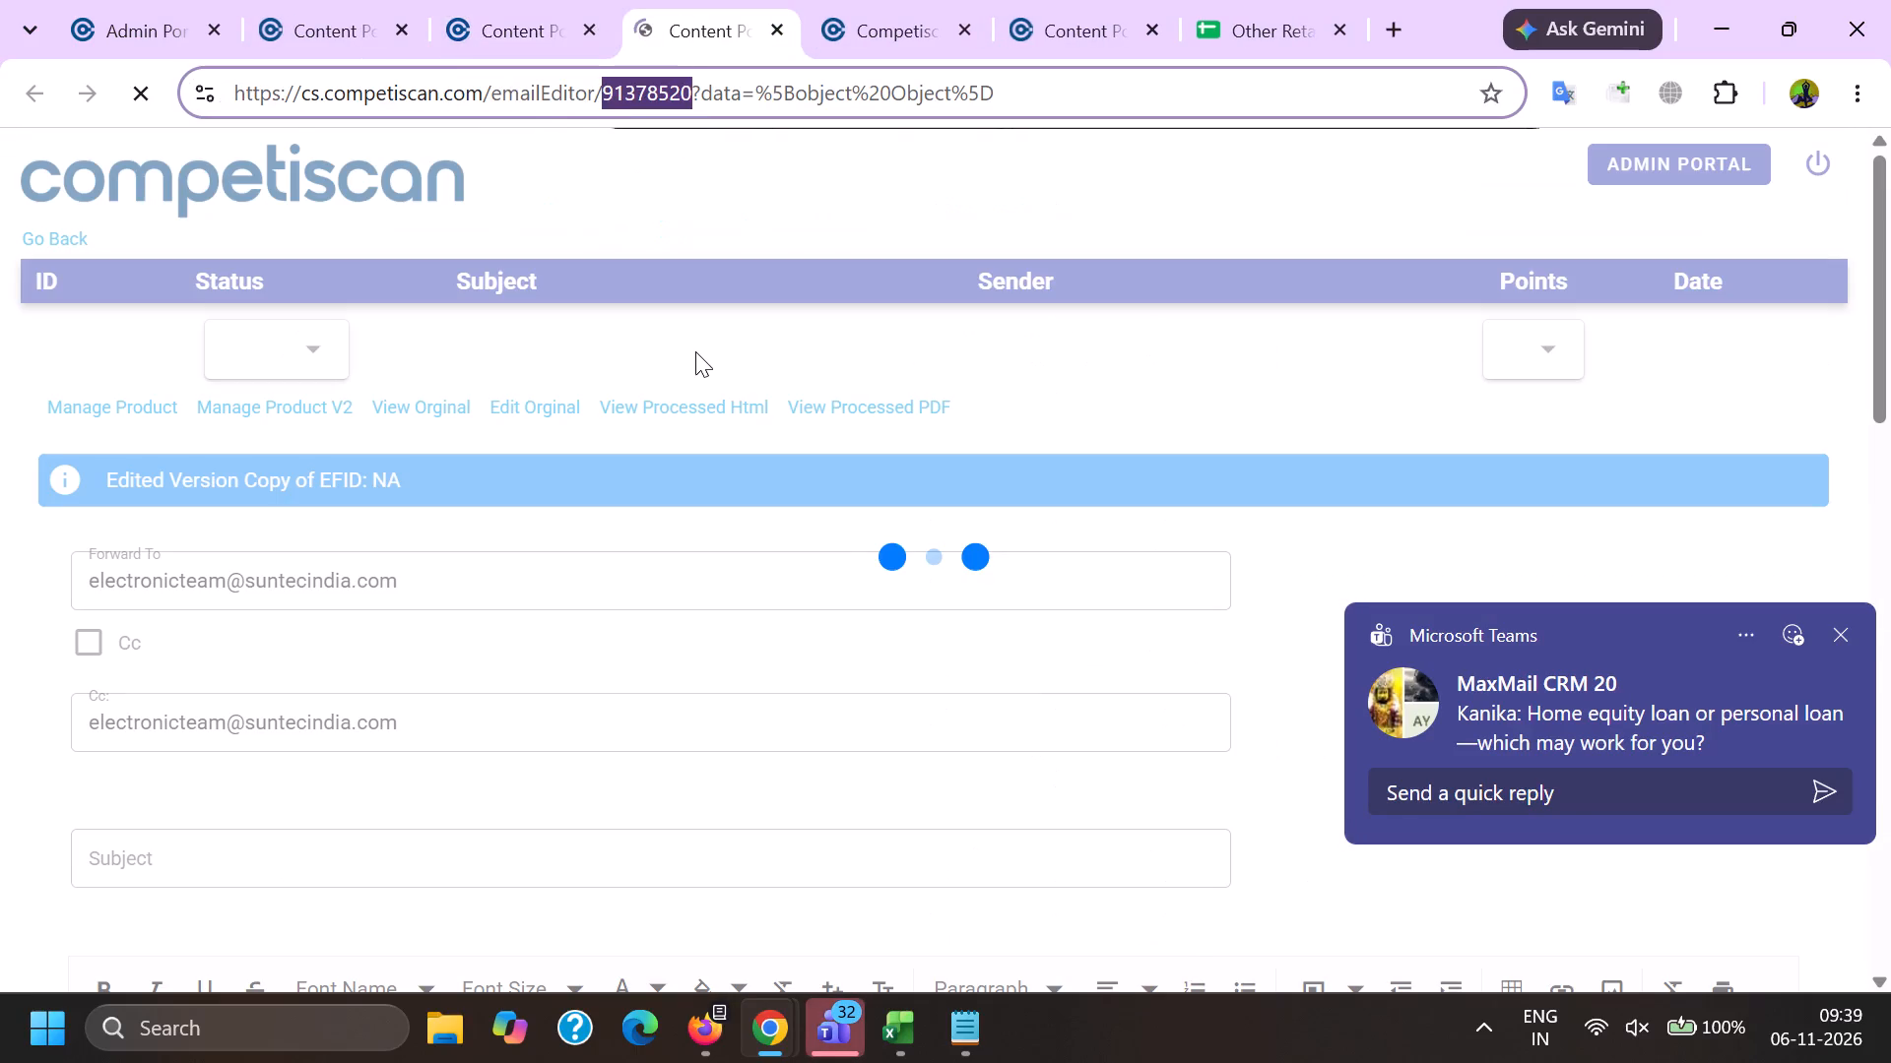
Switch to the may 26 sheet in Excel and log email ID 91378520 with code cc in the first empty row.
click(895, 1032)
click(1199, 929)
click(194, 595)
click(219, 576)
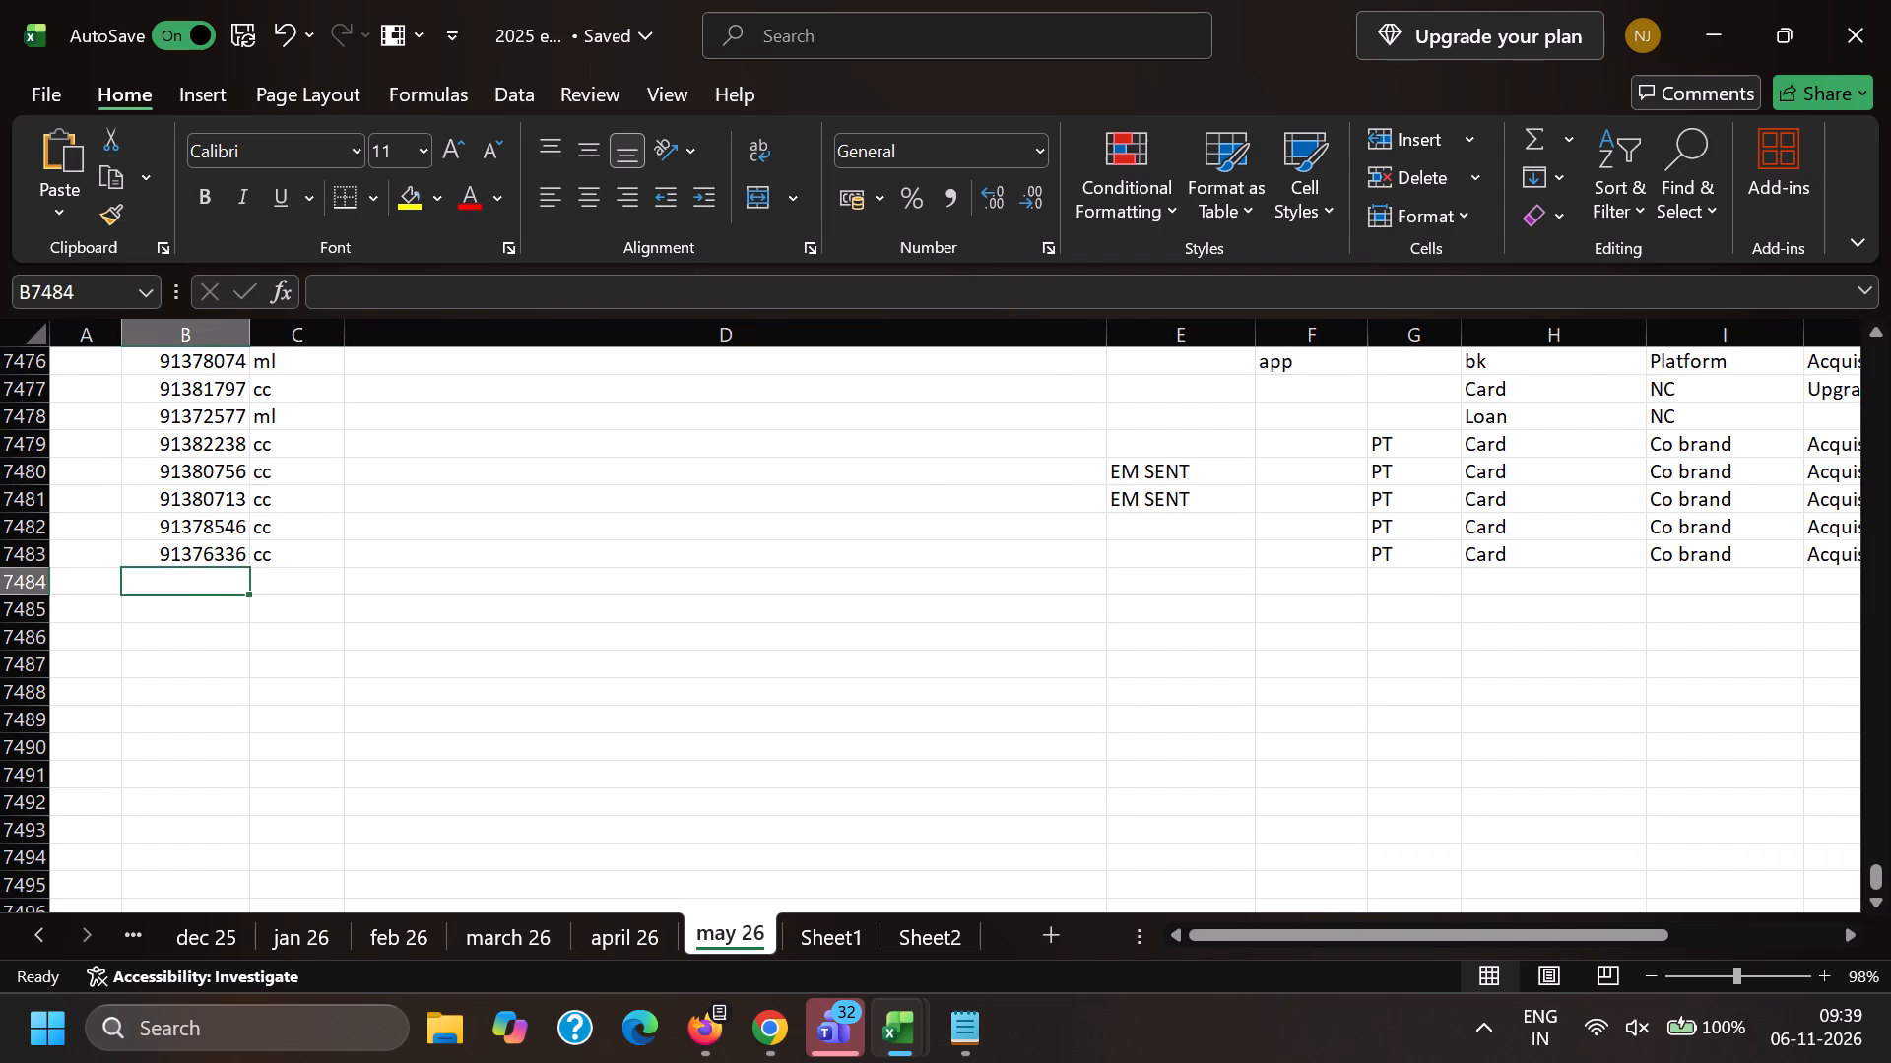
key(ctrl+v)
ctrl+click(298, 583)
key(c)
key(c)
key(Right)
key(Right)
key(Right)
key(Right)
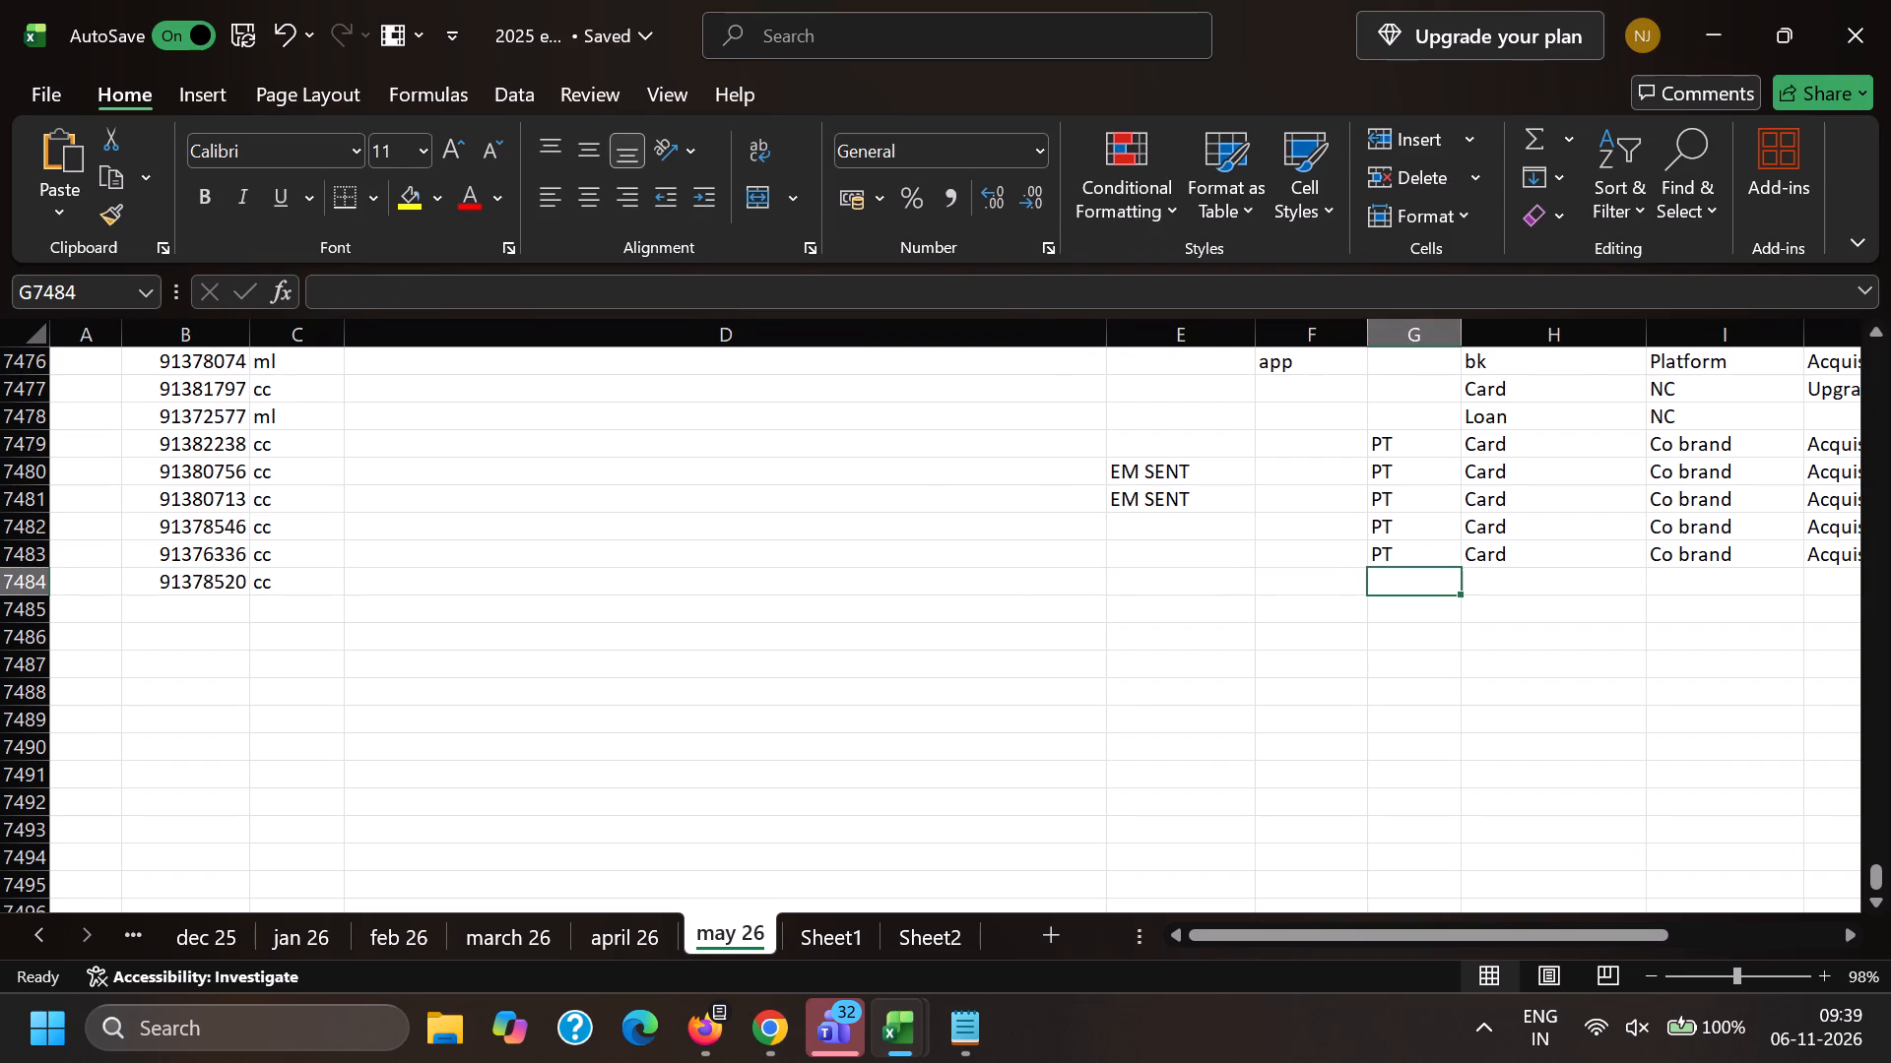
text(PK)
key(Right)
key(c)
key(Right)
key(c)
key(Right)
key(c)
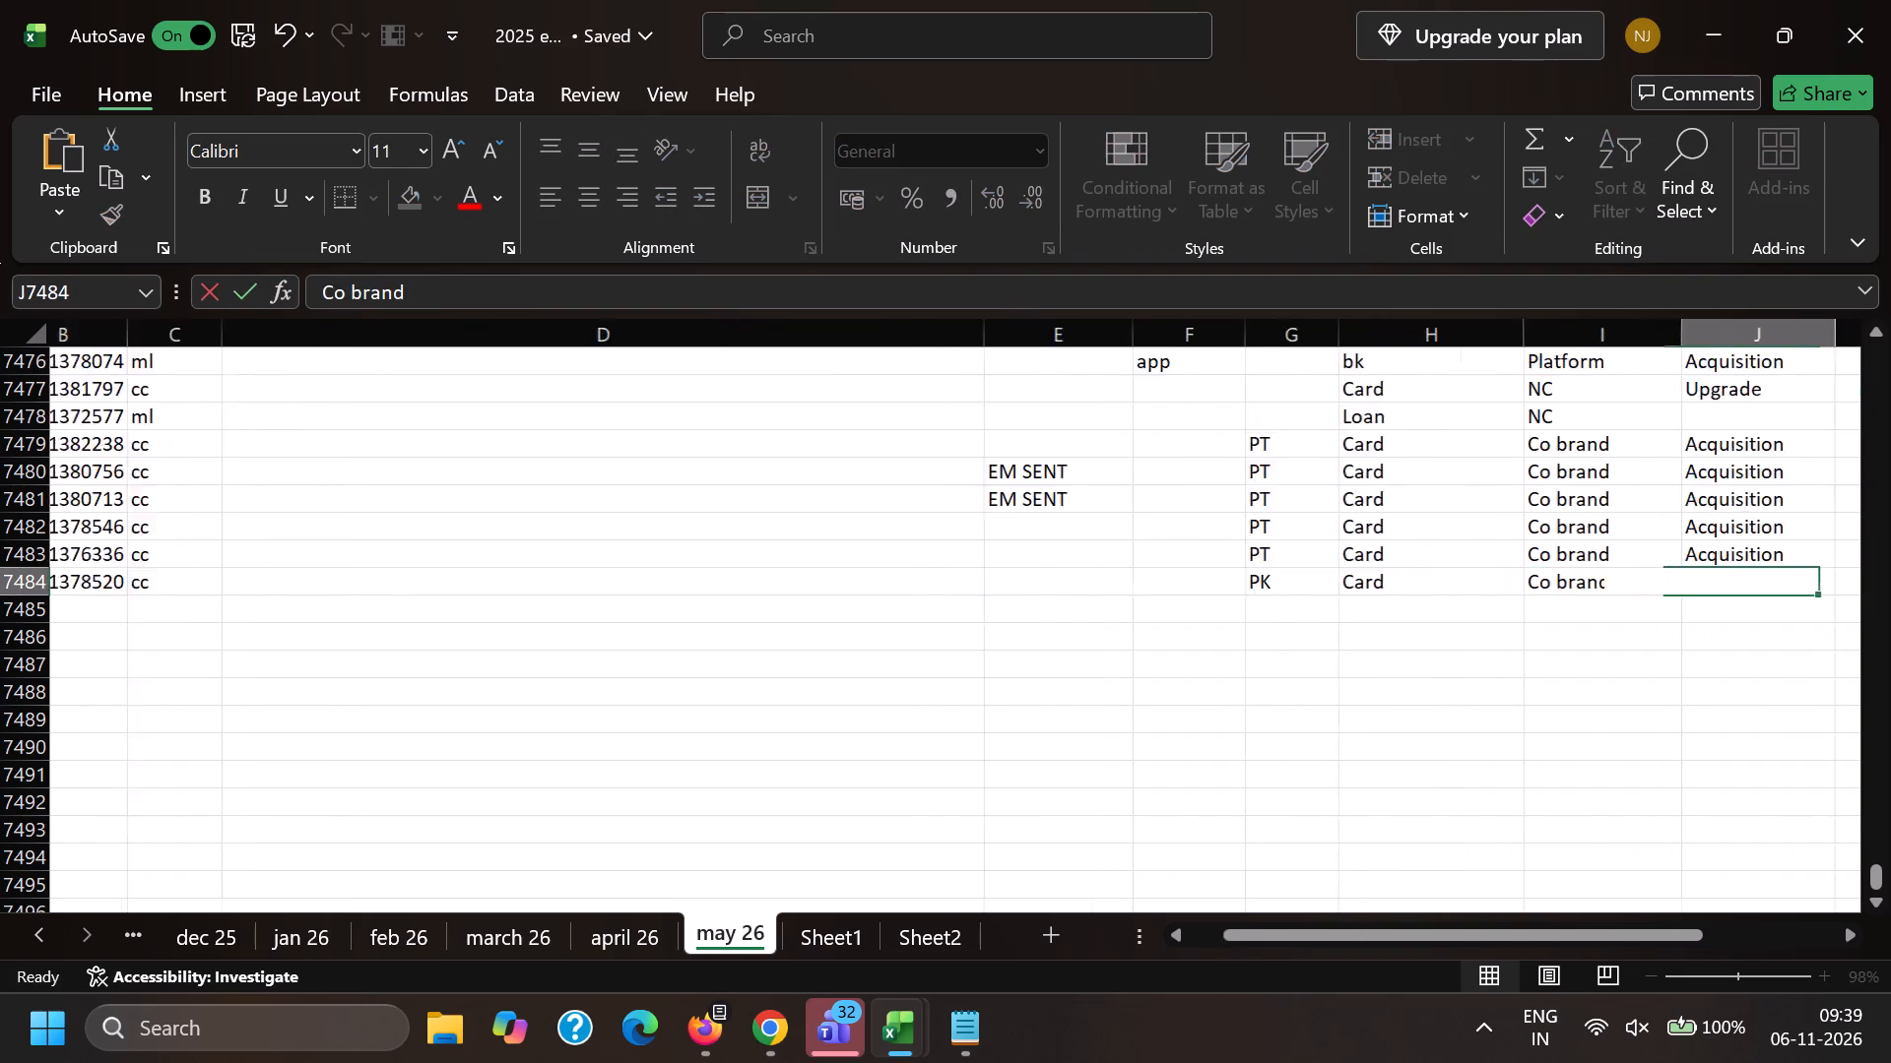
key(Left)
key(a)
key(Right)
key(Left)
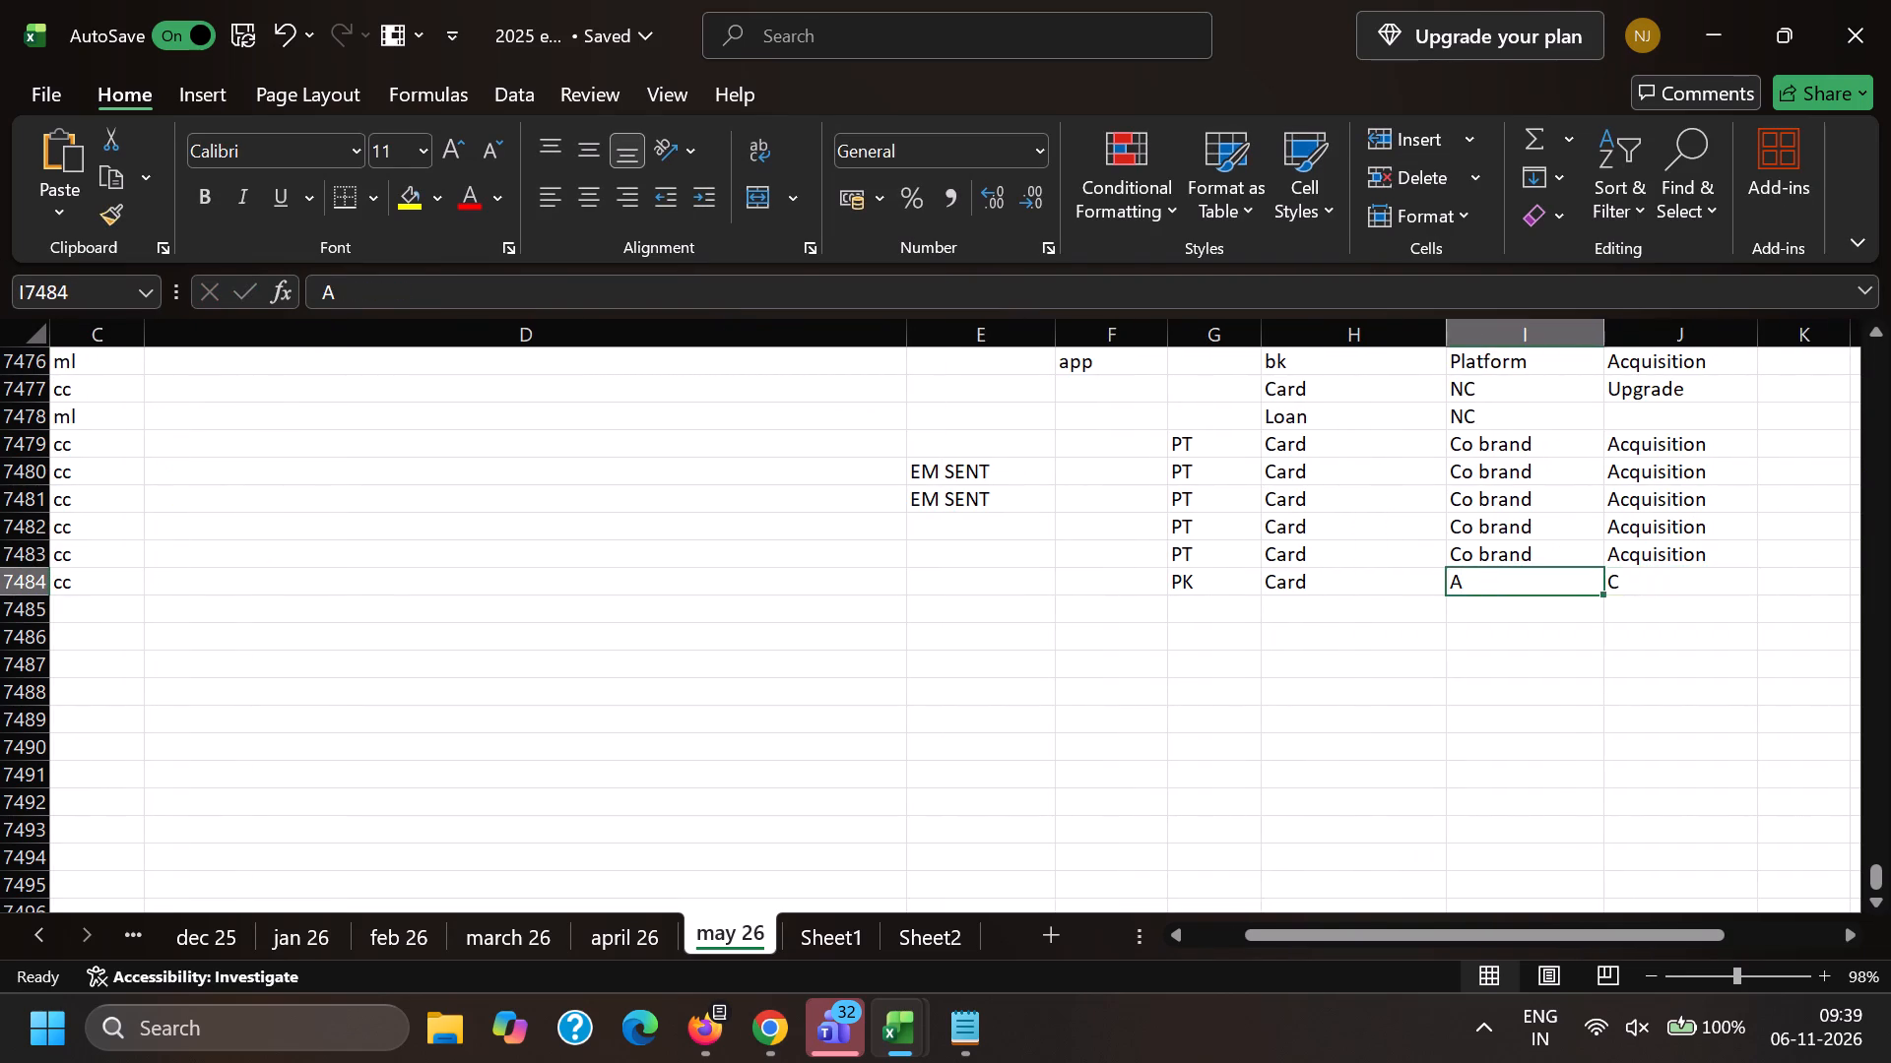
key(c)
key(Right)
key(a)
key(Left)
key(Left)
key(Left)
key(Left)
key(Left)
key(Left)
Back in the Chrome email editor, delete the signature and forwarding text above the From line, the sender's address and the To line.
key(alt+Tab)
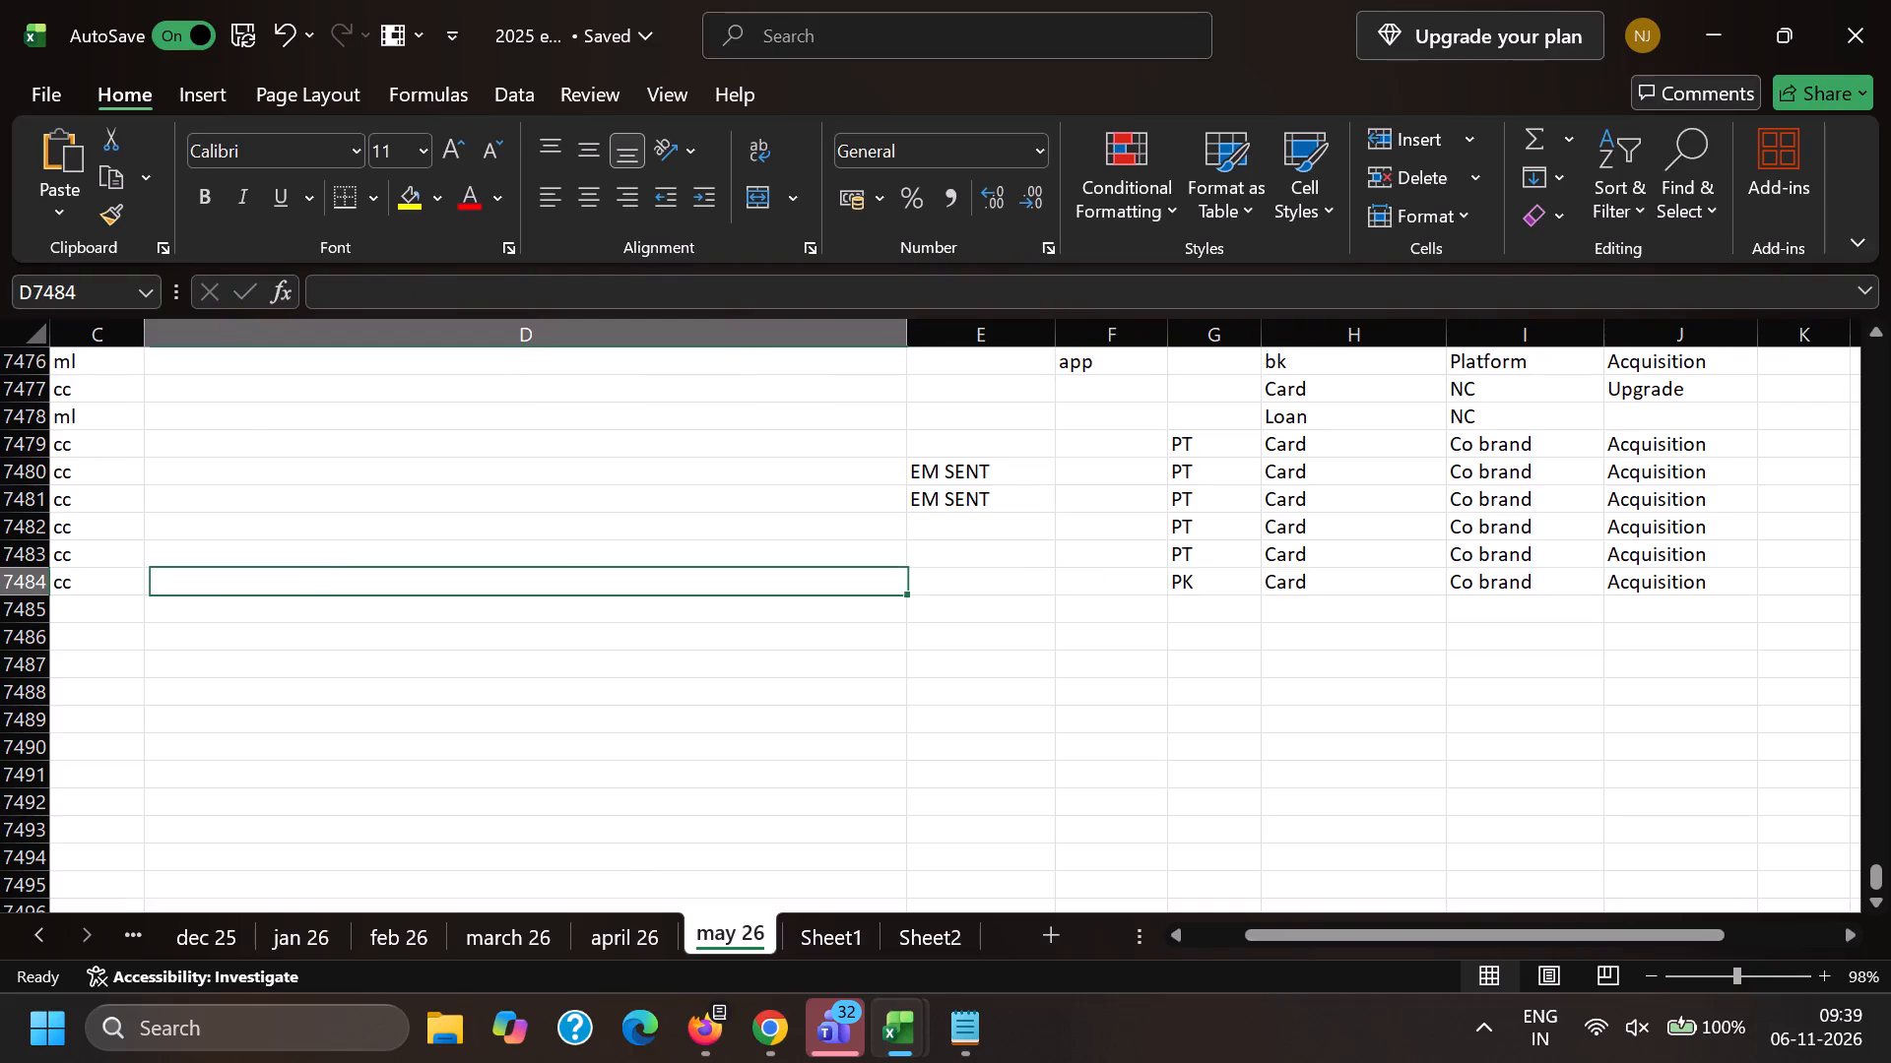
scroll(310, 503, down, 2)
click(459, 733)
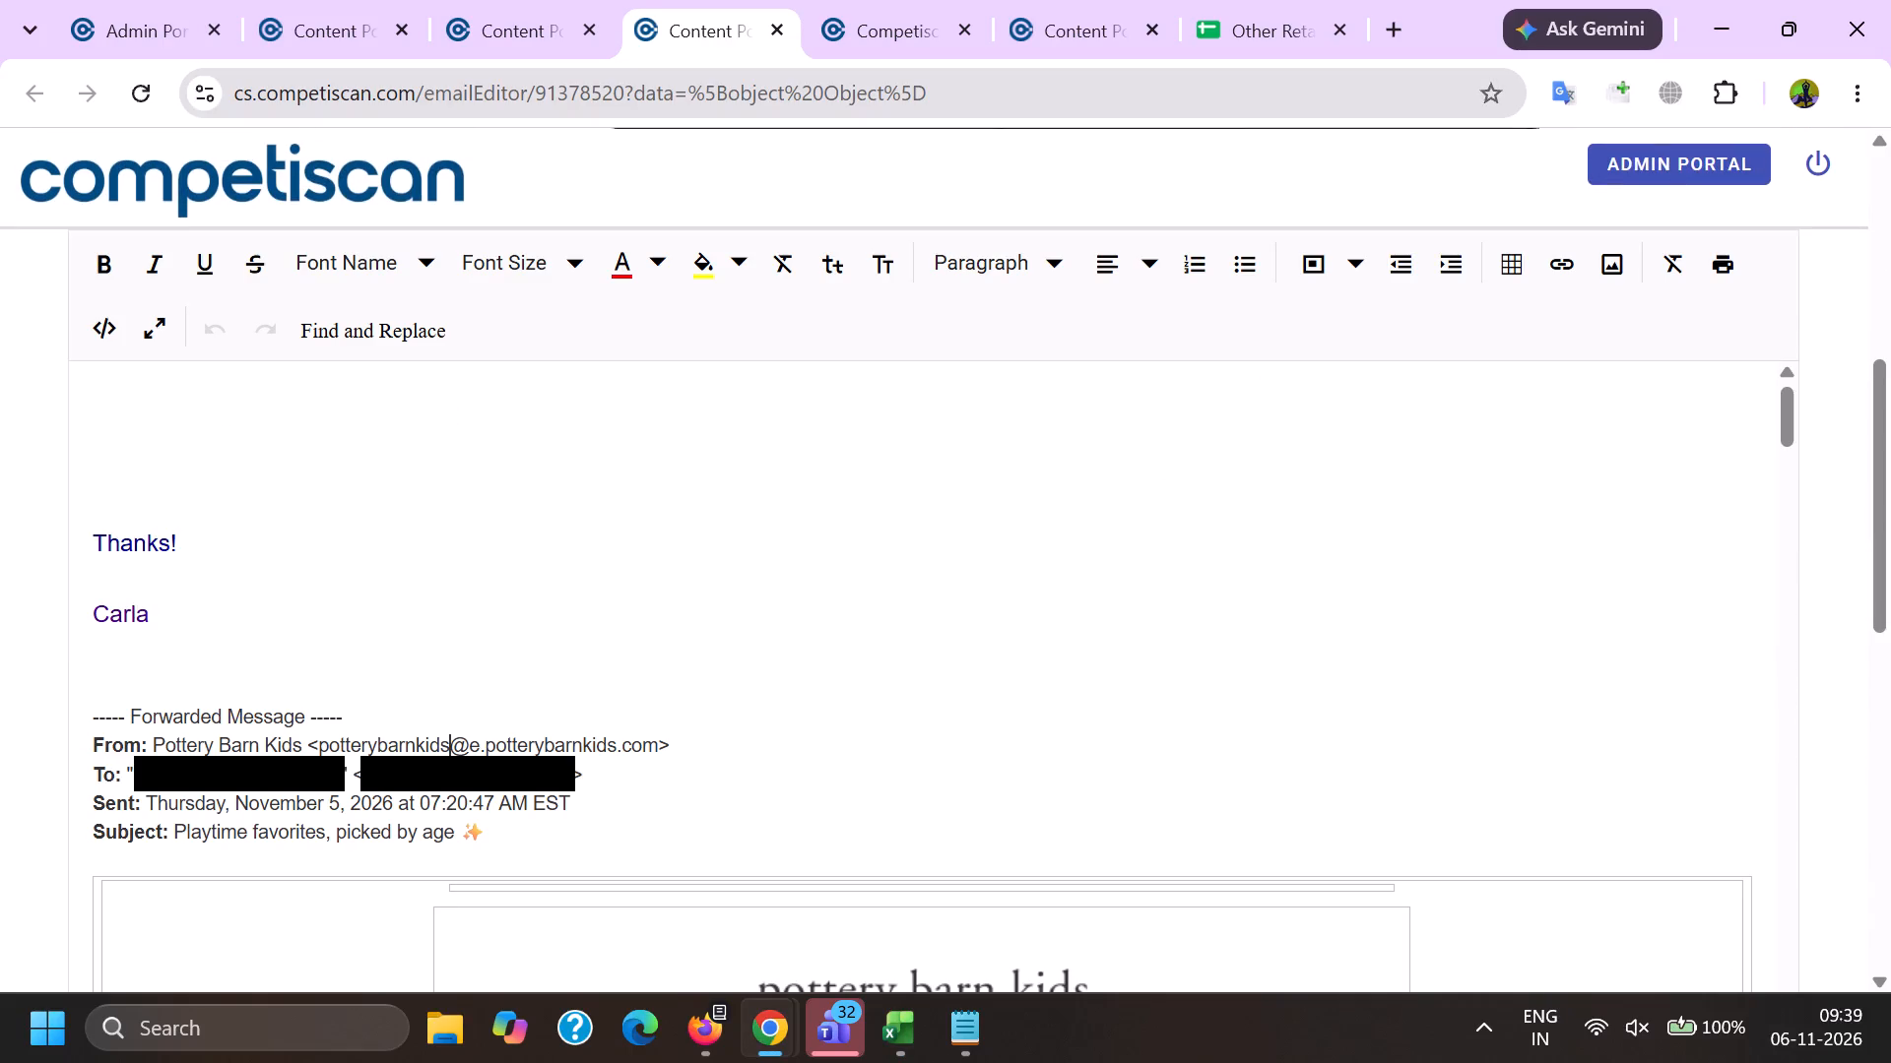
drag(421, 719, 0, 468)
key(BackSpace)
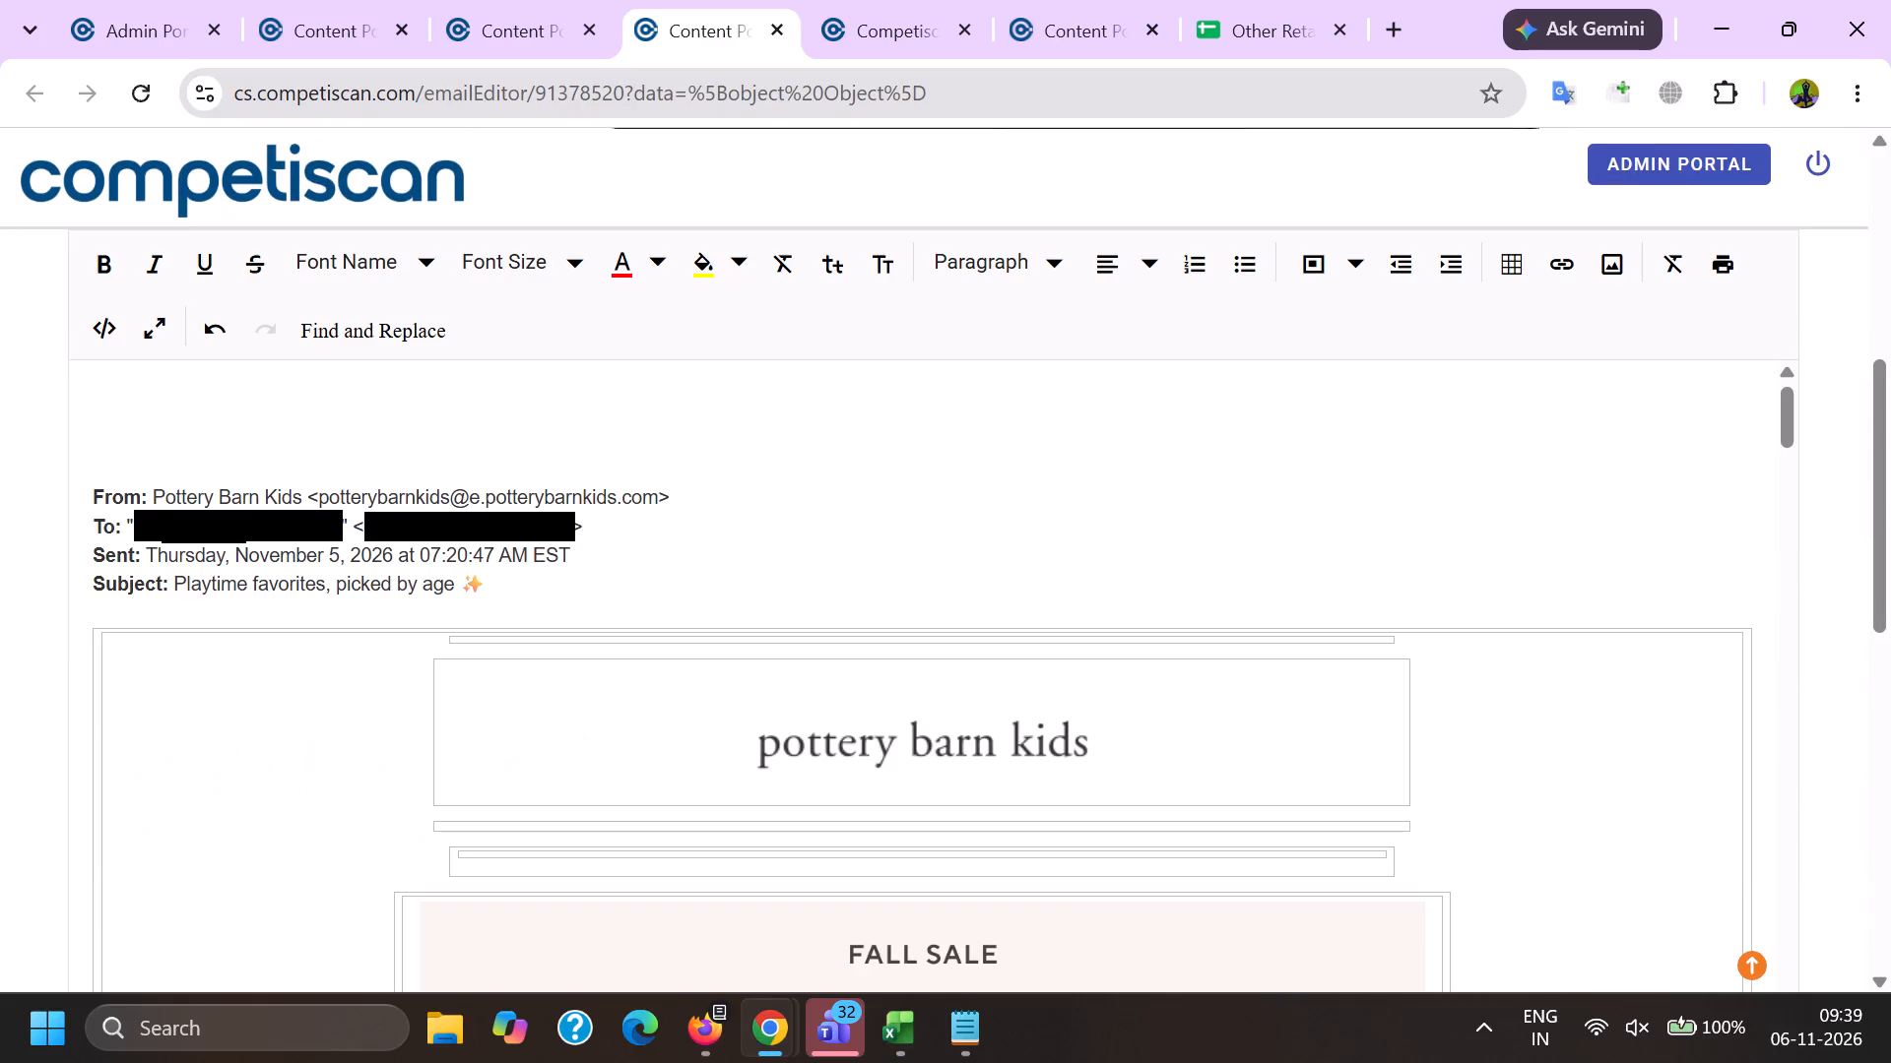
drag(312, 496, 773, 533)
key(BackSpace)
Locate the Pottery Barn credit card offer, "Earn 10% Back in Rewards", in the email body and remove the link from its image.
scroll(807, 547, down, 20)
scroll(807, 547, down, 7)
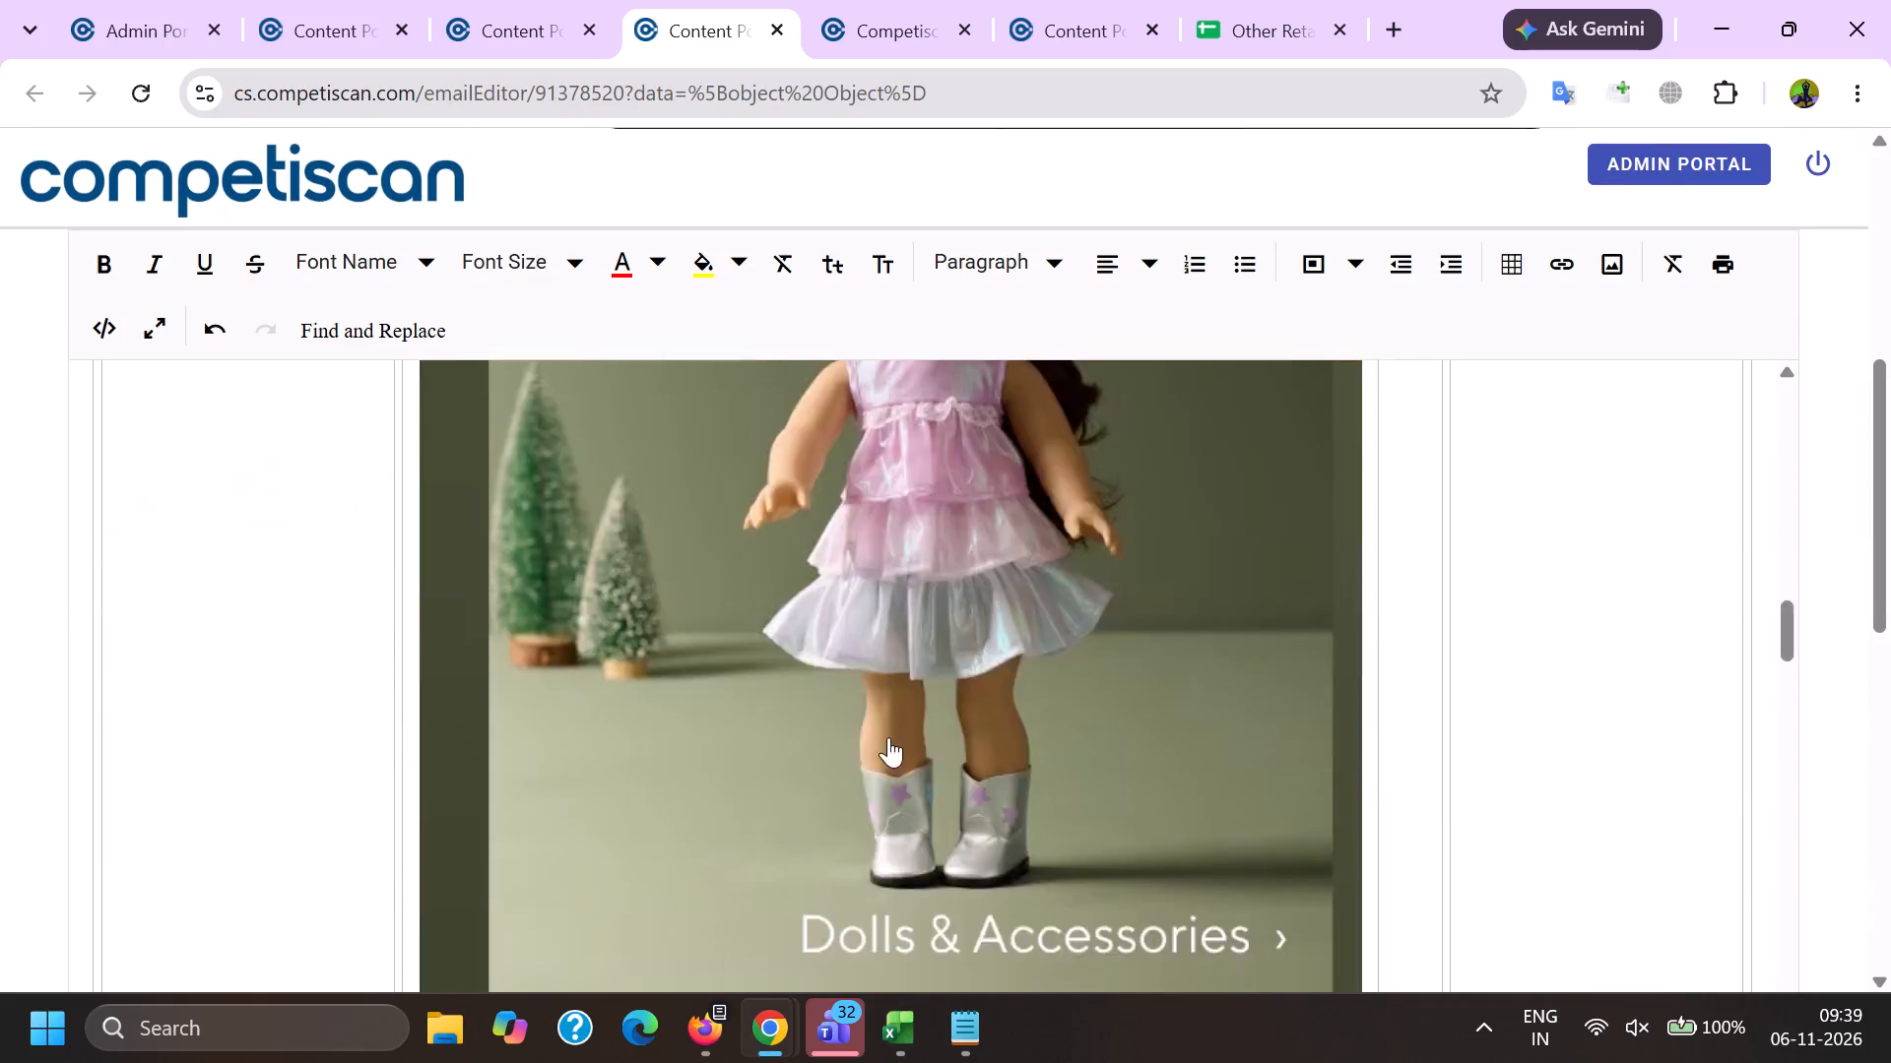
scroll(854, 698, up, 1)
scroll(856, 698, down, 10)
scroll(878, 713, up, 1)
scroll(881, 713, down, 20)
scroll(881, 713, down, 10)
scroll(915, 704, up, 1)
scroll(915, 704, down, 17)
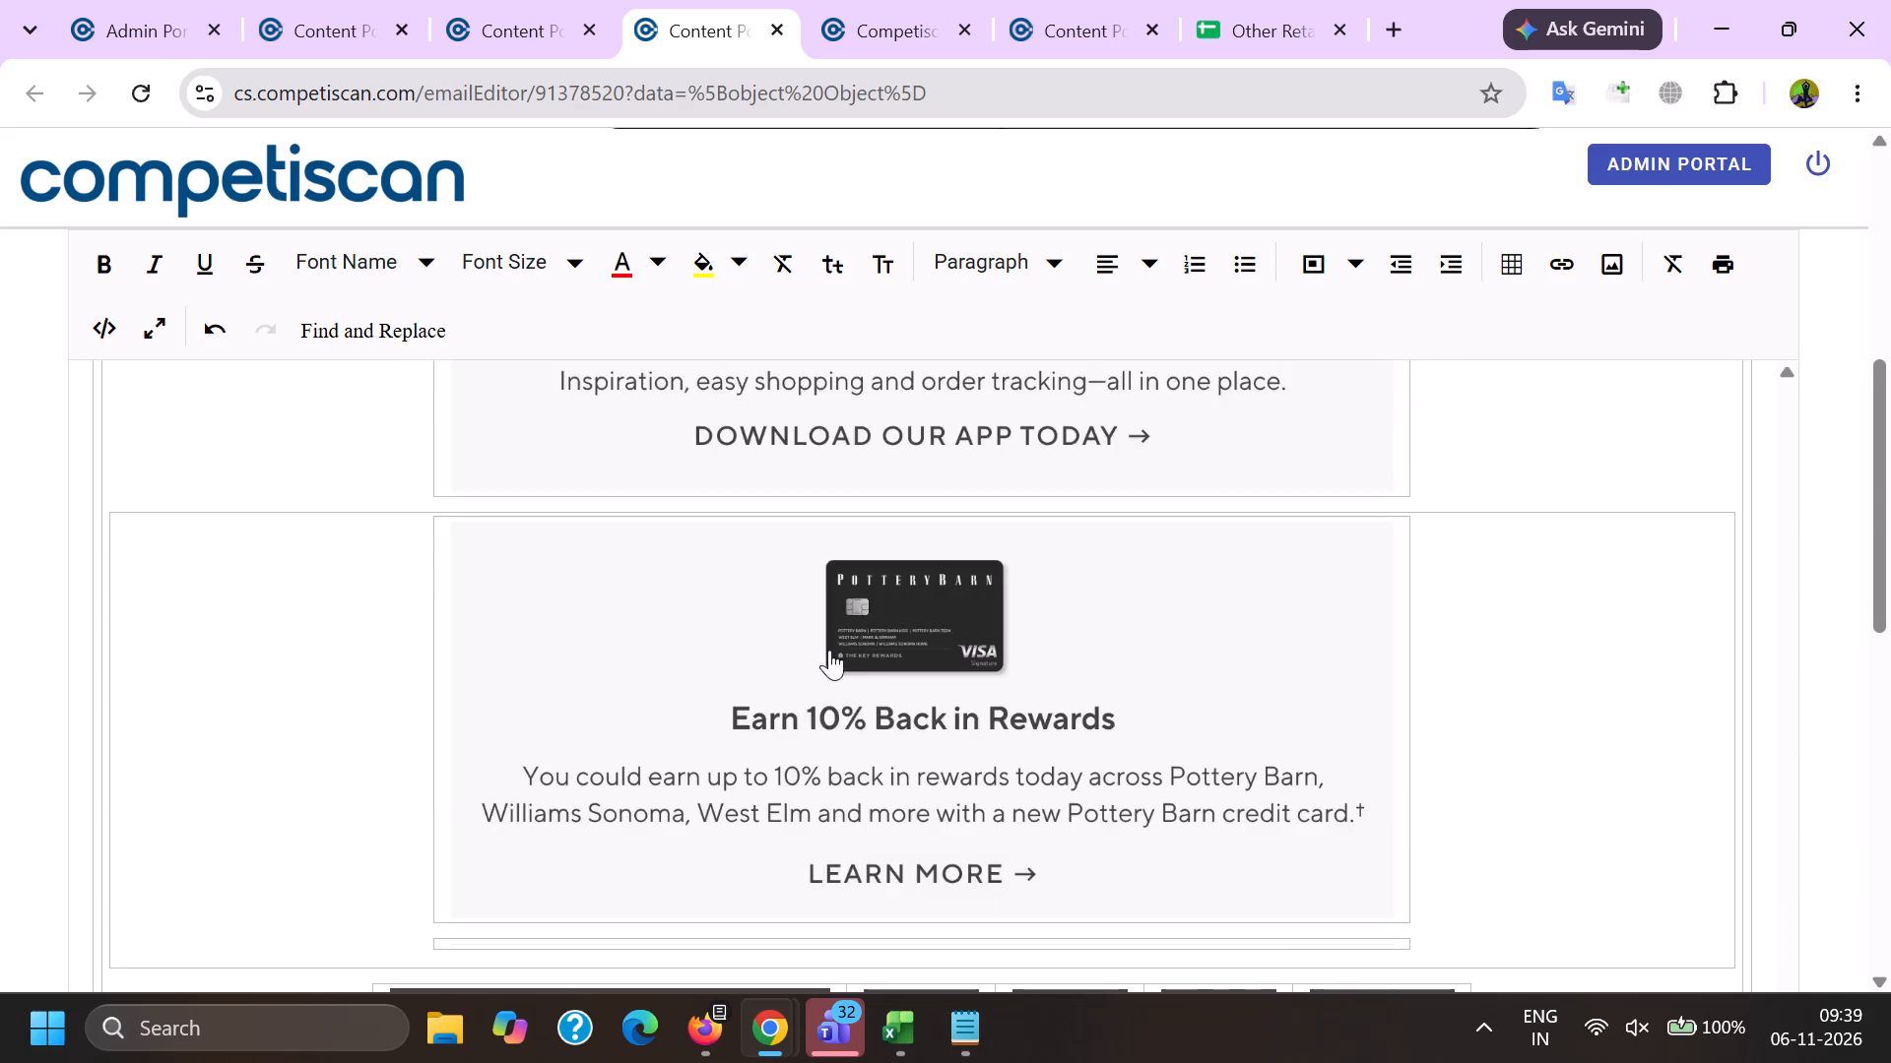
scroll(848, 812, up, 4)
click(952, 580)
scroll(720, 623, down, 6)
scroll(782, 723, up, 5)
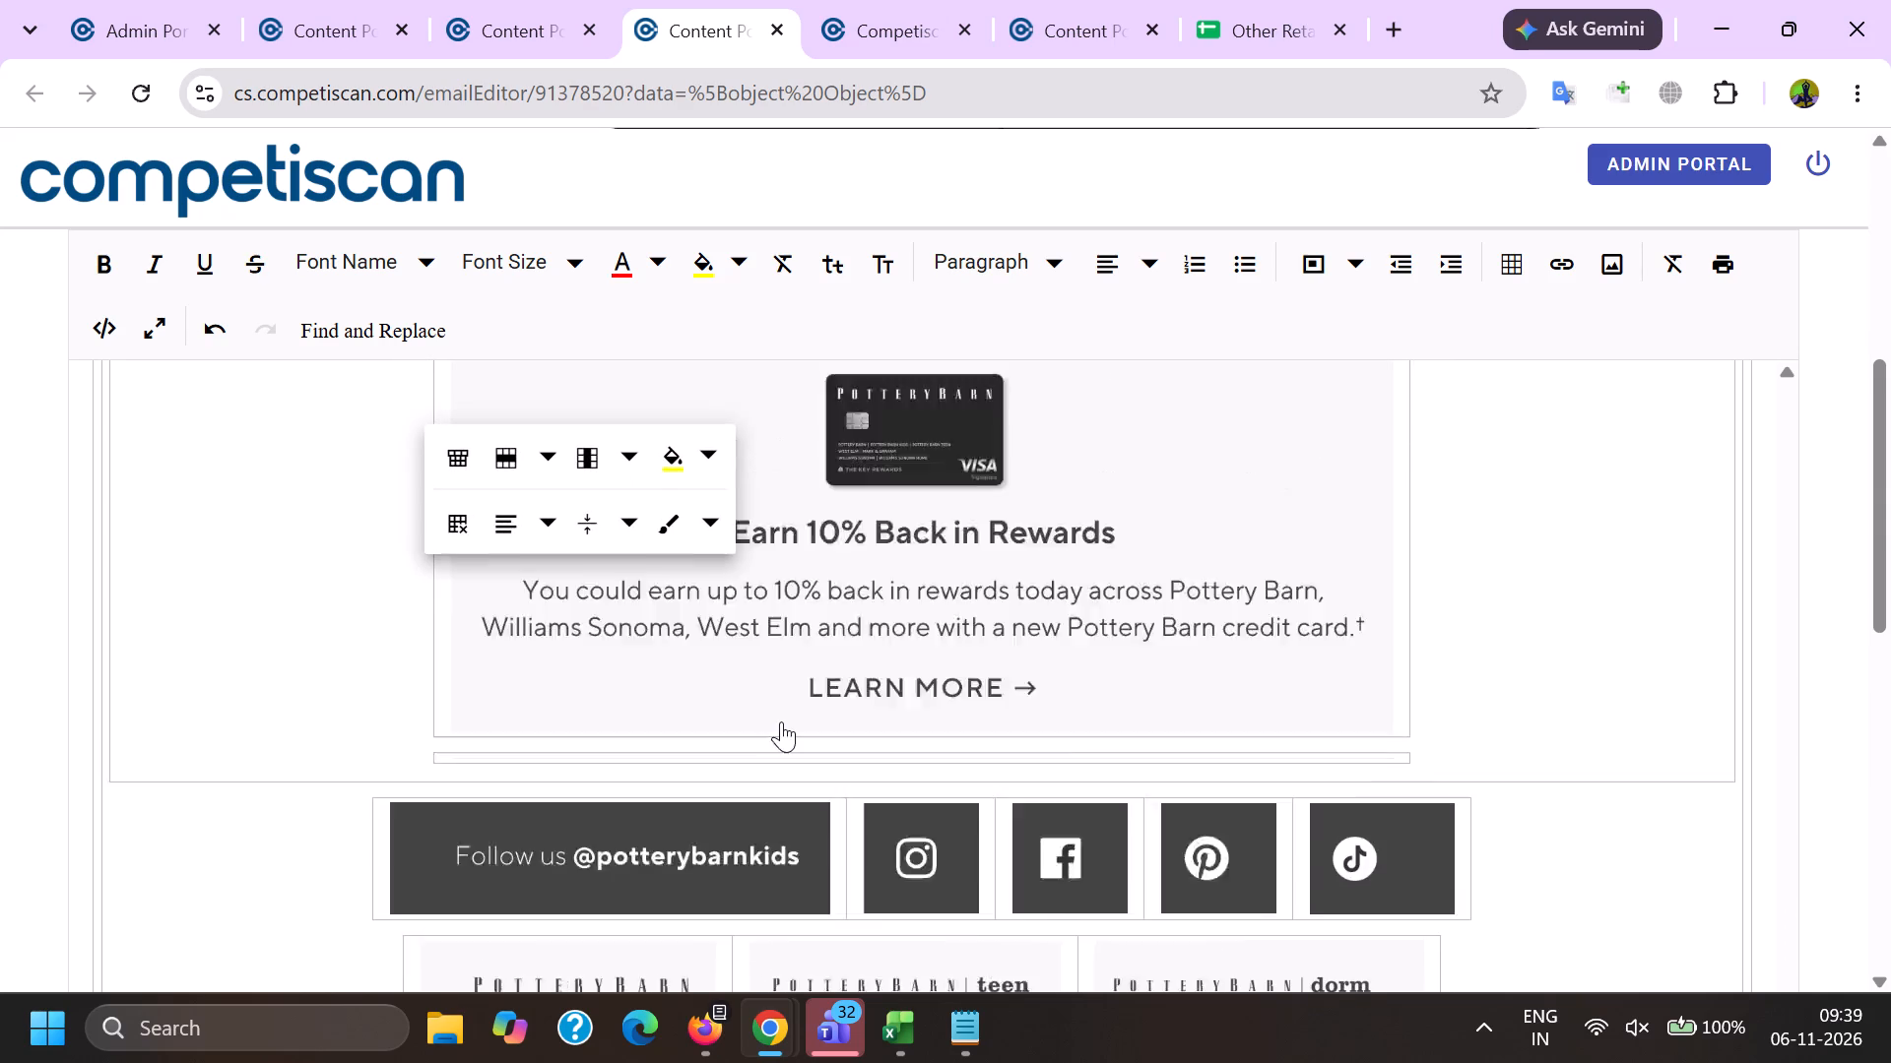
click(880, 659)
click(861, 522)
scroll(765, 695, down, 4)
click(701, 831)
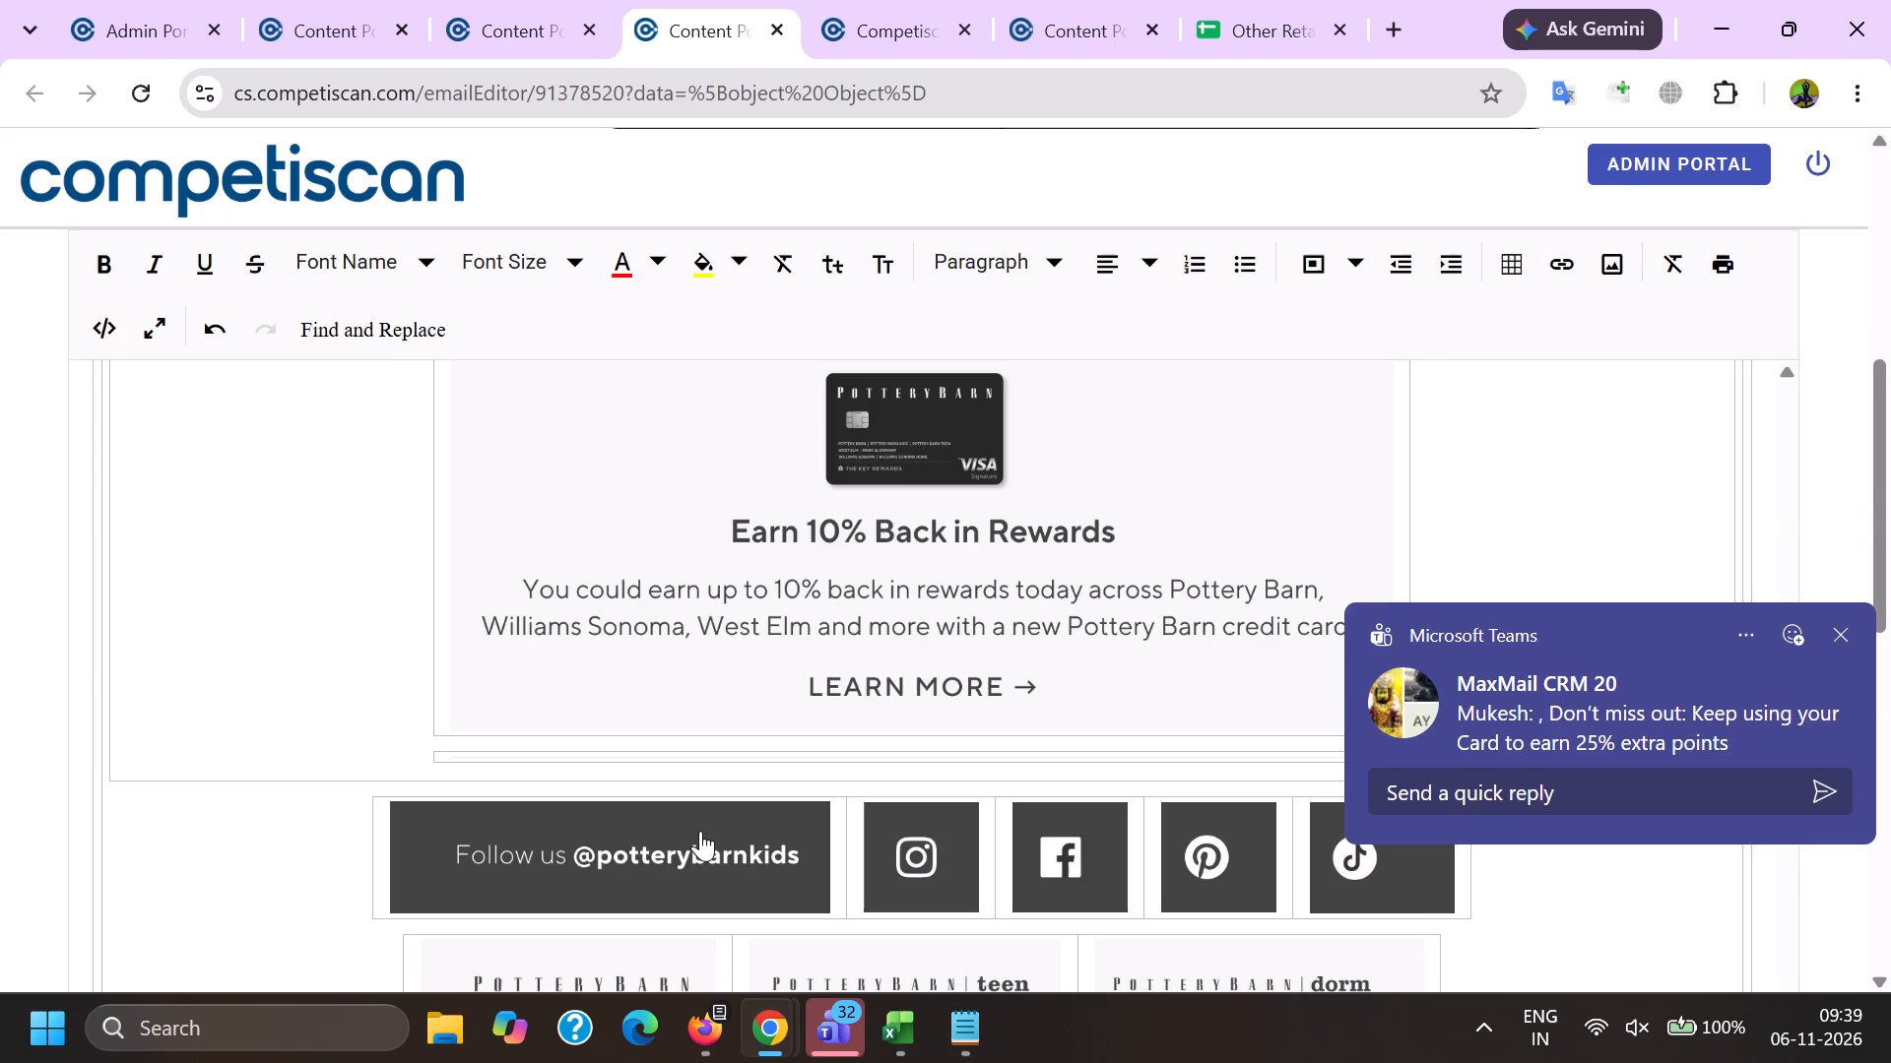
click(520, 764)
click(893, 878)
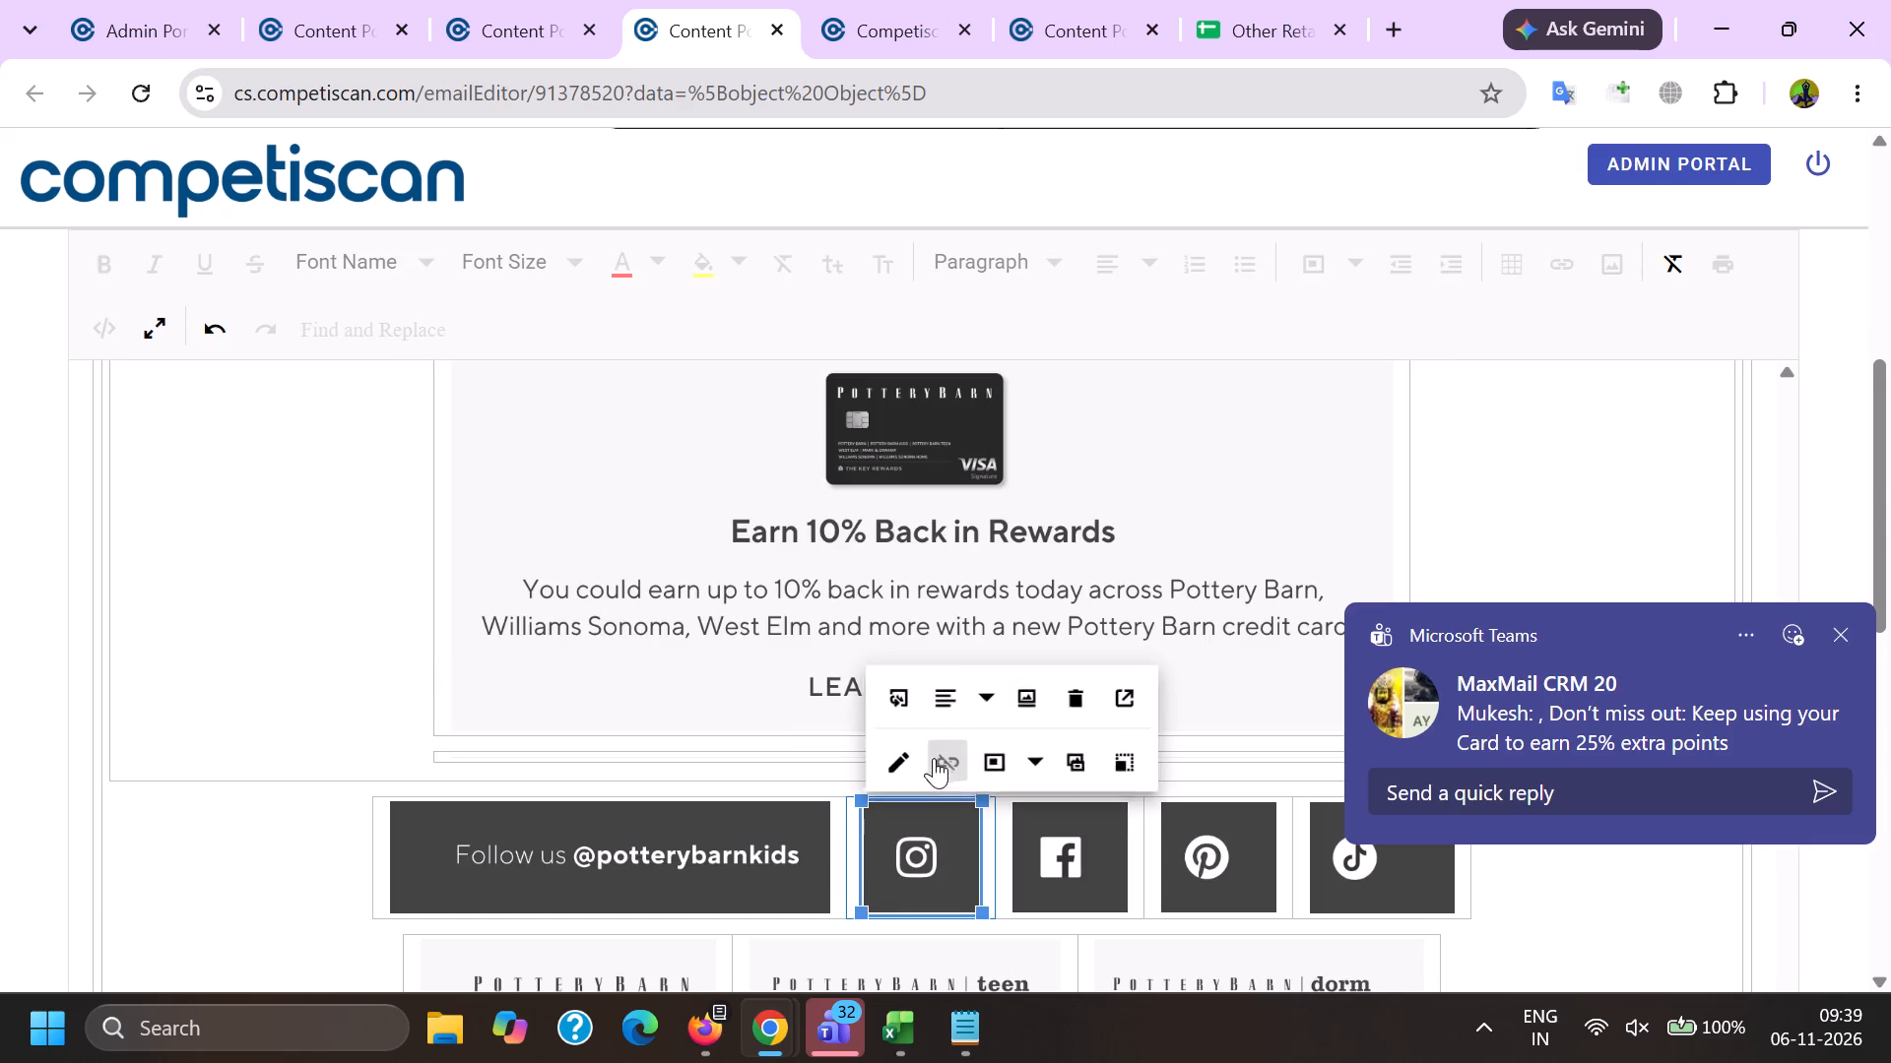
click(934, 757)
click(1062, 838)
click(1092, 758)
click(1209, 853)
click(1240, 760)
click(1356, 850)
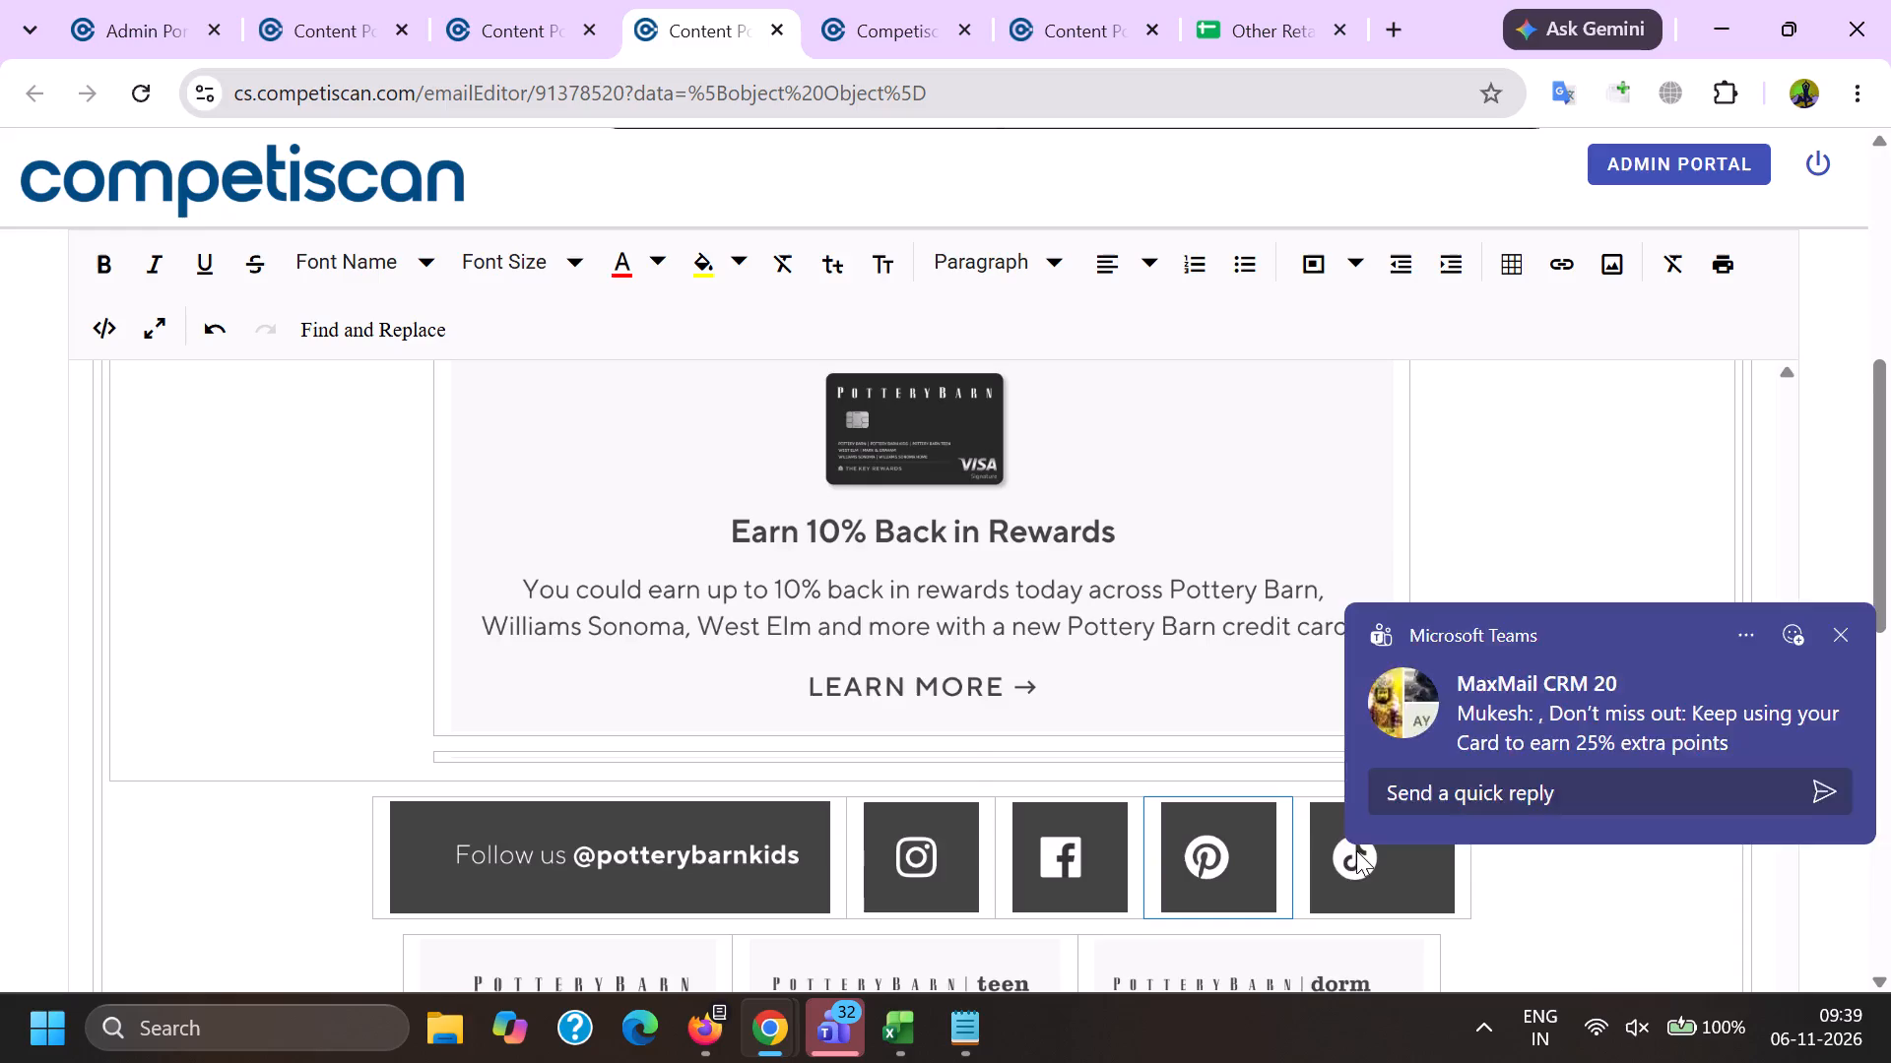
click(1331, 859)
click(1393, 751)
click(693, 870)
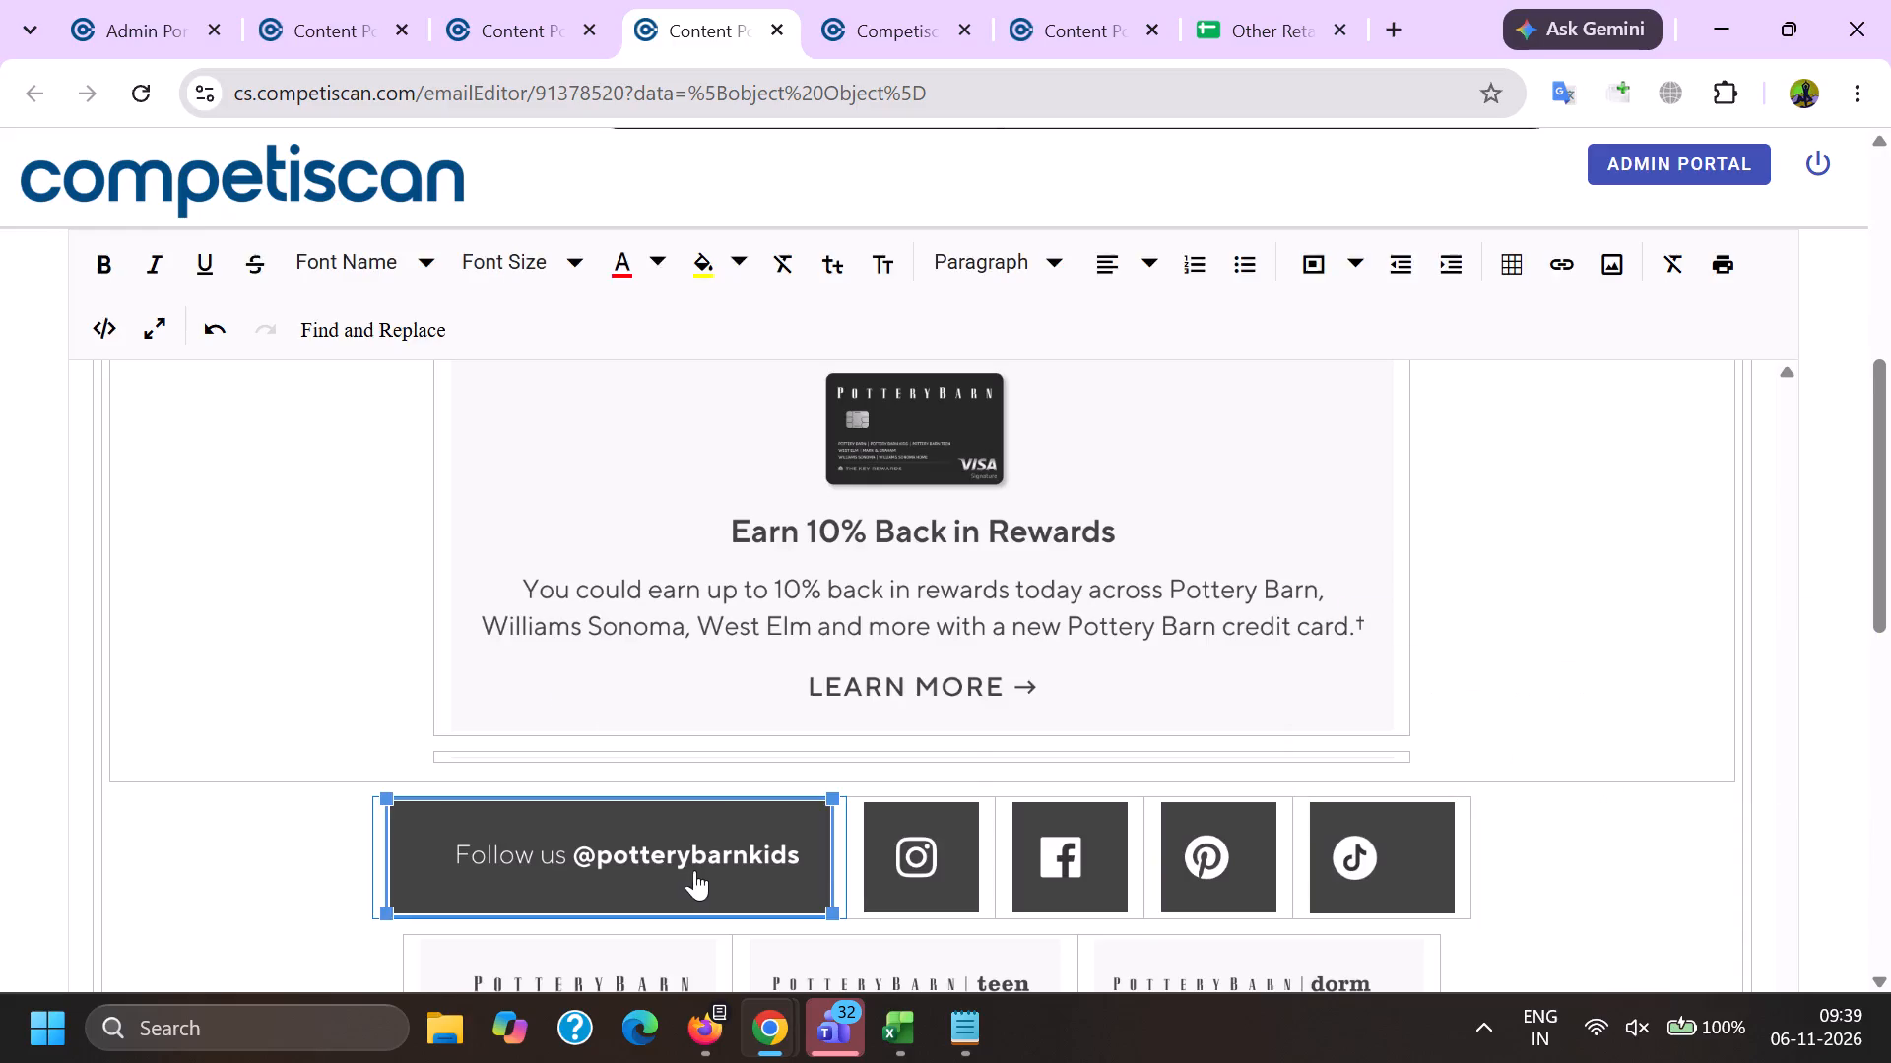
Bring up the link options for the "View Images" link at the end of the email's footer.
scroll(512, 662, down, 3)
scroll(870, 847, down, 3)
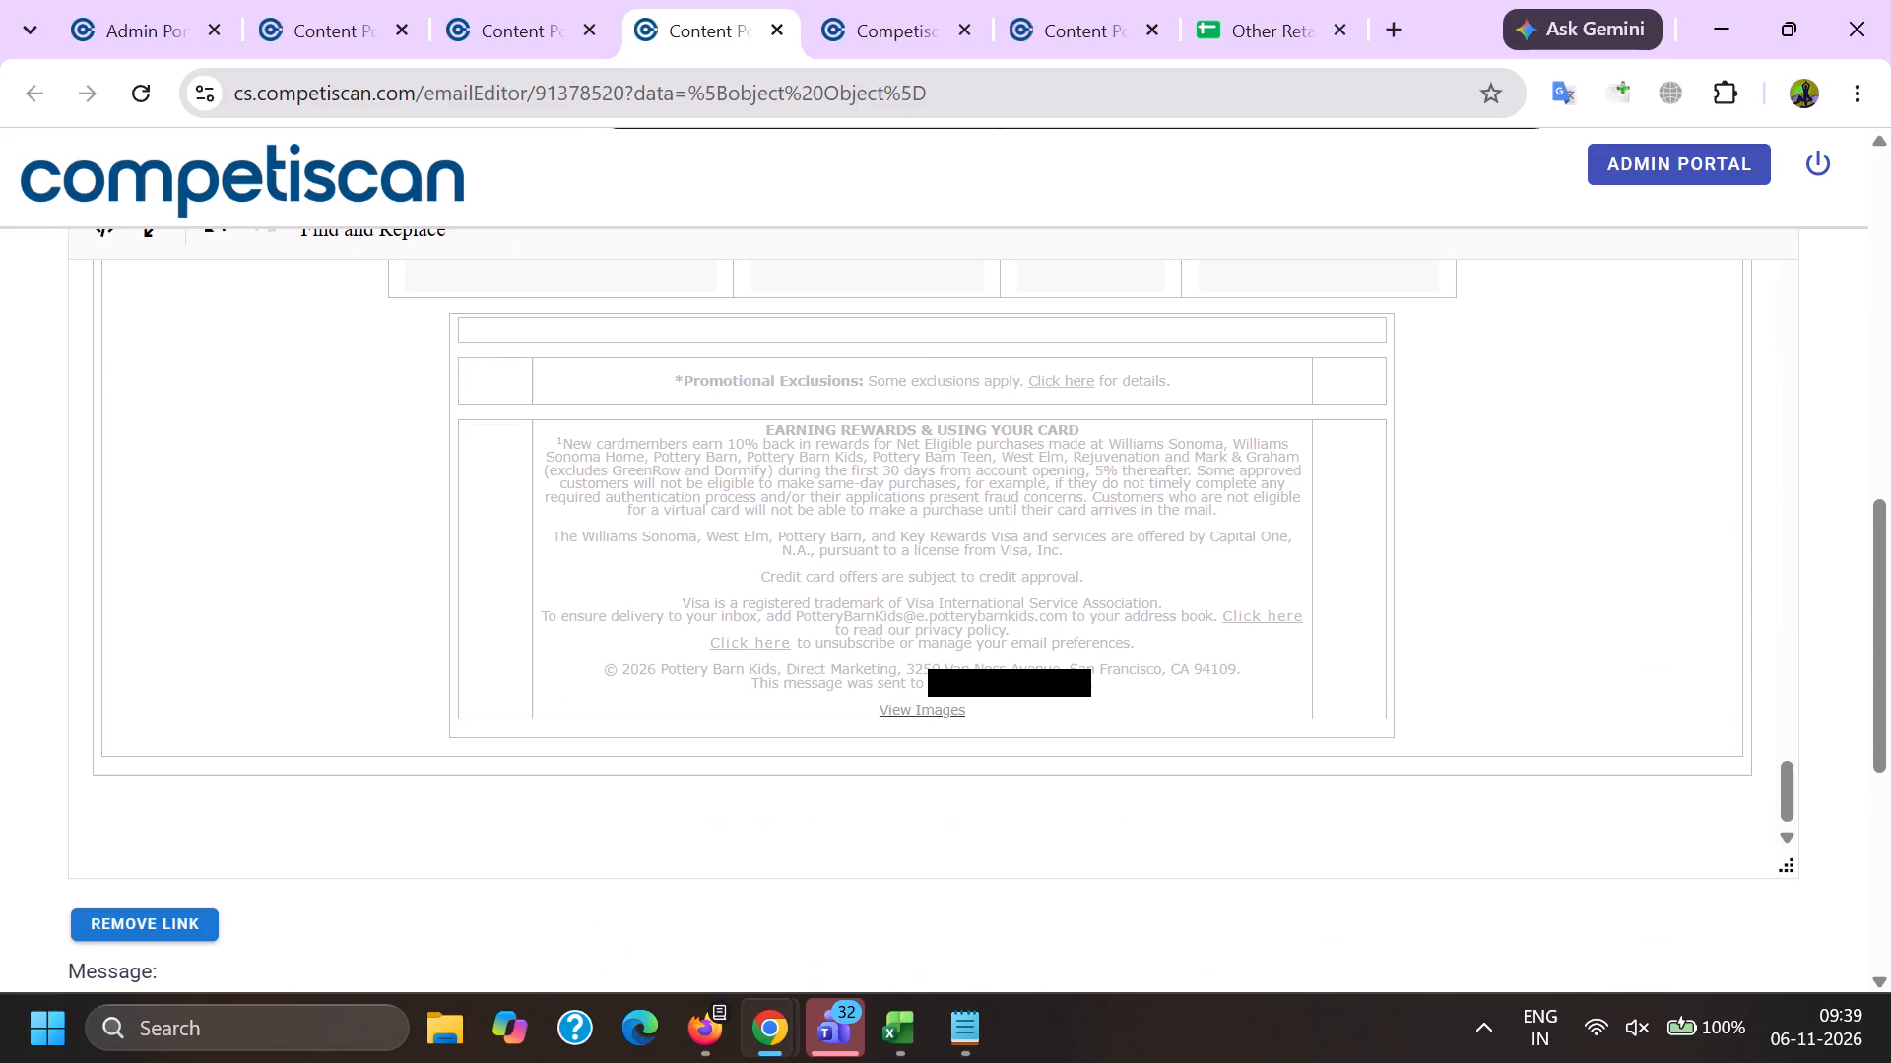
click(921, 708)
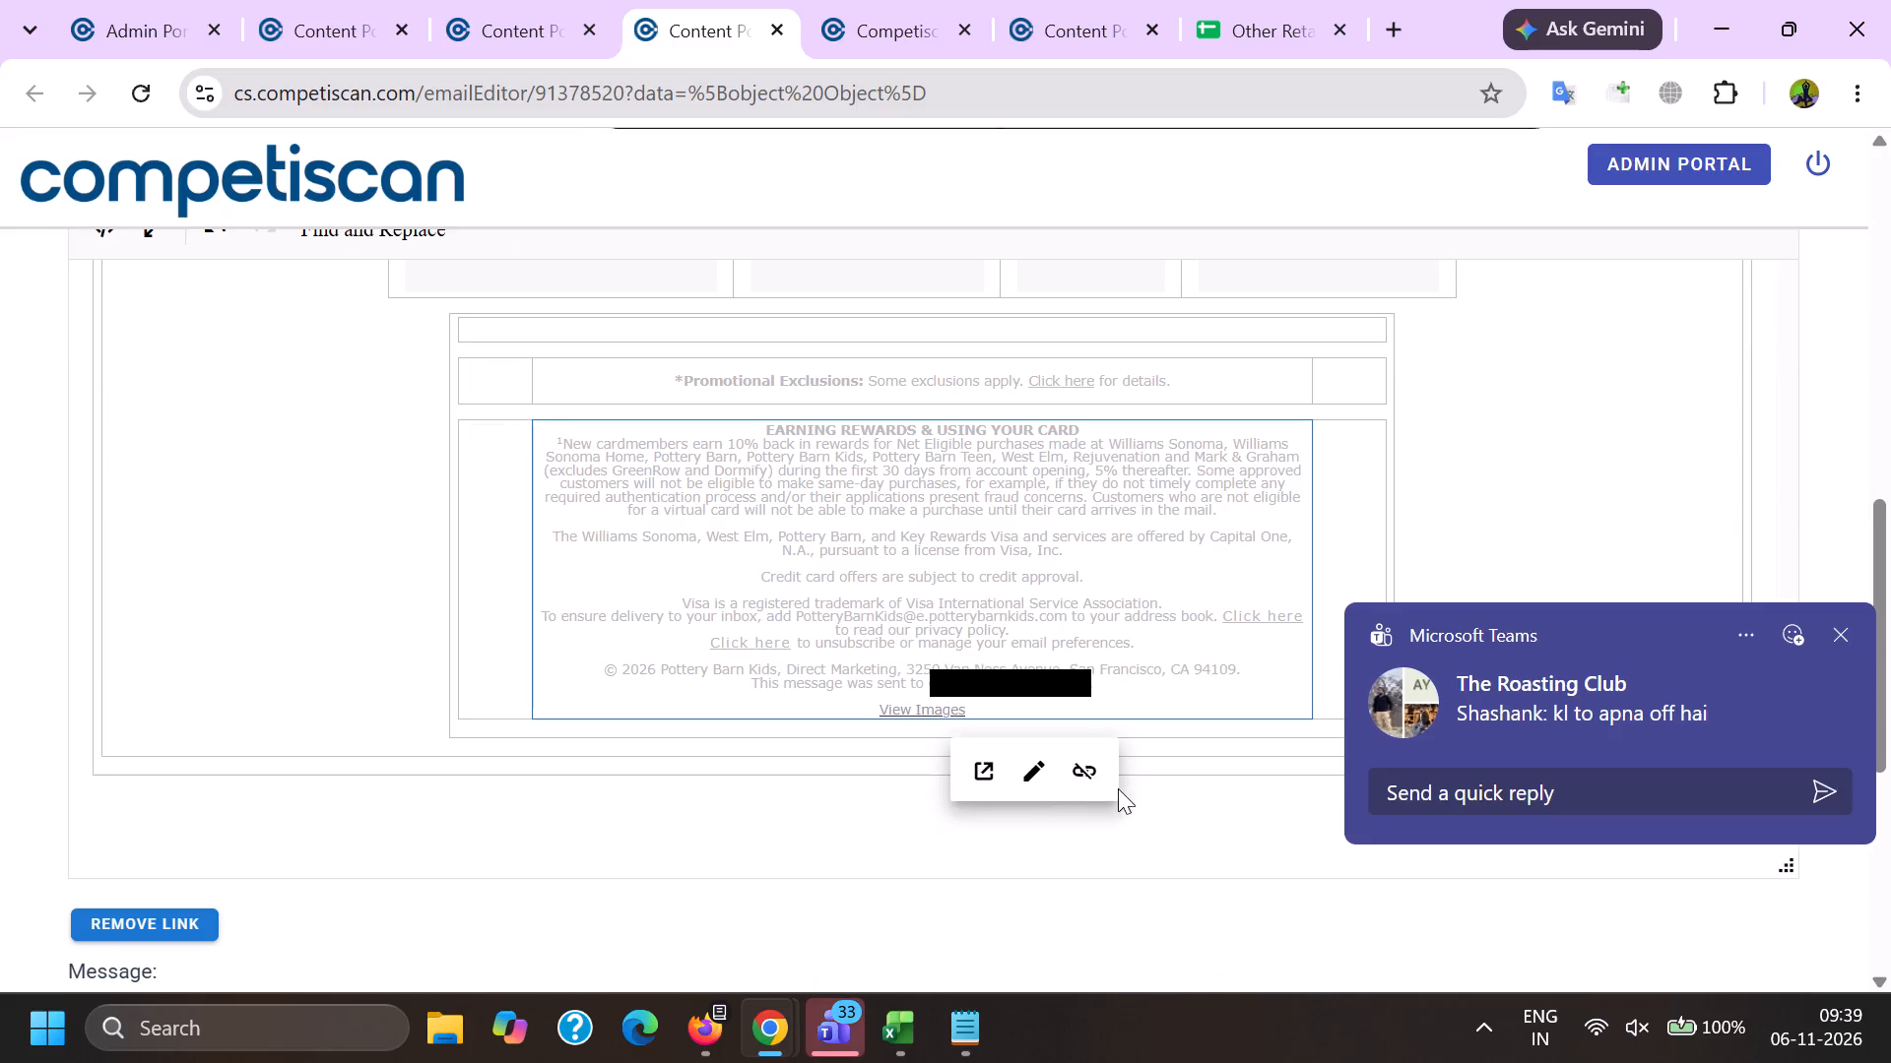
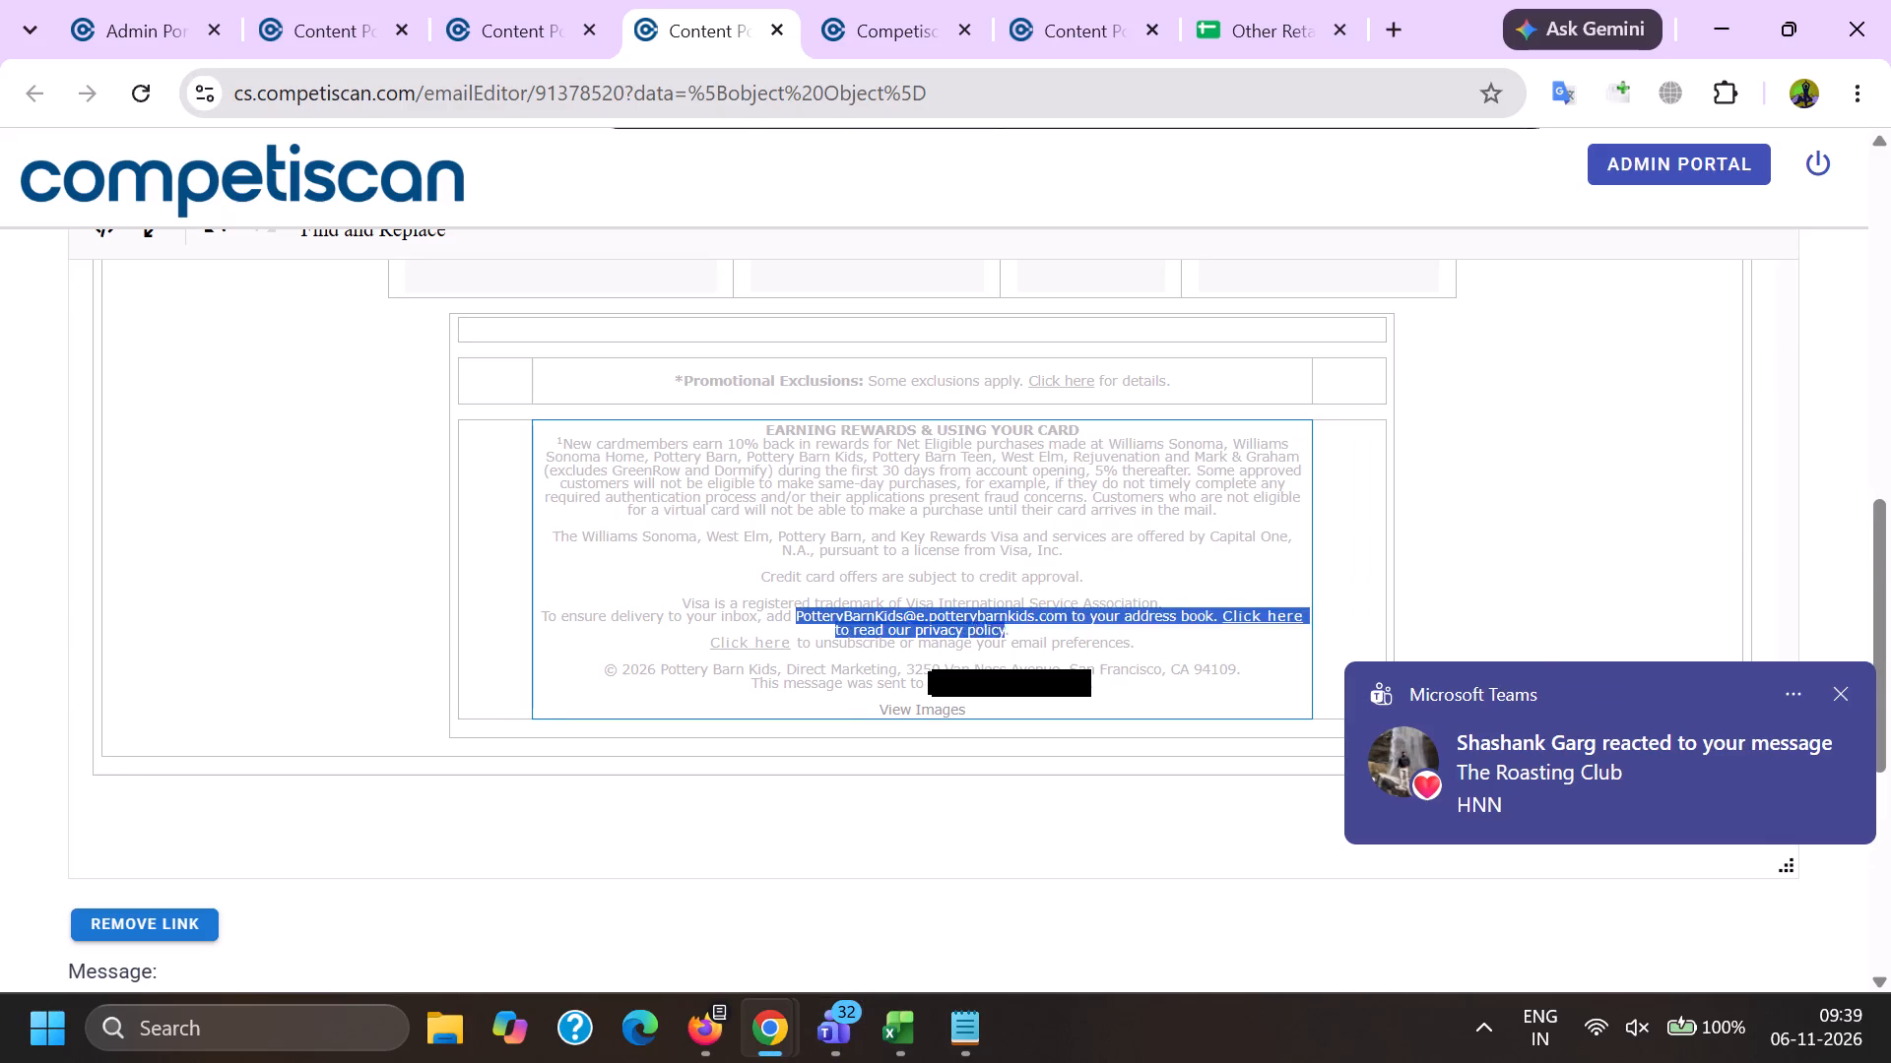
Delete the sender's email address from the "To ensure delivery to your inbox" sentence in the email's footer.
drag(1028, 620, 1069, 615)
key(BackSpace)
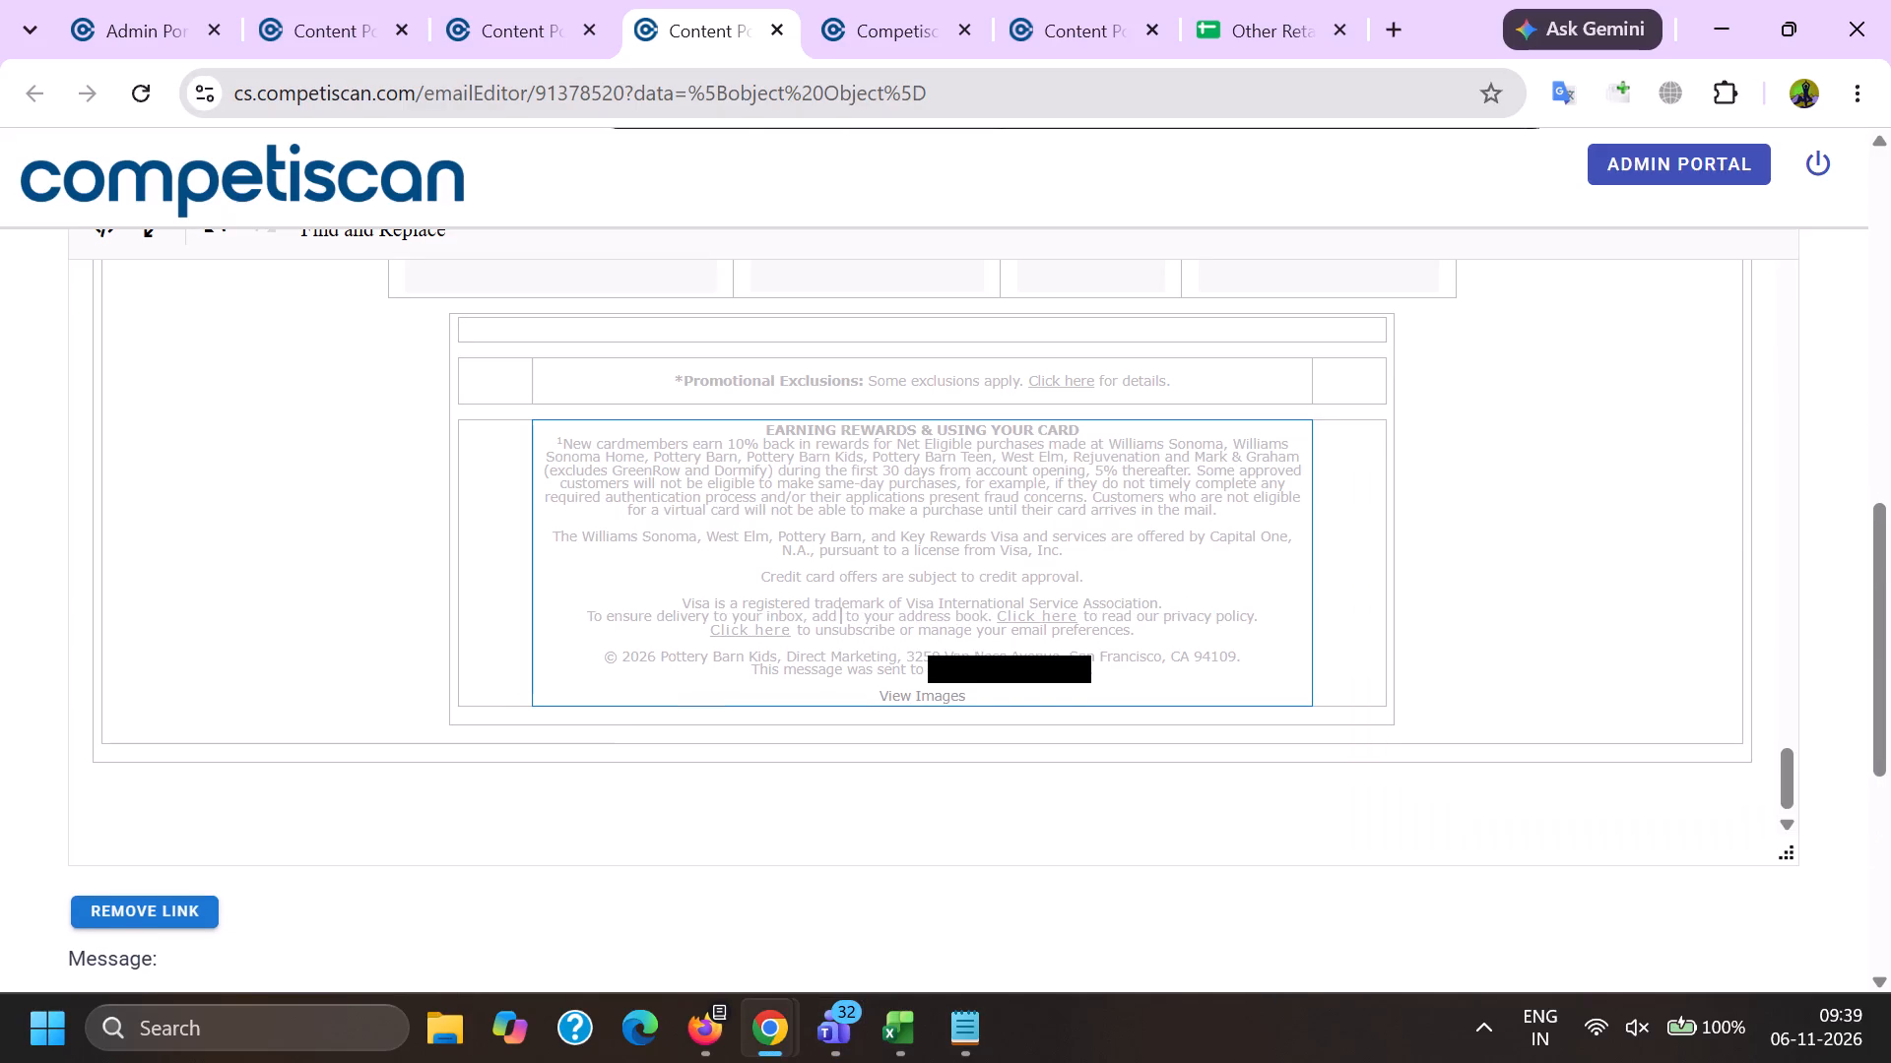
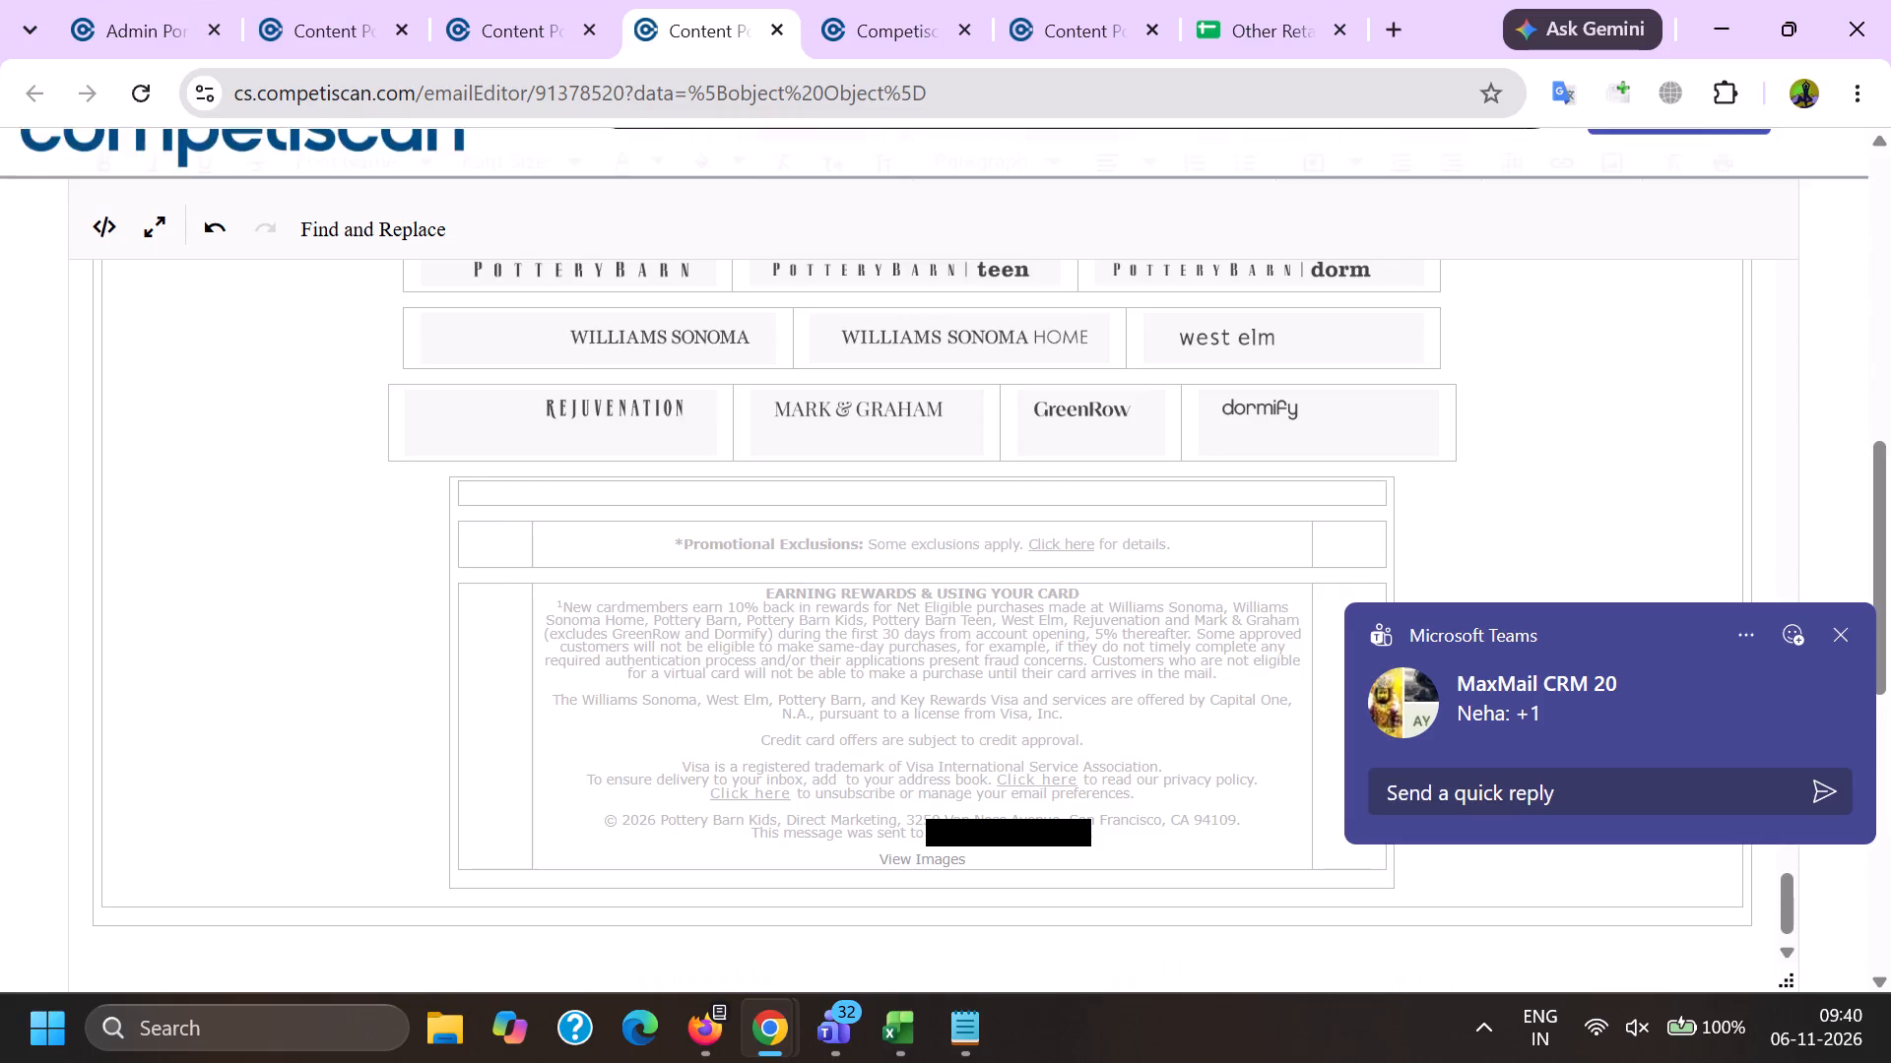
Select the sender name "Pottery Barn Kids" in the From line at the top of the email body.
key(Page_Up)
key(Page_Up)
key(Page_Up)
key(Page_Up)
key(Page_Up)
key(Page_Up)
key(Page_Up)
key(Page_Up)
key(Page_Up)
key(Page_Up)
key(Page_Up)
key(Page_Up)
key(Page_Up)
key(Page_Up)
key(Page_Up)
key(Page_Up)
key(Page_Up)
key(Page_Up)
key(Page_Up)
key(Page_Up)
scroll(189, 580, down, 5)
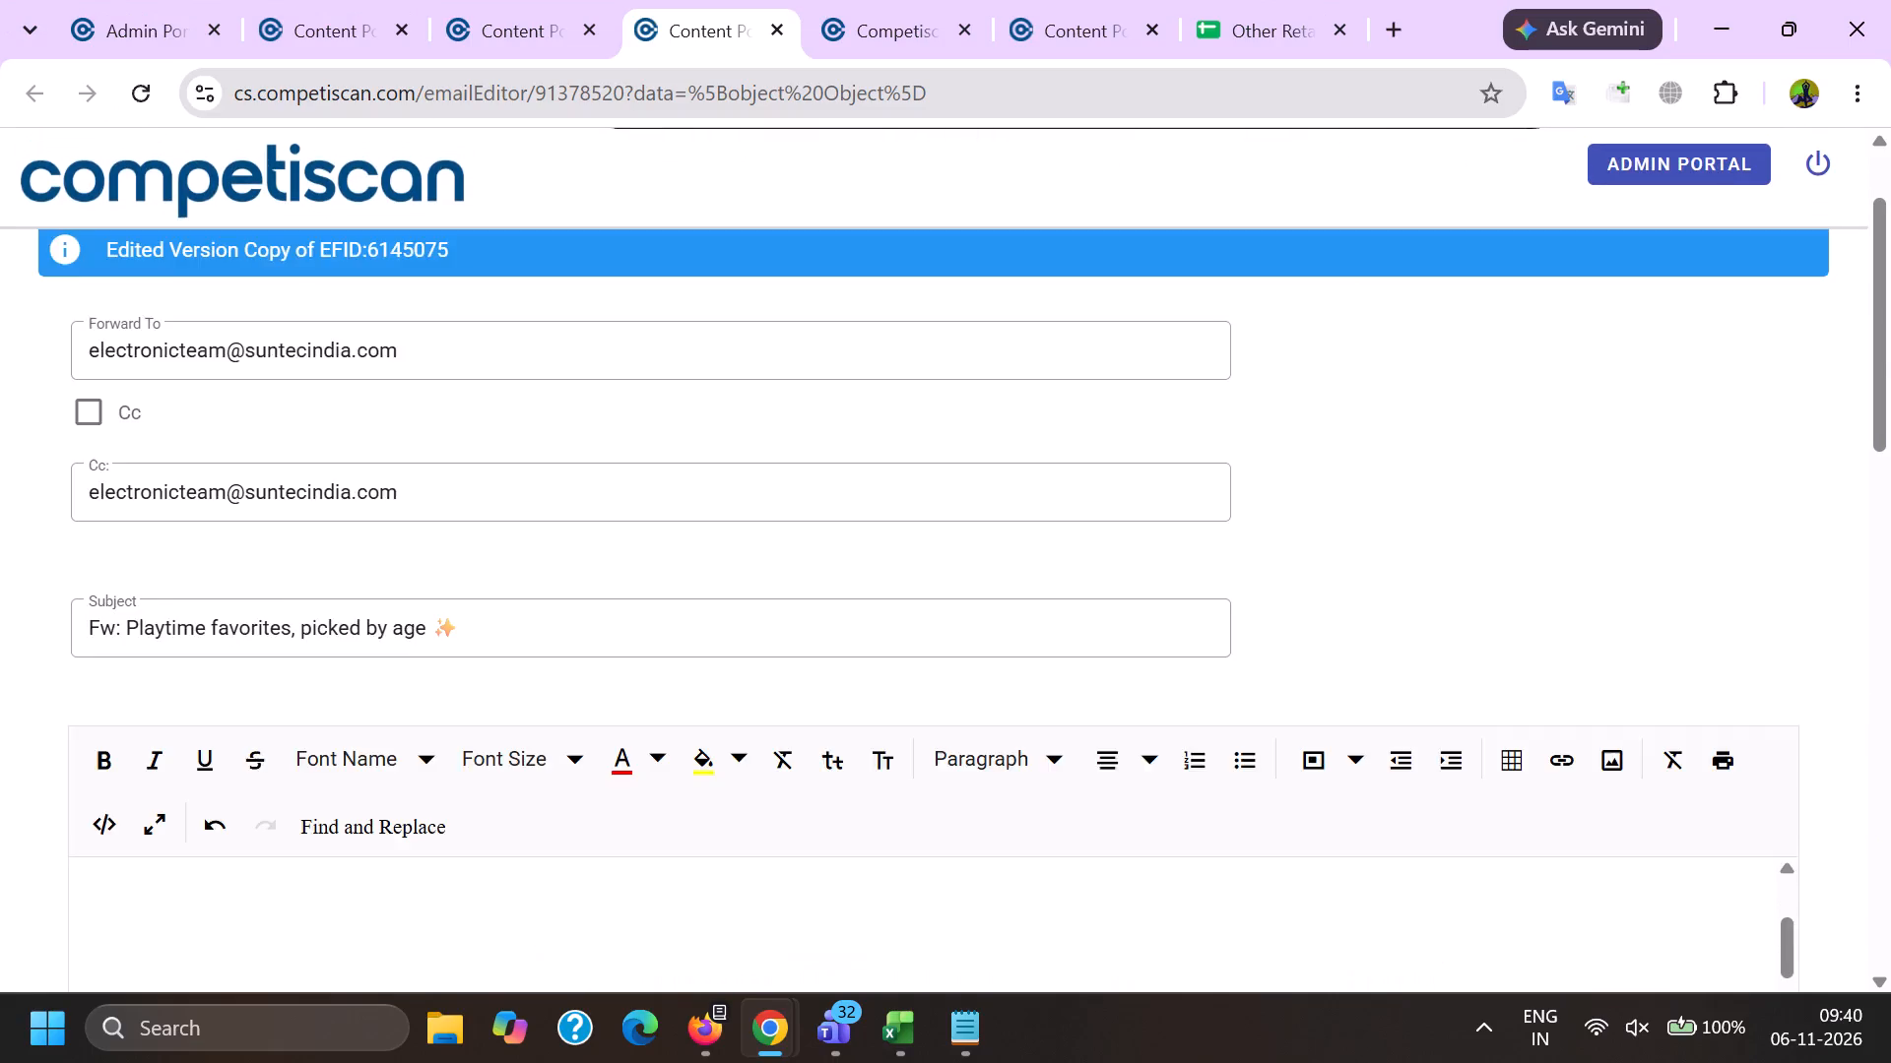
double_click(176, 436)
shift+click(273, 447)
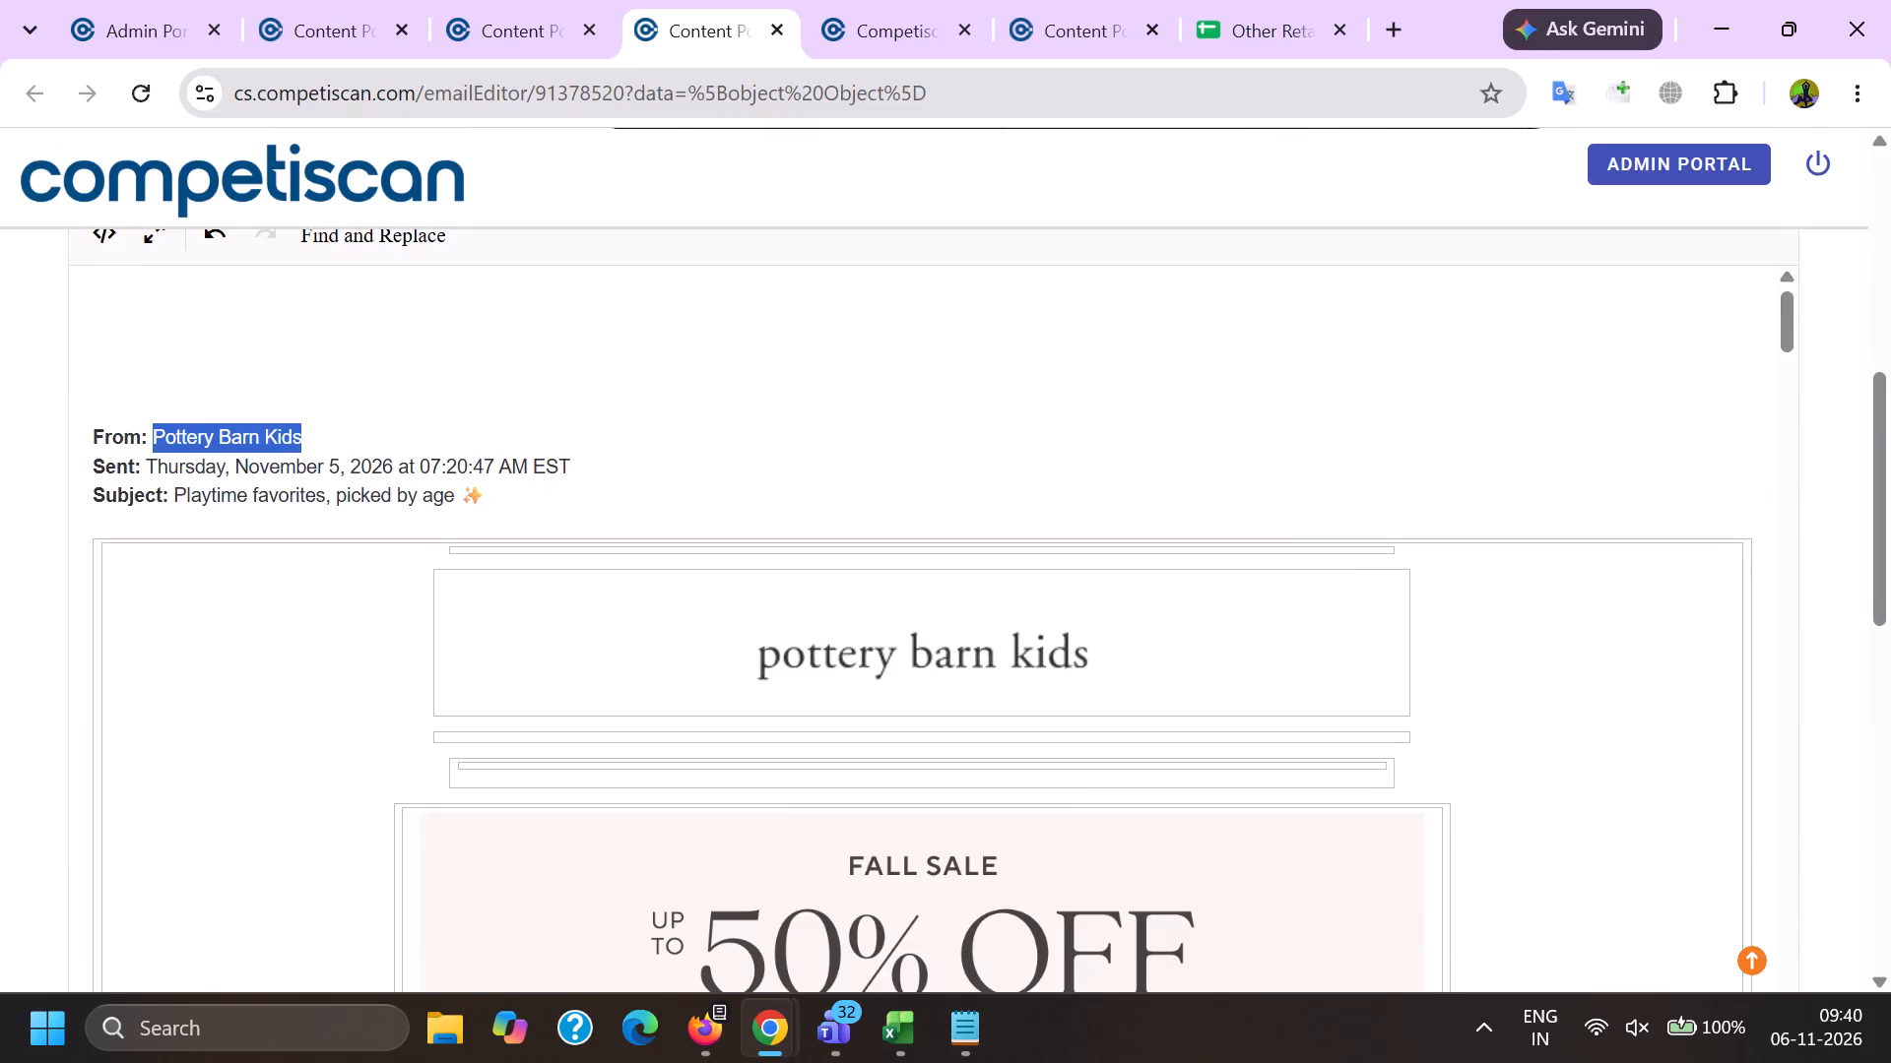
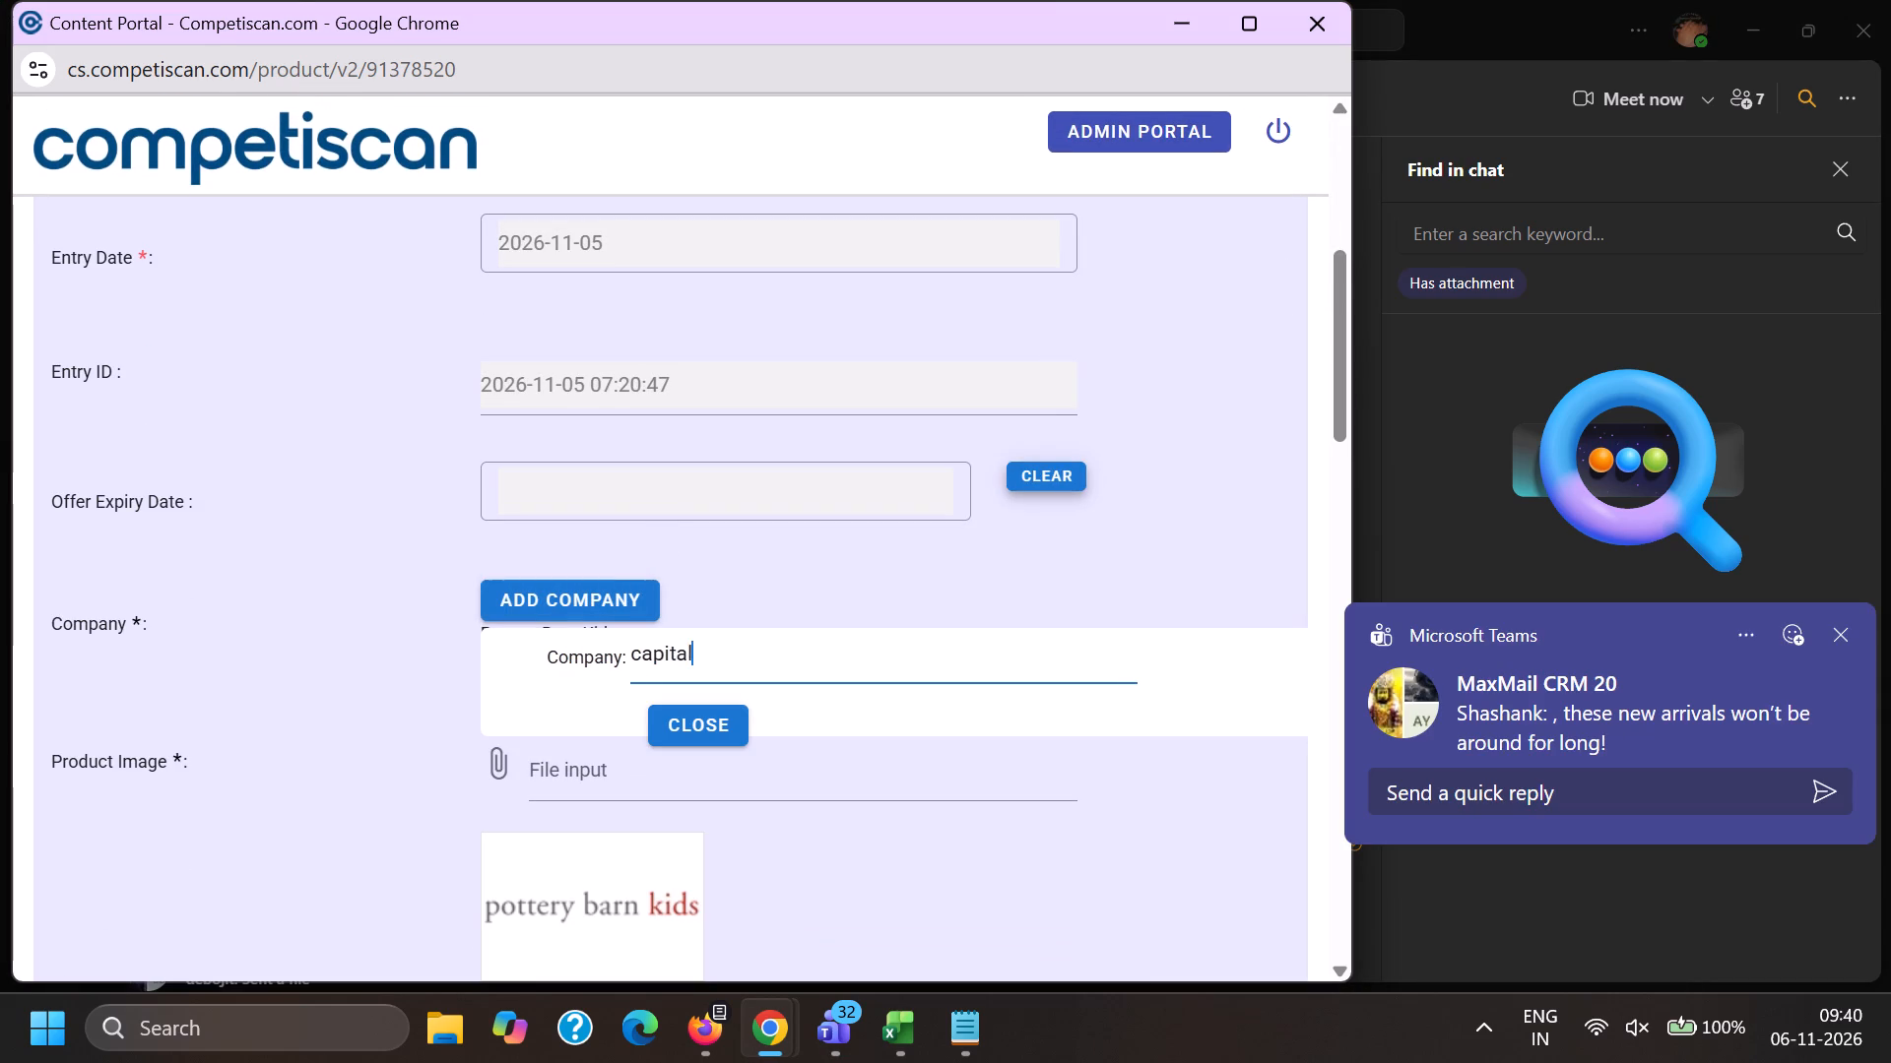
Set the company to Capital One and the affinity/association to Pottery Barn Kids (Retail) in product record 91378520.
key(space)
text(one)
scroll(630, 607, down, 3)
click(658, 647)
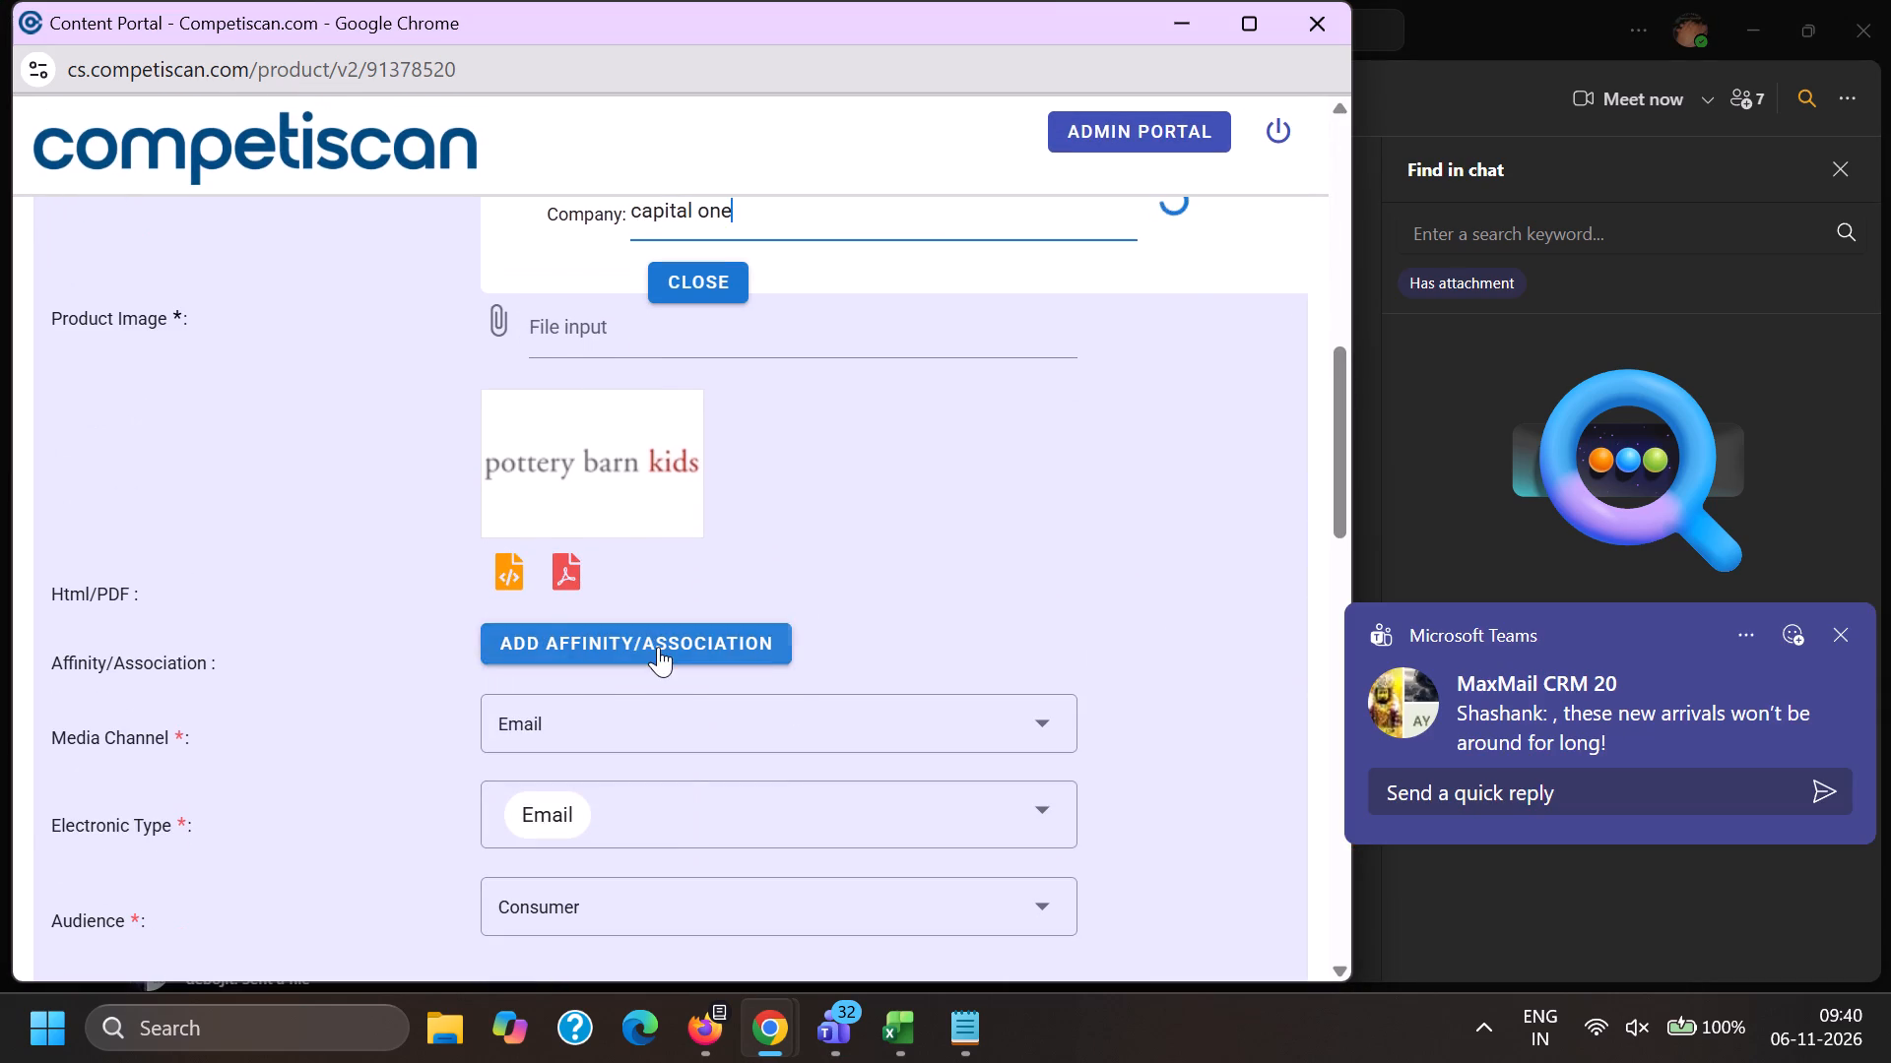
click(795, 693)
key(ctrl+v)
scroll(778, 713, up, 3)
click(727, 724)
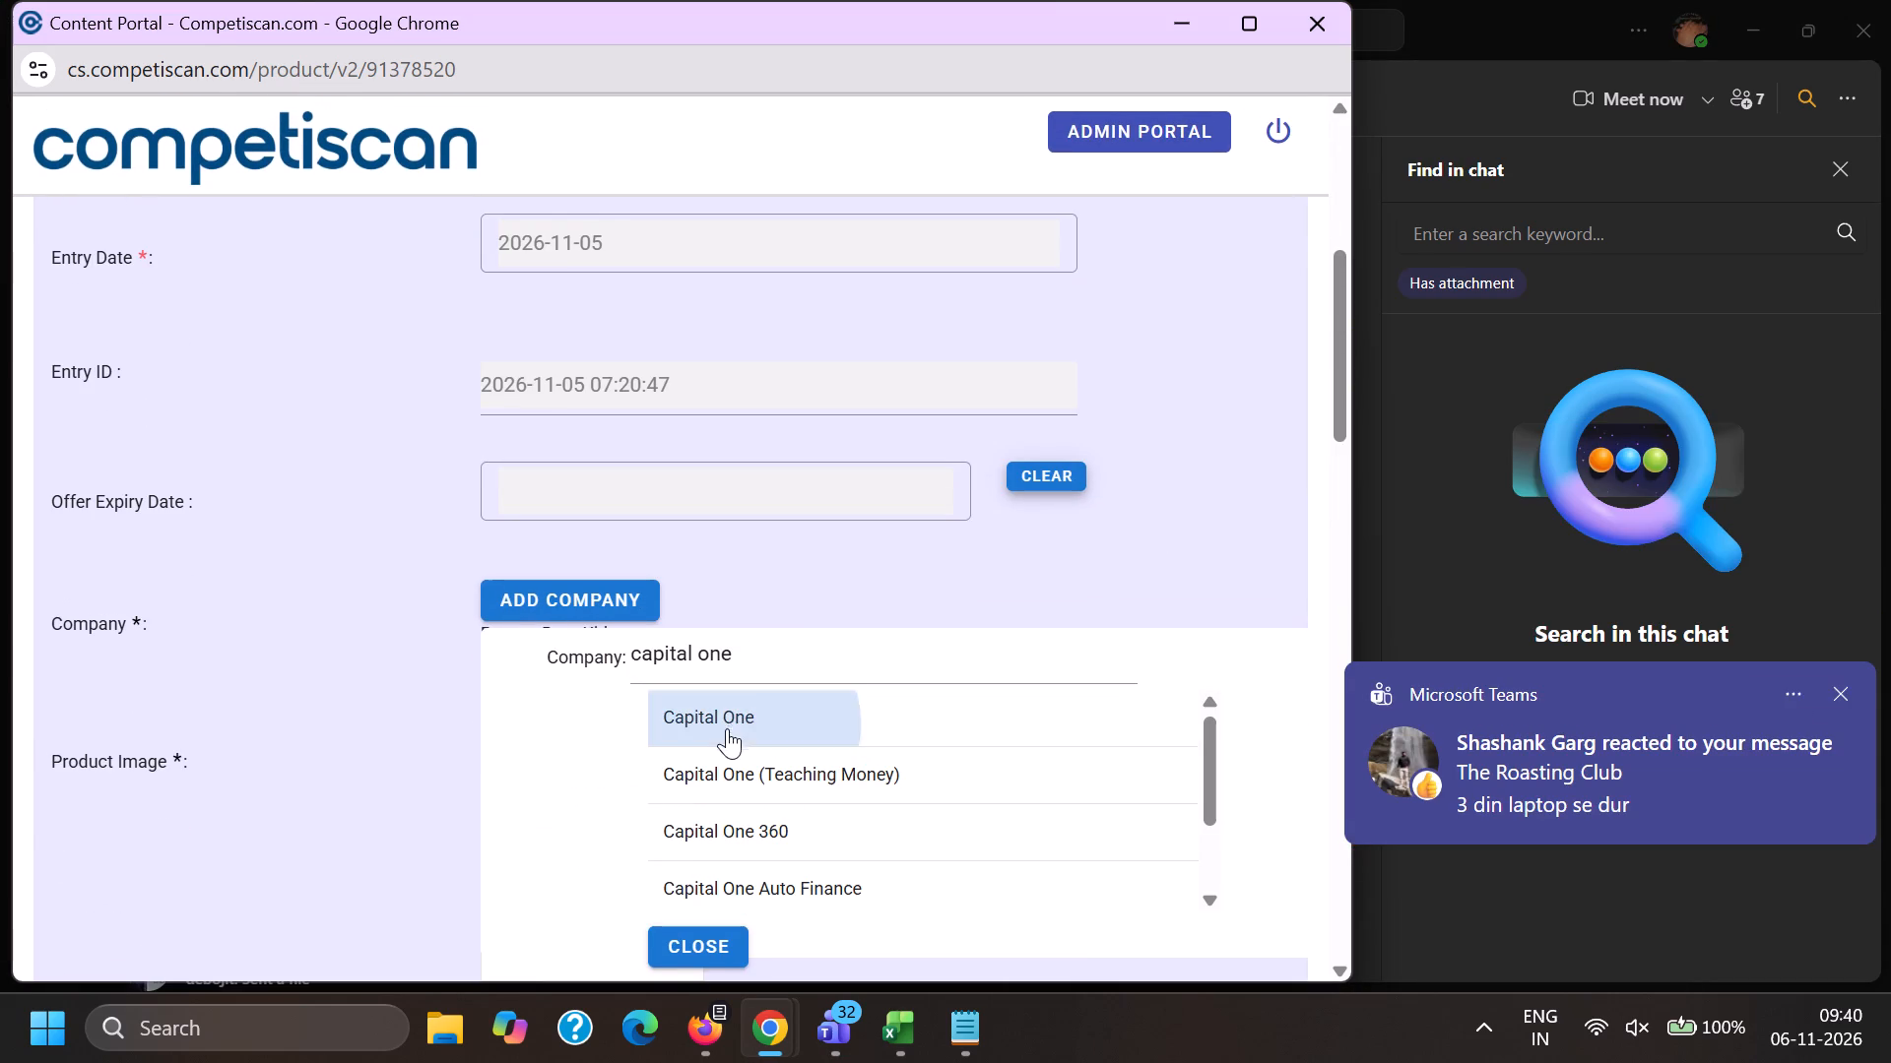
scroll(598, 599, down, 5)
click(723, 555)
Check the email's content and add Retail / Home / Furniture as the sector, category and sub category.
scroll(644, 337, down, 3)
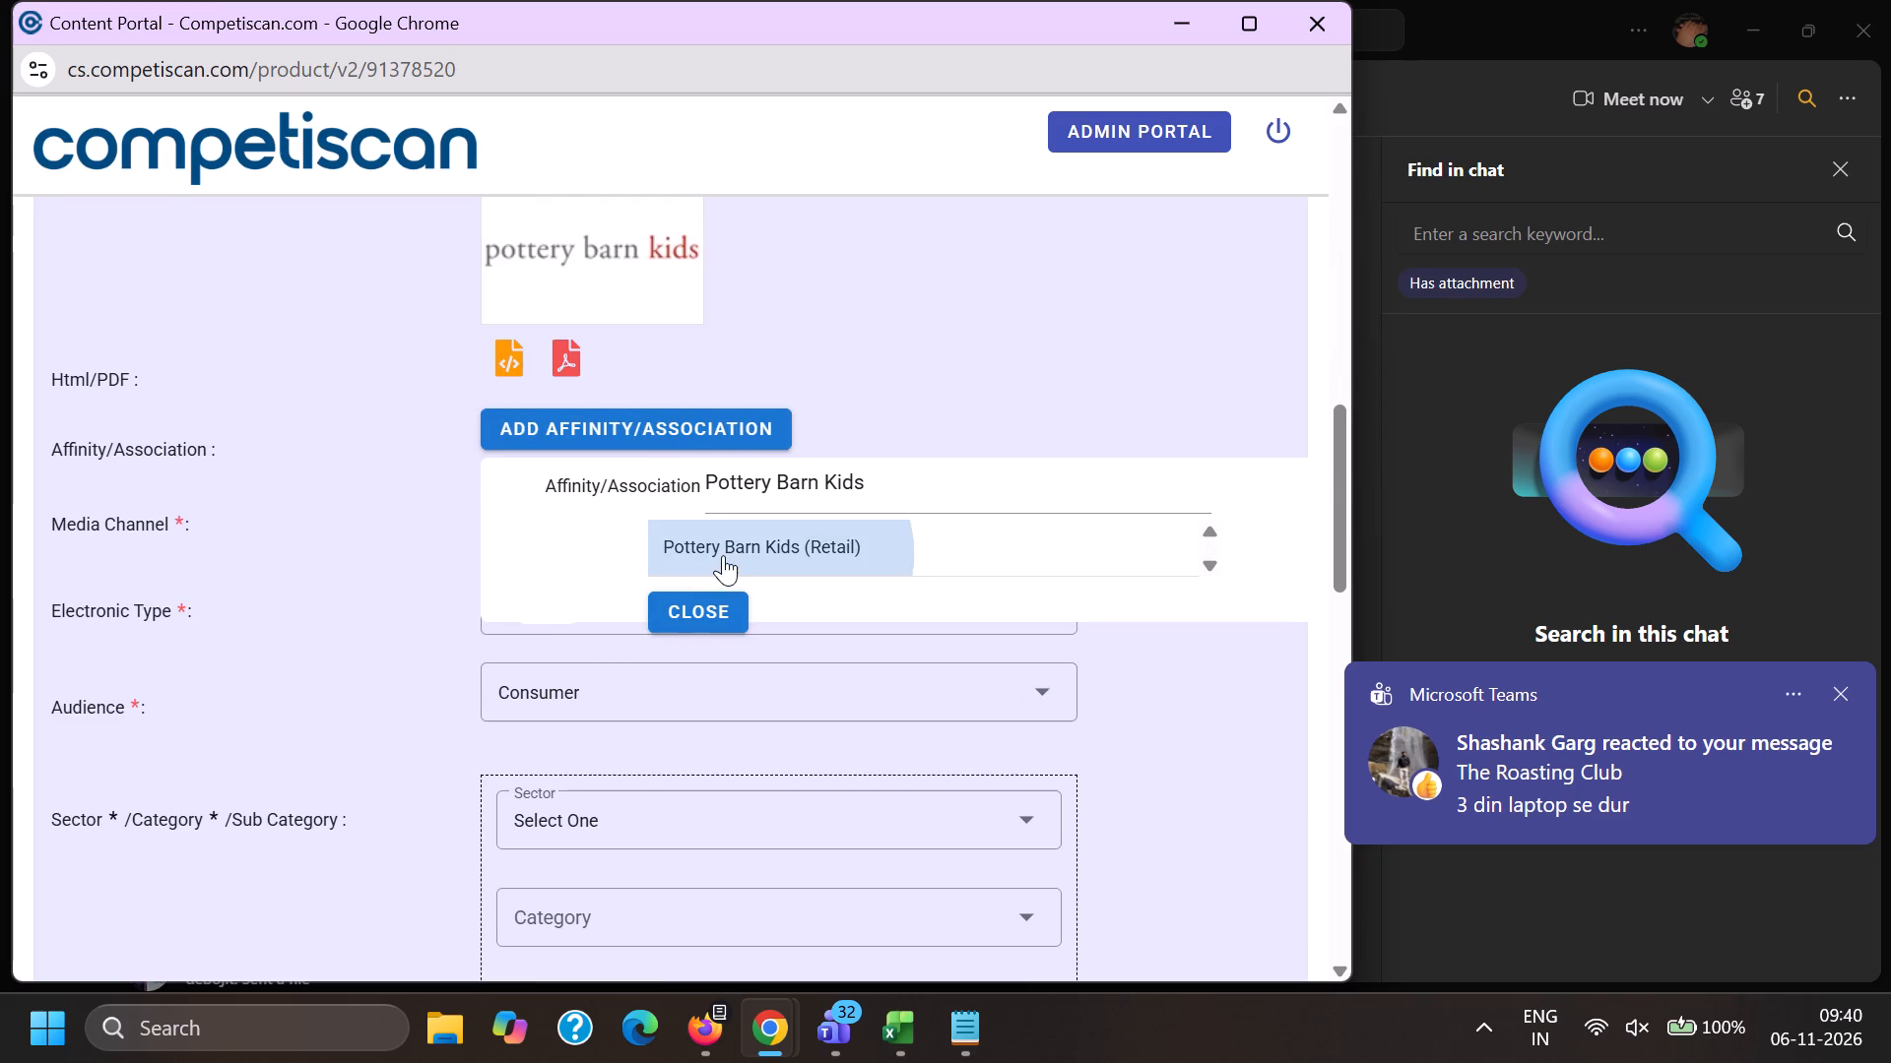
click(582, 434)
scroll(580, 421, down, 6)
click(573, 560)
drag(299, 554, 349, 560)
click(627, 502)
scroll(600, 579, down, 6)
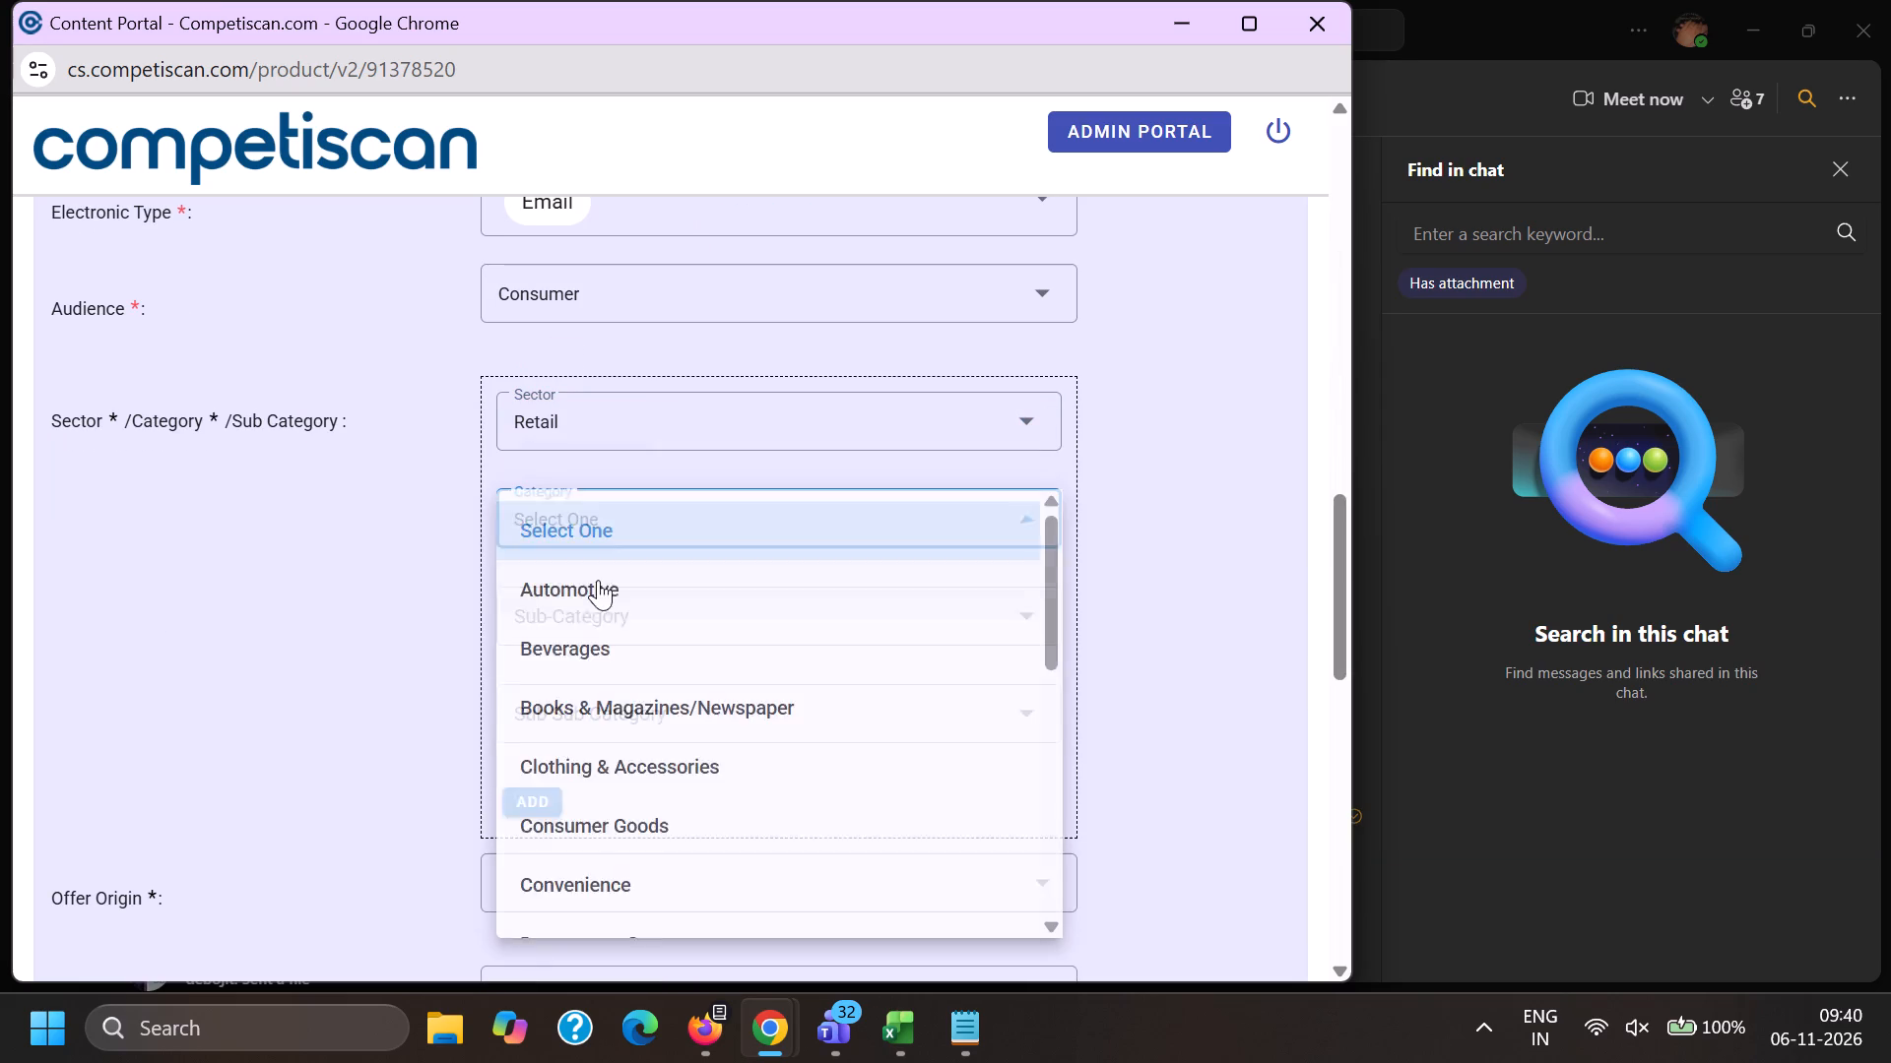
scroll(598, 580, down, 2)
click(578, 531)
drag(258, 609, 298, 613)
click(610, 611)
key(alt+Tab)
key(alt+Tab)
scroll(612, 607, down, 3)
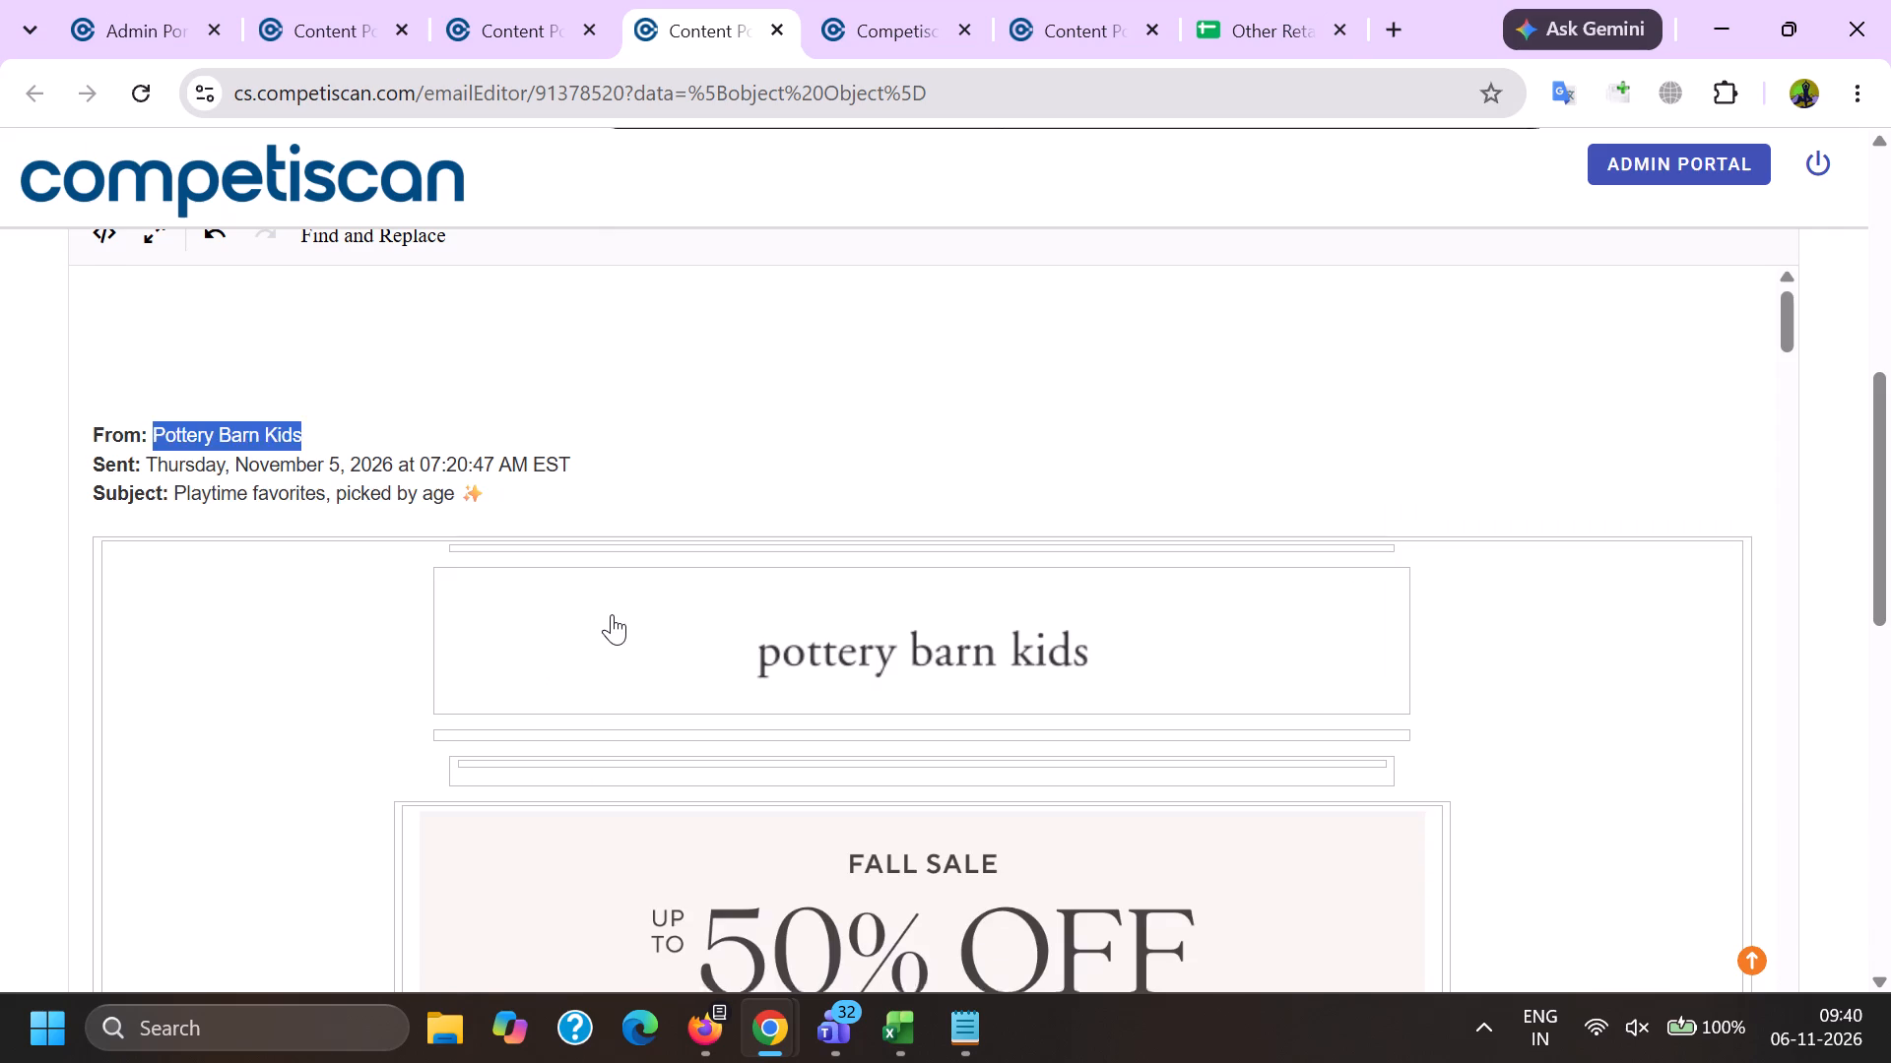
scroll(612, 614, down, 15)
key(alt+Tab)
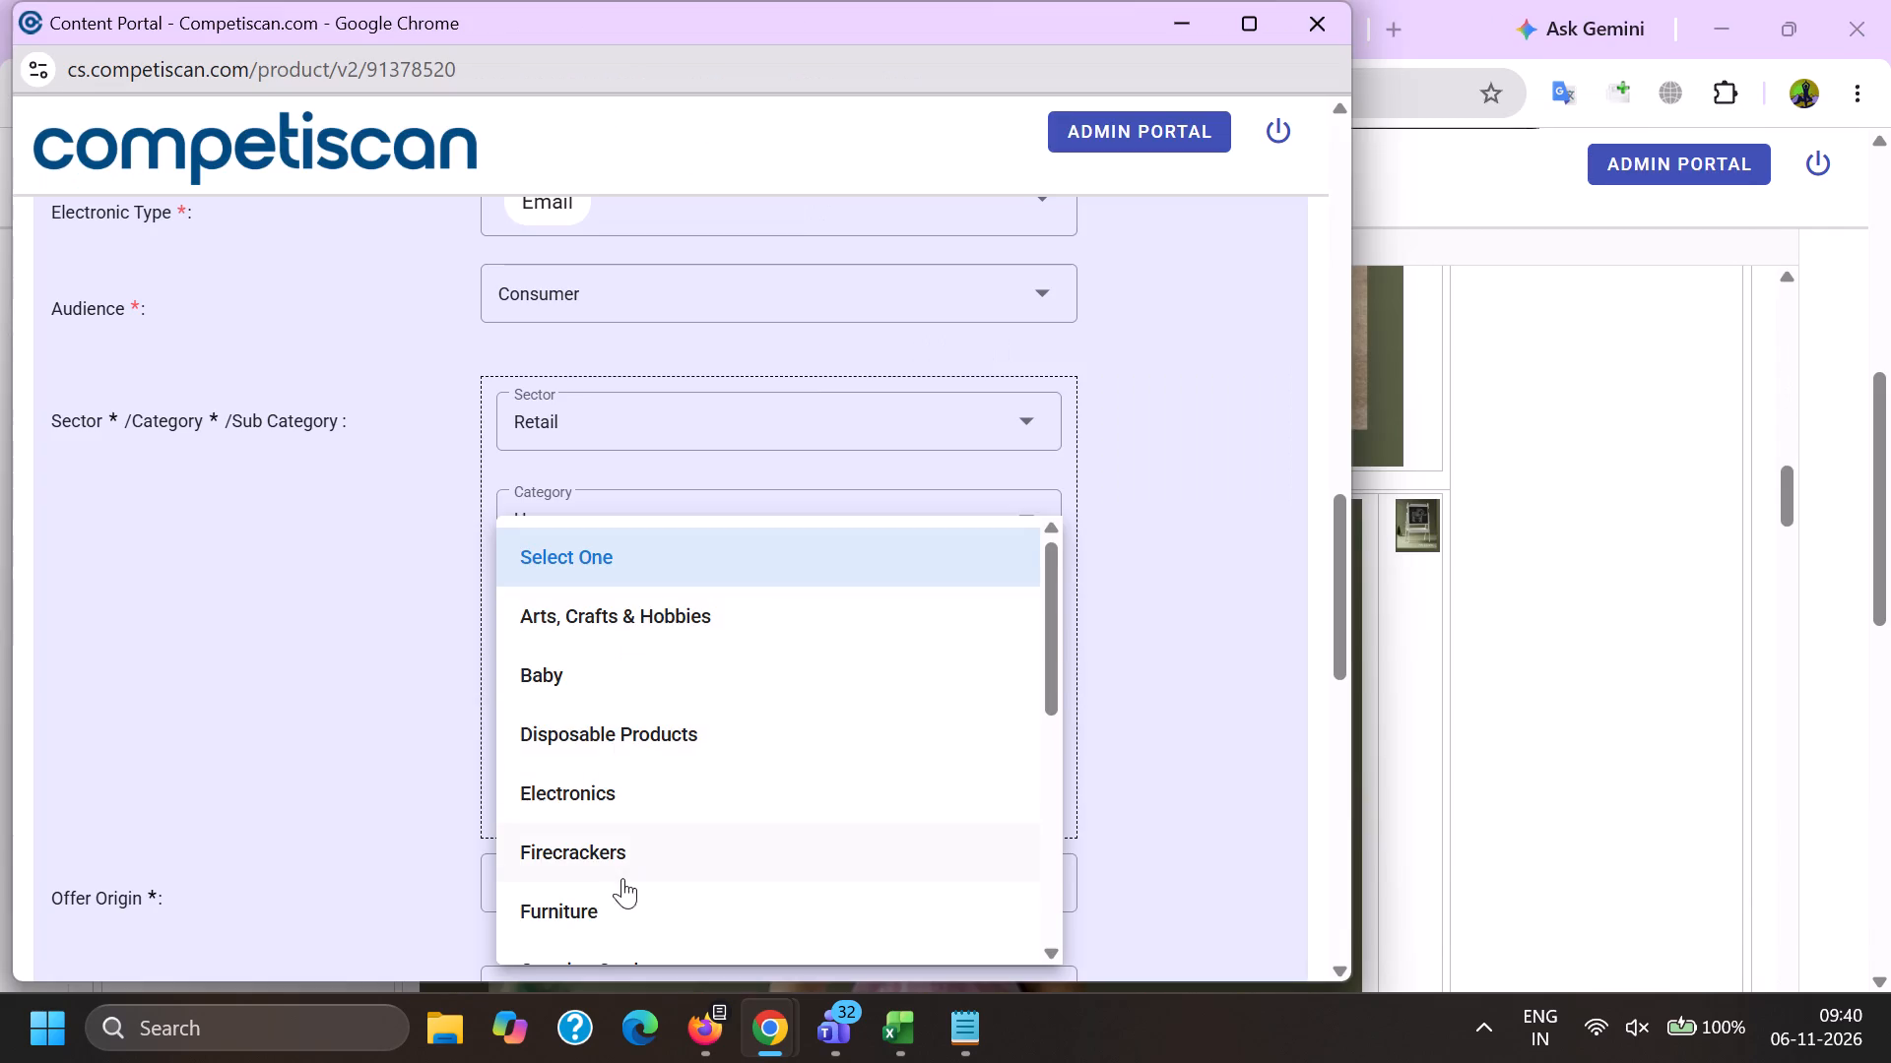
drag(609, 884, 589, 903)
click(476, 871)
click(537, 793)
Add a second classification with sector Credit Cards, category Payment Cards and sub category Credit Cards.
click(572, 459)
scroll(593, 641, up, 5)
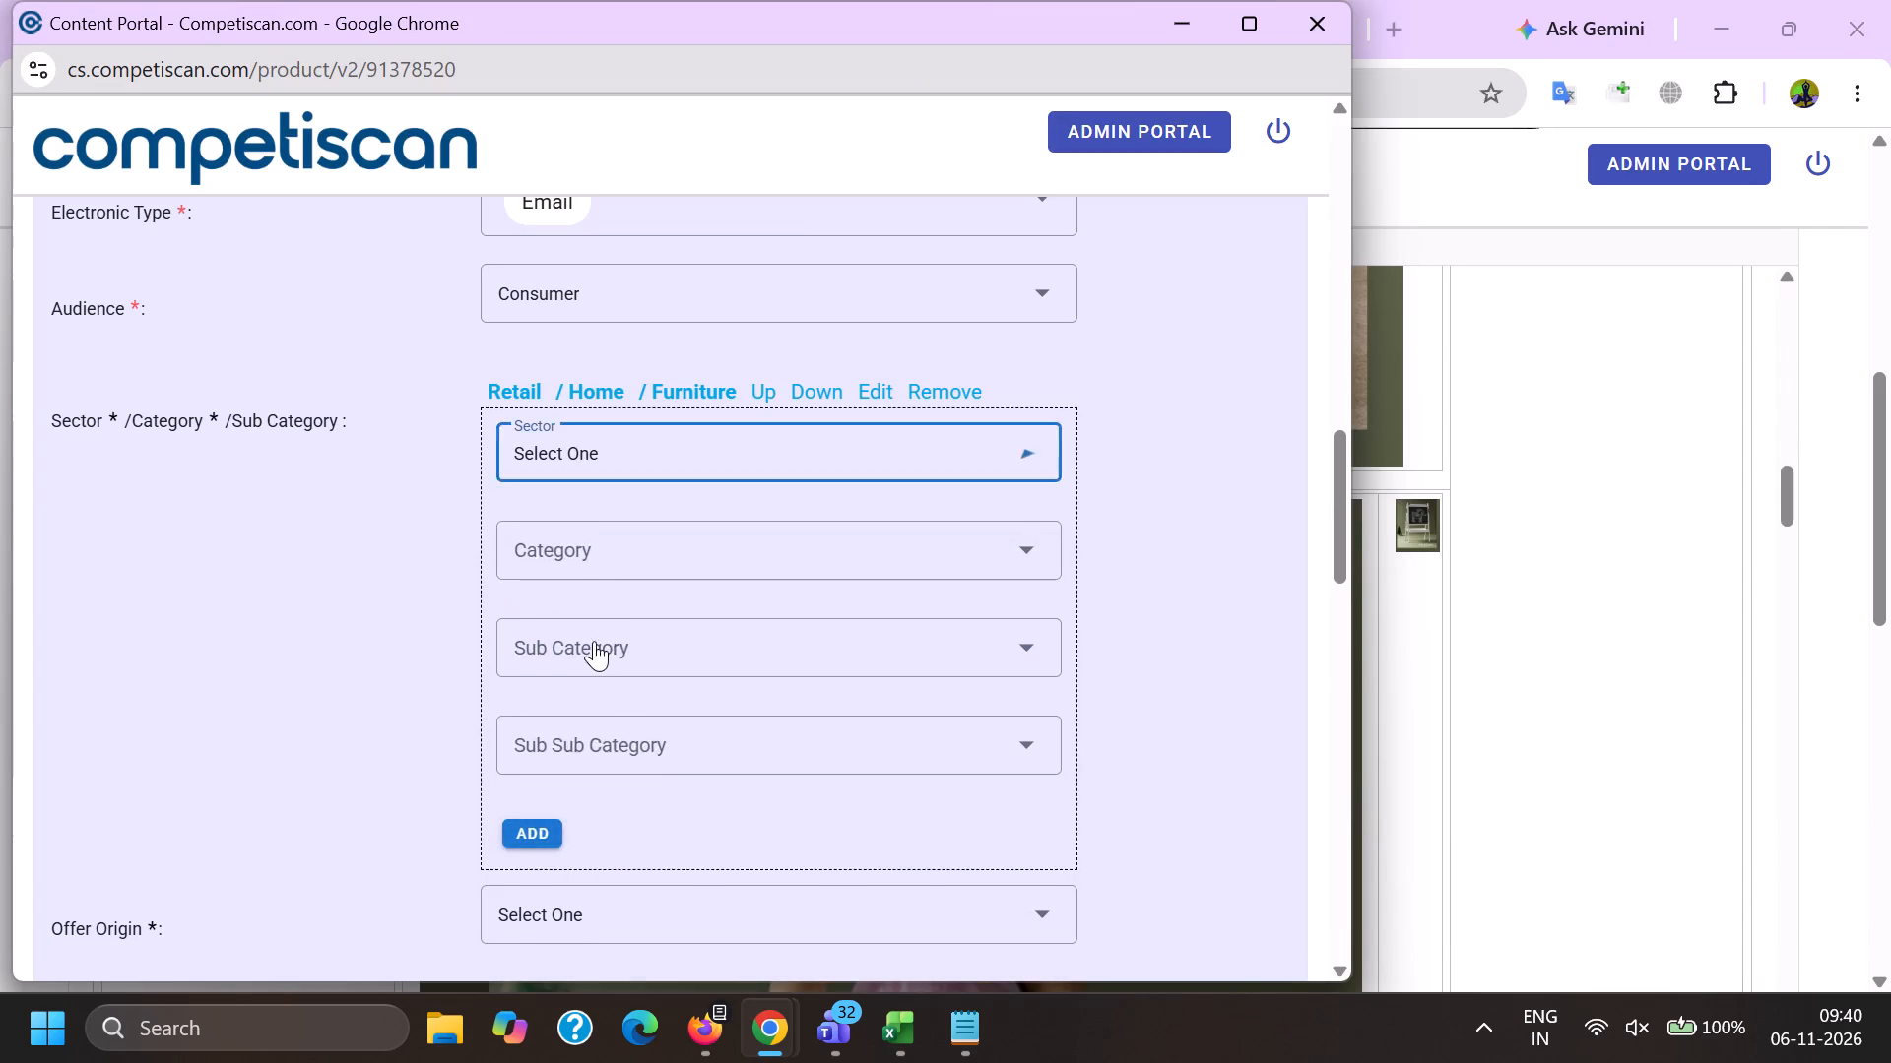
scroll(594, 641, up, 2)
click(615, 695)
drag(344, 677, 366, 677)
click(551, 562)
click(572, 685)
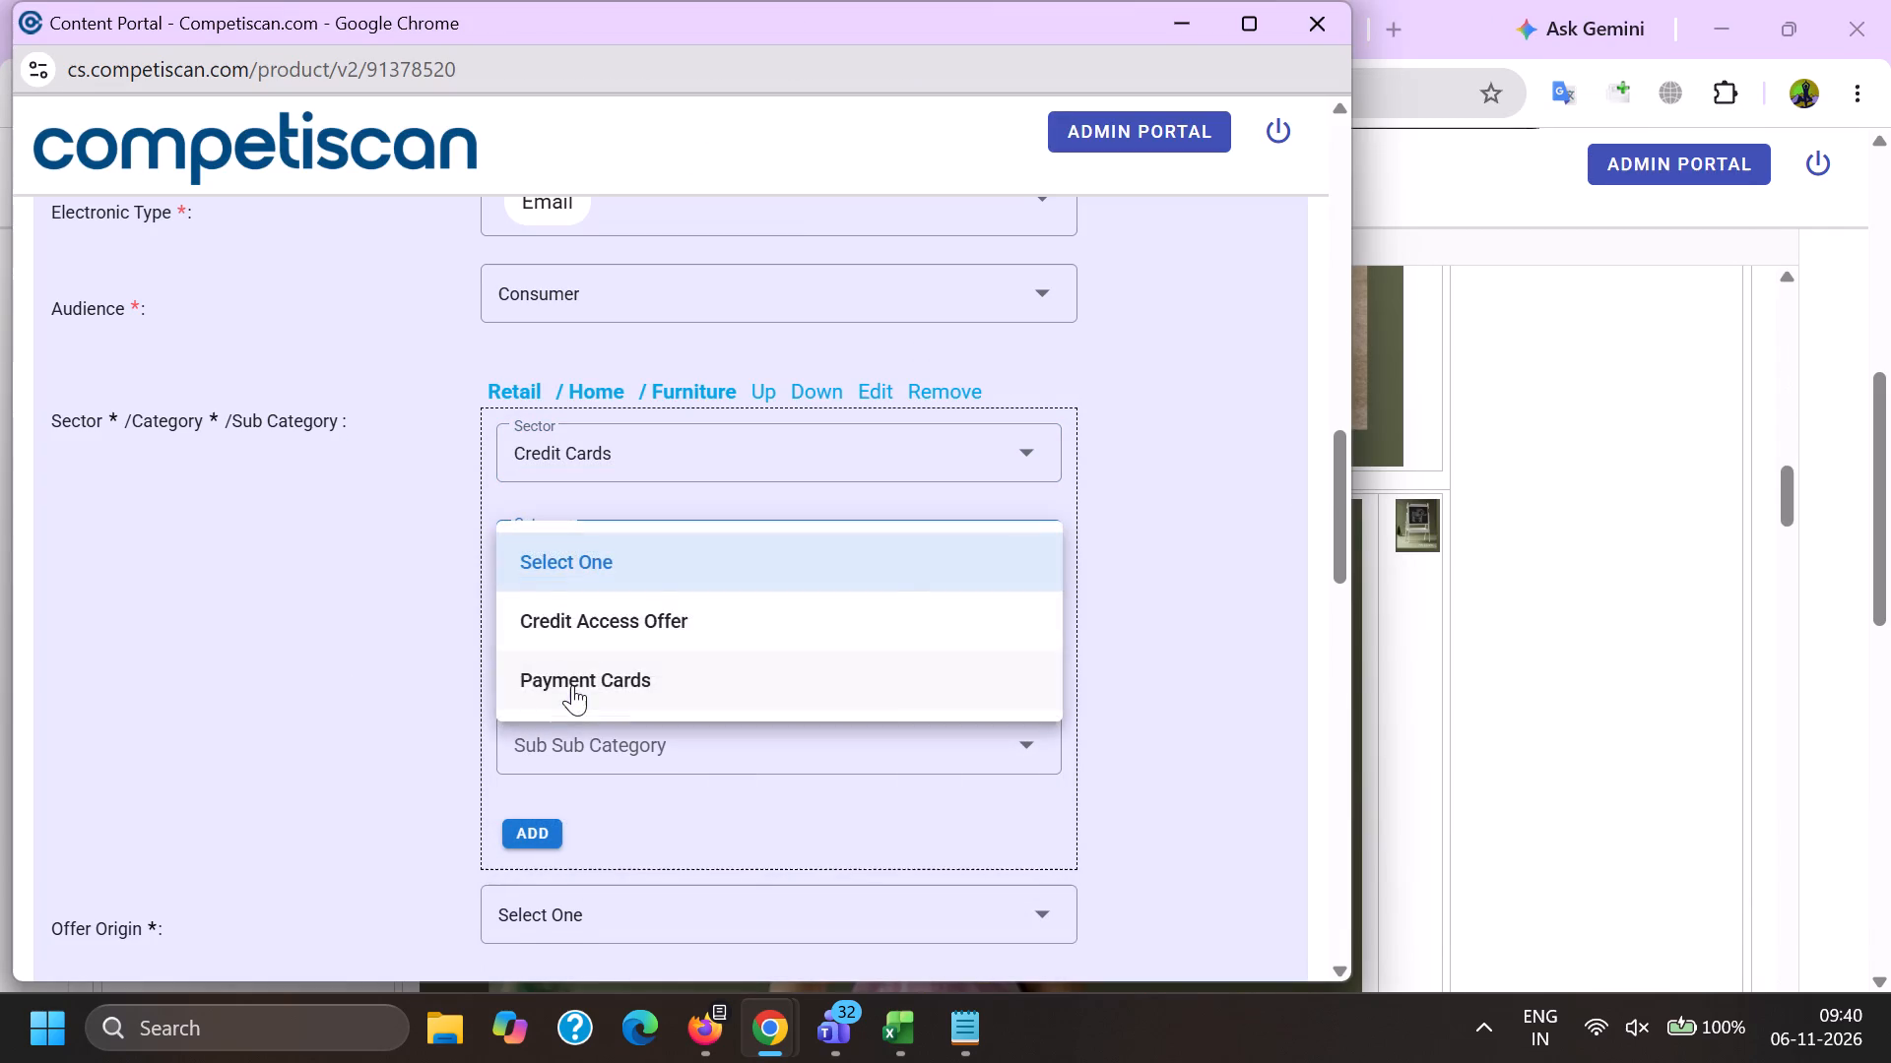
click(554, 667)
scroll(597, 488, down, 2)
click(609, 645)
drag(349, 597, 370, 599)
click(531, 535)
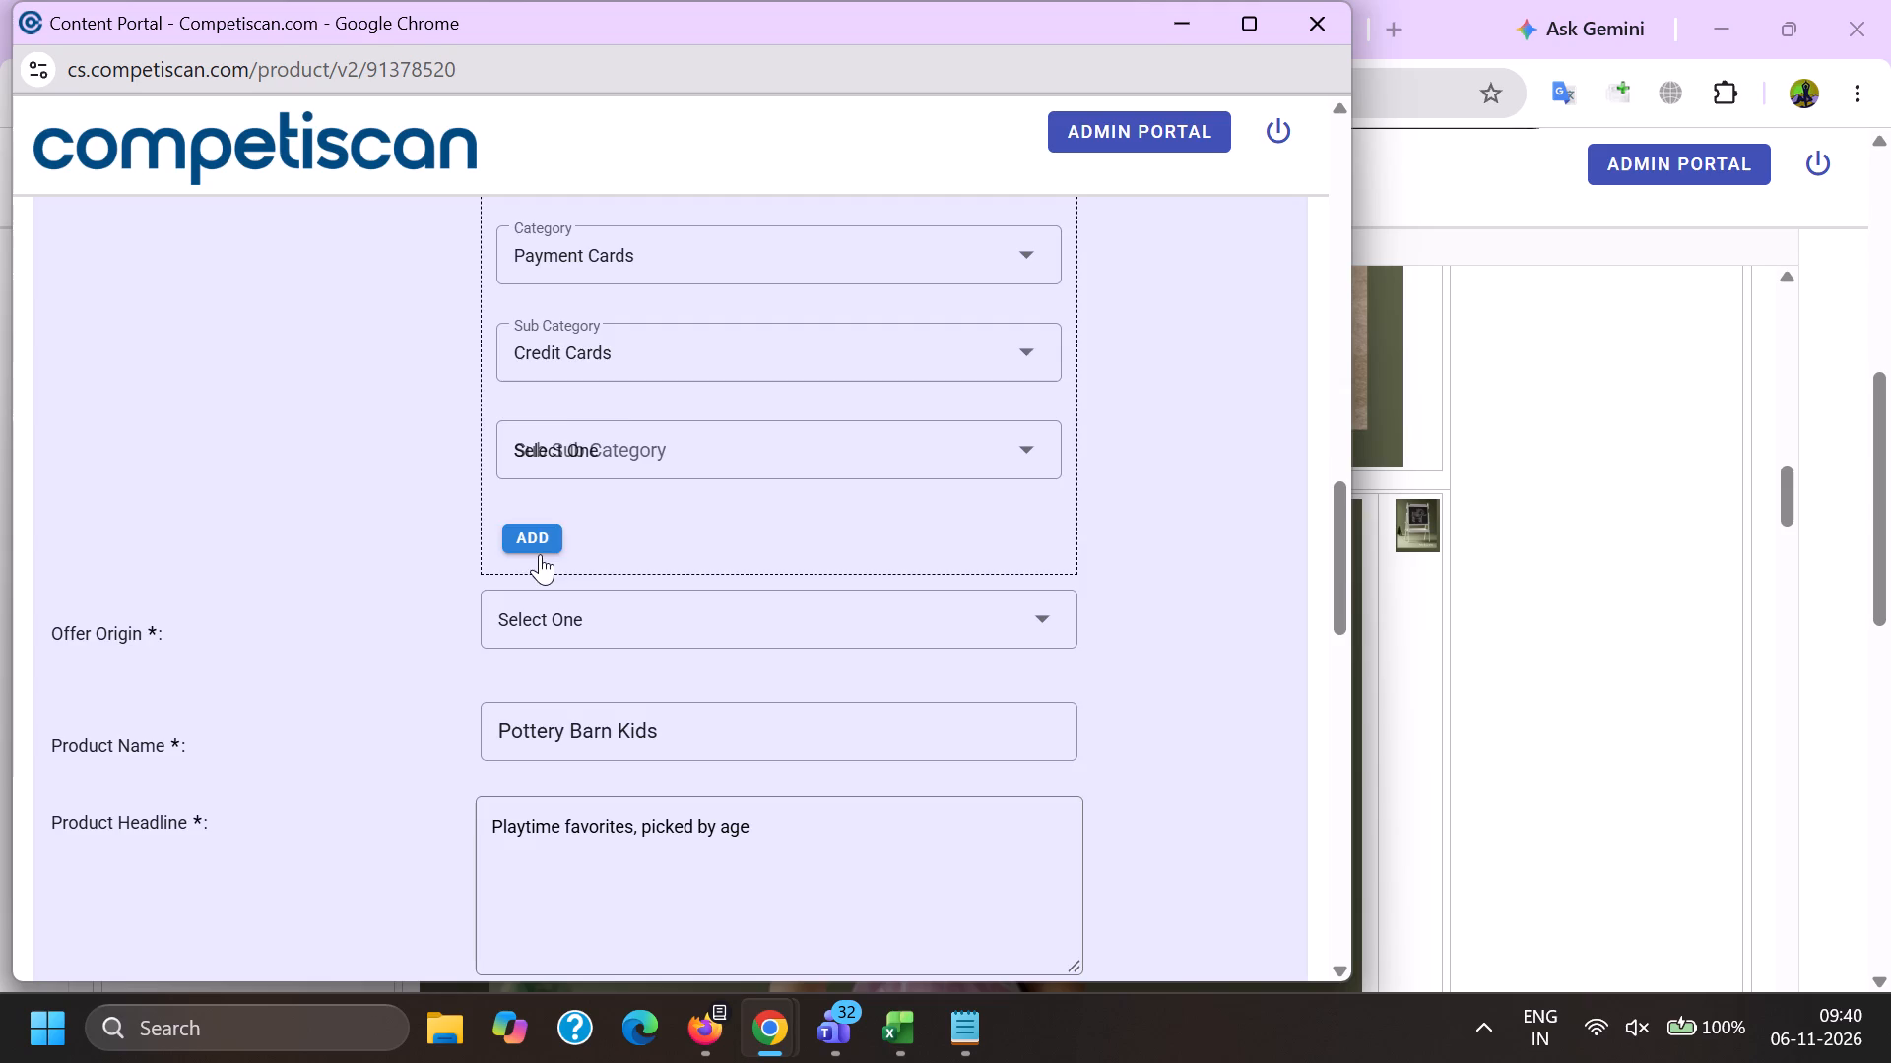
Move the Retail / Home / Furniture classification below the Credit Cards / Payment Cards / Credit Cards one.
scroll(631, 678, up, 3)
click(819, 541)
Set the offer origin to Provider/Bank.
scroll(740, 512, down, 5)
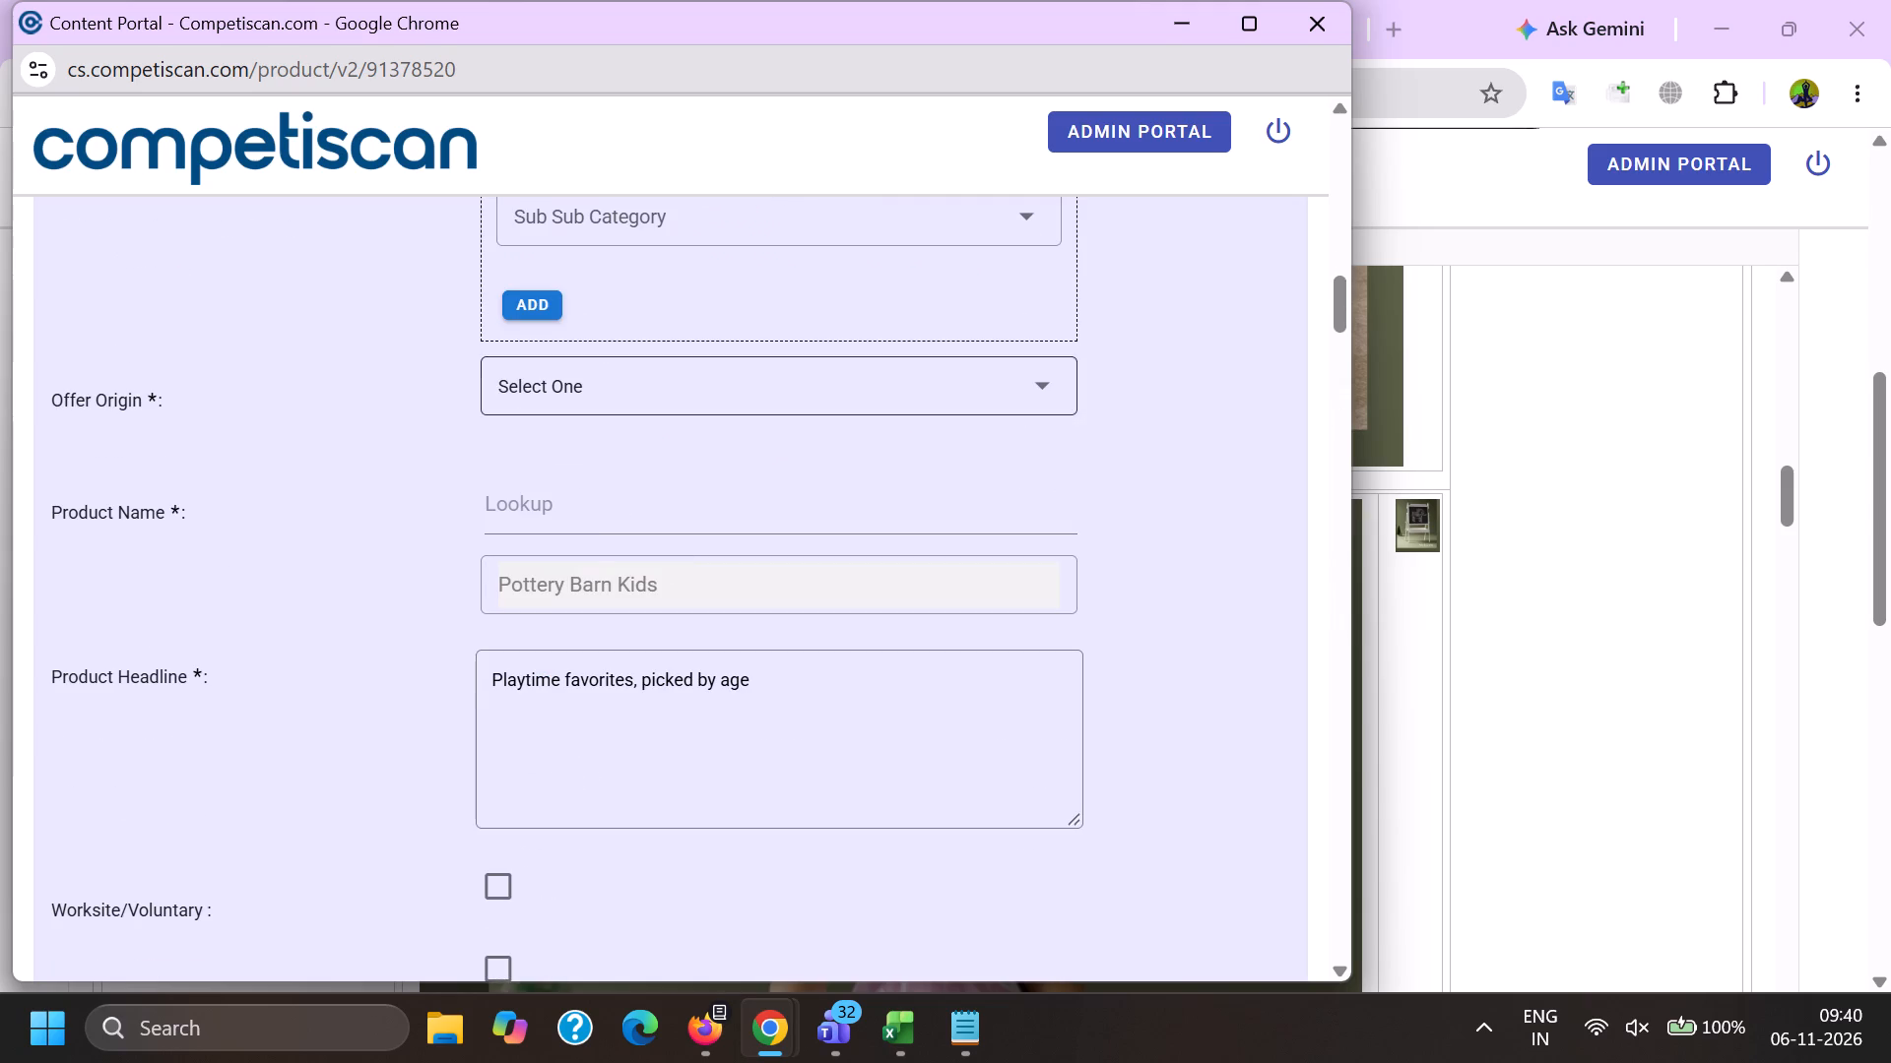
click(610, 383)
double_click(595, 529)
Look up the product name and choose Pottery Barn Key Rewards Visa Credit Card.
key(ctrl+v)
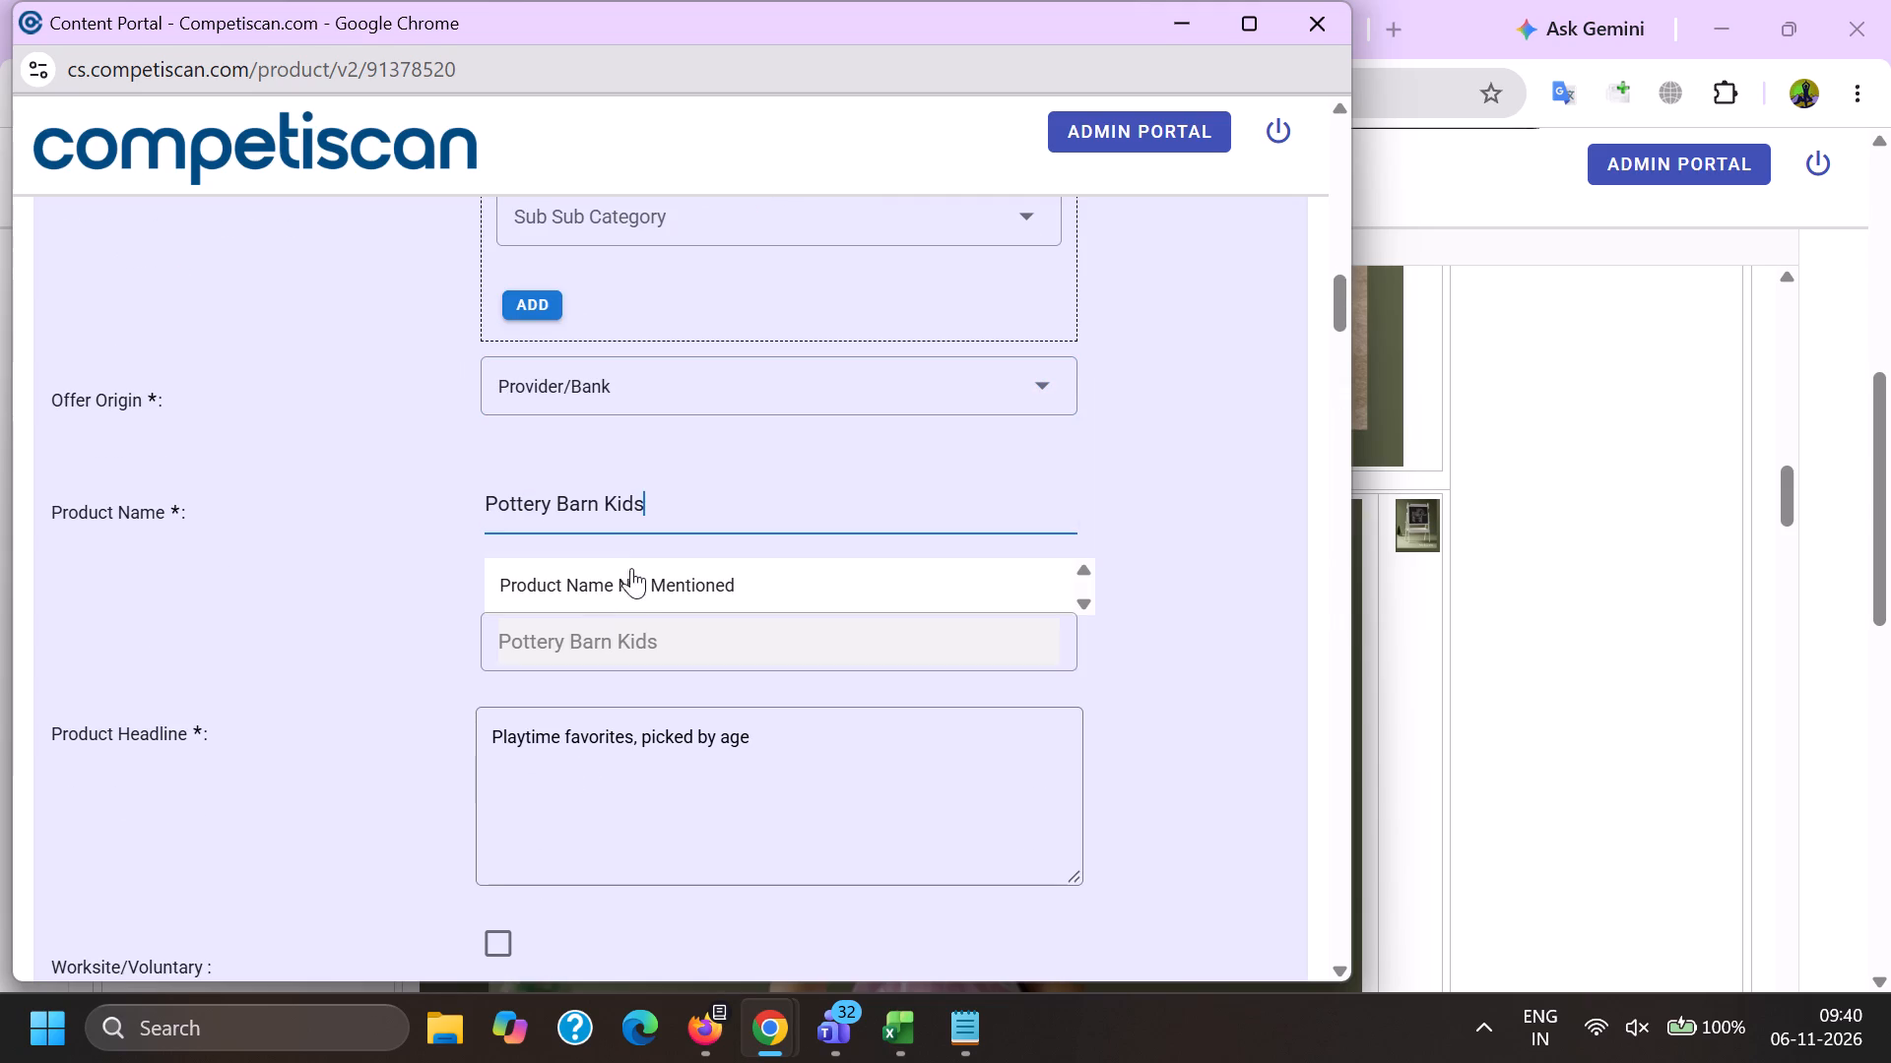
drag(605, 524, 903, 570)
key(BackSpace)
click(789, 637)
Move the Credit Cards / Payment Cards / Credit Cards classification back below Retail / Home / Furniture.
scroll(775, 638, up, 4)
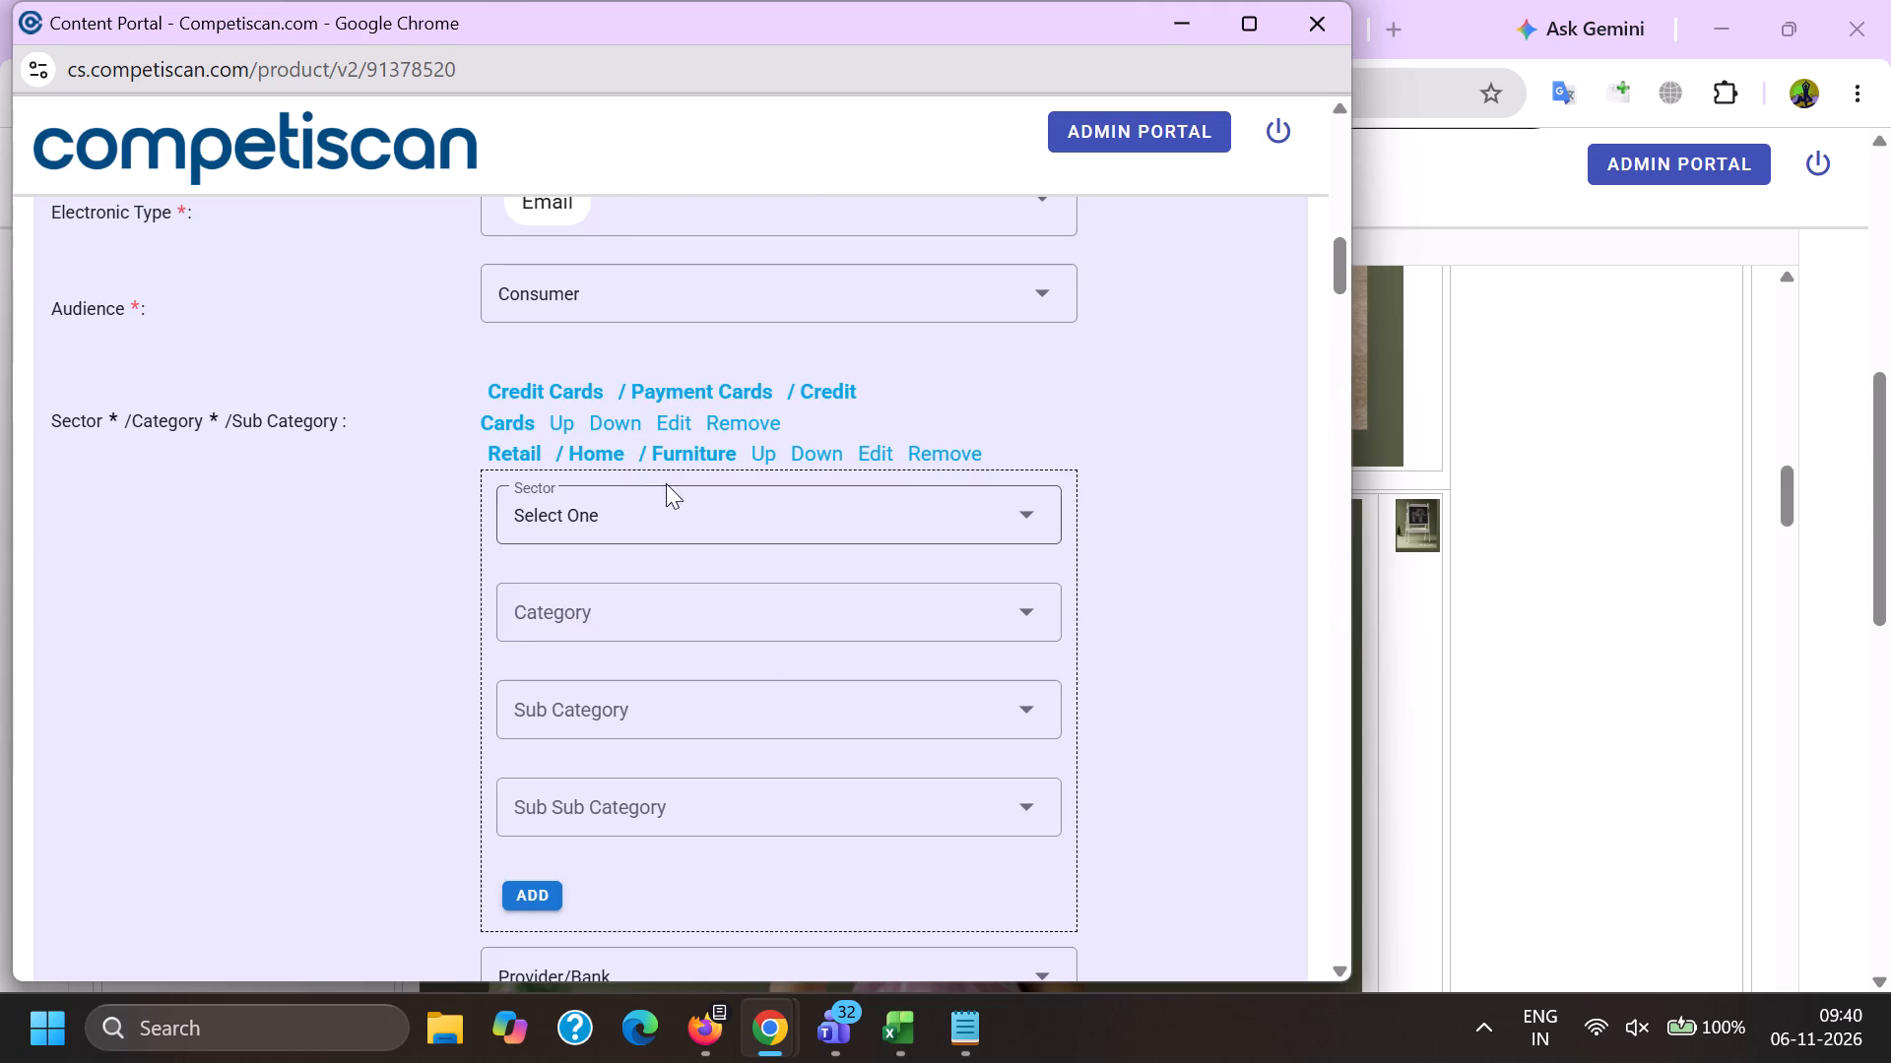
click(610, 432)
Replace the product headline with the email's subject text "Playtime favorites, picked by age" without the emoji, adding a period and a space.
scroll(607, 419, down, 5)
drag(904, 559, 0, 528)
key(BackSpace)
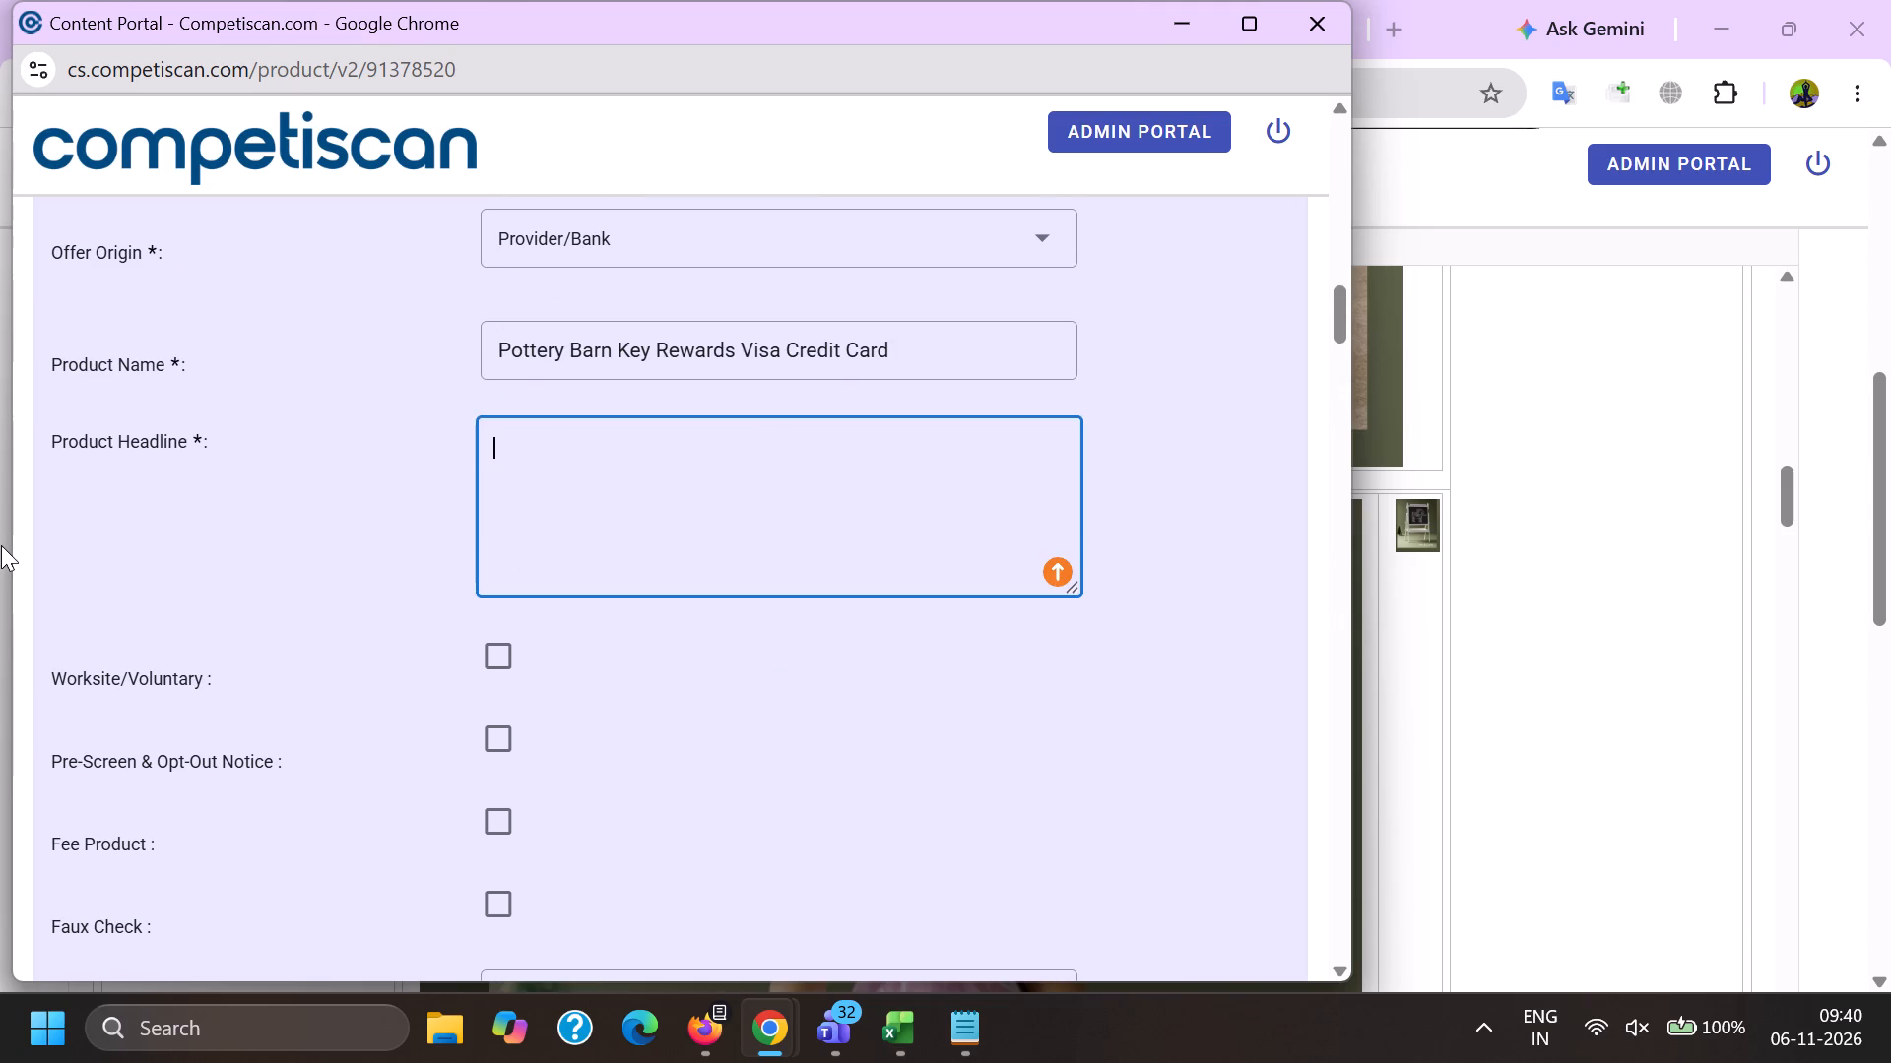
key(alt+Tab)
scroll(615, 598, up, 20)
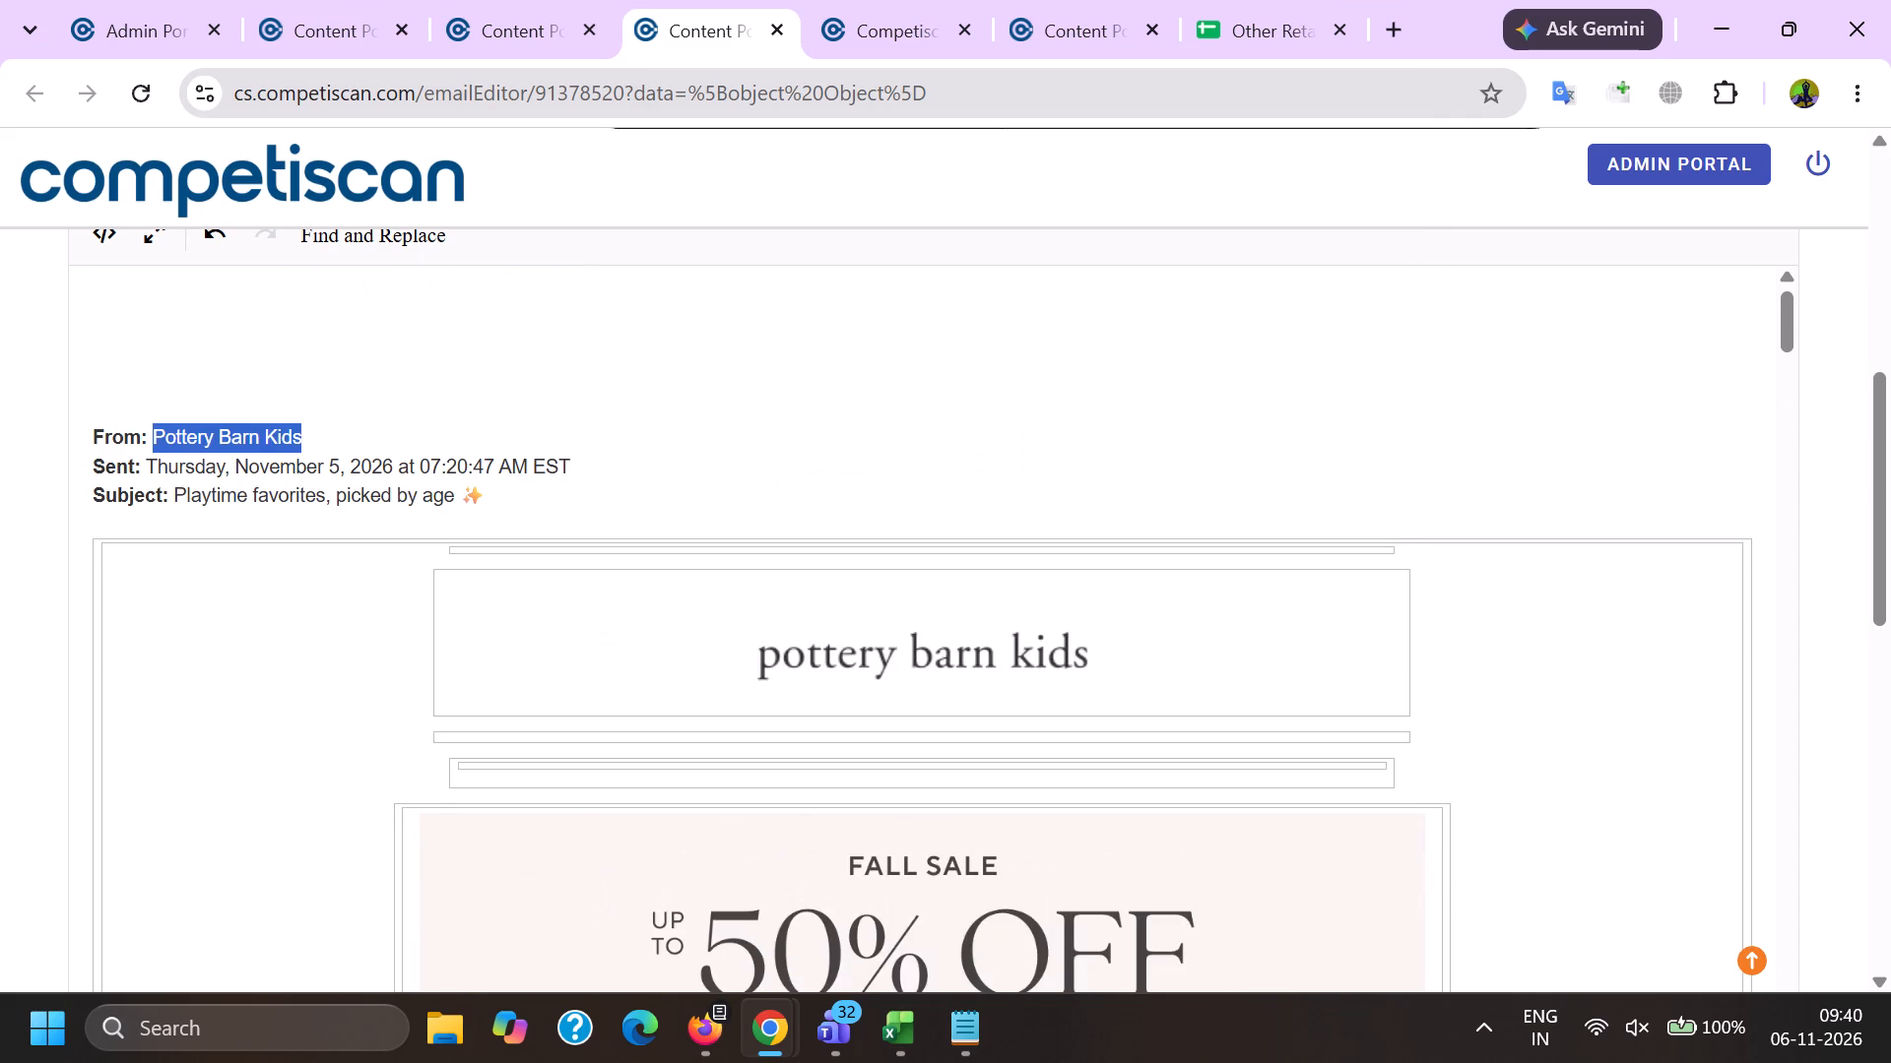
click(203, 489)
drag(203, 489, 228, 496)
shift+click(418, 500)
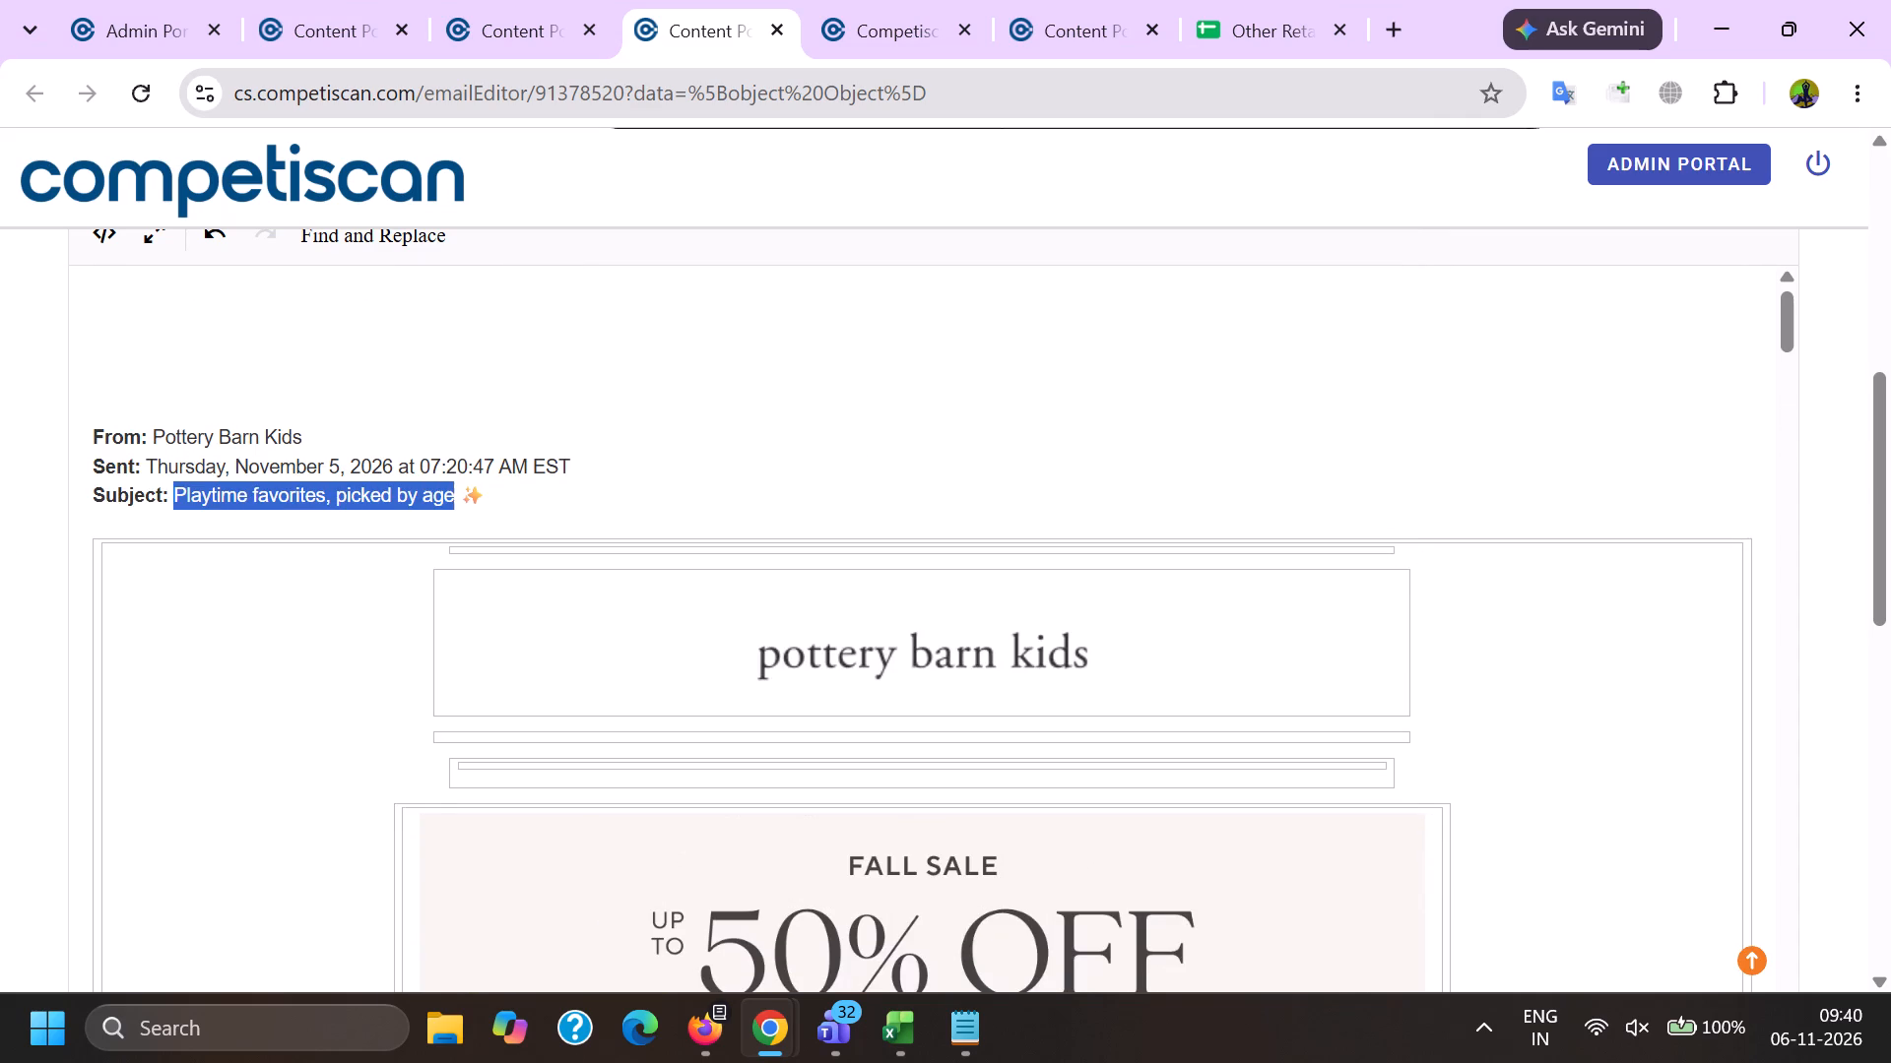
shift+click(448, 504)
key(ctrl+c)
key(alt+Tab)
key(ctrl+v)
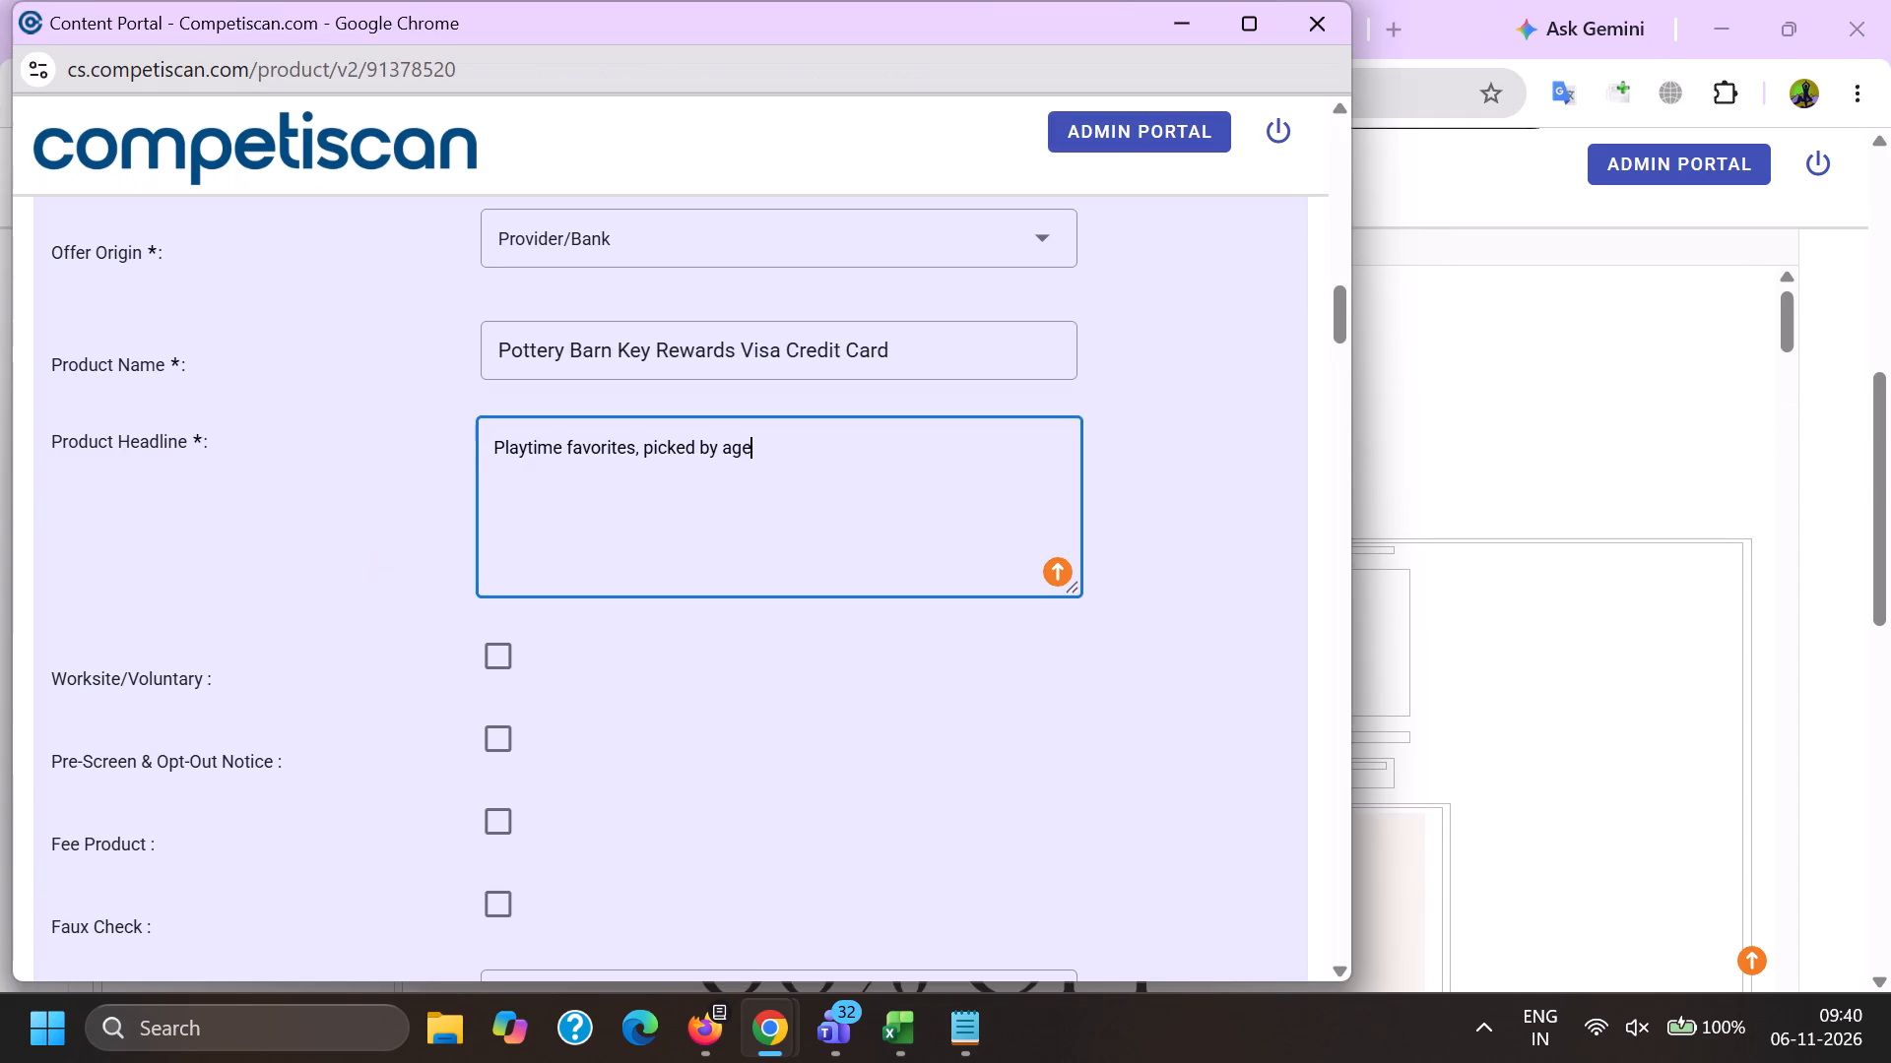
text(.)
key(space)
Copy "Earn 10% back in rewards" from product record 21006162's headline and append it to the product headline of record 91378520.
key(alt+Tab)
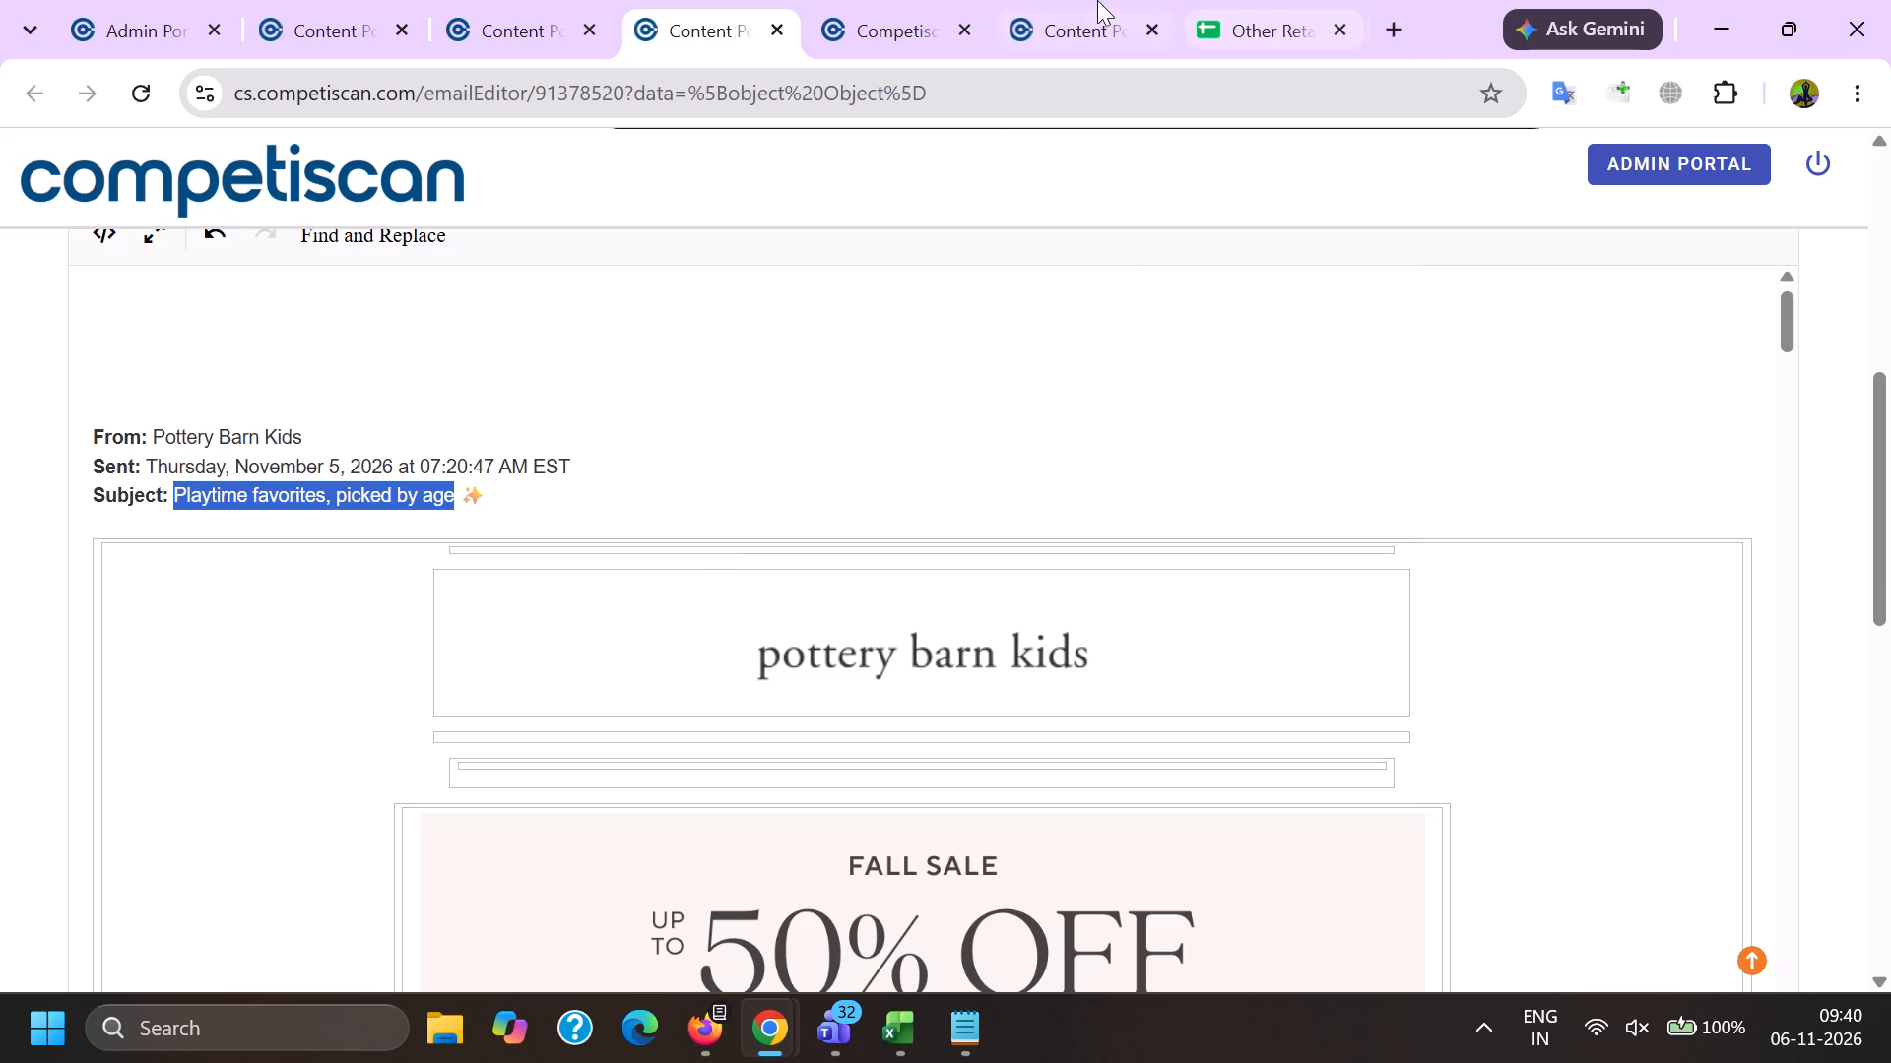
click(1096, 0)
scroll(1224, 649, up, 11)
double_click(1014, 409)
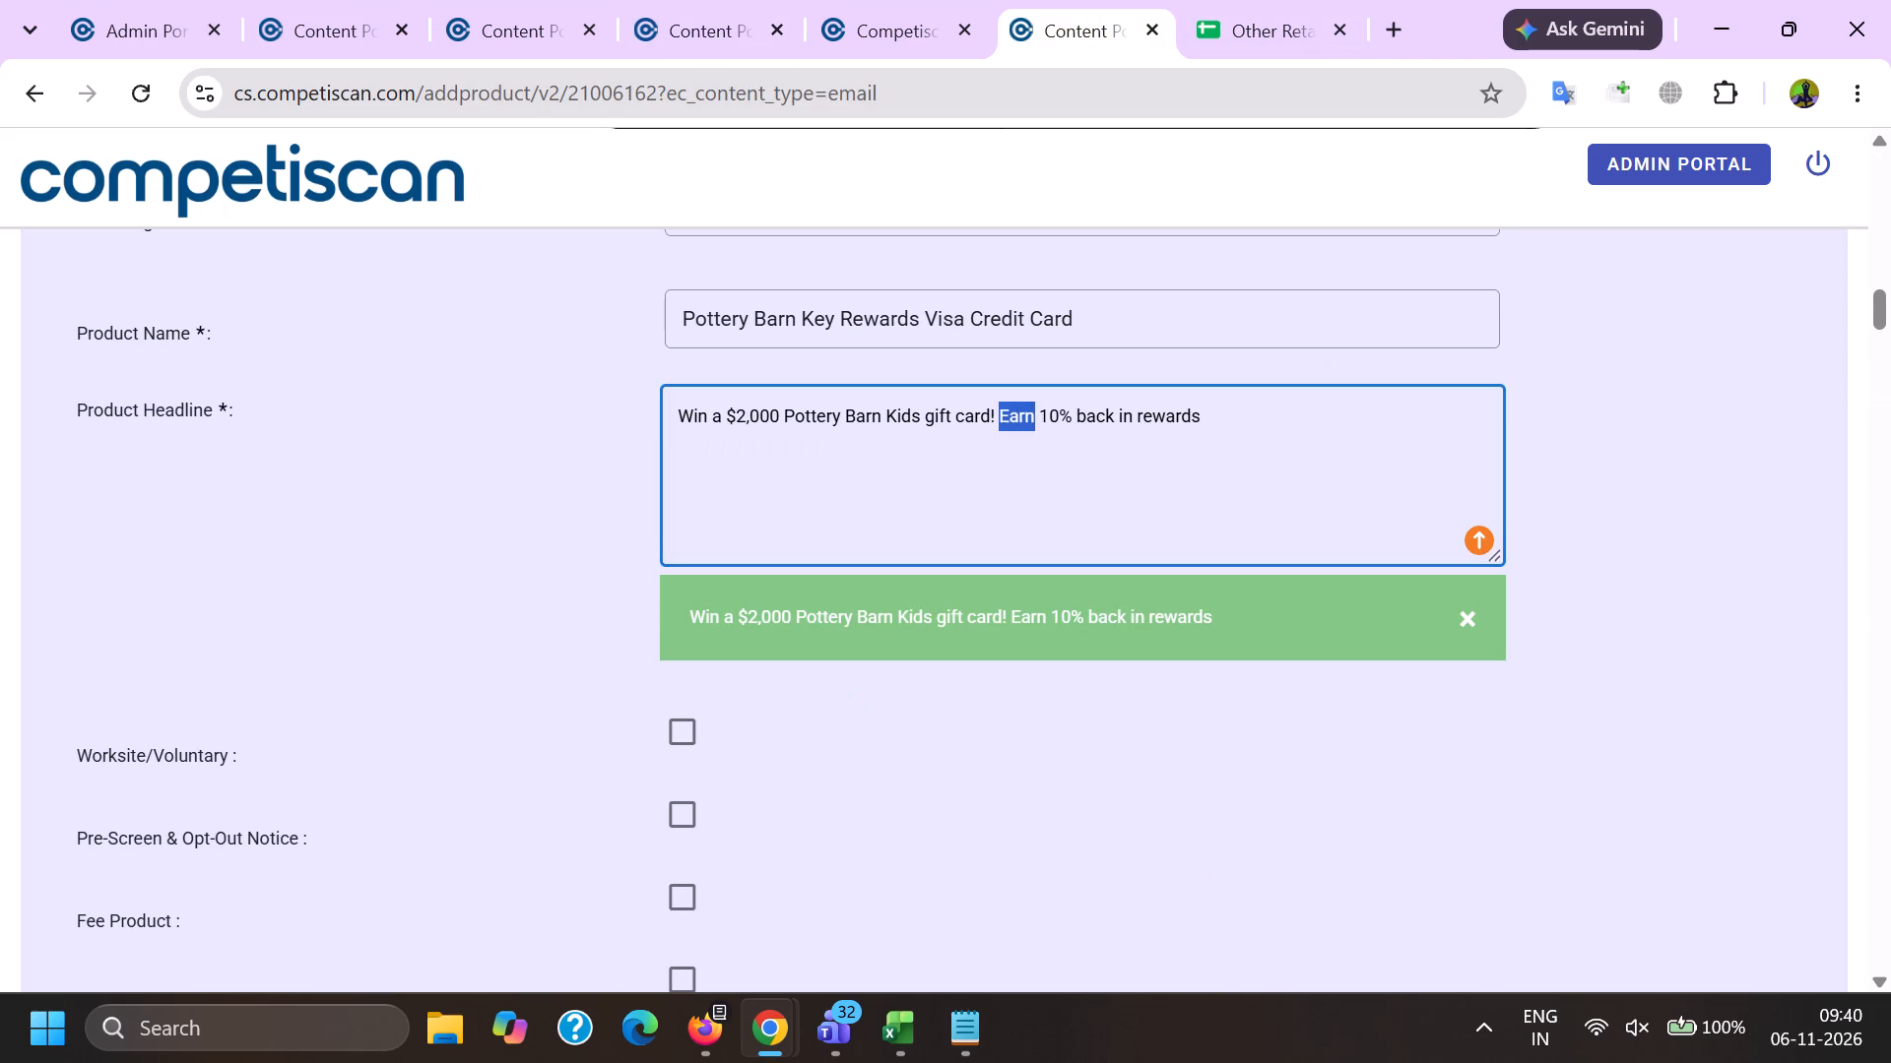
shift+click(1273, 440)
key(ctrl+c)
key(alt+Tab)
key(ctrl+v)
Set the response mechanism to URL/Website.
scroll(574, 585, down, 5)
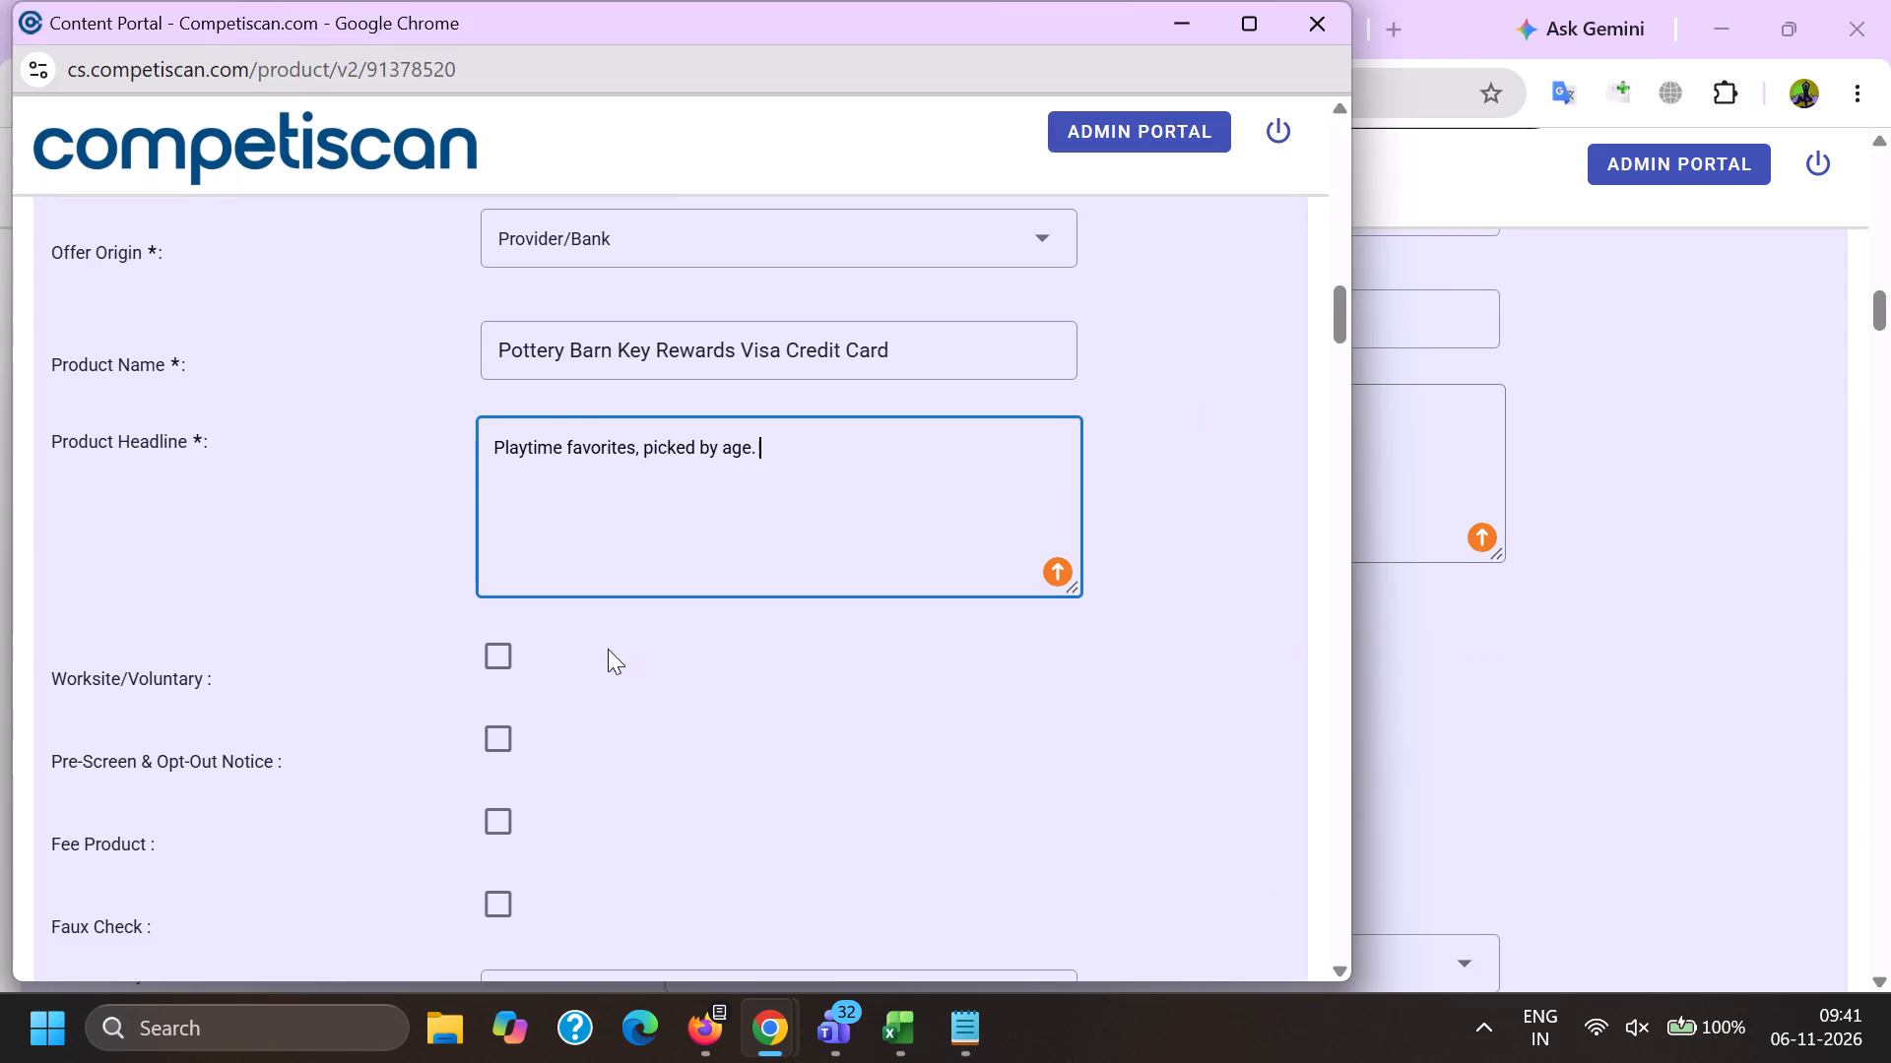
click(585, 377)
scroll(649, 586, down, 7)
scroll(669, 683, up, 5)
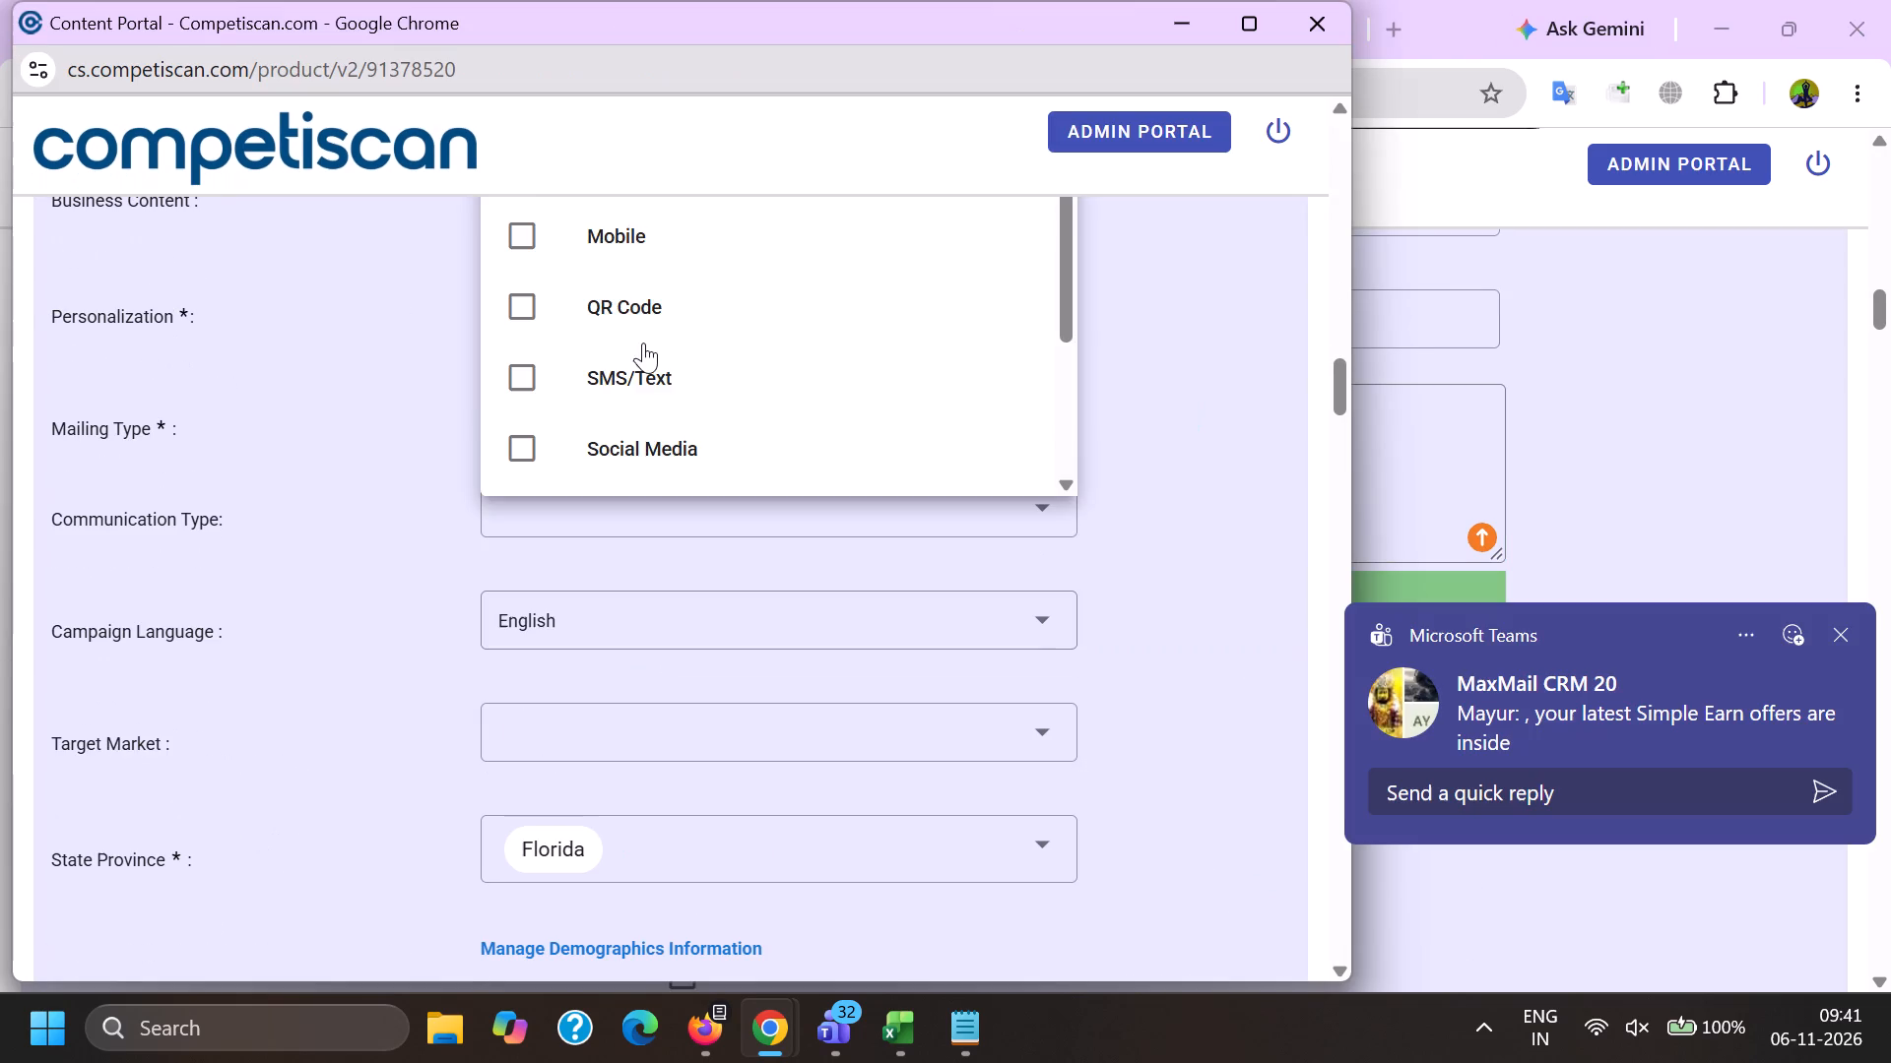
scroll(643, 343, down, 7)
click(672, 450)
click(383, 445)
Set the mailing type to Acquisition.
scroll(569, 573, up, 2)
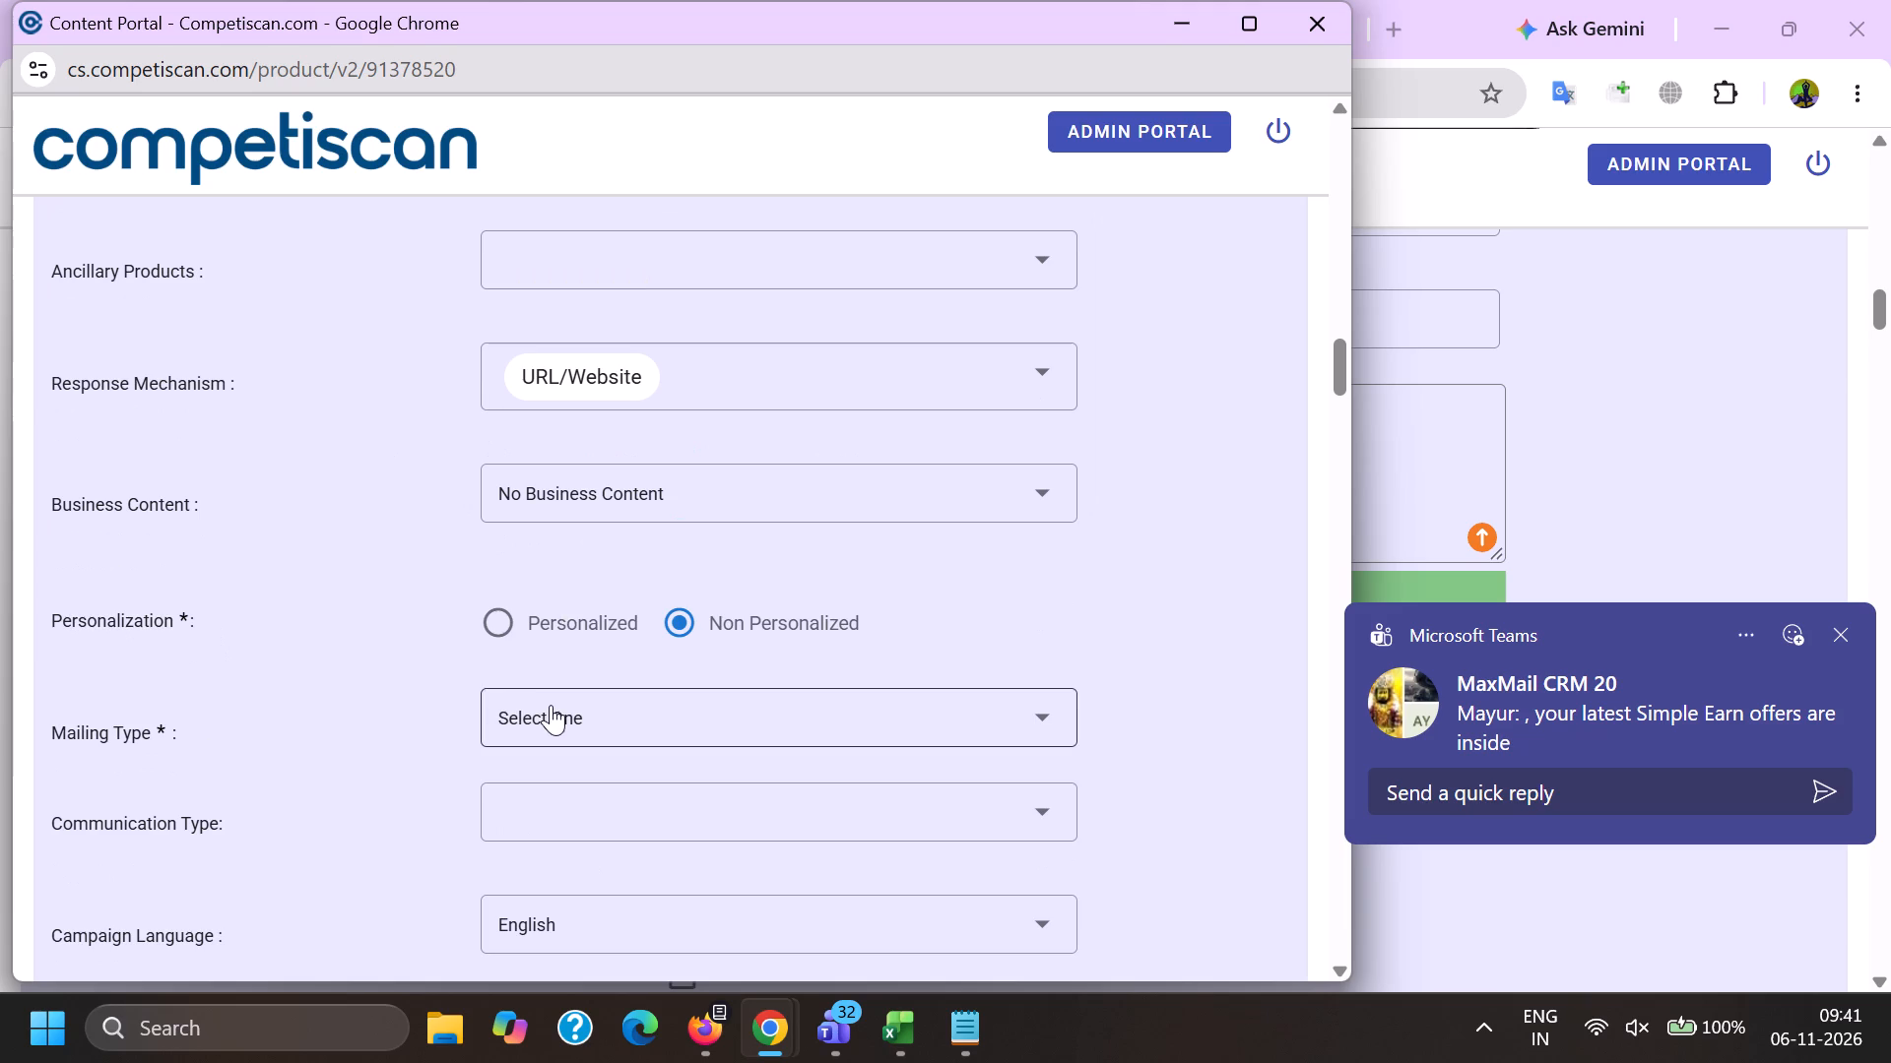
click(551, 705)
click(611, 634)
drag(231, 696, 246, 706)
Select Bonuses/Contests/Incentives, Co-Brand and Mobile Application as the communication types.
scroll(581, 480, down, 2)
click(611, 545)
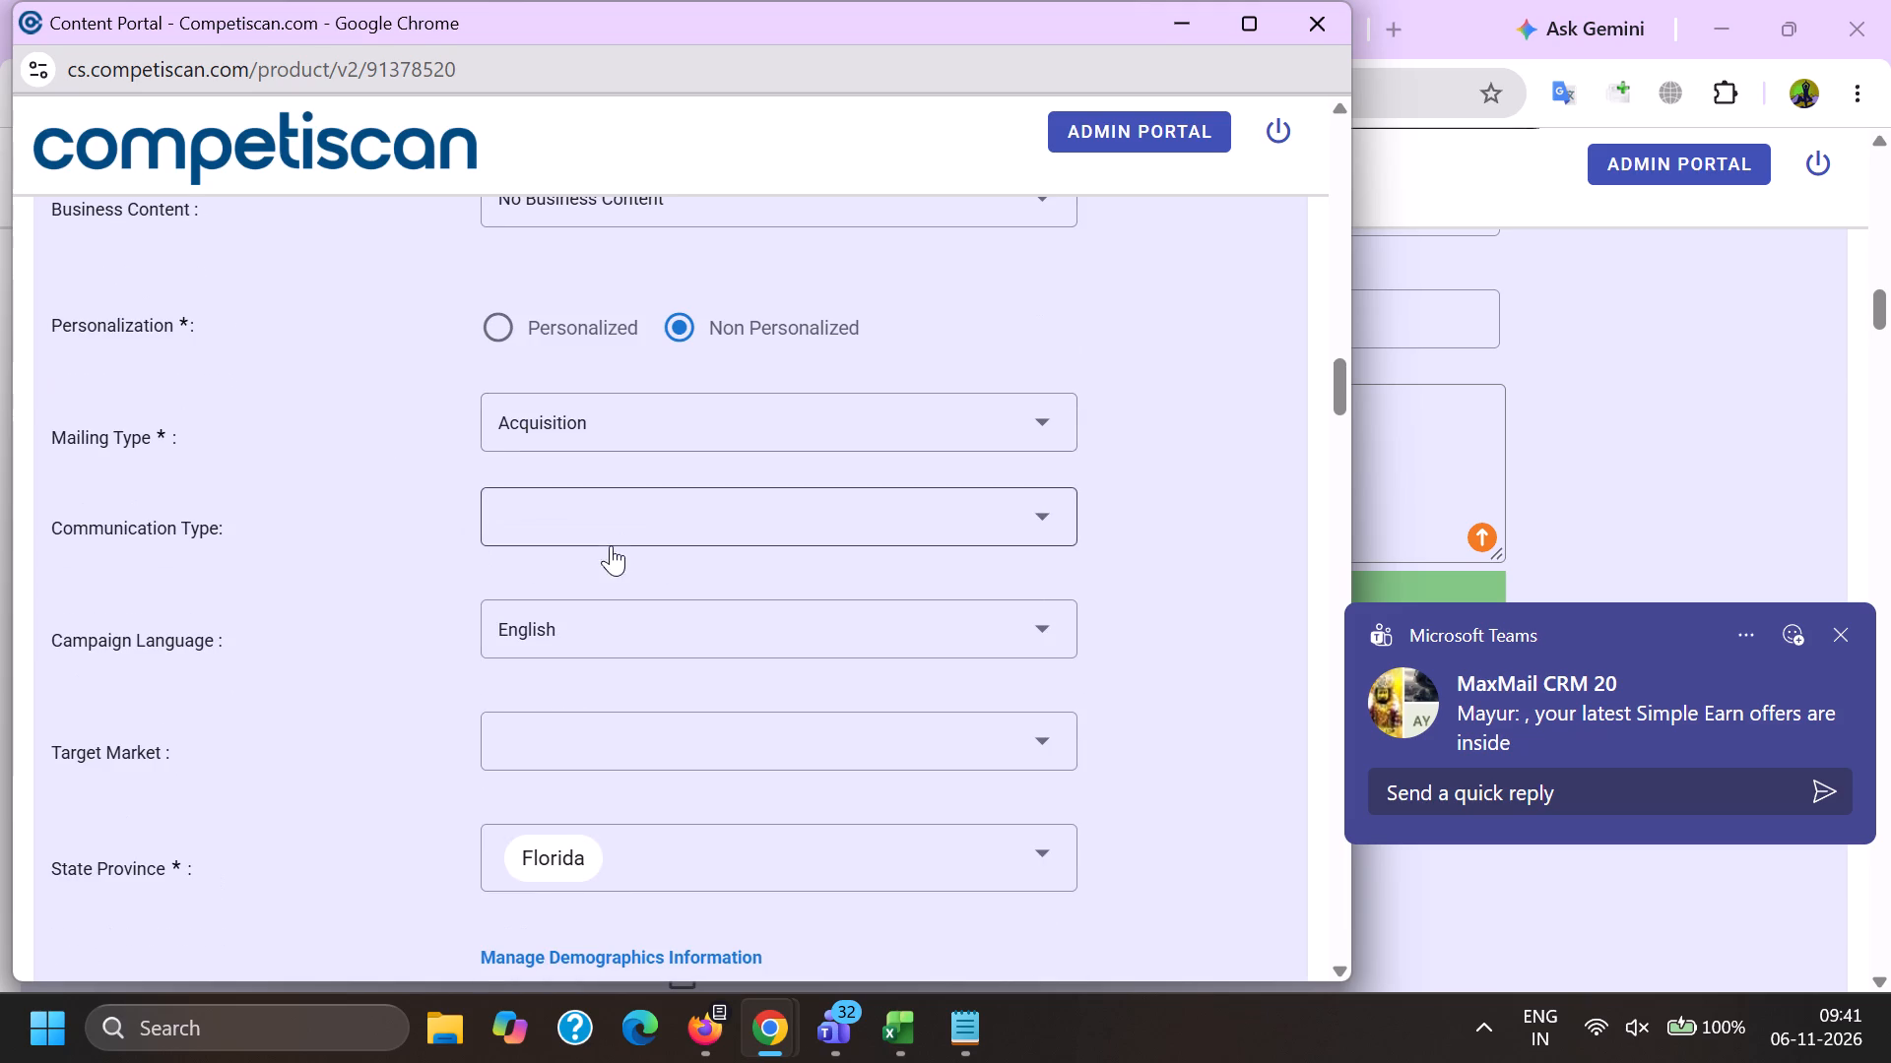
scroll(628, 367, down, 2)
click(660, 456)
scroll(660, 452, down, 7)
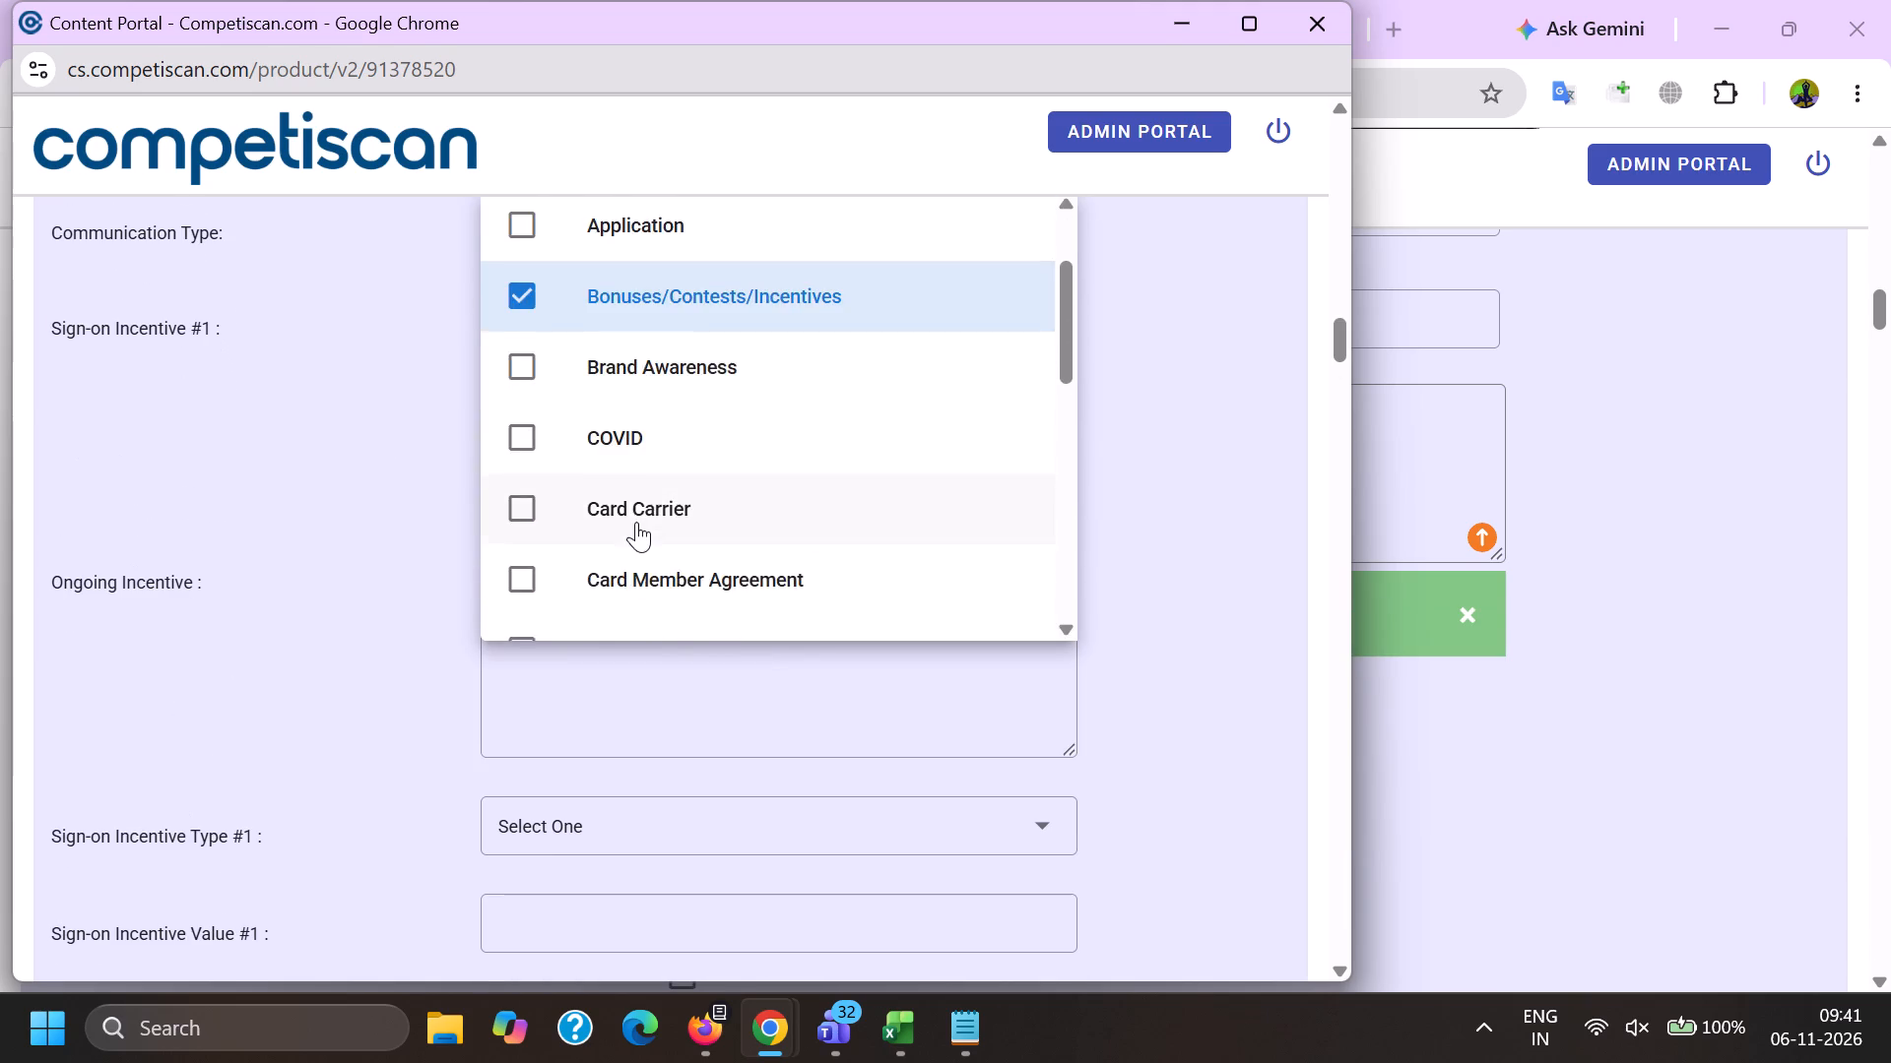
scroll(636, 522, down, 1)
click(647, 429)
scroll(647, 435, down, 10)
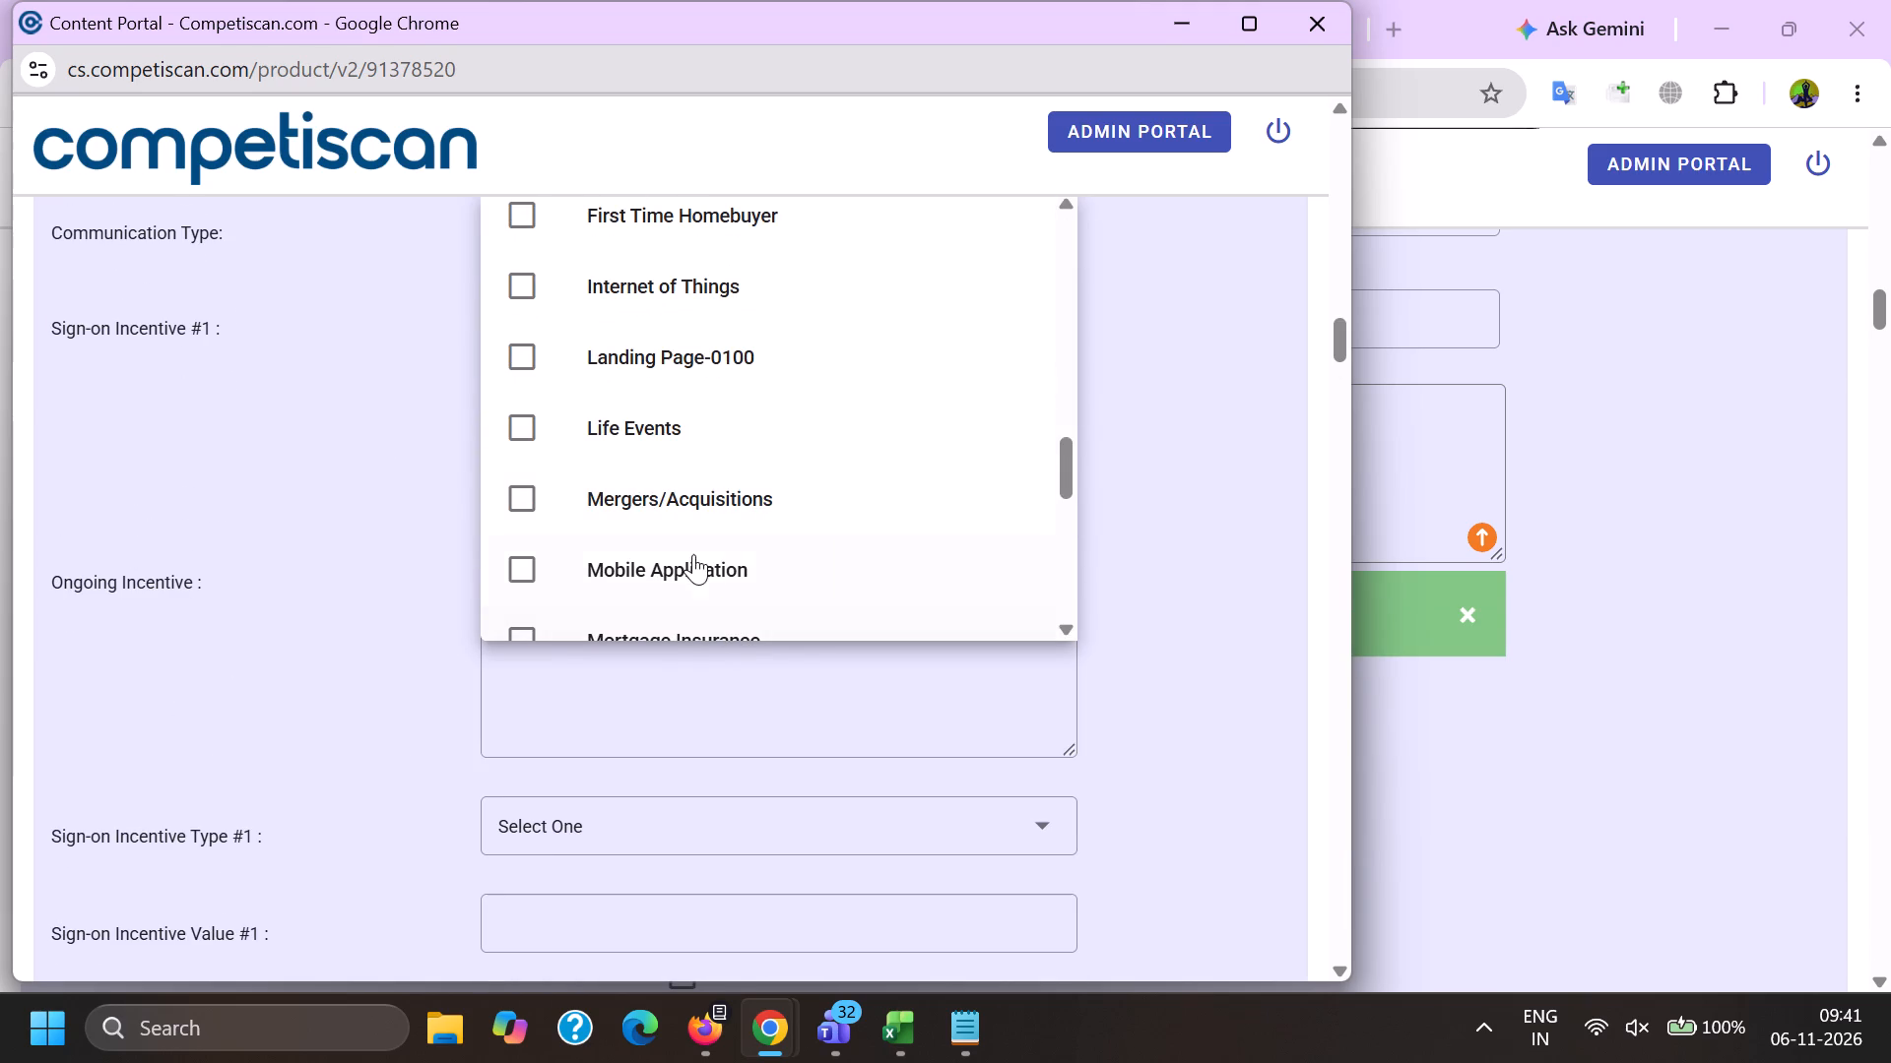
click(692, 553)
click(182, 544)
Copy "10% back in rewards during the first 30 days from account opening" from record 21006162 into Sign-on Incentive #1.
key(alt+Tab)
scroll(1312, 553, down, 6)
drag(1317, 849, 166, 834)
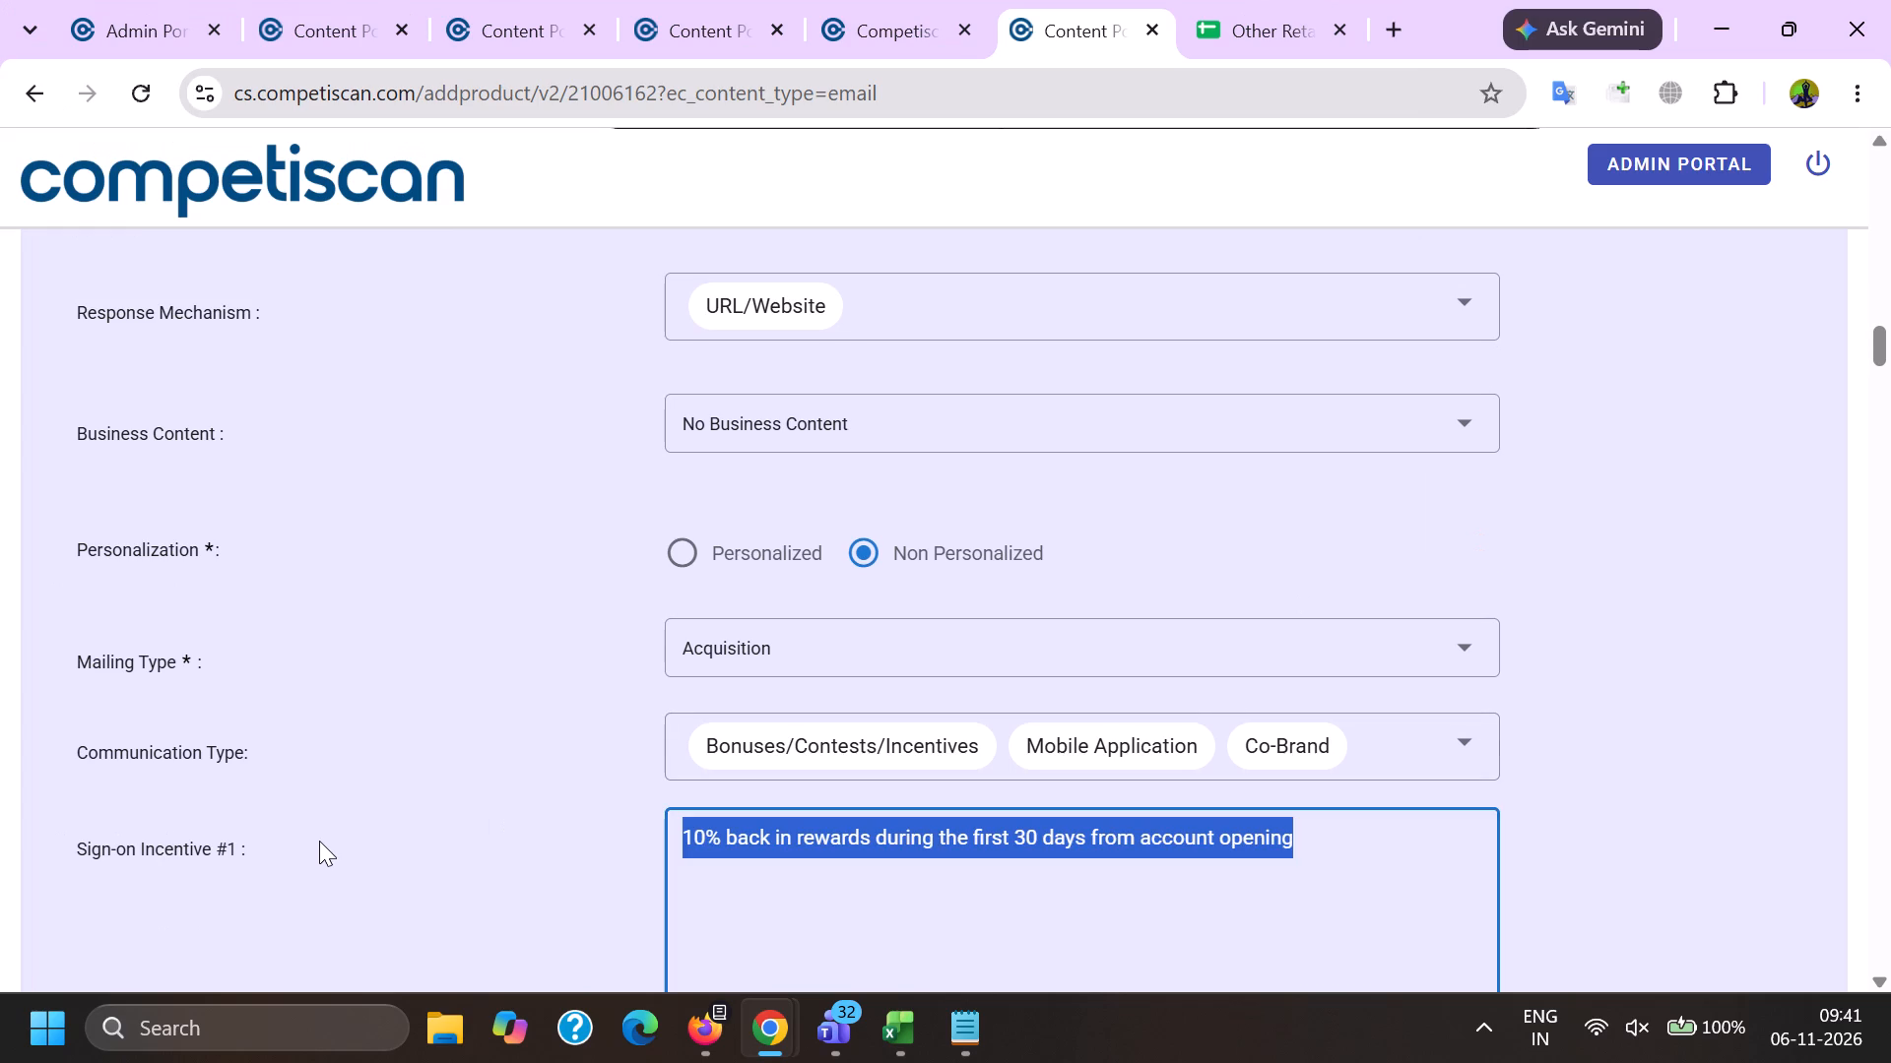
key(ctrl+c)
key(alt+Tab)
drag(628, 502, 632, 519)
key(ctrl+v)
Copy "5% back in rewards with the Pottery Barn Key Rewards Visa Credit Card" from record 21006162 into Ongoing Incentive.
ctrl+click(652, 697)
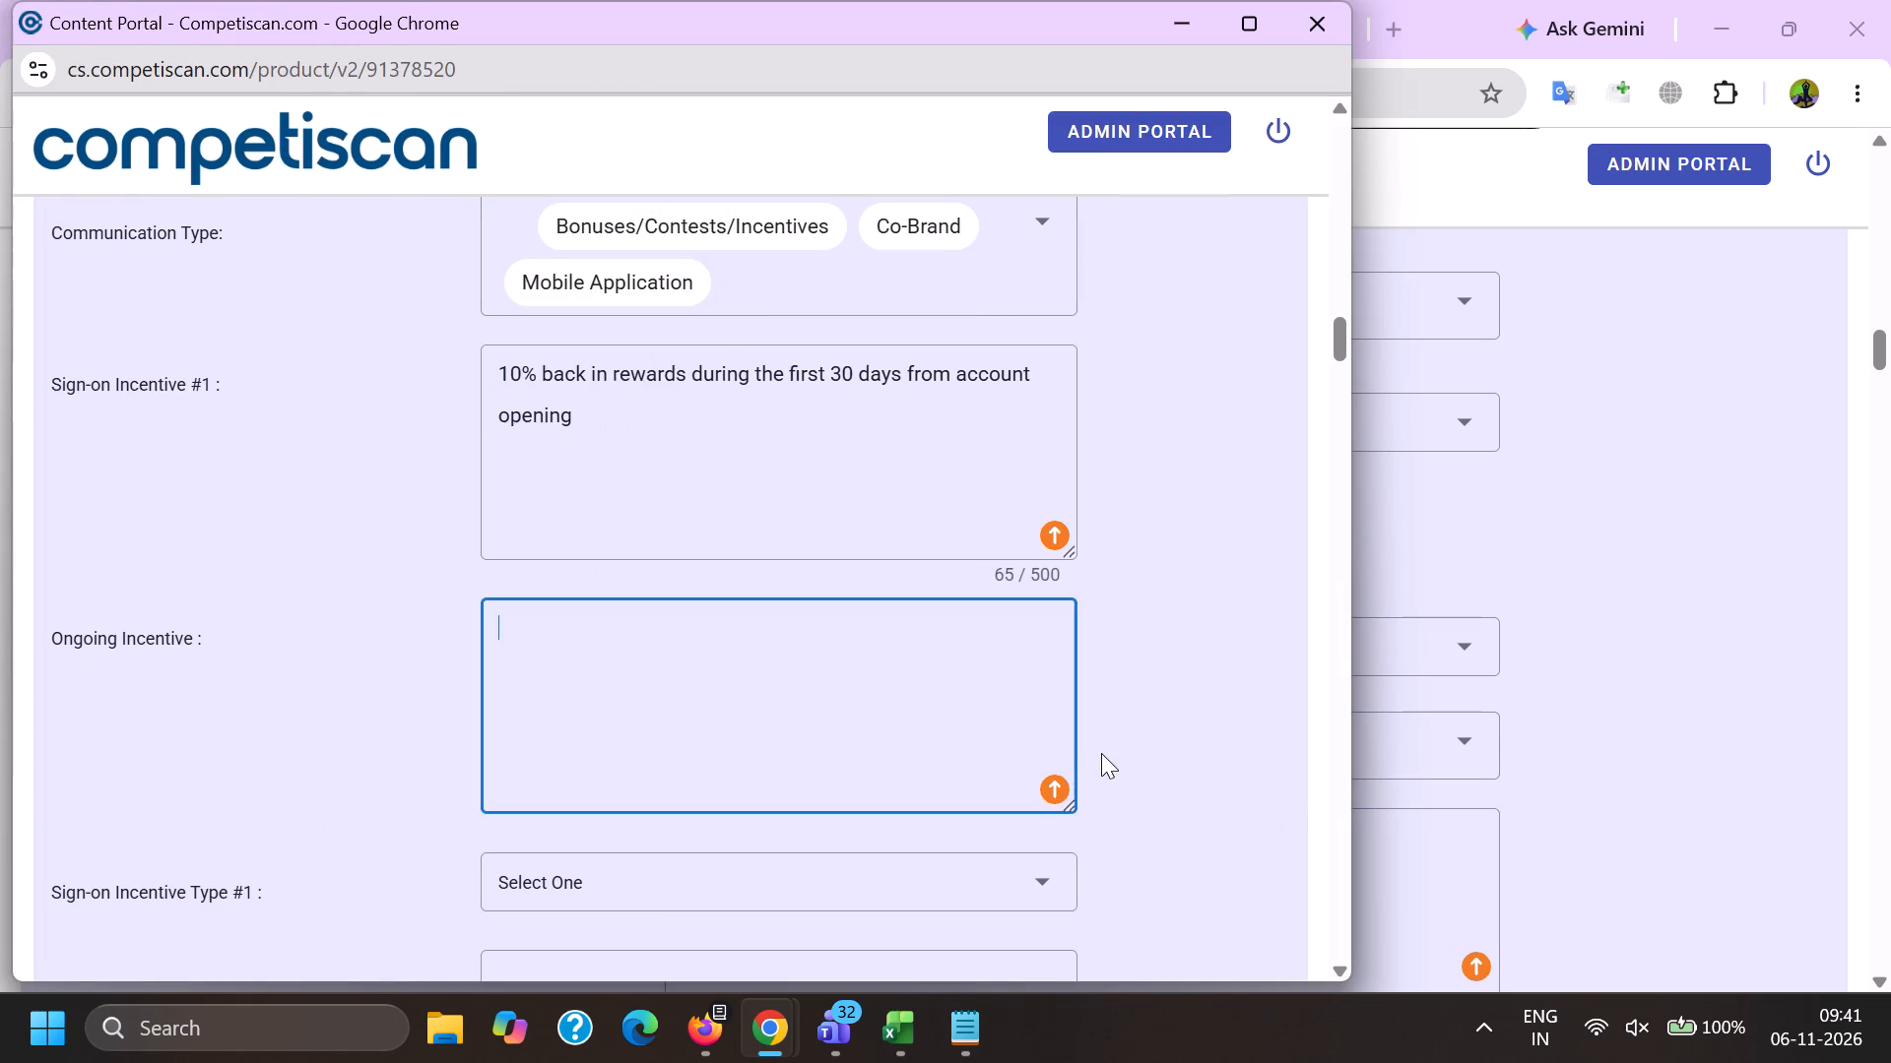
key(alt+Tab)
scroll(1253, 609, down, 3)
drag(1404, 665, 292, 610)
key(ctrl+c)
key(alt+Tab)
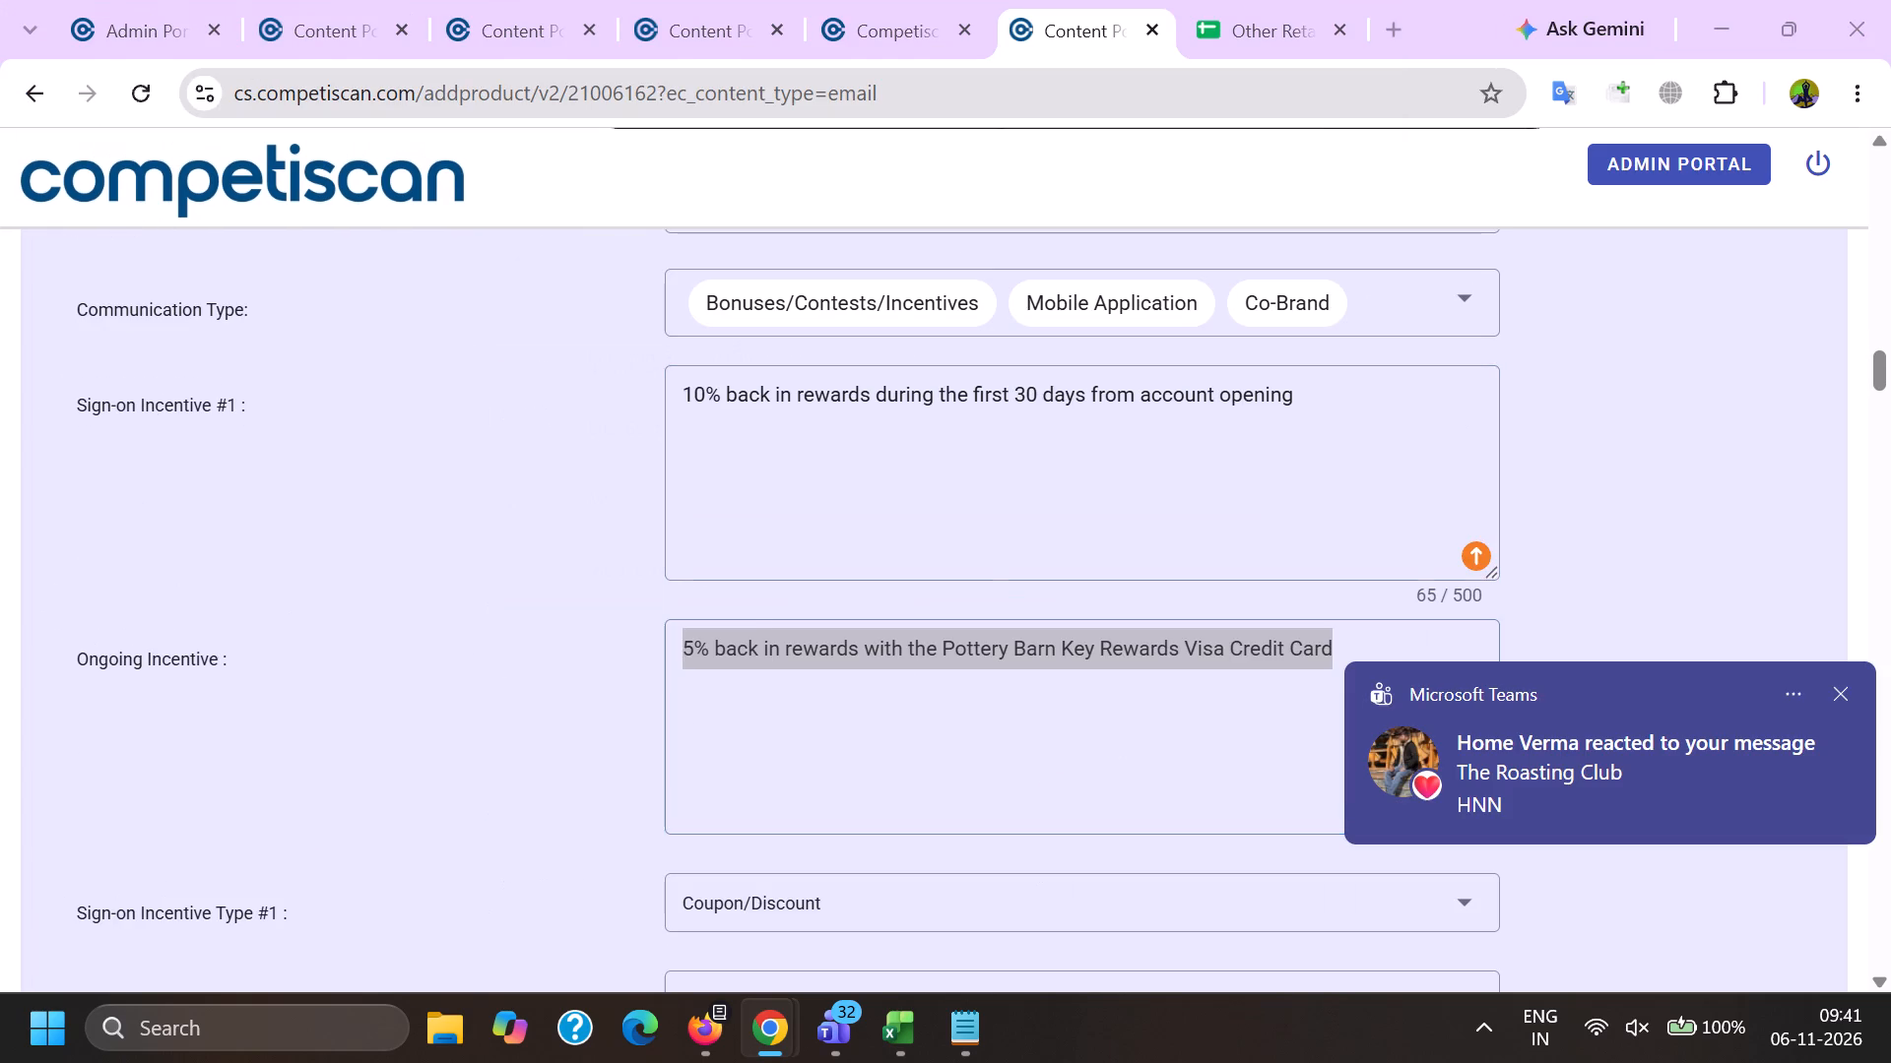
key(ctrl+v)
Set Sign-on Incentive Type #1 to Coupon/Discount.
scroll(467, 386, down, 3)
click(532, 443)
scroll(532, 440, down, 5)
scroll(539, 456, up, 1)
scroll(543, 465, down, 1)
drag(599, 641, 583, 637)
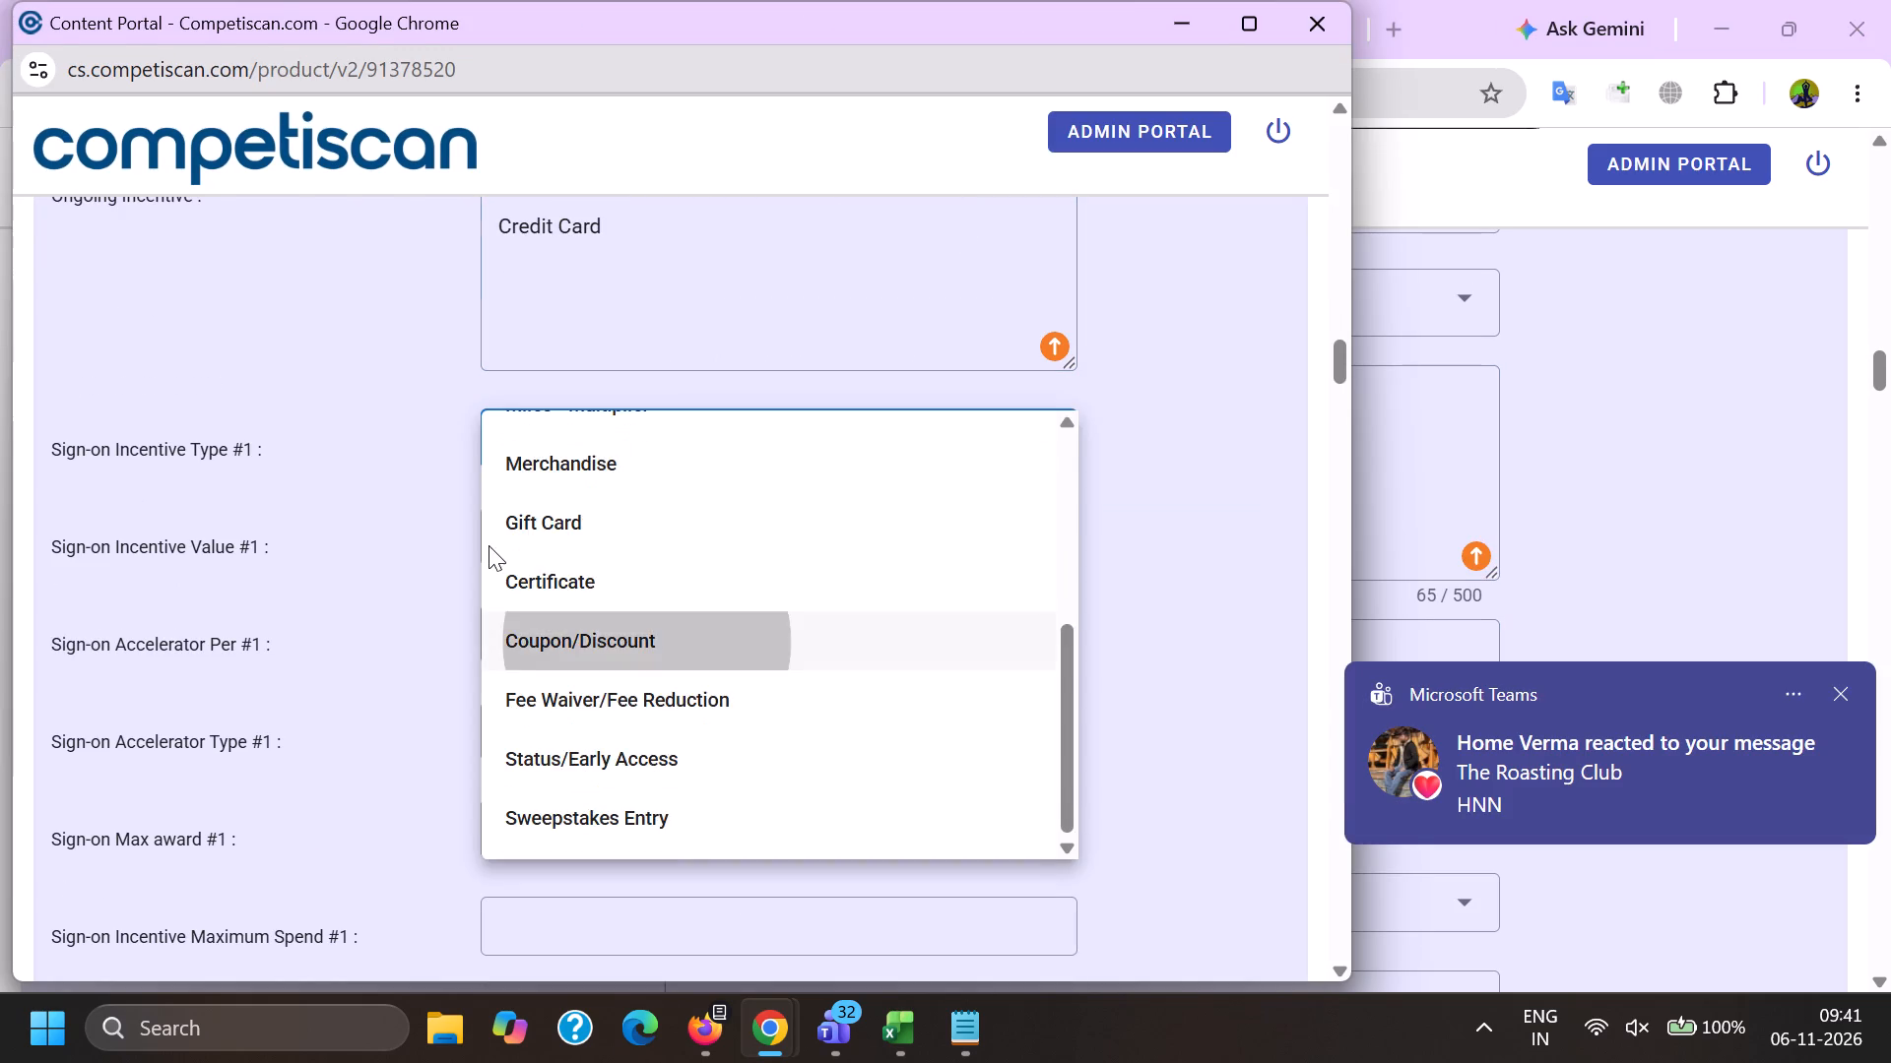
drag(200, 624, 237, 621)
Set Sign-on Incentive Value #1 and Sign-on Max award #1 to 10.00 each.
click(557, 536)
key(1)
key(0)
key(period)
key(0)
key(0)
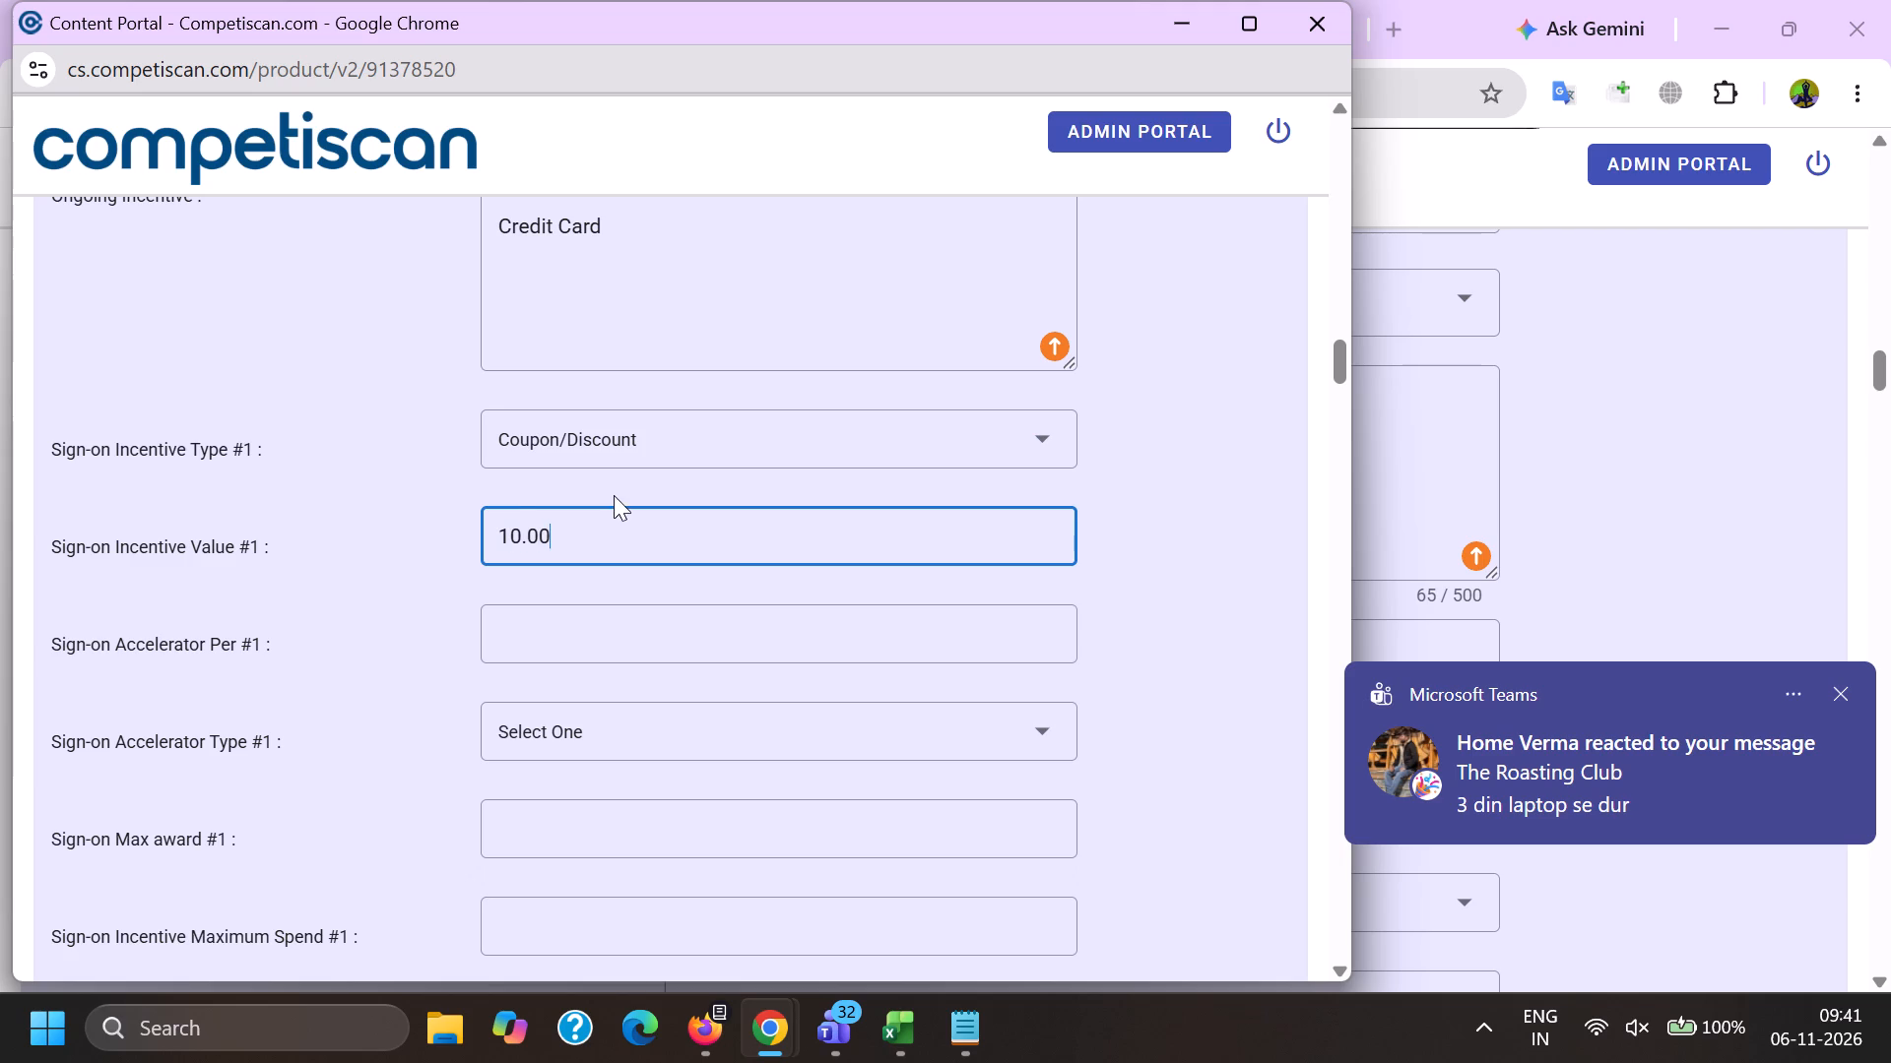
key(Tab)
key(Tab)
key(Tab)
key(1)
text(0.0)
key(0)
Set Sign-on Incentive Window #1 to 1 month and Sign-on Fixed date #1 to Yes.
key(Tab)
key(Tab)
key(Tab)
key(1)
scroll(616, 484, down, 2)
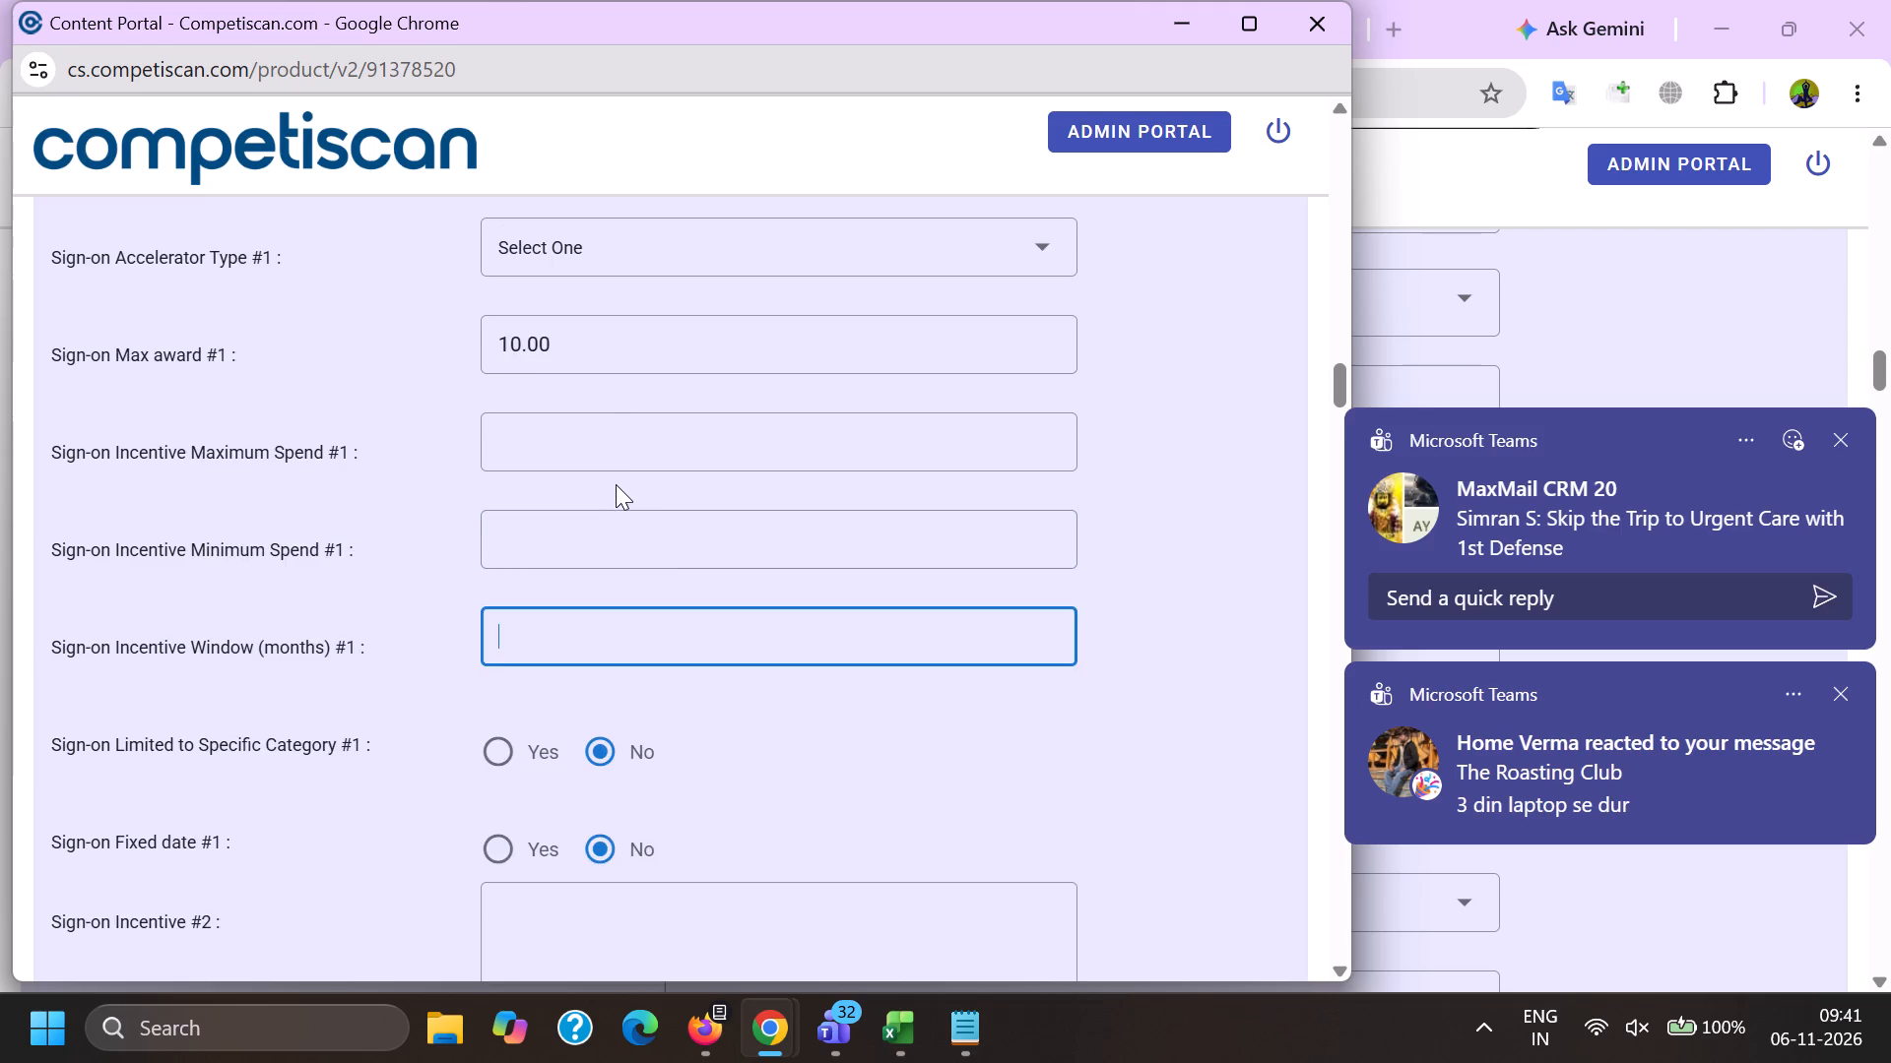
click(503, 553)
Set the payment card application type to Invitation to Apply and the card network to Visa.
scroll(503, 555, down, 19)
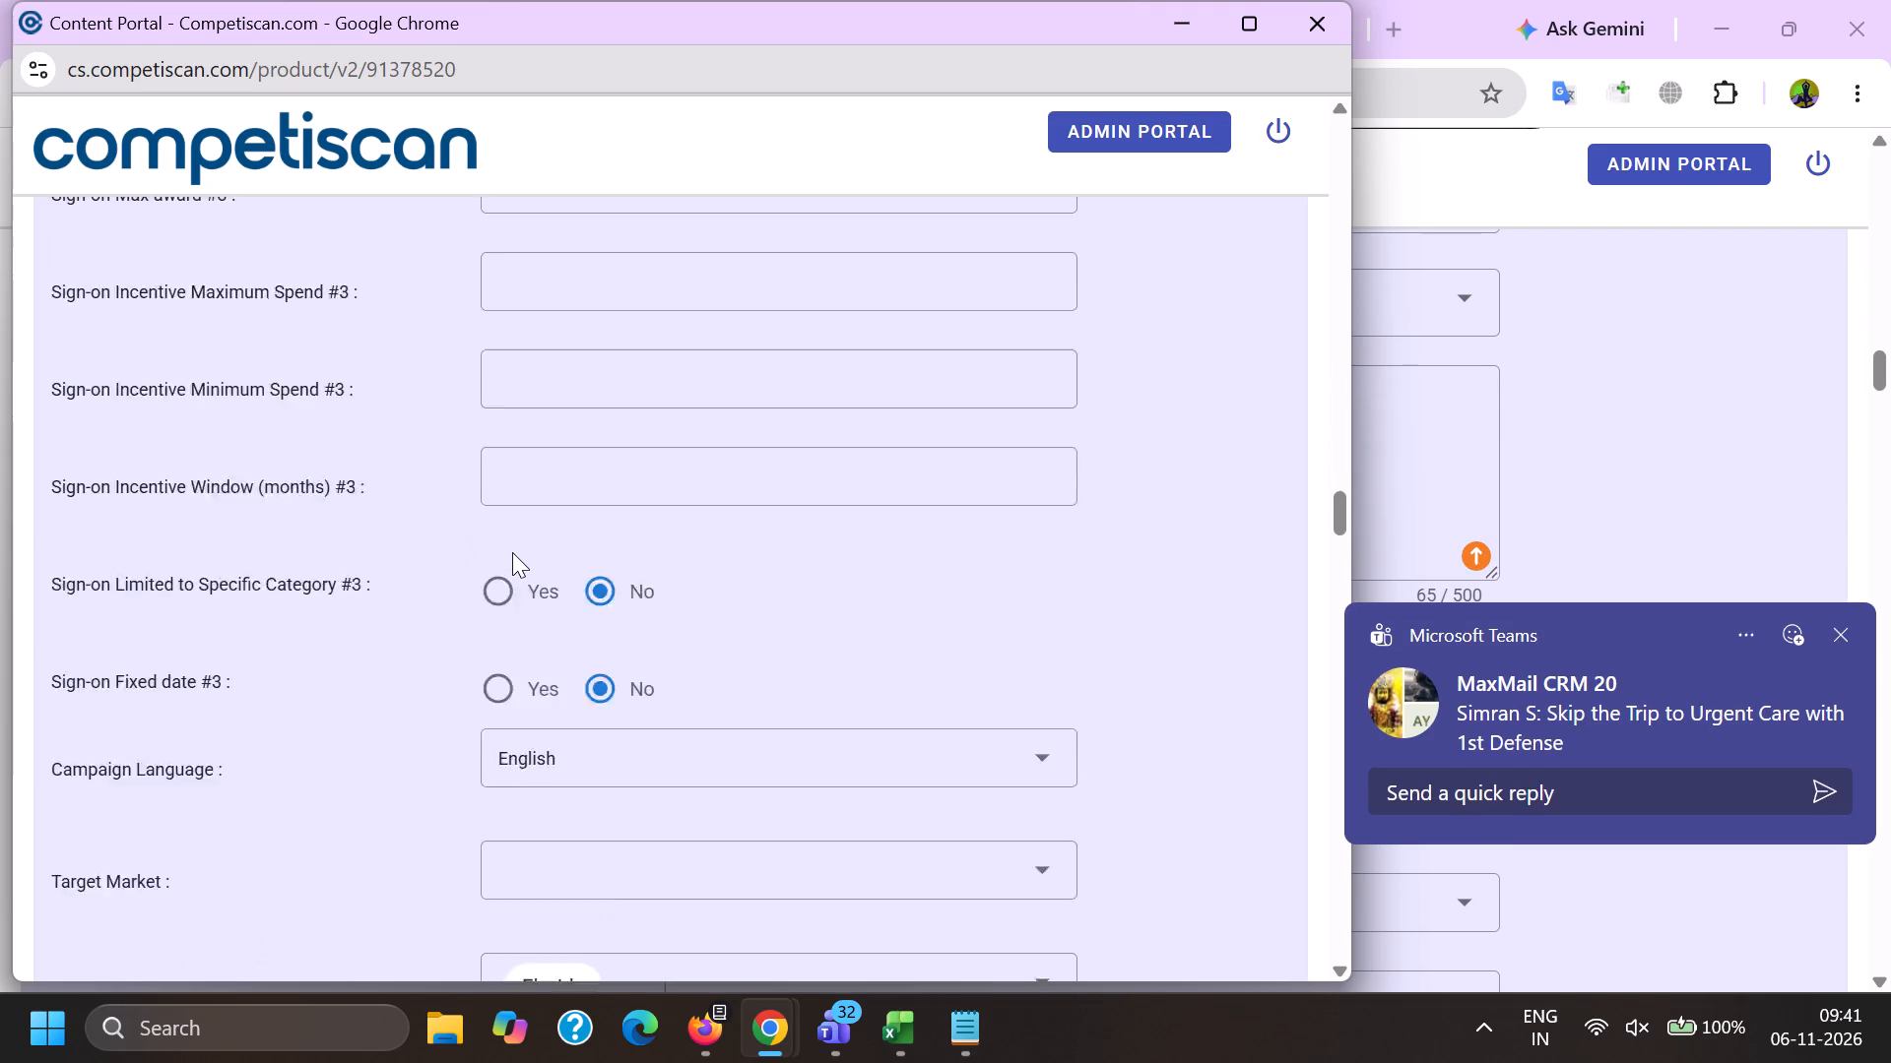
scroll(516, 562, down, 2)
click(566, 423)
click(649, 552)
drag(330, 560, 345, 562)
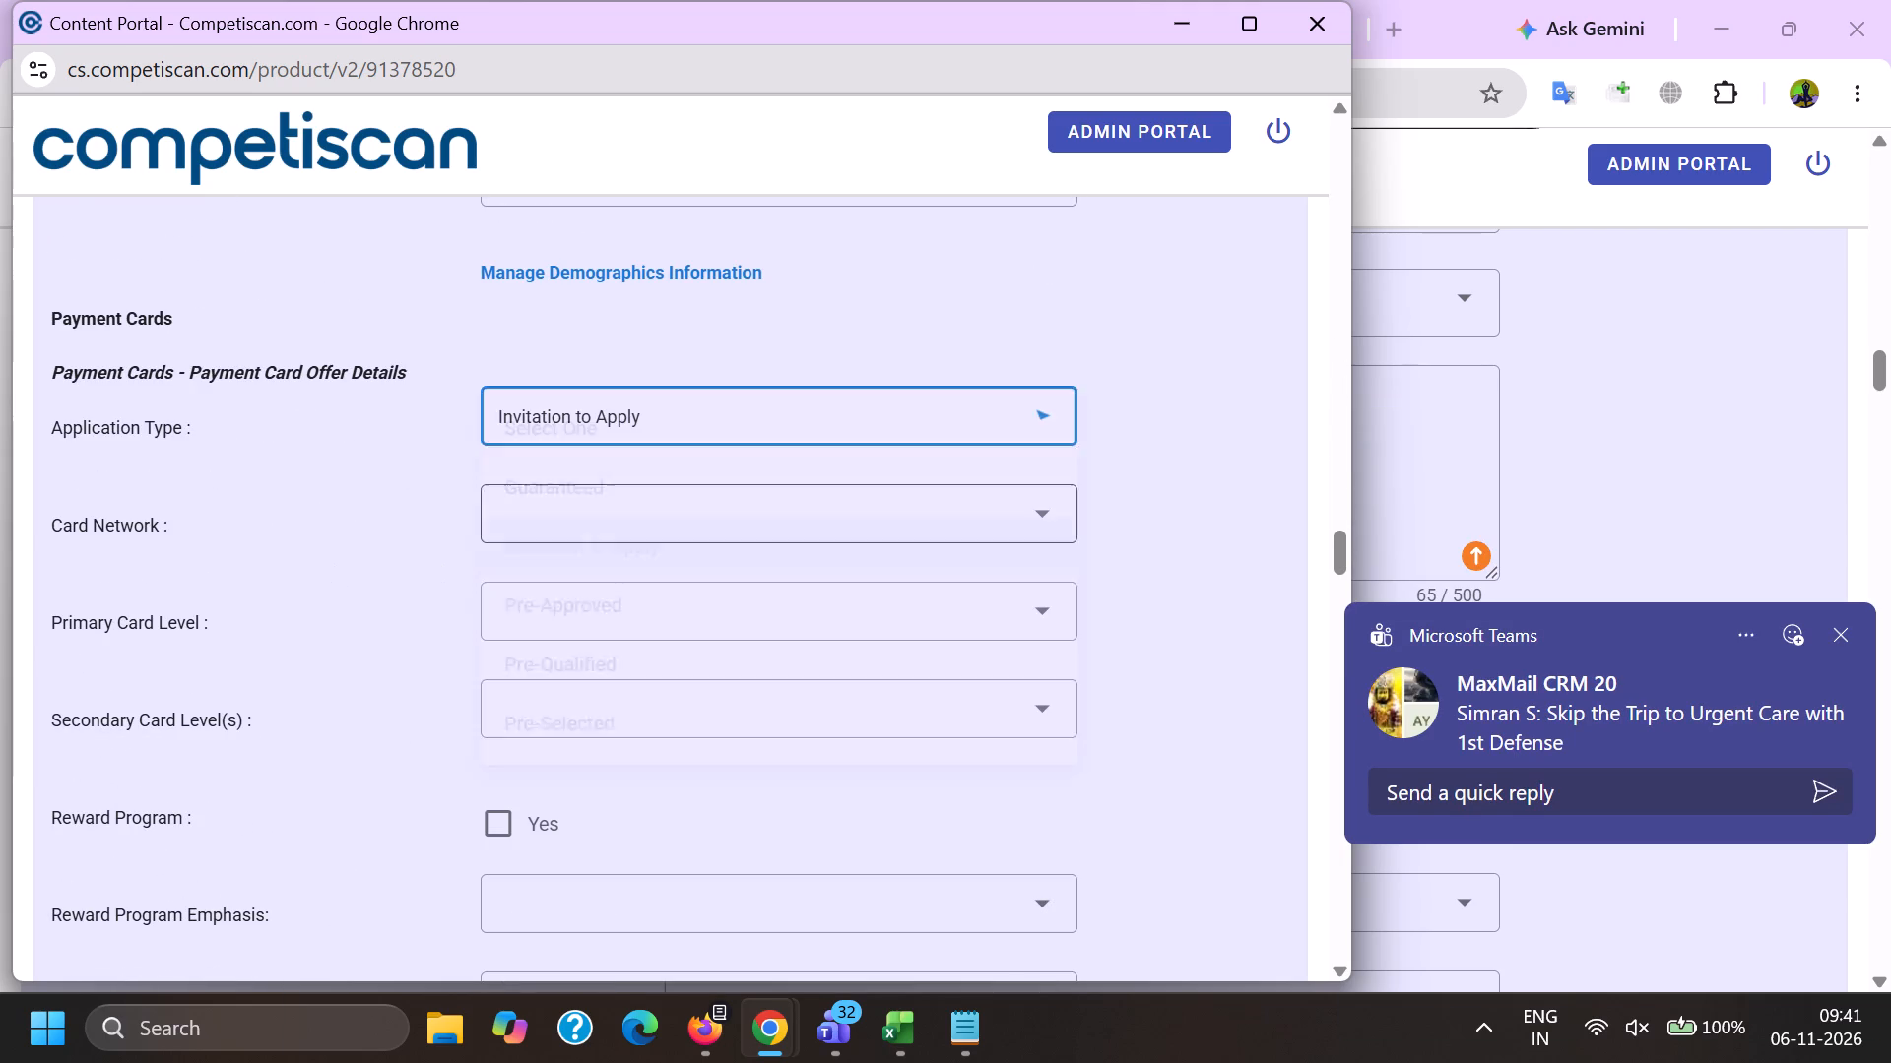
click(619, 510)
scroll(605, 422, down, 1)
click(619, 664)
drag(374, 635, 383, 634)
Set the primary card level to Visa Signature and mark the reward program as Yes.
click(595, 469)
scroll(607, 650, down, 7)
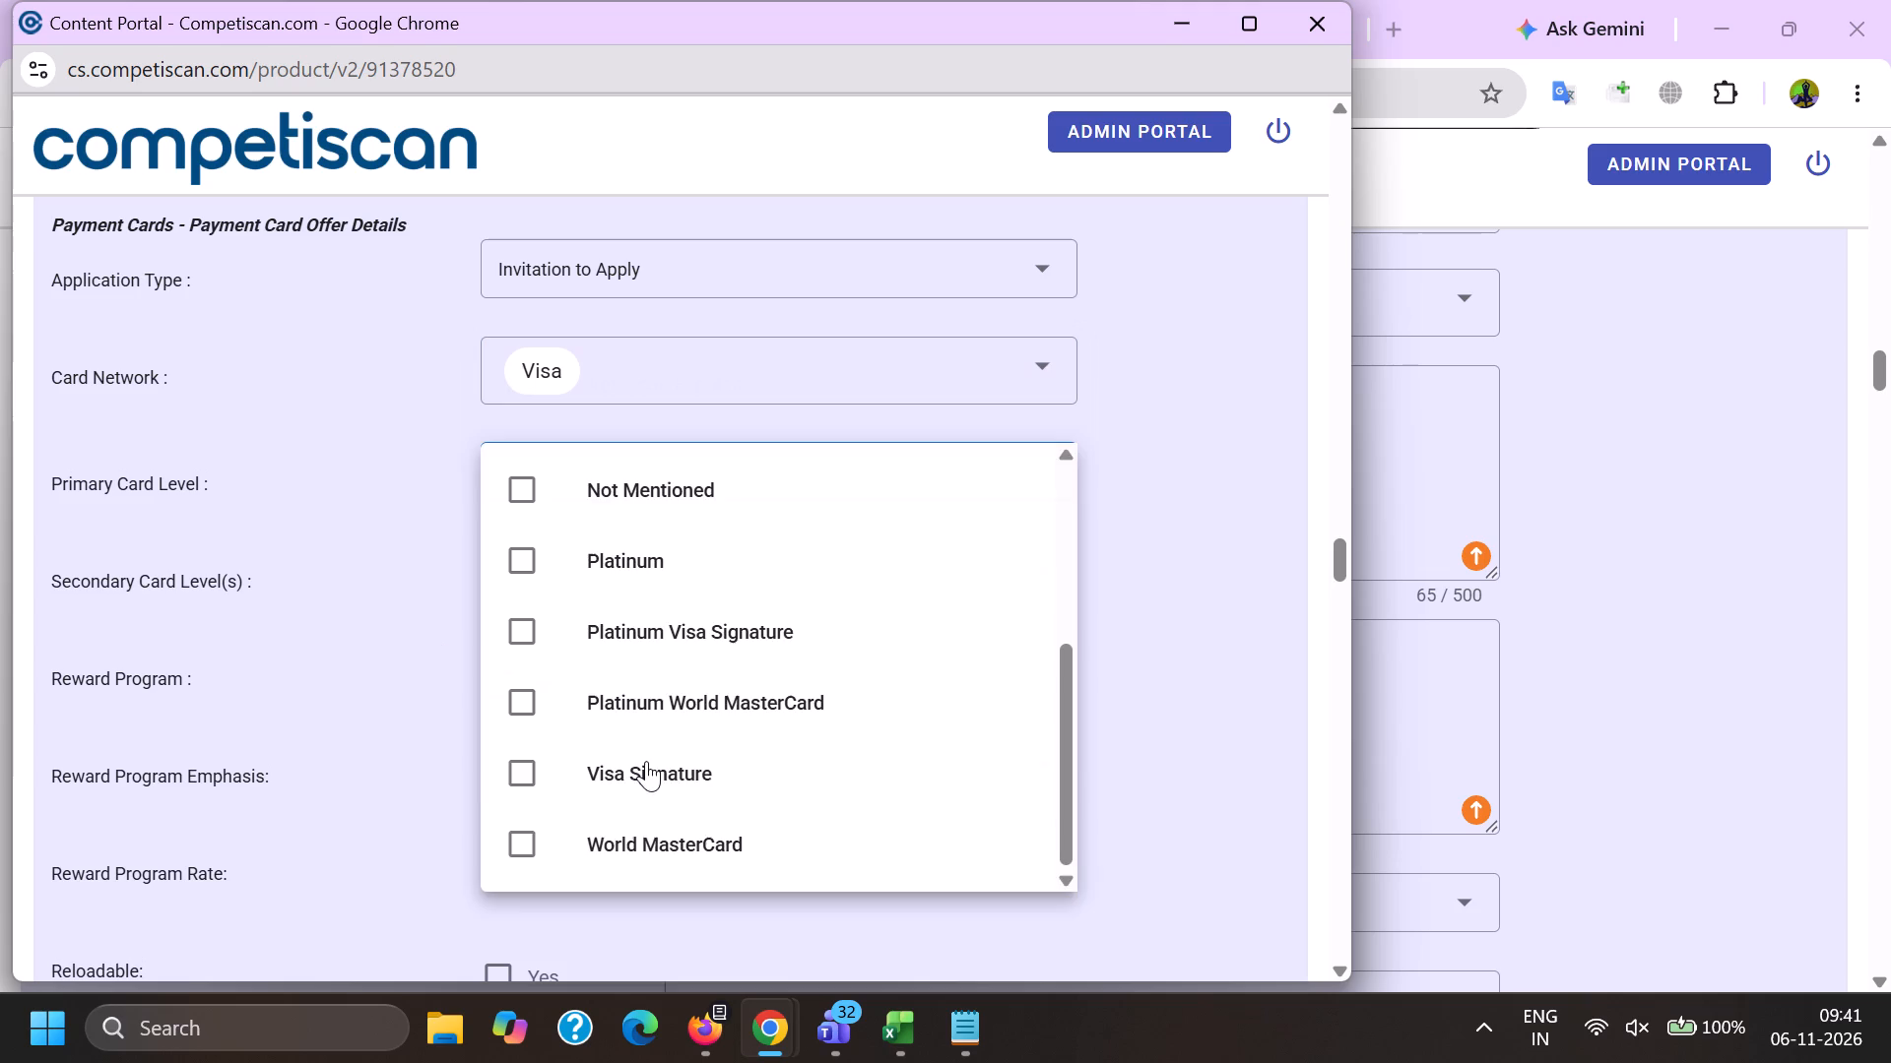
click(648, 761)
drag(307, 755, 318, 755)
click(490, 686)
double_click(334, 746)
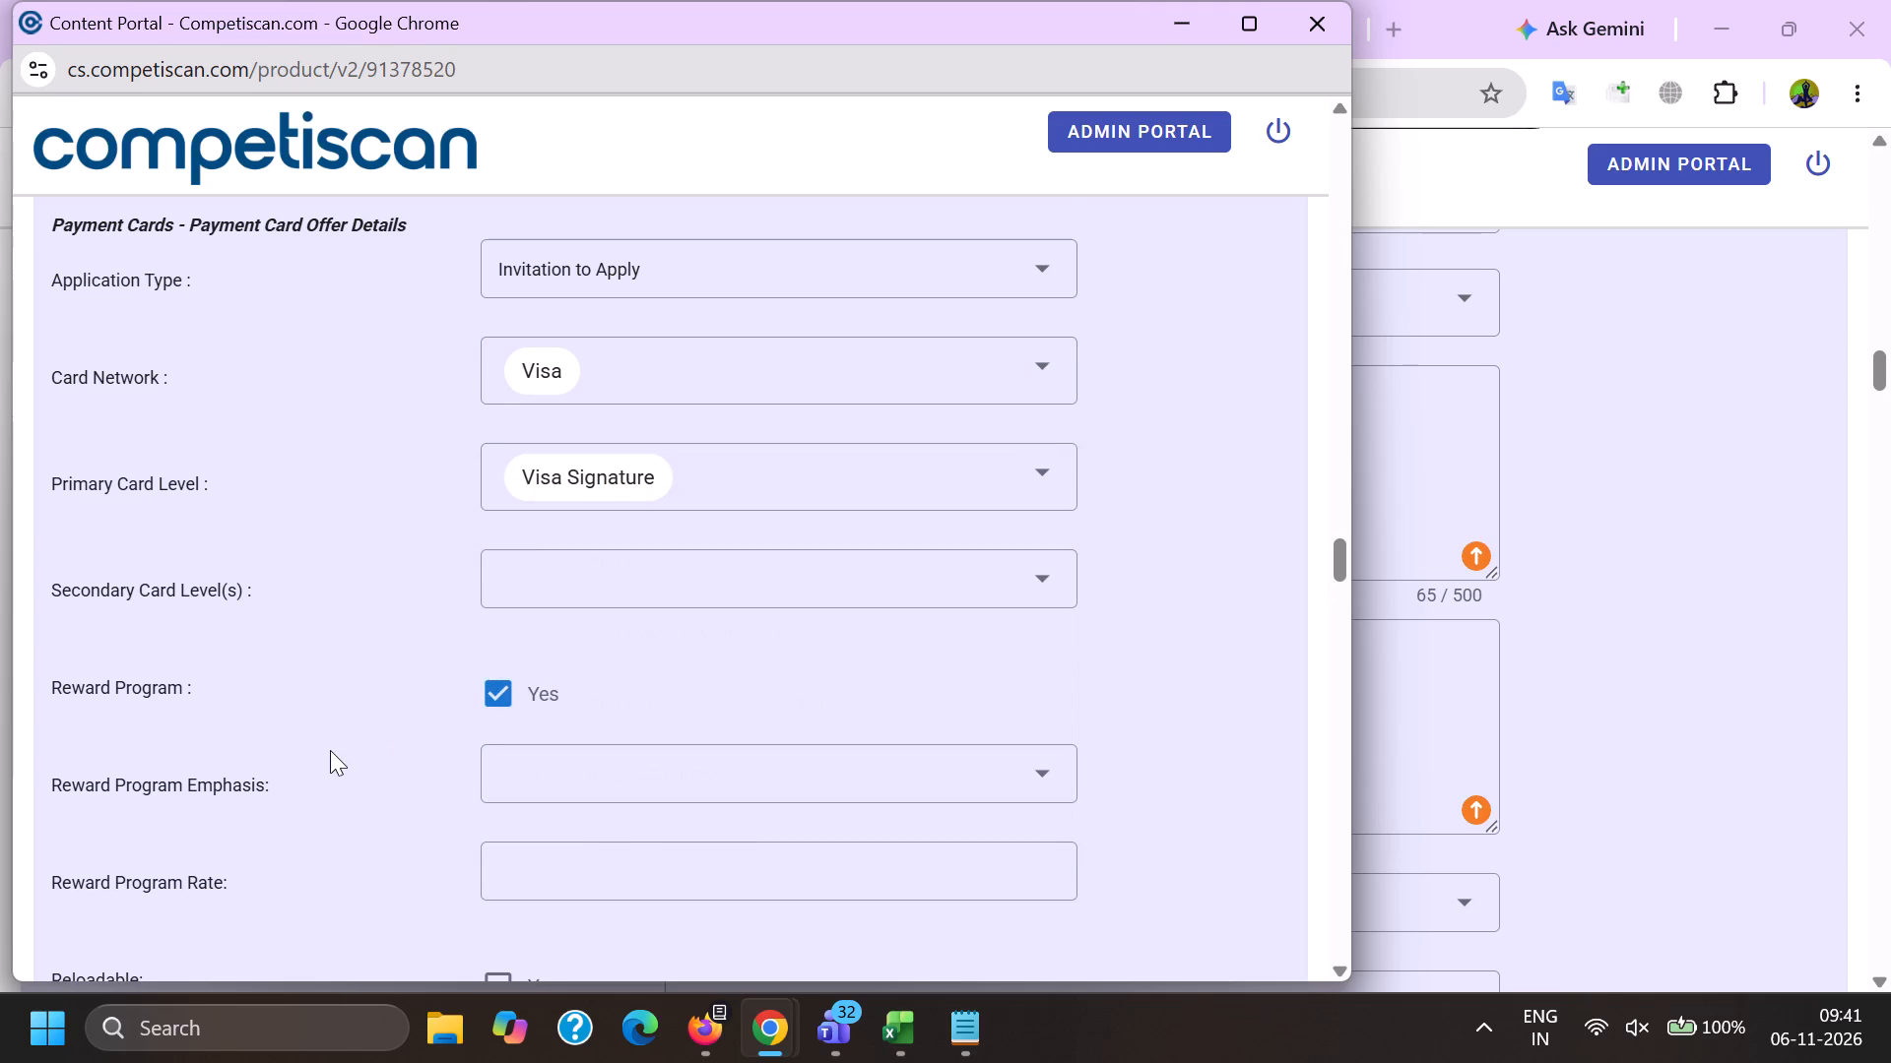
Mark Credit Card Mentioned in the retail credit section and submit the product record.
key(End)
click(504, 504)
click(545, 946)
key(alt+Tab)
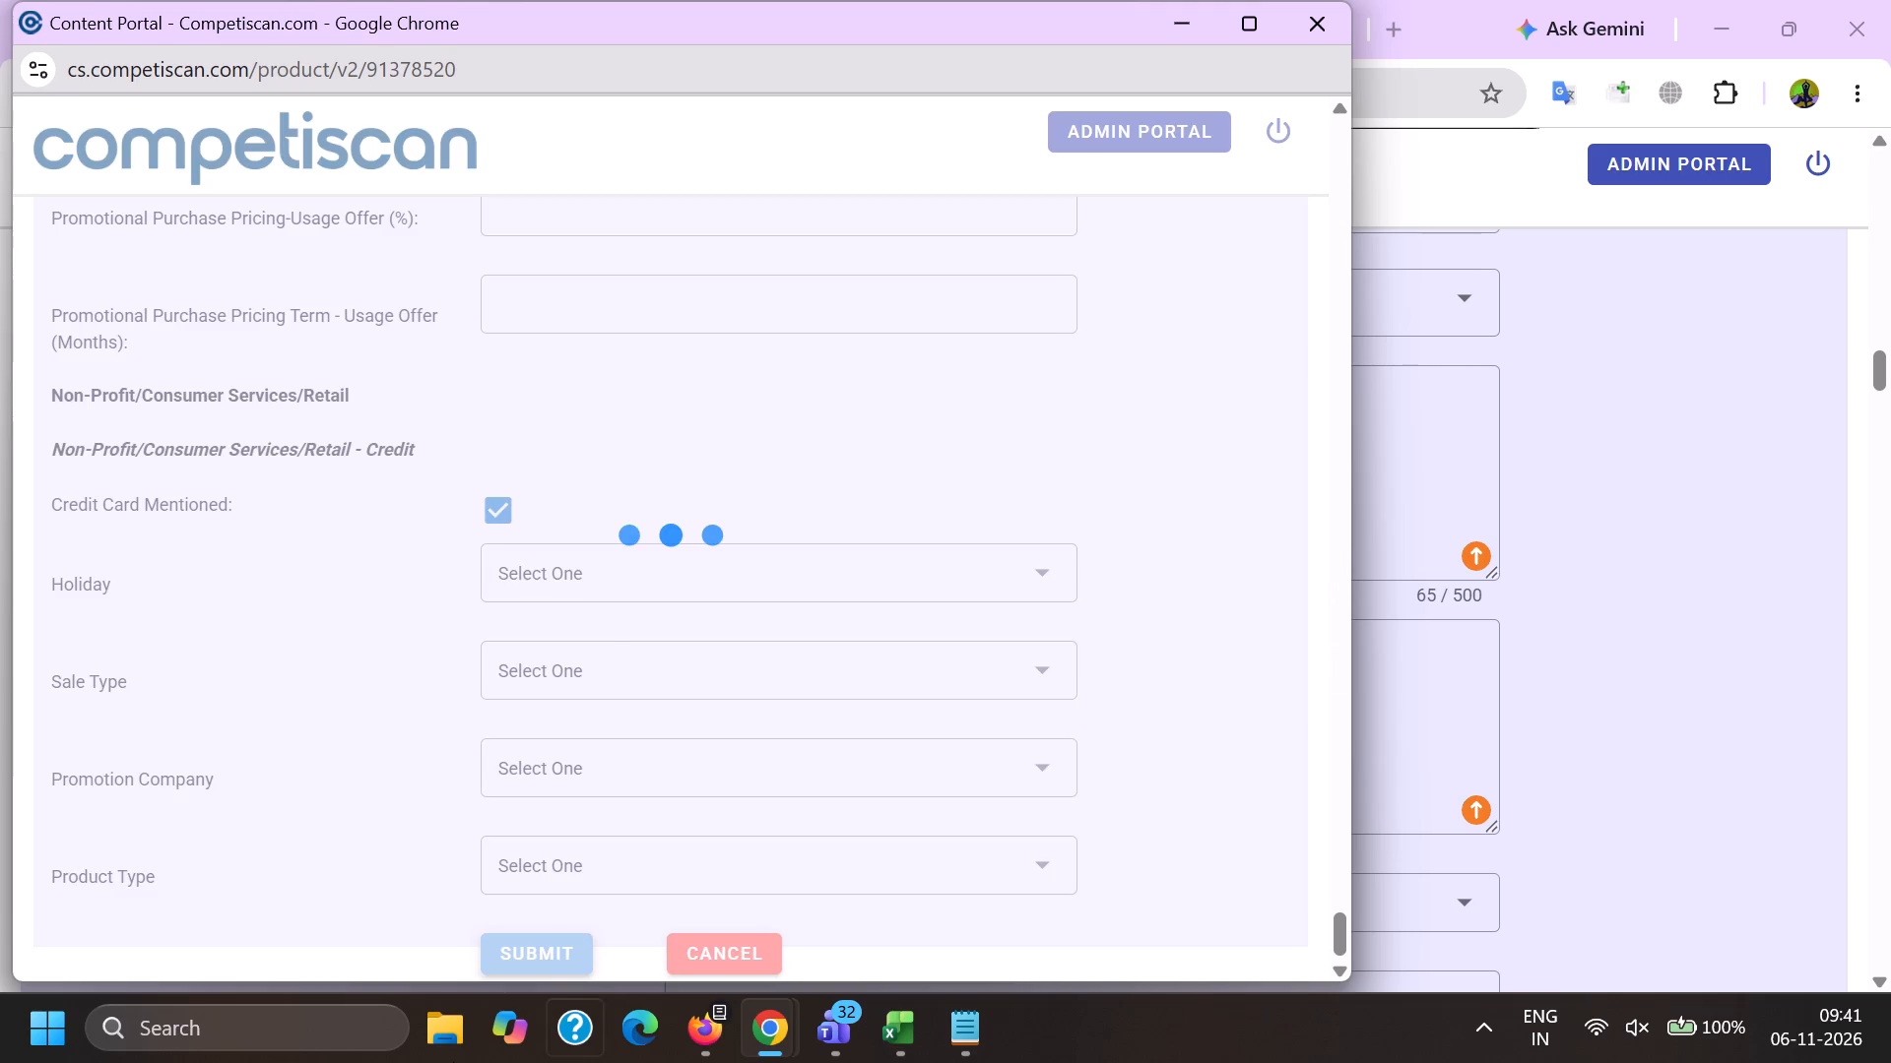
Switch to the email list in Firefox and copy the subject of email 91377579, replaced by 91376624's subject, "Give their space the royal treatment ✨".
click(530, 0)
click(689, 1027)
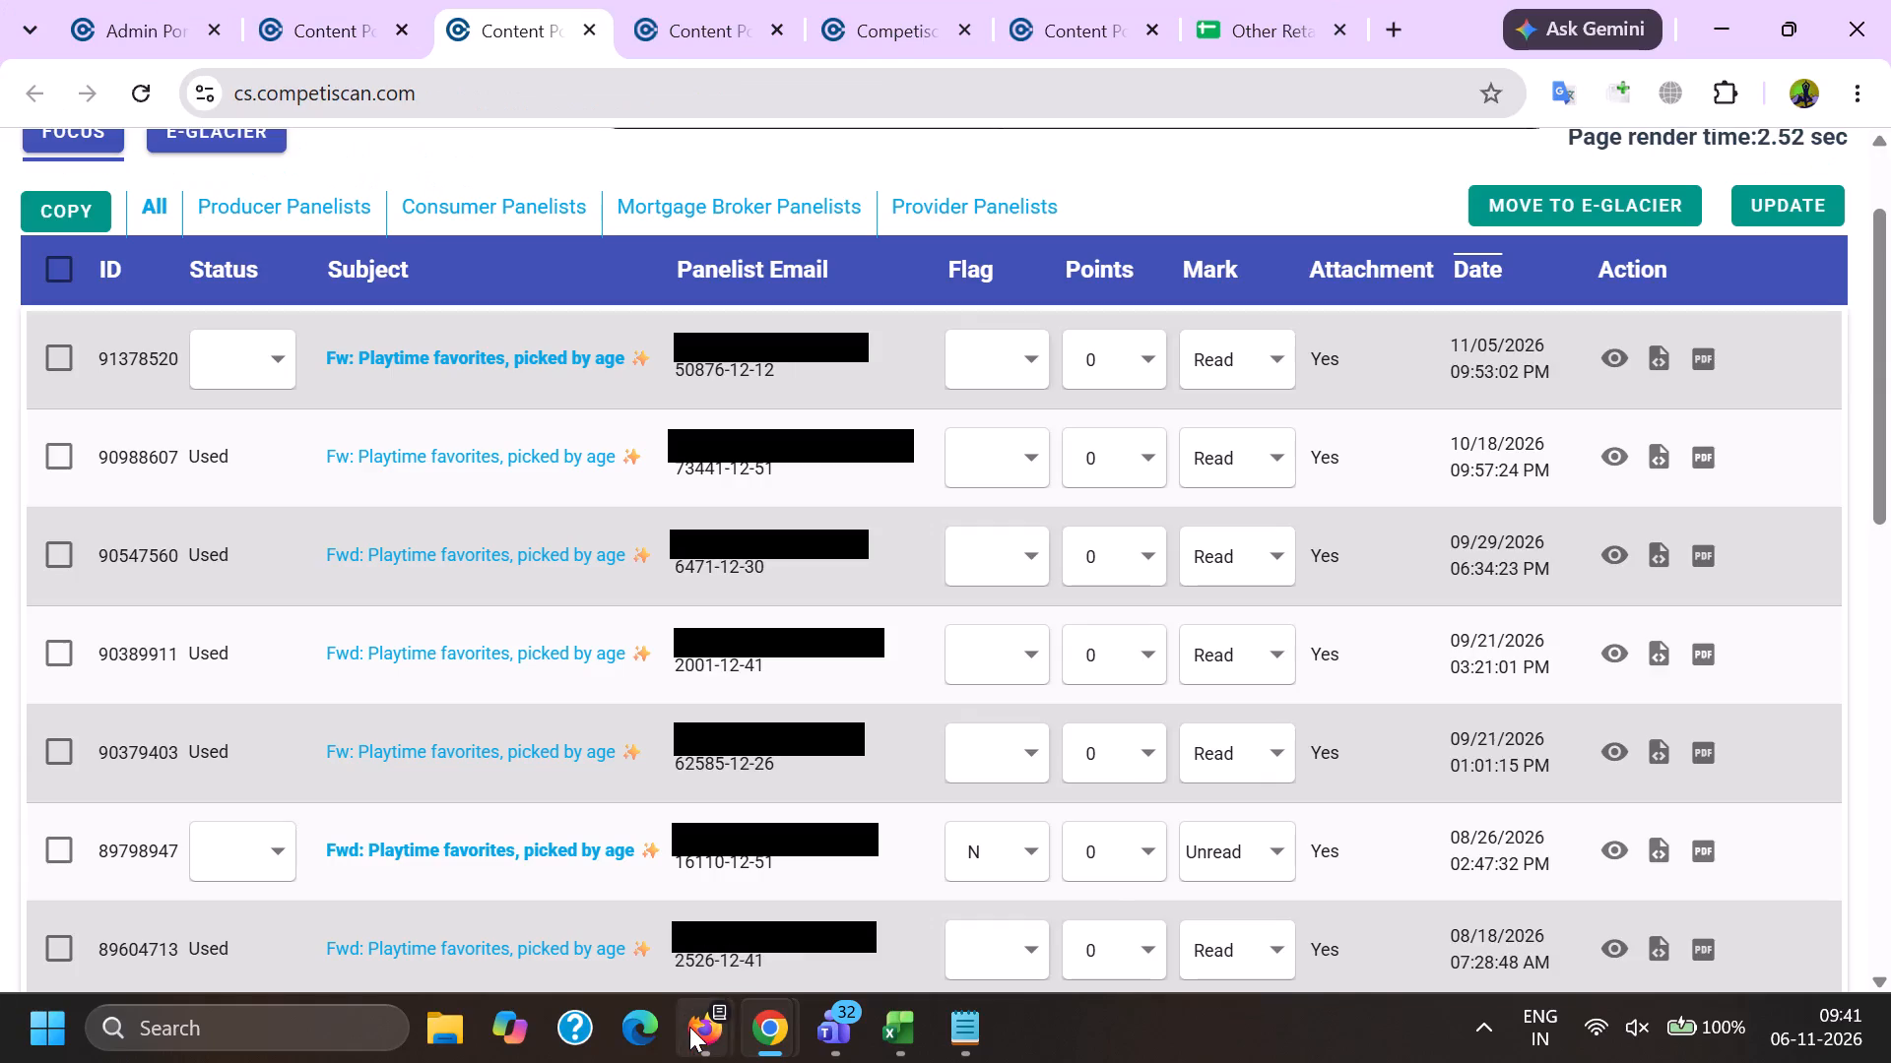
click(537, 890)
scroll(386, 761, down, 3)
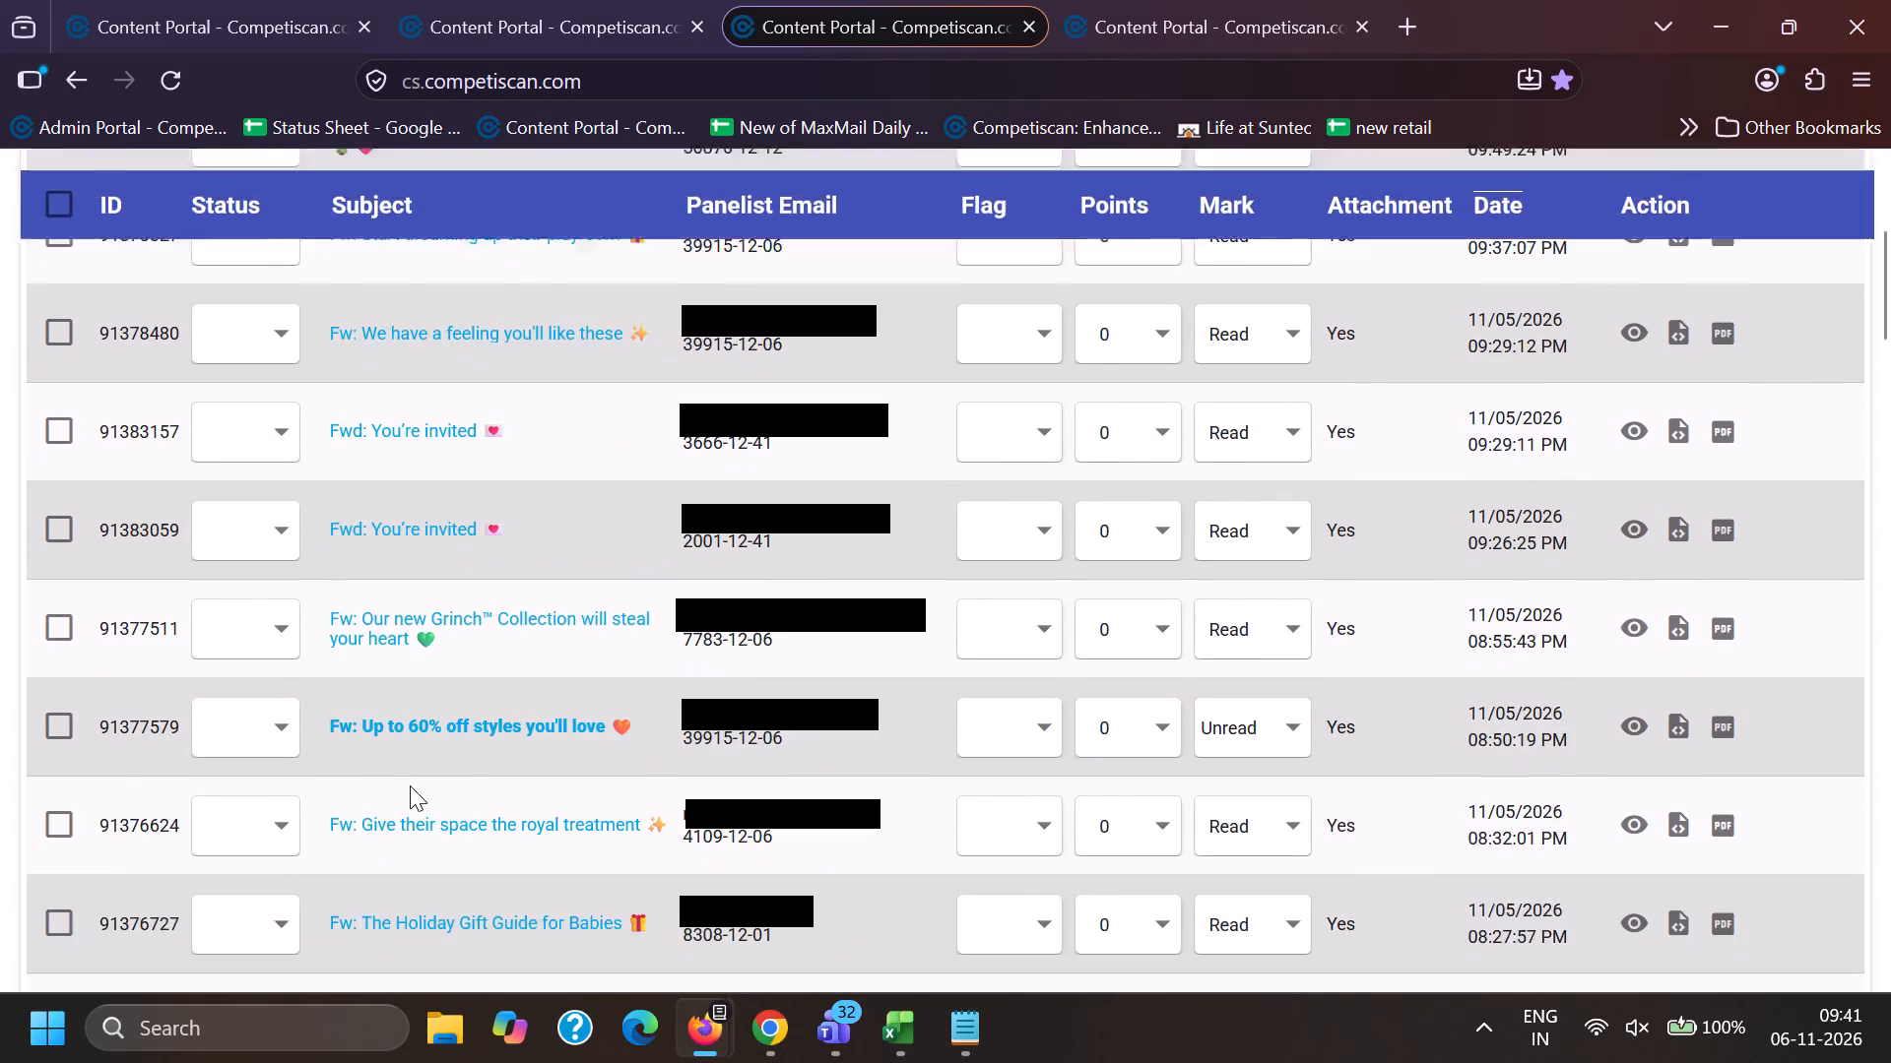
drag(360, 720, 632, 737)
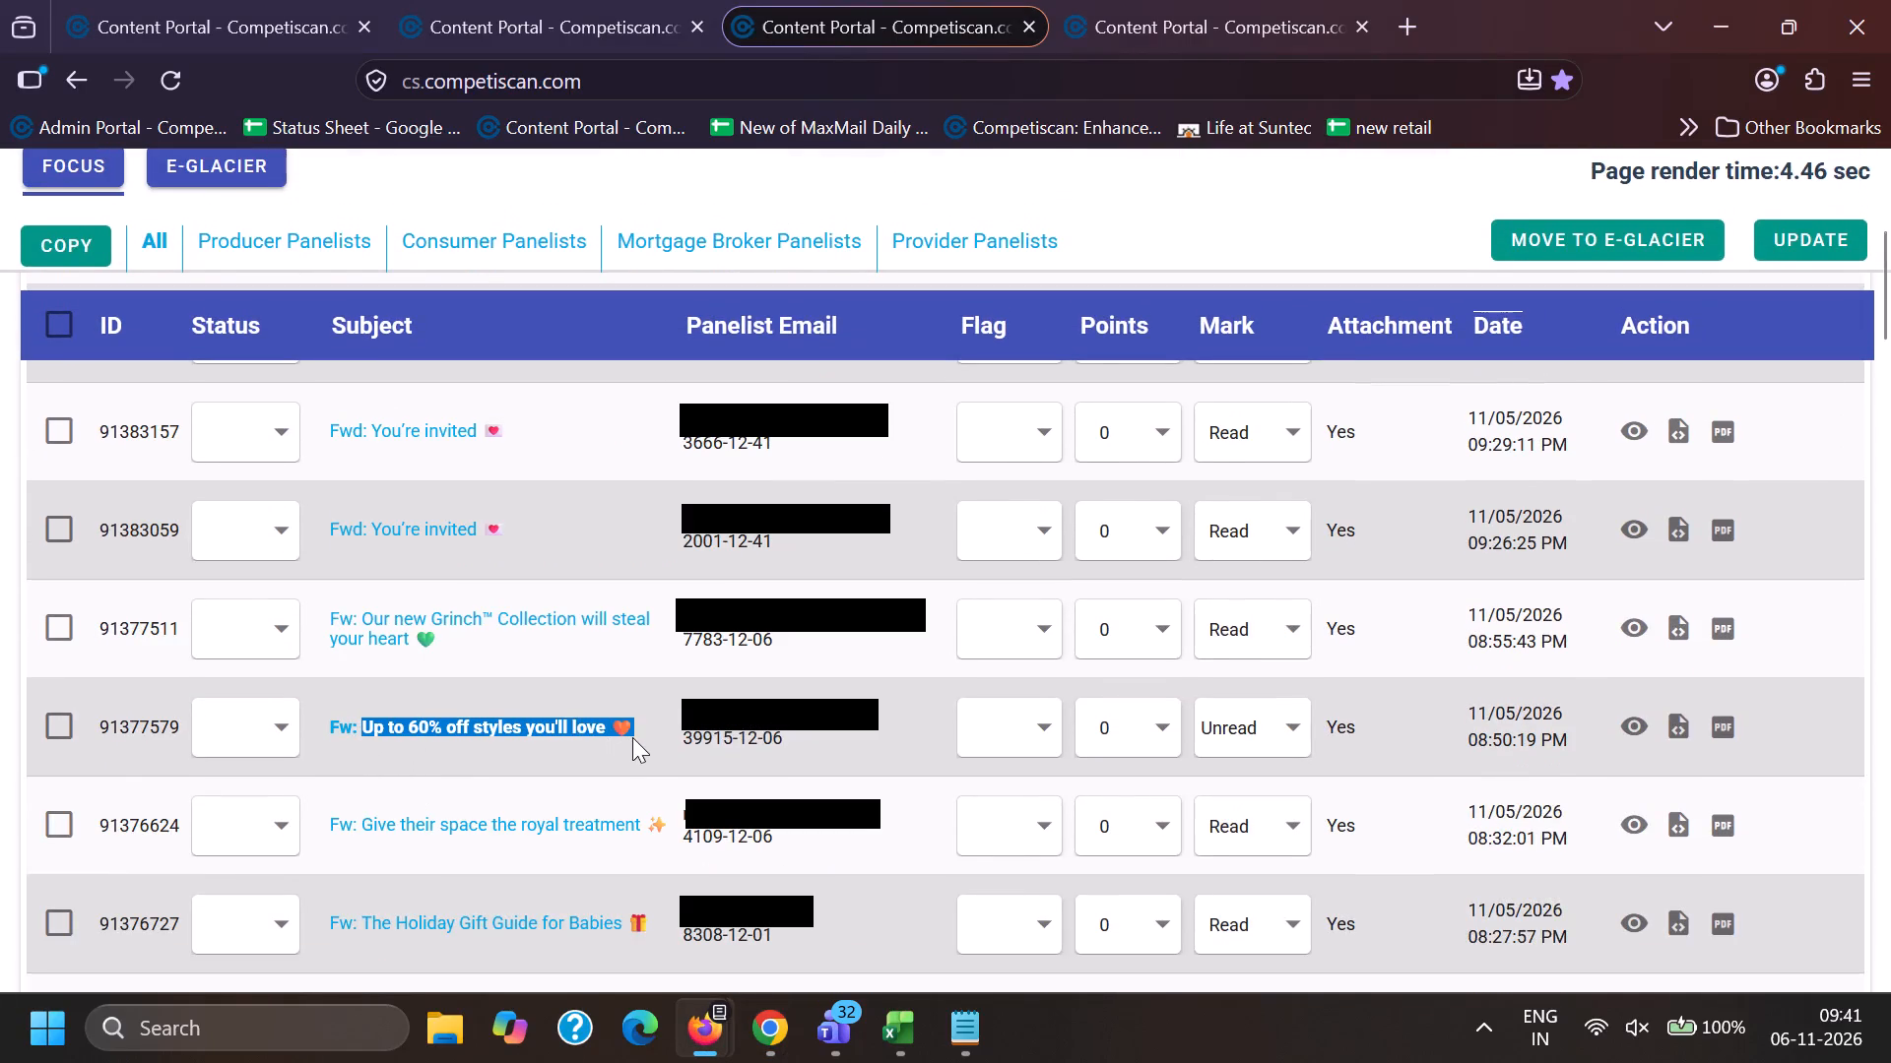
key(ctrl+c)
drag(359, 819, 656, 825)
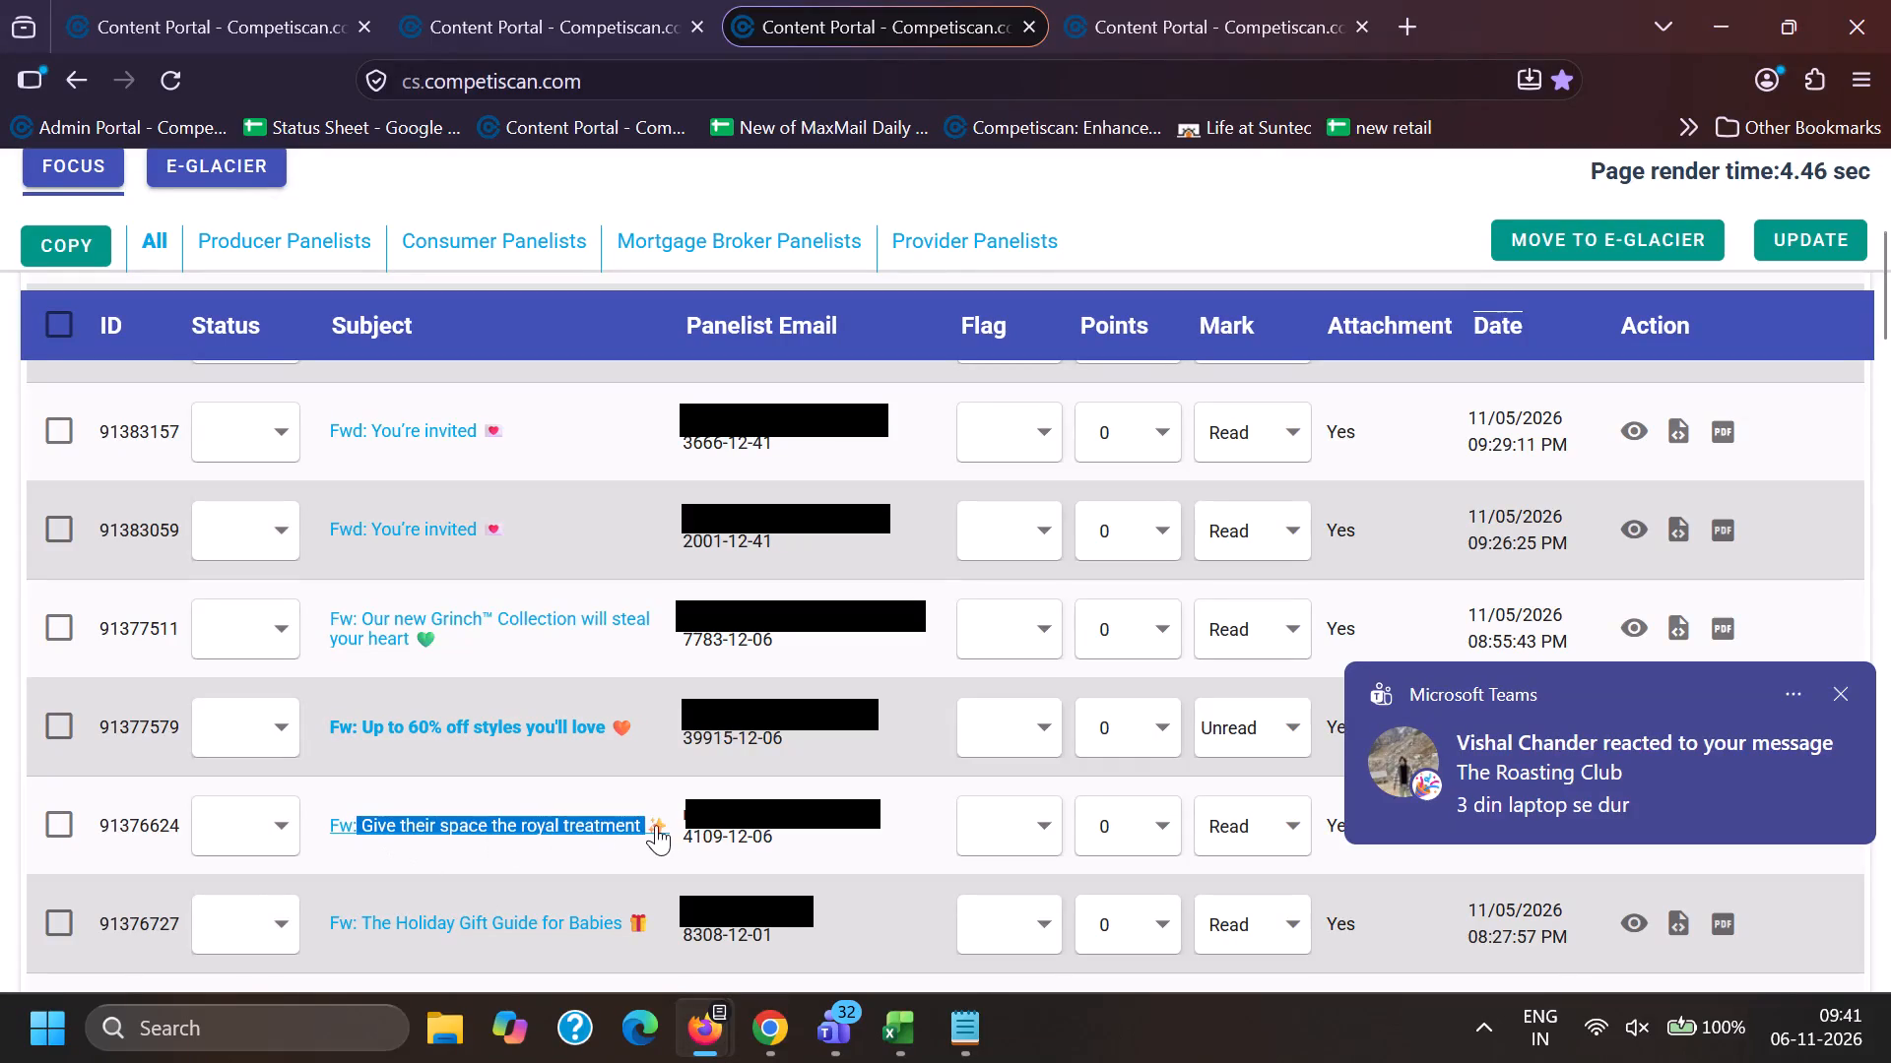
drag(656, 825, 664, 825)
key(ctrl+c)
click(795, 0)
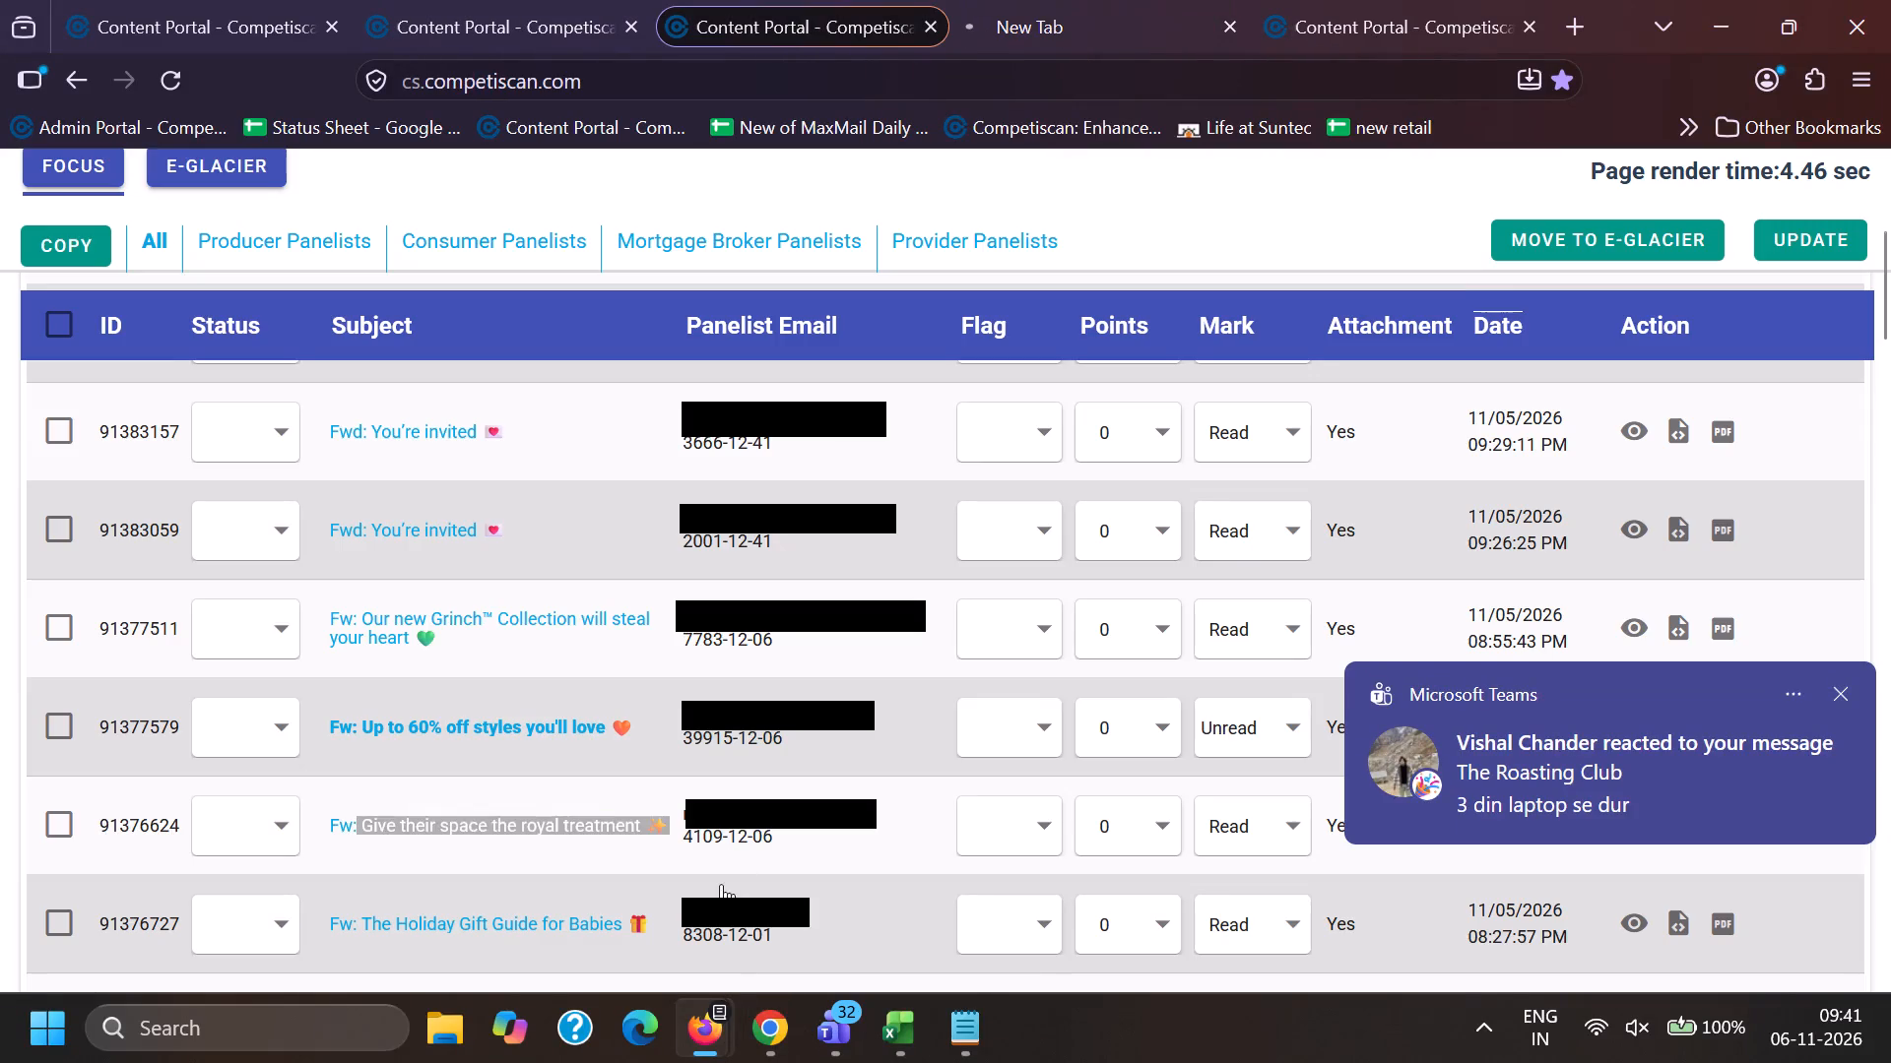
key(ctrl+c)
Switch to the Content Portal in Chrome and replace the subject search text with the copied subject, starting with a quotation mark.
click(751, 1051)
click(596, 866)
scroll(489, 495, down, 12)
scroll(498, 807, up, 1)
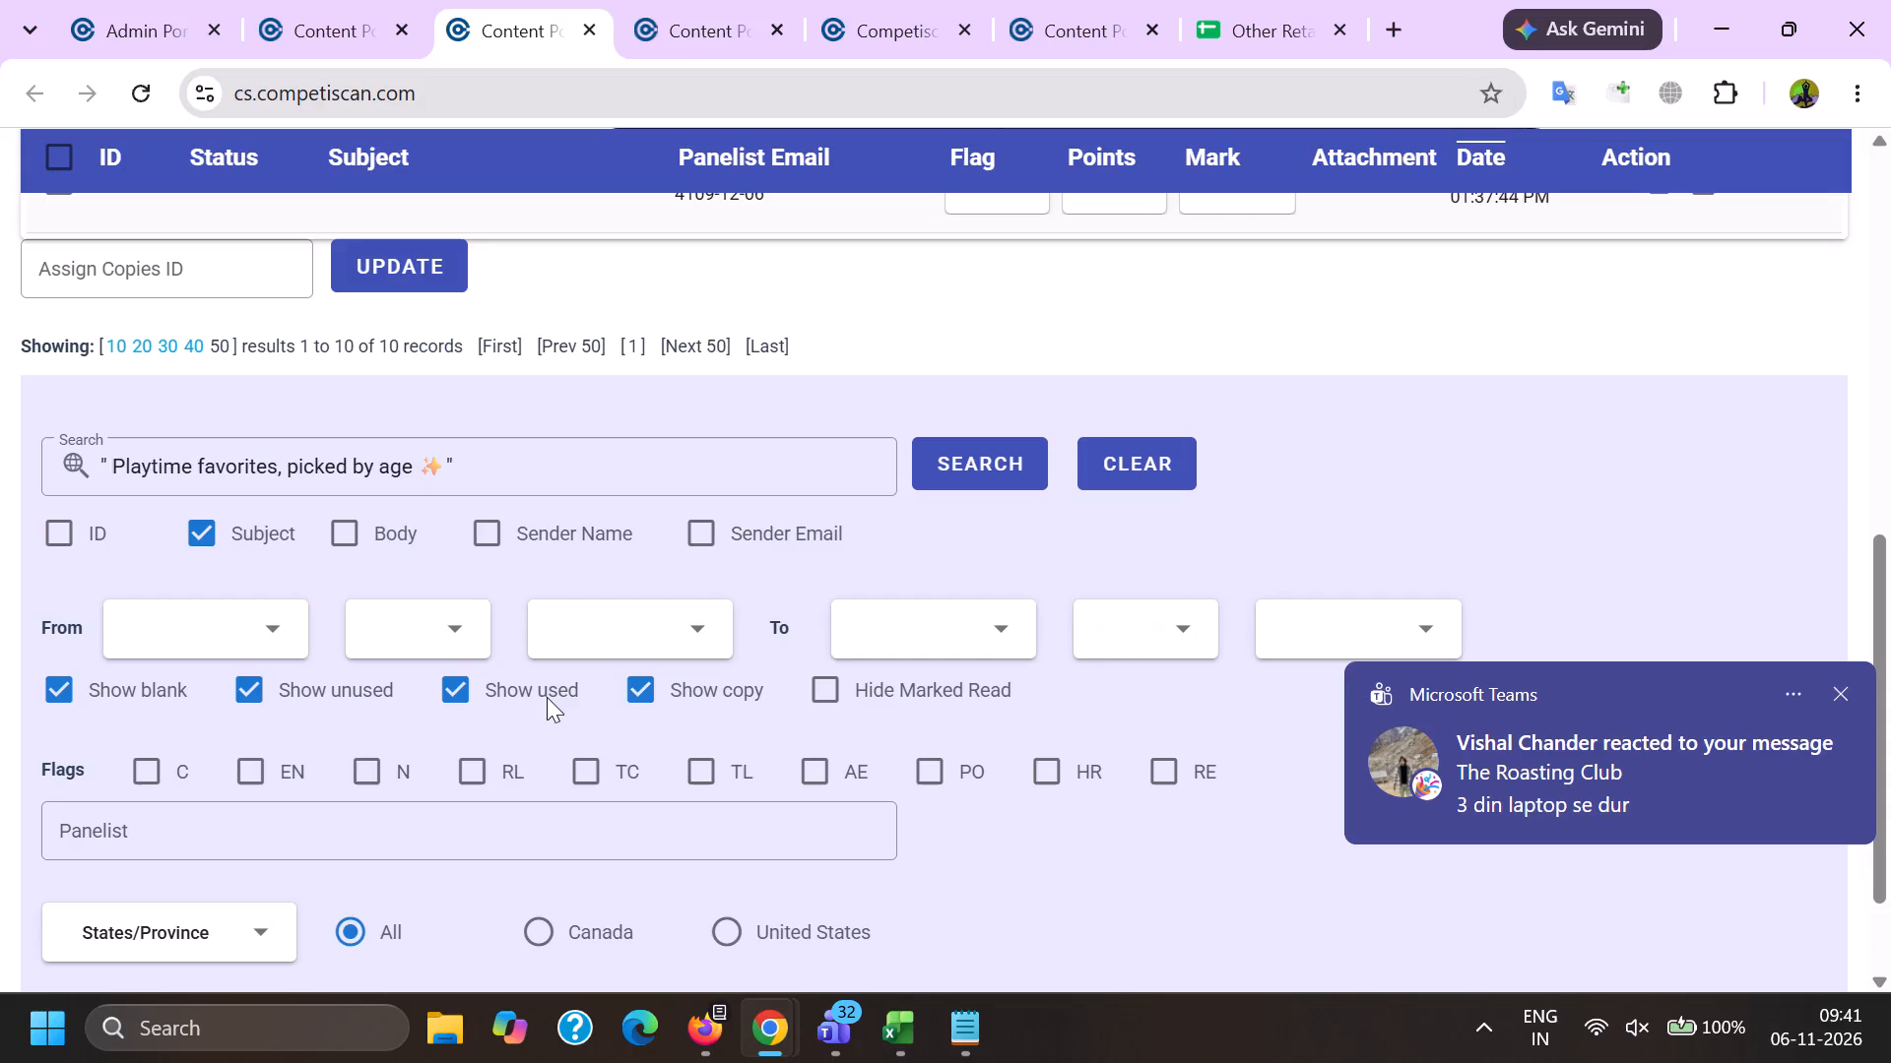
scroll(547, 697, up, 2)
drag(605, 764, 0, 770)
key(BackSpace)
key(shift+quotedbl)
key(ctrl+v)
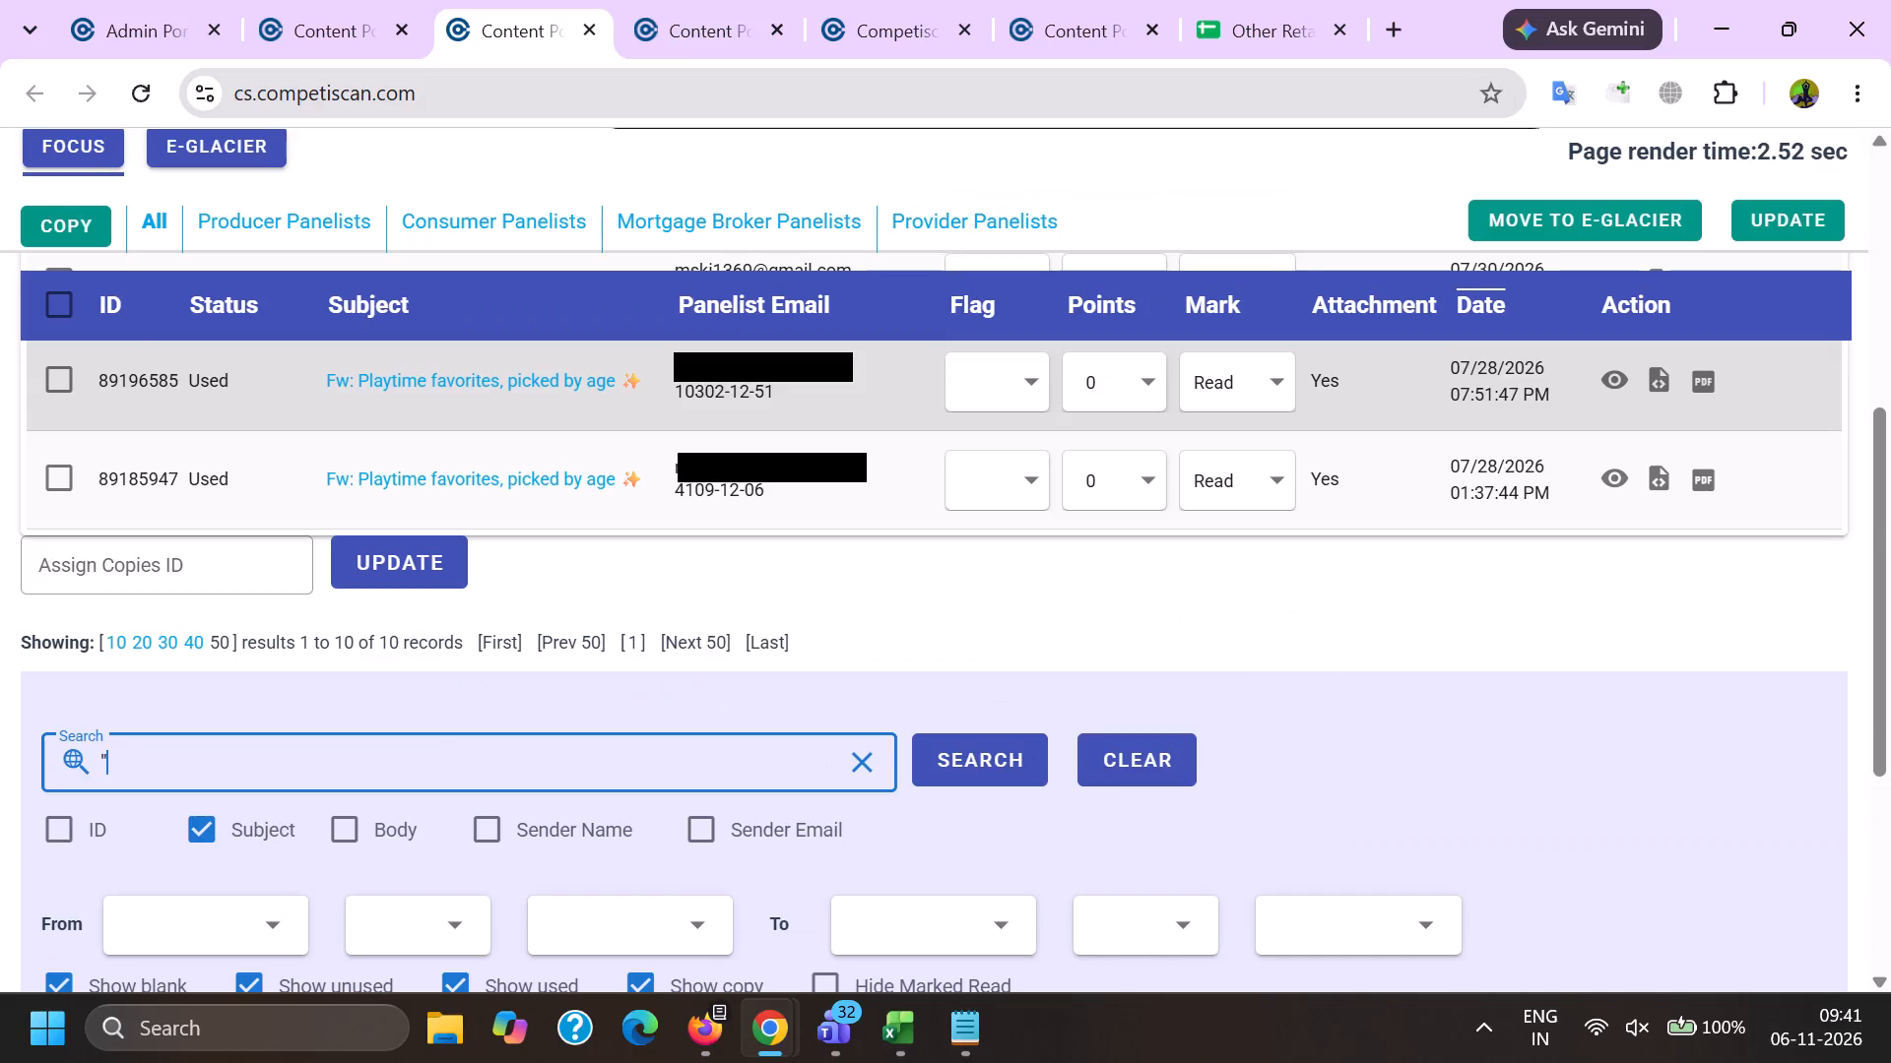
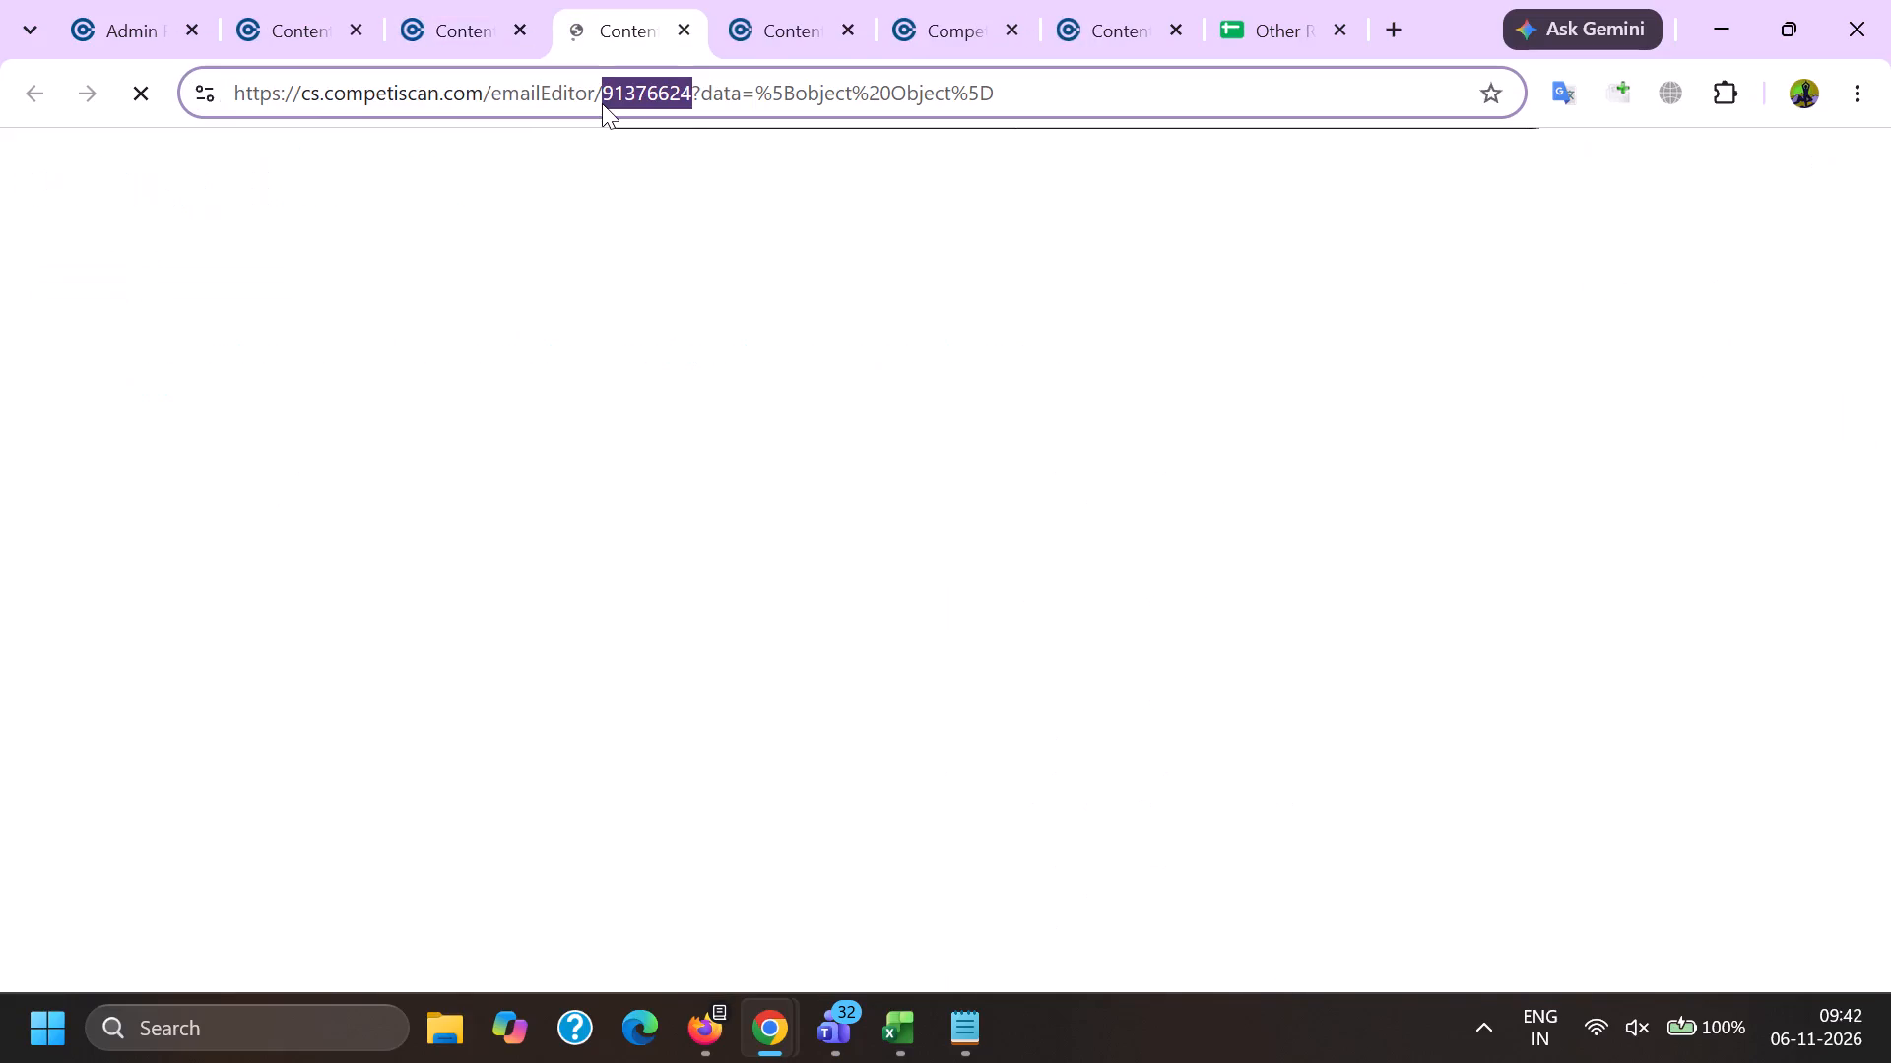
key(ctrl+c)
click(889, 1030)
click(1208, 917)
click(93, 605)
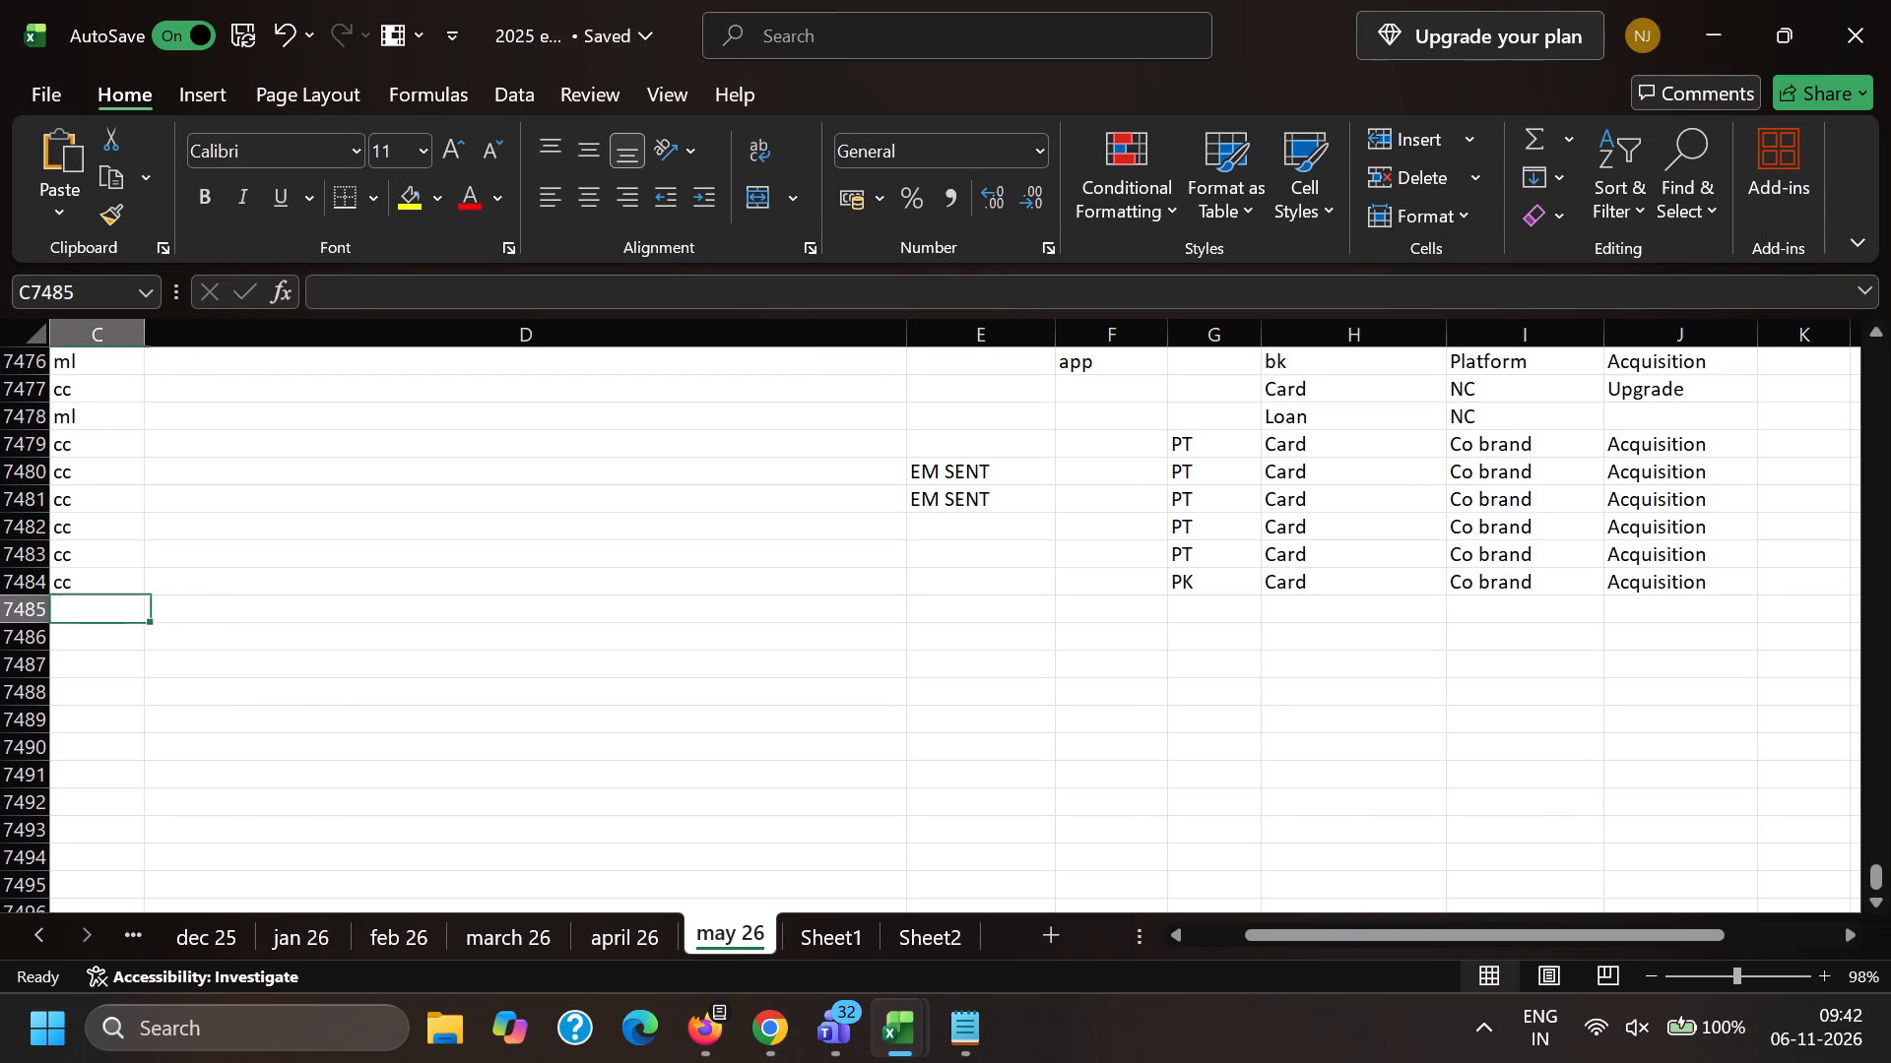
key(Left)
key(Left)
key(Right)
key(ctrl+v)
key(Right)
text(cc)
key(Right)
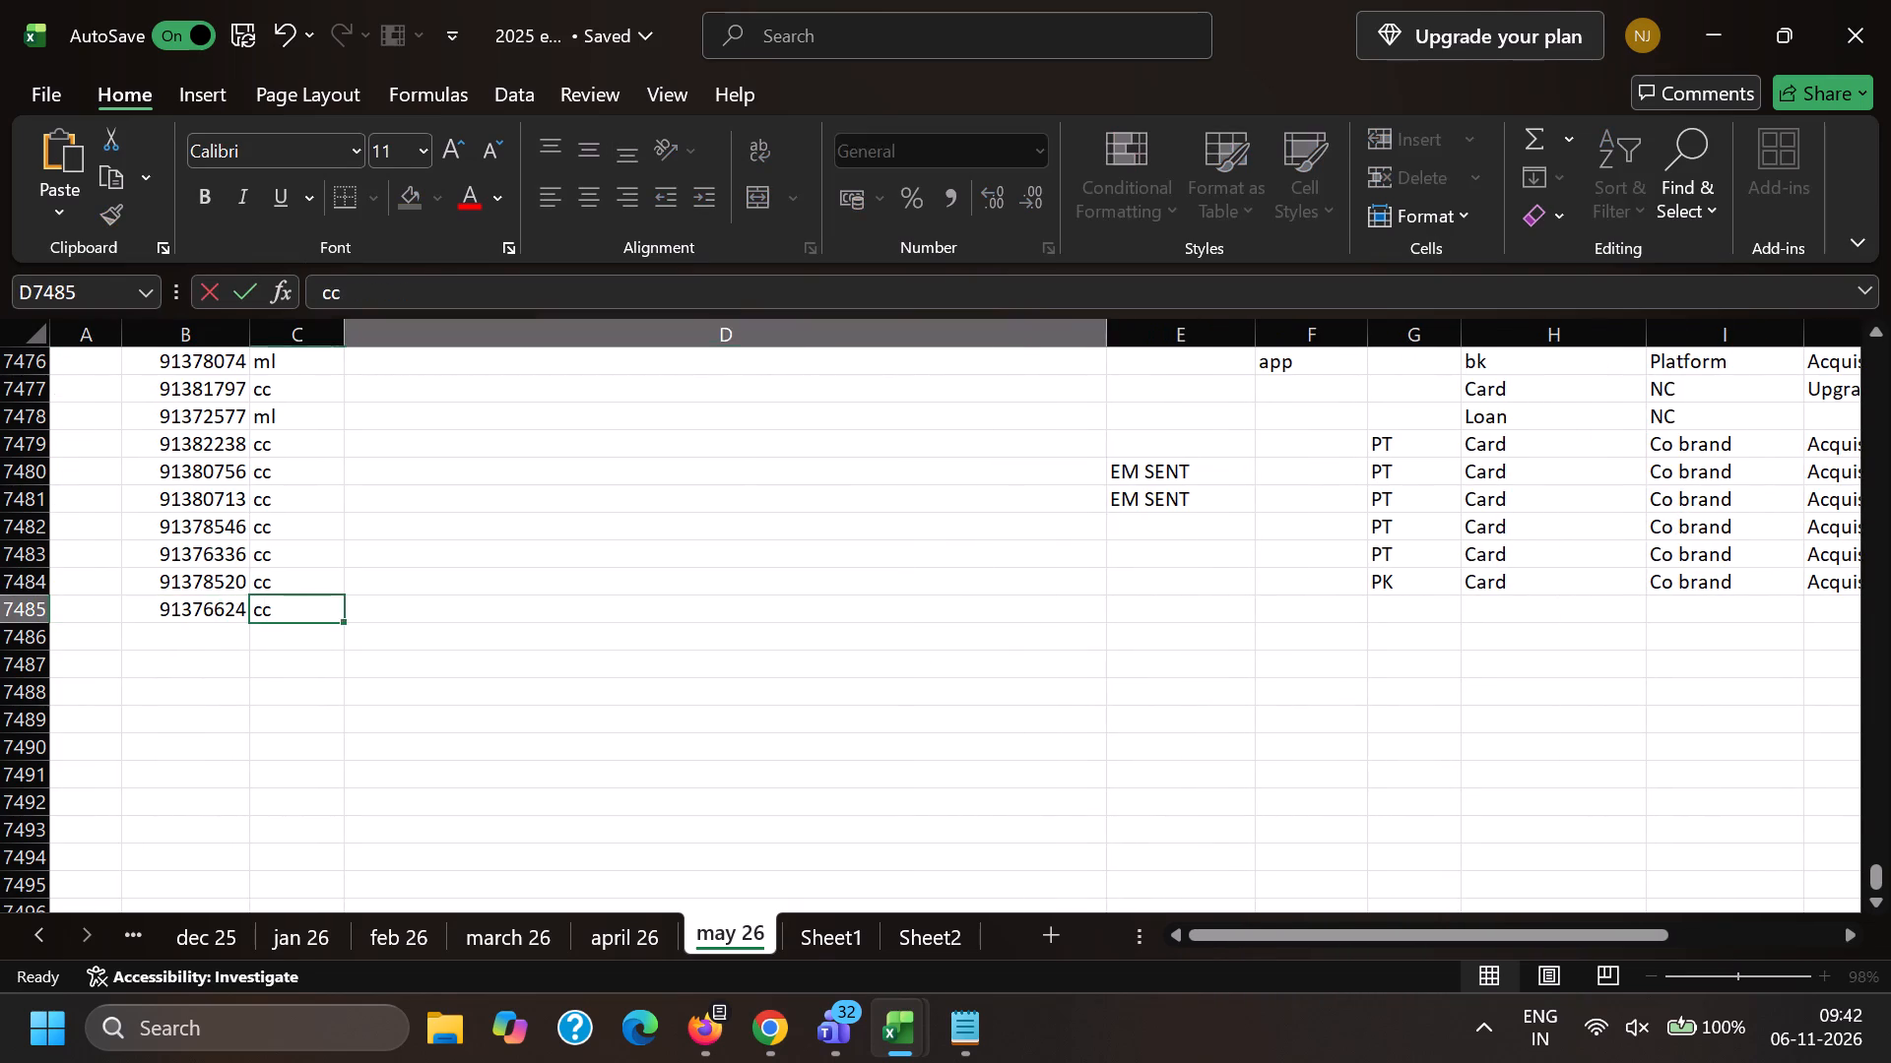
Copy the PK, Card, Co brand and Acquisition entries from row 7484 into row 7485.
key(Right)
key(Right)
key(Right)
key(Up)
key(shift+Right)
key(shift+Right)
key(shift+Right)
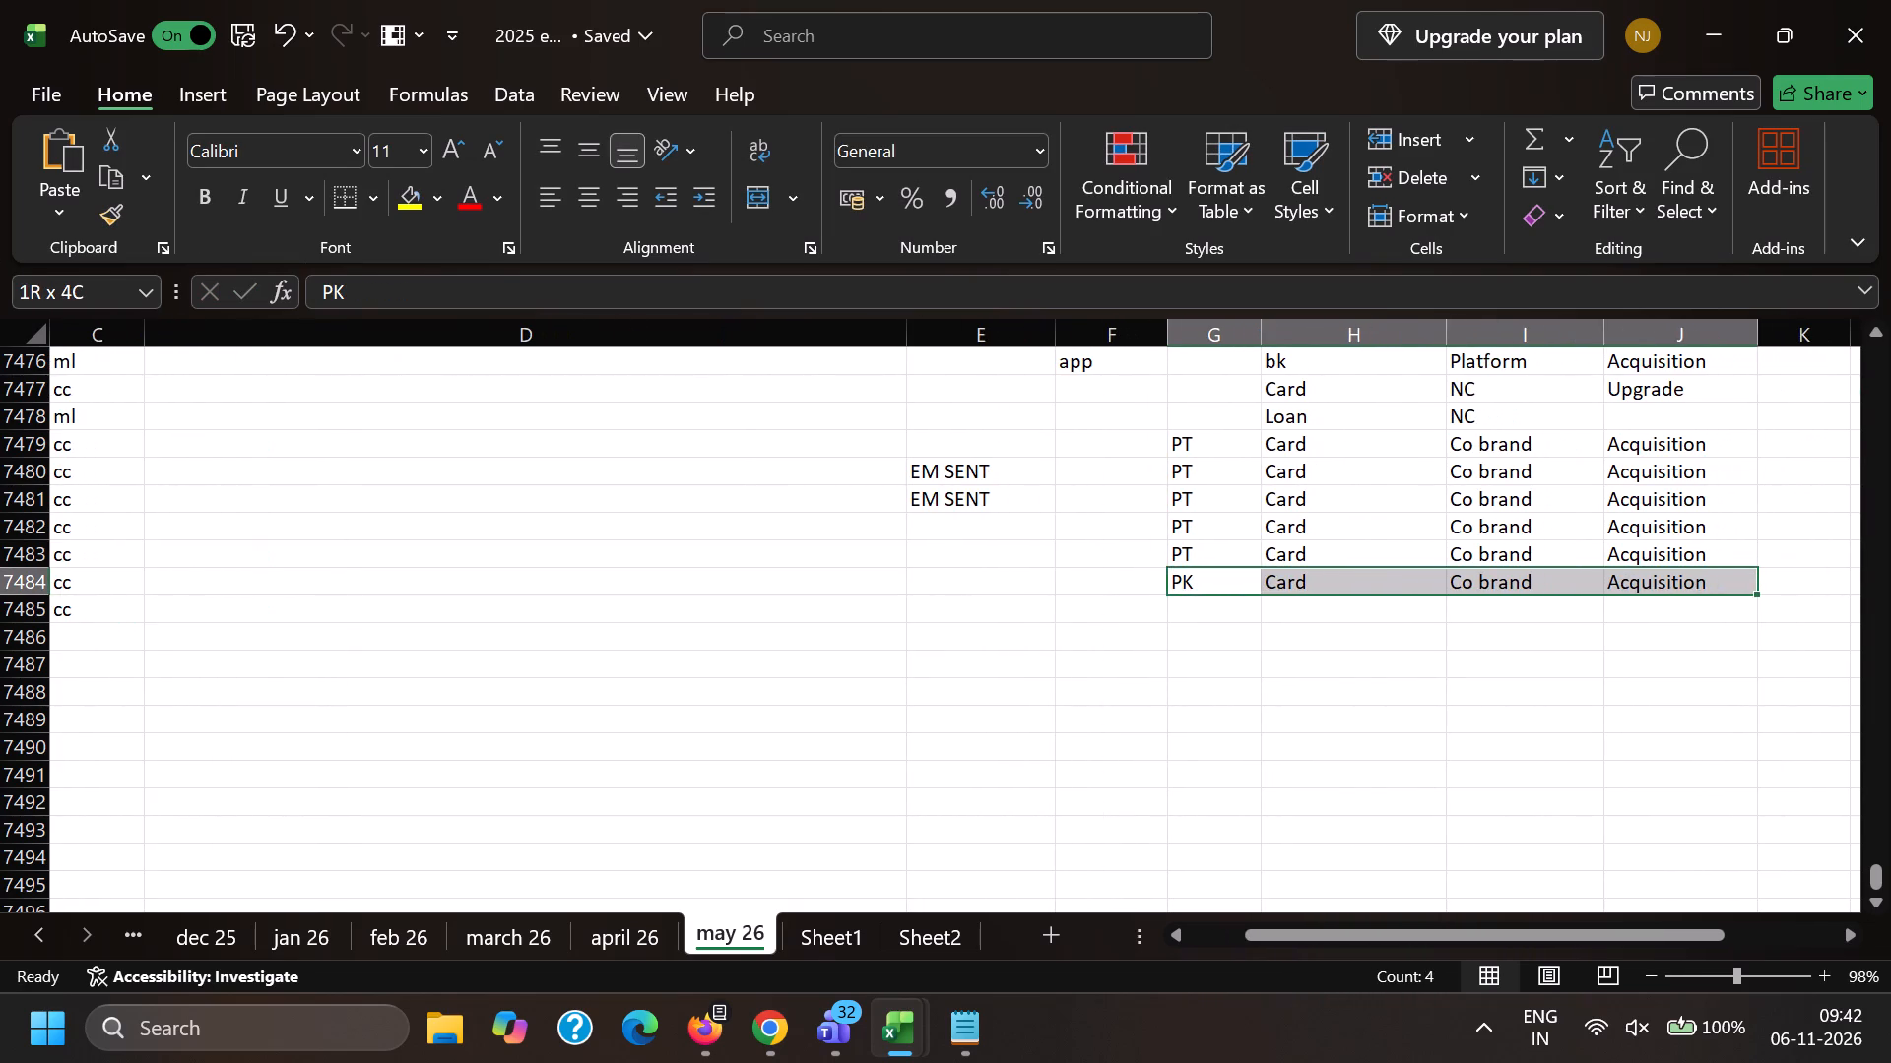
key(ctrl+c)
key(Down)
key(ctrl+v)
key(Down)
Switch to the Content Portal in Chrome and delete the text above the From line, the sender's address and the recipient line.
key(alt+Tab)
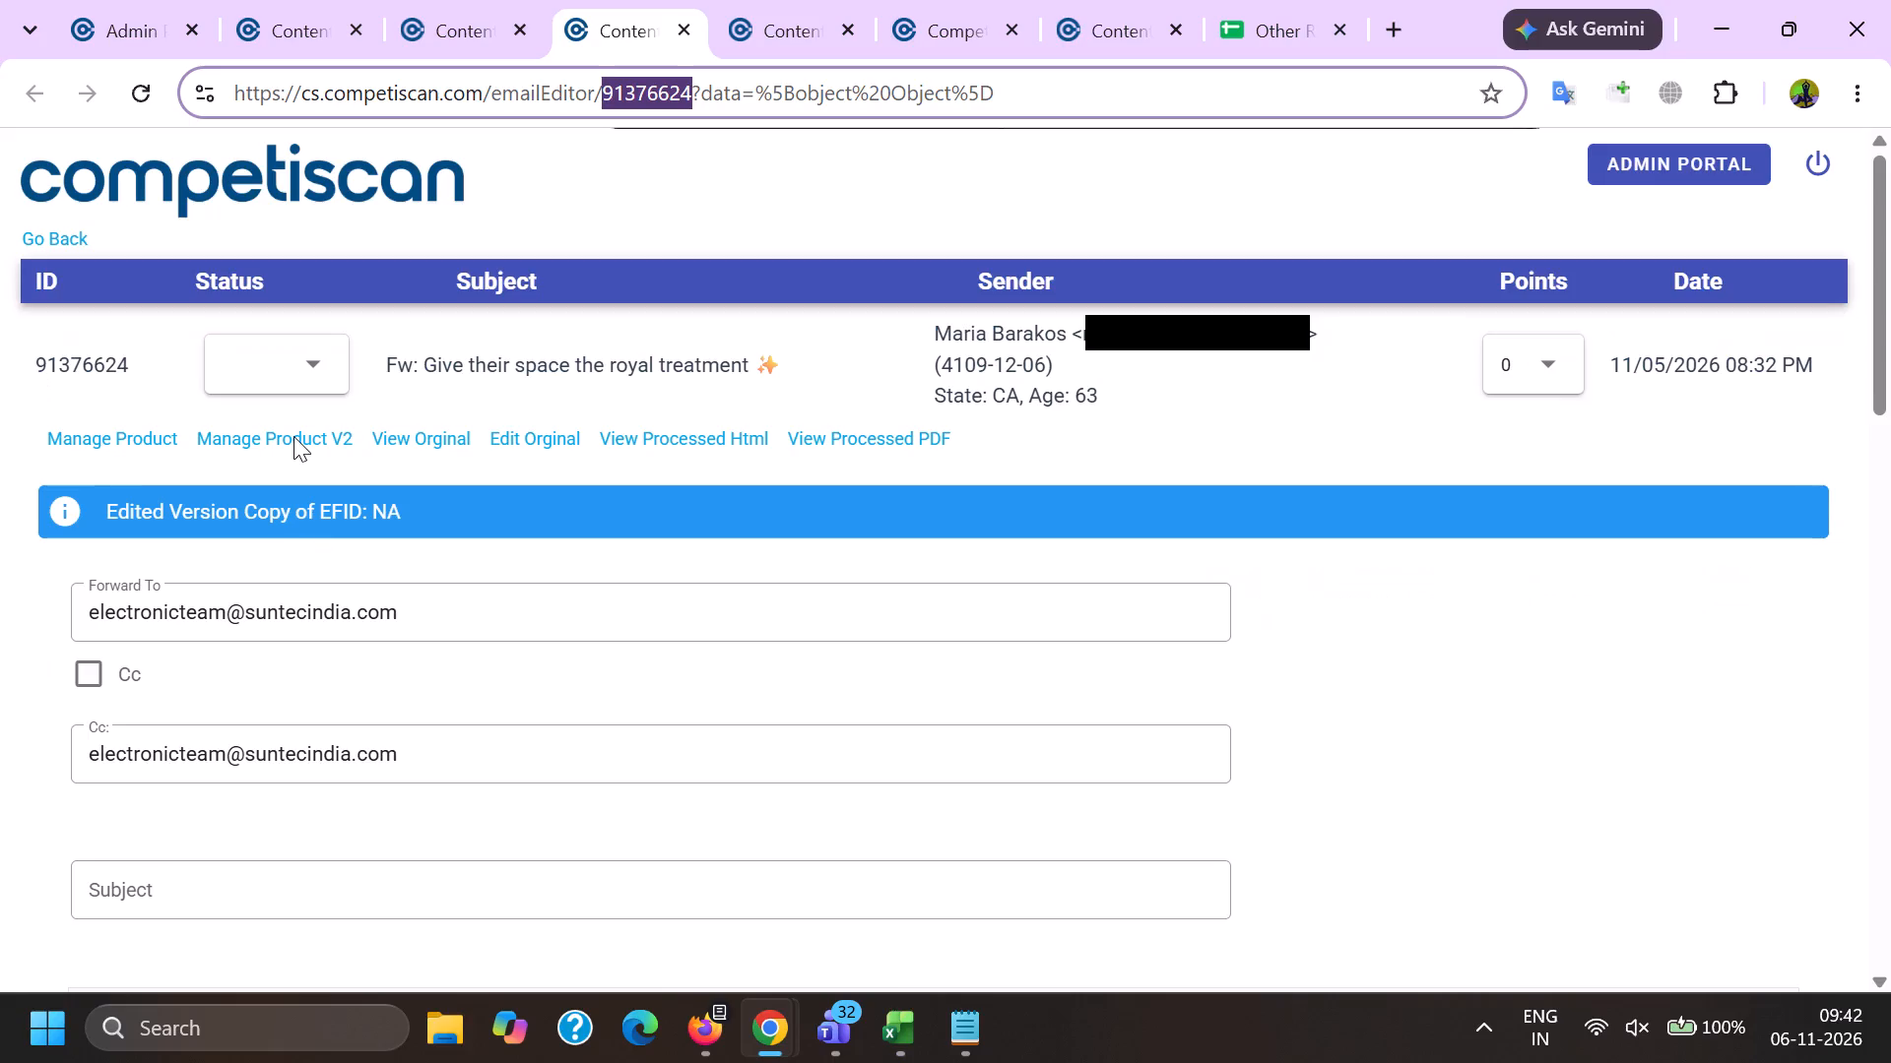
scroll(293, 436, down, 3)
drag(364, 375, 2, 335)
key(BackSpace)
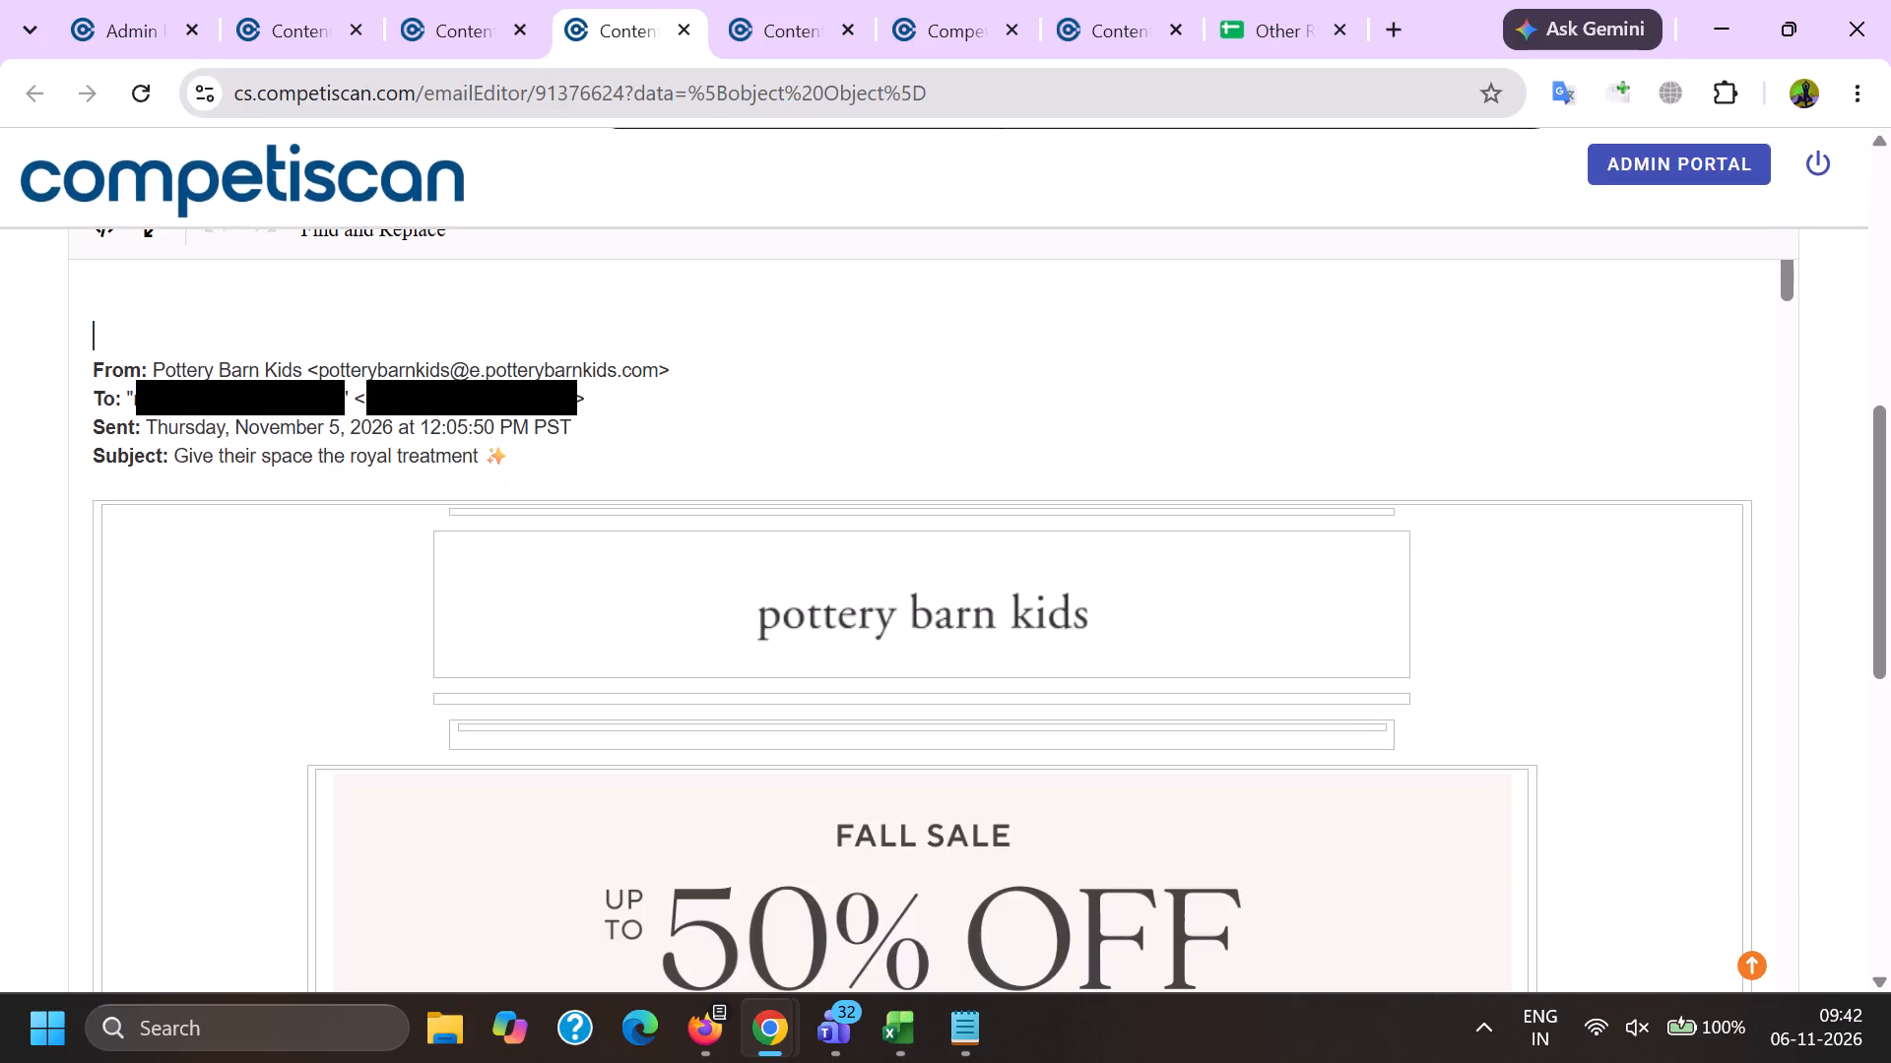
drag(308, 378, 655, 403)
key(BackSpace)
scroll(854, 576, down, 20)
scroll(854, 576, down, 1)
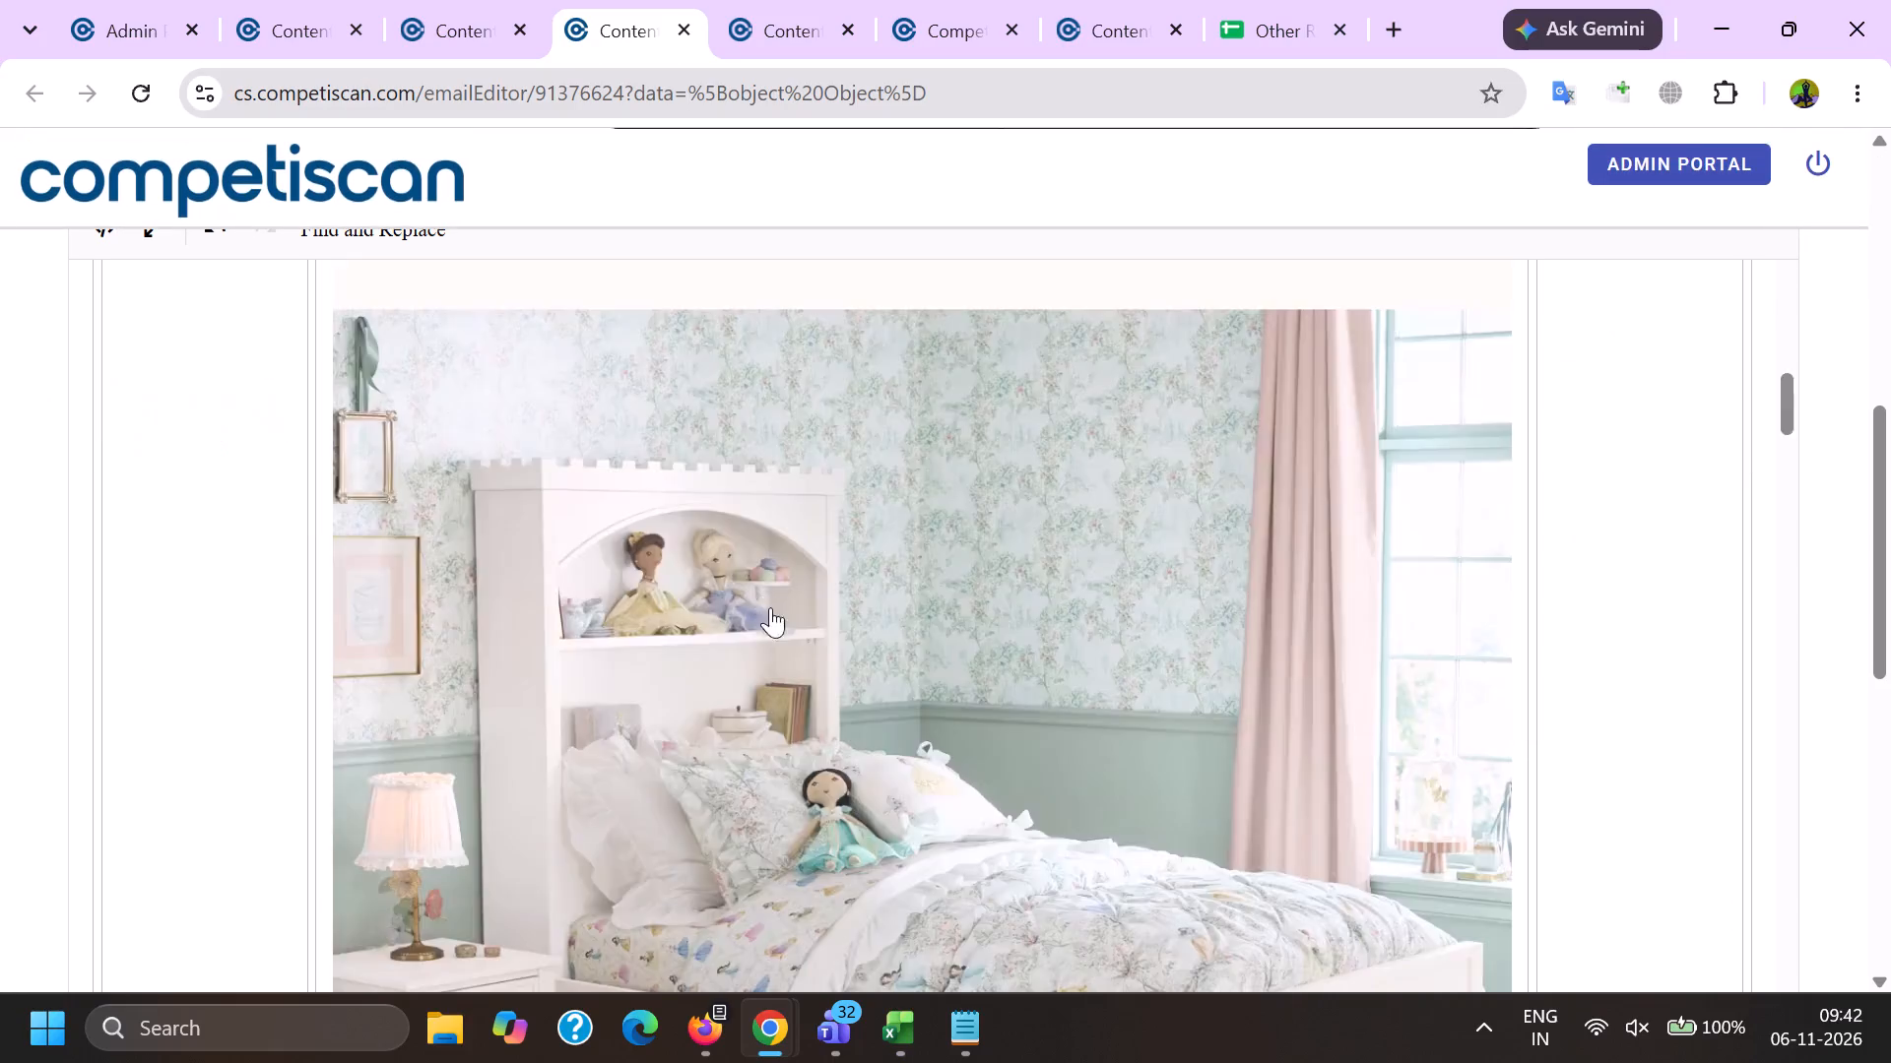
scroll(770, 607, down, 6)
scroll(759, 581, up, 1)
scroll(765, 581, down, 20)
scroll(765, 581, down, 20)
scroll(765, 581, down, 9)
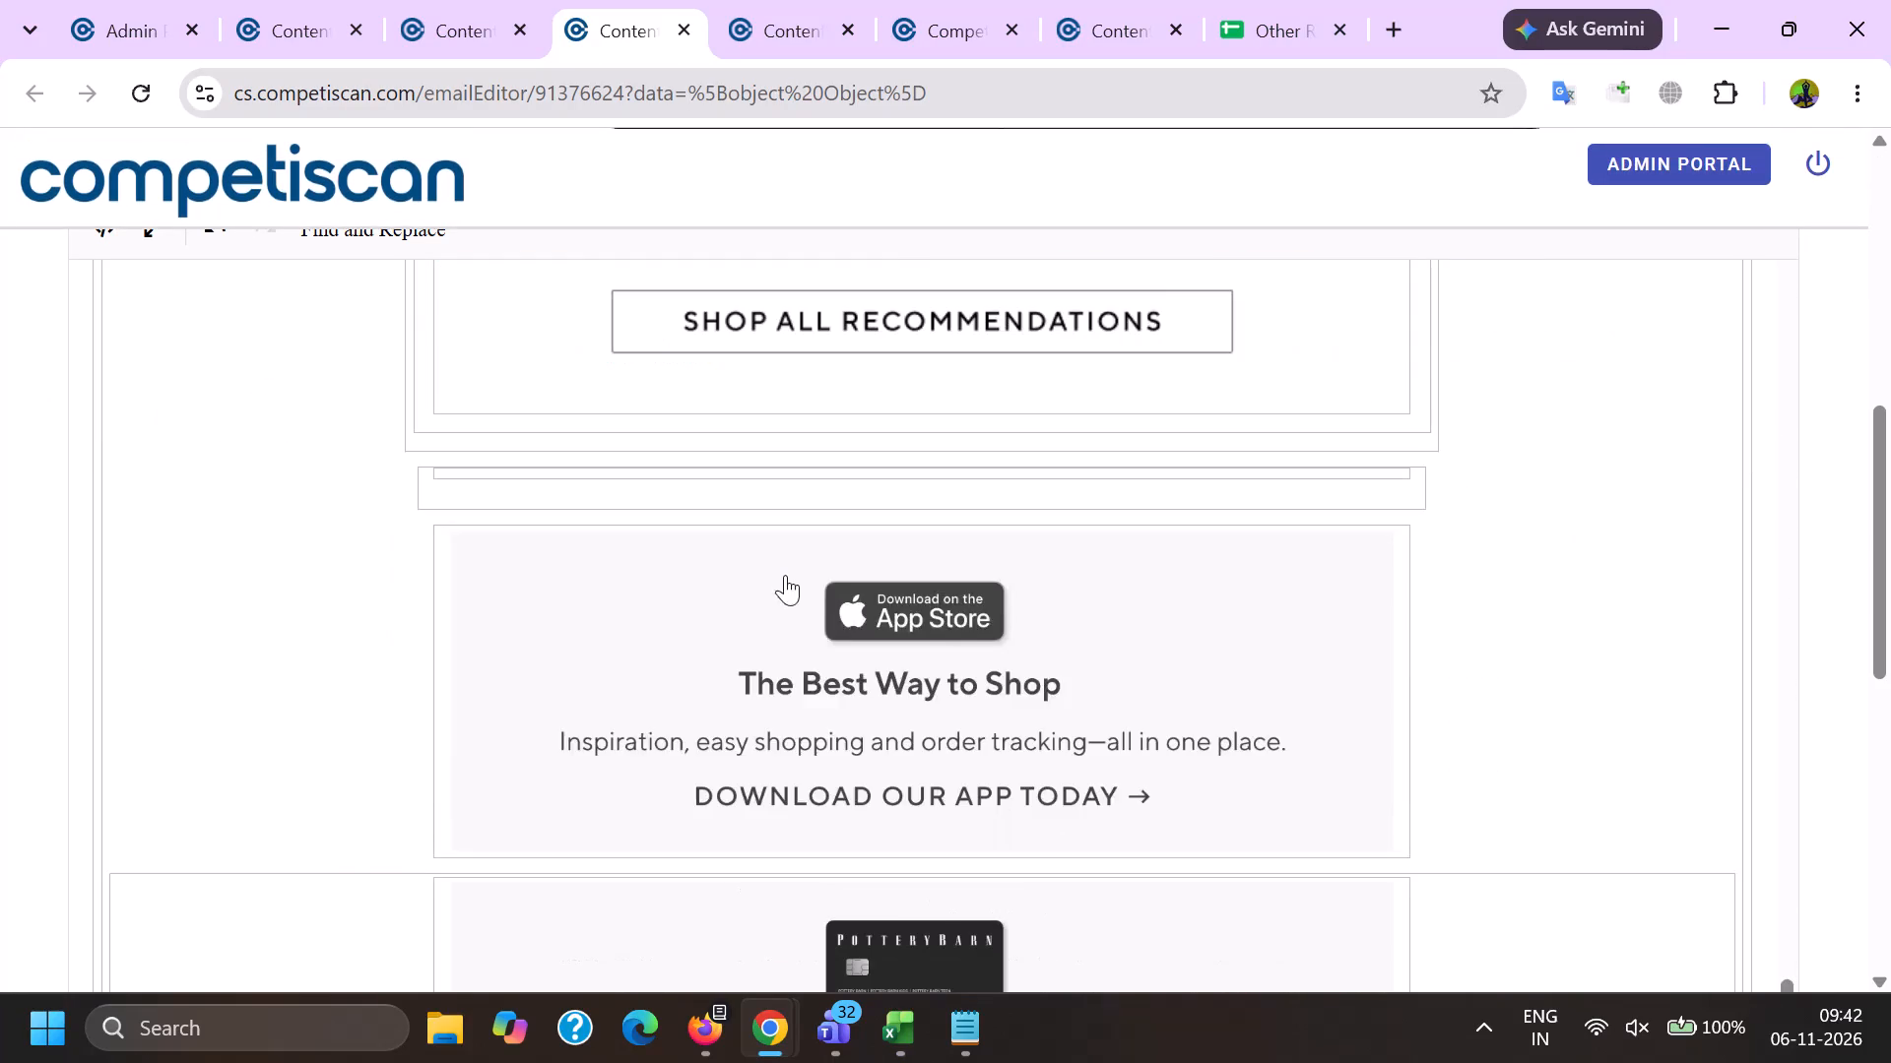
click(784, 573)
click(833, 691)
click(862, 455)
scroll(836, 516, down, 6)
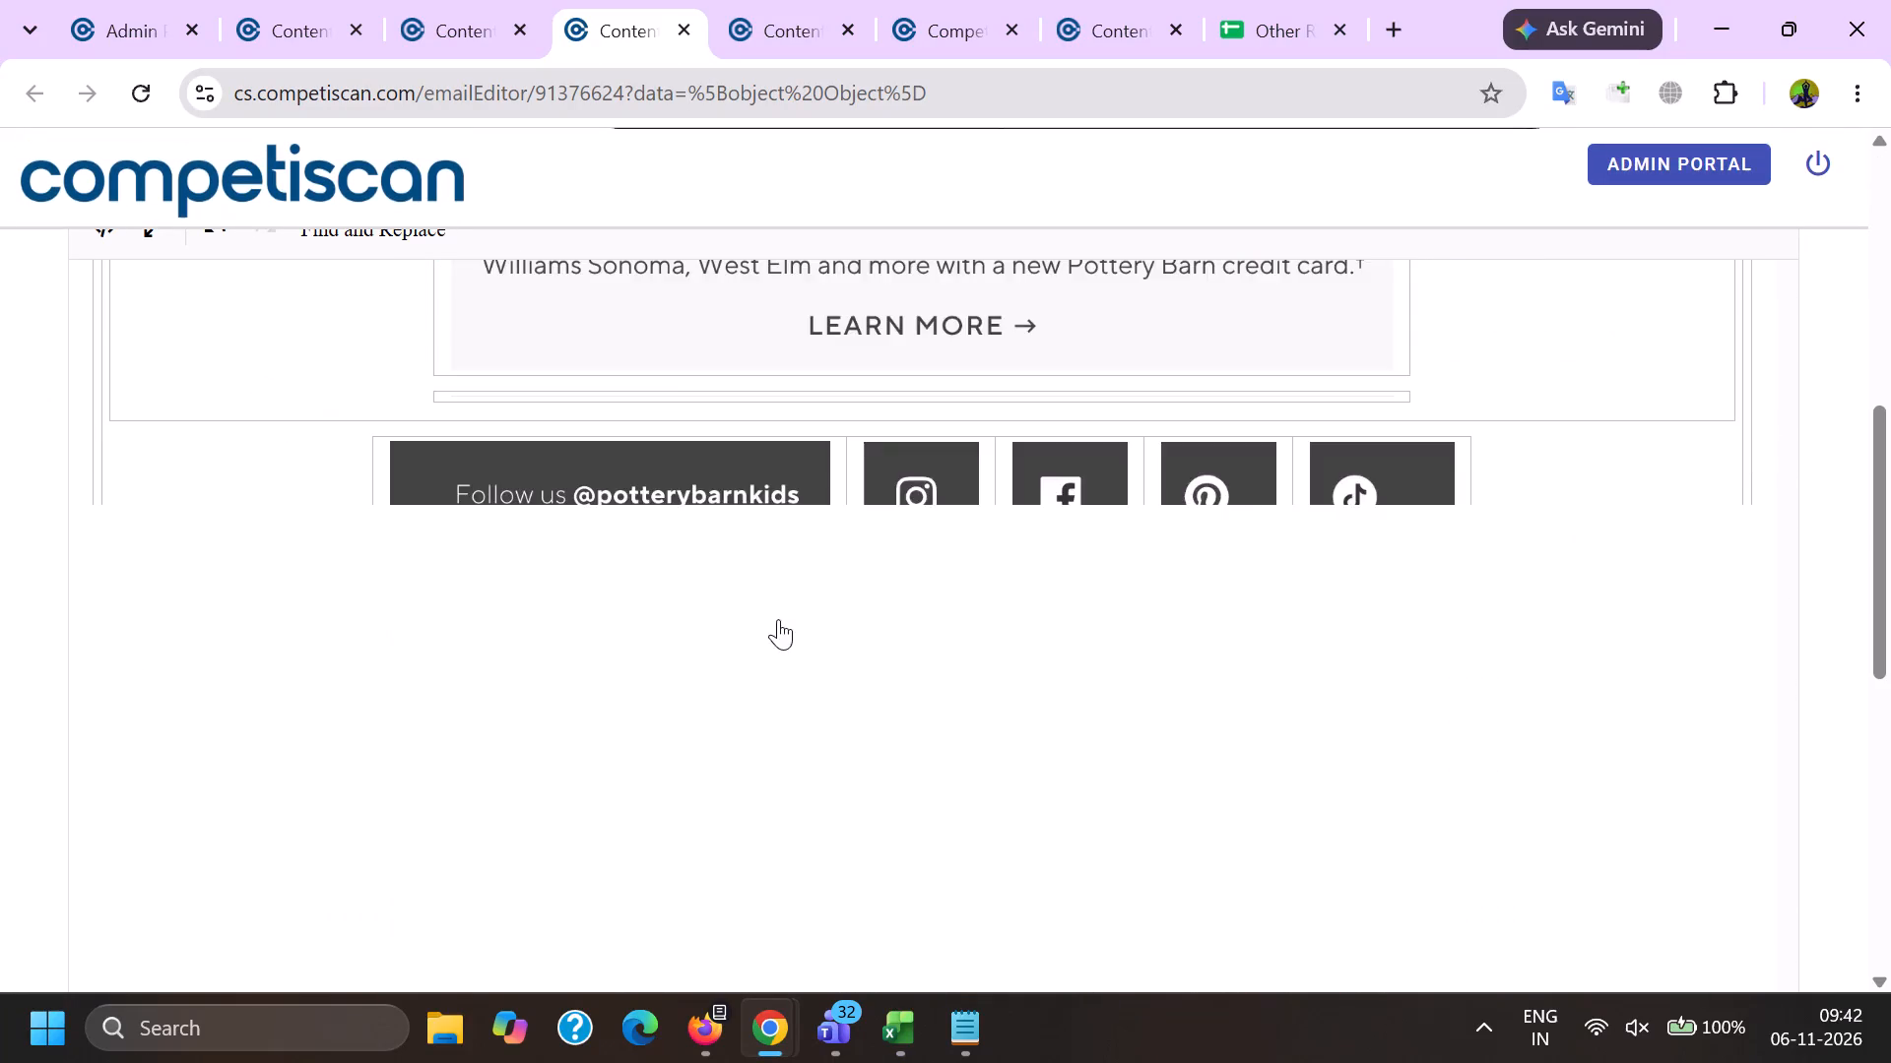
click(614, 504)
click(553, 390)
Remove the links from the Instagram, Facebook, Pinterest and TikTok icons in the email body.
click(897, 479)
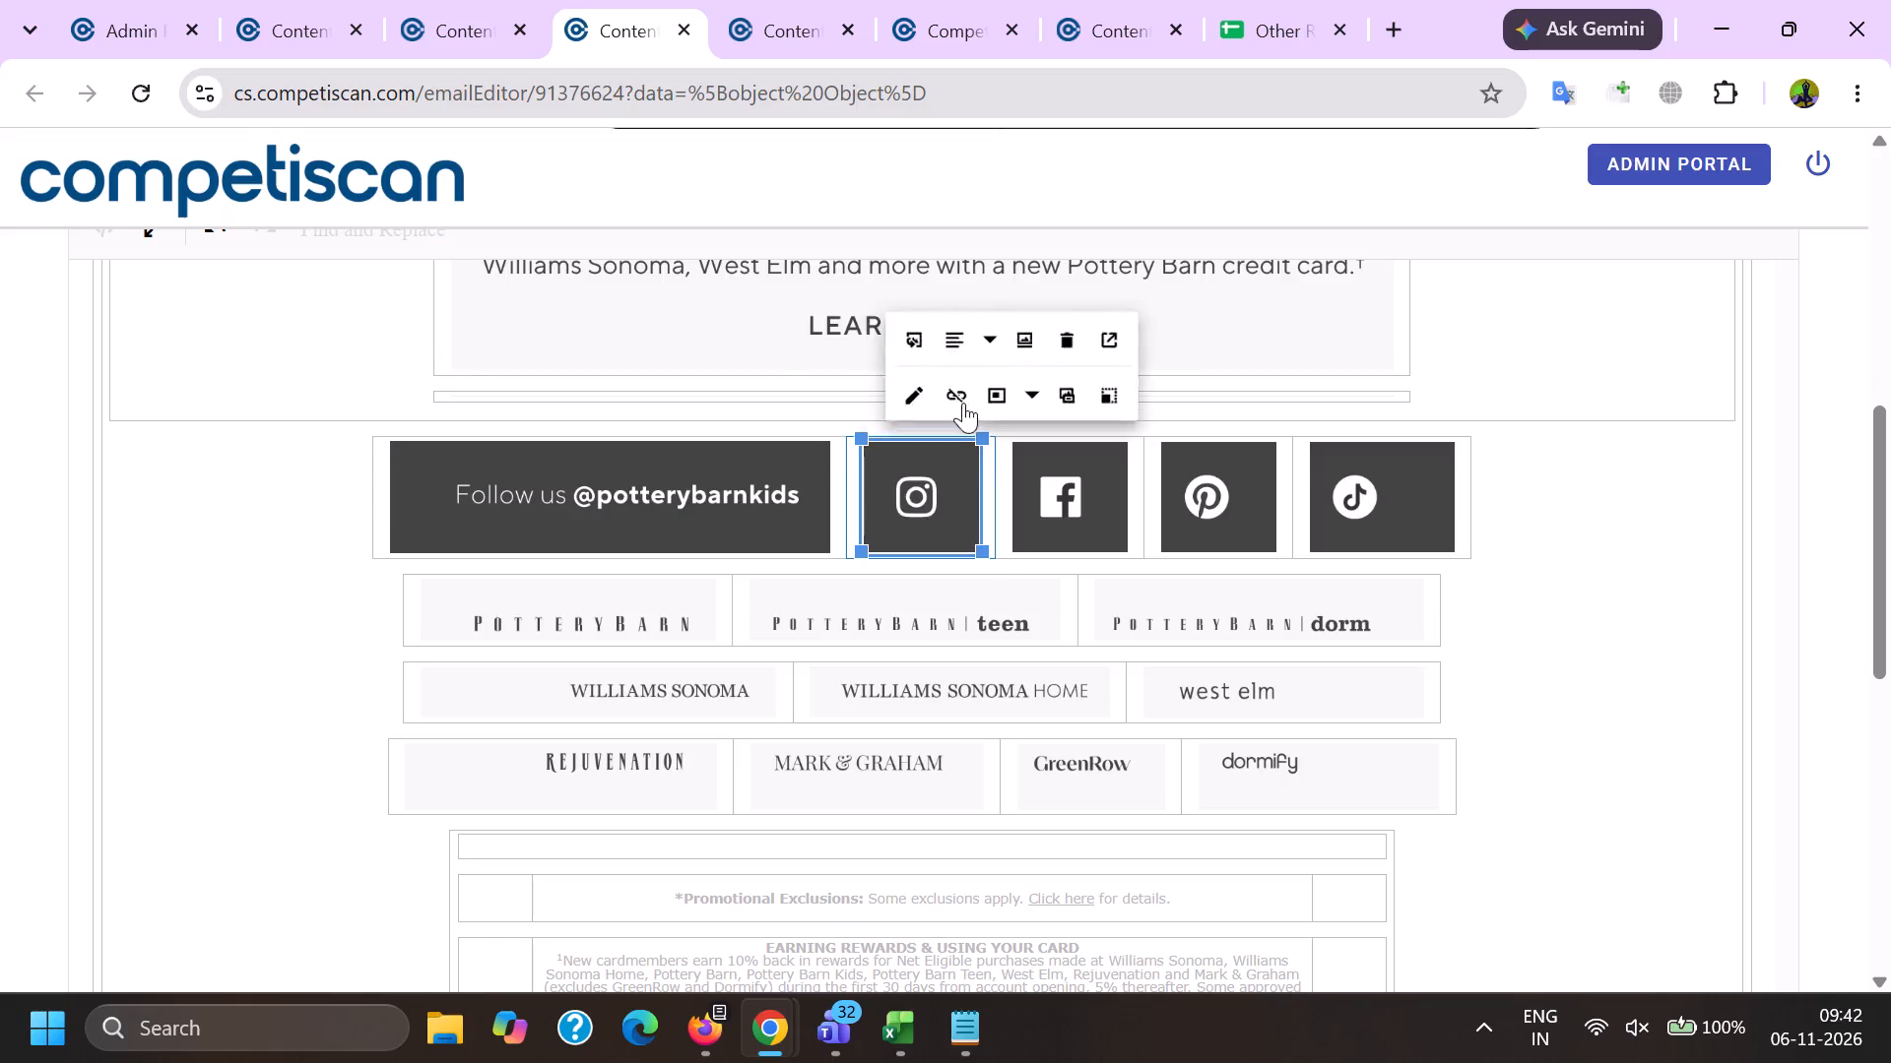
click(942, 398)
click(1076, 504)
click(1087, 408)
click(1211, 514)
click(1248, 408)
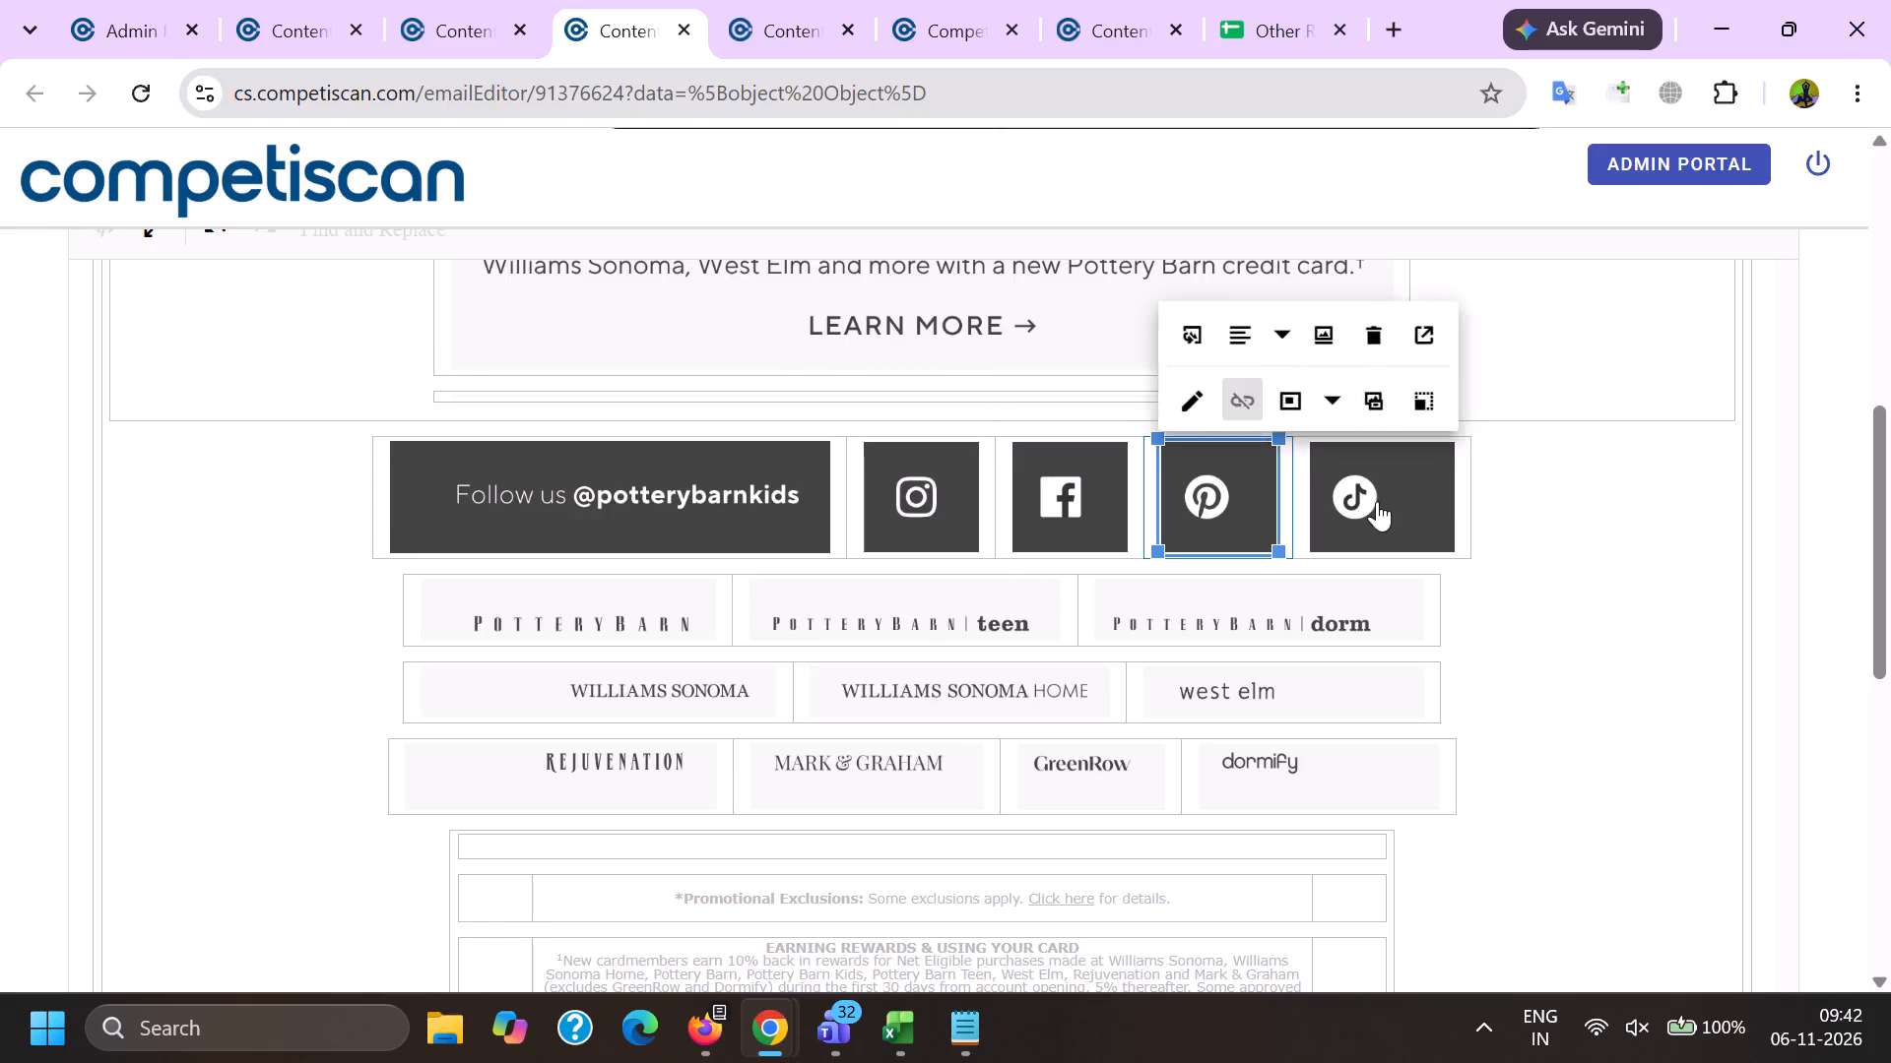
click(1375, 498)
click(1381, 396)
Unlink View Images in the email footer and delete the recipient details after "This message was sent".
scroll(768, 480, down, 4)
scroll(780, 719, down, 3)
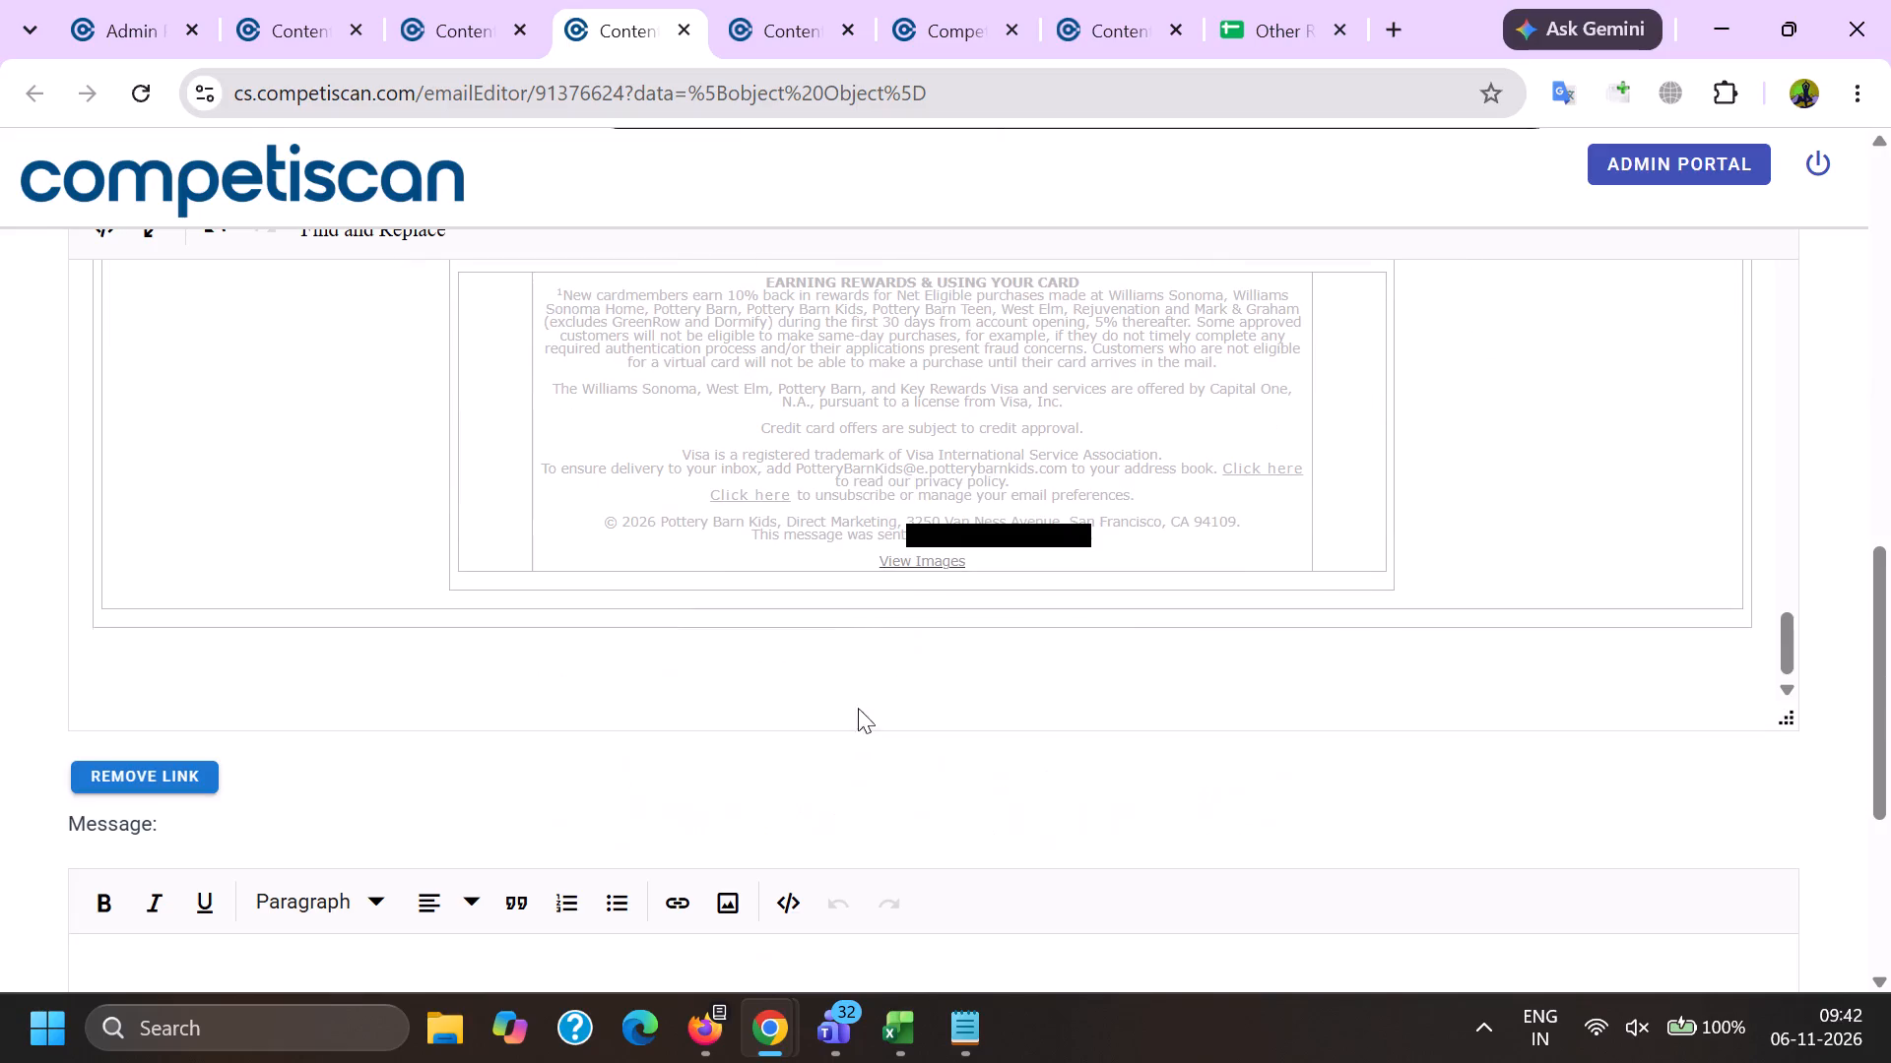
click(893, 565)
click(1060, 628)
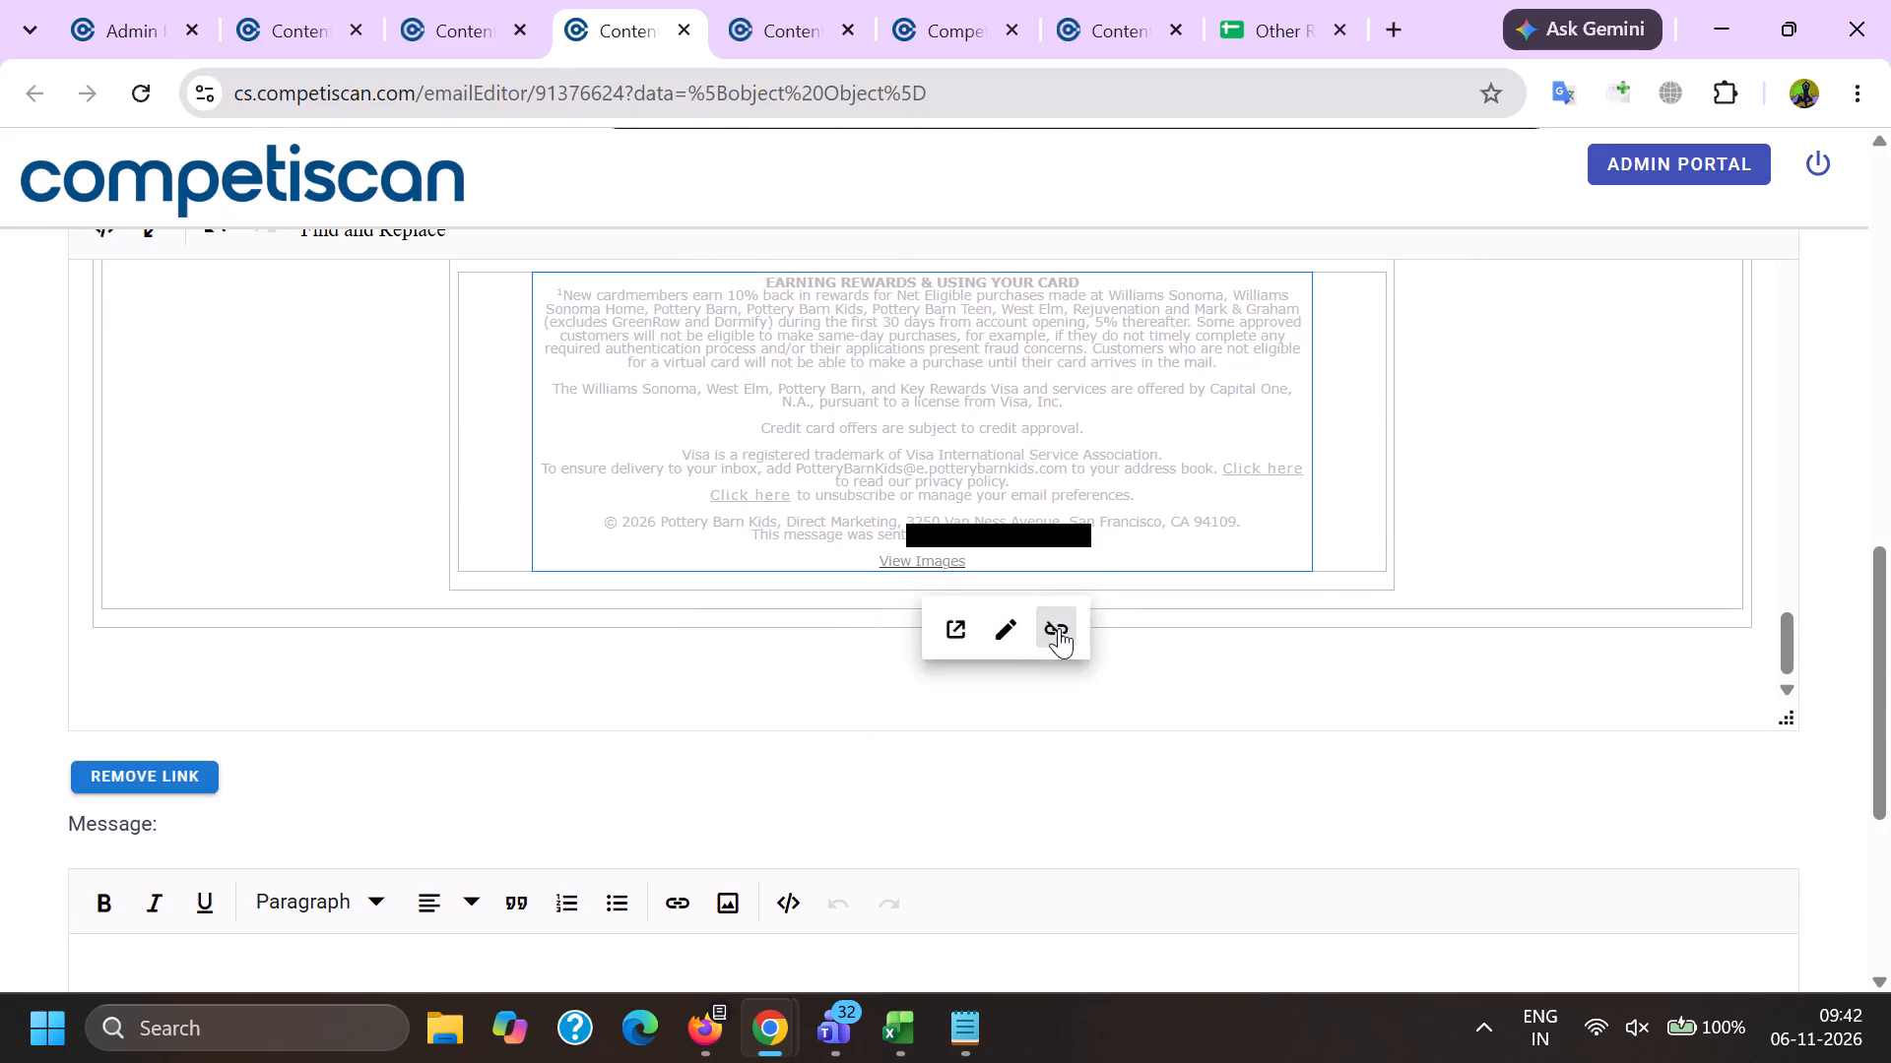
click(919, 525)
click(931, 538)
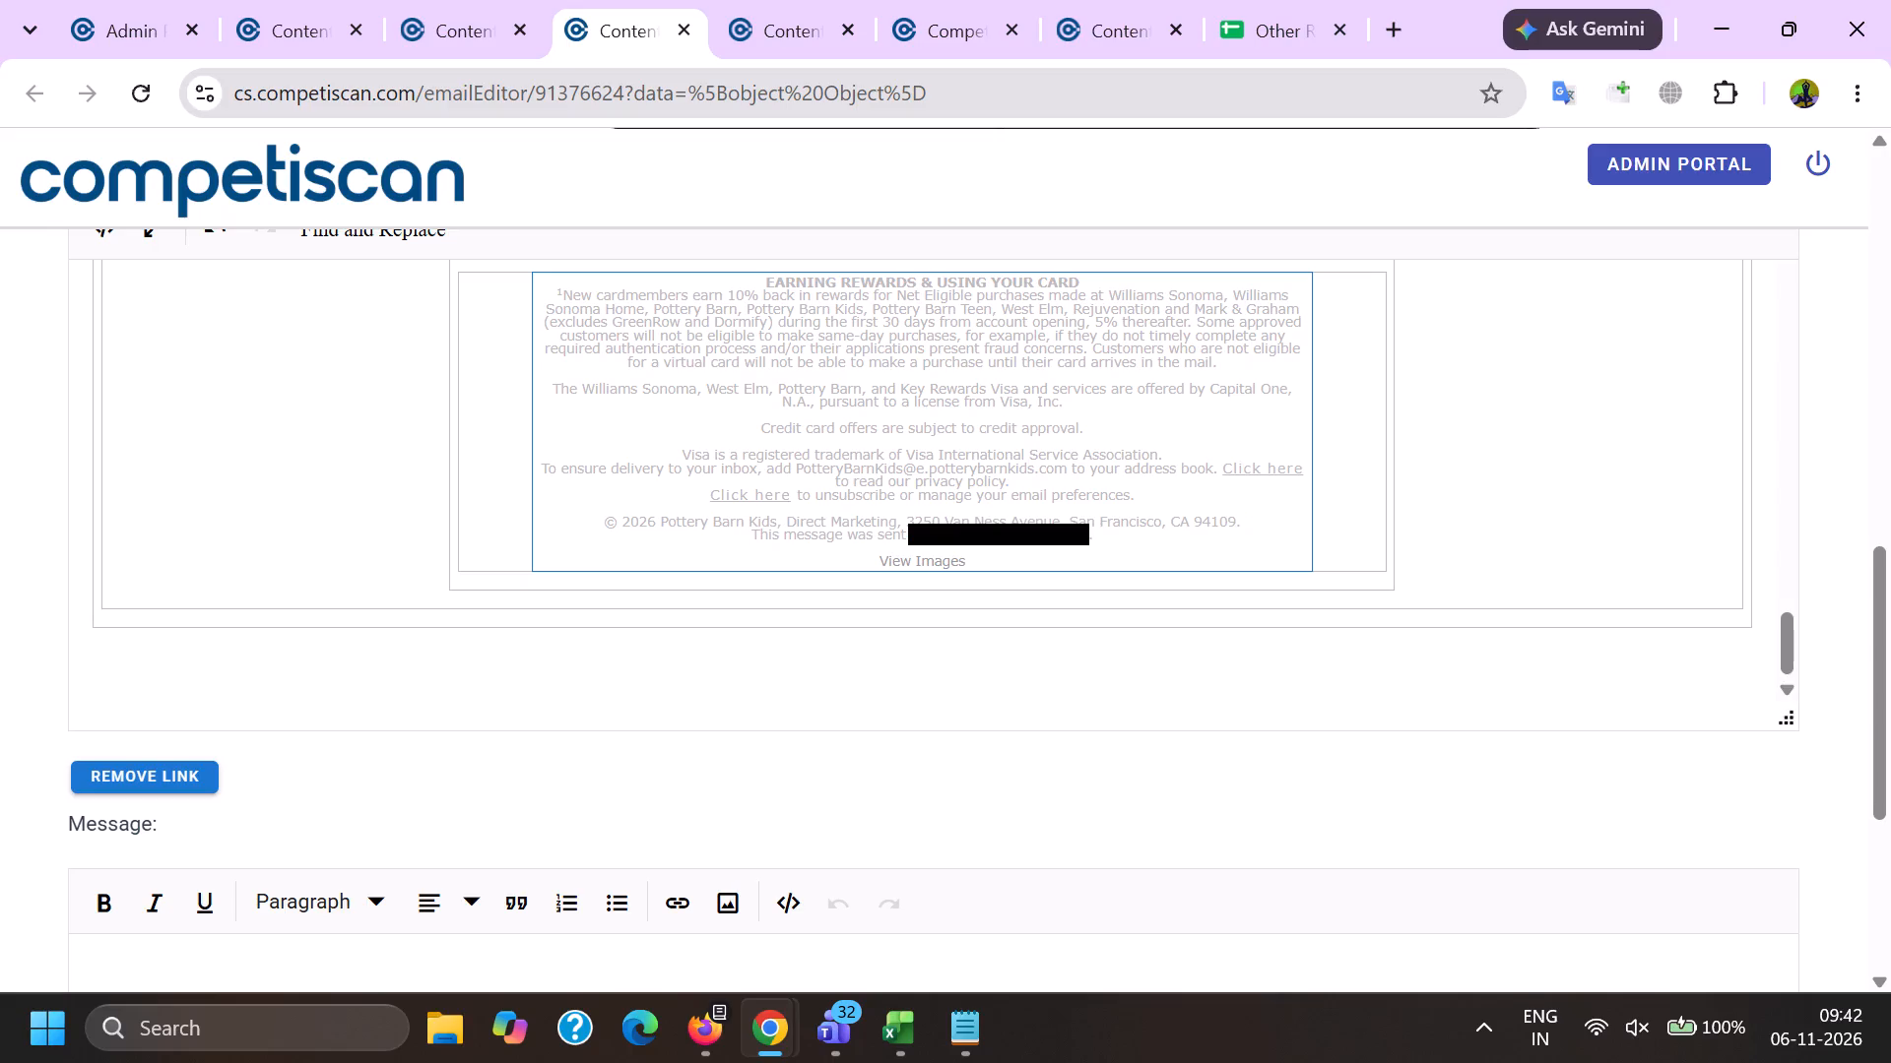
drag(930, 540, 1108, 537)
key(BackSpace)
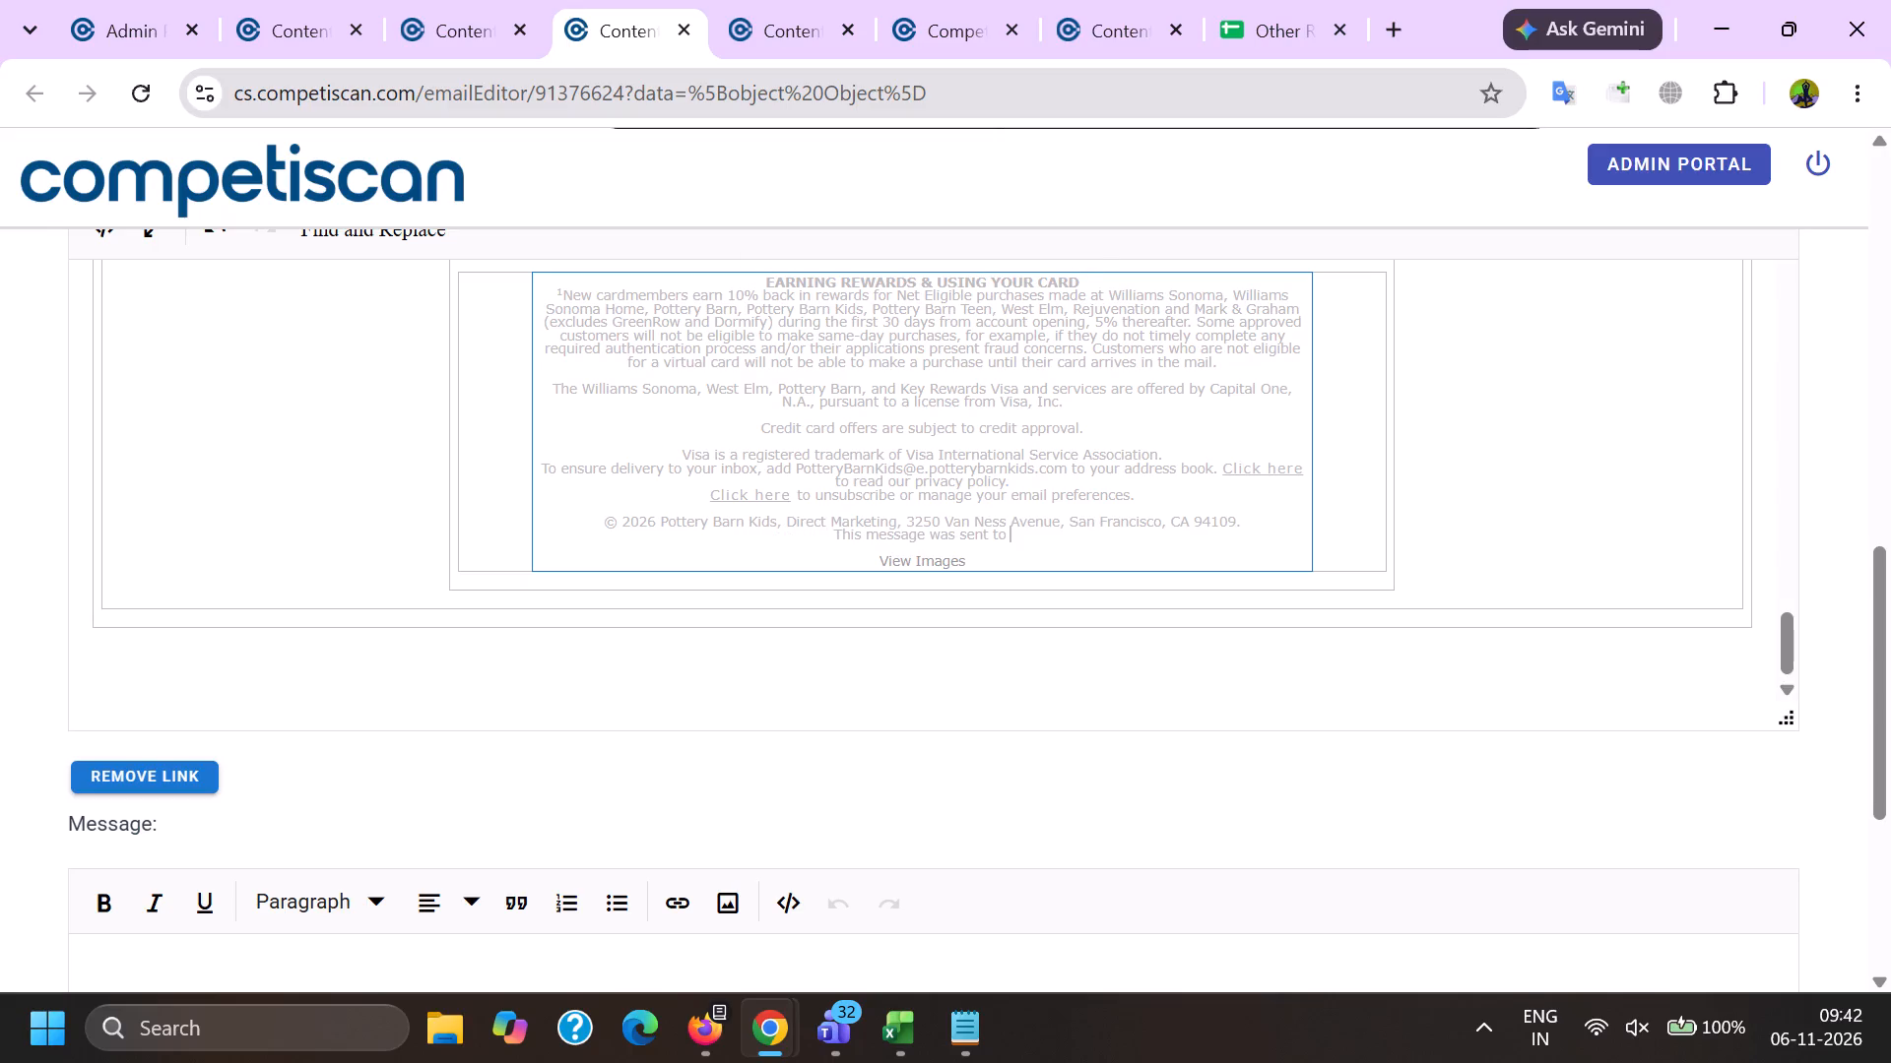
Delete the Pottery Barn Kids email address from the delivery instruction in the email footer.
click(740, 497)
click(897, 549)
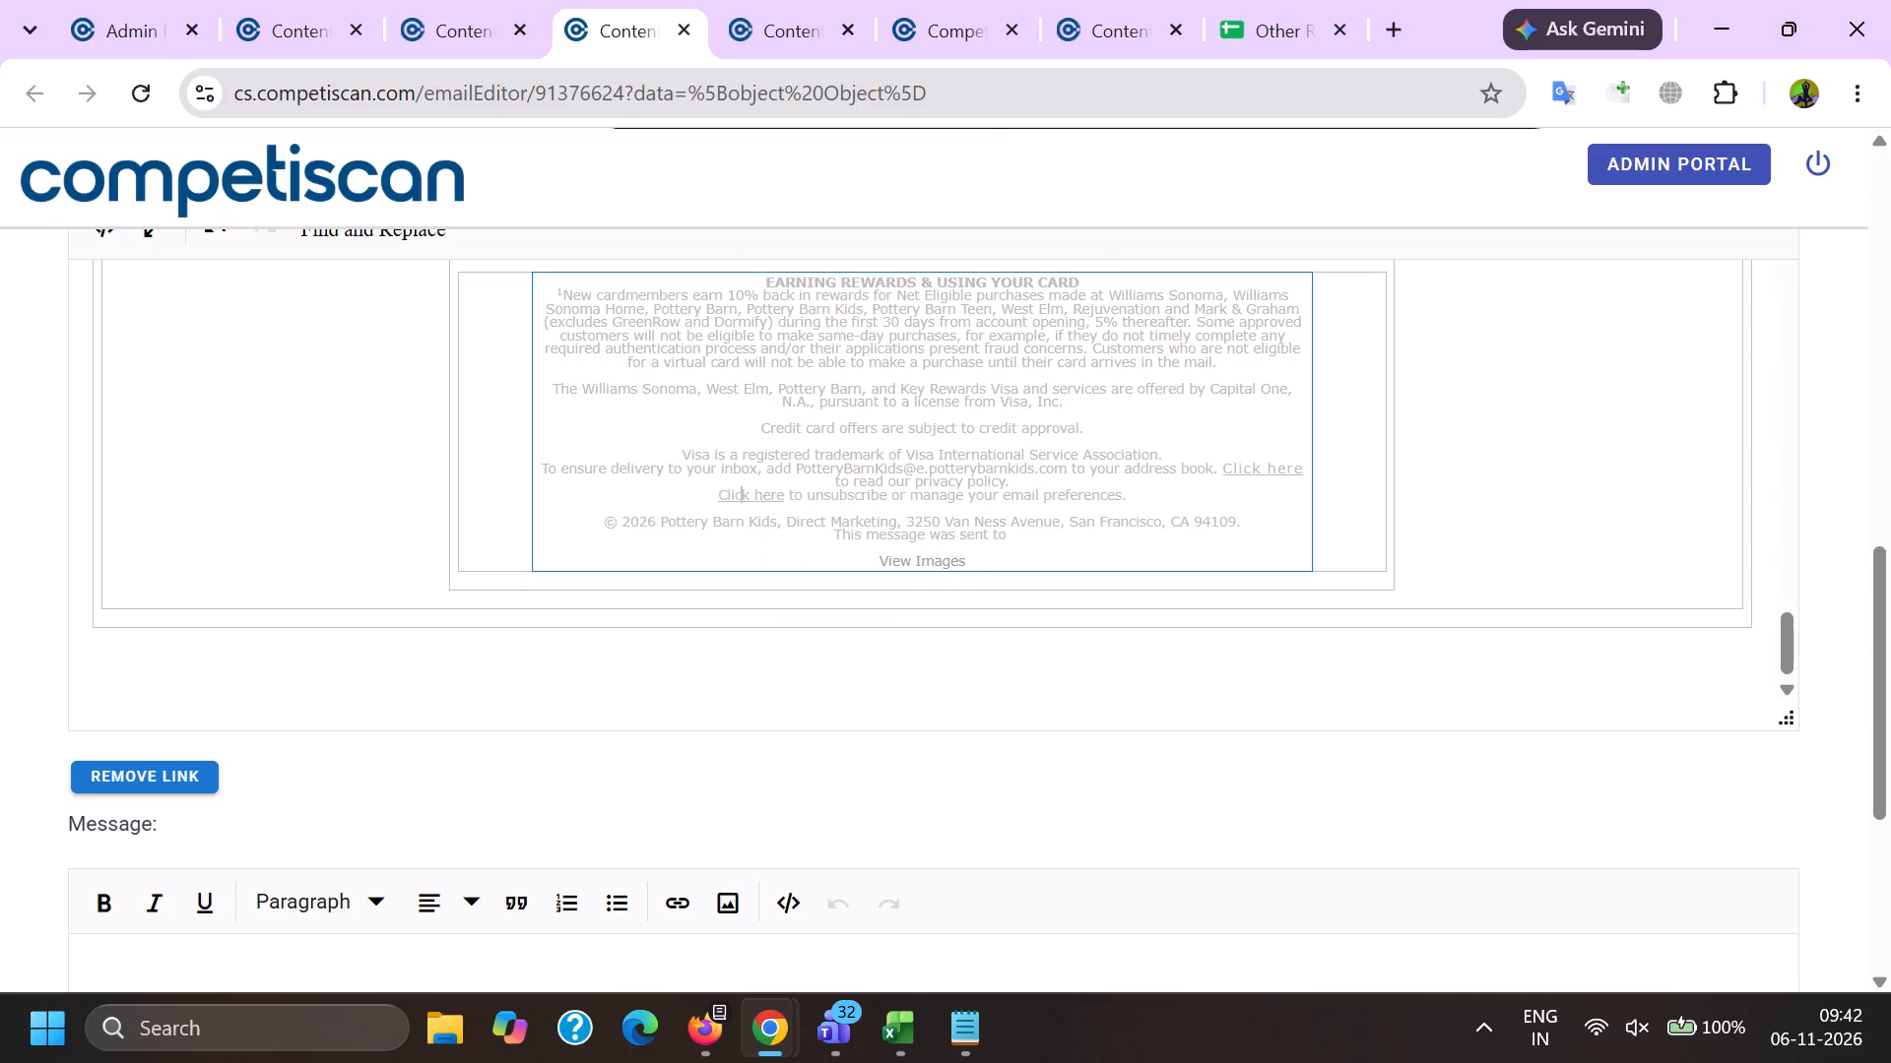
drag(791, 465, 1066, 475)
key(BackSpace)
Save the edited email's product info.
scroll(822, 542, down, 11)
click(741, 716)
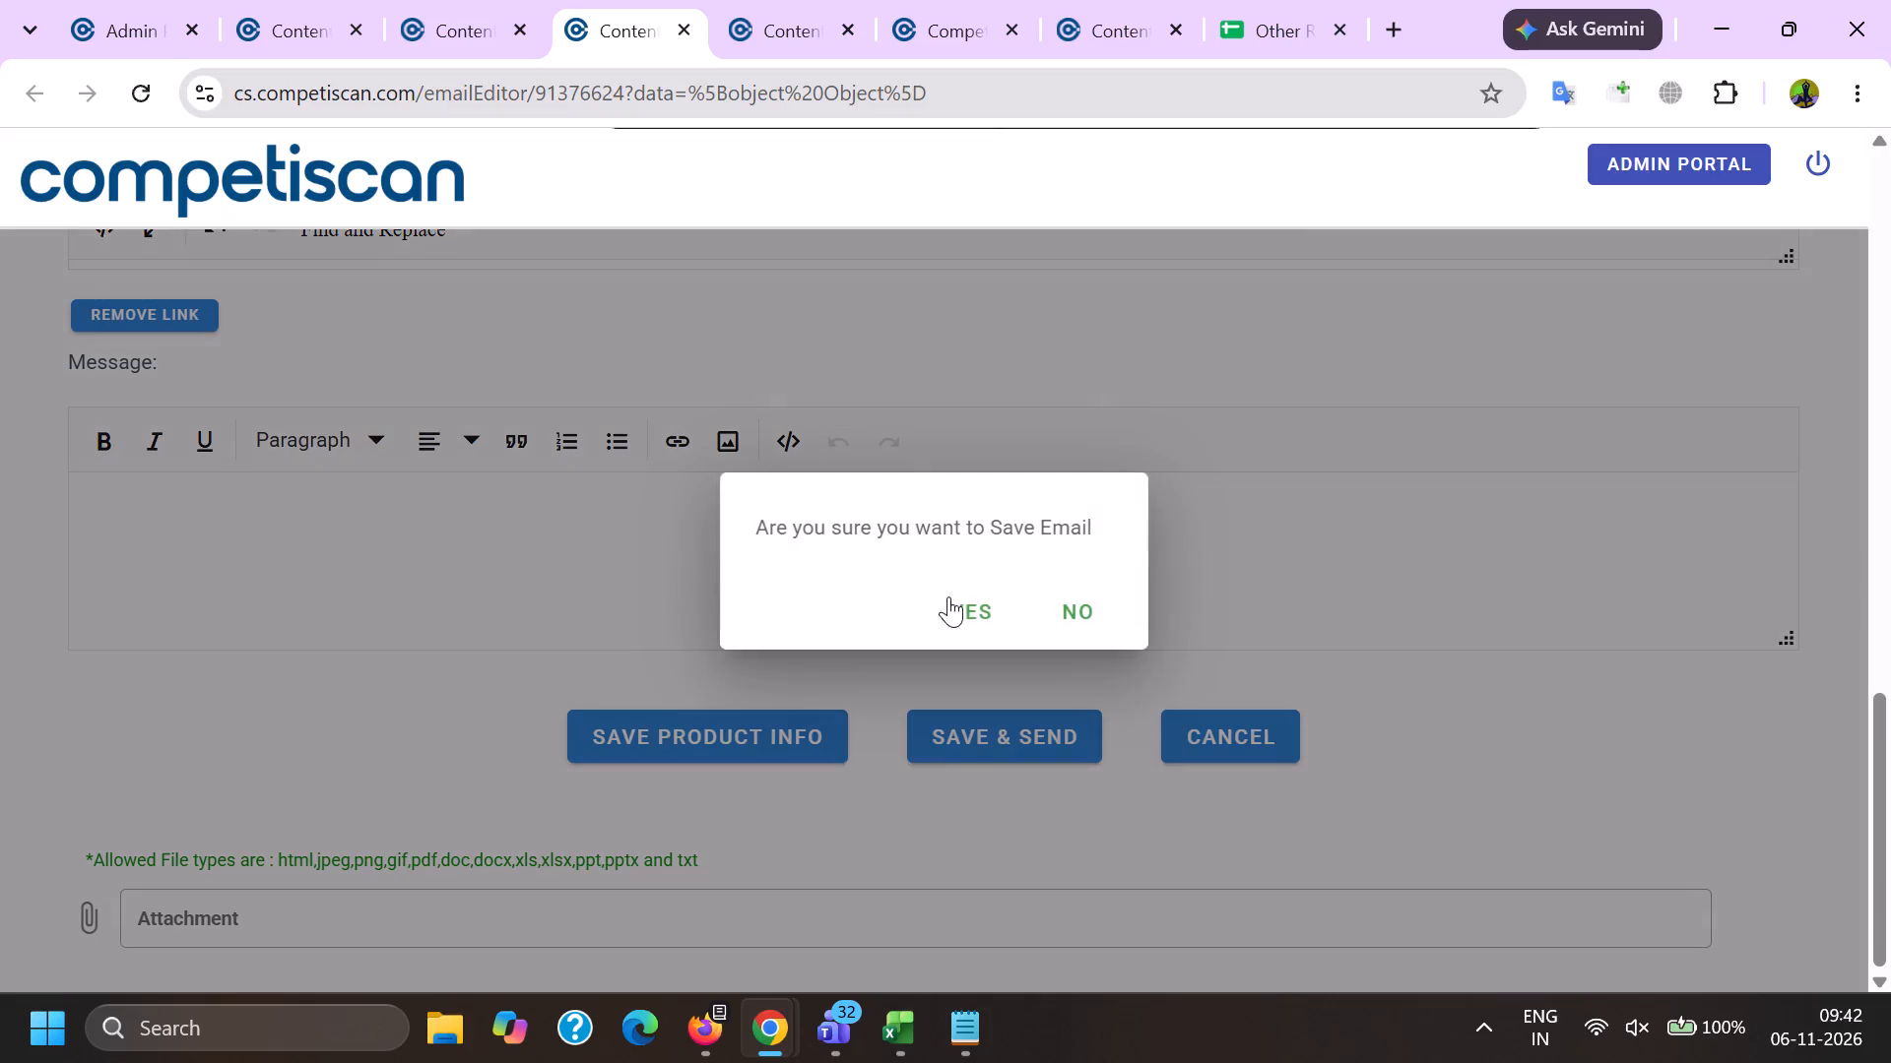
click(948, 594)
Switch to email 91378520, "Playtime favorites, picked by age", and open its processed PDF.
click(817, 0)
scroll(739, 510, up, 14)
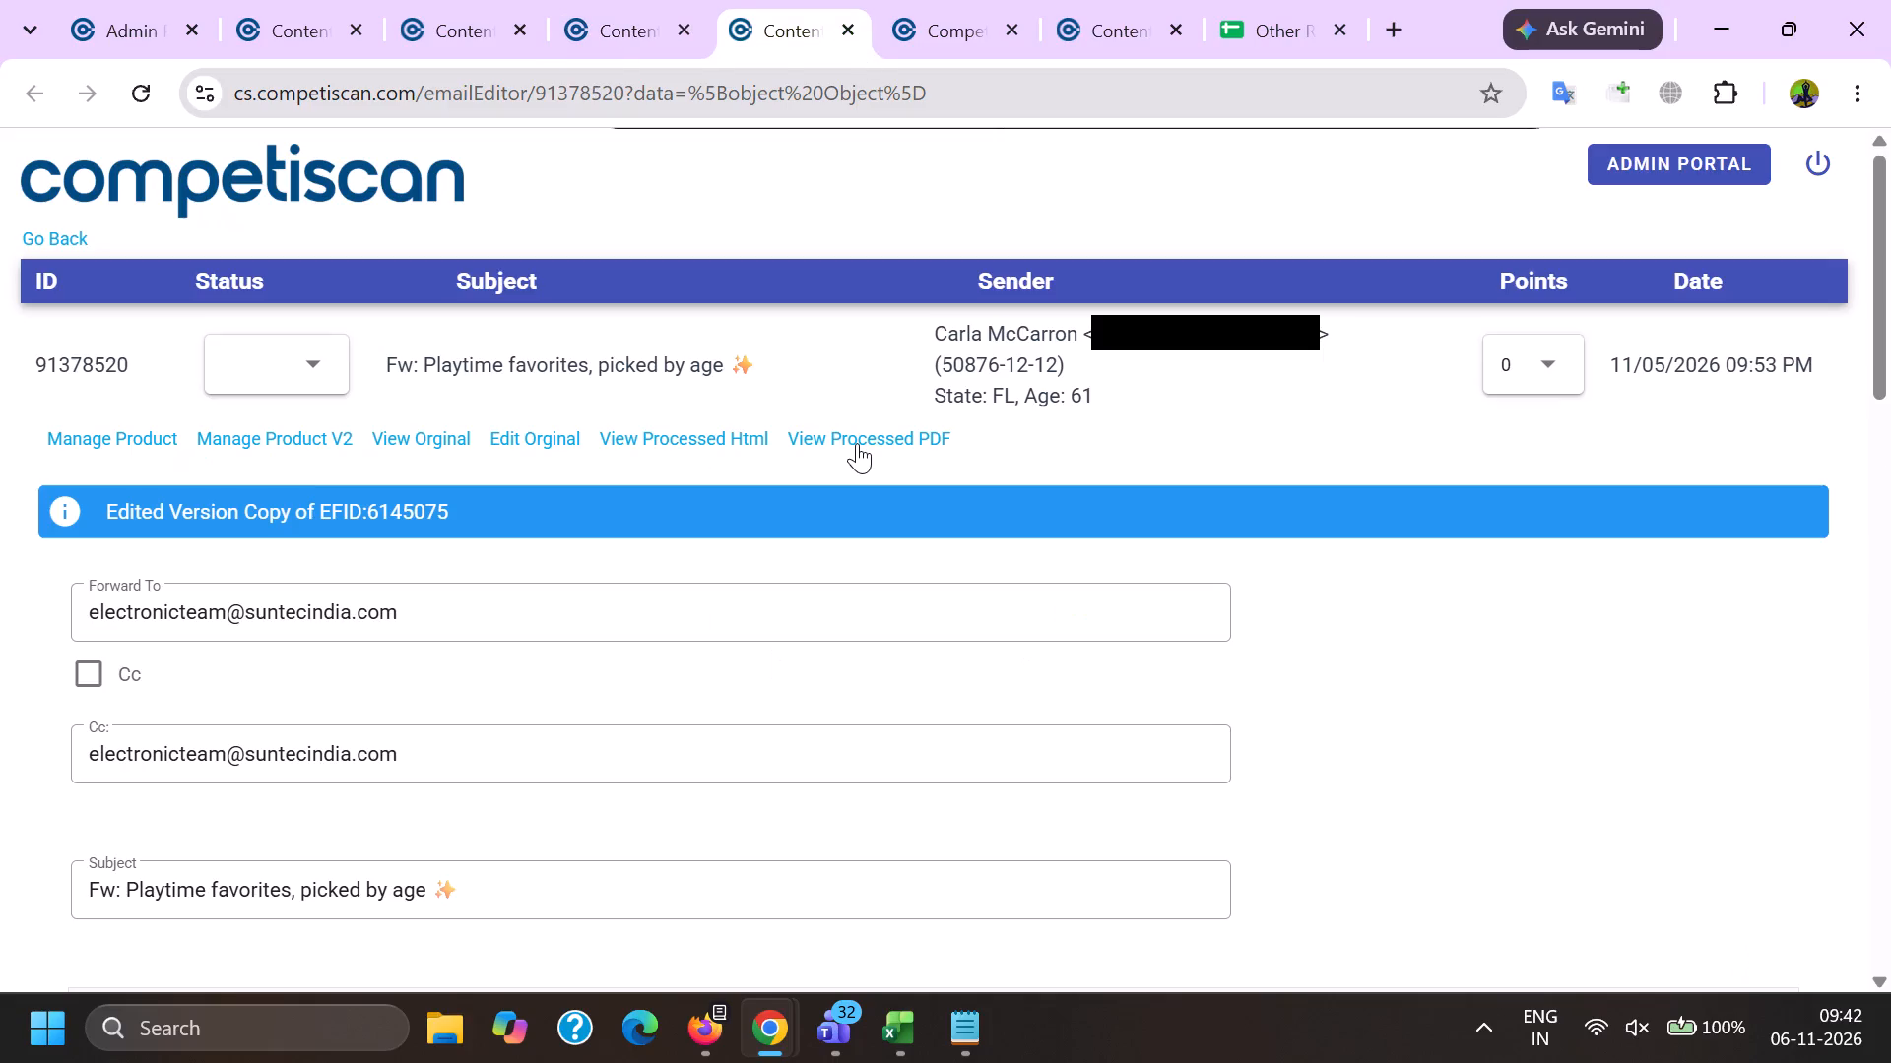
ctrl+click(857, 441)
click(584, 0)
click(213, 381)
scroll(153, 431, up, 6)
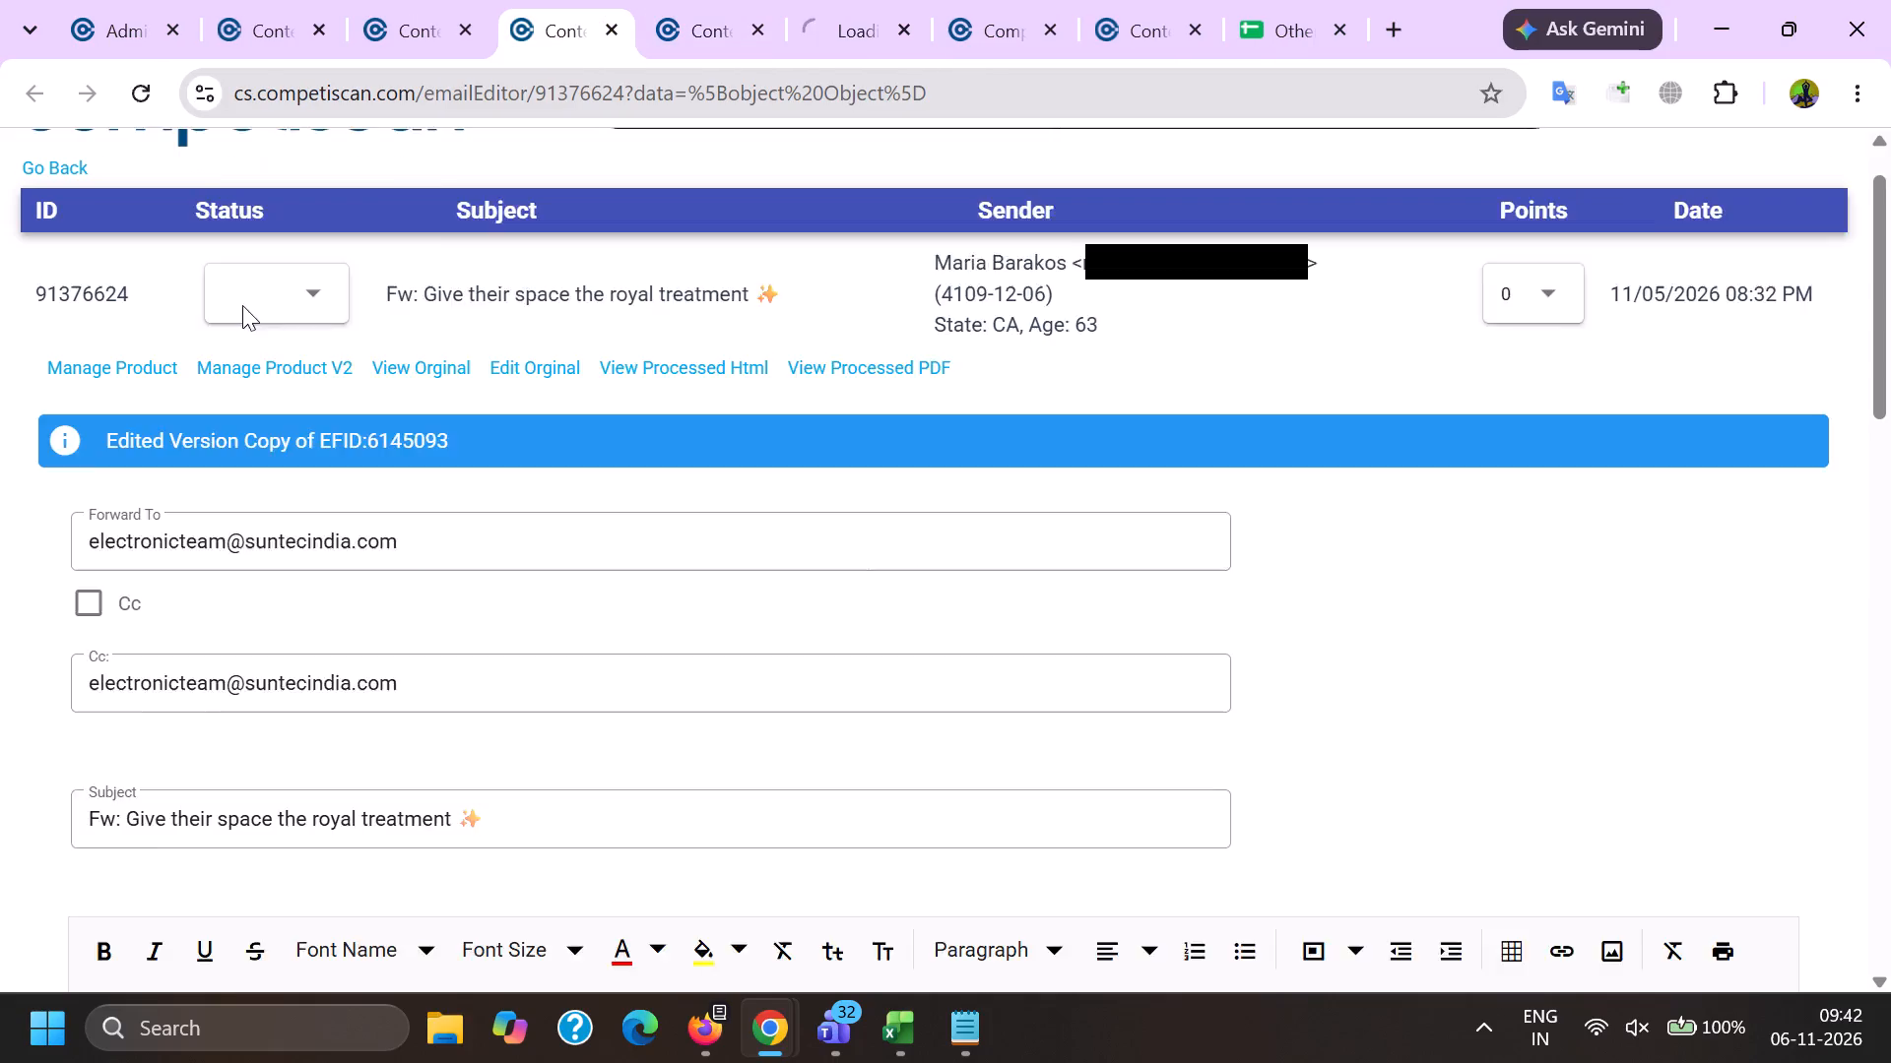
click(152, 436)
Switch back to the email editor and copy the sender name Pottery Barn Kids from the From line.
key(alt+Tab)
scroll(184, 441, down, 6)
double_click(231, 615)
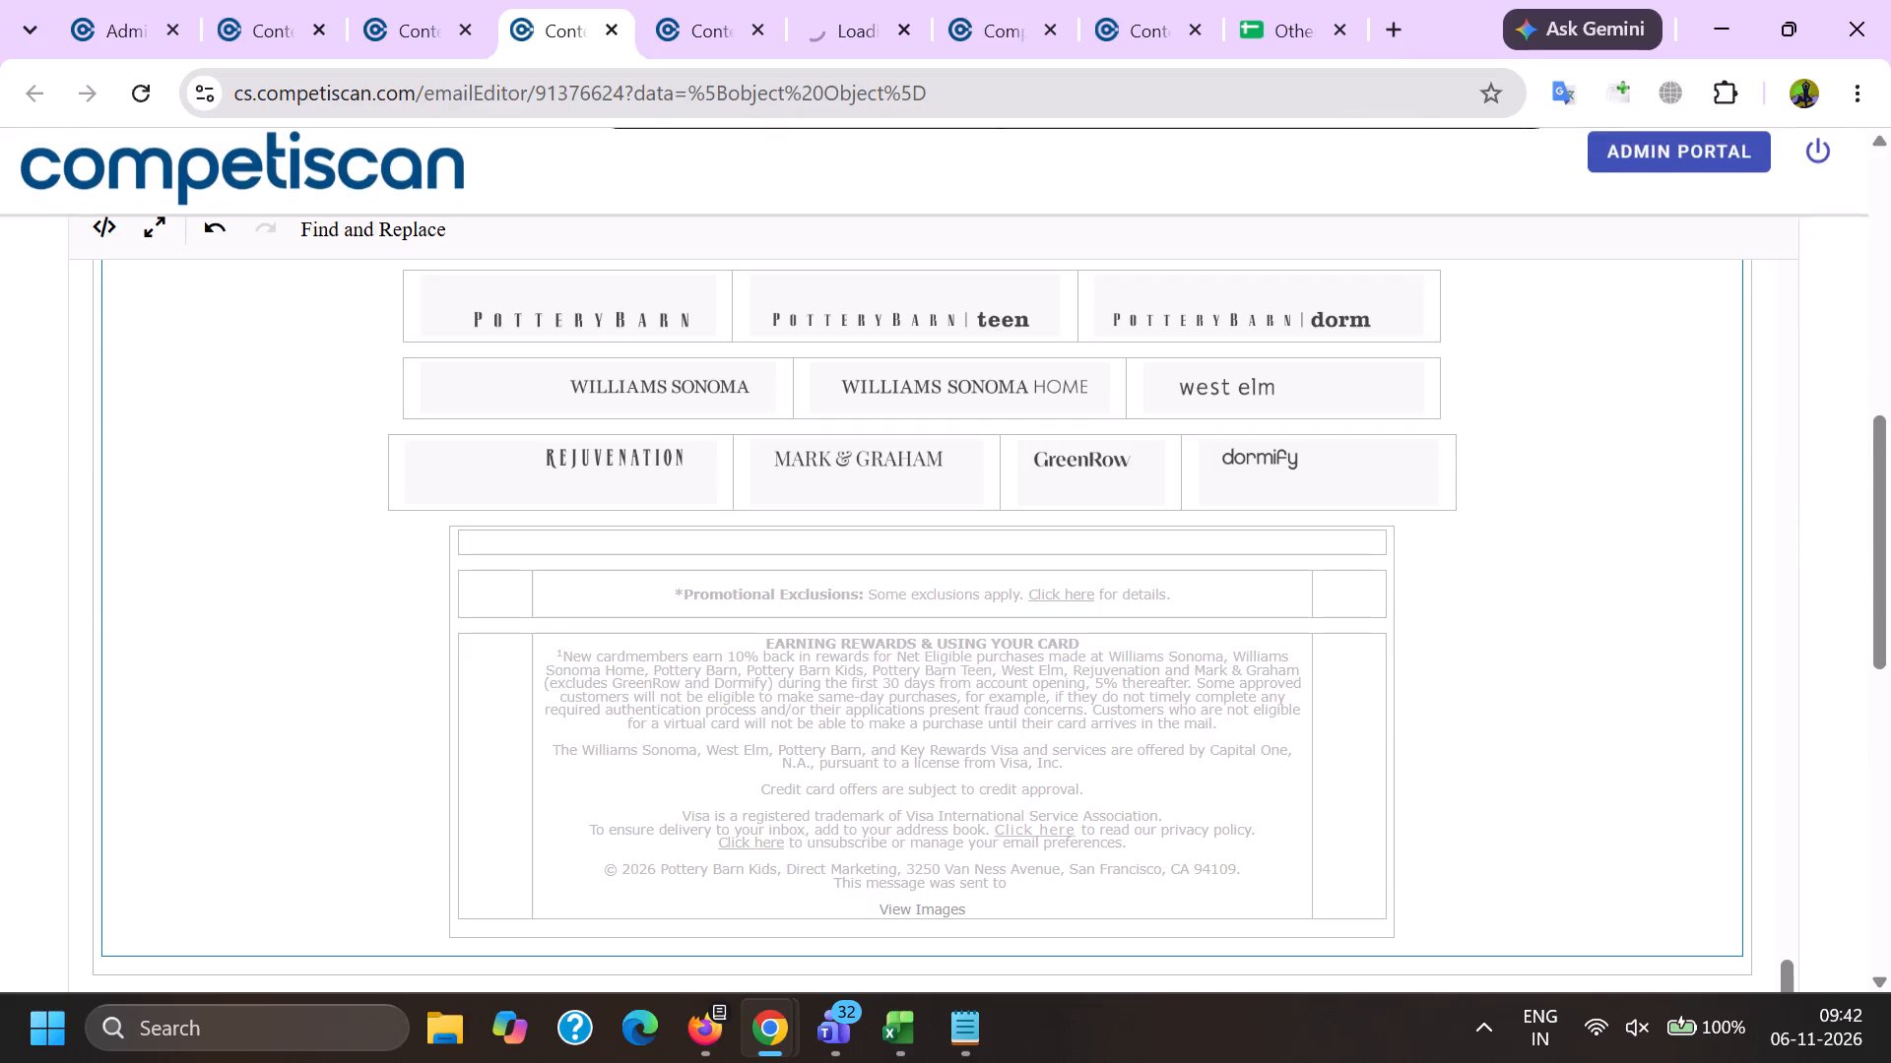
key(Page_Up)
key(Page_Up)
key(Page_Up)
key(Page_Up)
key(Page_Up)
key(Page_Up)
key(Page_Up)
key(Page_Up)
key(Page_Up)
key(Page_Up)
key(Page_Up)
key(Page_Up)
key(Page_Up)
key(Page_Up)
key(Page_Up)
key(Page_Up)
key(Page_Up)
key(Page_Up)
key(Page_Up)
key(Page_Up)
scroll(231, 606, down, 5)
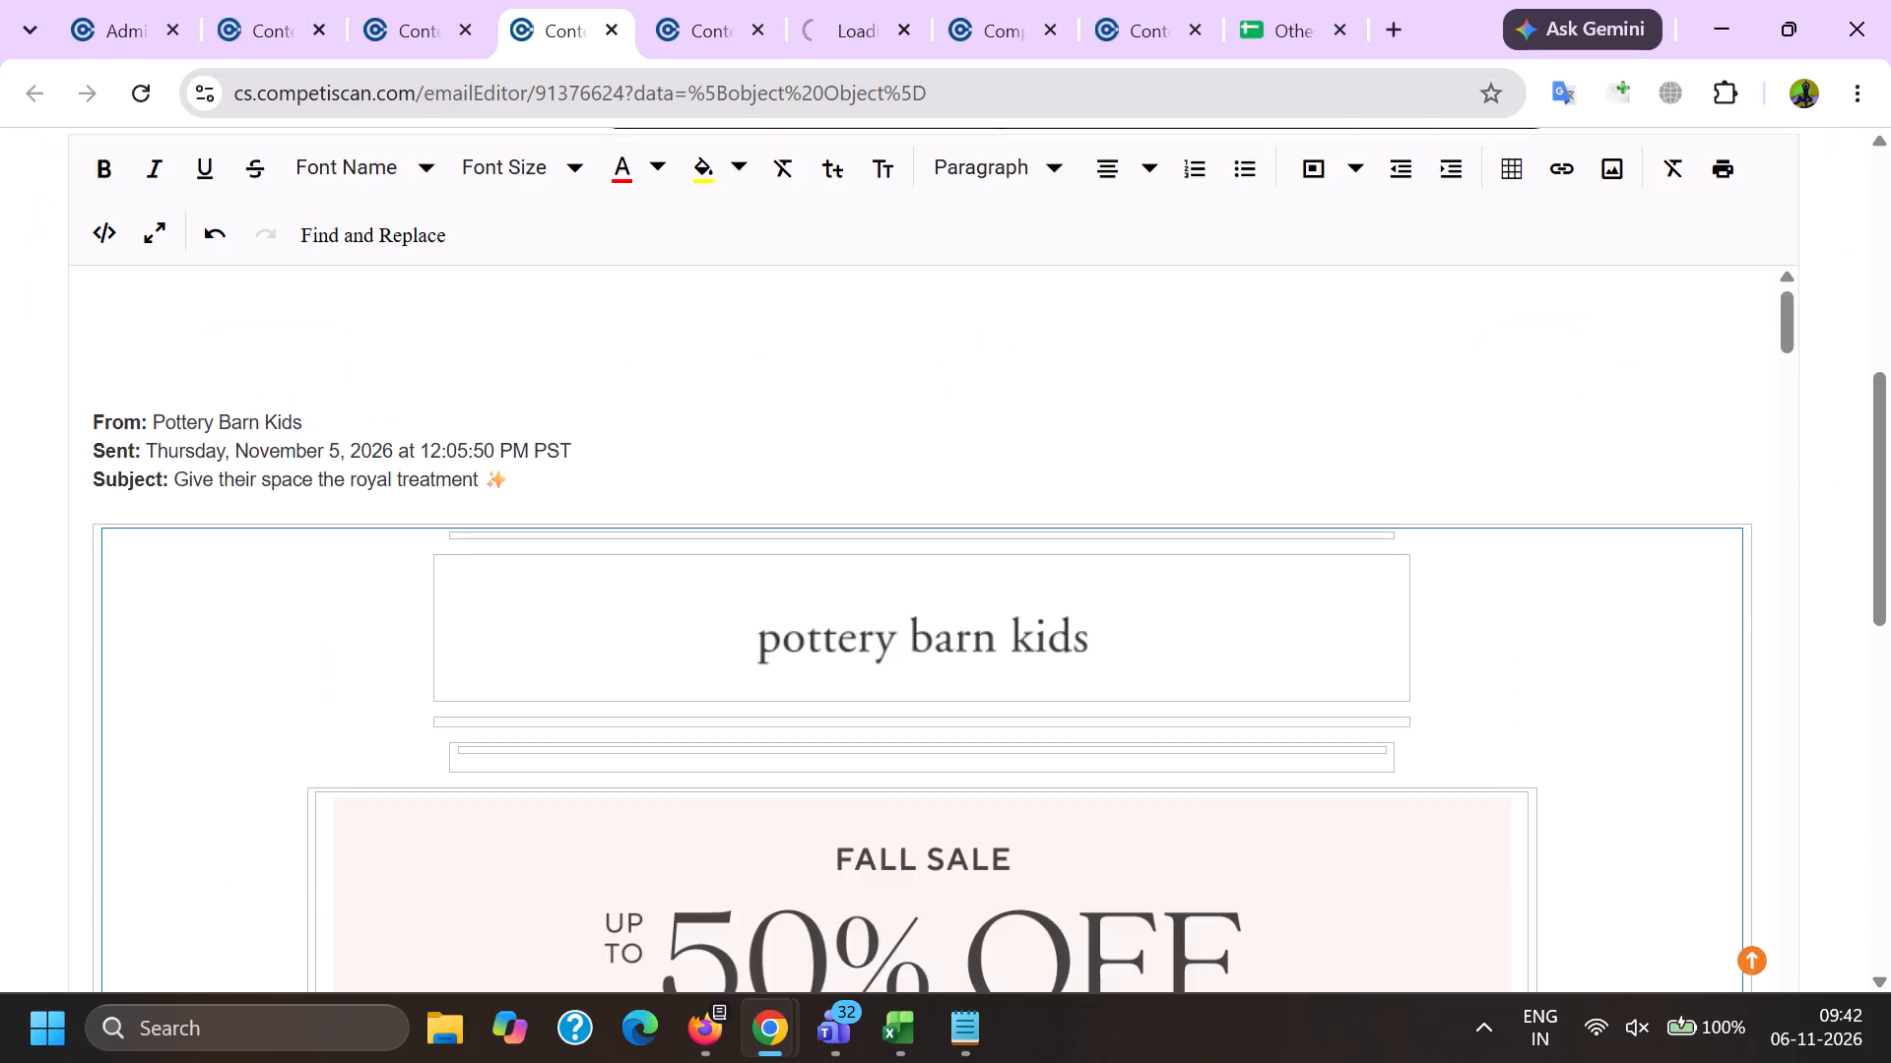
double_click(179, 426)
shift+click(291, 421)
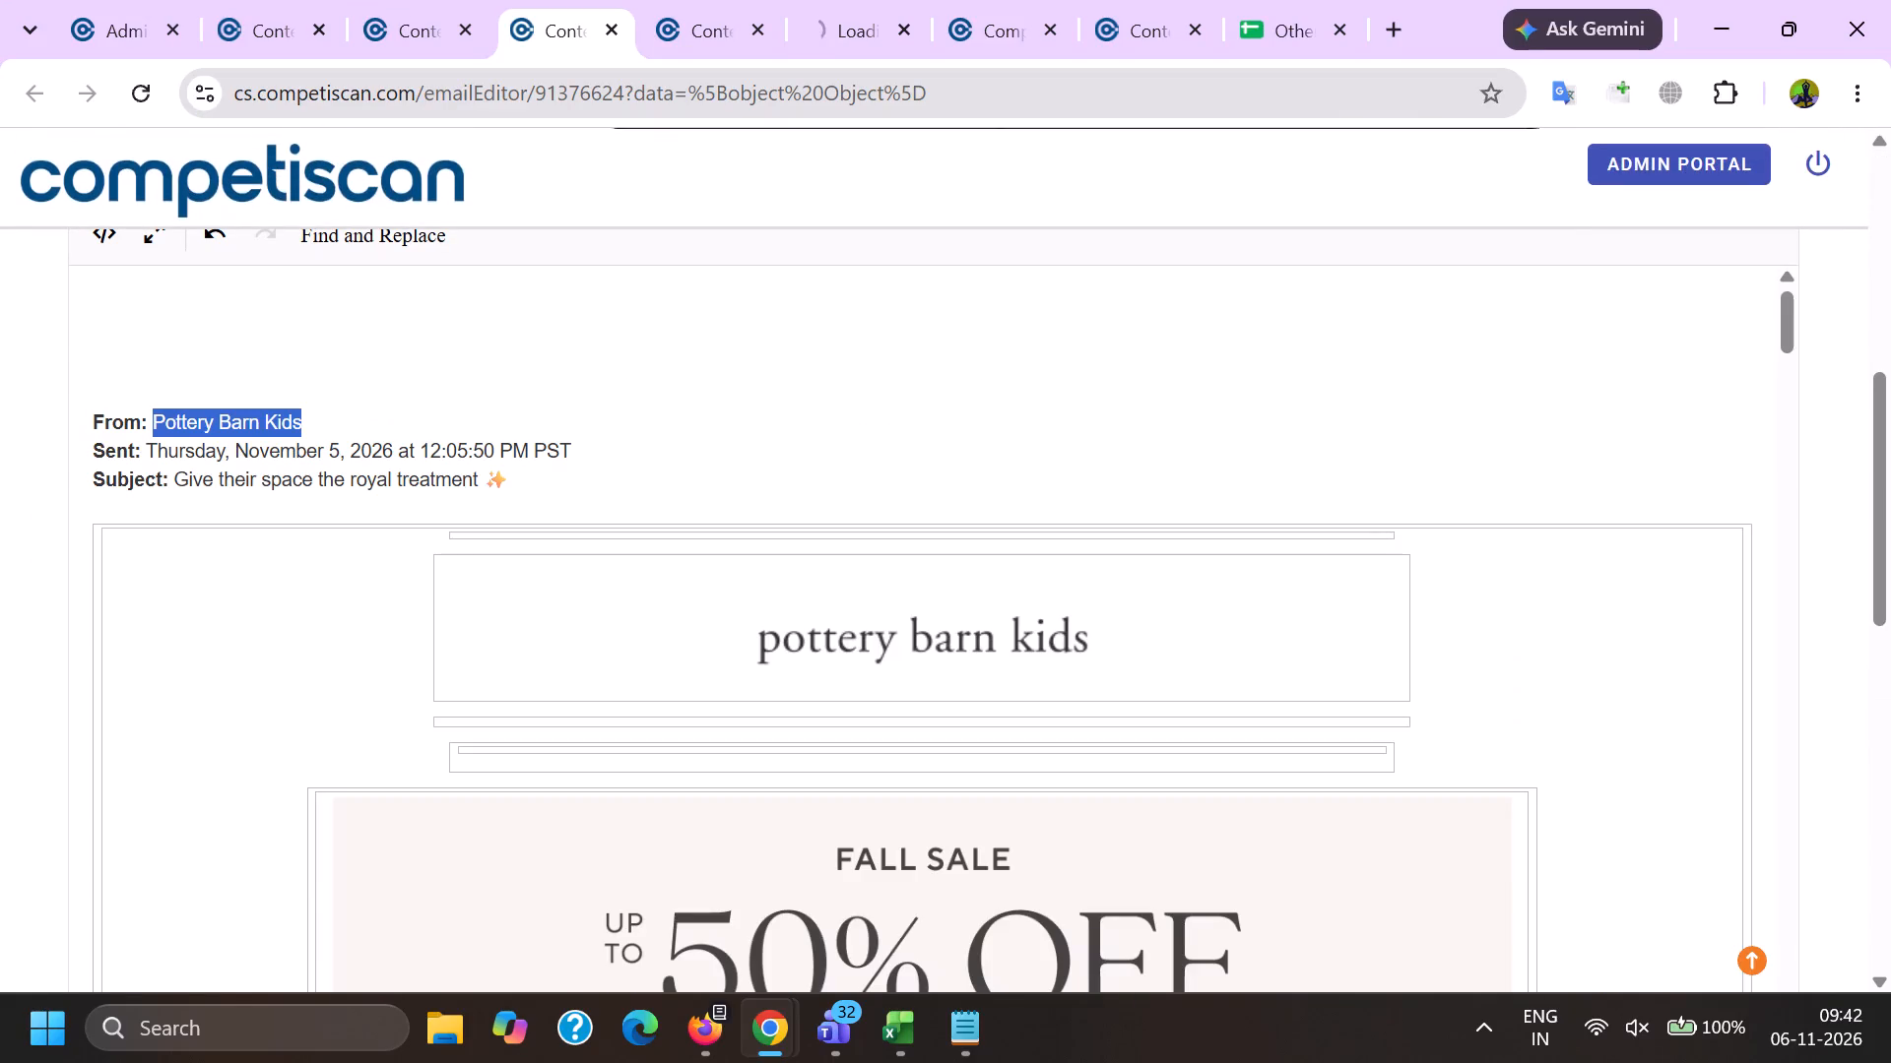
key(ctrl+c)
Return to the product record, add Capital One as a company and select the Pottery Barn Kids product image.
key(alt+Tab)
scroll(601, 430, down, 3)
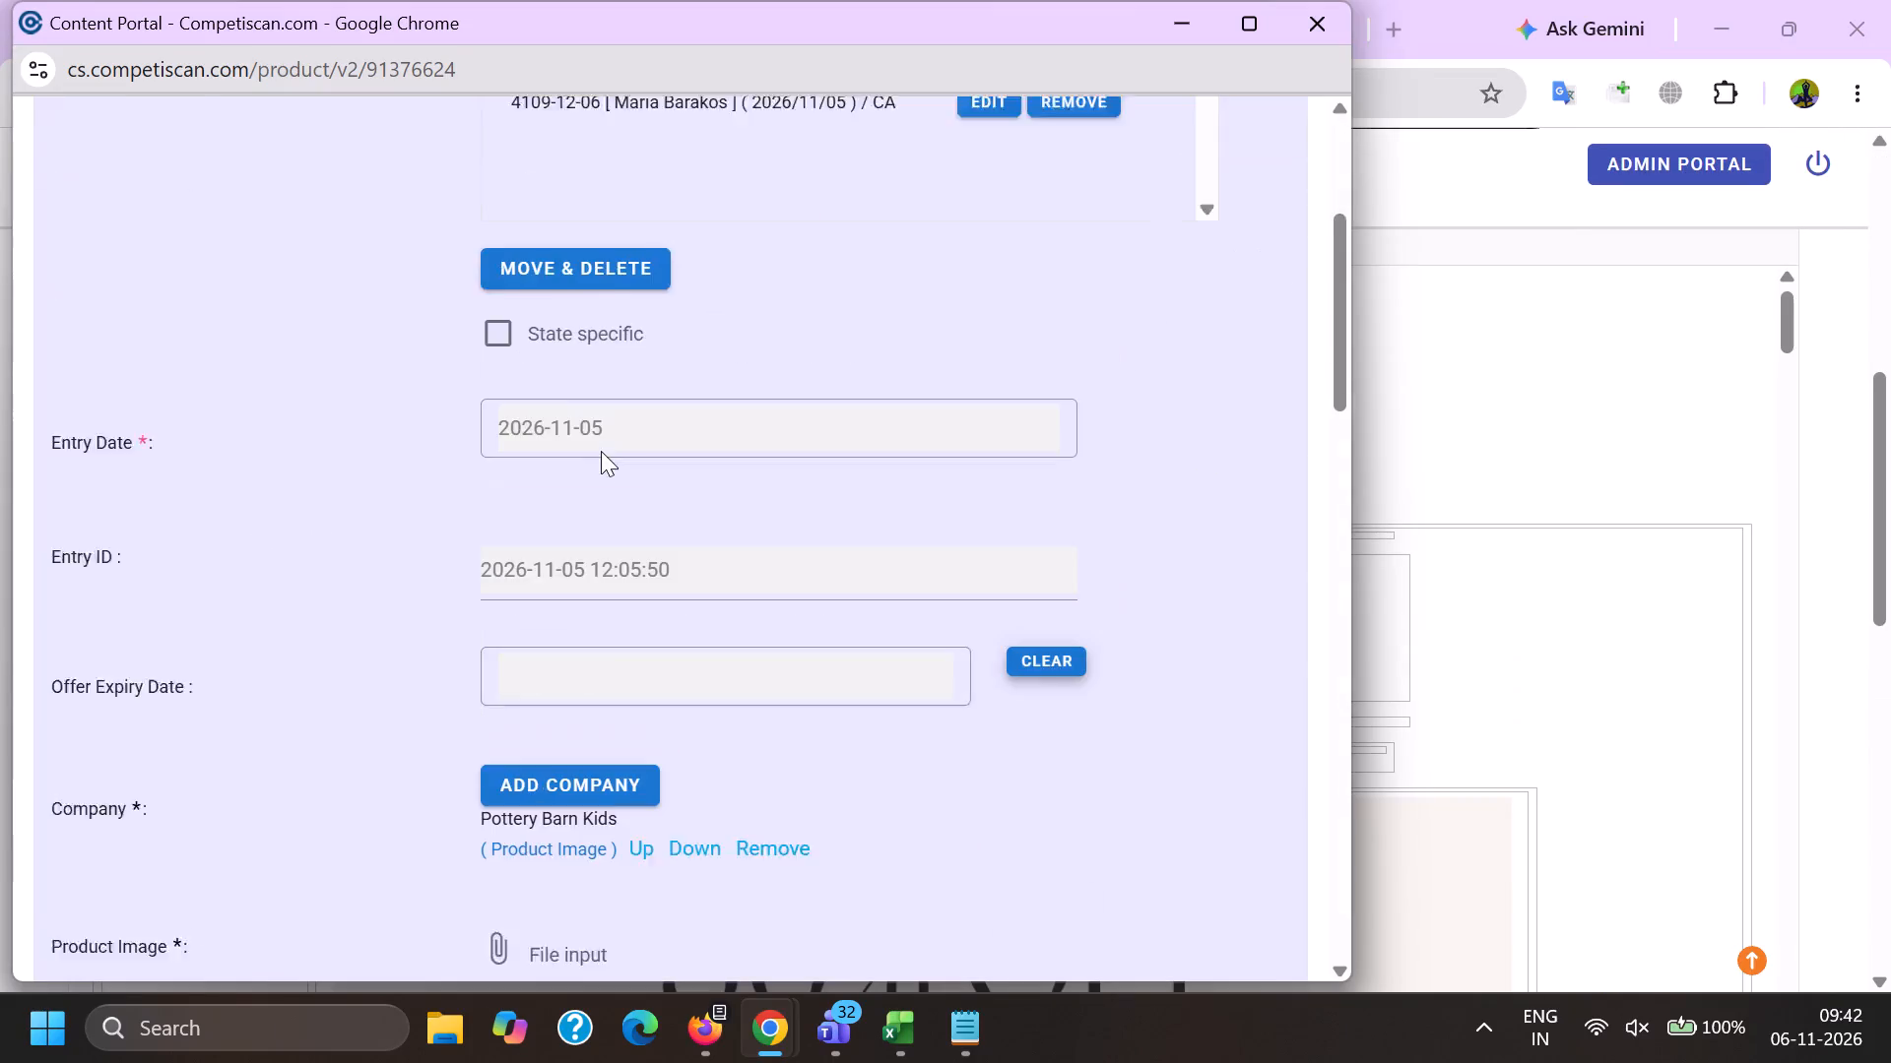
scroll(574, 535, down, 2)
click(593, 522)
click(627, 430)
click(631, 448)
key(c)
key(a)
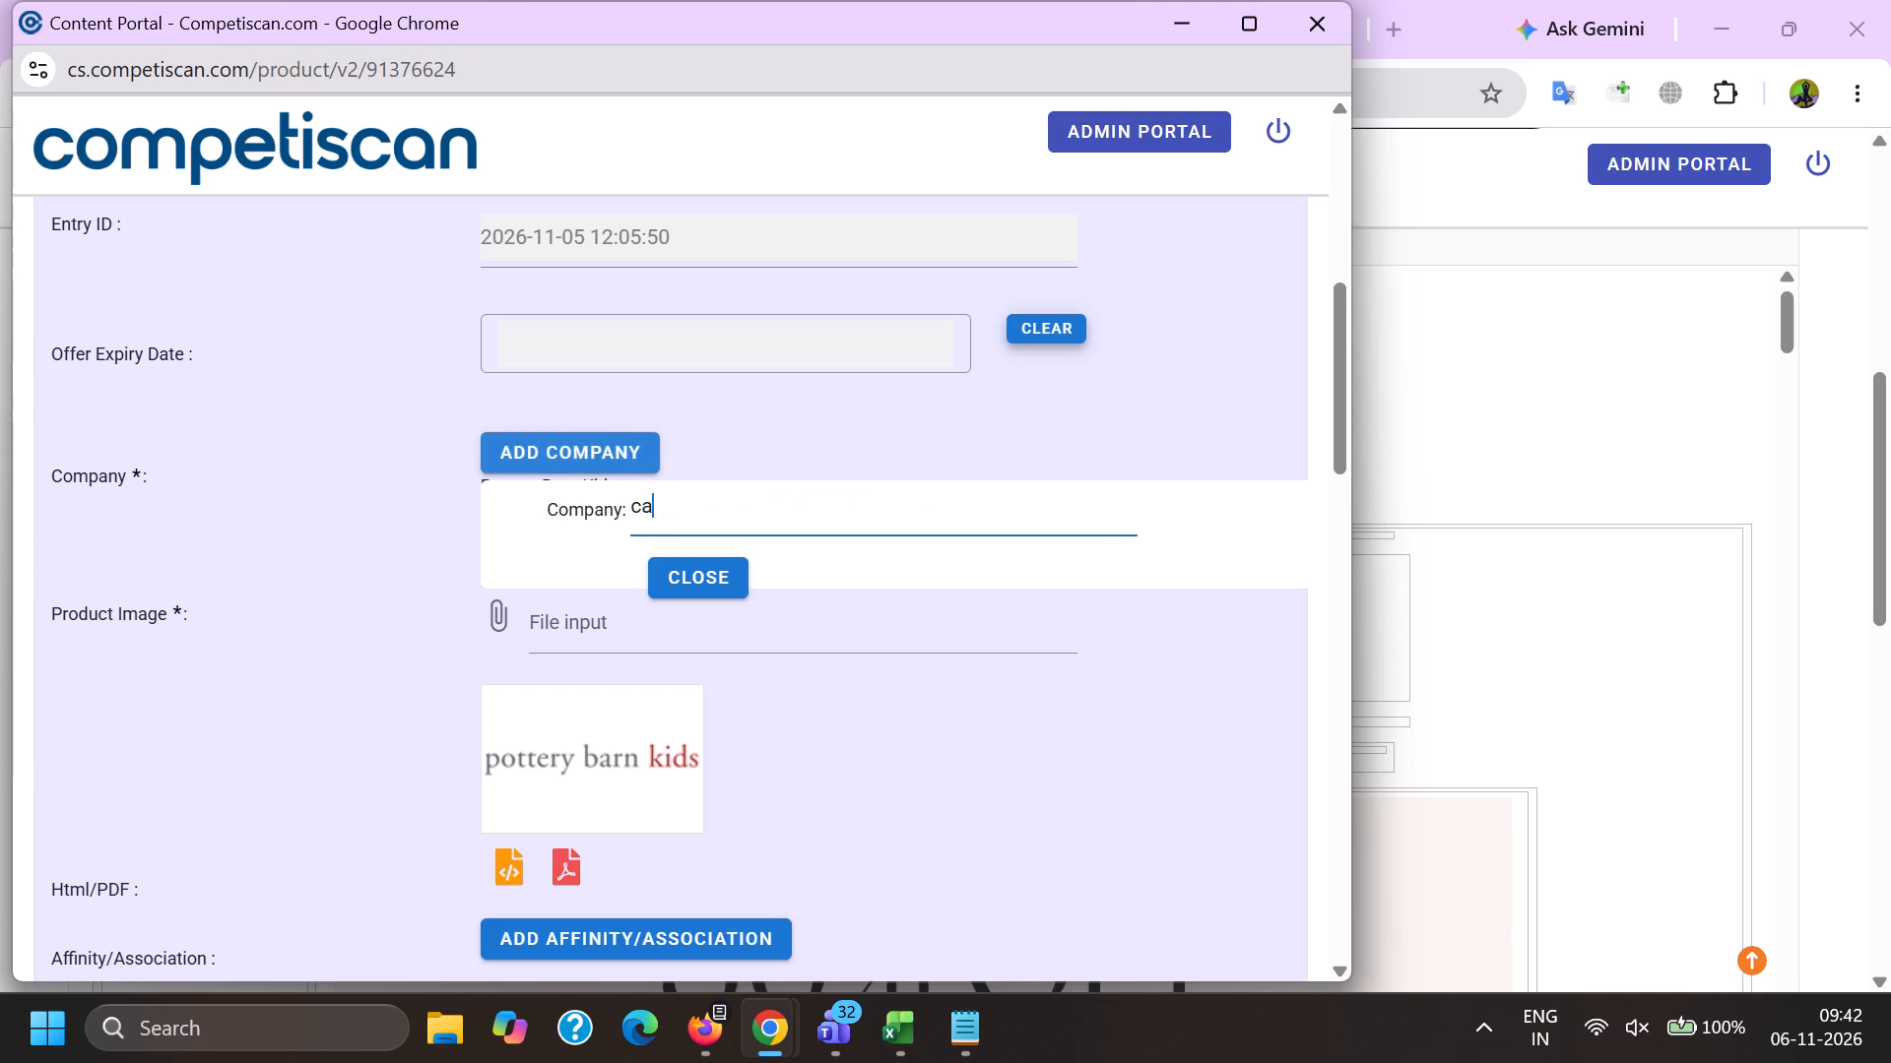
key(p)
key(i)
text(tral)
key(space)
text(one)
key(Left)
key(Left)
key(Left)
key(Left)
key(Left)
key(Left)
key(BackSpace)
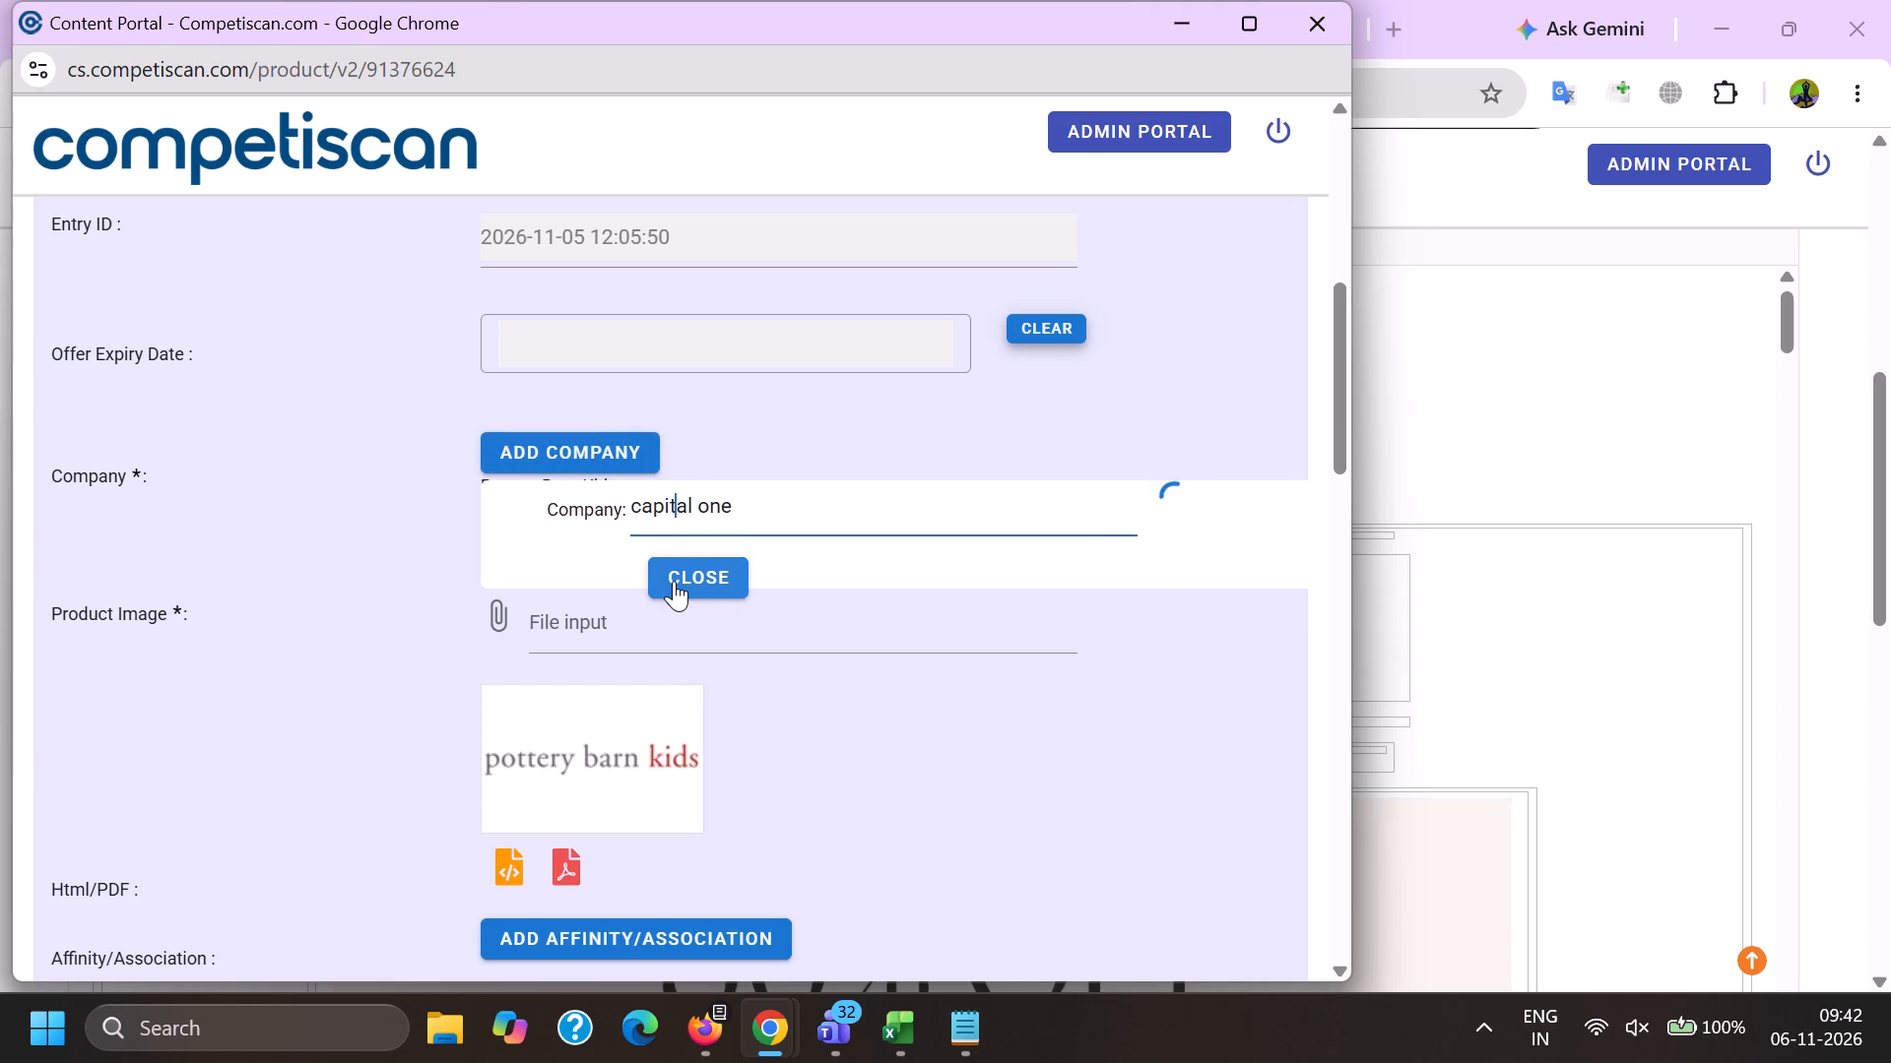
click(673, 581)
click(574, 514)
Add Pottery Barn Kids (Retail) as the product's affinity/association using the copied name.
scroll(602, 434, down, 4)
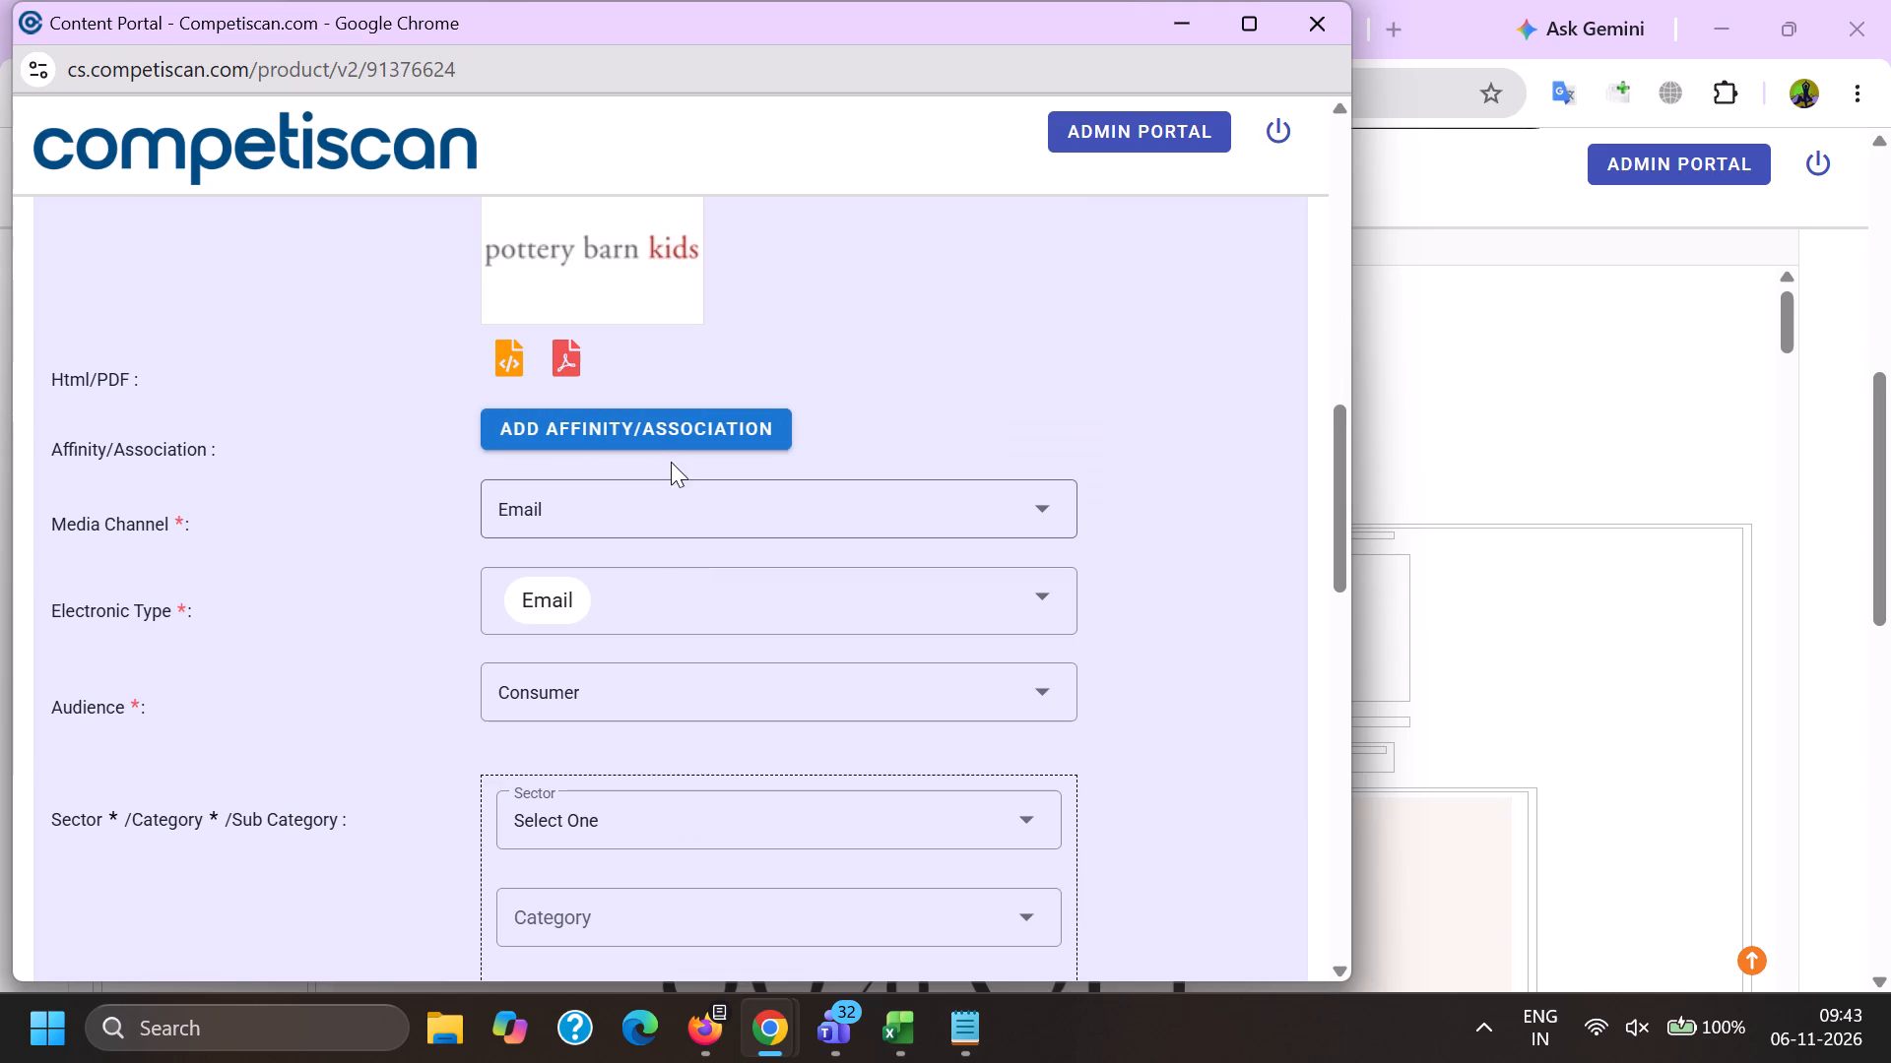
click(662, 437)
click(757, 478)
key(ctrl+v)
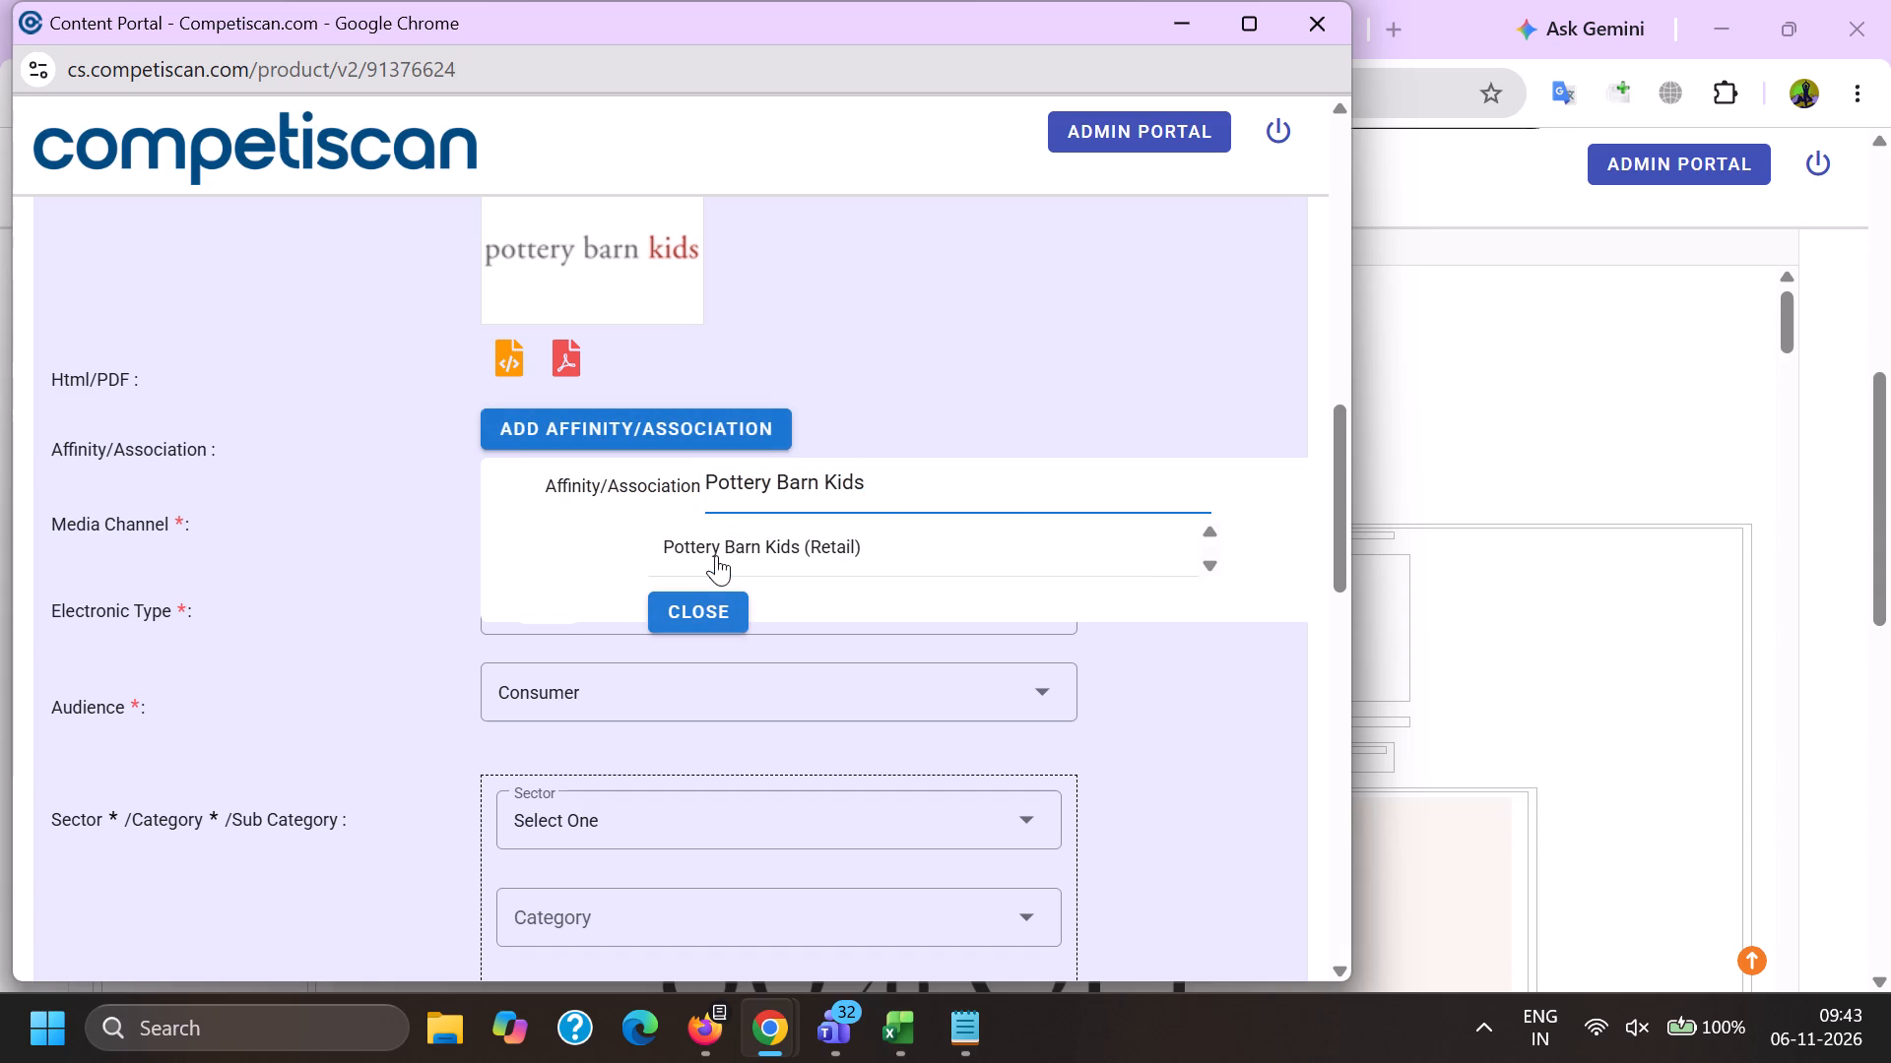
click(716, 555)
Set the product's sector to Retail and choose its category.
scroll(654, 295, down, 3)
click(602, 406)
scroll(601, 404, down, 7)
click(583, 563)
drag(372, 553, 394, 556)
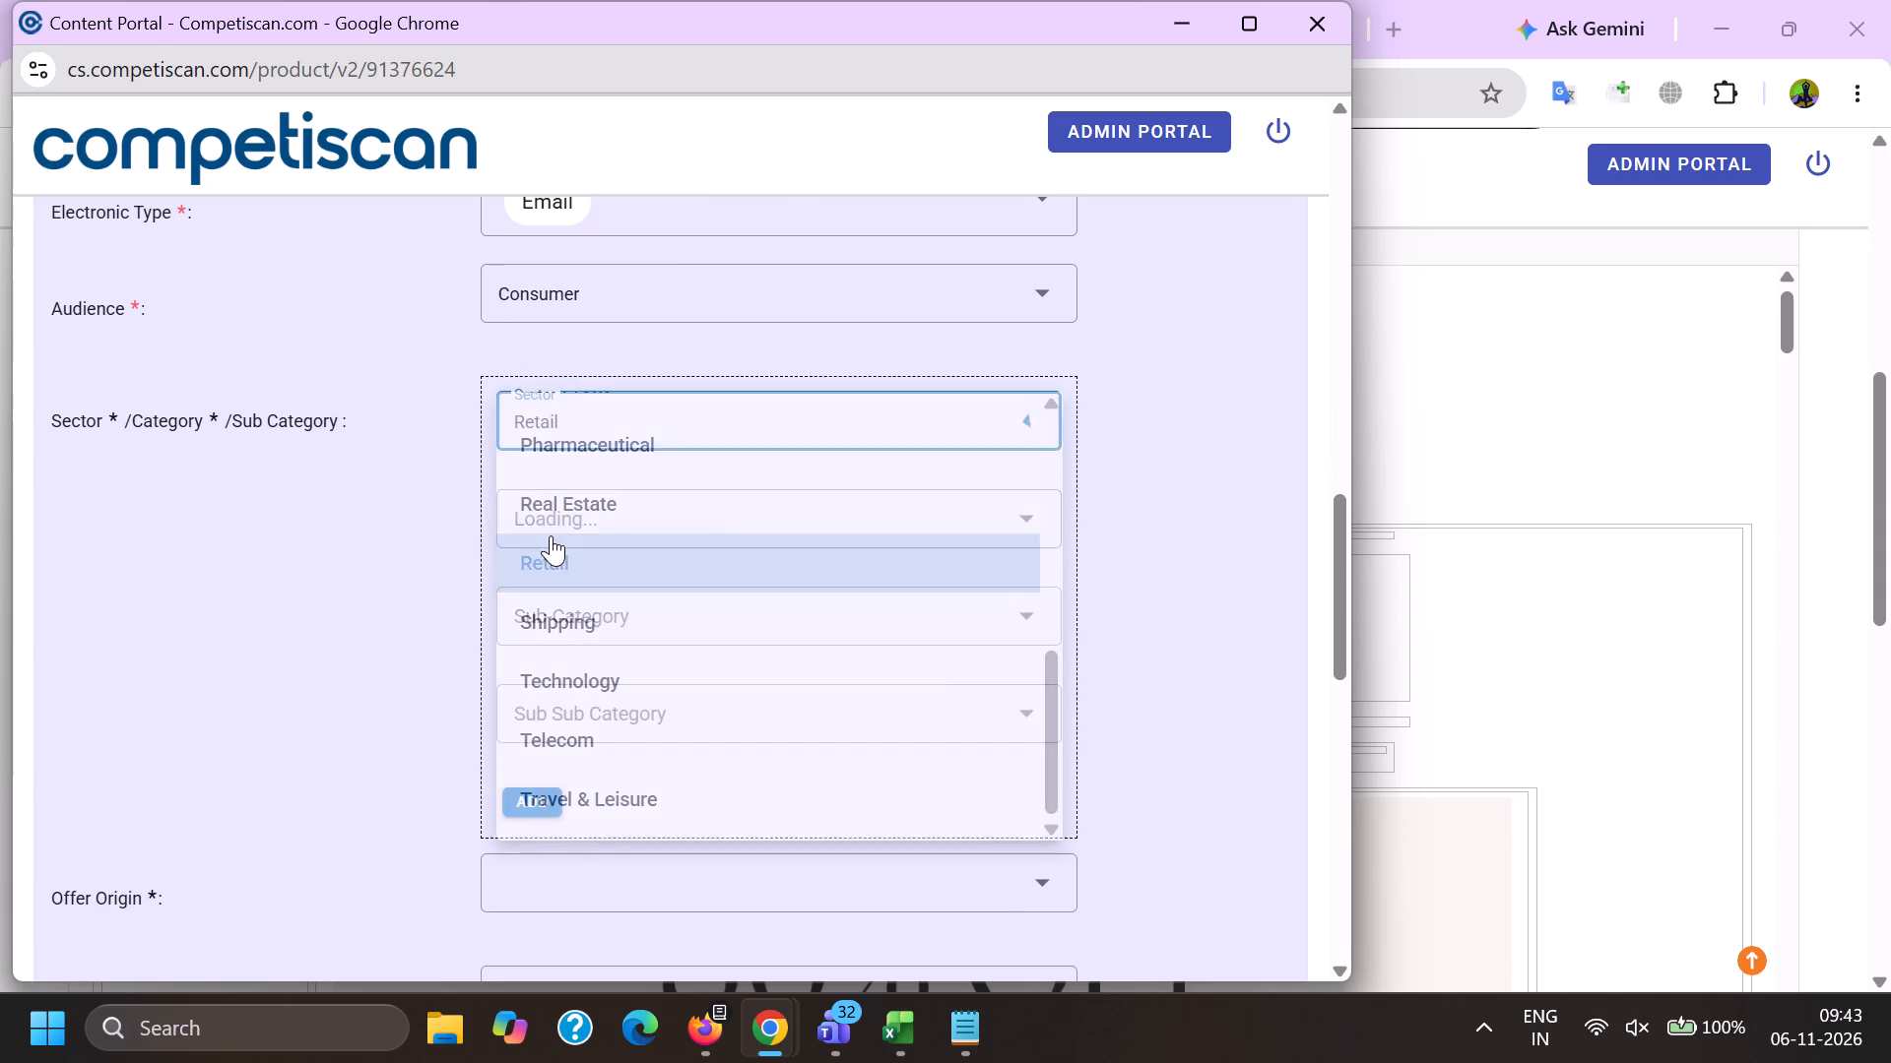
click(679, 494)
scroll(603, 578, down, 7)
click(592, 532)
drag(369, 571, 408, 577)
Switch back to the email editor and review the promotional content of the Pottery Barn Kids email.
key(alt+Tab)
scroll(651, 545, down, 14)
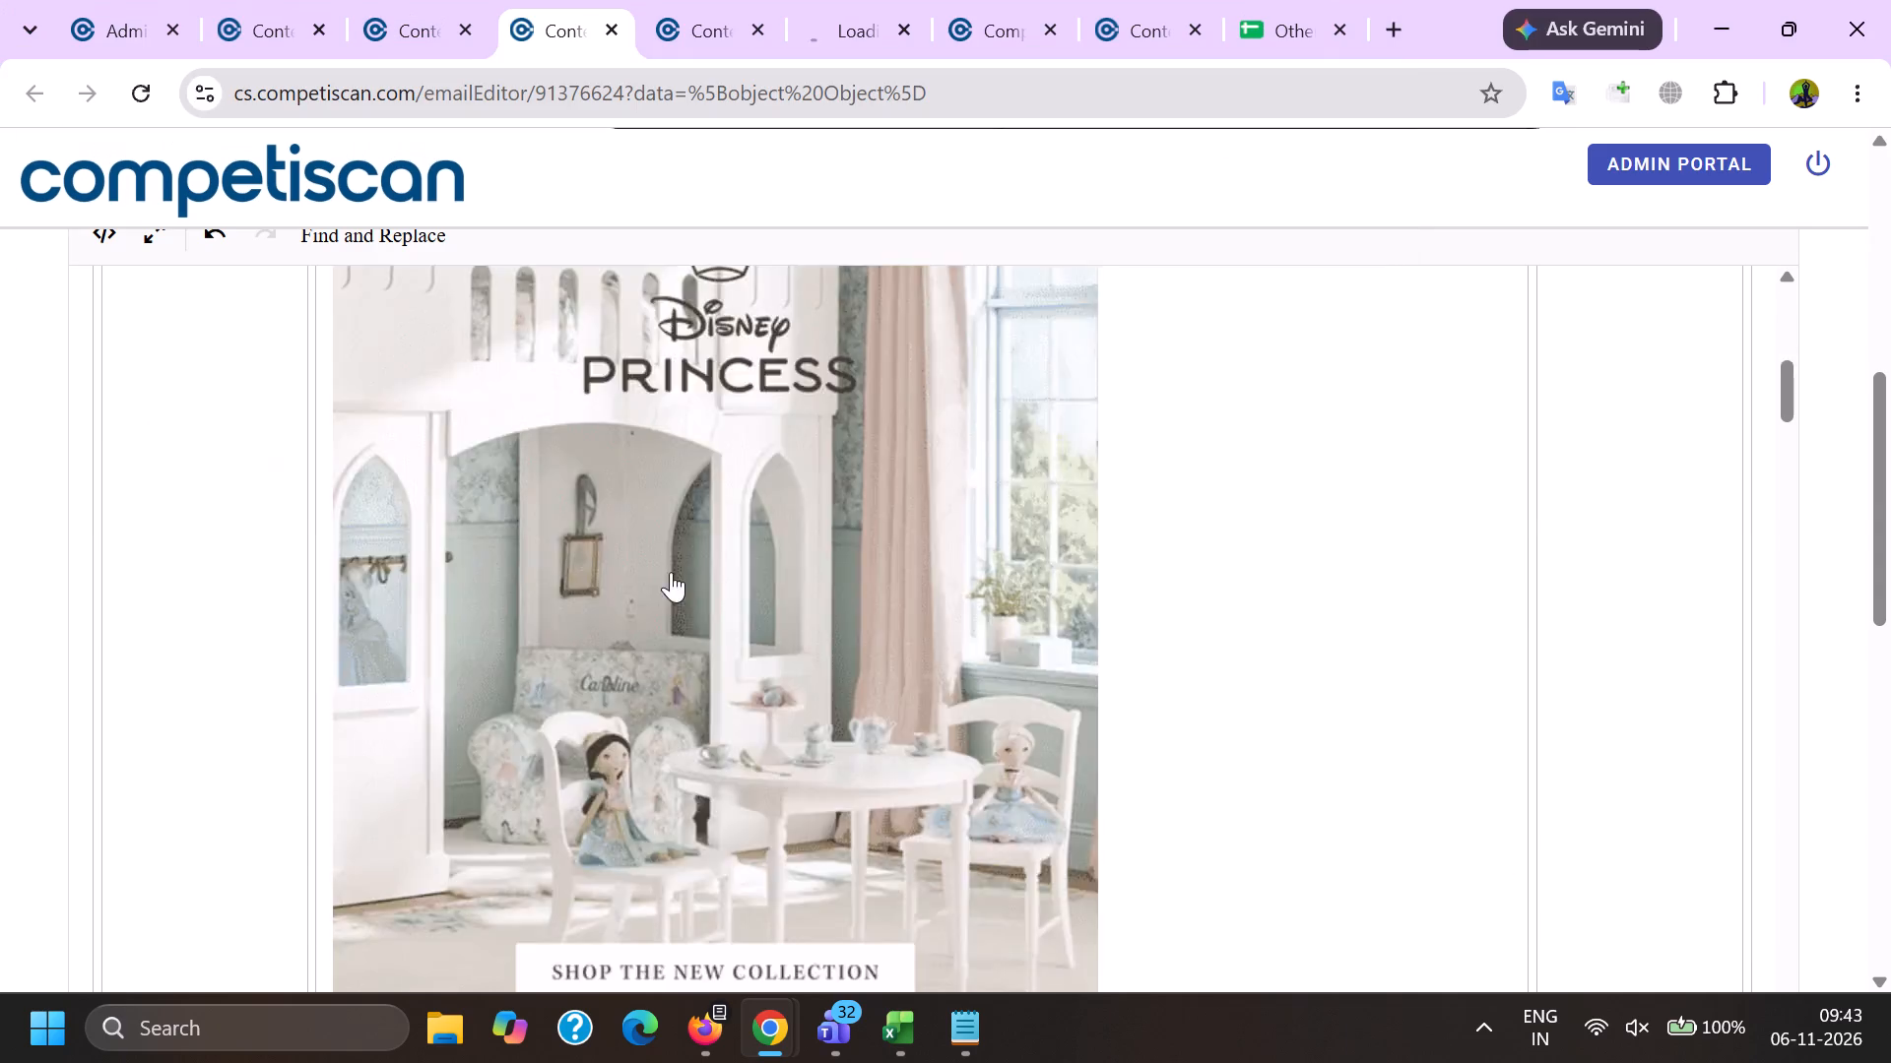
Switch to the 91376624 product window, choose Furniture as the sub category and add the Retail / Home / Furniture entry.
scroll(671, 572, down, 7)
key(alt+Tab)
click(584, 614)
scroll(620, 368, down, 1)
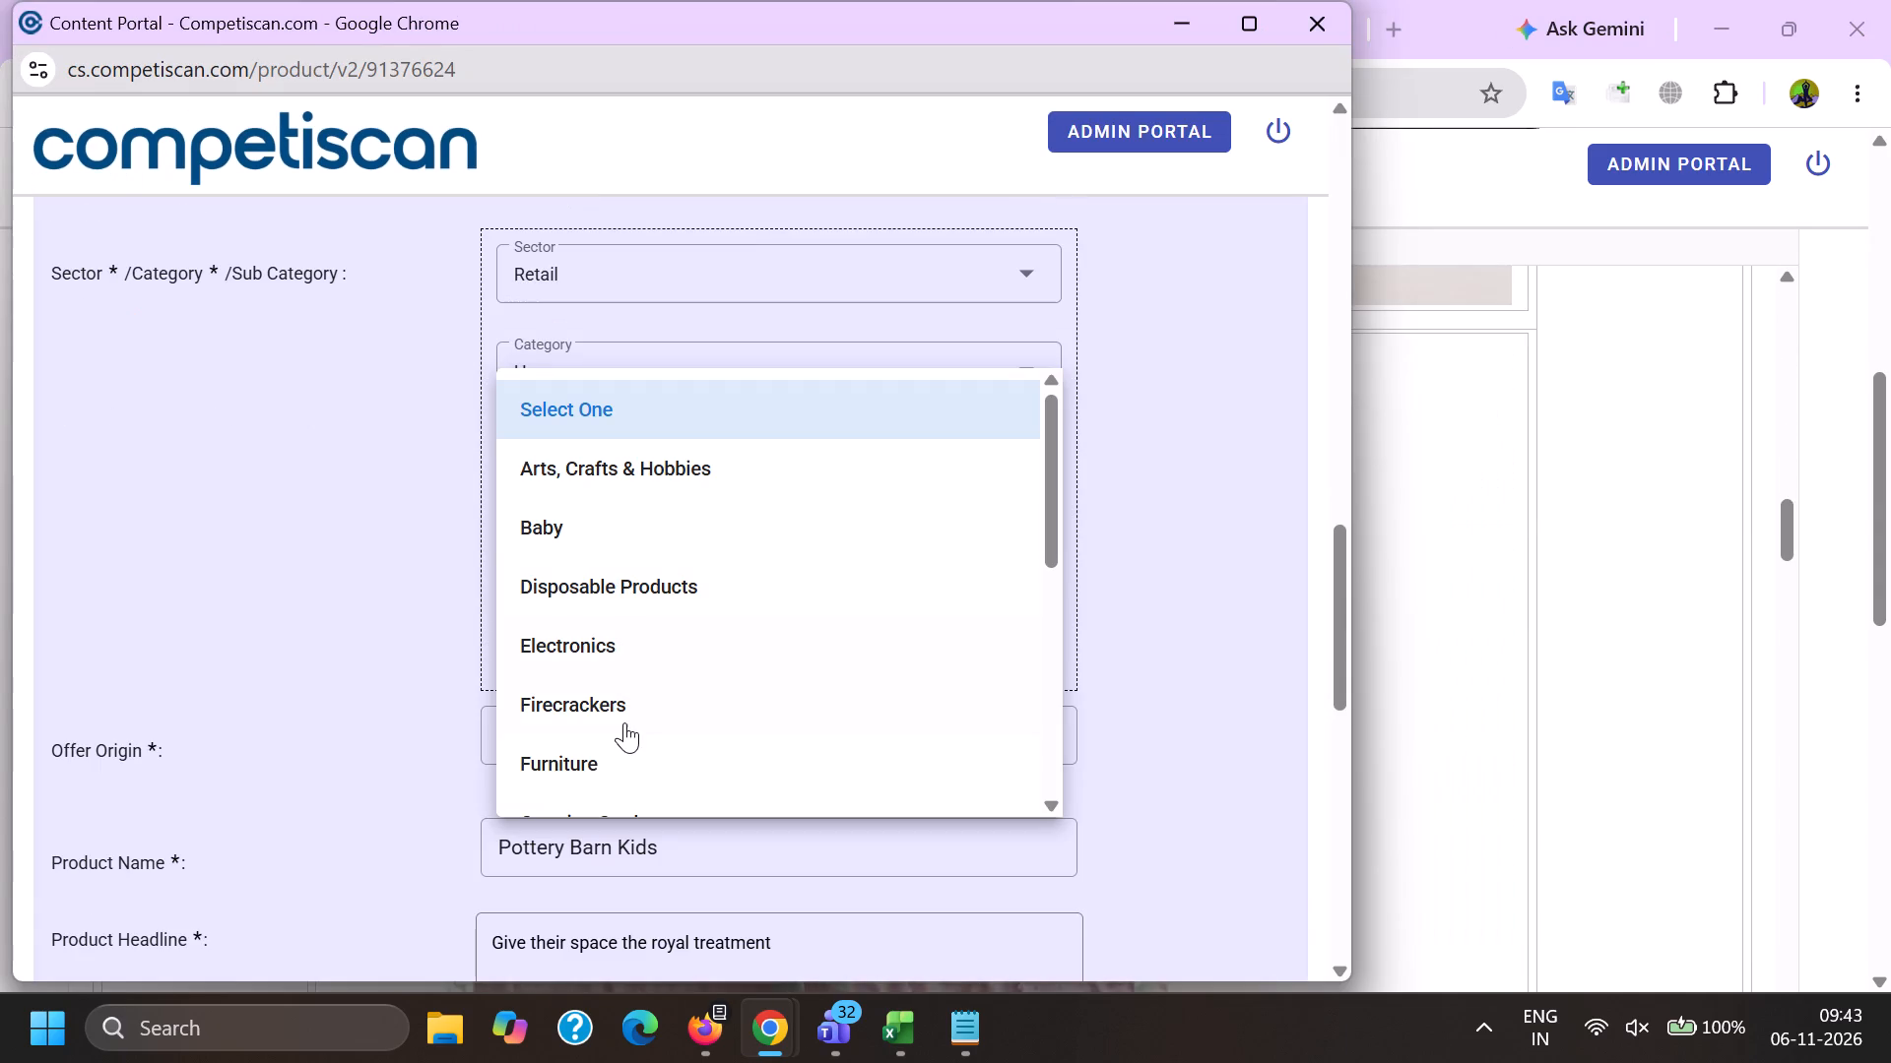
click(620, 756)
drag(410, 709, 430, 707)
click(534, 655)
Add a second category entry with sector Credit Cards, category Payment Cards and sub category Credit Cards.
scroll(582, 741, up, 3)
click(561, 757)
scroll(591, 791, up, 4)
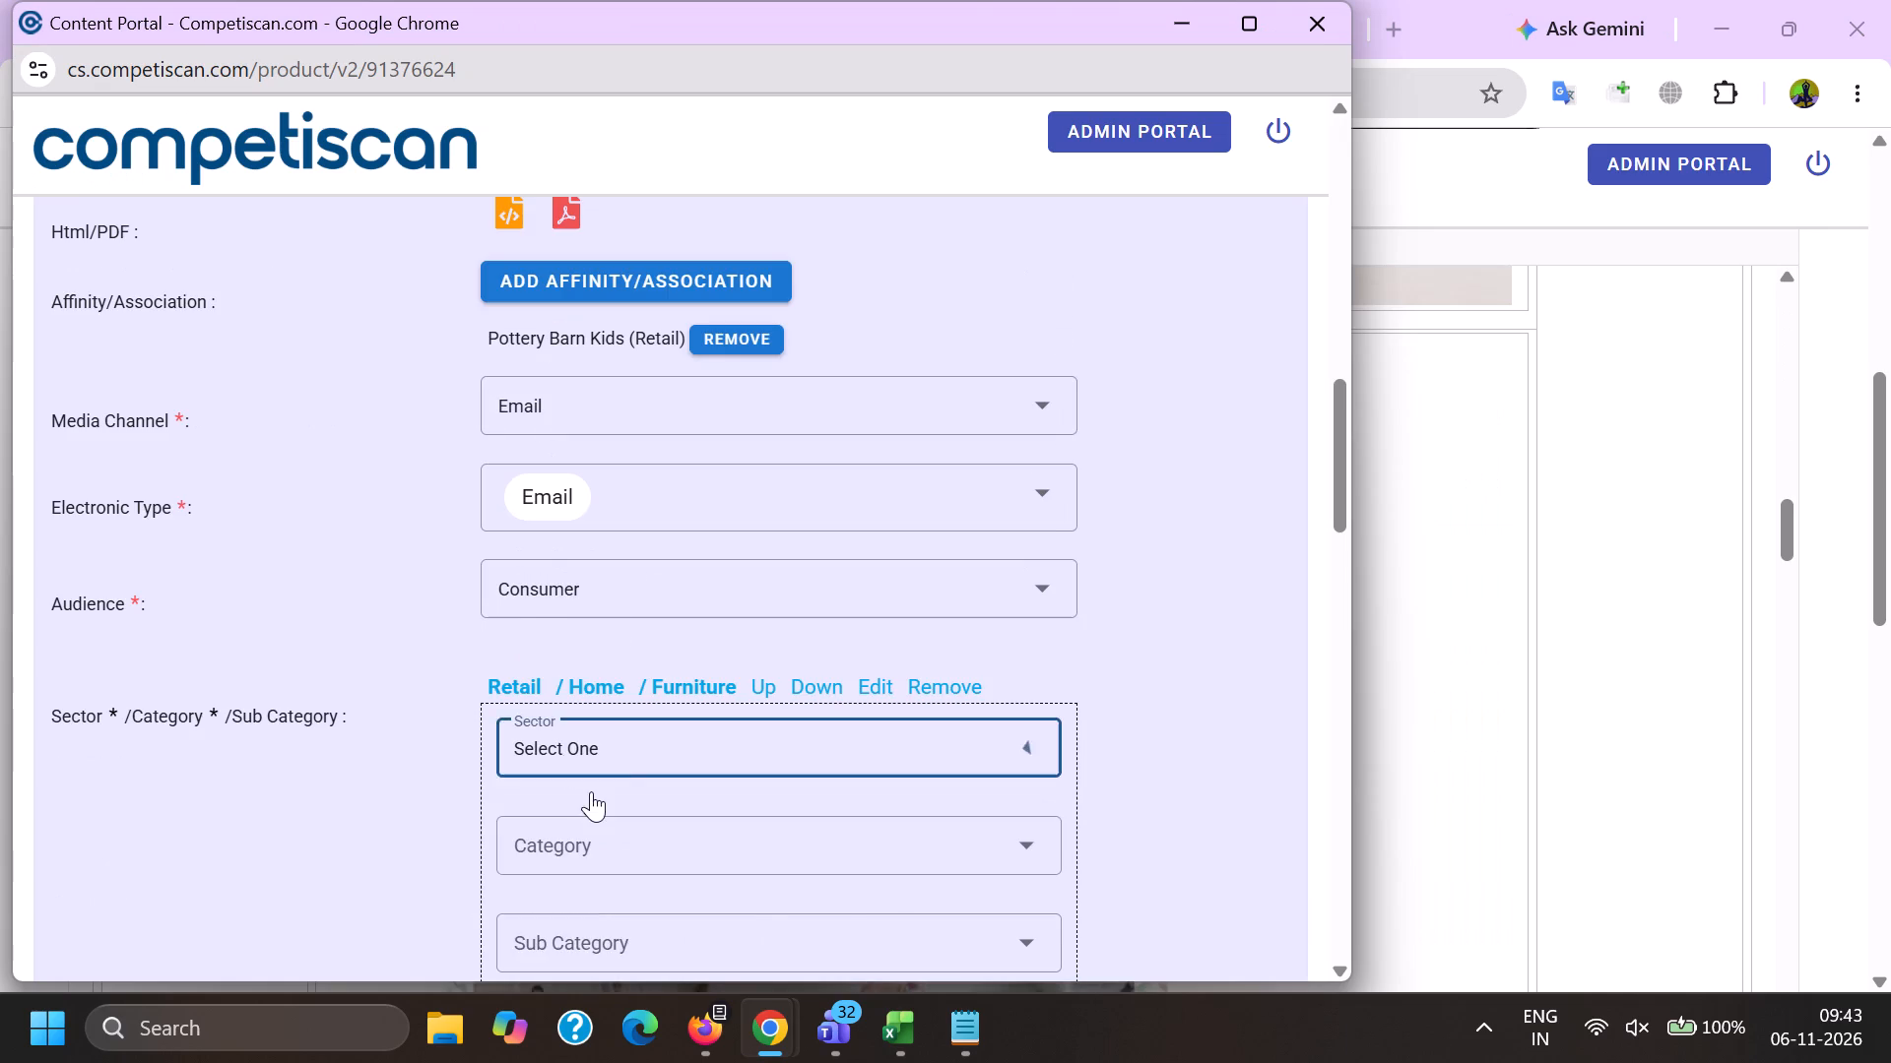
scroll(591, 791, up, 2)
click(589, 796)
drag(327, 812, 377, 821)
click(589, 845)
scroll(640, 476, down, 3)
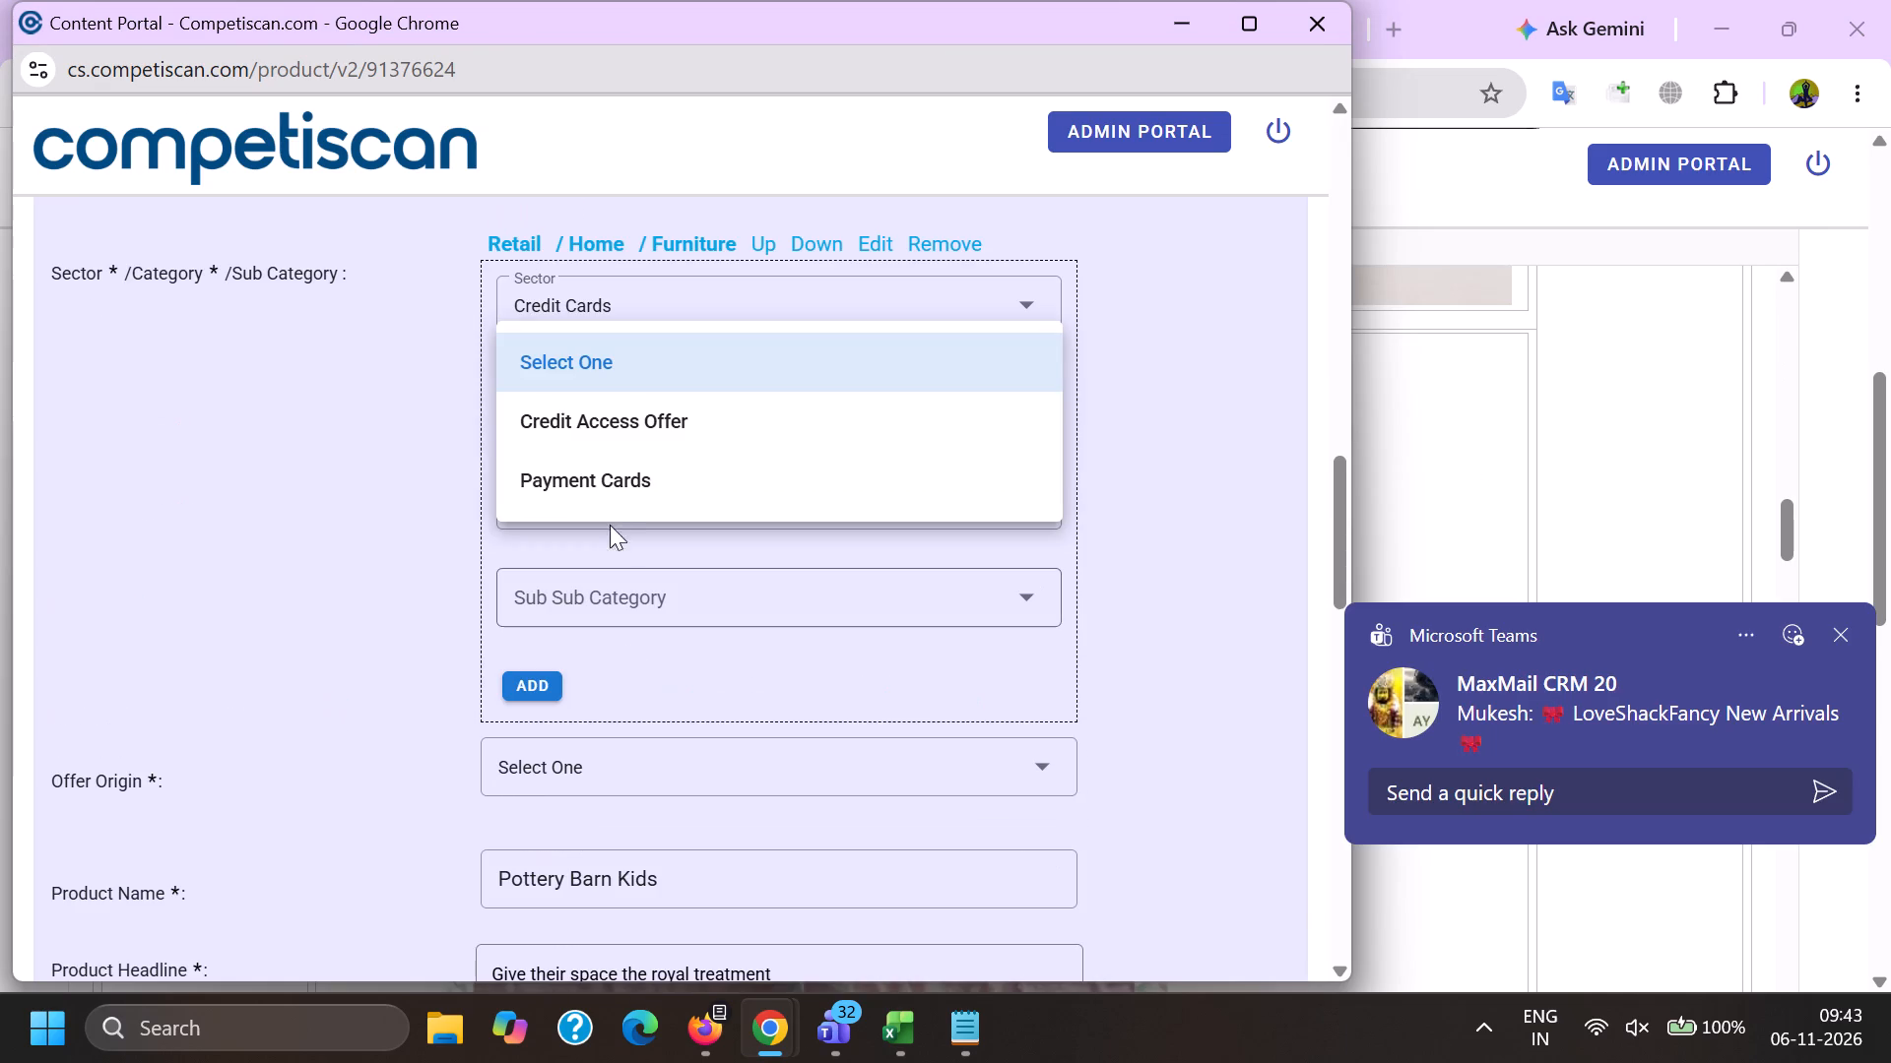
click(596, 470)
click(590, 485)
scroll(632, 194, down, 1)
click(629, 523)
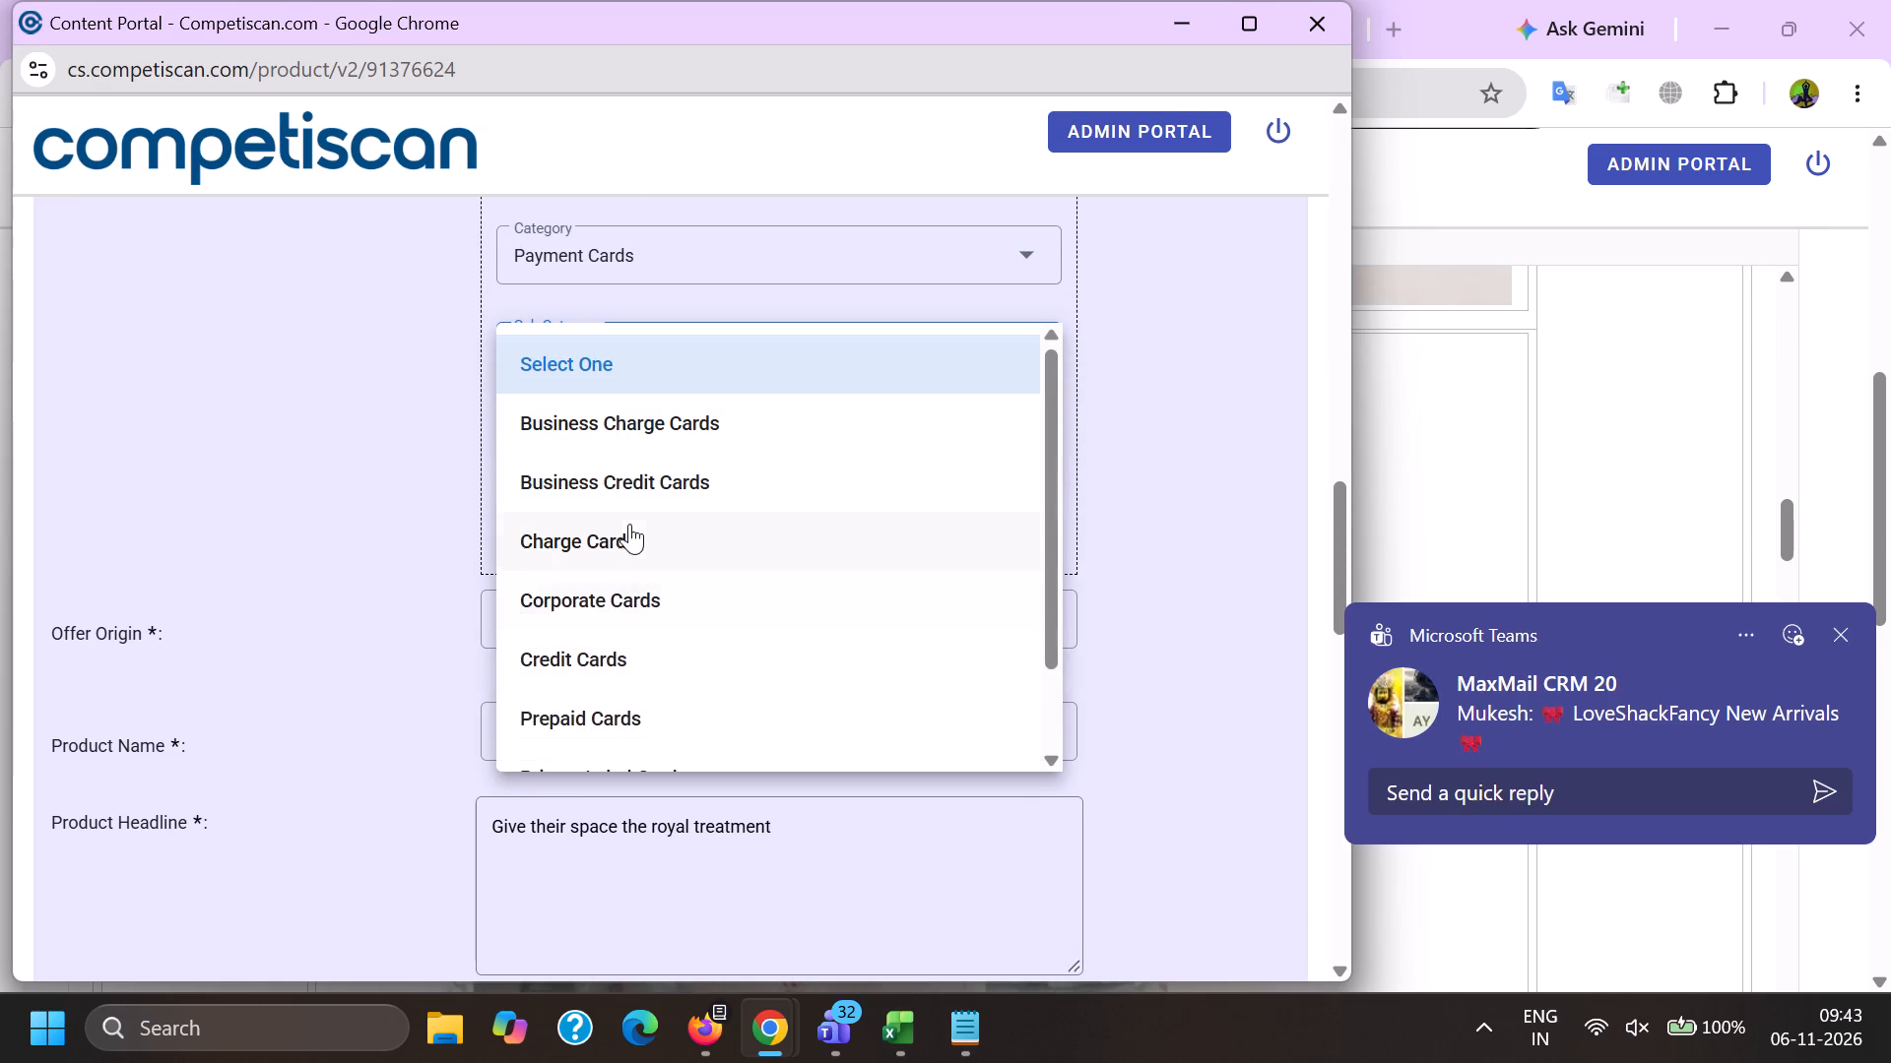
drag(606, 350, 606, 362)
click(612, 672)
click(435, 609)
click(532, 542)
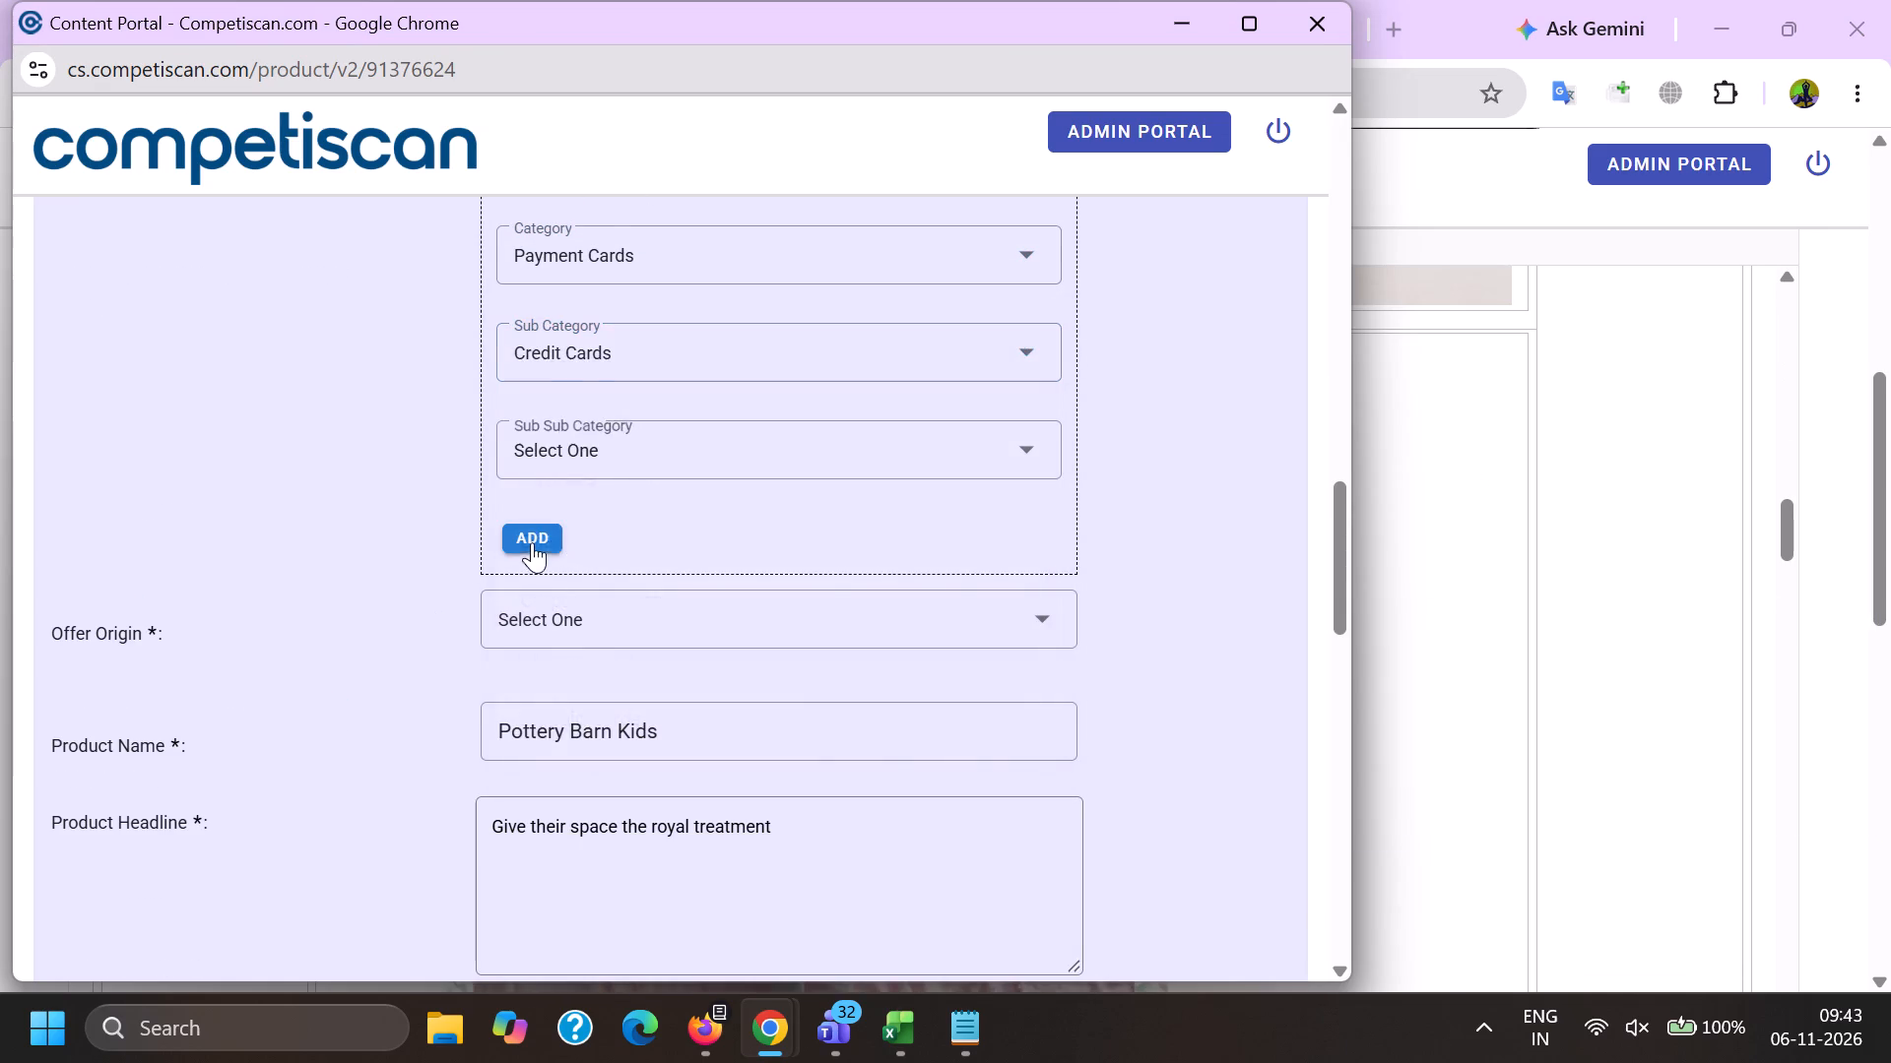
Move the Retail / Home / Furniture entry below the Credit Cards entry.
scroll(651, 660, up, 2)
click(794, 400)
Choose the offer origin, and try pasting the copied text into the product name lookup before clearing it.
scroll(695, 495, down, 3)
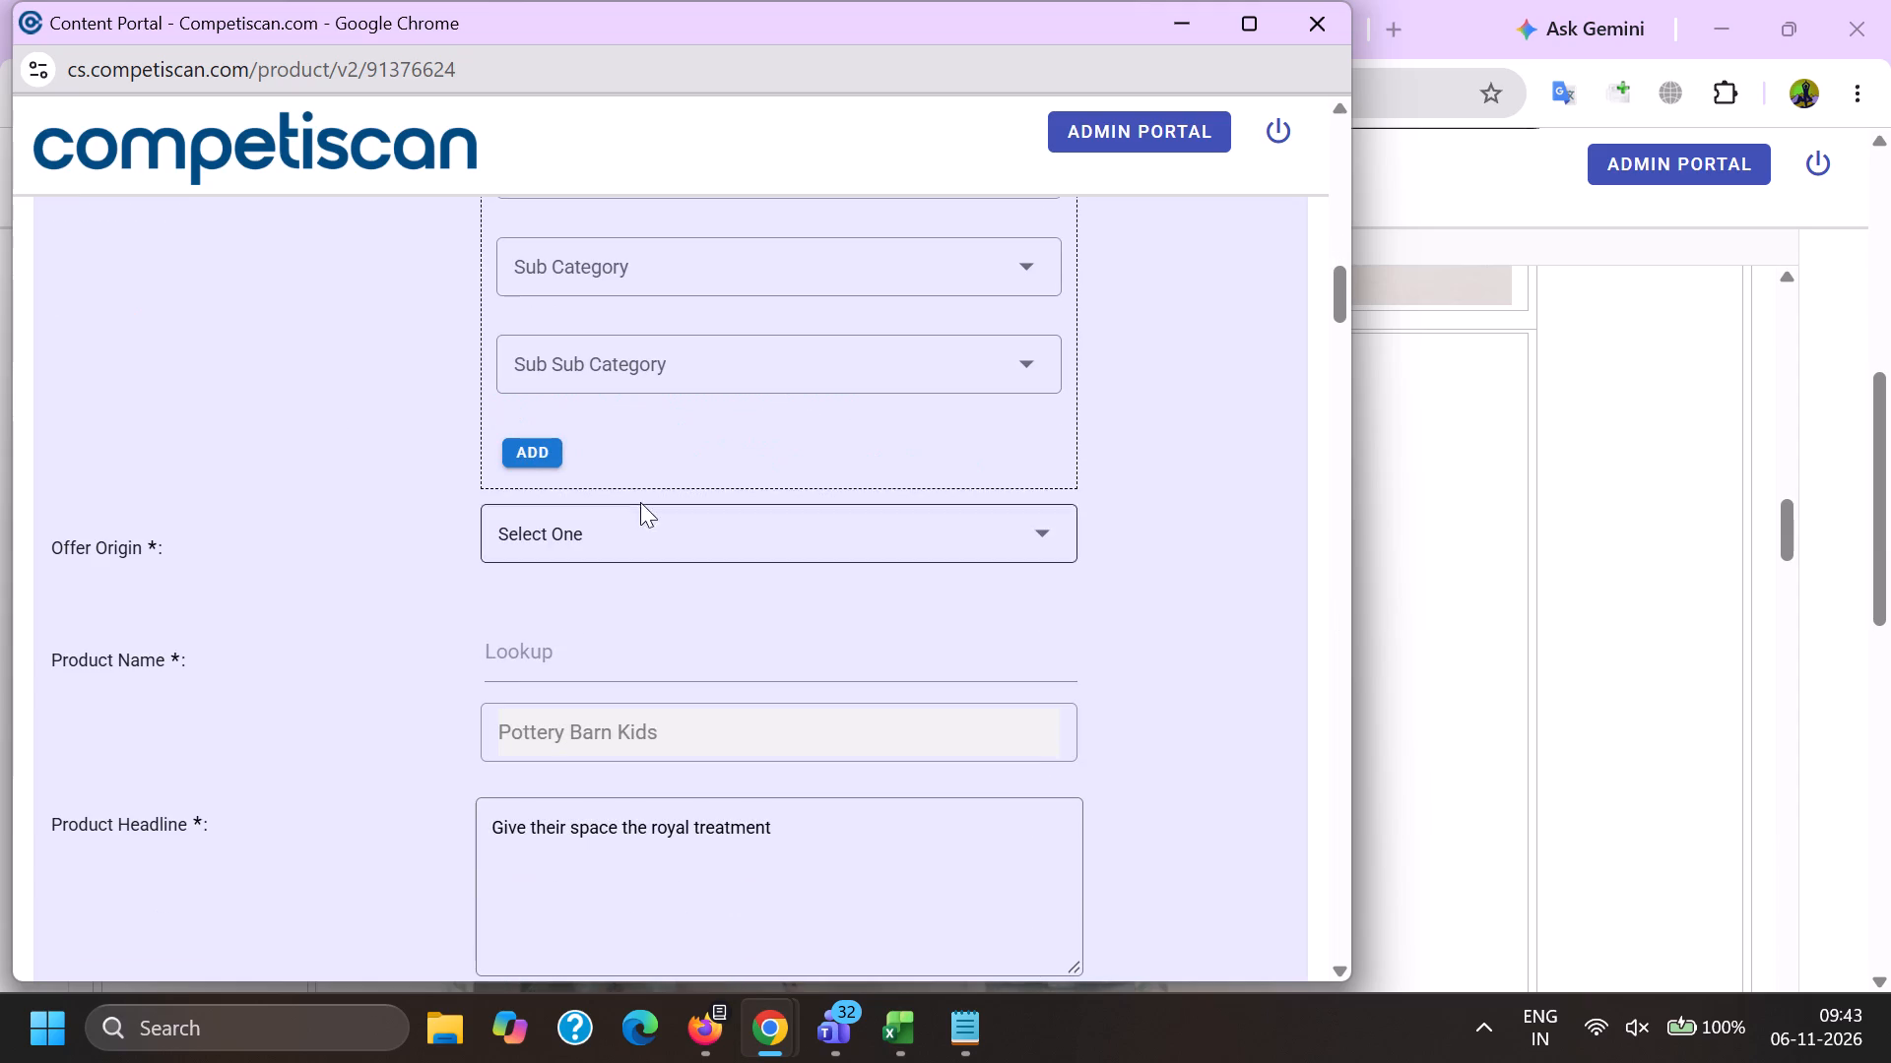
click(600, 536)
double_click(565, 659)
key(ctrl+v)
drag(592, 637, 1088, 717)
key(BackSpace)
click(724, 775)
Move the Credit Cards / Payment Cards / Credit Cards entry down in the category order.
scroll(695, 771, up, 4)
click(621, 565)
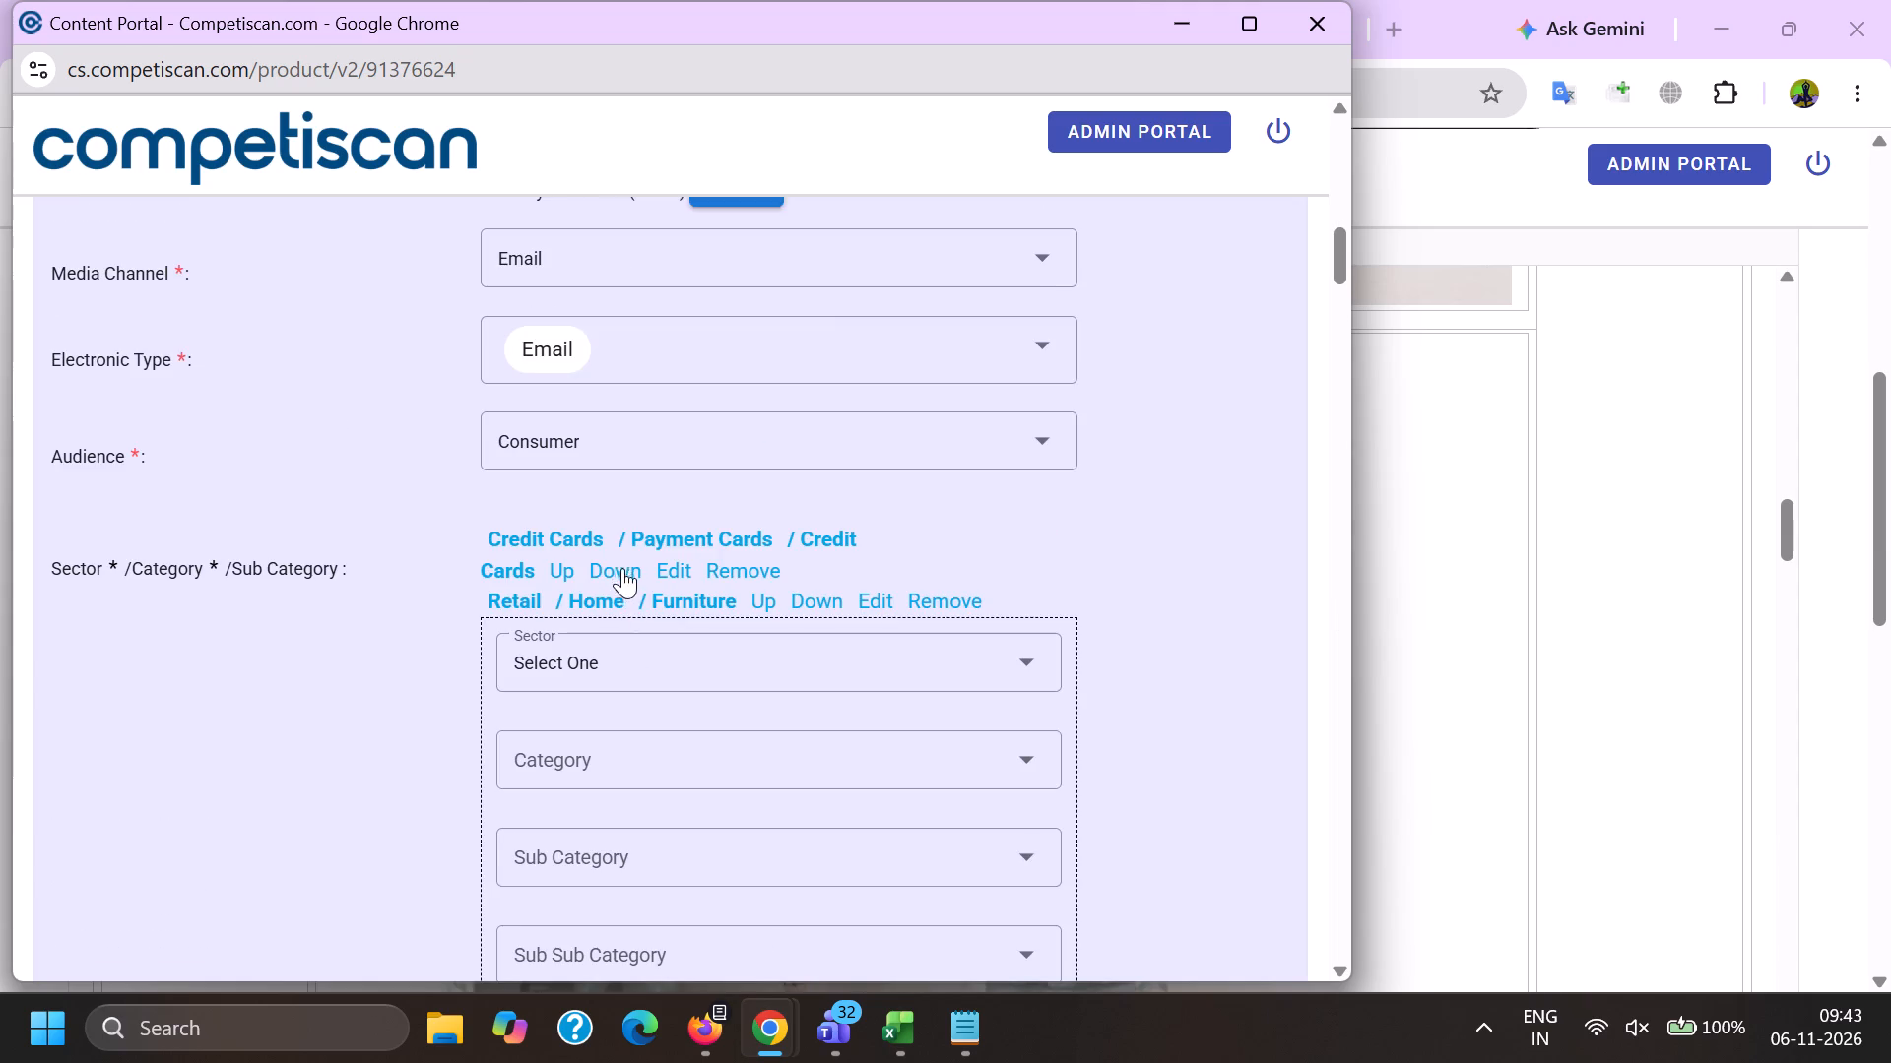
Replace the product headline with the subject text copied from the email, "Give their space the royal treatment", followed by a period and space.
scroll(624, 512, down, 5)
drag(882, 646, 2, 617)
key(BackSpace)
key(alt+Tab)
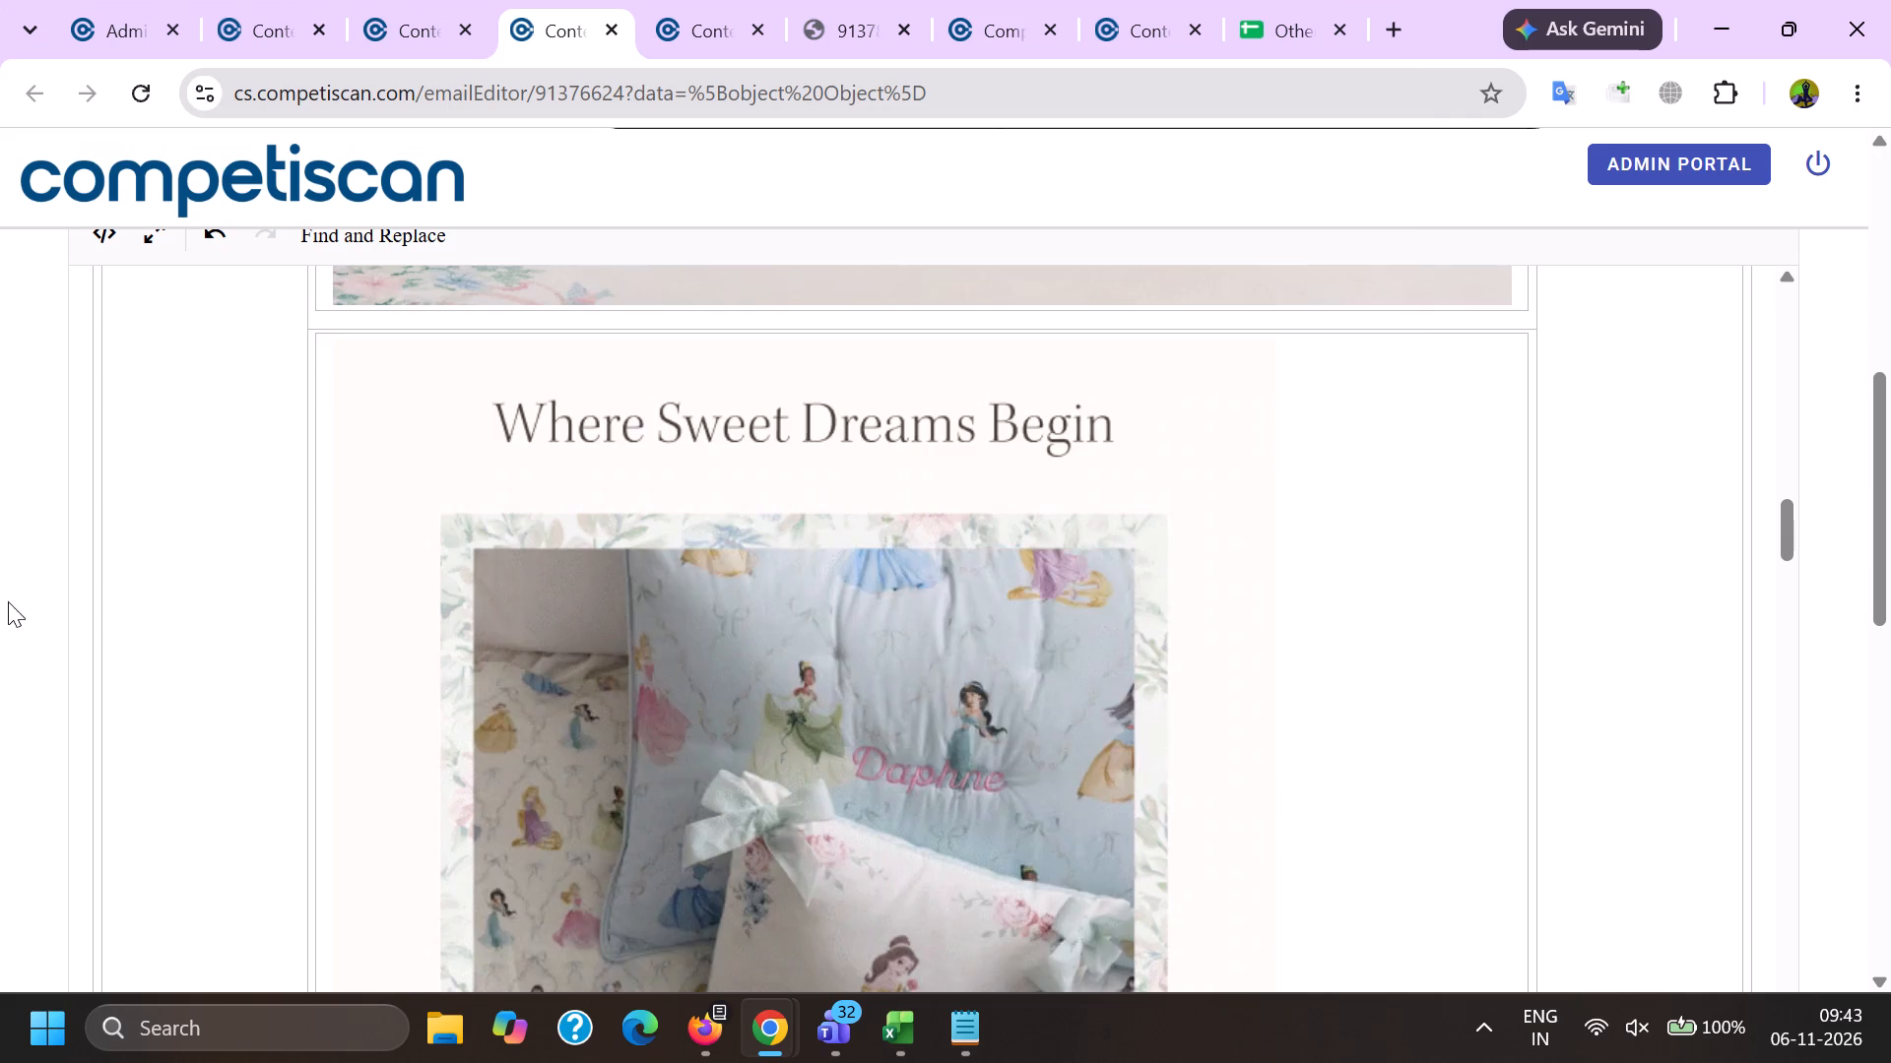
scroll(382, 639, up, 20)
scroll(382, 639, up, 6)
double_click(186, 642)
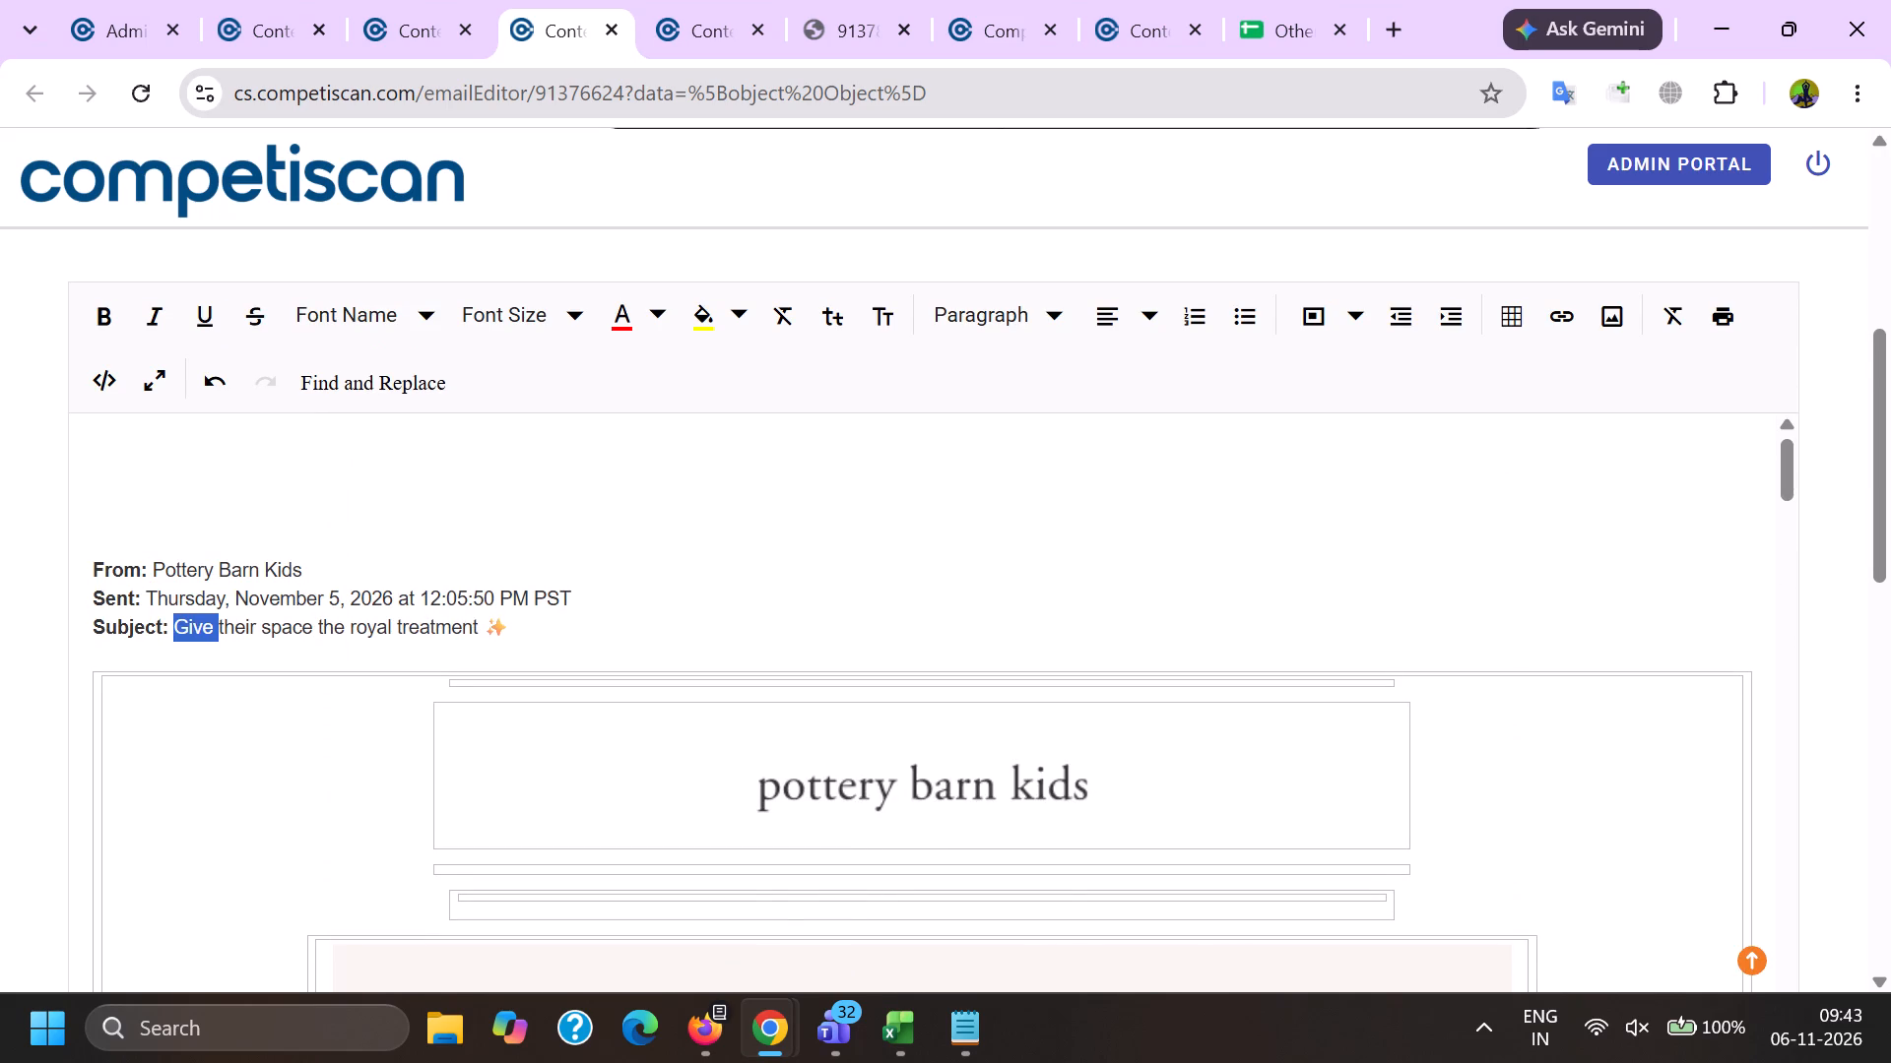
shift+click(446, 631)
key(ctrl+c)
key(alt+Tab)
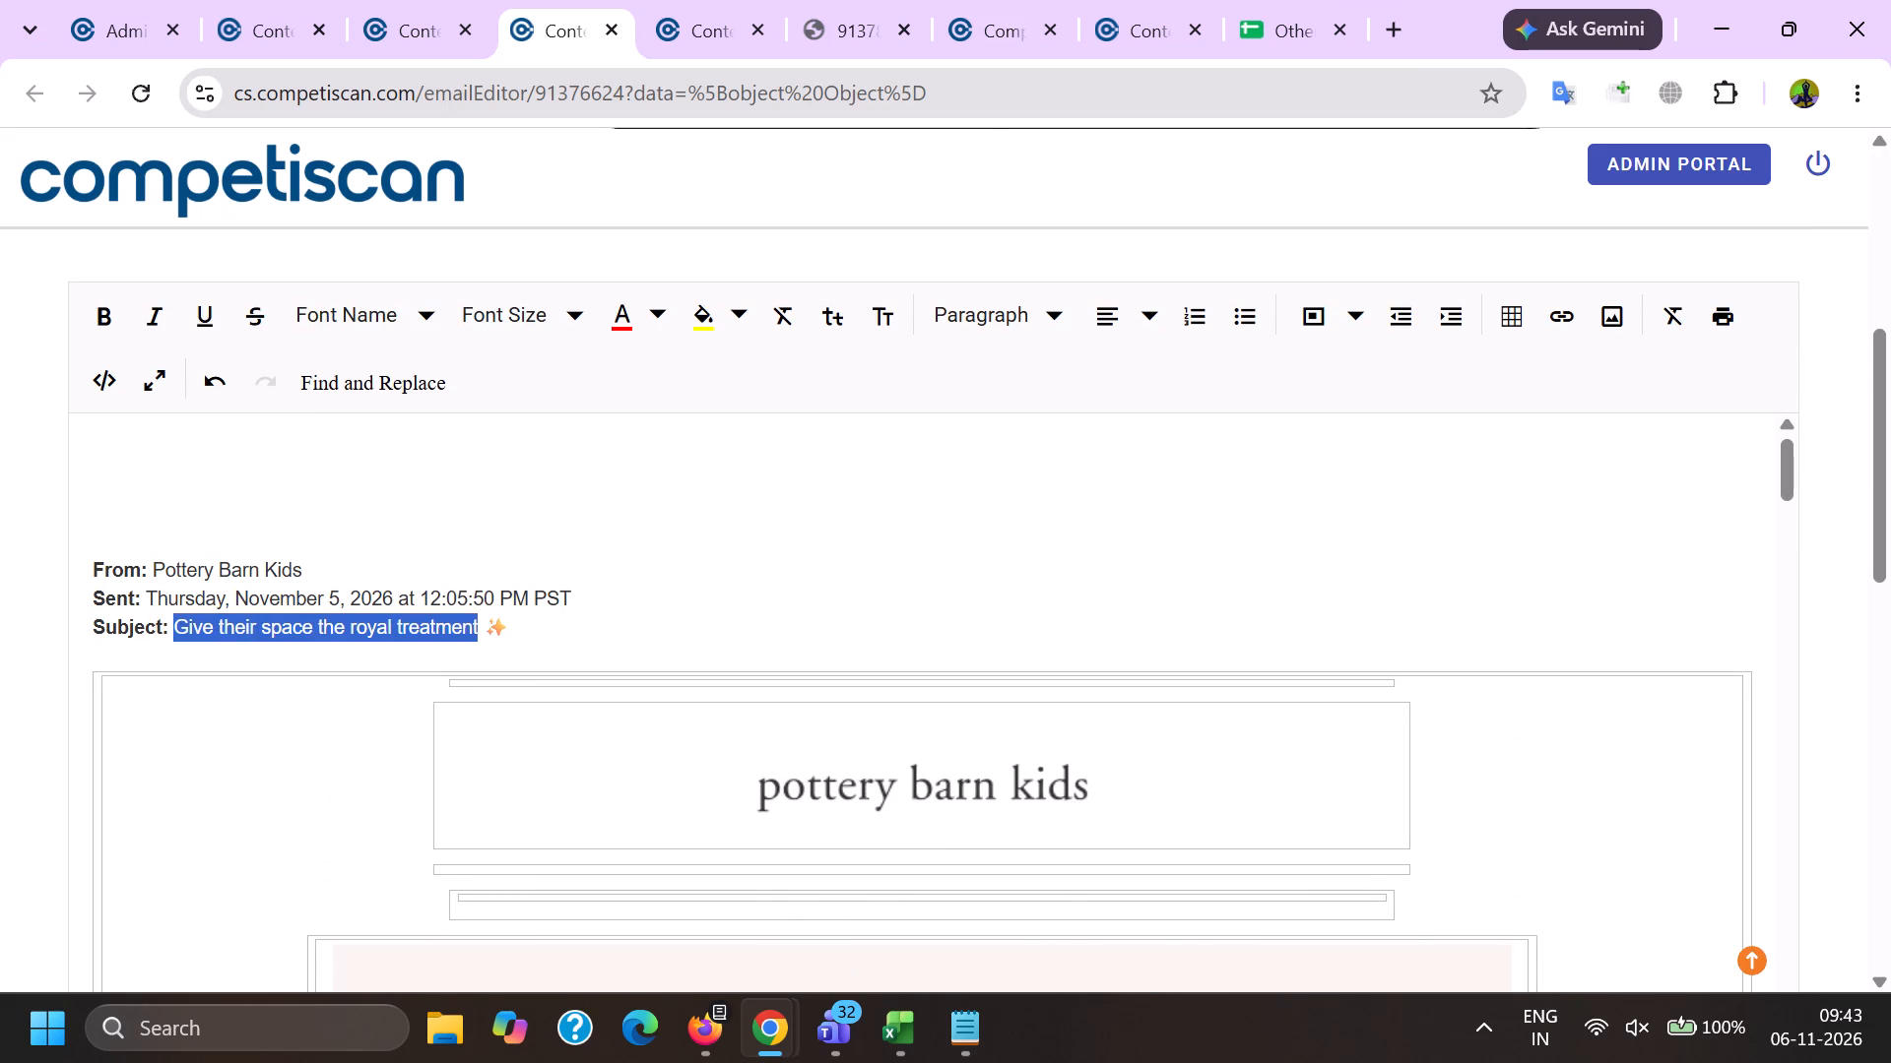
key(ctrl+v)
key(period)
key(space)
Copy the remaining headline text from reference record 21006162 and append it to the 91376624 product headline.
key(alt+Tab)
click(1195, 0)
scroll(1017, 433, up, 11)
click(1011, 711)
drag(1011, 710, 1043, 735)
shift+click(1284, 742)
key(ctrl+c)
key(alt+Tab)
key(ctrl+v)
Set the response mechanism to URL/Website and the mailing type to Acquisition.
scroll(706, 524, down, 4)
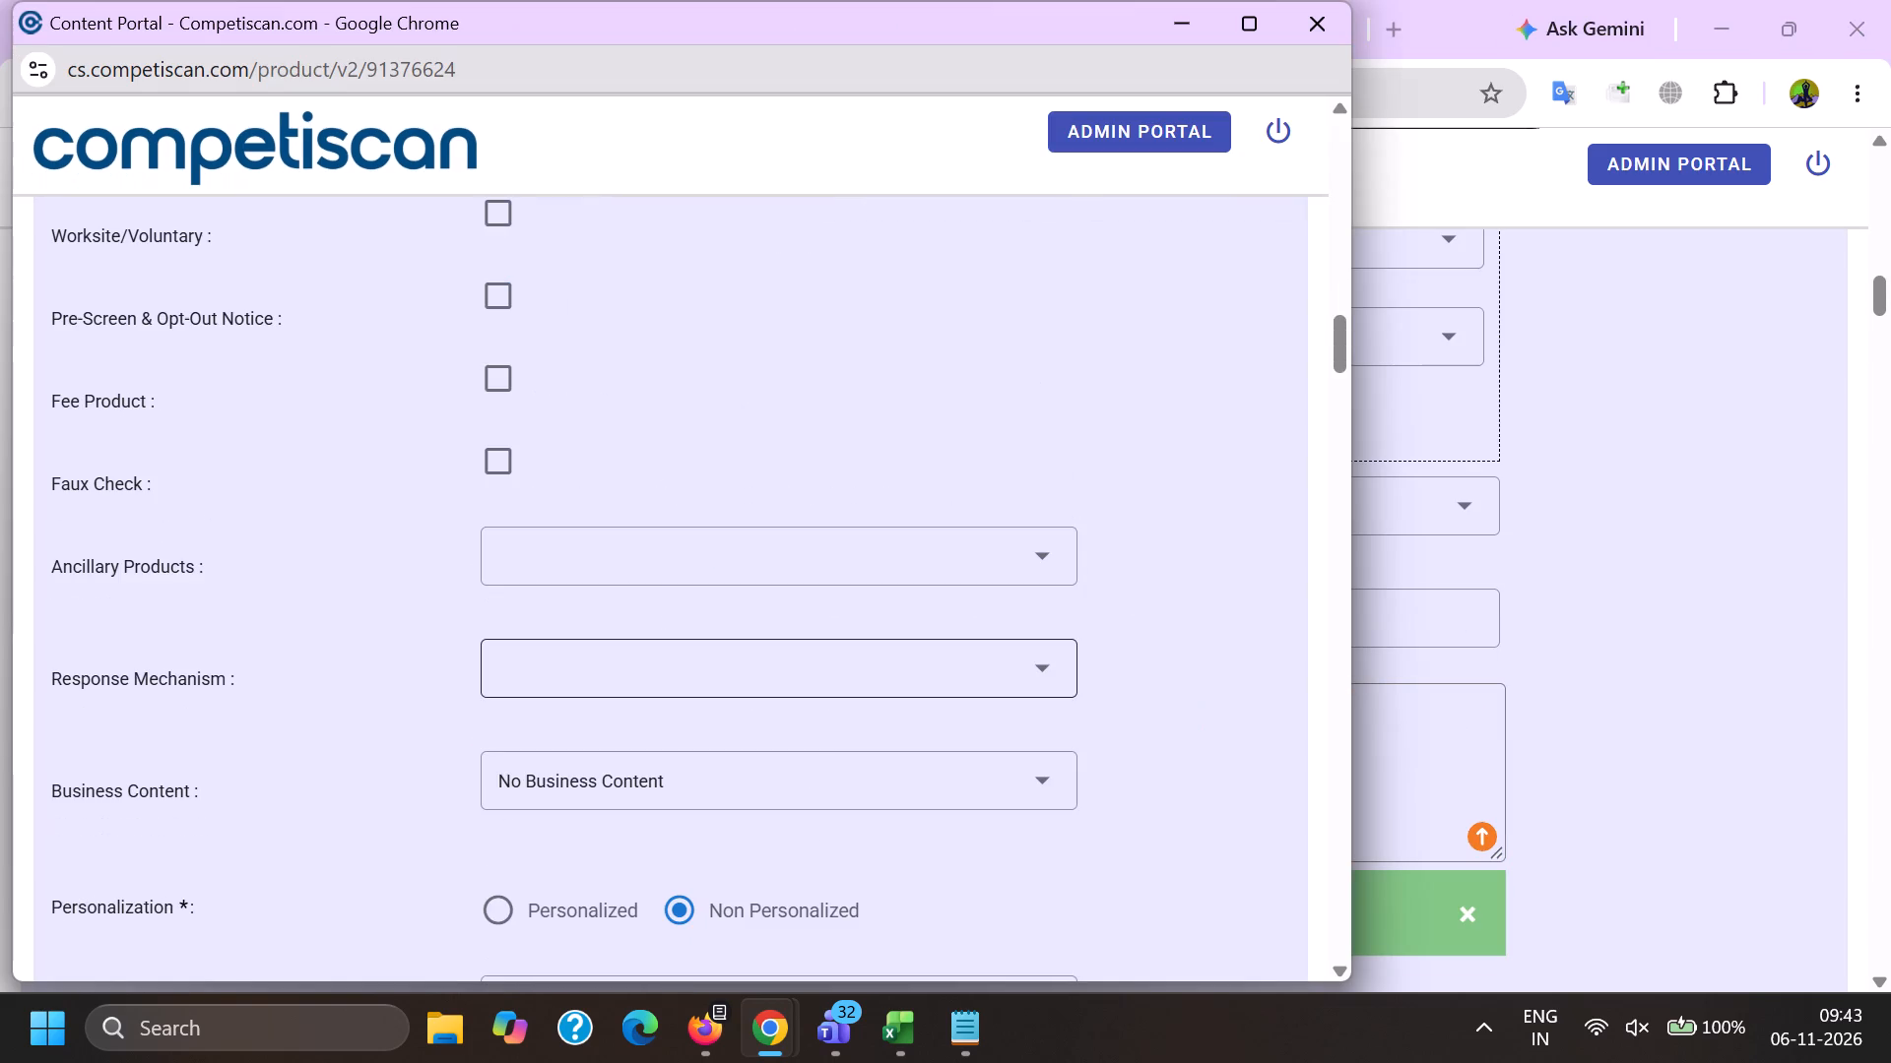
click(676, 668)
scroll(674, 335, down, 8)
click(672, 723)
drag(301, 726, 330, 725)
click(640, 657)
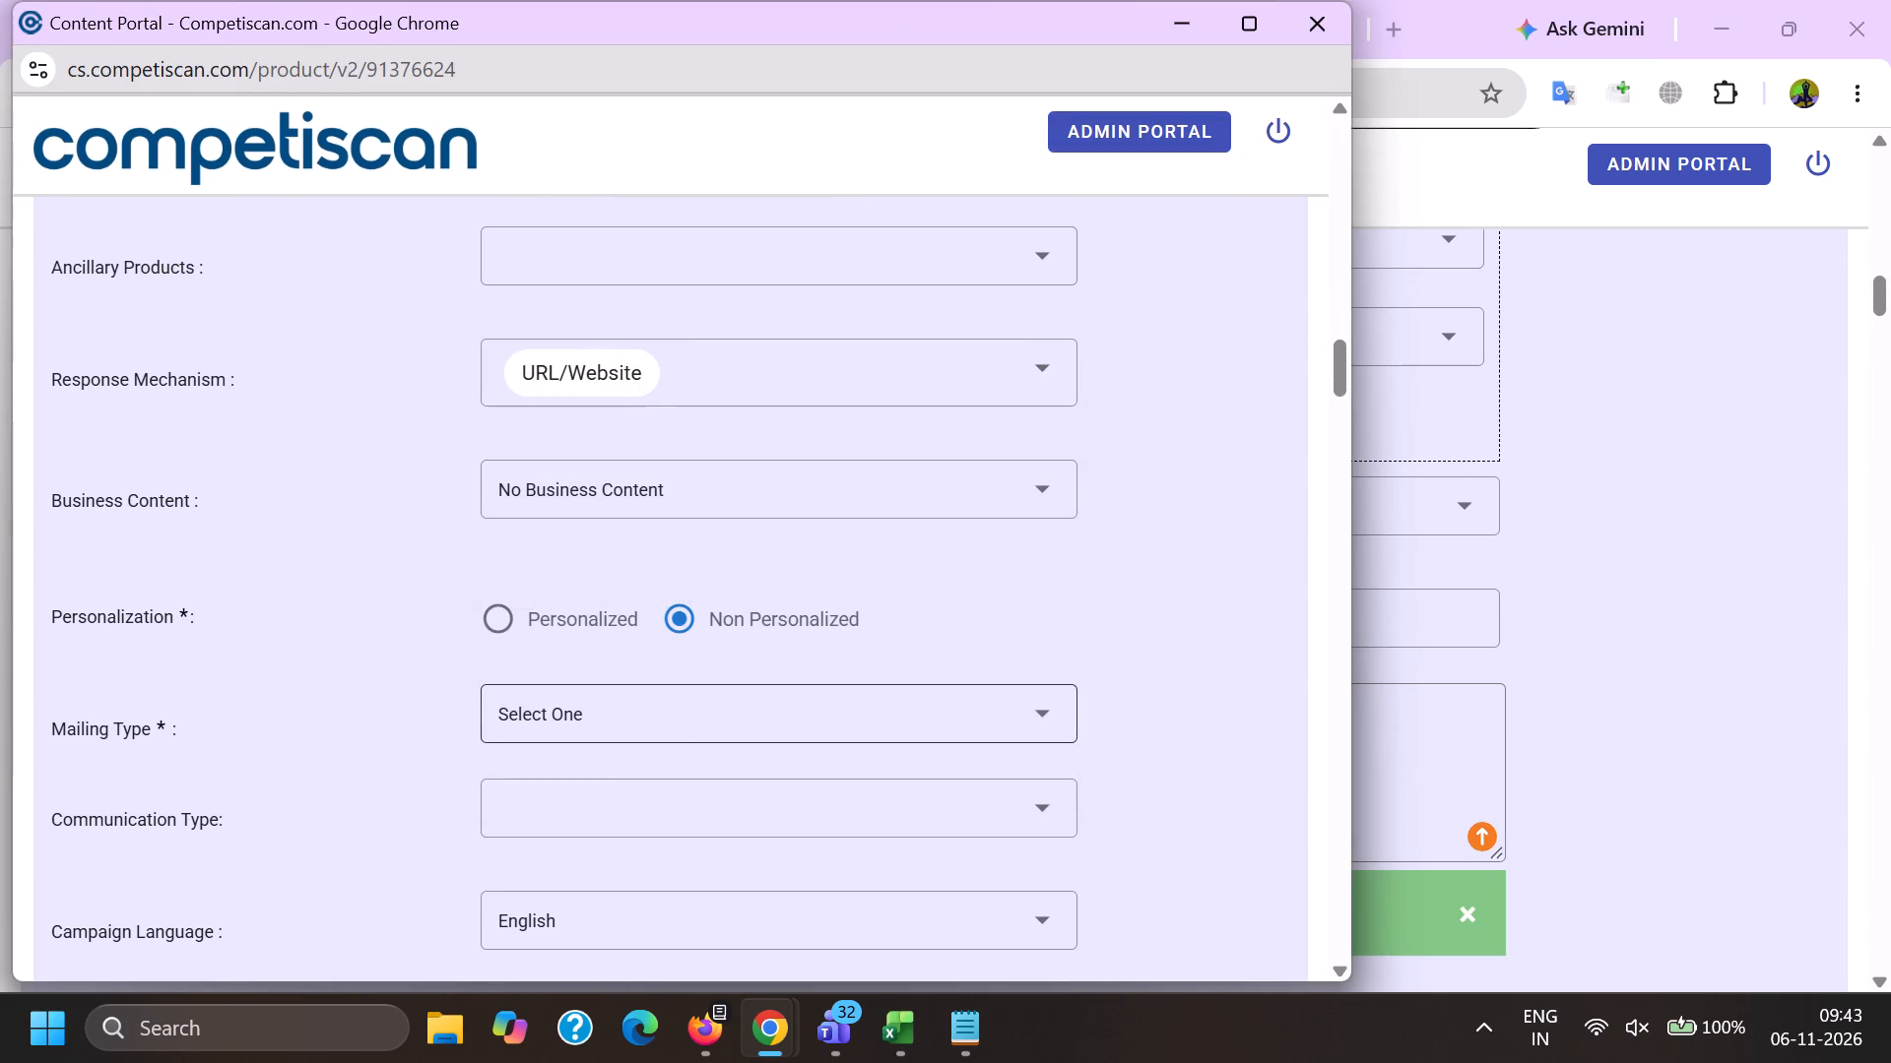
click(607, 717)
click(620, 640)
drag(281, 705, 310, 719)
click(546, 803)
scroll(588, 478, down, 3)
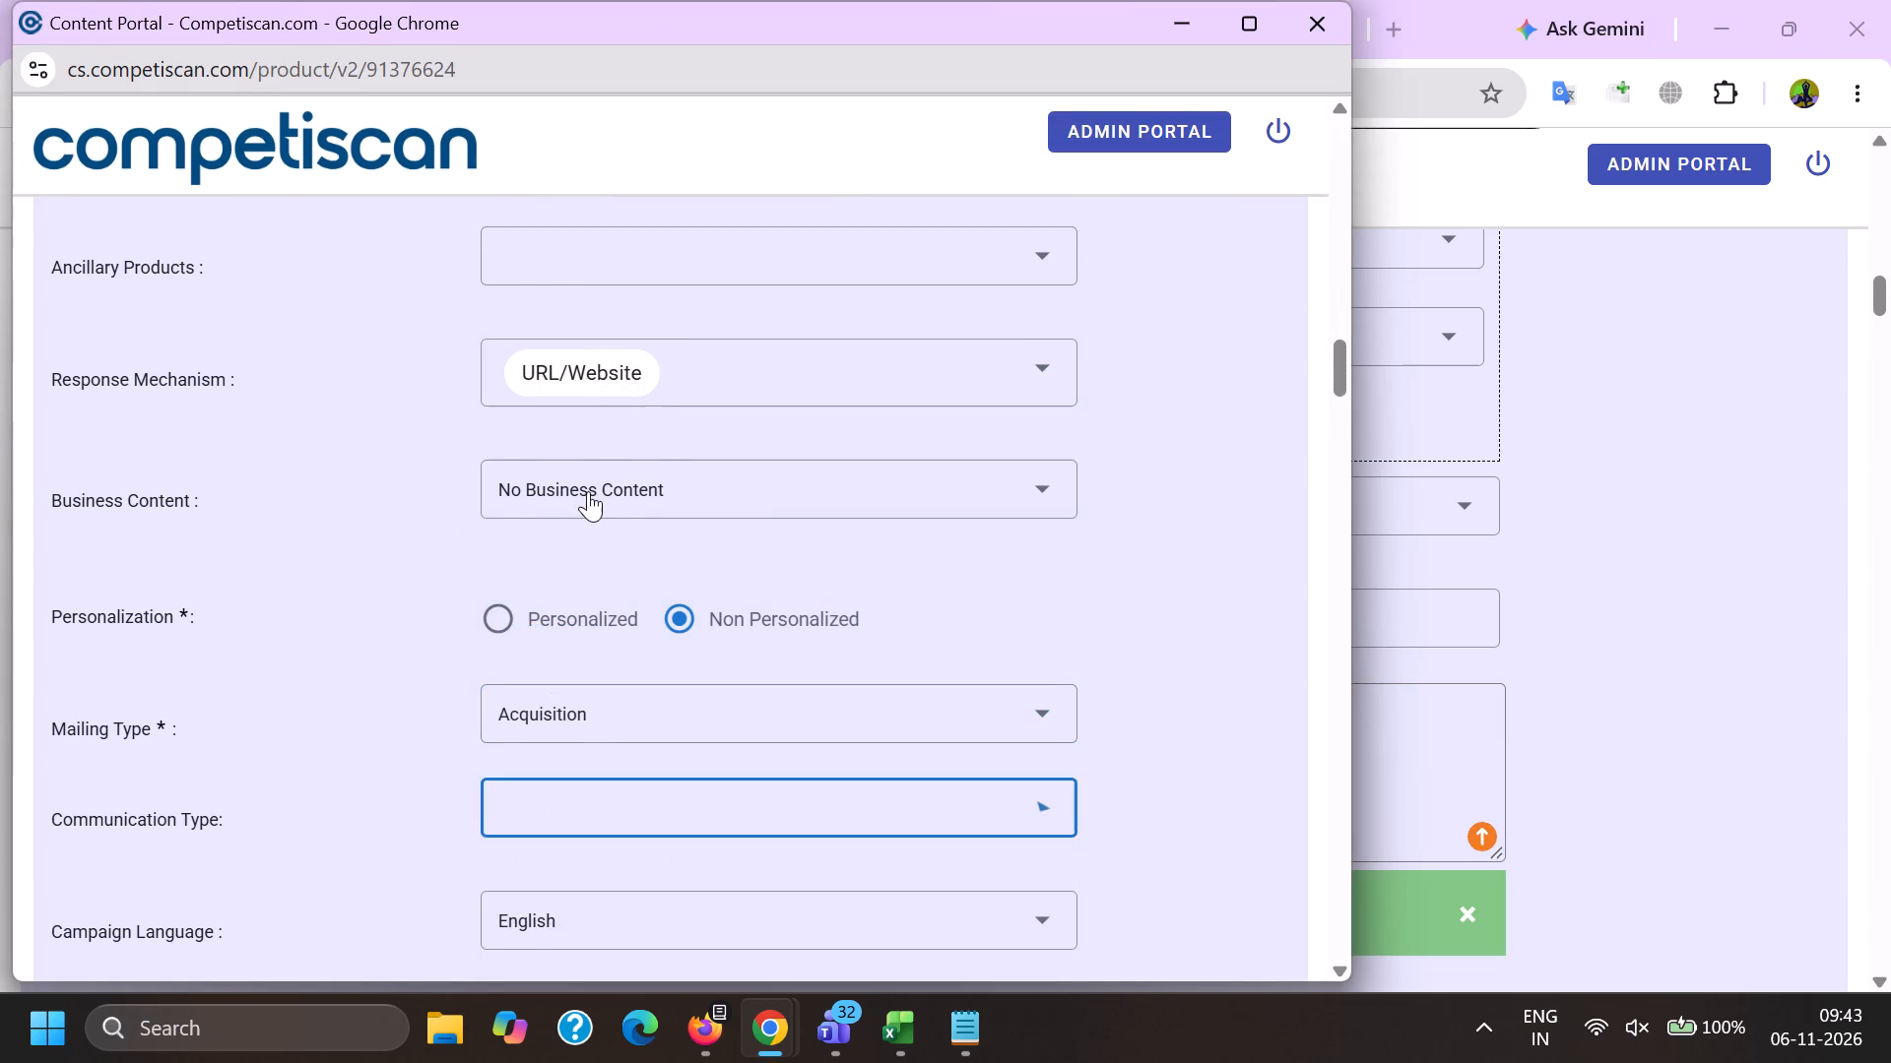
click(607, 627)
scroll(607, 611, down, 5)
drag(619, 651, 619, 684)
click(631, 694)
scroll(659, 569, down, 9)
drag(690, 553, 684, 565)
drag(331, 569, 346, 574)
Copy "10% back in rewards during the first 30 days from account opening" from the reference record into Sign-on Incentive #1.
key(alt+Tab)
scroll(1493, 589, down, 11)
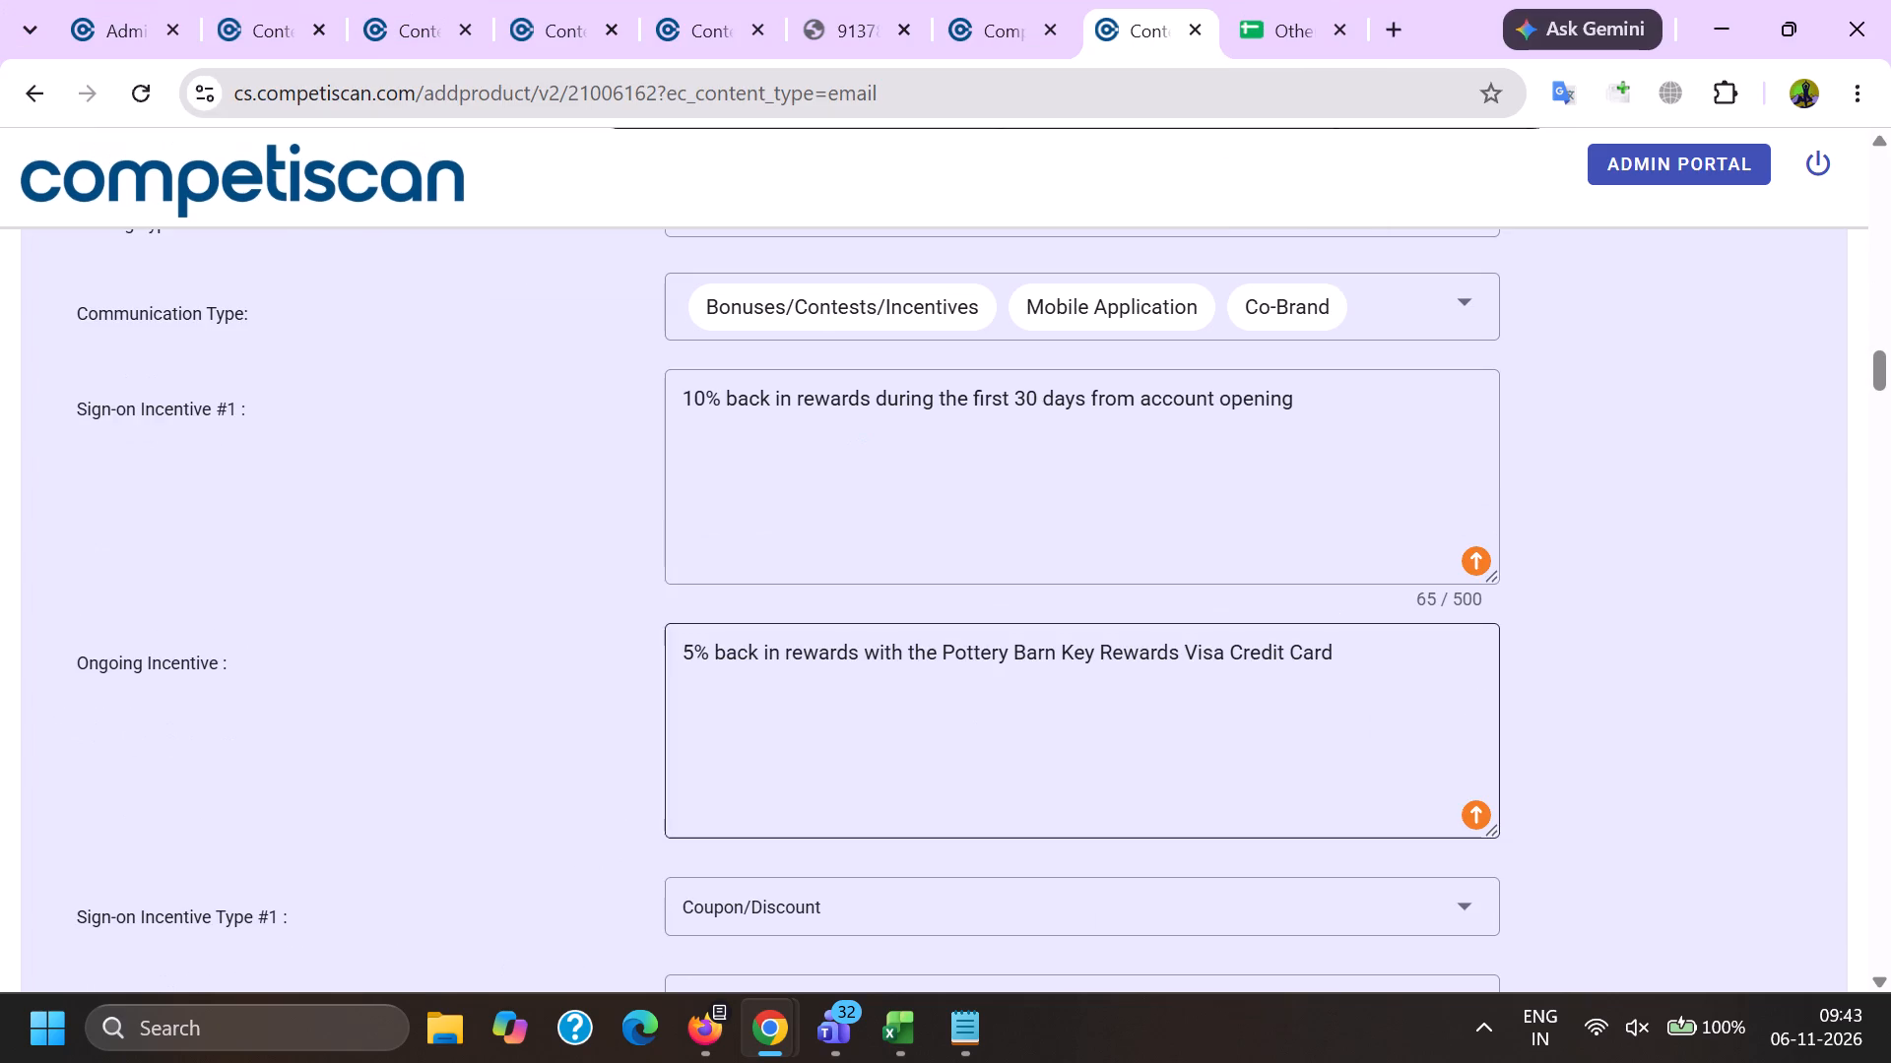
drag(1366, 470, 96, 405)
key(ctrl+c)
key(alt+Tab)
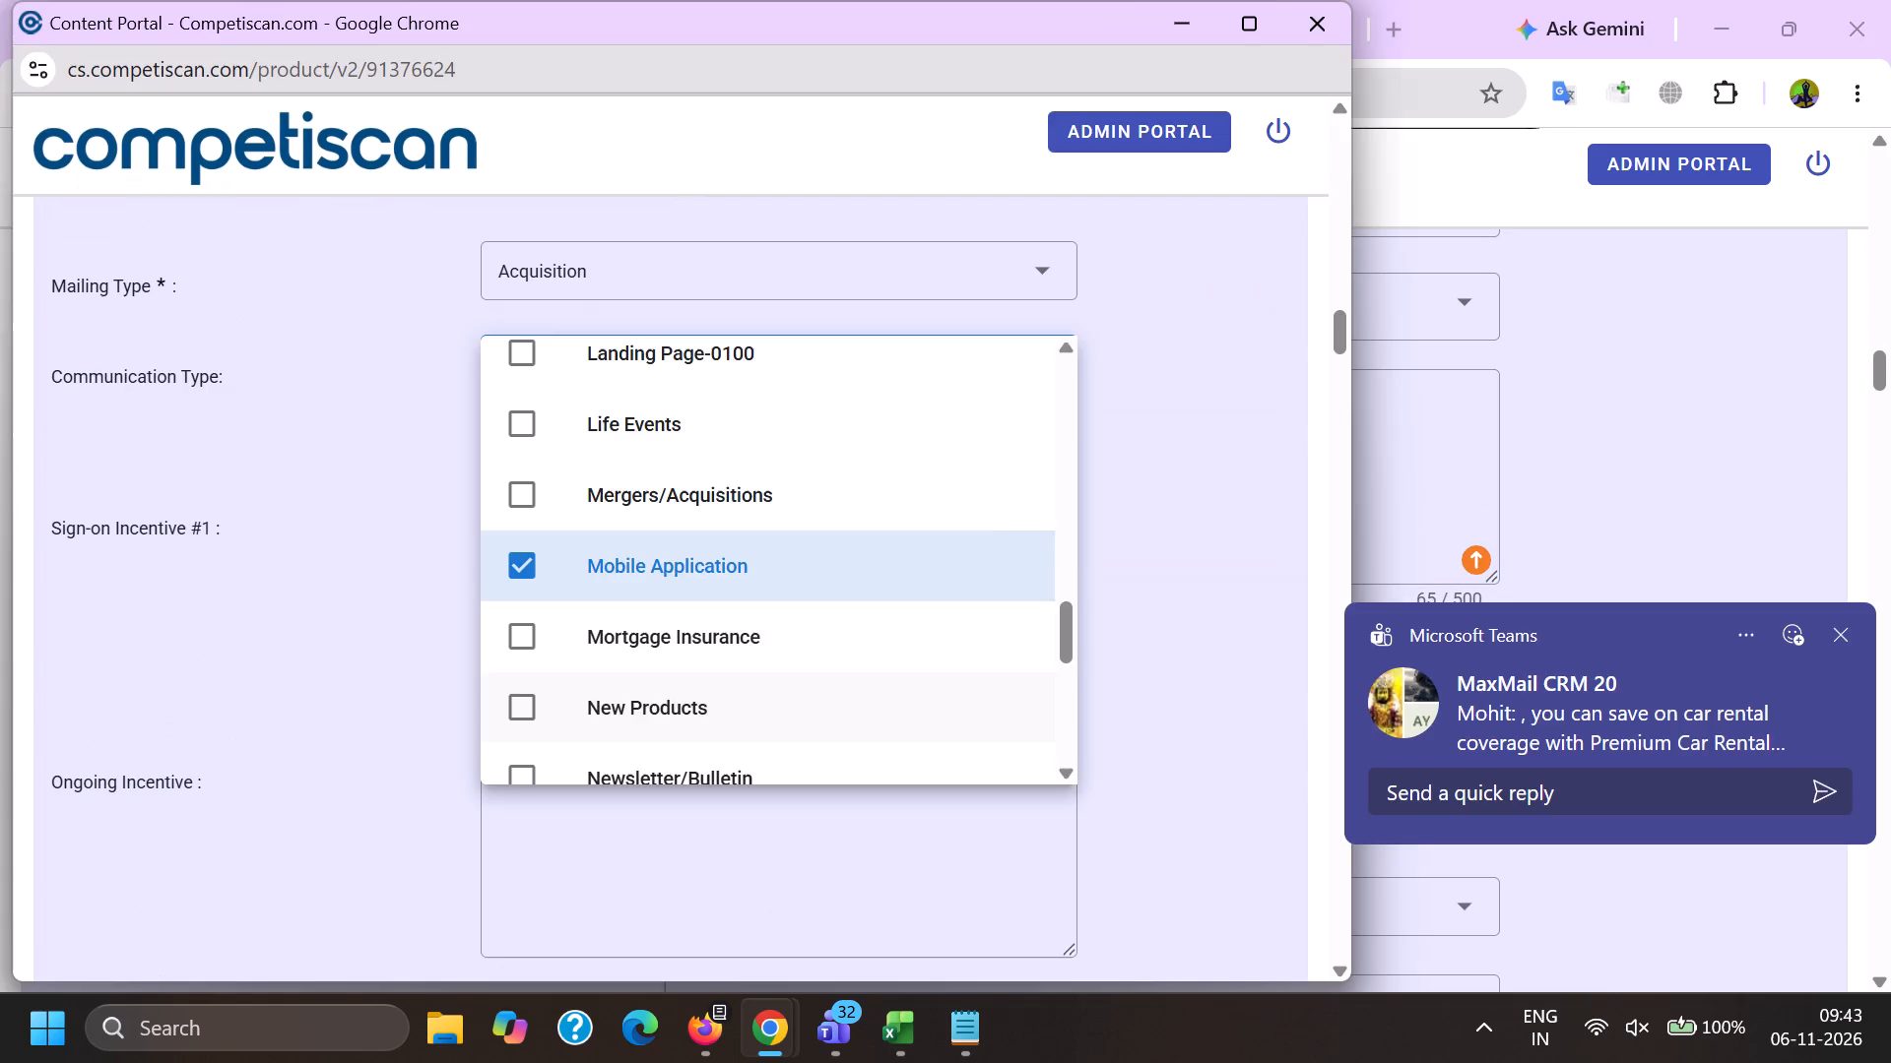
click(671, 630)
key(ctrl+v)
Copy "5% back in rewards with the Pottery Barn Key Rewards Visa Credit Card" from the reference record into Ongoing Incentive.
ctrl+click(711, 768)
key(alt+Tab)
scroll(1310, 528, down, 2)
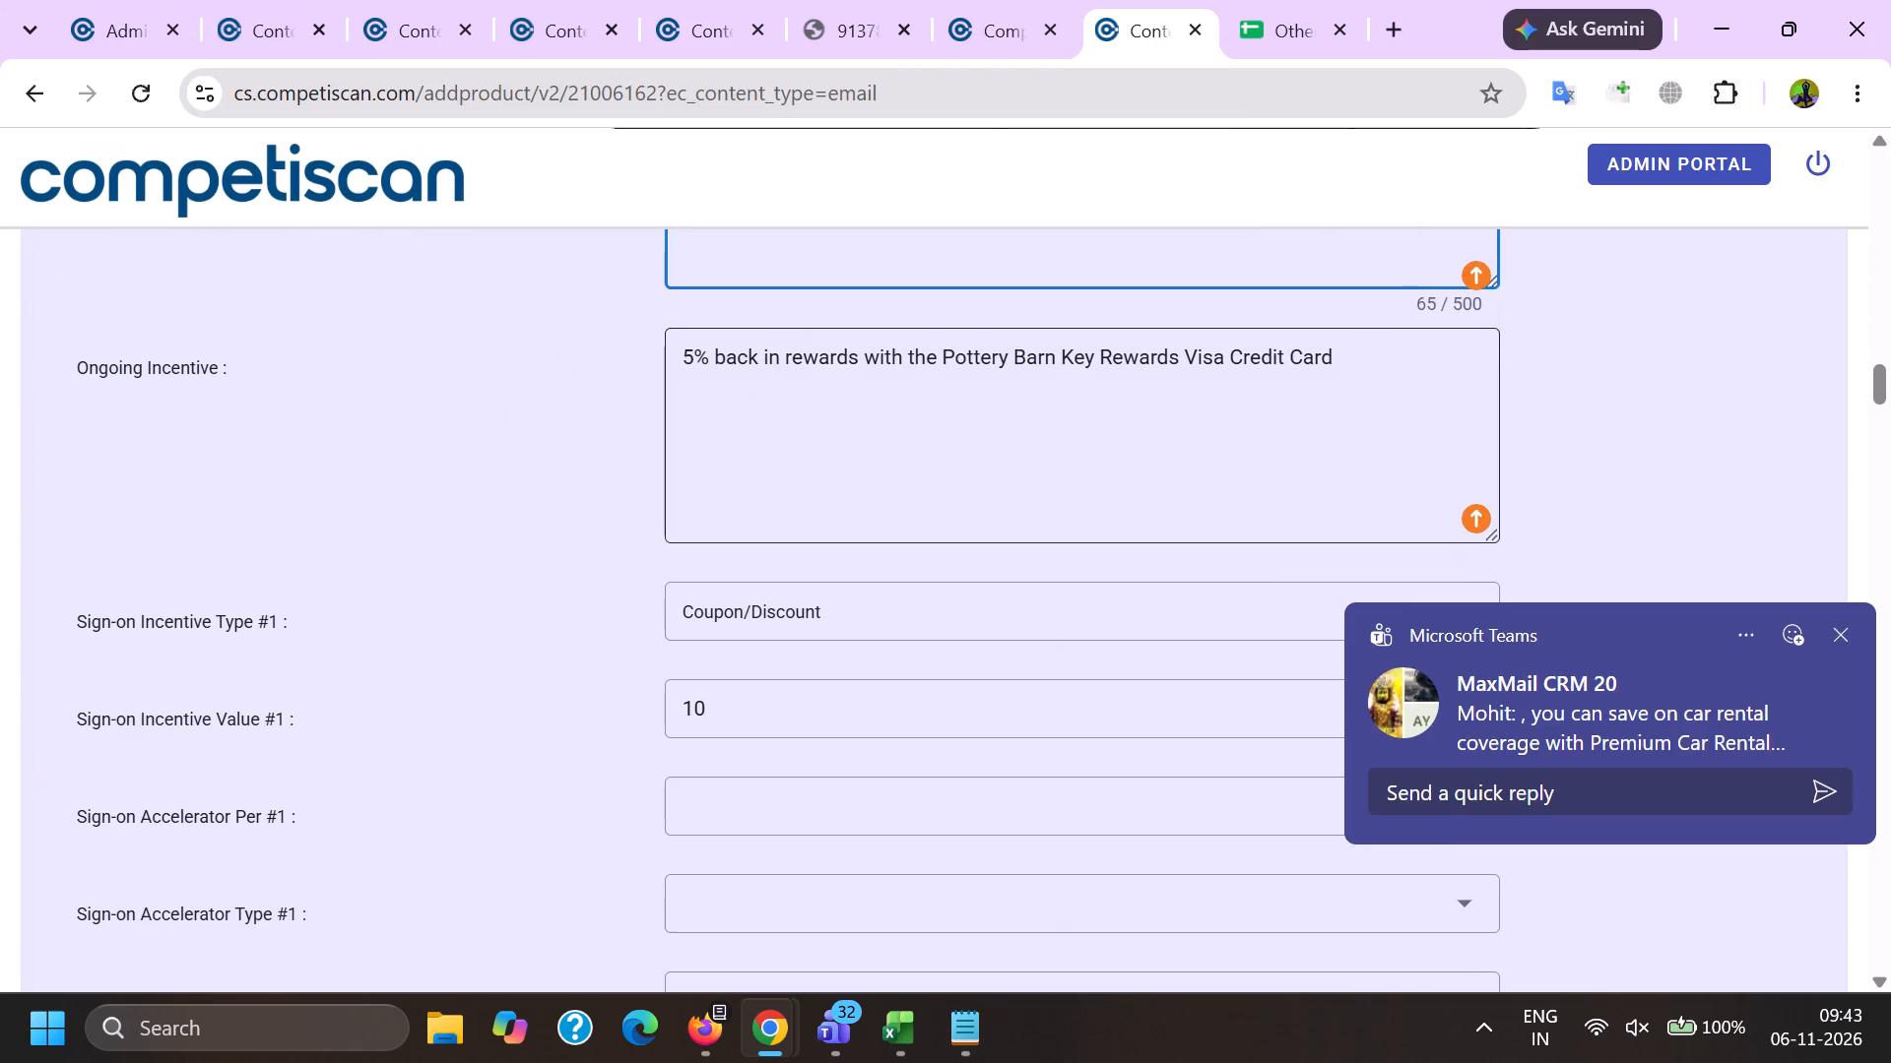
drag(1427, 421, 106, 365)
key(ctrl+c)
key(alt+Tab)
key(ctrl+v)
Set Sign-on Incentive Type #1 to Coupon/Discount and Sign-on Incentive Value #1 to 10.00.
scroll(404, 415, down, 4)
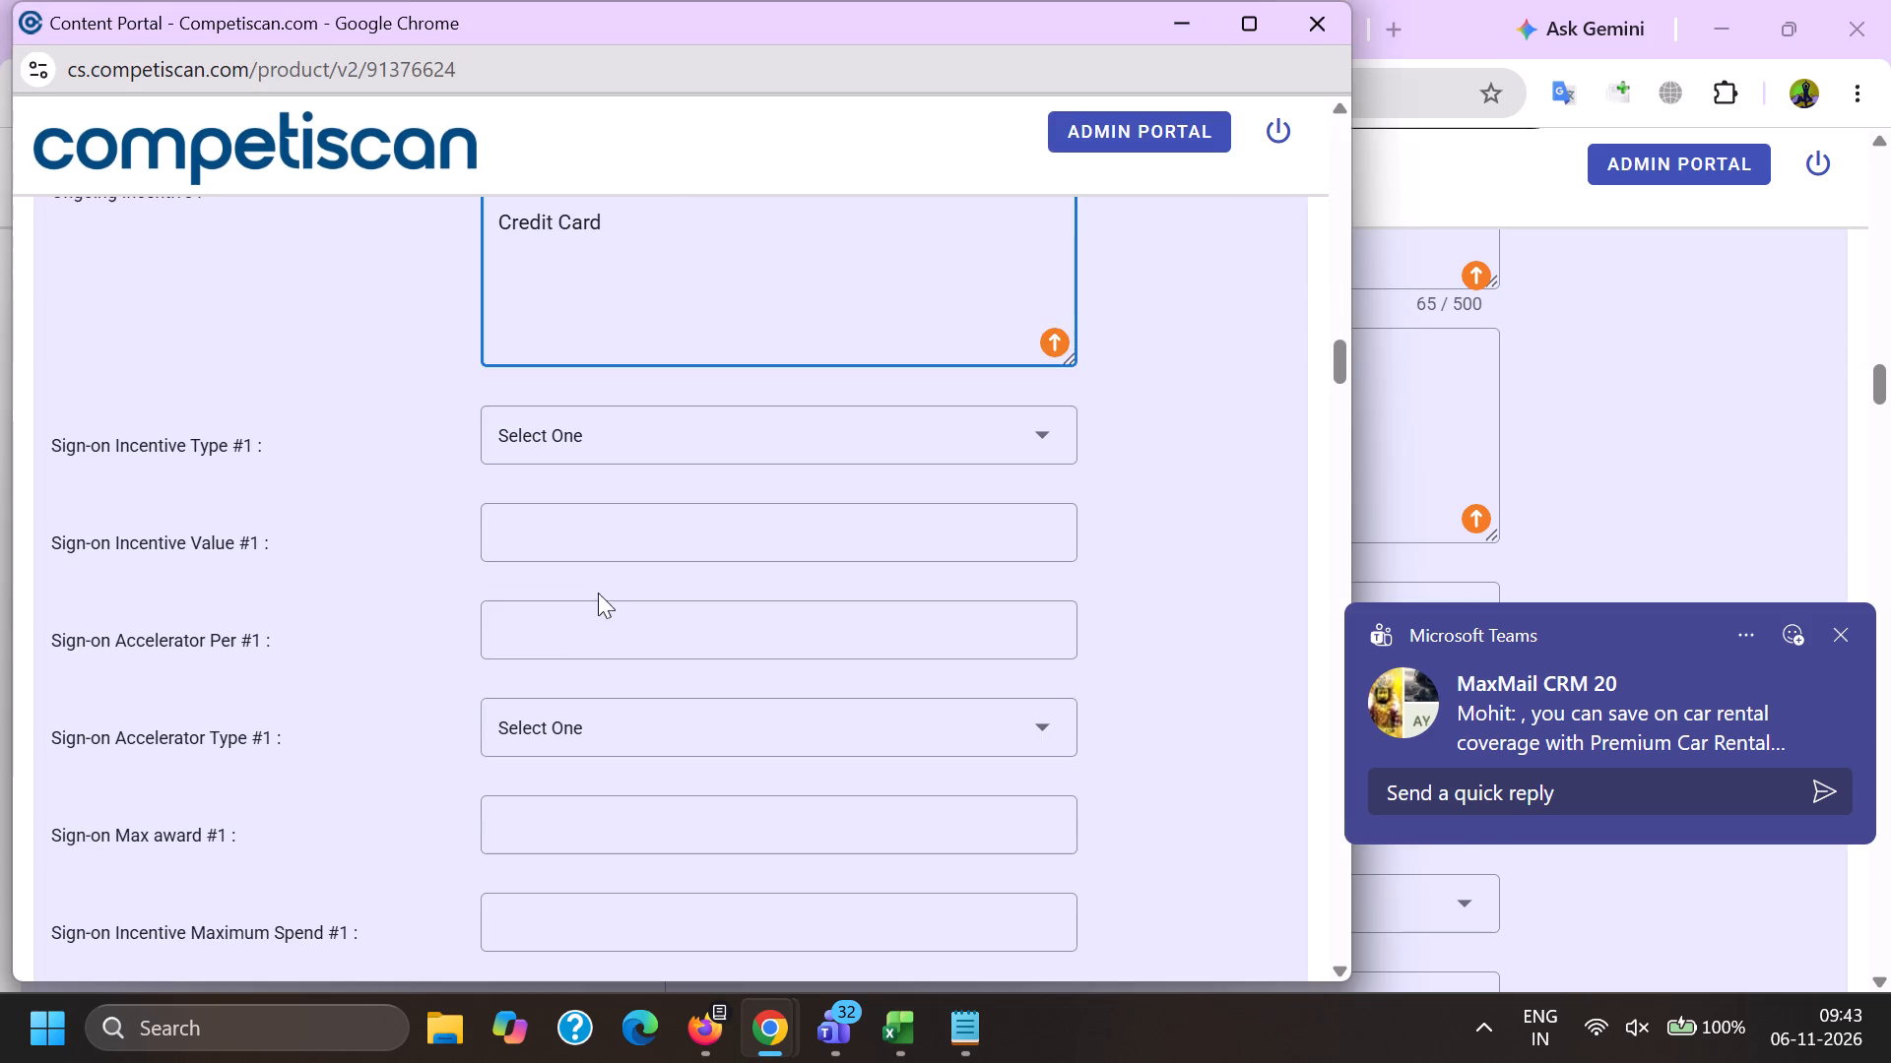
click(580, 419)
scroll(569, 445, down, 4)
scroll(548, 524, up, 1)
scroll(549, 533, down, 2)
click(564, 624)
drag(386, 615, 405, 615)
click(605, 530)
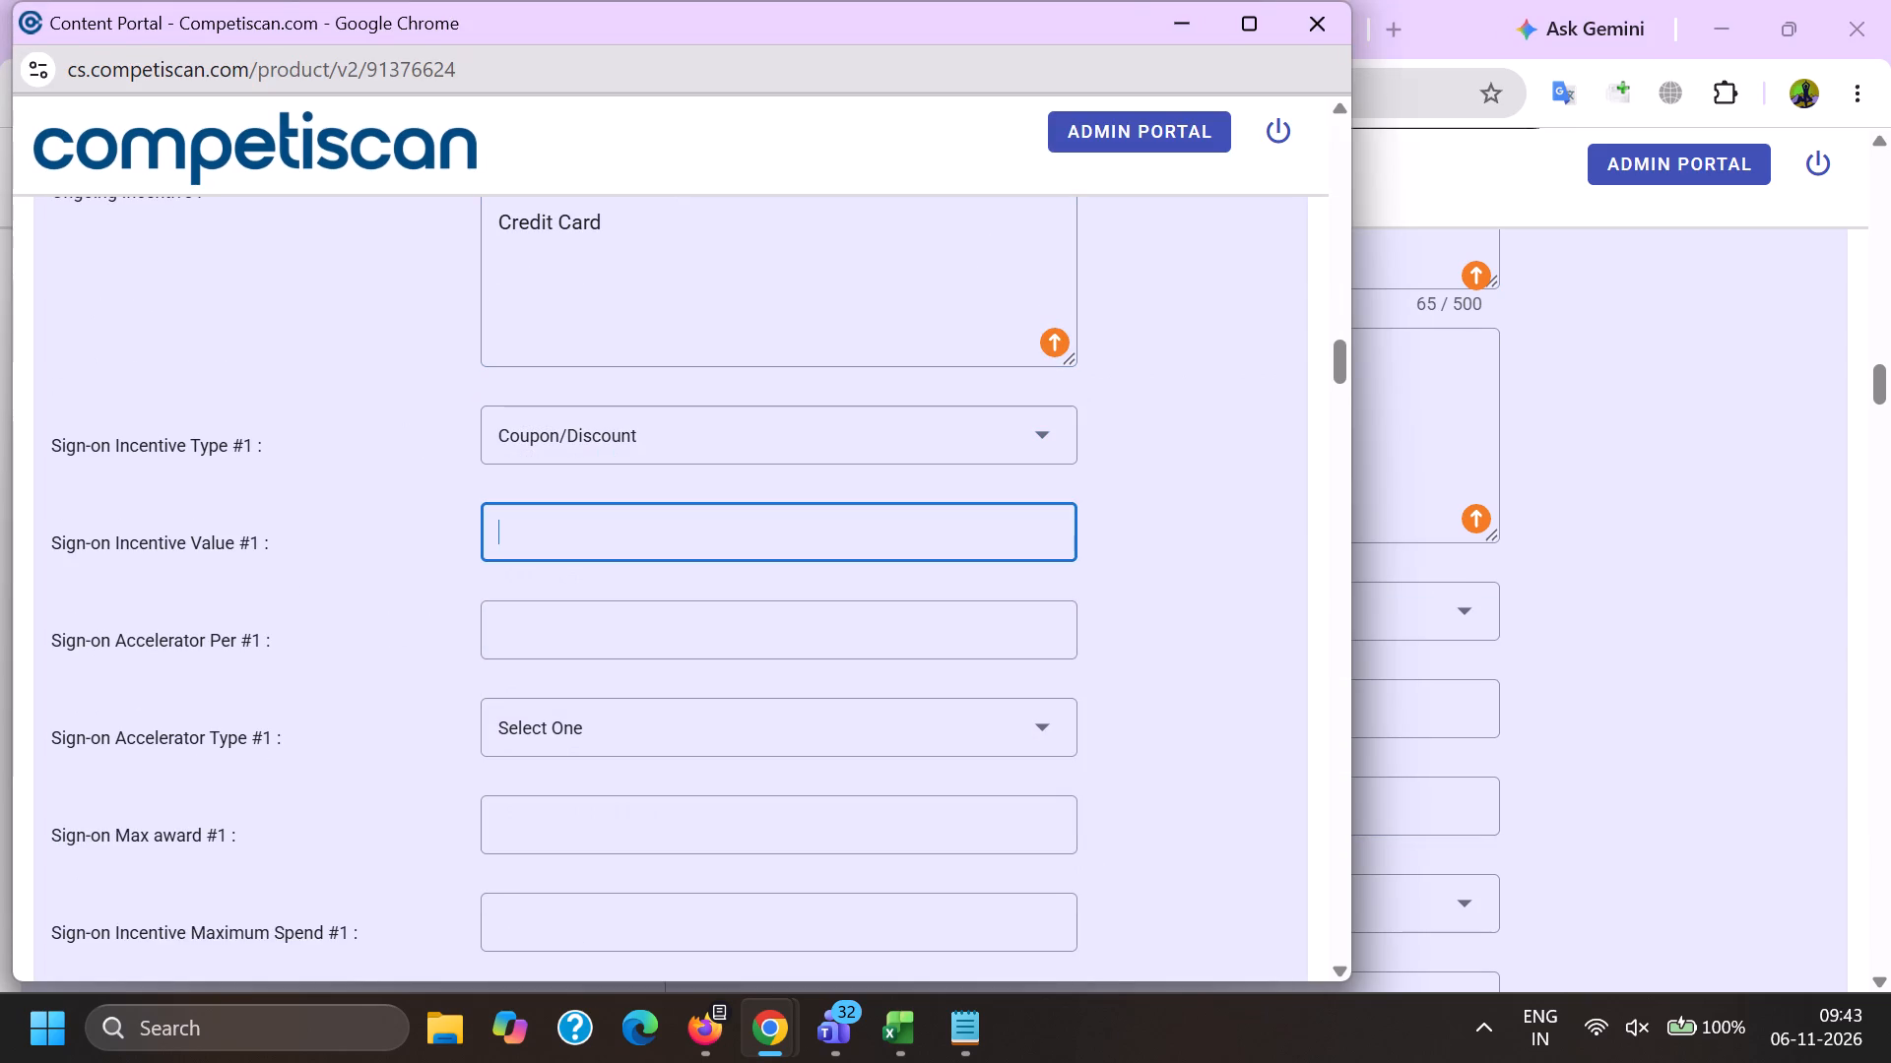
key(1)
key(0)
text(.00)
Set Sign-on Max award #1 to 10.00 and Sign-on Incentive Window (months) #1 to 1.
key(Tab)
key(Tab)
key(Tab)
text(10.0)
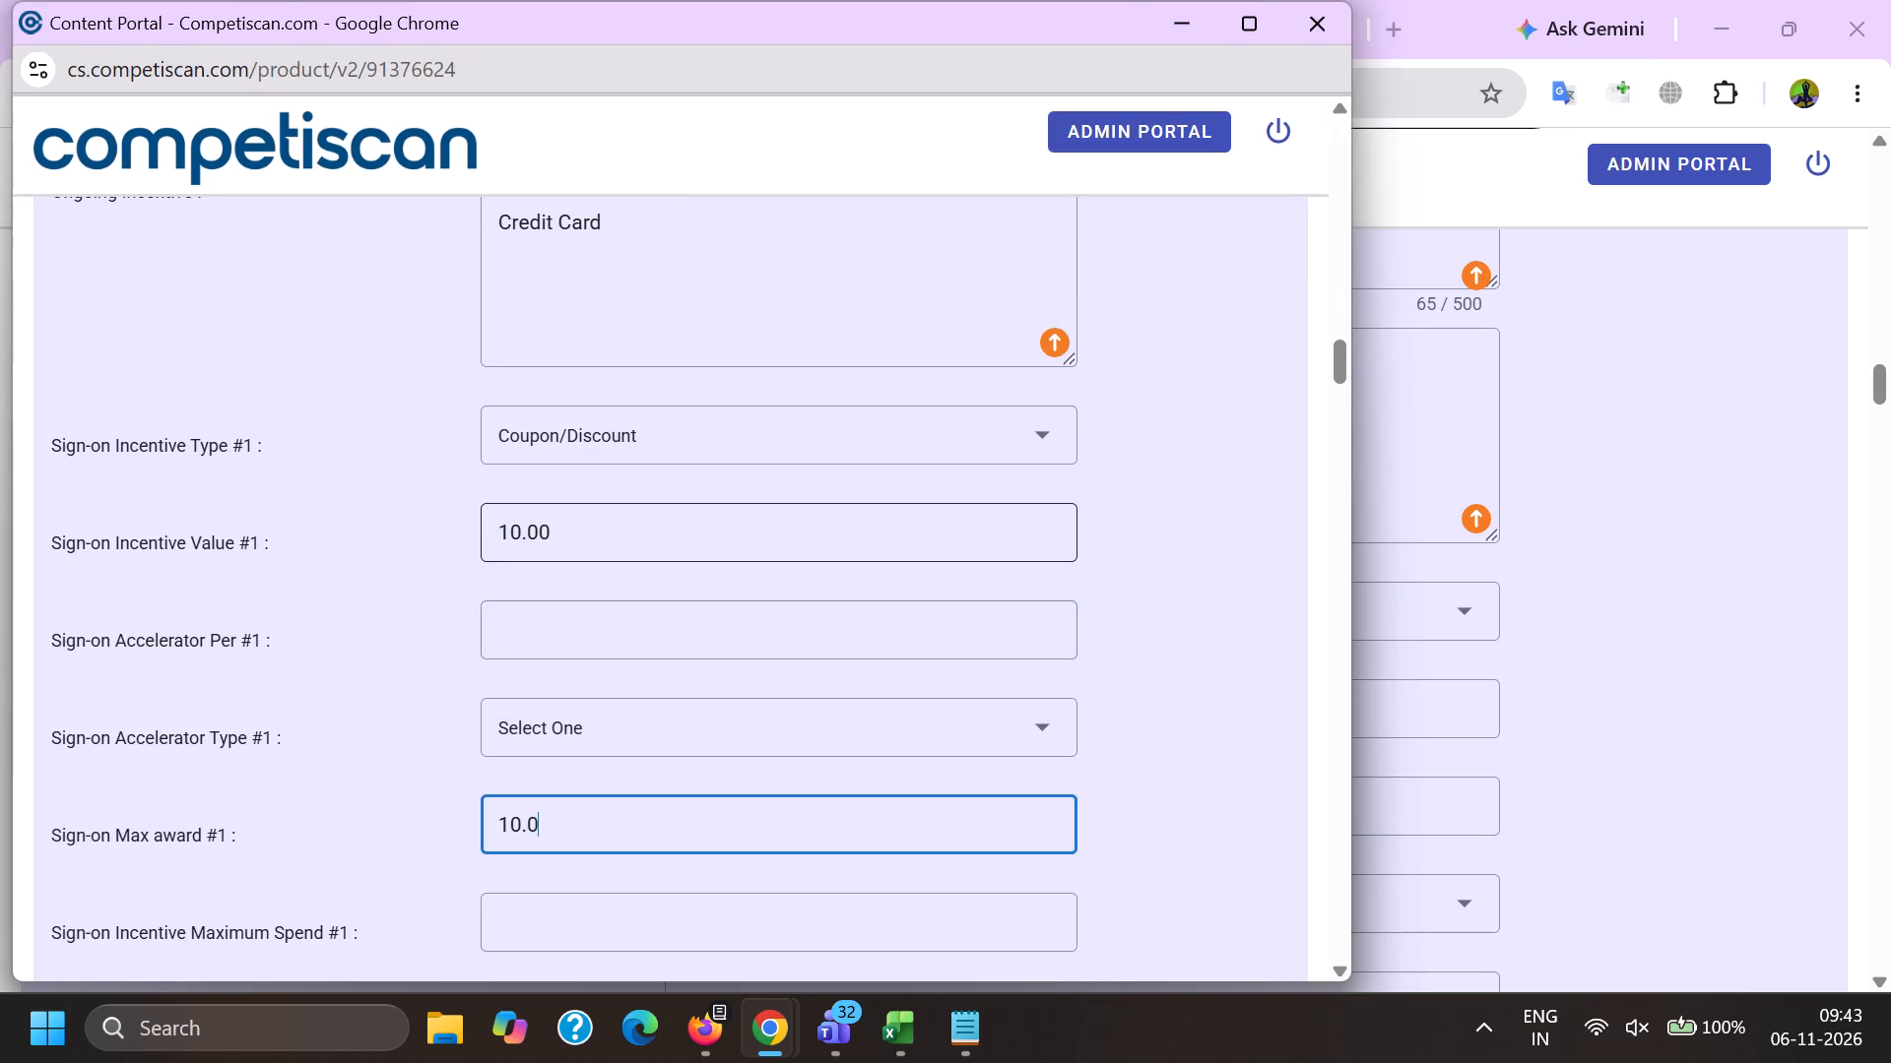
key(0)
key(Tab)
key(Tab)
key(Tab)
key(1)
Set Sign-on Fixed date #1 to Yes.
scroll(594, 520, down, 3)
click(536, 380)
click(521, 406)
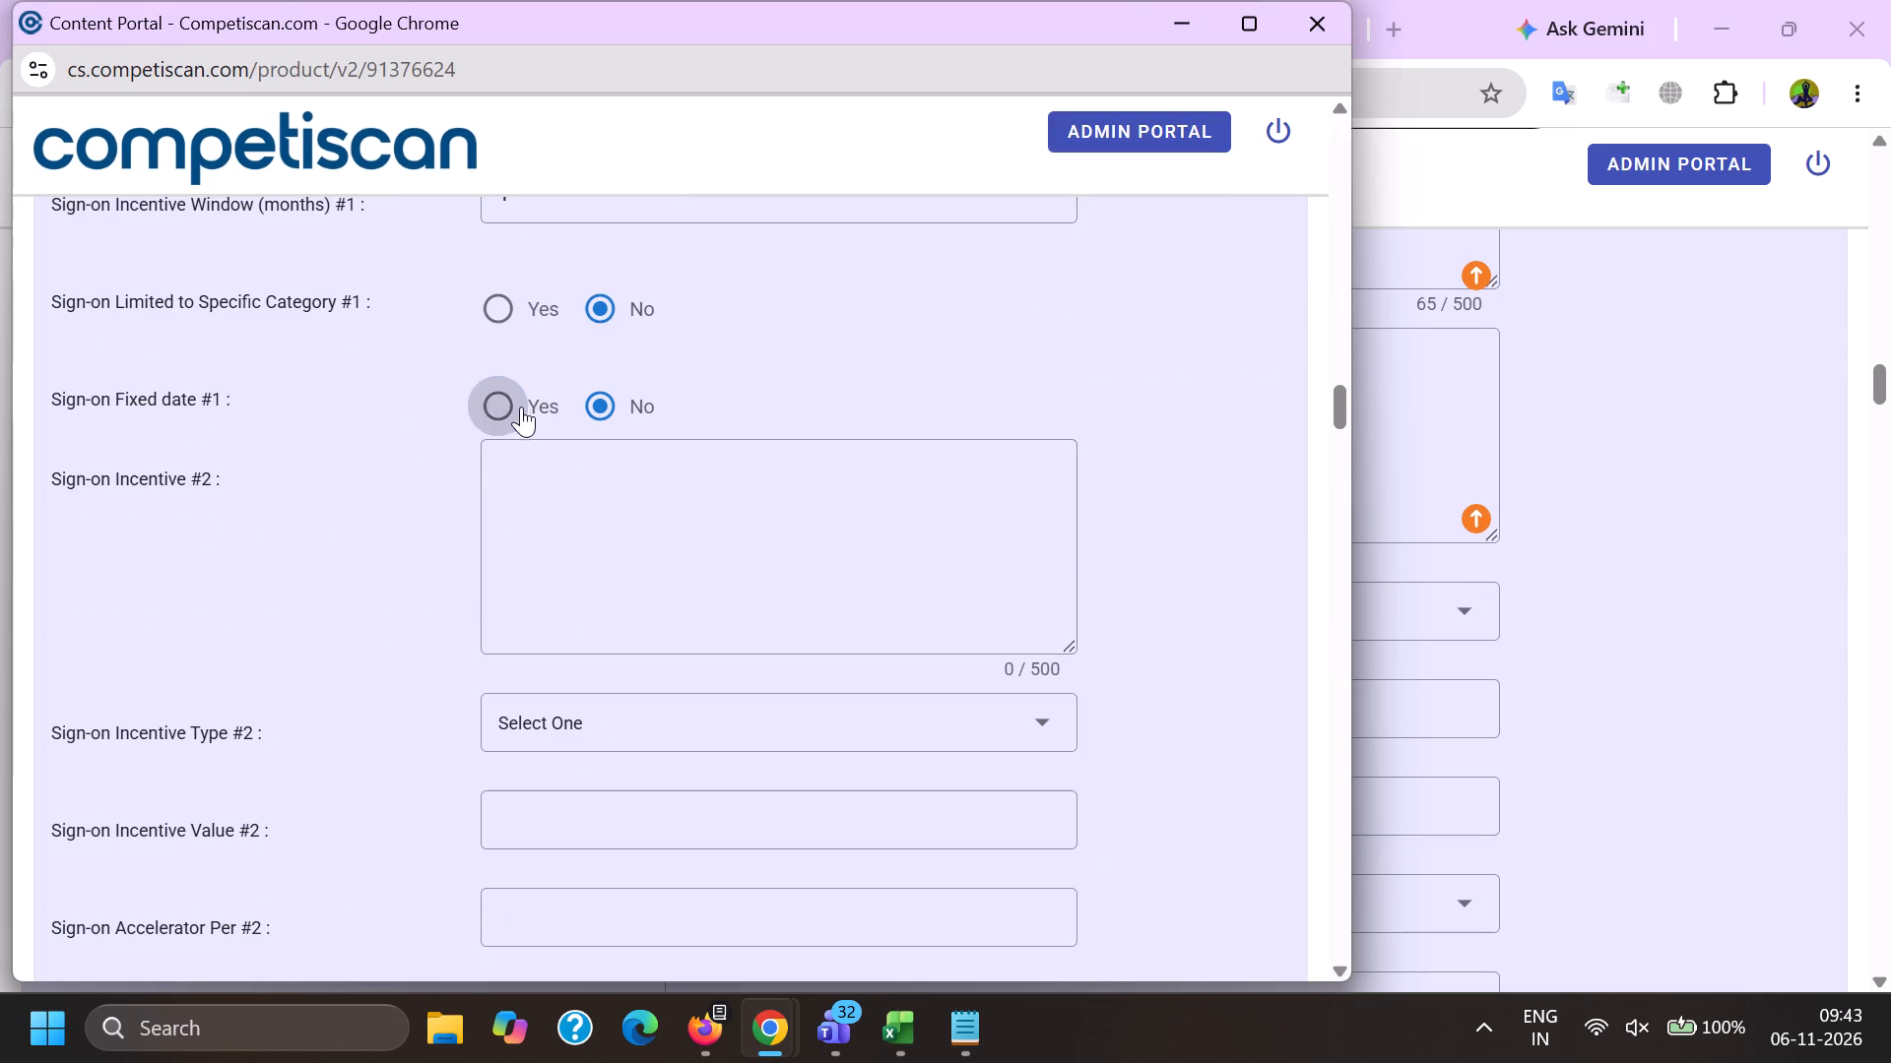
Set the payment card offer's Application Type to Invitation to Apply and its Card Network to Visa.
scroll(519, 411, down, 20)
click(558, 421)
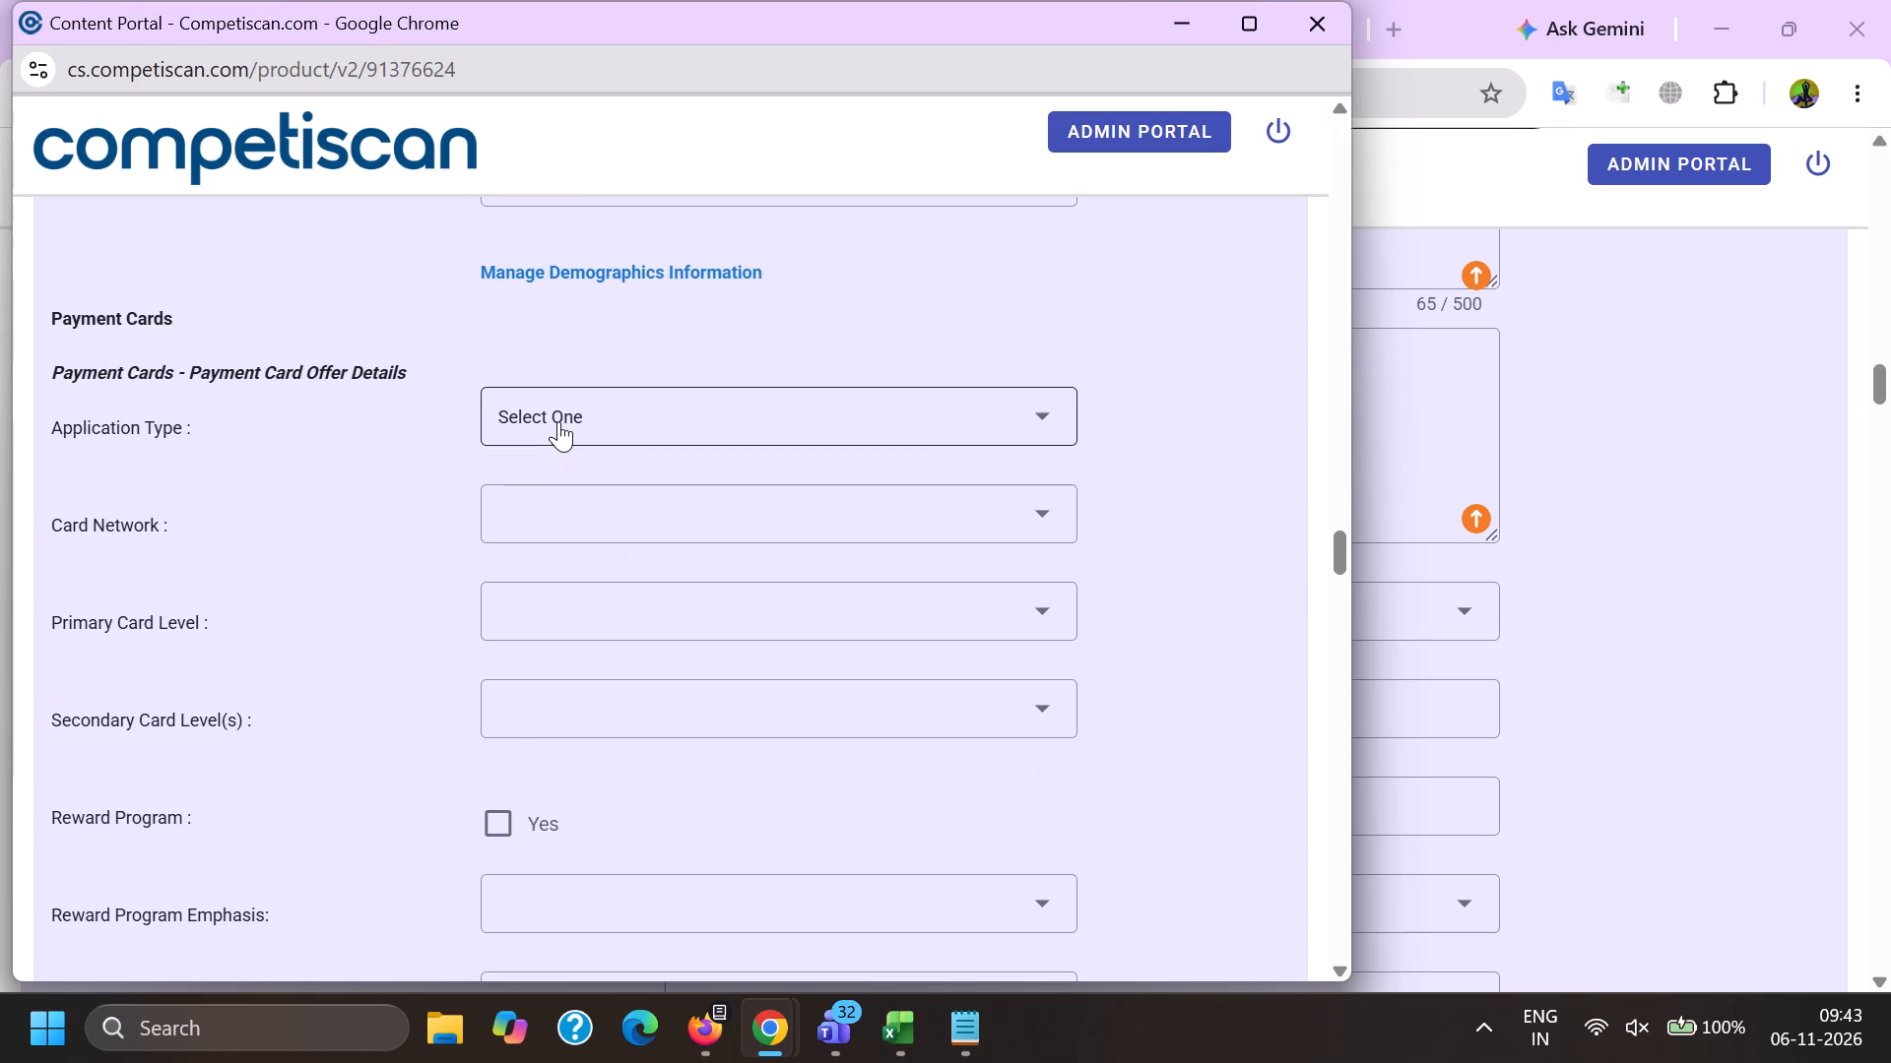
click(621, 540)
drag(365, 568, 388, 571)
click(534, 537)
scroll(557, 431, down, 1)
click(583, 659)
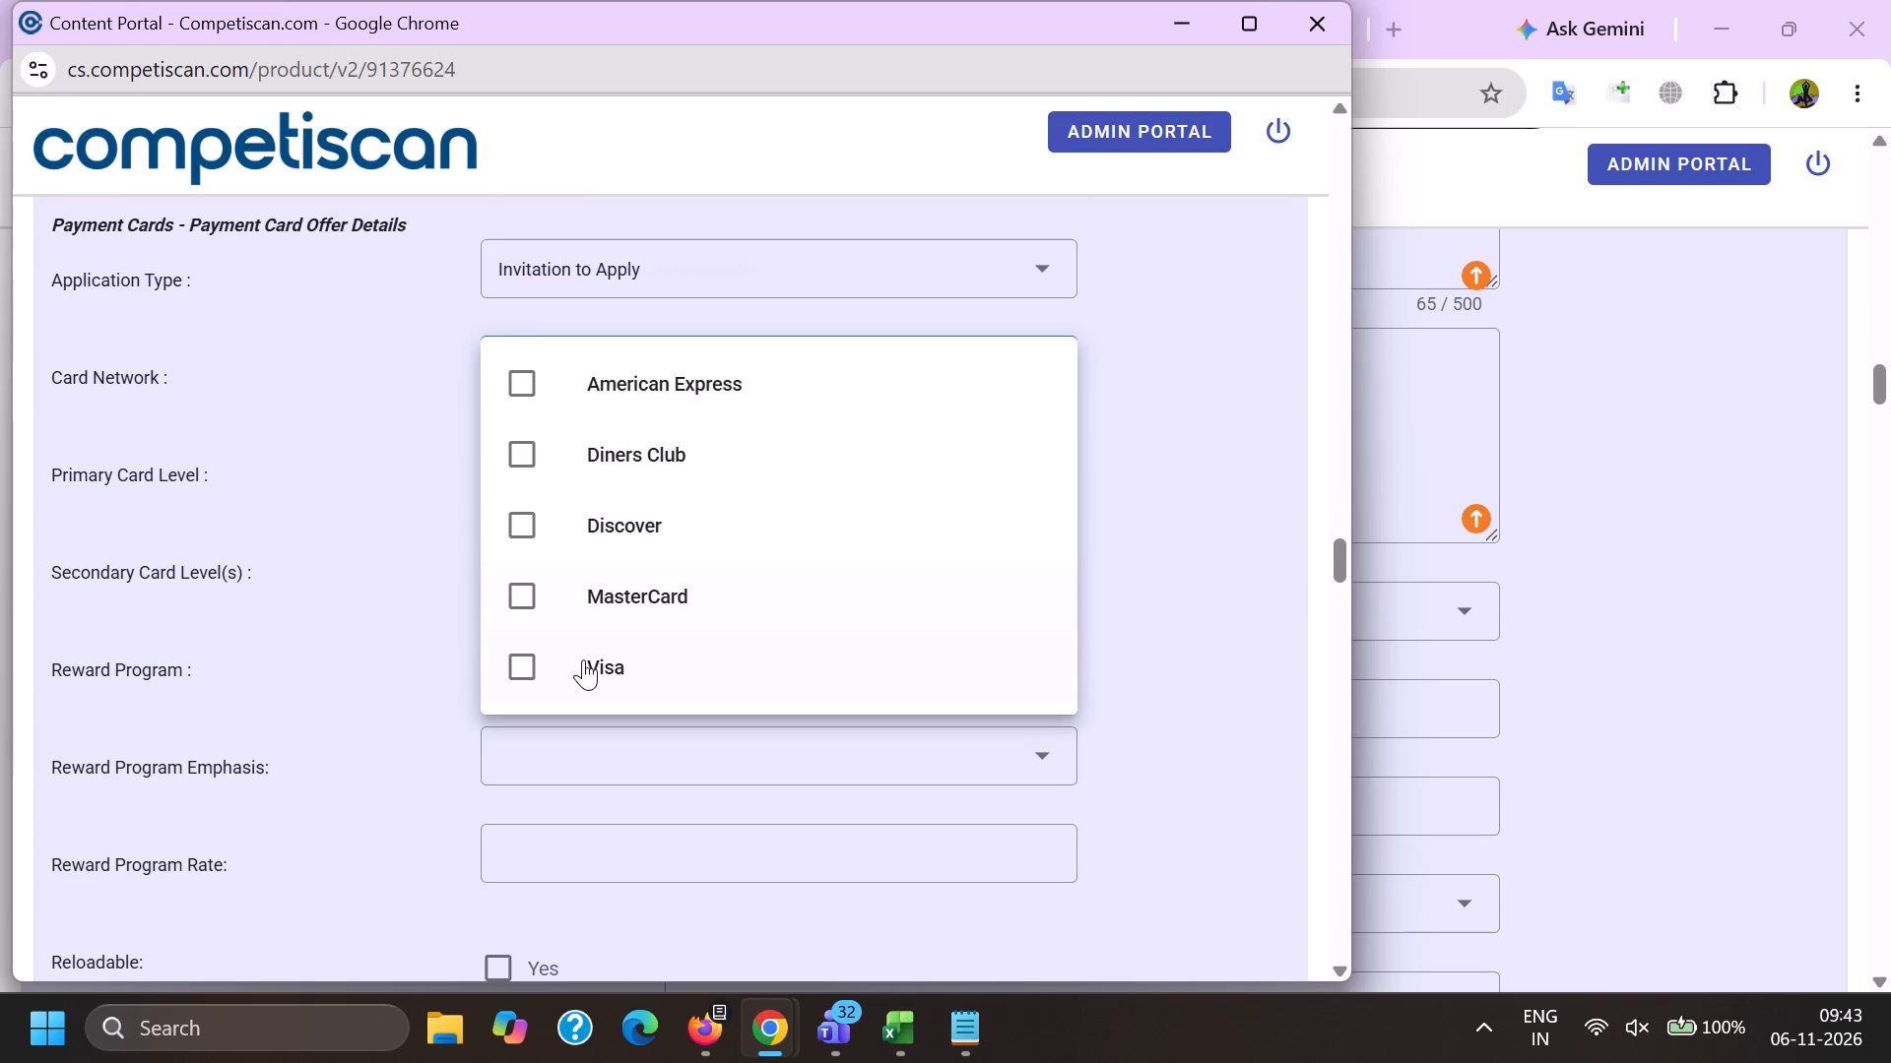
click(344, 617)
Set the Primary Card Level to Visa Signature and mark Reward Program as Yes.
click(534, 441)
scroll(576, 652, down, 6)
scroll(573, 662, up, 5)
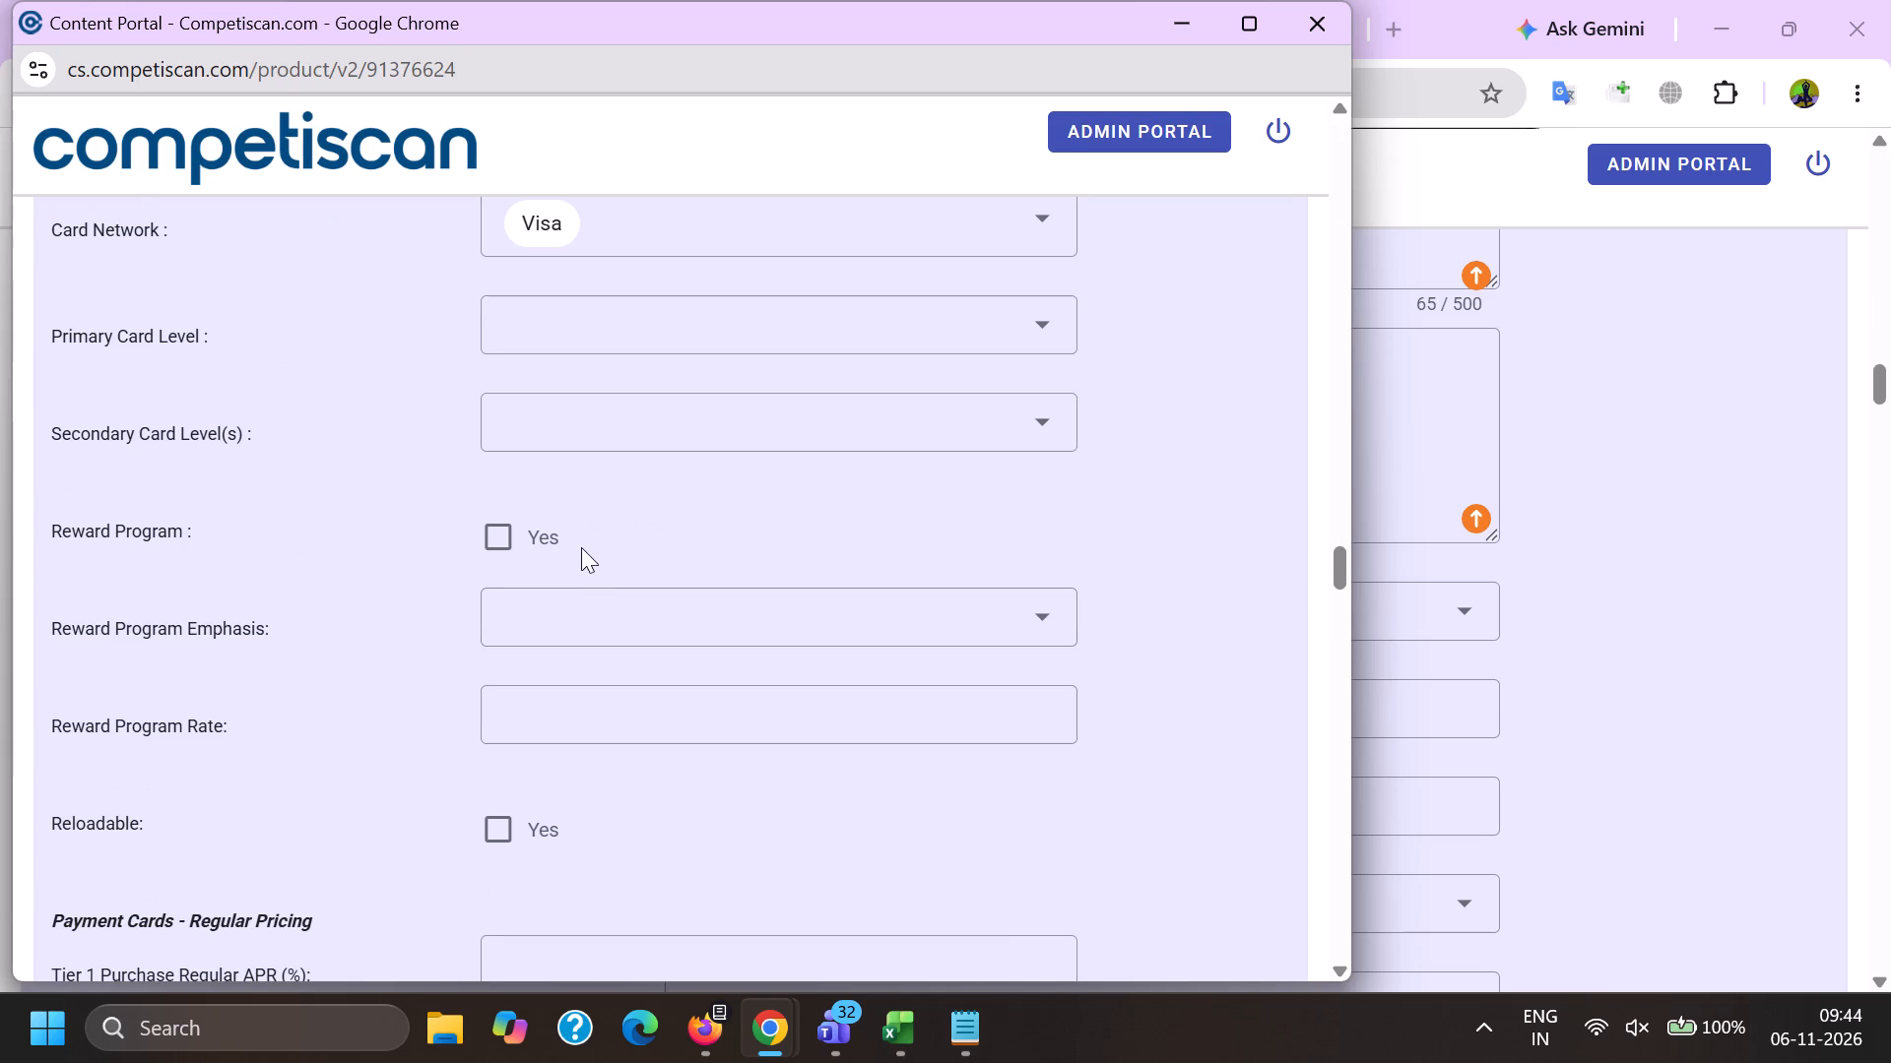
click(550, 334)
scroll(538, 545, down, 3)
scroll(526, 575, up, 1)
scroll(526, 580, down, 2)
click(621, 640)
click(337, 581)
click(485, 547)
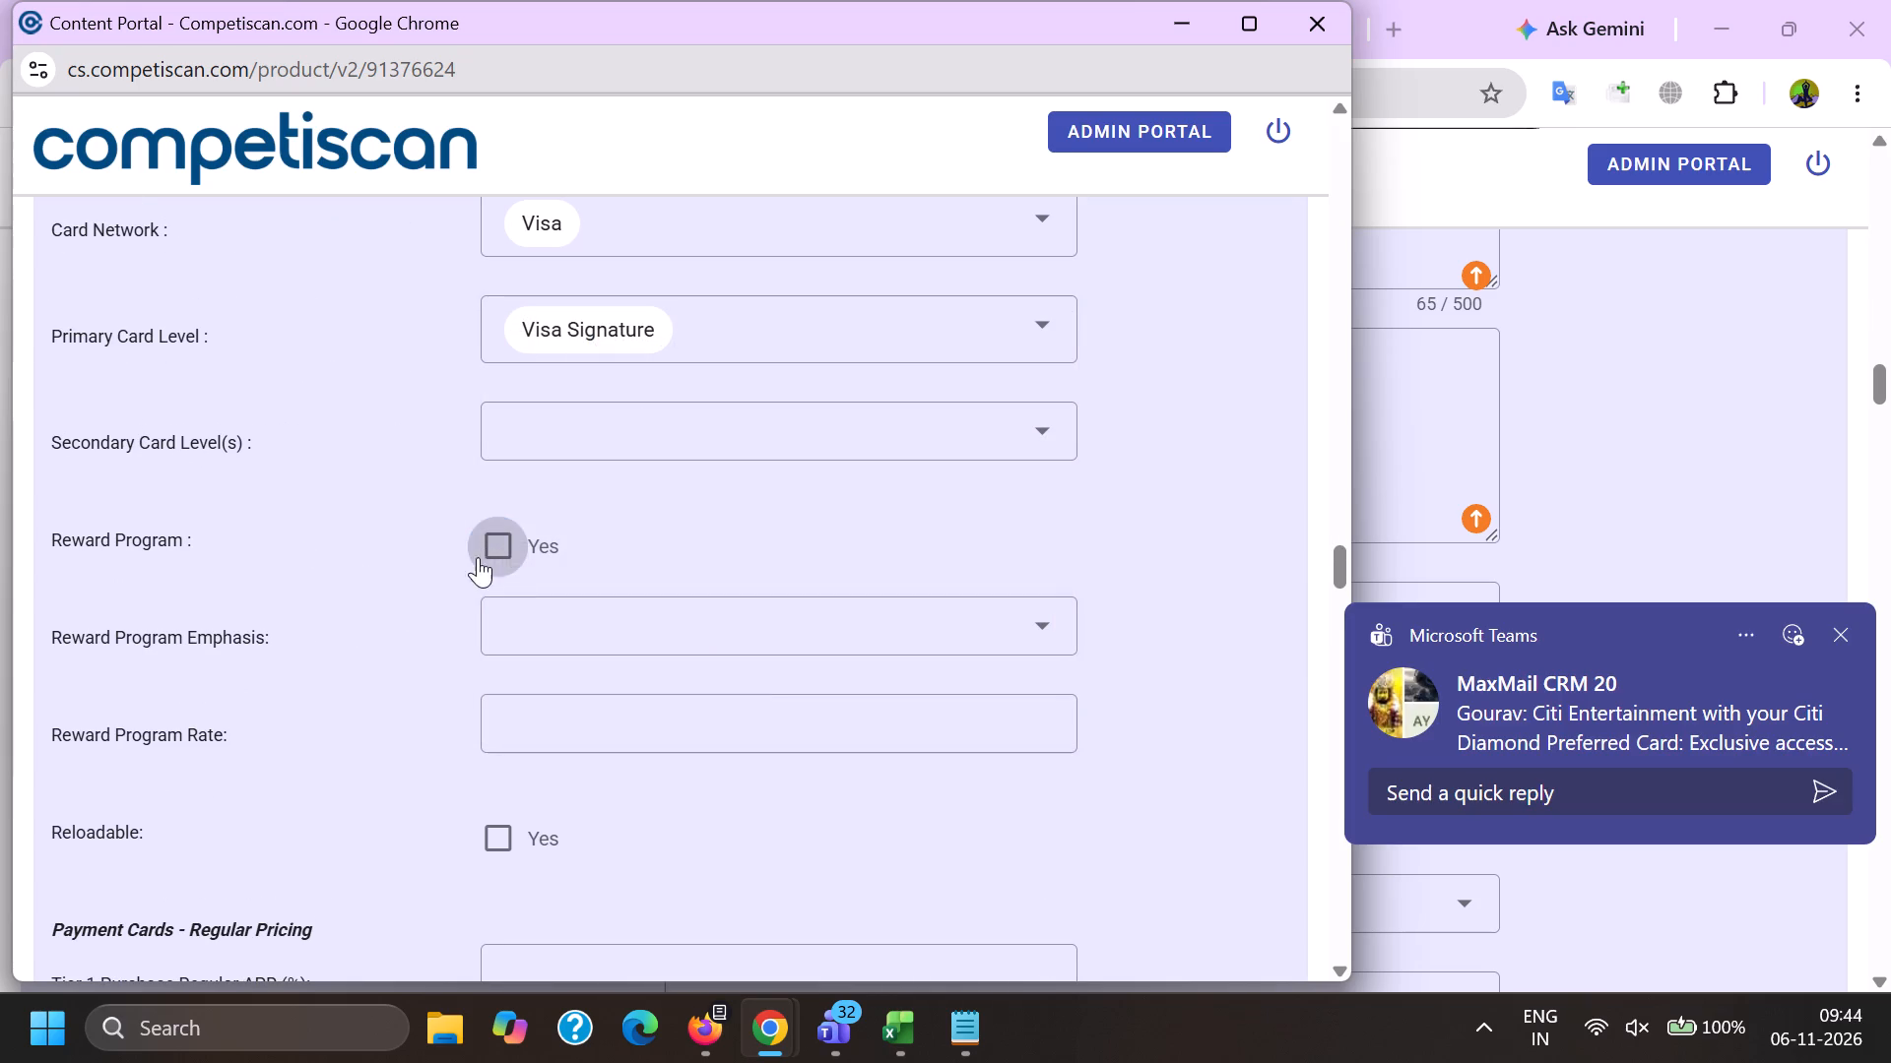
Mark Credit Card Mentioned in the retail credit section and submit the product record for 91376624.
double_click(393, 594)
key(End)
click(499, 506)
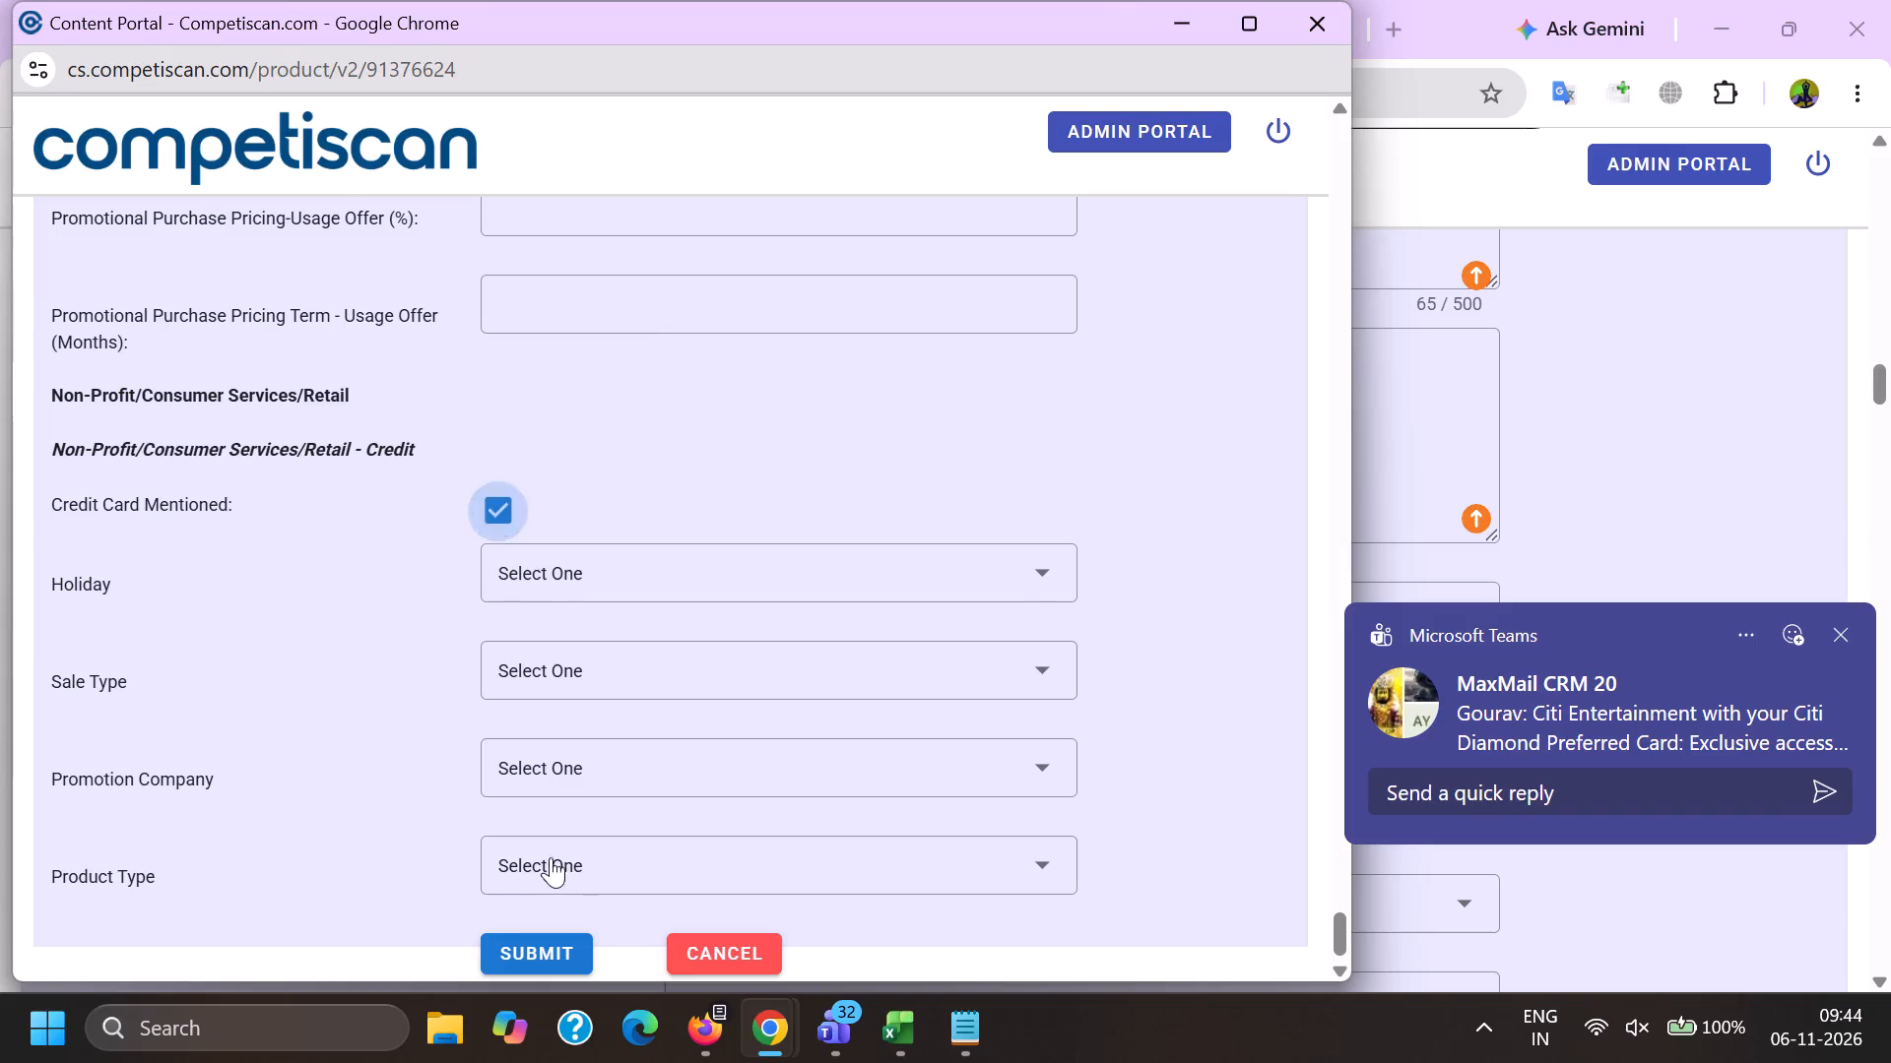
click(557, 939)
Switch to the Content Portal email list in Firefox and go to the entries around email 91376624.
key(alt+Tab)
click(424, 0)
click(213, 0)
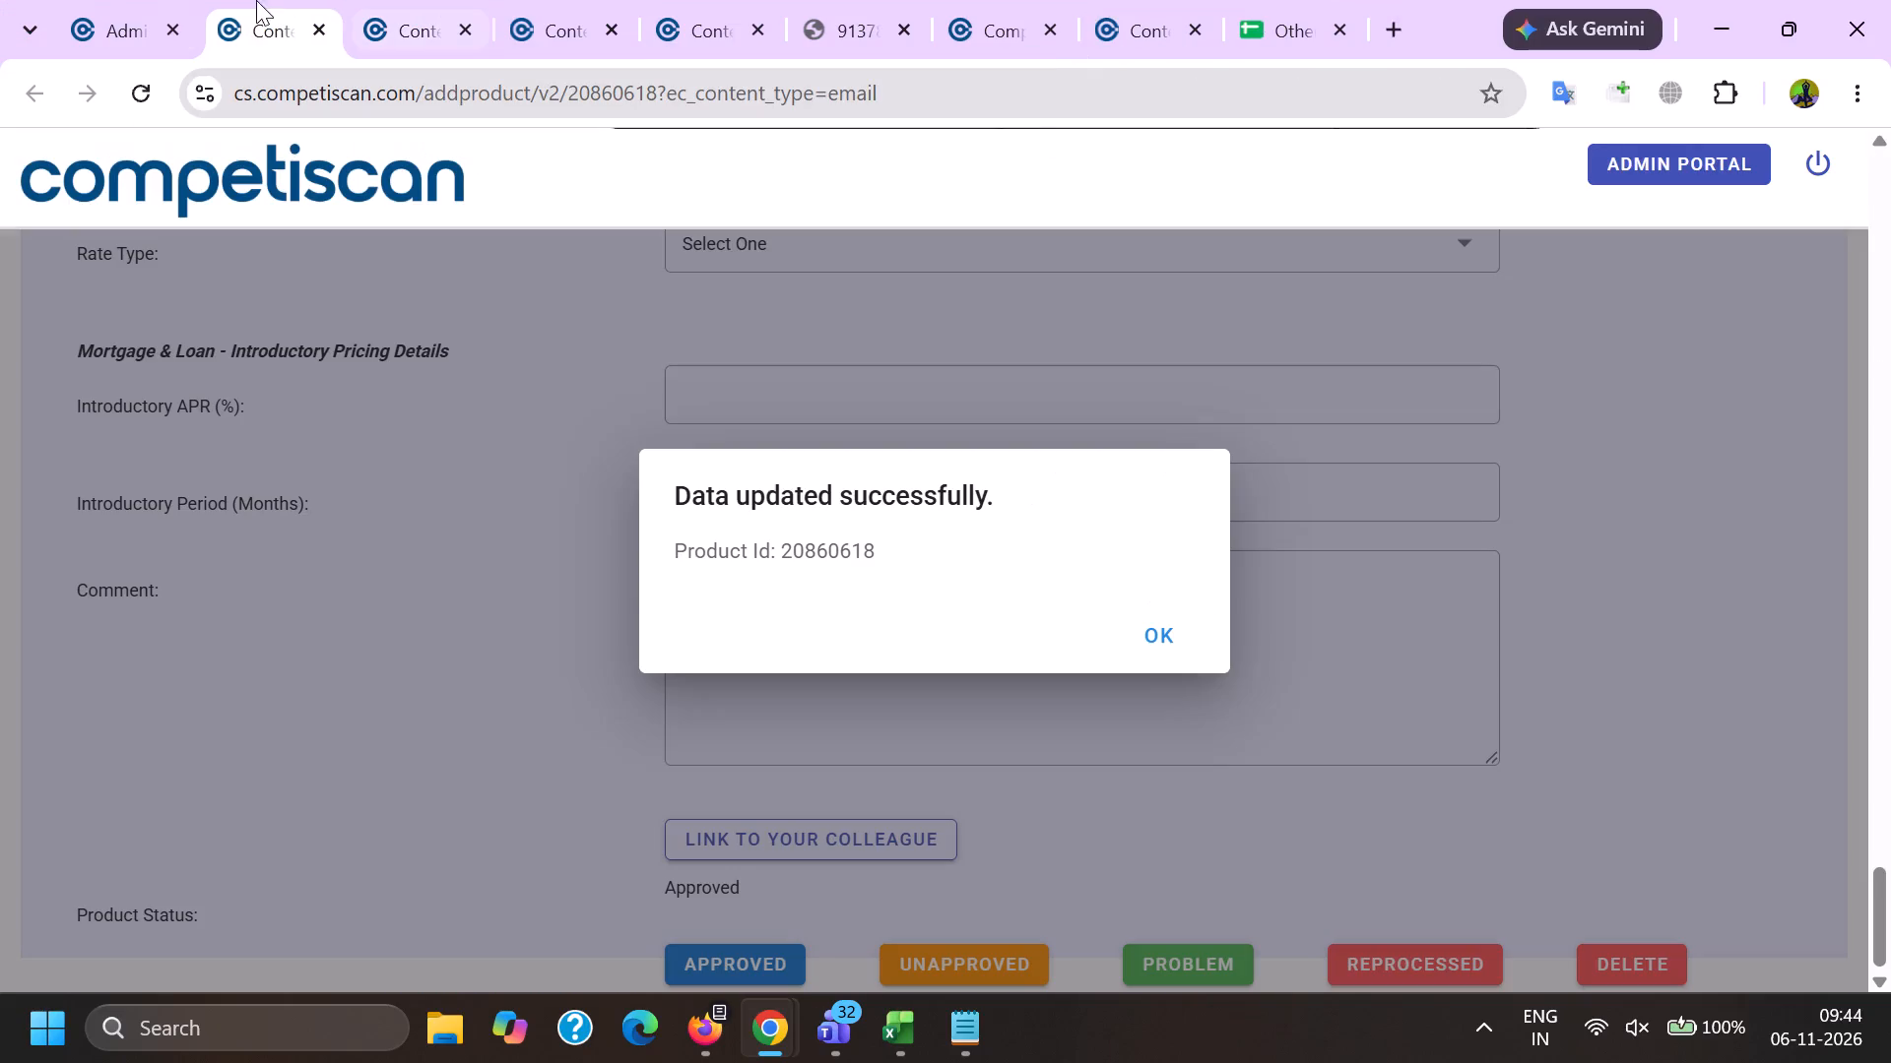
click(733, 1056)
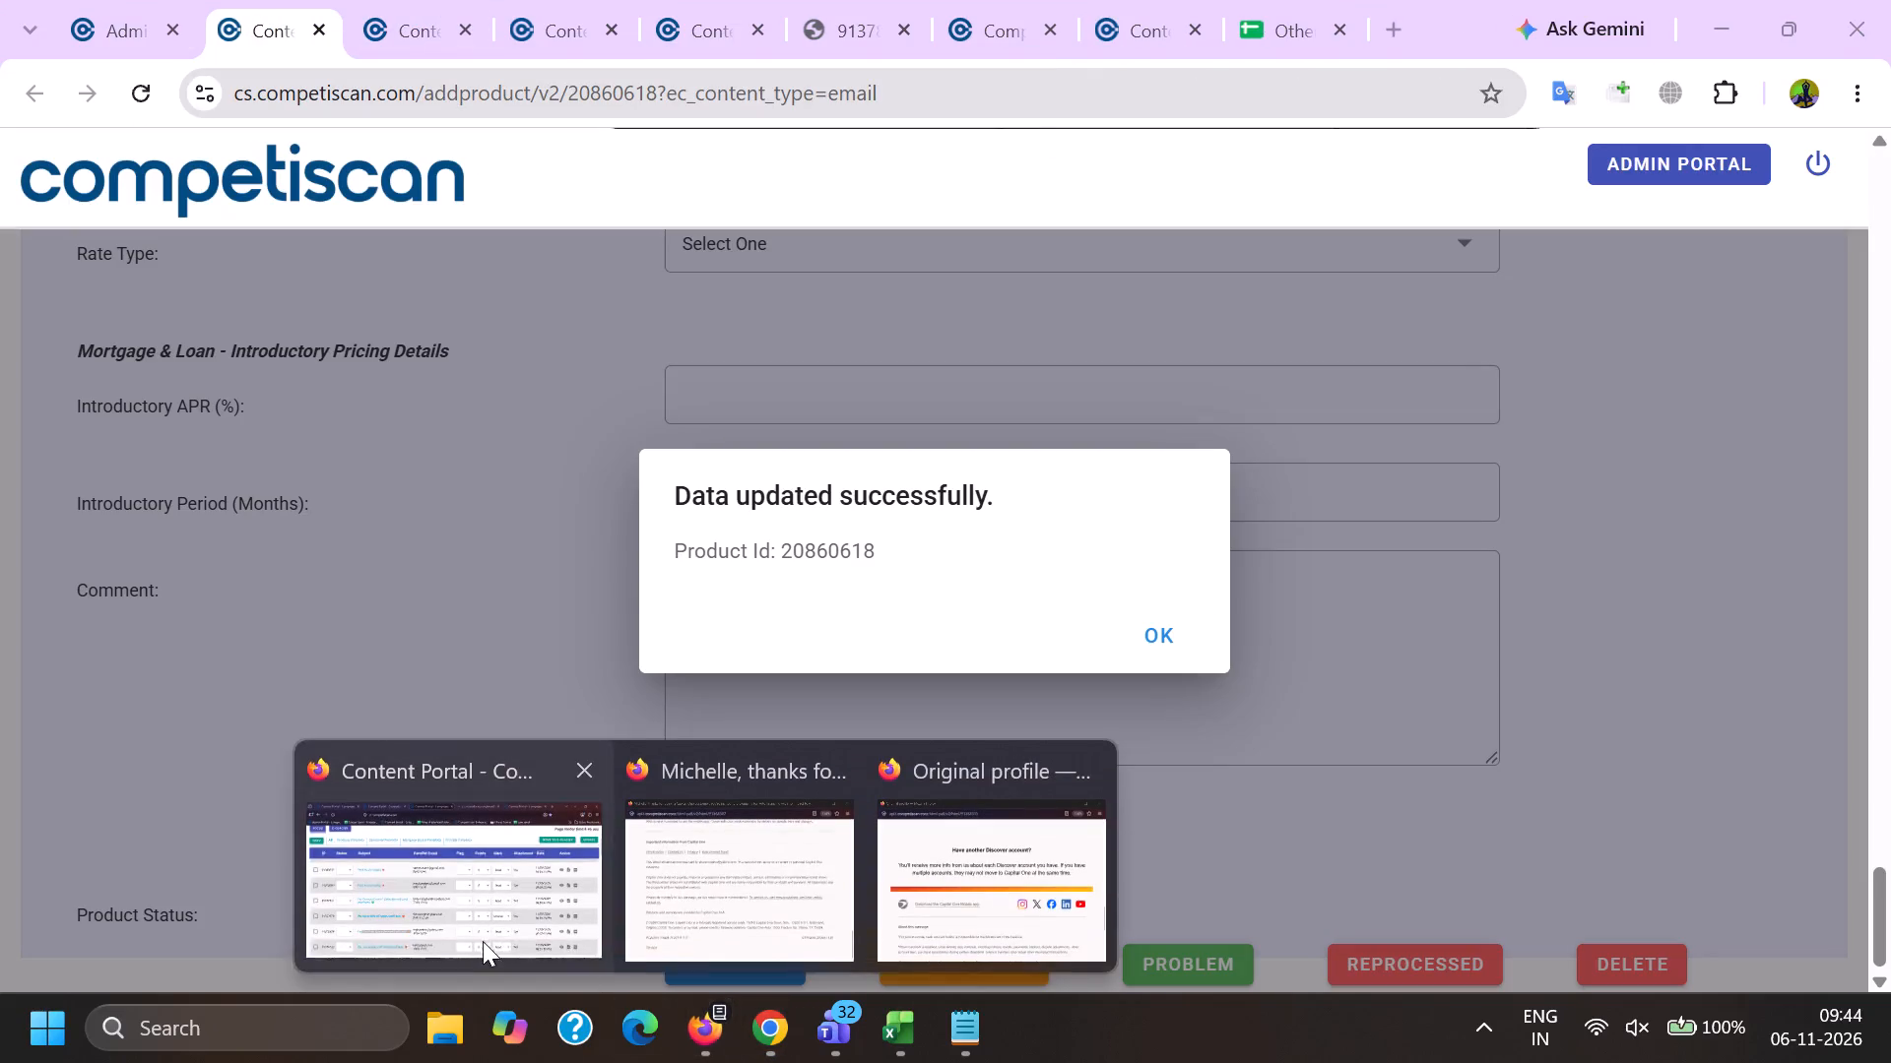
click(480, 940)
scroll(426, 817, down, 2)
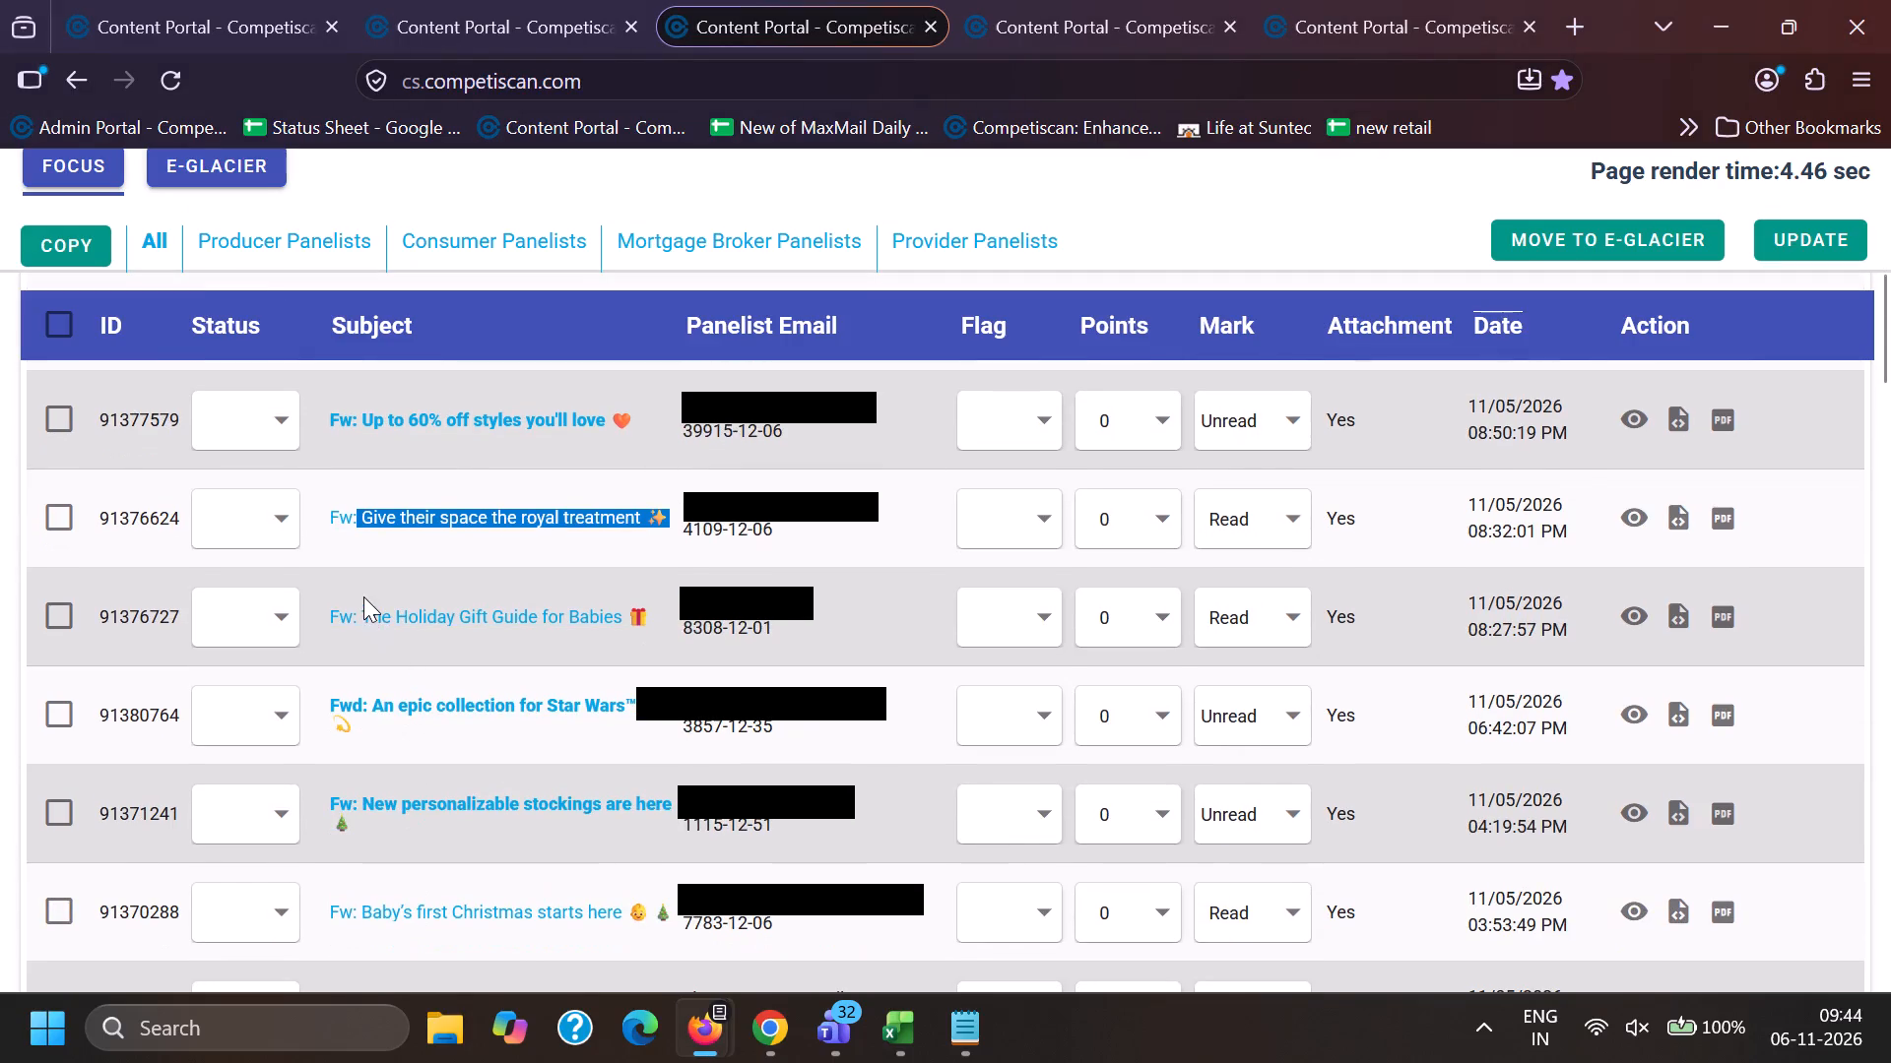
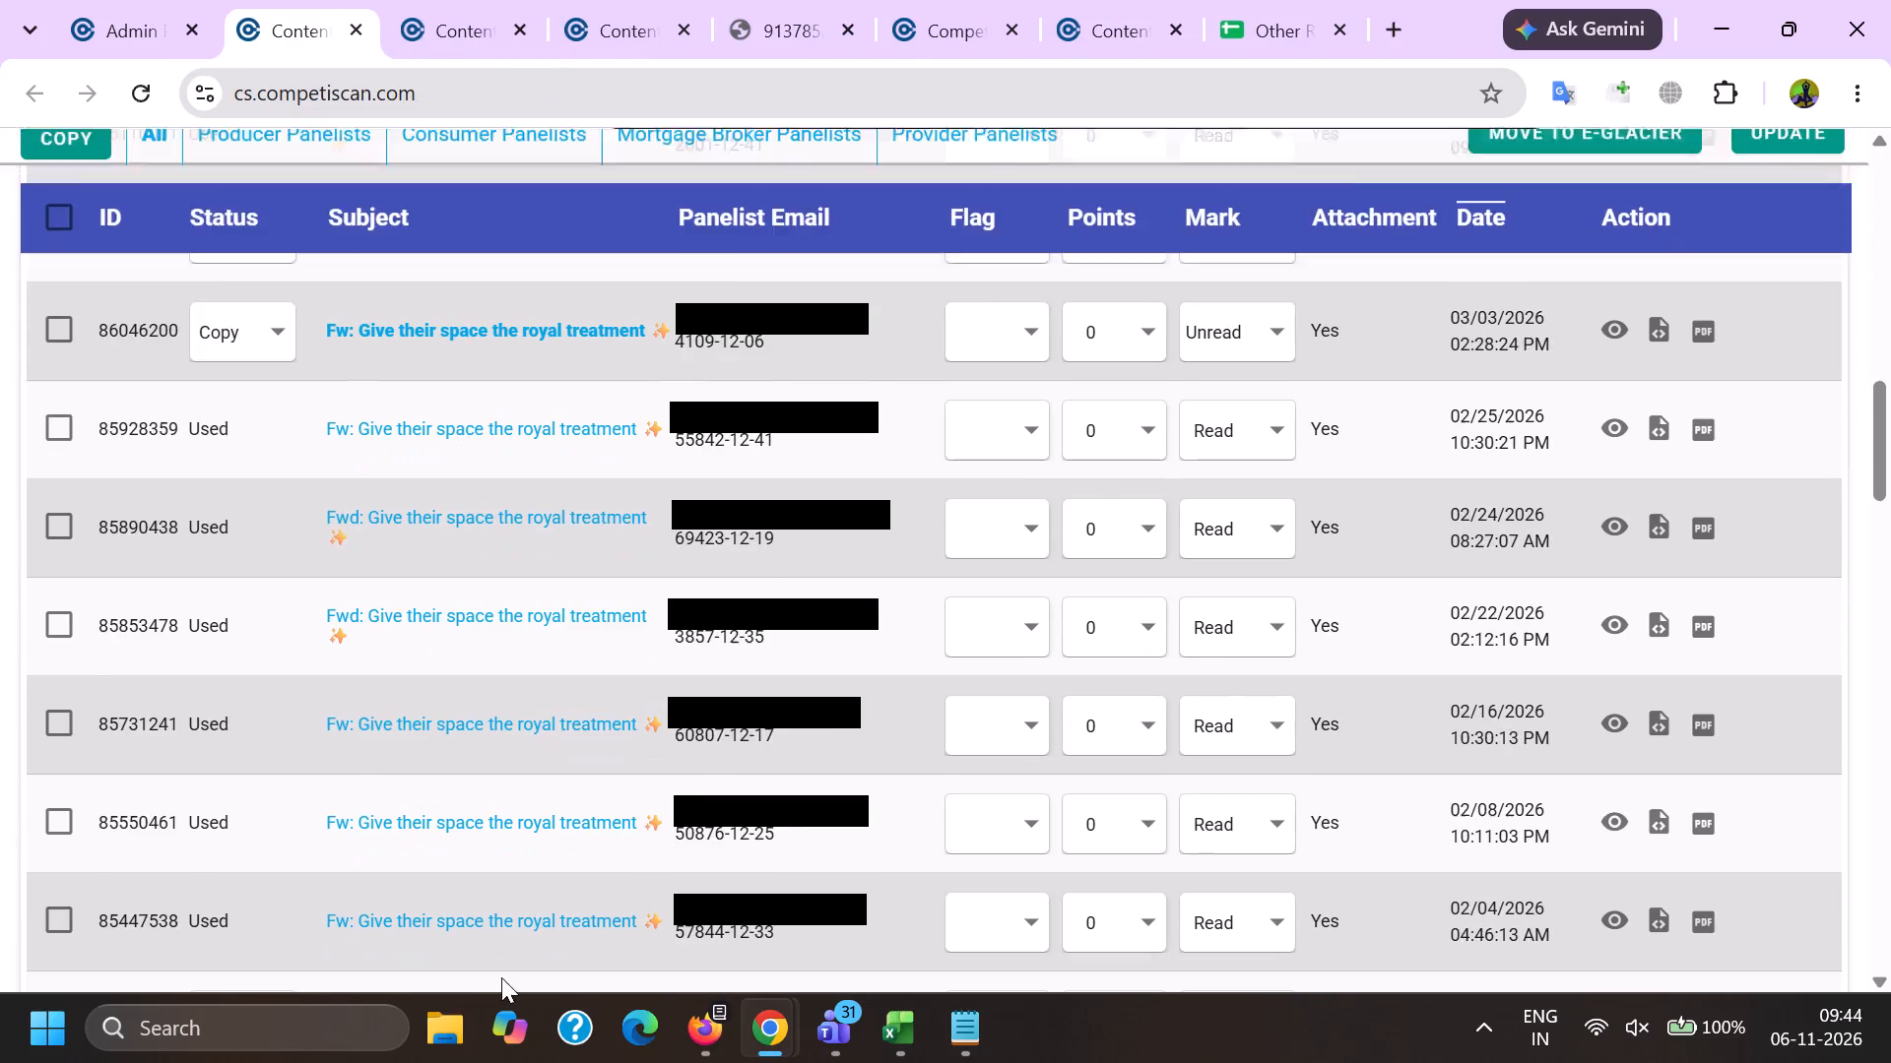
Search the email list subjects for the exact phrase "The Holiday Gift Guide for Babies 🎁".
scroll(607, 795, down, 6)
scroll(562, 681, down, 13)
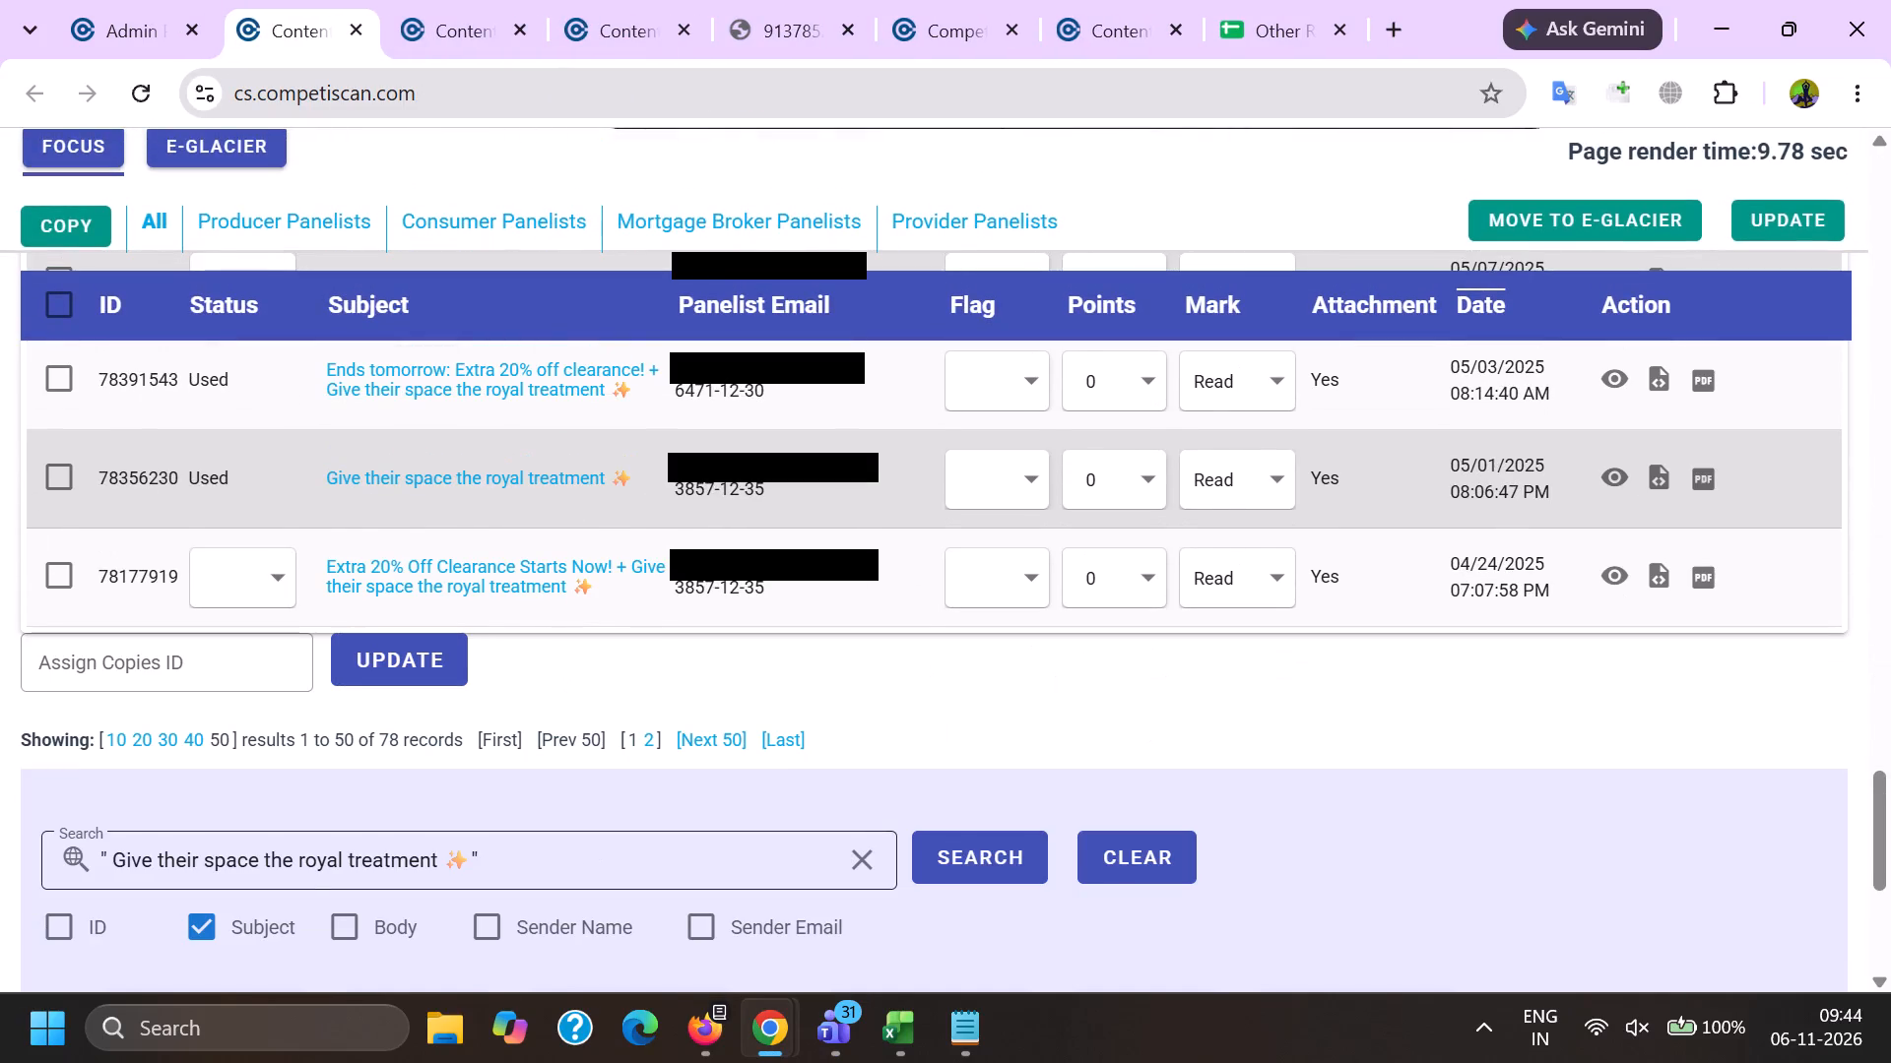
drag(613, 858, 0, 896)
key(BackSpace)
key(shift+quotedbl)
key(ctrl+v)
key(shift+quotedbl)
key(Return)
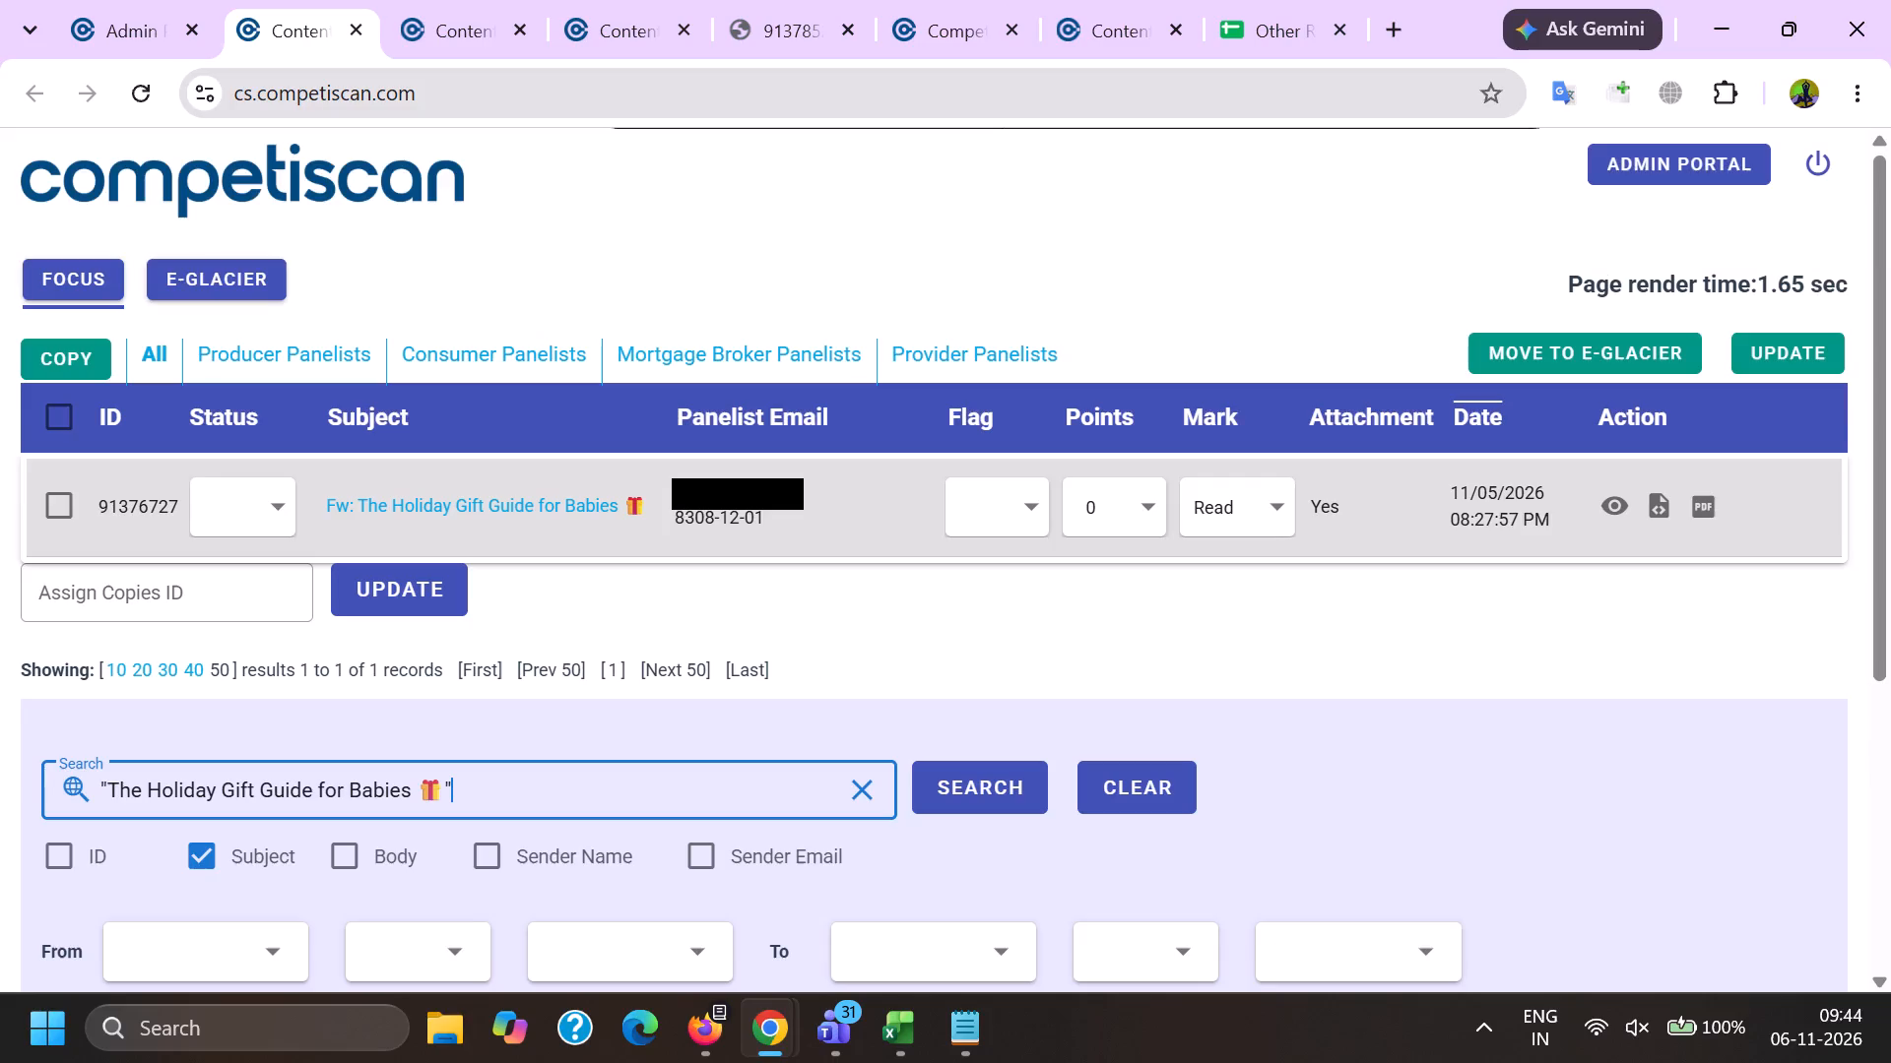
Open email 91376727, "Fw: The Holiday Gift Guide for Babies", in the email editor.
ctrl+click(492, 498)
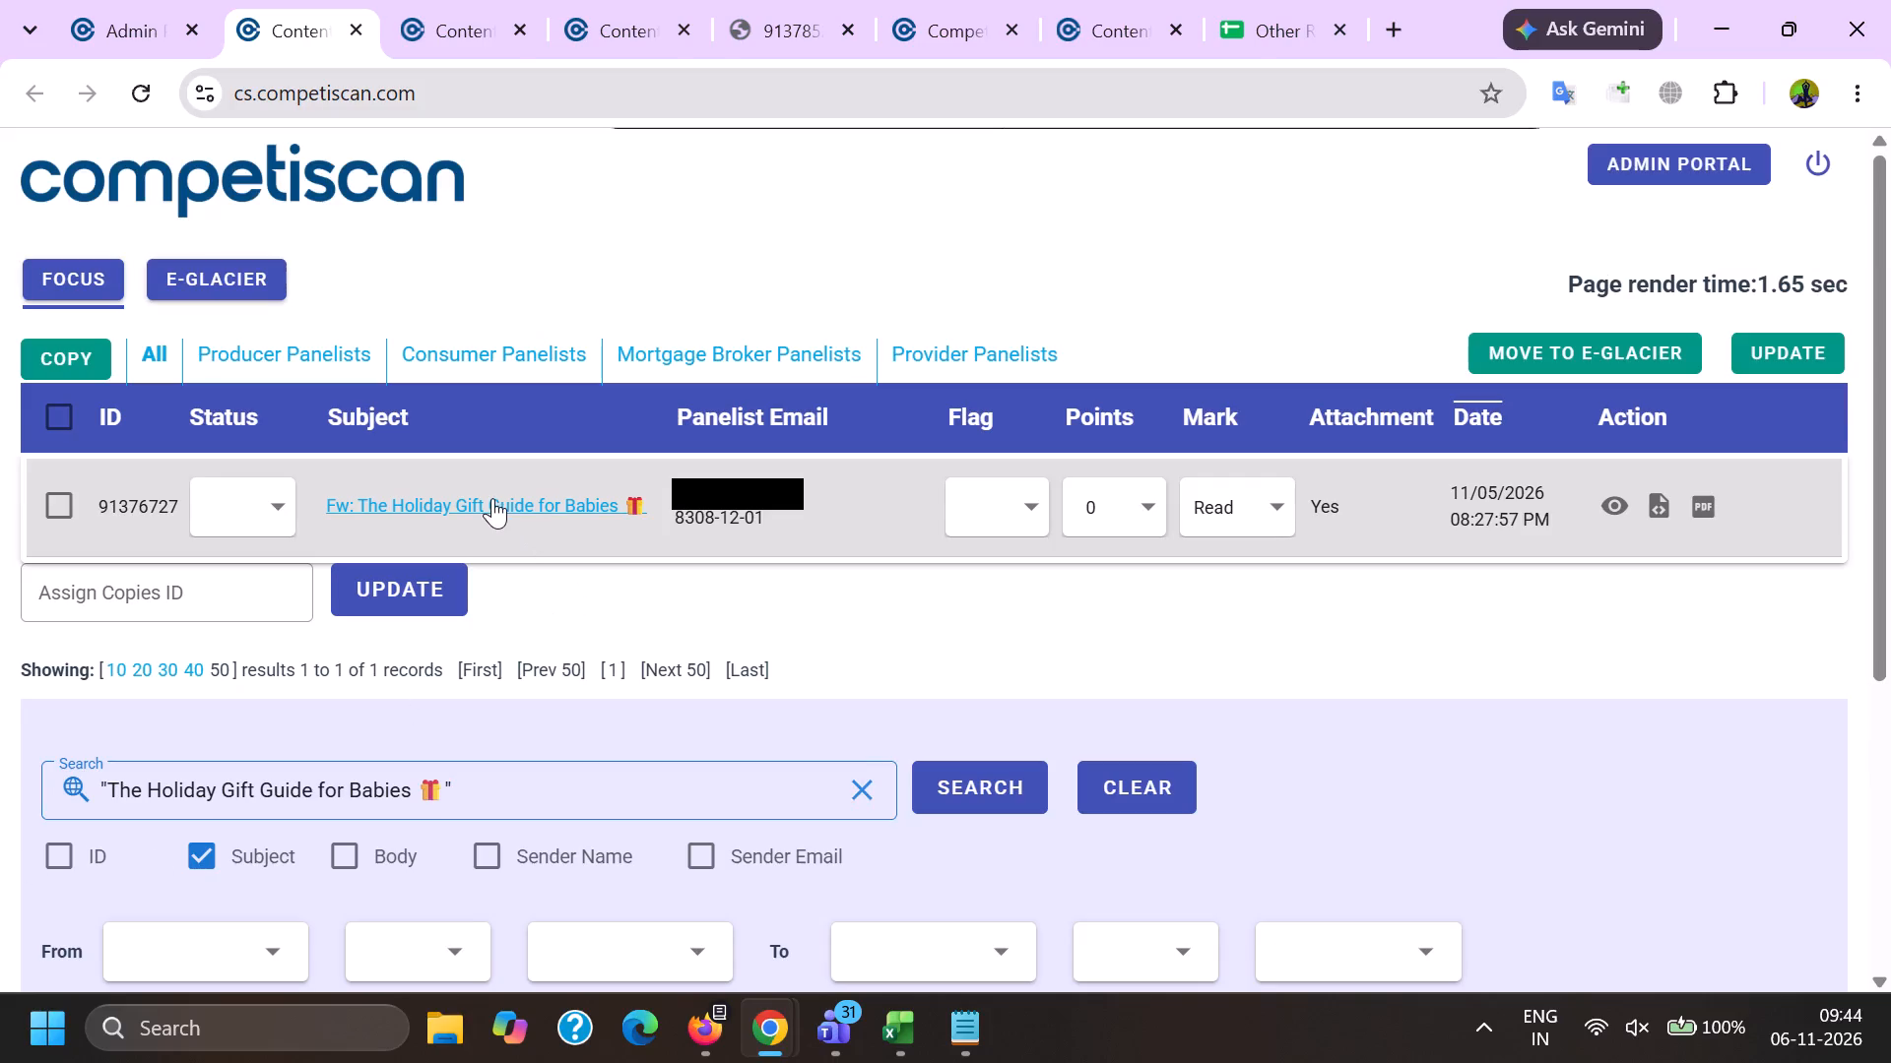
click(454, 0)
double_click(617, 98)
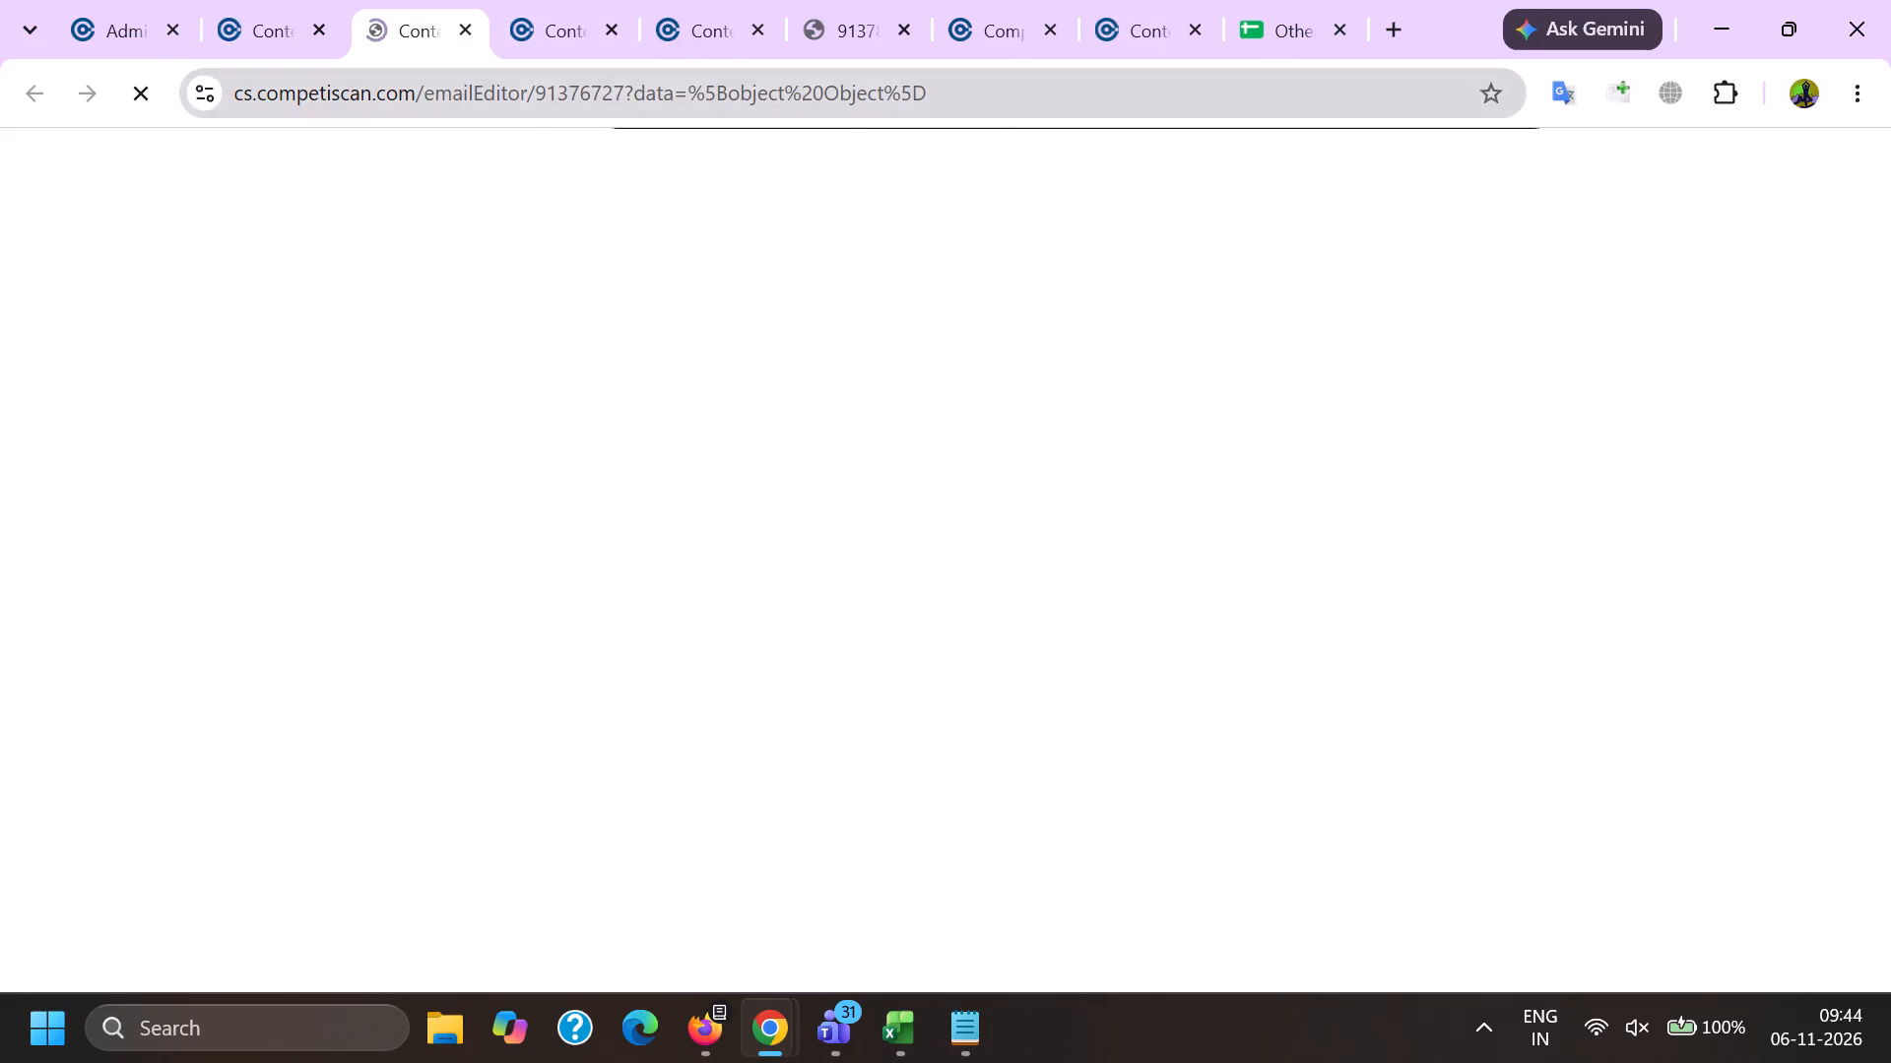
key(ctrl+c)
click(915, 1039)
click(1280, 930)
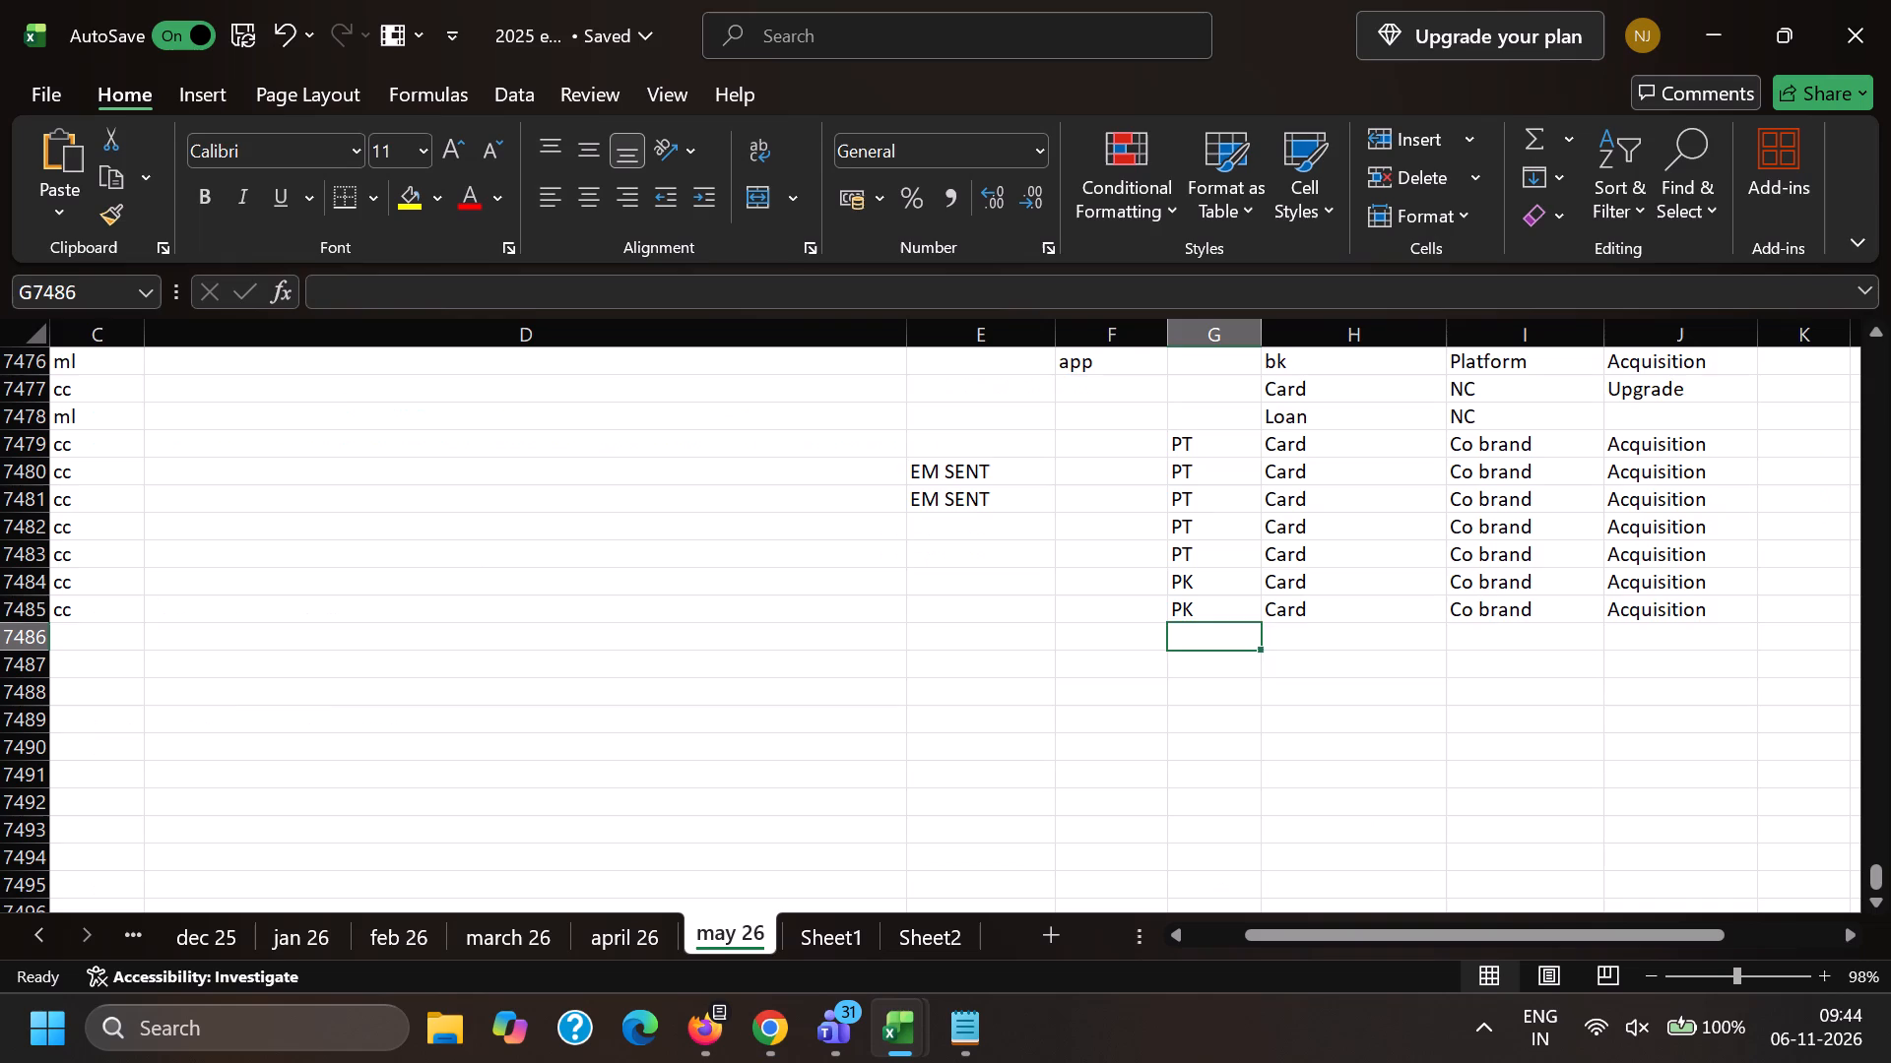
click(112, 640)
key(Left)
key(Left)
key(Right)
key(ctrl+v)
key(Right)
text(cc)
Complete row 7486 with PK, Card, Co brand and Acquisition.
key(Right)
key(Right)
key(Right)
key(Right)
text(PK)
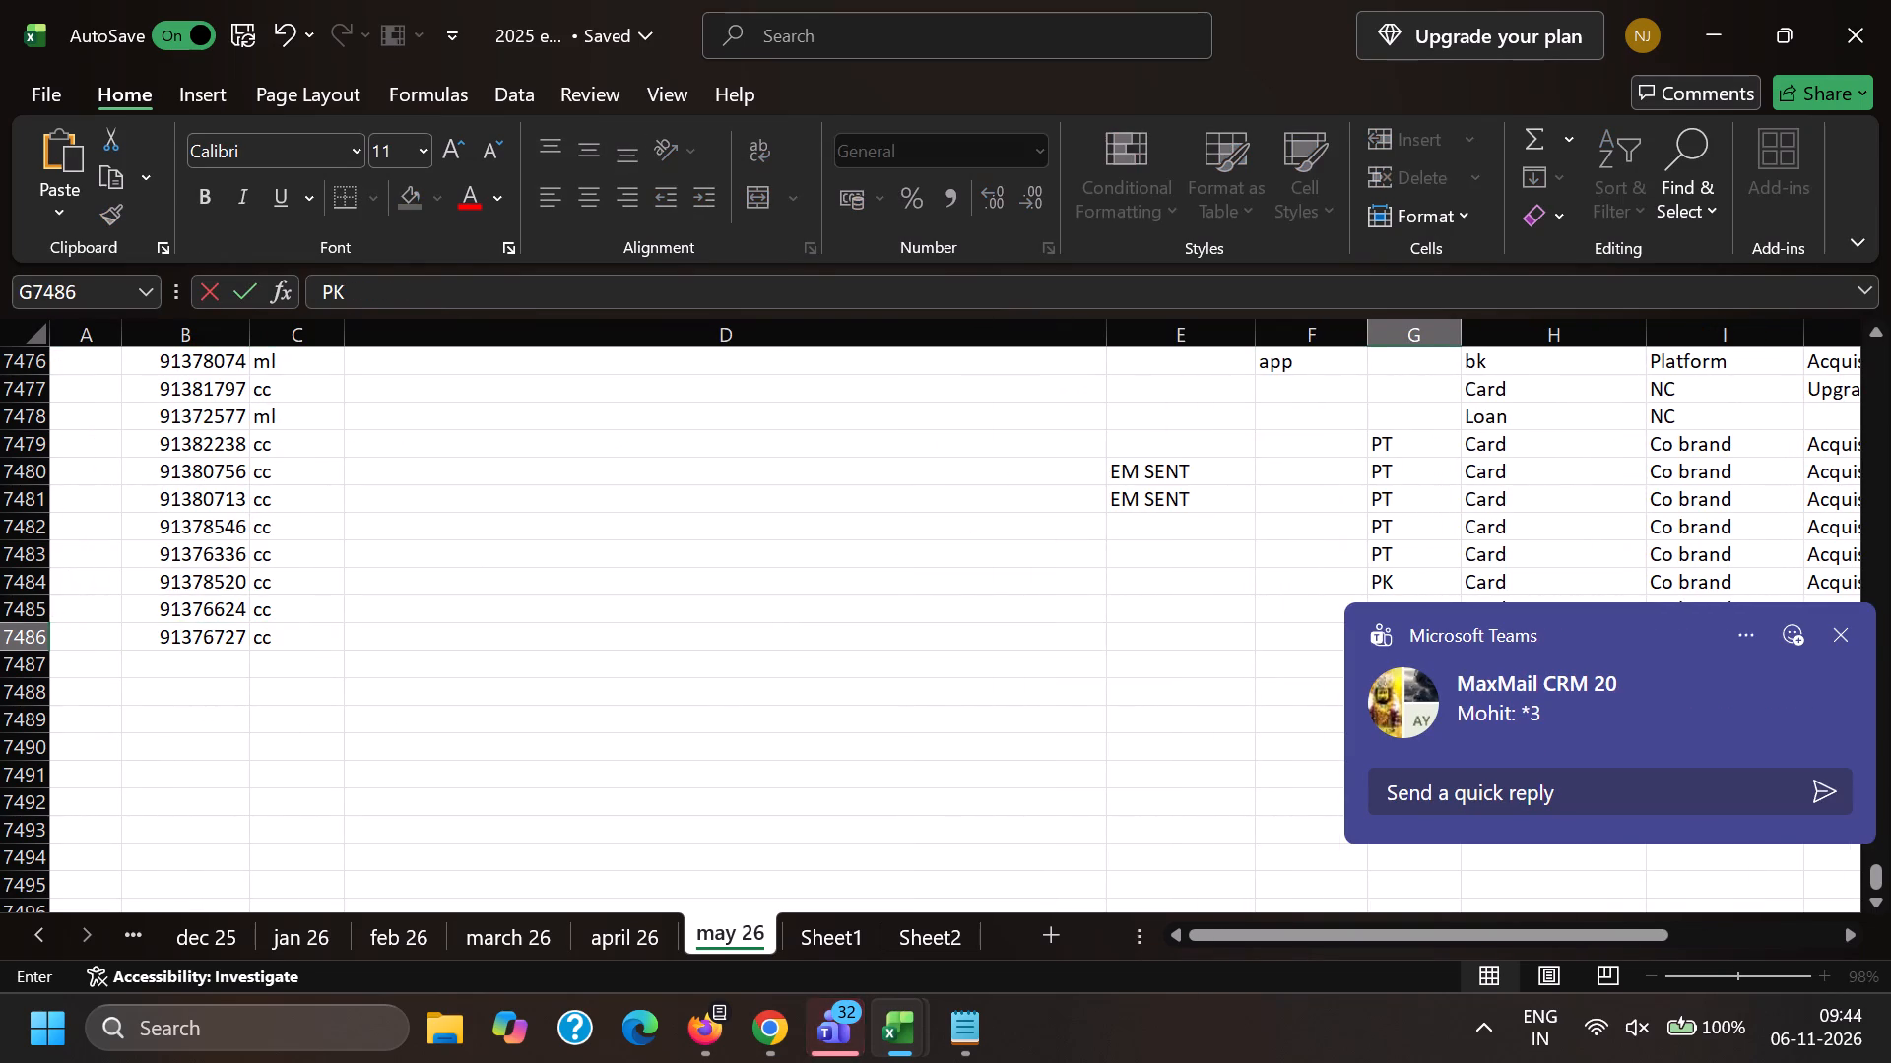
key(Right)
key(c)
key(Right)
key(c)
key(Right)
key(a)
key(Left)
key(Left)
key(Left)
key(Left)
key(Left)
key(Left)
key(Left)
key(Left)
key(Left)
key(Left)
key(Left)
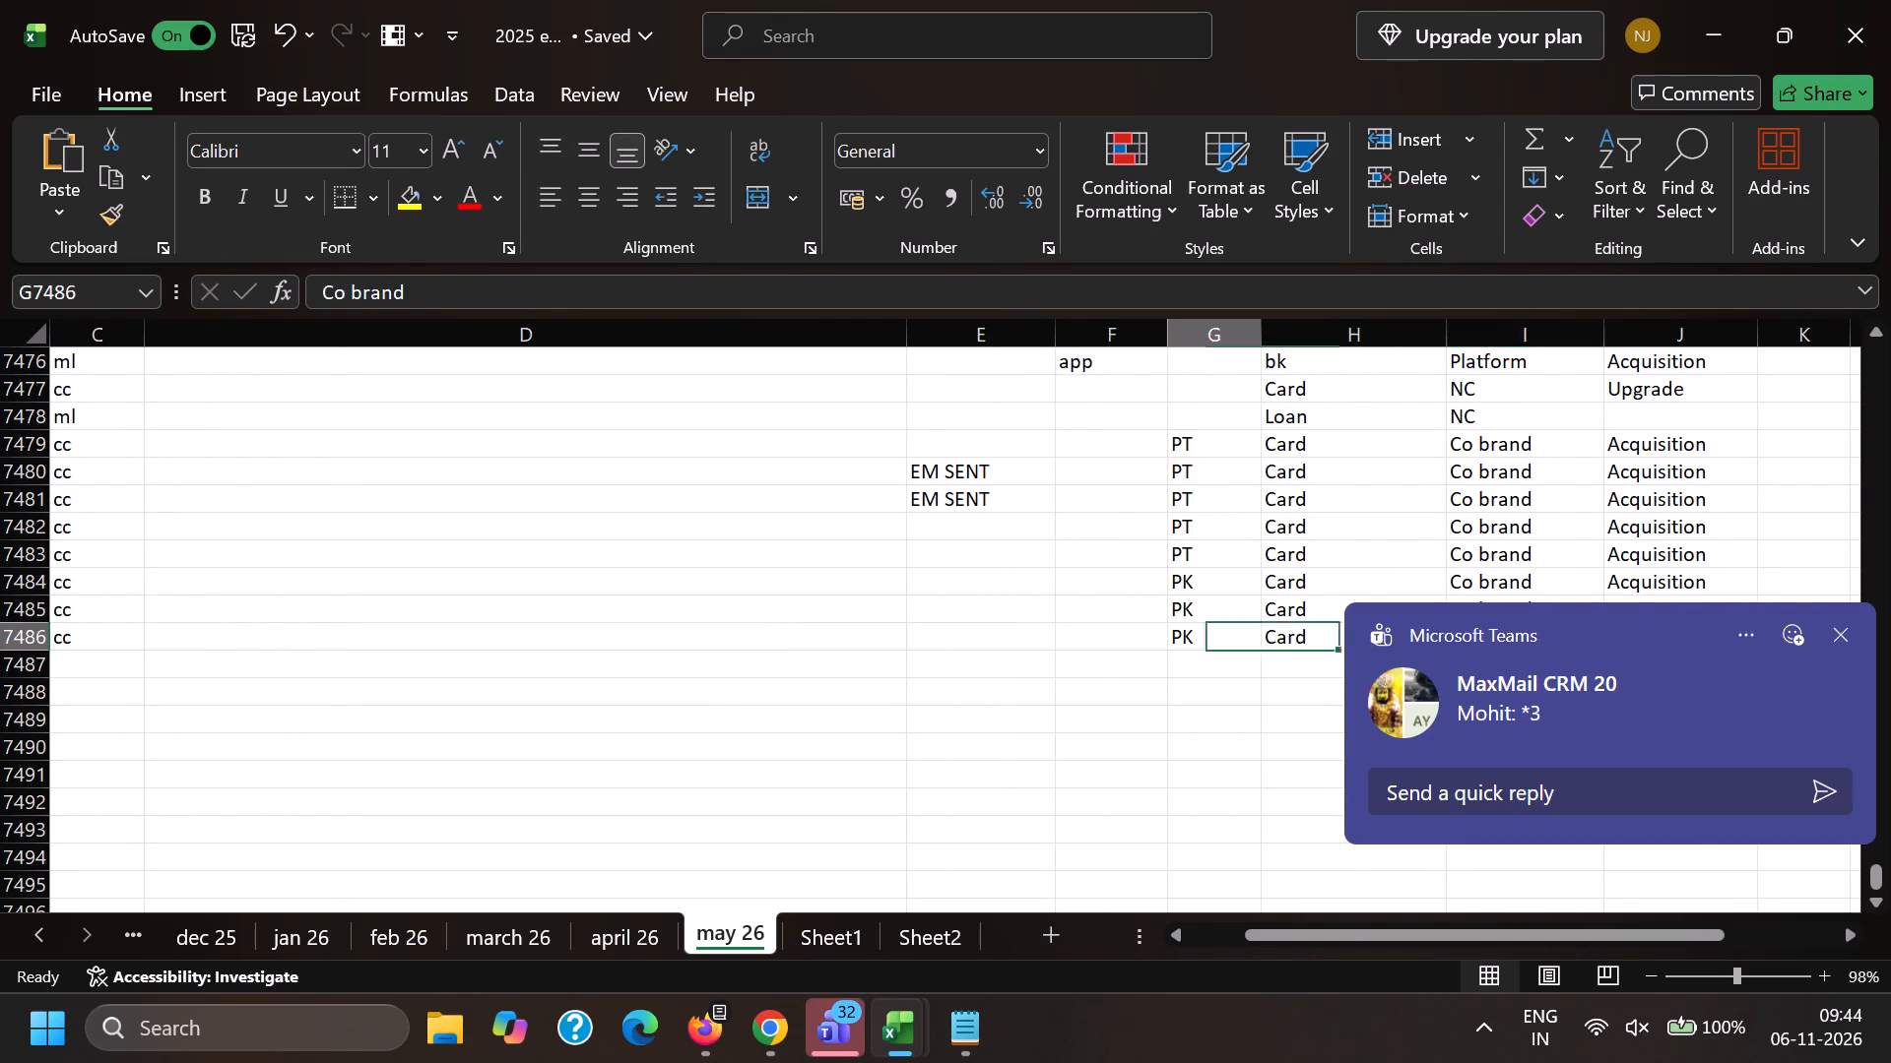
Back in Chrome, delete the forwarding text above the header, the sender address and the To line from email 91376727.
key(alt+Tab)
scroll(115, 630, down, 2)
drag(411, 475, 1, 400)
key(BackSpace)
drag(313, 431, 463, 449)
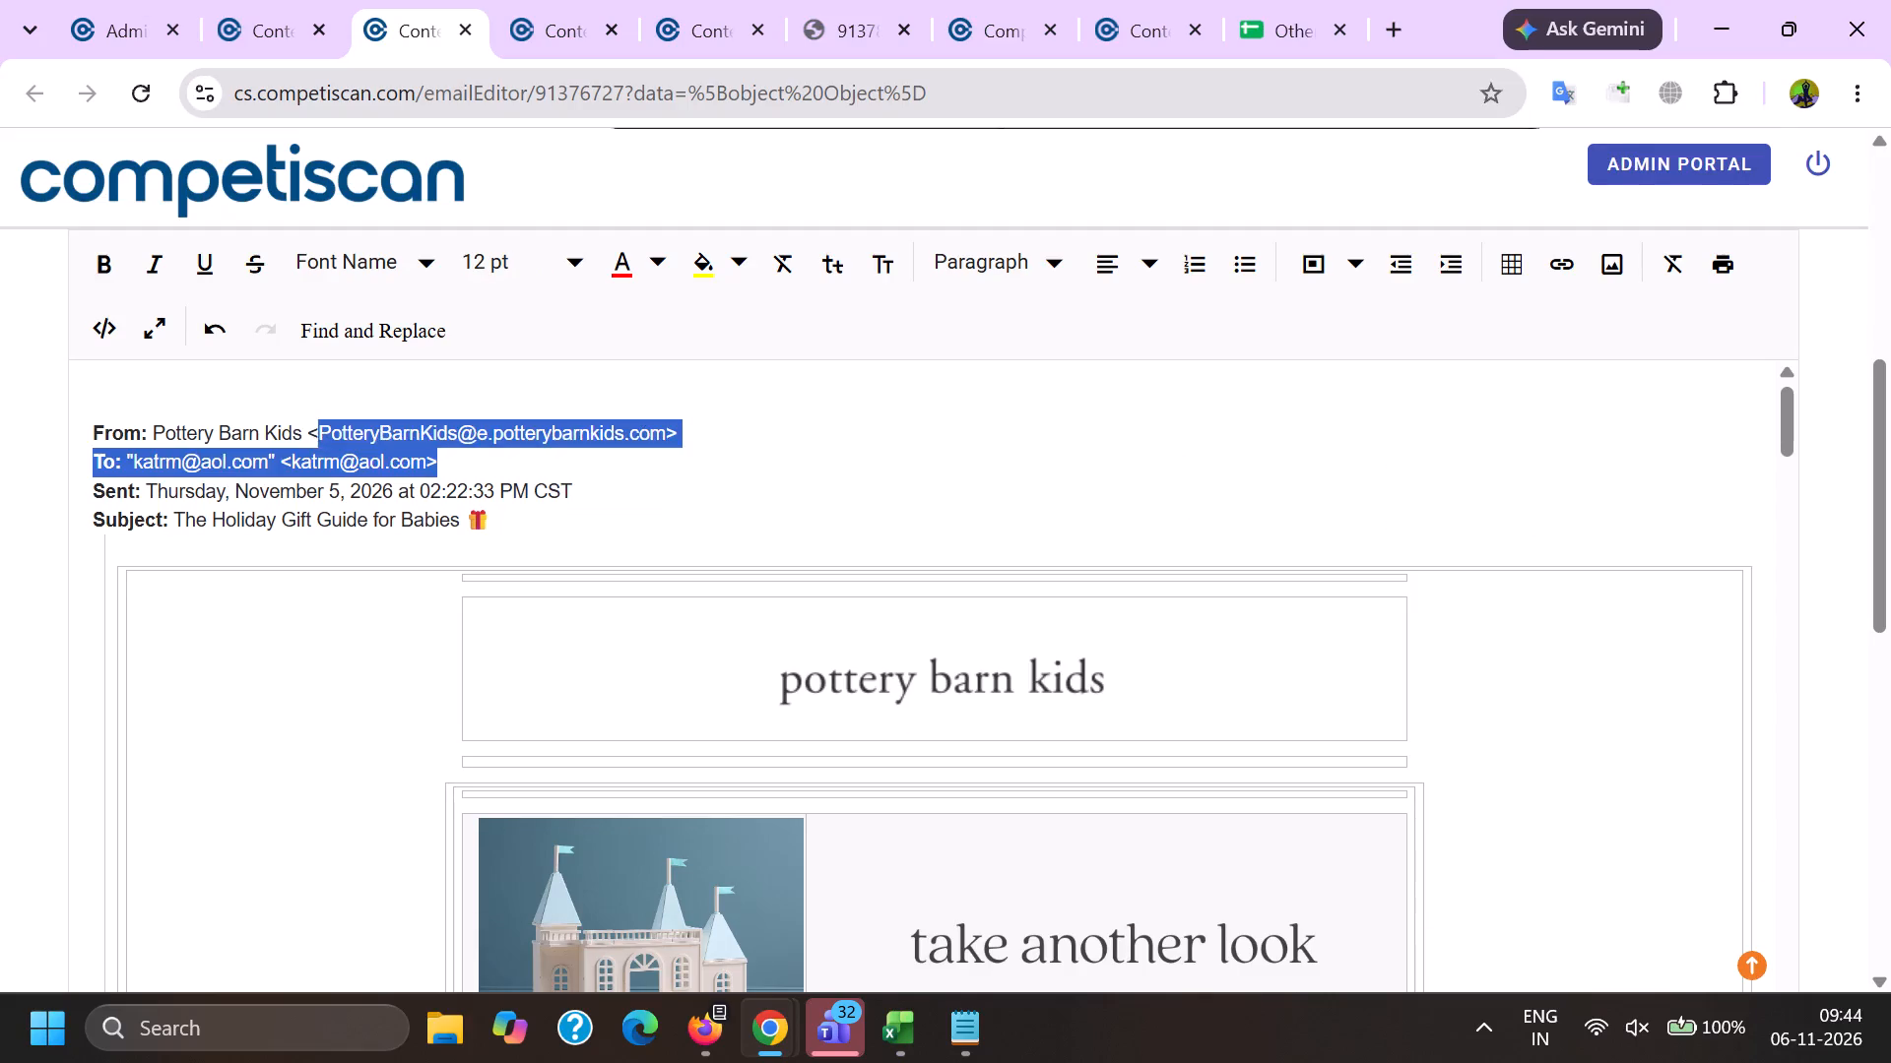
drag(463, 449, 464, 450)
key(BackSpace)
key(BackSpace)
Remove the link from the App Store download banner near the end of the email.
scroll(929, 537, down, 11)
scroll(922, 654, up, 2)
scroll(926, 656, down, 20)
scroll(926, 656, down, 13)
scroll(950, 634, up, 2)
scroll(957, 632, down, 2)
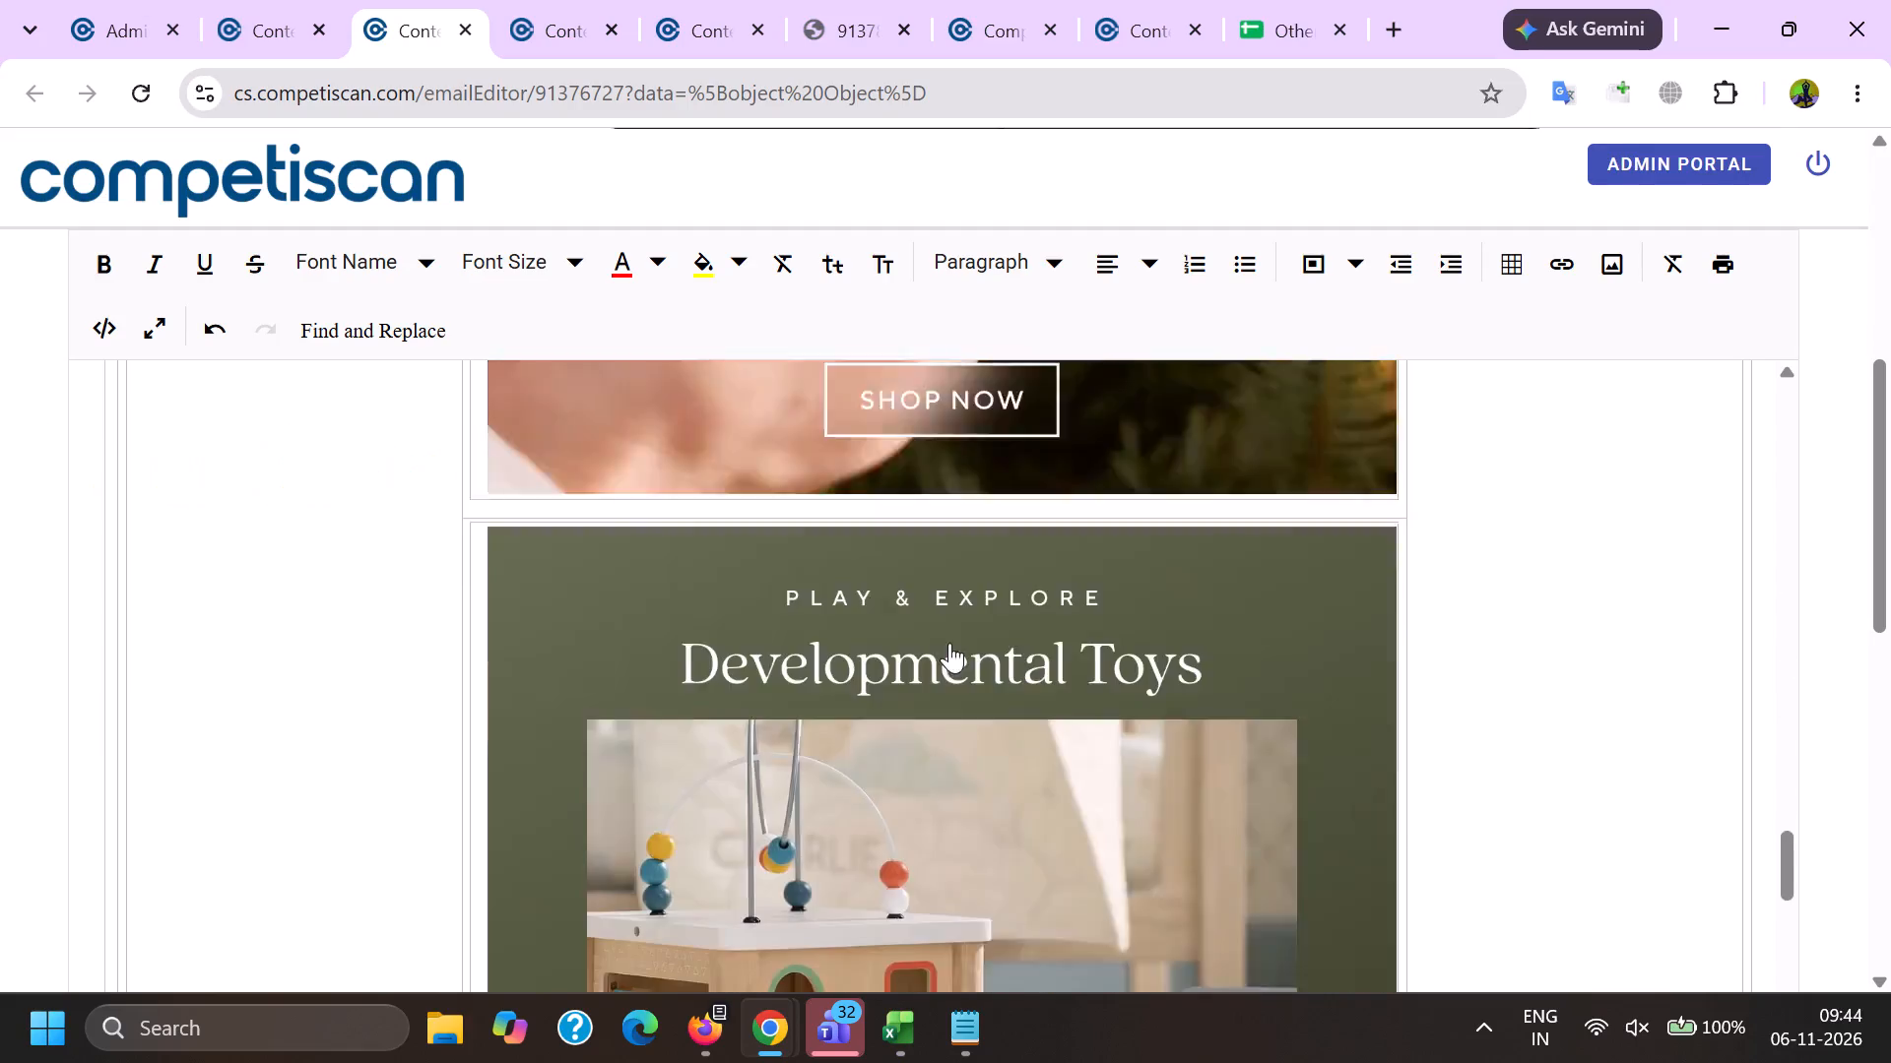
scroll(949, 643, down, 4)
scroll(946, 628, up, 1)
scroll(947, 628, down, 20)
scroll(947, 628, down, 5)
scroll(867, 765, up, 5)
click(825, 745)
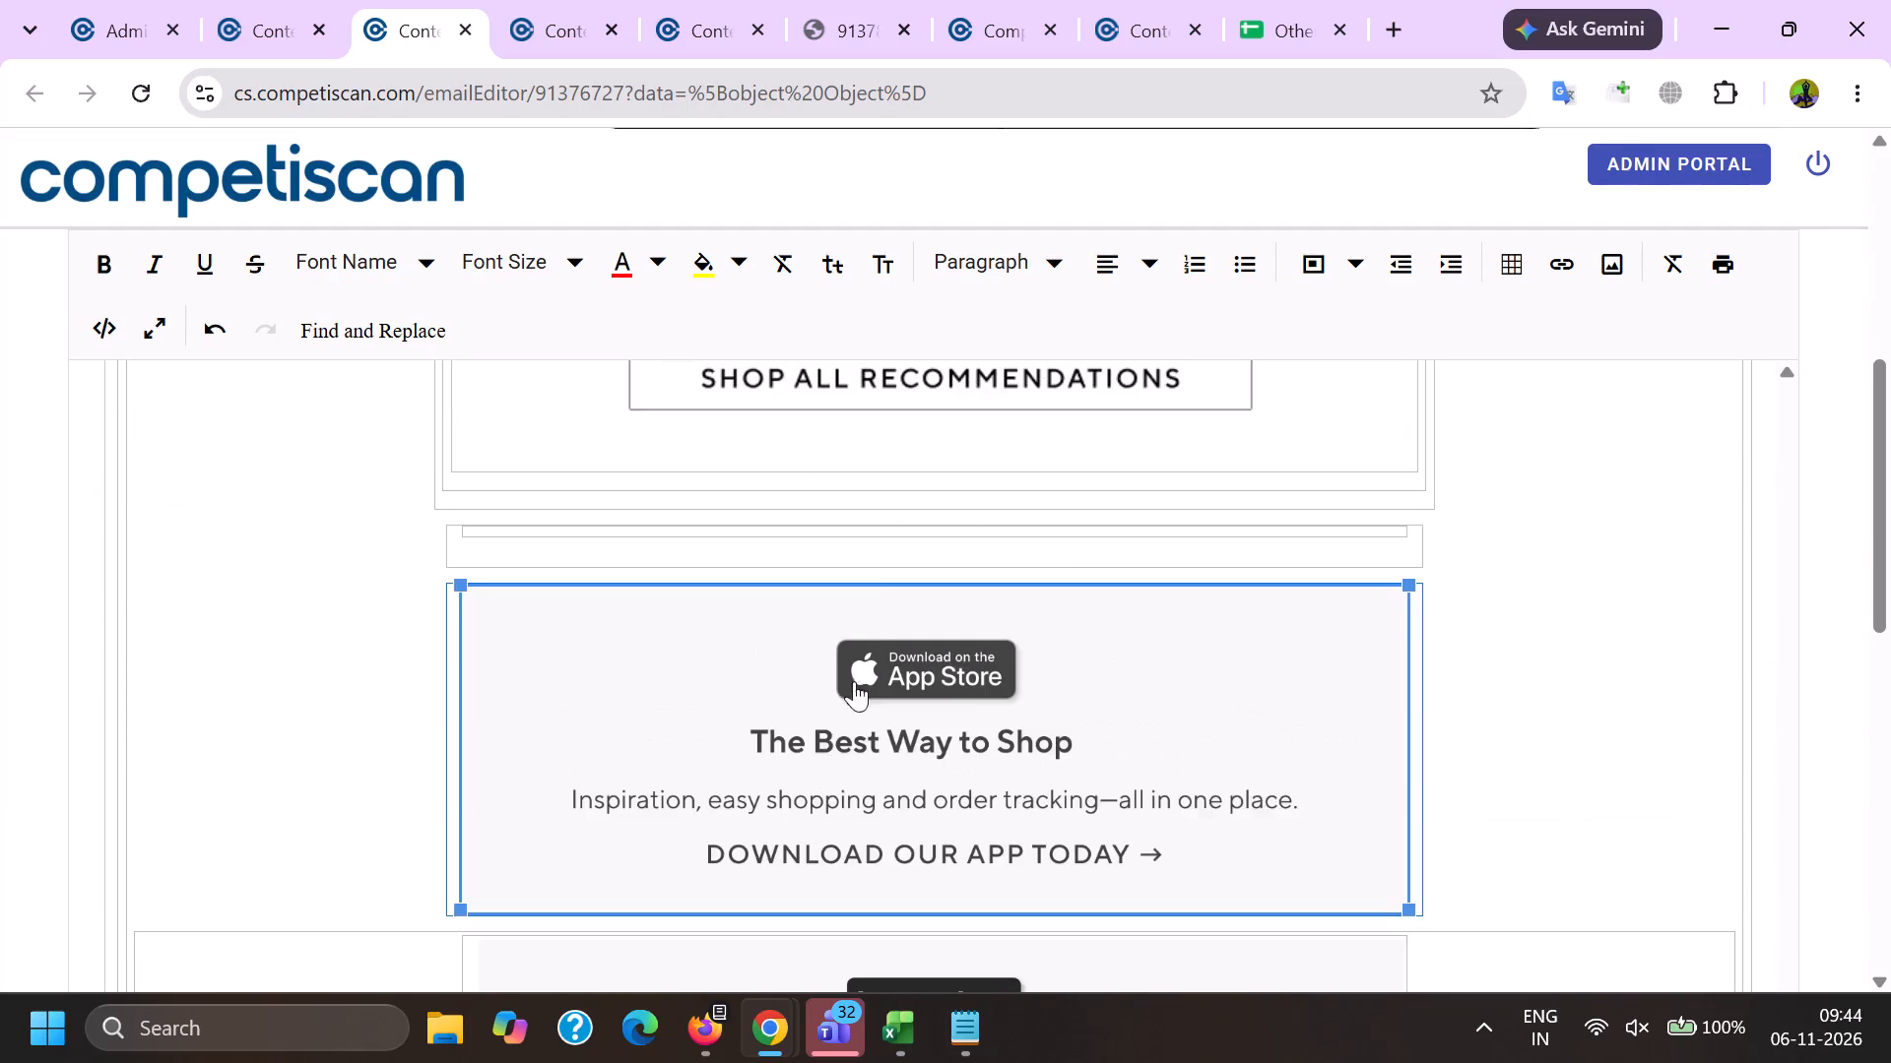
click(878, 547)
scroll(878, 548, down, 5)
Remove the links from the Follow us, Instagram, Facebook, Pinterest and TikTok images.
click(693, 738)
click(546, 613)
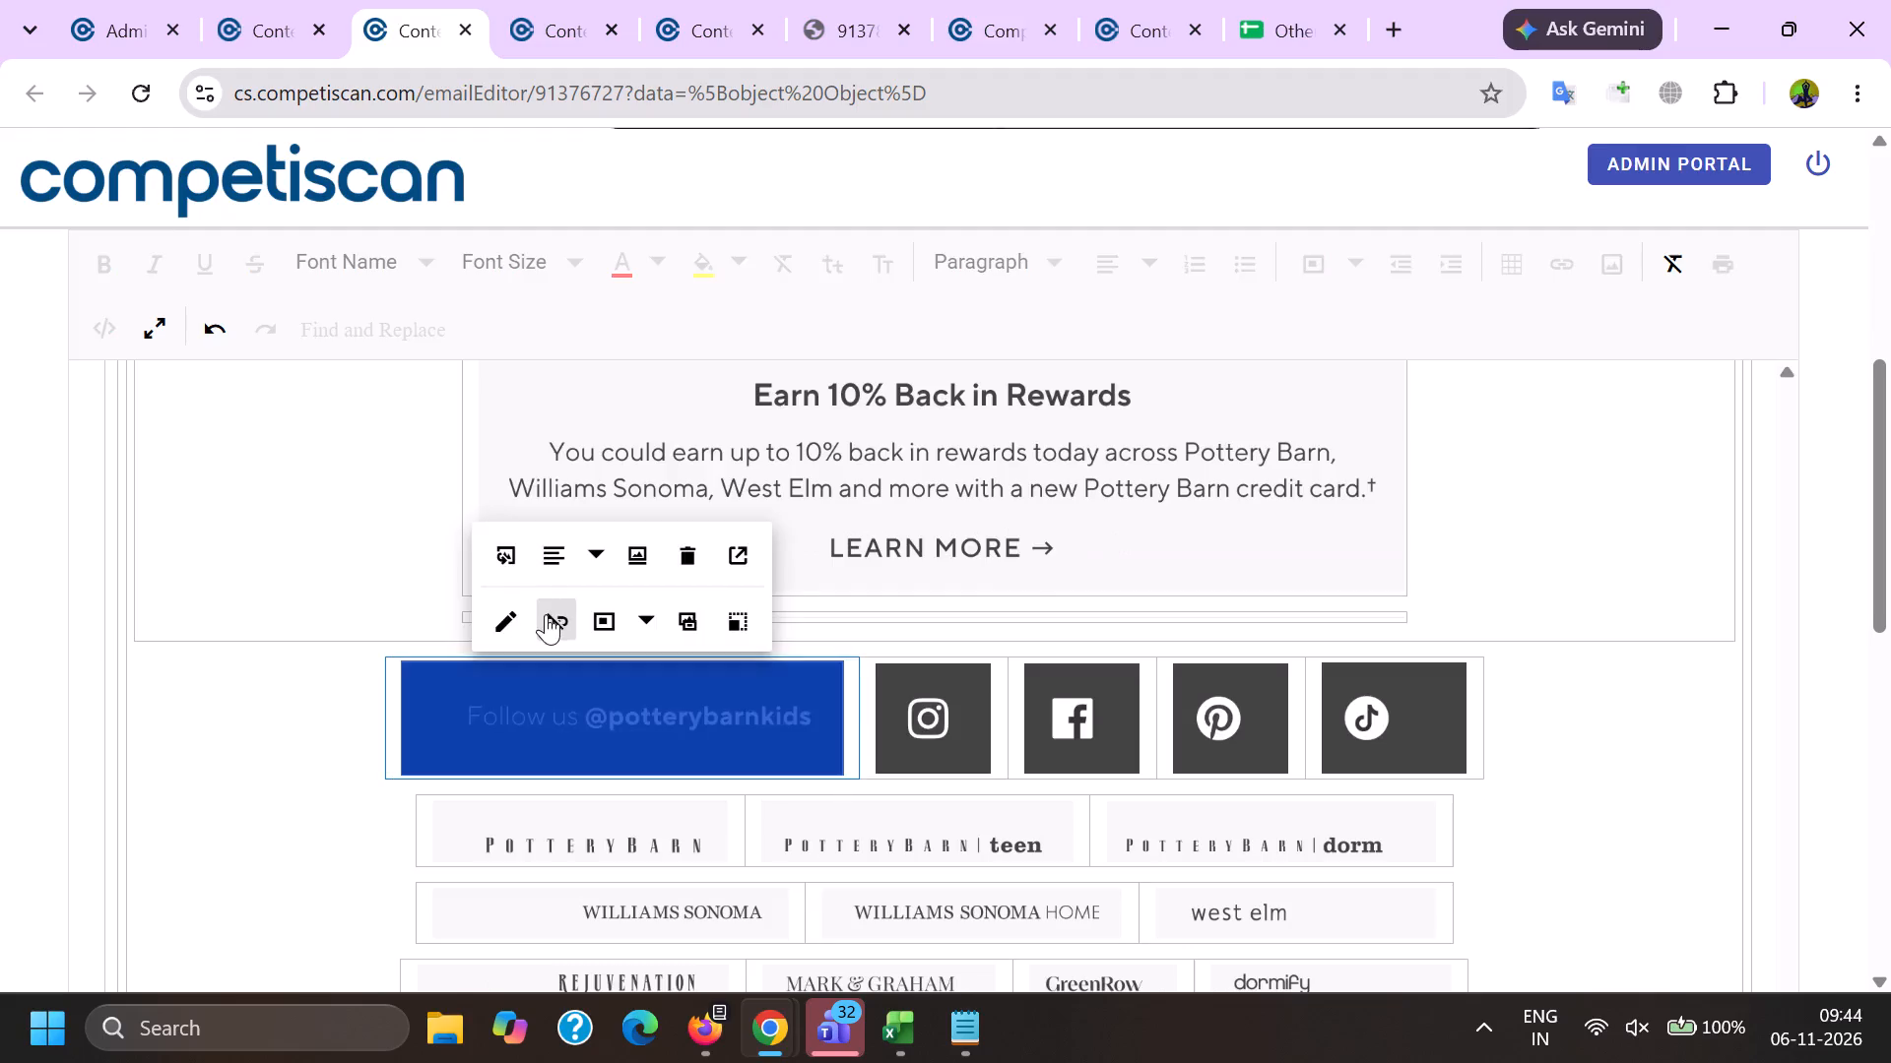
click(906, 713)
click(961, 618)
click(1093, 722)
click(1101, 619)
click(1208, 728)
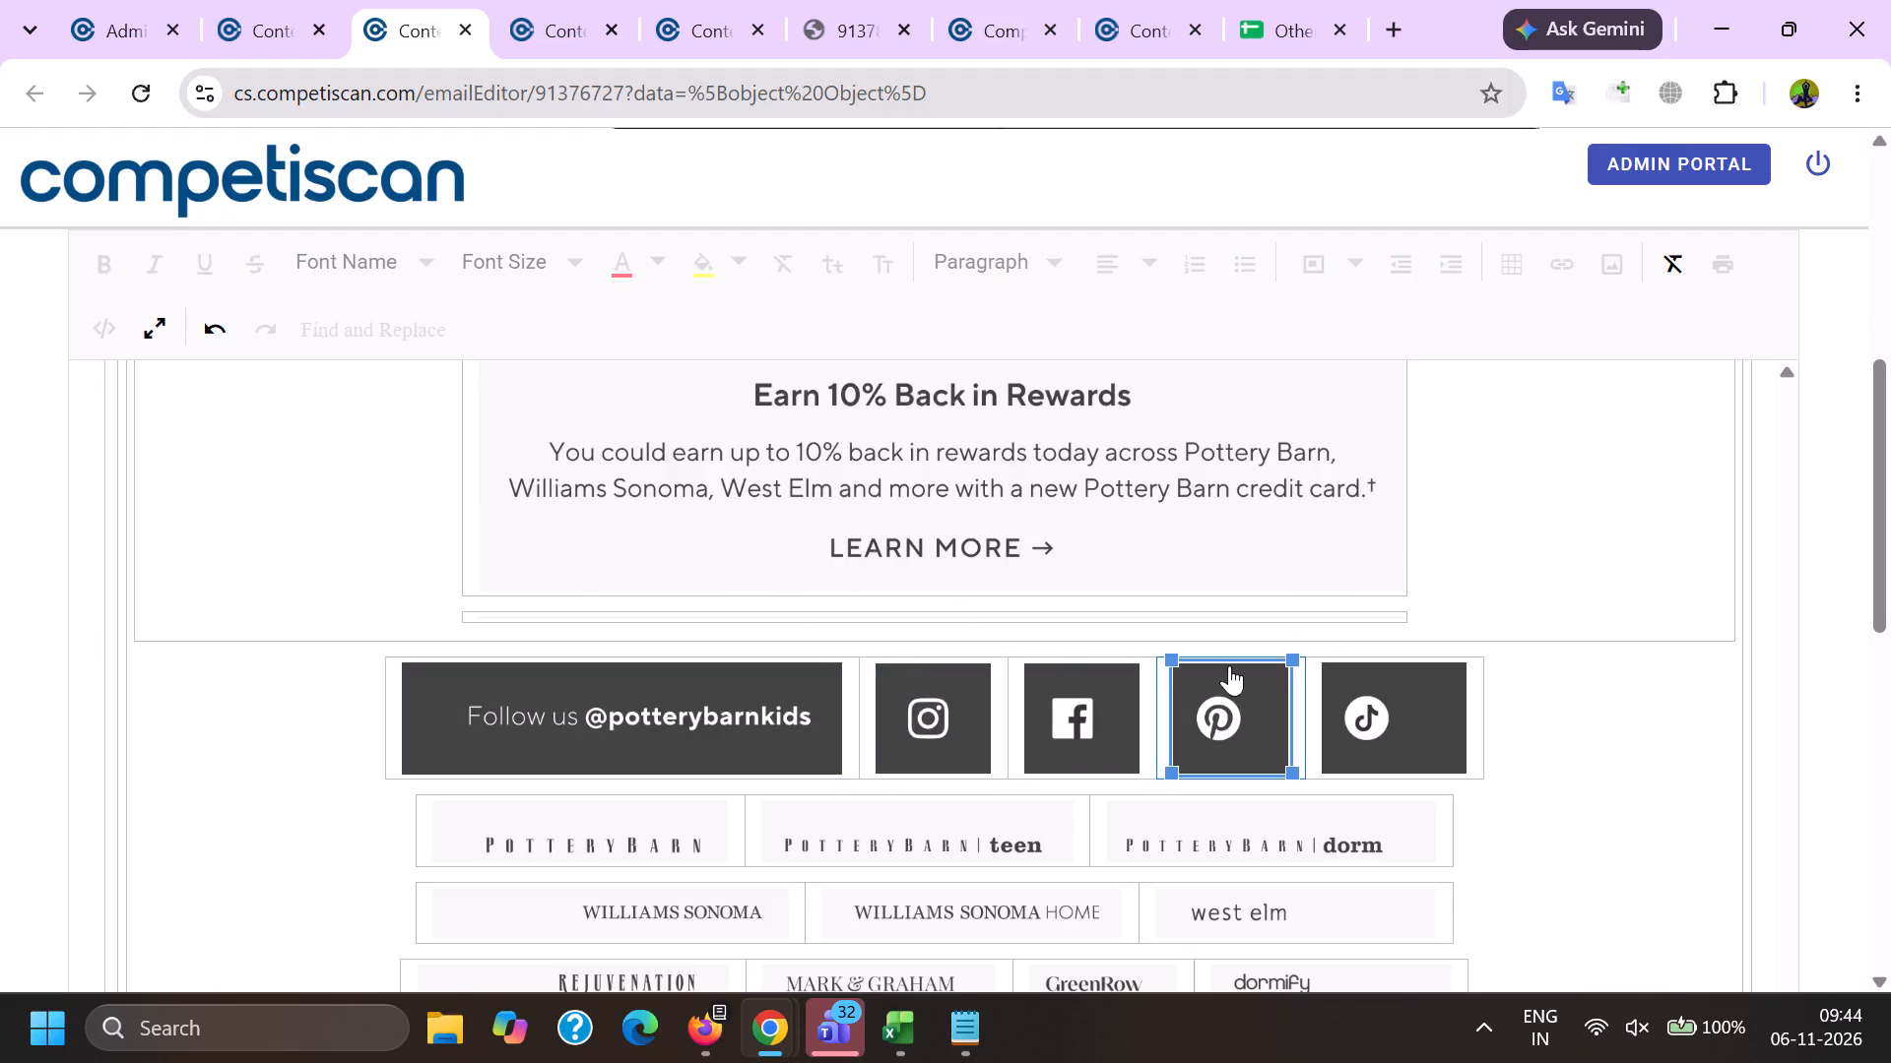
click(1252, 610)
click(1362, 694)
click(1396, 629)
Unlink View Images in the email footer and delete the recipient address after "This message was sent to".
scroll(810, 502, down, 5)
scroll(803, 641, down, 2)
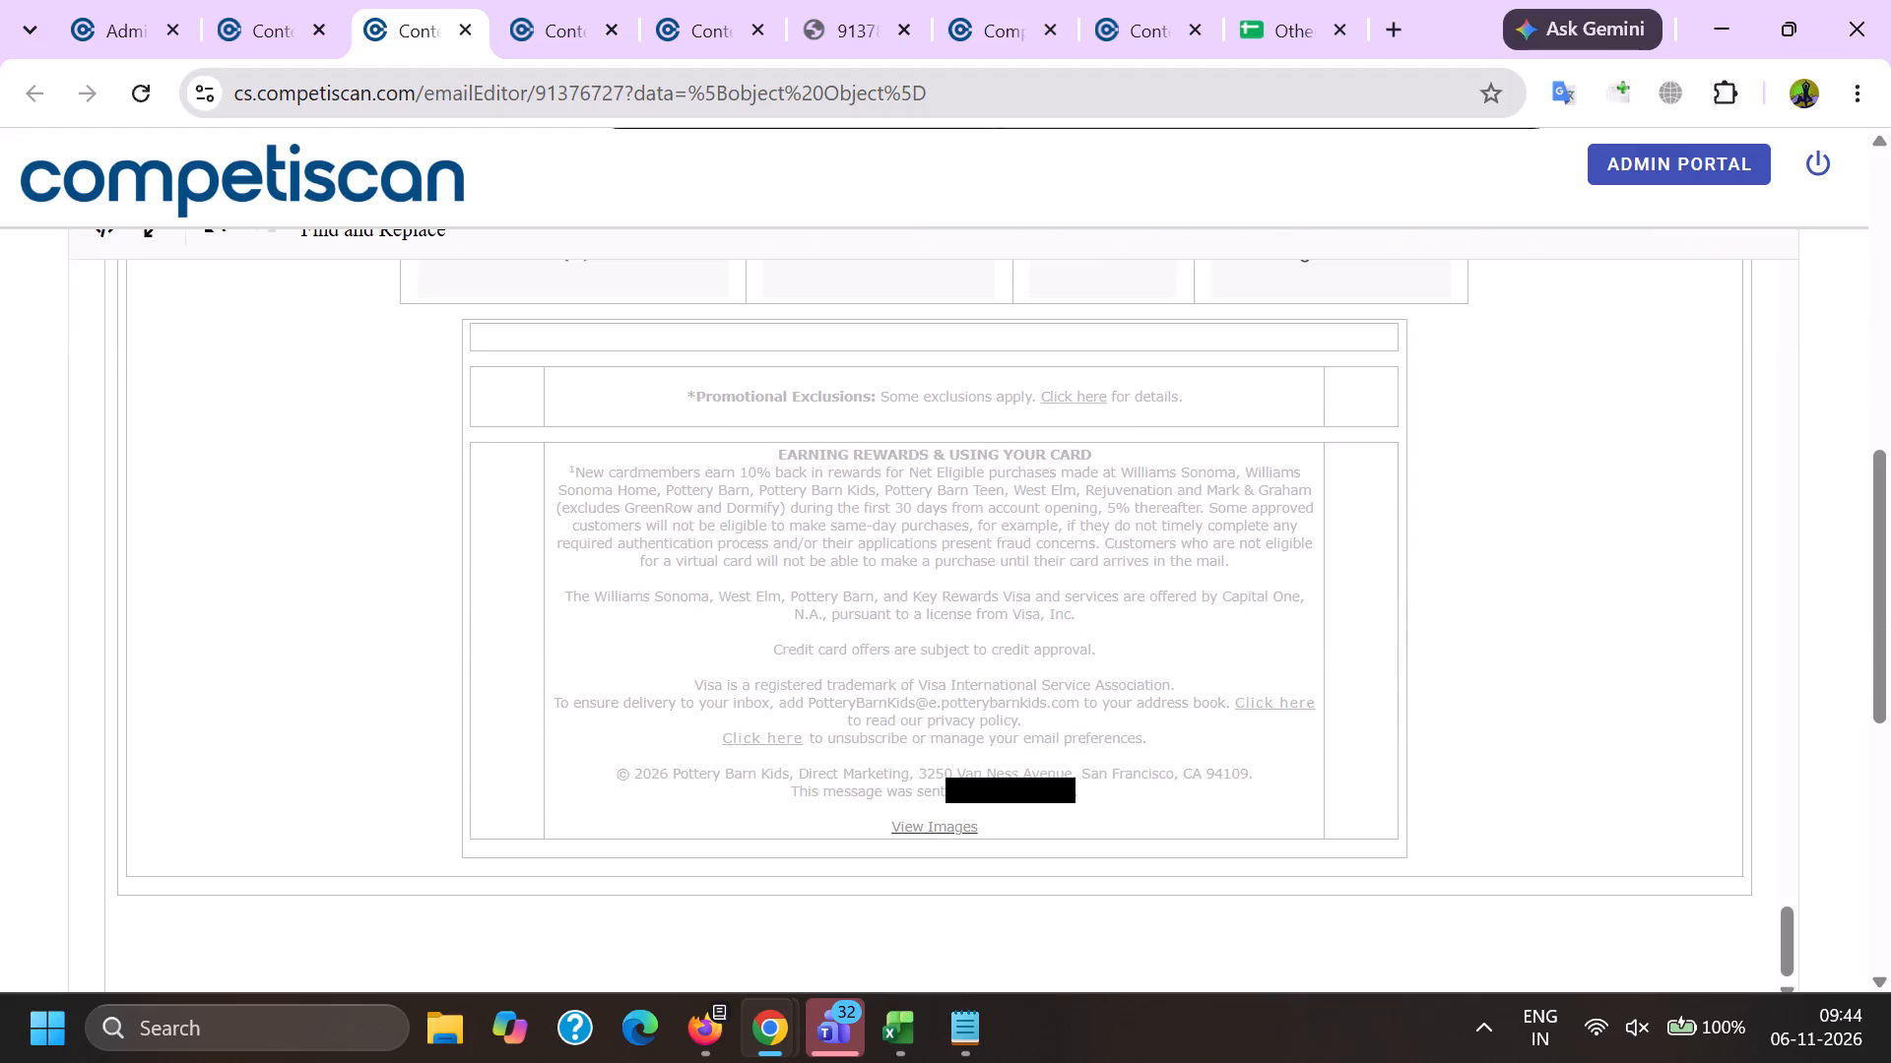
click(911, 818)
click(1078, 879)
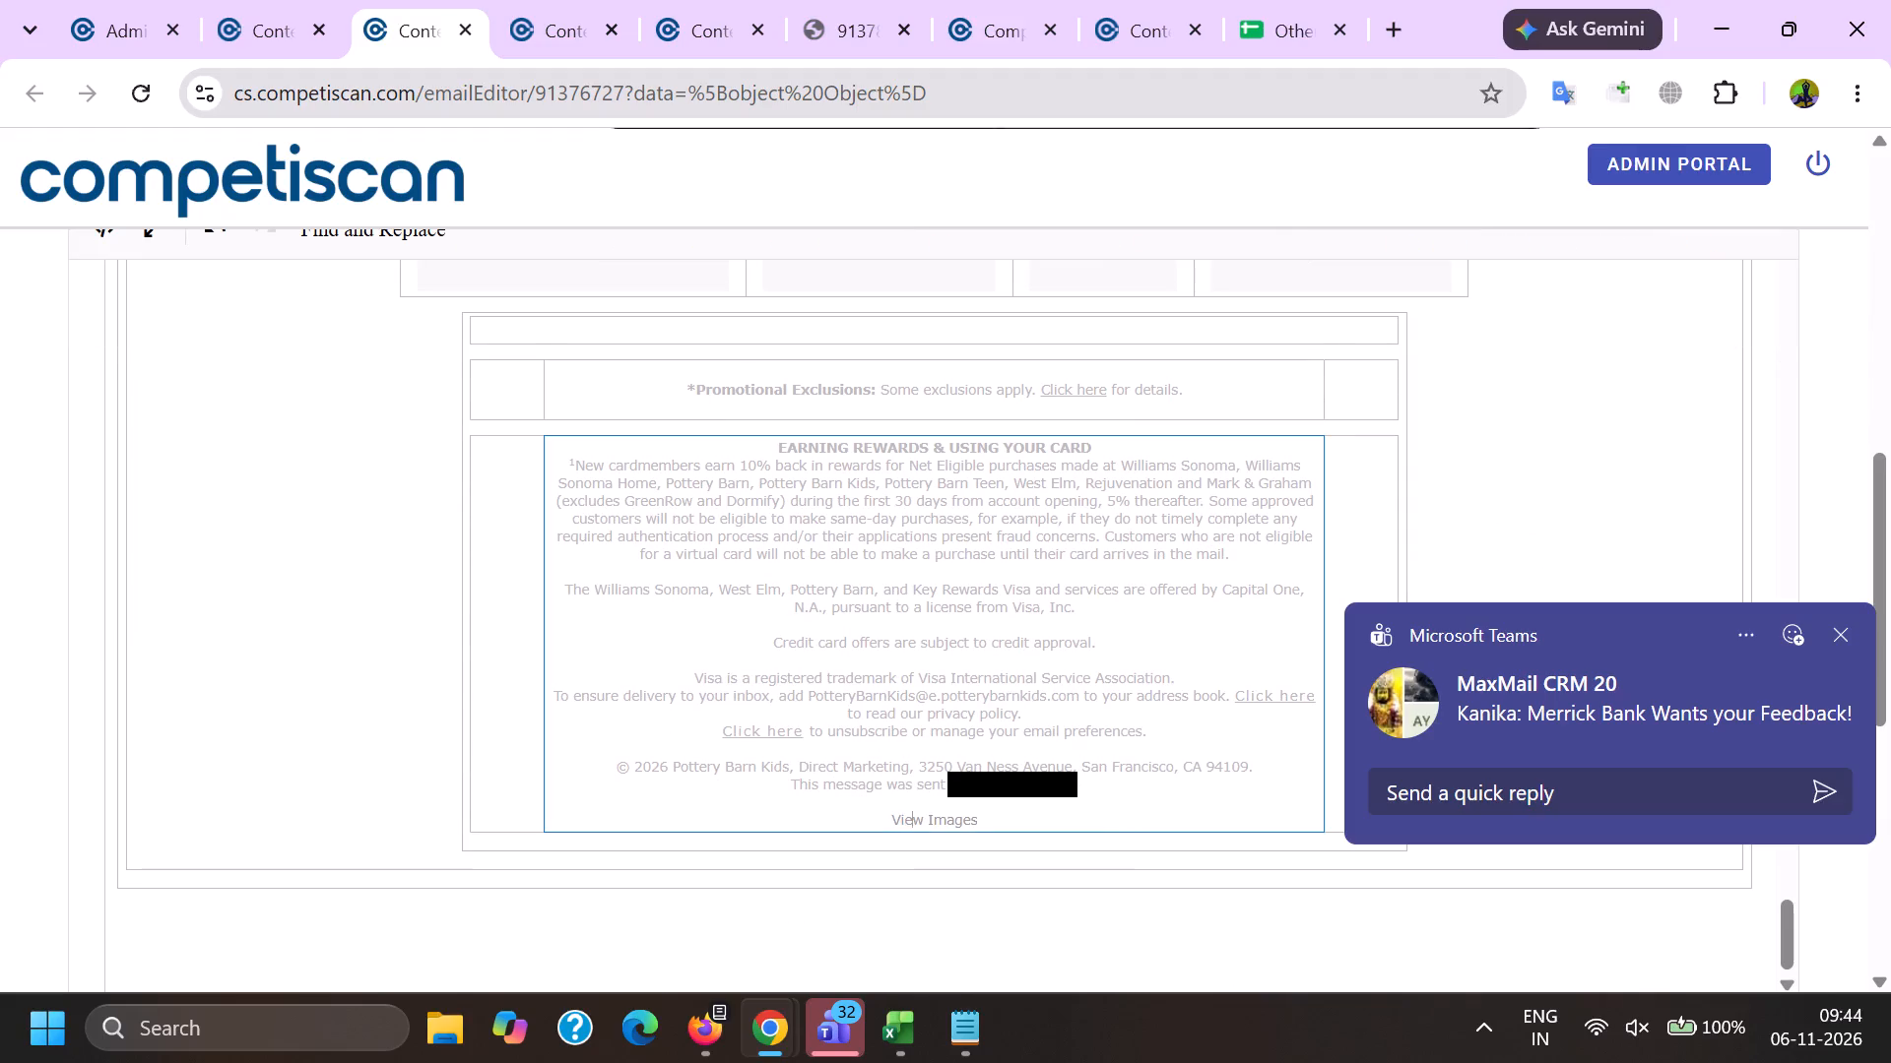
drag(971, 778, 1104, 783)
key(BackSpace)
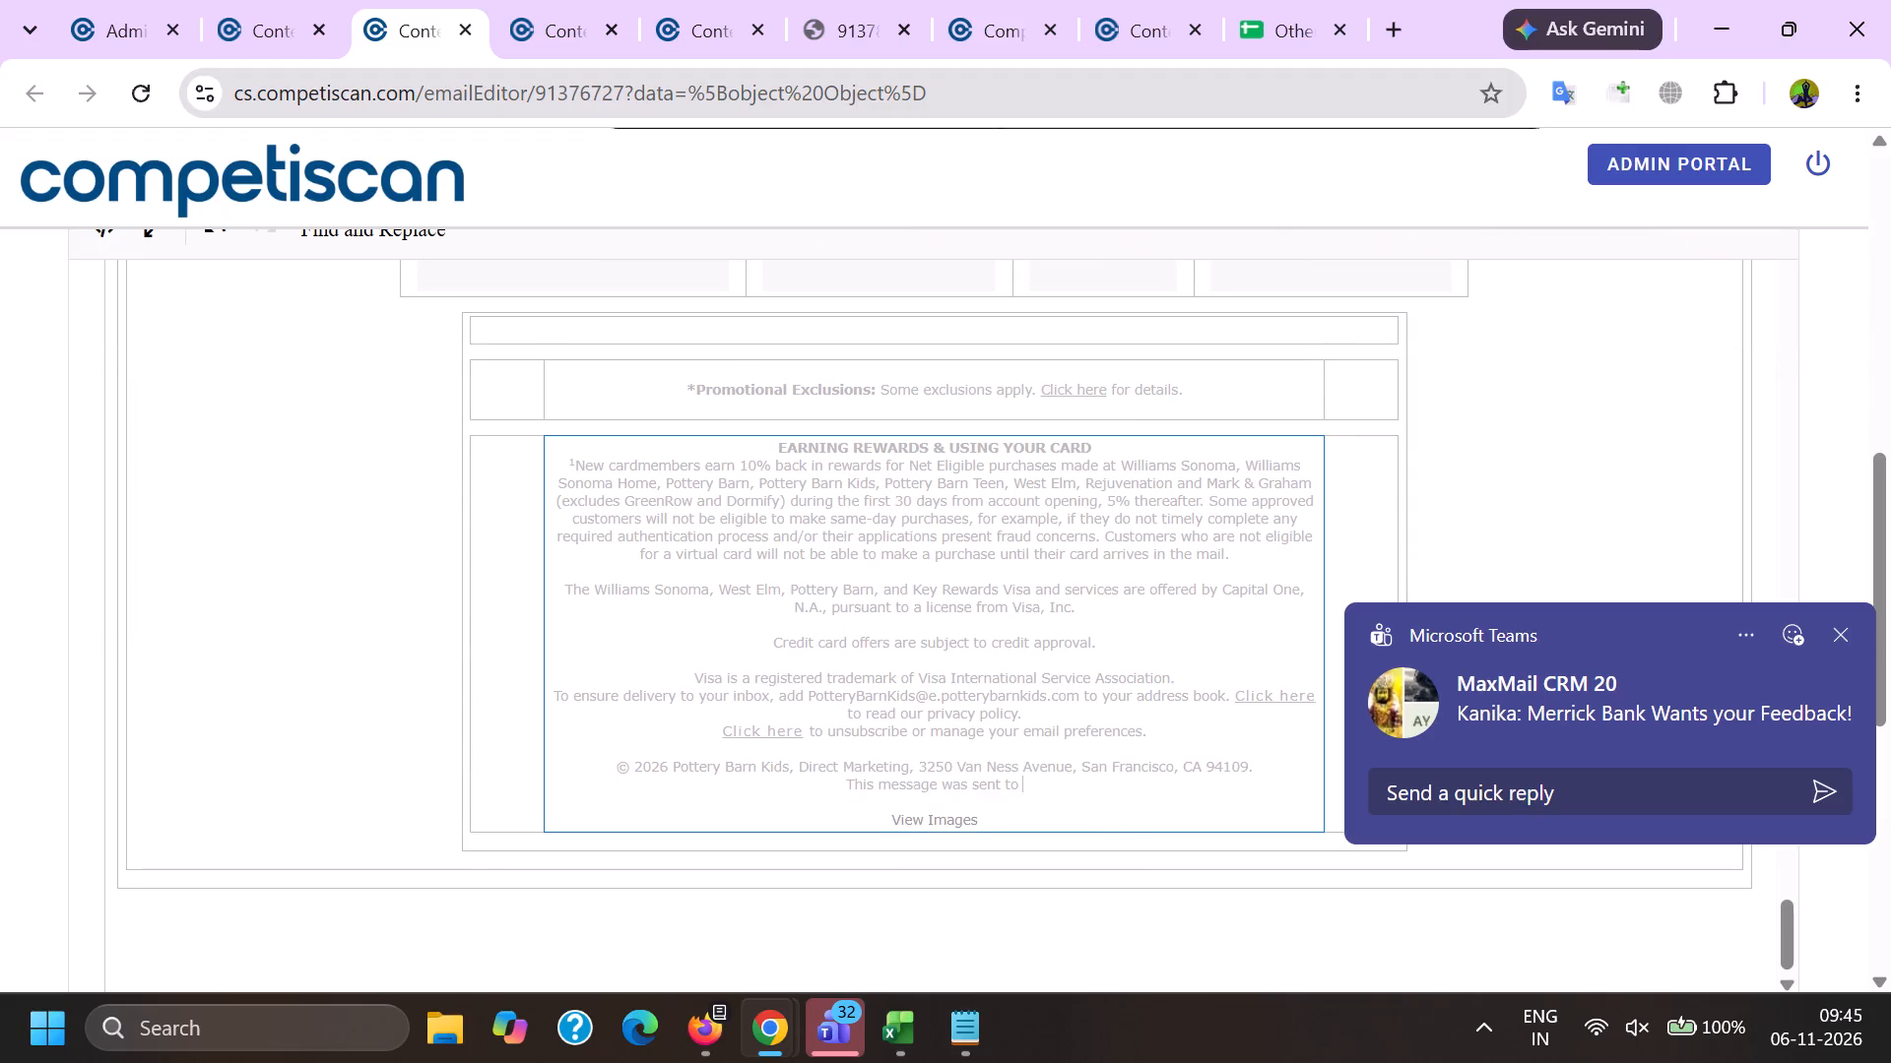
Unlink the unsubscribe "Click here" and delete the sender address from the footer's "To ensure delivery" line.
click(757, 724)
click(909, 771)
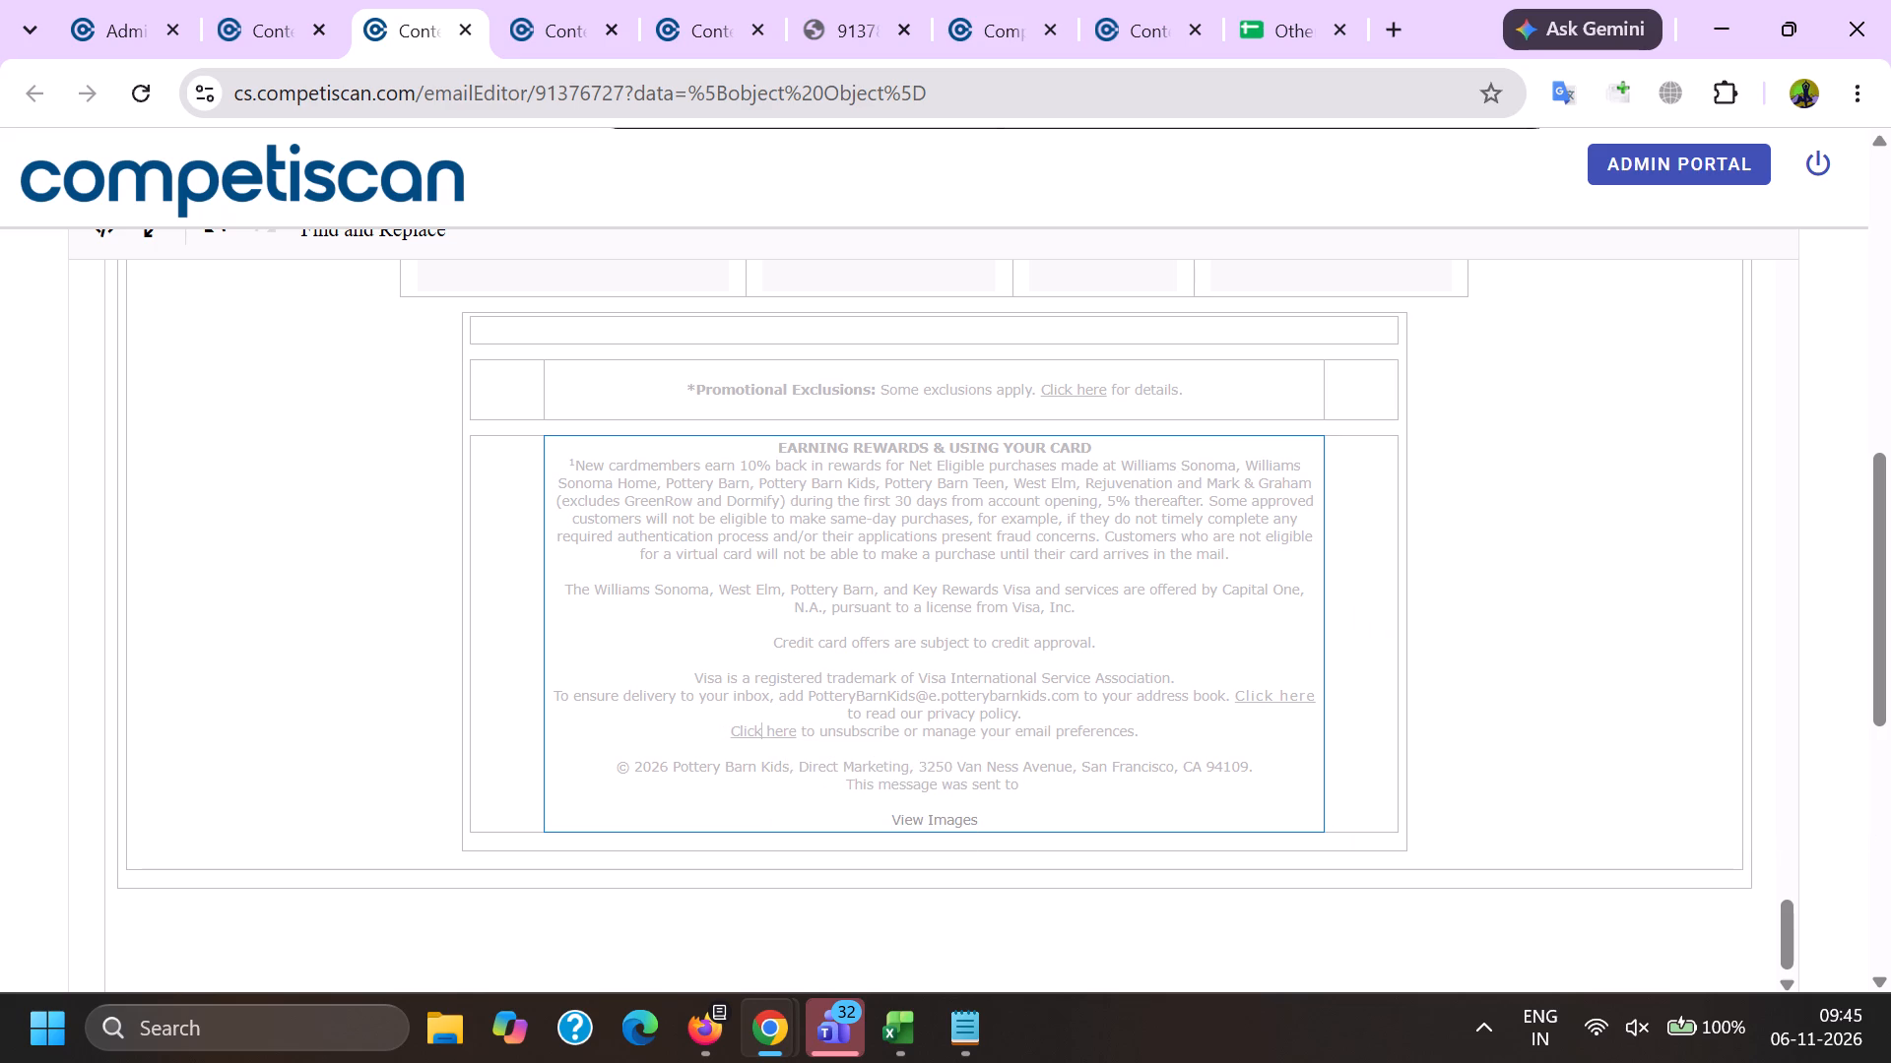
drag(806, 694, 962, 709)
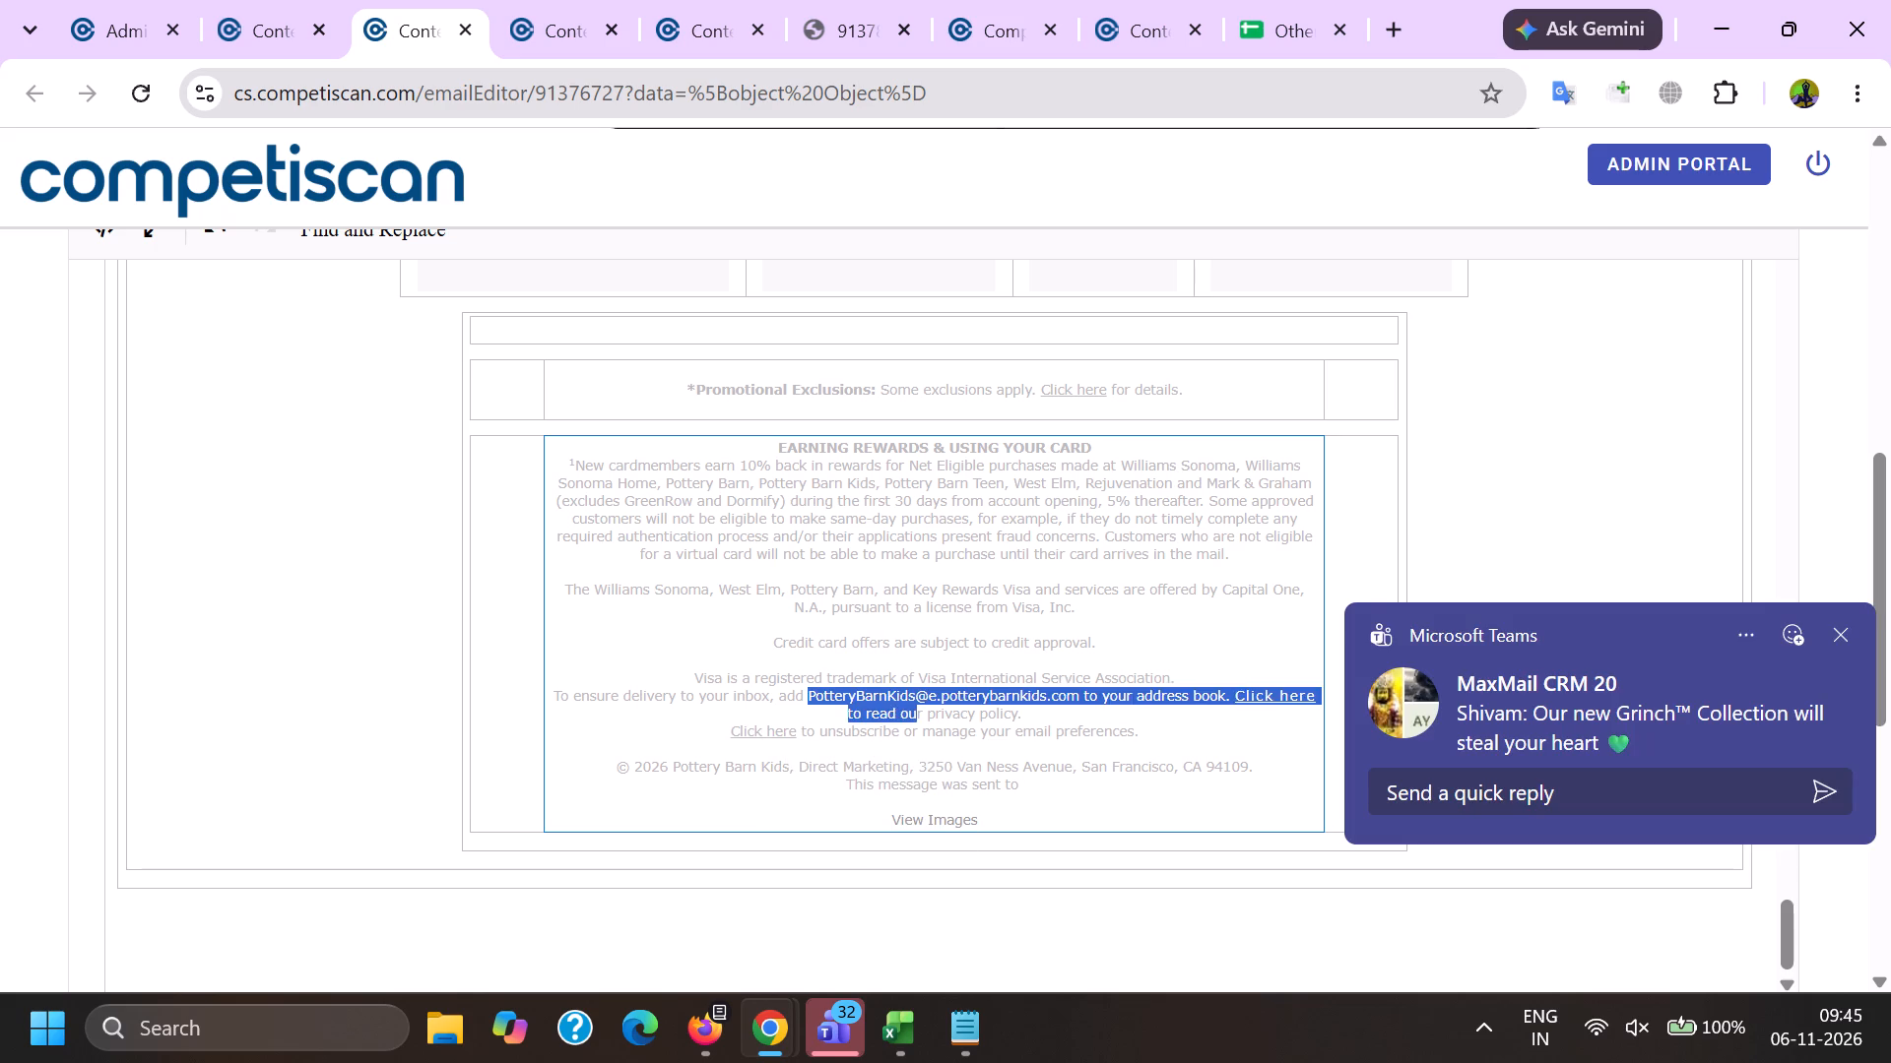
drag(962, 709, 1080, 699)
key(BackSpace)
scroll(986, 657, down, 5)
key(BackSpace)
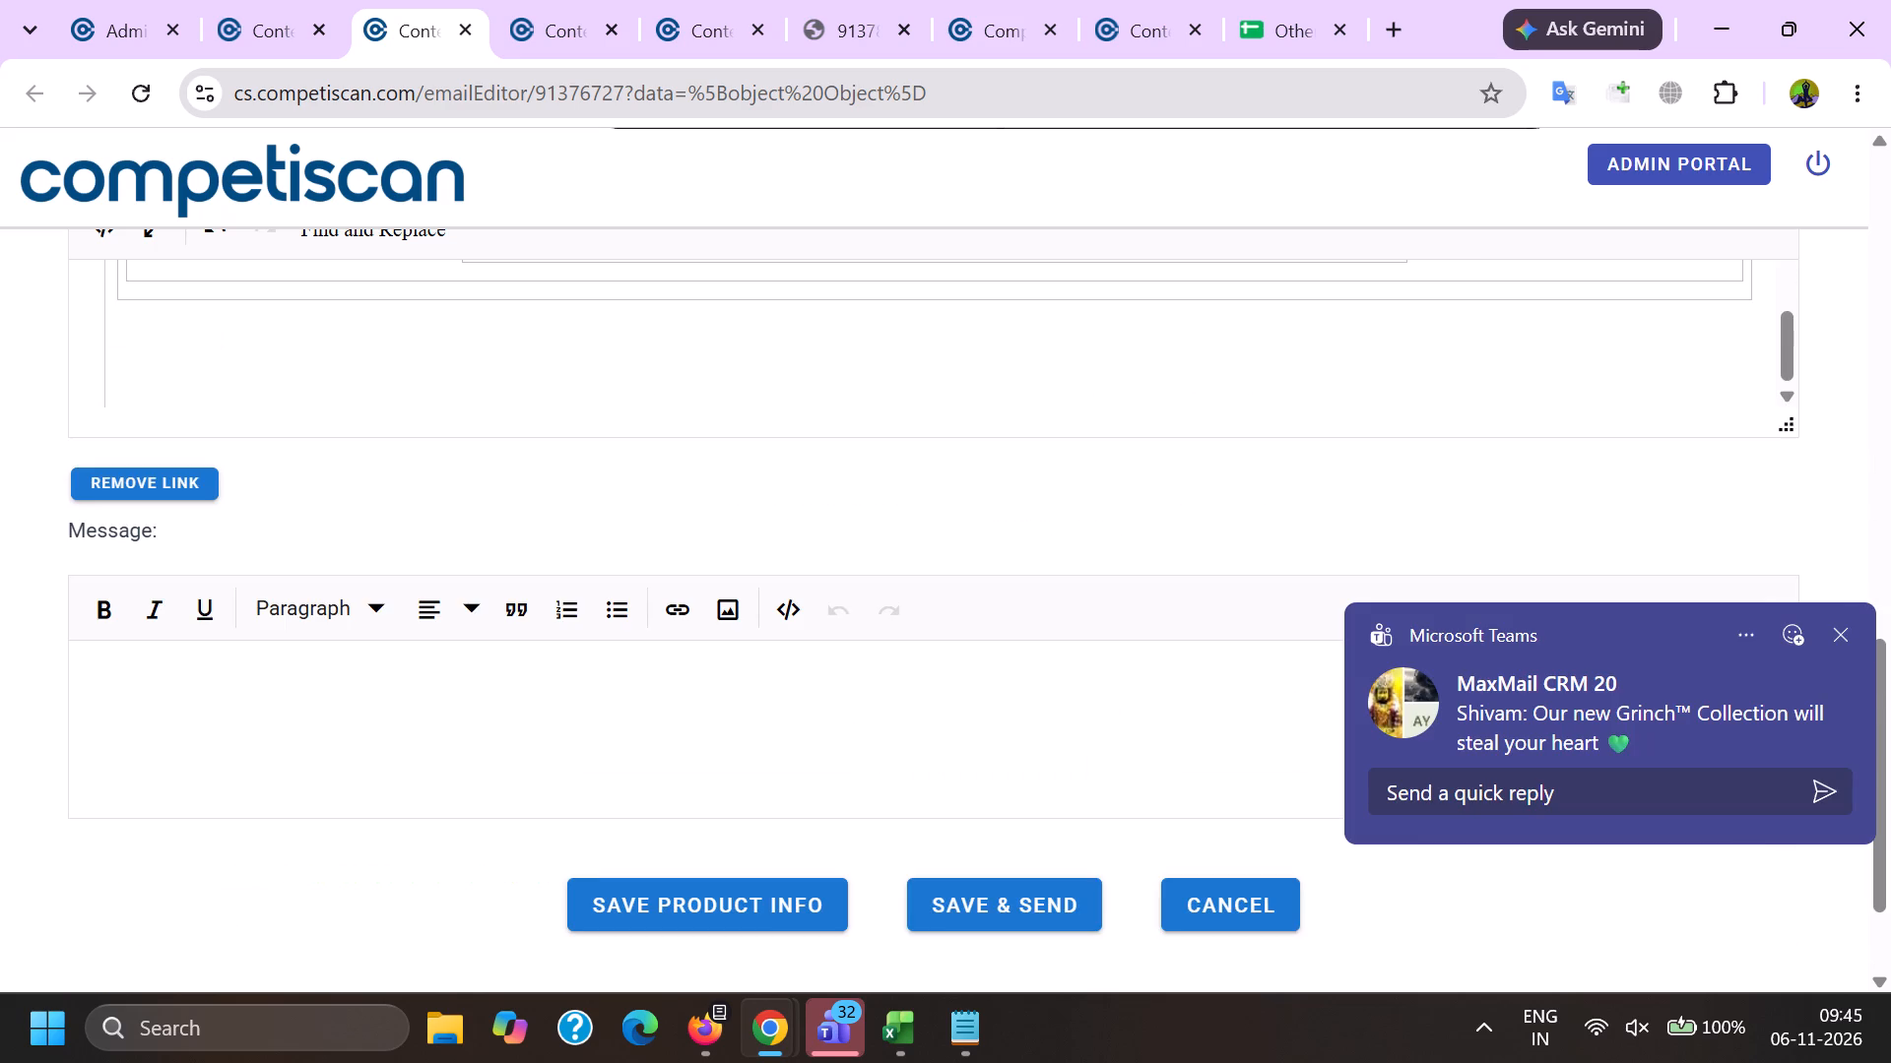
Save the product info for email 91376727 and confirm saving the email.
scroll(827, 837, down, 1)
click(757, 773)
click(959, 615)
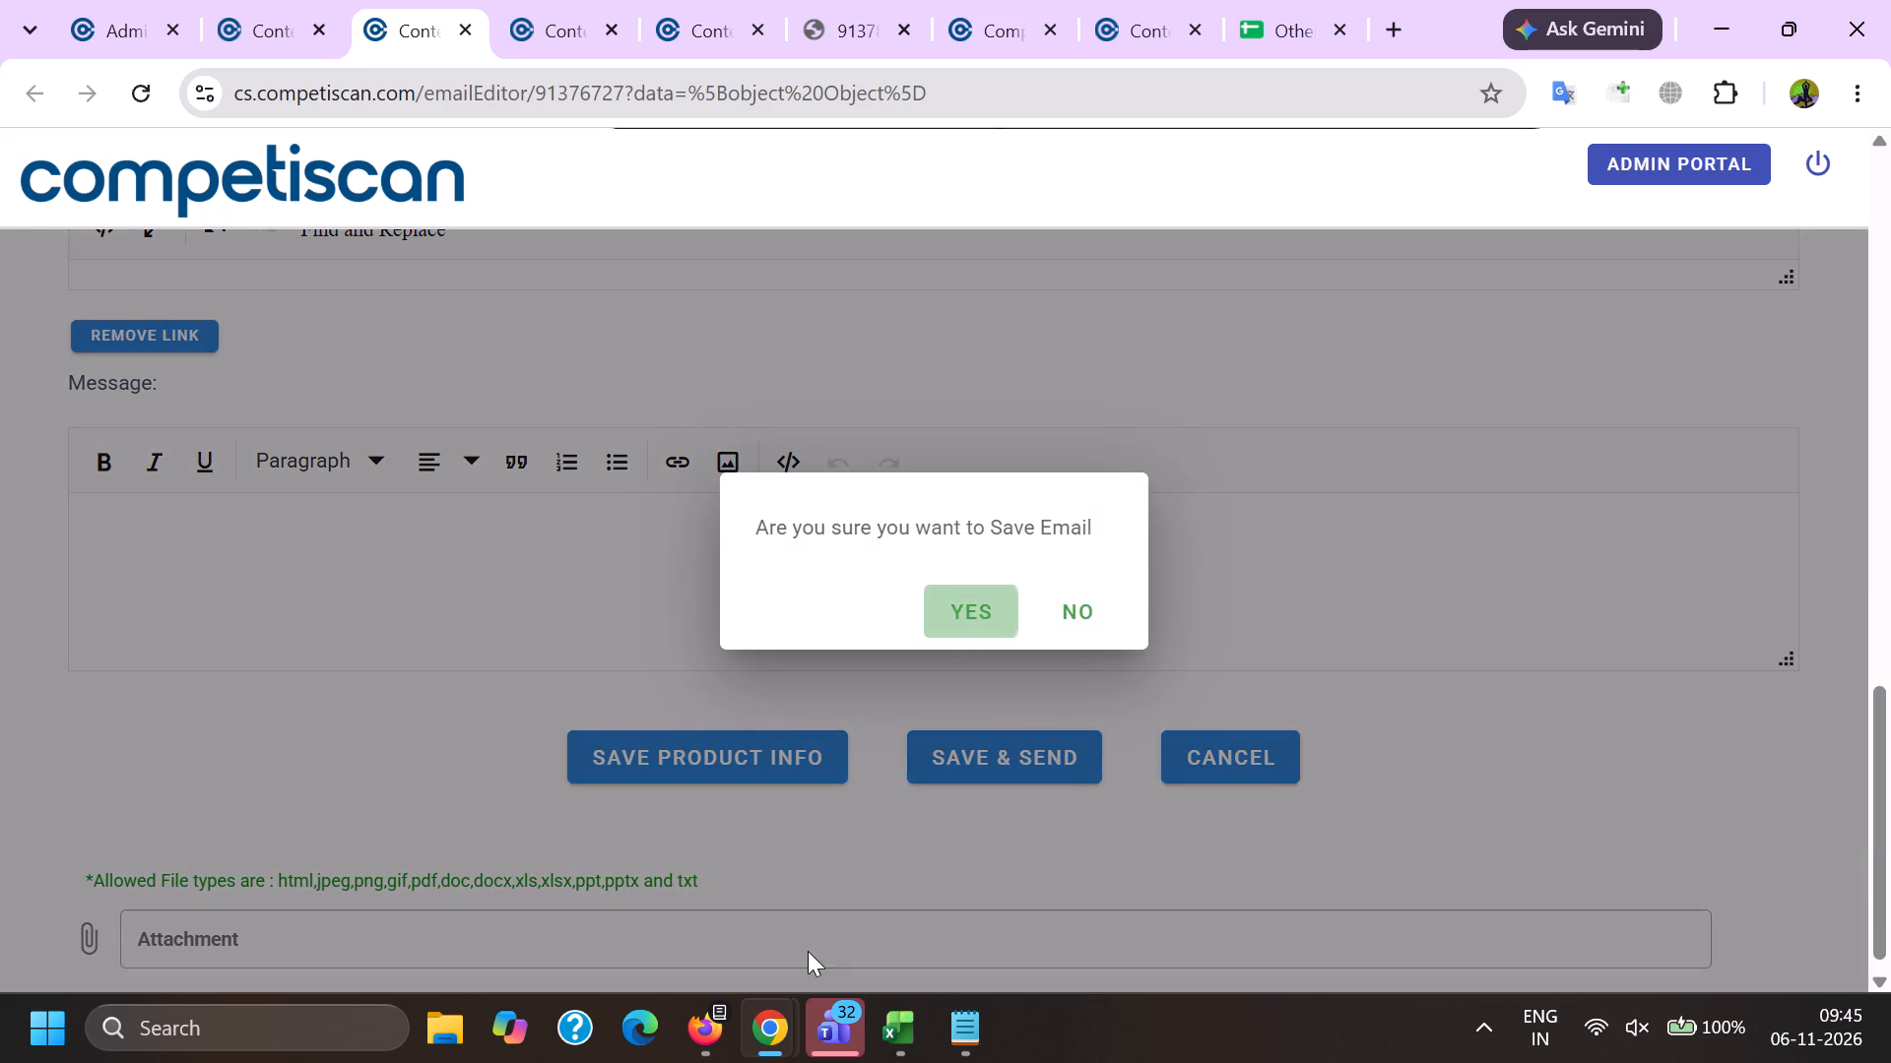
Look through the processed PDF of email 91378520, then close it along with the neighbouring Content Portal page.
click(921, 0)
click(732, 0)
click(832, 0)
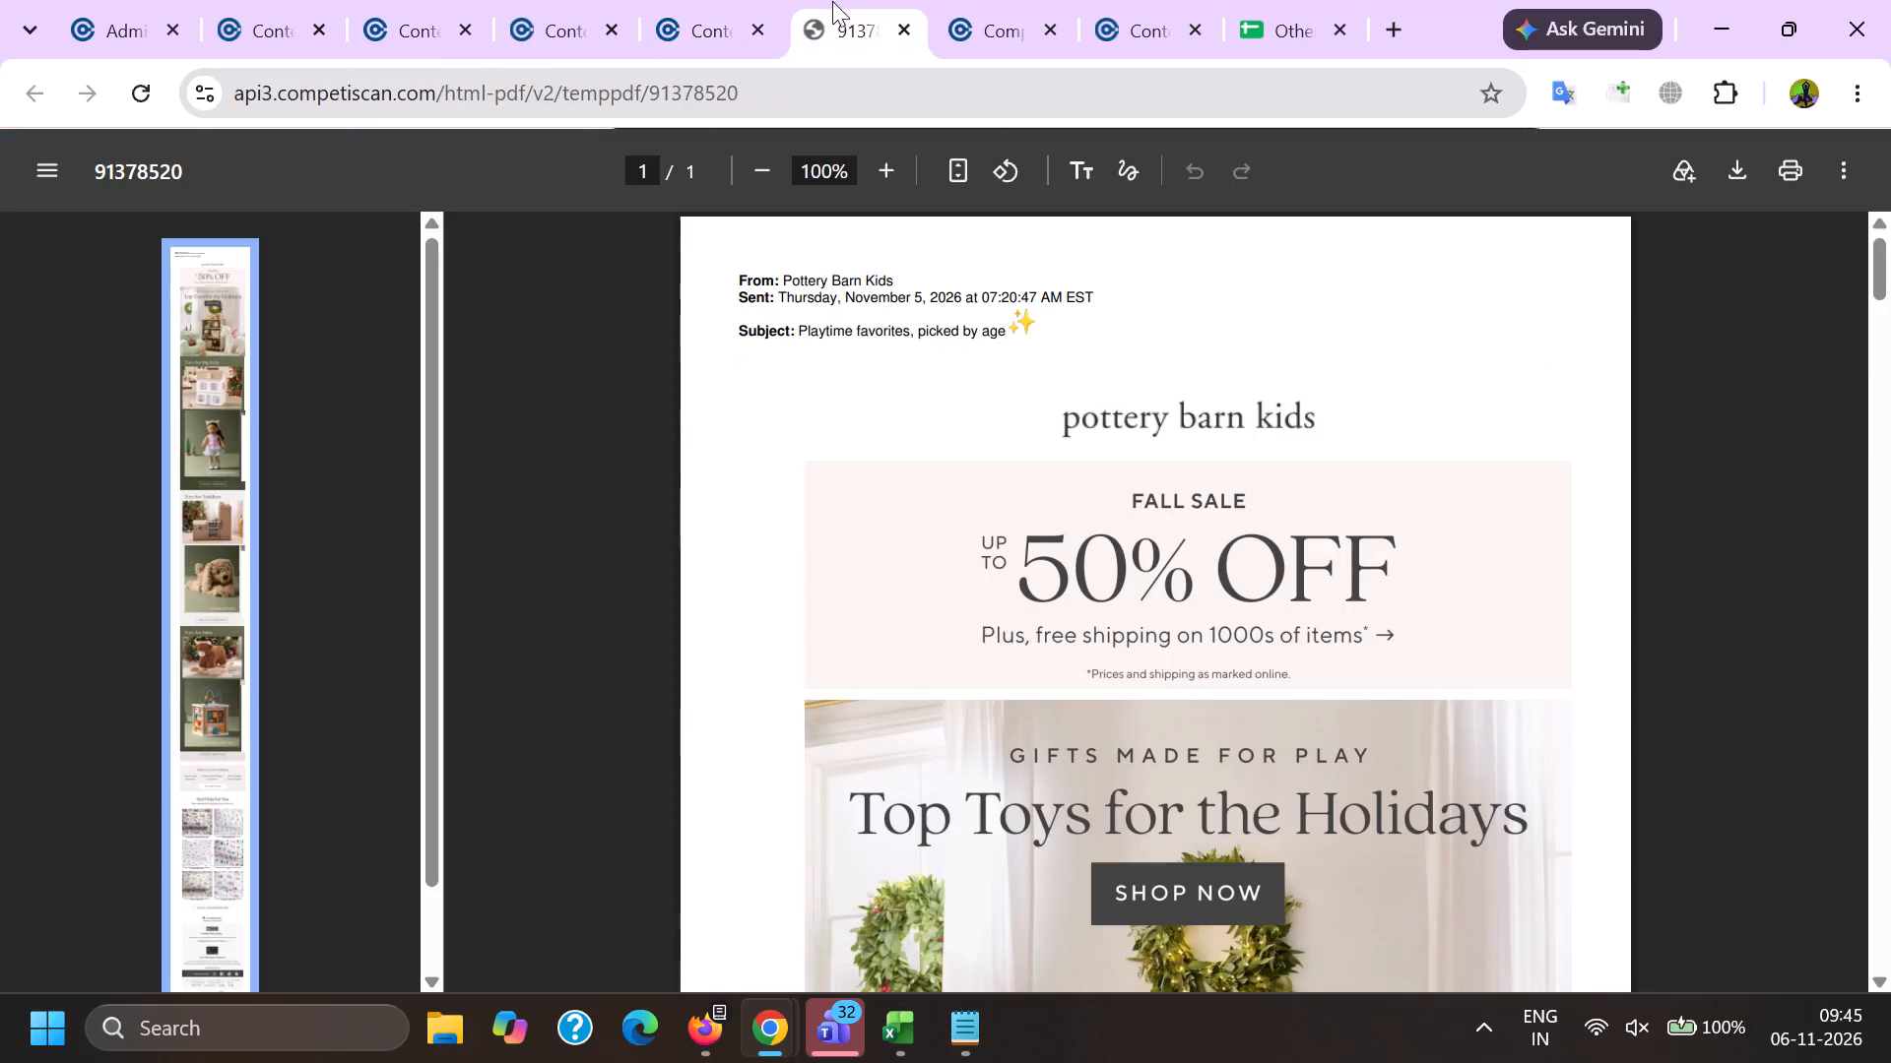
scroll(1004, 490, down, 20)
scroll(1004, 490, down, 20)
scroll(1004, 490, down, 4)
scroll(917, 533, up, 1)
scroll(919, 532, down, 17)
scroll(897, 526, up, 2)
scroll(901, 525, down, 4)
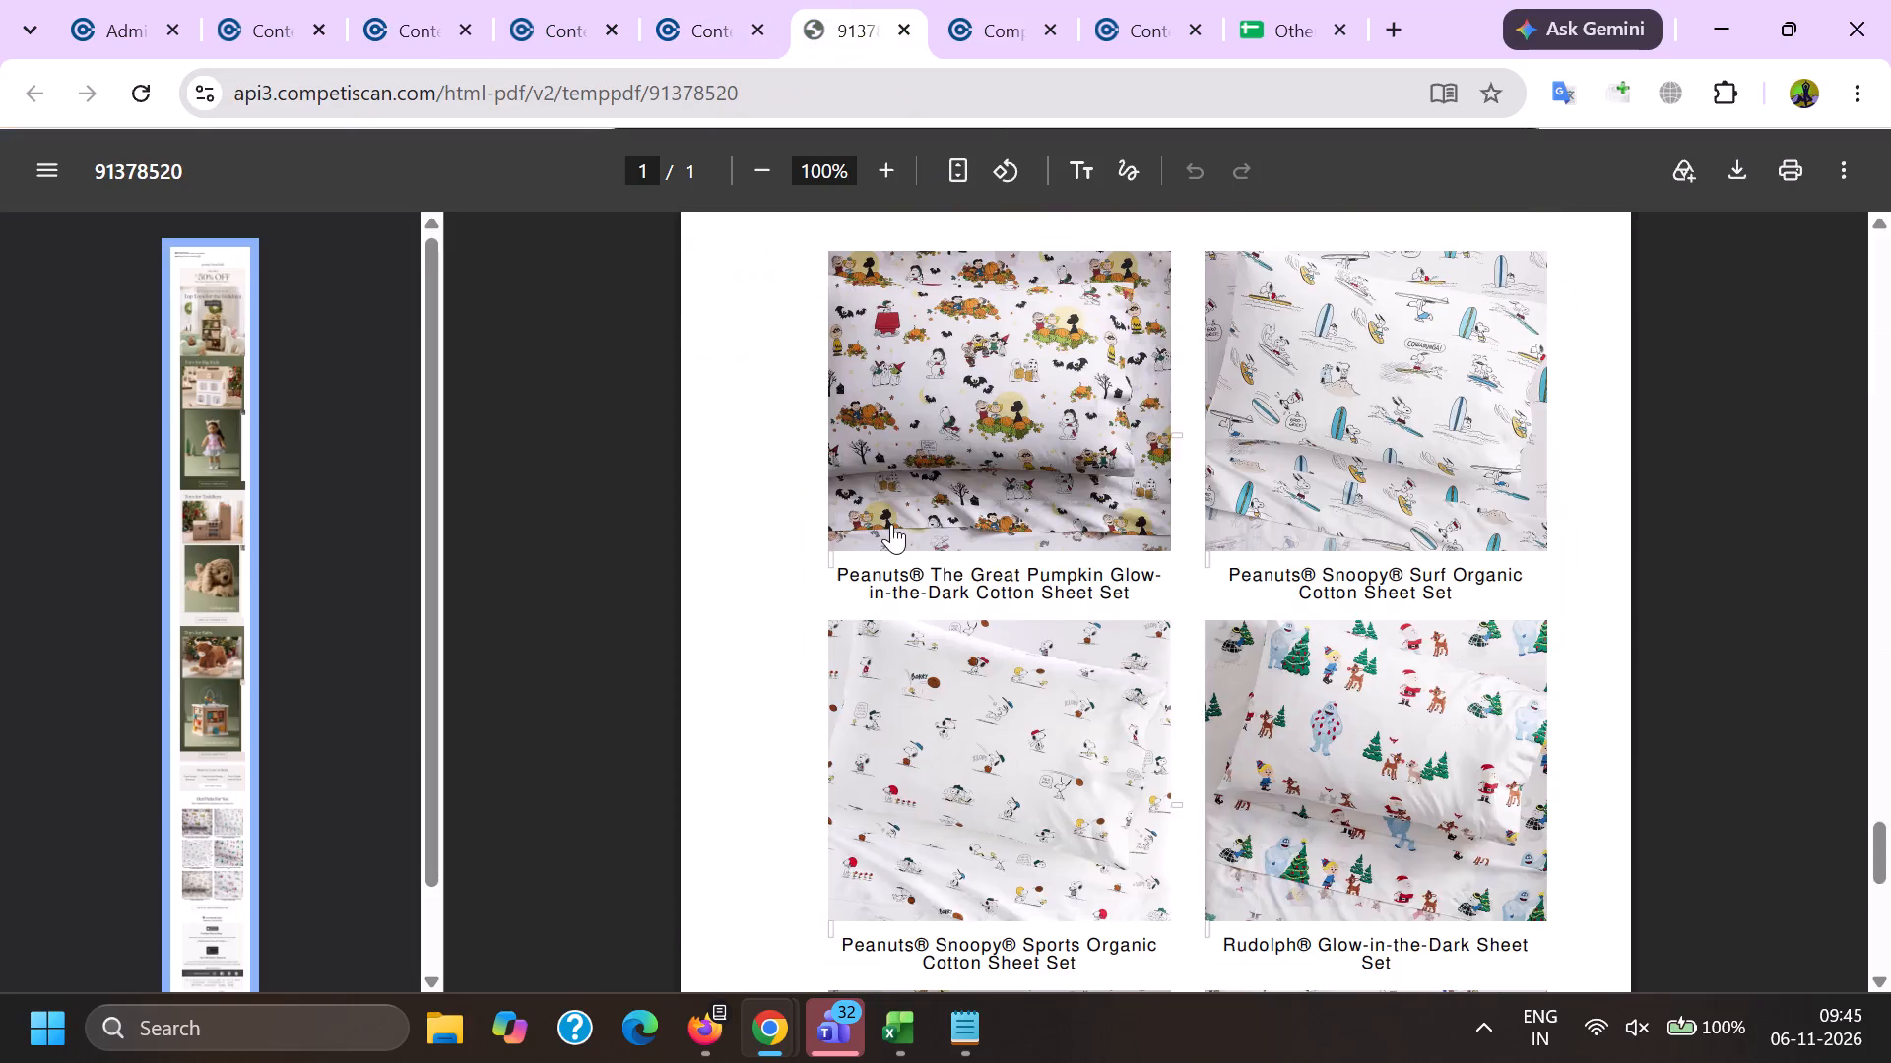
scroll(891, 524, down, 5)
double_click(764, 28)
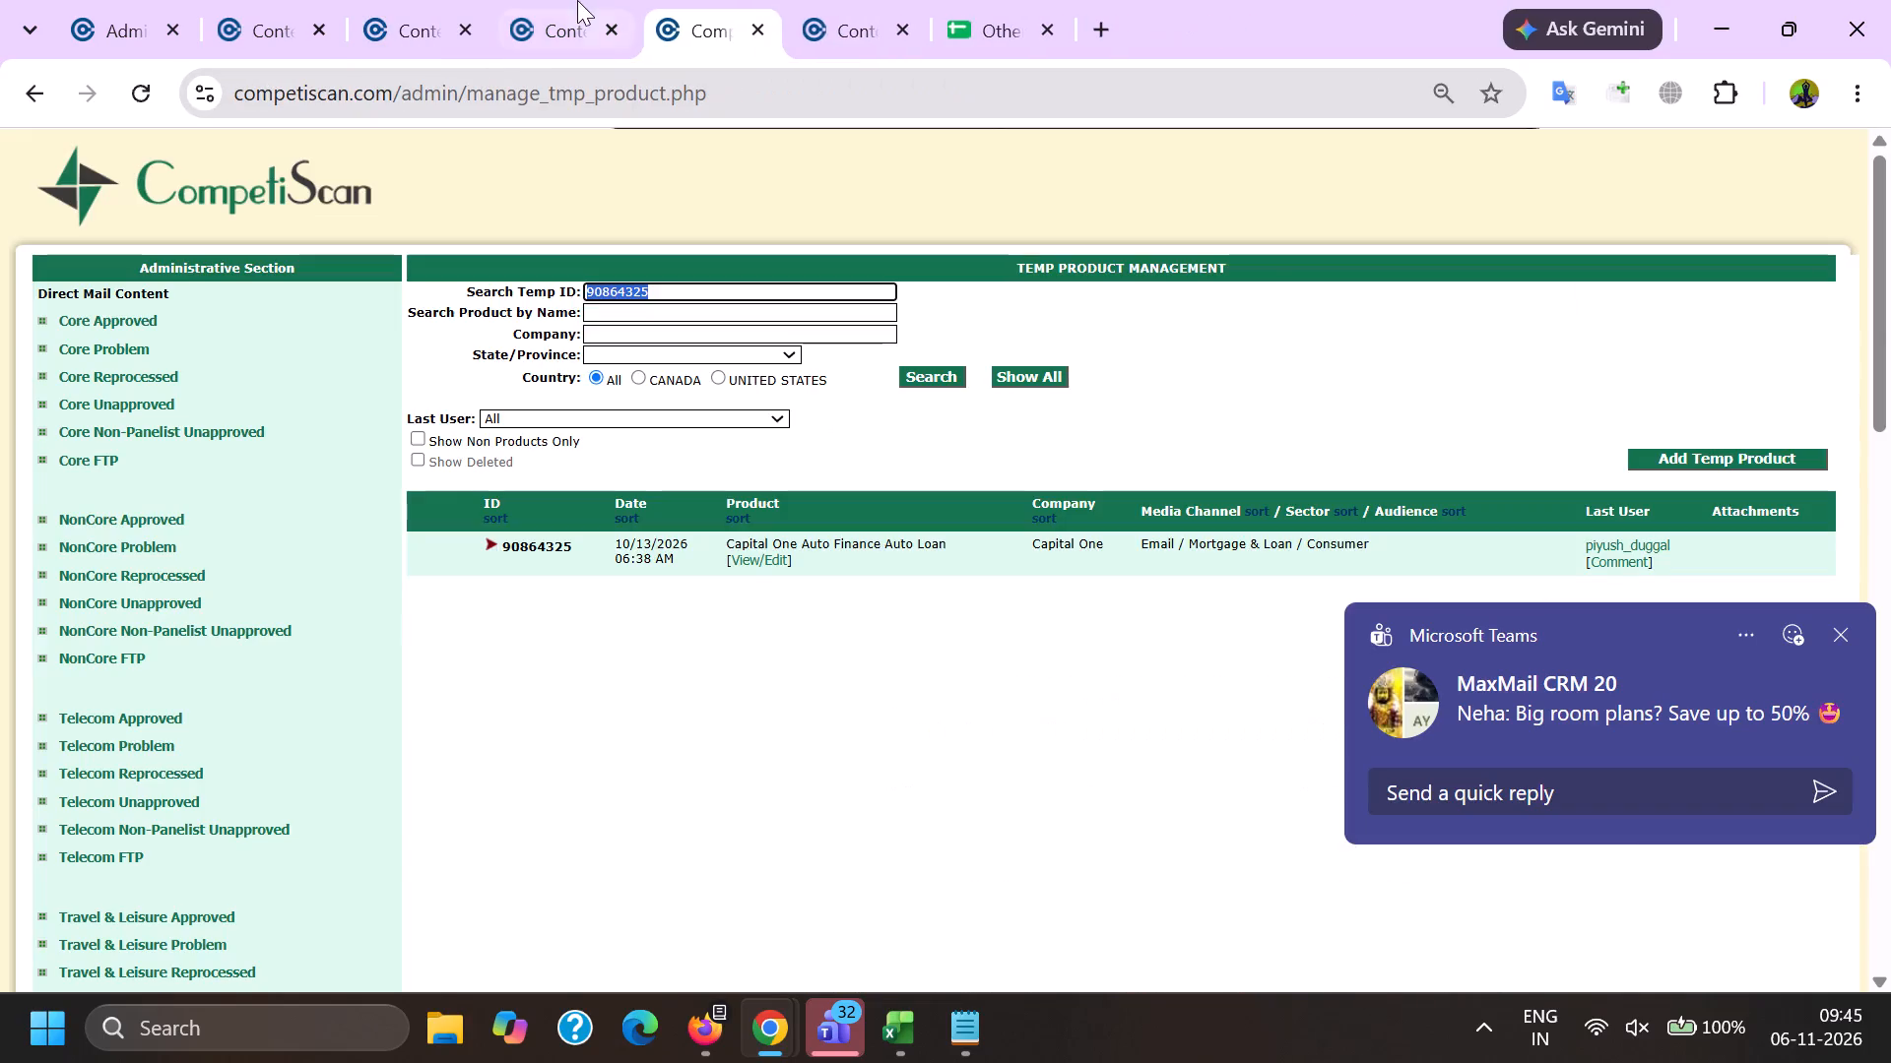
Open the processed PDF of email 91376624 from its editor page.
click(577, 0)
scroll(618, 438, up, 14)
ctrl+click(831, 430)
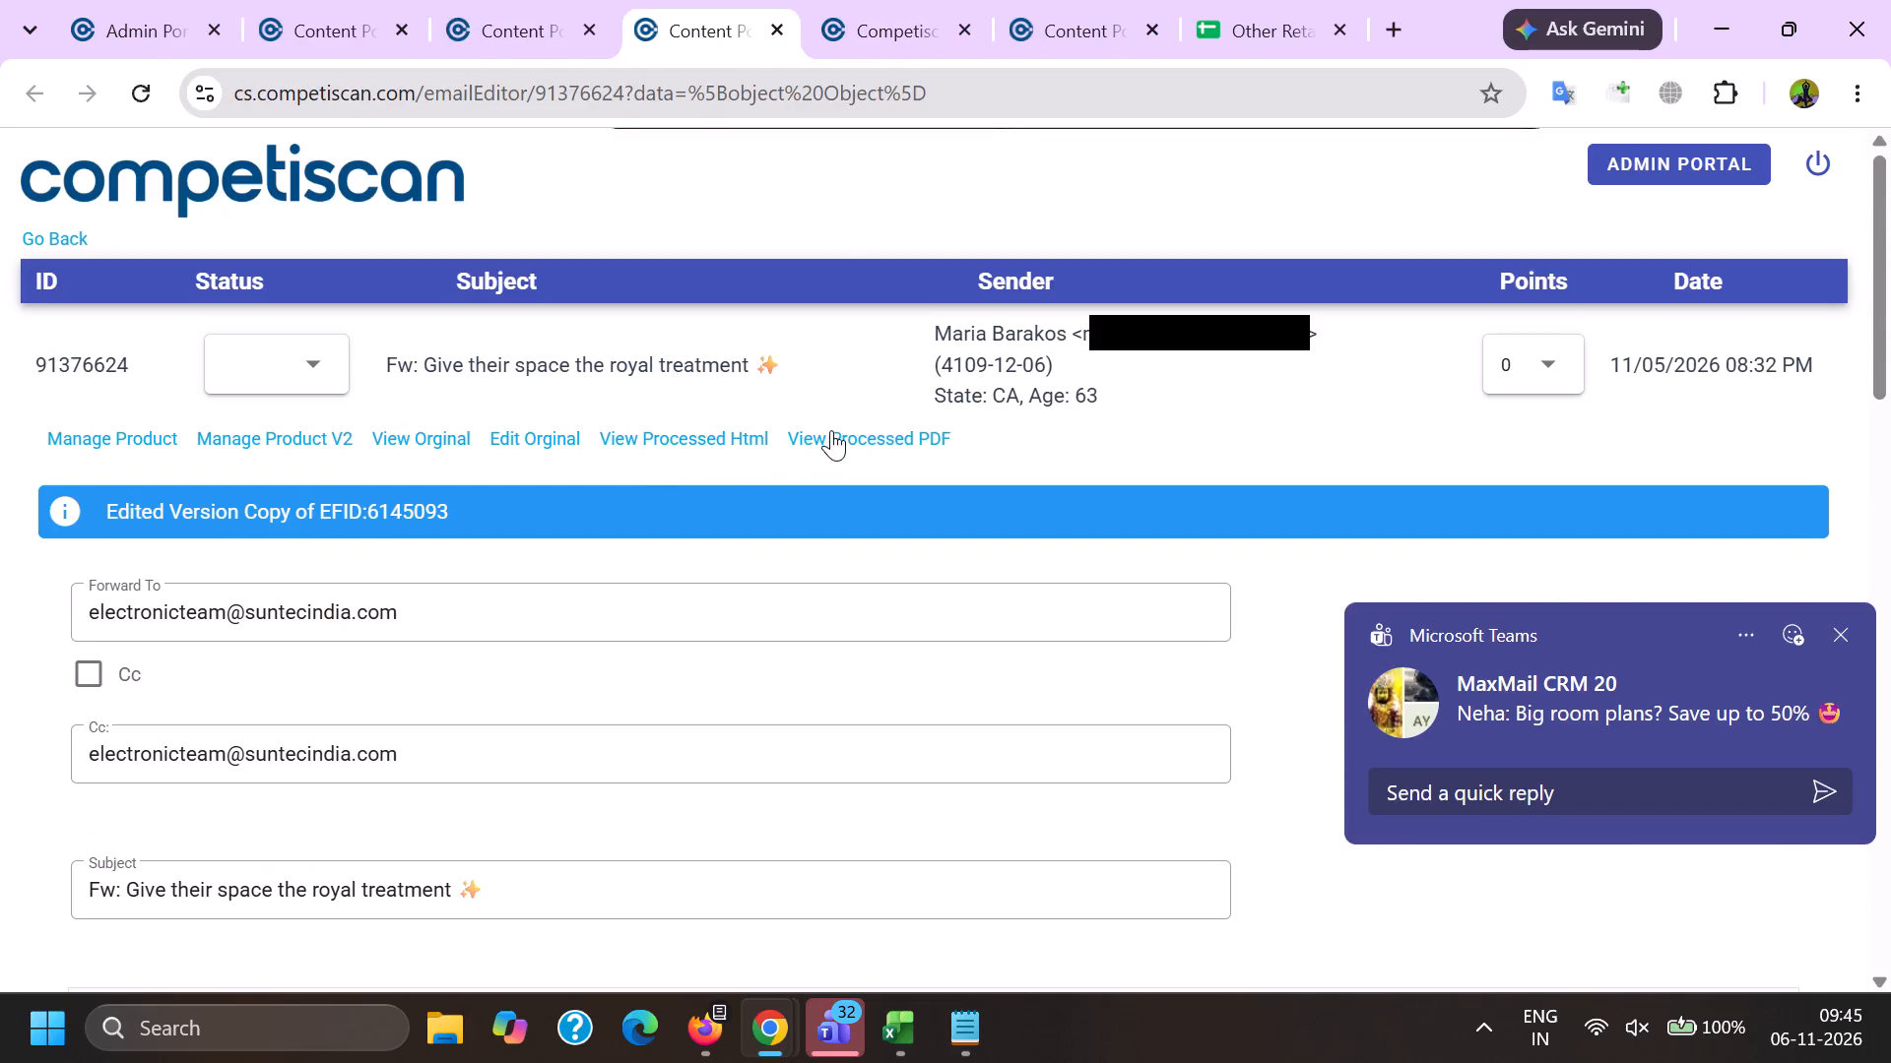
Return to the editor page of email 91376727 and open its product record.
click(489, 0)
click(129, 211)
key(alt+Tab)
scroll(282, 290, down, 6)
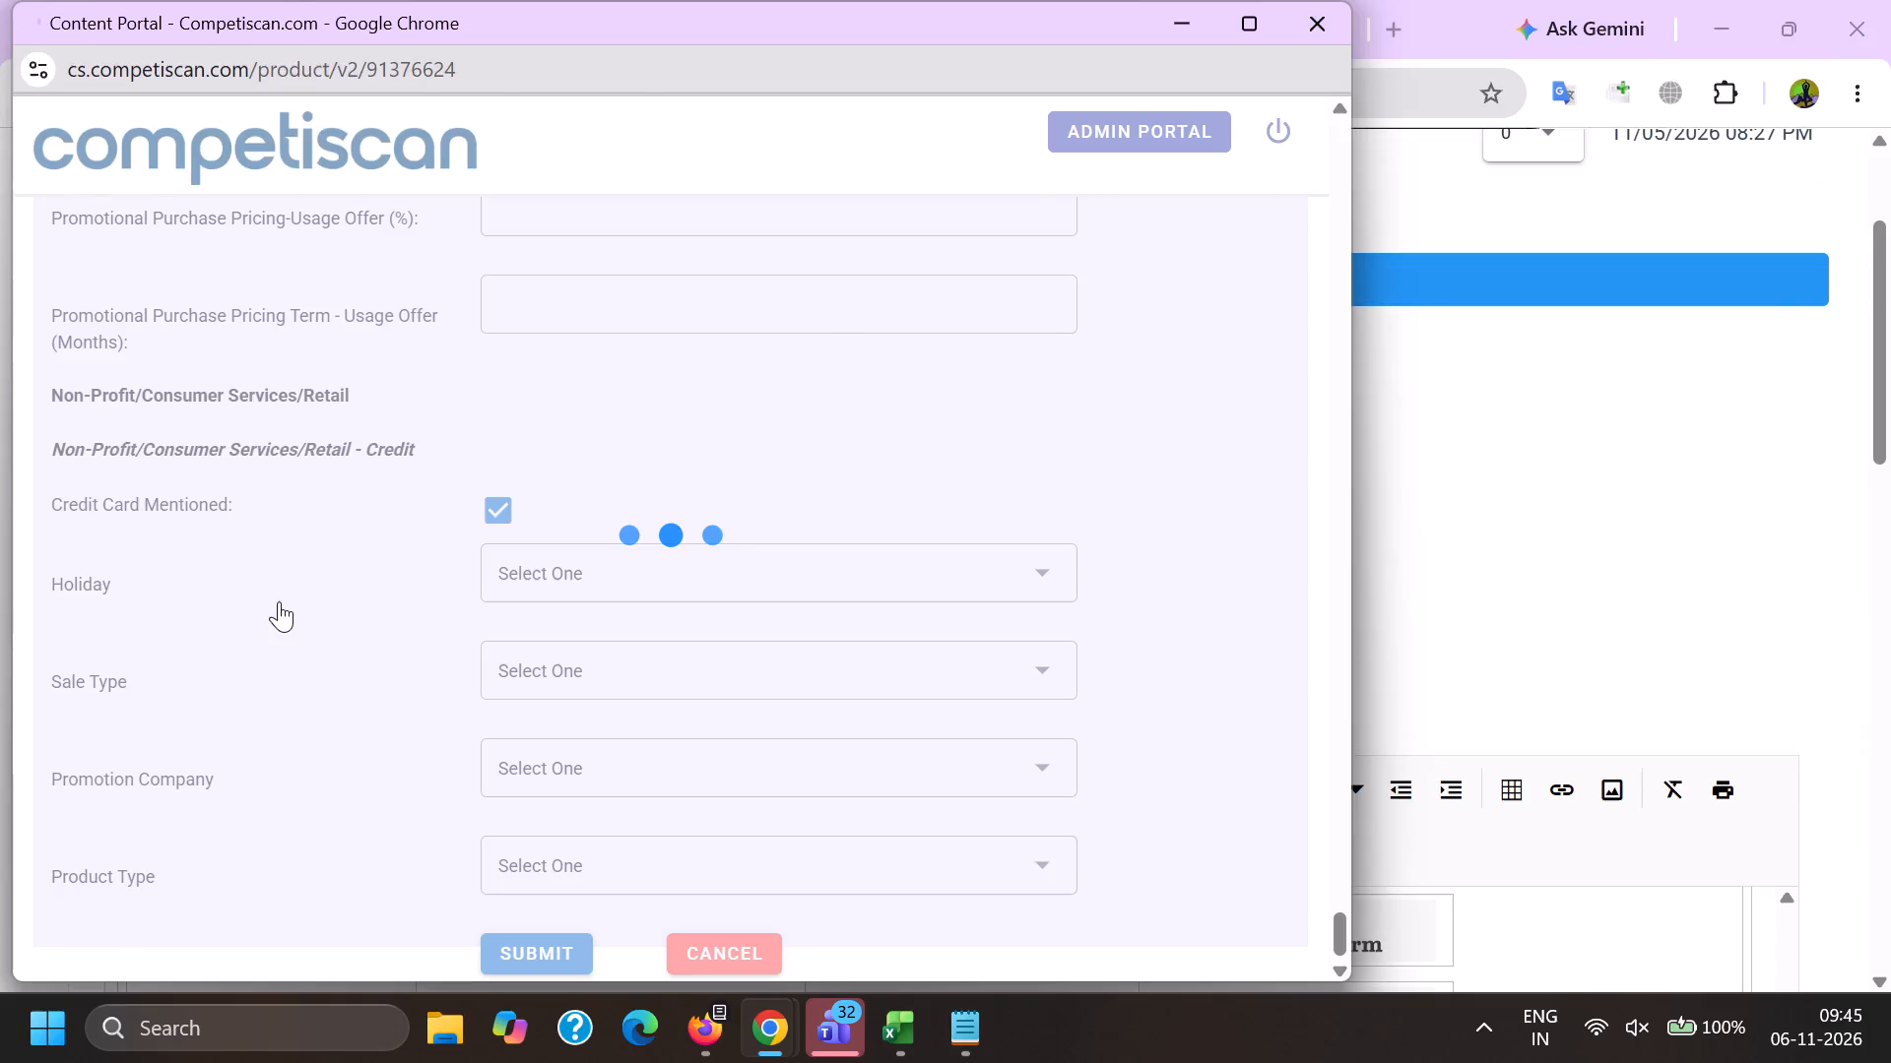
Go to the start of the email body and copy the sender name Pottery Barn Kids from the From line.
click(277, 601)
click(277, 595)
key(Page_Up)
key(Page_Up)
key(Page_Up)
key(Page_Up)
key(Page_Up)
key(Page_Up)
key(Page_Up)
key(Page_Up)
key(Page_Up)
key(Page_Up)
key(Page_Up)
key(Page_Up)
key(Page_Up)
key(Page_Up)
key(Page_Up)
key(Page_Up)
key(Page_Up)
key(Page_Up)
key(Page_Up)
key(Page_Up)
key(Home)
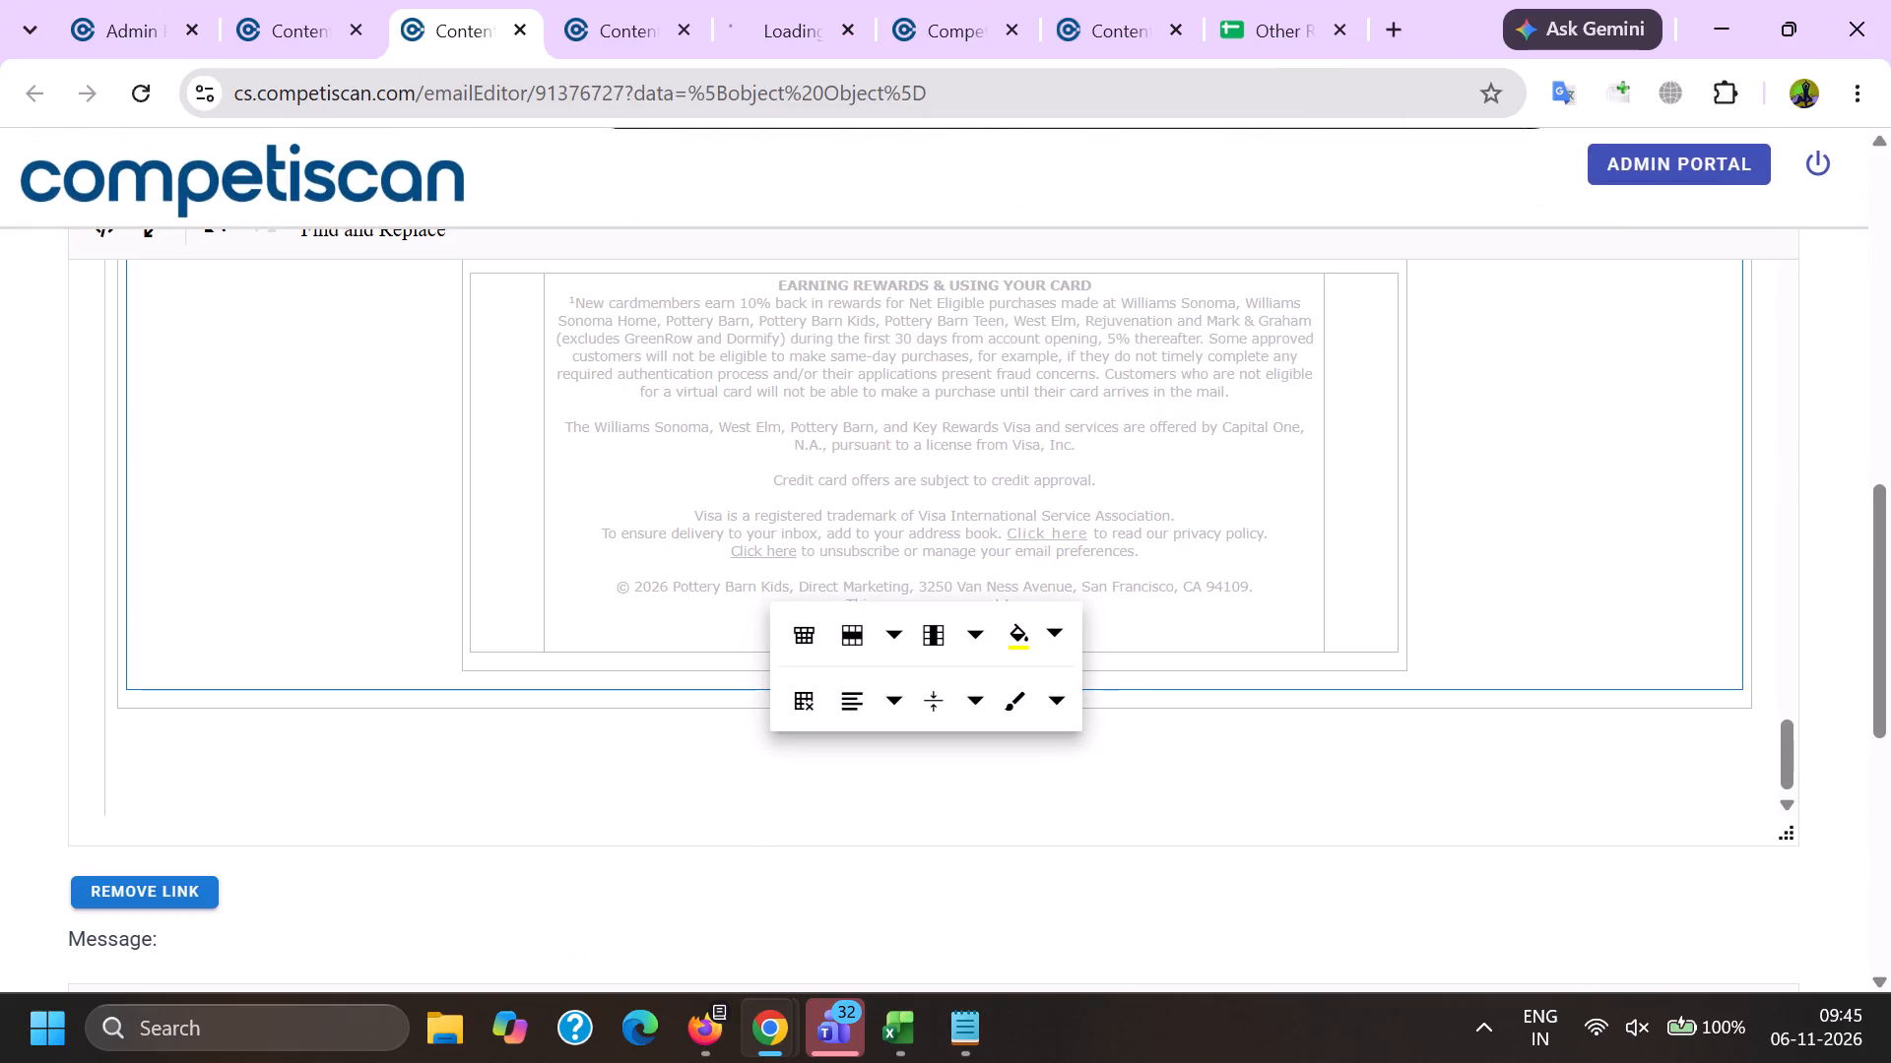
scroll(277, 590, down, 5)
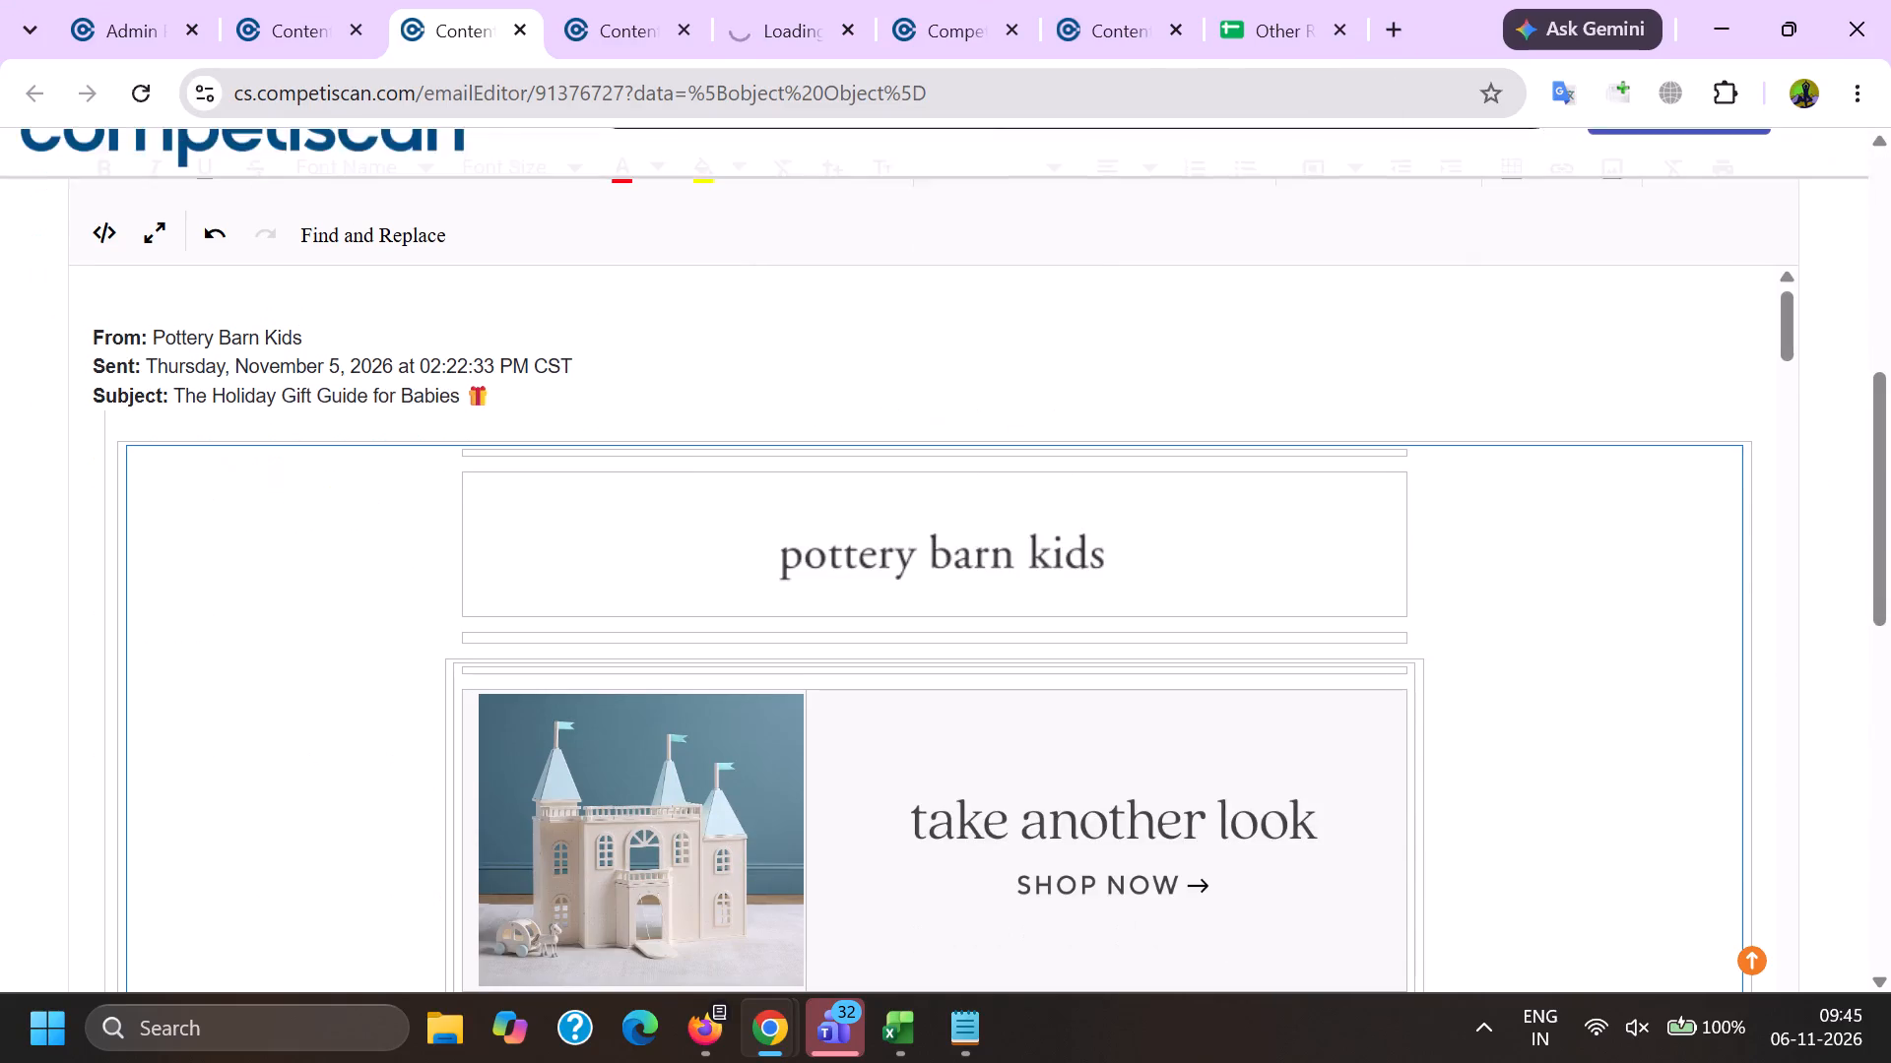
click(193, 353)
double_click(183, 336)
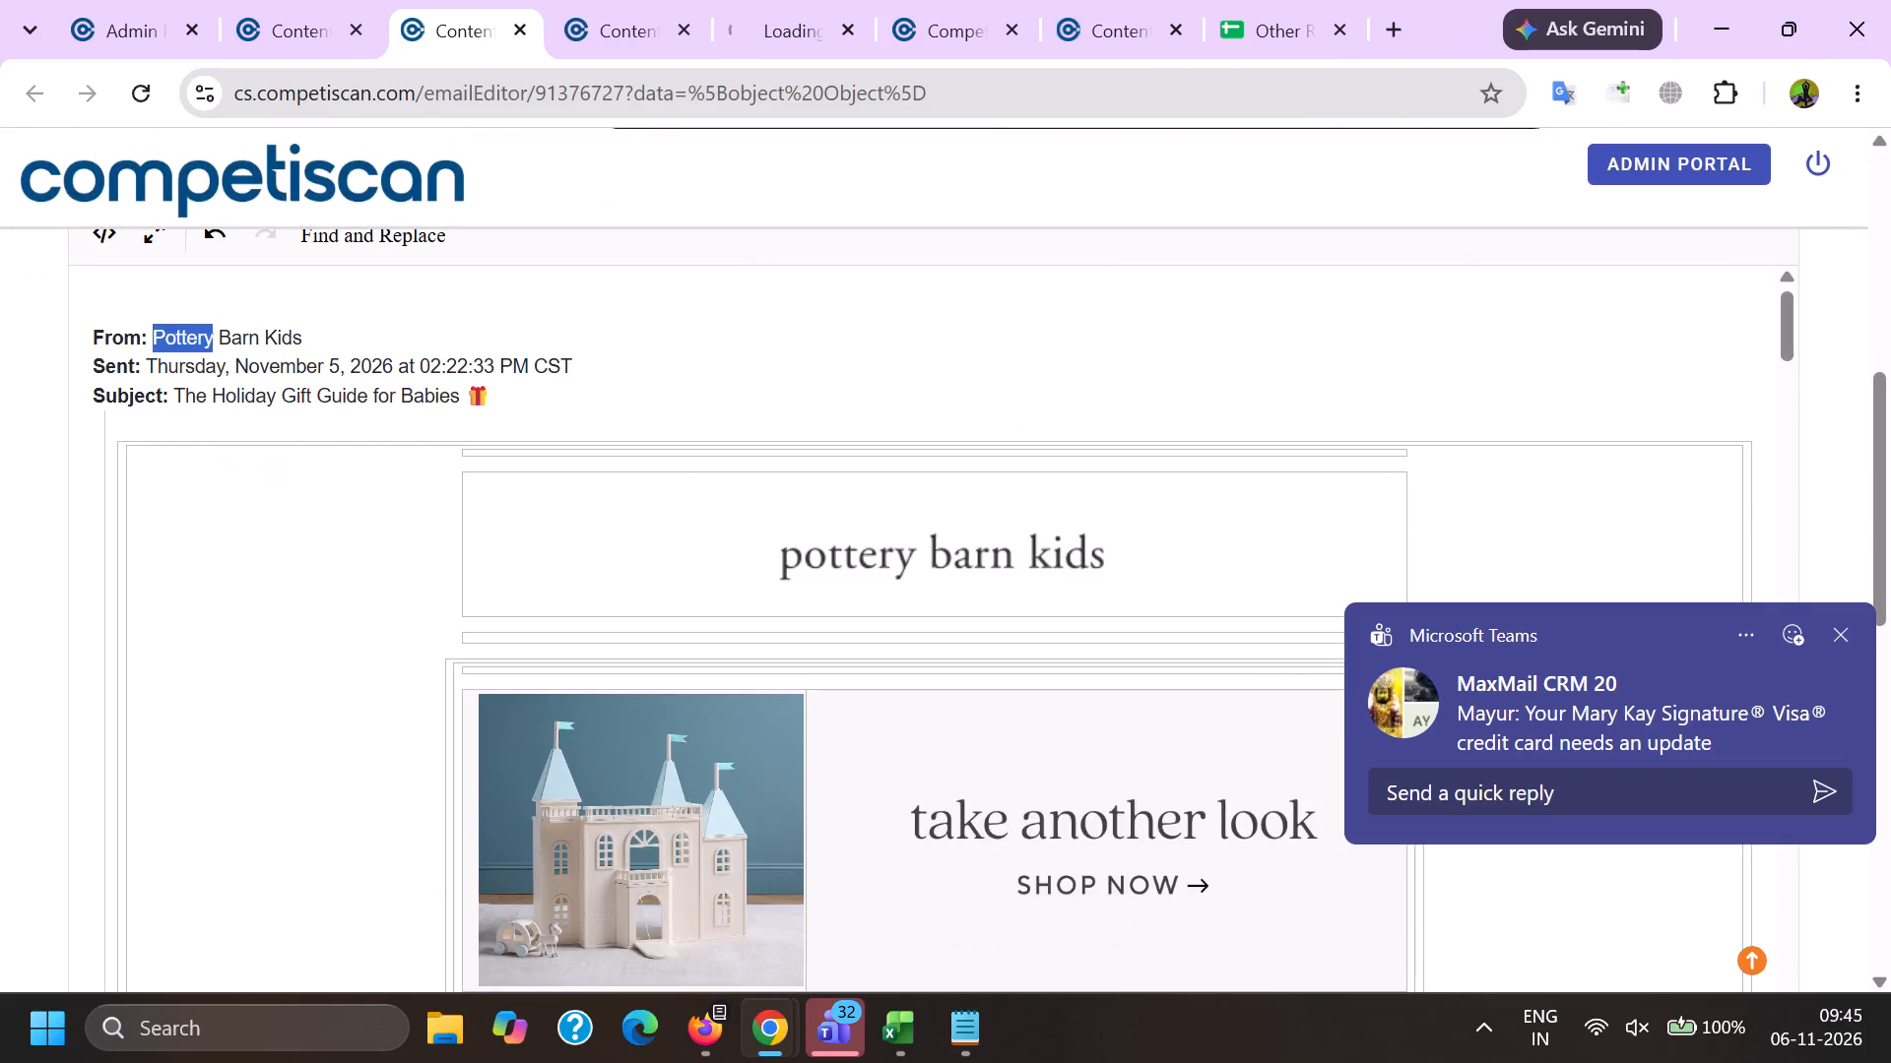
shift+click(289, 330)
key(ctrl+c)
Add Capital One as the company and Pottery Barn Kids (Retail) as the affinity on product record 91376727.
key(alt+Tab)
scroll(600, 378, down, 7)
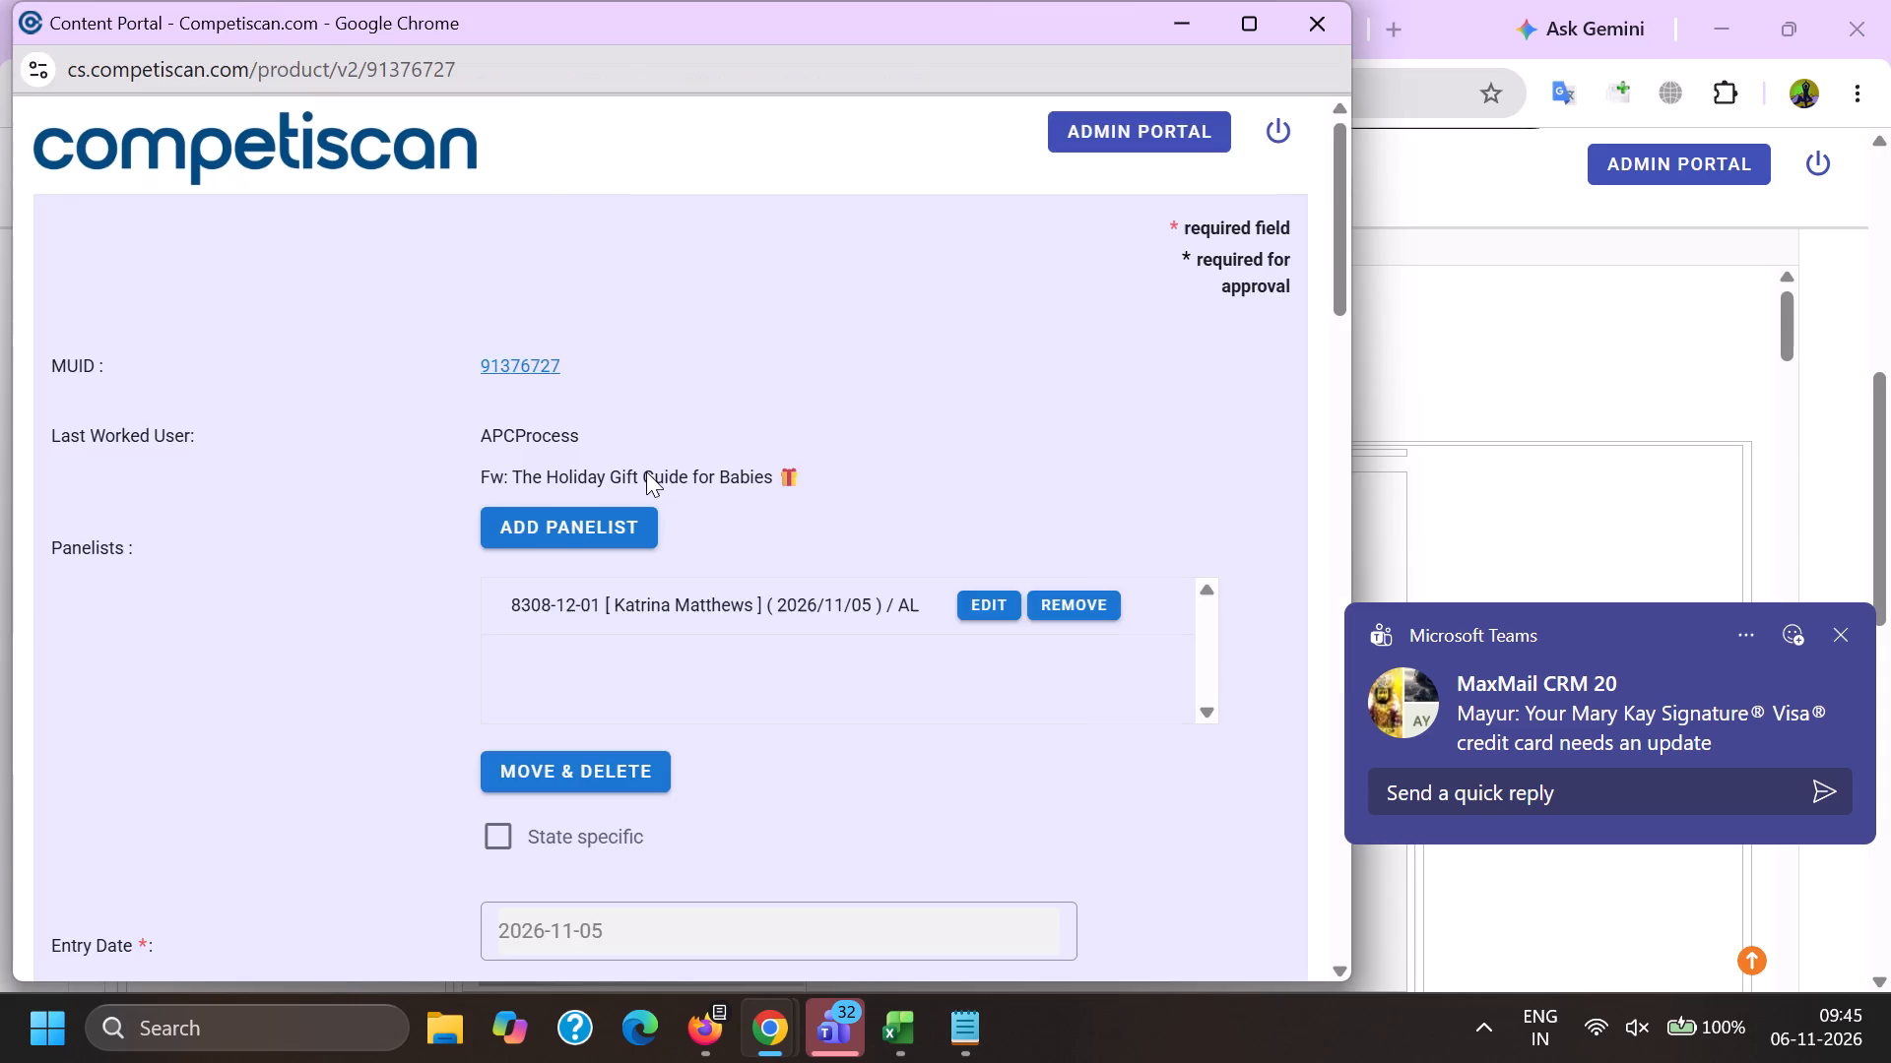
scroll(552, 608, up, 2)
click(558, 511)
click(576, 448)
key(c)
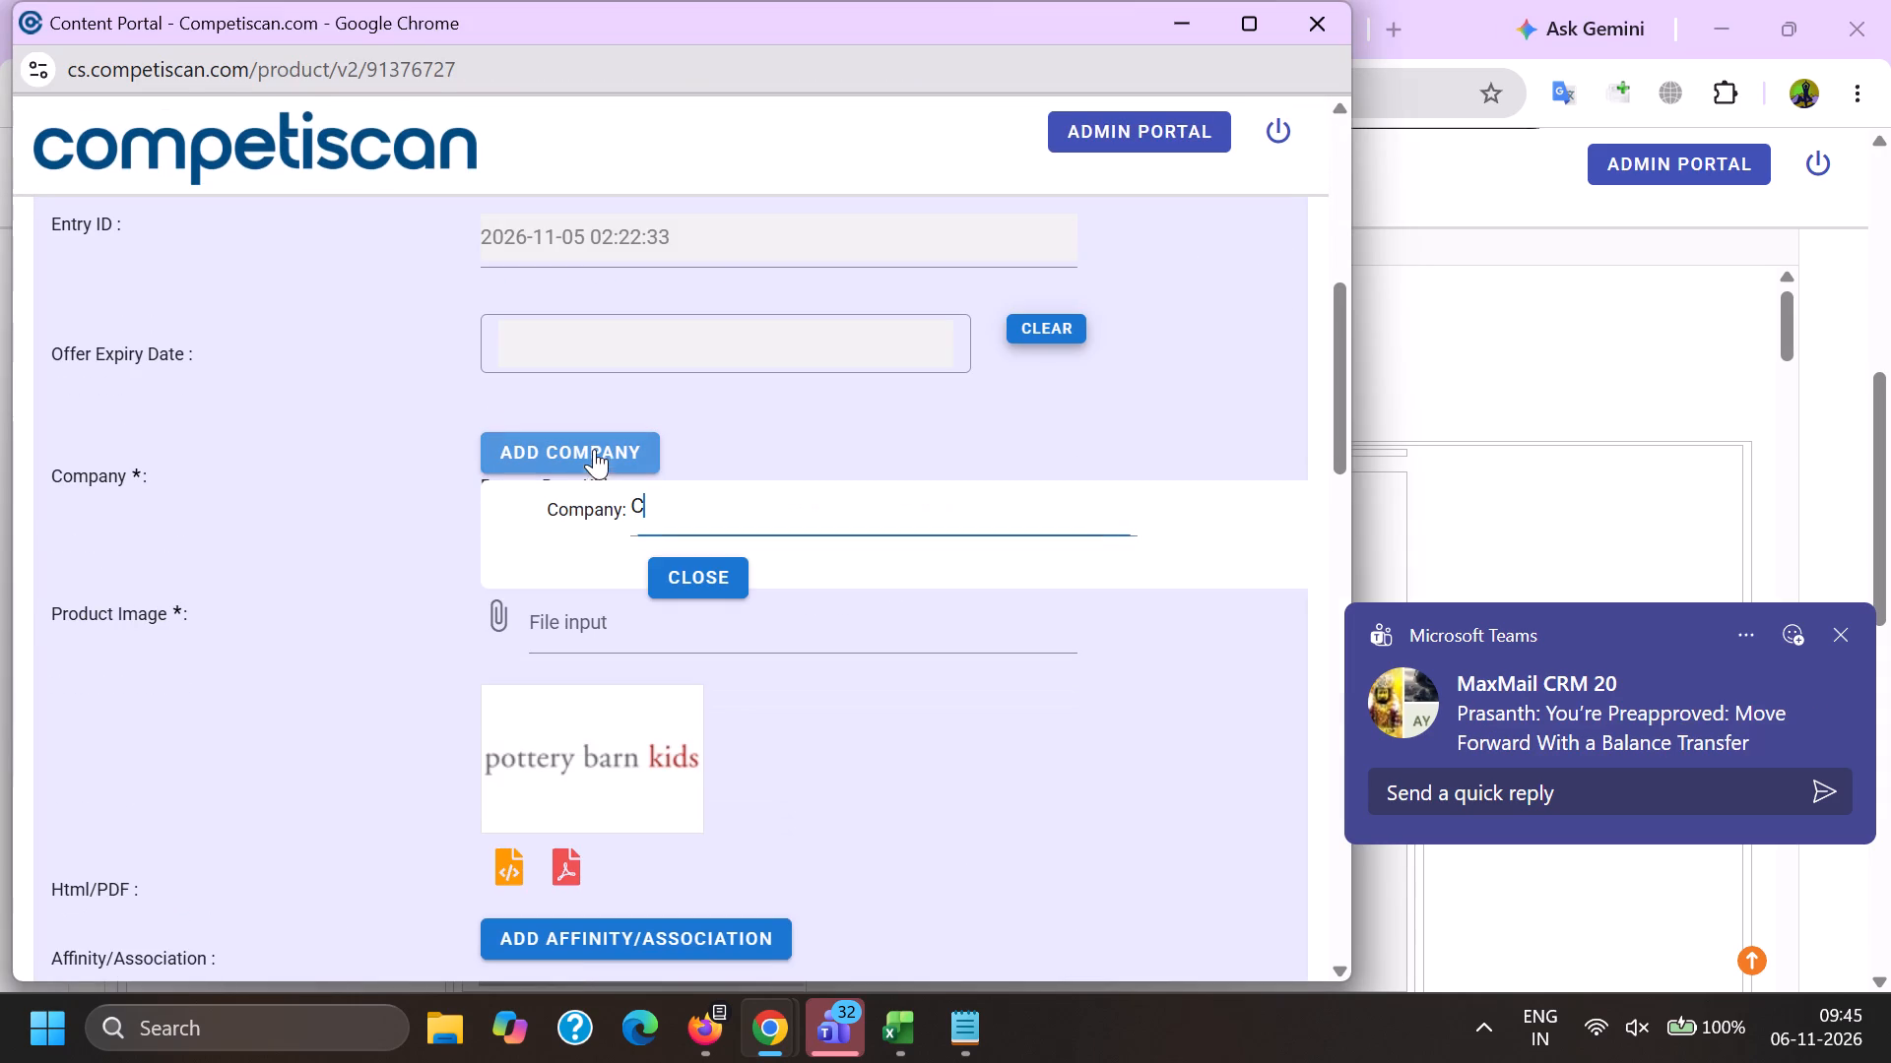
text(APITAL ONE)
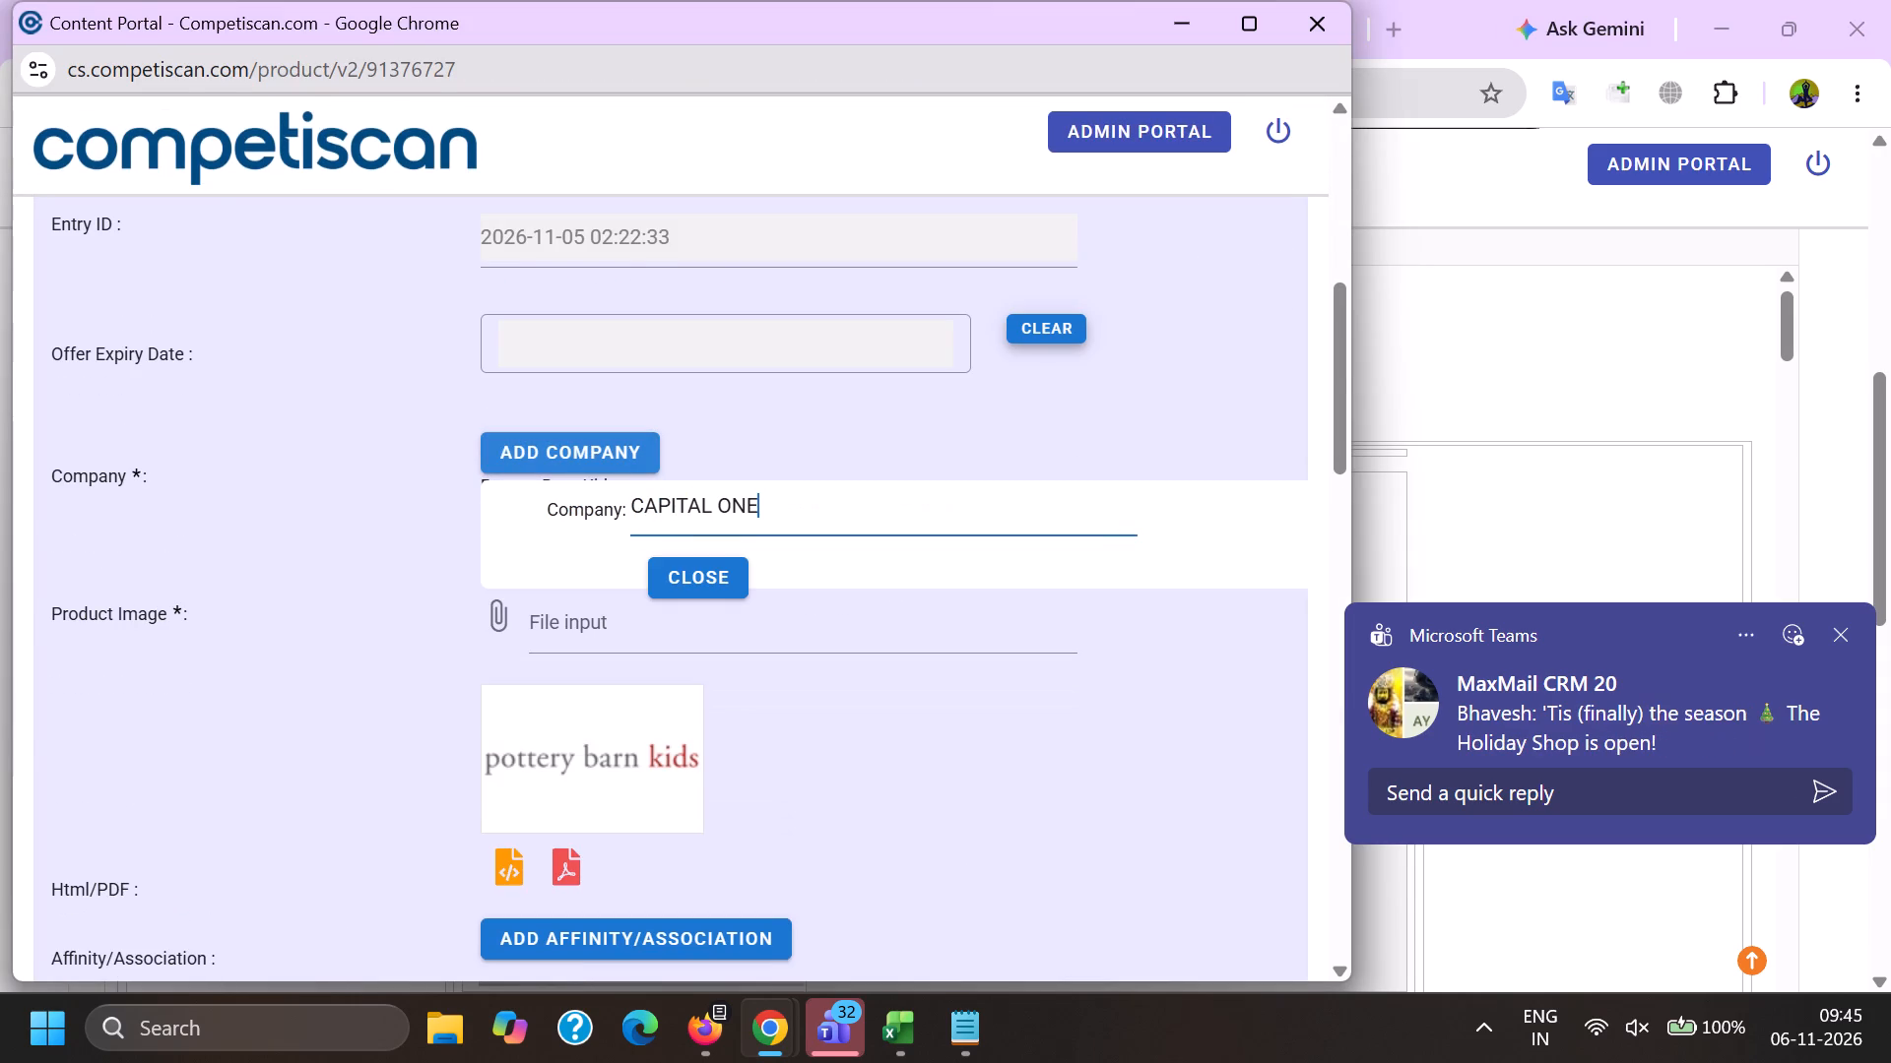
scroll(594, 449, down, 3)
click(667, 498)
click(854, 550)
key(ctrl+v)
scroll(725, 751, up, 3)
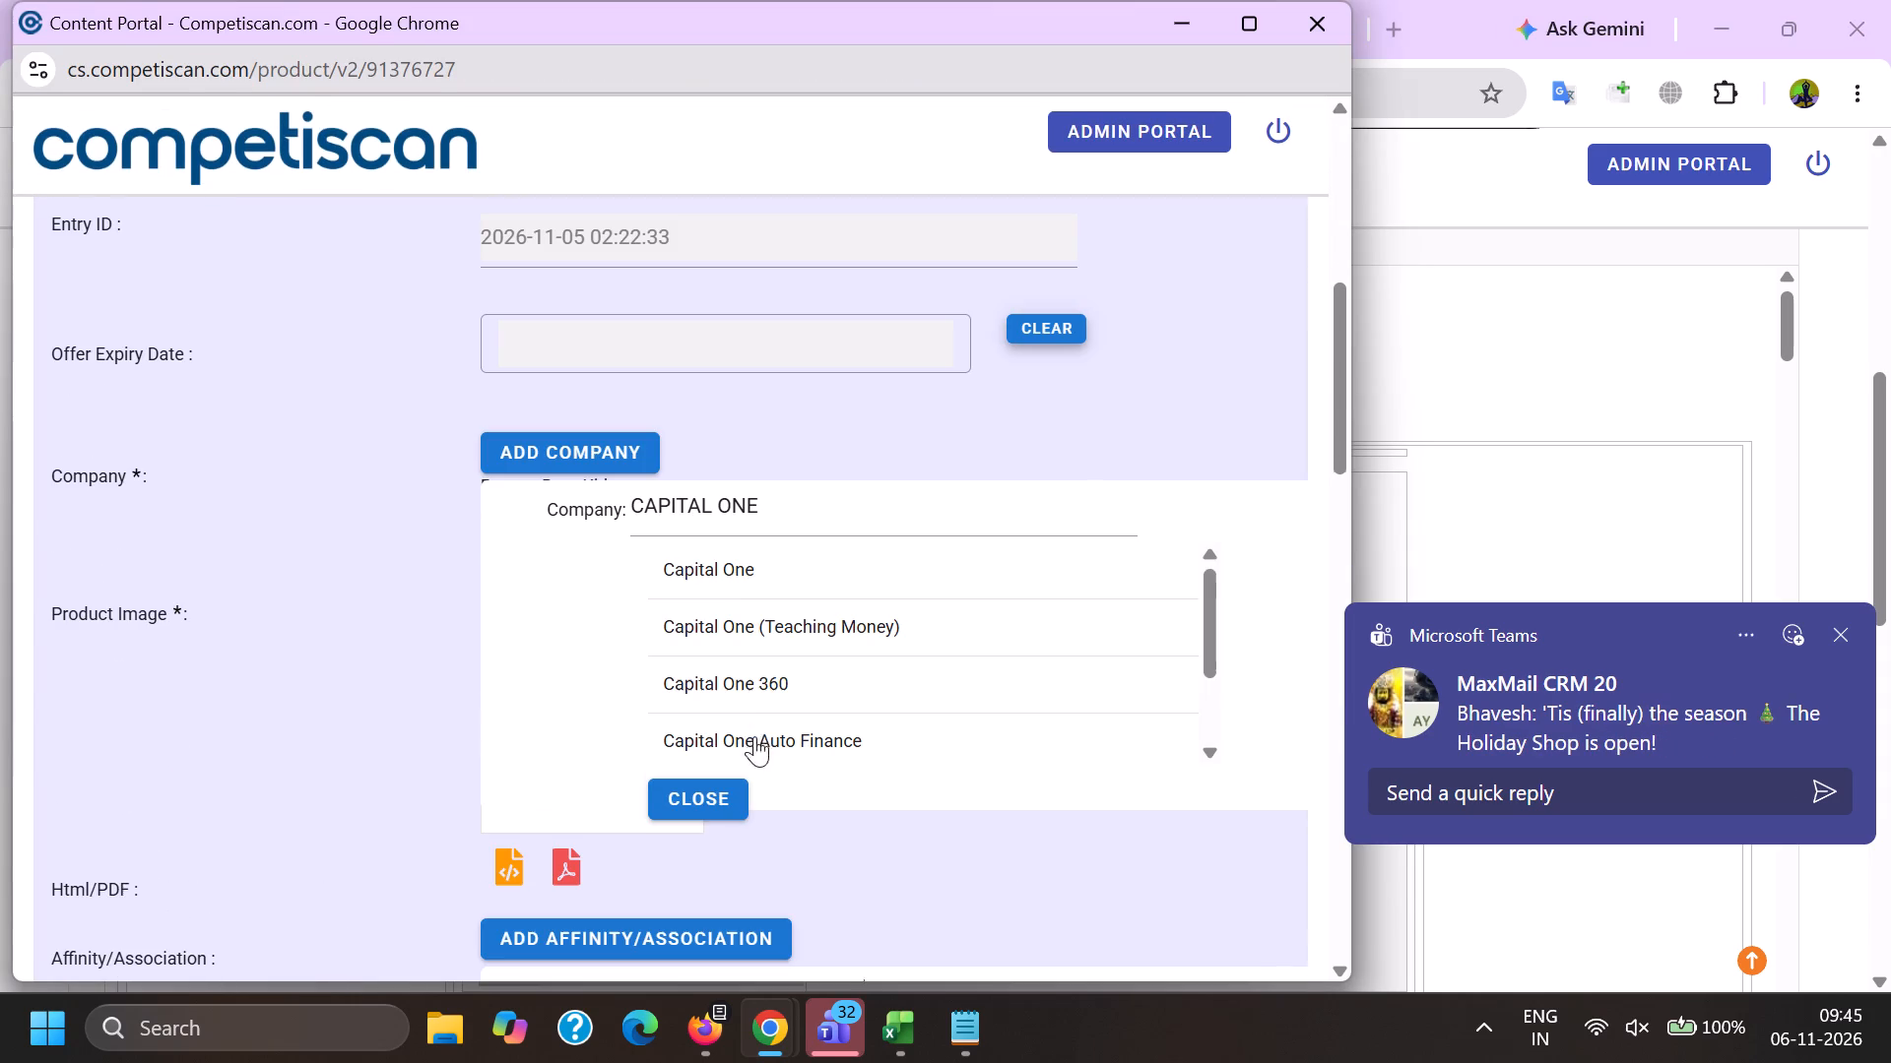
click(723, 579)
scroll(621, 464, down, 4)
click(694, 543)
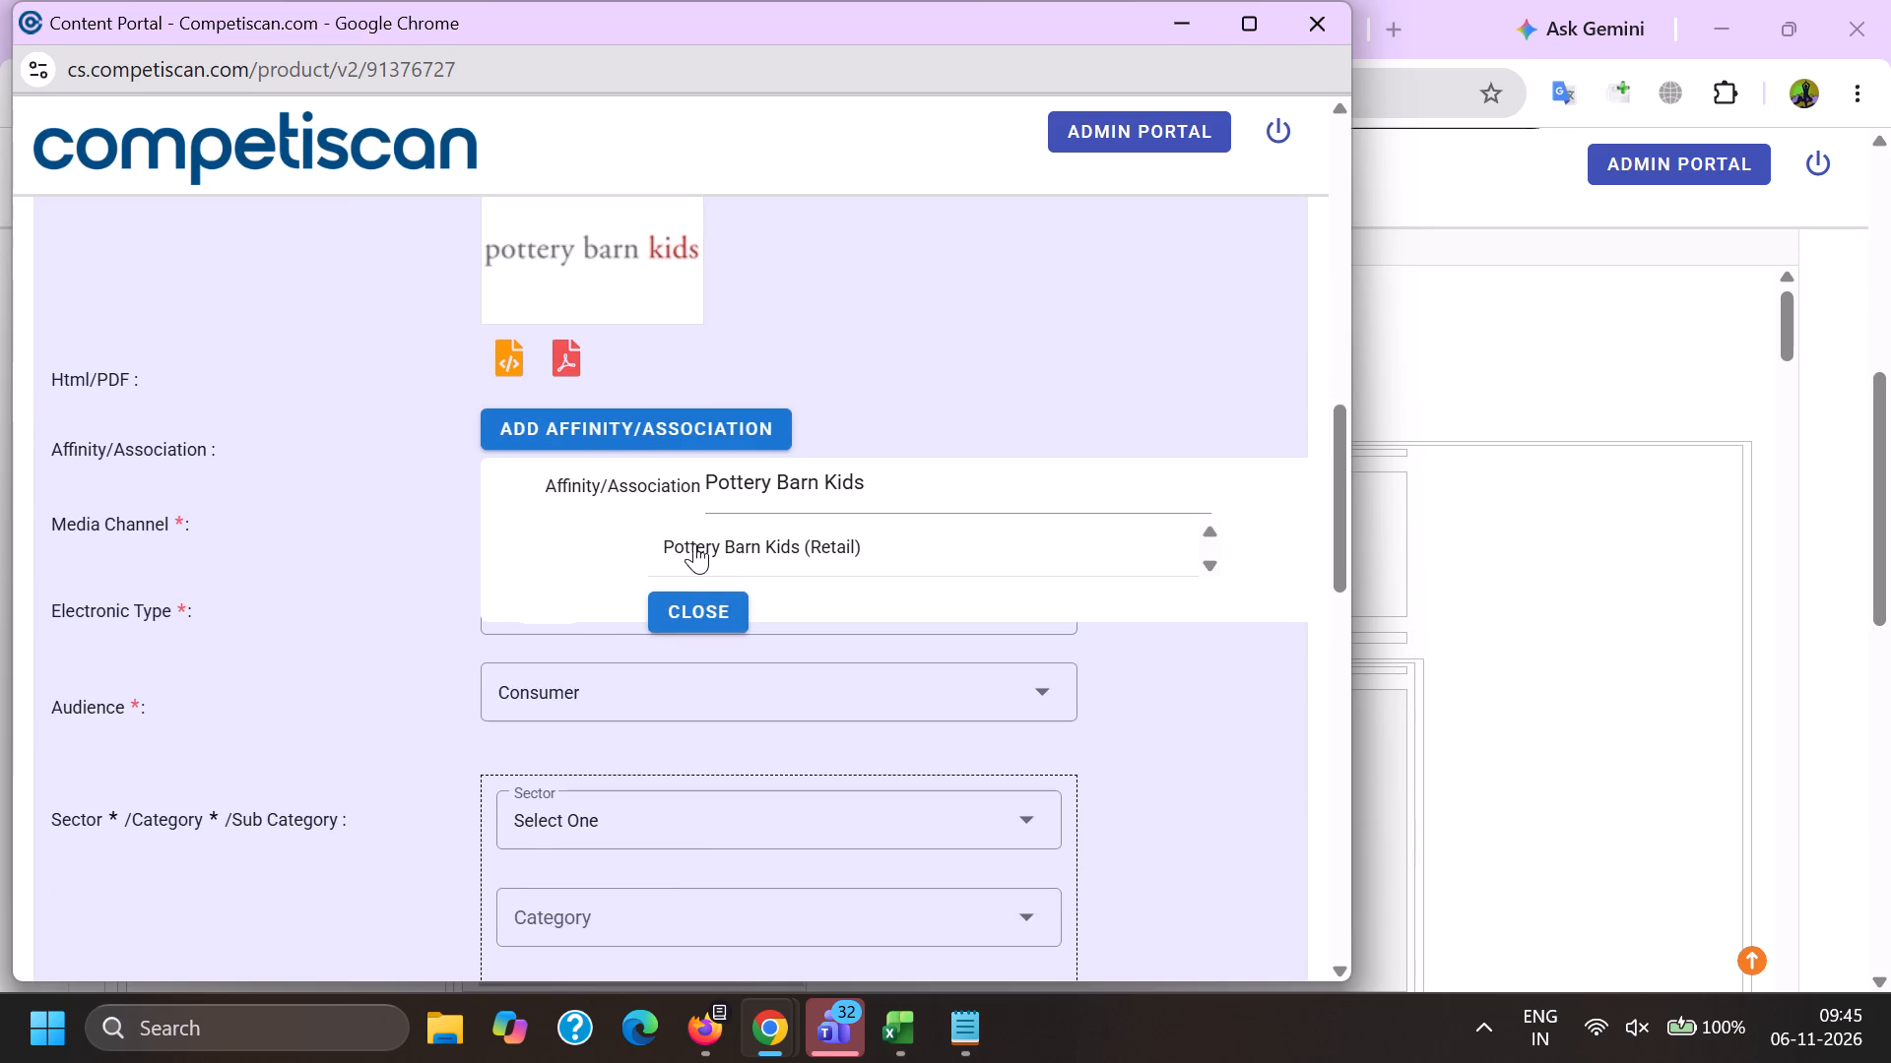
Set the product record's Sector to Retail.
scroll(656, 381, down, 3)
click(580, 438)
scroll(580, 426, down, 4)
scroll(585, 435, up, 2)
scroll(587, 439, down, 3)
click(585, 567)
drag(174, 567, 220, 574)
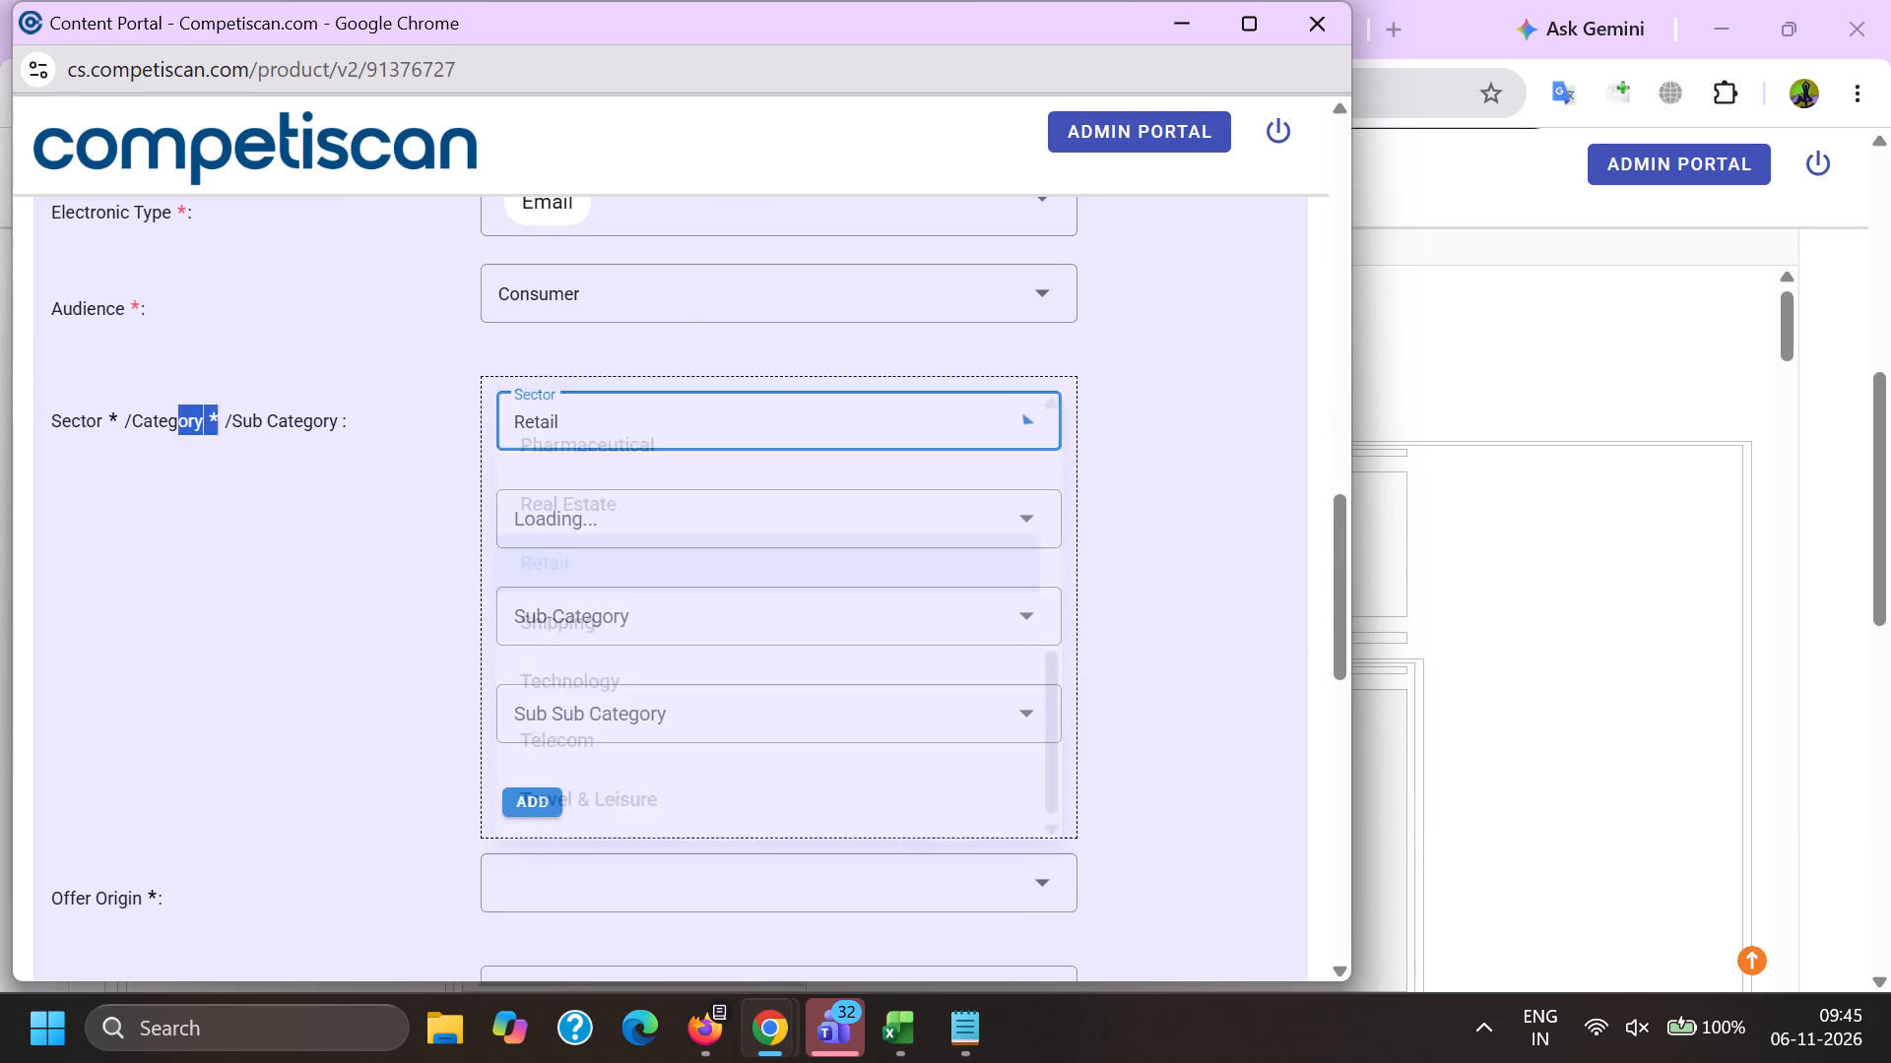
Complete the Retail classification with category Home, sub category Baby and sub sub category Clothes, and add it to the record.
click(760, 499)
scroll(661, 607, down, 6)
click(611, 550)
drag(313, 610, 348, 611)
click(591, 614)
scroll(607, 395, down, 2)
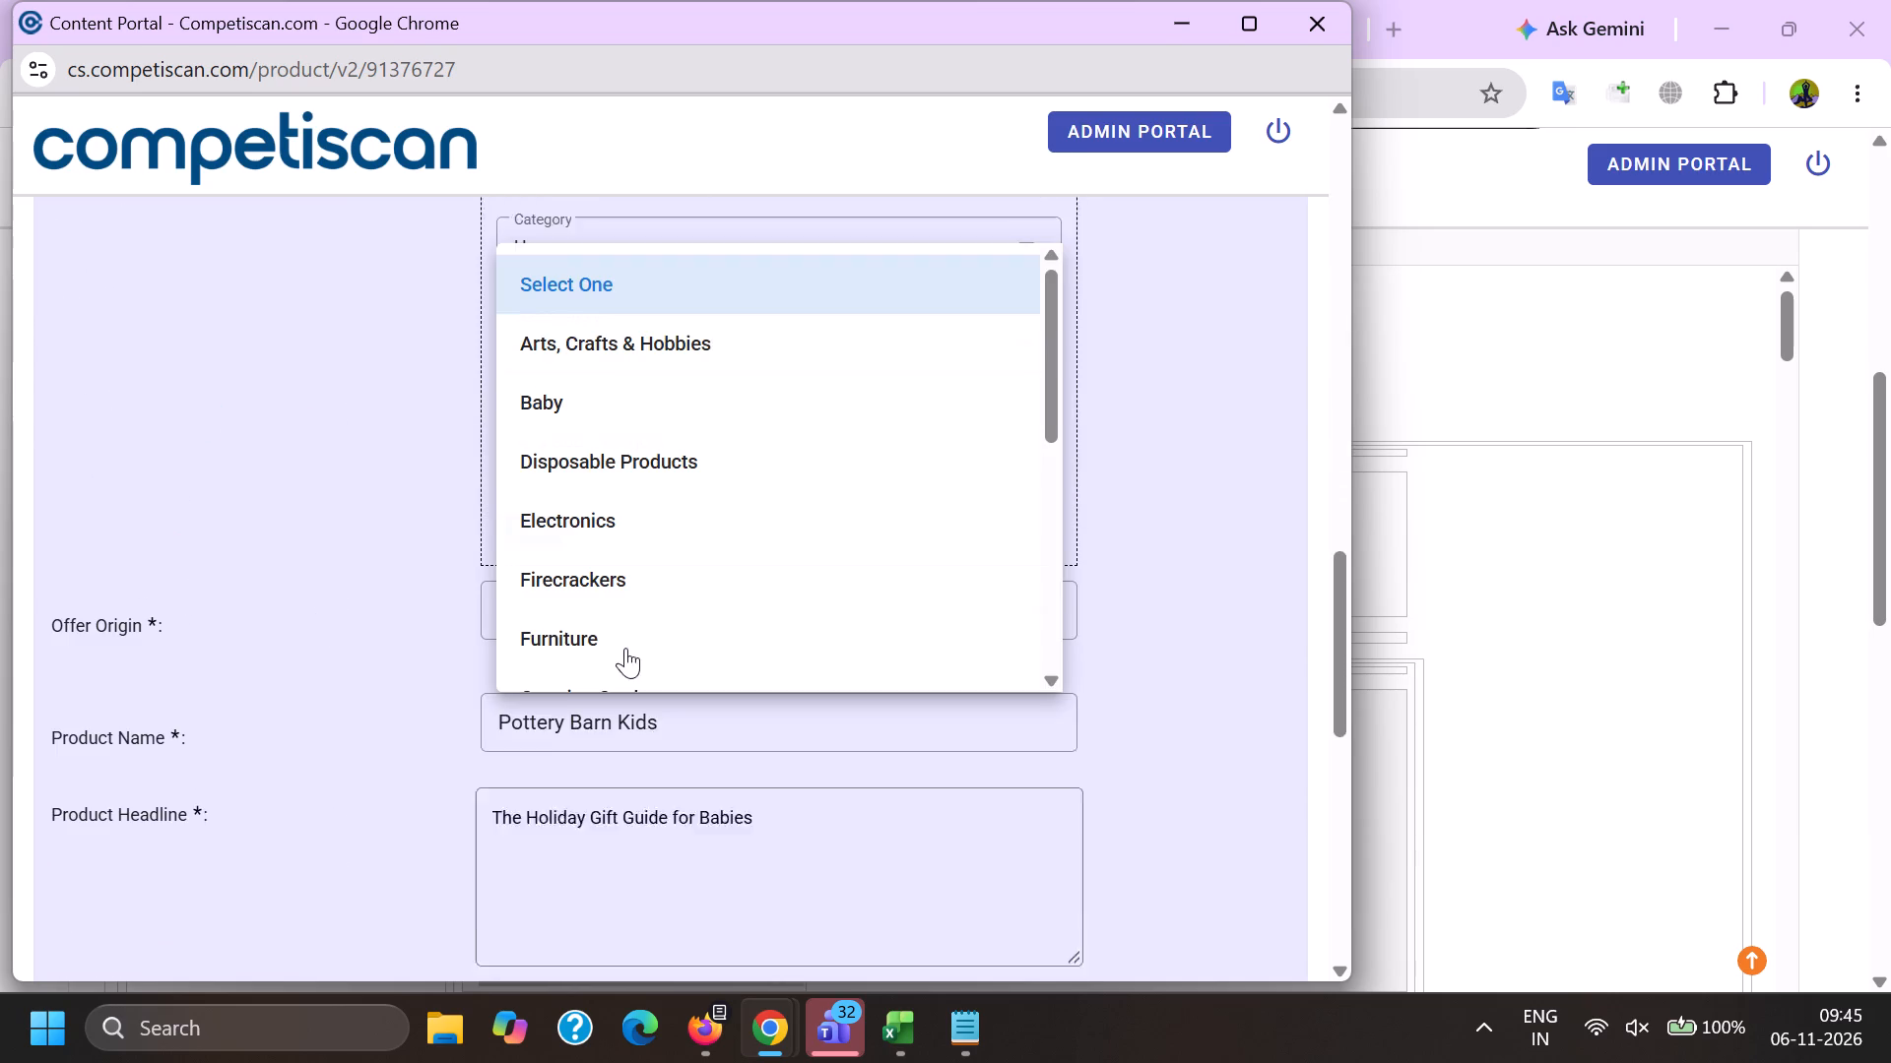
key(alt+Tab)
scroll(621, 638, down, 18)
key(alt+Tab)
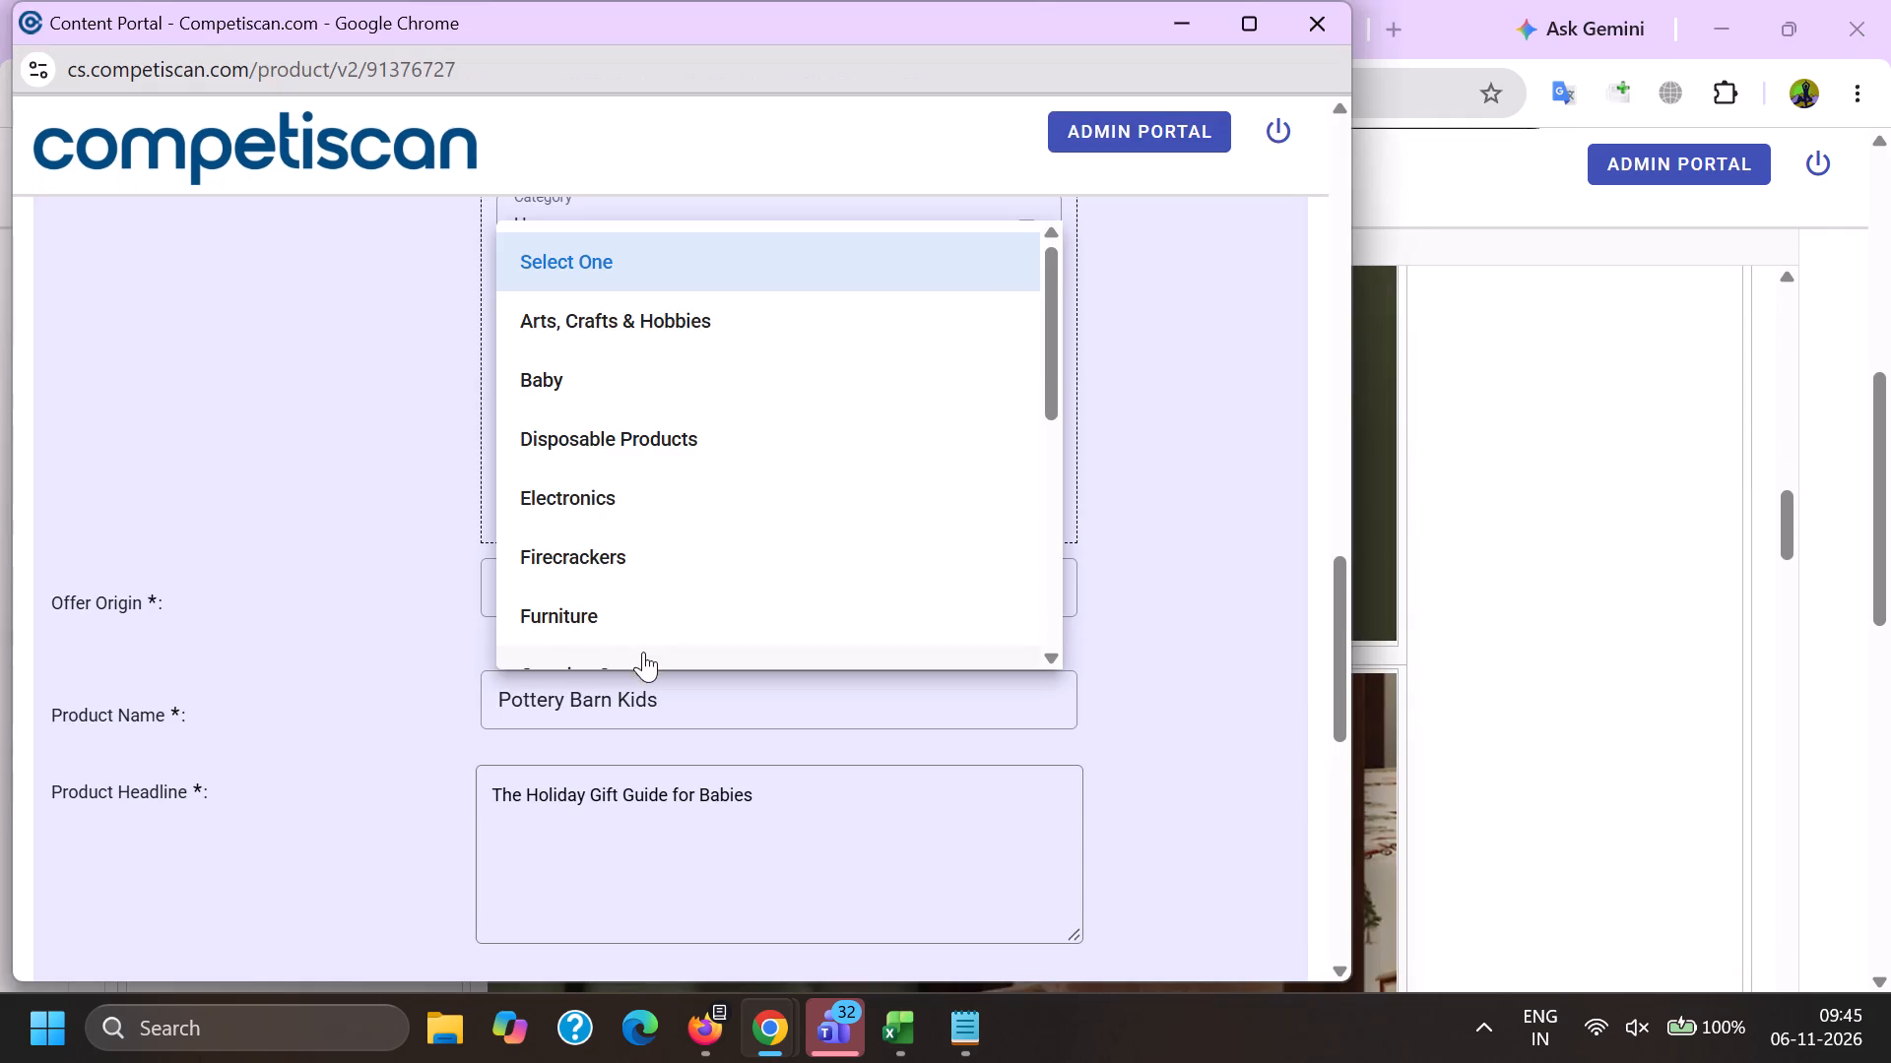
click(571, 369)
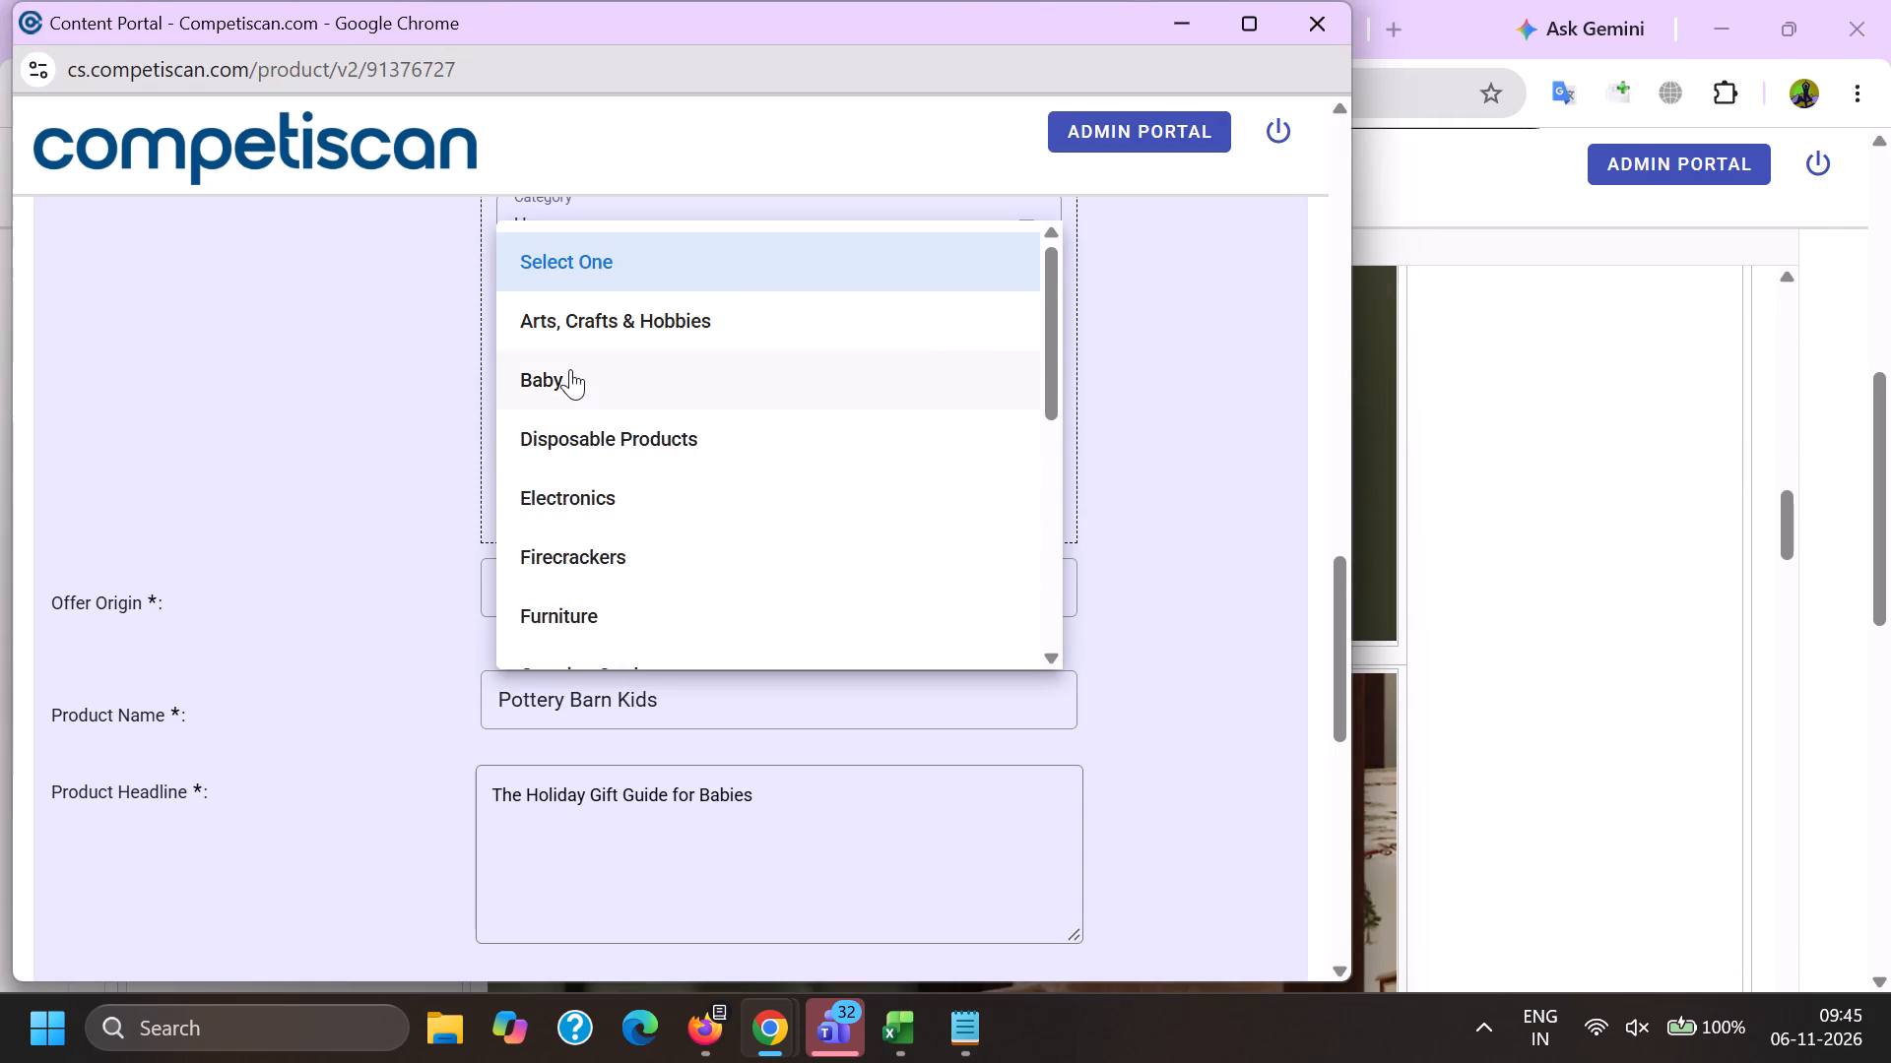
drag(337, 384, 392, 396)
click(621, 422)
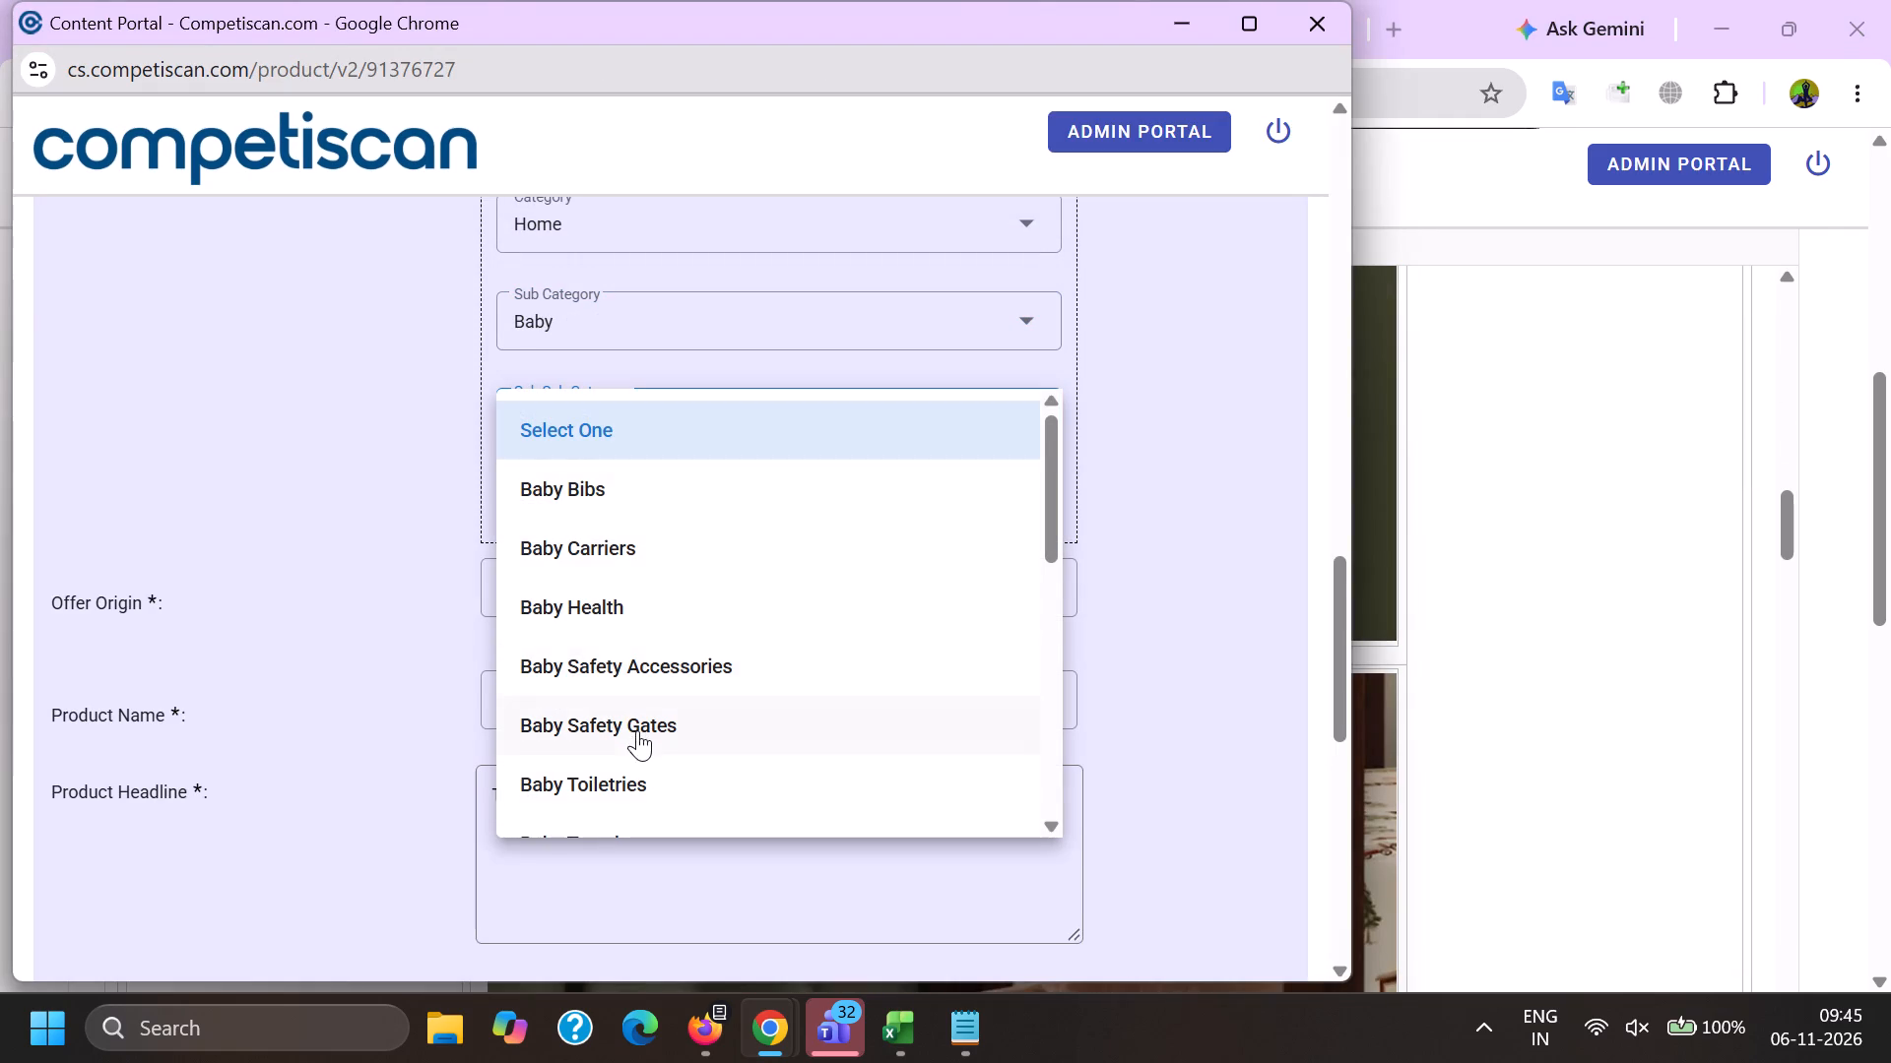
scroll(637, 733, down, 3)
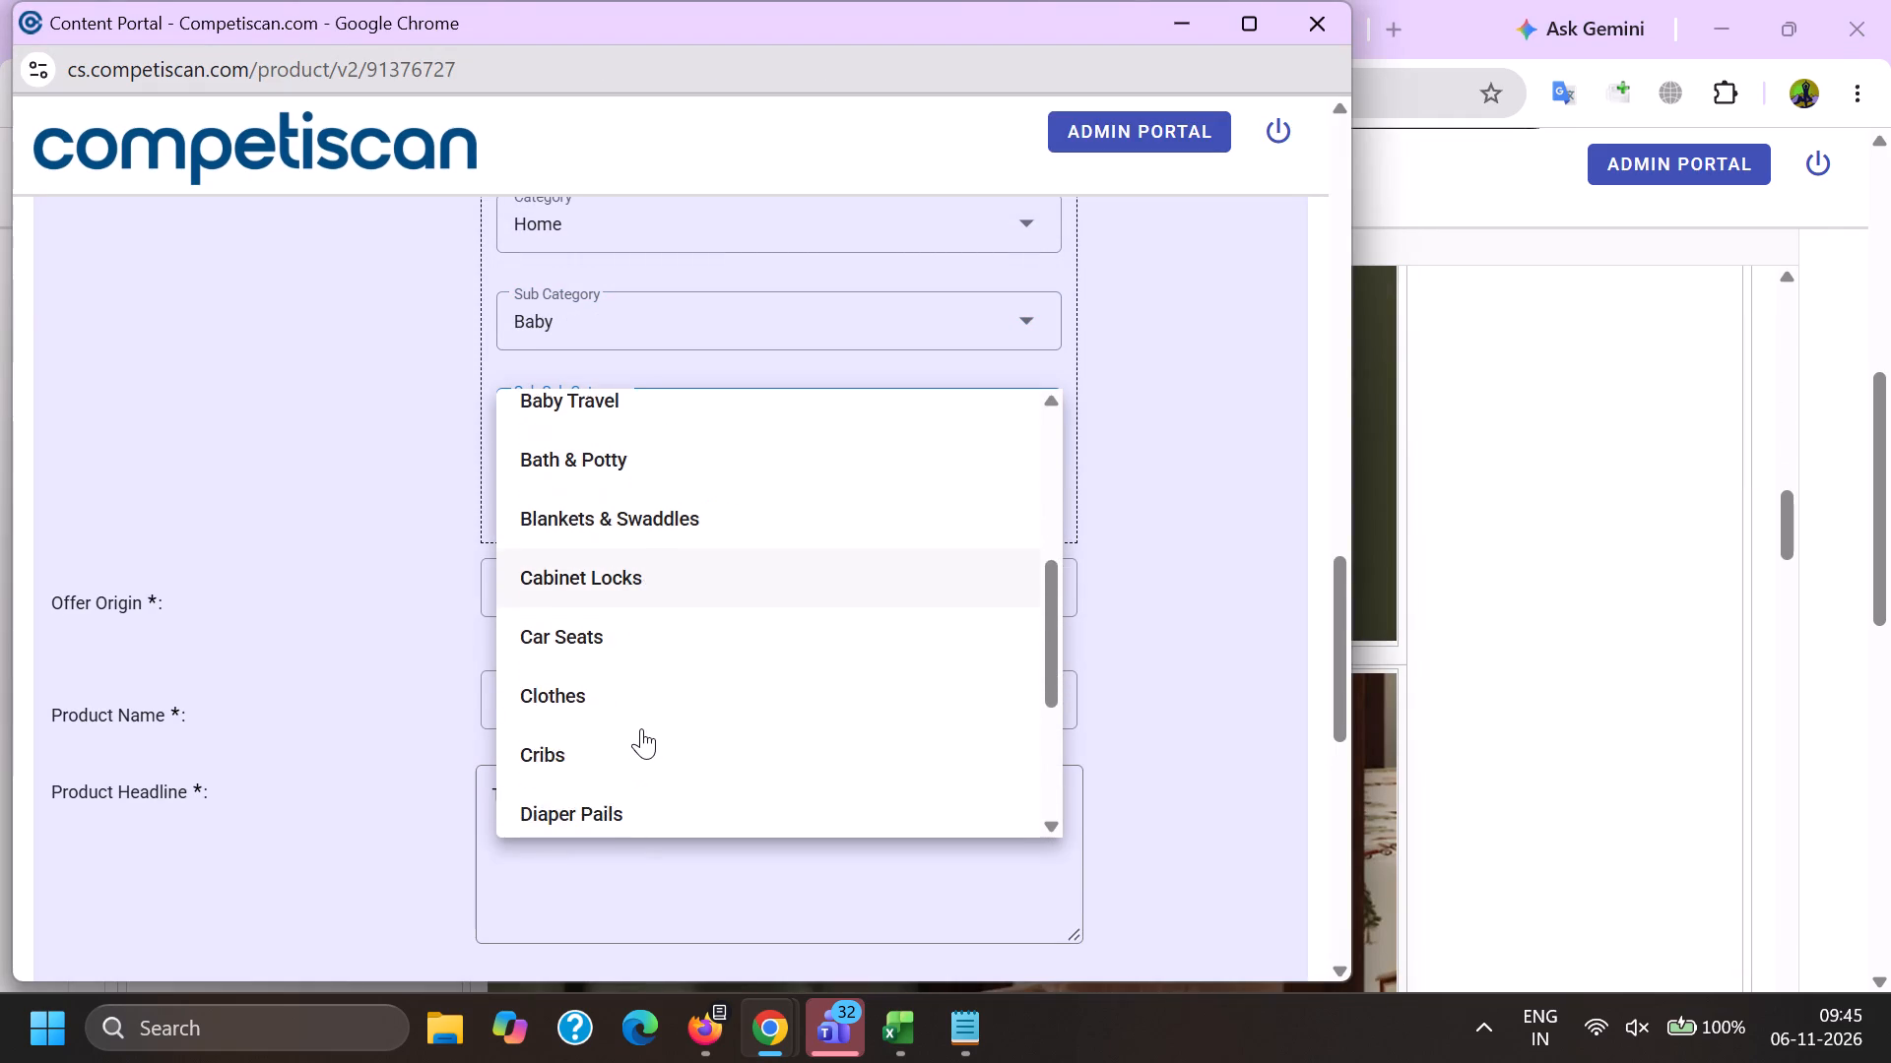
scroll(641, 728, down, 2)
click(622, 417)
drag(320, 441, 359, 450)
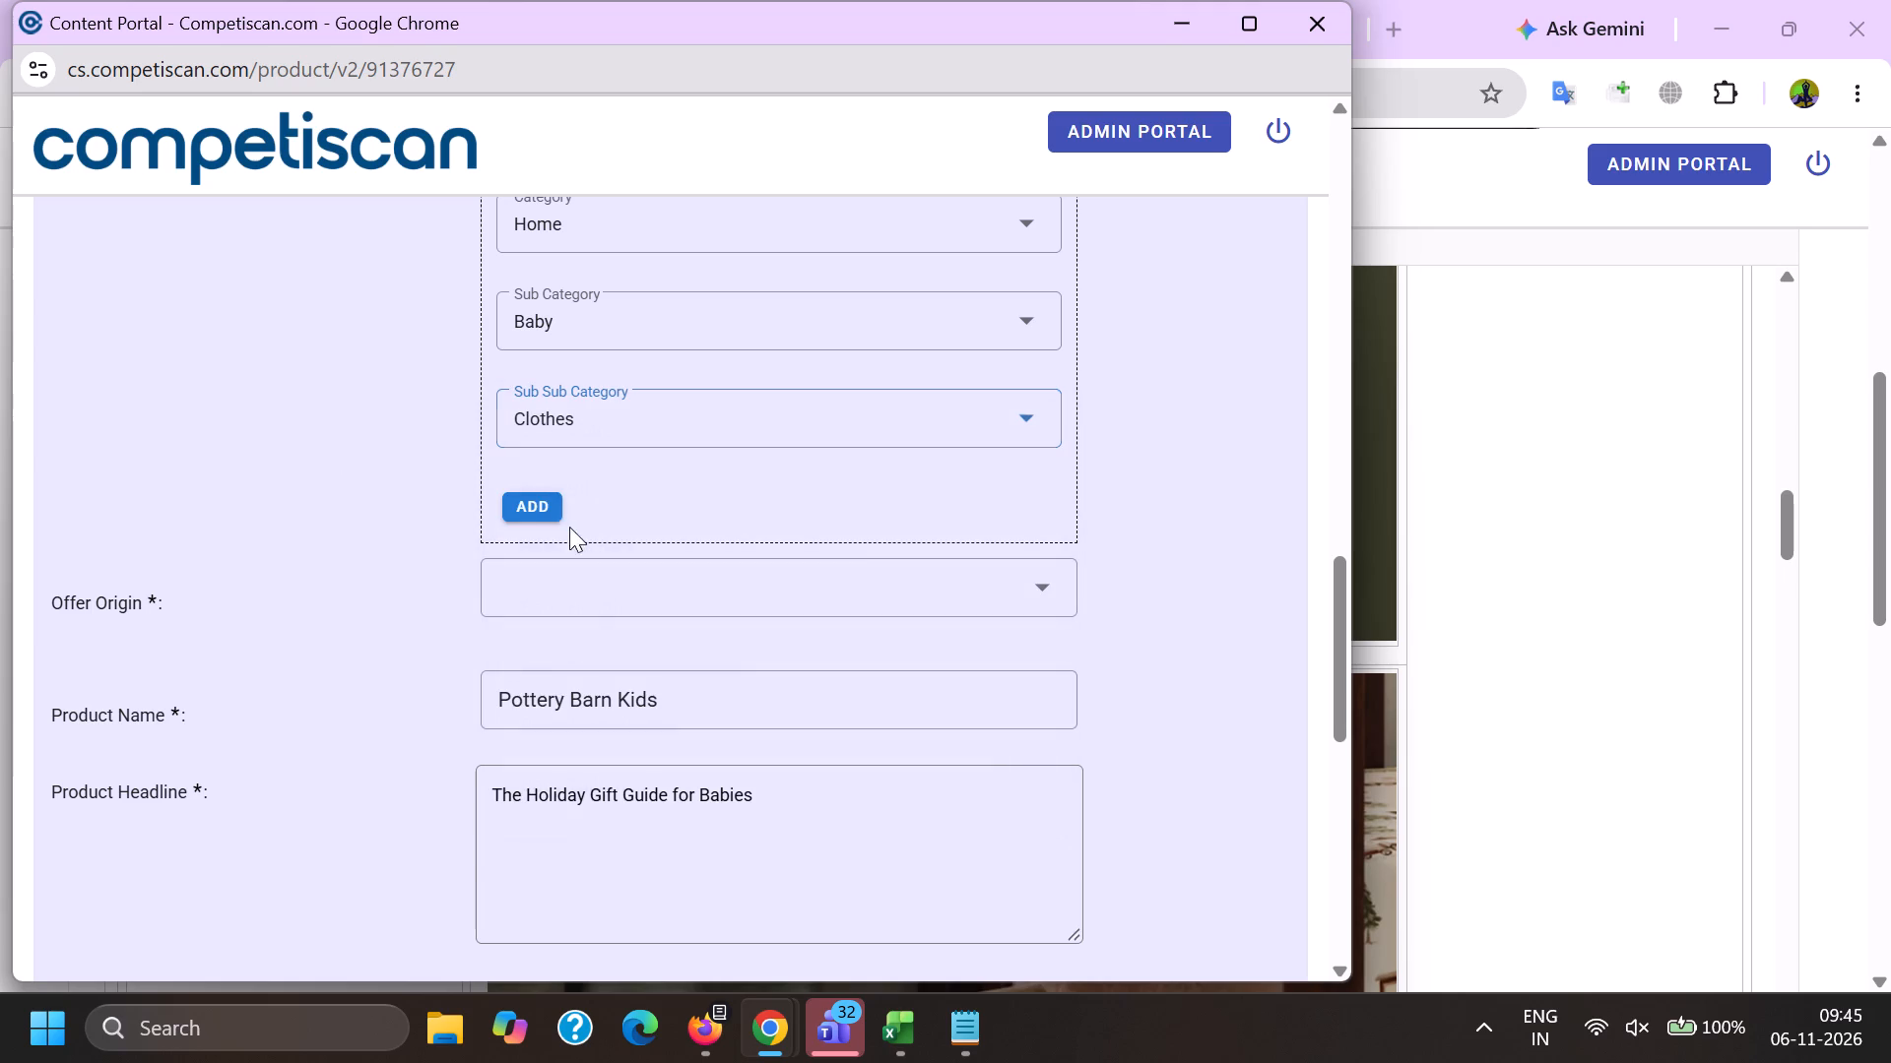
click(533, 509)
Add the classification Credit Cards / Payment Cards / Credit Cards as a second sector entry and move the Retail entry down.
scroll(605, 594, up, 2)
click(590, 439)
scroll(627, 692, up, 8)
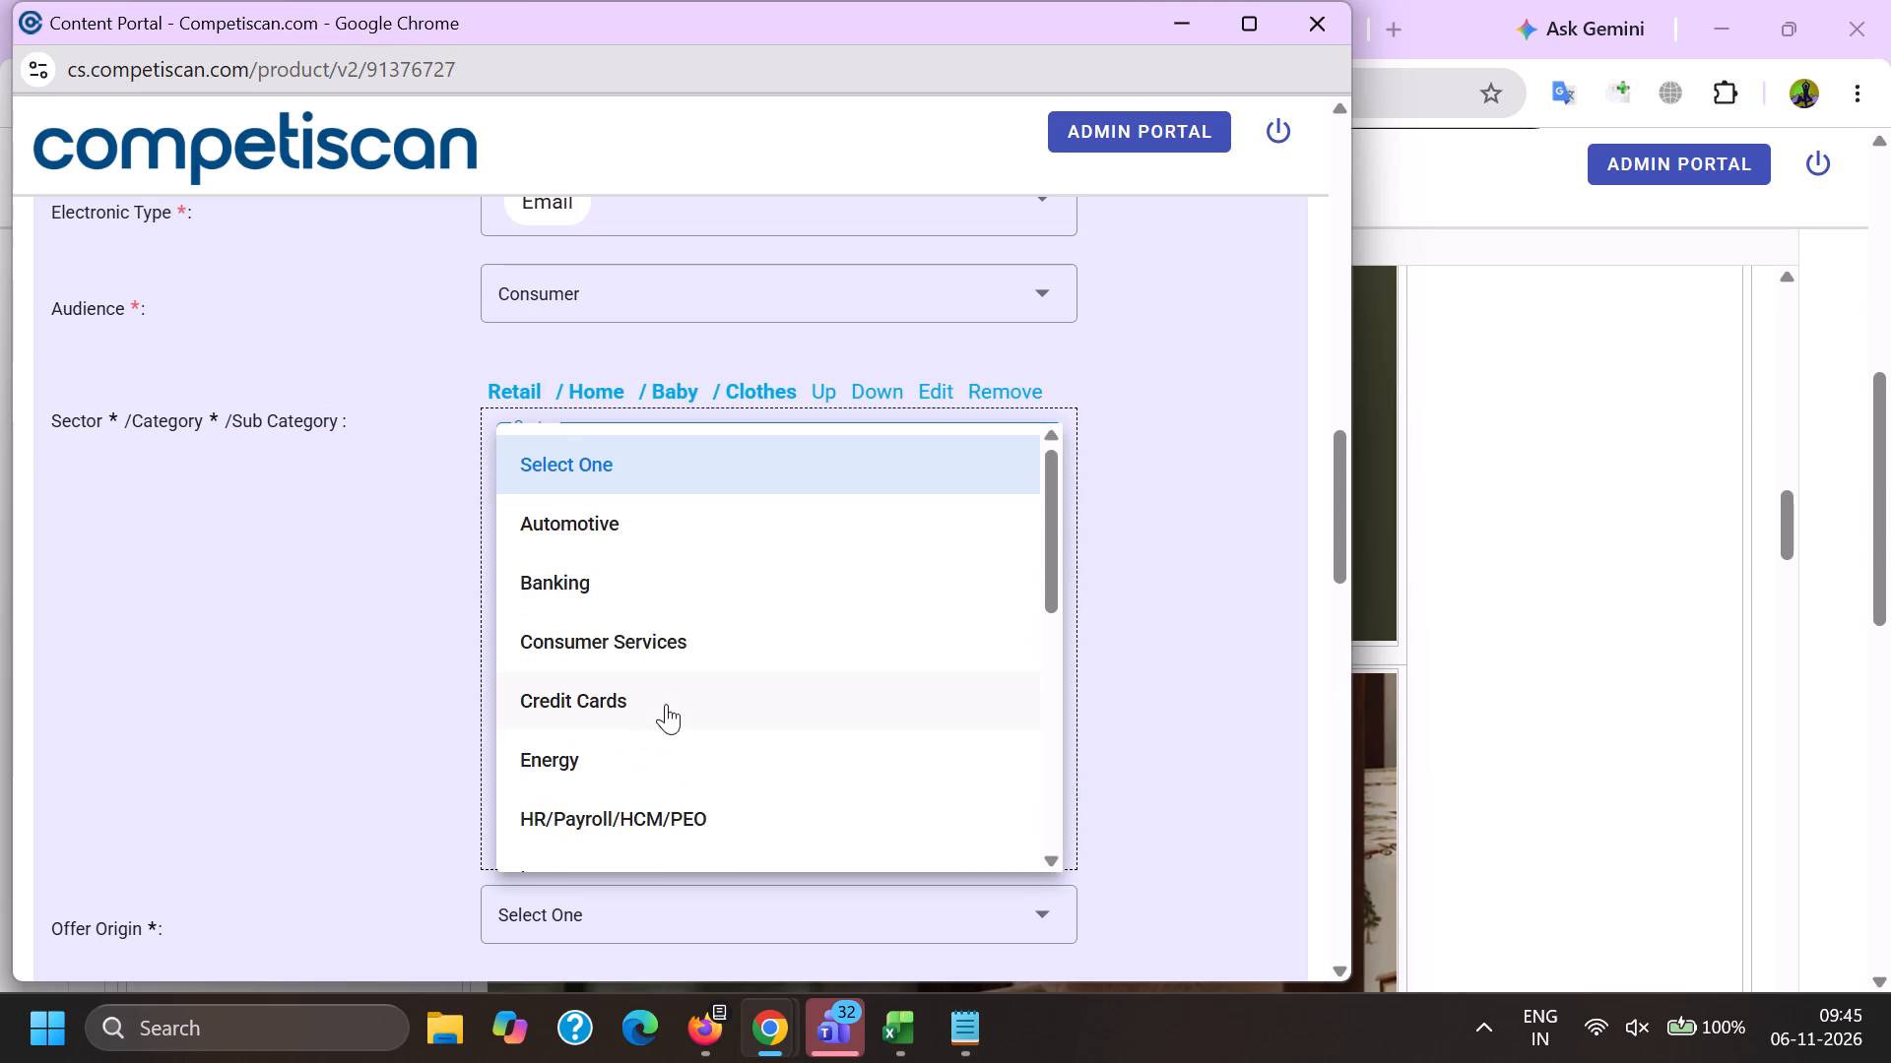
drag(666, 701, 654, 701)
drag(403, 640, 451, 626)
click(625, 543)
double_click(623, 664)
scroll(597, 432, down, 3)
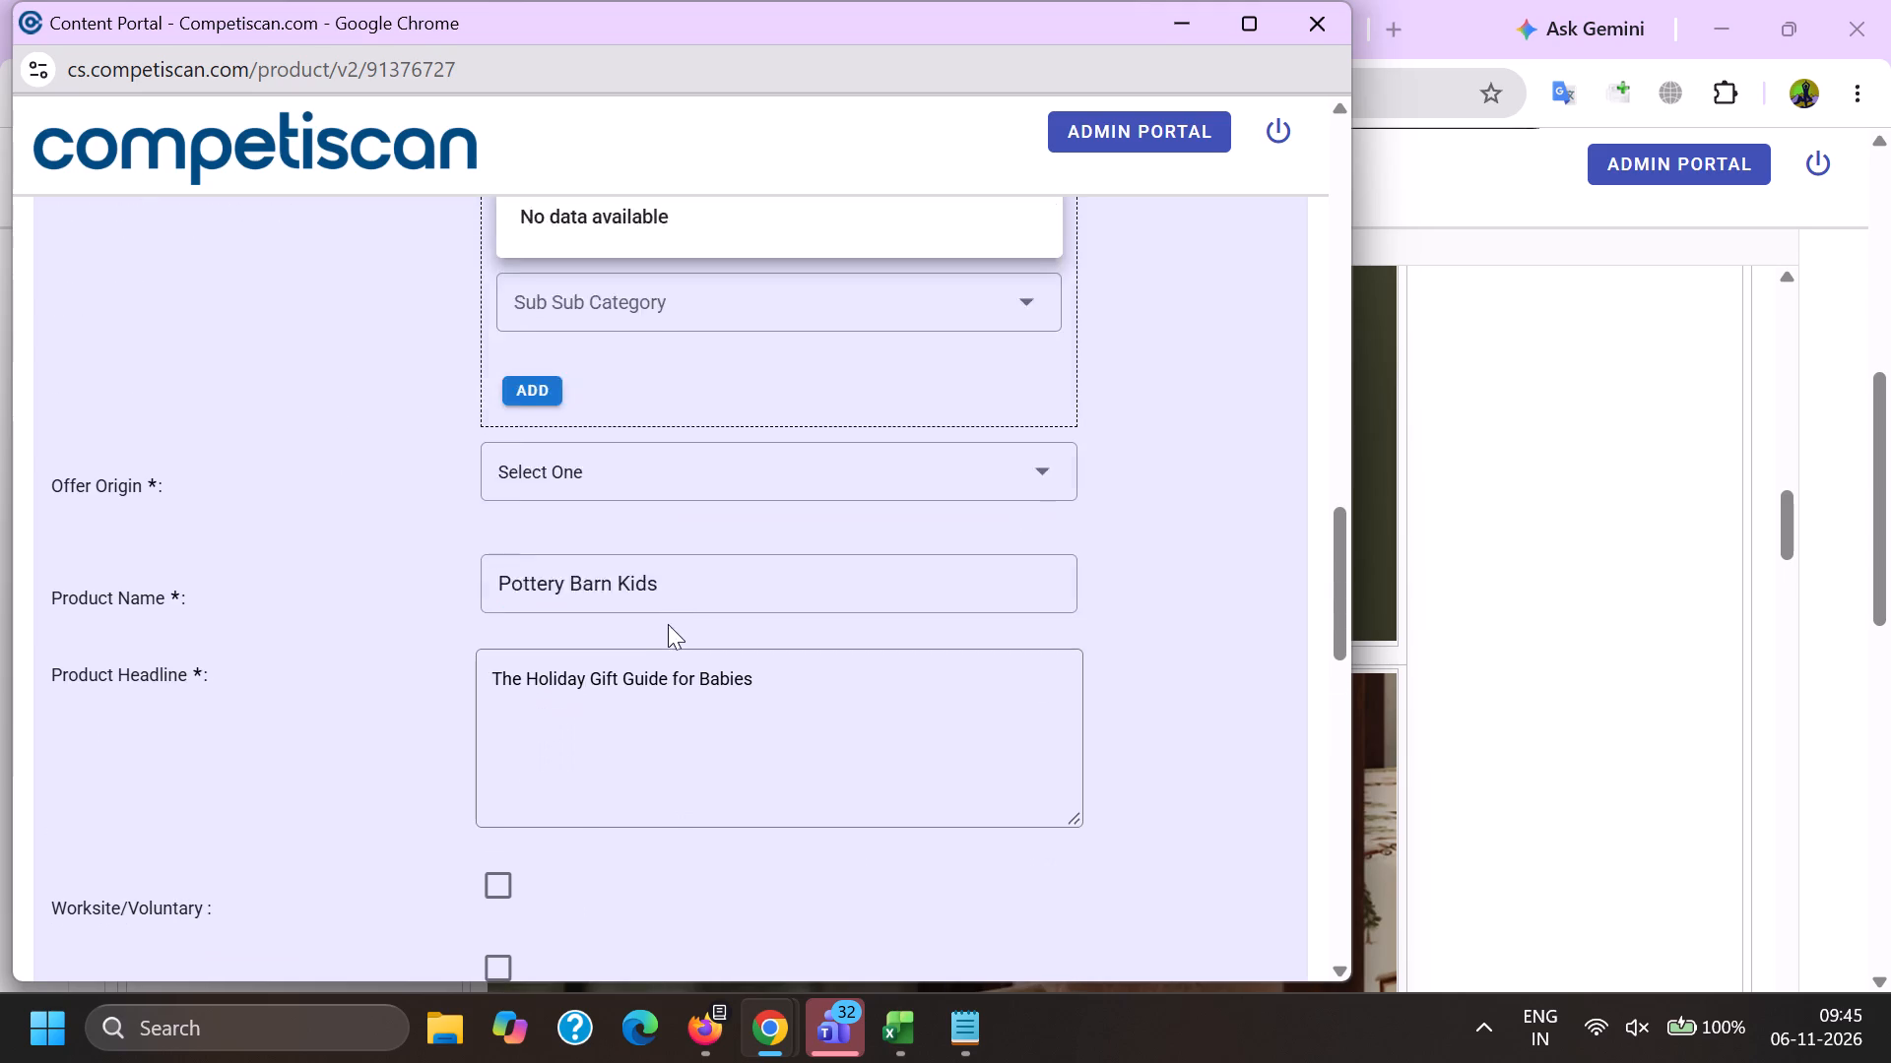
click(625, 509)
drag(349, 448, 362, 448)
click(540, 389)
scroll(611, 594, up, 4)
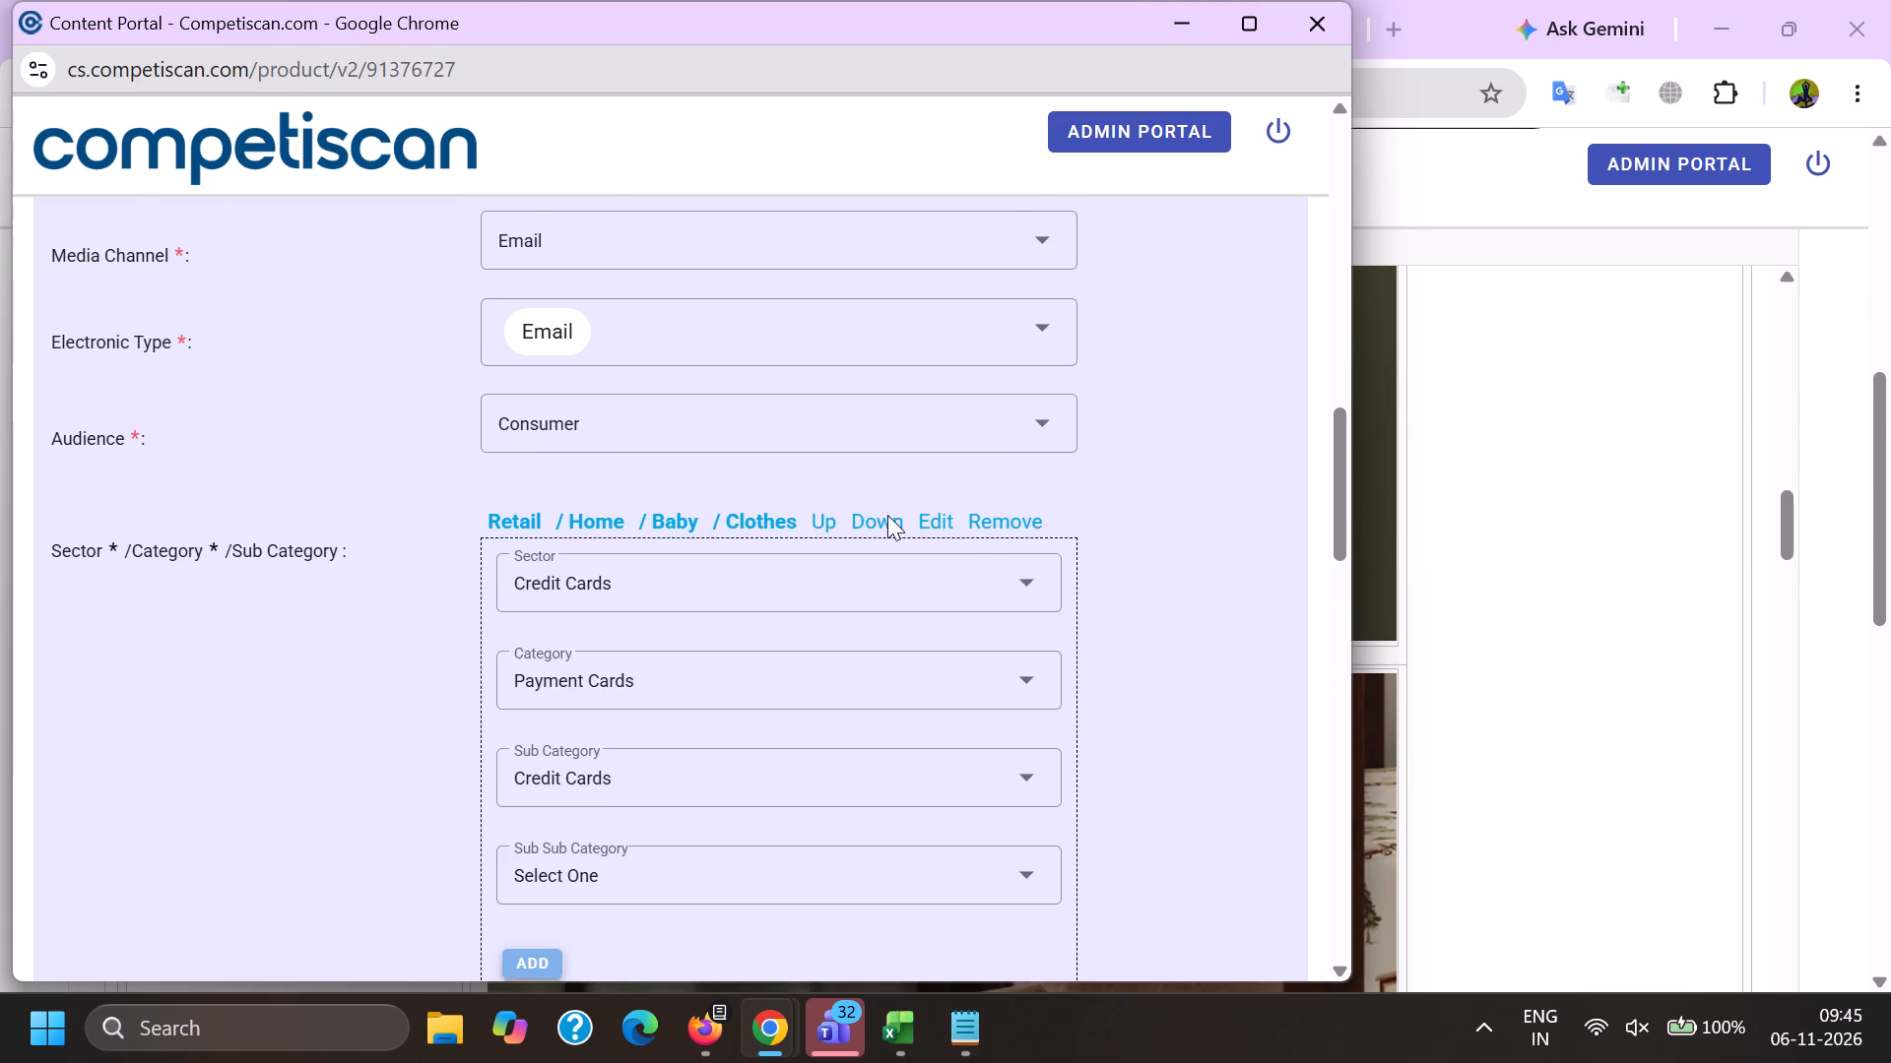
click(878, 530)
Set the Offer Origin to Provider/Bank.
scroll(799, 532, down, 4)
click(640, 517)
click(599, 643)
Look up Pottery Barn and choose Pottery Barn Key Rewards Visa Credit Card as the Product Name.
click(599, 653)
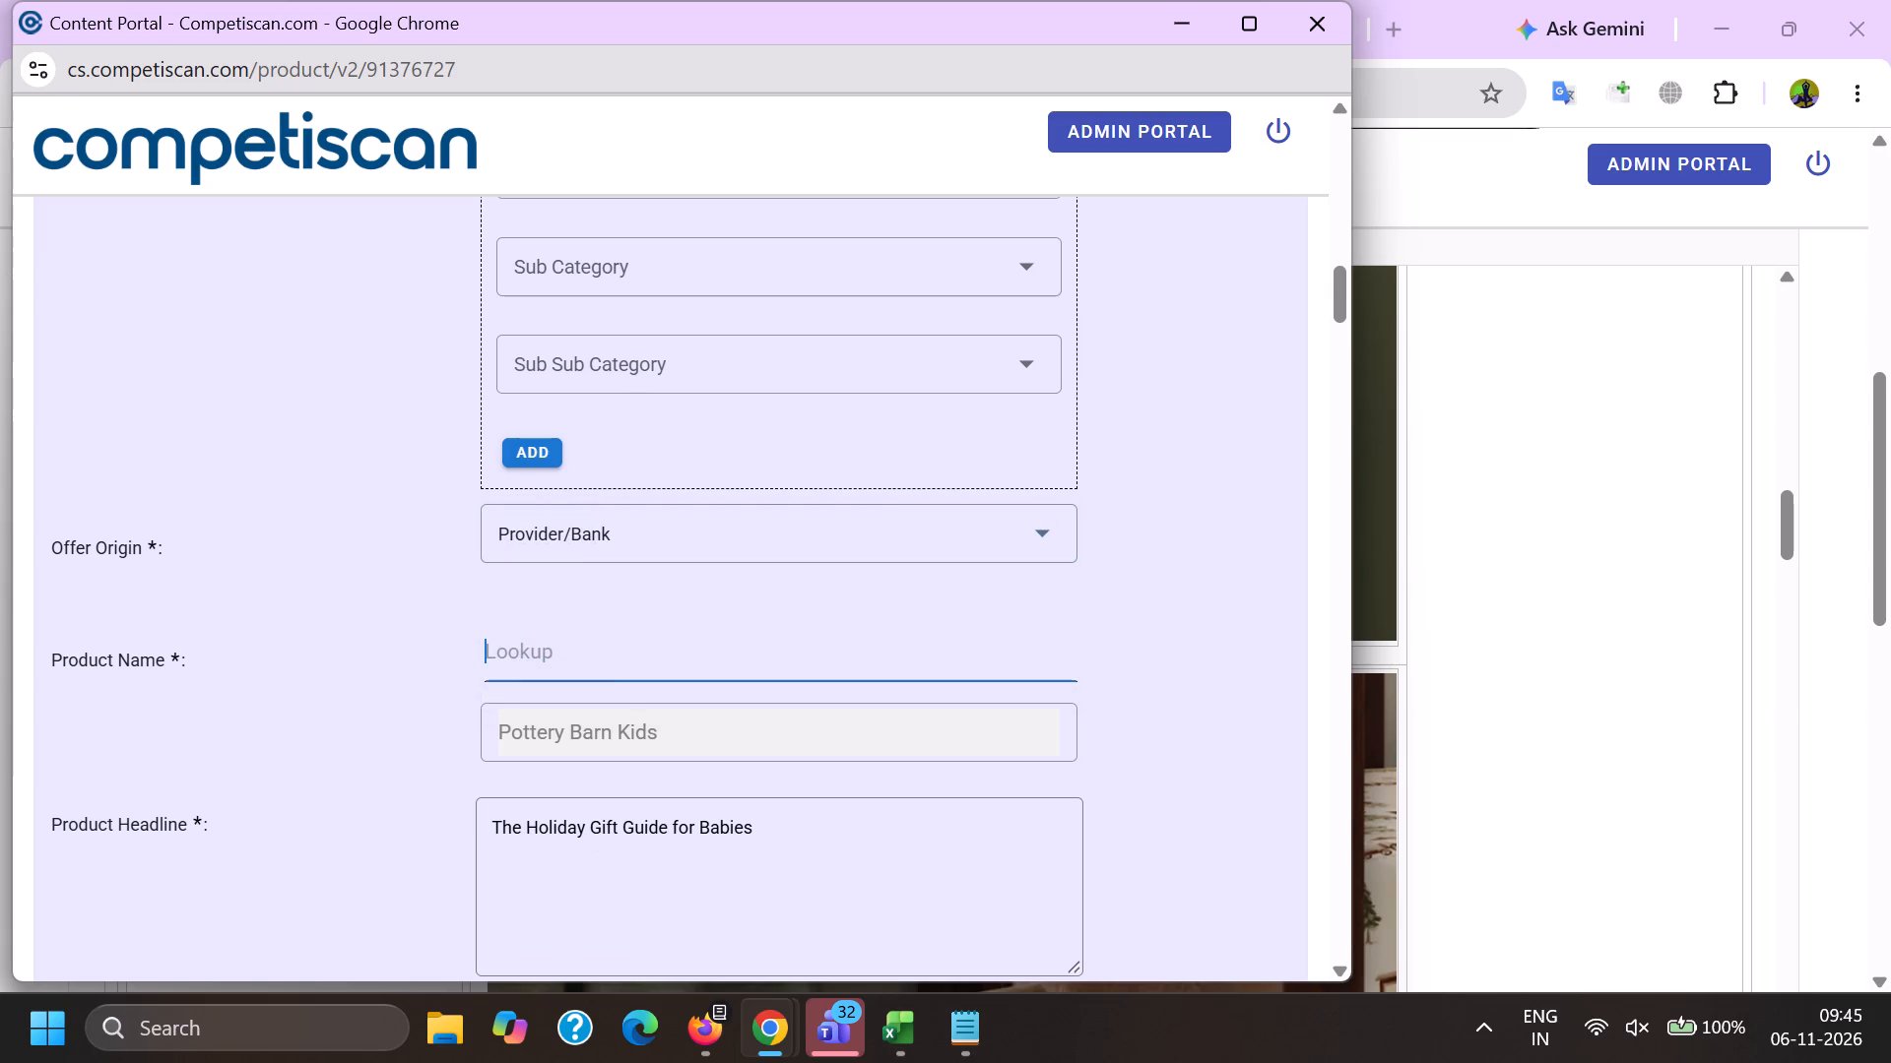
key(ctrl+v)
drag(607, 630, 1348, 838)
key(BackSpace)
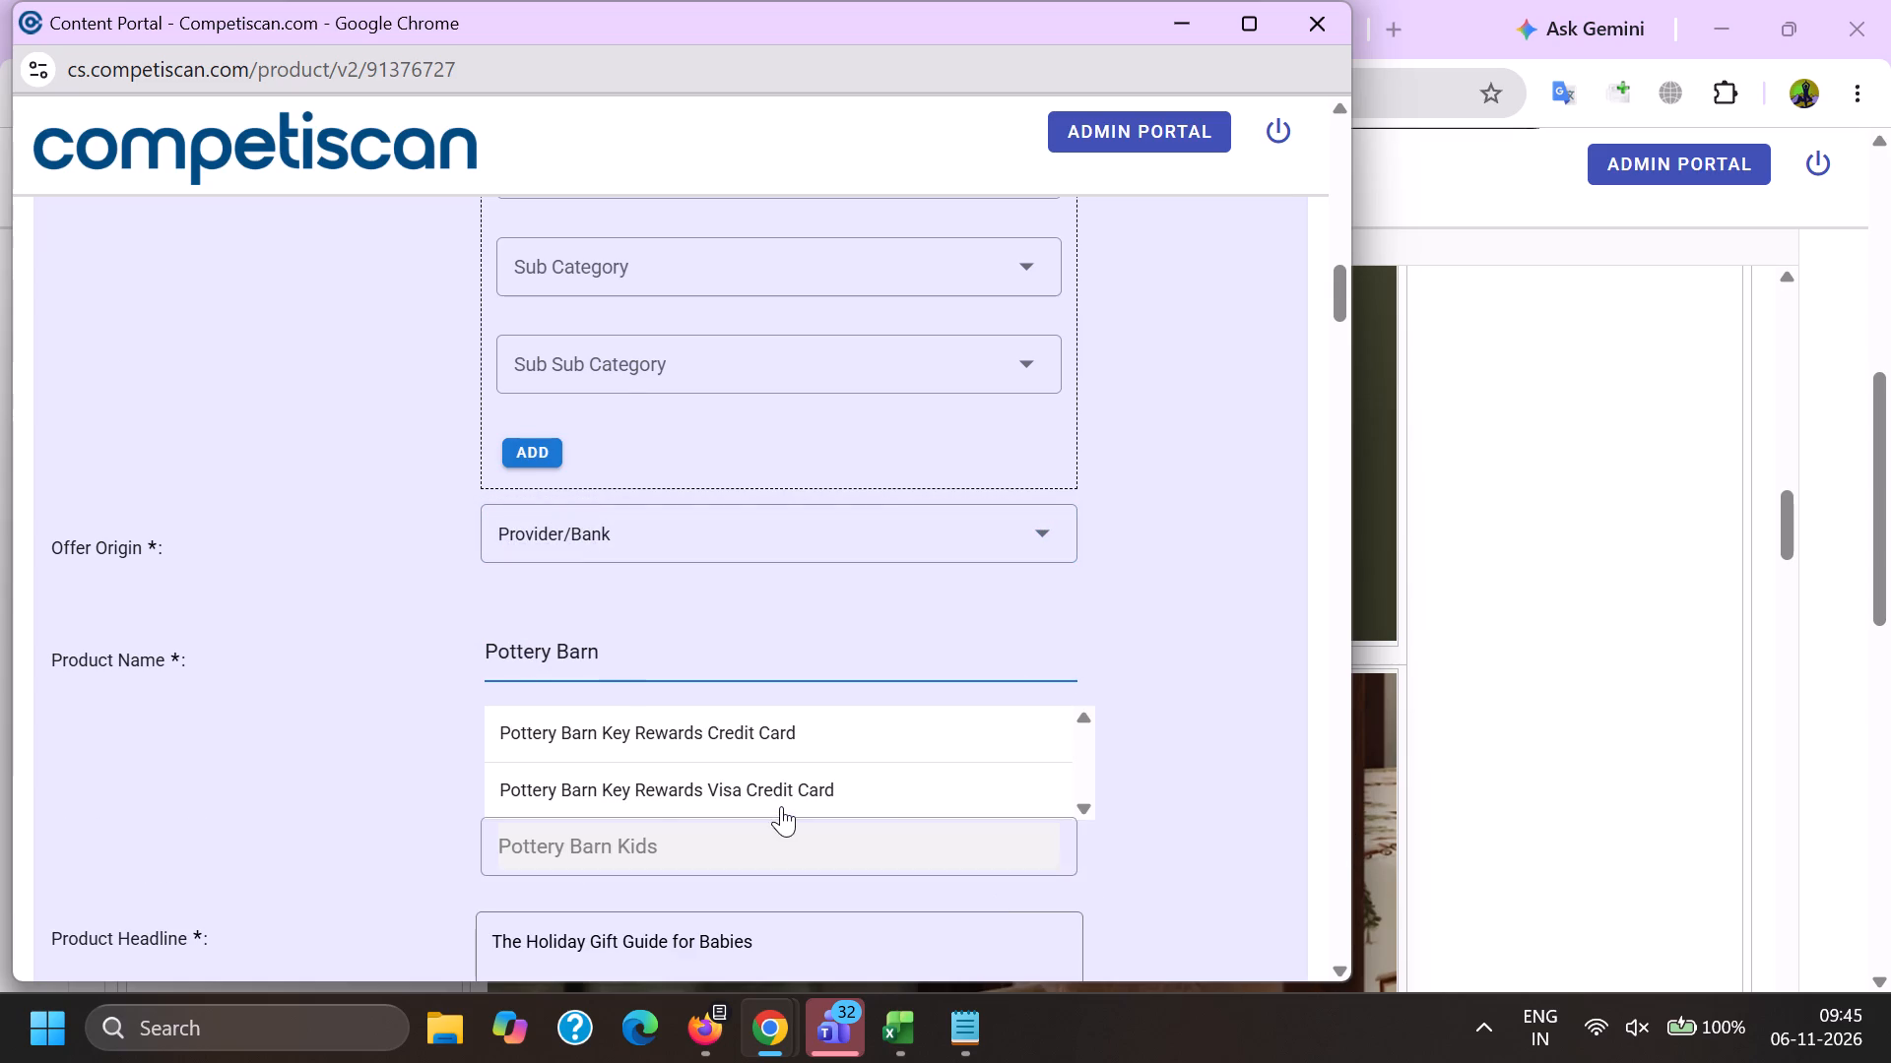
click(781, 807)
Move the Credit Cards / Payment Cards entry down in the sector list.
scroll(746, 792, up, 4)
click(627, 583)
click(618, 591)
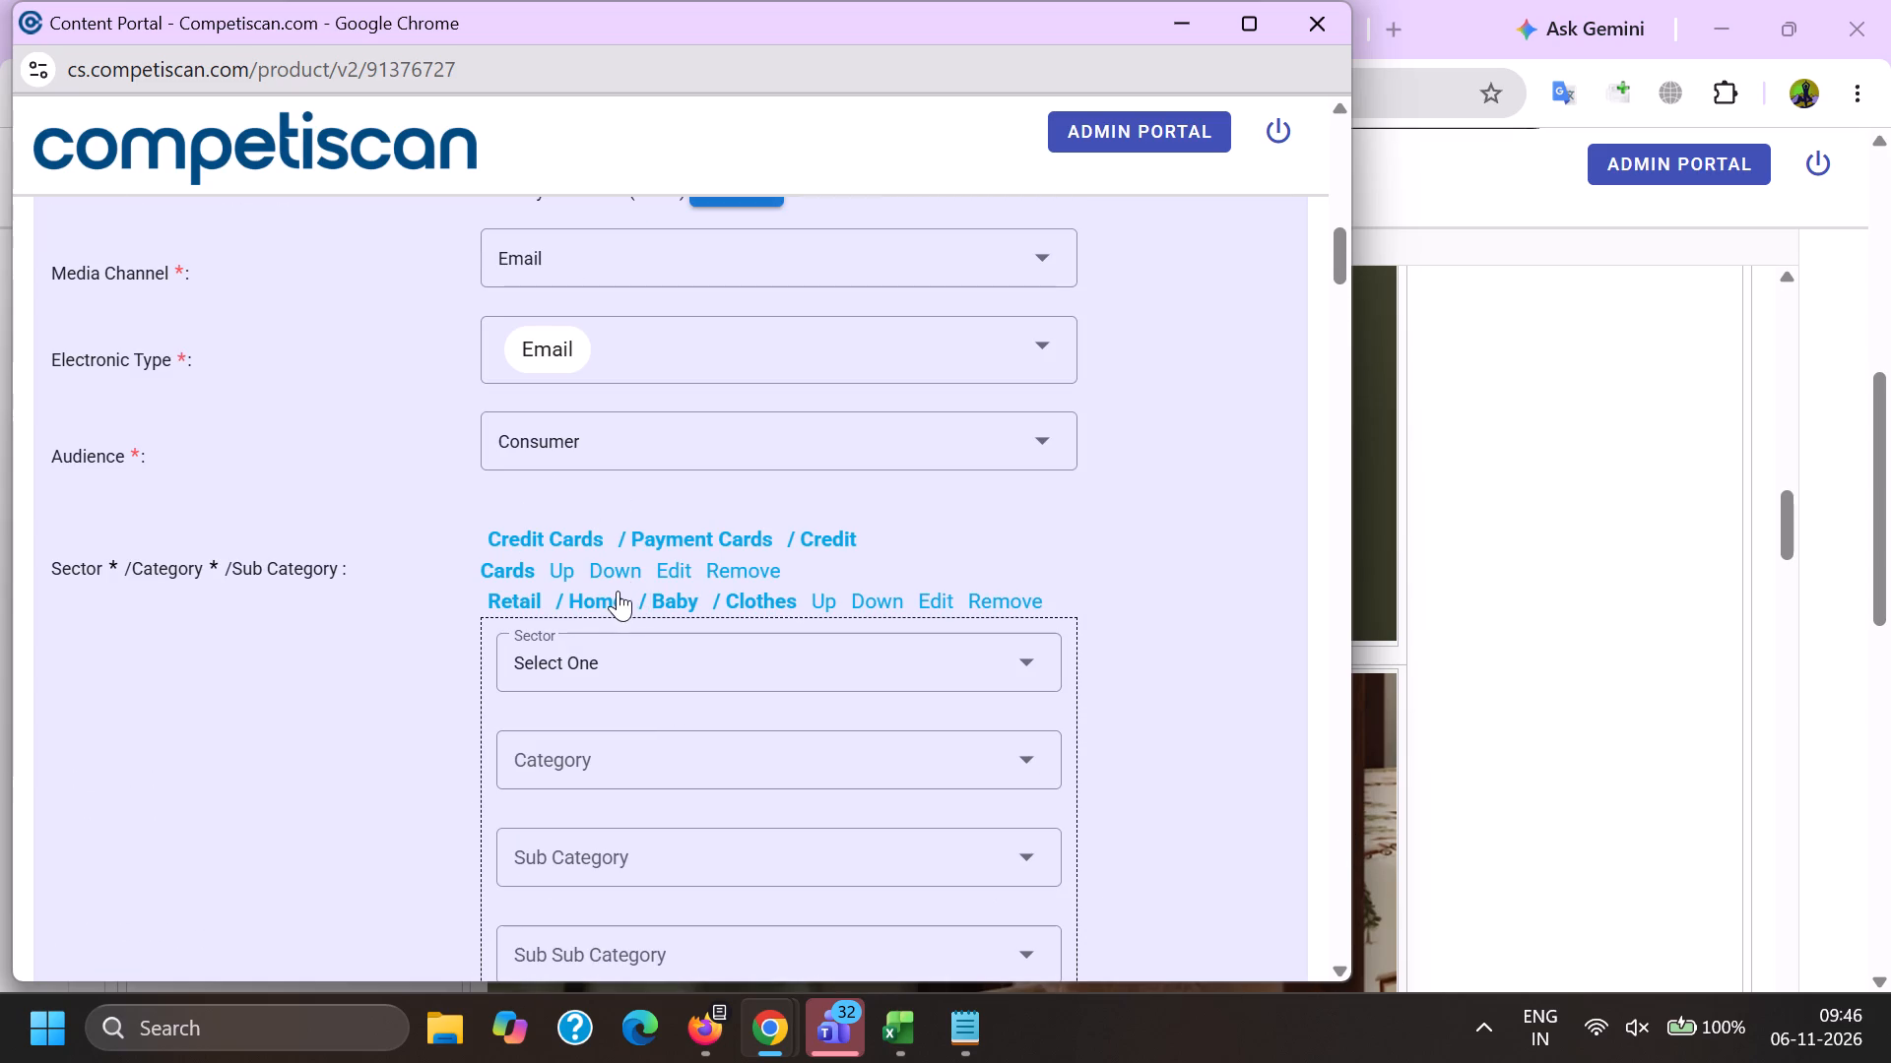
click(612, 576)
Replace the Product Headline with the subject text copied from the email, "The Holiday Gift Guide for Babies", ending in a period and space.
scroll(660, 463, down, 5)
drag(955, 707, 0, 629)
key(BackSpace)
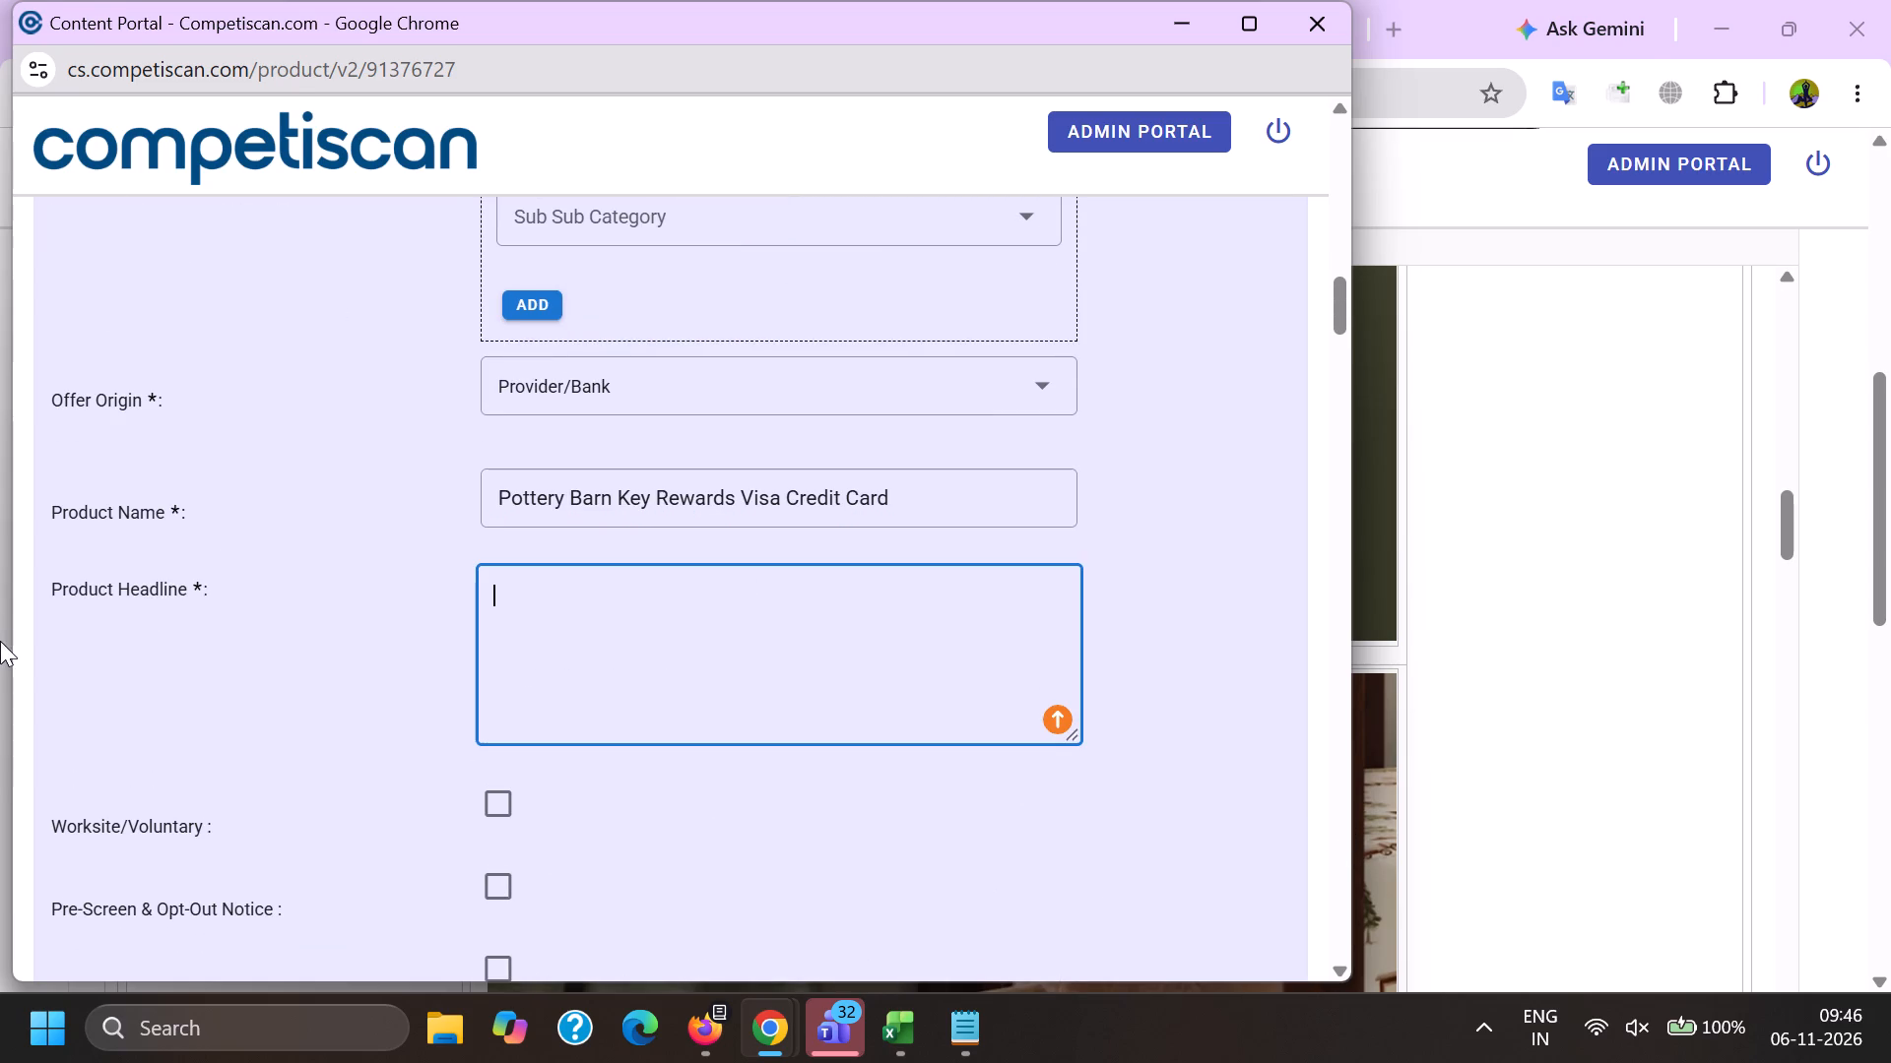
key(alt+Tab)
scroll(435, 556, up, 20)
scroll(435, 556, up, 1)
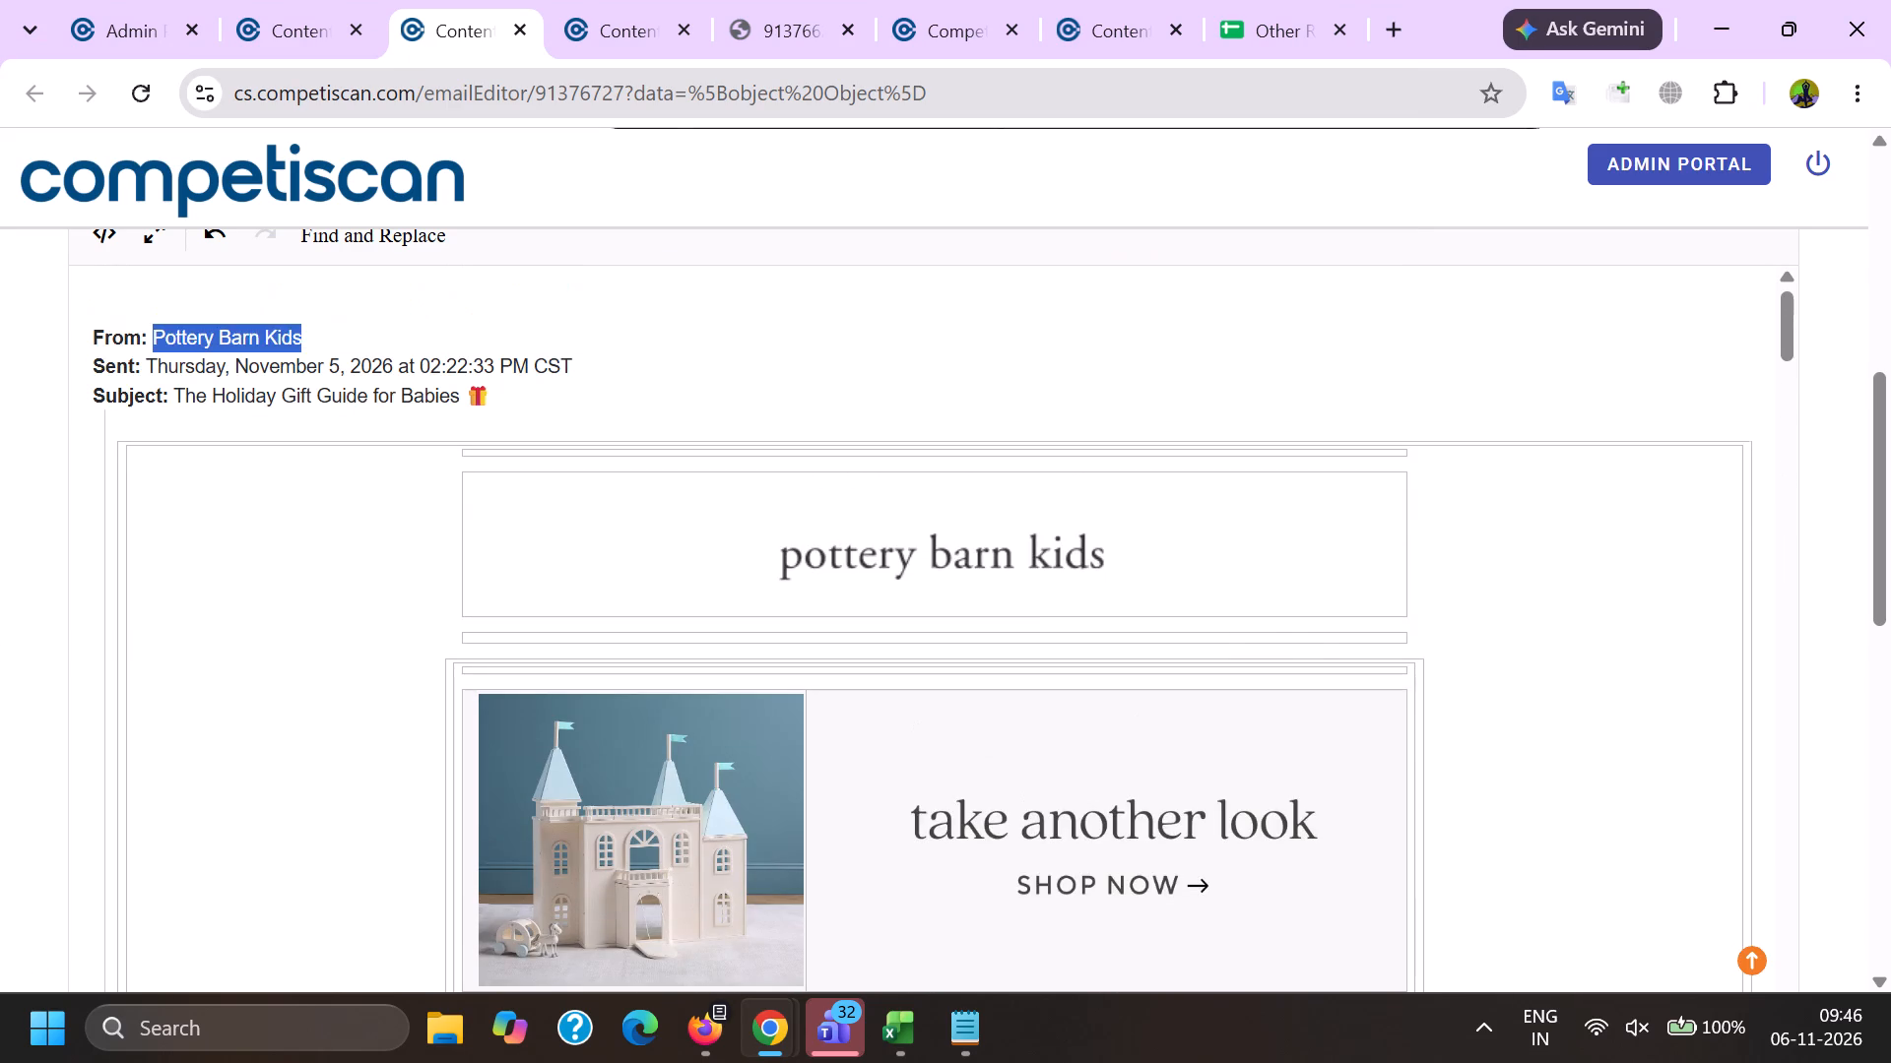
click(194, 390)
drag(194, 390, 208, 396)
shift+click(434, 390)
key(ctrl+c)
key(alt+Tab)
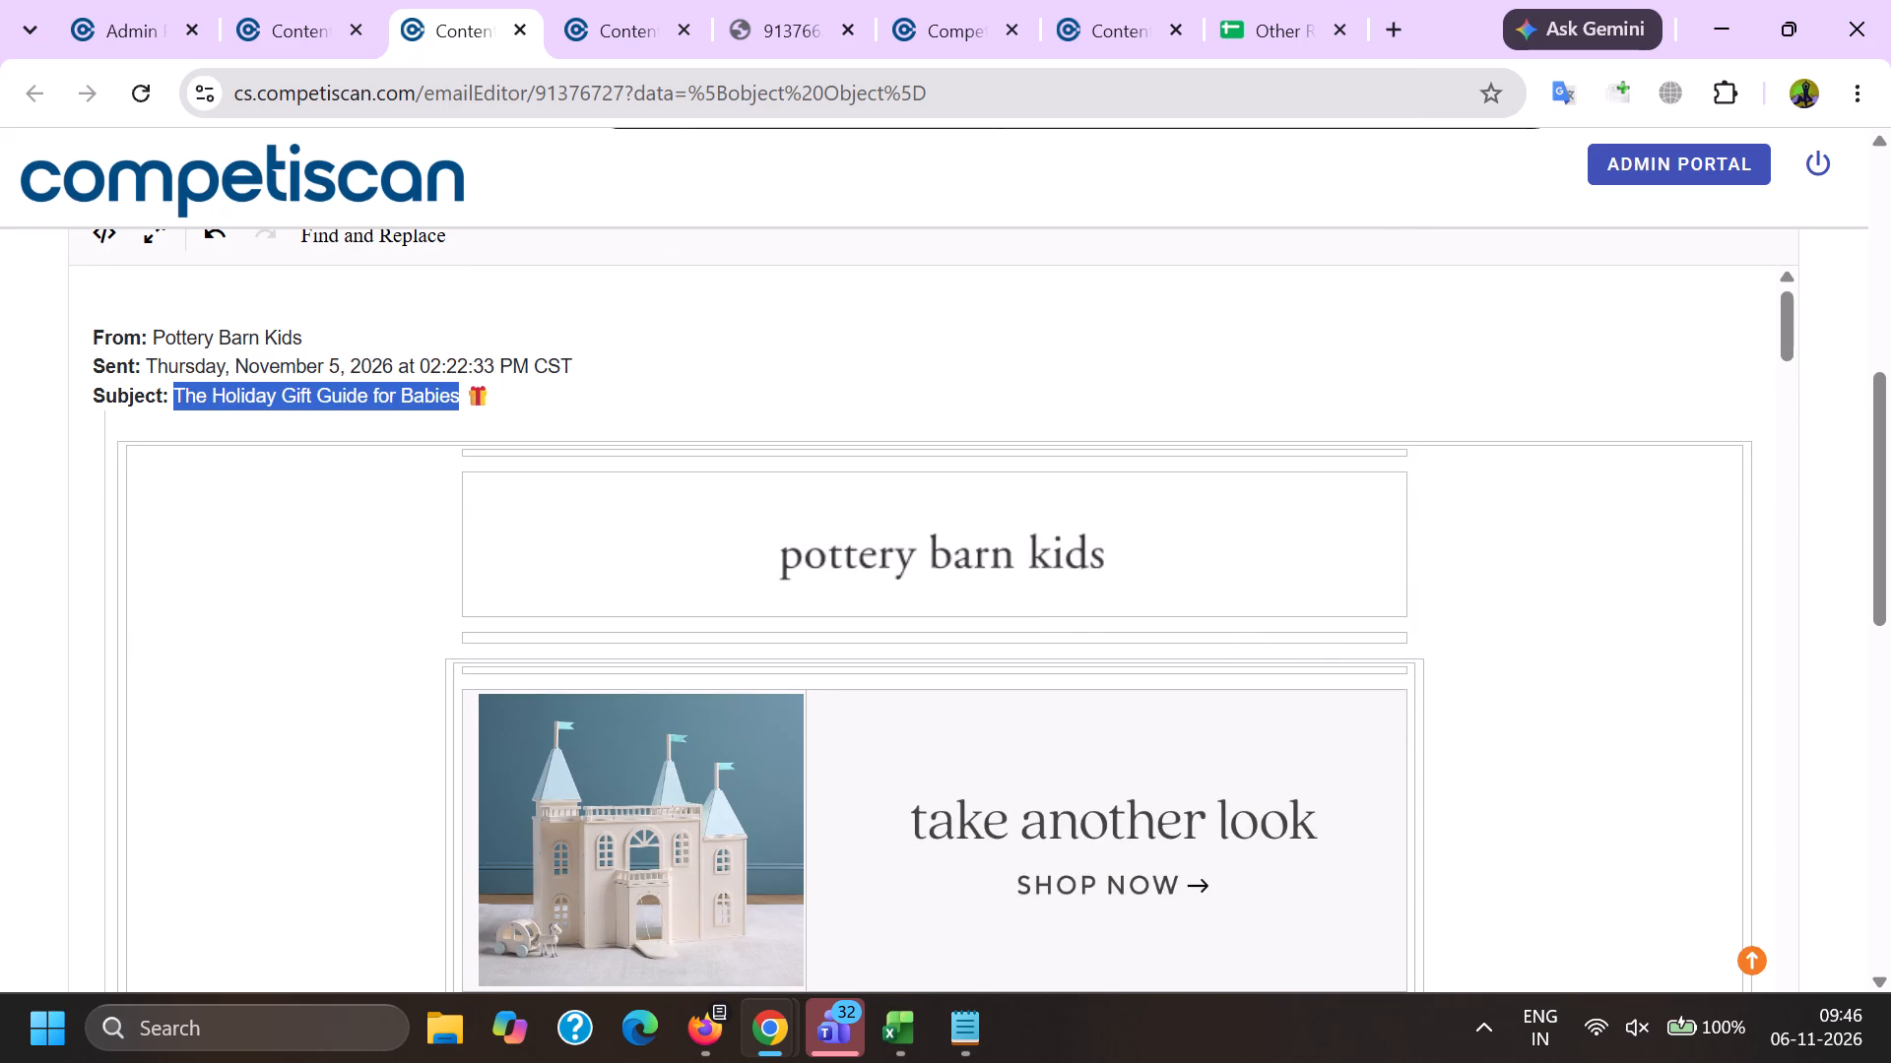
key(ctrl+v)
text(.)
key(space)
Copy "Earn 10% back in rewards" from the headline of product record 21006162 and append it to this record's headline.
key(alt+Tab)
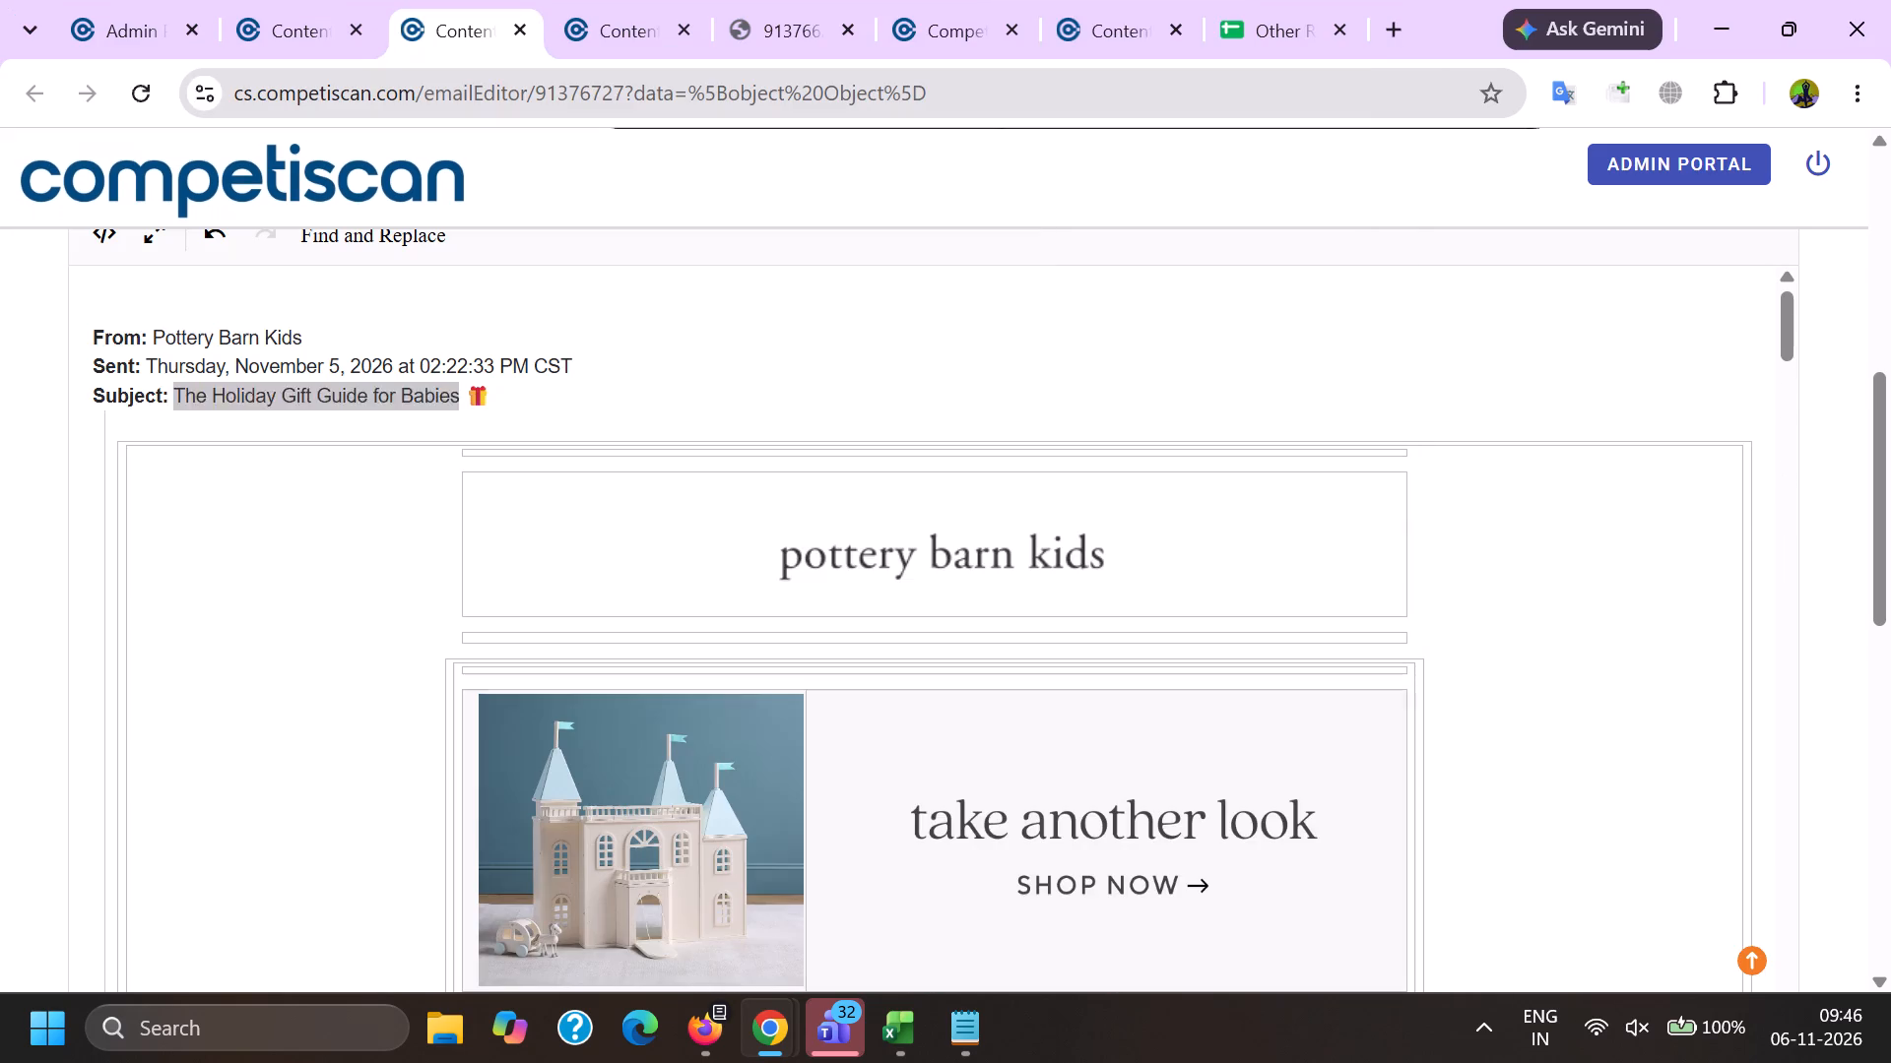
click(1131, 0)
scroll(1029, 662, up, 11)
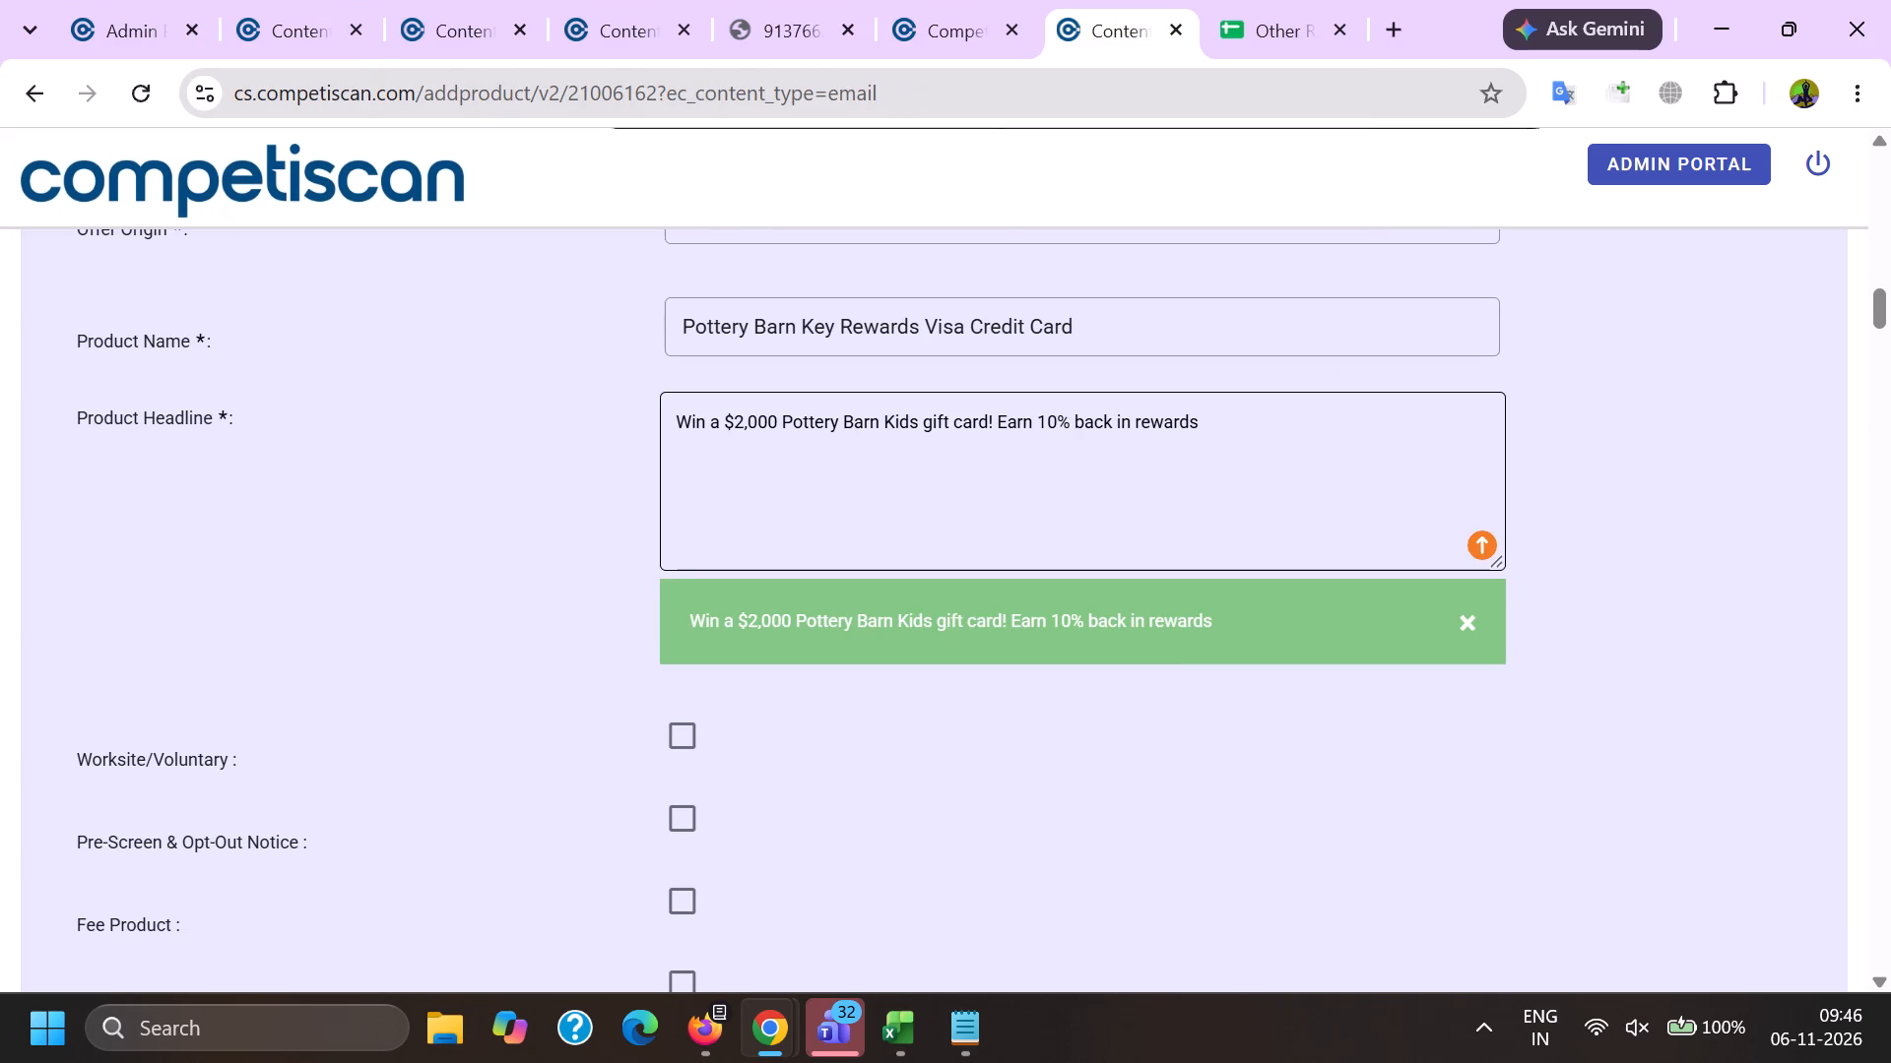
click(1011, 429)
drag(1011, 429, 1041, 442)
shift+click(1296, 447)
key(ctrl+c)
key(alt+Tab)
key(ctrl+v)
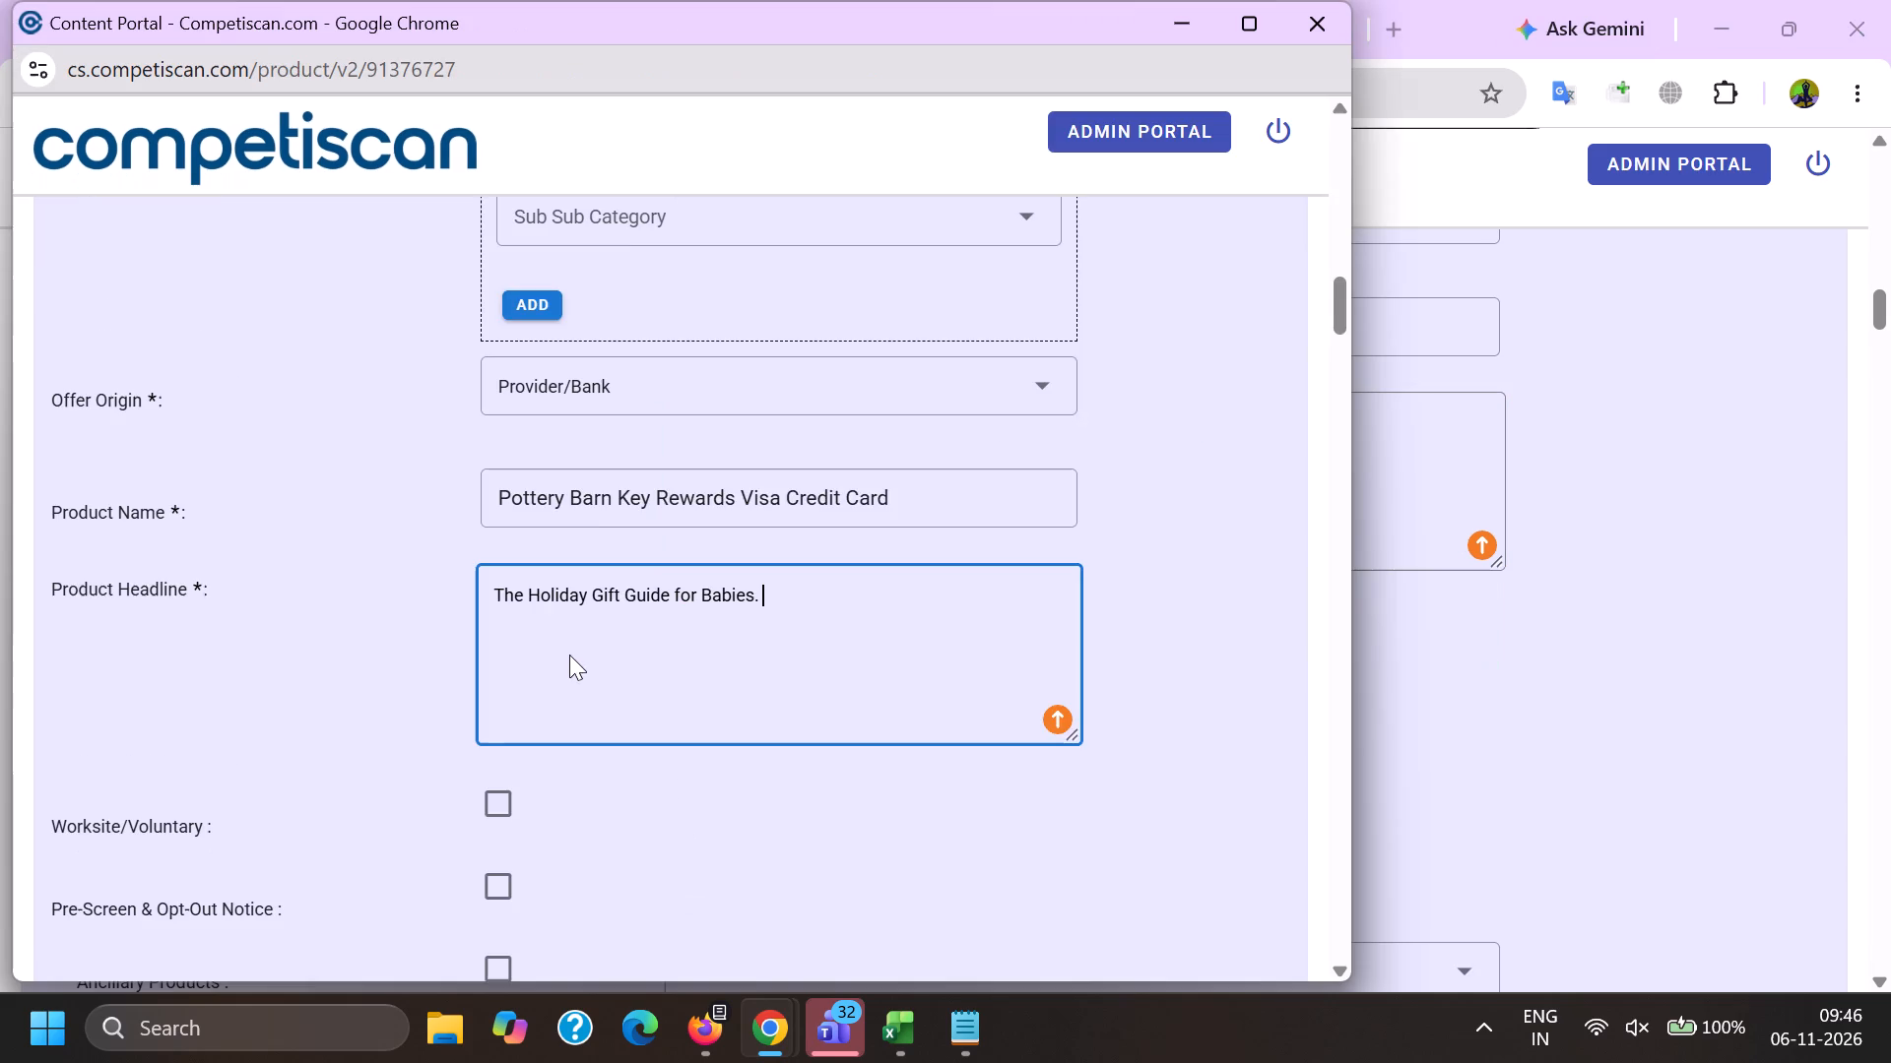
Set the Response Mechanism to URL/Website and the Mailing Type to Acquisition.
scroll(526, 575, down, 6)
click(550, 364)
scroll(614, 676, down, 6)
scroll(633, 724, up, 6)
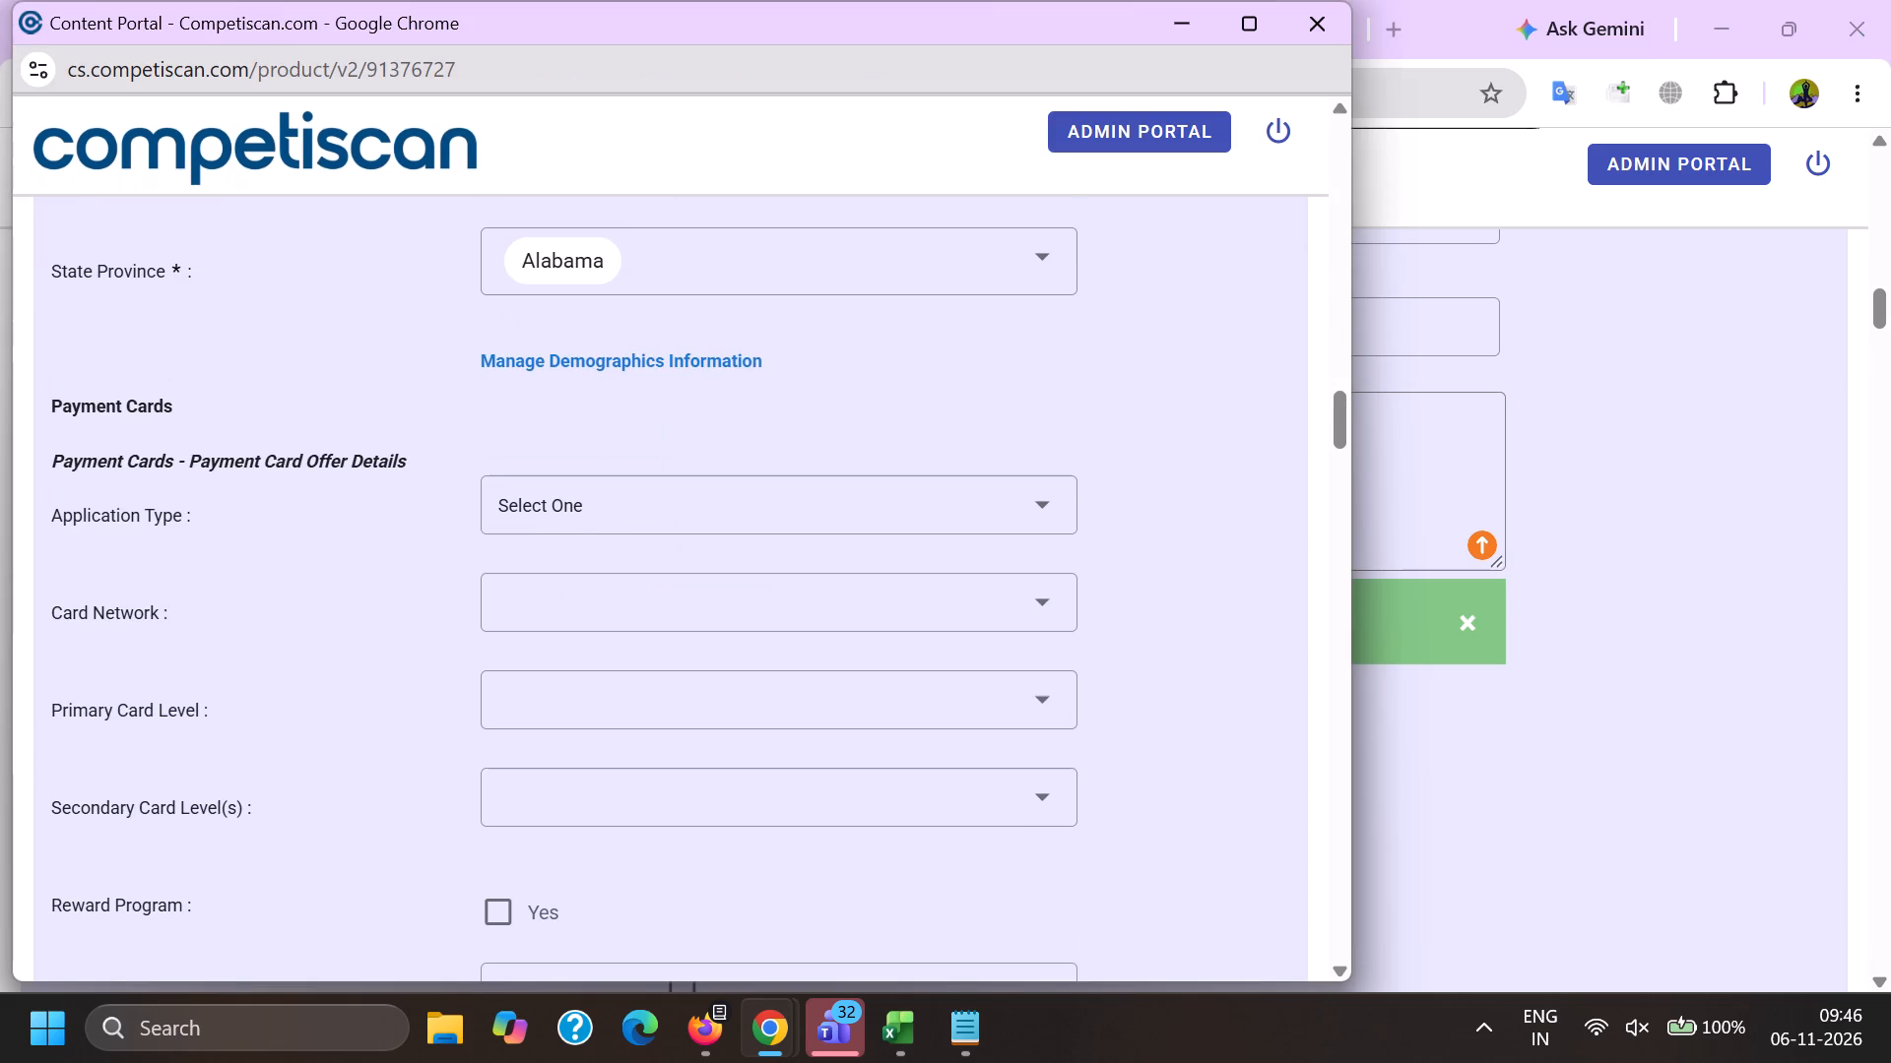
scroll(631, 543, down, 5)
drag(645, 732, 645, 744)
click(375, 721)
click(598, 731)
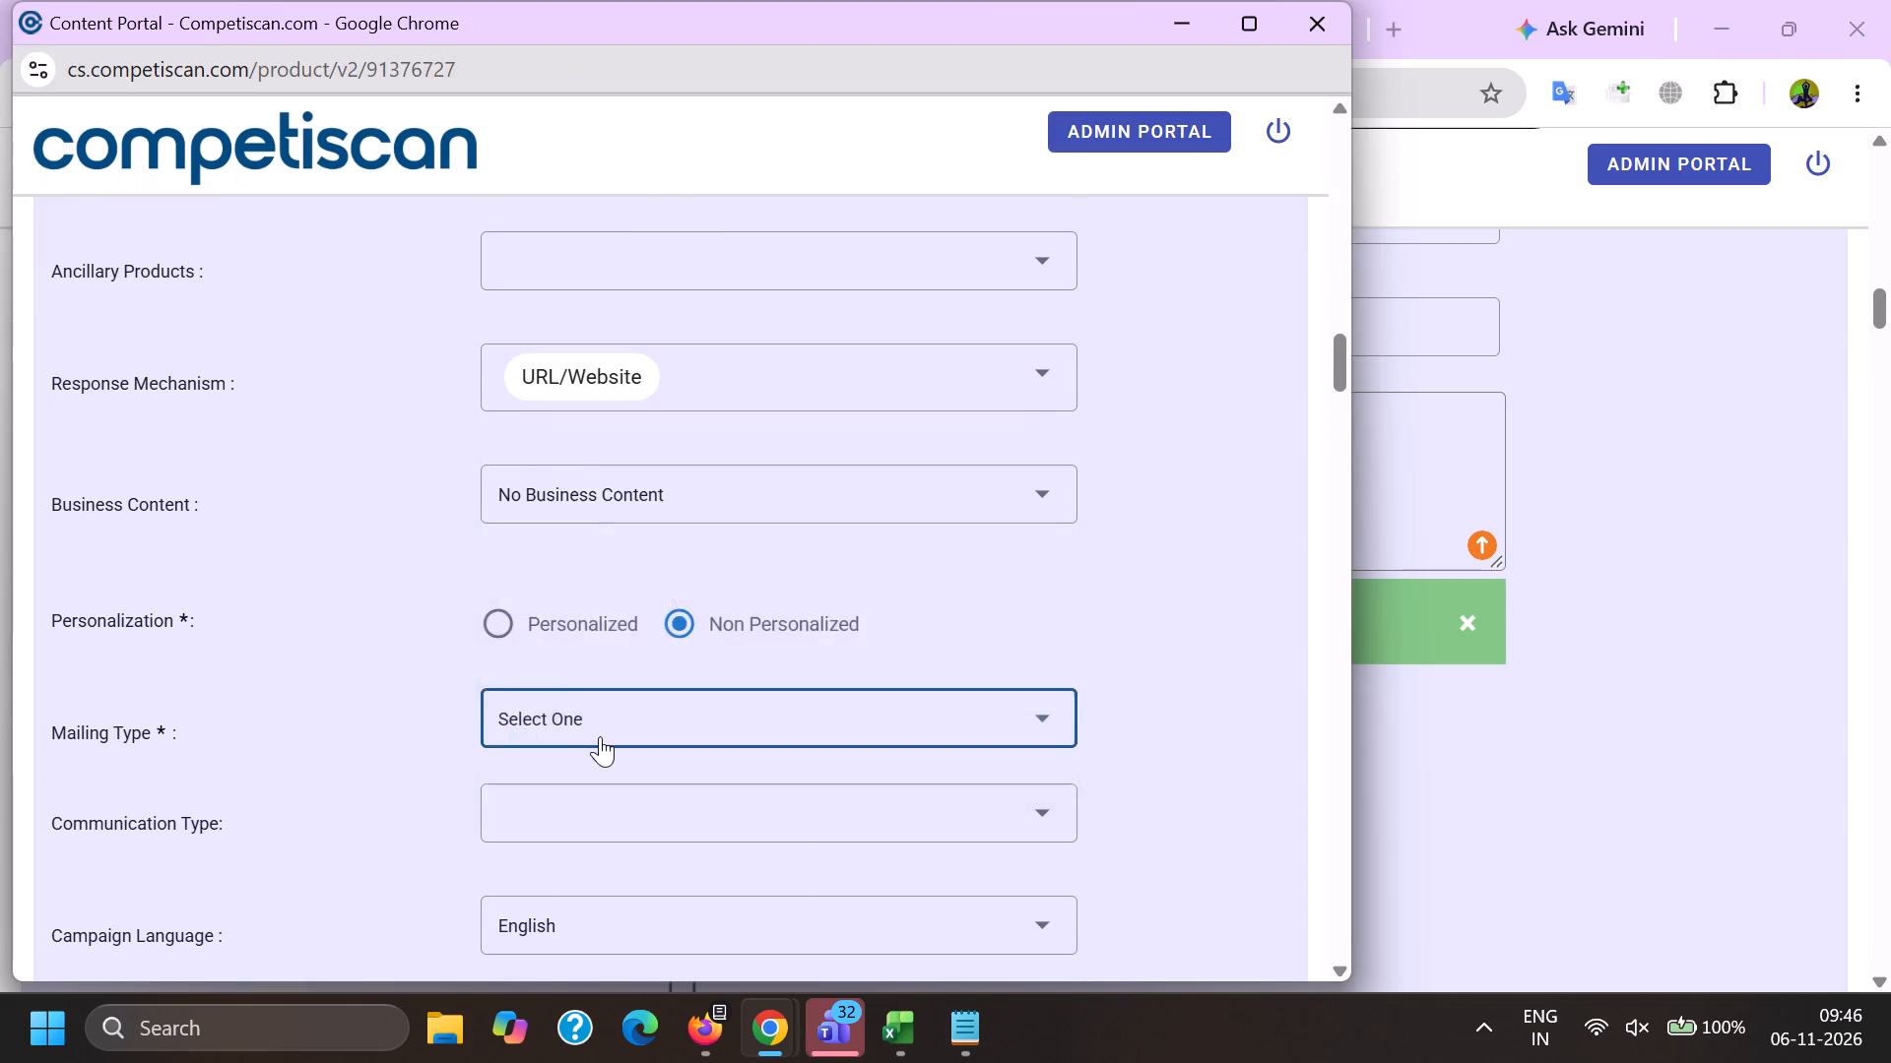
click(599, 646)
drag(300, 717, 335, 730)
click(599, 842)
Select Bonuses/Contests/Incentives, Co-Brand and Mobile Application as the Communication Type.
scroll(592, 542, down, 2)
click(568, 525)
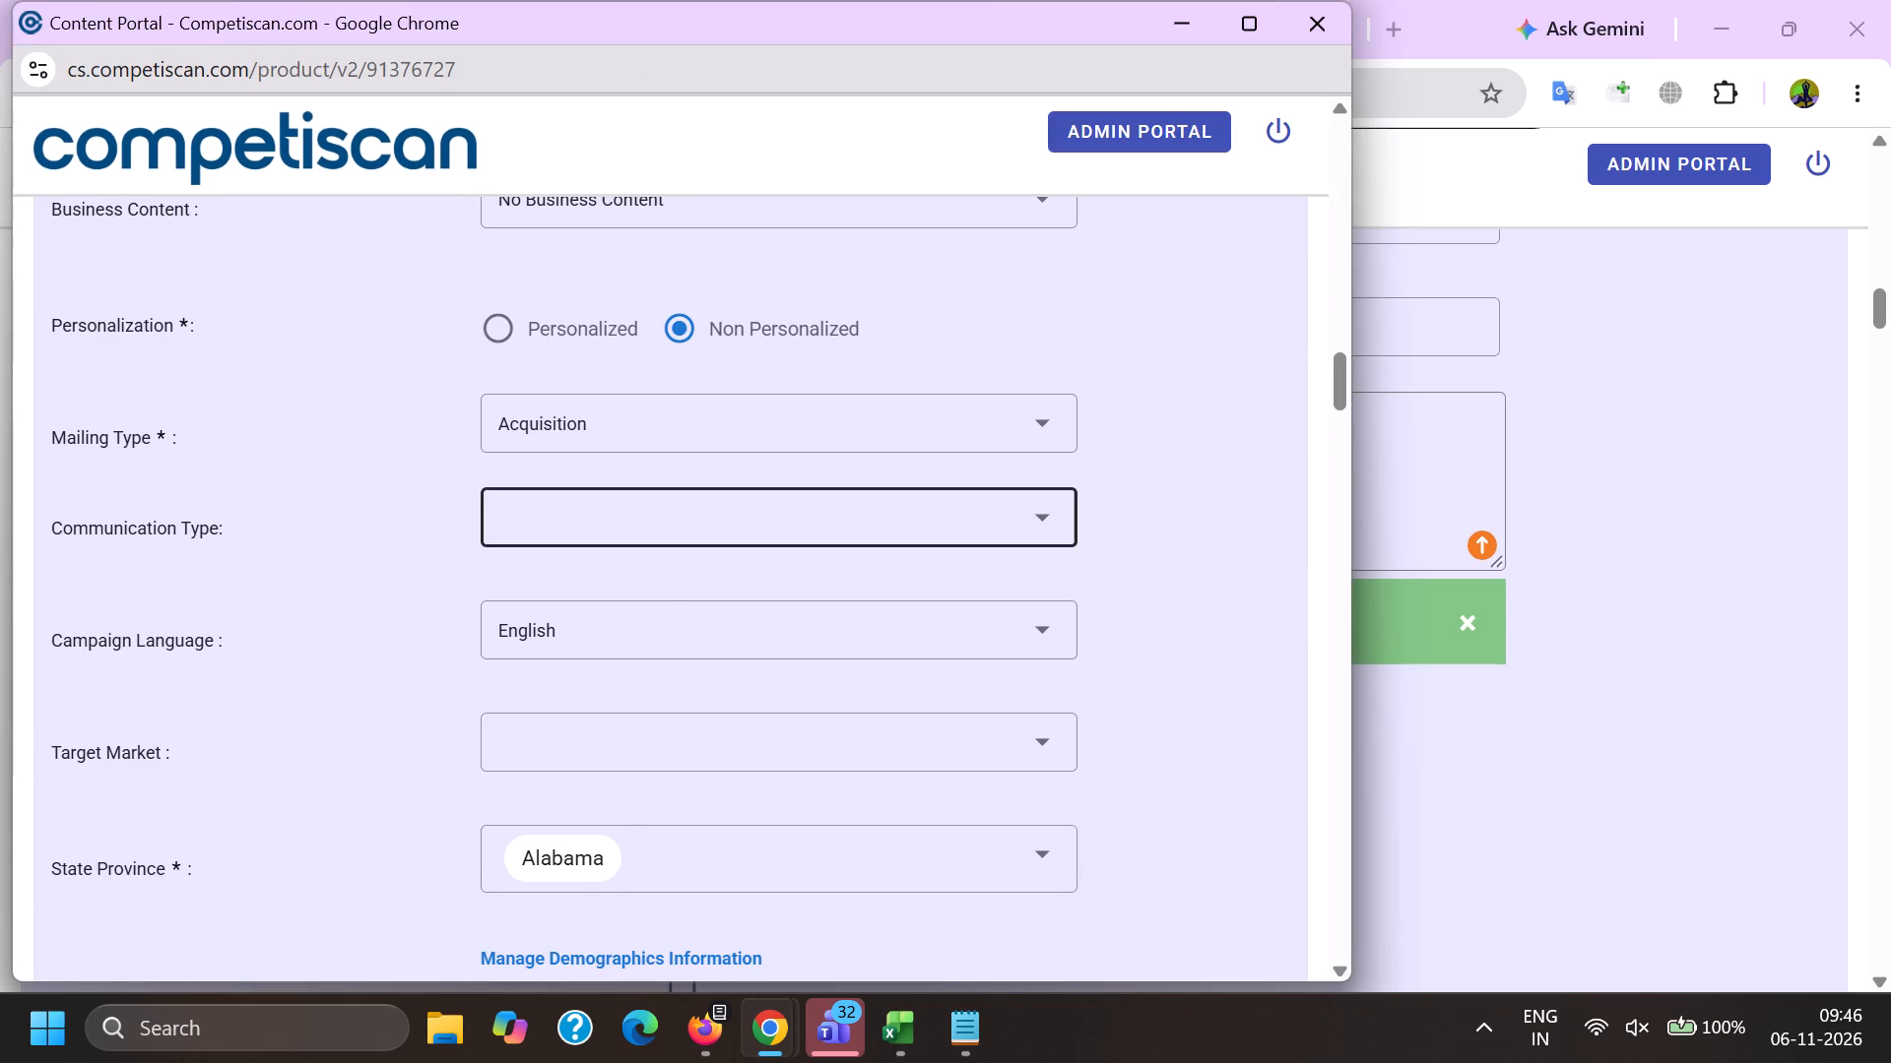
click(629, 764)
scroll(629, 761, down, 4)
click(629, 874)
scroll(634, 801, down, 7)
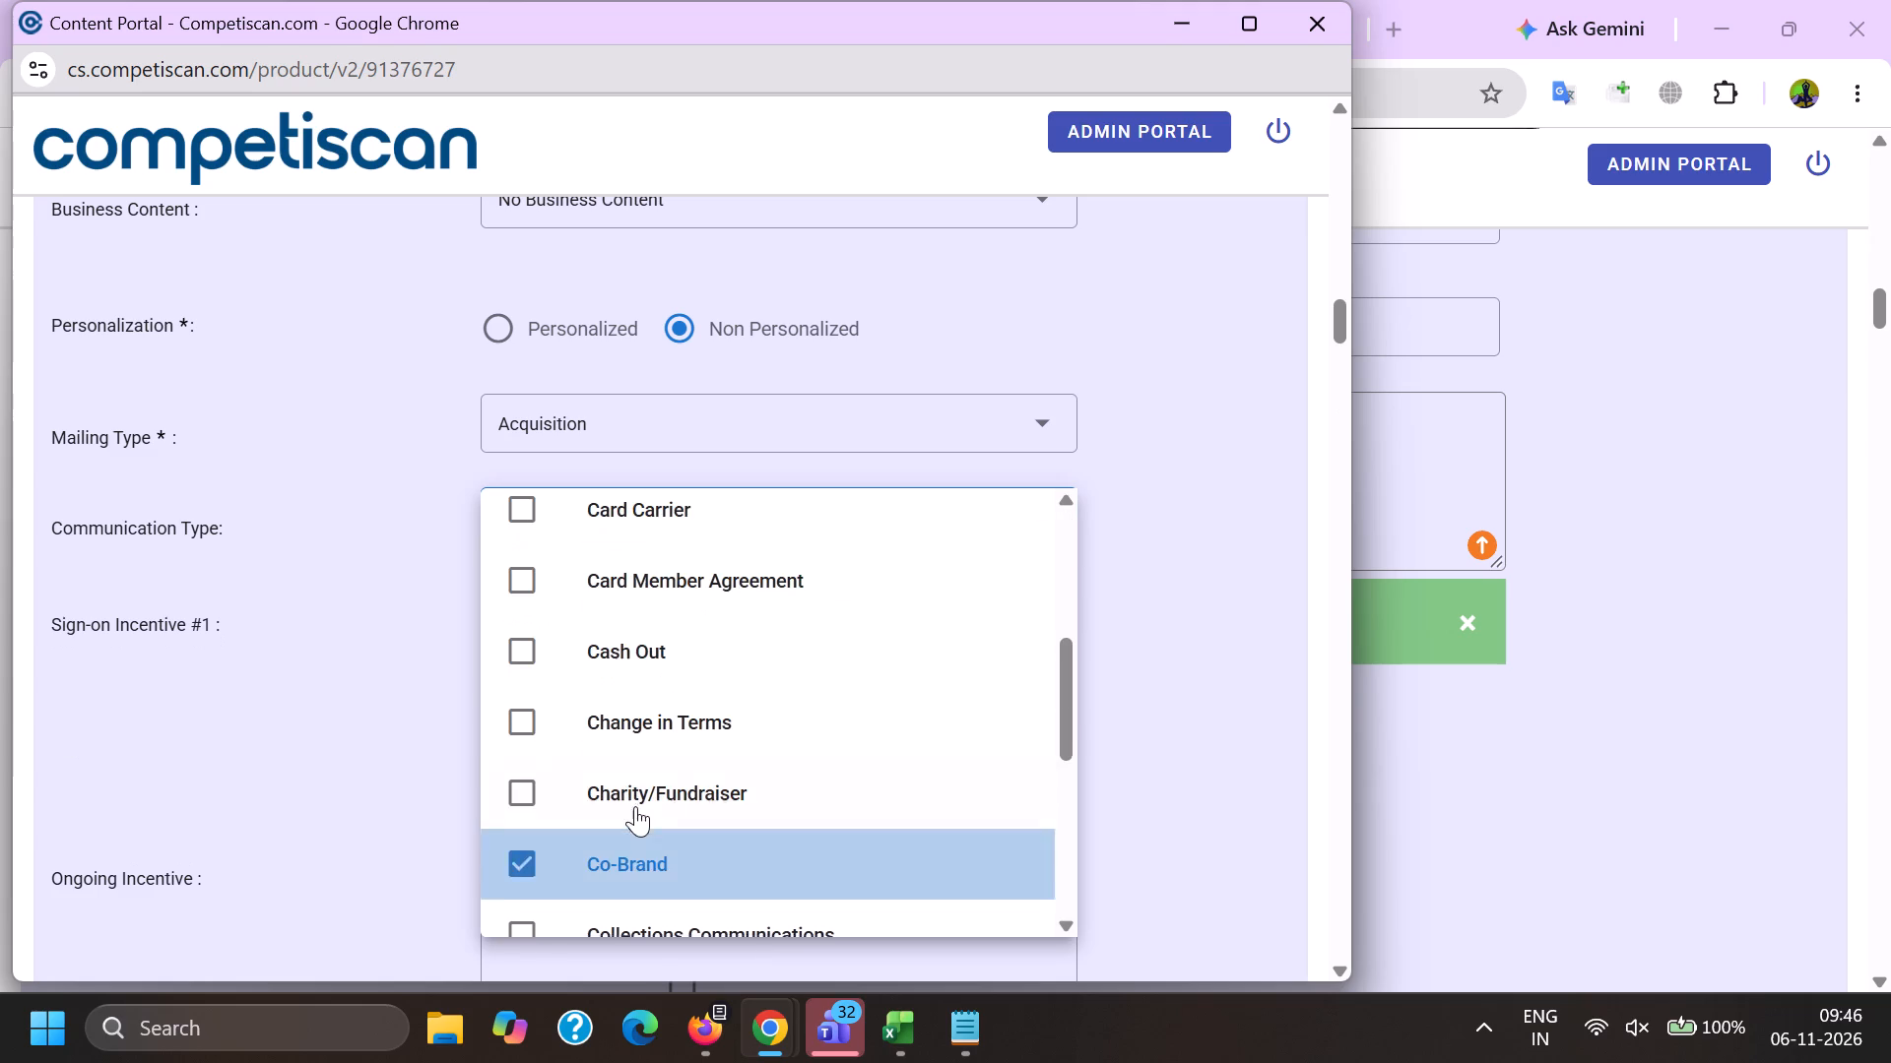
scroll(635, 806, down, 4)
click(657, 726)
drag(213, 728, 222, 728)
Copy "10% back in rewards during the first 30 days from account opening" from record 21006162 into Sign-on Incentive #1.
key(alt+Tab)
scroll(1455, 678, down, 8)
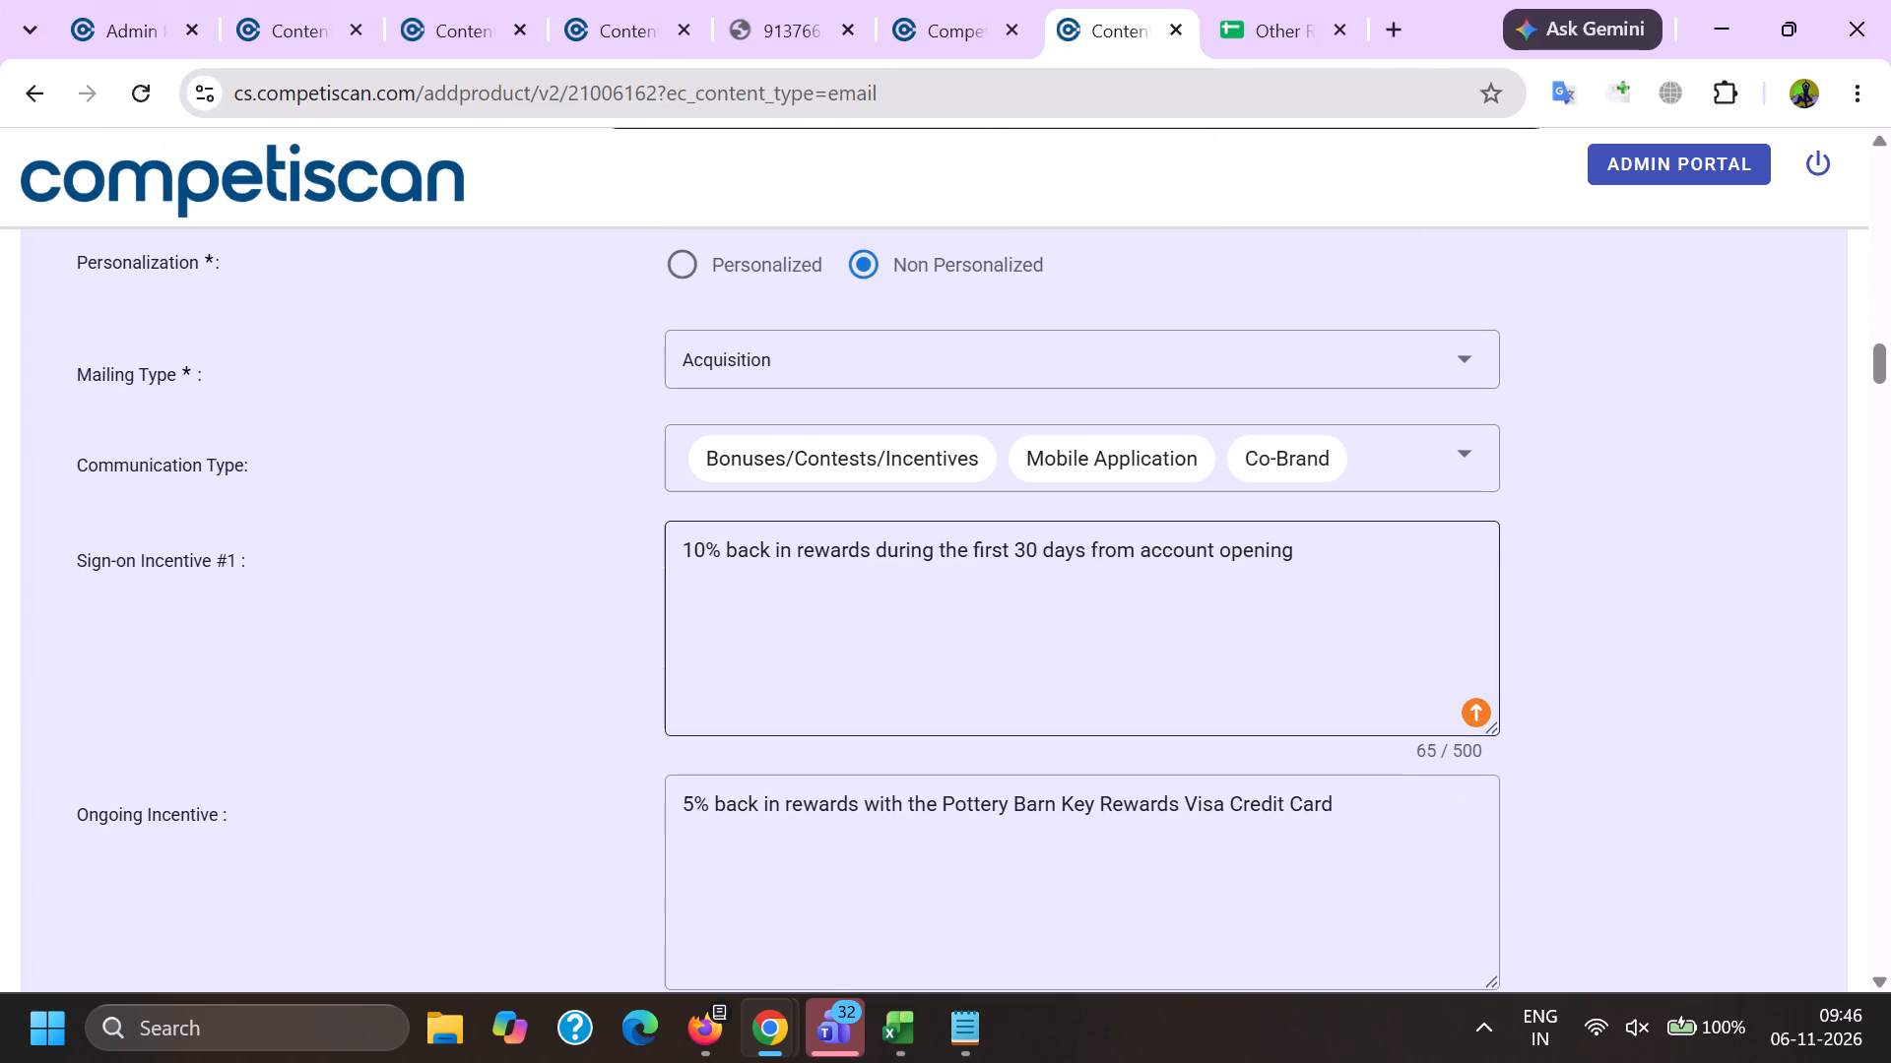
drag(1374, 650, 163, 588)
key(ctrl+c)
key(alt+Tab)
click(613, 704)
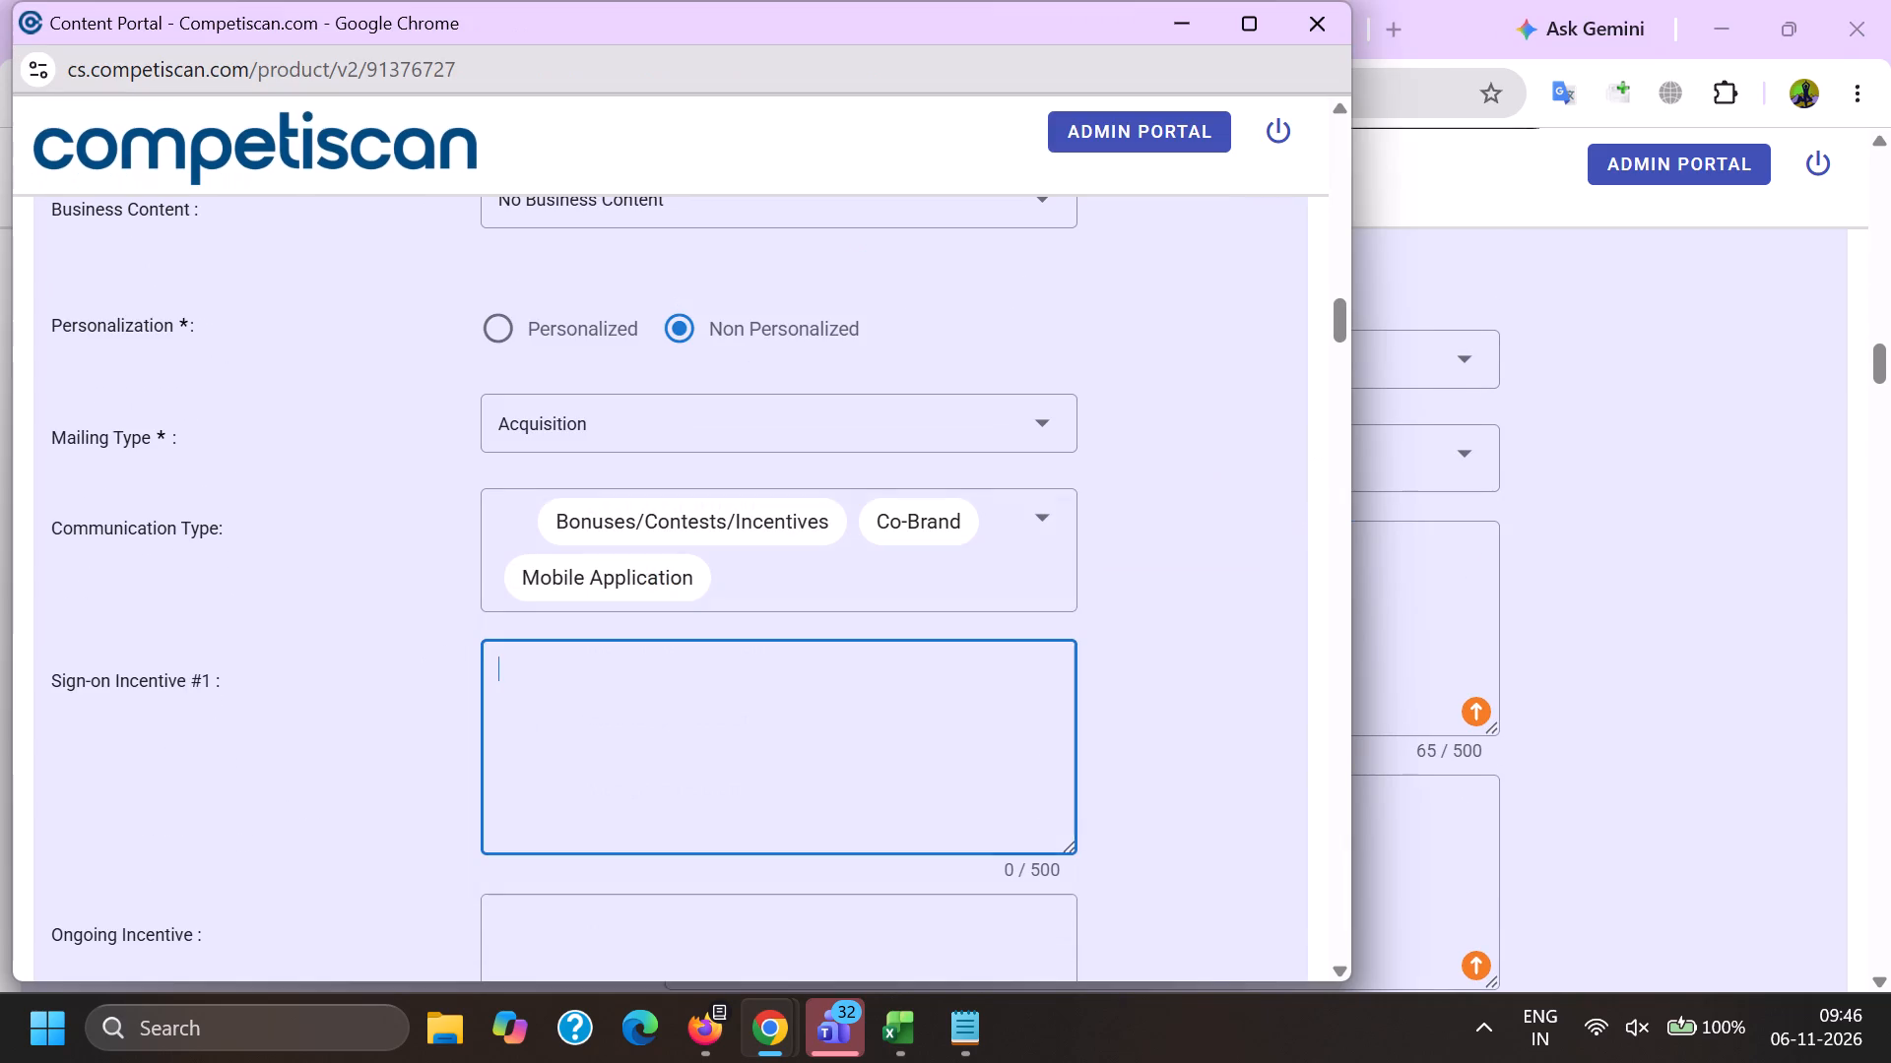
key(ctrl+v)
Copy "5% back in rewards with the Pottery Barn Key Rewards Visa Credit Card" from record 21006162 into Ongoing Incentive.
scroll(695, 419, down, 3)
click(756, 559)
key(alt+Tab)
drag(1407, 896, 4, 715)
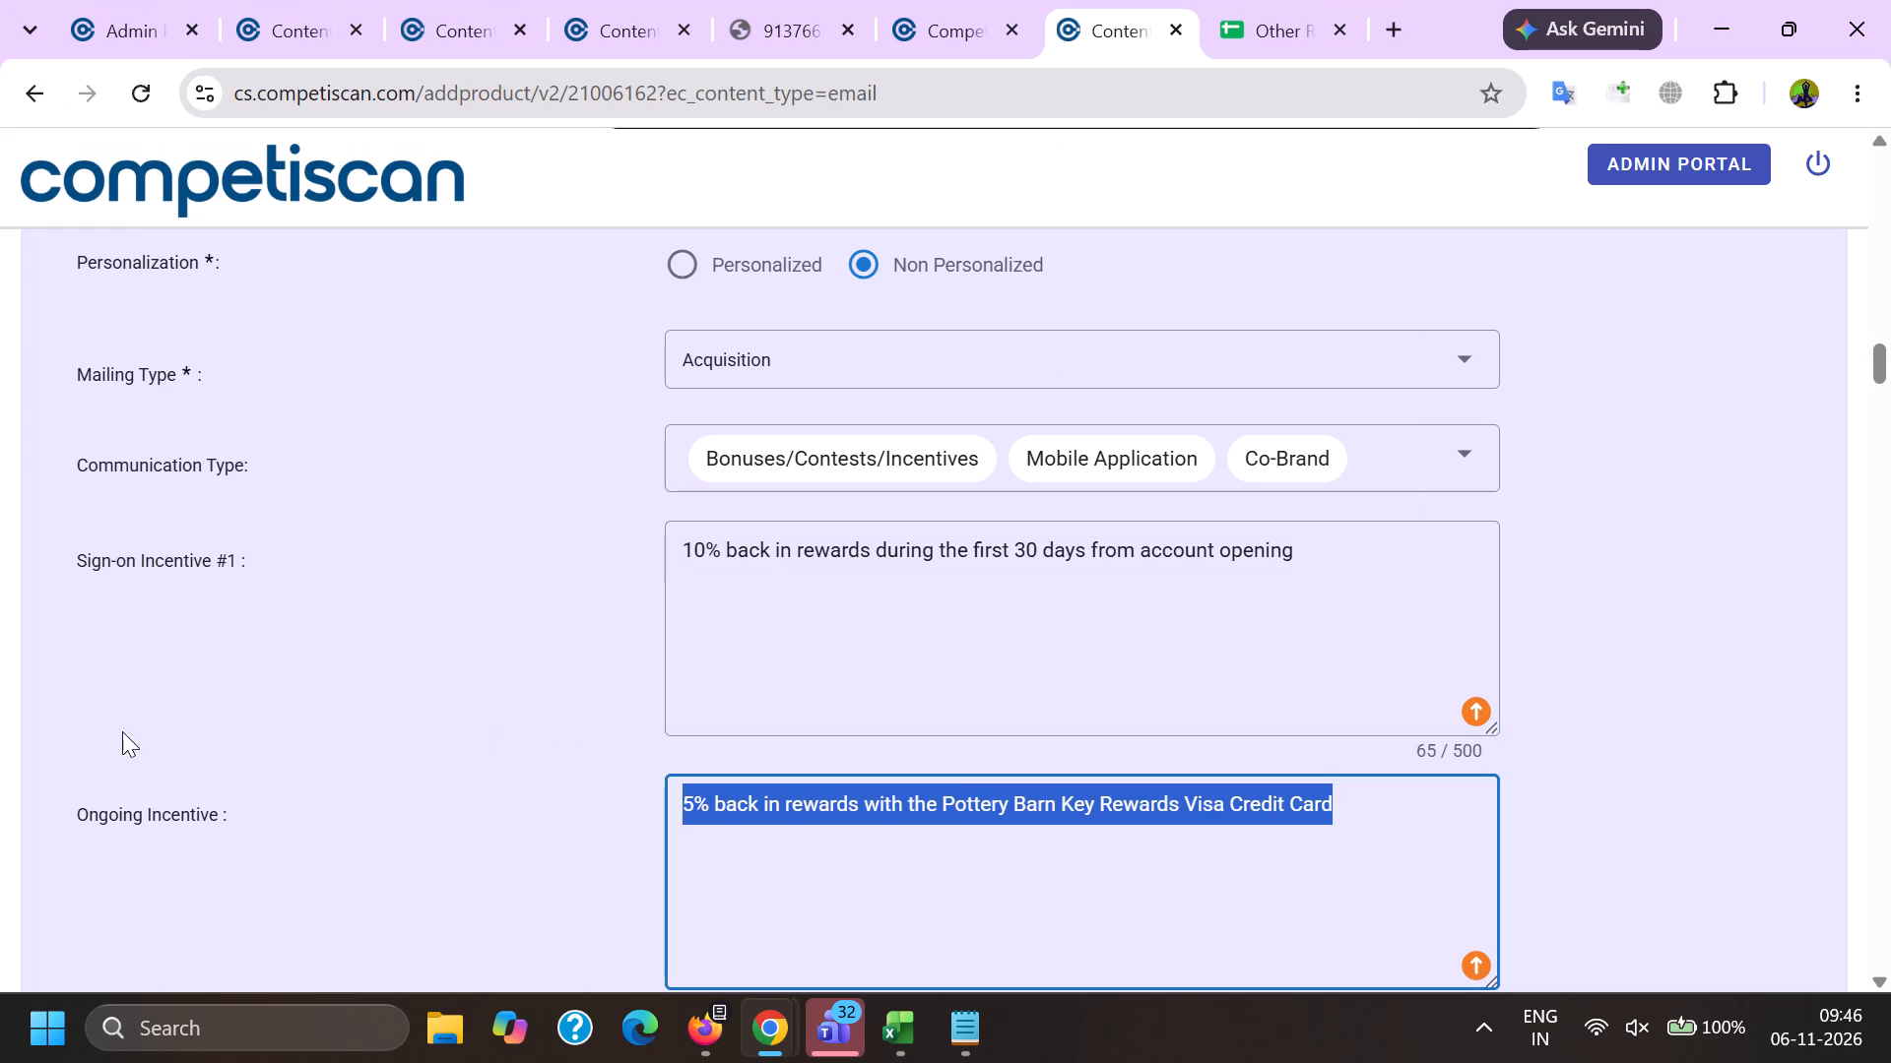
key(ctrl+c)
key(alt+Tab)
key(ctrl+v)
Set Sign-on Incentive Type #1 to Coupon/Discount and Sign-on Incentive Value #1 to 10.00.
scroll(493, 350, down, 1)
drag(578, 555, 577, 572)
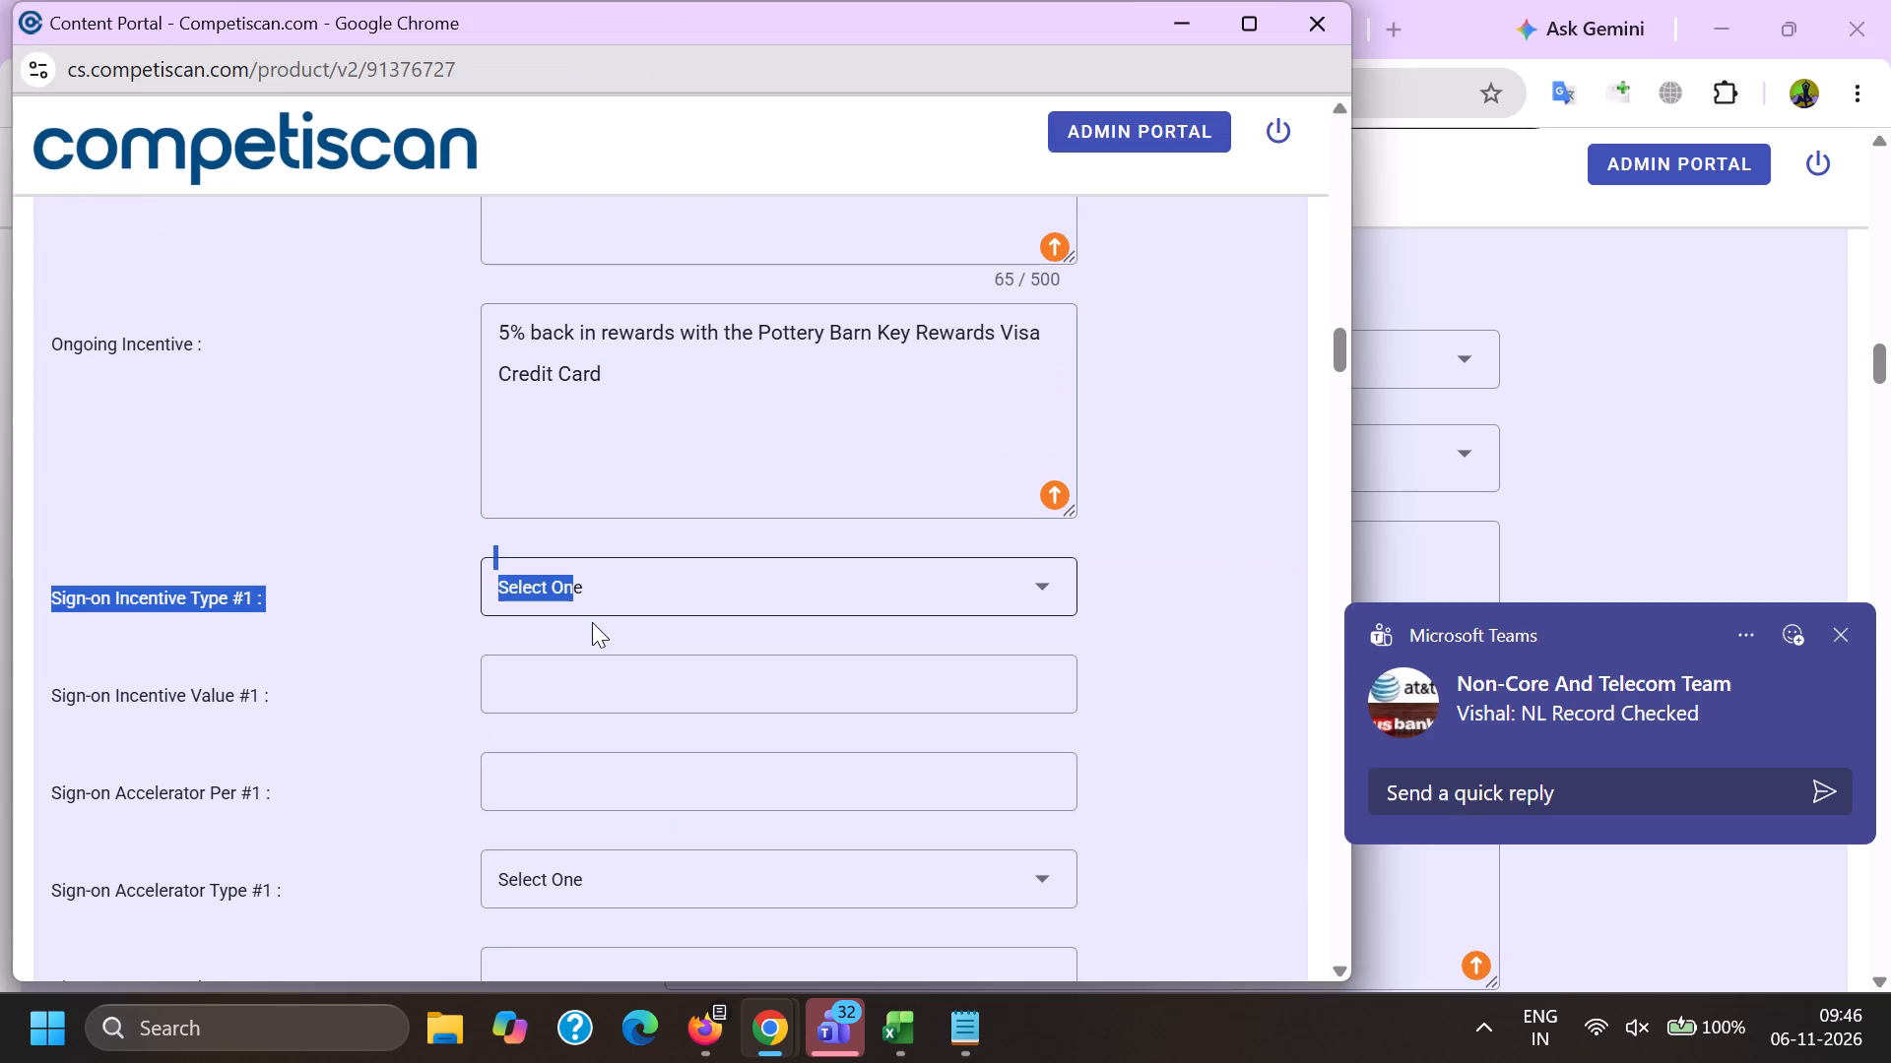
click(591, 602)
scroll(600, 584, down, 7)
click(614, 747)
drag(332, 726, 356, 731)
click(526, 698)
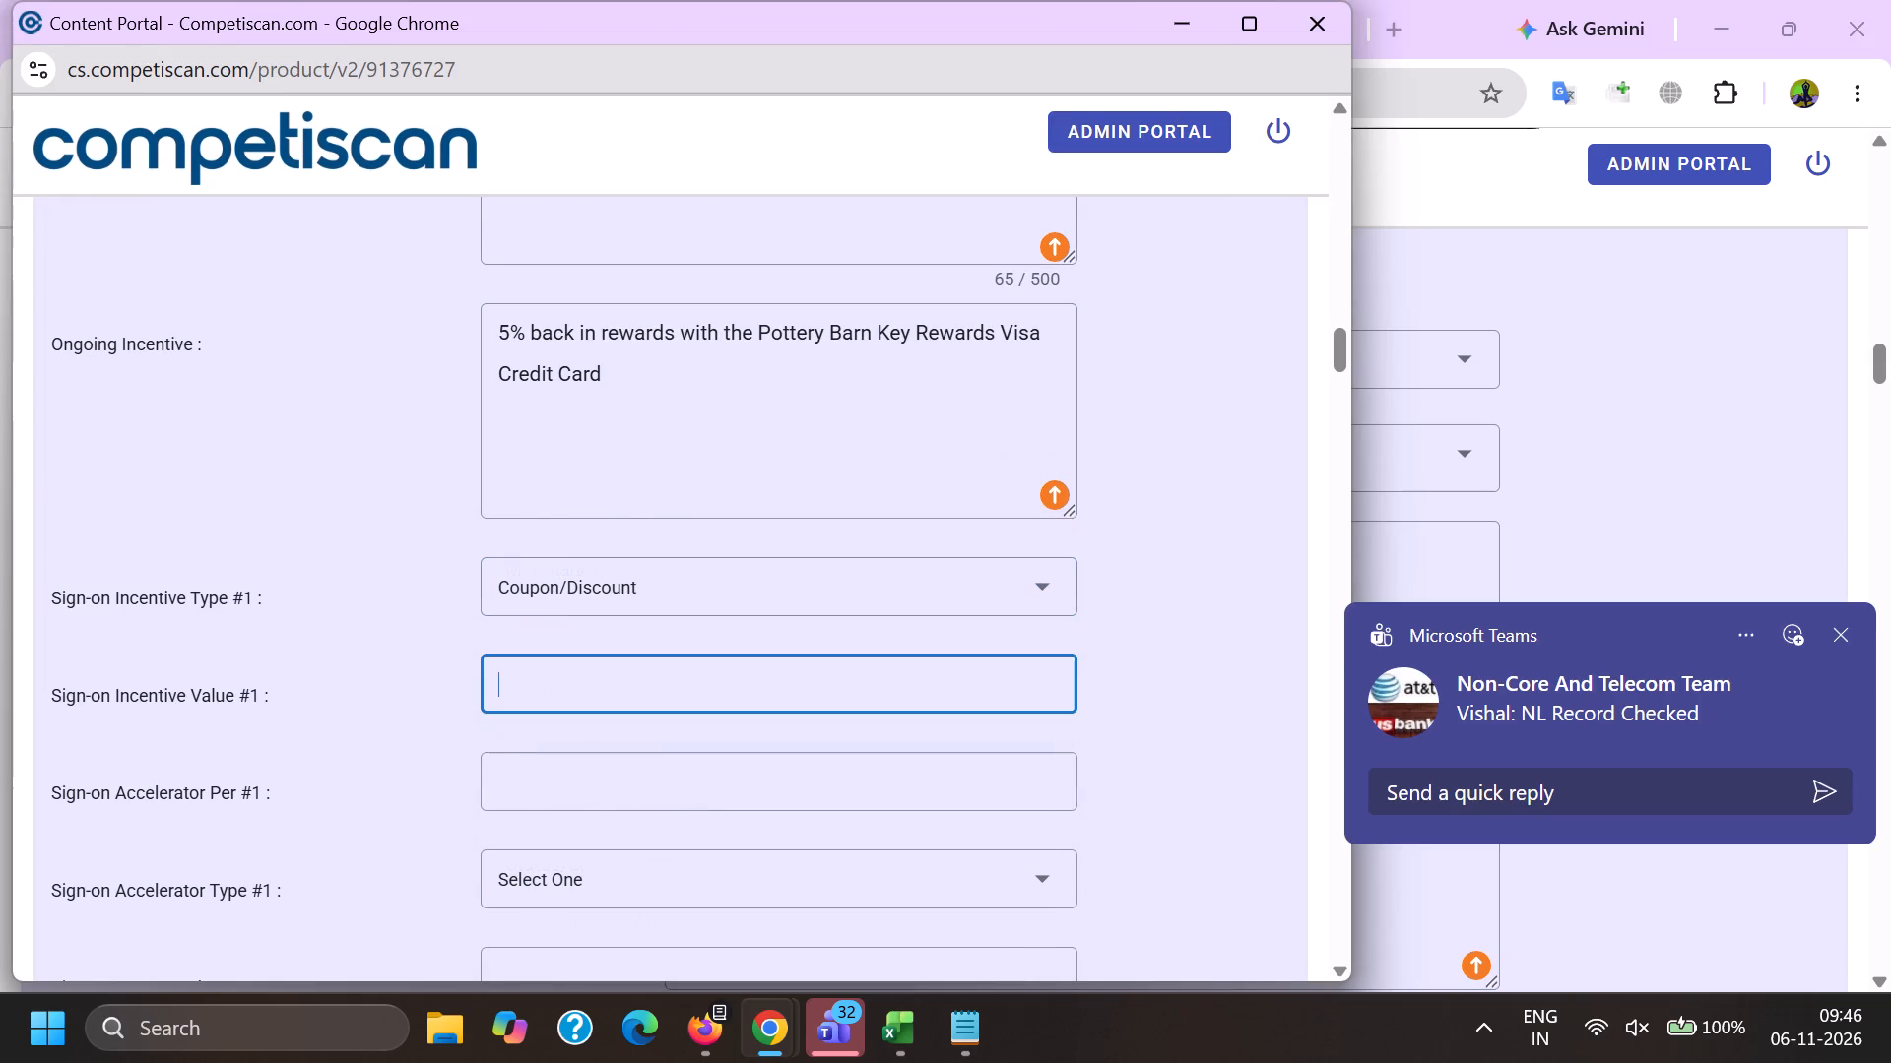
key(1)
text(0.0)
key(0)
Enter 10.00 and 1 in the sign-on #1 fields below Sign-on Accelerator Type #1, and set Sign-on Fixed date #1 to Yes.
key(Tab)
key(Tab)
key(Tab)
text(10.00)
key(Tab)
key(Tab)
key(Tab)
key(1)
scroll(530, 688, down, 2)
click(517, 631)
scroll(517, 628, down, 5)
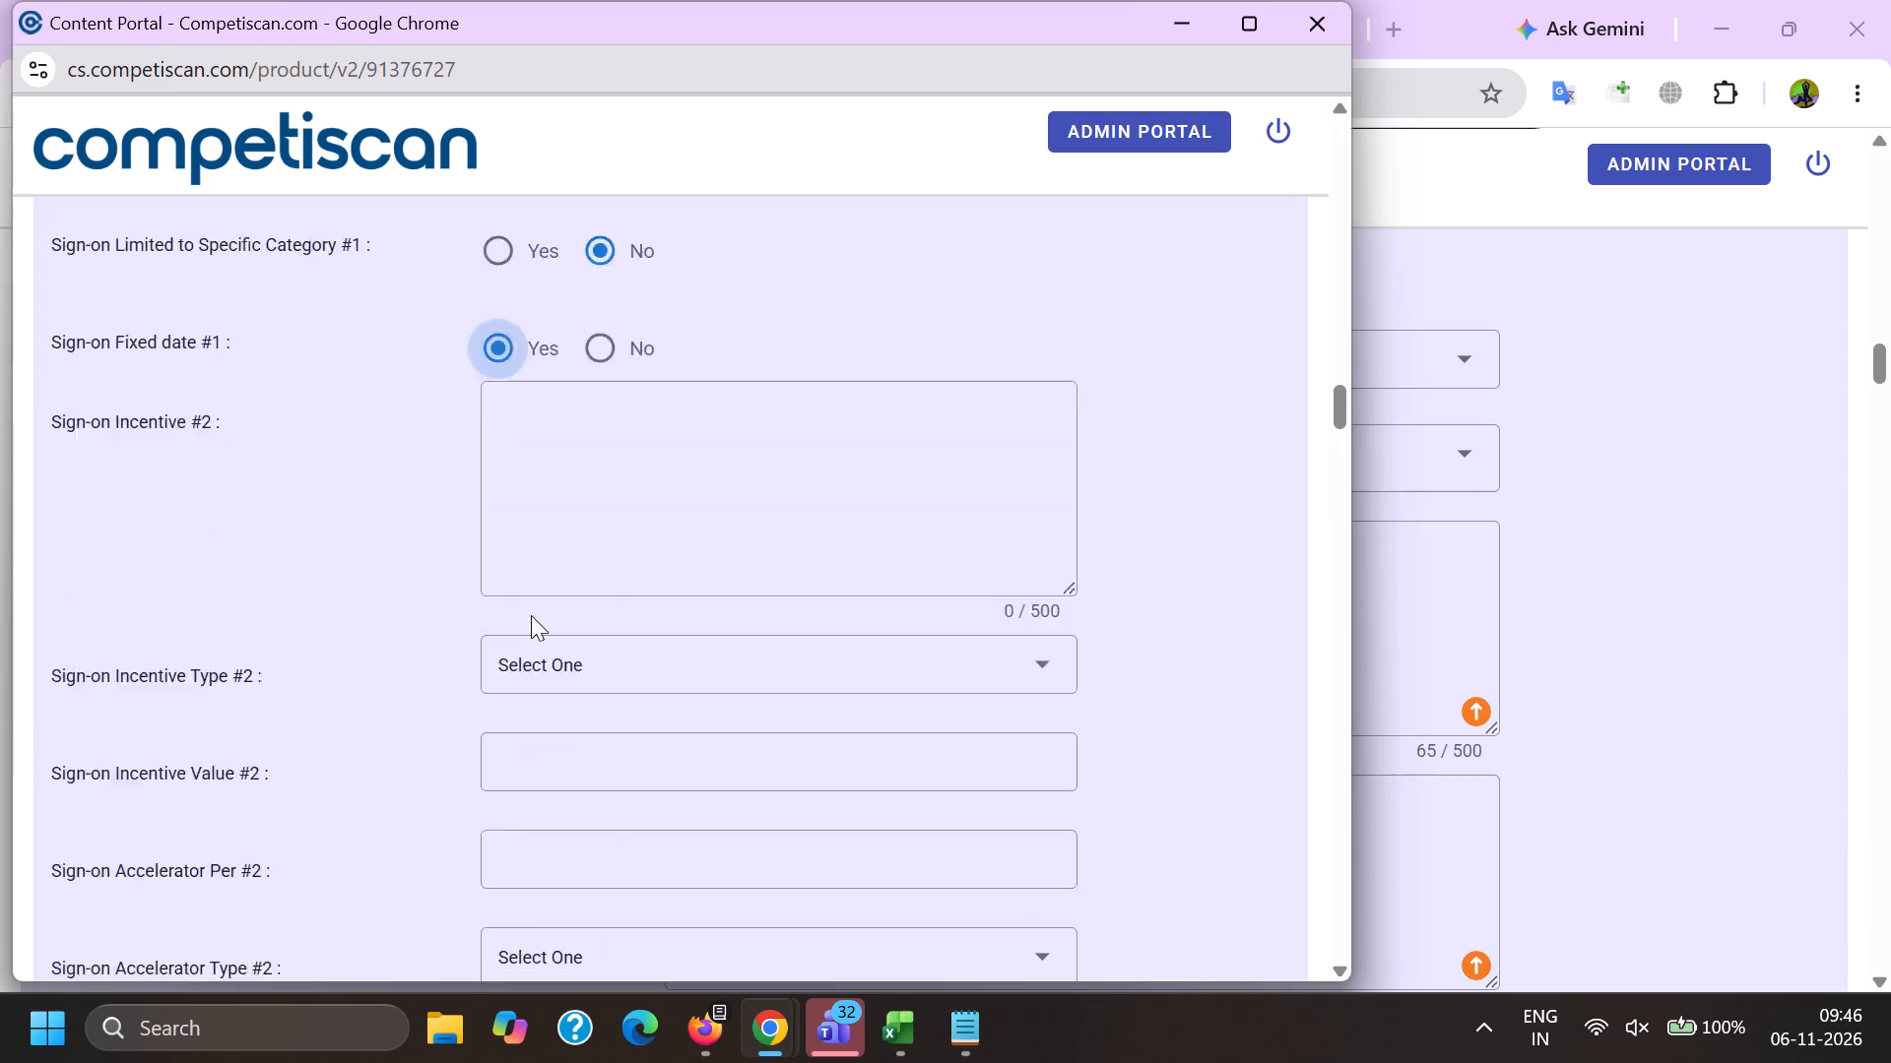
Set the payment card Application Type to Invitation to Apply.
scroll(531, 615, down, 14)
scroll(479, 592, up, 1)
scroll(482, 594, down, 2)
click(568, 675)
scroll(674, 401, down, 1)
drag(659, 637, 622, 637)
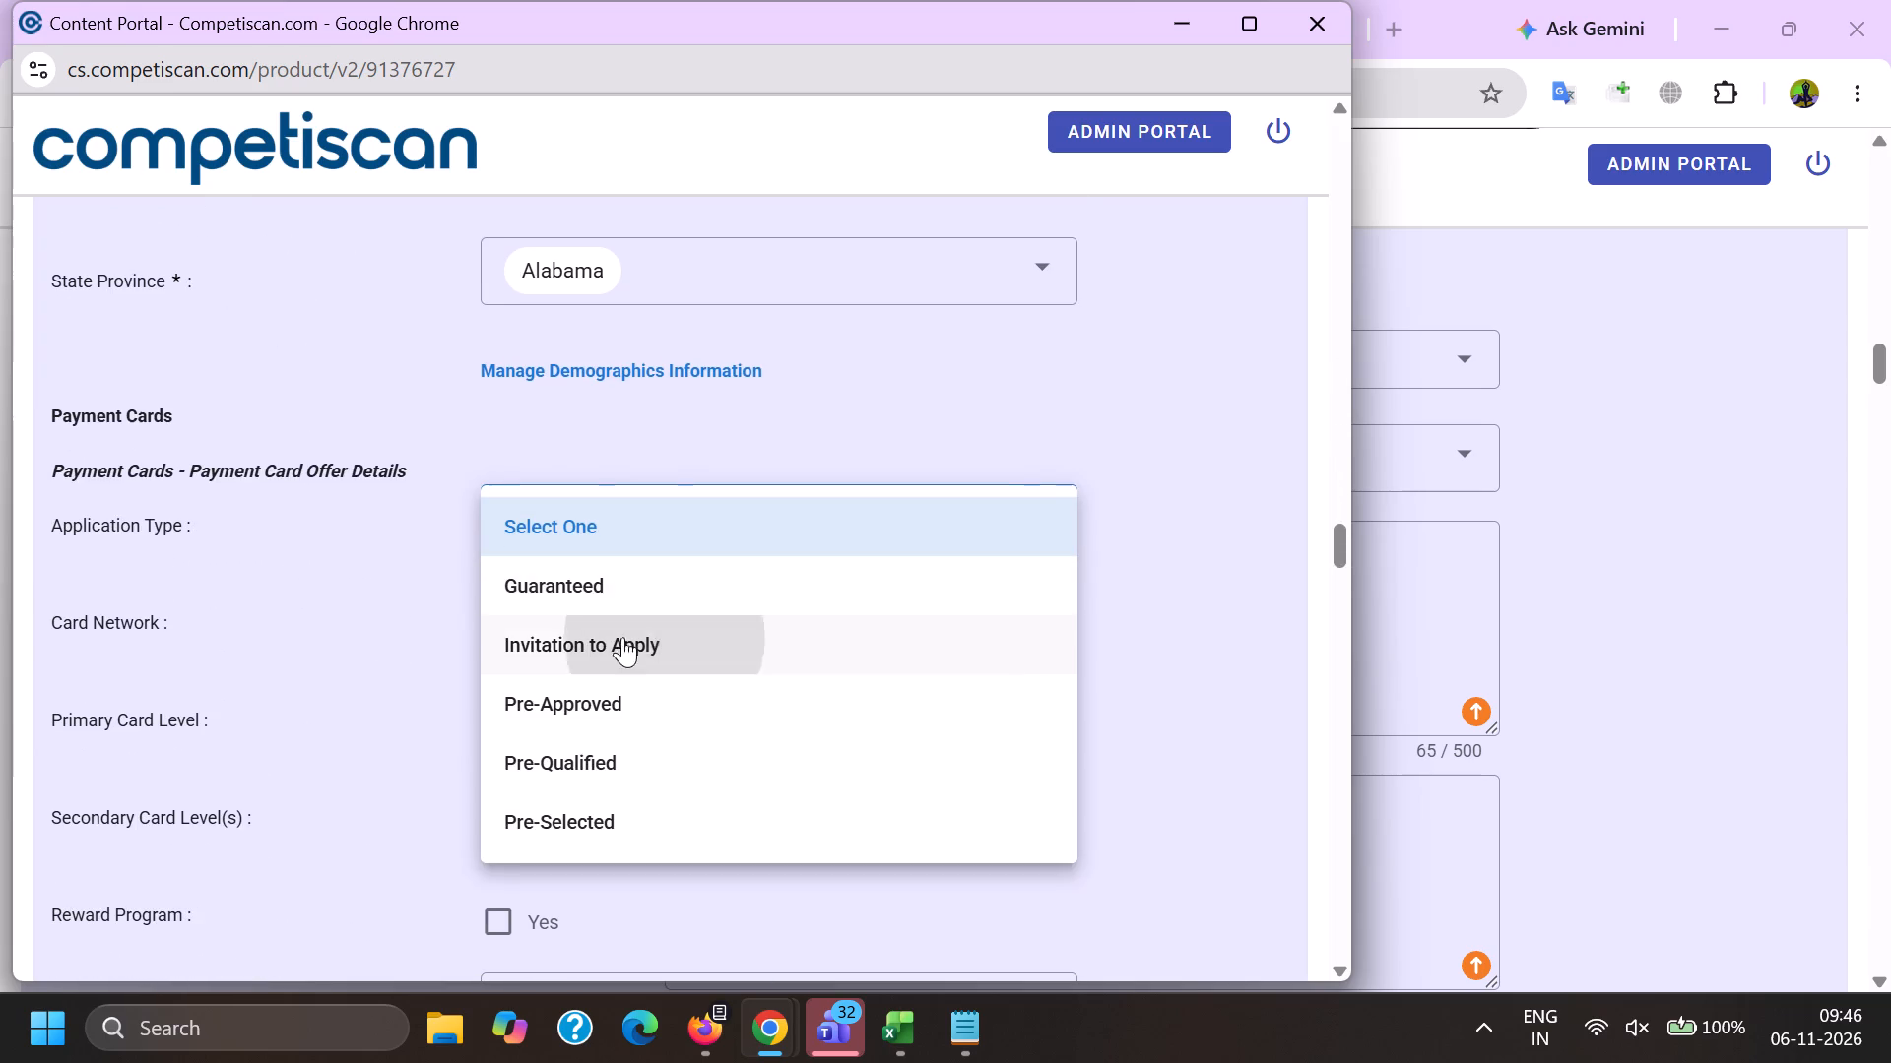
drag(622, 637, 649, 637)
click(378, 635)
Set the Card Network to Visa.
click(575, 597)
scroll(613, 426, down, 2)
click(583, 666)
click(584, 635)
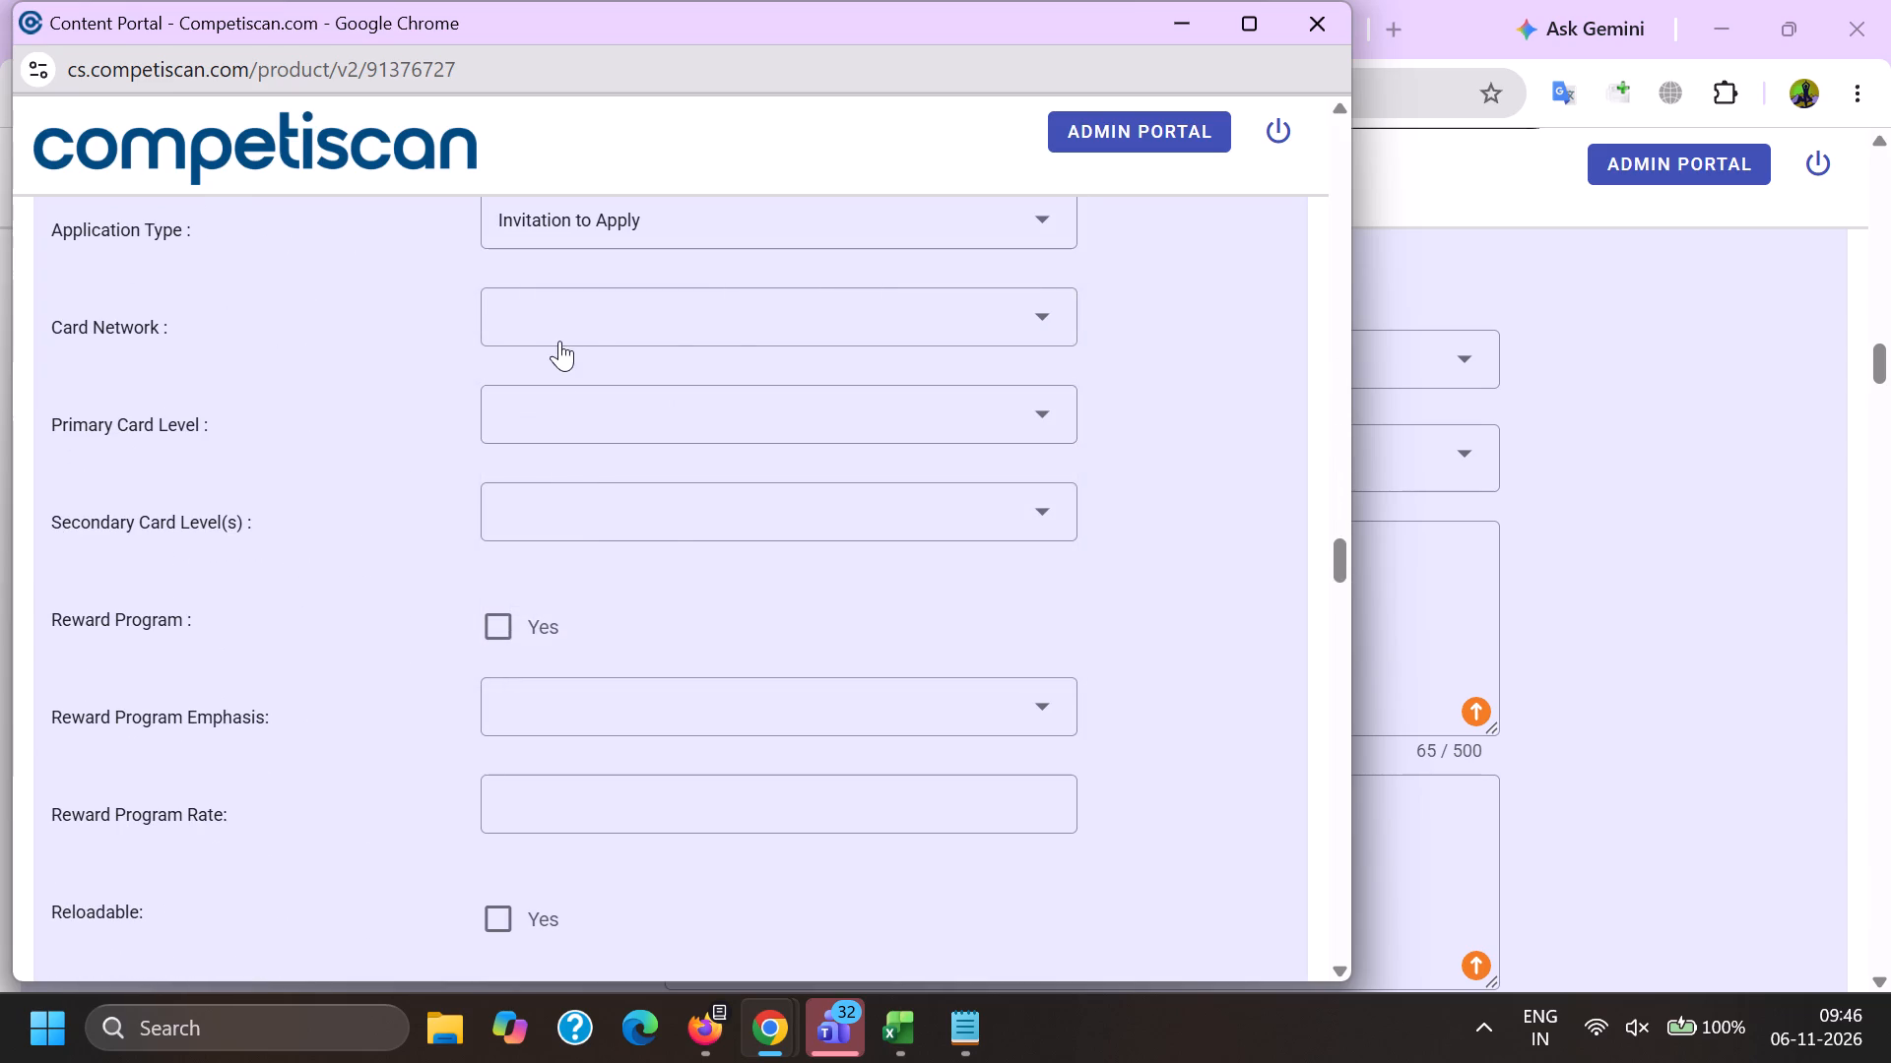
click(559, 341)
click(620, 632)
drag(304, 567, 327, 567)
Select Visa Signature as the Primary Card Level.
click(558, 441)
scroll(595, 679, down, 7)
click(637, 735)
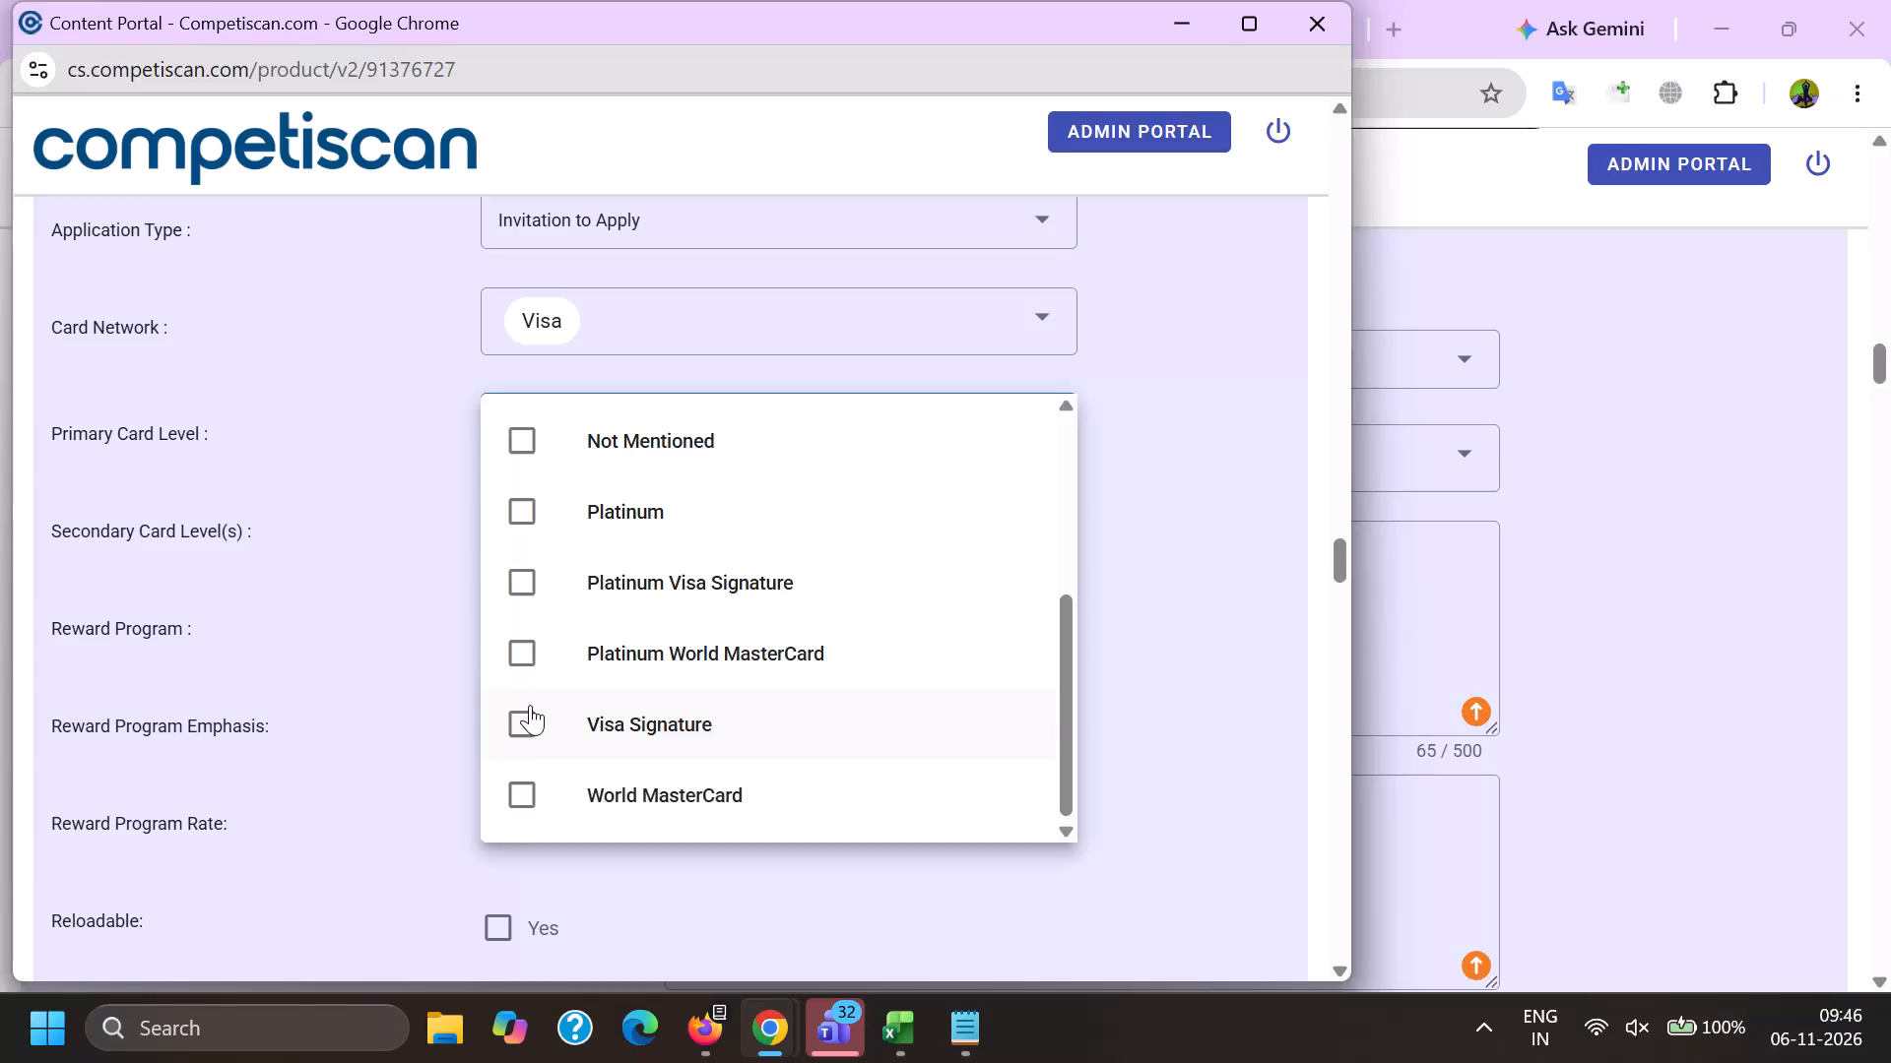
click(530, 705)
click(530, 704)
click(365, 708)
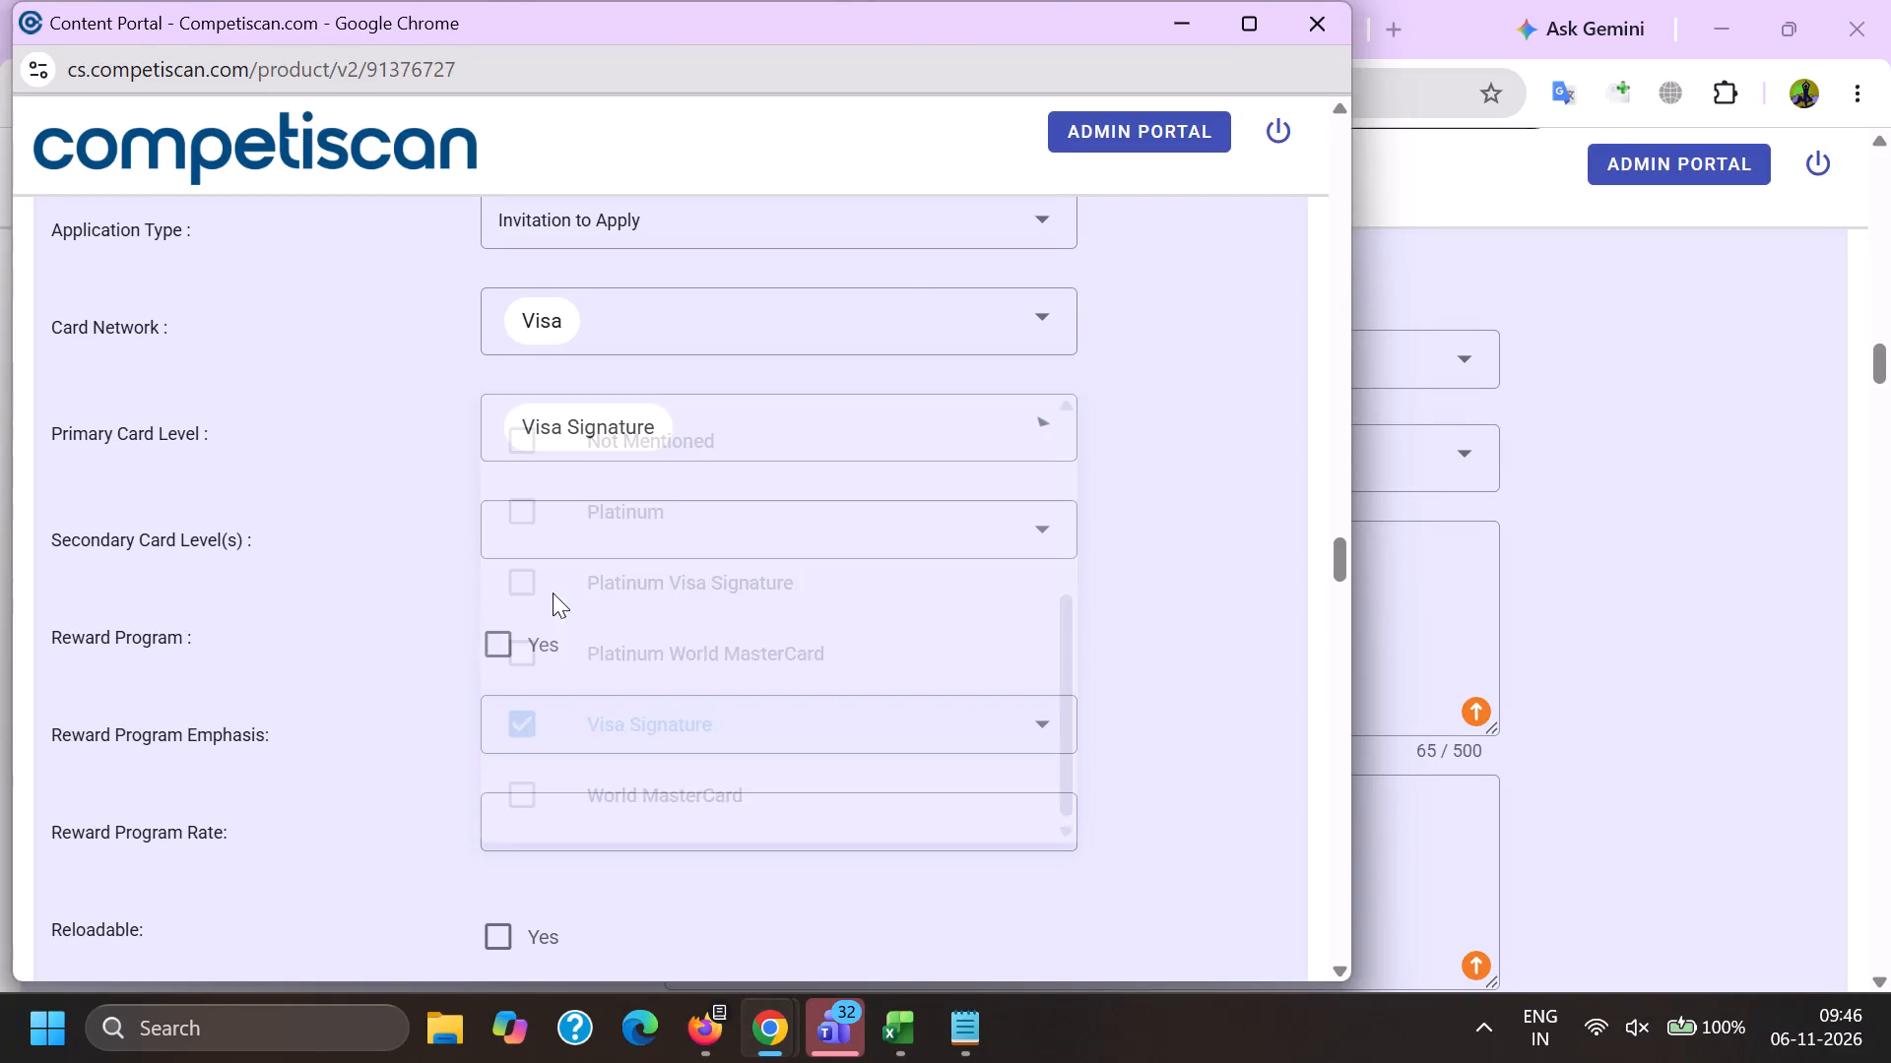
Mark Reward Program as Yes.
click(503, 640)
double_click(394, 688)
Mark Credit Card Mentioned at the end of the record and submit the product record.
key(End)
click(518, 492)
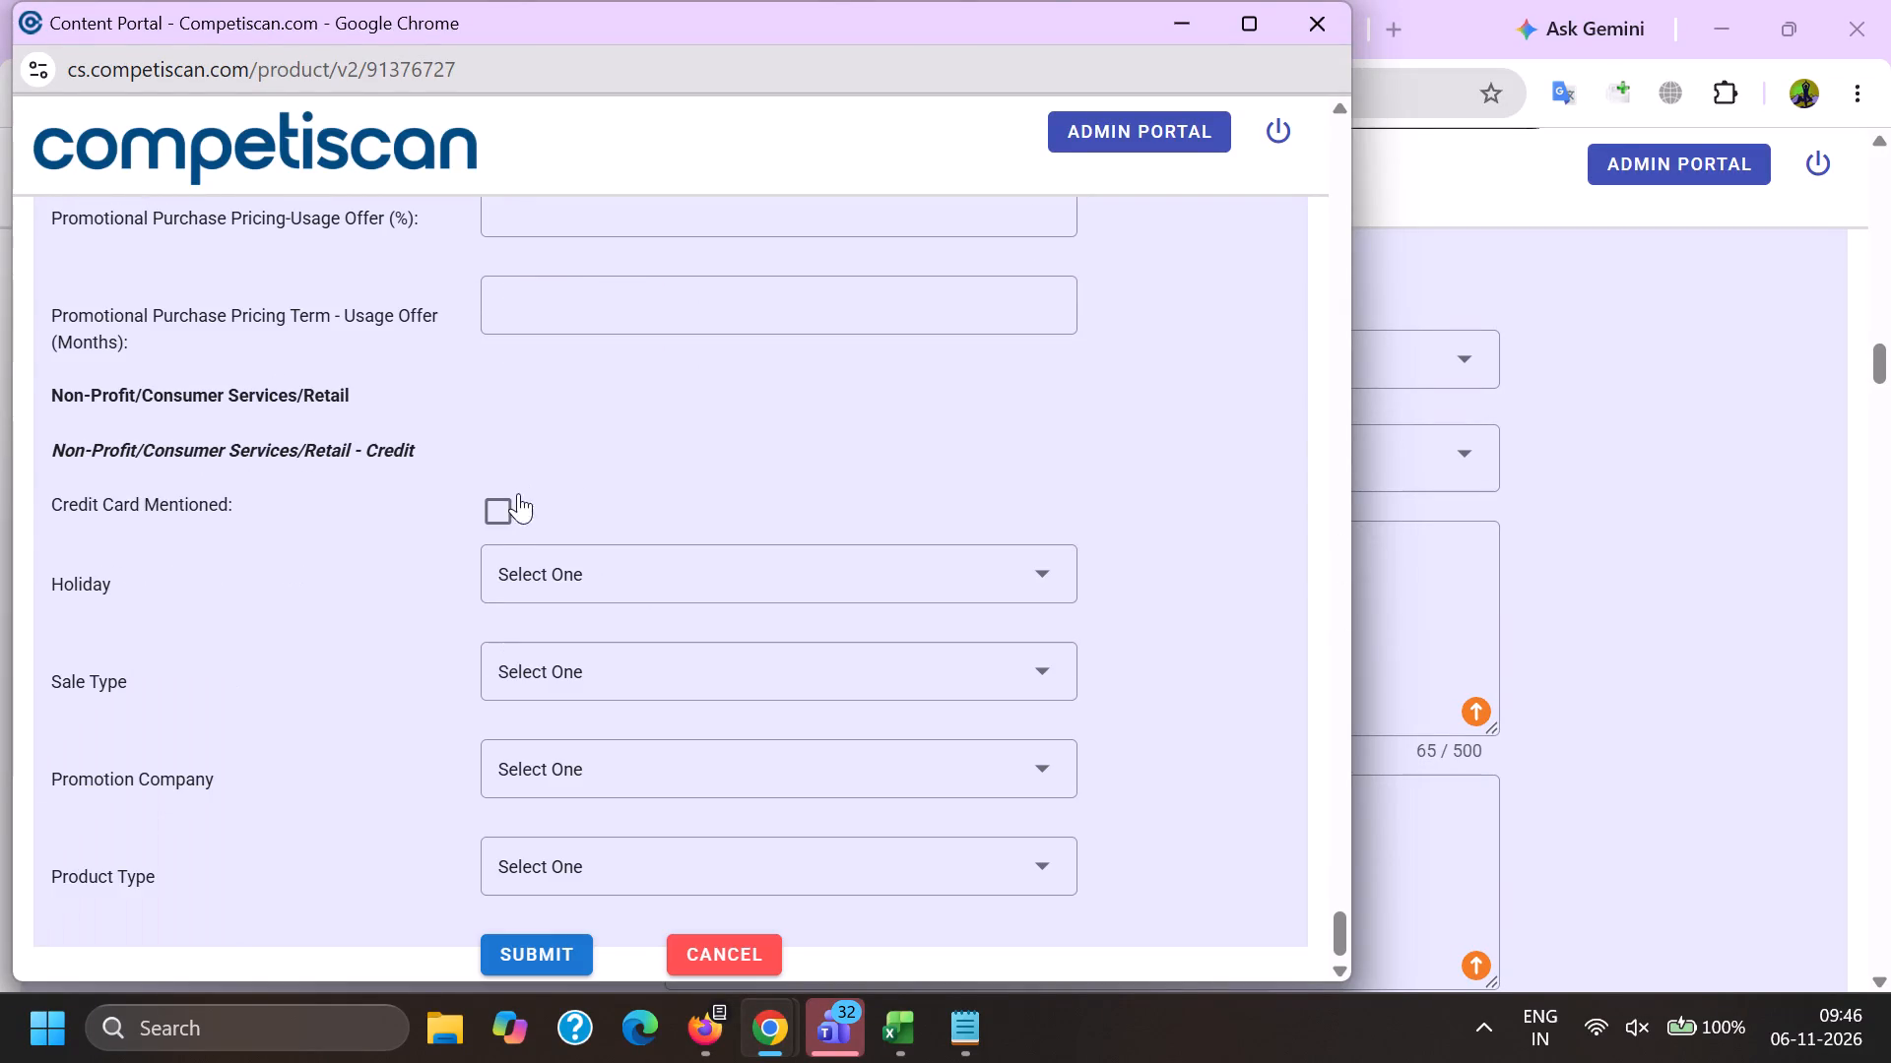
click(507, 502)
click(540, 963)
Return to the main browser window and close the processed PDF of email 91376624.
click(1597, 679)
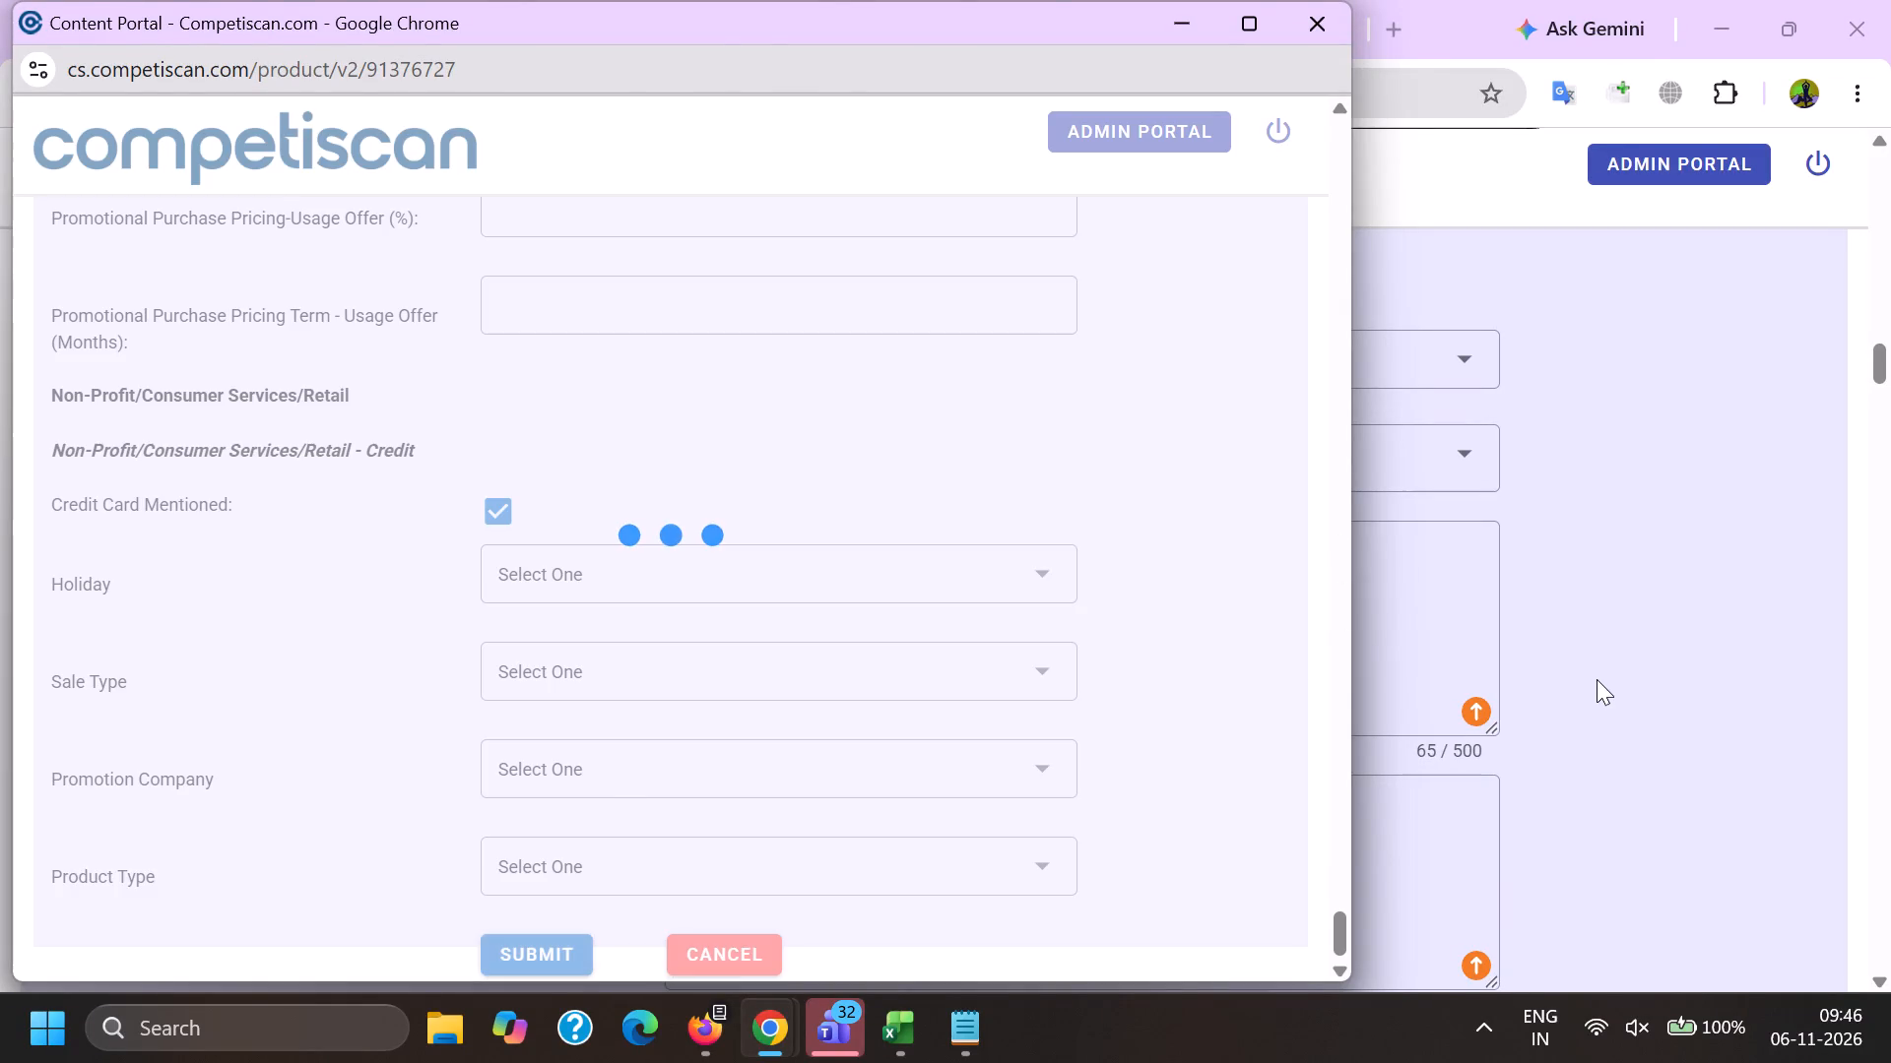
click(621, 0)
click(861, 0)
click(852, 23)
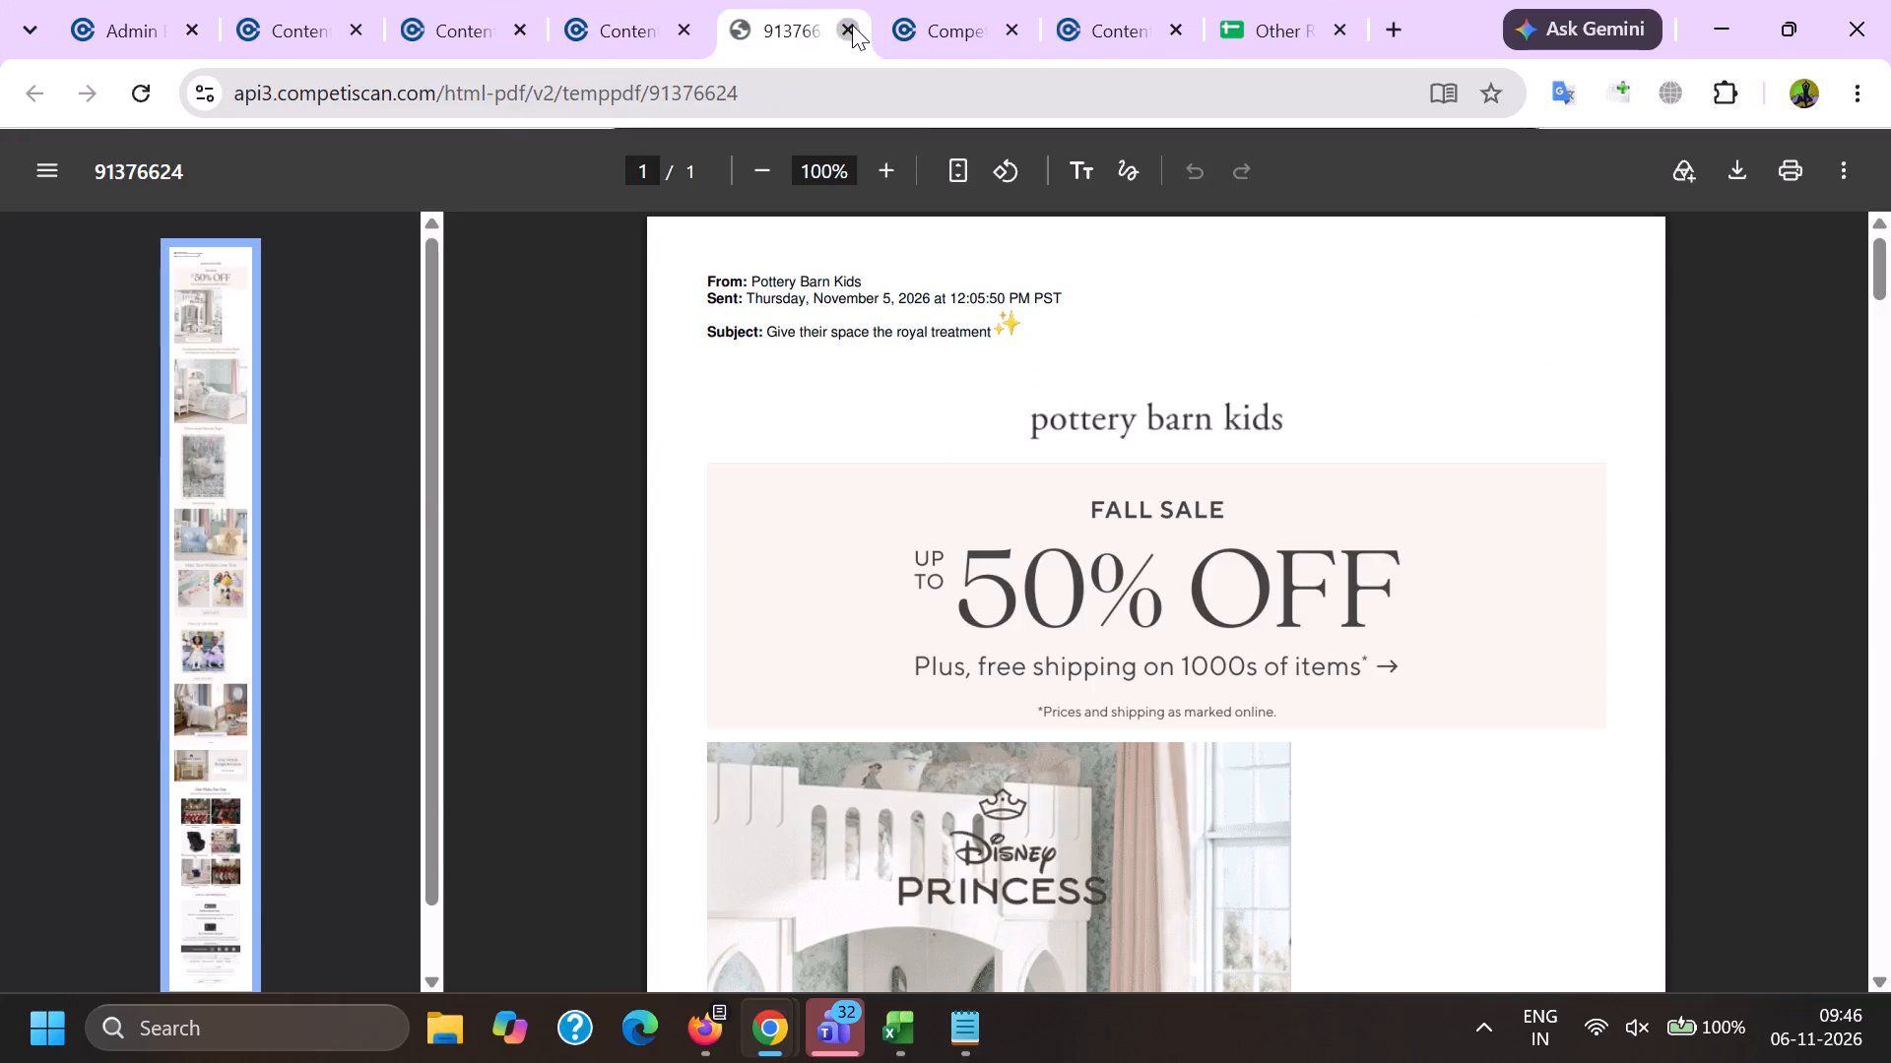
Open the processed PDF of email 91376727 from its editor page.
click(488, 0)
scroll(731, 406, up, 11)
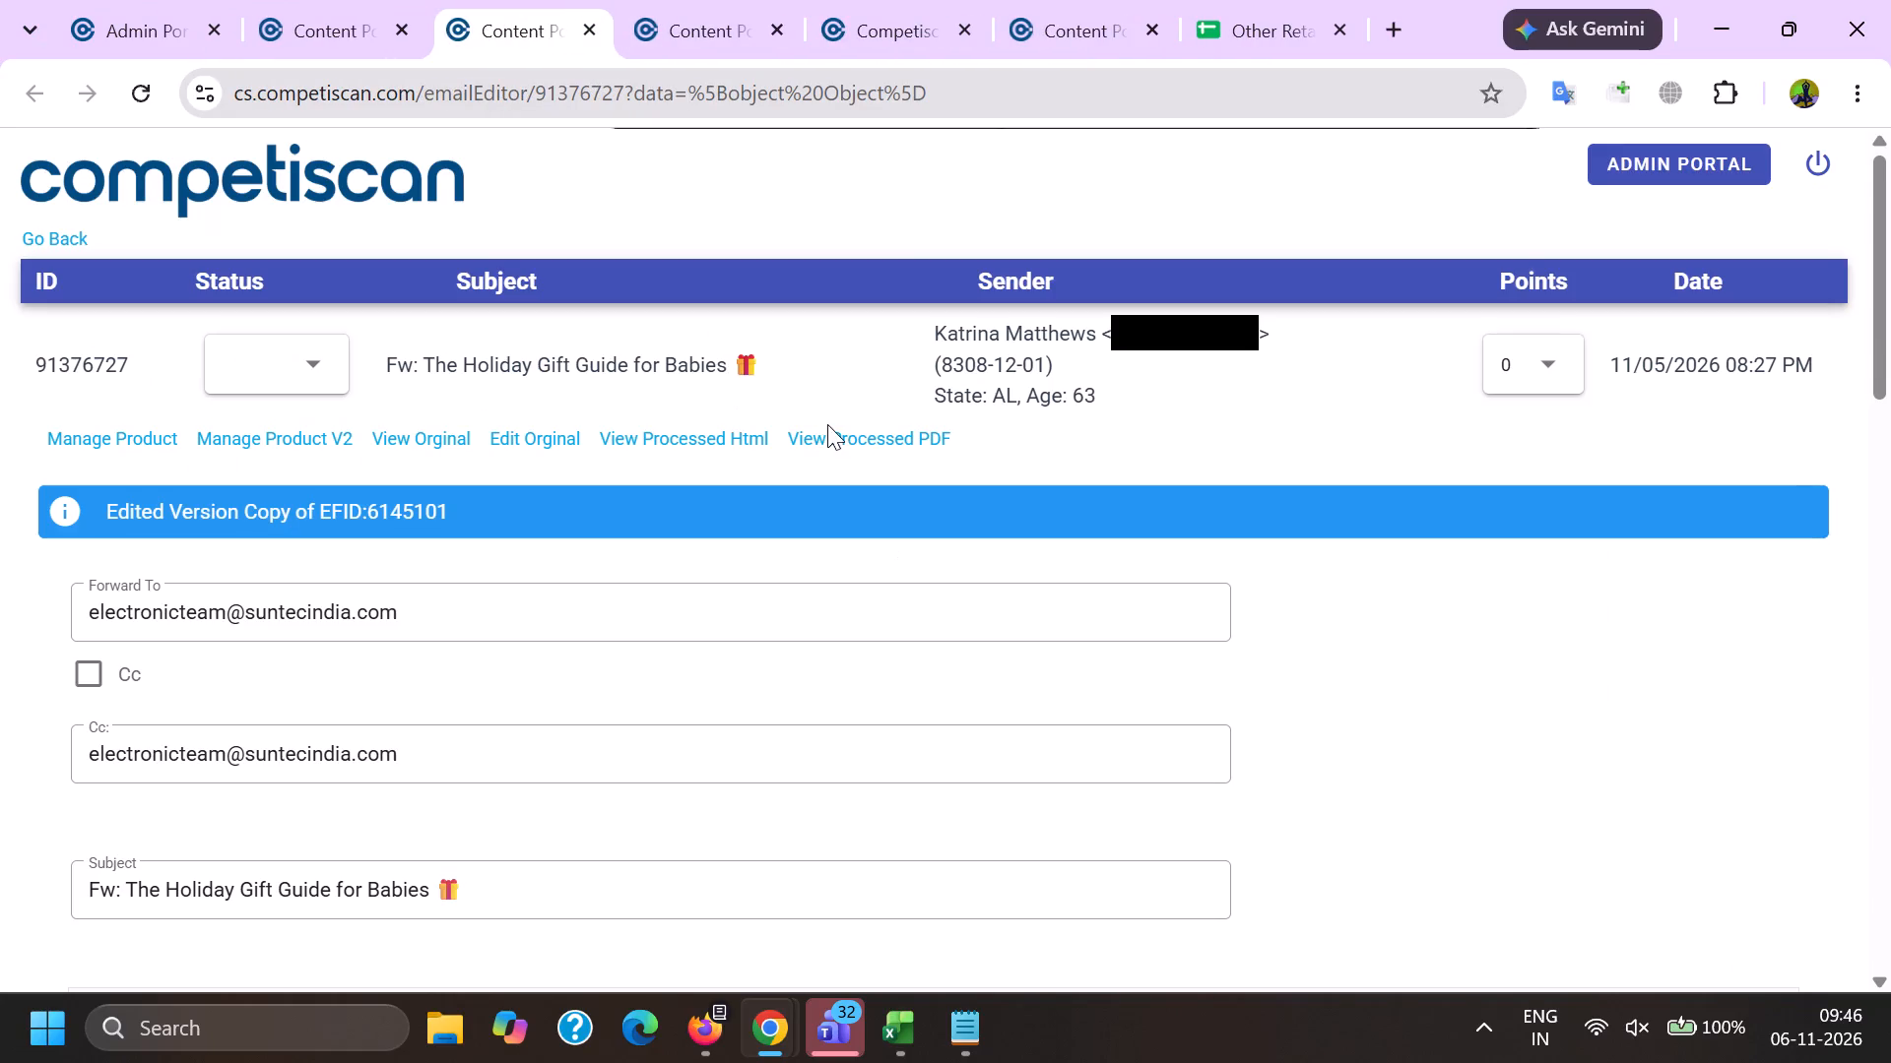
ctrl+click(857, 430)
Switch to the Firefox window with the Content Portal email list.
click(308, 0)
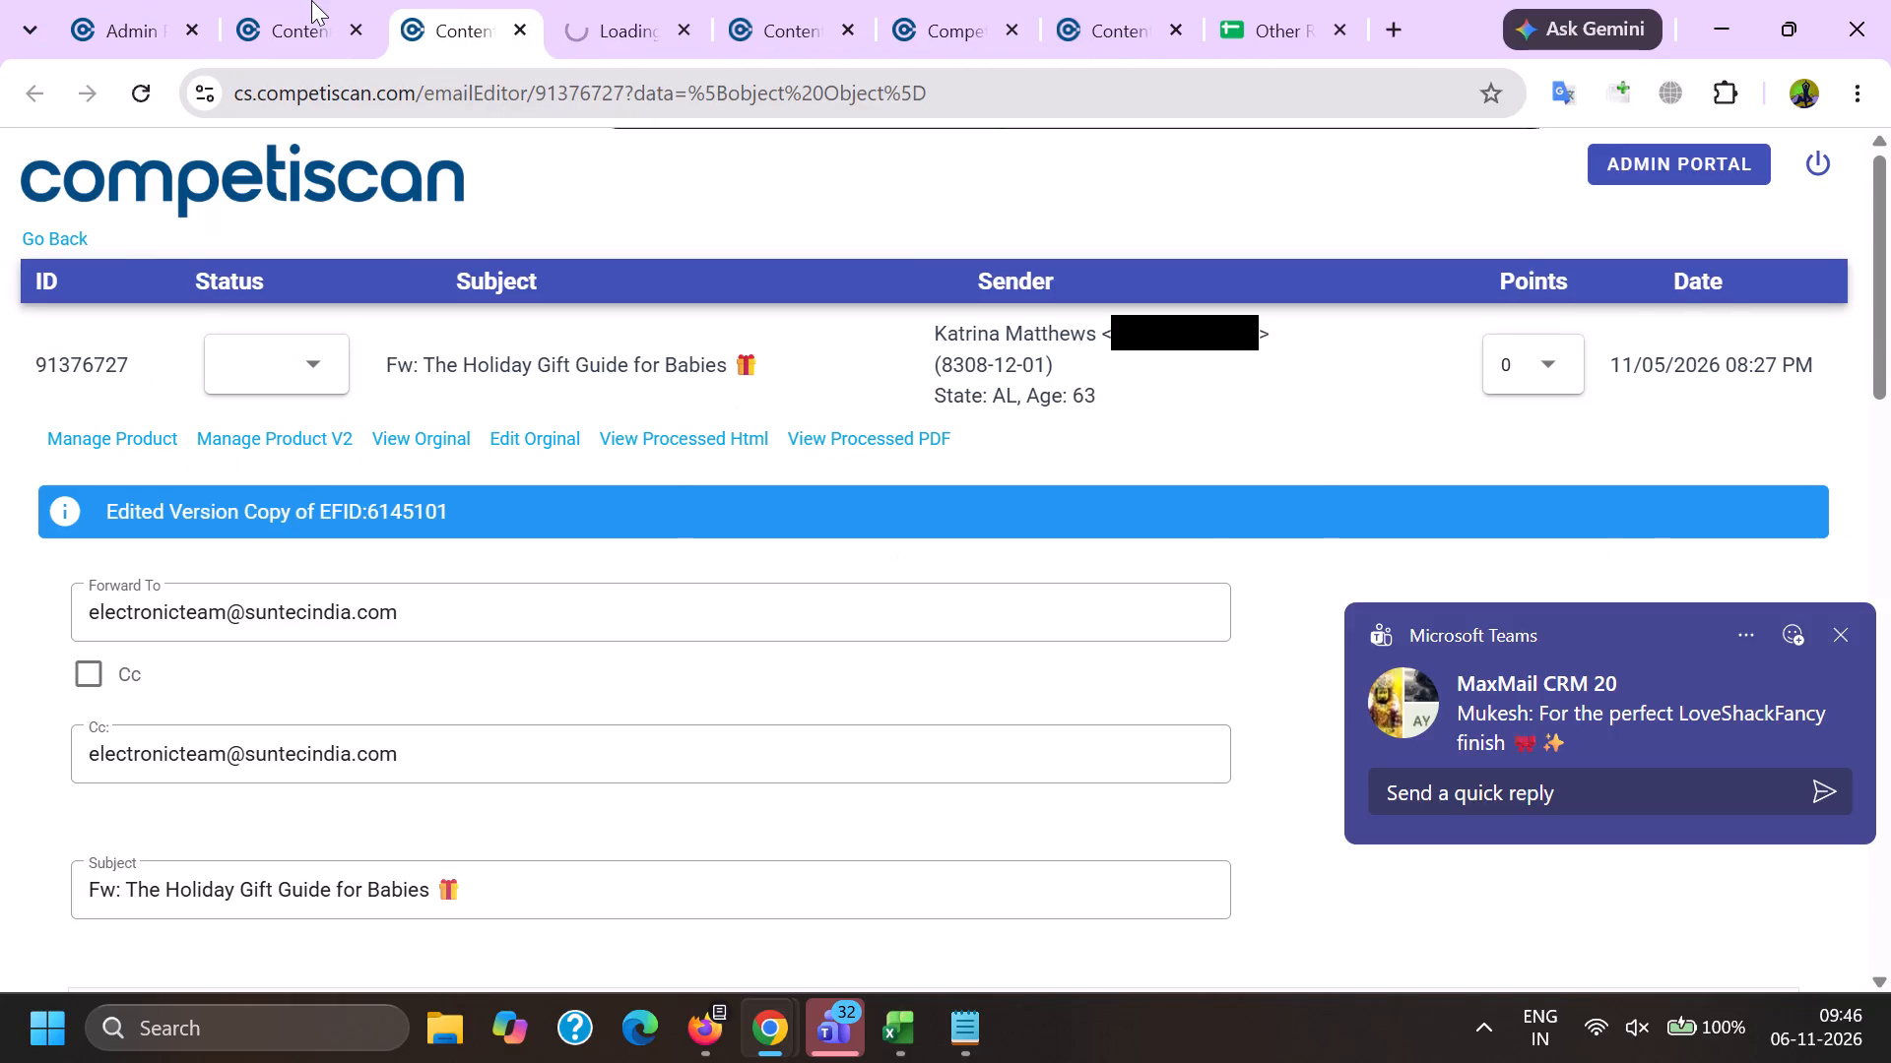
click(703, 1037)
click(404, 862)
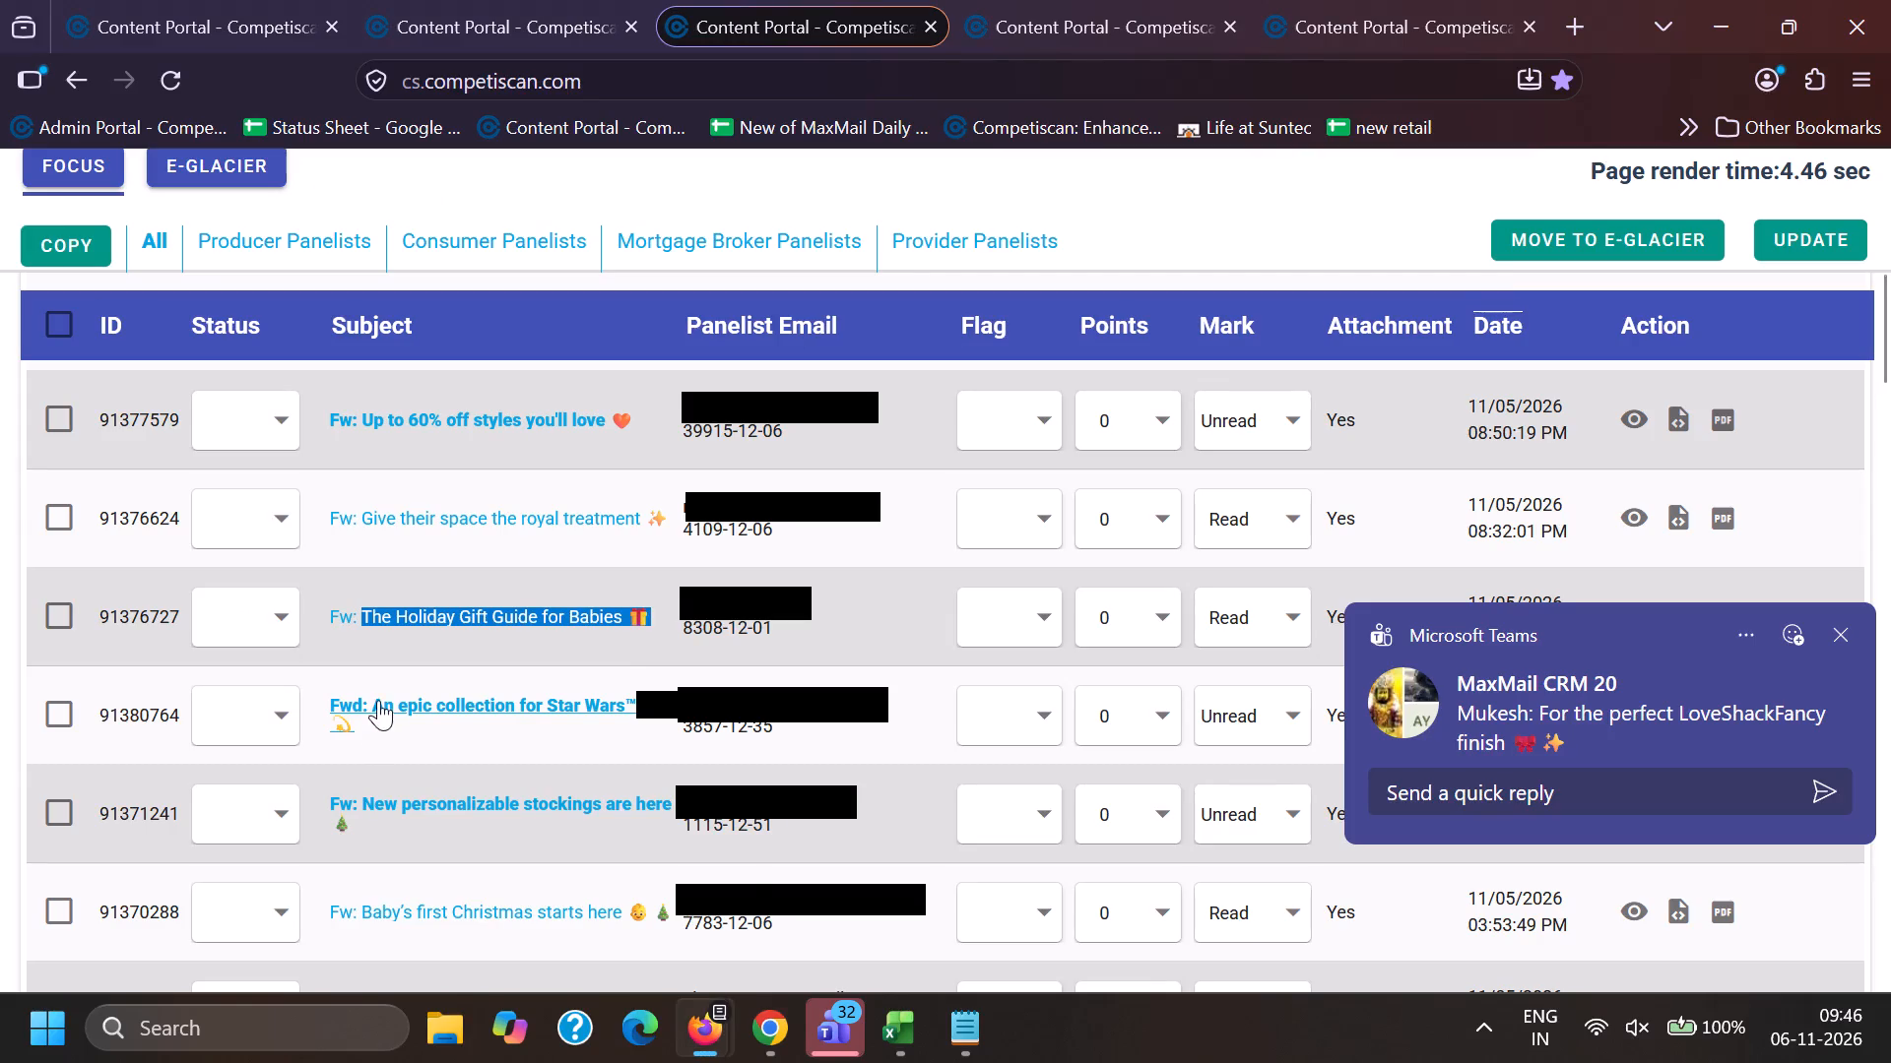
Copy the subject text of email 91380764, "An epic collection for Star Wars™" with its emoji, without the Fwd: prefix.
drag(377, 689, 413, 726)
key(ctrl+c)
Switch to the main Chrome window with the Content Portal and clear the previous subject text from the email search.
click(765, 1026)
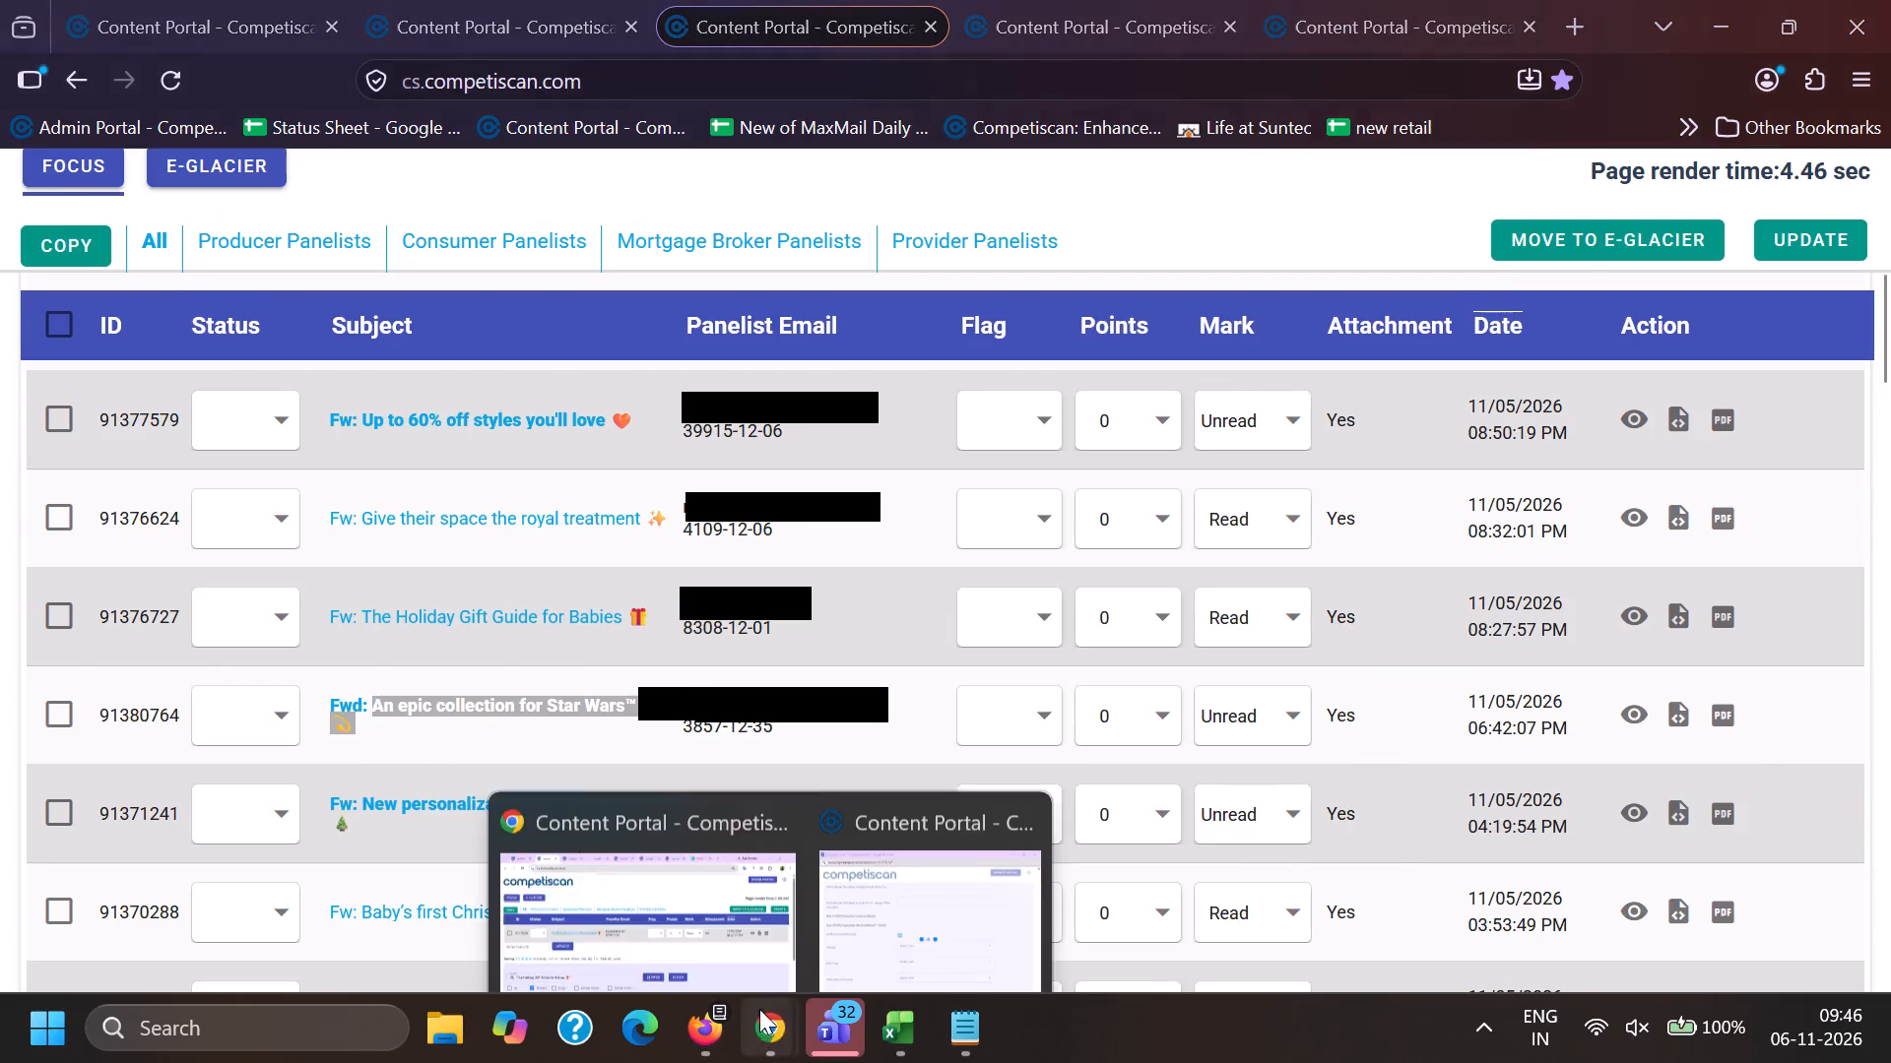
click(612, 922)
click(600, 819)
drag(622, 788, 1, 806)
key(BackSpace)
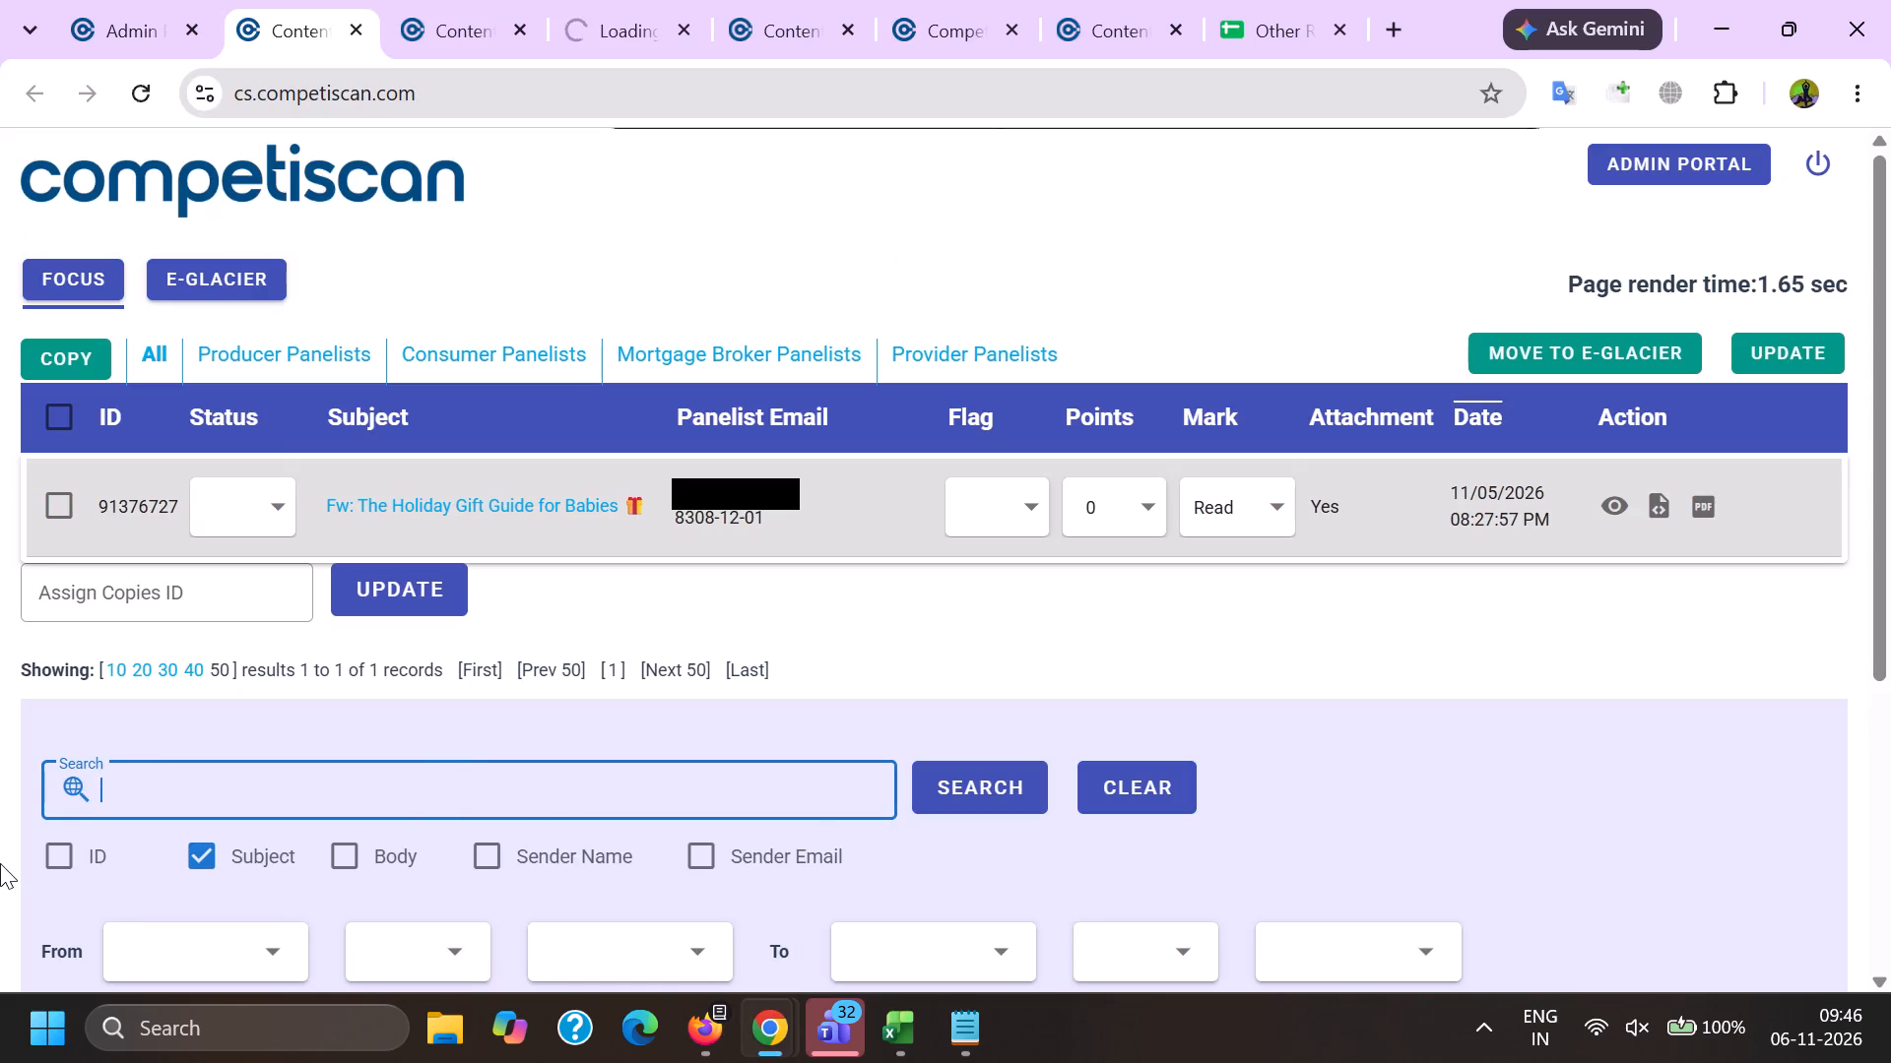
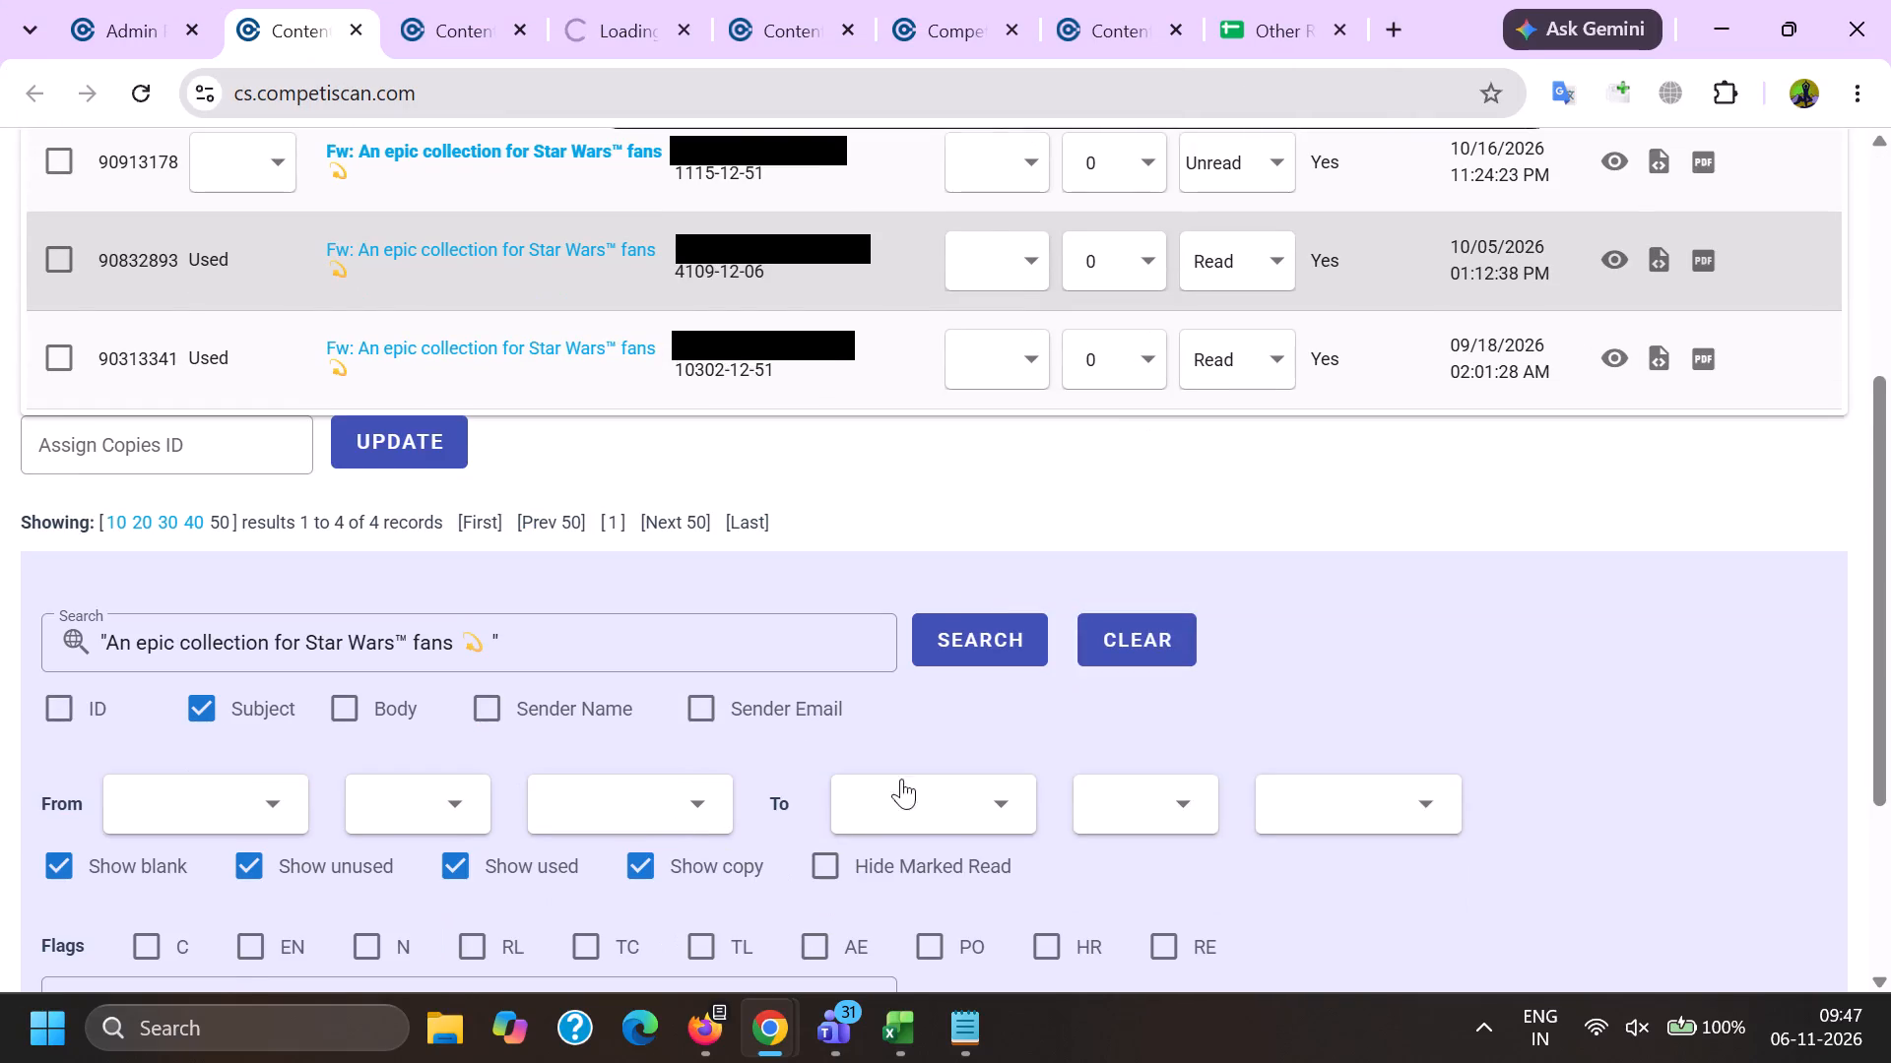
Open email 91380764, "Fwd: An epic collection for Star Wars™ fans", from the search results.
scroll(1169, 570, up, 3)
ctrl+click(510, 500)
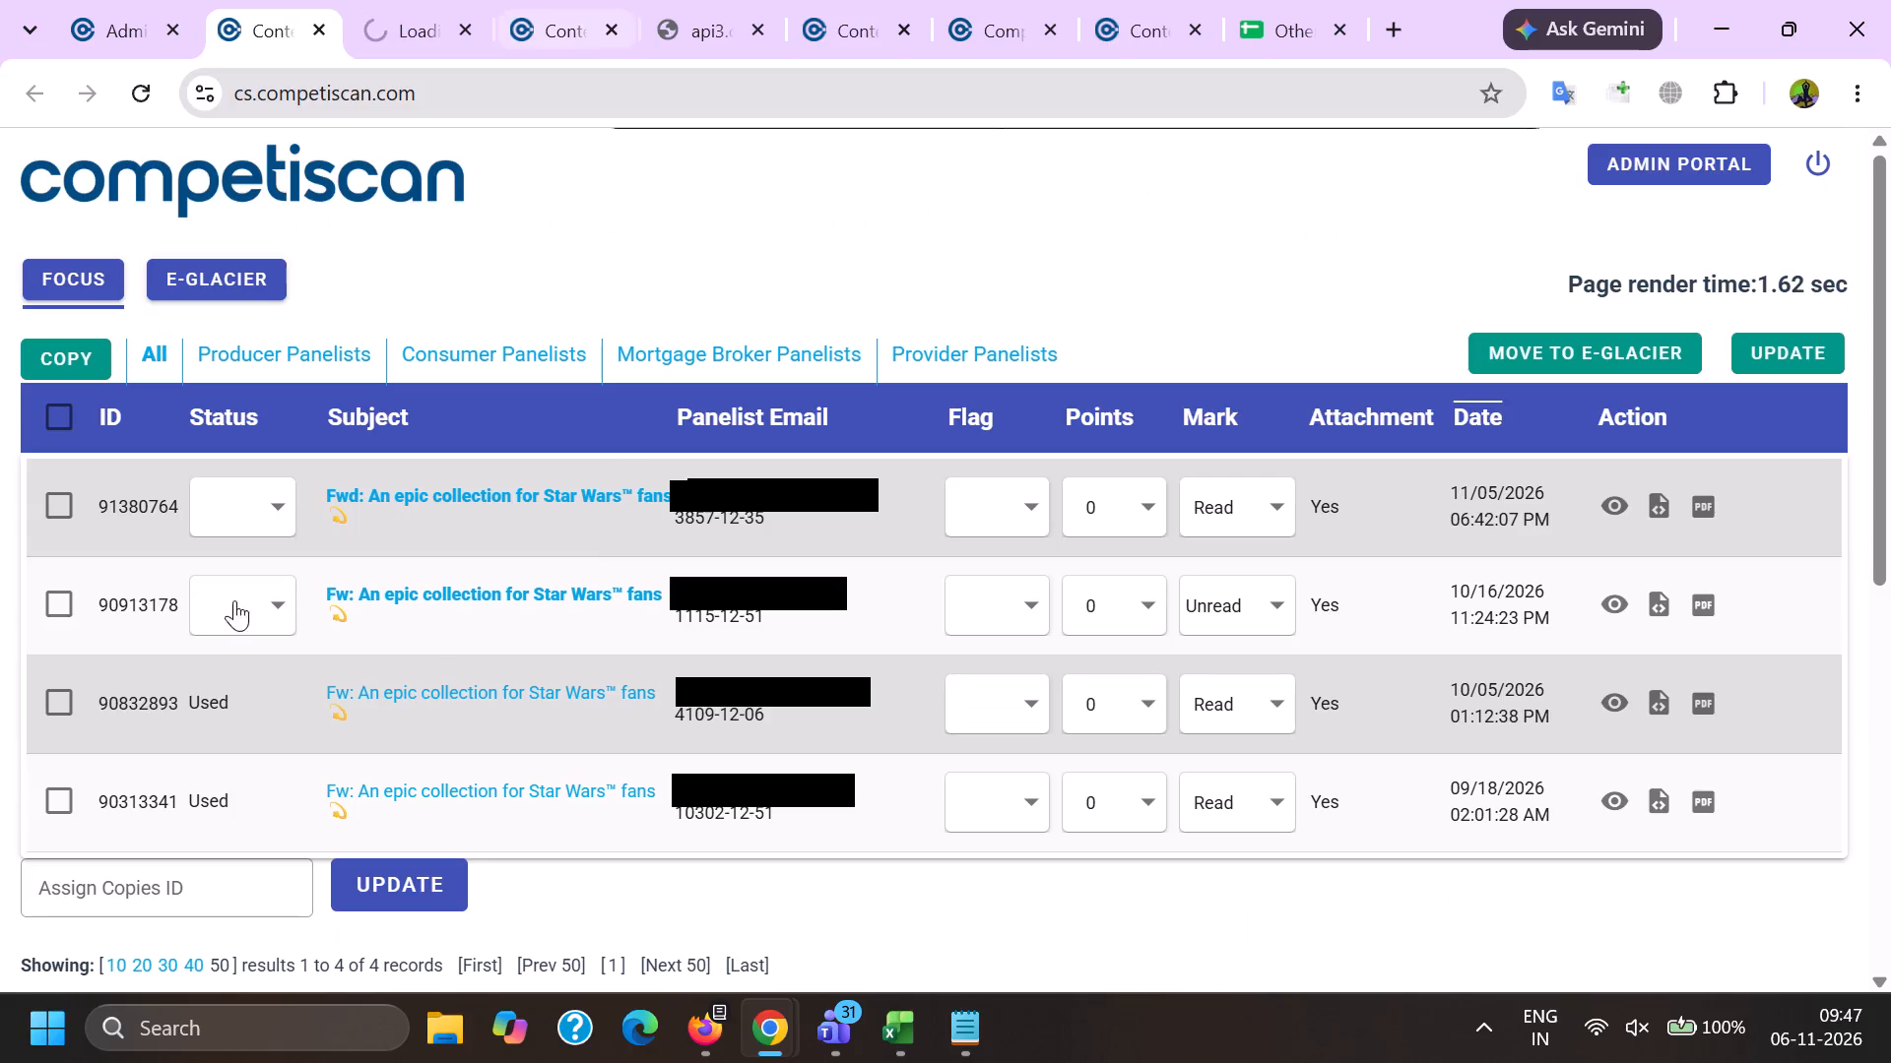
Move the unread duplicate email 90913178 to E-Glacier.
click(69, 611)
click(1546, 360)
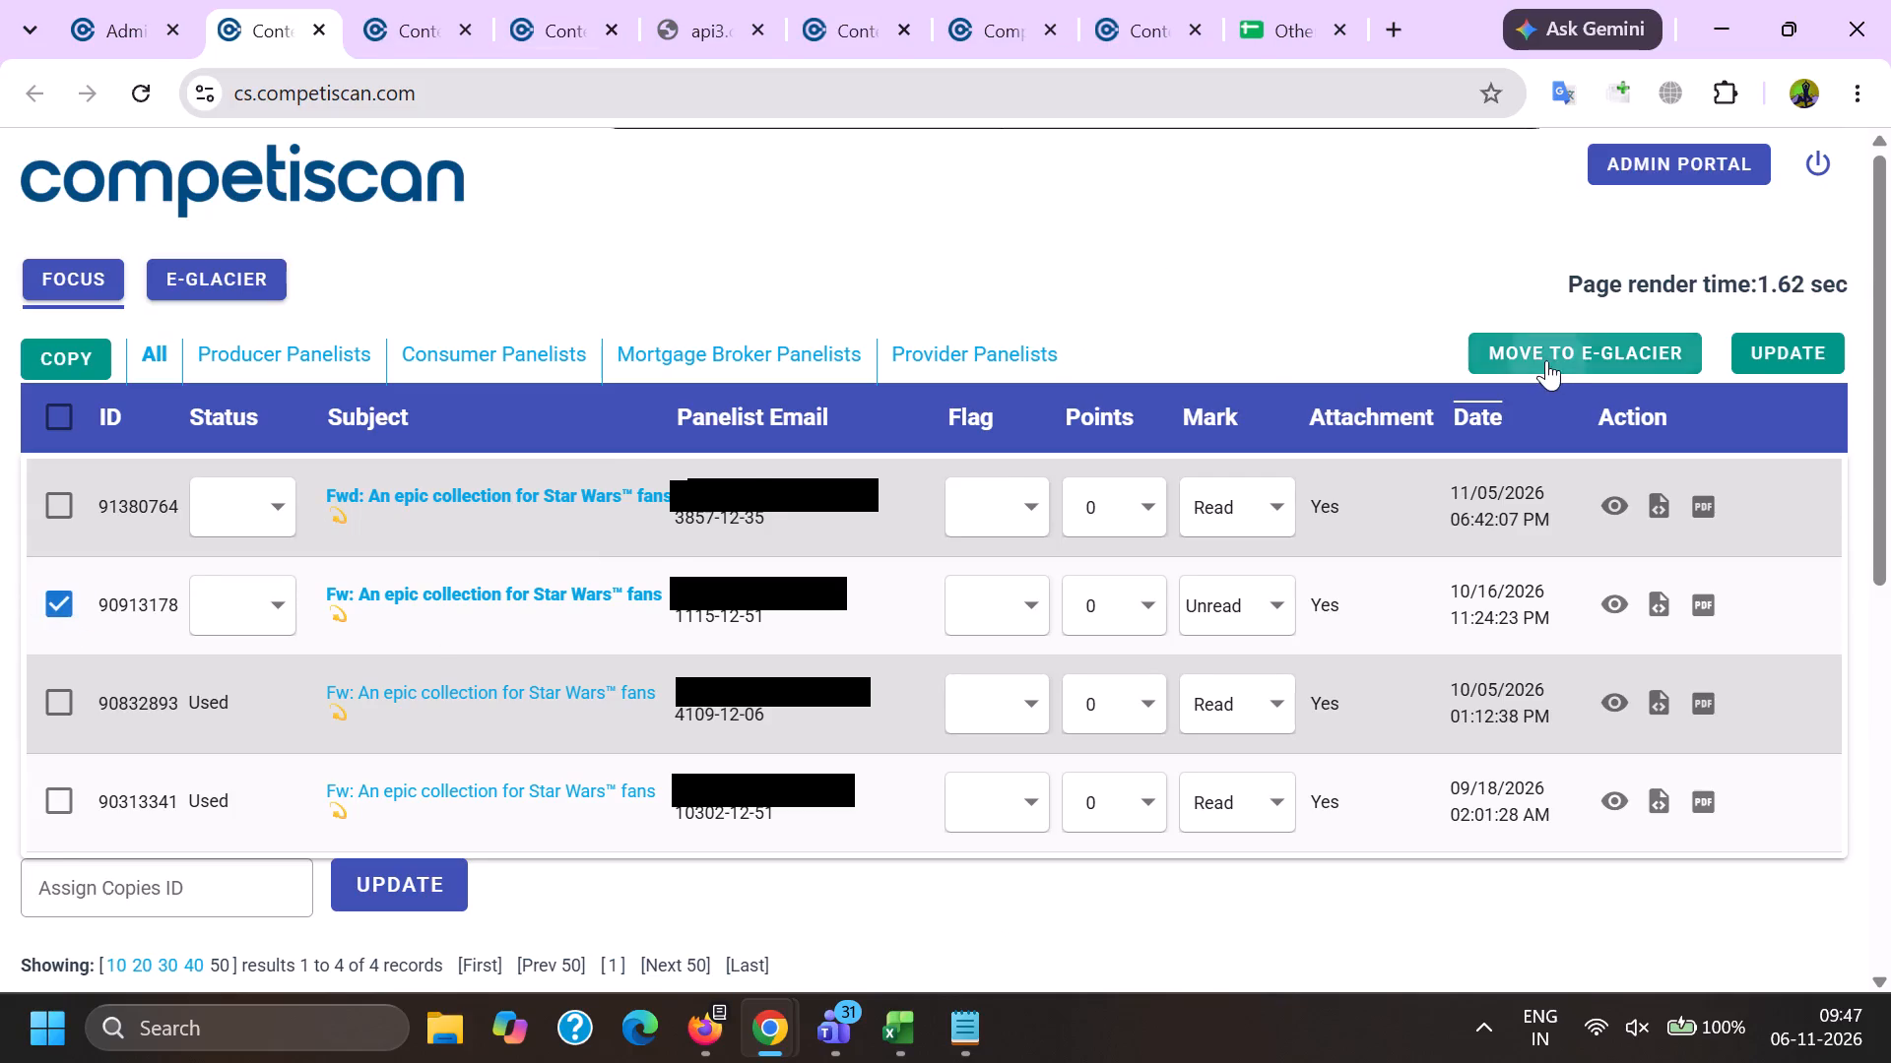
Copy the email ID 91380764 from the address of its editor page.
click(459, 0)
double_click(579, 122)
double_click(572, 95)
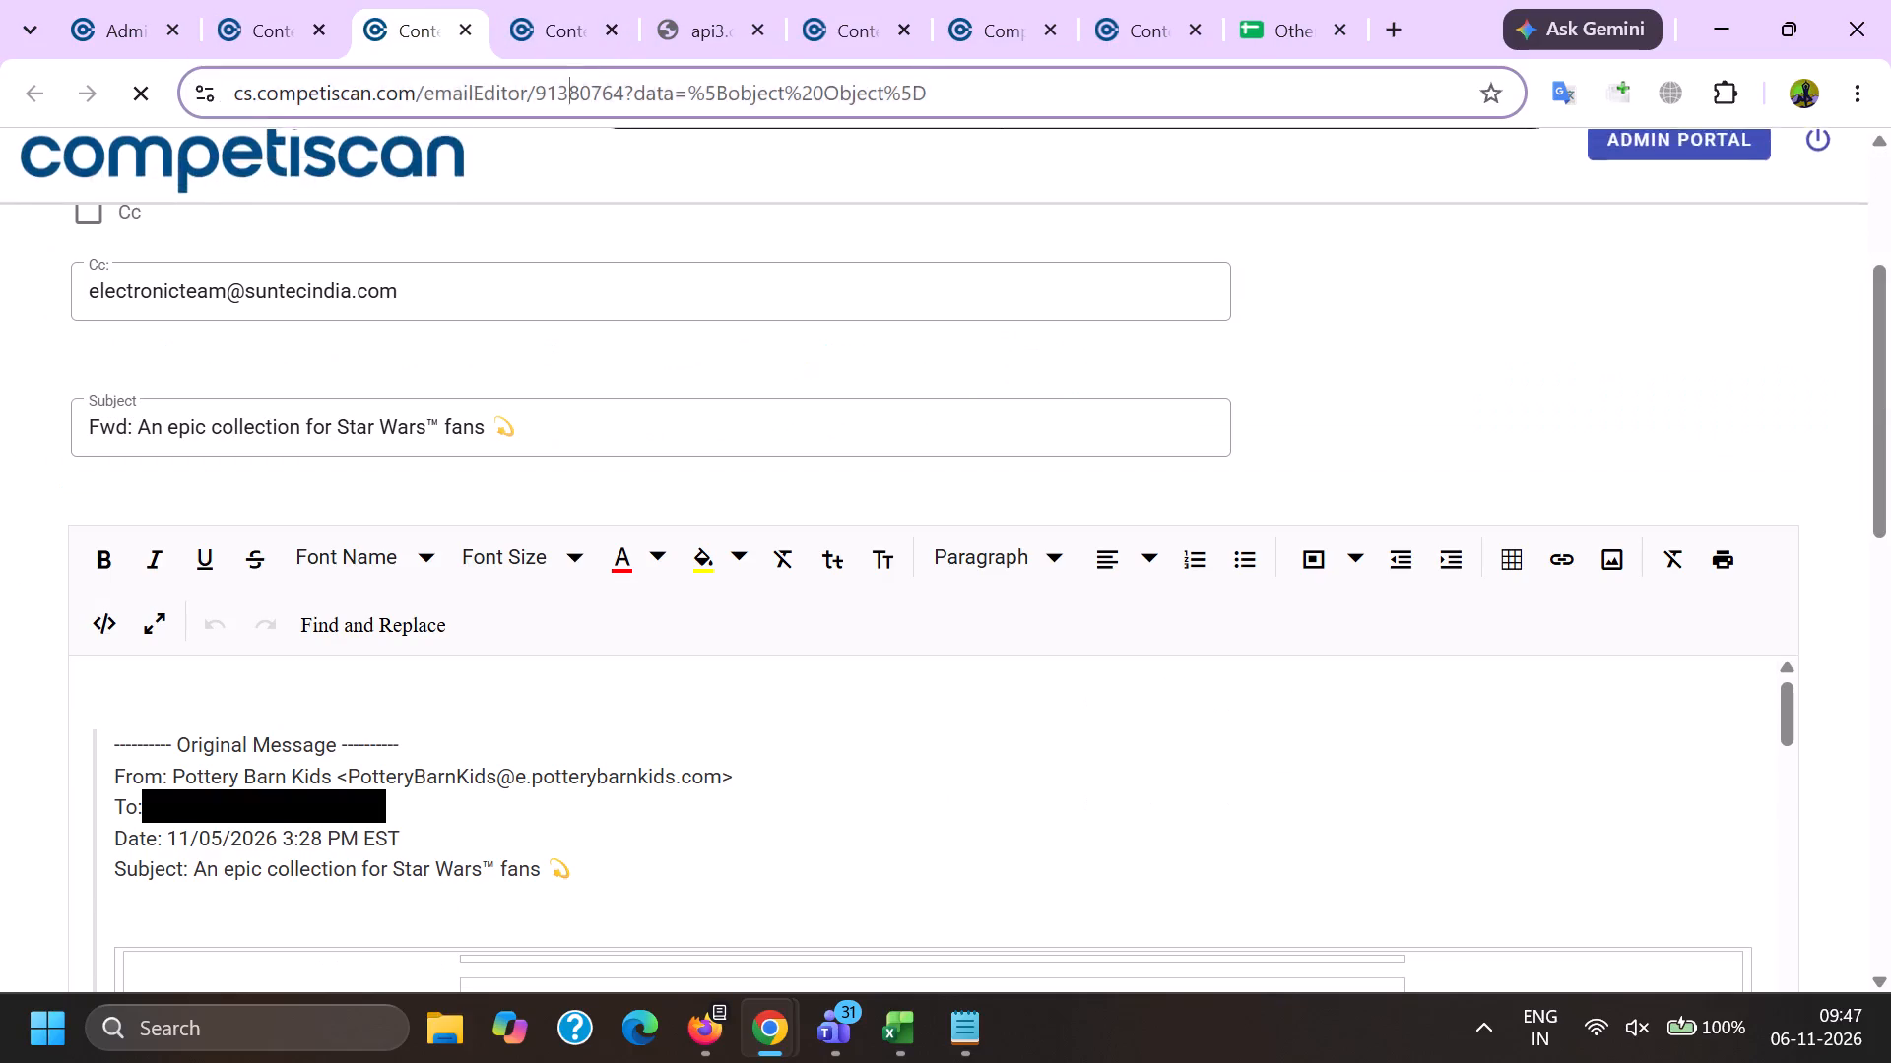
key(ctrl+c)
Check the PDF of email 91376727 and close both its editor page and the PDF.
click(726, 2)
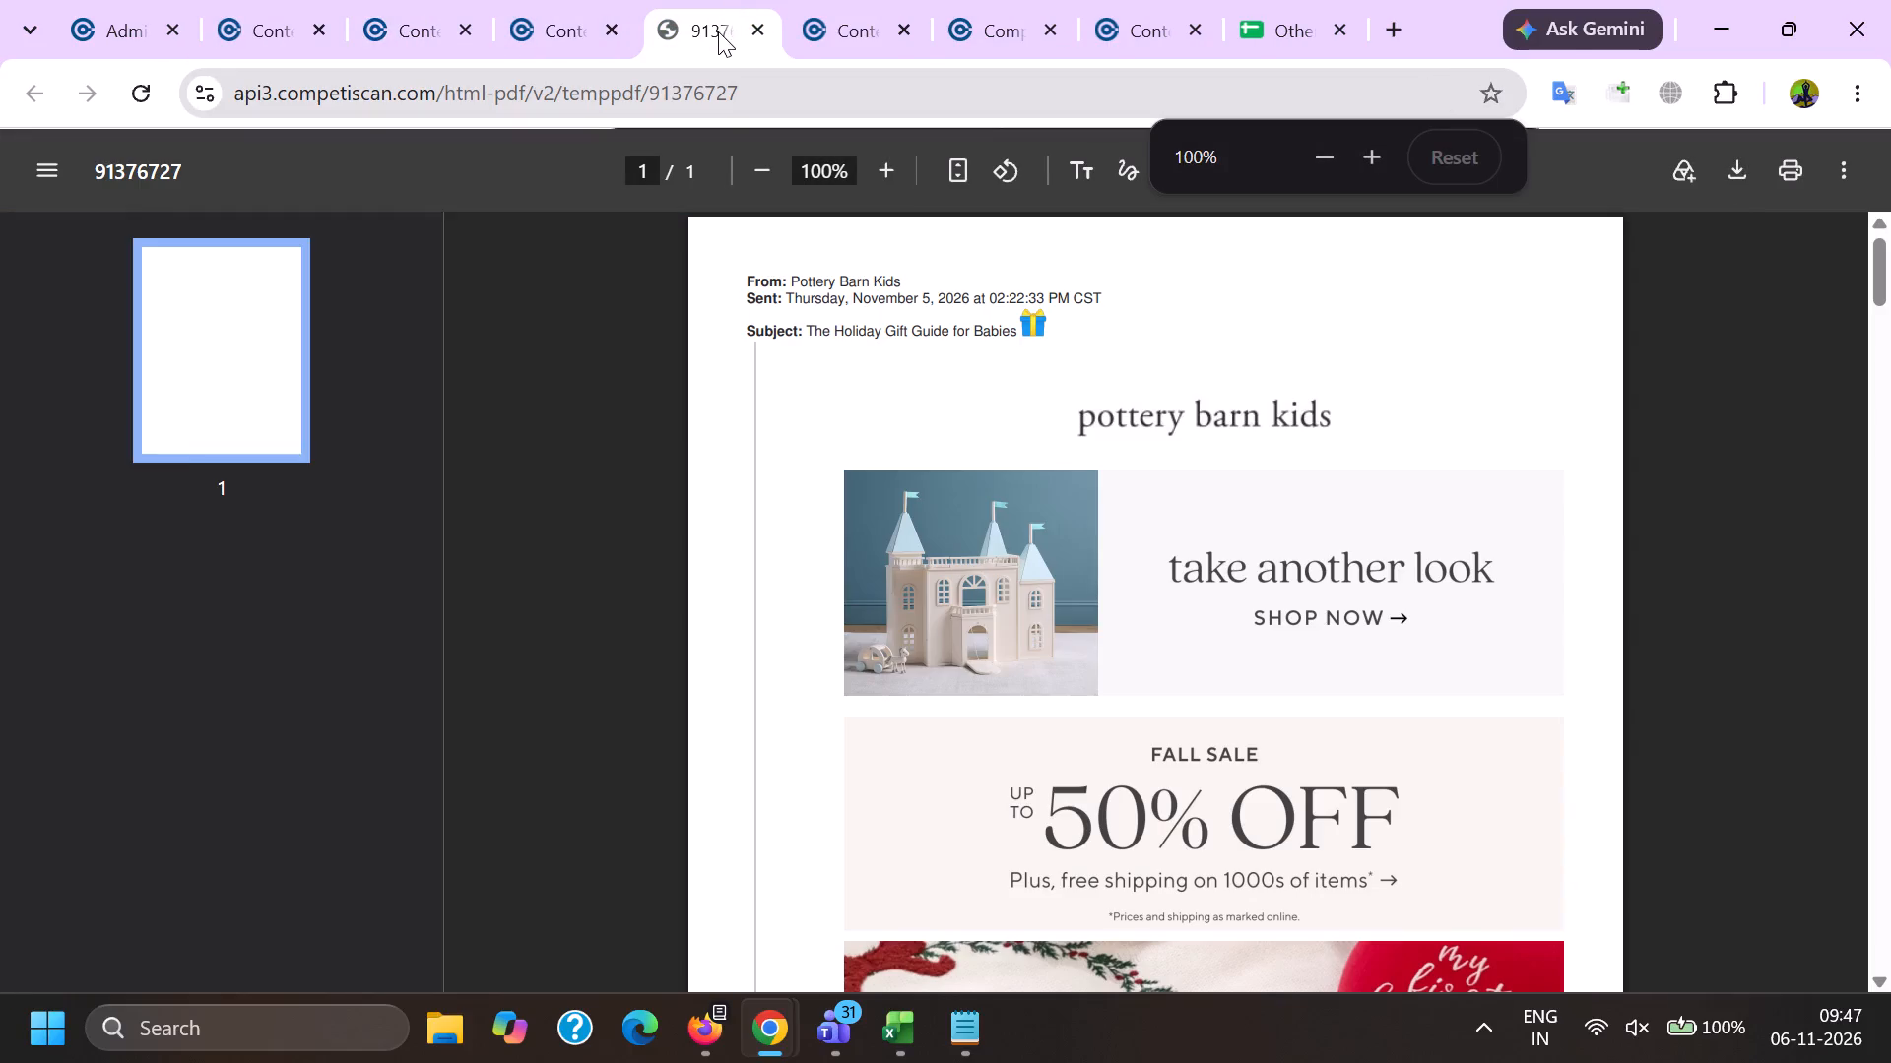
click(535, 0)
double_click(606, 31)
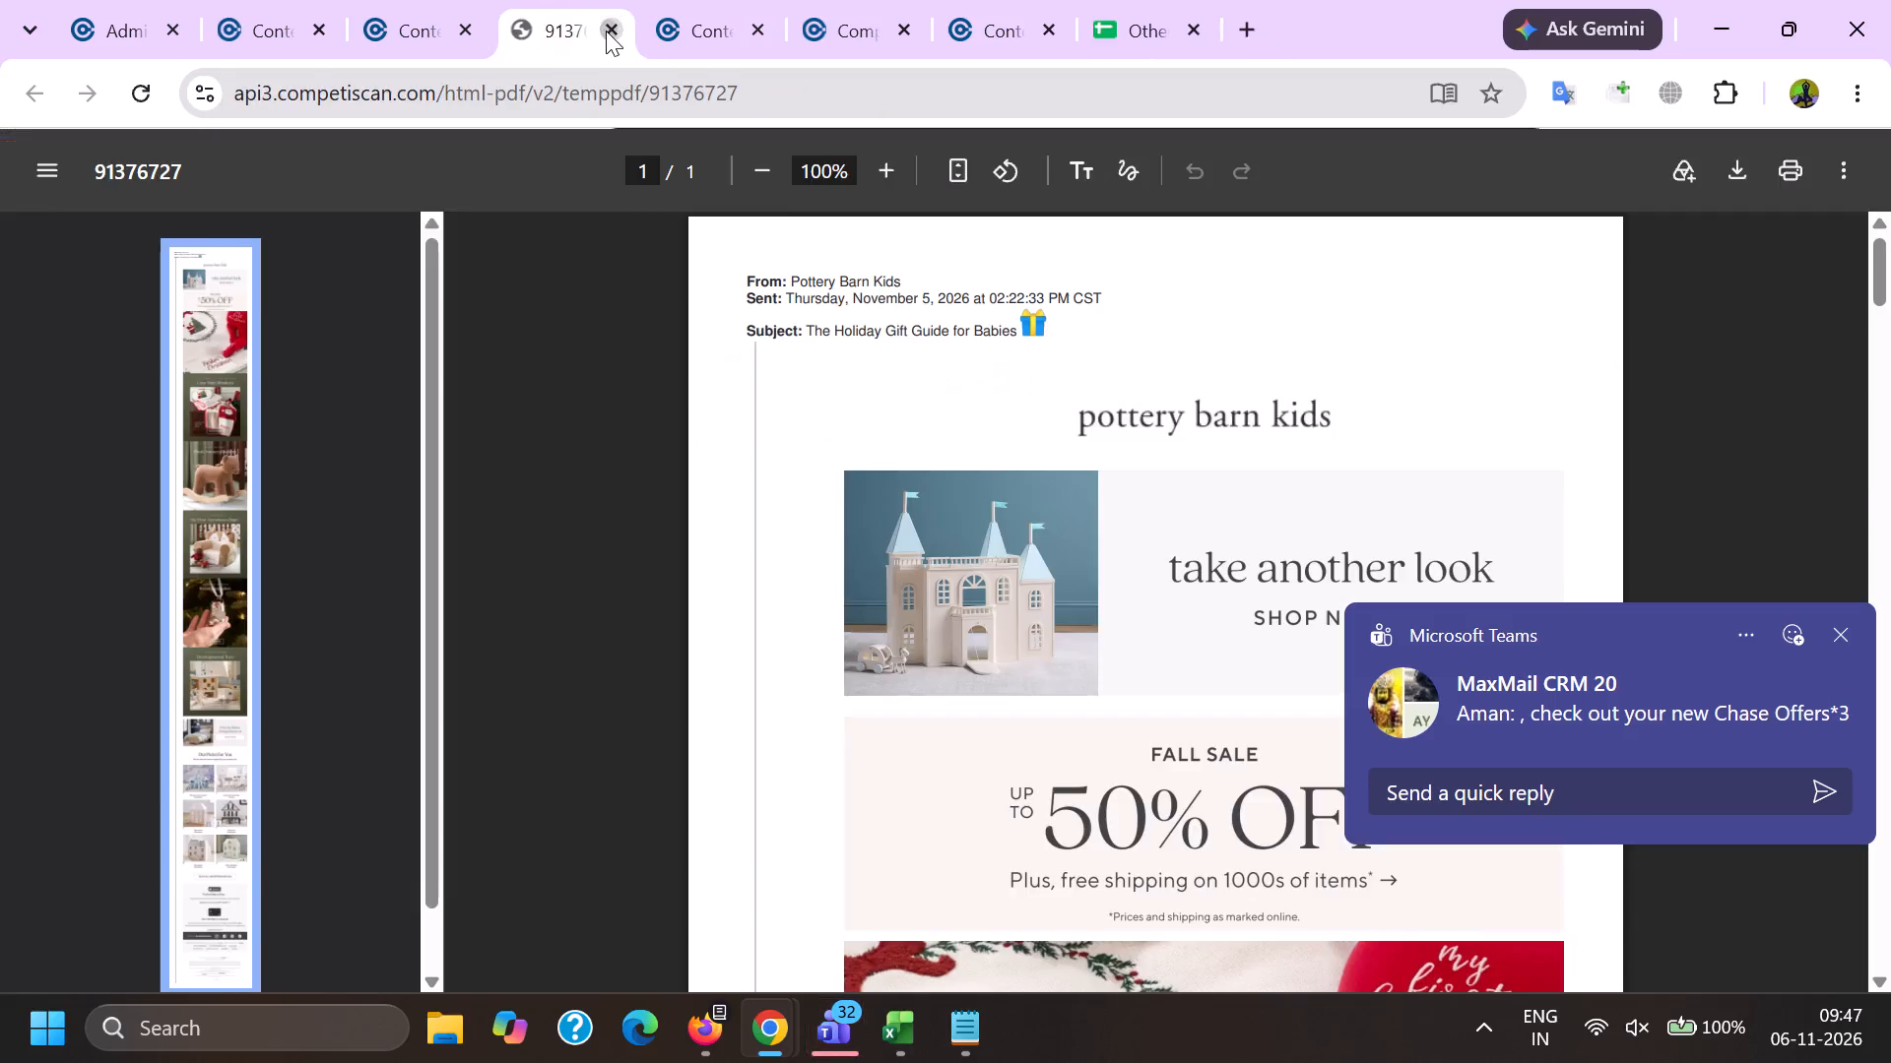
Open the processed PDF of email 91376624 from its editor page.
scroll(612, 414, up, 6)
ctrl+click(832, 432)
Switch to Excel and record the copied ID 91380764 with category cc in row 7487 of the may 26 sheet.
click(472, 0)
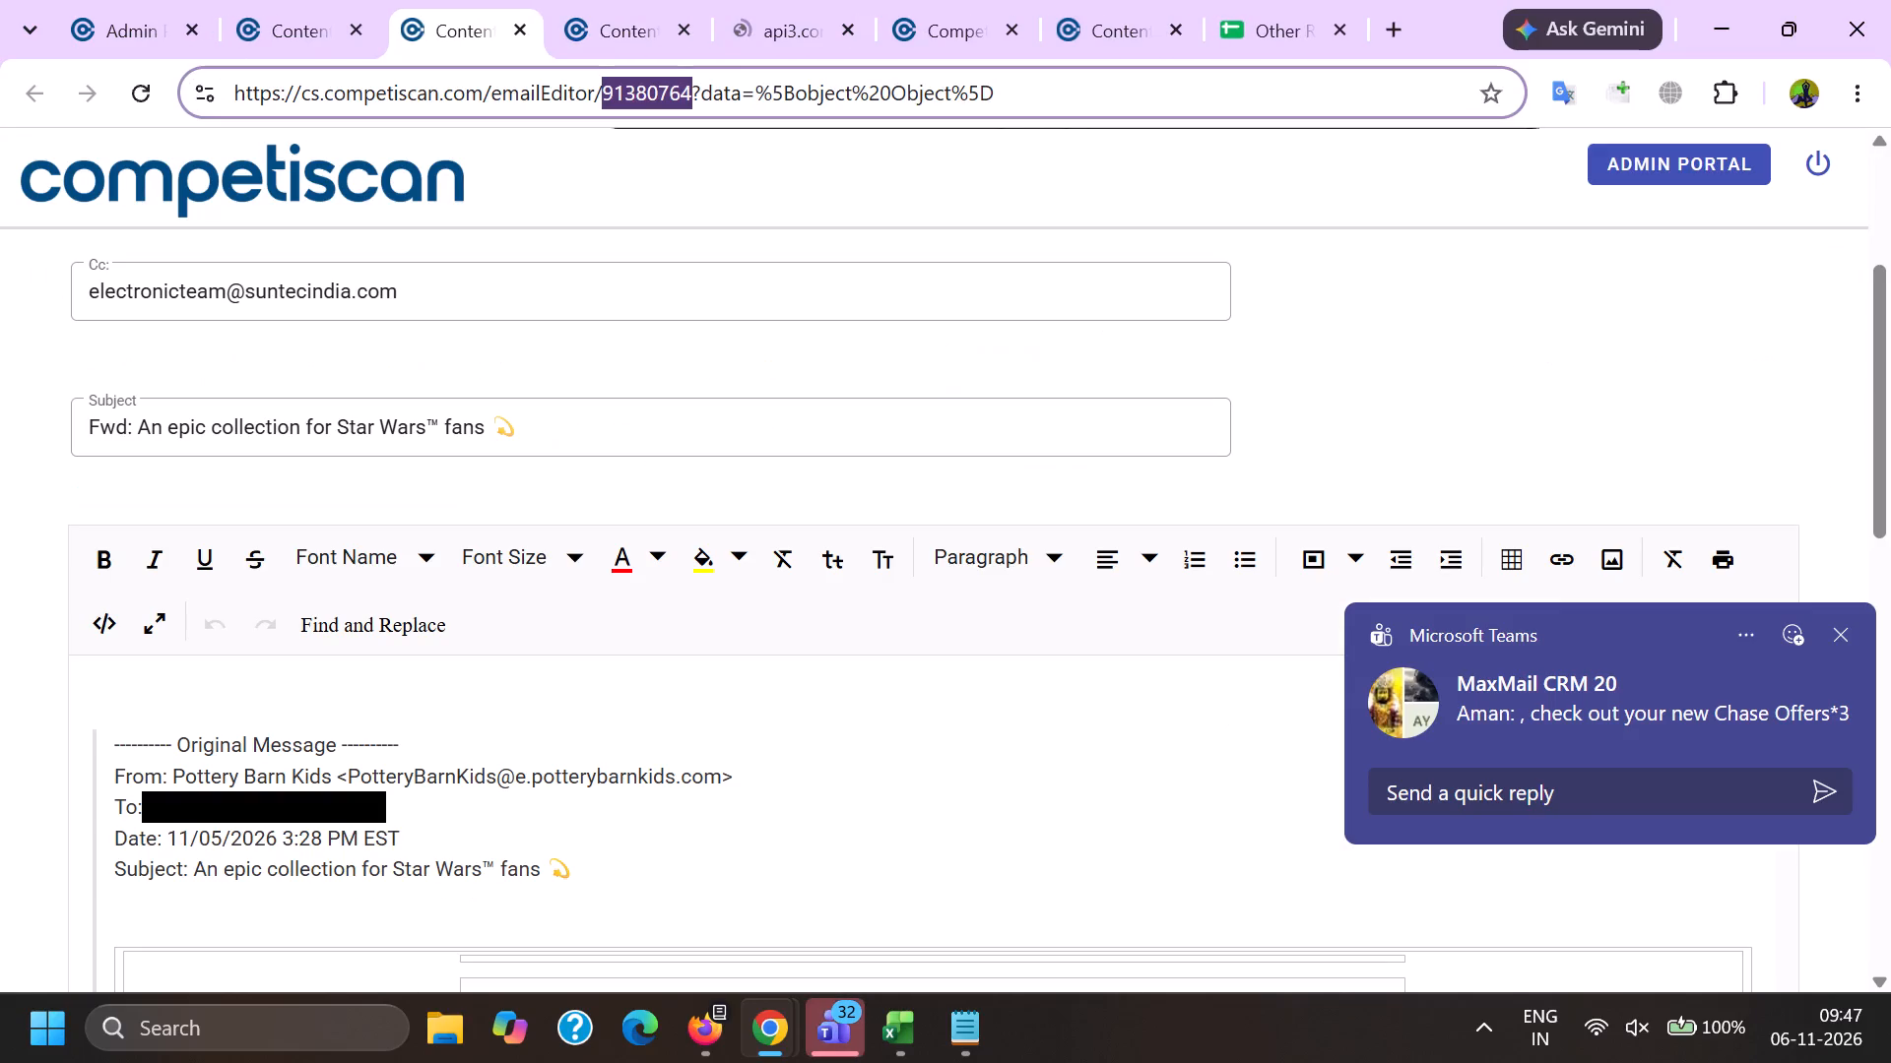
click(897, 1037)
click(1141, 907)
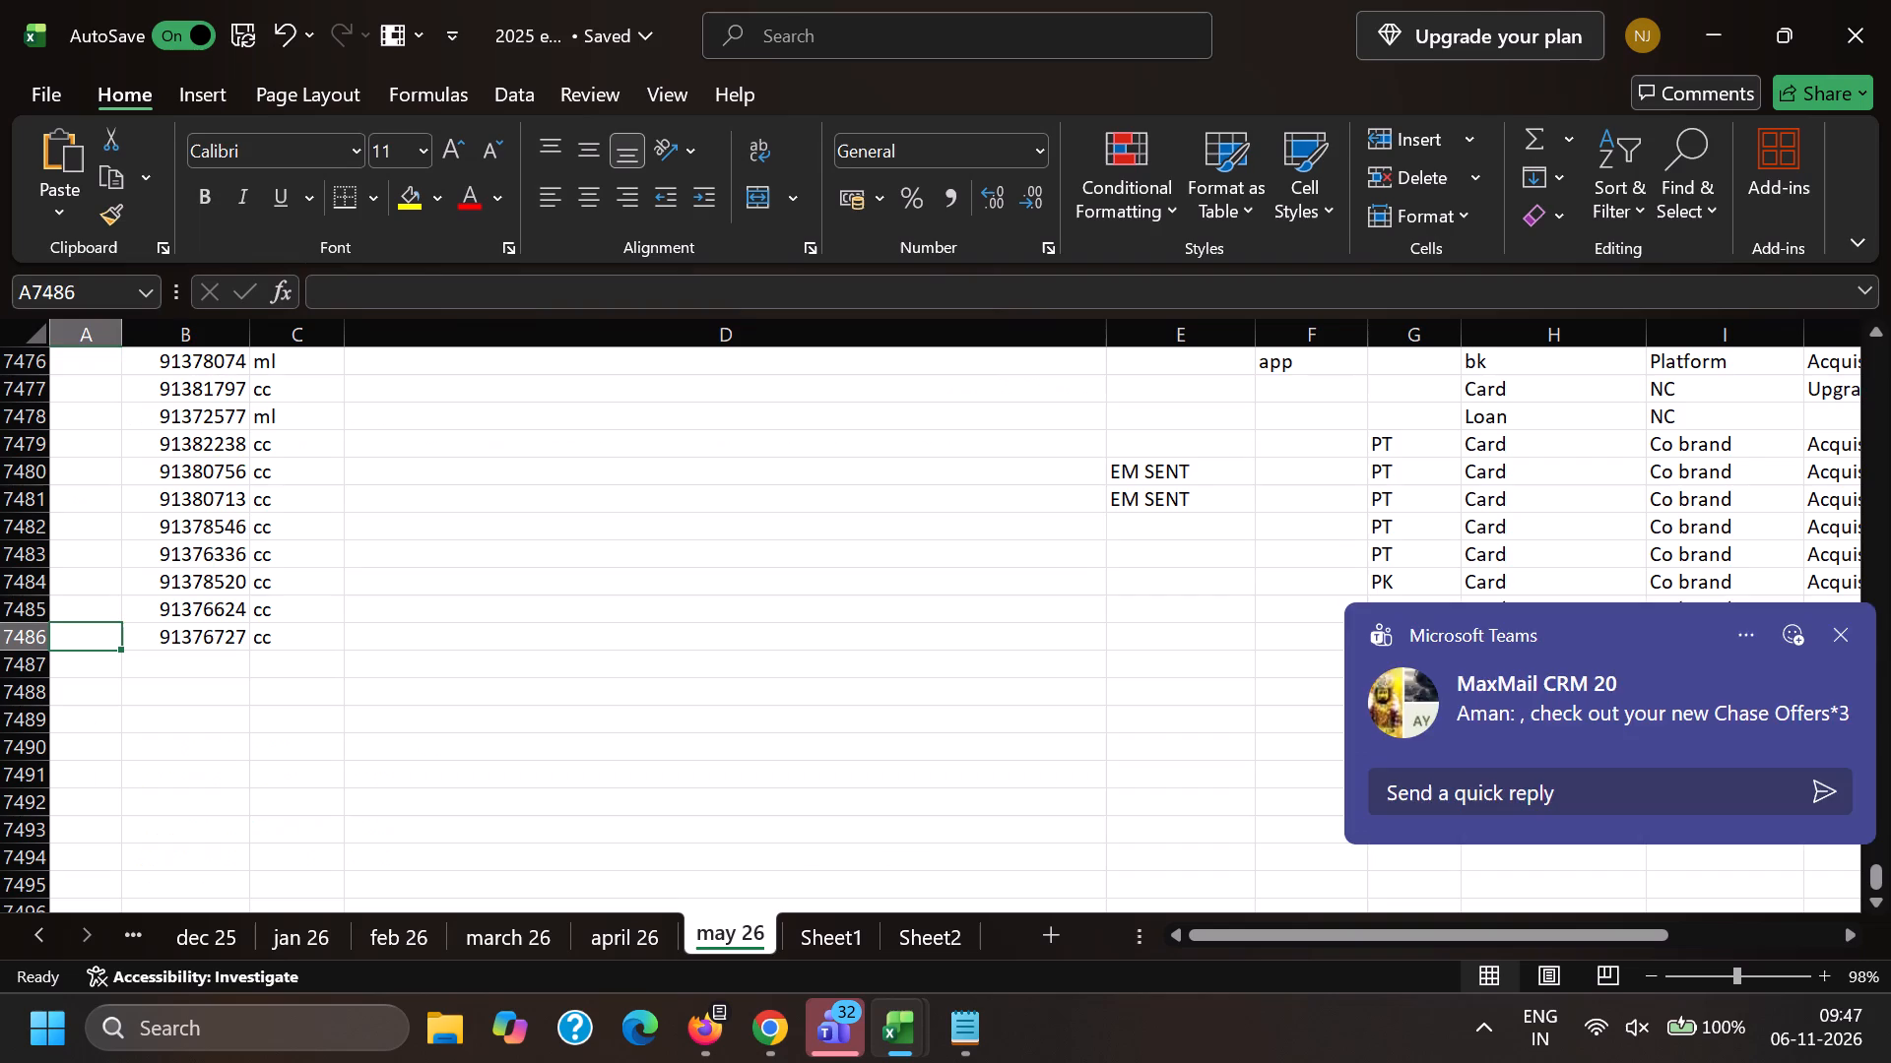
click(212, 673)
key(ctrl+v)
click(284, 667)
key(c)
key(c)
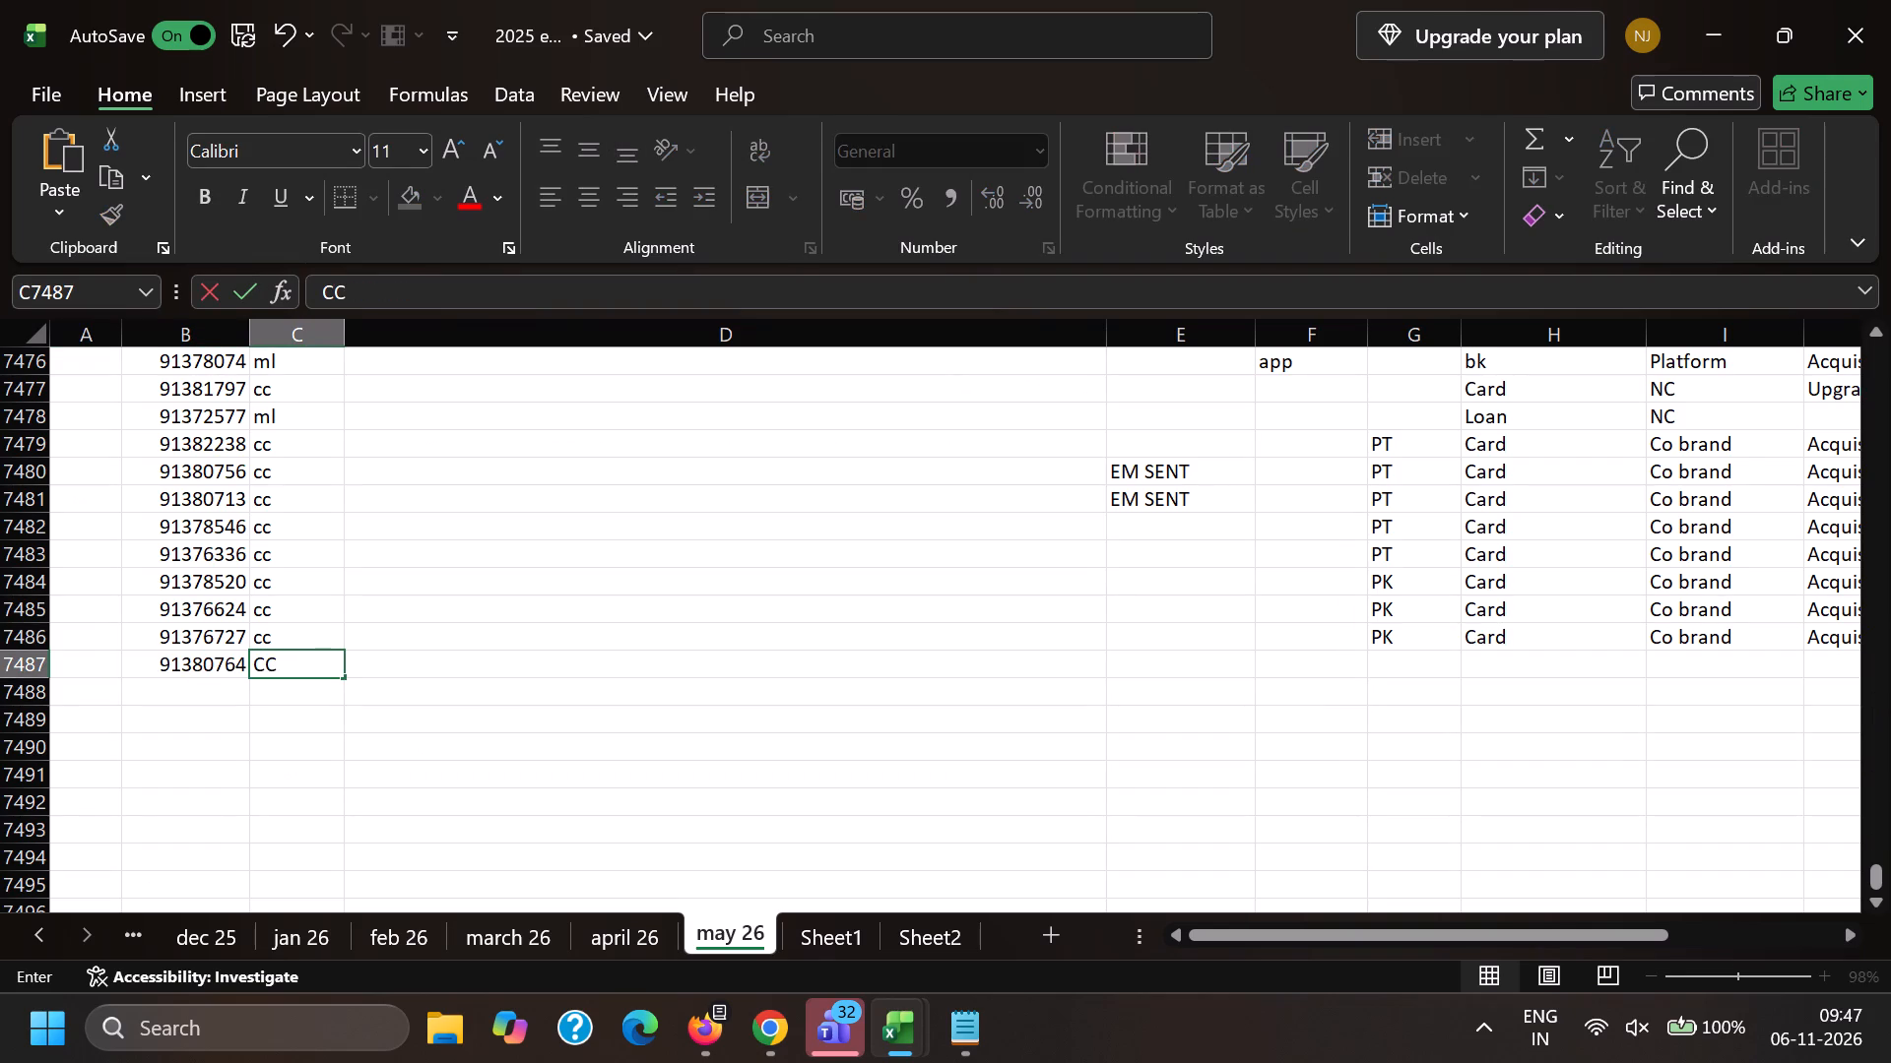
key(BackSpace)
key(c)
key(c)
Copy the values PK, Card, Co brand and Acquisition from row 7486 into row 7487.
key(Right)
key(Right)
key(Right)
key(Right)
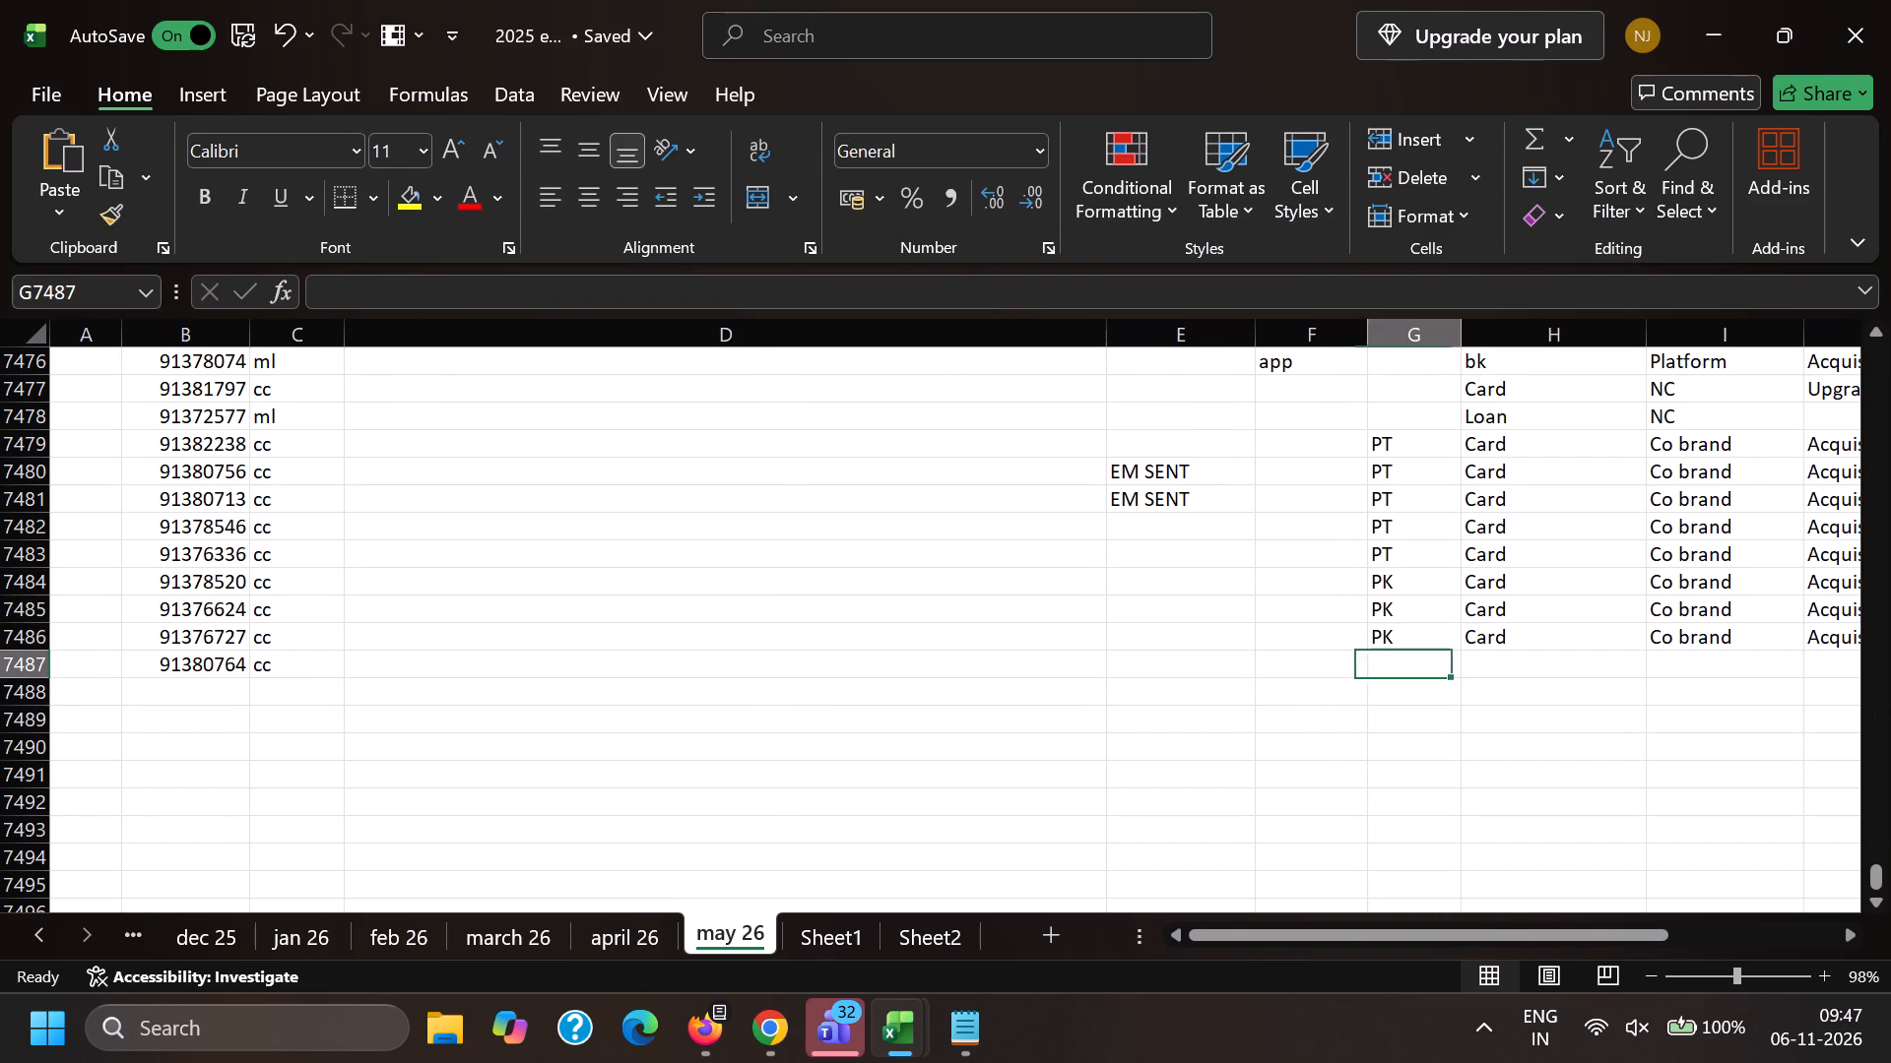
key(Up)
key(shift+Right)
key(shift+Right)
key(shift+Right)
key(ctrl+c)
key(Down)
key(ctrl+v)
key(Left)
key(Left)
key(Left)
key(Left)
key(Left)
key(Left)
key(Left)
key(Left)
key(Left)
key(Left)
key(Left)
key(Left)
key(Left)
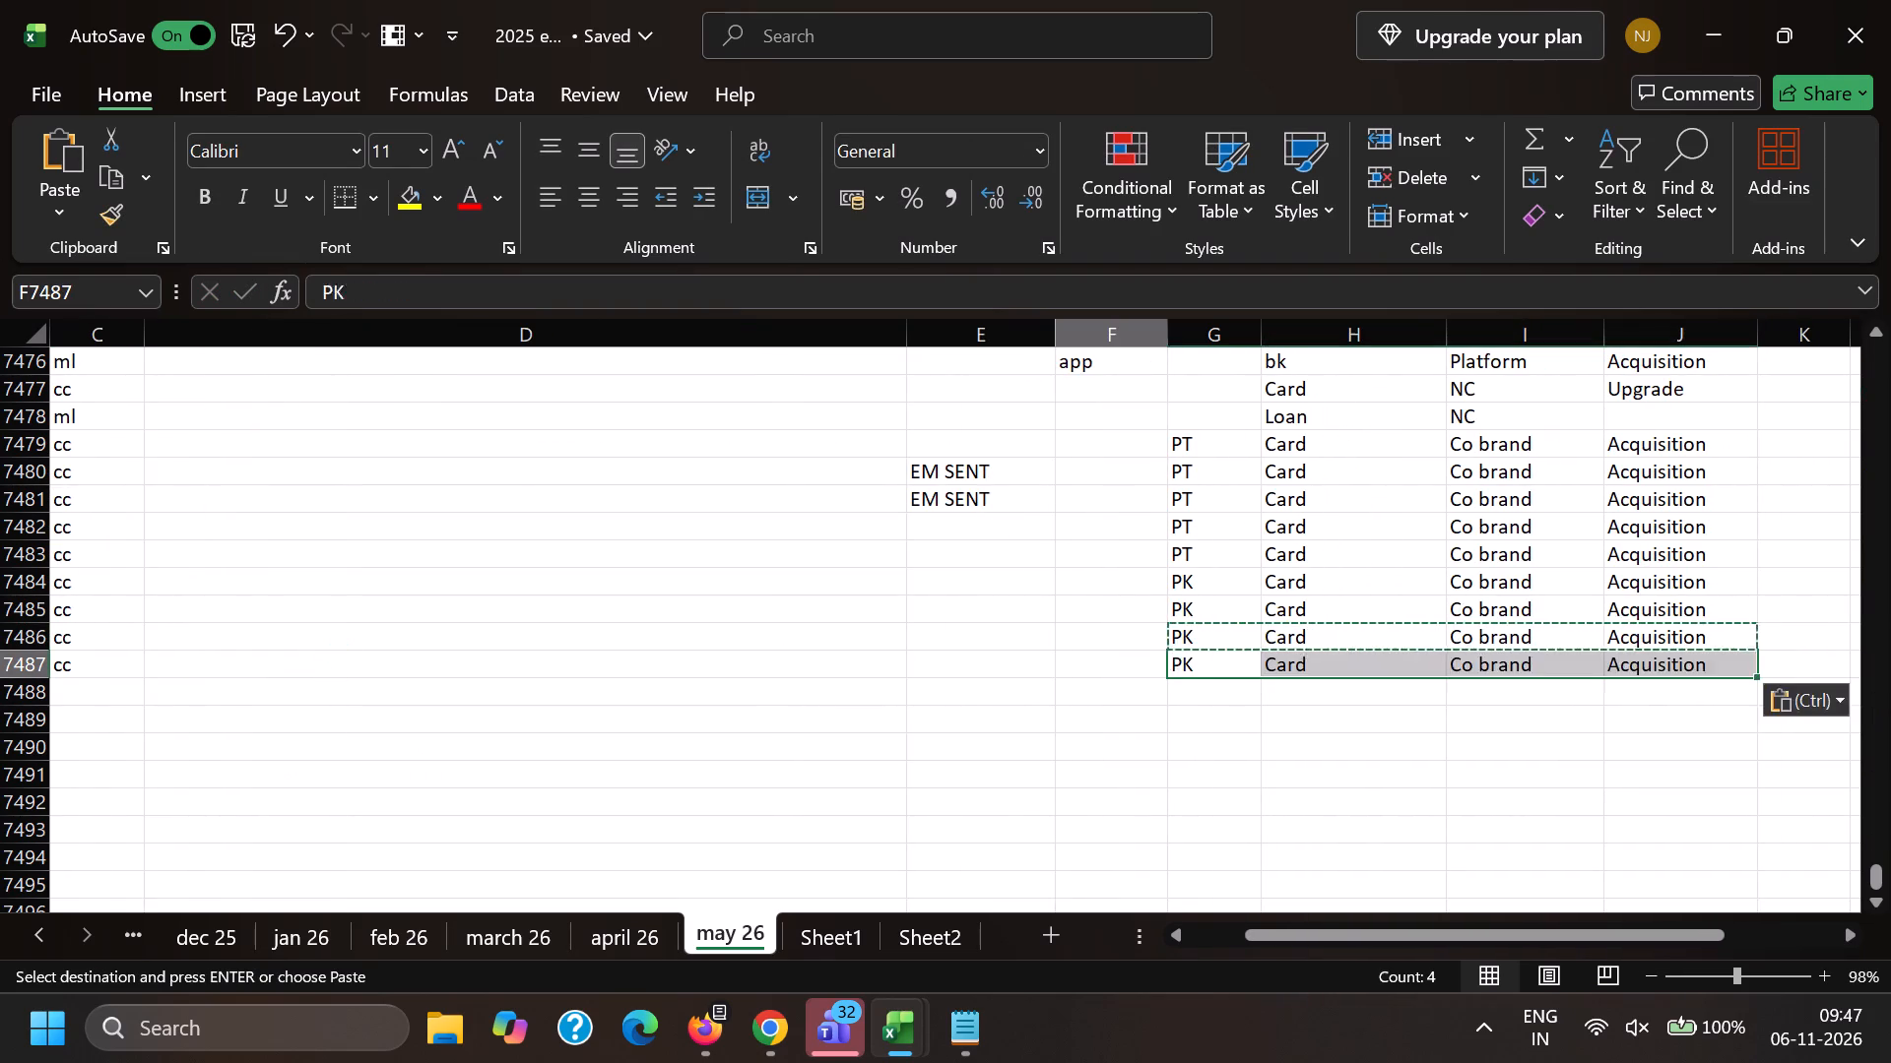
Return to email 91380764's editor in Chrome and delete the "Original Message" line and the quote indentation above the From line.
key(alt+Tab)
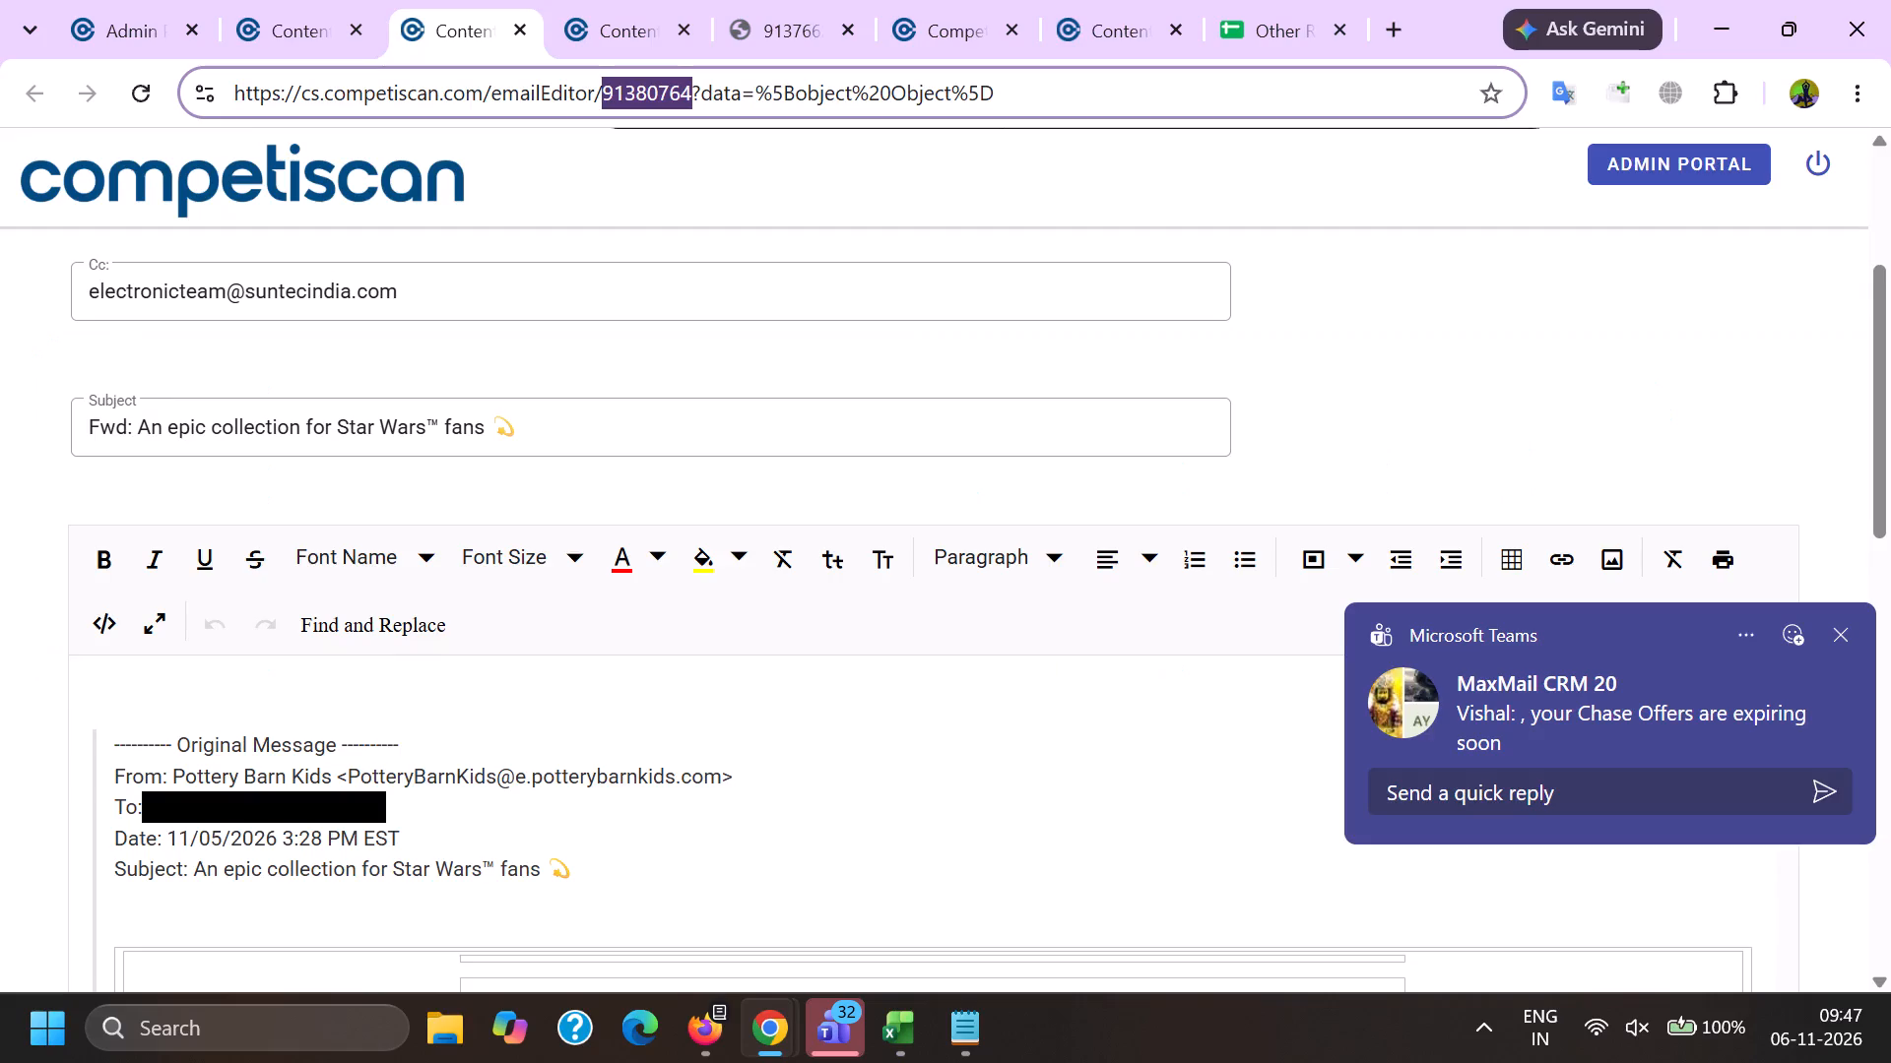
drag(491, 741, 0, 720)
key(BackSpace)
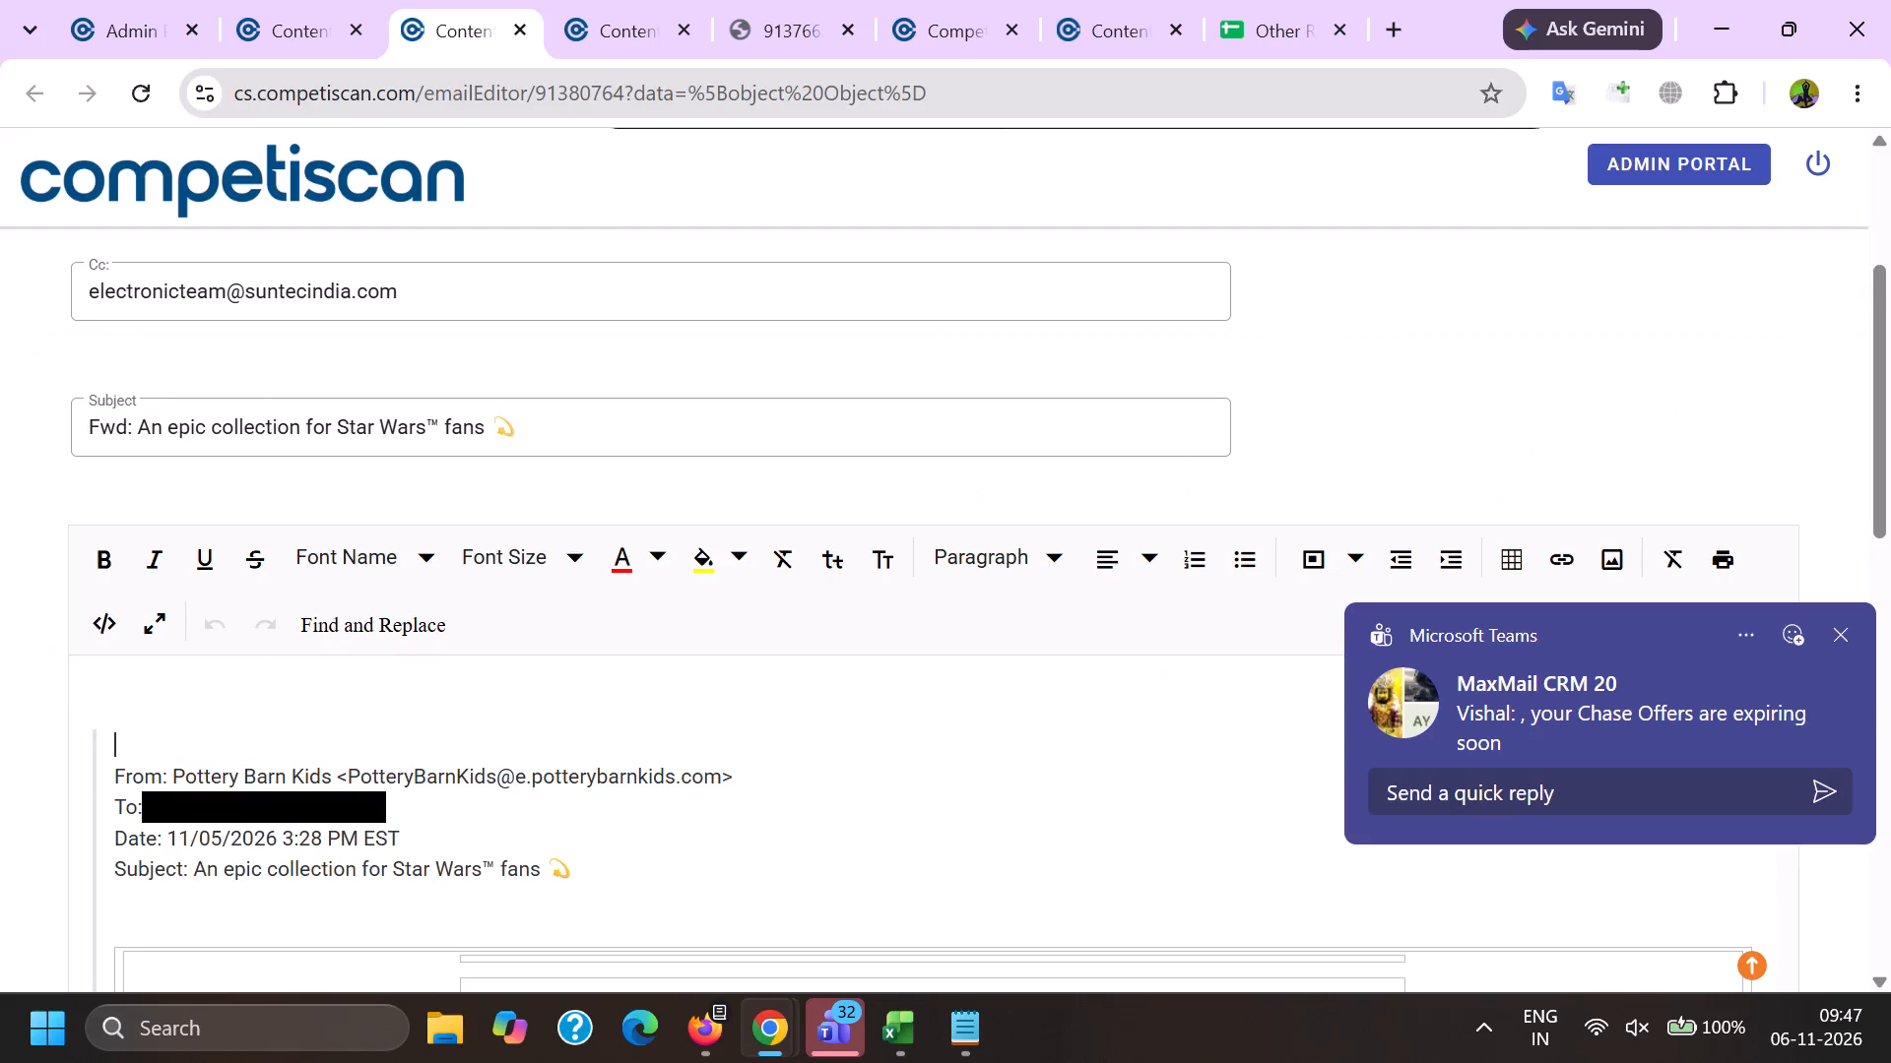
click(111, 778)
key(BackSpace)
key(BackSpace)
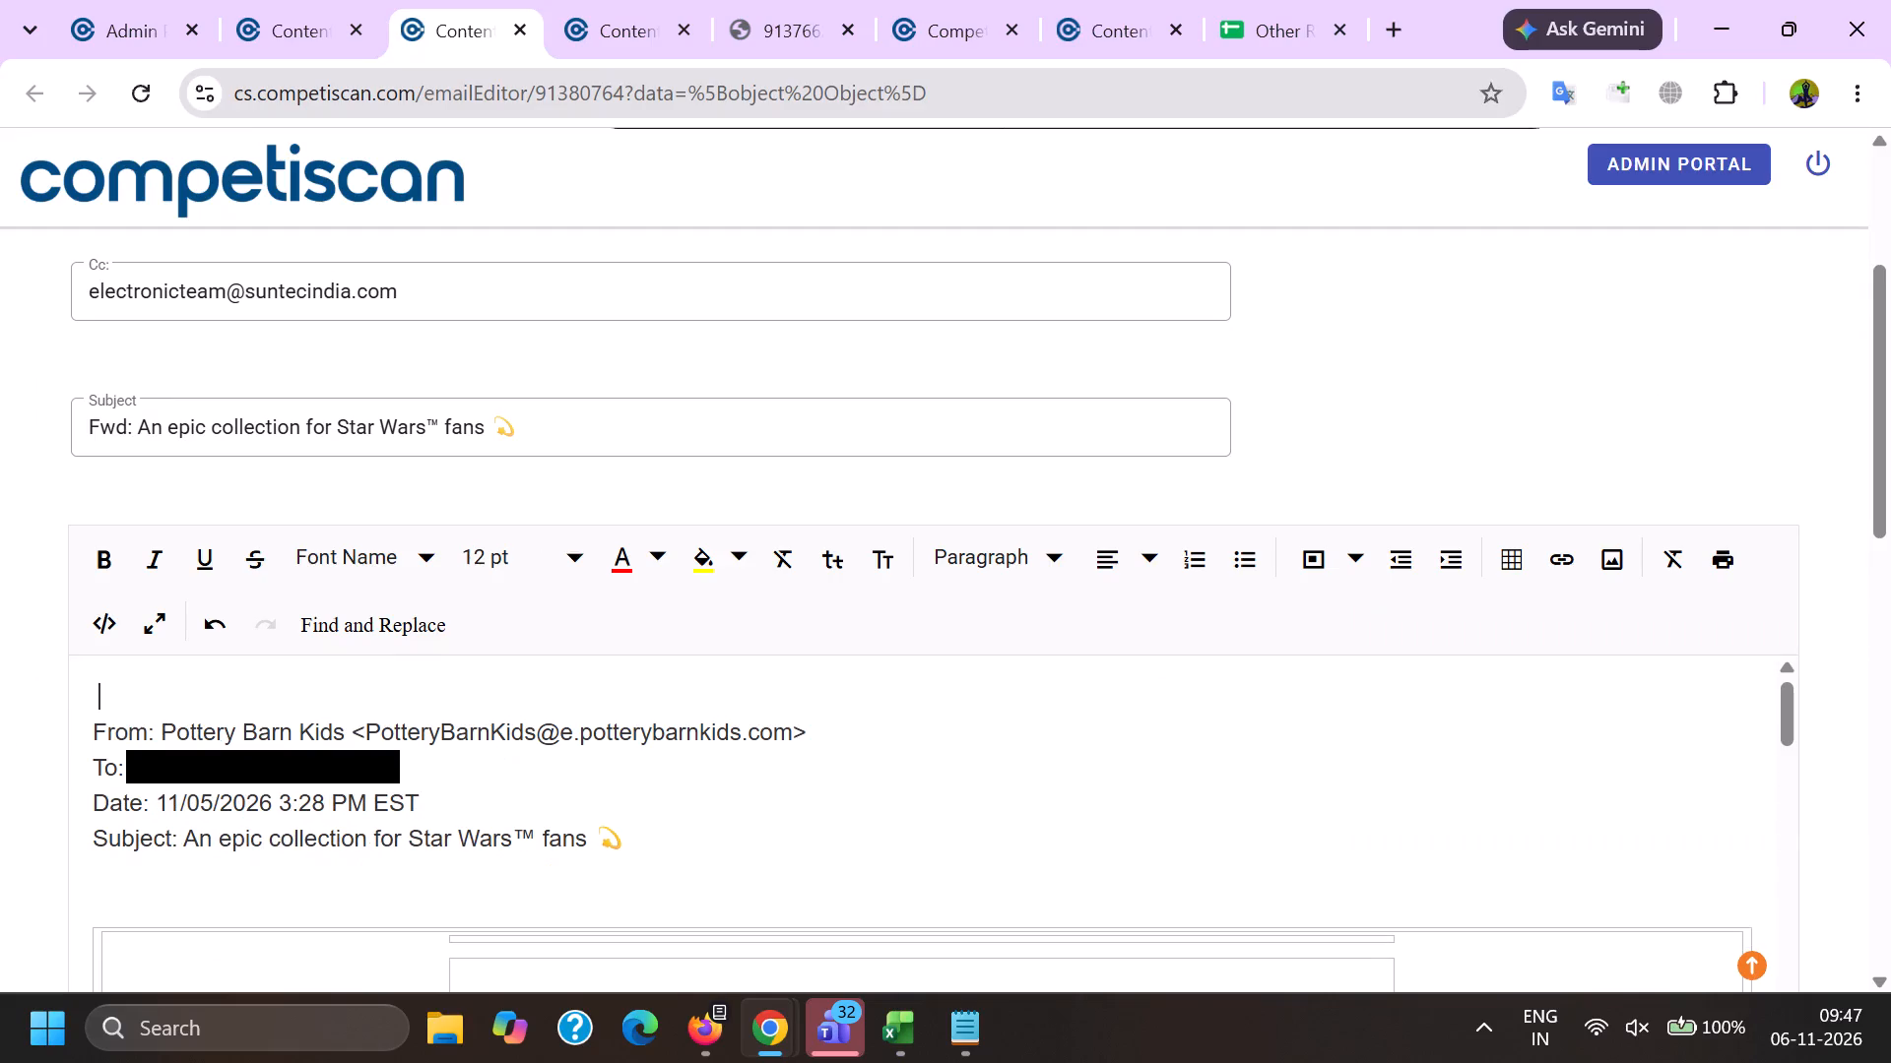
Delete the To line and the sender's email address after "Pottery Barn Kids" in the forwarded message header.
drag(90, 781, 437, 750)
key(BackSpace)
key(BackSpace)
drag(358, 734, 835, 729)
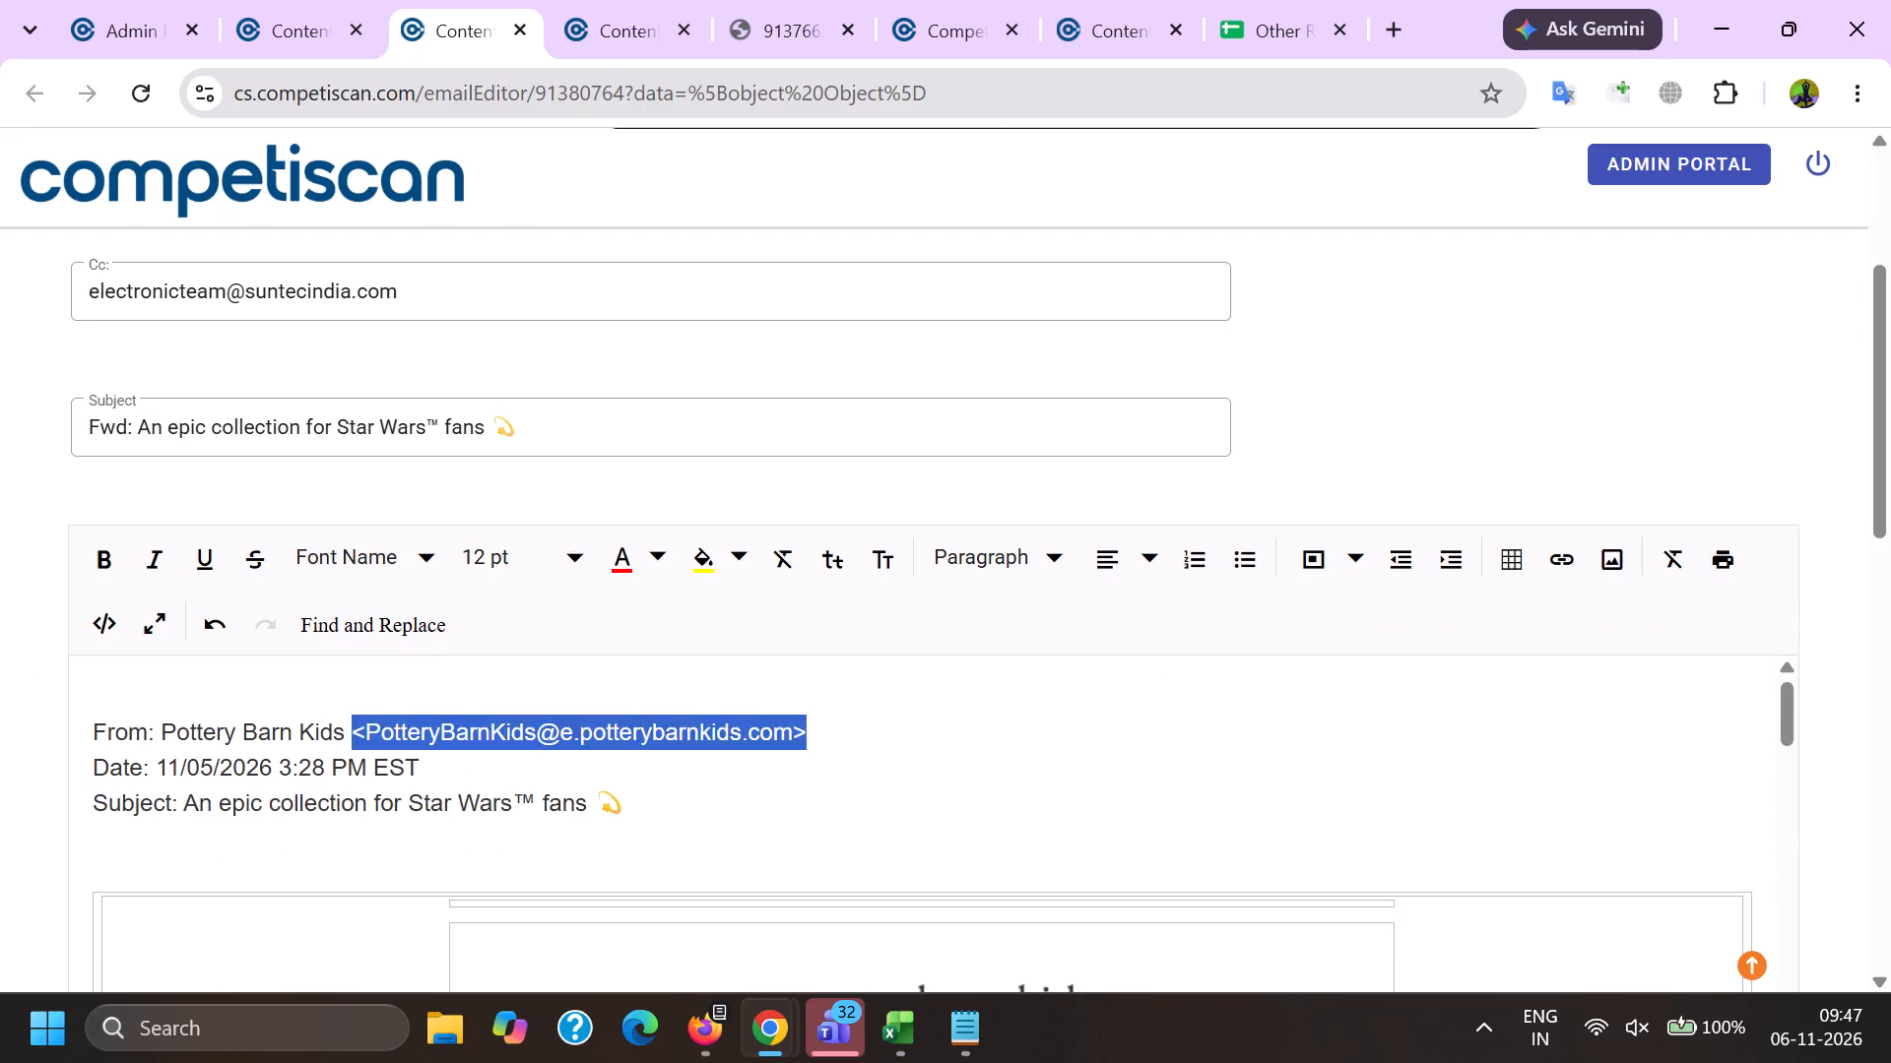
drag(835, 729, 835, 731)
key(BackSpace)
Review the email body down to the Pottery Barn credit card offer and the social media links in the footer.
scroll(778, 538, down, 2)
scroll(862, 718, down, 20)
scroll(862, 718, down, 12)
scroll(824, 655, up, 1)
scroll(824, 655, down, 7)
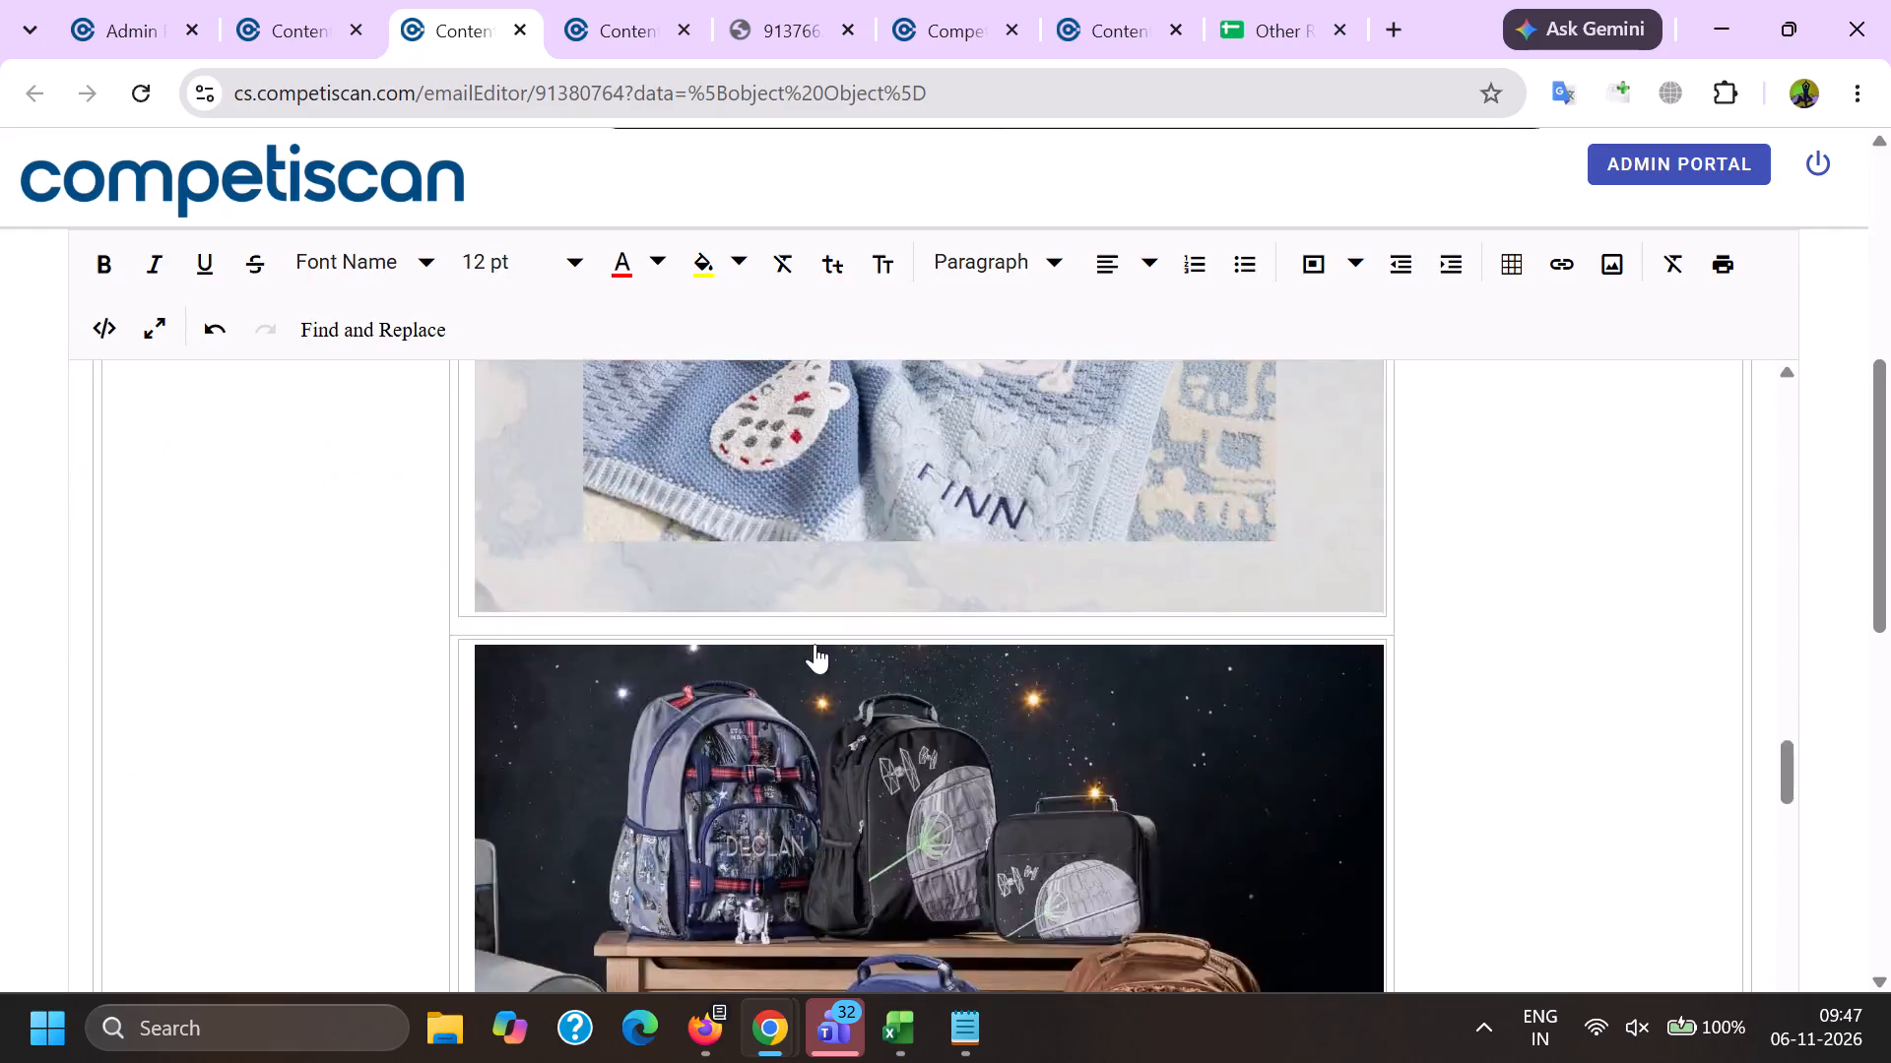
scroll(815, 644, down, 20)
scroll(815, 644, down, 18)
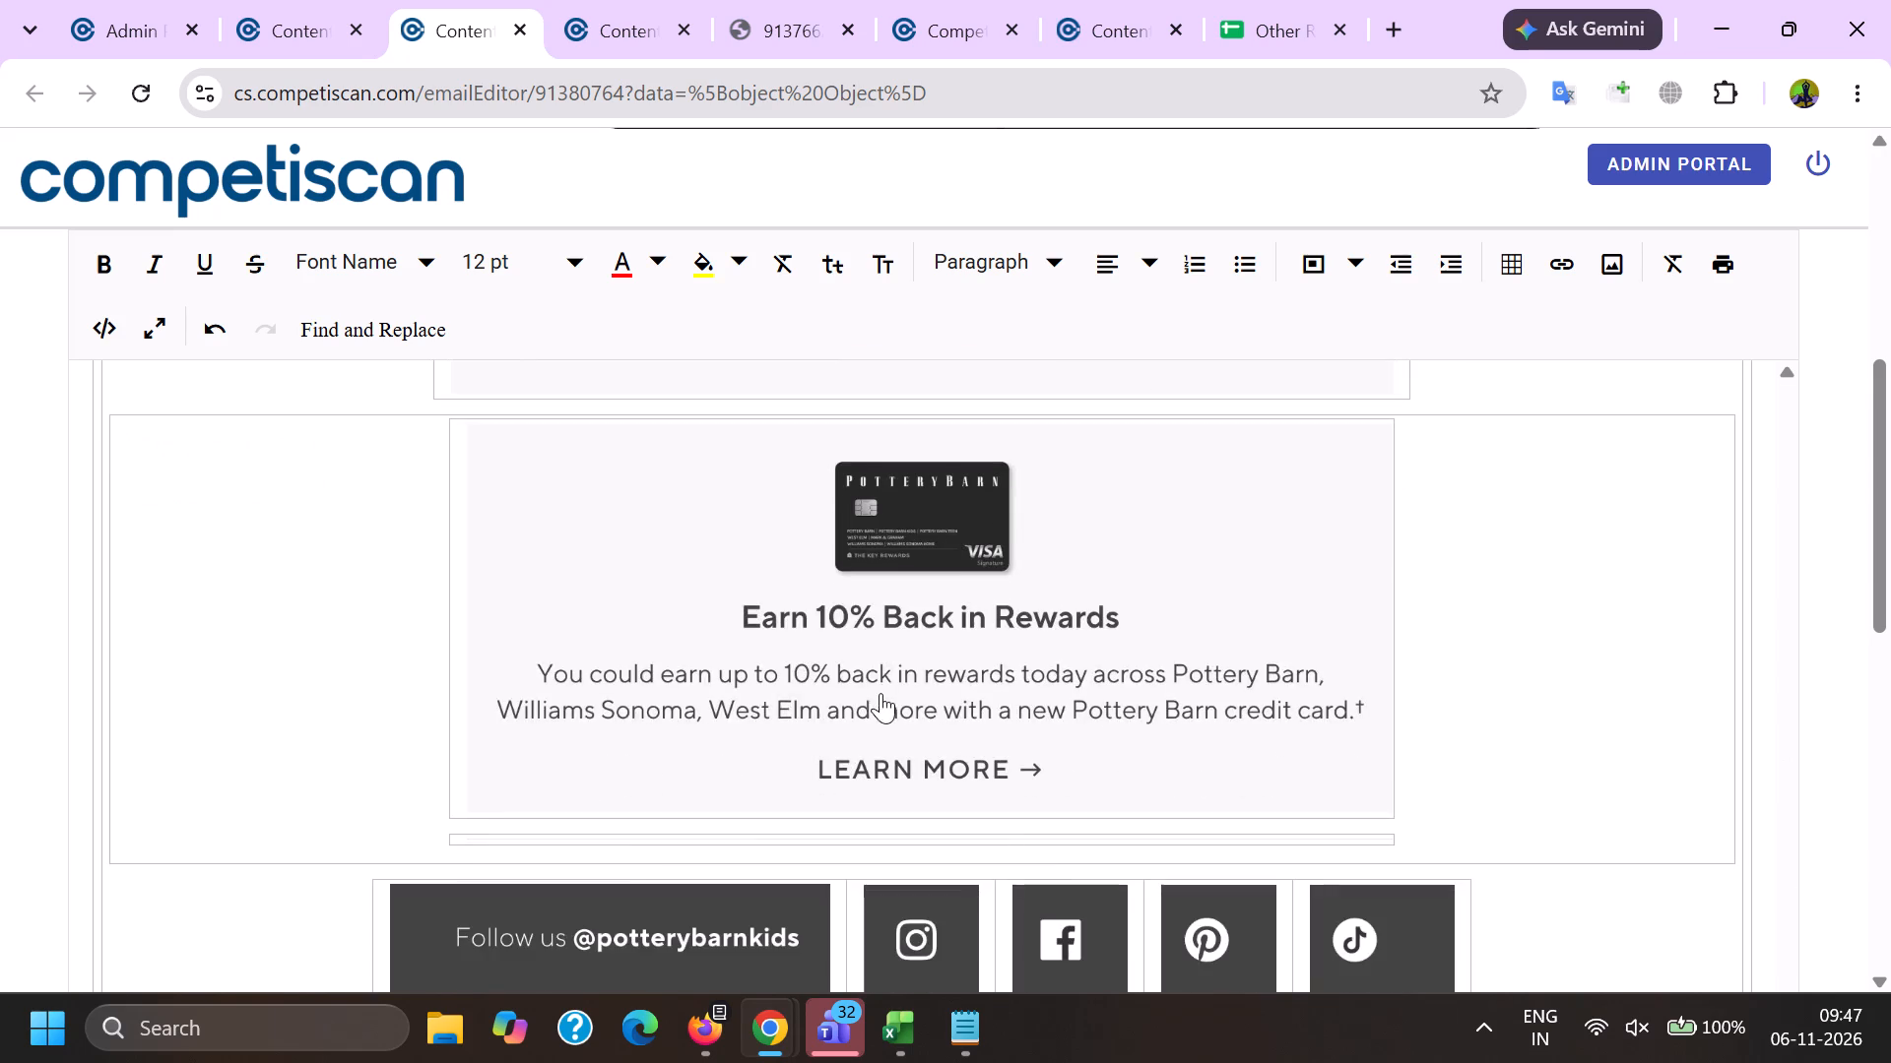
scroll(865, 698, up, 4)
click(780, 748)
click(855, 635)
scroll(855, 633, down, 5)
click(615, 759)
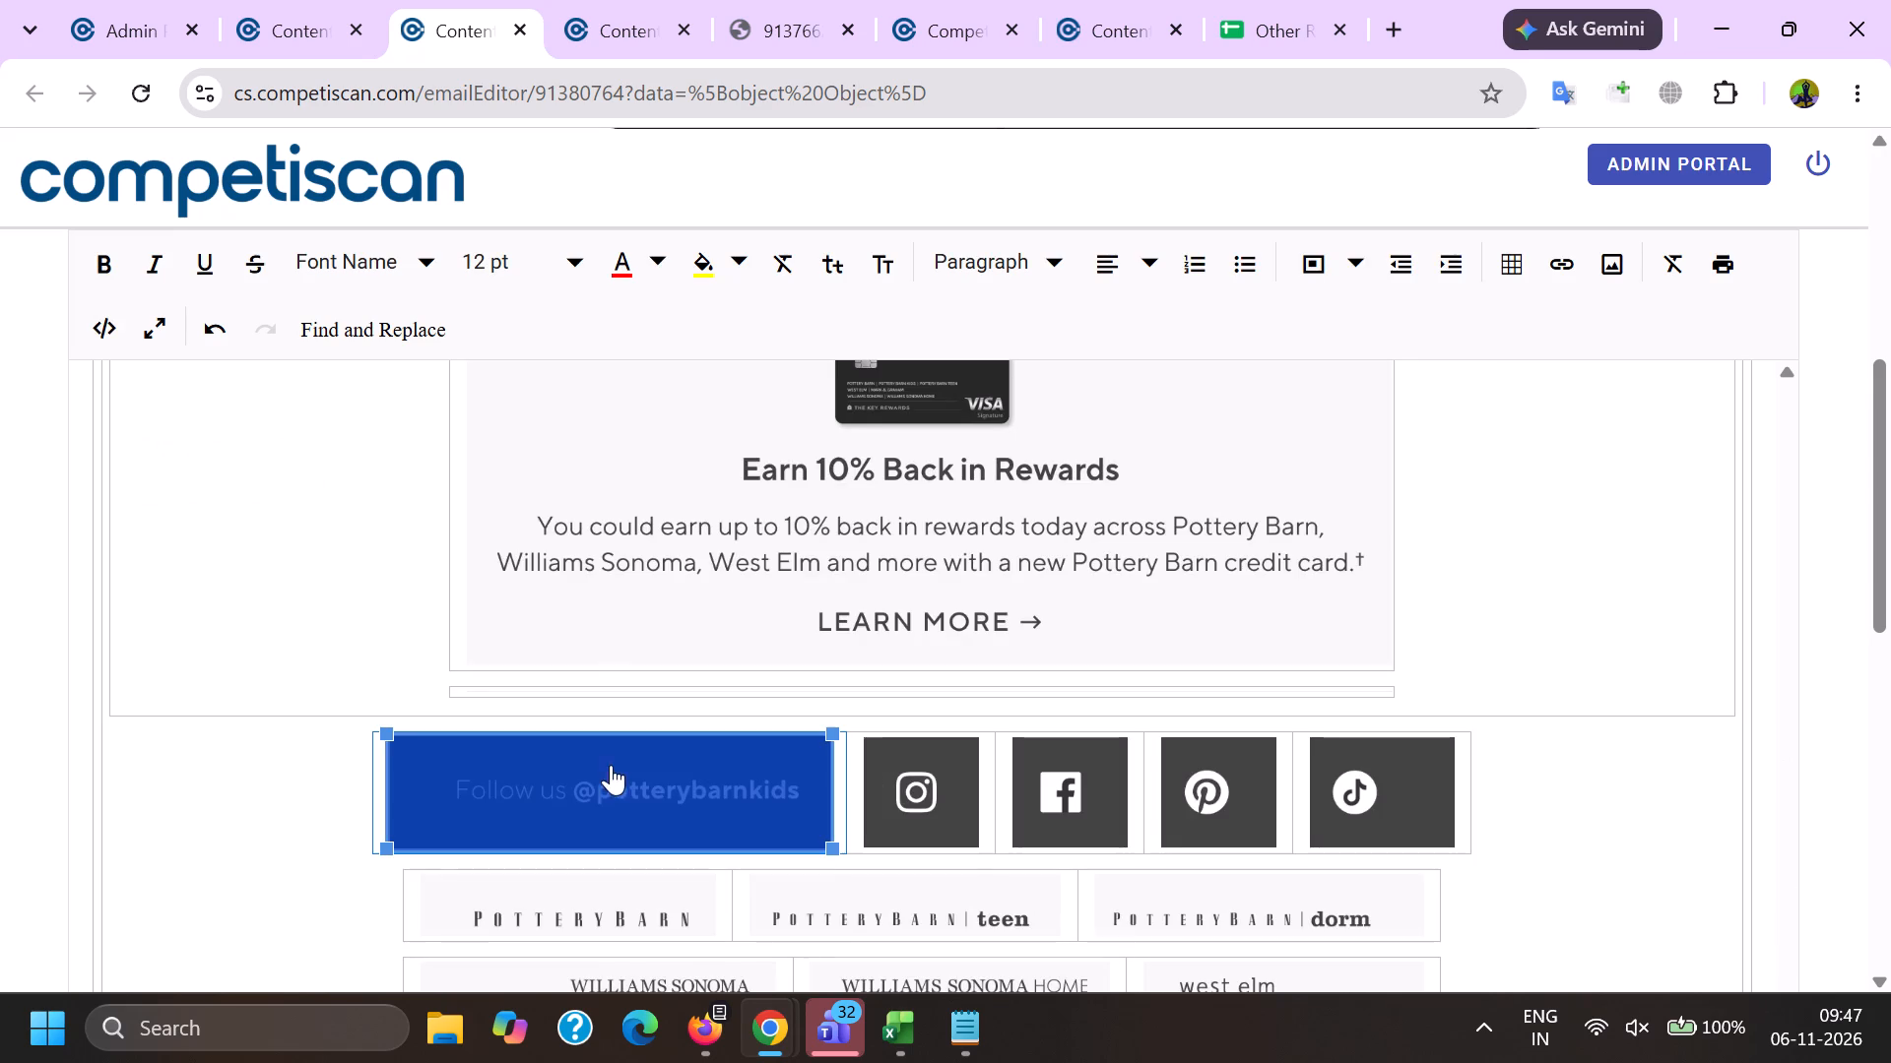
click(469, 791)
click(552, 688)
click(945, 774)
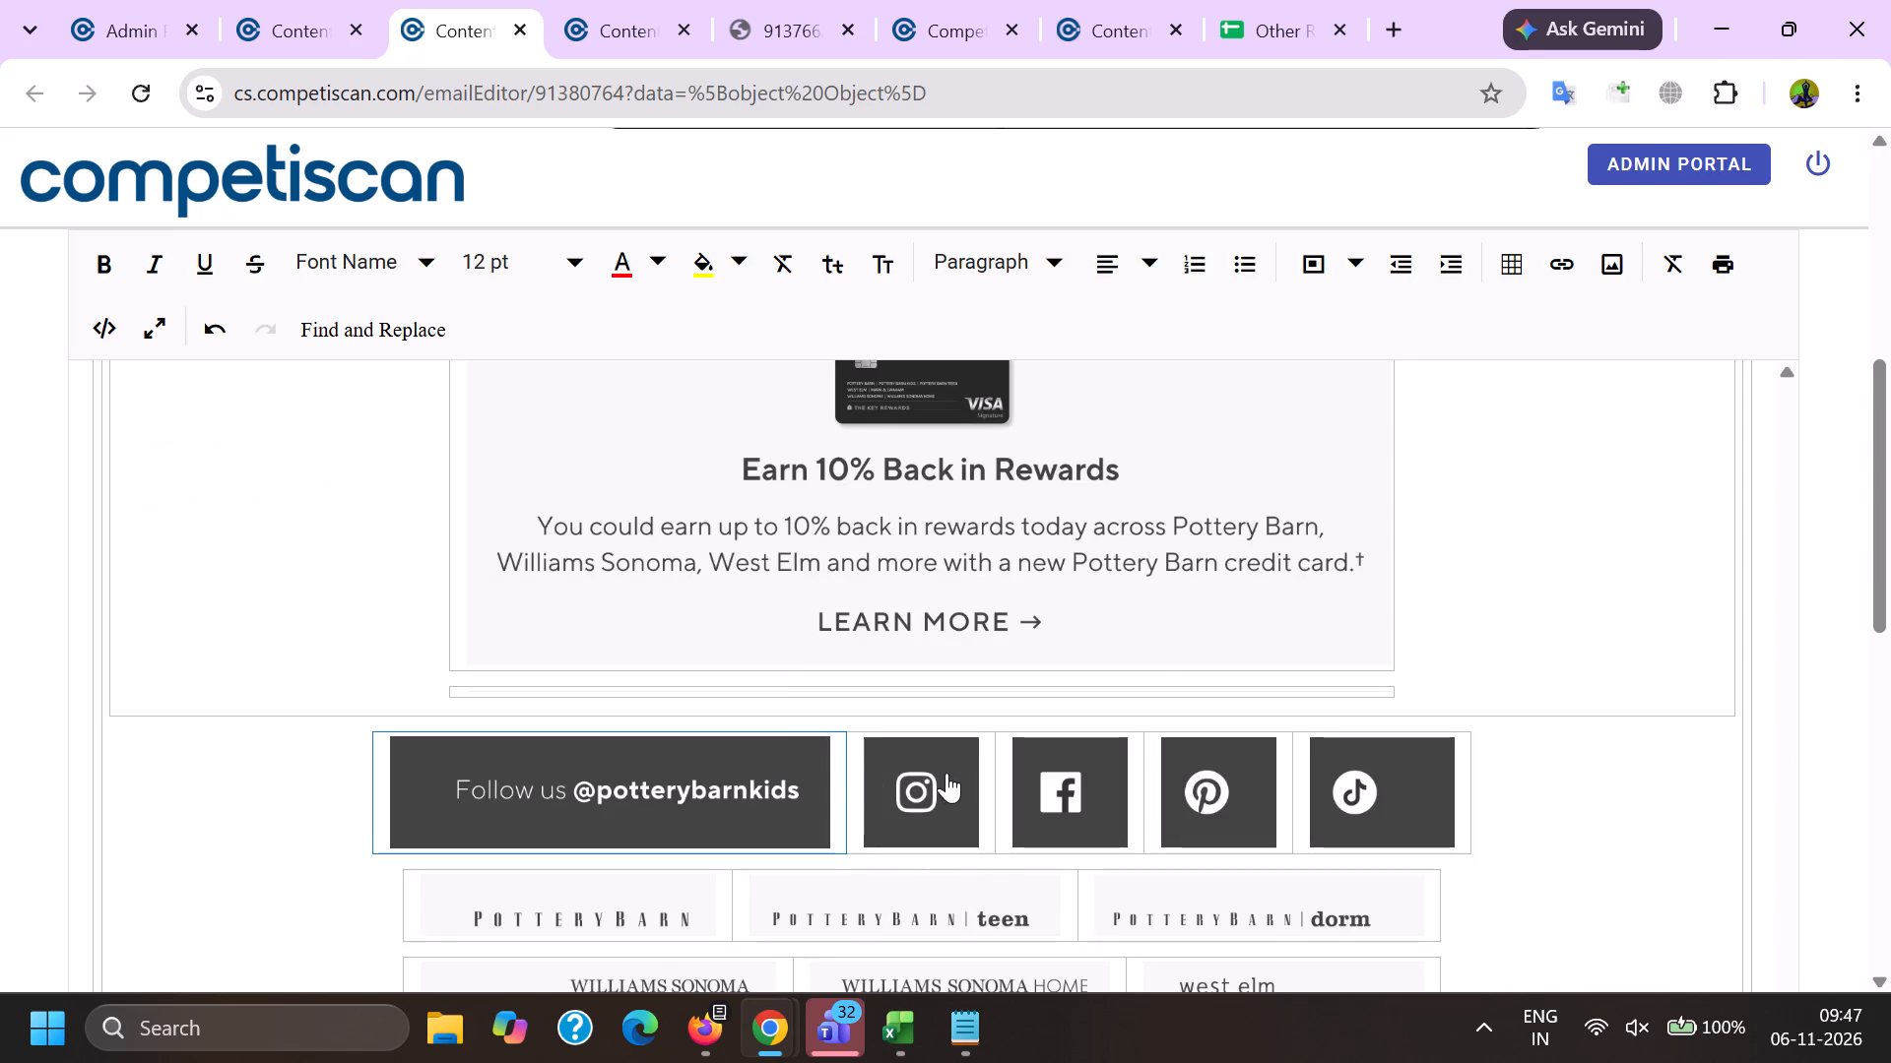
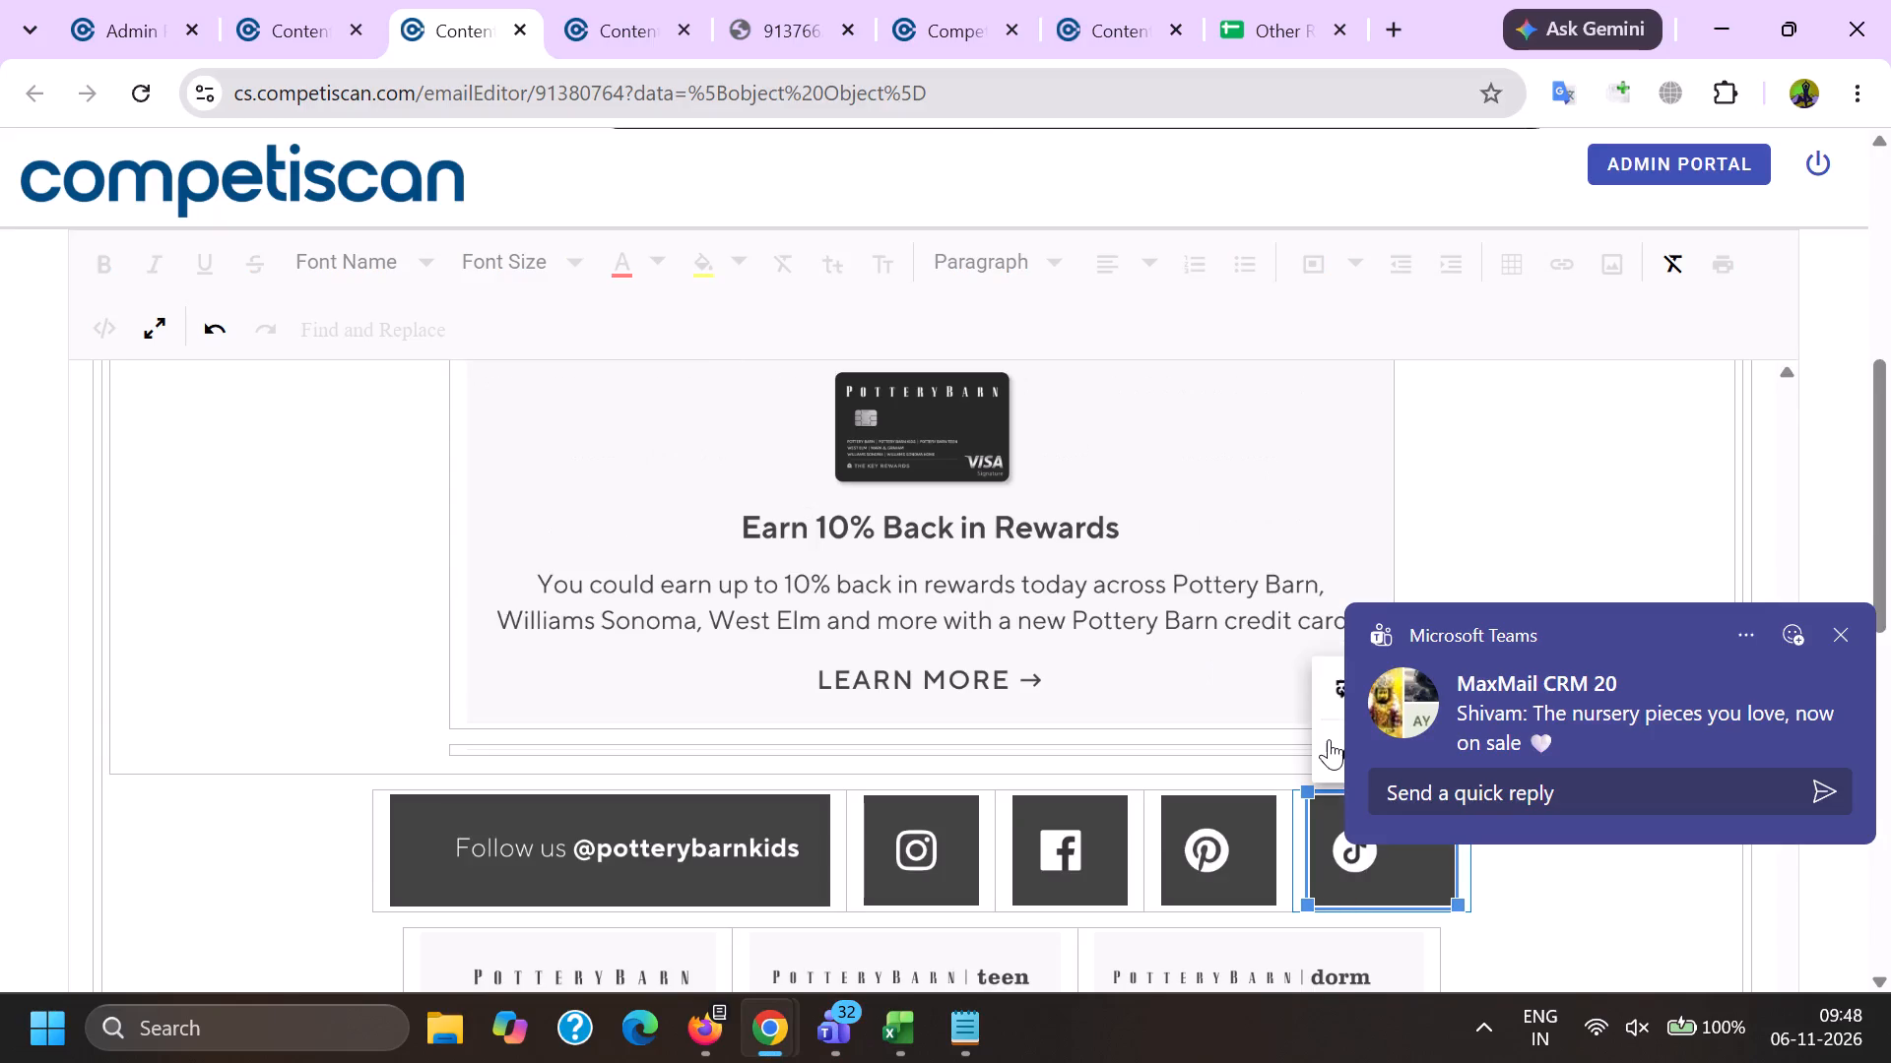
Remove the hyperlinks from the View Images text and the unsubscribe "Click here" text in the email's footer.
scroll(1170, 619, down, 2)
click(1352, 527)
click(1392, 458)
scroll(872, 611, down, 4)
scroll(791, 797, down, 2)
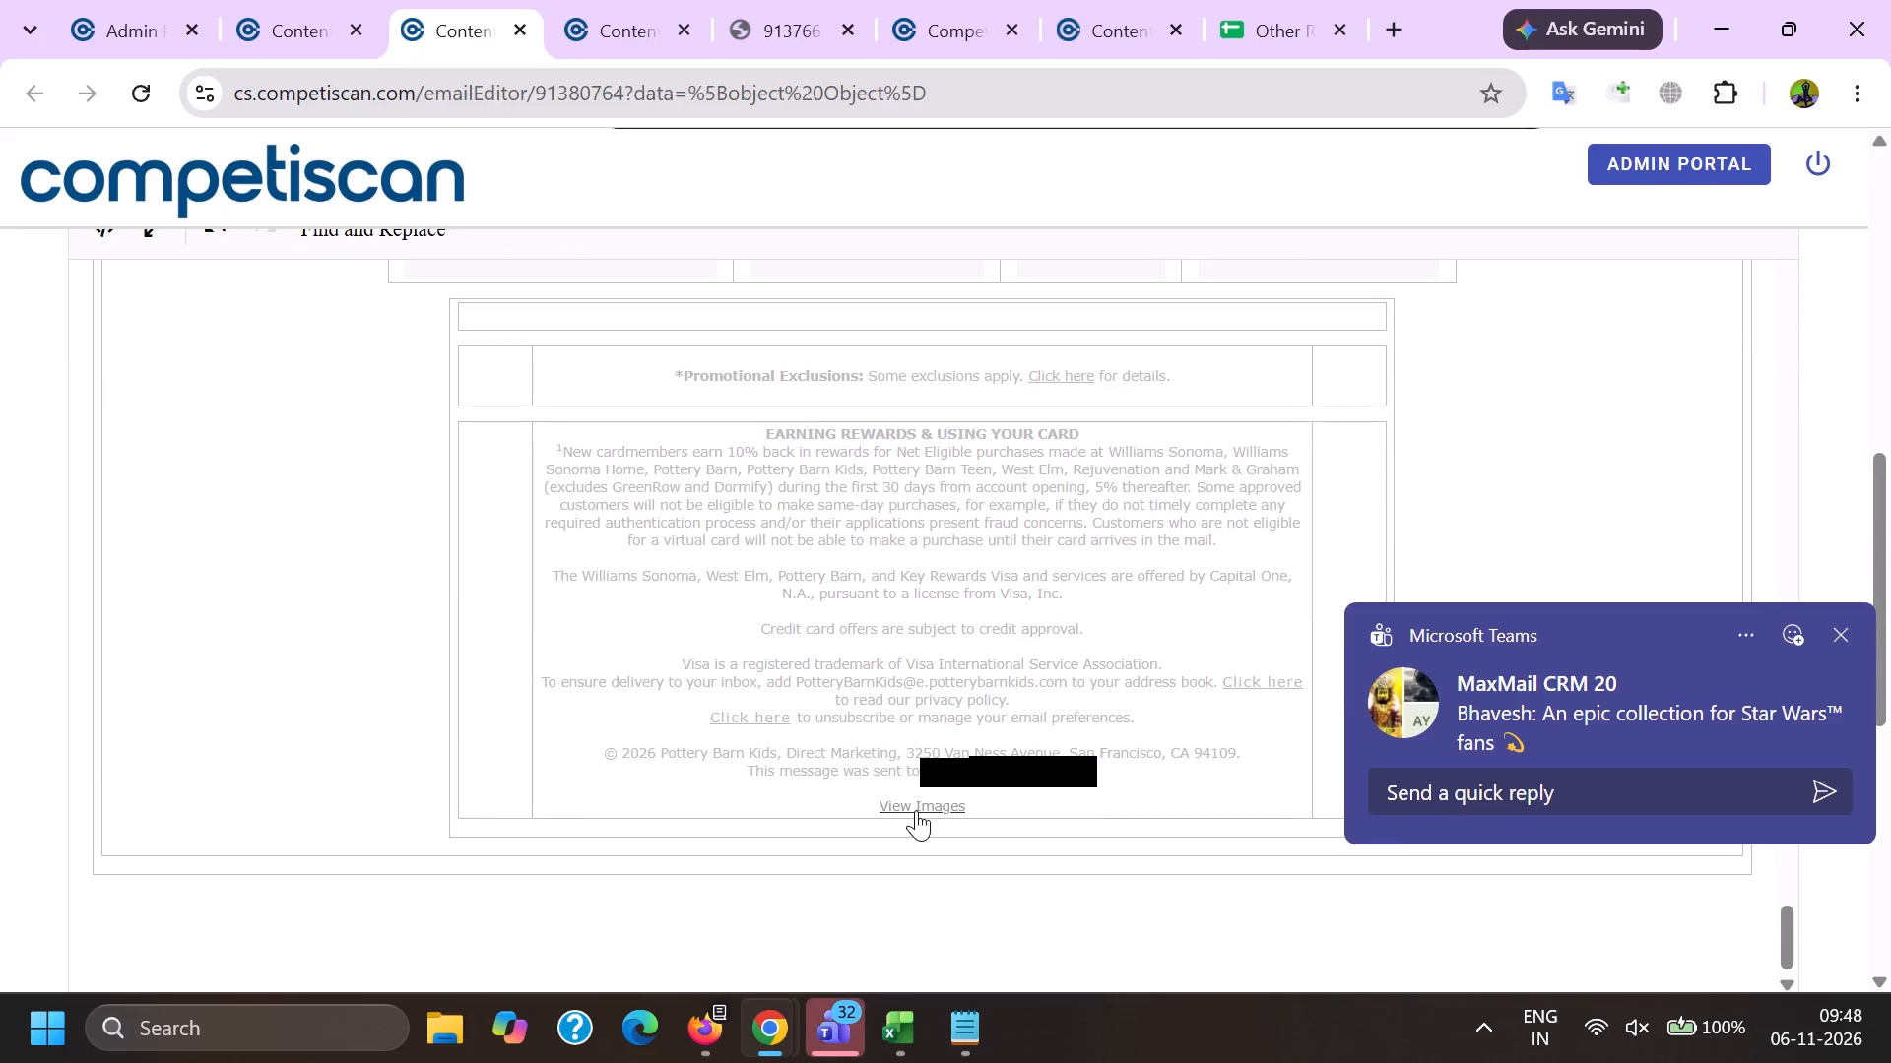
click(916, 808)
click(1077, 864)
click(741, 715)
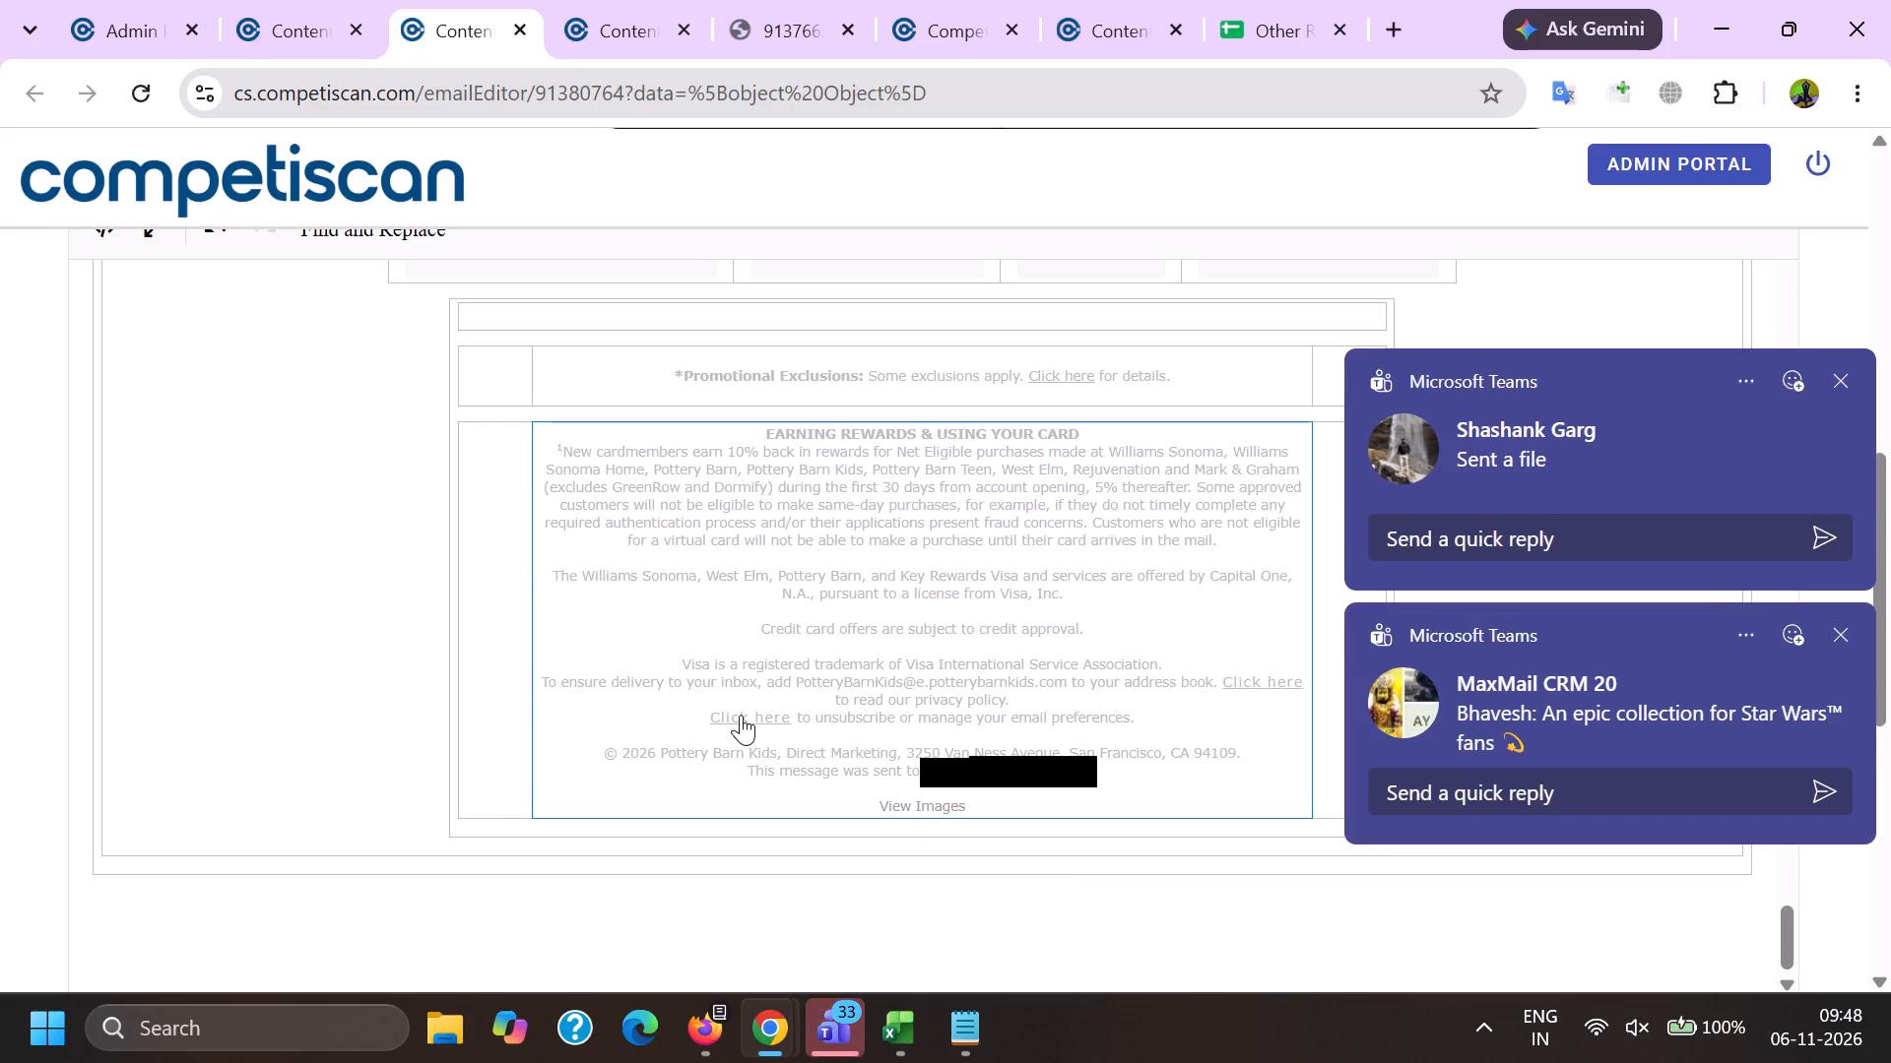
click(890, 782)
Delete the sender's email address after "To ensure delivery to your inbox, add" in the footer.
drag(793, 681, 798, 681)
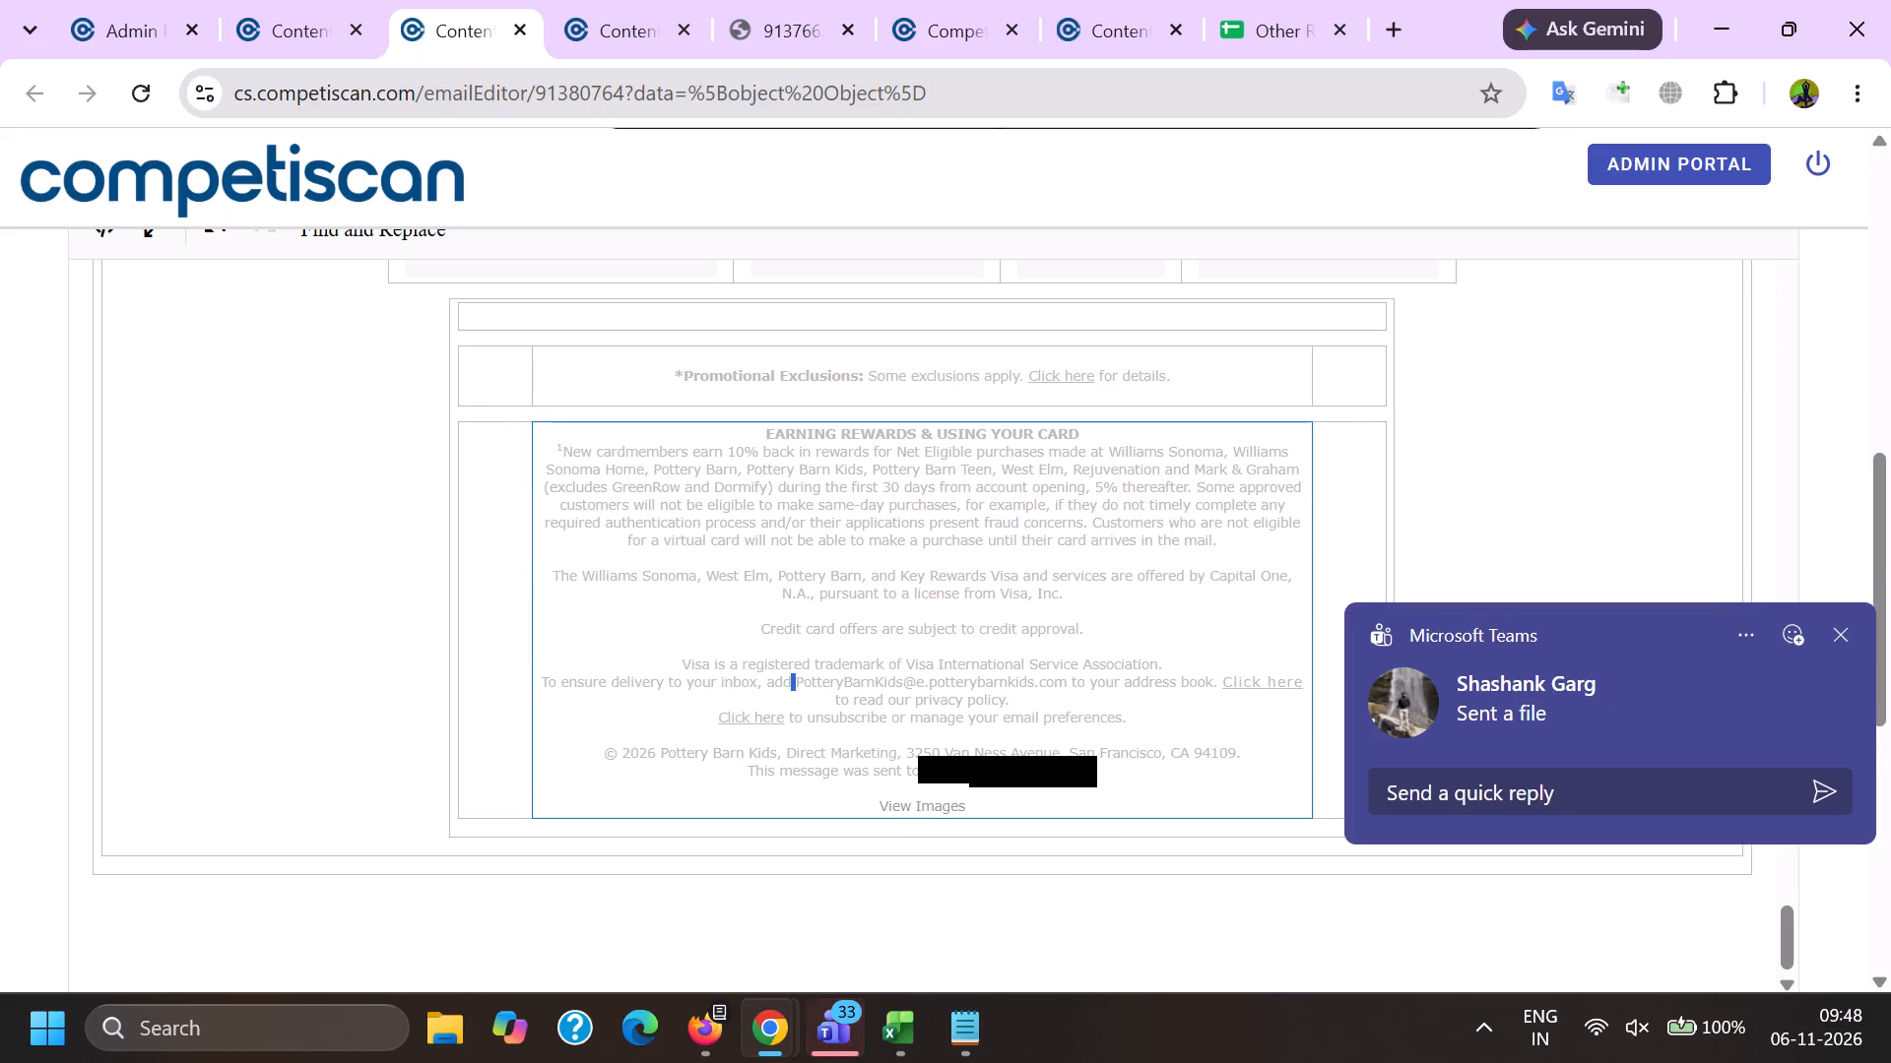
drag(798, 681, 1061, 685)
key(BackSpace)
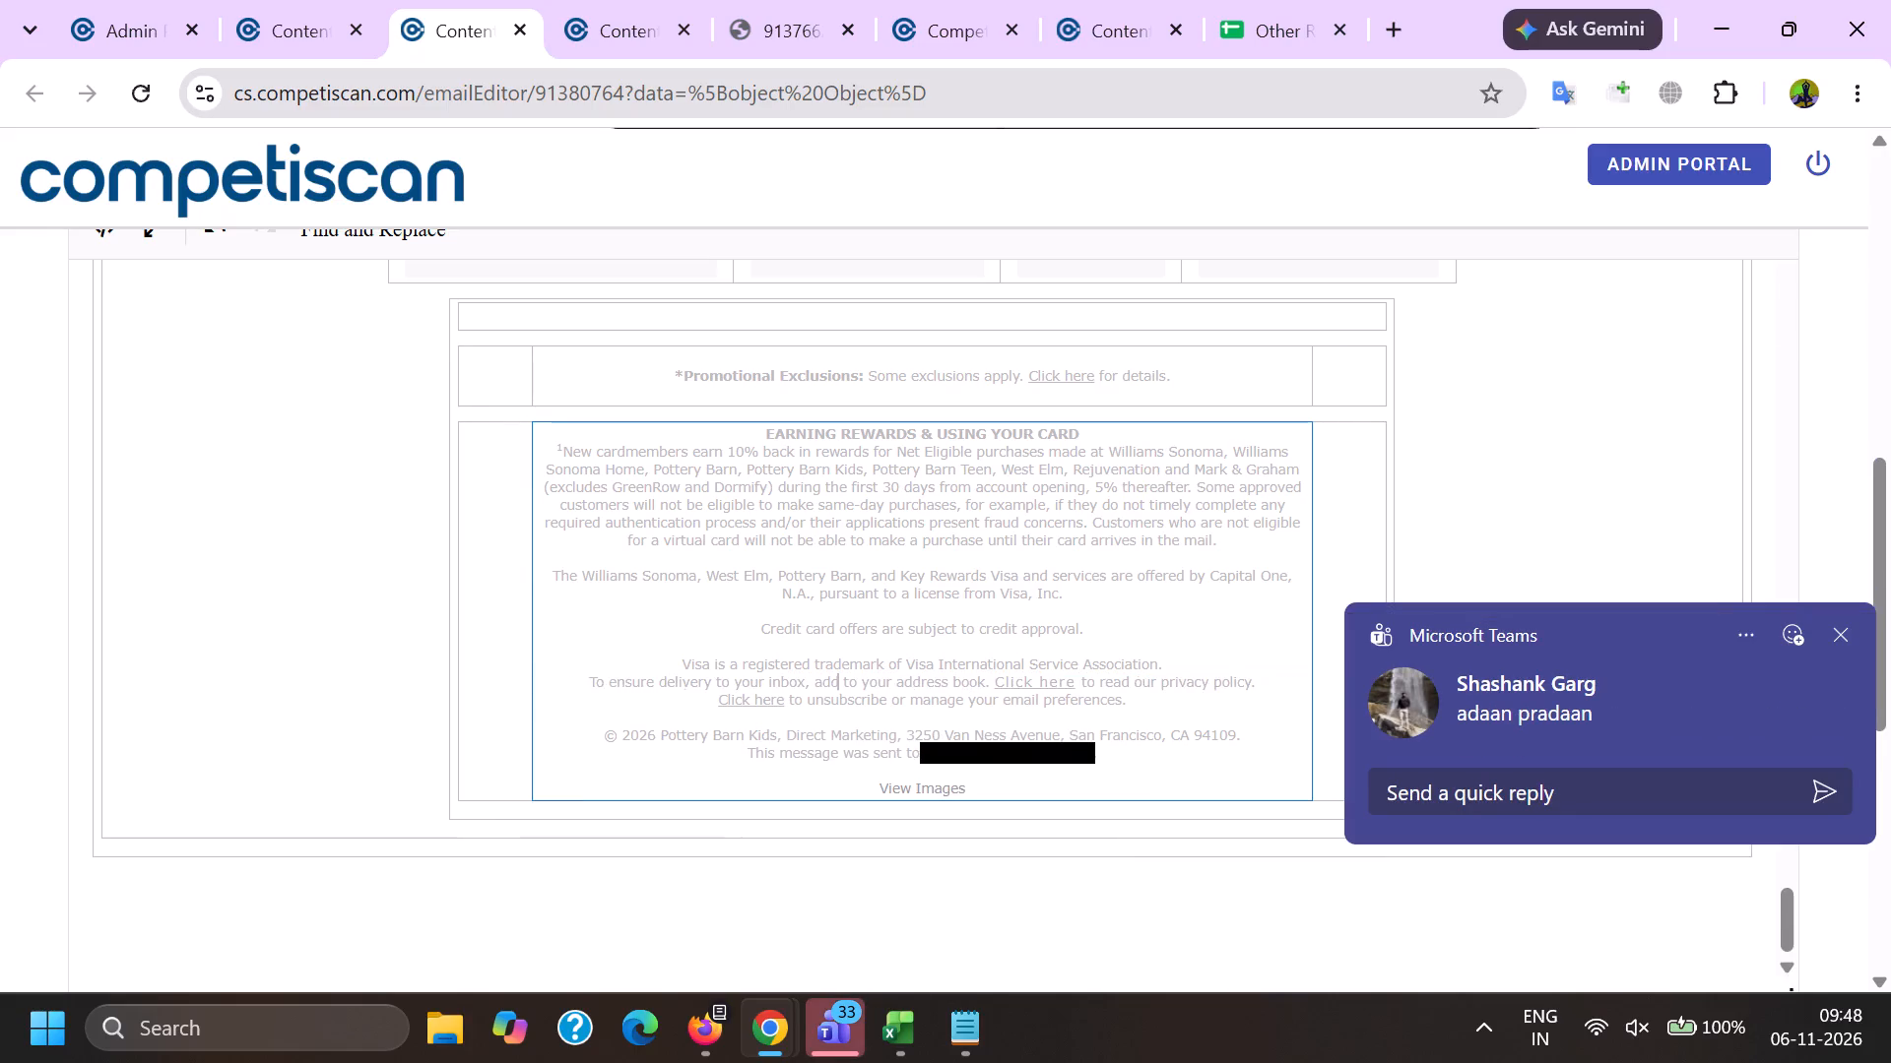
Save the cleaned email's product info.
scroll(862, 699, down, 3)
scroll(815, 764, down, 2)
click(728, 745)
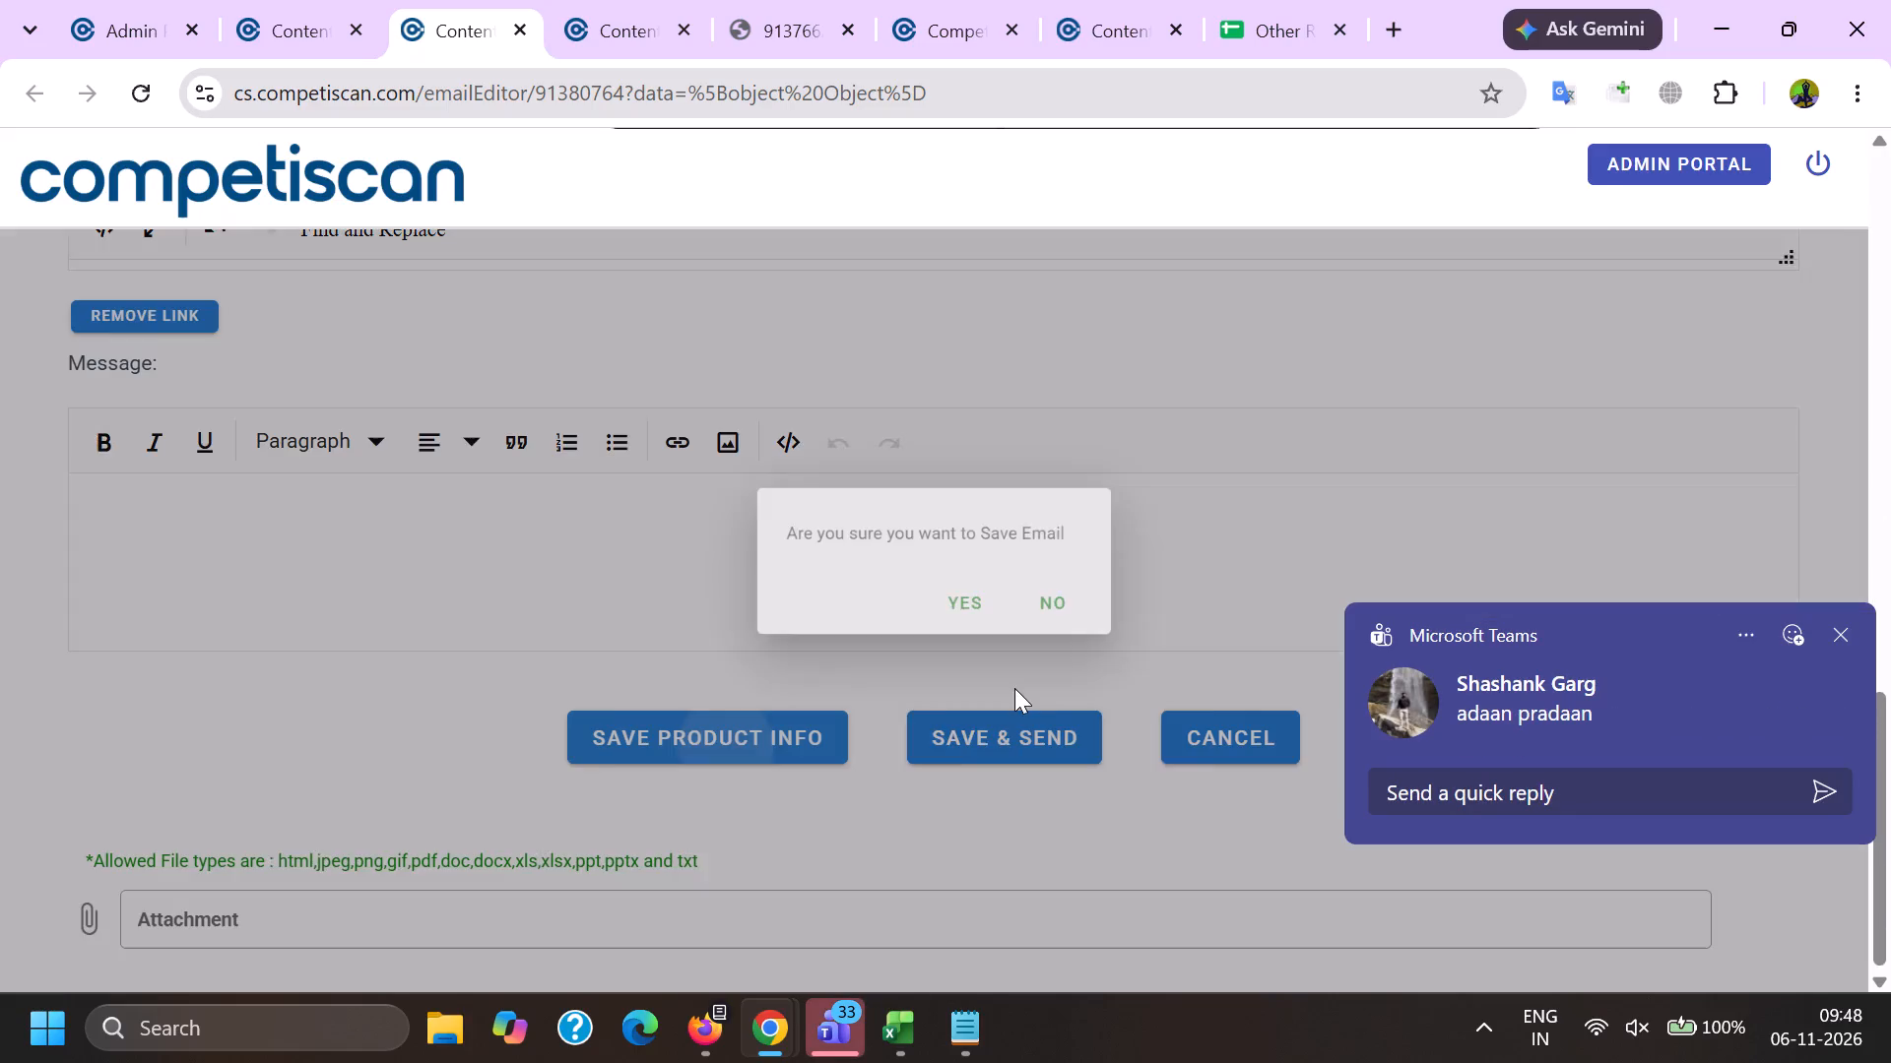
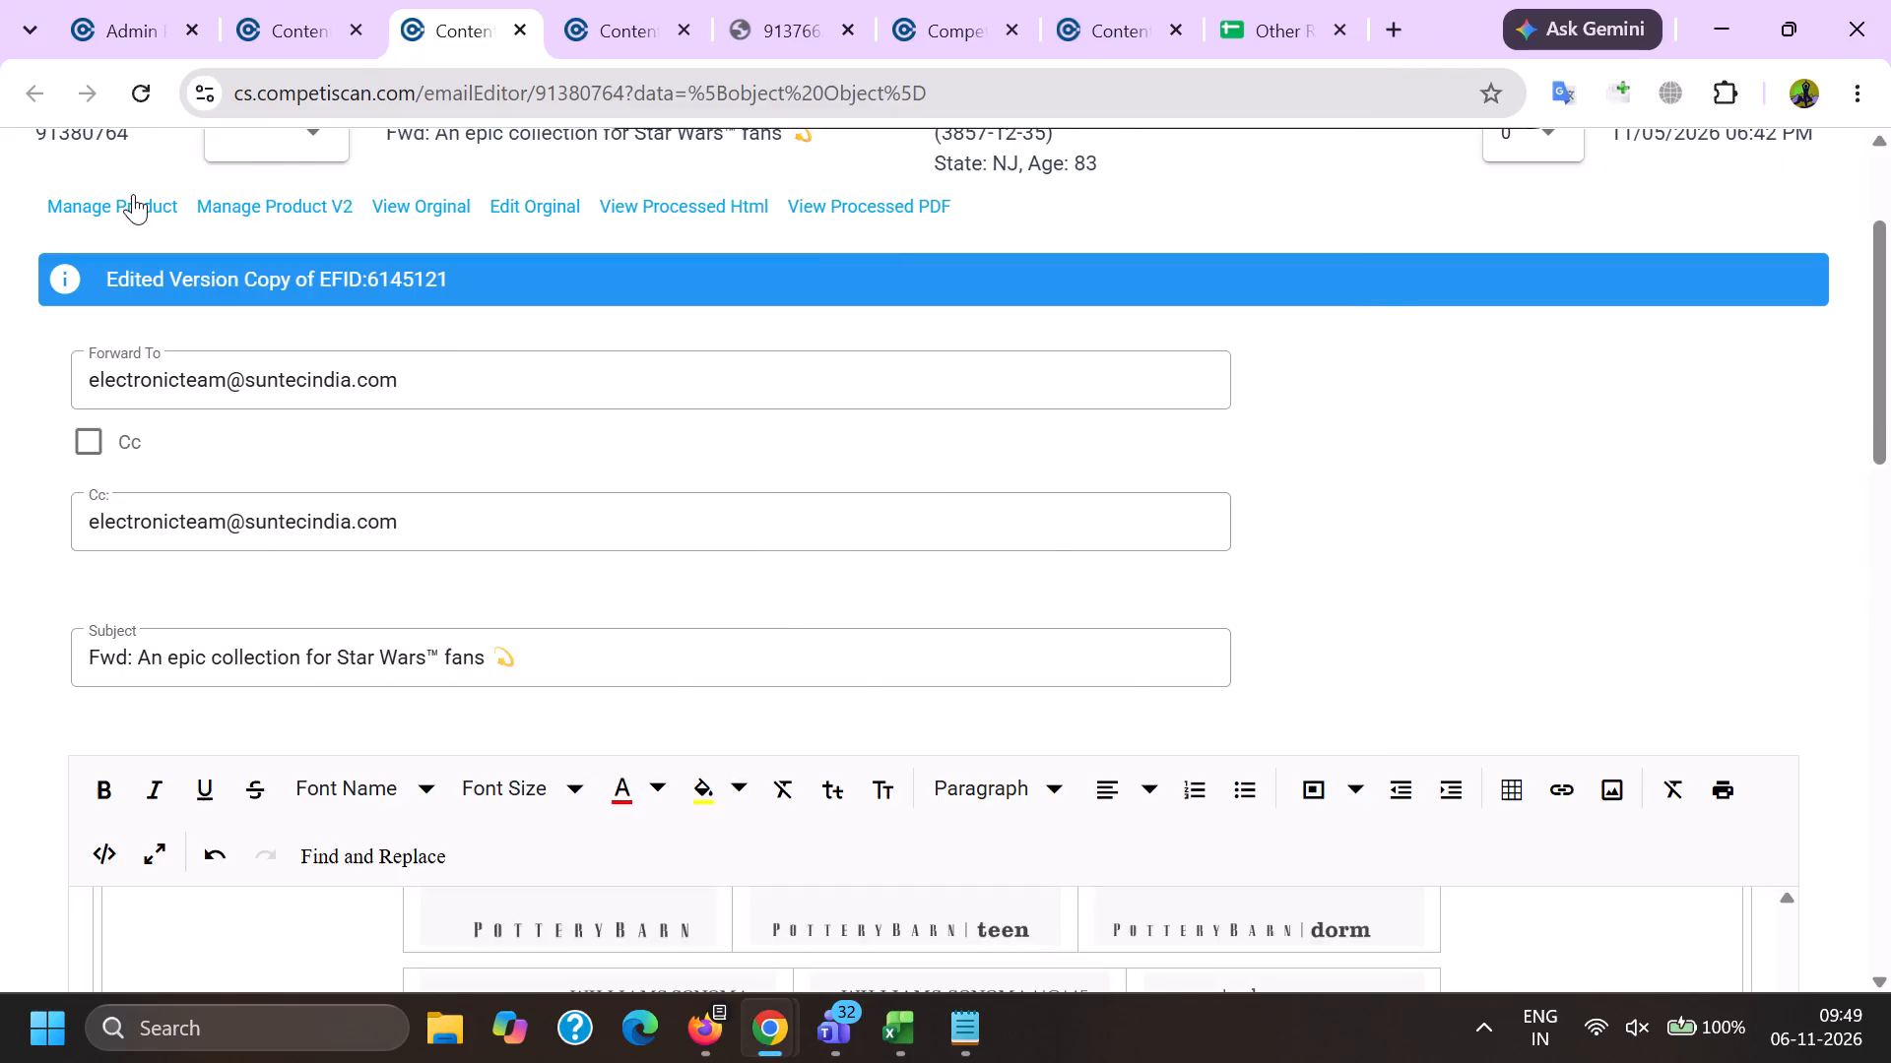
Copy the sender name "Pottery Barn Kids" from the From line at the top of the Star Wars email.
scroll(134, 195, down, 5)
click(230, 636)
key(Page_Up)
key(Page_Up)
key(Page_Up)
key(Page_Up)
key(Page_Up)
key(Page_Up)
key(Page_Up)
key(Page_Up)
key(Page_Up)
key(Page_Up)
key(Page_Up)
key(Page_Up)
key(Page_Up)
key(Page_Up)
key(Page_Up)
key(Page_Up)
key(Page_Up)
key(Page_Up)
key(Page_Up)
key(Page_Up)
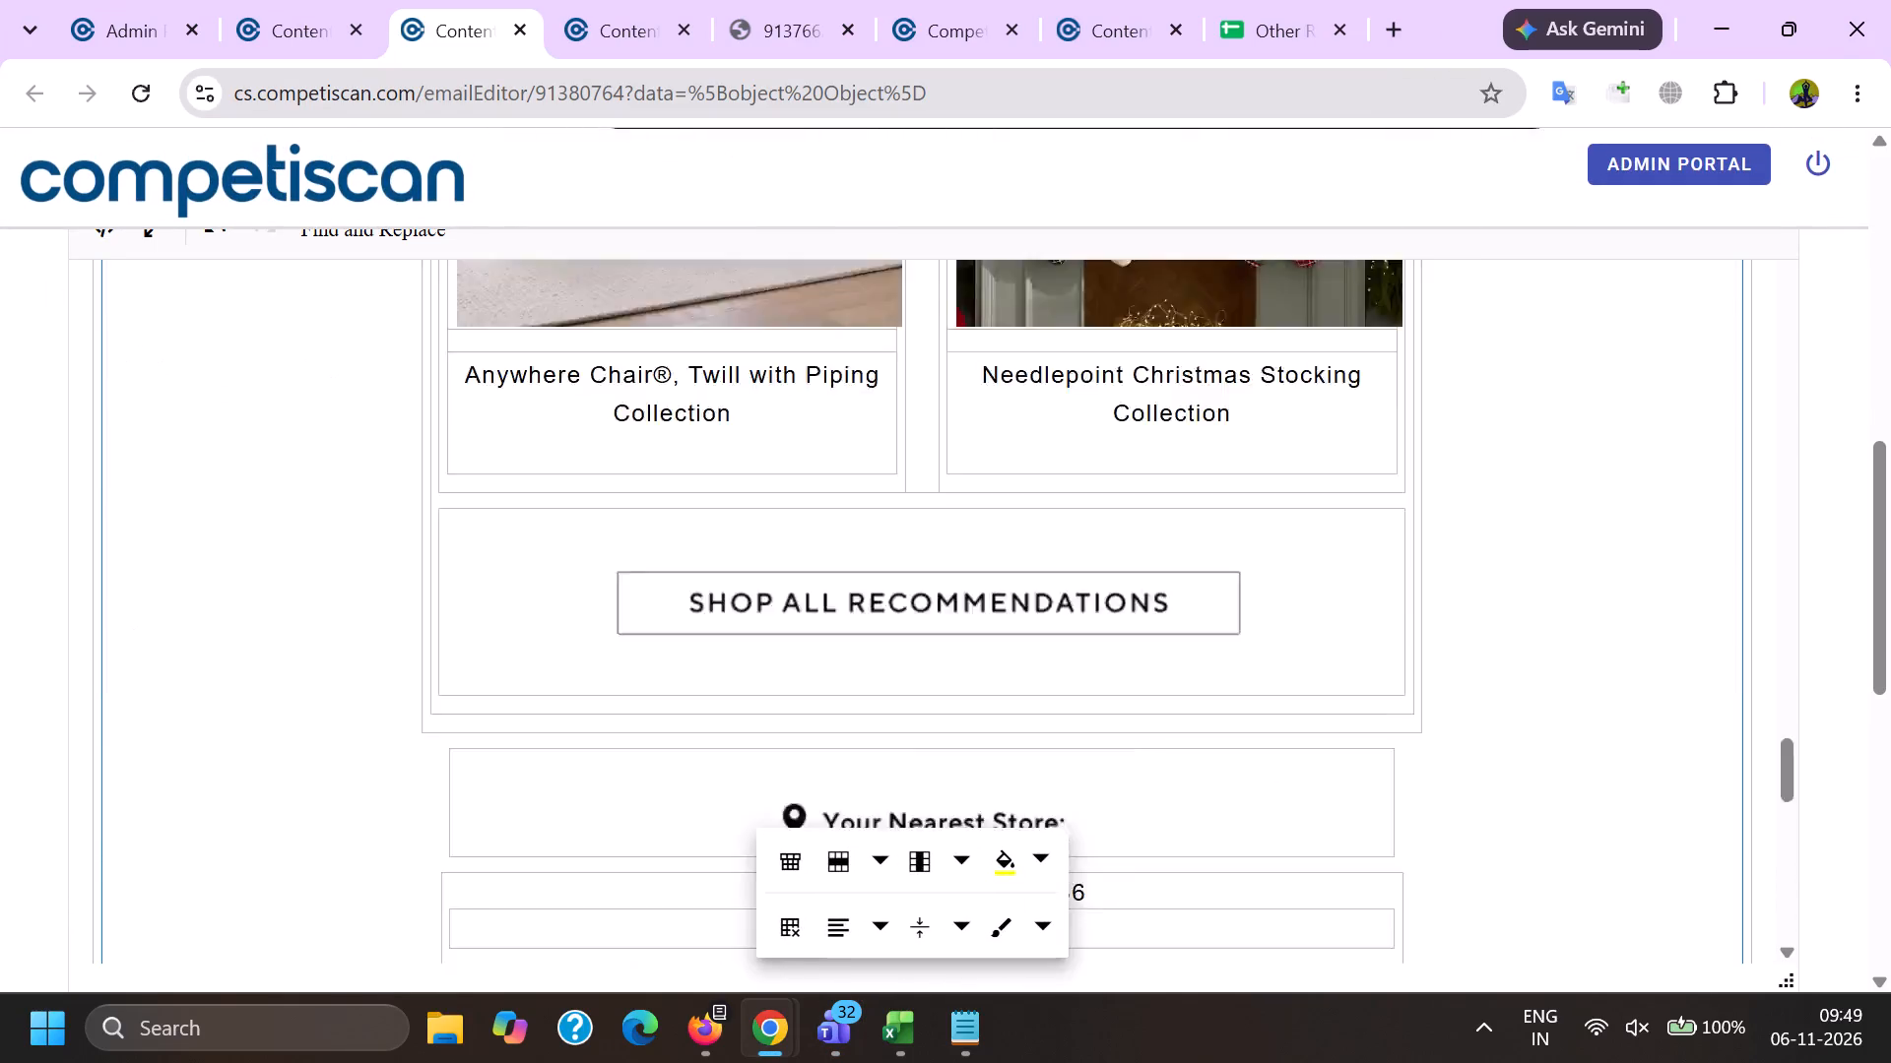
scroll(194, 543, down, 5)
scroll(155, 658, down, 2)
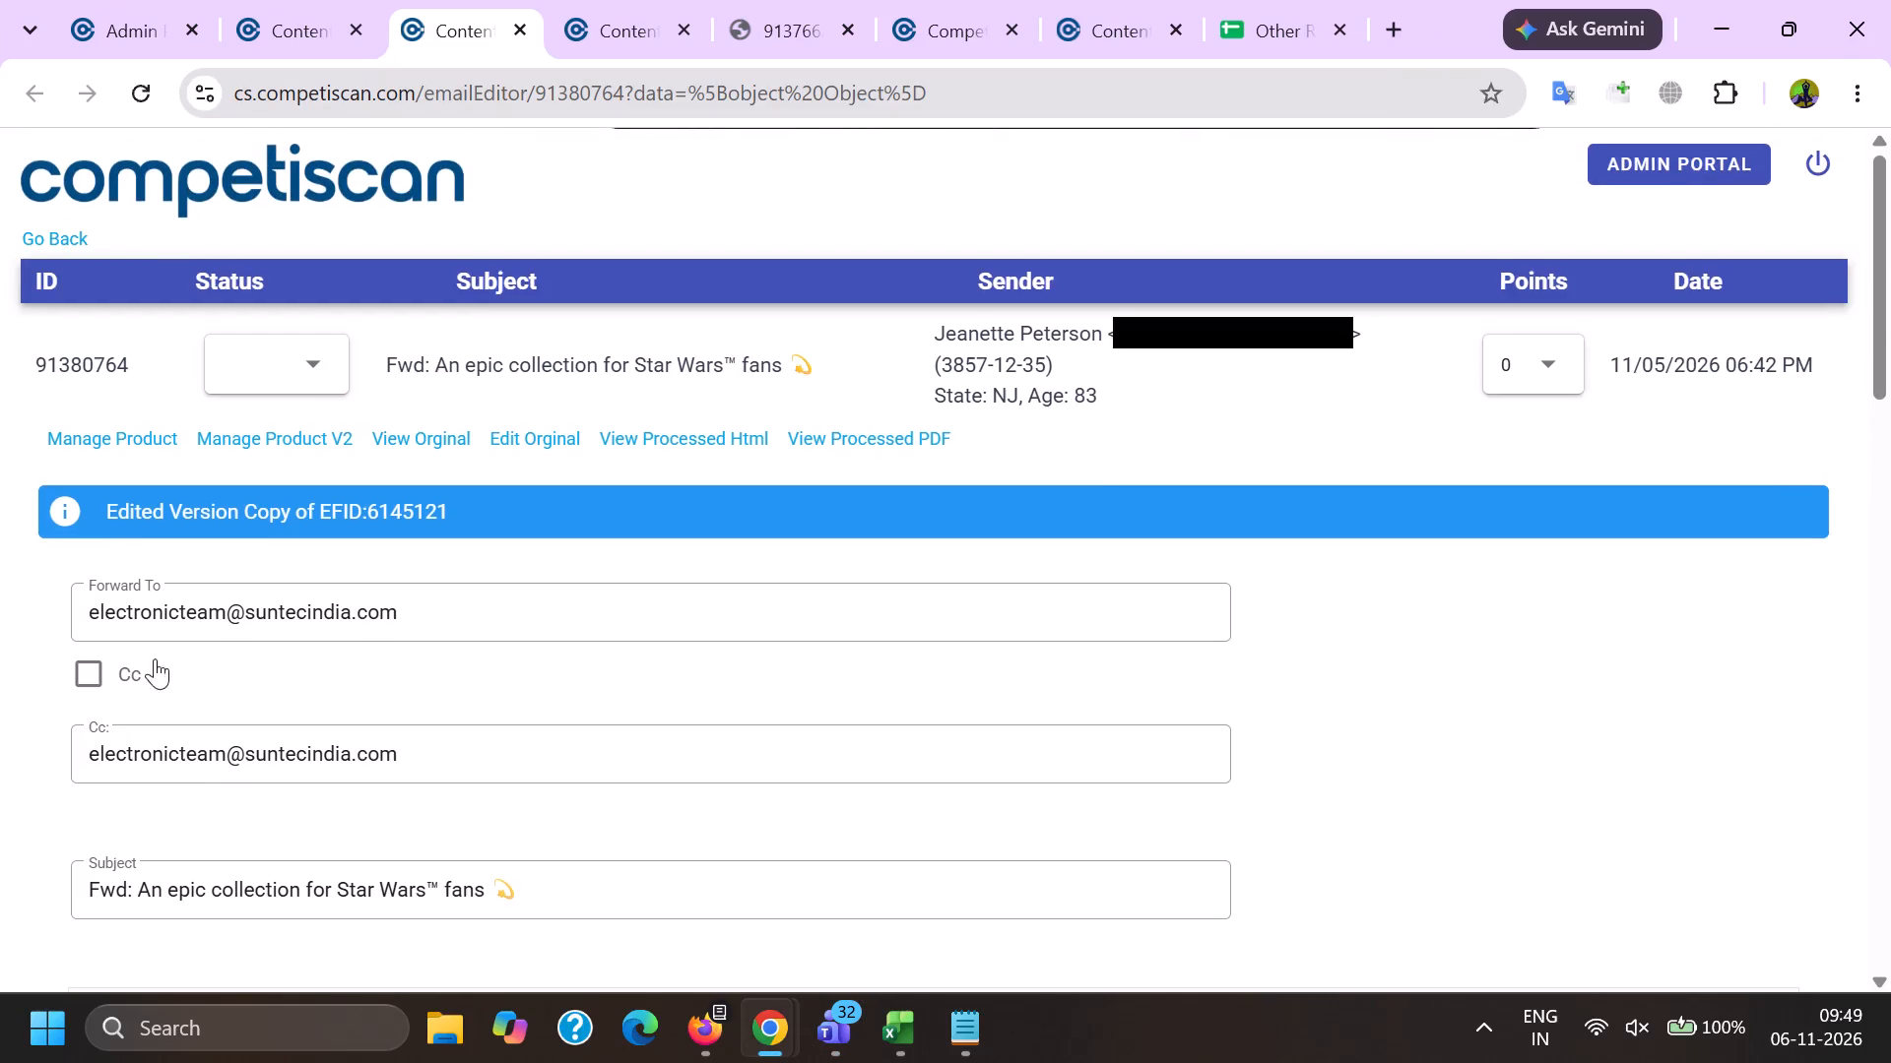
scroll(155, 658, down, 2)
double_click(196, 487)
shift+click(333, 470)
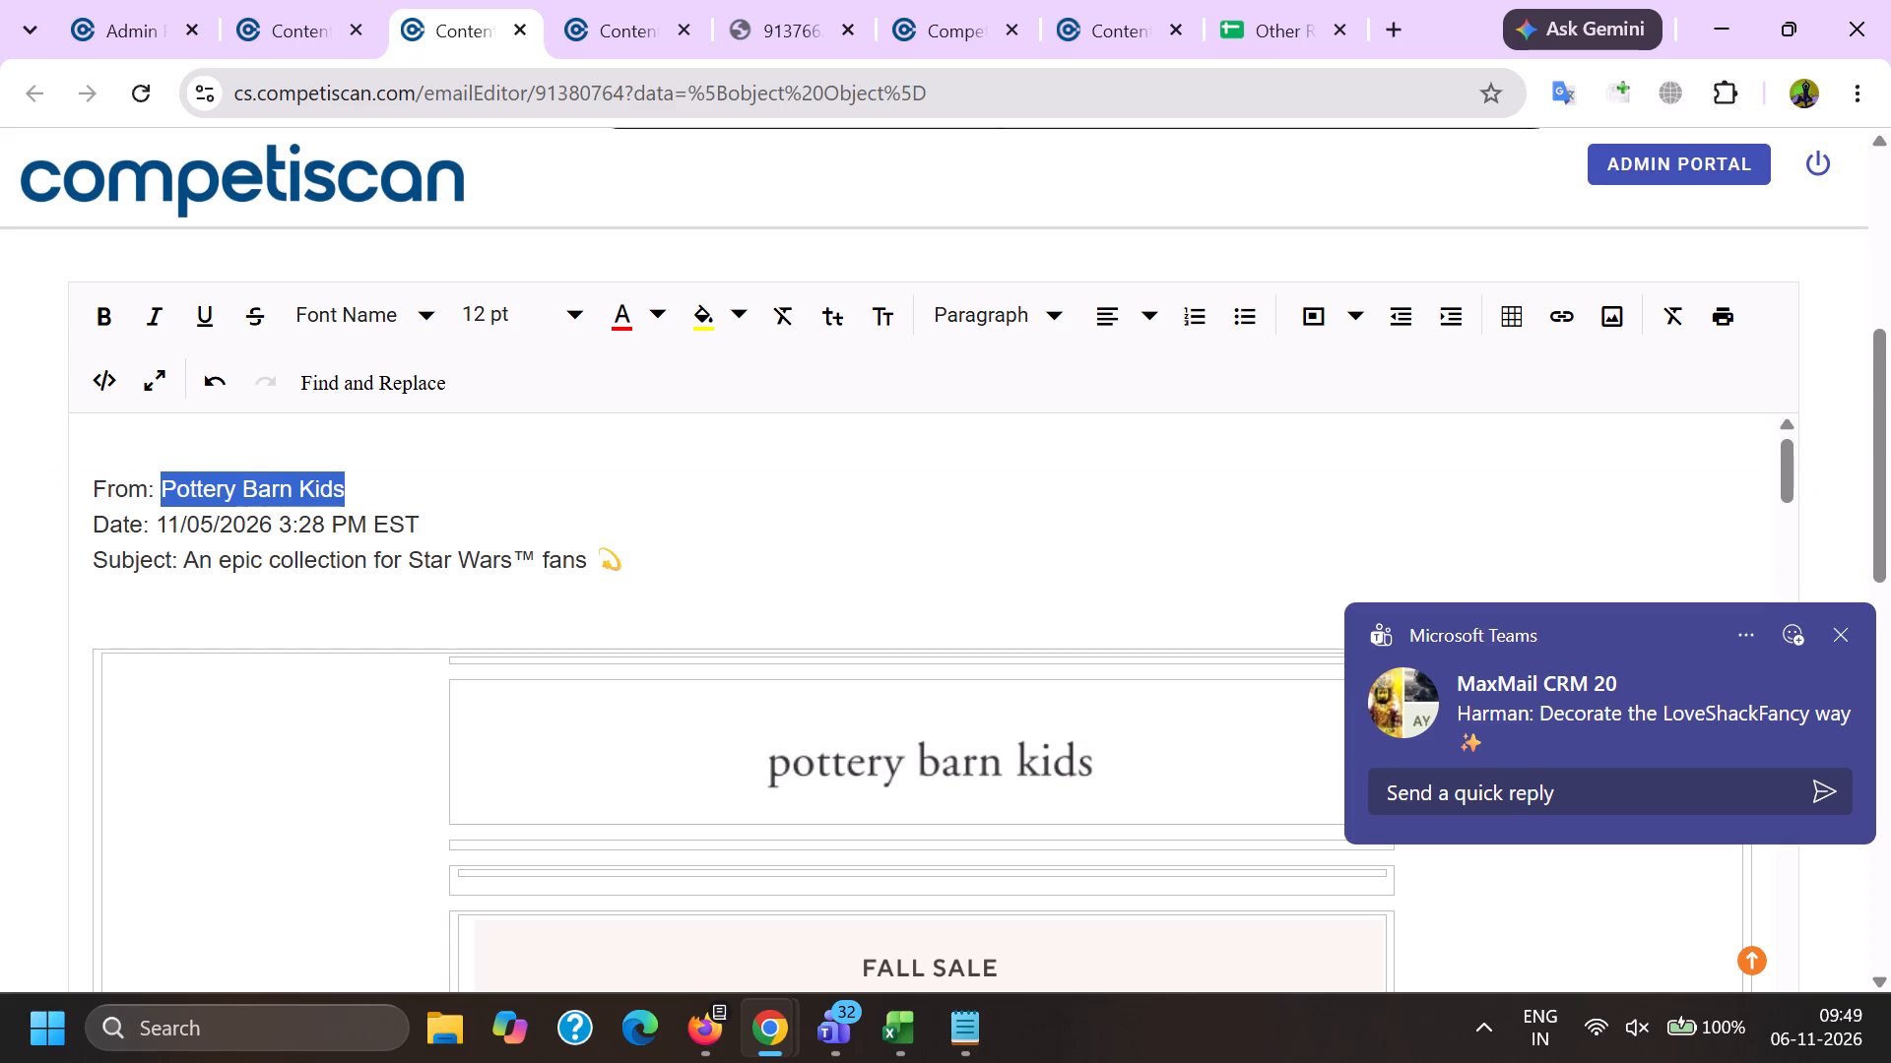
key(ctrl+c)
In the email's product form, load the company image of Pottery Barn Kids as the product image.
key(alt+Tab)
scroll(646, 422, down, 6)
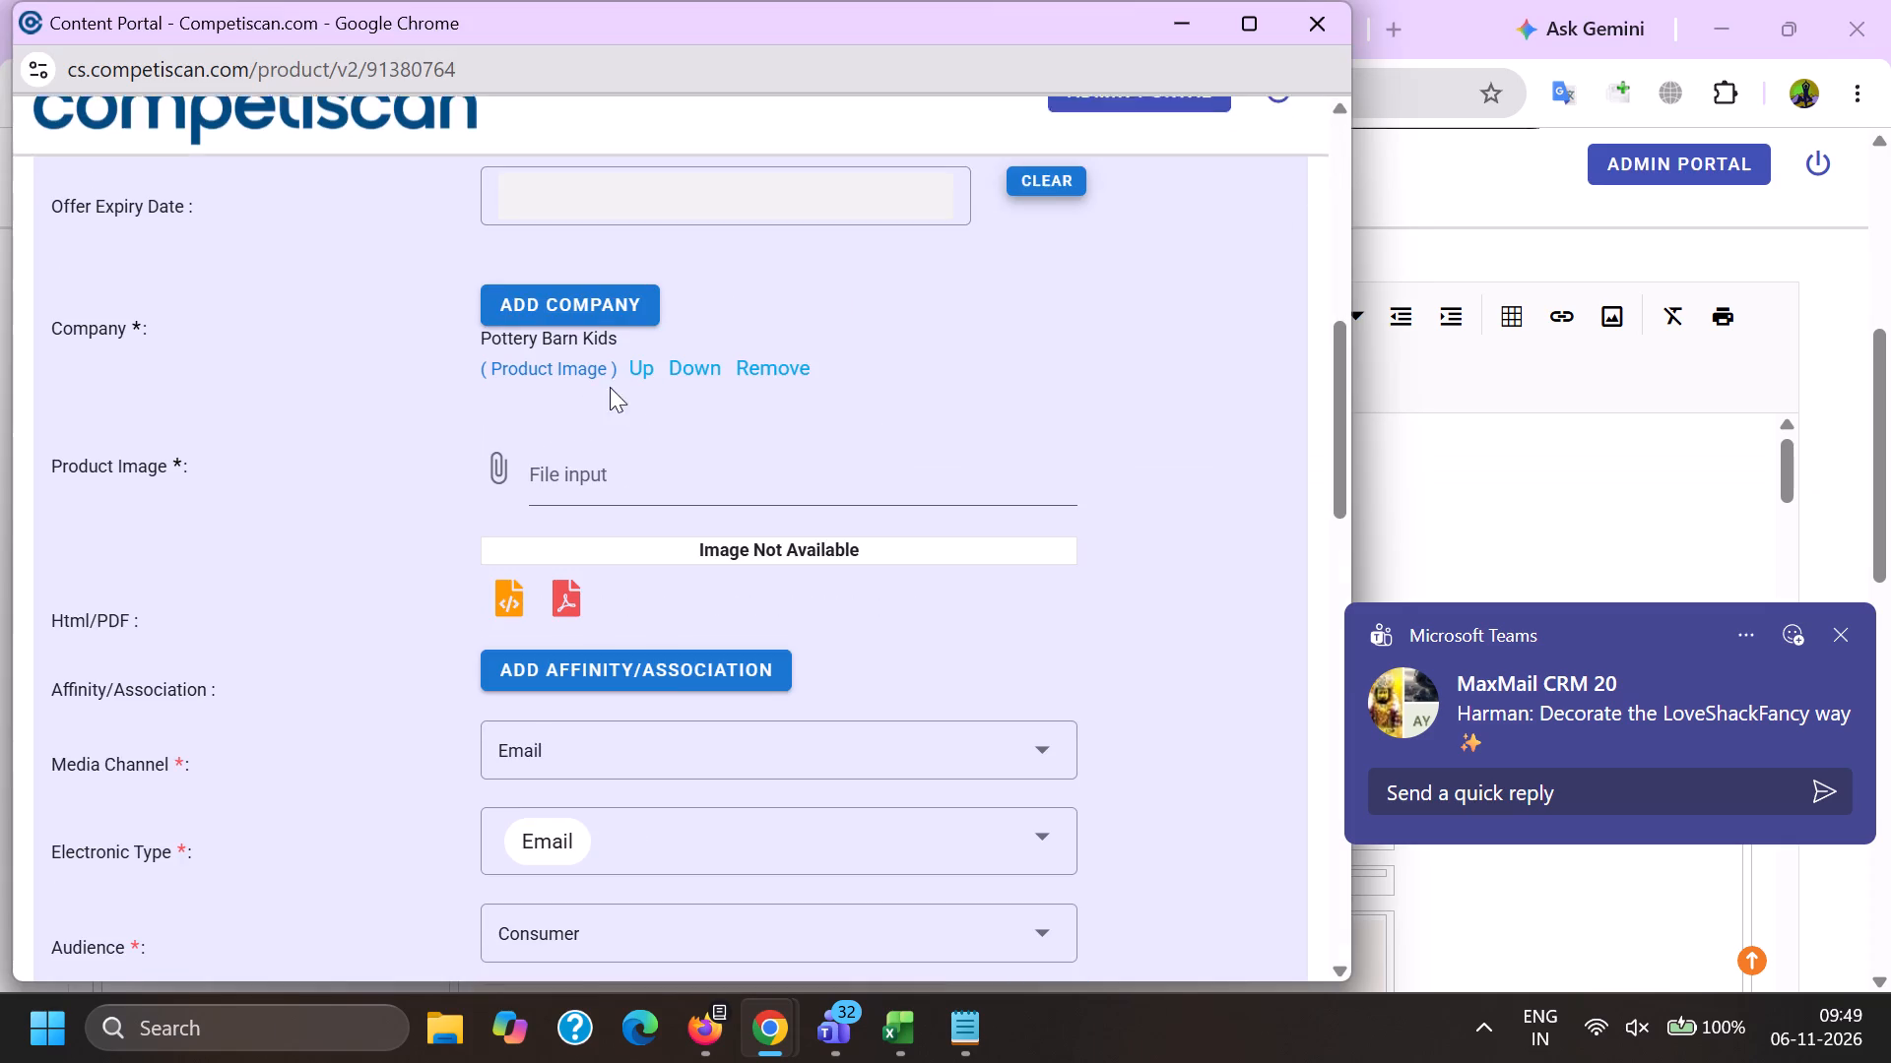
click(595, 373)
Add Capital One as a second company on the product form.
click(594, 313)
key(c)
key(a)
key(p)
key(i)
key(t)
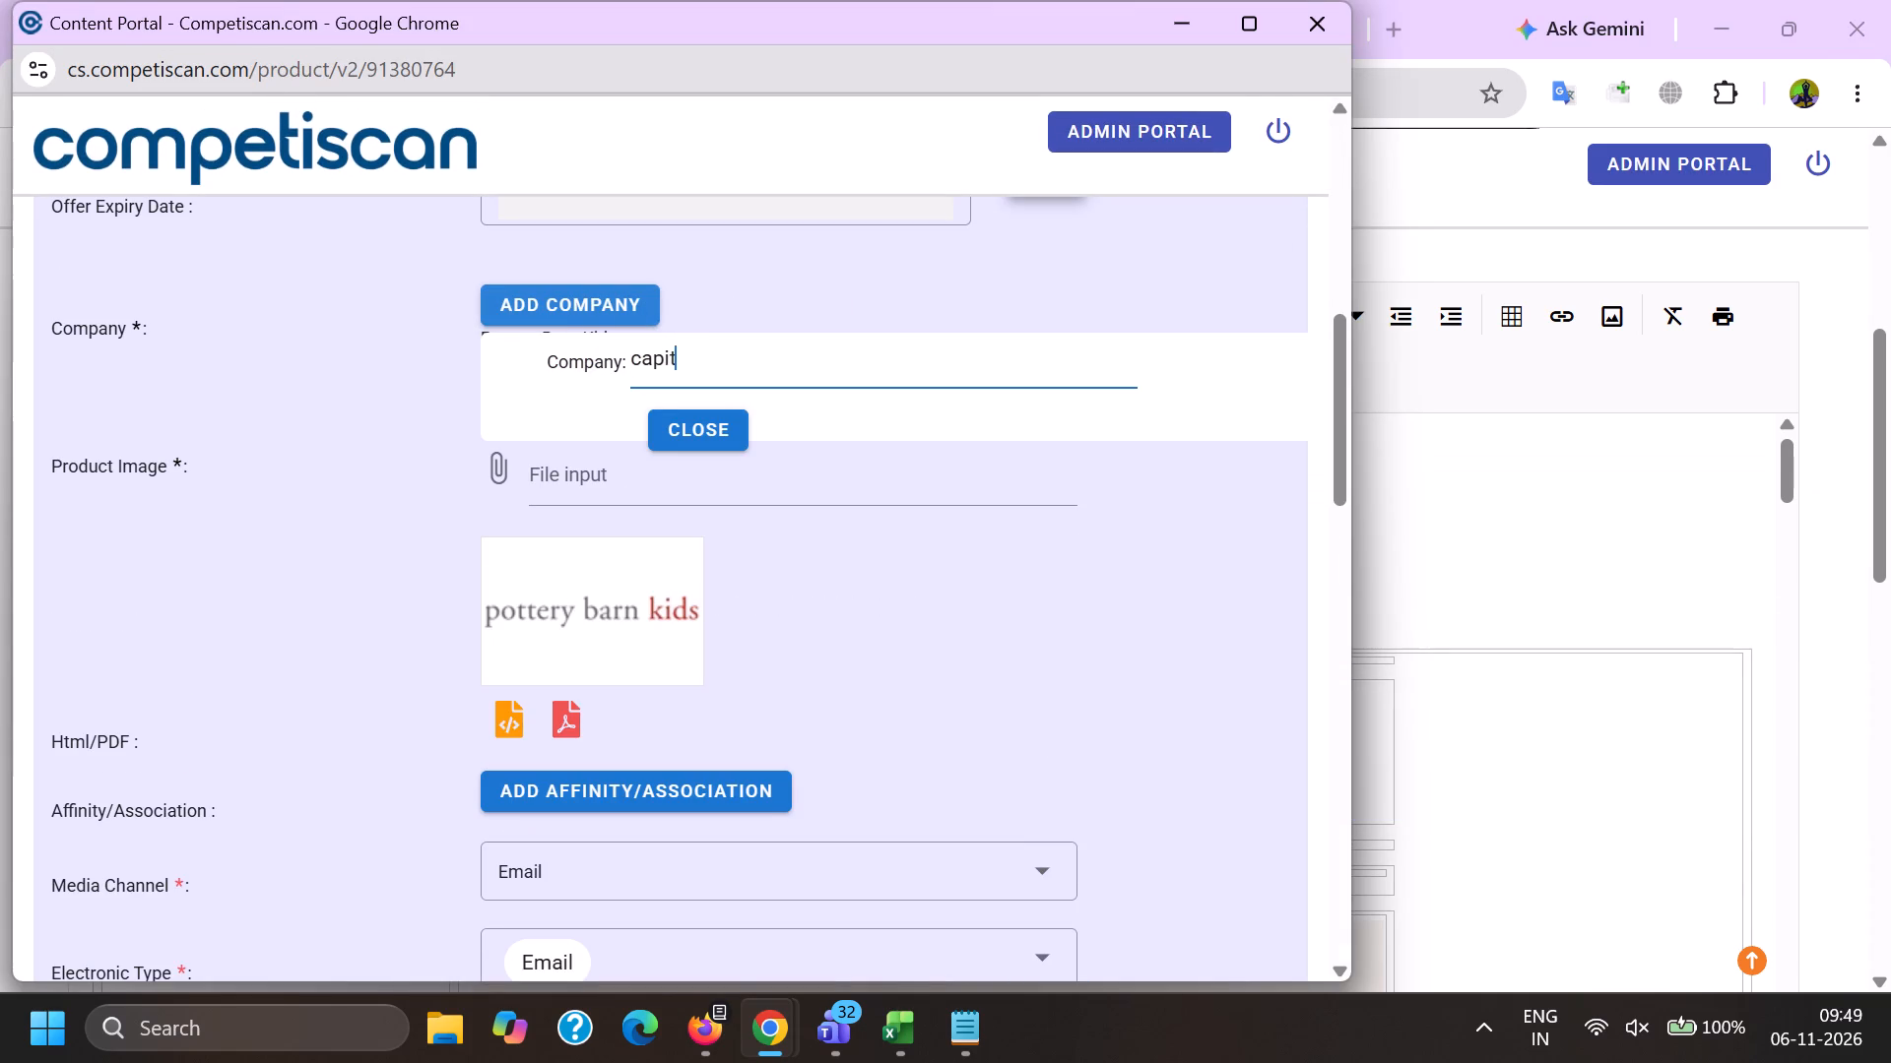
text(al)
key(space)
text(one)
scroll(594, 315, down, 2)
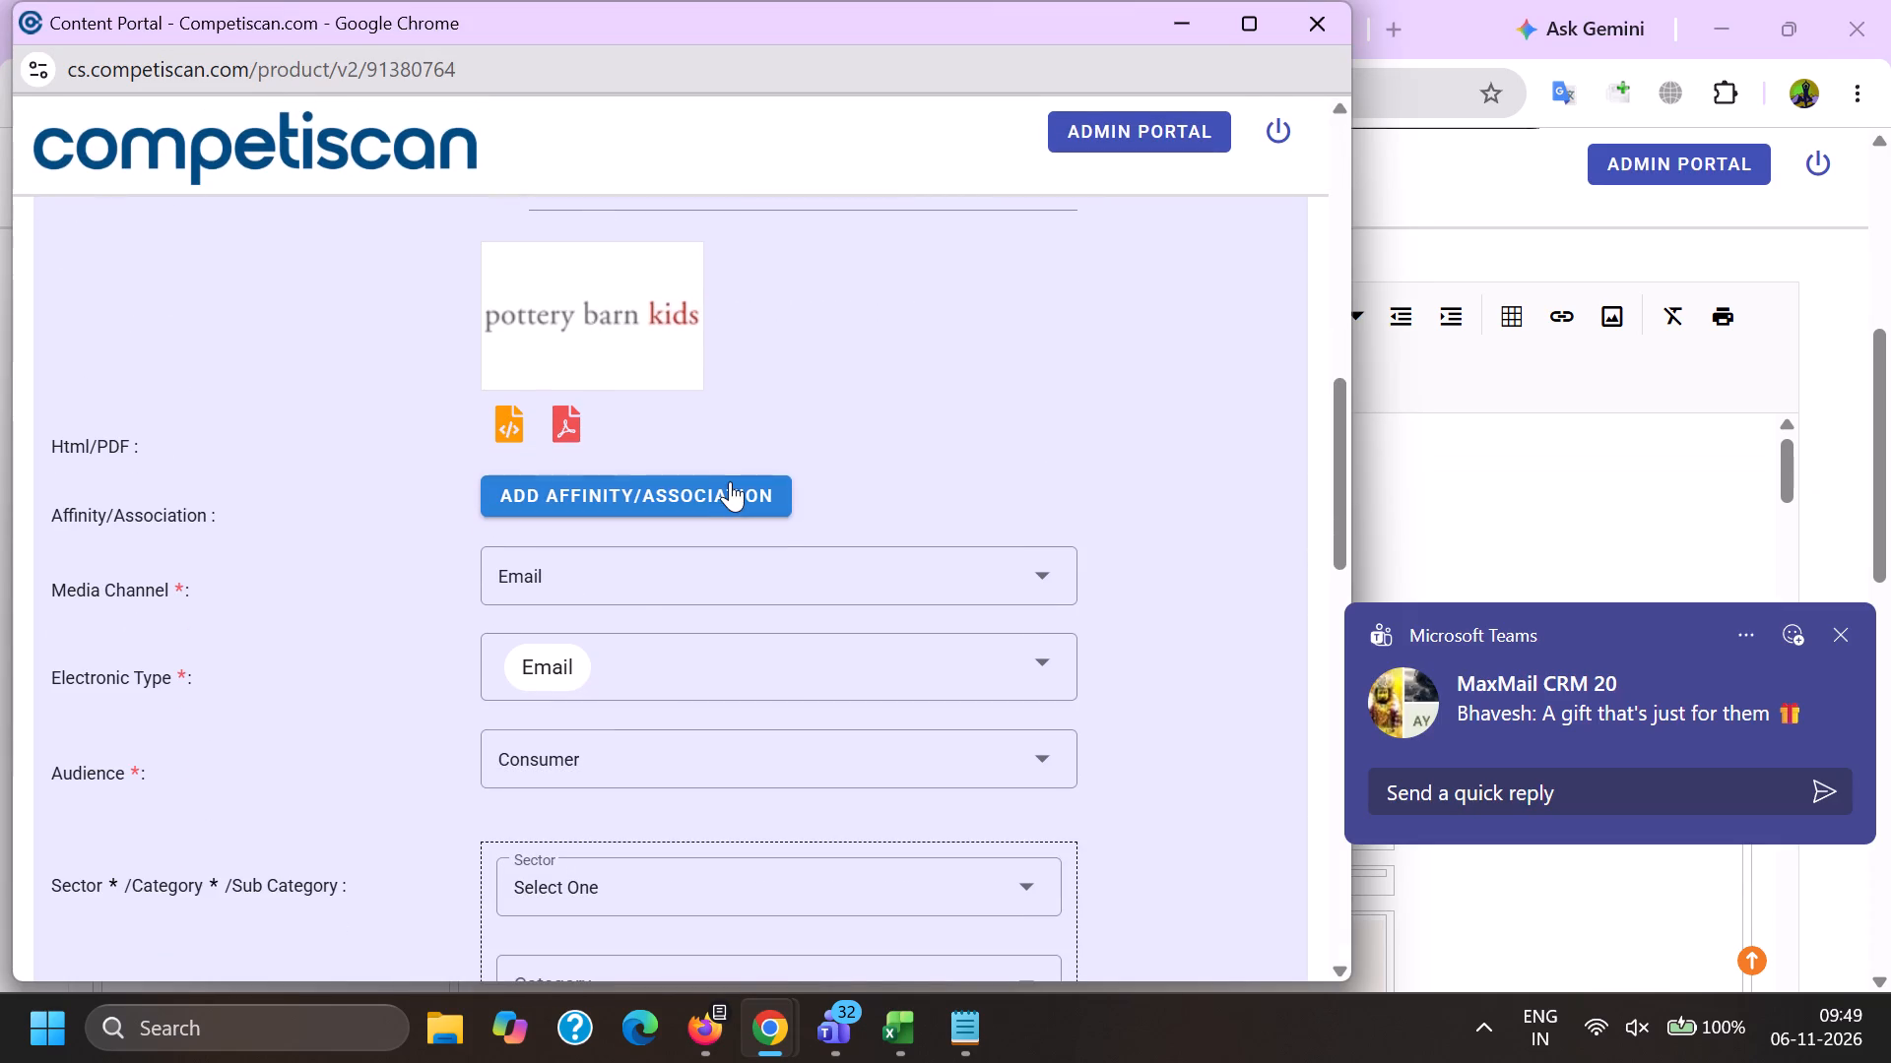
Add Pottery Barn Kids (Retail) as the product's affinity/association, using the copied sender name.
click(730, 481)
click(906, 547)
key(ctrl+v)
scroll(760, 705, up, 4)
click(727, 733)
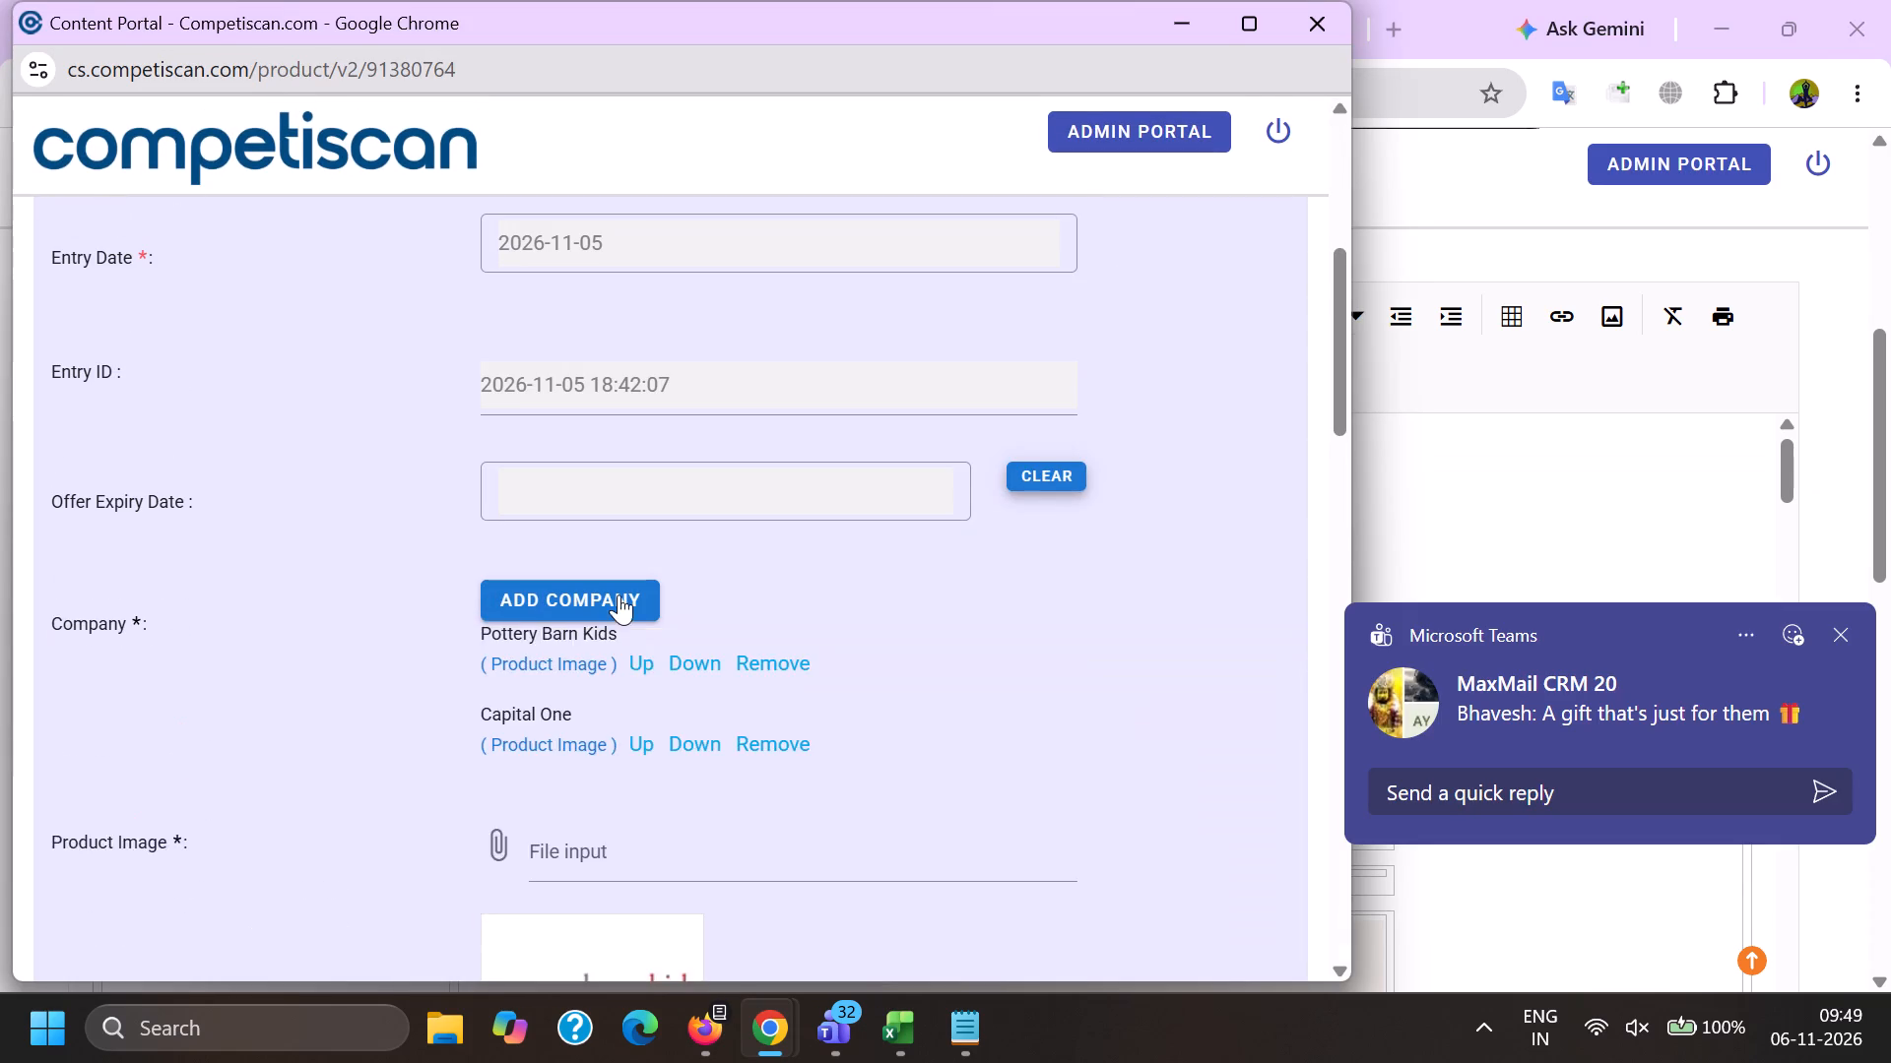
scroll(619, 593, down, 5)
click(741, 562)
Set the product's sector to Retail and its category to Home.
scroll(582, 288, down, 2)
click(610, 579)
scroll(607, 567, down, 5)
scroll(607, 577, up, 1)
scroll(607, 581, down, 2)
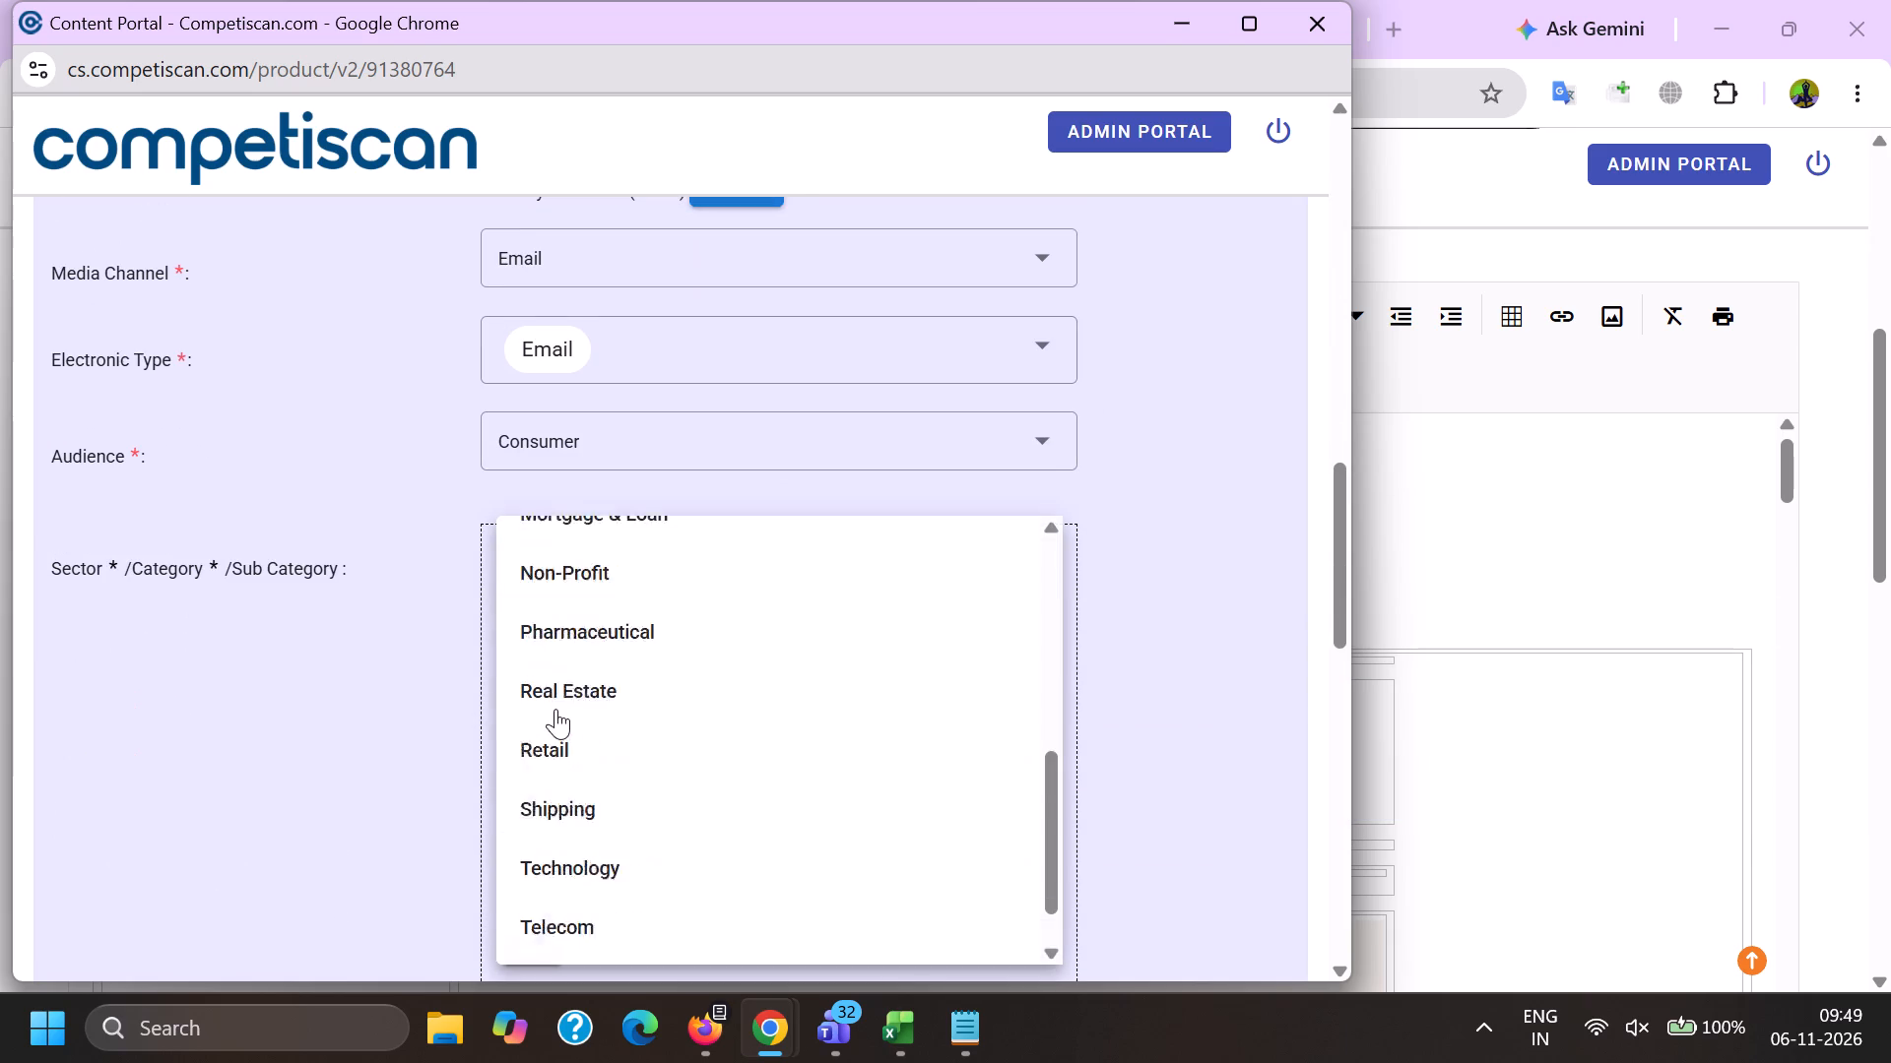
click(555, 705)
drag(422, 677, 437, 677)
click(603, 663)
scroll(616, 305, down, 4)
scroll(577, 573, up, 1)
scroll(577, 577, down, 2)
scroll(577, 583, up, 1)
scroll(577, 584, down, 3)
click(601, 540)
drag(387, 560, 392, 568)
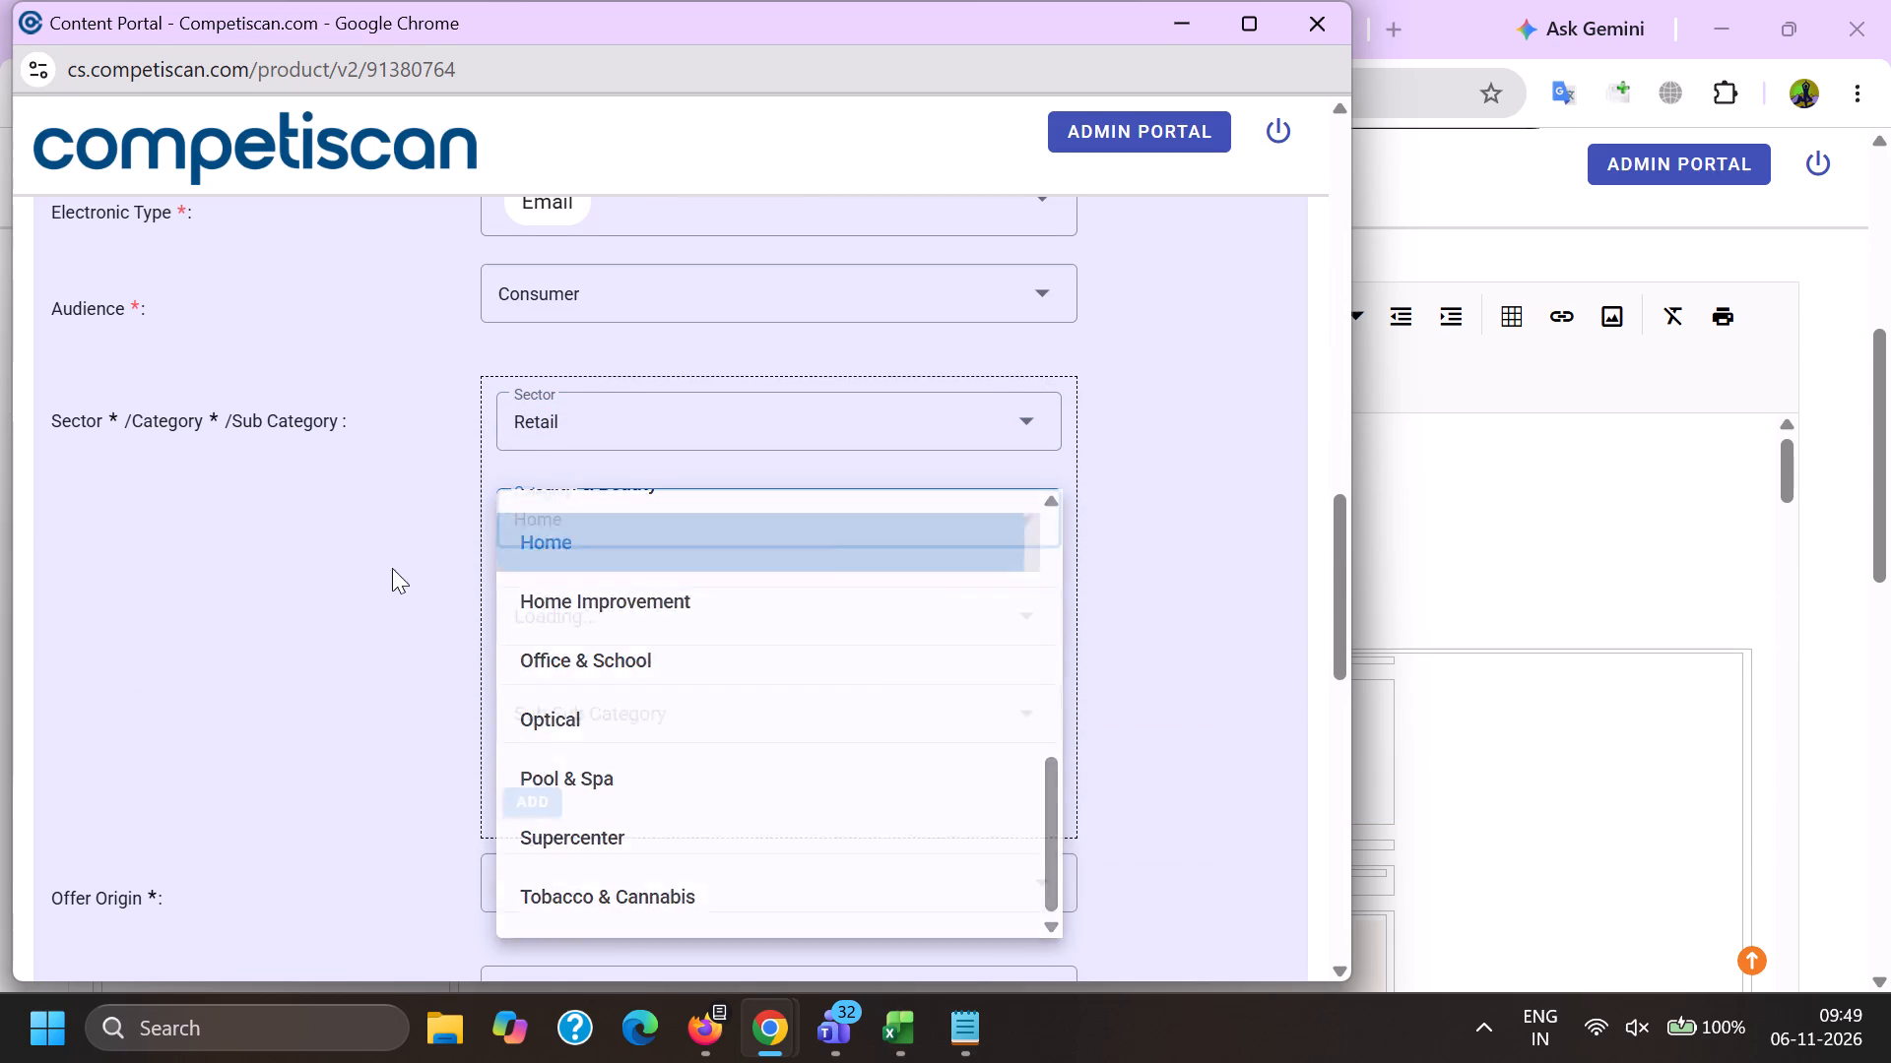
drag(392, 568, 435, 589)
Choose sub category Home Decor and sub sub category Bedding-Sheets & Pillowcases, checking the email's content, and add the classification.
click(586, 625)
key(alt+Tab)
scroll(586, 659, down, 20)
key(alt+Tab)
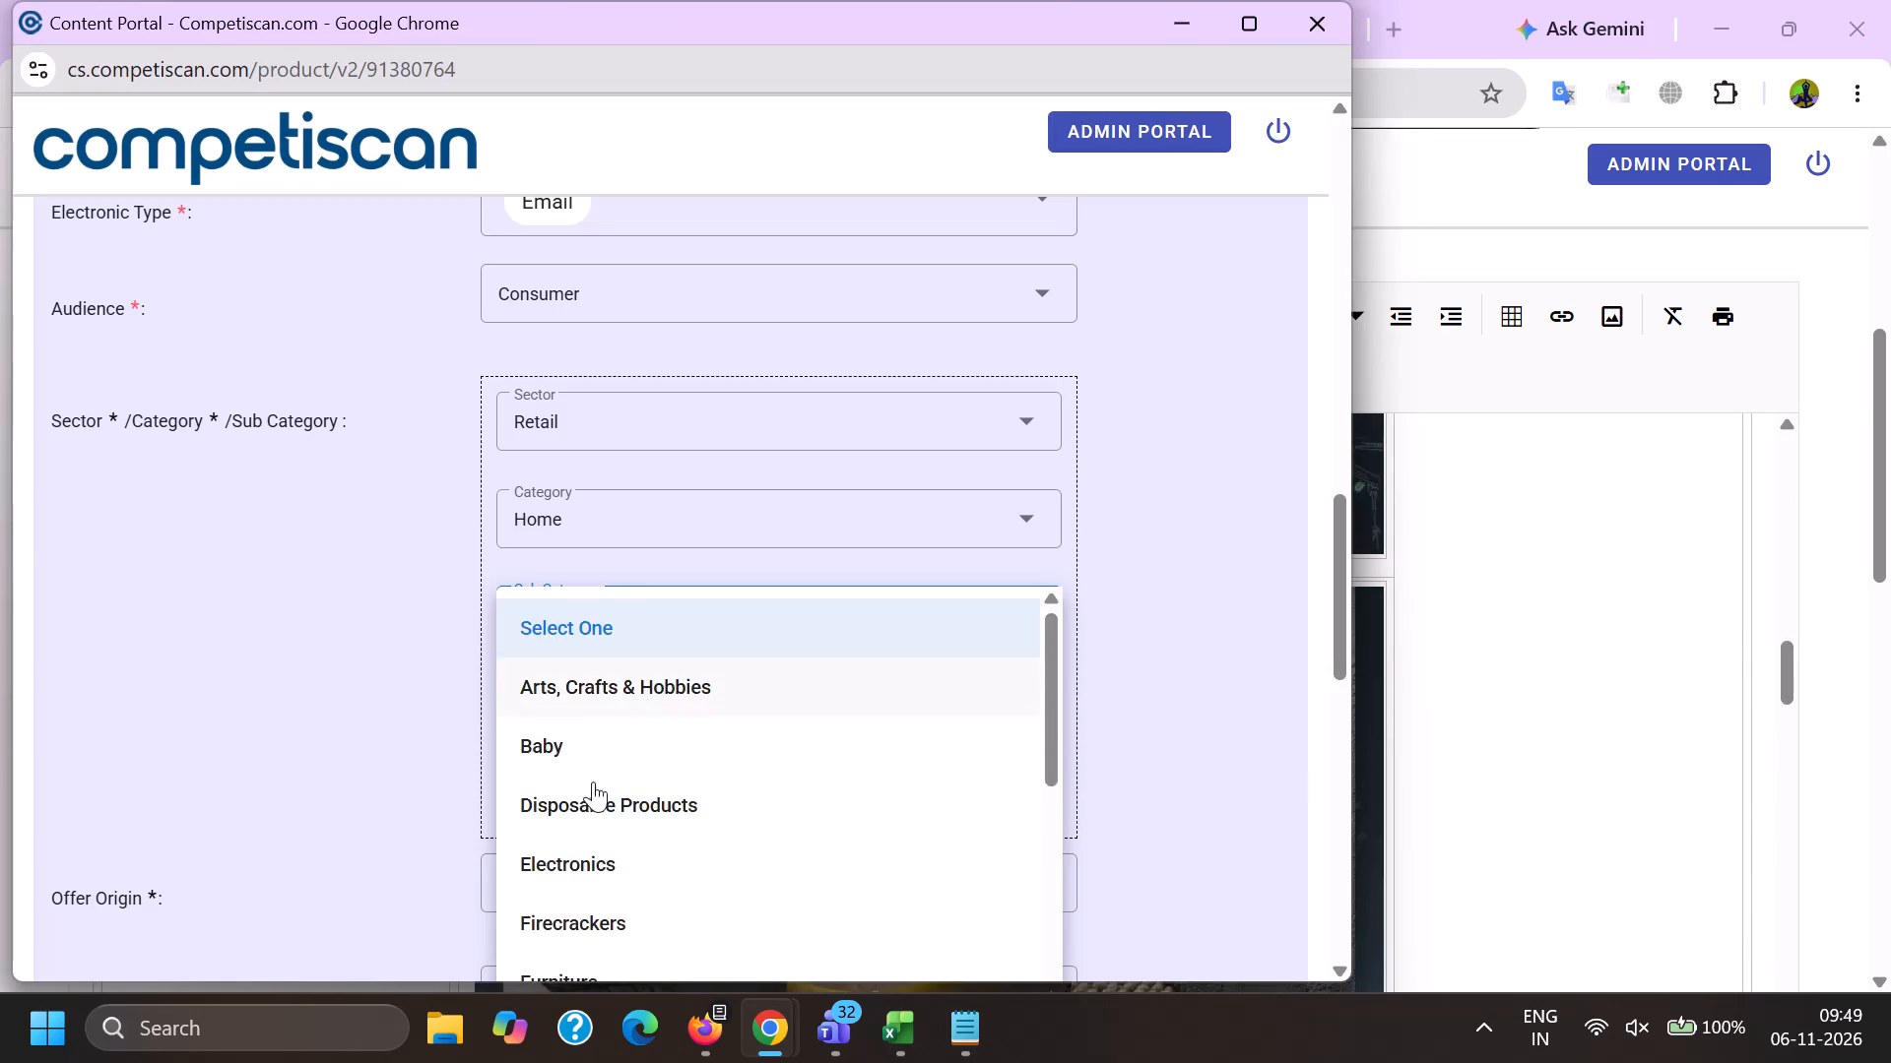
scroll(593, 776, down, 3)
click(603, 663)
drag(331, 692, 359, 711)
click(568, 726)
scroll(677, 370, up, 1)
scroll(676, 370, down, 2)
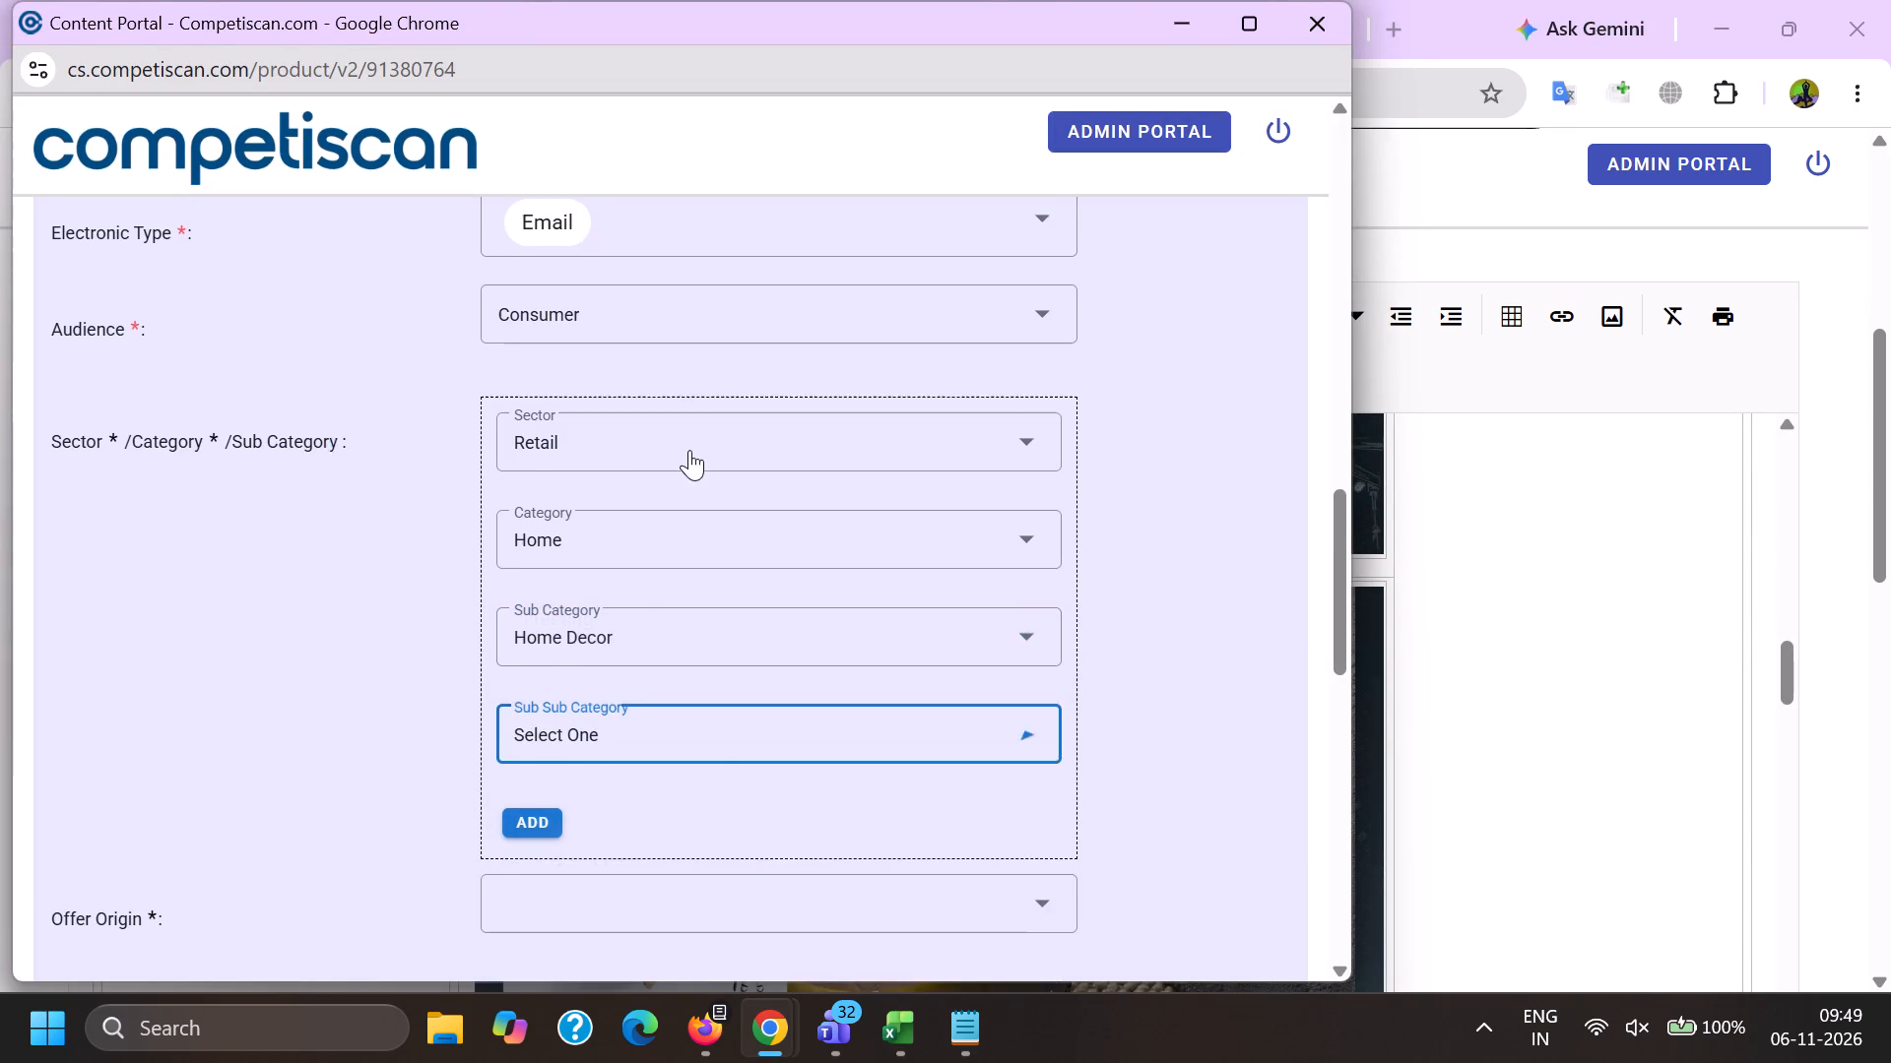
click(707, 755)
drag(342, 713, 388, 718)
click(546, 644)
scroll(558, 722, up, 3)
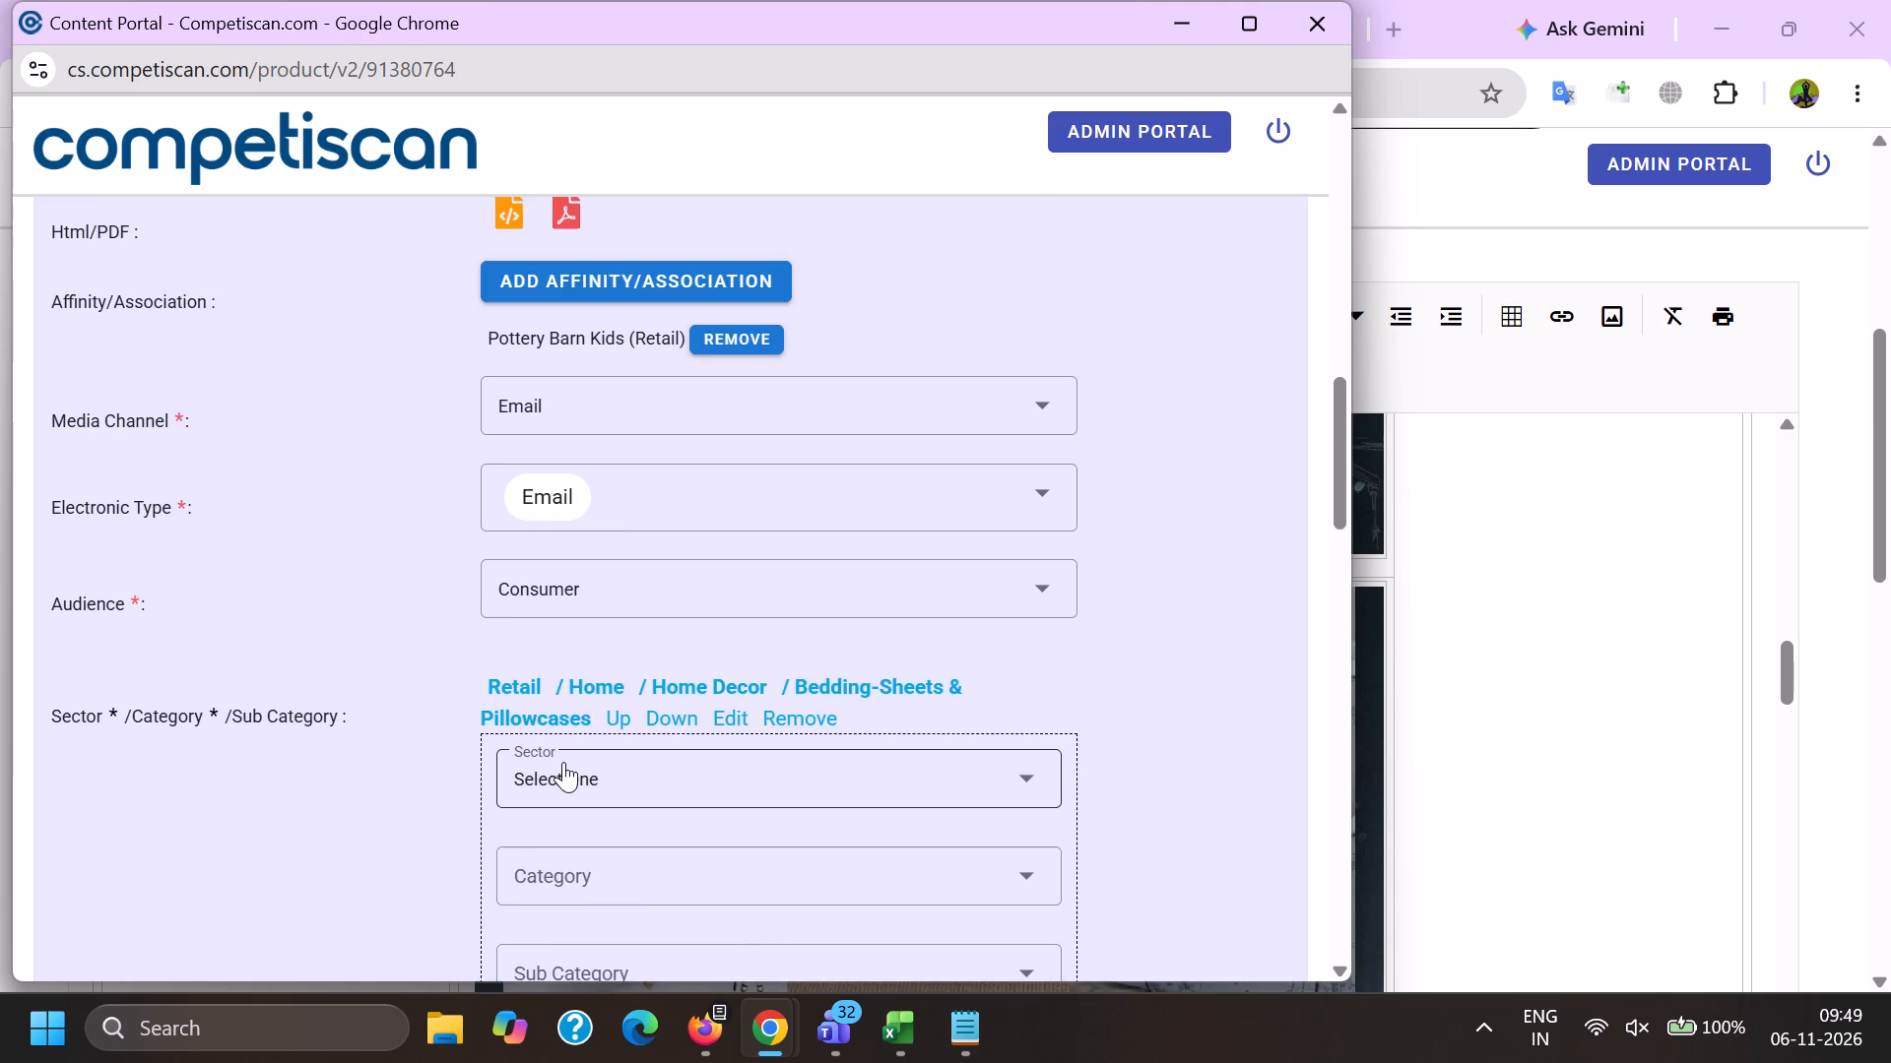
Add a second classification with sector Credit Cards, category Payment Cards and sub category Credit Cards.
click(563, 761)
scroll(587, 875, up, 7)
click(582, 783)
drag(277, 802, 294, 802)
scroll(482, 493, down, 3)
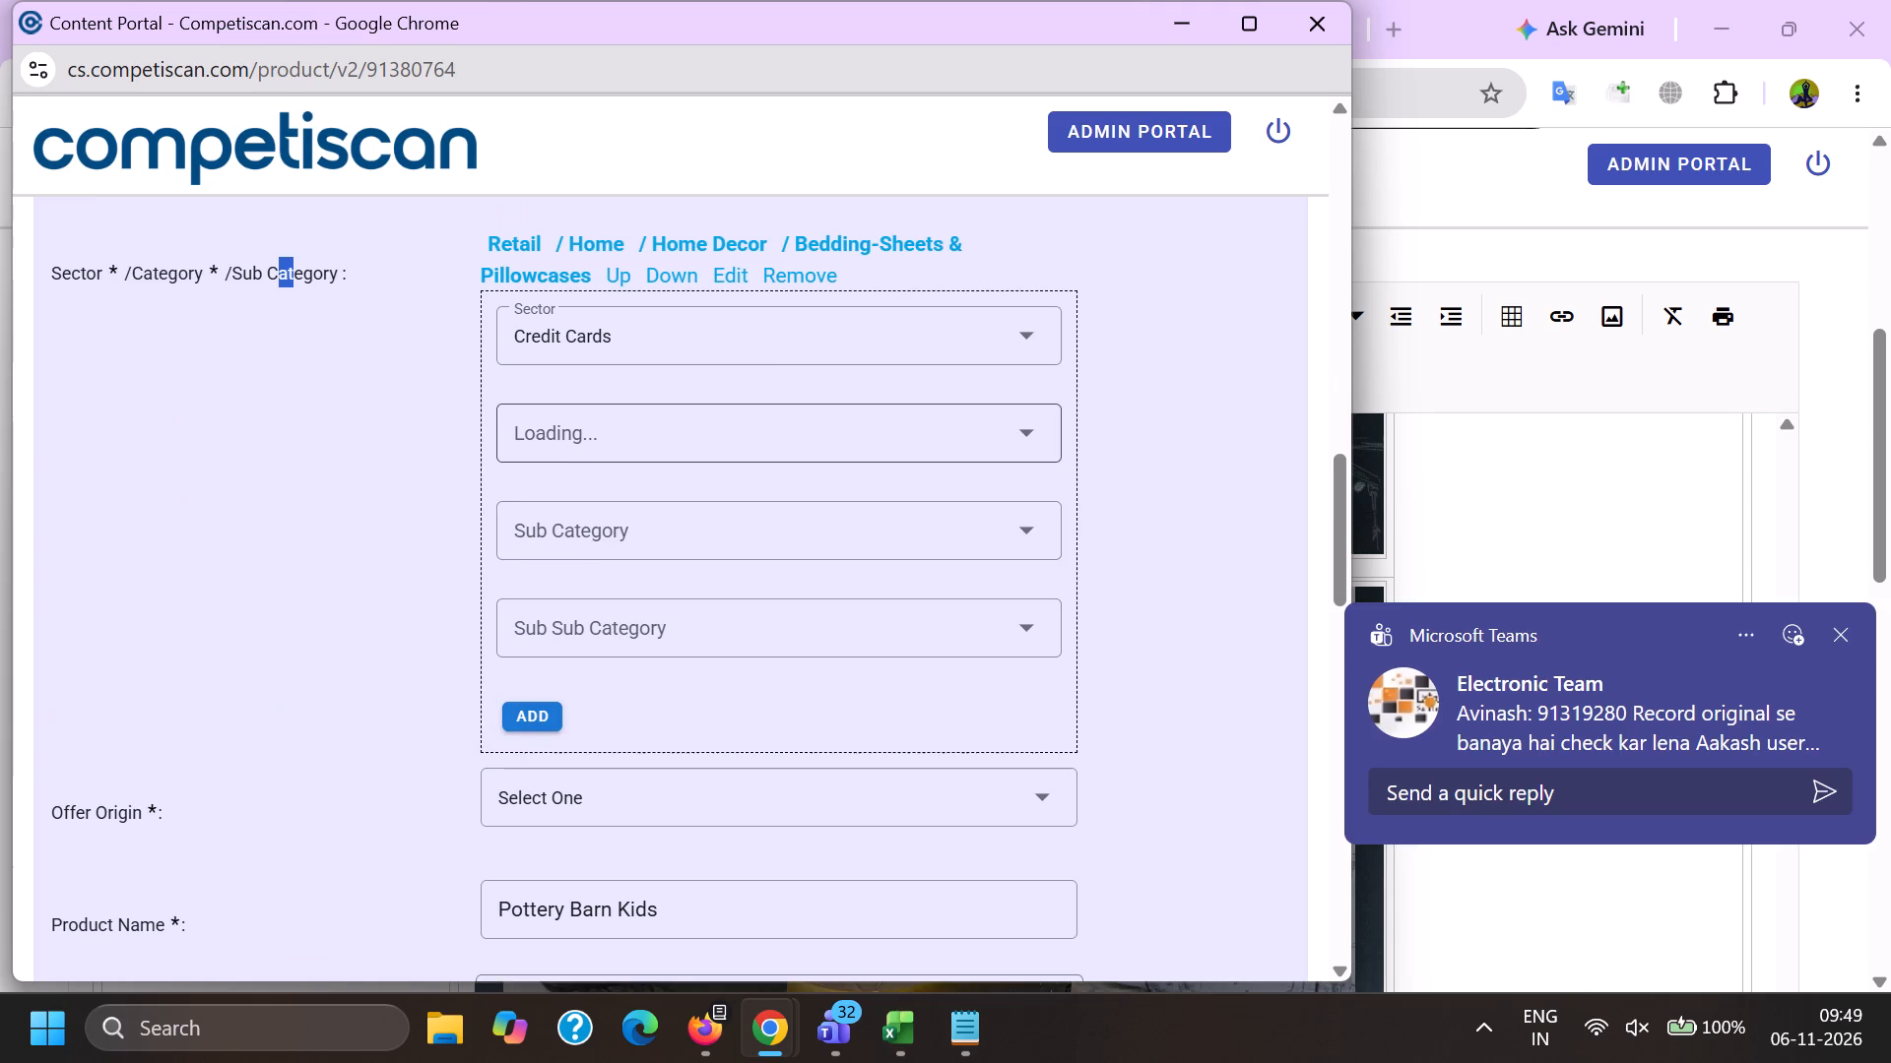
click(560, 442)
click(564, 560)
click(554, 553)
scroll(572, 380, down, 2)
click(661, 542)
drag(376, 523, 393, 527)
scroll(523, 597, up, 2)
click(550, 707)
Move the Retail / Home classification down one place in the list.
scroll(654, 678, up, 2)
click(684, 564)
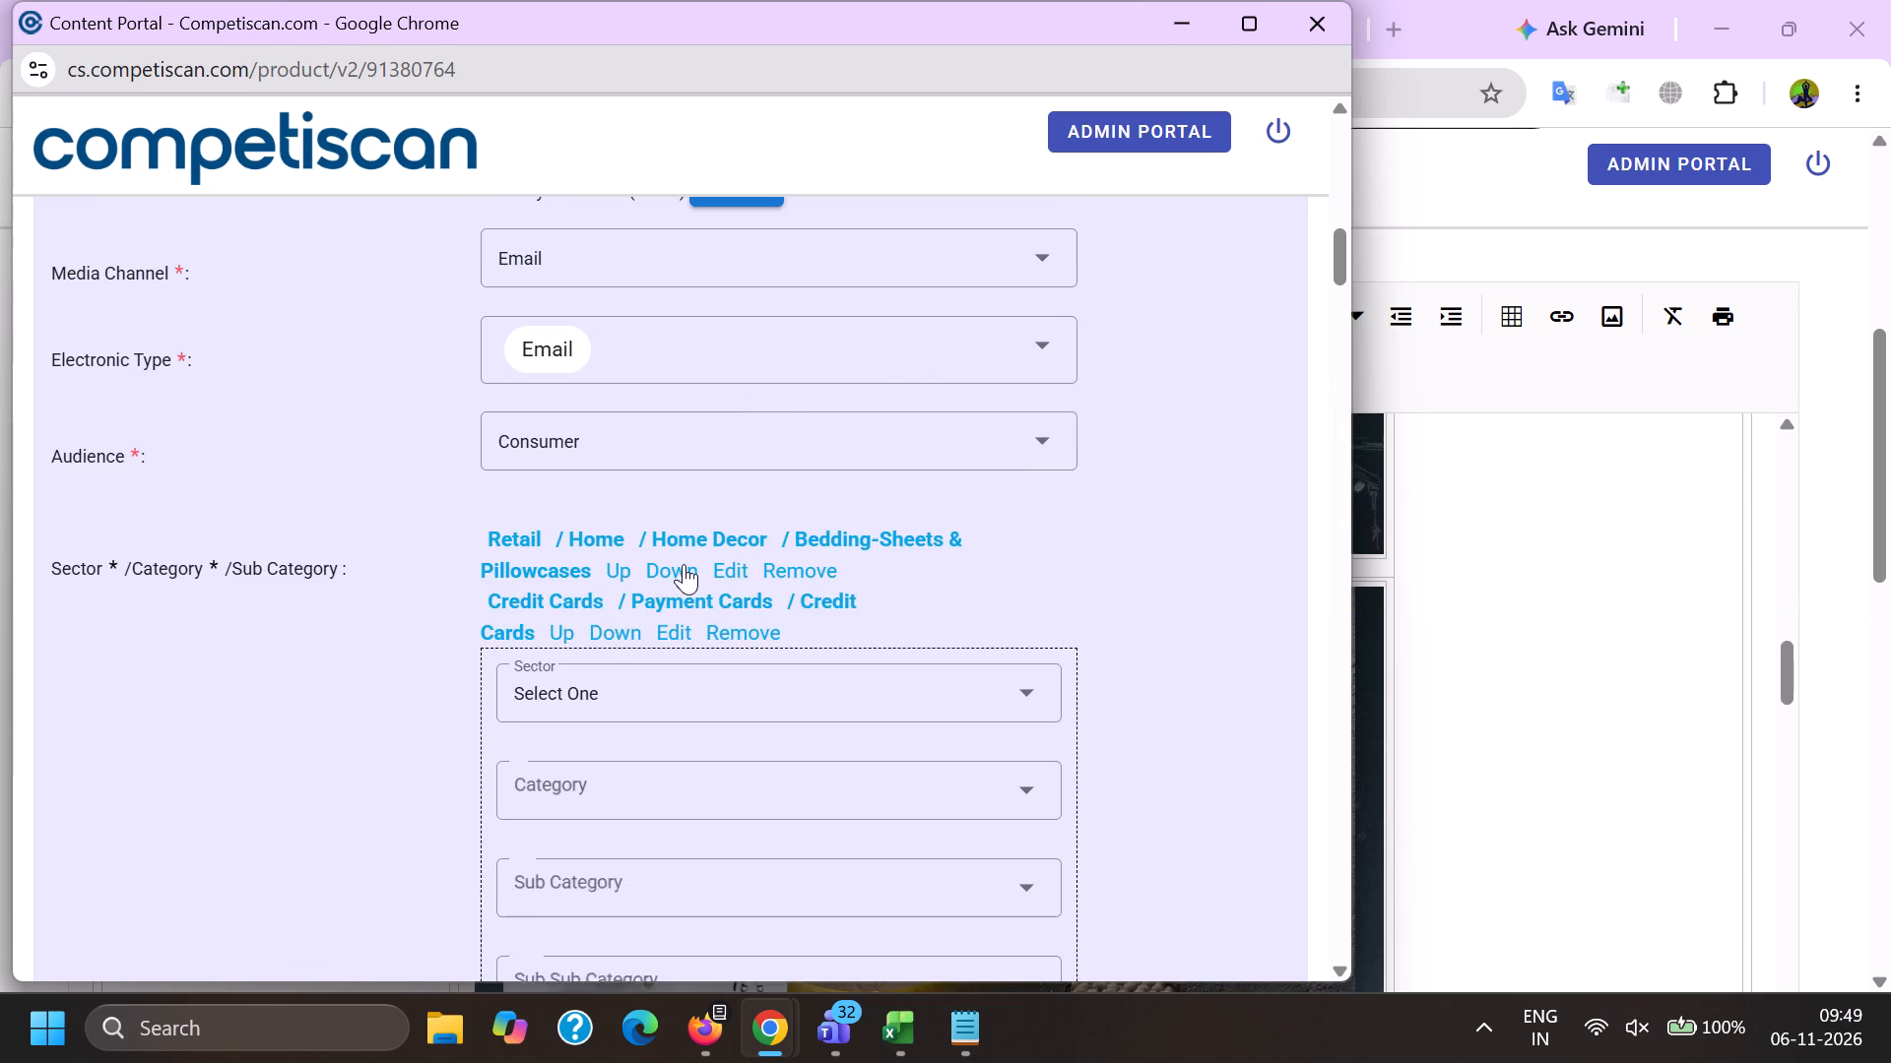
Set the offer origin to Provider/Bank and look up Pottery Barn Key Rewards Visa Credit Card as the product name.
scroll(654, 556, down, 4)
click(567, 571)
double_click(566, 684)
key(ctrl+v)
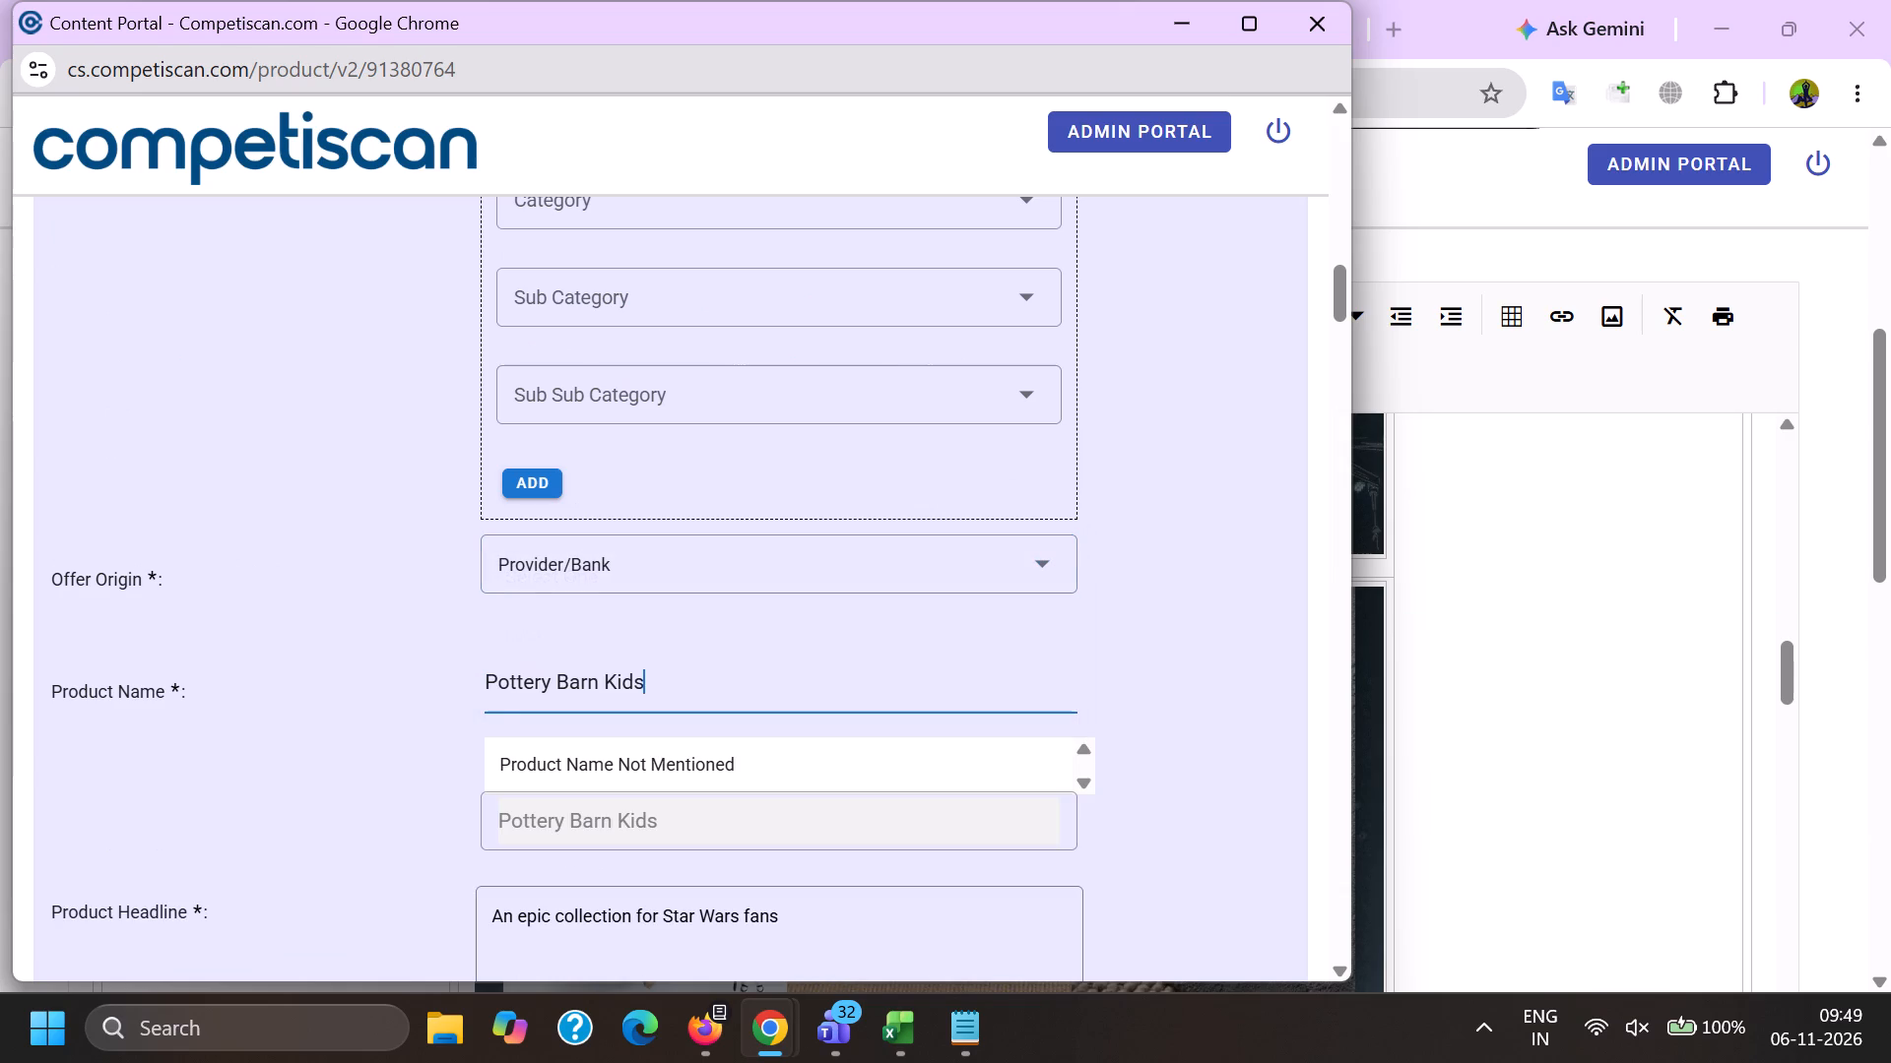
drag(598, 676, 981, 721)
key(BackSpace)
click(686, 806)
scroll(686, 796, up, 3)
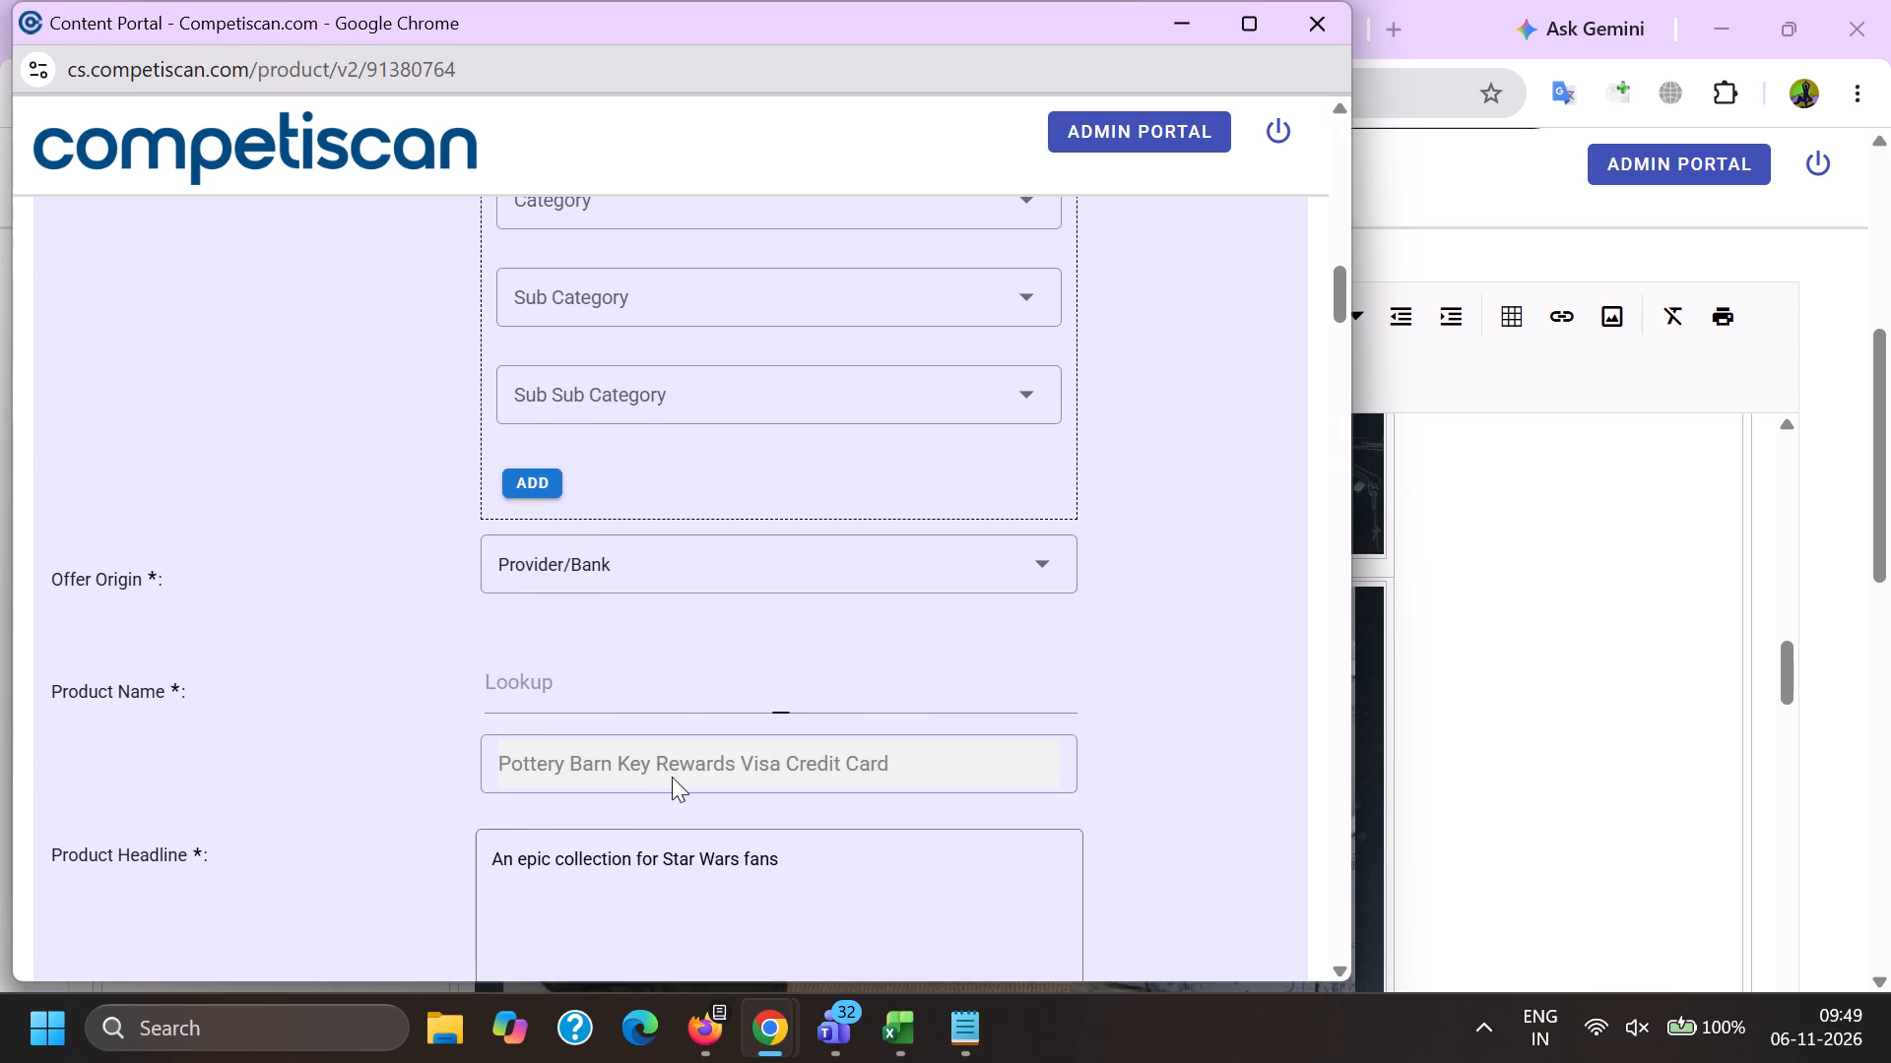
click(625, 428)
Replace the product headline with the email's subject text "An epic collection for Star Wars™ fans", without the emoji.
scroll(624, 462, down, 5)
drag(953, 537, 0, 544)
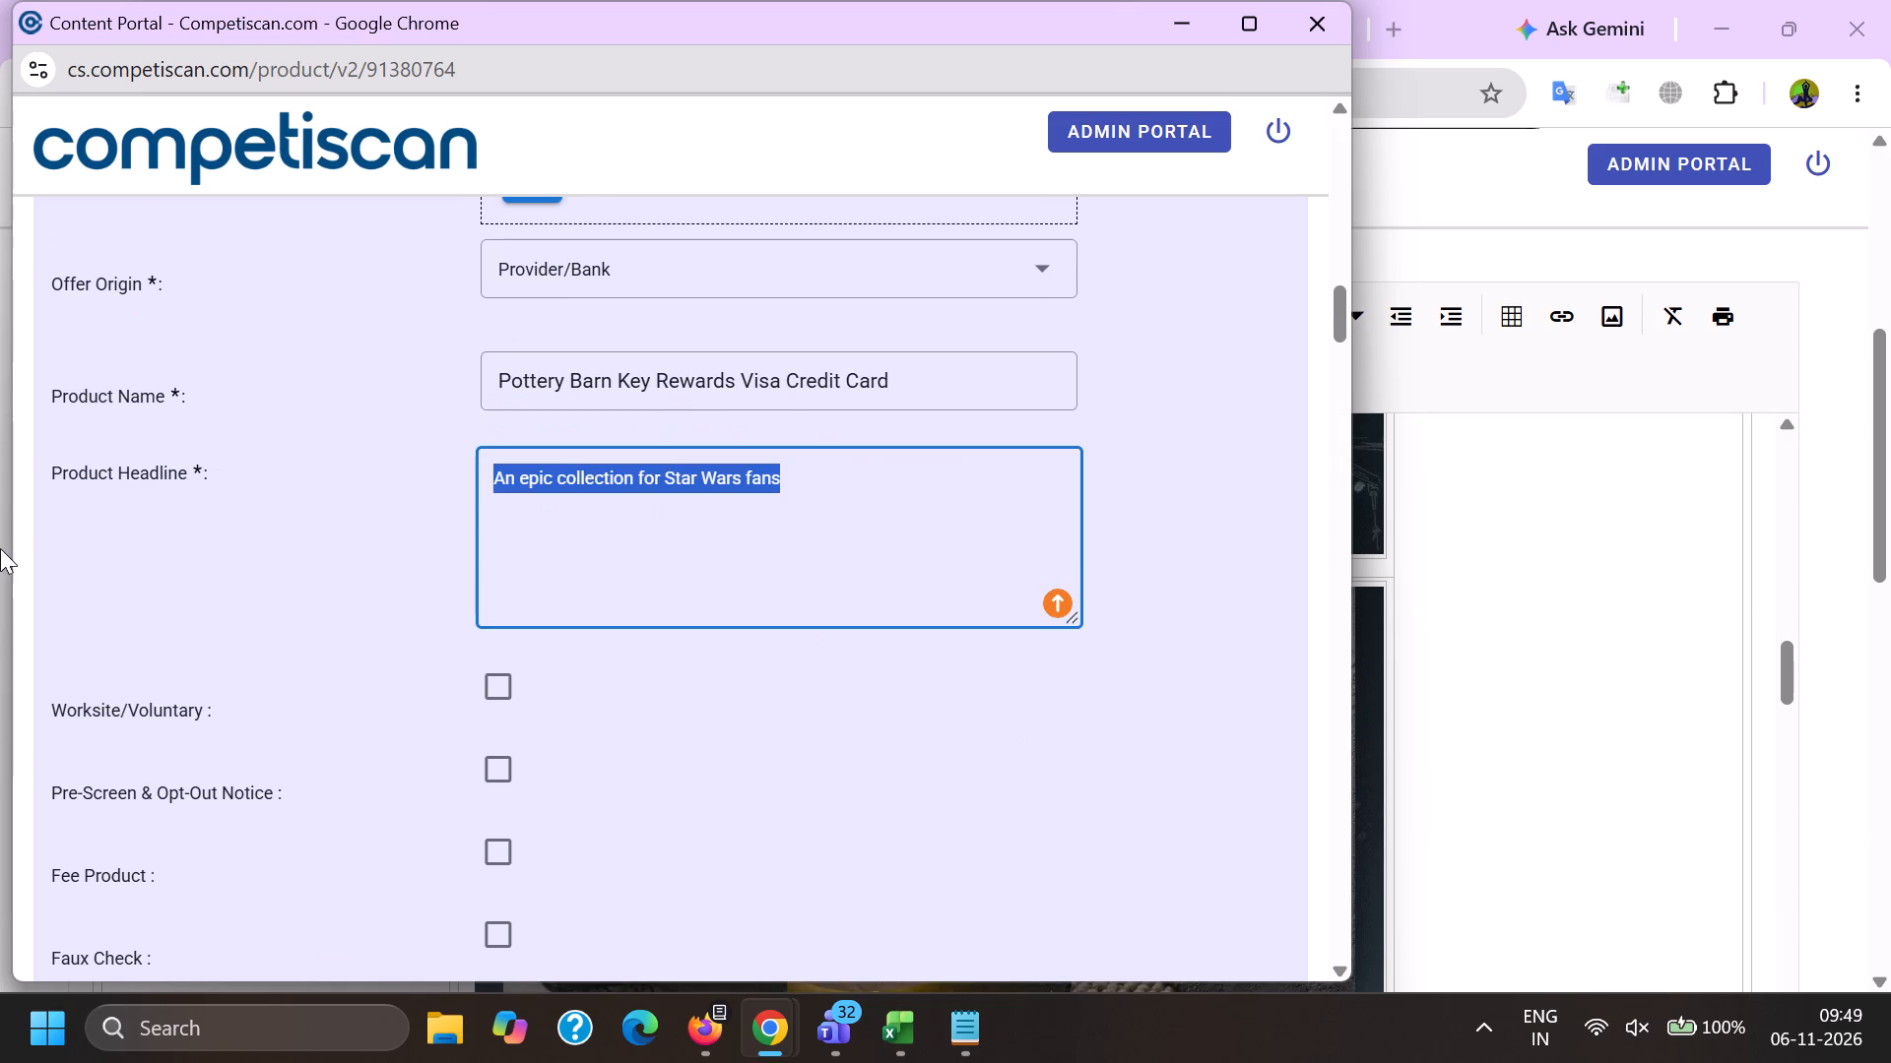
key(BackSpace)
key(alt+Tab)
scroll(483, 738, up, 17)
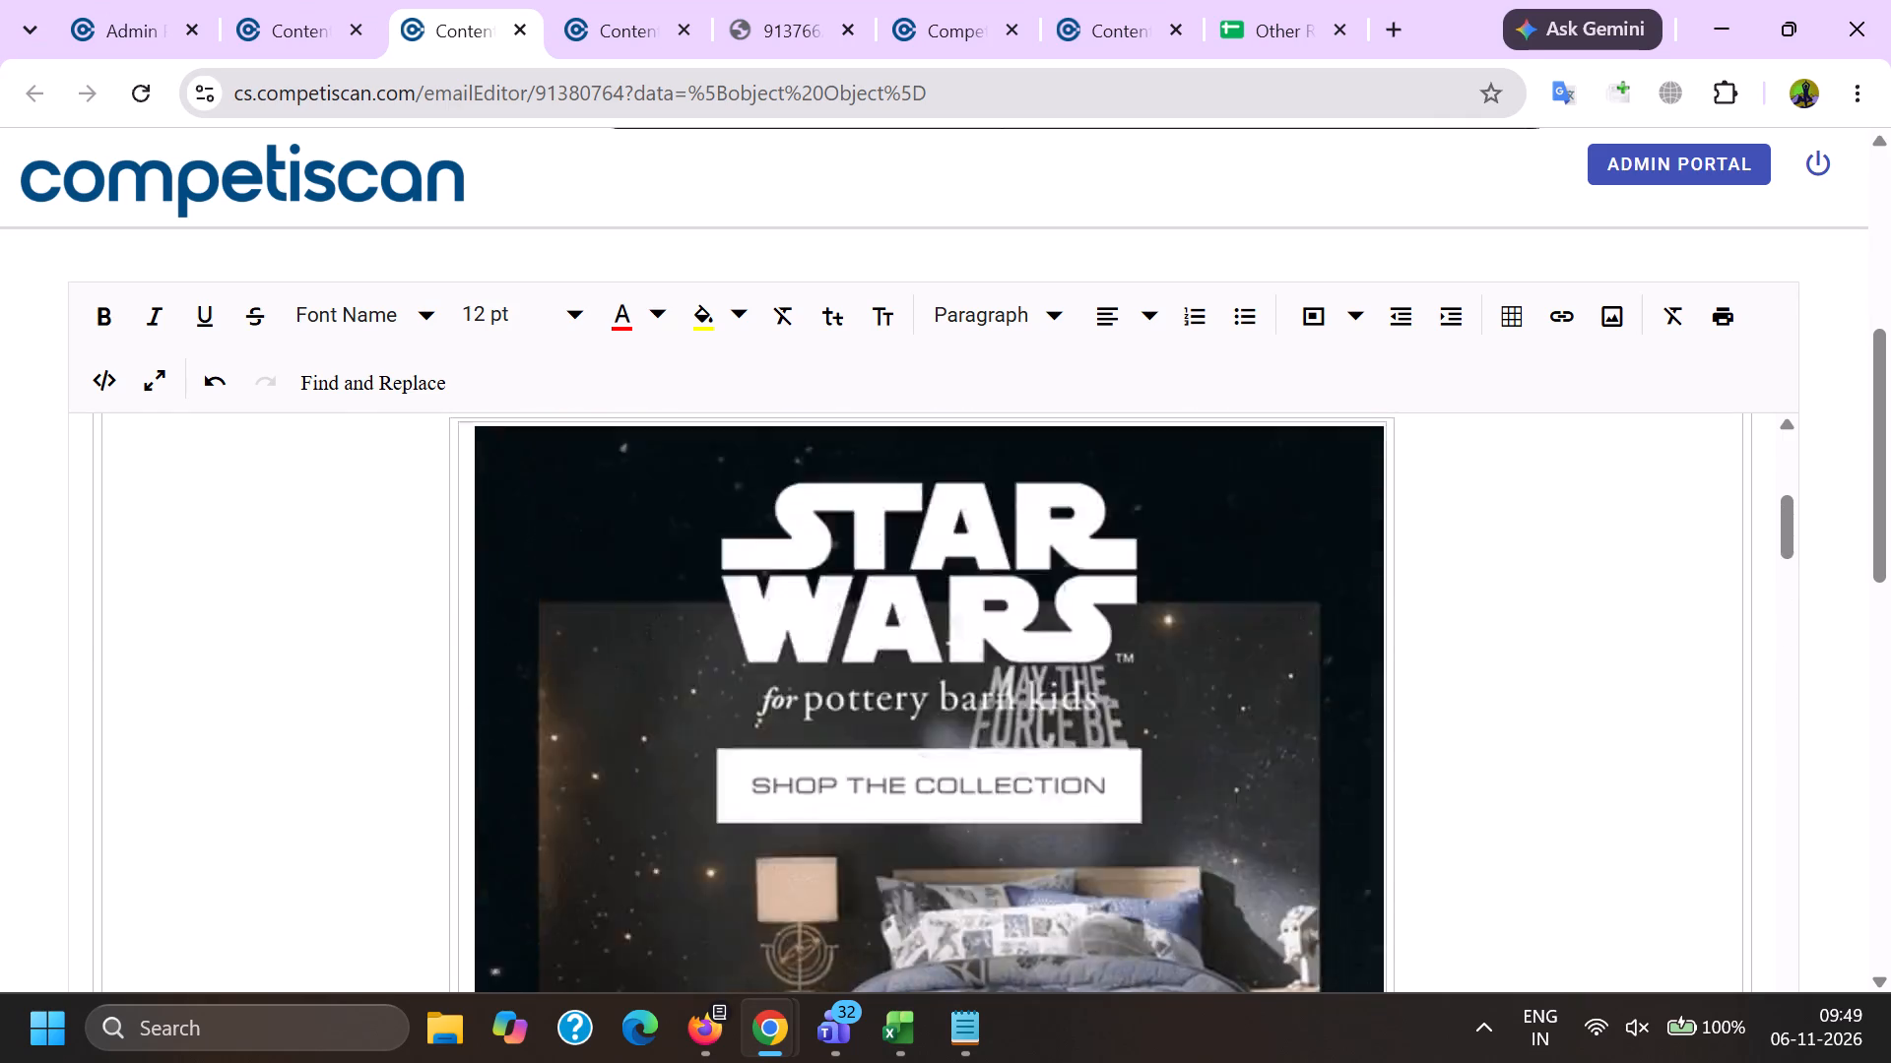
scroll(457, 697, up, 6)
drag(182, 561, 604, 547)
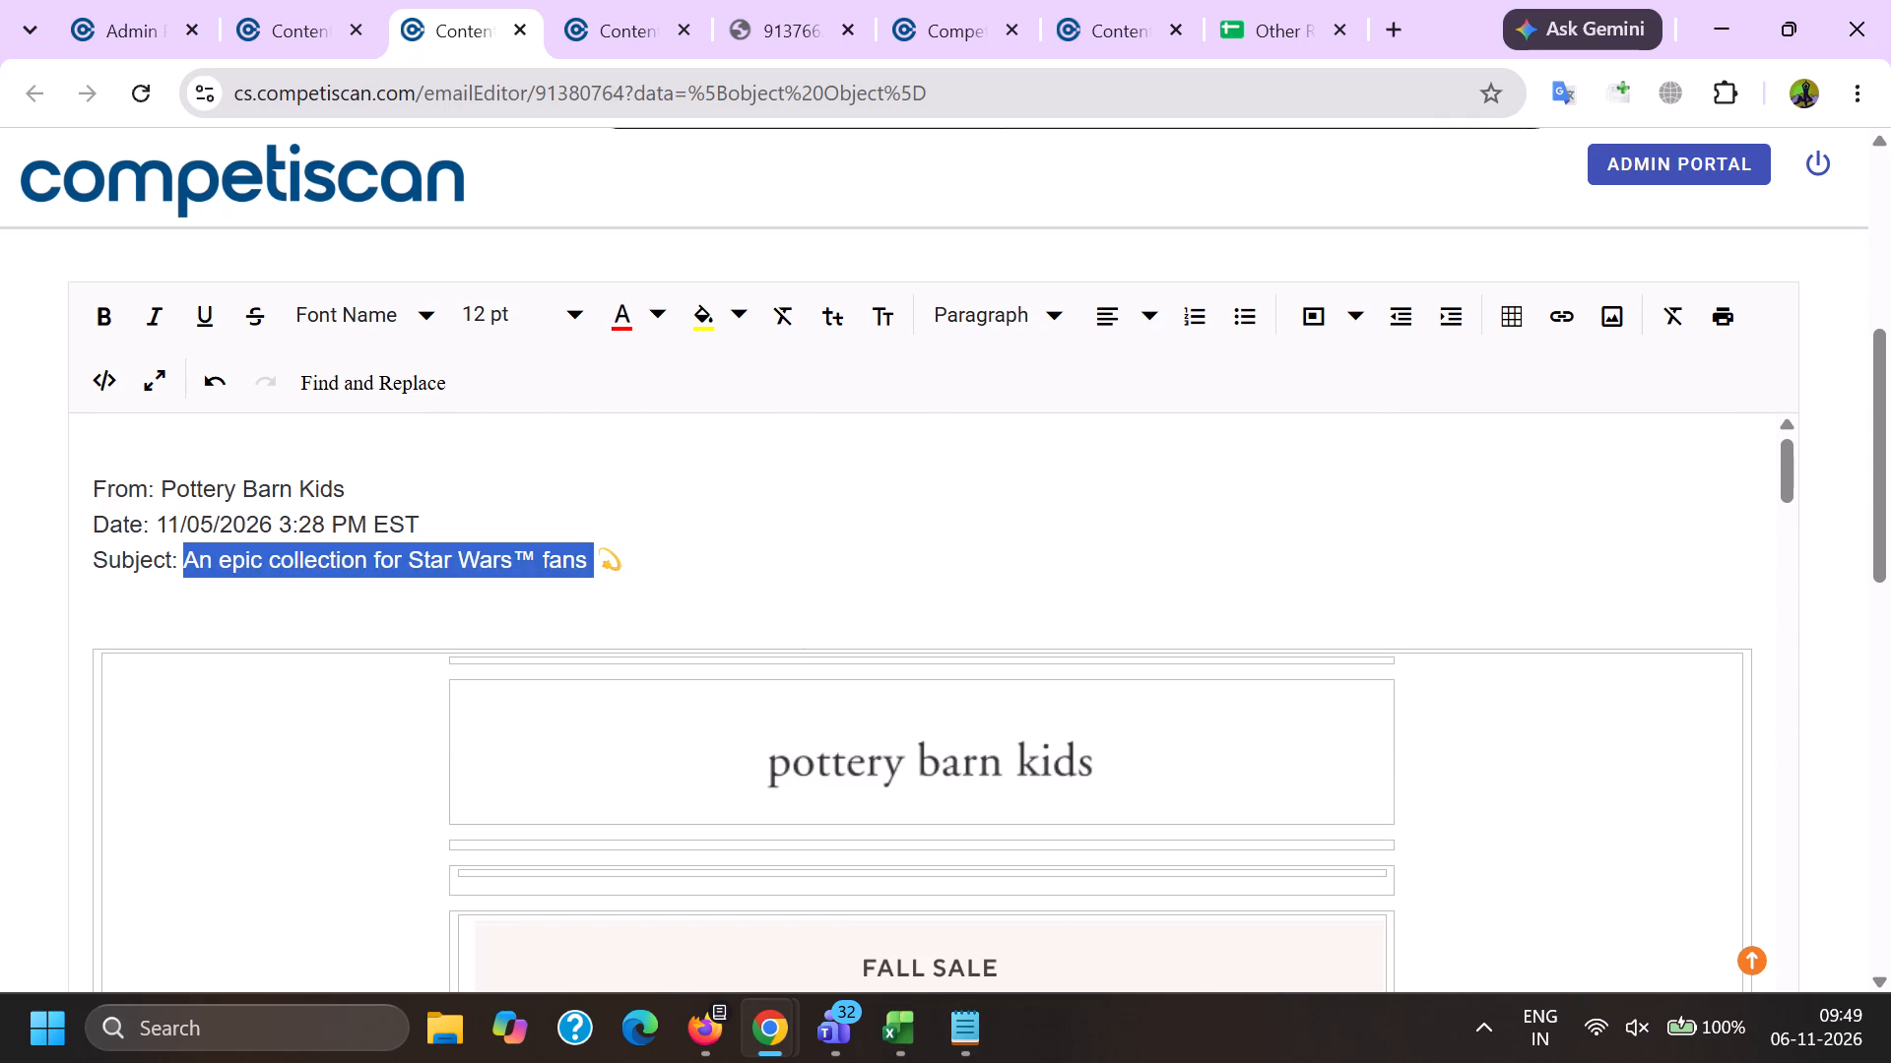
drag(604, 547, 584, 564)
key(ctrl+c)
key(alt+Tab)
key(ctrl+v)
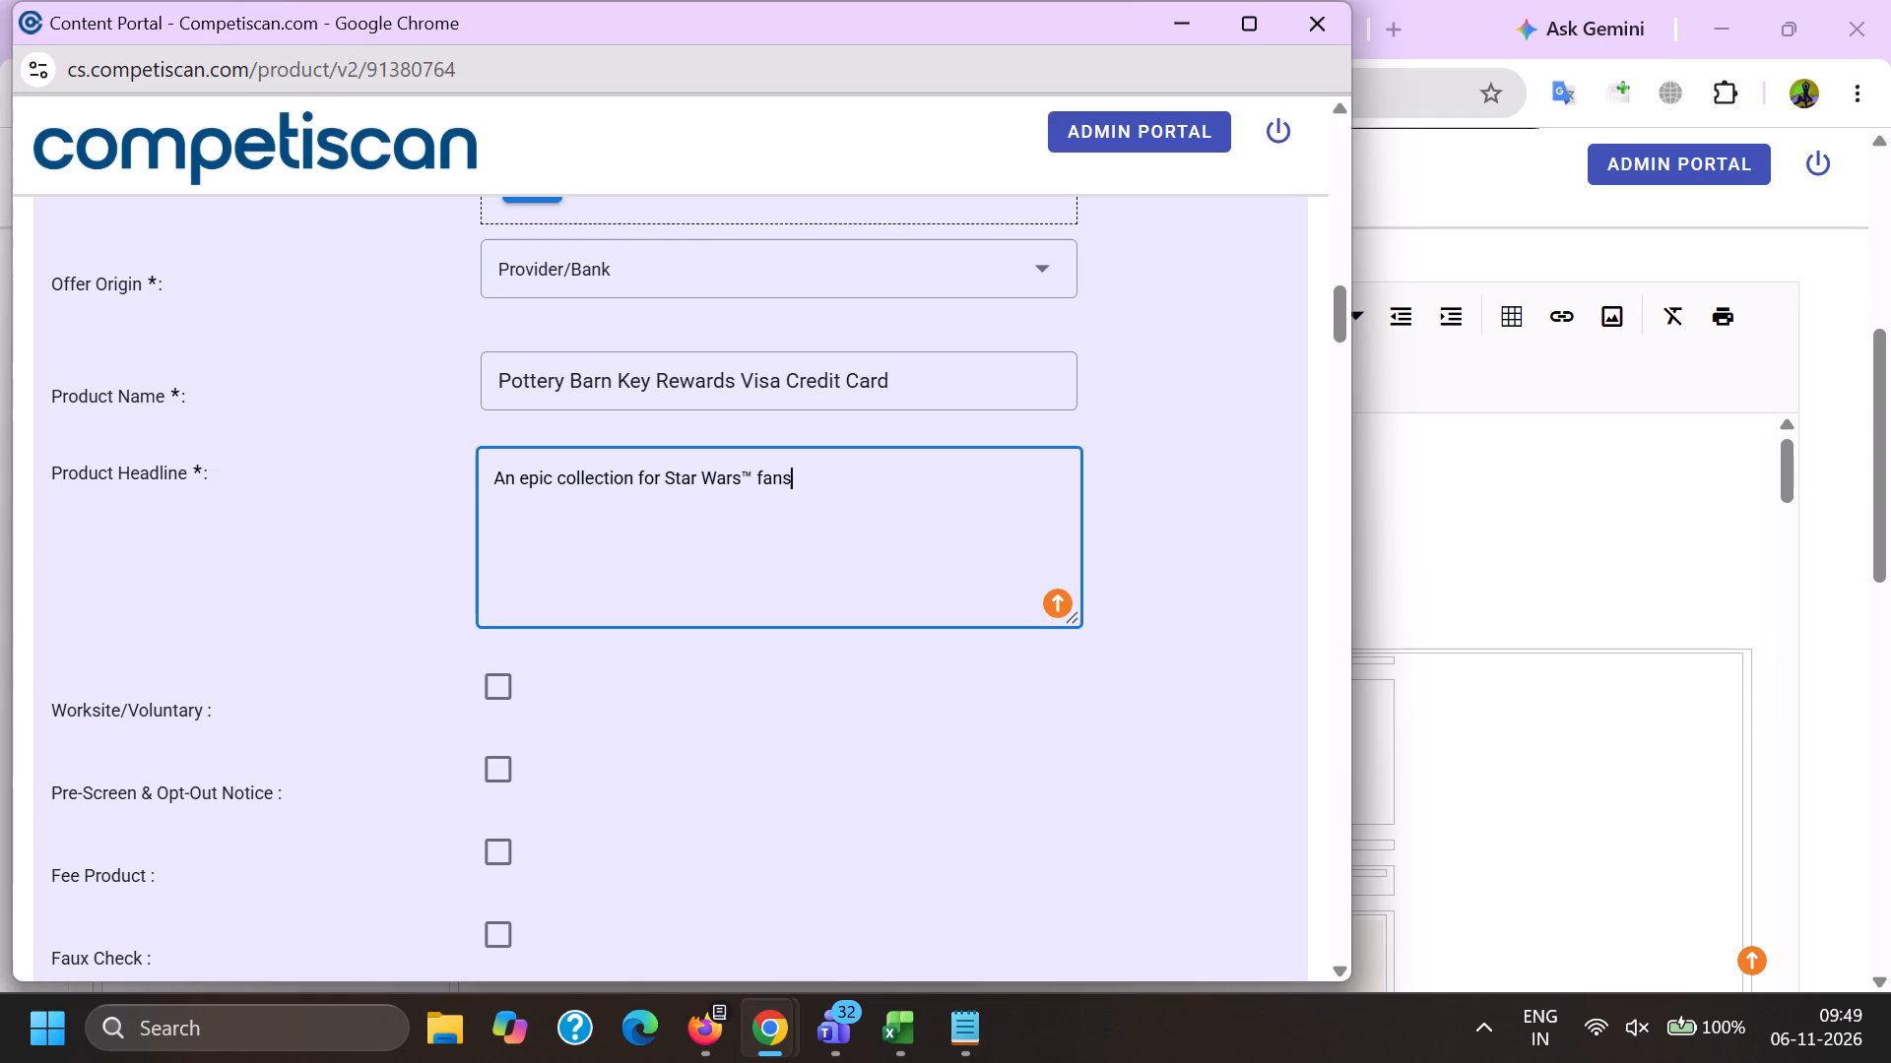
Remove the ™ symbol from the product headline and end it with a period and a space.
key(Left)
key(Left)
key(Left)
key(Left)
key(Left)
key(BackSpace)
click(919, 483)
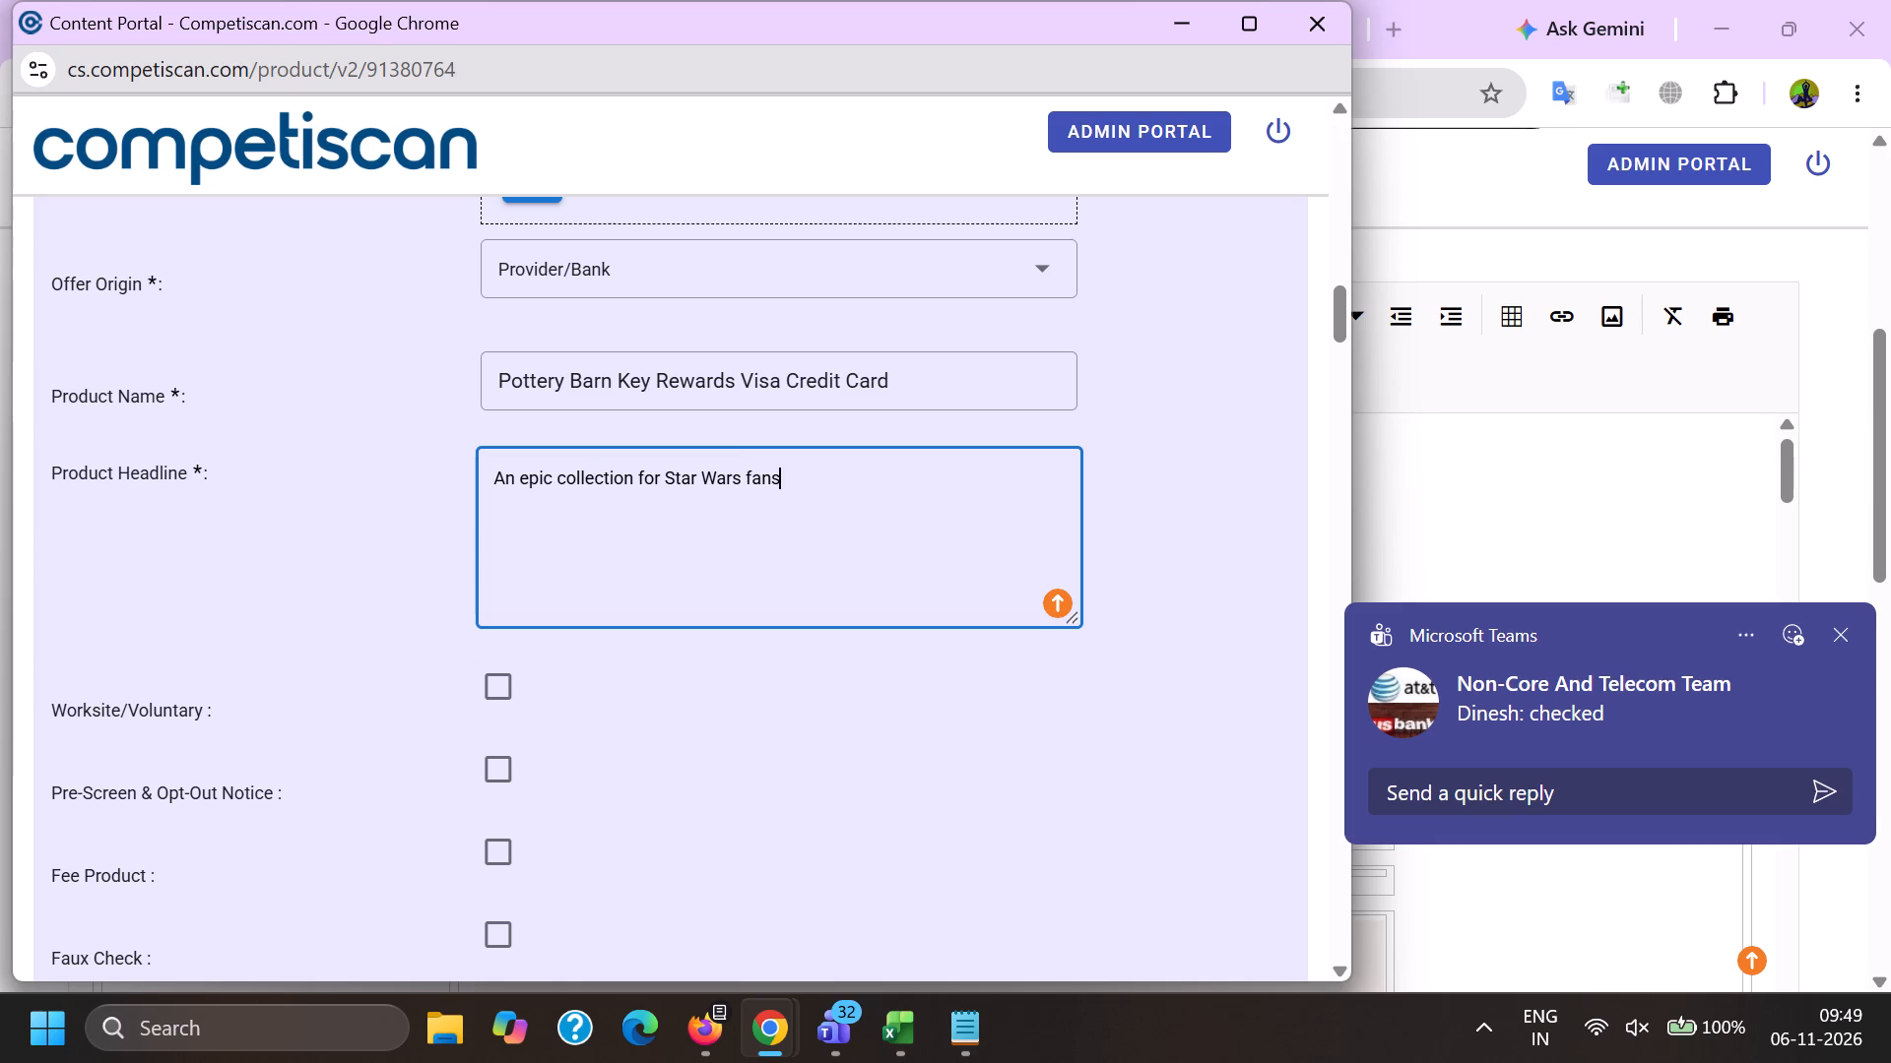
key(period)
key(space)
Append "Earn 10% back in rewards" to the headline, copied from the existing Pottery Barn Kids gift card product record.
key(alt+Tab)
click(1142, 0)
scroll(1070, 615, up, 3)
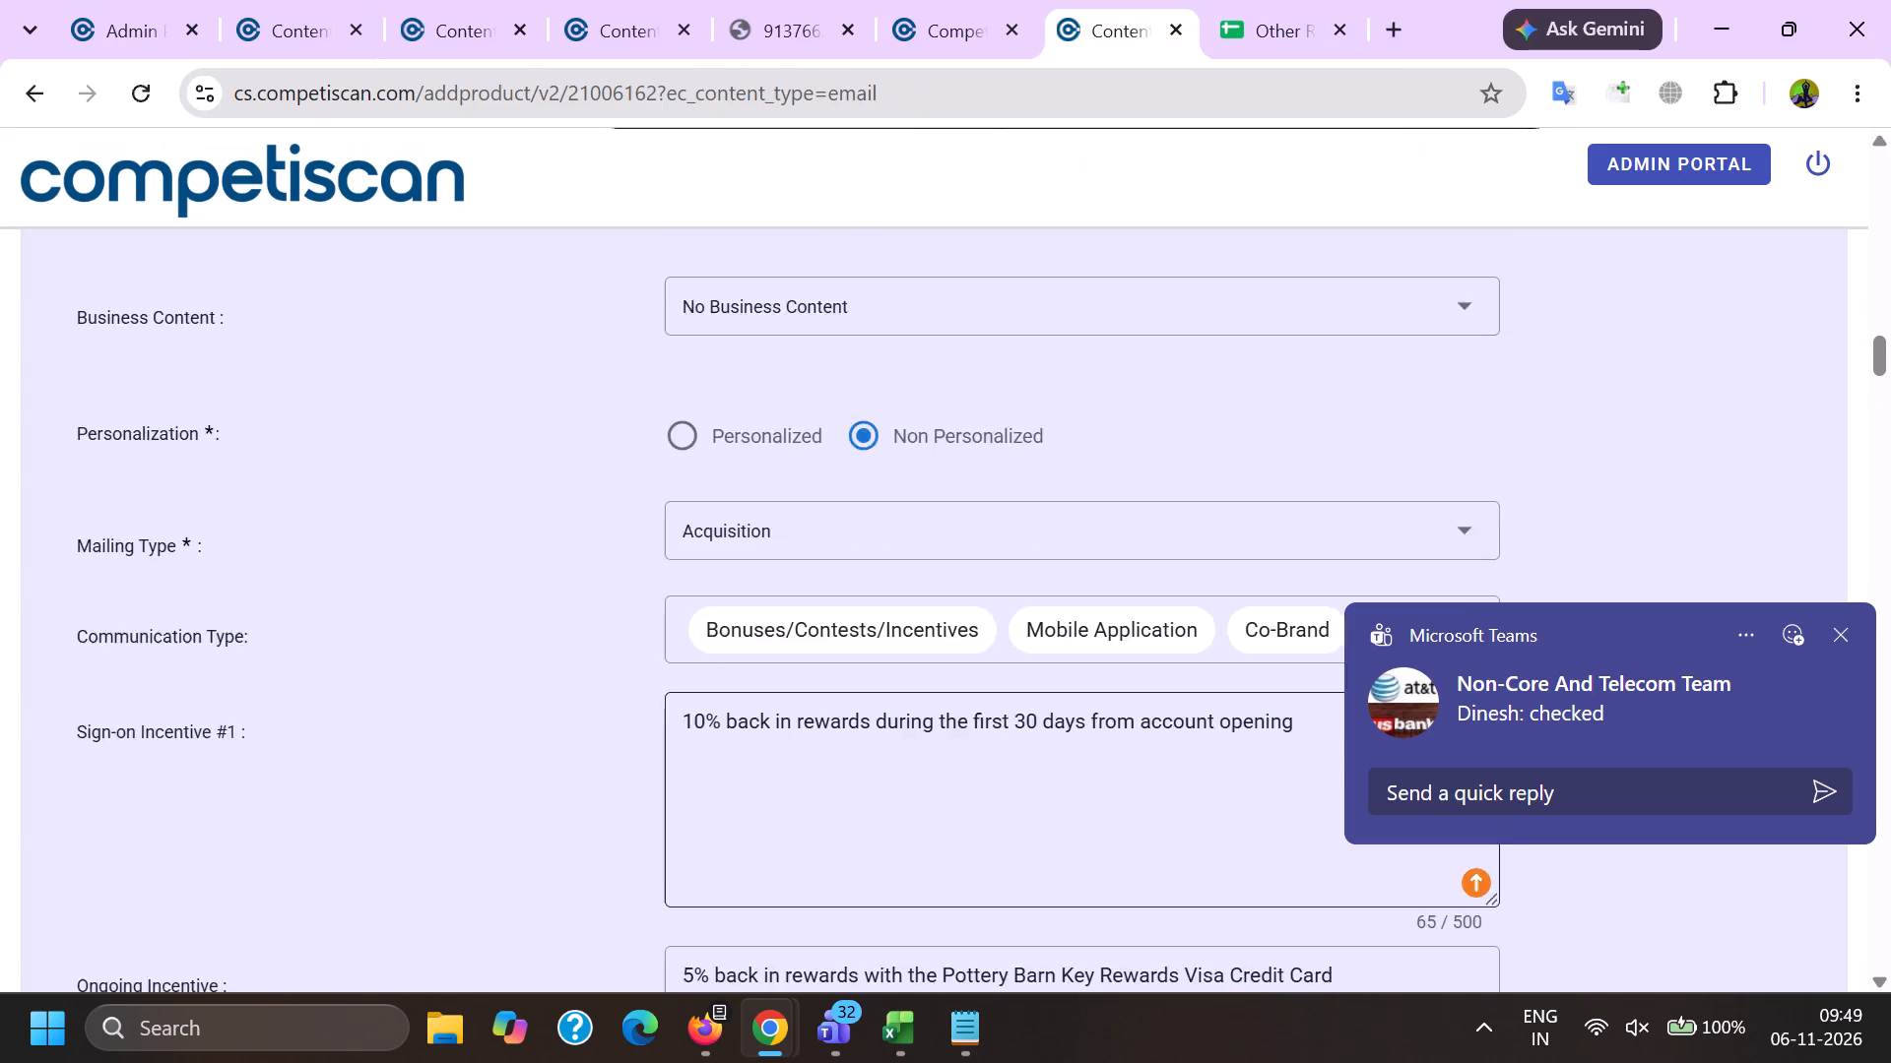
scroll(1070, 614, up, 4)
double_click(1022, 275)
shift+click(1206, 301)
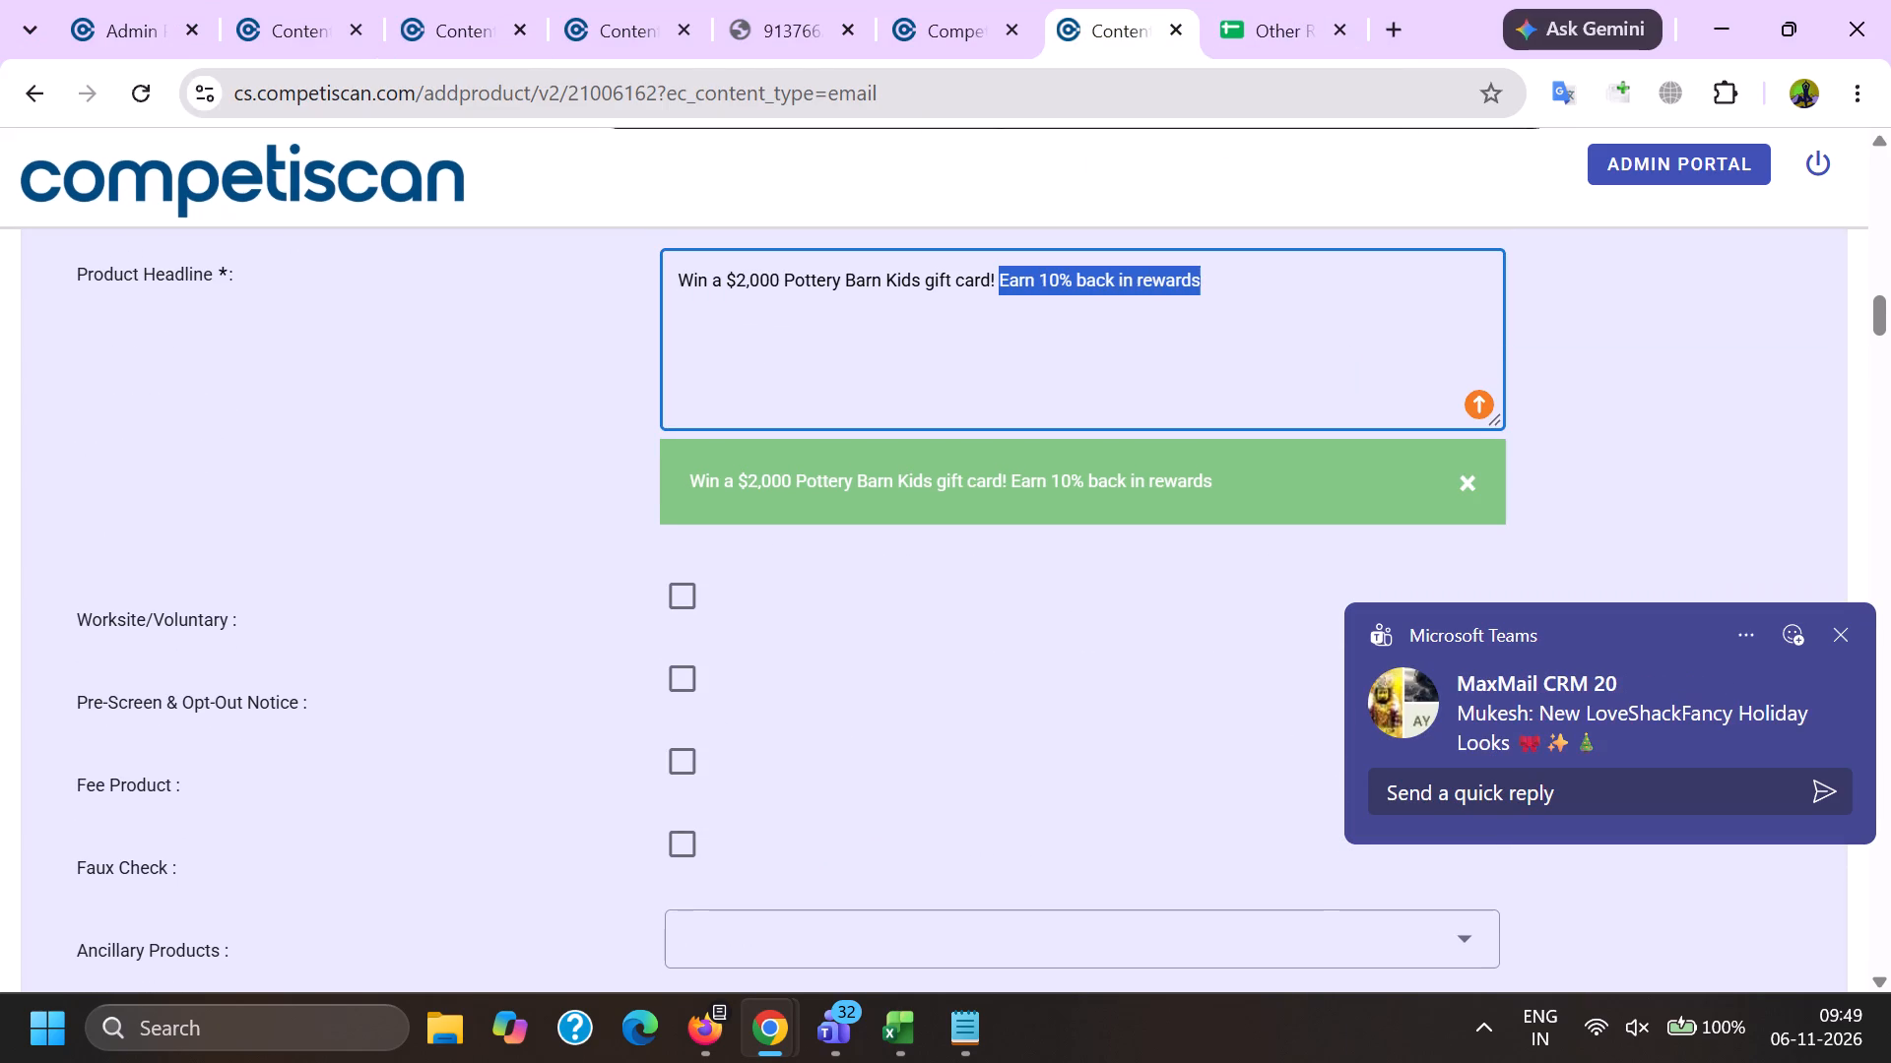
key(ctrl+c)
key(alt+Tab)
key(ctrl+v)
Set the response mechanism to URL/Website and select the mailing type.
scroll(653, 633, down, 4)
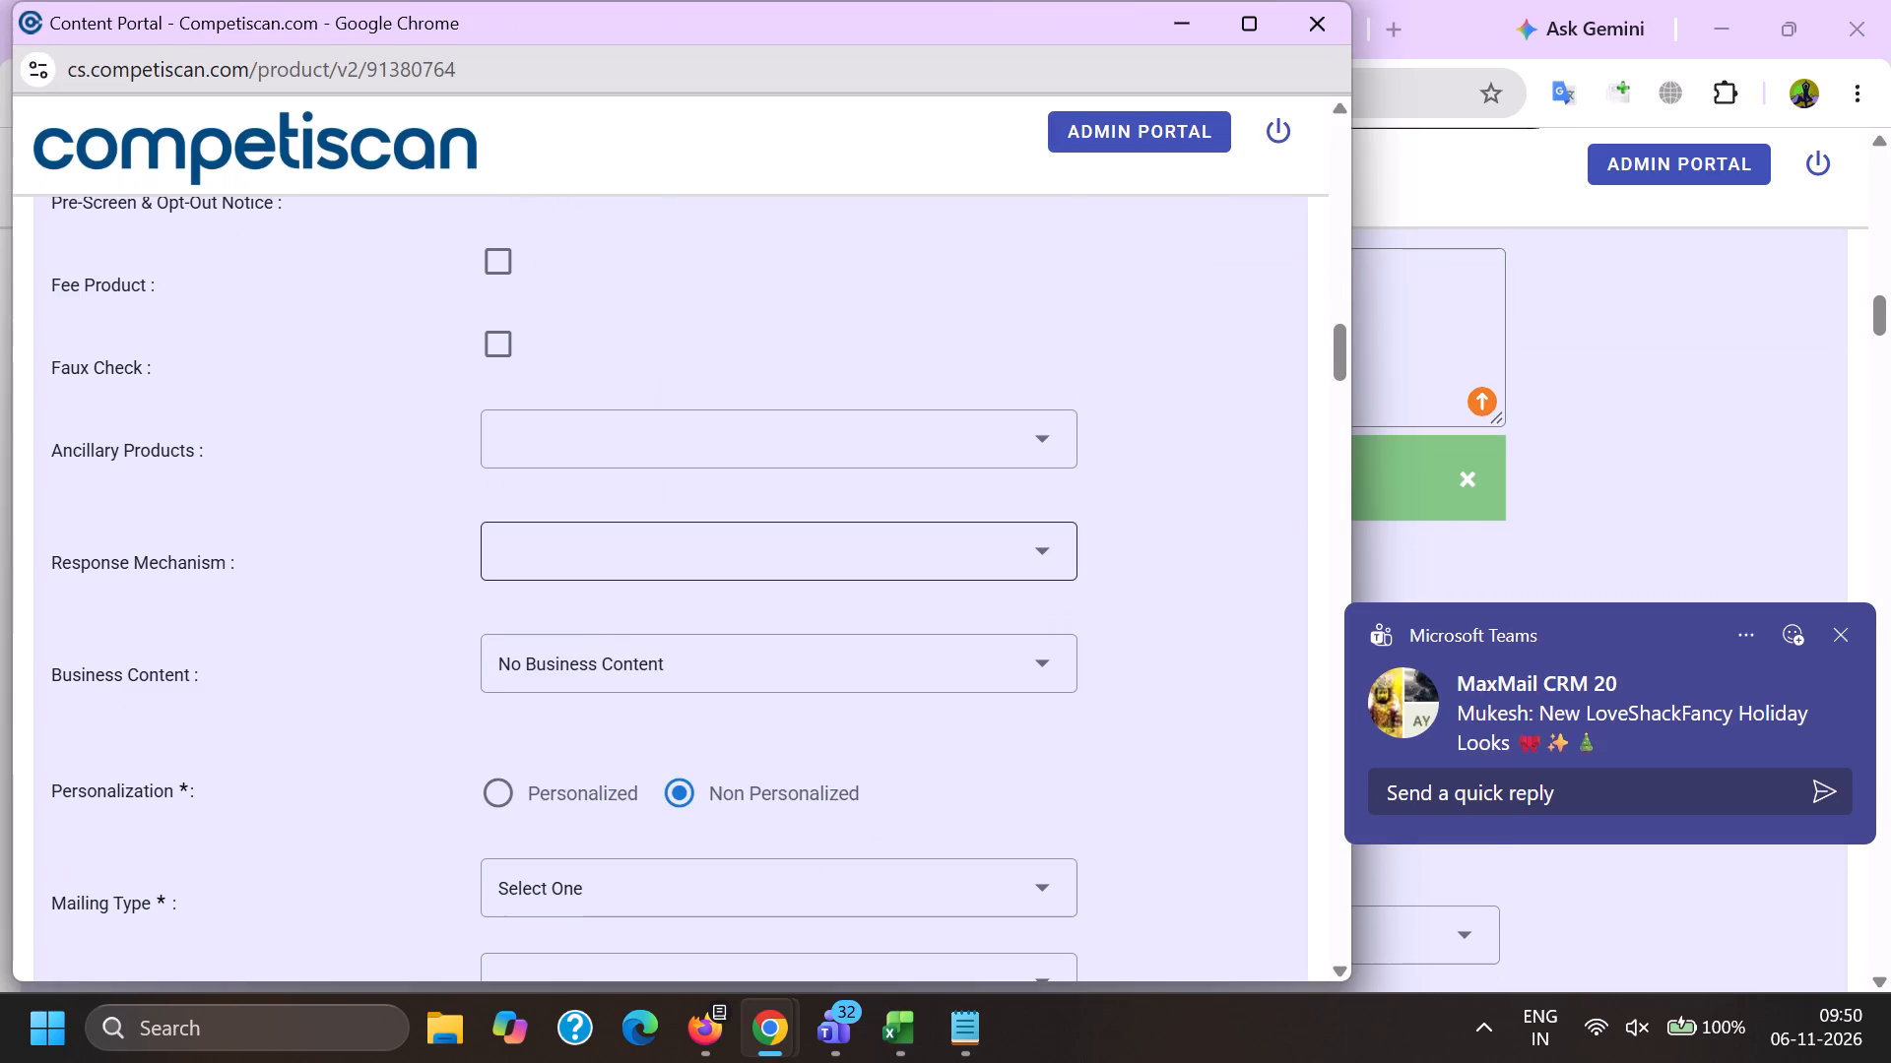
click(608, 574)
scroll(682, 337, down, 8)
click(656, 628)
drag(474, 601, 486, 604)
click(624, 608)
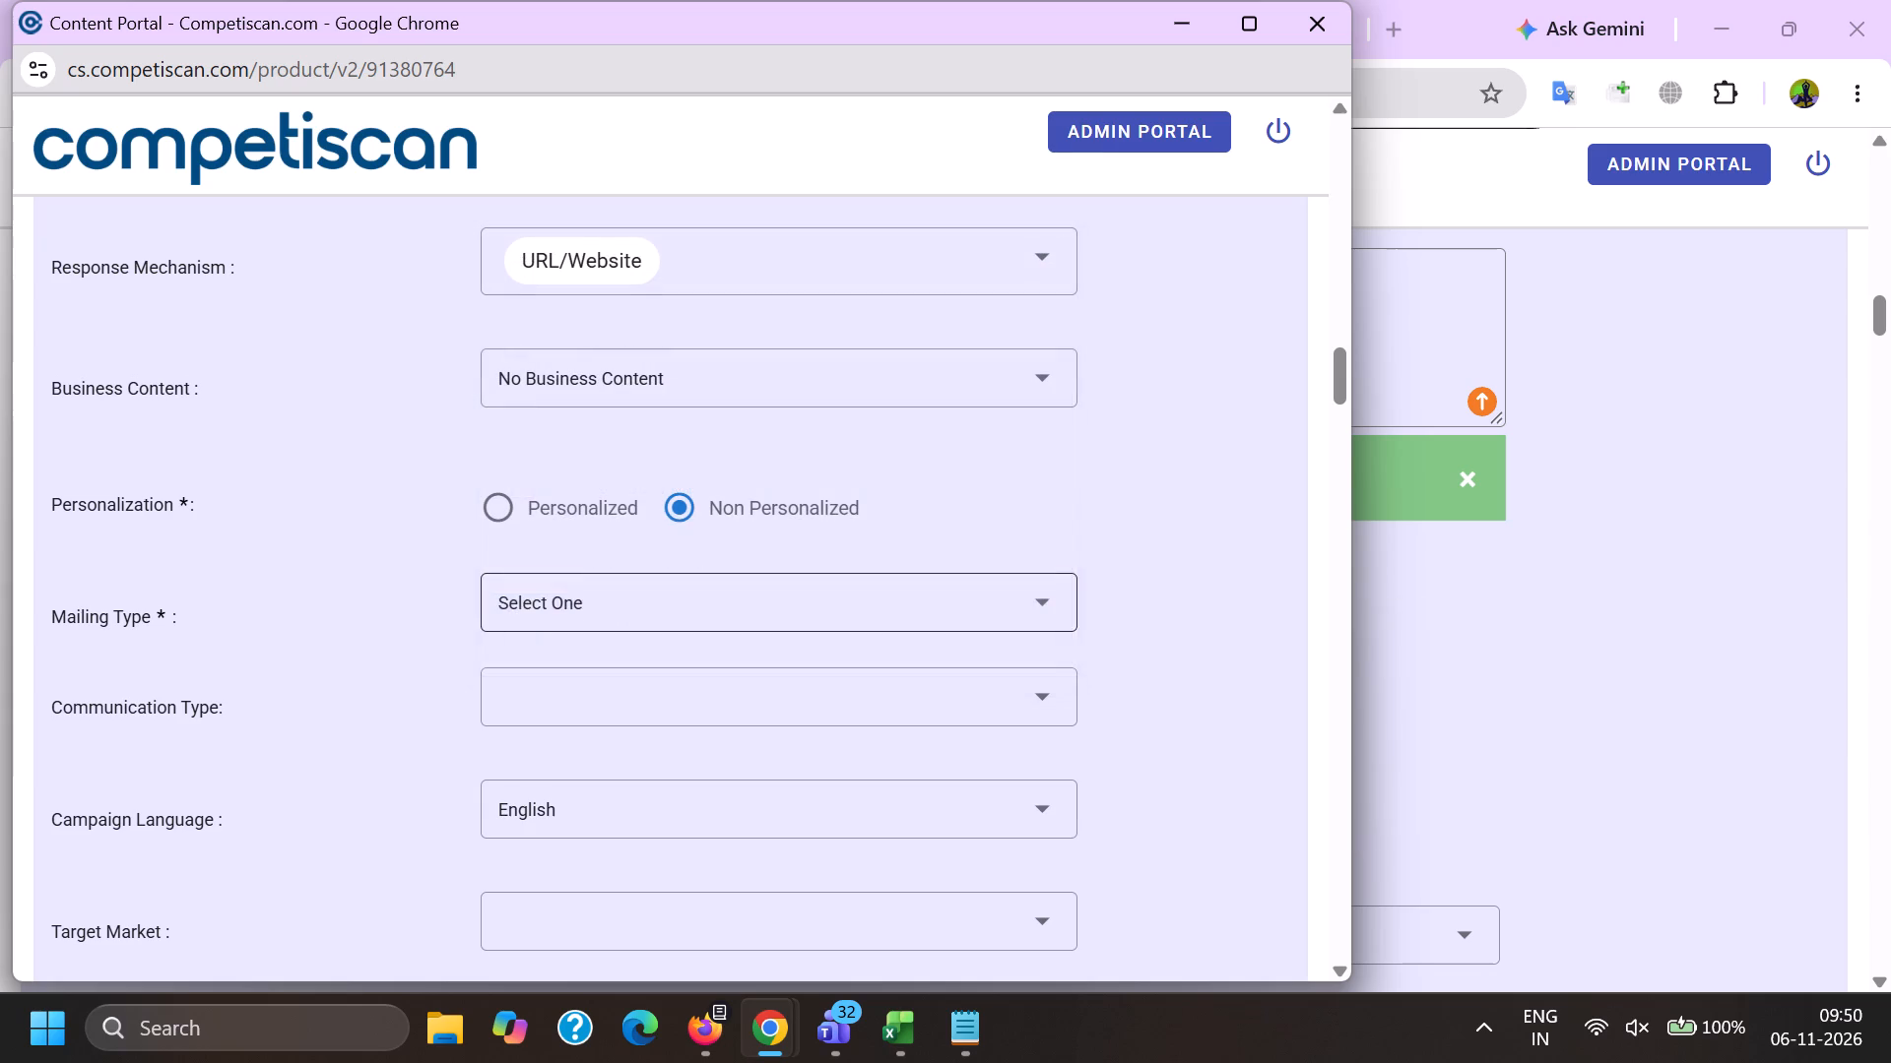
click(623, 637)
drag(451, 641, 457, 655)
Select Bonuses/Contests/Incentives, Co-Brand and Mobile Application as the communication types.
click(567, 709)
scroll(611, 449, down, 3)
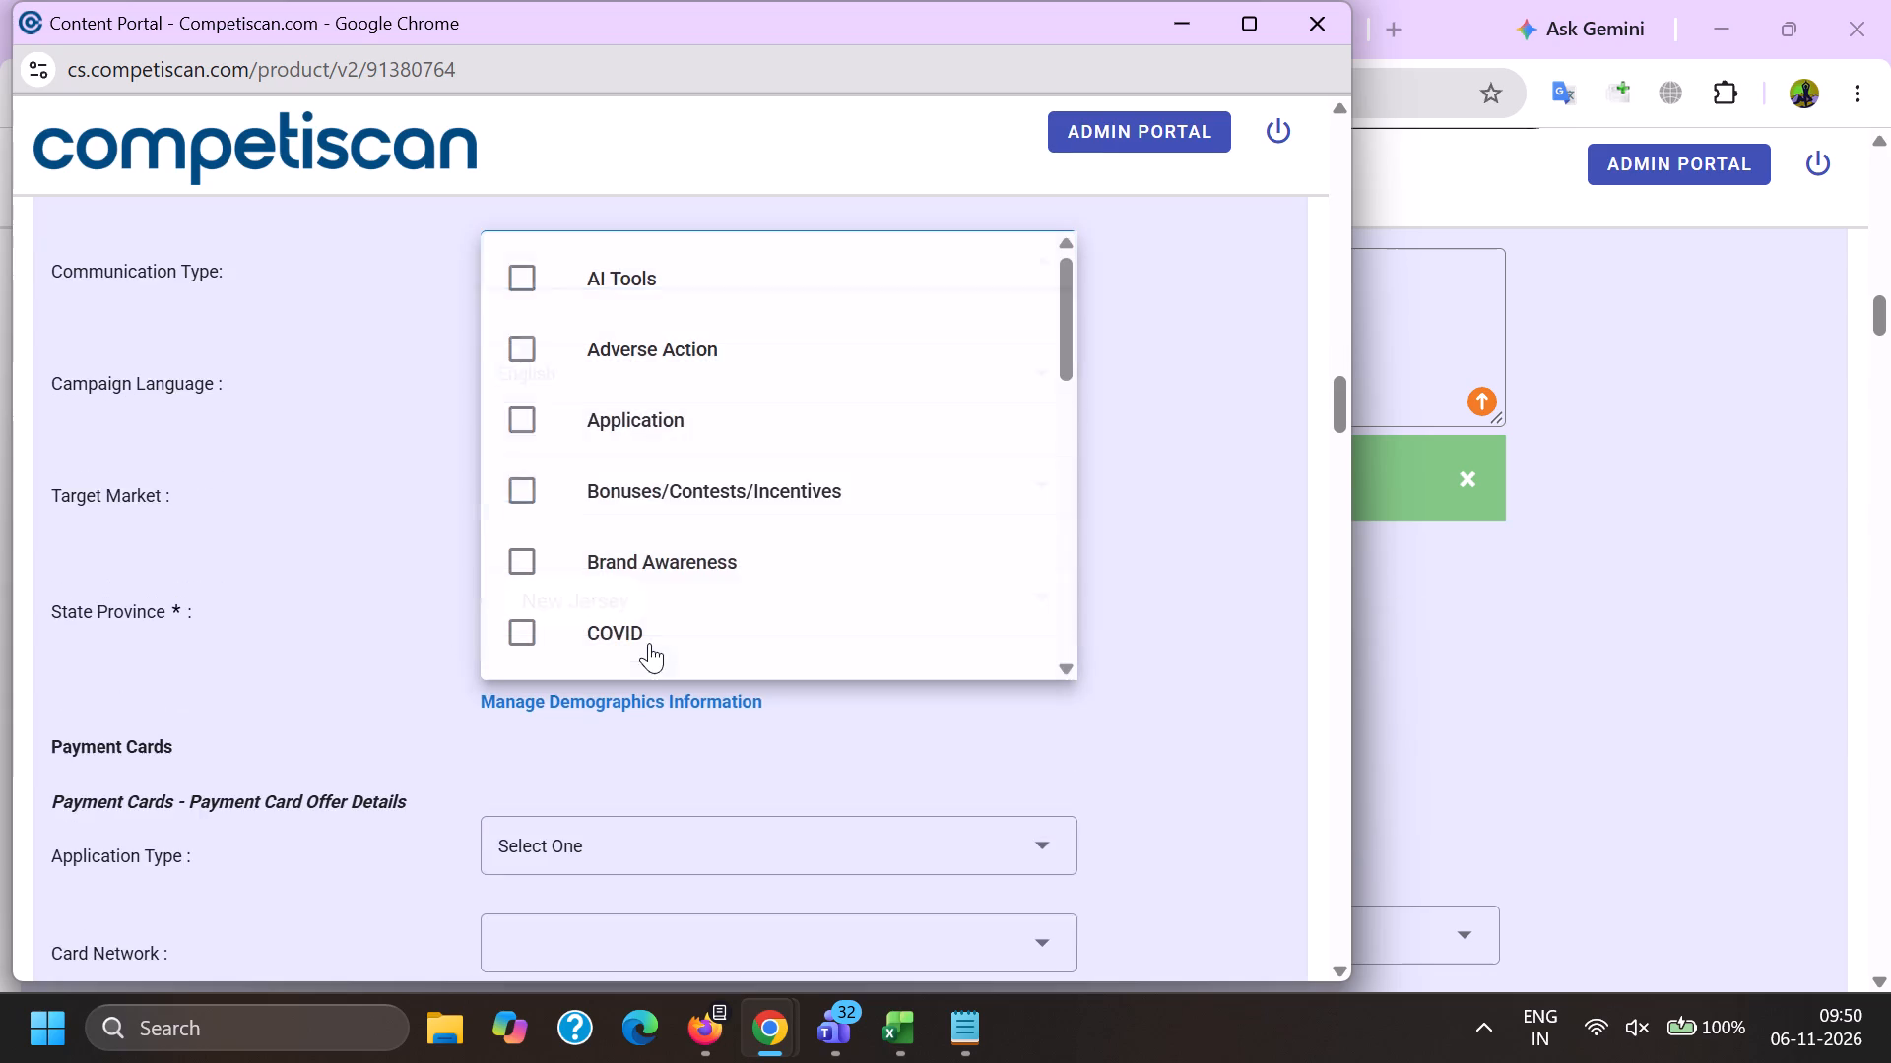
click(632, 499)
scroll(632, 492, down, 4)
click(622, 602)
scroll(621, 546, down, 11)
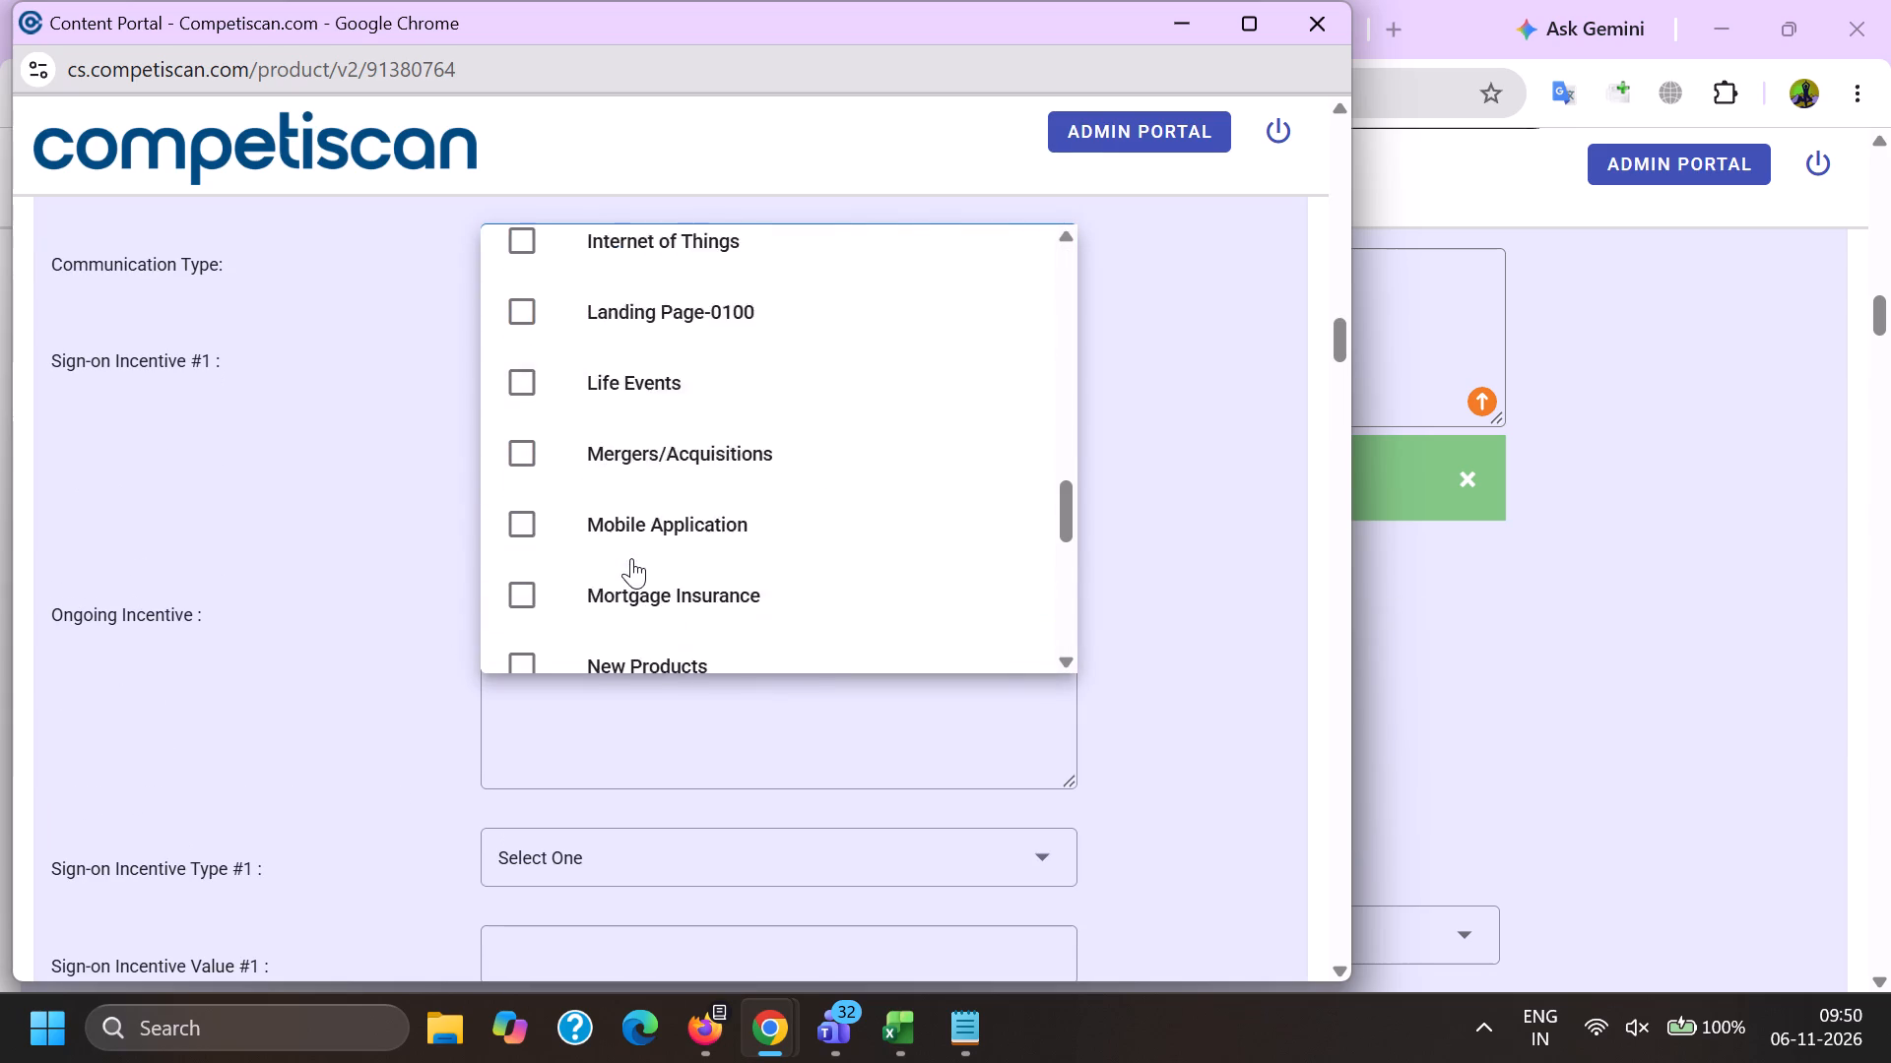
click(684, 403)
click(701, 453)
click(687, 407)
Fill Sign-on Incentive #1 with "10% back in rewards during the first 30 days from account opening", copied from the existing product record.
key(alt+Tab)
scroll(1579, 562, down, 5)
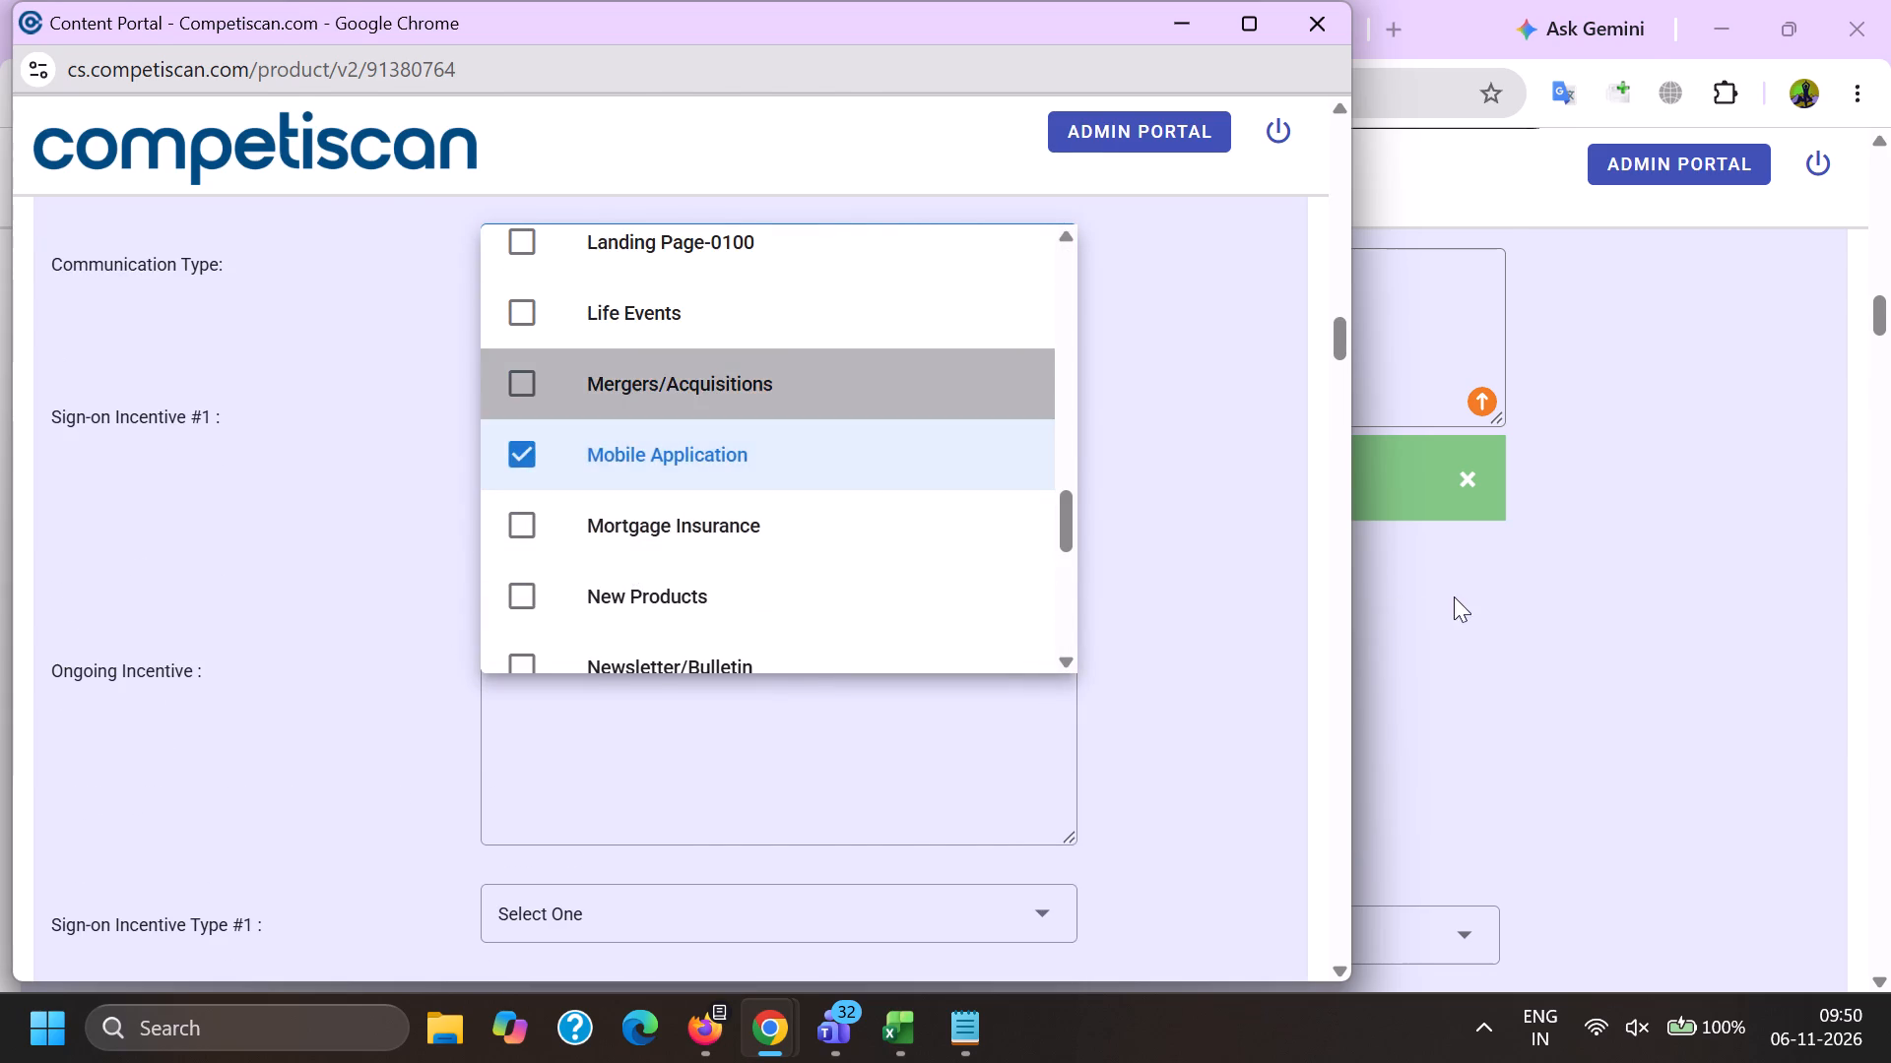
drag(1359, 866, 265, 820)
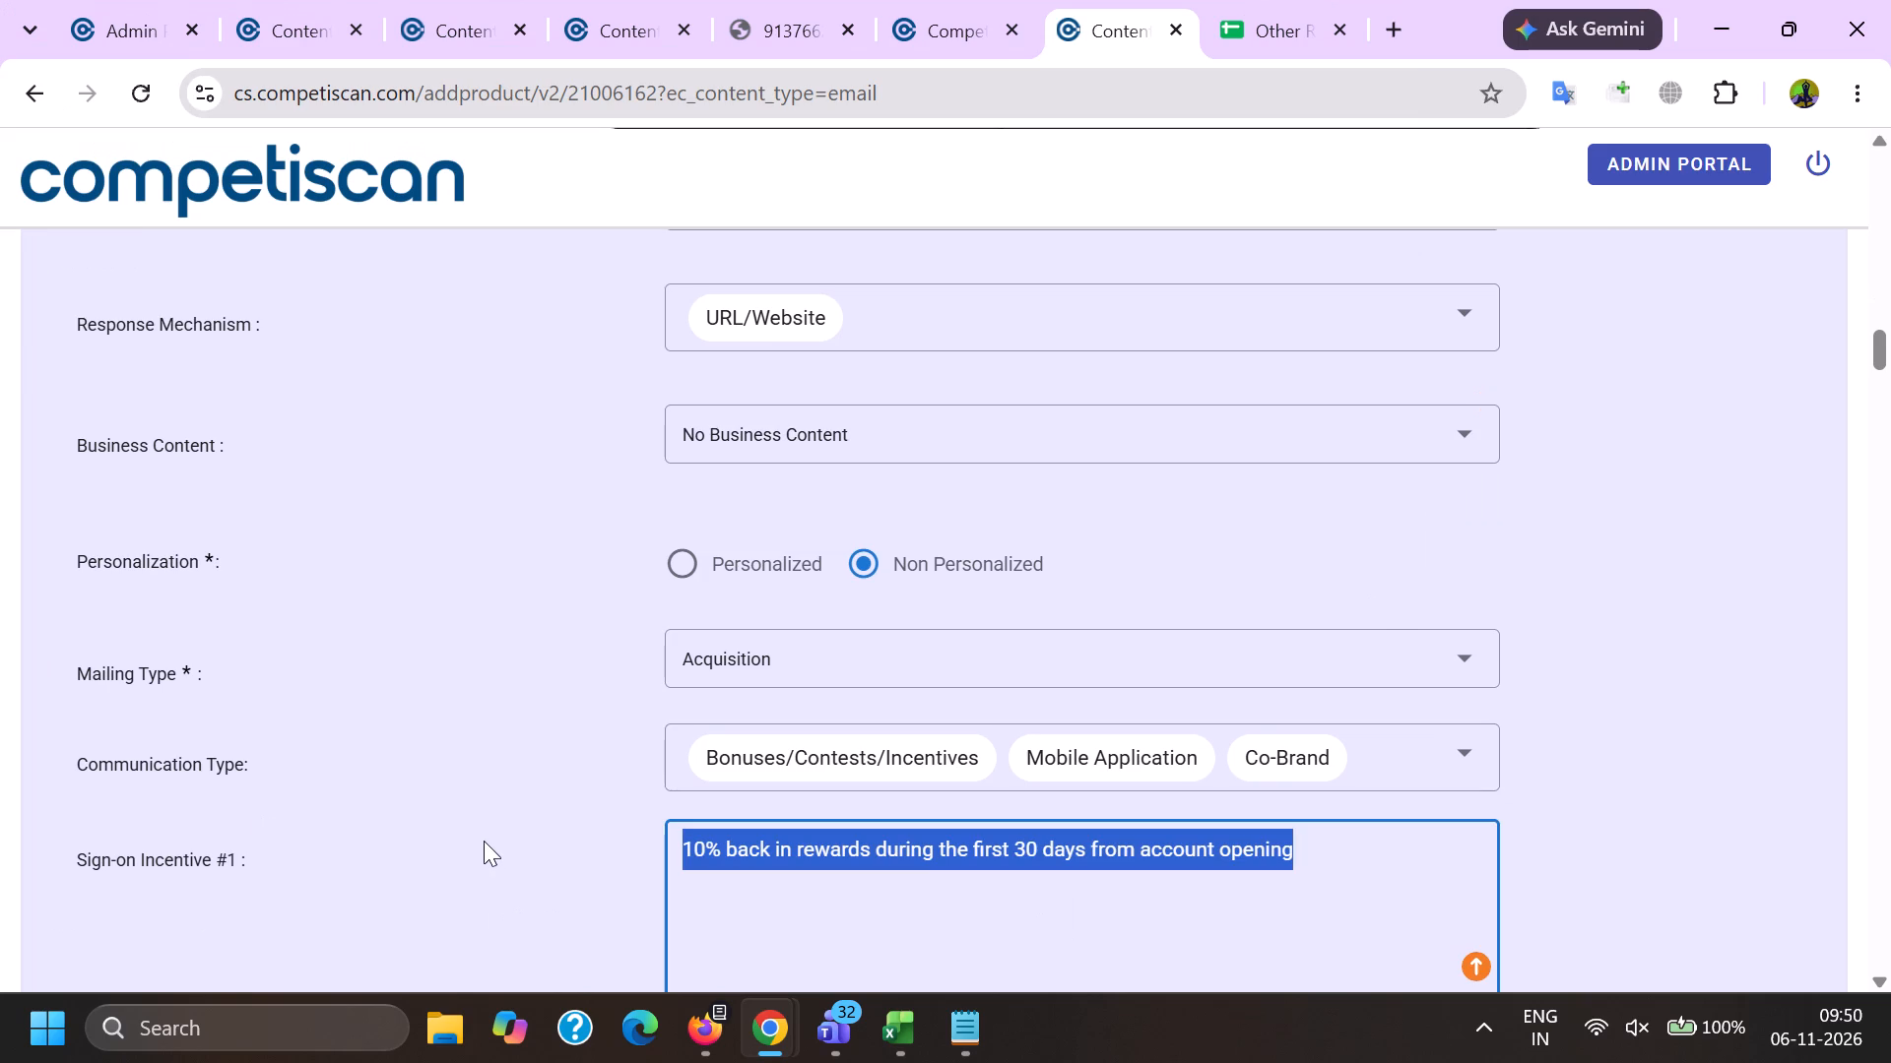
key(ctrl+c)
key(ctrl+c)
key(alt+Tab)
click(367, 523)
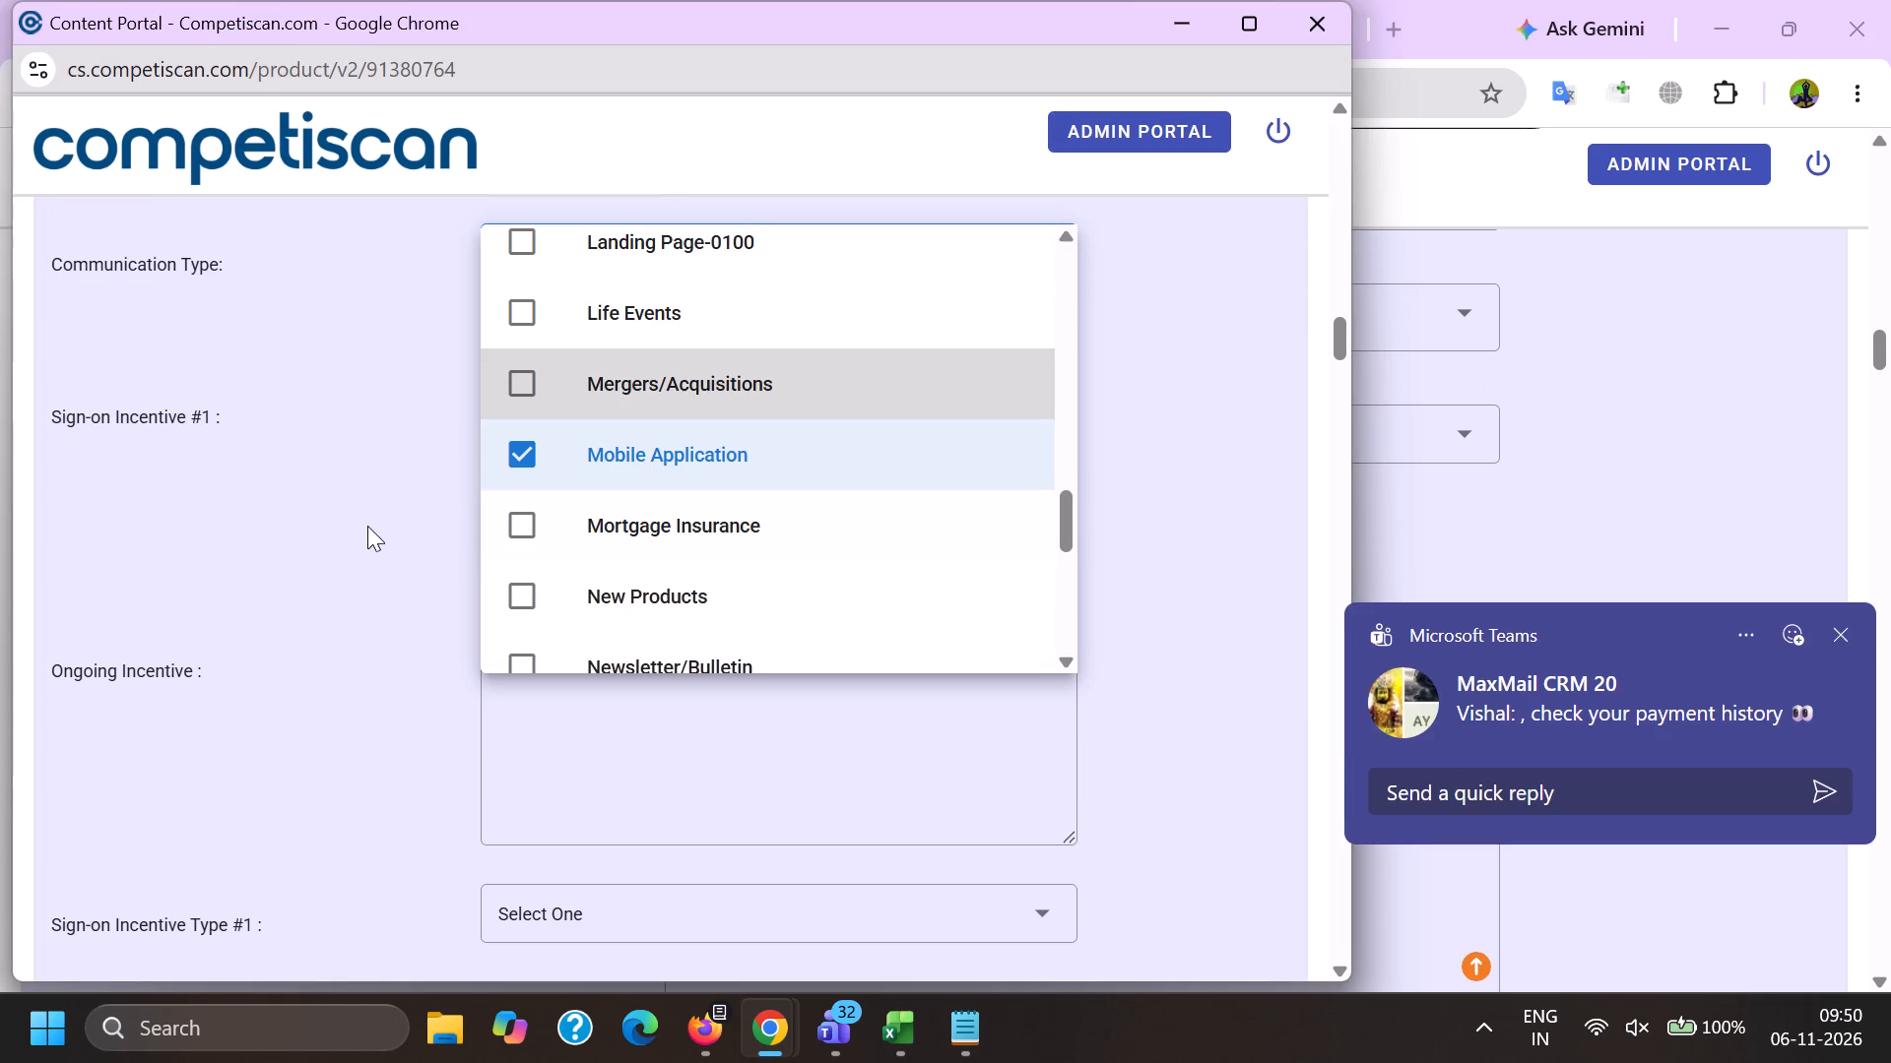
click(576, 508)
key(ctrl+v)
Fill Ongoing Incentive with "5% back in rewards with the Pottery Barn Key Rewards Visa Credit Card", copied from the existing product record.
click(597, 667)
key(alt+Tab)
scroll(1016, 573, down, 4)
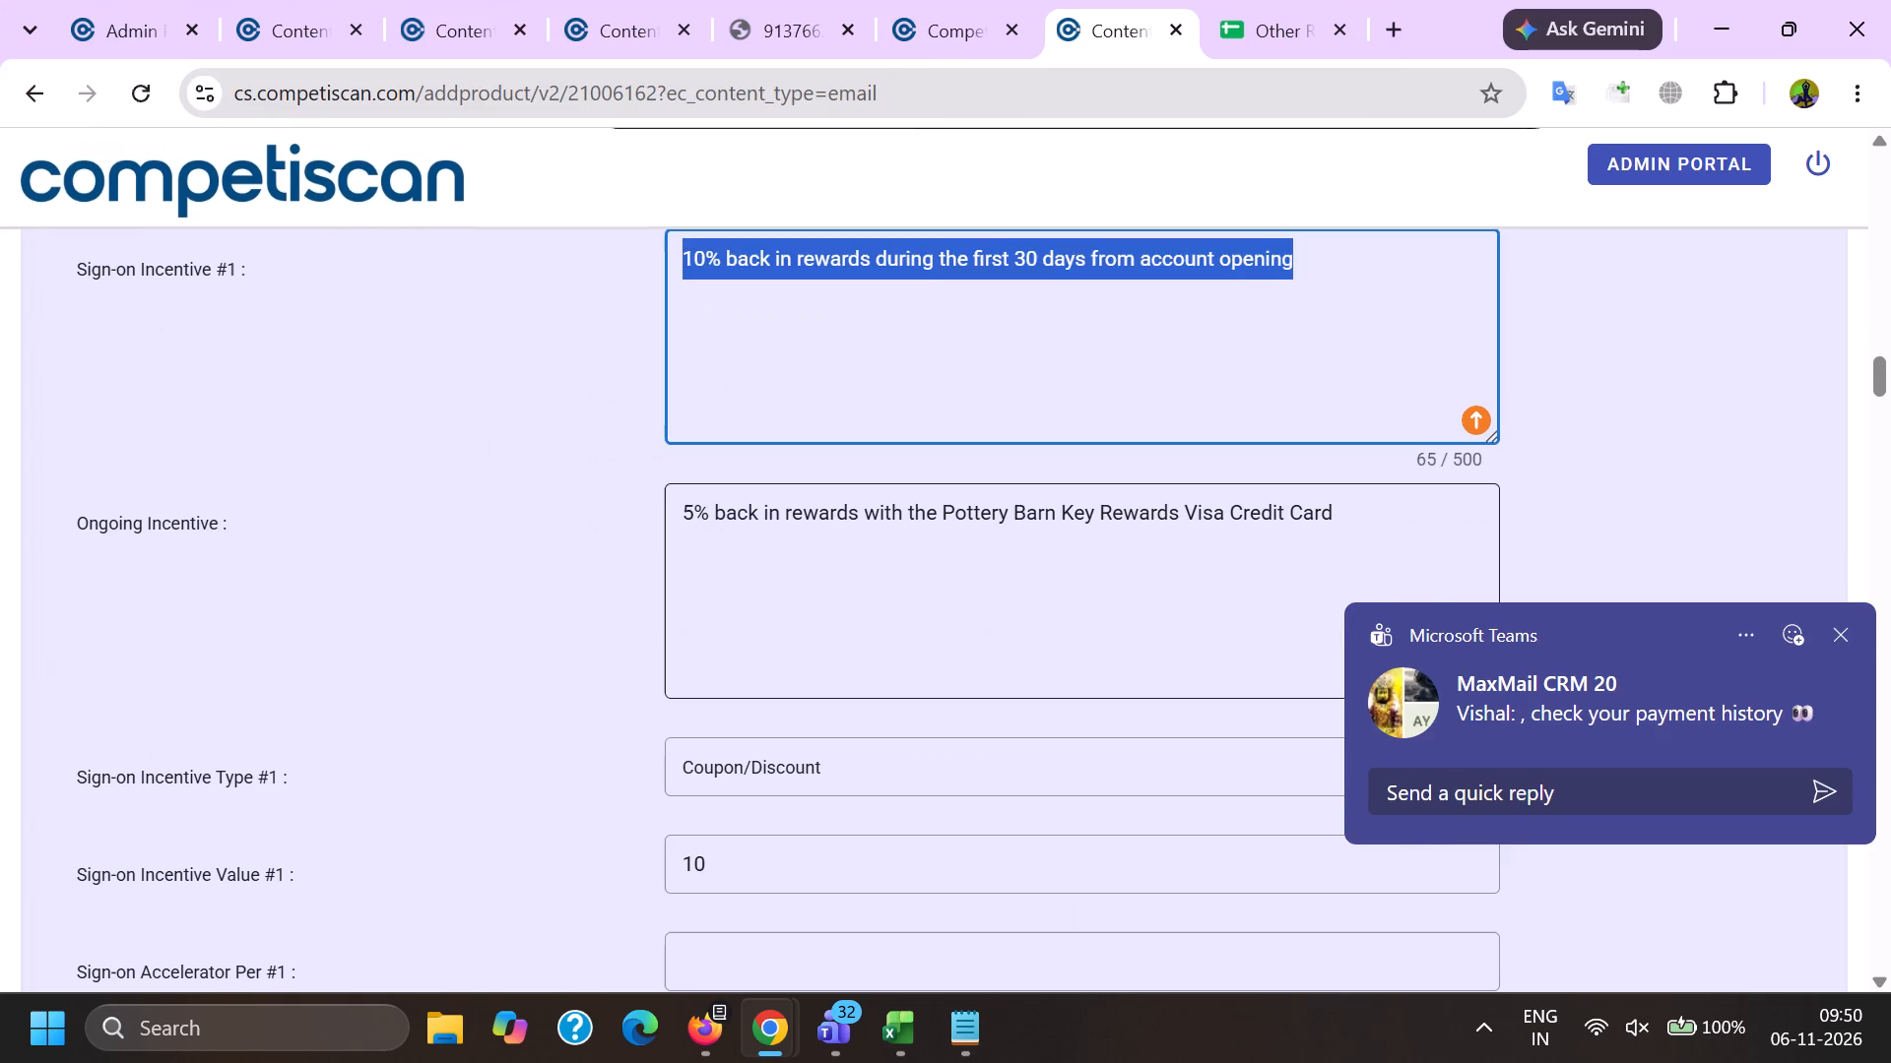
drag(1386, 517, 348, 511)
key(ctrl+c)
key(alt+Tab)
key(ctrl+v)
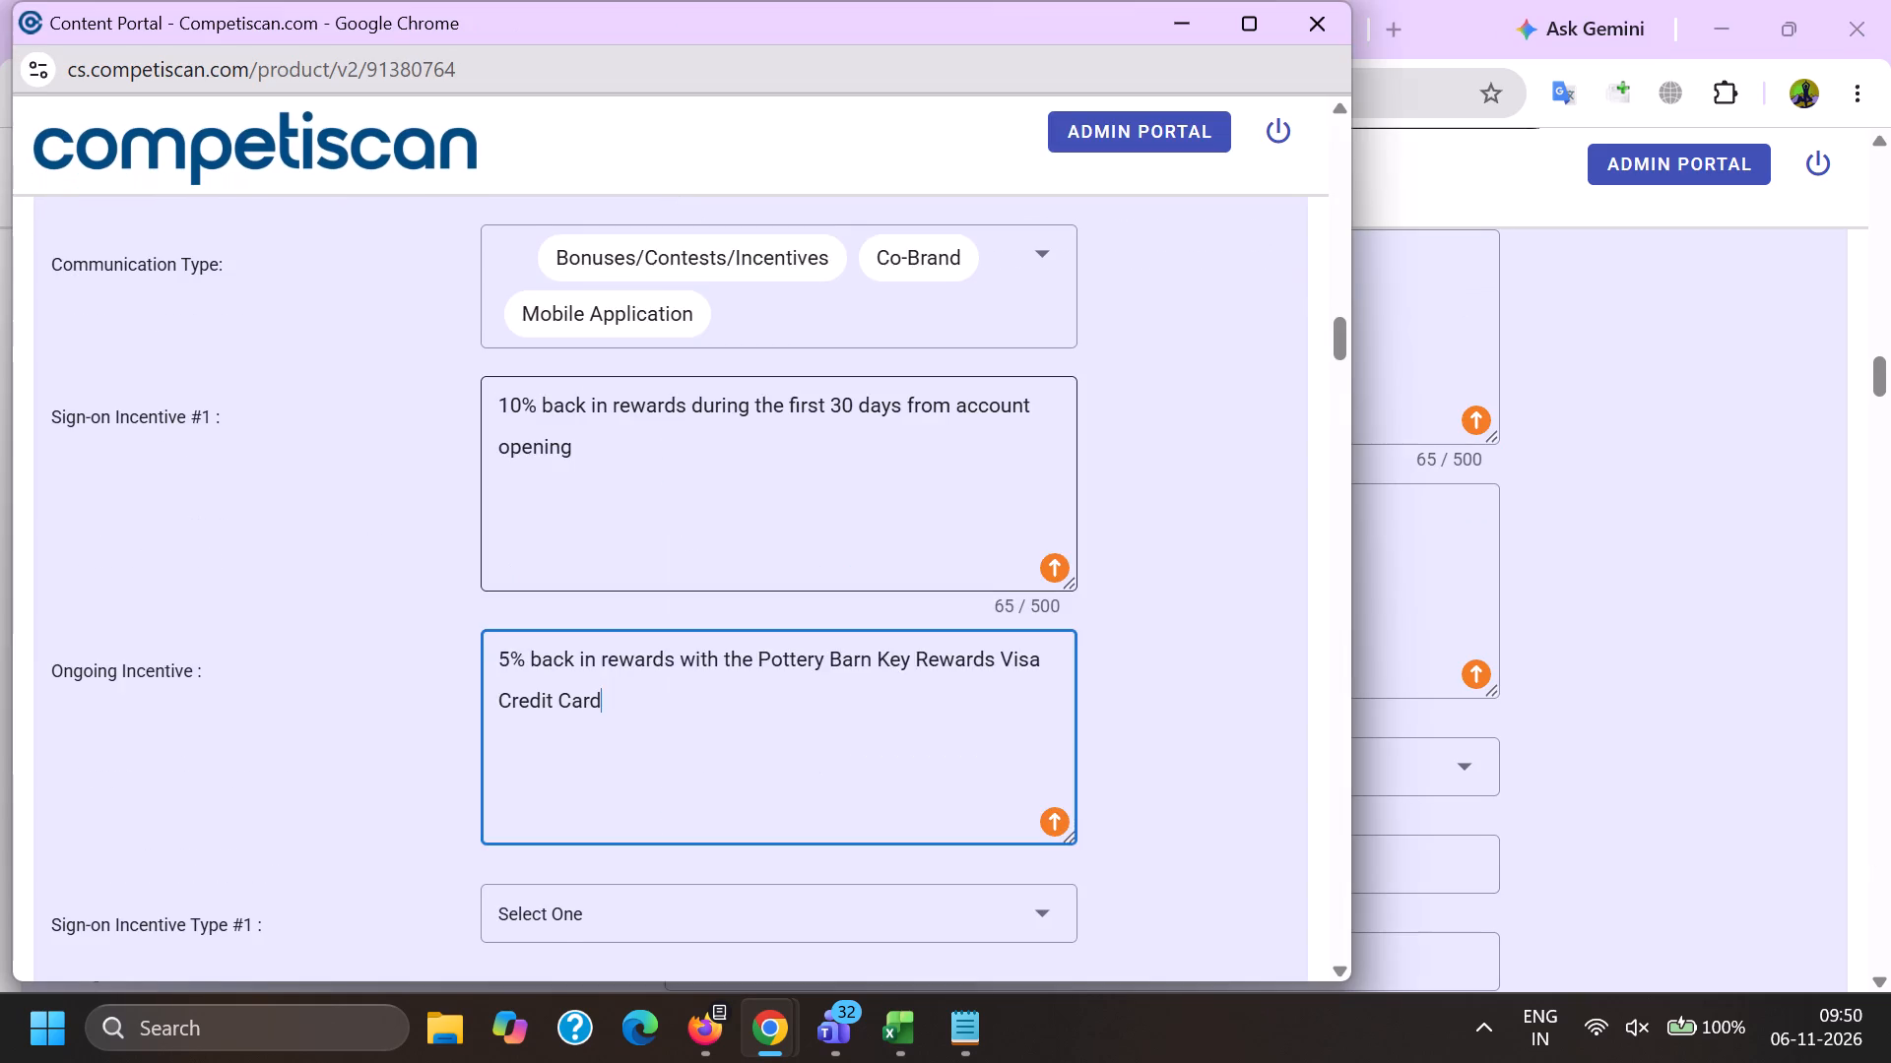
Set Sign-on Incentive Type #1 to Coupon/Discount and Sign-on Incentive Value #1 to 10.00.
scroll(511, 477, down, 3)
click(560, 470)
scroll(560, 469, down, 6)
click(640, 657)
drag(400, 631, 418, 634)
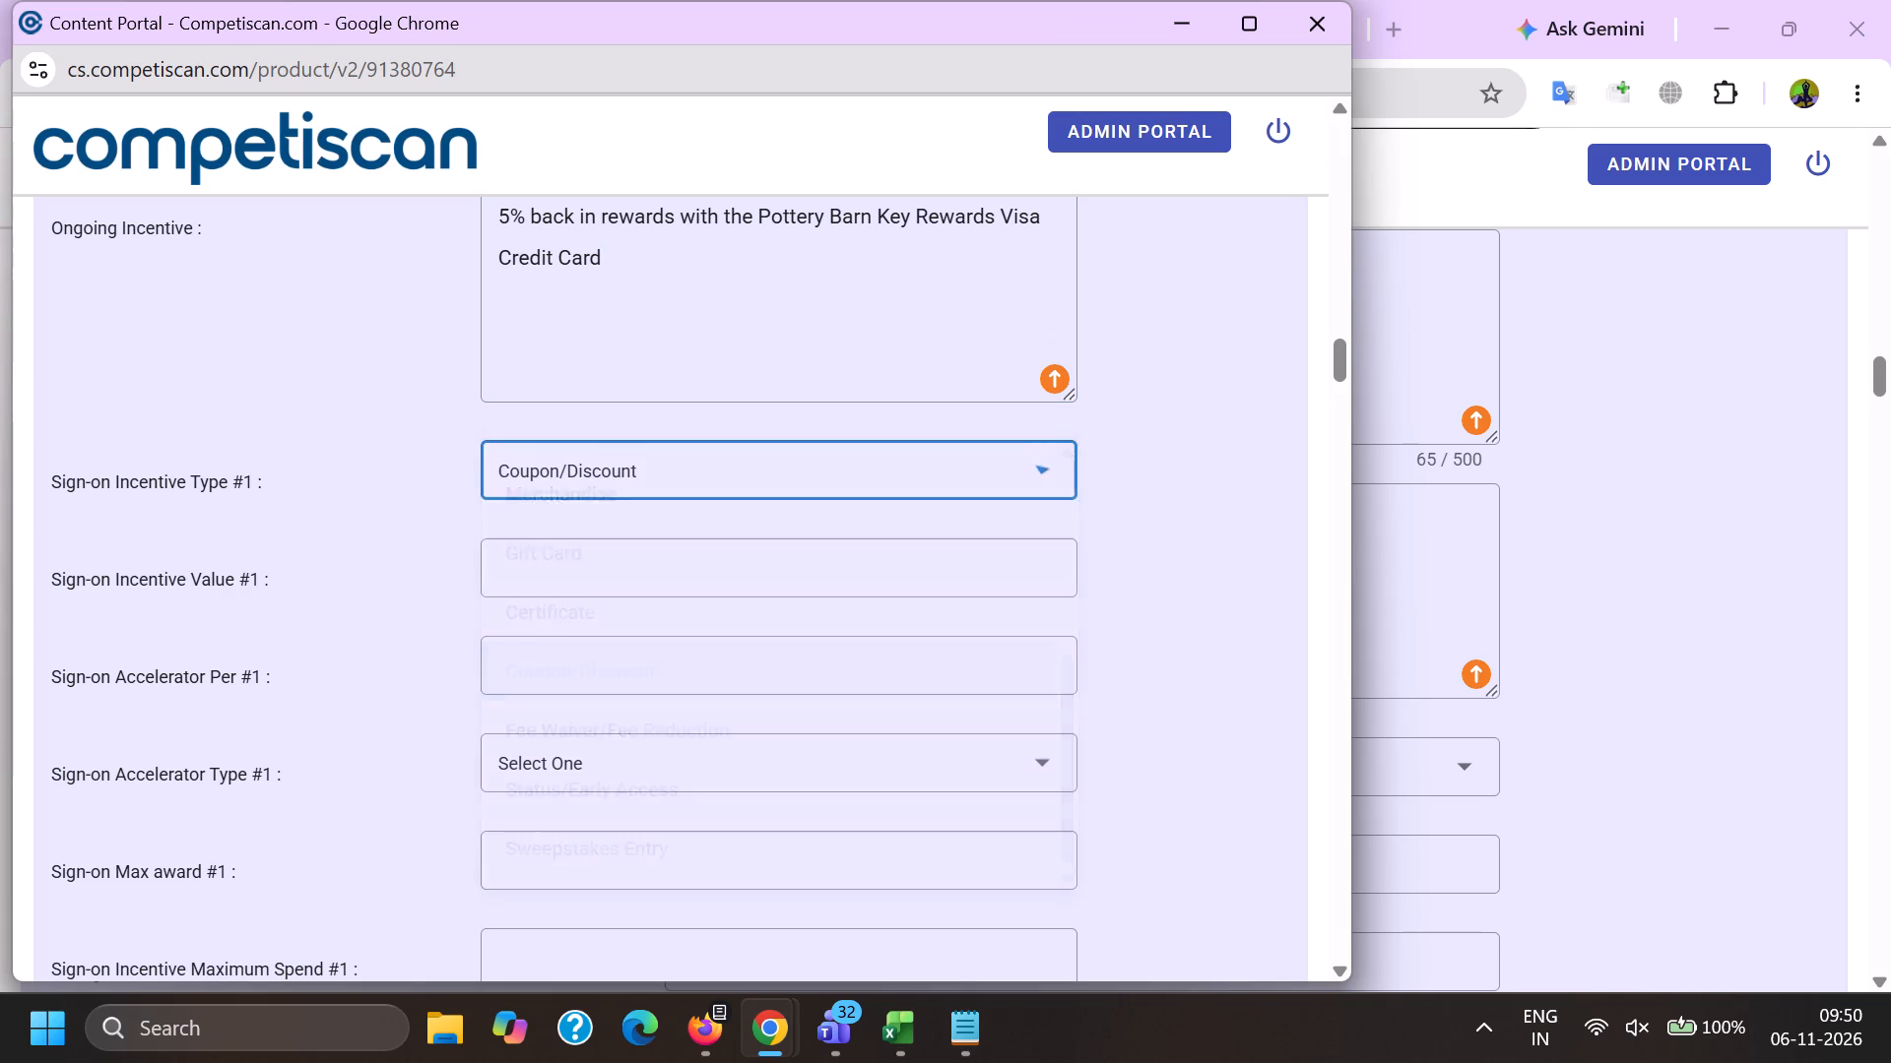
click(562, 573)
key(1)
text(0.)
key(0)
key(0)
key(Tab)
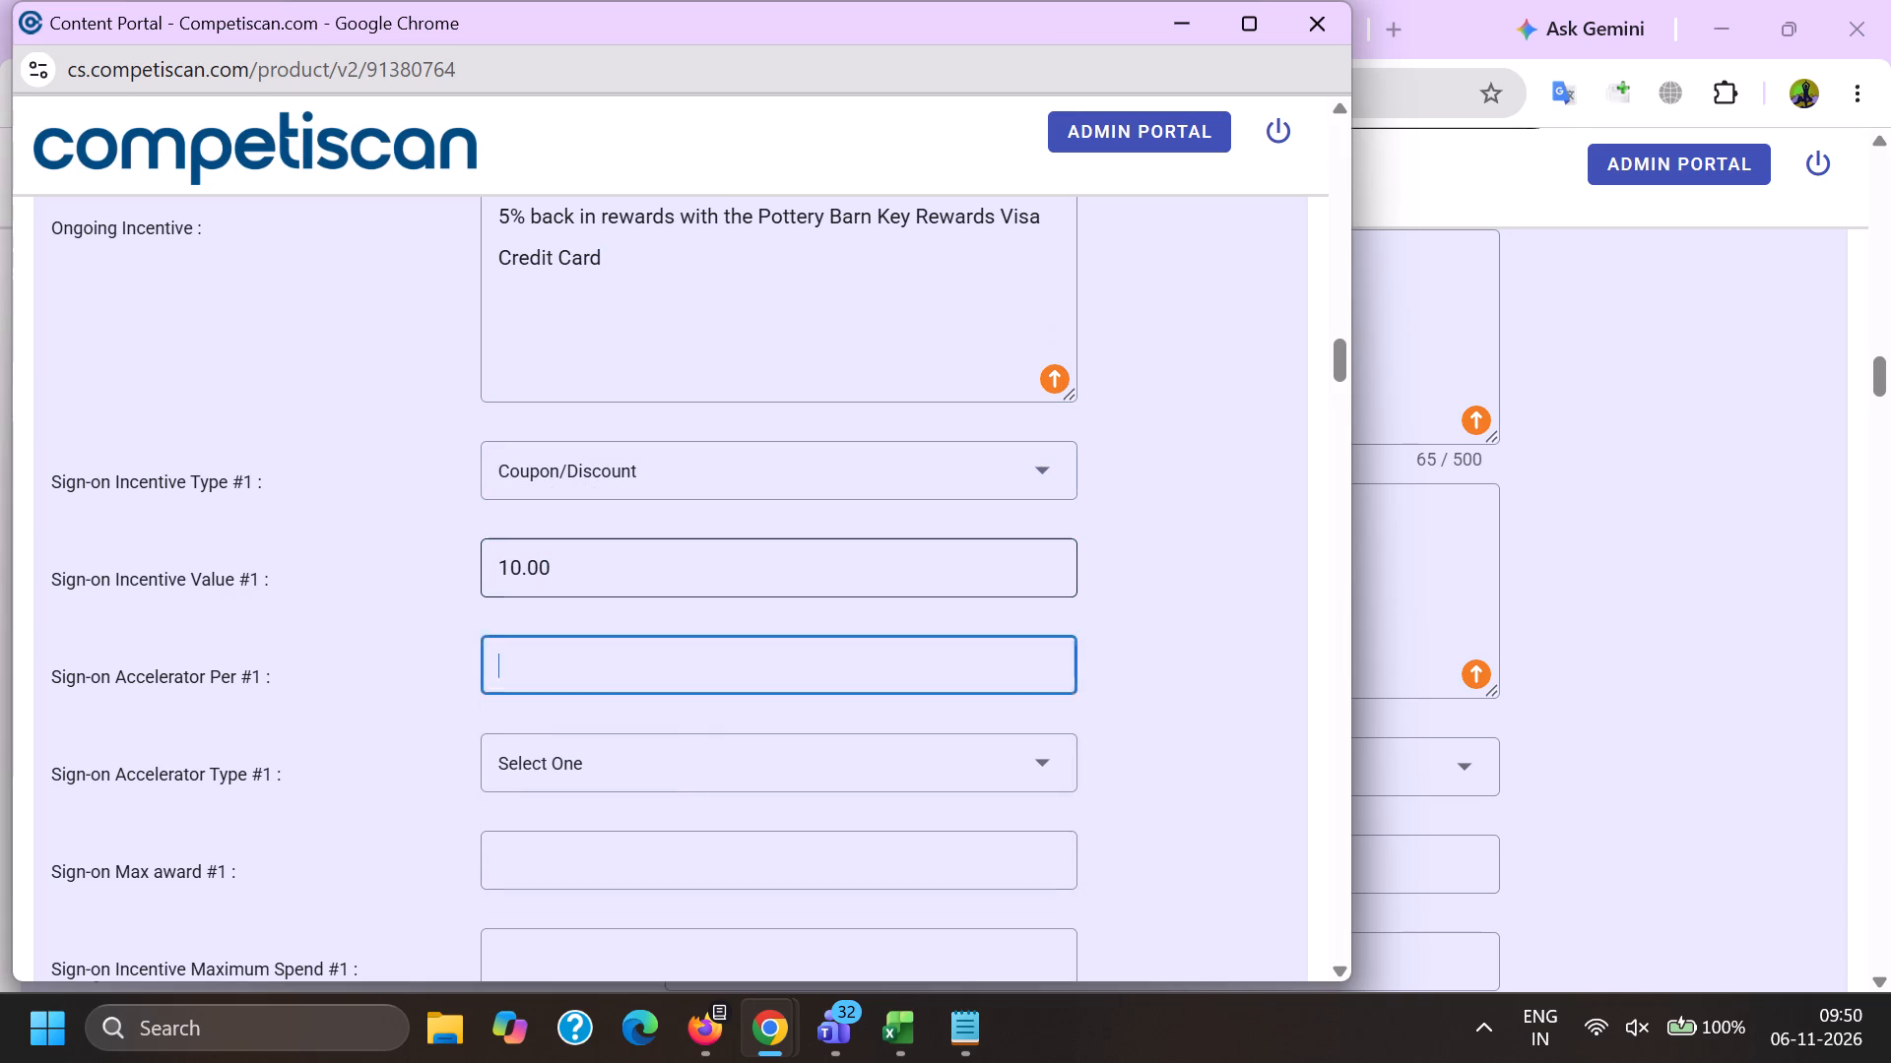
Set Sign-on Max award #1 to 10.00 and Sign-on Incentive Window #1 to 1 month.
key(Tab)
key(Tab)
text(10.00)
key(Tab)
key(Tab)
key(Tab)
key(1)
In the payment card offer details, set the Application Type to Invitation to Apply and the Card Network to Visa only.
scroll(569, 567, down, 2)
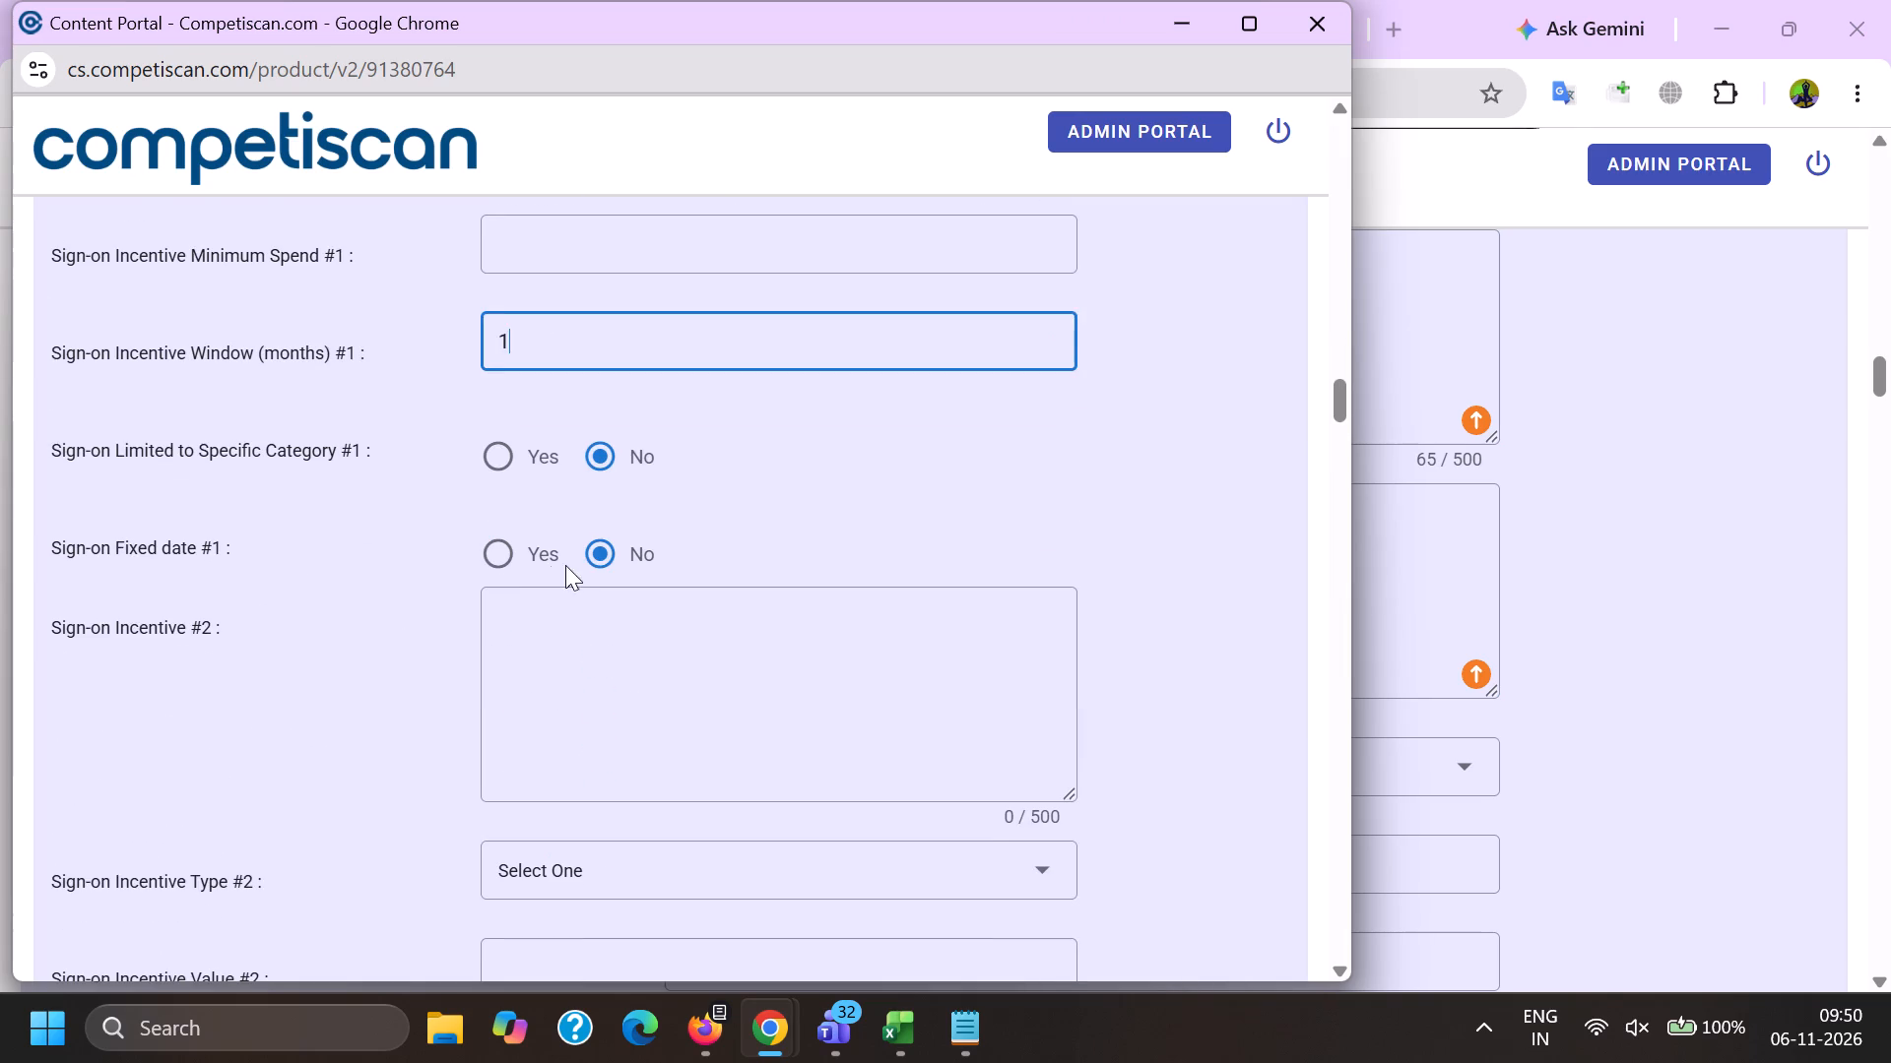
click(541, 564)
scroll(541, 562, down, 20)
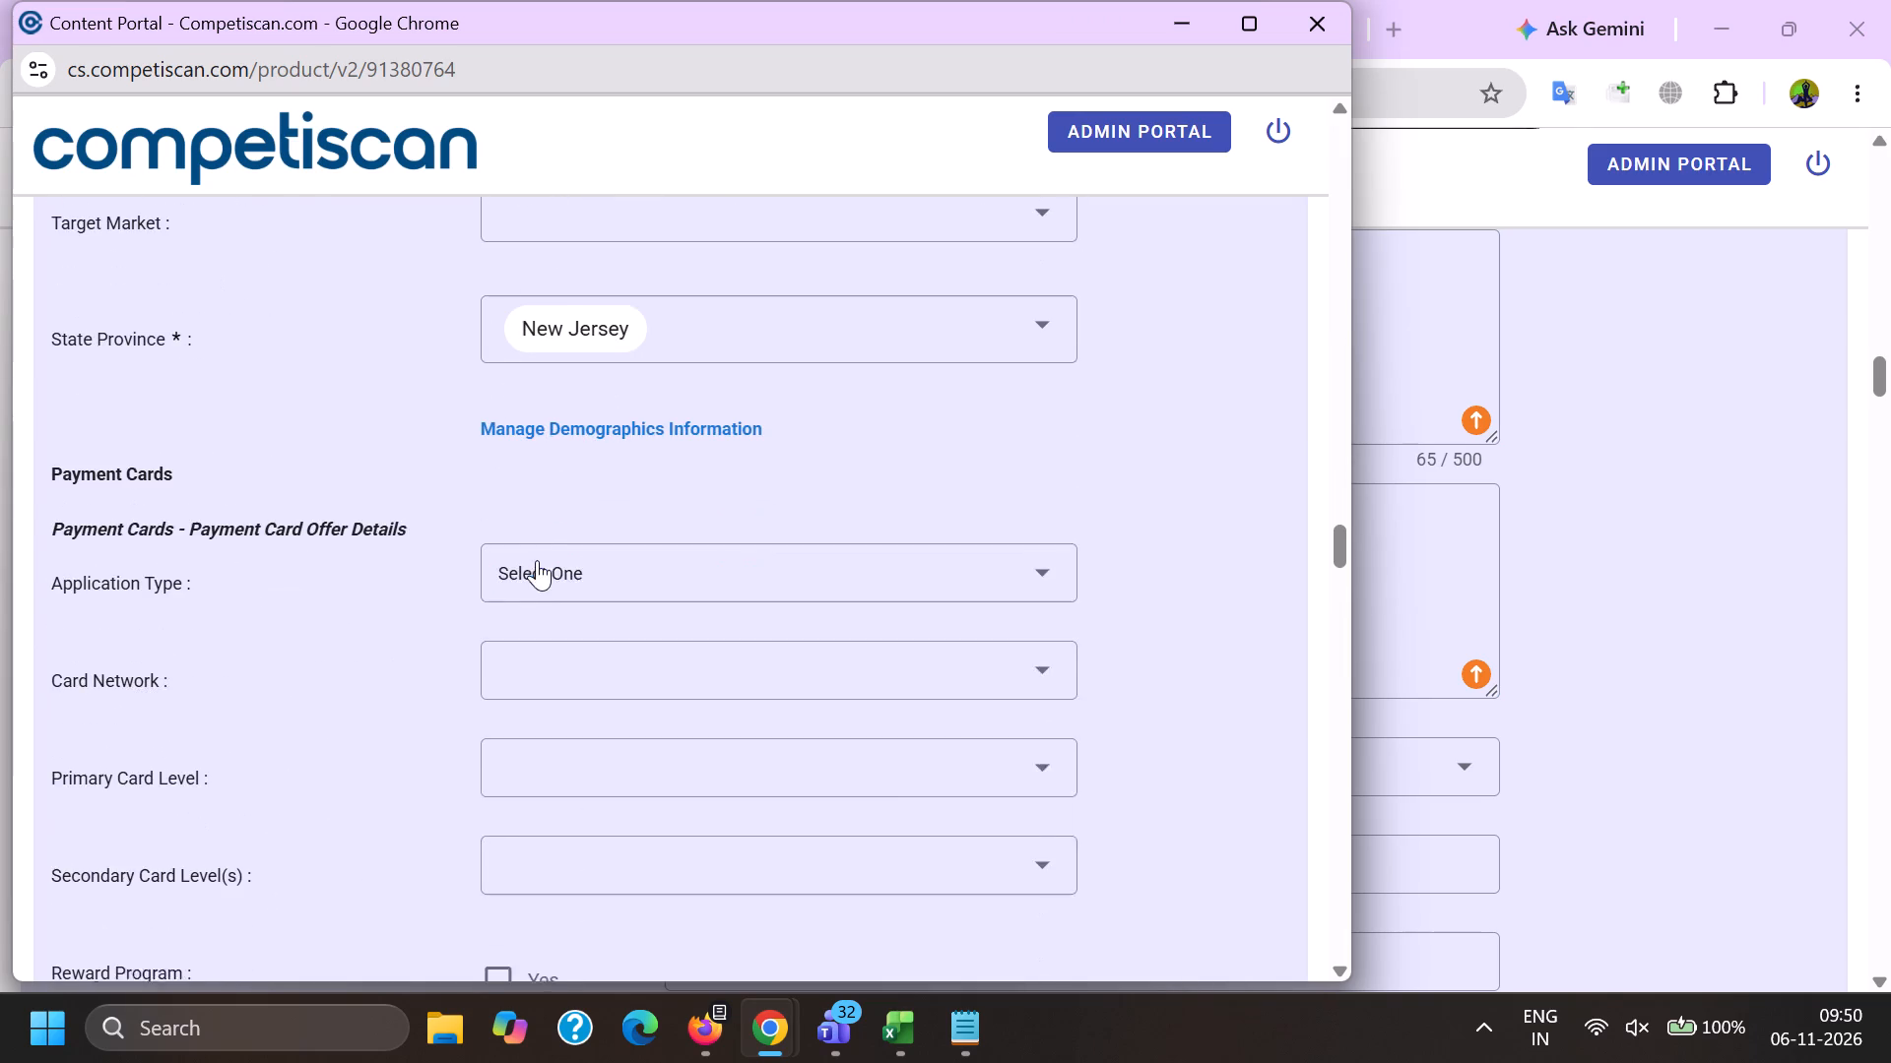
click(542, 558)
scroll(694, 386, down, 1)
click(683, 545)
click(502, 541)
click(612, 507)
scroll(619, 390, down, 1)
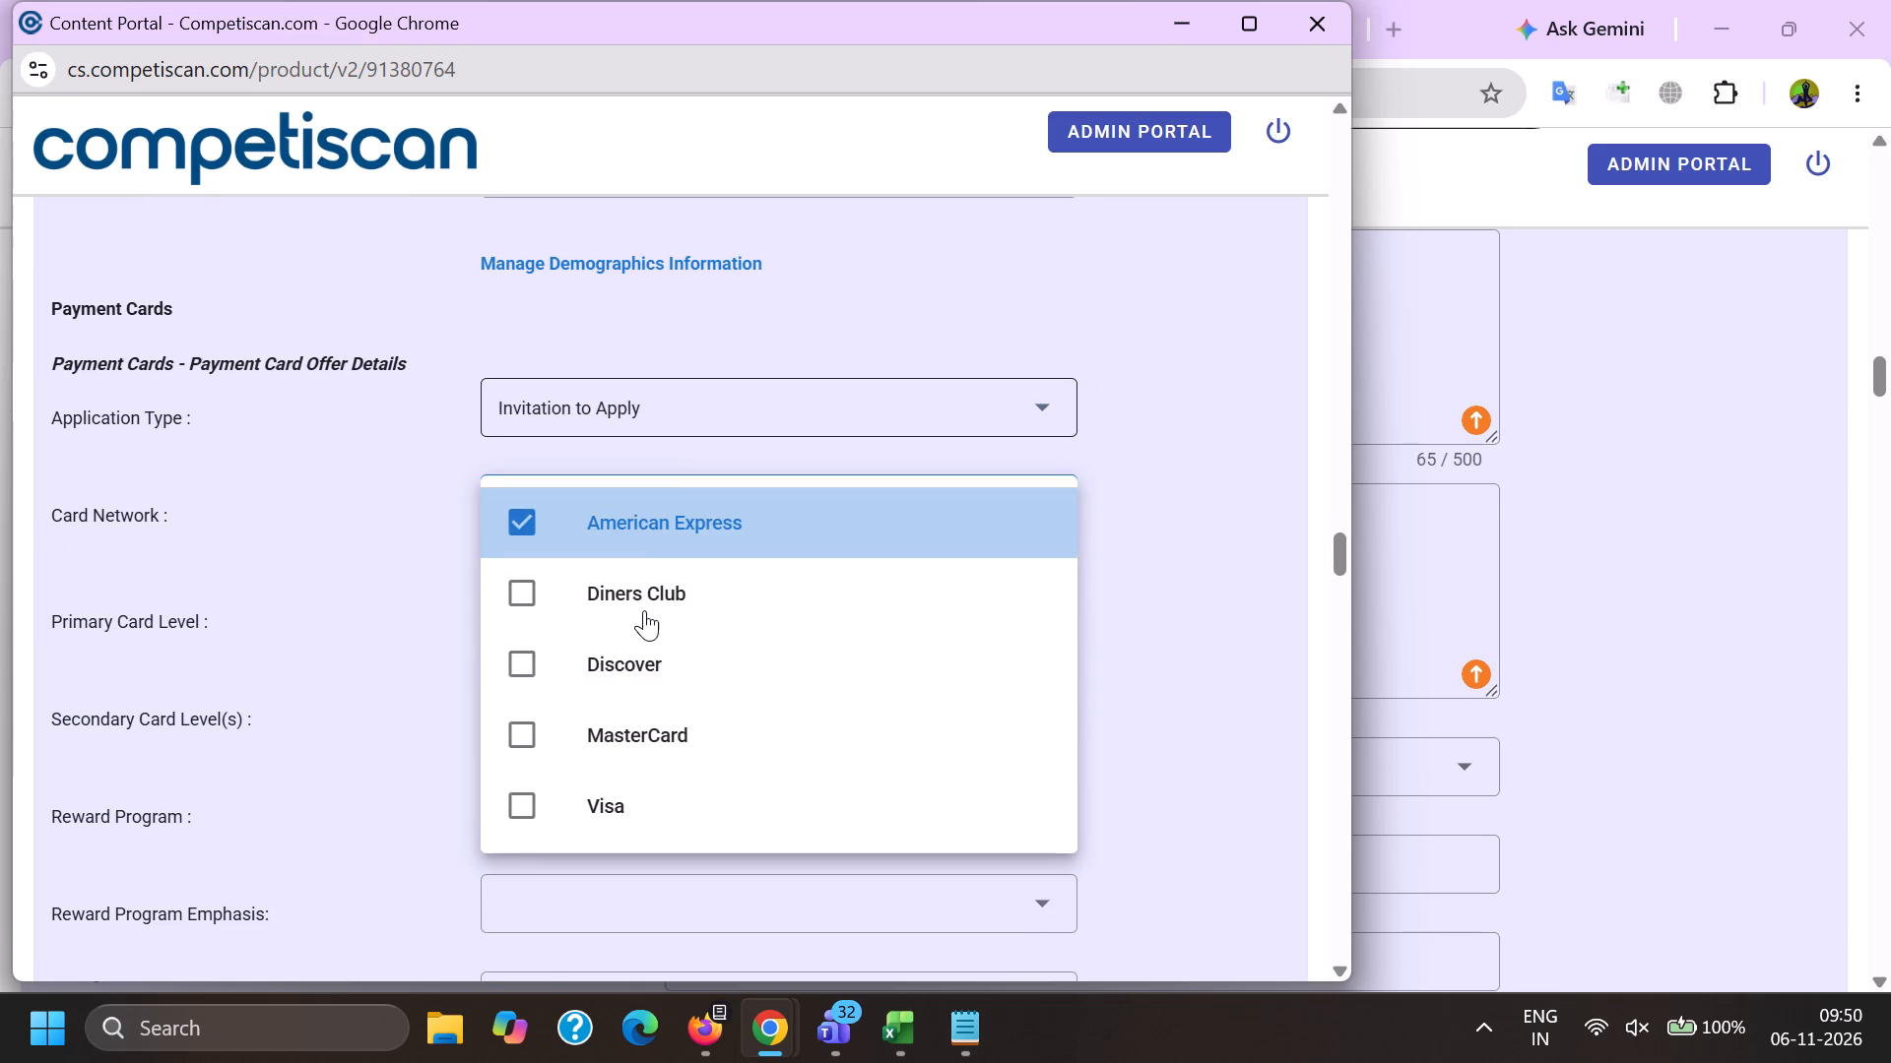
click(631, 374)
click(587, 669)
click(439, 629)
Set the Primary Card Level to Visa Signature and mark Reward Program as Yes.
click(565, 476)
scroll(567, 407, down, 6)
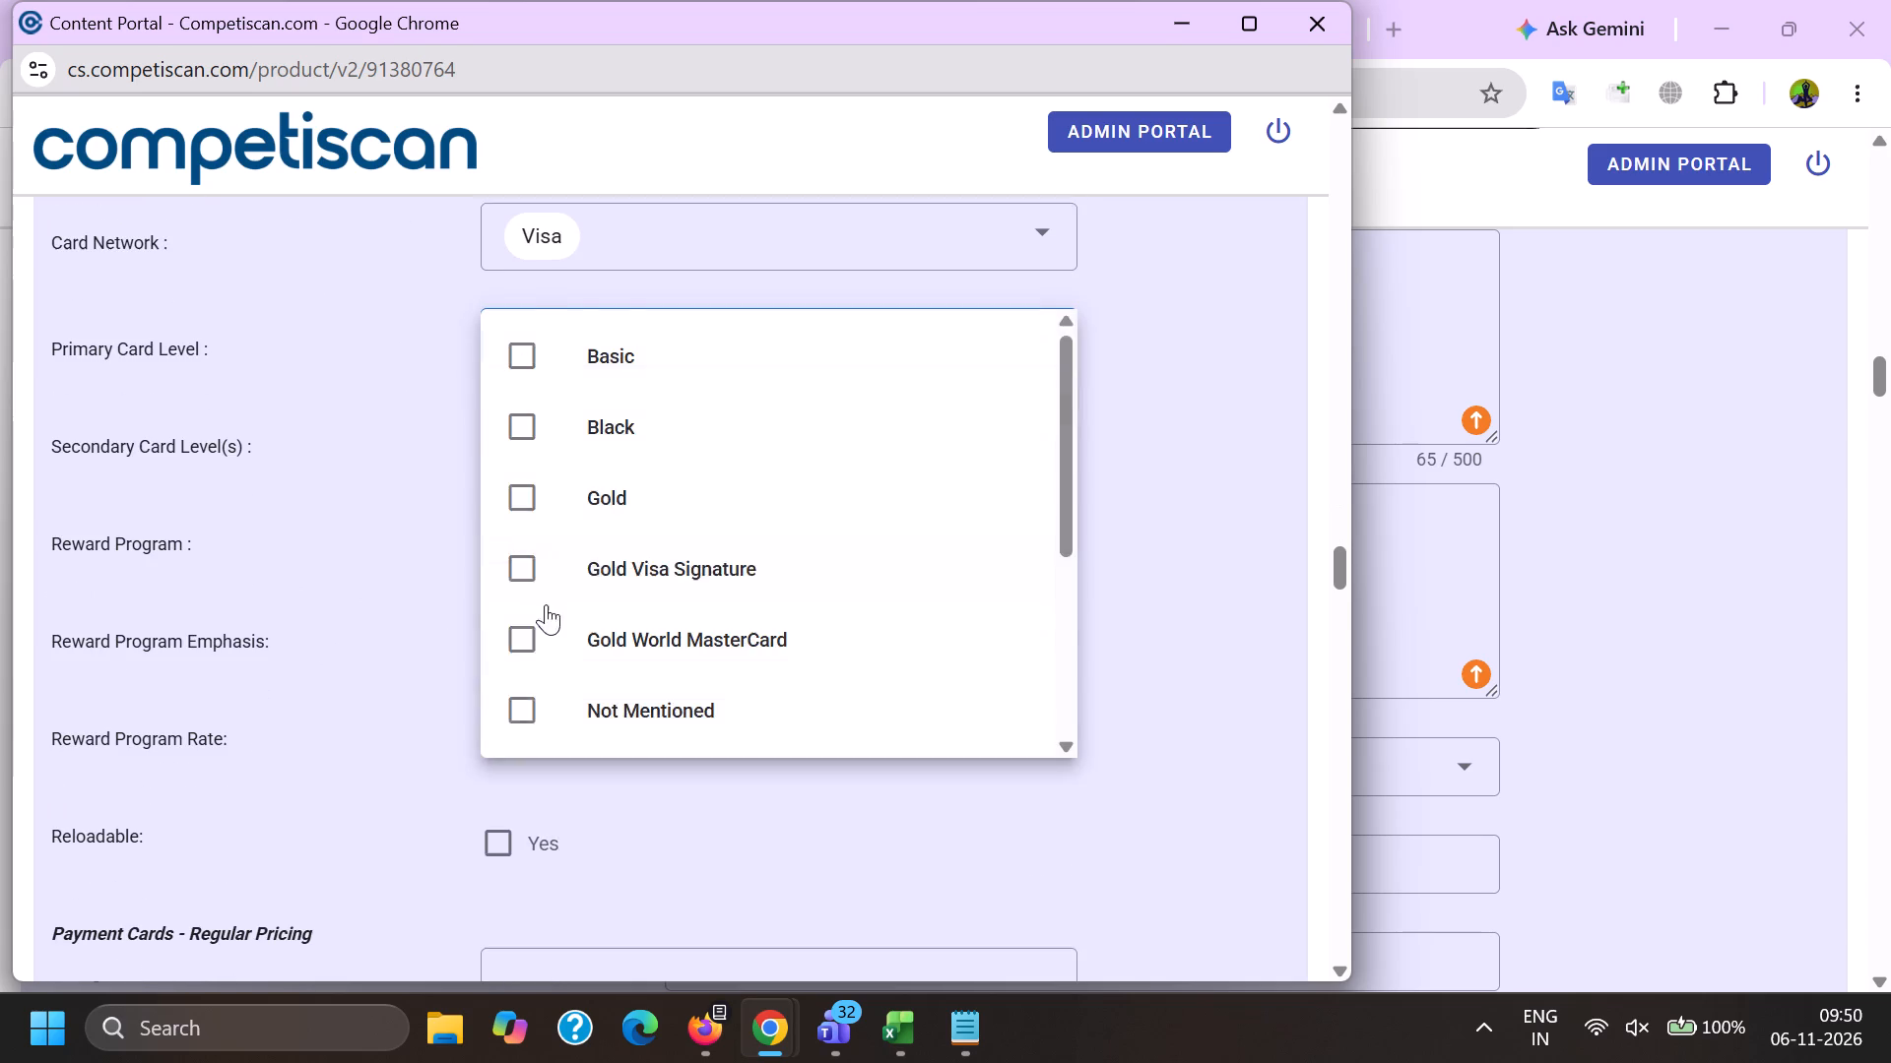
scroll(546, 604, down, 1)
click(629, 651)
click(393, 604)
click(512, 551)
double_click(395, 580)
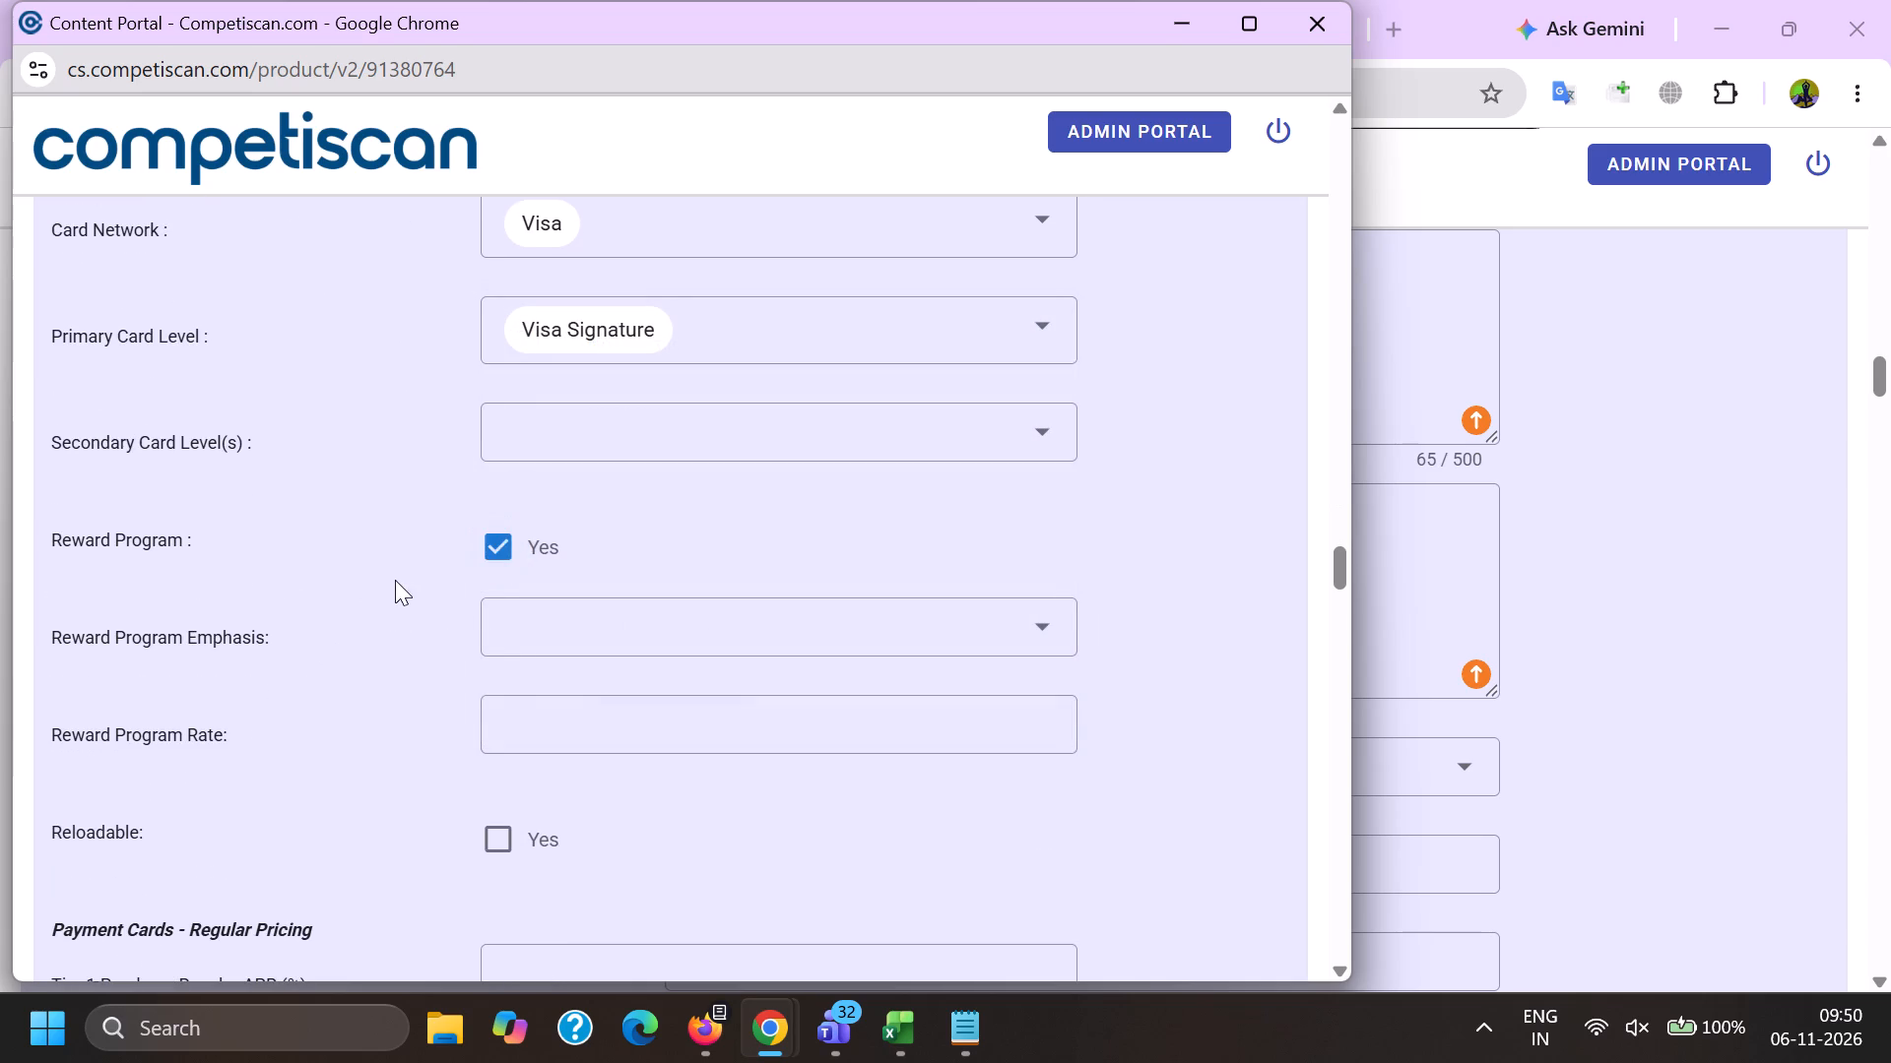
Finalize the credit card product entry at the end of the form.
key(End)
click(499, 493)
click(548, 940)
click(1623, 672)
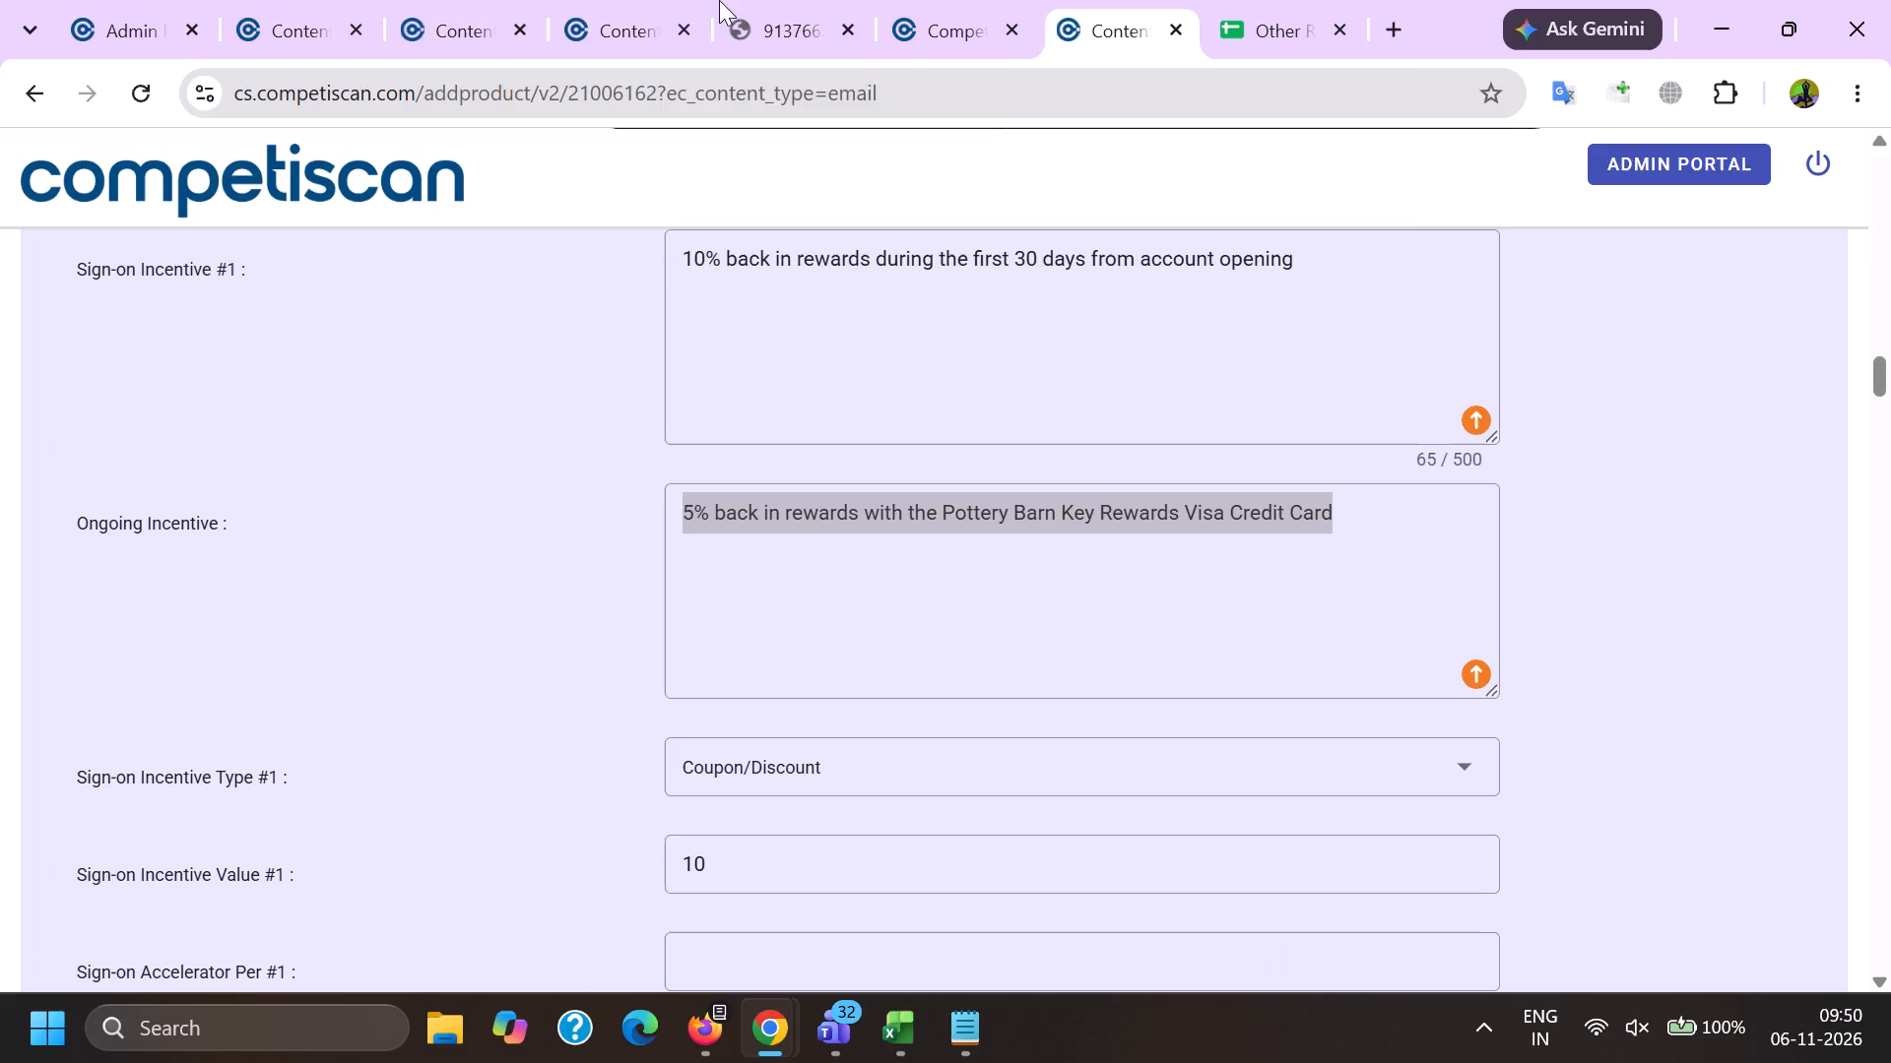
In the editor for email 91376624, set Forward To and an enabled Cc to the Competiscan team address saved in the Notepad notes.
click(663, 0)
click(828, 0)
click(614, 0)
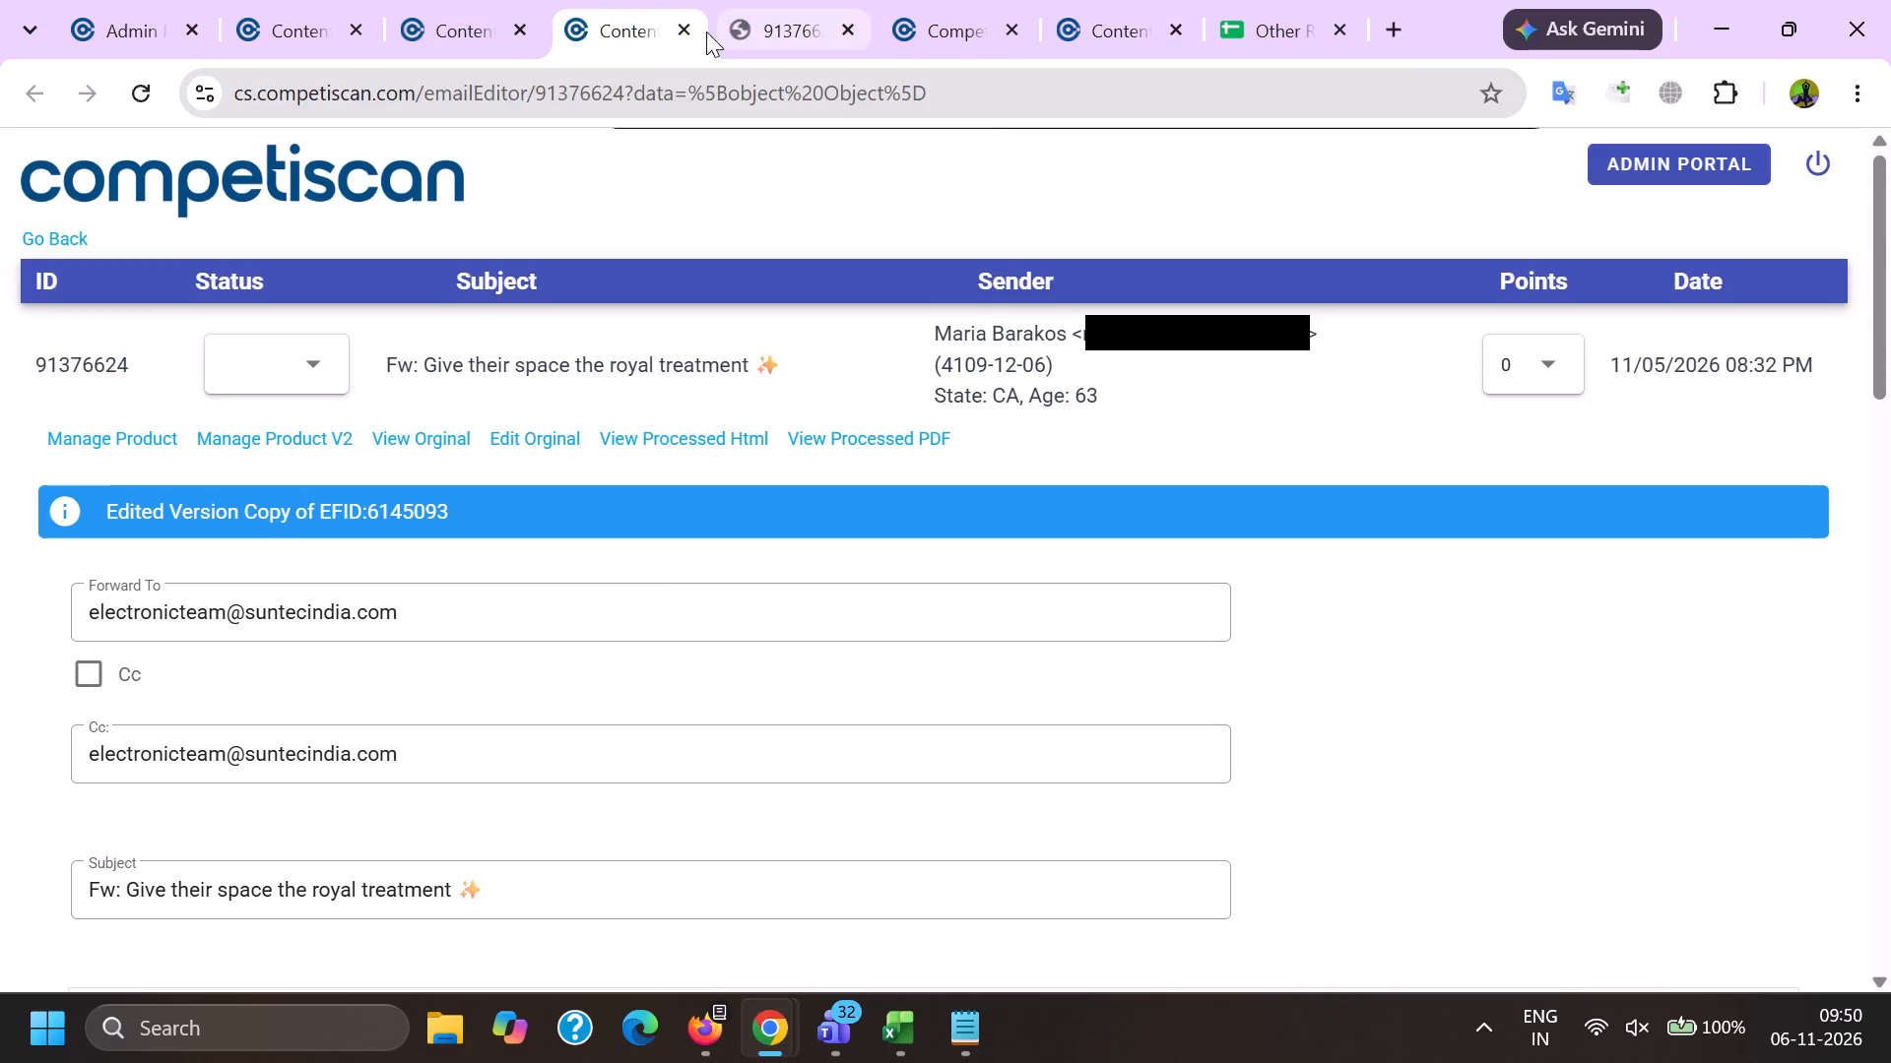
click(768, 9)
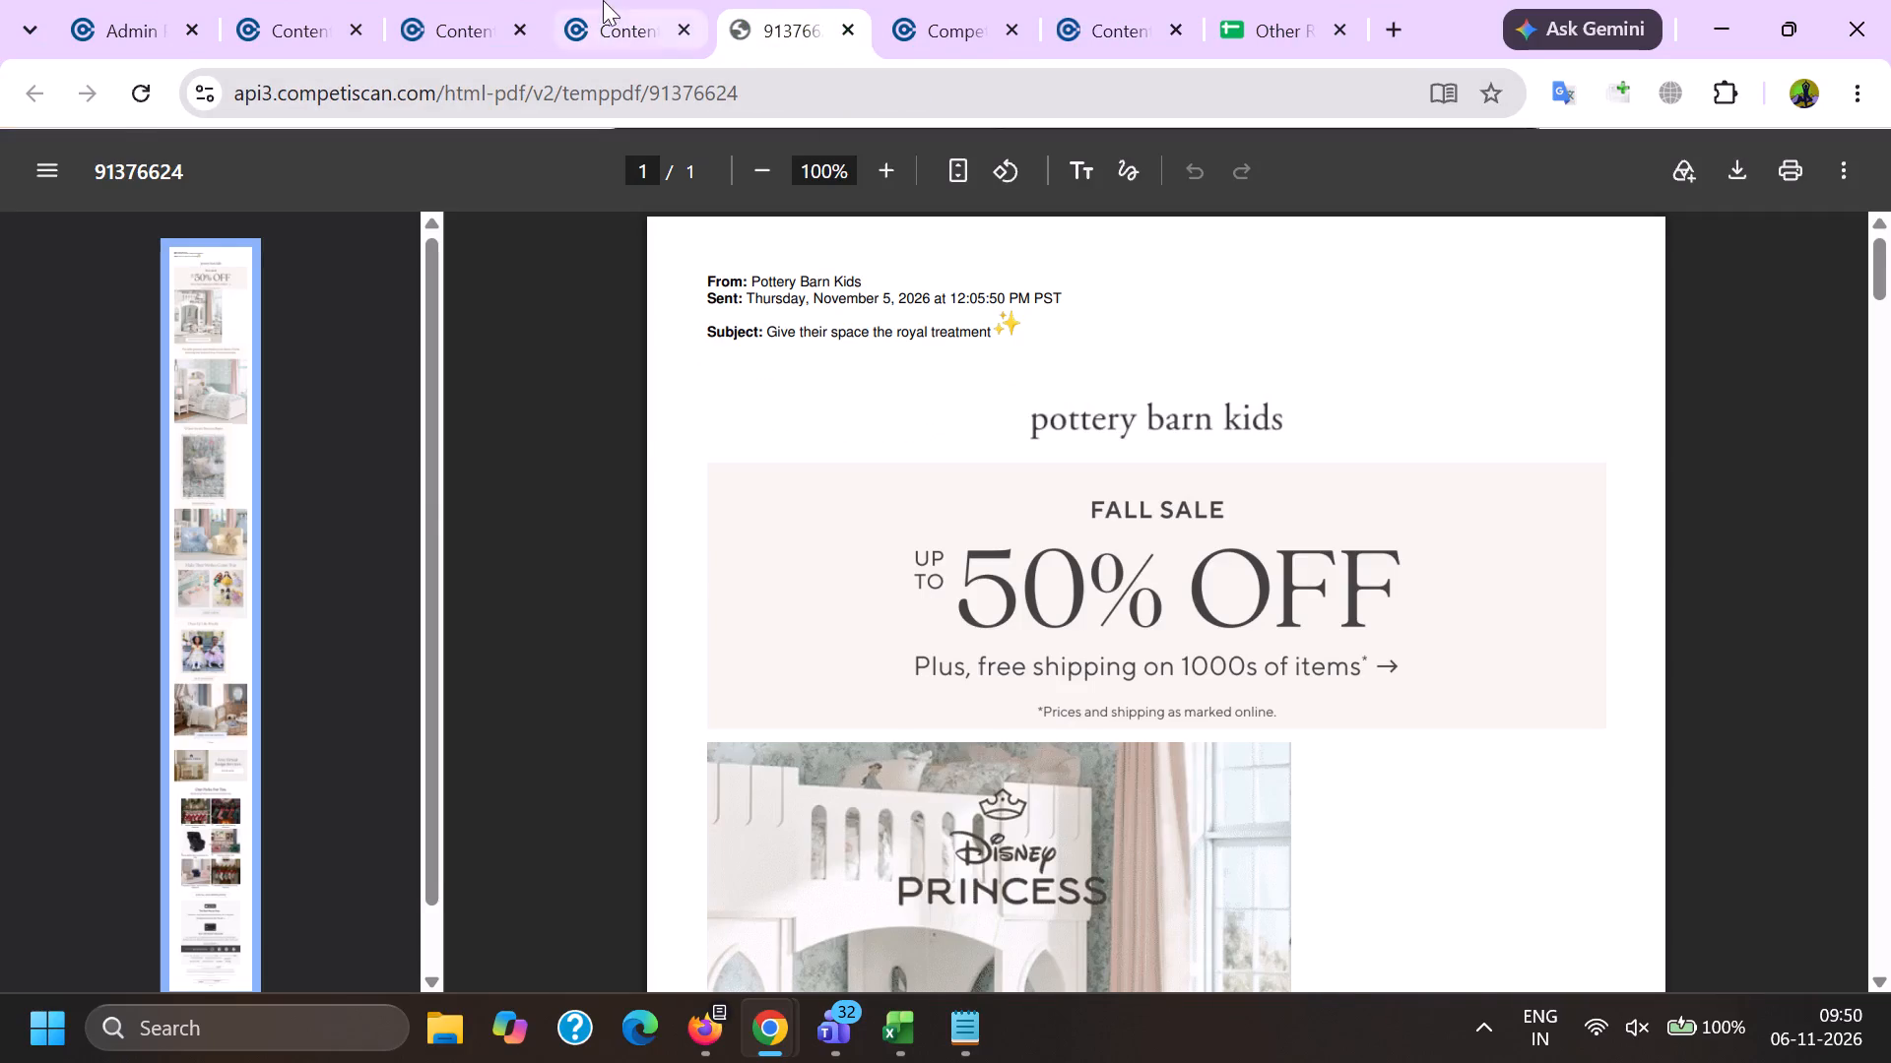
click(603, 0)
click(963, 1025)
key(ctrl+c)
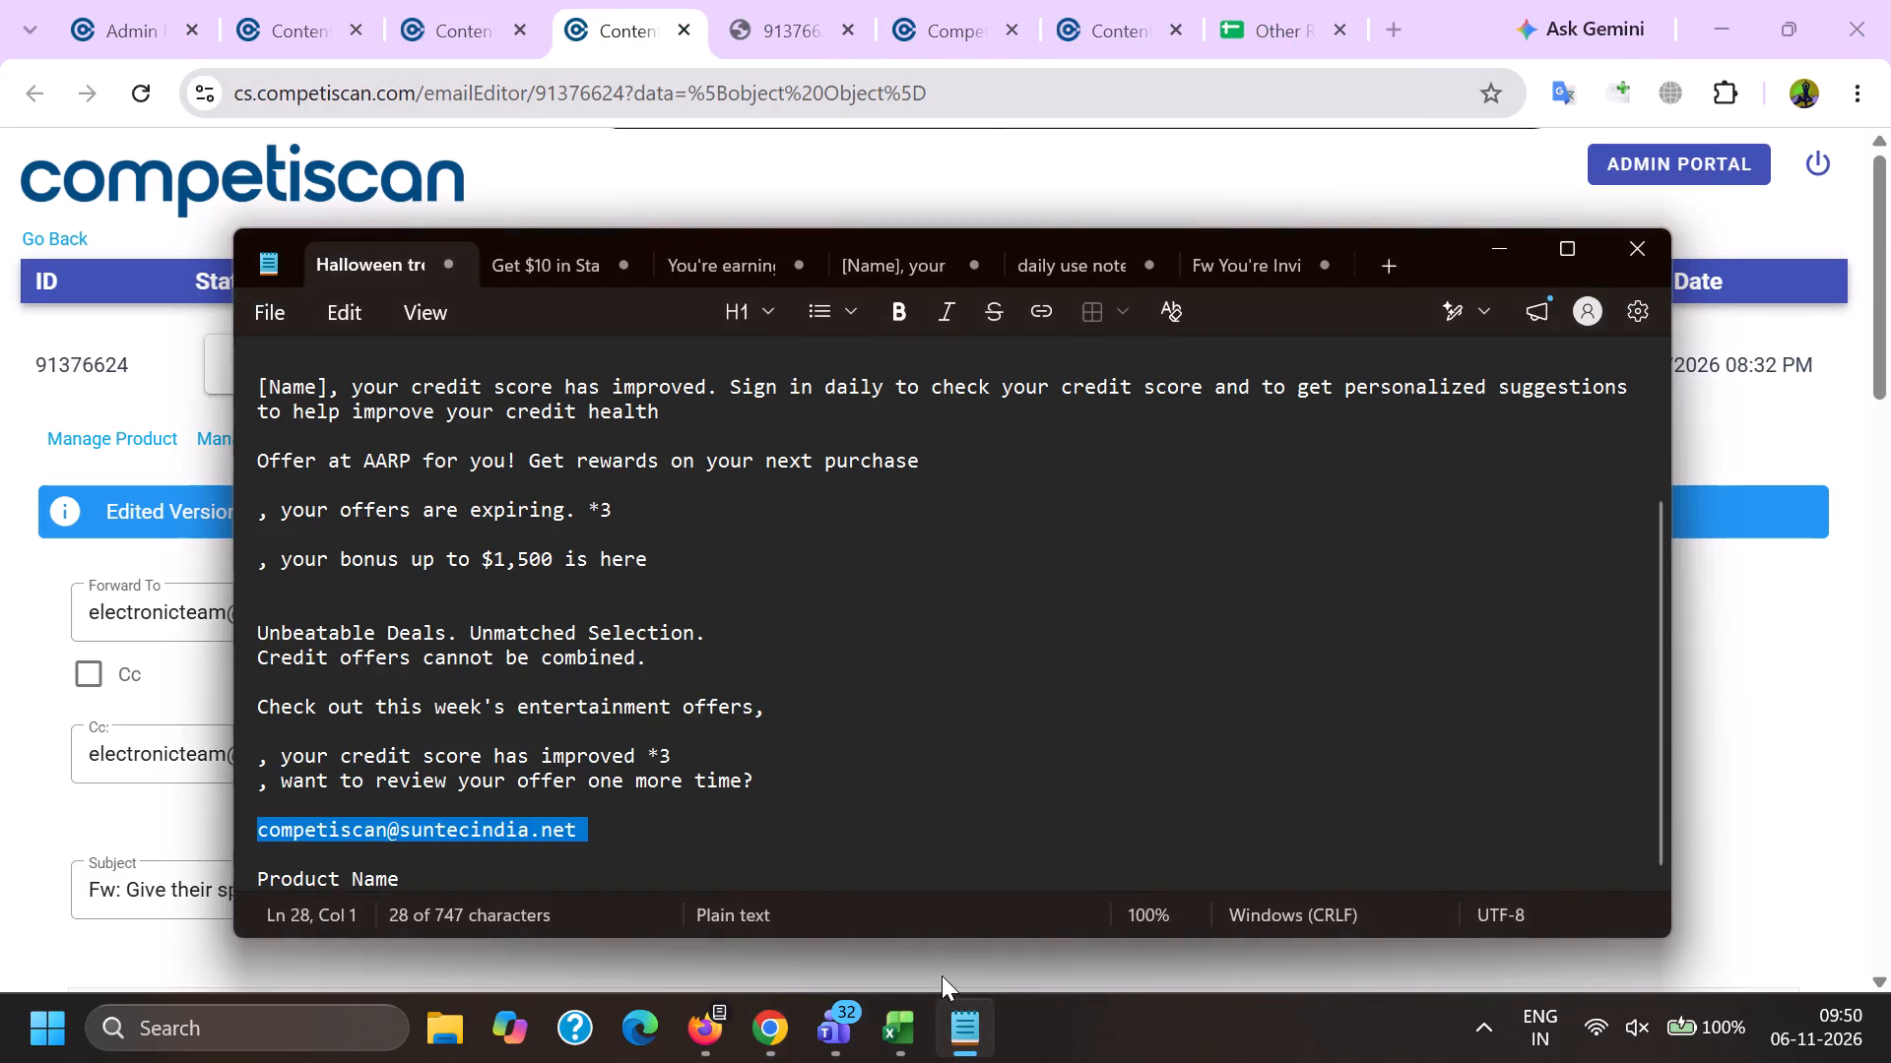
key(alt+Tab)
drag(637, 616, 3, 617)
key(ctrl+v)
click(67, 668)
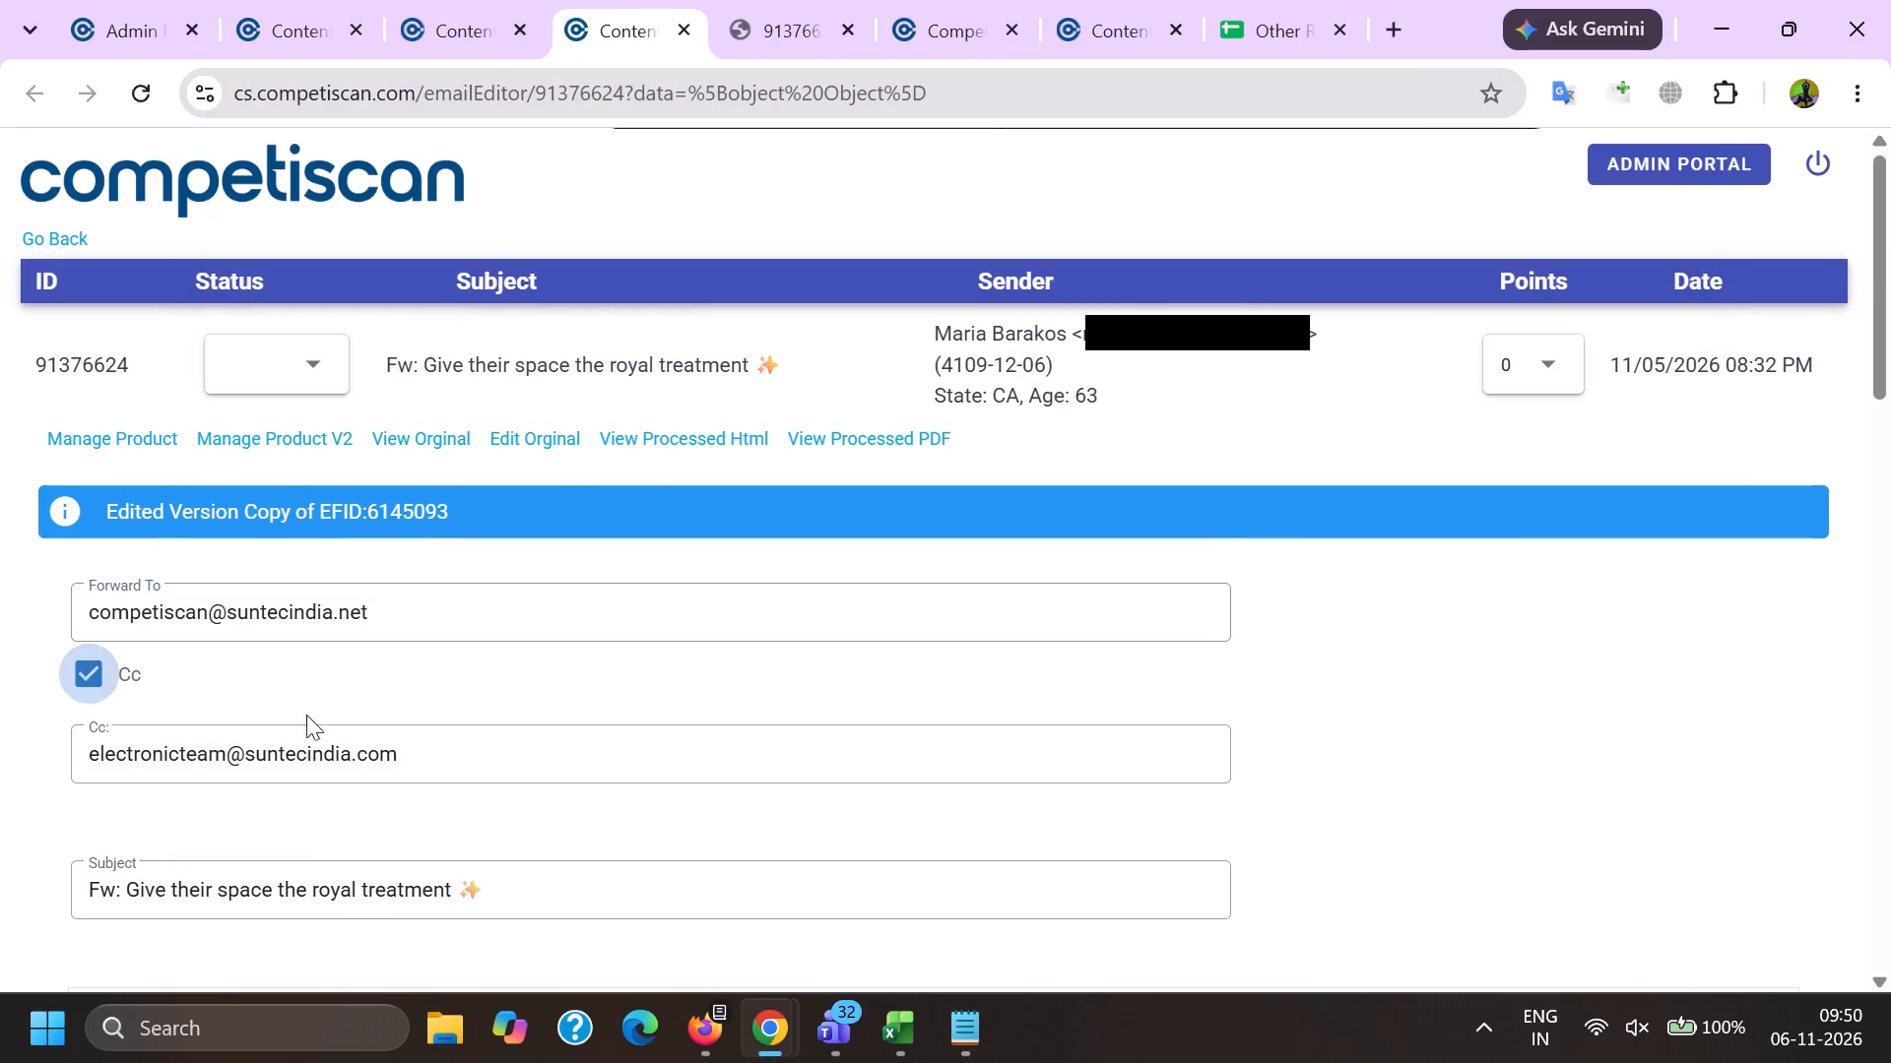
drag(479, 739, 29, 738)
key(ctrl+v)
Append "++HP" to the subject "Fw: Give their space the royal treatment".
click(550, 870)
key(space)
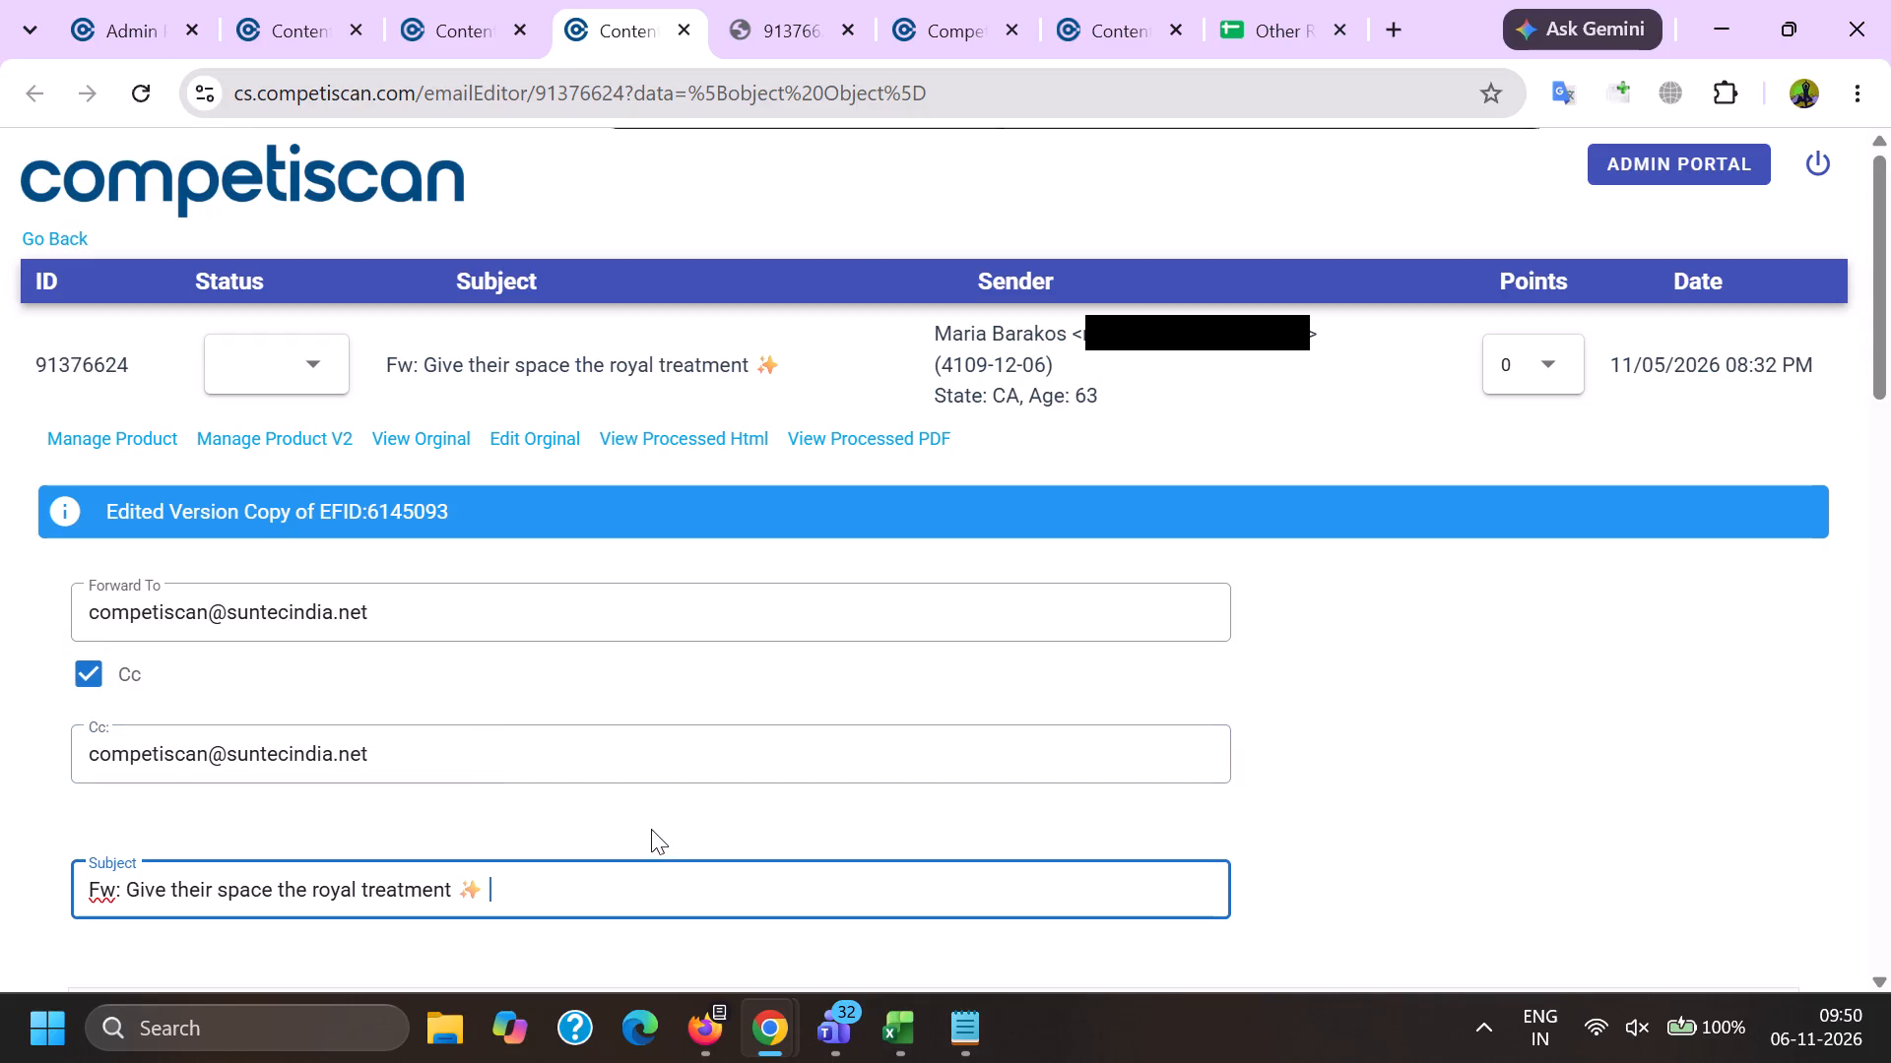
Add the message note "fix the alignment !" and save and send the email.
scroll(0, 682, down, 6)
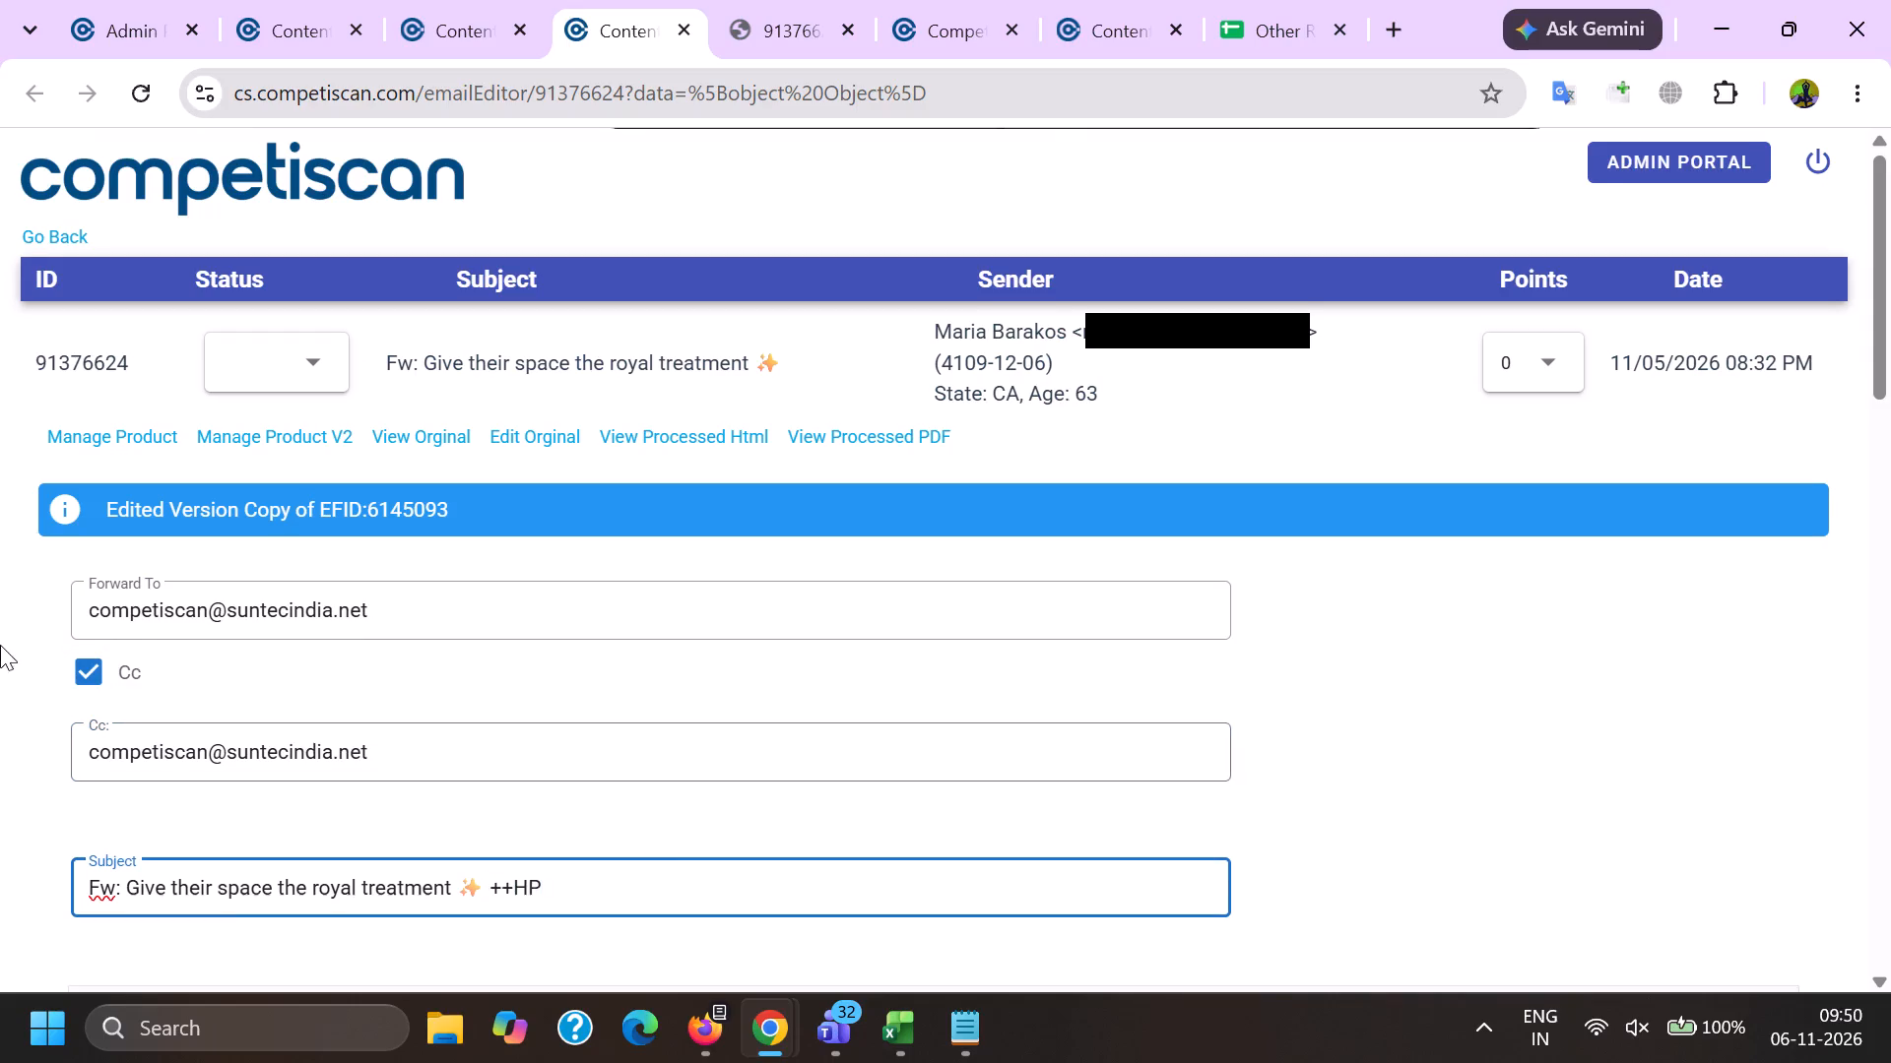
scroll(0, 645, down, 9)
click(339, 359)
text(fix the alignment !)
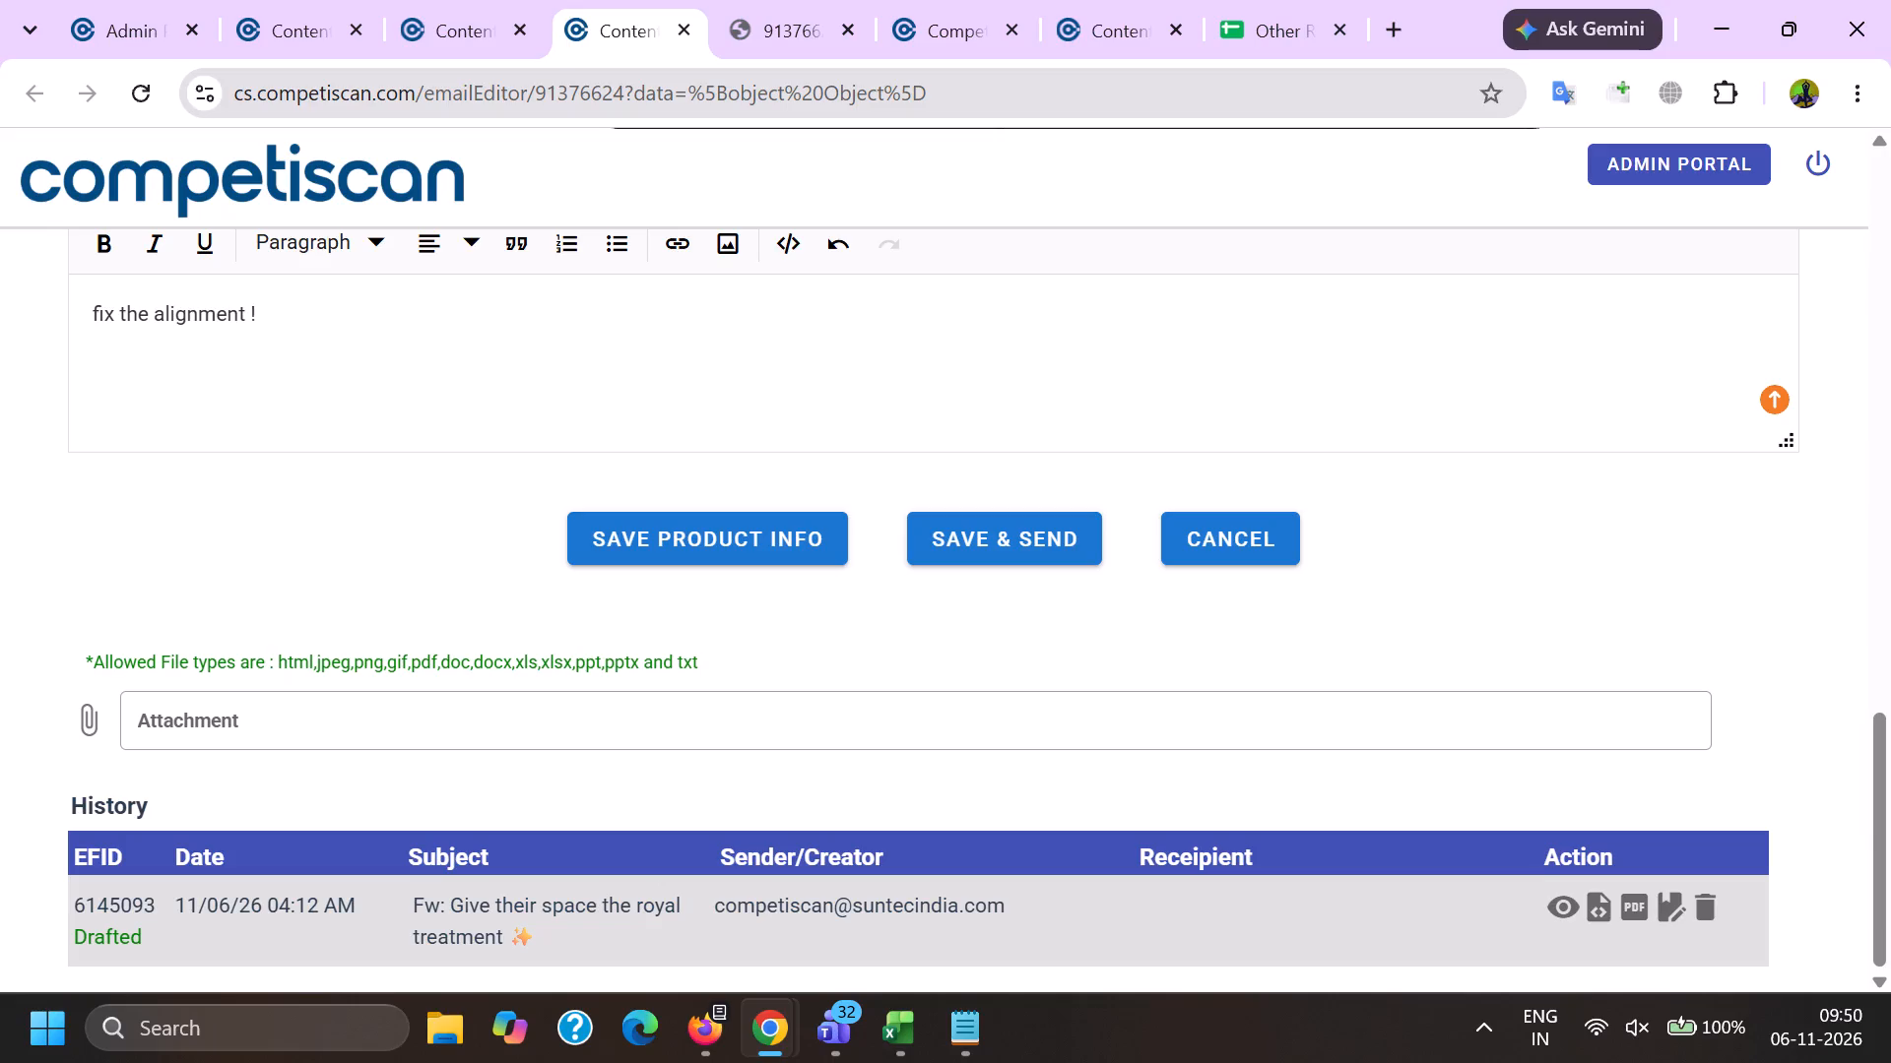
click(1006, 541)
click(978, 618)
Open the processed PDF of email 91380764, "An epic collection for Star Wars™ fans".
click(455, 0)
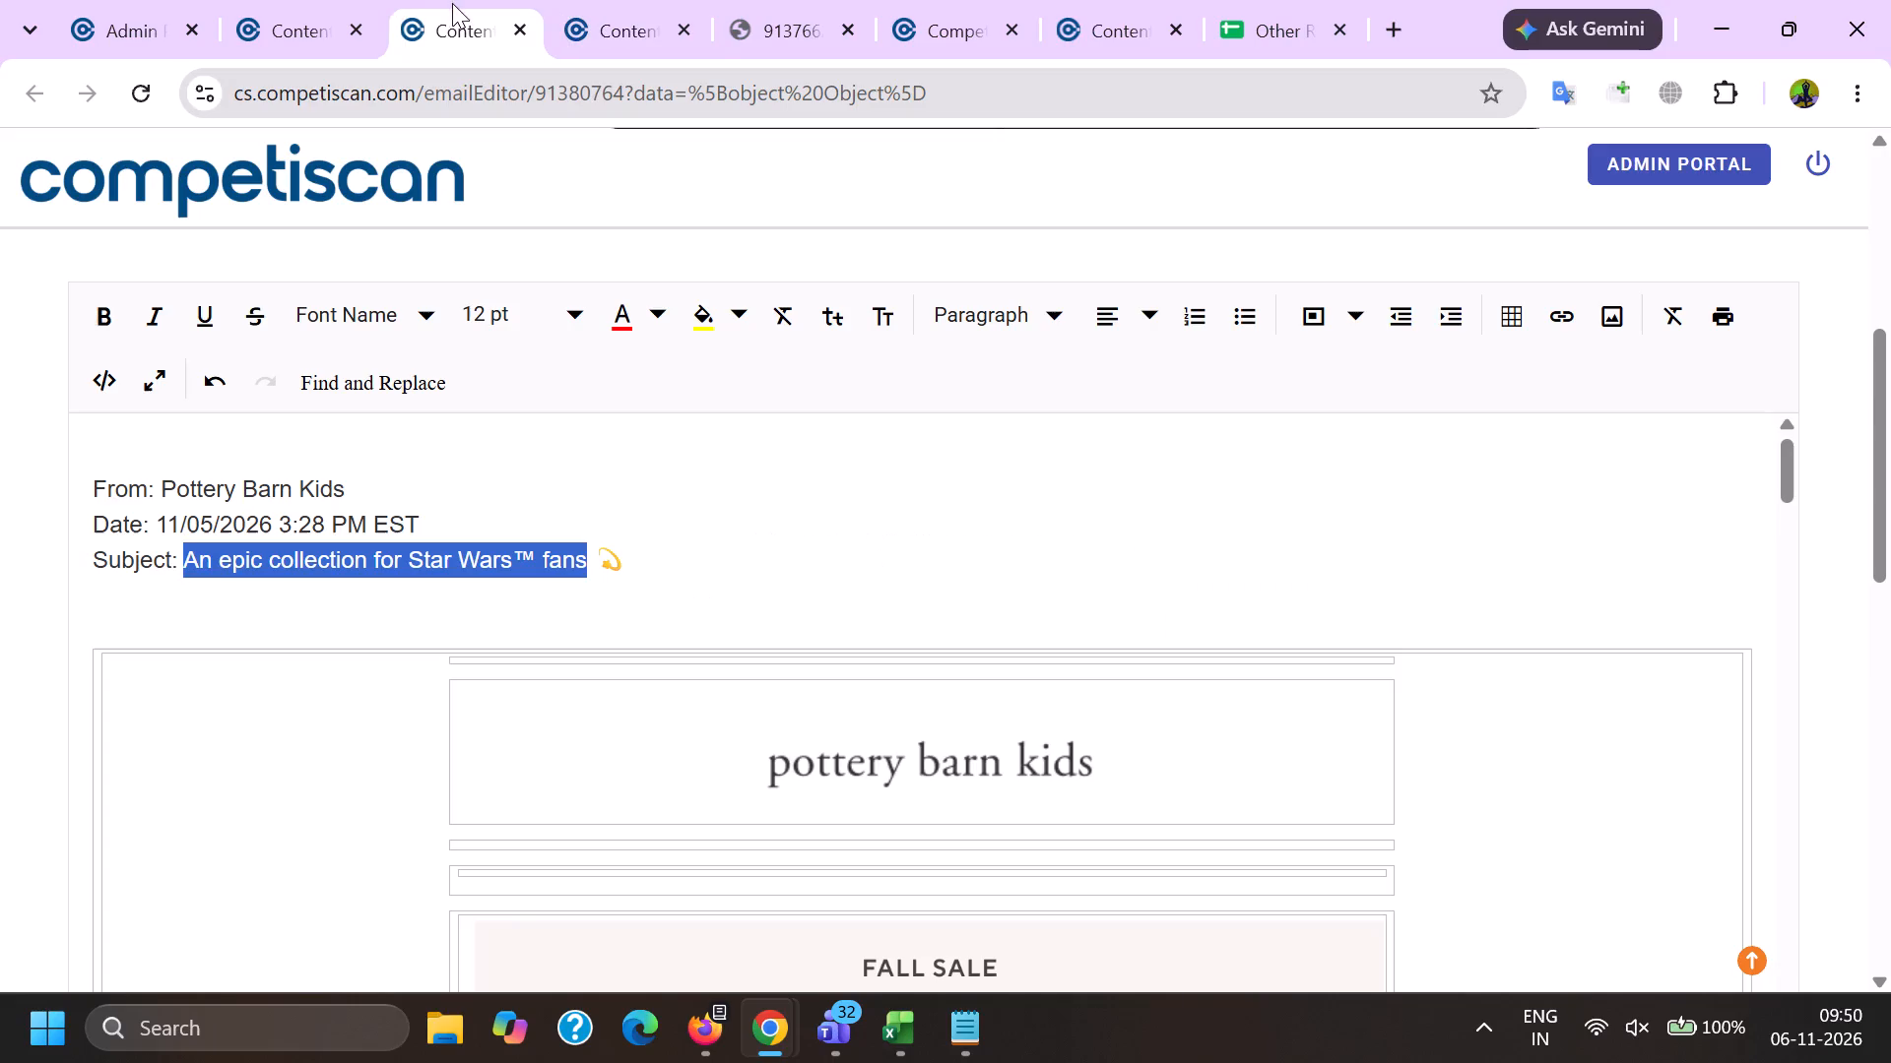
scroll(700, 502, up, 6)
ctrl+click(855, 439)
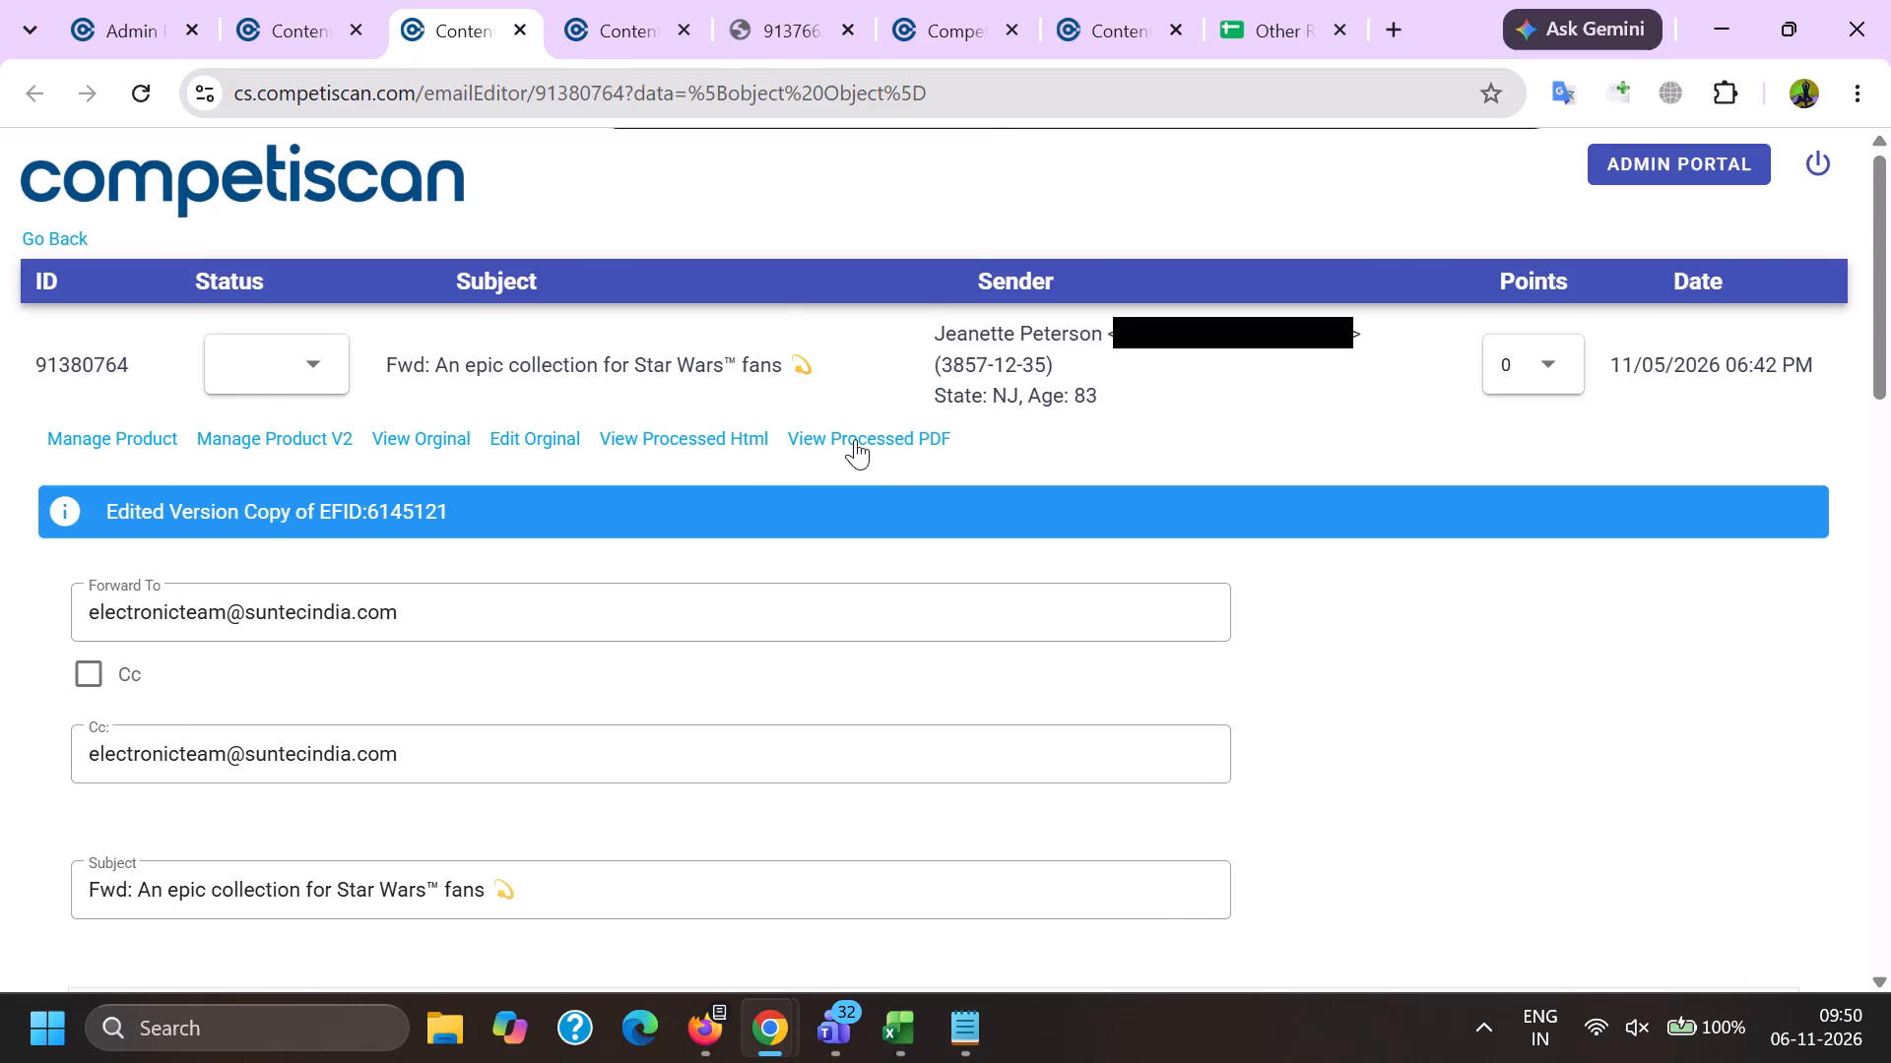
Close the sent "Give their space the royal treatment" email's editor and return to the Content Portal search list.
click(662, 0)
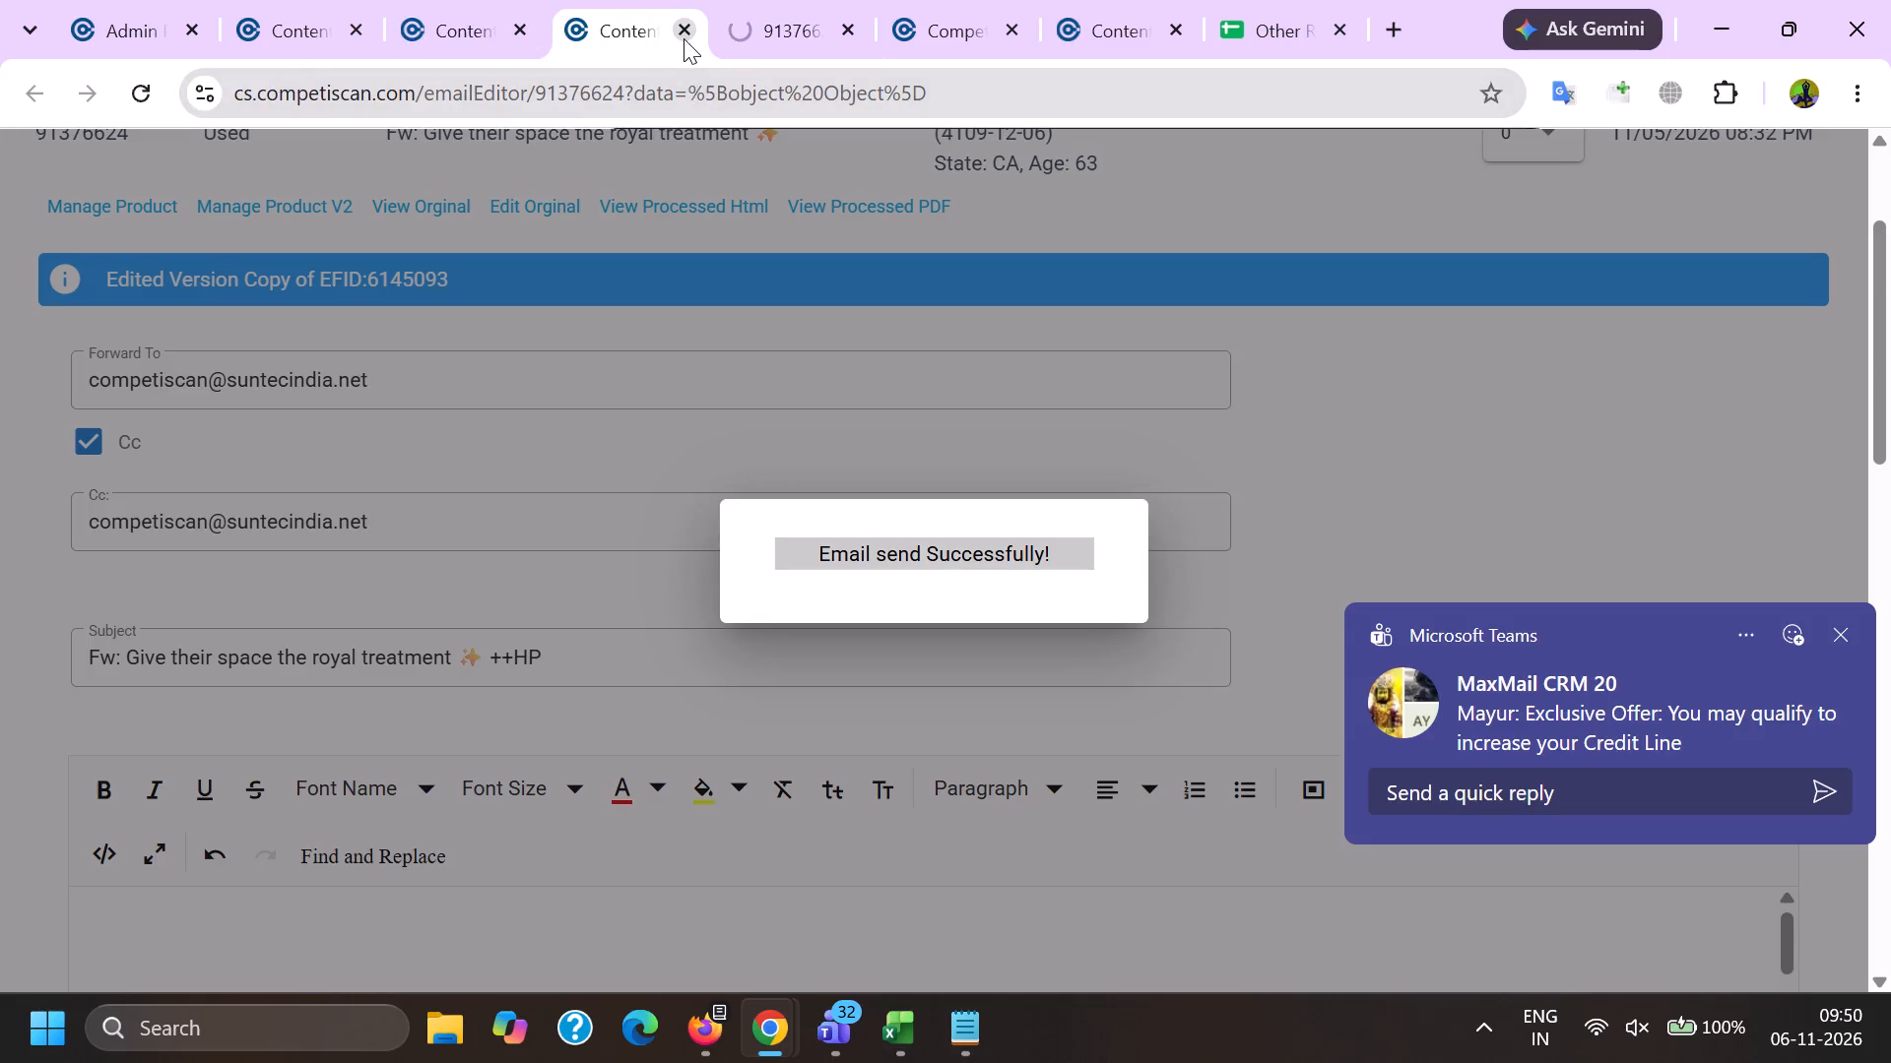
click(684, 37)
click(342, 0)
click(674, 874)
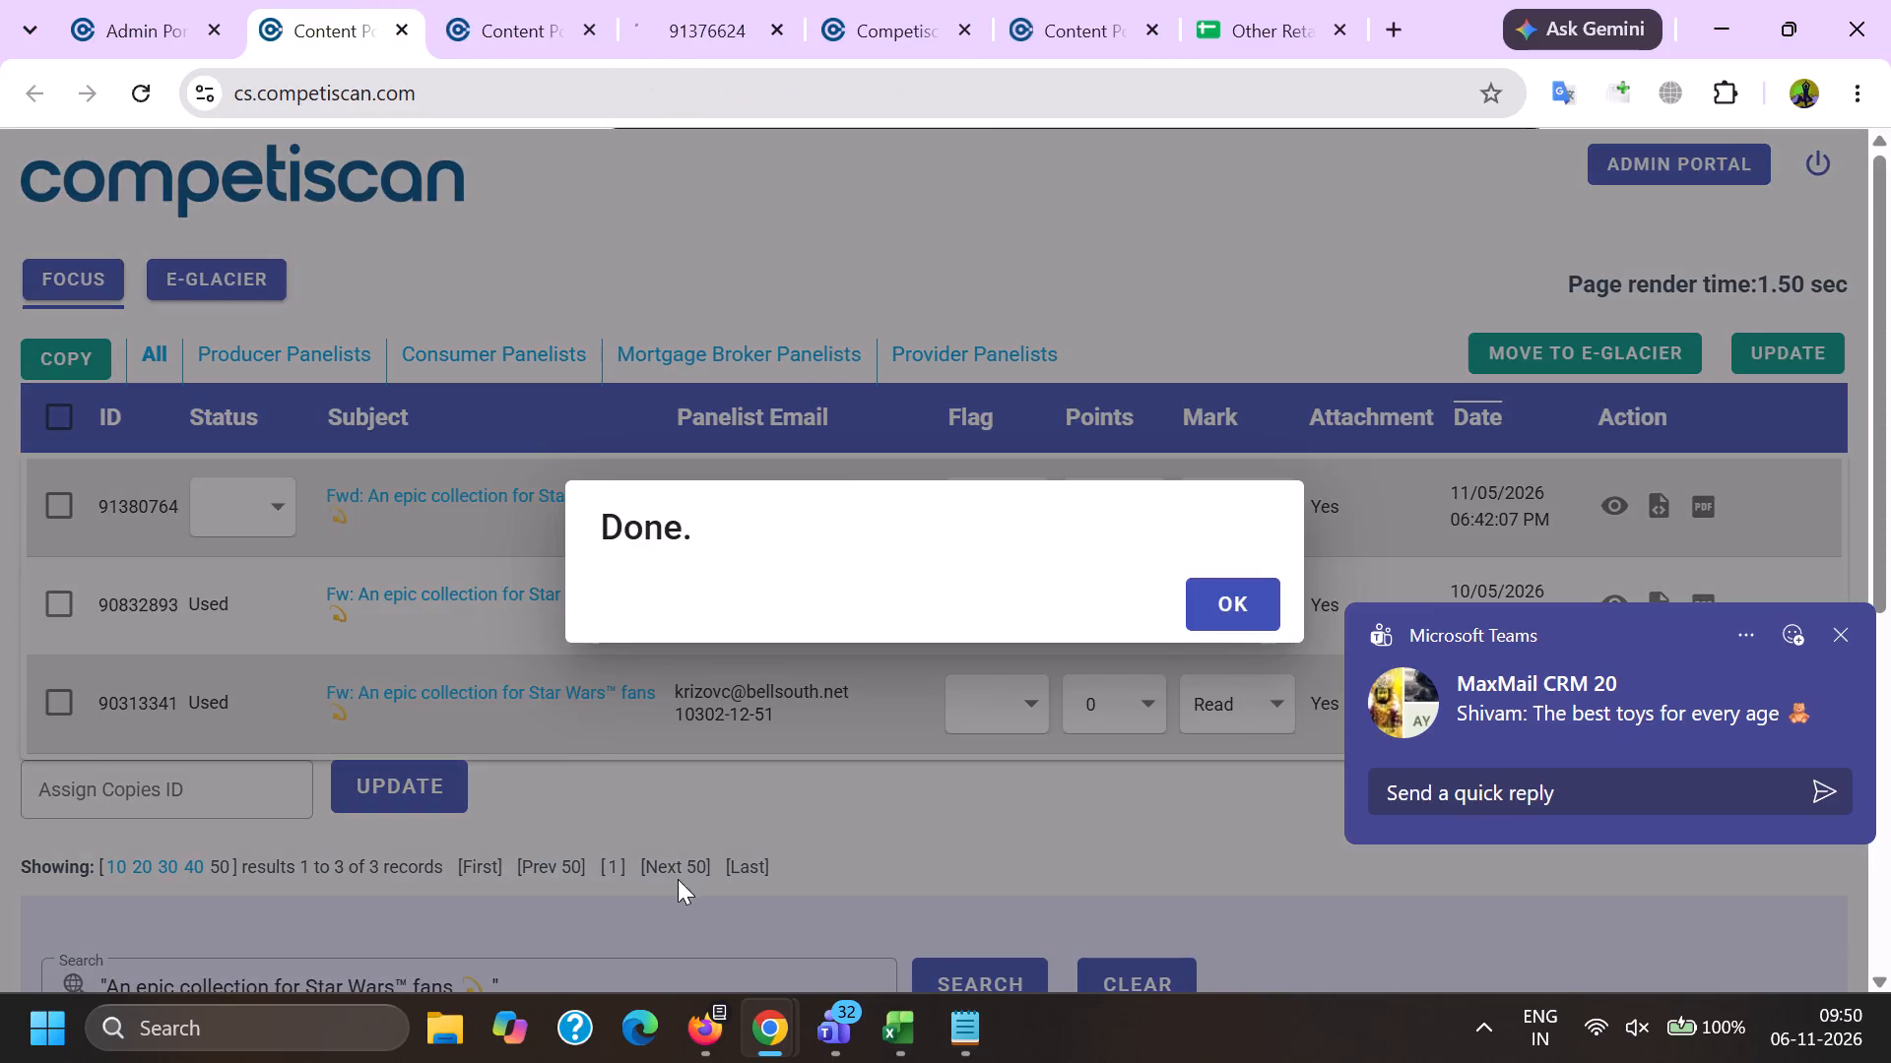
Switch to the Content Portal email list in Firefox and look through the entries around the "Star Wars" email.
click(689, 1057)
click(415, 919)
scroll(379, 717, down, 1)
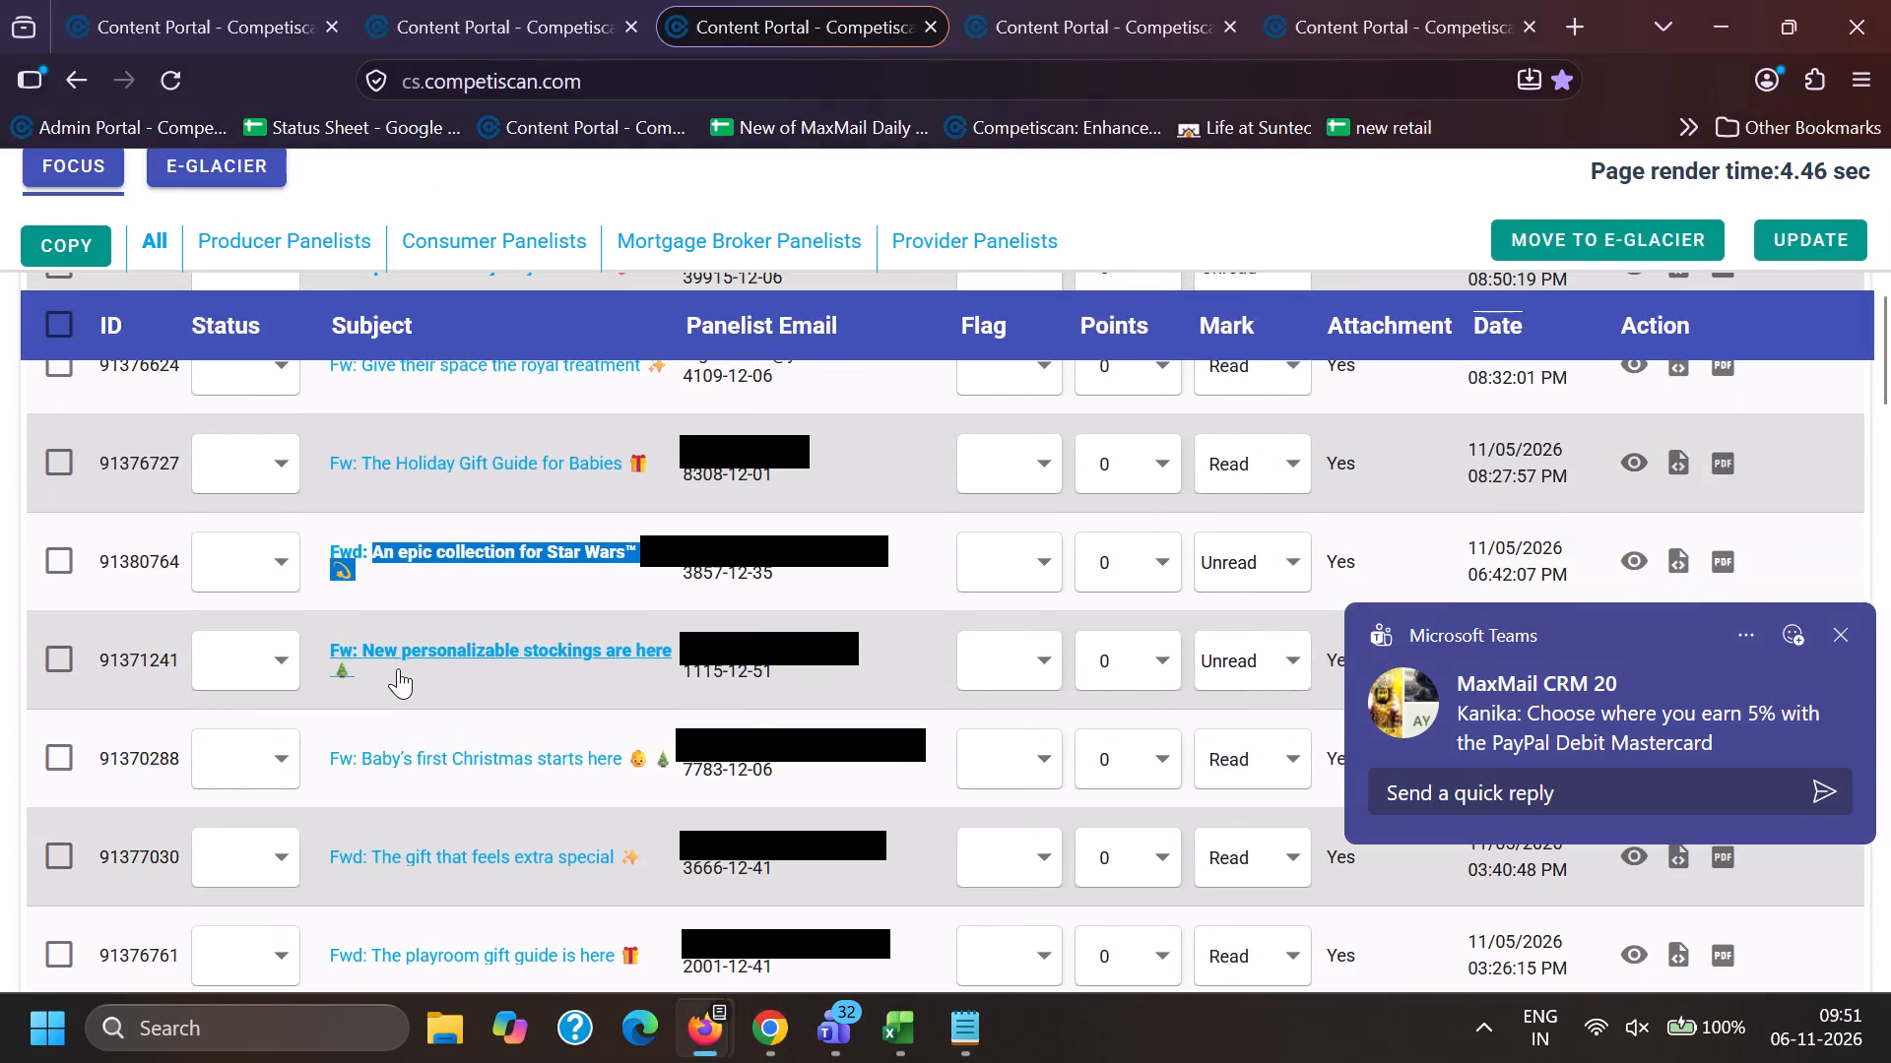
Copy the subject "The best toys for every age 🧸" from email 91367868 in Firefox and search for it in quotes in Chrome's Content Portal.
scroll(353, 659, down, 3)
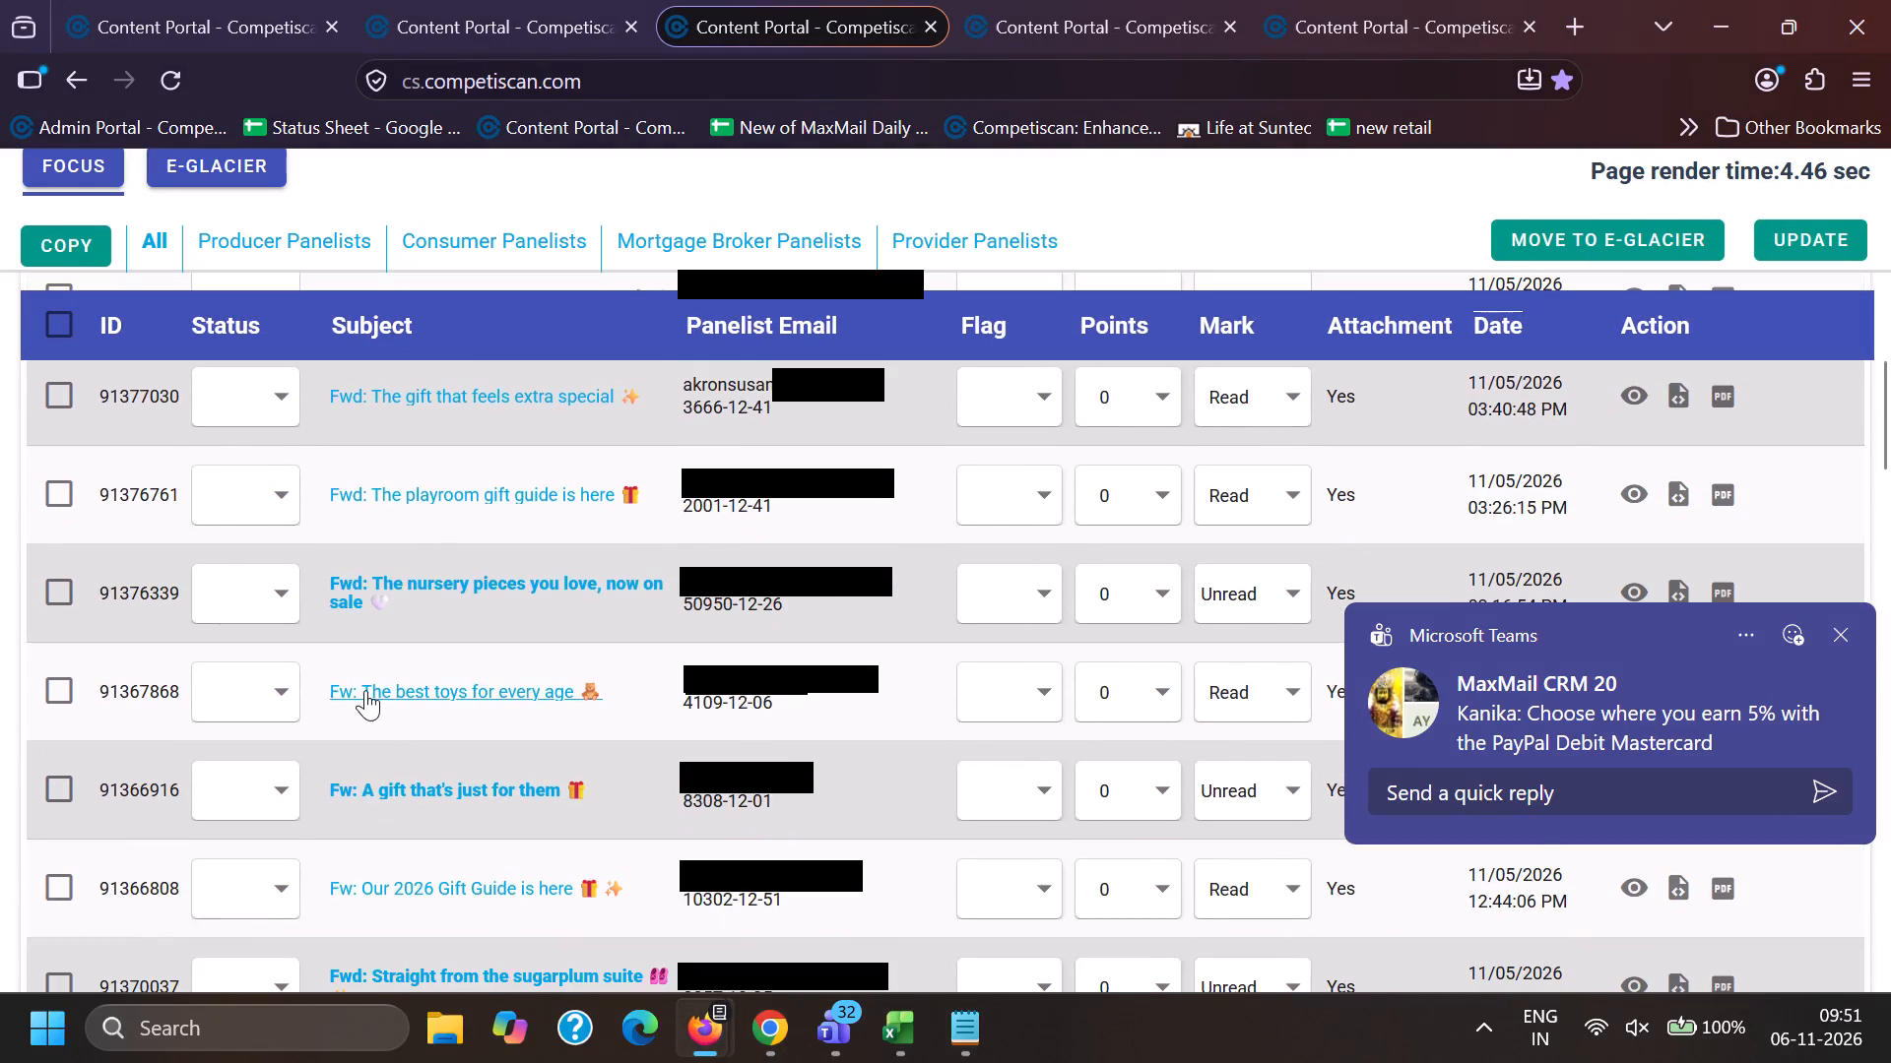
drag(365, 689, 625, 691)
key(ctrl+c)
key(ctrl+c)
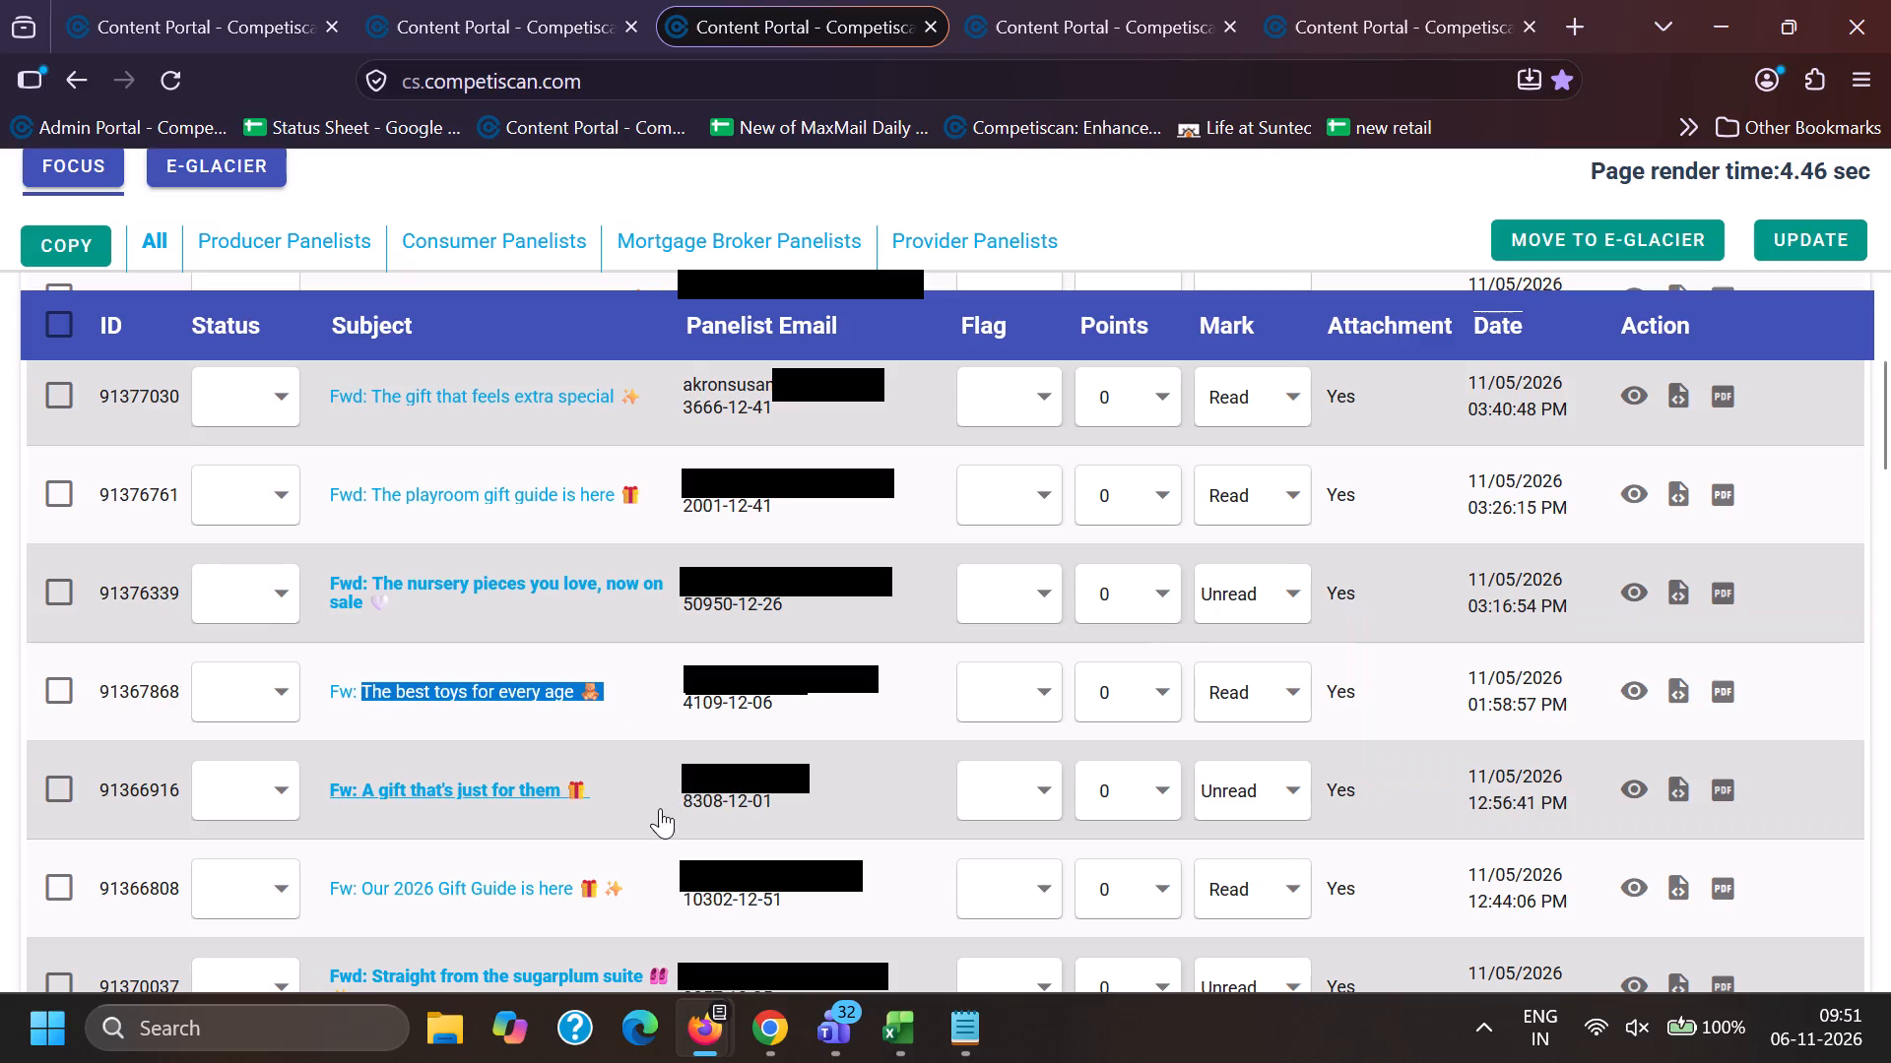
click(765, 1028)
click(614, 925)
drag(679, 977, 0, 929)
key(BackSpace)
key(shift+quotedbl)
key(ctrl+v)
key(shift+quotedbl)
key(Return)
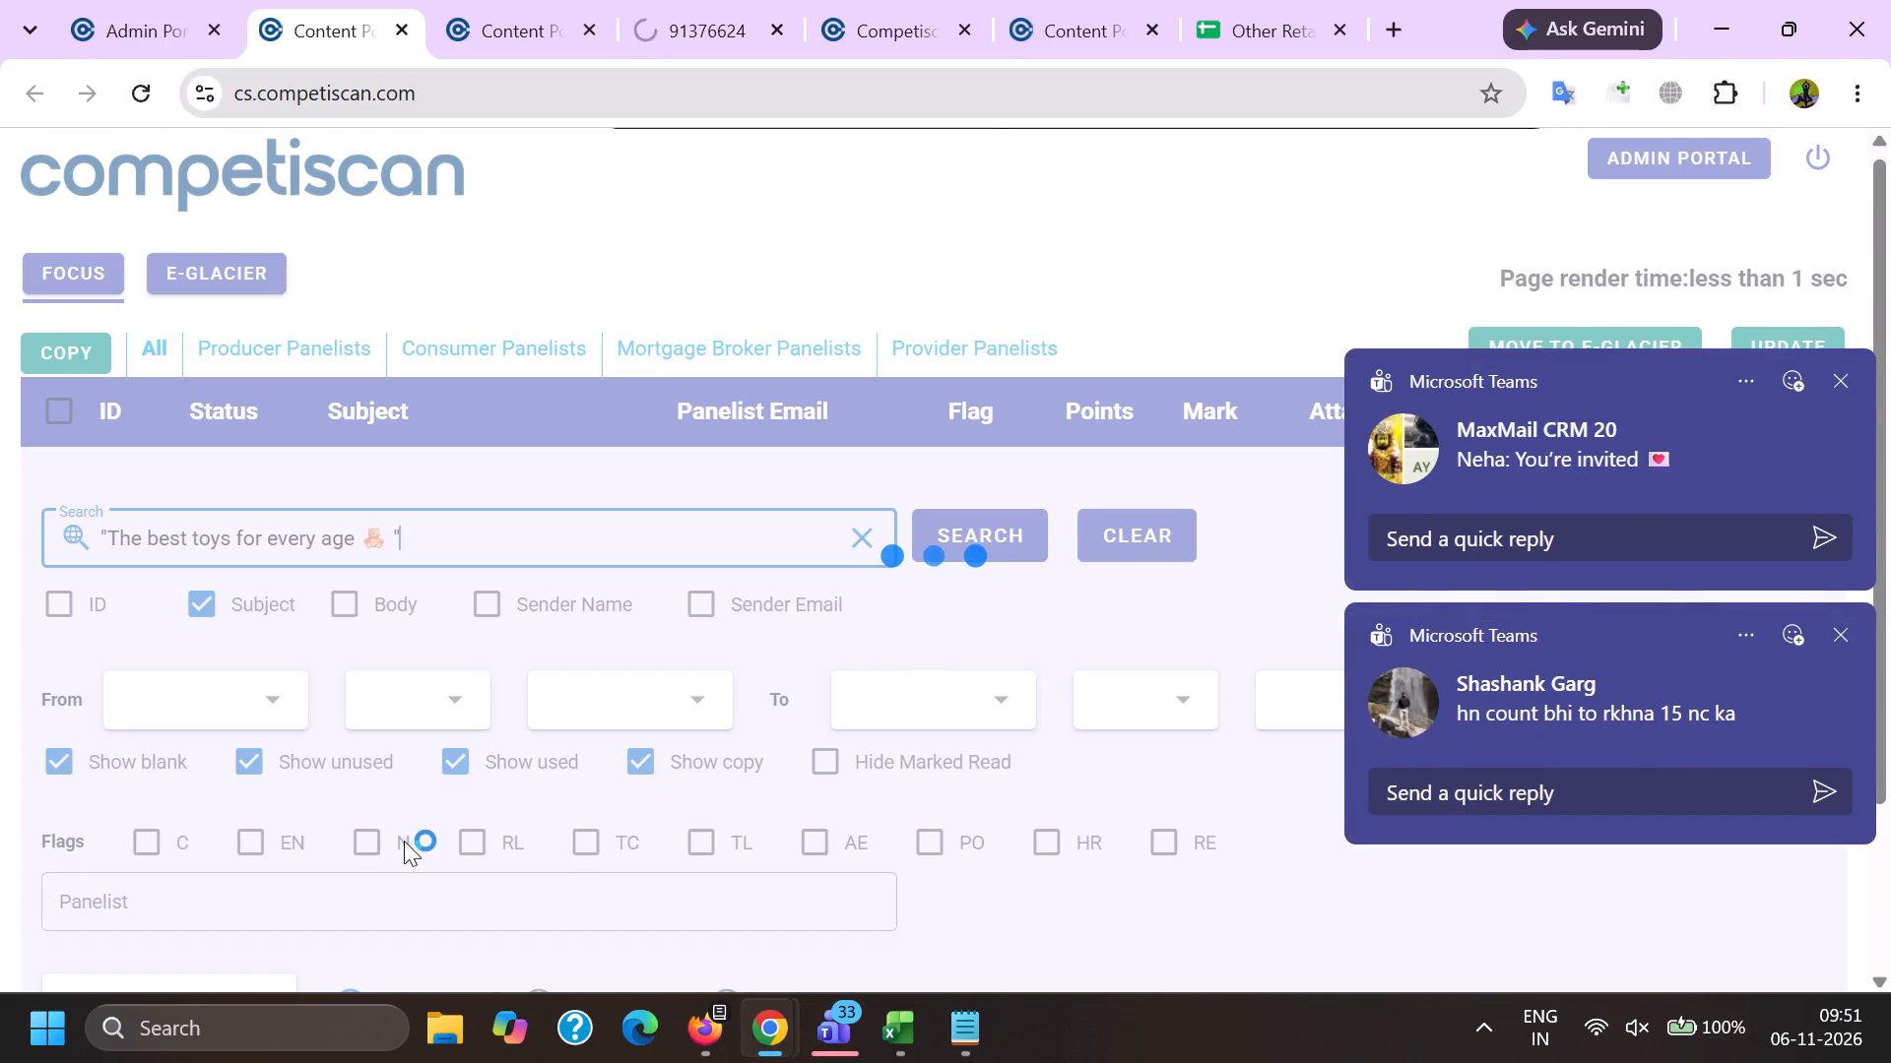
scroll(402, 767, down, 1)
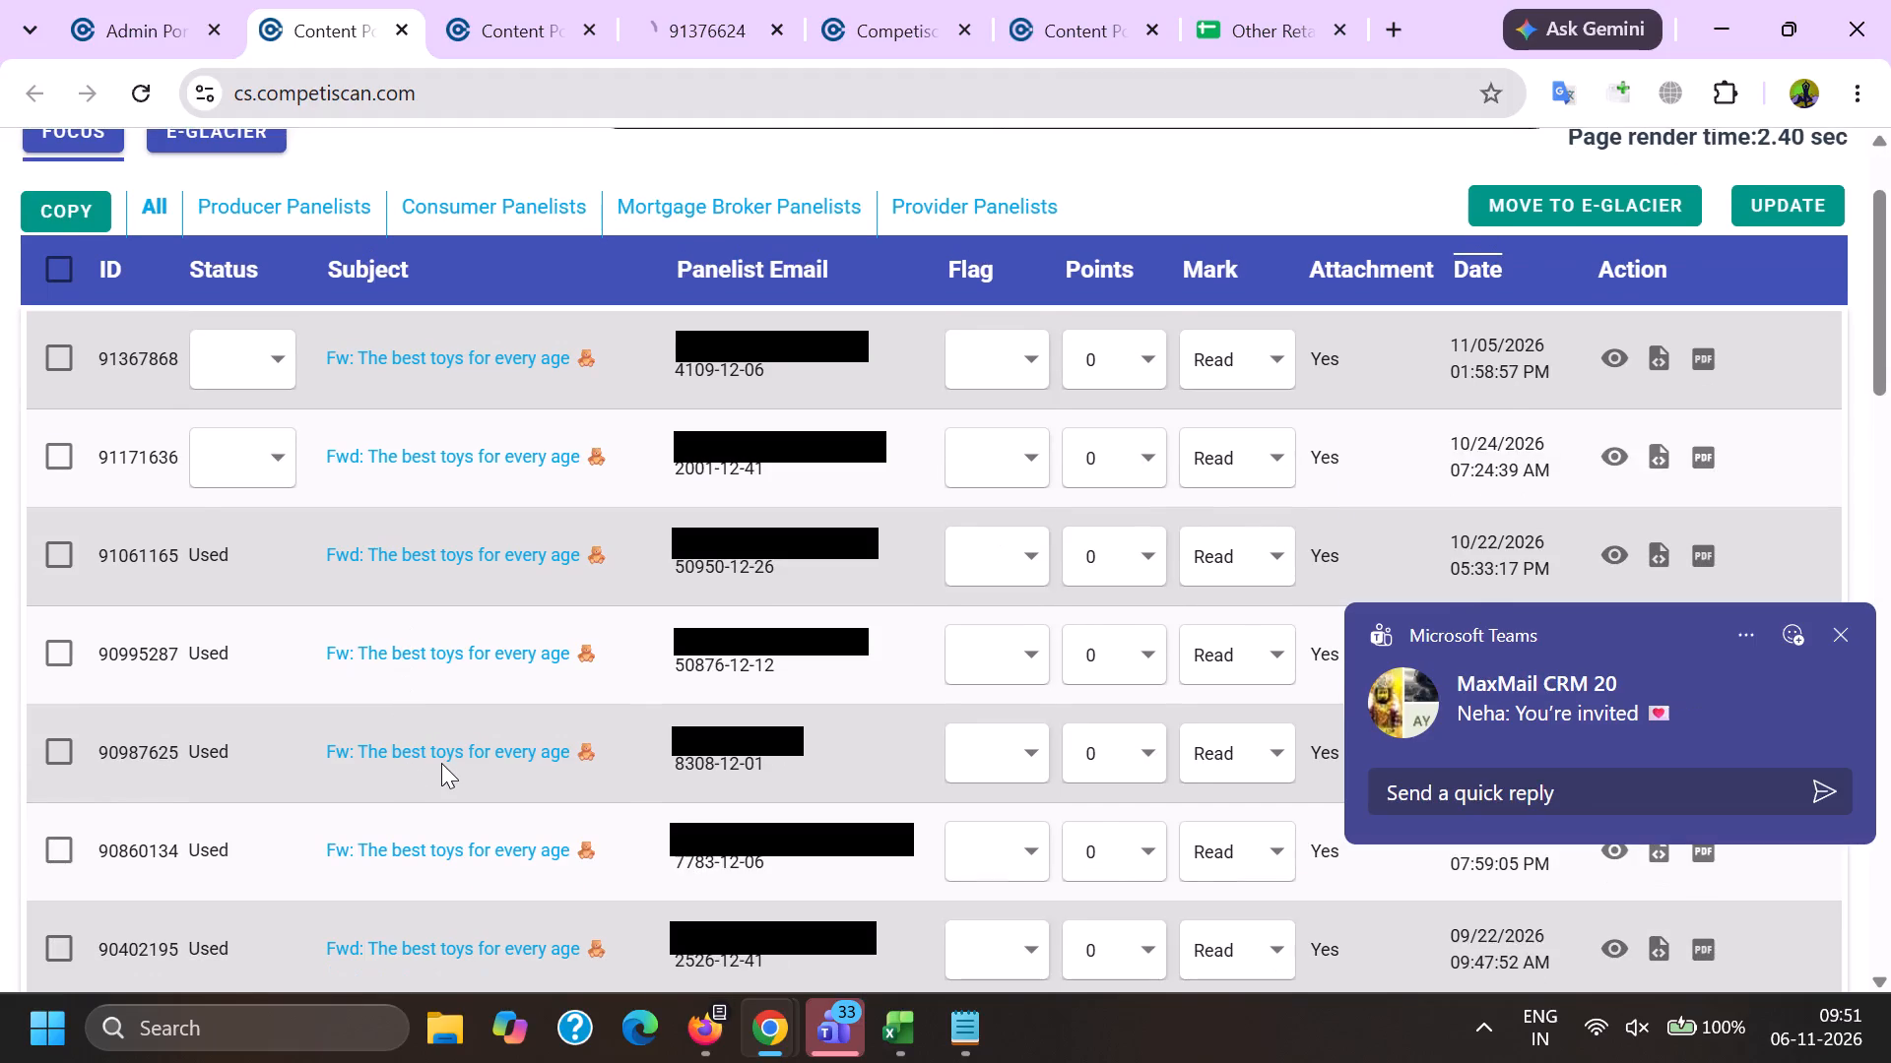
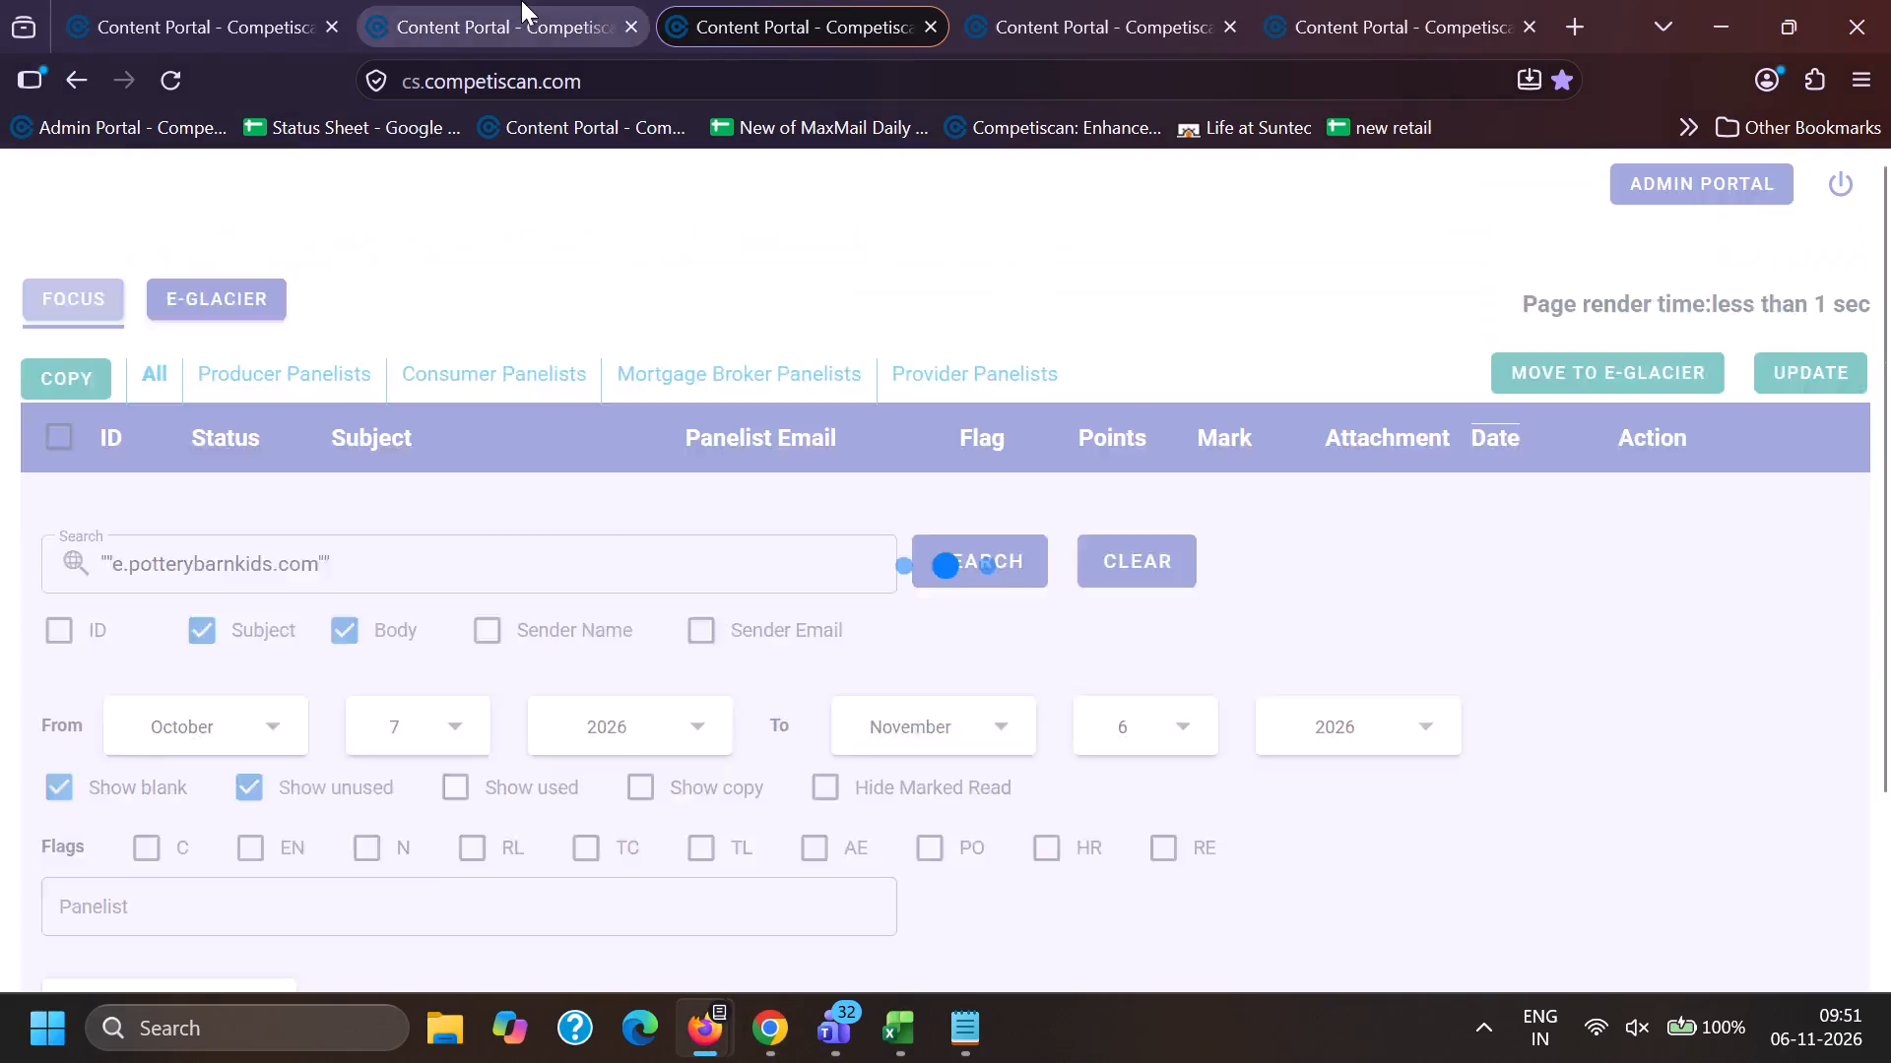
Refresh the Focus list for the "Capital one" search and look through the listed emails.
click(176, 0)
click(106, 291)
click(471, 9)
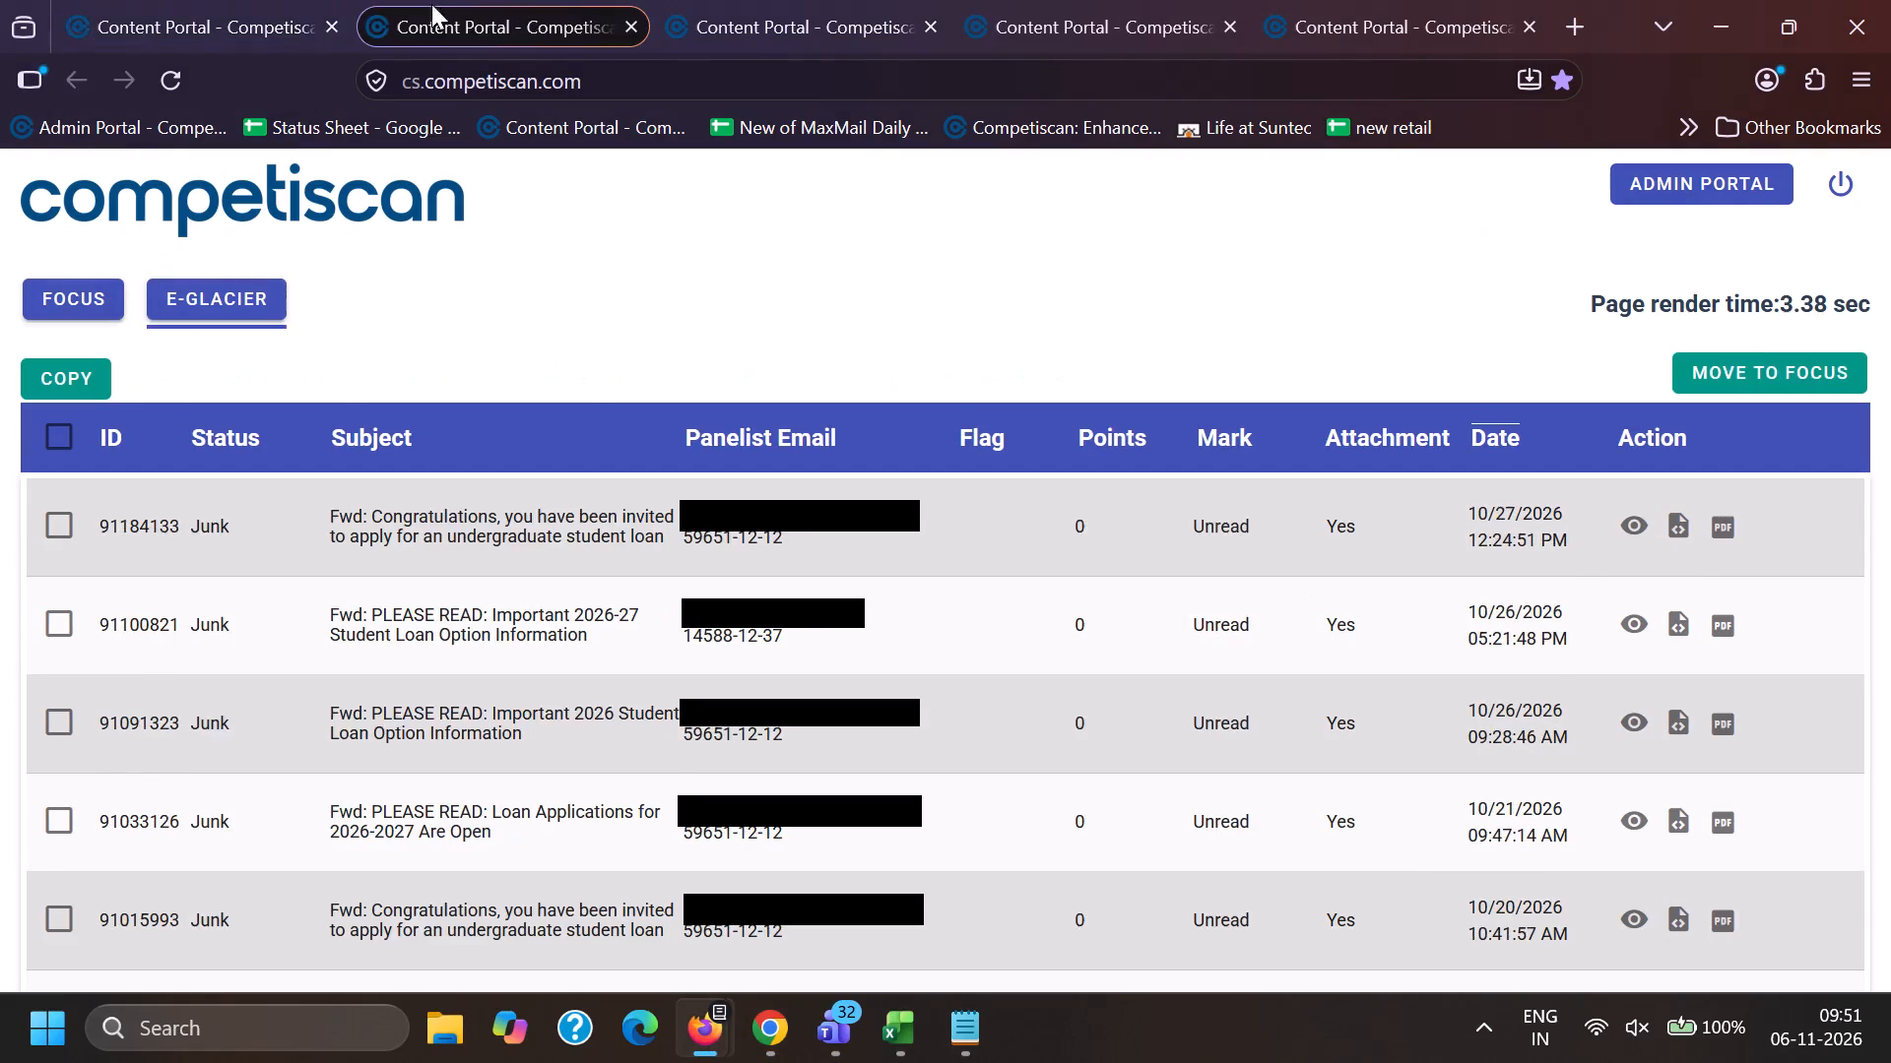
click(222, 0)
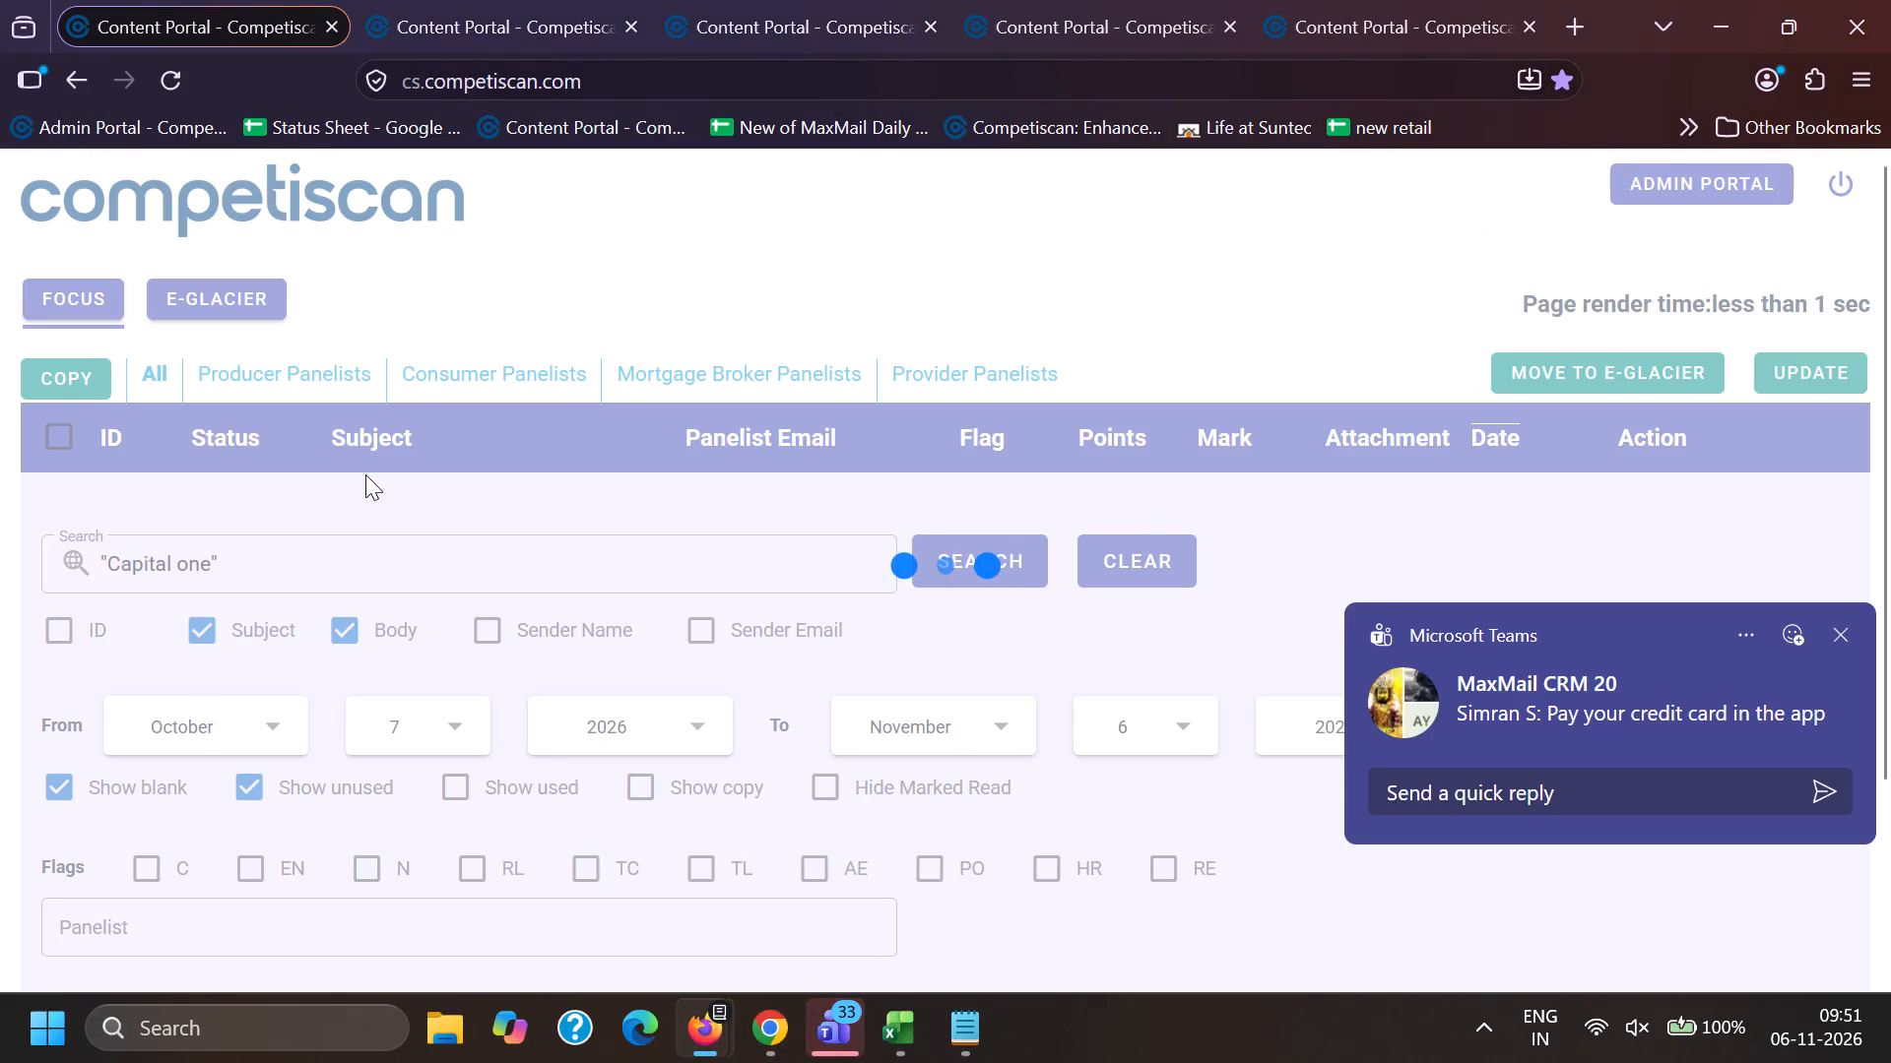
scroll(365, 682, down, 1)
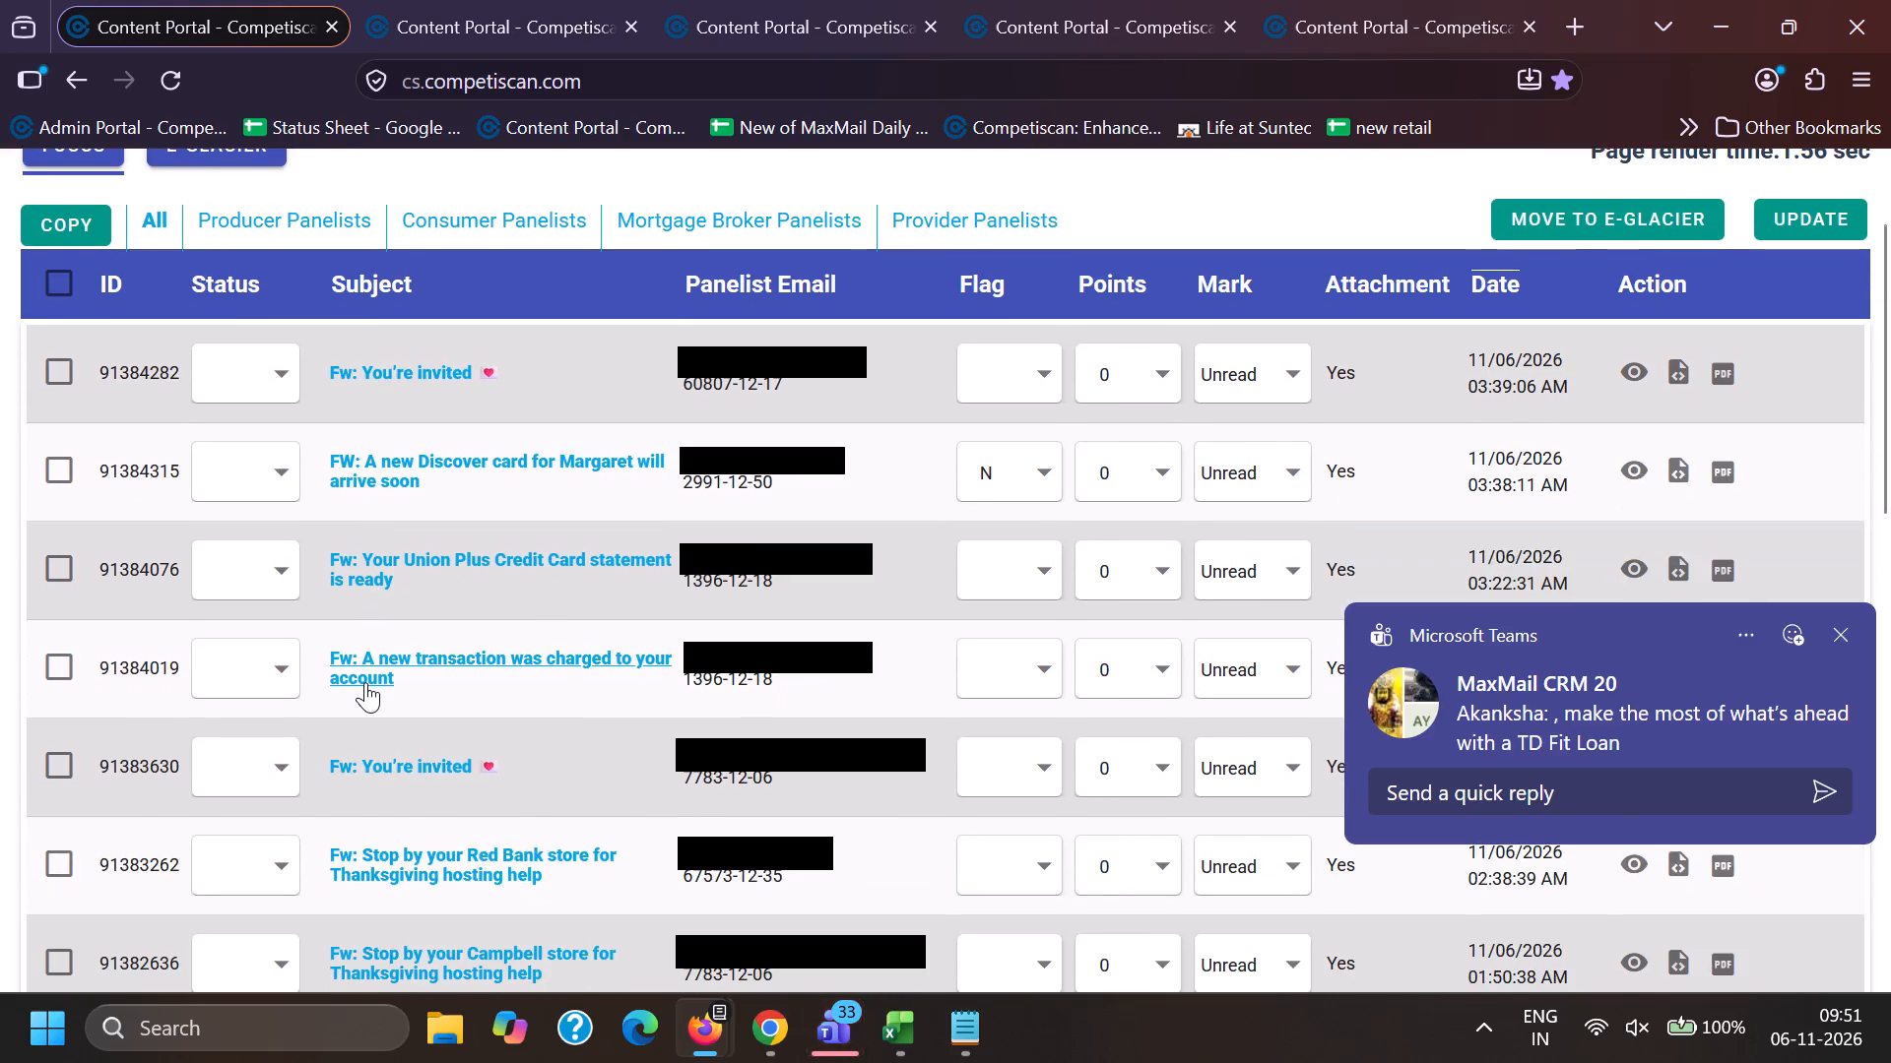
scroll(365, 682, down, 2)
Go back to the "e.potterybarnkids.com" search results and look through the refreshed email list down to email 91367868.
click(462, 0)
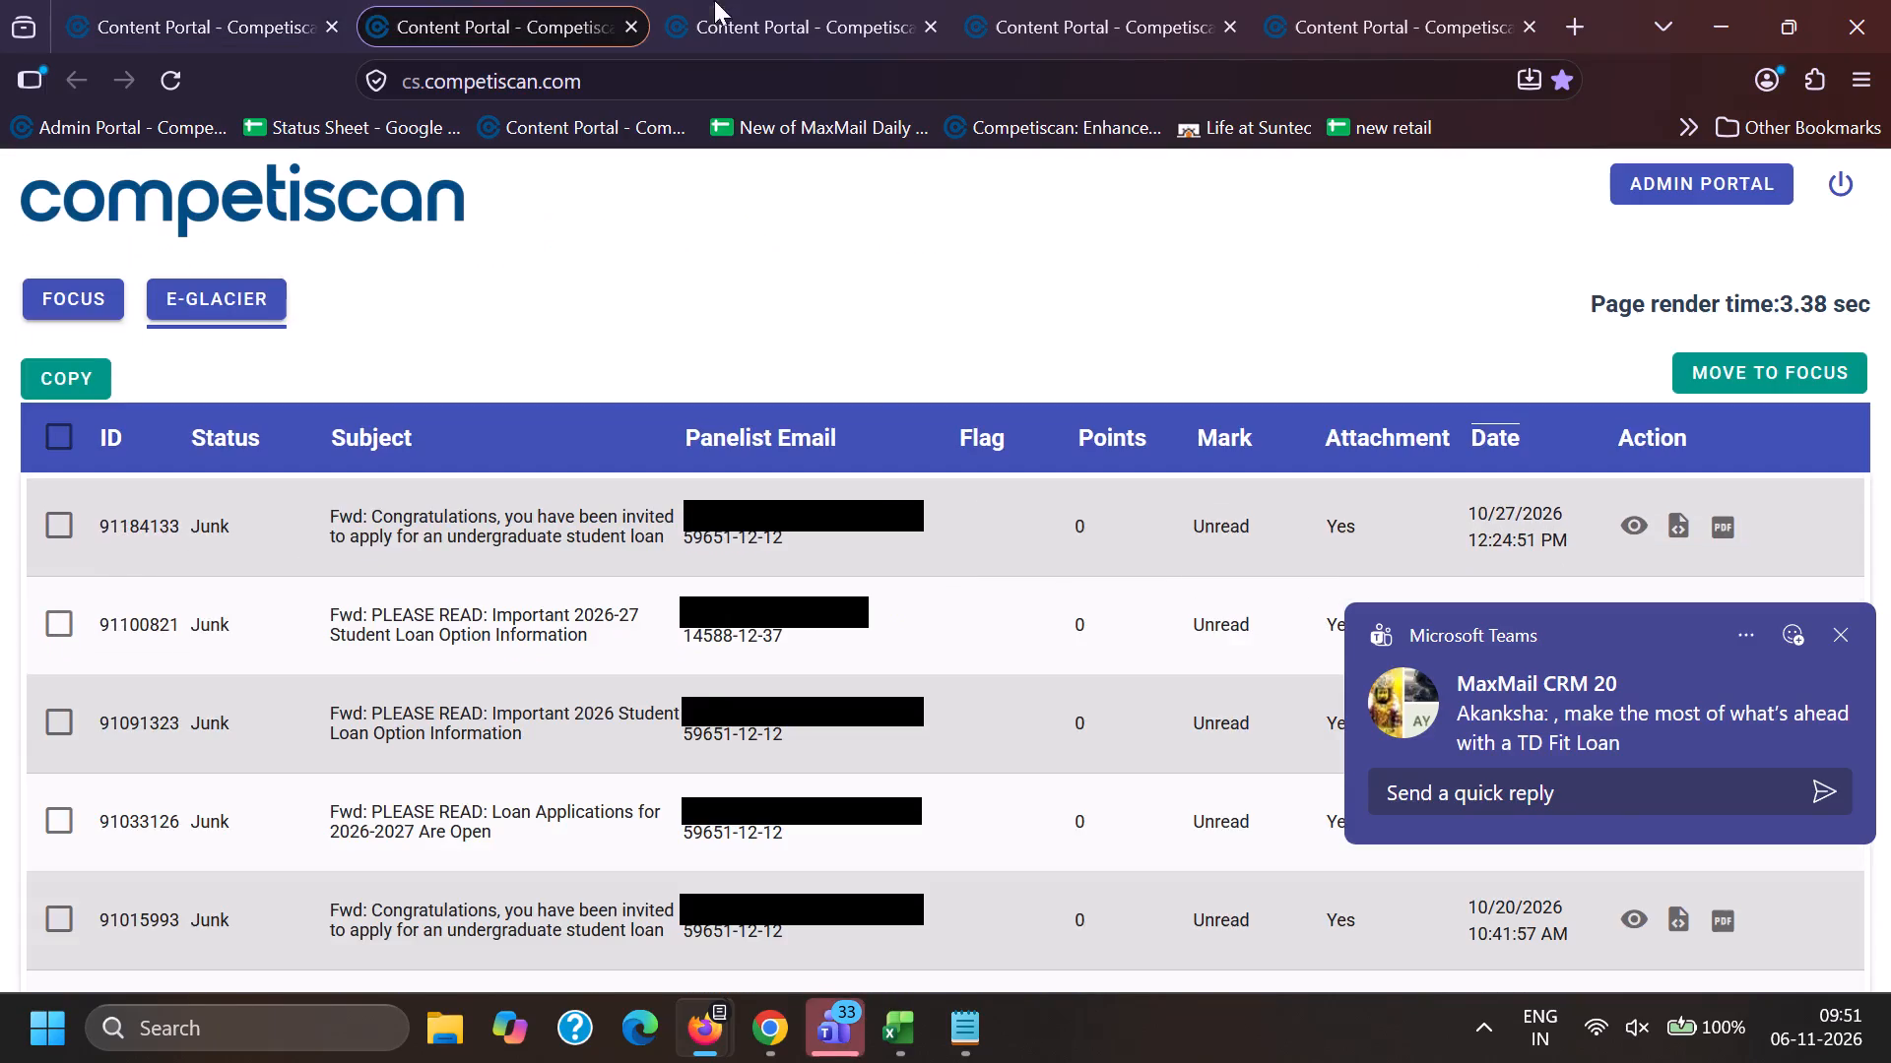
click(718, 0)
scroll(394, 647, down, 2)
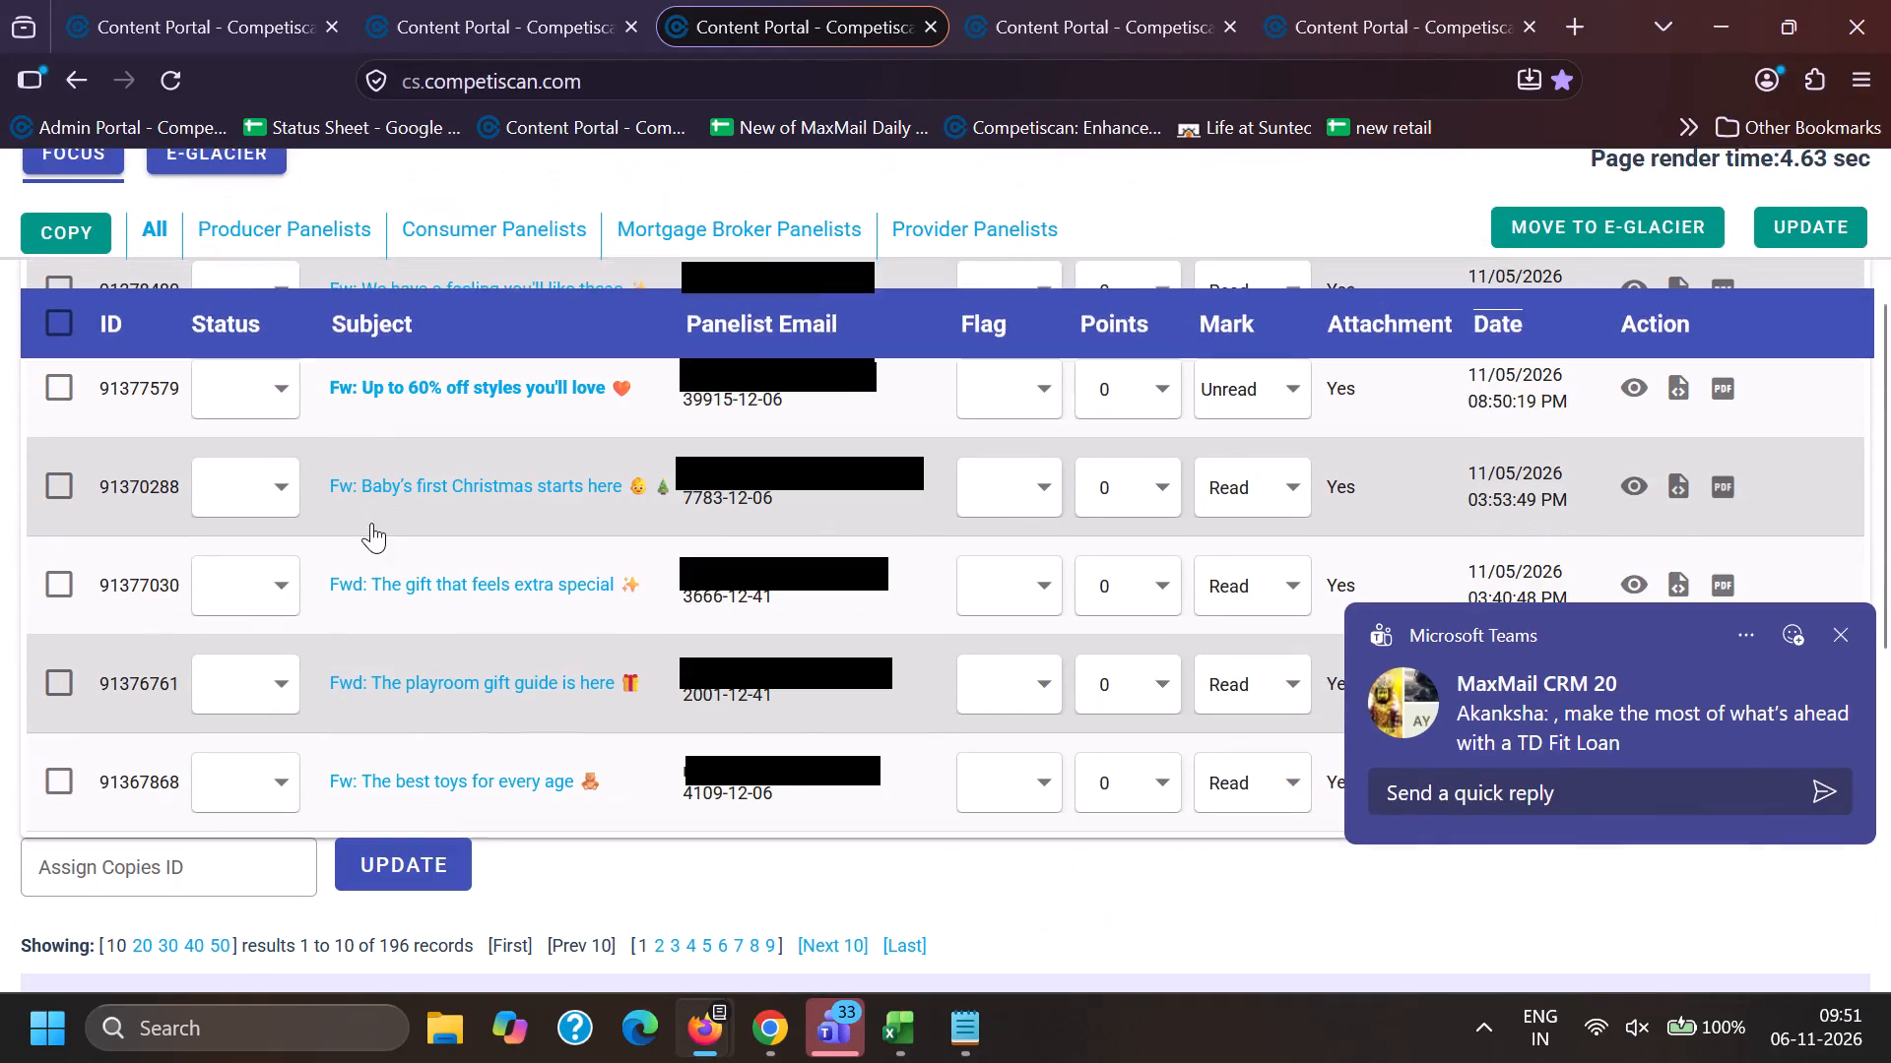
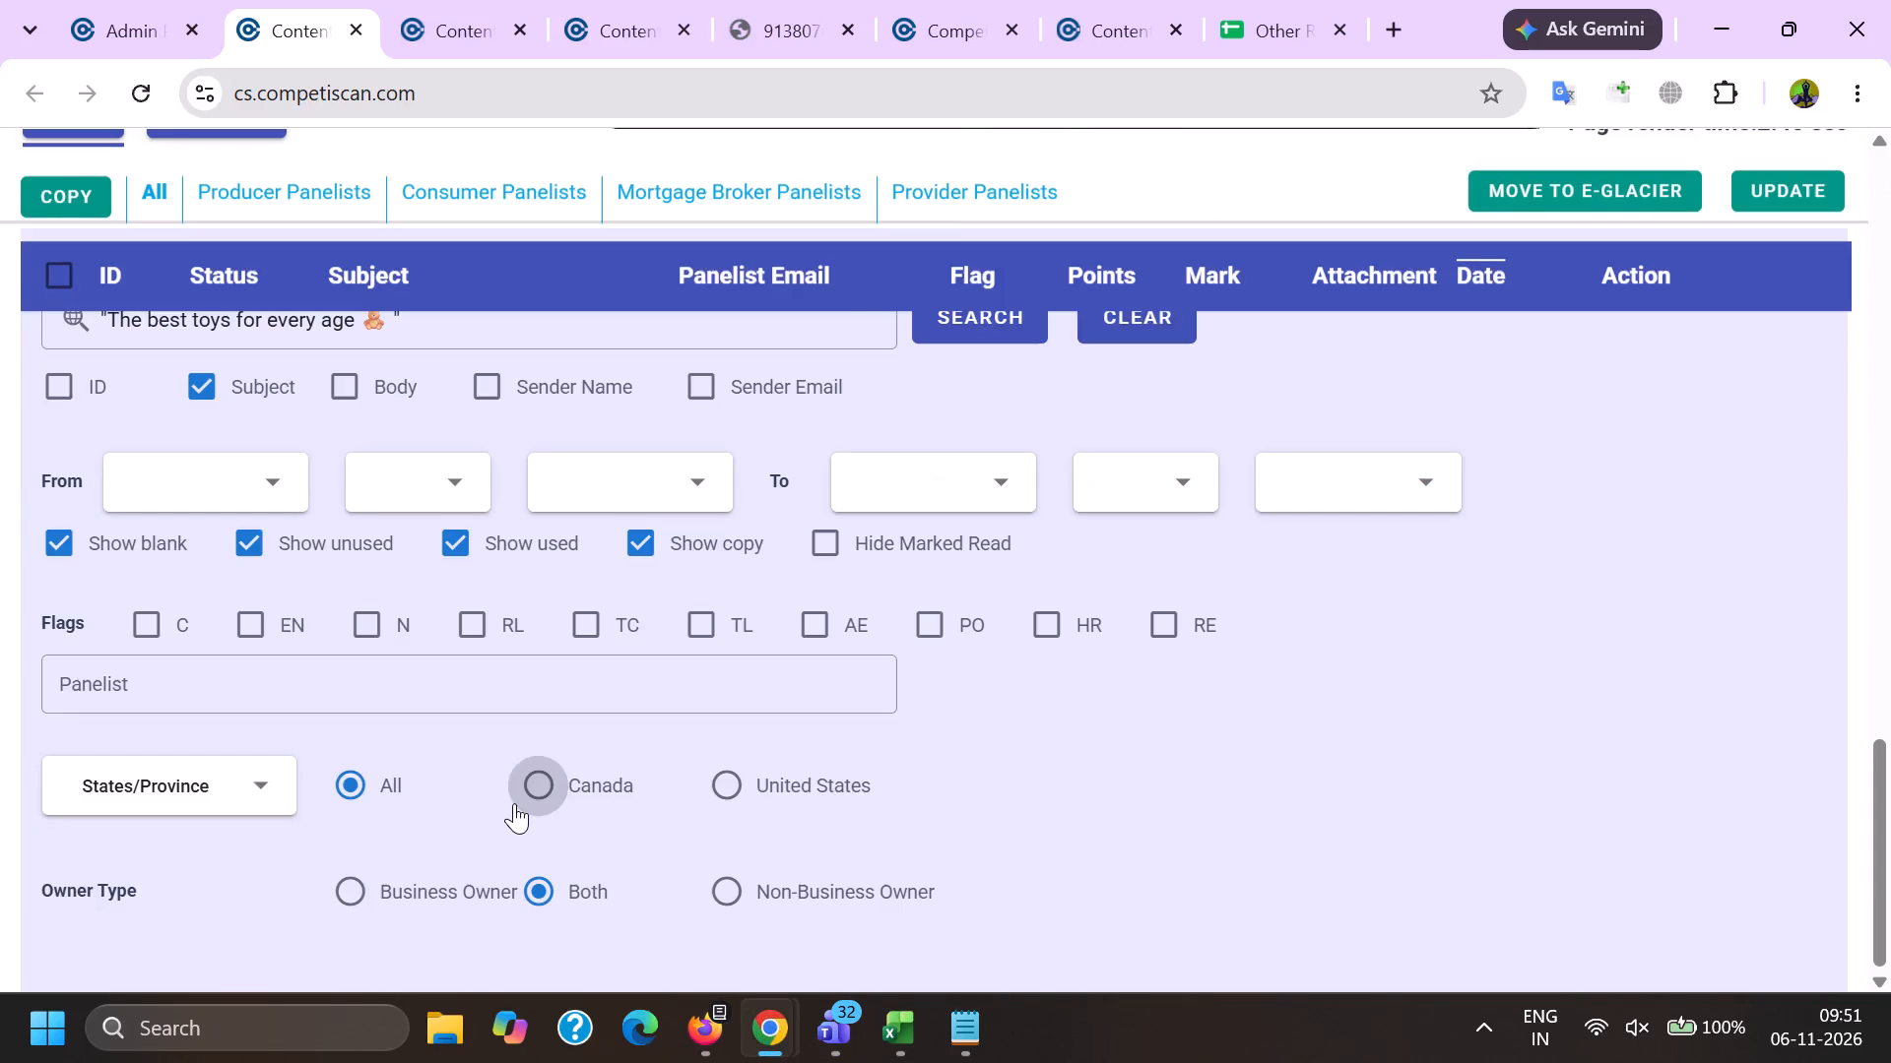
Search email subjects for the exact phrase "Baby’s first Christmas starts here 👶 🎄" and open email 91370288.
drag(601, 626, 3, 594)
key(BackSpace)
key(shift+quotedbl)
key(ctrl+v)
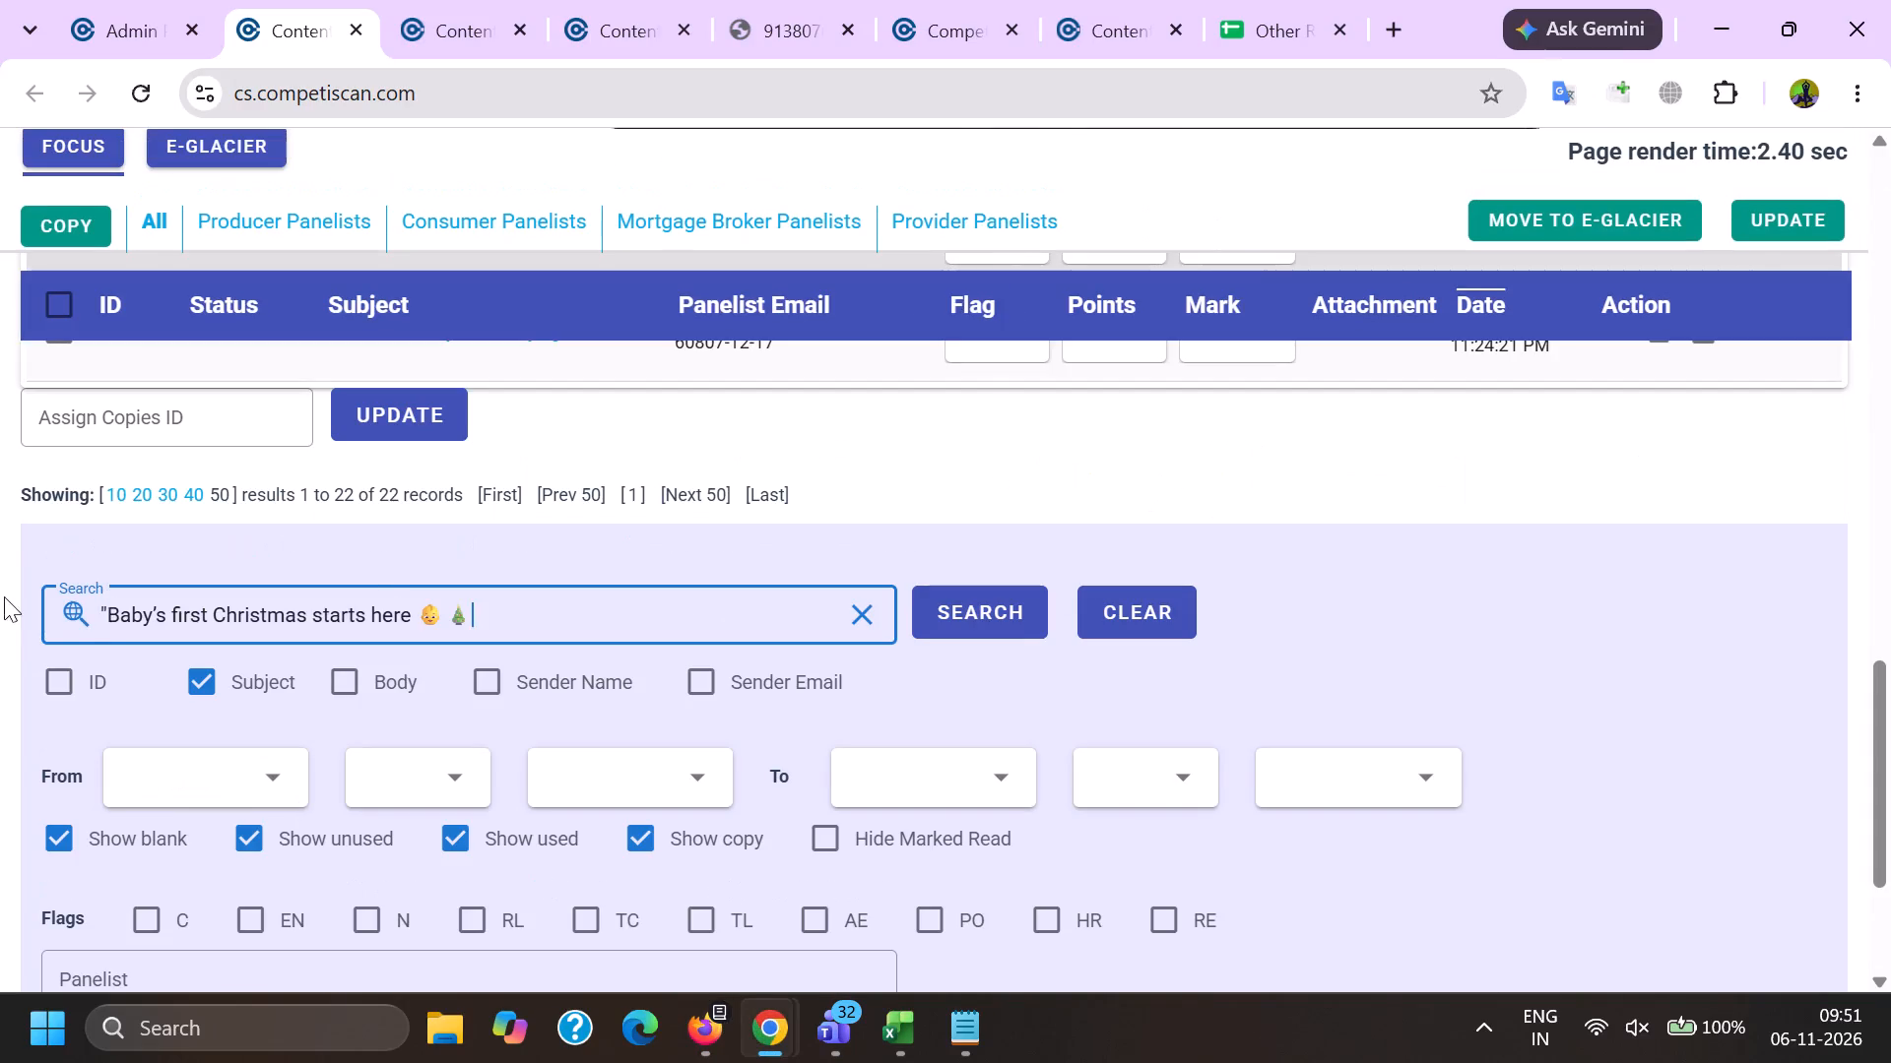
key(shift+quotedbl)
key(Return)
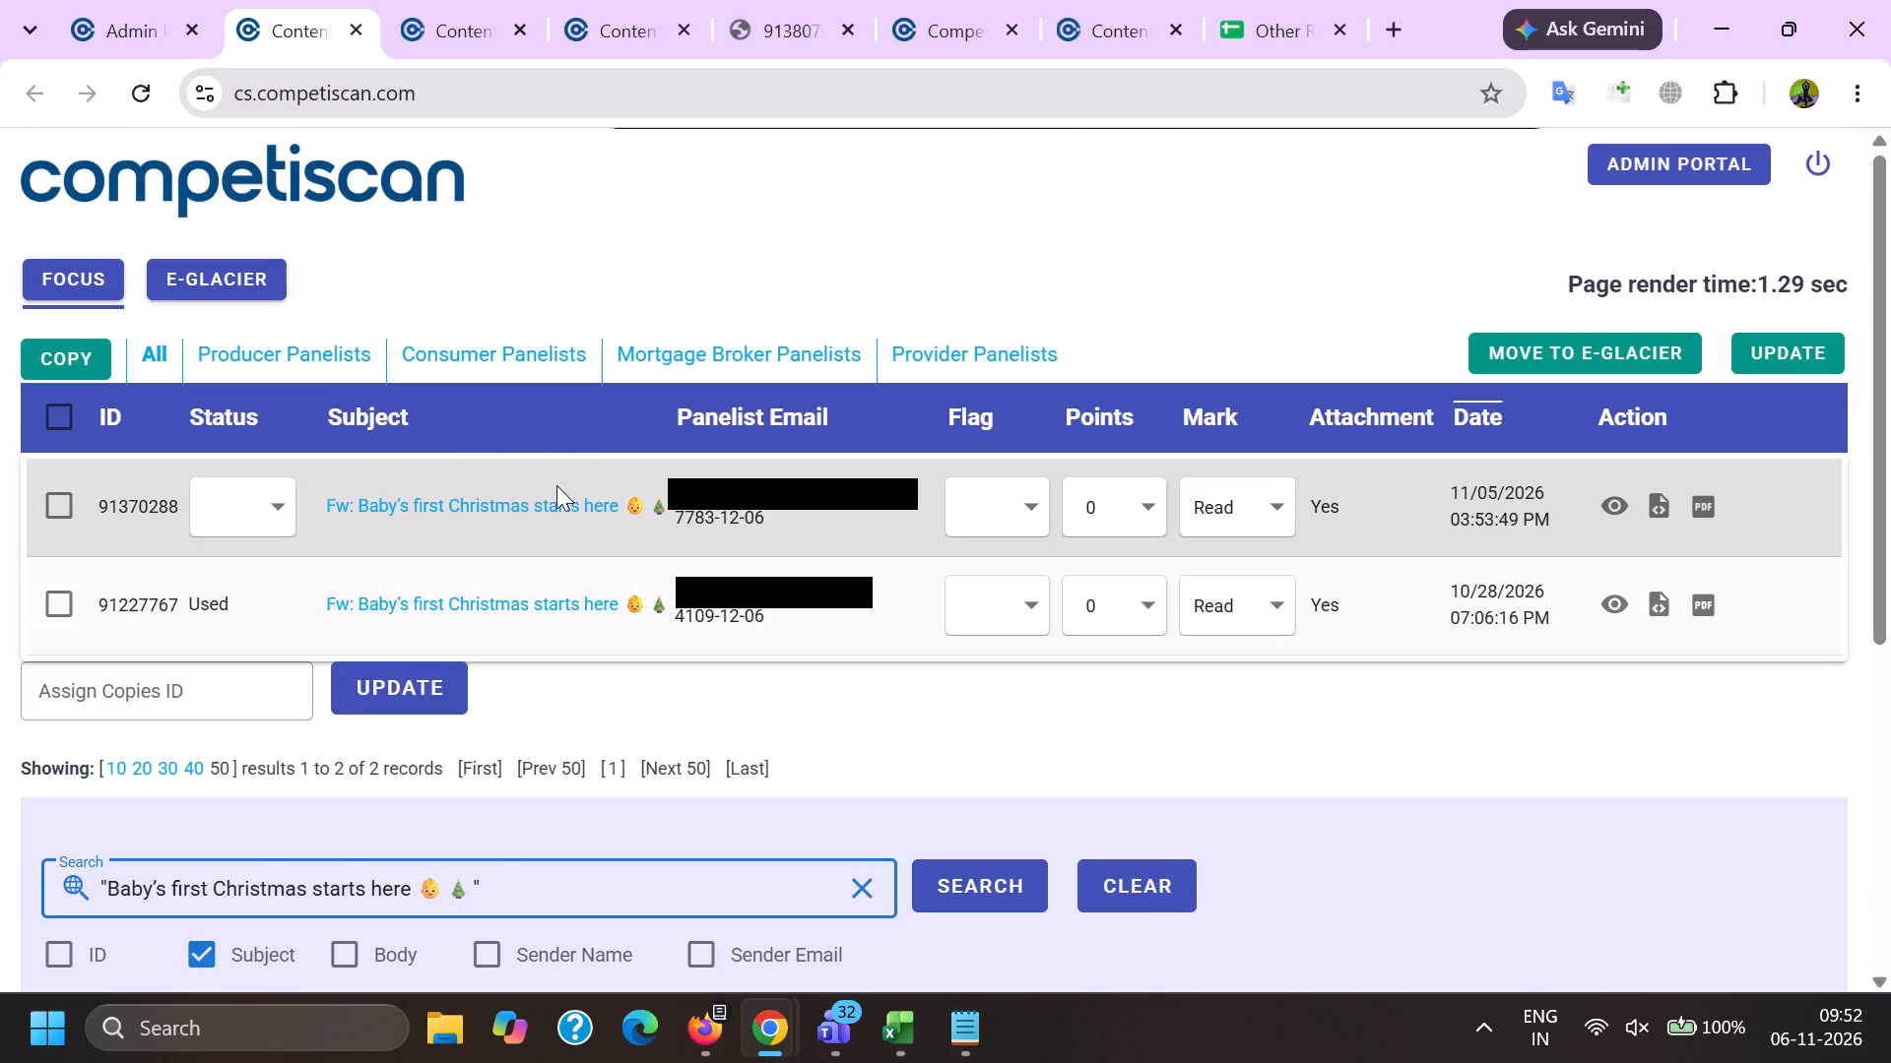
ctrl+click(548, 518)
ctrl+click(524, 504)
click(587, 0)
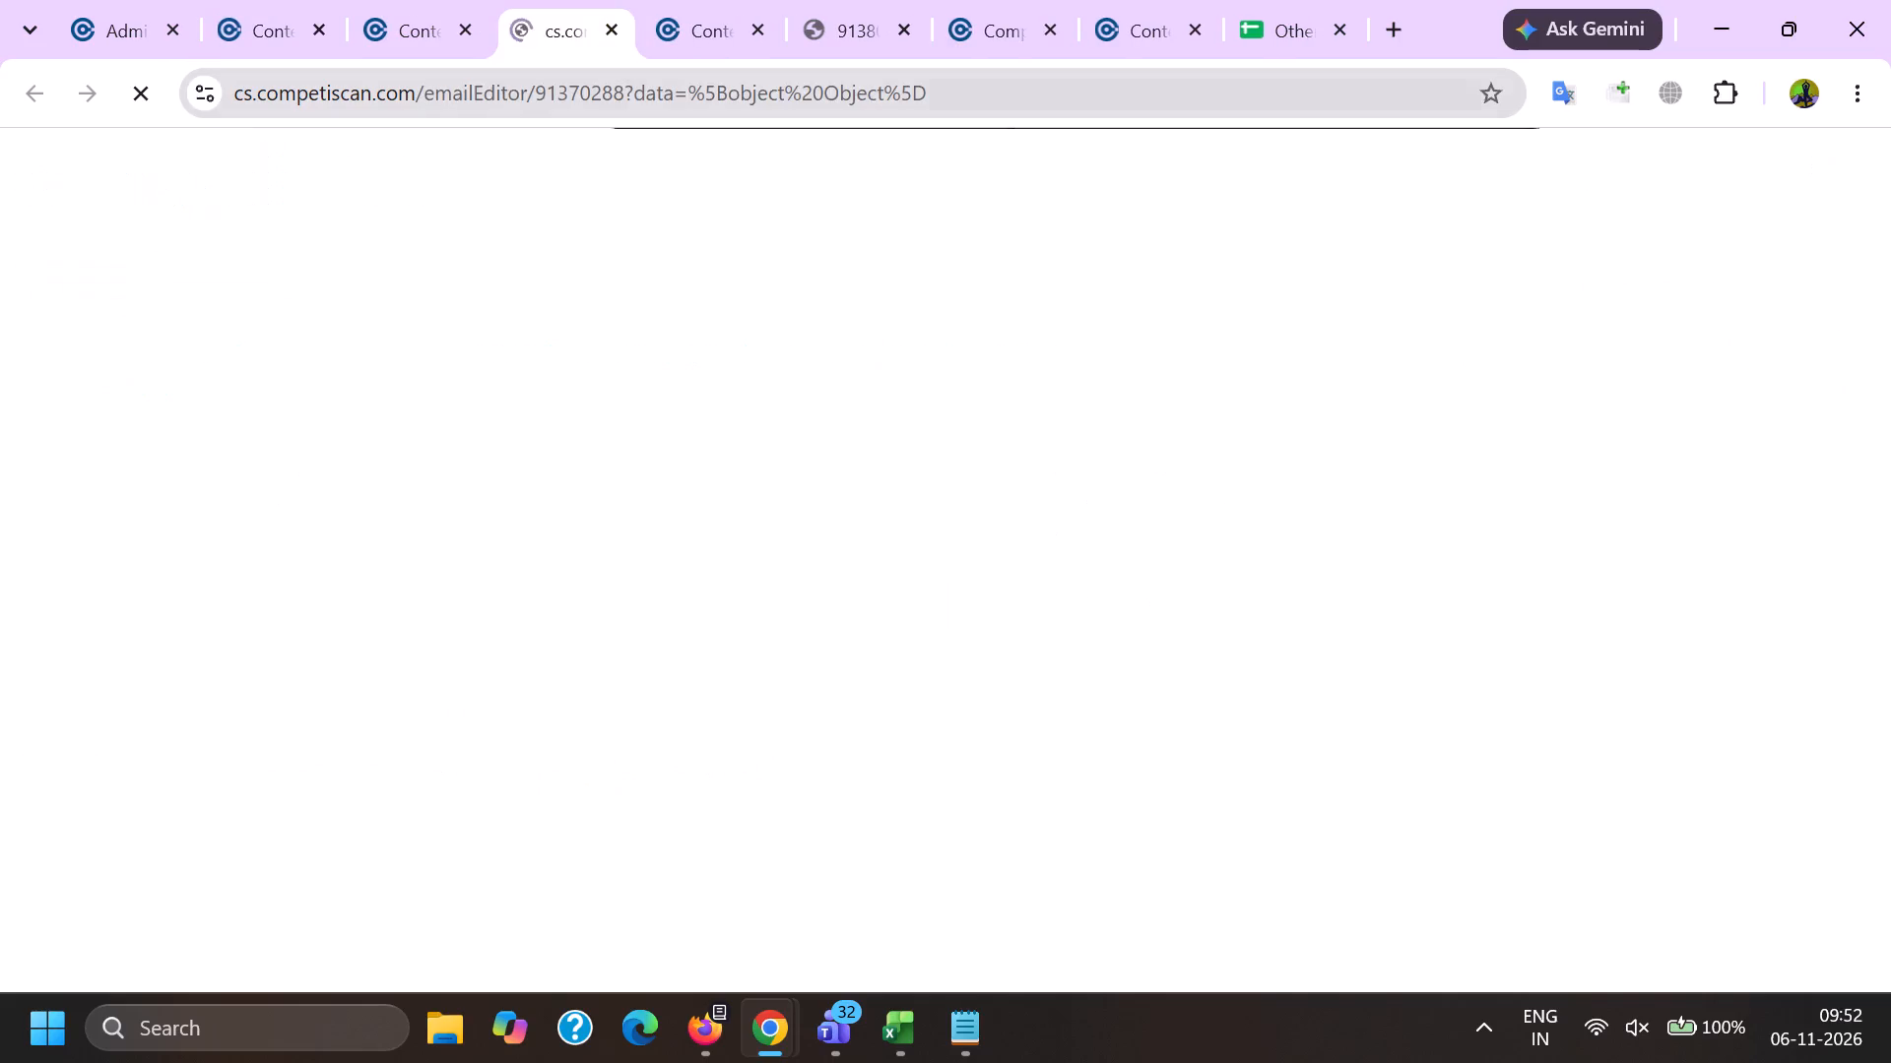
double_click(604, 90)
key(ctrl+c)
click(881, 1062)
click(1155, 940)
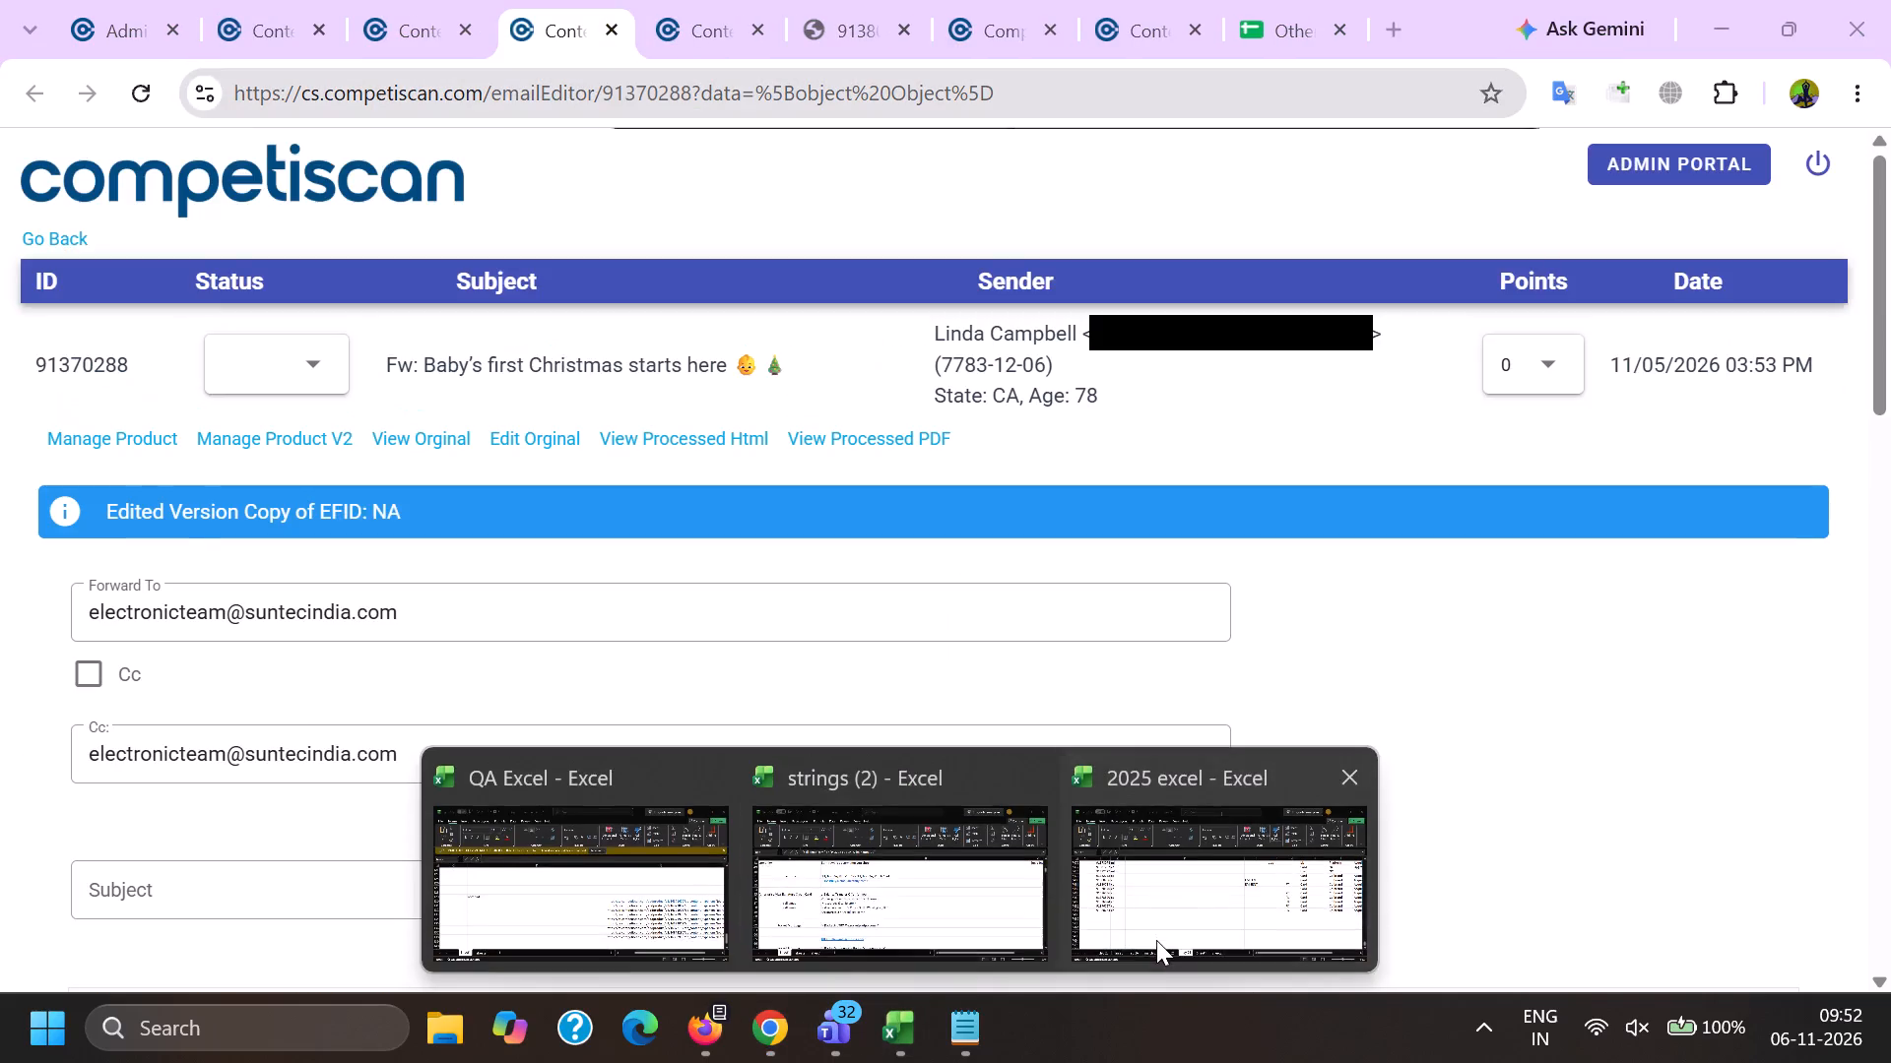
click(214, 684)
key(ctrl+v)
click(299, 687)
text(cc)
key(Right)
key(Right)
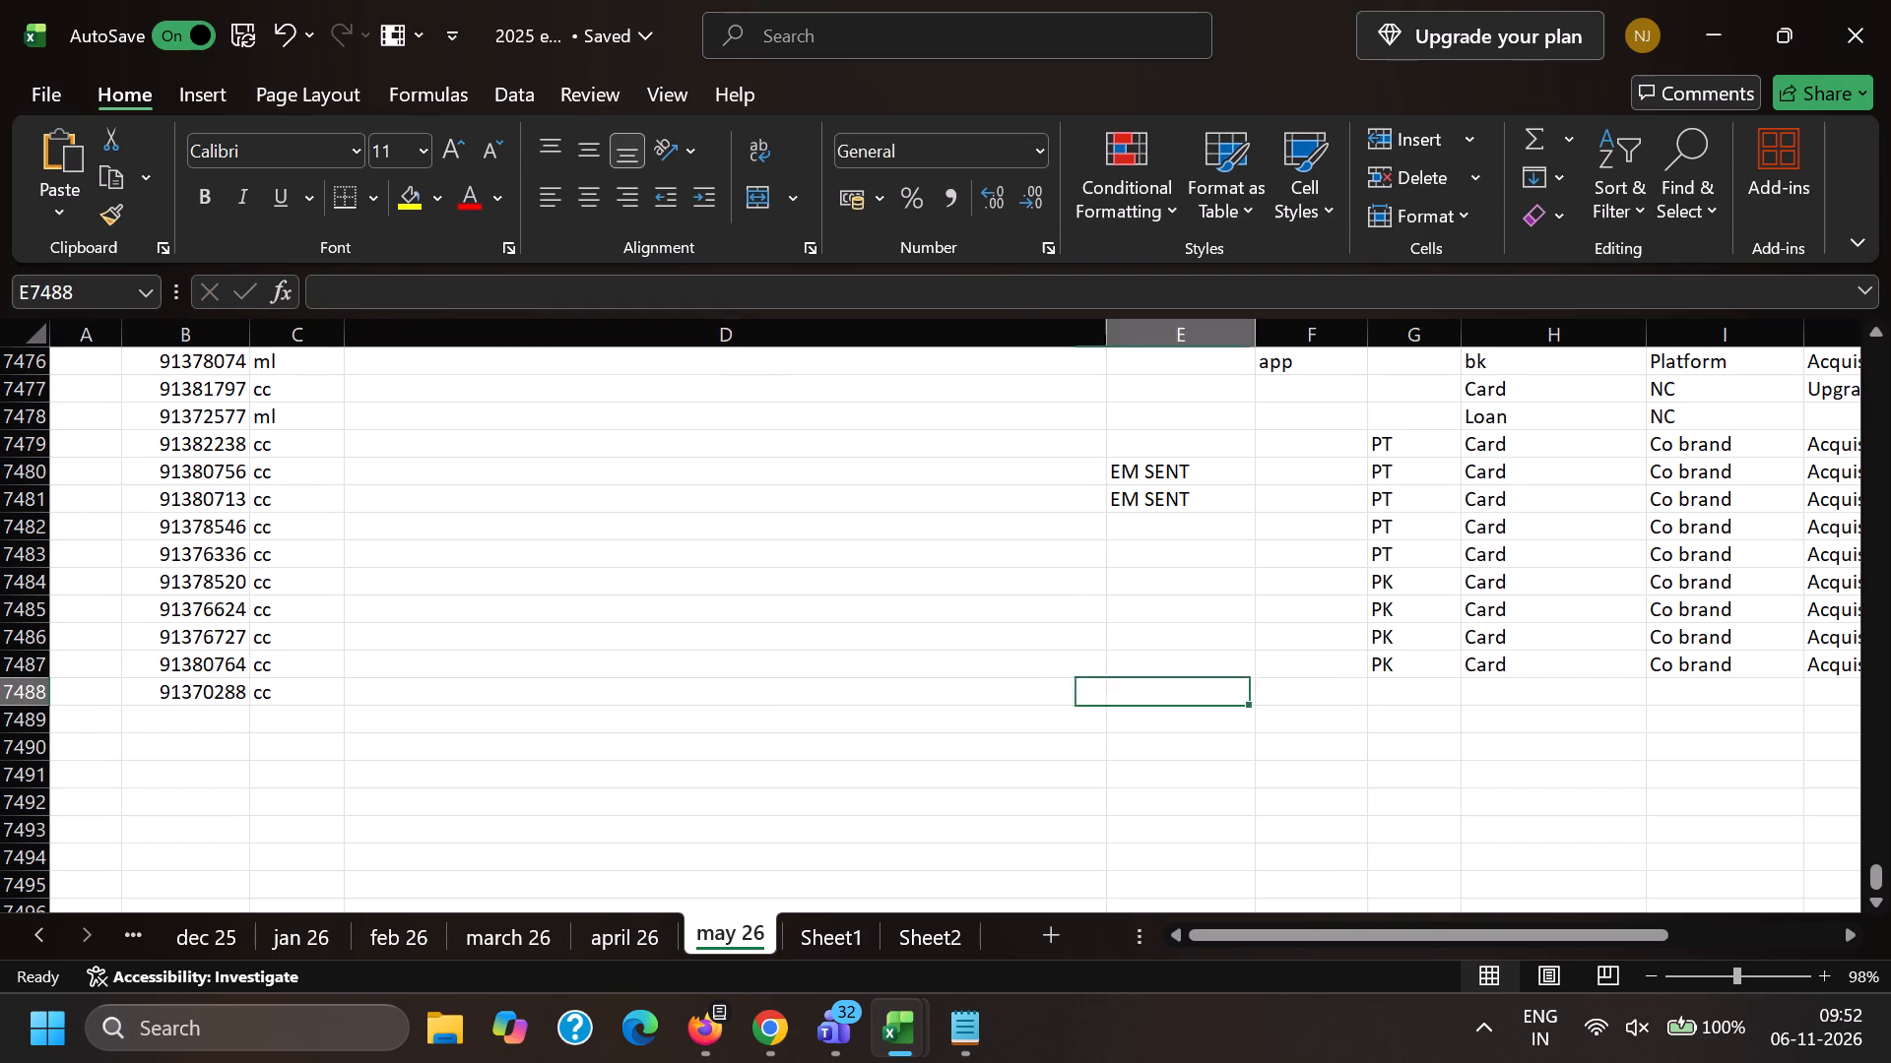
key(Right)
key(Right)
key(Up)
key(shift+Right)
key(shift+Right)
key(shift+Right)
key(ctrl+c)
key(Down)
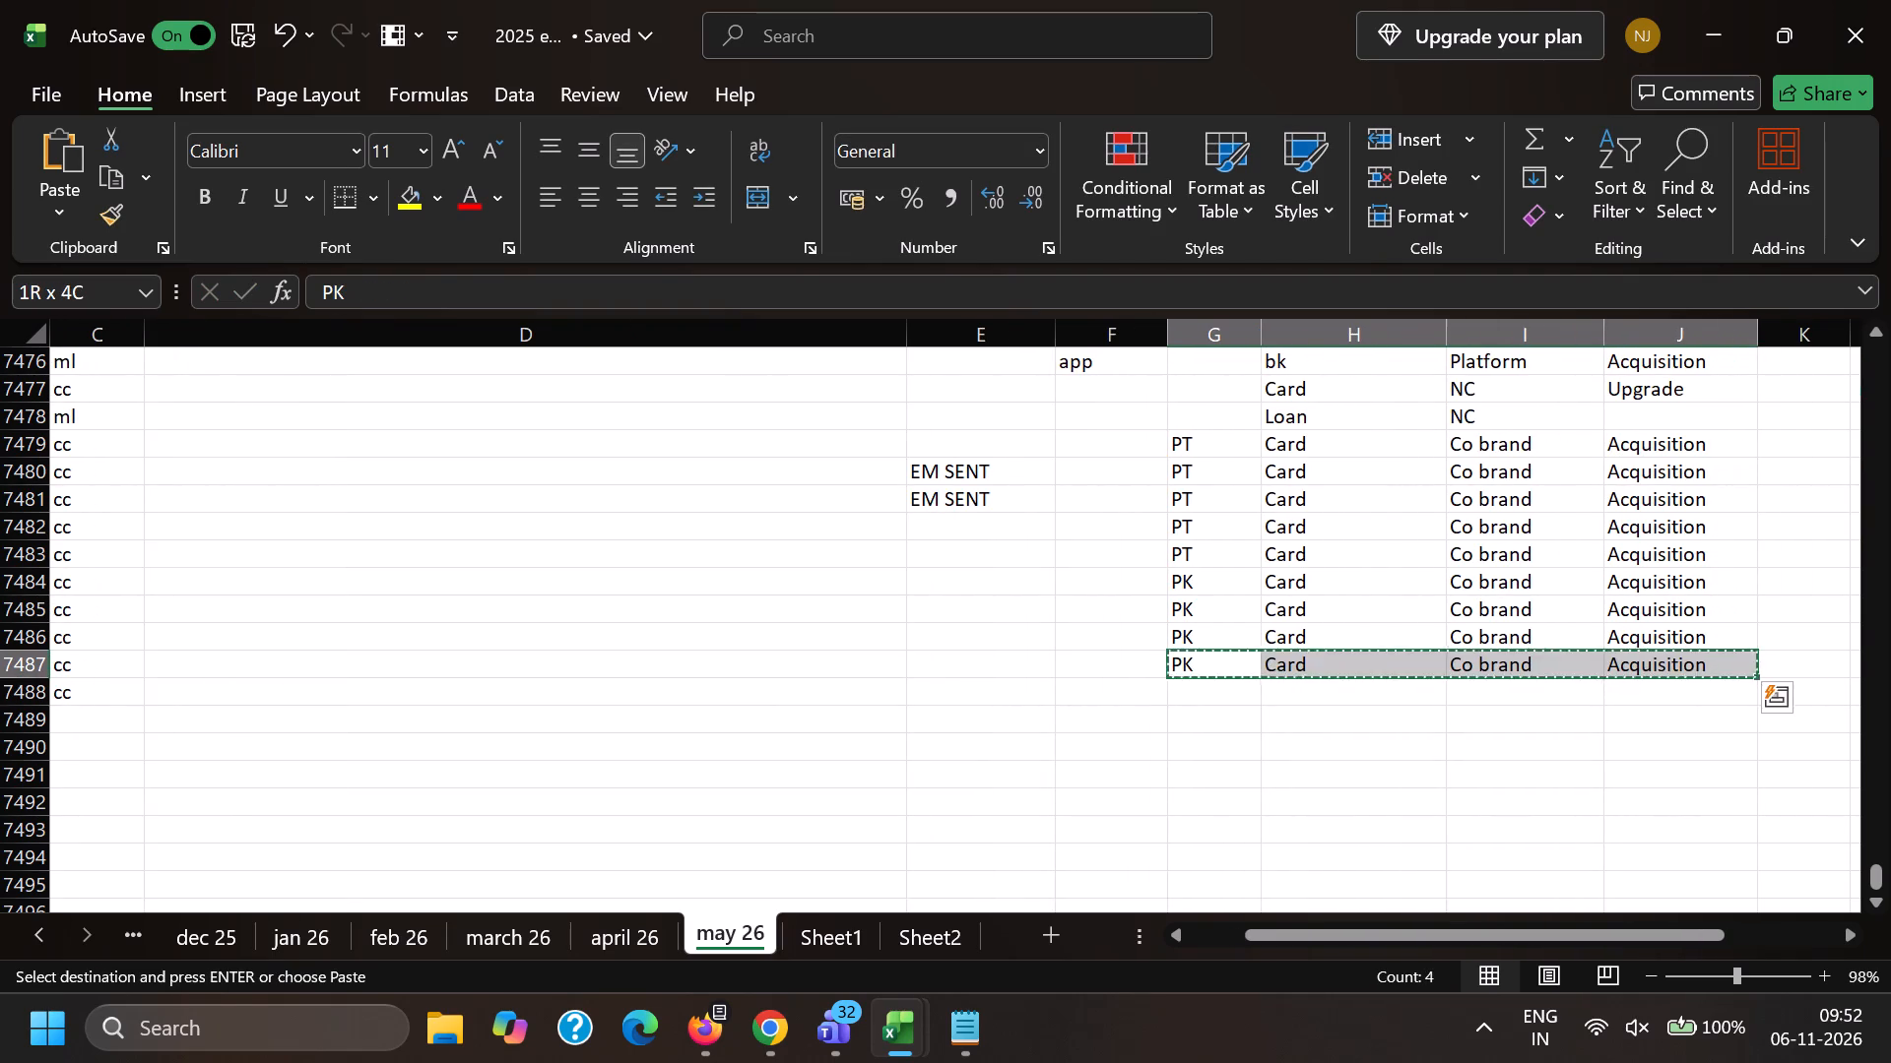
key(ctrl+v)
key(Left)
key(Left)
key(Left)
key(Left)
key(Left)
key(Left)
key(Left)
key(Left)
key(Left)
key(Left)
key(Left)
key(Left)
key(Left)
key(Left)
key(Left)
key(alt+Tab)
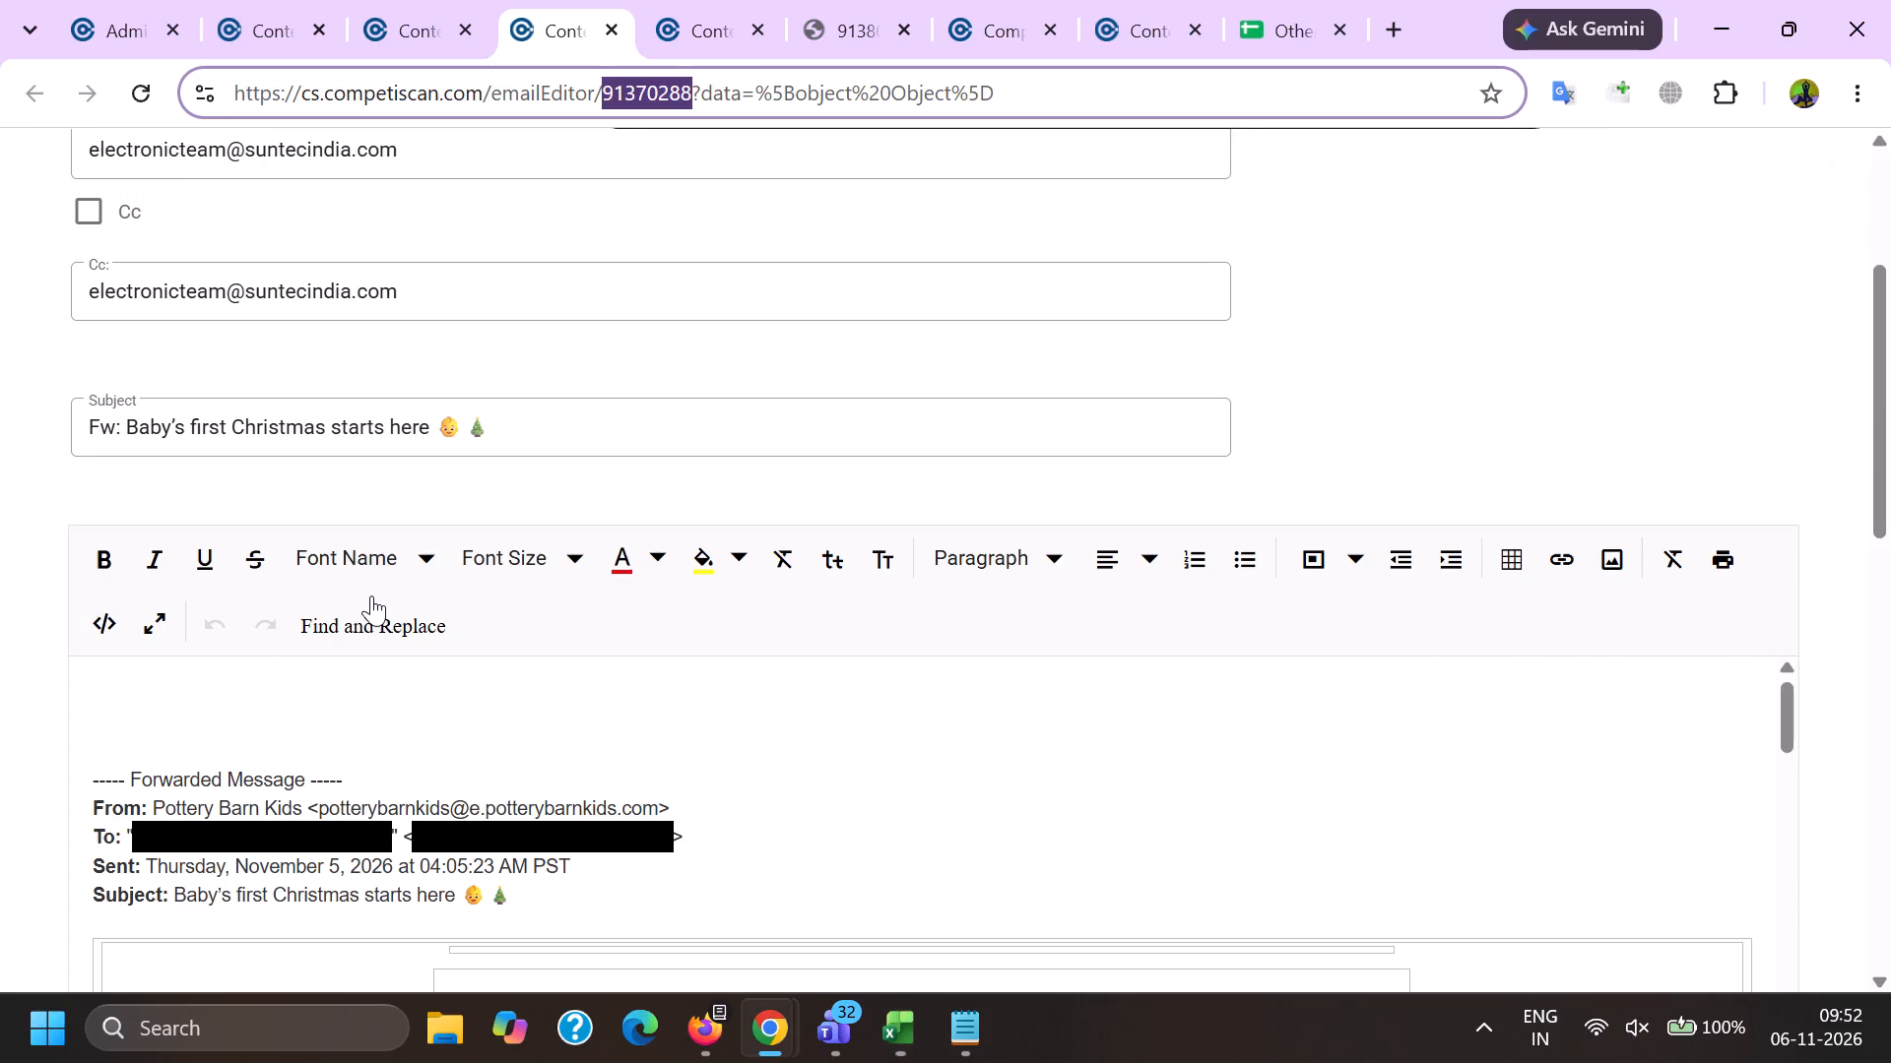
Examine the content and image layout of email 91380764 in its editor and in its processed PDF.
click(702, 0)
scroll(619, 594, down, 6)
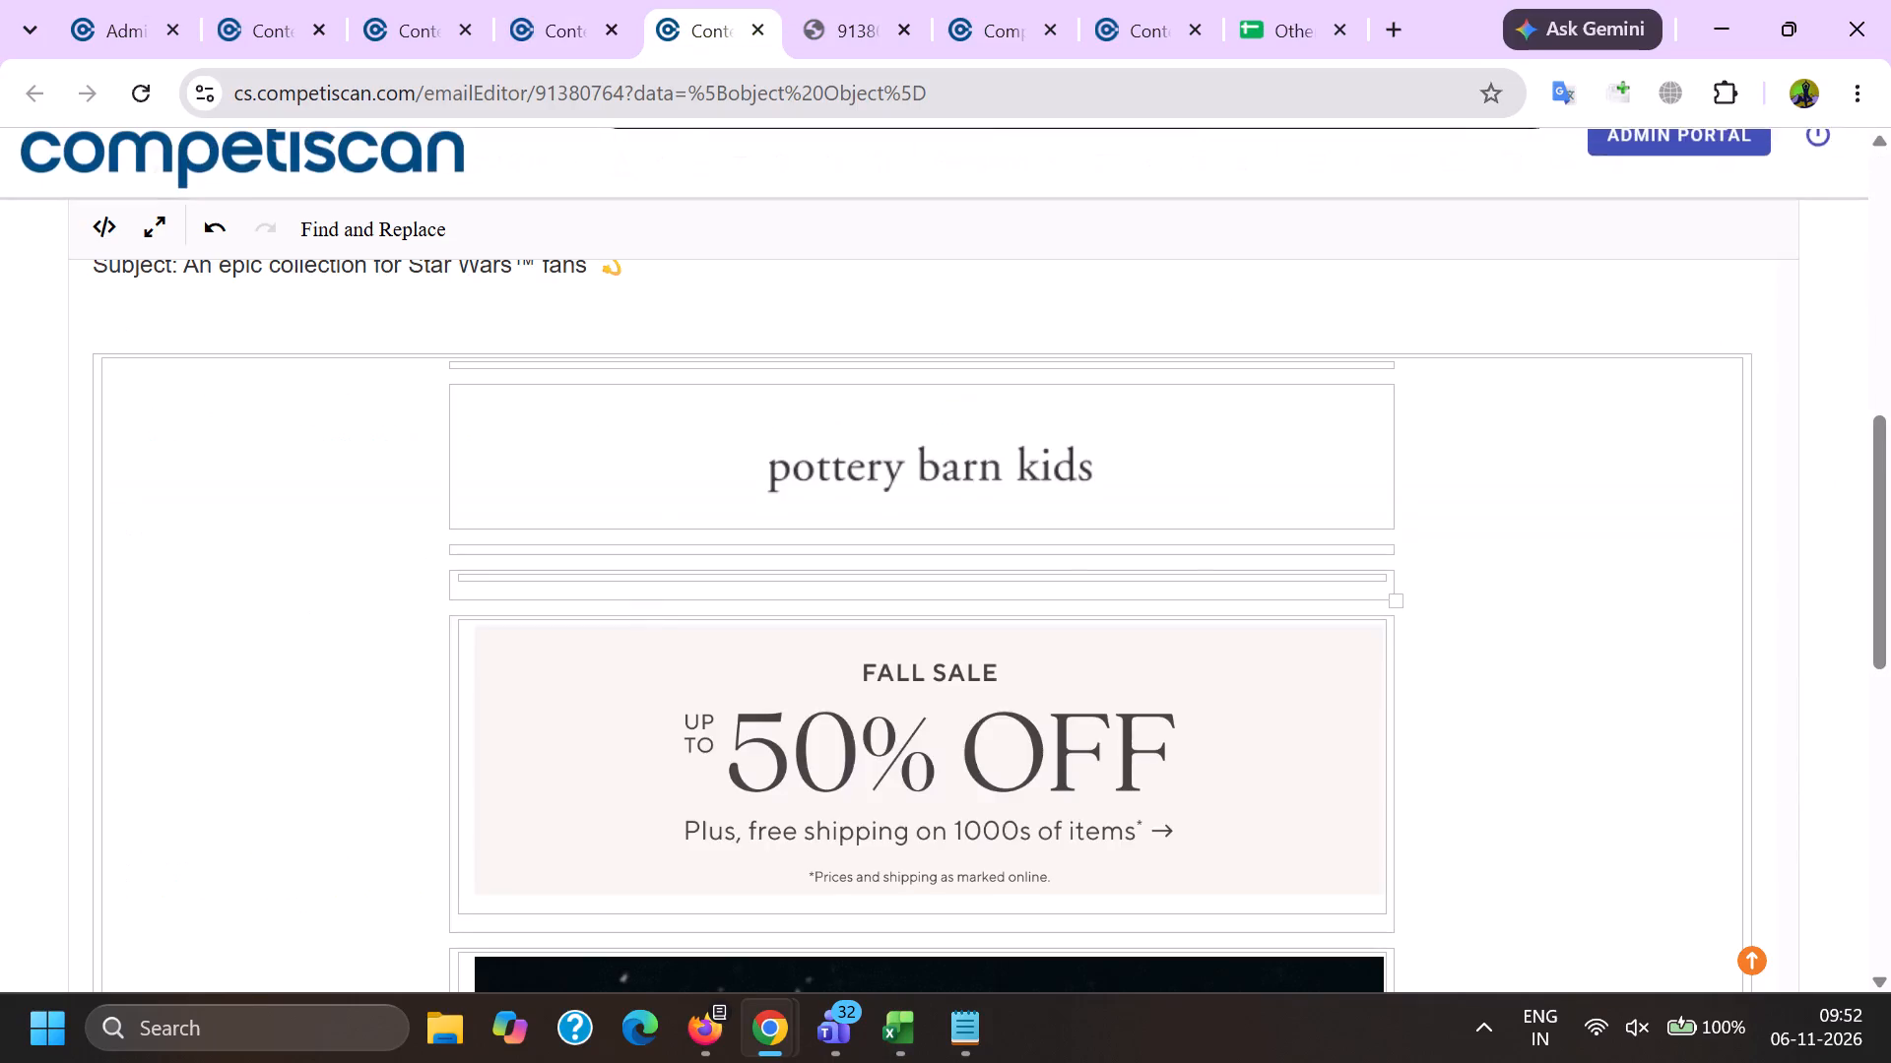
scroll(0, 679, down, 13)
scroll(0, 789, up, 1)
scroll(1, 793, down, 1)
scroll(15, 782, up, 7)
scroll(270, 751, up, 3)
scroll(424, 720, down, 9)
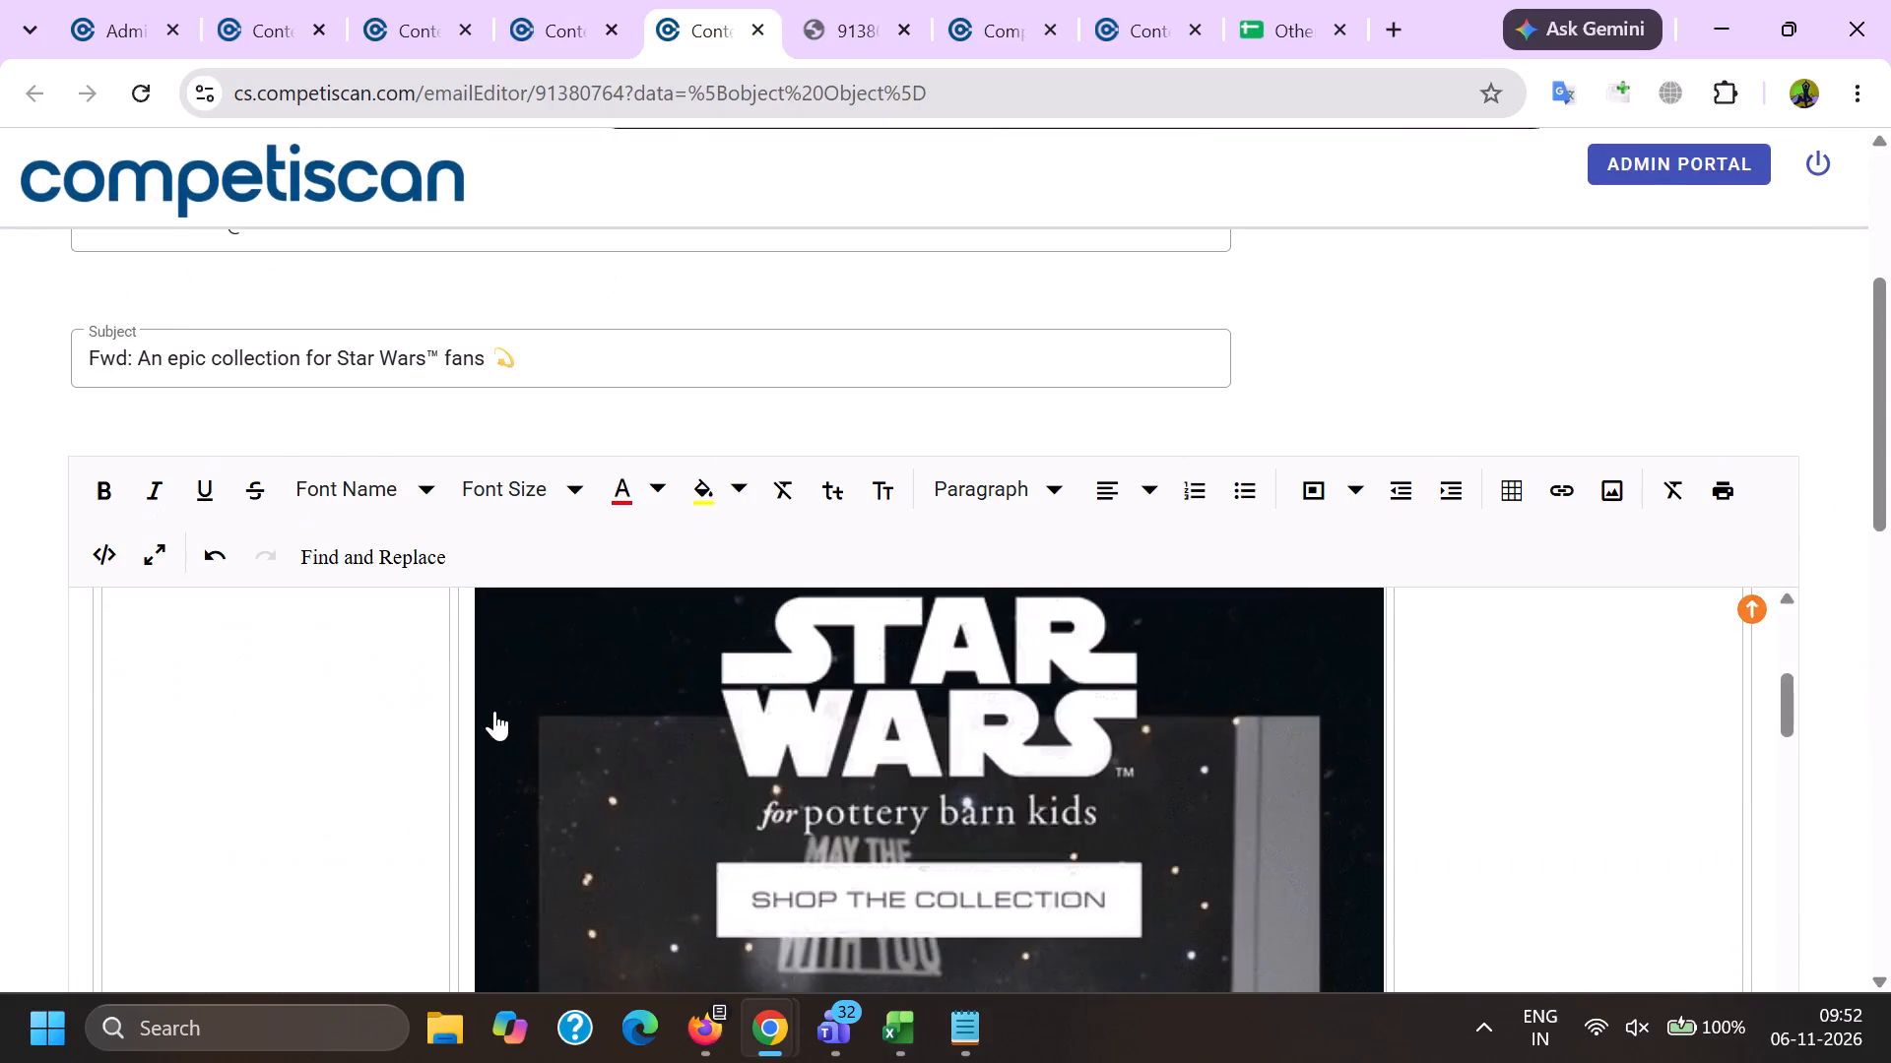
scroll(494, 711, down, 4)
scroll(523, 698, up, 1)
scroll(523, 698, down, 7)
click(983, 0)
click(820, 0)
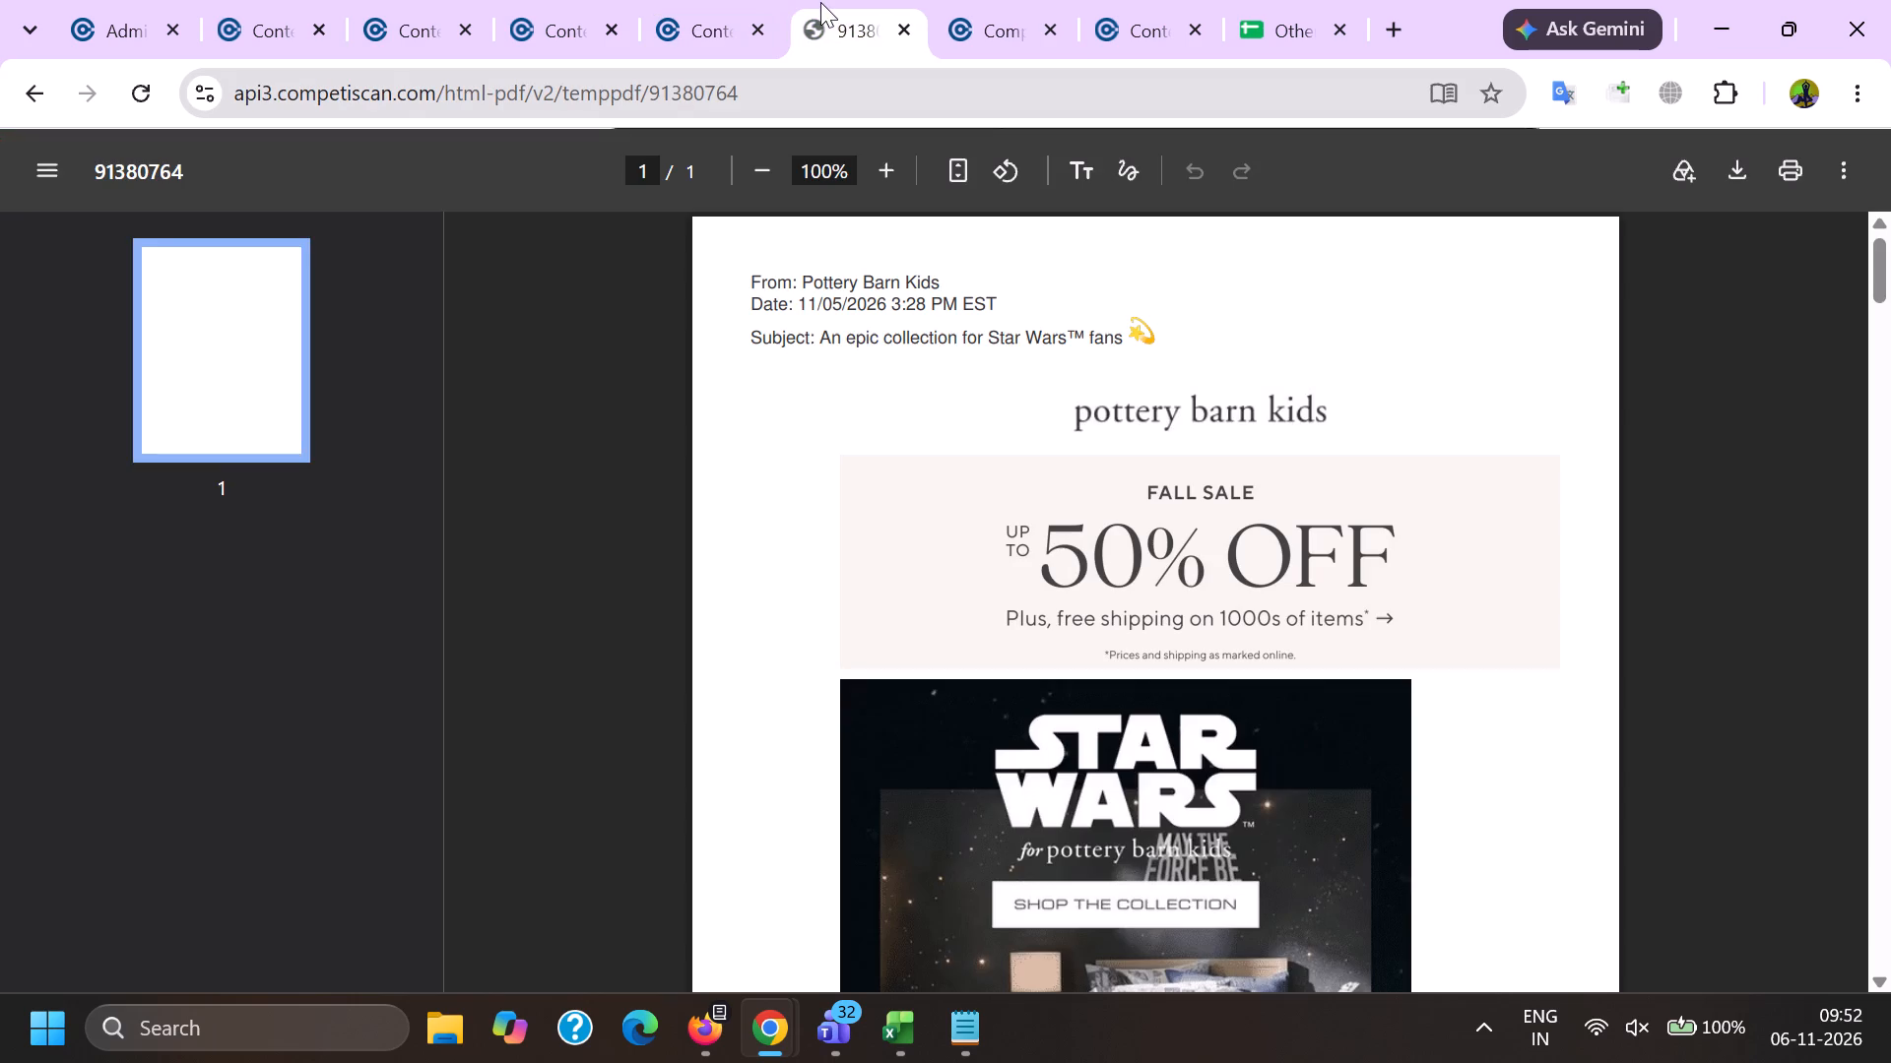
scroll(892, 601, down, 16)
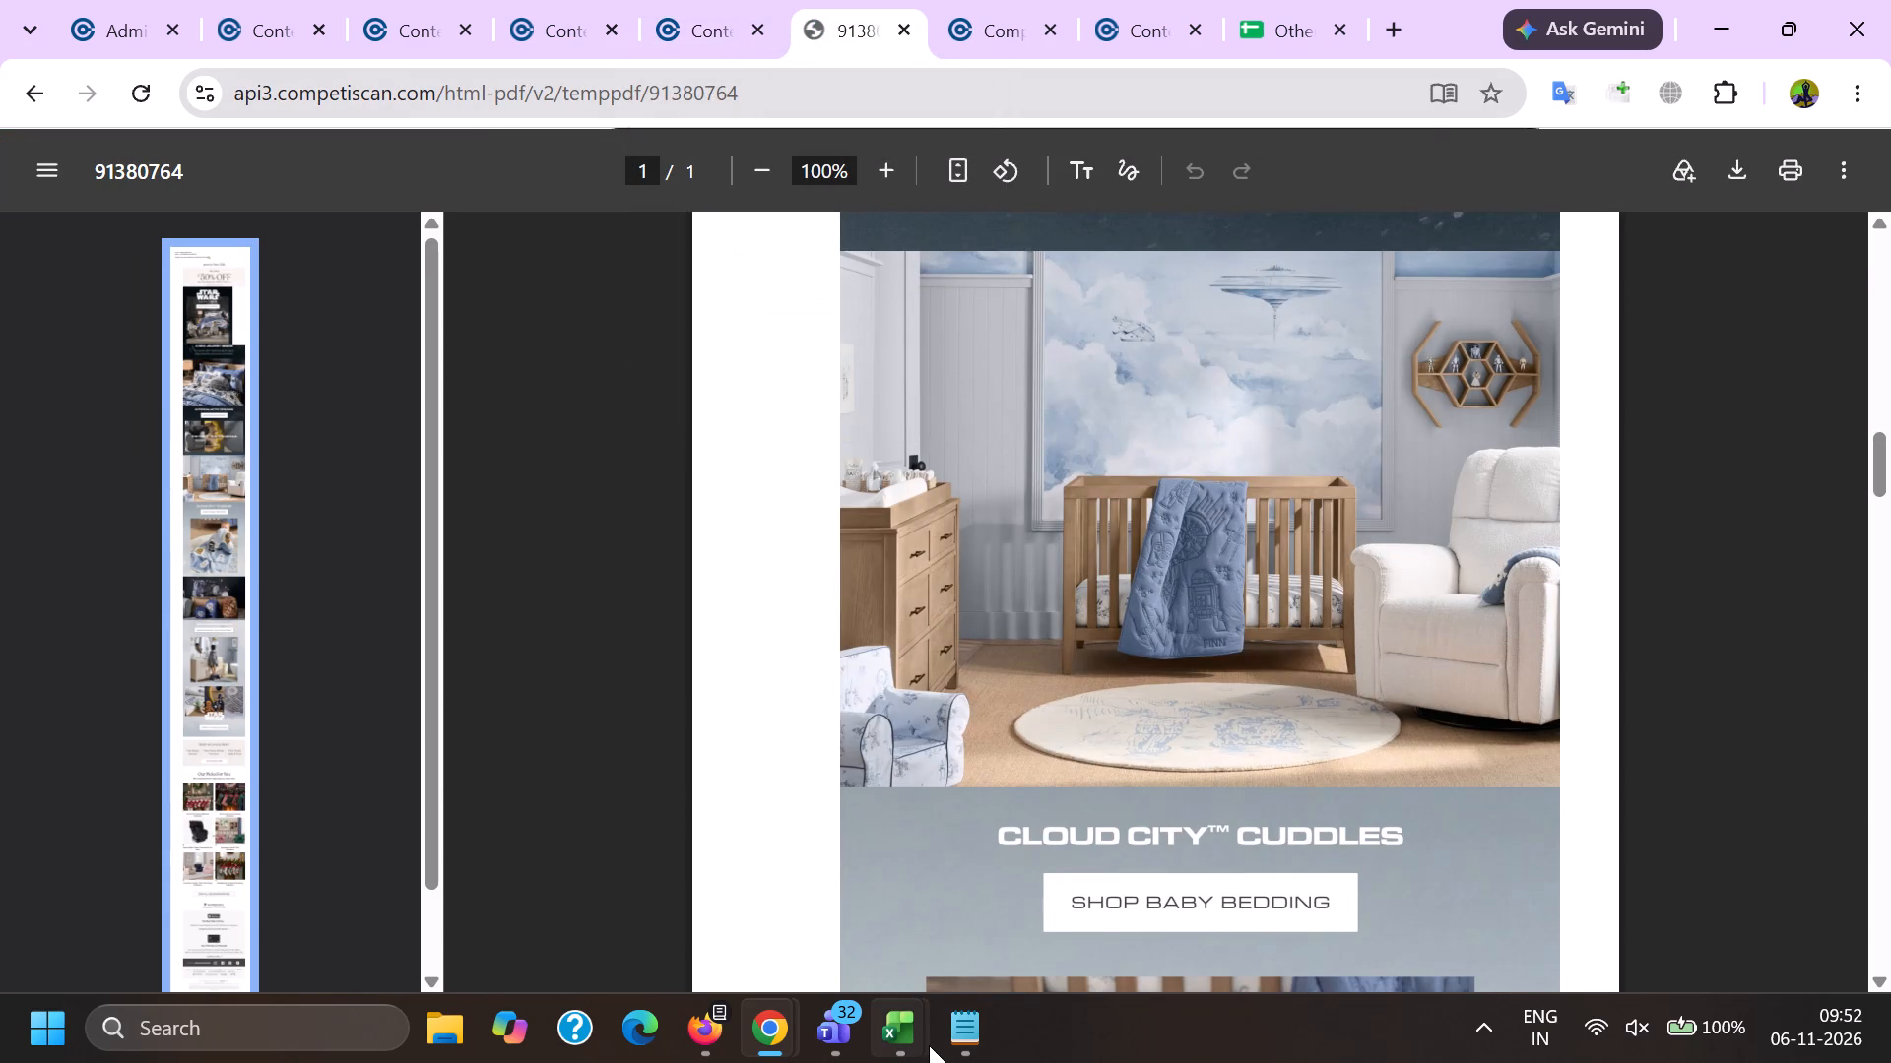
Switch to the 2025 excel workbook.
click(923, 1035)
click(1209, 899)
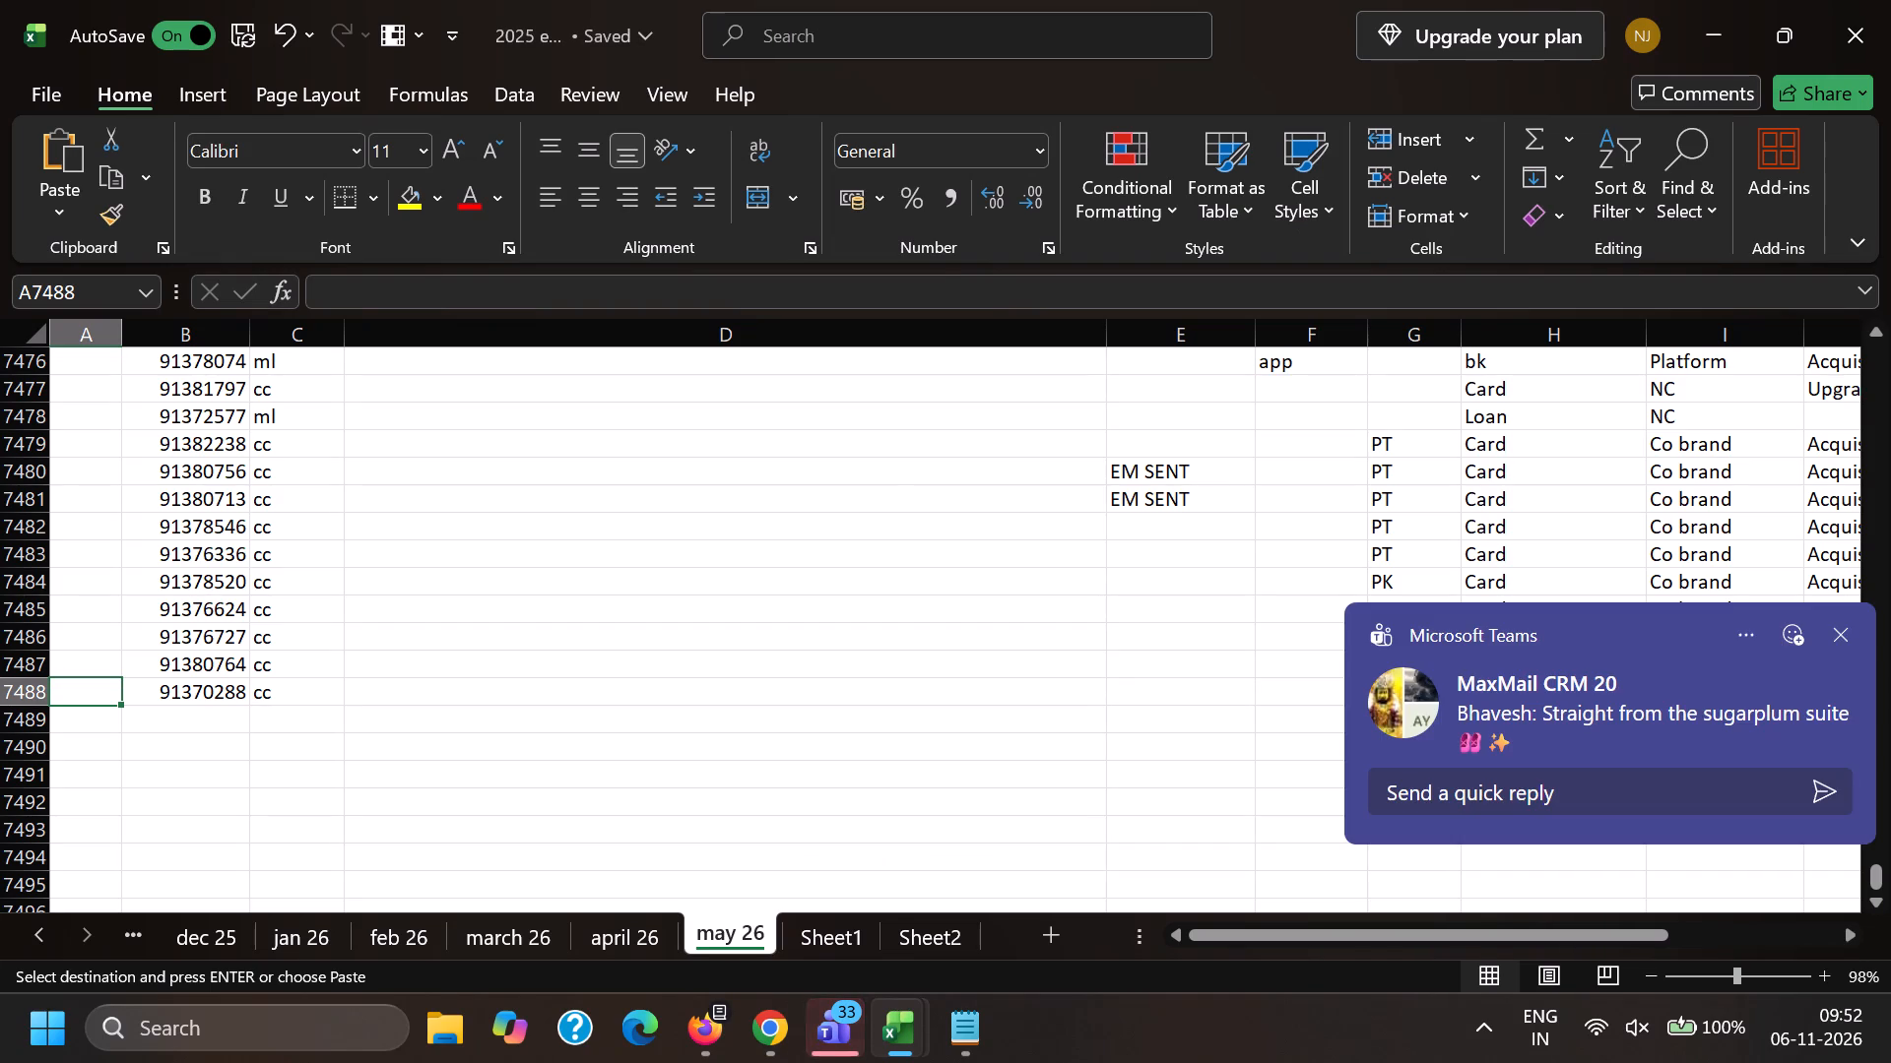
Mark emails 91380764 and 91376727 as "EM SENT" in column E of the may 26 sheet.
click(376, 658)
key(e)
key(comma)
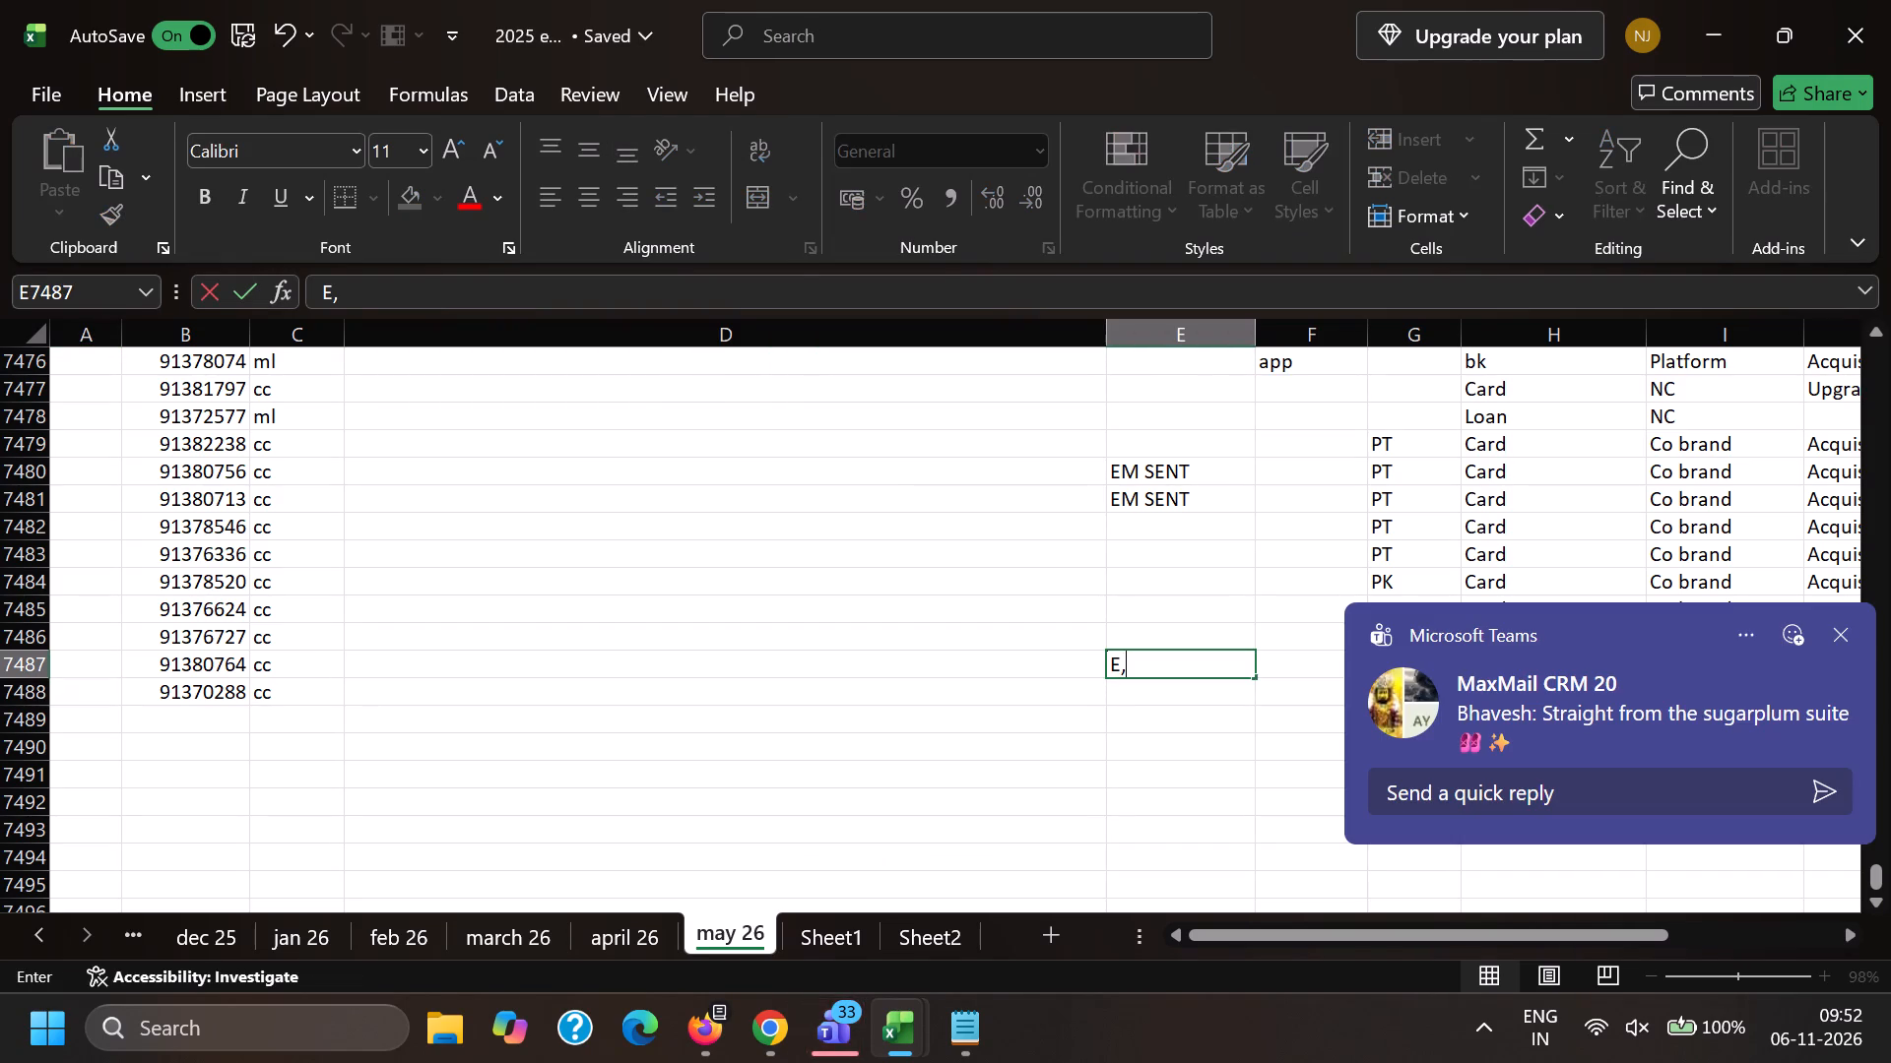
key(BackSpace)
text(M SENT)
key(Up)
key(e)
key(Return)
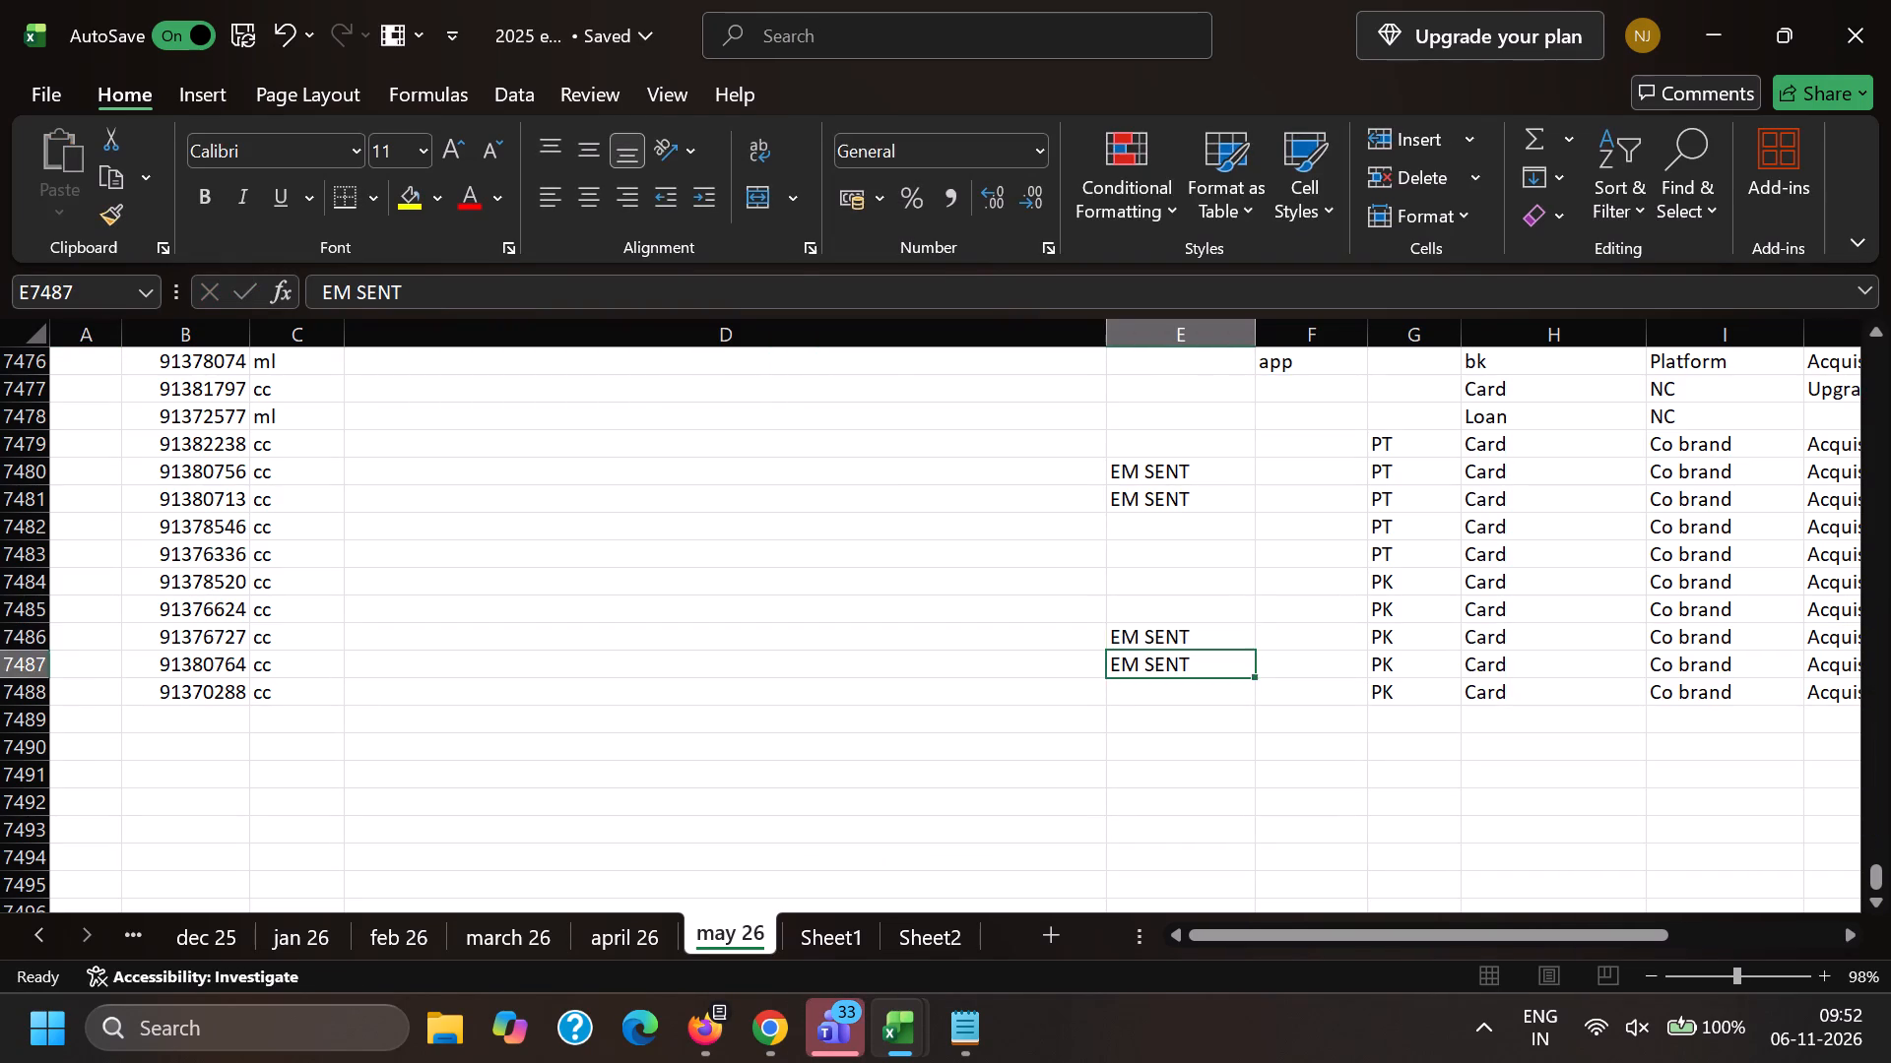
Switch to Chrome and close the processed PDF of email 91380764.
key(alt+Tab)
click(1019, 262)
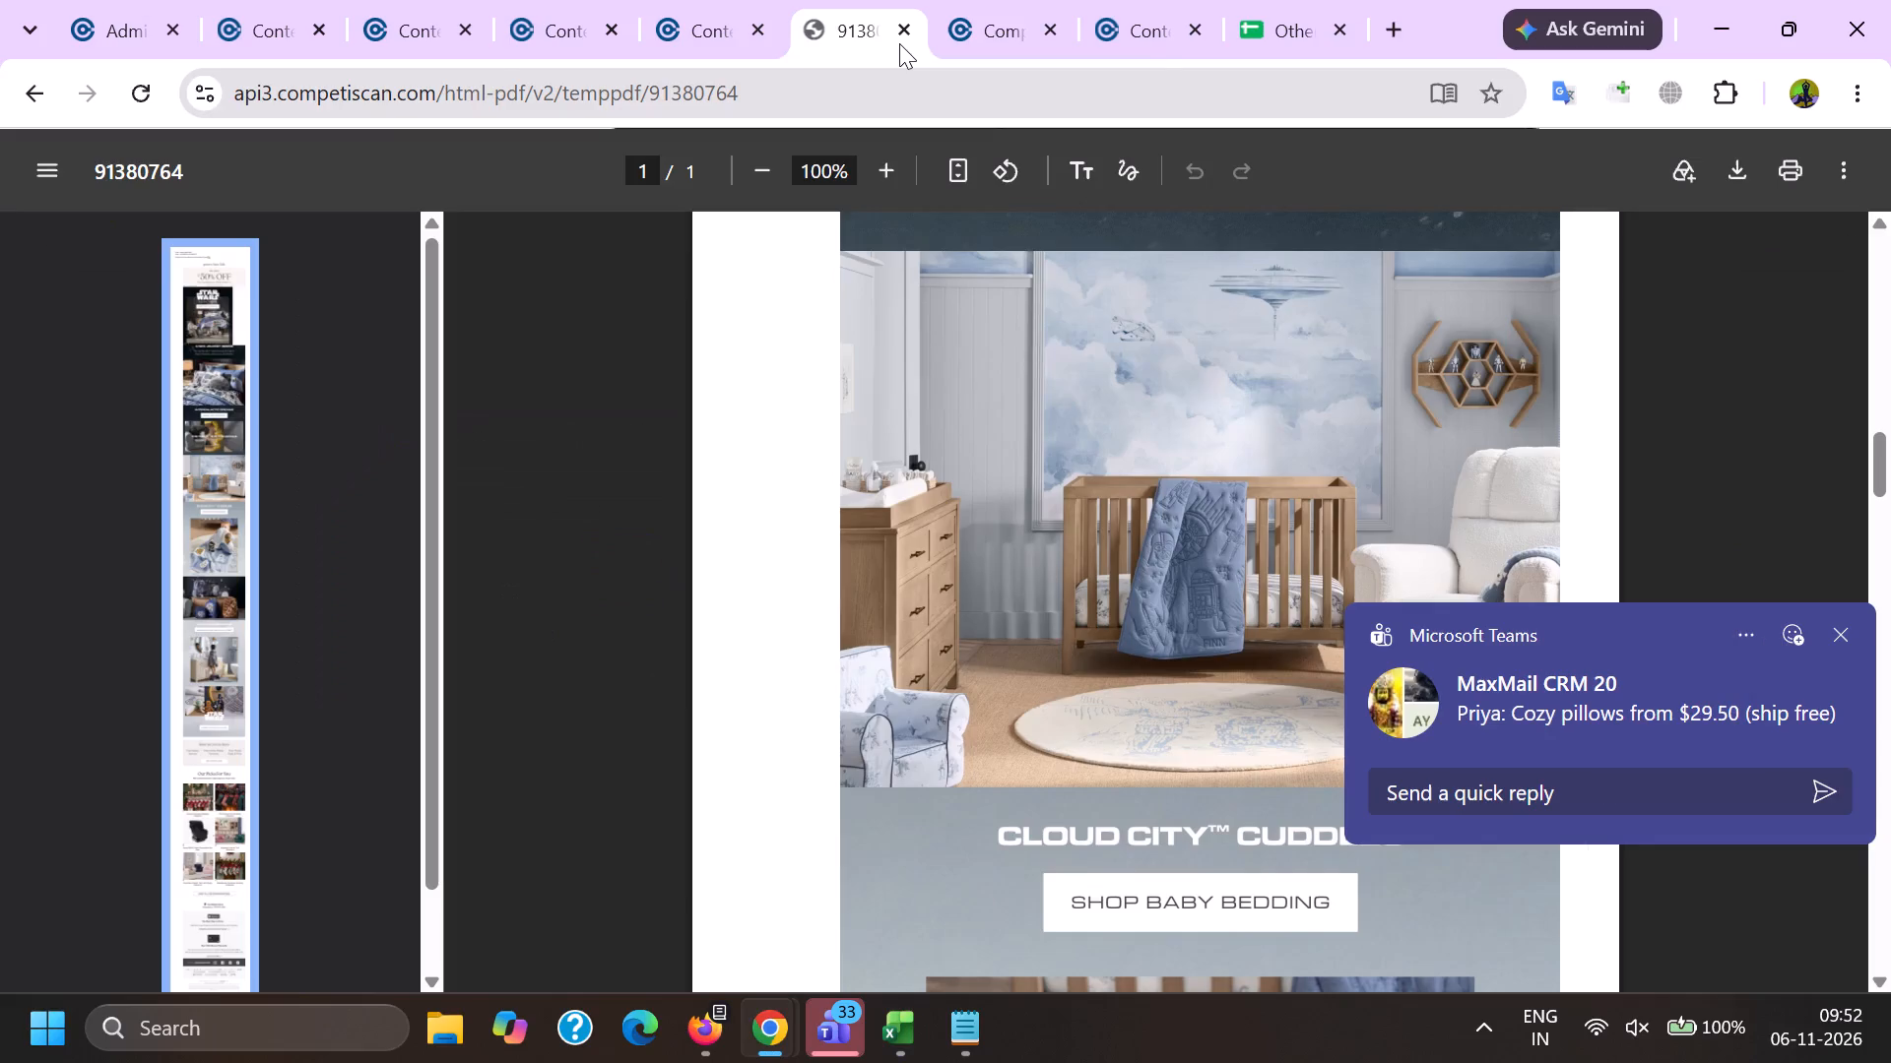
click(899, 30)
Copy the team's forwarding address from the Notepad notes and enter it as Forward To and Cc for email 91380764, with Cc enabled.
click(968, 1062)
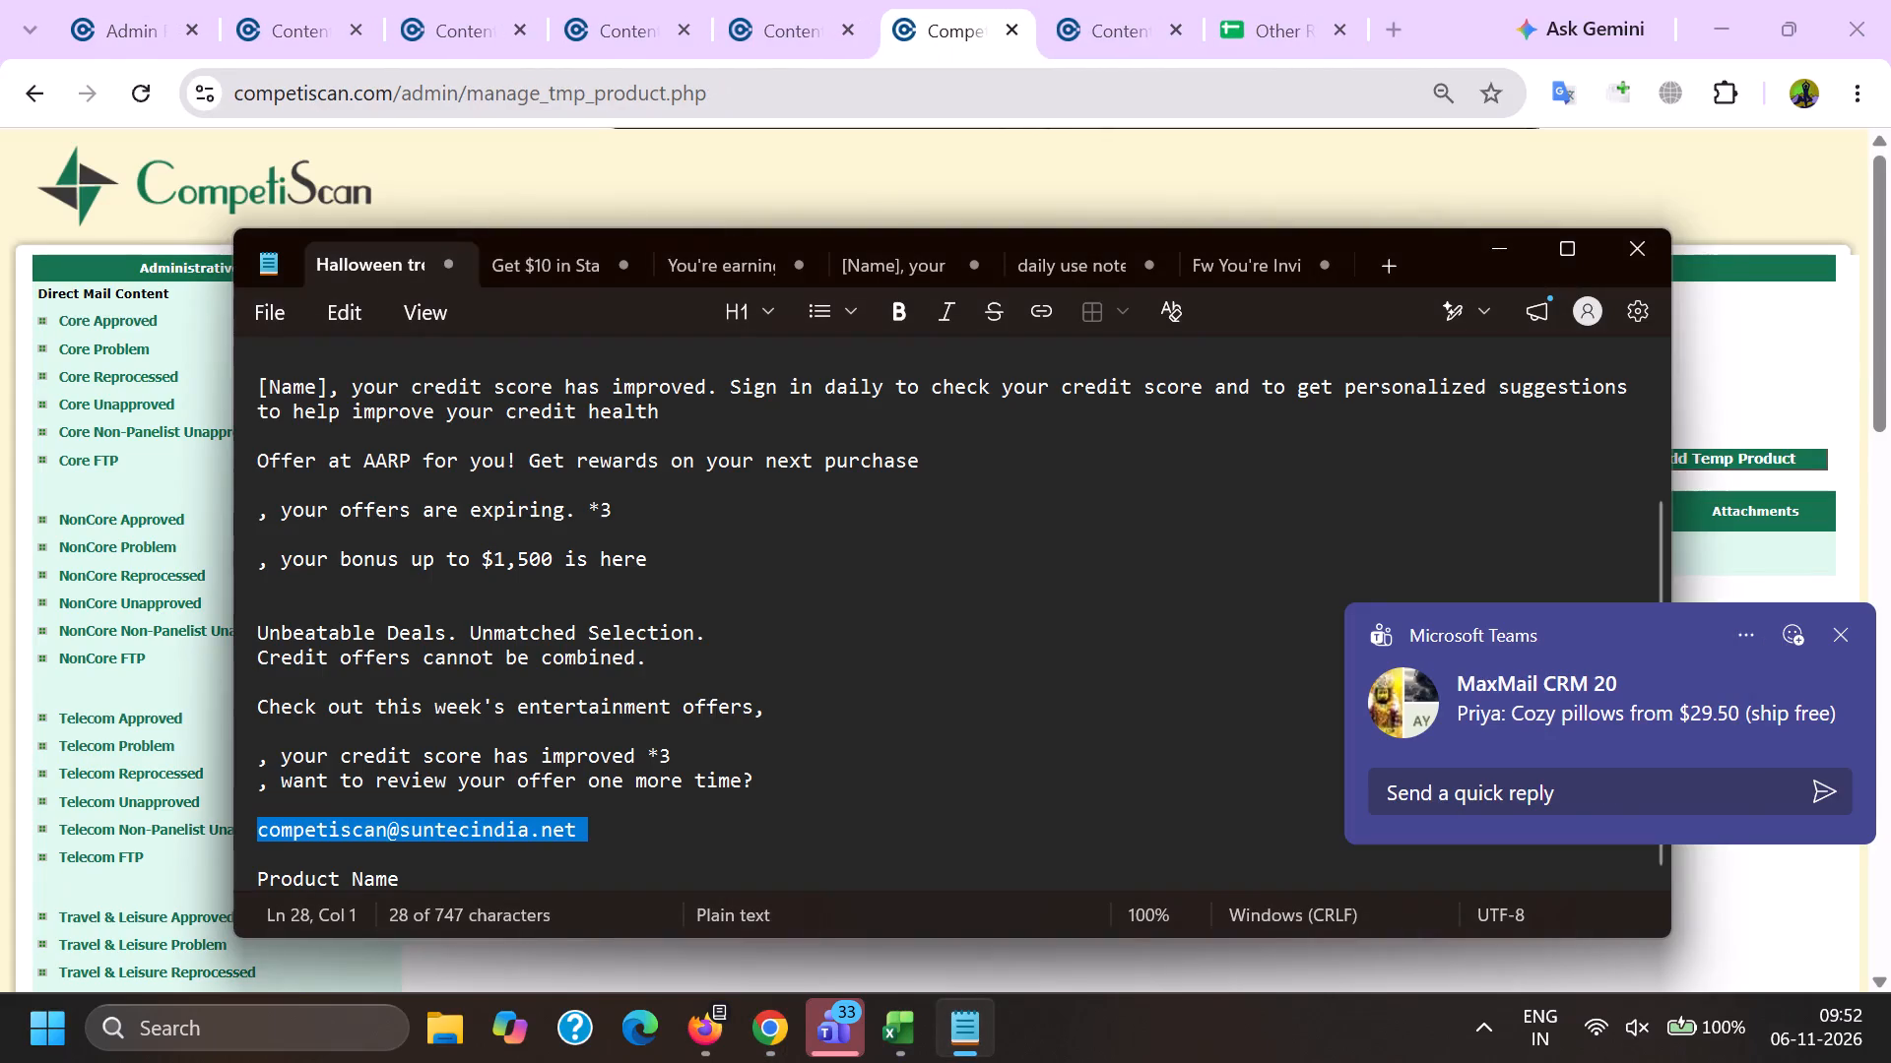
key(ctrl+c)
key(alt+Tab)
click(801, 0)
scroll(342, 692, up, 8)
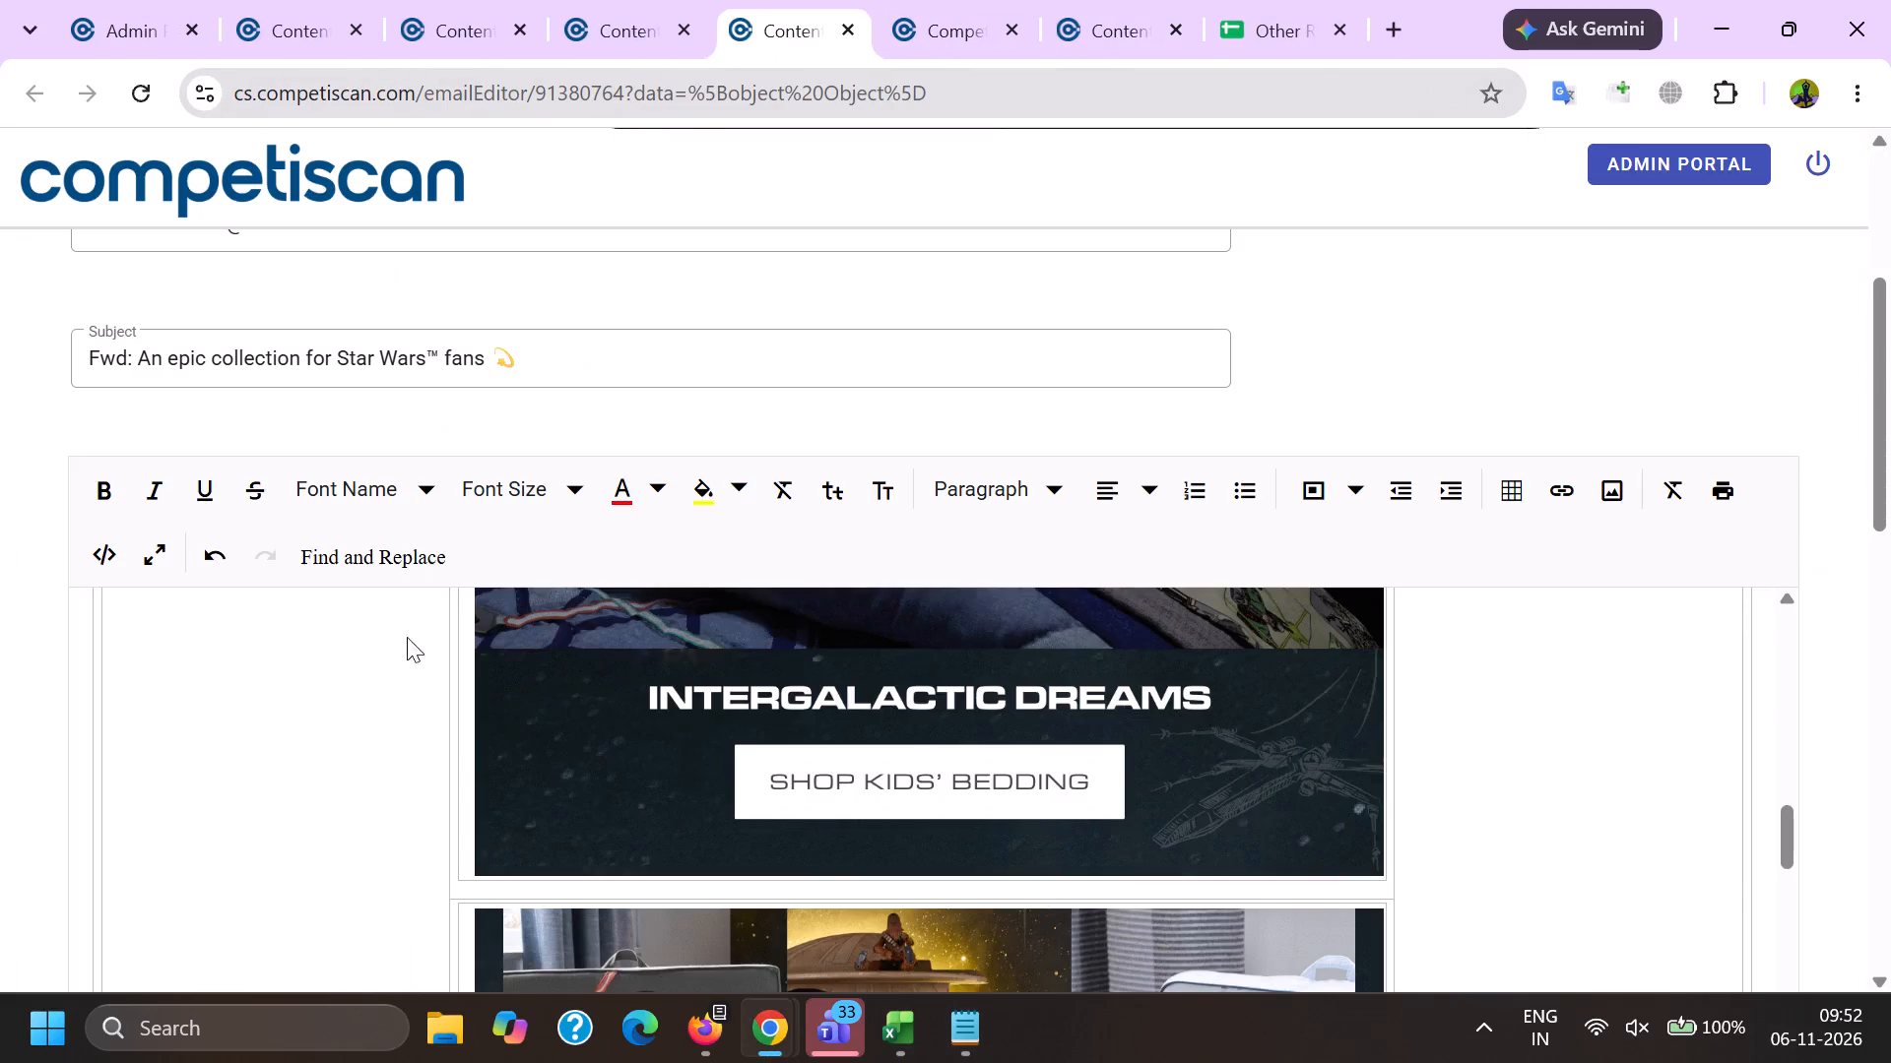
scroll(407, 637, up, 16)
drag(514, 613, 5, 632)
key(ctrl+v)
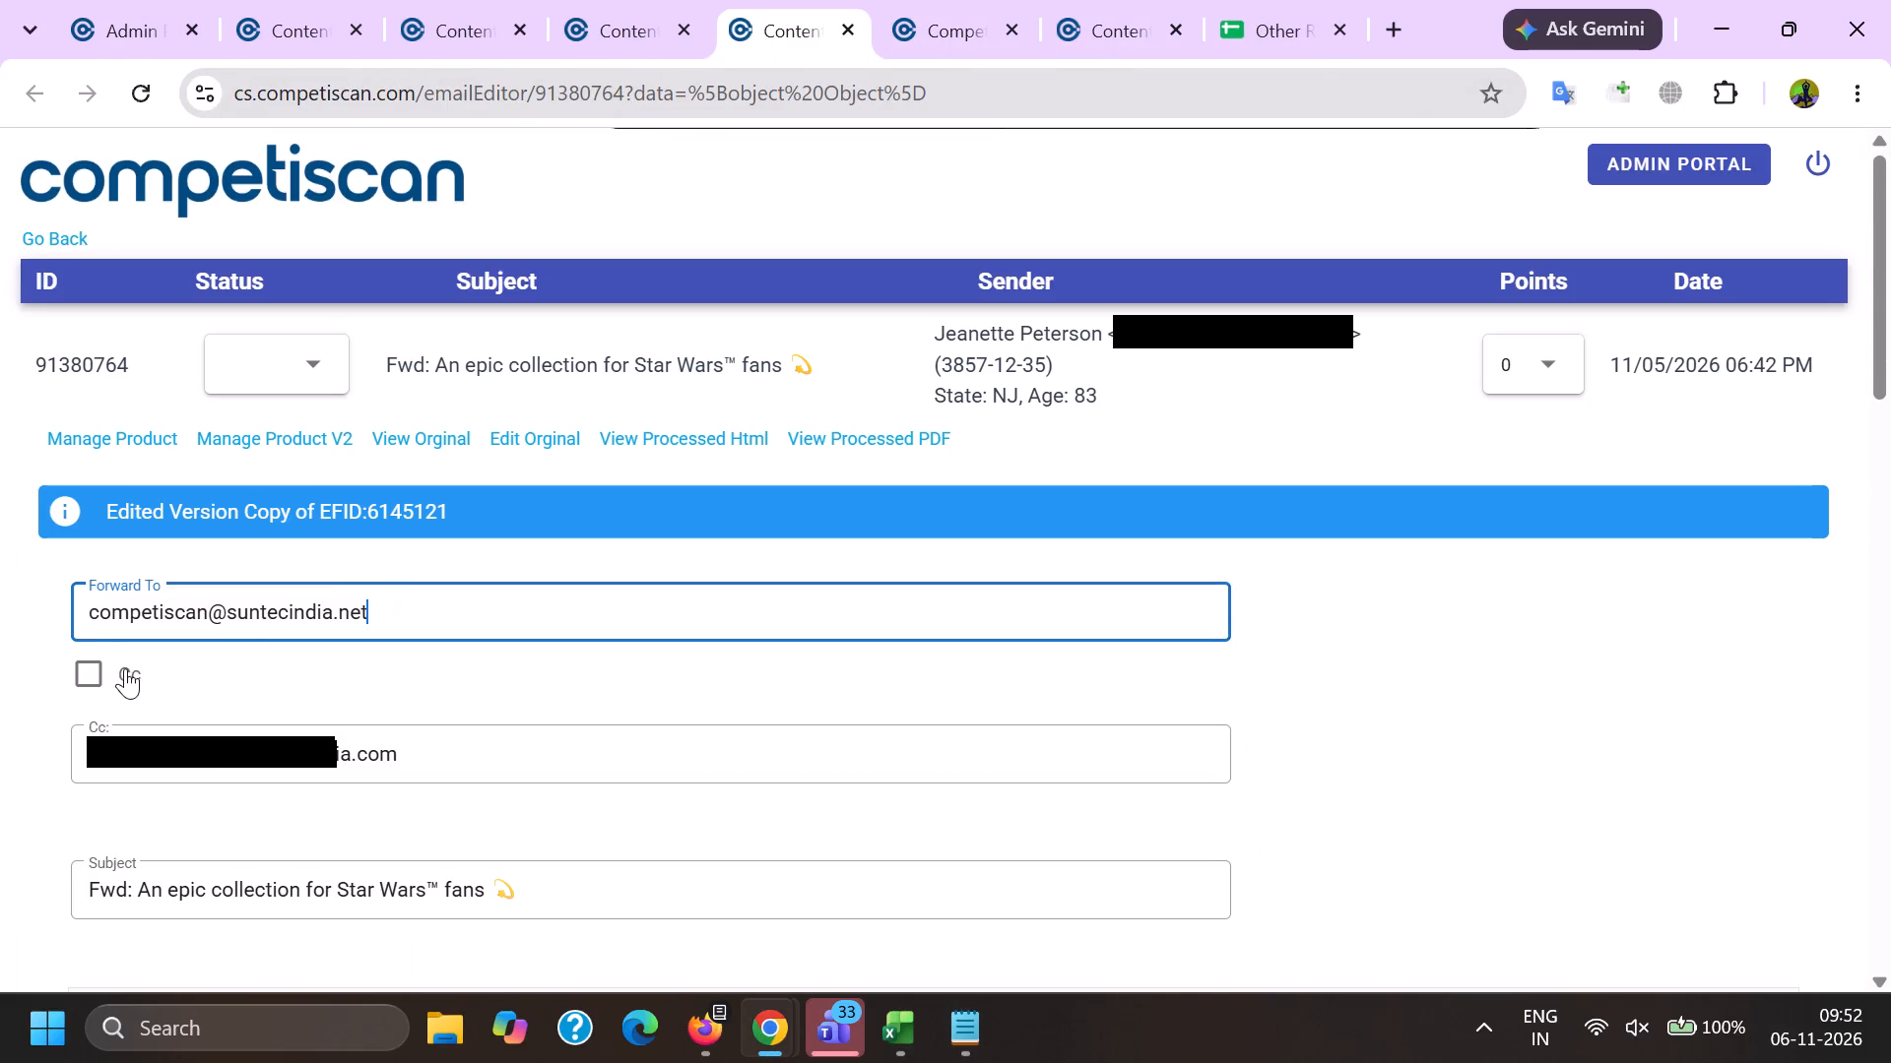
click(125, 667)
drag(481, 751, 10, 768)
key(ctrl+v)
Append "++hp" to the subject "Fwd: An epic collection for Star Wars™ fans 💫".
click(691, 919)
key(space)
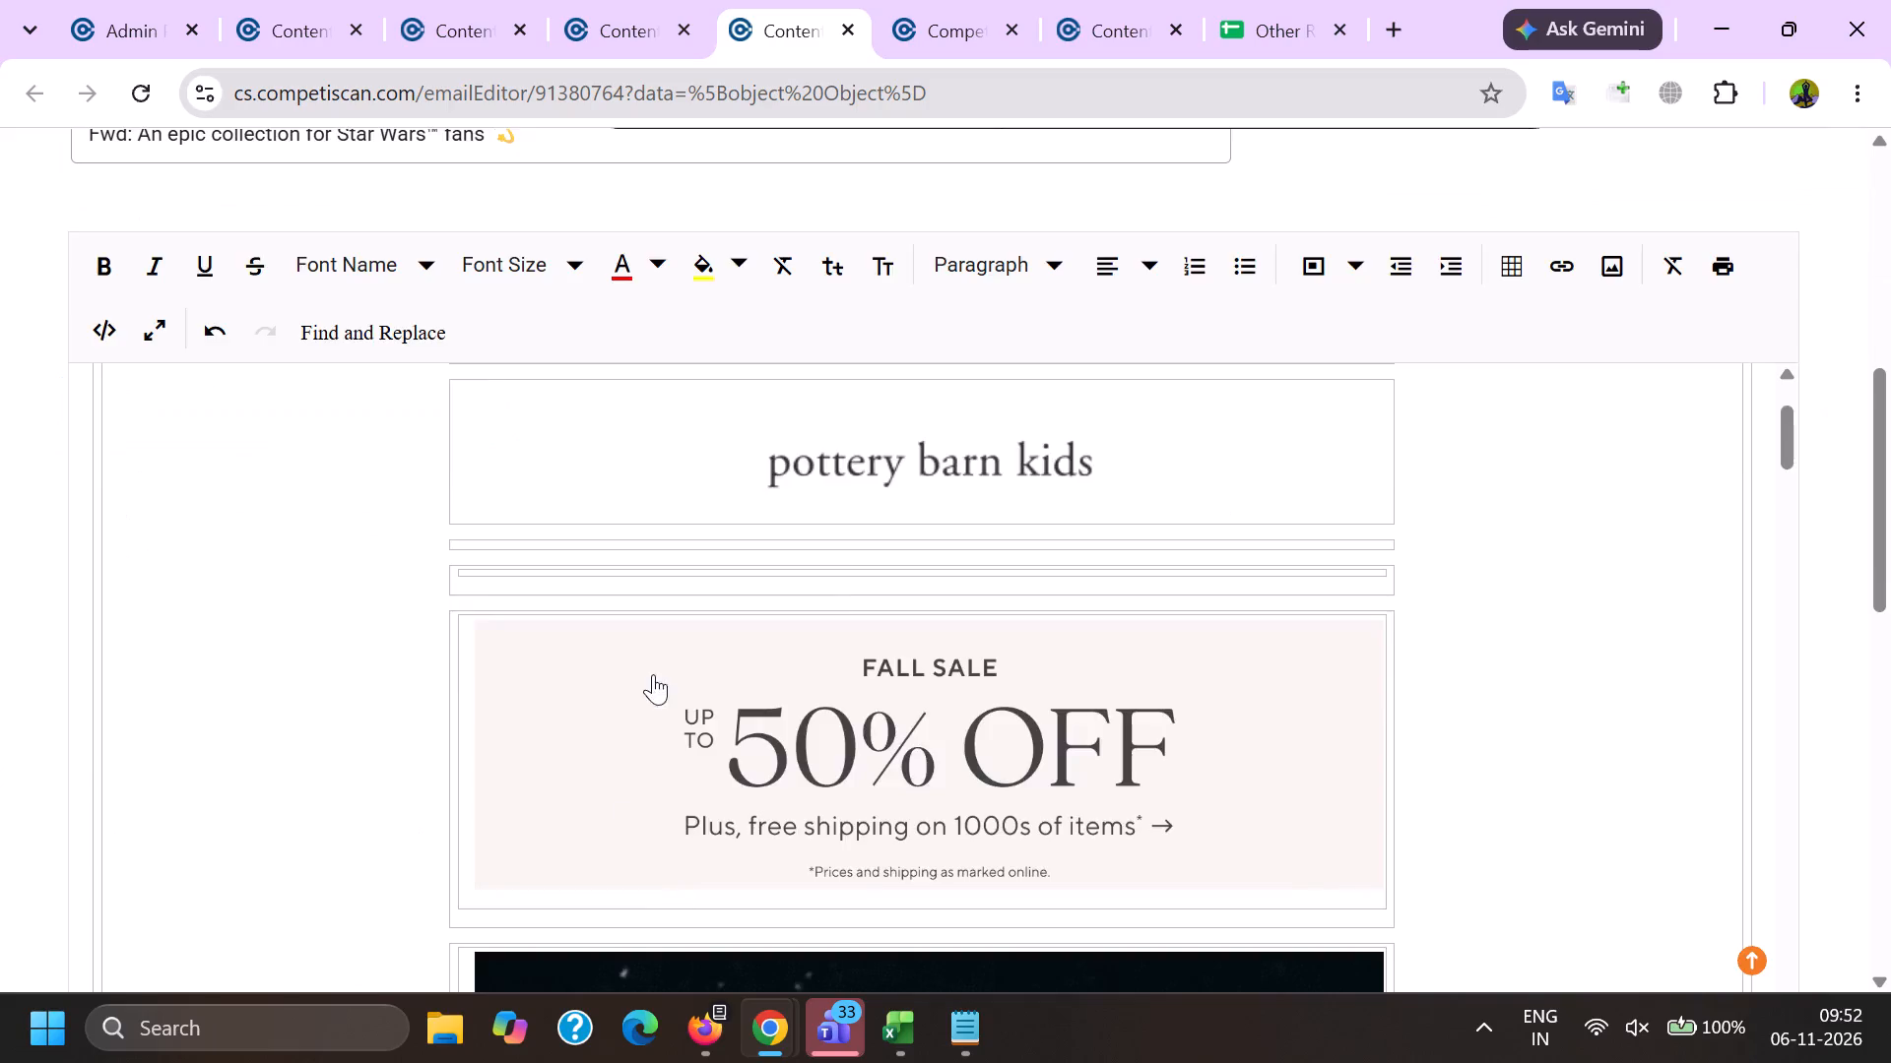
scroll(0, 762, up, 11)
click(615, 884)
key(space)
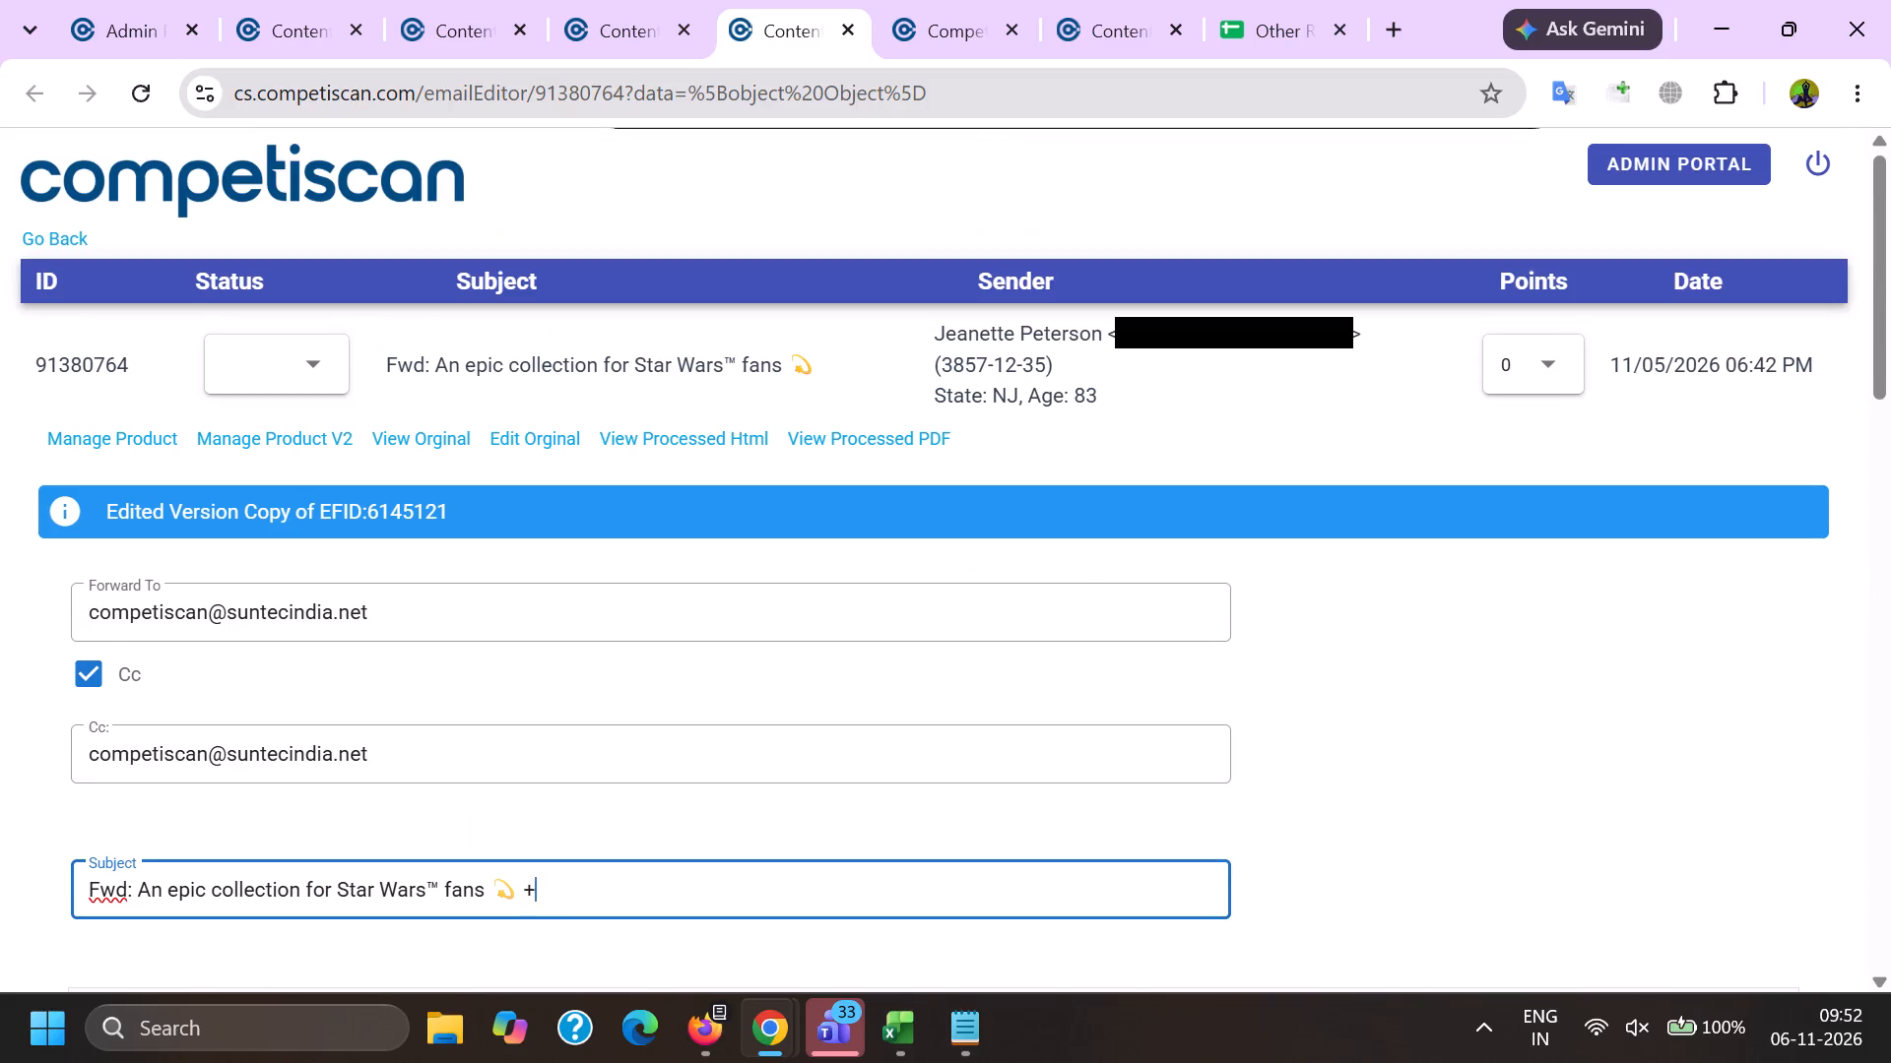
Write the message to the team for email 91380764, starting with "Fix".
scroll(0, 102, down, 5)
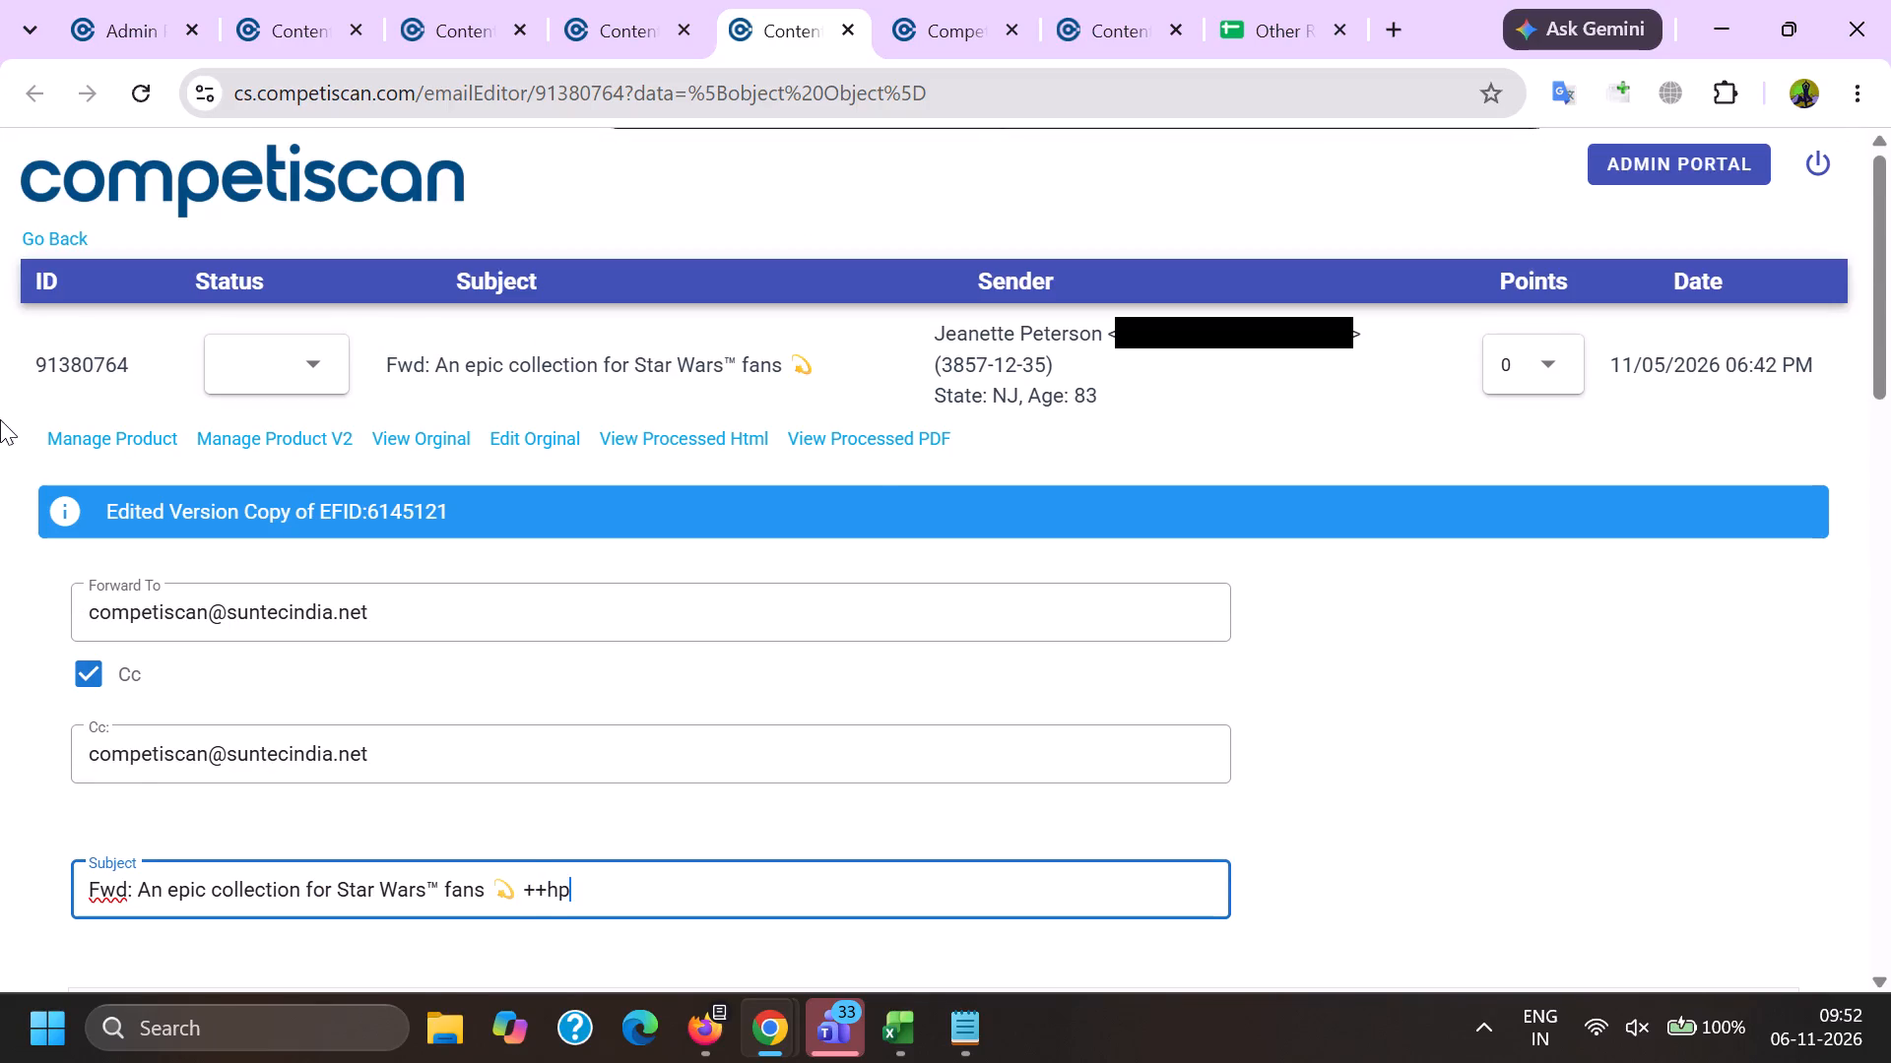
scroll(0, 419, down, 11)
click(165, 489)
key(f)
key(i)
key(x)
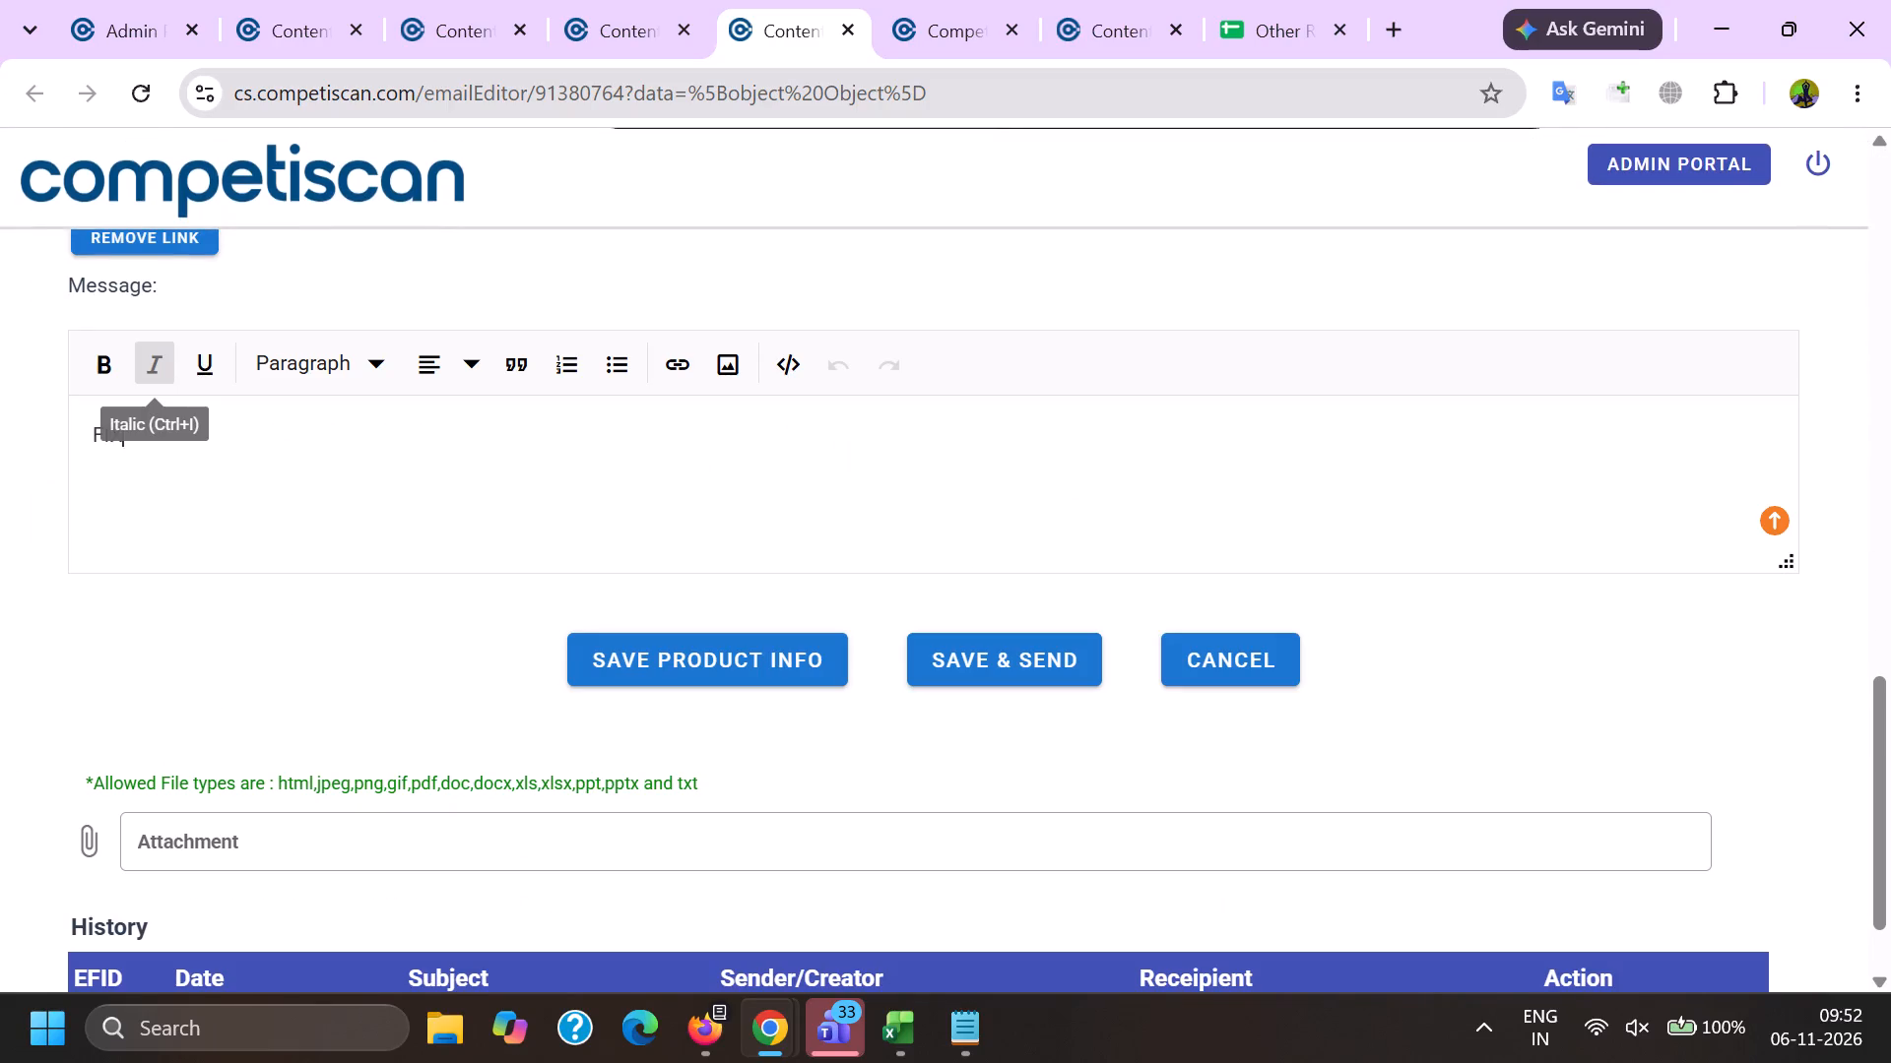
Complete the message for email 91380764 as "FIX THE IMAGE SIZE IN THE PDF !" and save and send it.
key(space)
key(t)
key(h)
text(E IMA)
text(GE)
key(space)
key(s)
text(IZE)
key(space)
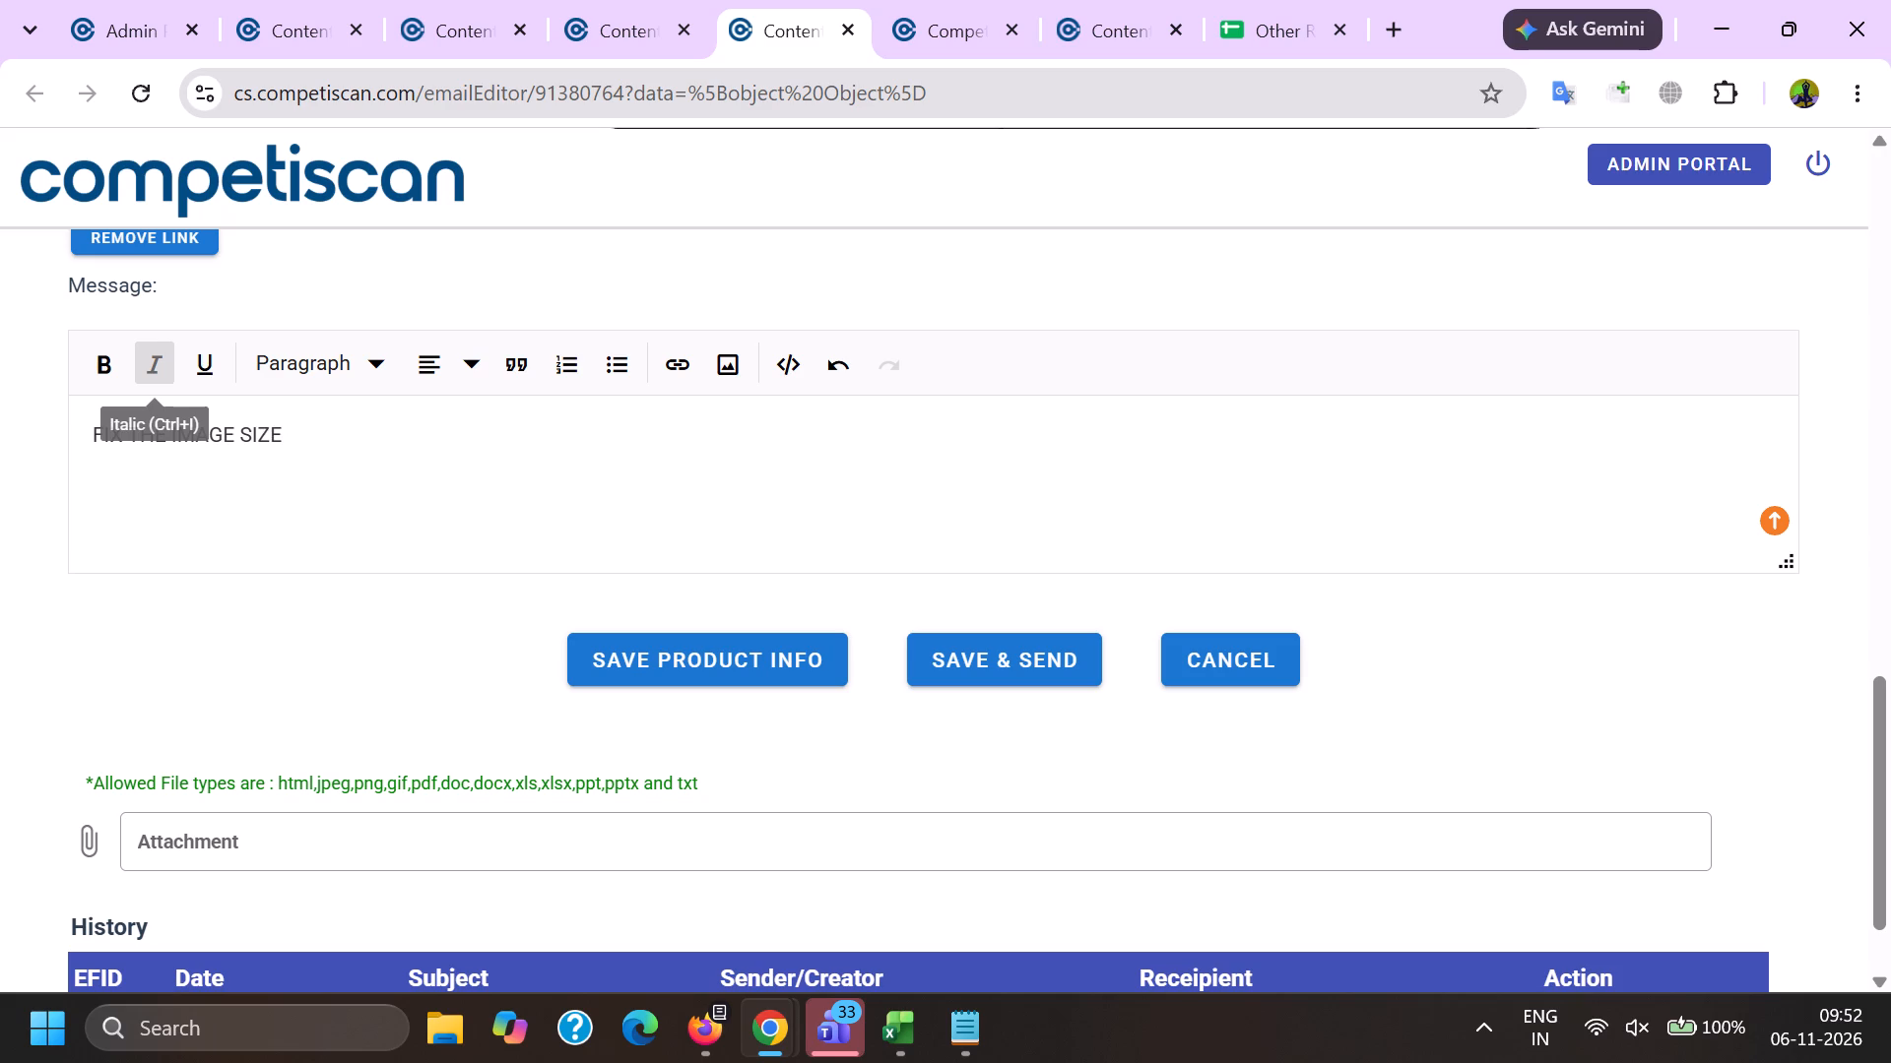
text(IN THE PS)
key(BackSpace)
text(DF !)
scroll(0, 566, down, 6)
click(984, 535)
click(974, 611)
In email 91370288, delete the Forwarded Message line, the sender's address and the To line, keeping the name Pottery Barn Kids.
click(592, 0)
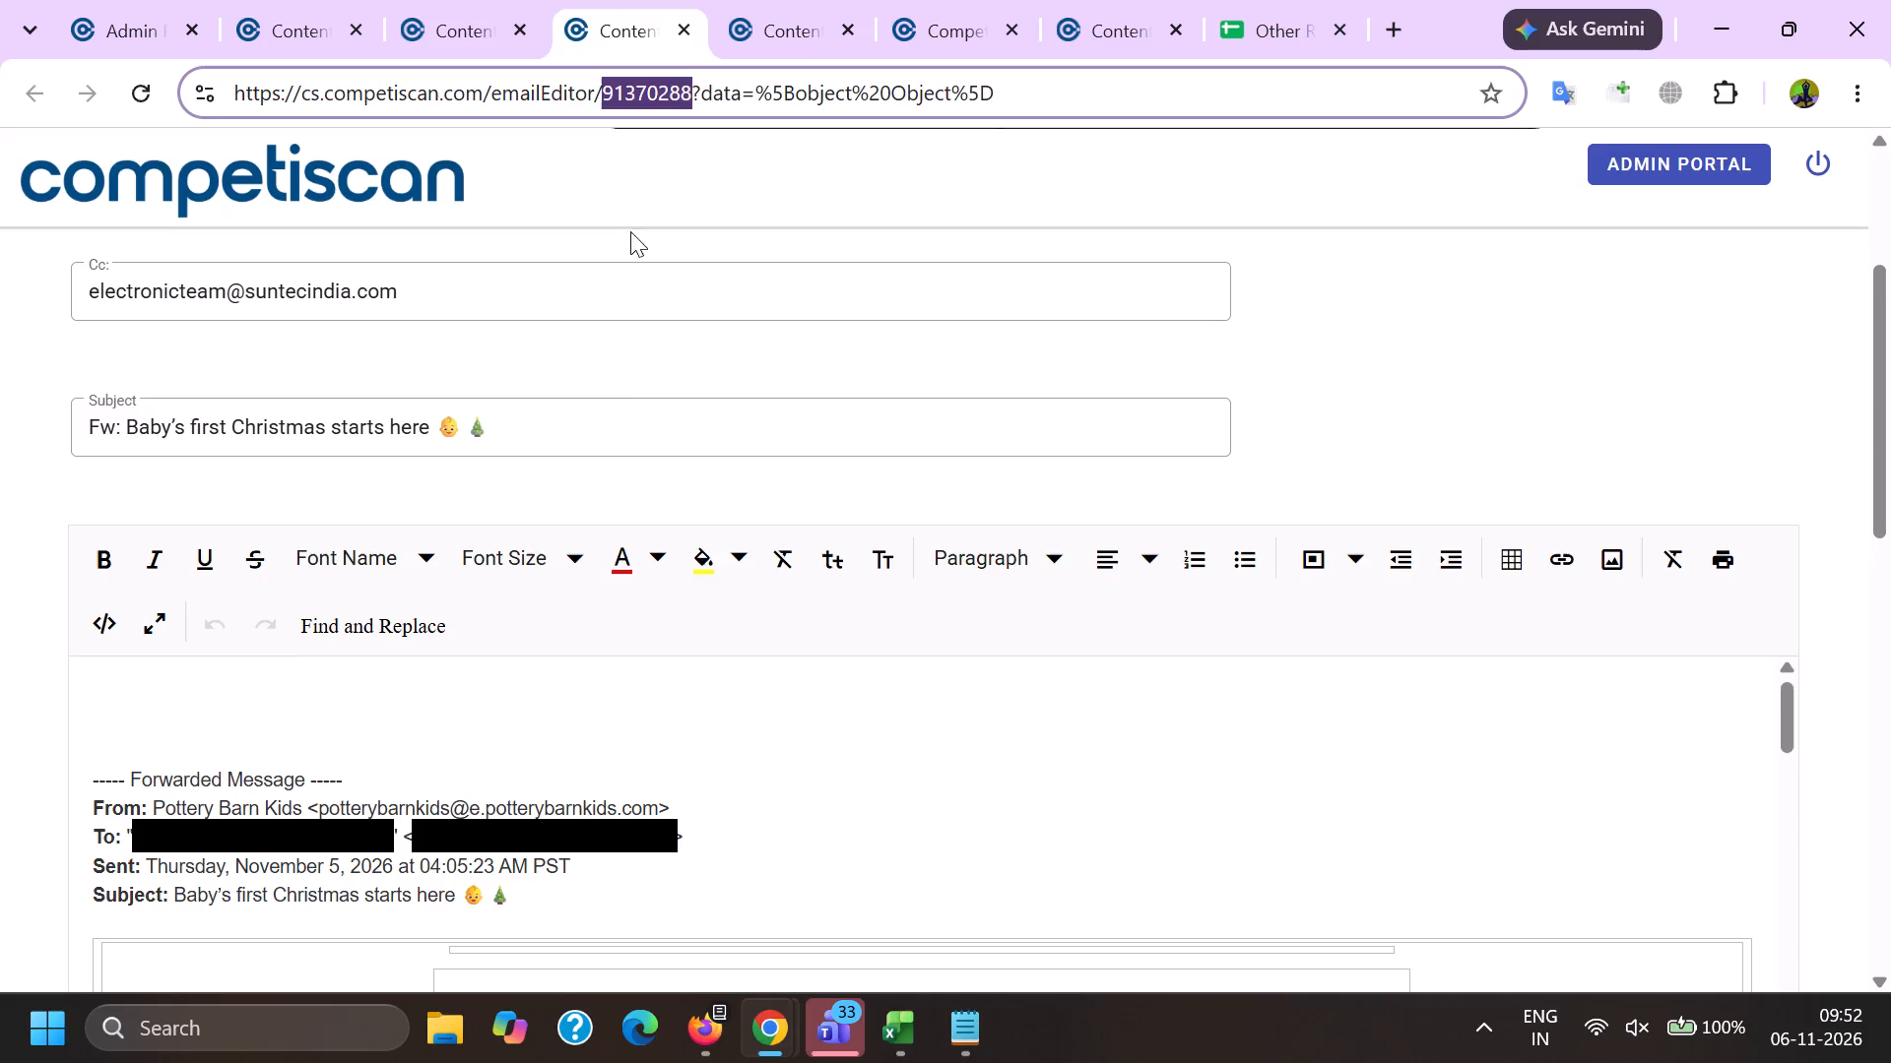
drag(476, 760, 445, 781)
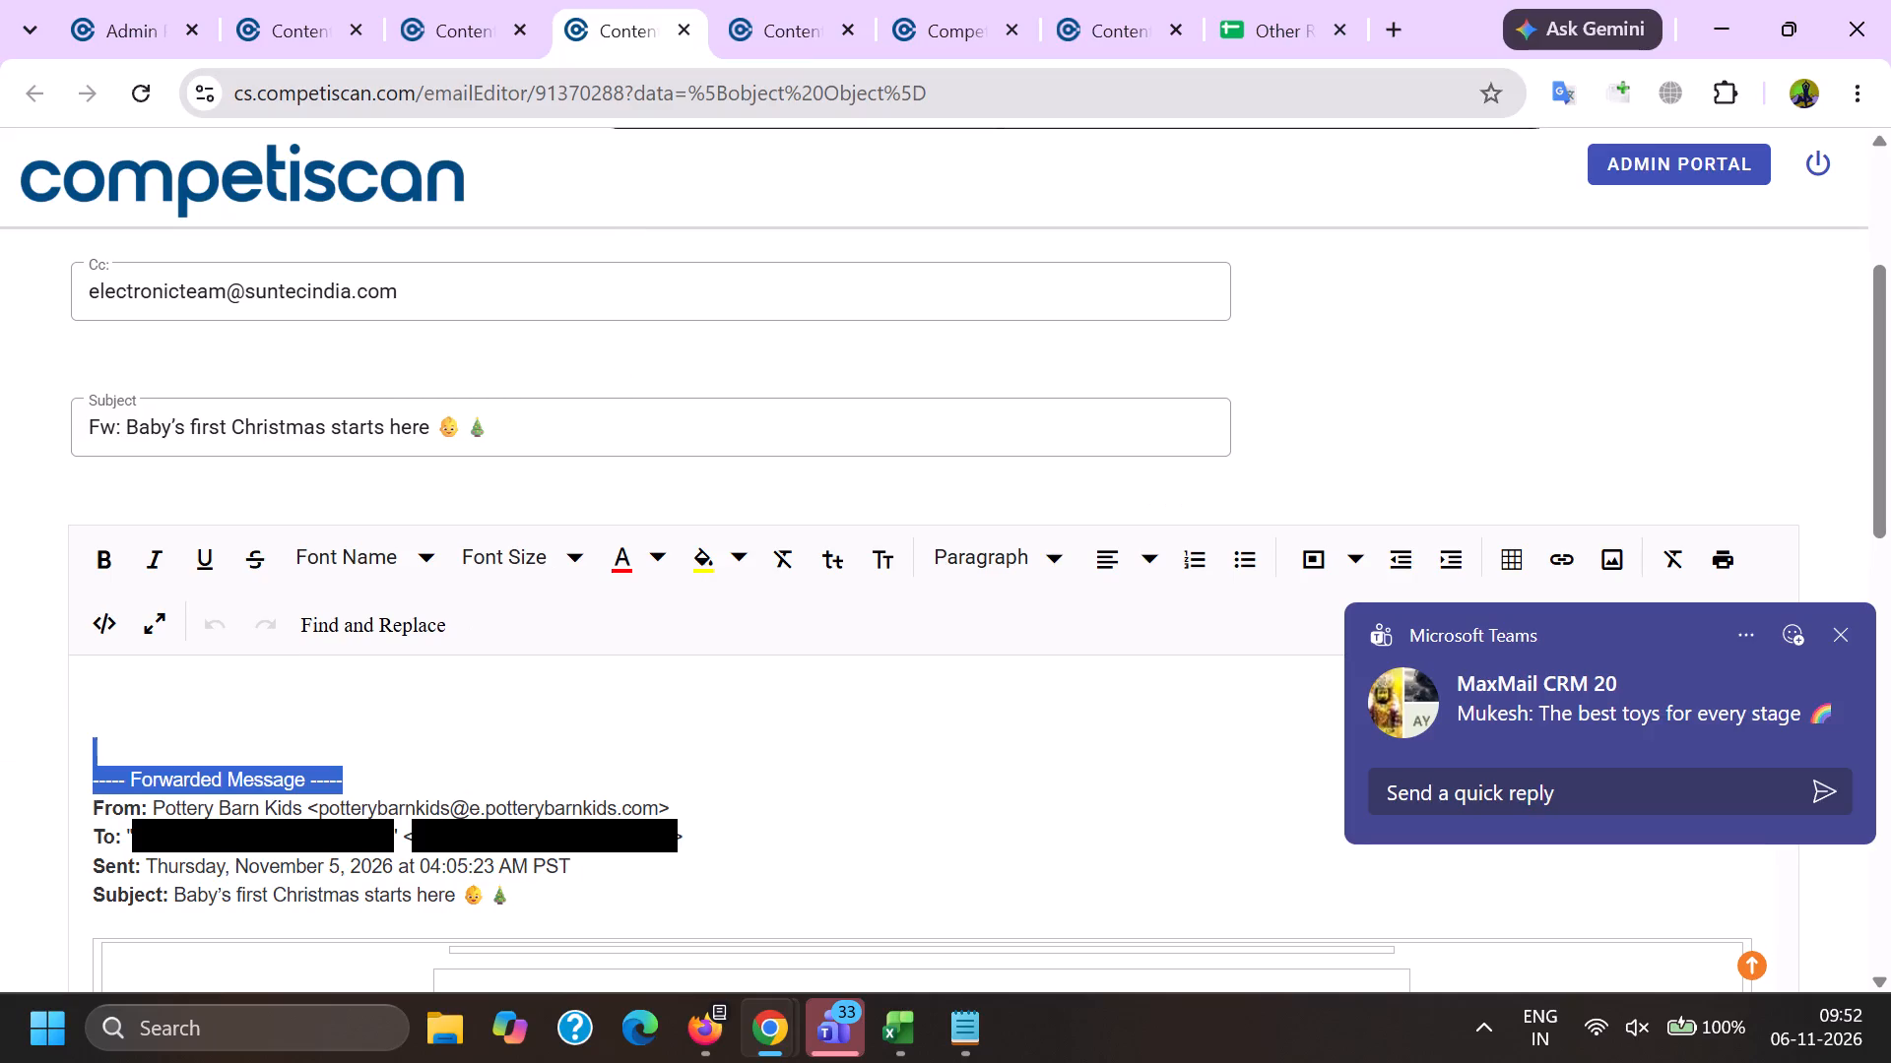
key(BackSpace)
scroll(410, 395, down, 2)
drag(304, 481, 746, 506)
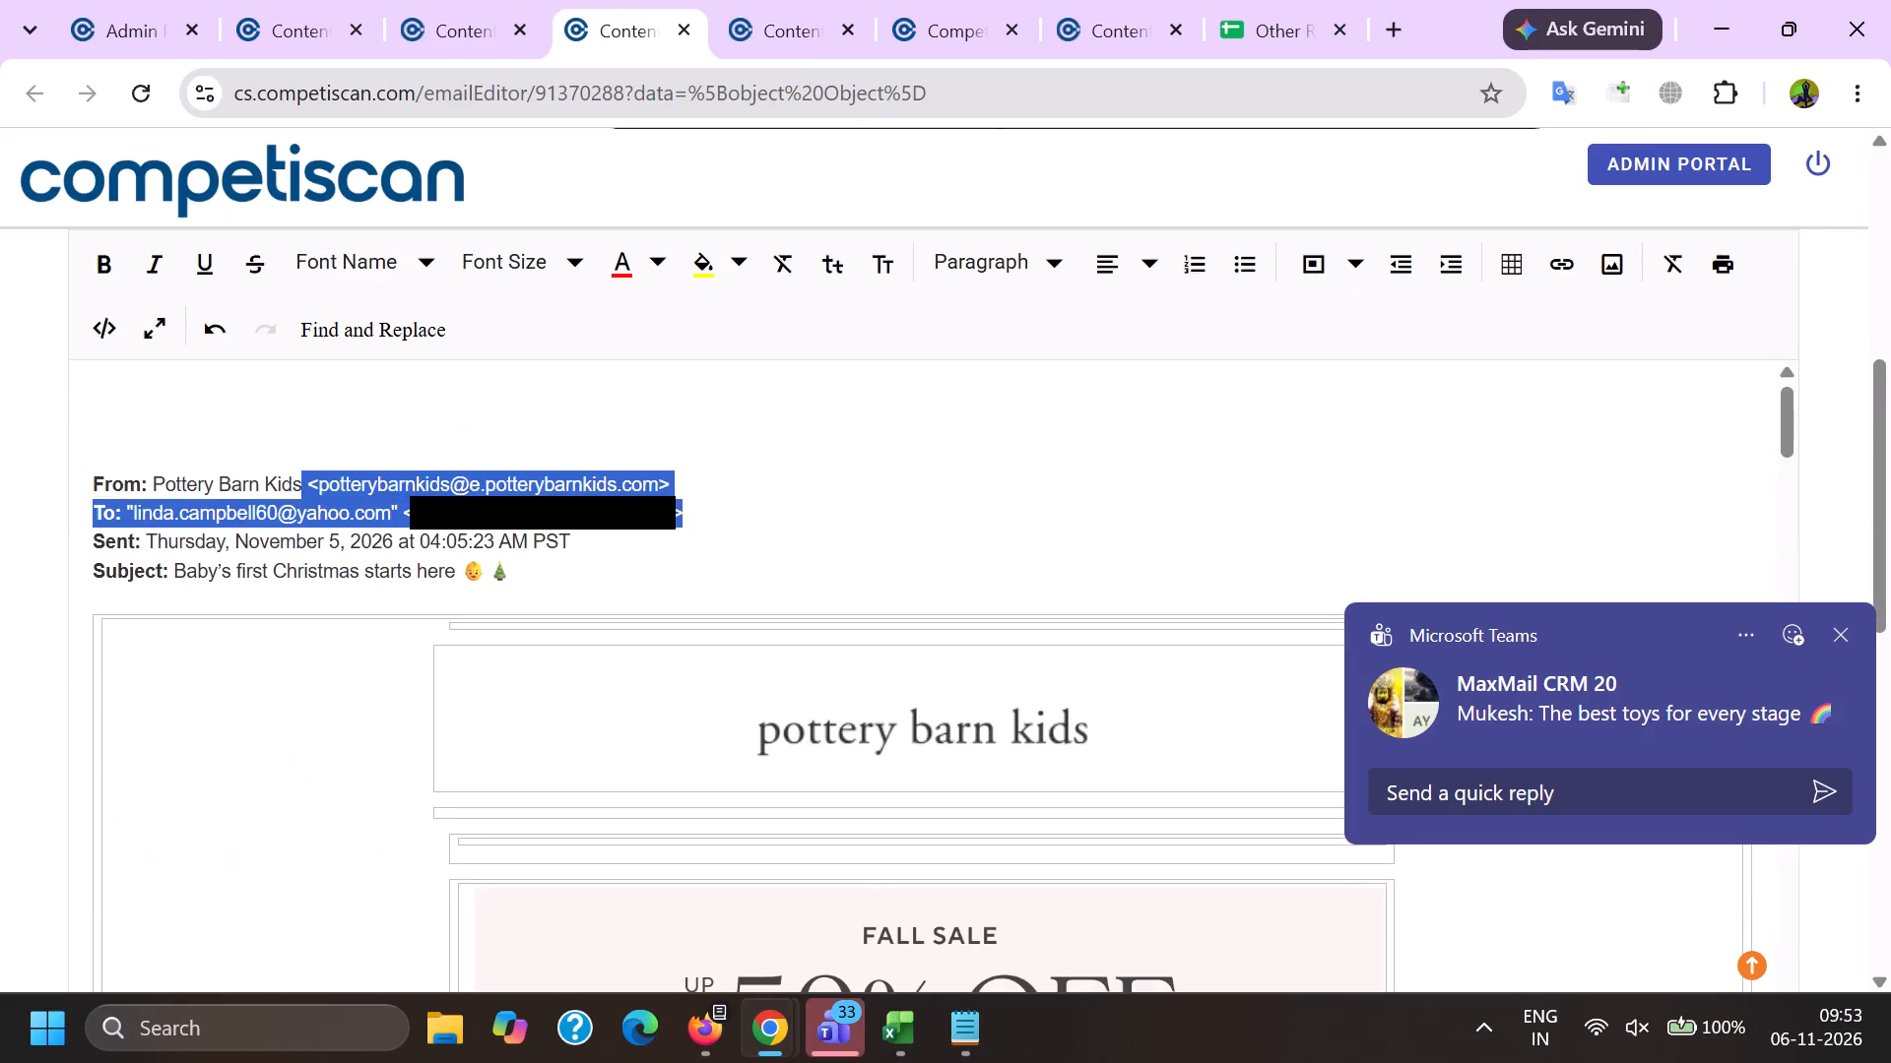
drag(746, 506, 754, 512)
key(BackSpace)
Remove the links from the app download banner, the Follow us banner and the Instagram, Facebook, Pinterest and TikTok icons.
scroll(737, 663, down, 11)
scroll(799, 719, up, 1)
scroll(799, 724, down, 20)
scroll(799, 724, down, 19)
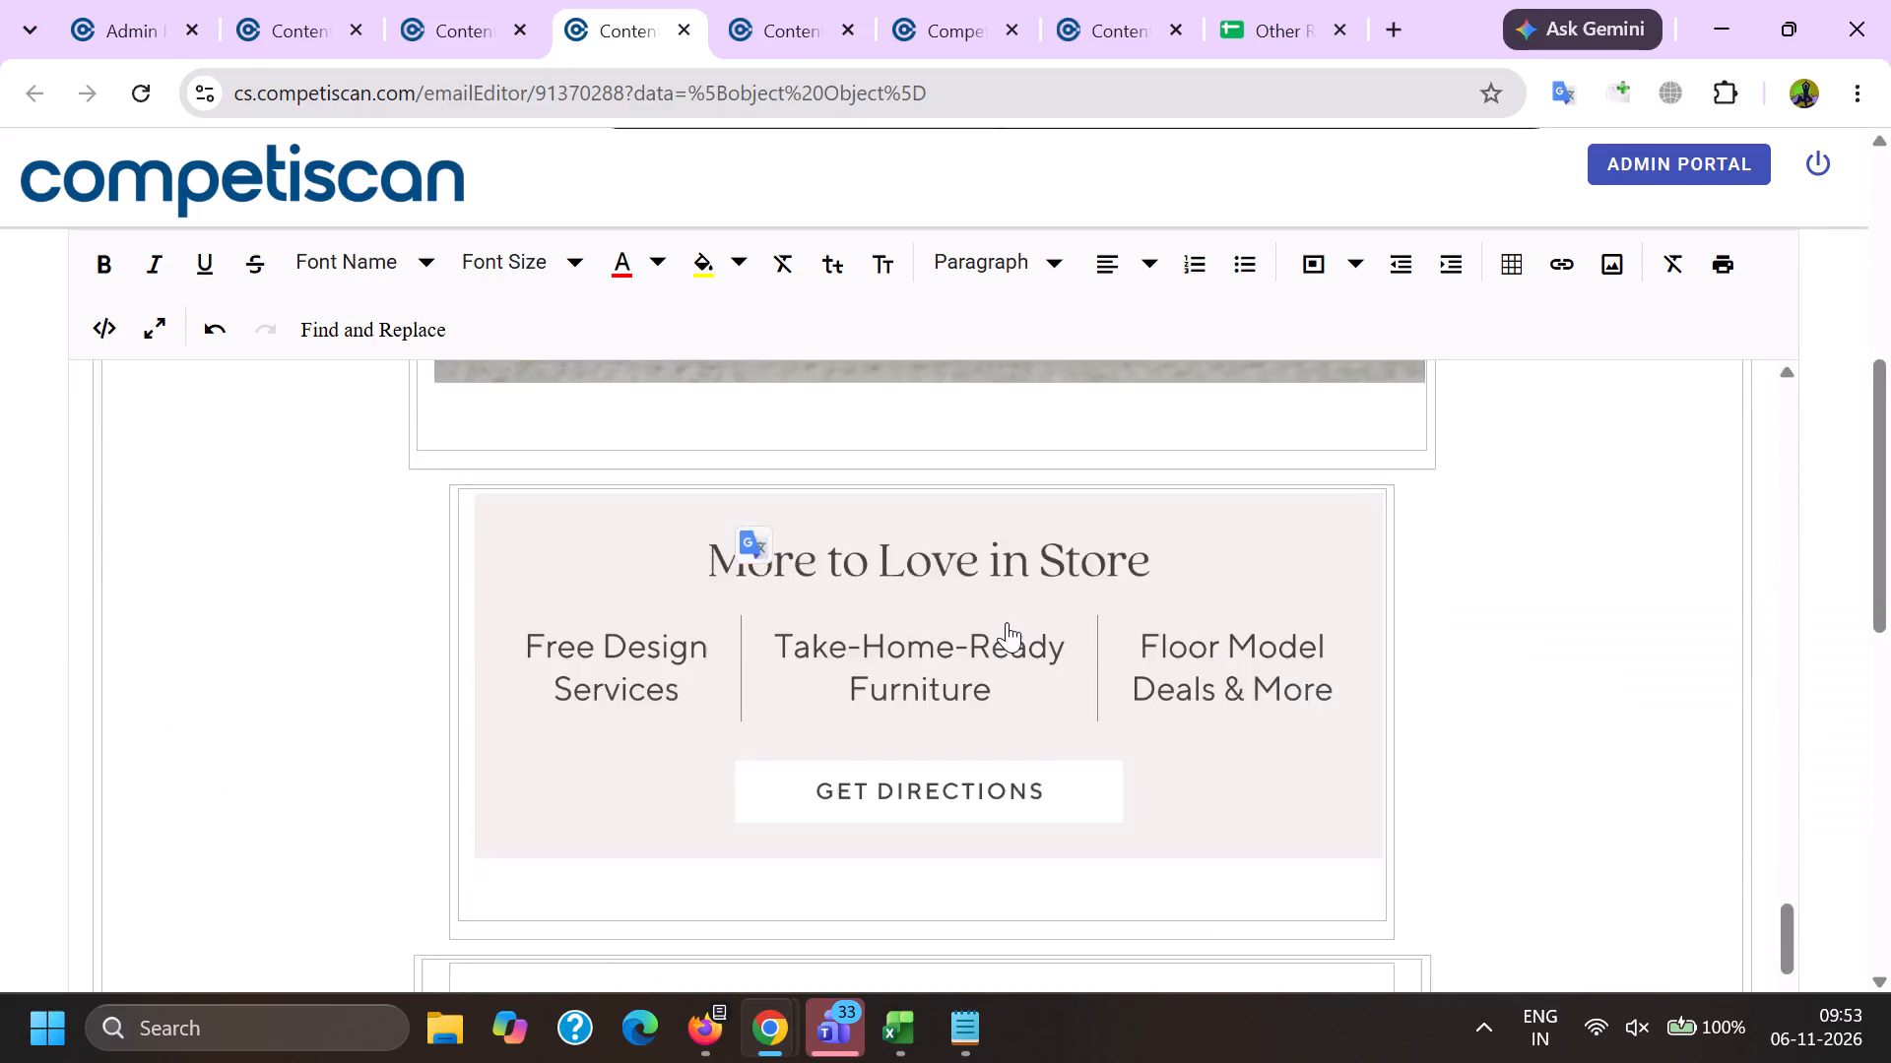
scroll(1007, 622, down, 17)
scroll(992, 659, down, 5)
scroll(850, 812, up, 5)
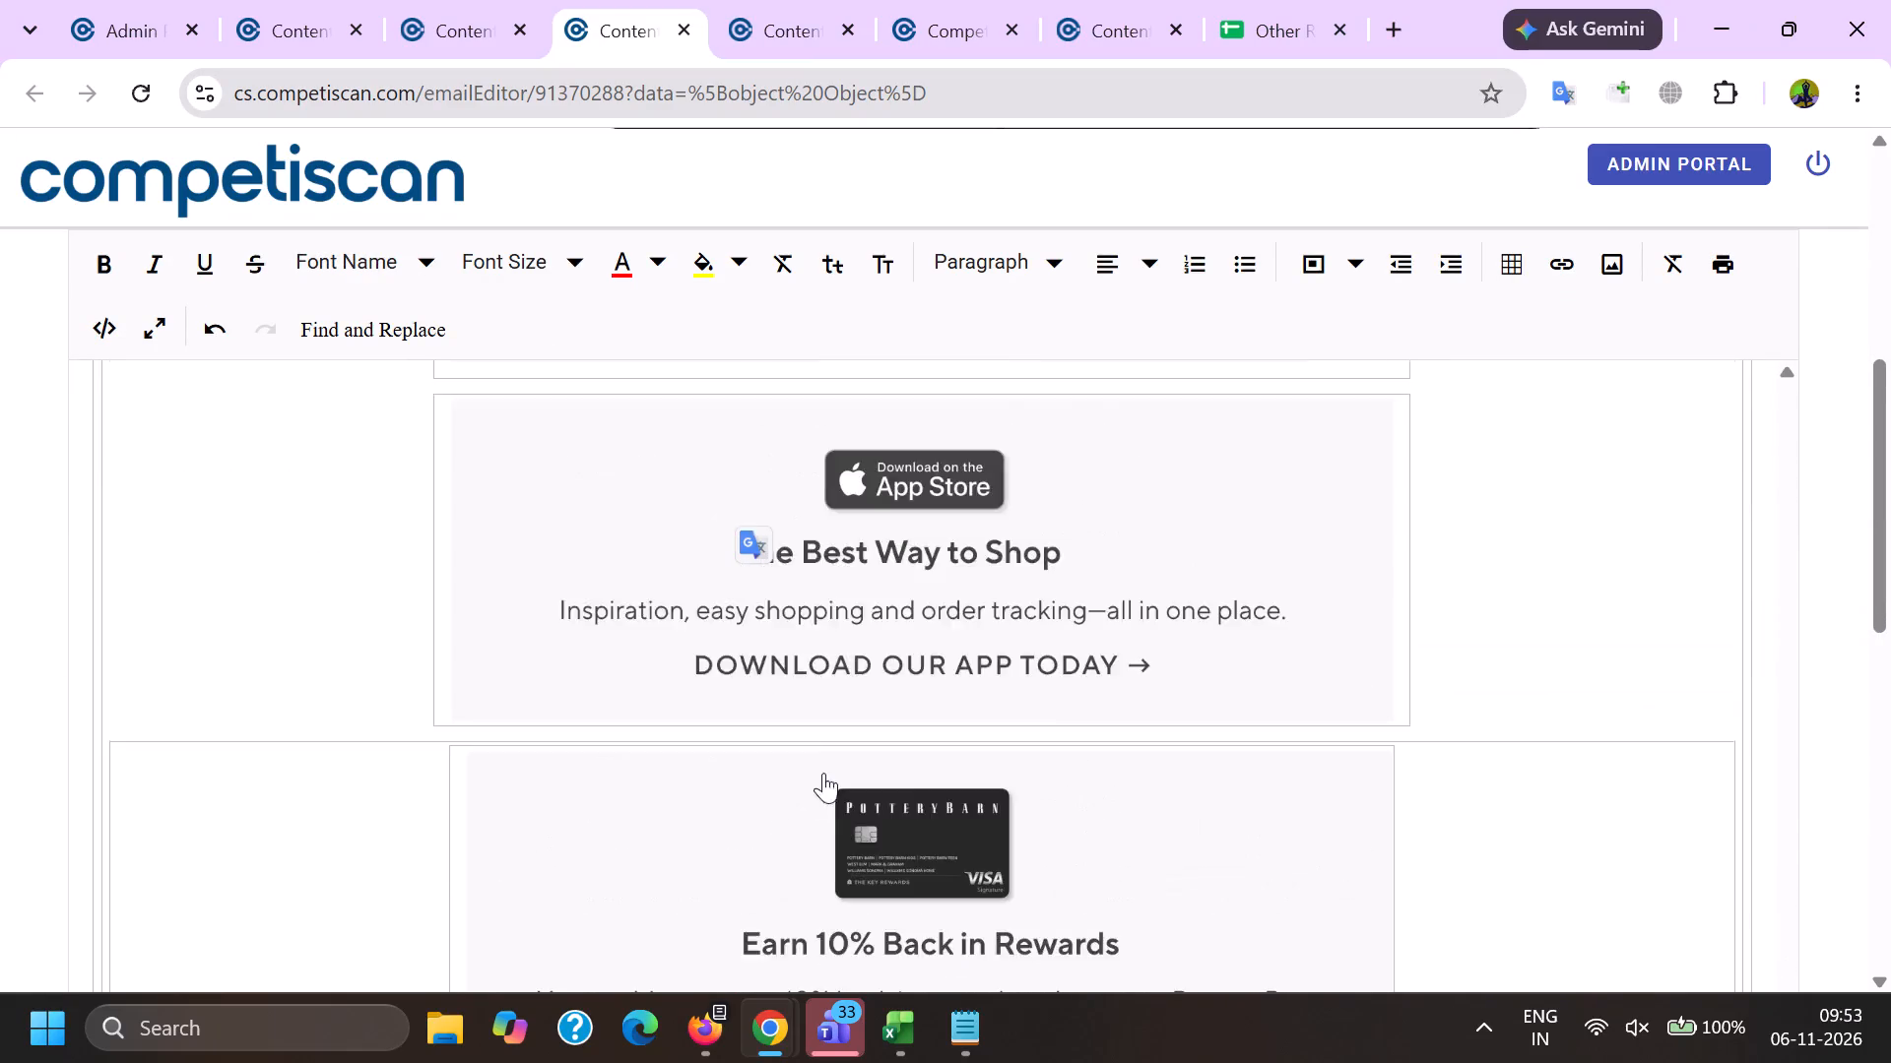
click(795, 619)
click(855, 815)
scroll(782, 520, down, 4)
click(625, 674)
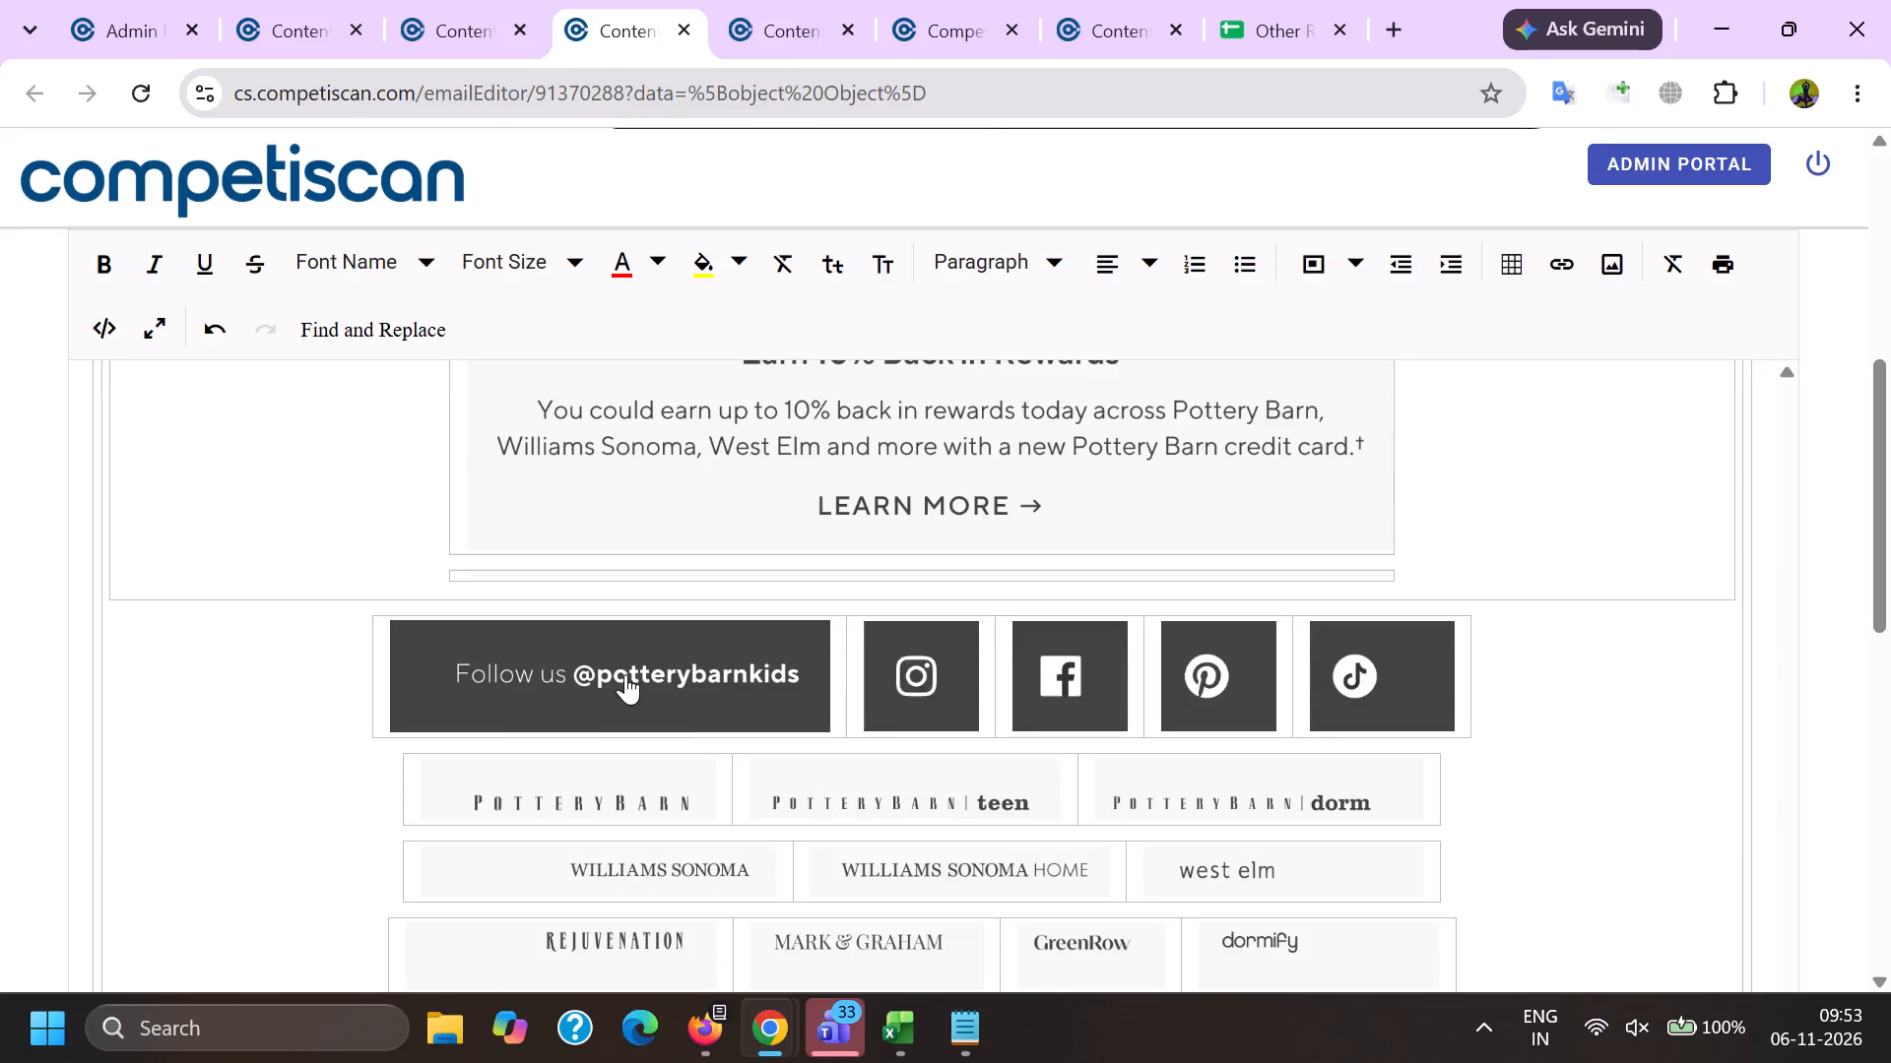
click(562, 571)
click(947, 681)
click(953, 582)
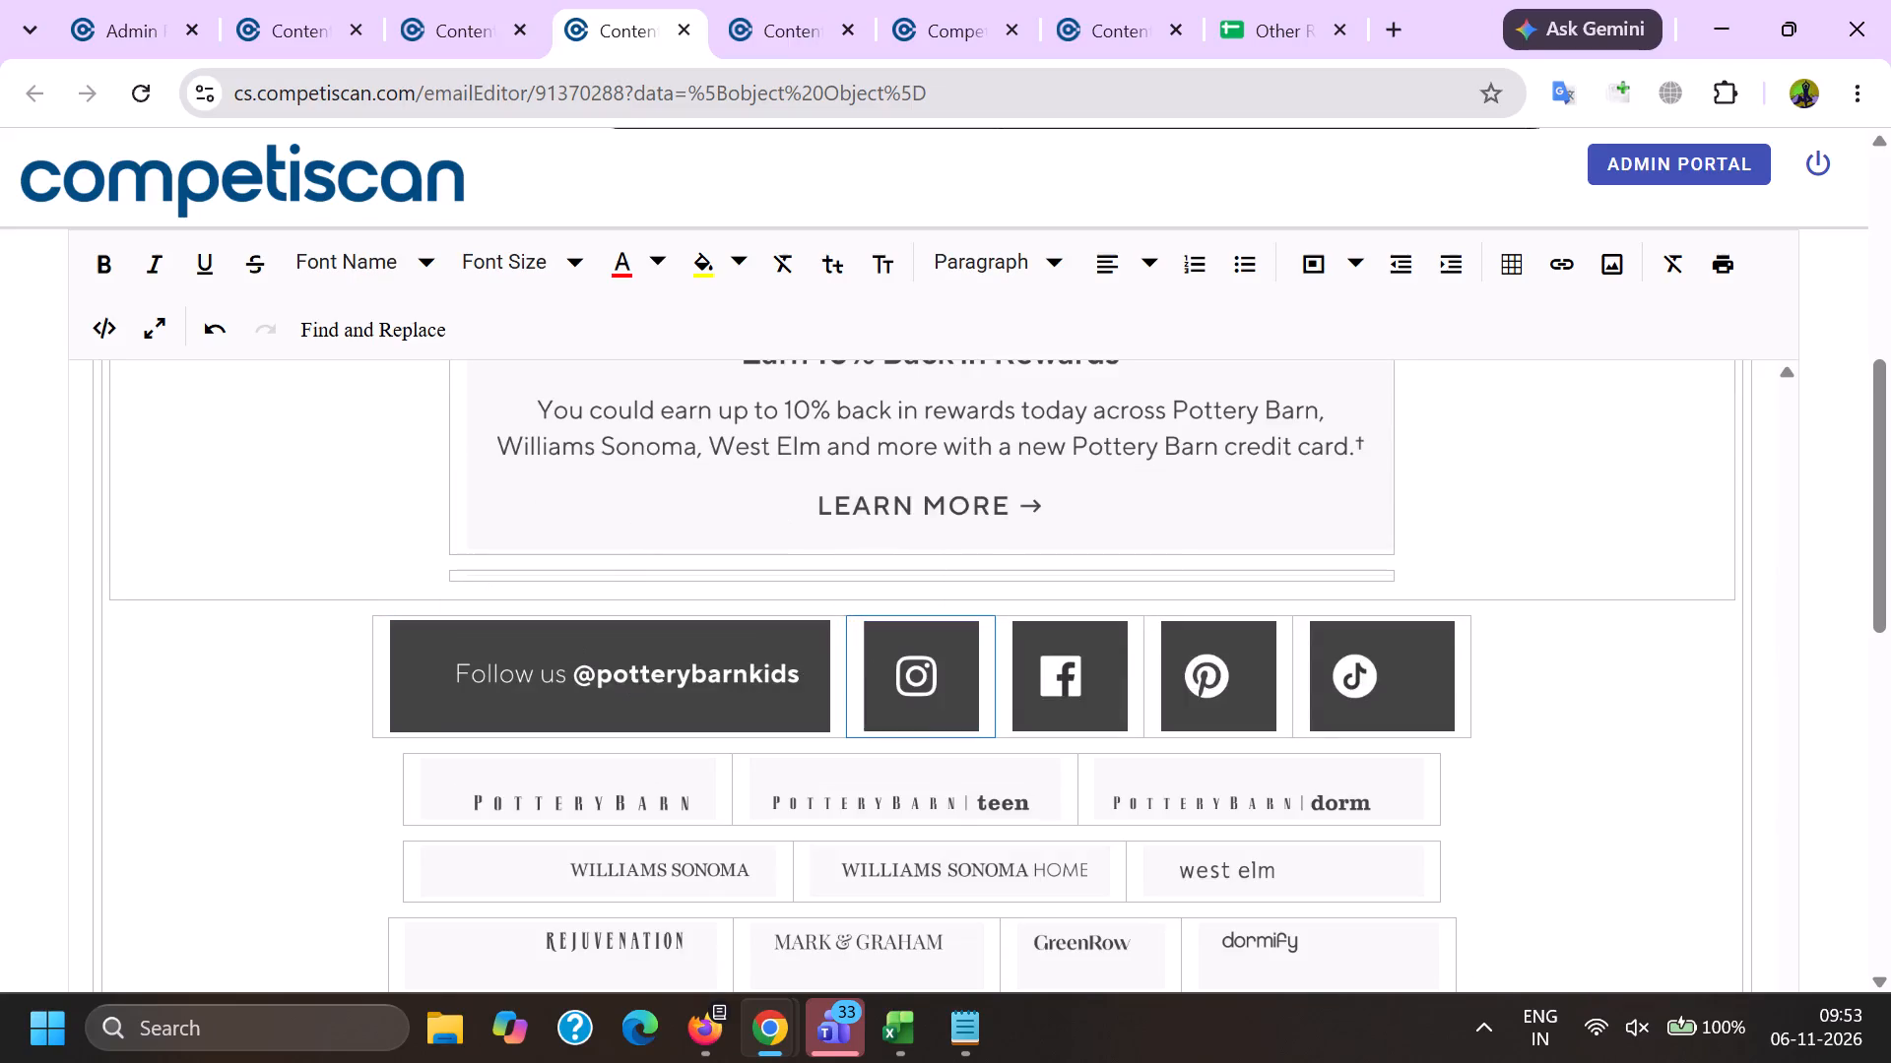
click(1142, 683)
click(1067, 679)
click(1085, 572)
click(1192, 650)
click(1244, 582)
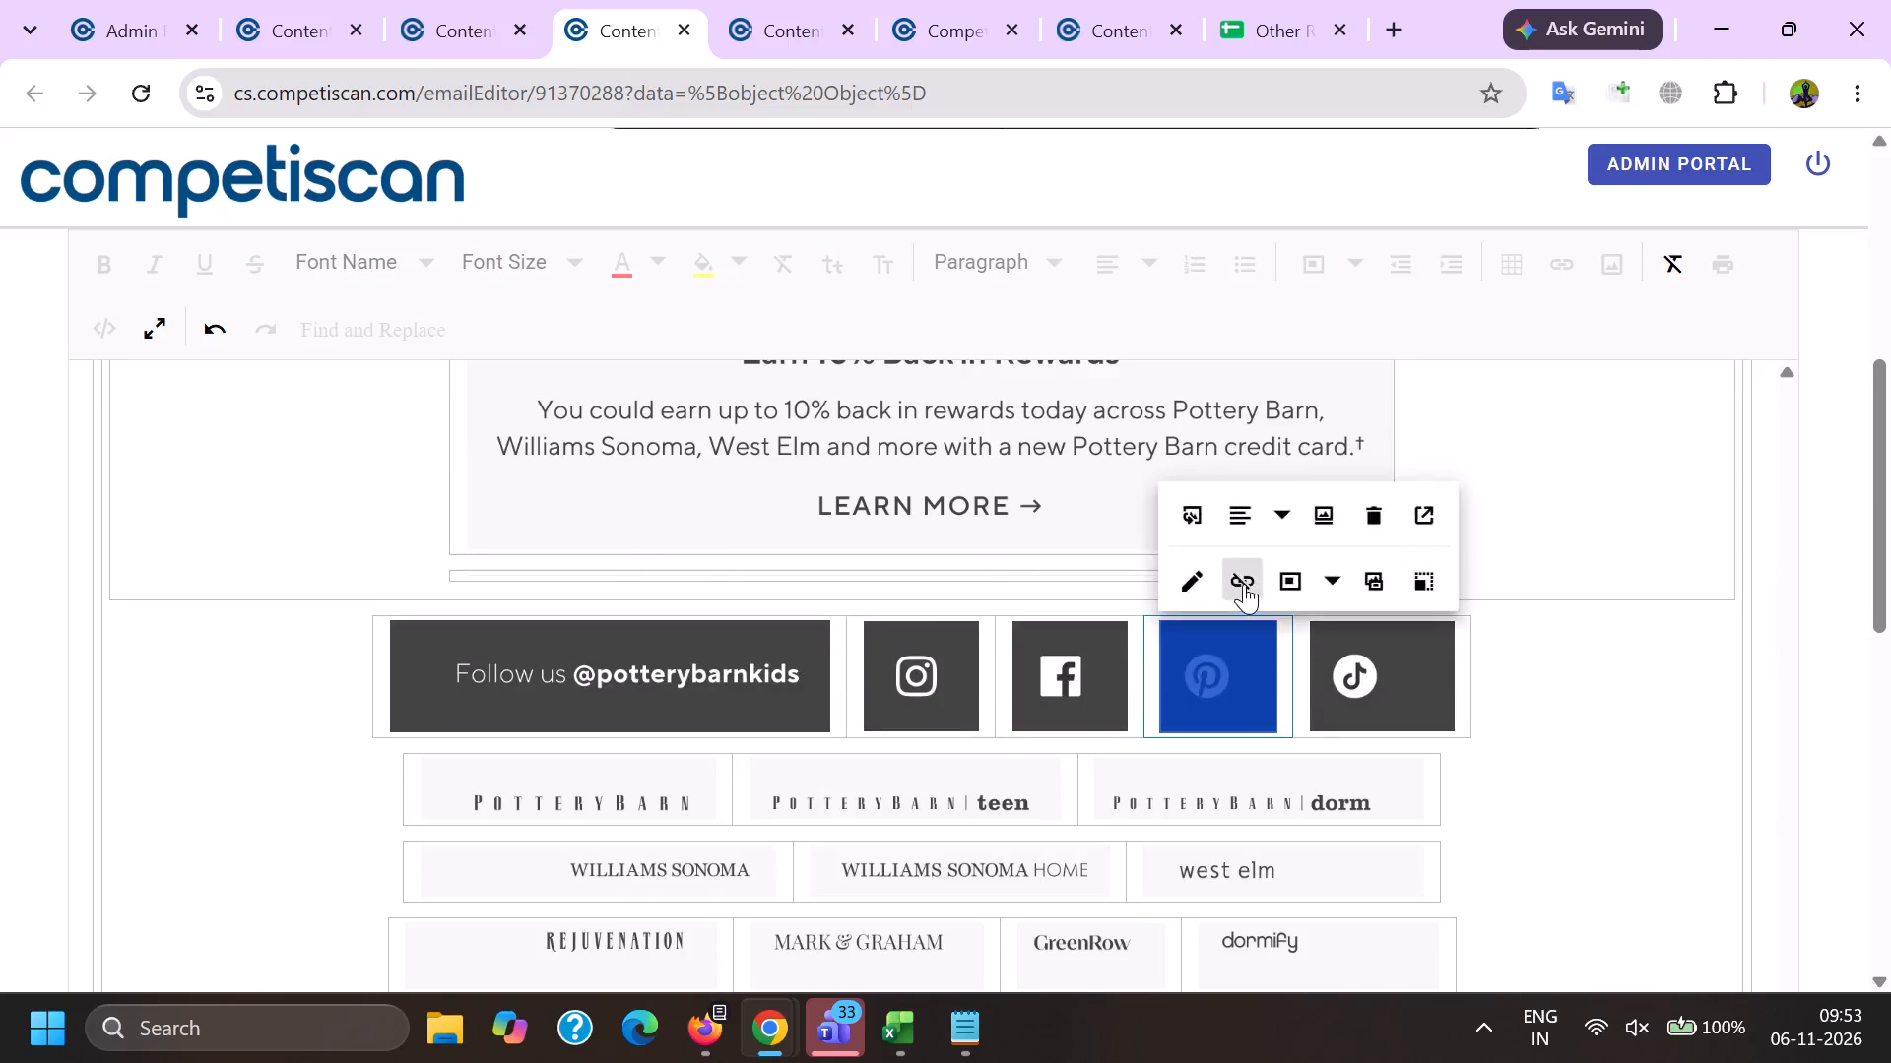
click(1318, 649)
click(1377, 572)
Clean the email footer: unlink View Images and the unsubscribe link, and delete the recipient's and Pottery Barn Kids' email addresses.
scroll(951, 402, down, 4)
scroll(810, 609, down, 3)
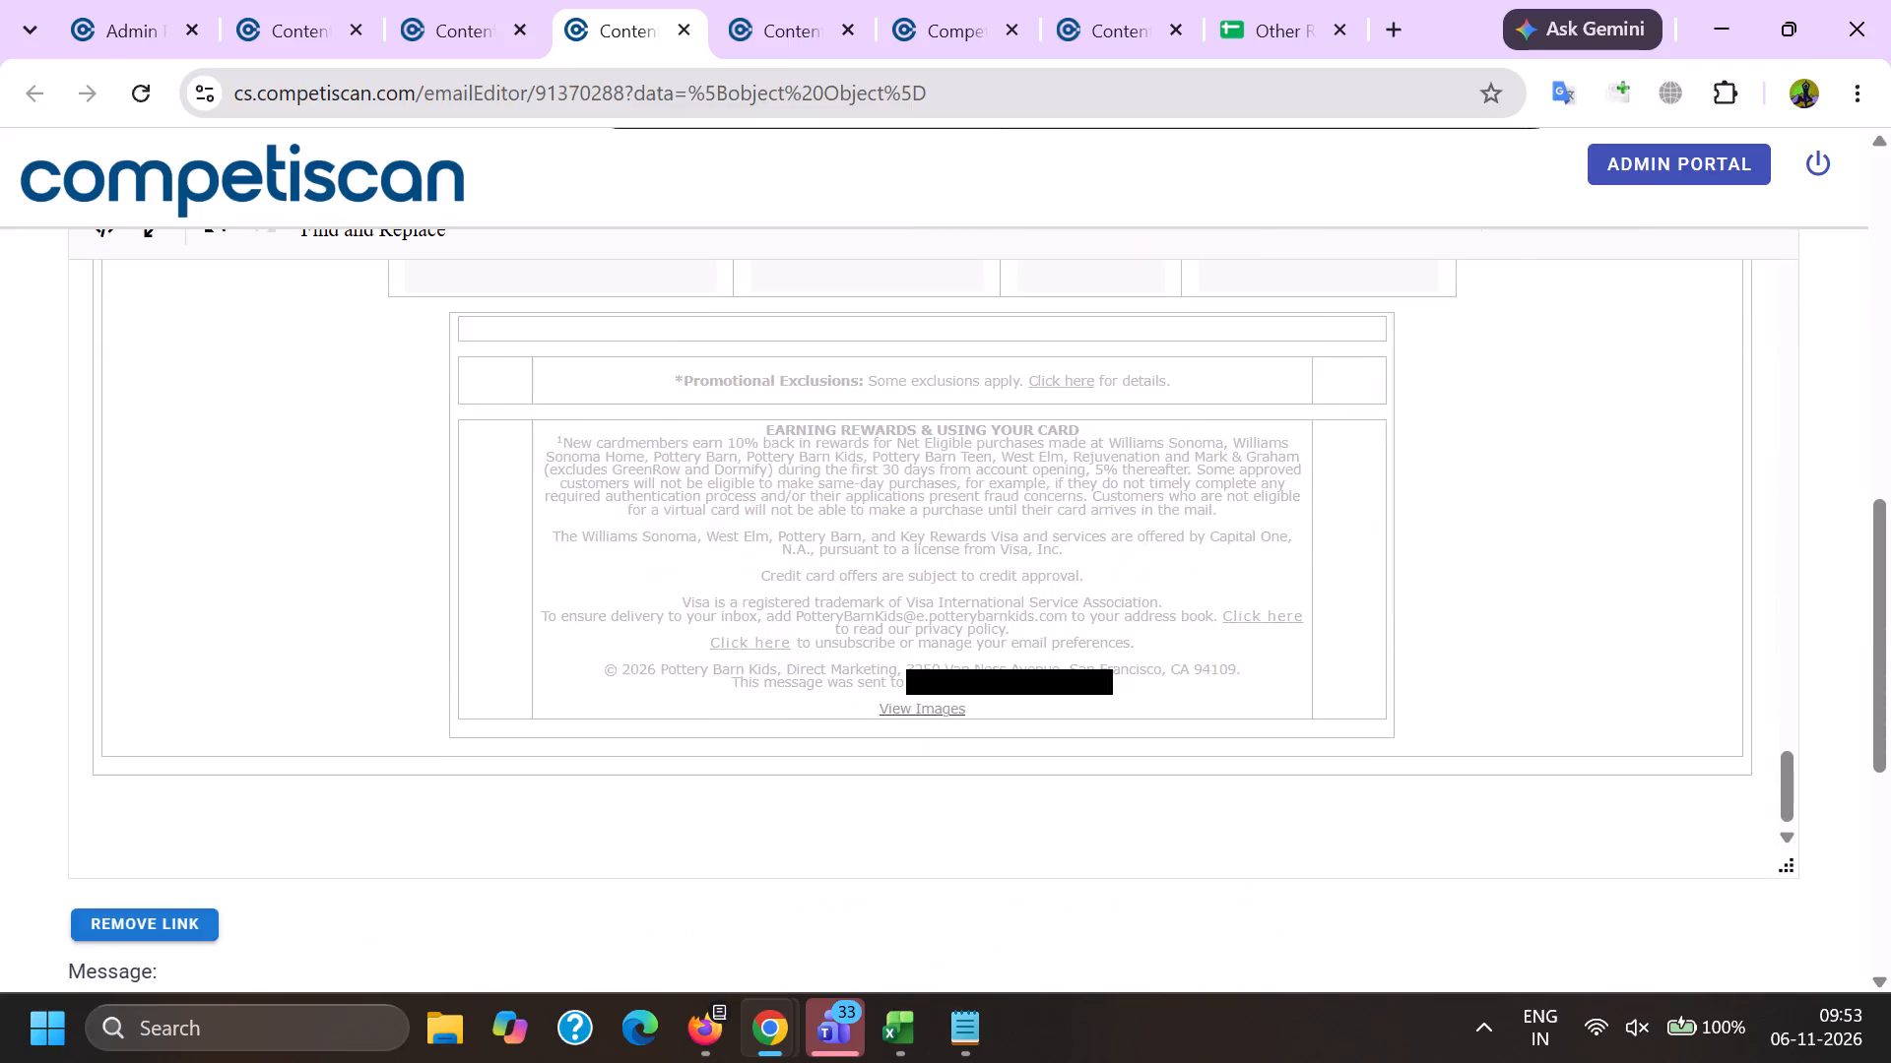
click(911, 702)
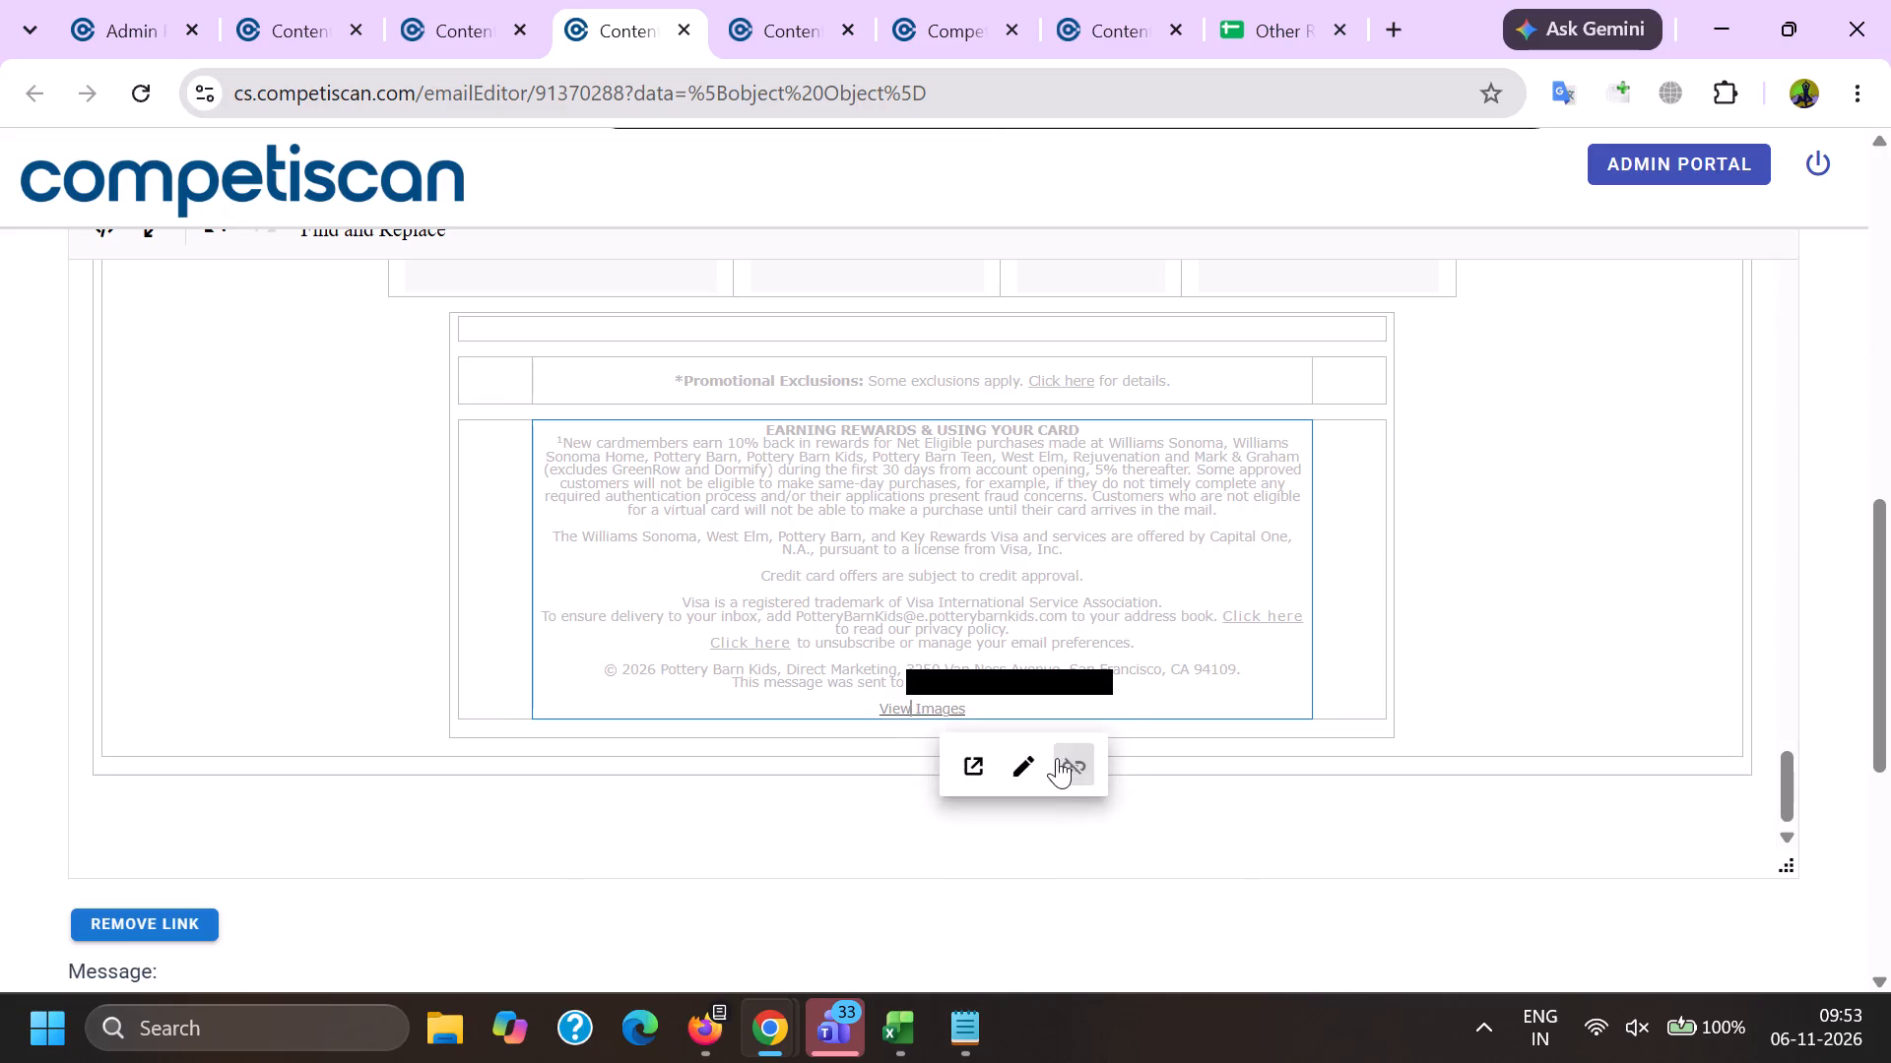
click(1057, 758)
drag(917, 680, 1075, 692)
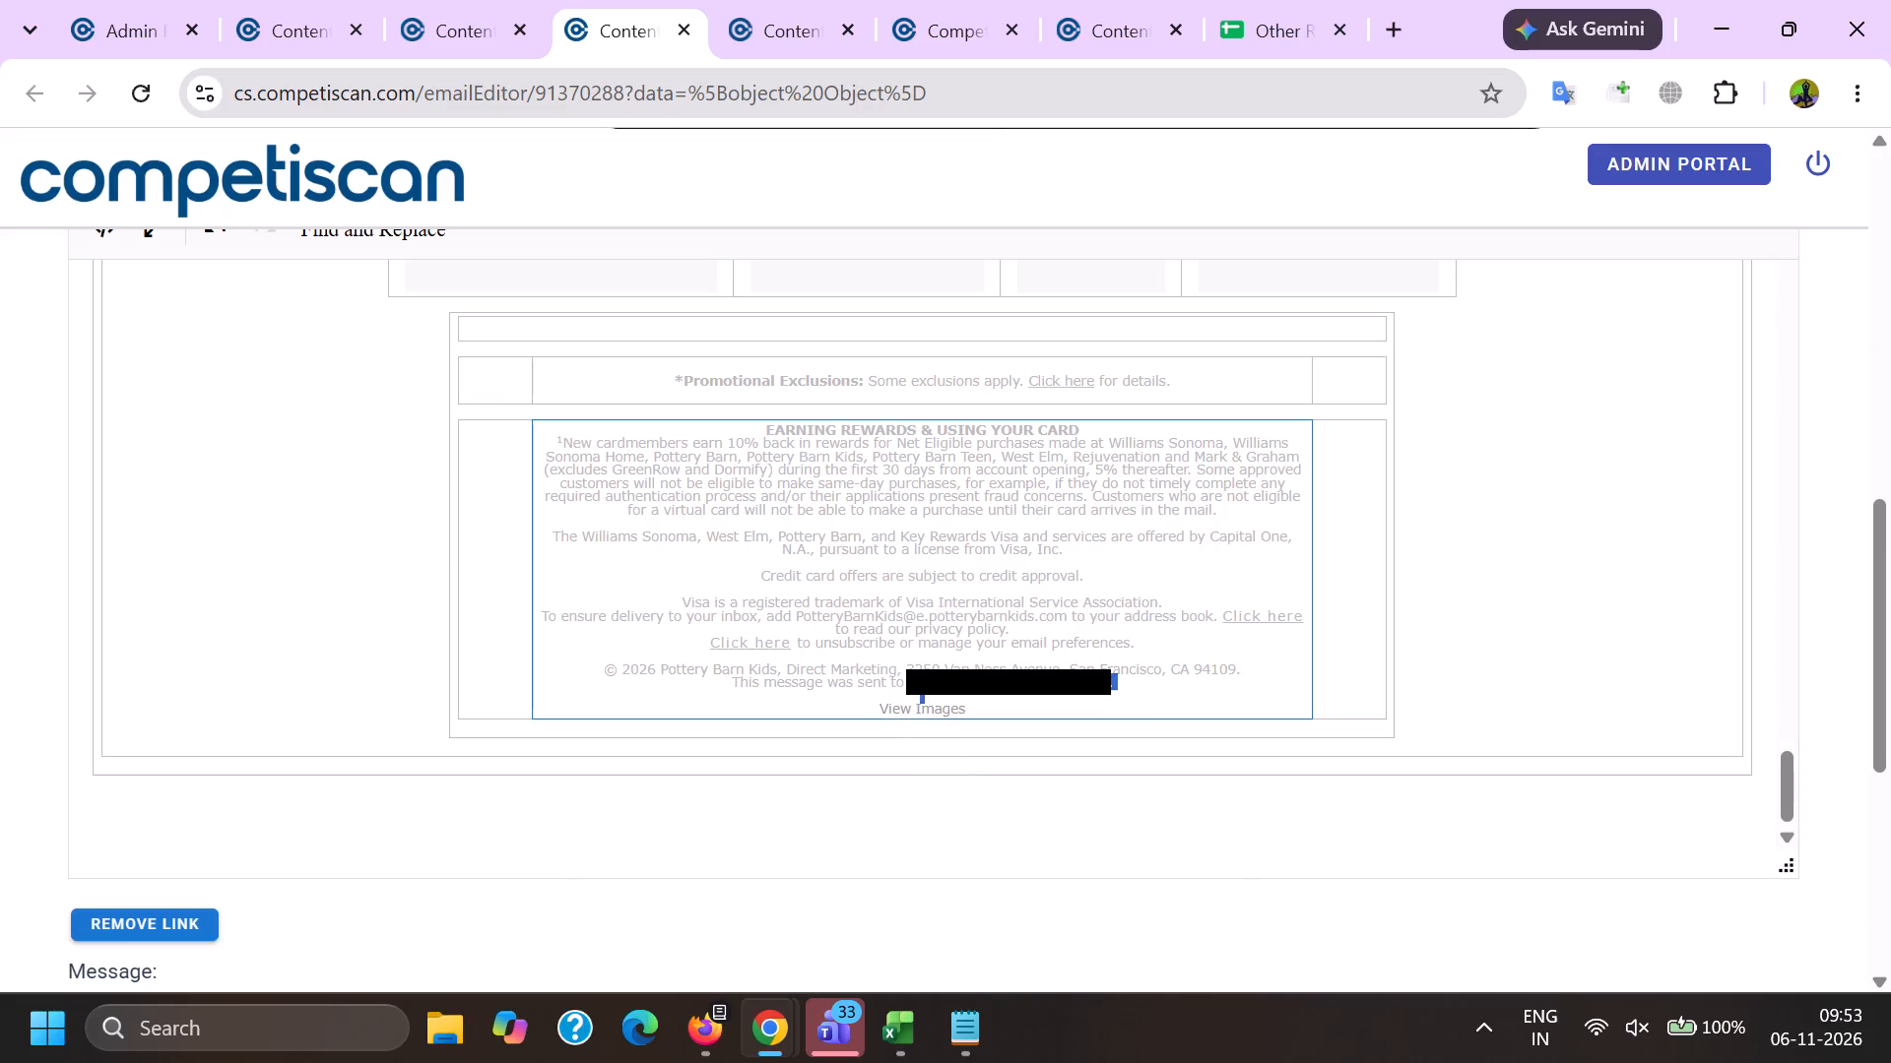
drag(1075, 692, 1114, 685)
key(BackSpace)
key(BackSpace)
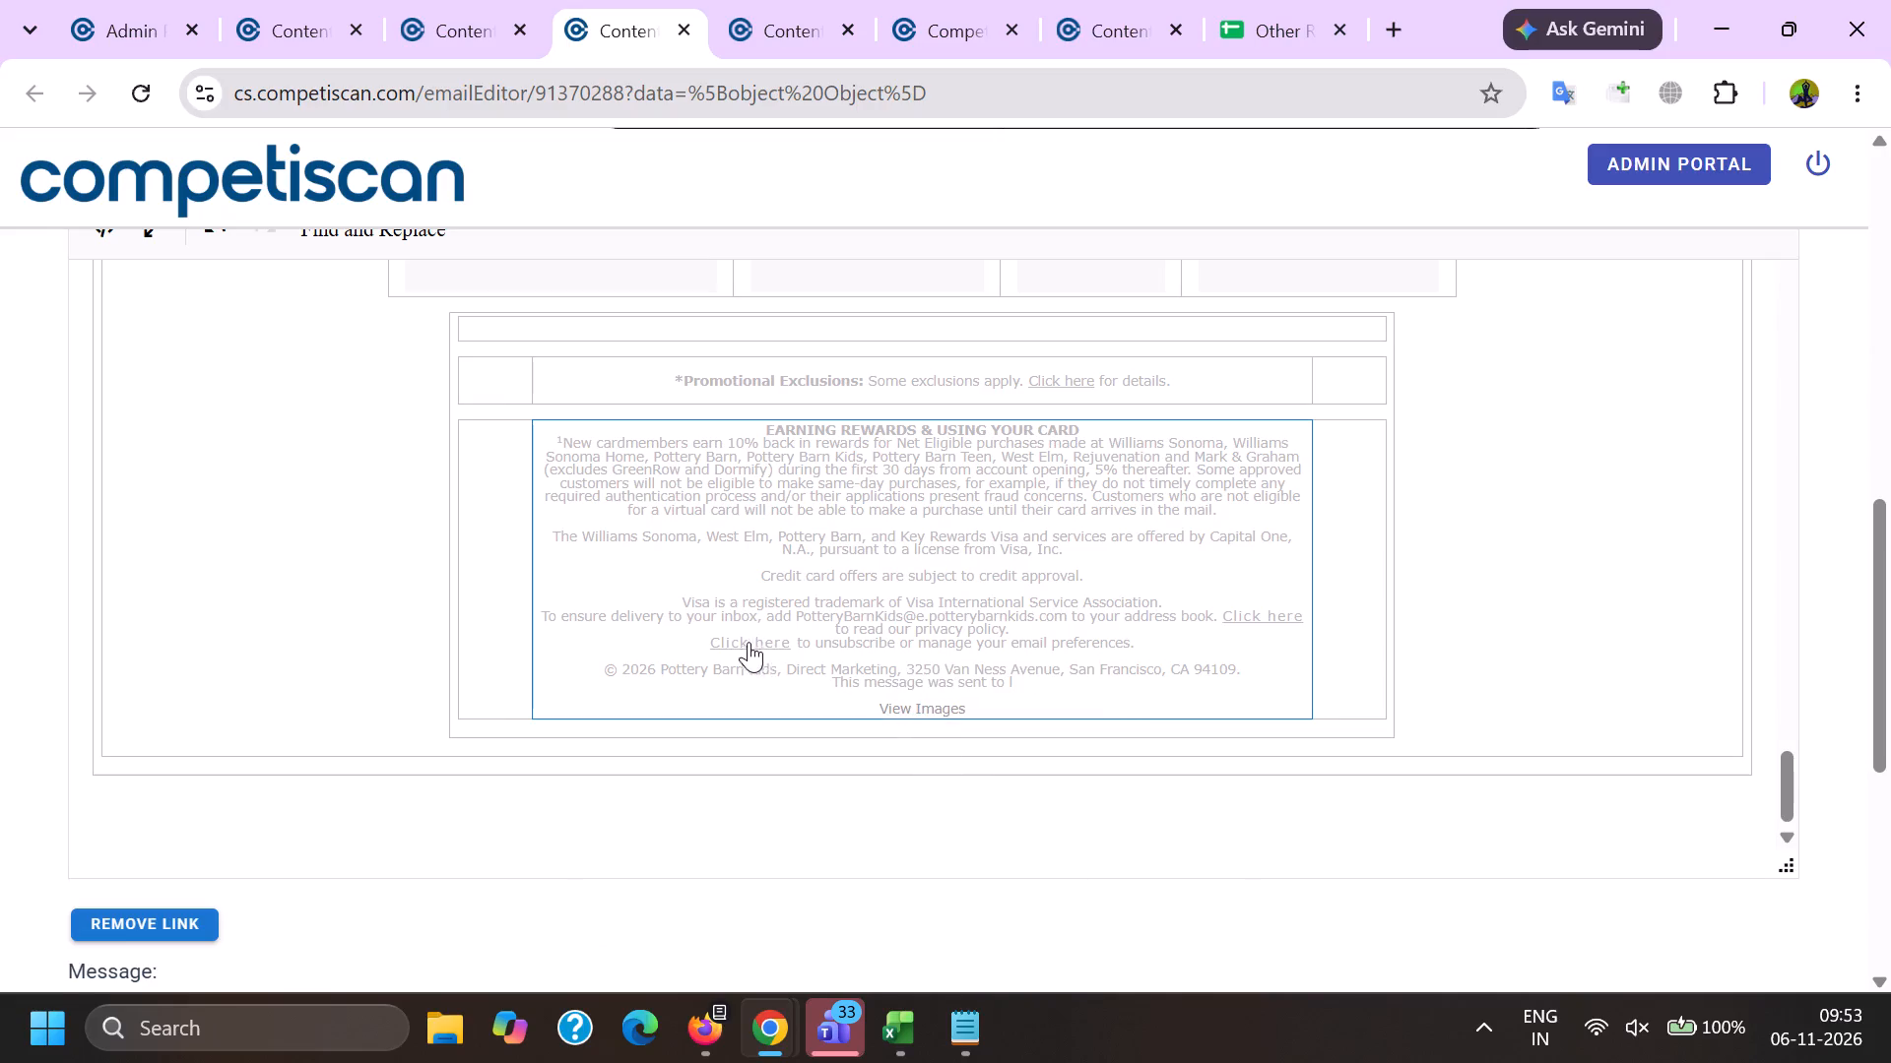
click(748, 641)
click(924, 717)
drag(792, 615, 1062, 619)
key(BackSpace)
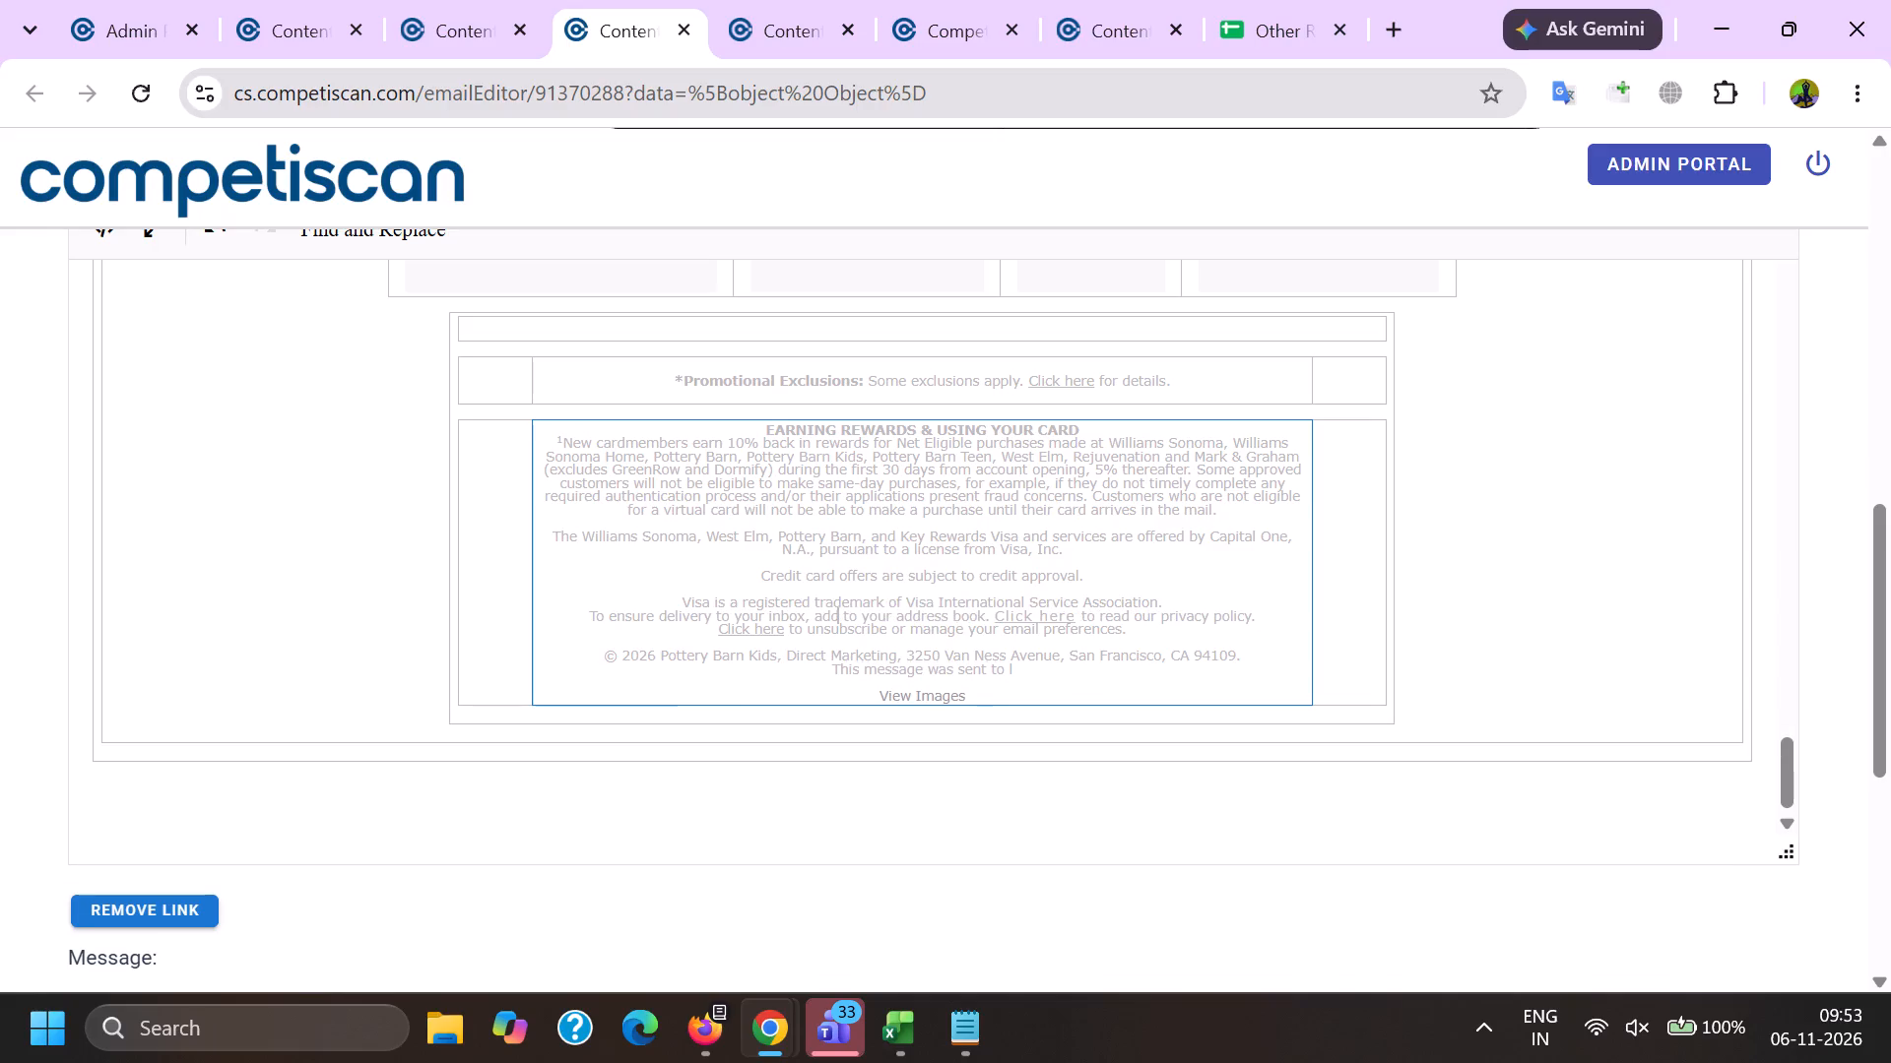
click(749, 630)
click(937, 696)
Save the product info for the cleaned email 91370288.
scroll(798, 653, down, 7)
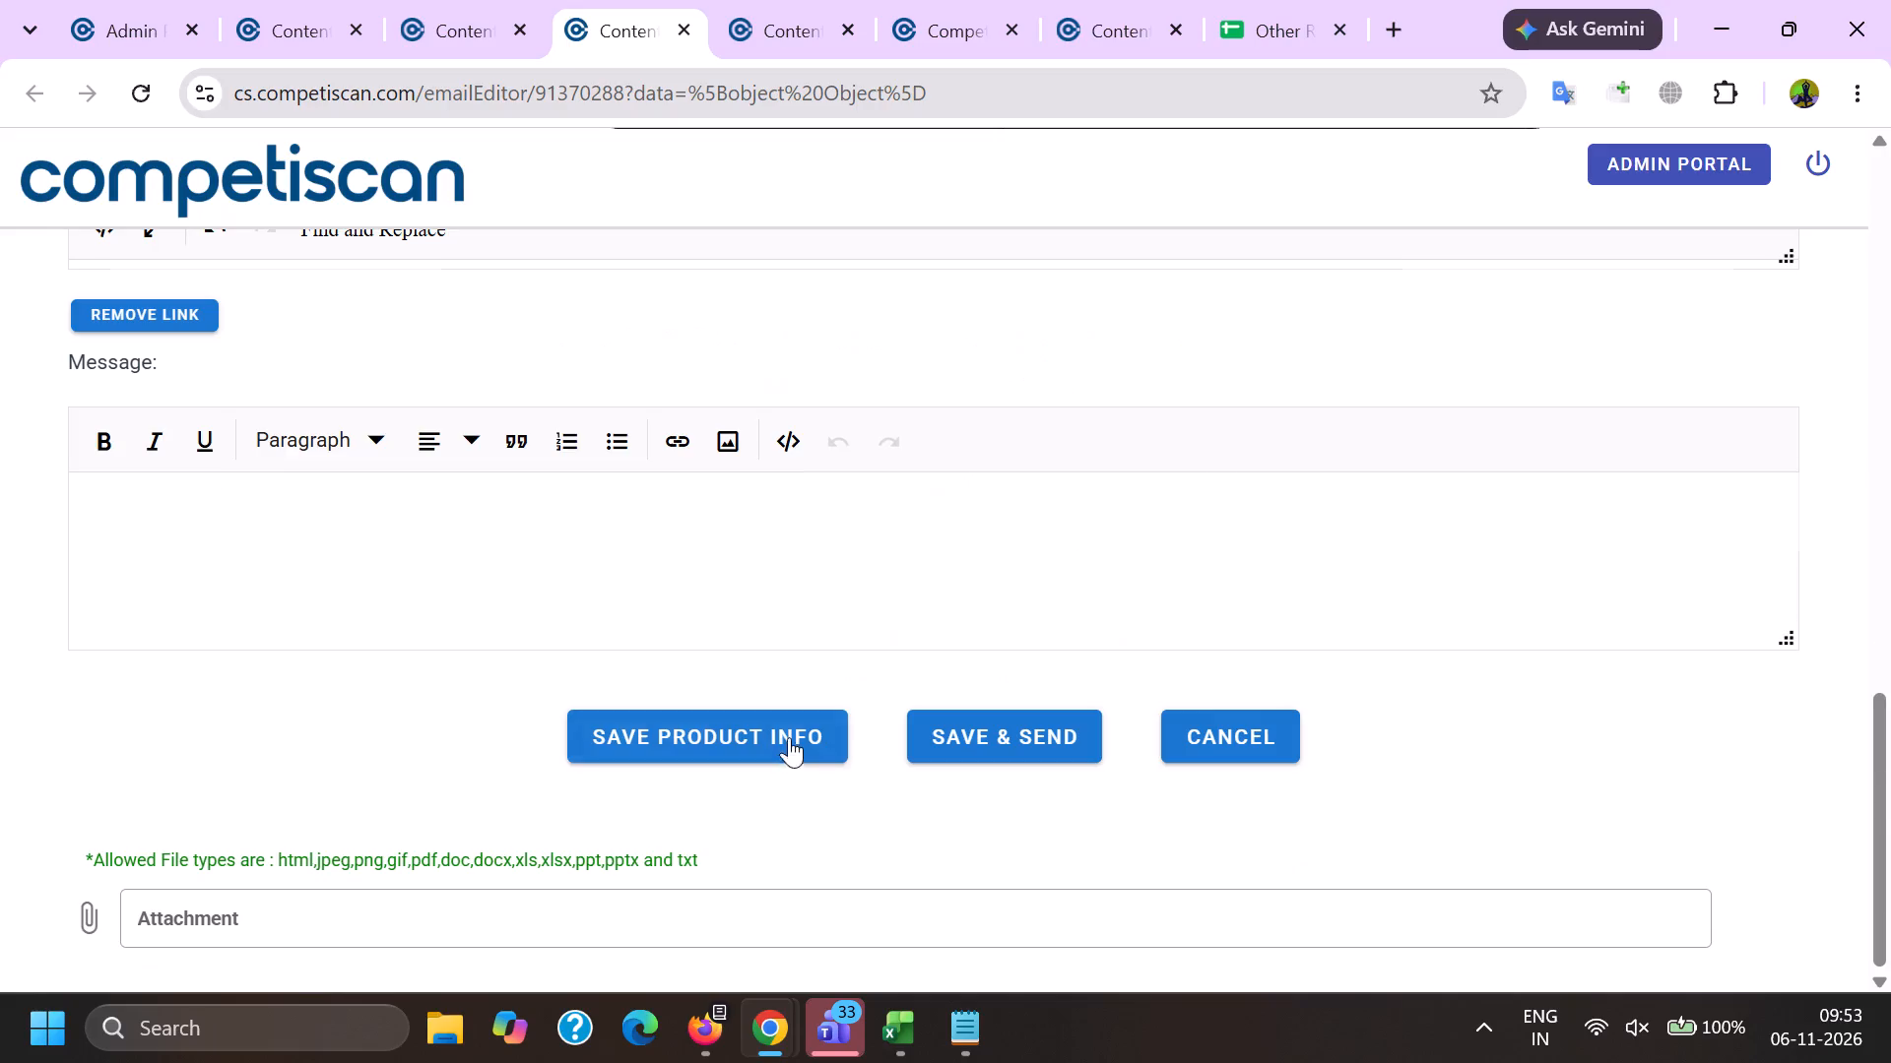
scroll(789, 737, down, 5)
click(773, 740)
click(1018, 624)
click(978, 612)
Open the product management form for email 91370288.
click(796, 0)
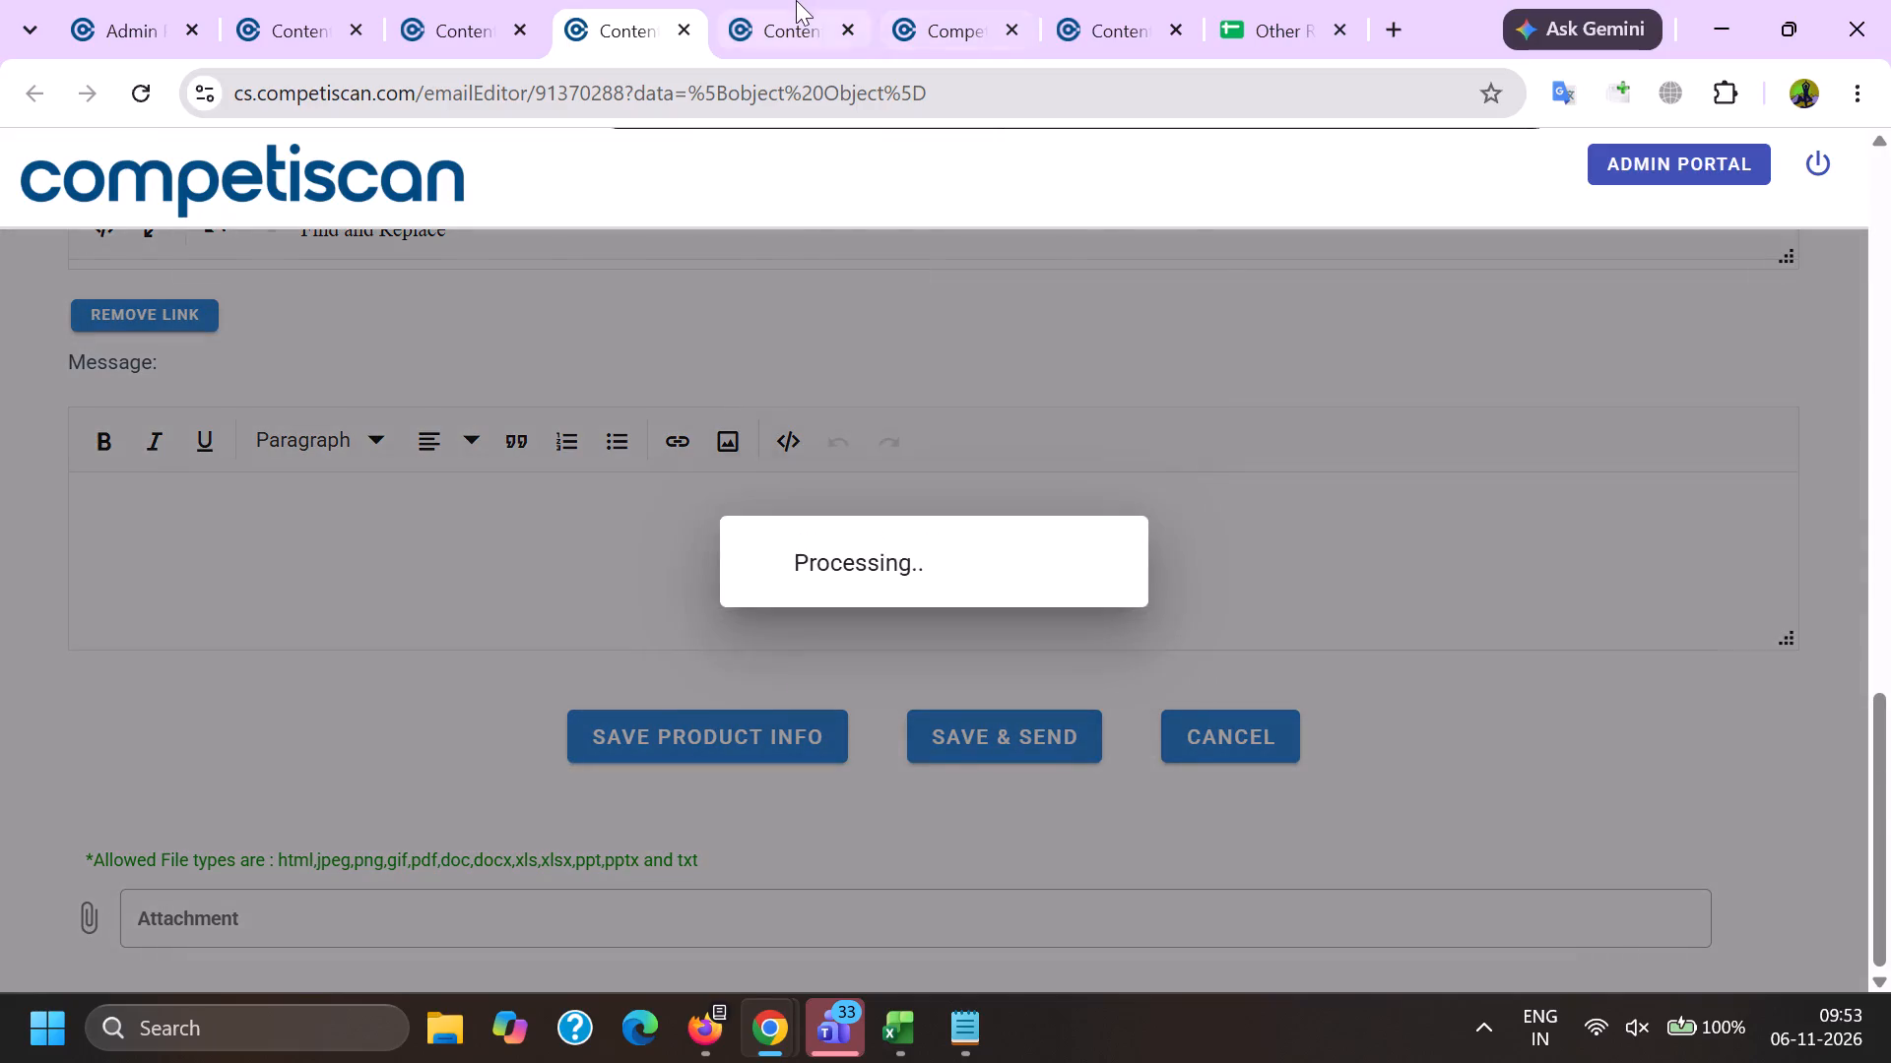
click(679, 0)
click(0, 303)
click(115, 198)
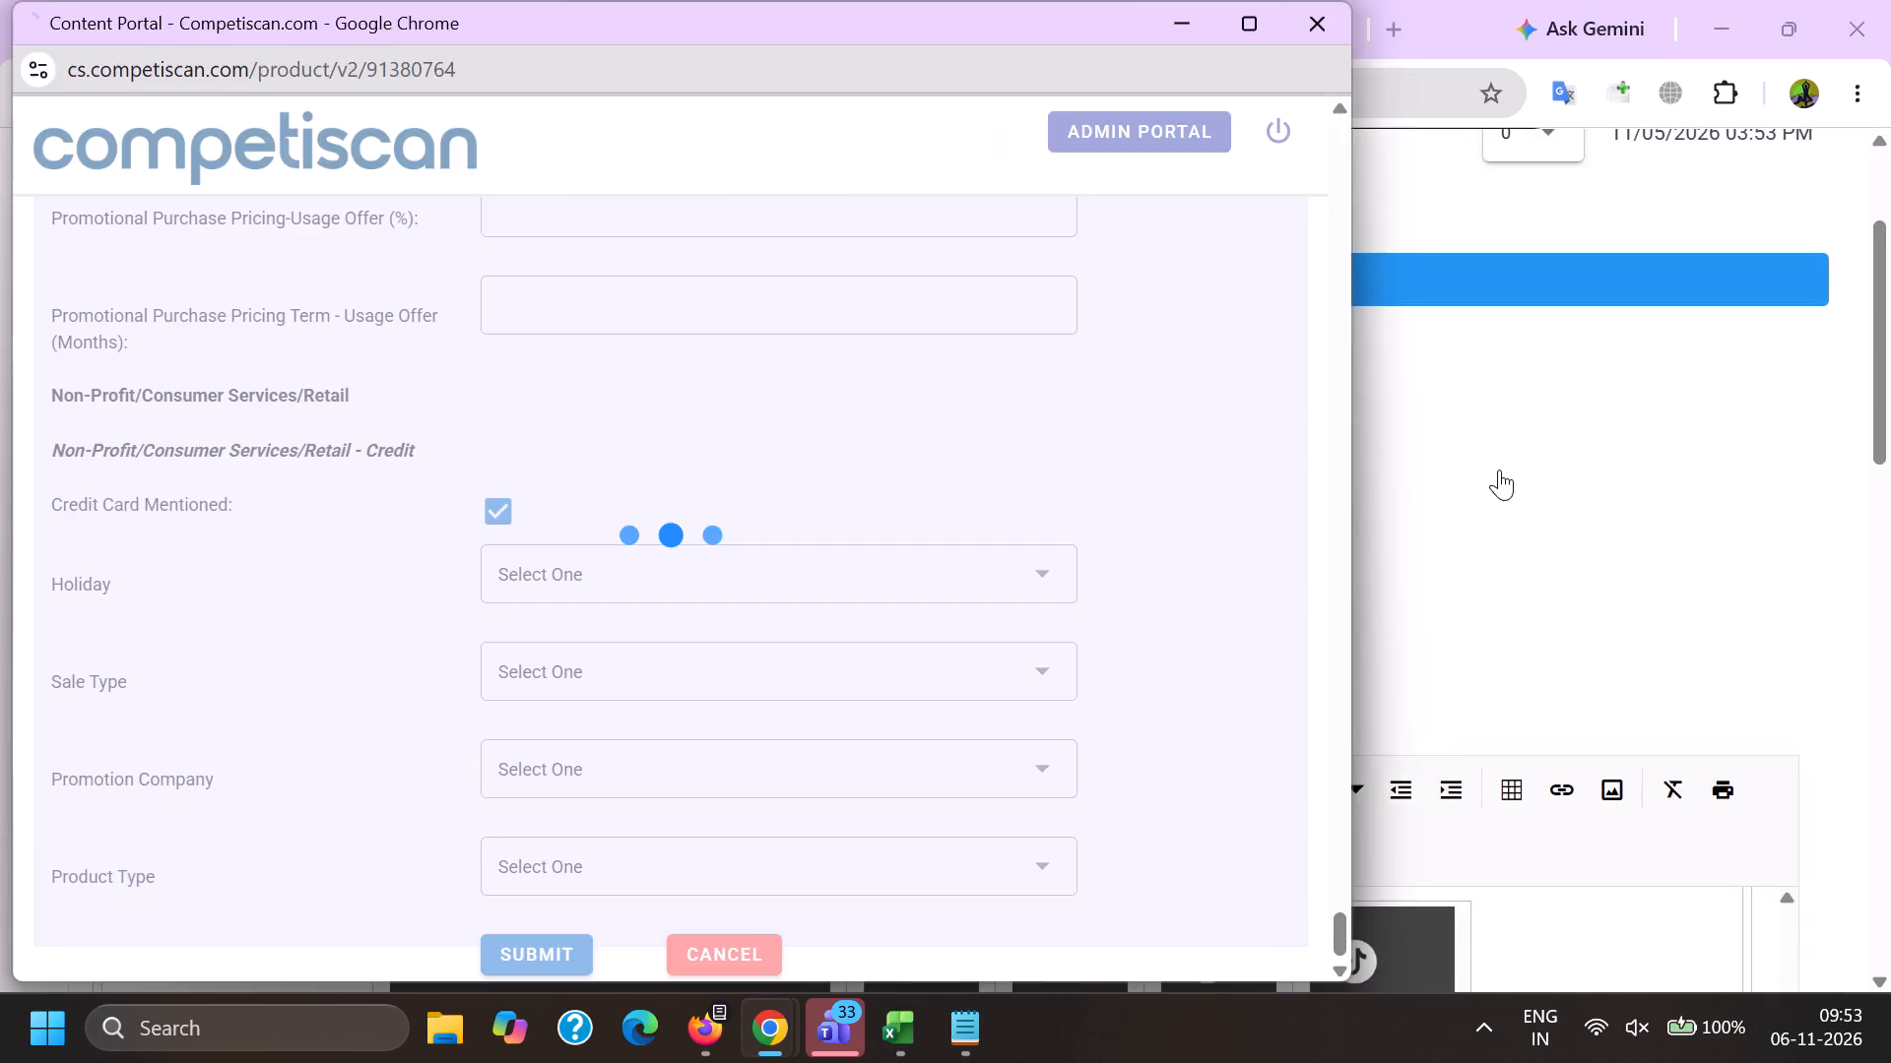
Copy the sender name Pottery Barn Kids from the From line of email 91370288.
click(1504, 470)
scroll(318, 486, down, 4)
click(290, 635)
key(Page_Up)
key(Page_Up)
key(Page_Up)
key(Page_Up)
key(Page_Up)
key(Page_Up)
key(Page_Up)
key(Page_Up)
key(Page_Up)
key(Page_Up)
key(Page_Up)
key(Page_Up)
key(Page_Up)
key(Page_Up)
key(Page_Up)
key(Page_Up)
key(Page_Up)
key(Page_Up)
key(Page_Up)
key(Page_Up)
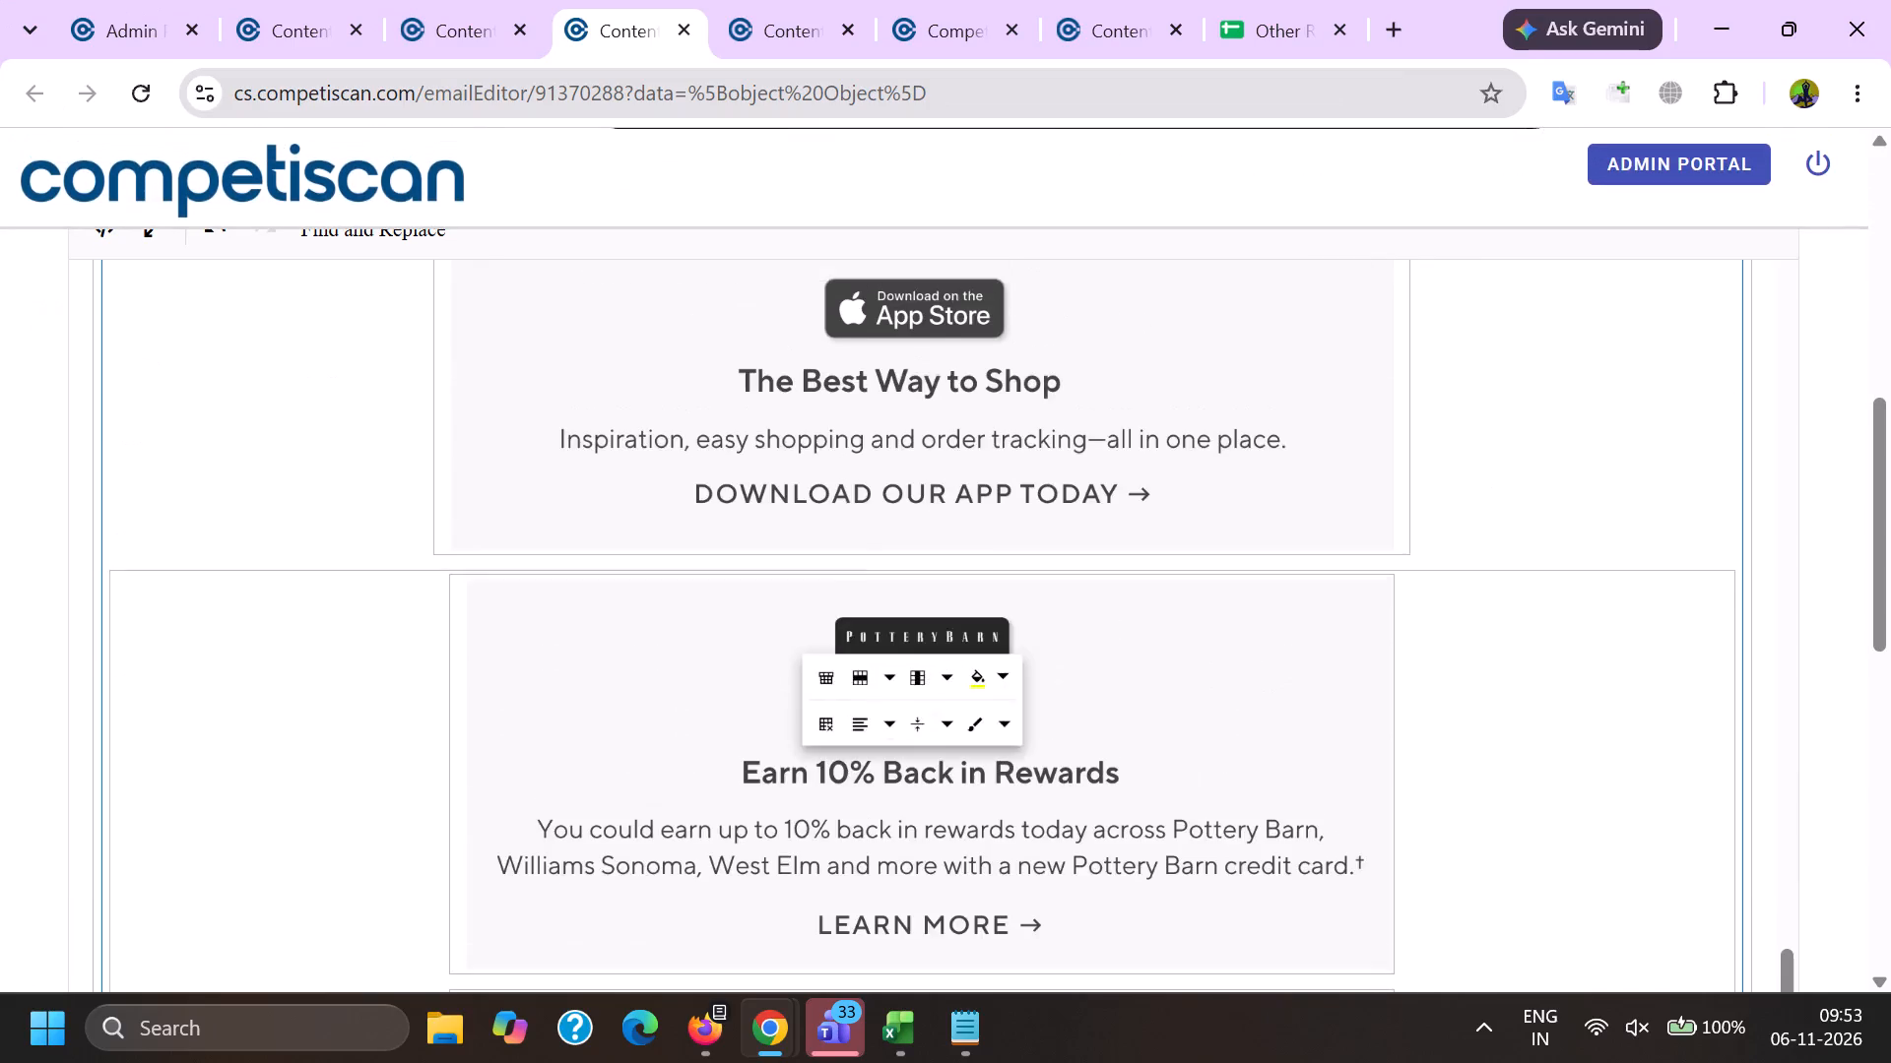
scroll(290, 630, down, 5)
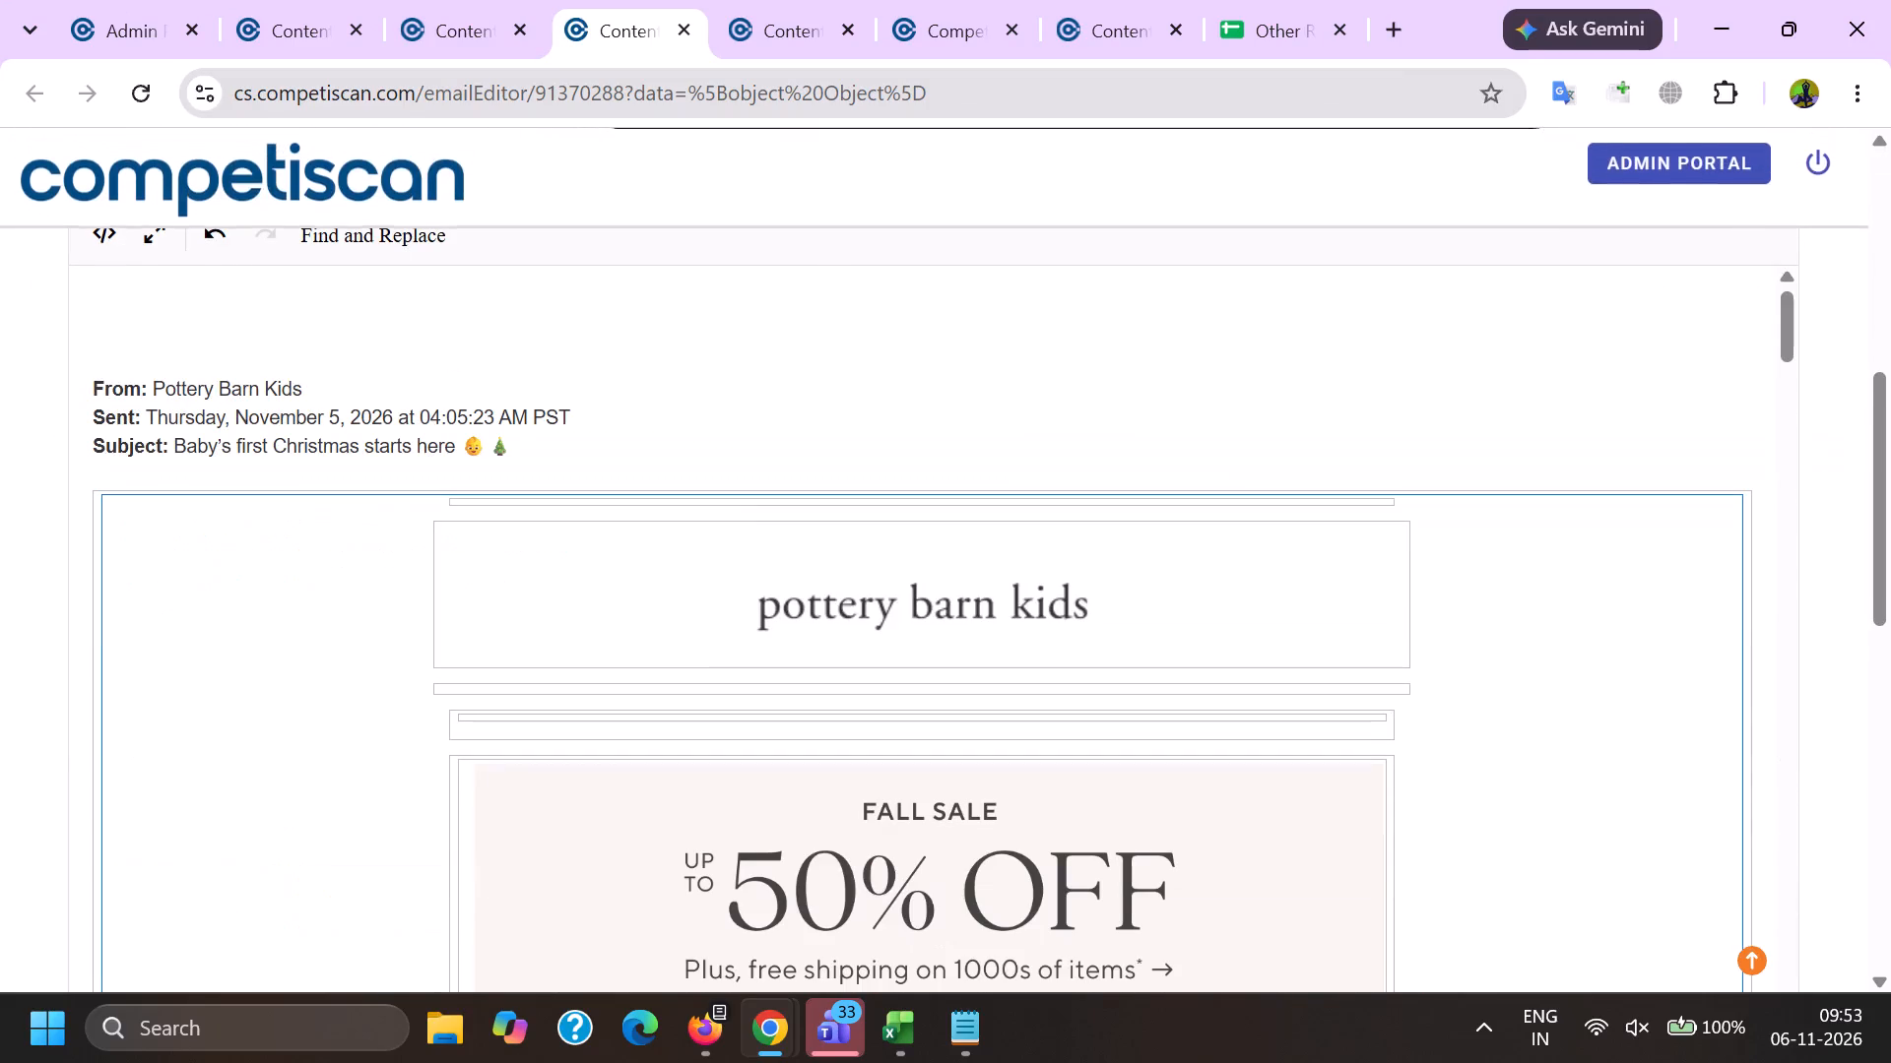
click(184, 396)
drag(184, 396, 193, 402)
shift+click(284, 380)
key(ctrl+c)
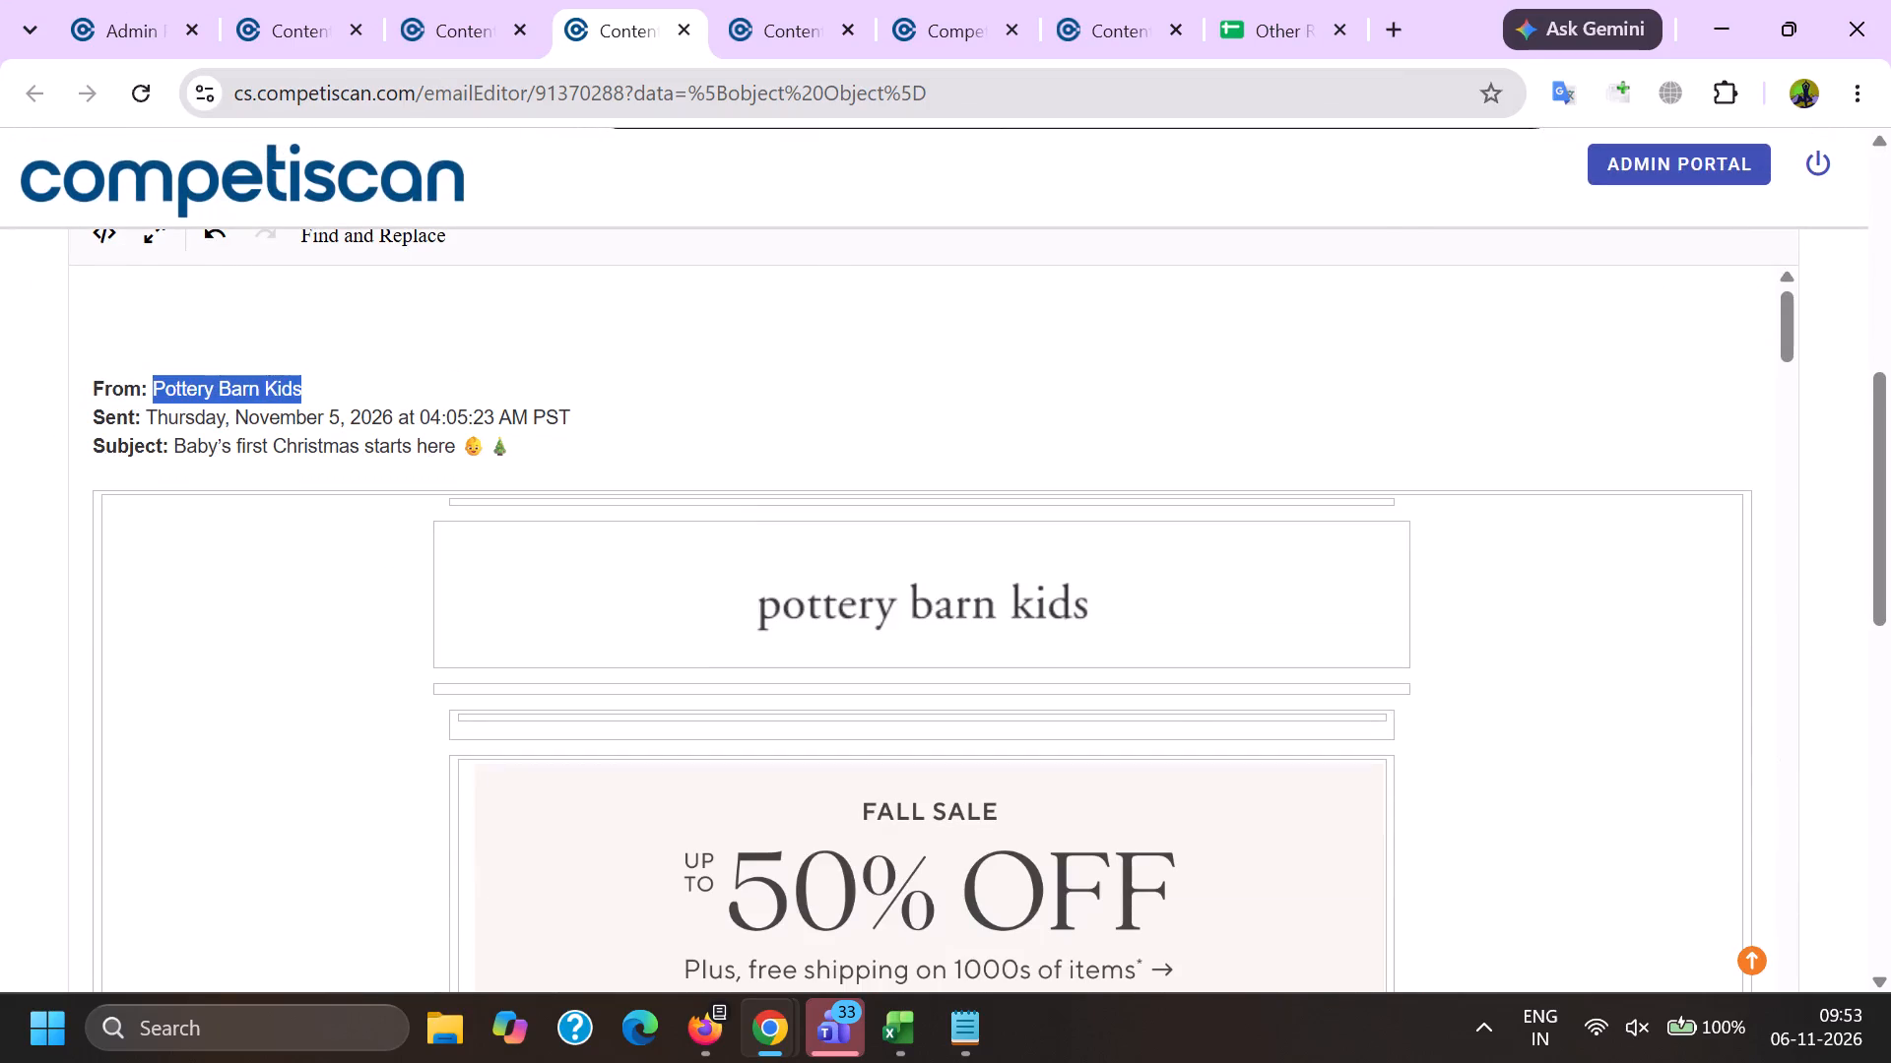
Add Capital One as a company and Pottery Barn Kids as the affinity/association on the product form.
key(alt+Tab)
scroll(274, 448, down, 6)
click(572, 352)
click(618, 369)
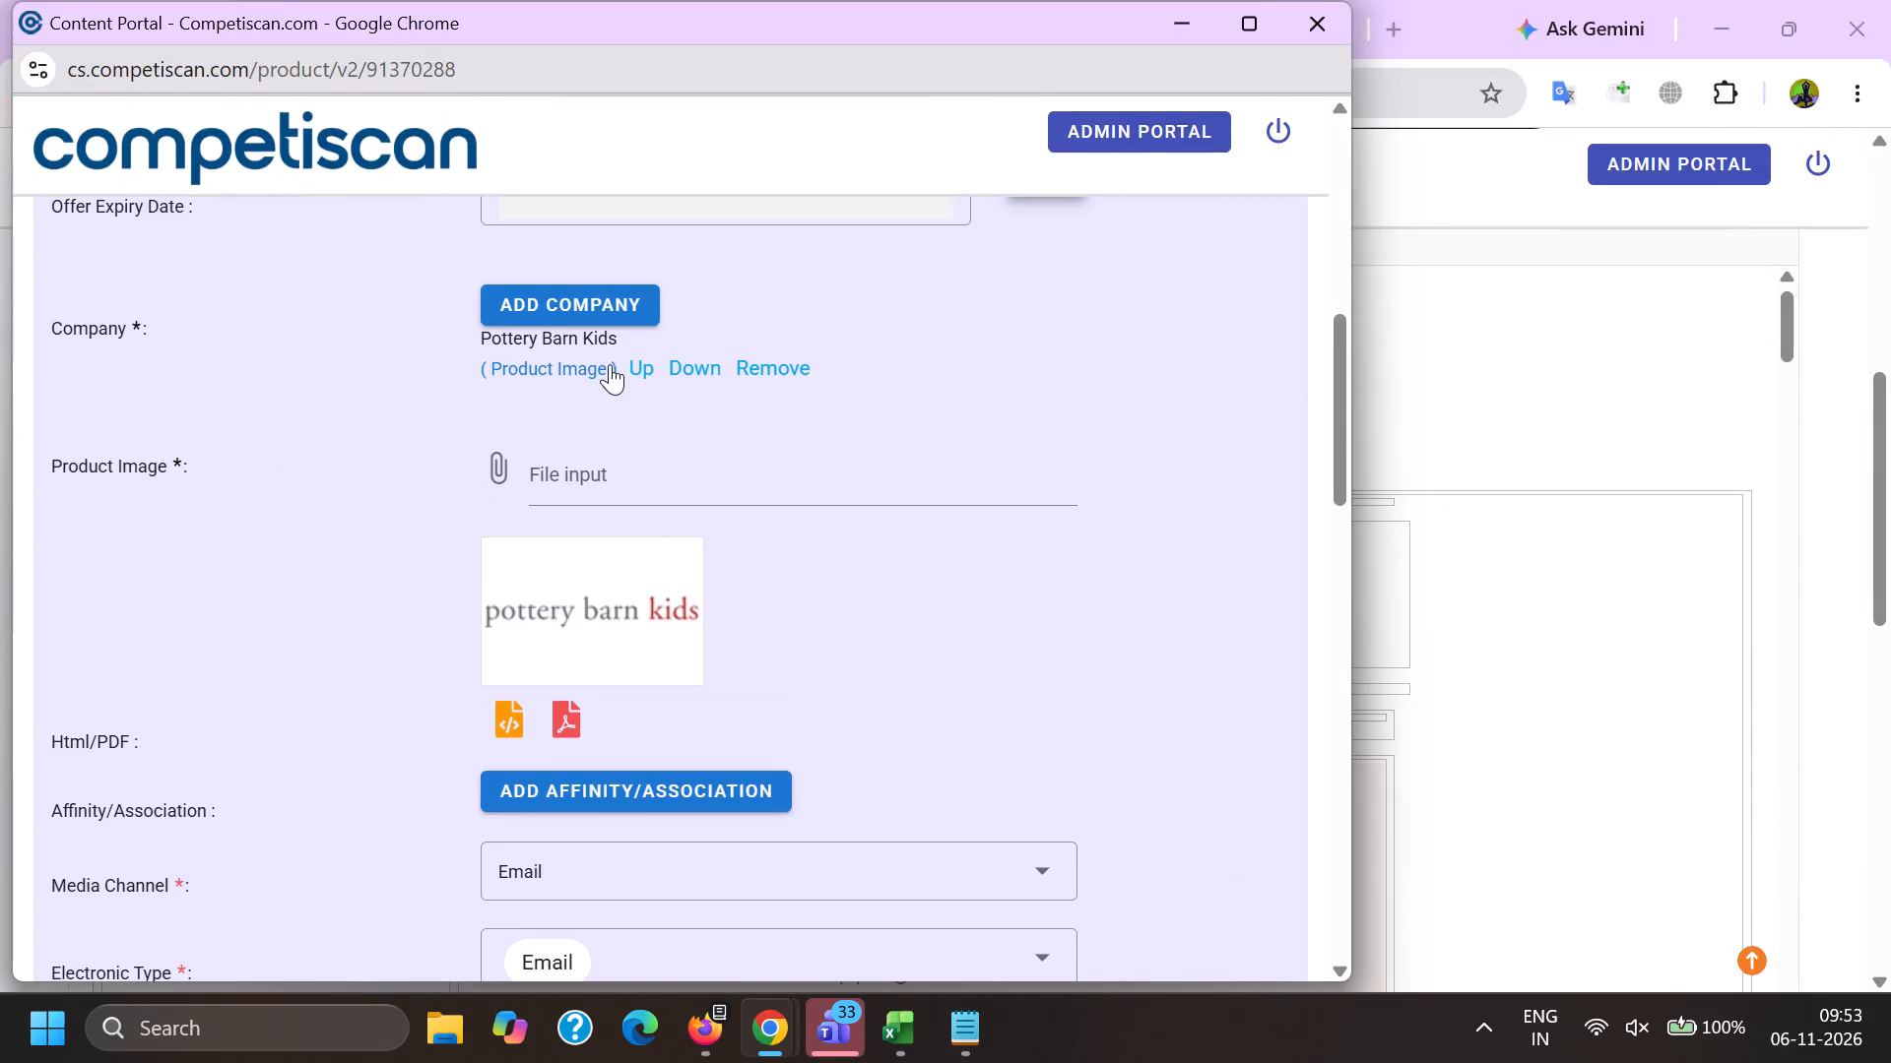
click(593, 313)
key(c)
text(APITAL ONE)
scroll(594, 317, down, 4)
scroll(626, 495, up, 1)
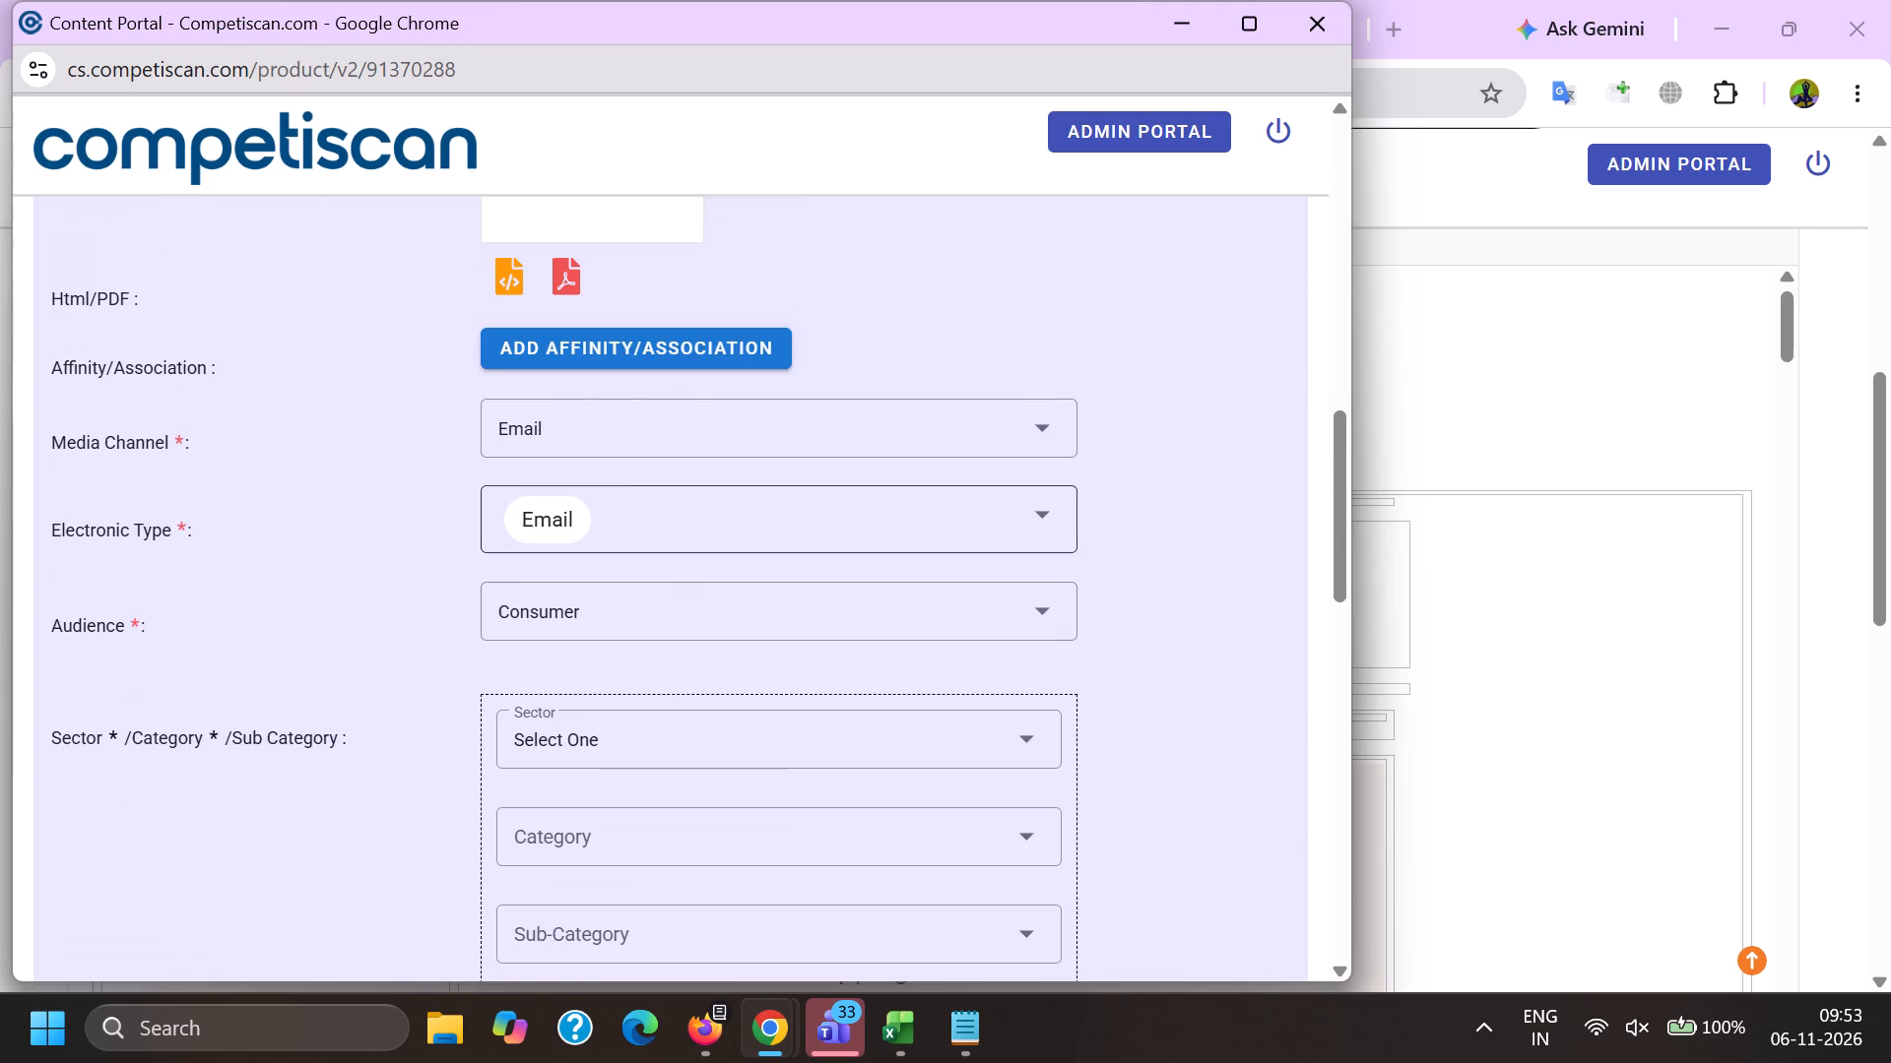
click(587, 349)
click(808, 415)
key(ctrl+v)
scroll(744, 672, up, 4)
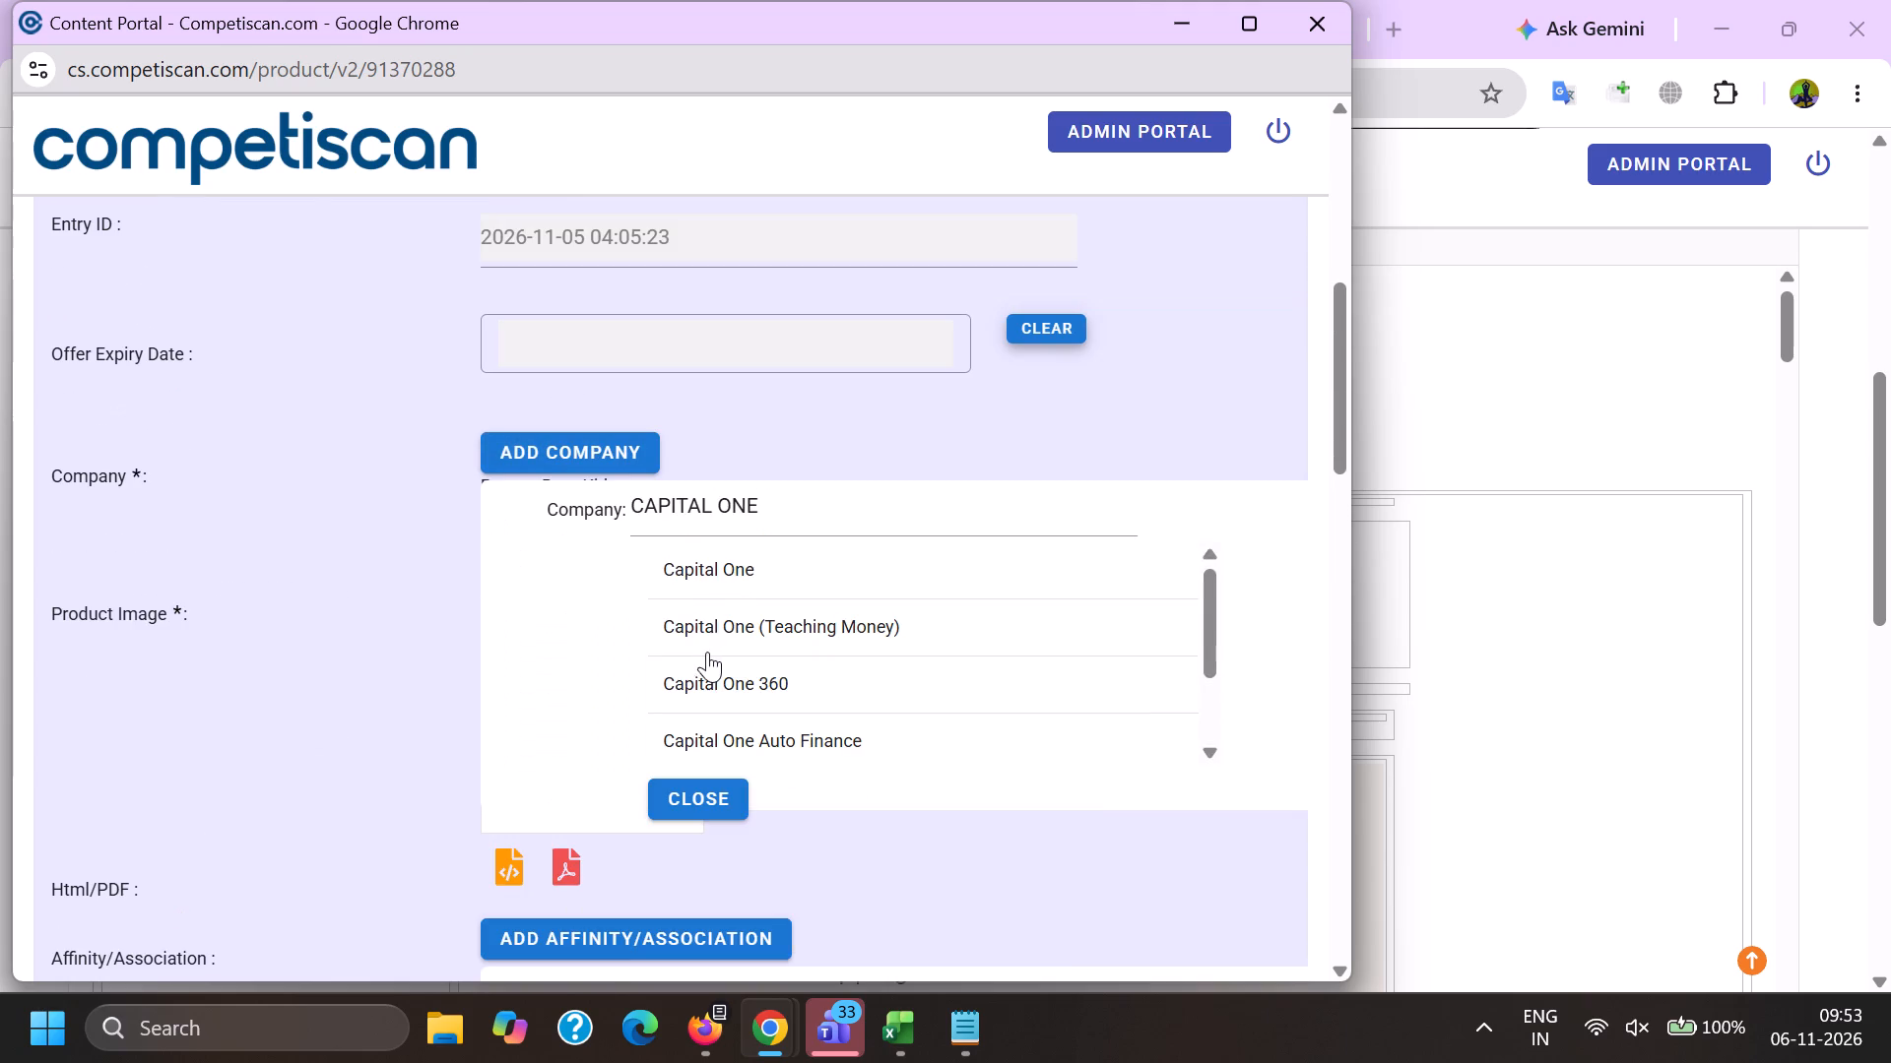
click(729, 579)
scroll(663, 413, down, 3)
click(749, 705)
Set the product's sector to Retail.
scroll(650, 403, down, 4)
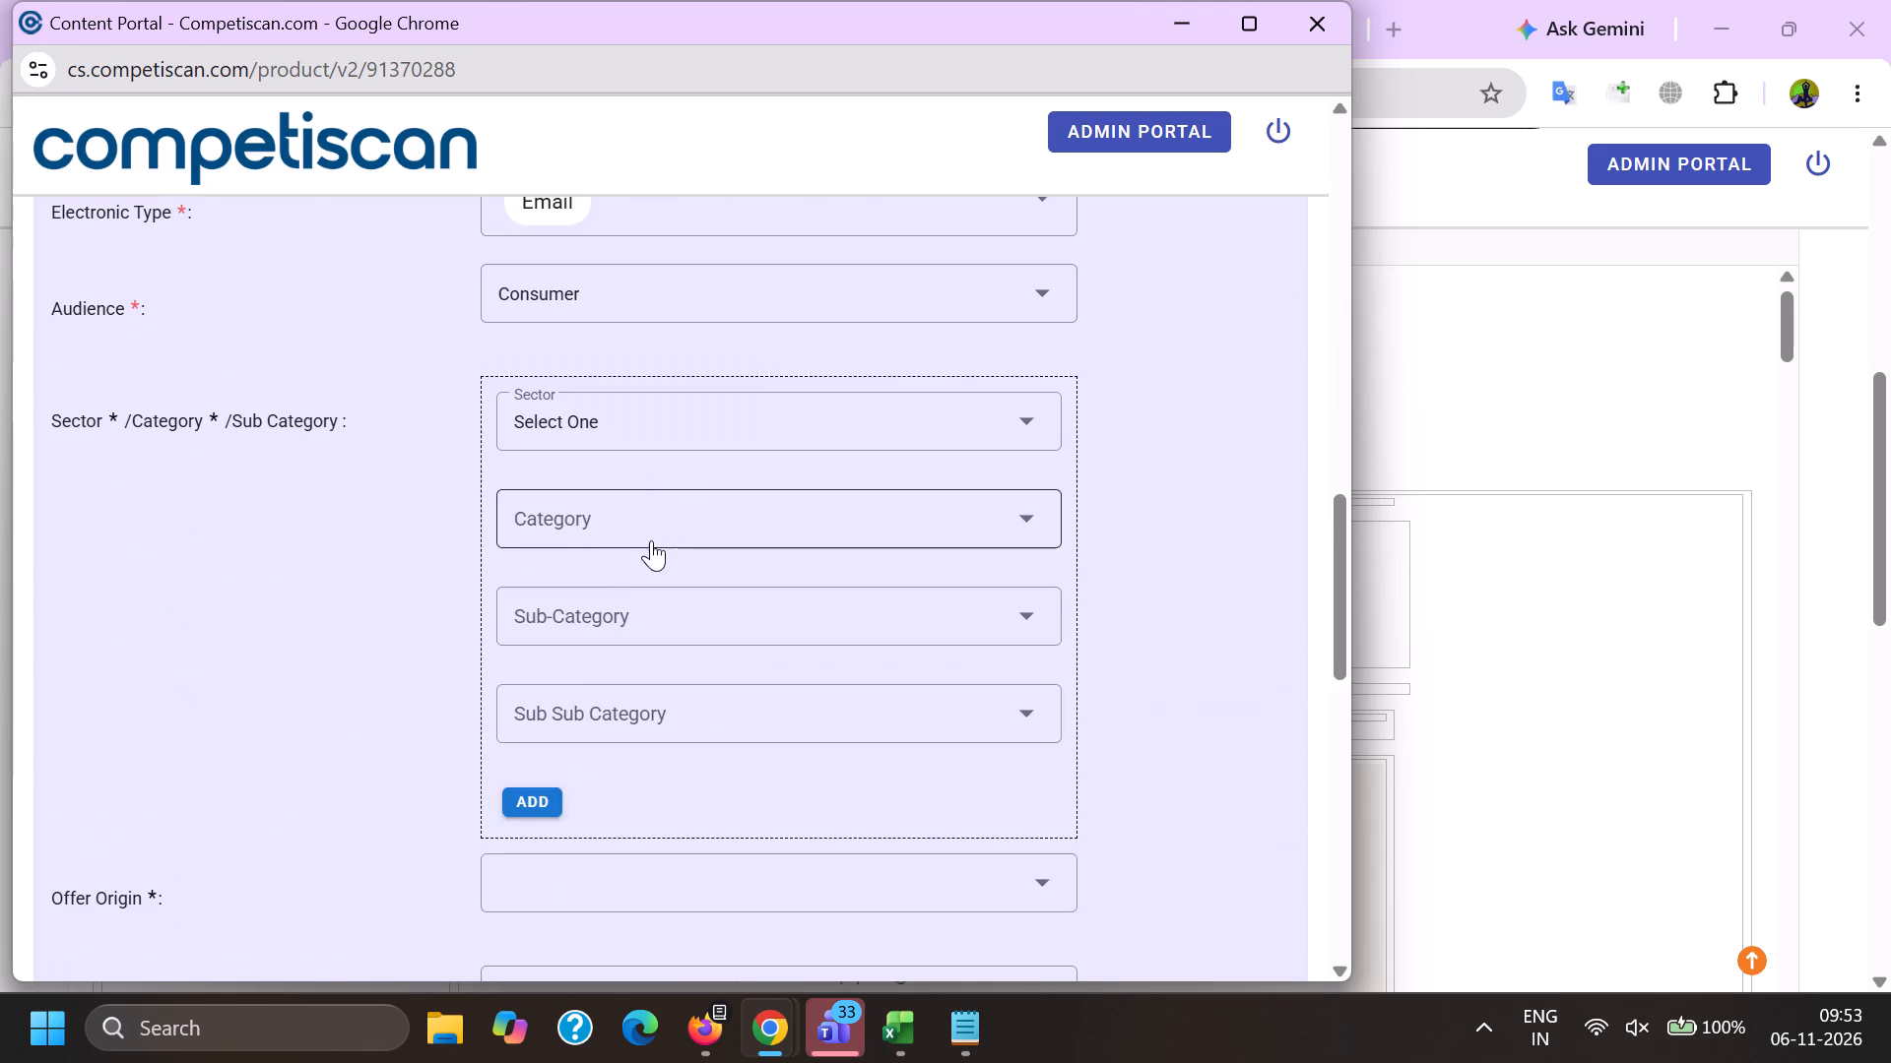
click(626, 431)
scroll(626, 427, down, 6)
click(599, 583)
click(466, 545)
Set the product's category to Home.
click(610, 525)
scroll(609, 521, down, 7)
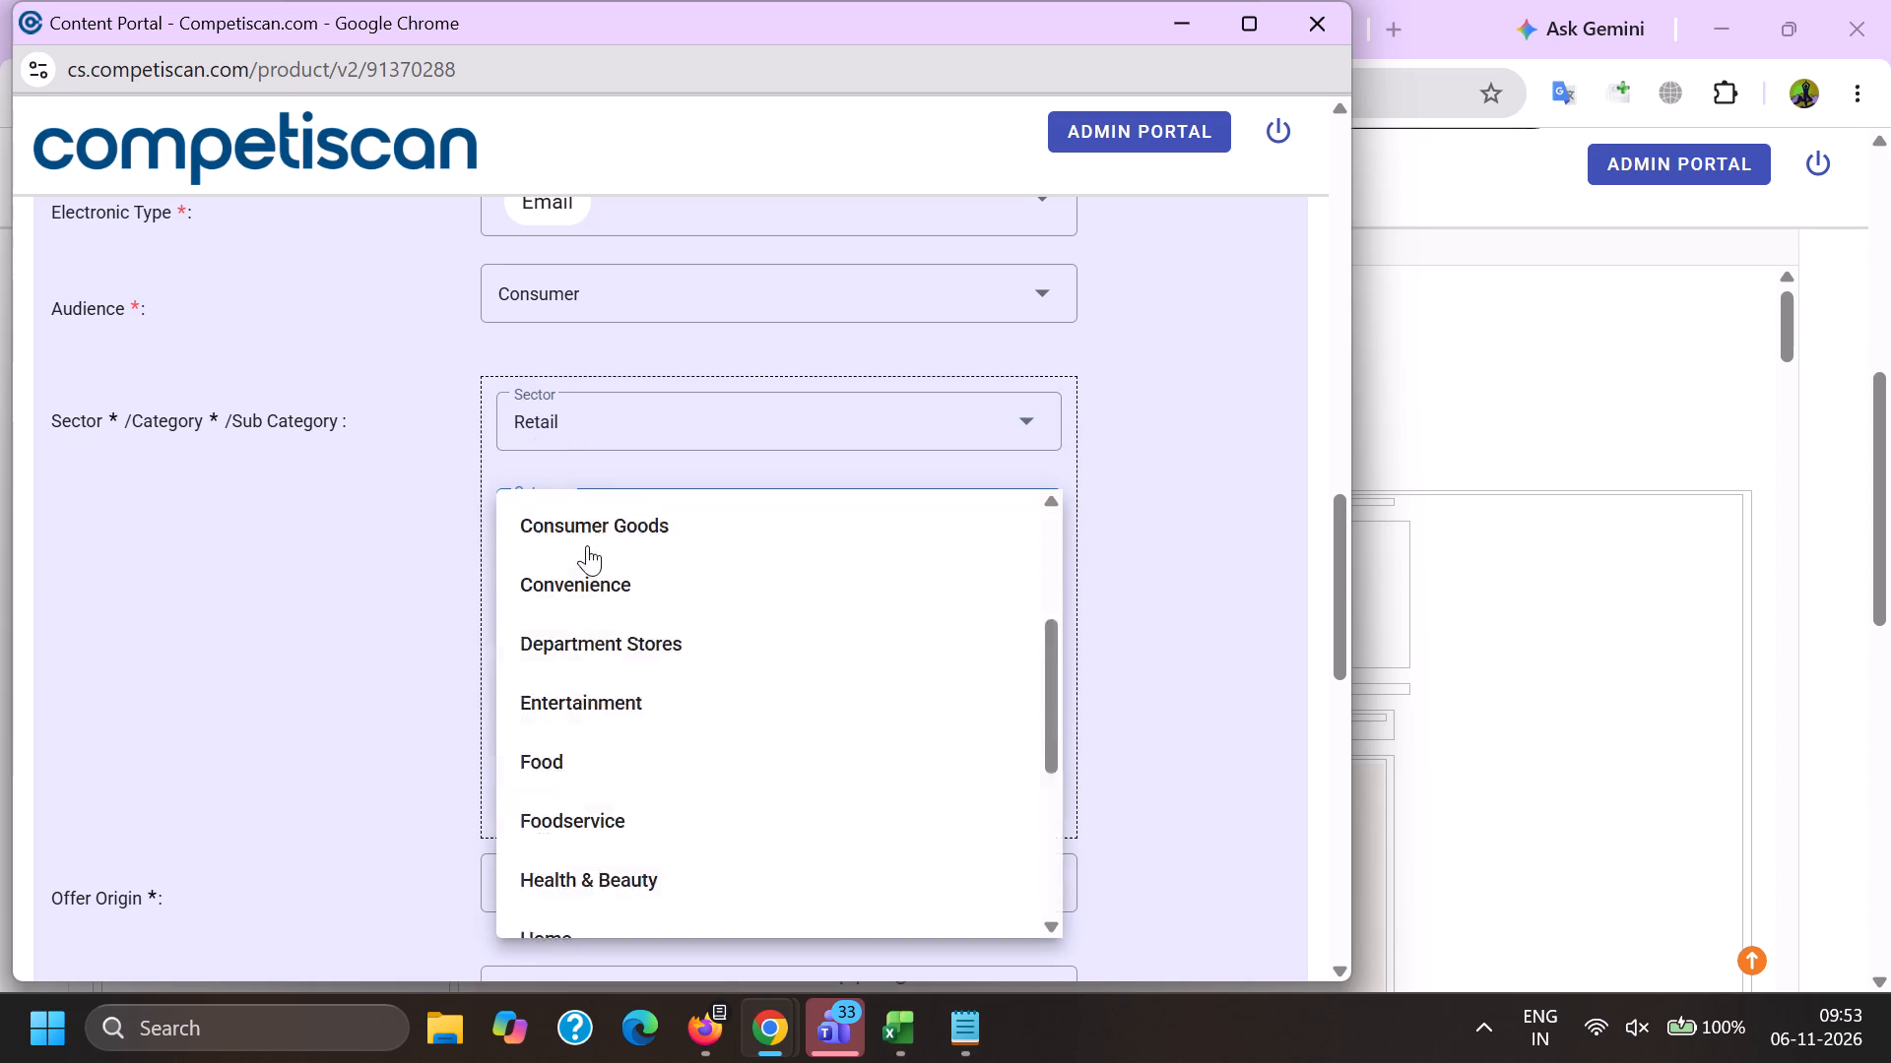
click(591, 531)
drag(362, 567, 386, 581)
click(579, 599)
Check the products shown in the email and set the category to Home Improvement.
key(alt+Tab)
scroll(574, 604, down, 18)
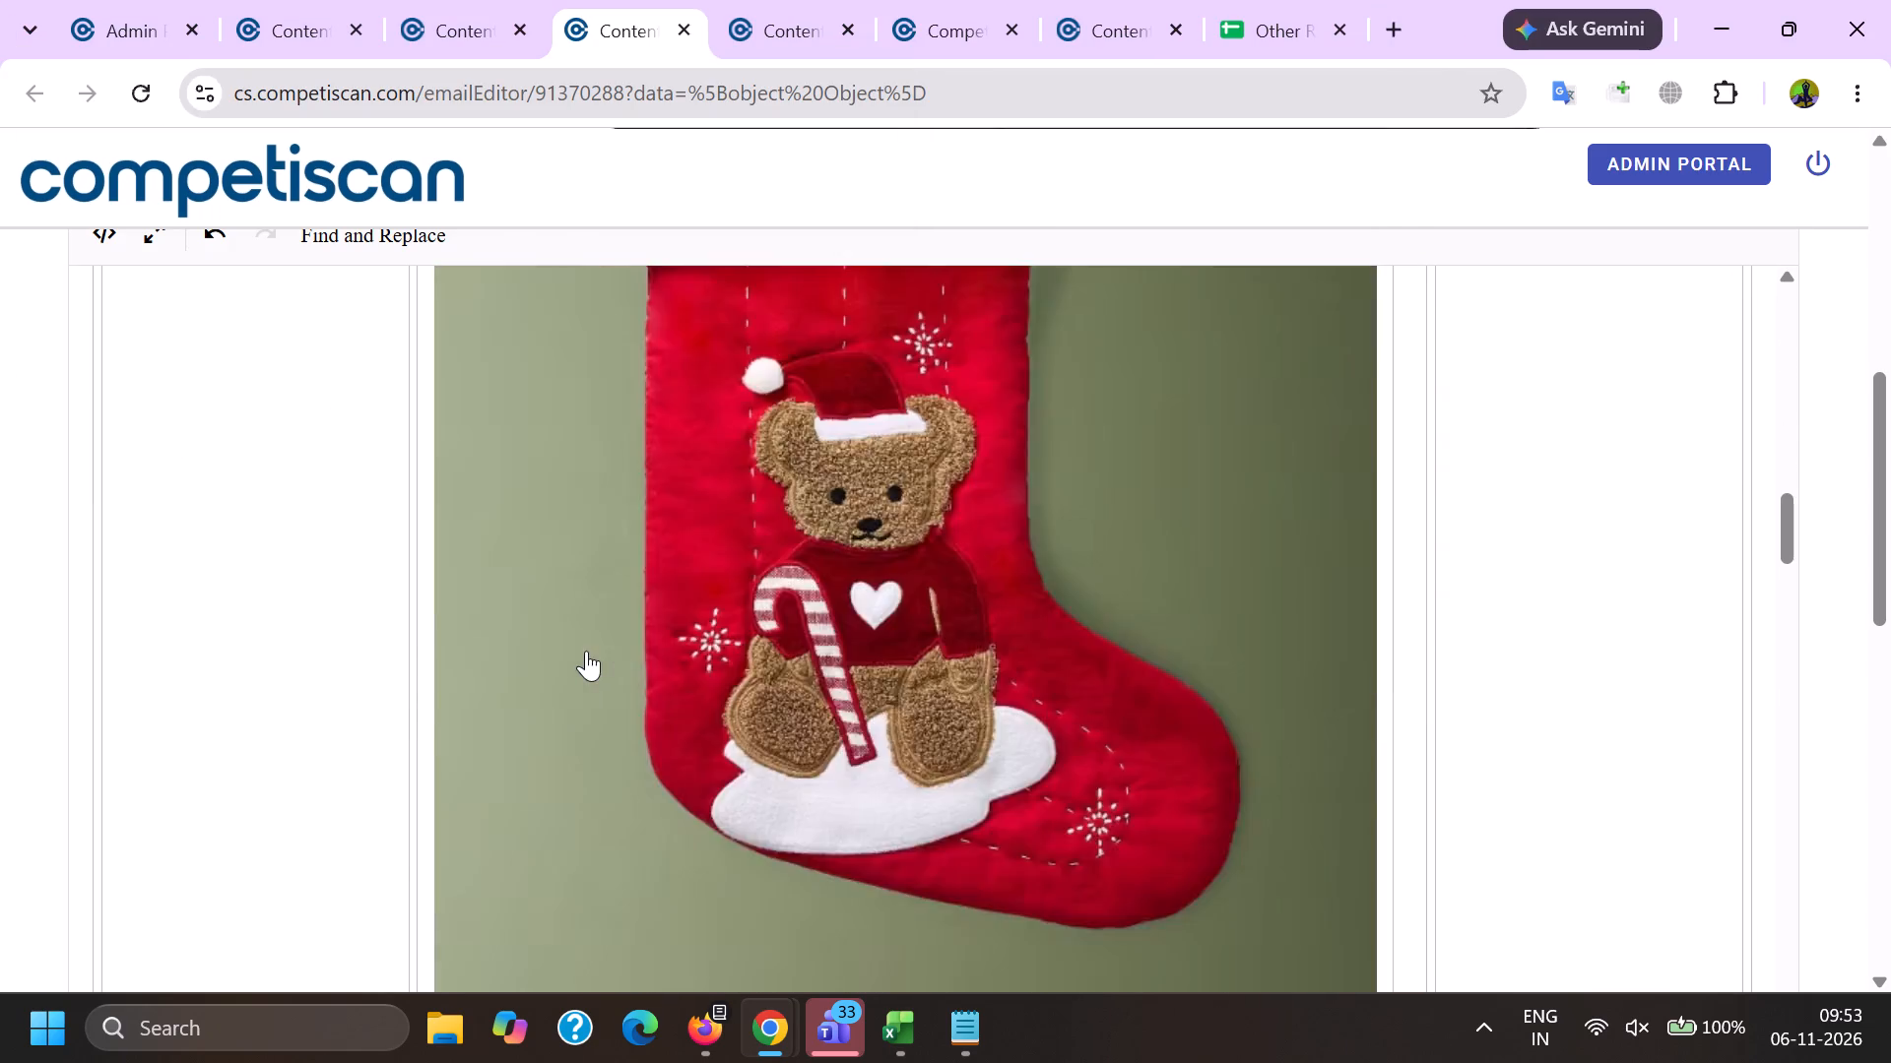
key(alt+Tab)
click(639, 502)
click(696, 601)
drag(435, 619, 453, 628)
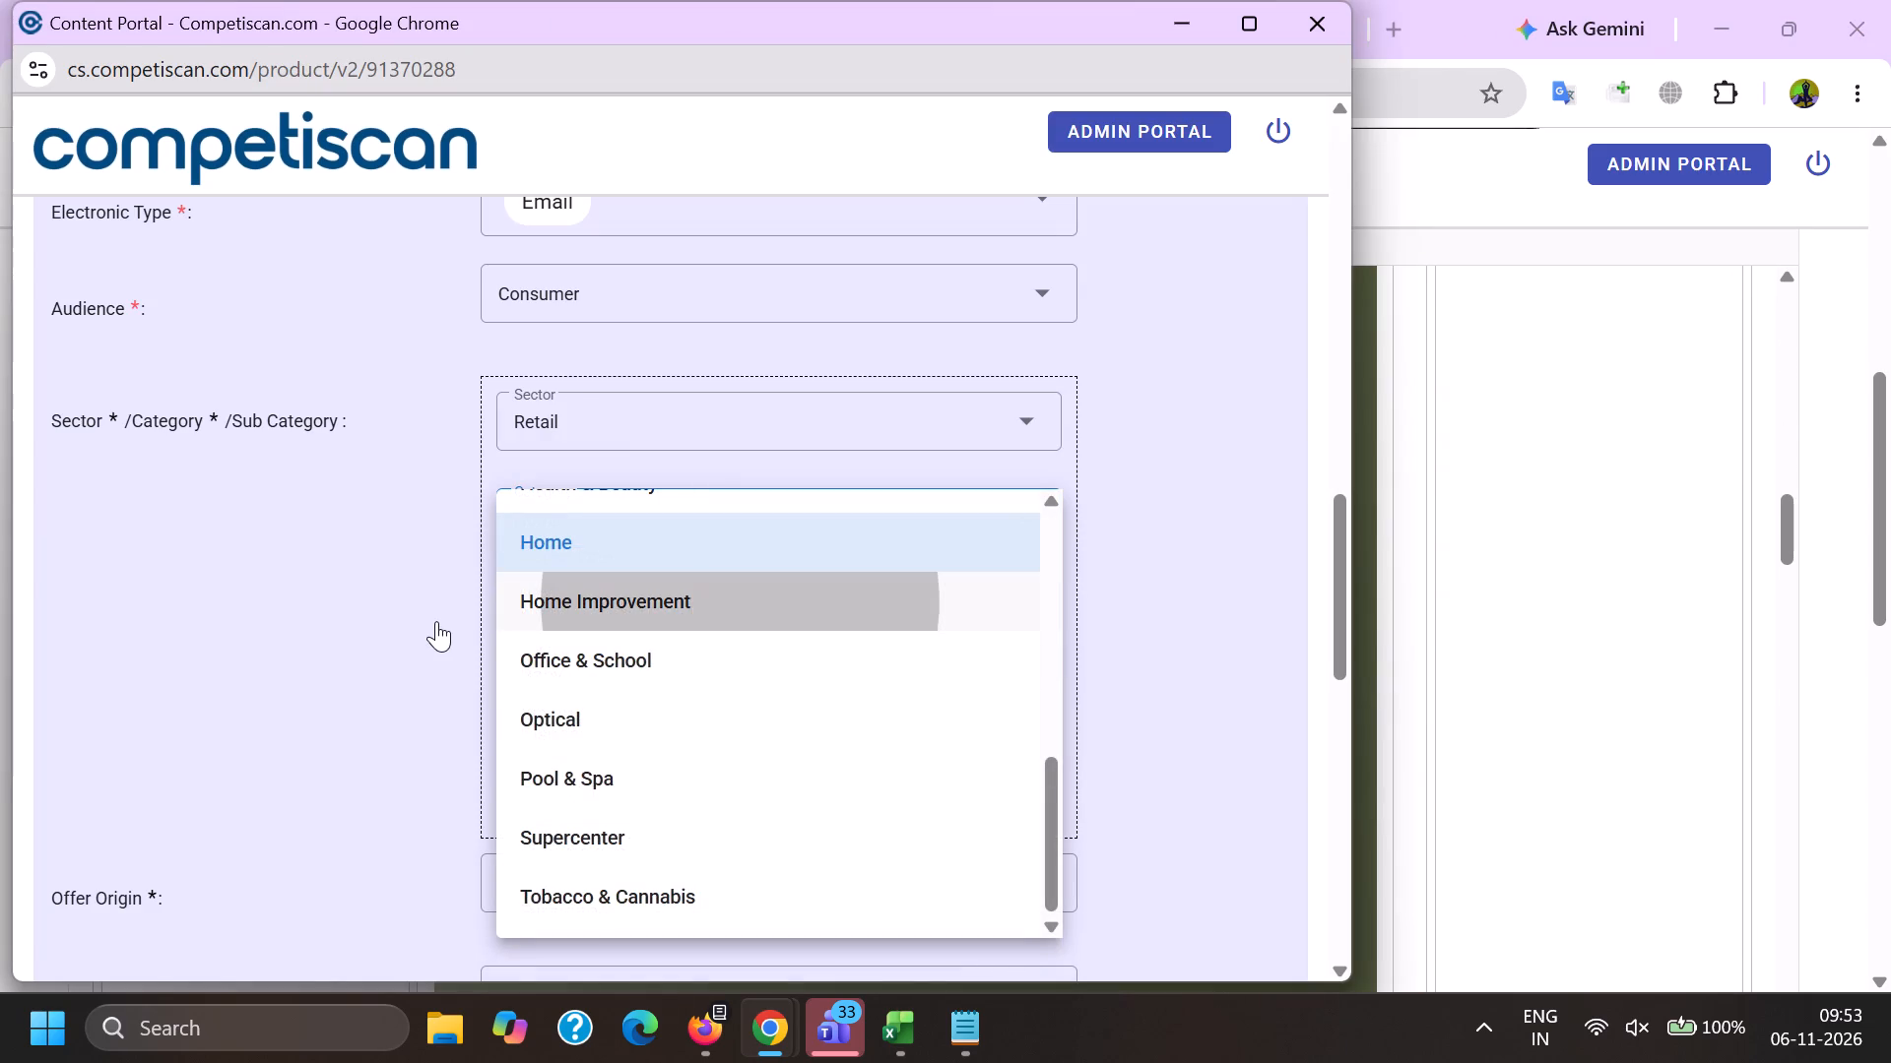
Choose sub category Holiday Decorations and sub sub category Christmas Decorations, and add the Retail classification.
click(624, 605)
scroll(617, 424, down, 2)
scroll(632, 598, down, 6)
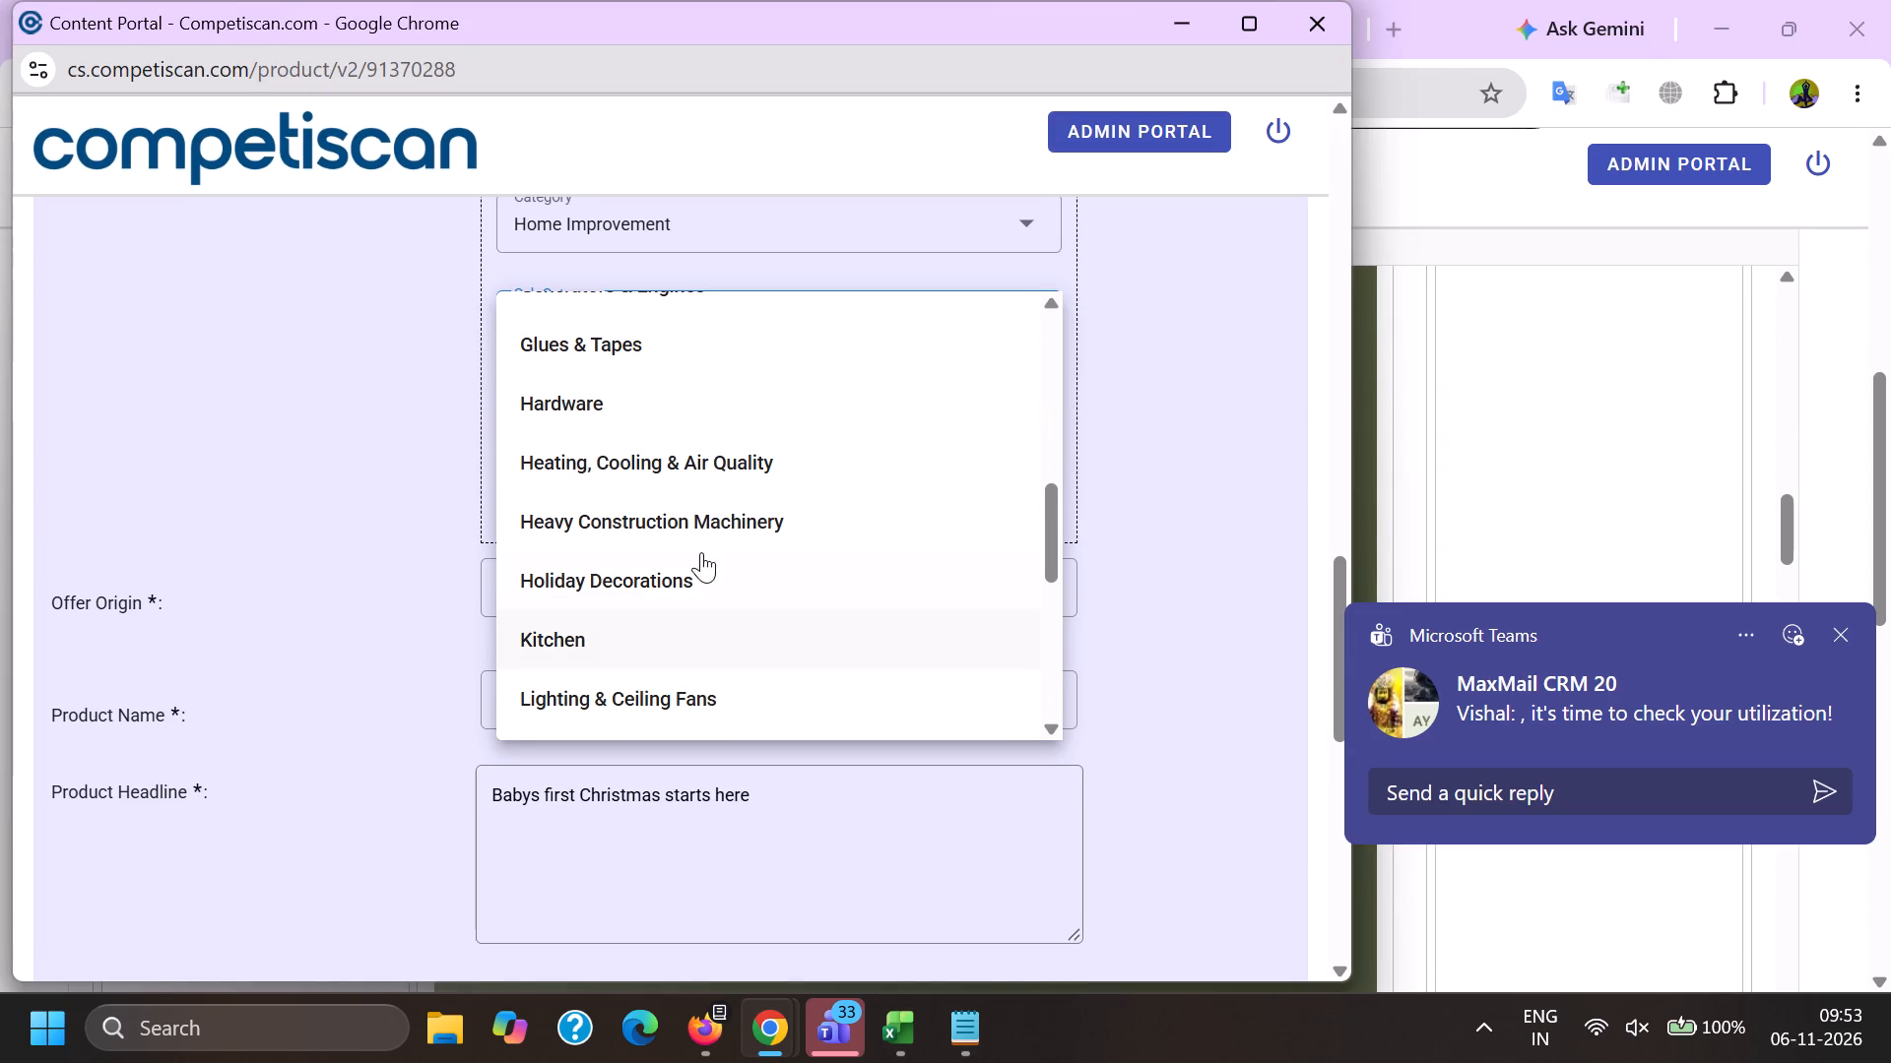
click(652, 567)
drag(381, 563, 398, 569)
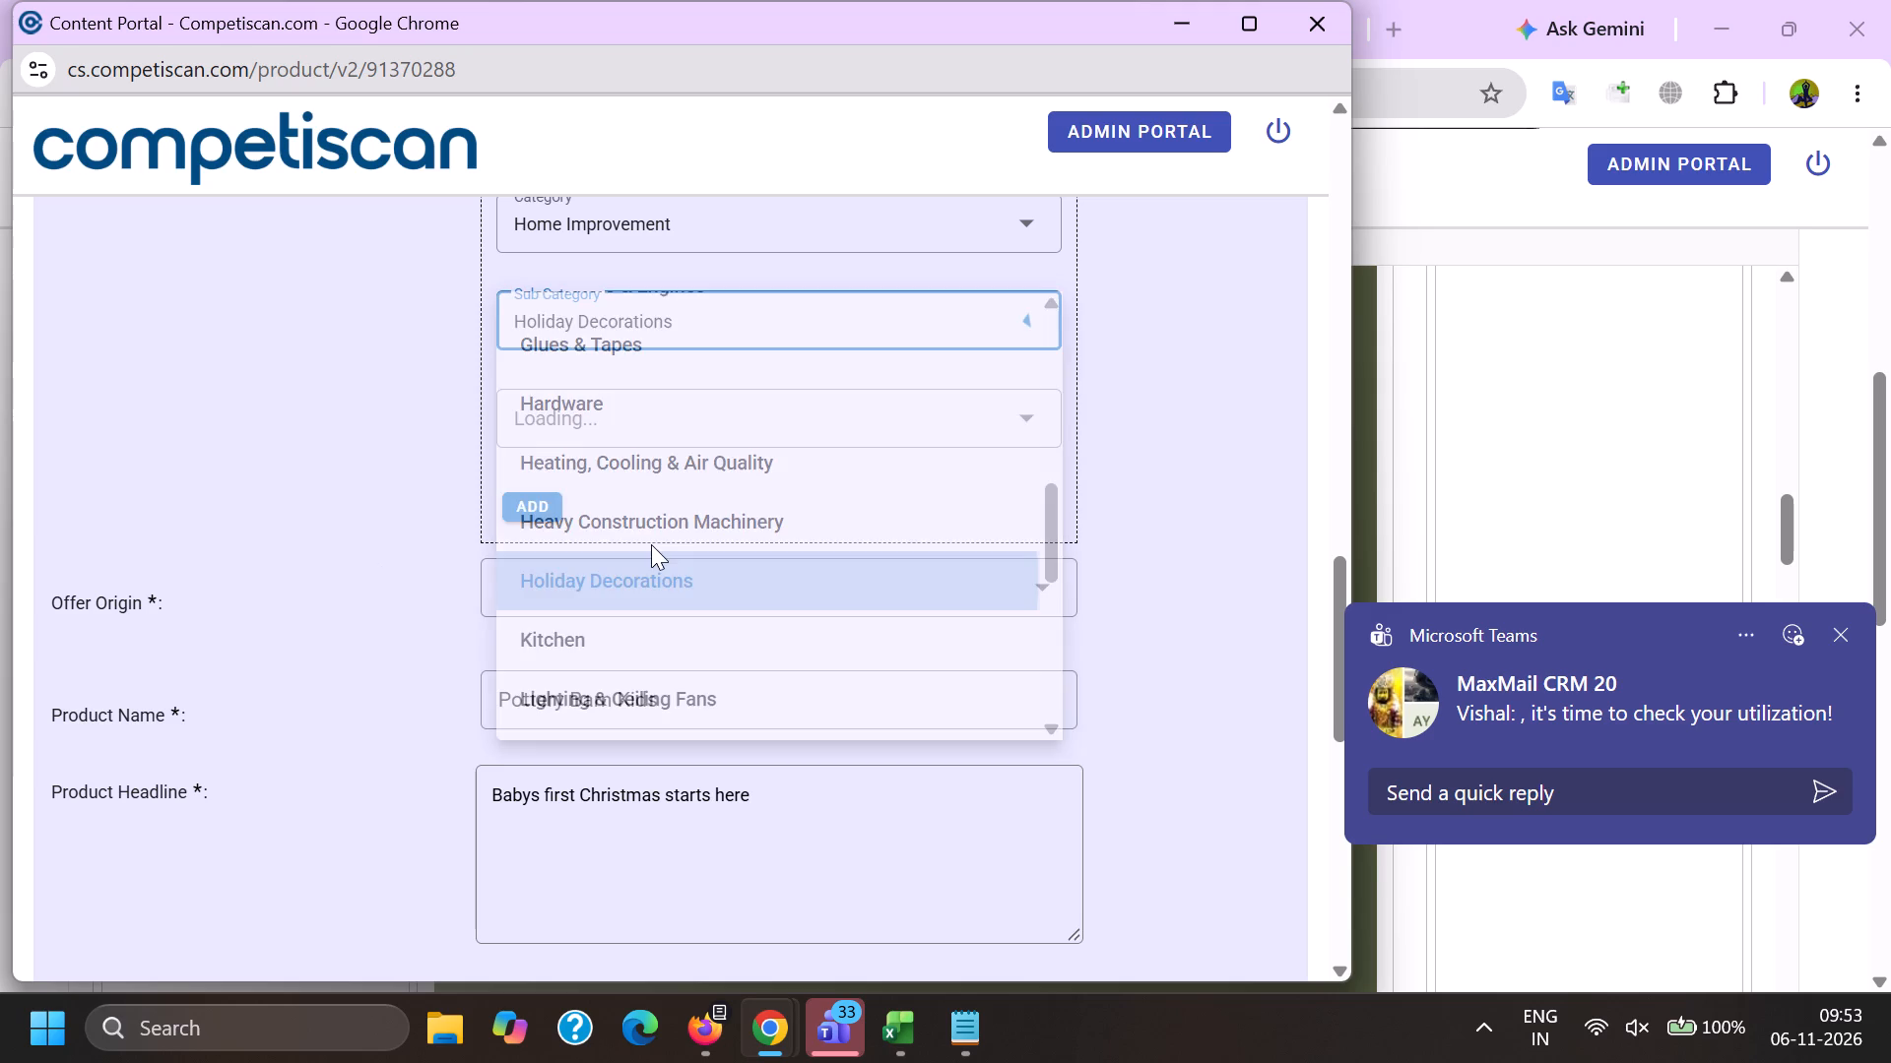
click(630, 433)
click(640, 507)
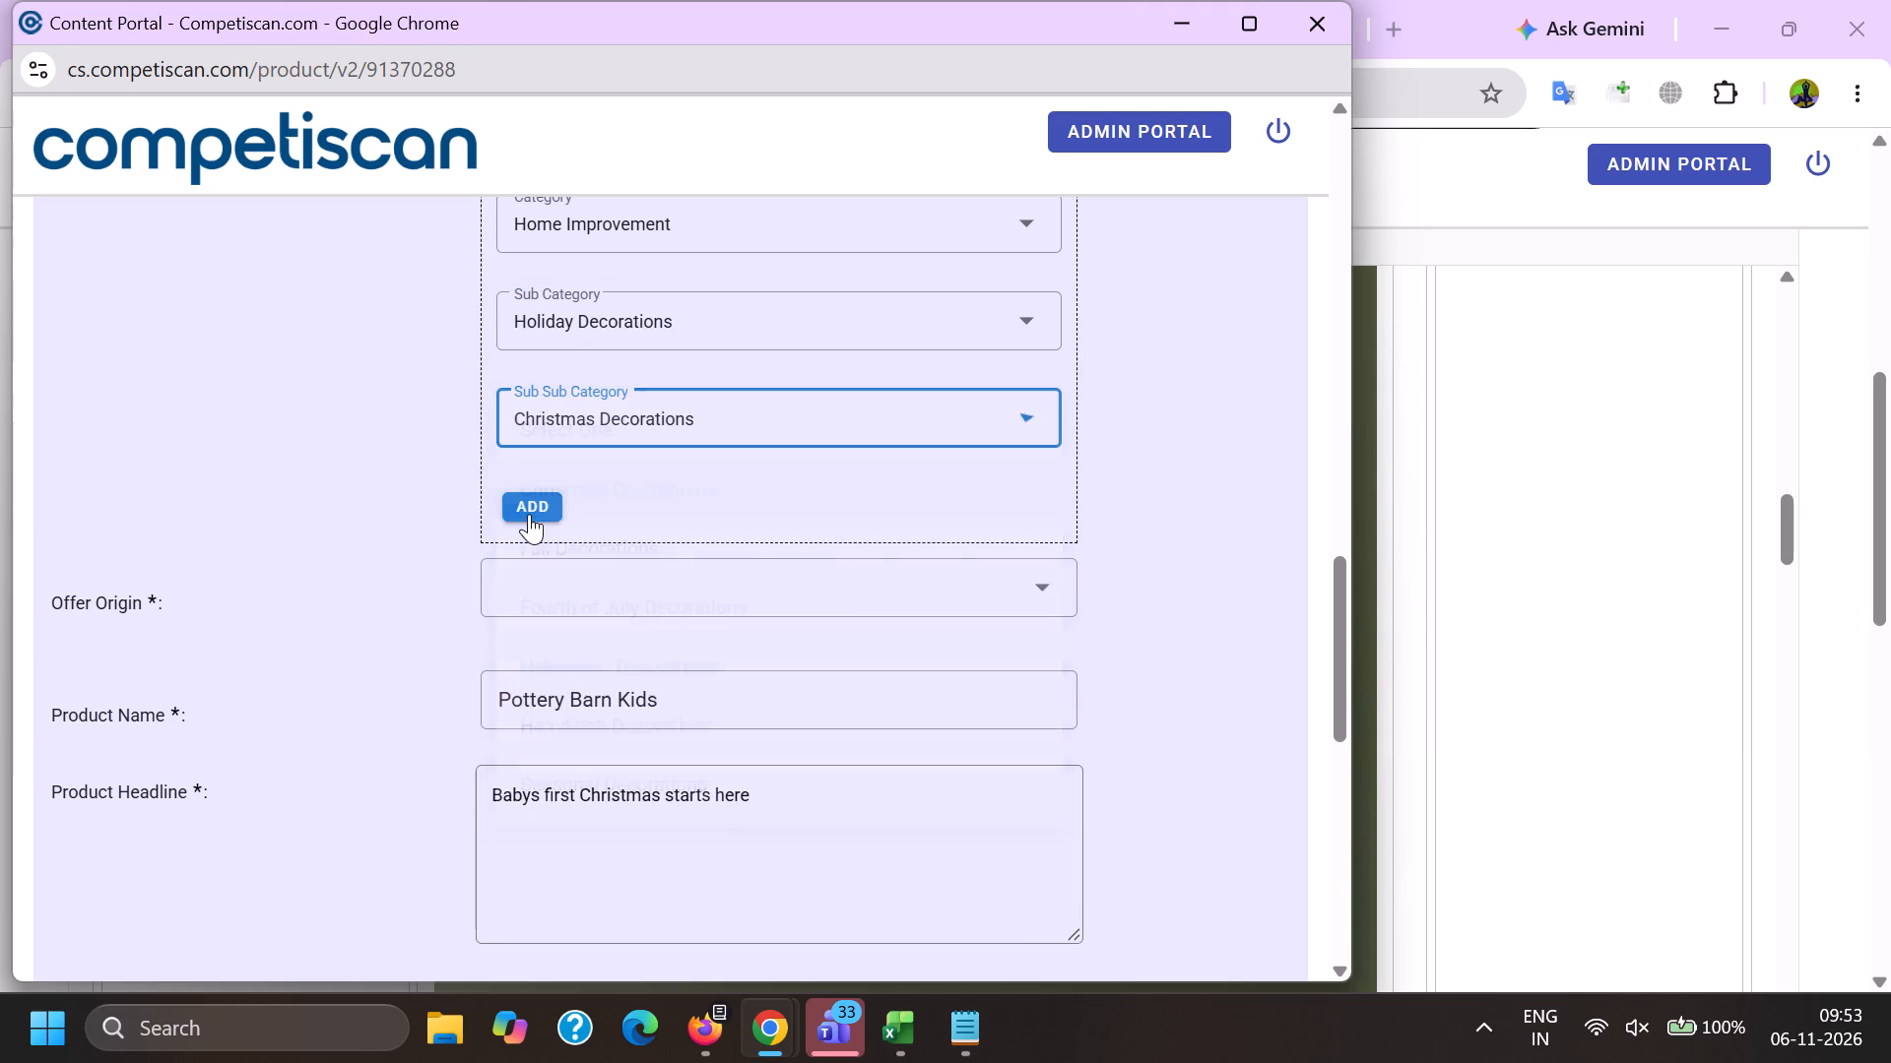
click(529, 510)
Add a second classification with sector Credit Cards, category Payment Cards and sub category Credit Cards.
scroll(583, 665, up, 3)
click(610, 607)
scroll(613, 798, up, 6)
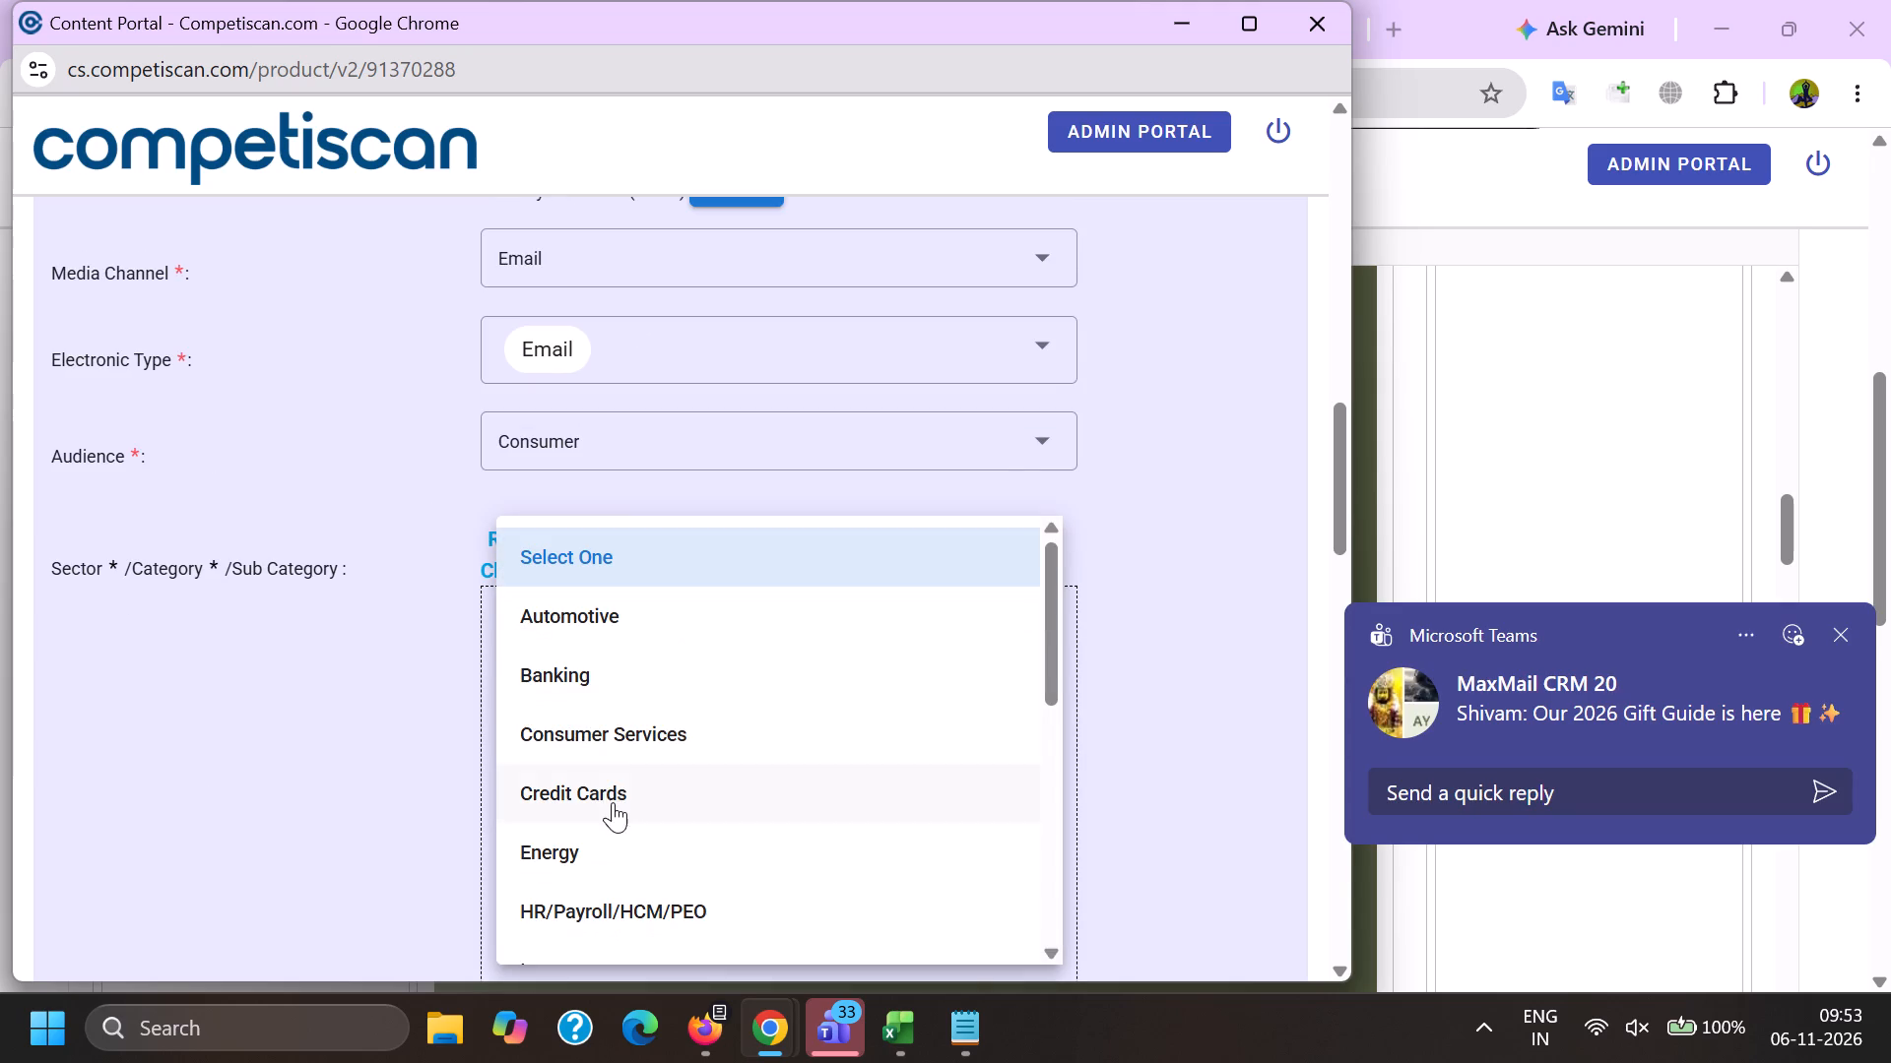
click(612, 765)
click(425, 757)
click(569, 712)
scroll(569, 404, down, 2)
click(628, 569)
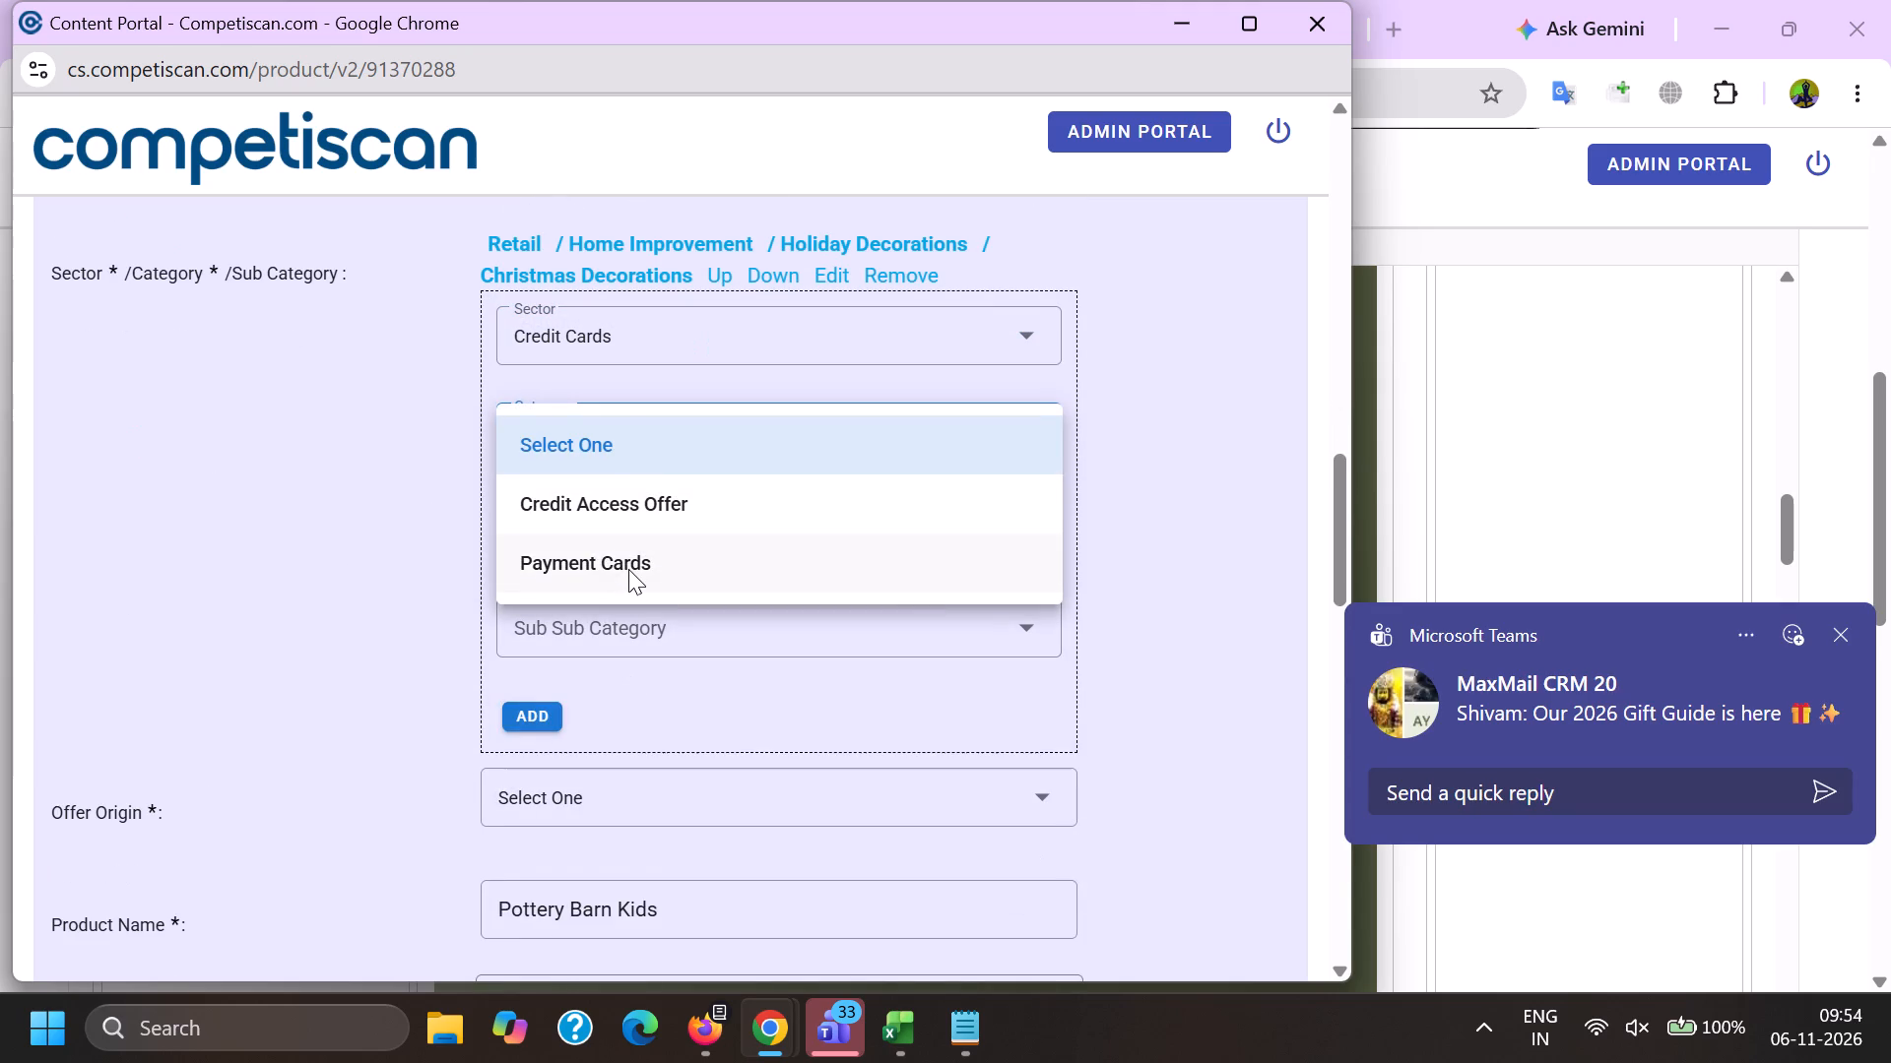
click(582, 535)
scroll(604, 375, down, 1)
scroll(624, 687, down, 6)
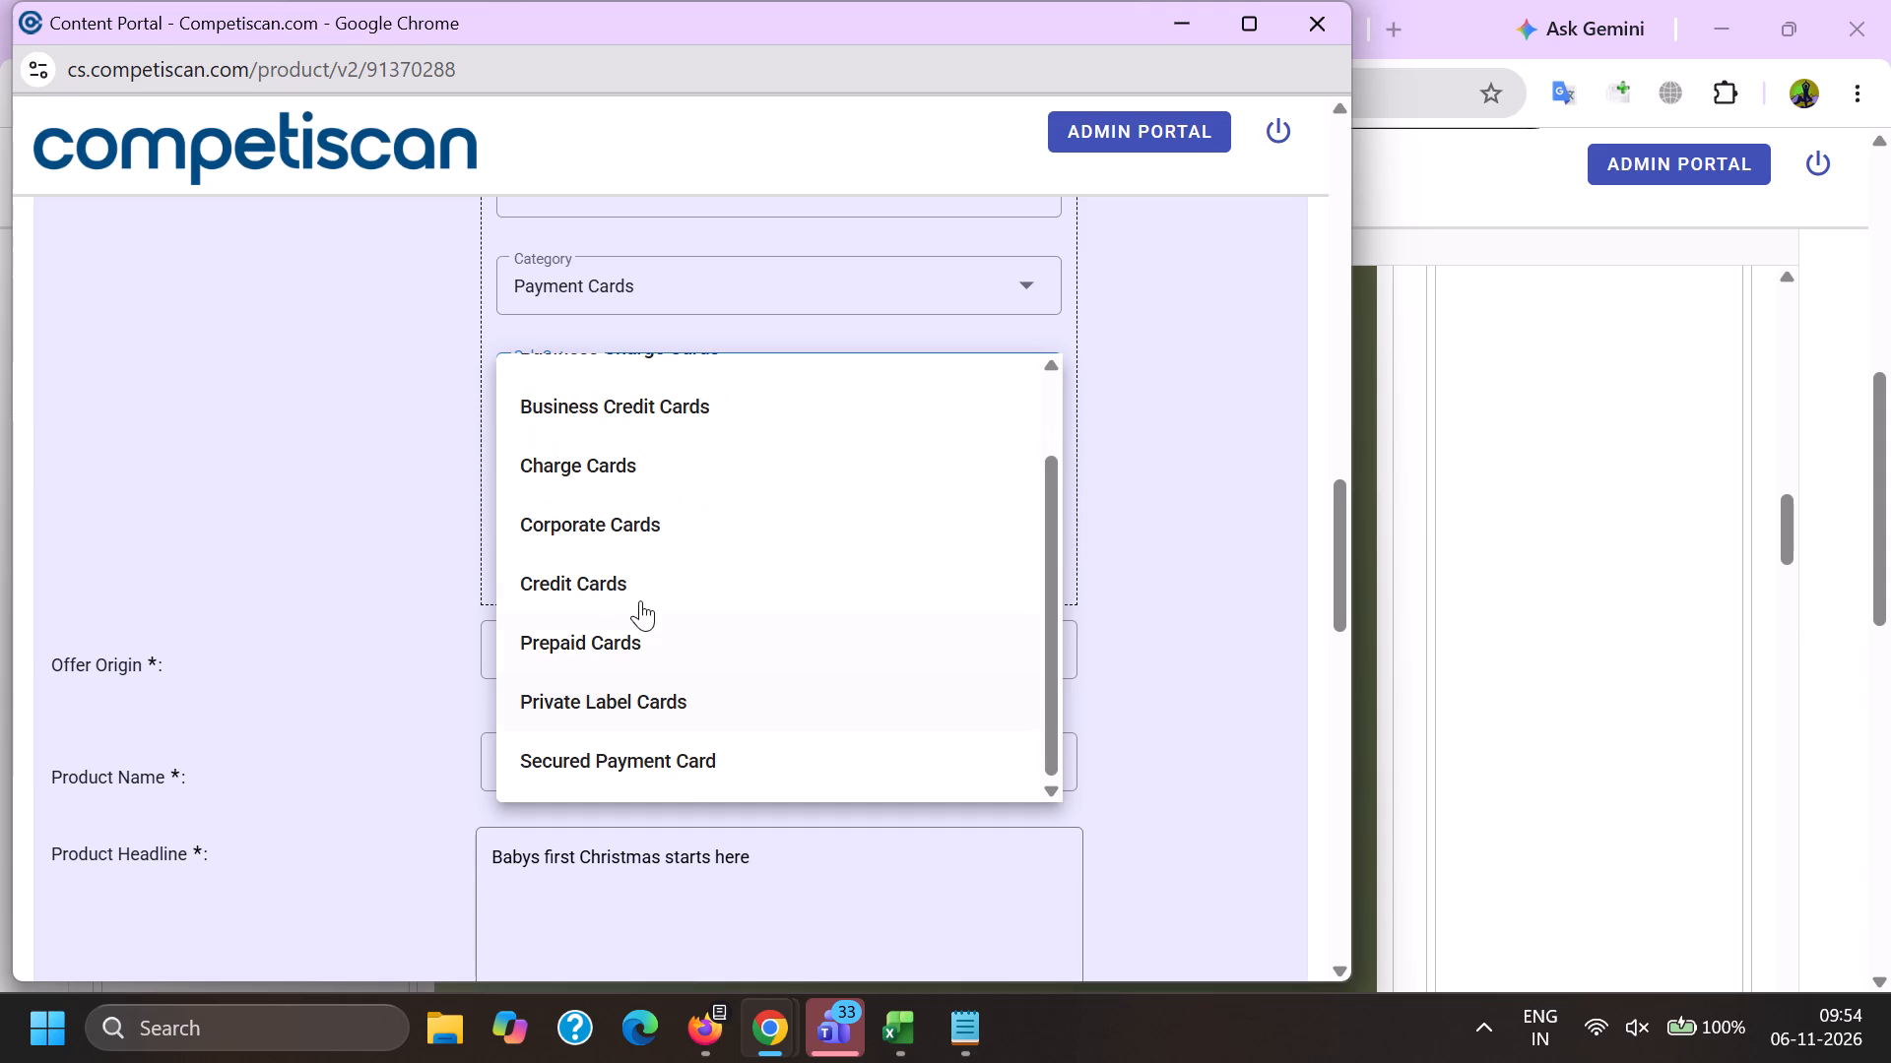
click(637, 594)
click(470, 583)
click(542, 565)
Move the Retail classification below the Credit Cards classification.
scroll(566, 724, up, 3)
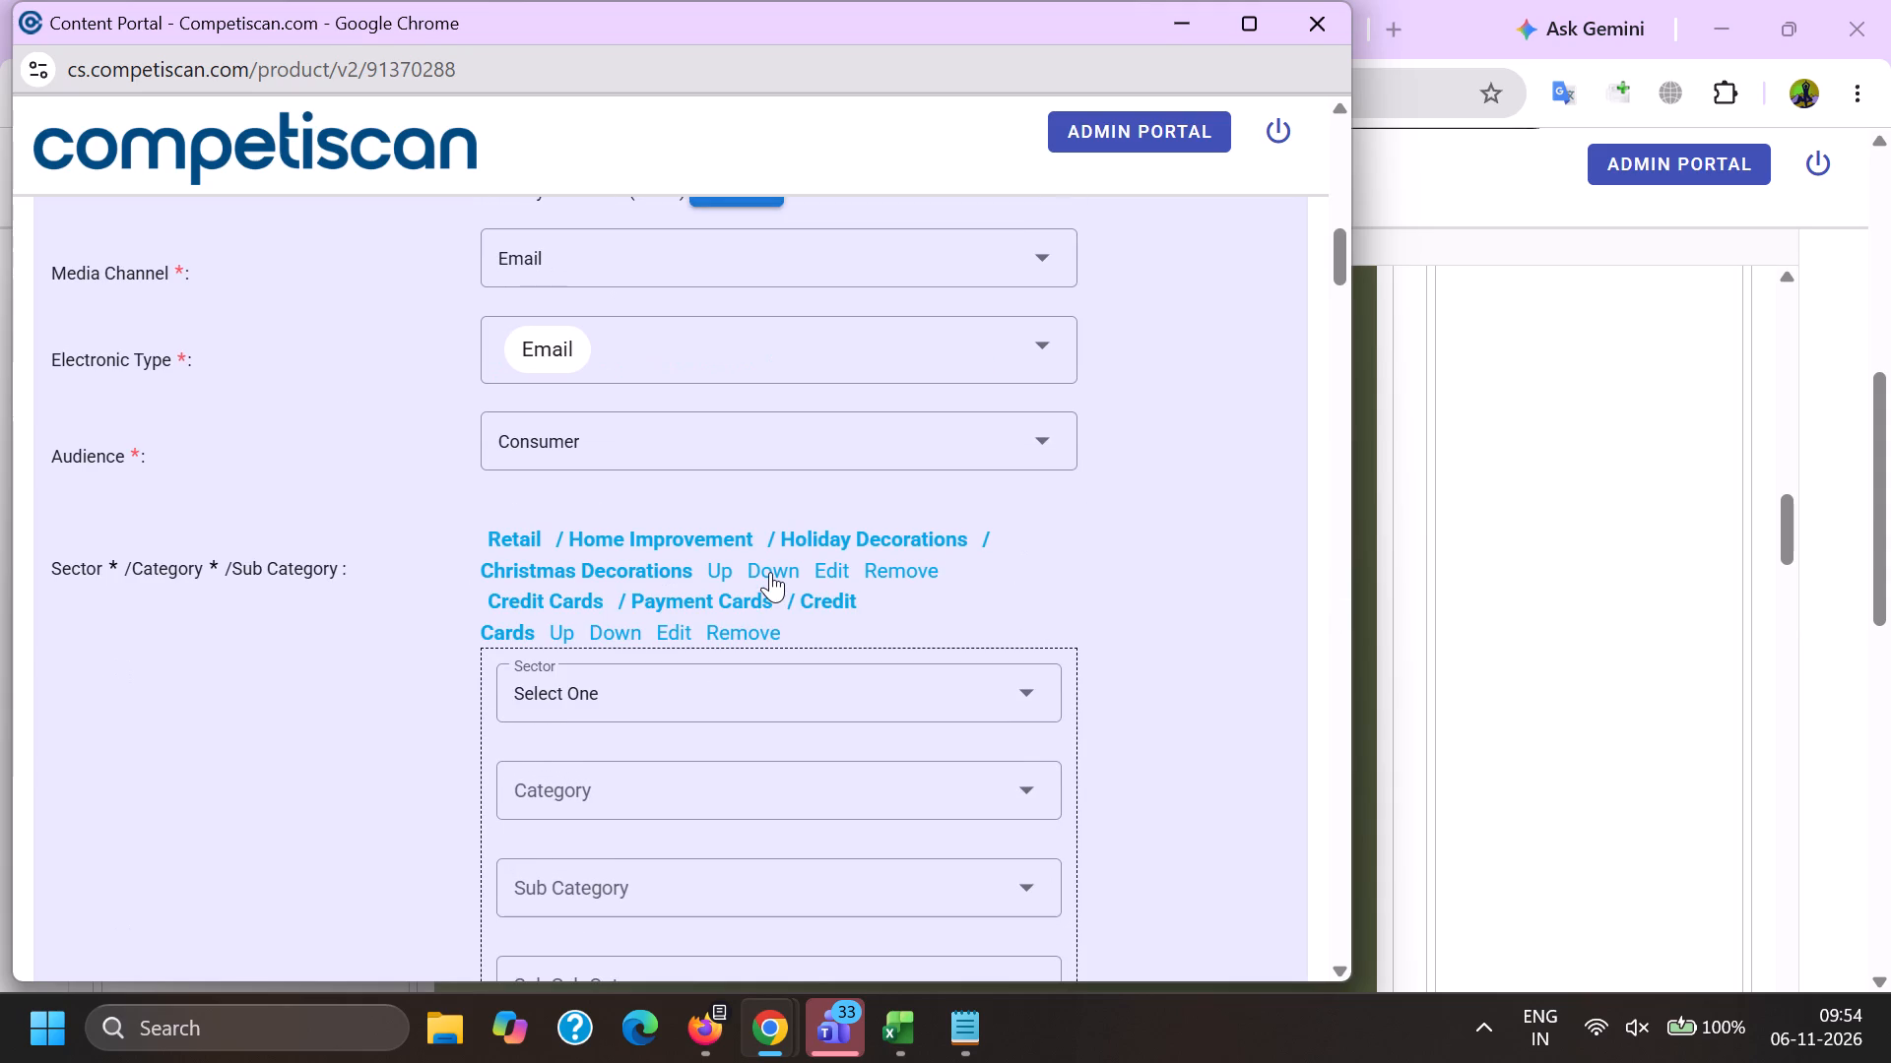
click(770, 569)
Set the offer origin to Provider/Bank and look up Pottery Barn Key Rewards Visa Credit Card as the product name.
scroll(580, 509, down, 5)
click(586, 420)
double_click(595, 554)
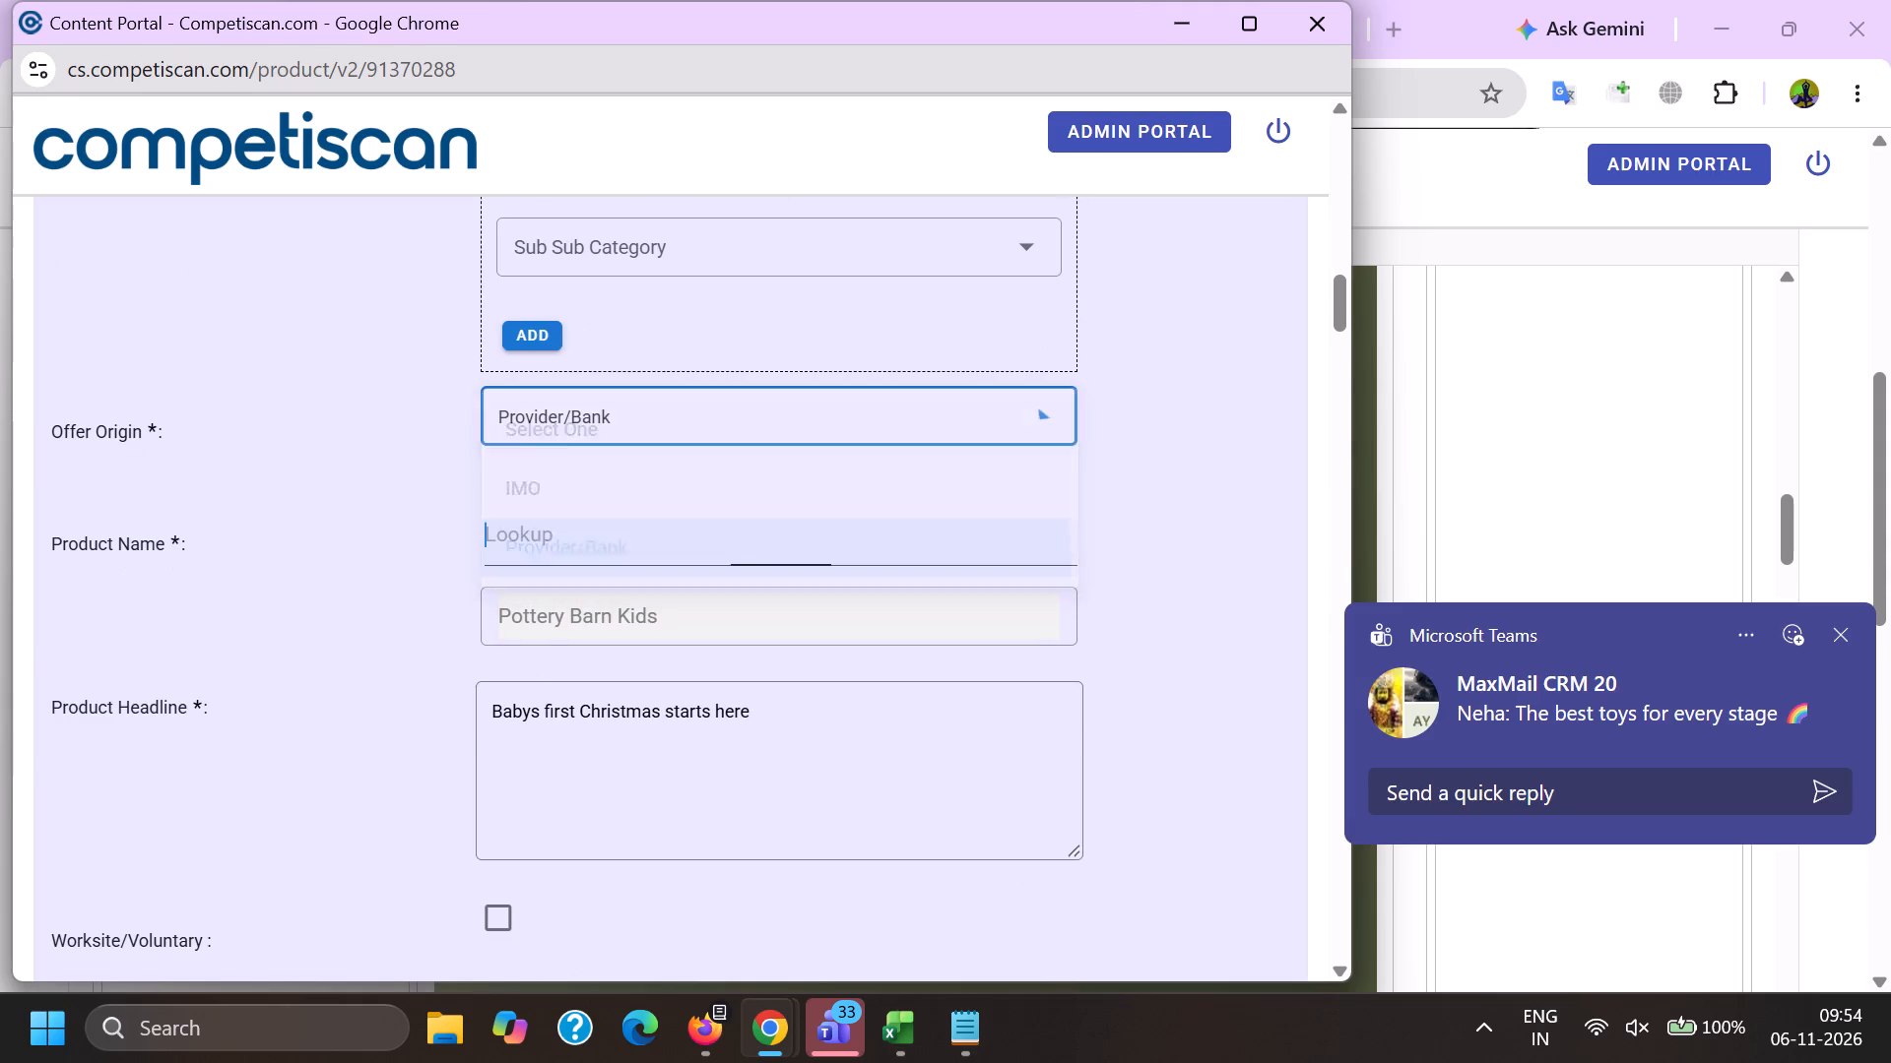
key(ctrl+v)
drag(605, 540, 1060, 600)
key(BackSpace)
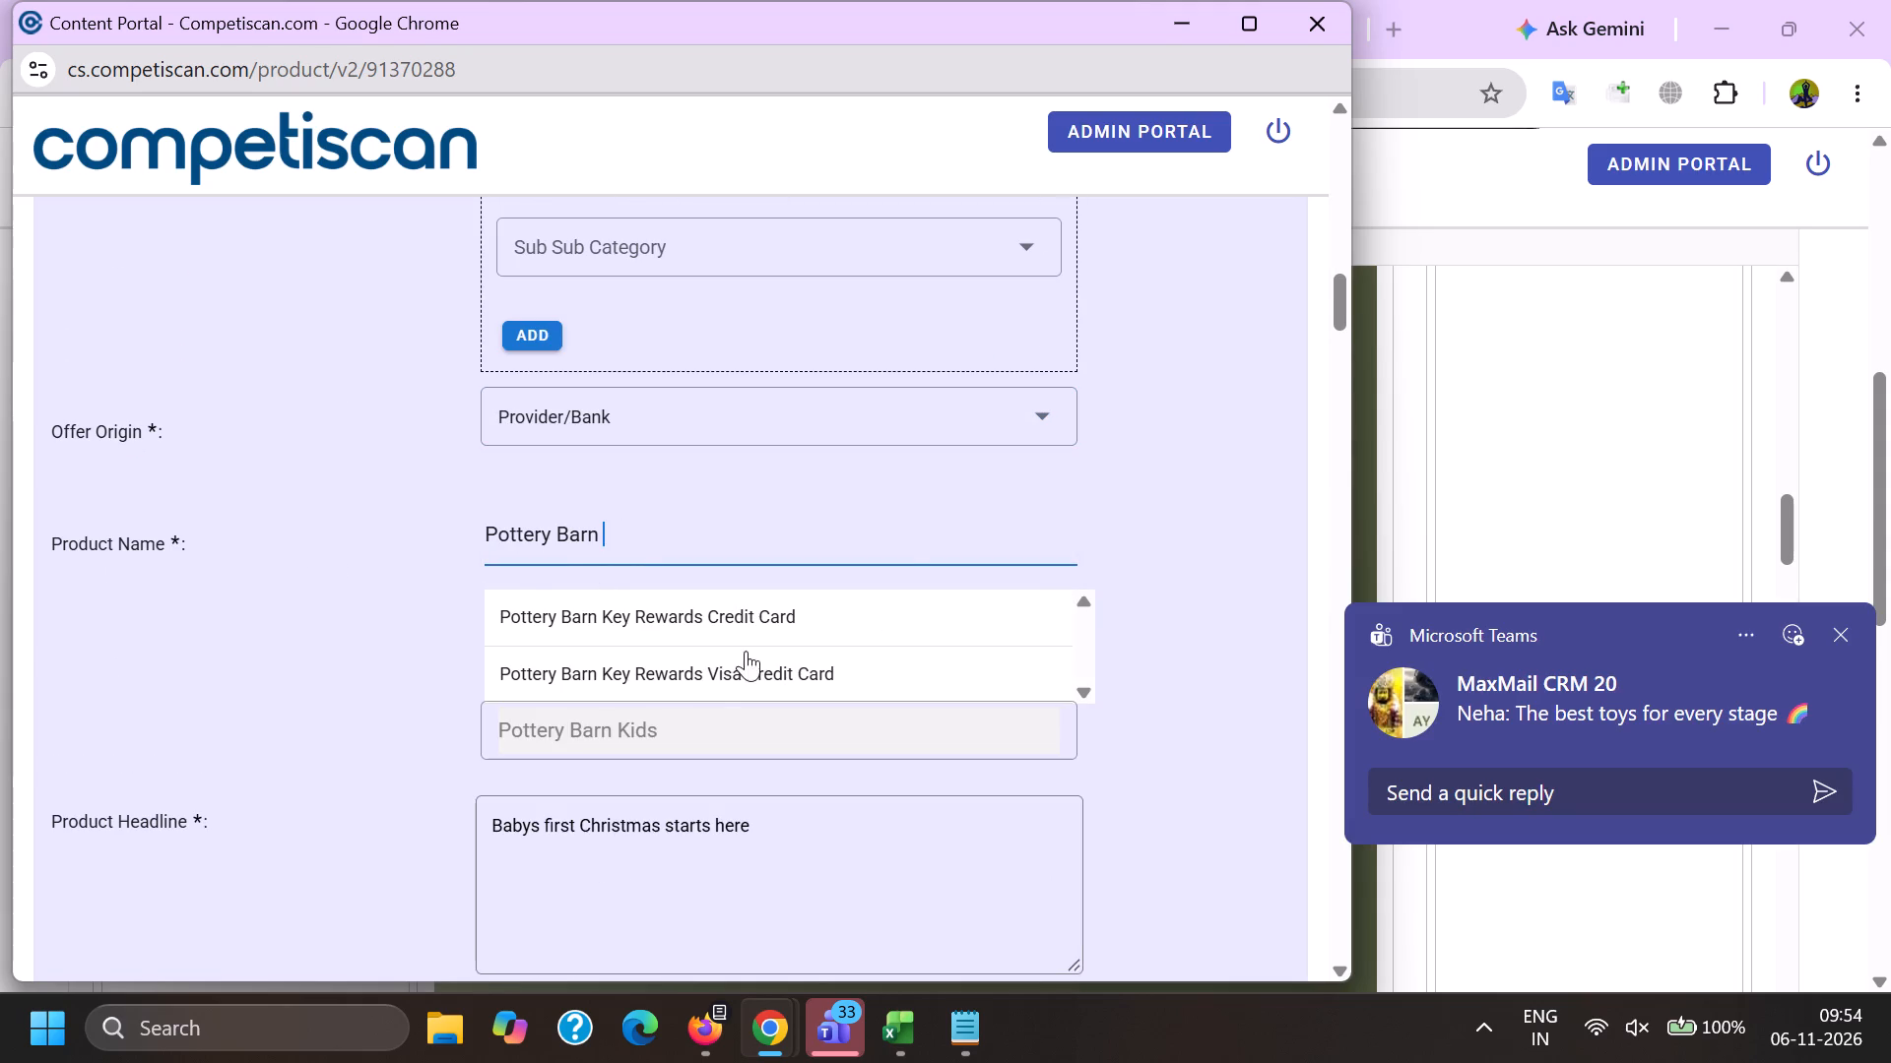
click(714, 667)
Move the Credit Cards classification back below the Retail classification.
scroll(702, 685, up, 5)
click(616, 561)
Replace the product headline with the email's subject text, "Baby's first Christmas starts here.", without emojis.
scroll(616, 547, down, 5)
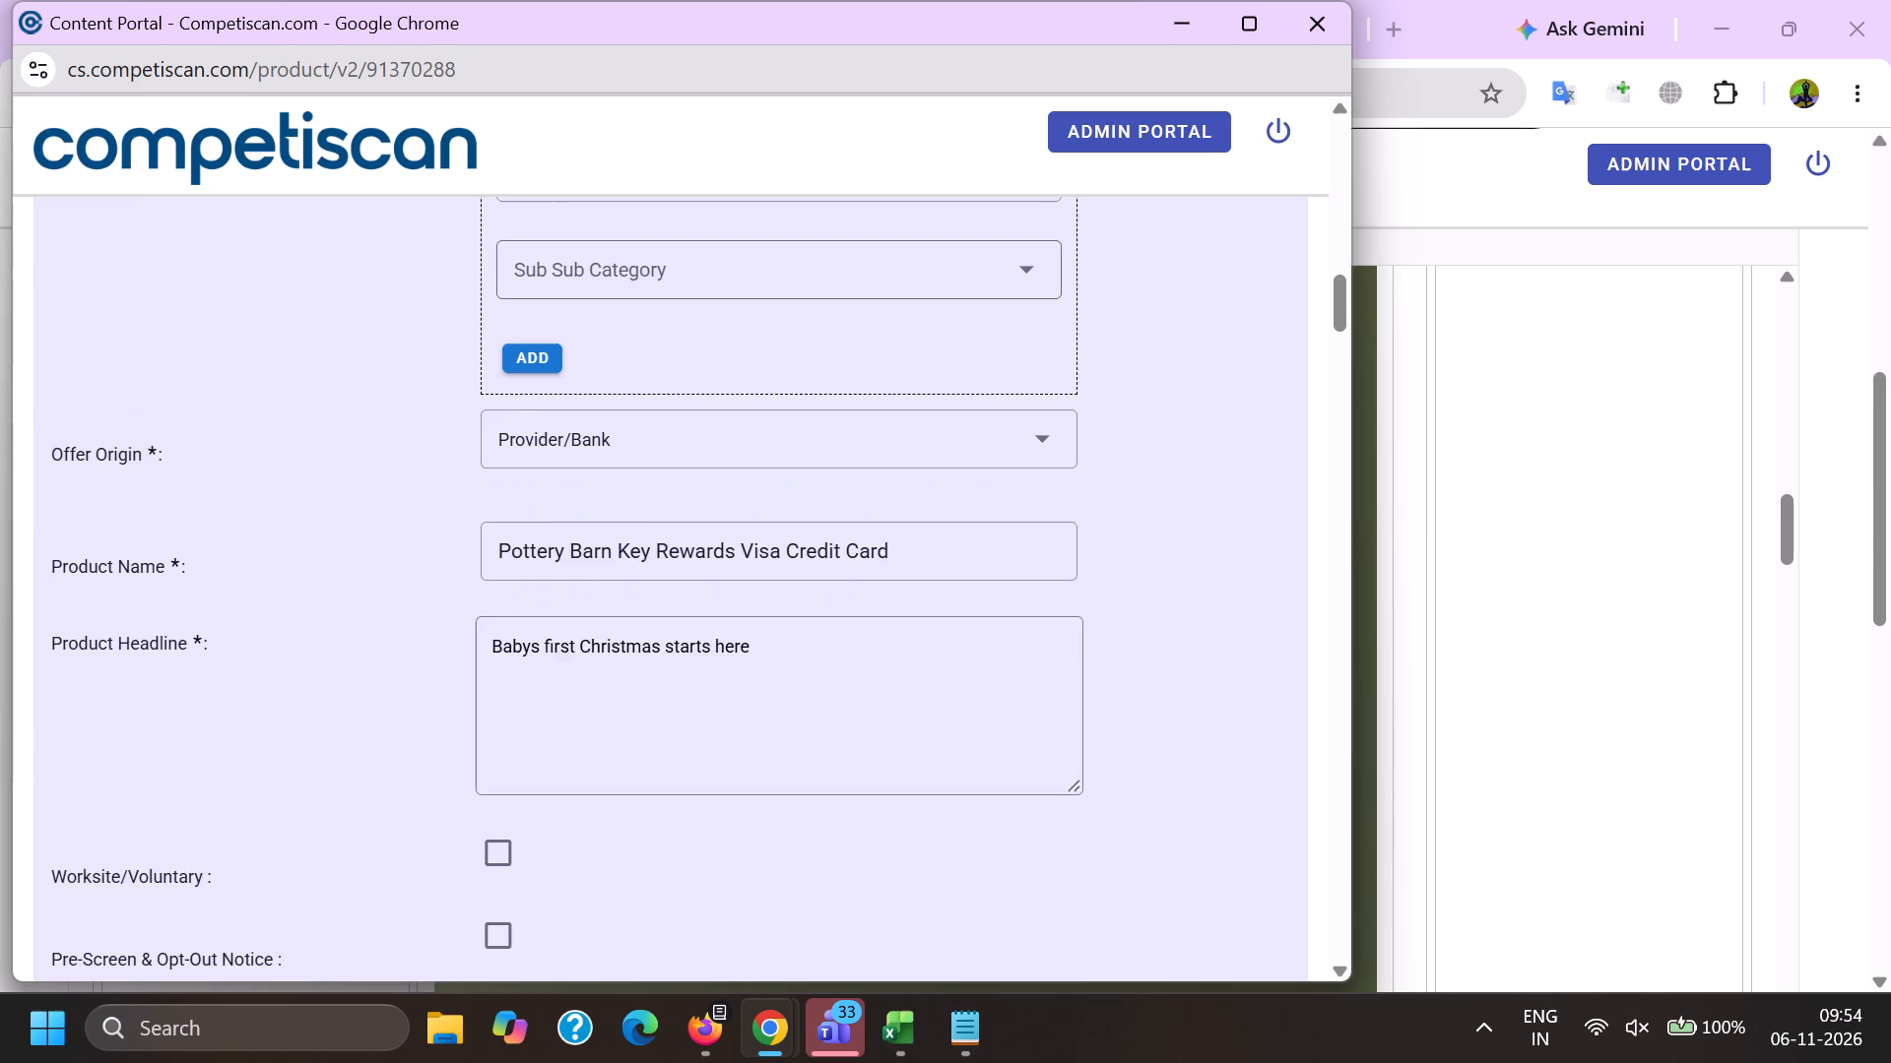
drag(920, 668, 0, 641)
key(BackSpace)
key(alt+Tab)
scroll(311, 626, up, 6)
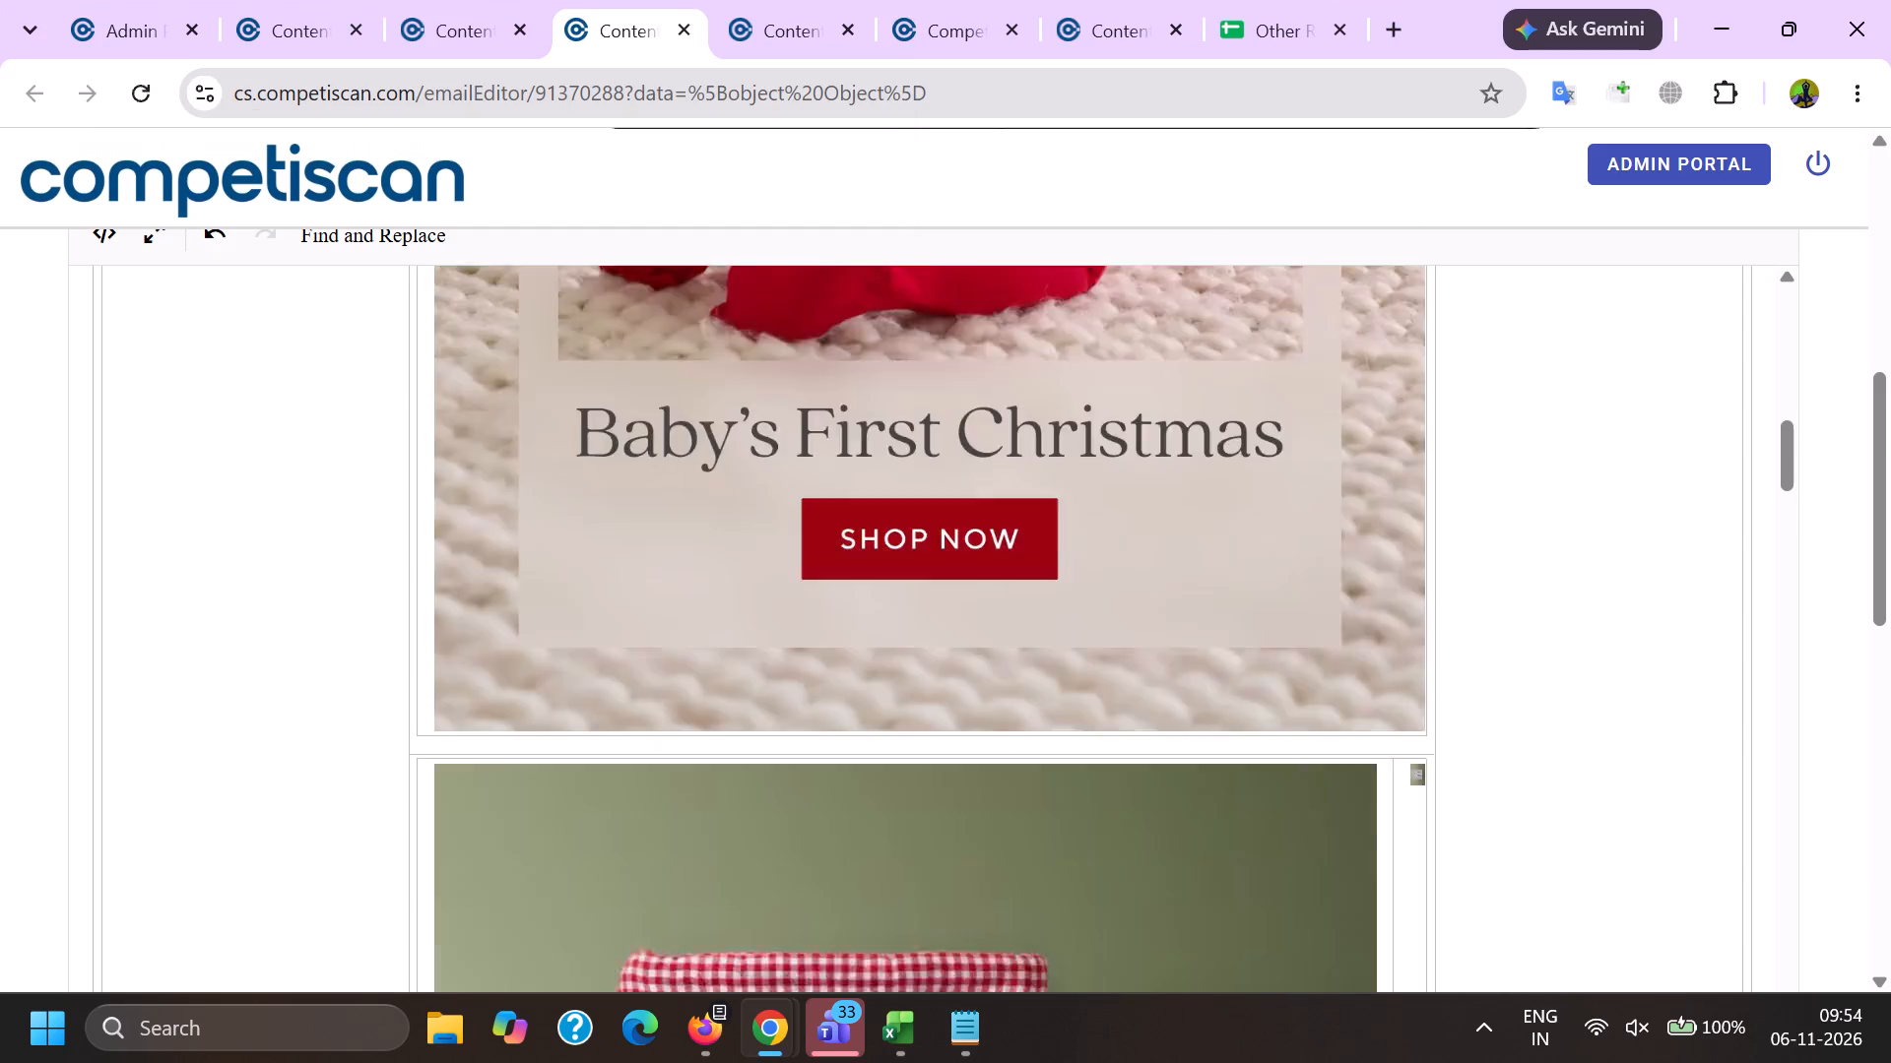
scroll(310, 630, up, 14)
click(202, 446)
drag(202, 446, 216, 450)
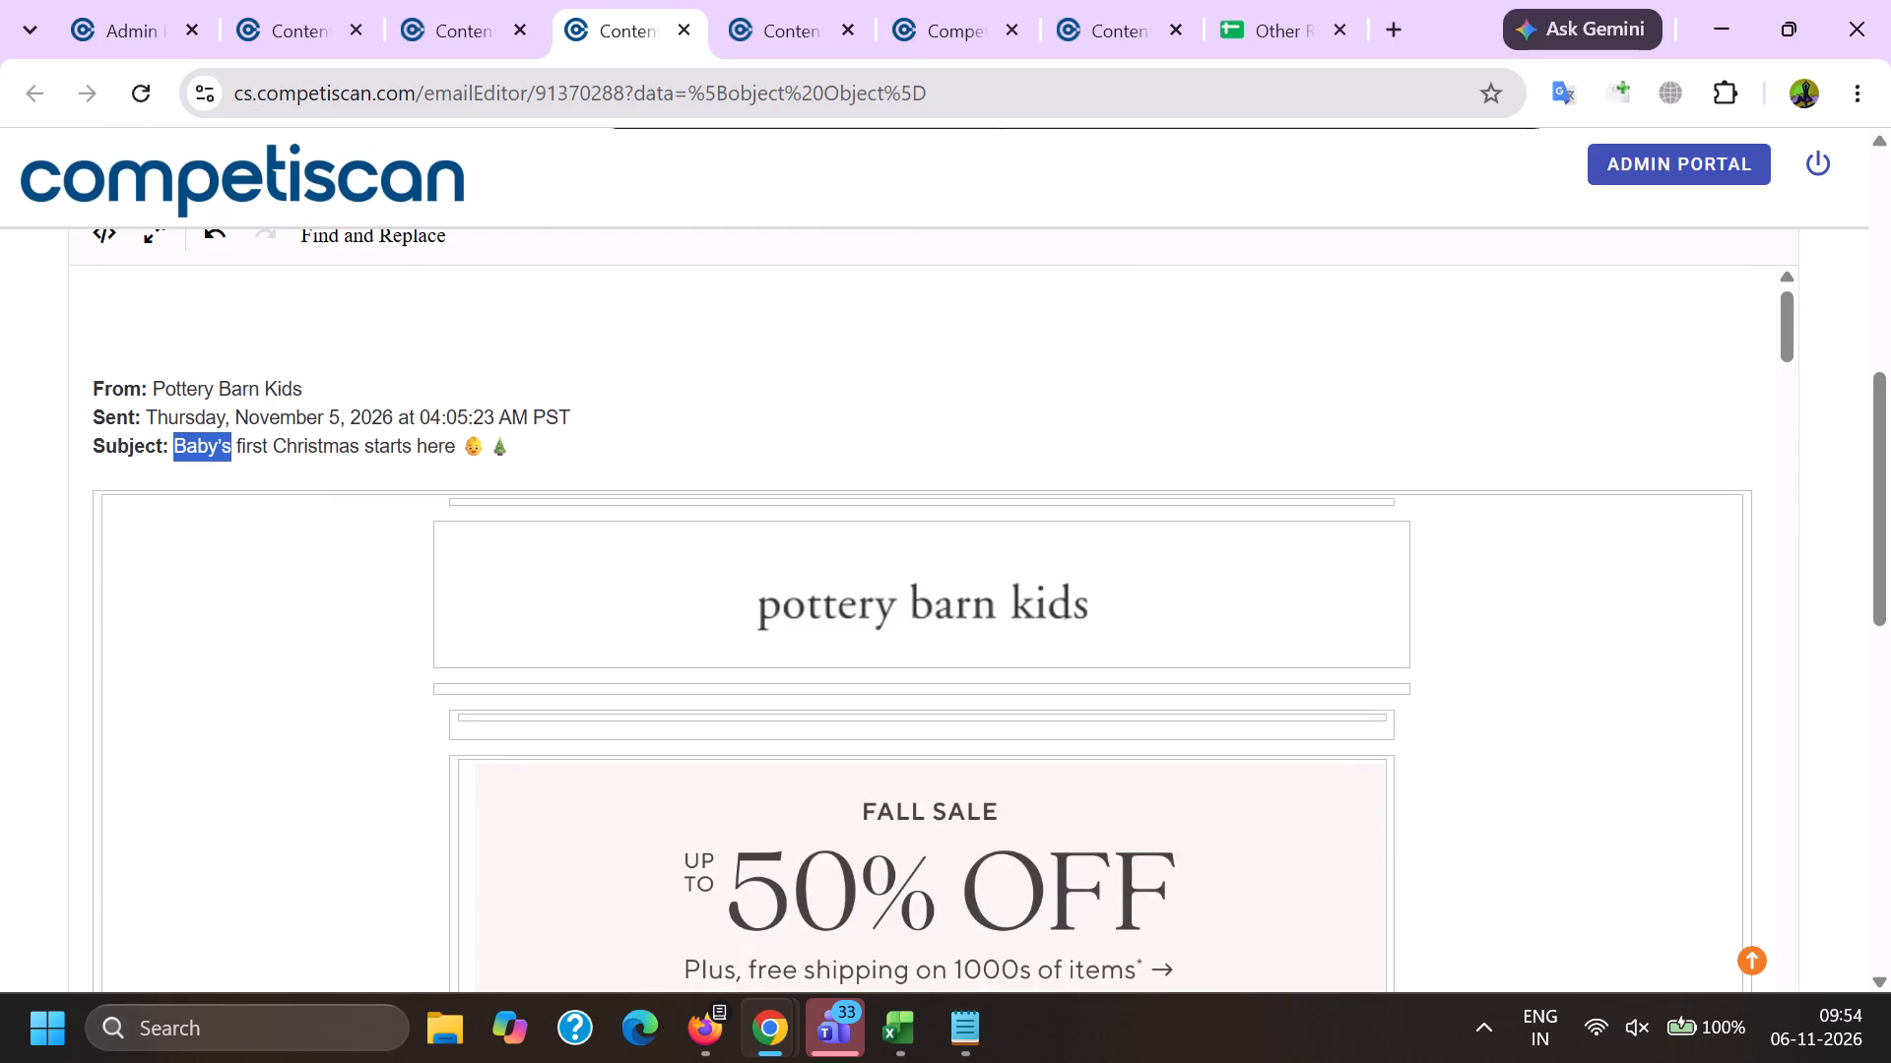
shift+click(470, 455)
key(ctrl+c)
key(alt+Tab)
key(ctrl+v)
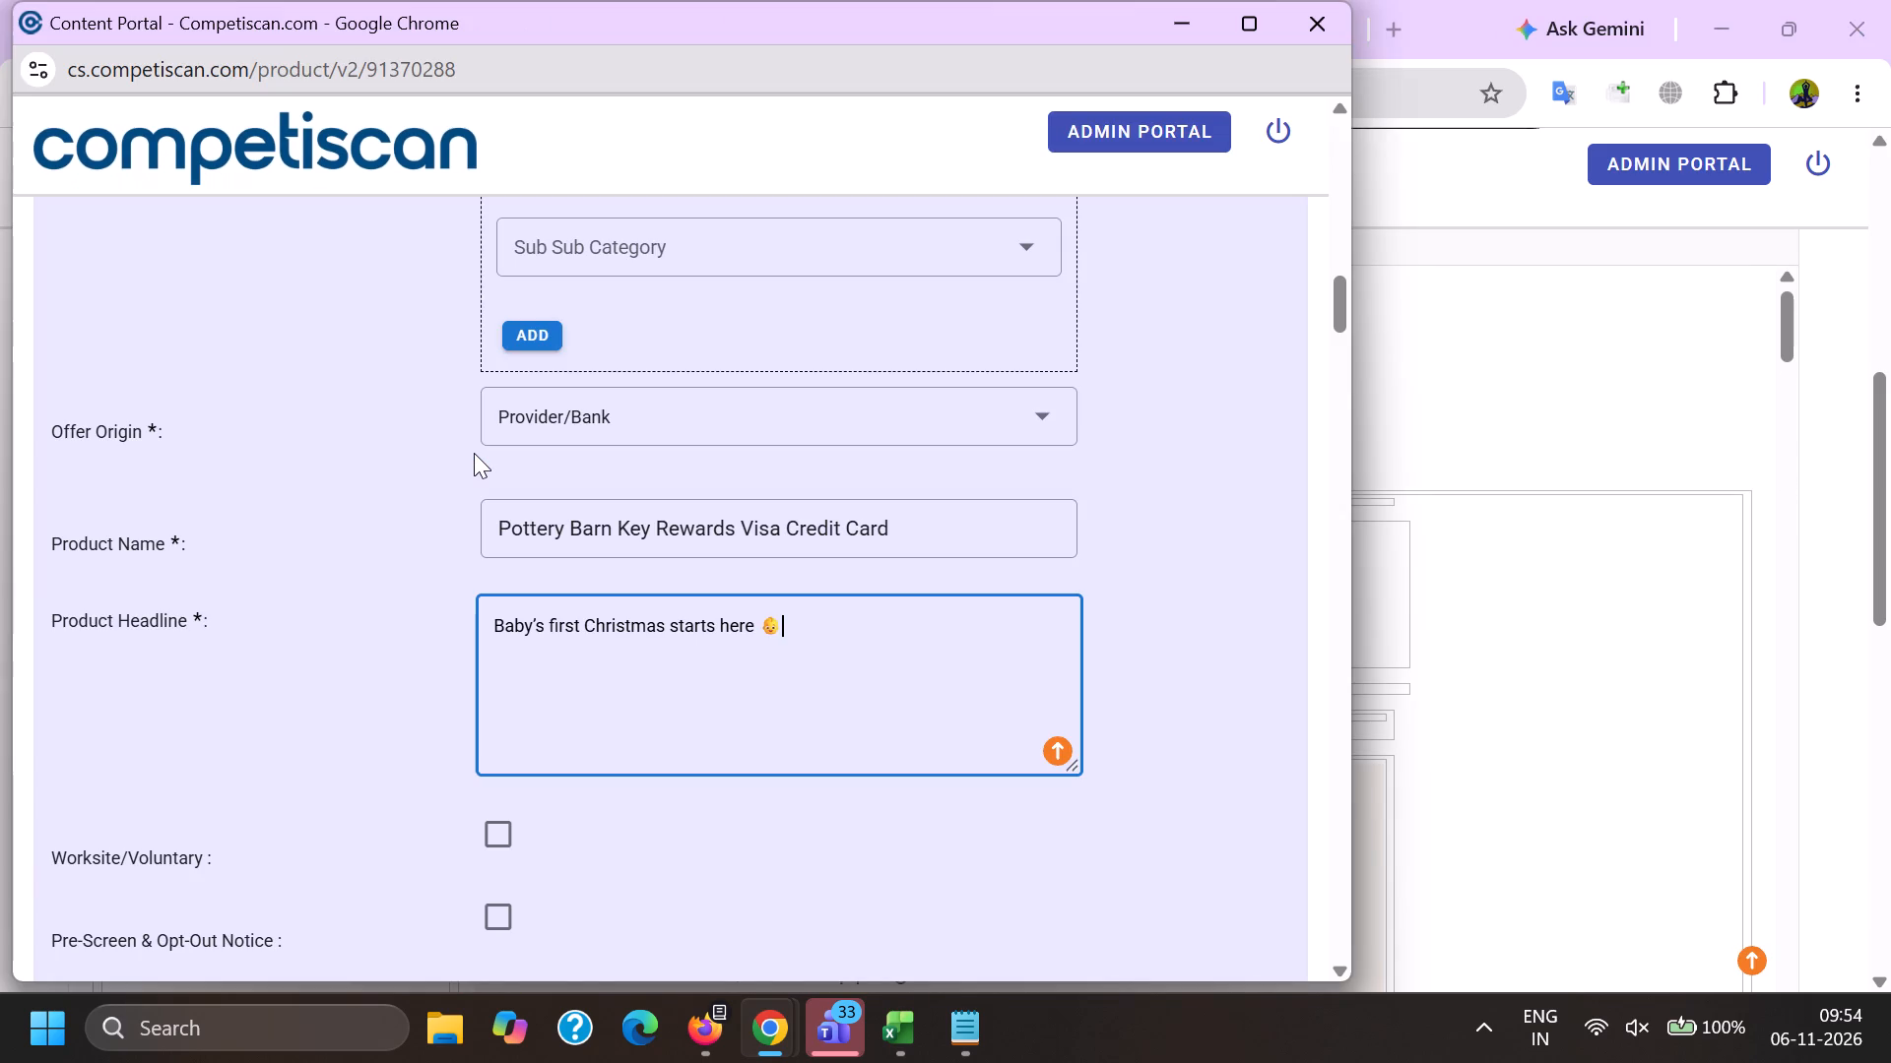
key(BackSpace)
key(BackSpace)
key(period)
key(space)
Append "Earn 10% back in rewards" to the headline, copied from the headline of reference product 21006162.
key(alt+Tab)
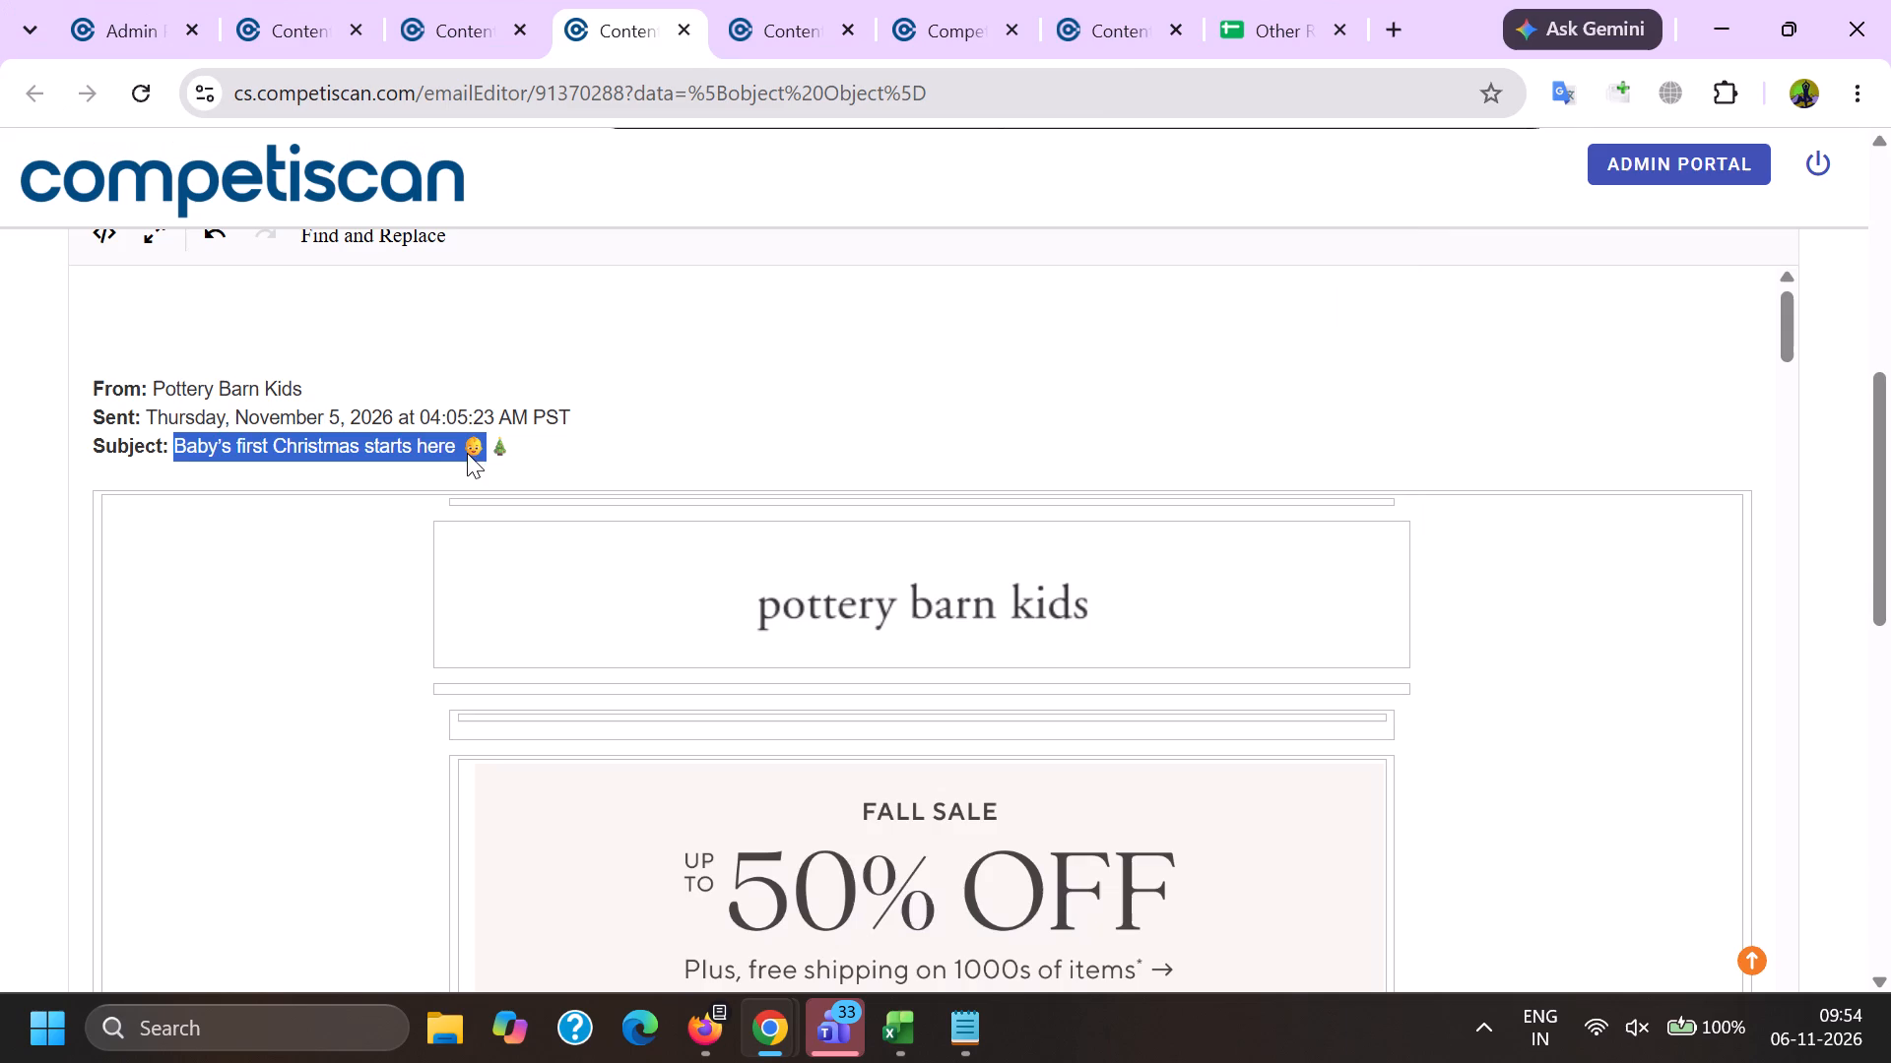
click(1156, 0)
scroll(1116, 580, up, 11)
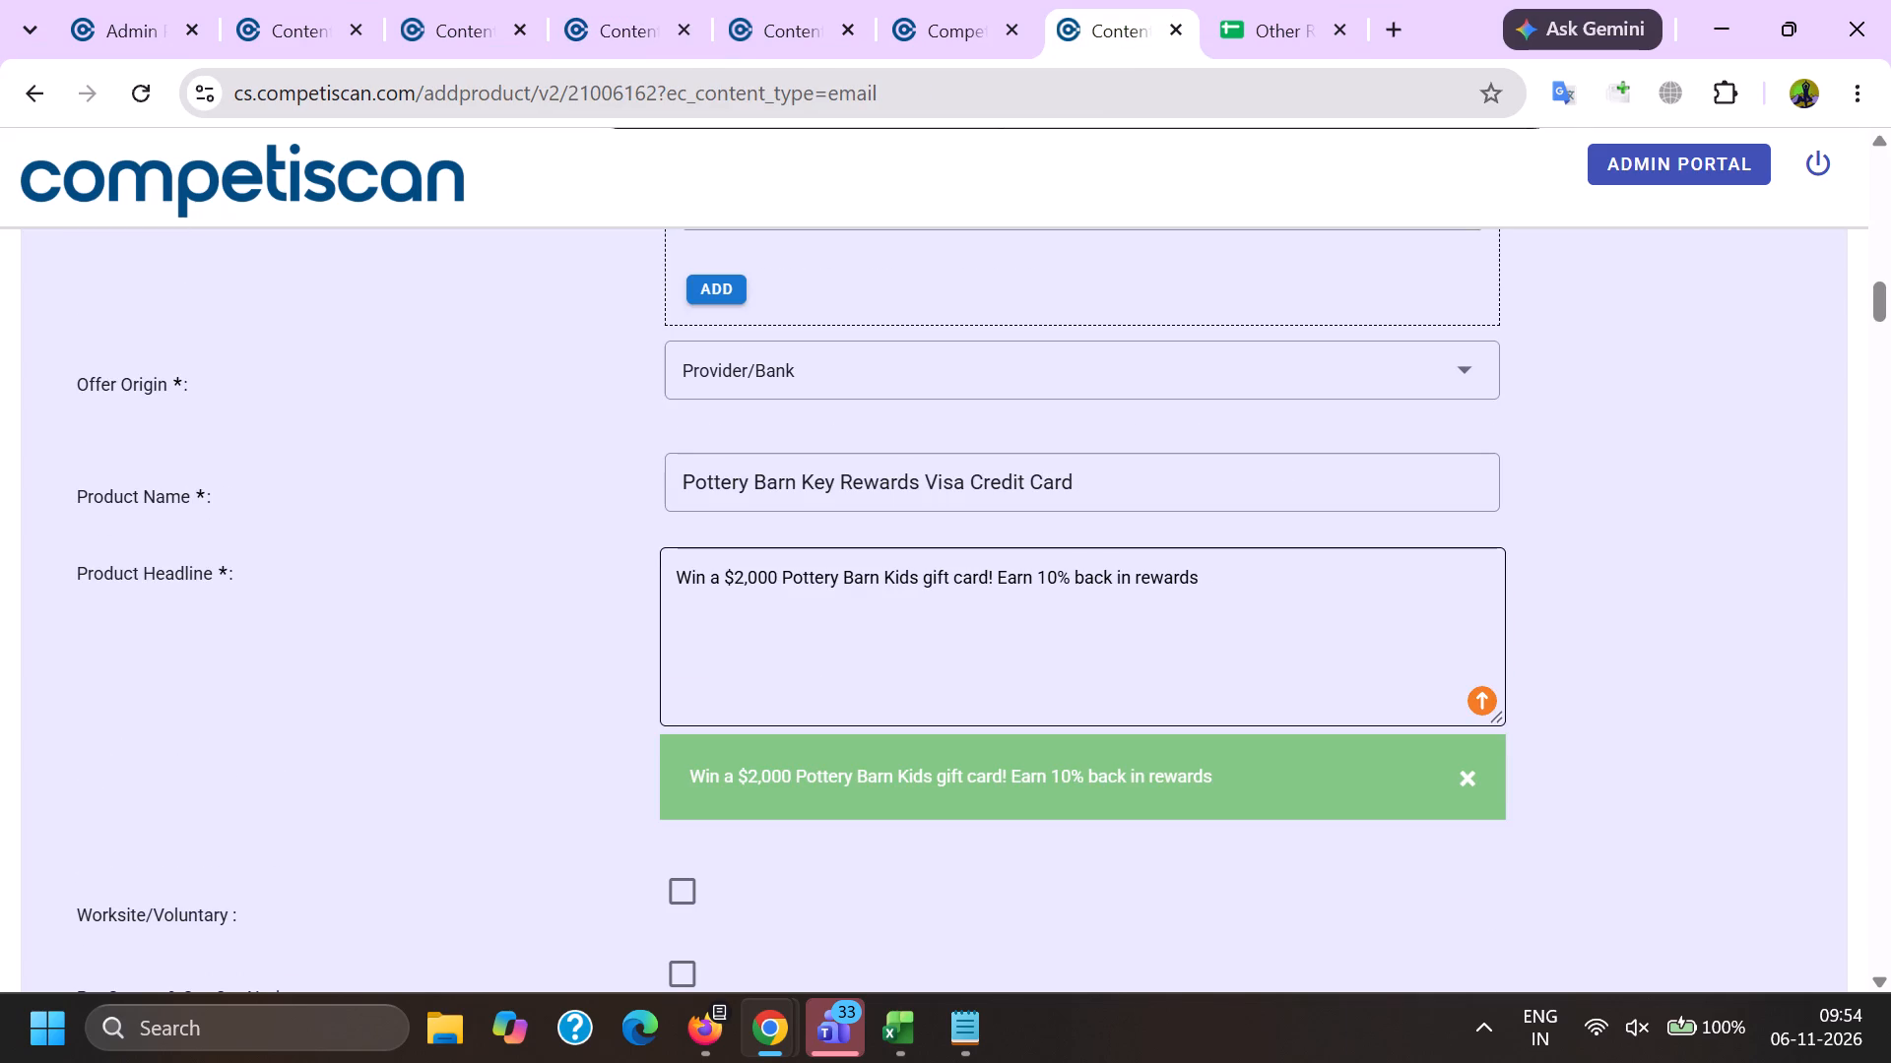
double_click(1026, 580)
shift+click(1413, 566)
key(ctrl+c)
key(alt+Tab)
key(ctrl+v)
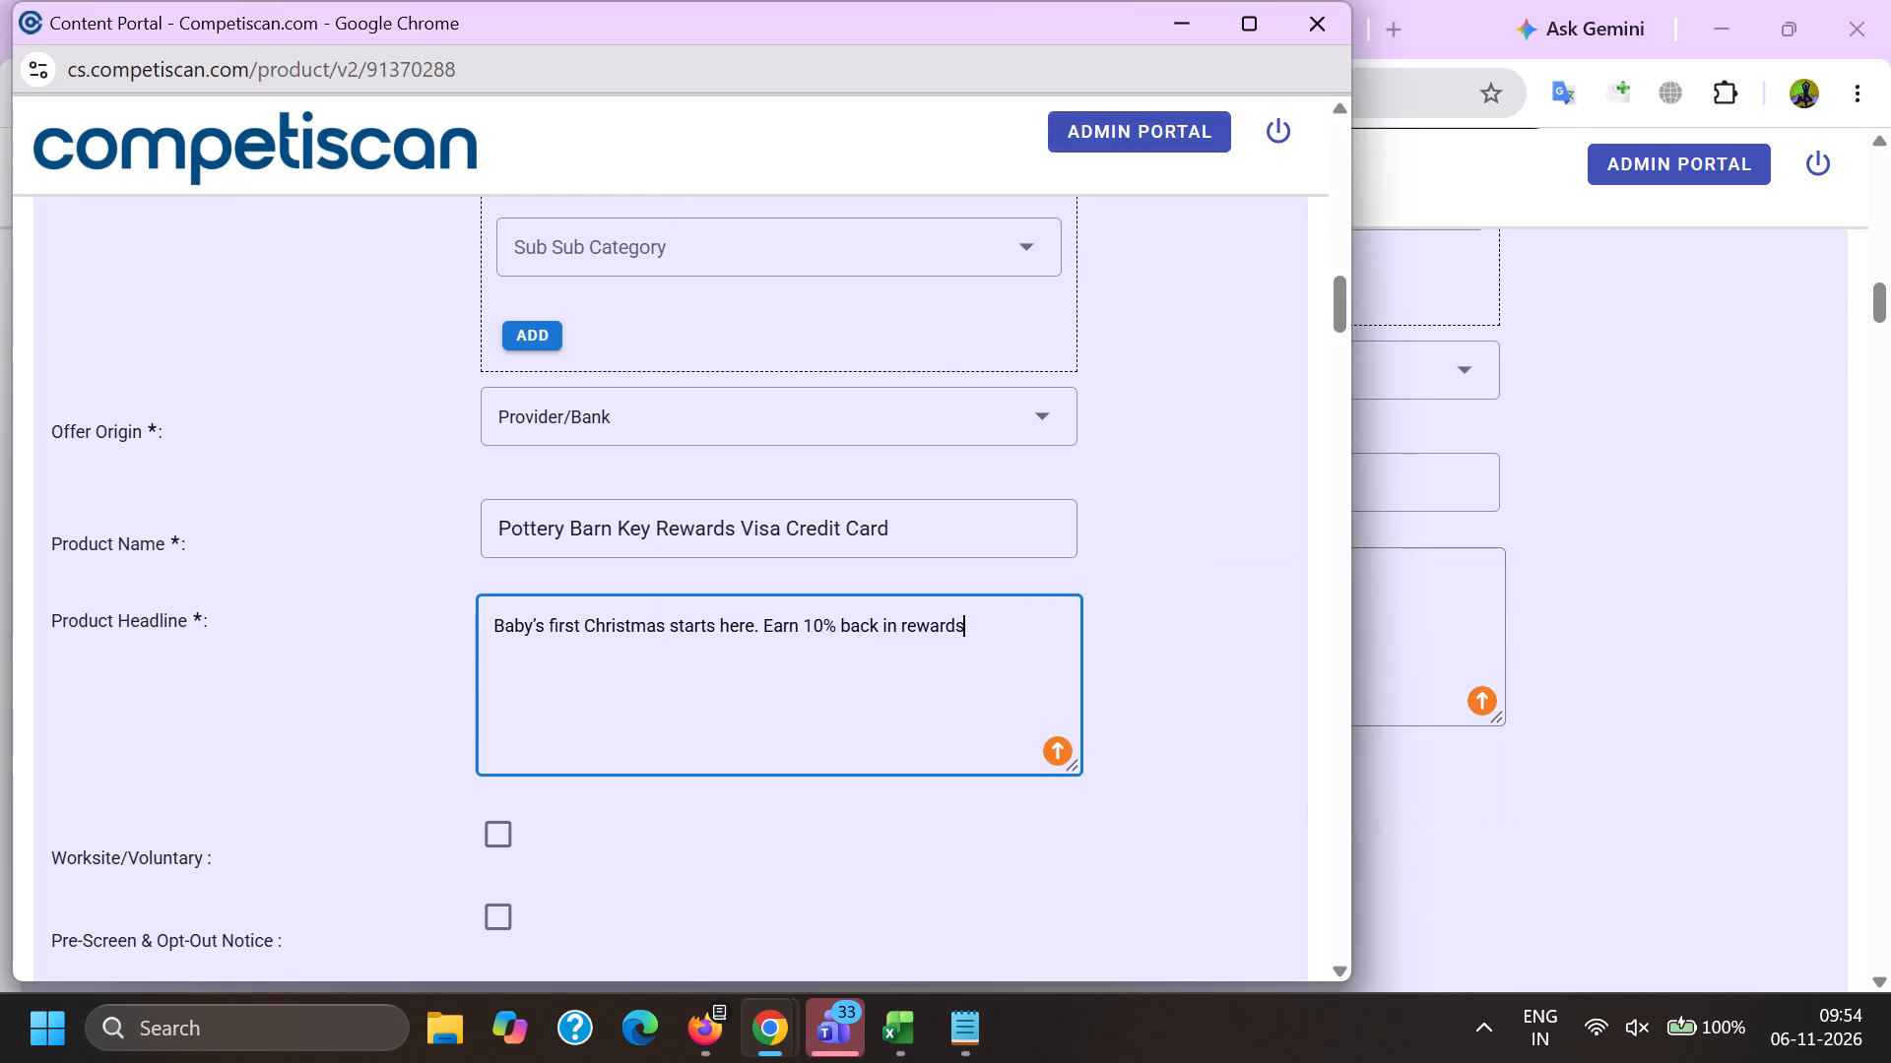
Set the response mechanism to URL/Website.
scroll(678, 403, down, 5)
click(668, 564)
scroll(677, 188, down, 9)
click(664, 494)
click(464, 460)
Review the form's classifications and set the mailing type to Acquisition.
scroll(489, 457, up, 2)
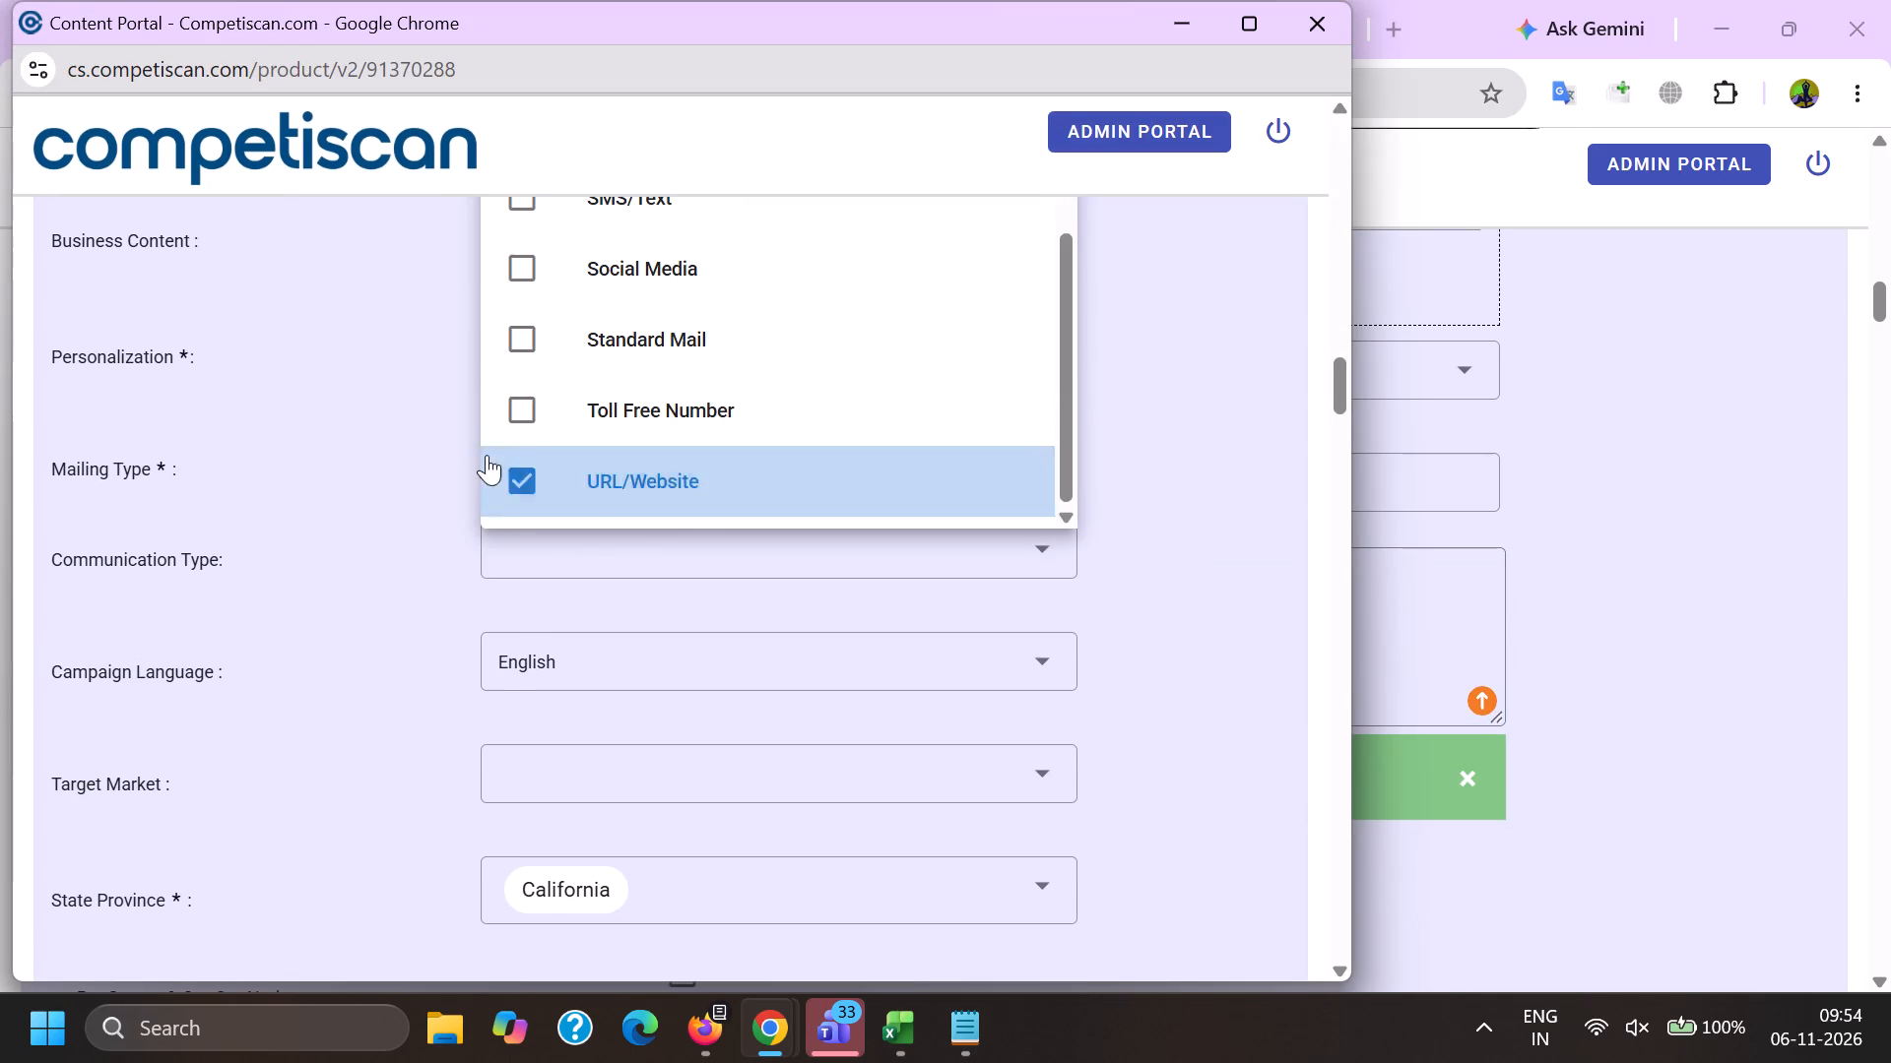
scroll(487, 455, up, 9)
scroll(589, 476, up, 4)
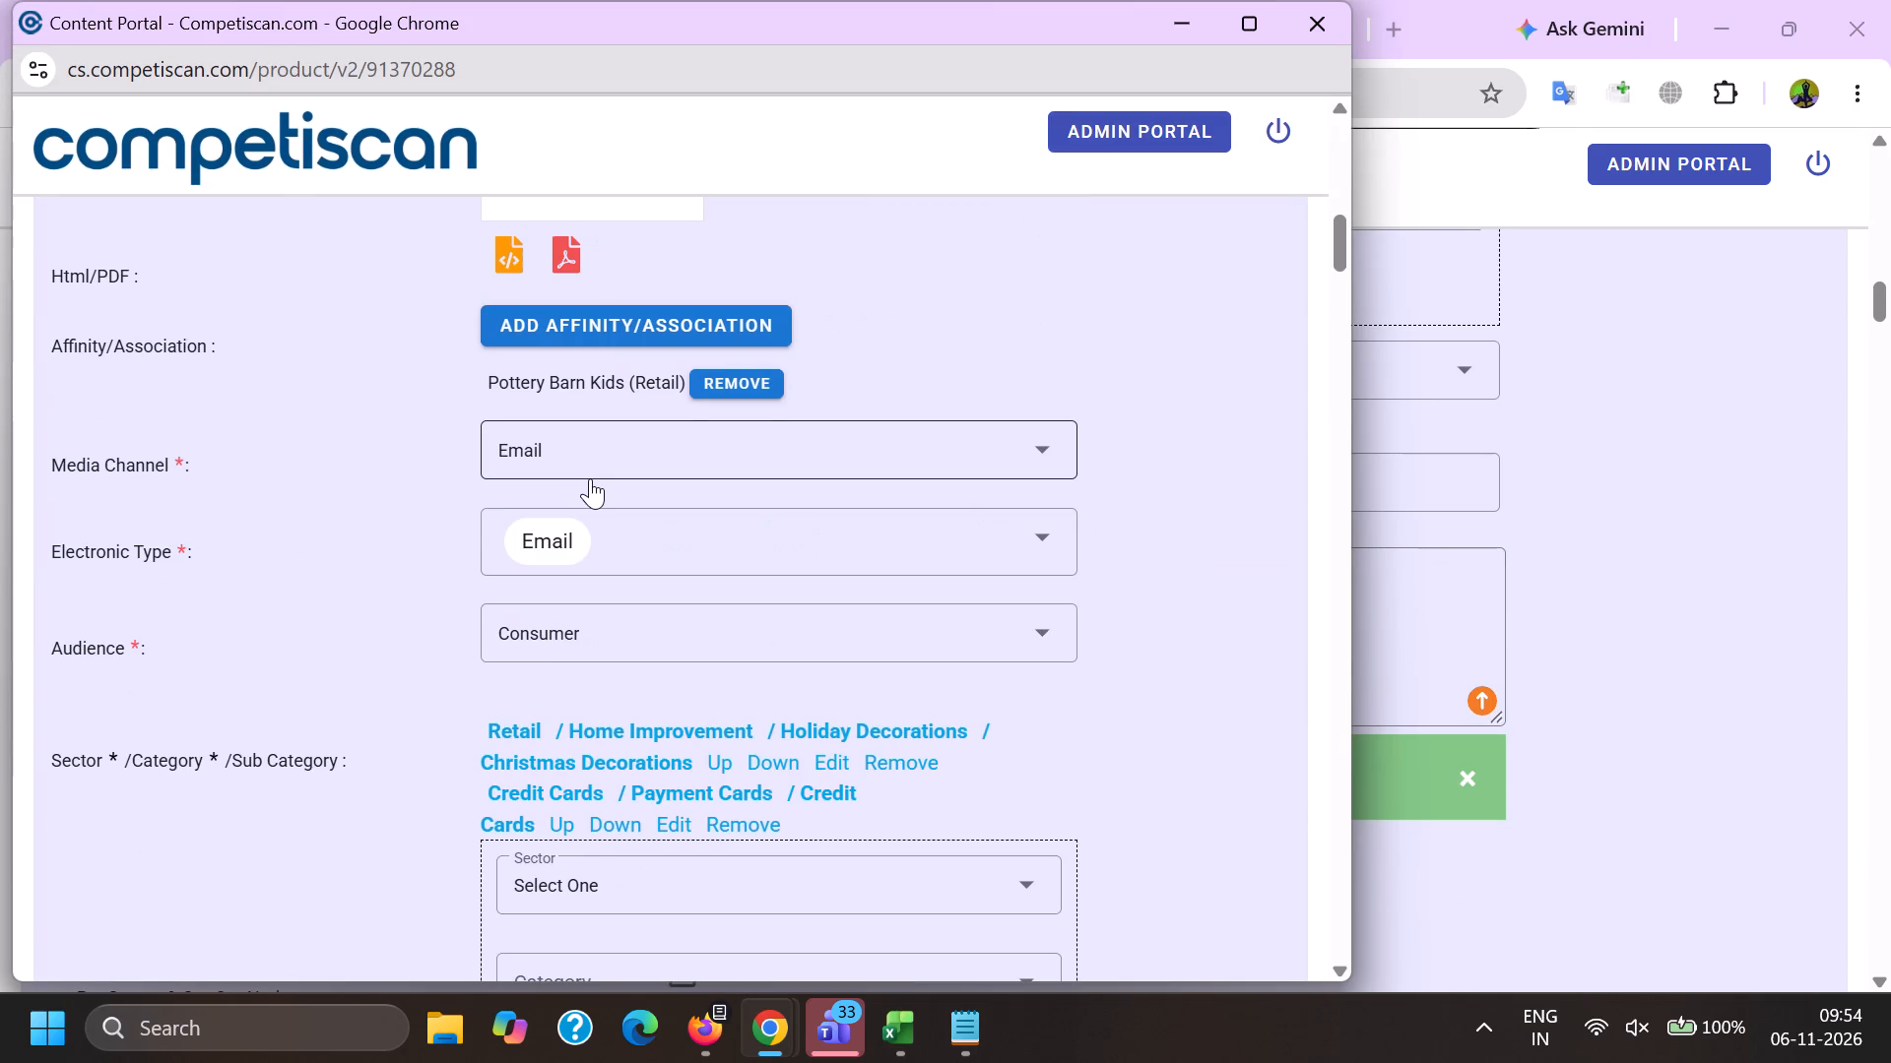
scroll(590, 478, down, 13)
click(639, 753)
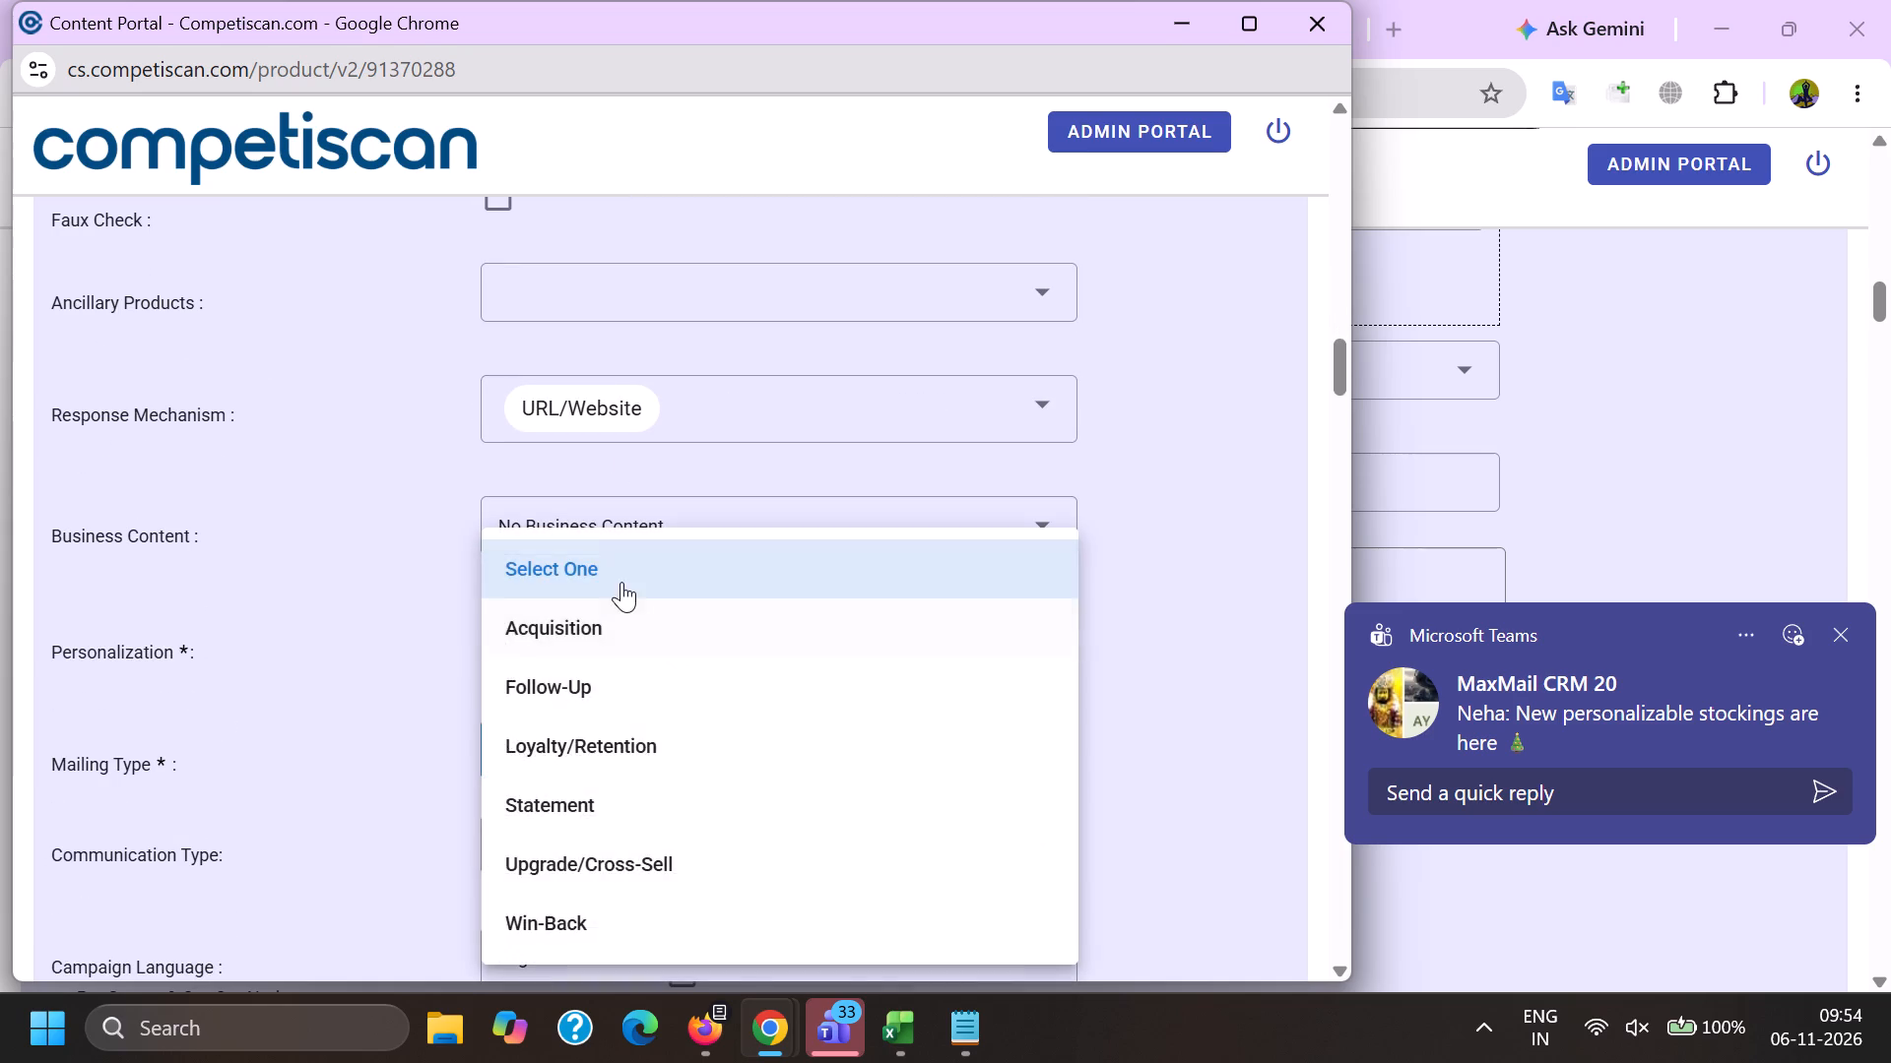
drag(621, 582, 622, 592)
click(589, 758)
click(605, 642)
click(359, 654)
Set the communication types to Bonuses/Contests/Incentives, Co-Brand and Mobile Application.
scroll(454, 416, down, 3)
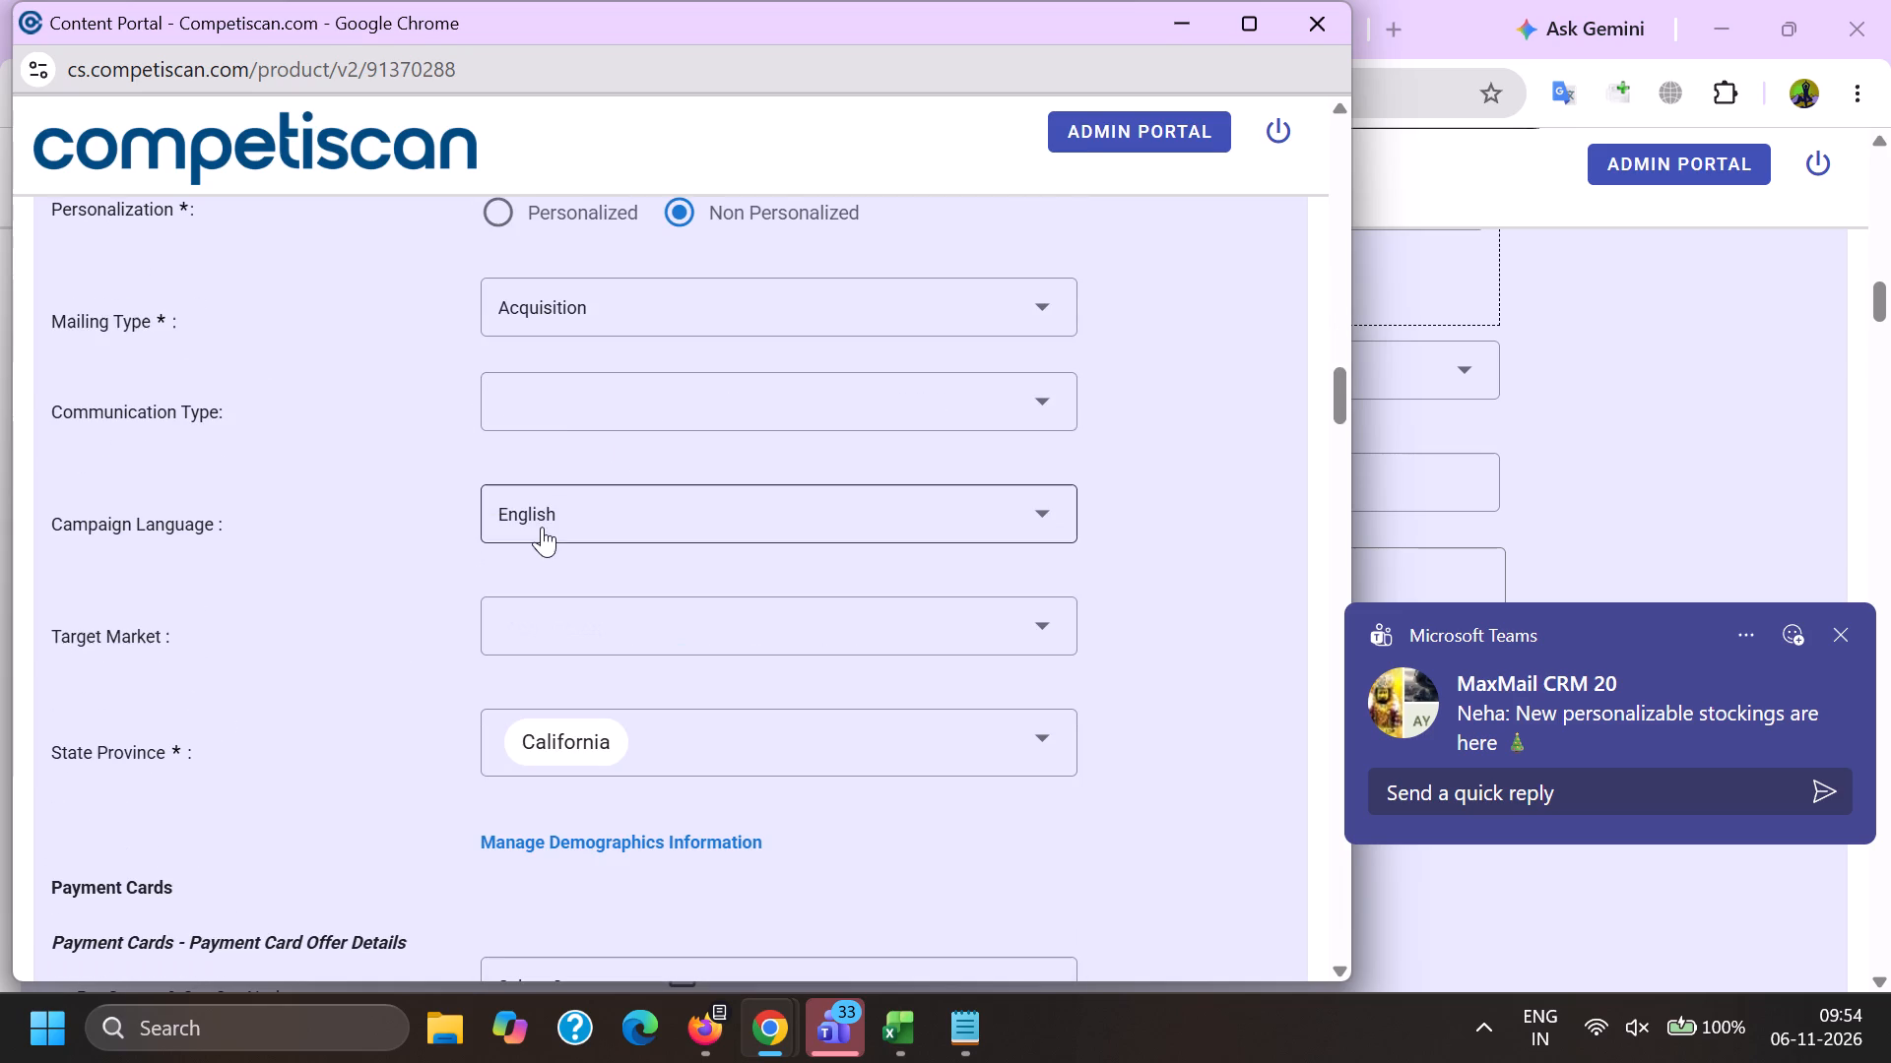
click(565, 427)
scroll(572, 271, down, 1)
click(624, 514)
scroll(620, 496, down, 4)
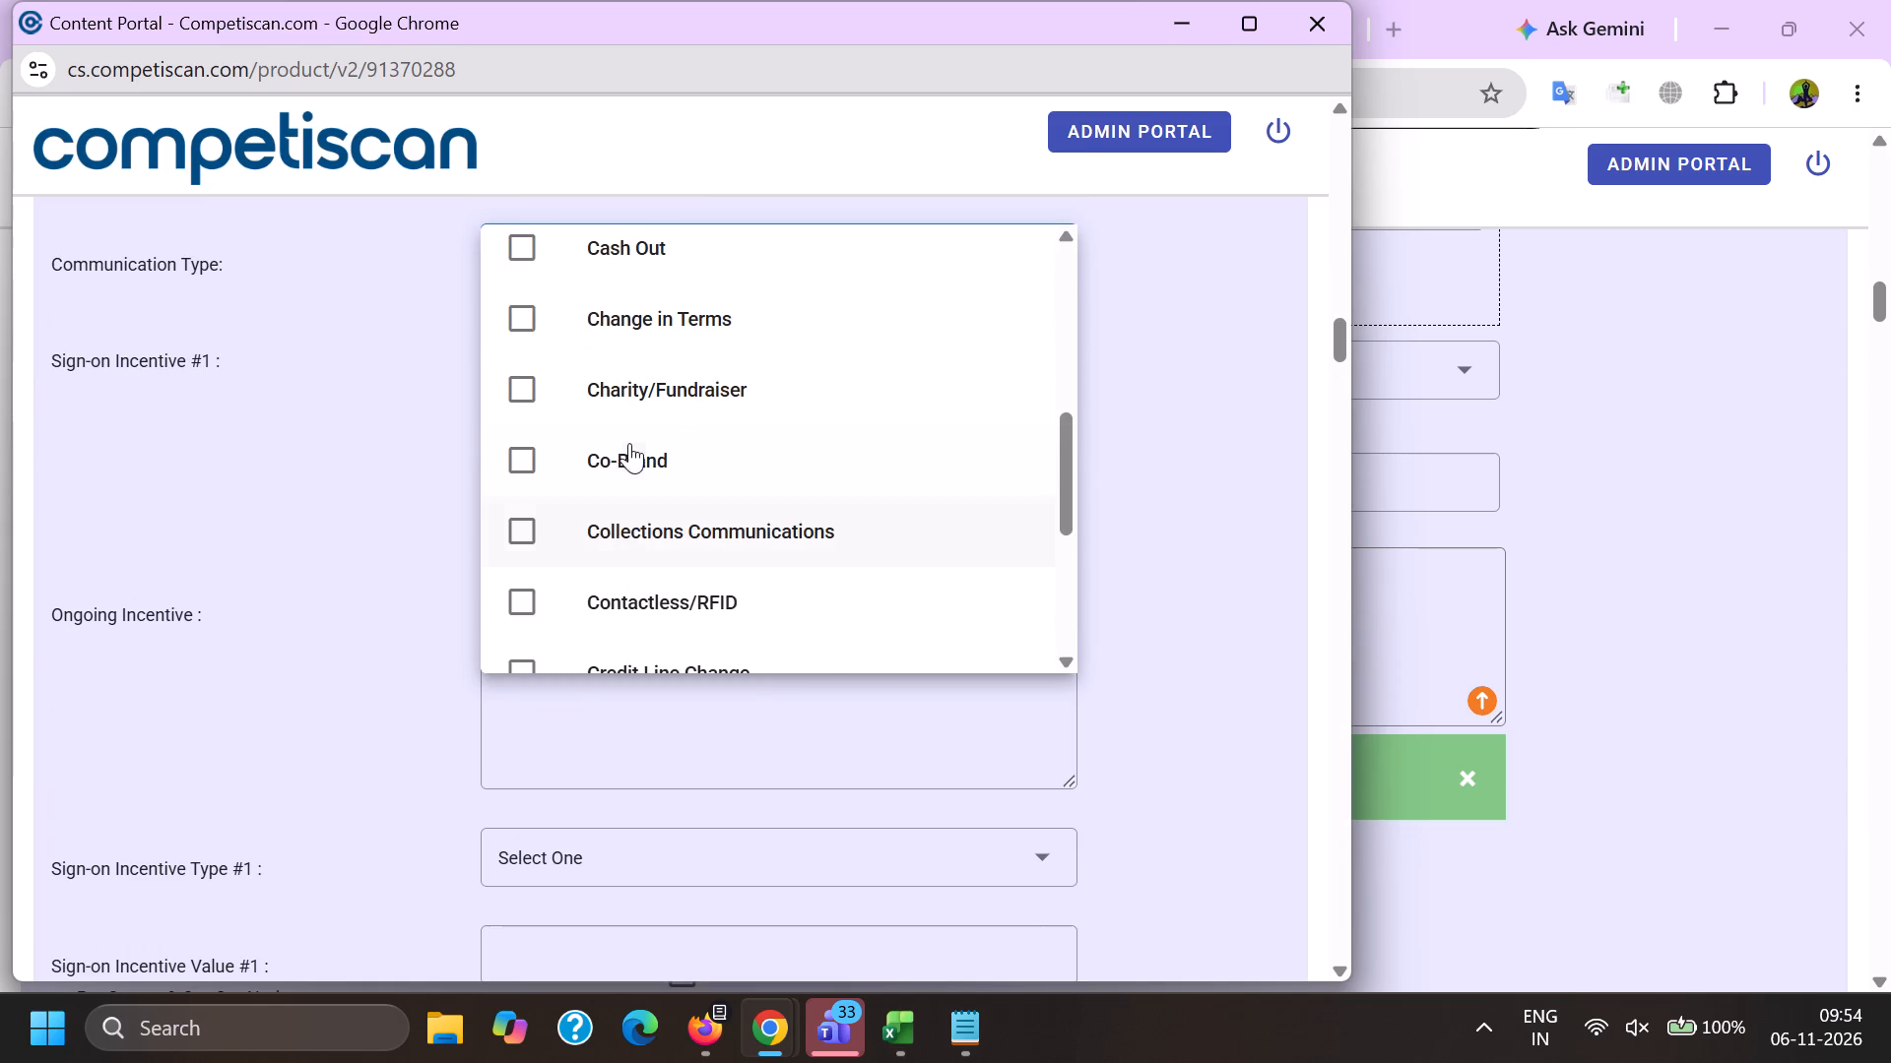
click(629, 441)
scroll(628, 441, down, 12)
click(659, 323)
click(340, 337)
Copy Sign-on Incentive #1, "10% back in rewards during the first 30 days from account opening", from the reference product into the form.
key(alt+Tab)
scroll(1340, 531, down, 3)
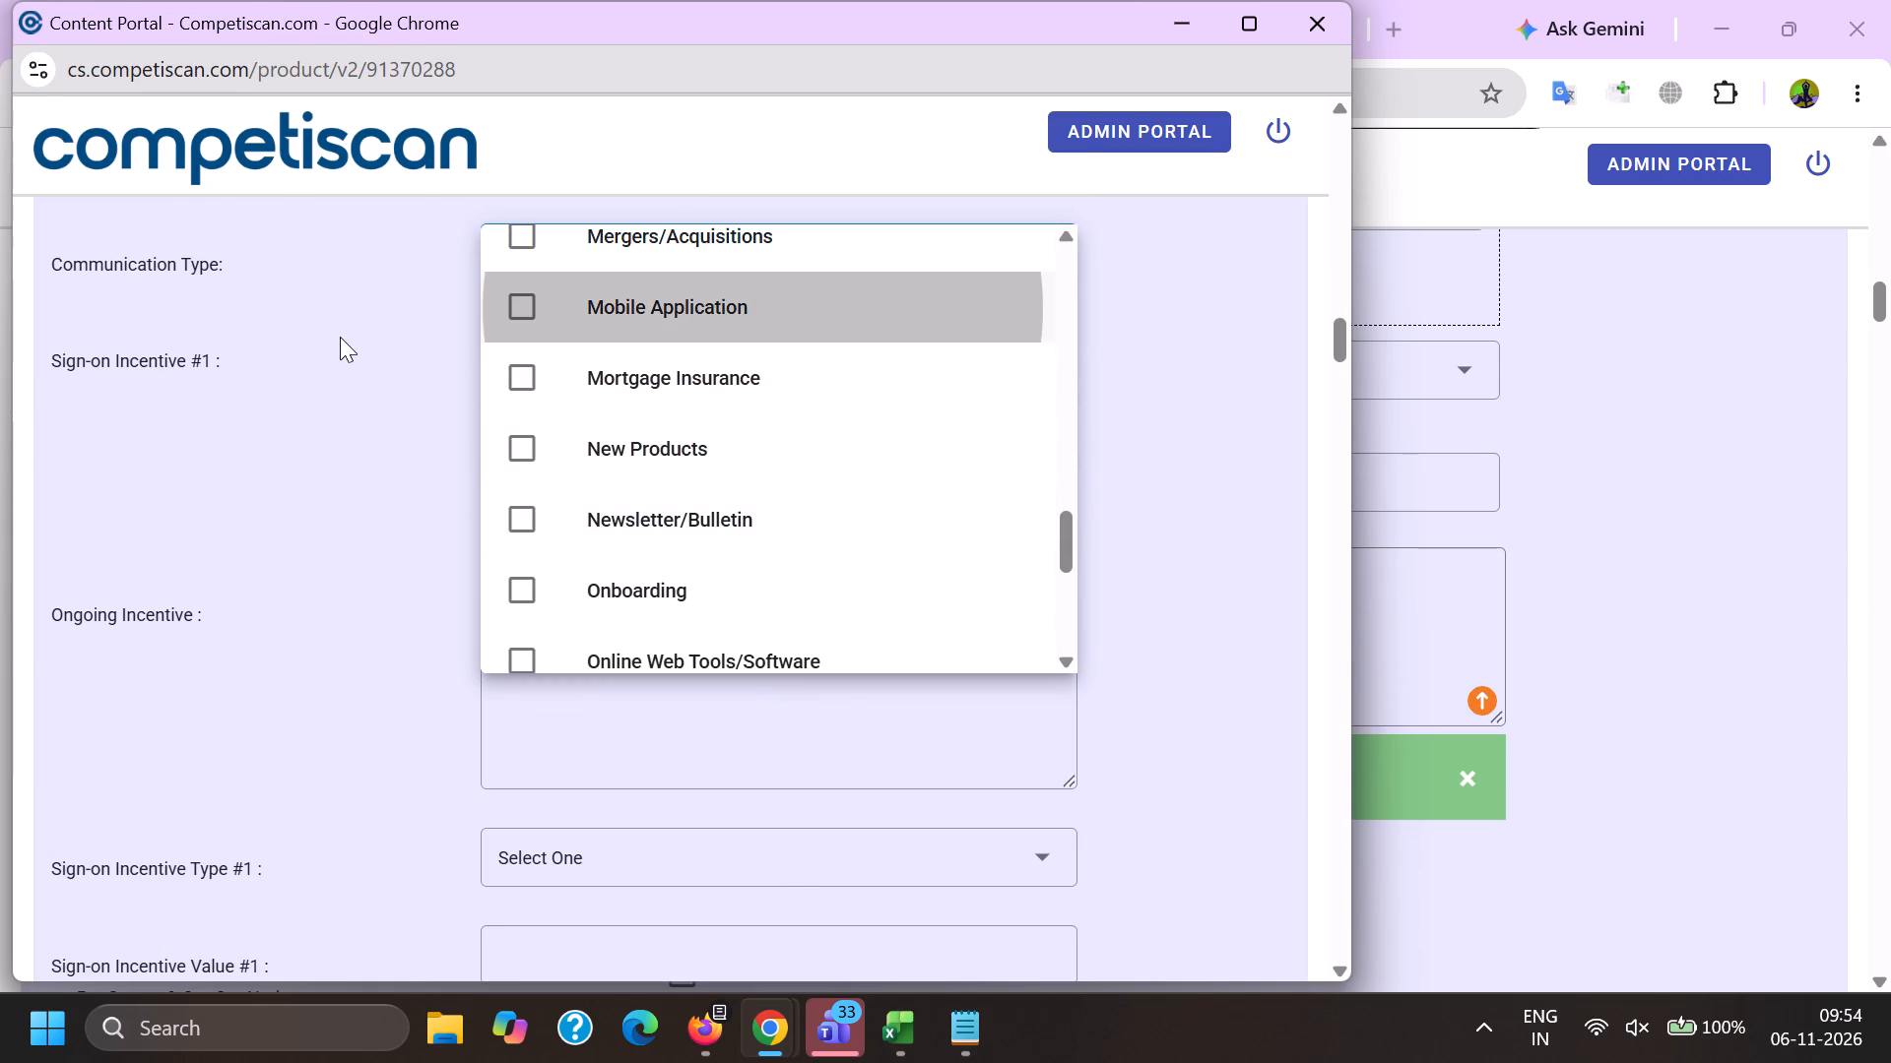
scroll(340, 337, down, 7)
drag(1409, 532, 243, 471)
key(ctrl+c)
key(alt+Tab)
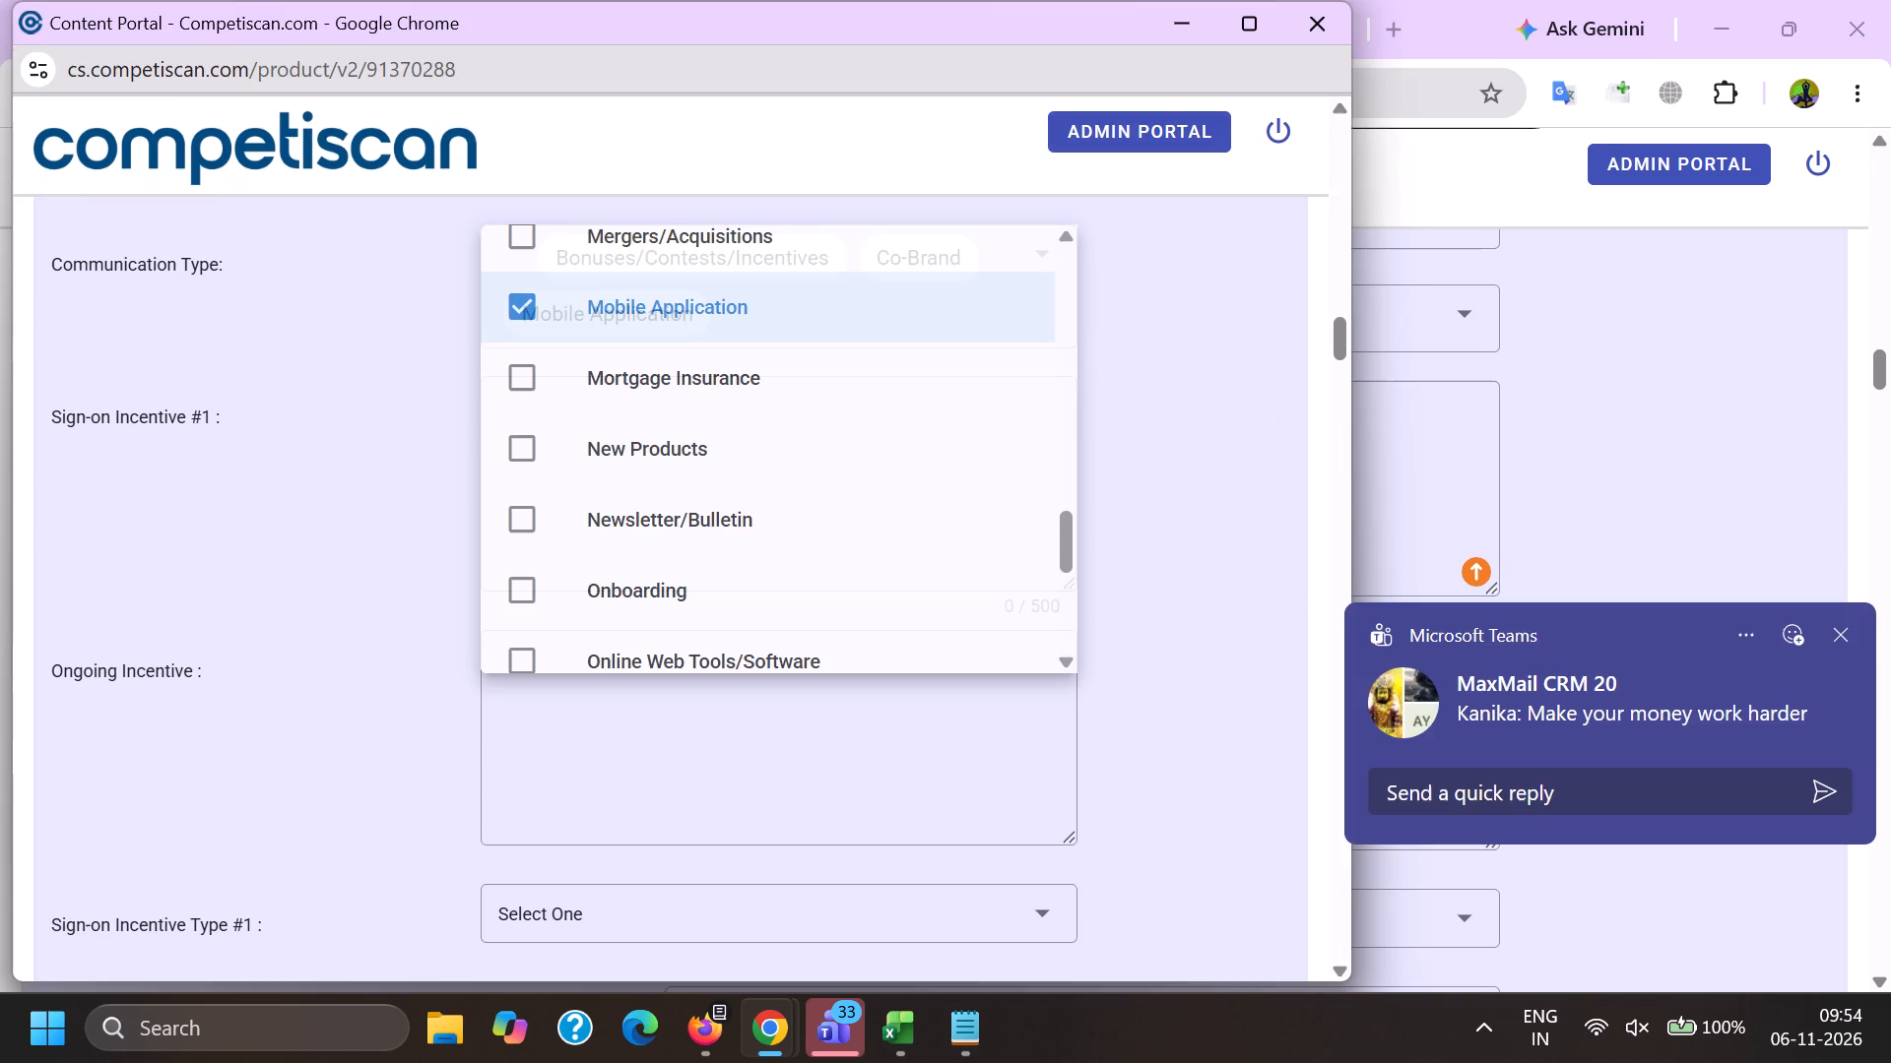
click(630, 468)
key(ctrl+v)
Copy the Ongoing Incentive, "5% back in rewards with the Pottery Barn Key Rewards Visa Credit Card", from the reference product into the form.
ctrl+click(787, 742)
key(alt+Tab)
triple_click(1214, 672)
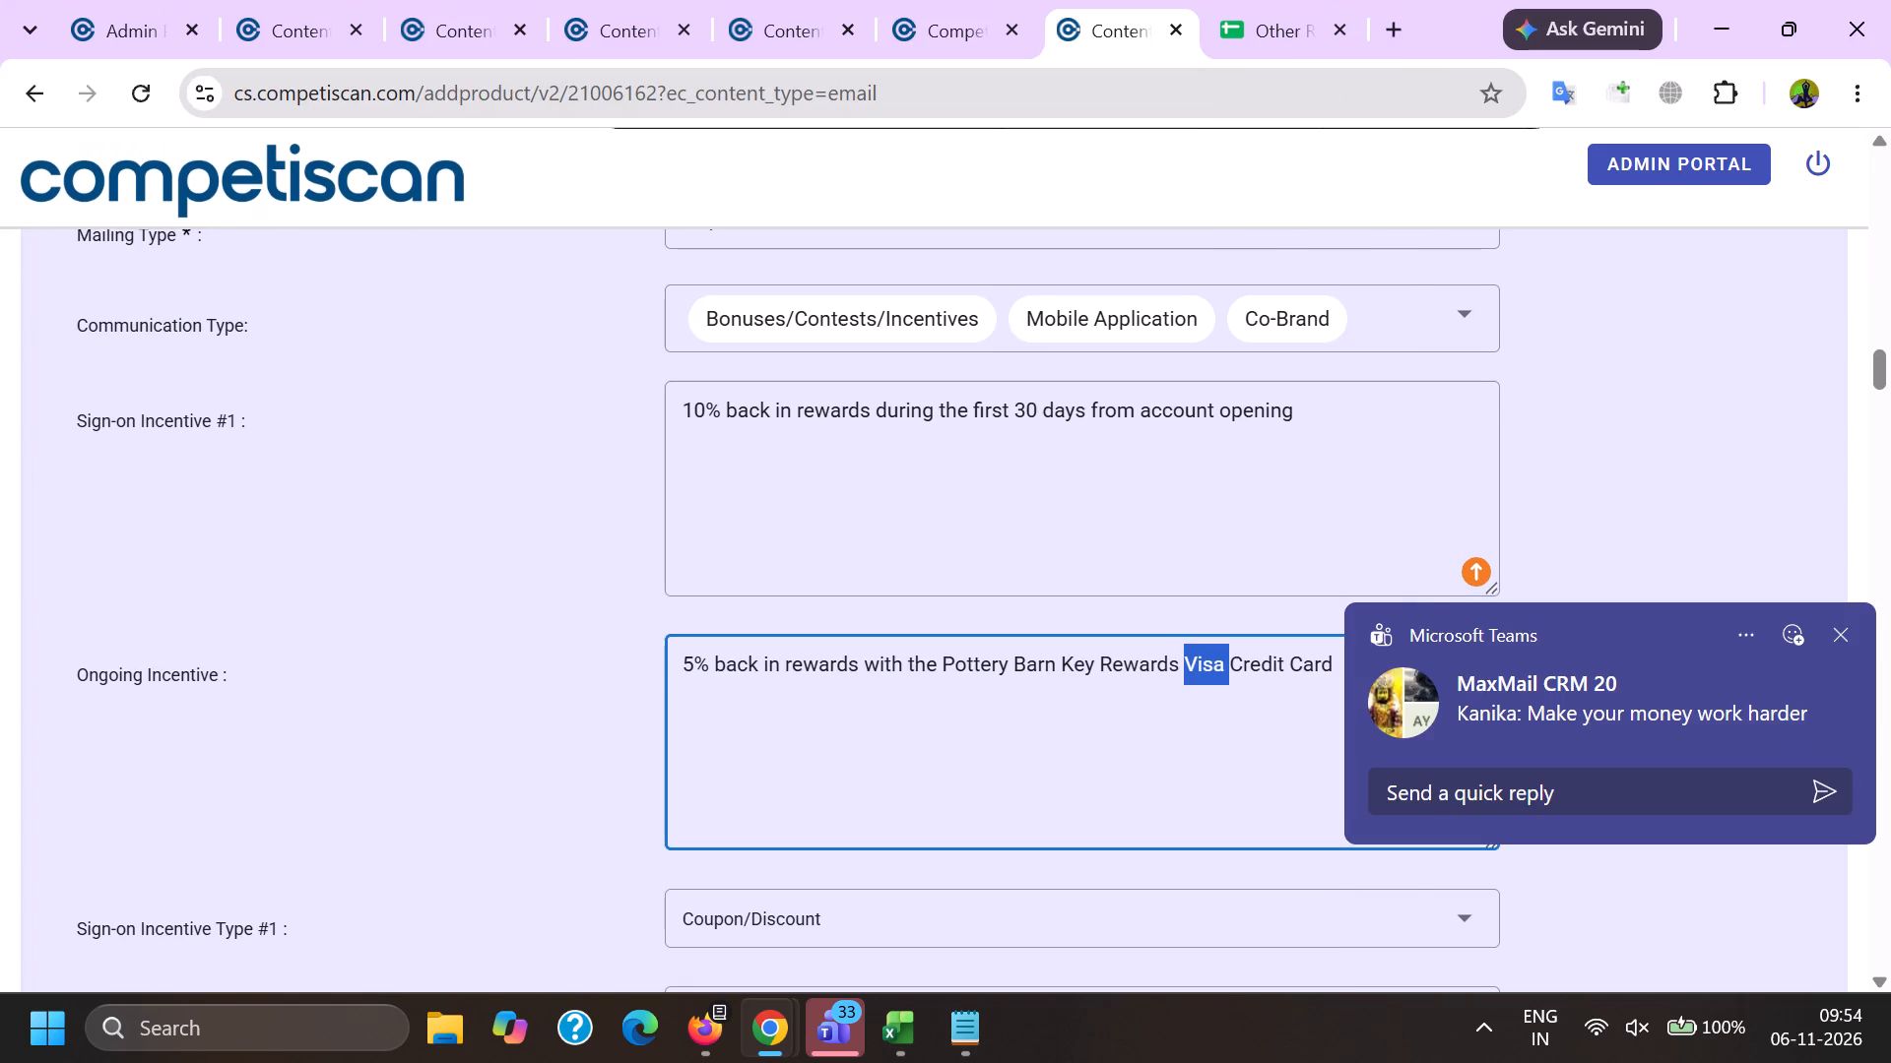
click(1214, 672)
key(ctrl+c)
key(alt+Tab)
key(ctrl+v)
Set Sign-on Incentive Type #1 to Coupon/Discount and Sign-on Incentive Value #1 to 10.00.
scroll(586, 277, down, 4)
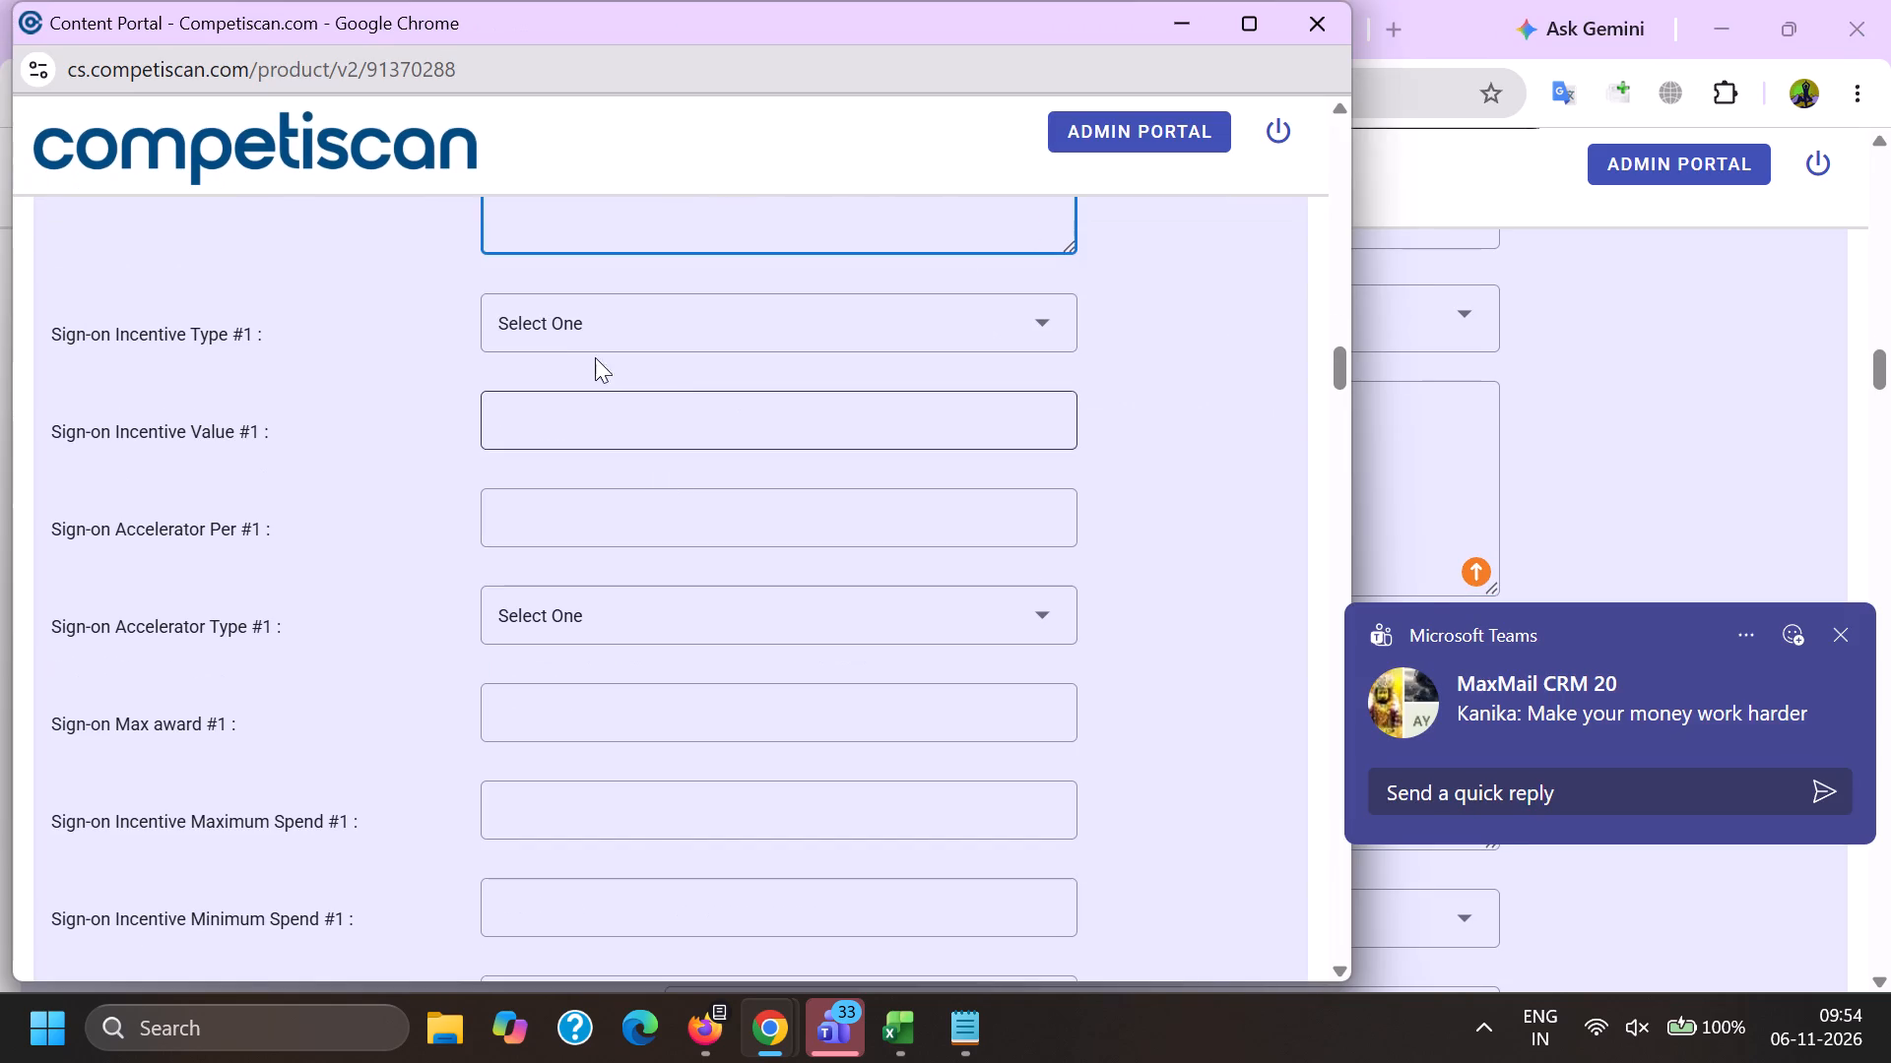
click(574, 318)
scroll(574, 317, down, 7)
click(613, 505)
click(480, 498)
click(594, 428)
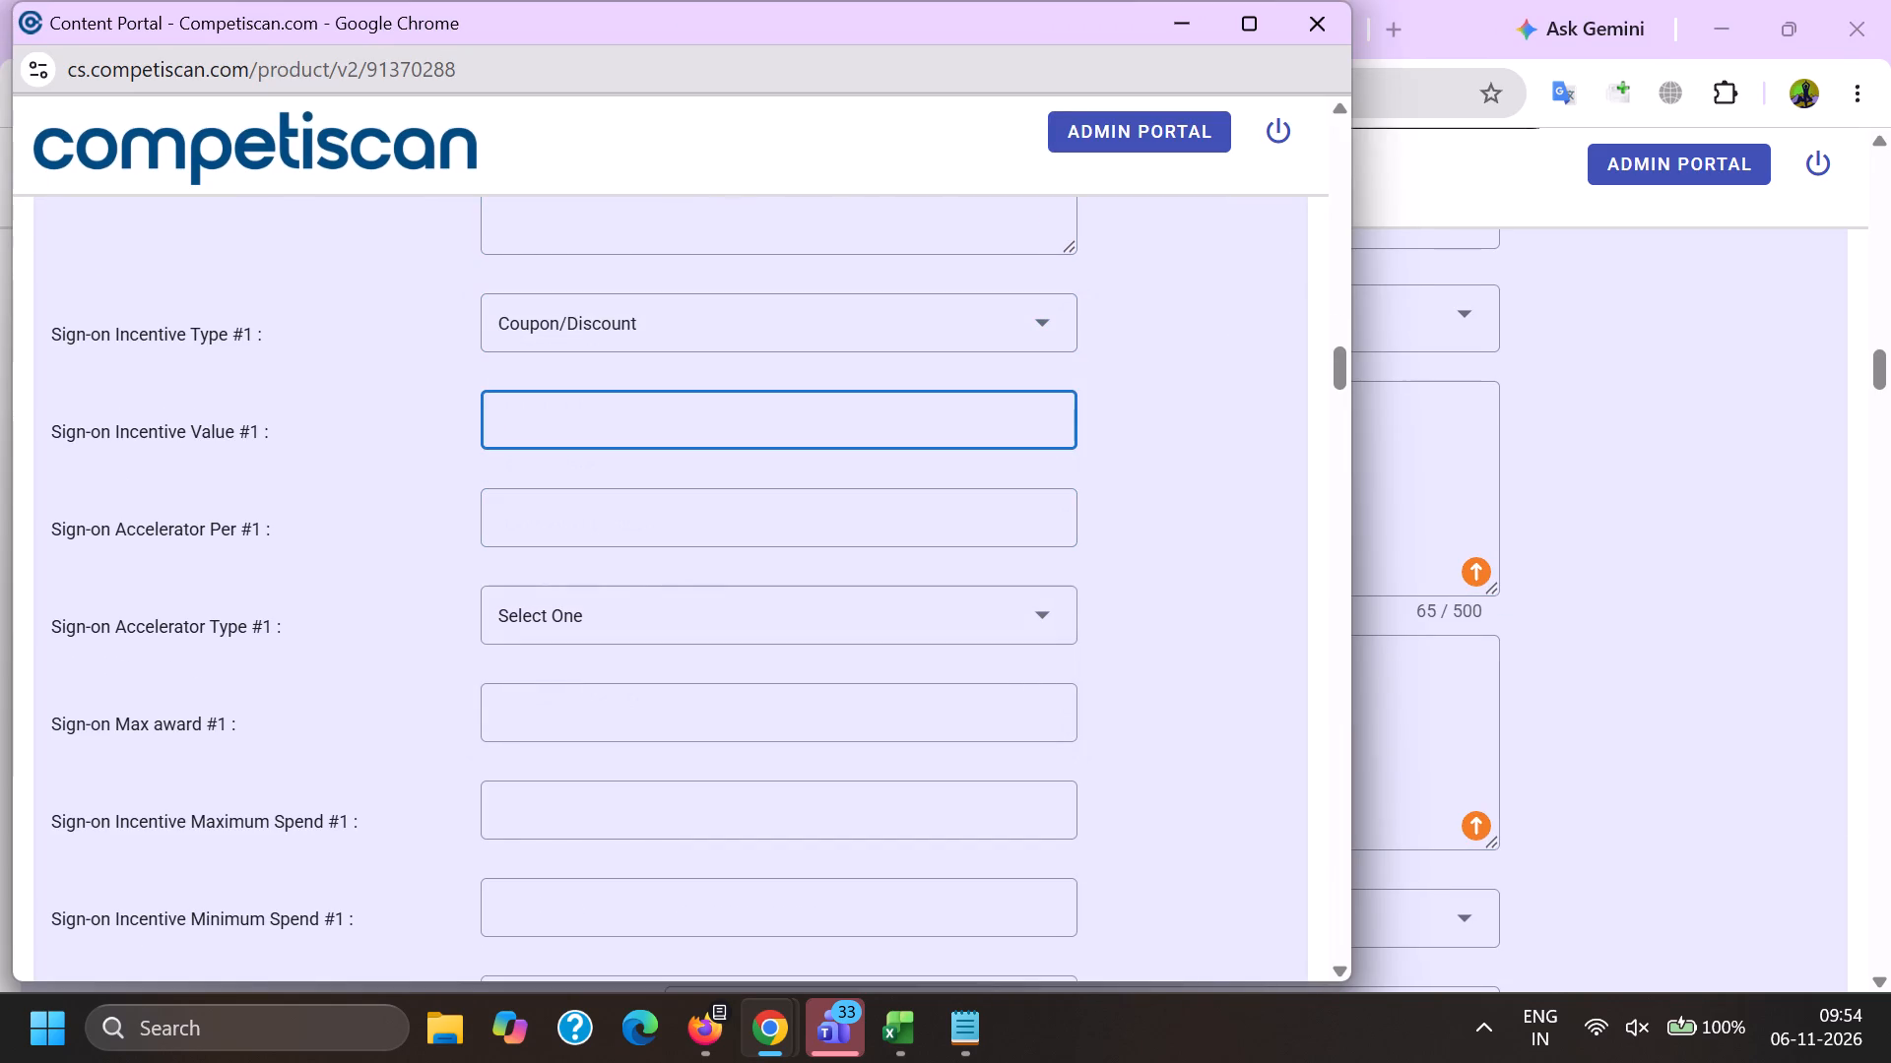
key(1)
key(0)
text(.0)
key(0)
Set Sign-on Max award #1 to 10.00.
key(Tab)
key(Tab)
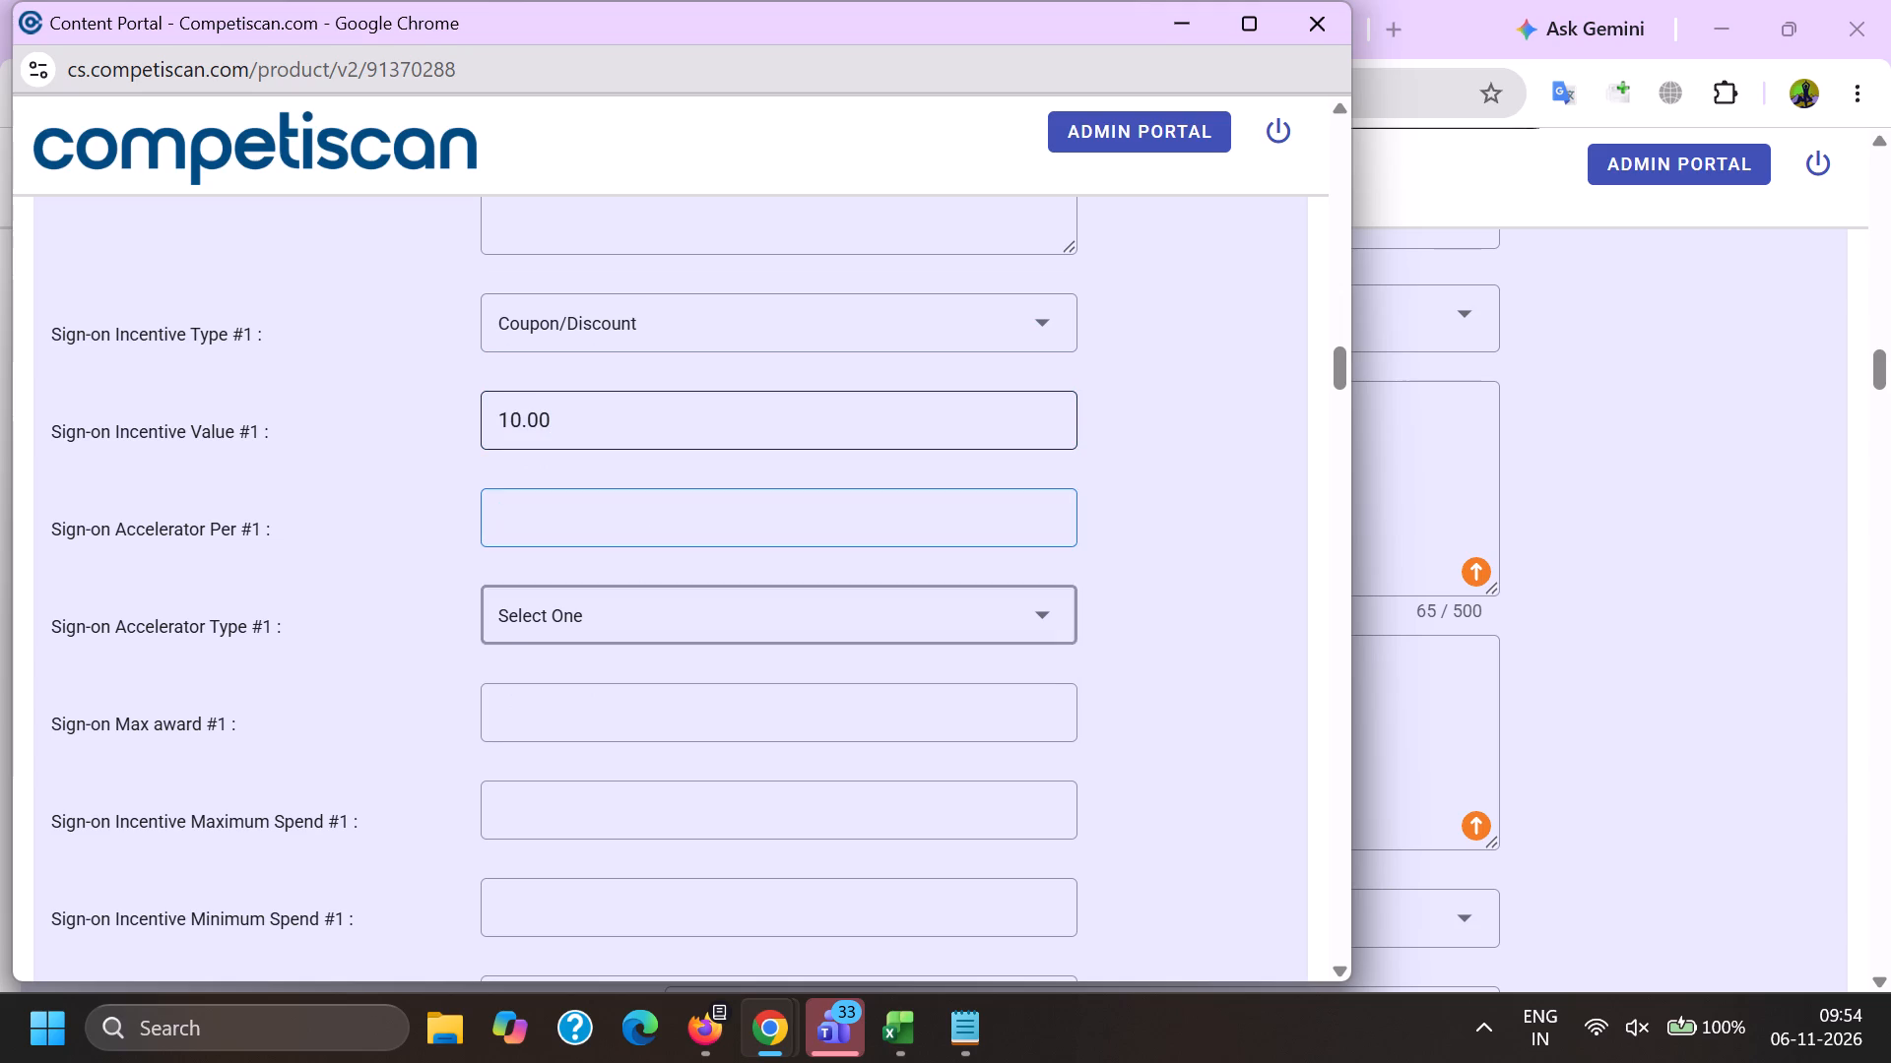
key(Tab)
key(1)
text(0.)
key(0)
key(0)
key(Tab)
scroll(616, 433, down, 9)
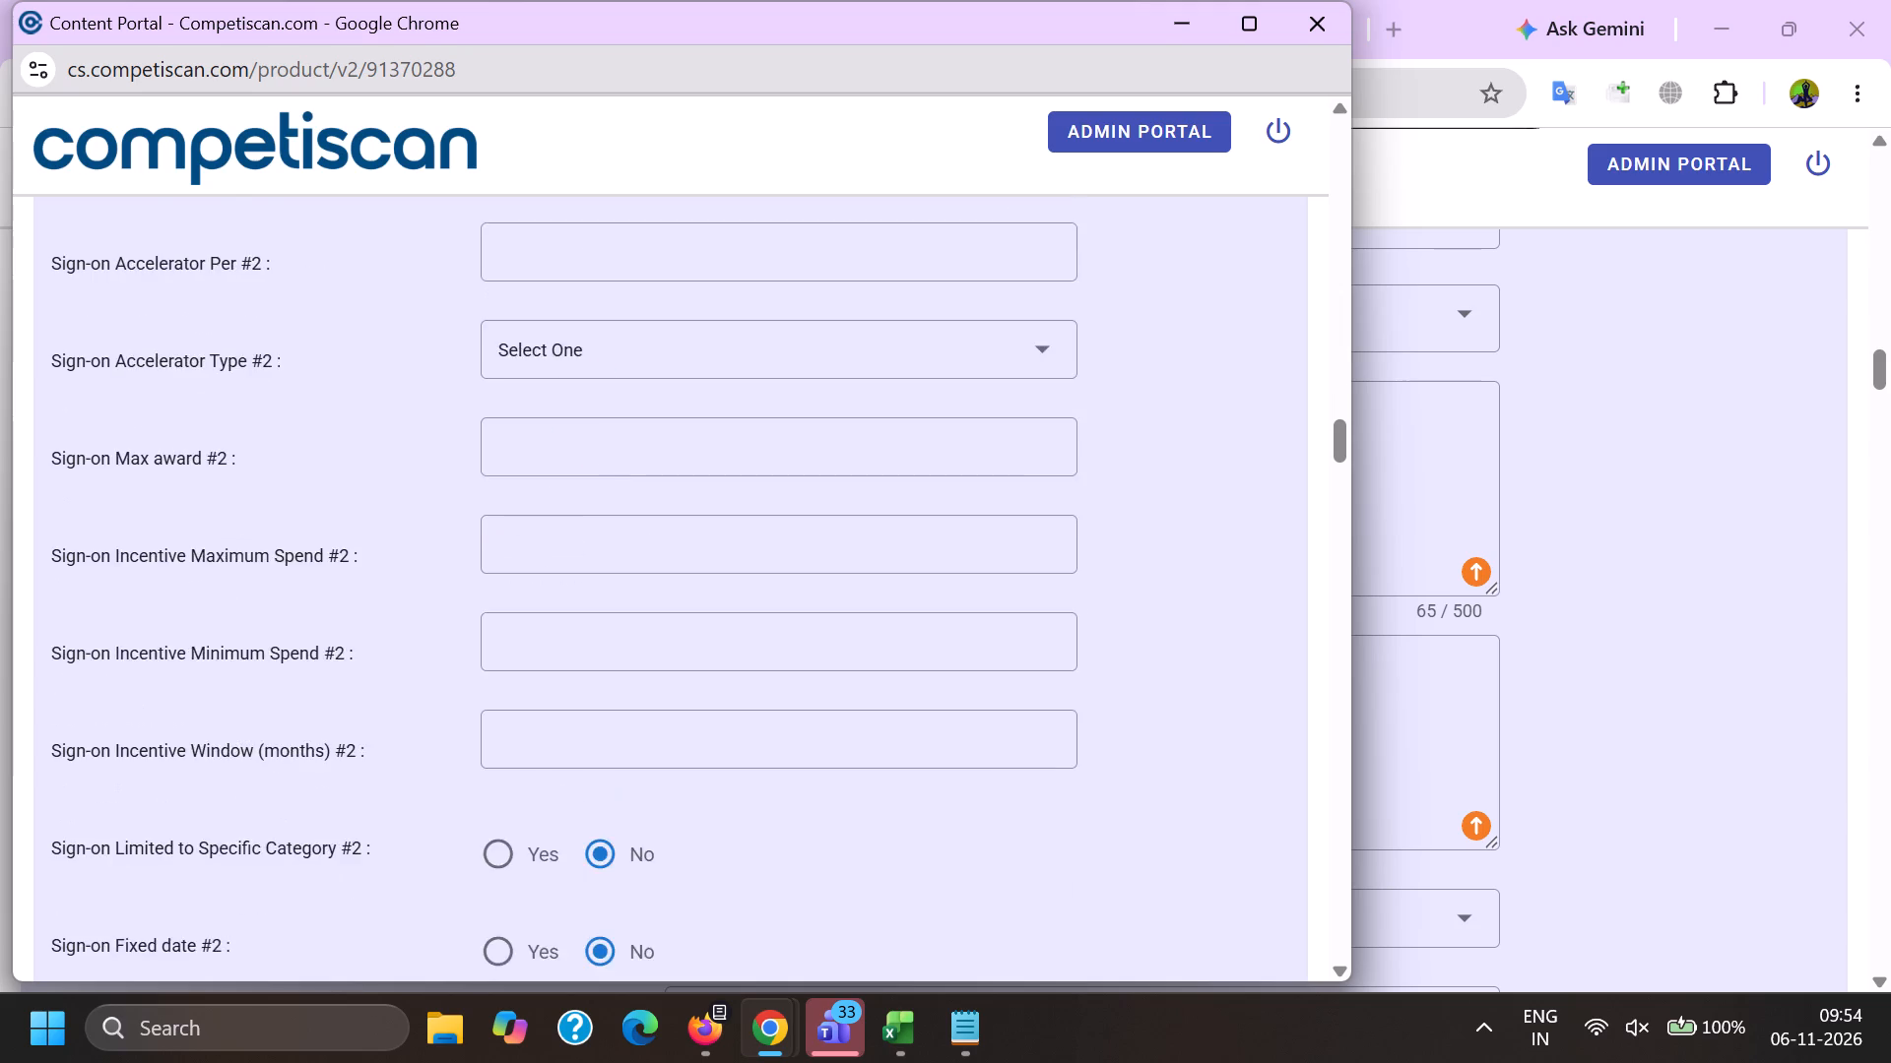
Set Sign-on Incentive Window (months) #1 to 1 and Sign-on Fixed date #1 to Yes.
scroll(568, 425, down, 3)
scroll(493, 466, up, 9)
click(507, 565)
key(1)
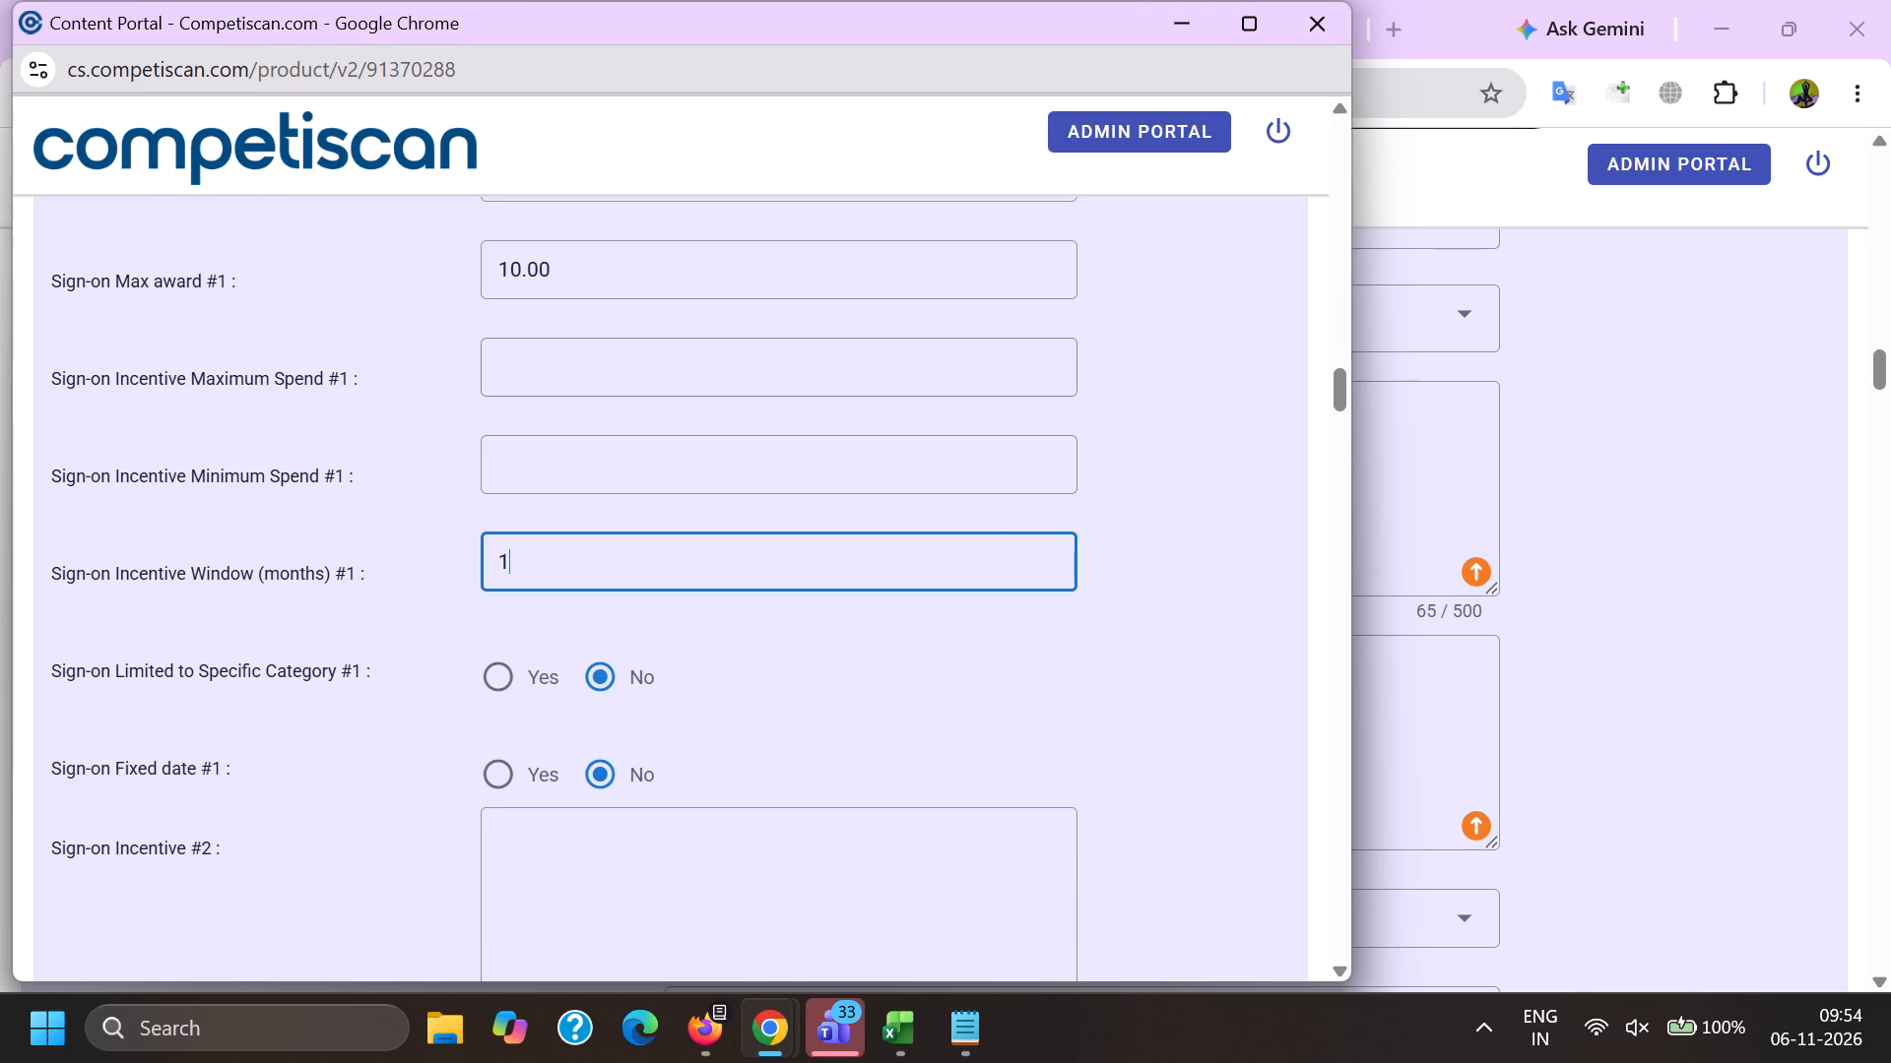
click(505, 783)
In the payment card offer details, set Application Type to Invitation to Apply and Card Network to Visa.
scroll(554, 561, down, 19)
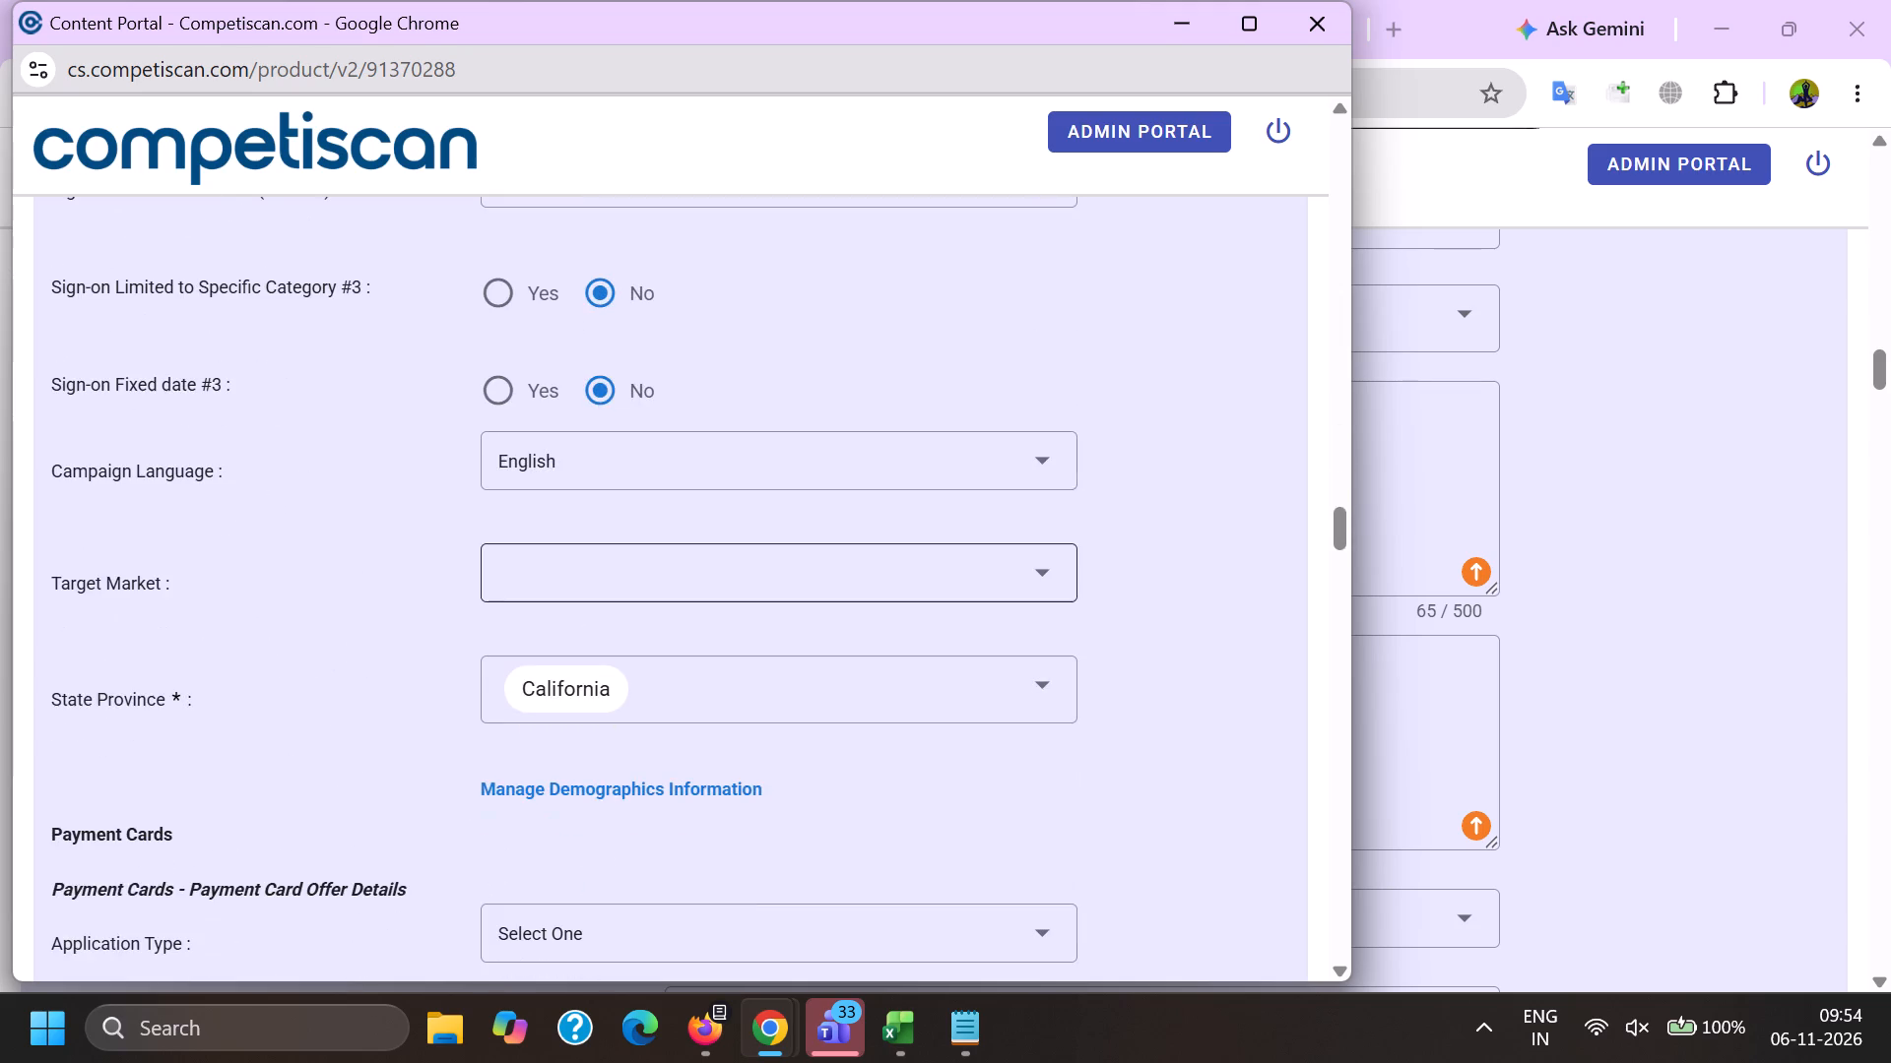
scroll(541, 511, down, 4)
click(563, 337)
click(612, 488)
click(400, 461)
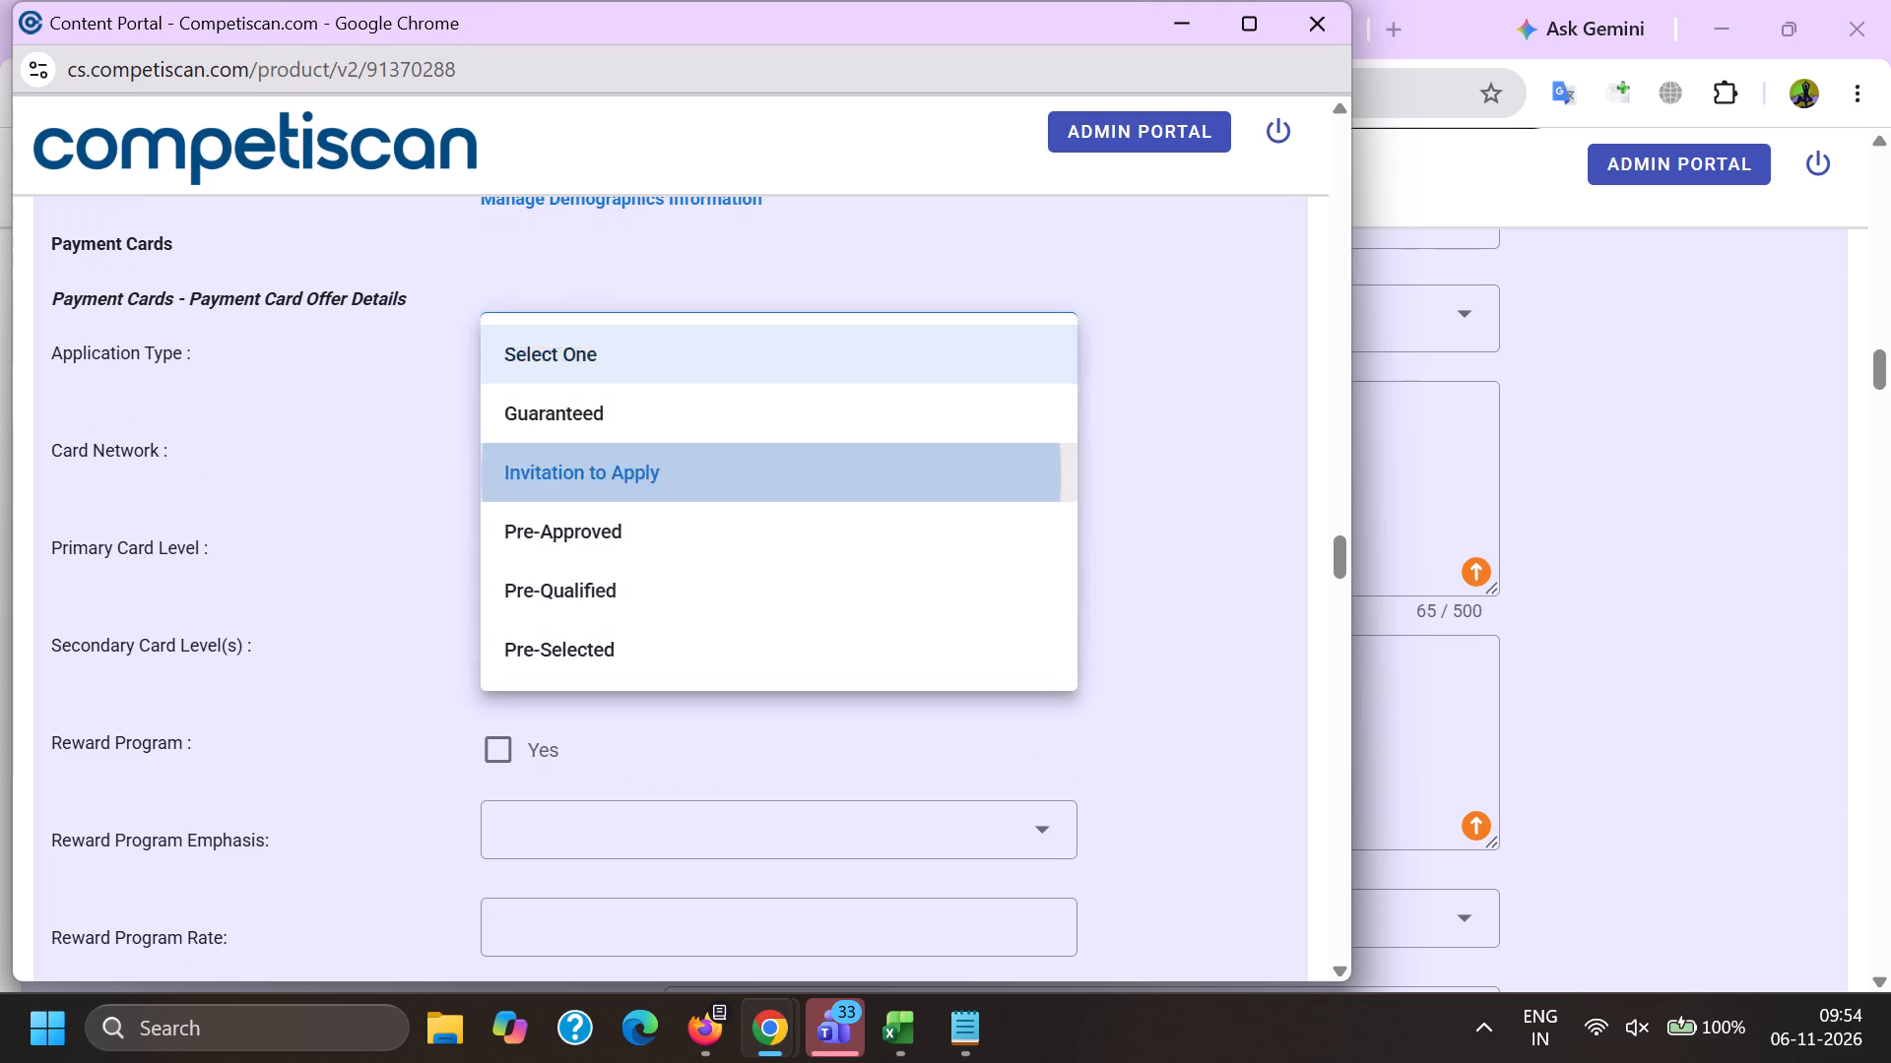
click(546, 435)
scroll(559, 317, down, 1)
click(584, 572)
click(347, 540)
Set Primary Card Level to Visa Signature and set Reward Program to Yes.
click(574, 405)
scroll(619, 642, down, 6)
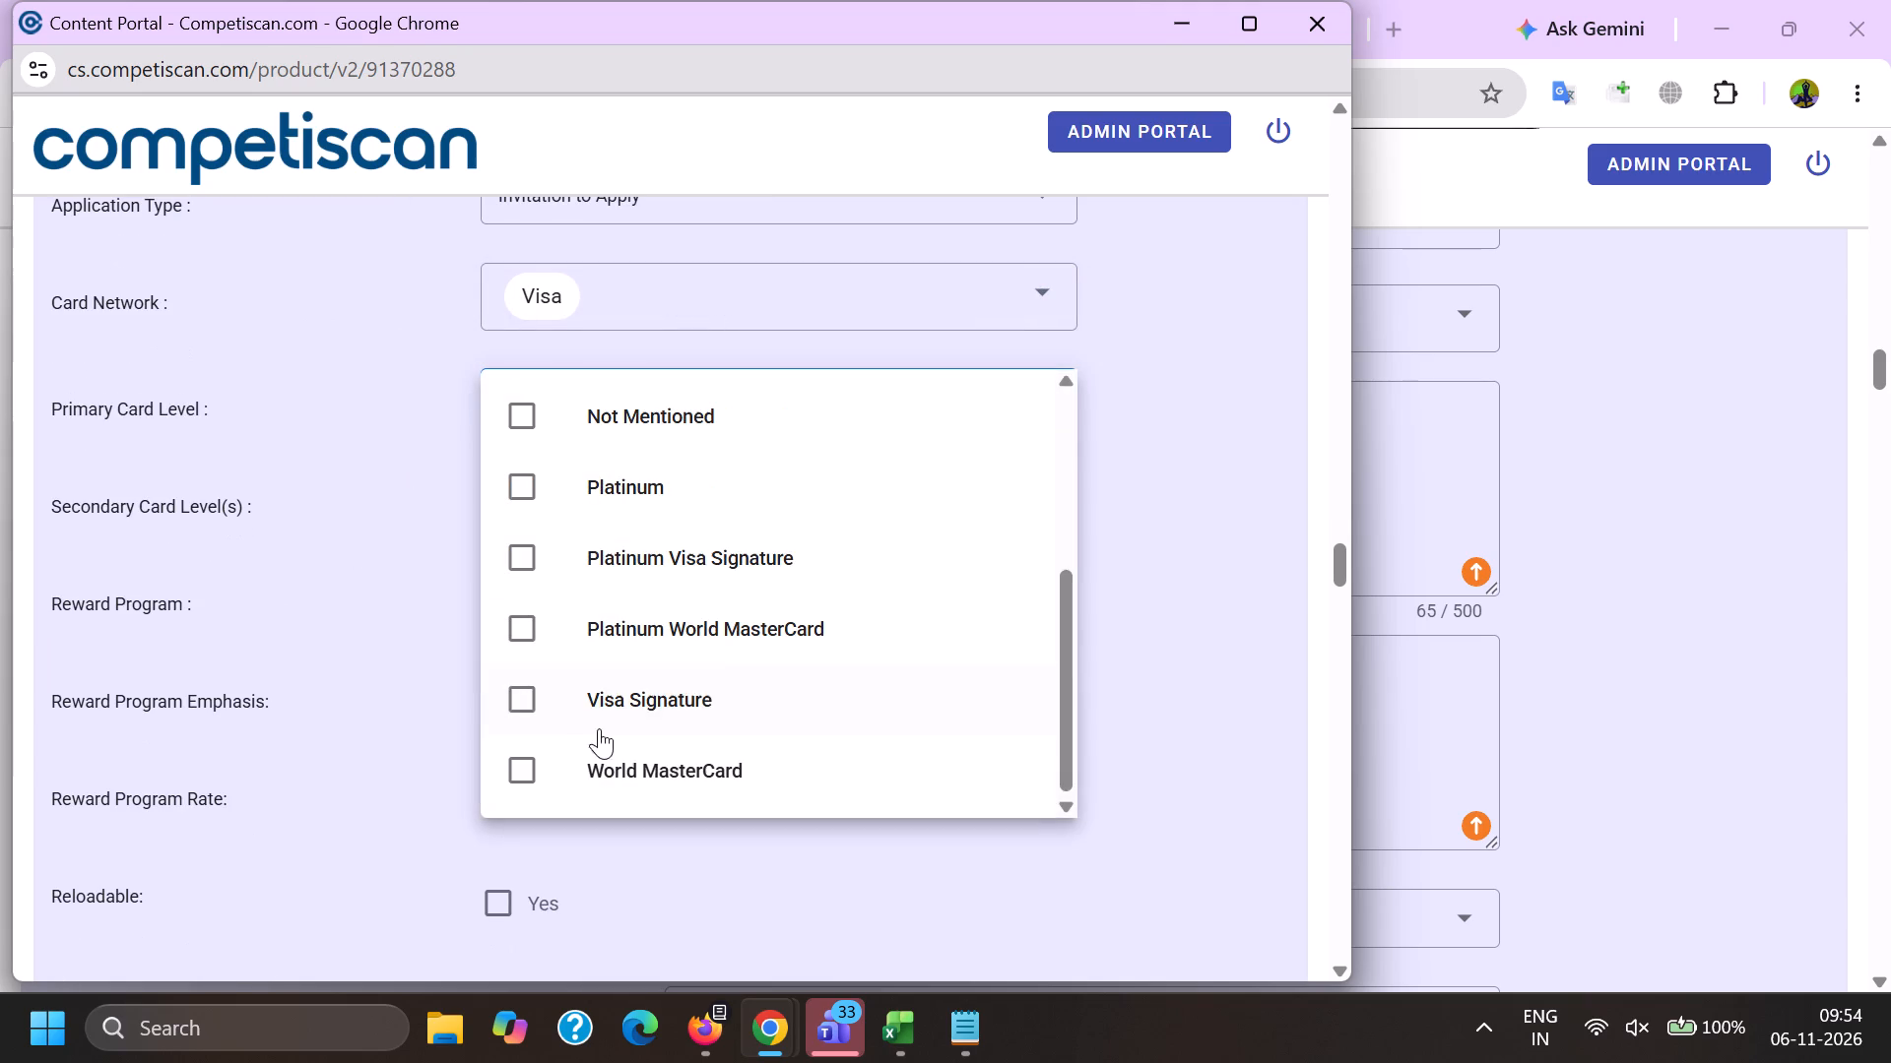
click(601, 722)
click(343, 658)
click(511, 603)
Mark Credit Card Mentioned in the retail credit section and submit the product form.
double_click(370, 670)
key(End)
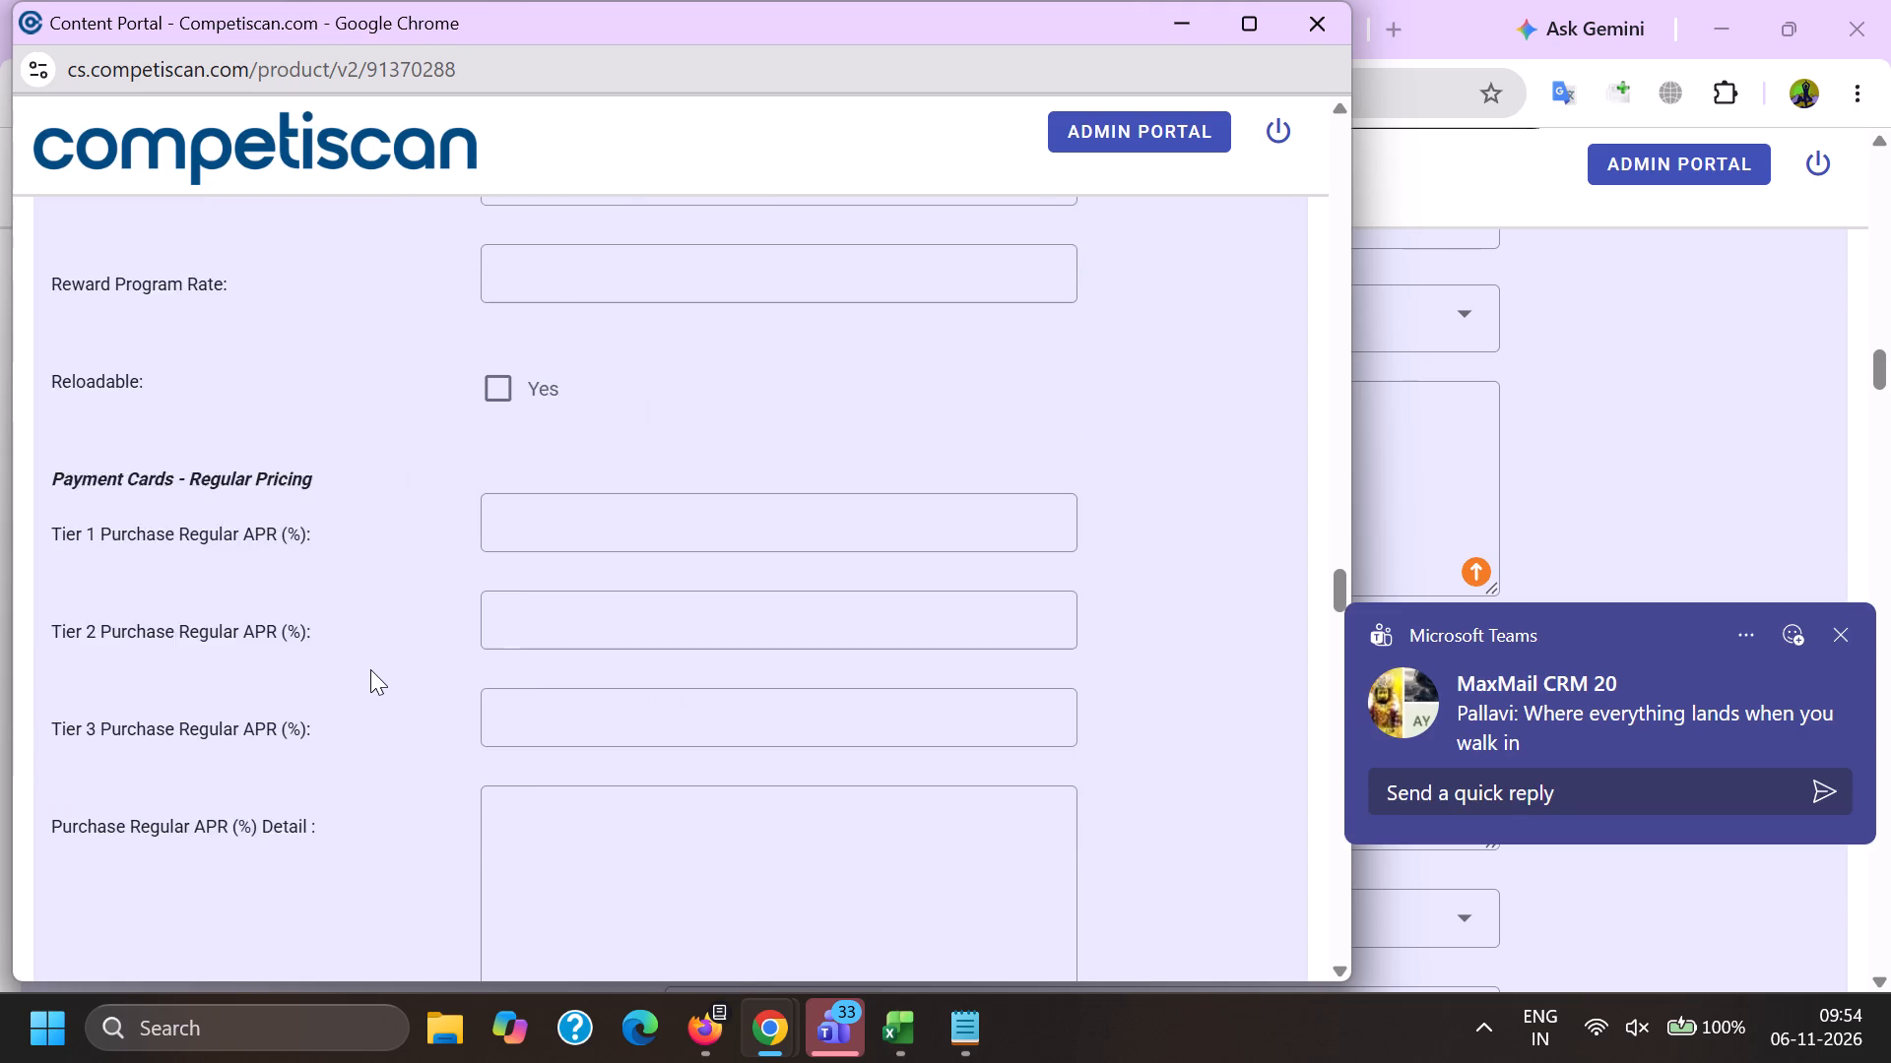
click(512, 499)
click(537, 951)
Copy the "e.potterybarn.com" string from the Other Retail Records sheet and search the Content Portal in Firefox for it.
key(alt+Tab)
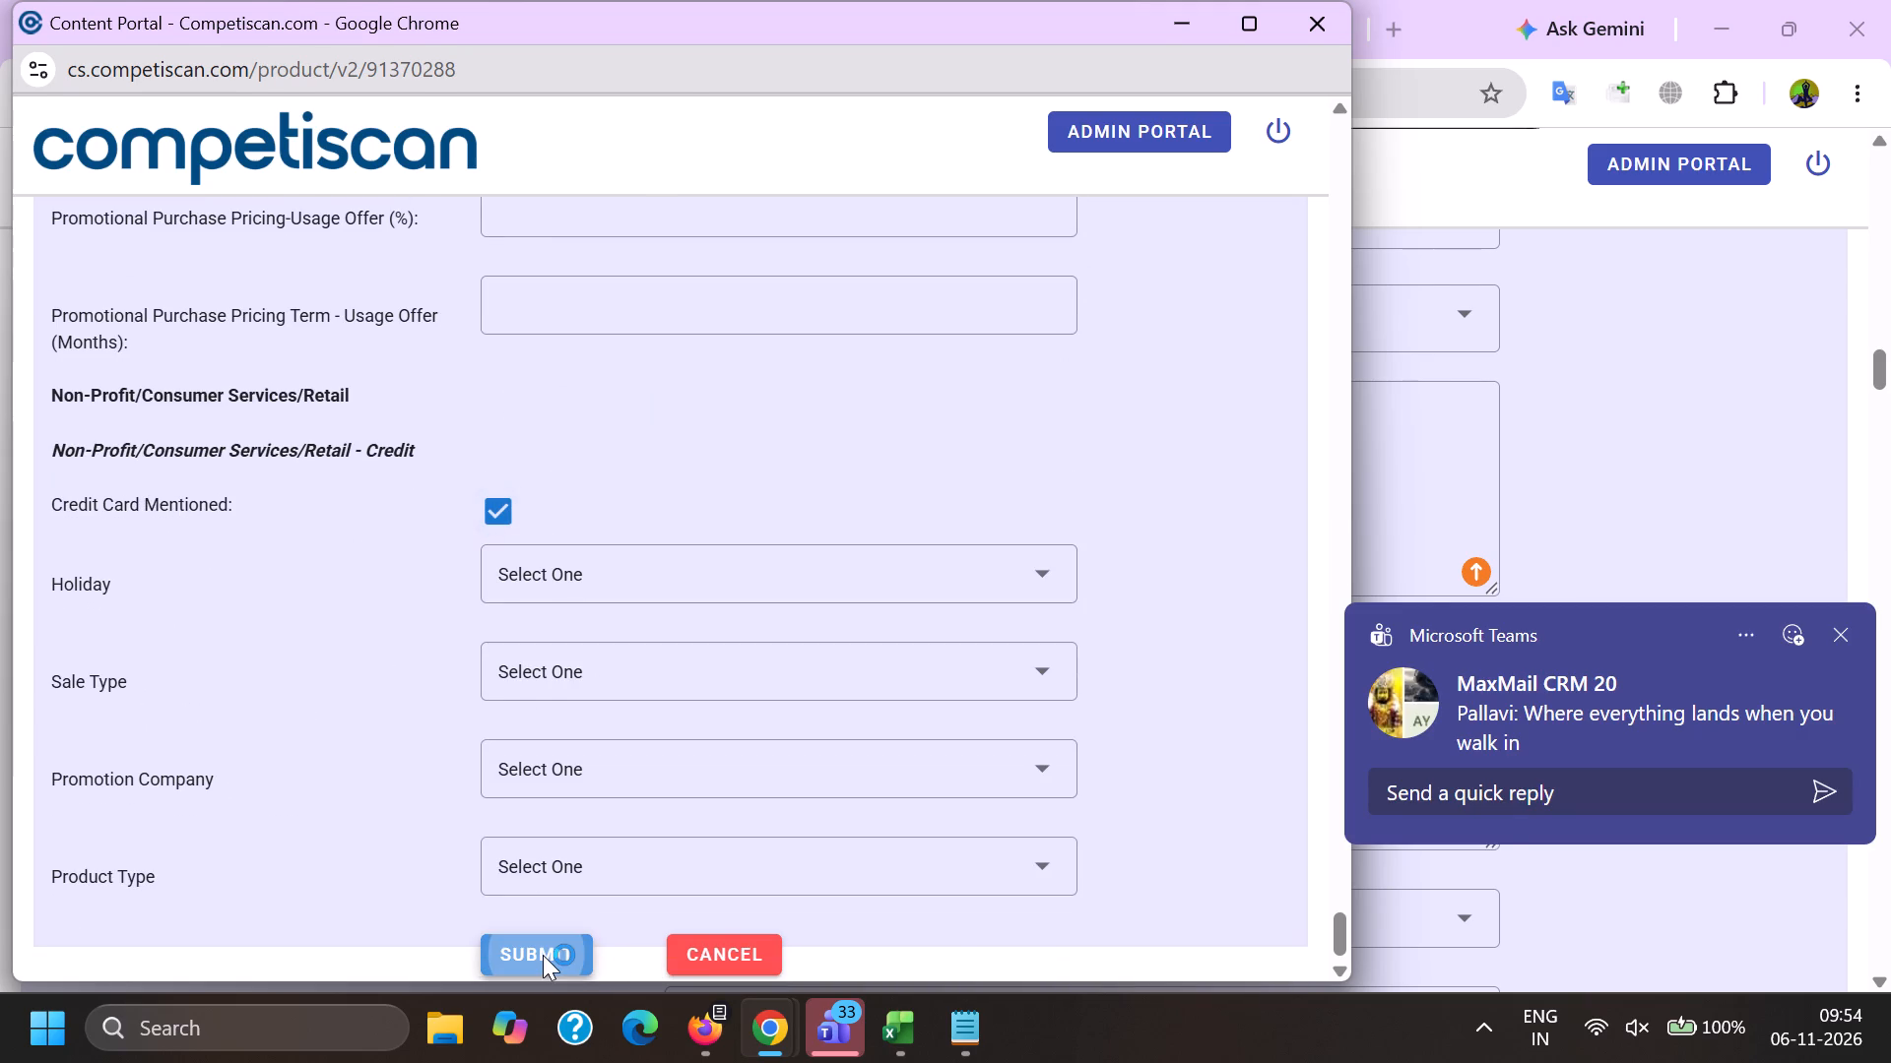
click(1308, 0)
click(296, 635)
key(ctrl+c)
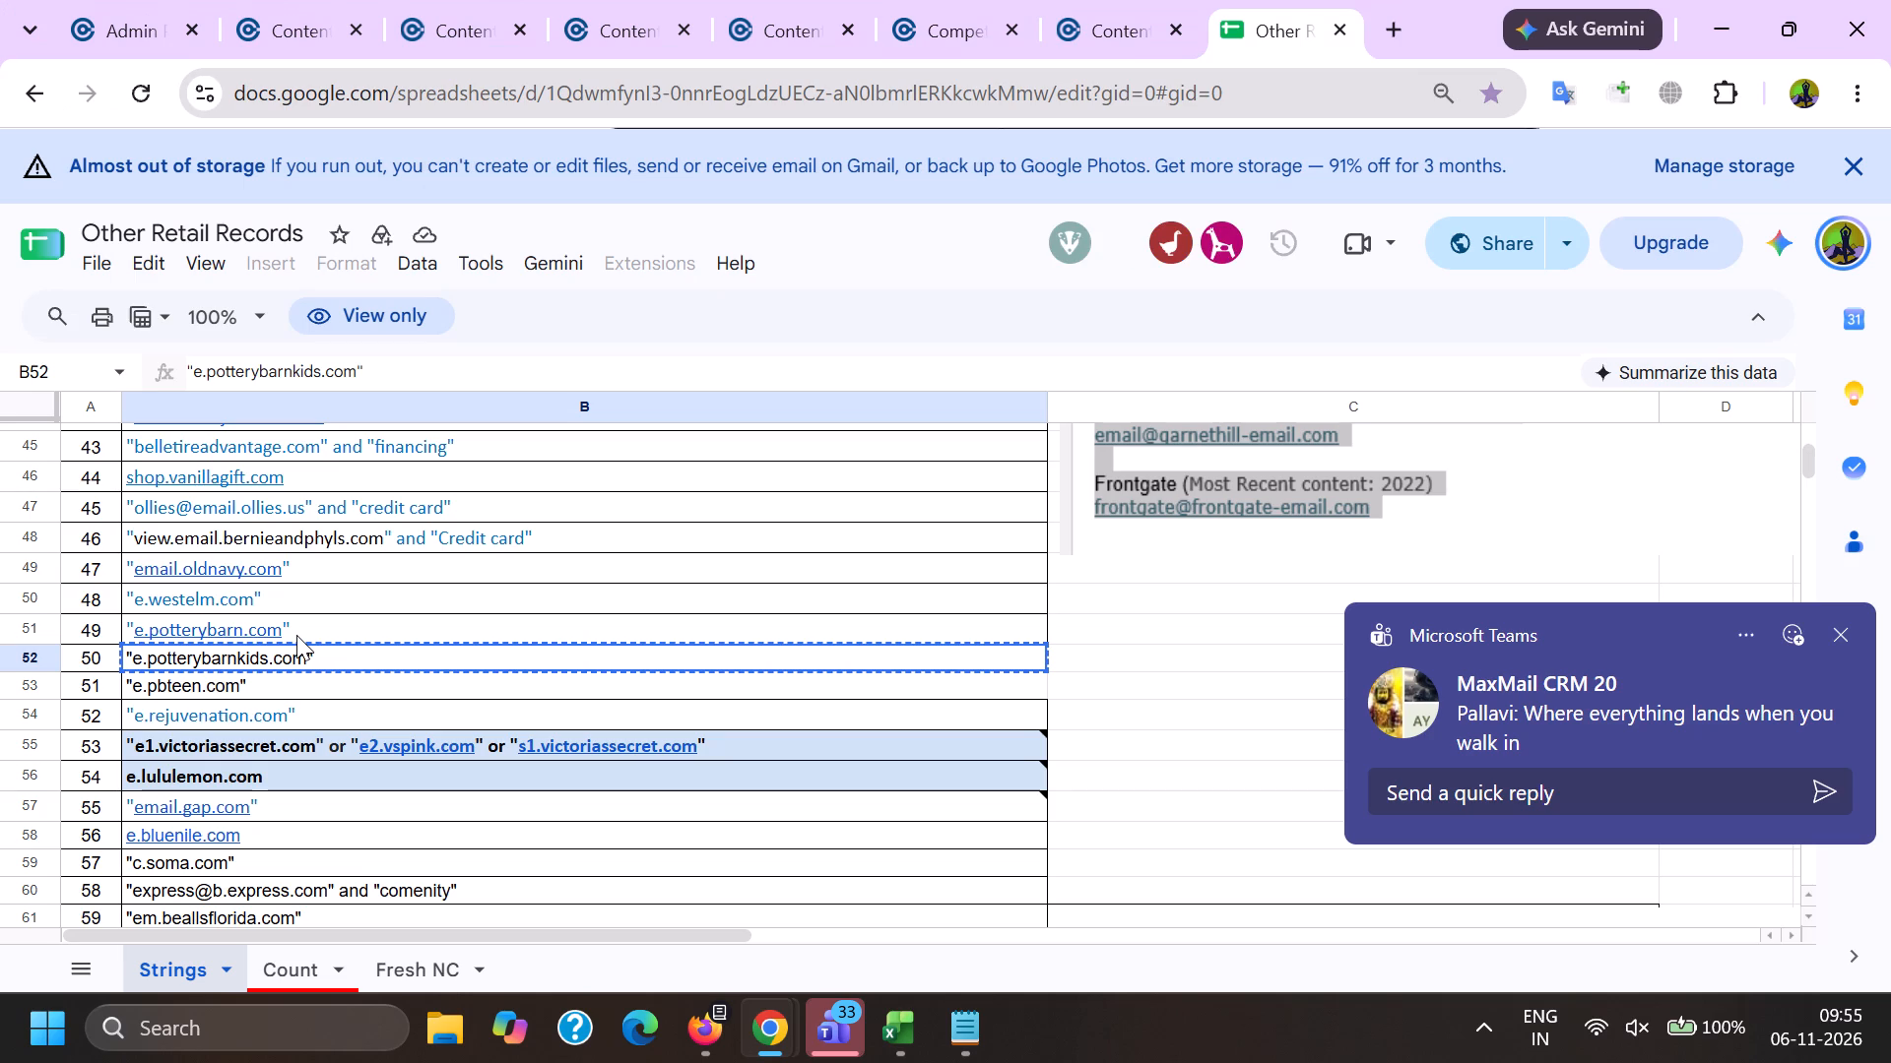
click(716, 1059)
click(479, 914)
scroll(451, 677, down, 3)
drag(624, 598, 11, 604)
key(BackSpace)
key(shift+quotedbl)
key(ctrl+v)
key(shift+quotedbl)
key(Return)
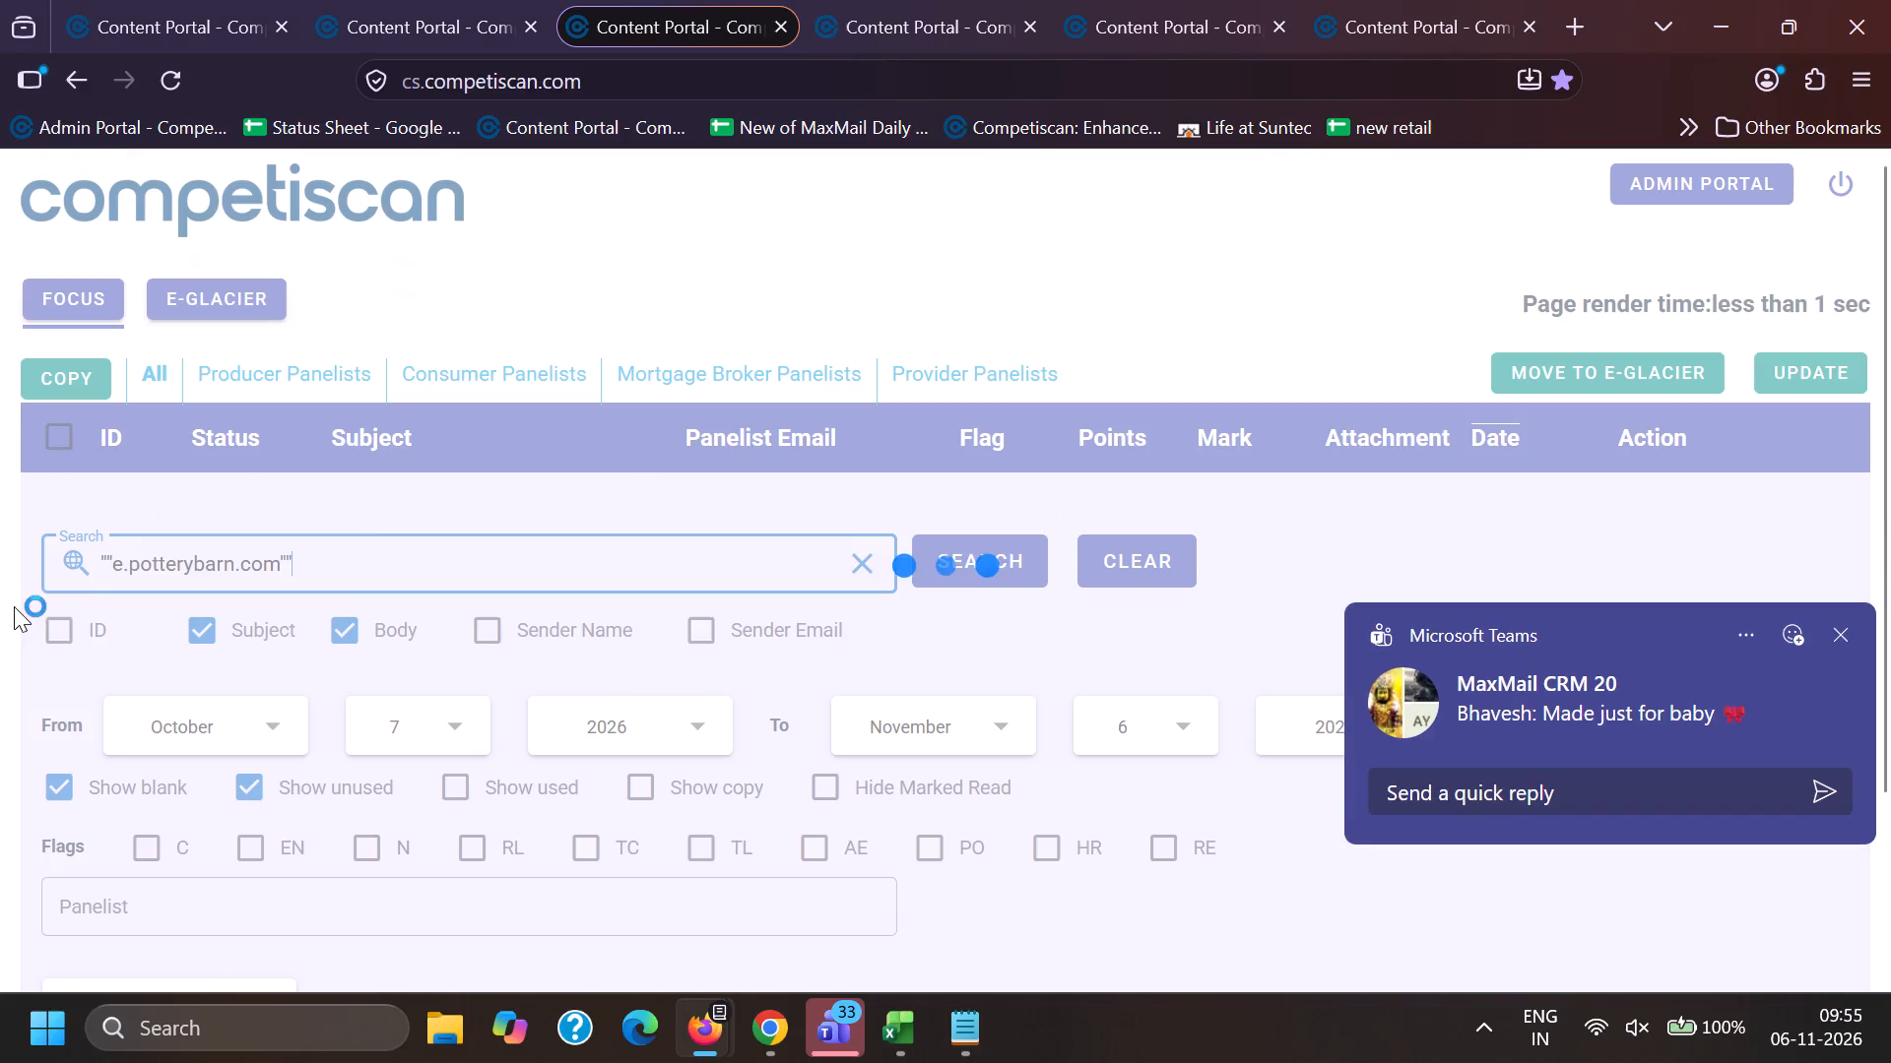
Reload the Focus listings of the Sallie Mae and Capital one searches, look through the Capital one emails, and return to the Pottery Barn results.
click(93, 0)
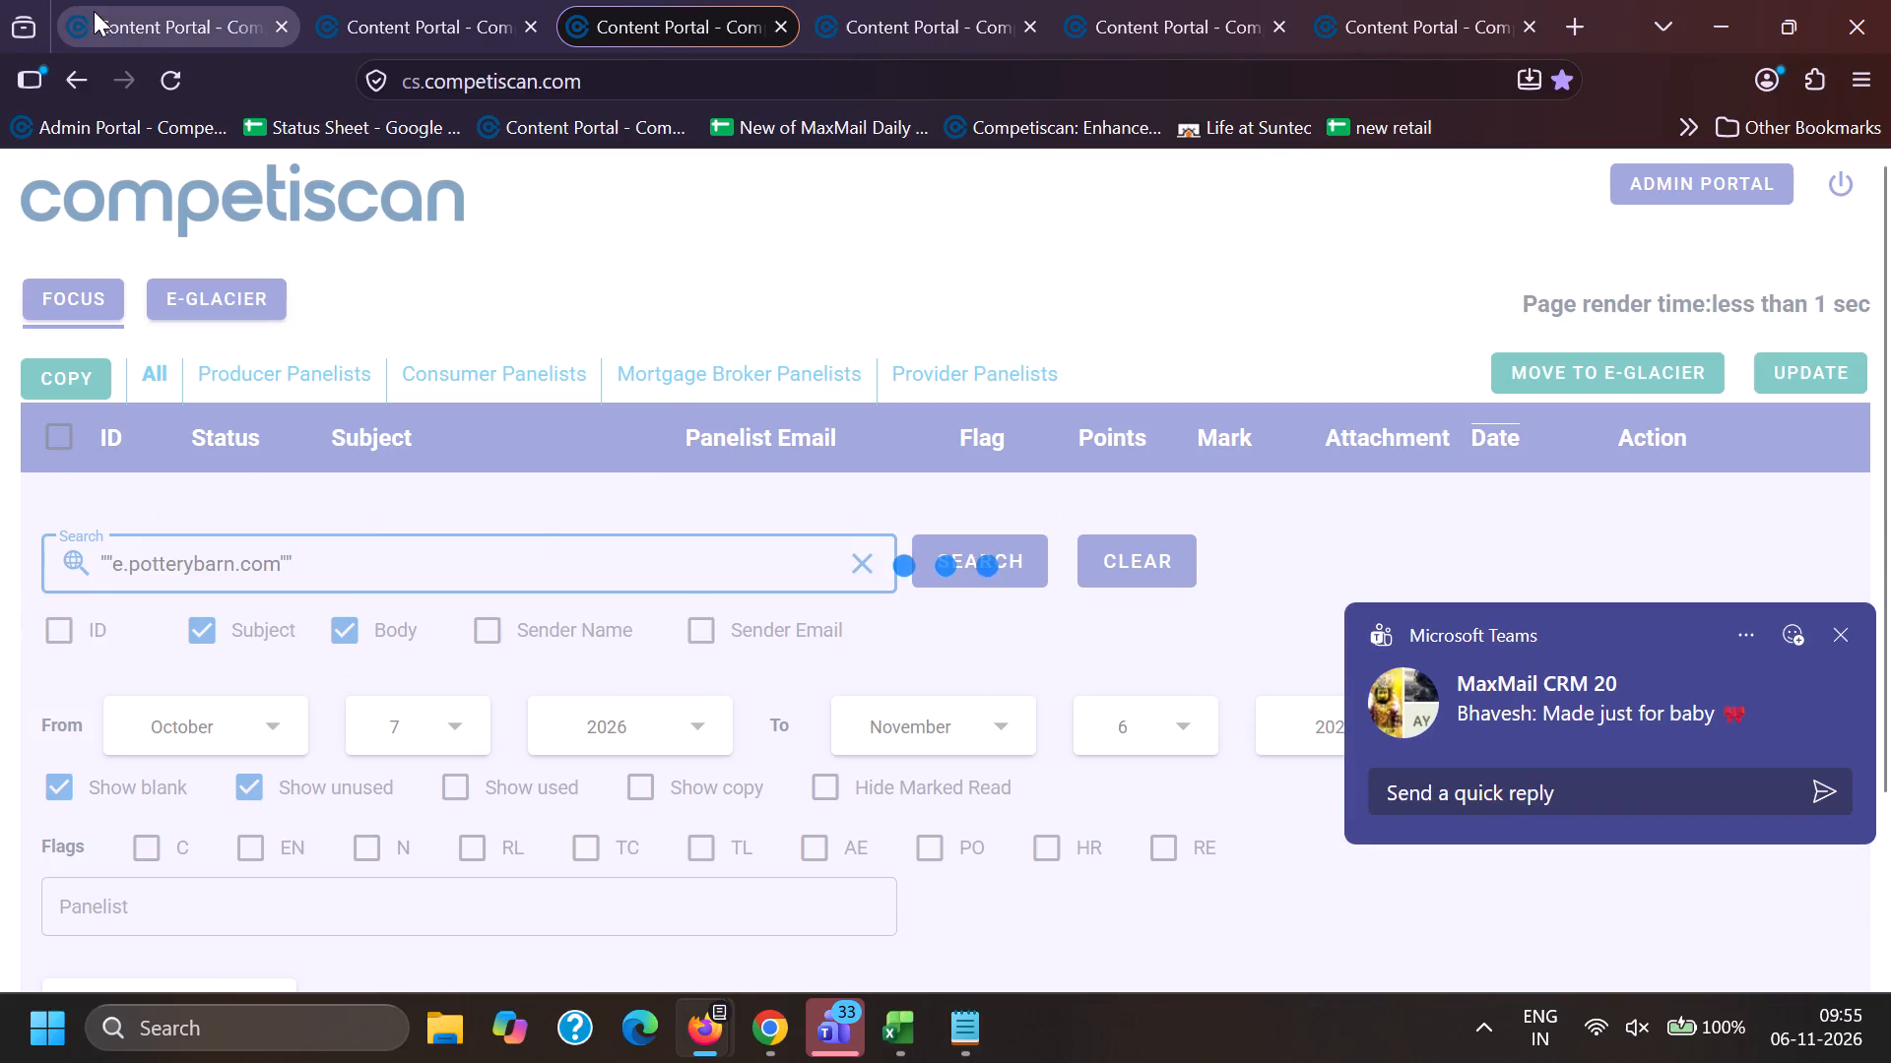
click(414, 0)
click(127, 301)
click(108, 301)
click(251, 0)
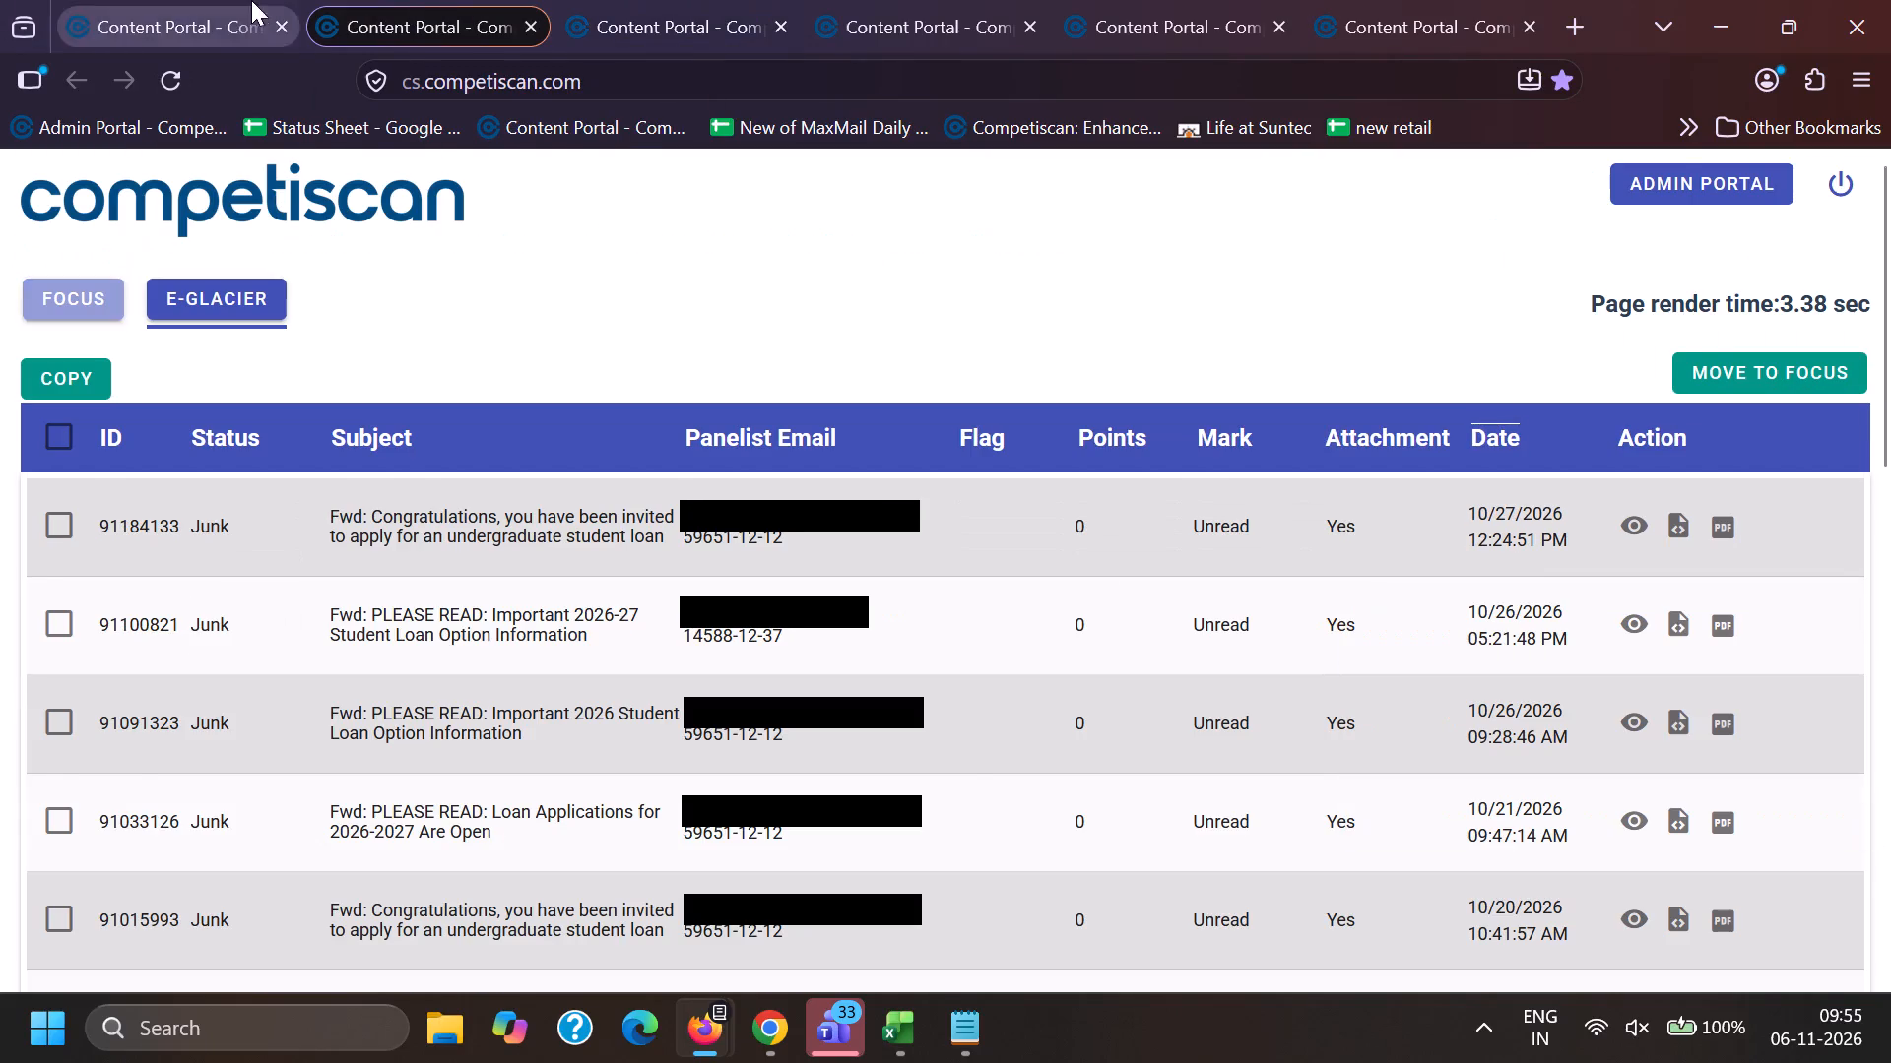
click(99, 178)
click(447, 0)
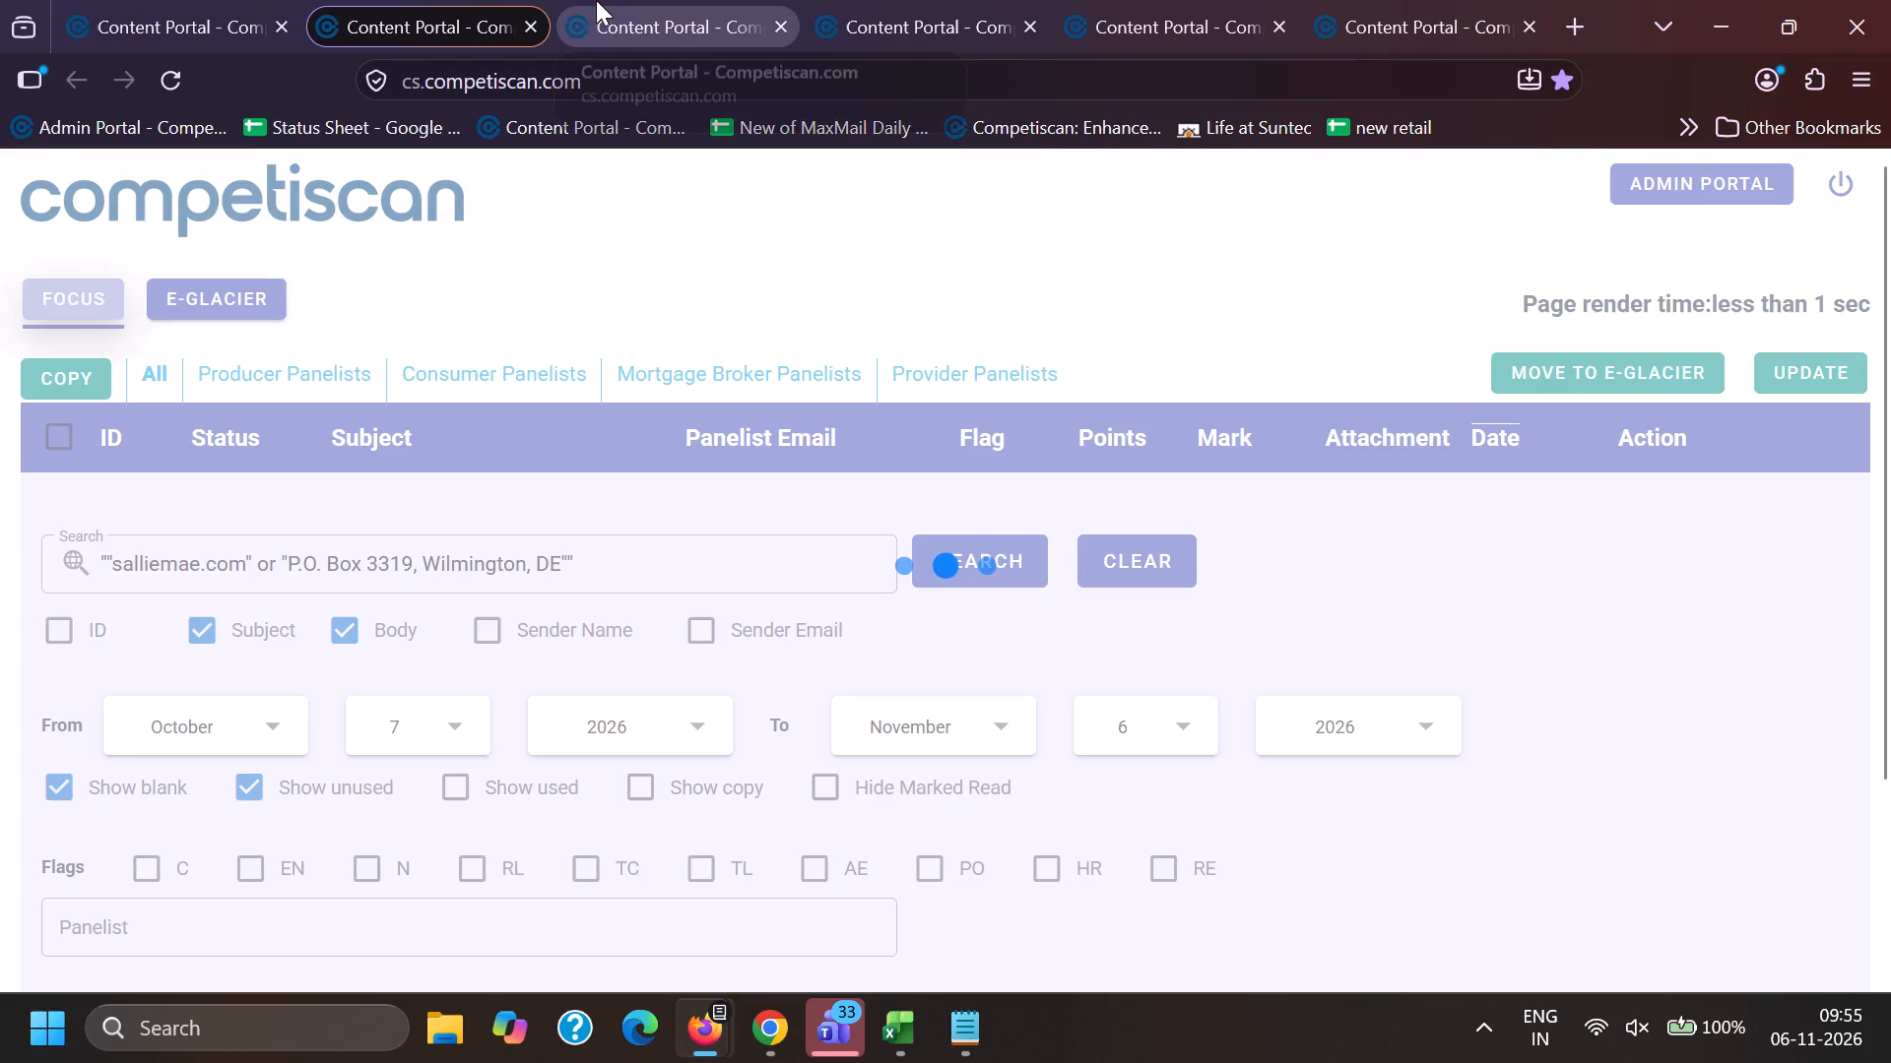
click(614, 0)
click(236, 0)
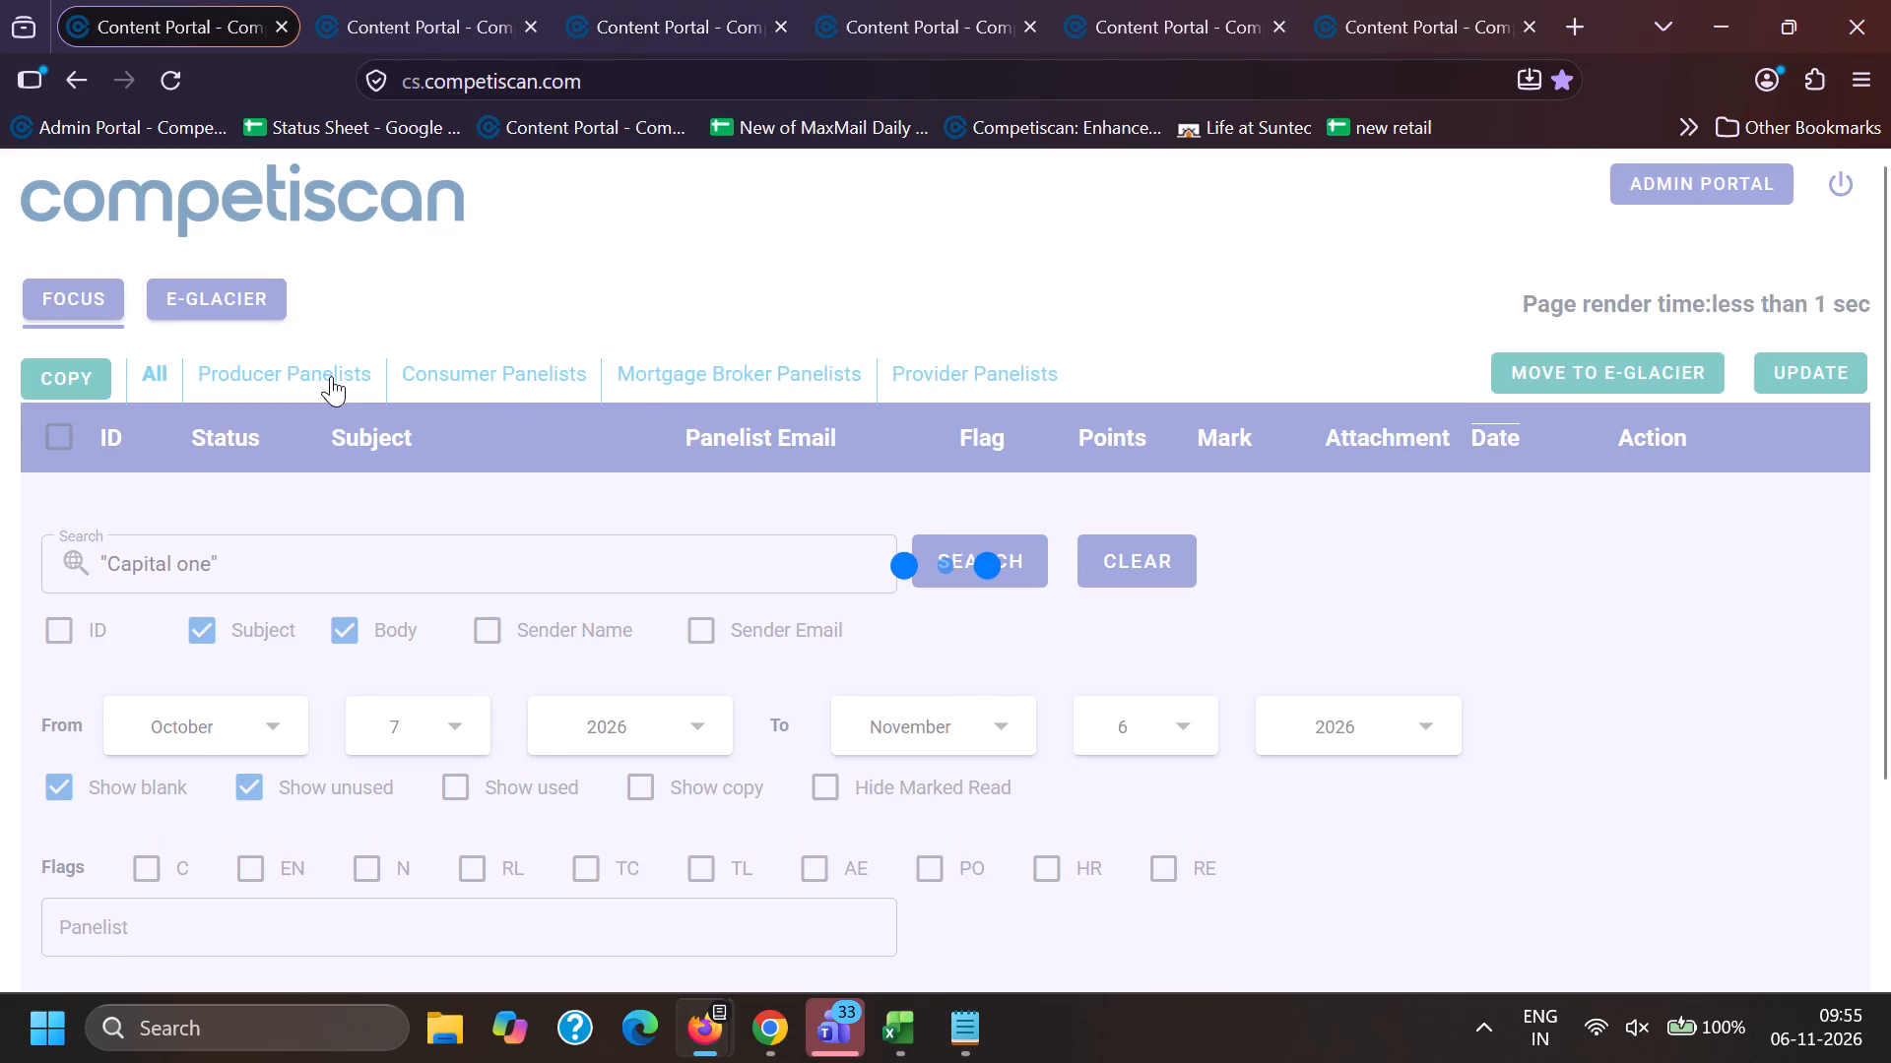
scroll(474, 691, down, 1)
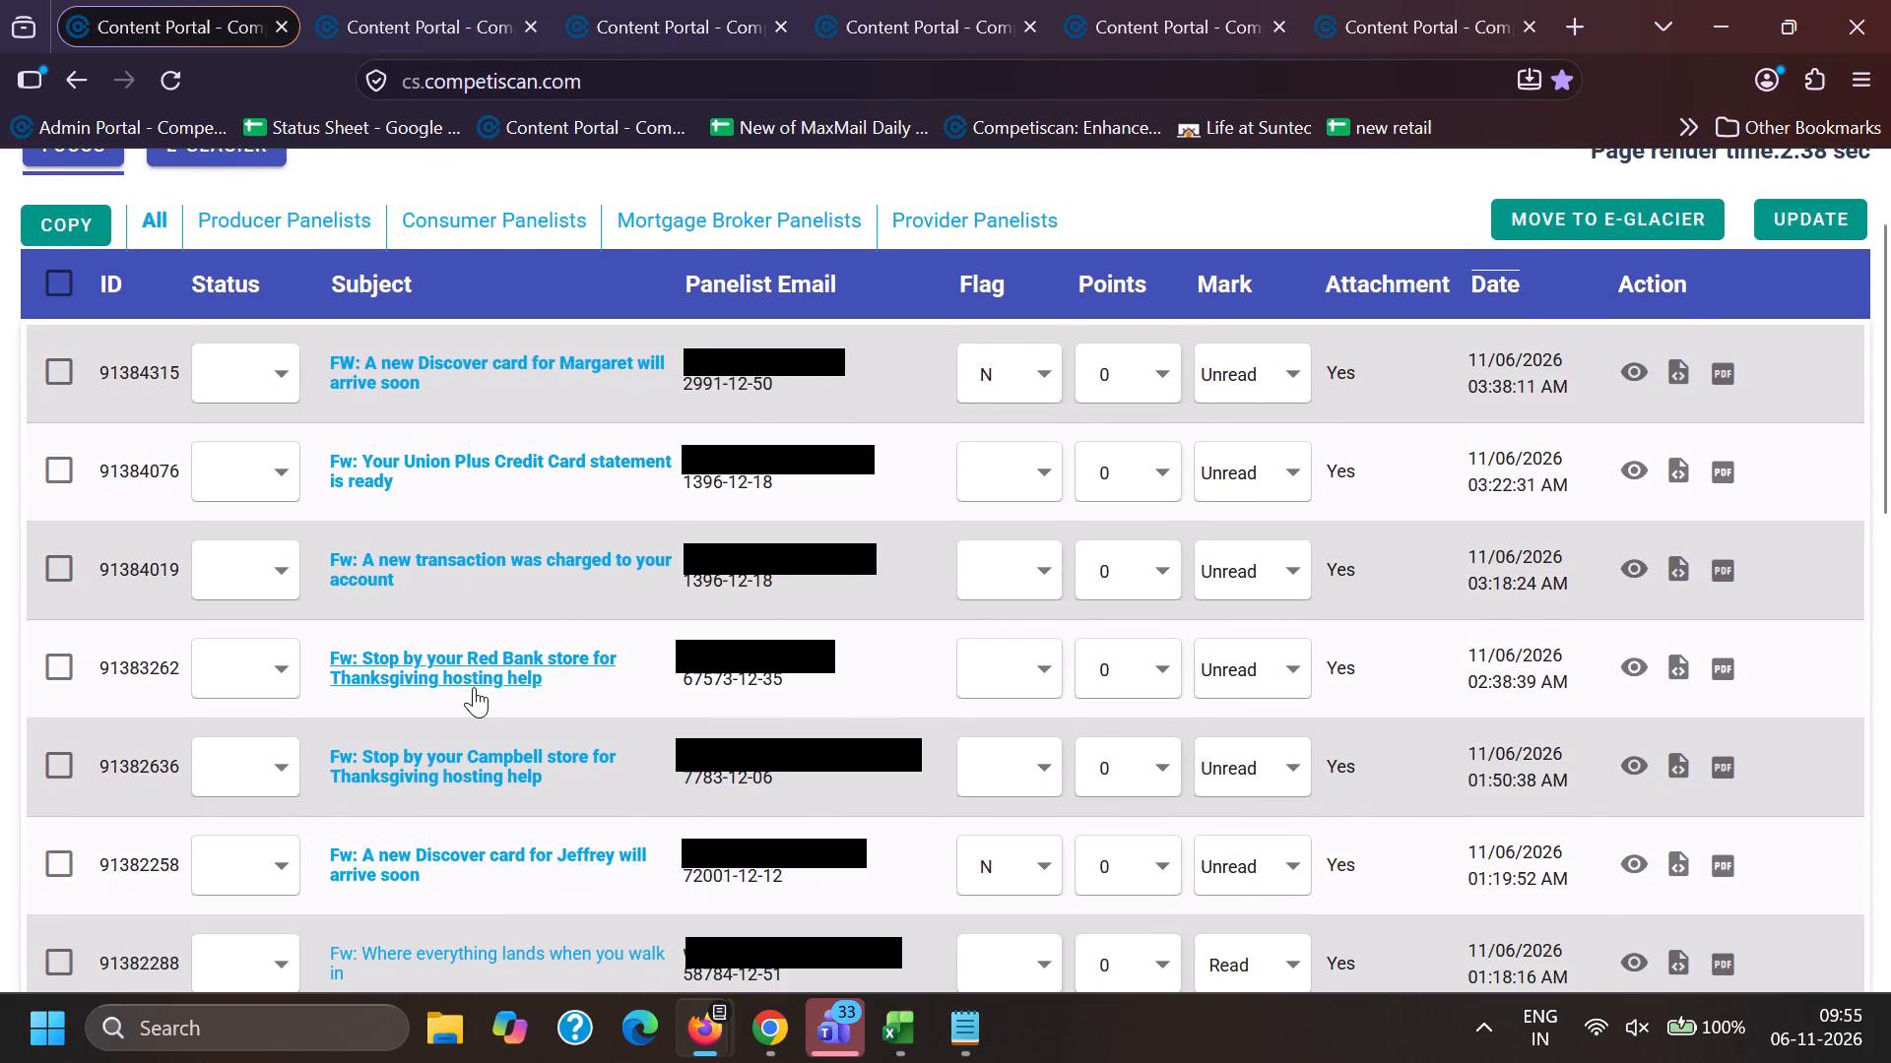
scroll(474, 687, down, 1)
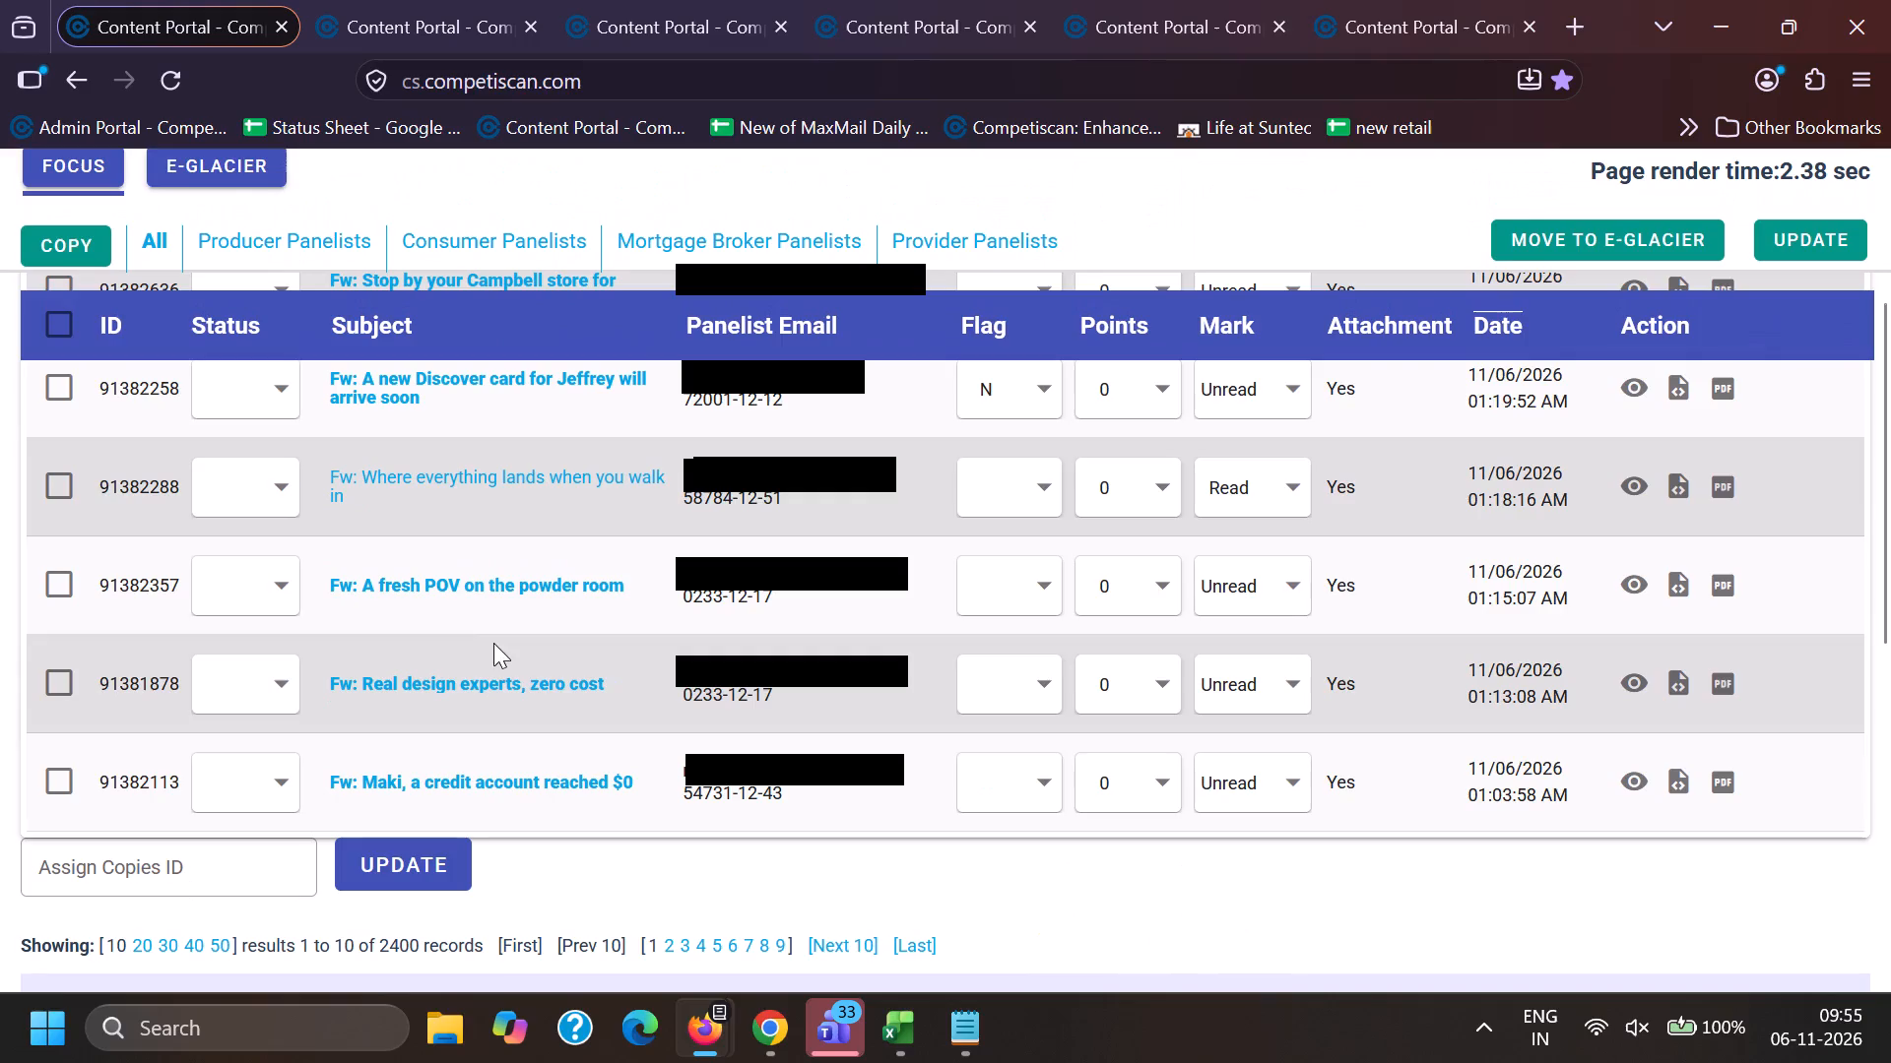
click(568, 0)
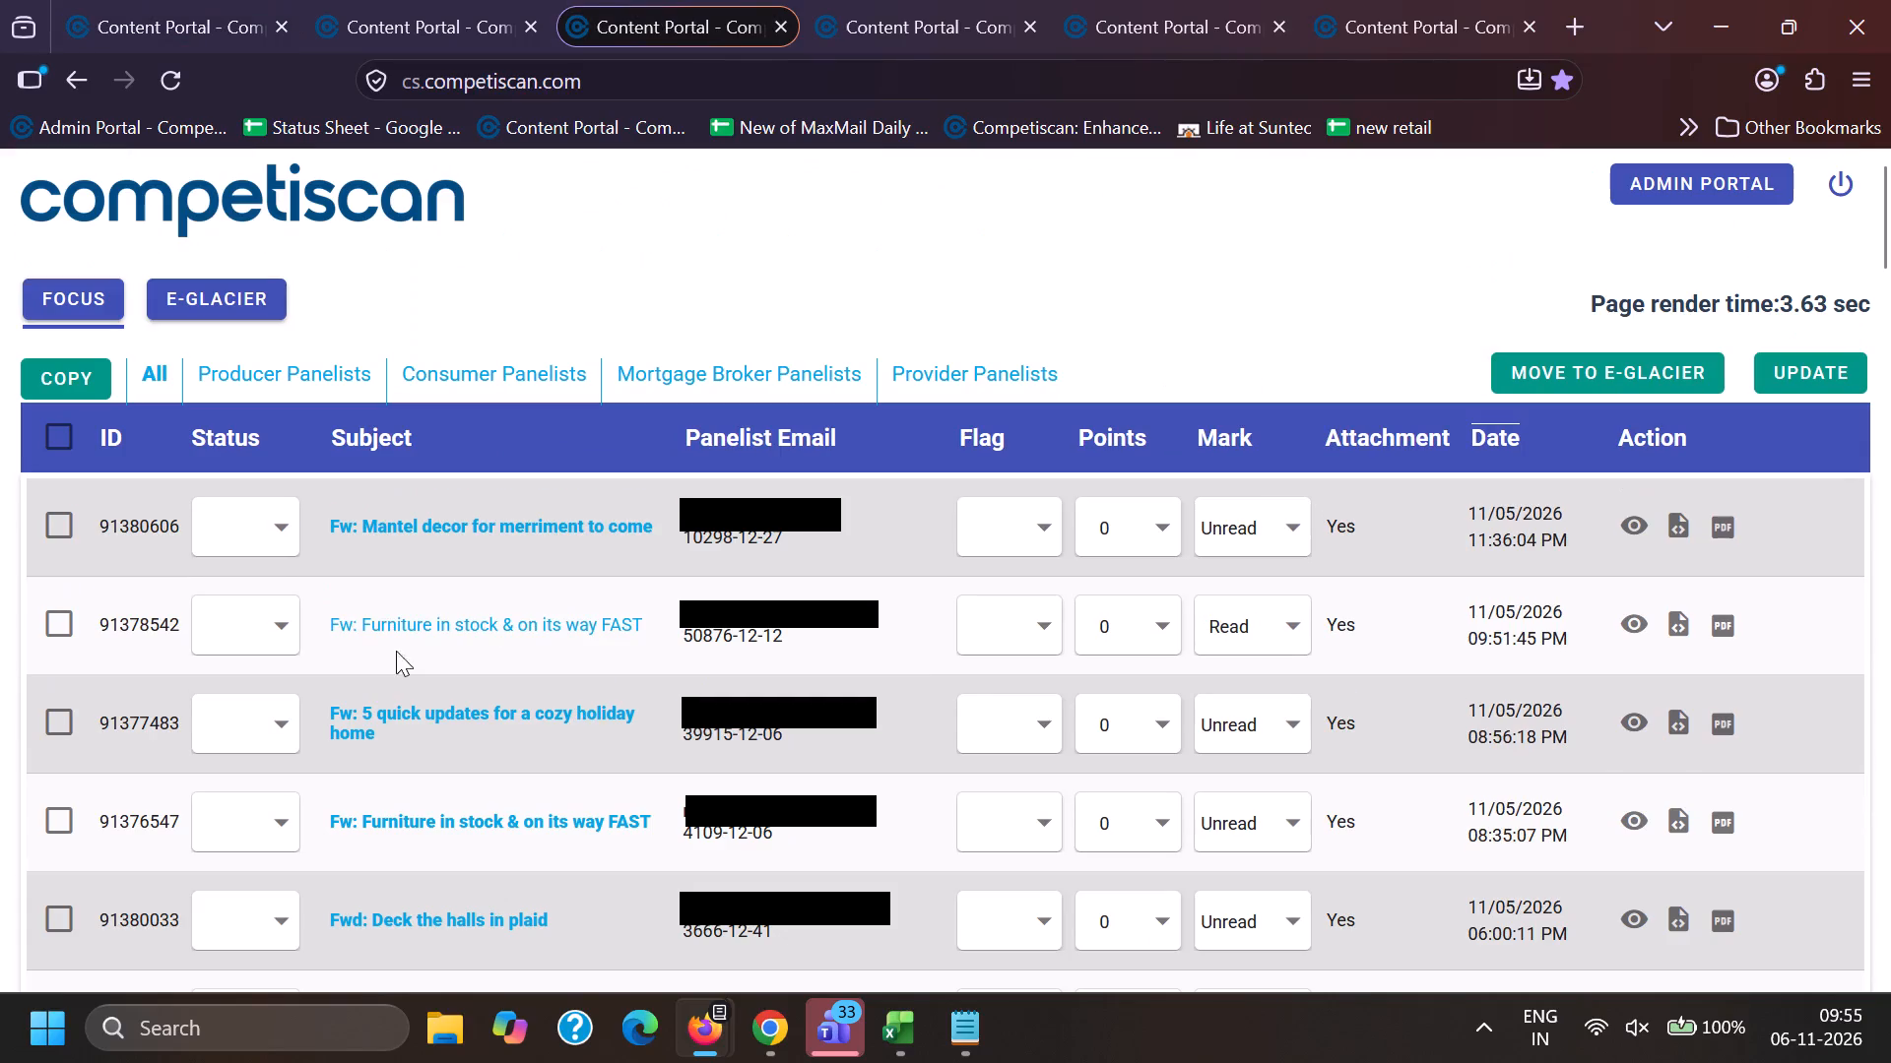
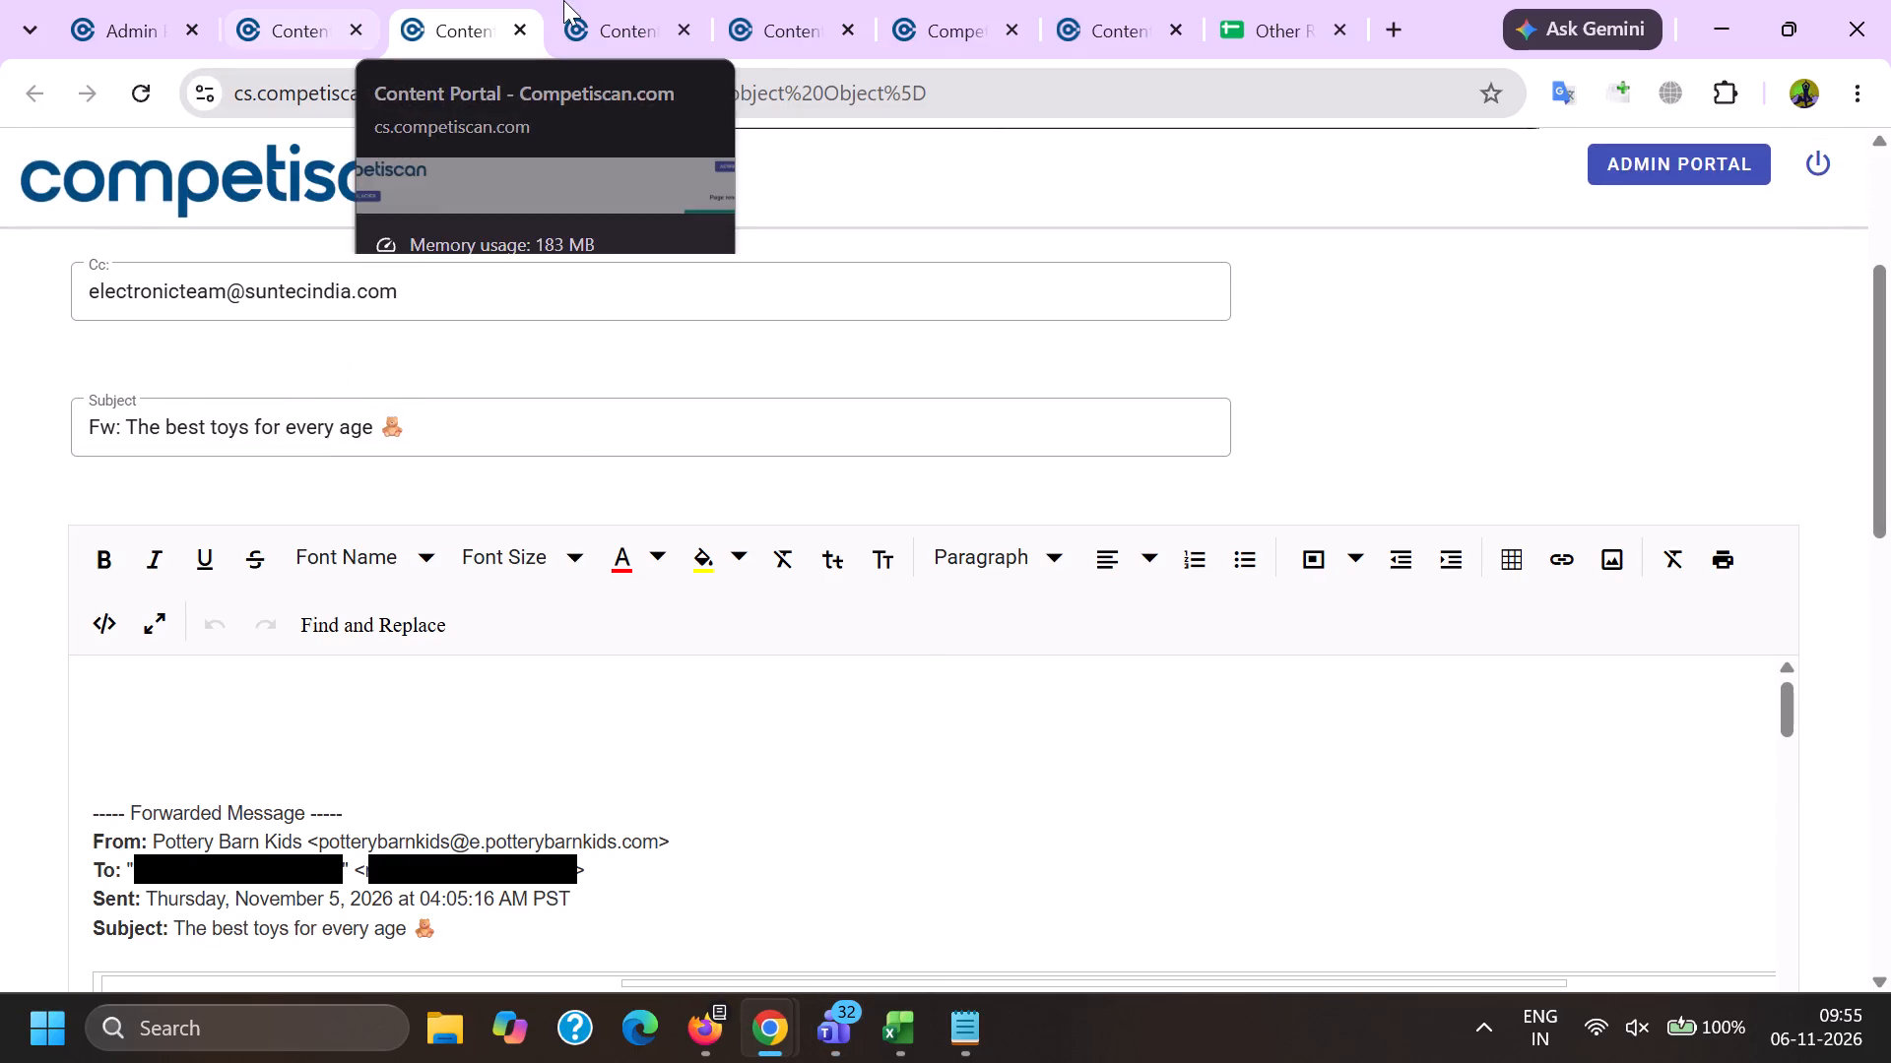
Close the editor tab of the email "The best toys for every age".
click(503, 0)
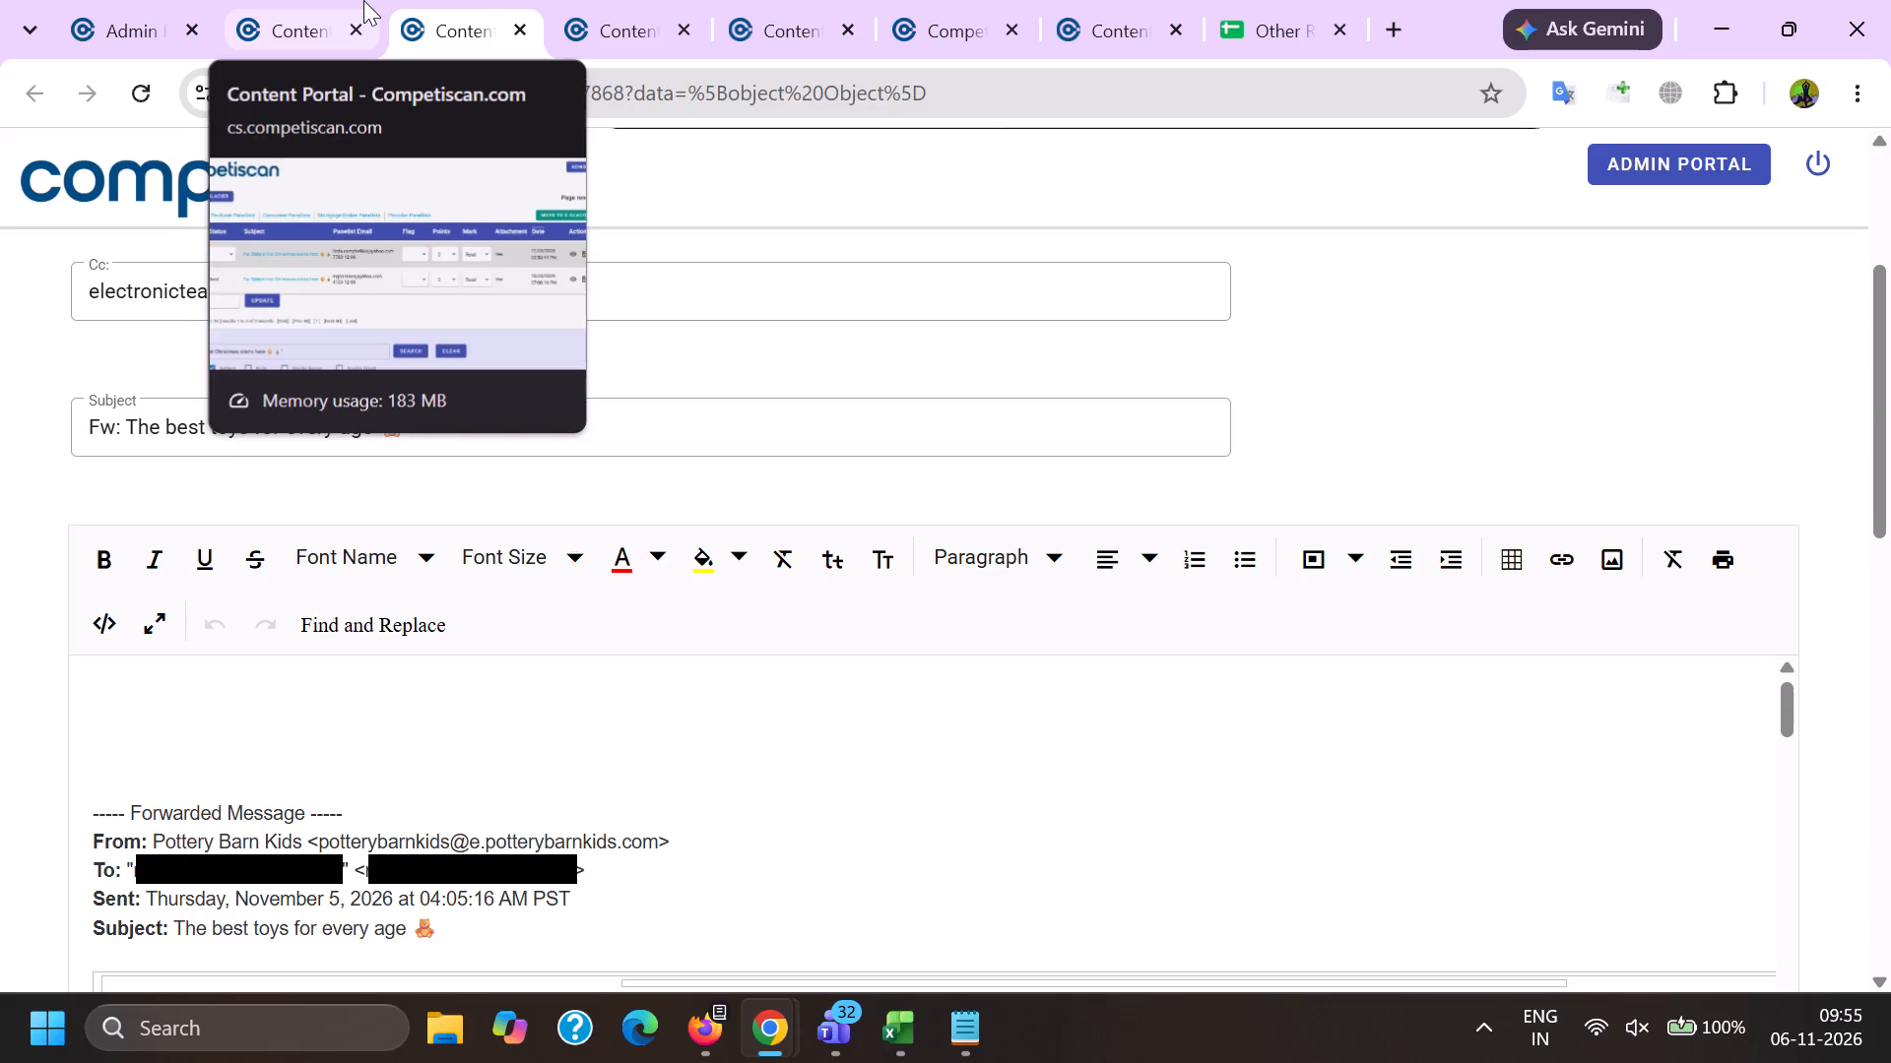
click(363, 0)
click(506, 39)
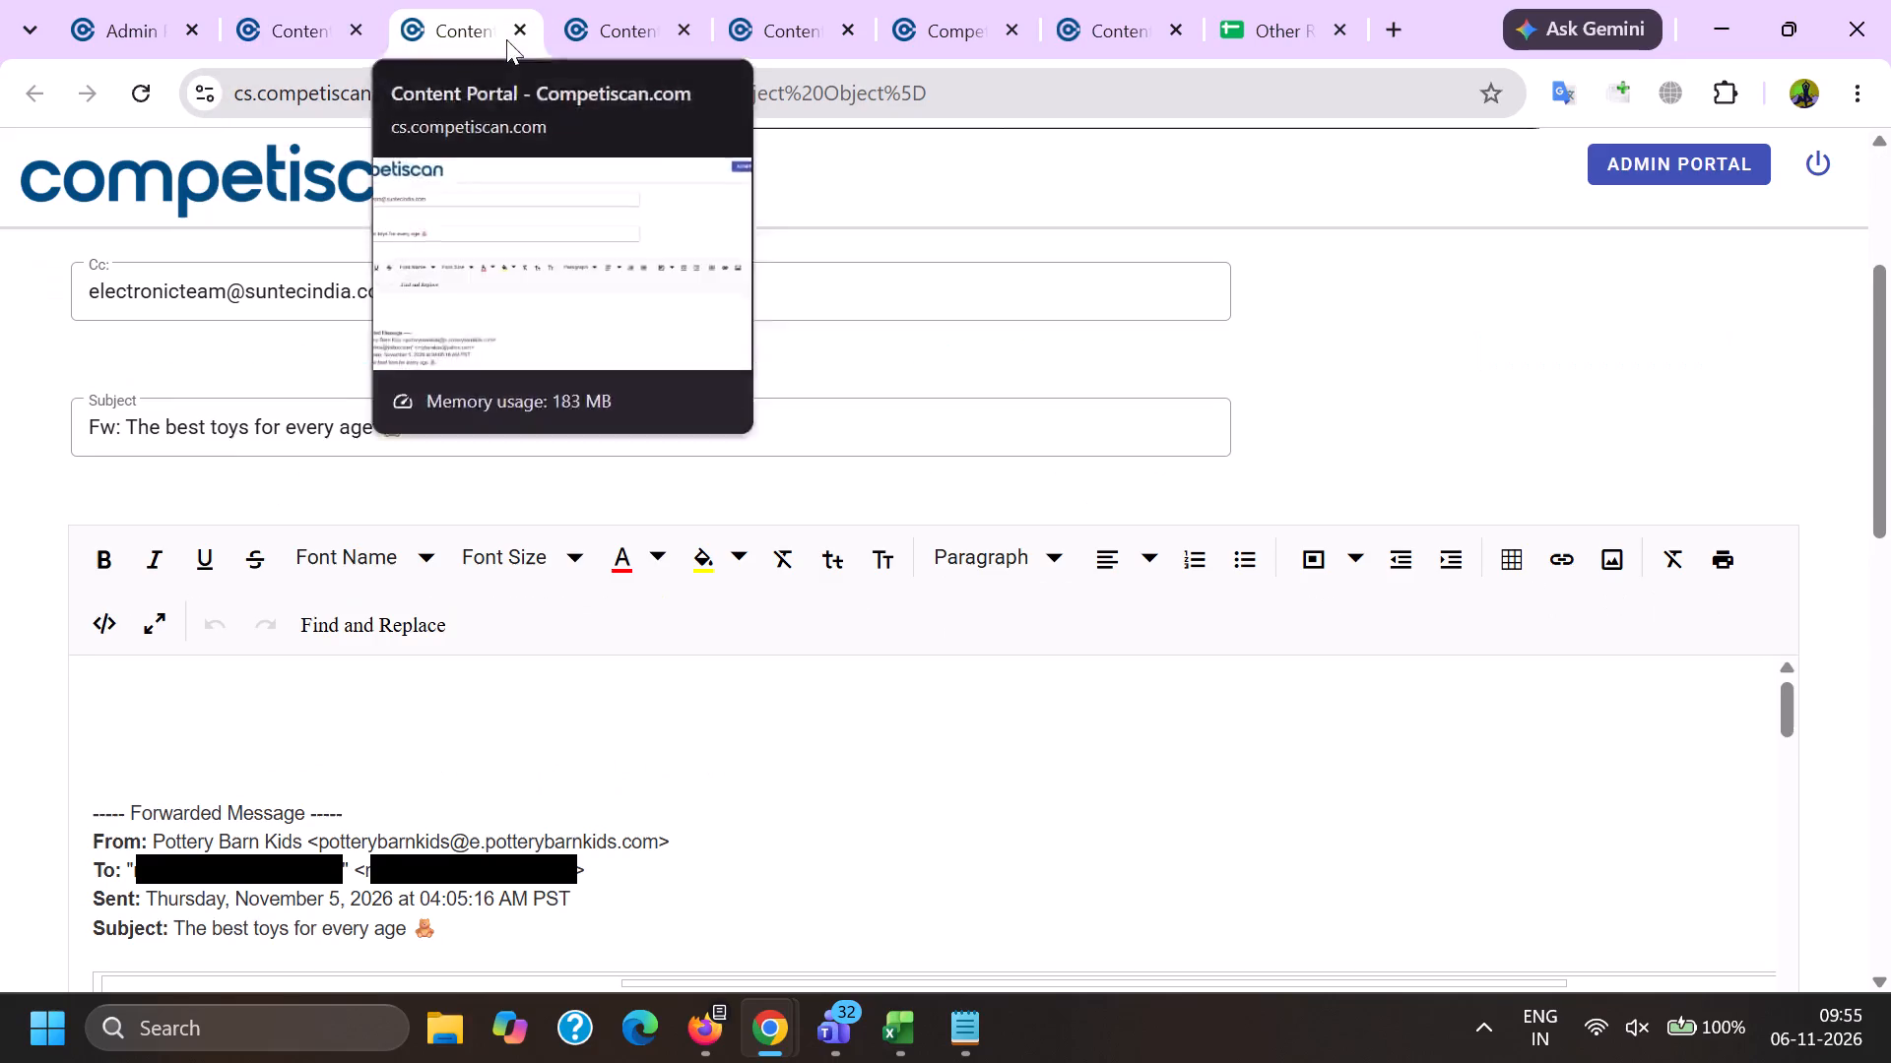
click(520, 29)
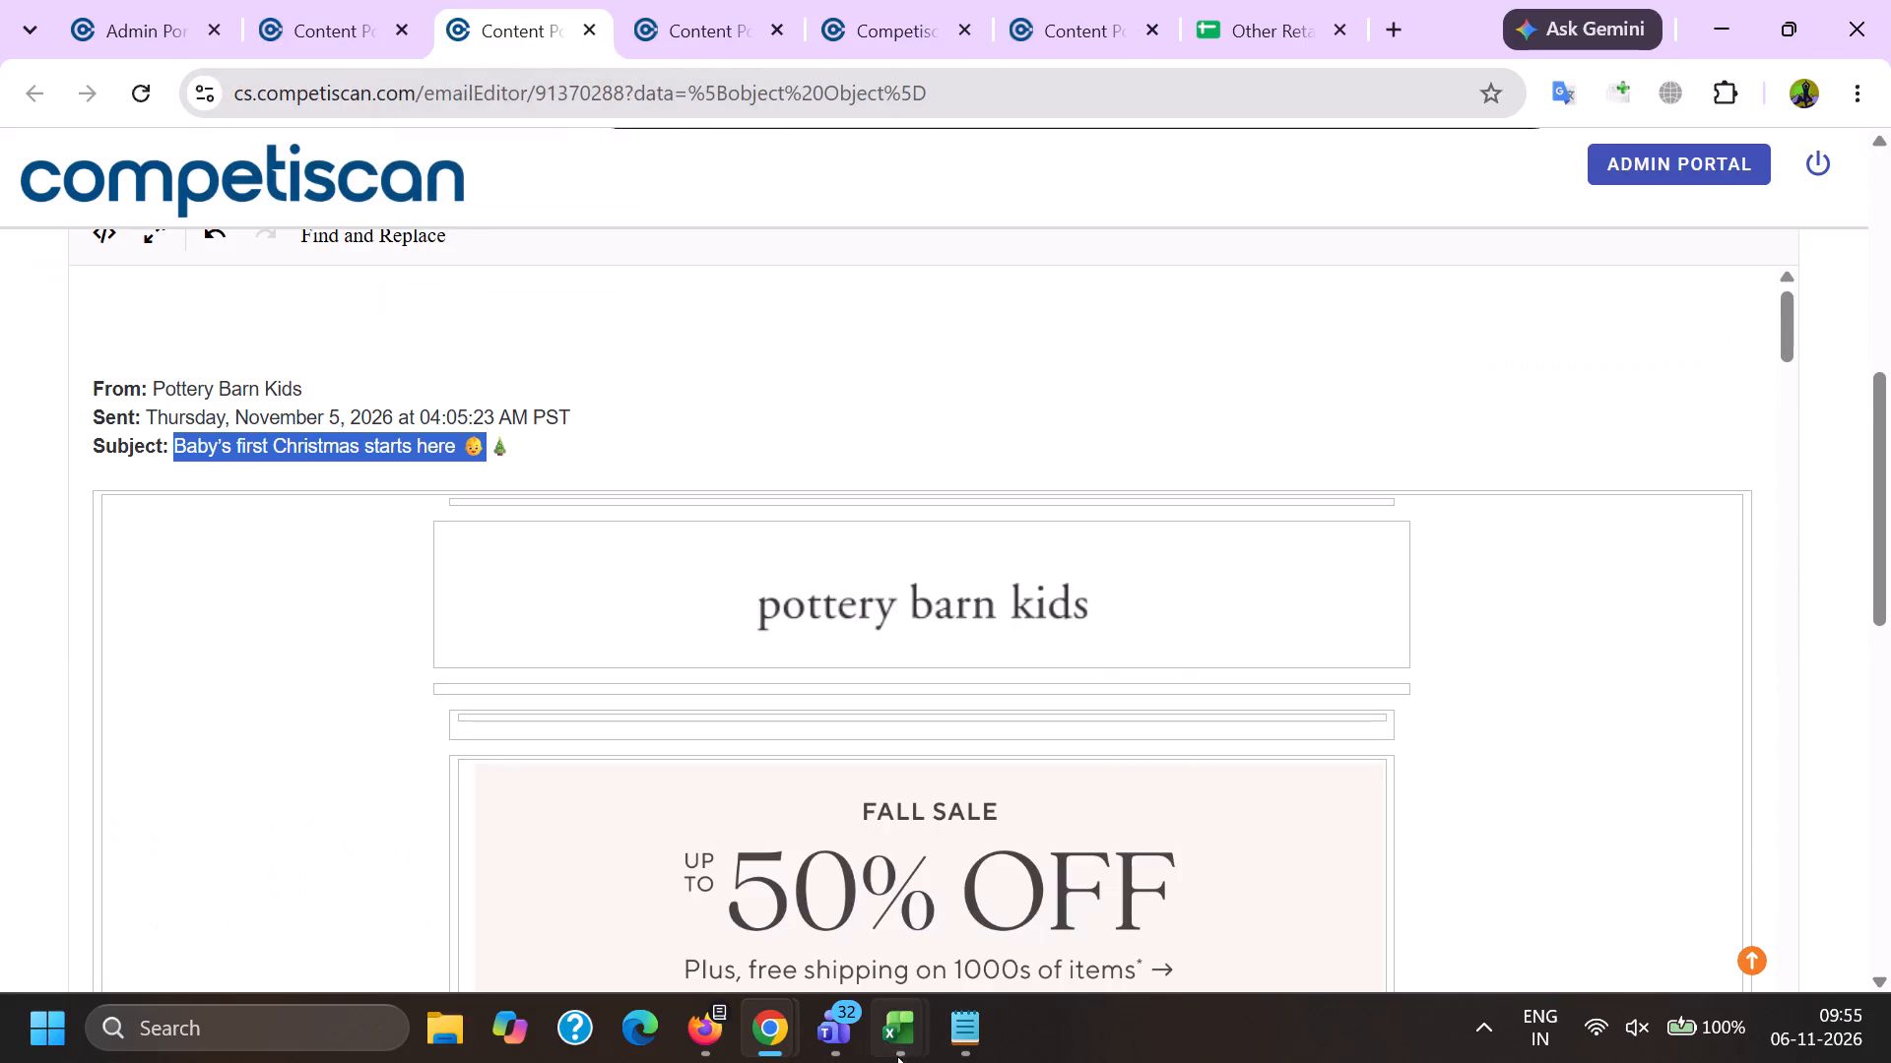
Select the next empty TEMP ID cell below 91370288 in the may 26 sheet and return to the Content Portal in Chrome.
click(897, 1061)
click(1208, 927)
click(224, 721)
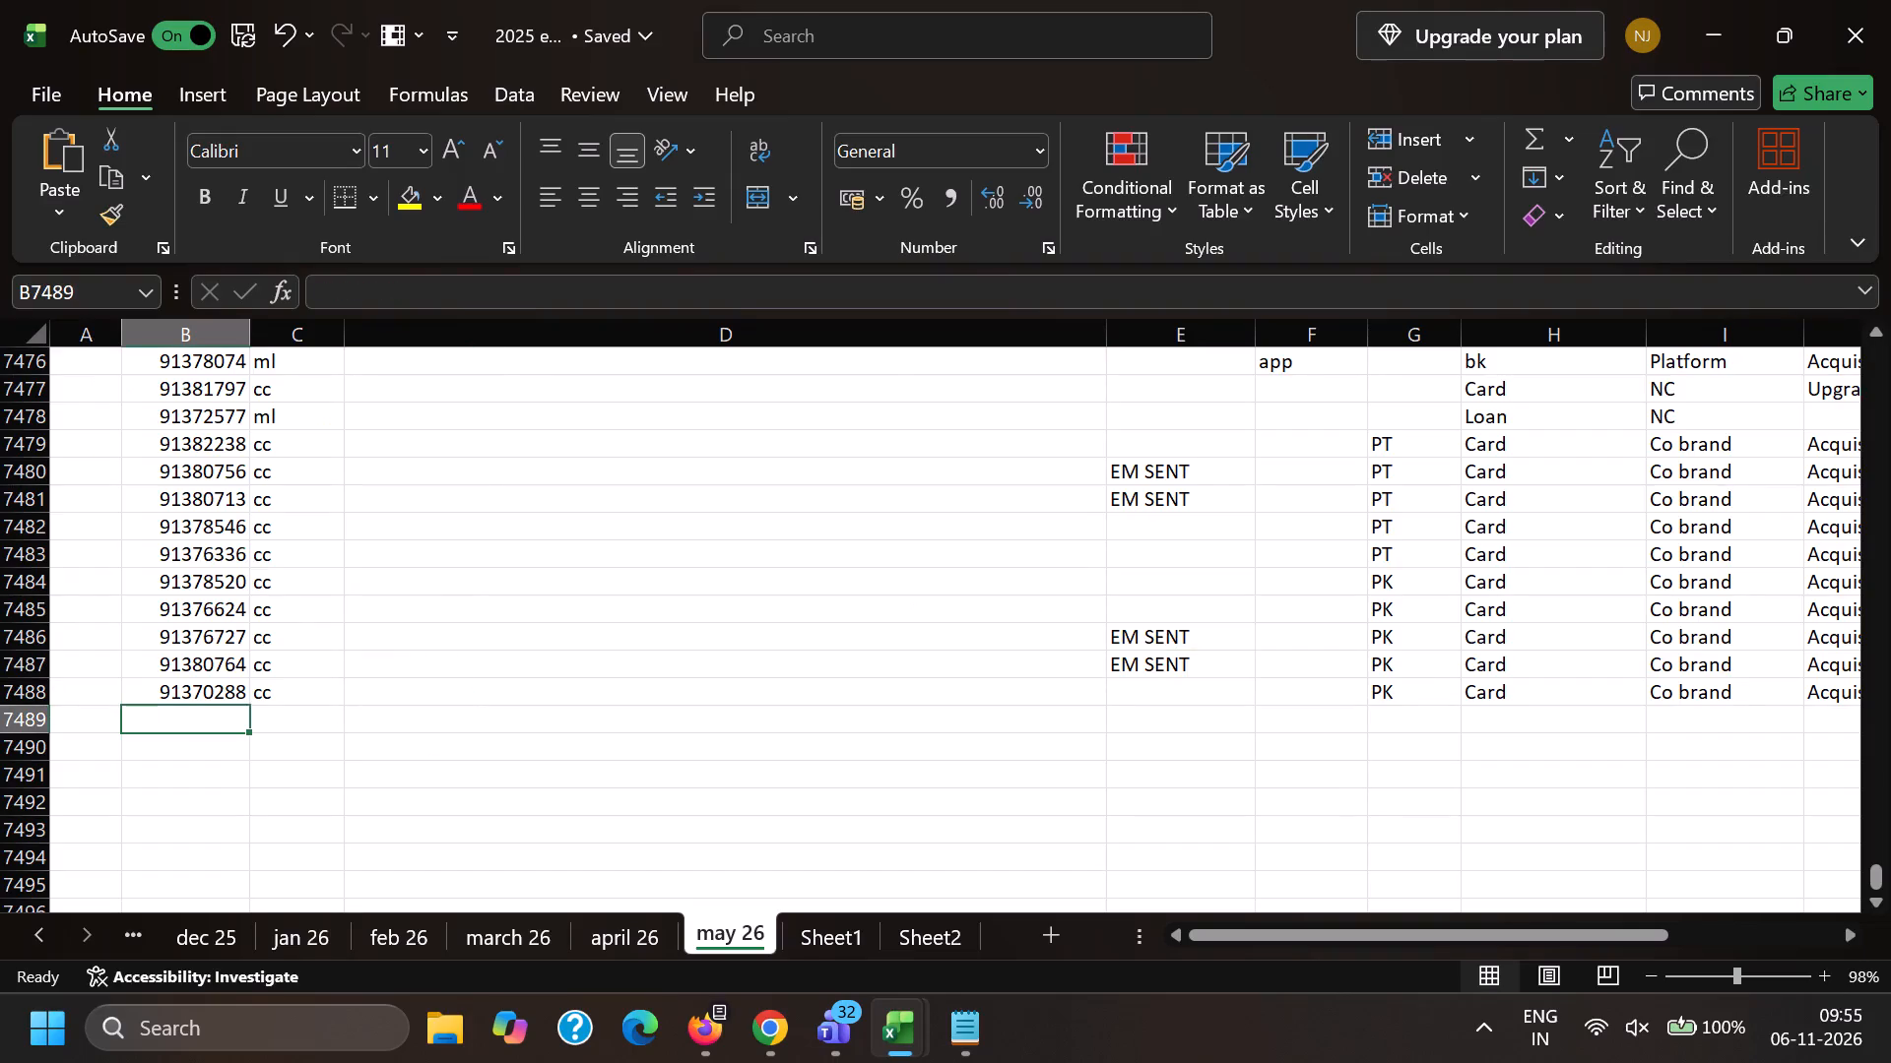
key(alt+Tab)
scroll(828, 485, up, 6)
ctrl+click(858, 435)
Search the Content Portal email subjects for the quoted phrase "5 quick updates for a cozy holiday home".
click(264, 0)
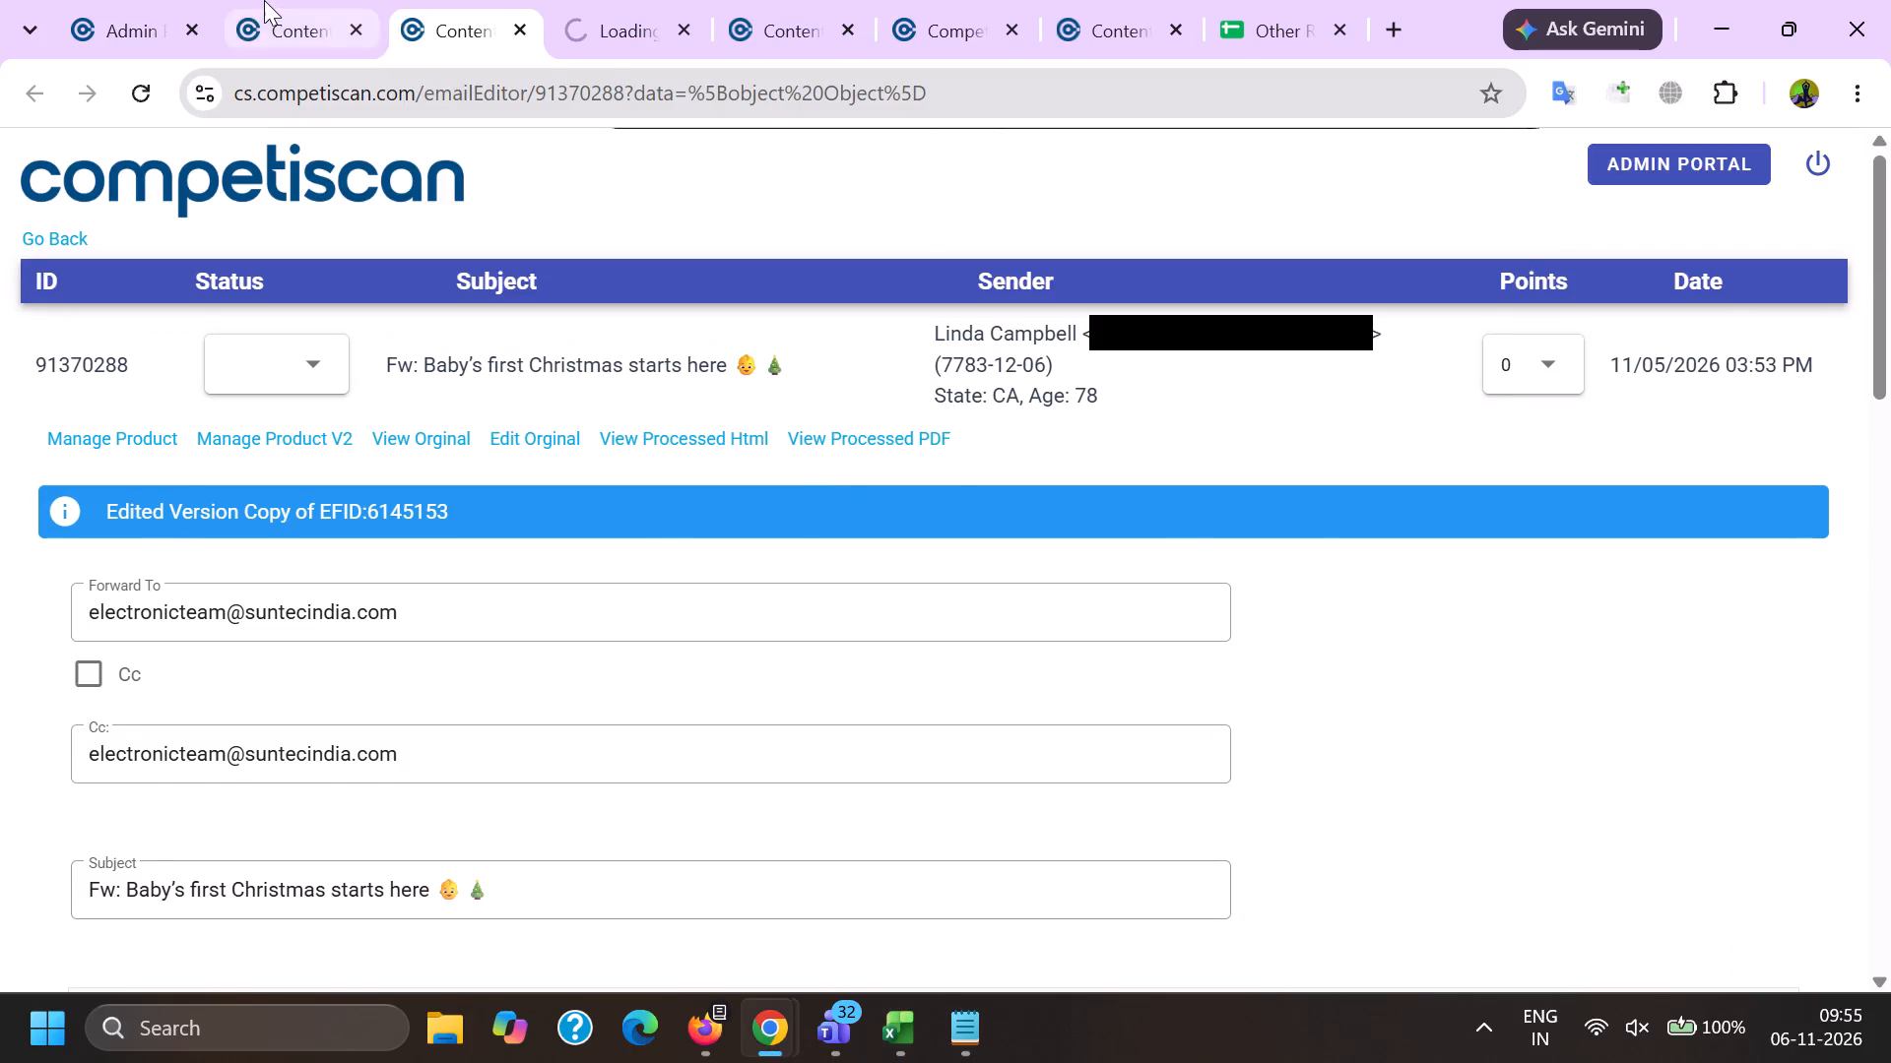
scroll(581, 662, down, 2)
drag(613, 589, 2, 384)
key(BackSpace)
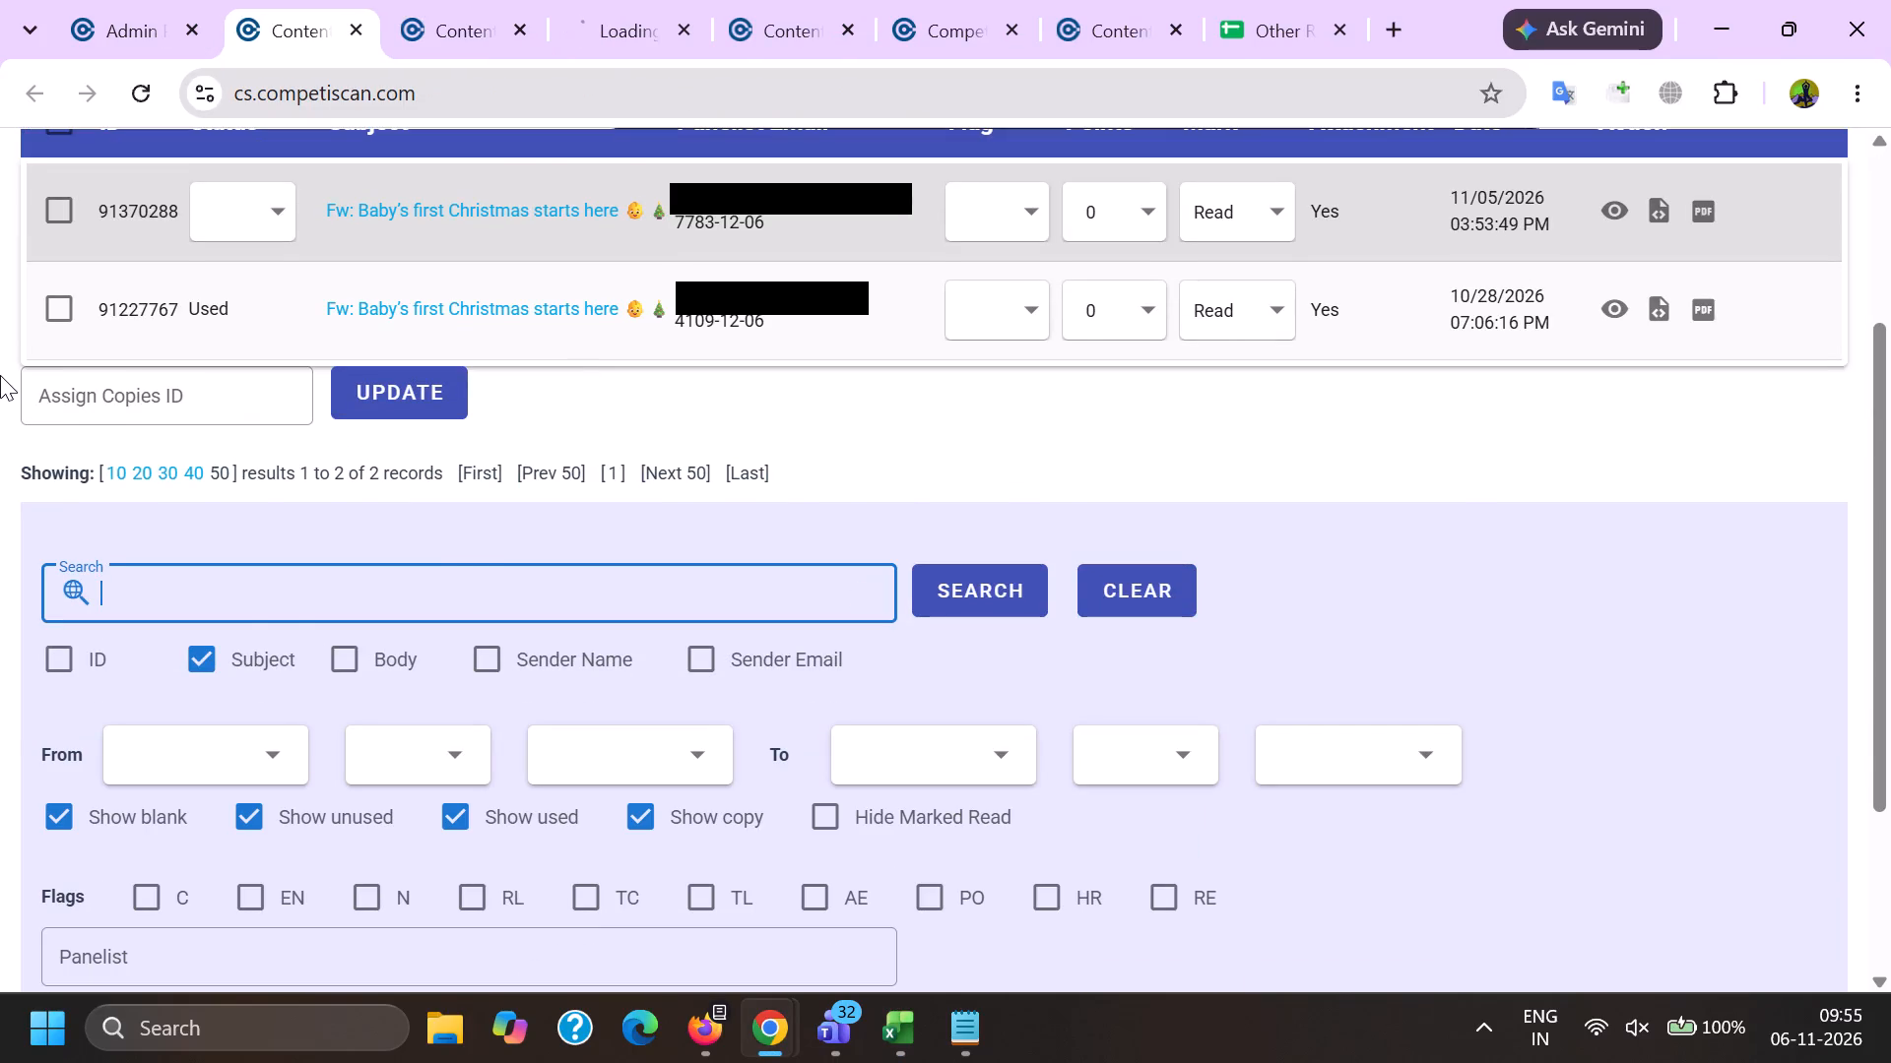
key(shift+quotedbl)
key(ctrl+v)
key(shift+quotedbl)
key(Return)
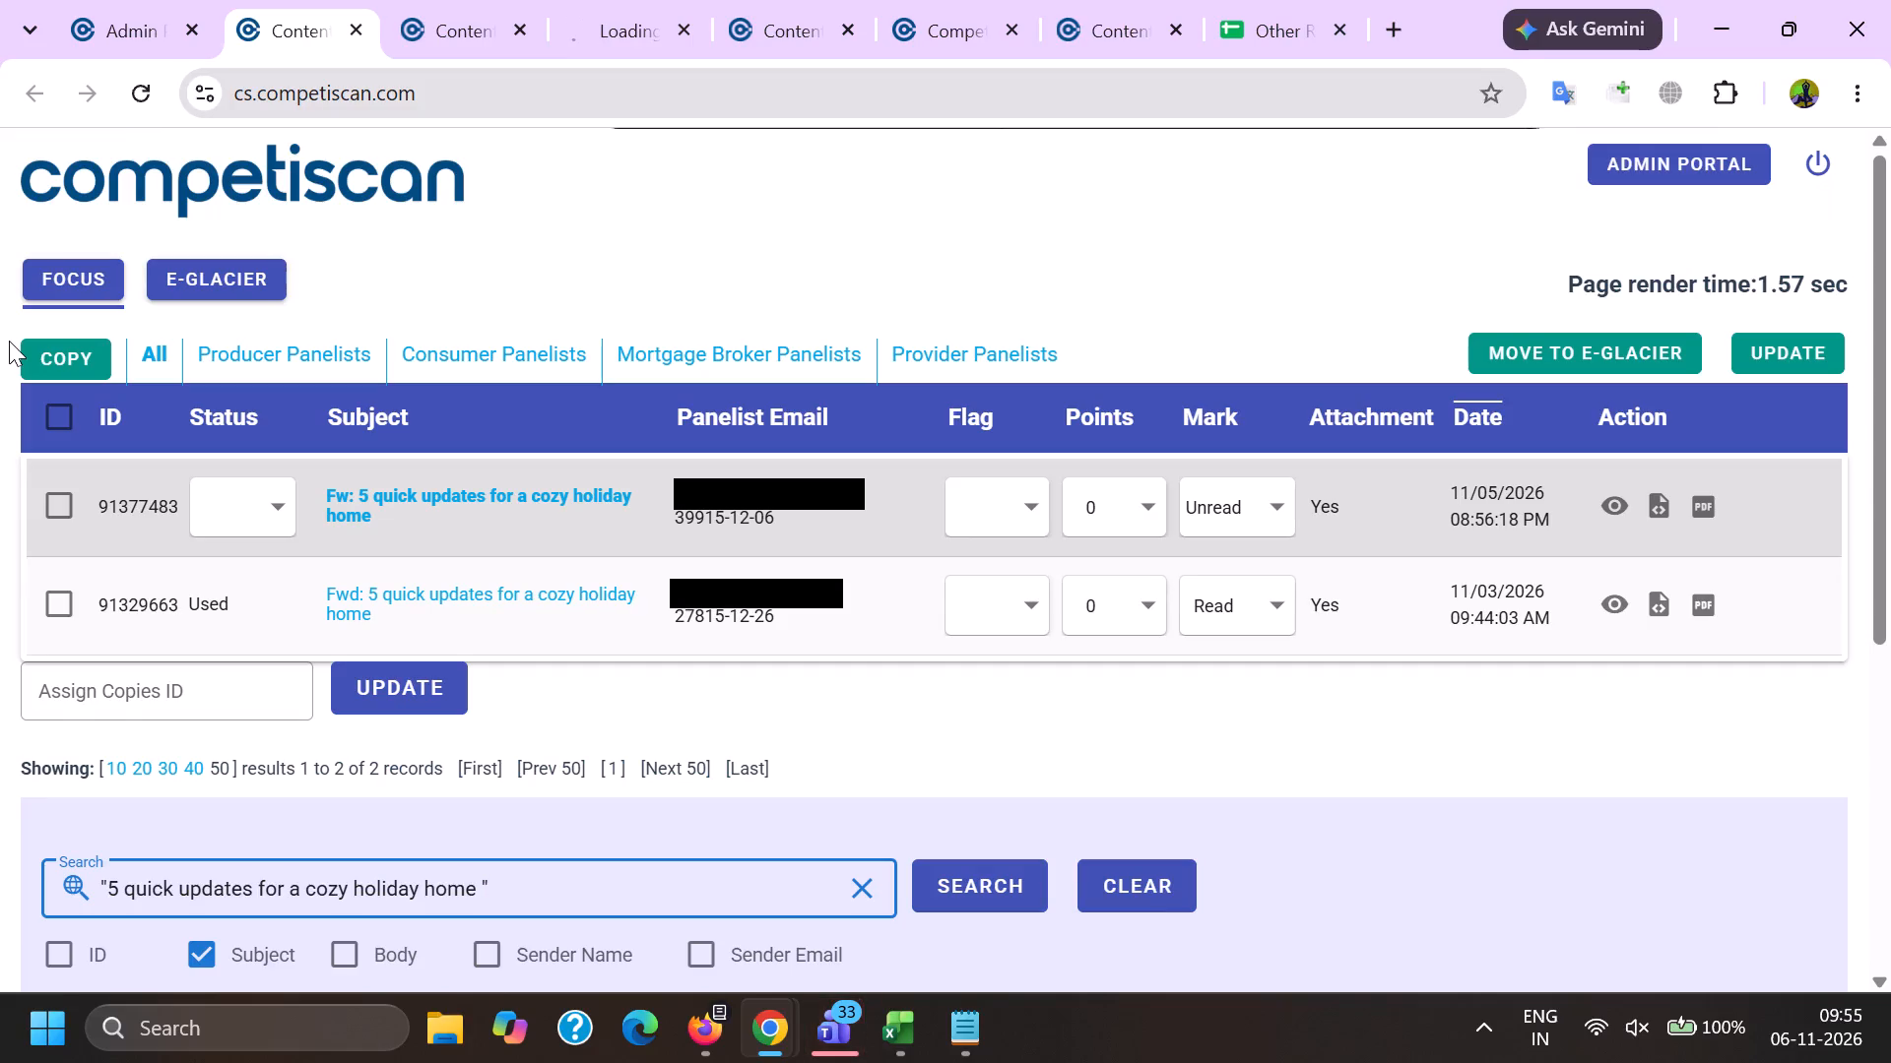
View the email content of 91329663 and 91377483 and compare the two.
scroll(1370, 352, down, 1)
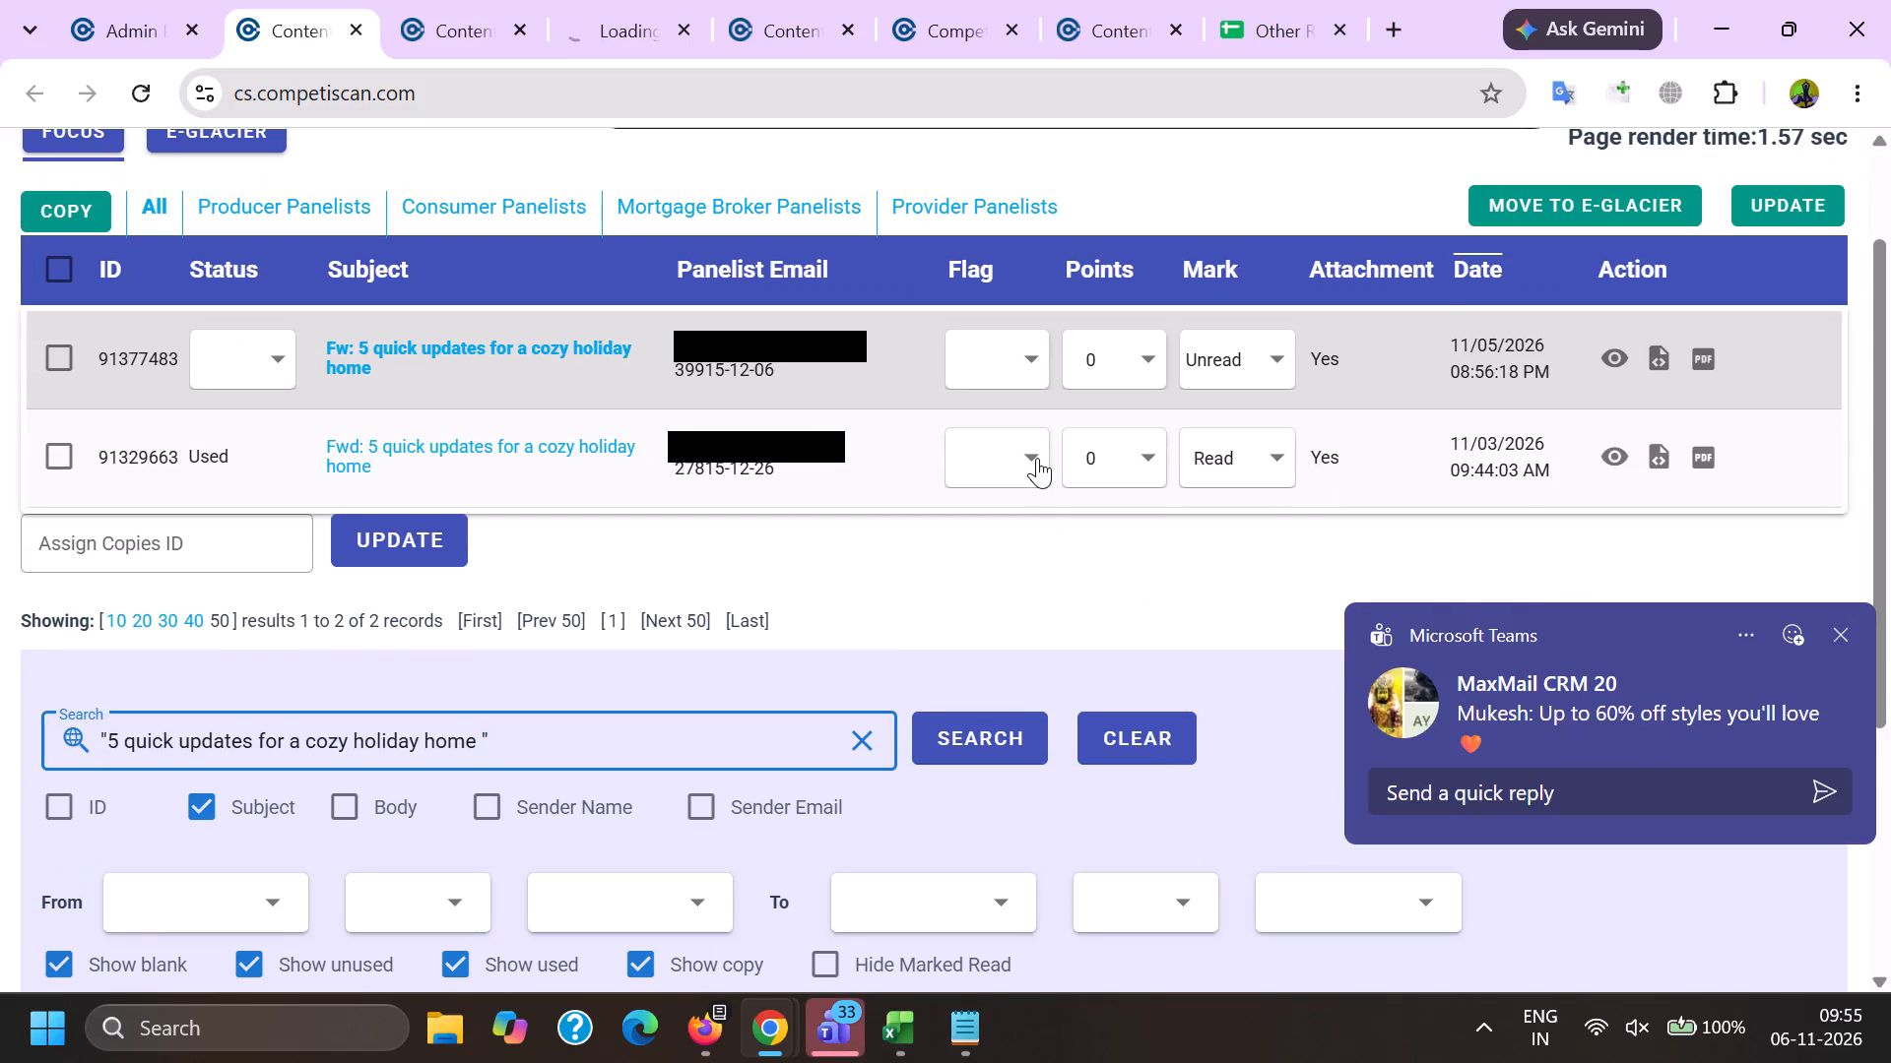
click(1603, 458)
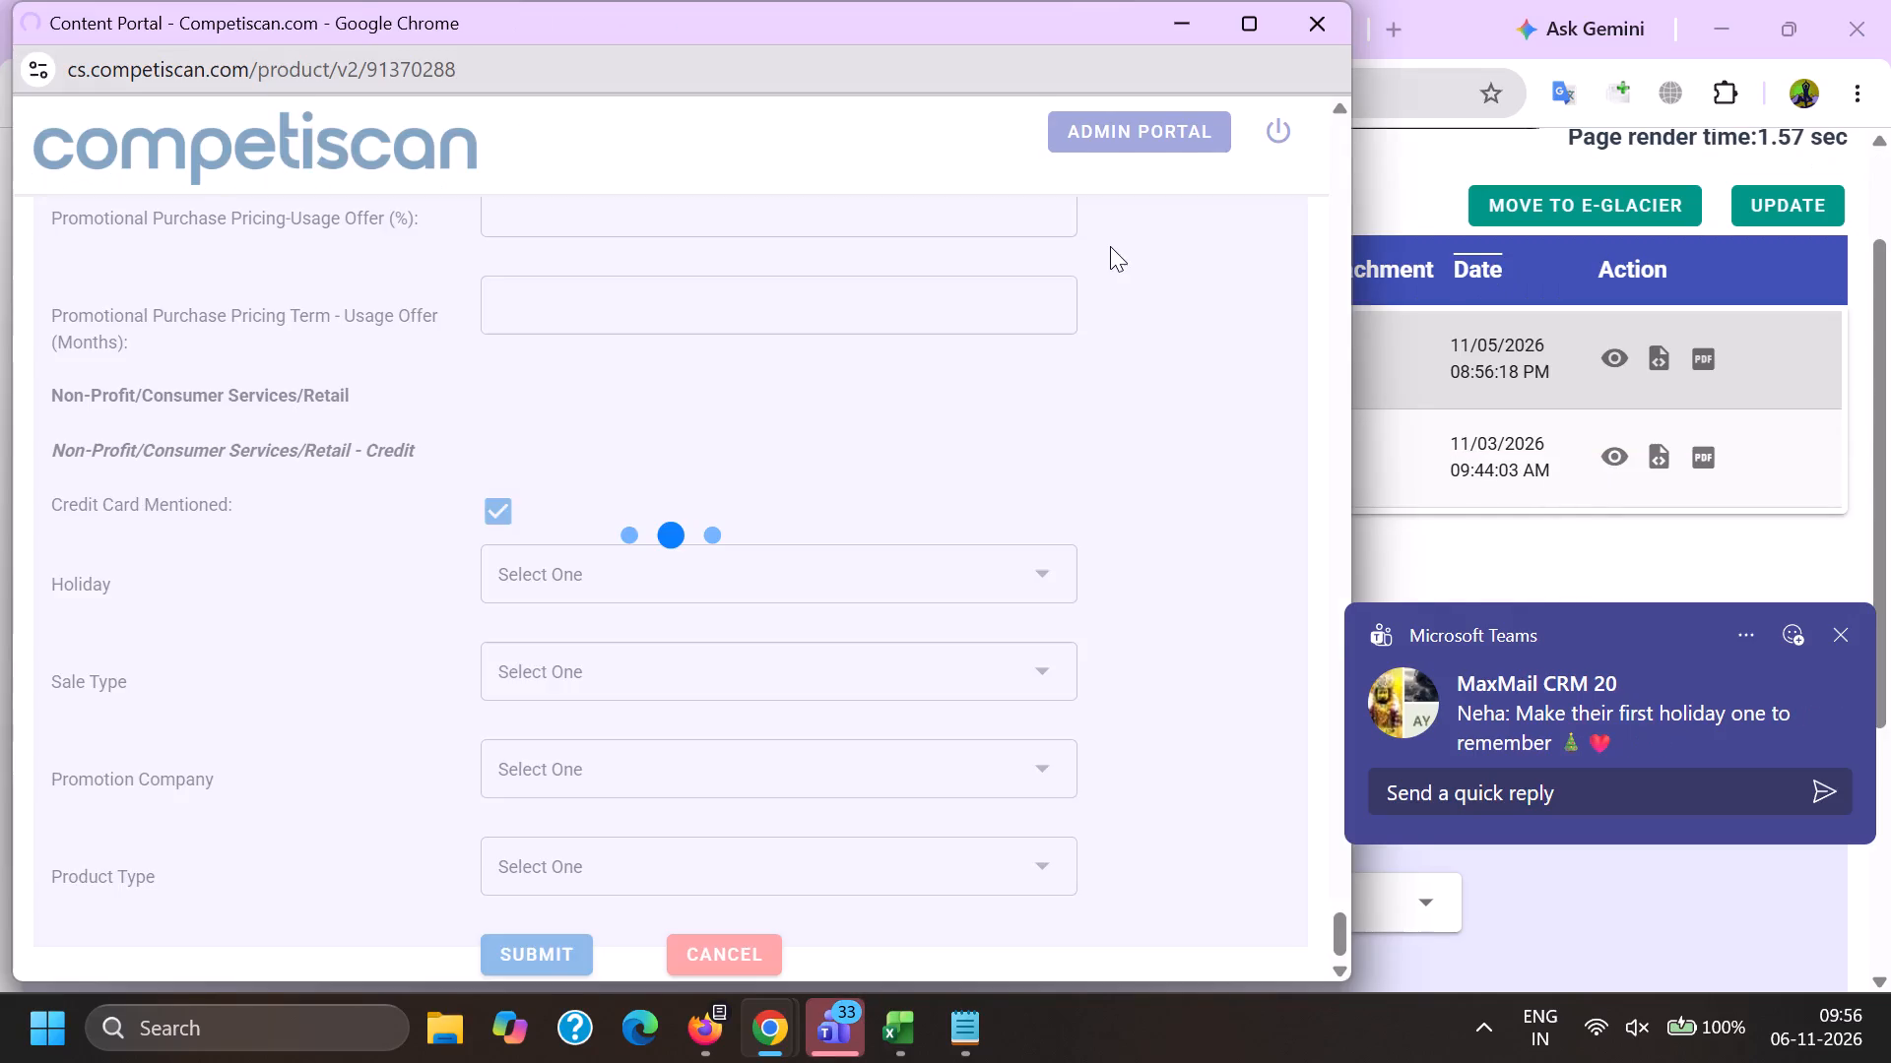
drag(1348, 153, 1332, 273)
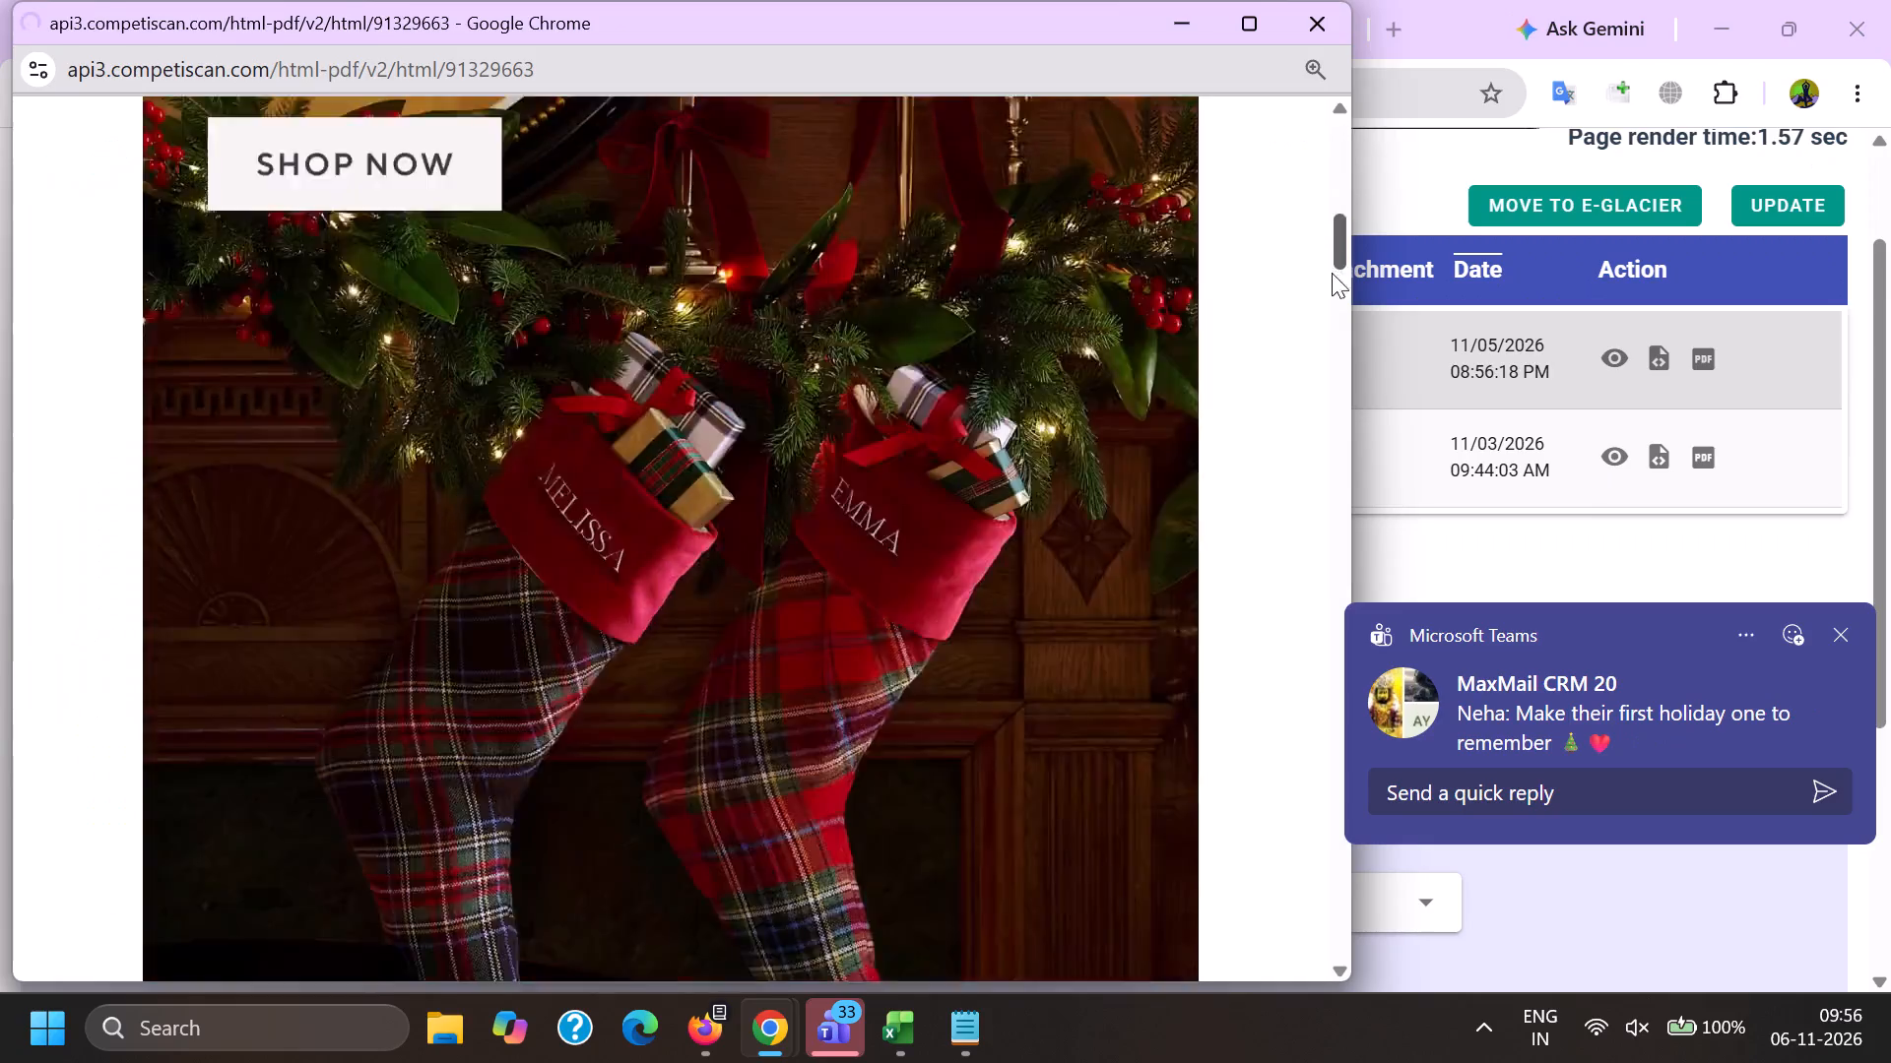
drag(1332, 273, 1322, 716)
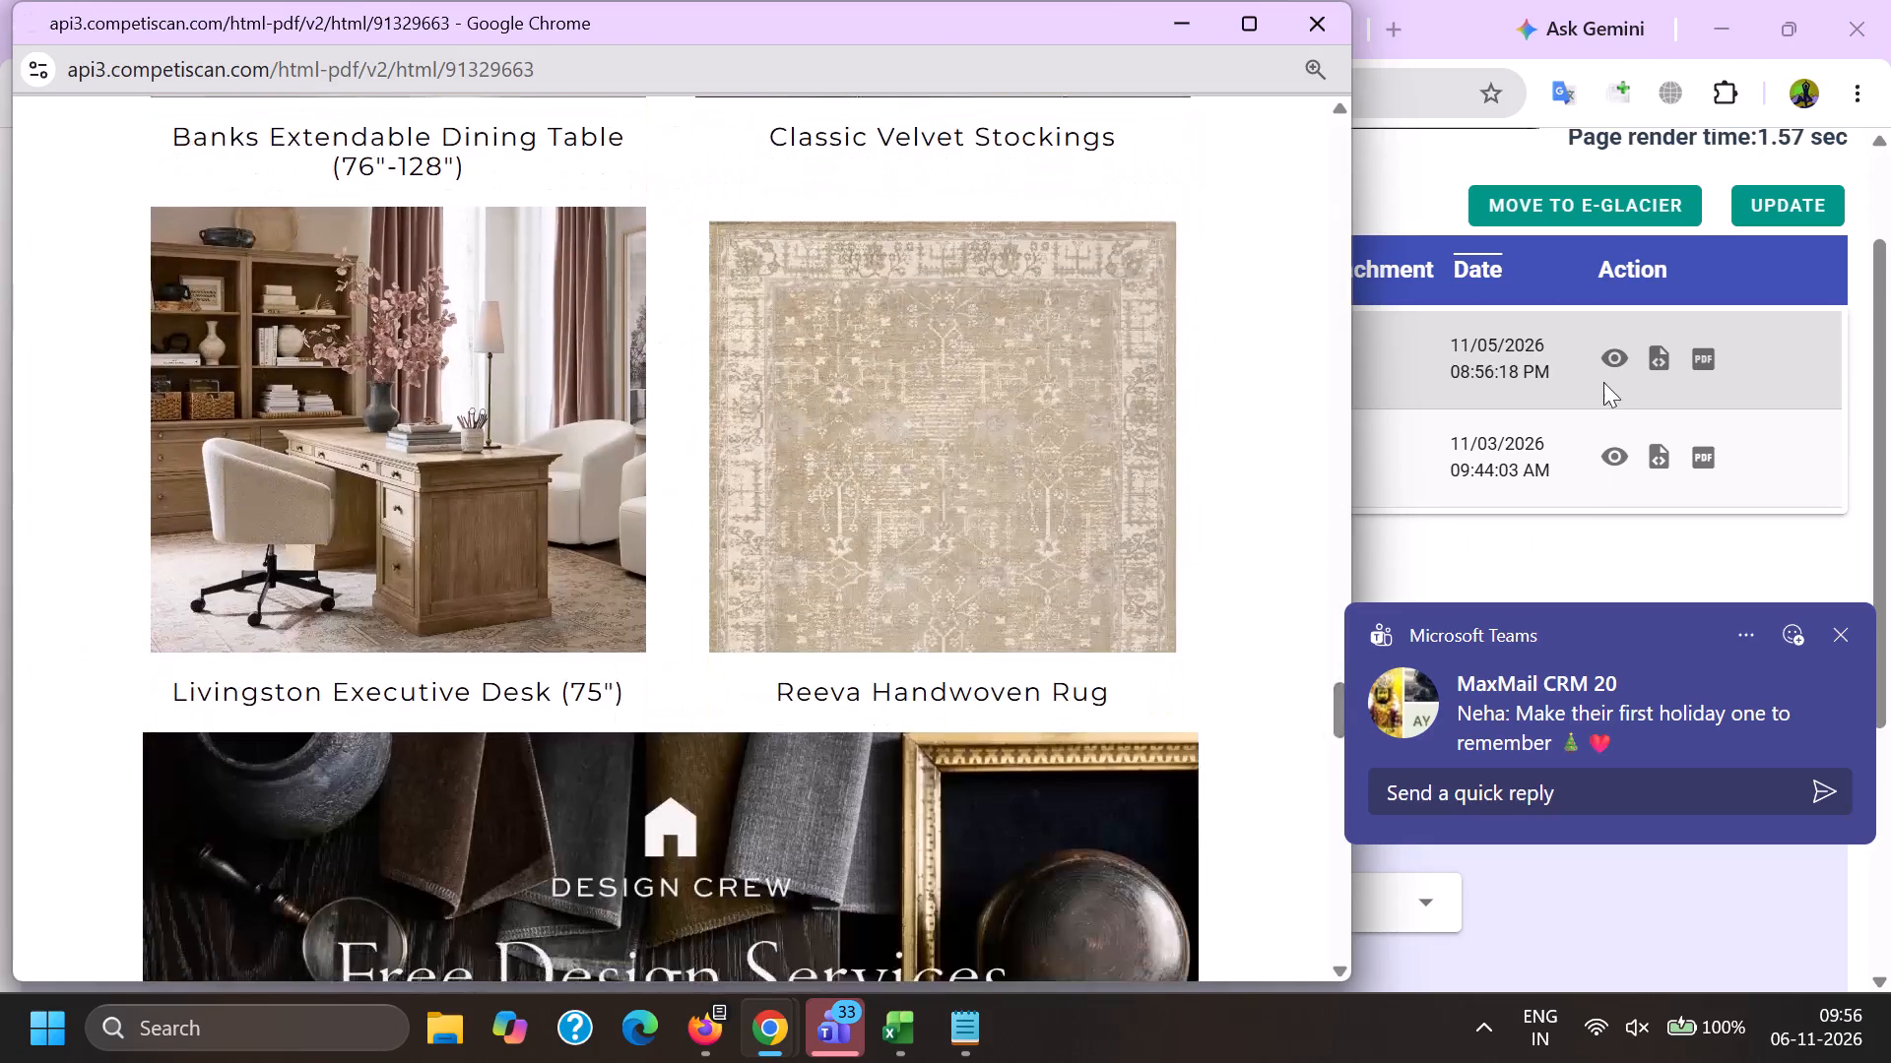
click(1598, 370)
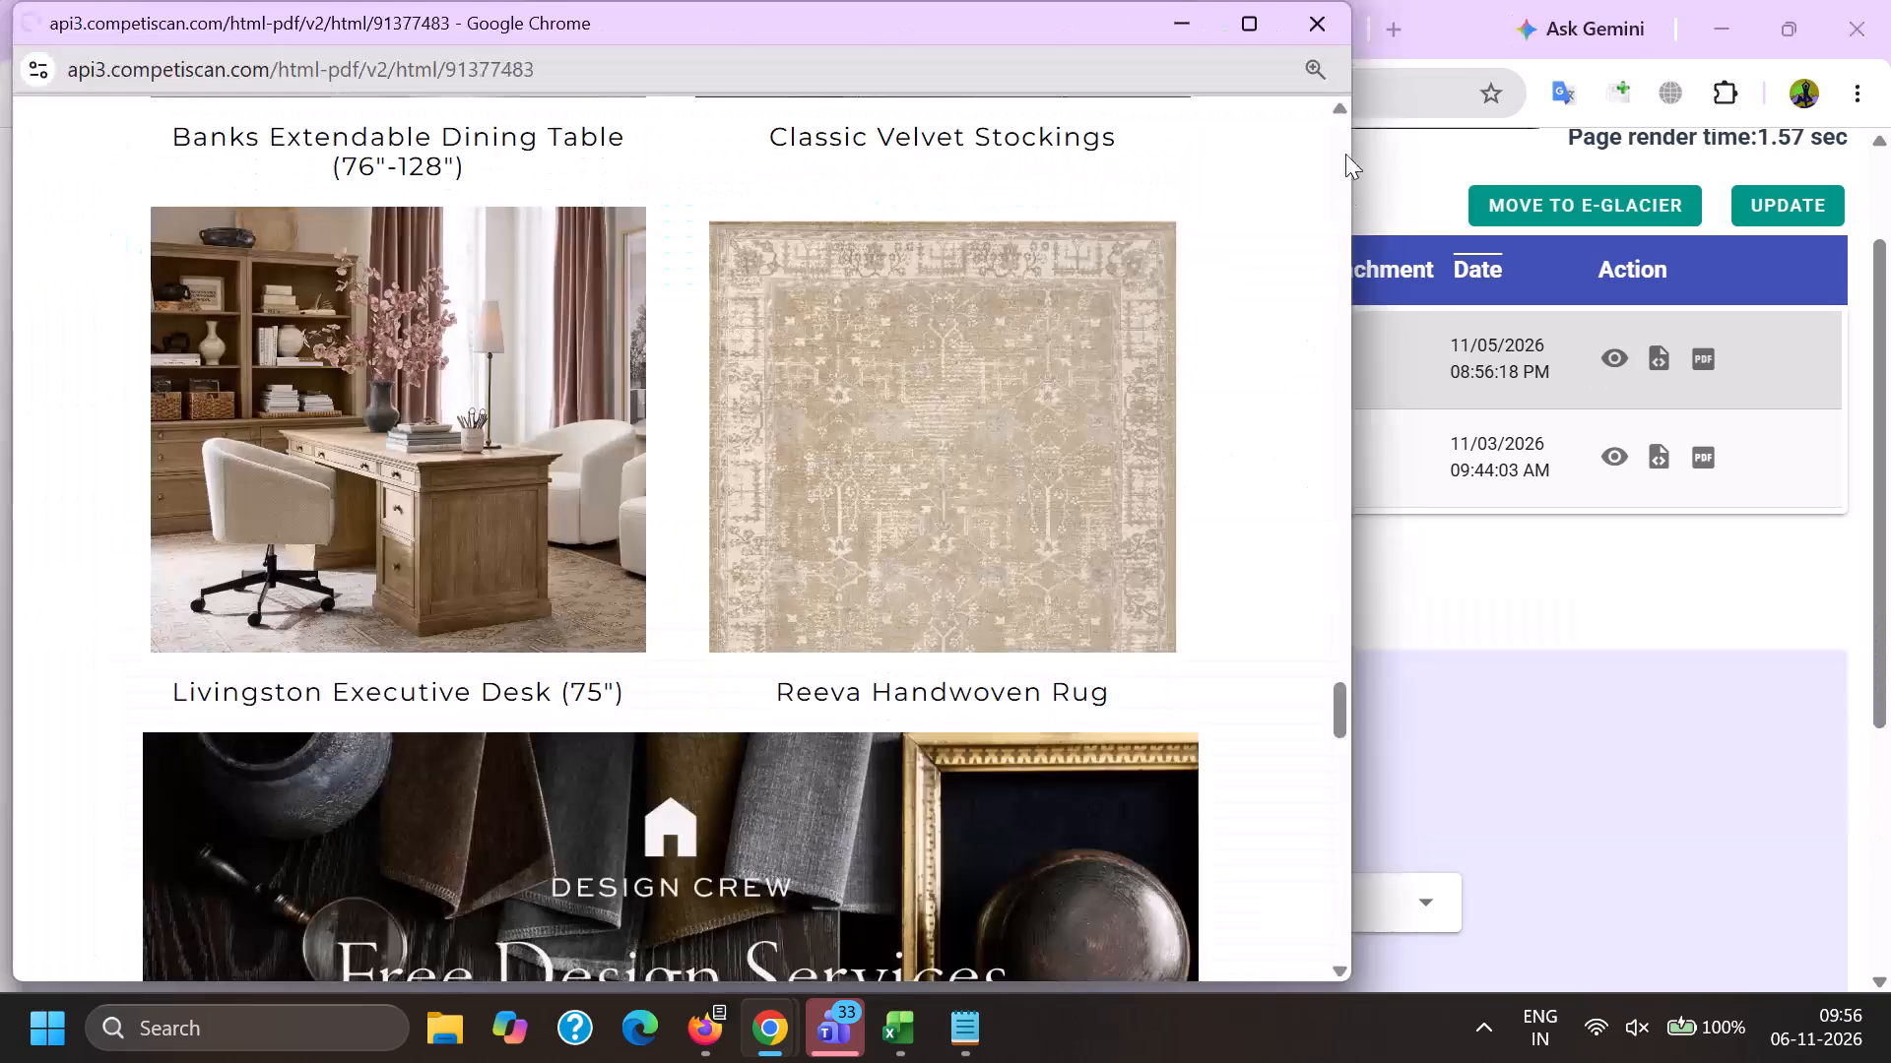
drag(1345, 154, 1307, 572)
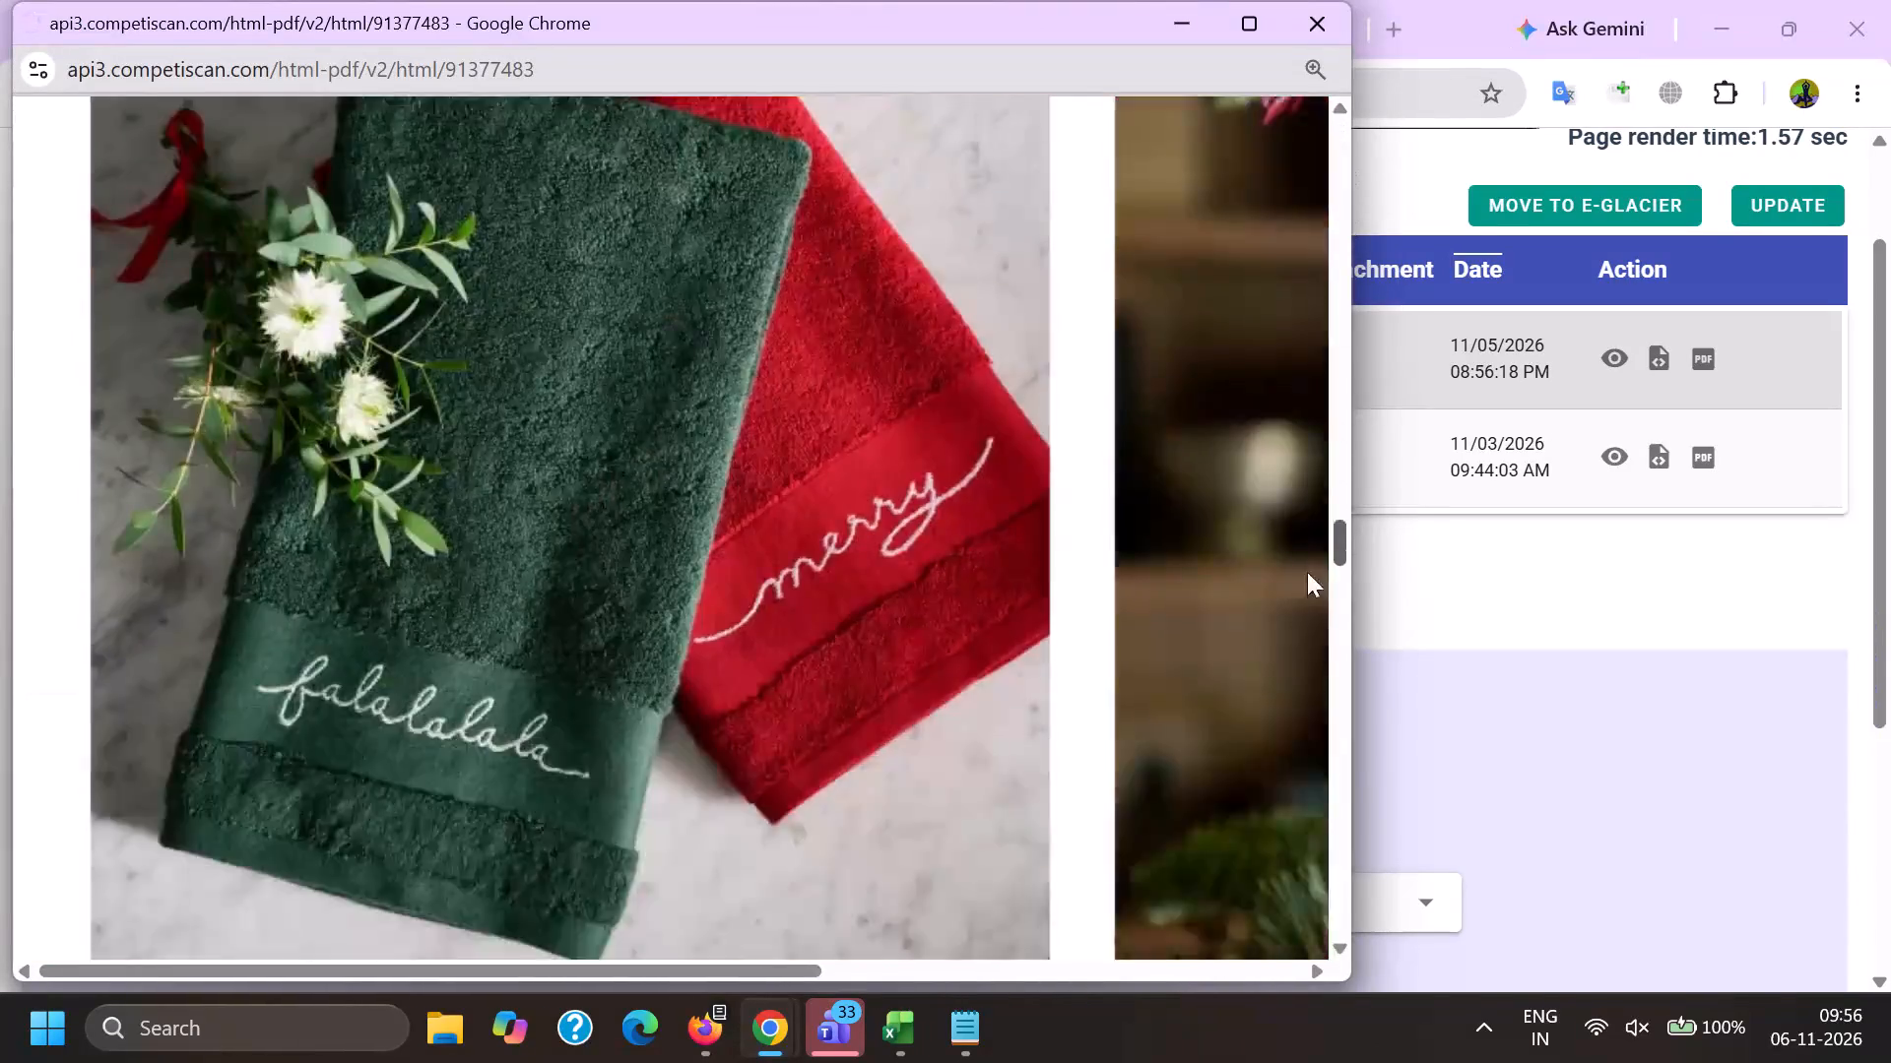
drag(1307, 572, 1305, 728)
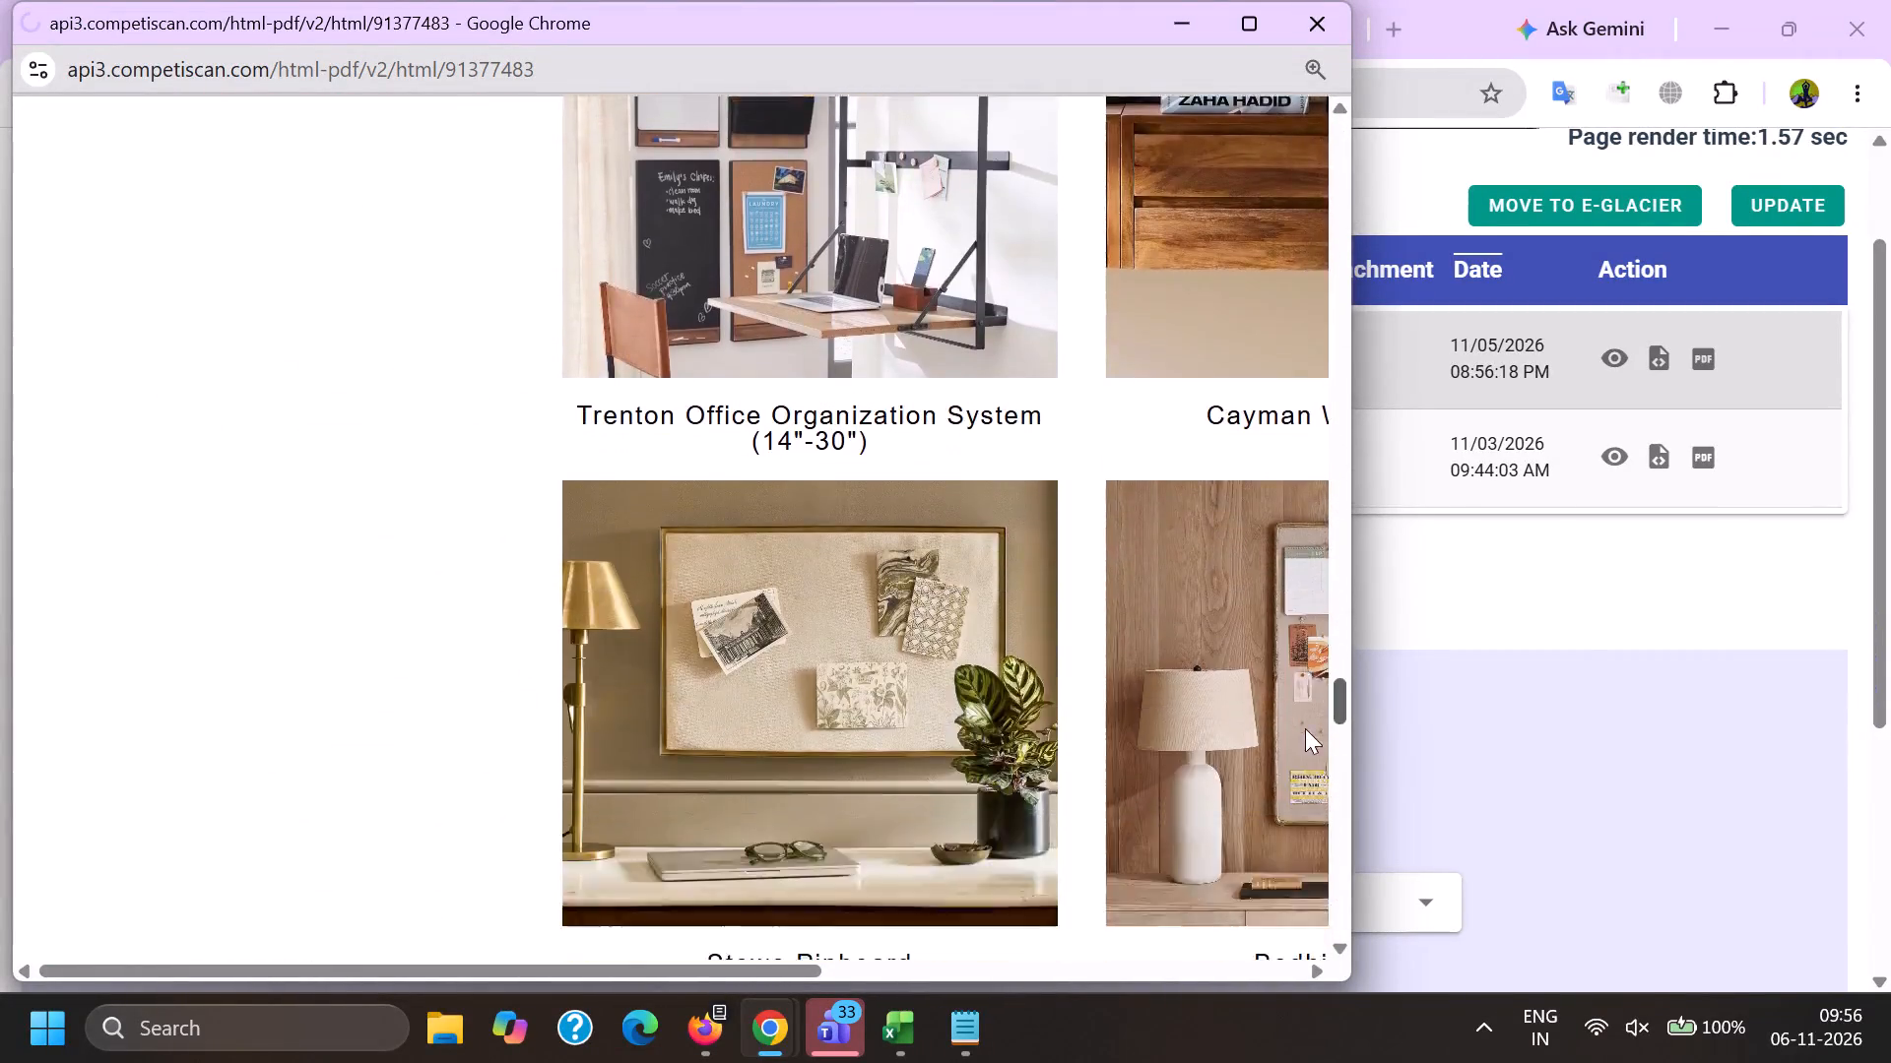
drag(1305, 728, 1306, 751)
click(1524, 731)
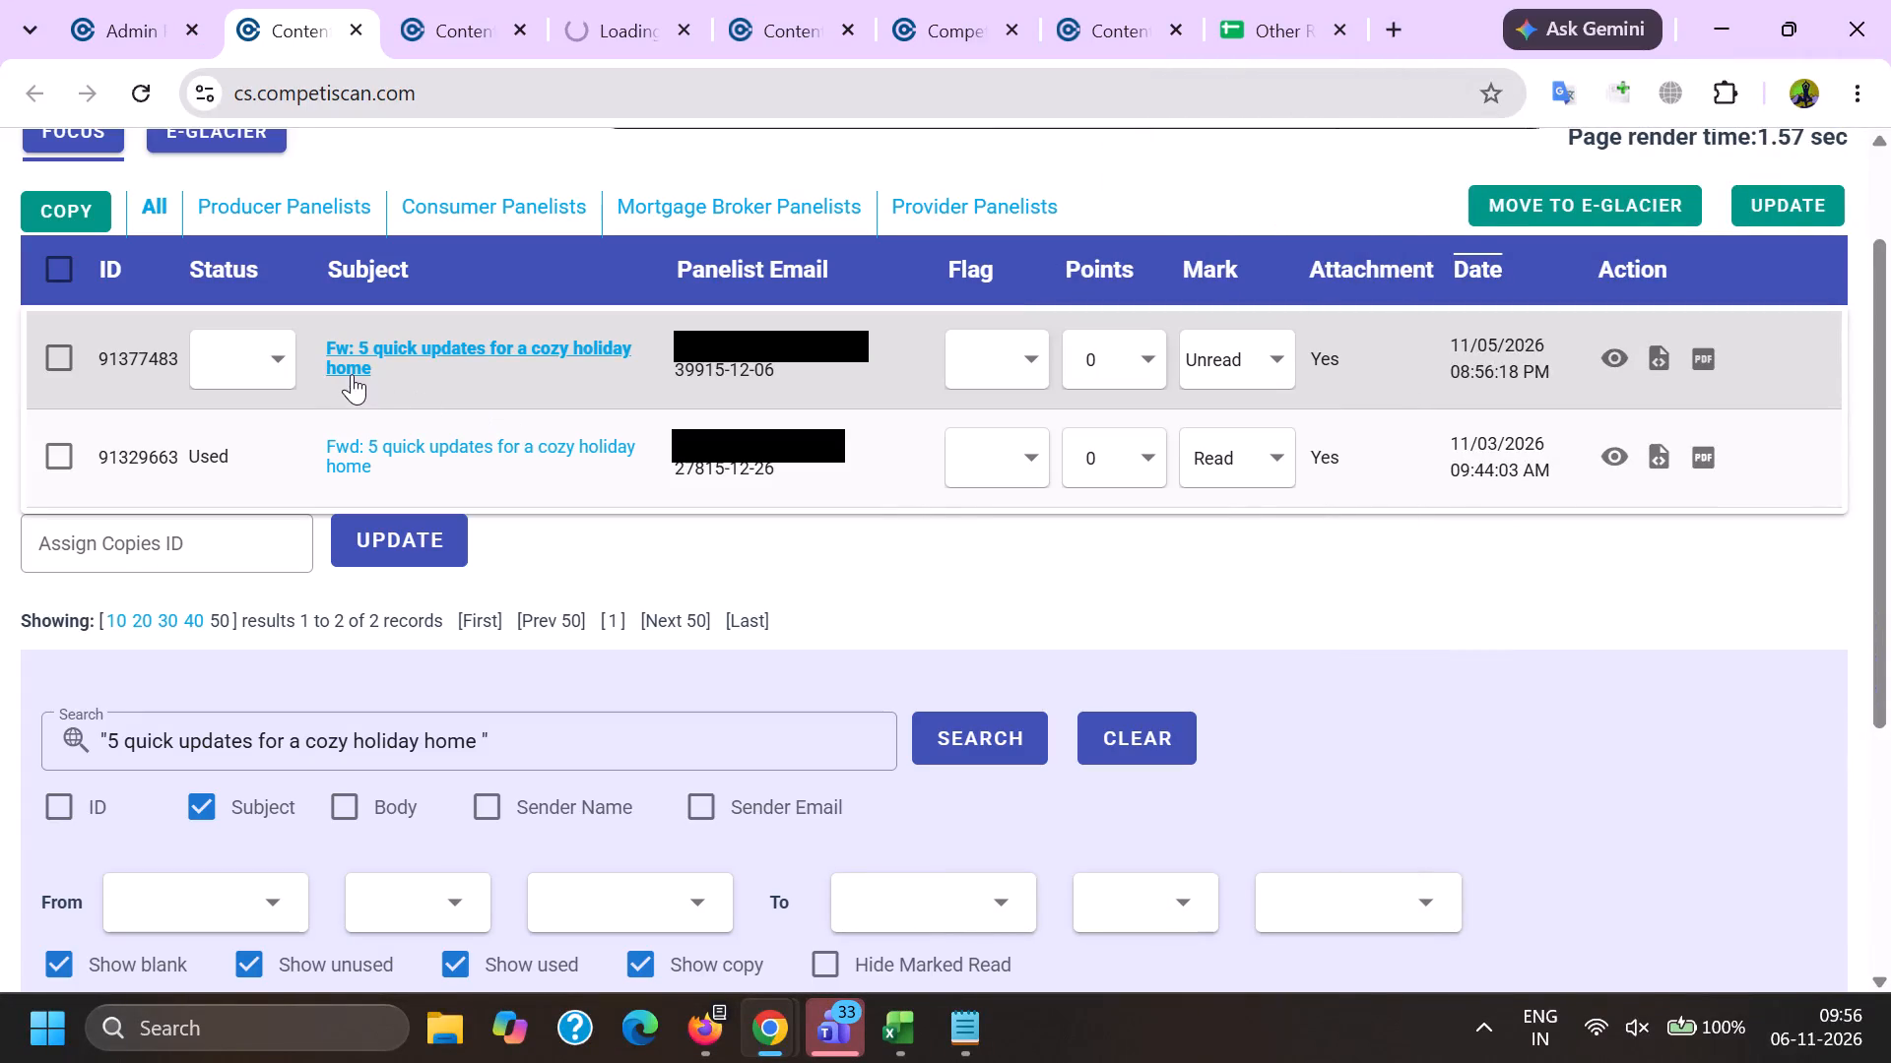
Open email 91377483 in the editor and log its ID with type cc in the next row of the may 26 sheet.
ctrl+click(352, 374)
click(424, 0)
double_click(616, 89)
key(ctrl+c)
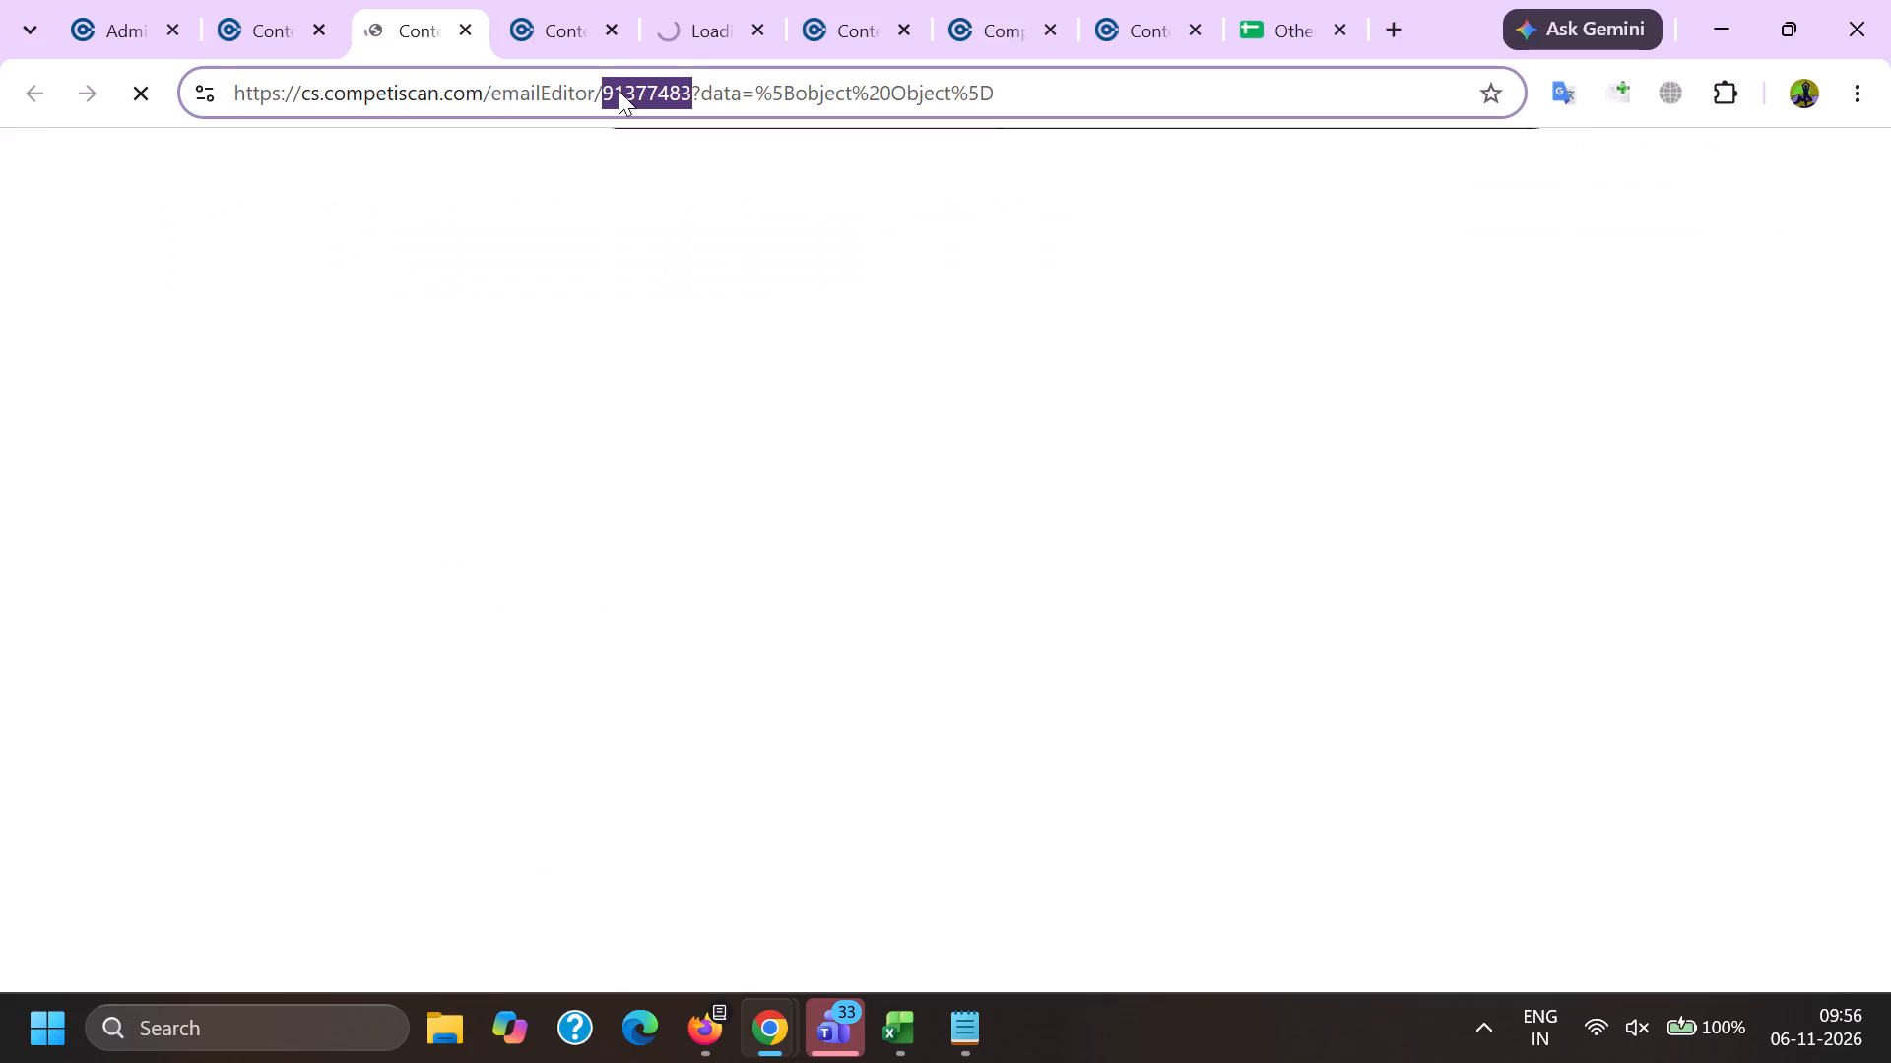
click(871, 1037)
click(1168, 911)
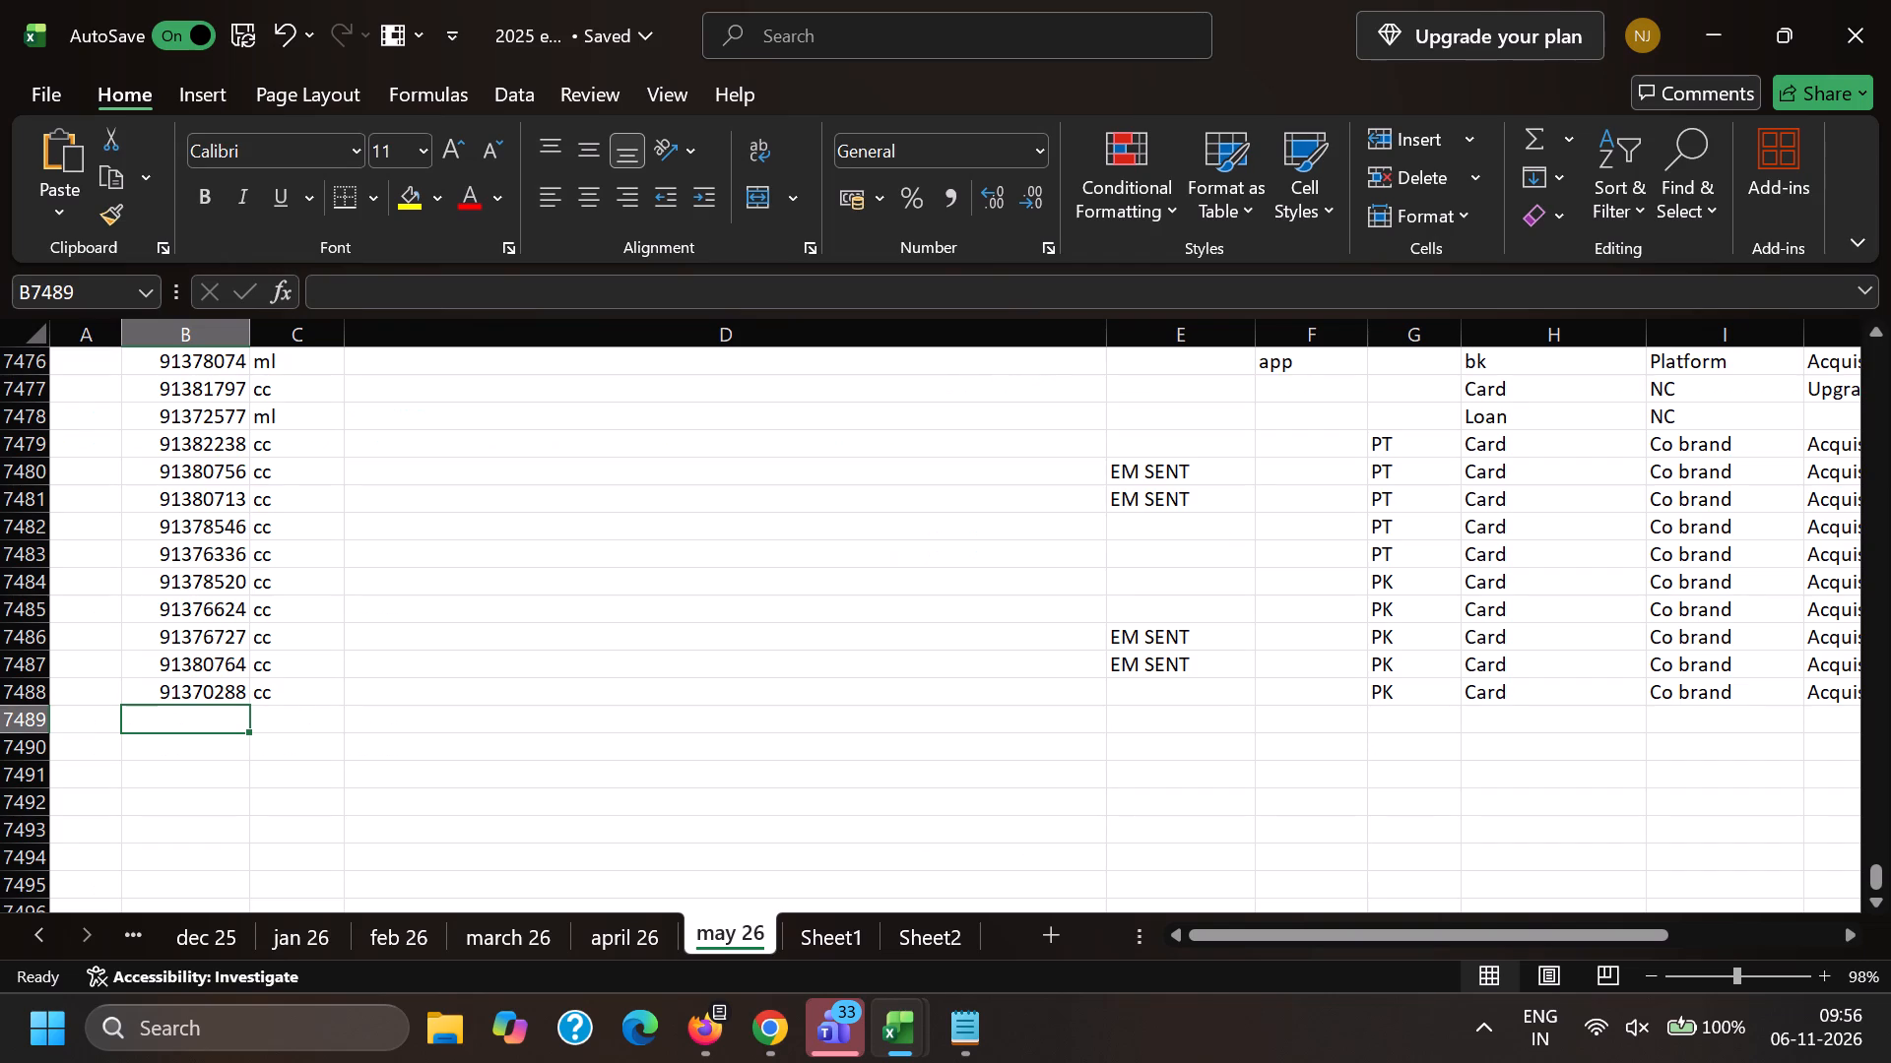
key(ctrl+v)
click(309, 711)
key(c)
key(c)
key(BackSpace)
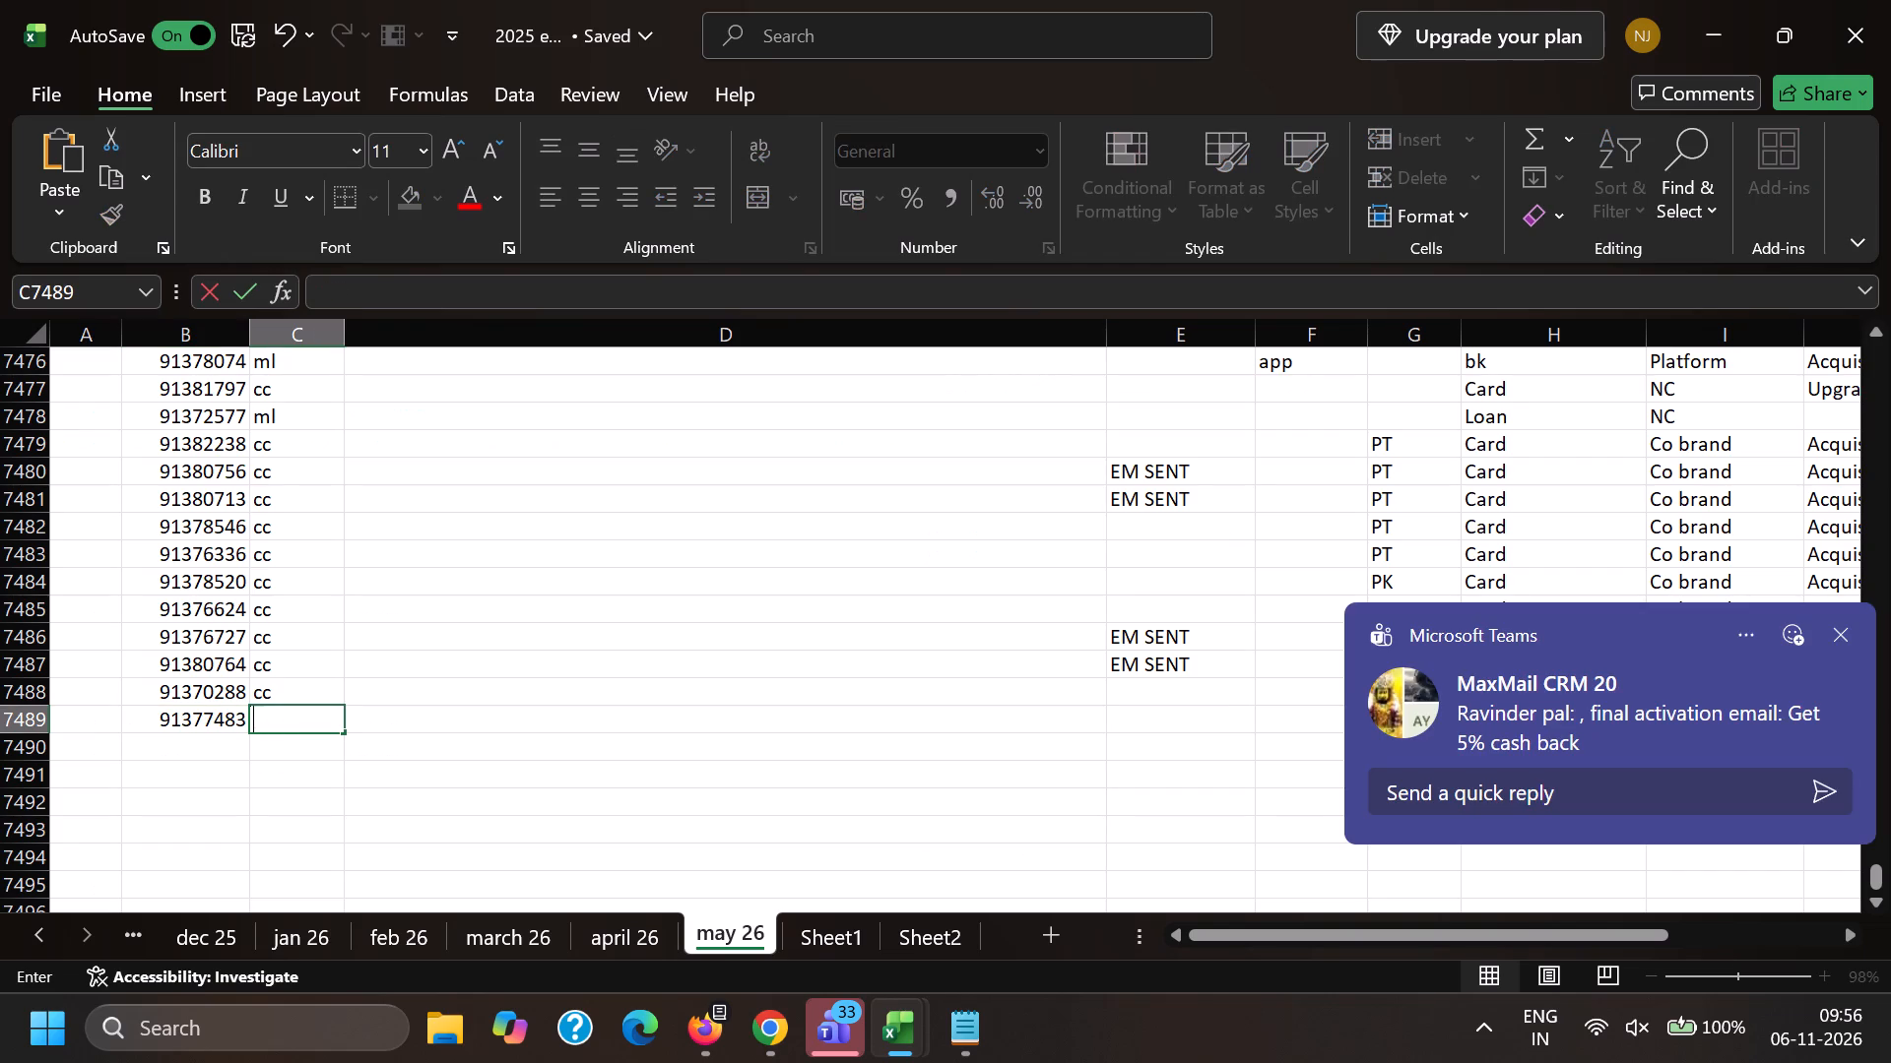
text(cc)
Fill the 91377483 row with Card, Co brand and Acquisition copied from the row above, and set its copy code to PB.
key(Right)
key(Right)
key(Right)
key(Right)
key(Up)
key(shift+Right)
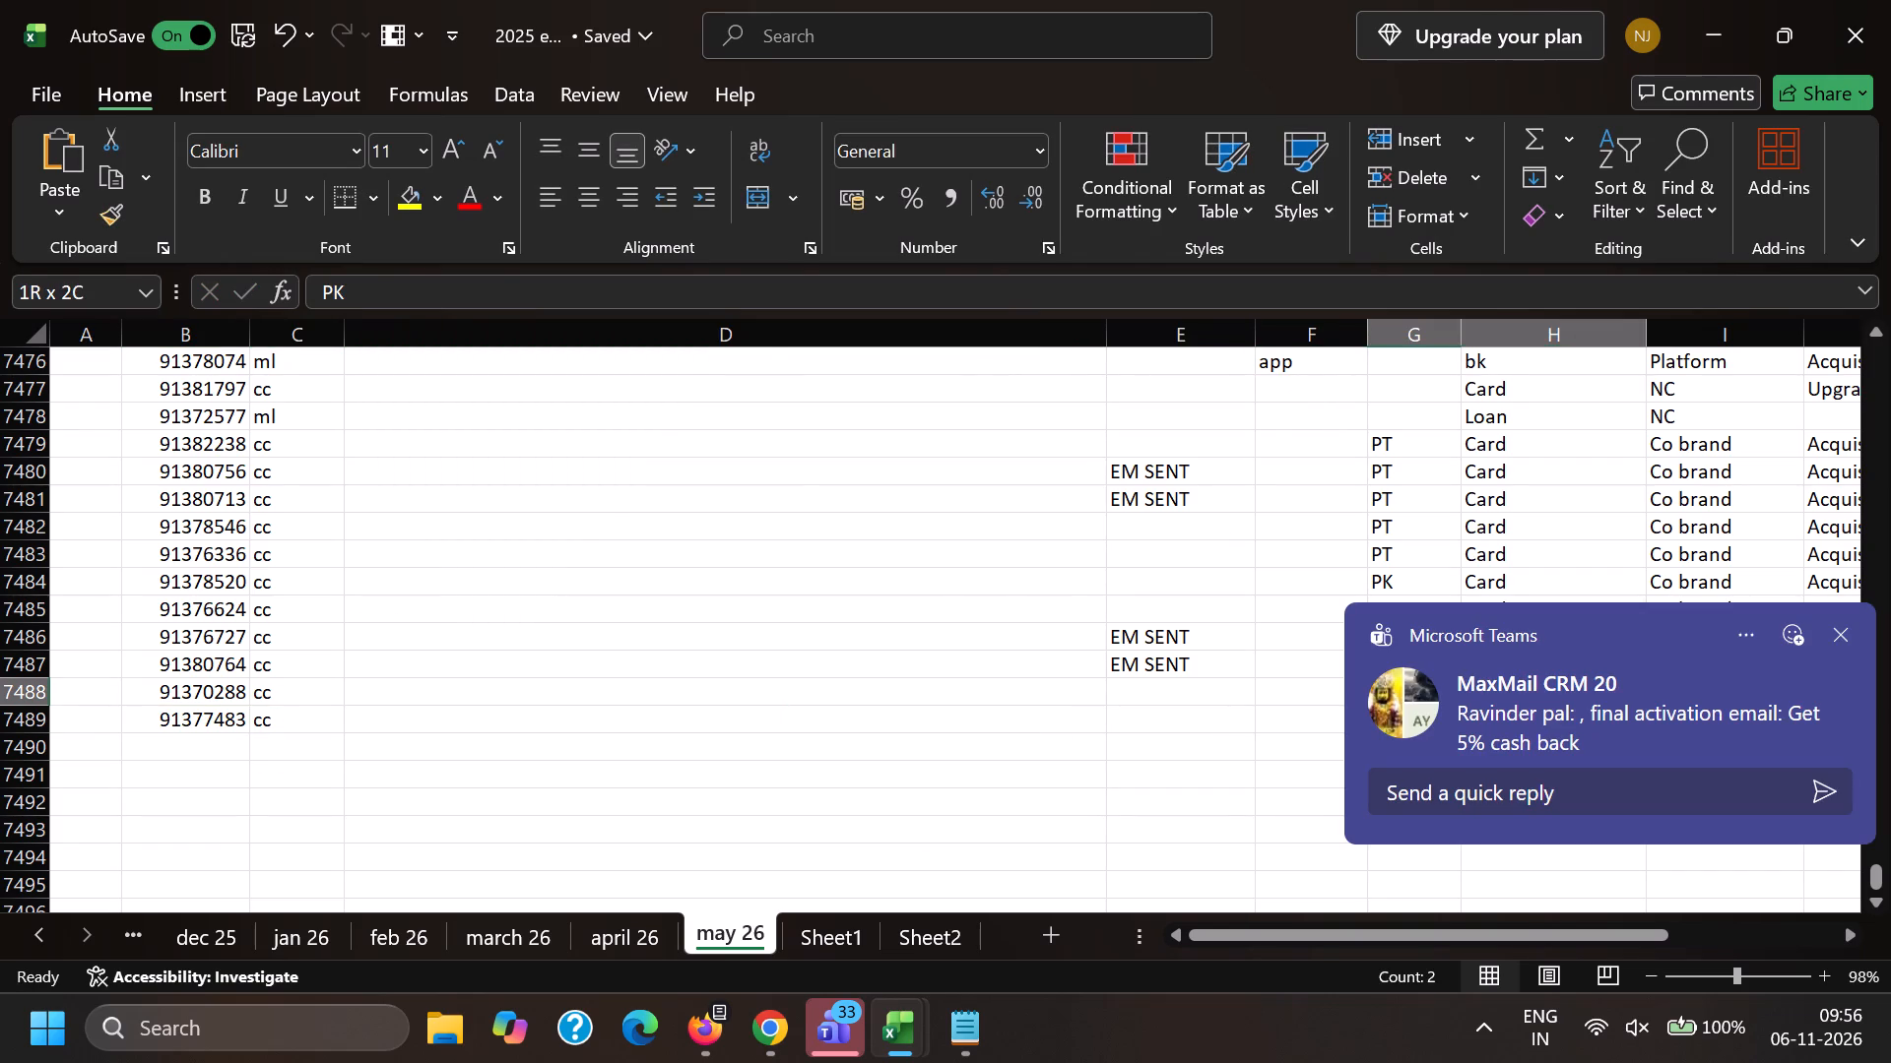
key(shift+Right)
key(shift+Right)
key(shift+Right)
key(ctrl+c)
key(Down)
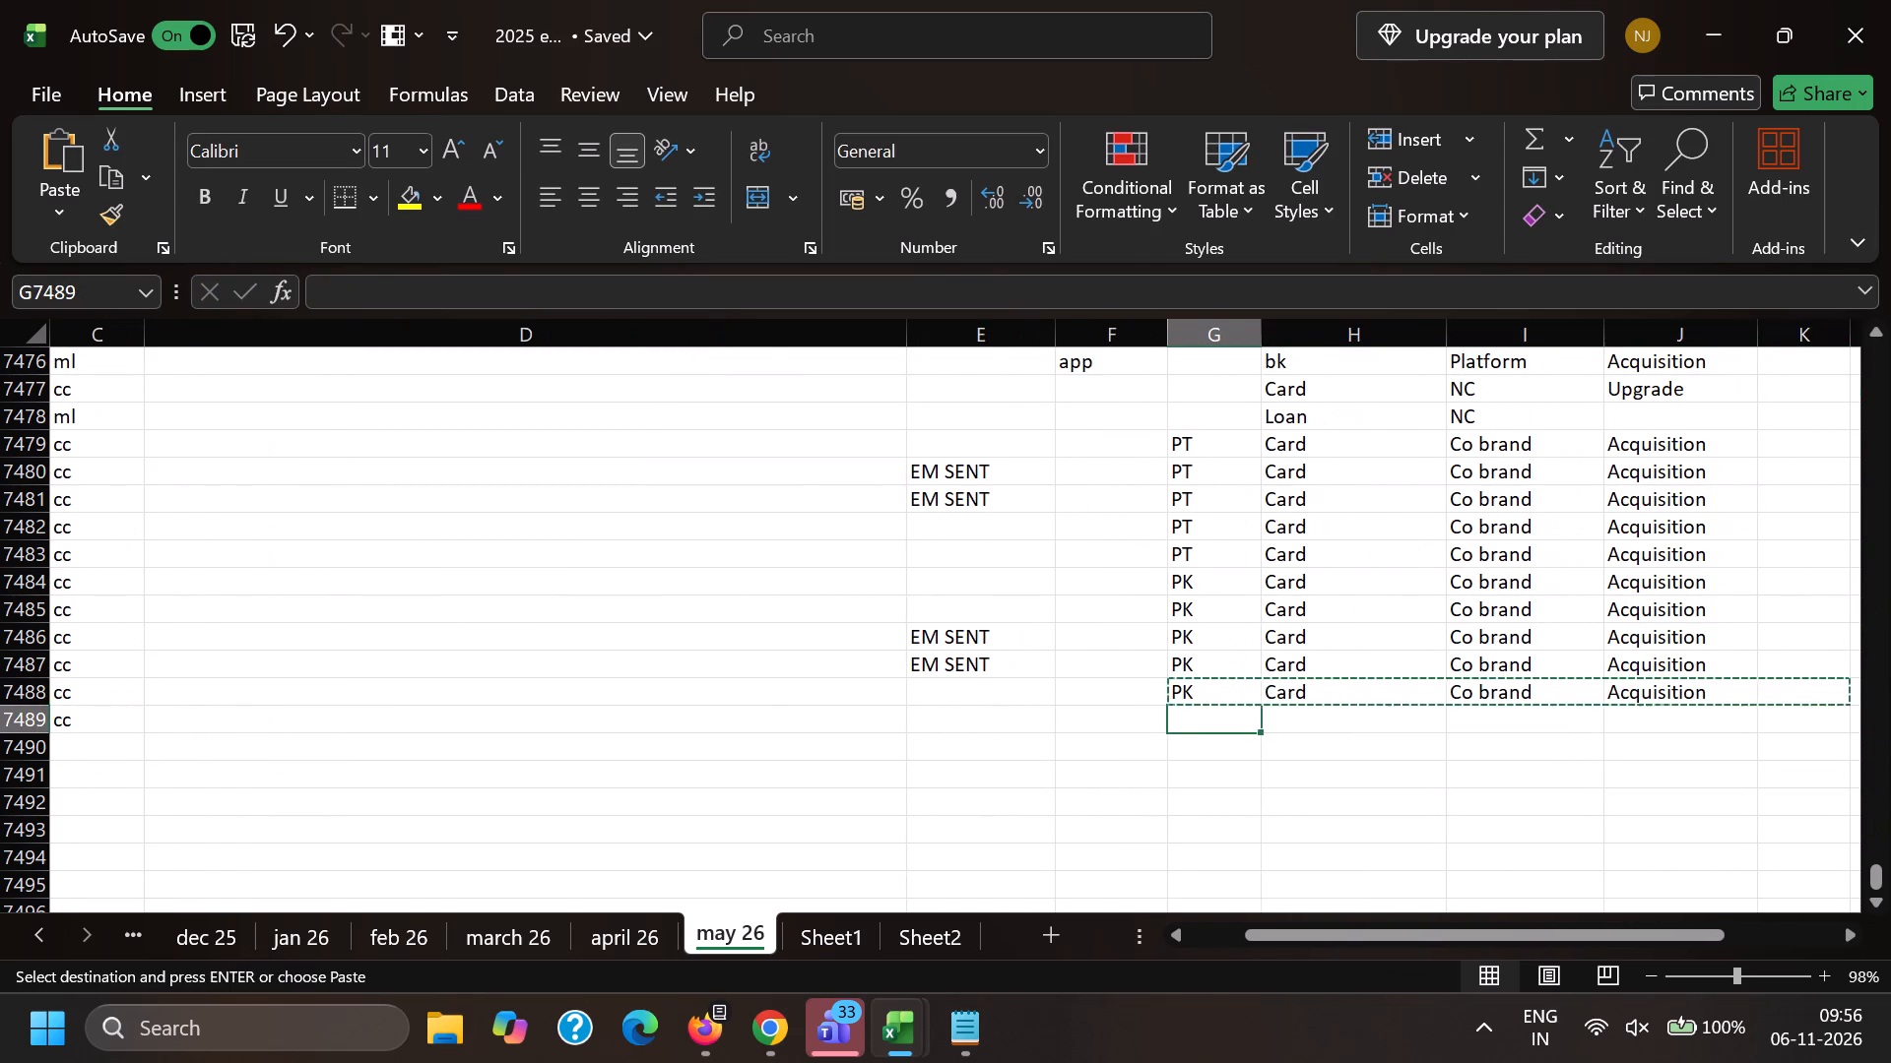
key(ctrl+v)
key(Down)
key(p)
key(b)
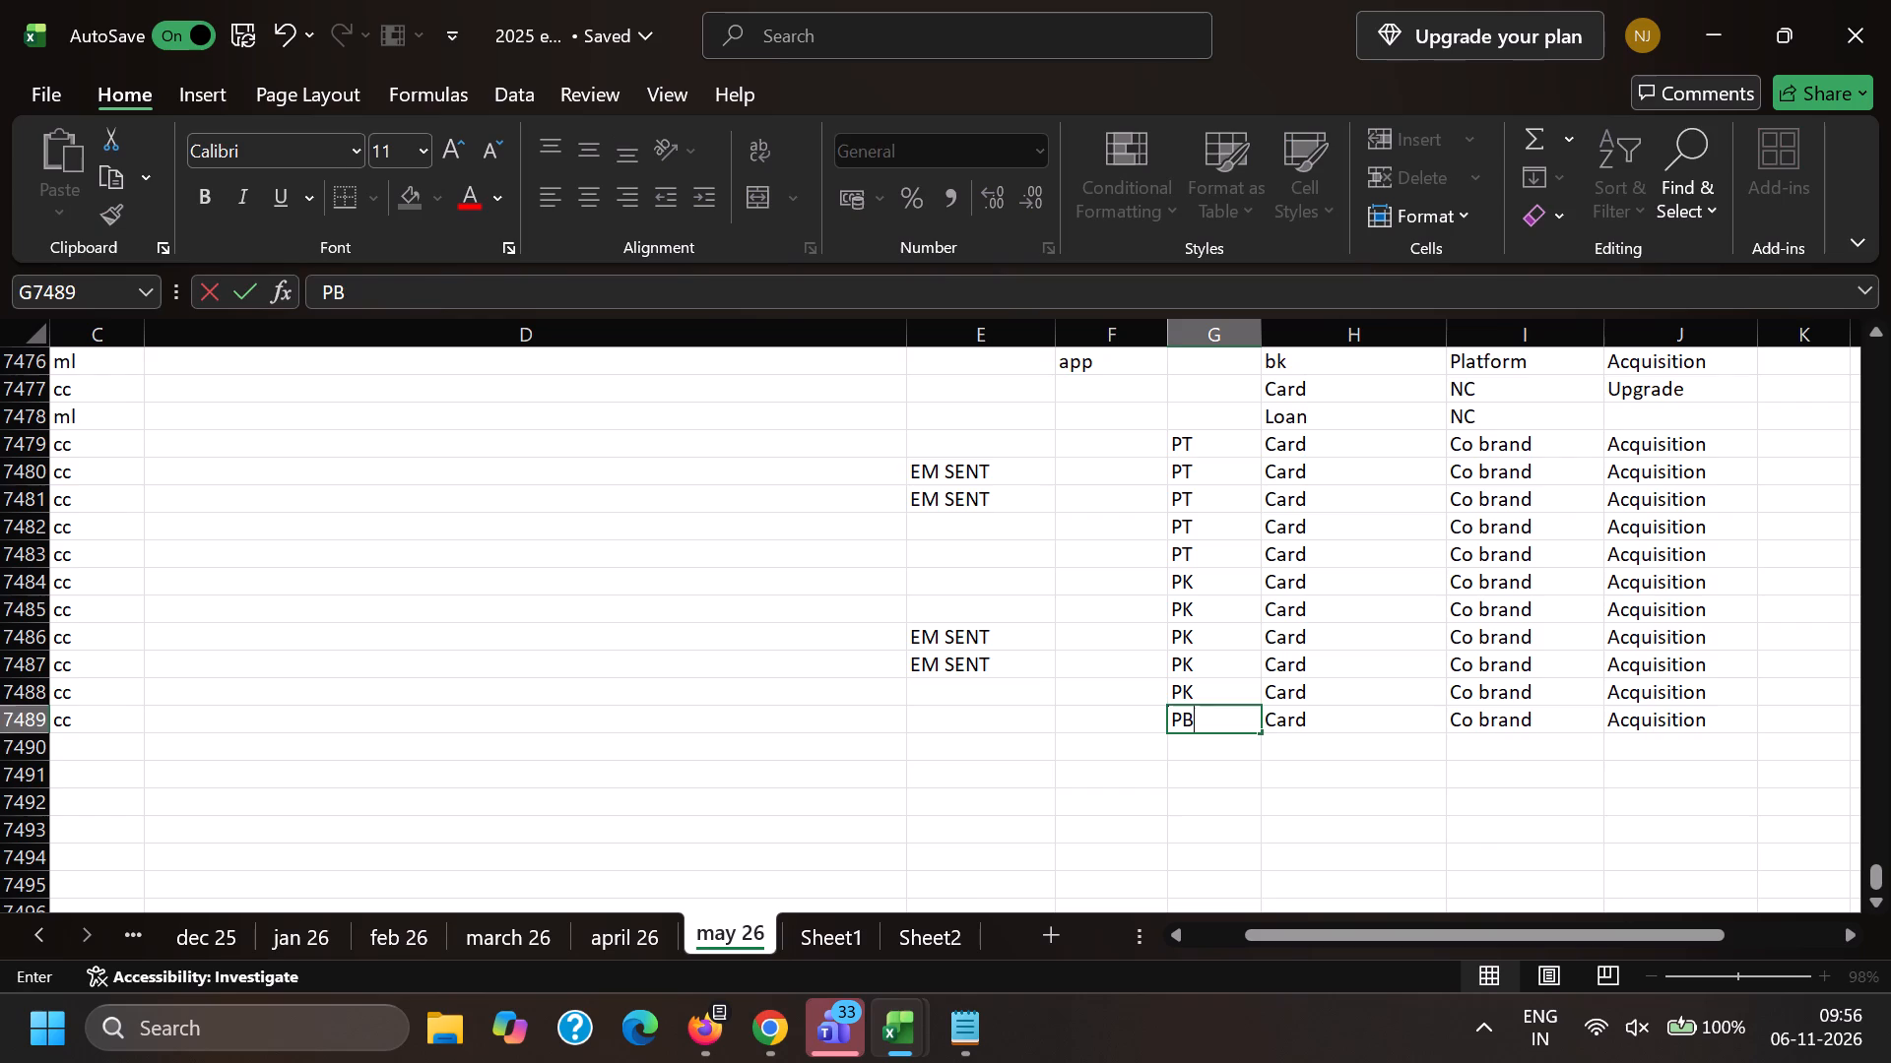
key(Return)
Copy serial numbers 1 to 45 from the previous table into the S. NO. column of the 06-Nov-26 table.
scroll(327, 717, up, 3)
scroll(214, 534, up, 16)
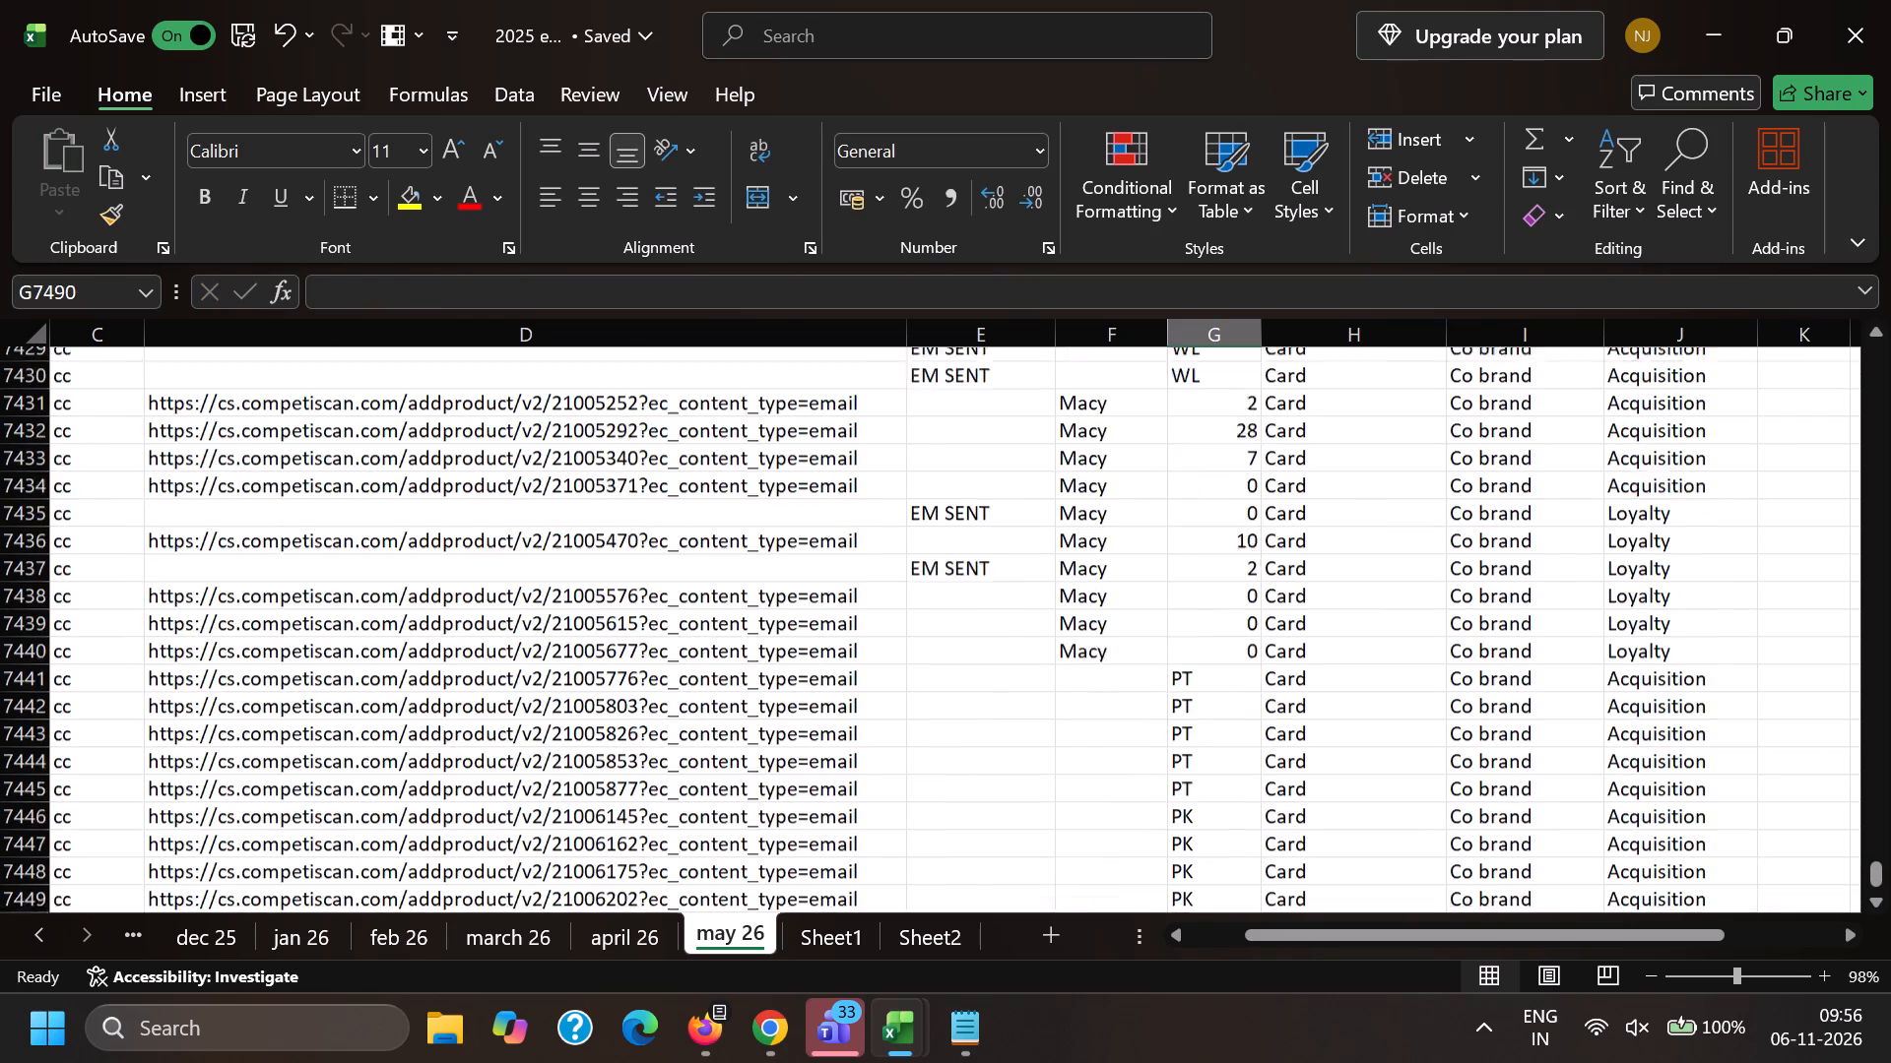
scroll(203, 538, up, 1)
click(132, 393)
key(Left)
key(Left)
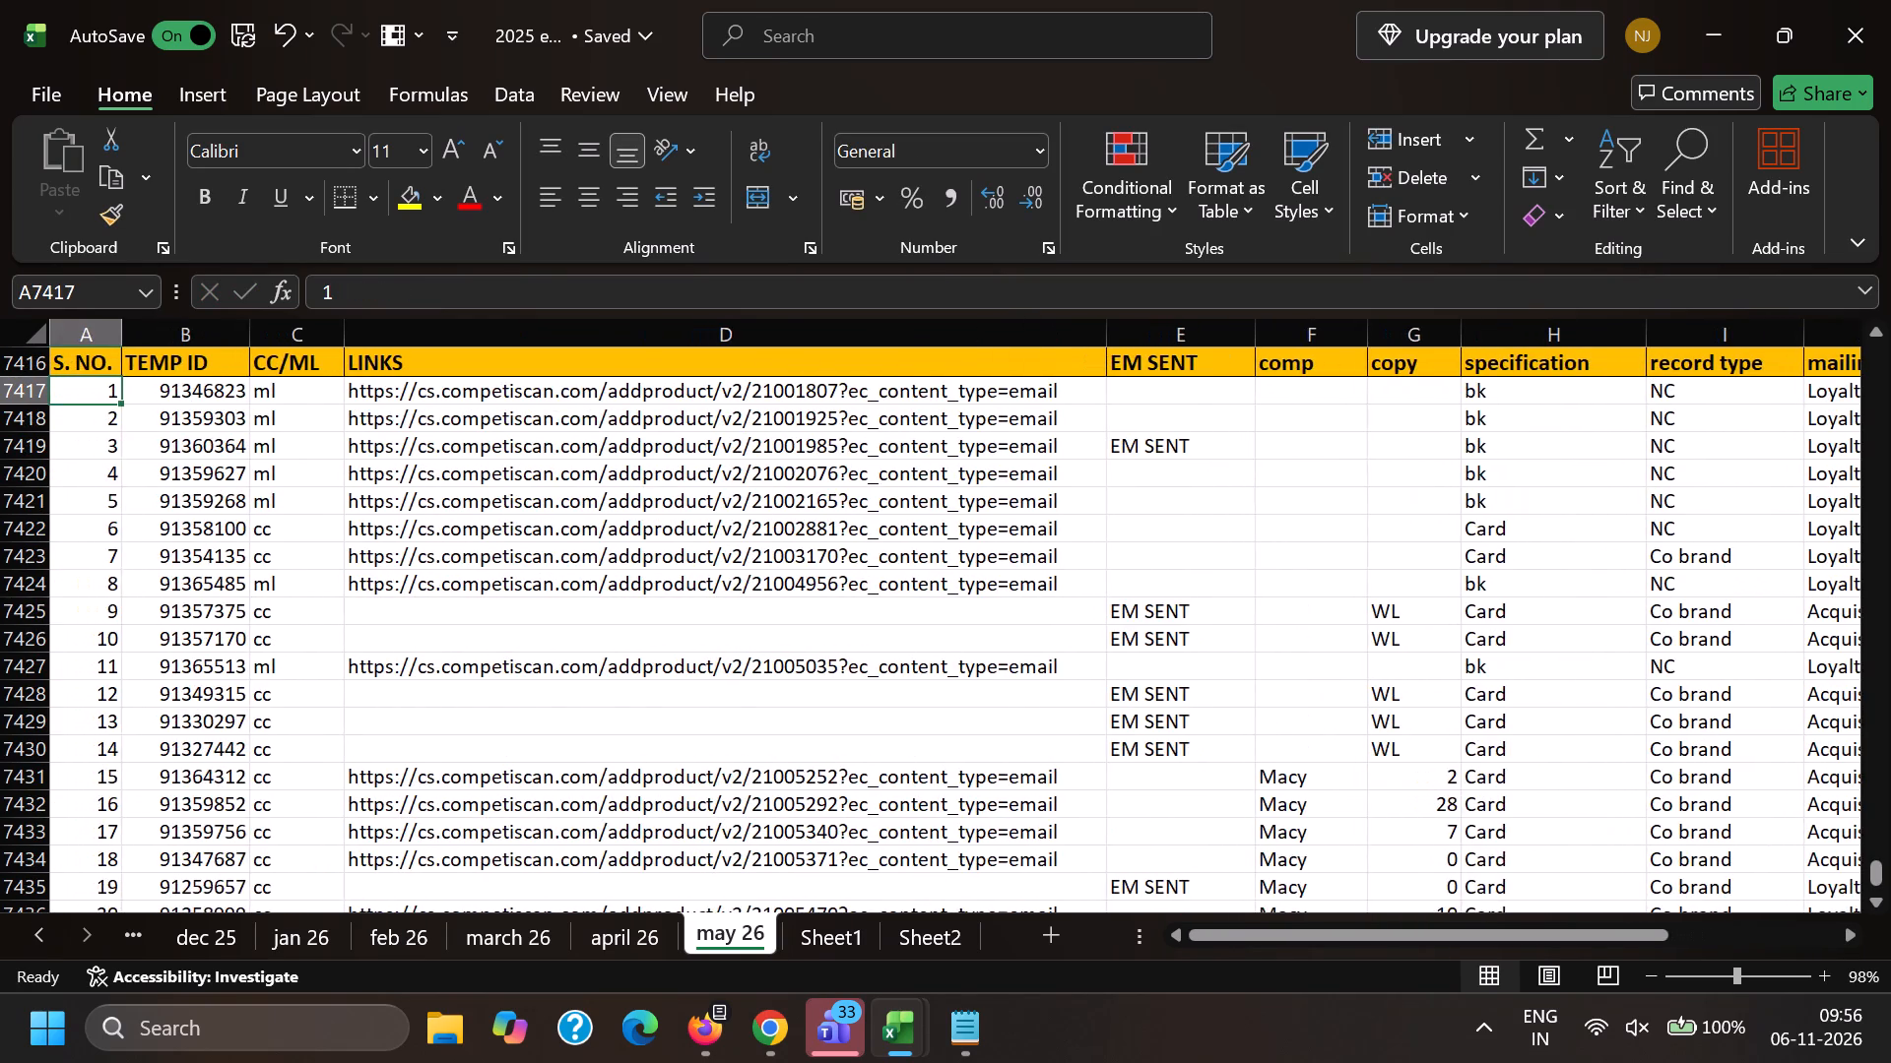
key(ctrl+shift+Down)
key(ctrl+c)
scroll(132, 393, down, 6)
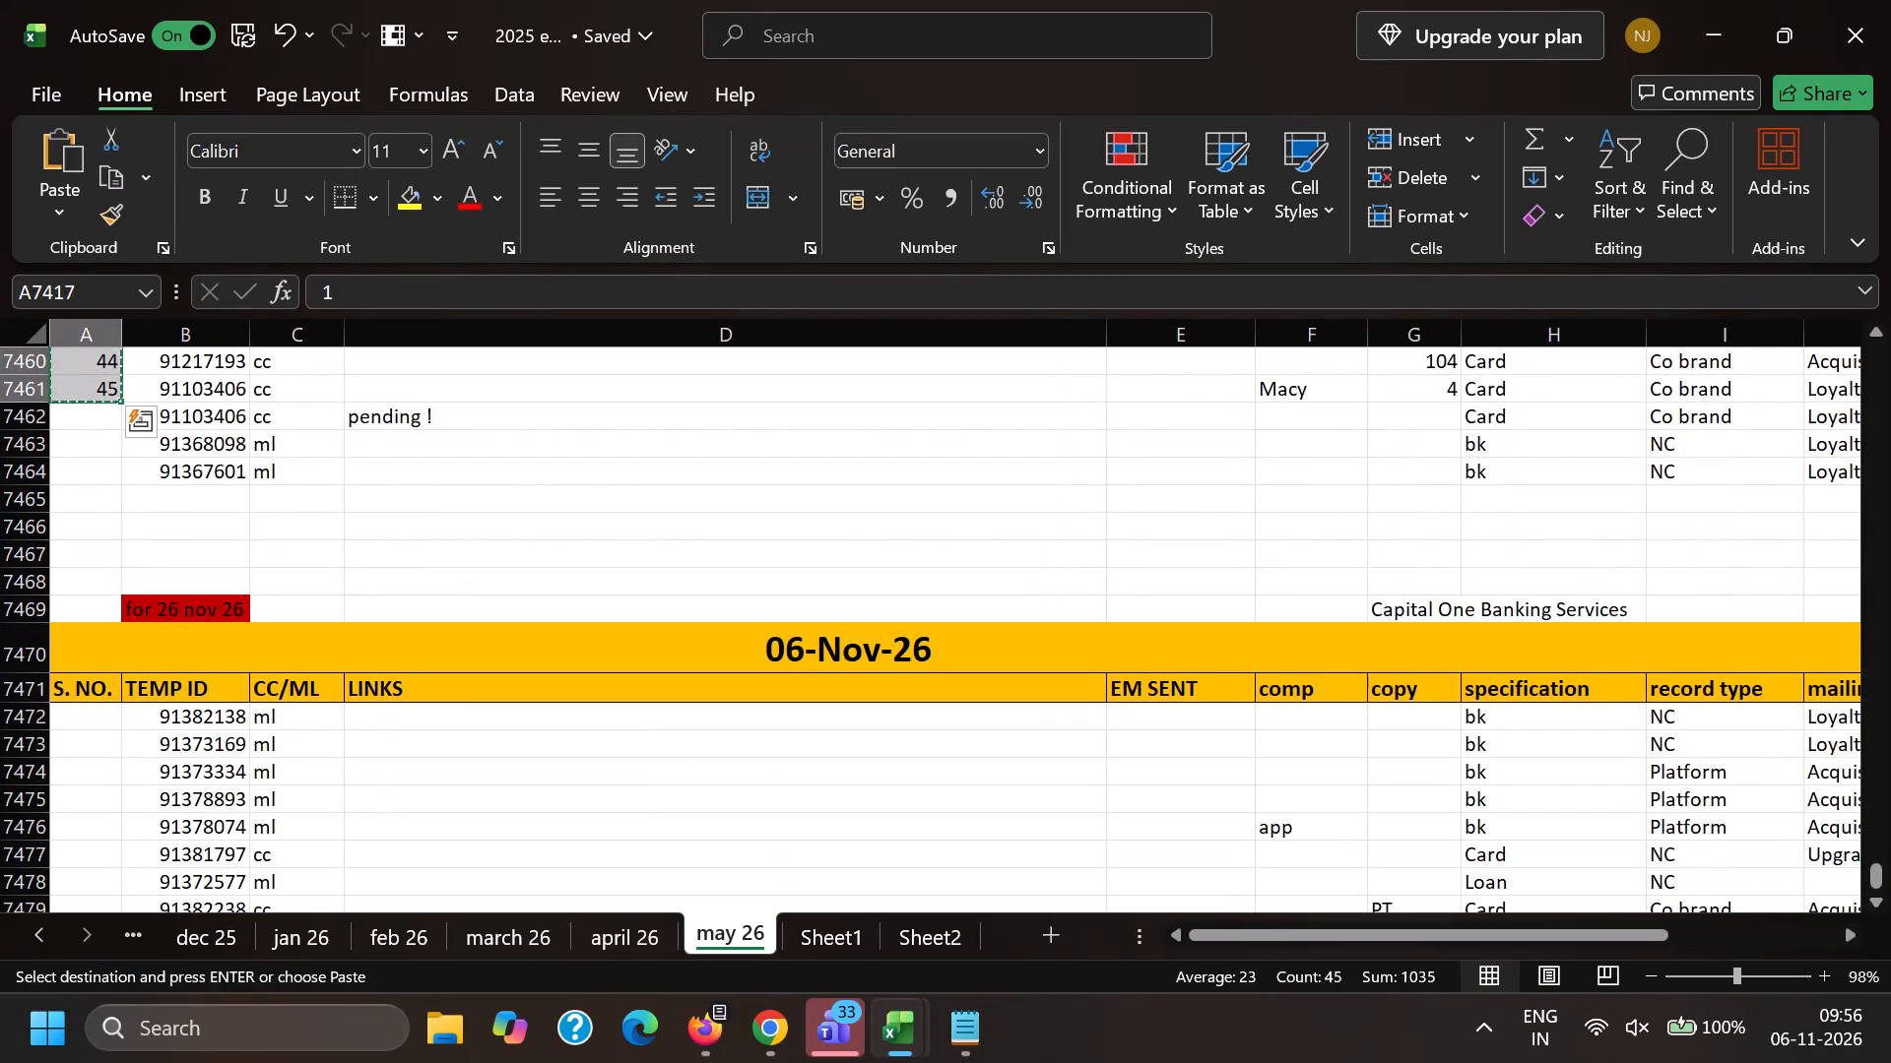
click(101, 709)
key(ctrl+v)
scroll(144, 595, down, 6)
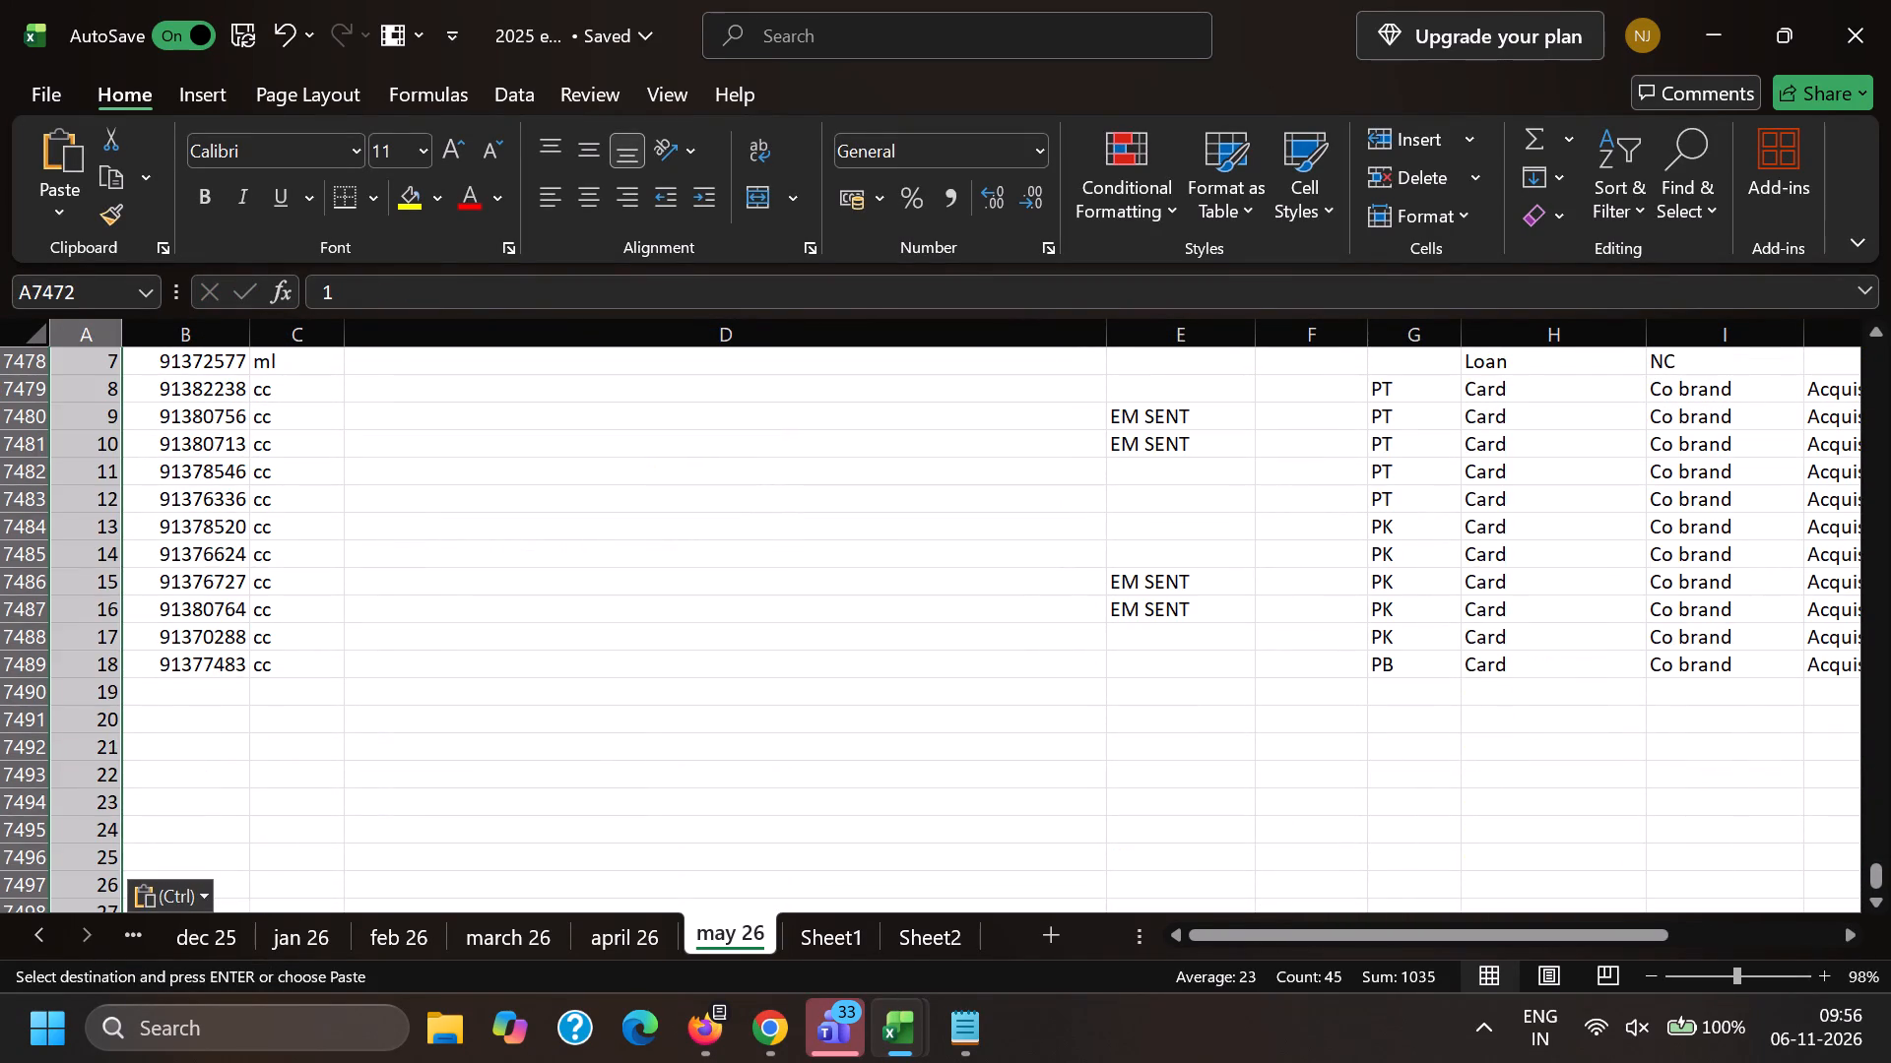
click(179, 694)
Delete the forwarded-message line, the sender's e-mail address and the To line from the header of email 91377483.
key(alt+Tab)
click(895, 286)
scroll(187, 210, down, 3)
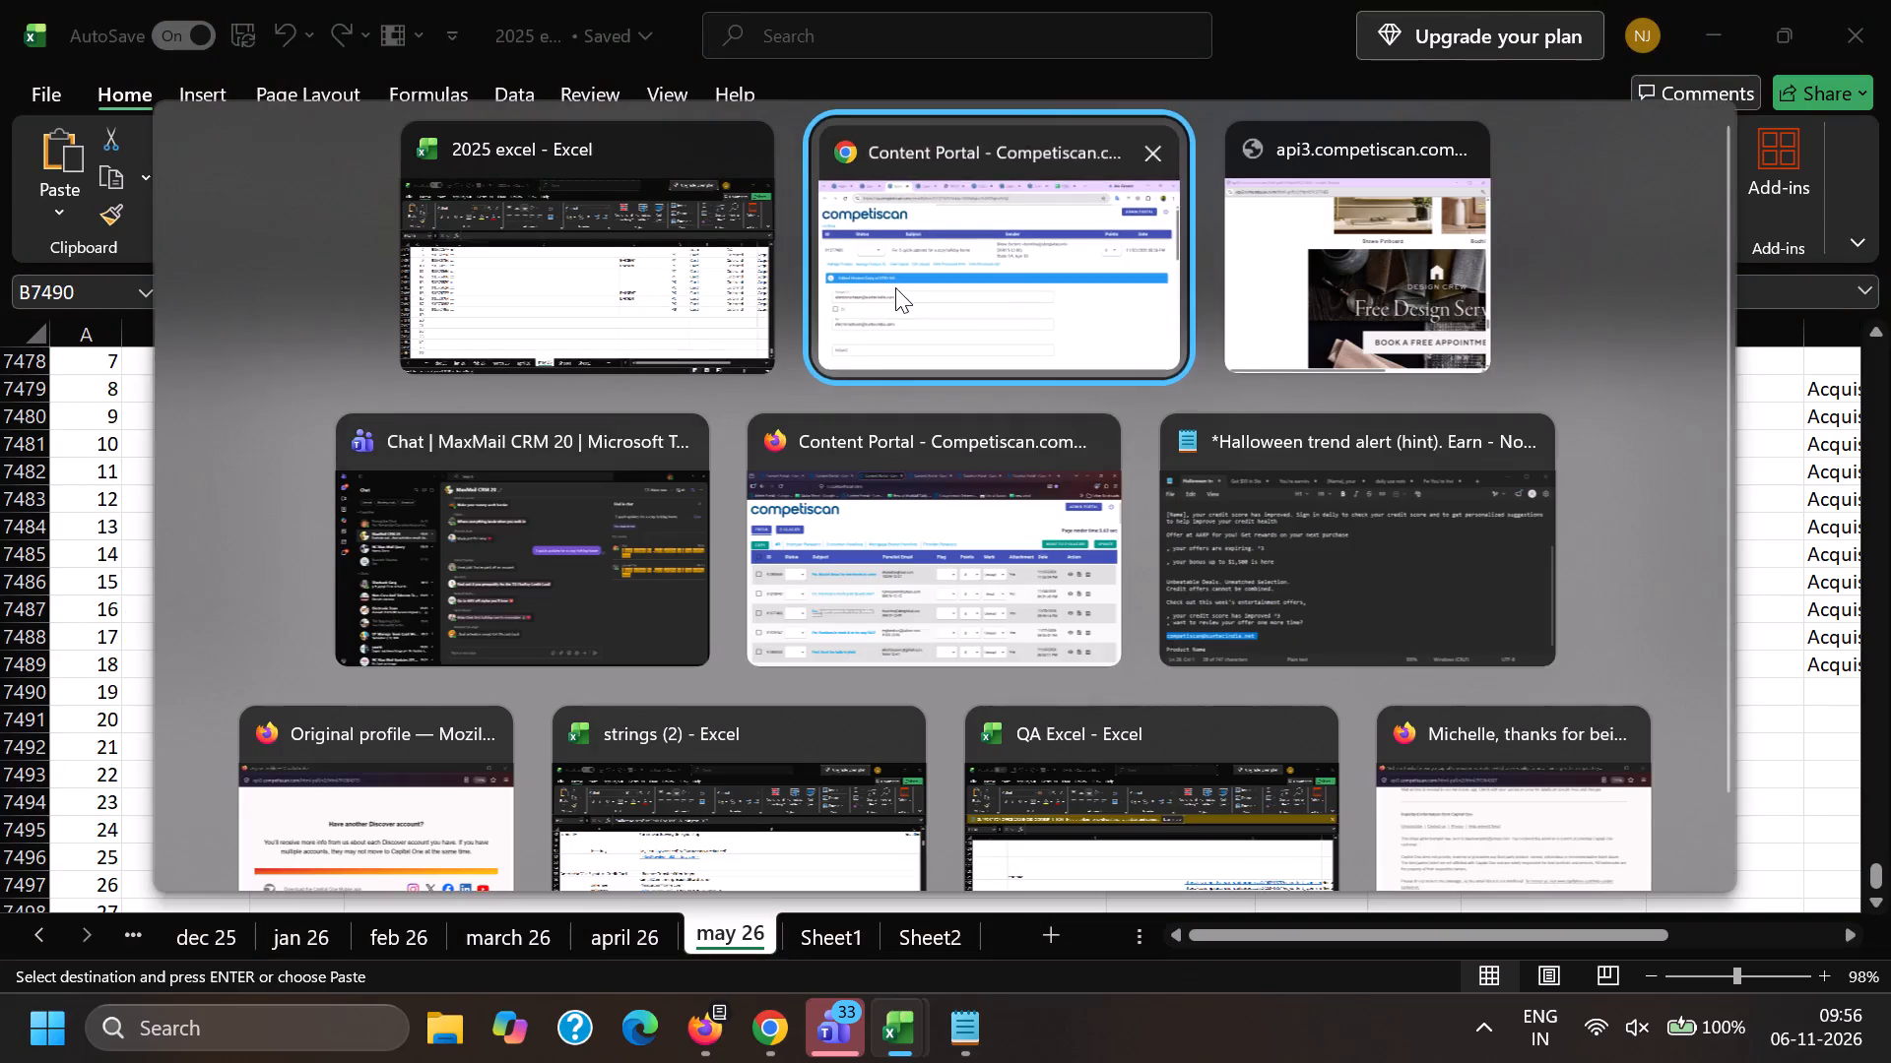
drag(367, 695, 2, 672)
key(BackSpace)
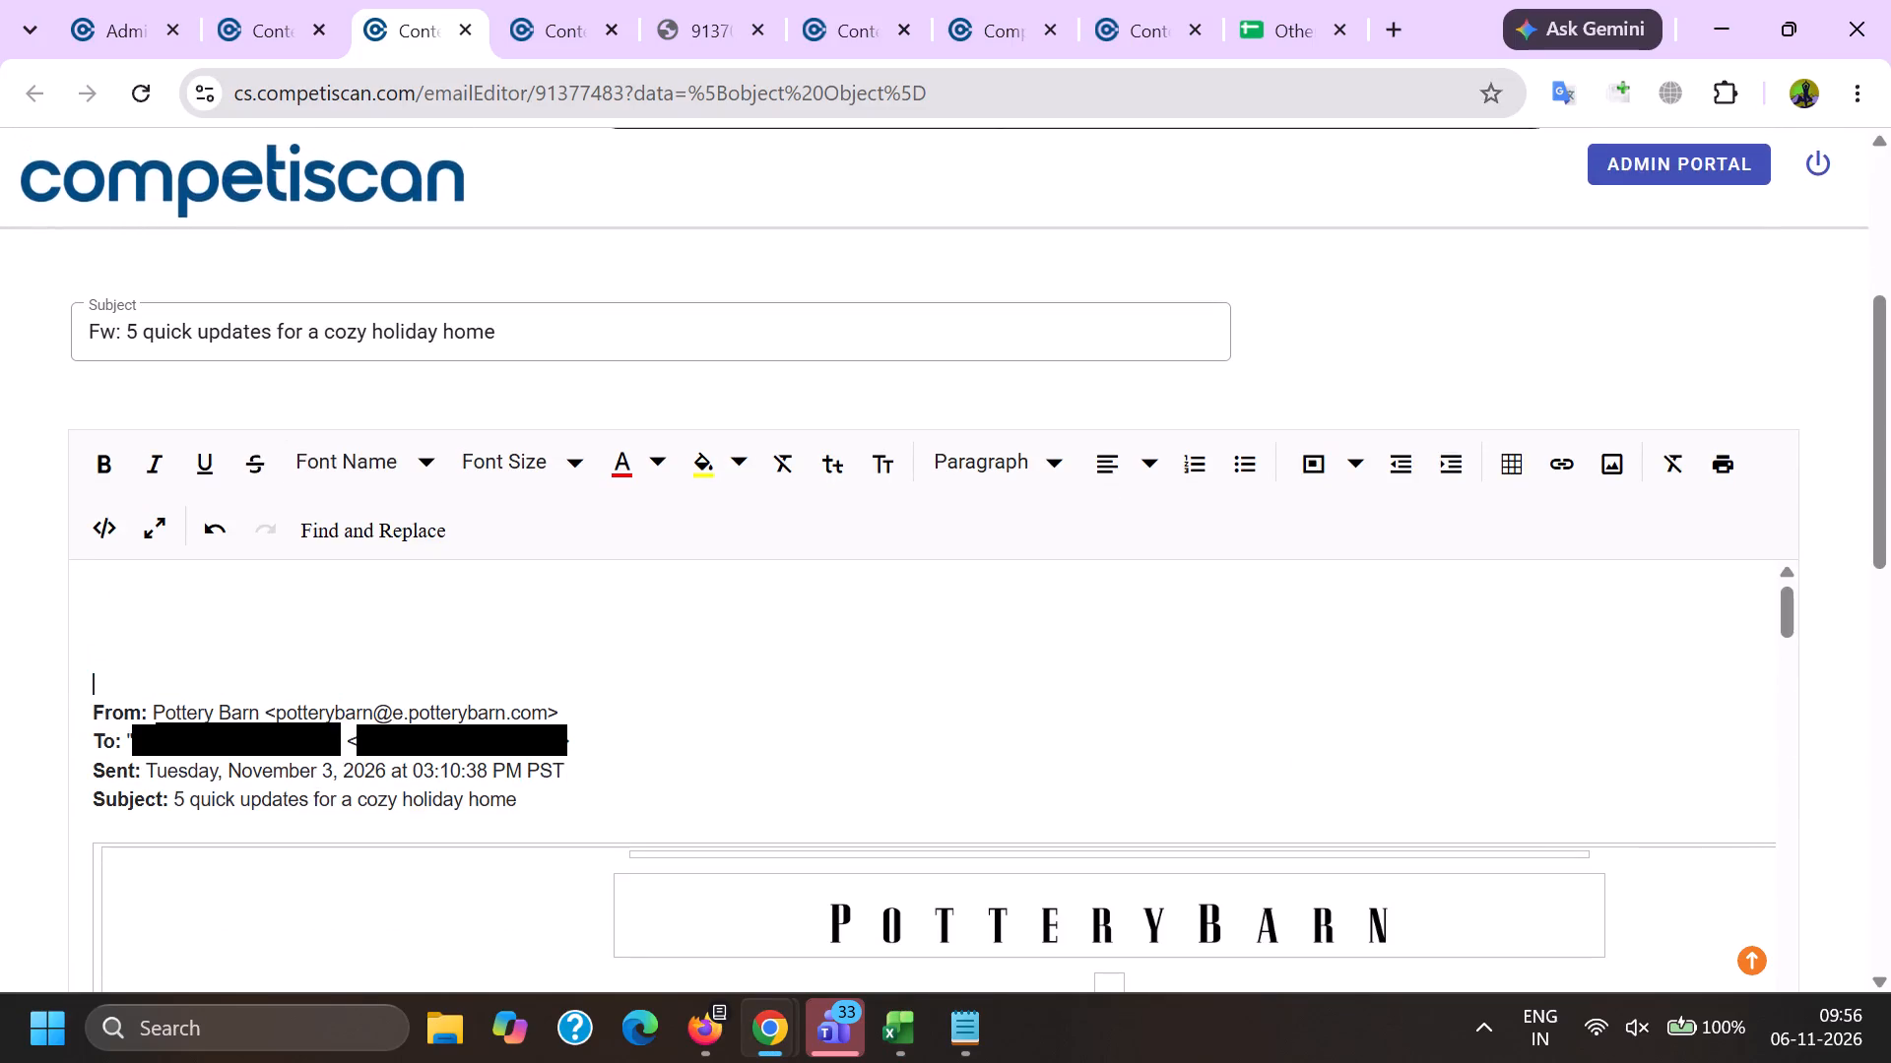
drag(273, 718, 661, 736)
key(BackSpace)
key(BackSpace)
Remove the links from the Free Design Services image and from a banner image further down the email body.
scroll(804, 391, down, 10)
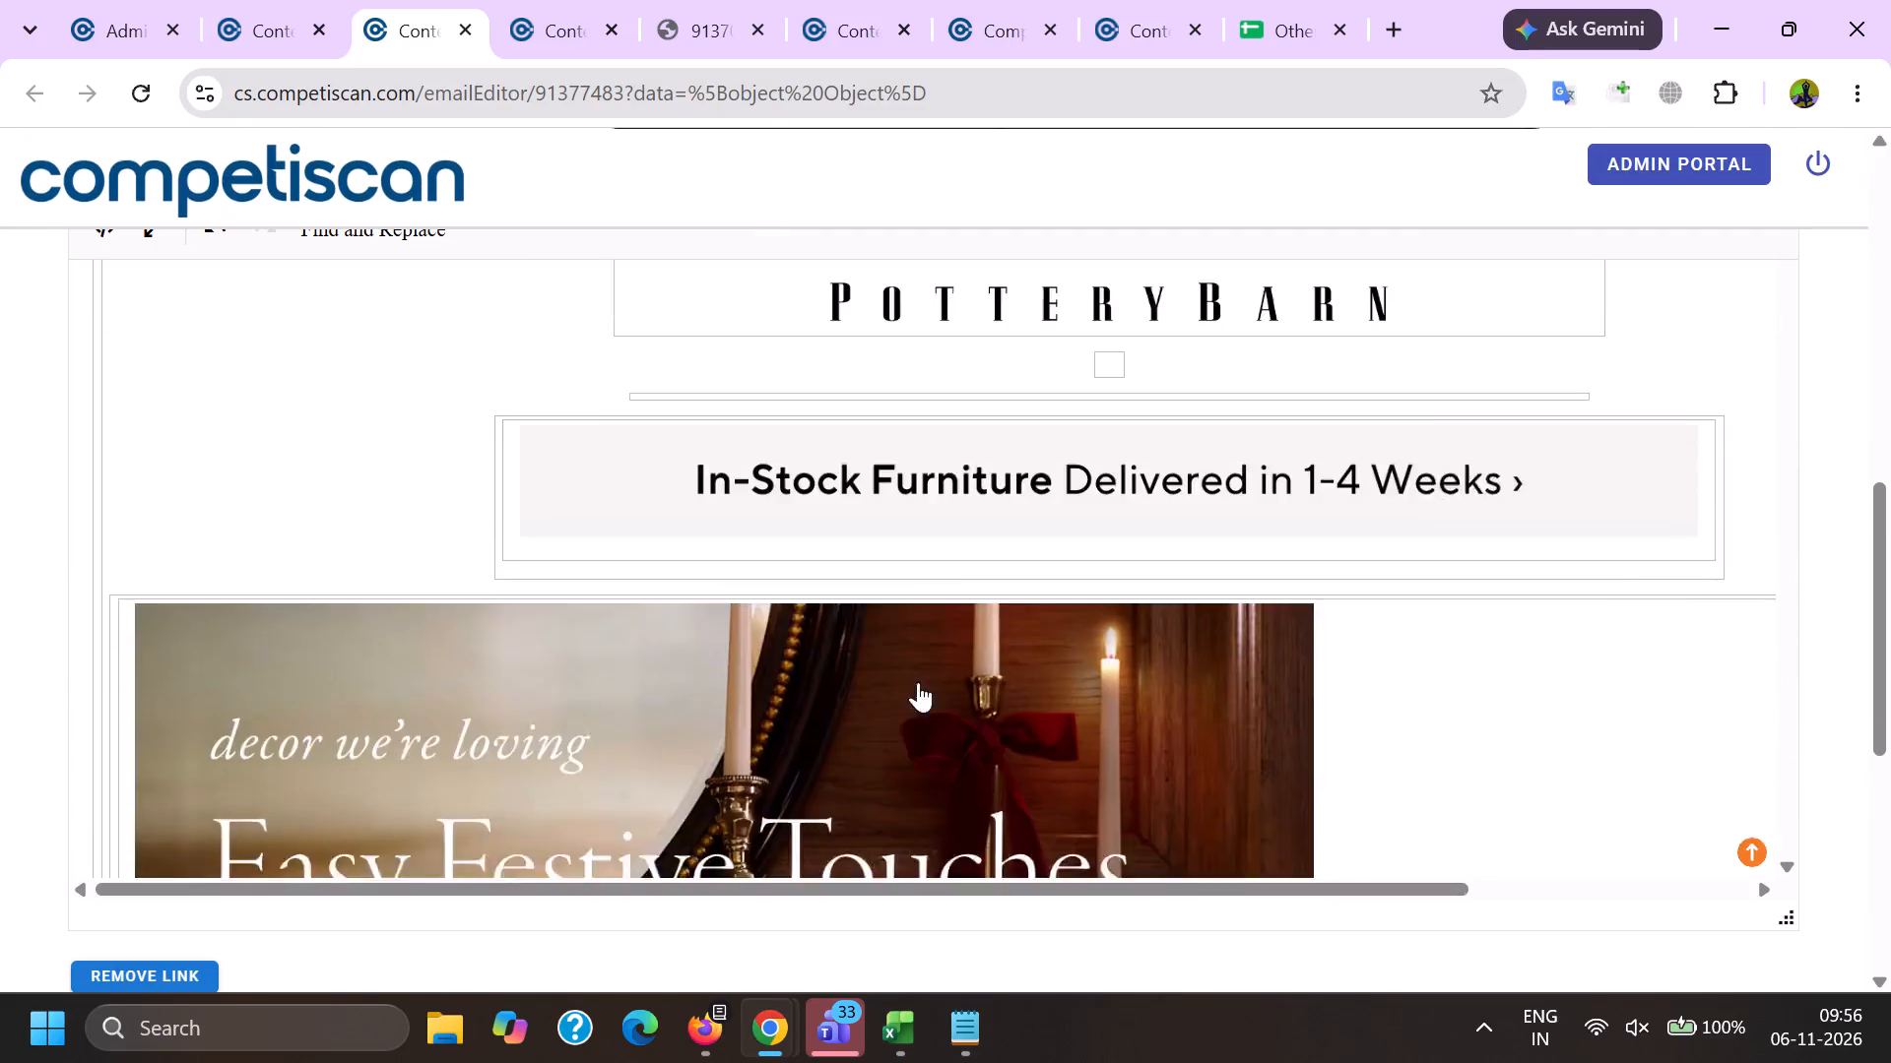
scroll(918, 682, down, 20)
scroll(918, 682, down, 6)
scroll(899, 530, up, 1)
scroll(899, 530, down, 20)
scroll(899, 530, down, 8)
scroll(872, 541, up, 1)
scroll(874, 541, down, 4)
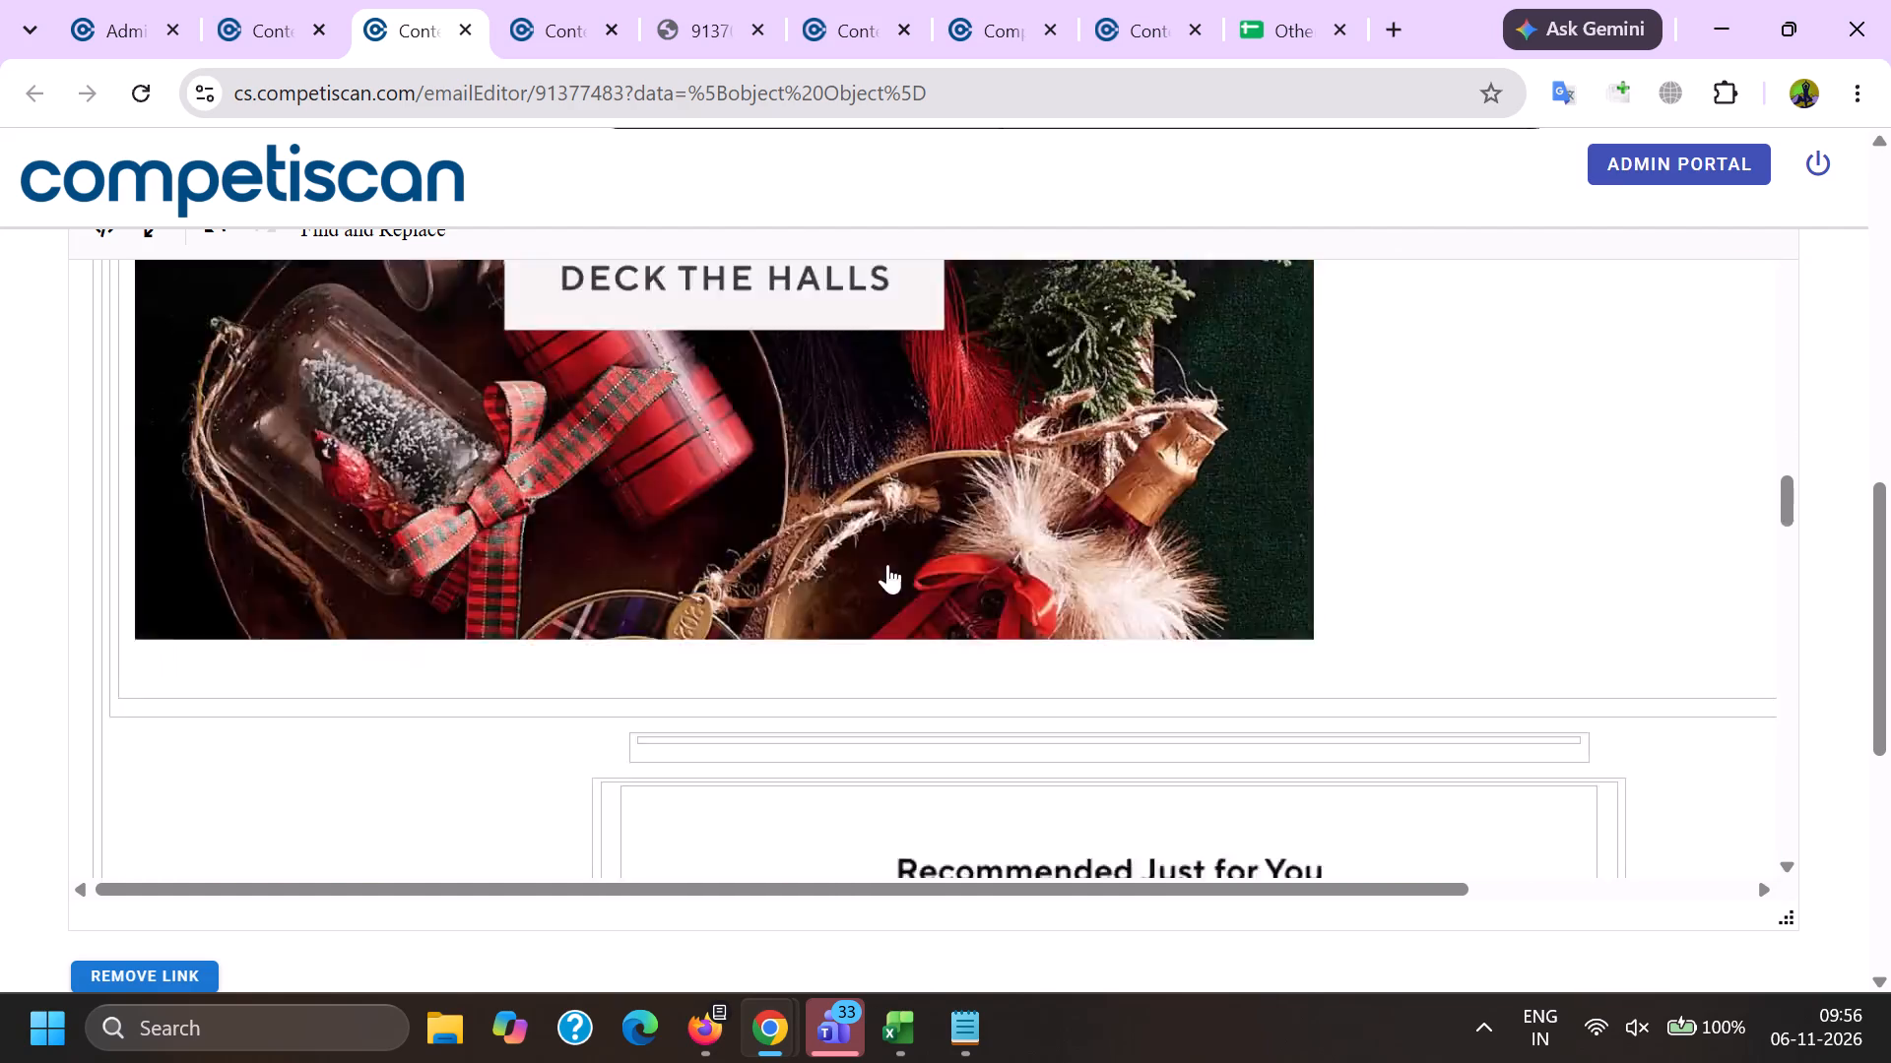
scroll(887, 564, down, 18)
scroll(964, 584, up, 6)
click(959, 580)
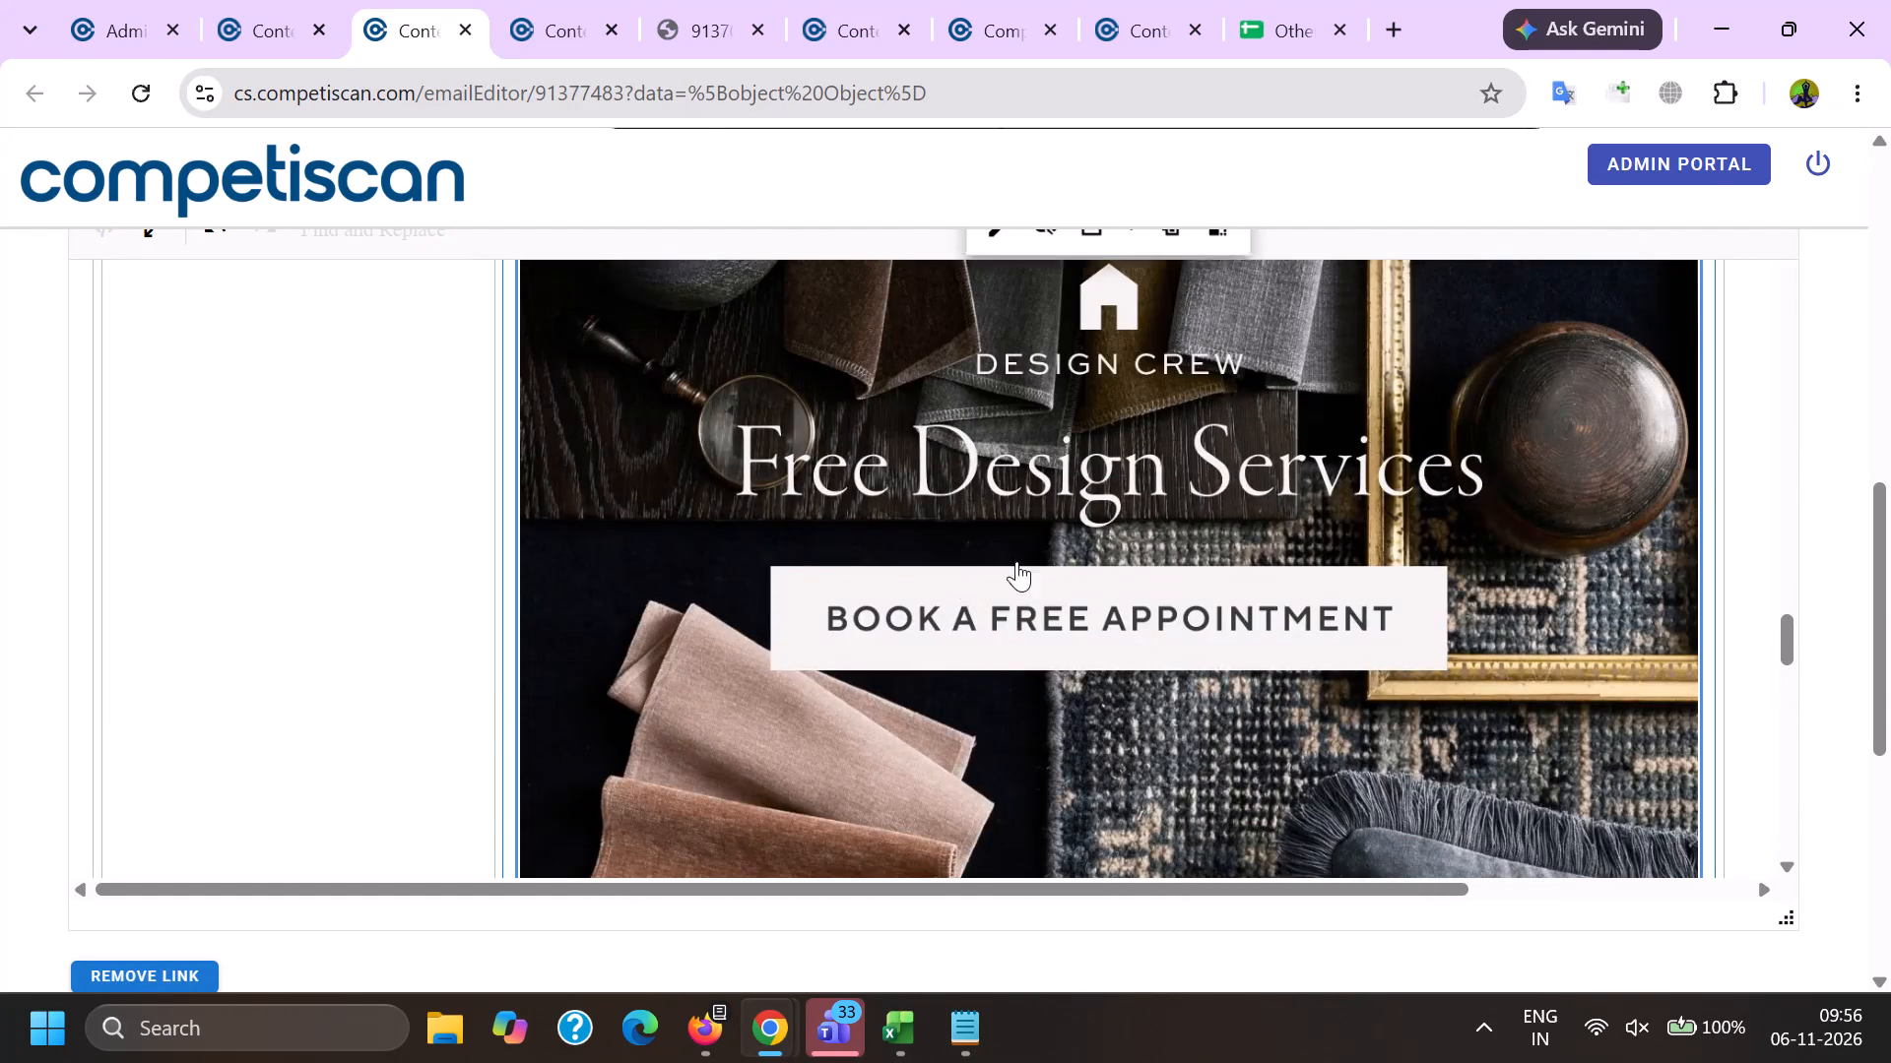
scroll(975, 662, up, 2)
click(969, 681)
click(1026, 441)
scroll(994, 526, down, 2)
scroll(979, 587, up, 1)
scroll(979, 601, down, 6)
scroll(948, 619, up, 1)
scroll(948, 620, down, 2)
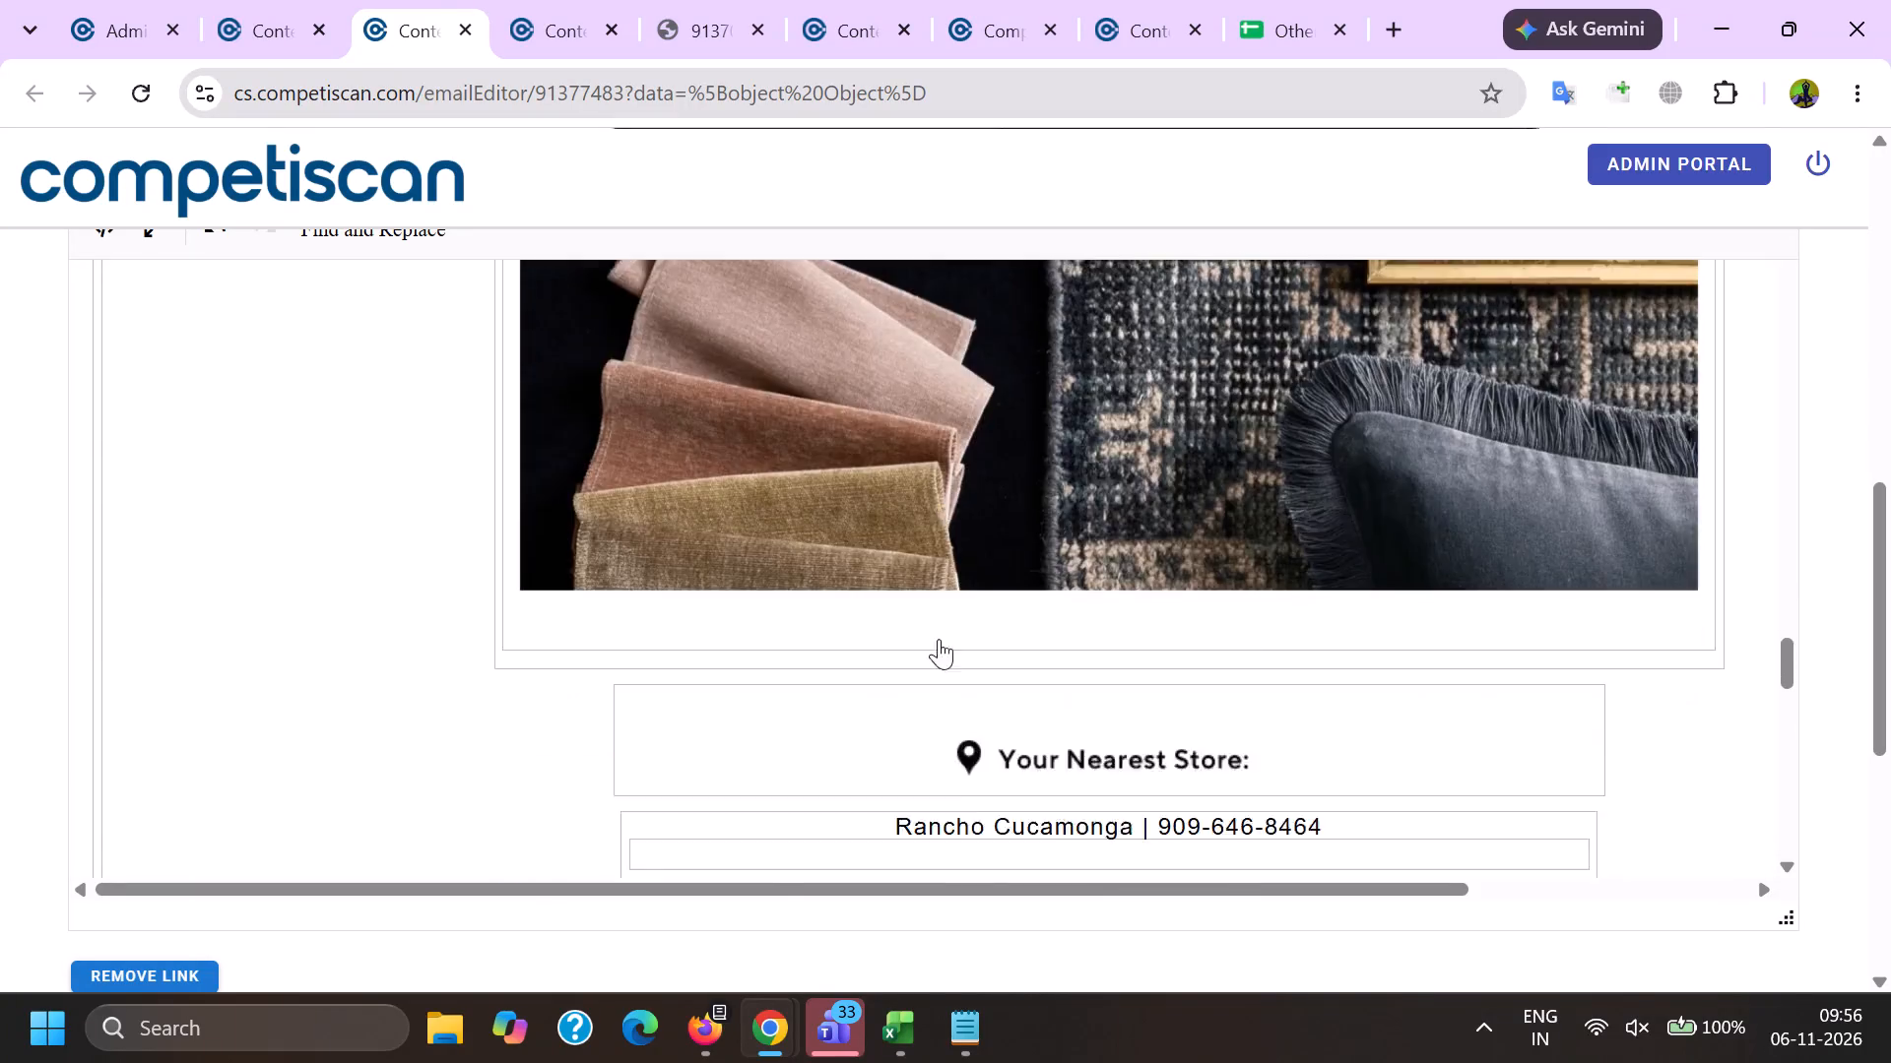
click(945, 652)
click(1041, 406)
scroll(956, 539, down, 5)
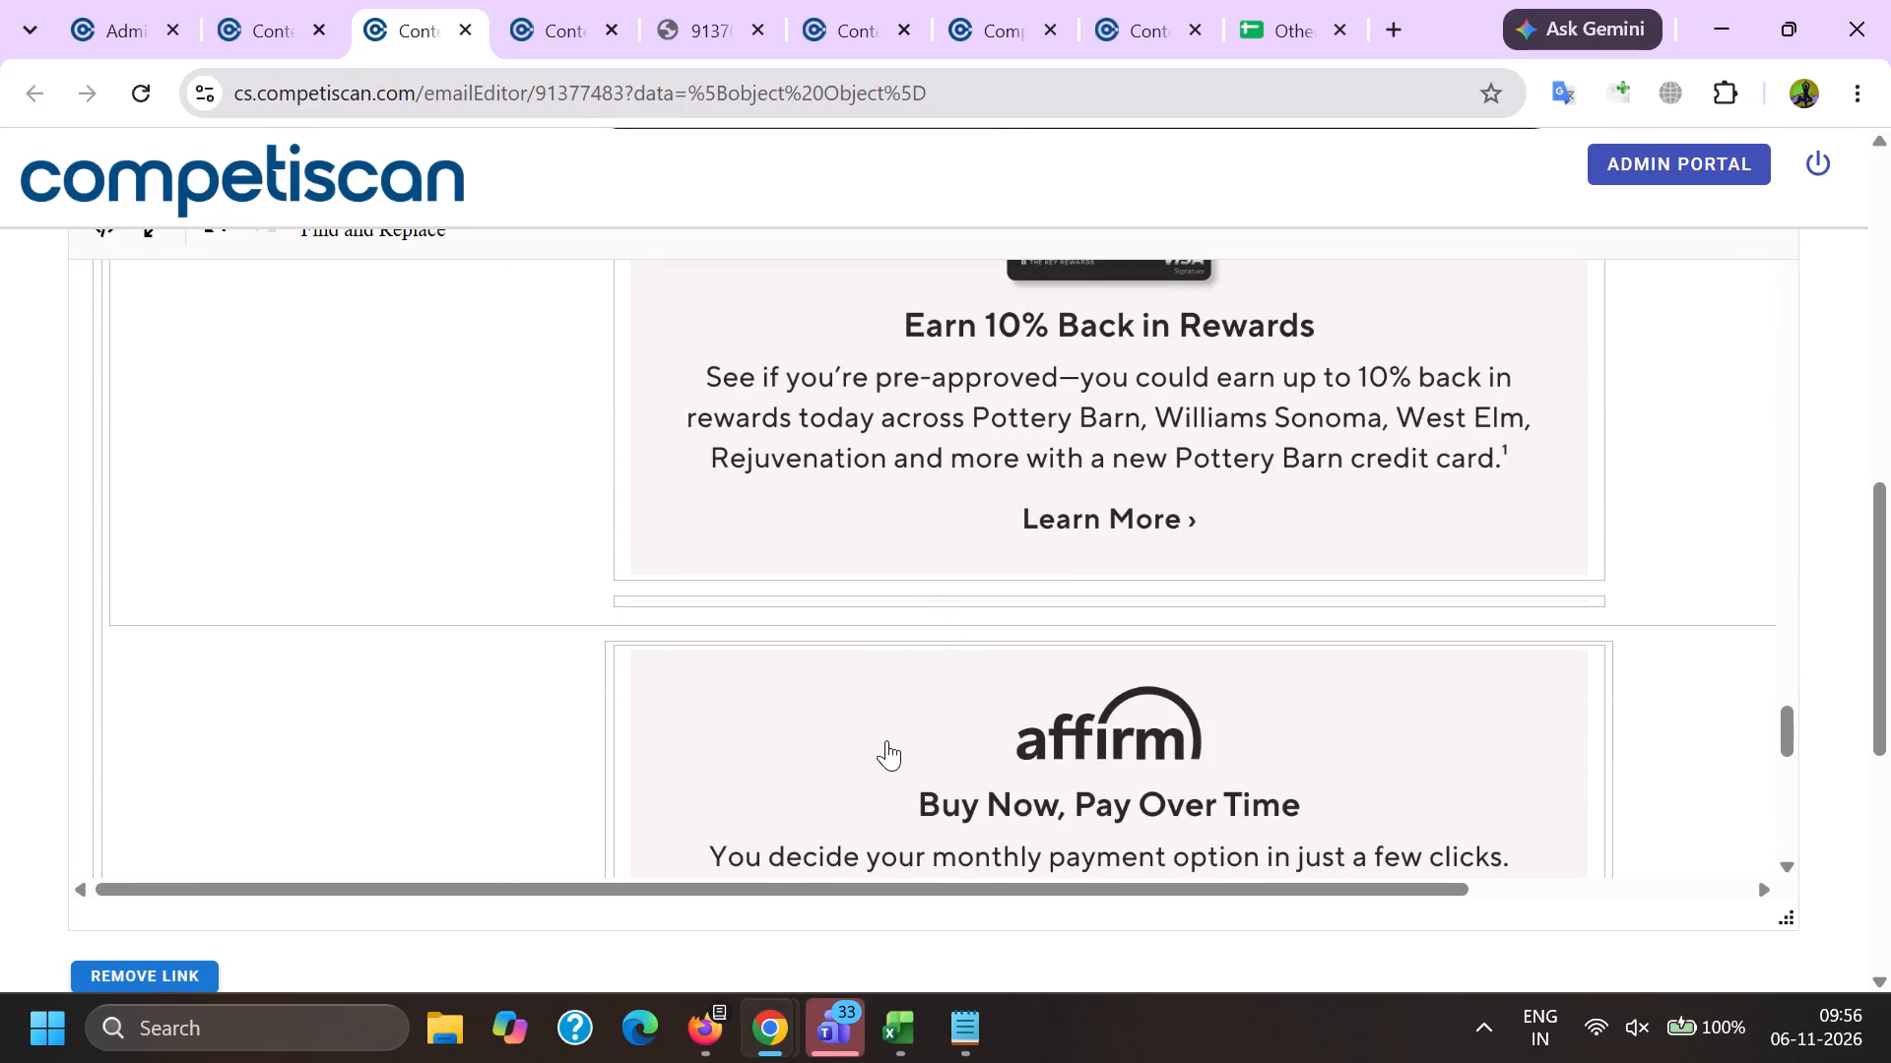
click(884, 747)
scroll(883, 679, down, 4)
click(876, 629)
click(745, 485)
click(997, 618)
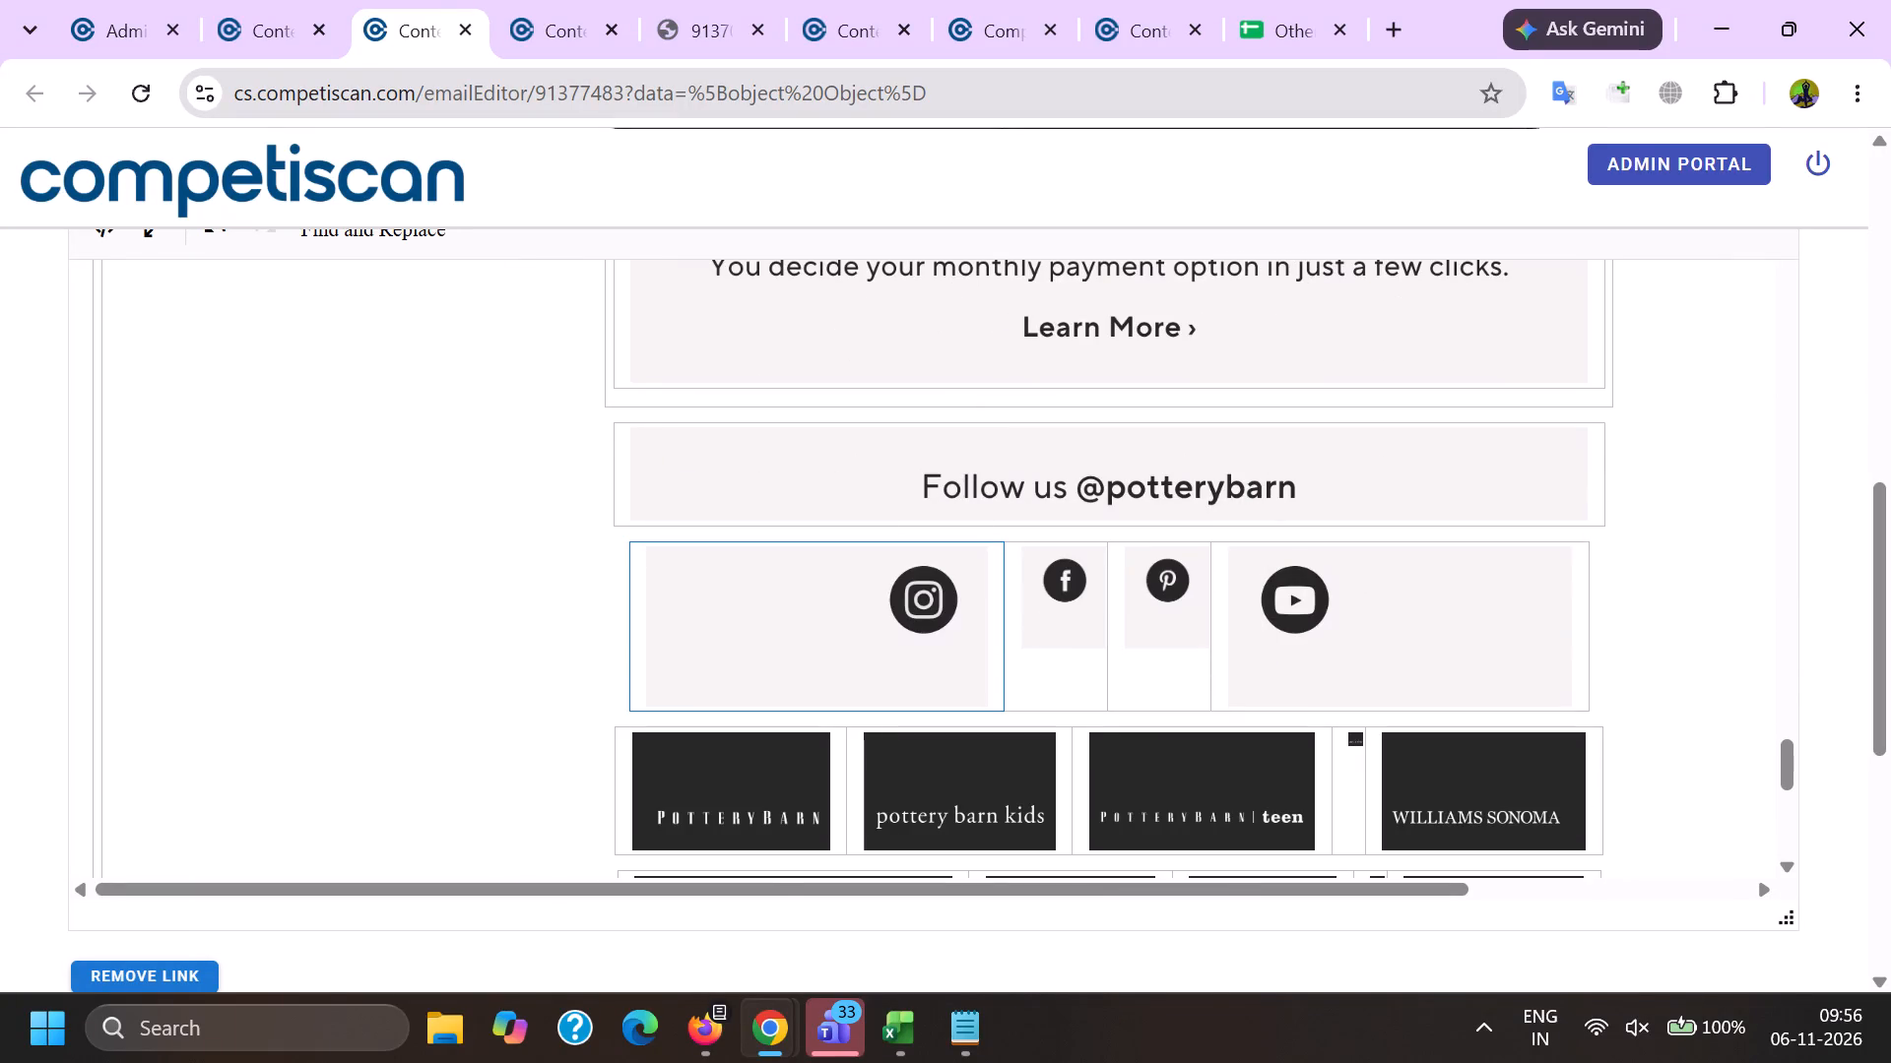
click(1048, 606)
click(1101, 508)
click(1177, 630)
click(1210, 509)
click(1303, 647)
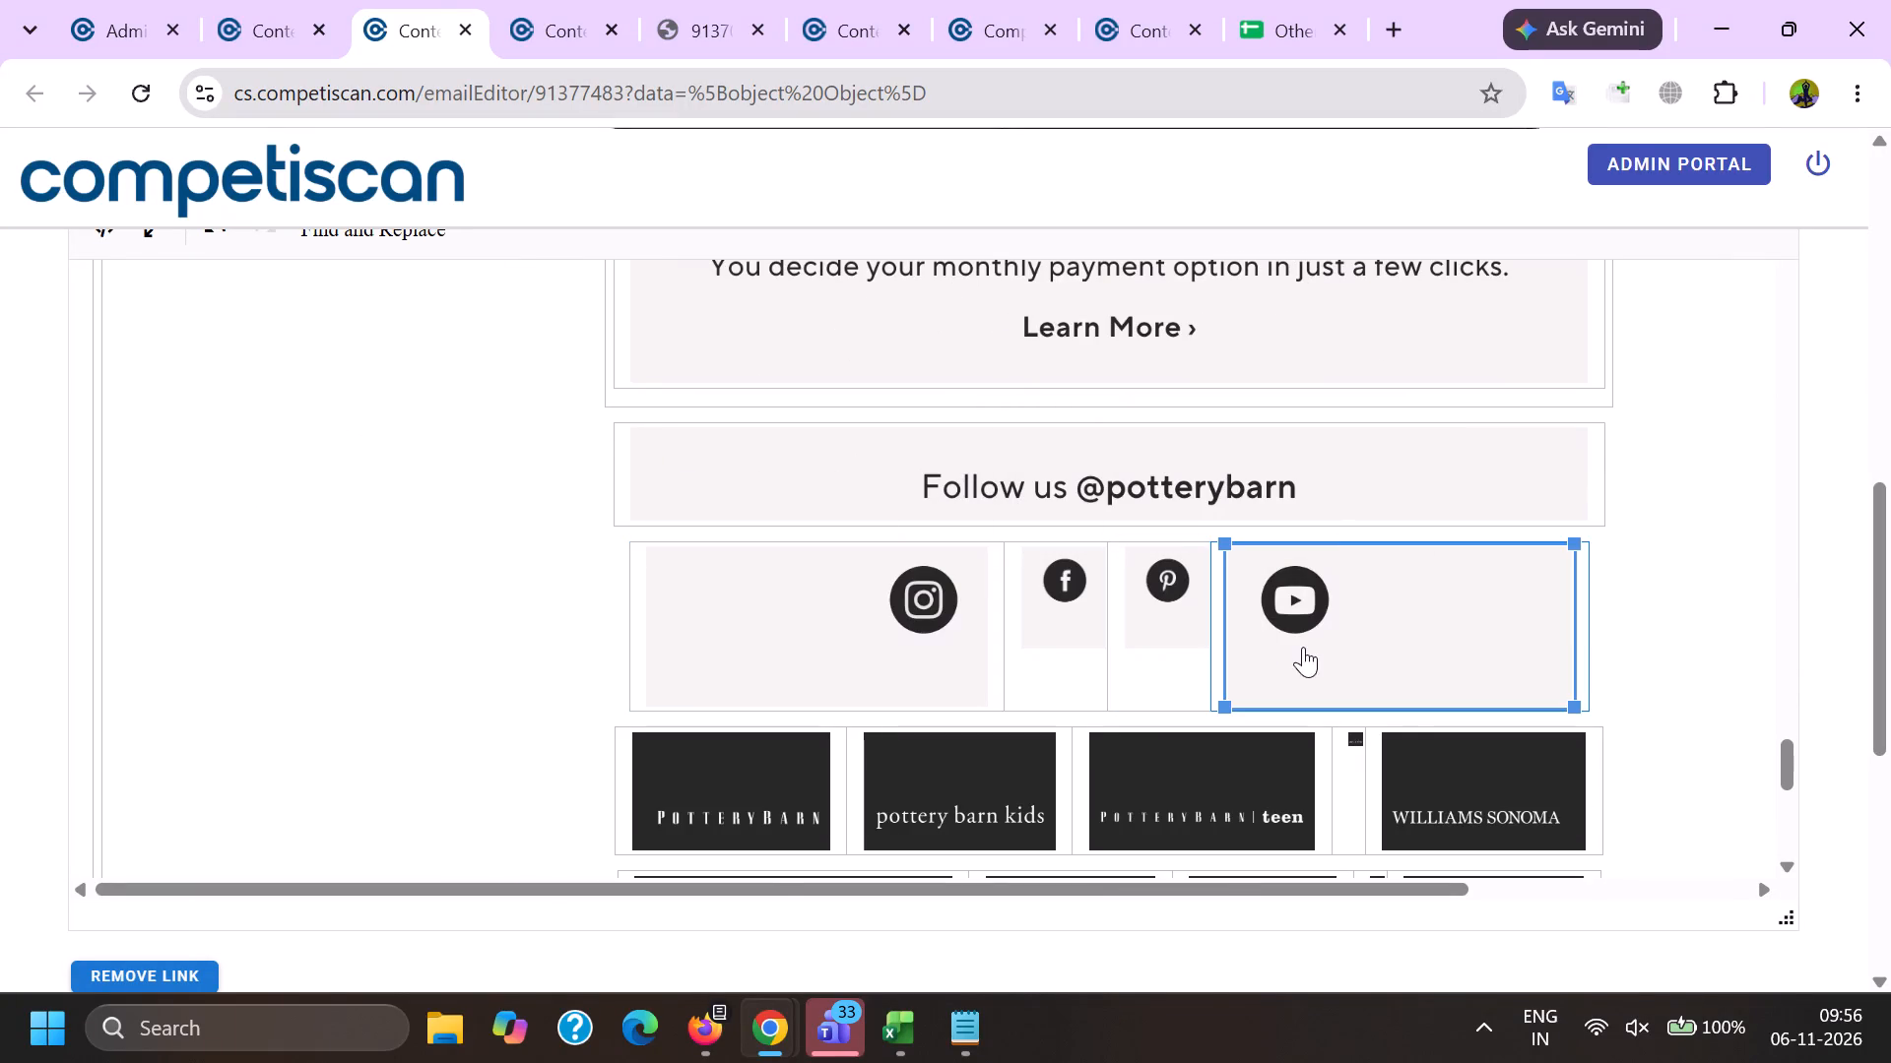
click(1337, 497)
click(1096, 469)
click(1022, 382)
scroll(1019, 399, down, 5)
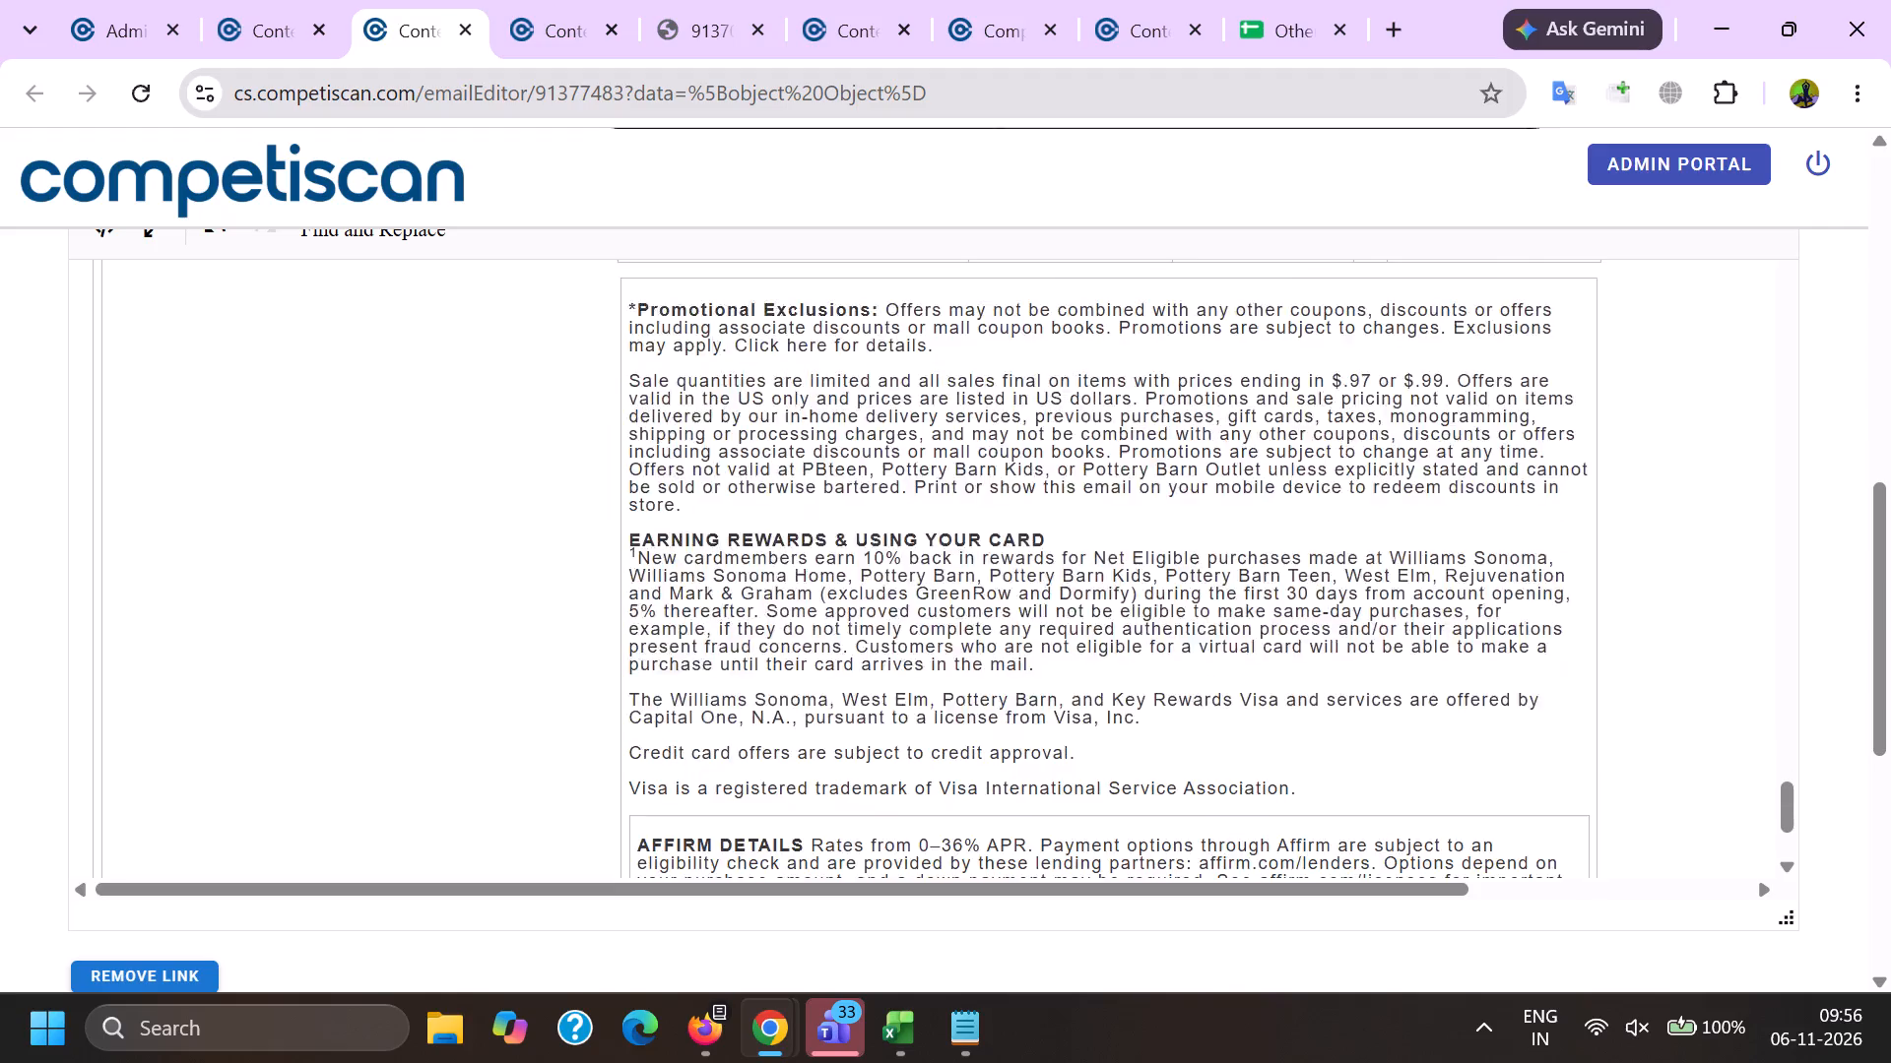
Delete the recipient's e-mail address and the Pottery Barn contact address from the footer text at the end of the email.
scroll(930, 569, down, 4)
drag(883, 718, 1096, 730)
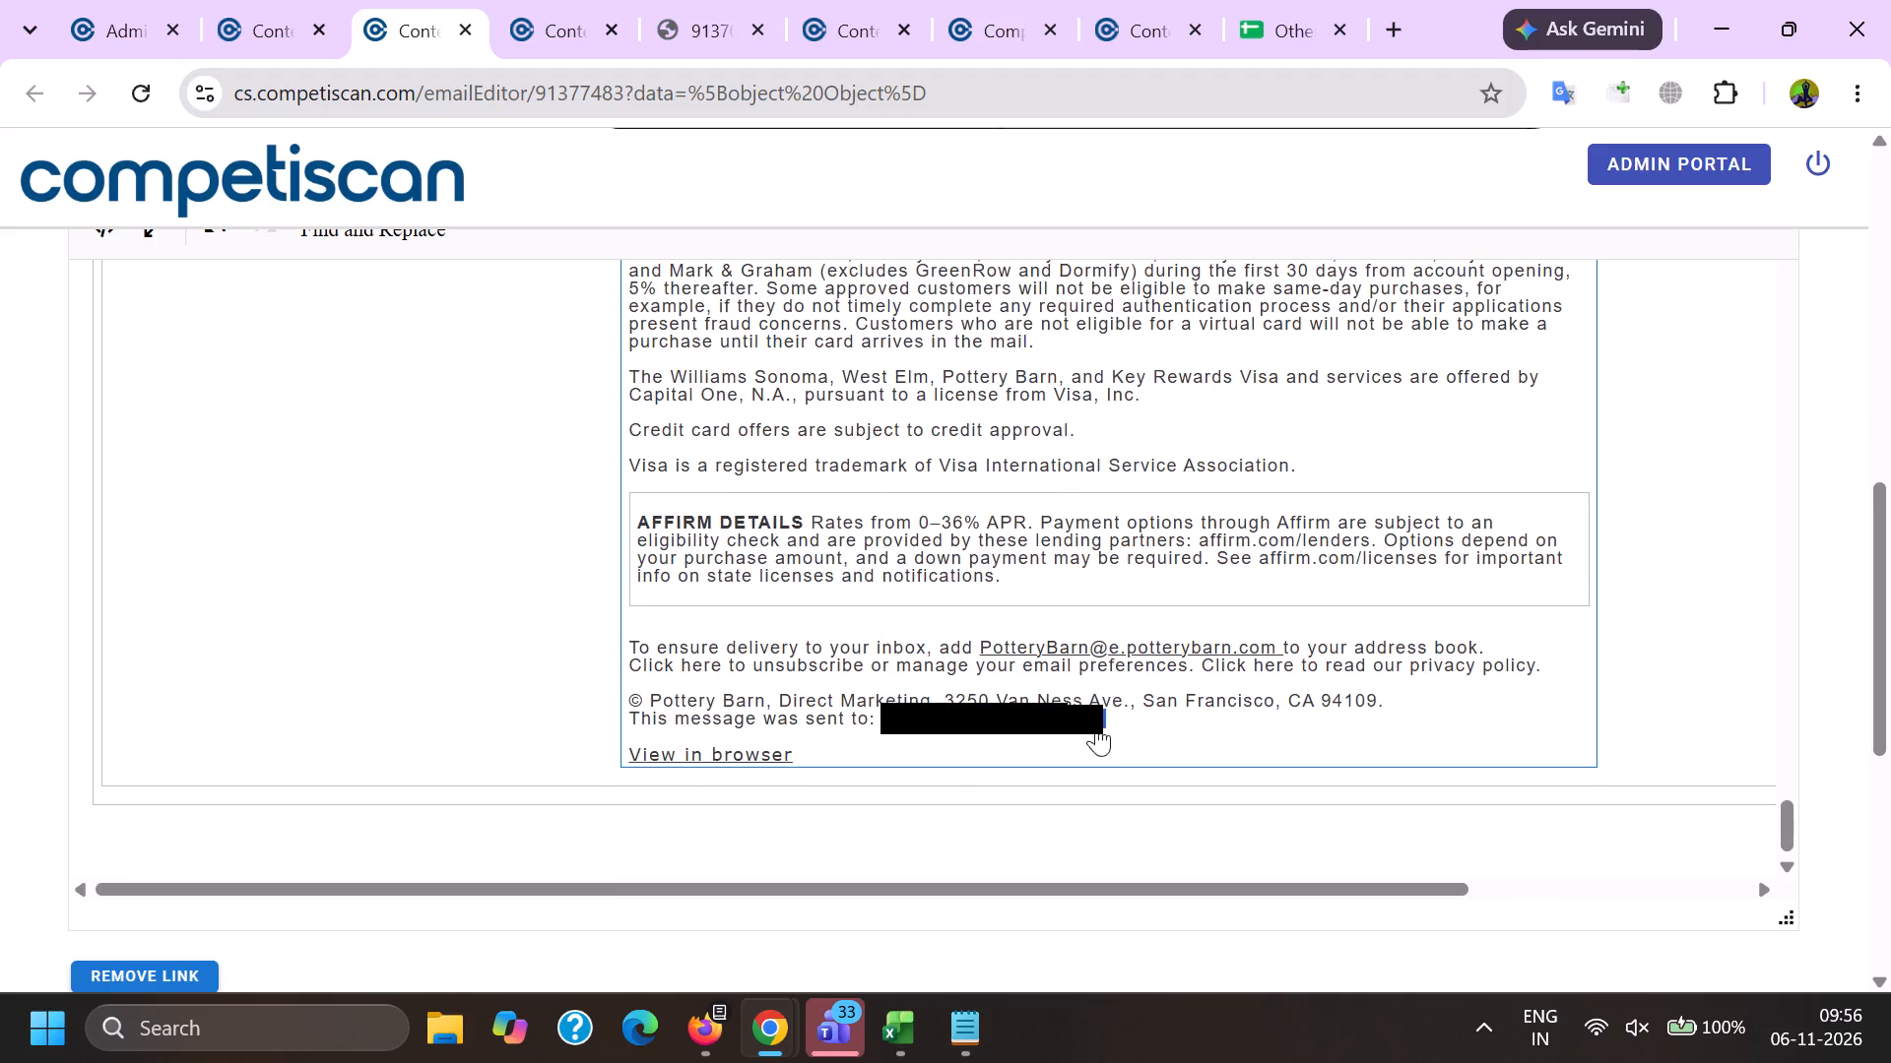
key(BackSpace)
drag(981, 646, 1200, 657)
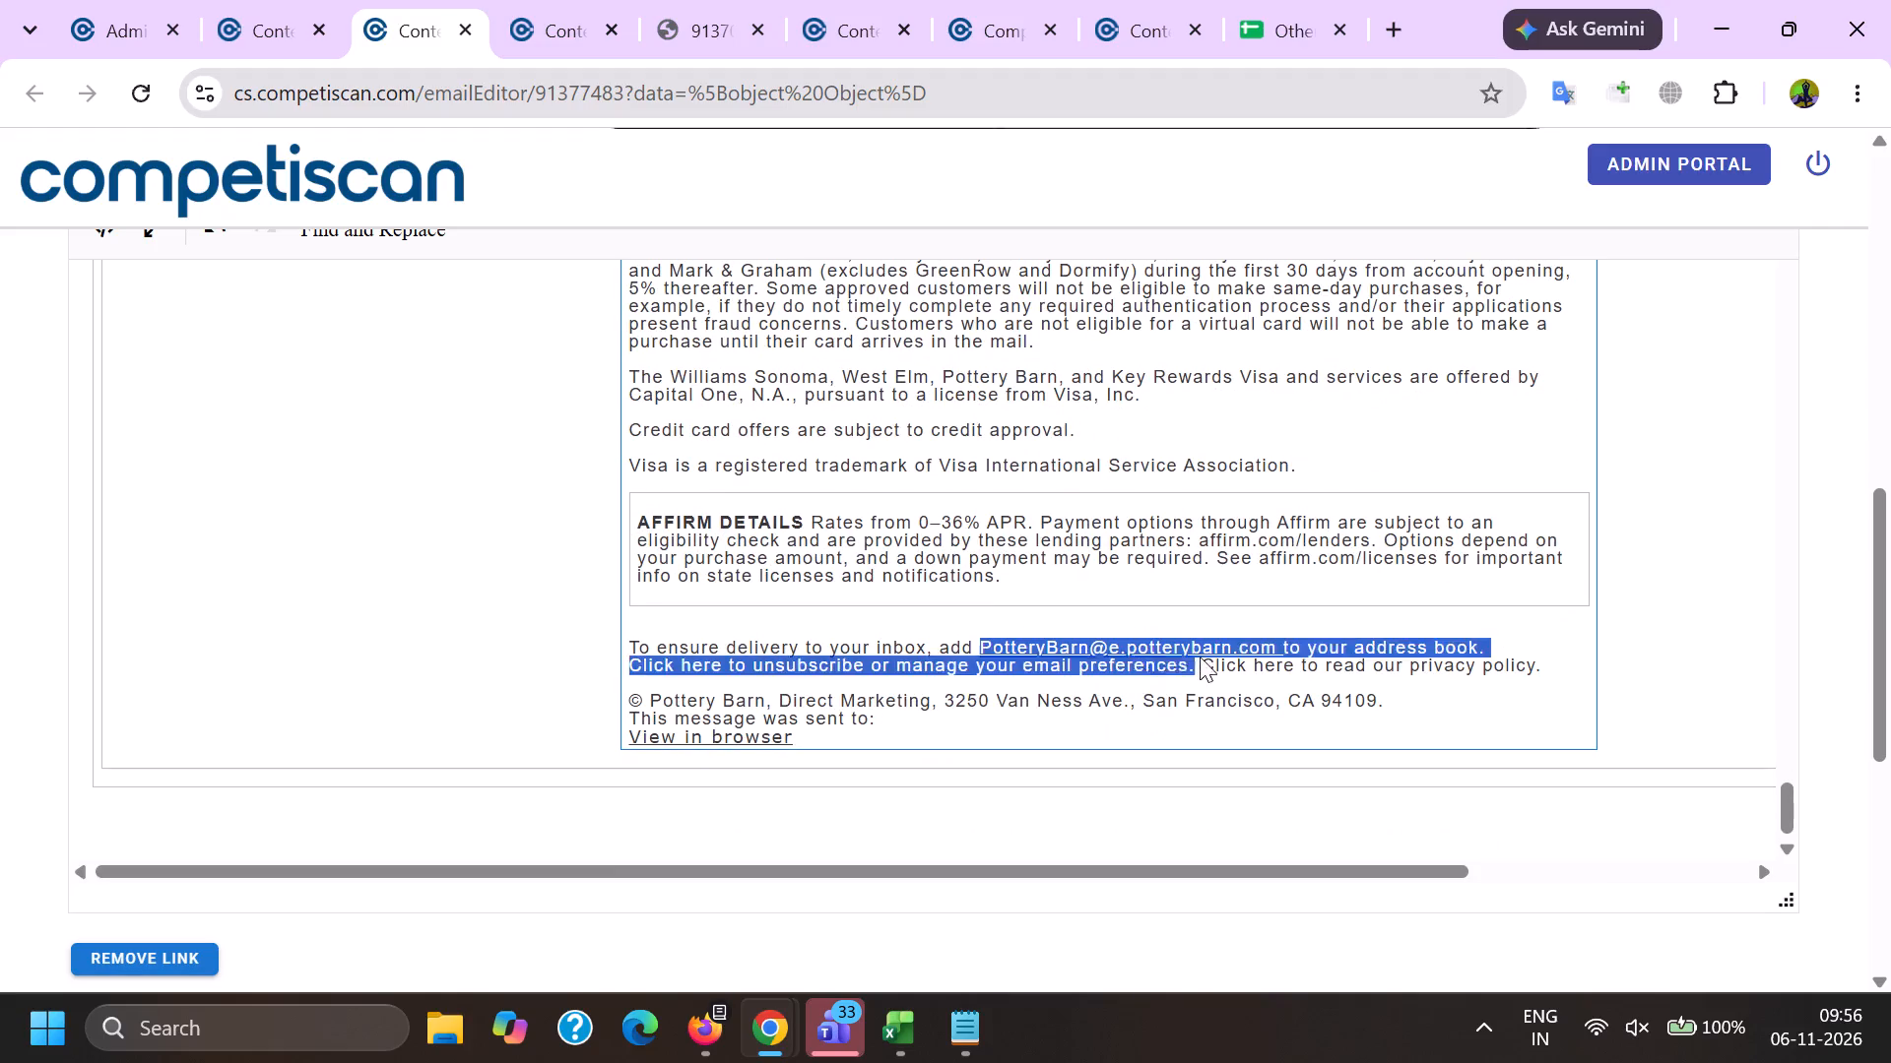
drag(1200, 657, 1278, 641)
key(BackSpace)
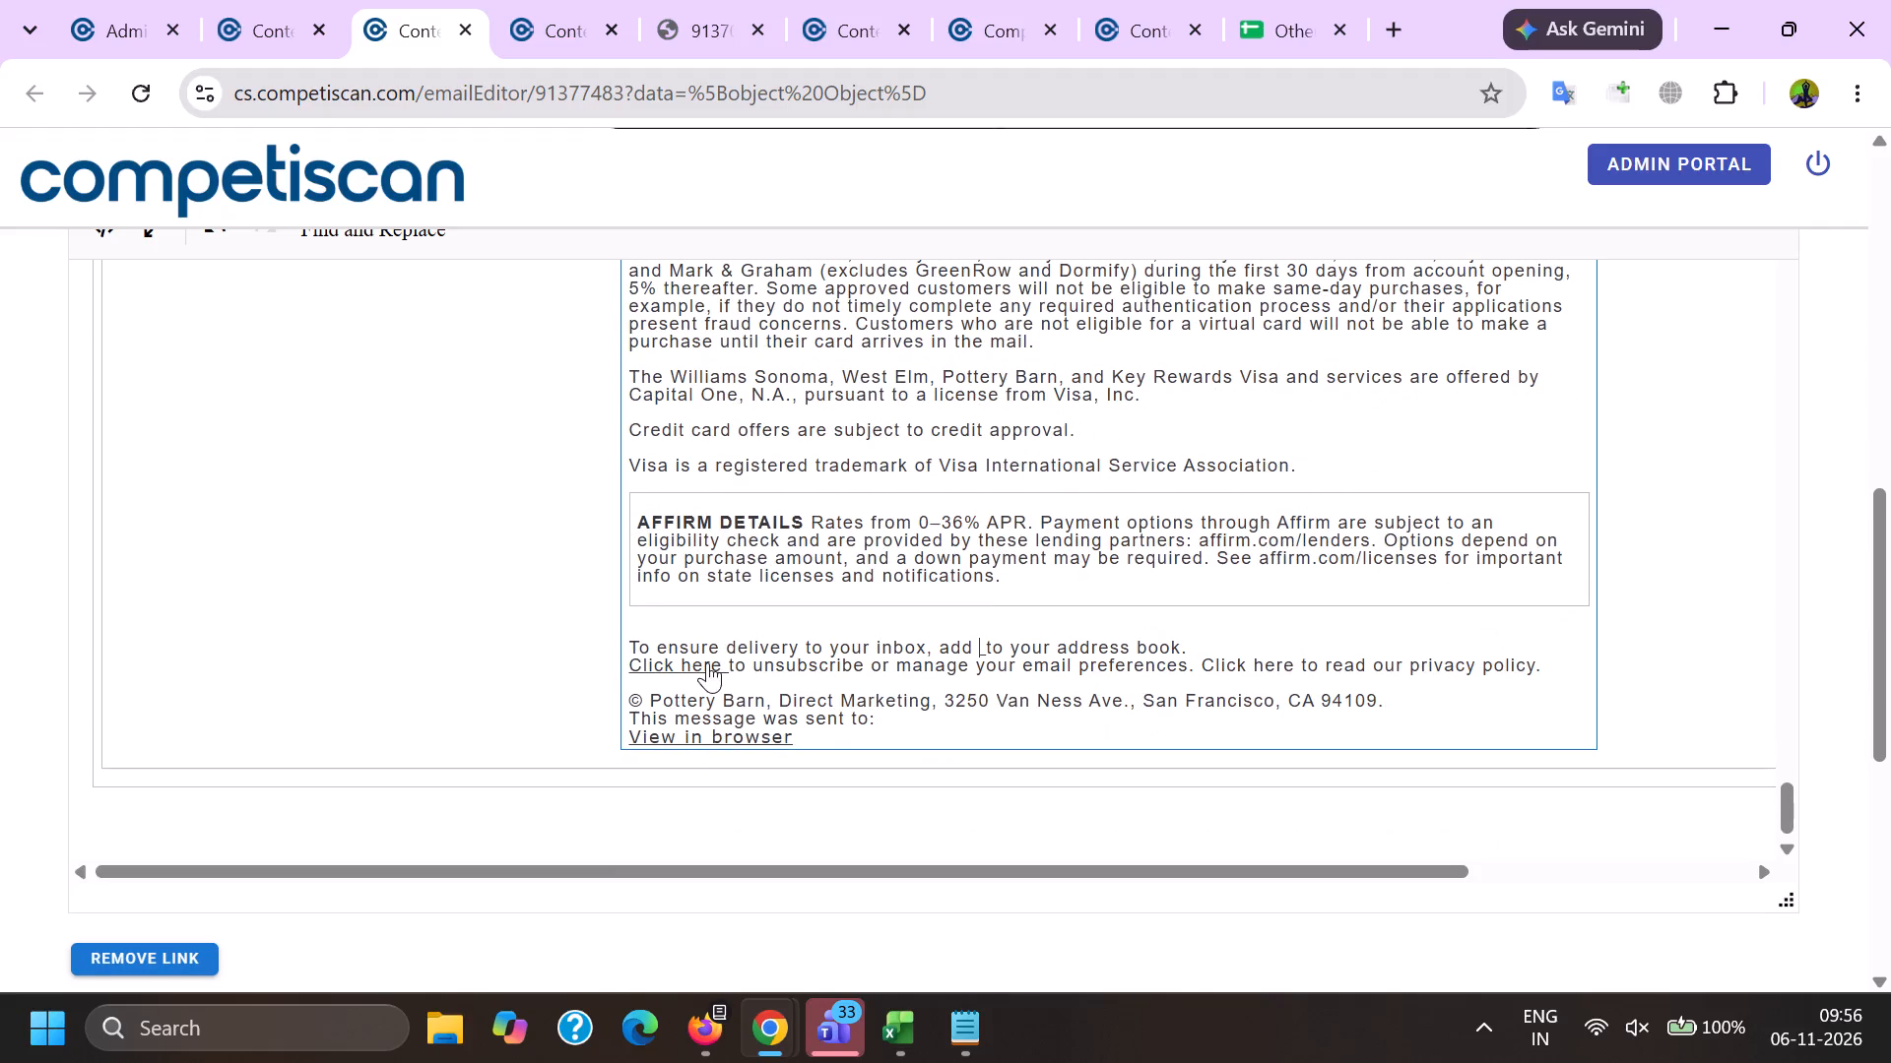
Remove the links from the unsubscribe "Click here" text and from "View in browser" at the end of the email.
click(707, 662)
click(863, 721)
click(760, 736)
click(912, 797)
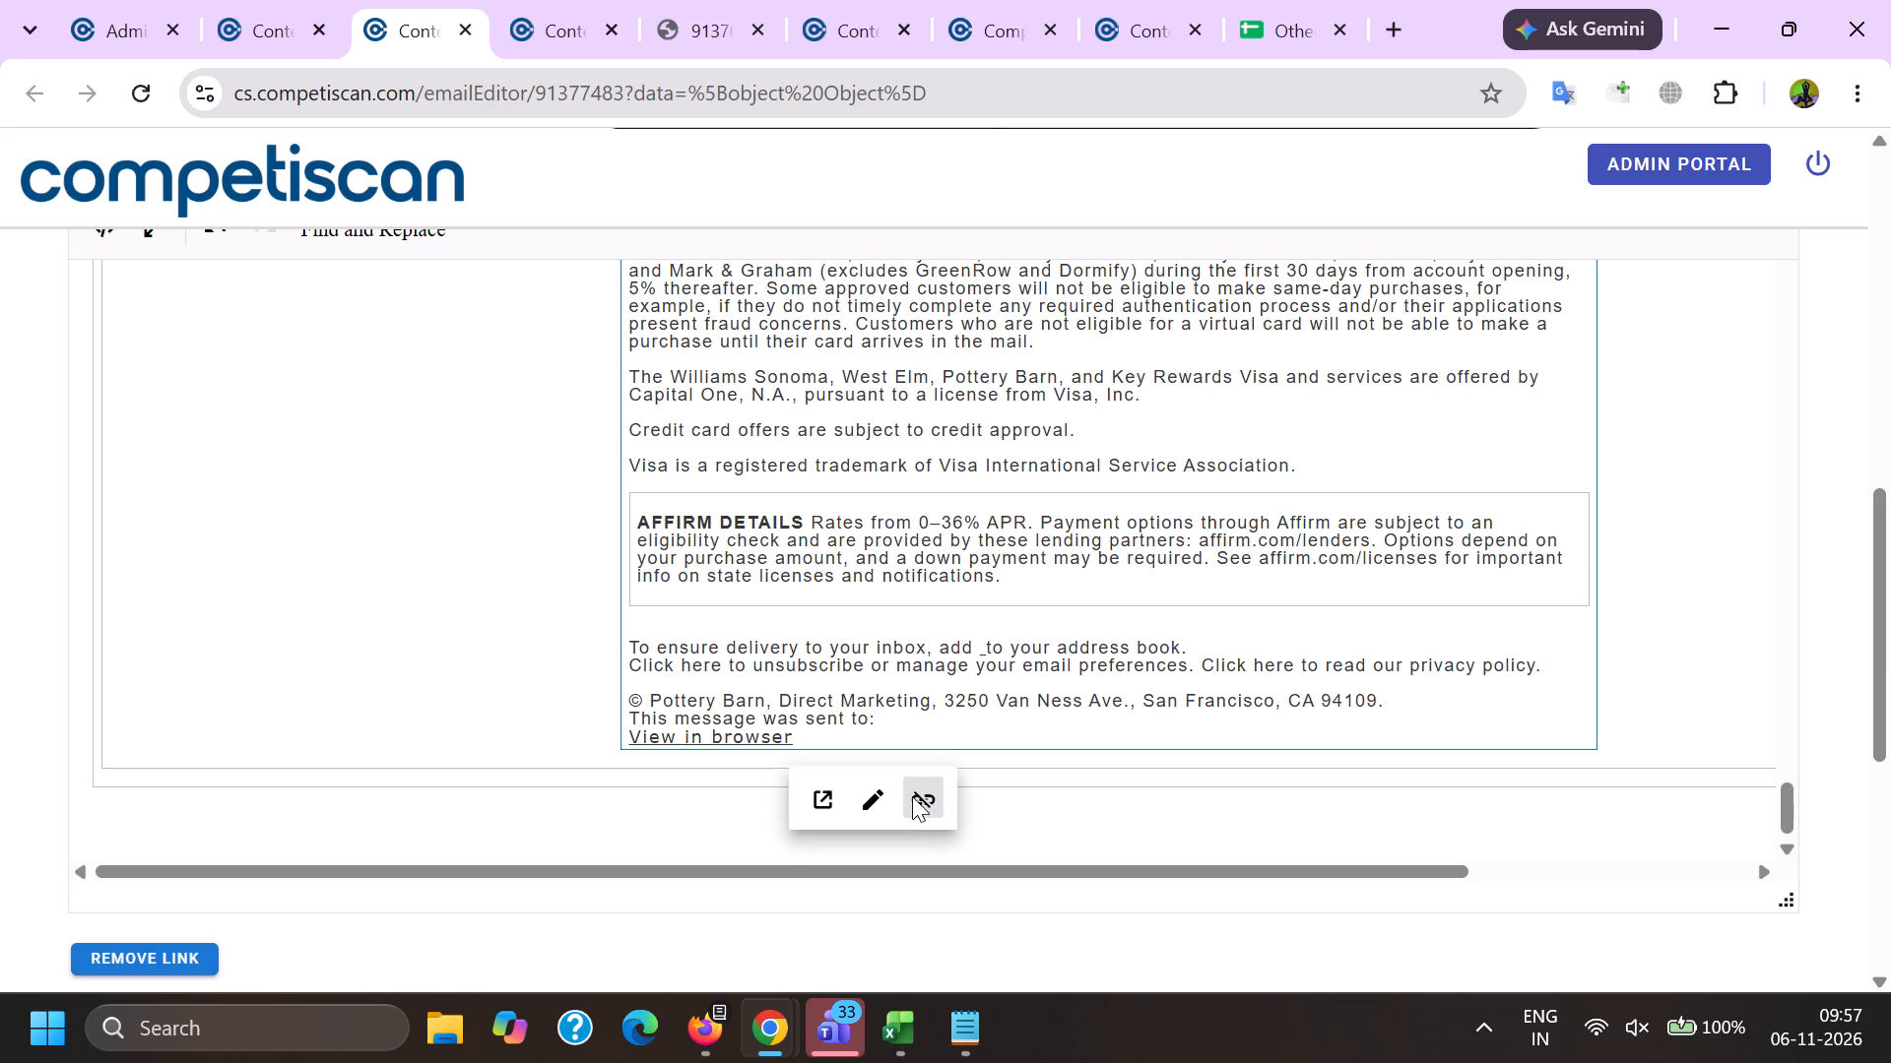
scroll(849, 542, down, 10)
click(783, 742)
click(978, 611)
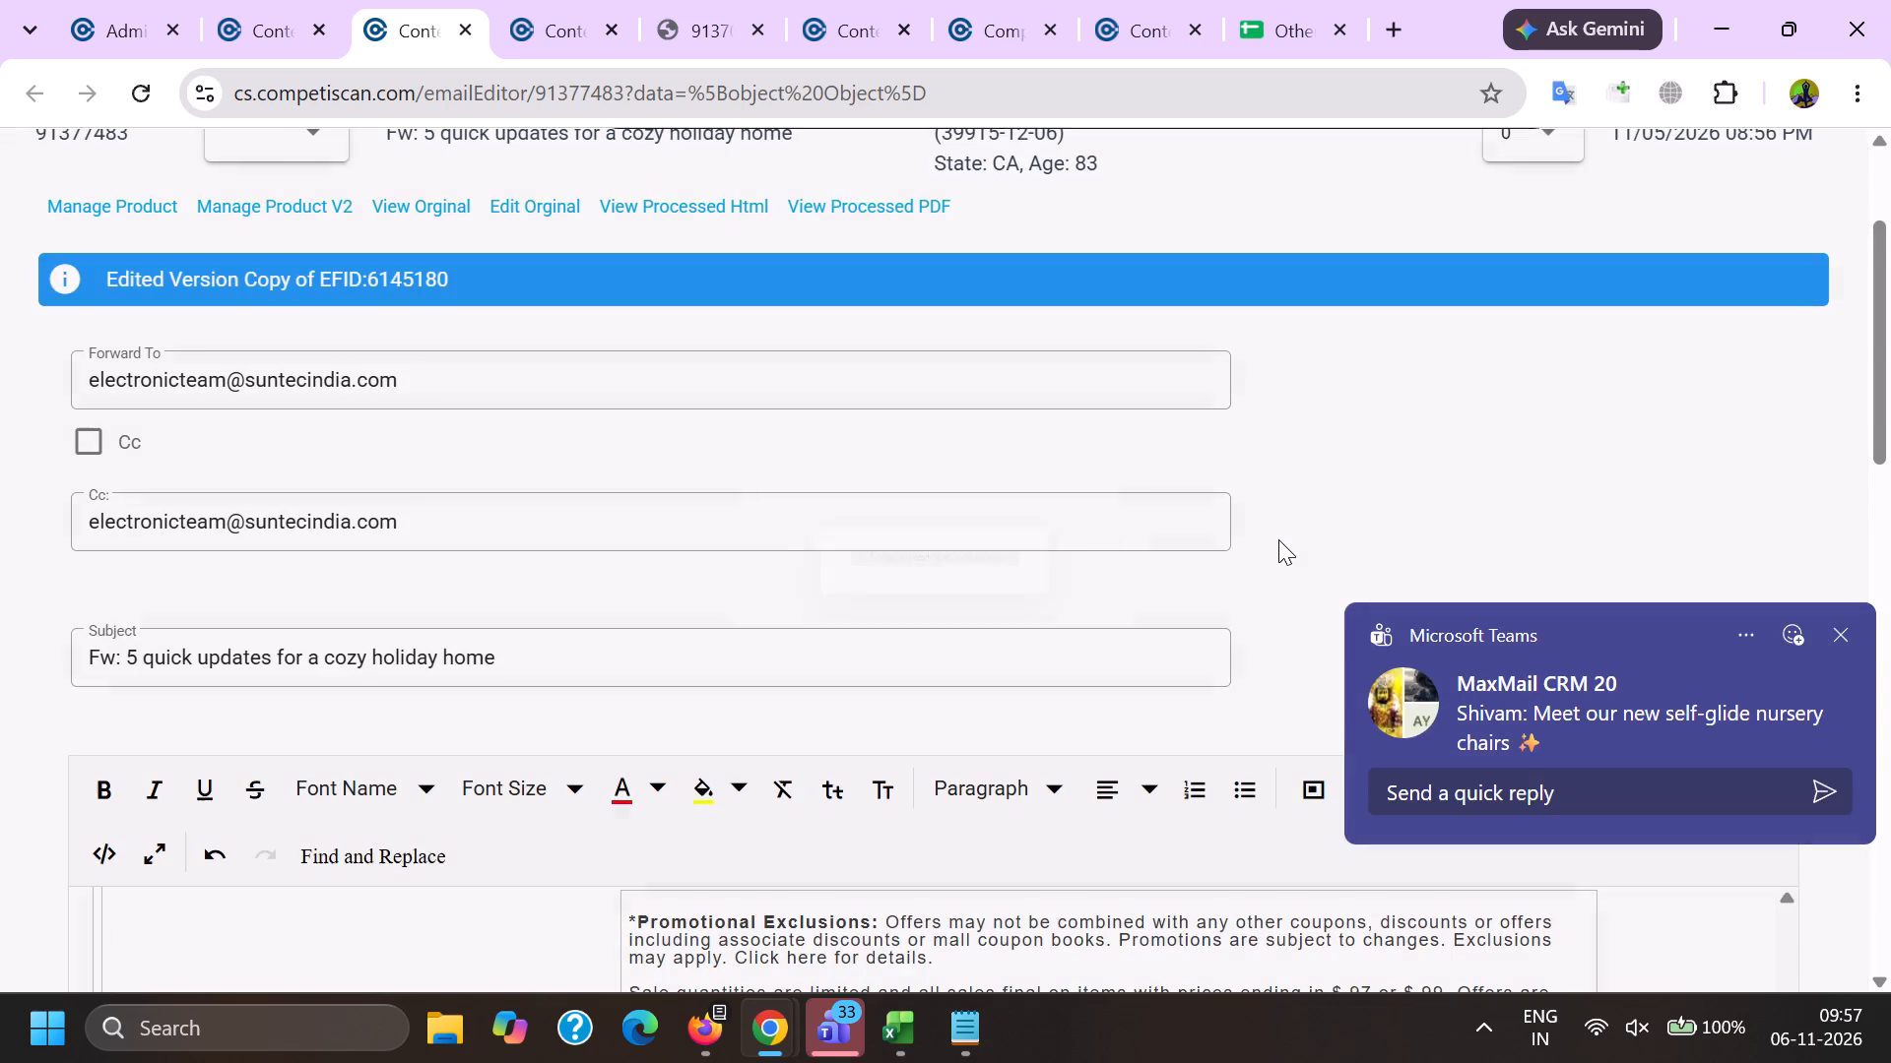
Open the Manage Product form for email 91377483 and copy the sender name Pottery Barn from the email's From line.
click(106, 210)
key(alt+Tab)
scroll(197, 547, down, 3)
click(209, 634)
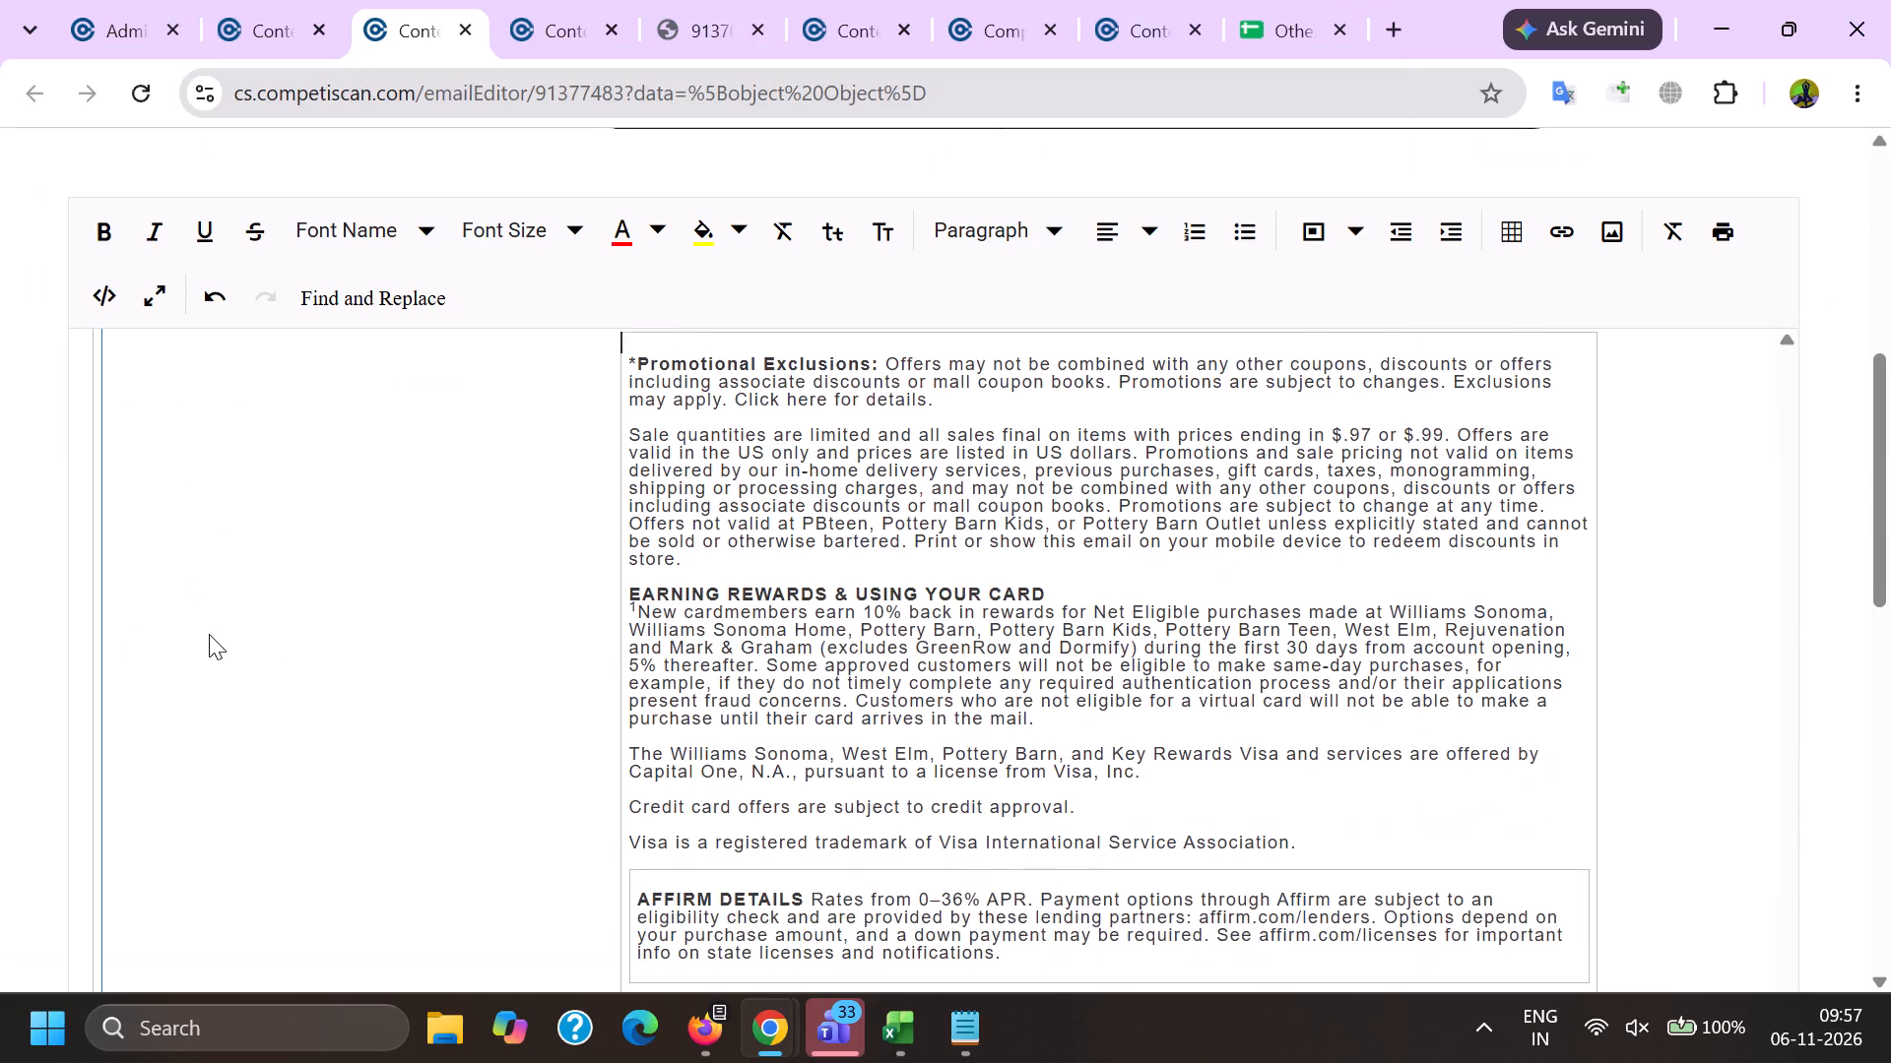
key(Page_Up)
key(Page_Up)
key(Page_Up)
key(Page_Up)
key(Page_Up)
key(Page_Up)
key(Page_Up)
key(Page_Up)
key(Page_Up)
key(Page_Up)
key(Page_Up)
key(Page_Up)
key(Page_Up)
key(Page_Up)
key(Page_Up)
key(Page_Up)
key(Page_Up)
key(Page_Up)
key(Page_Up)
key(Page_Up)
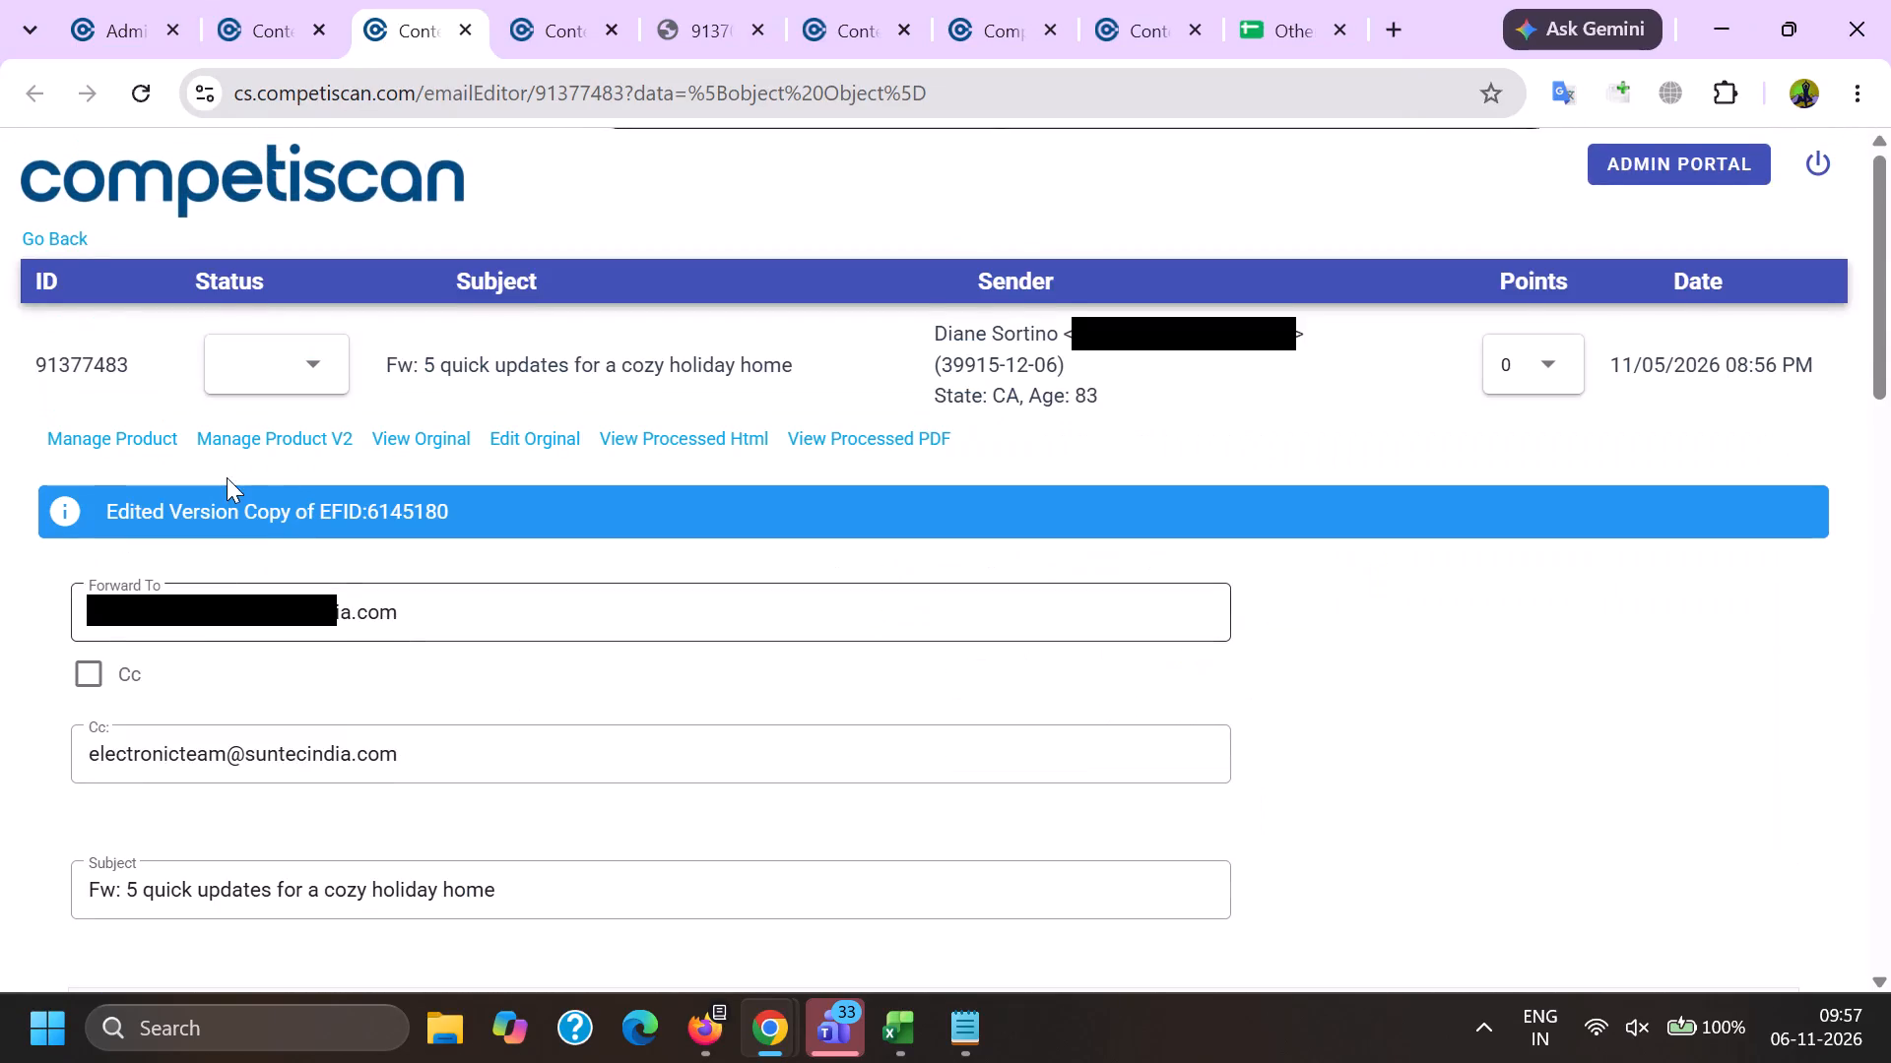
scroll(227, 476, down, 4)
double_click(175, 555)
shift+click(243, 564)
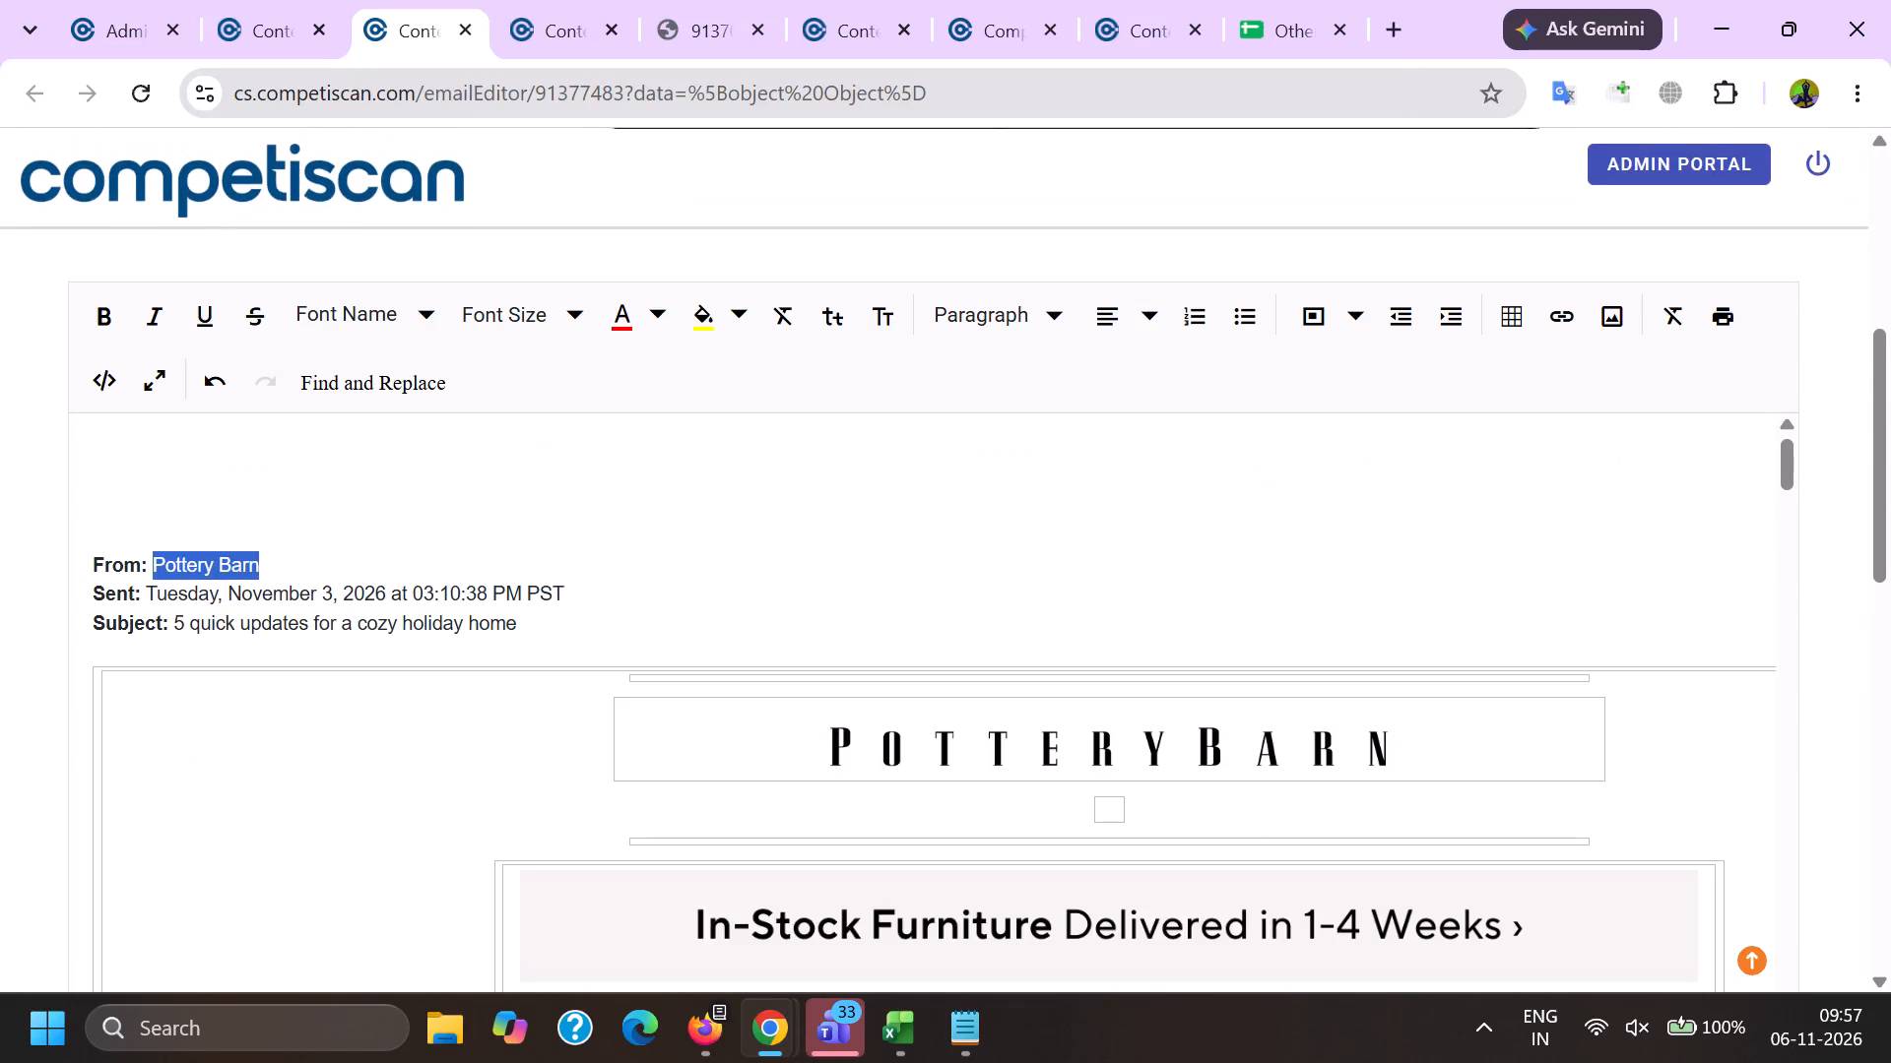
key(ctrl+c)
key(alt+Tab)
Add Pottery Barn as the company in the product form and look up Pottery Barn under Affinity/Association.
click(905, 278)
scroll(678, 270, down, 4)
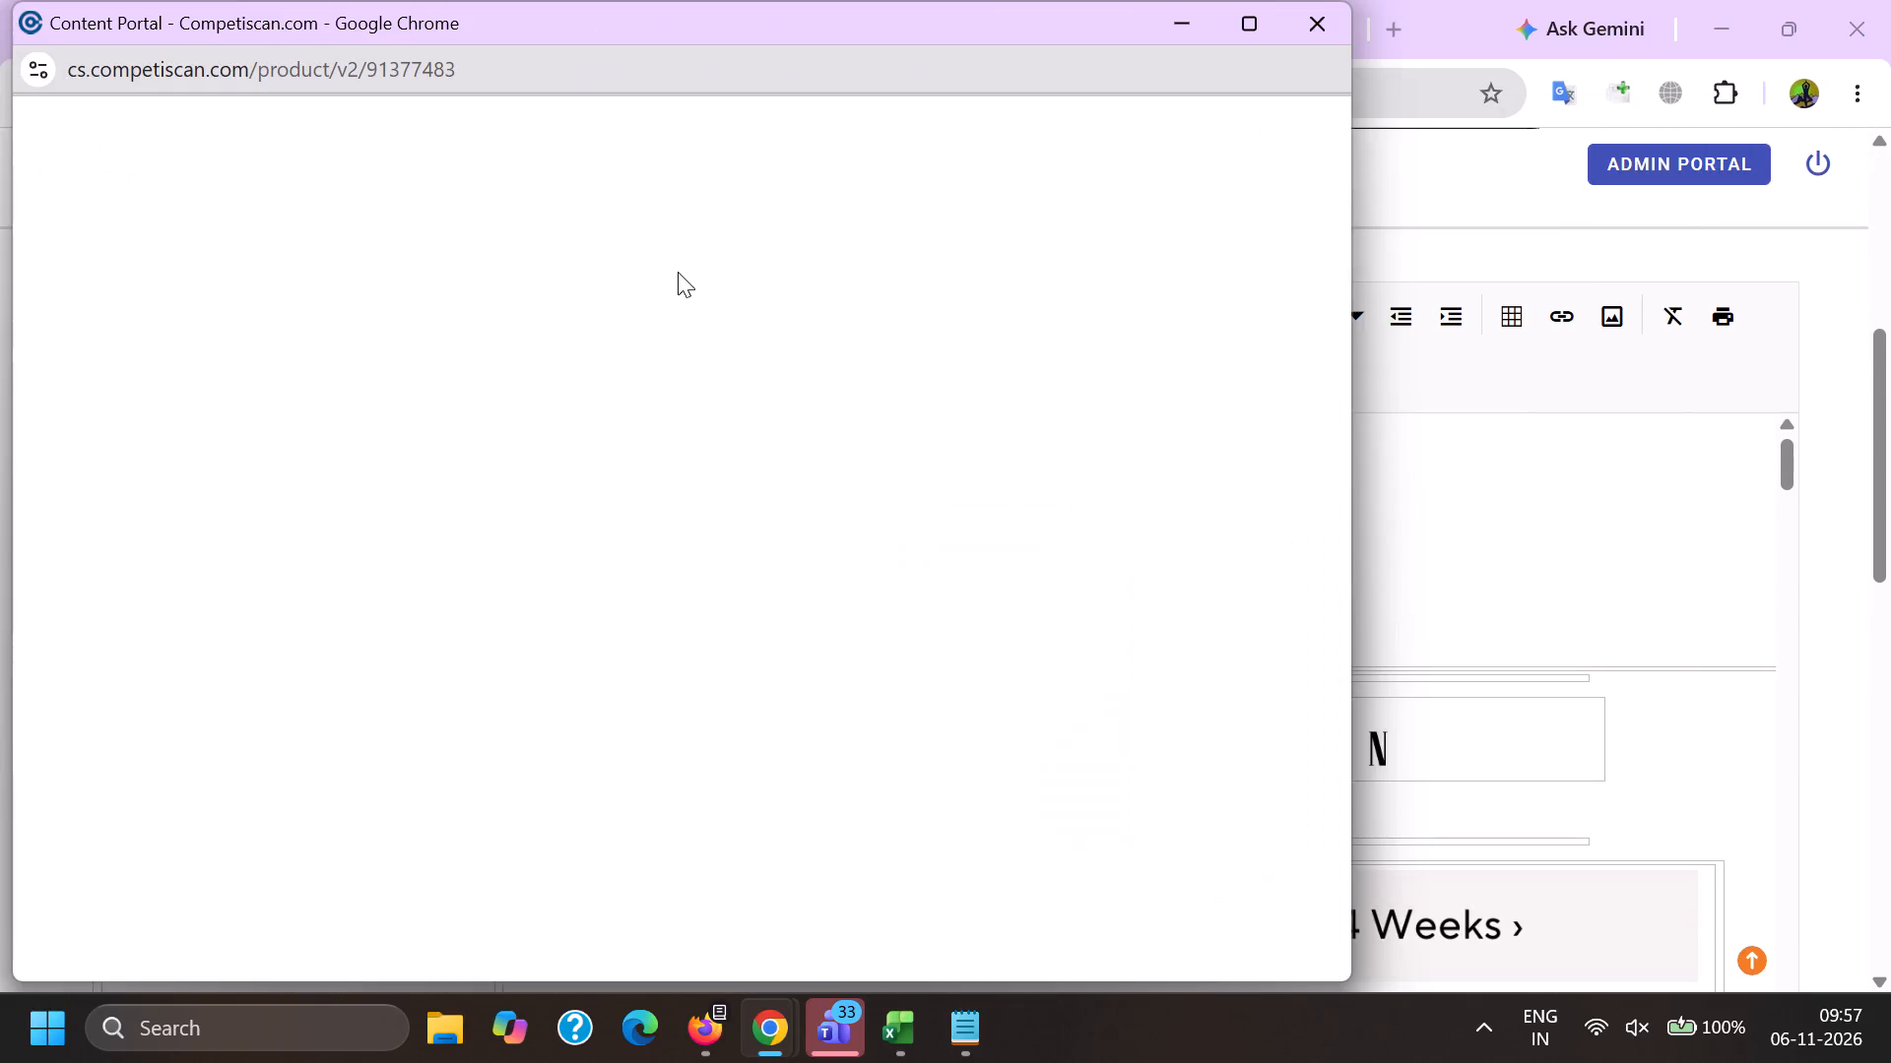
scroll(597, 430, down, 4)
click(624, 663)
click(591, 594)
key(ctrl+v)
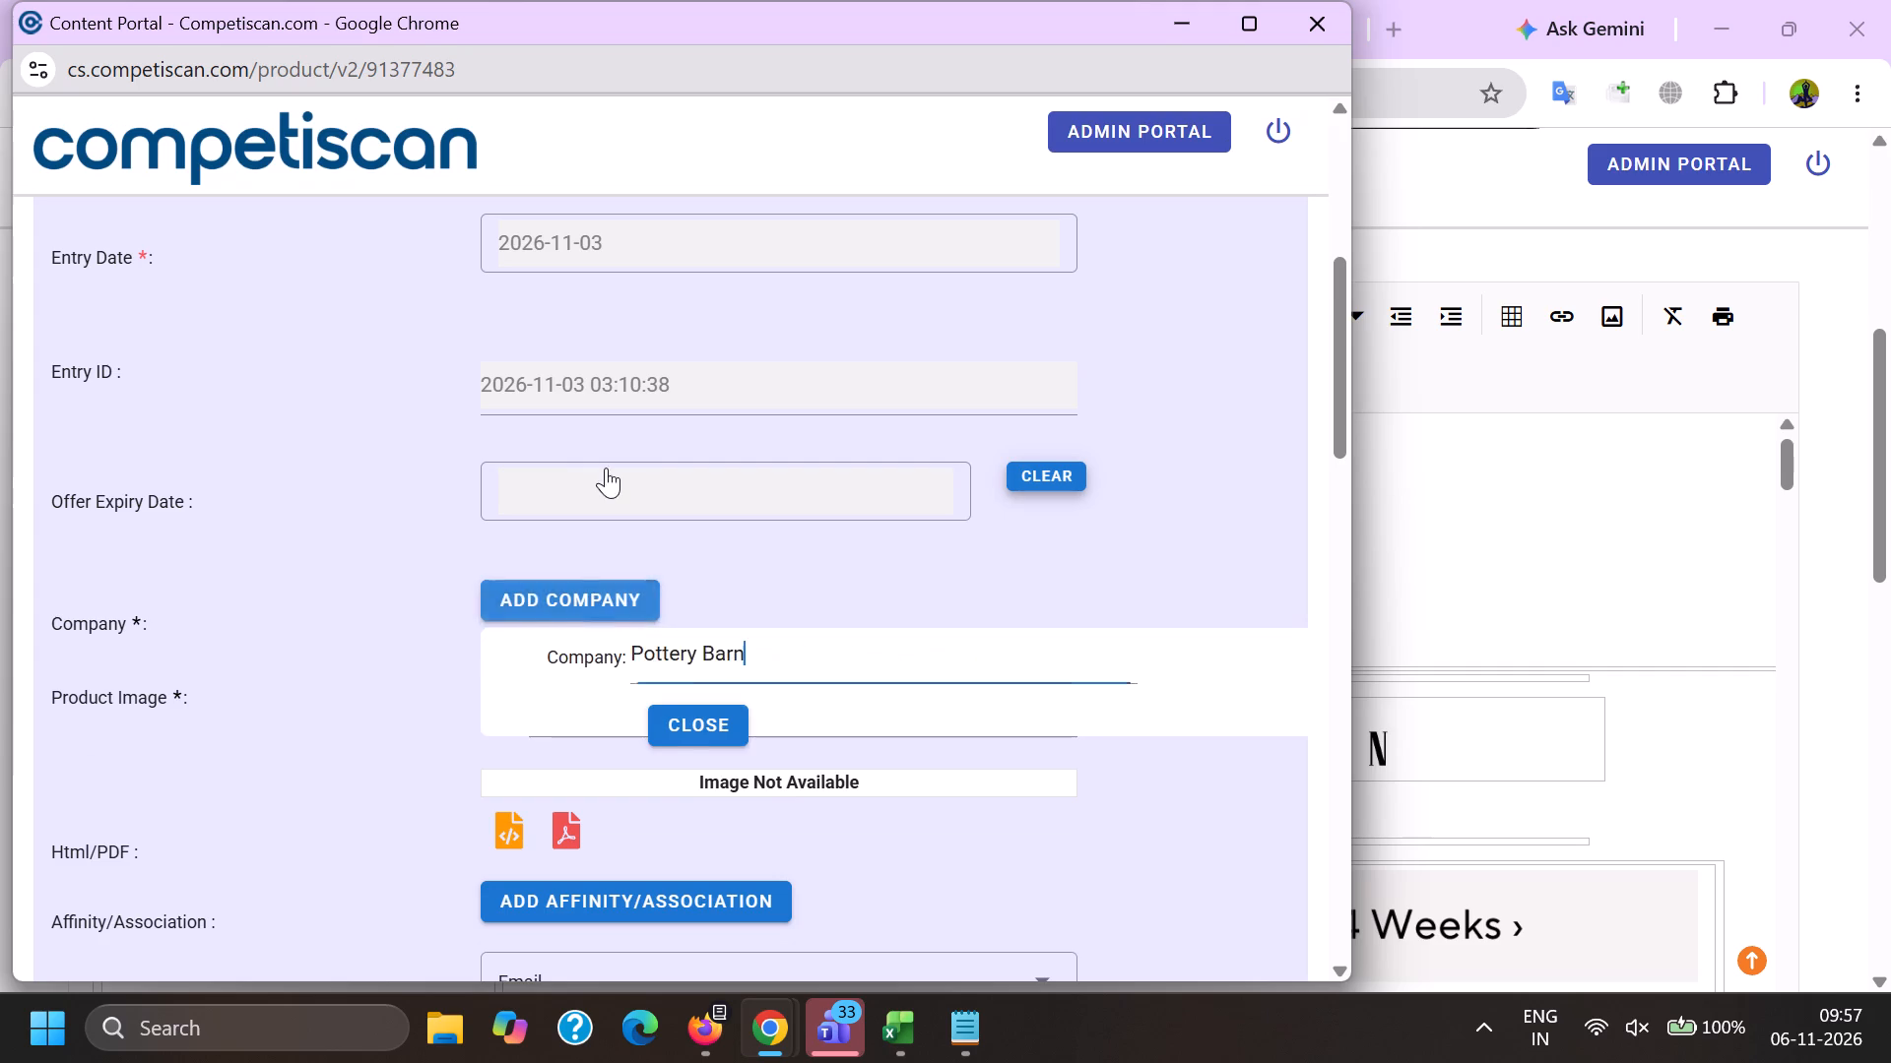
scroll(606, 468, down, 2)
click(636, 598)
click(768, 643)
key(ctrl+v)
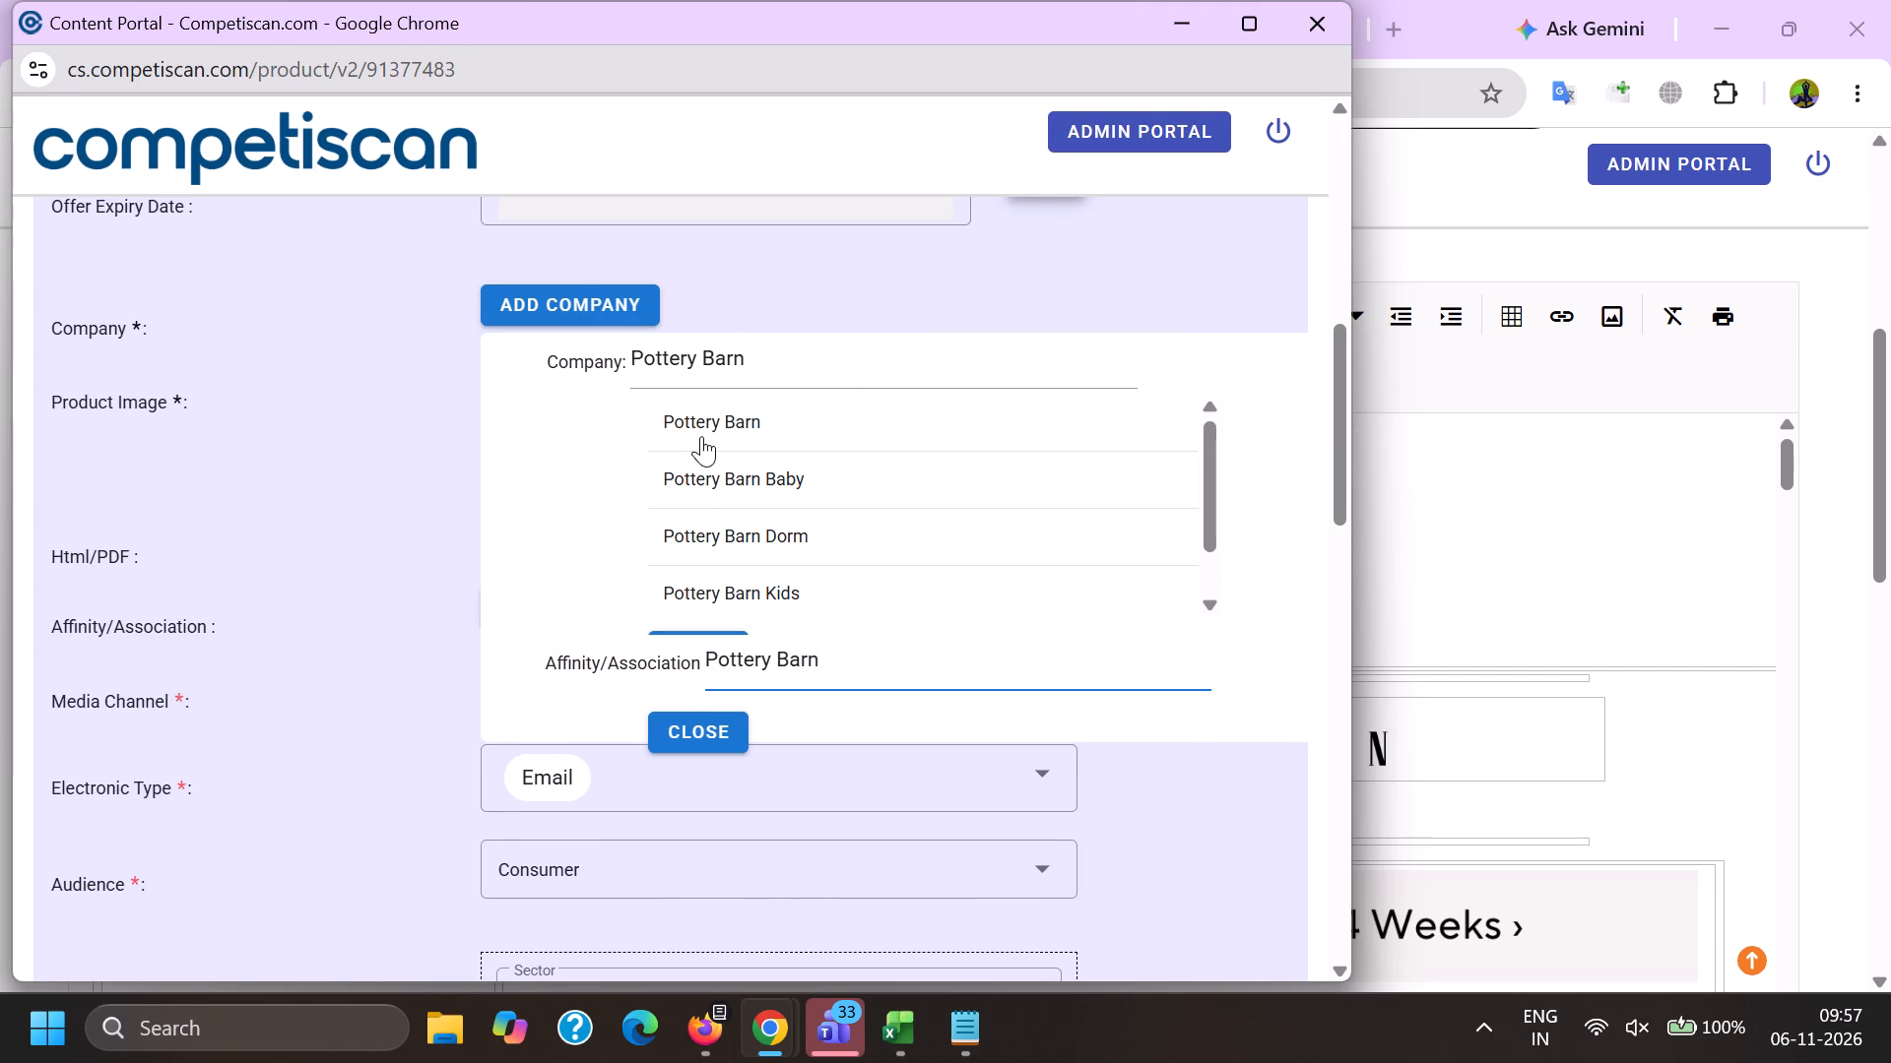
click(701, 435)
click(586, 373)
Add Capital One as a second company and select Pottery Barn (Retail) as the affinity/association.
click(581, 306)
key(c)
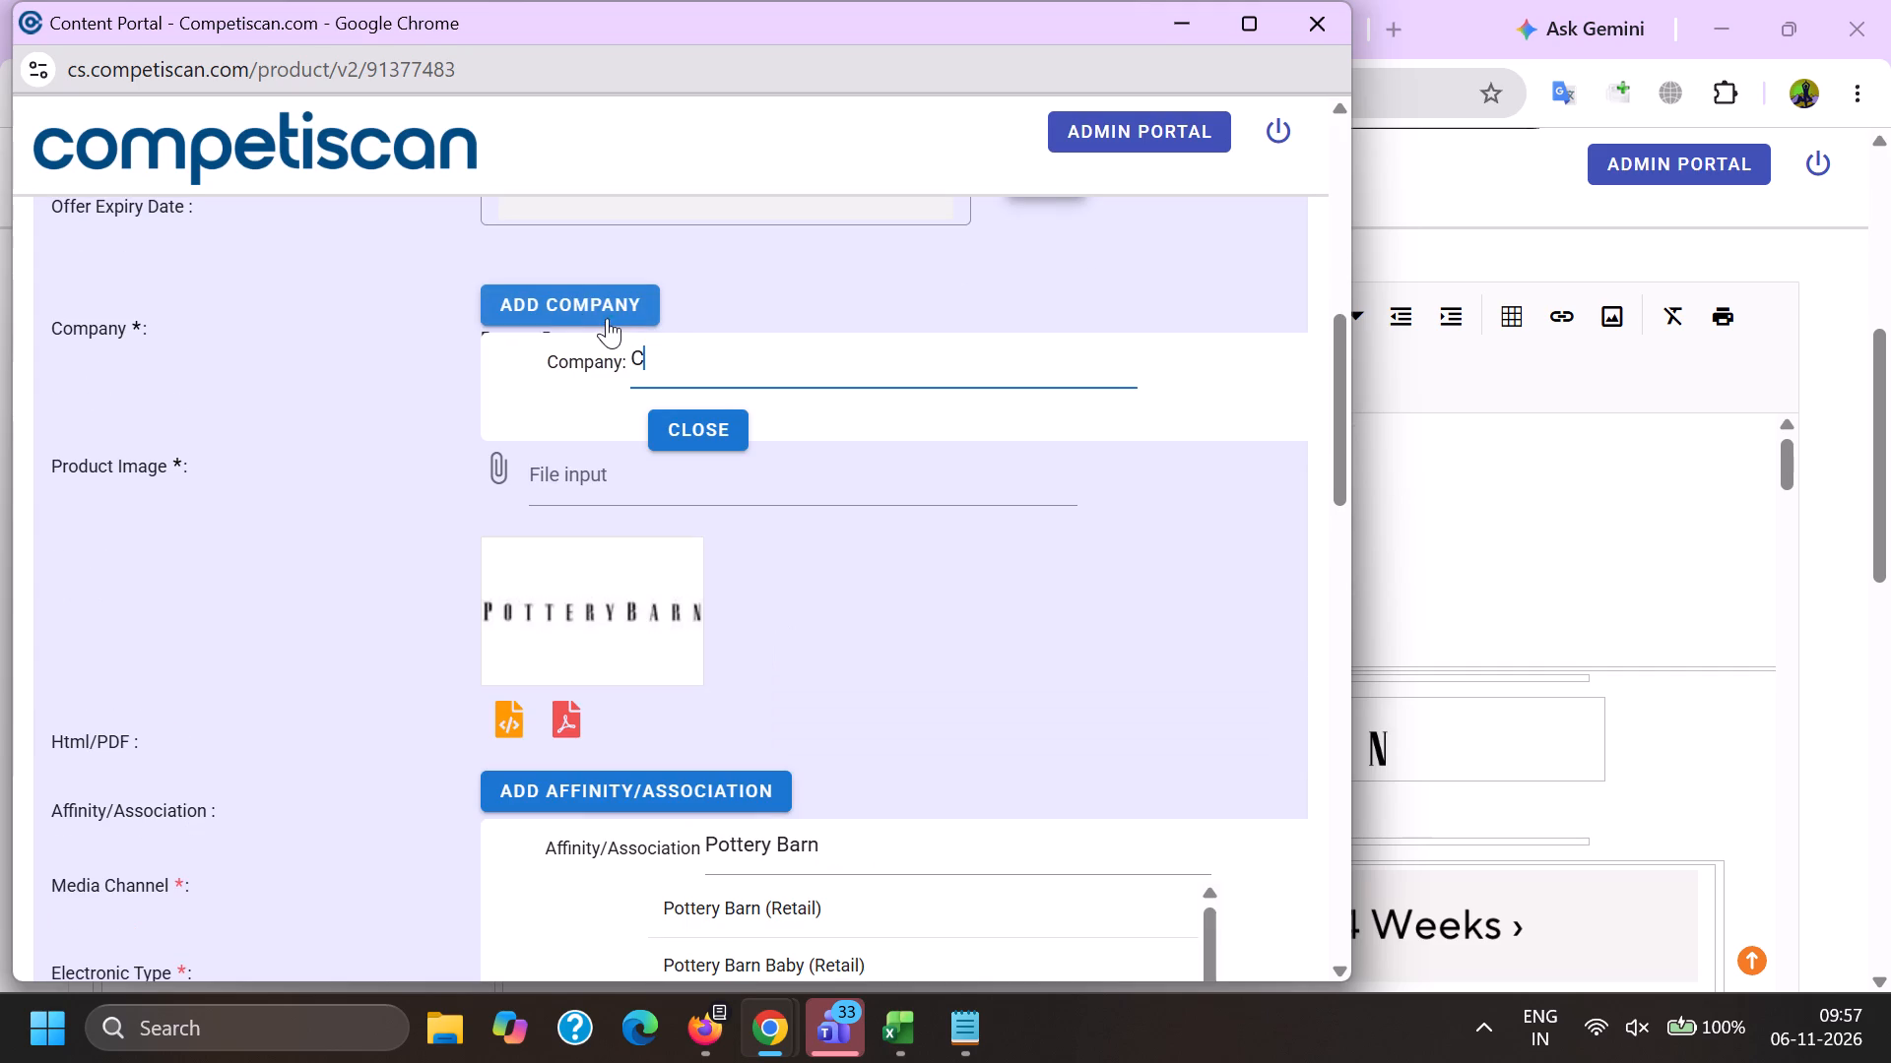
key(a)
key(p)
key(i)
key(t)
text(AL ONE)
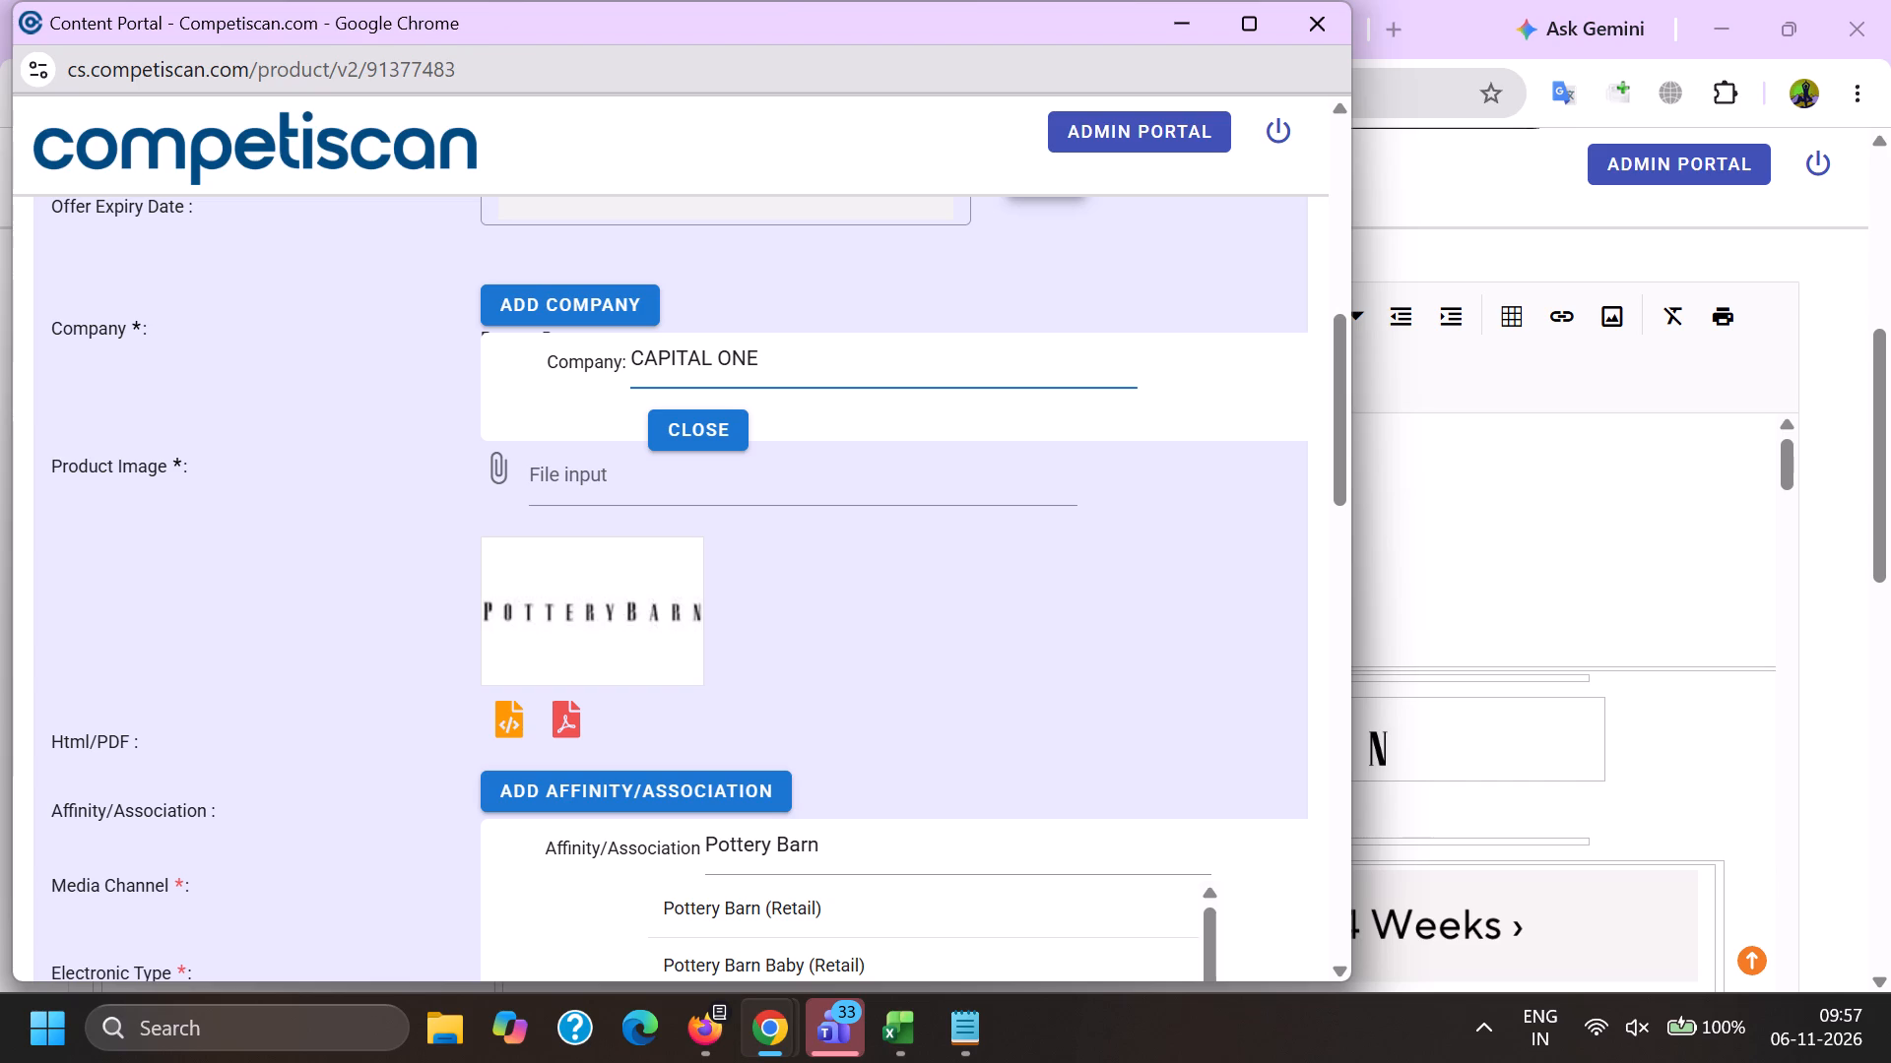
click(729, 433)
scroll(683, 312, down, 3)
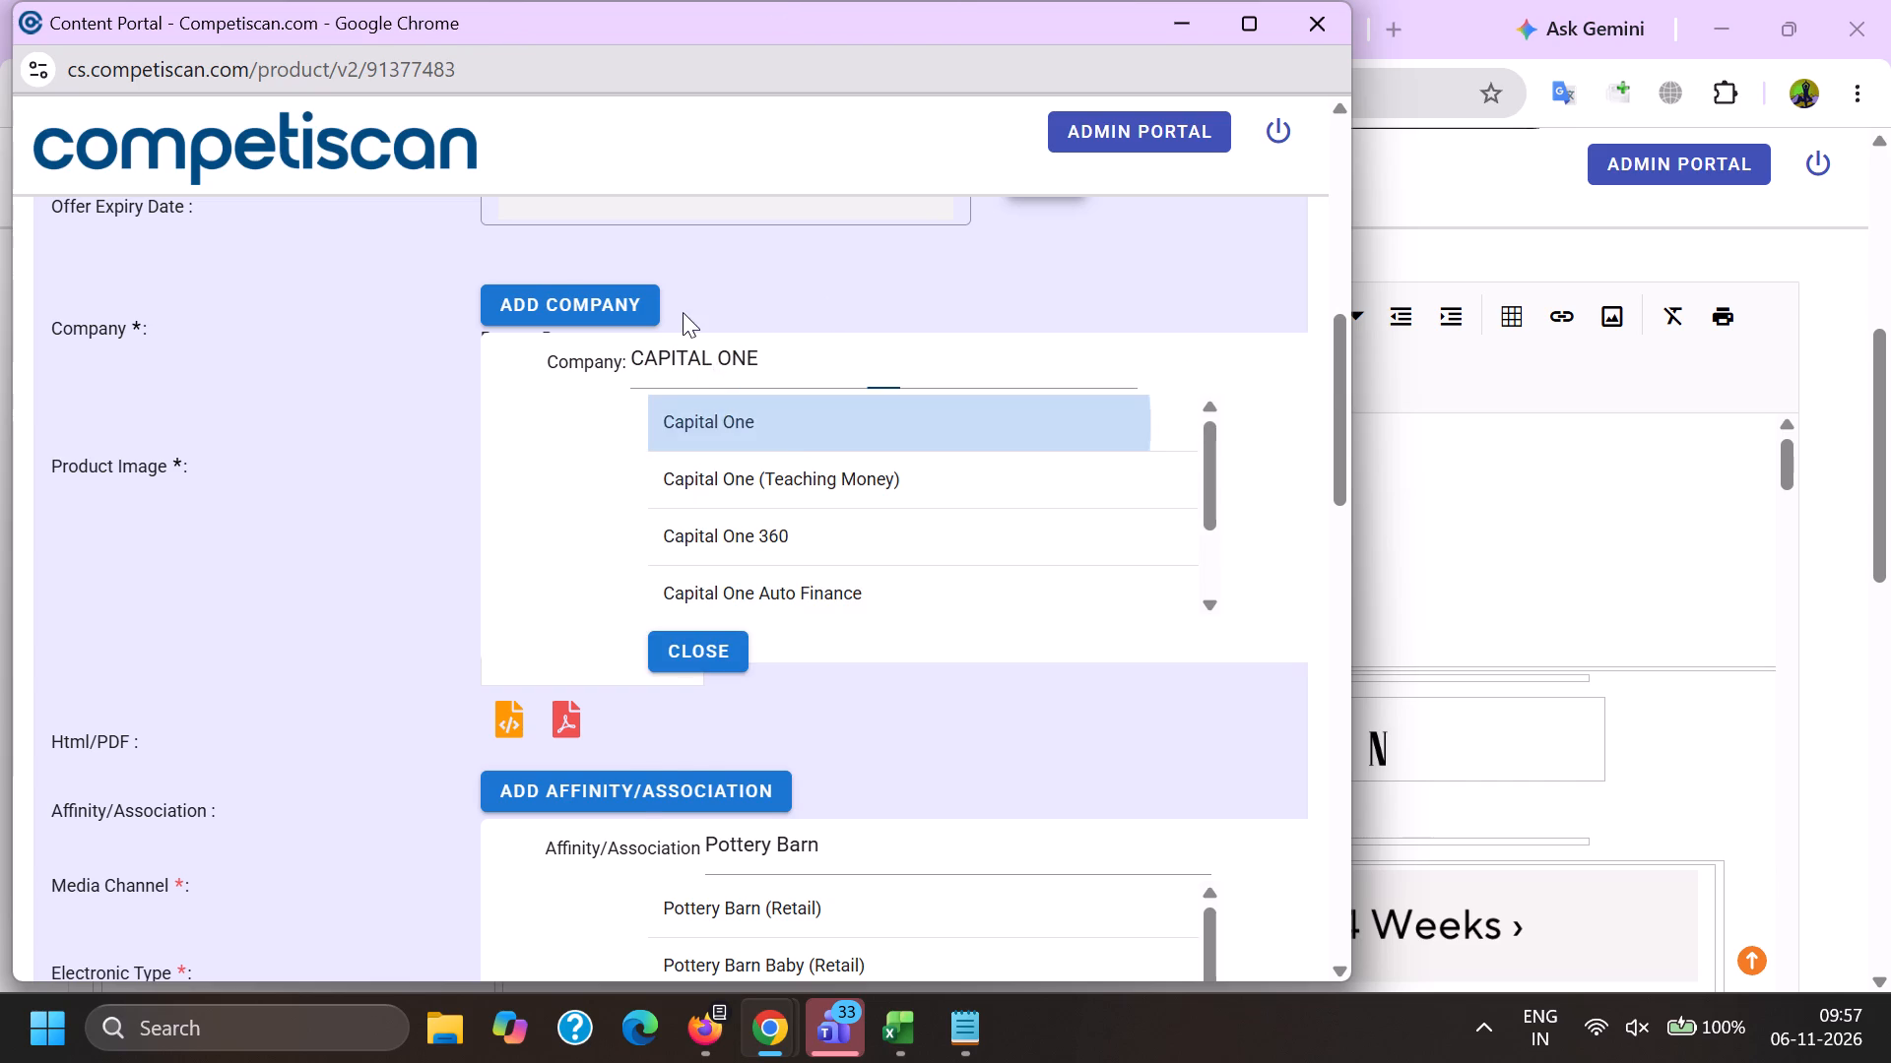
click(743, 557)
Set the sector to Retail and the category to Home.
scroll(624, 309, down, 3)
click(636, 429)
scroll(636, 415, down, 6)
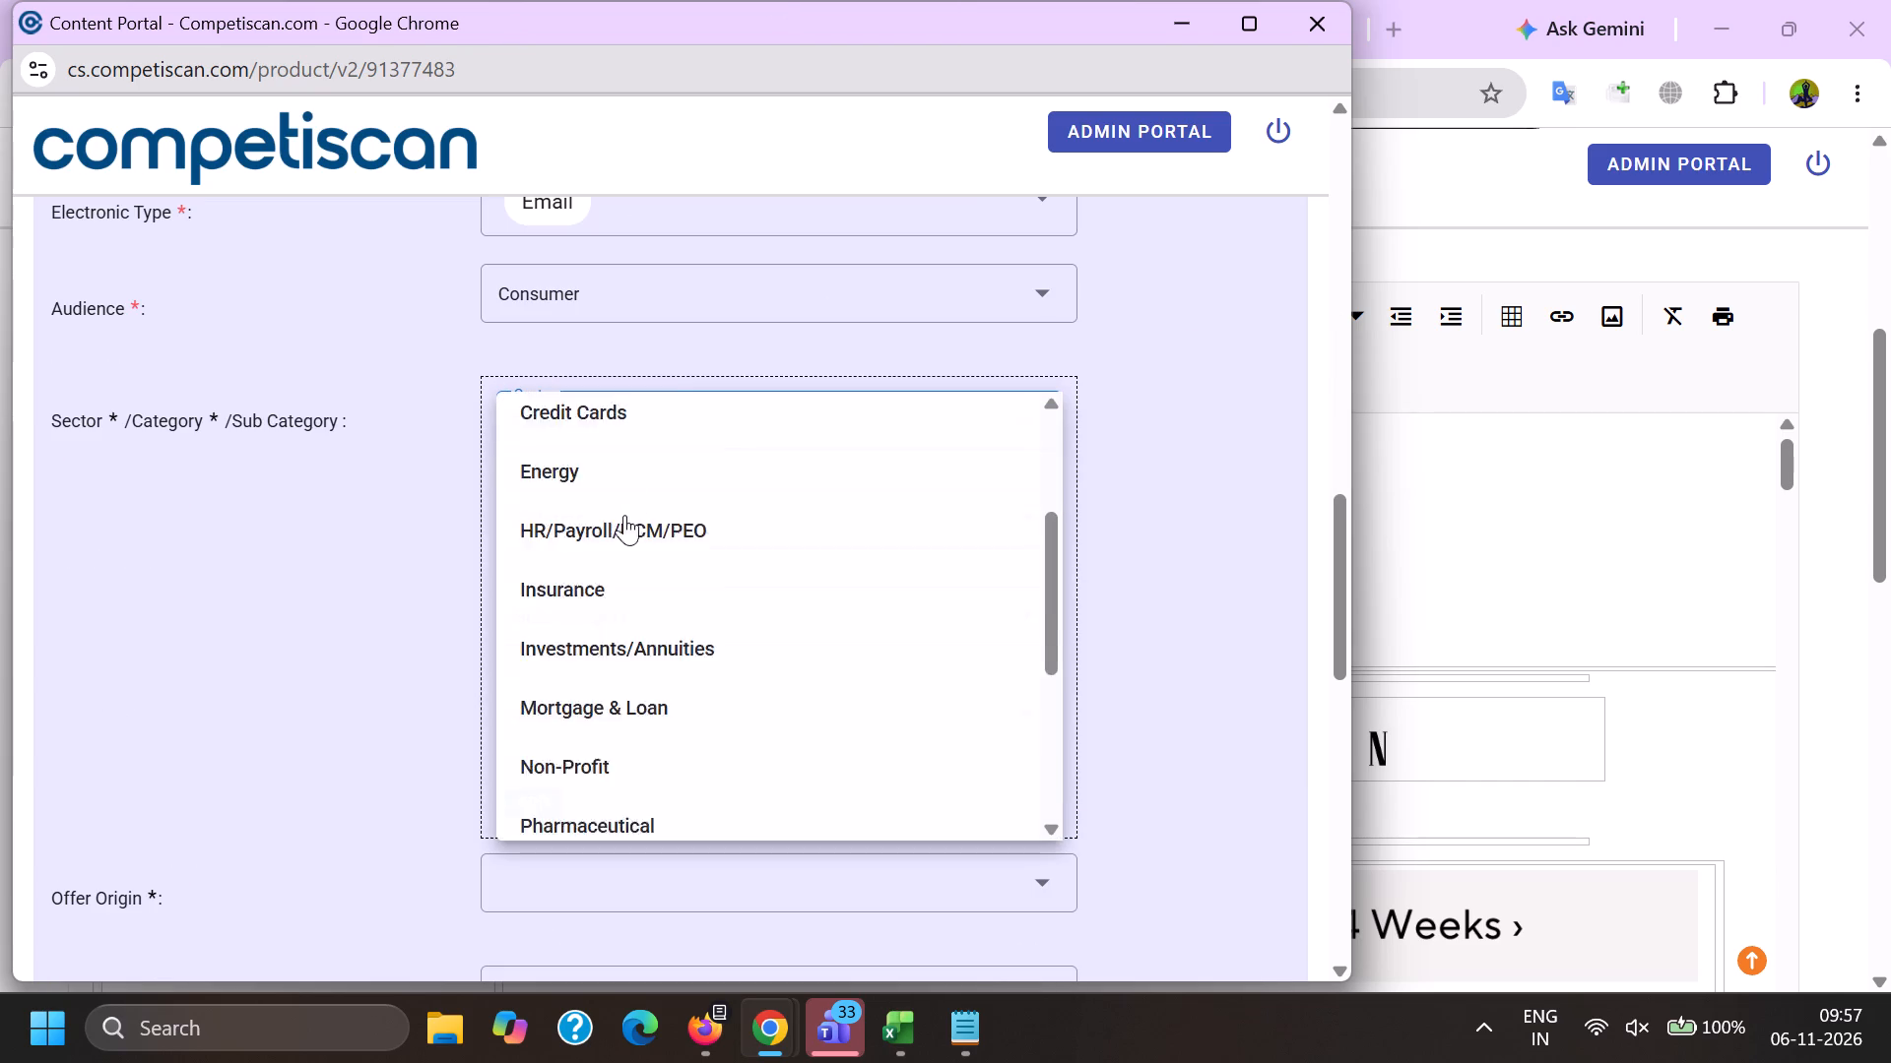
click(624, 574)
drag(402, 545, 411, 545)
click(562, 533)
scroll(602, 634, down, 7)
click(615, 537)
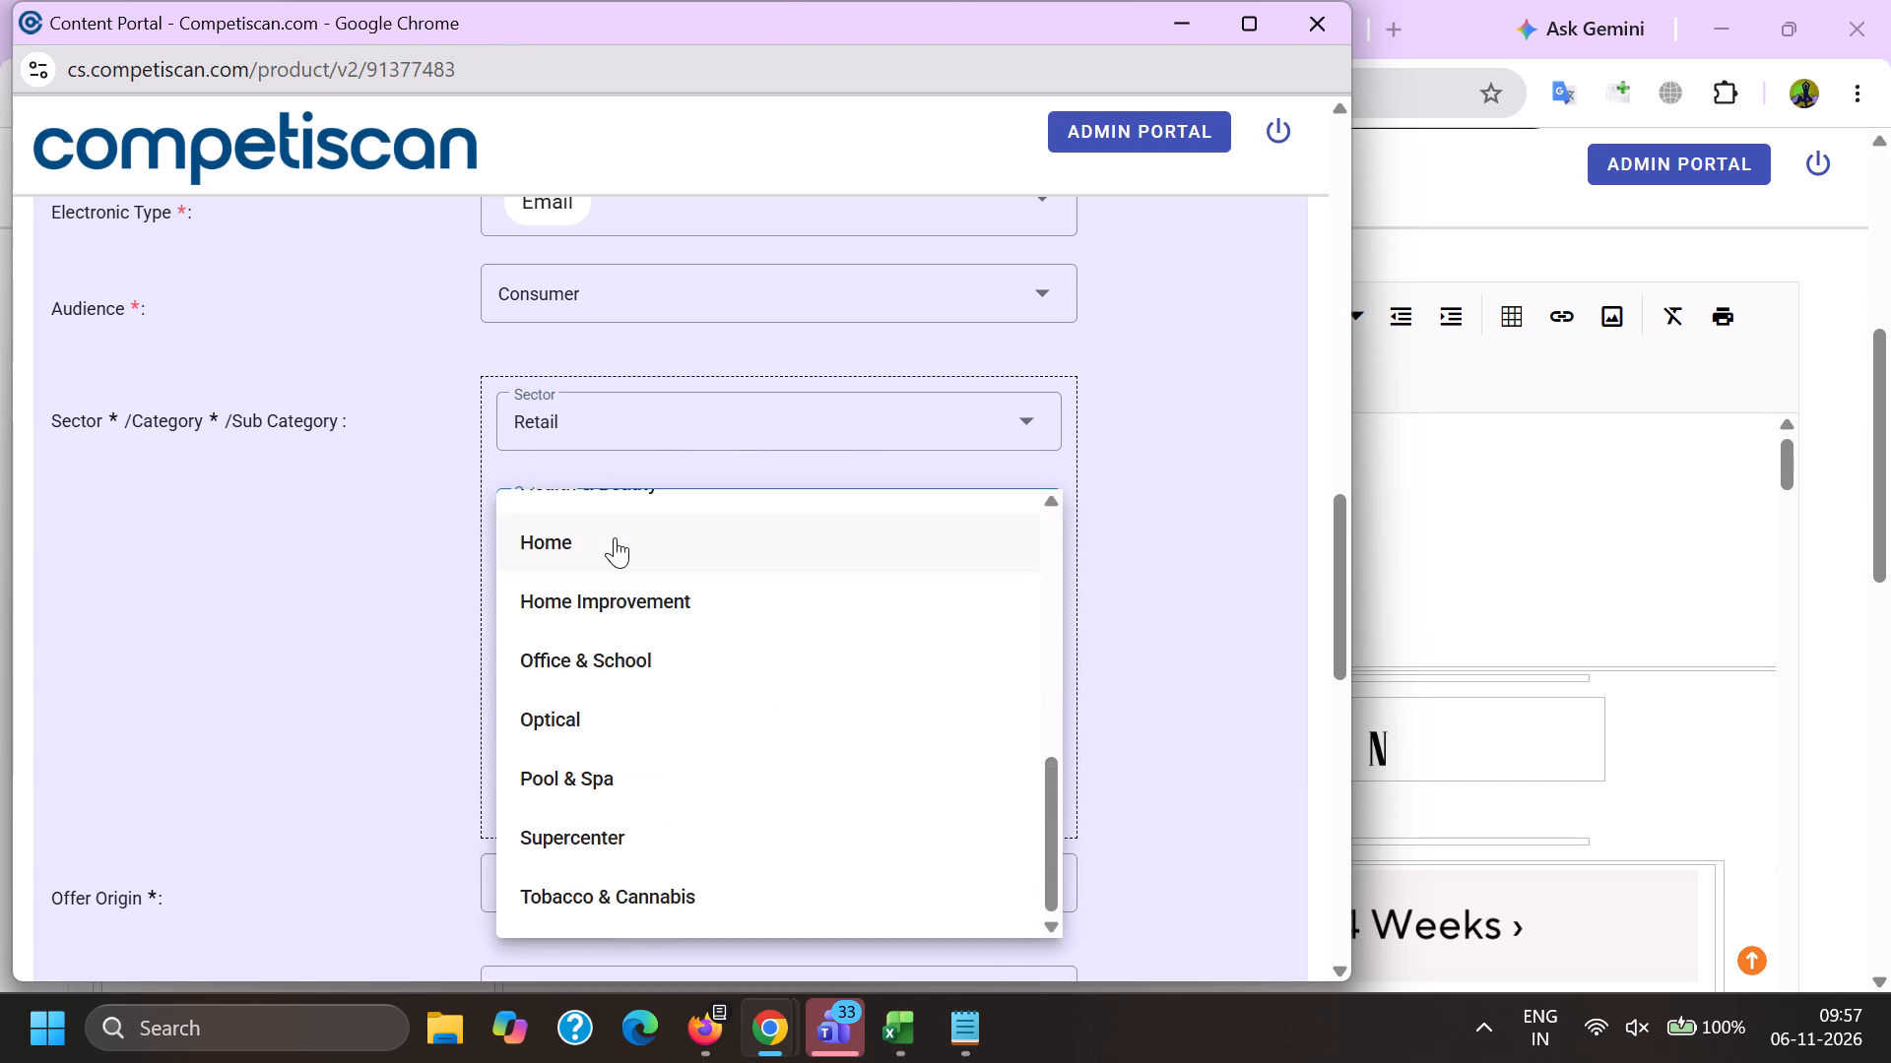
drag(321, 577, 372, 596)
click(576, 610)
Check the email's images, change the category to Home Improvement, and add it with Holiday Decorations and Christmas Decorations as its subcategories.
scroll(638, 397, down, 2)
key(alt+Tab)
scroll(737, 702, down, 4)
scroll(744, 710, up, 1)
scroll(748, 710, down, 15)
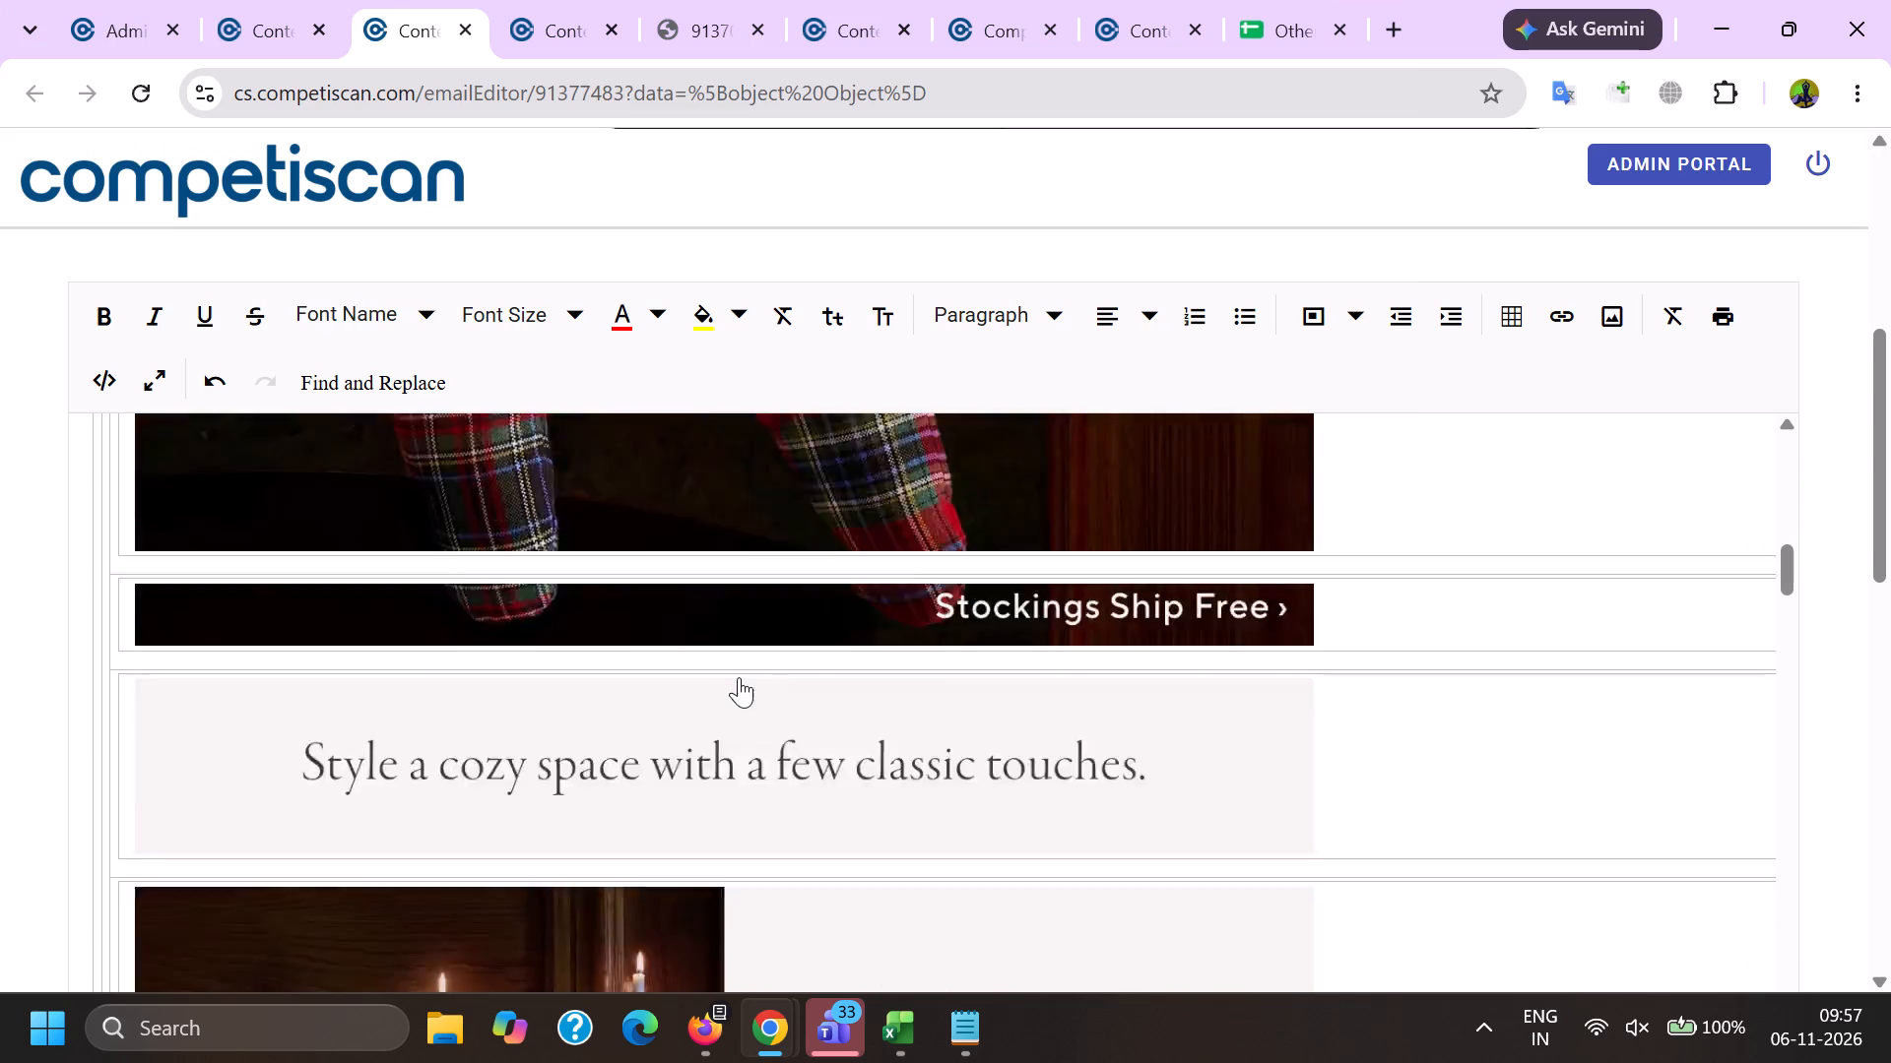
key(alt+Tab)
drag(422, 389, 431, 394)
scroll(550, 584, up, 1)
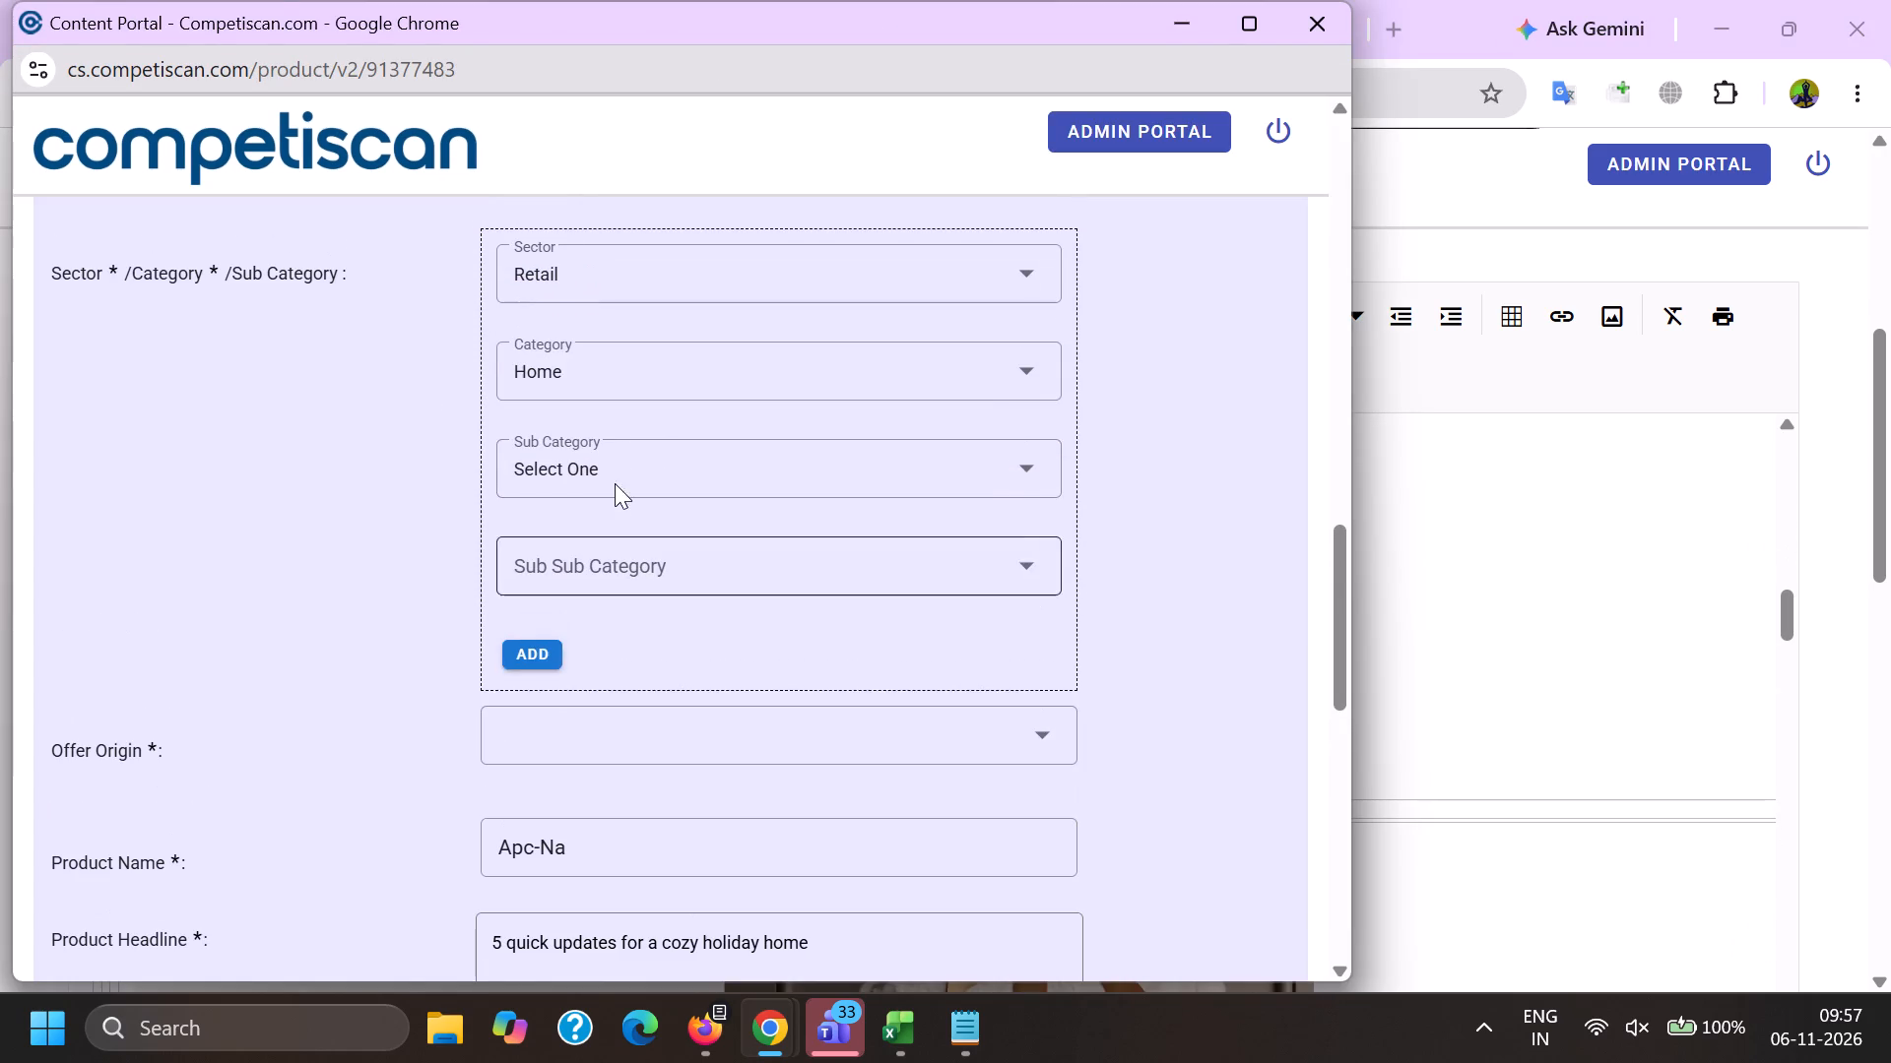
click(604, 372)
click(629, 461)
drag(418, 465, 449, 472)
click(627, 467)
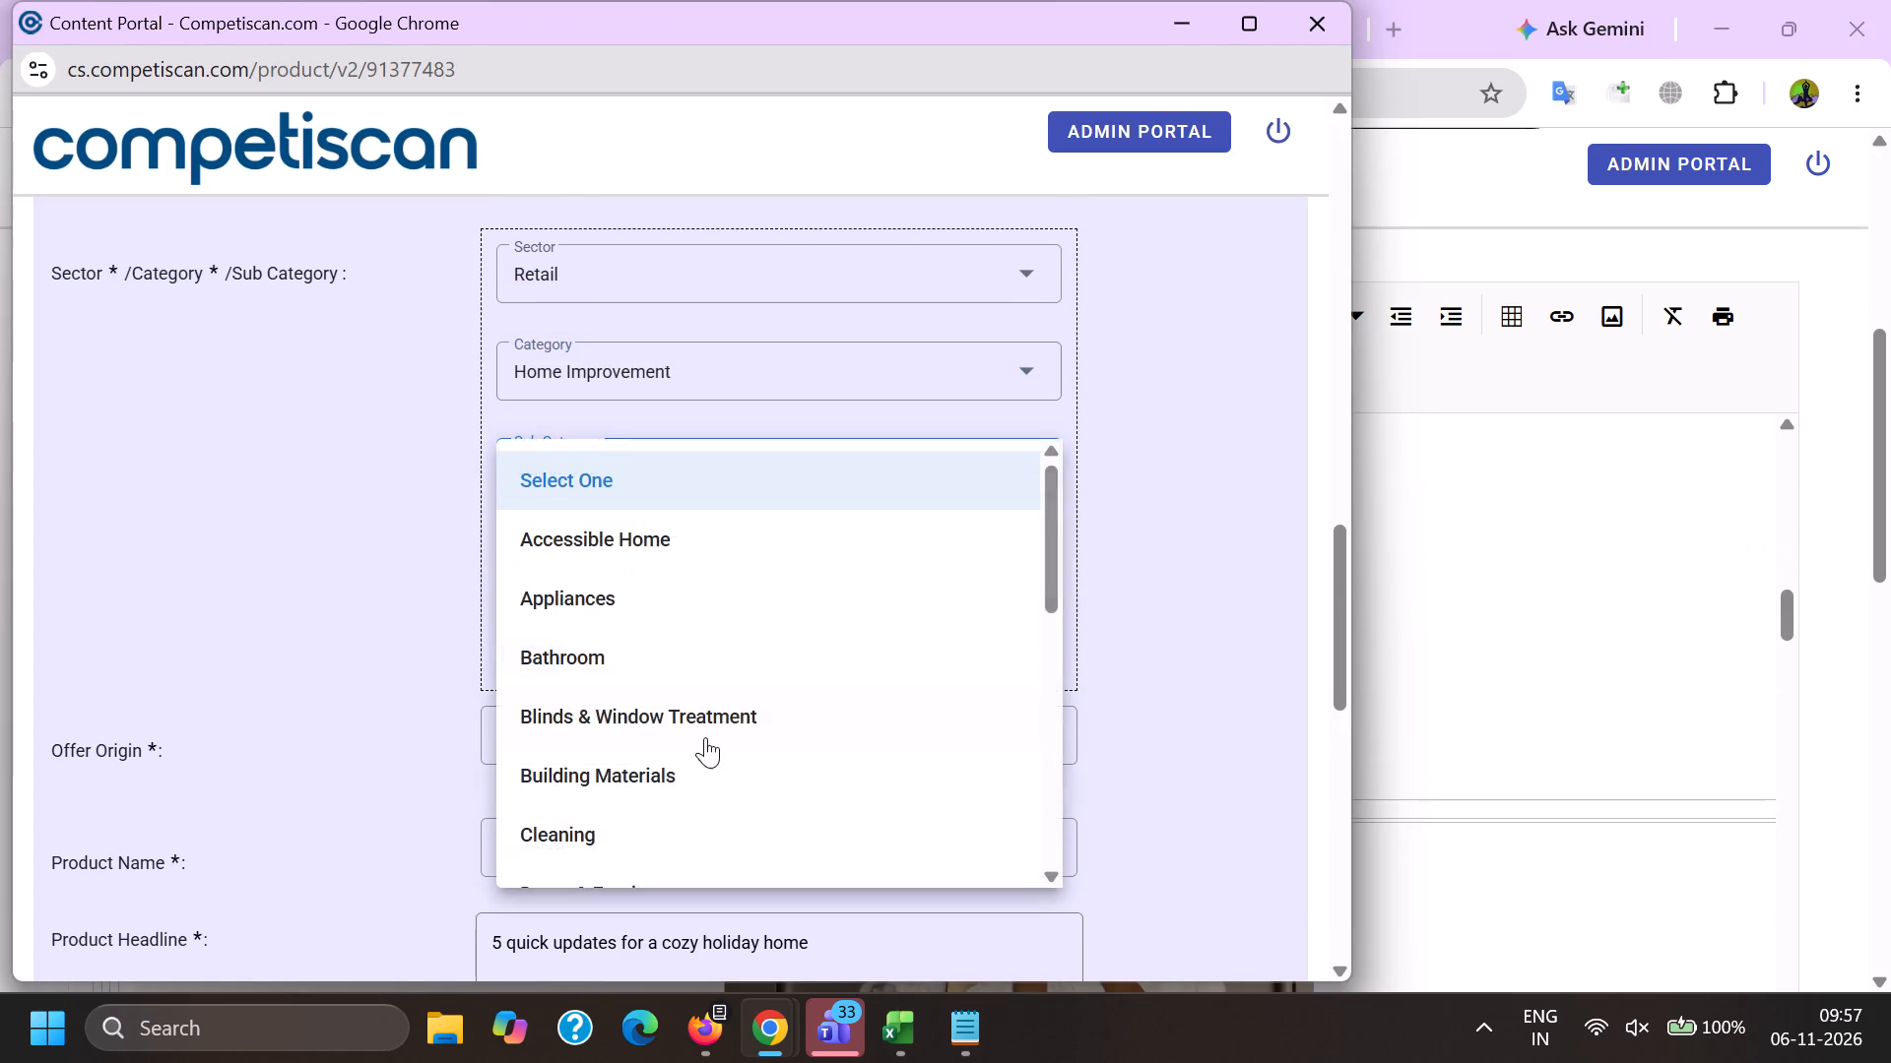
scroll(636, 632, up, 6)
scroll(640, 637, down, 12)
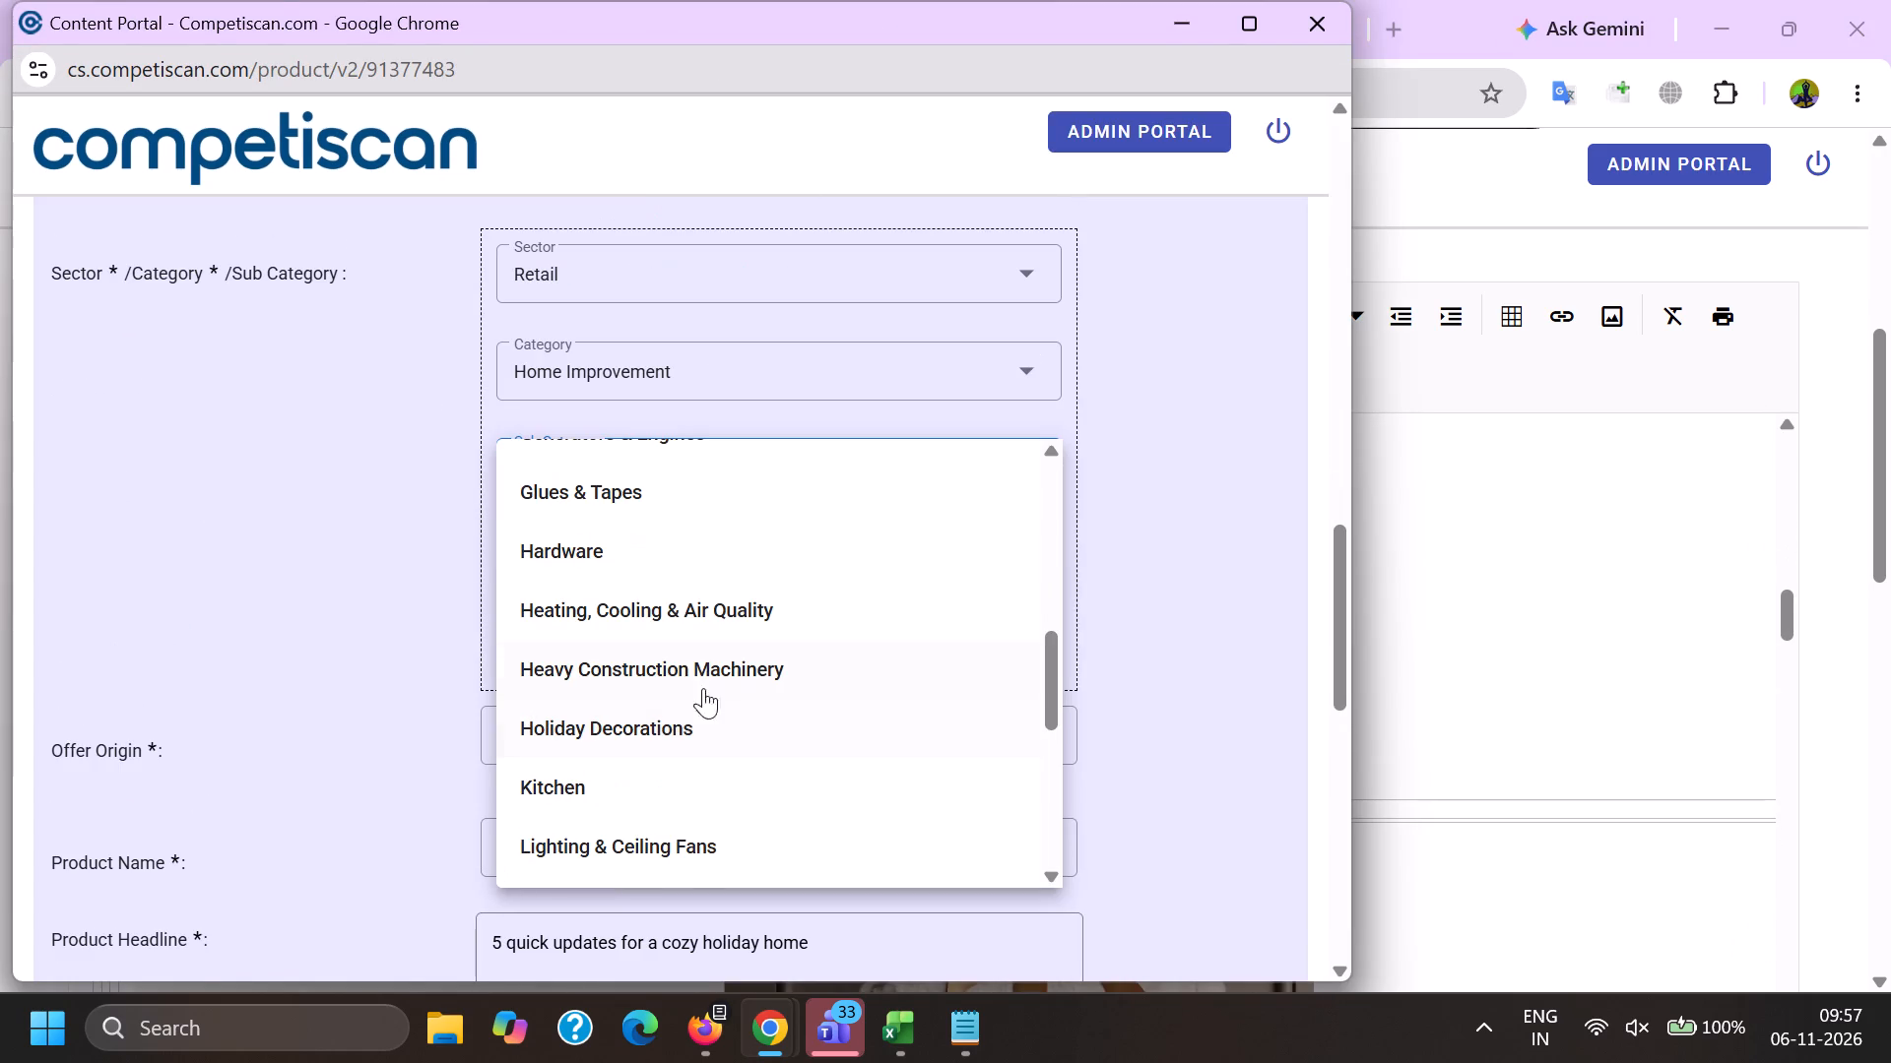
click(698, 714)
drag(397, 690, 426, 690)
click(574, 570)
scroll(646, 370, down, 1)
click(676, 468)
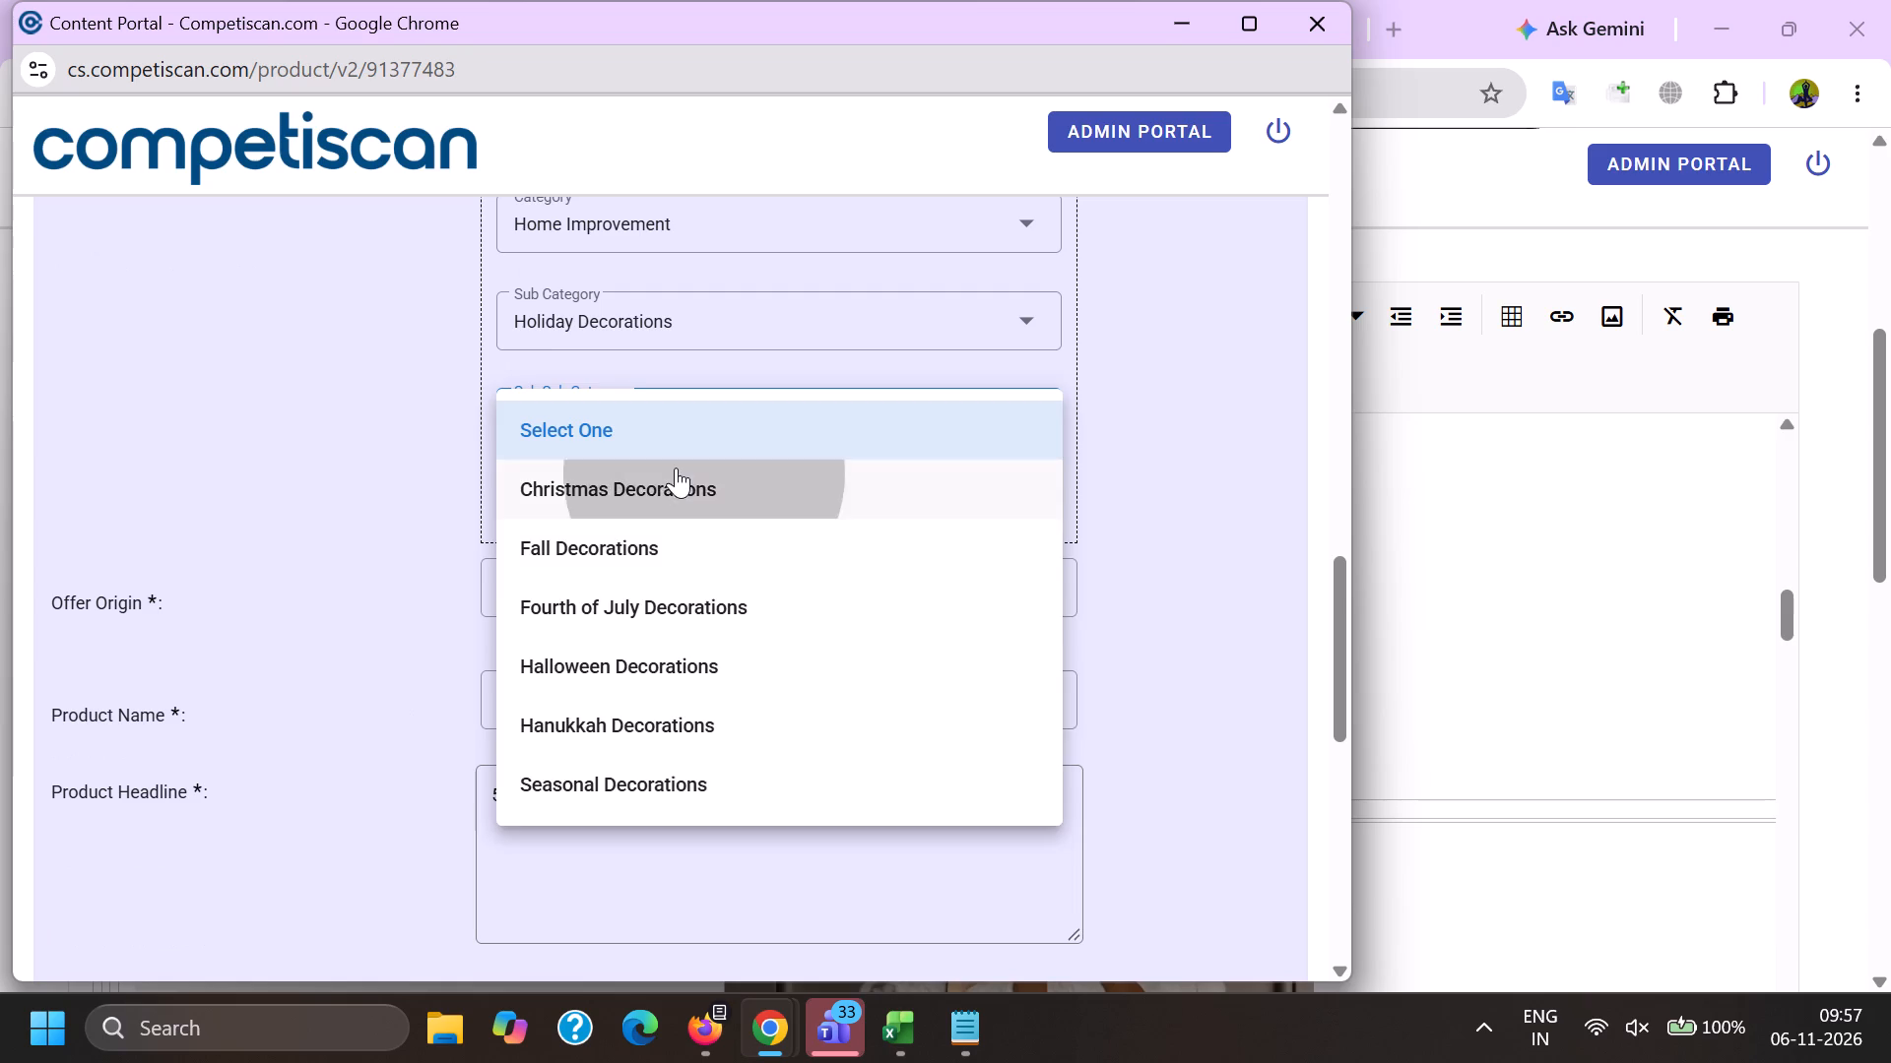
click(522, 512)
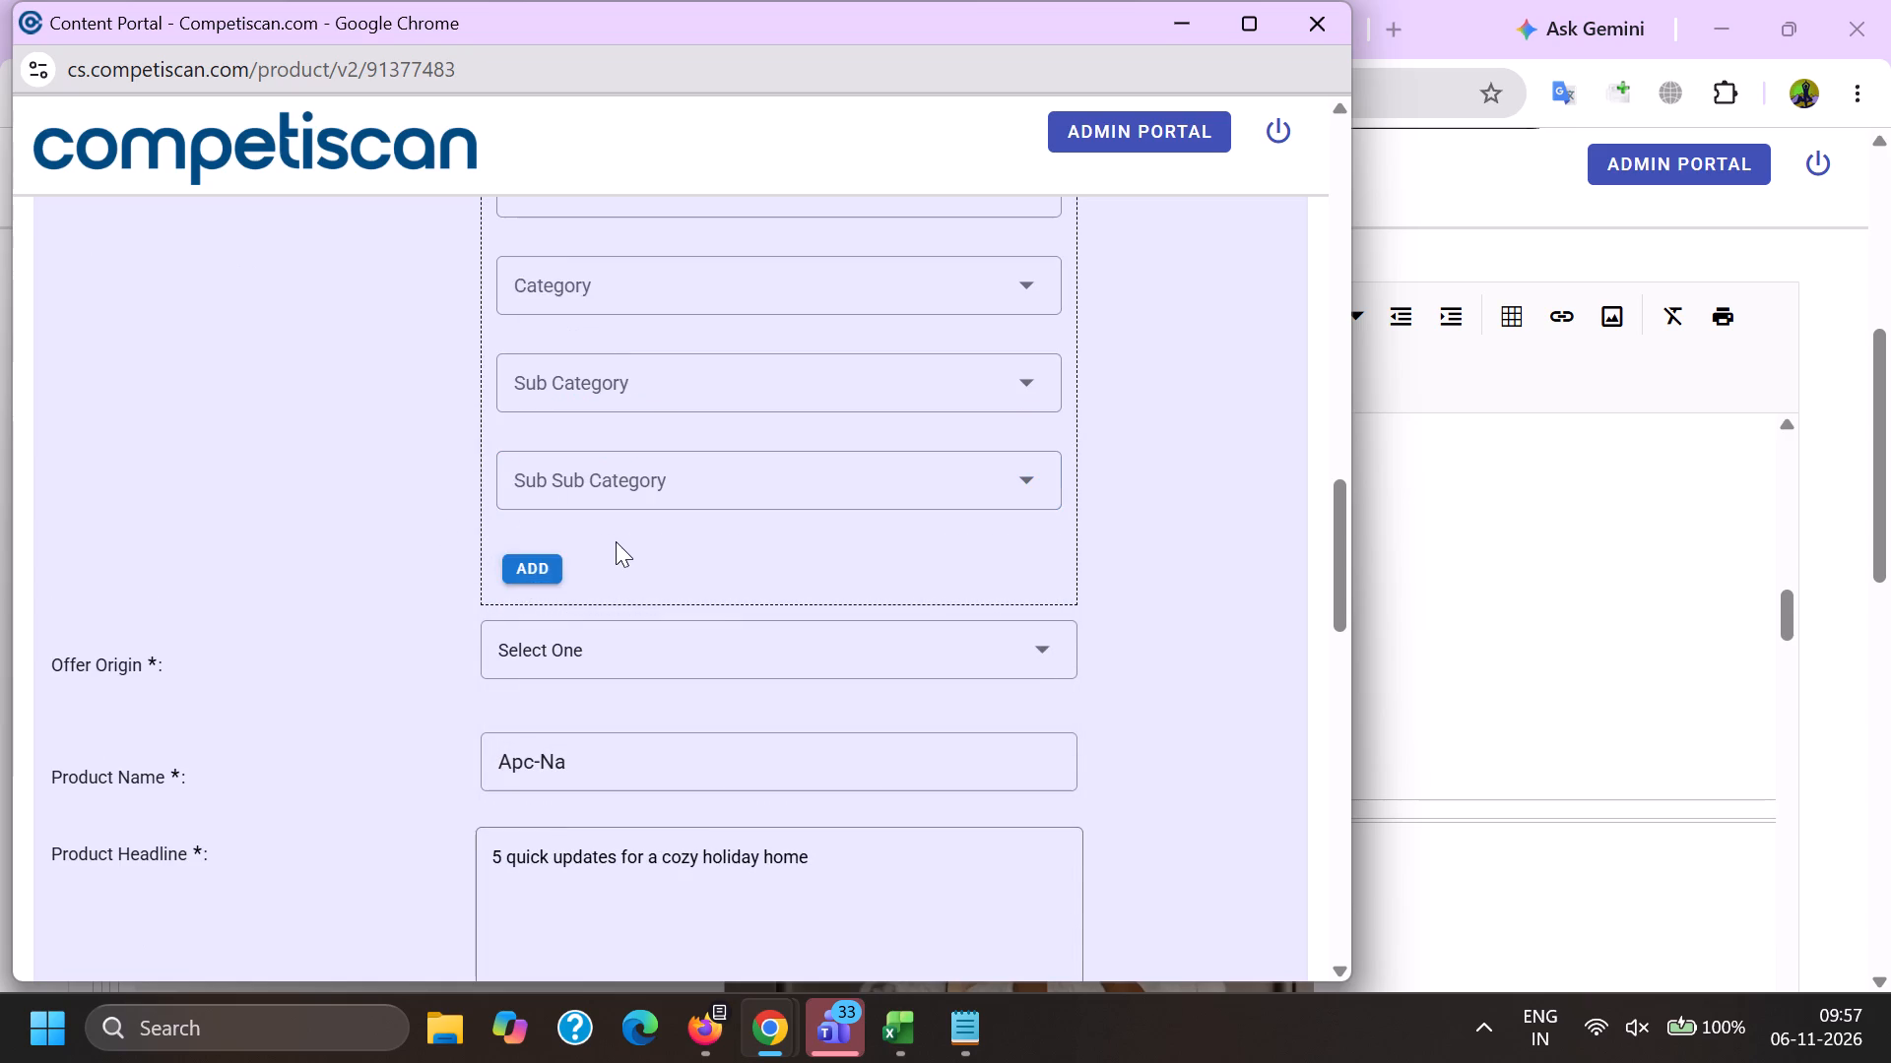
Add a second classification with sector Credit Cards, category Payment Cards and sub category Credit Cards.
scroll(616, 540, up, 3)
click(602, 627)
scroll(623, 706, up, 6)
scroll(618, 479, down, 5)
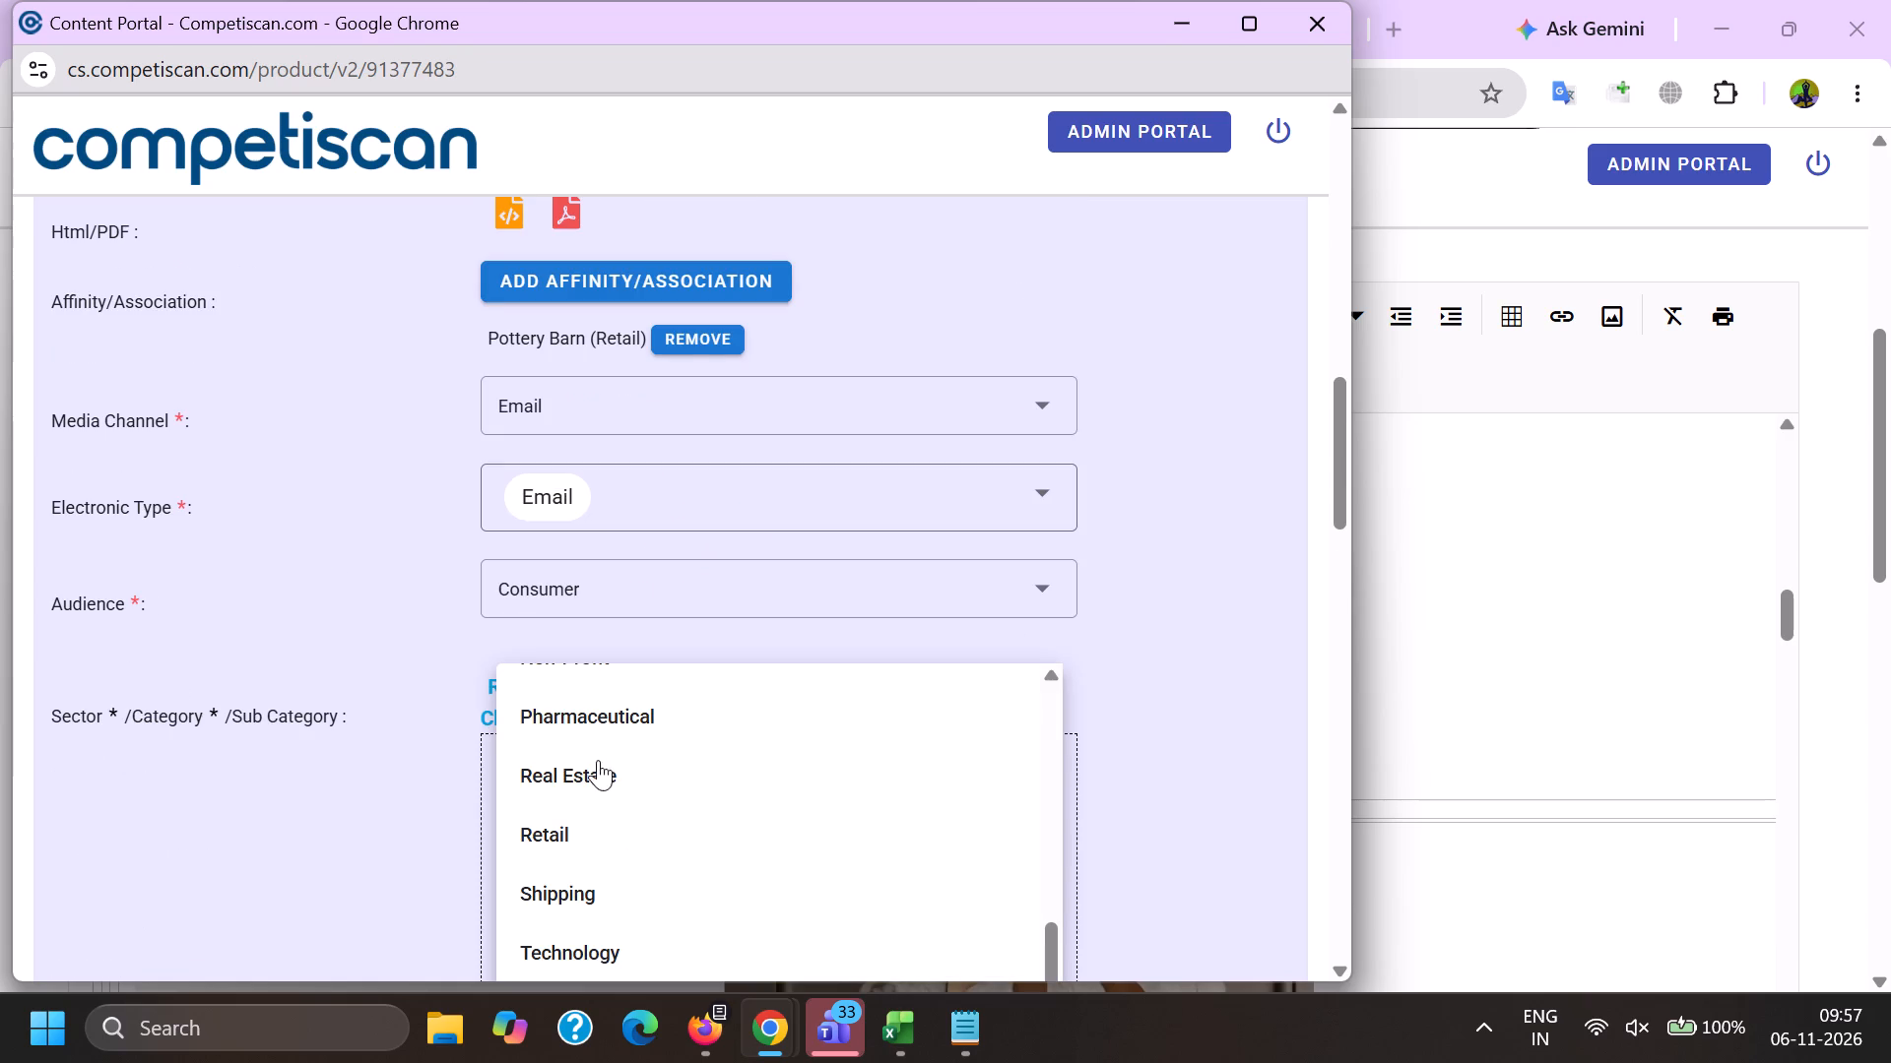
scroll(607, 897, up, 4)
scroll(674, 466, down, 2)
click(608, 607)
click(424, 587)
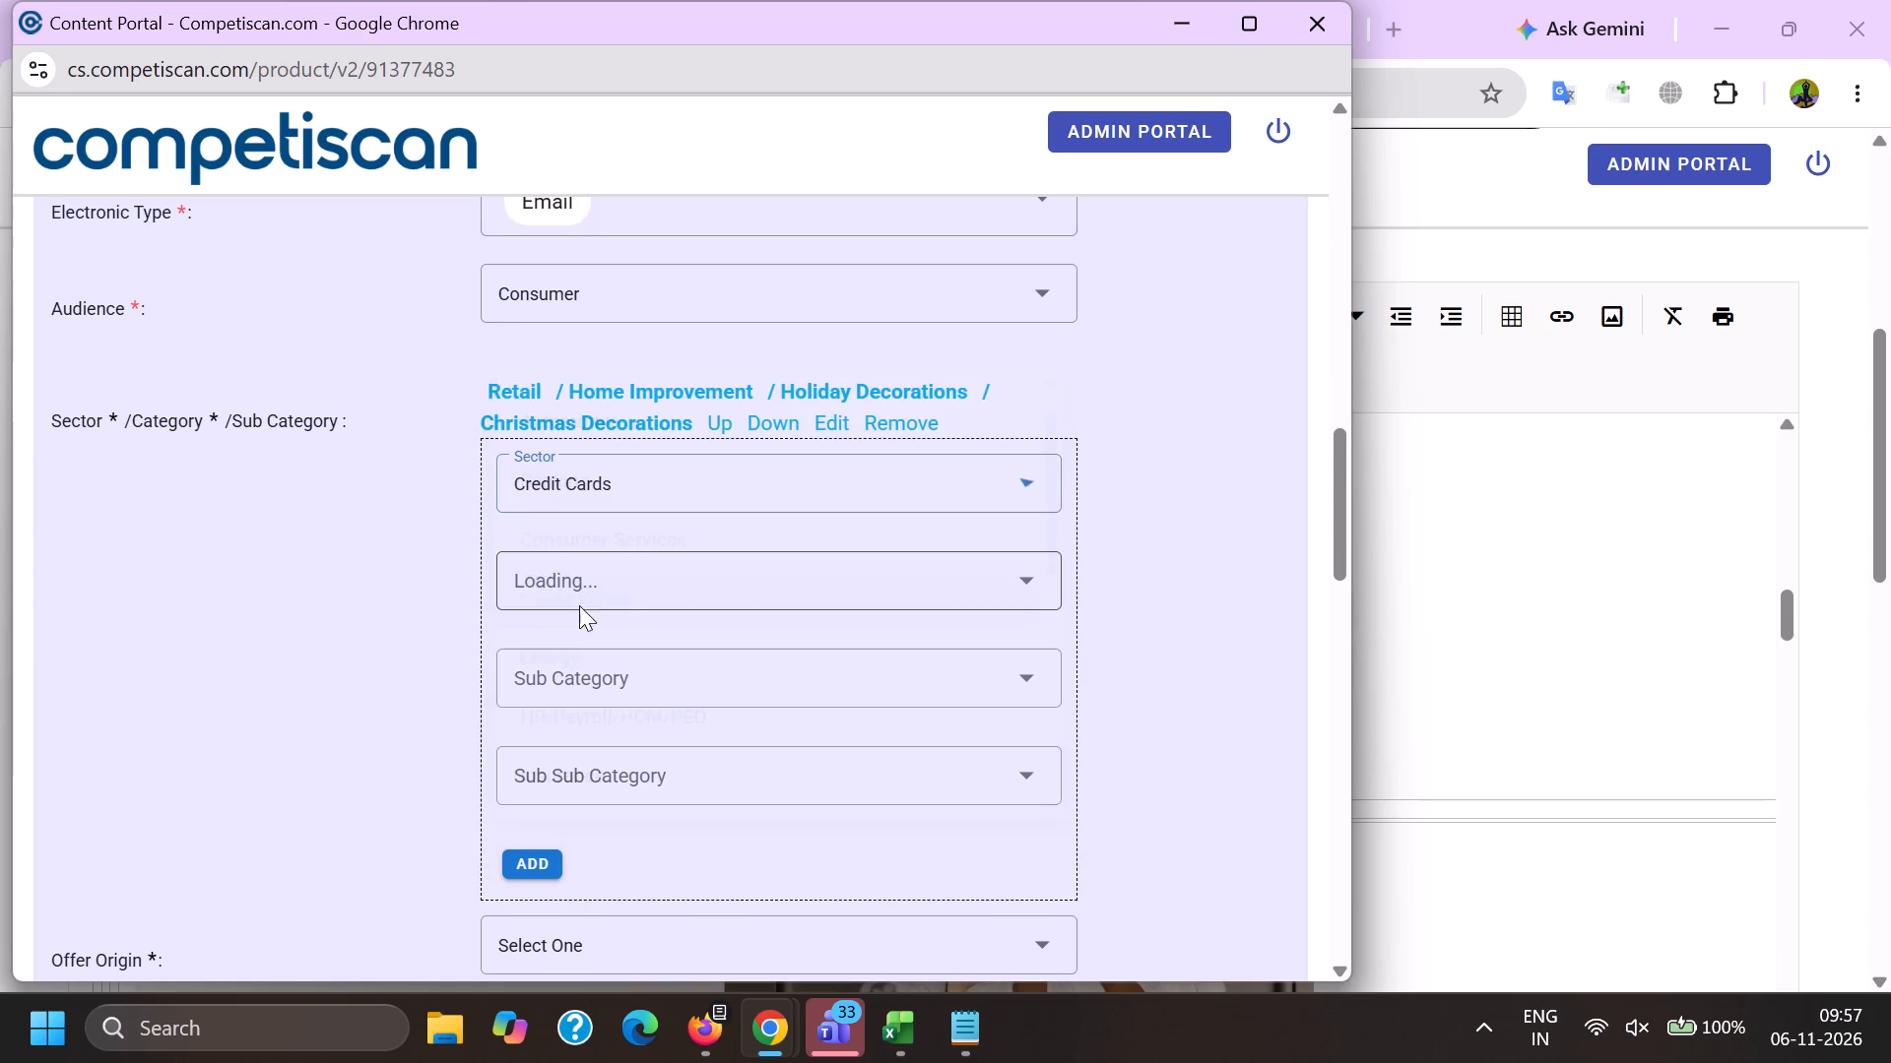
click(579, 605)
scroll(626, 395, down, 2)
click(624, 431)
click(603, 391)
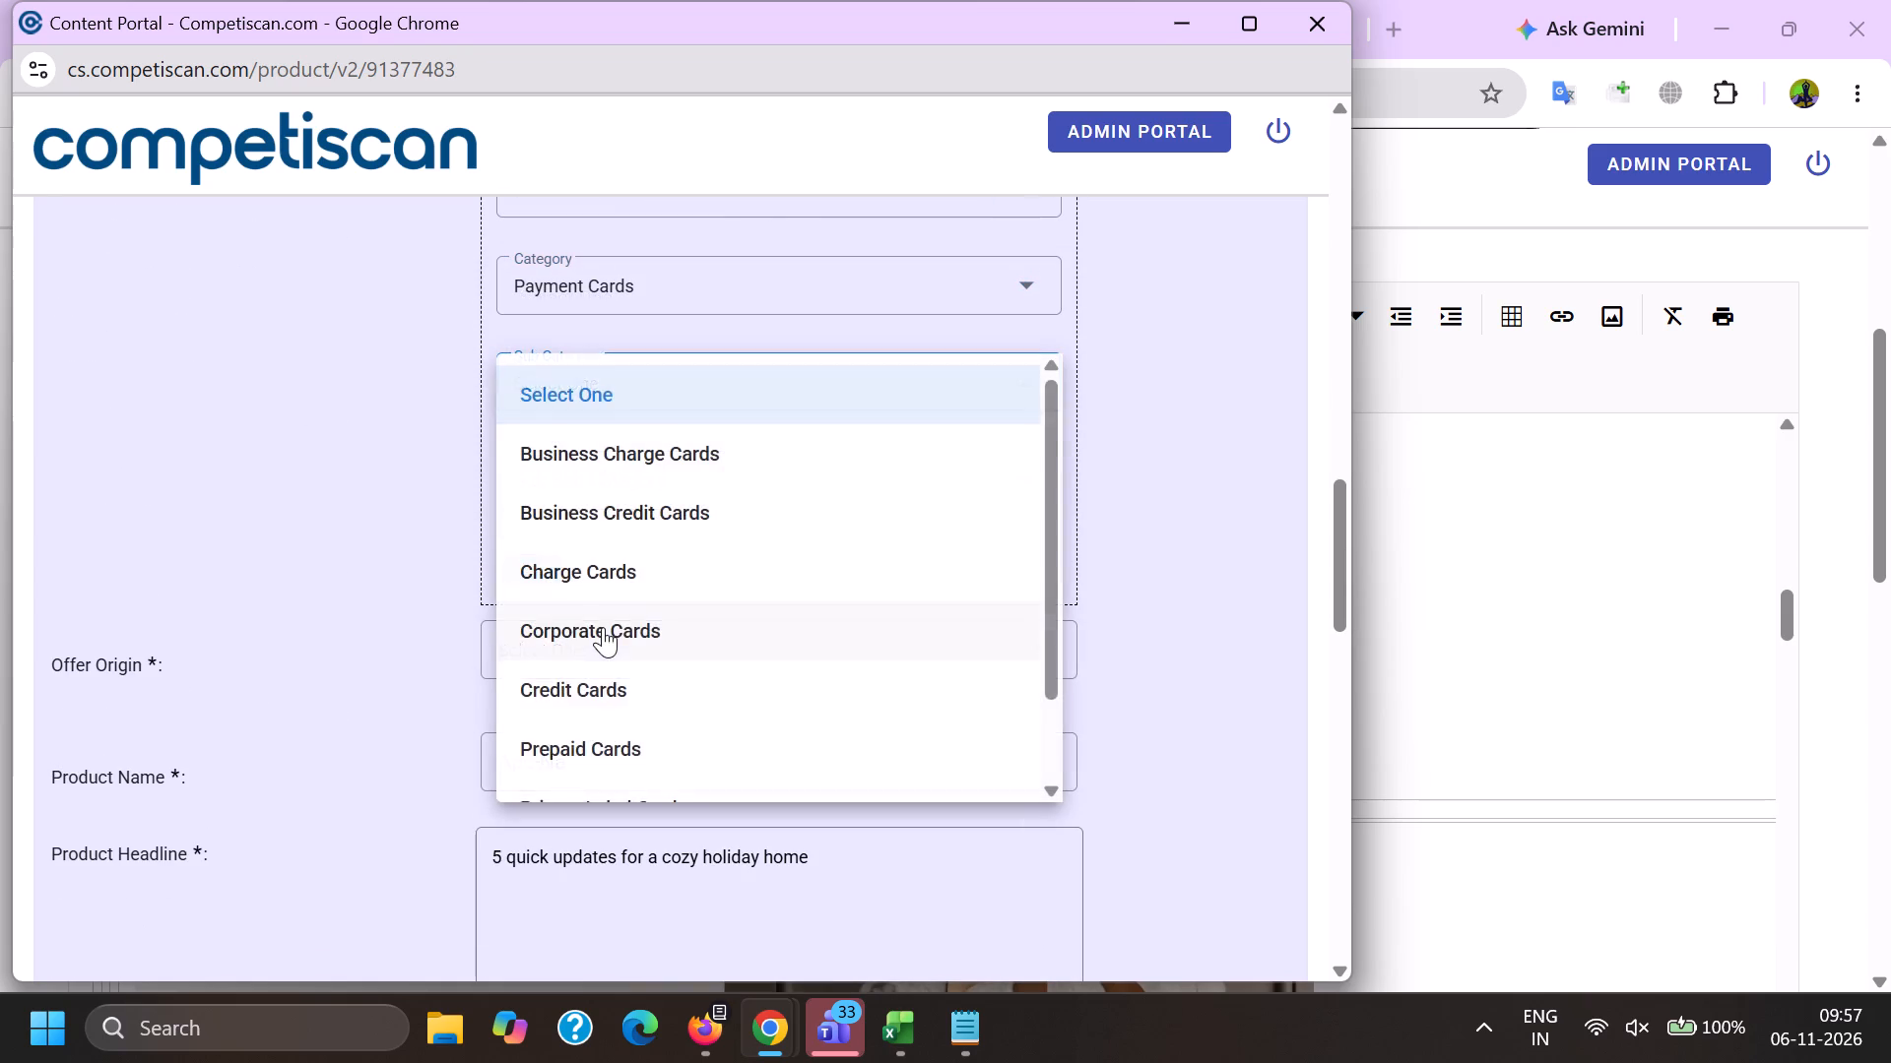
scroll(602, 626, down, 6)
click(619, 580)
click(394, 585)
click(511, 570)
Move the Retail classification below the Credit Cards classification.
scroll(544, 655, up, 1)
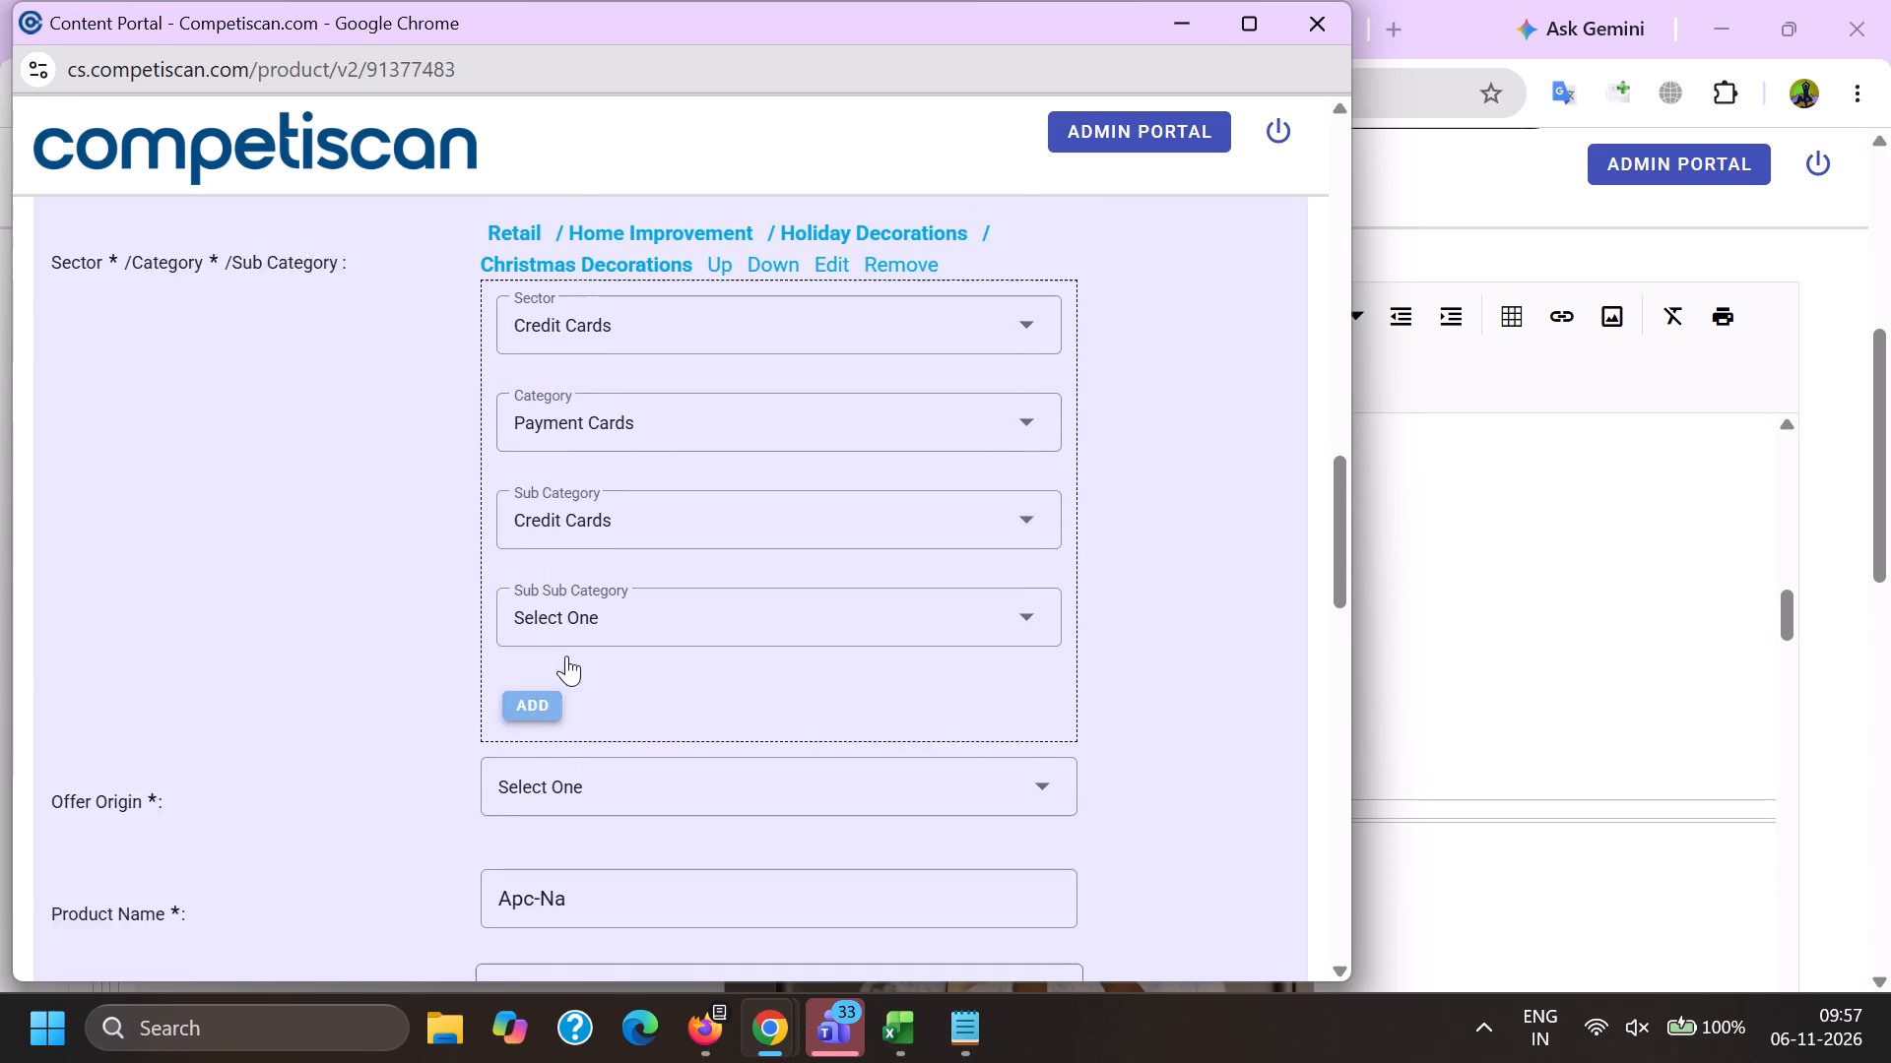
click(774, 273)
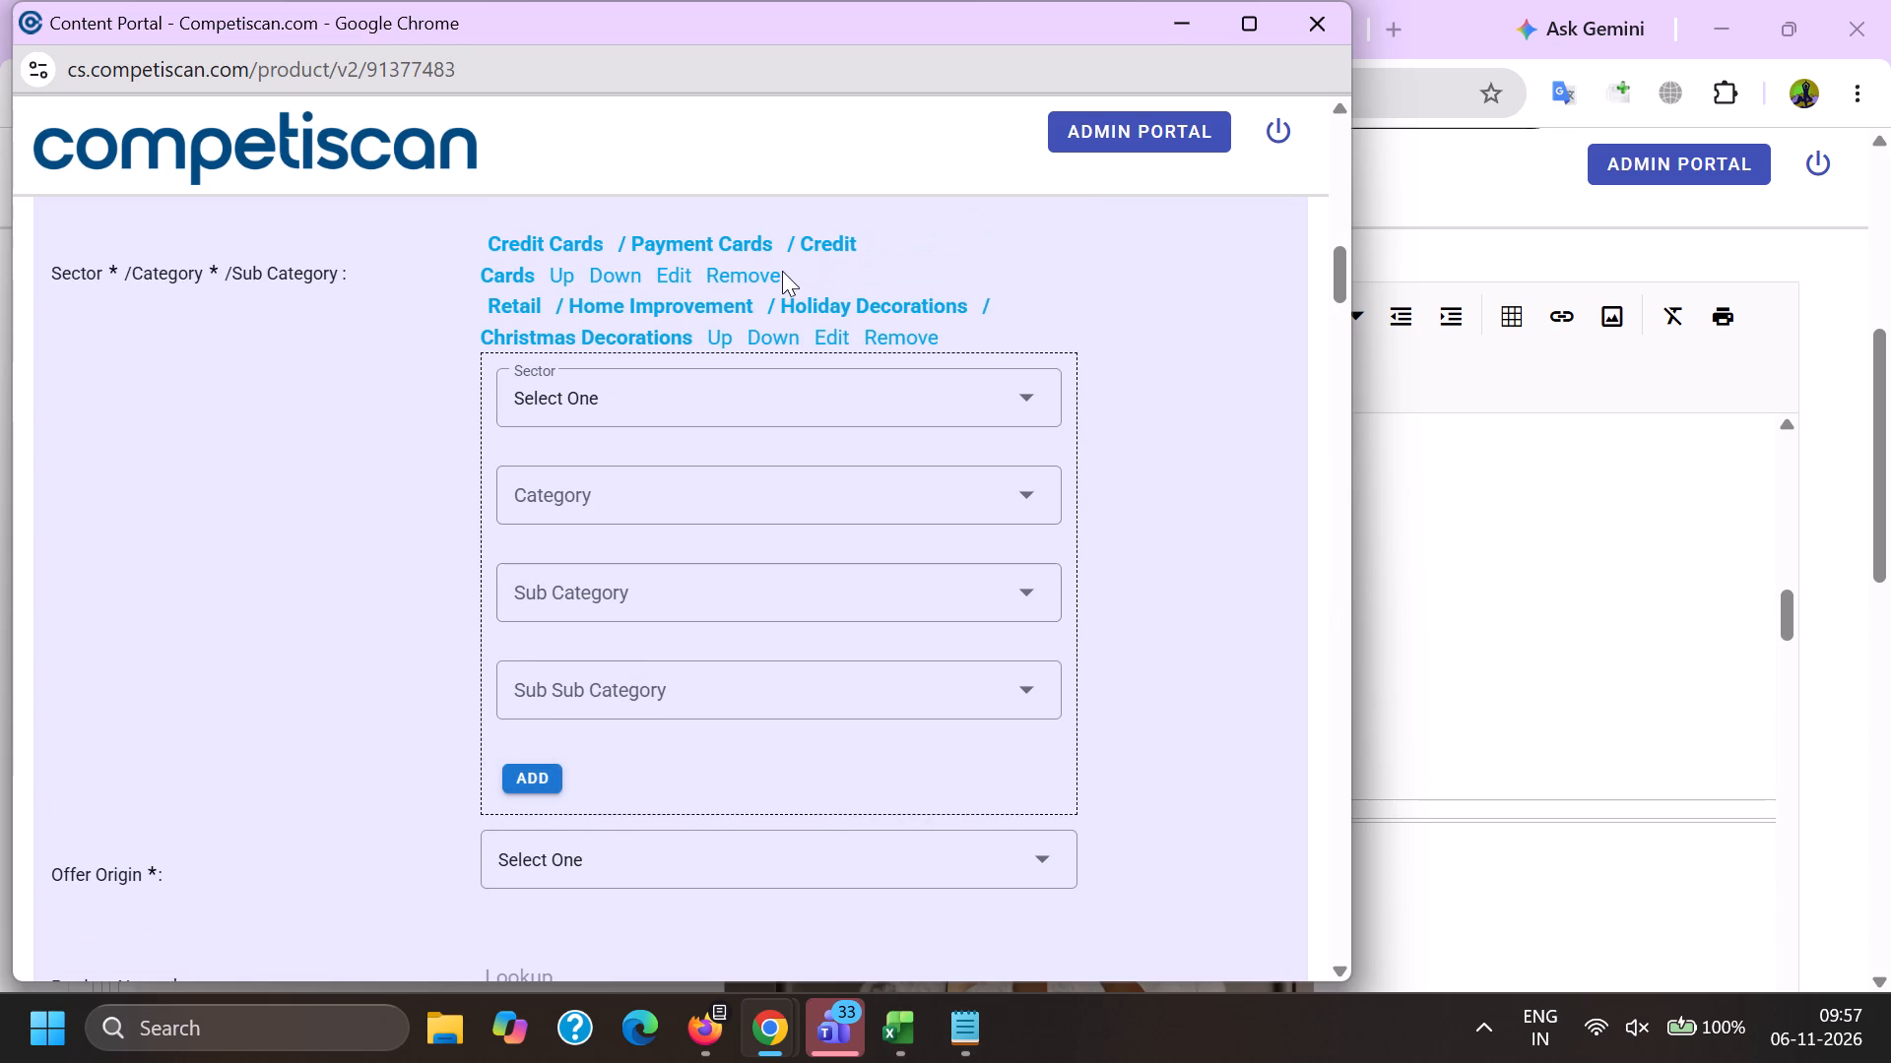
Set the offer origin to Provider/Bank and look up and select Pottery Barn Key Rewards Visa Credit Card as the product name.
scroll(727, 476, down, 2)
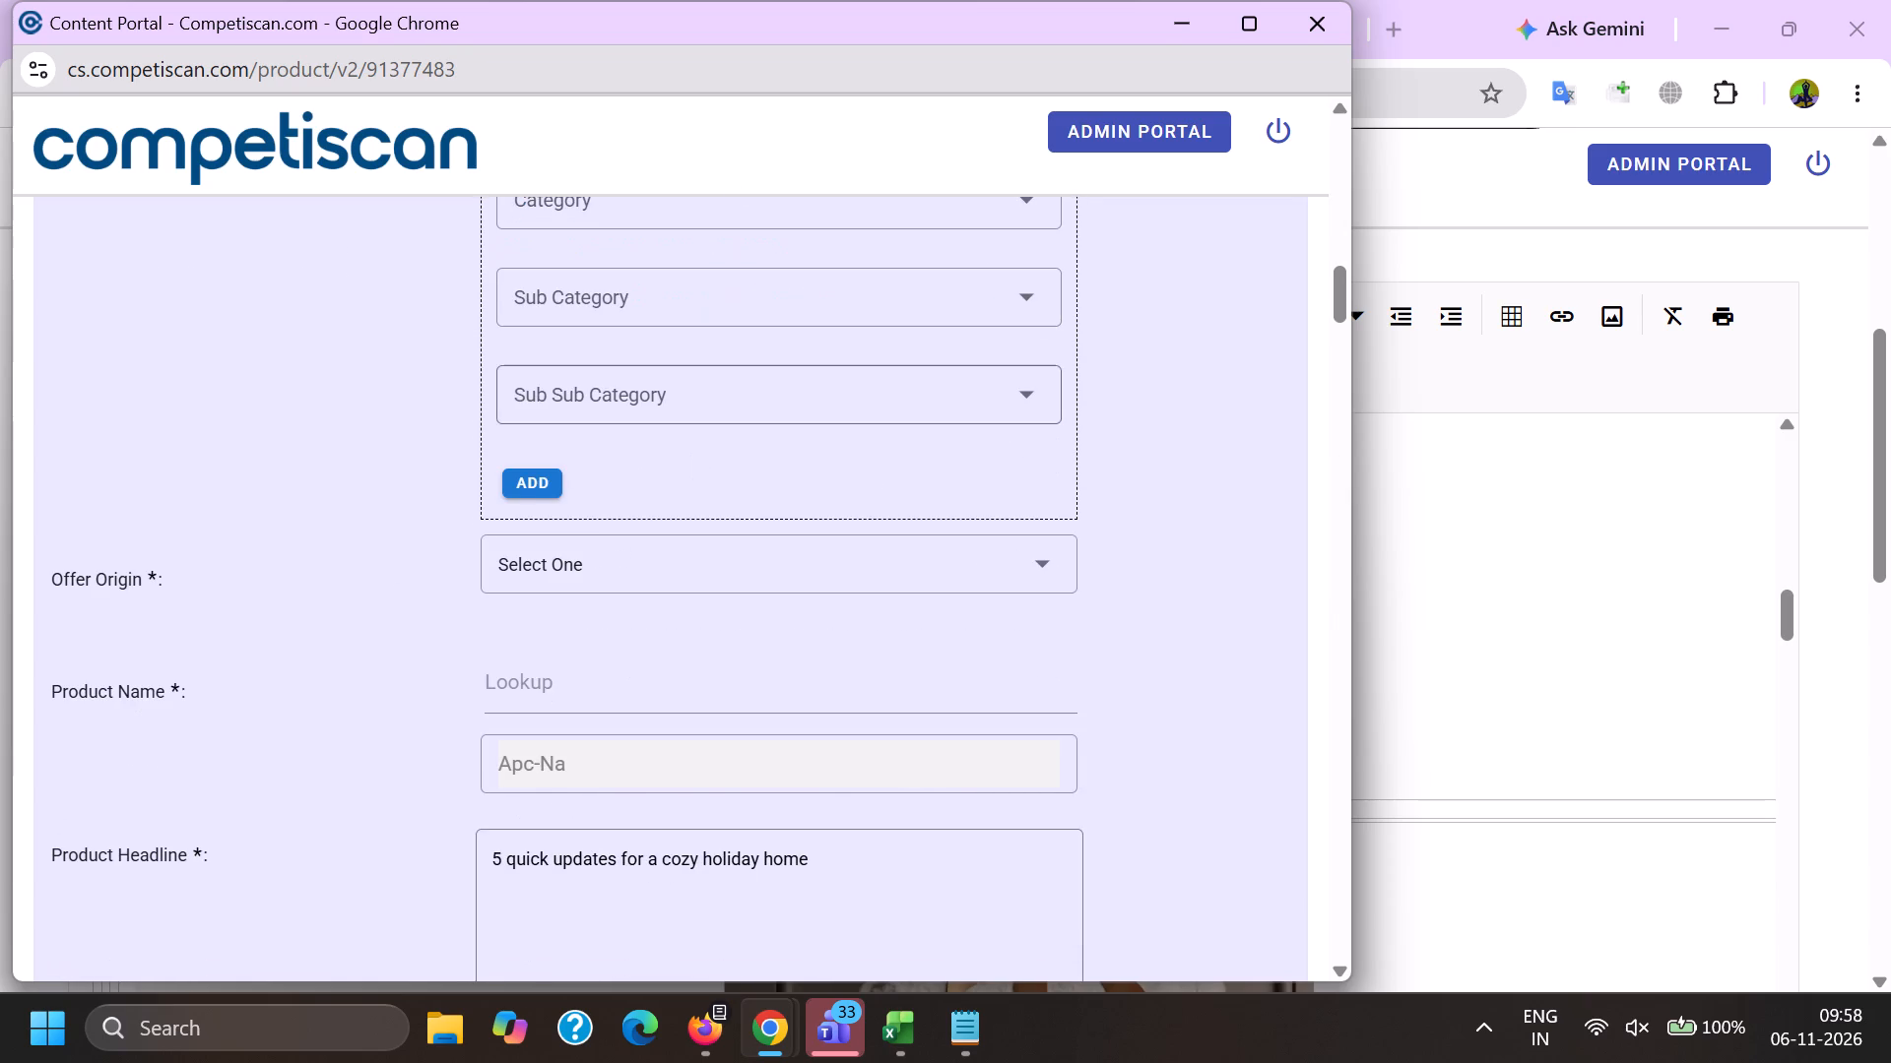
scroll(567, 399, down, 2)
click(590, 255)
click(633, 418)
click(614, 409)
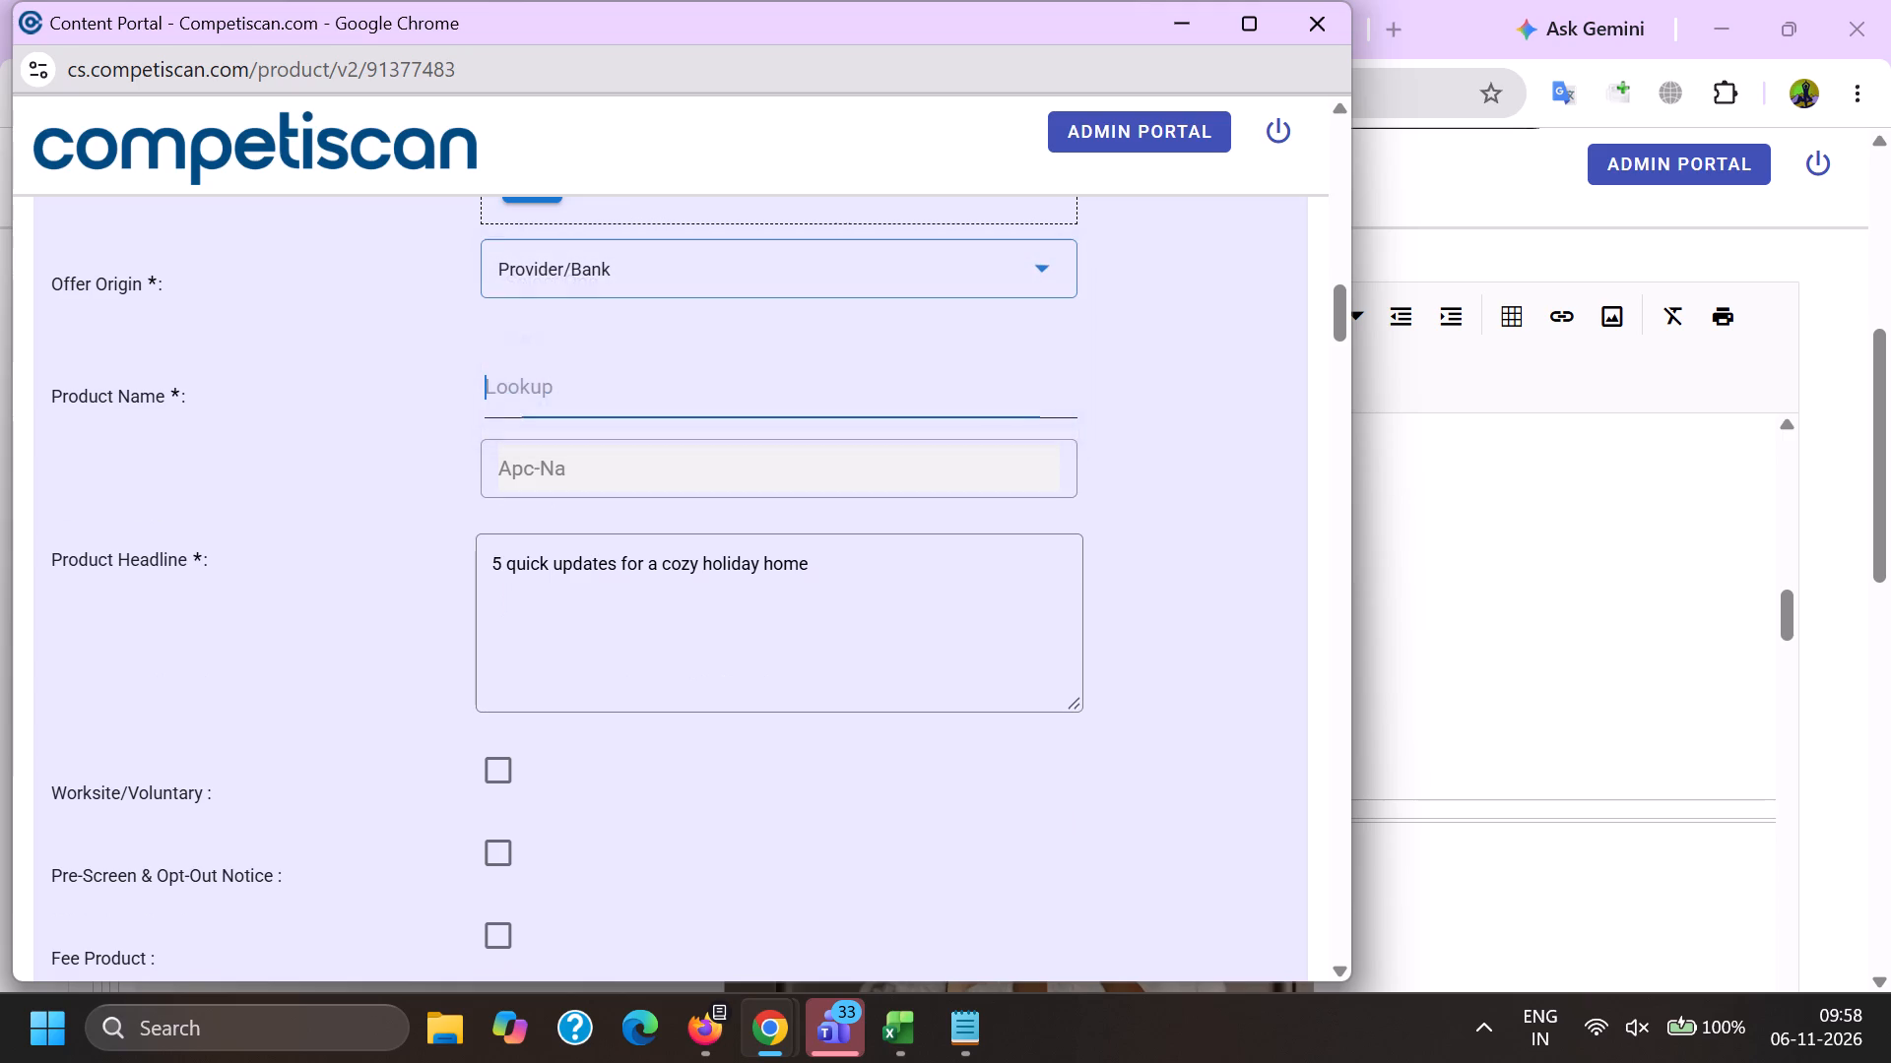
key(ctrl+v)
click(629, 539)
Move the Credit Cards classification back below the Retail classification.
scroll(645, 522, up, 5)
click(621, 416)
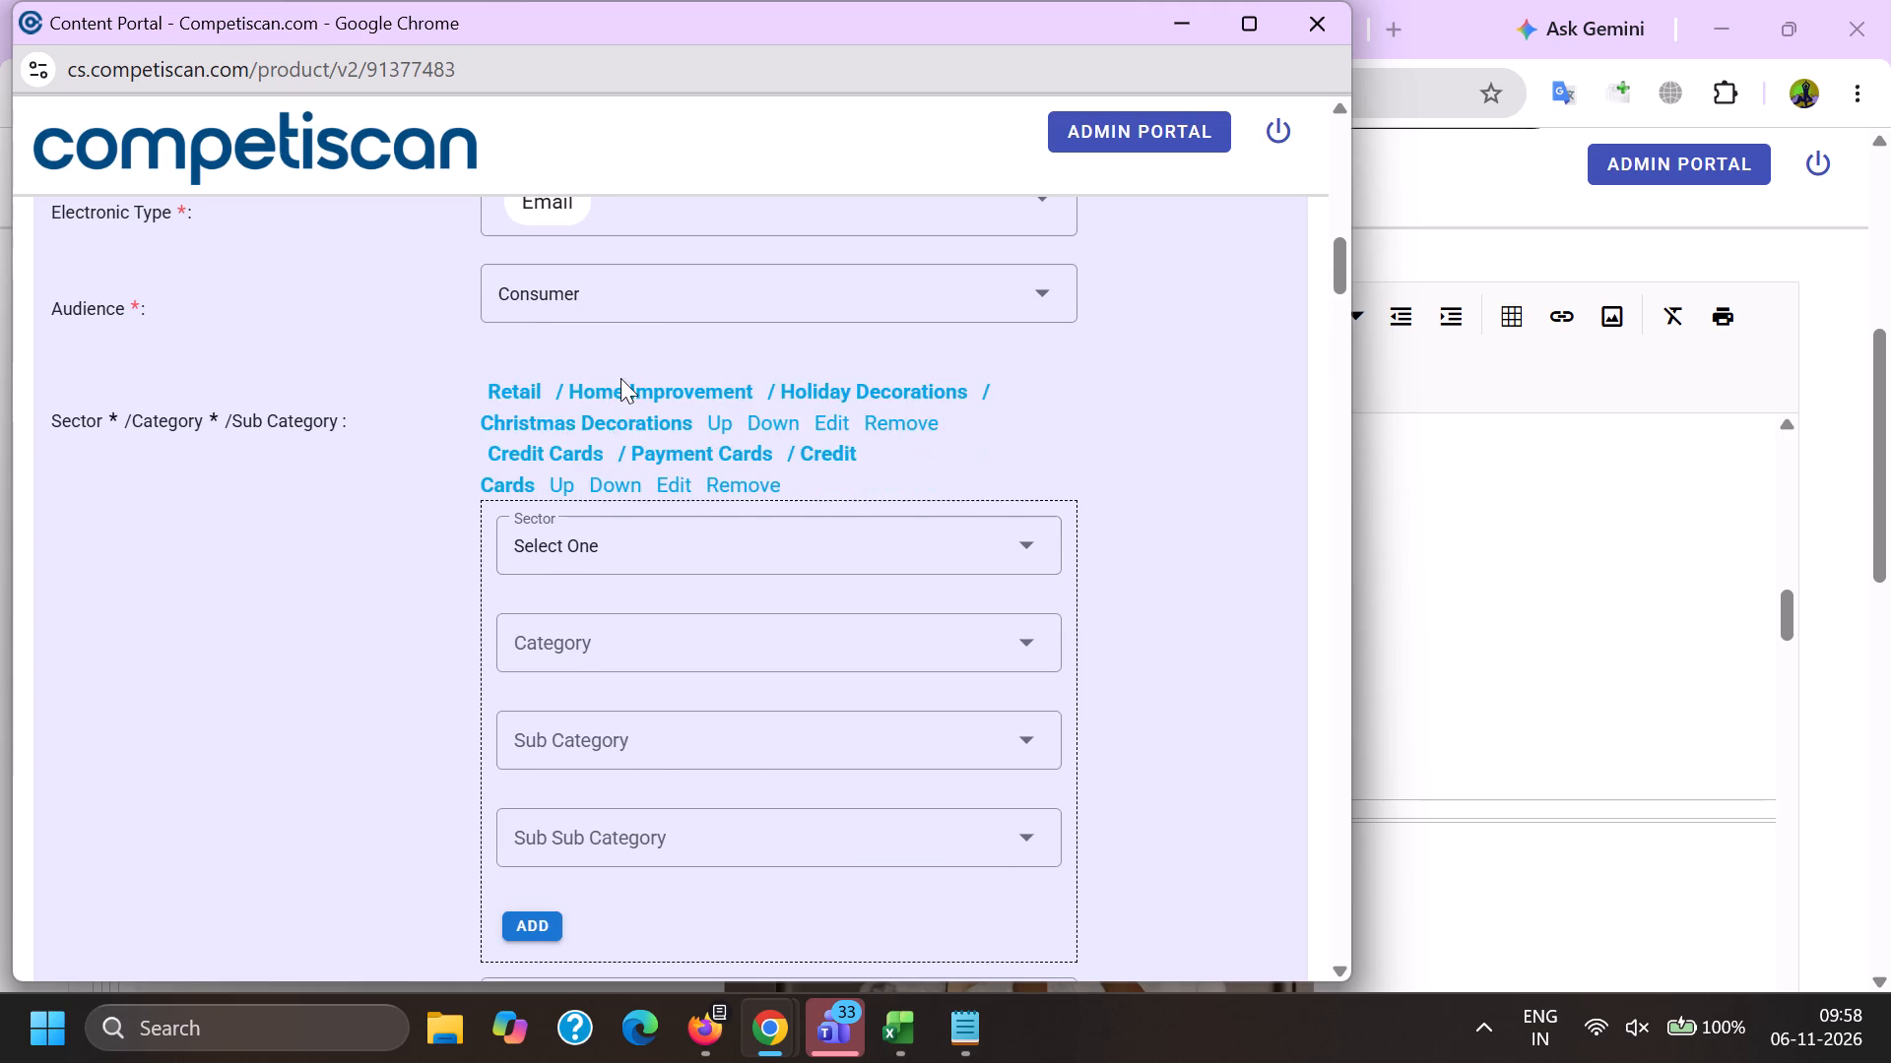
Replace the product headline with the email's subject, "5 quick updates for a cozy holiday home.".
scroll(620, 379, down, 3)
drag(925, 795, 0, 808)
key(BackSpace)
key(alt+Tab)
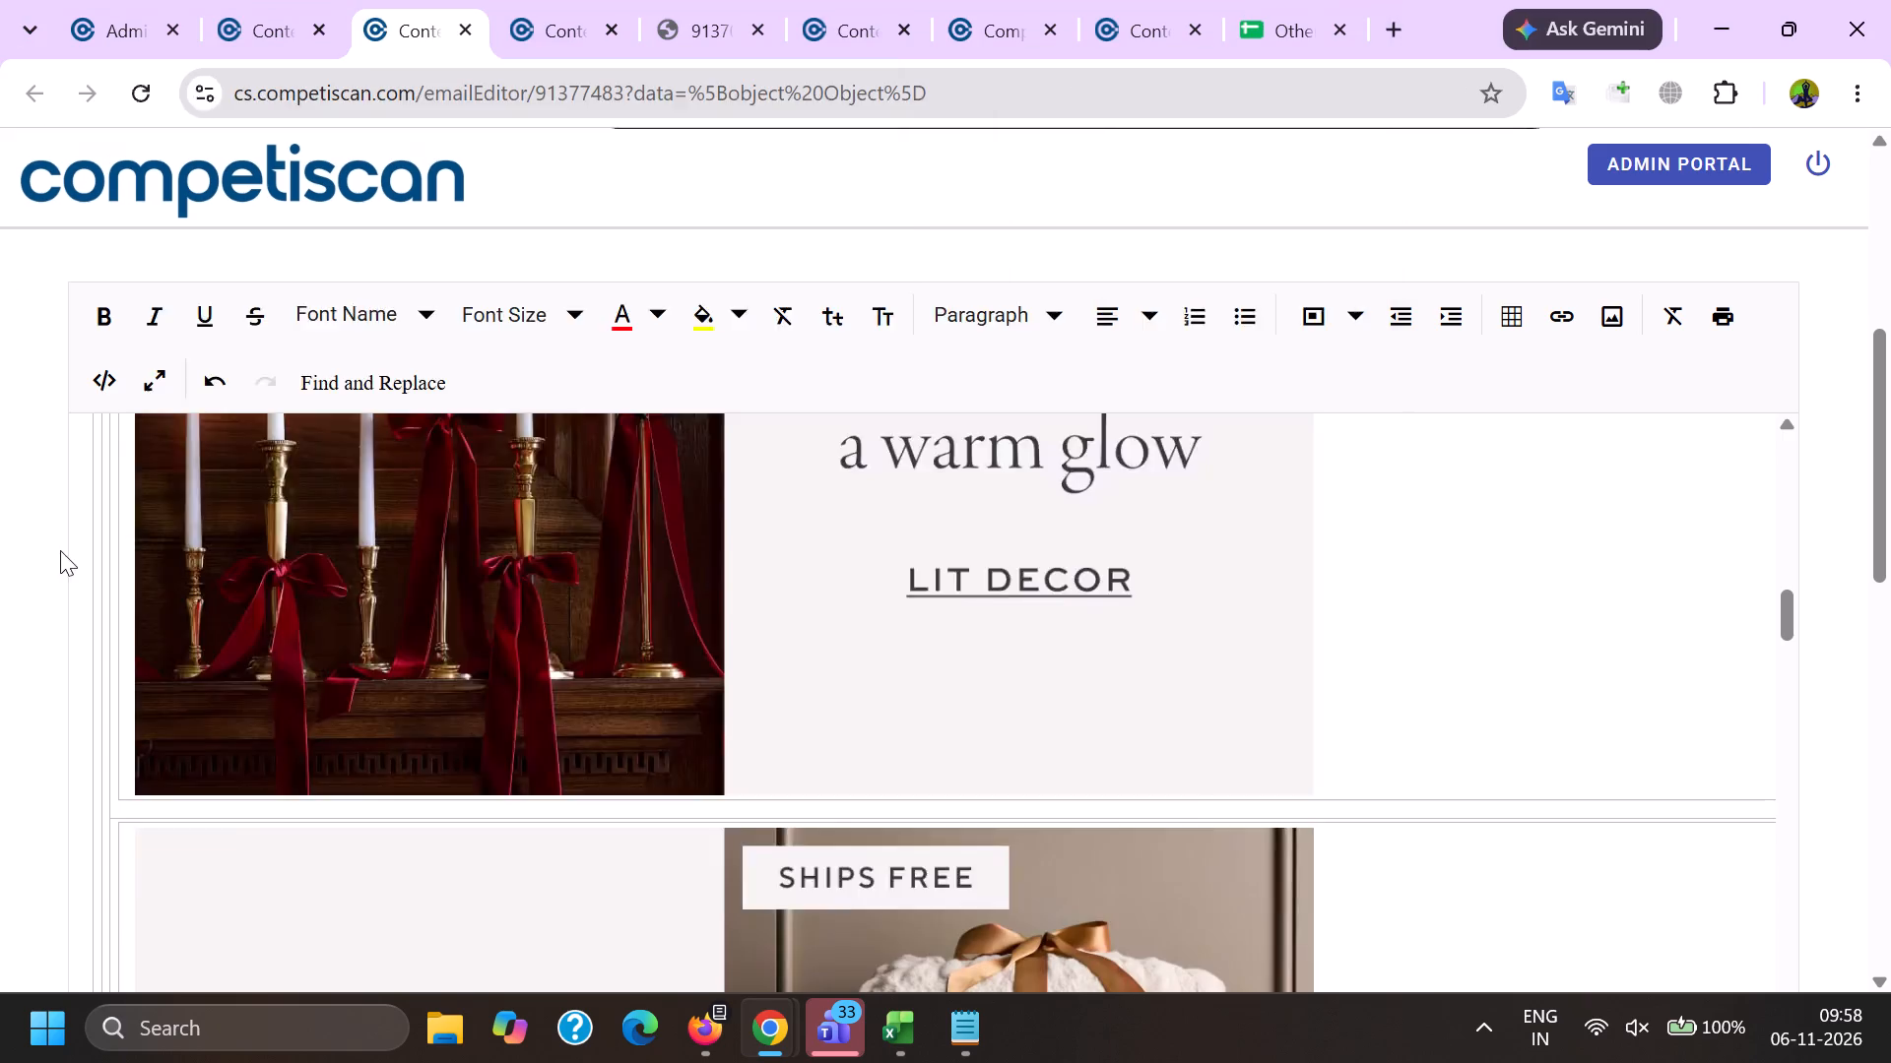
scroll(204, 664, up, 19)
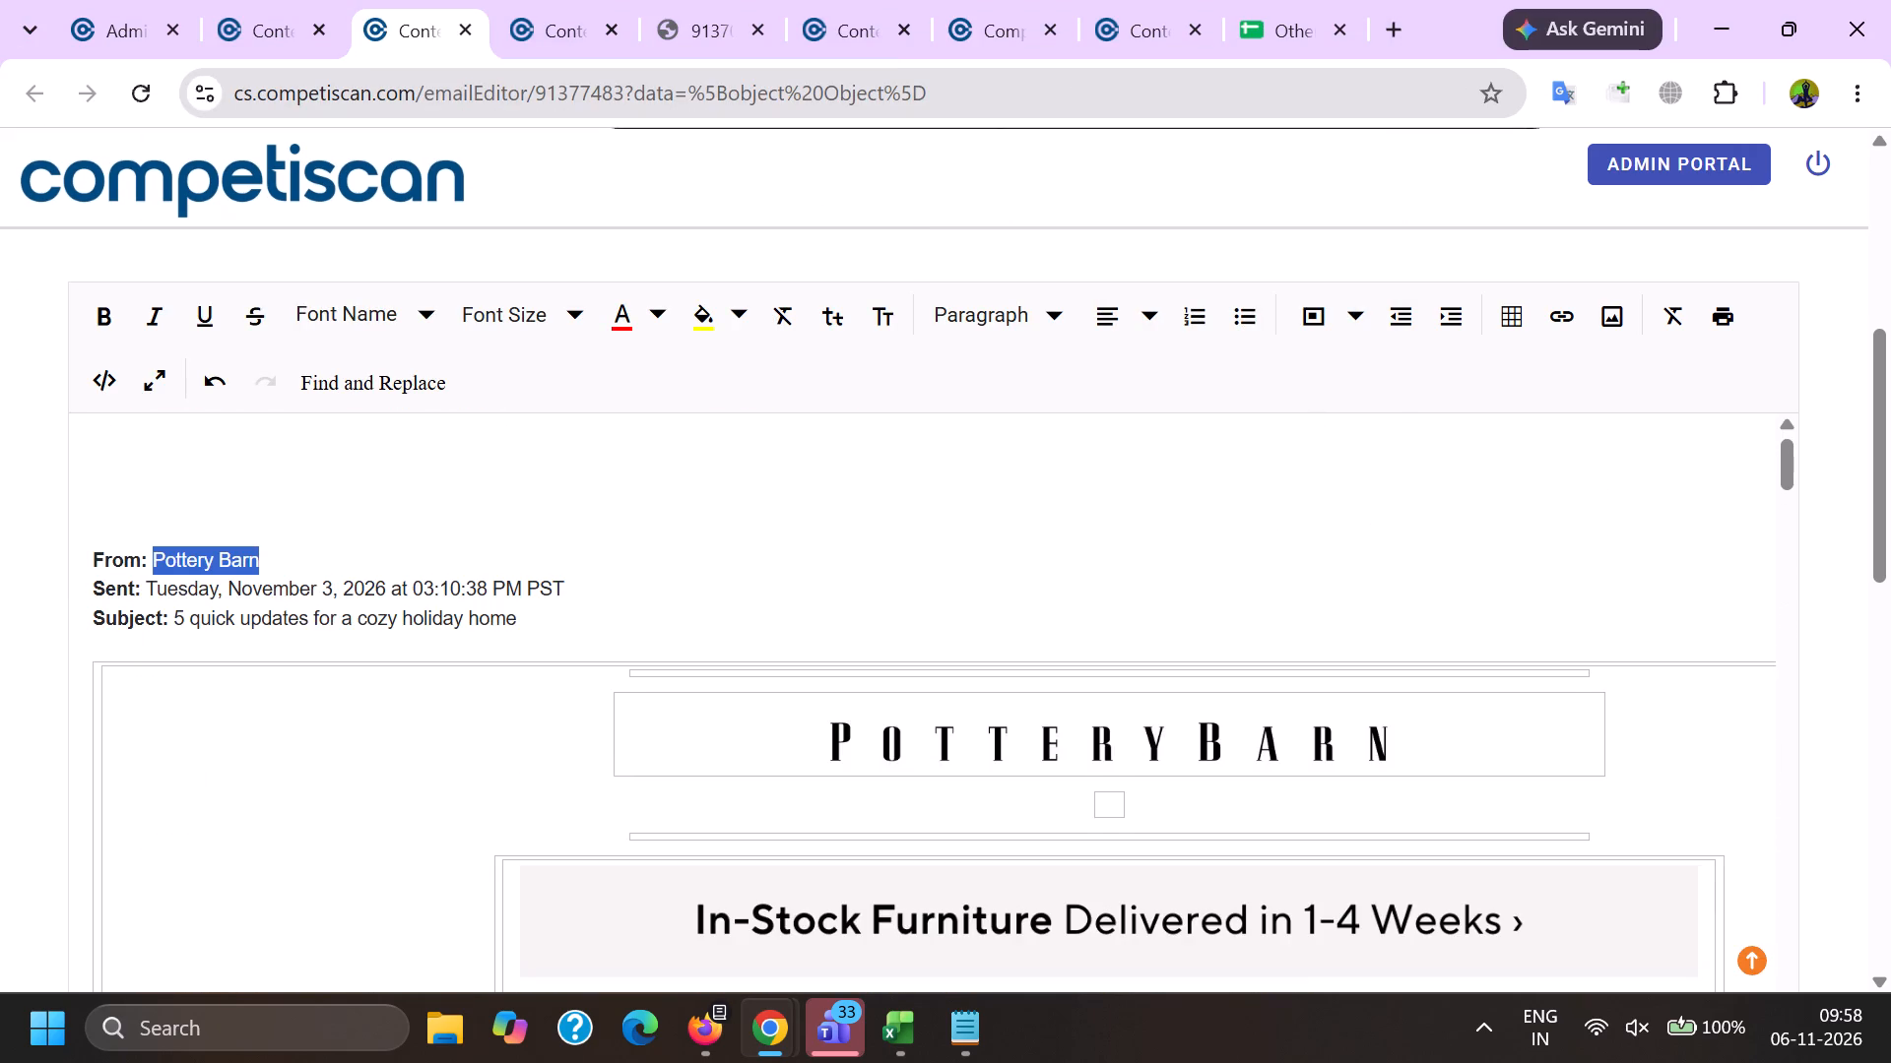
drag(176, 630, 536, 633)
key(ctrl+c)
key(alt+Tab)
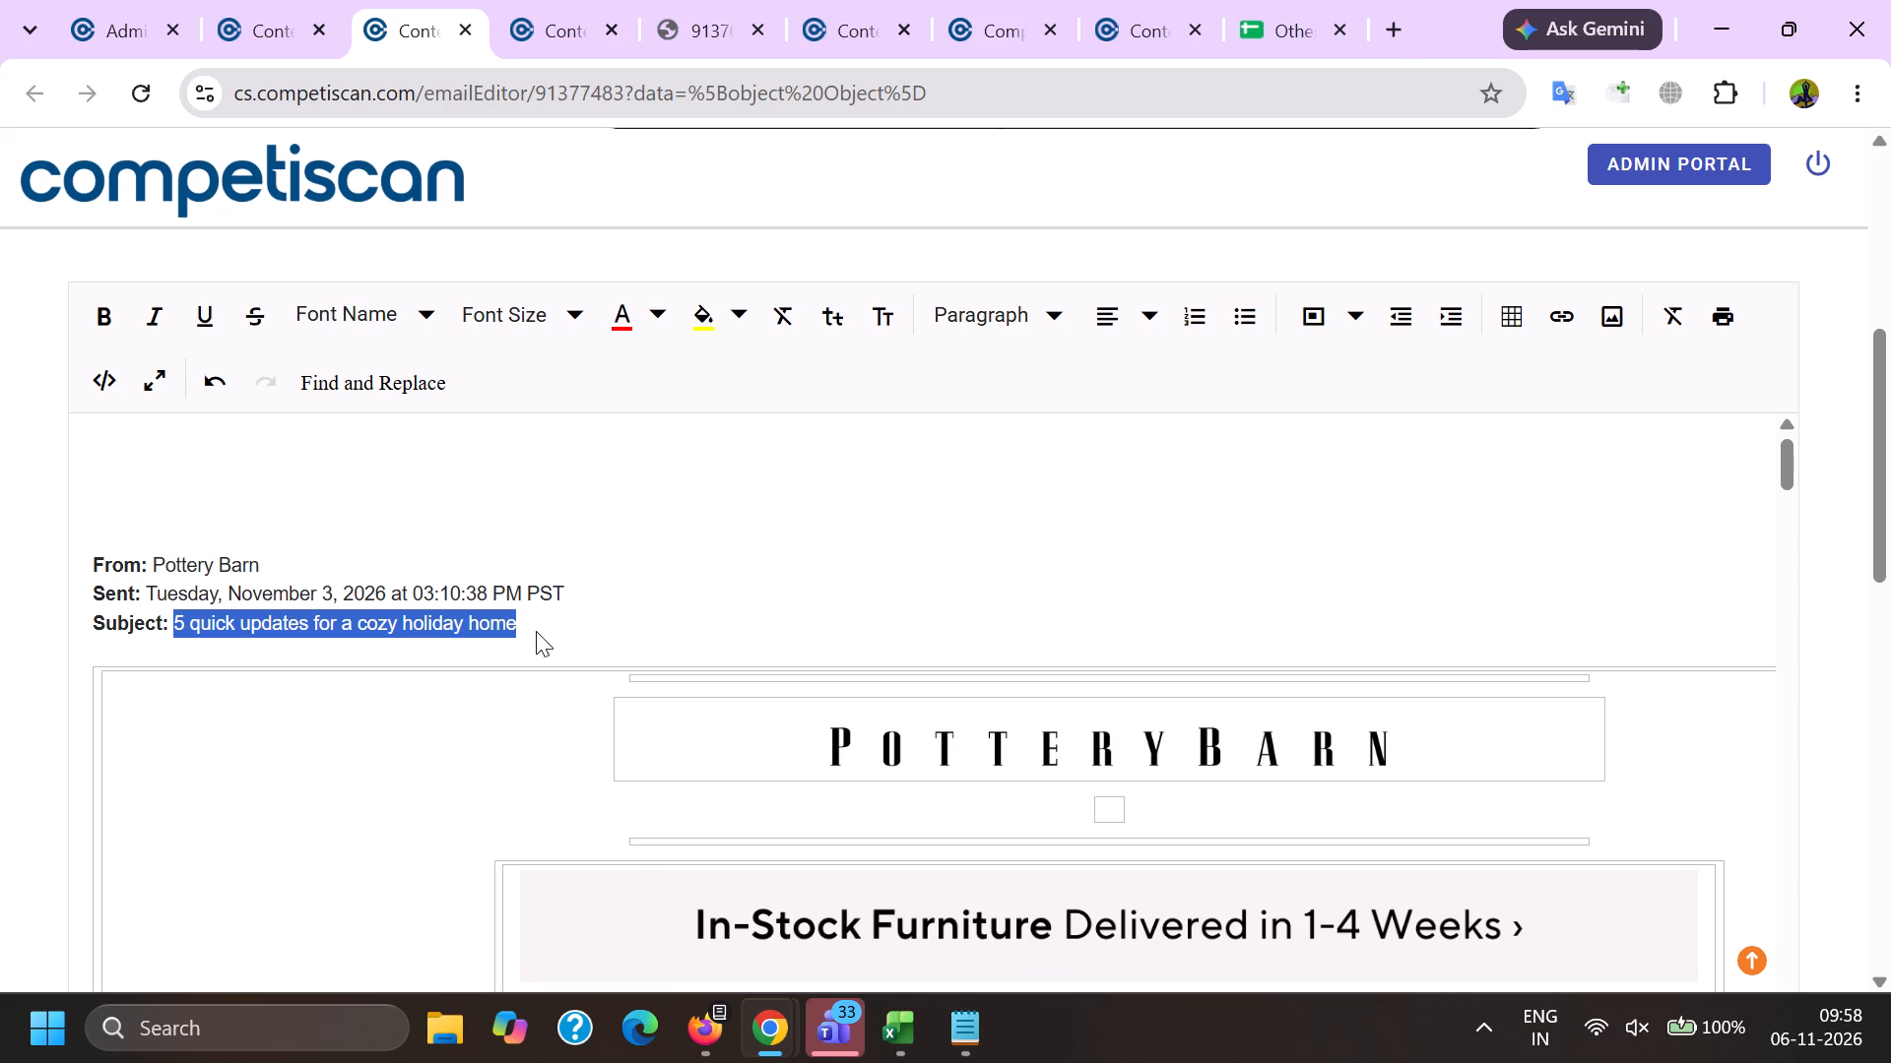
click(619, 842)
key(ctrl+v)
key(period)
key(space)
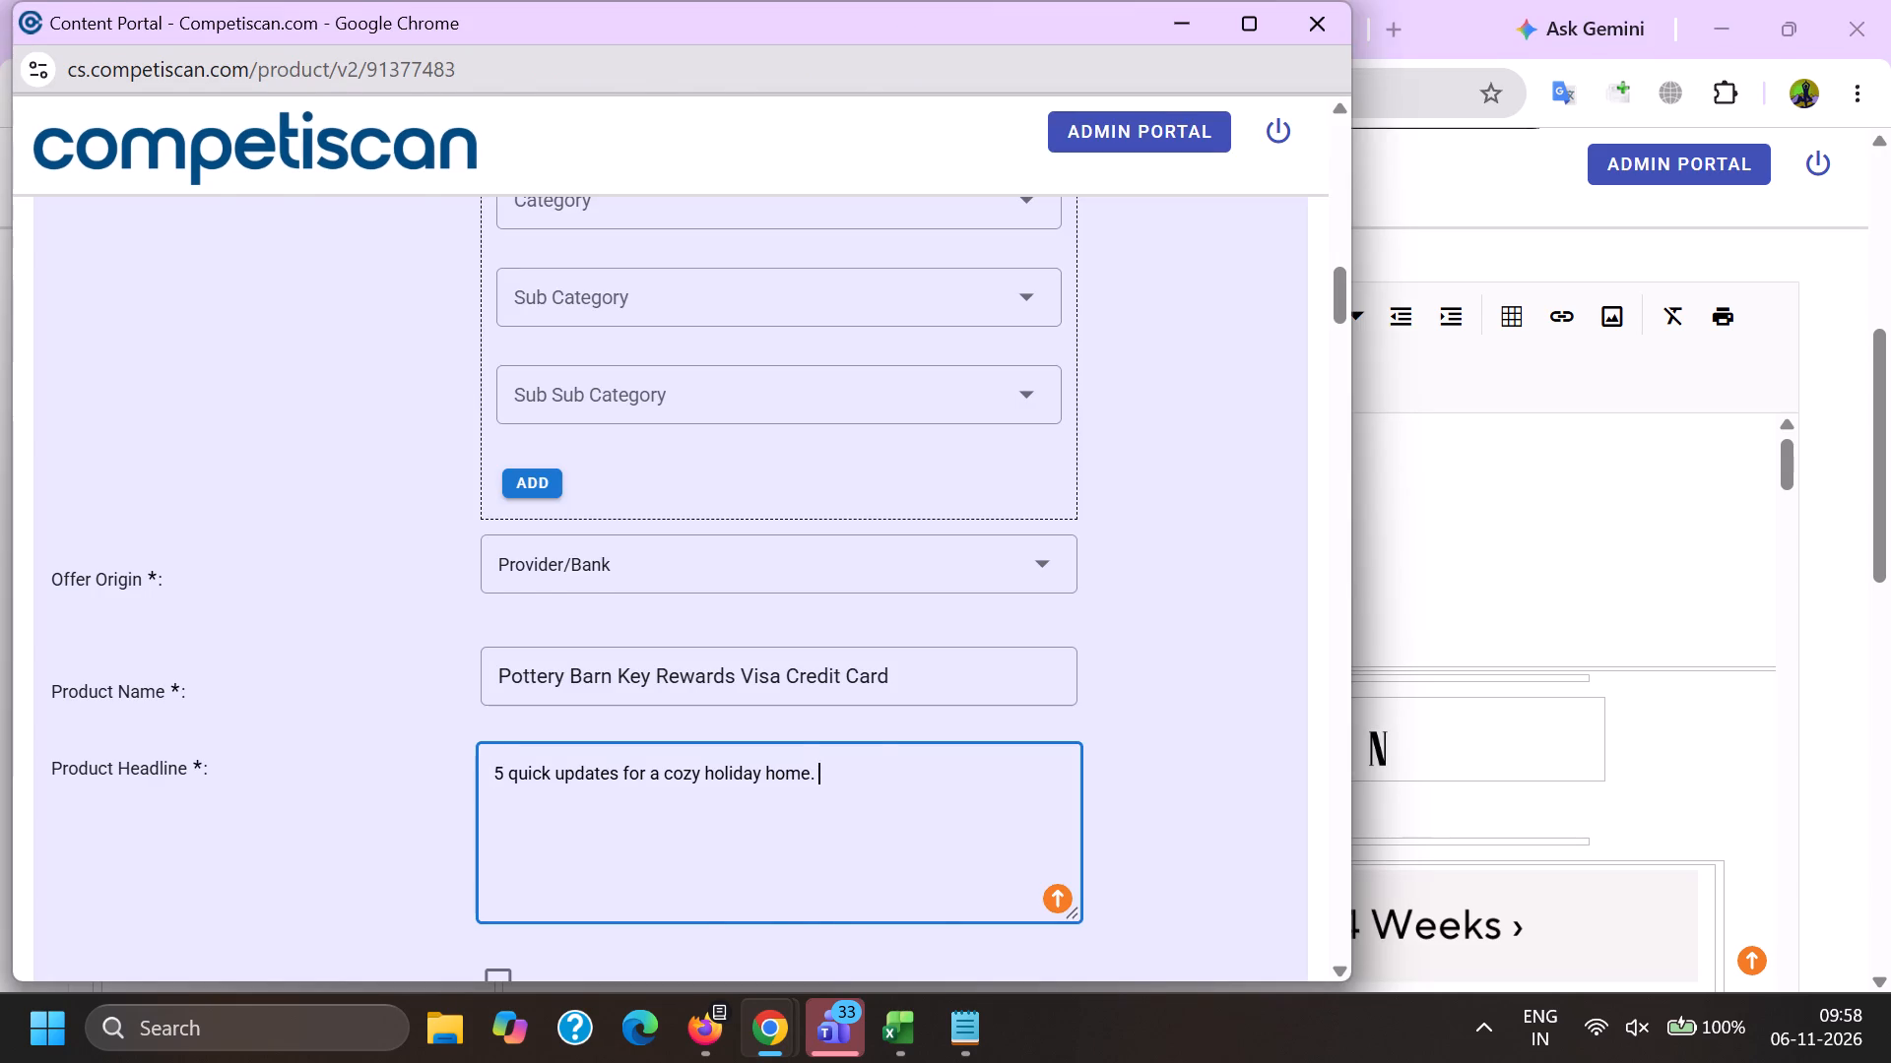
Copy "Earn 10% back in rewards" from product 21006162's headline and append it to the headline for email 91377483.
key(alt+Tab)
click(1173, 0)
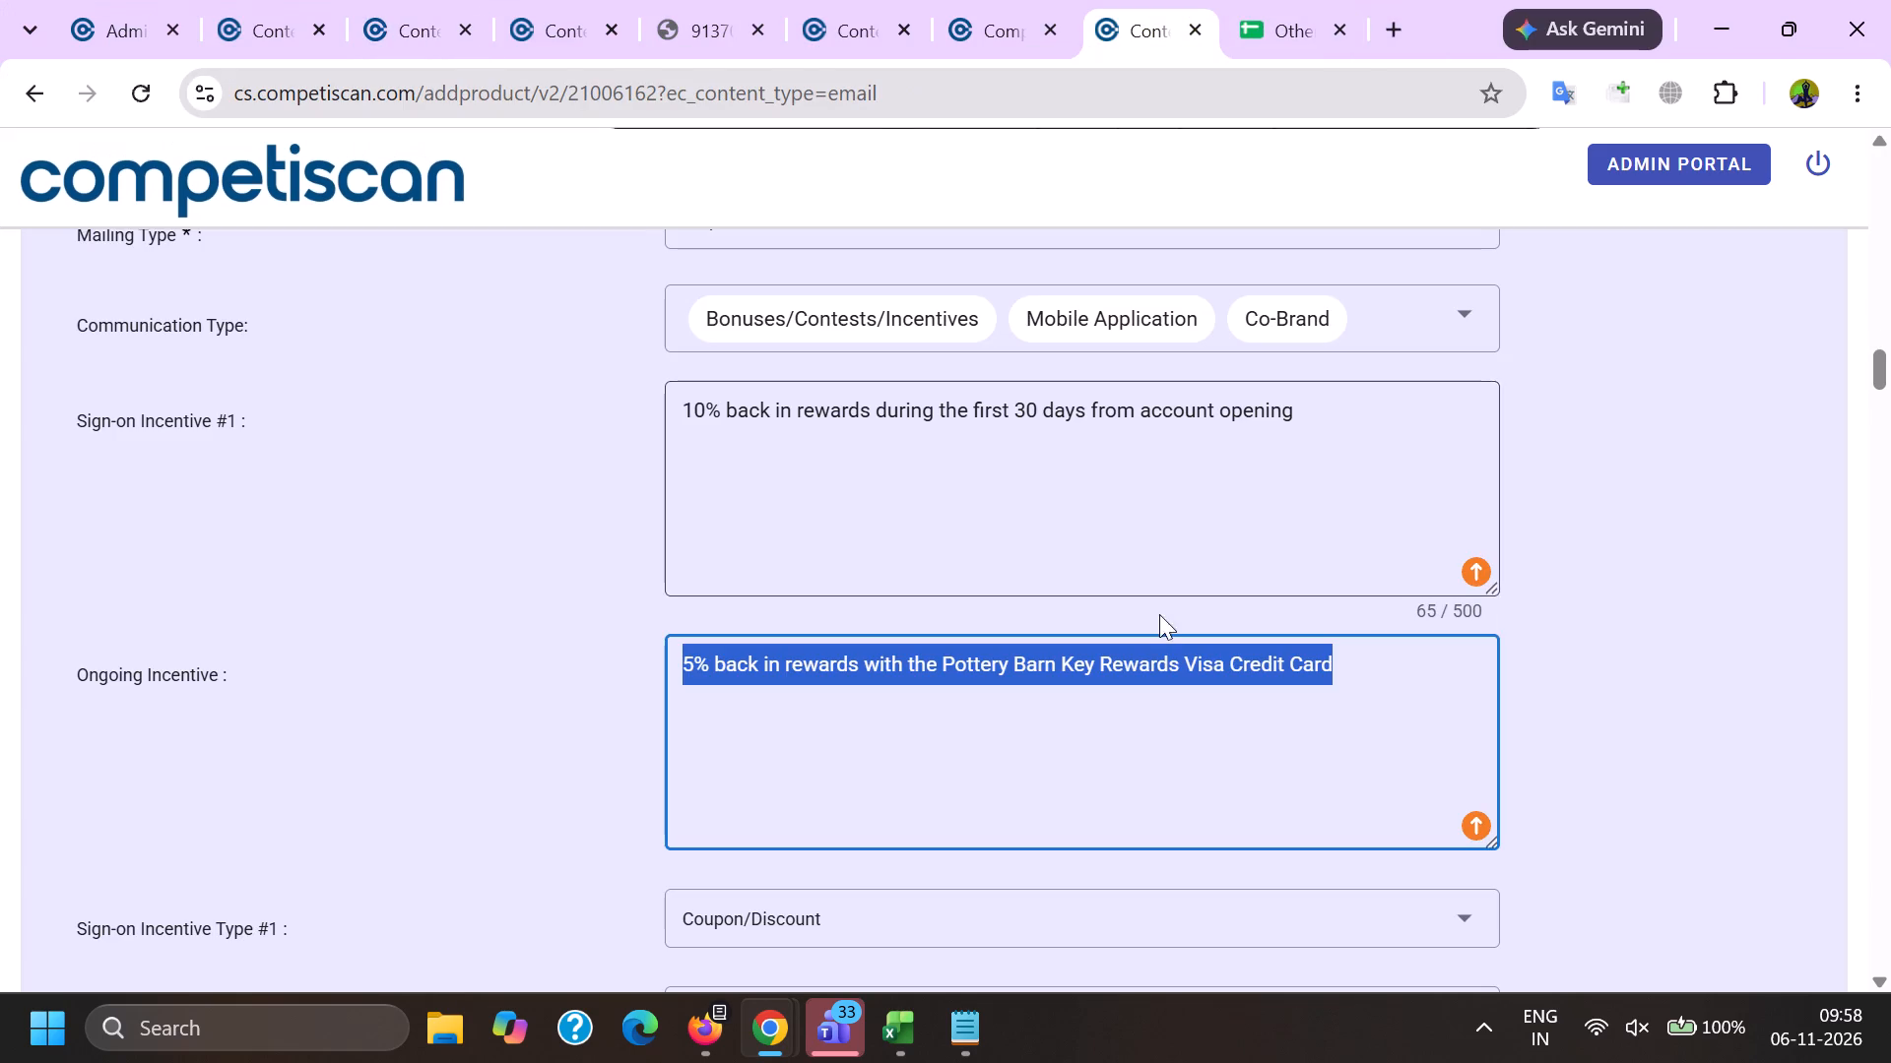
scroll(1345, 580, up, 10)
click(1026, 572)
drag(1026, 572, 1035, 580)
shift+click(1336, 621)
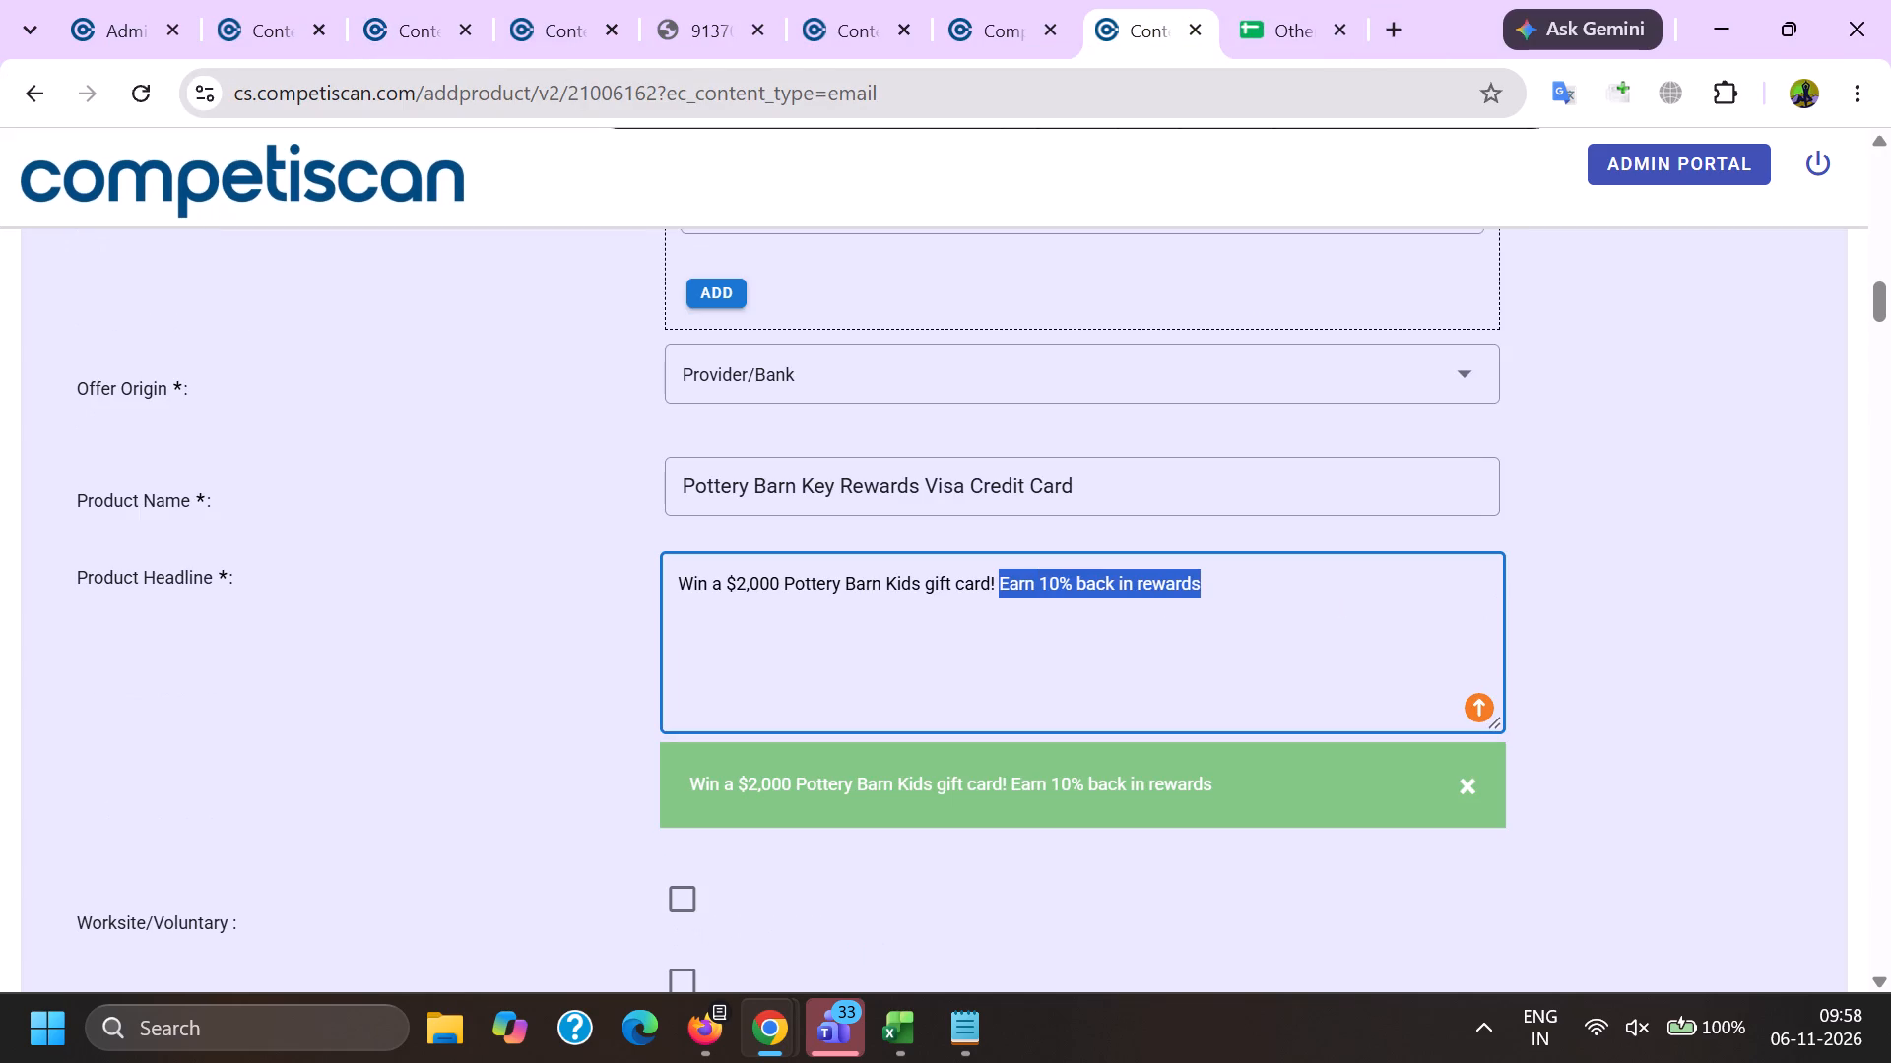
key(ctrl+c)
key(alt+Tab)
key(ctrl+v)
Set the response mechanism to URL/Website and the mailing type to Acquisition.
scroll(720, 550, down, 6)
click(621, 566)
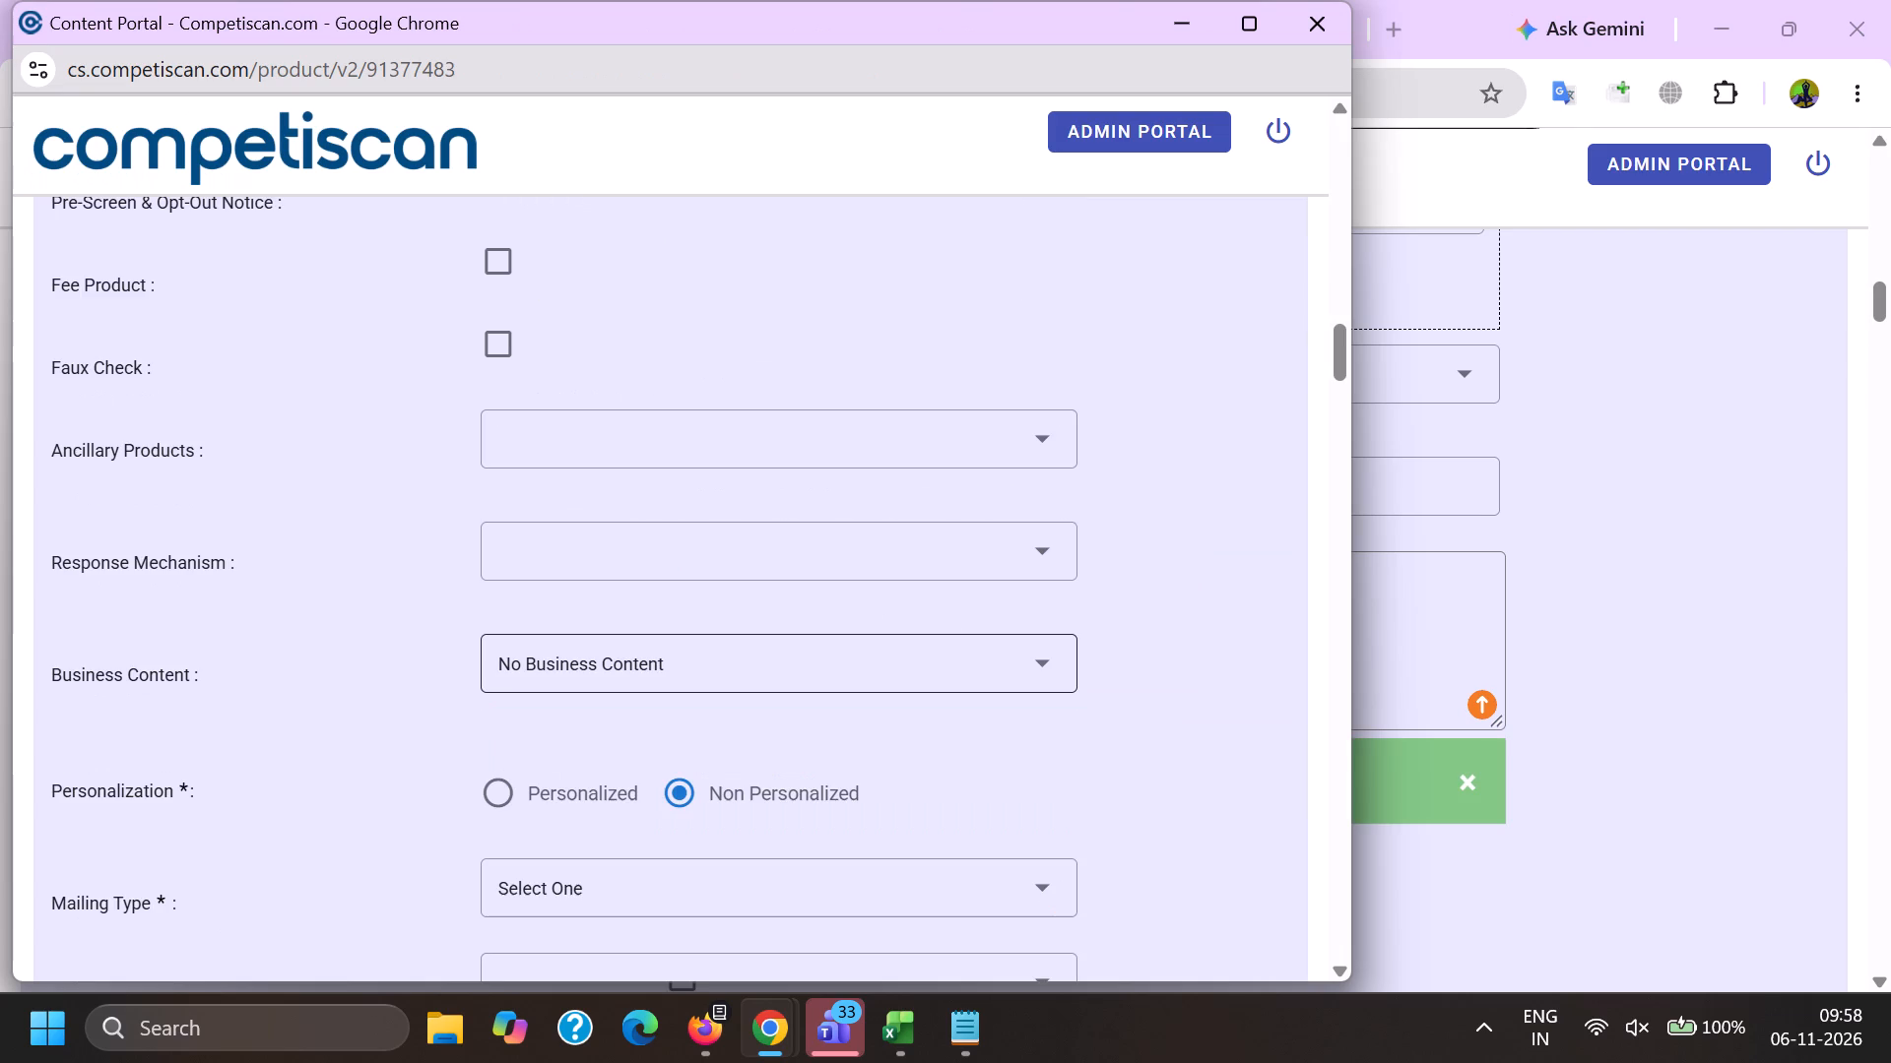
scroll(678, 357, down, 4)
scroll(601, 612, up, 1)
scroll(599, 619, down, 3)
scroll(621, 677, up, 5)
scroll(622, 407, down, 6)
drag(699, 787, 689, 779)
click(385, 728)
click(522, 769)
drag(557, 603, 551, 624)
drag(293, 702, 353, 743)
Select the communication types Bonuses/Contests/Incentives, Co-Brand and Mobile Application.
click(614, 851)
scroll(595, 423, down, 2)
click(670, 767)
scroll(670, 747, down, 5)
click(643, 900)
scroll(628, 817, down, 3)
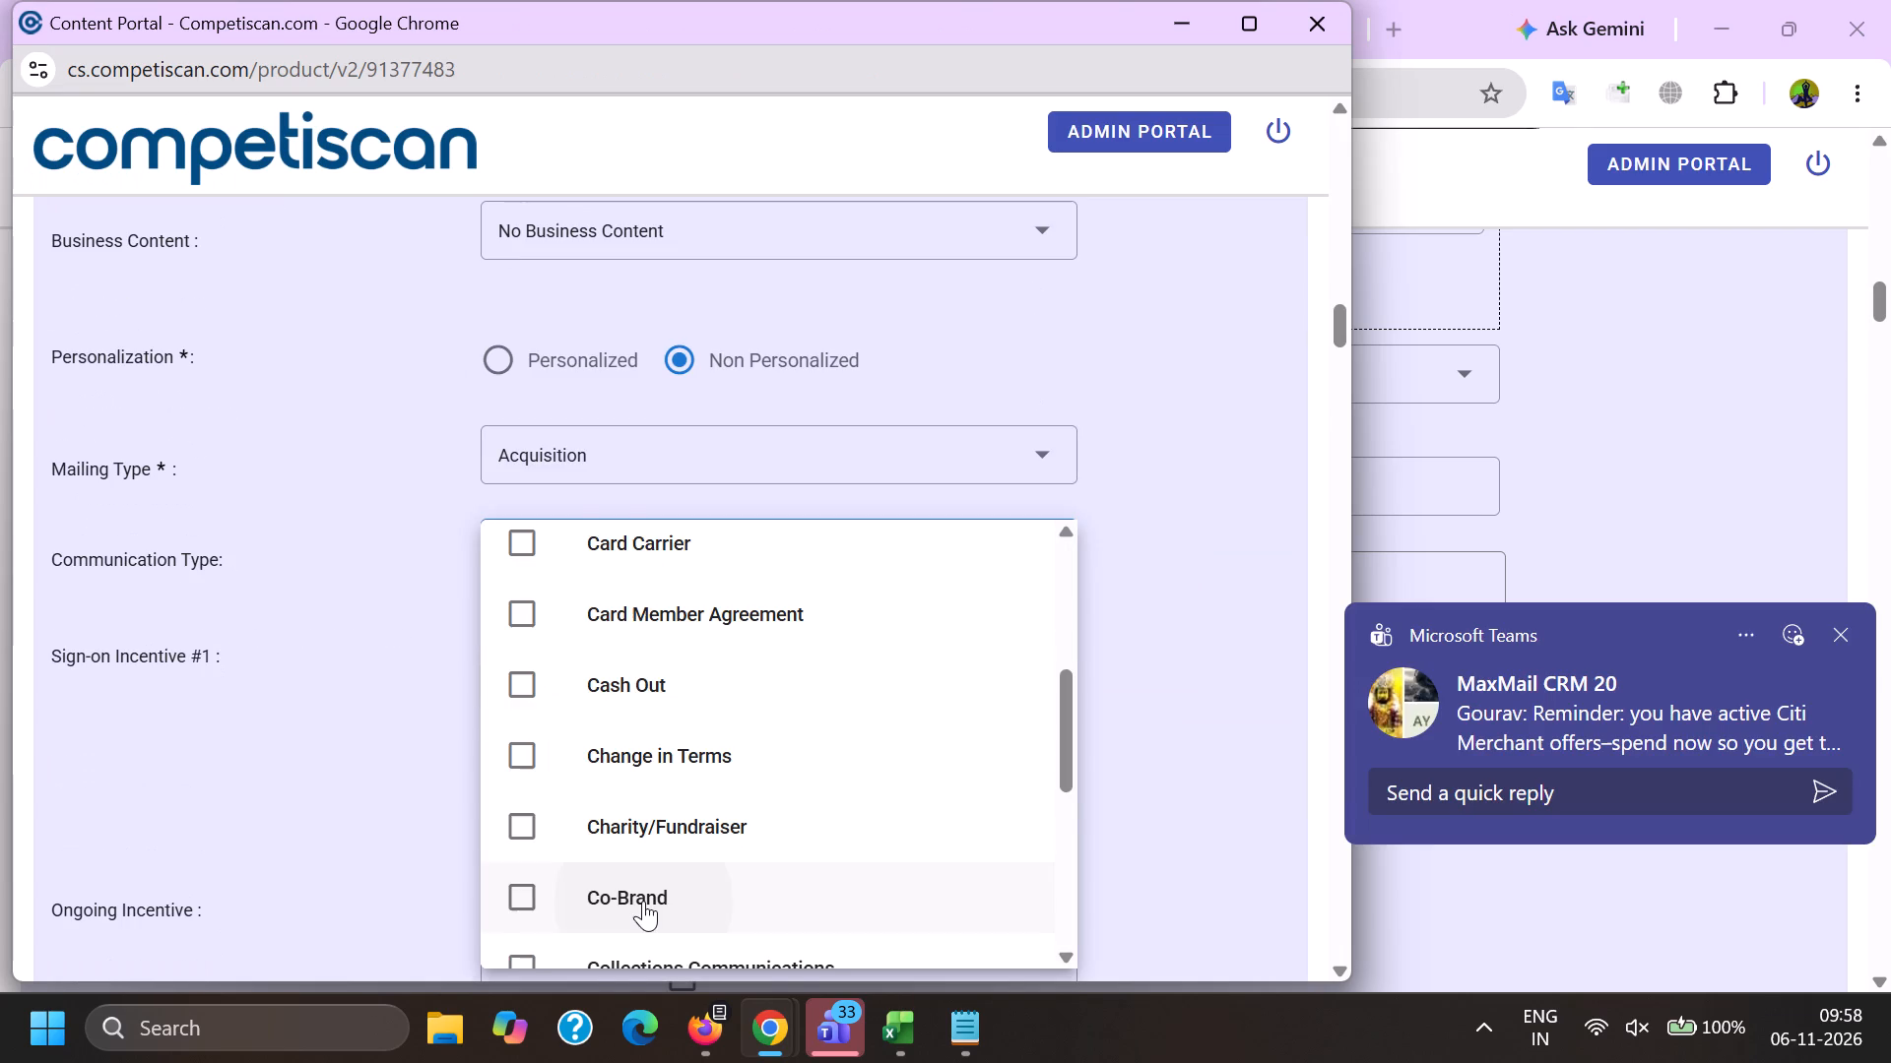
scroll(643, 901, down, 6)
click(677, 912)
click(433, 824)
Look up Affirm and add it as a company on the product.
scroll(548, 779, up, 19)
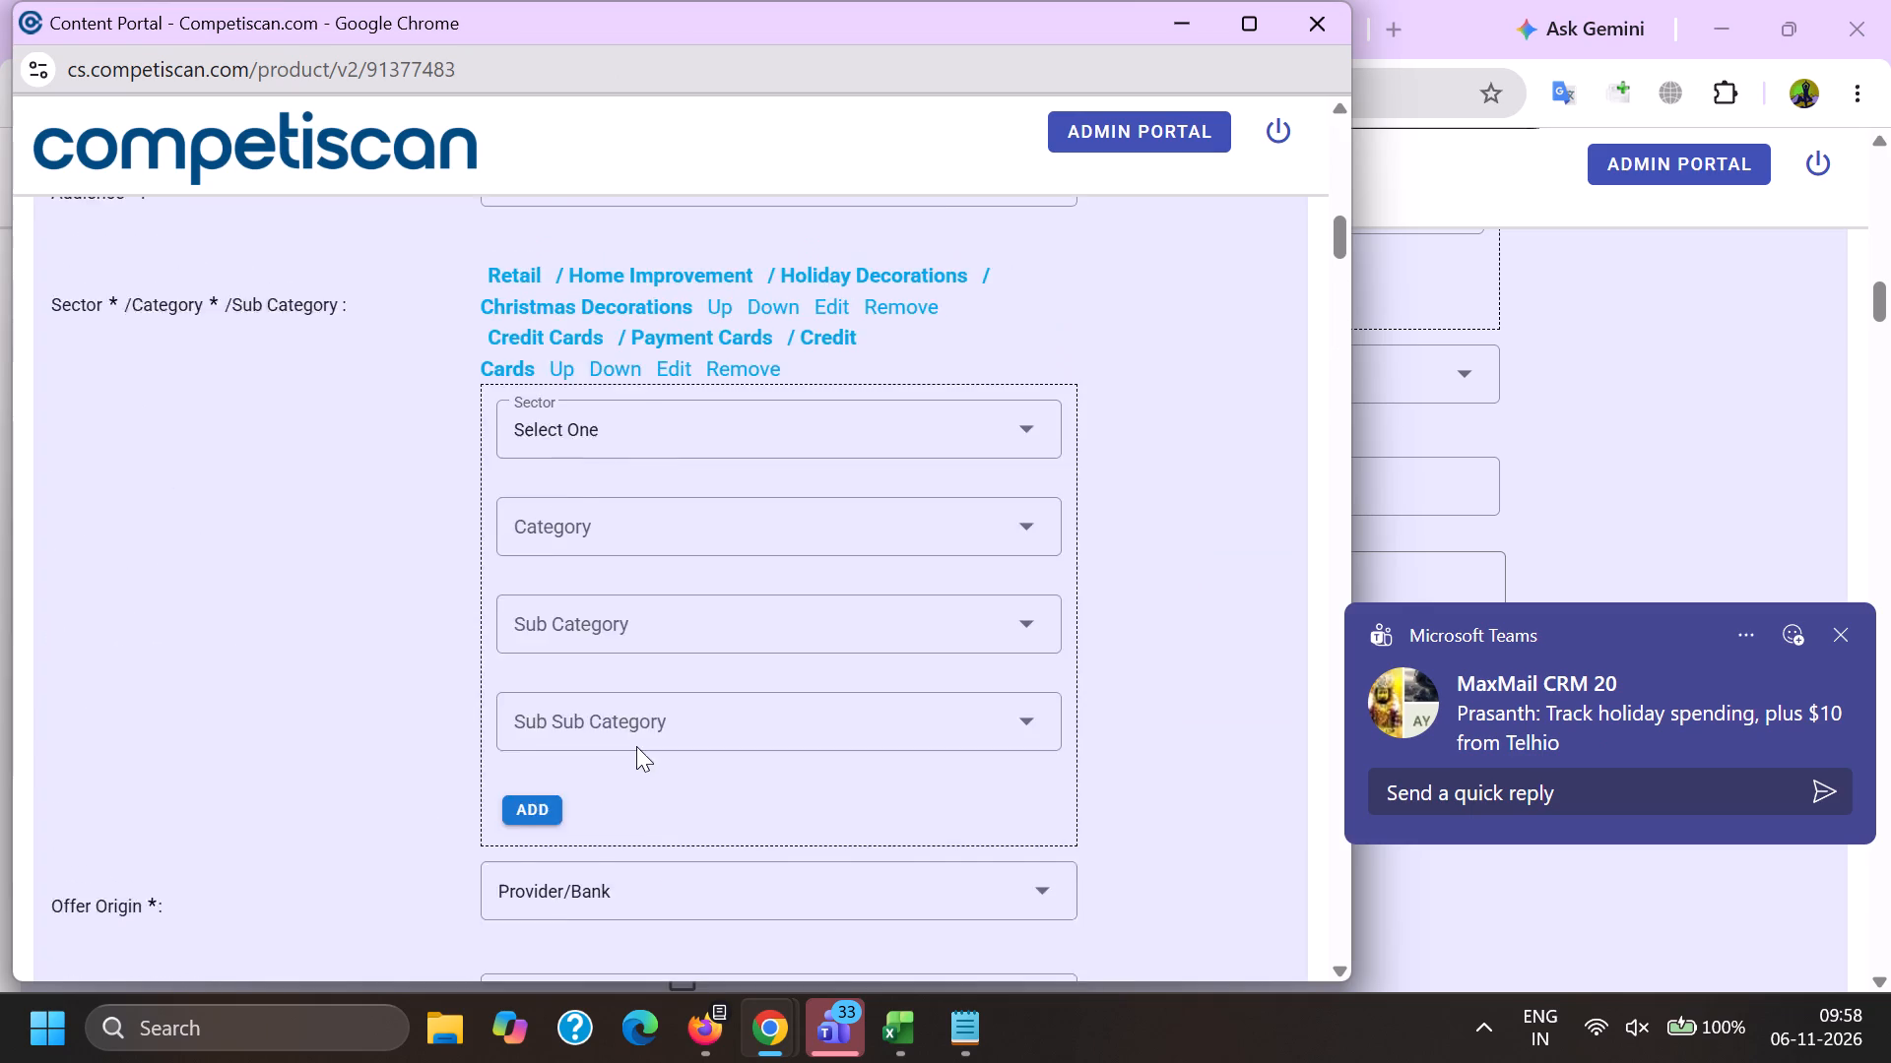
scroll(636, 746, up, 5)
scroll(626, 603, down, 5)
click(607, 311)
key(a)
text(FFIRM)
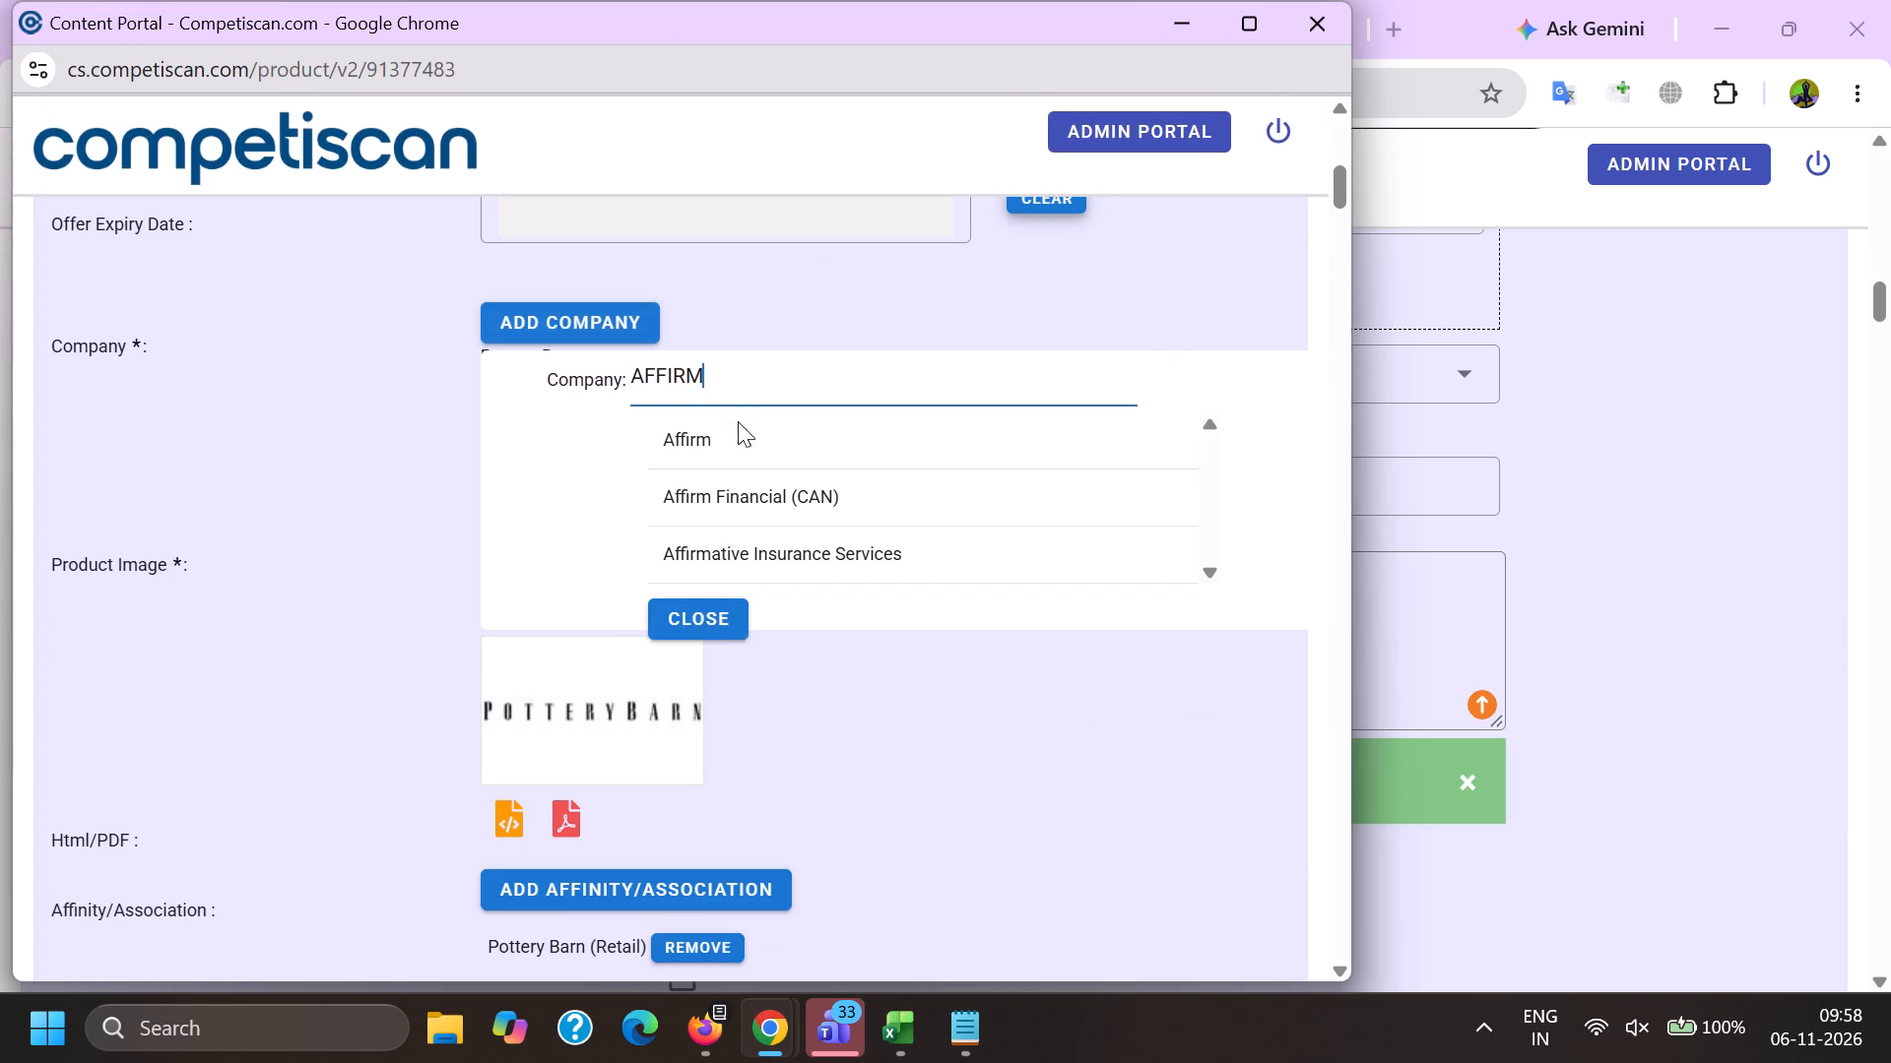
click(712, 448)
Add a third classification with sector Mortgage & Loan and its matching category and loan sub category.
scroll(701, 316, down, 3)
scroll(729, 460, down, 2)
scroll(633, 775, down, 2)
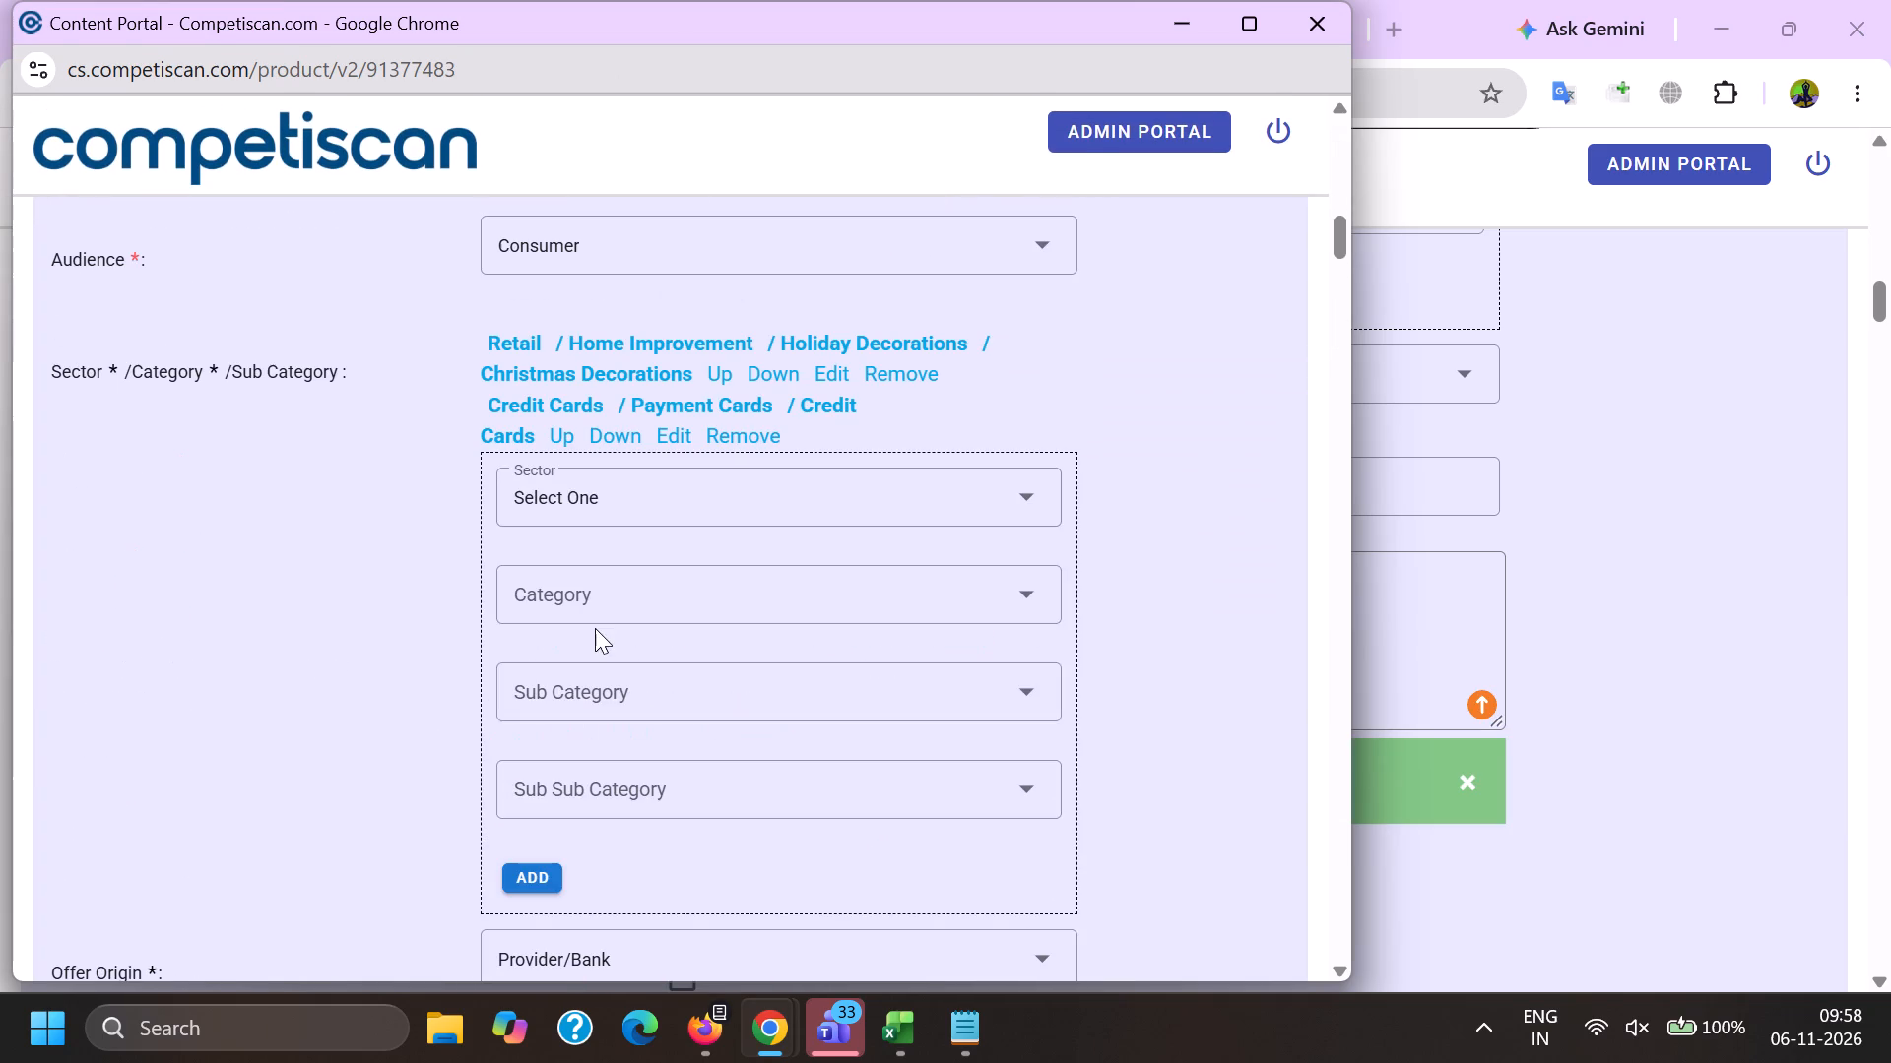
click(581, 485)
scroll(587, 602, down, 2)
drag(639, 701, 628, 696)
click(413, 648)
click(568, 626)
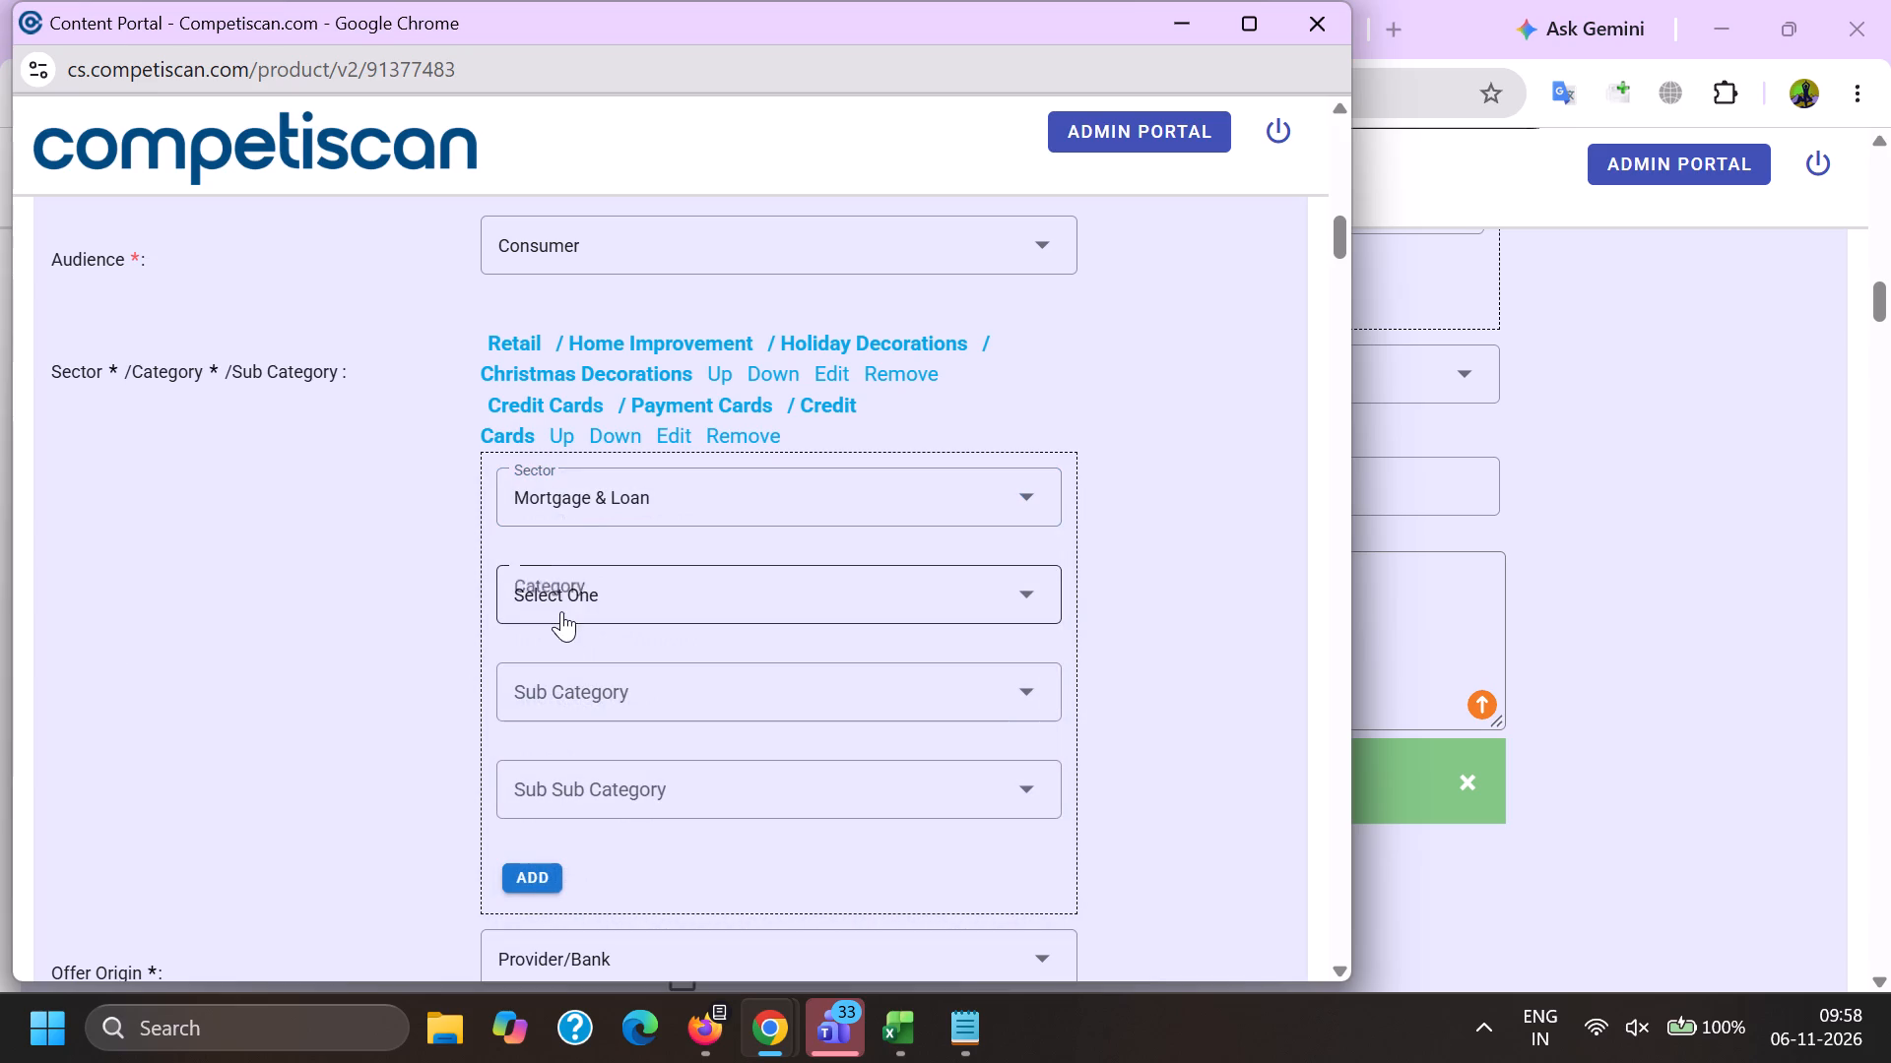
click(561, 610)
scroll(559, 382, down, 2)
click(601, 442)
click(591, 412)
scroll(605, 238, down, 1)
scroll(660, 571, down, 6)
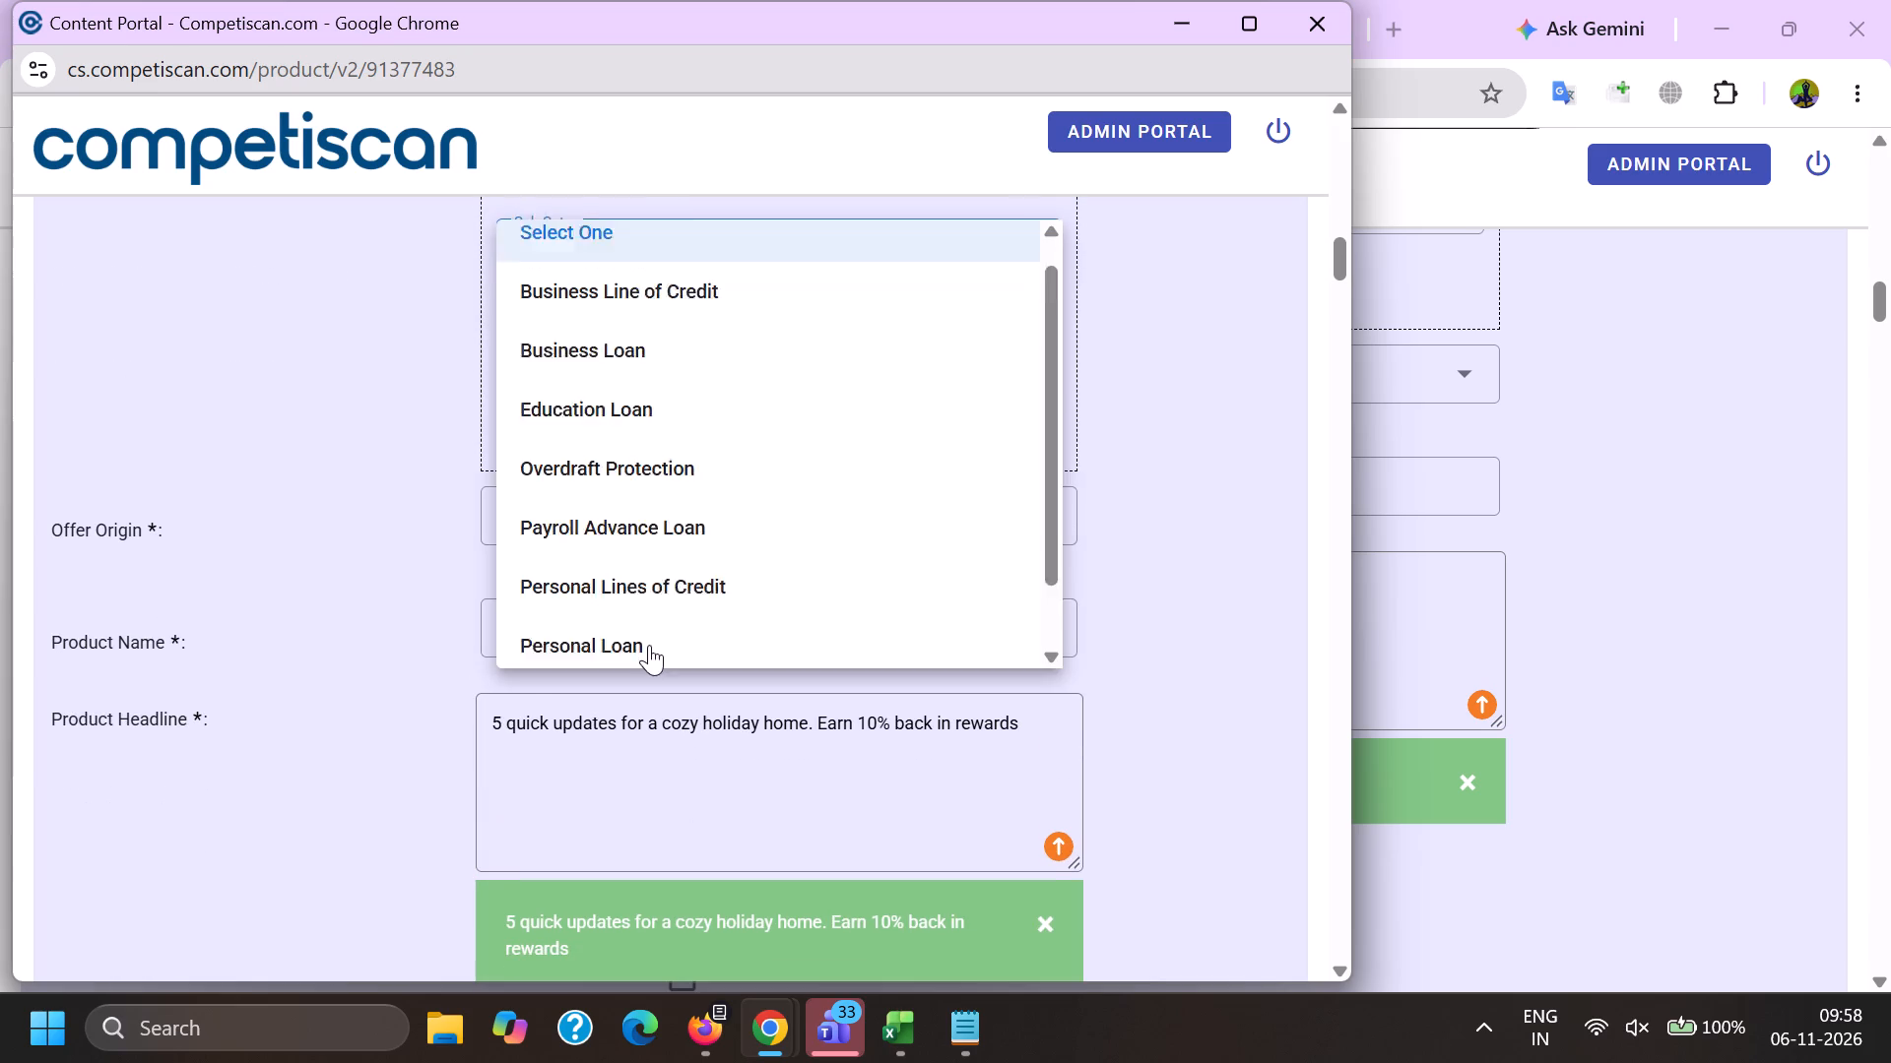
click(656, 645)
click(397, 570)
click(555, 415)
click(533, 436)
Copy "10% back in rewards during the first 30 days from account opening" from product 21006162 into Sign-on Incentive #1.
scroll(567, 333, down, 9)
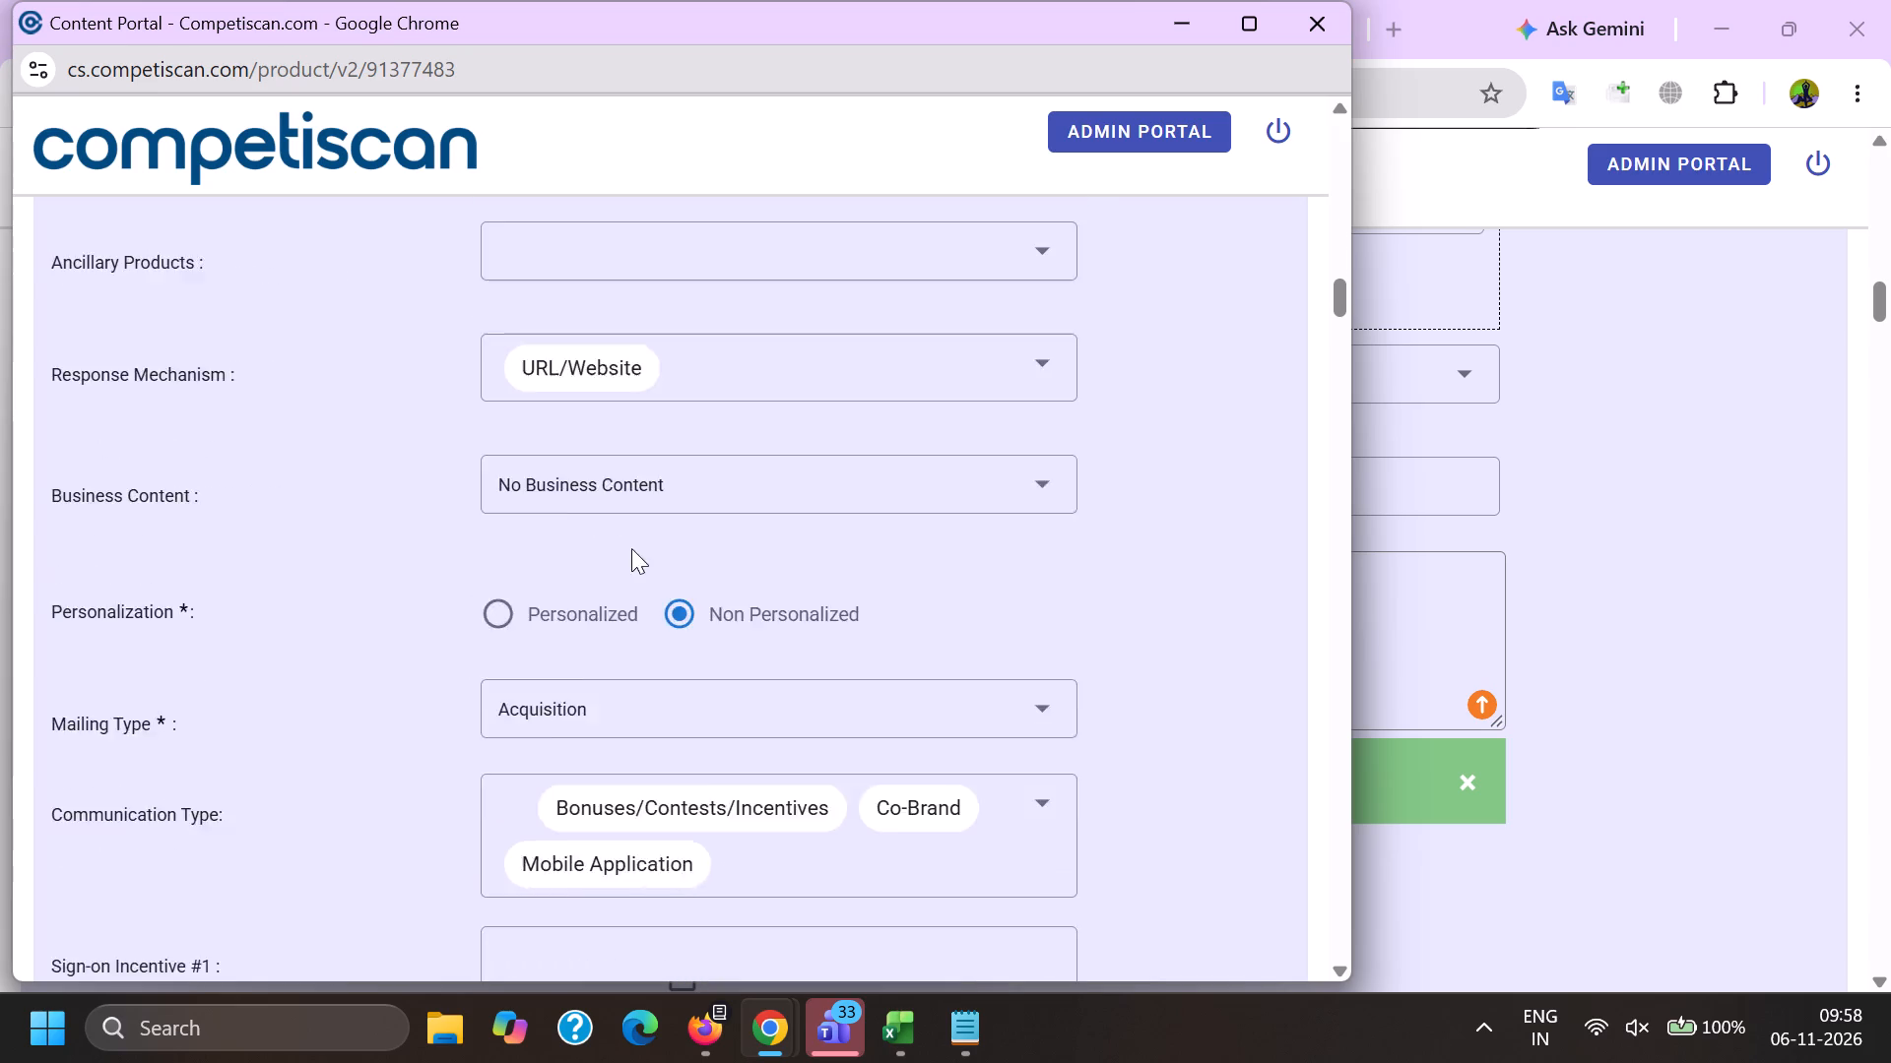
scroll(619, 553, down, 4)
click(607, 338)
key(alt+Tab)
scroll(1368, 543, down, 11)
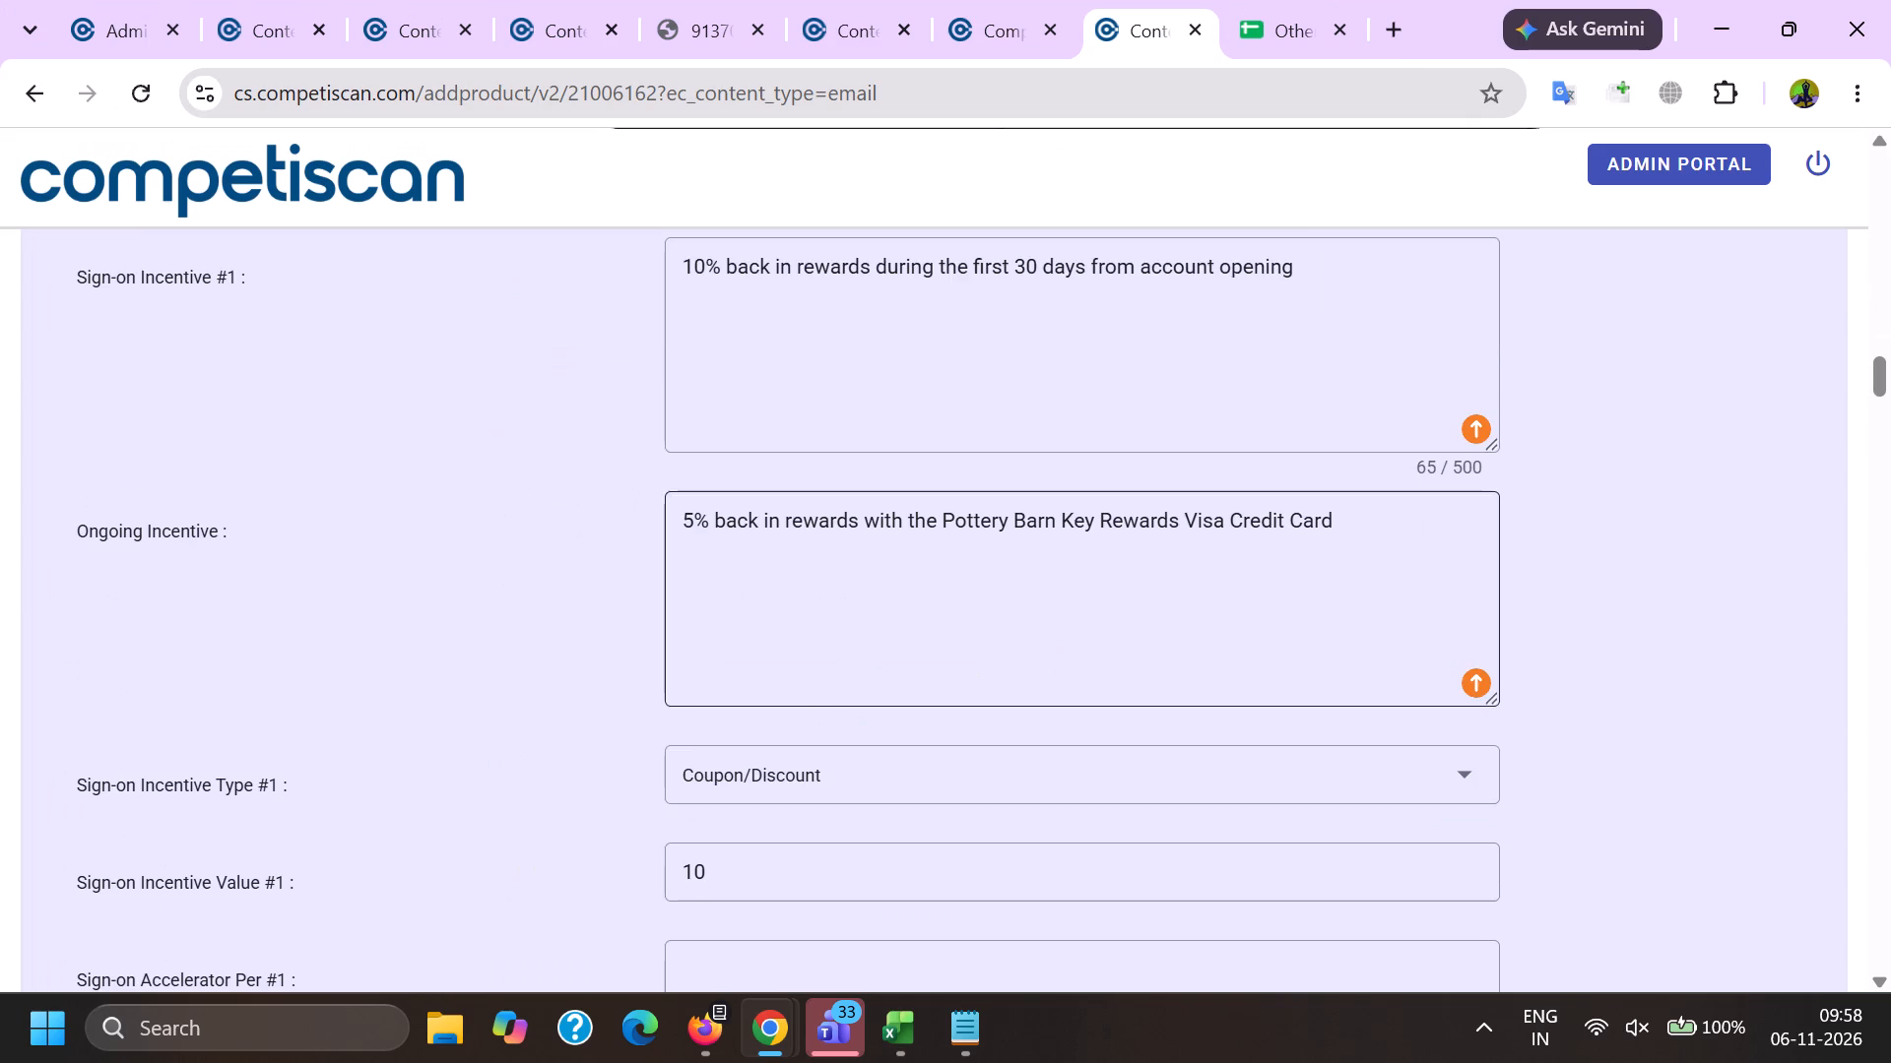
drag(1402, 385, 377, 307)
key(ctrl+c)
key(alt+Tab)
click(632, 368)
key(ctrl+v)
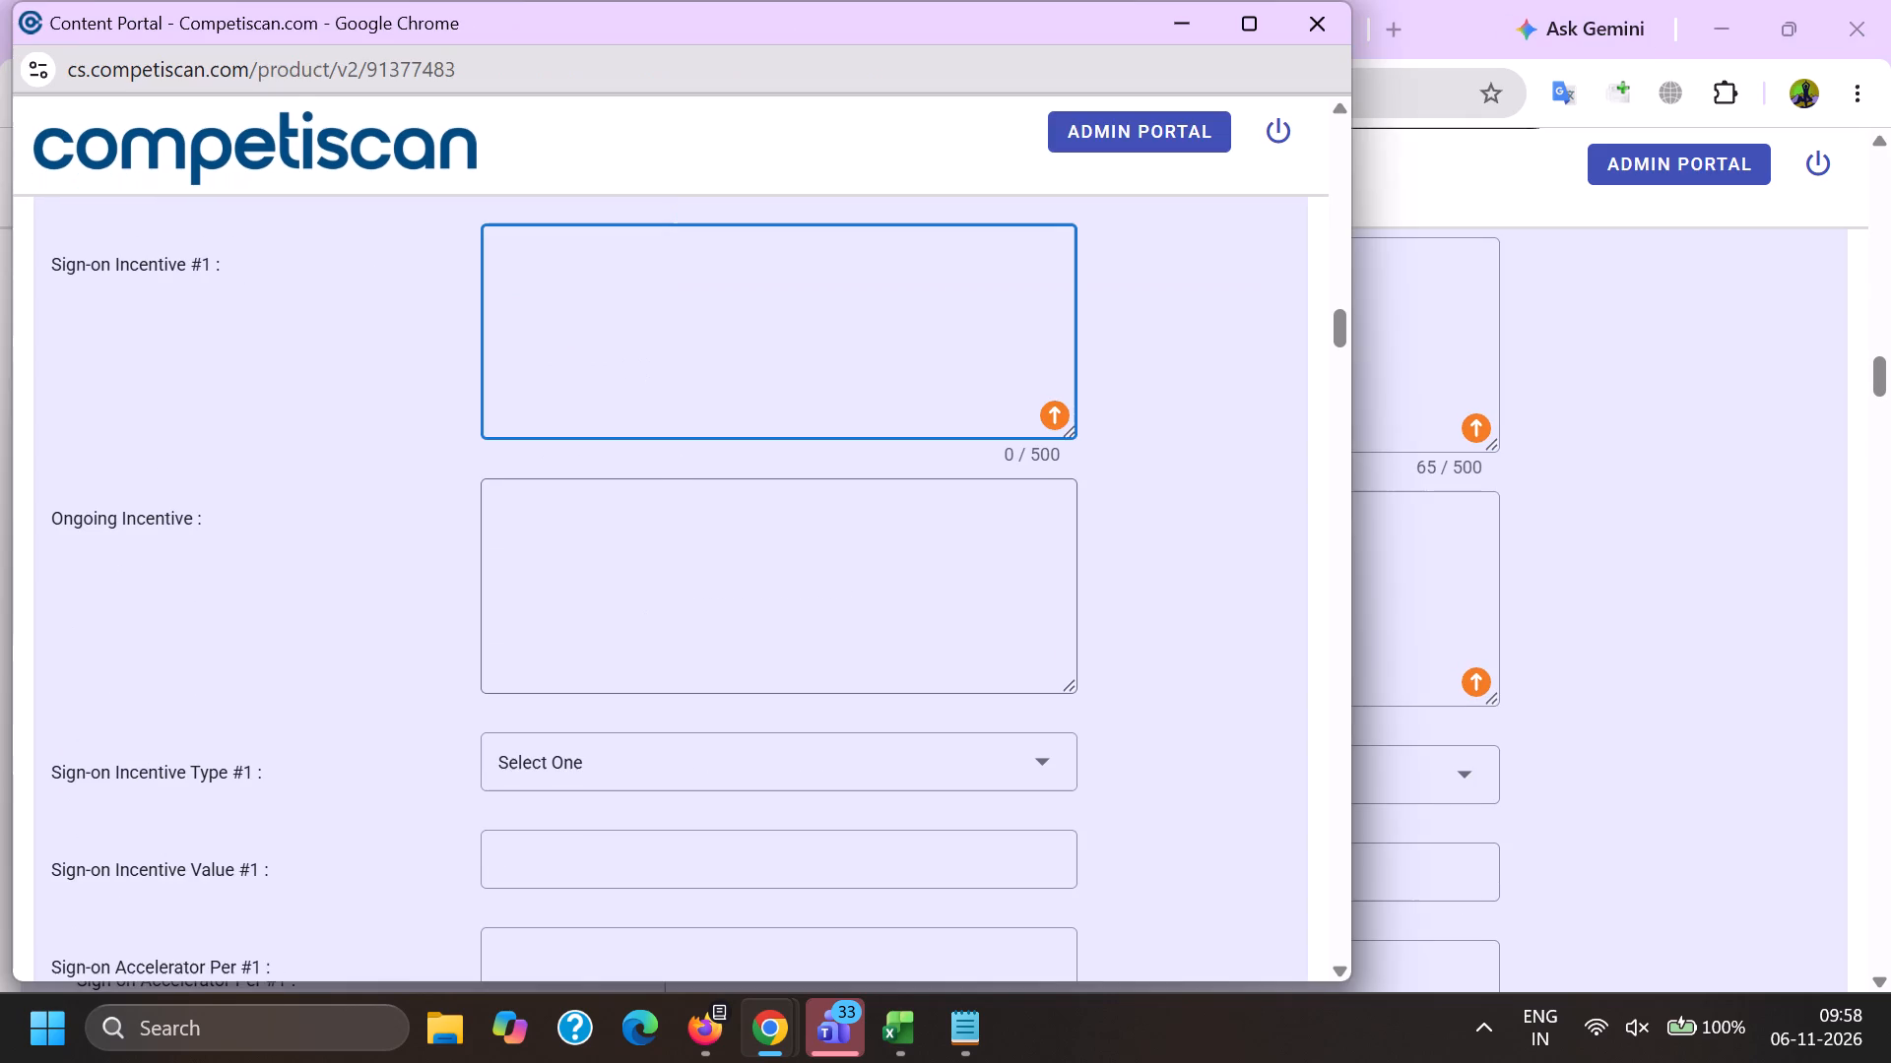
Copy "5% back in rewards with the Pottery Barn Key Rewards Visa Credit Card" from product 21006162 into Ongoing Incentive.
ctrl+click(702, 589)
key(alt+Tab)
drag(1423, 640, 5, 342)
key(ctrl+c)
key(alt+Tab)
key(ctrl+v)
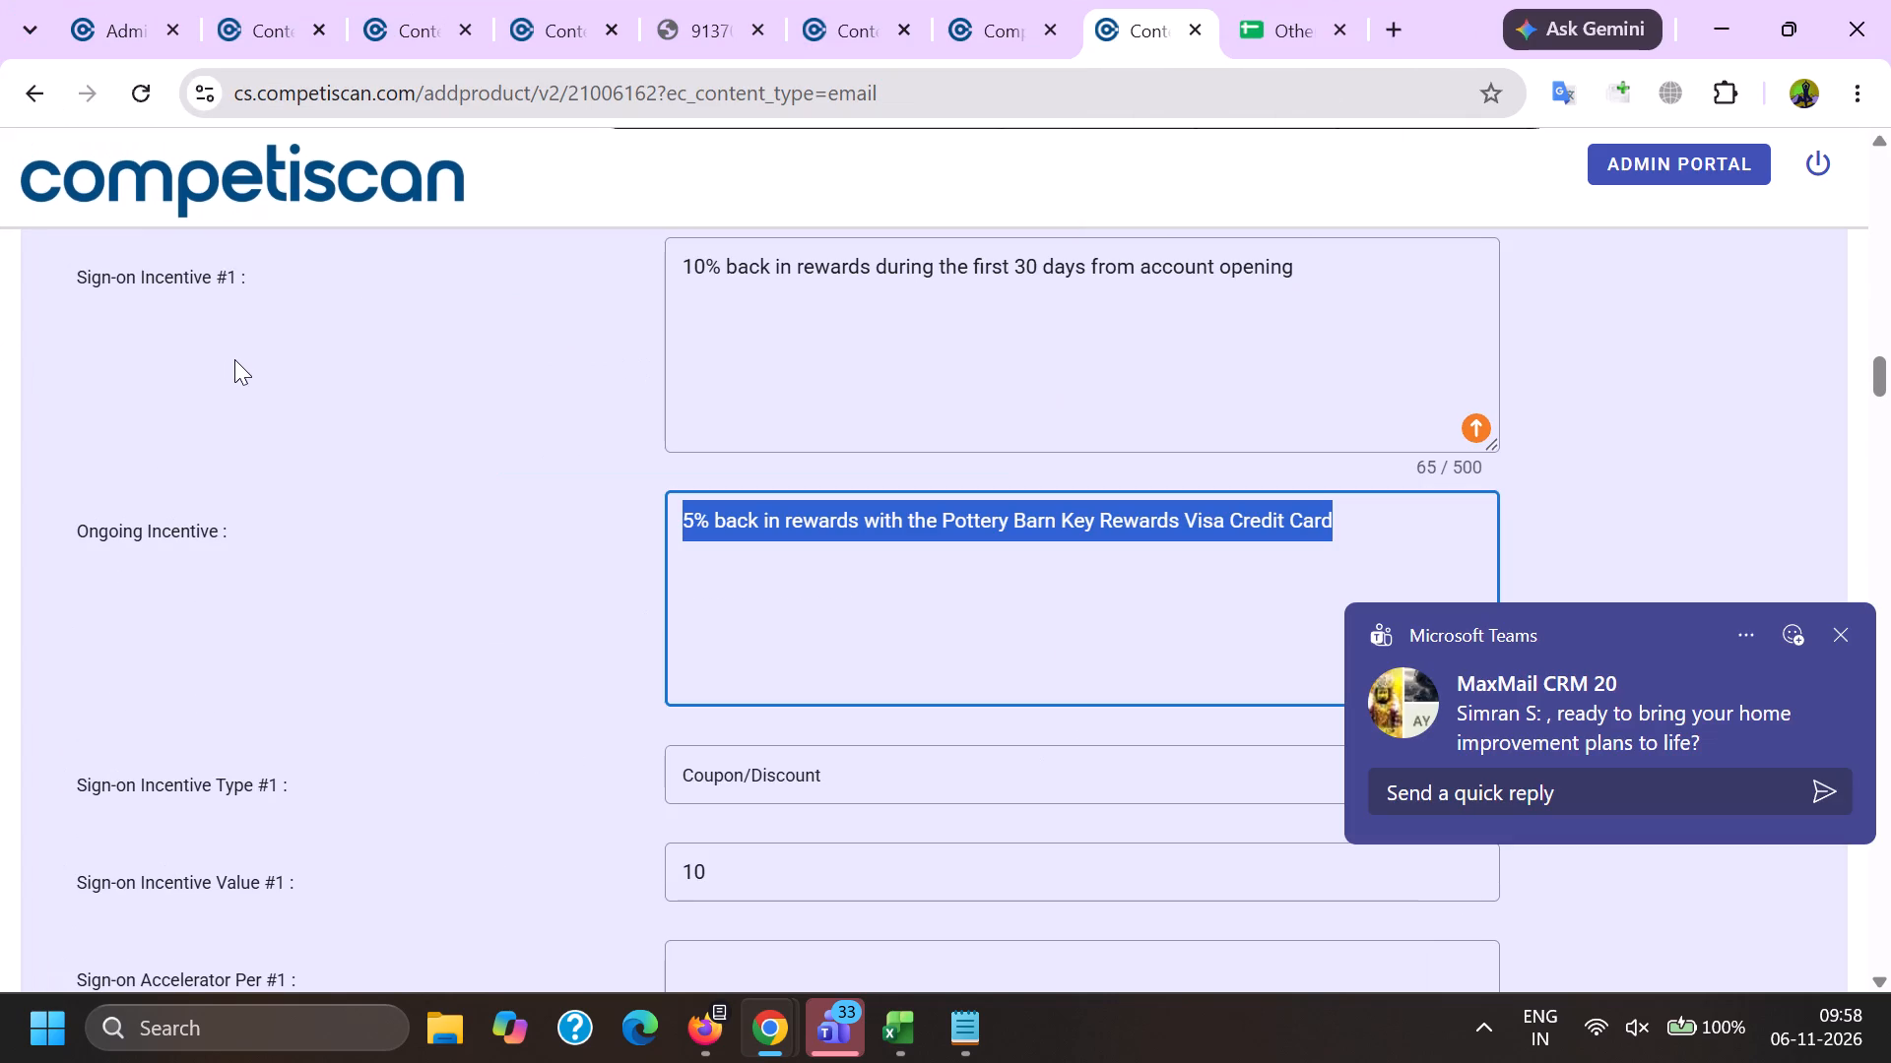
Choose the type for Sign-on Incentive #1 and set its incentive value to 10.00.
scroll(431, 219, down, 3)
click(527, 300)
scroll(519, 331, down, 6)
scroll(565, 540, up, 5)
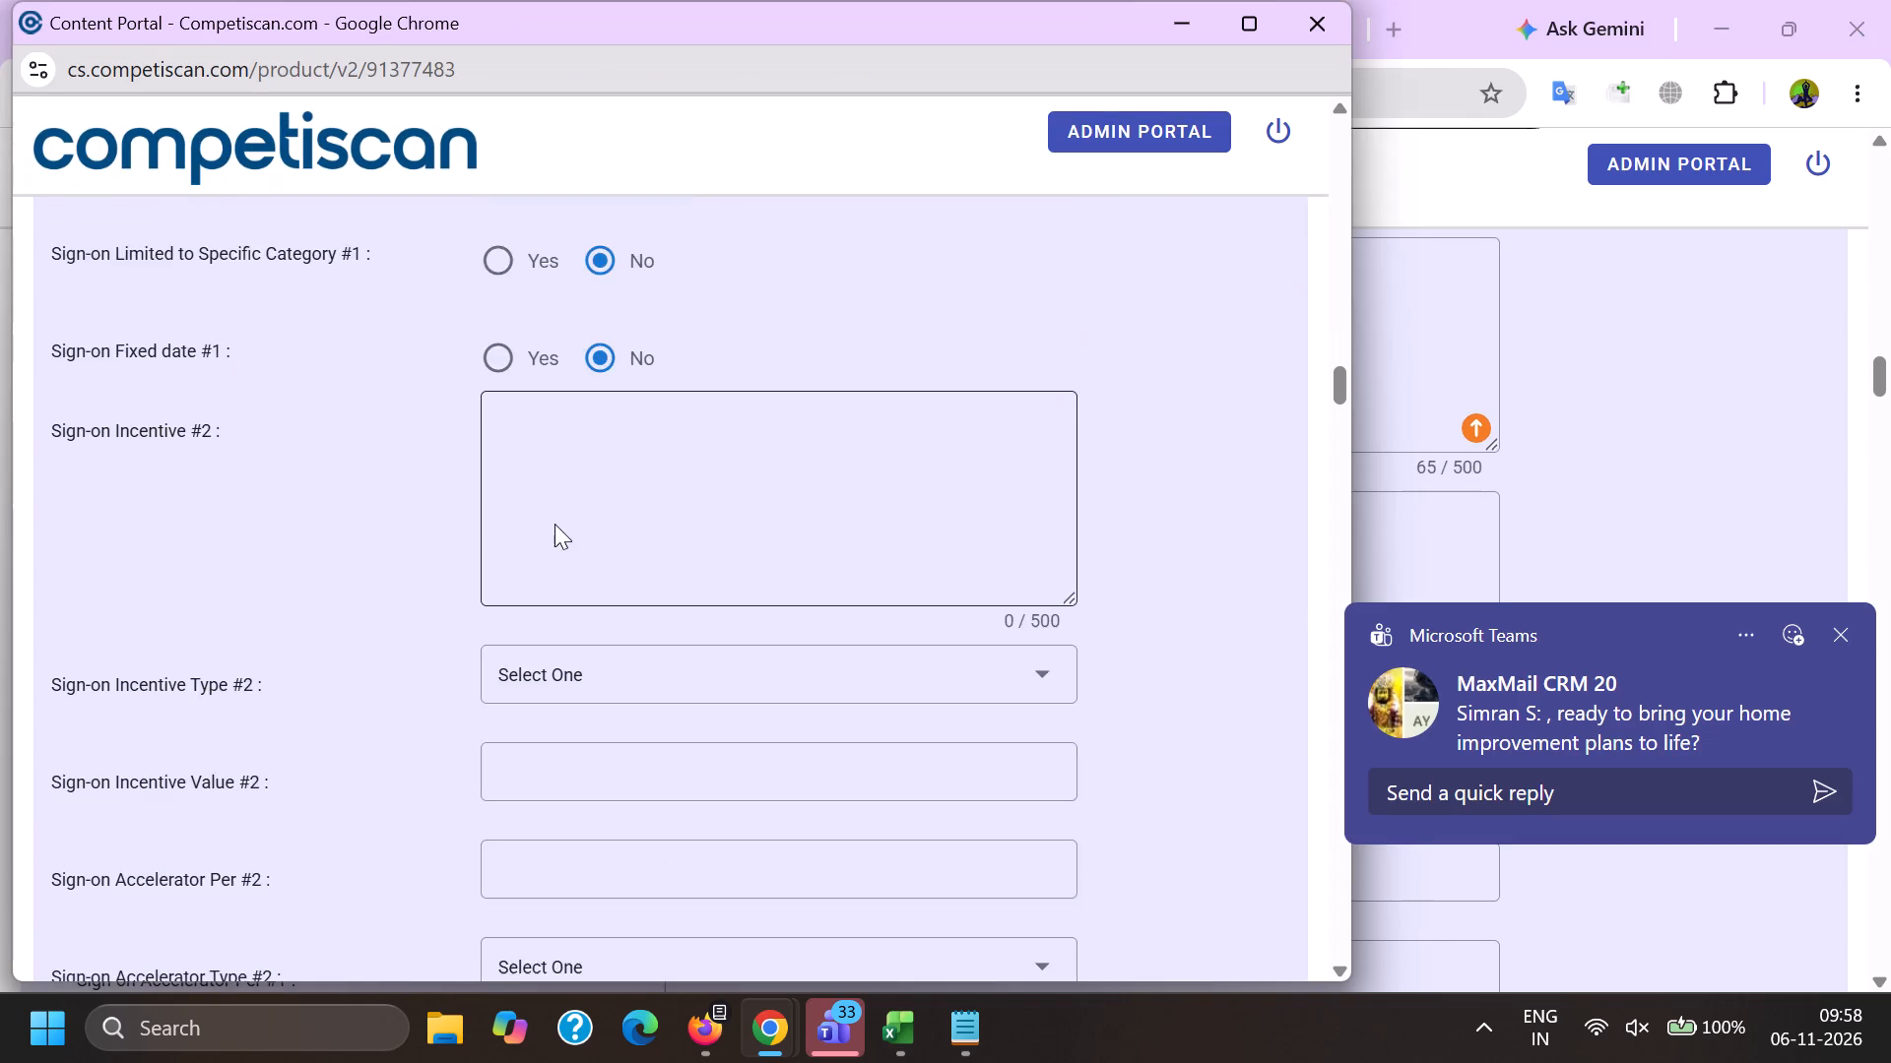
scroll(601, 420, down, 7)
click(609, 363)
drag(314, 350, 376, 356)
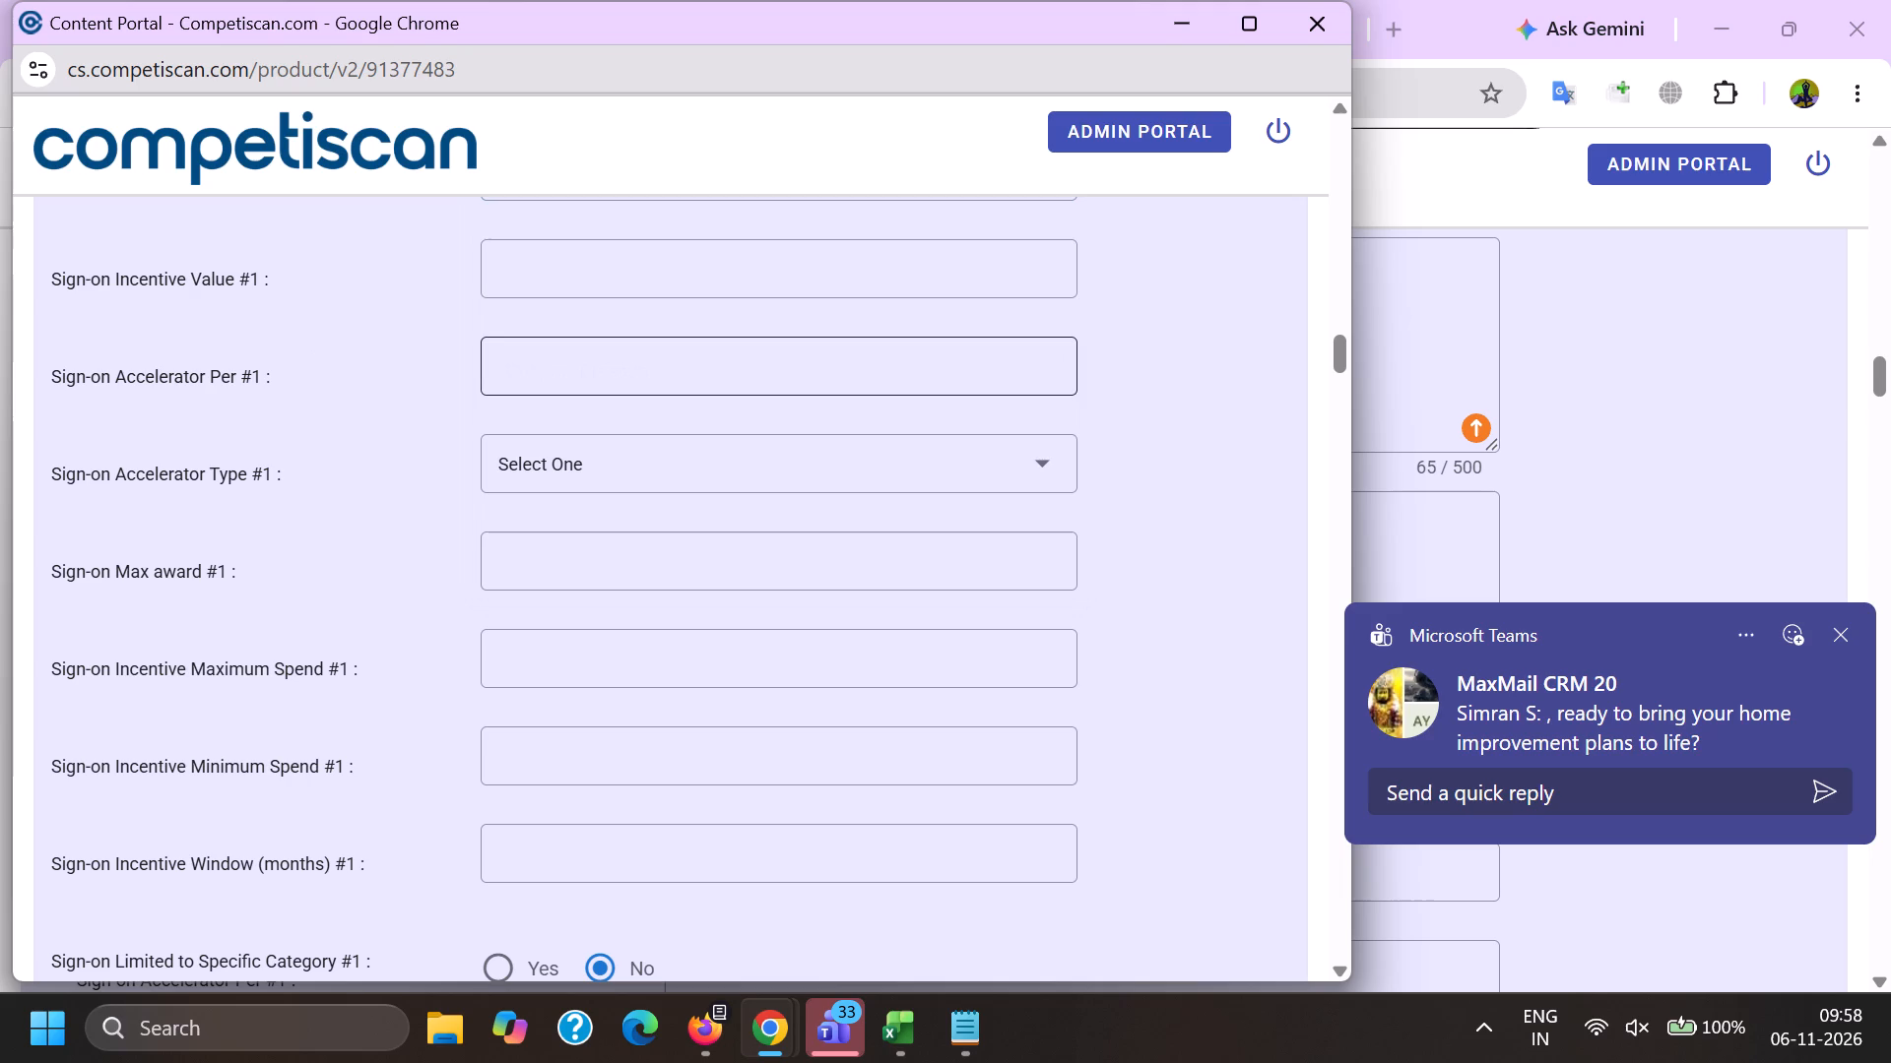
click(535, 262)
key(1)
key(0)
key(period)
text(00)
Set Sign-on Max award #1 to 10.00.
key(Tab)
key(Tab)
key(Tab)
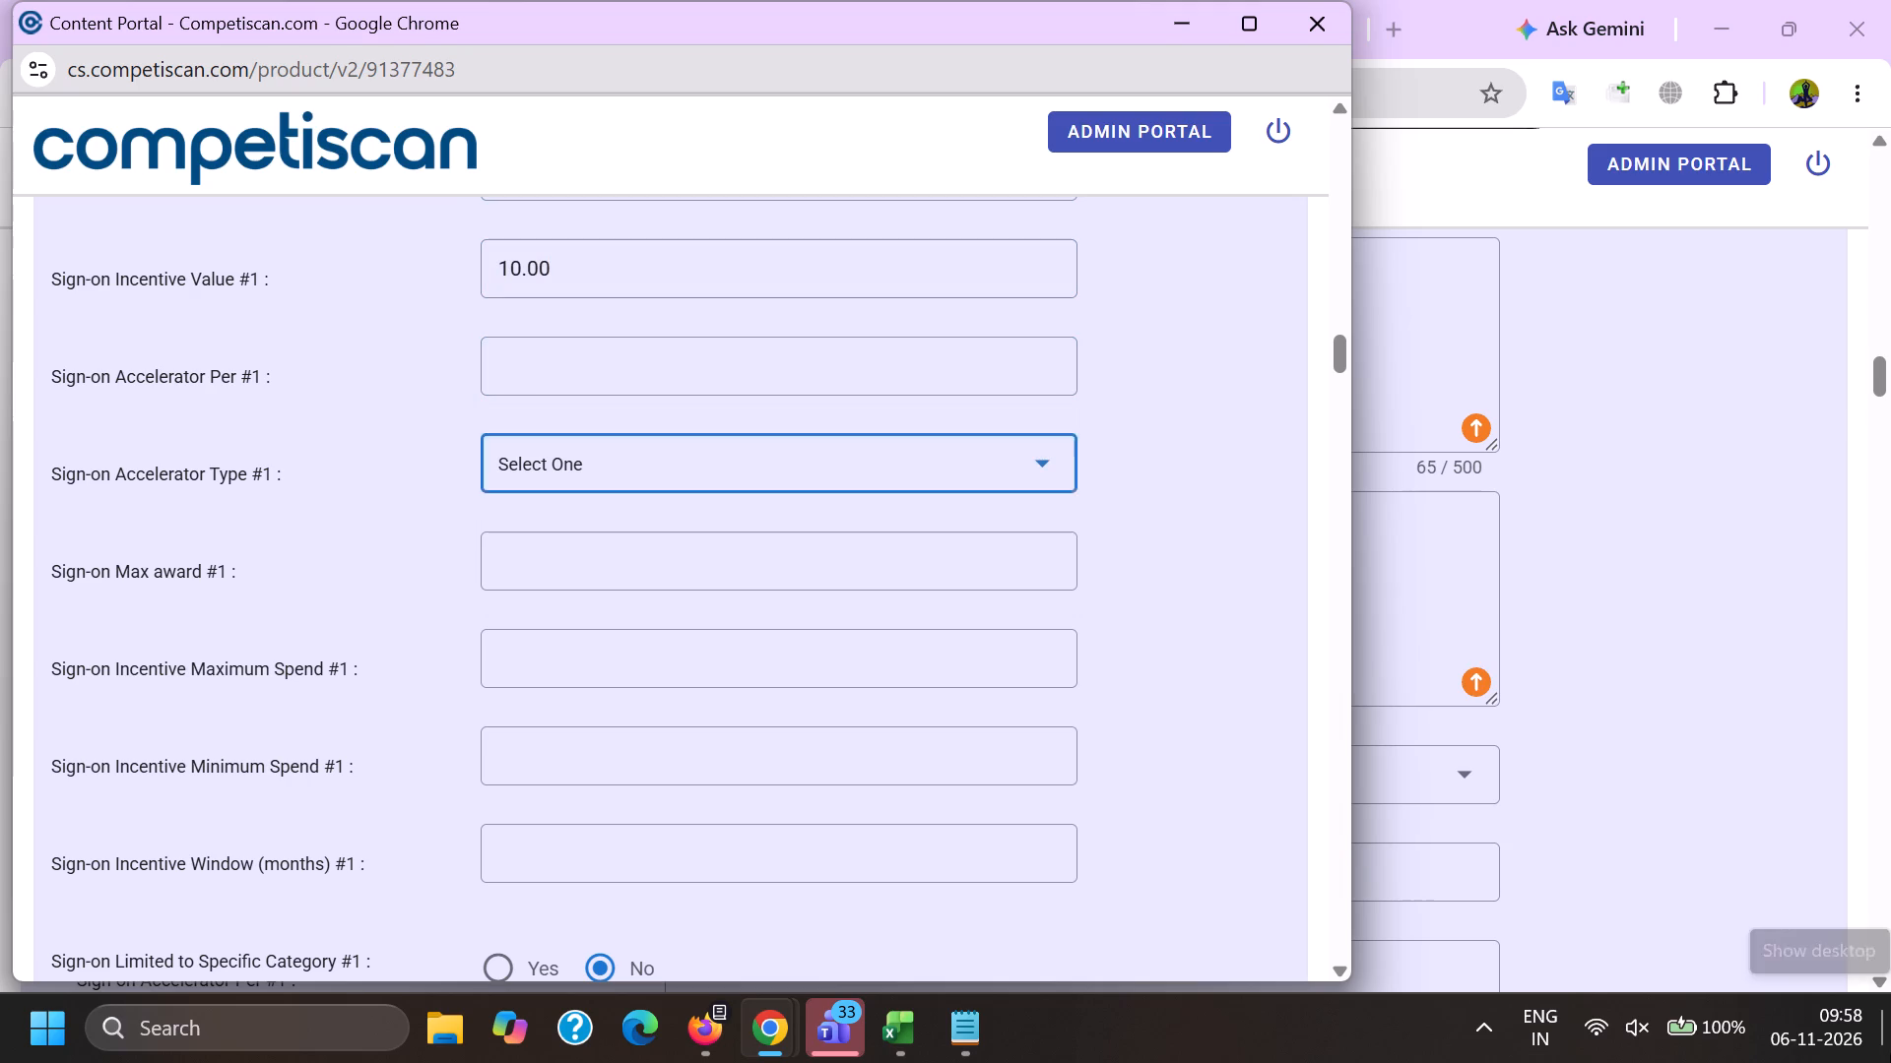
key(1)
key(0)
key(period)
key(0)
key(0)
Set the Sign-on Incentive Window #1 to 1 month.
key(Tab)
key(Tab)
key(Tab)
key(1)
scroll(1141, 939, down, 2)
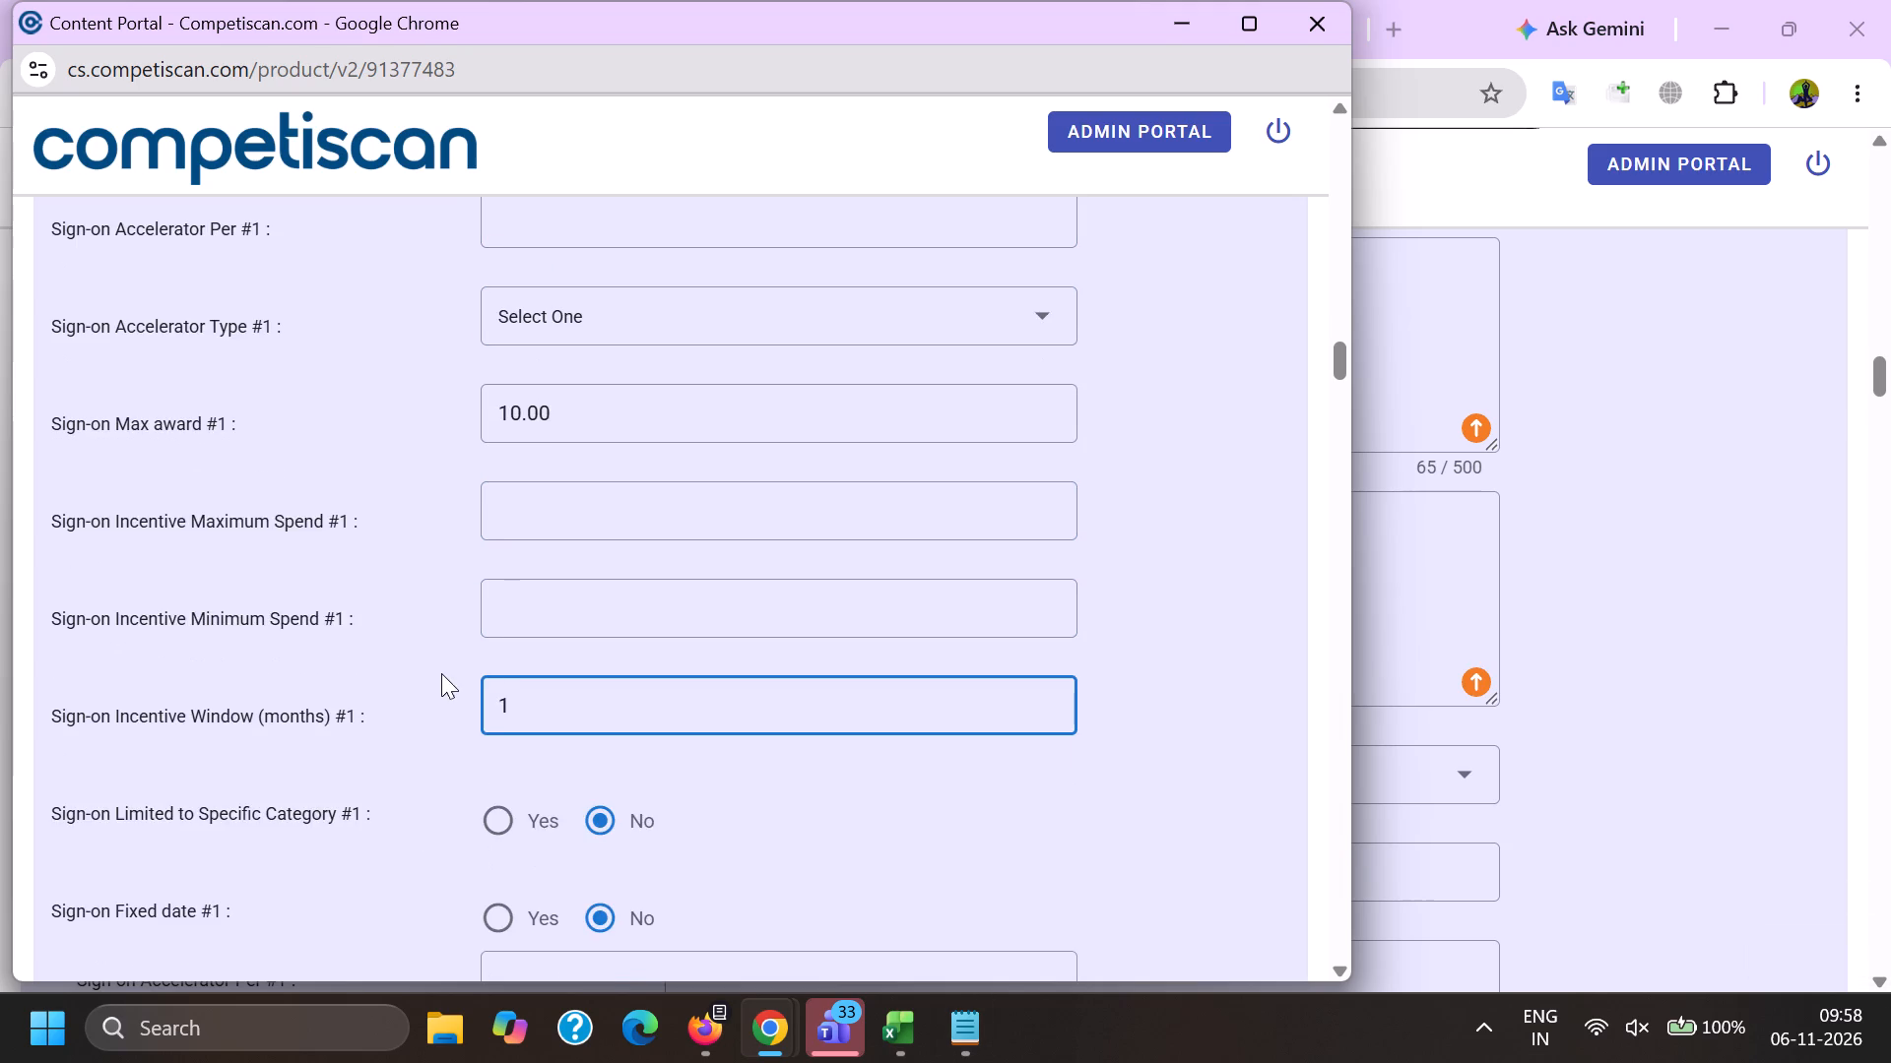
scroll(441, 673, down, 2)
click(475, 623)
scroll(477, 624, down, 17)
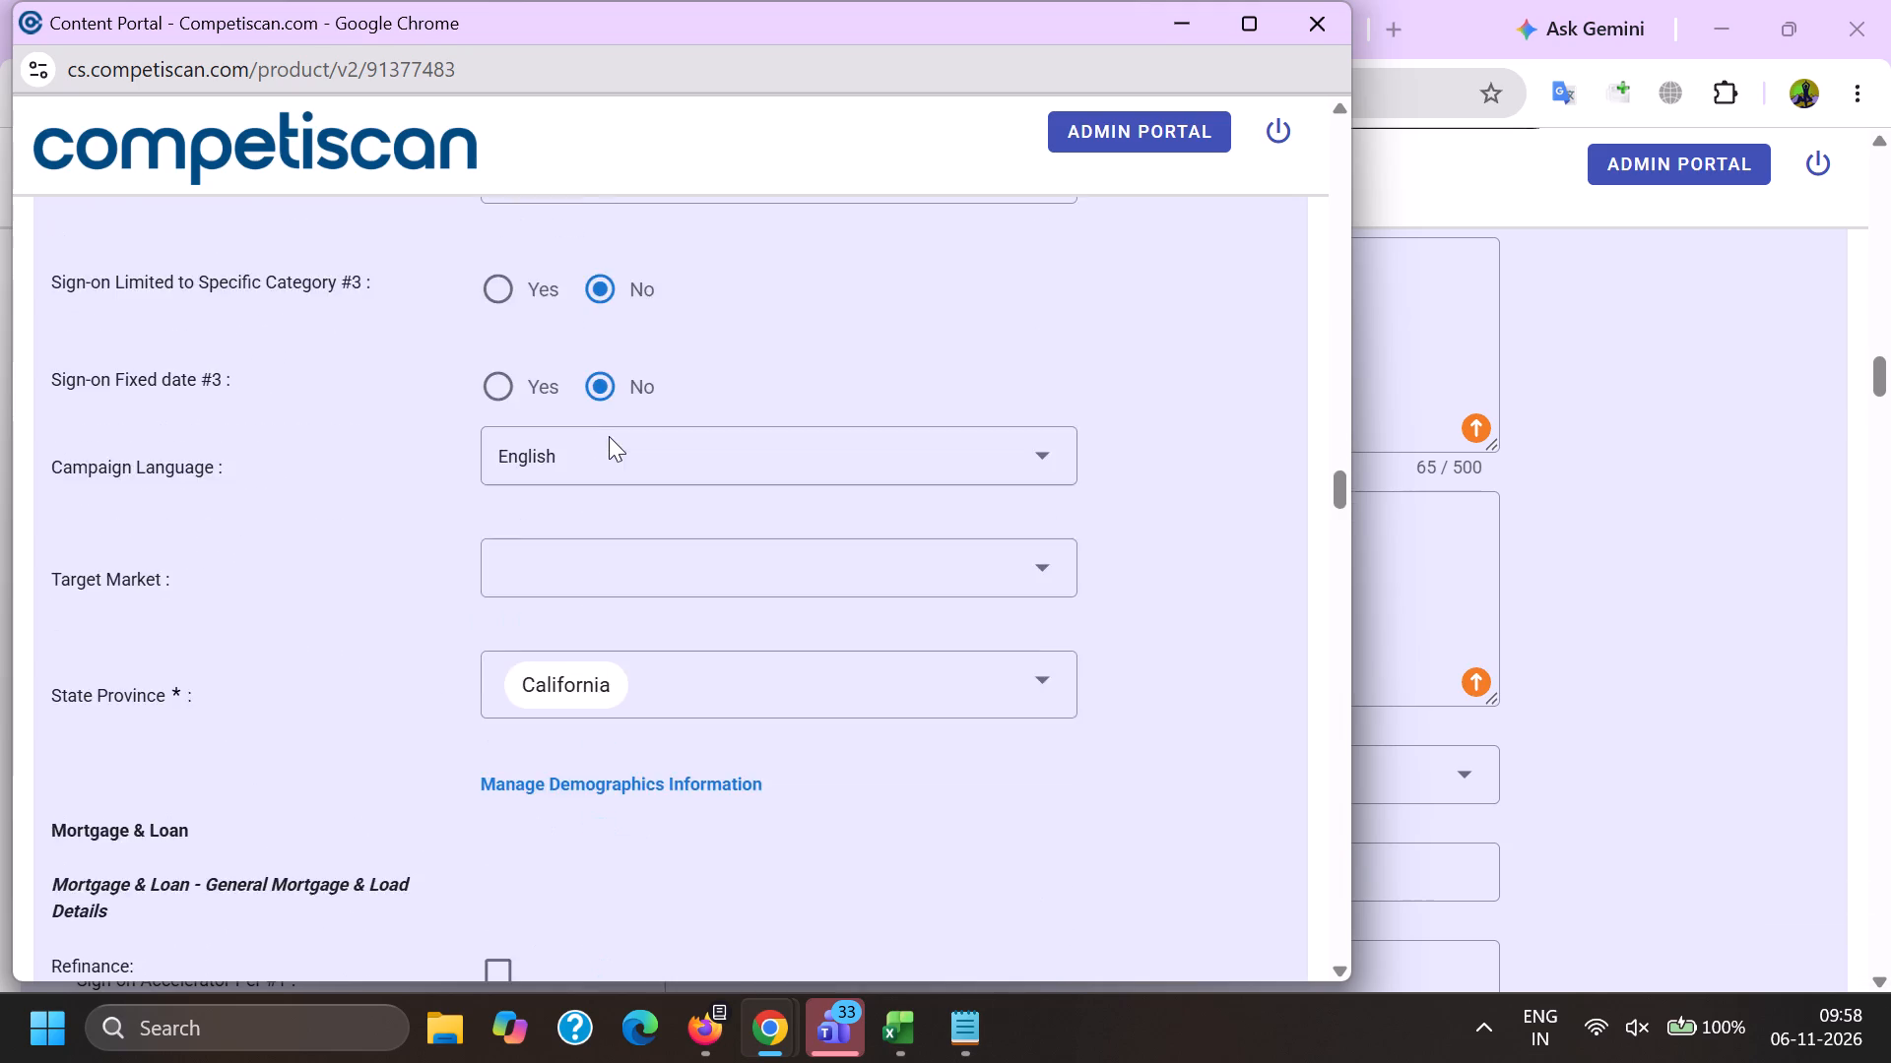
Set the Application Type under General Mortgage & Loan Details to Invitation to Apply.
scroll(609, 436, down, 5)
scroll(532, 502, down, 4)
click(575, 465)
click(625, 602)
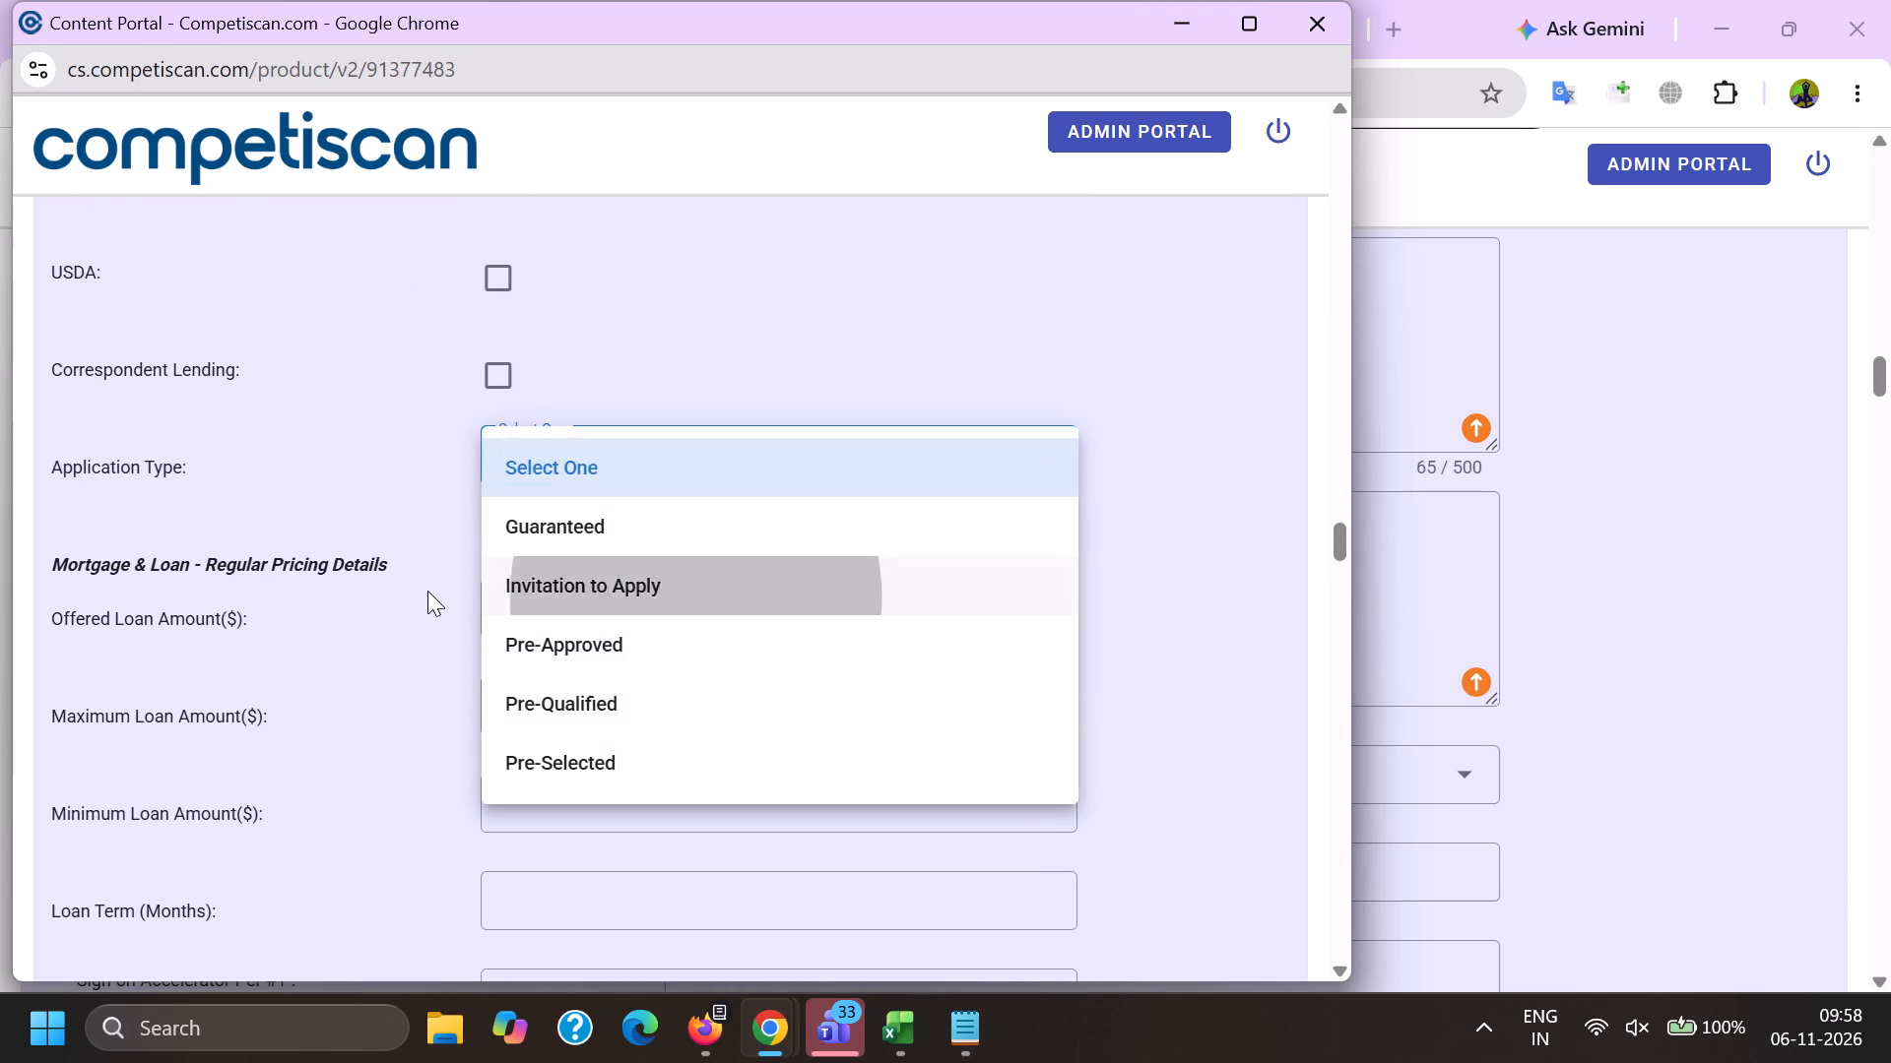
drag(426, 591, 439, 591)
Under Mortgage & Loan regular pricing, set the Upper APR to 36 and the Lower APR to 0.
scroll(533, 489, down, 3)
click(569, 652)
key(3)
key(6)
key(Tab)
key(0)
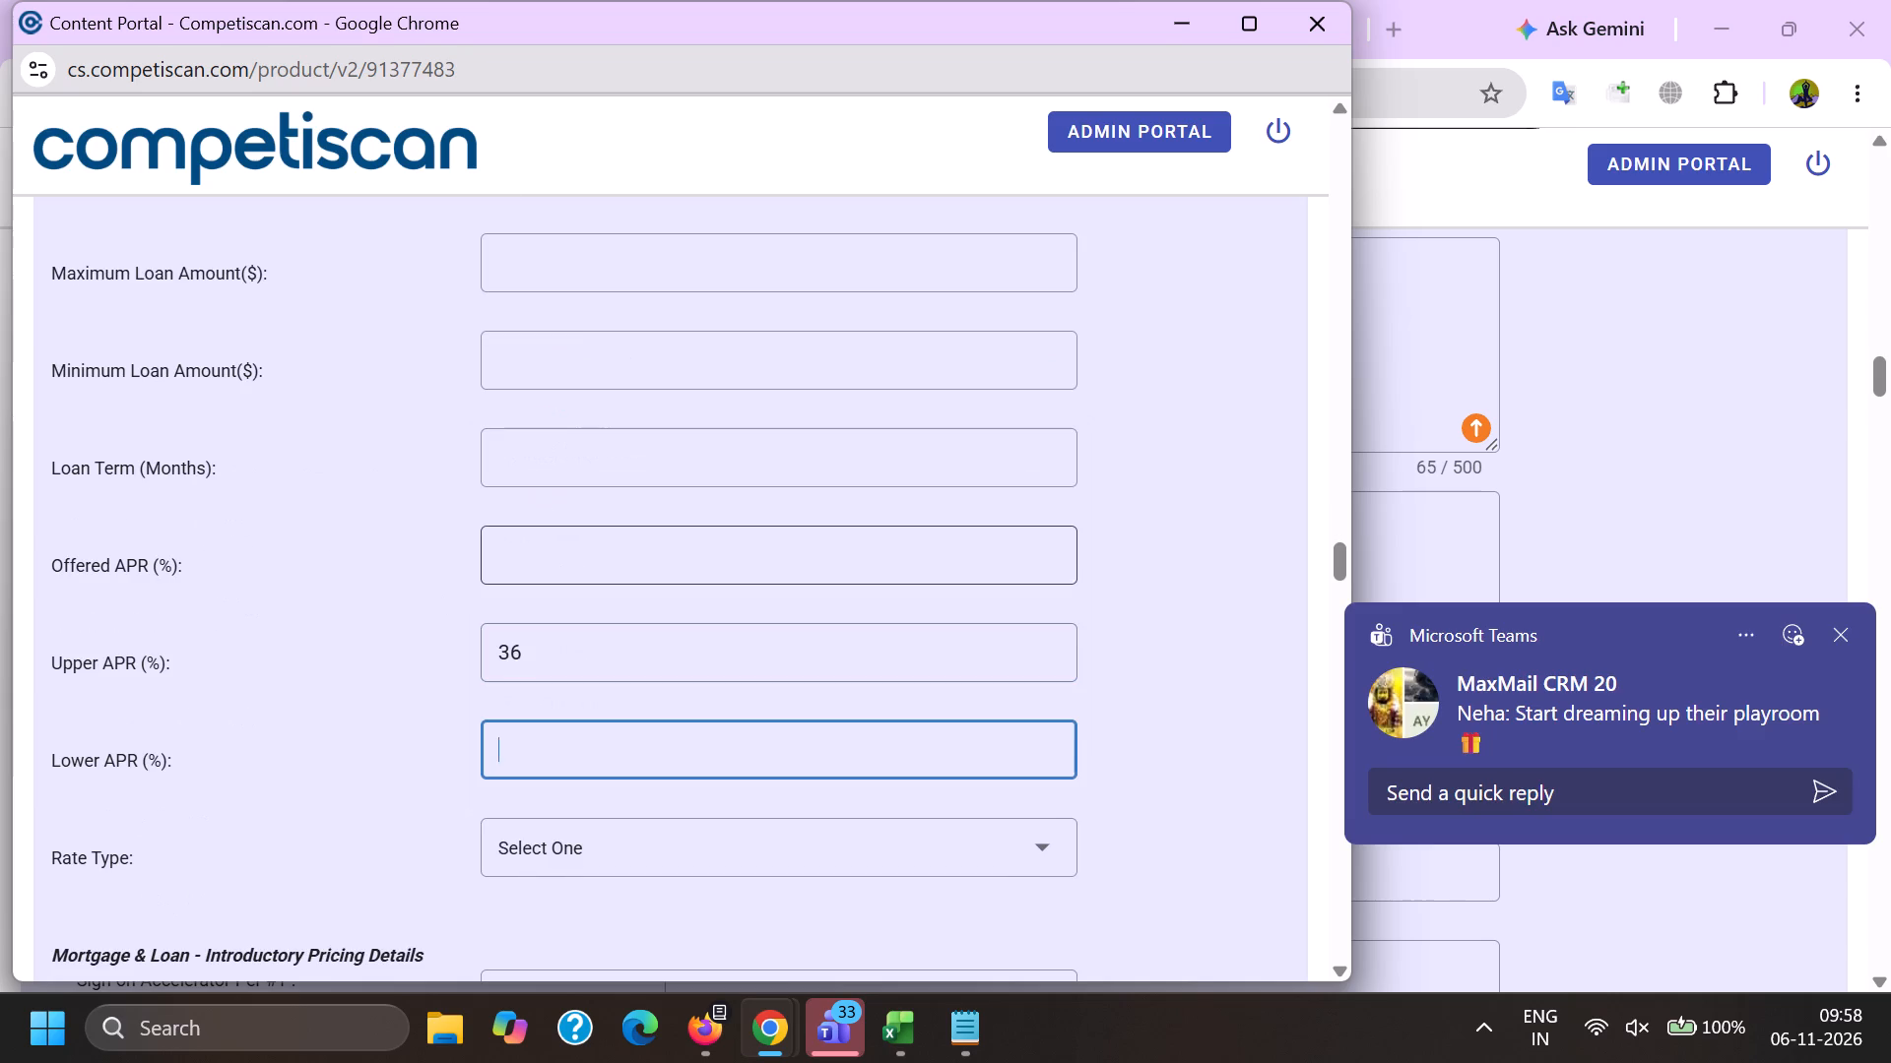
Set the Application Type under Payment Card Offer Details to Invitation to Apply.
scroll(619, 525, down, 5)
click(538, 594)
click(535, 565)
scroll(551, 390, down, 2)
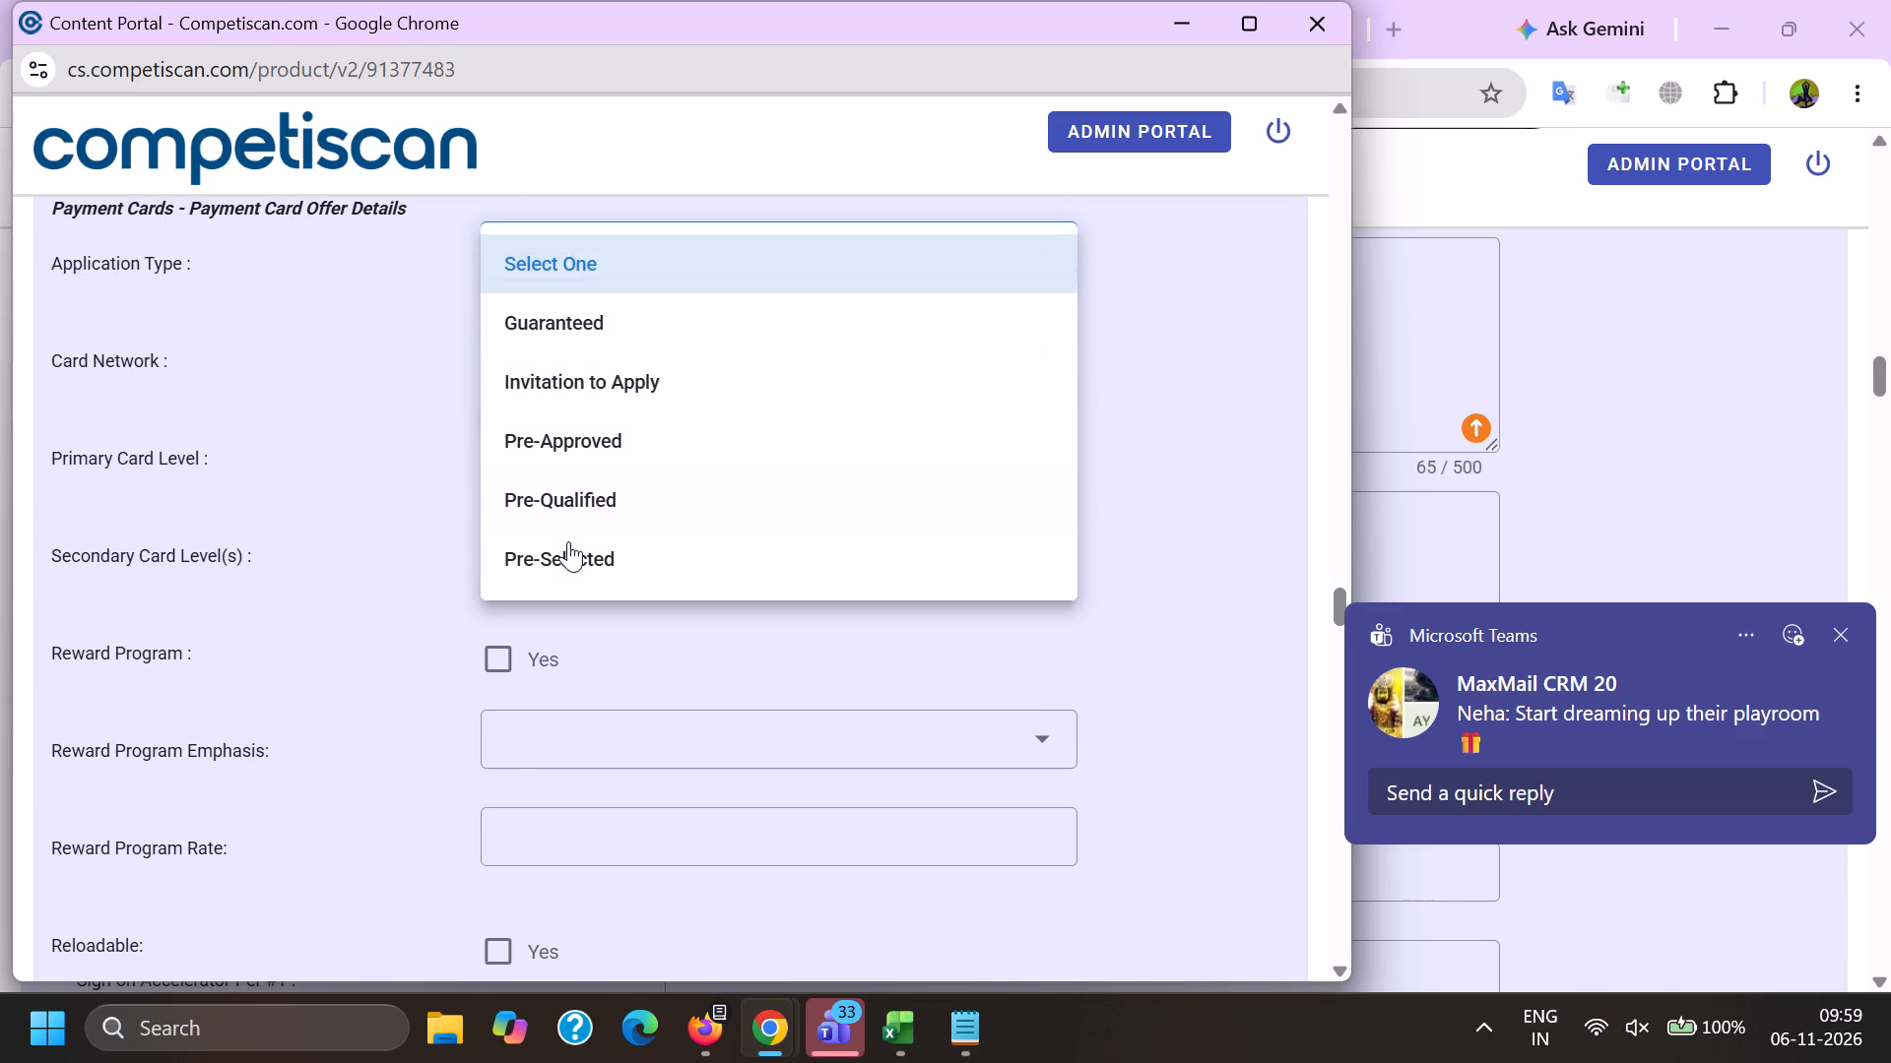
click(611, 393)
click(402, 386)
Set the Card Network to Visa and the Primary Card Level to Visa Signature.
click(483, 374)
drag(581, 624, 582, 646)
click(344, 615)
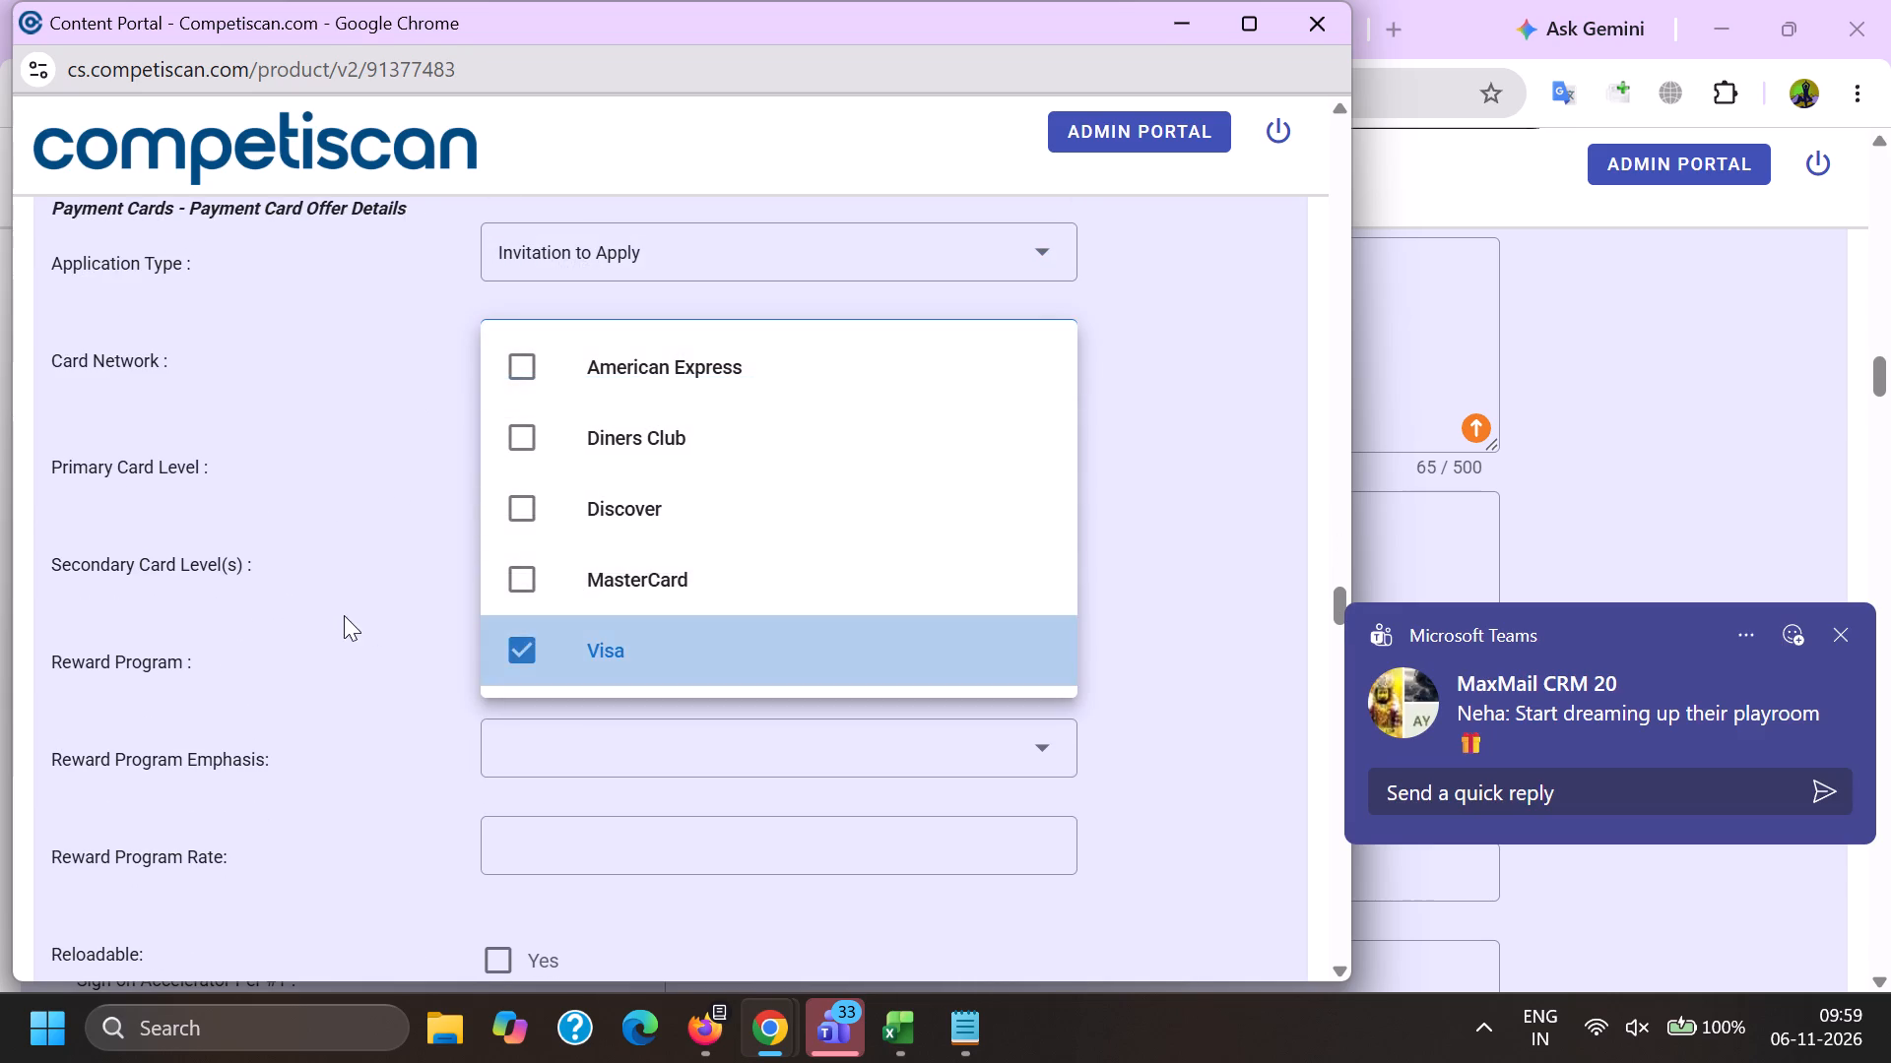
click(560, 428)
scroll(554, 653, down, 6)
click(591, 758)
click(359, 727)
Mark Reward Program as Yes in the payment card offer details.
click(485, 662)
double_click(346, 734)
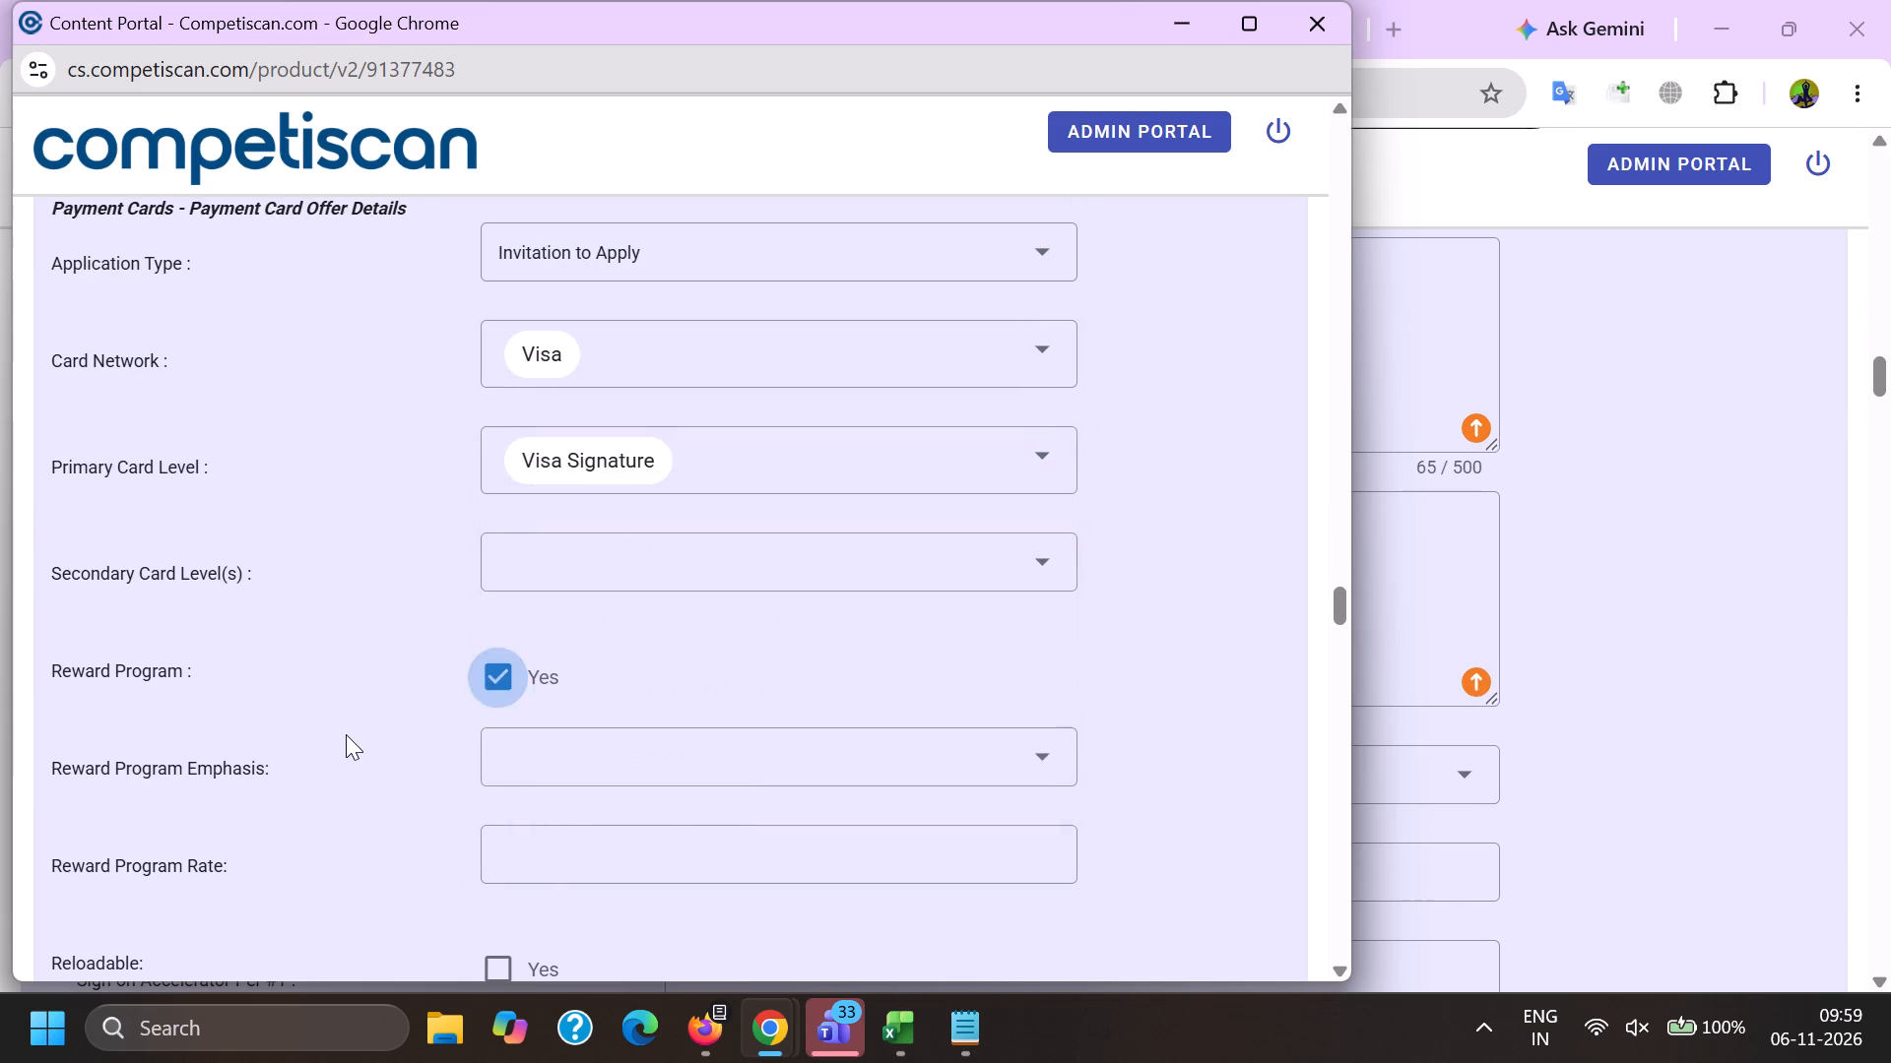
key(End)
click(529, 505)
click(505, 509)
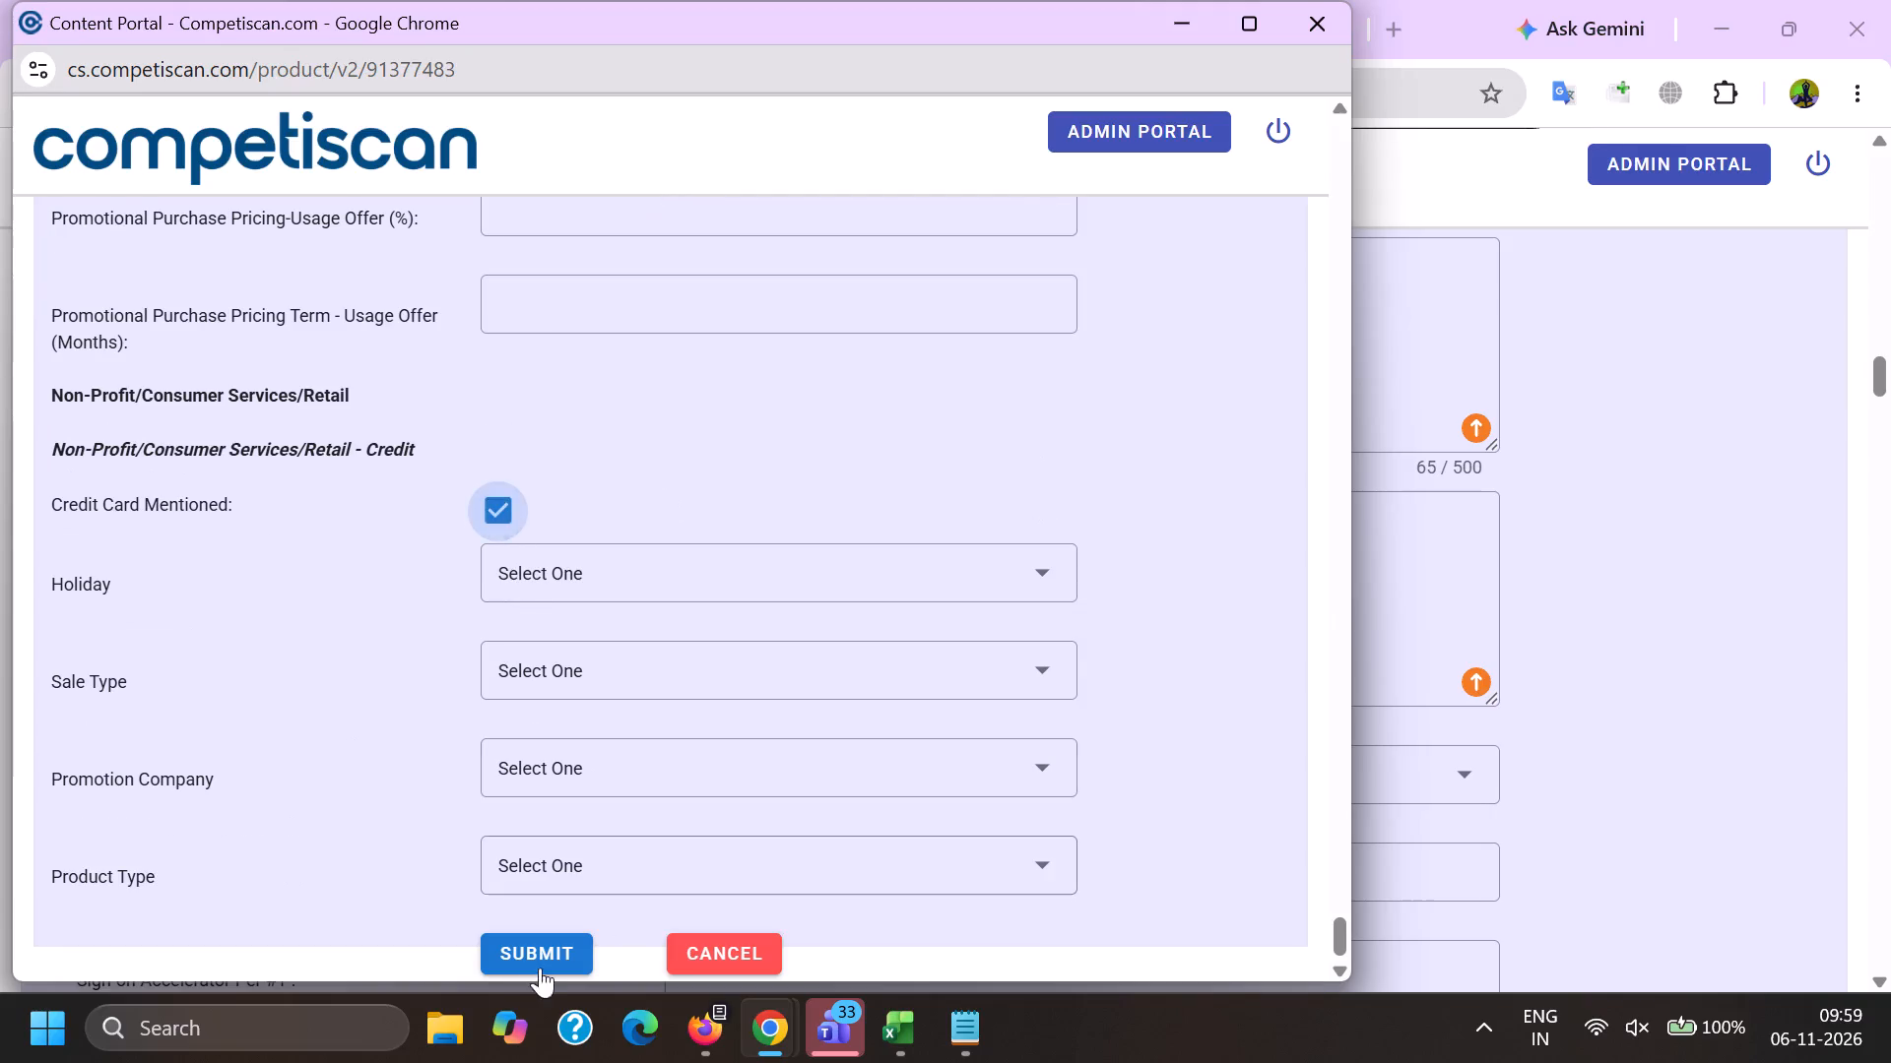
click(523, 971)
click(782, 1018)
click(545, 866)
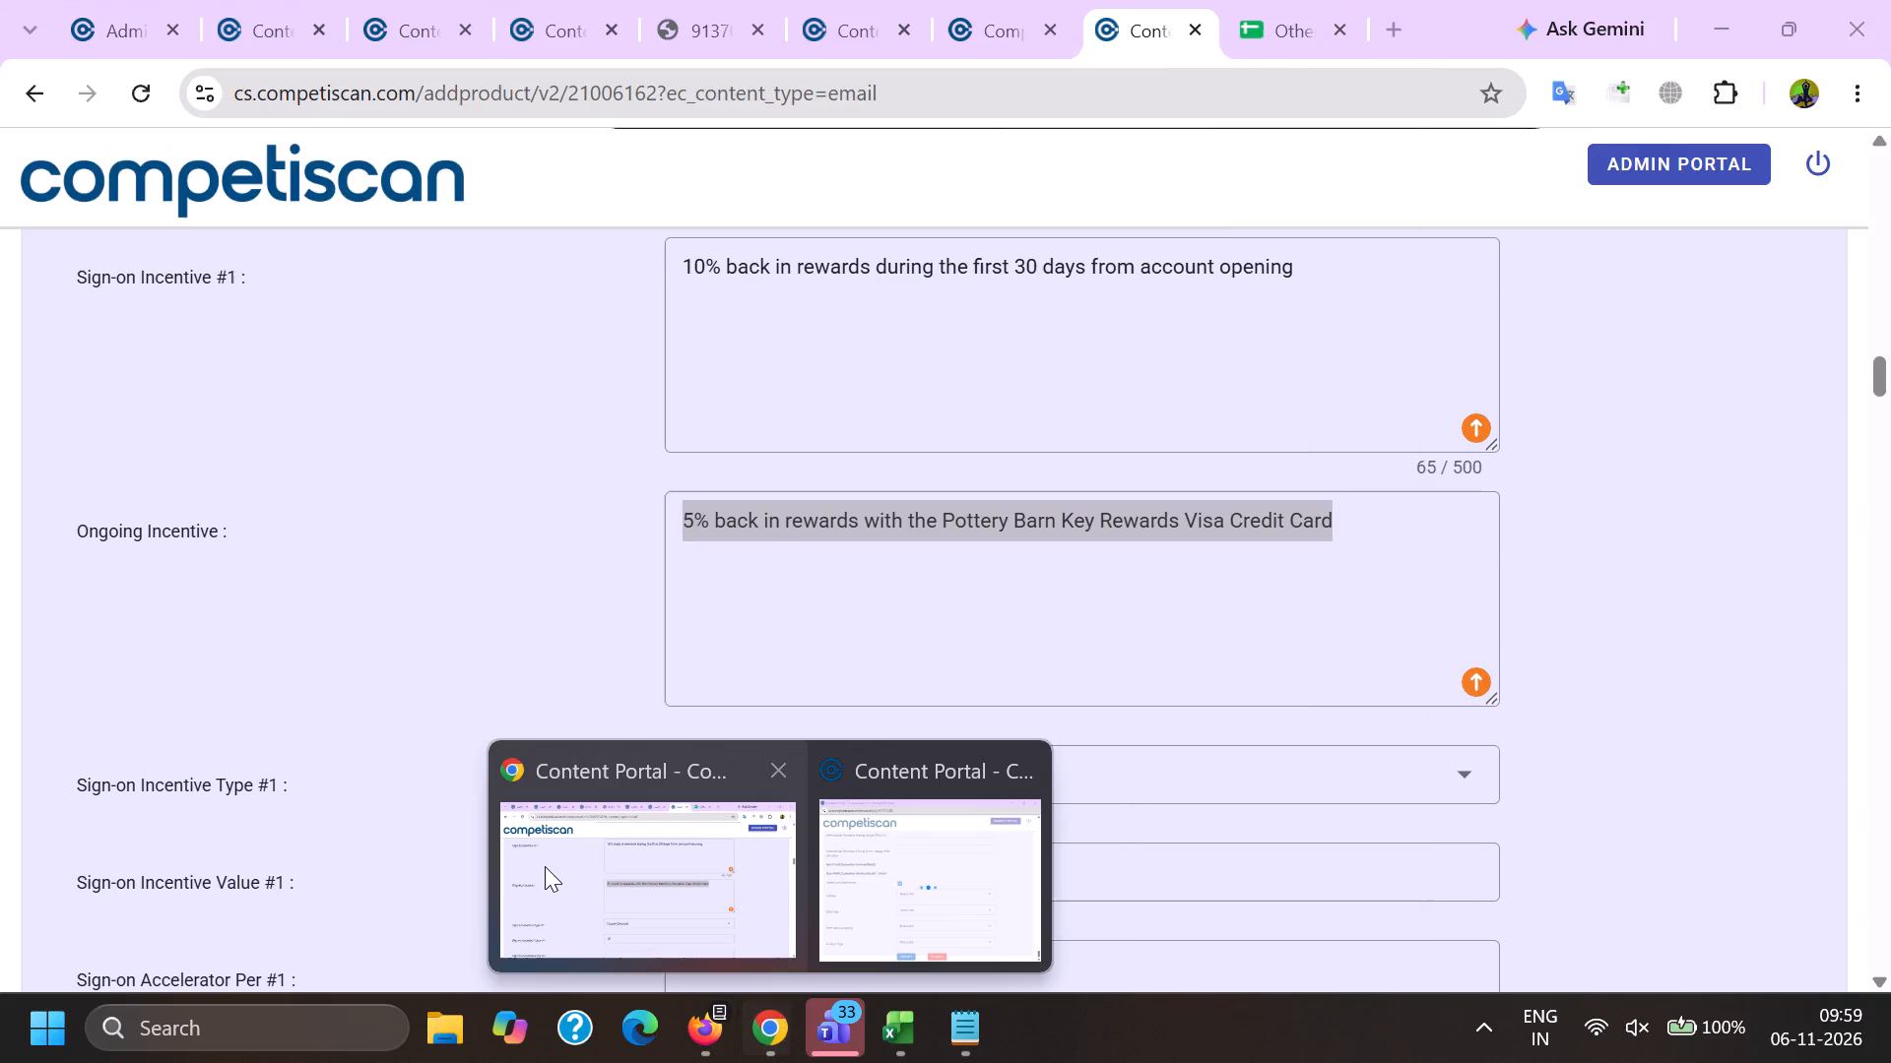
click(434, 0)
click(619, 0)
click(660, 0)
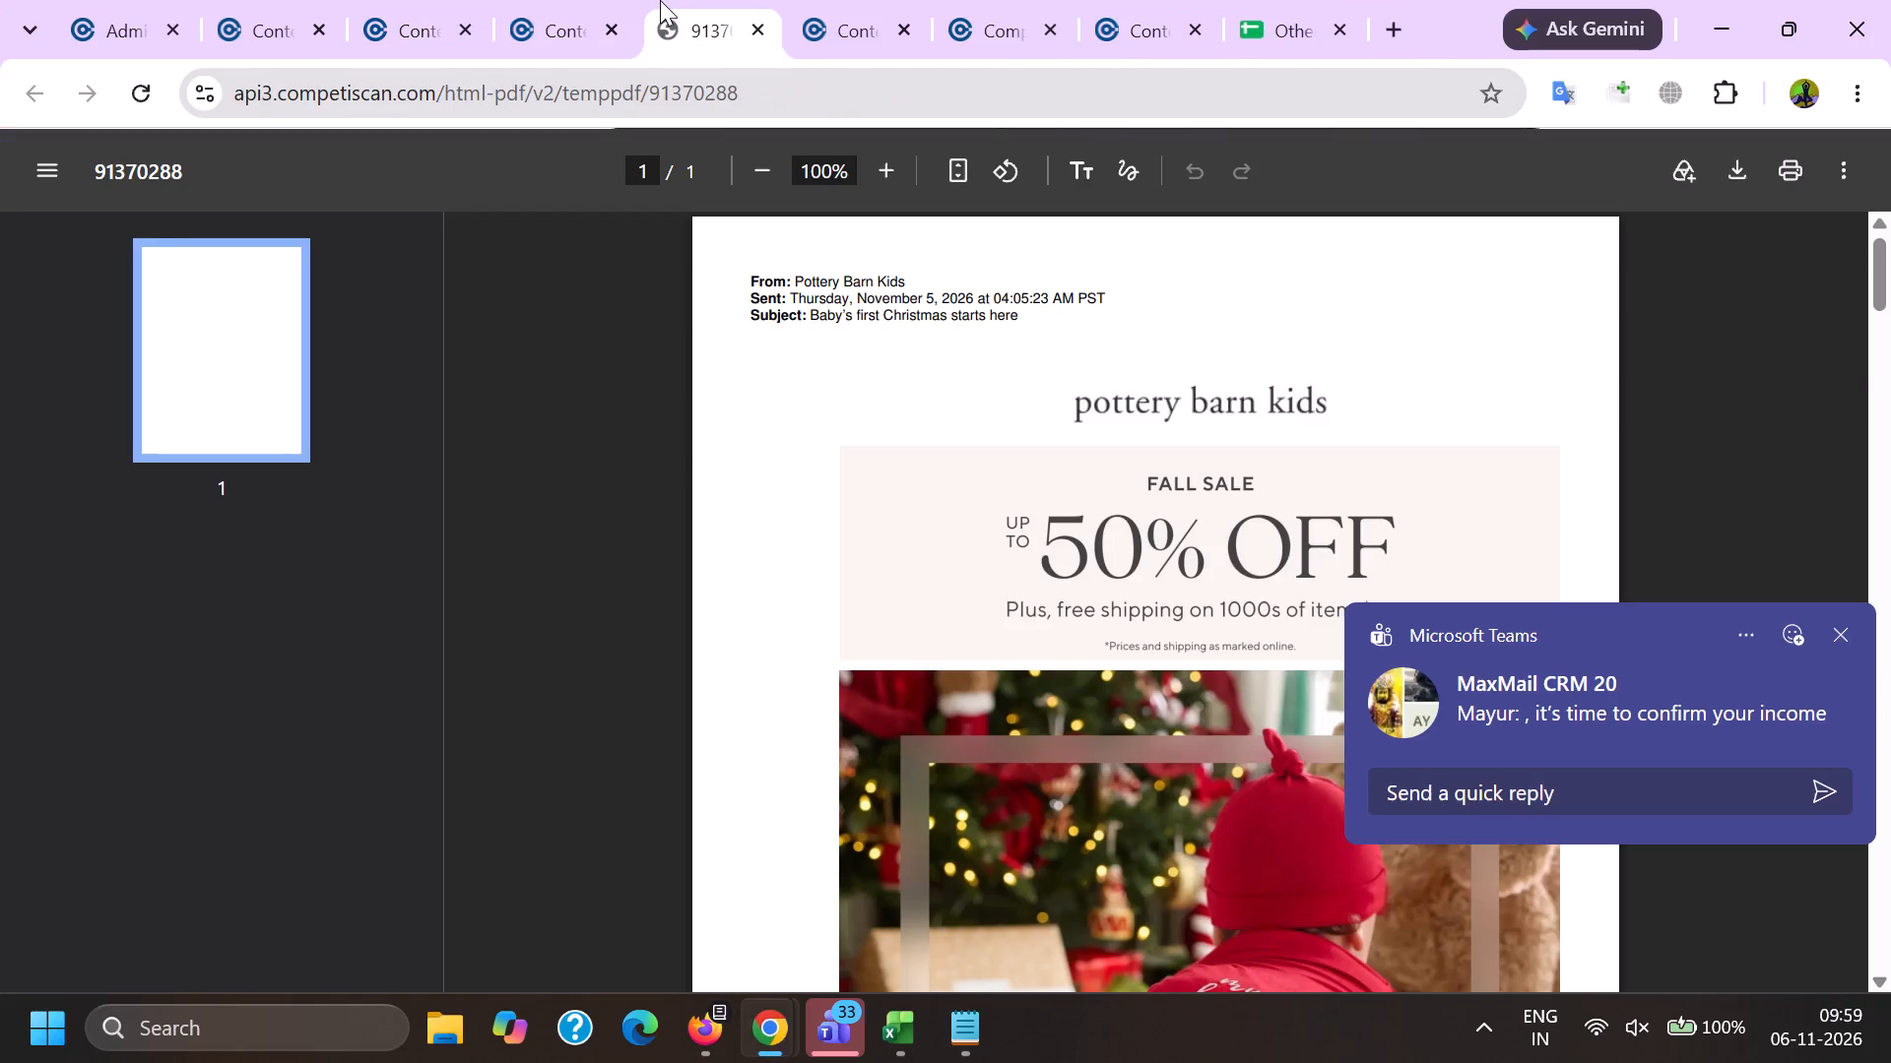
scroll(809, 484, down, 11)
click(618, 0)
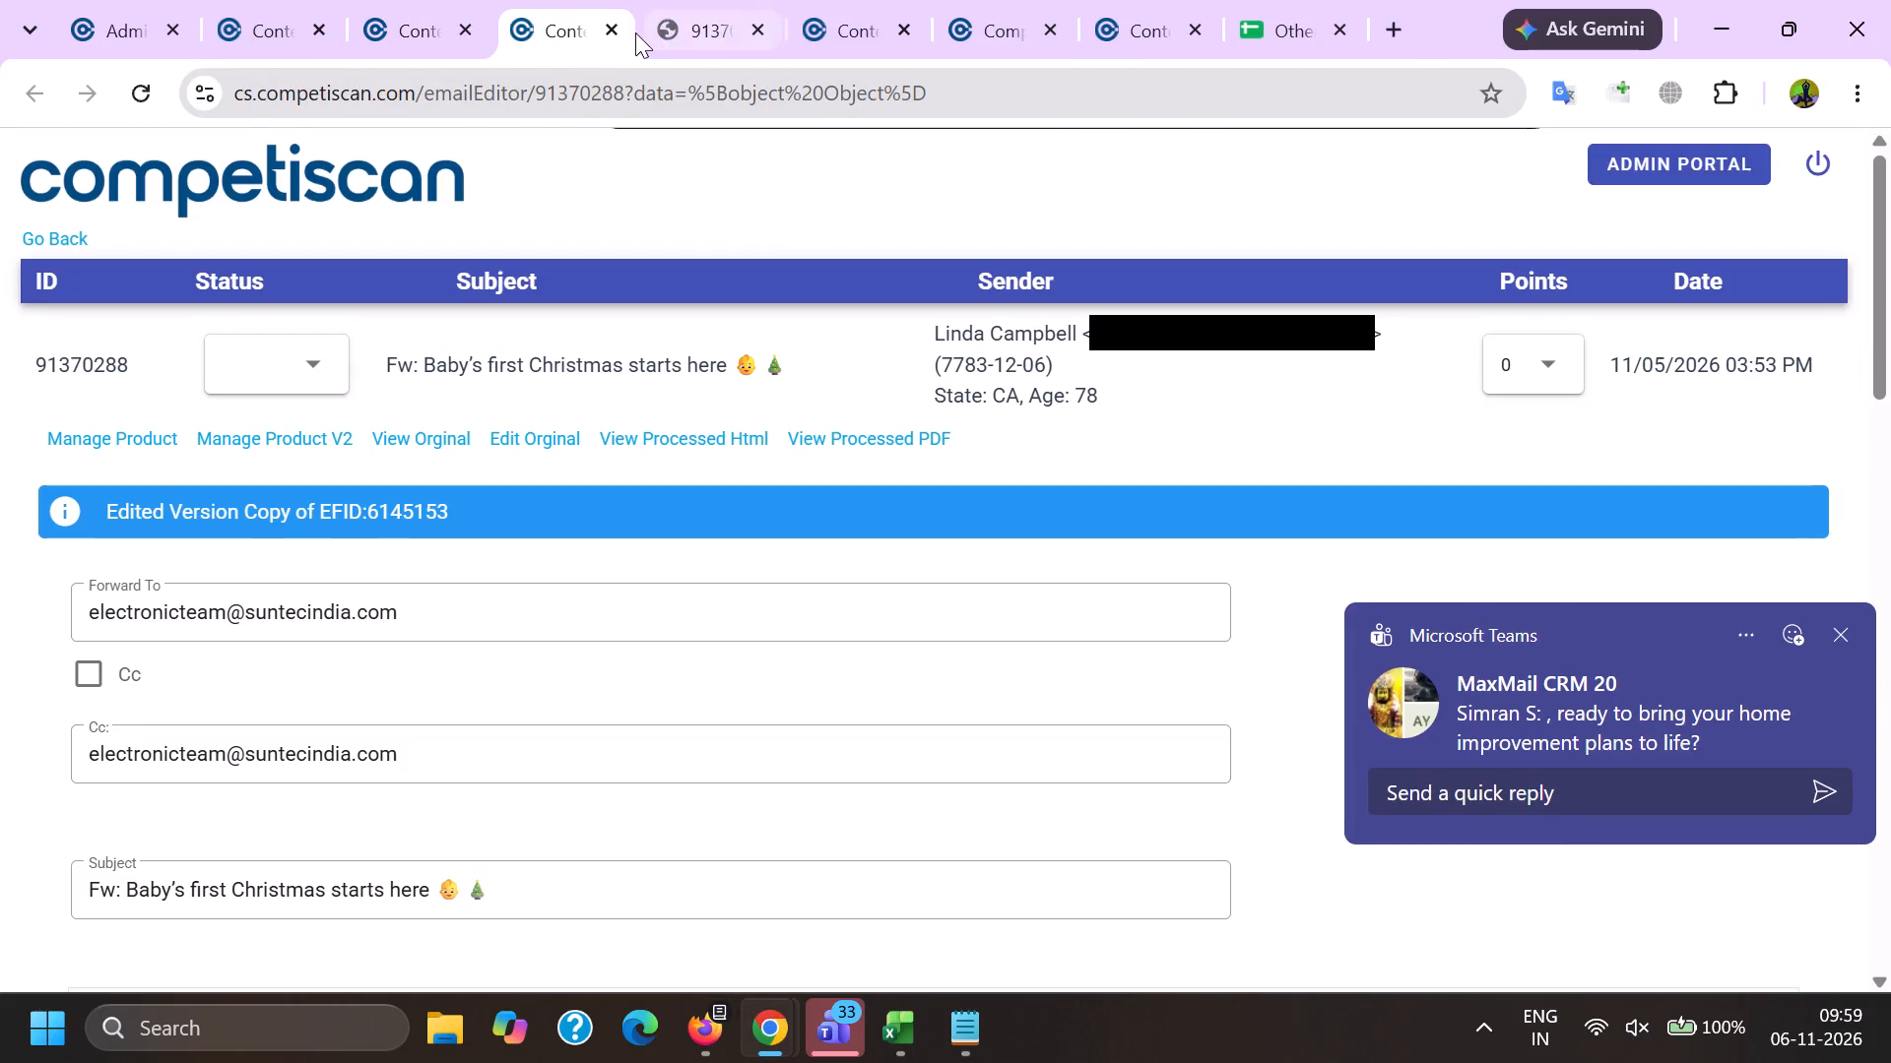
click(634, 31)
double_click(613, 31)
Open the processed PDF of email 91377483 from its email editor page.
click(434, 0)
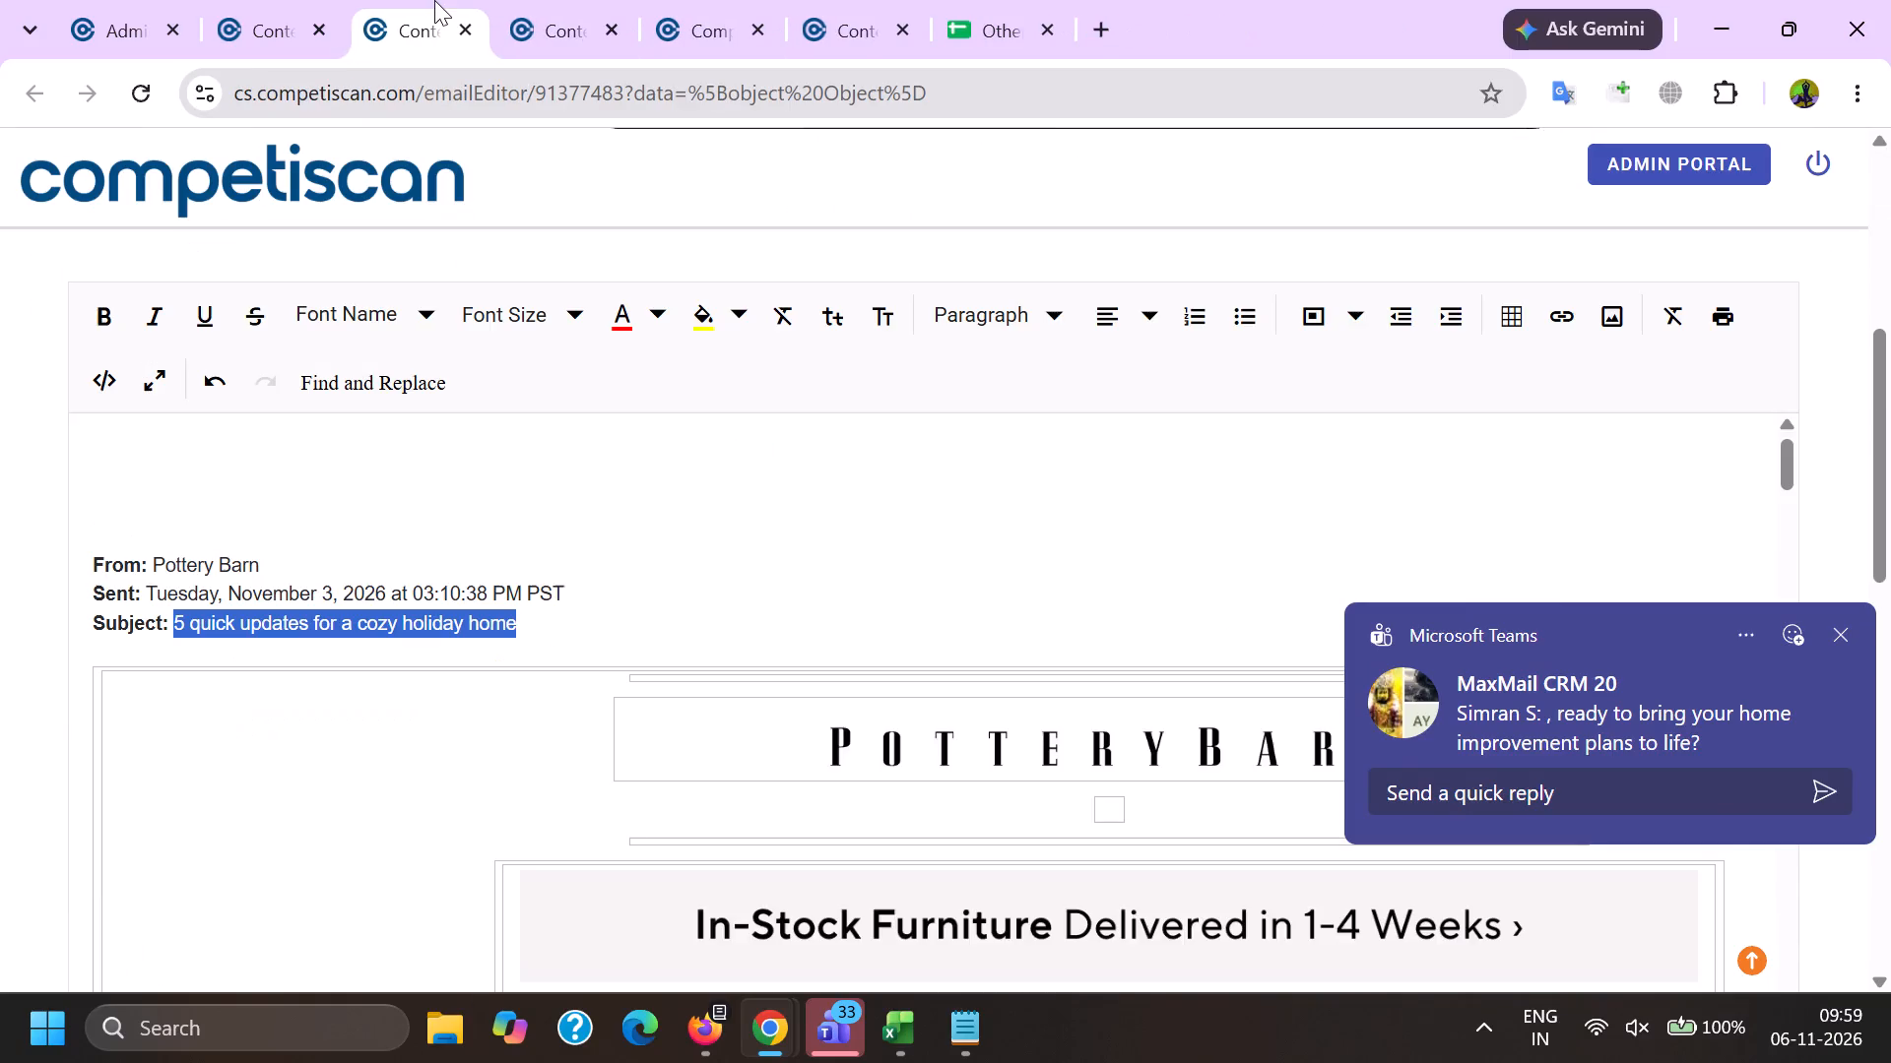
scroll(755, 453, up, 5)
ctrl+click(890, 444)
Switch to Firefox and copy the subject "Must-have furniture deals" of email 91375613 from the panelist email list.
click(705, 1049)
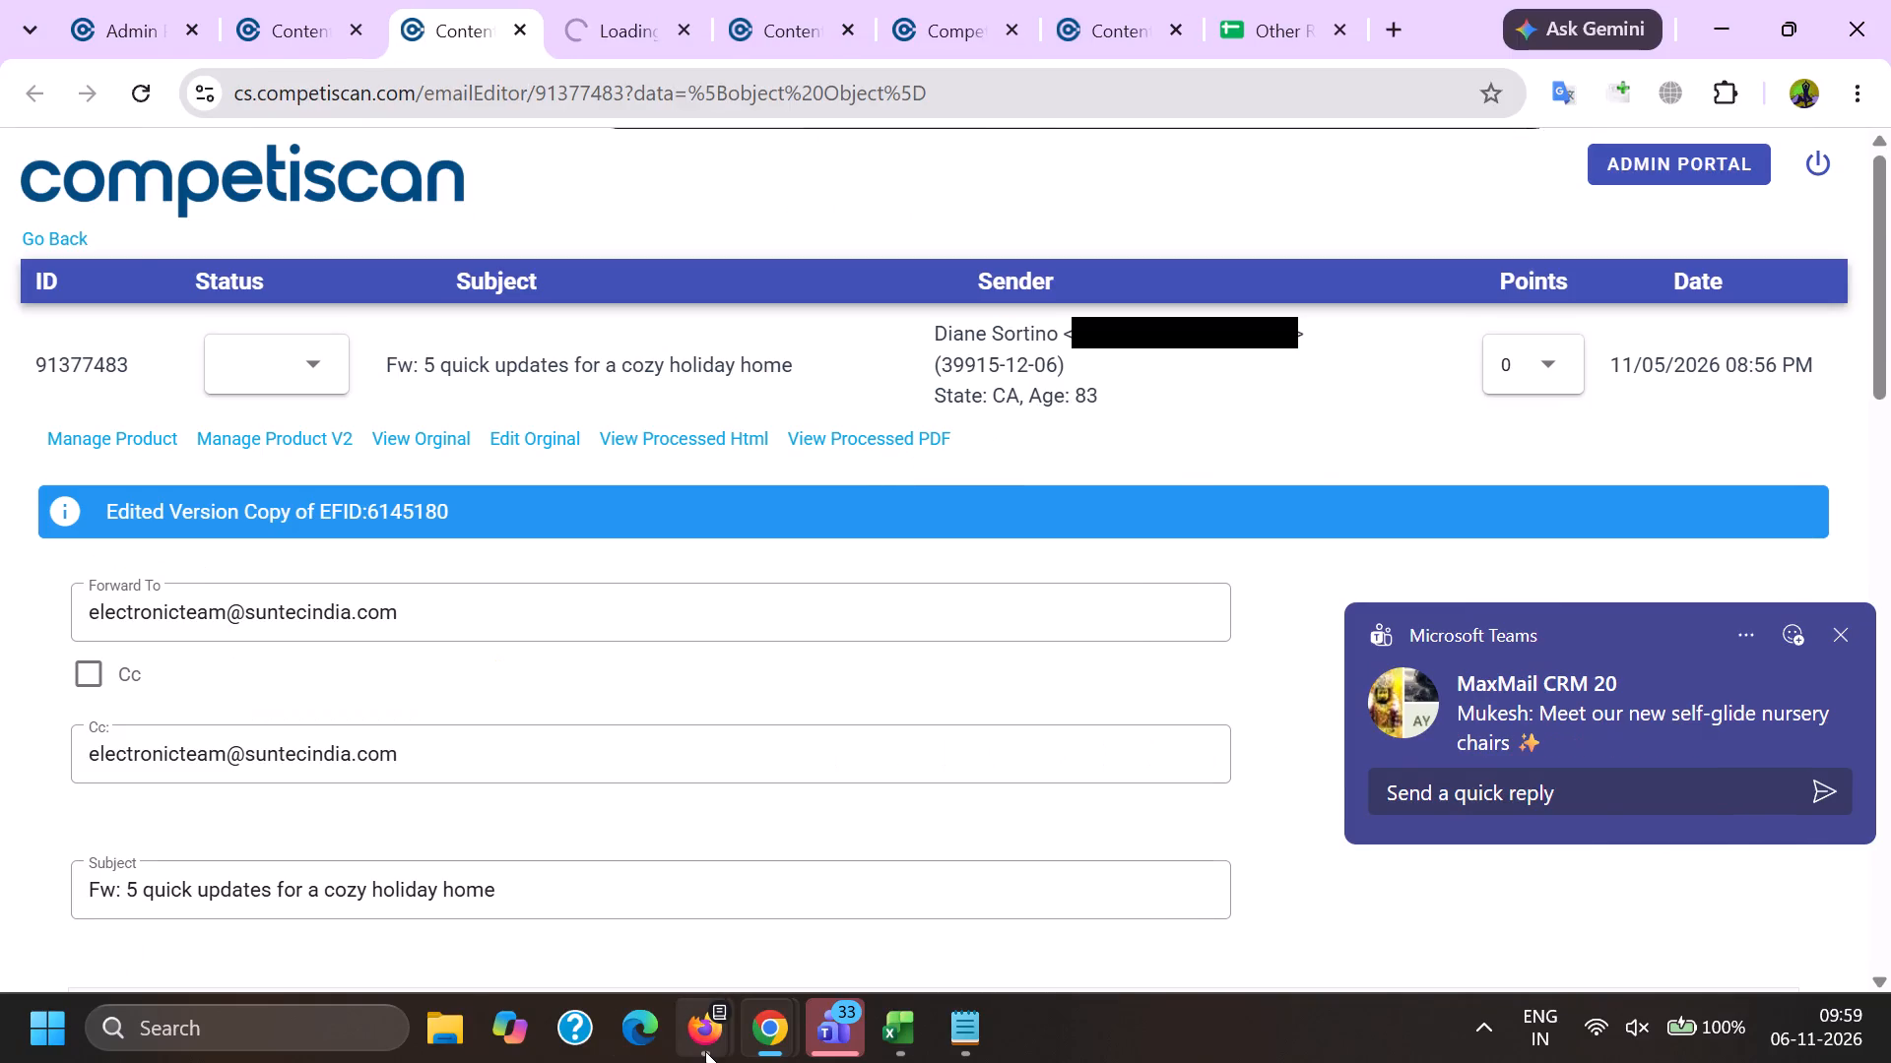
click(496, 894)
scroll(393, 610, down, 2)
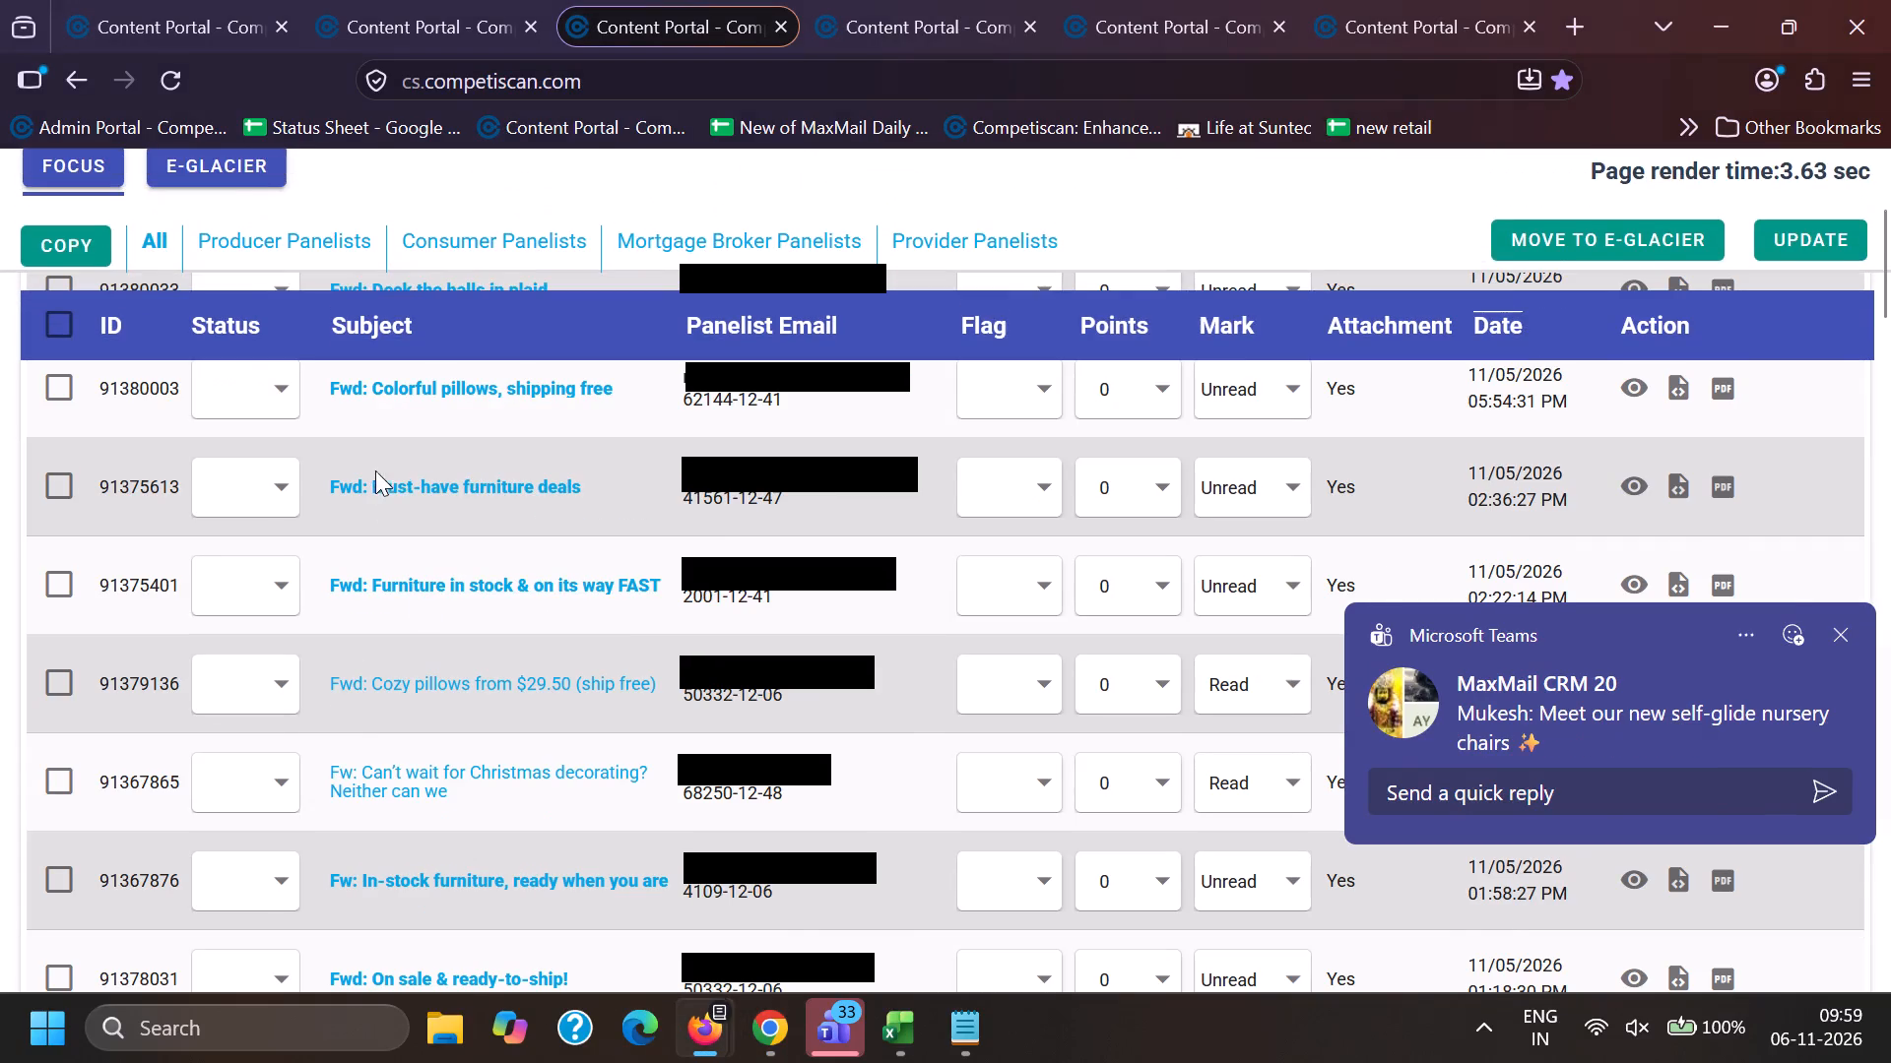
drag(375, 469, 592, 497)
key(ctrl+c)
Switch back to Chrome and replace the subject search text in the email list with the copied subject.
click(764, 1045)
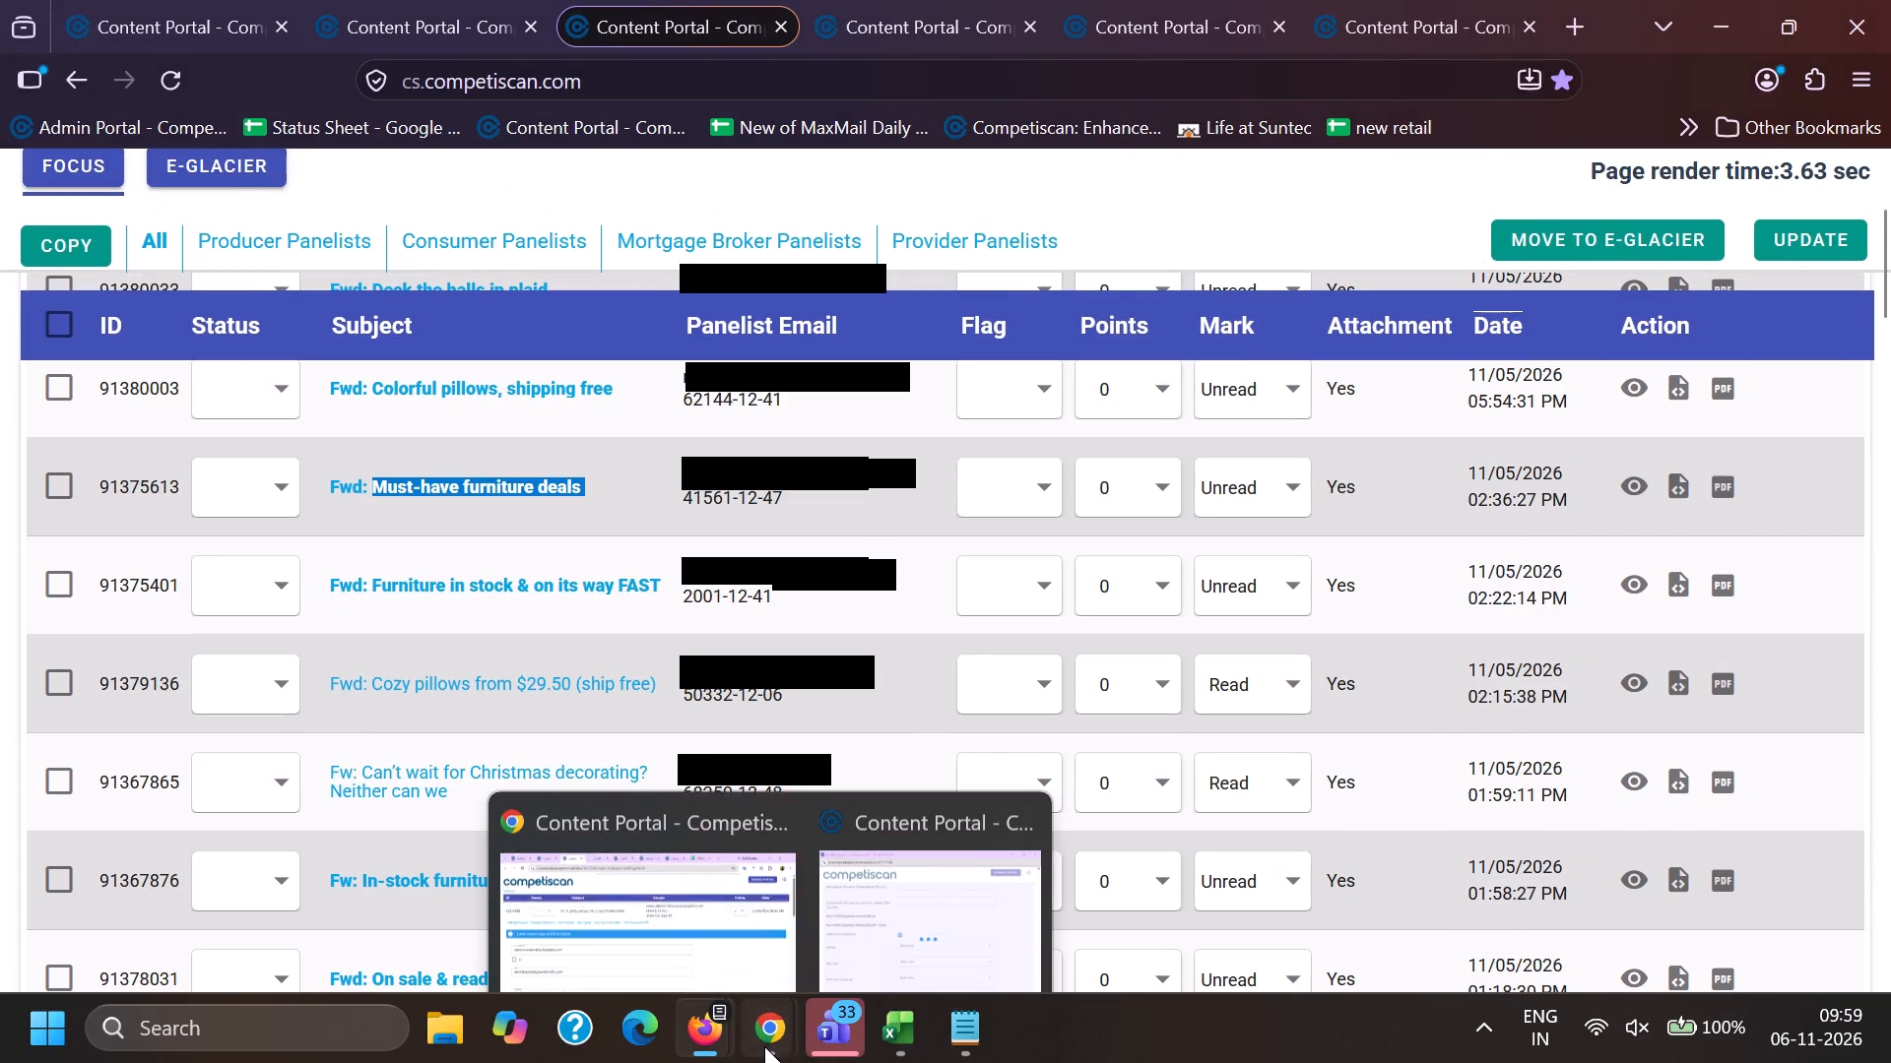
click(627, 882)
click(322, 0)
scroll(511, 601, down, 1)
drag(612, 589, 0, 610)
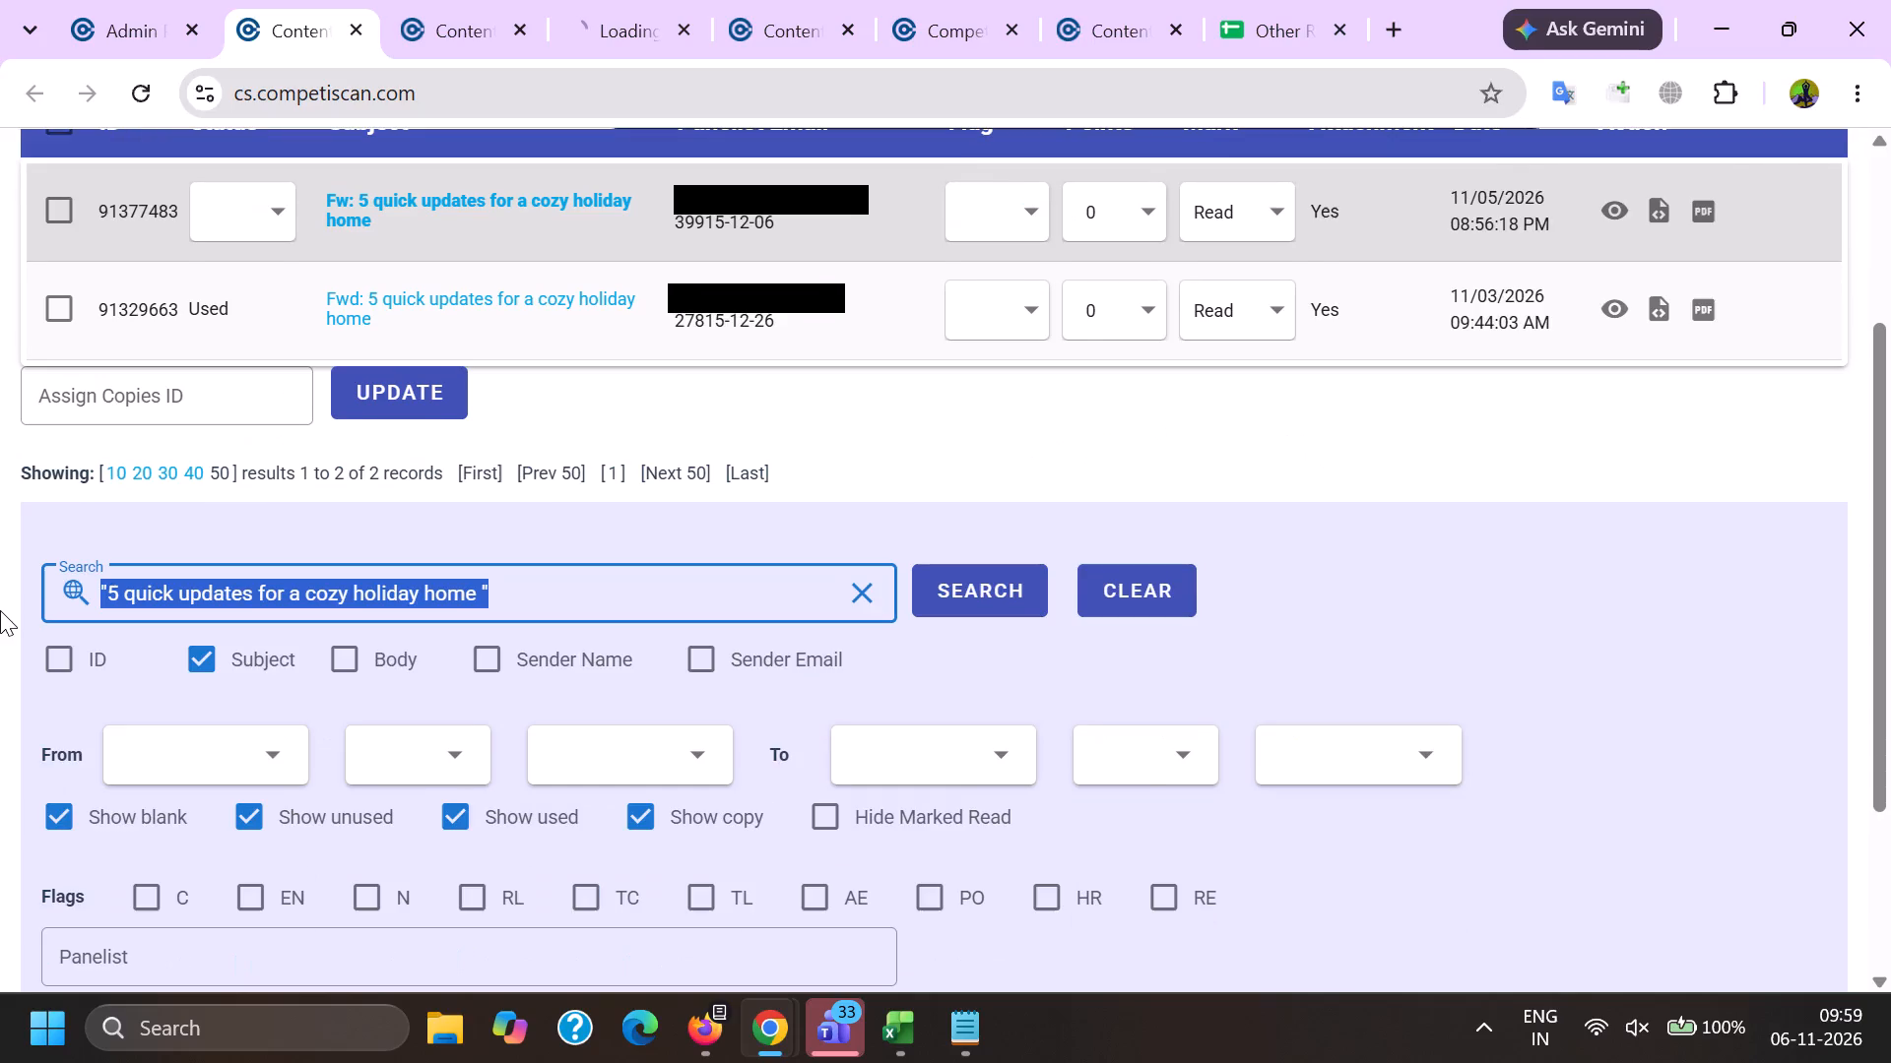
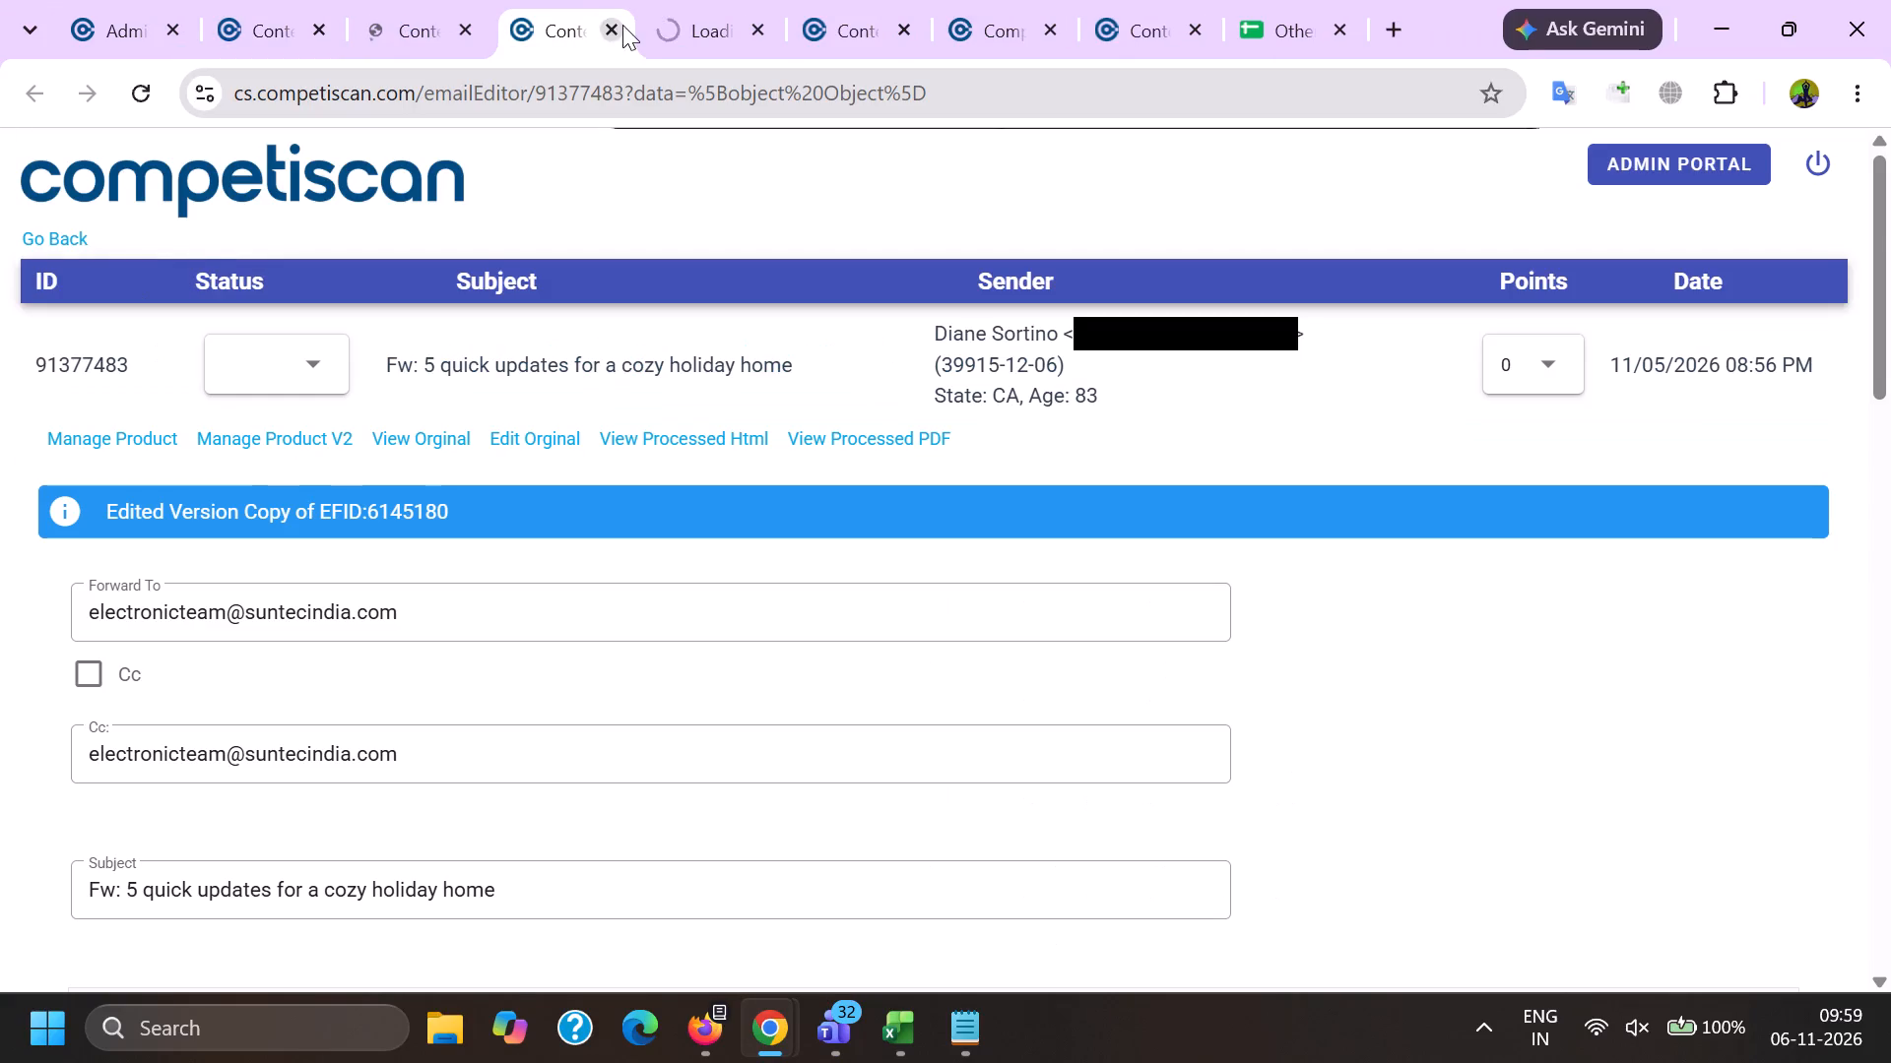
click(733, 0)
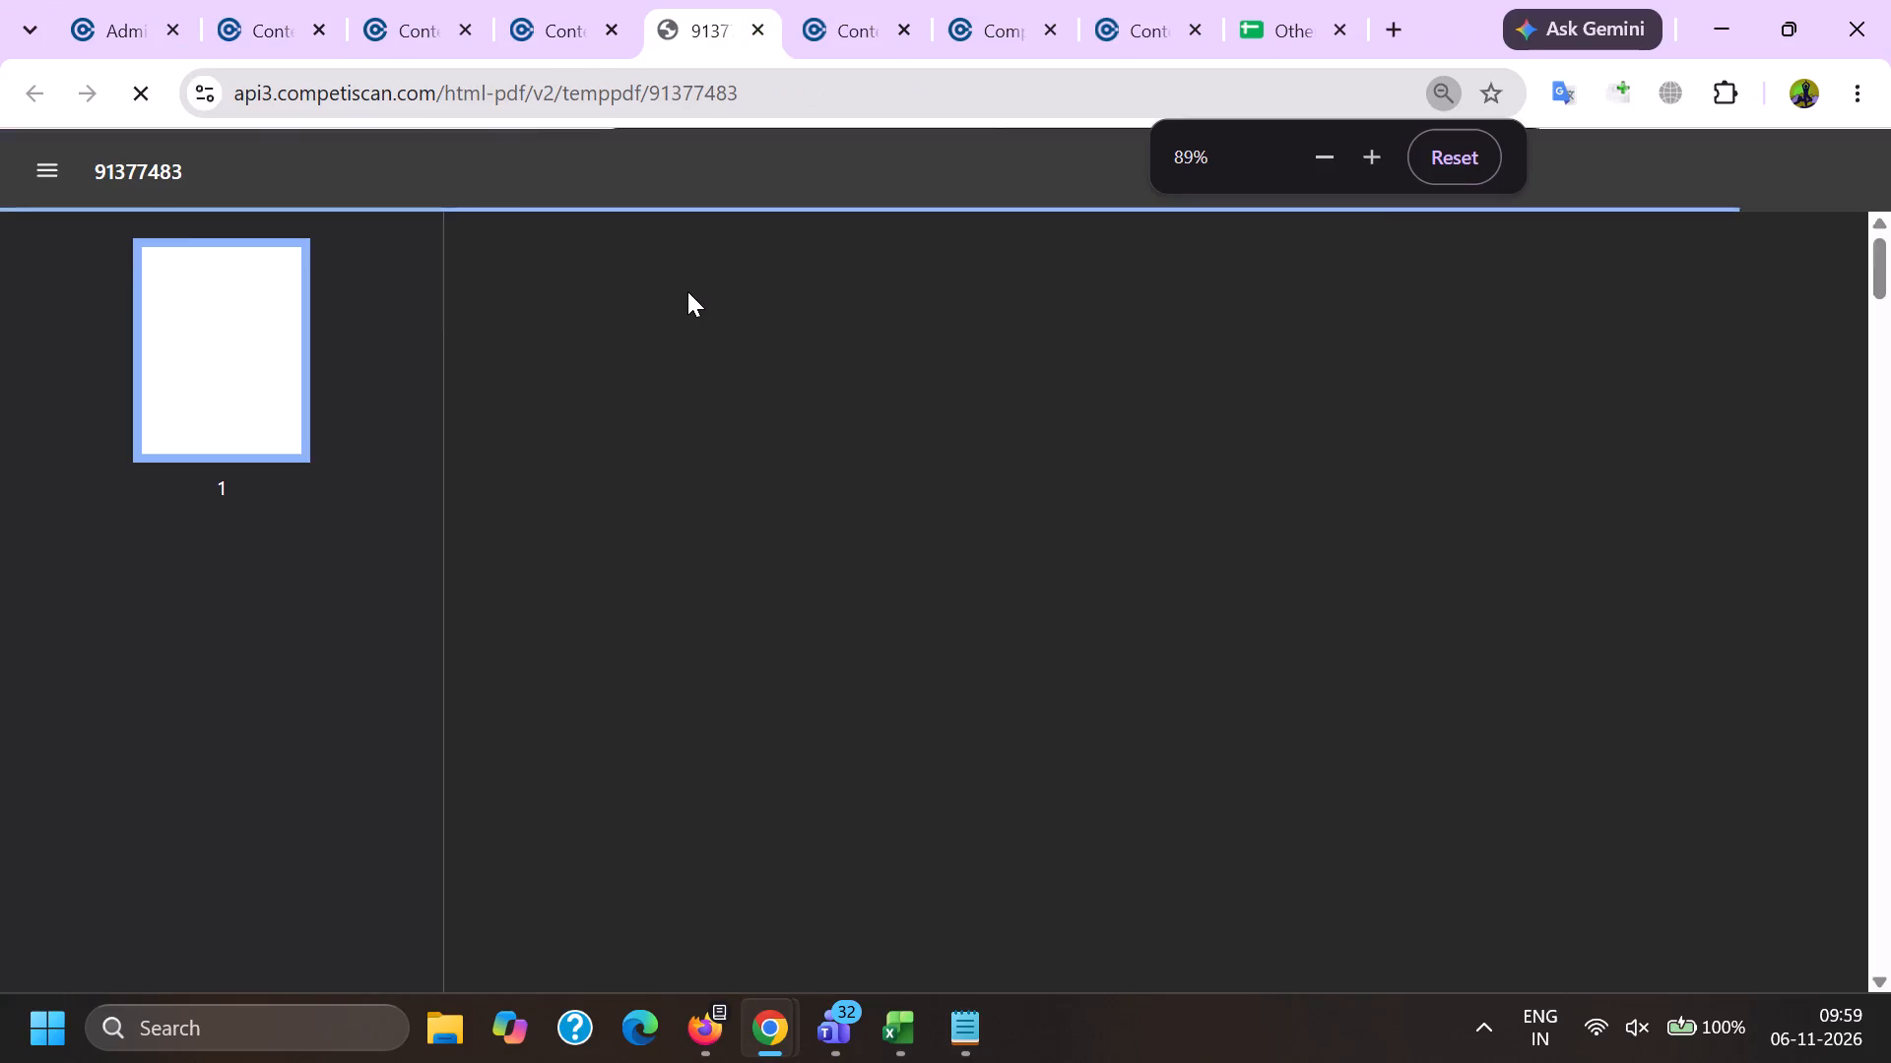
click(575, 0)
Copy the forwarding address from the Notepad notes into Forward To, enable Cc, and set the Cc field to the same address.
click(971, 1053)
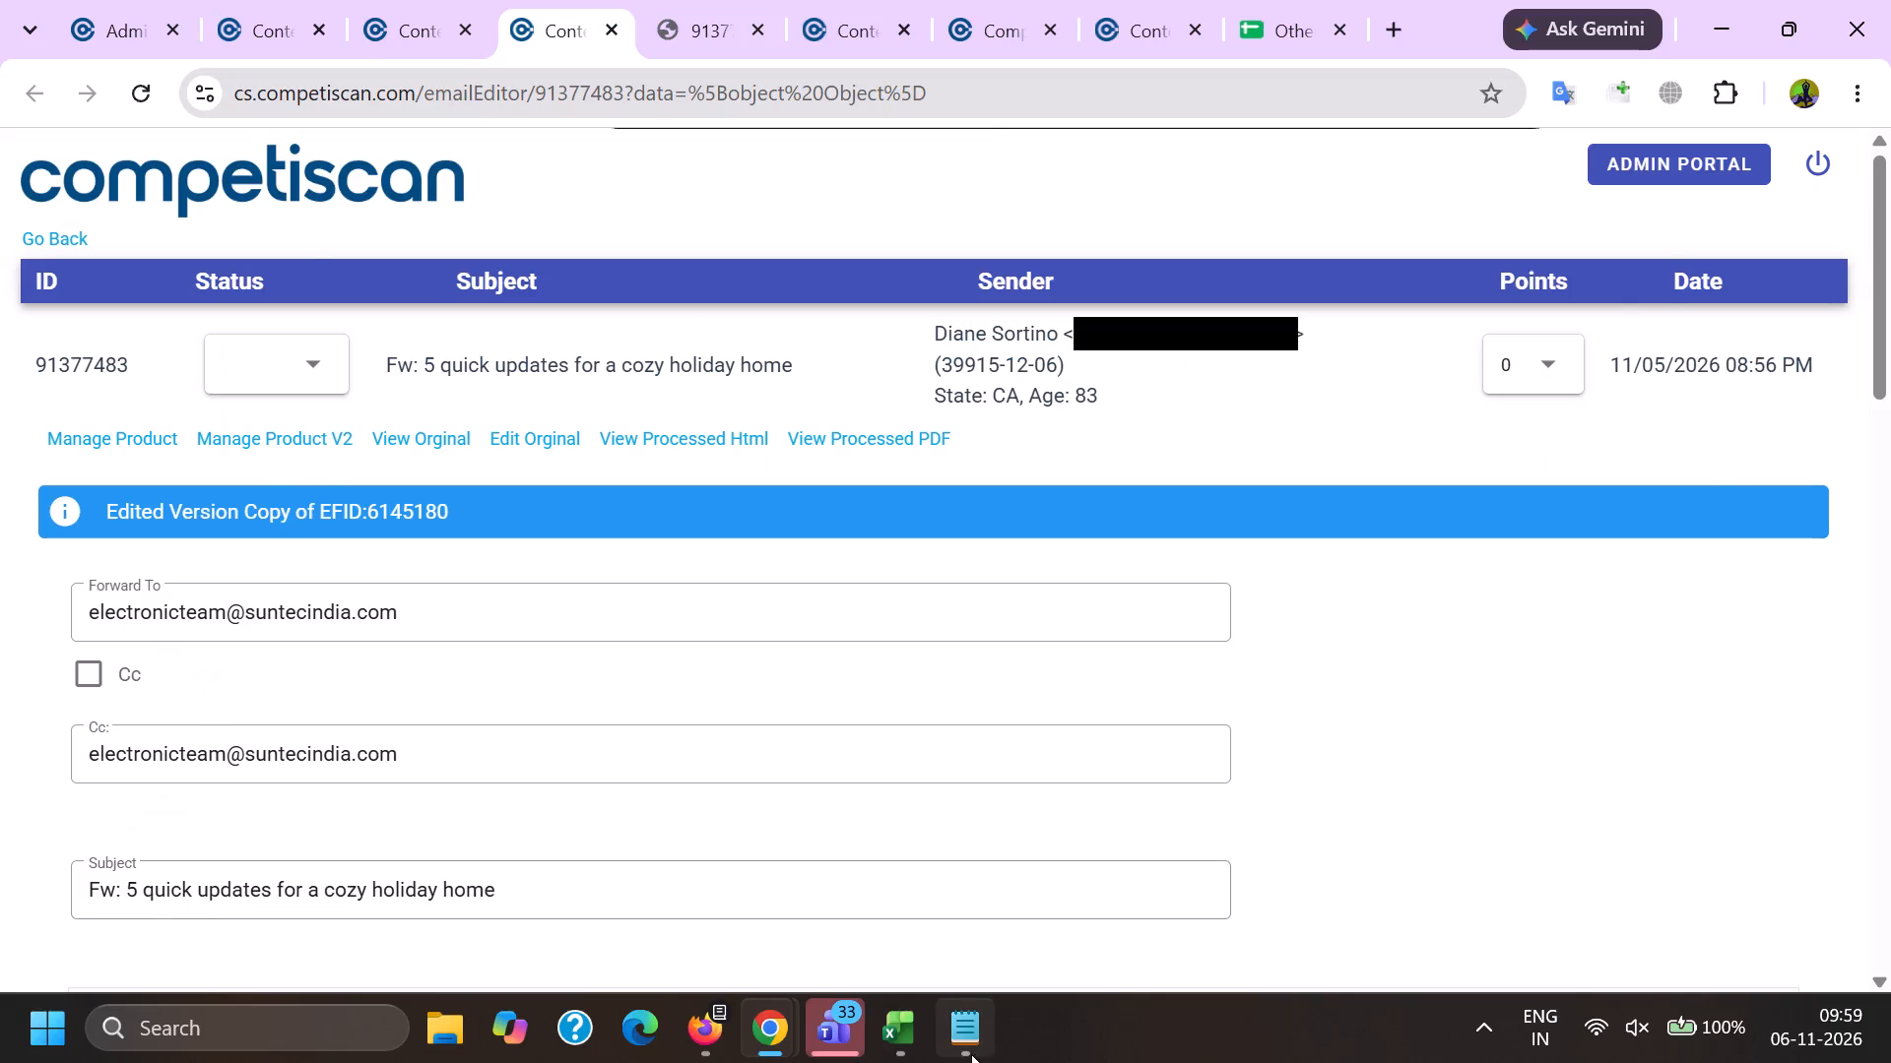
key(ctrl+c)
key(alt+Tab)
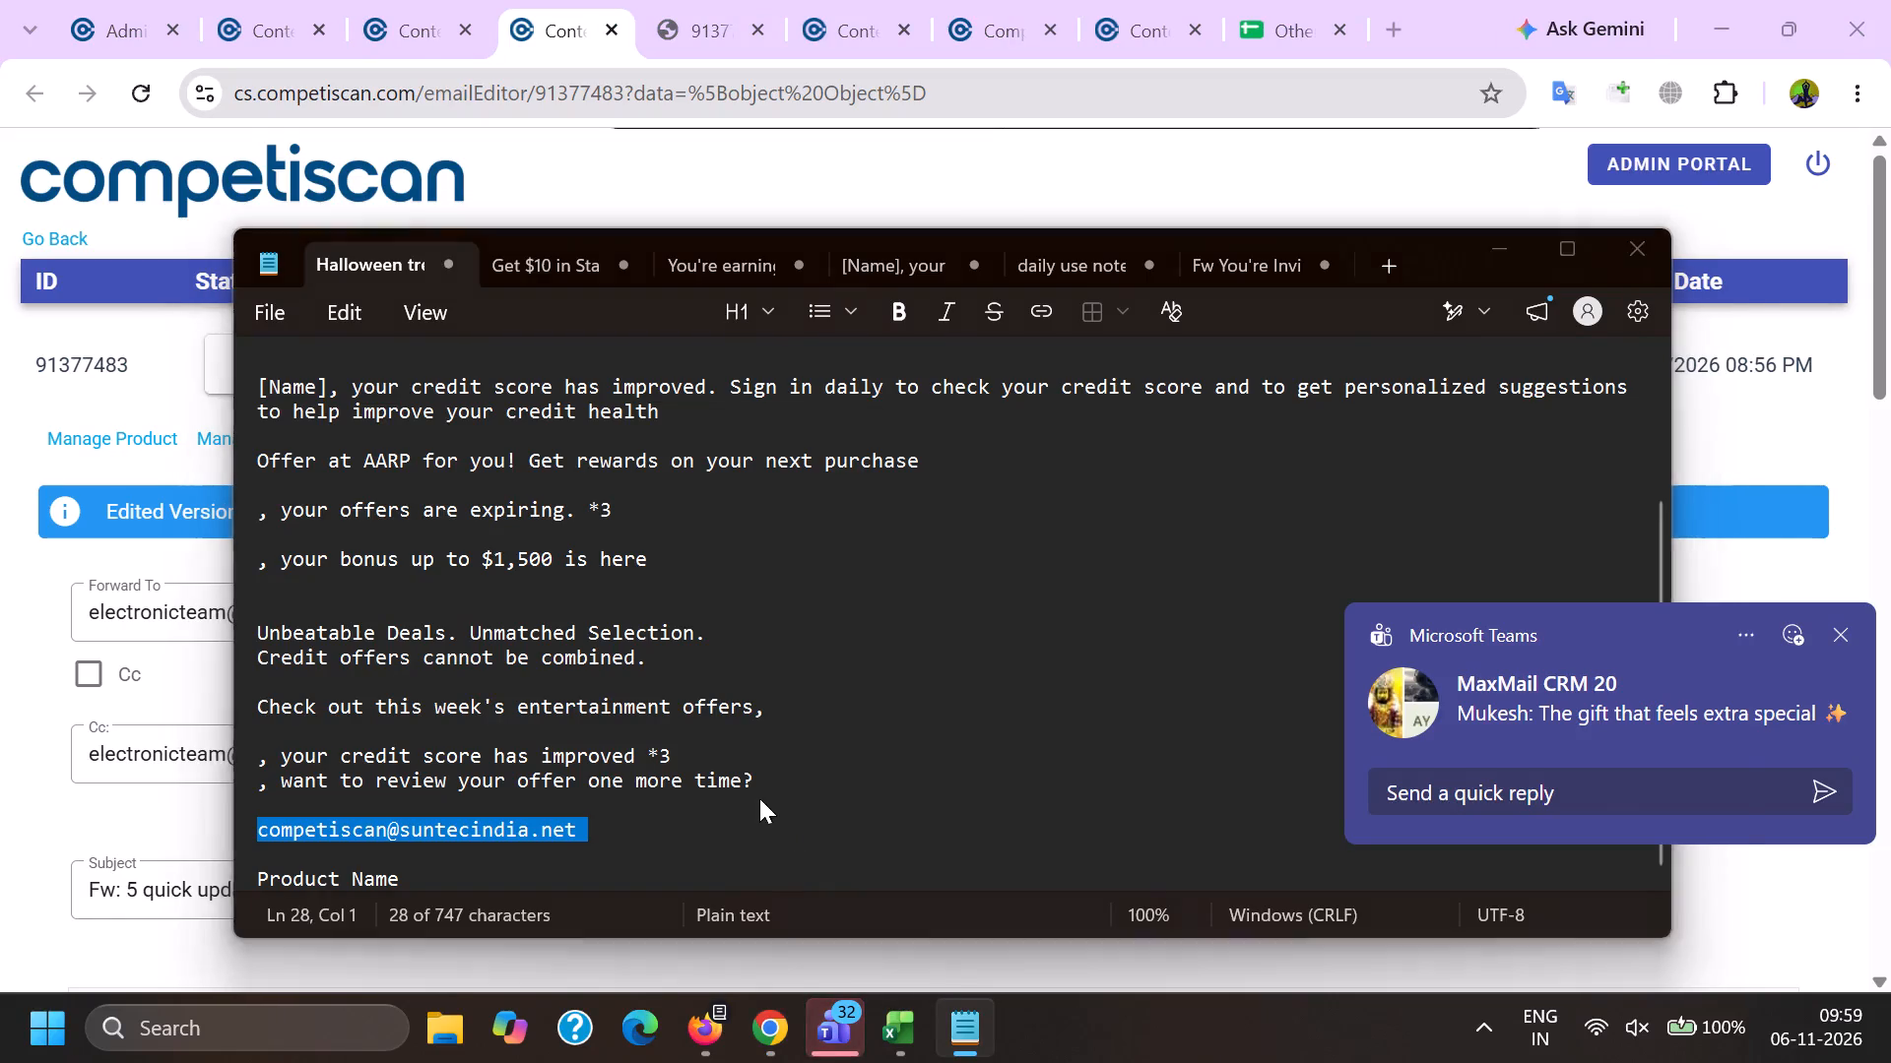
drag(526, 605, 4, 599)
key(ctrl+v)
click(76, 670)
drag(494, 759, 493, 759)
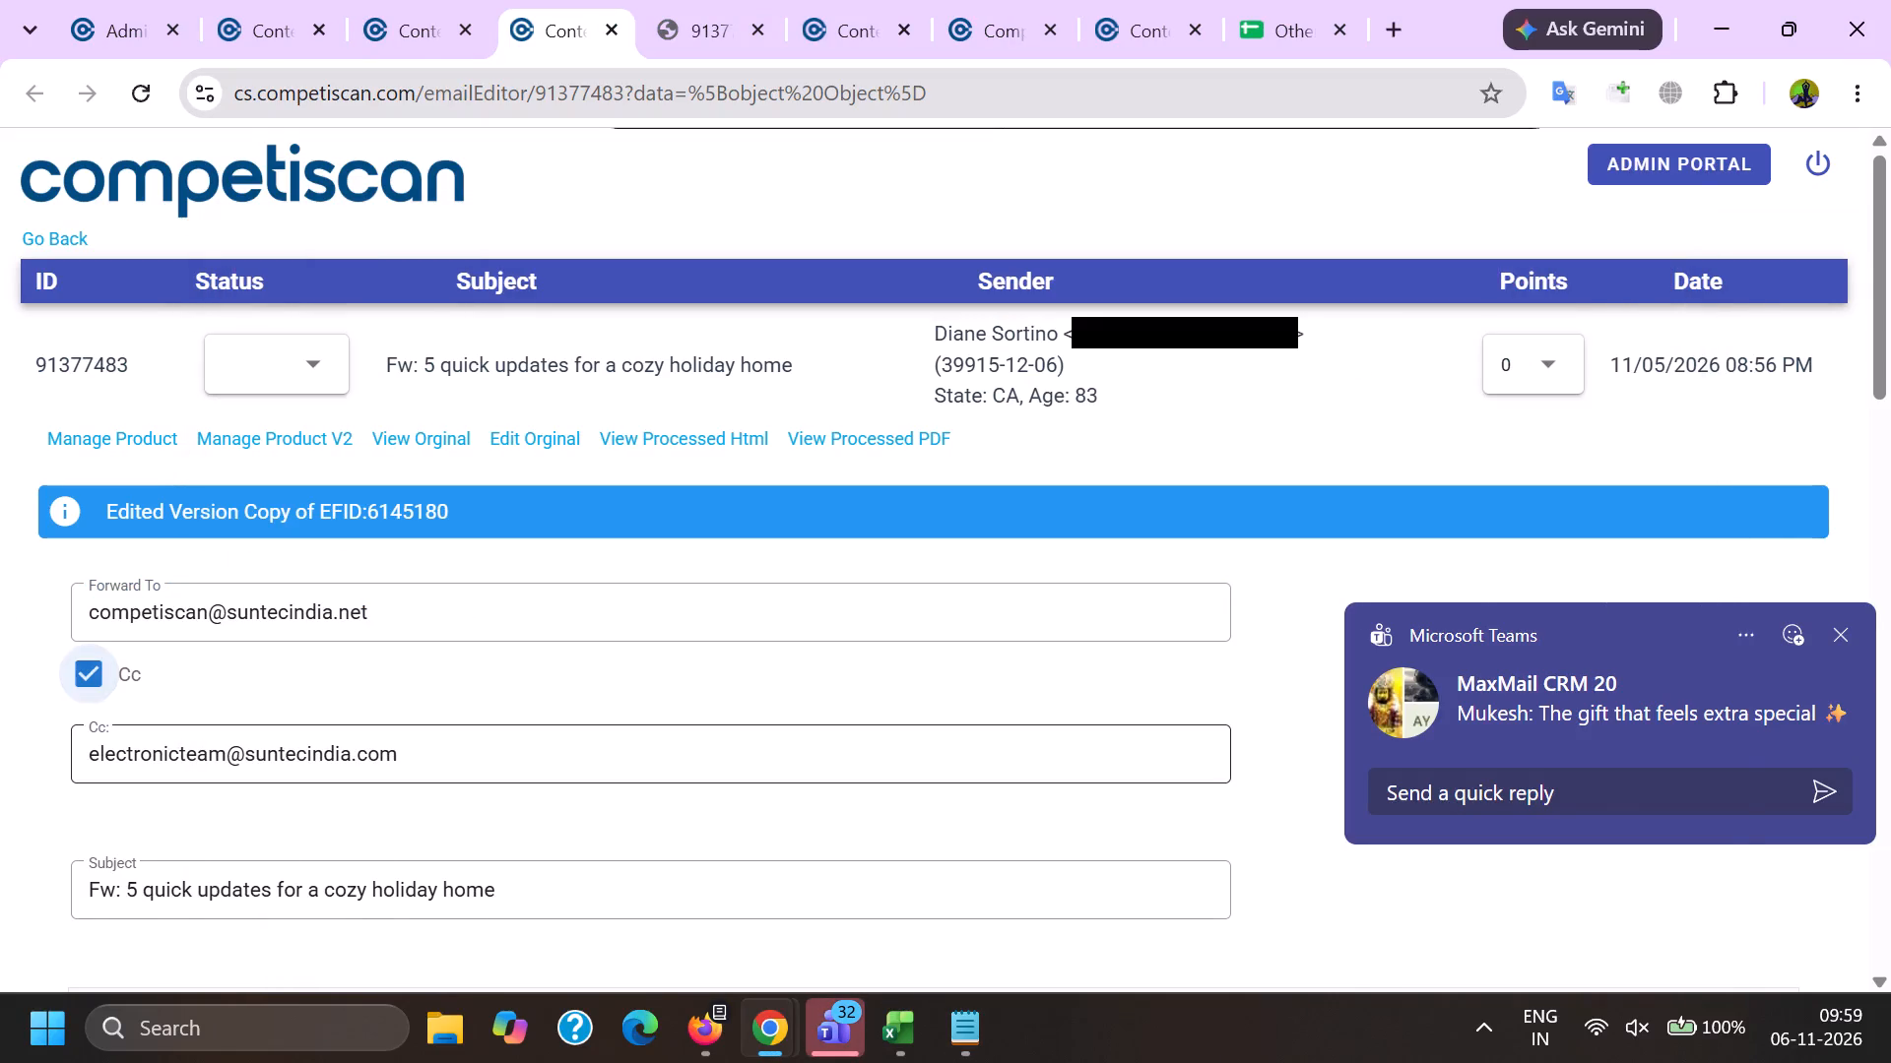
drag(493, 759, 29, 753)
key(ctrl+v)
Append "++h" to the subject "Fw: 5 quick updates for a cozy holiday home".
click(615, 889)
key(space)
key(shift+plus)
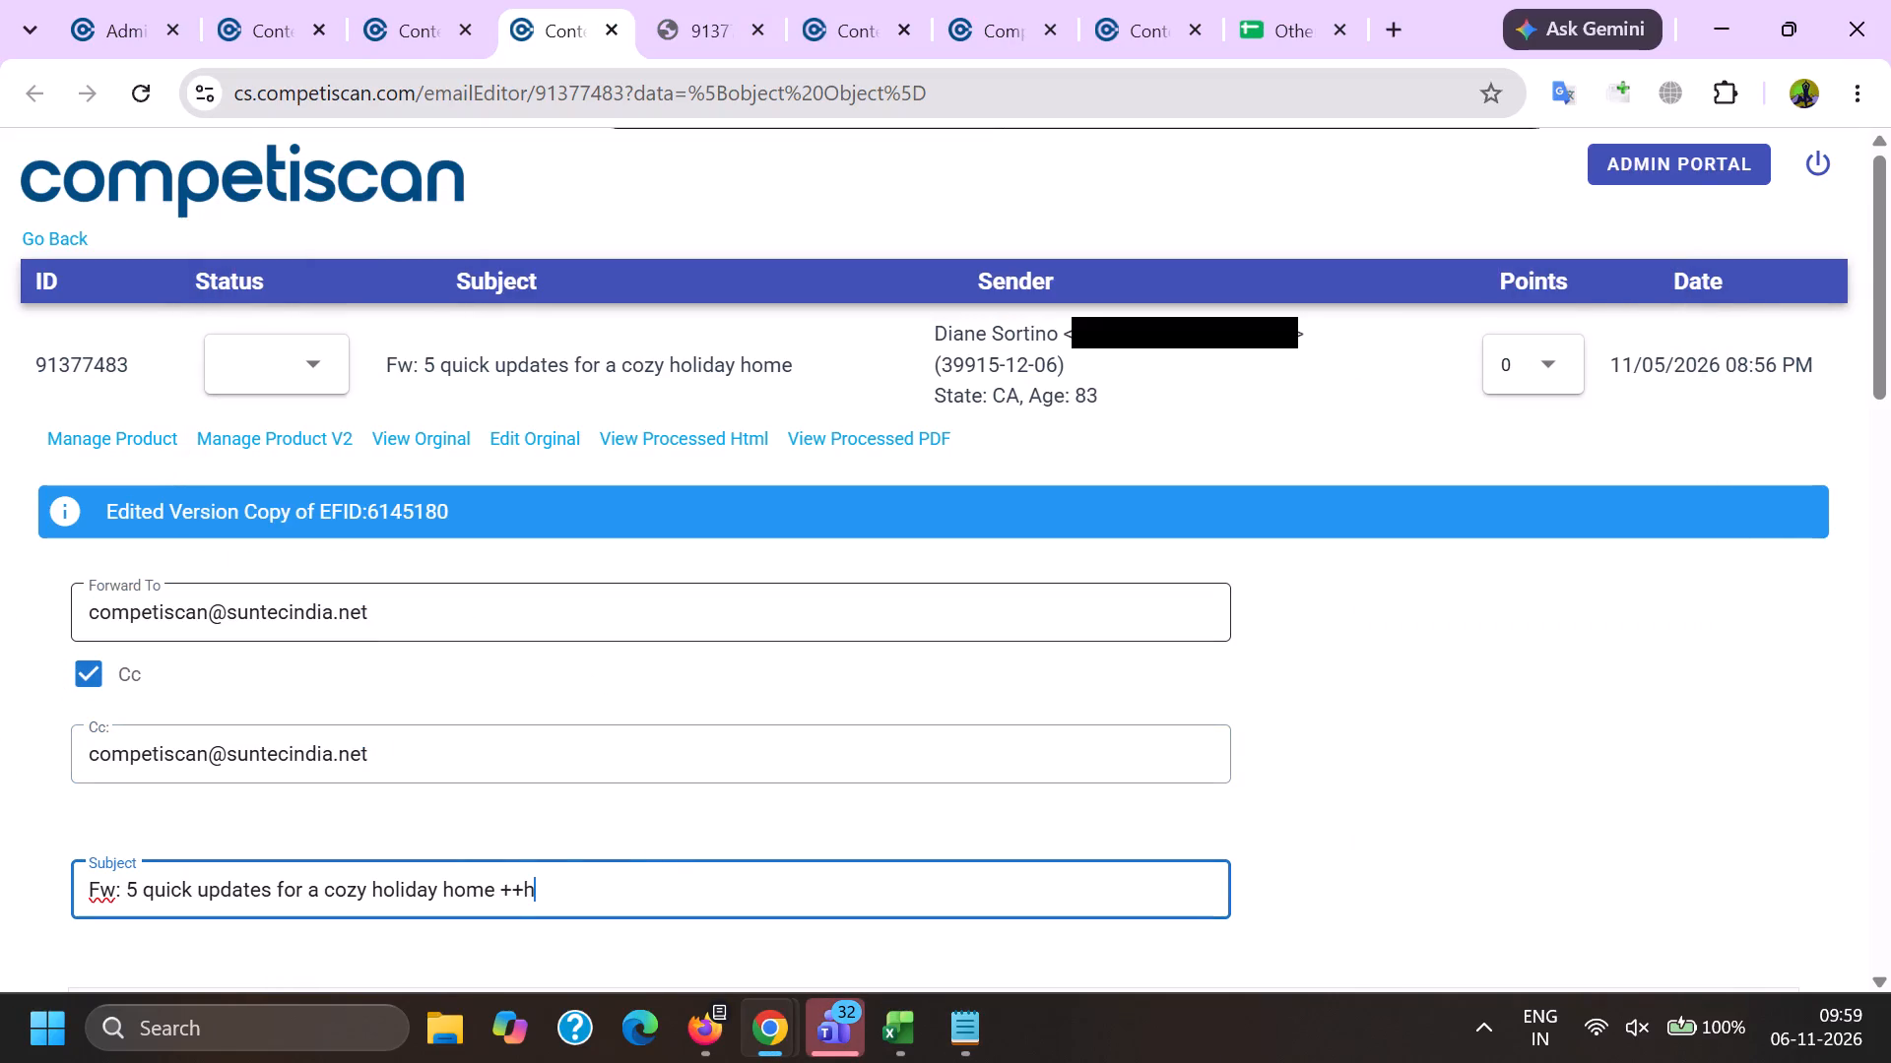
Enter "FIX THE ALIGNMENT !" as the message of email 91377483.
scroll(646, 593, down, 11)
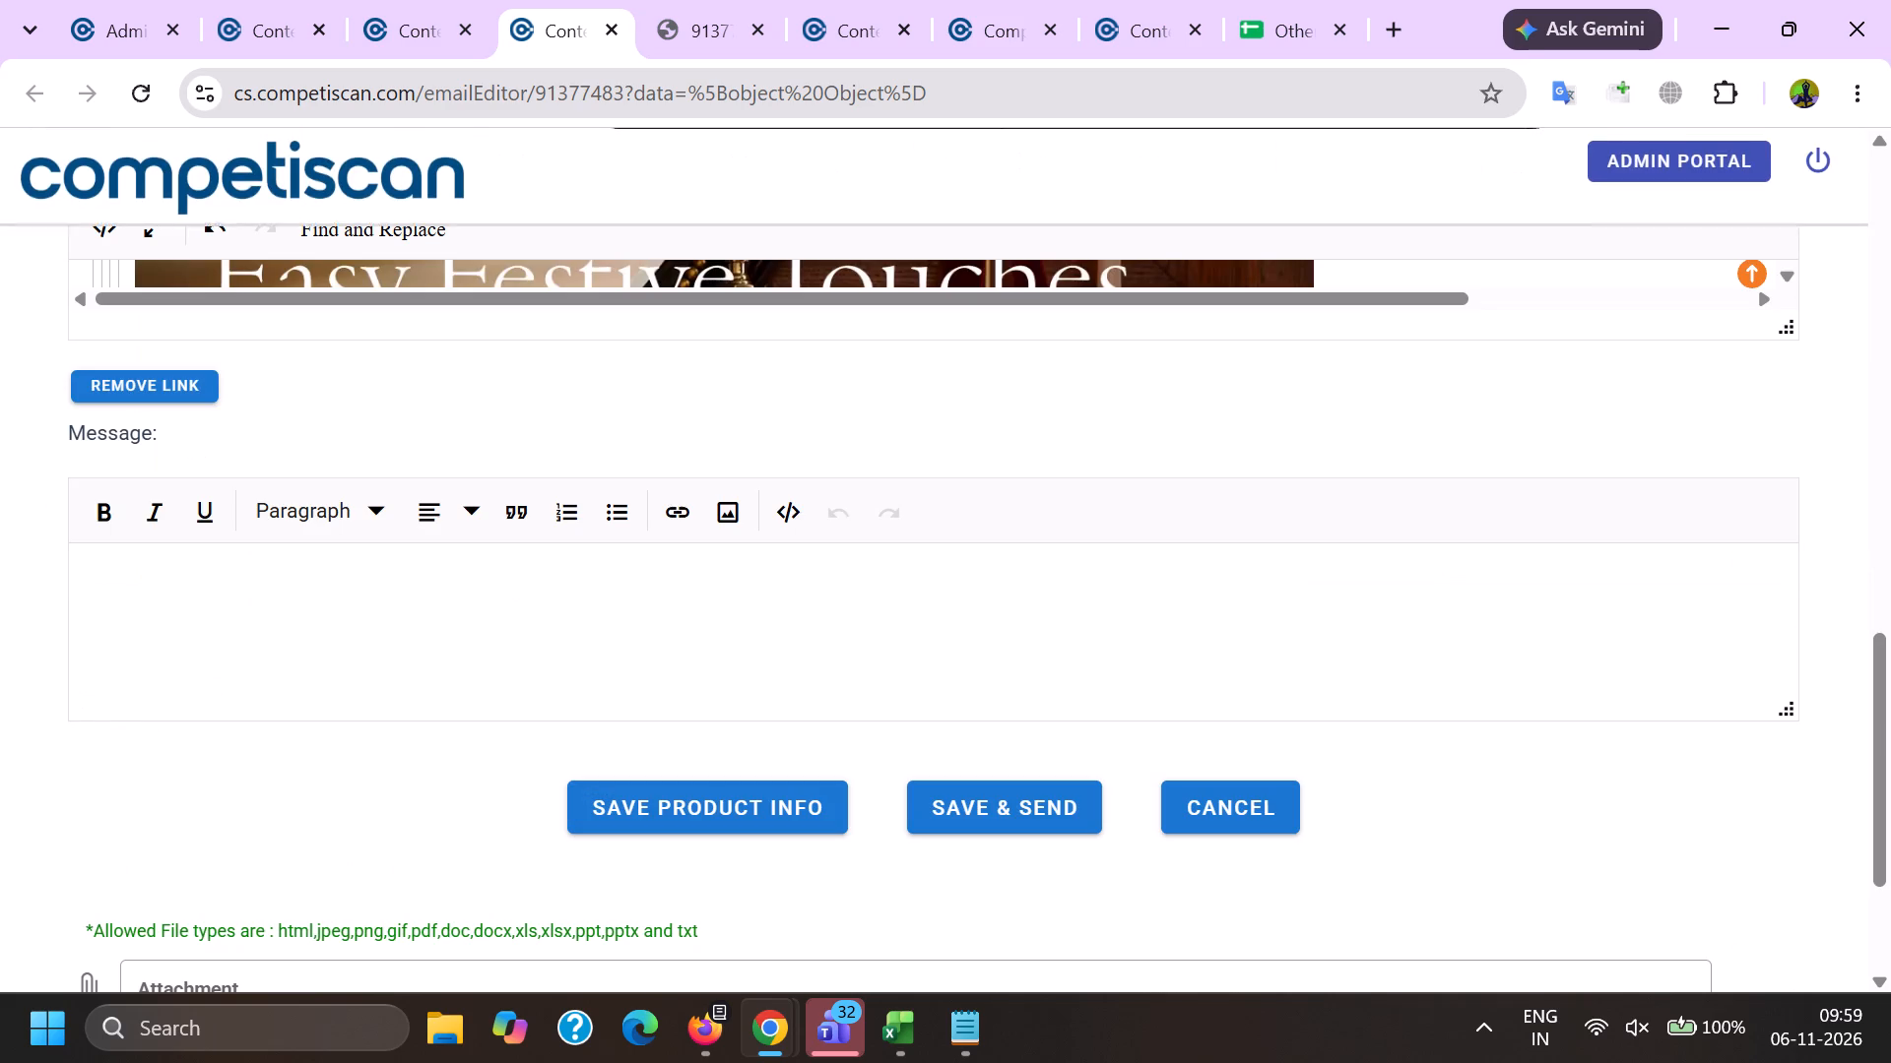
click(192, 607)
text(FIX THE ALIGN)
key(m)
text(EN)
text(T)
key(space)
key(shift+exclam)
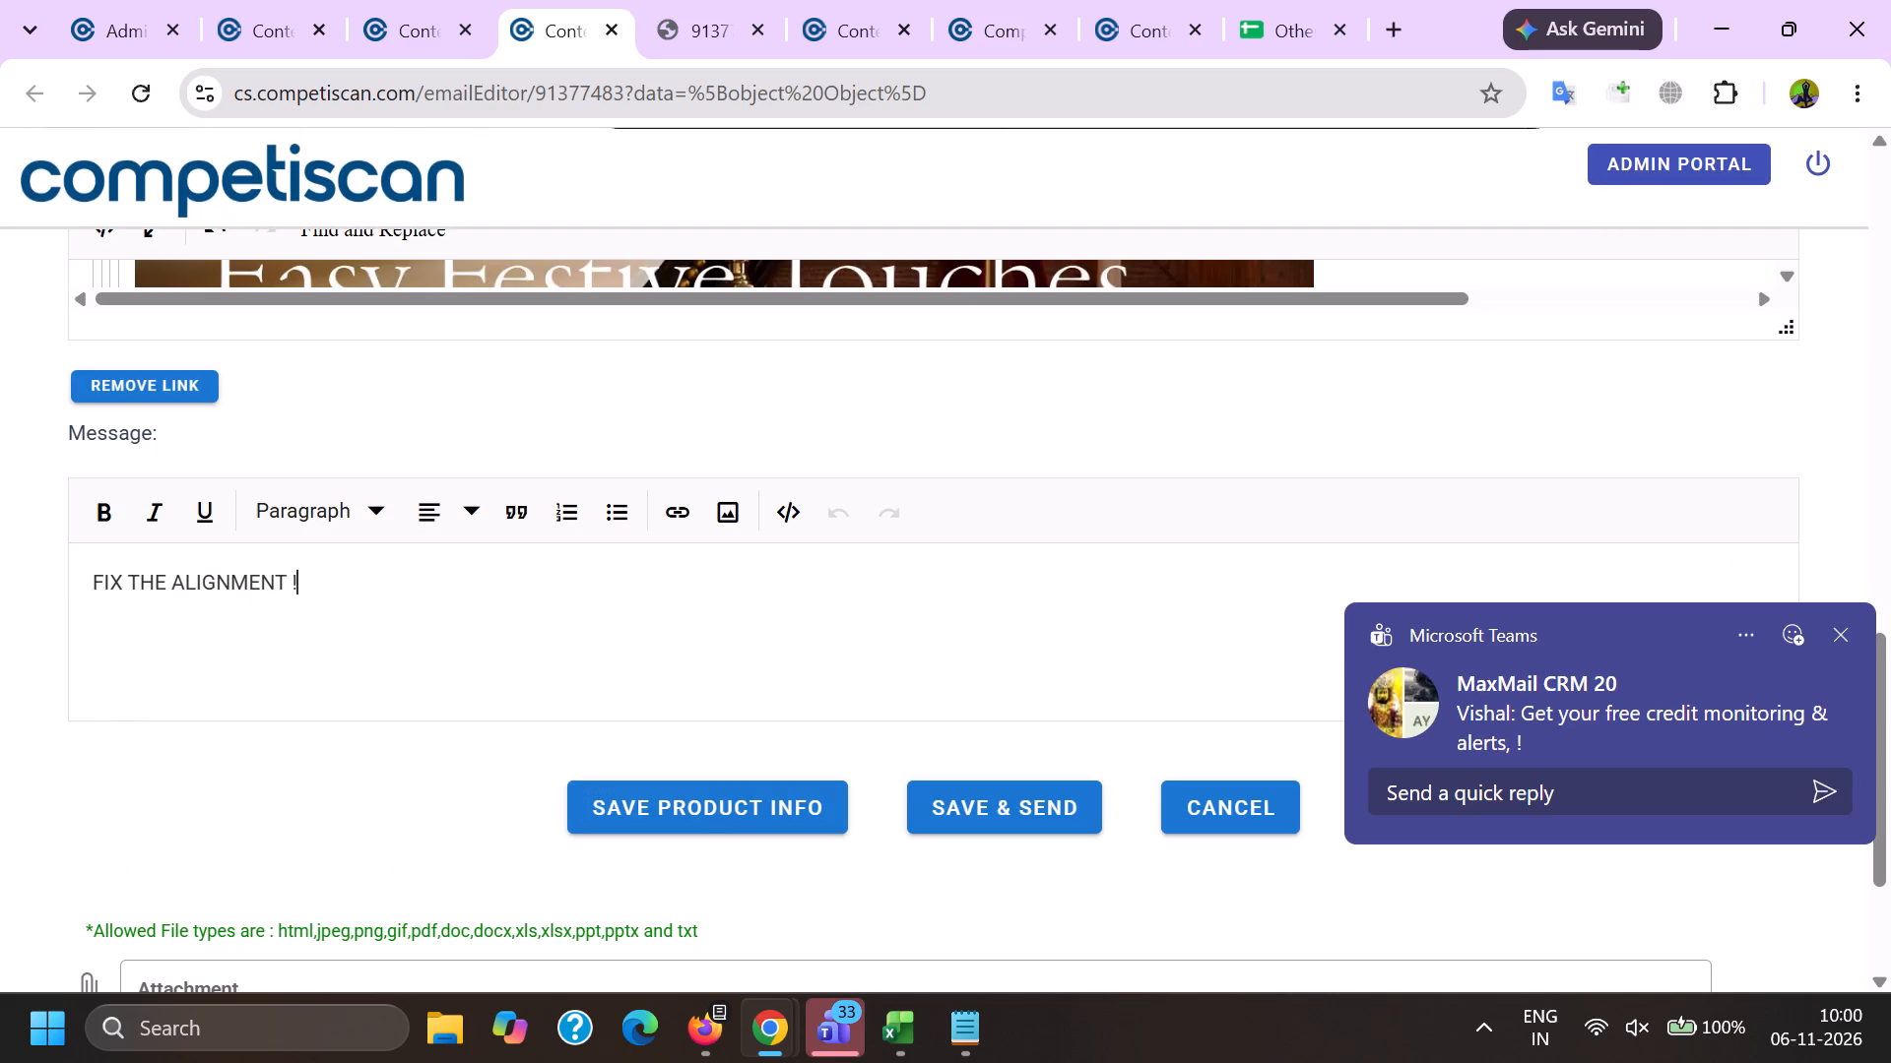
Save and send the edited email 91377483.
scroll(0, 643, down, 12)
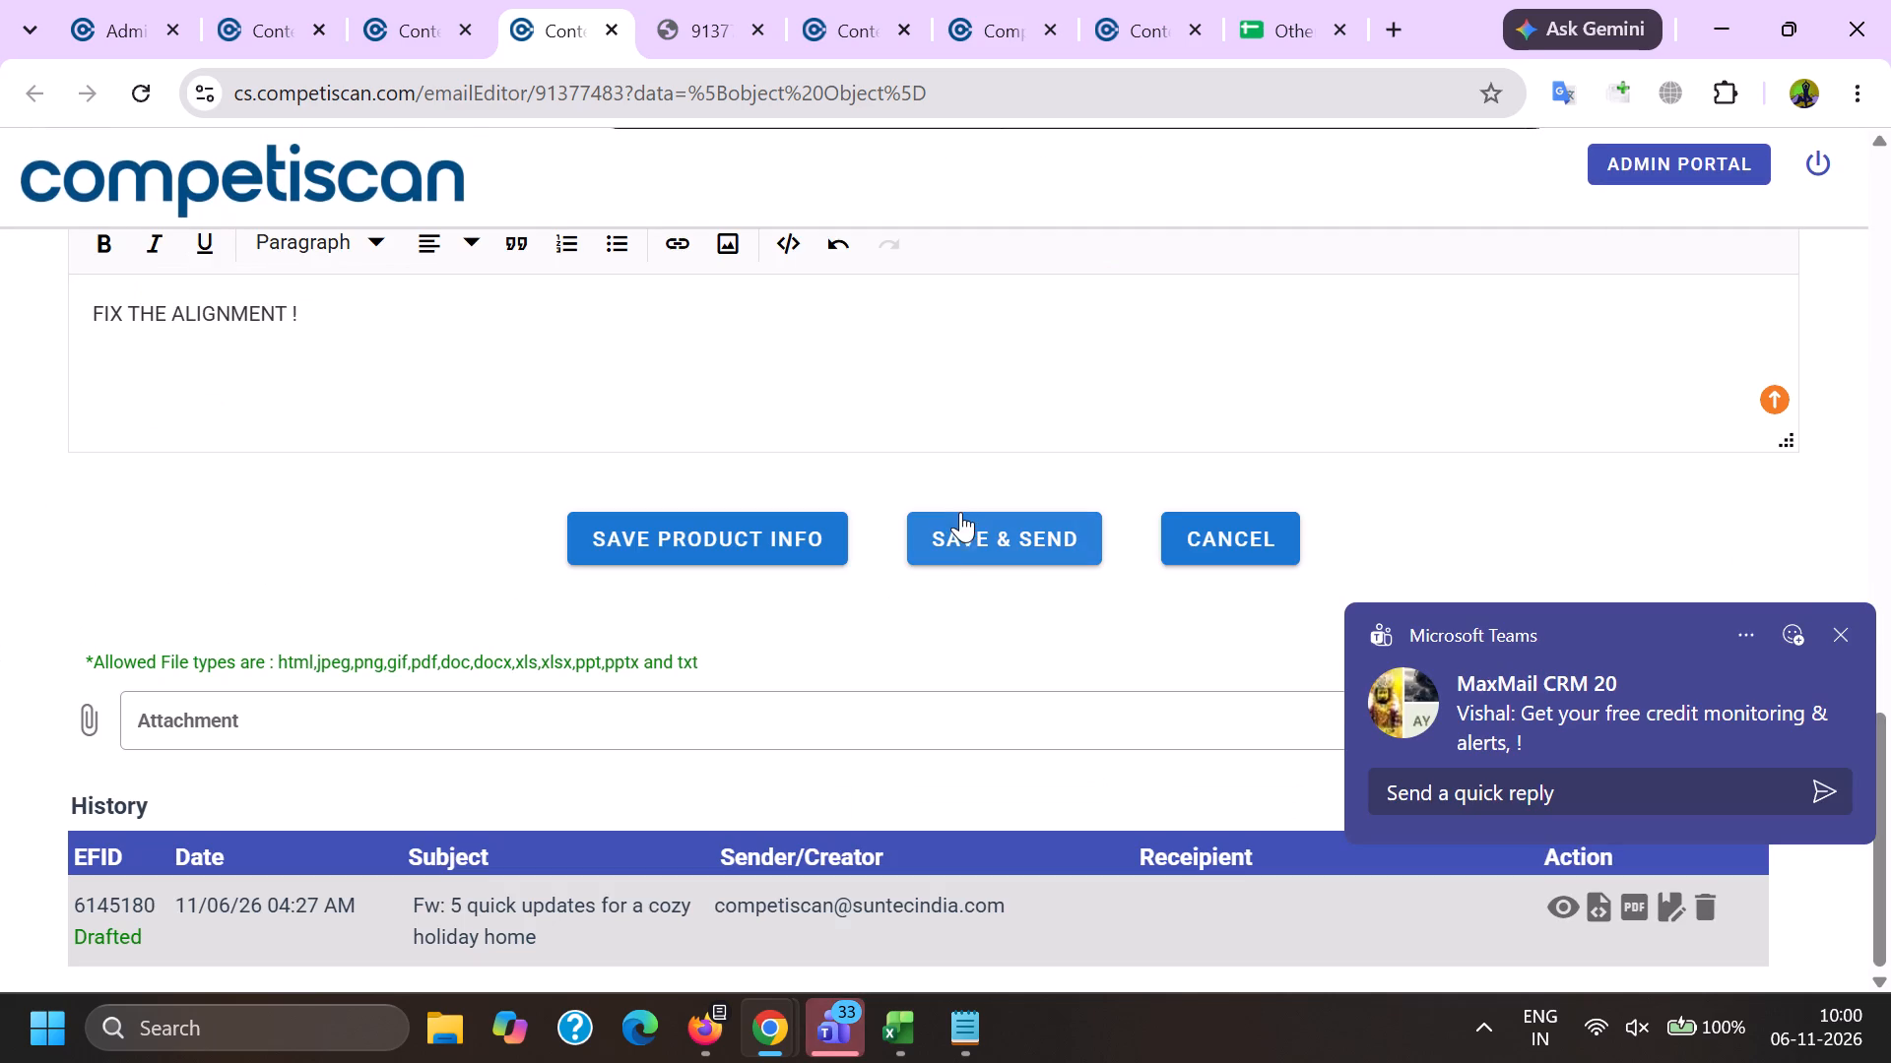
click(959, 511)
click(982, 606)
Copy ID 91375613 of the "Must-have furniture deals" email into cell B7490 of the Excel tracker's may 26 sheet.
click(489, 0)
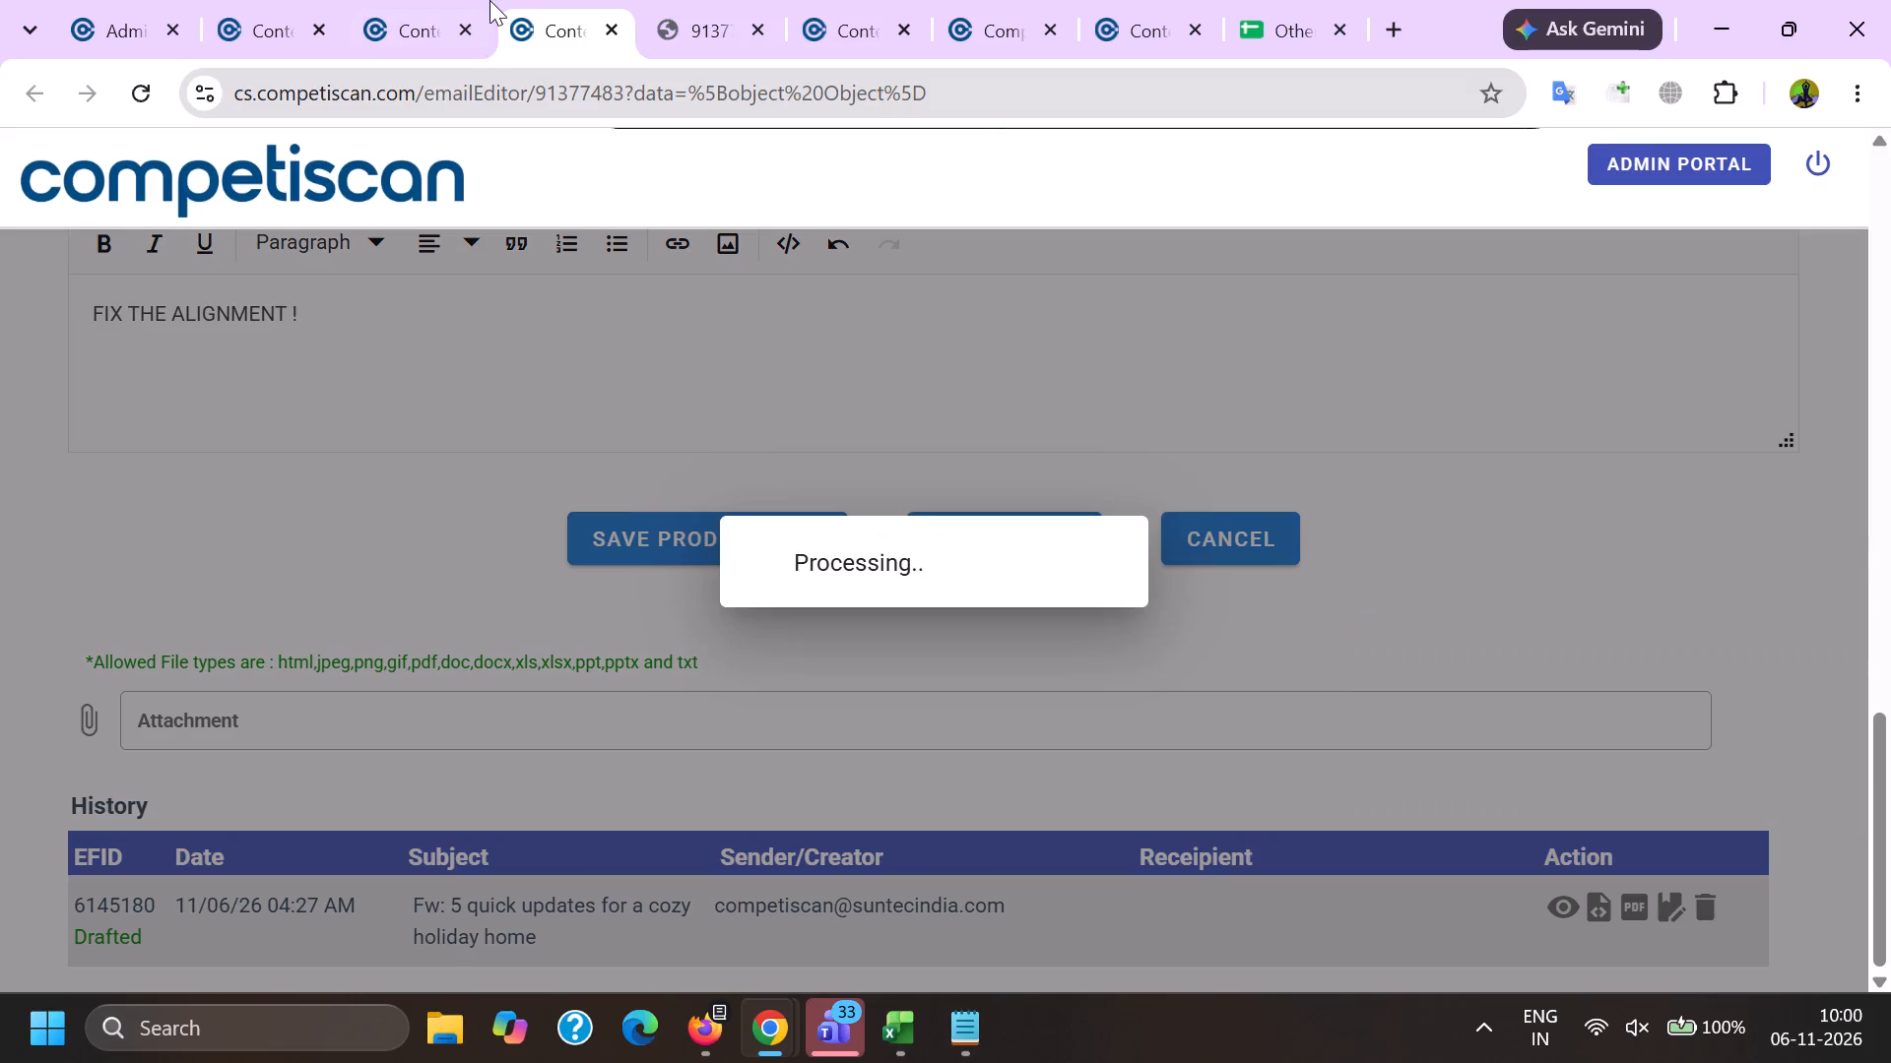
double_click(602, 115)
key(ctrl+c)
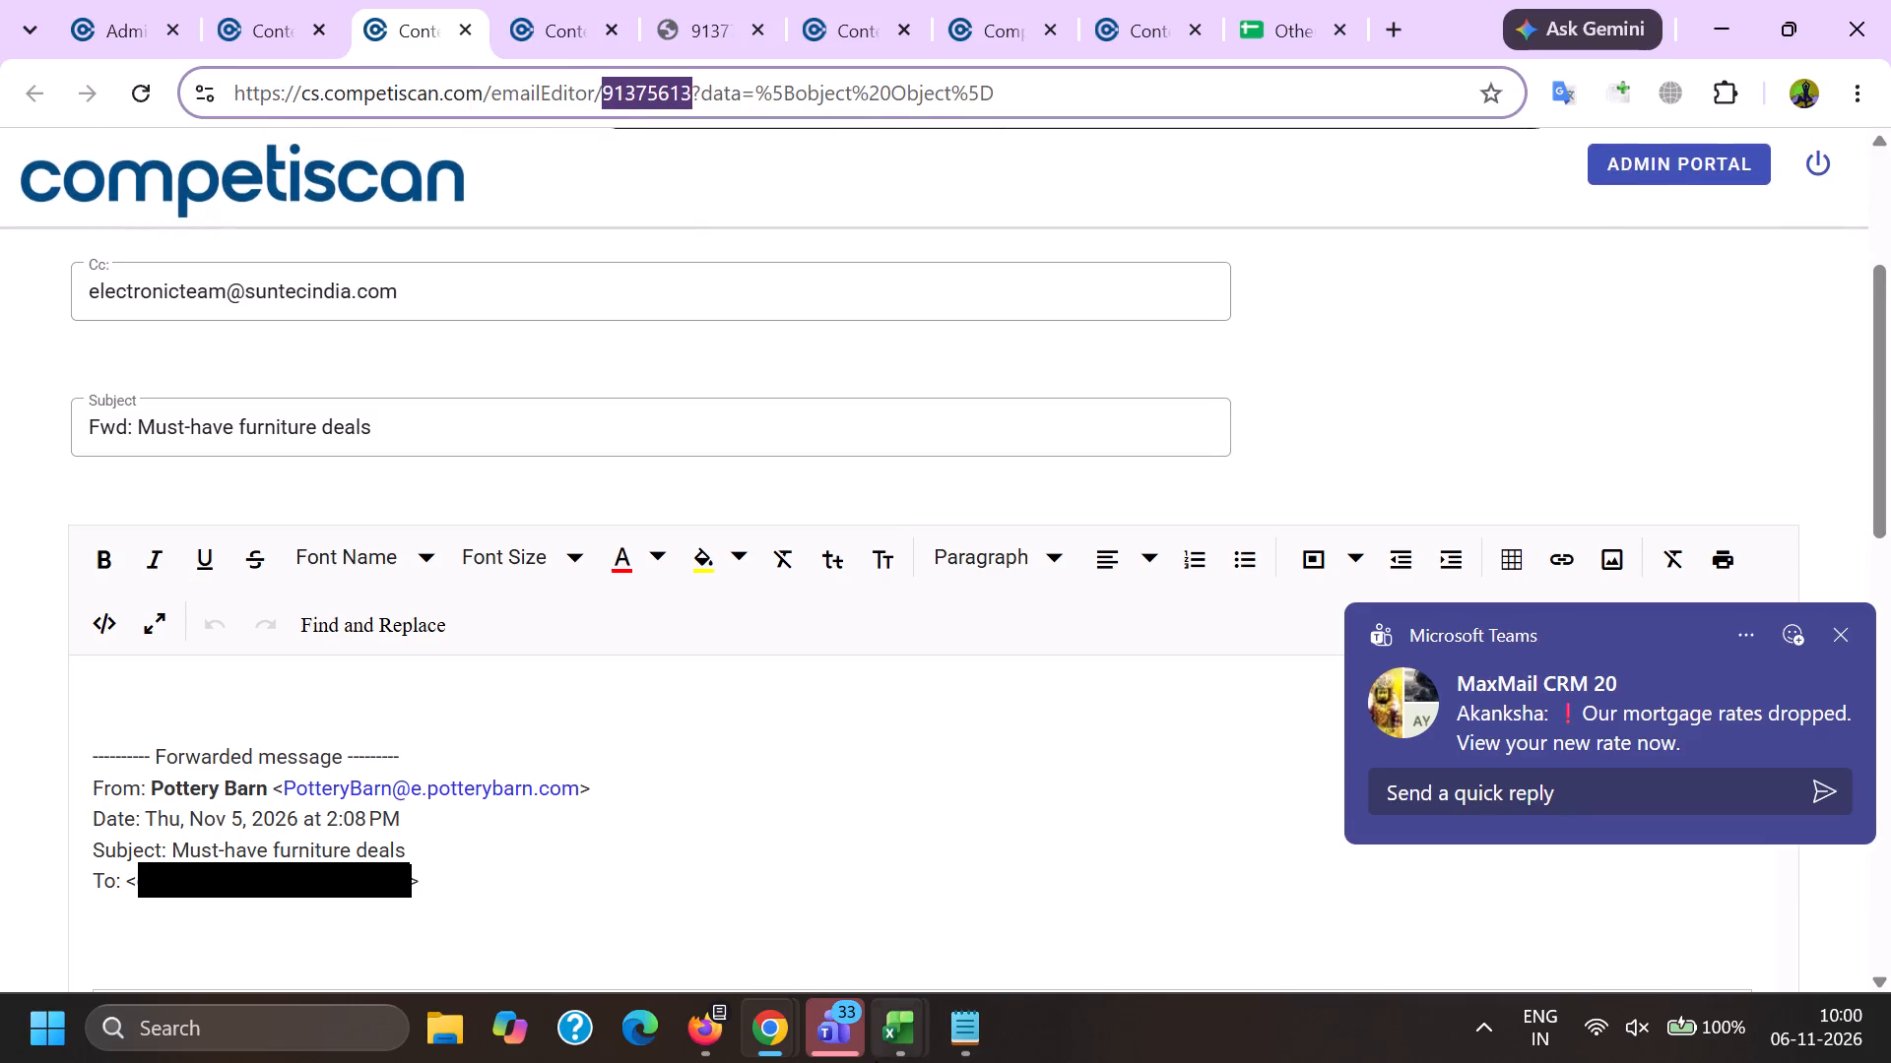
click(913, 1048)
click(1251, 899)
key(ctrl+v)
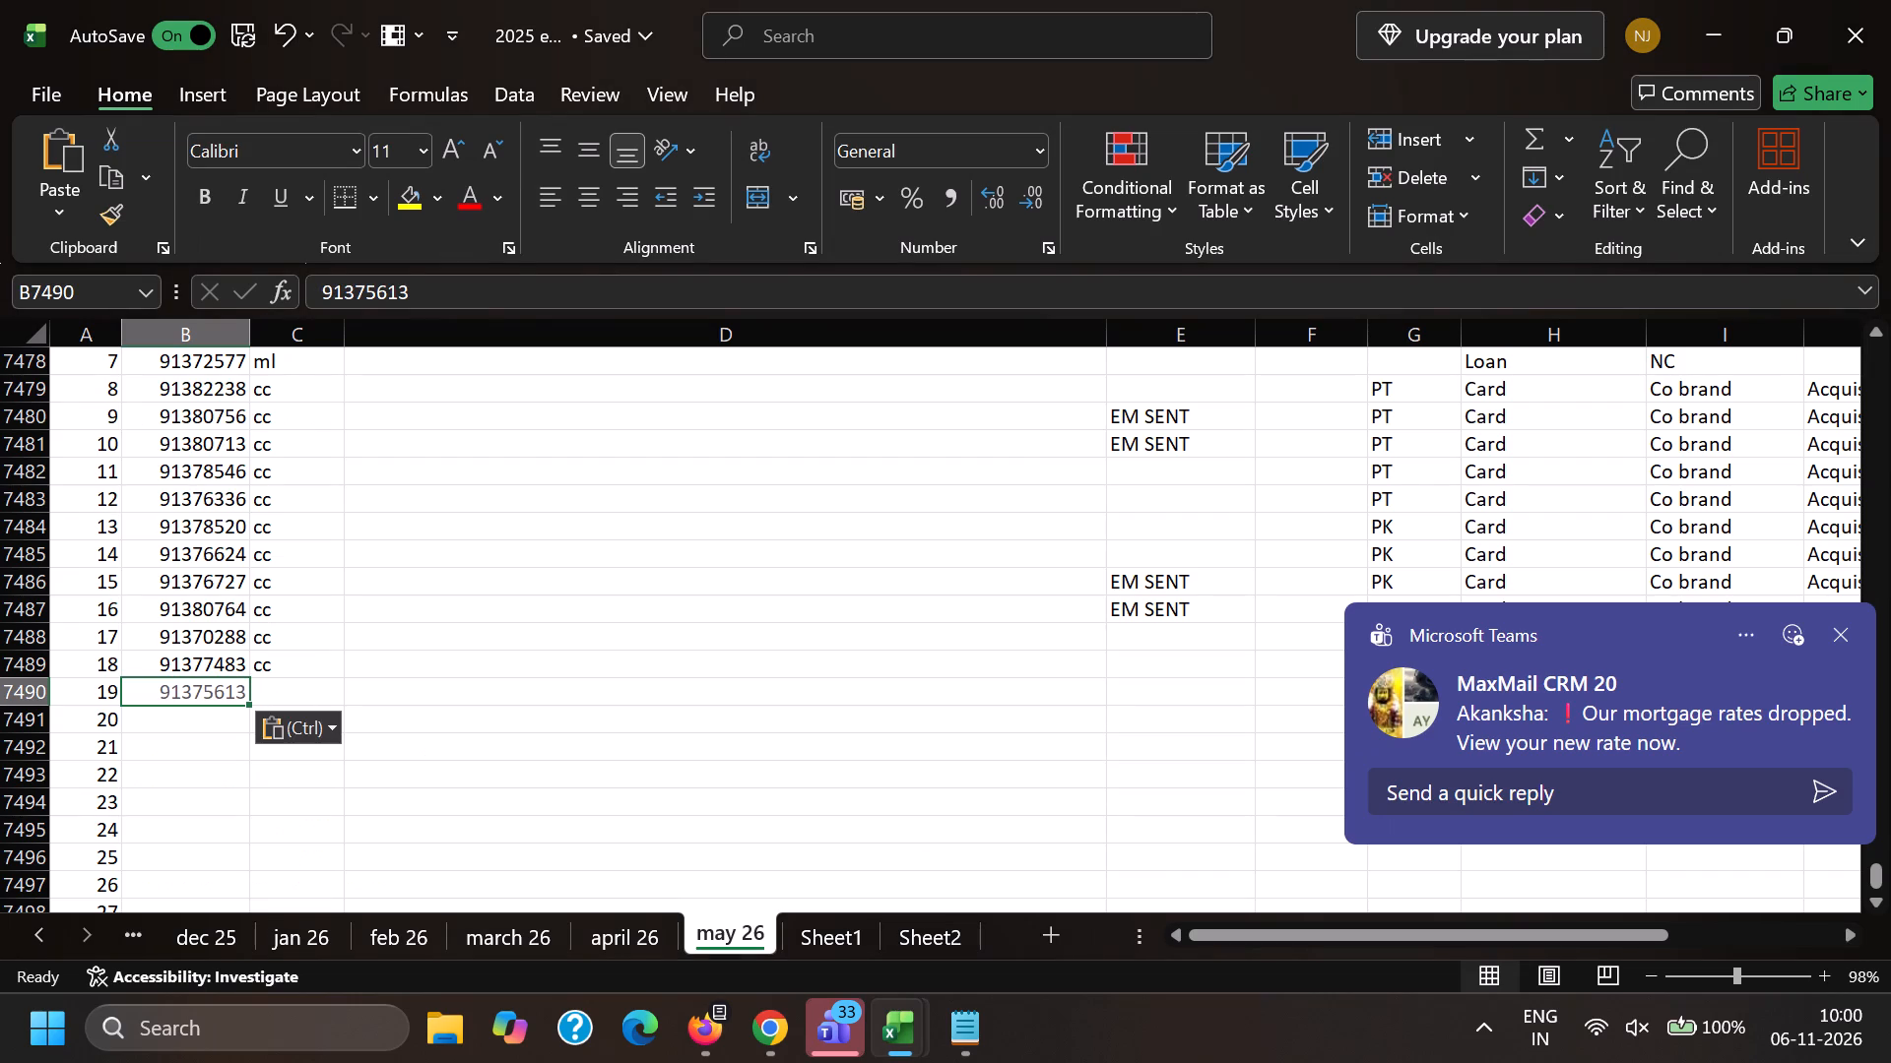
In the may 26 sheet, enter cc as the type and PB as the code in the row for email 91375613.
click(284, 686)
key(c)
key(c)
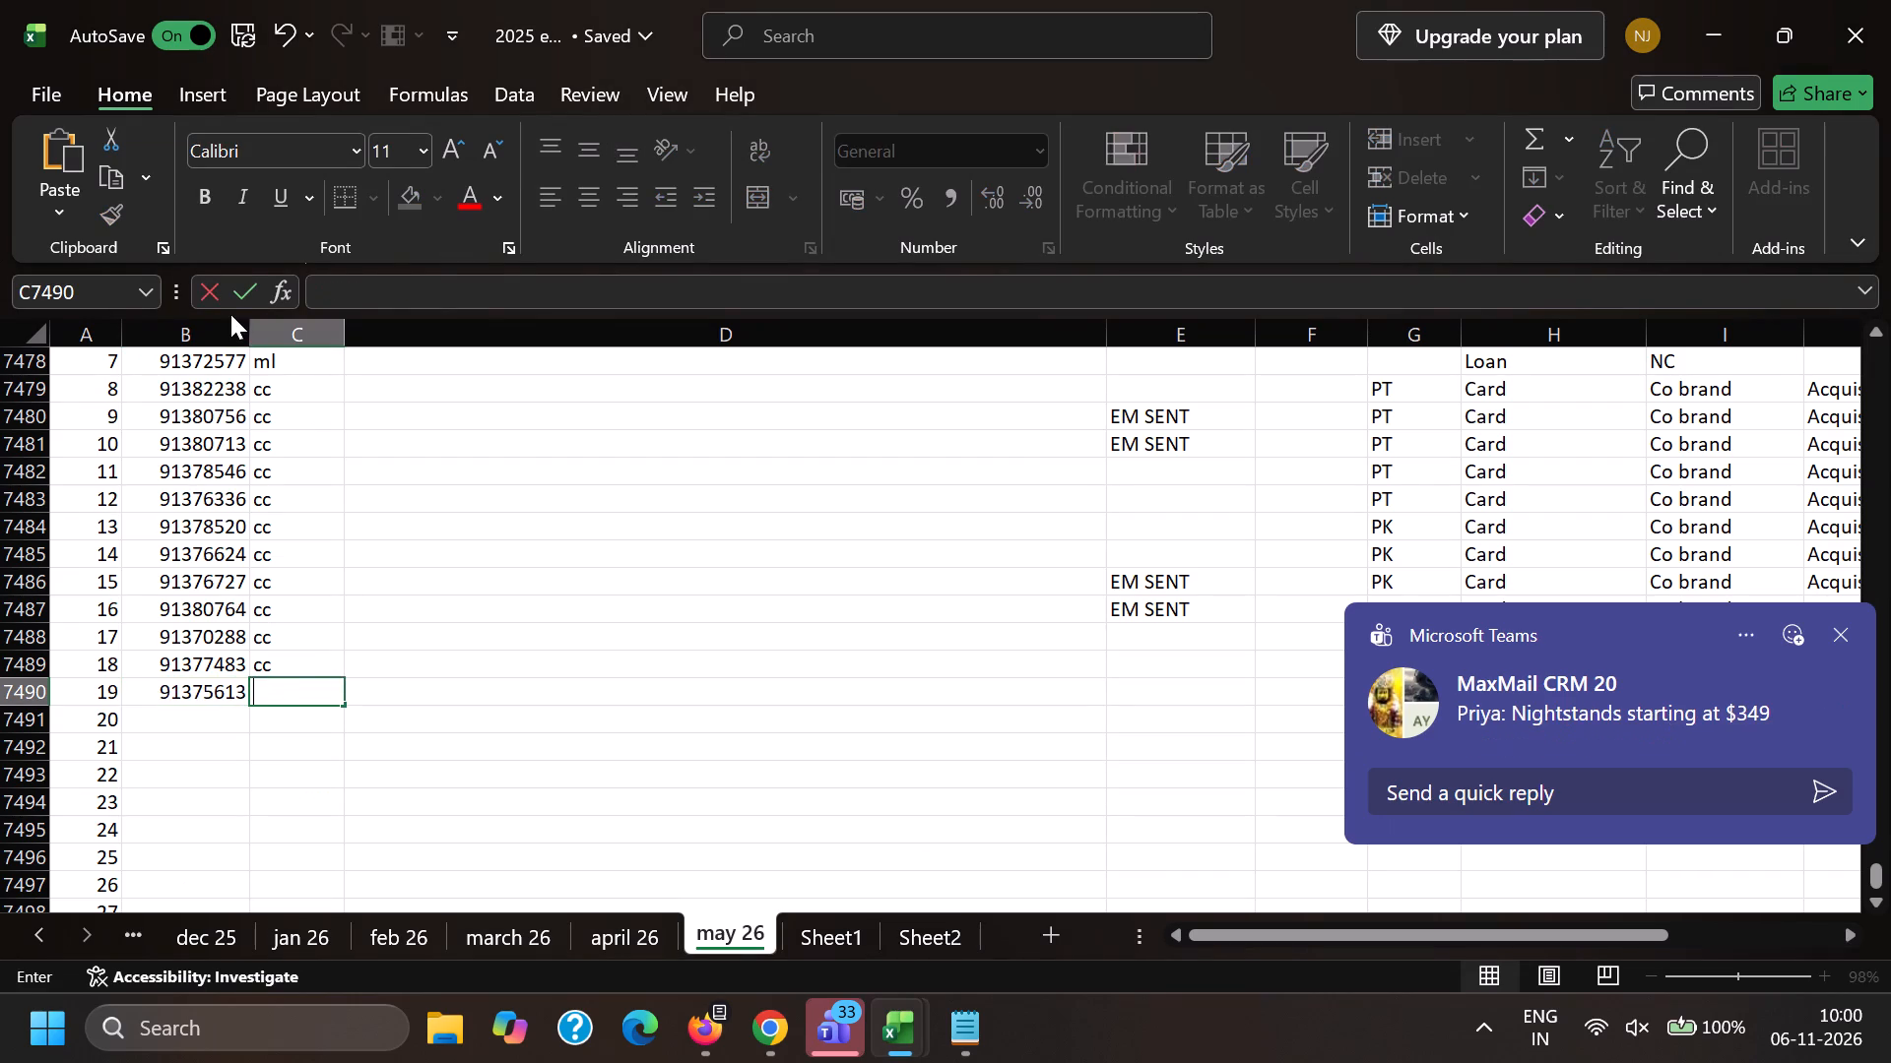
text(cc)
key(Right)
key(Right)
key(Right)
key(Right)
key(Right)
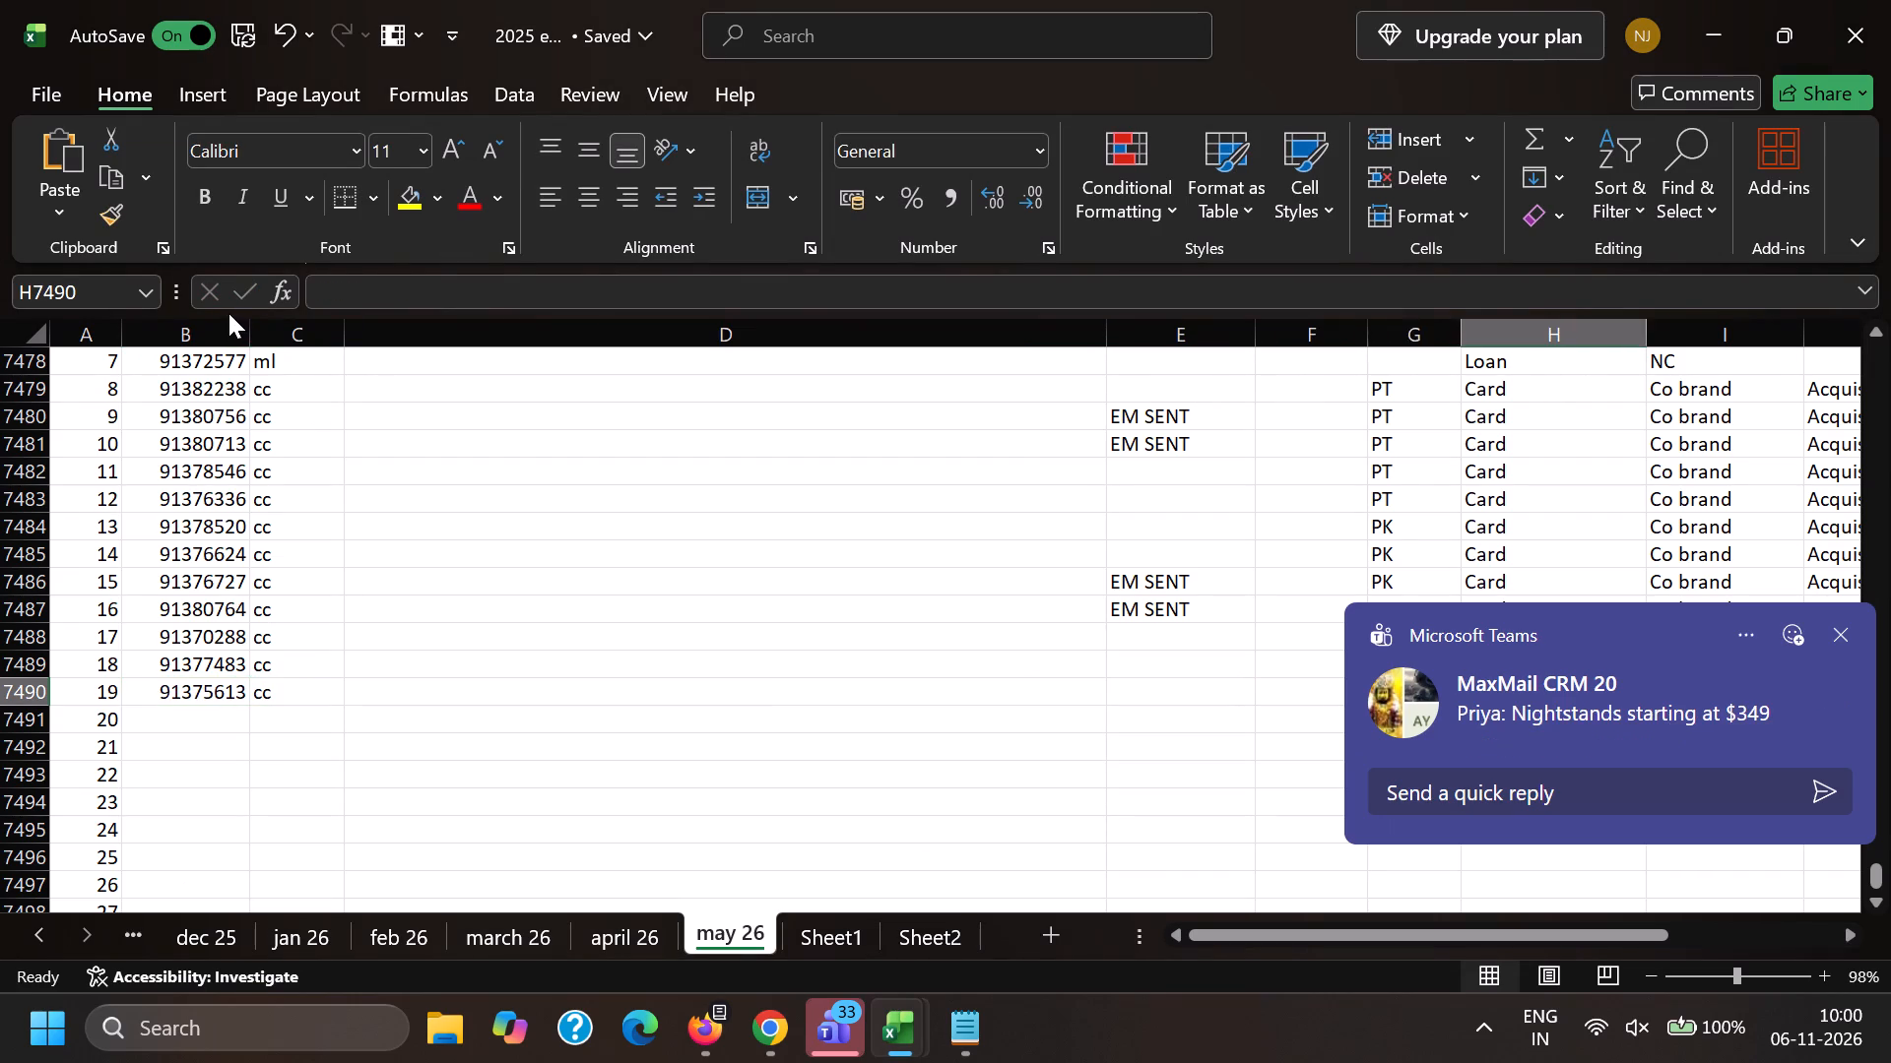
key(Left)
text(PB)
key(Right)
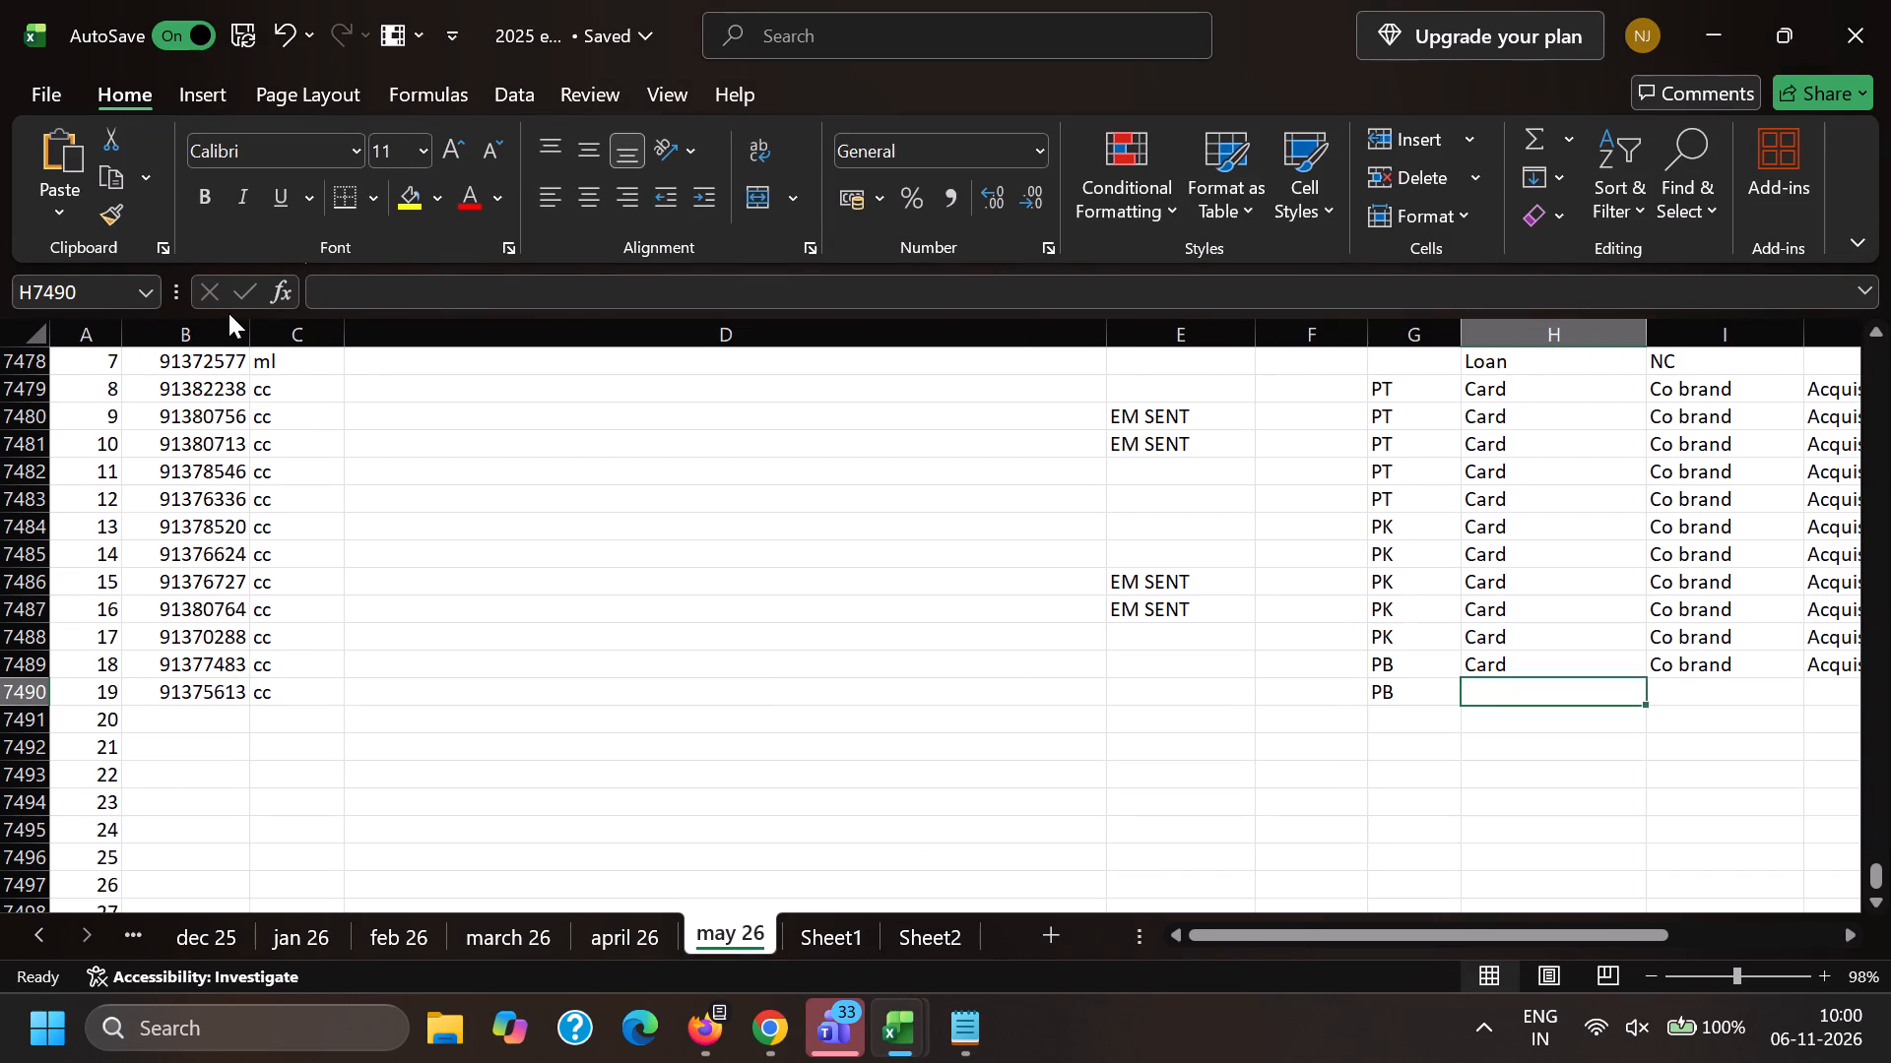
Fill the same row's category columns with Card, Co brand and the acquisition entry, matching the row above.
key(c)
key(Right)
key(c)
key(Right)
key(a)
key(Left)
key(Left)
key(Left)
key(Left)
key(Left)
key(Left)
key(Left)
key(Left)
key(Left)
key(Left)
key(Left)
key(Left)
key(Left)
key(Left)
key(Left)
key(Left)
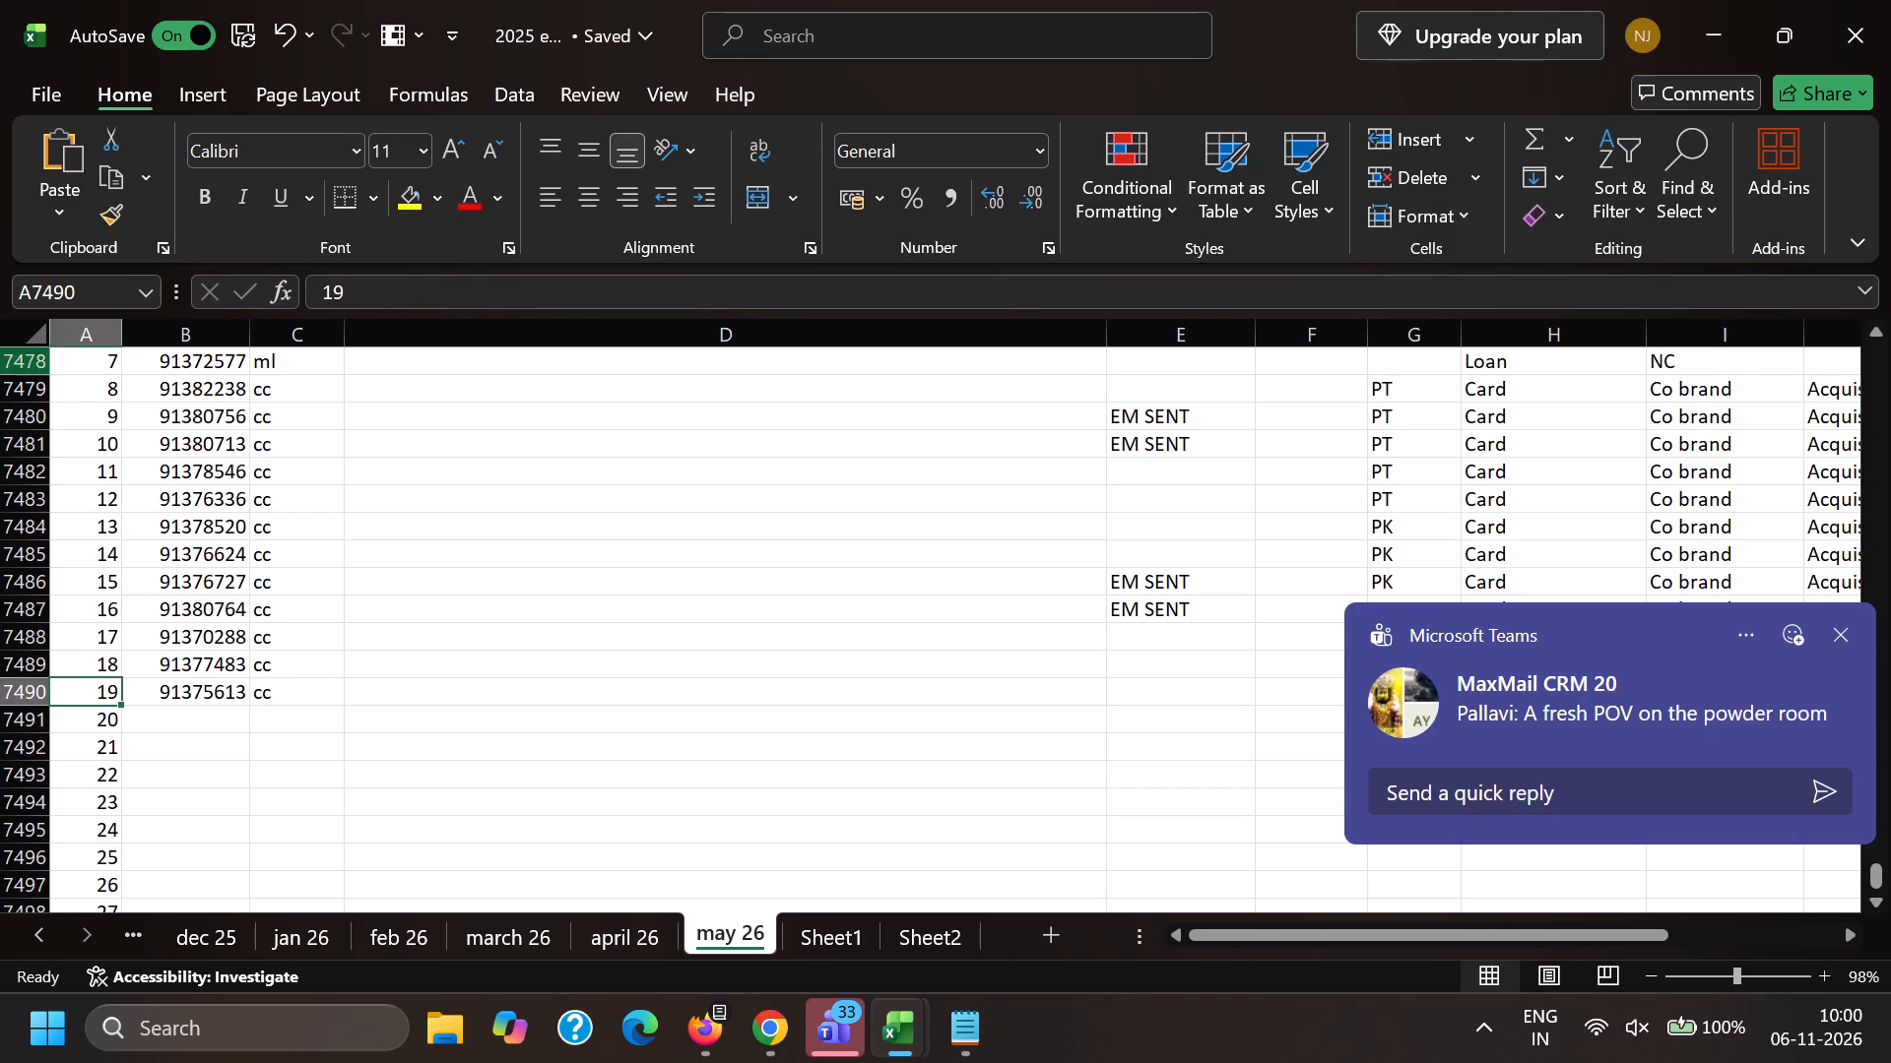
Switch to email 91375613 in Chrome and delete the forwarded-message line, the sender's address and the To line from its header.
key(alt+Tab)
scroll(350, 510, down, 1)
drag(573, 601, 382, 577)
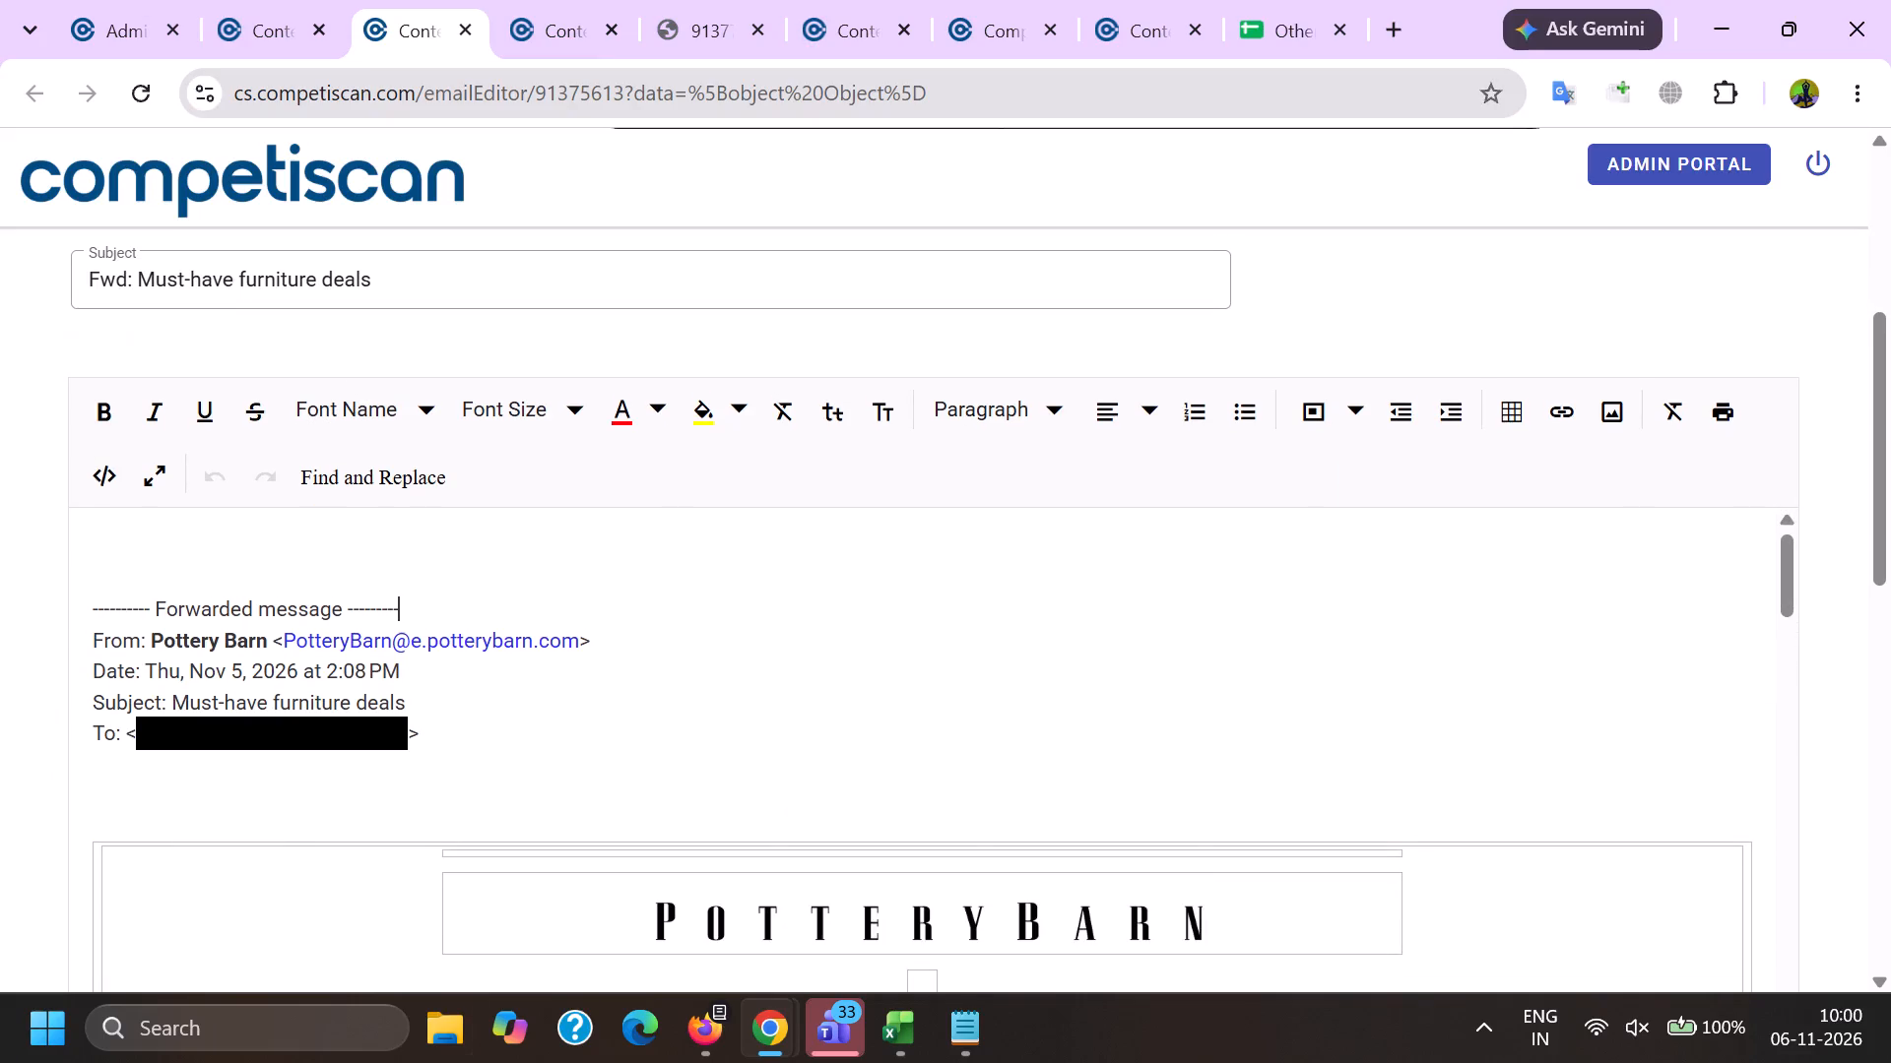
drag(382, 577, 0, 557)
key(BackSpace)
drag(268, 581, 766, 584)
key(BackSpace)
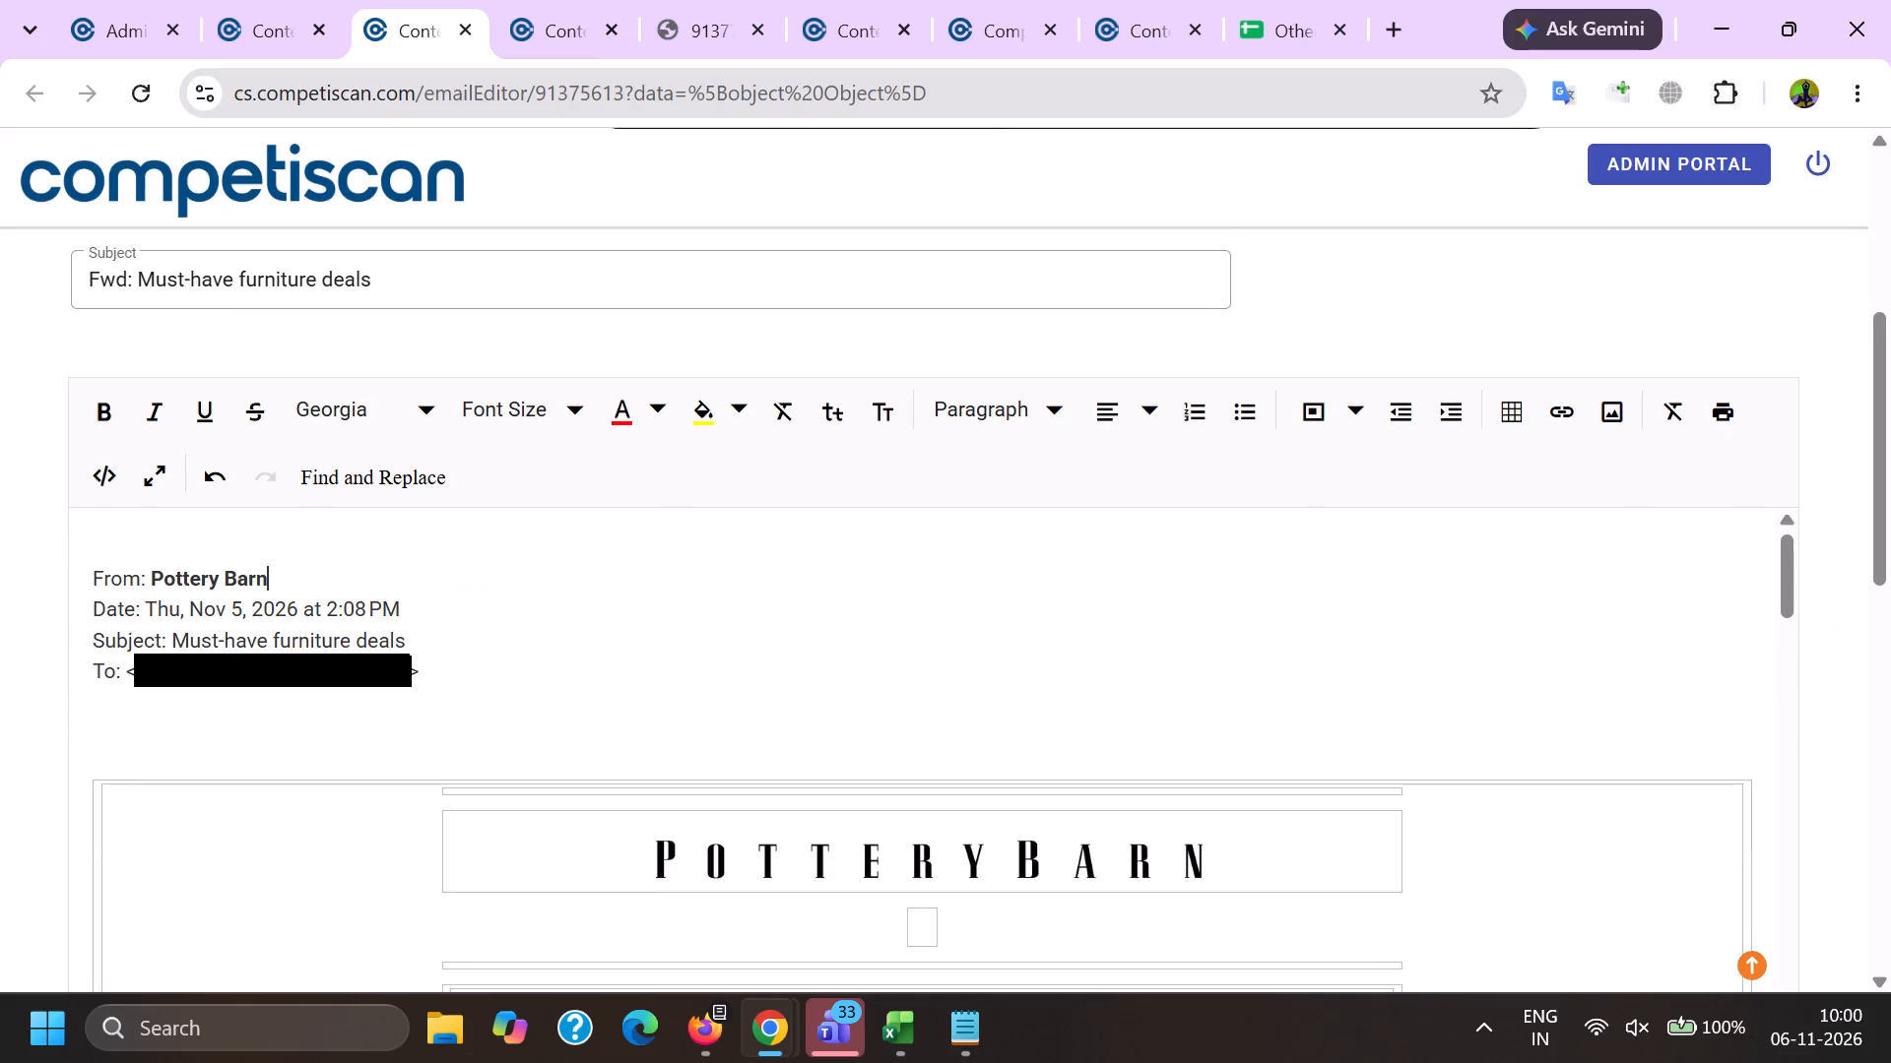
drag(697, 679, 30, 672)
key(BackSpace)
Remove the links from the Free Design Services banner and the linked image below it.
scroll(756, 731, down, 18)
scroll(826, 689, up, 2)
scroll(826, 693, down, 17)
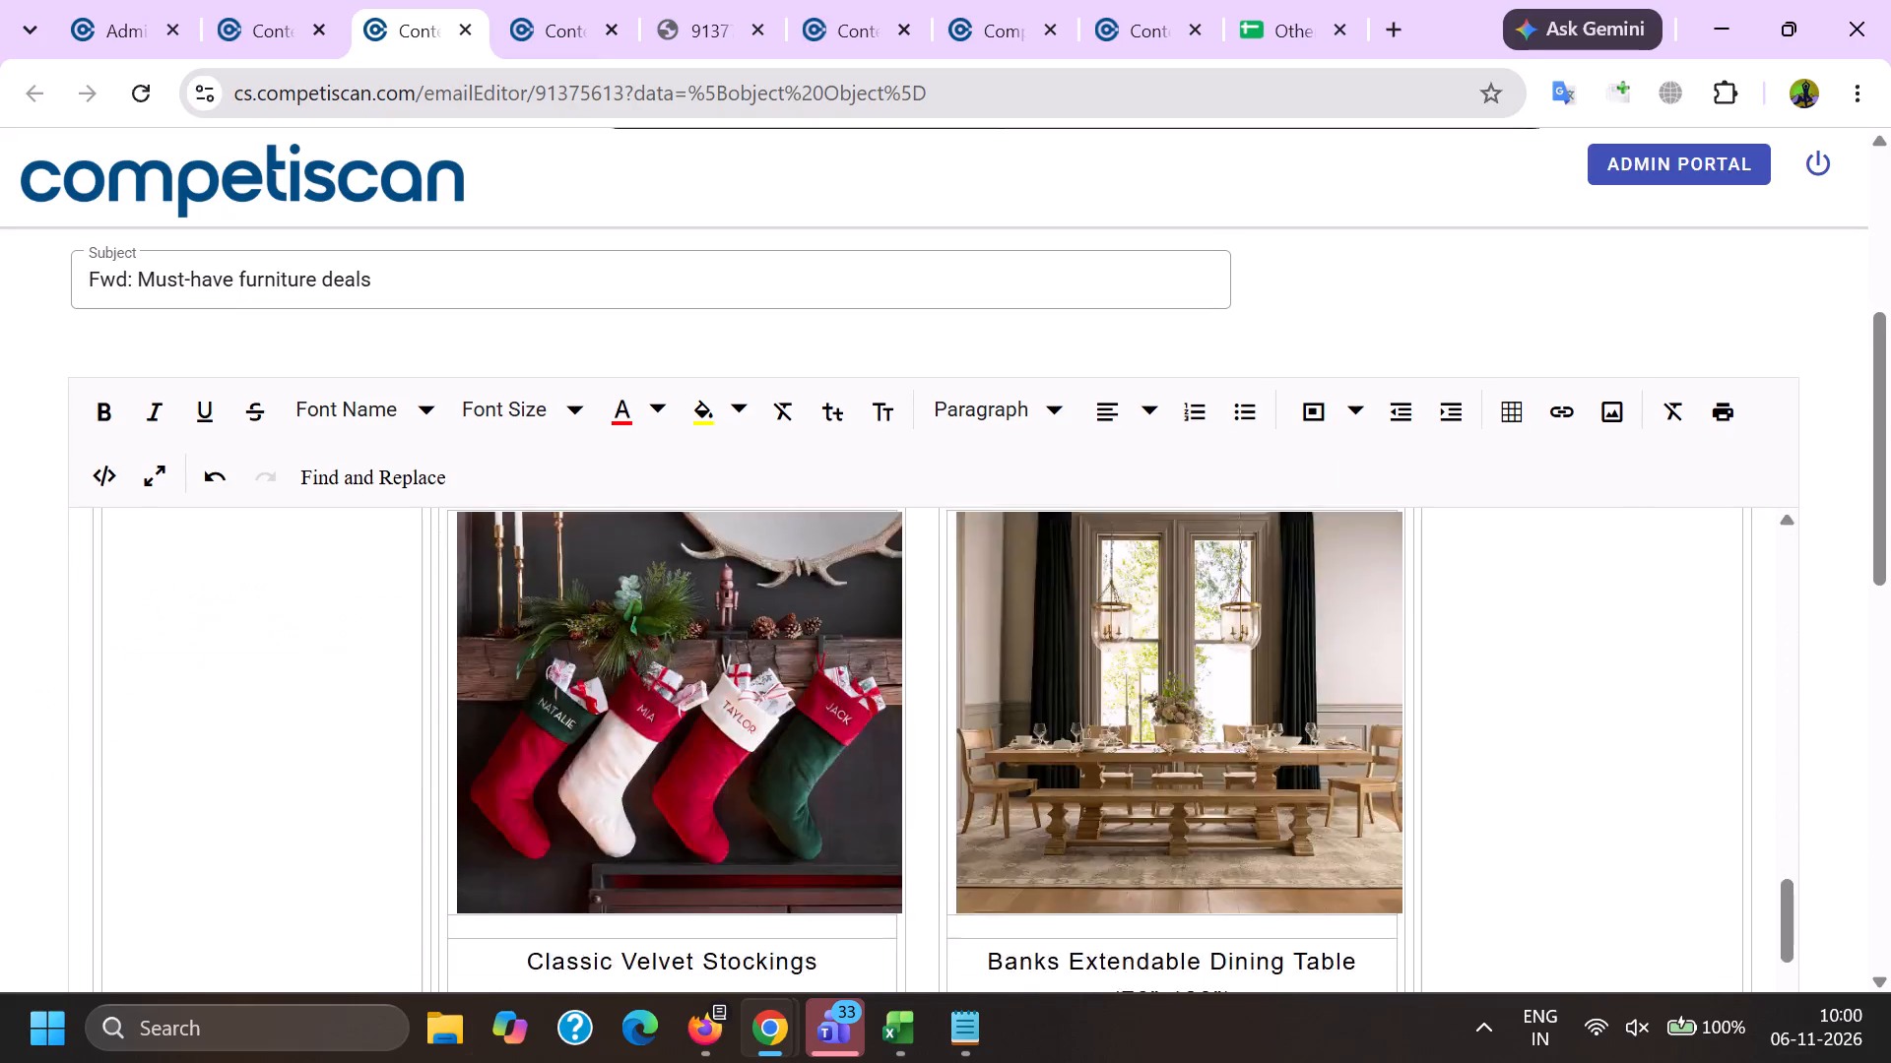
scroll(848, 774, down, 12)
scroll(886, 805, up, 6)
click(880, 801)
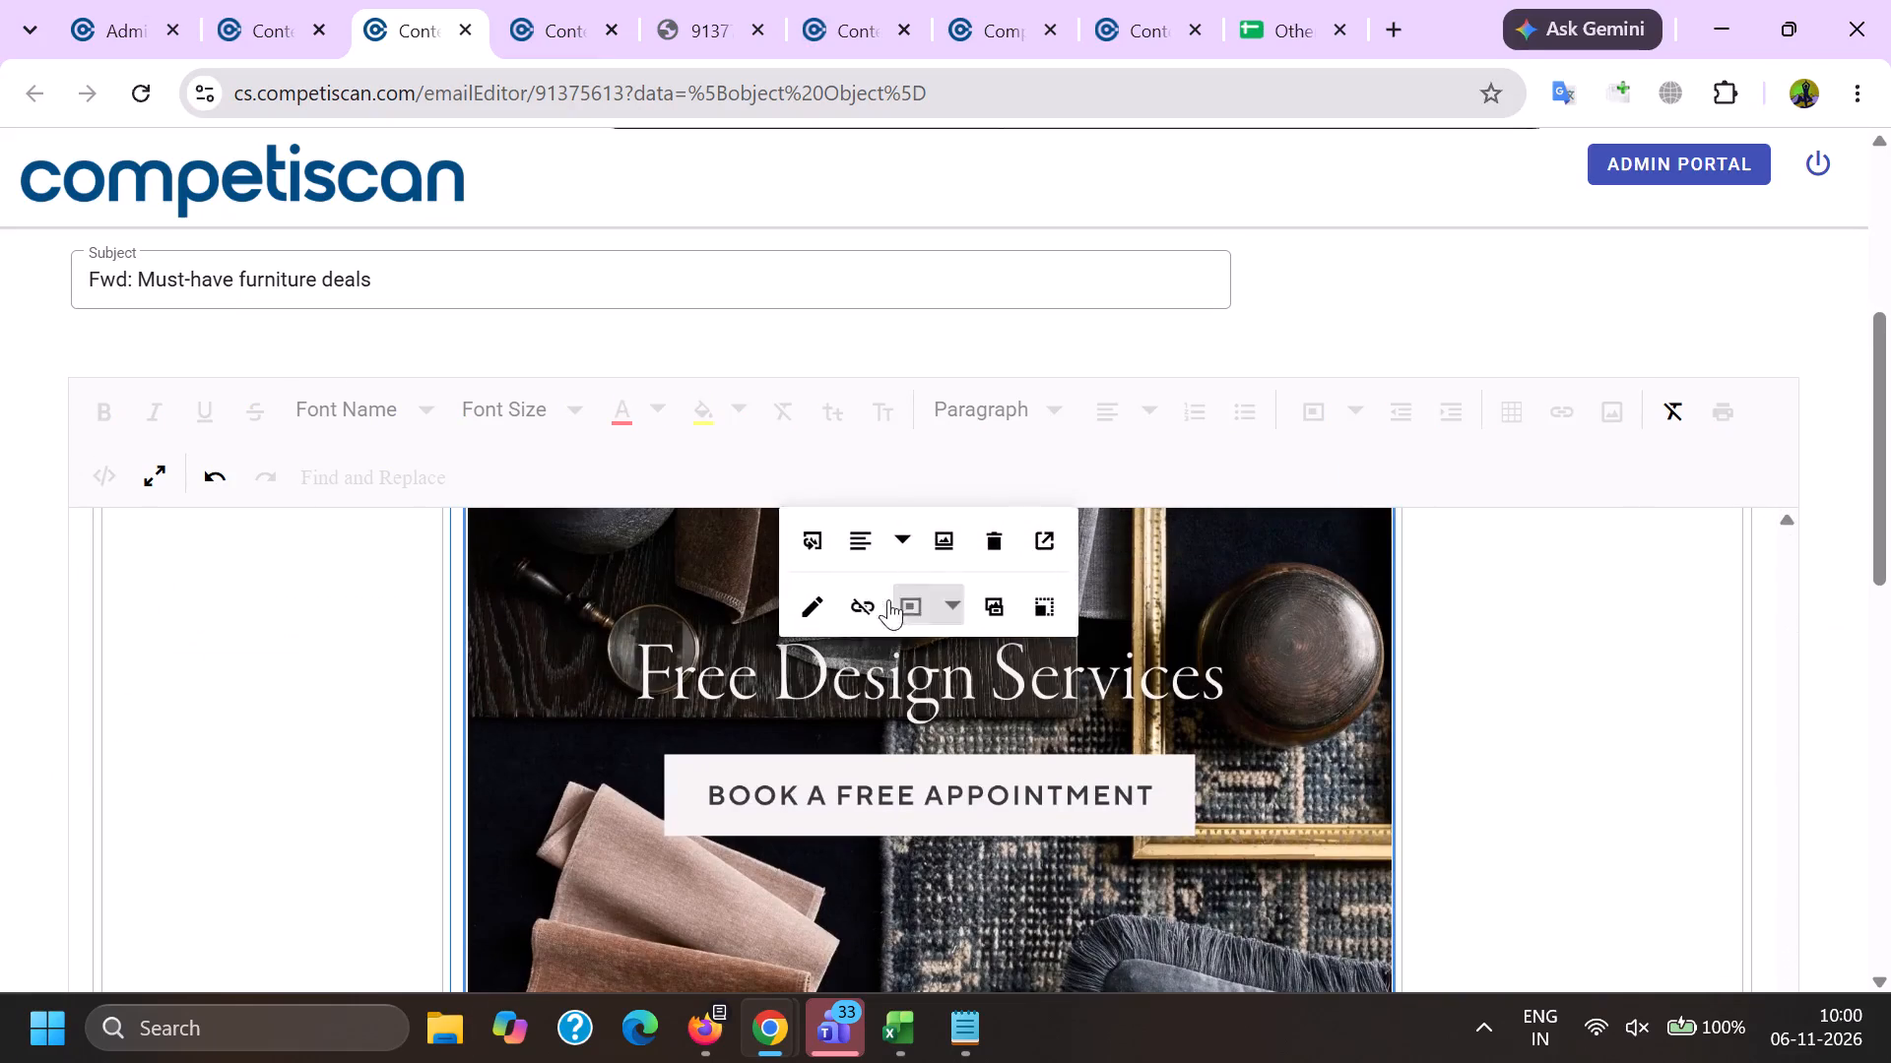
click(854, 608)
scroll(854, 609, down, 6)
click(793, 732)
click(871, 610)
scroll(856, 562, down, 6)
scroll(777, 779, up, 3)
scroll(785, 755, down, 6)
click(673, 721)
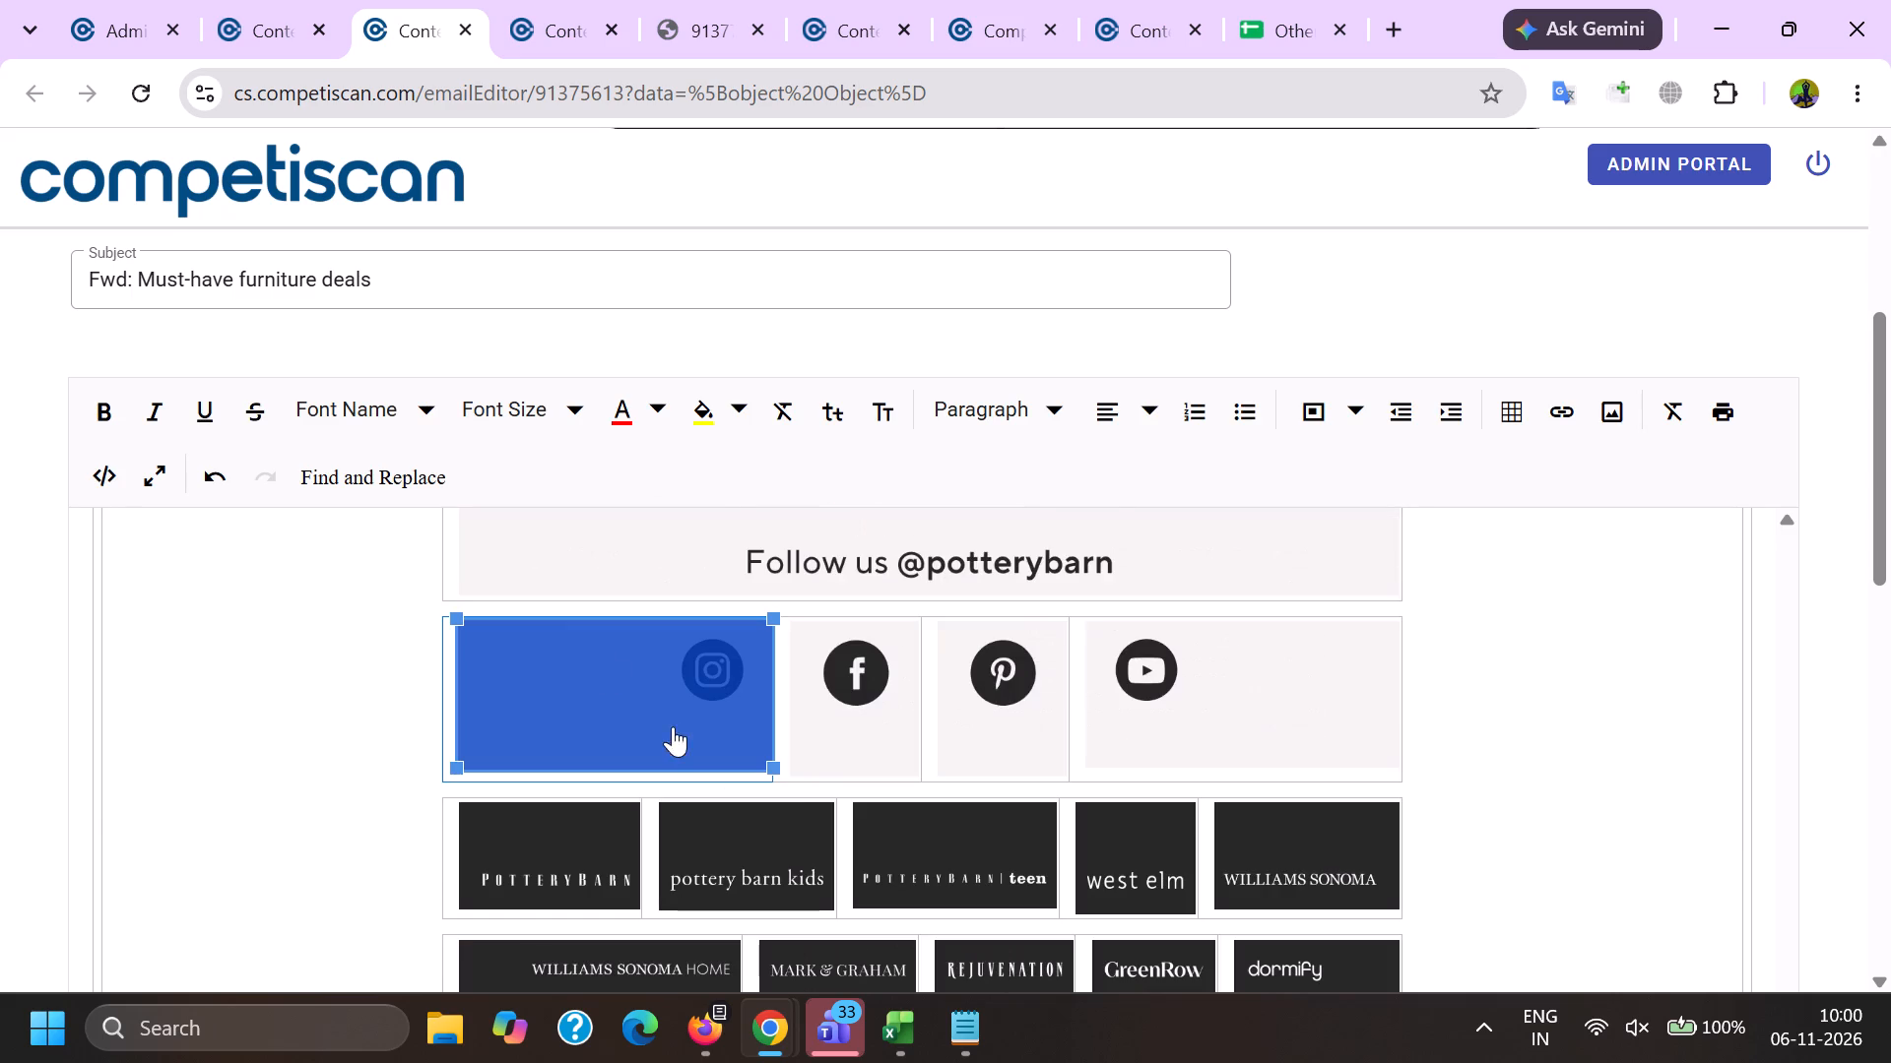
click(501, 667)
click(571, 879)
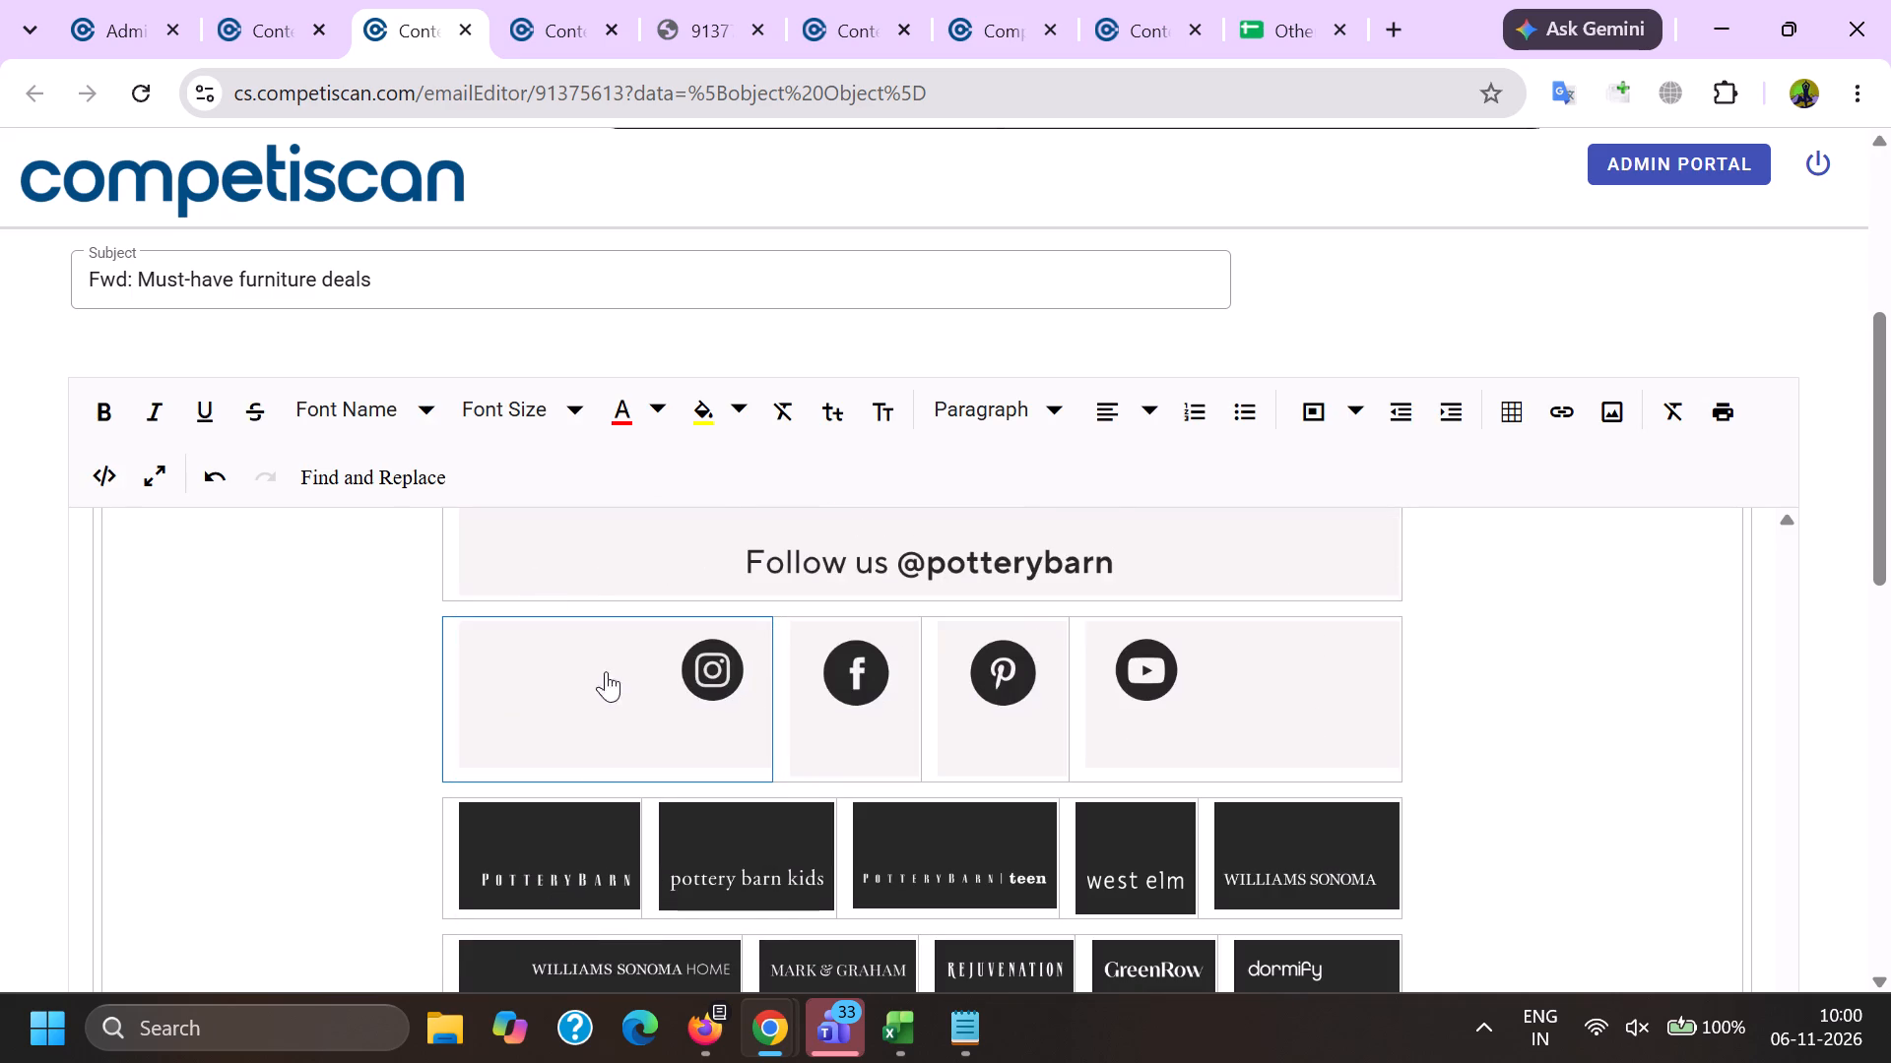
click(595, 644)
click(867, 668)
click(867, 875)
click(1015, 689)
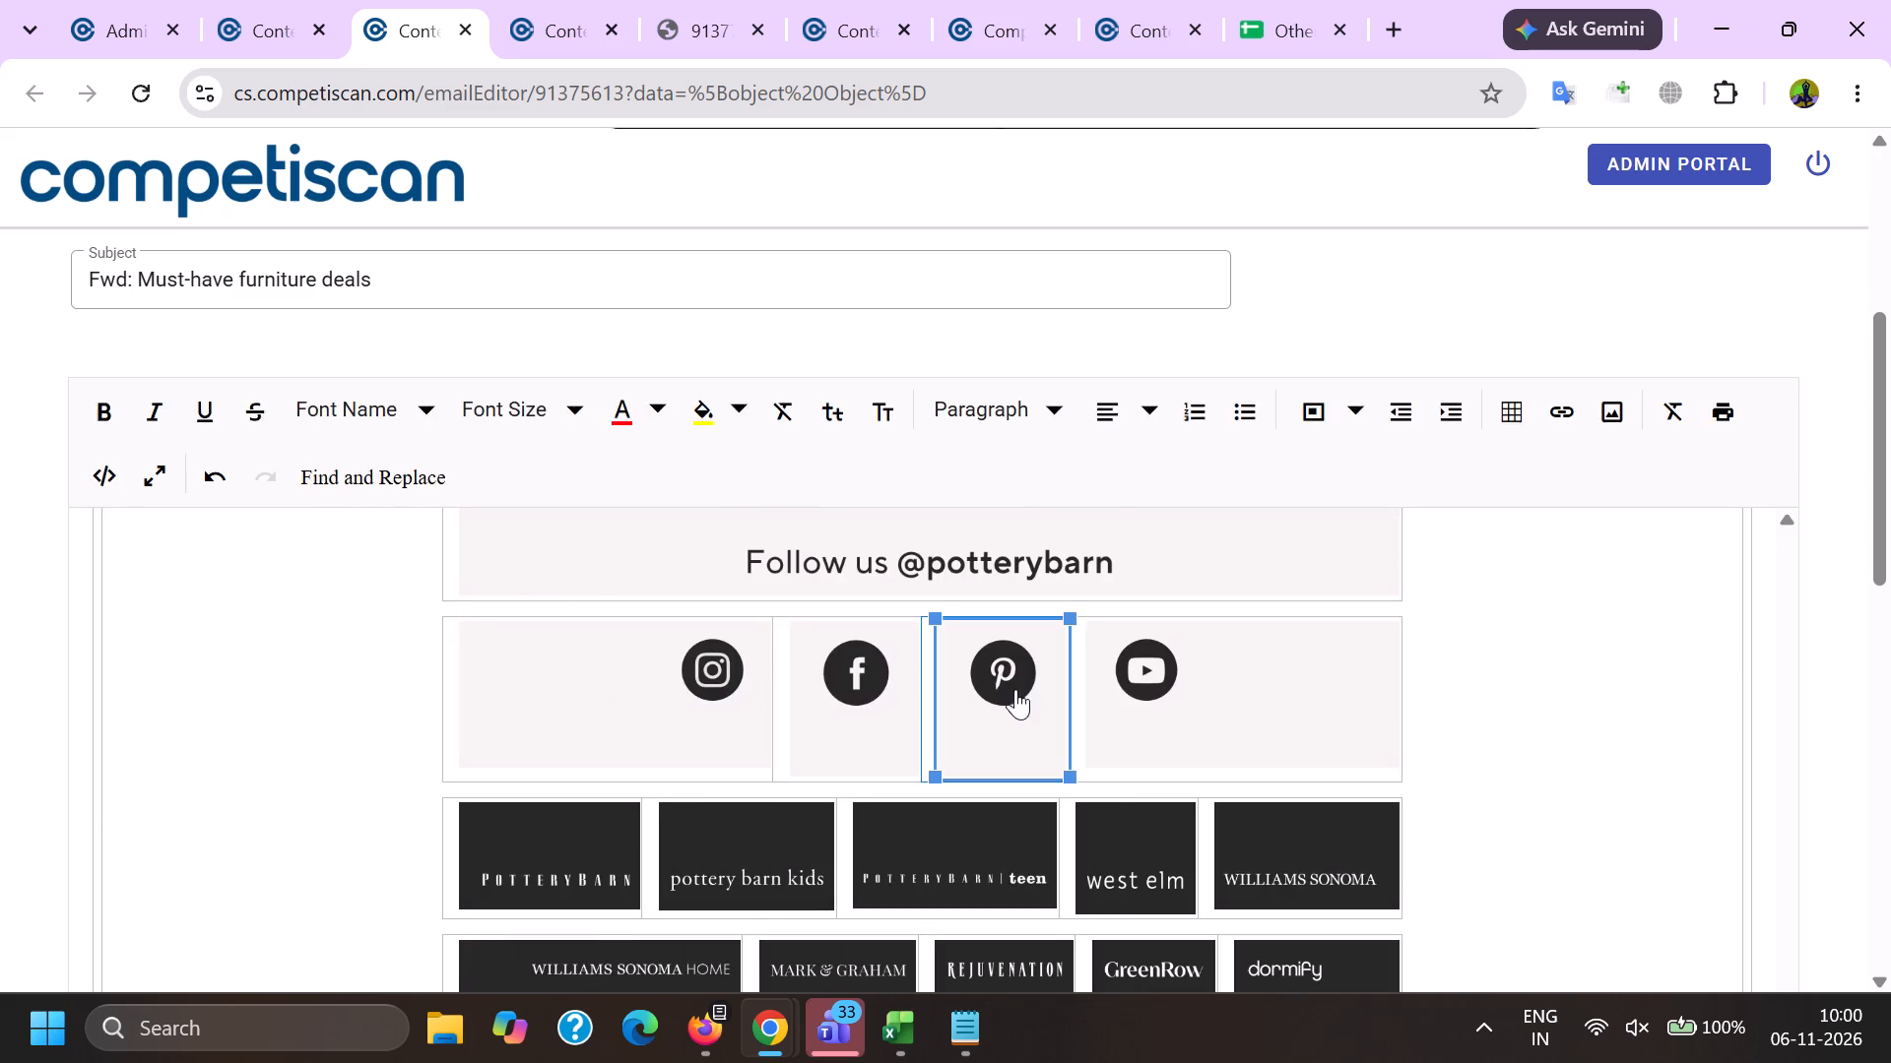
click(1018, 880)
click(1165, 692)
click(1166, 867)
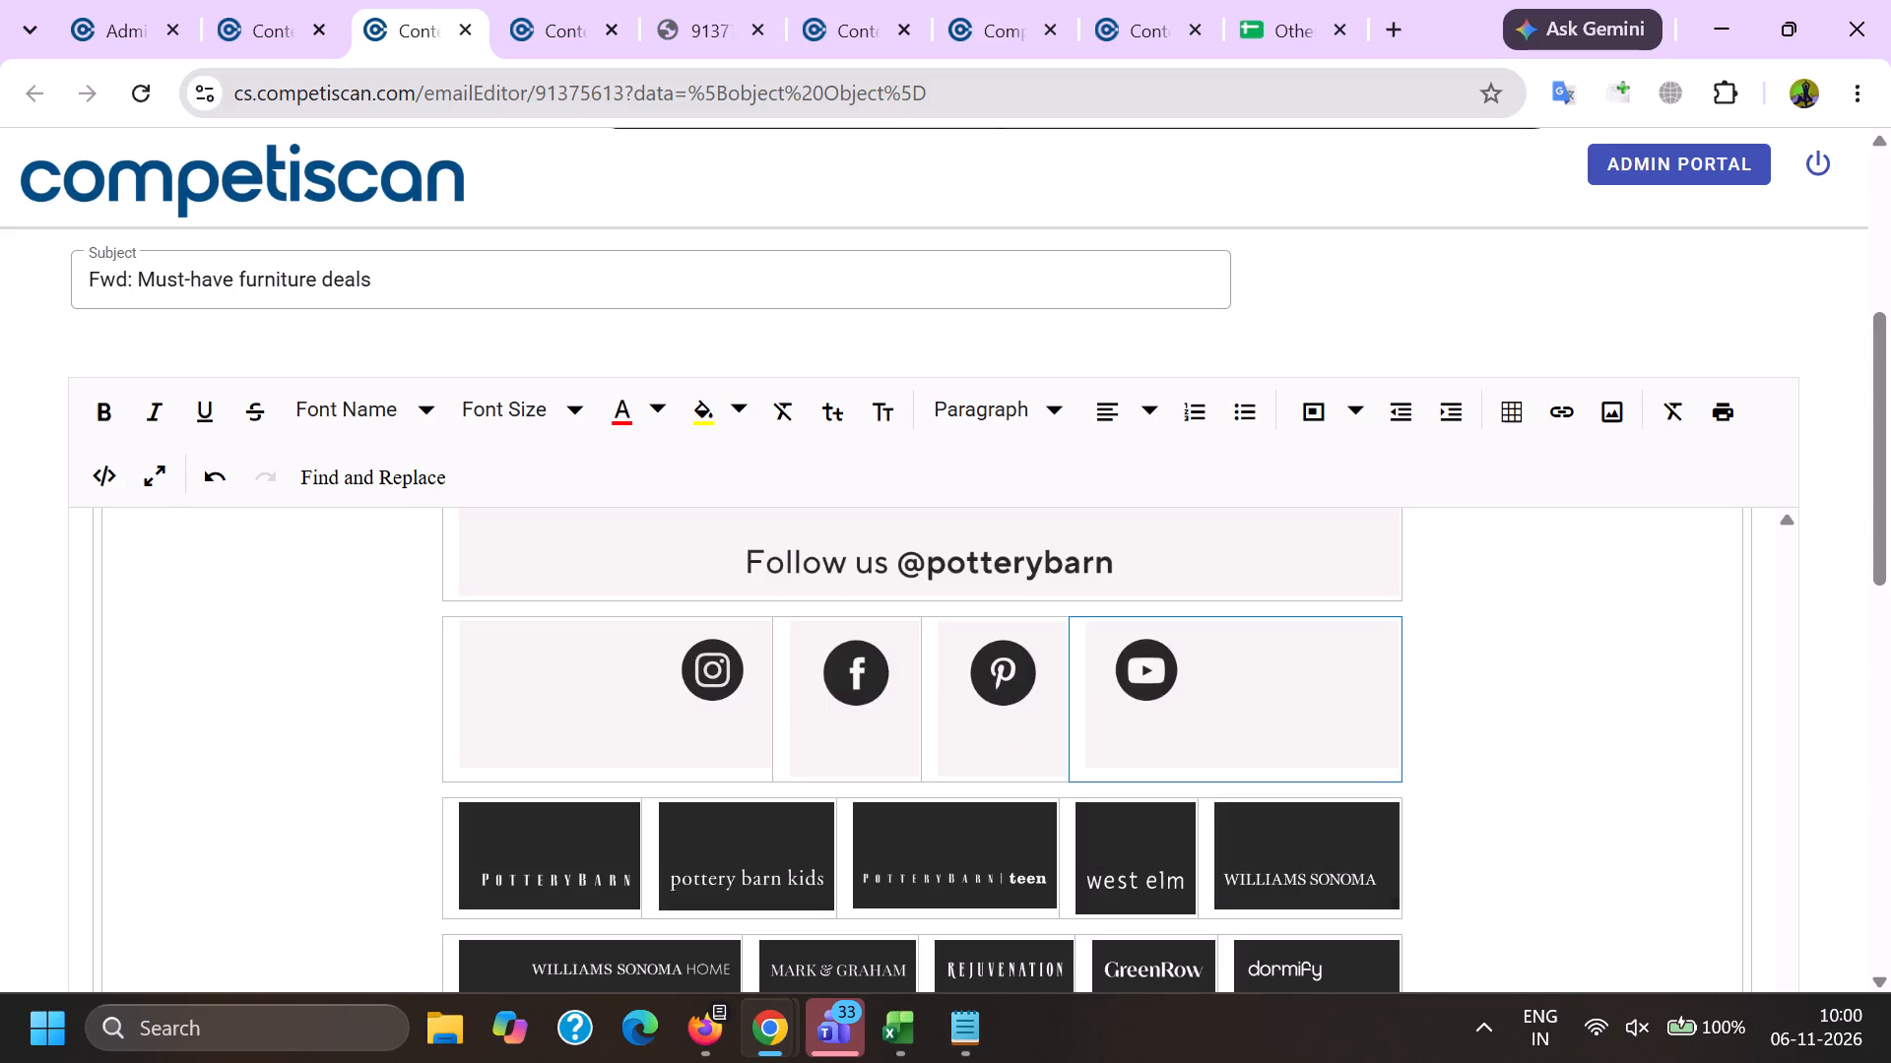
click(775, 579)
click(868, 707)
Delete the sender's address from the footer's delivery note, keeping the word spacing, and the recipient's address after "This message was sent to:".
scroll(858, 705, down, 5)
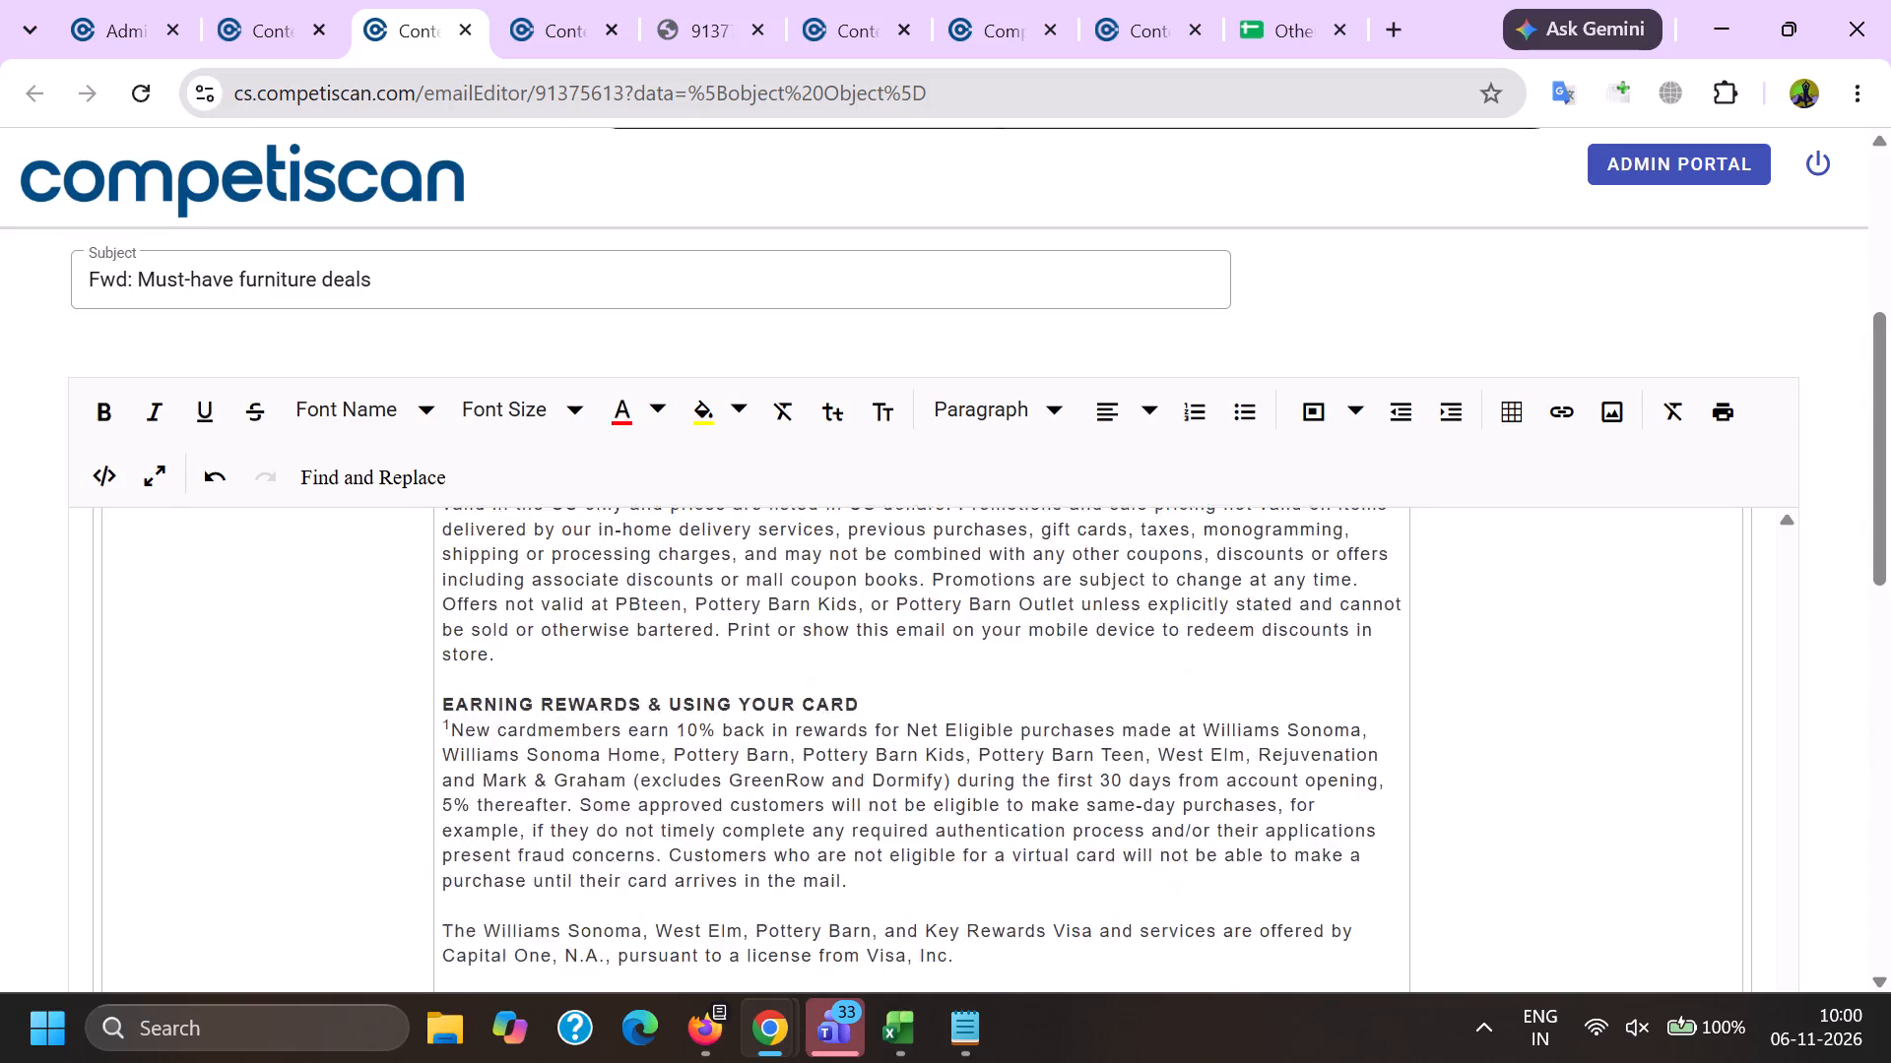
scroll(813, 751, down, 6)
drag(781, 818, 1078, 821)
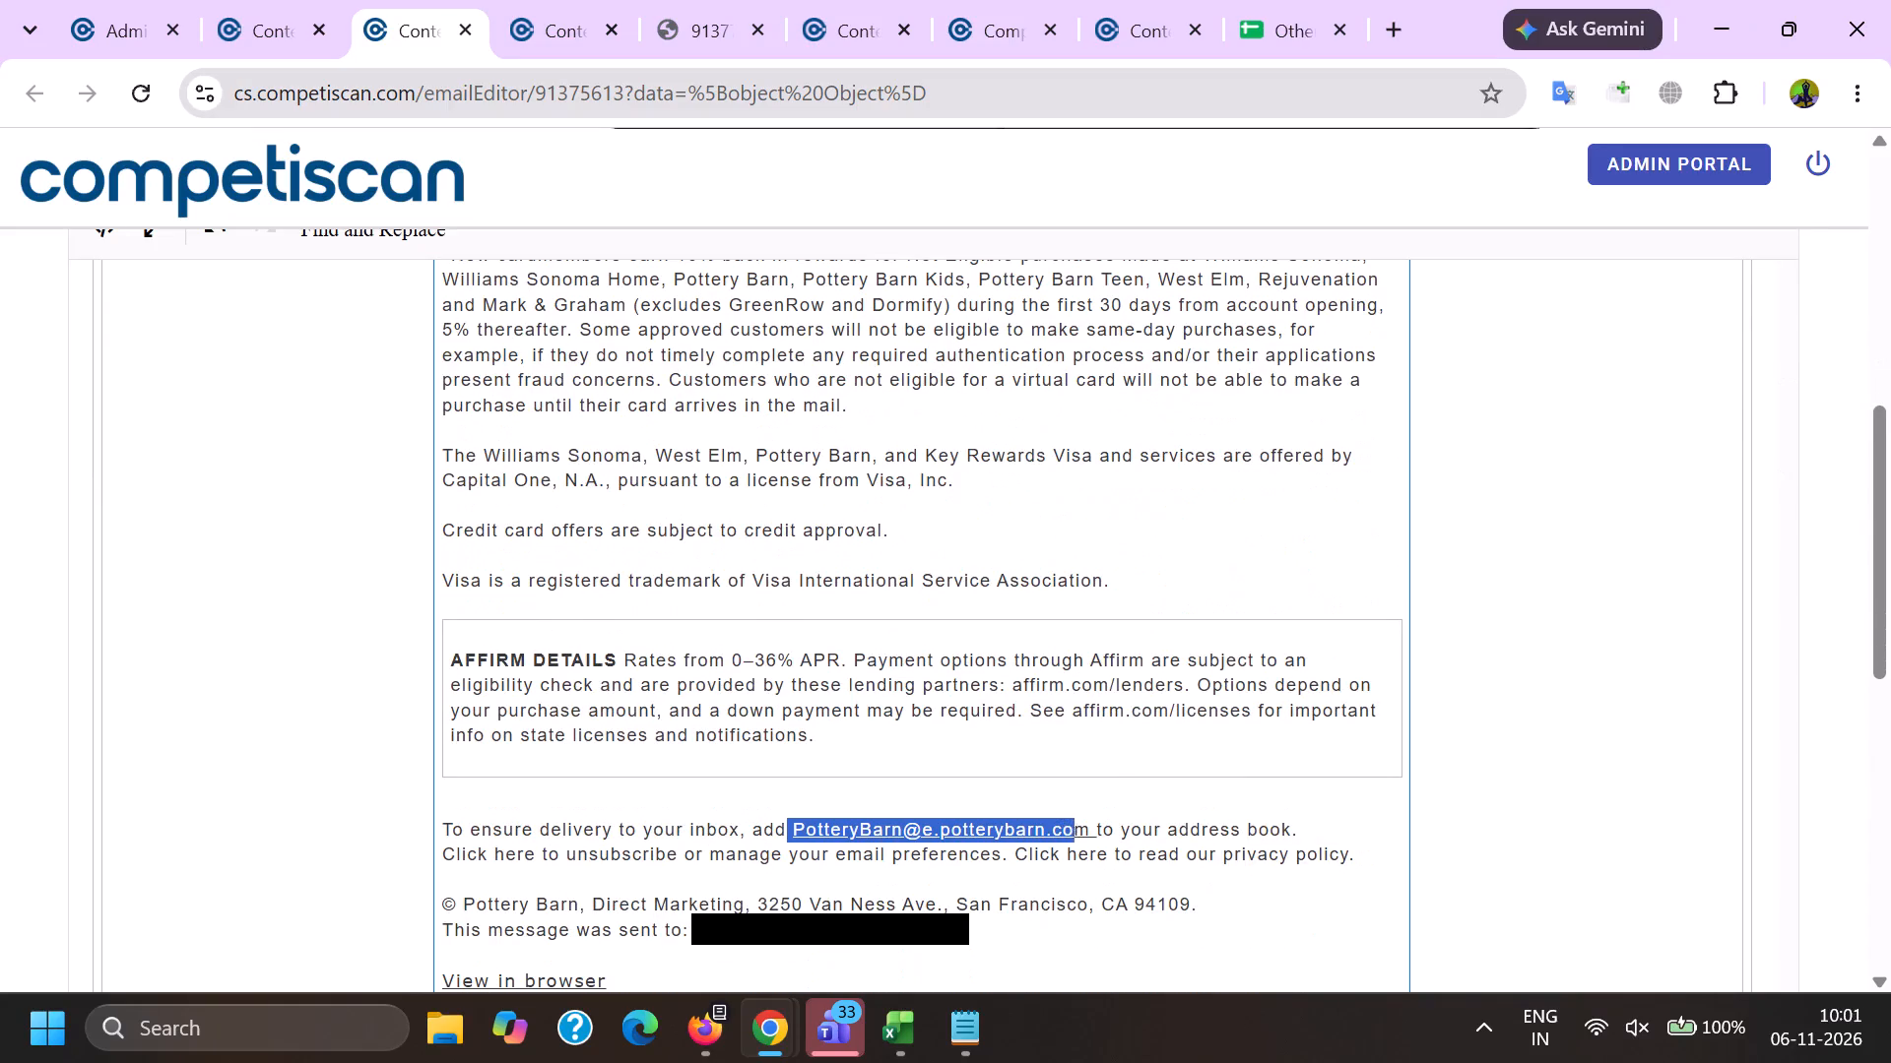
drag(1078, 821, 1094, 823)
key(BackSpace)
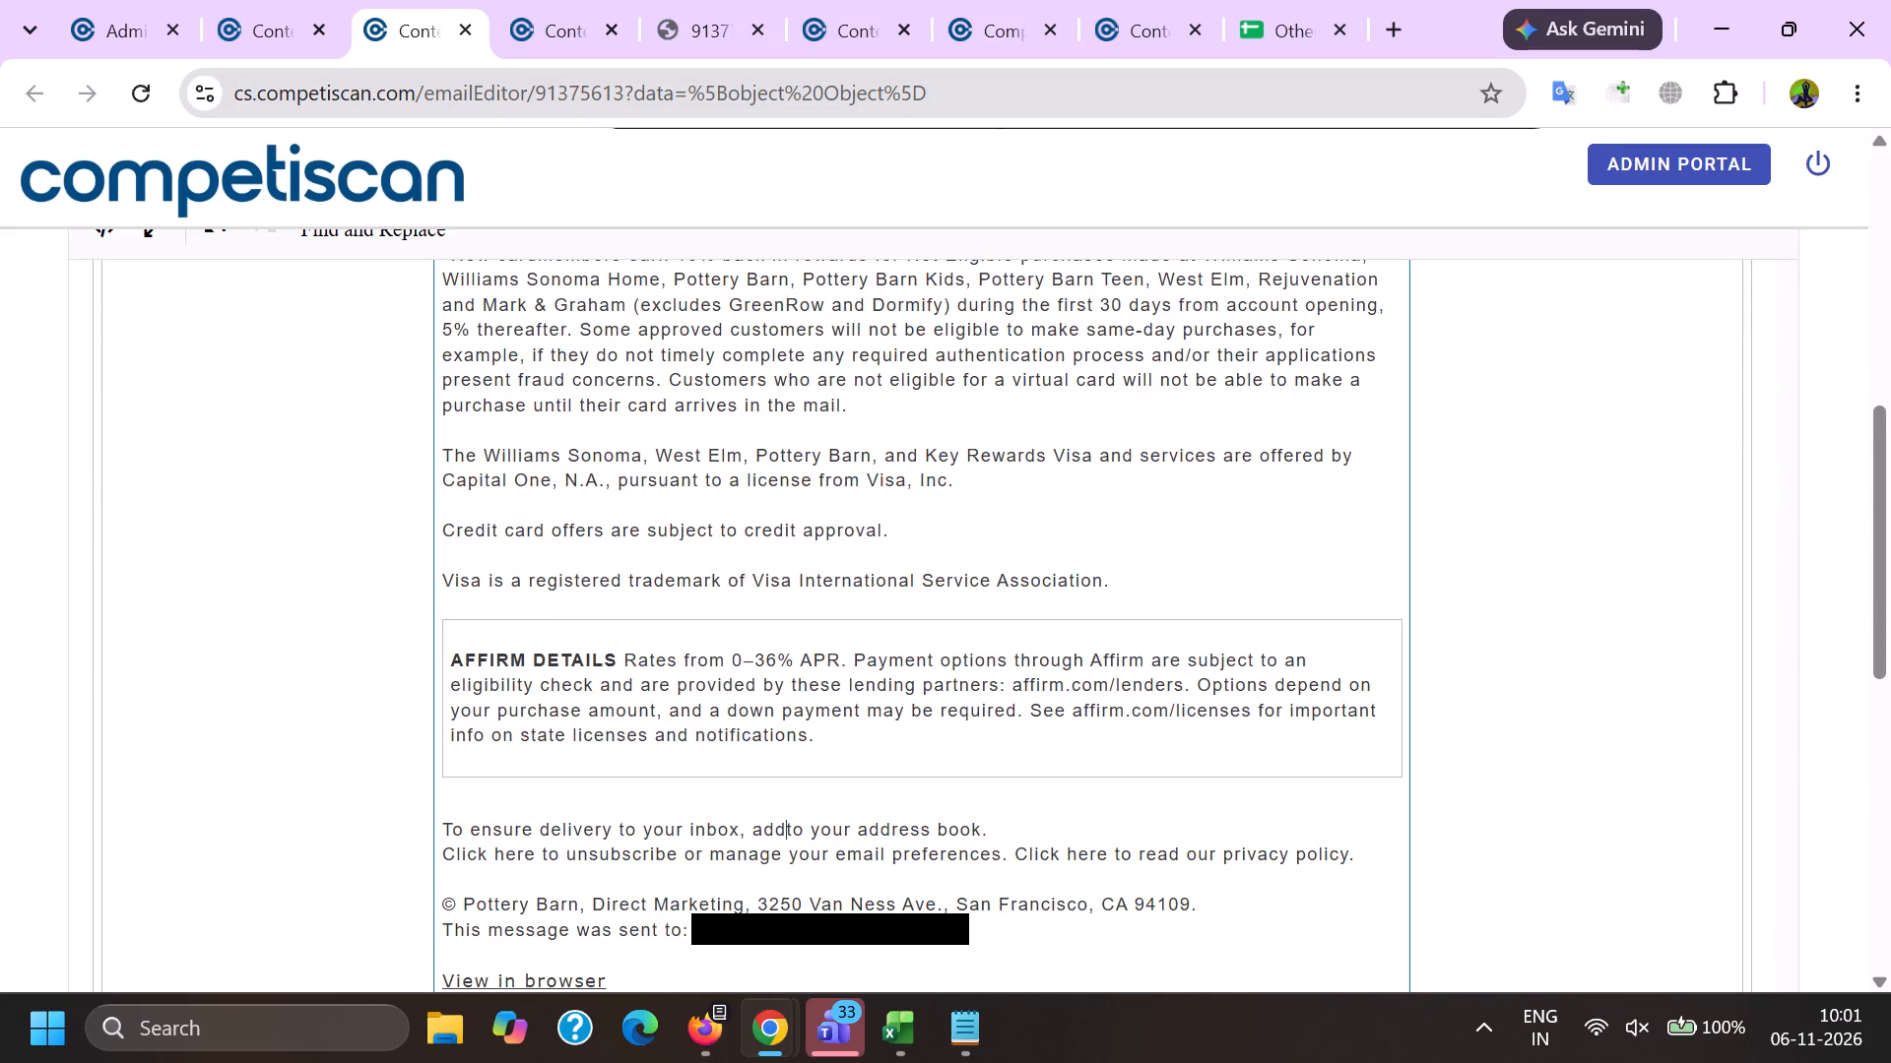
key(space)
scroll(749, 577, down, 2)
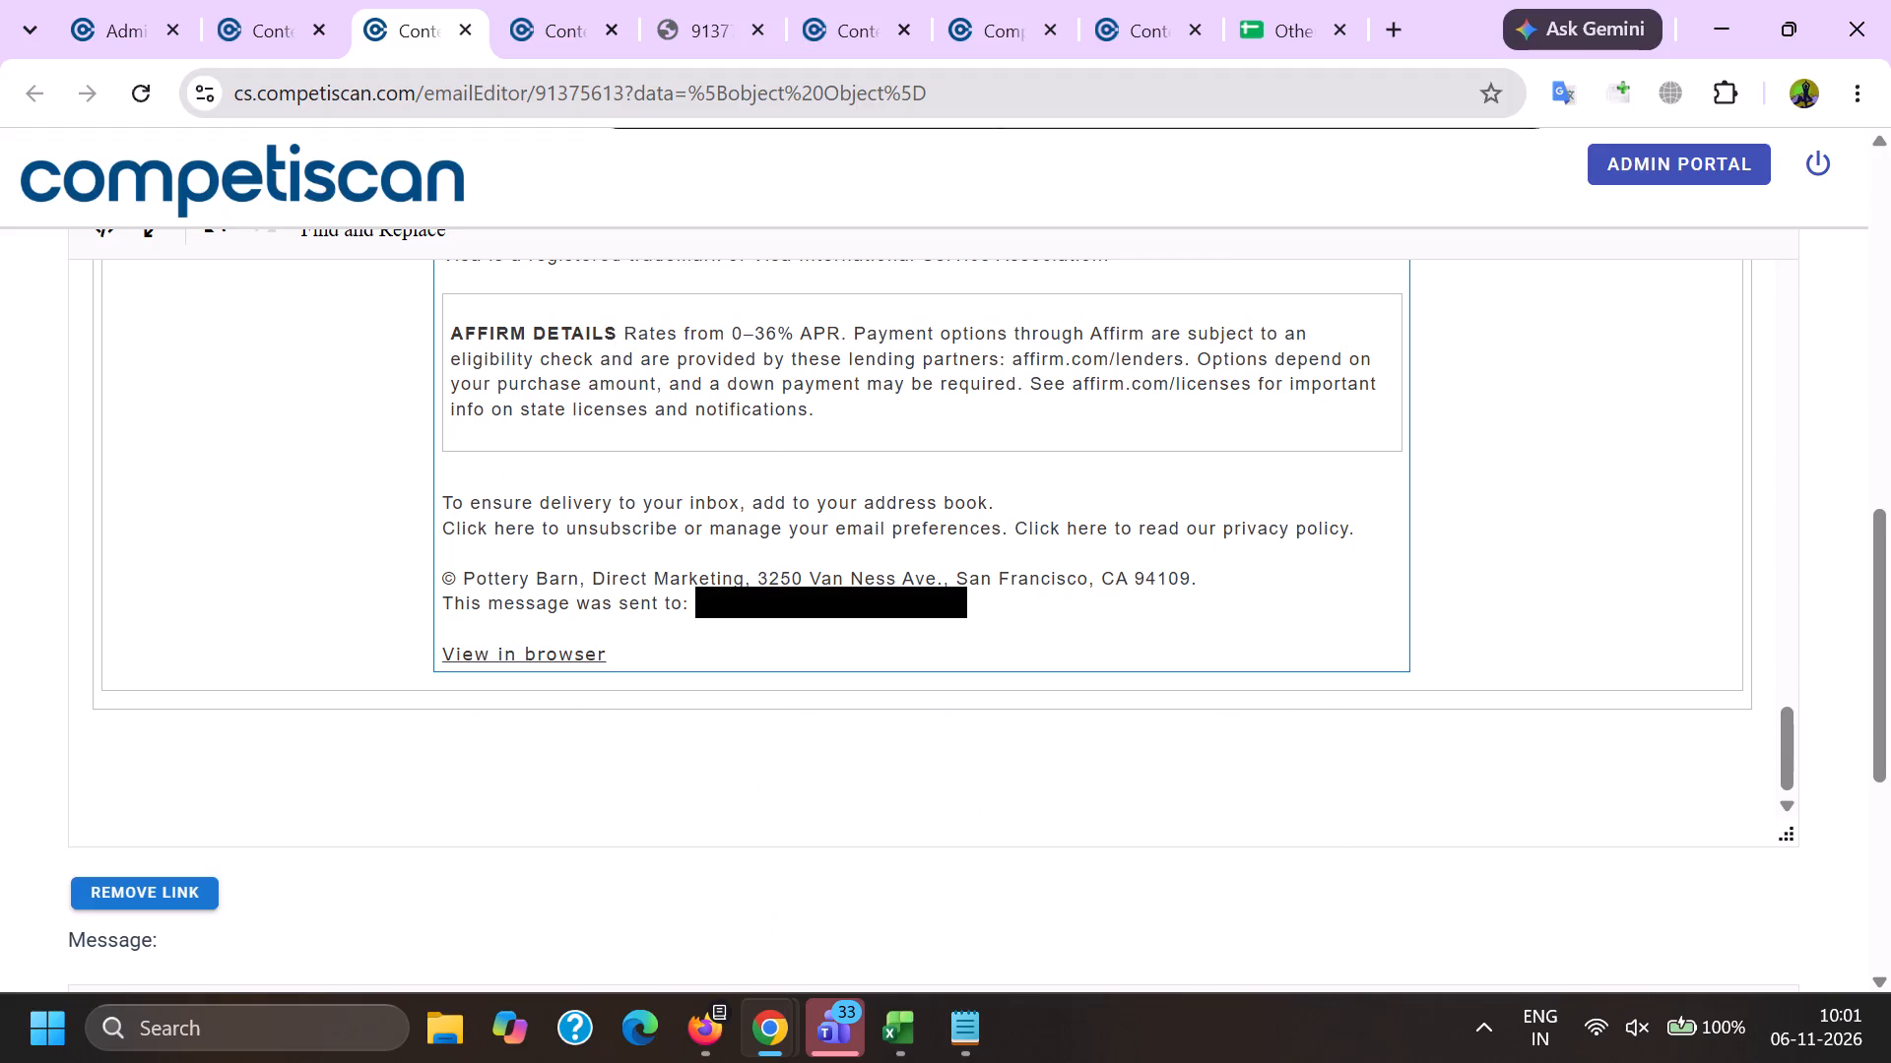
drag(700, 608, 1012, 623)
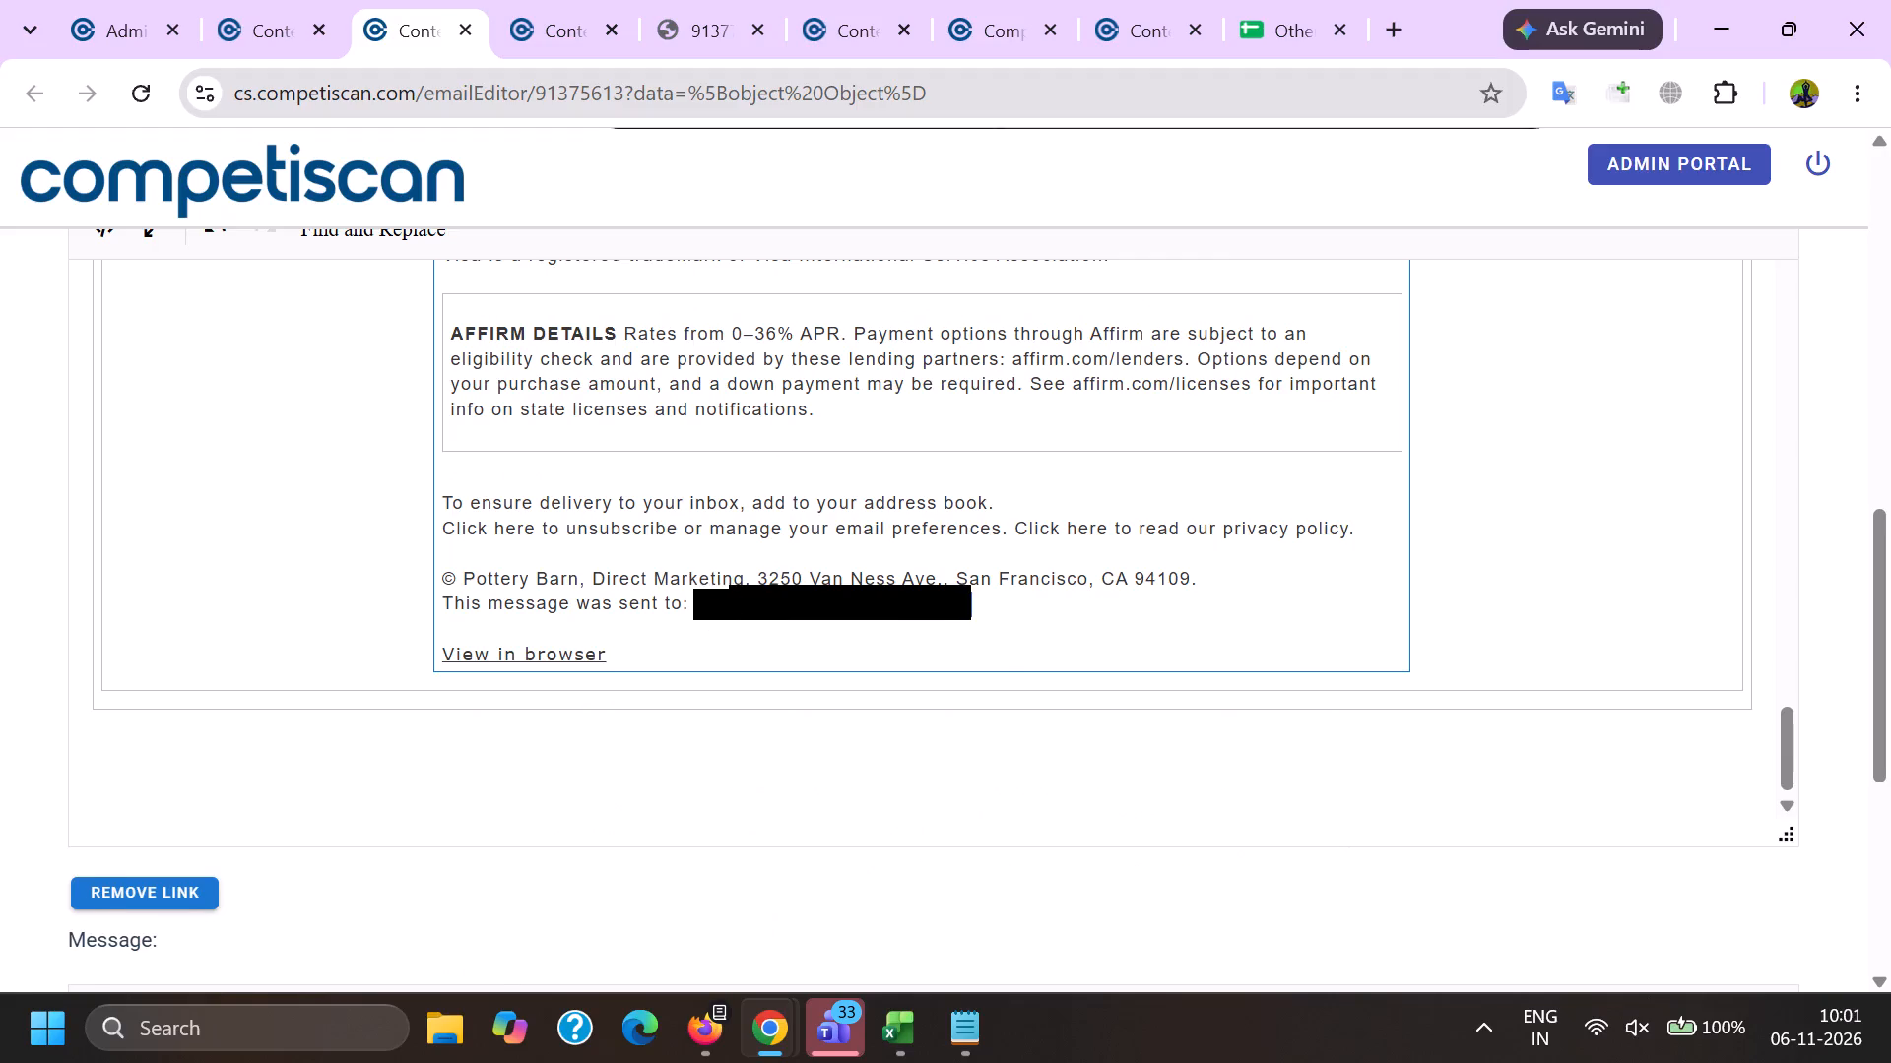
key(BackSpace)
Remove the links from "View in browser" and the unsubscribe "Click here" text in the footer.
click(546, 622)
click(700, 693)
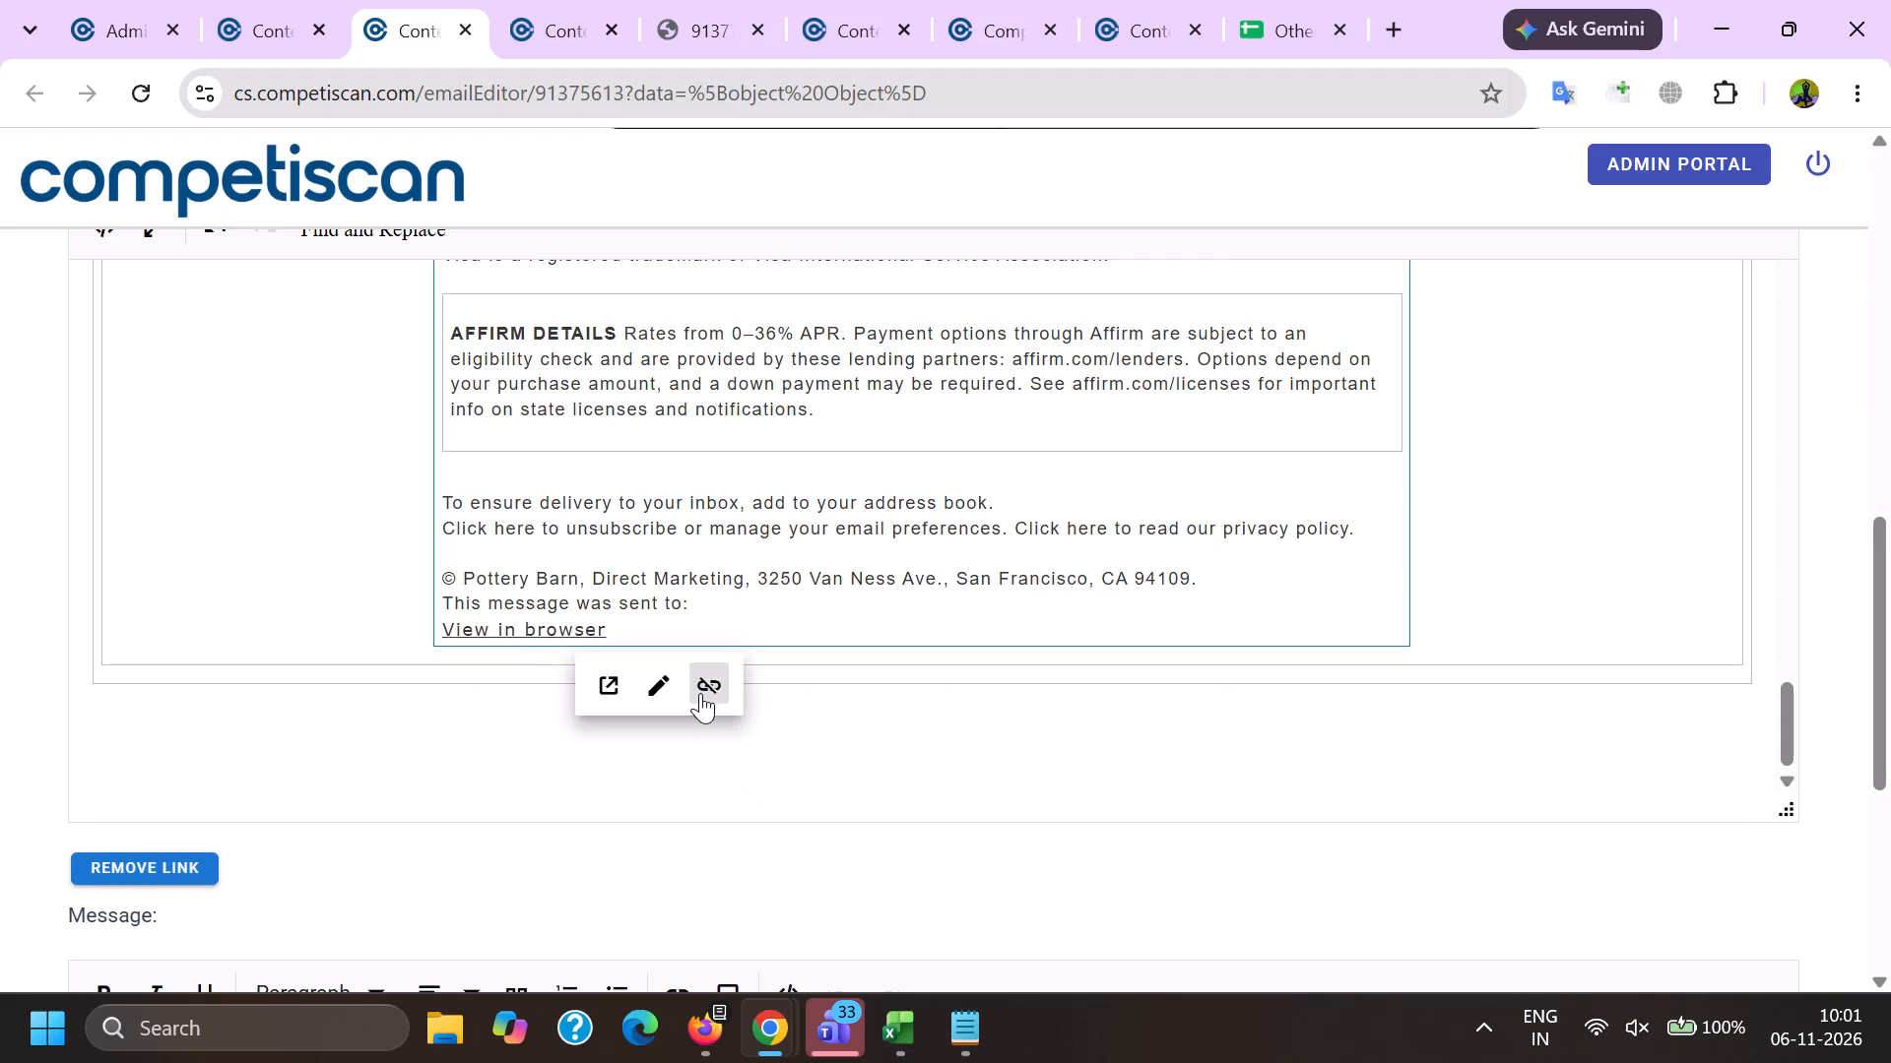
click(494, 522)
click(674, 589)
scroll(685, 582, down, 13)
click(698, 724)
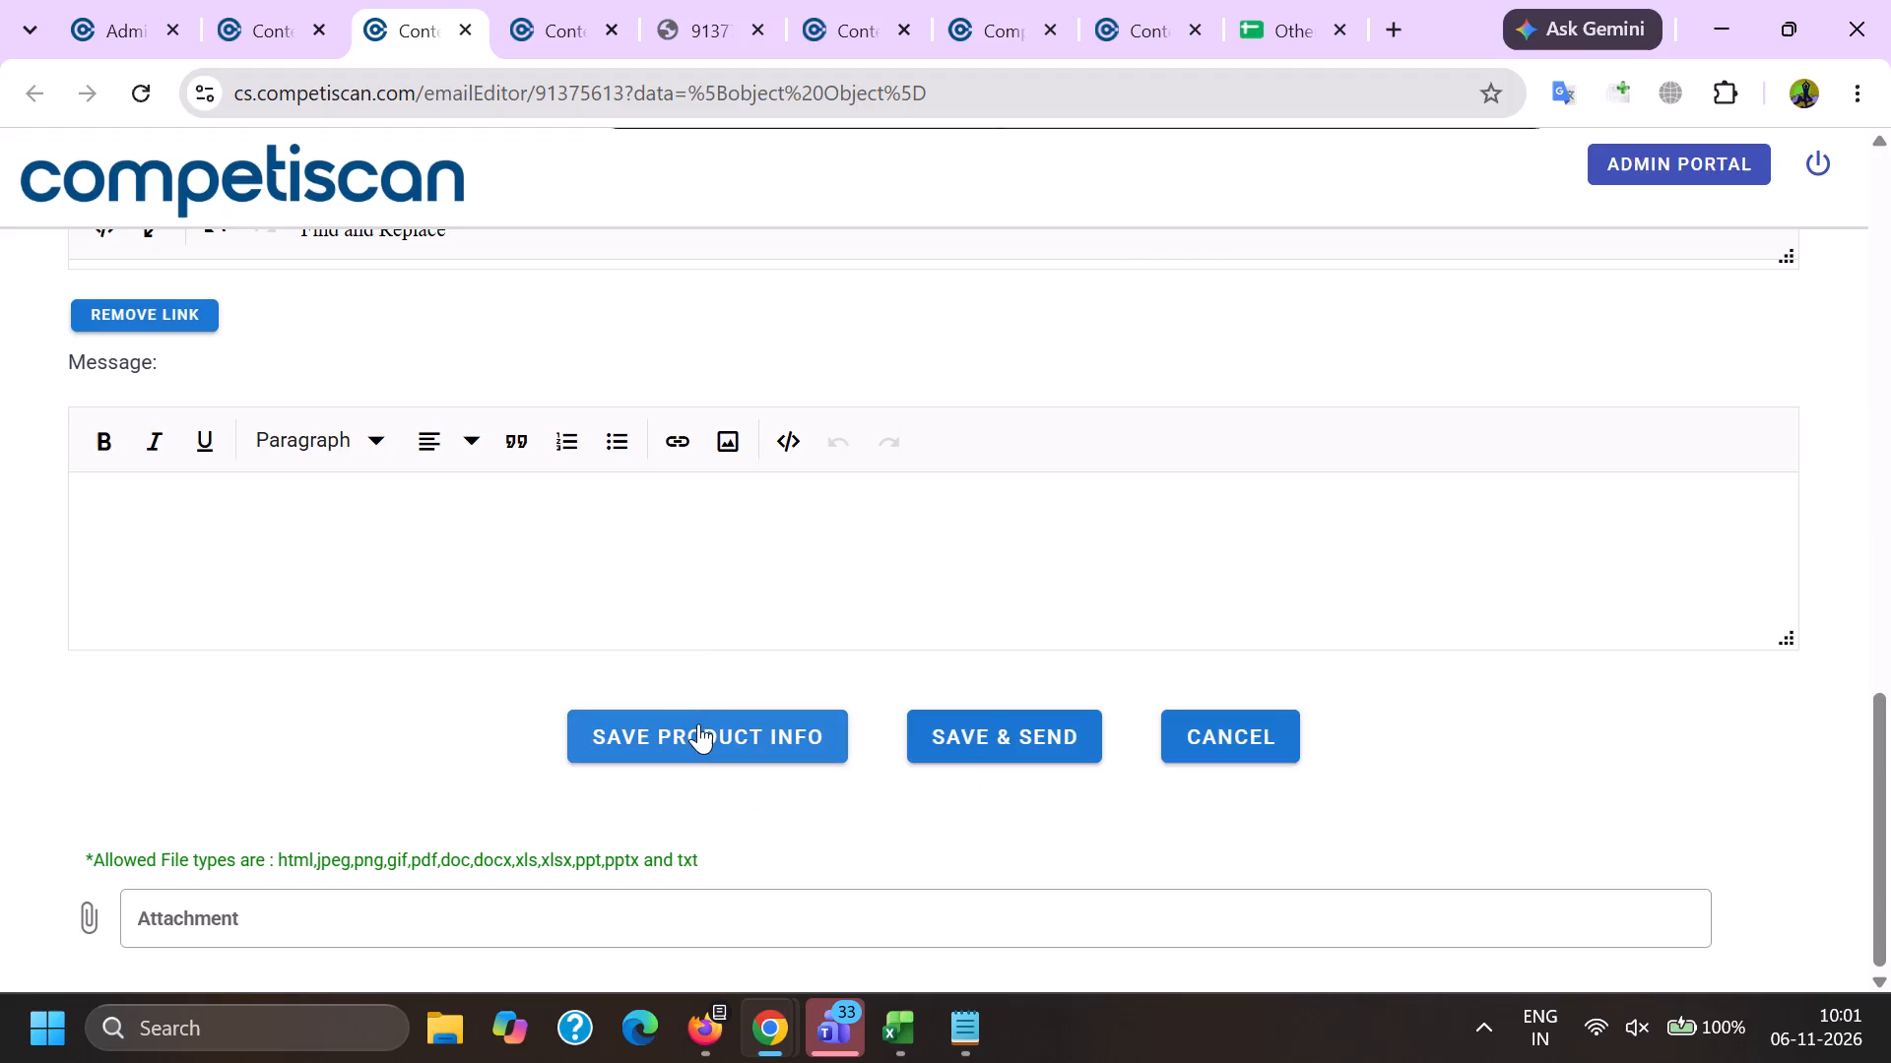
Save the product info for the edited "Fwd: Must-have furniture deals" email, 91375613.
click(980, 614)
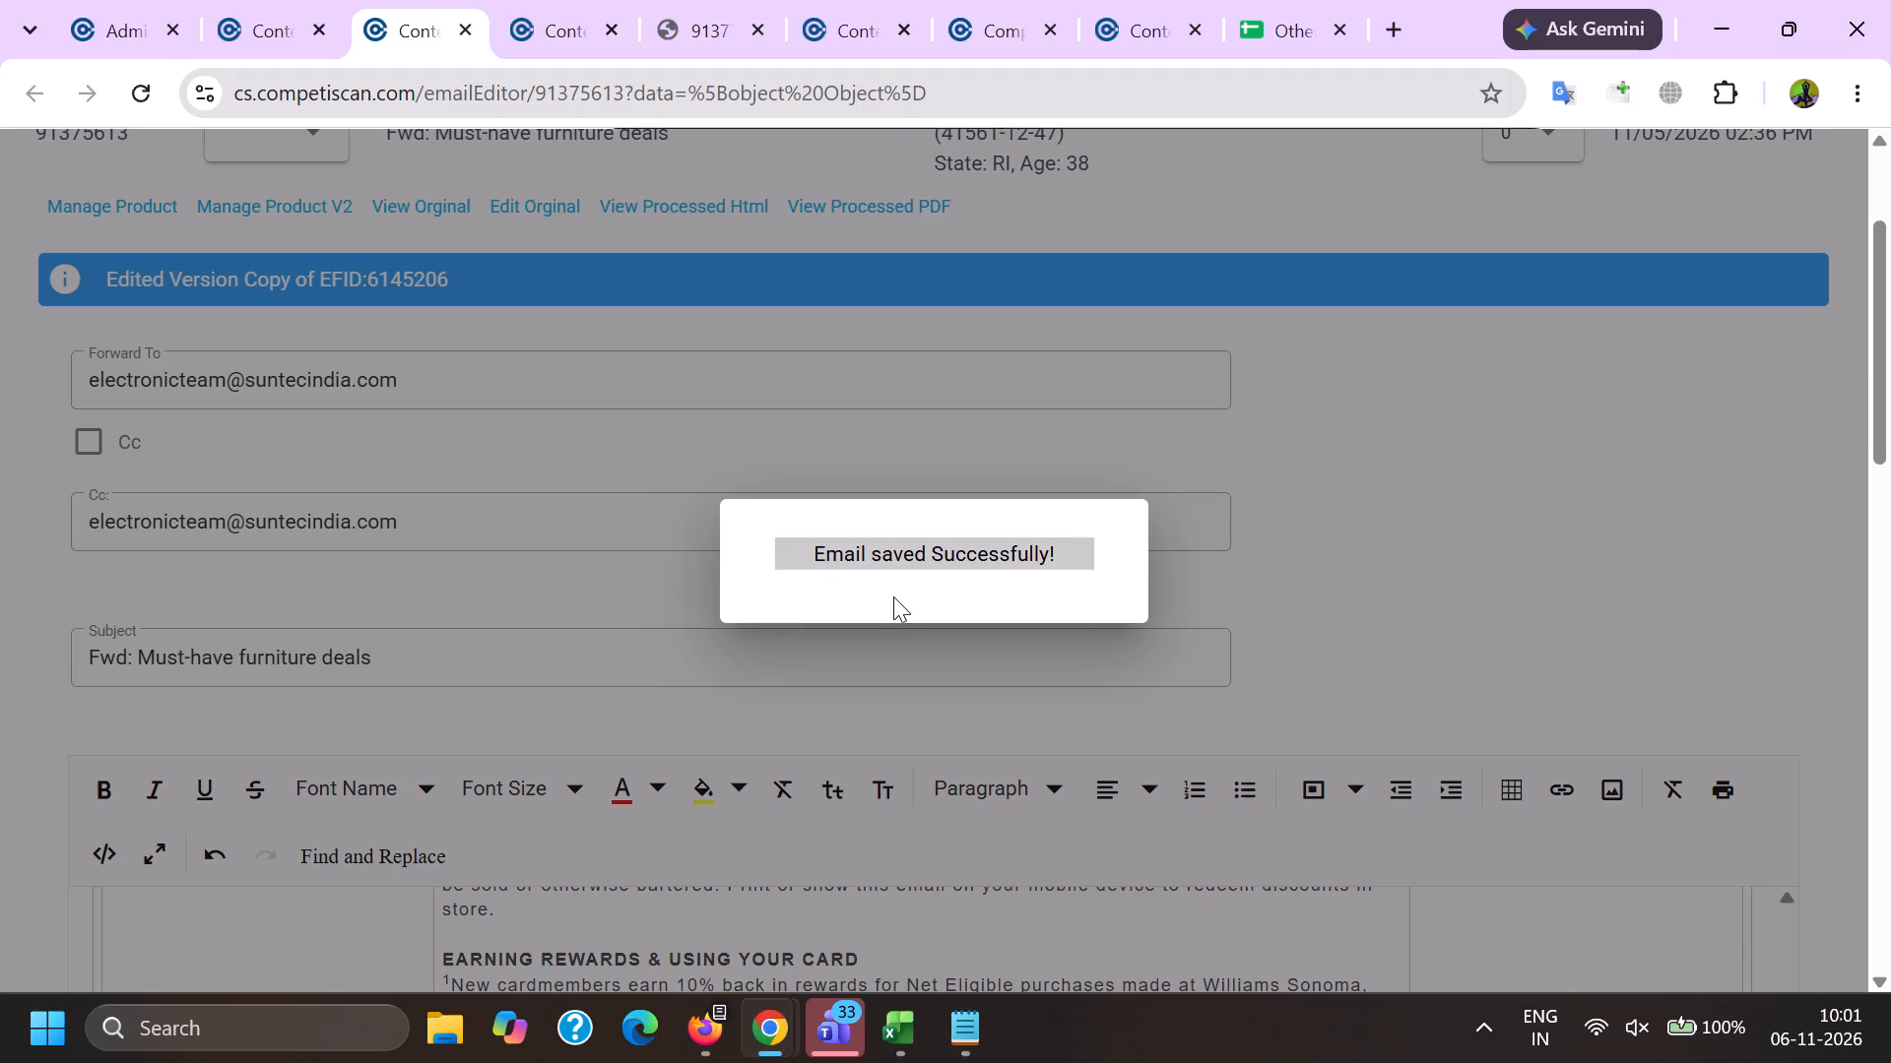
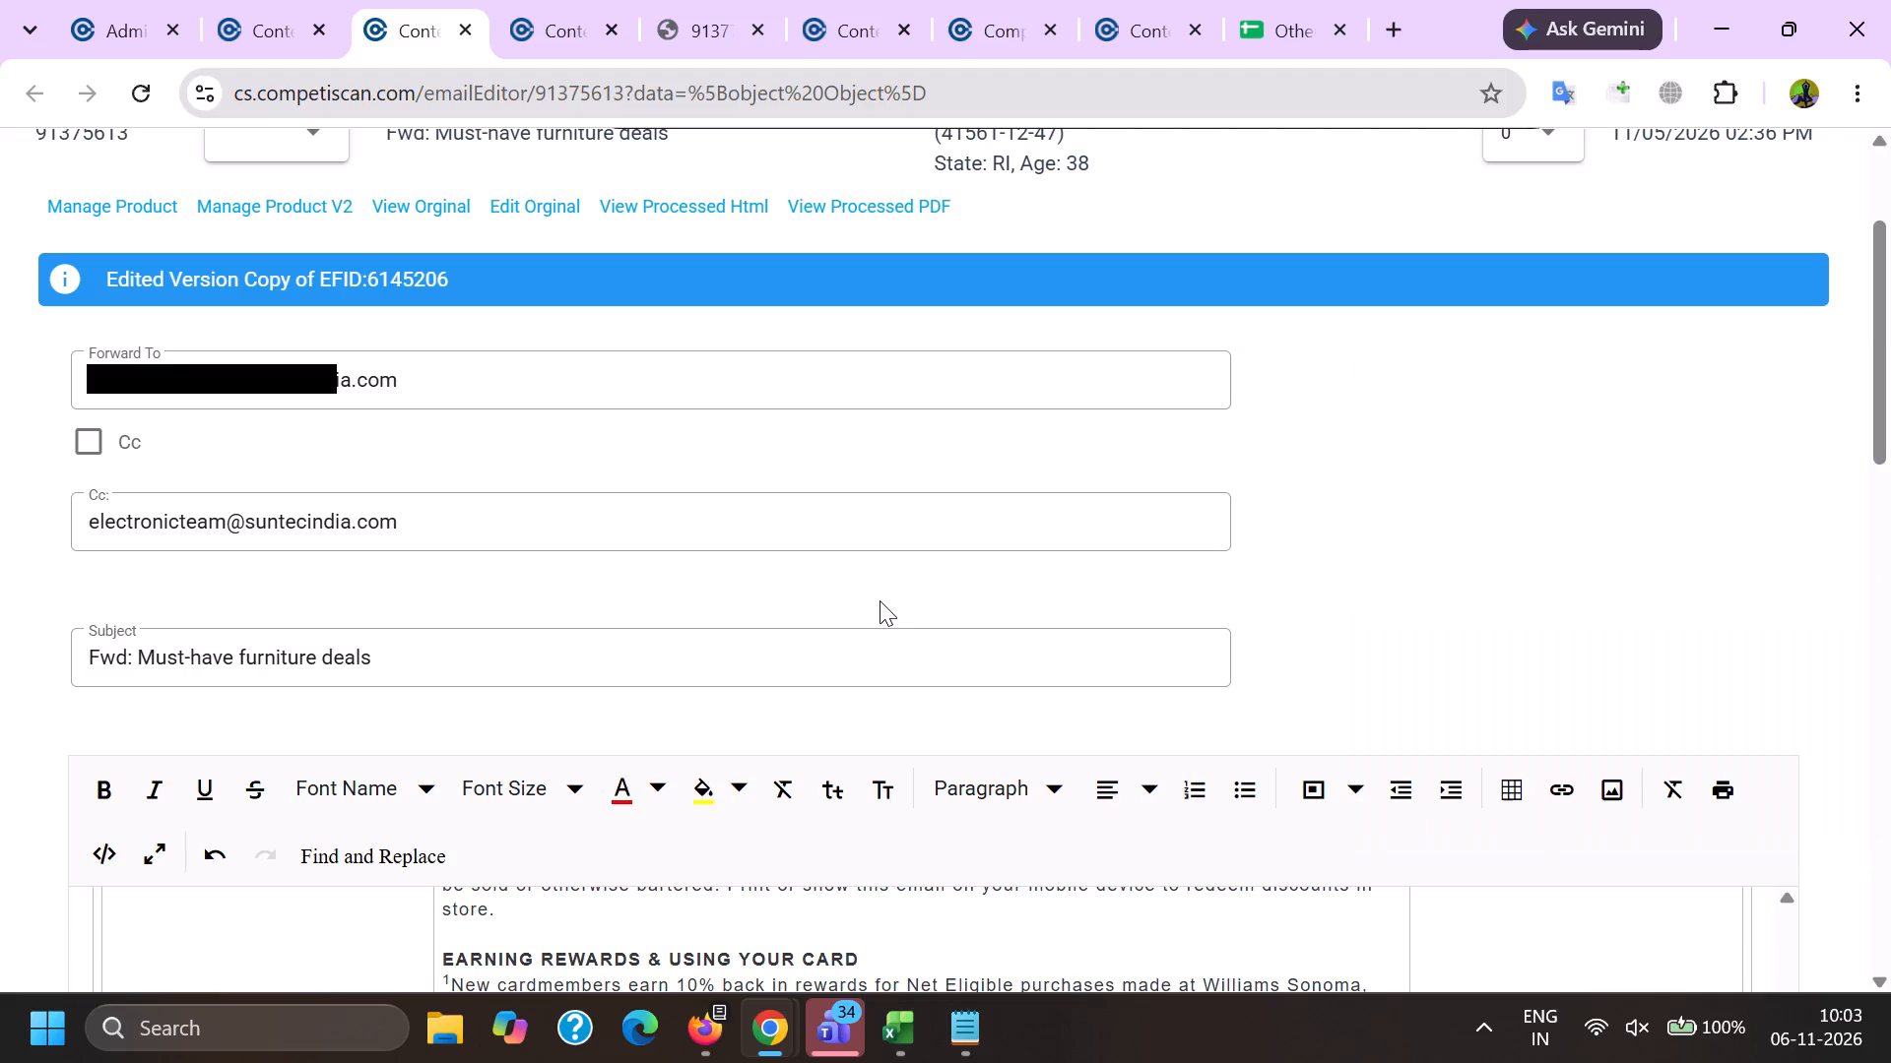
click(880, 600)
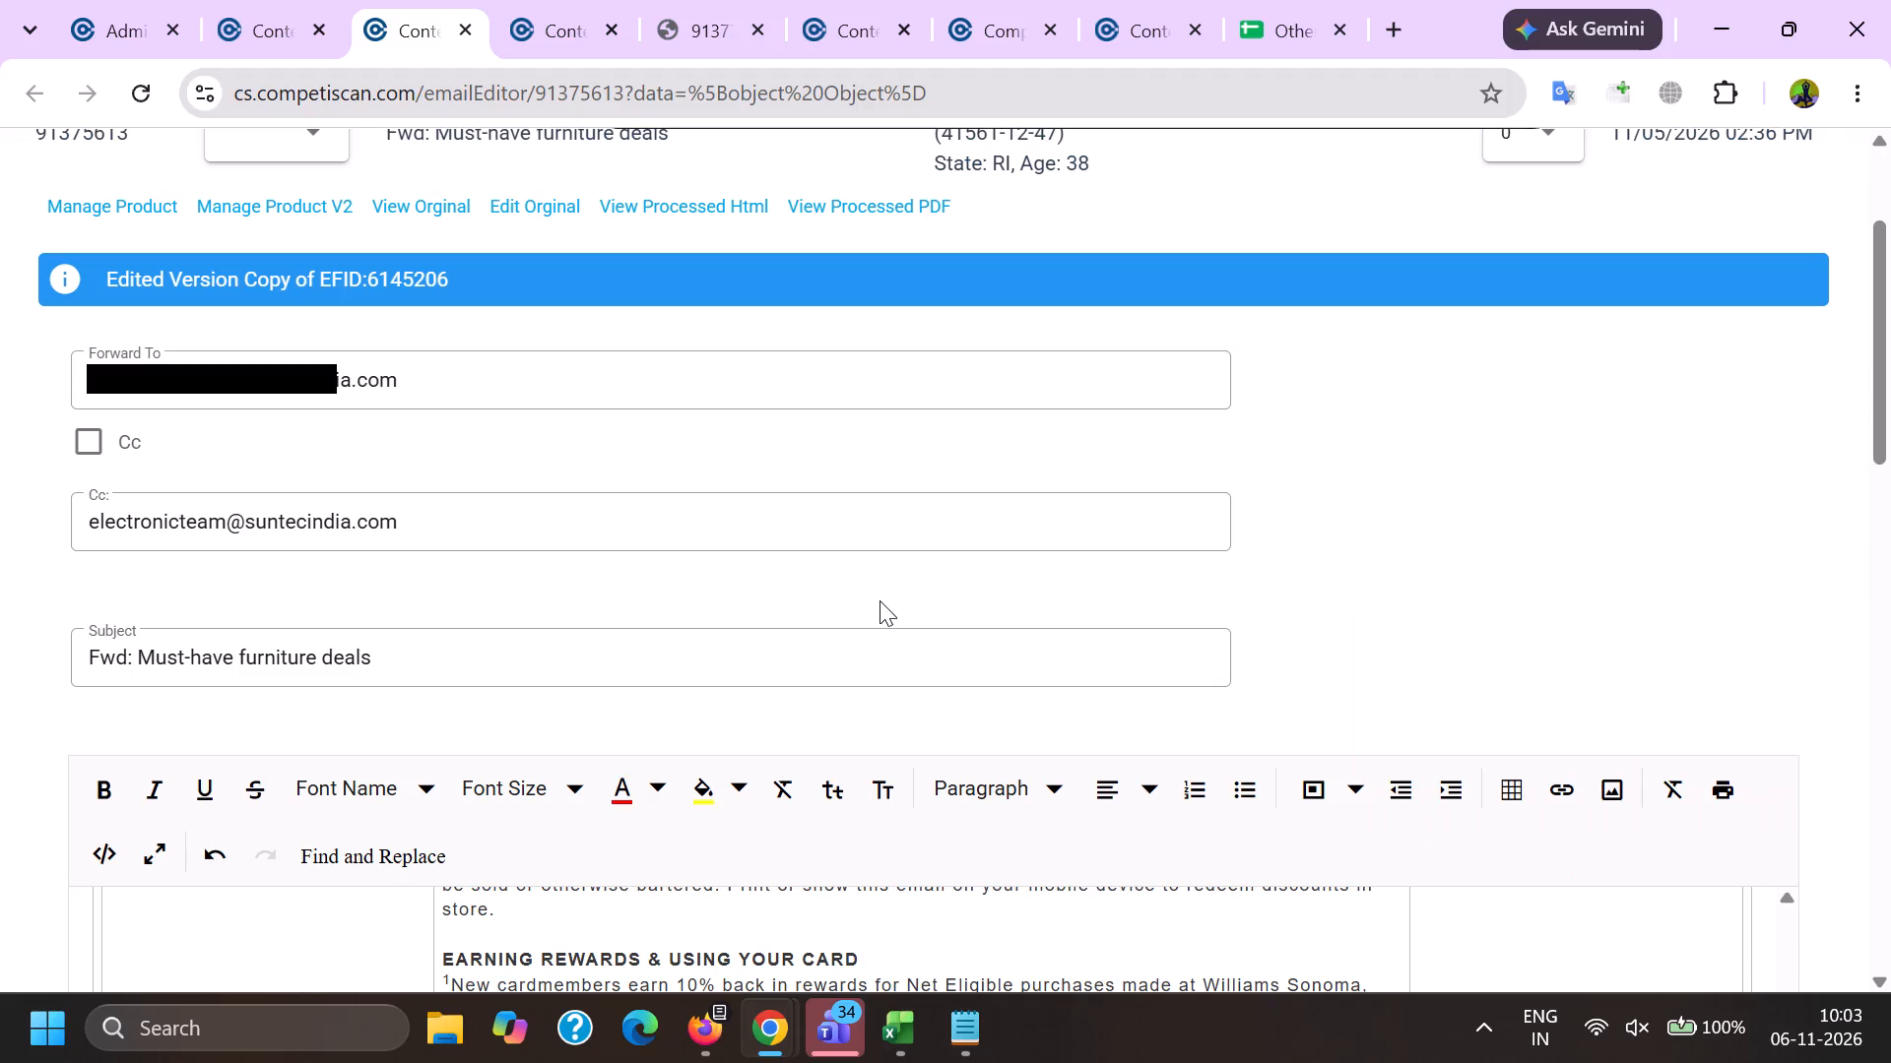
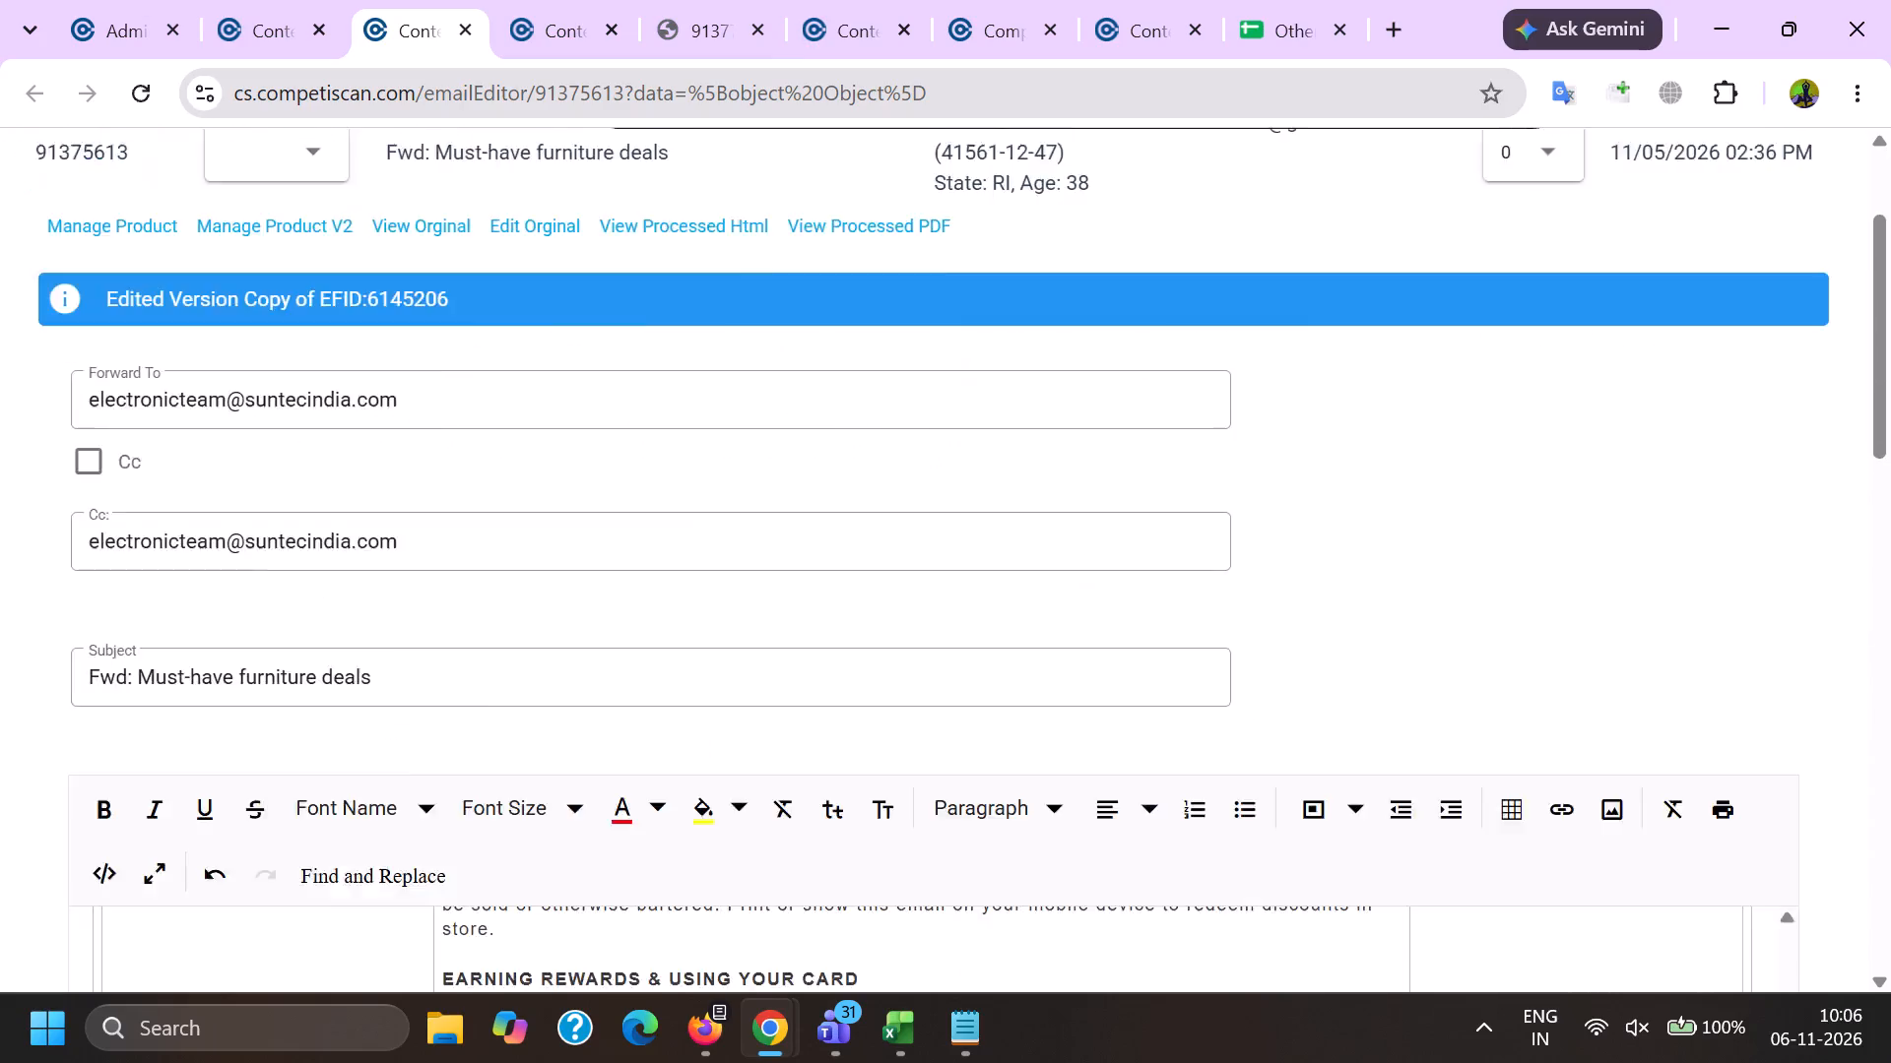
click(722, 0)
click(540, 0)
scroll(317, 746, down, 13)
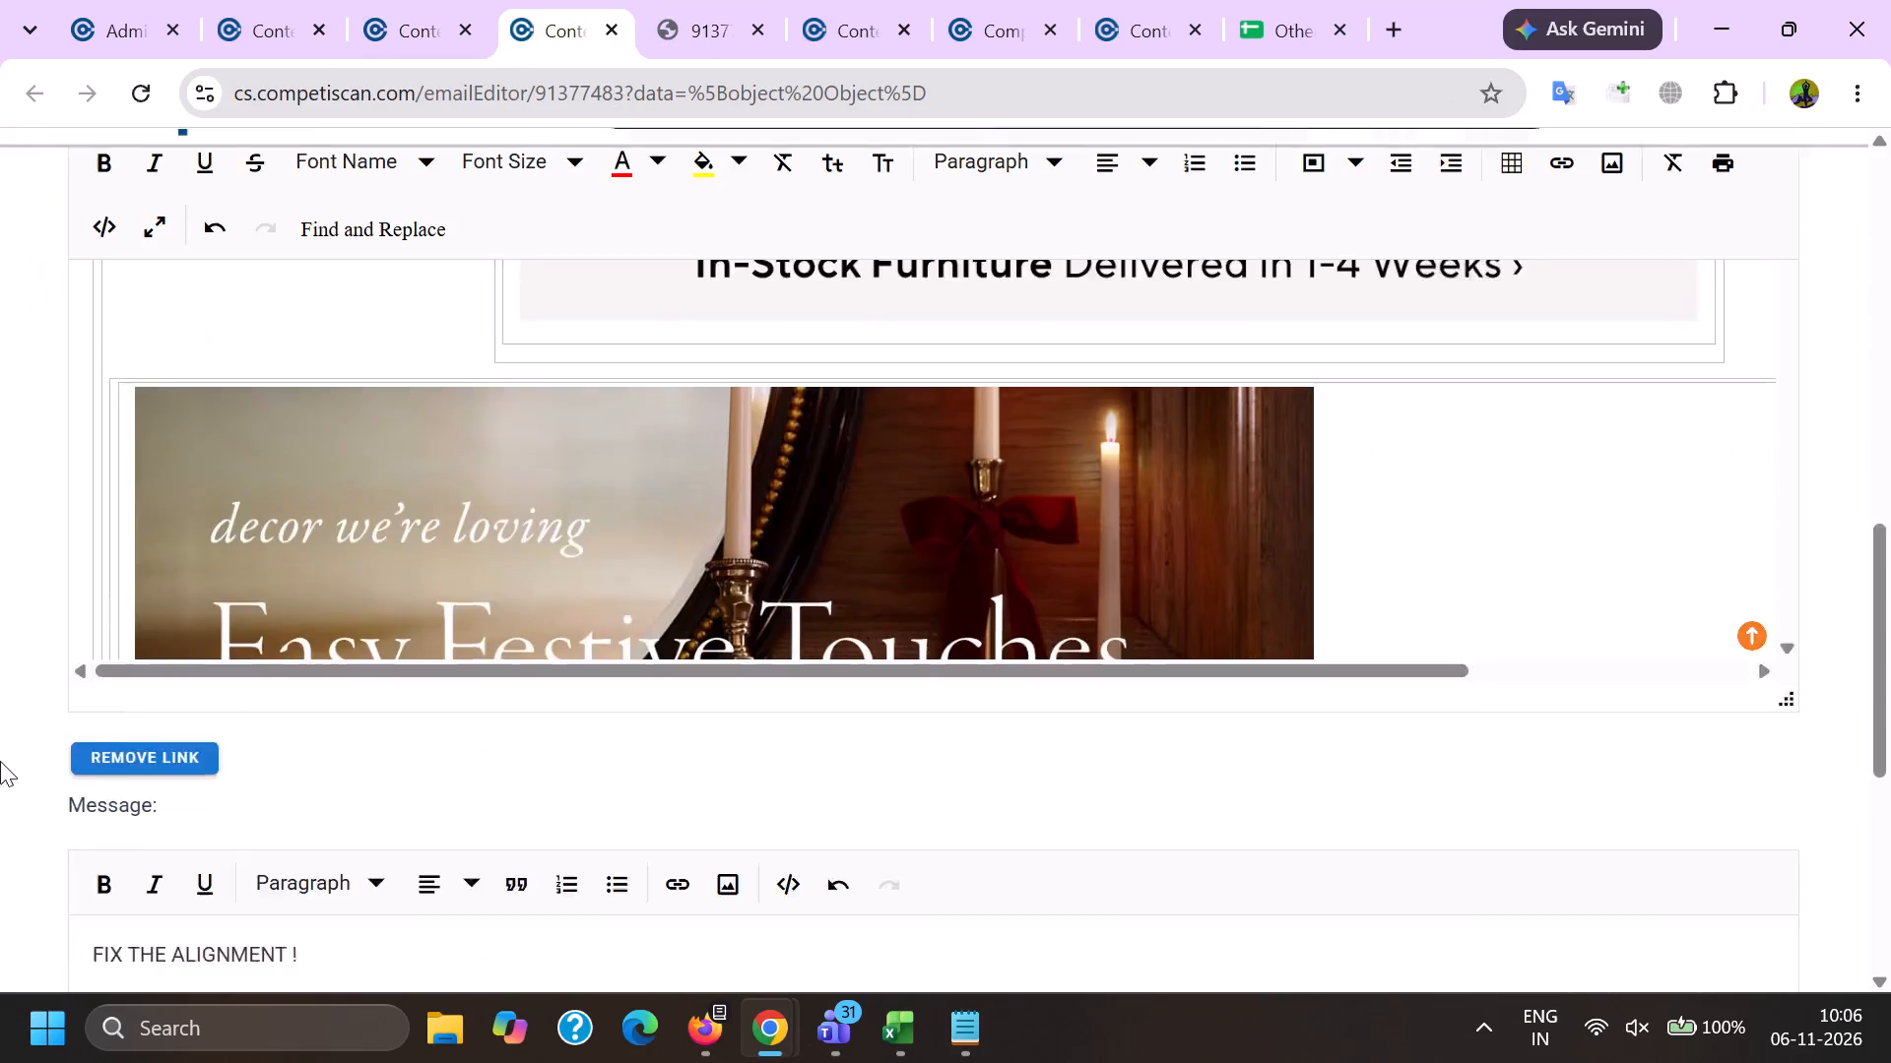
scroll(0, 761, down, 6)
Copy the email ID 91375613 from the page address and go to its cell in the 2025 excel tracking workbook.
click(463, 0)
double_click(594, 89)
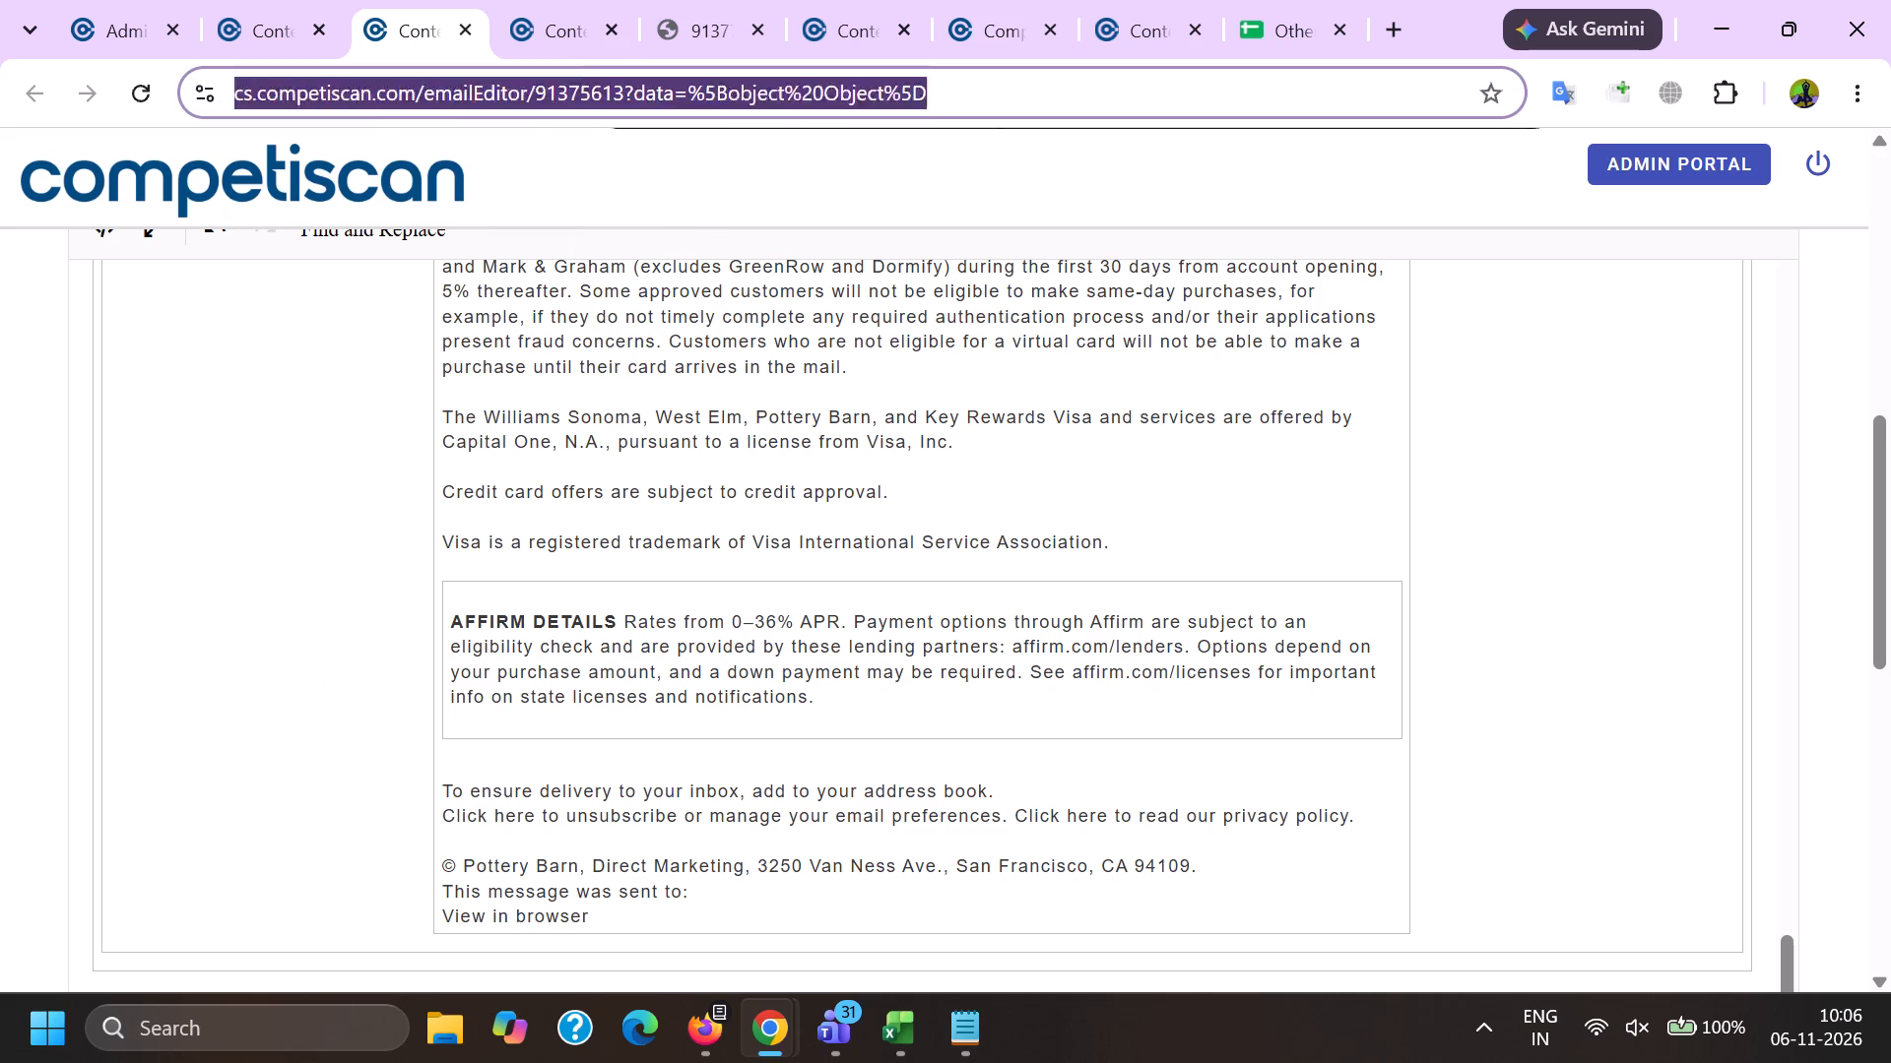
key(ctrl+c)
click(873, 1028)
click(1085, 912)
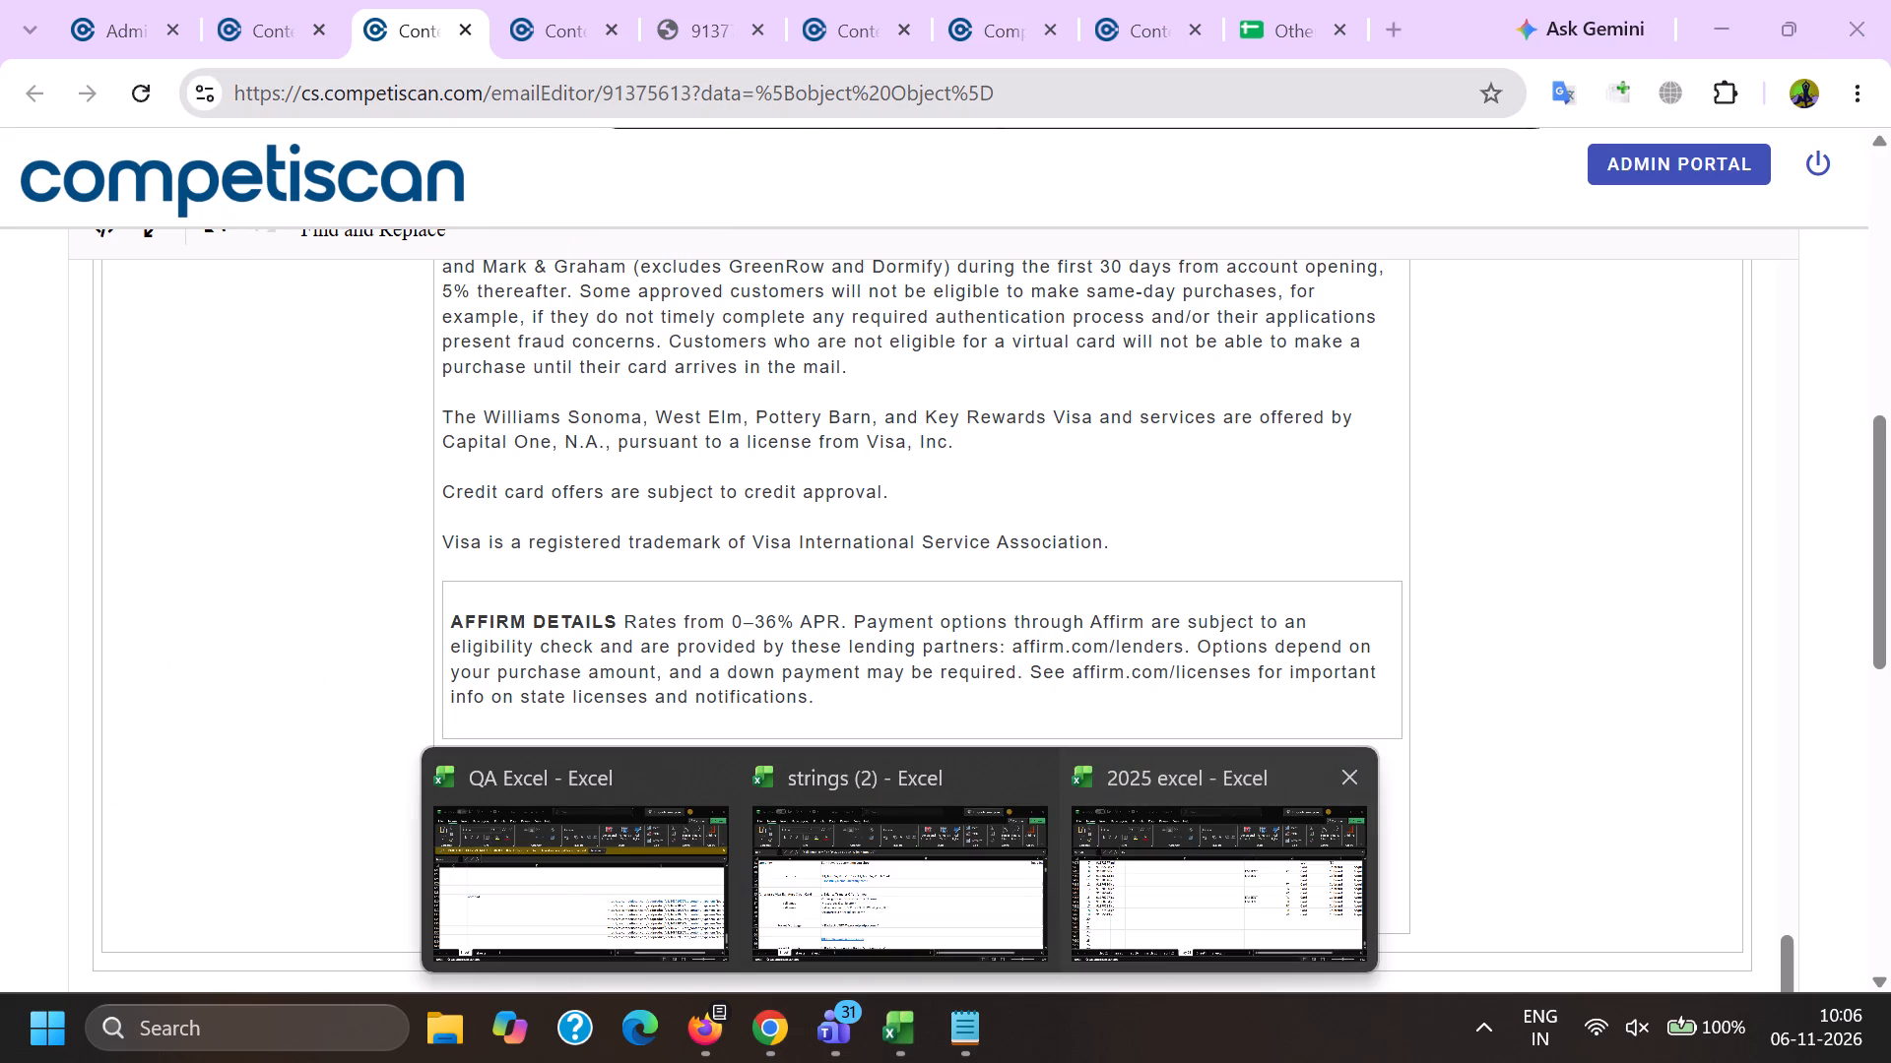
click(240, 719)
Return to the Content Portal in Chrome and open the product form for email 91375613.
key(alt+Tab)
scroll(343, 559, up, 14)
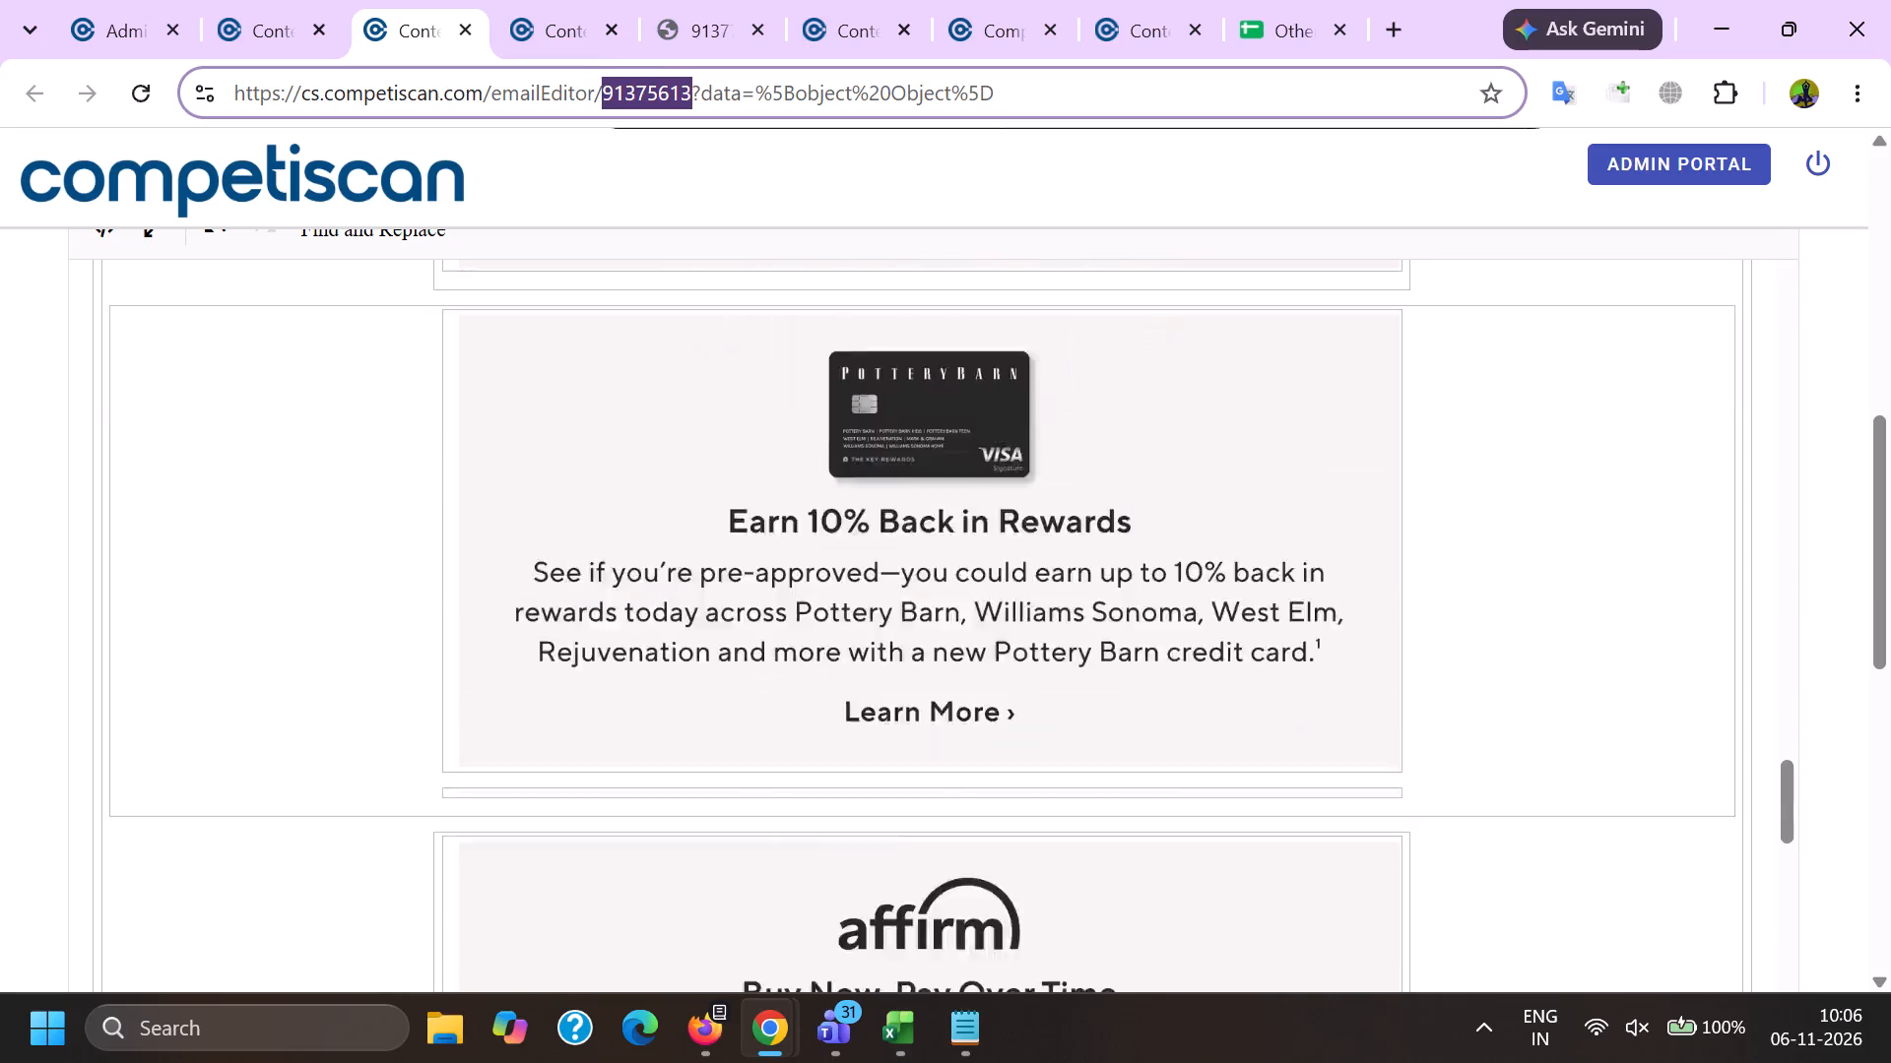
scroll(354, 546, up, 20)
scroll(354, 546, up, 20)
scroll(354, 546, up, 20)
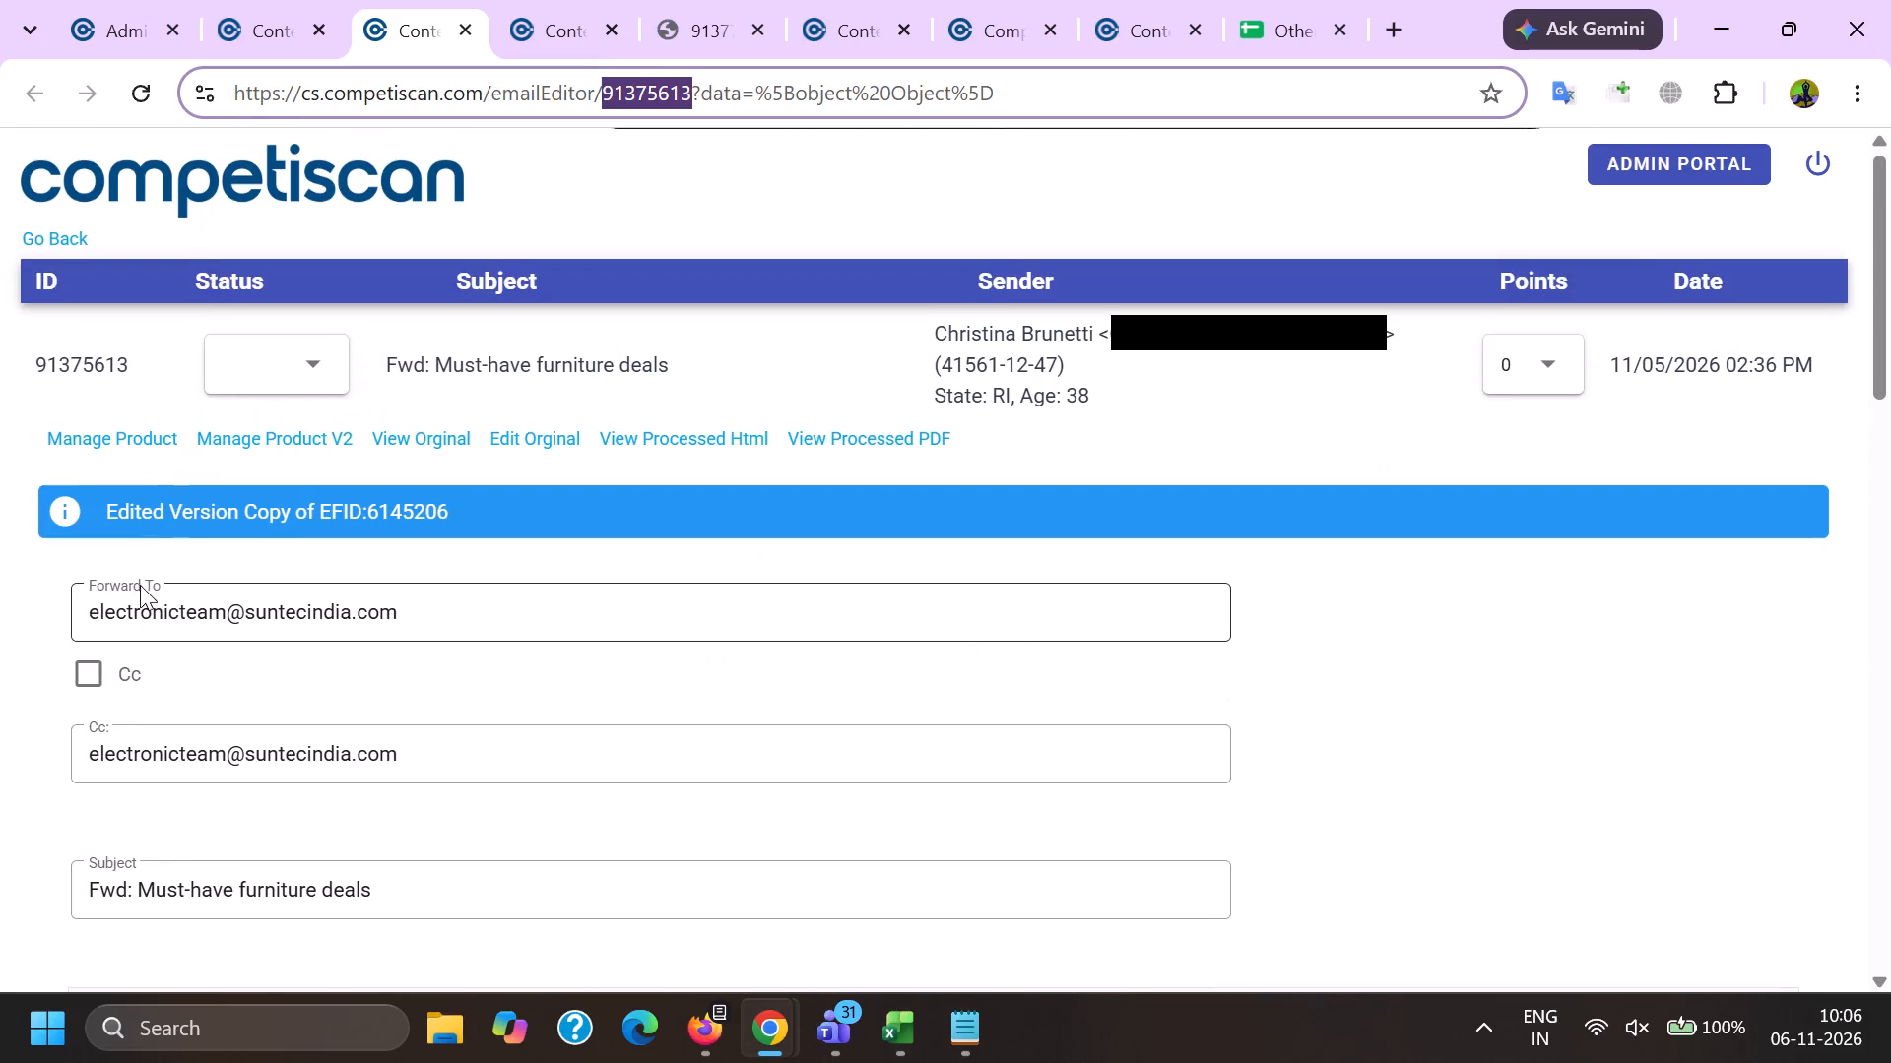
scroll(140, 585, up, 2)
click(147, 444)
Copy the company name Pottery Barn from the From line of the cleaned email.
key(alt+Tab)
scroll(263, 451, down, 6)
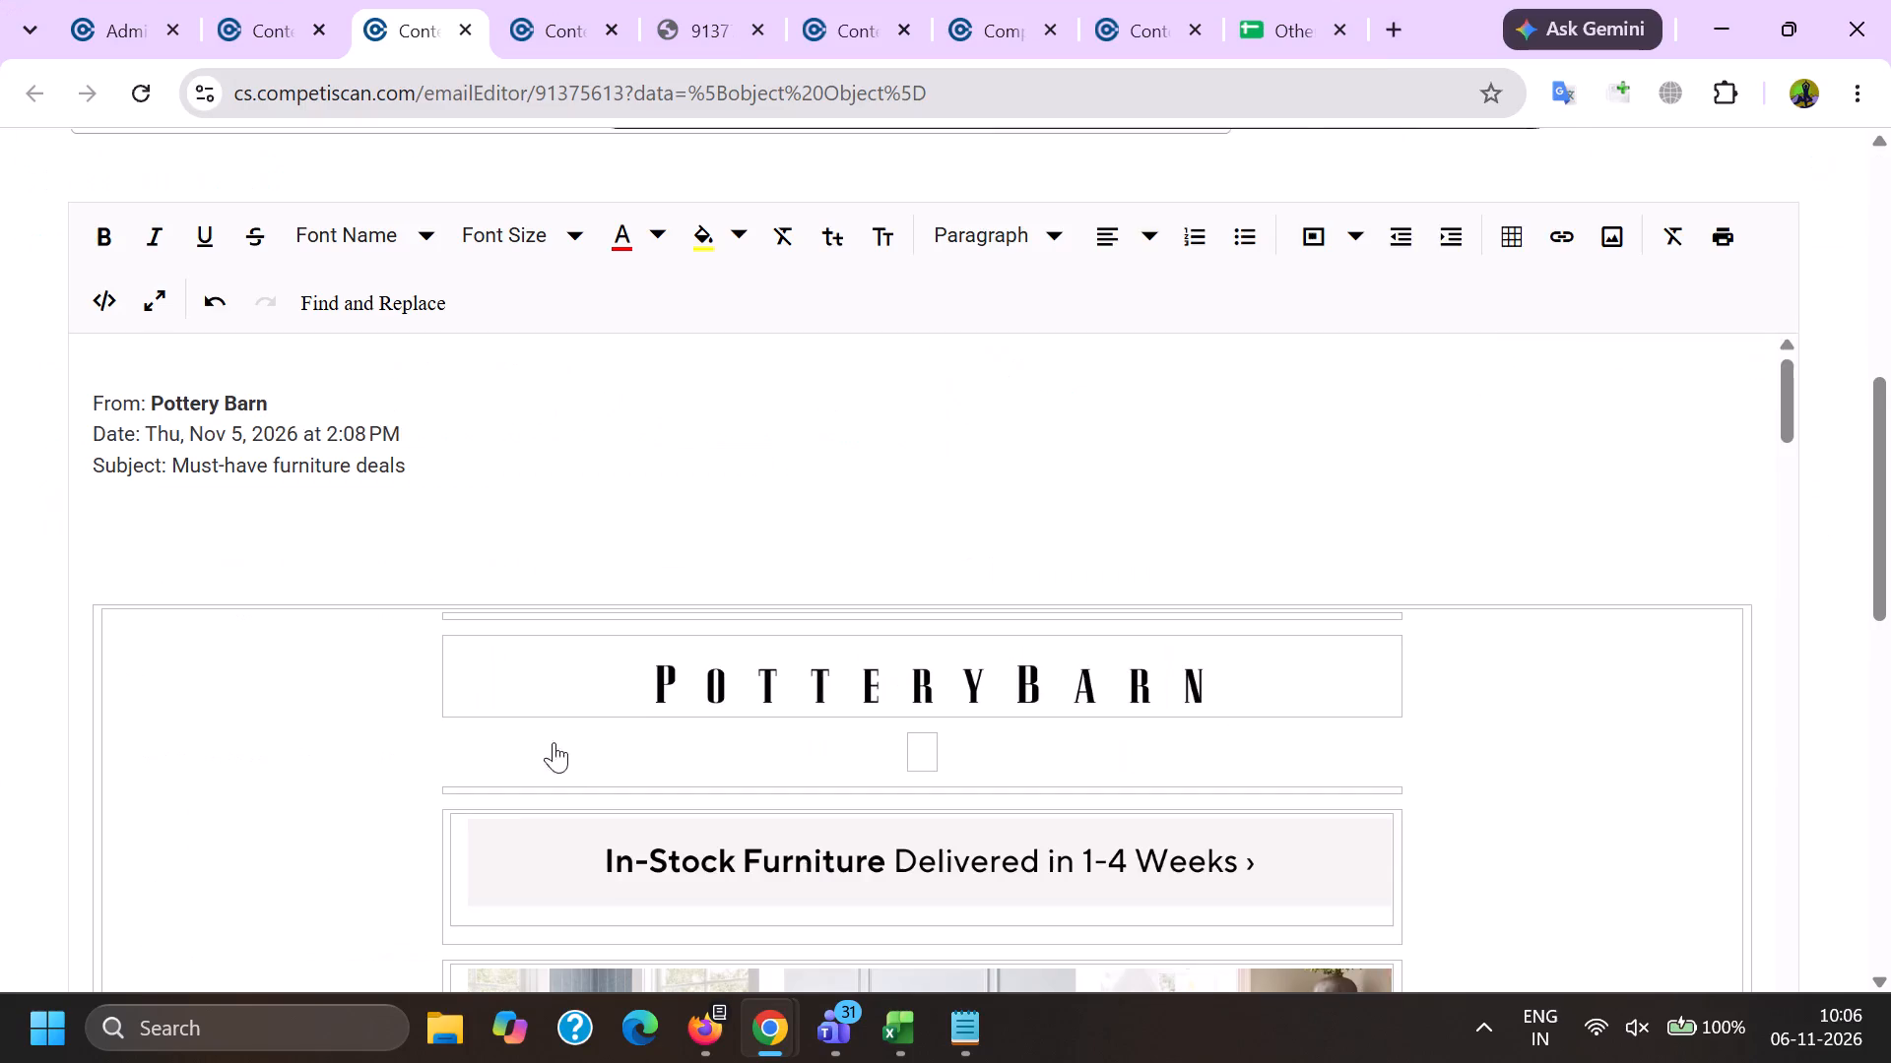
scroll(197, 578, up, 3)
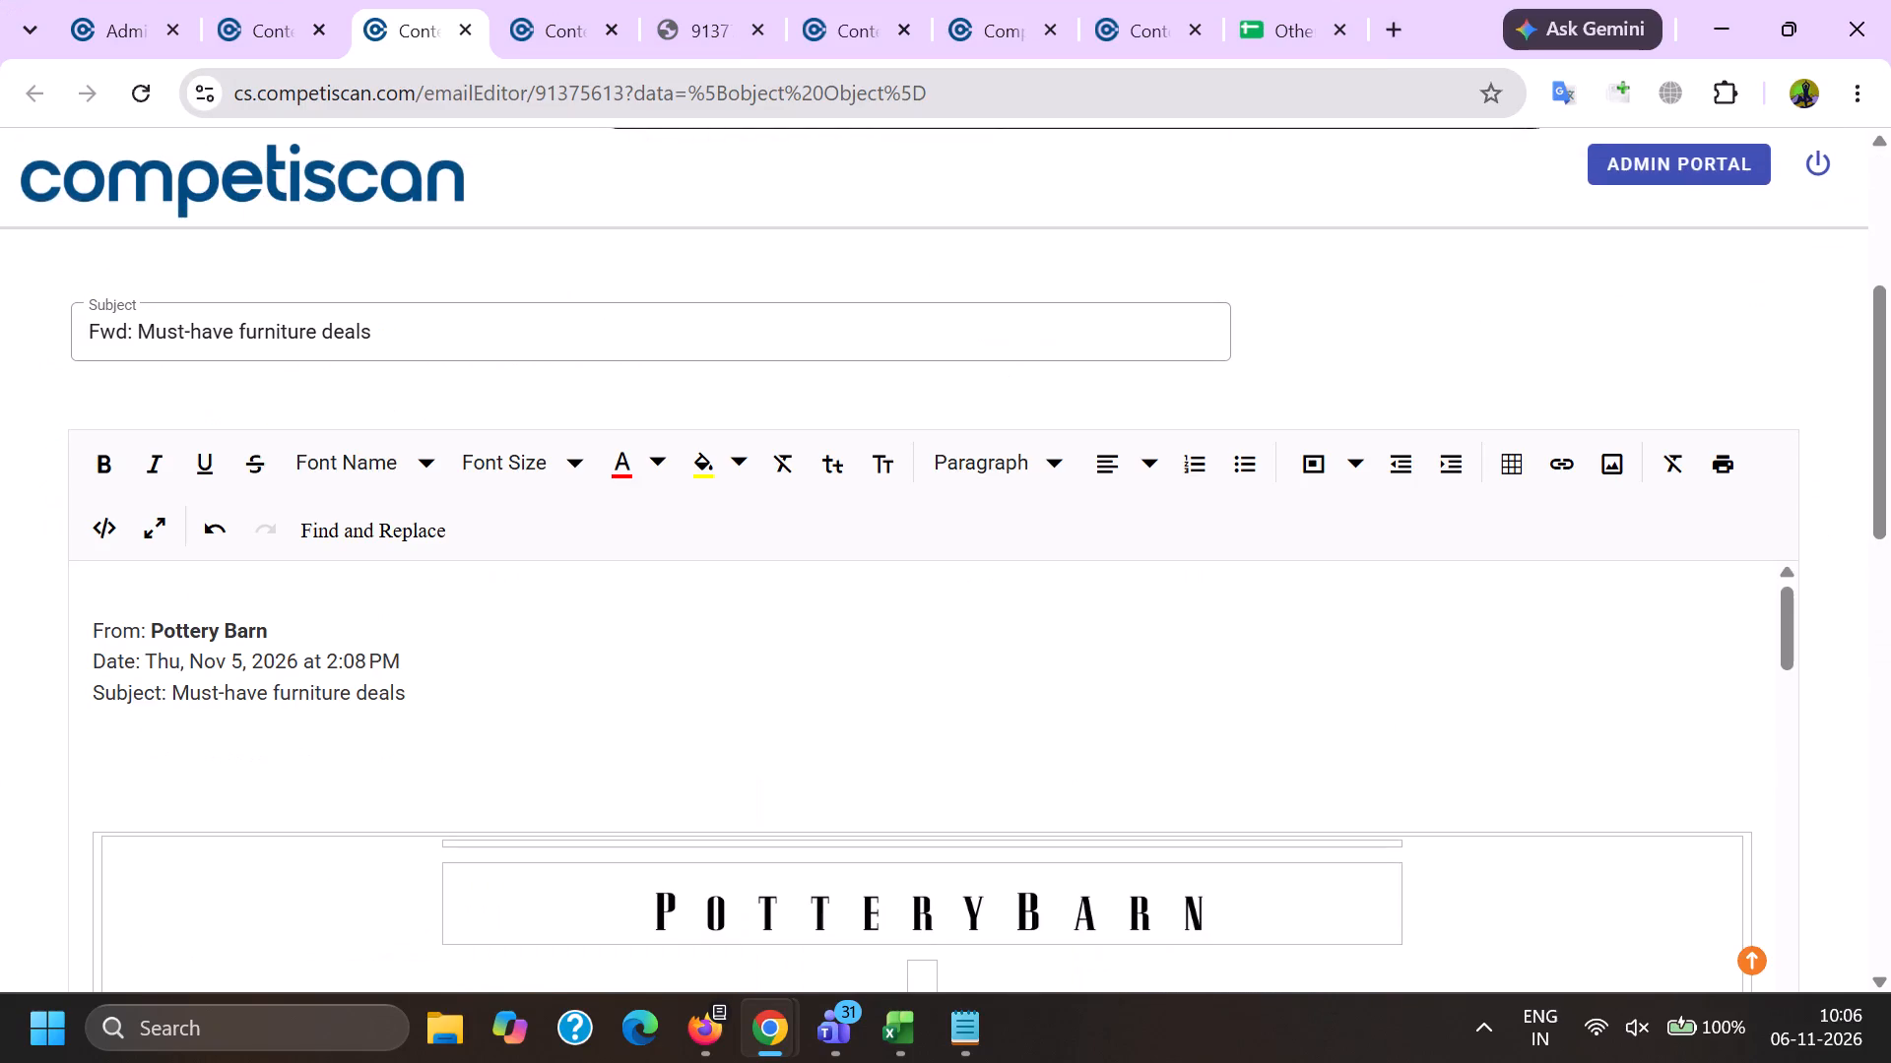
double_click(169, 638)
shift+click(222, 636)
key(ctrl+c)
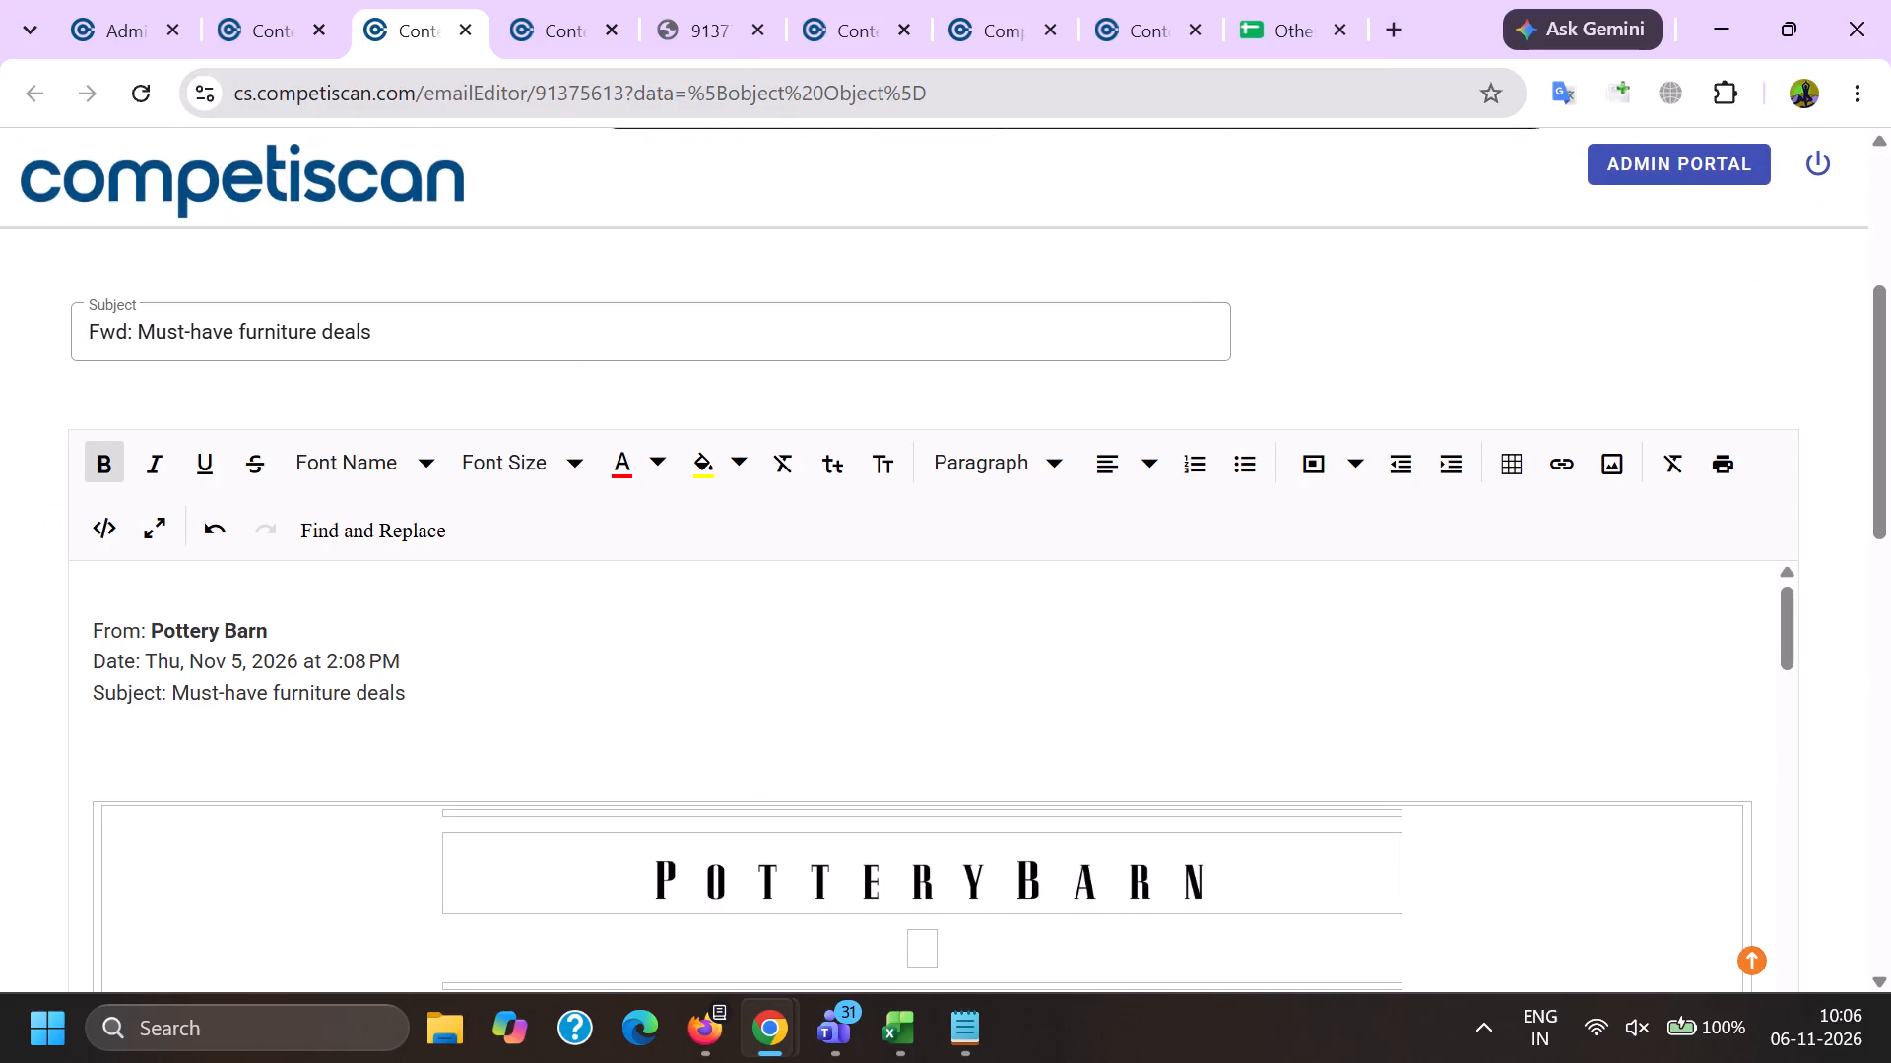
shift+click(253, 624)
shift+click(273, 624)
key(ctrl+c)
In the product form, search Pottery Barn for both company and affinity/association, and add Pottery Barn as the company.
key(alt+Tab)
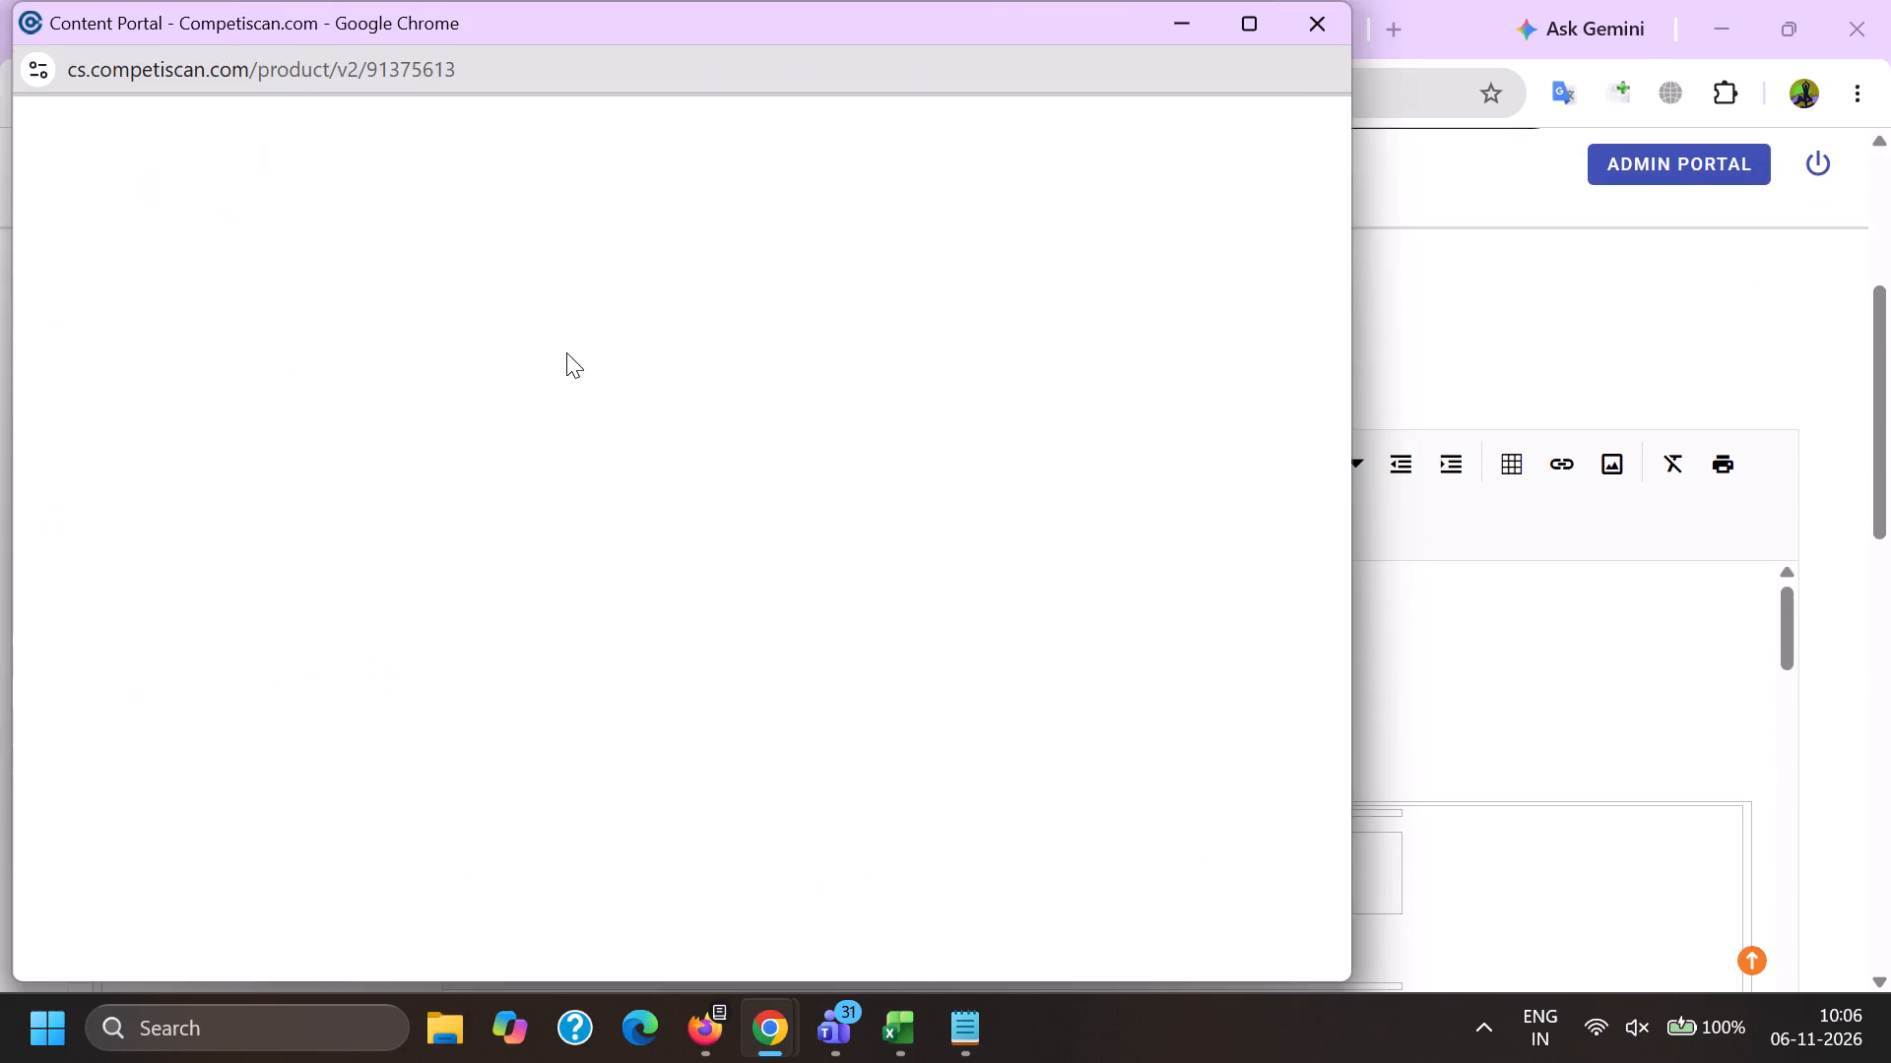
scroll(566, 352, down, 6)
click(638, 376)
click(630, 286)
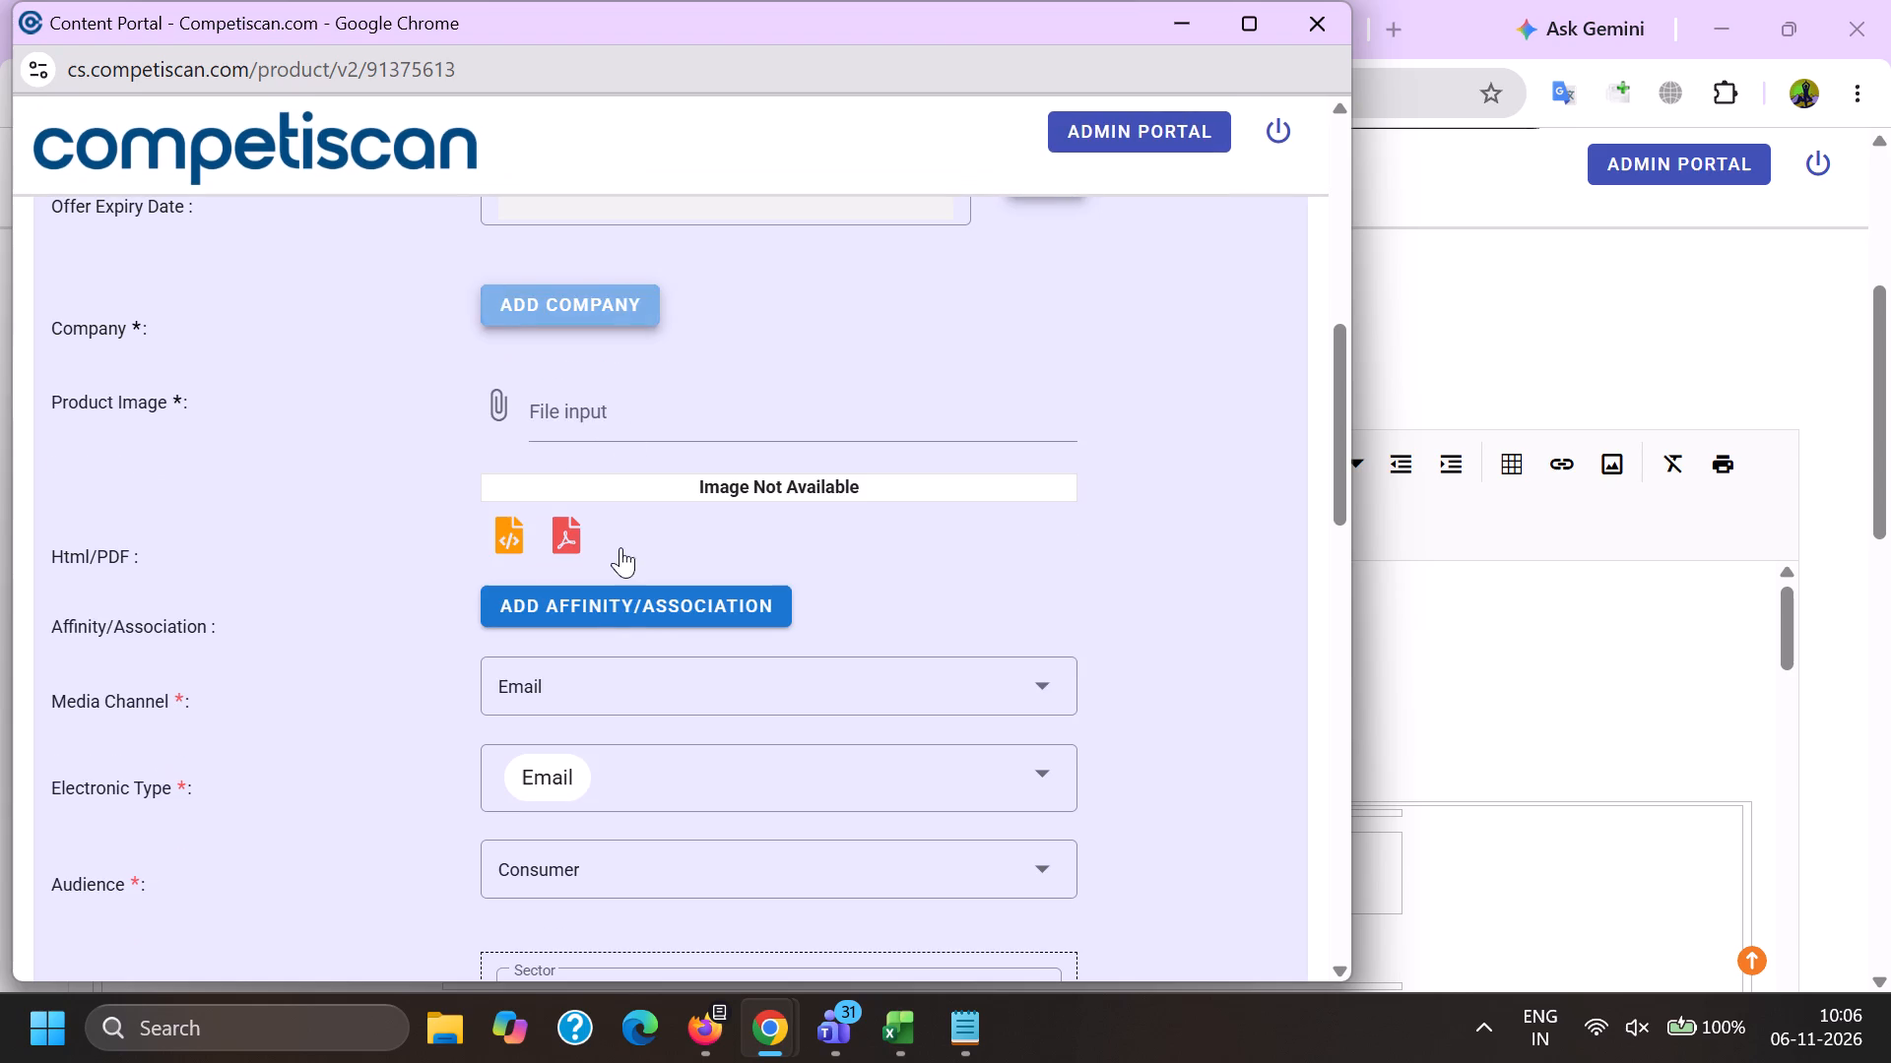
key(ctrl+v)
click(645, 609)
click(820, 715)
click(793, 670)
key(ctrl+v)
scroll(755, 713, up, 1)
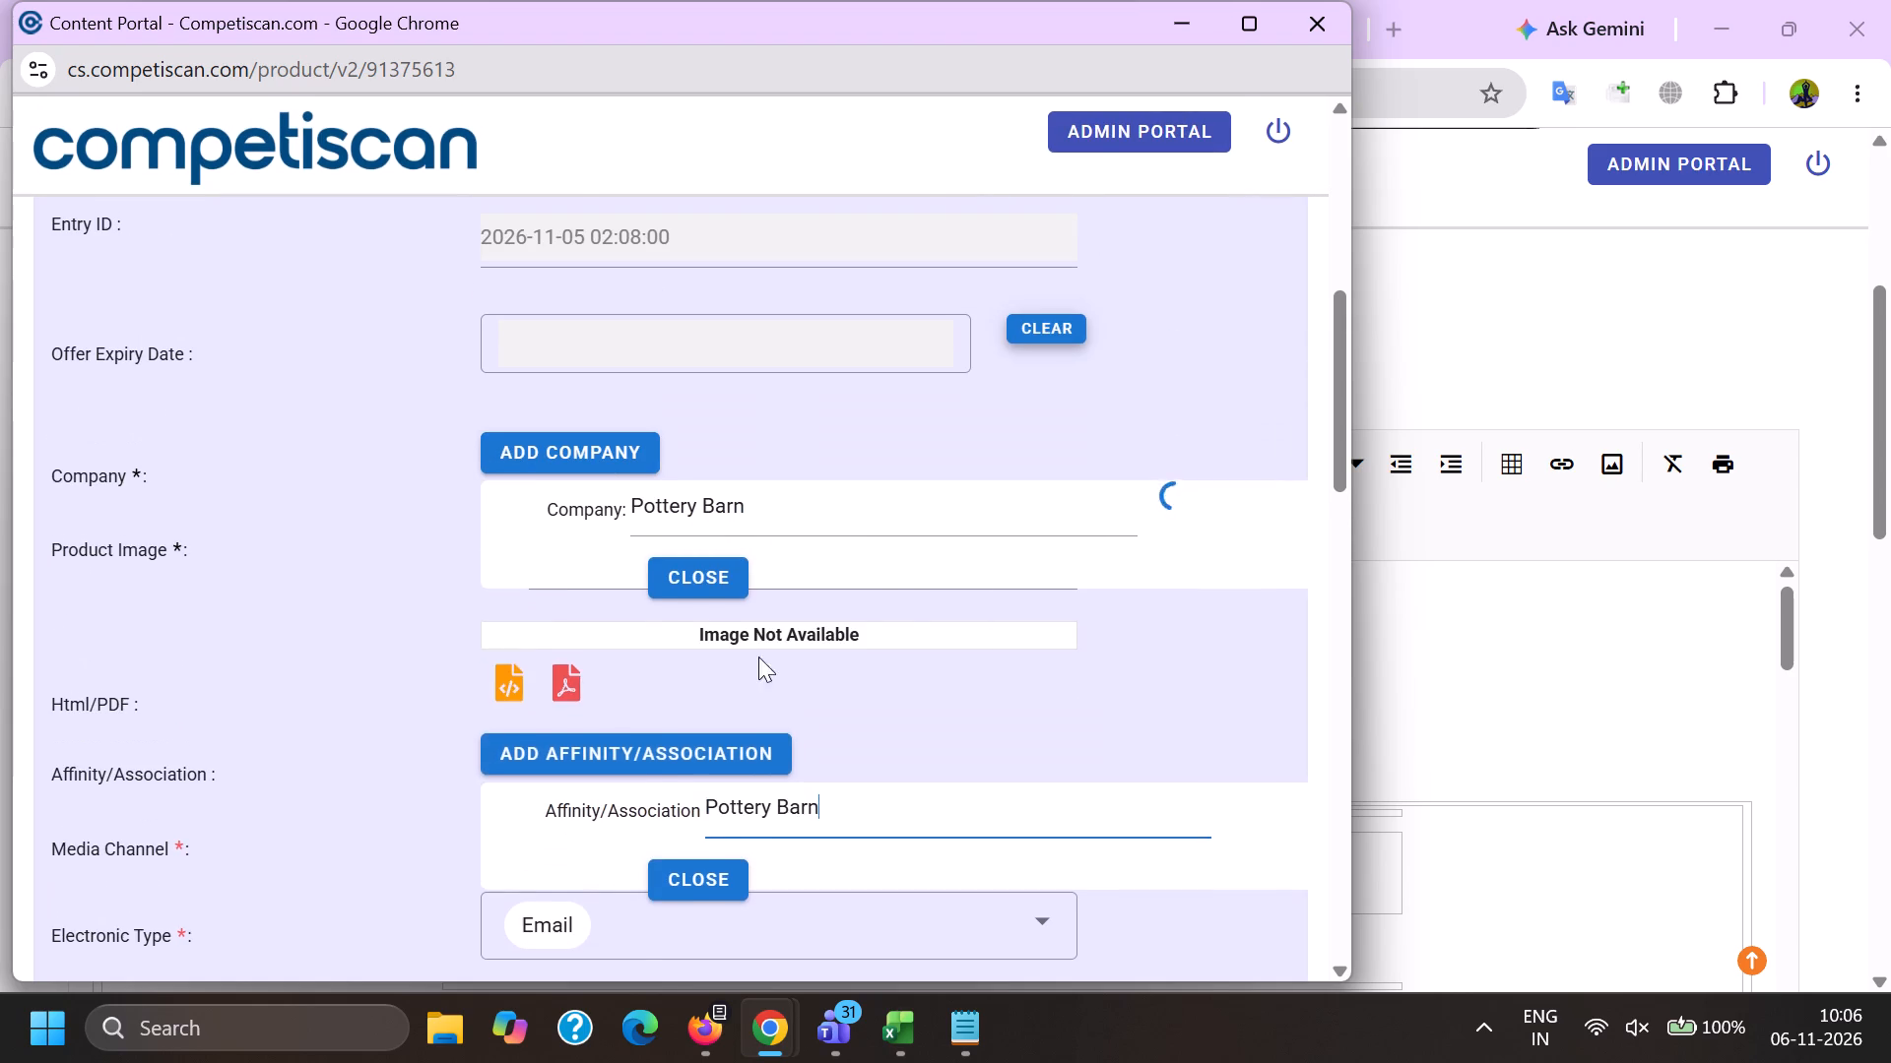
click(722, 582)
Add Capital One as a second company in the product form.
click(563, 517)
click(562, 442)
text(CA)
text(PIT)
text(AL ONE)
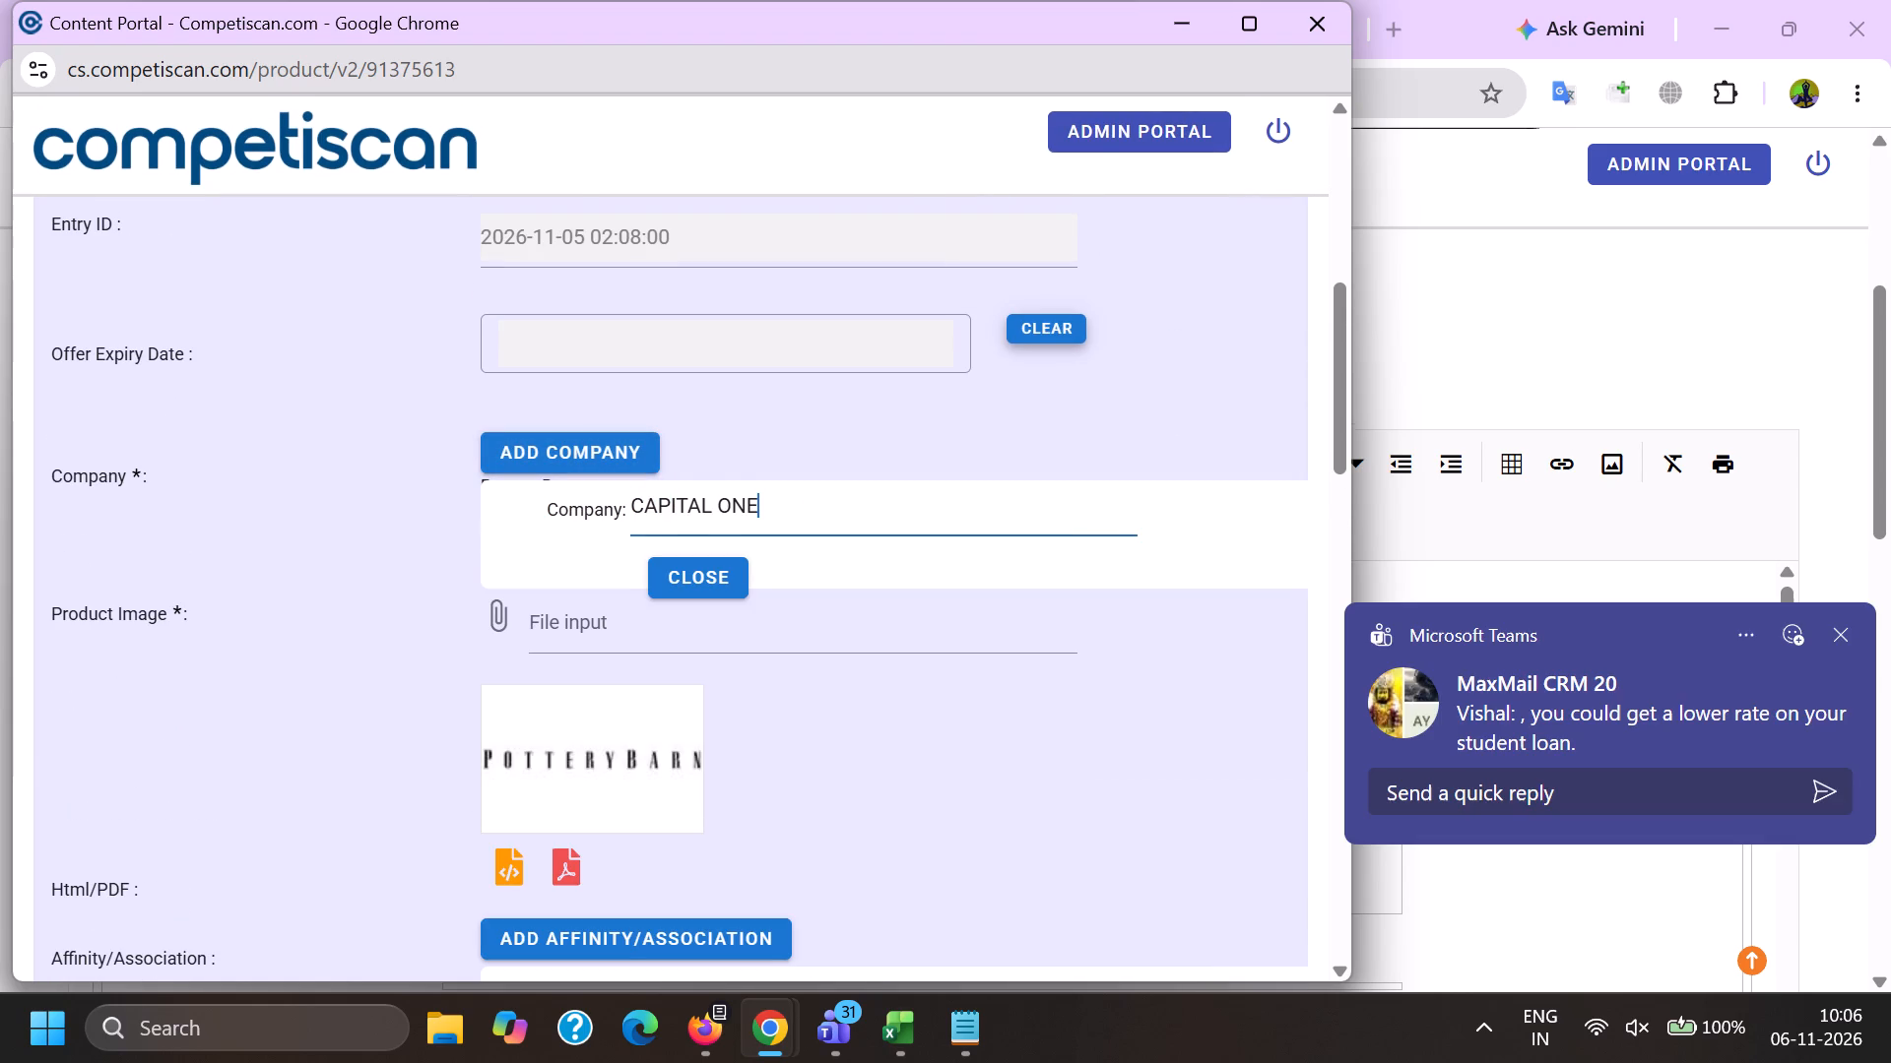
click(720, 572)
Pick Pottery Barn (Retail) from the affinity/association results.
scroll(632, 389, down, 3)
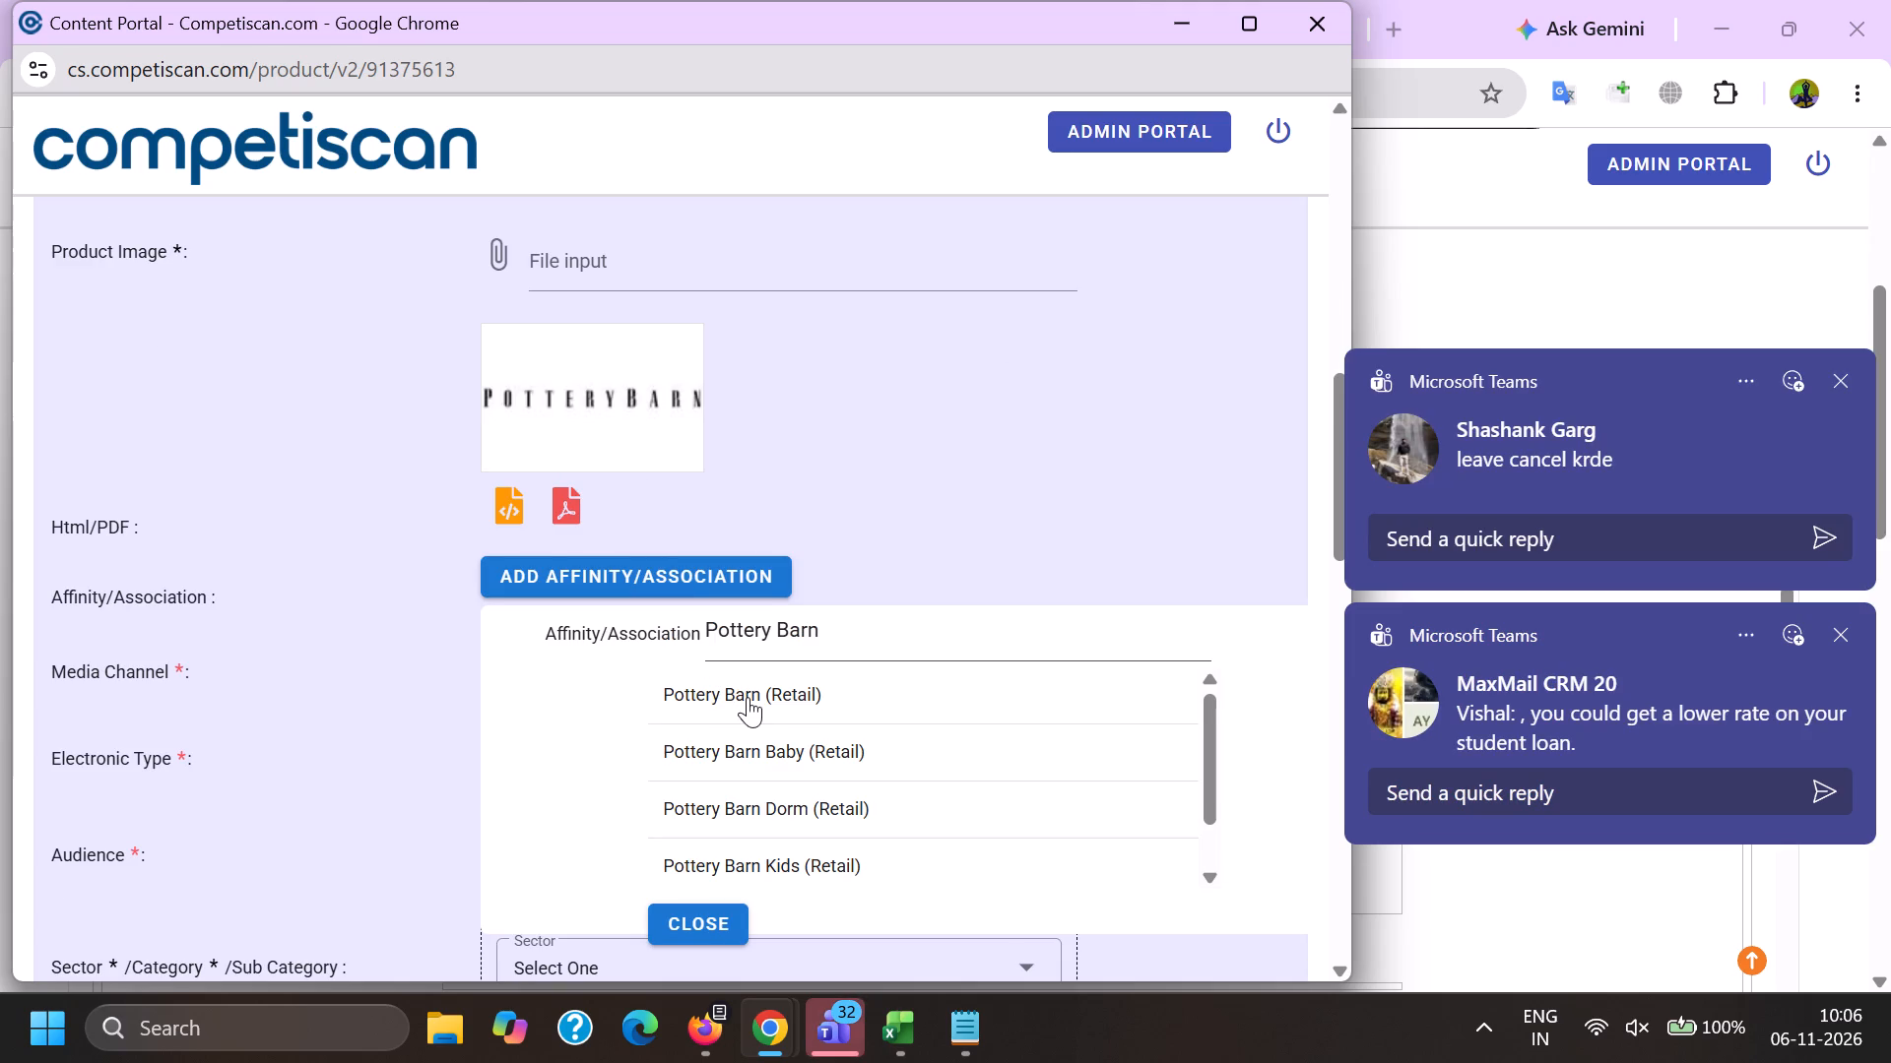
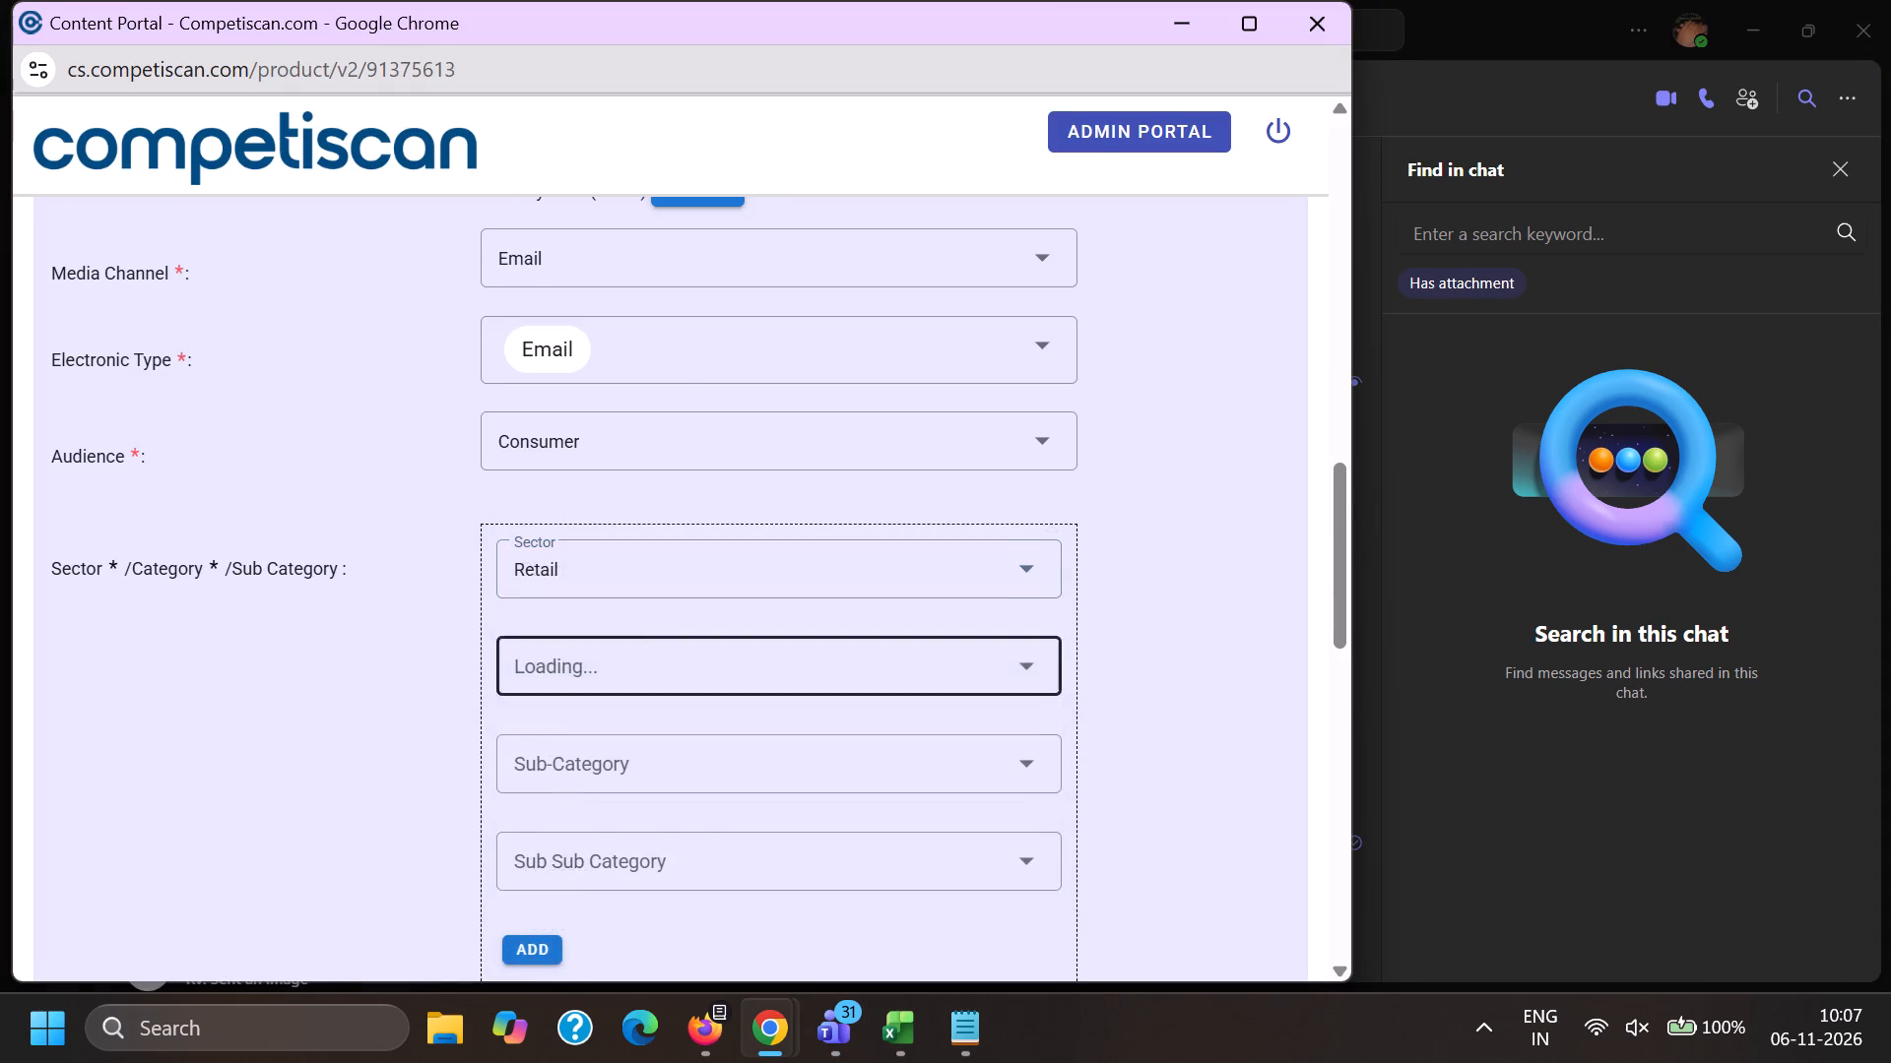
Choose category Home and sub category Furniture under the Retail sector and add the classification to the product form.
scroll(657, 412, down, 8)
click(621, 395)
click(320, 480)
key(alt+Tab)
key(alt+Tab)
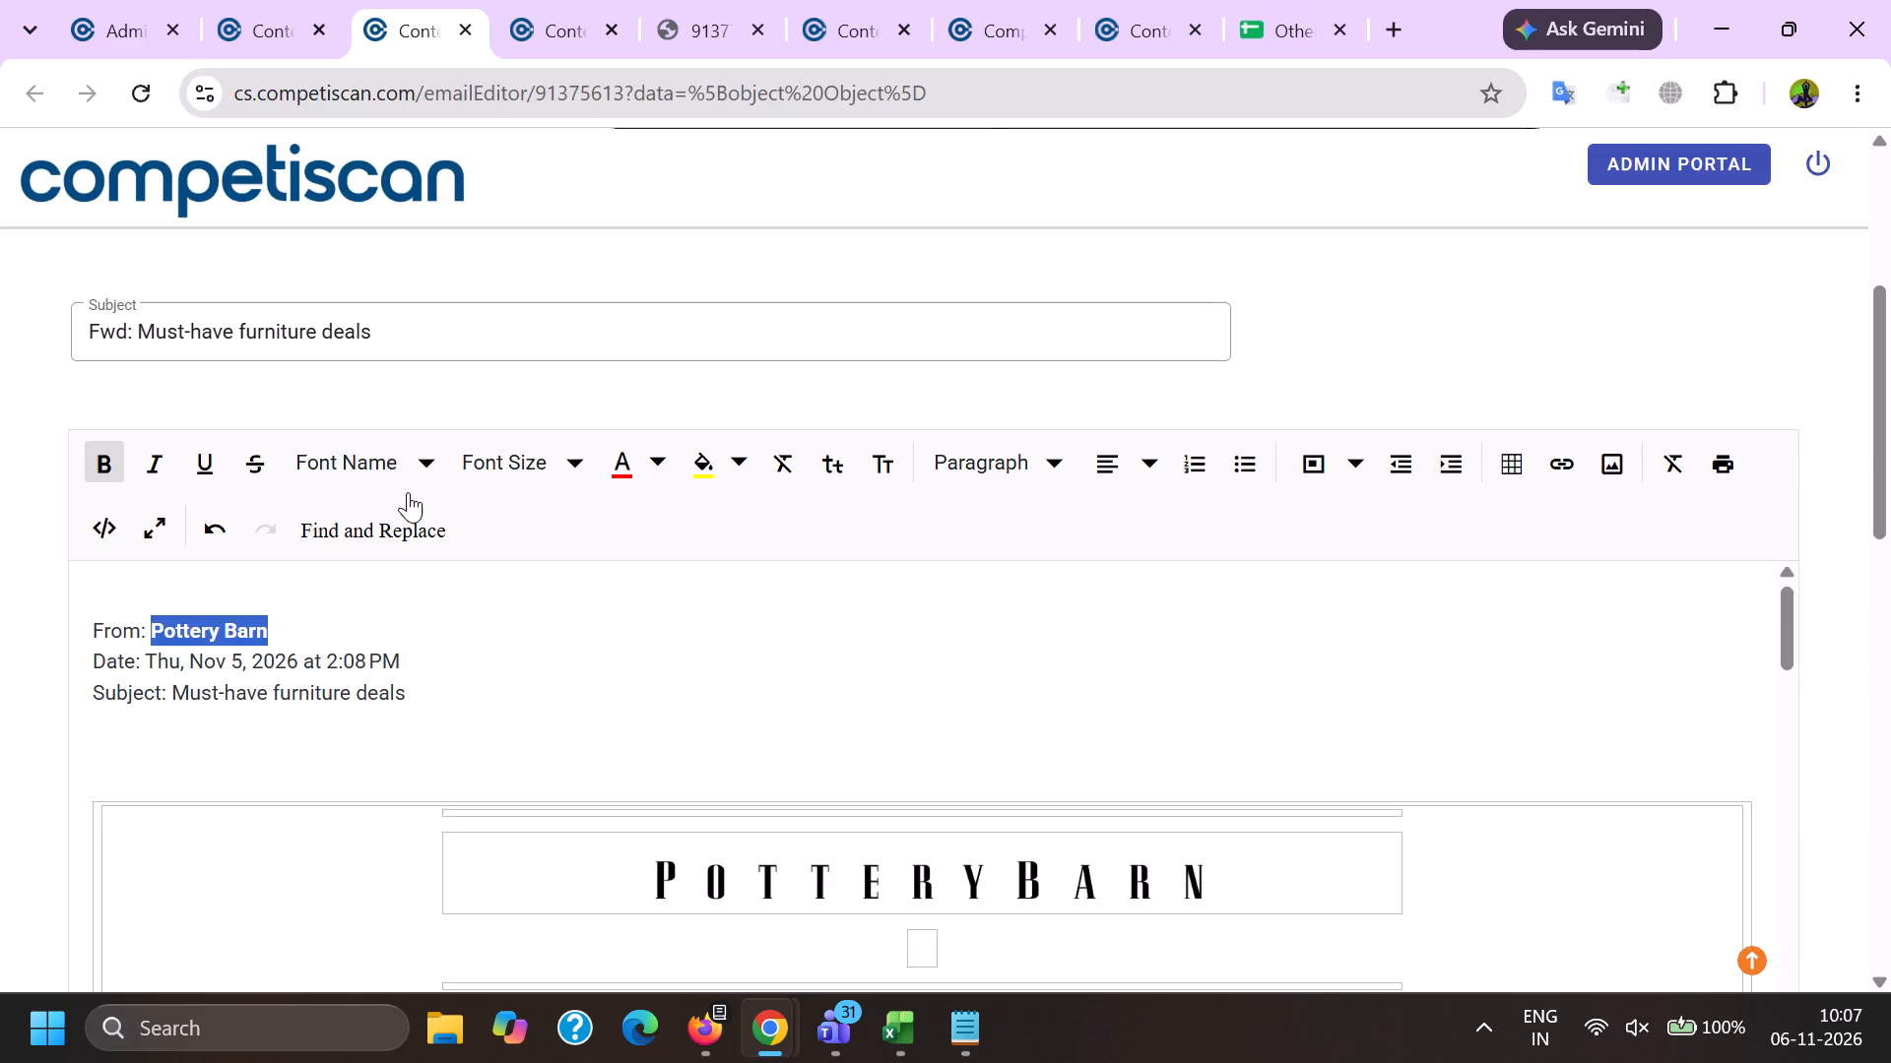
scroll(530, 436, down, 16)
key(alt+Tab)
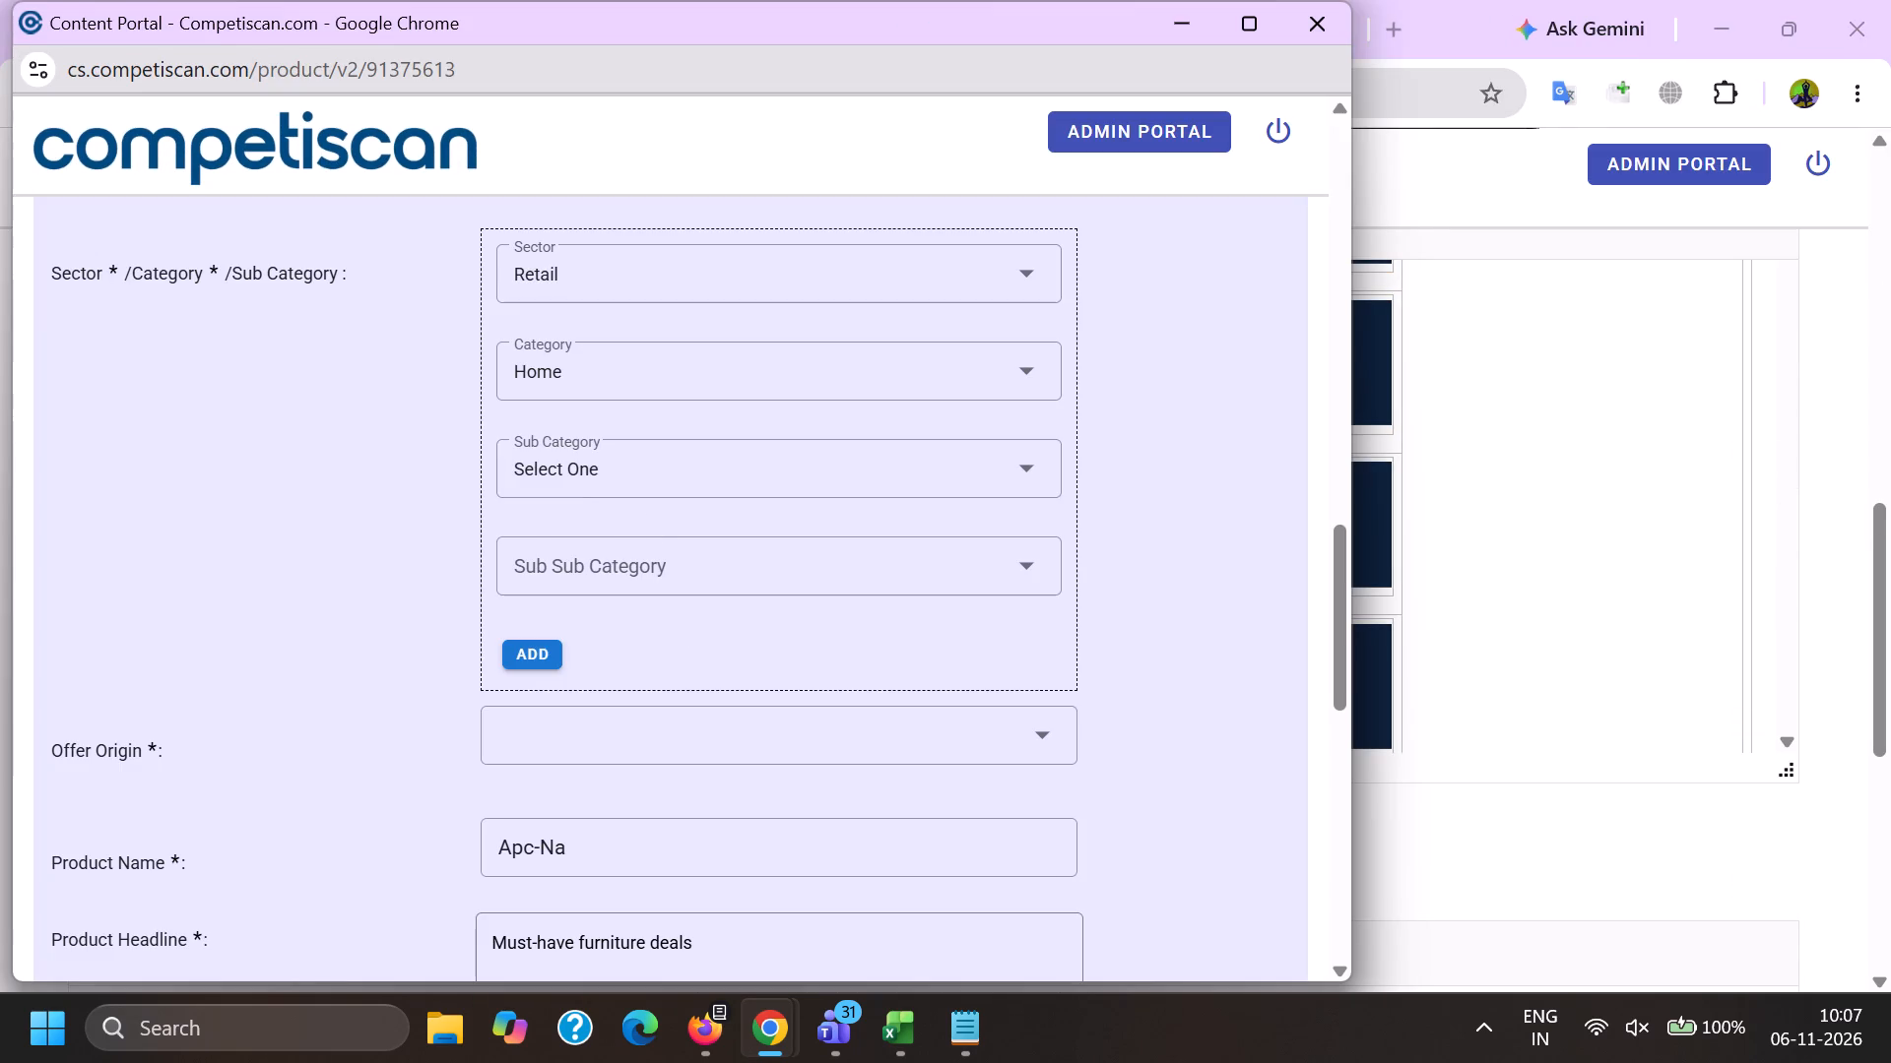
click(576, 466)
click(584, 834)
drag(420, 767, 434, 767)
click(523, 657)
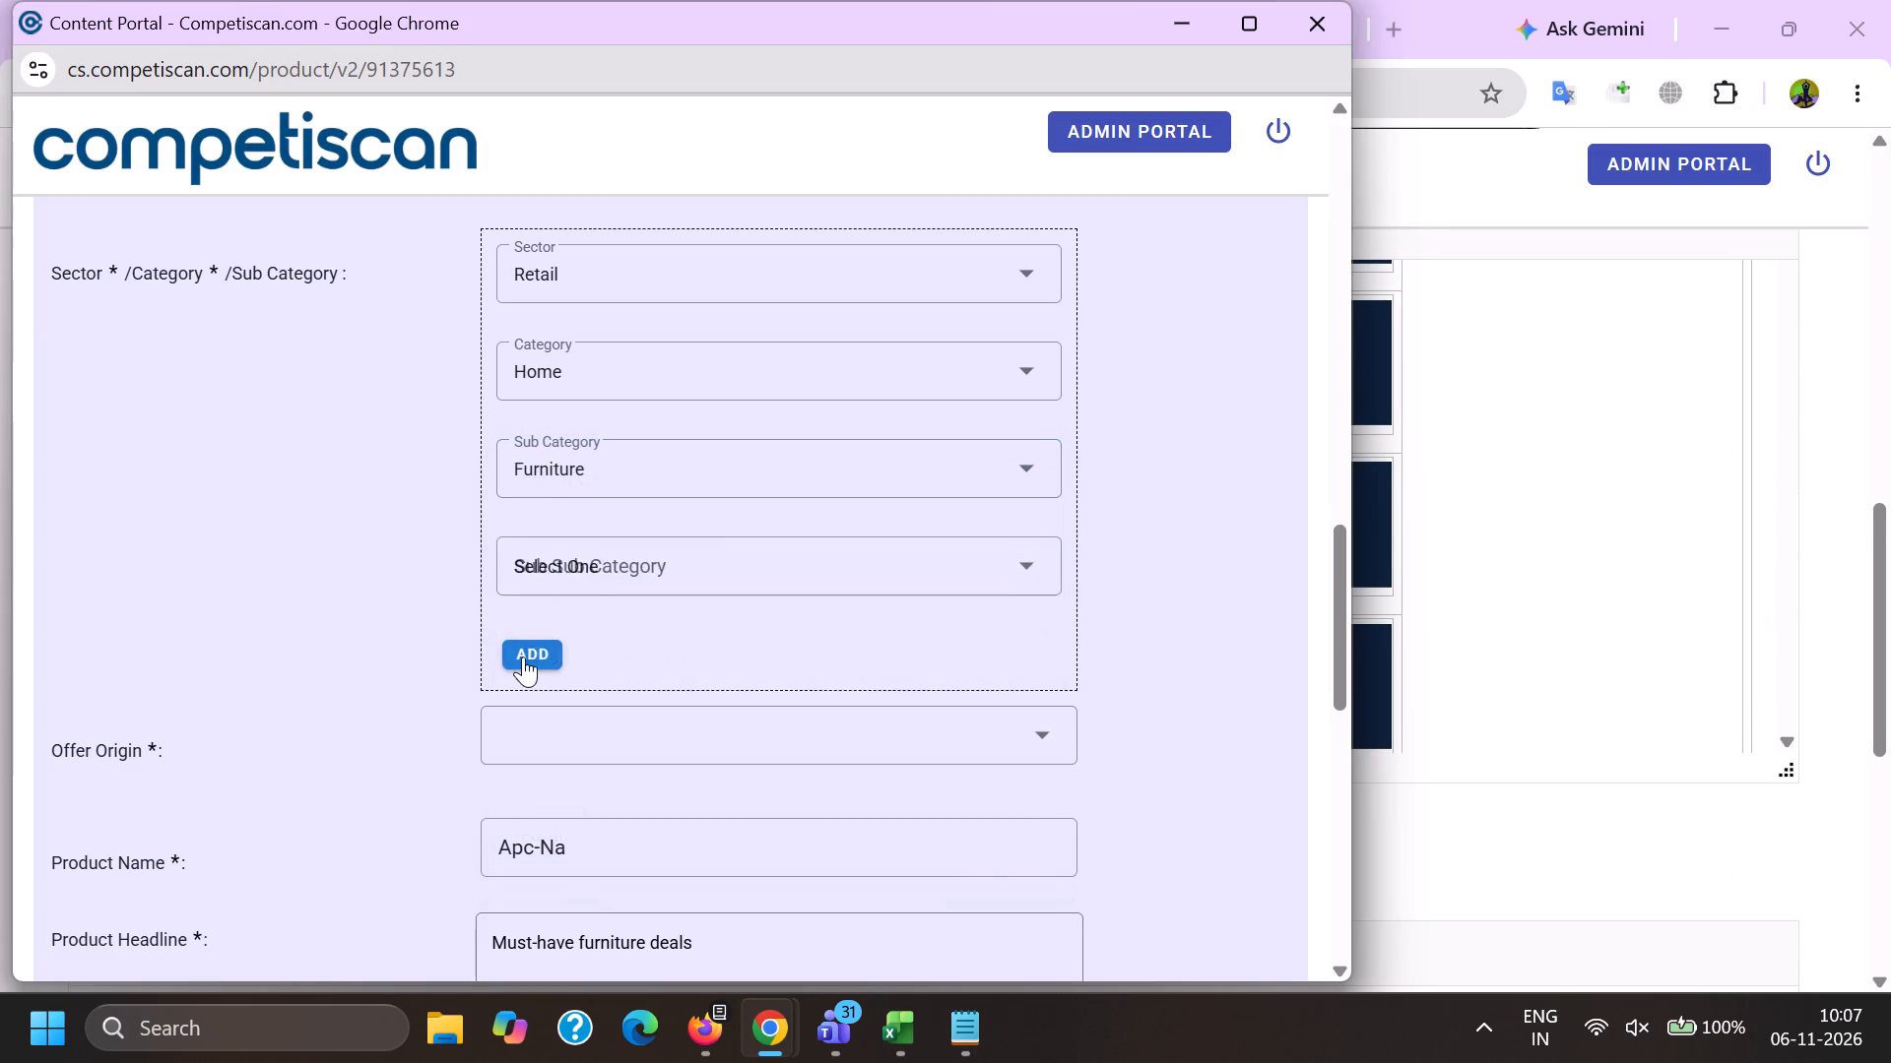
Add a second classification with sector Credit Cards, category Payment Cards and sub category Credit Cards.
scroll(538, 767, up, 1)
click(582, 458)
scroll(543, 726, up, 6)
click(649, 715)
drag(302, 654, 320, 661)
click(579, 547)
click(587, 683)
click(571, 648)
scroll(618, 411, up, 1)
scroll(618, 410, down, 2)
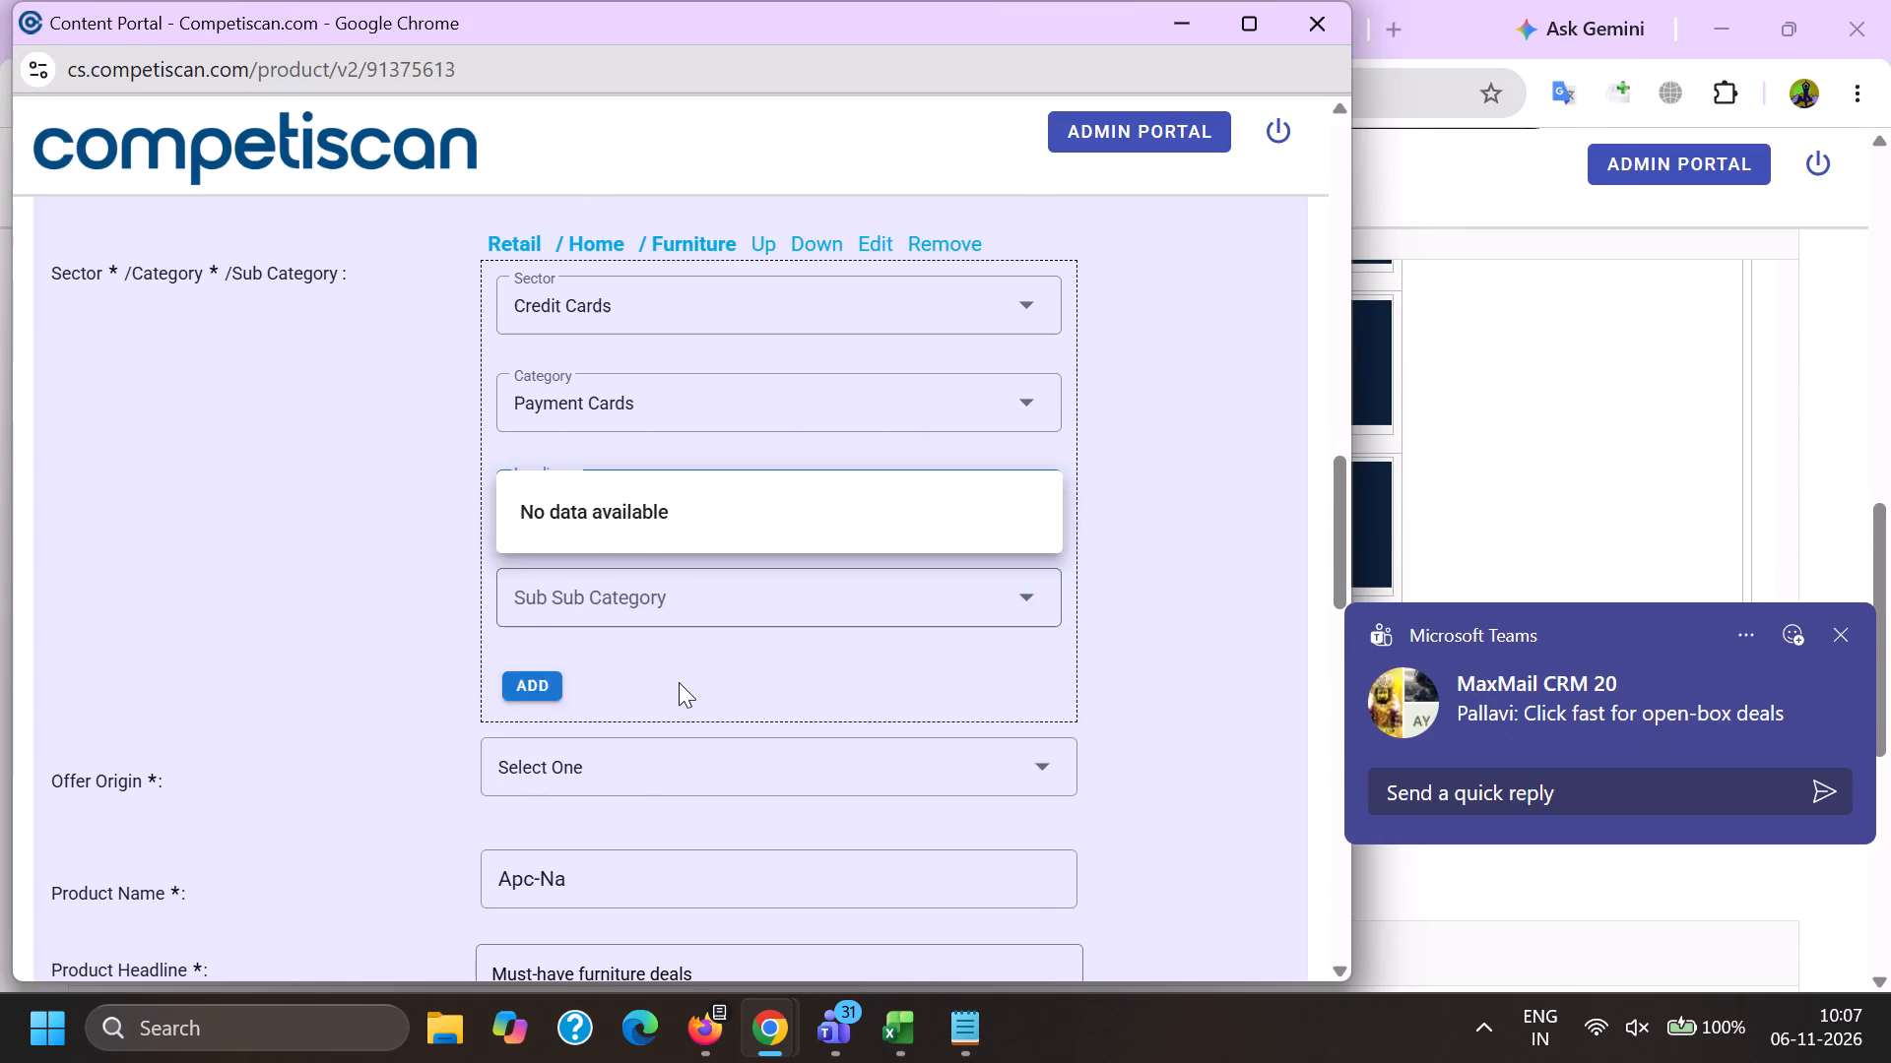
click(619, 791)
click(421, 749)
click(546, 672)
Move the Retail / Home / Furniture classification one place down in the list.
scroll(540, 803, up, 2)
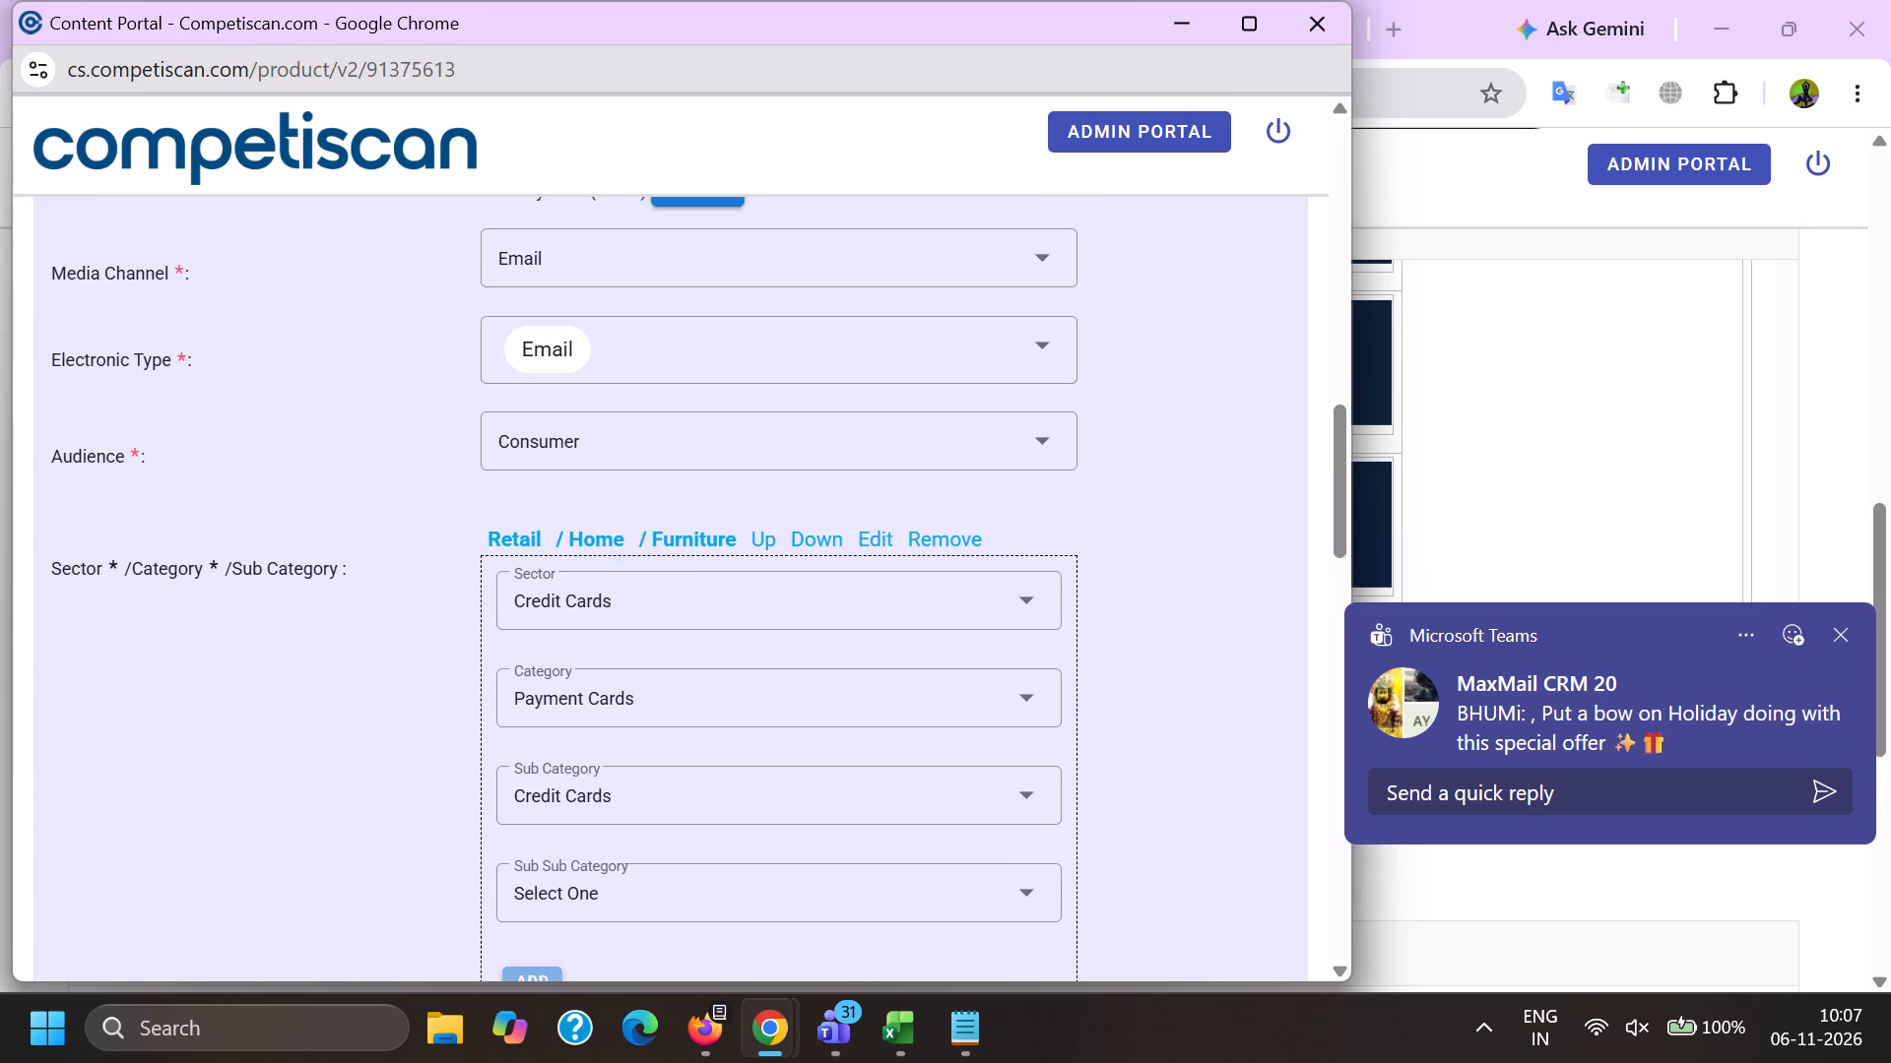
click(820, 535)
Set the offer origin to Provider/Bank and pick Pottery Barn Key Rewards Visa Credit Card as the product name.
scroll(765, 511, down, 4)
click(604, 531)
double_click(570, 646)
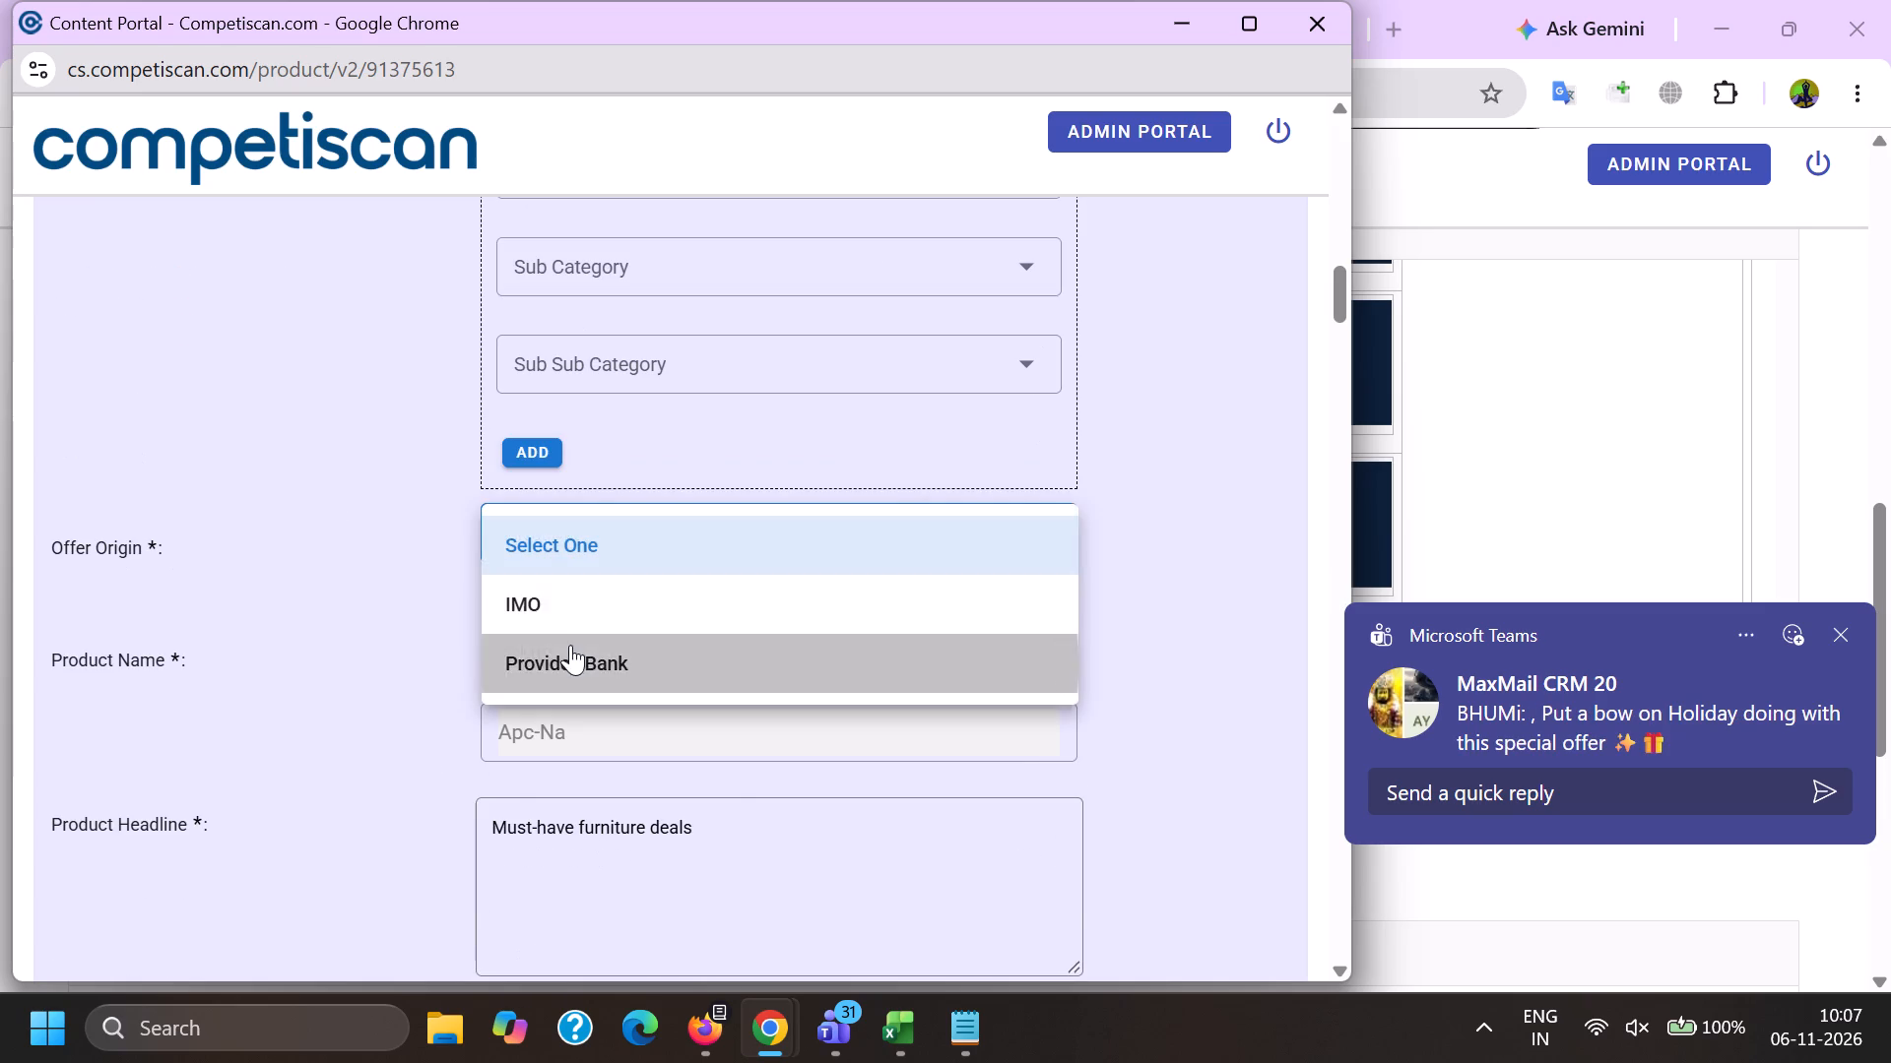
key(ctrl+v)
click(608, 762)
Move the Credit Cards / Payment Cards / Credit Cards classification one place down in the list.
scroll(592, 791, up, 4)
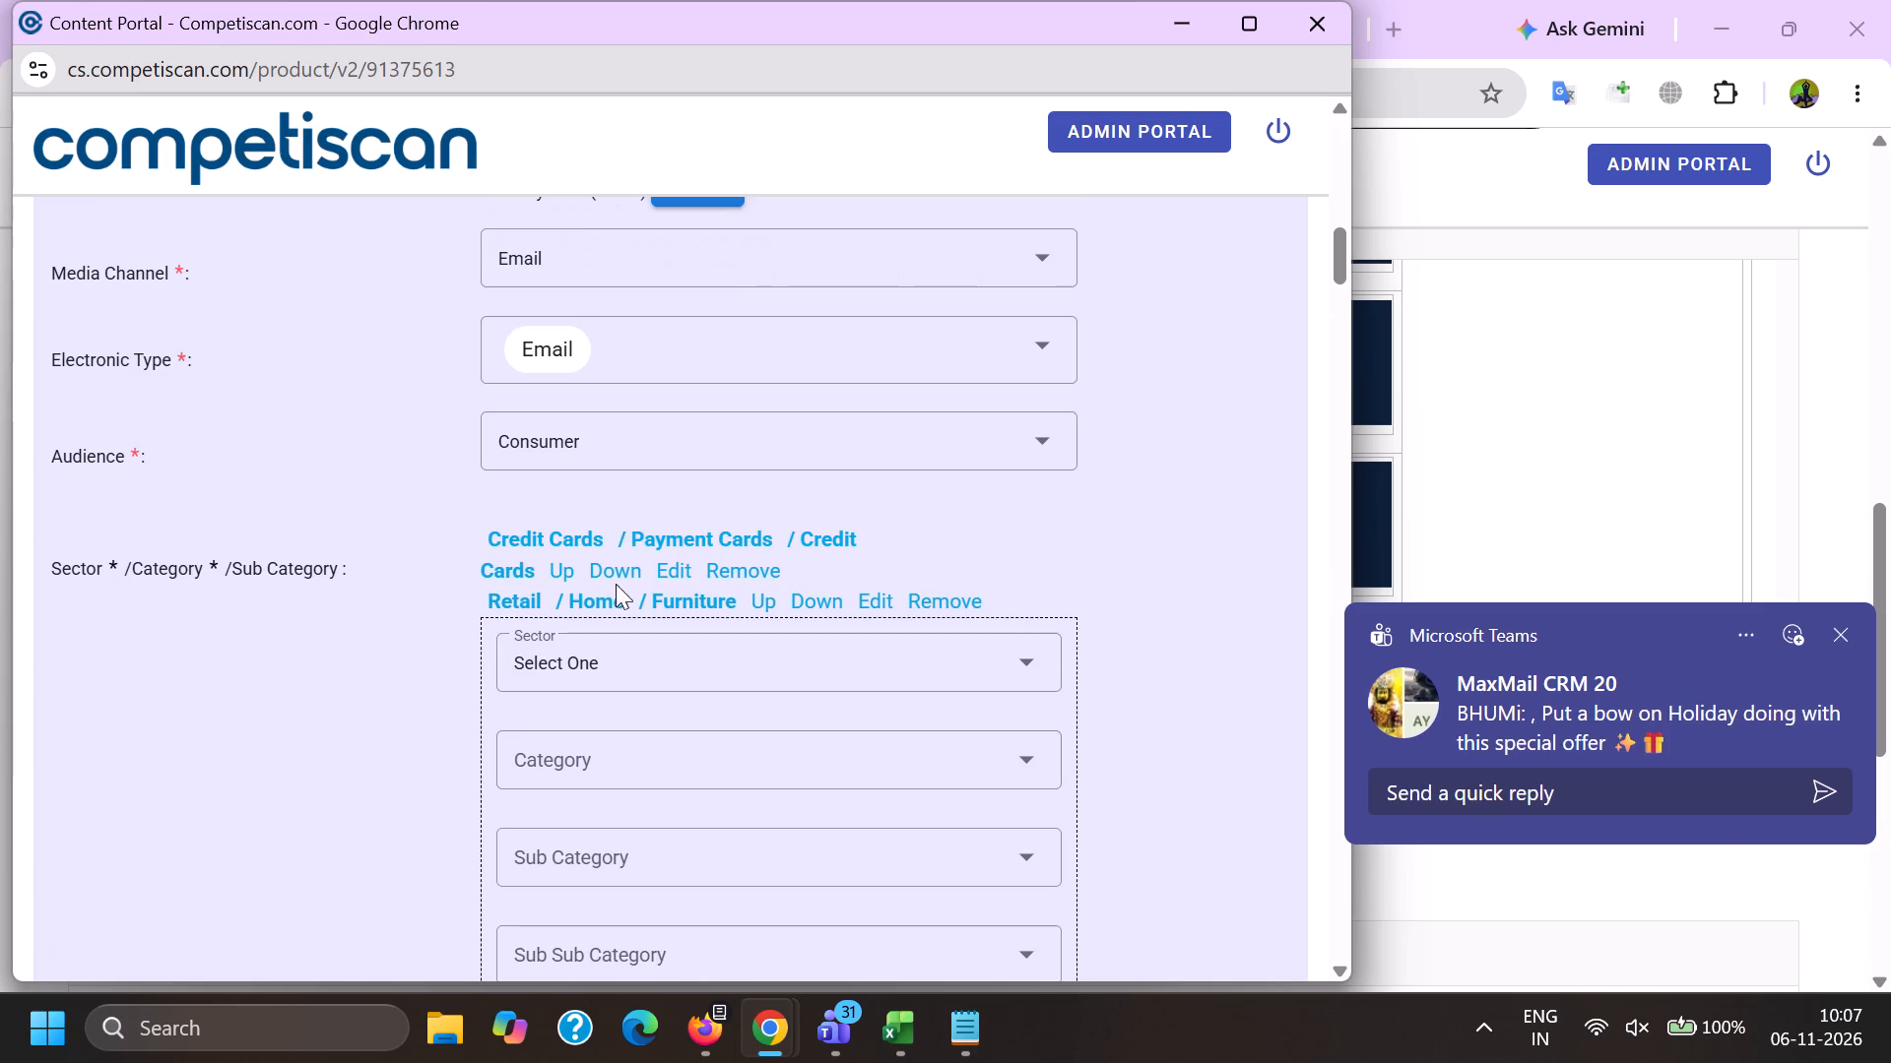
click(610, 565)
Replace the product headline with the subject copied from the cleaned email, Must-have furniture deals, followed by a period.
scroll(626, 520, down, 5)
drag(875, 672, 1, 649)
key(BackSpace)
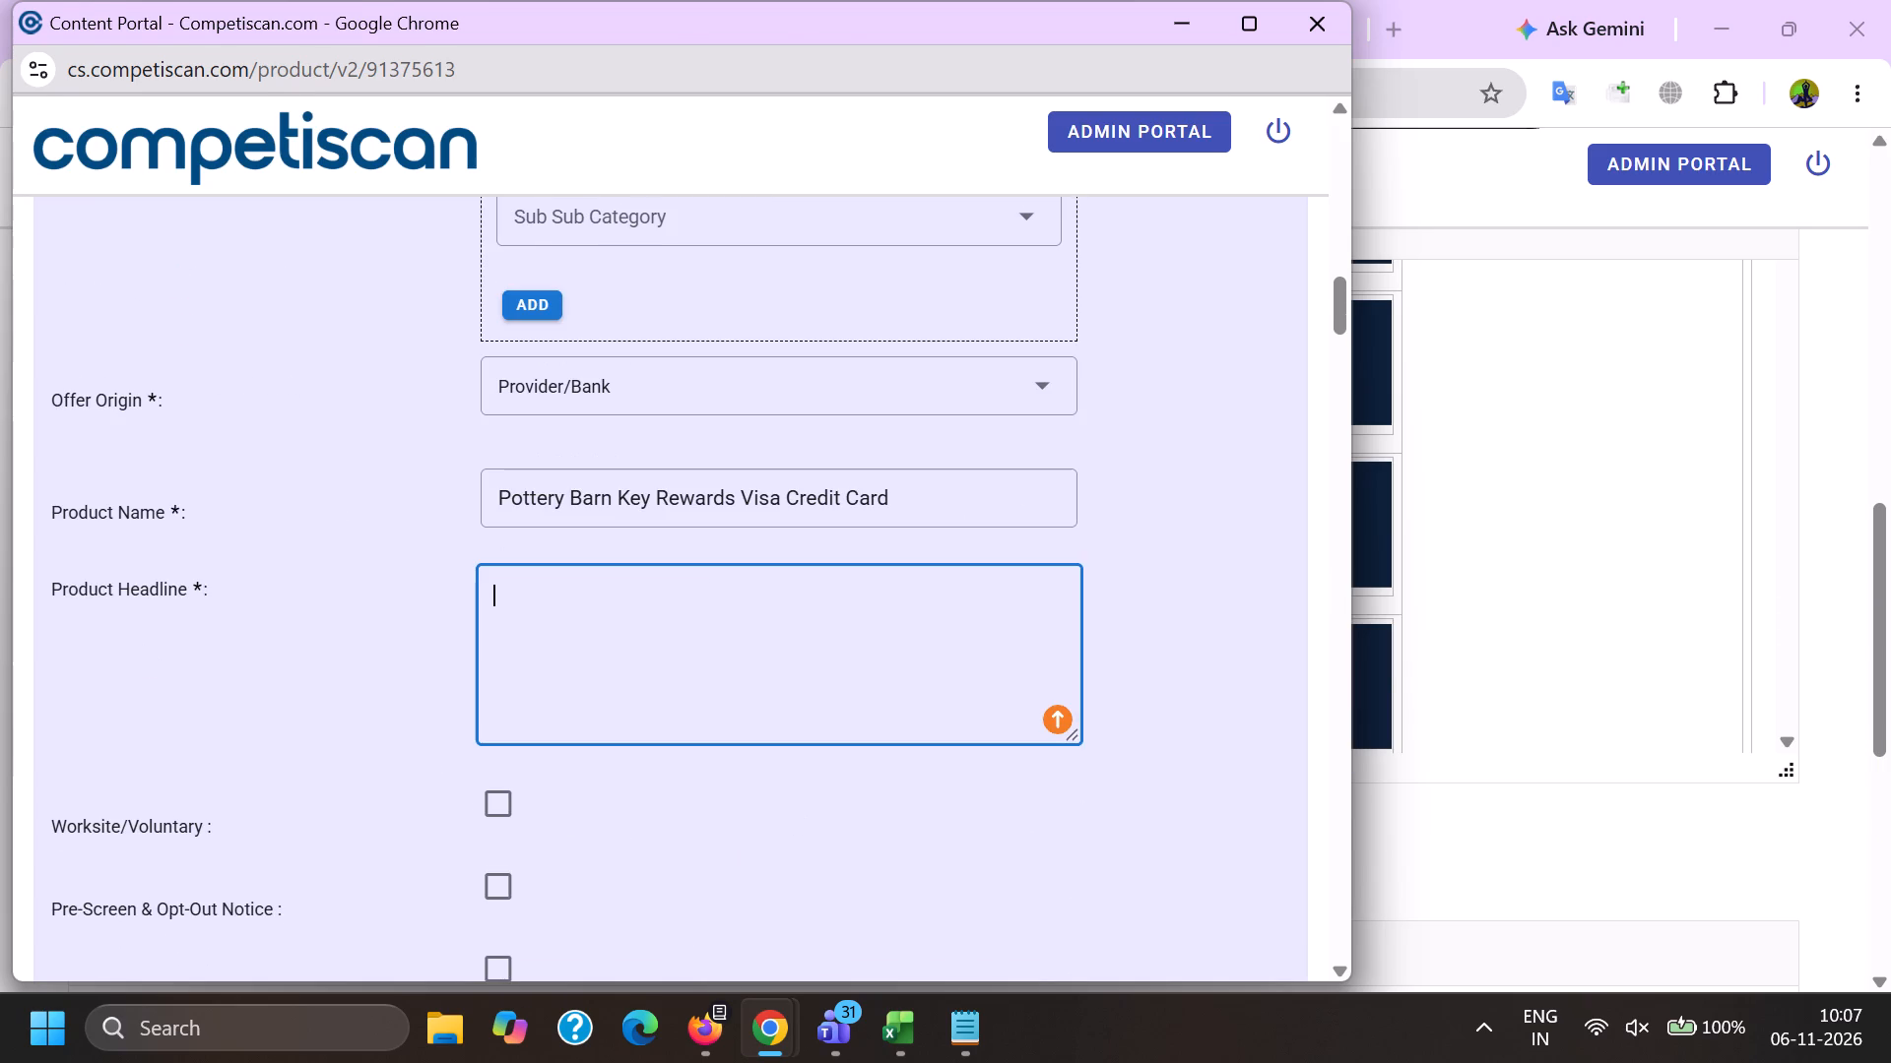
key(alt+Tab)
scroll(142, 648, up, 20)
scroll(142, 648, up, 3)
scroll(133, 625, down, 4)
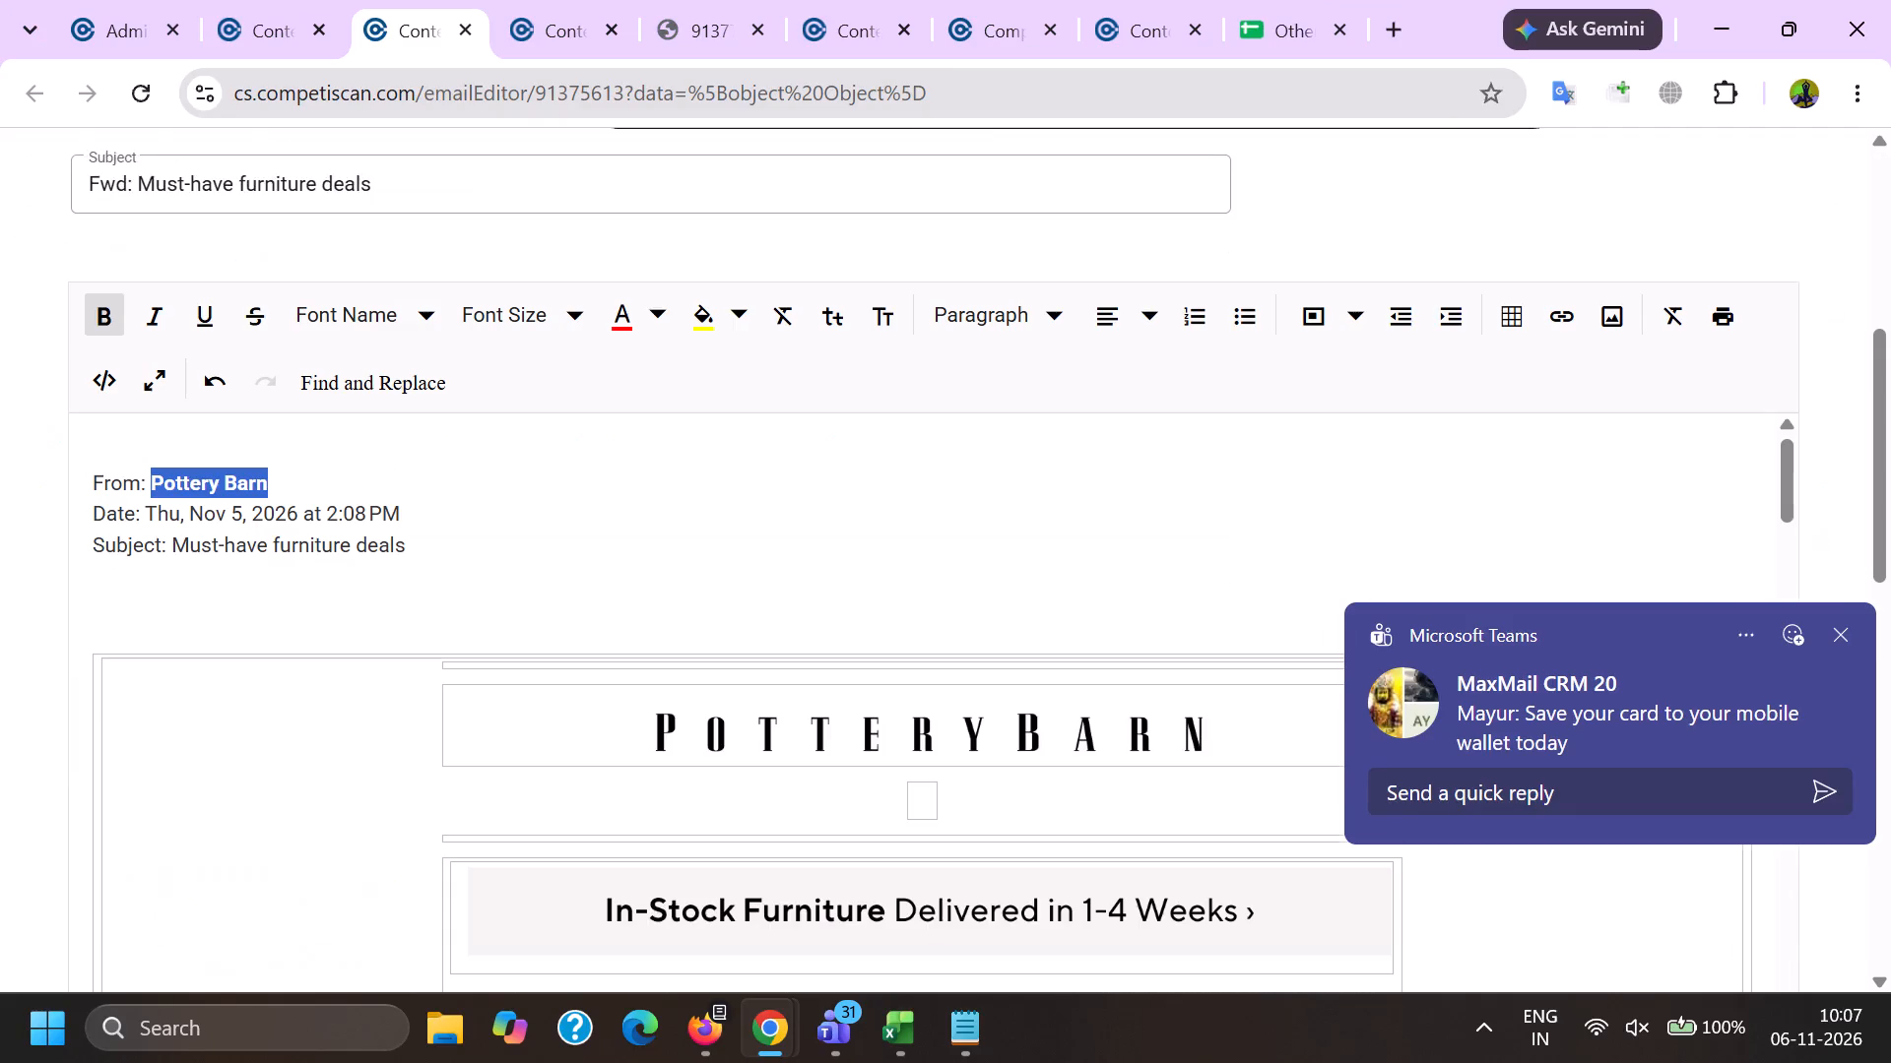
drag(170, 550, 468, 548)
key(ctrl+c)
key(alt+Tab)
key(ctrl+v)
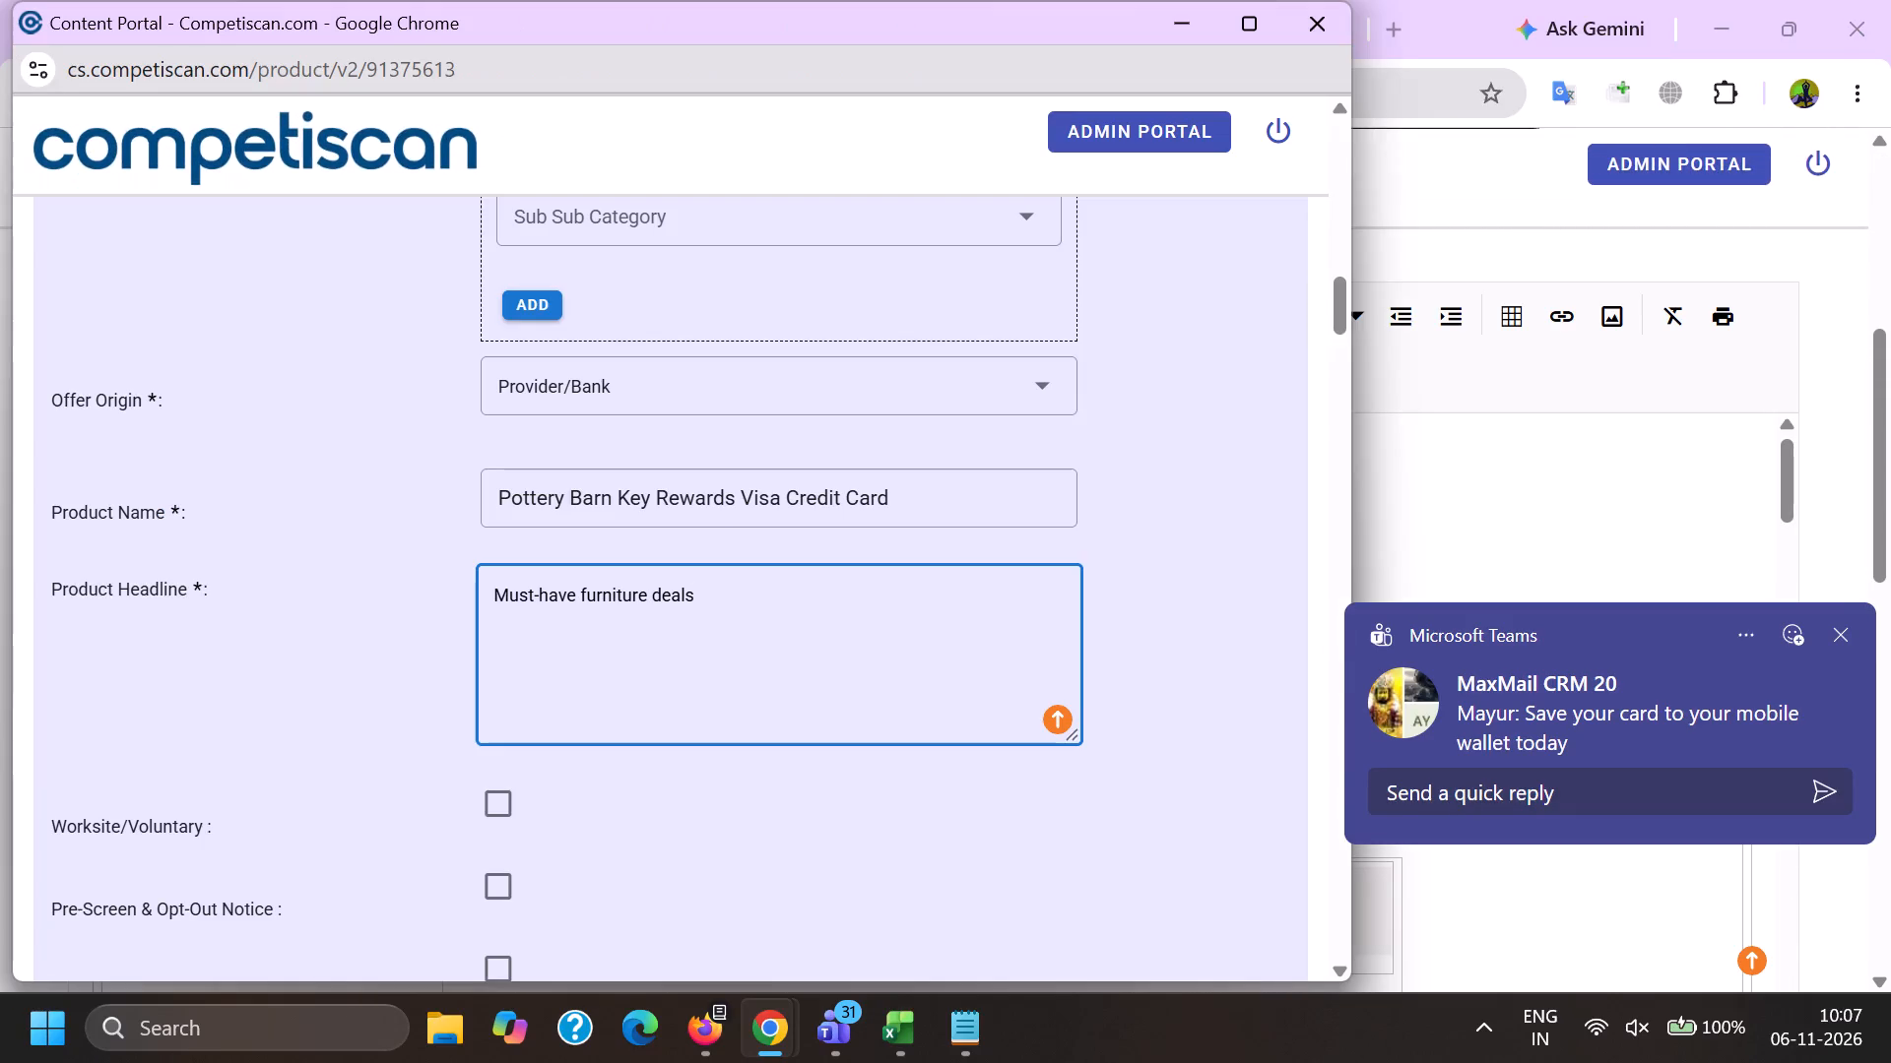
key(period)
key(space)
Copy Earn 10% back in rewards from the headline of the Pottery Barn Kids product form and append it to this headline.
key(alt+Tab)
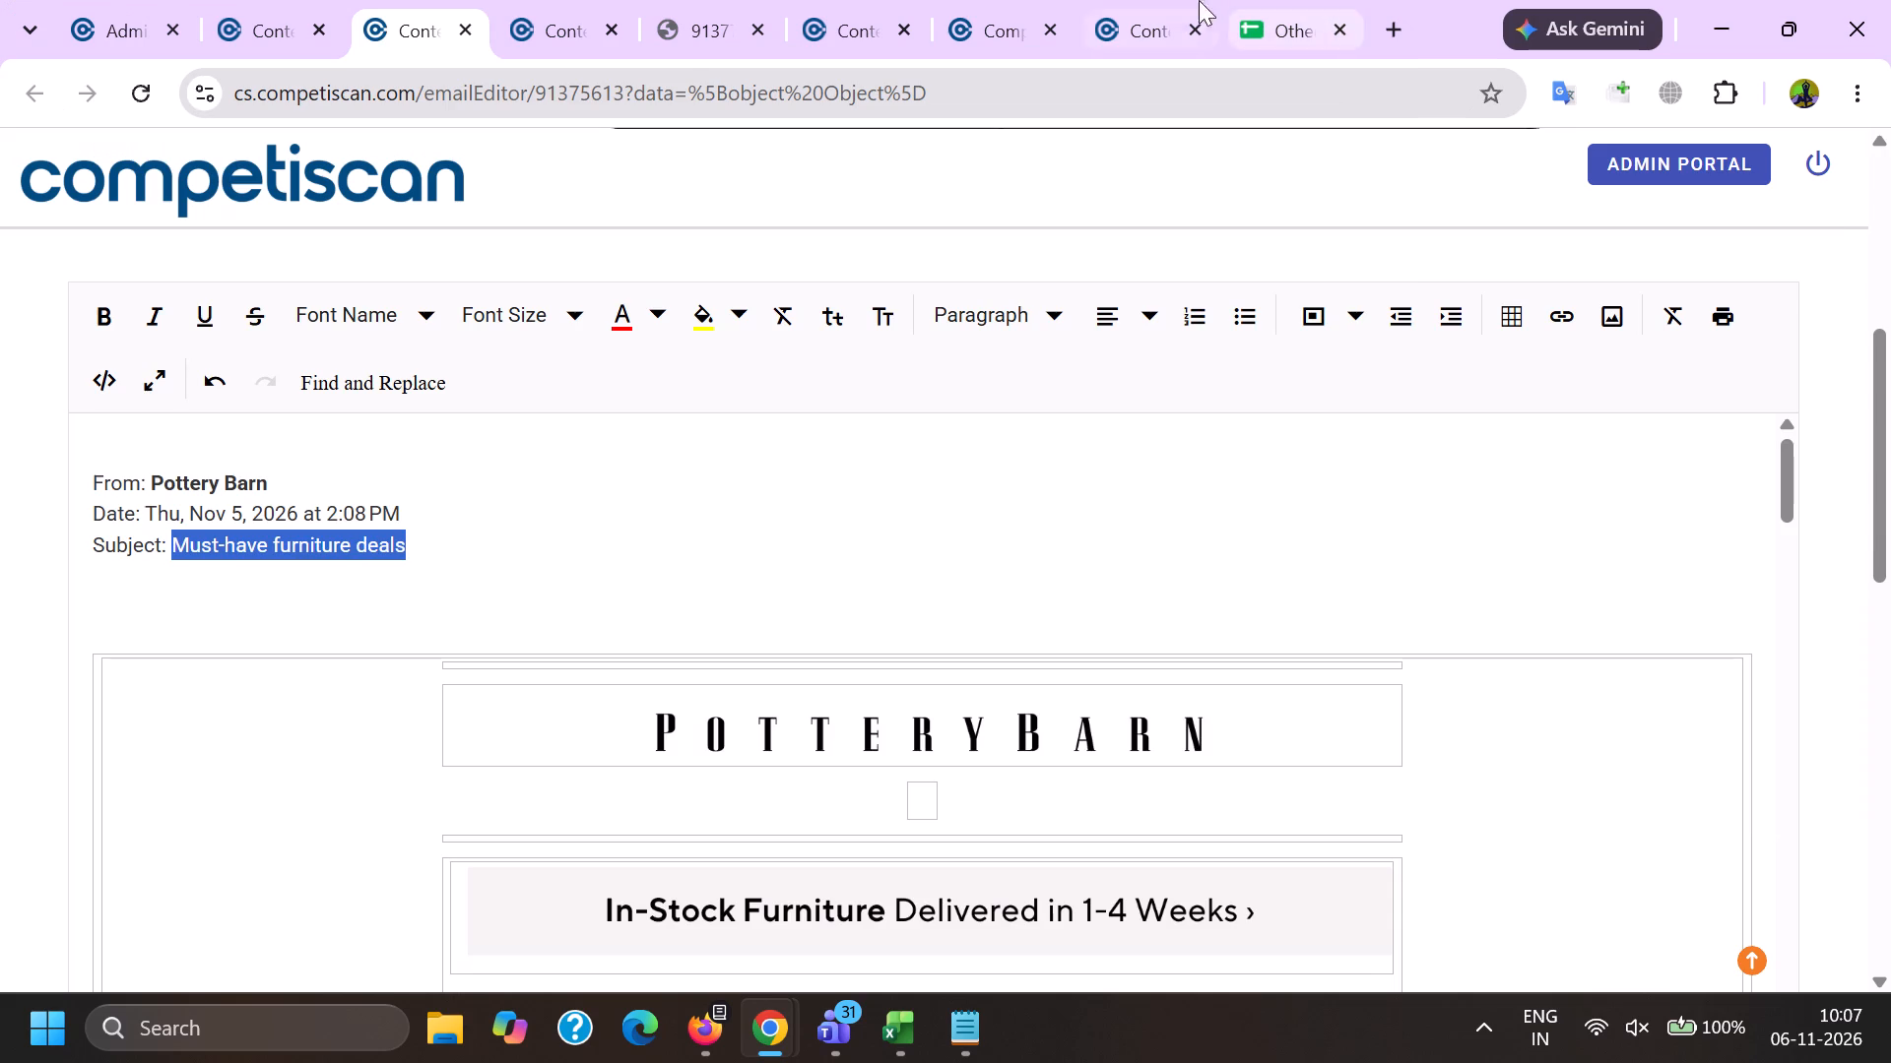
click(1172, 0)
scroll(1007, 548, up, 5)
scroll(928, 636, up, 4)
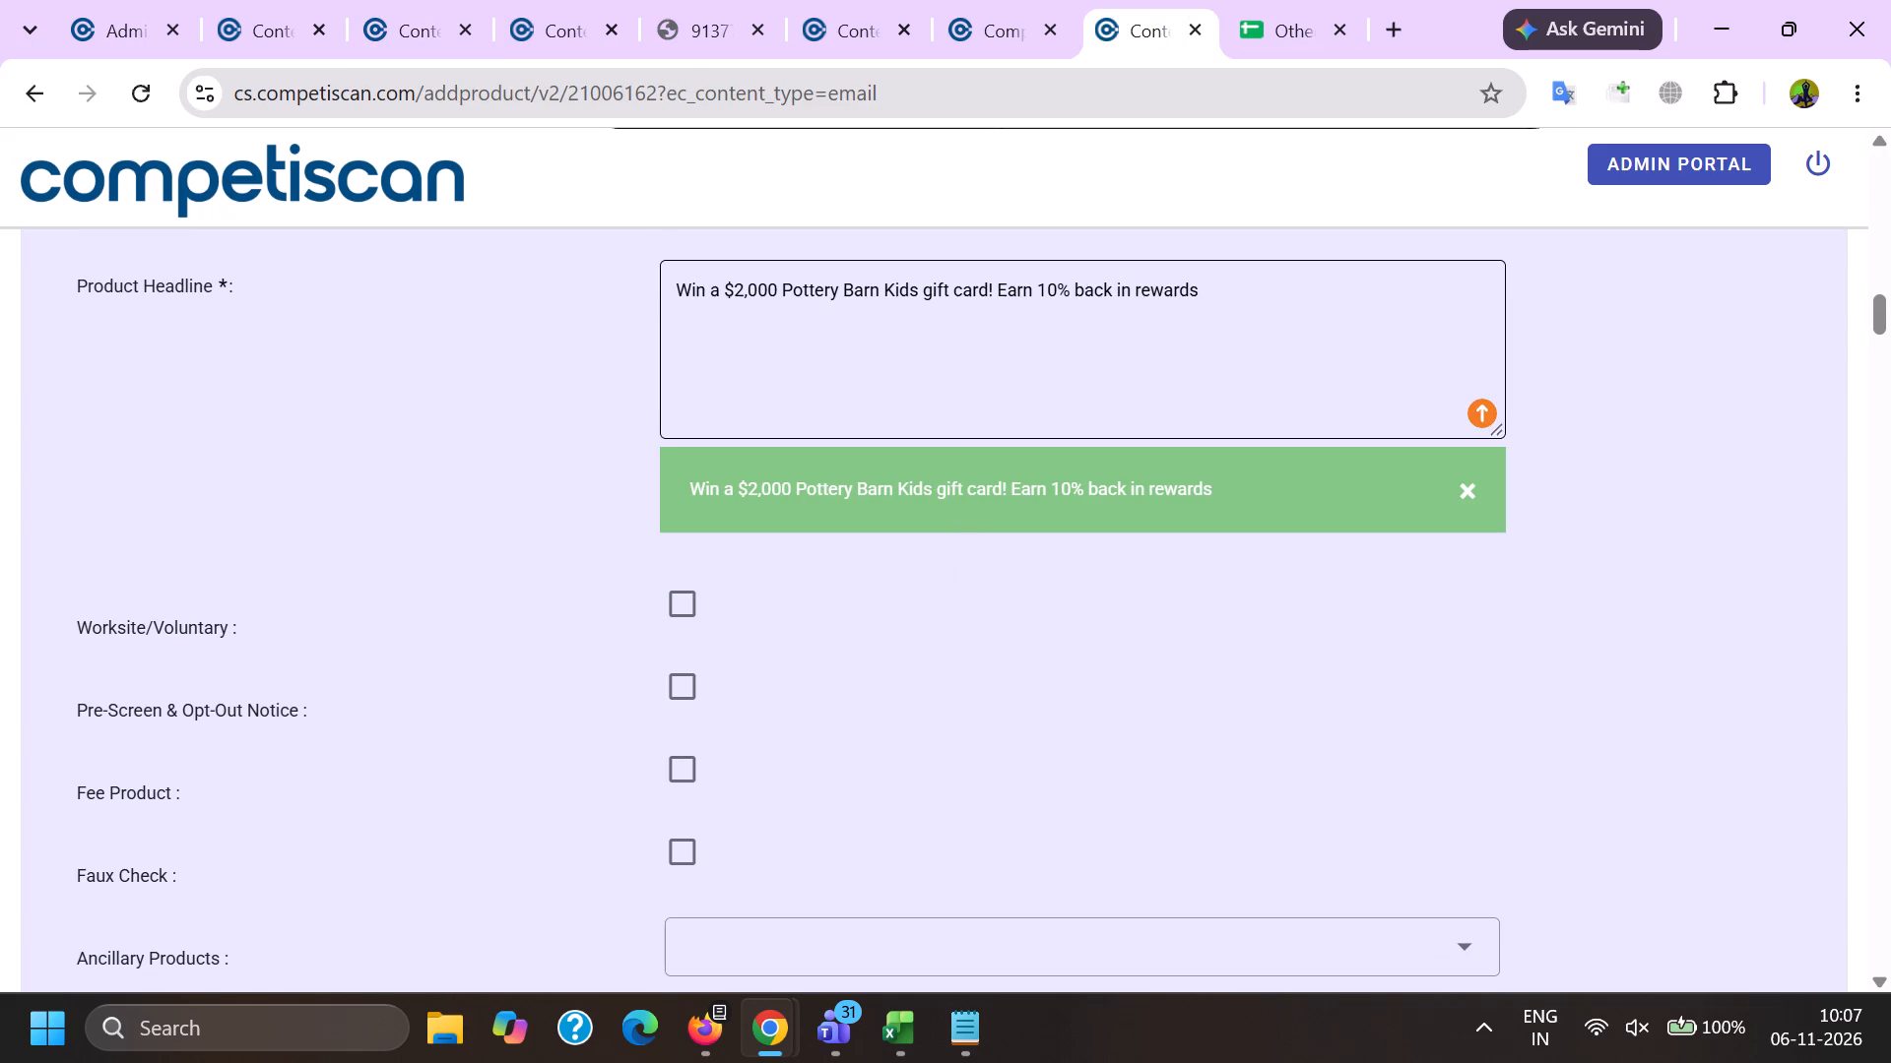
click(1014, 289)
drag(1014, 289, 1036, 298)
shift+click(1251, 314)
key(ctrl+c)
key(alt+Tab)
key(ctrl+v)
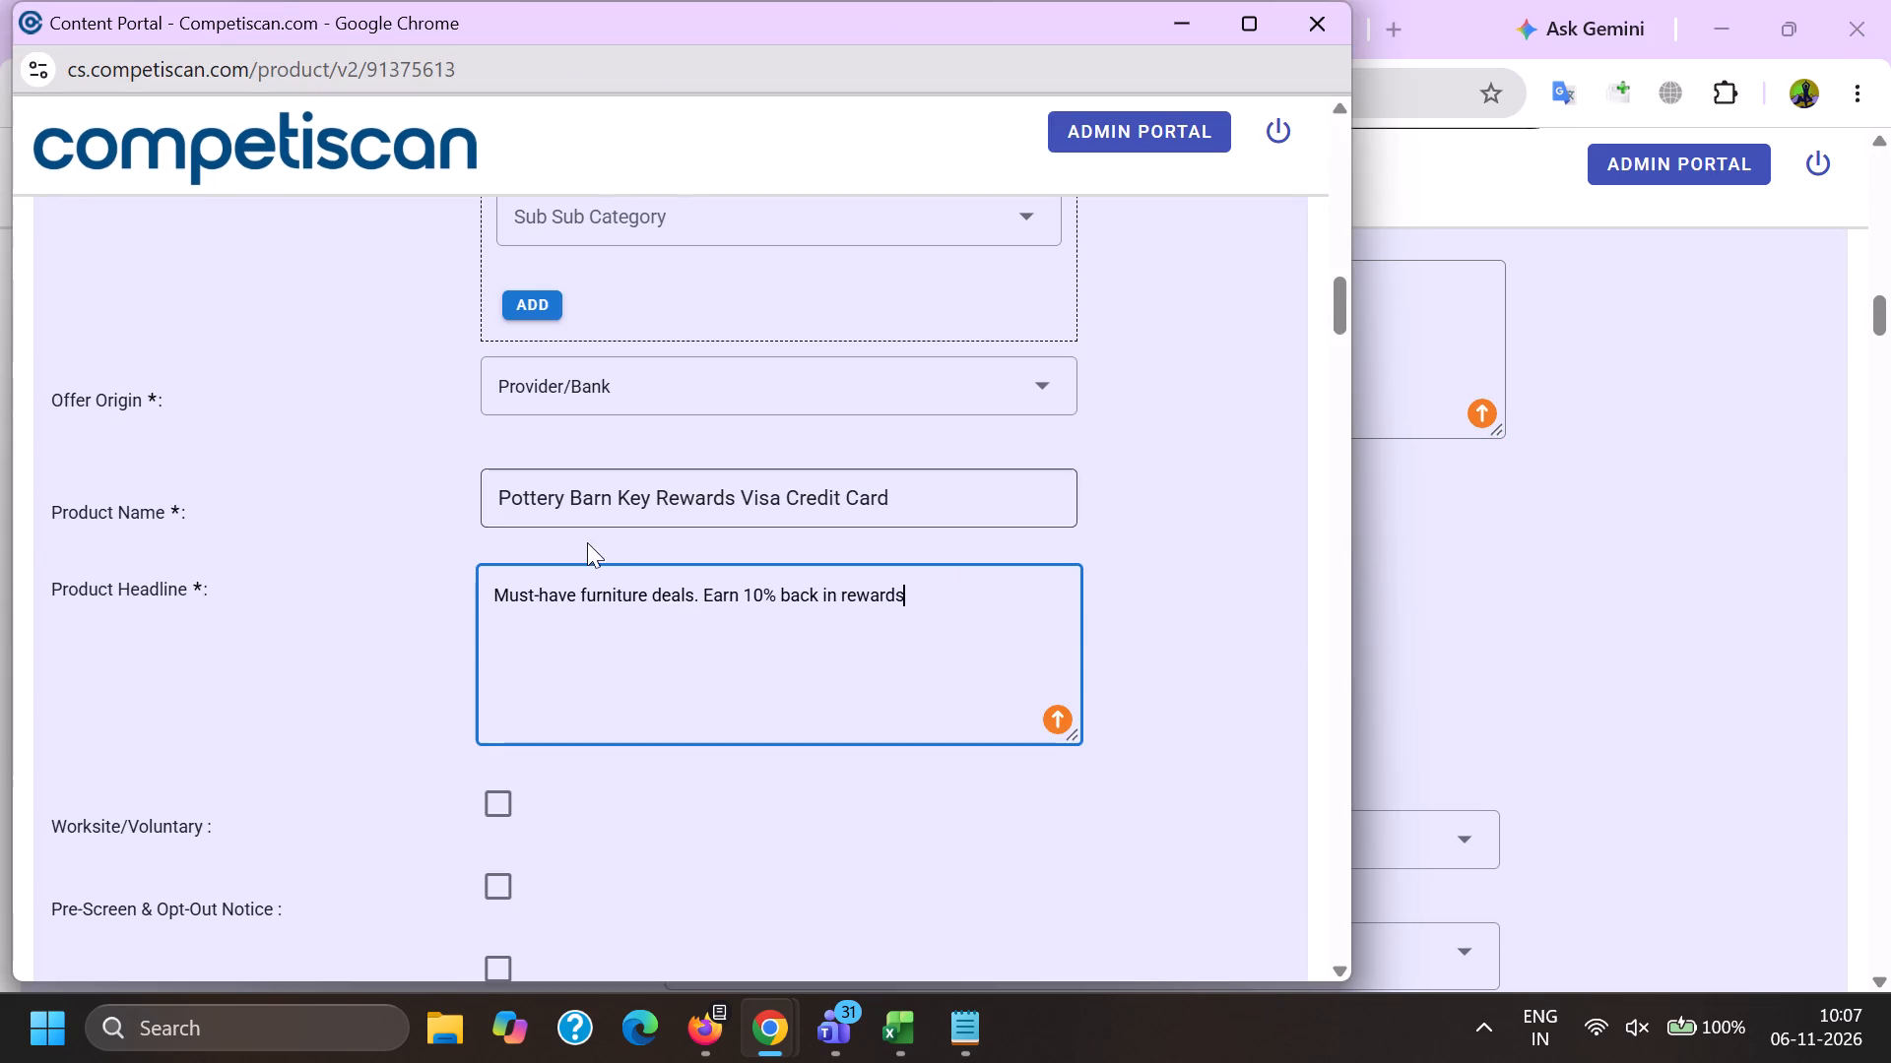
Select URL/Website as the response mechanism in the product form.
scroll(586, 540, down, 4)
click(557, 677)
scroll(700, 360, down, 8)
click(656, 751)
click(416, 719)
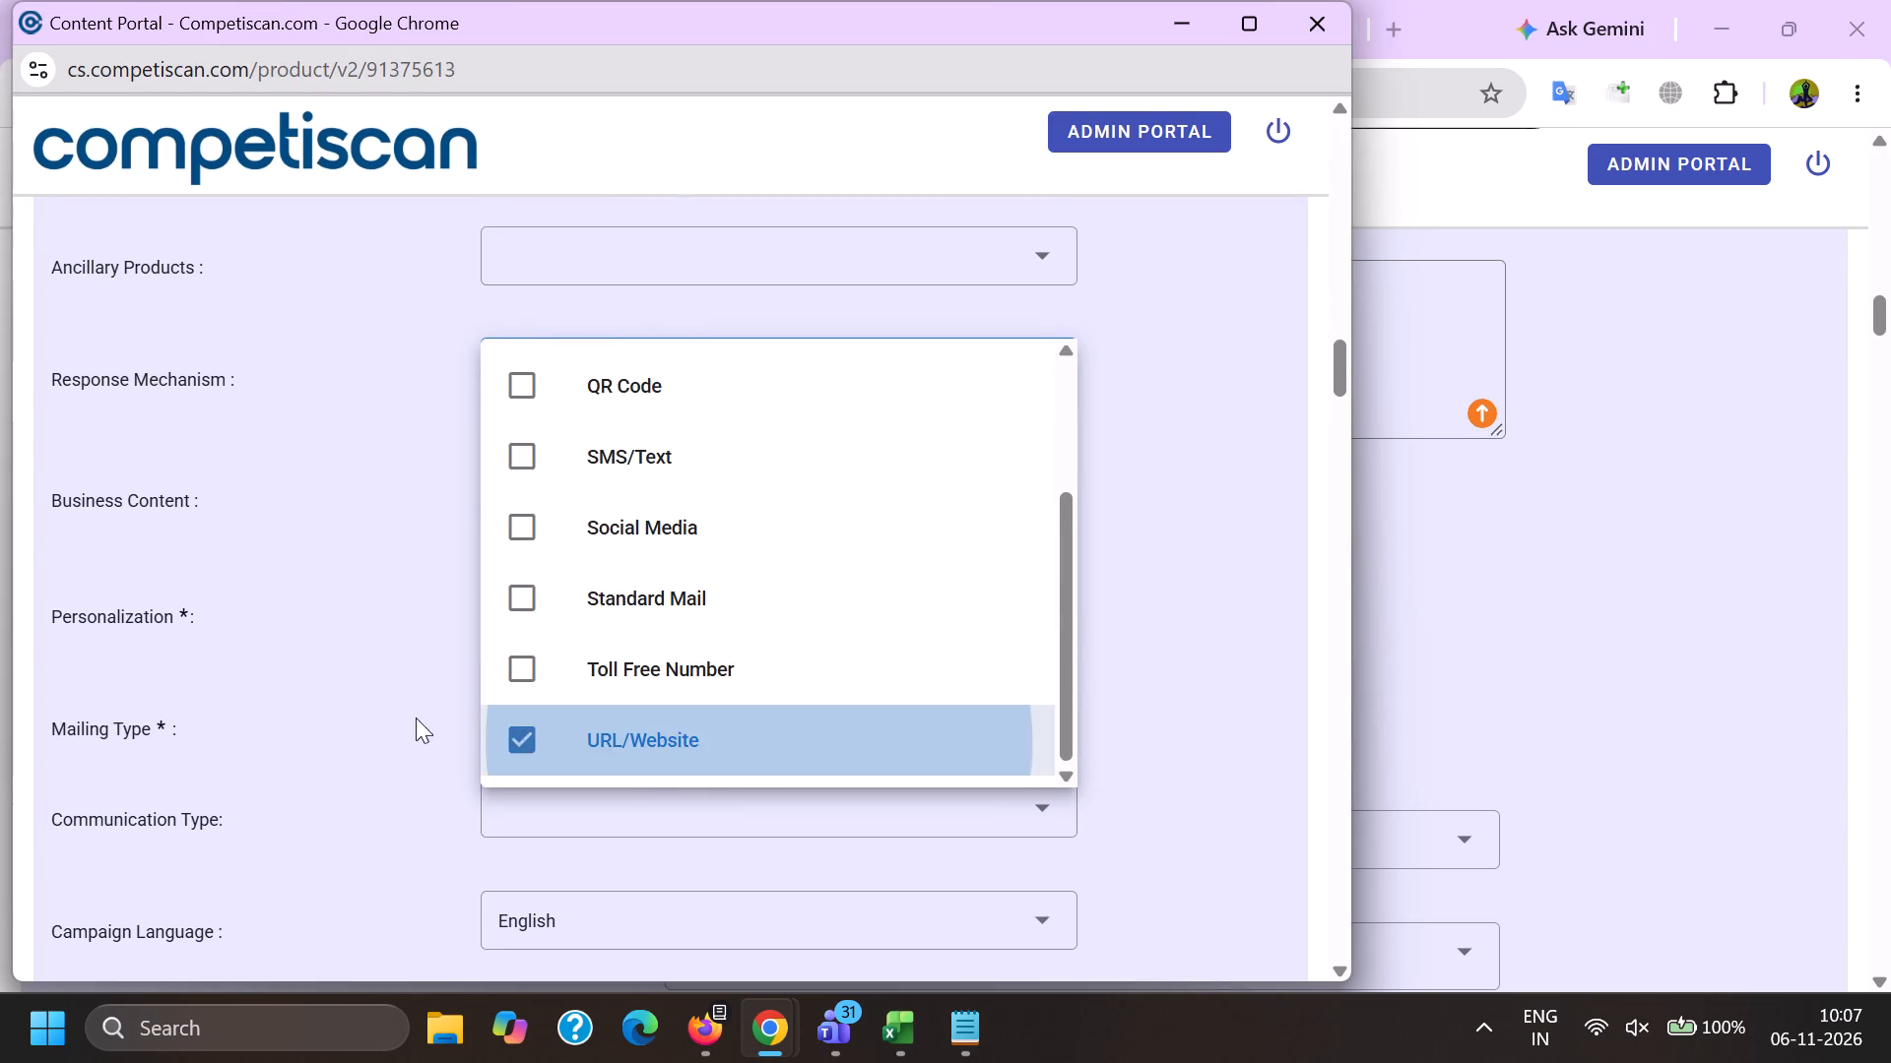
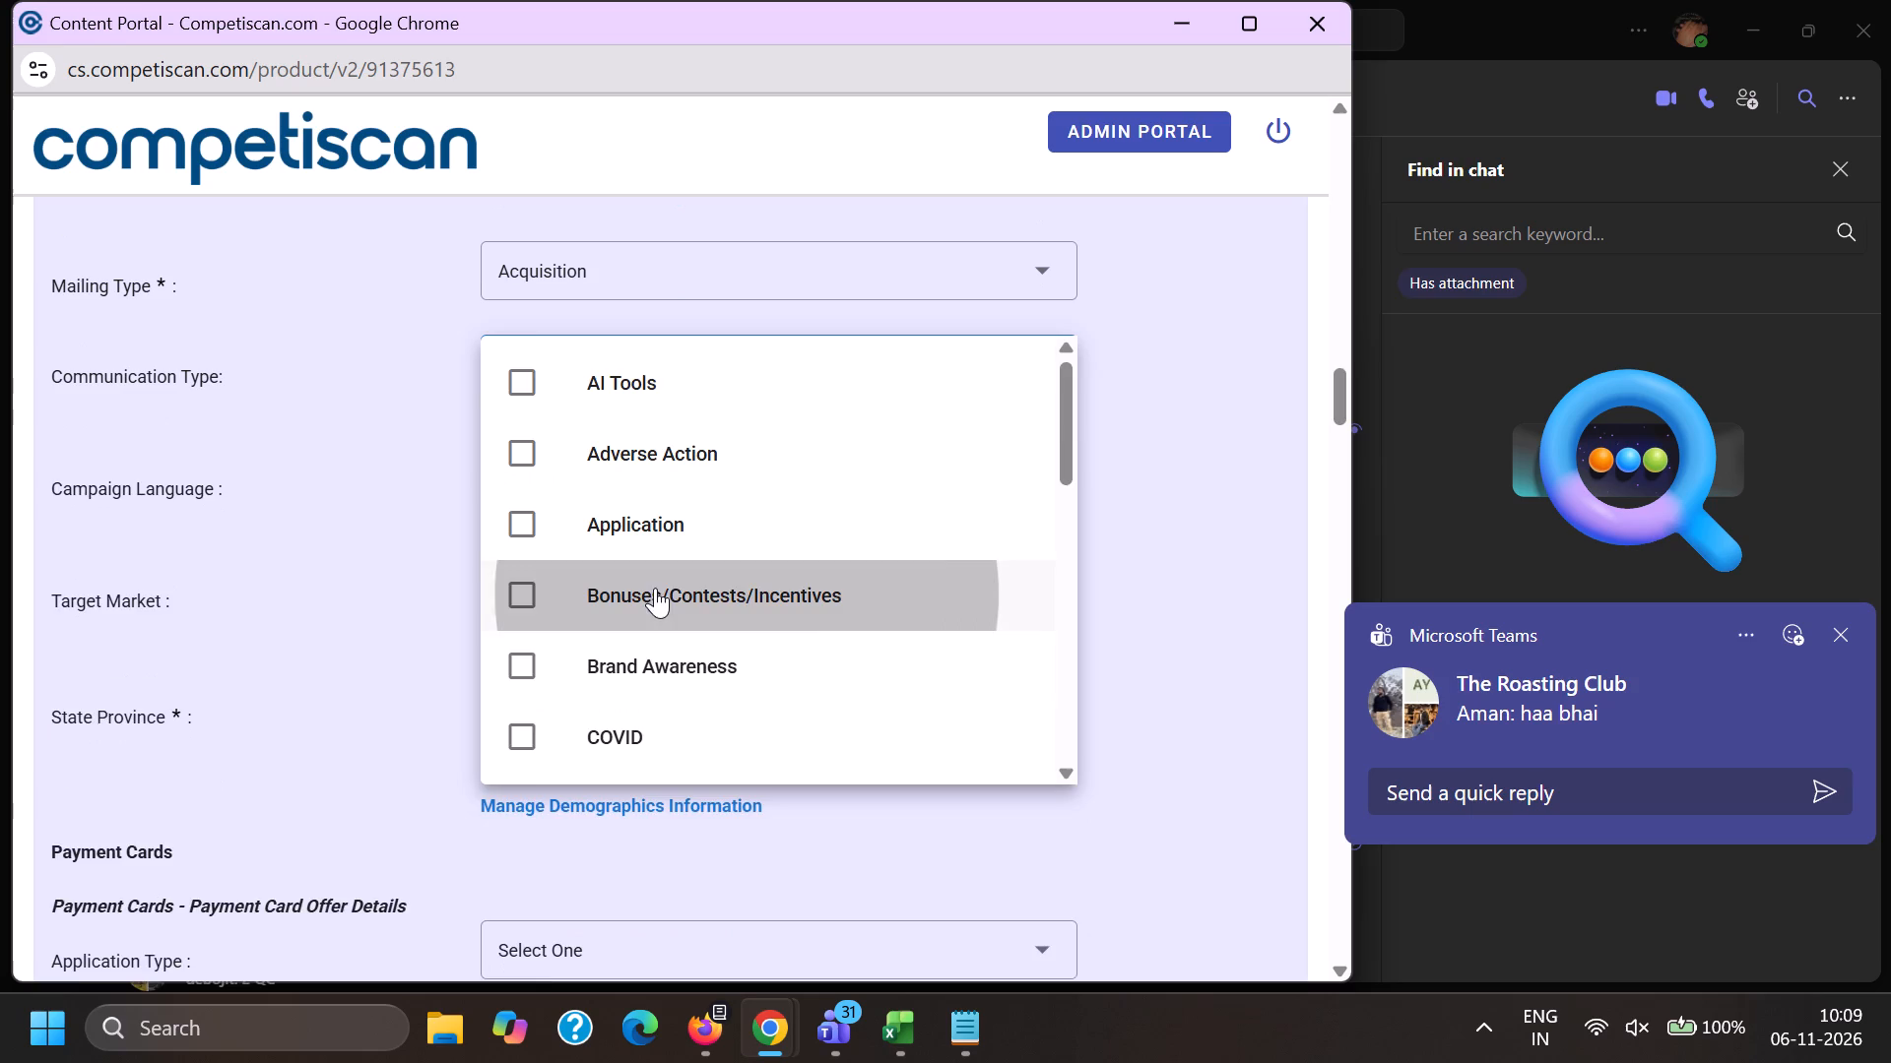
Add Co-Brand and Mobile Application to the communication types in the product form.
scroll(655, 586, down, 4)
click(610, 689)
scroll(638, 622, down, 10)
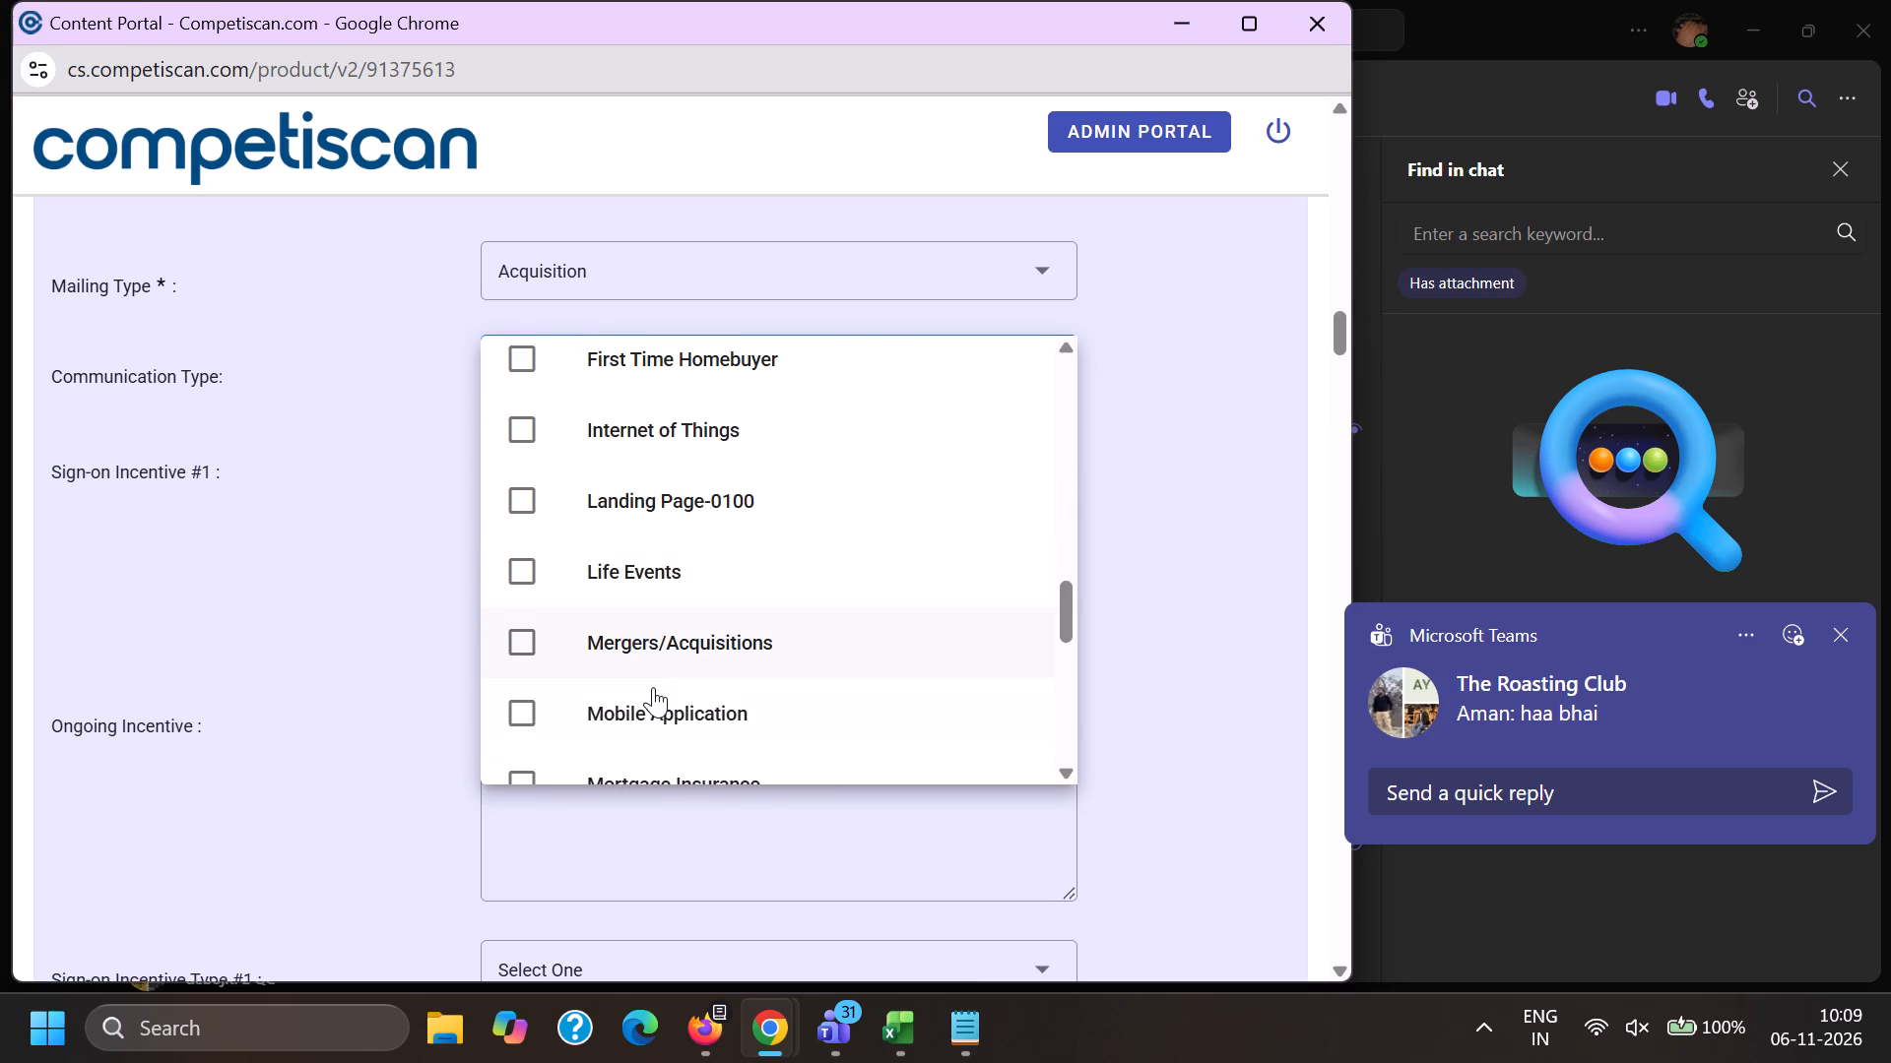
click(654, 695)
click(388, 677)
Copy the Sign-on Incentive #1 text, 10% back in rewards during the first 30 days from account opening, from the Pottery Barn Kids form into this form.
key(alt+Tab)
key(alt+Tab)
scroll(1033, 491, down, 5)
scroll(1097, 557, down, 5)
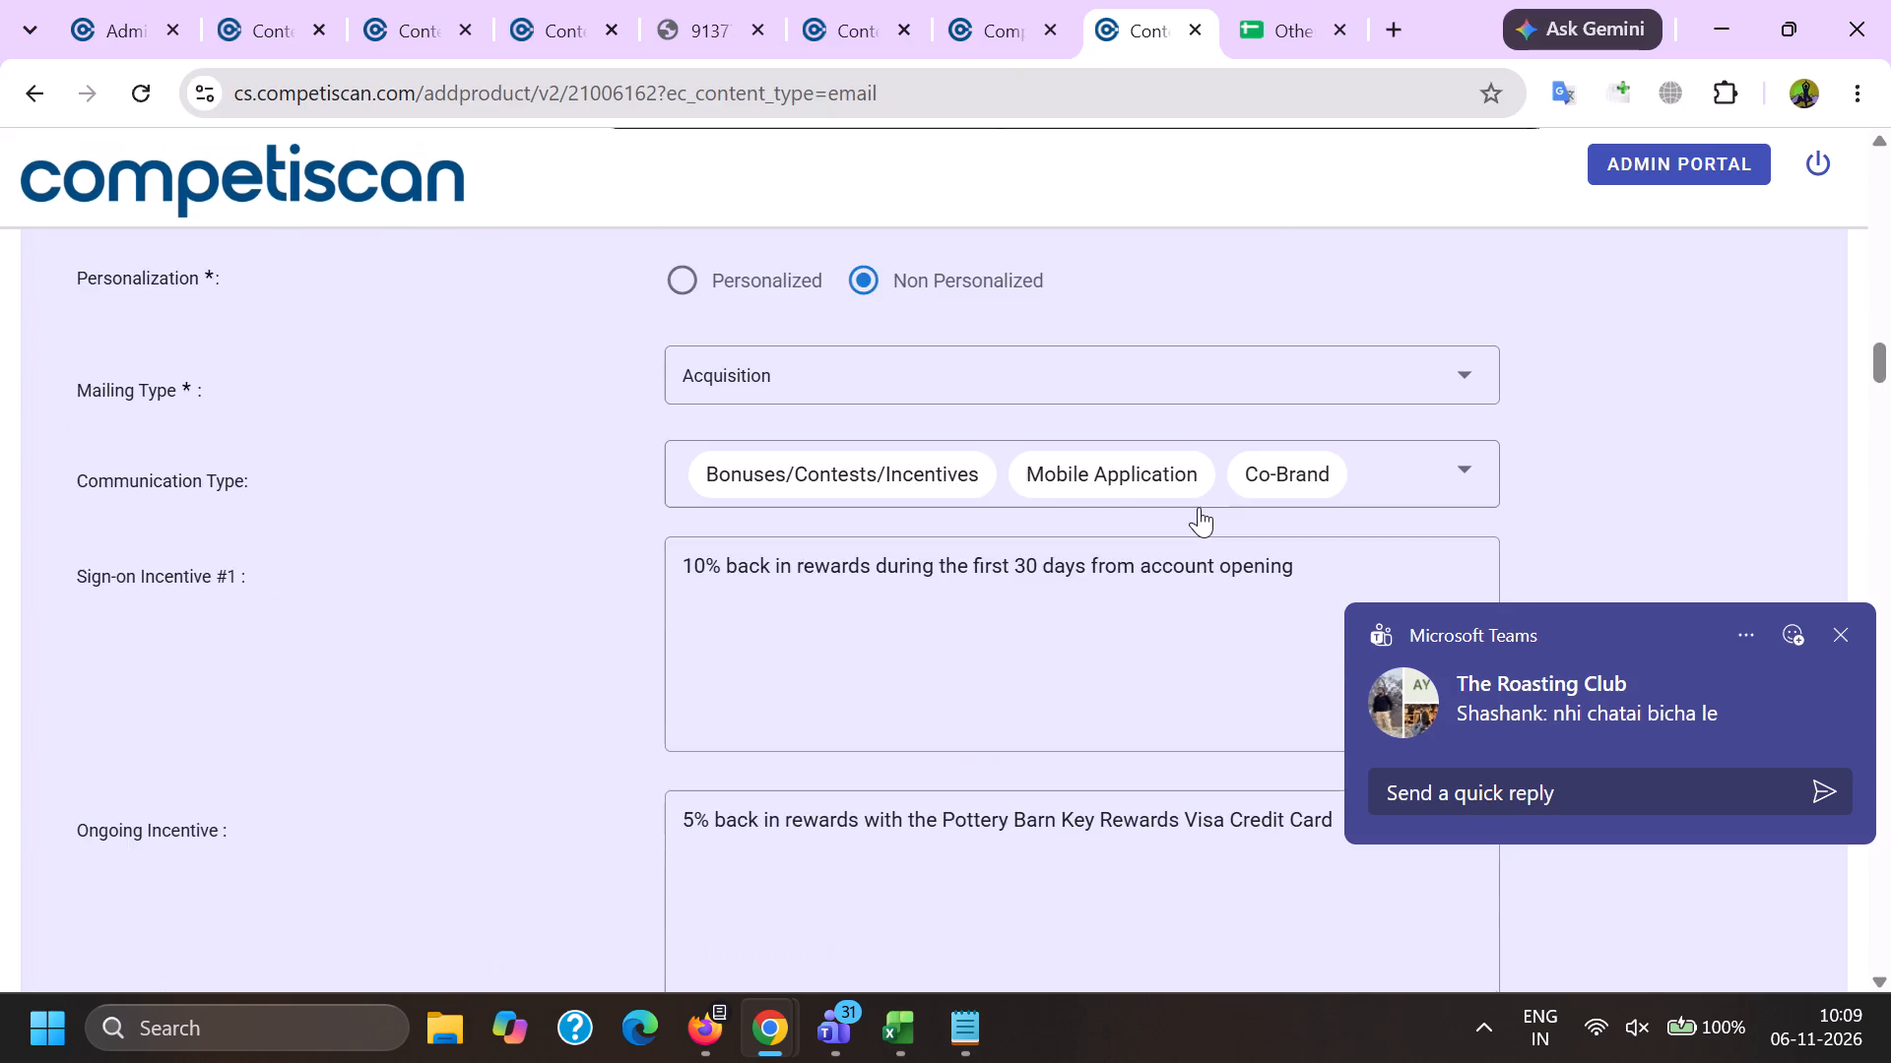
scroll(1306, 494, up, 2)
drag(1381, 453, 492, 426)
key(ctrl+c)
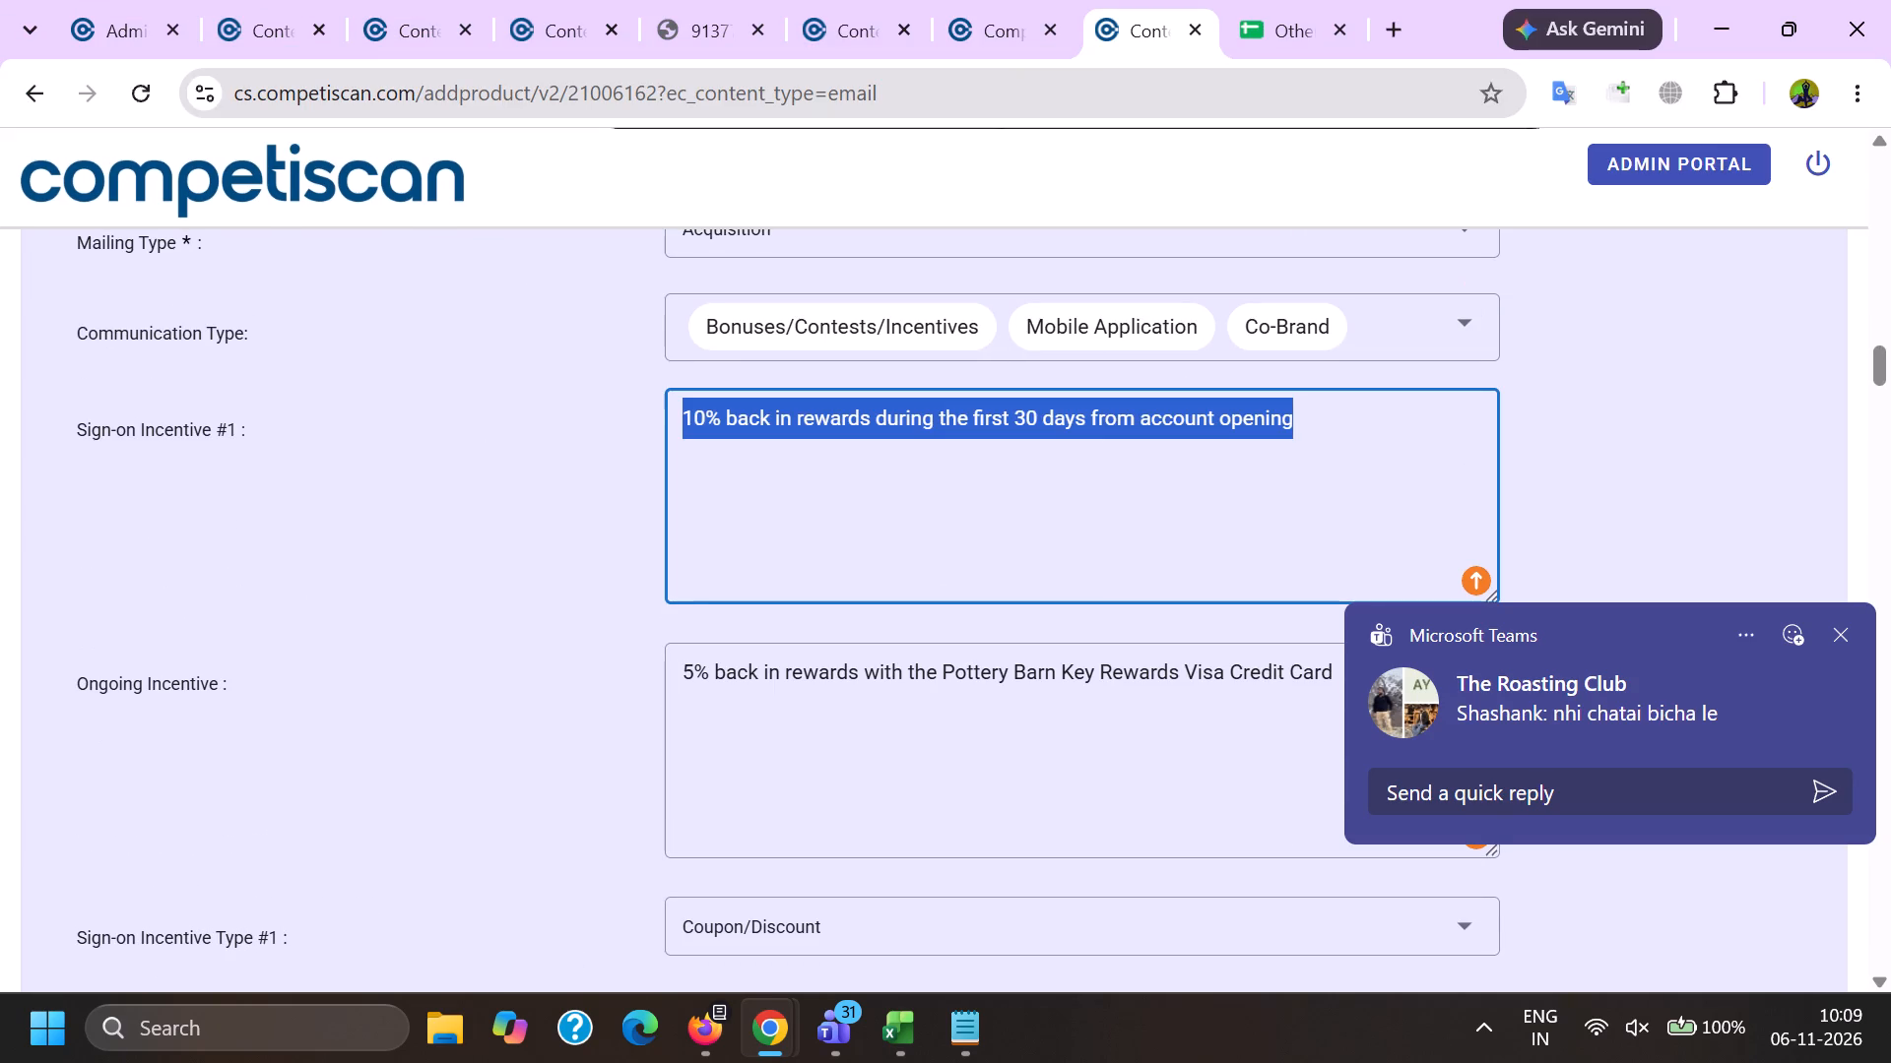
key(alt+Tab)
click(723, 584)
key(ctrl+v)
Copy the Ongoing Incentive text, 5% back in rewards with the Pottery Barn Key Rewards Visa Credit Card, from the Pottery Barn Kids form into this form.
ctrl+click(746, 838)
key(alt+Tab)
scroll(1113, 612, down, 2)
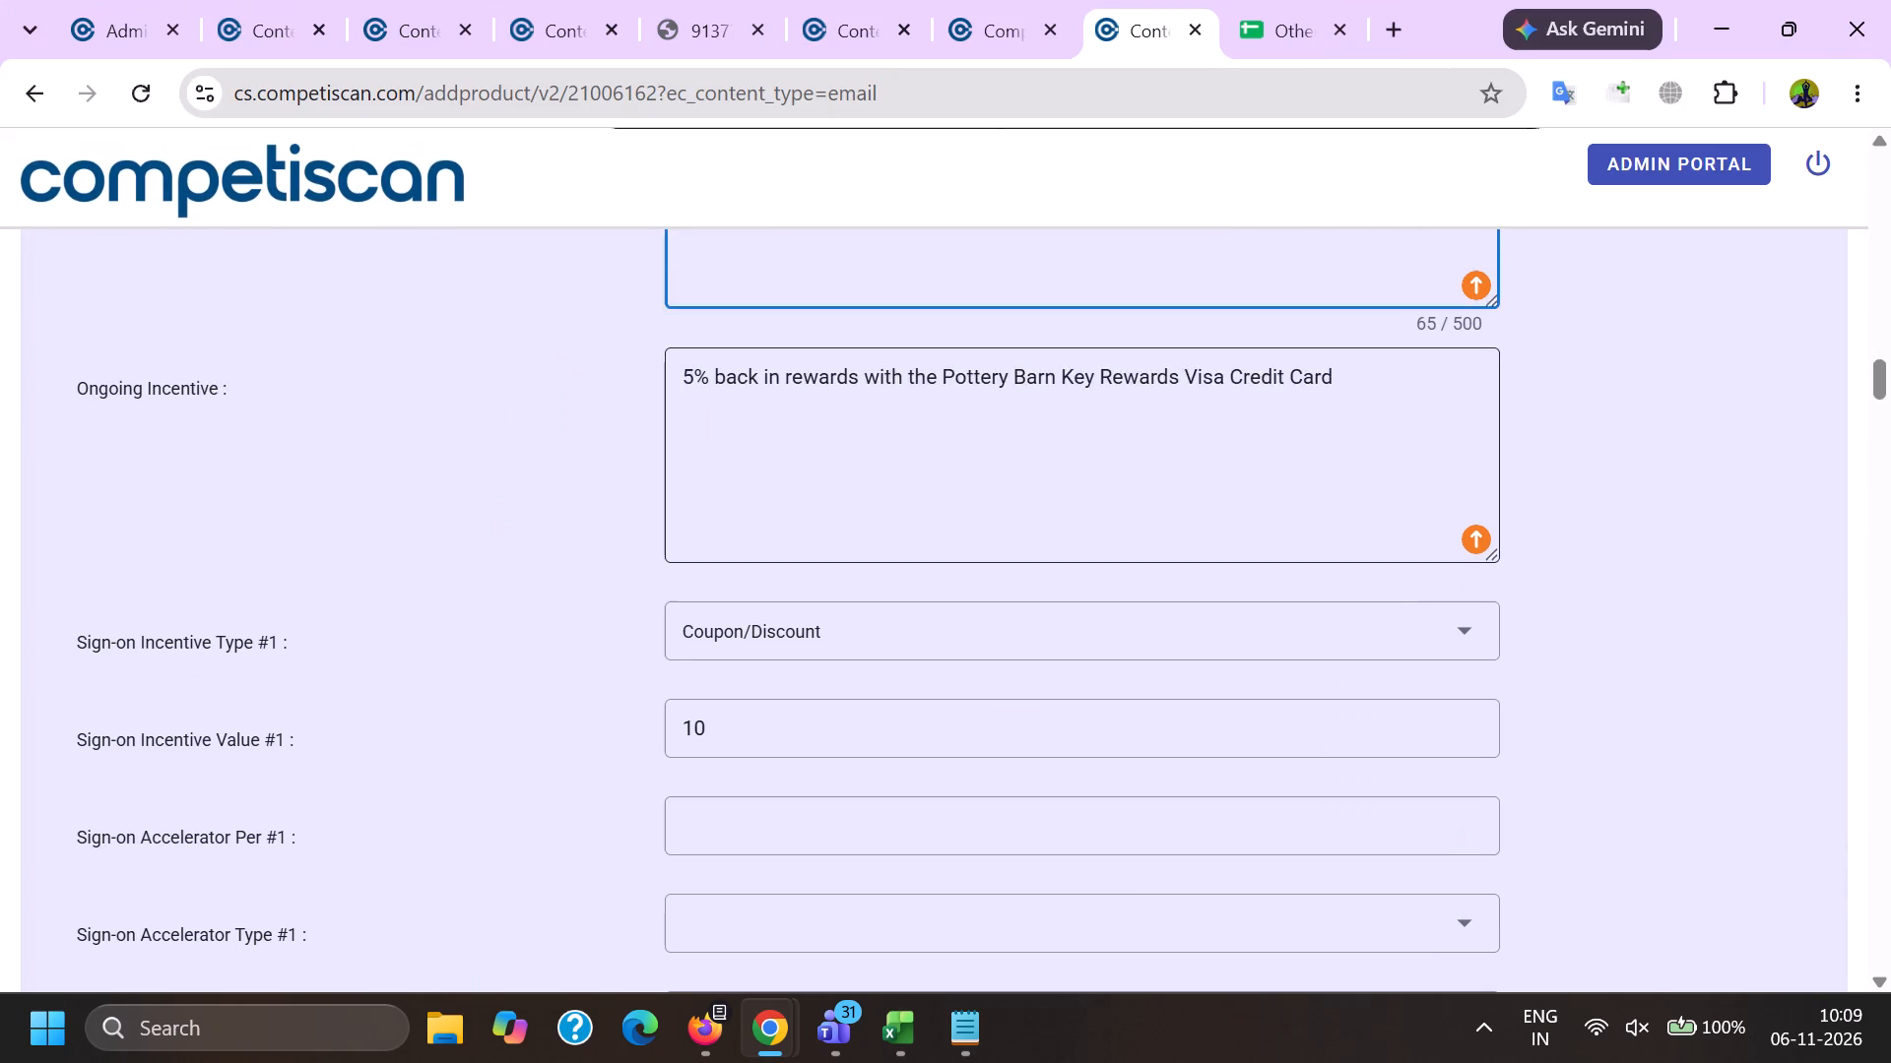
drag(1390, 485, 213, 394)
key(ctrl+c)
key(alt+Tab)
key(ctrl+v)
Set Sign-on Incentive Type #1 to Coupon/Discount with a Sign-on Incentive Value #1 of 10.00.
scroll(568, 524, down, 4)
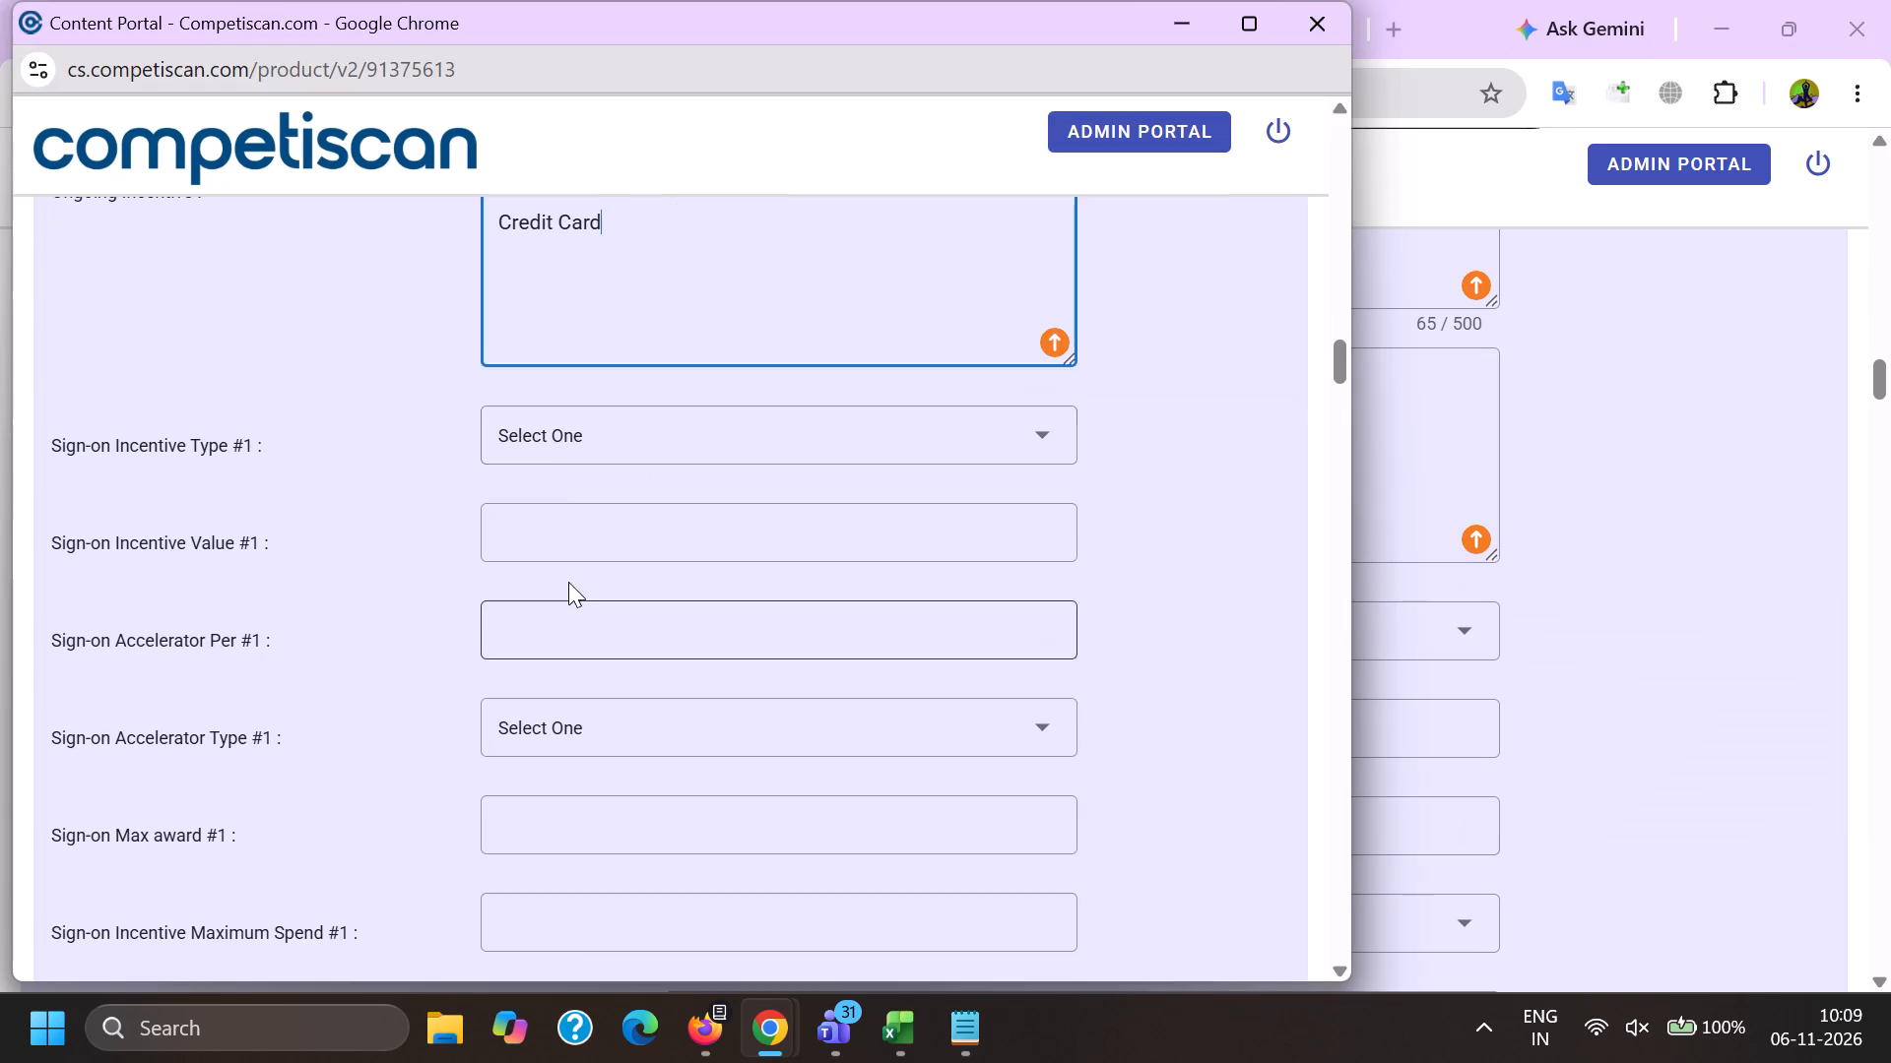
click(541, 416)
scroll(541, 417, down, 7)
click(576, 654)
drag(312, 623, 336, 625)
click(589, 540)
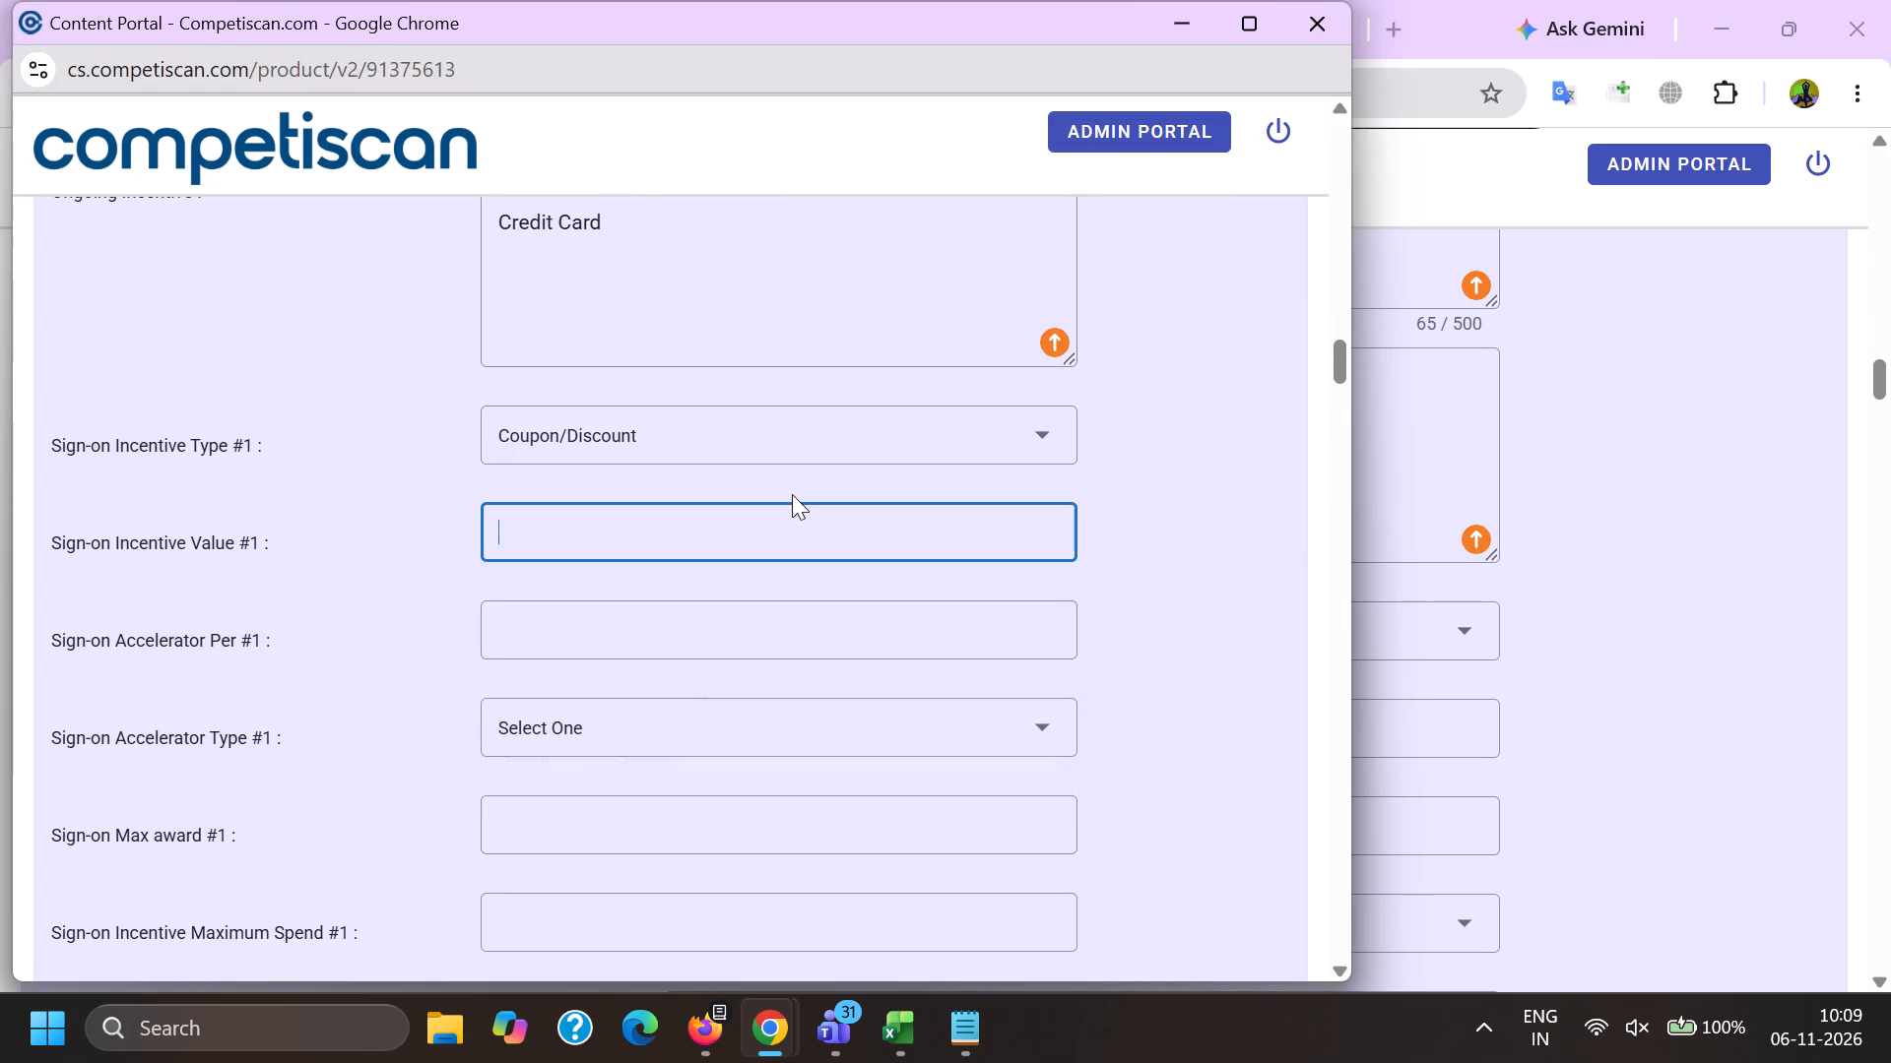
text(10.00)
Set Sign-on Max award #1 to 10.00, leaving the sign-on accelerator fields empty.
key(Tab)
key(Tab)
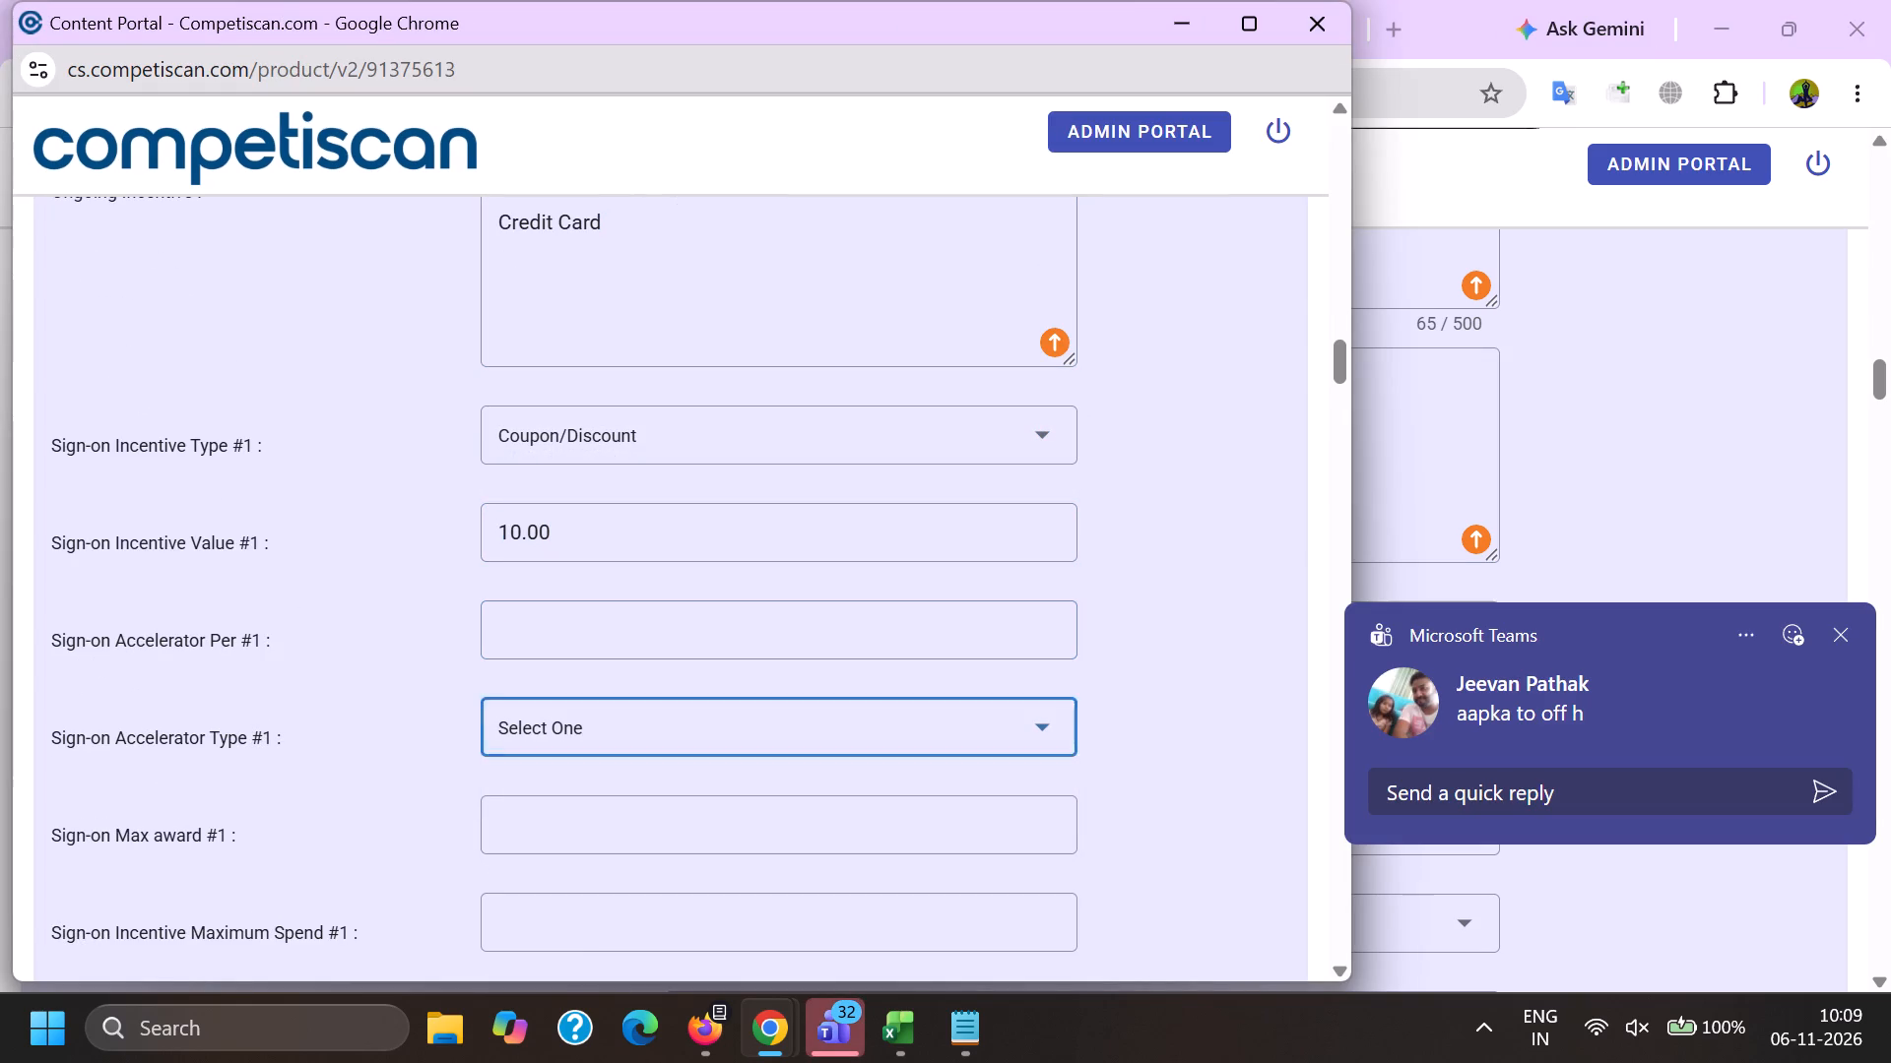
key(Tab)
text(10.00)
key(Tab)
key(Tab)
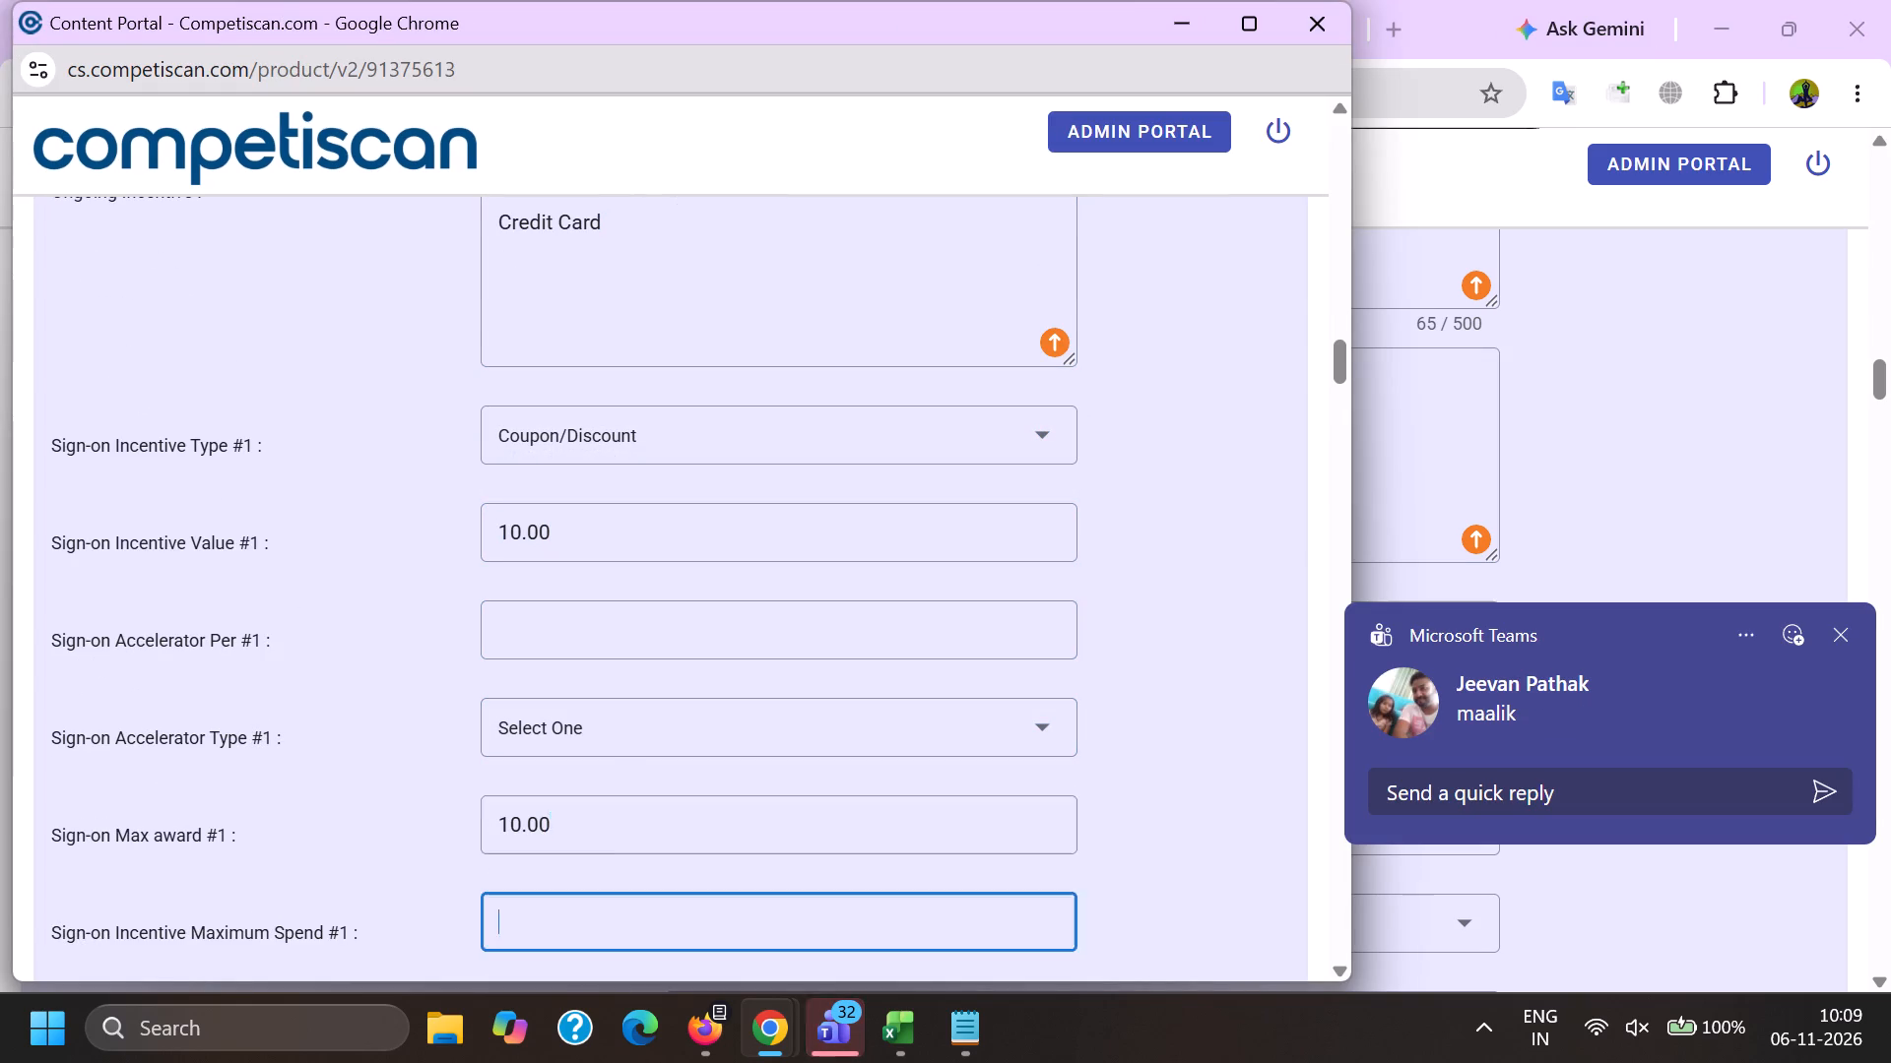
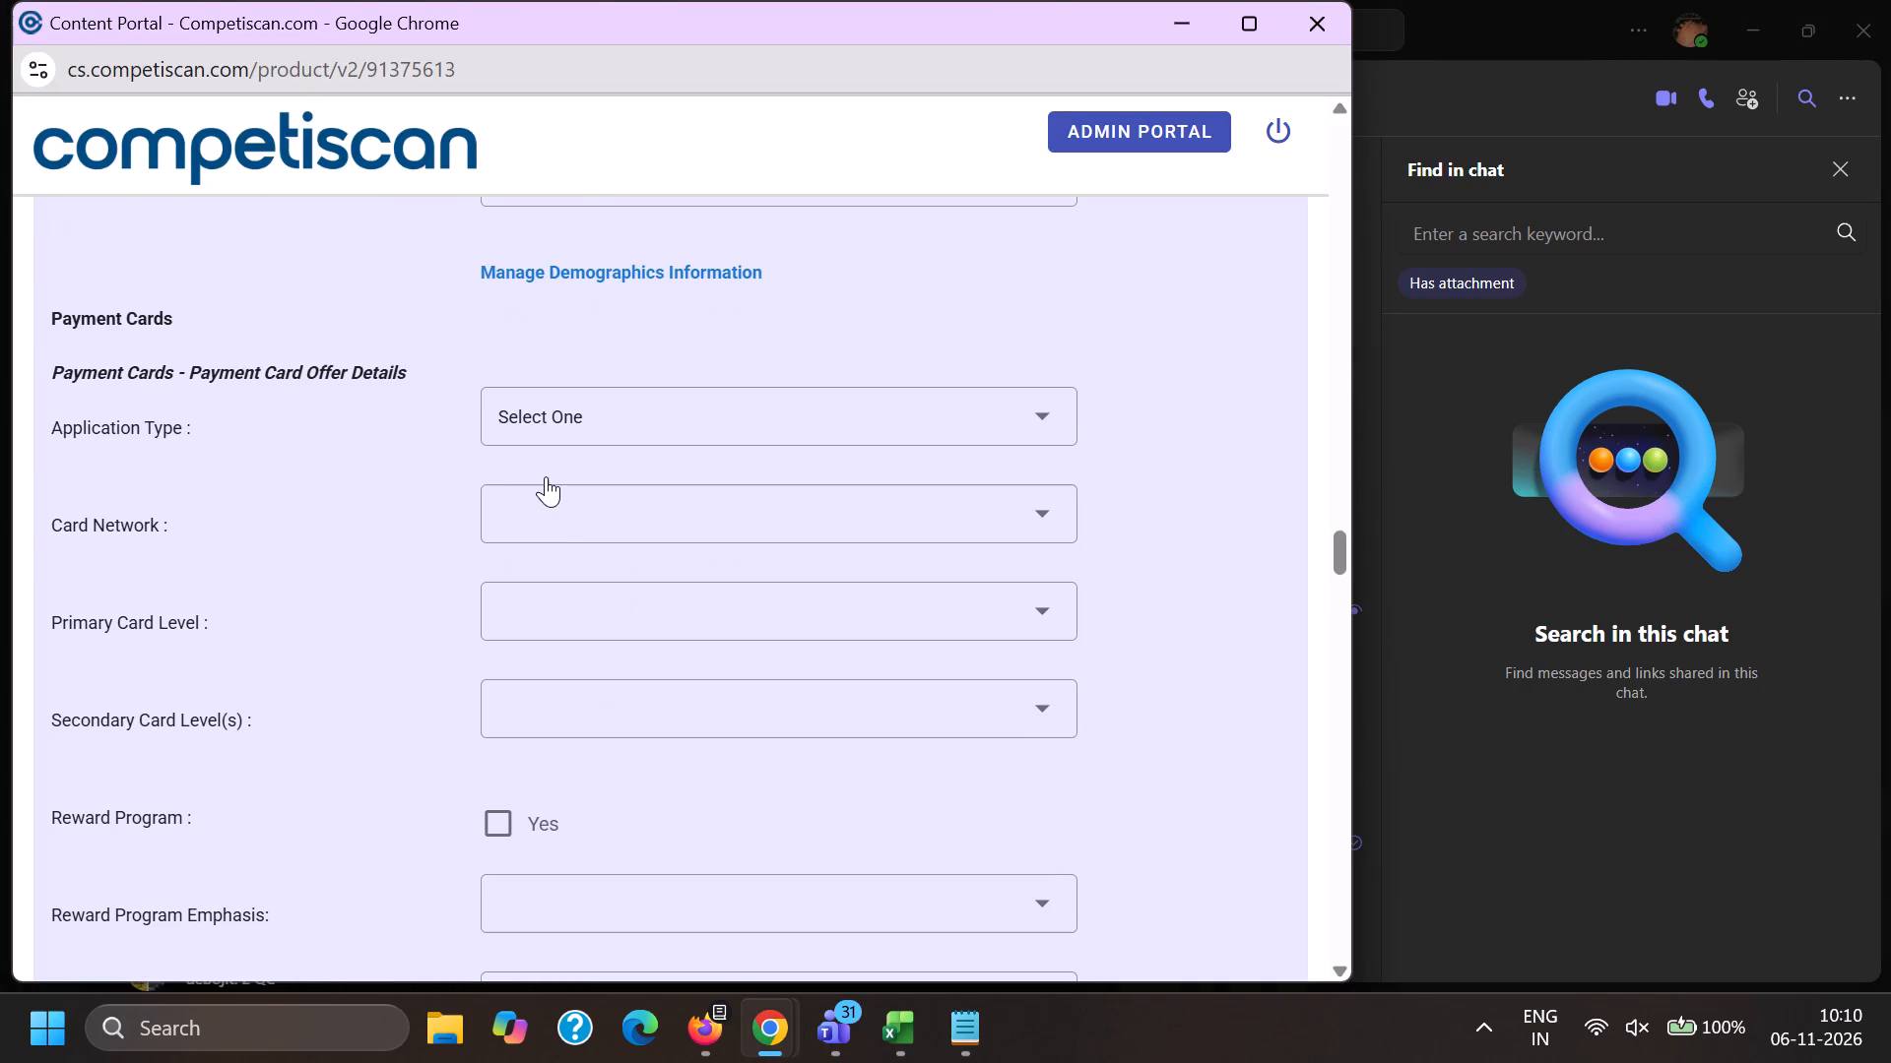
Set the payment card offer's Application Type to Invitation to Apply and its Card Network to Visa.
click(550, 414)
click(652, 550)
click(359, 568)
scroll(568, 372, down, 1)
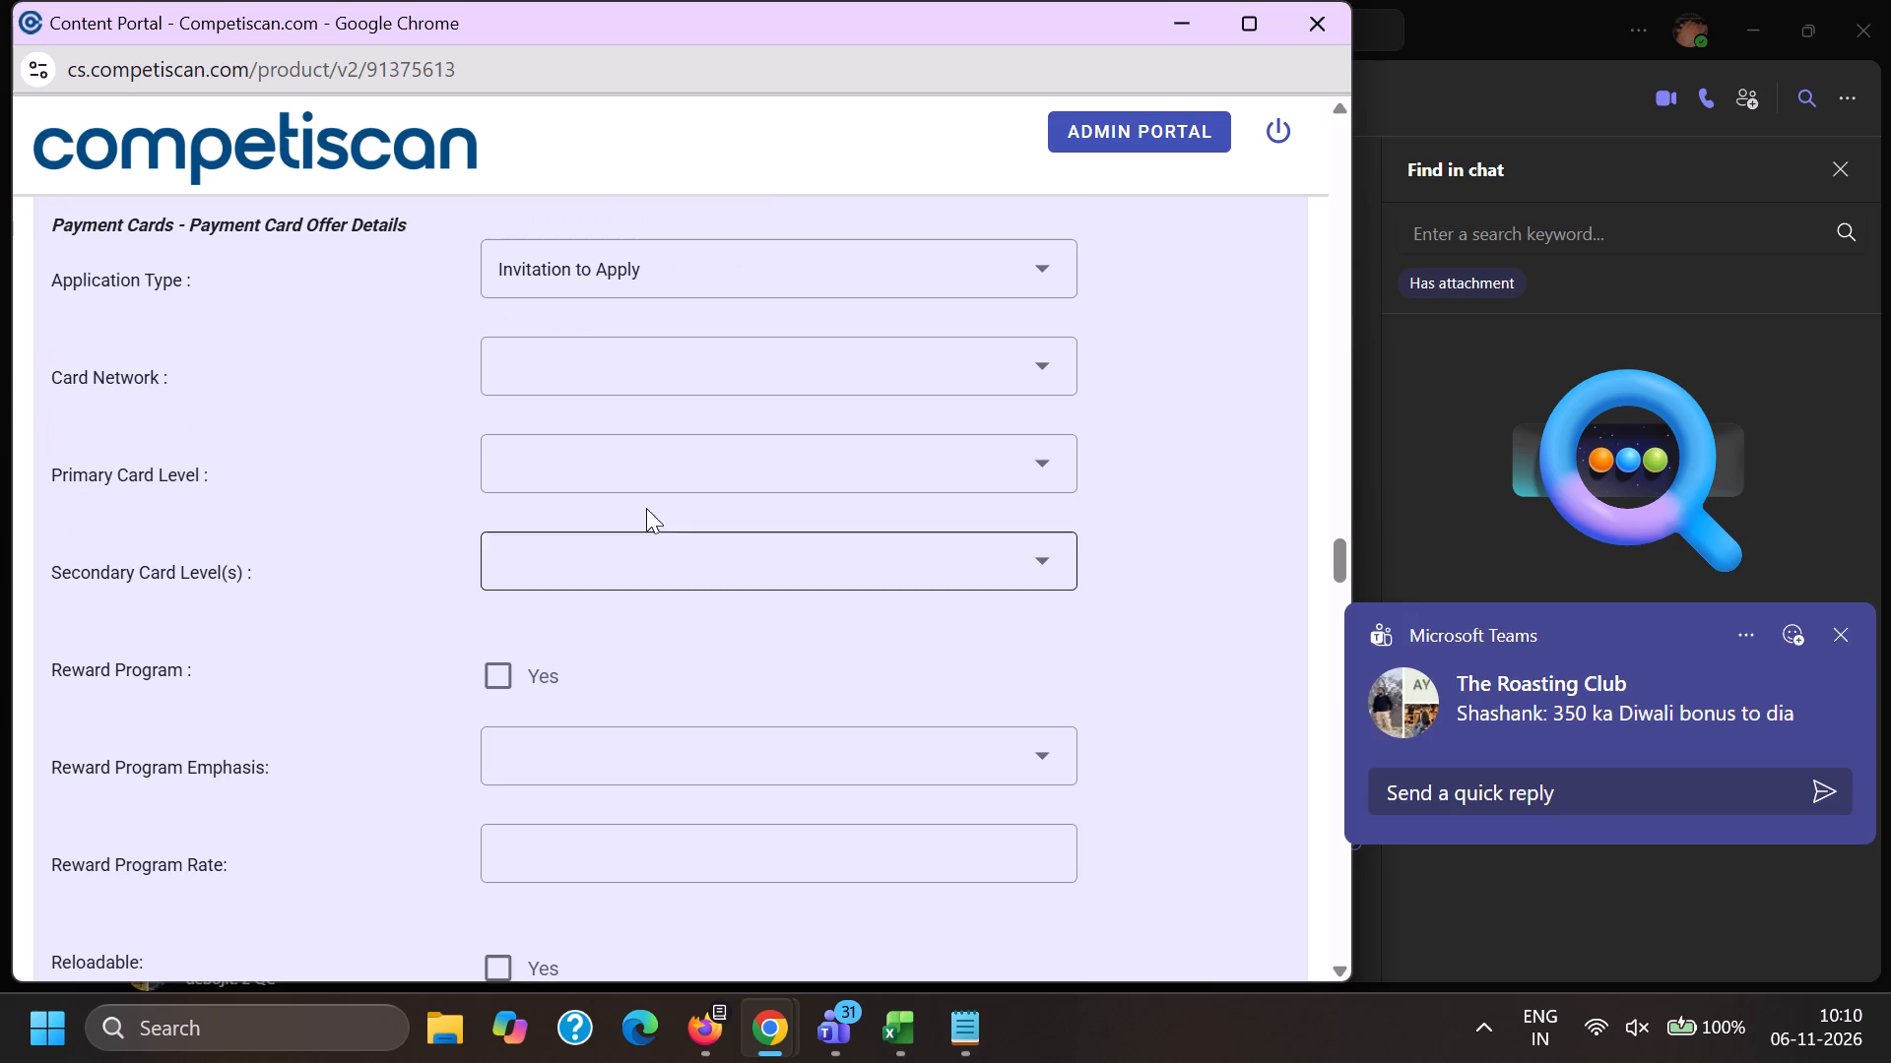
click(579, 380)
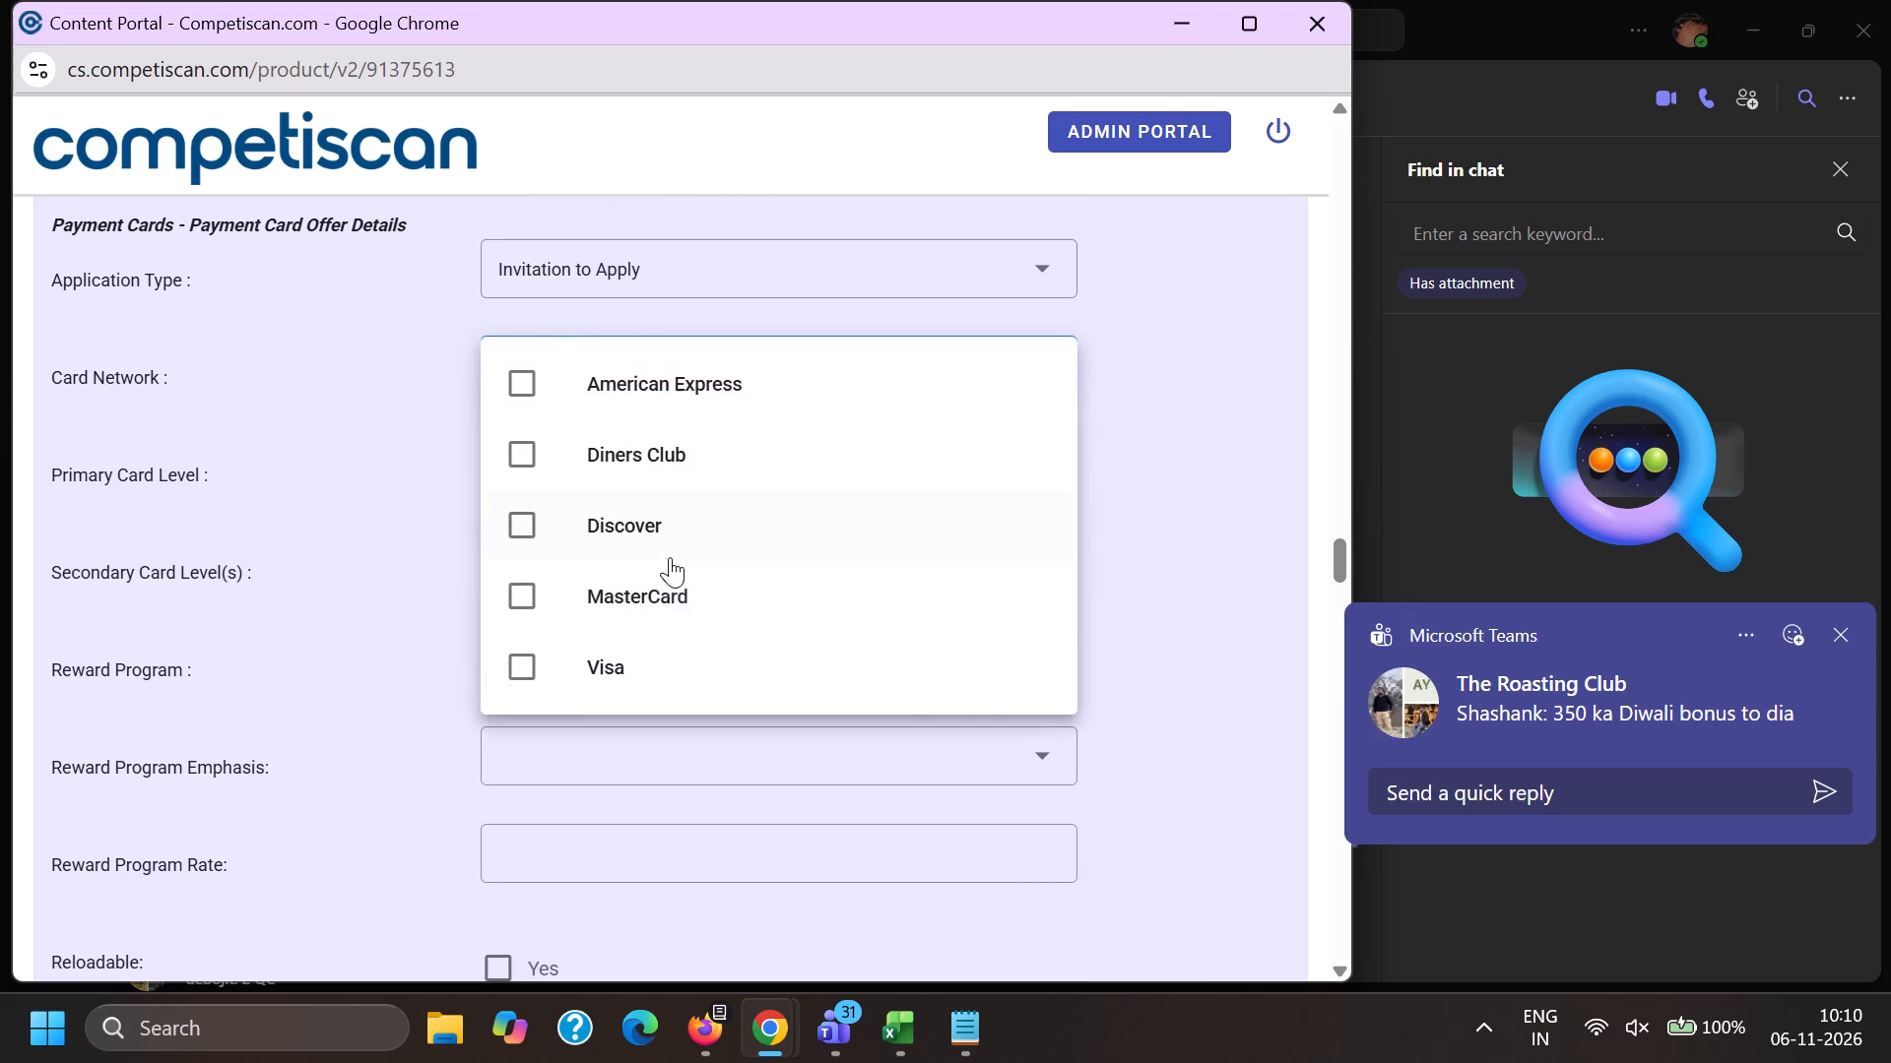
click(646, 671)
drag(313, 644, 326, 642)
Set the Primary Card Level to Visa Signature and mark Reward Program as Yes.
click(560, 456)
scroll(587, 309, down, 7)
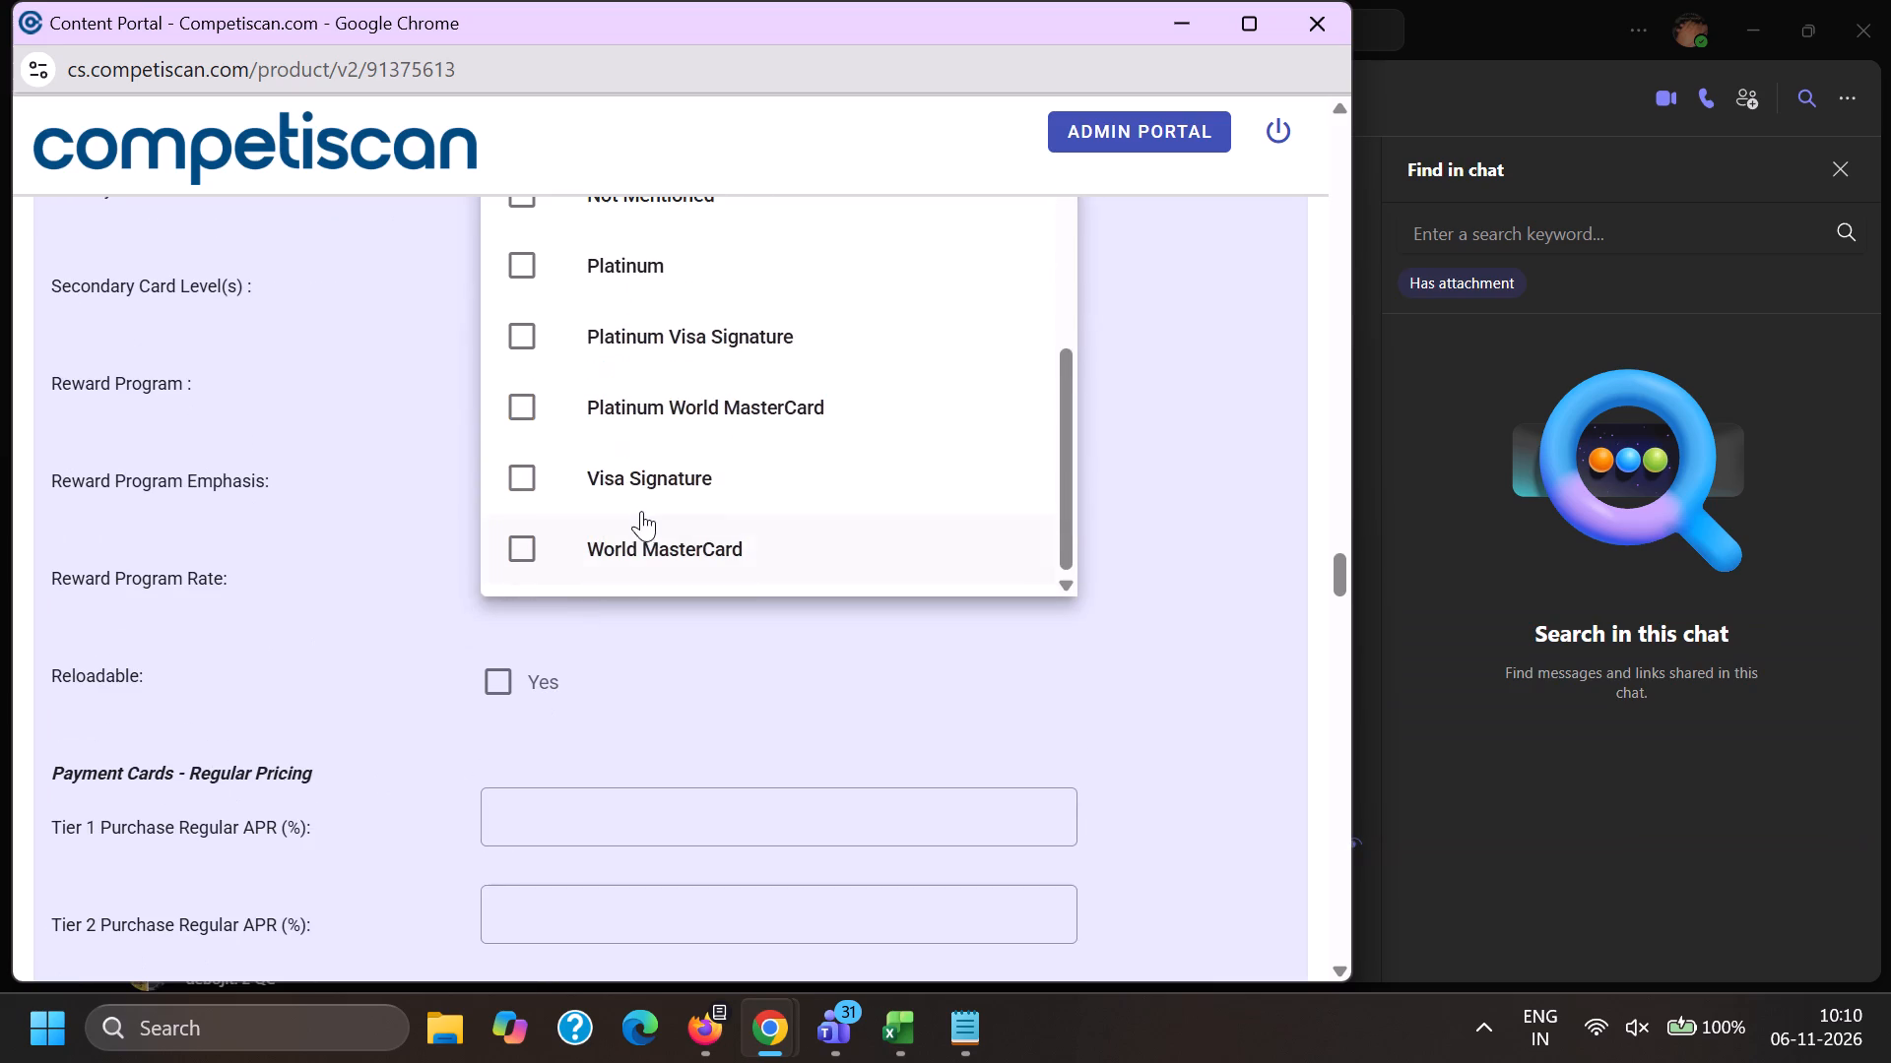
click(641, 499)
click(371, 486)
click(506, 402)
double_click(408, 508)
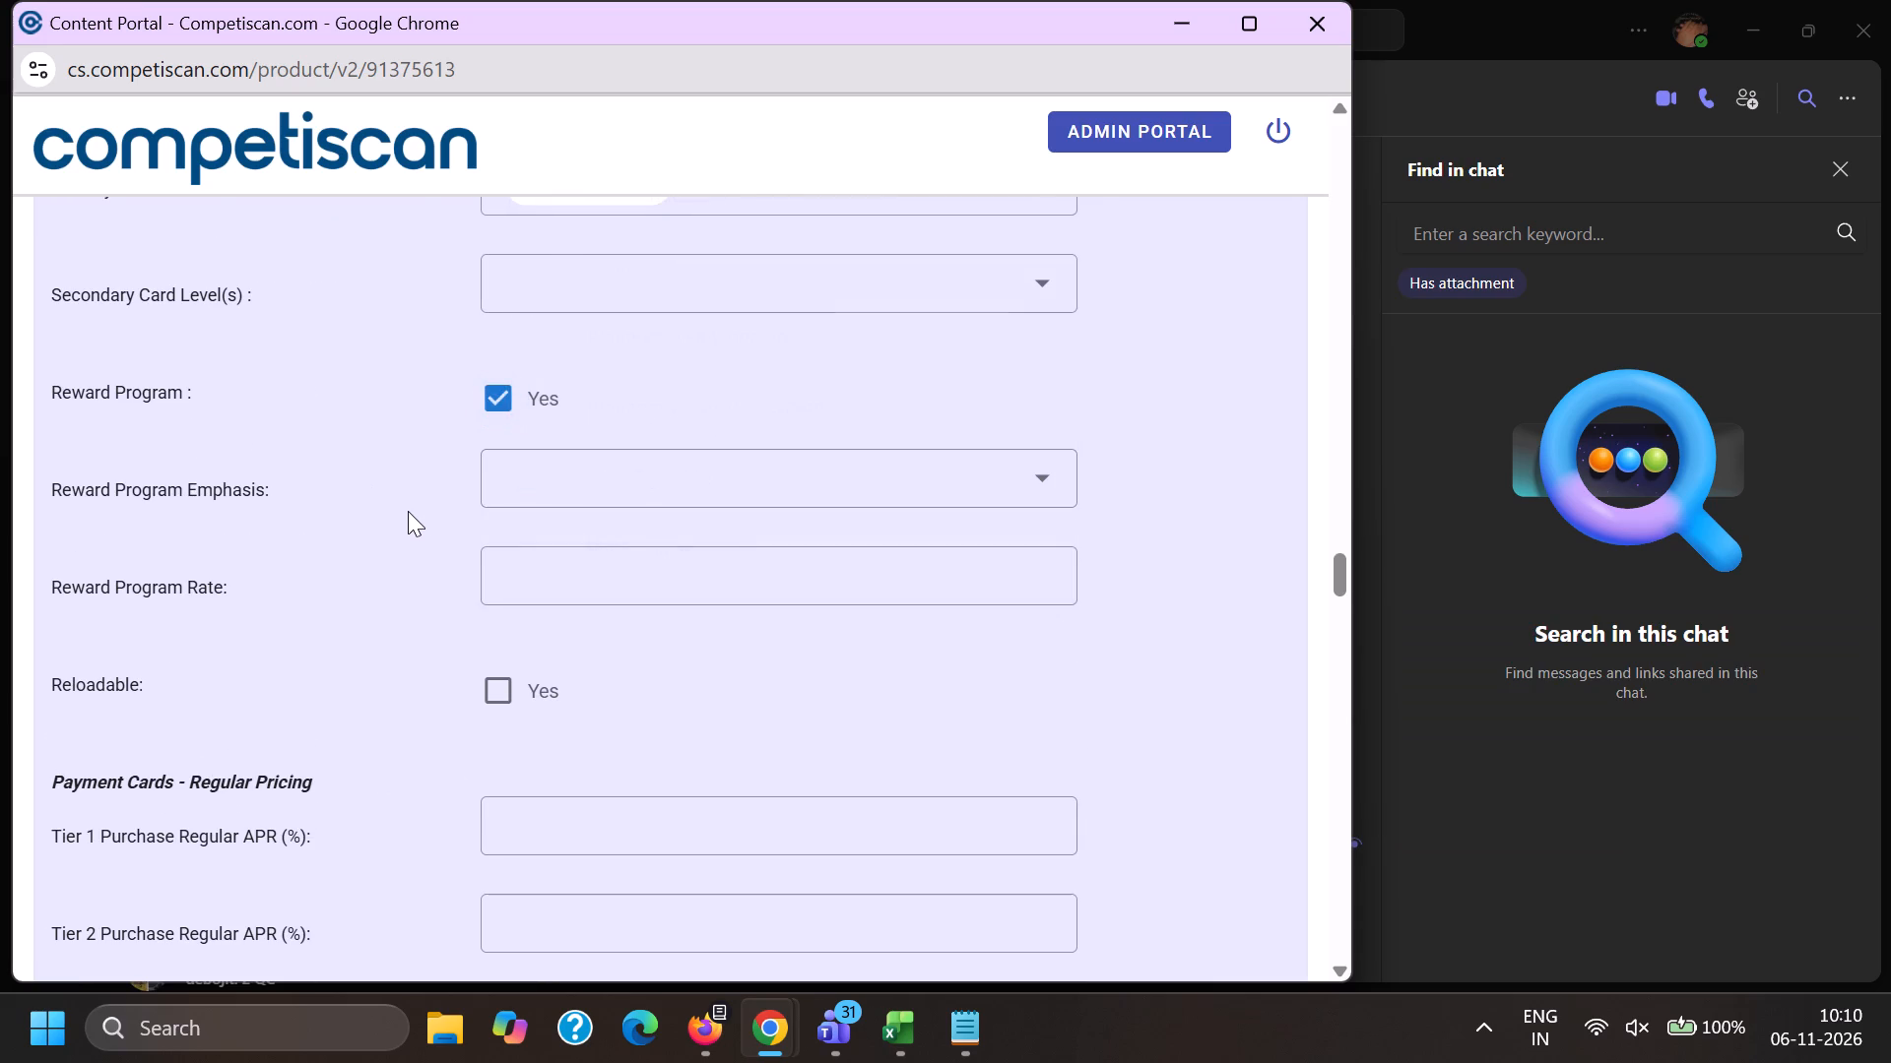
key(End)
click(492, 530)
click(553, 947)
Switch to the Firefox email list and copy the subject "On sale & ready-to-ship!" of email 91378031, without the Fwd prefix.
click(697, 1035)
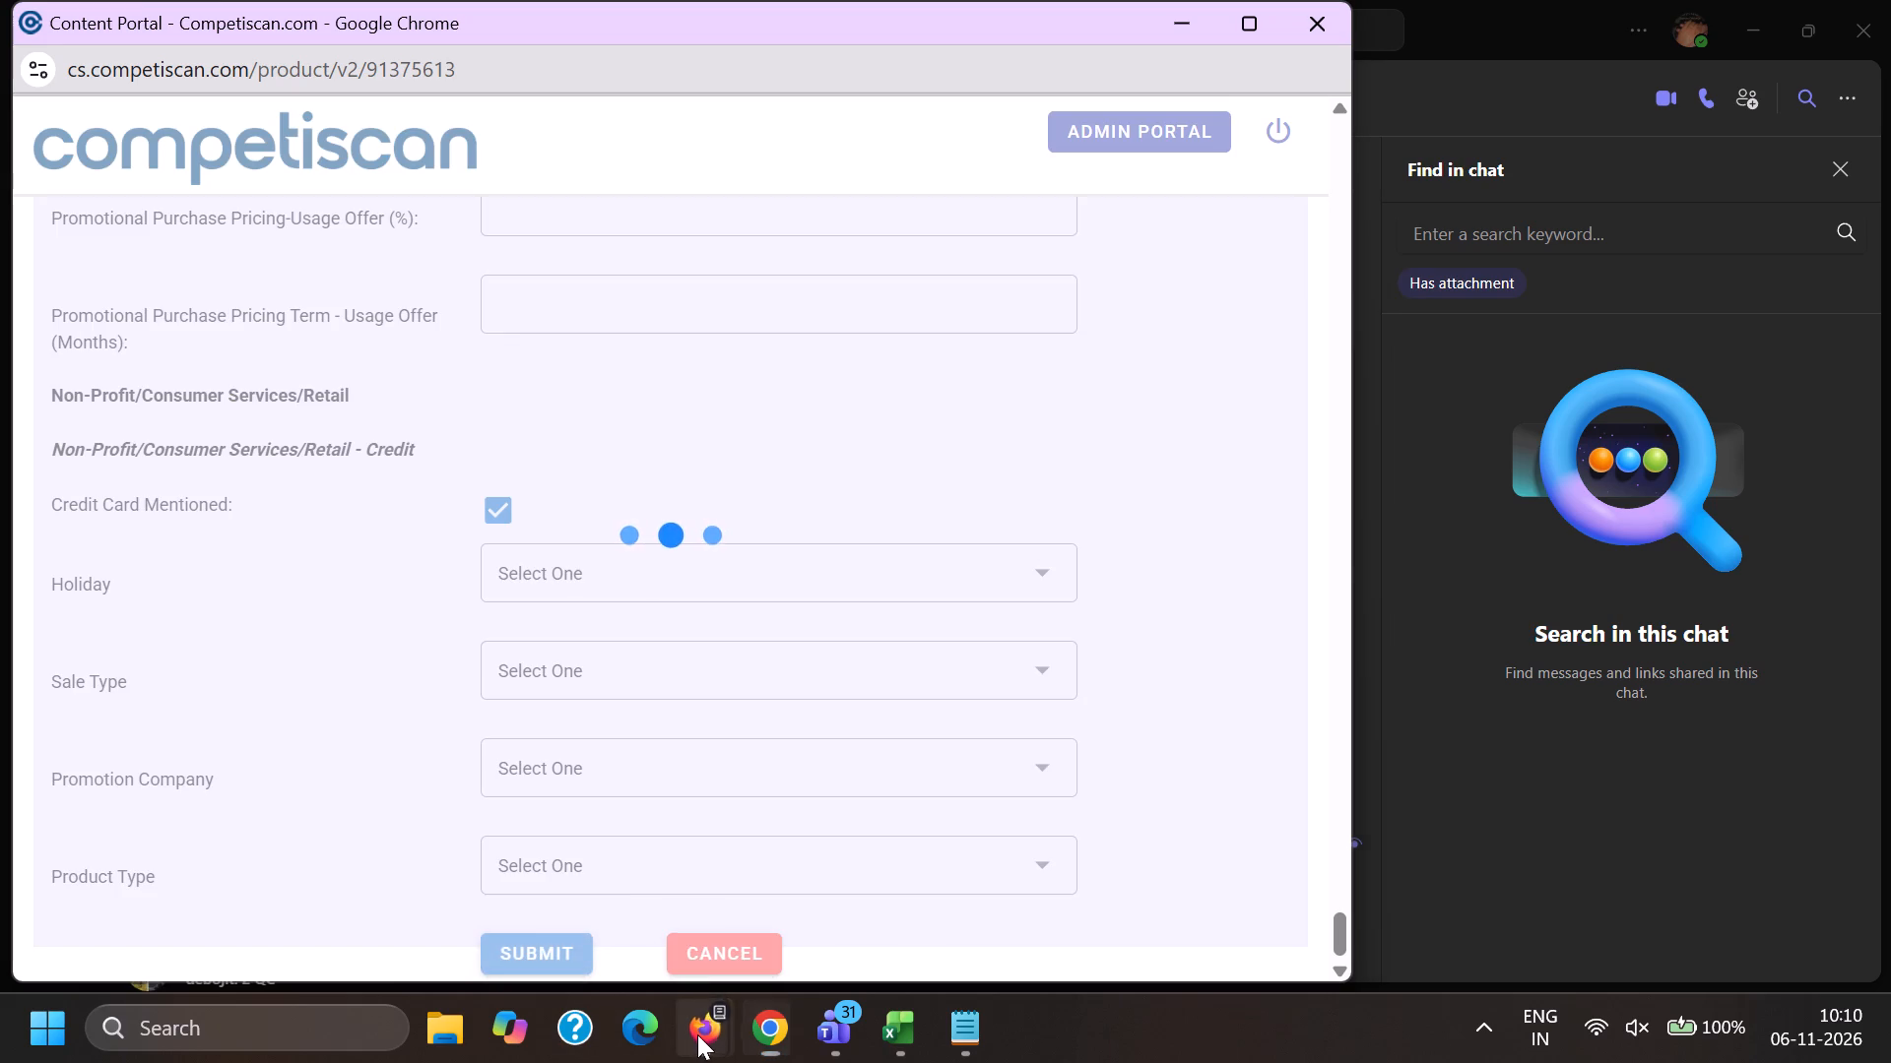
click(495, 870)
drag(371, 563, 660, 595)
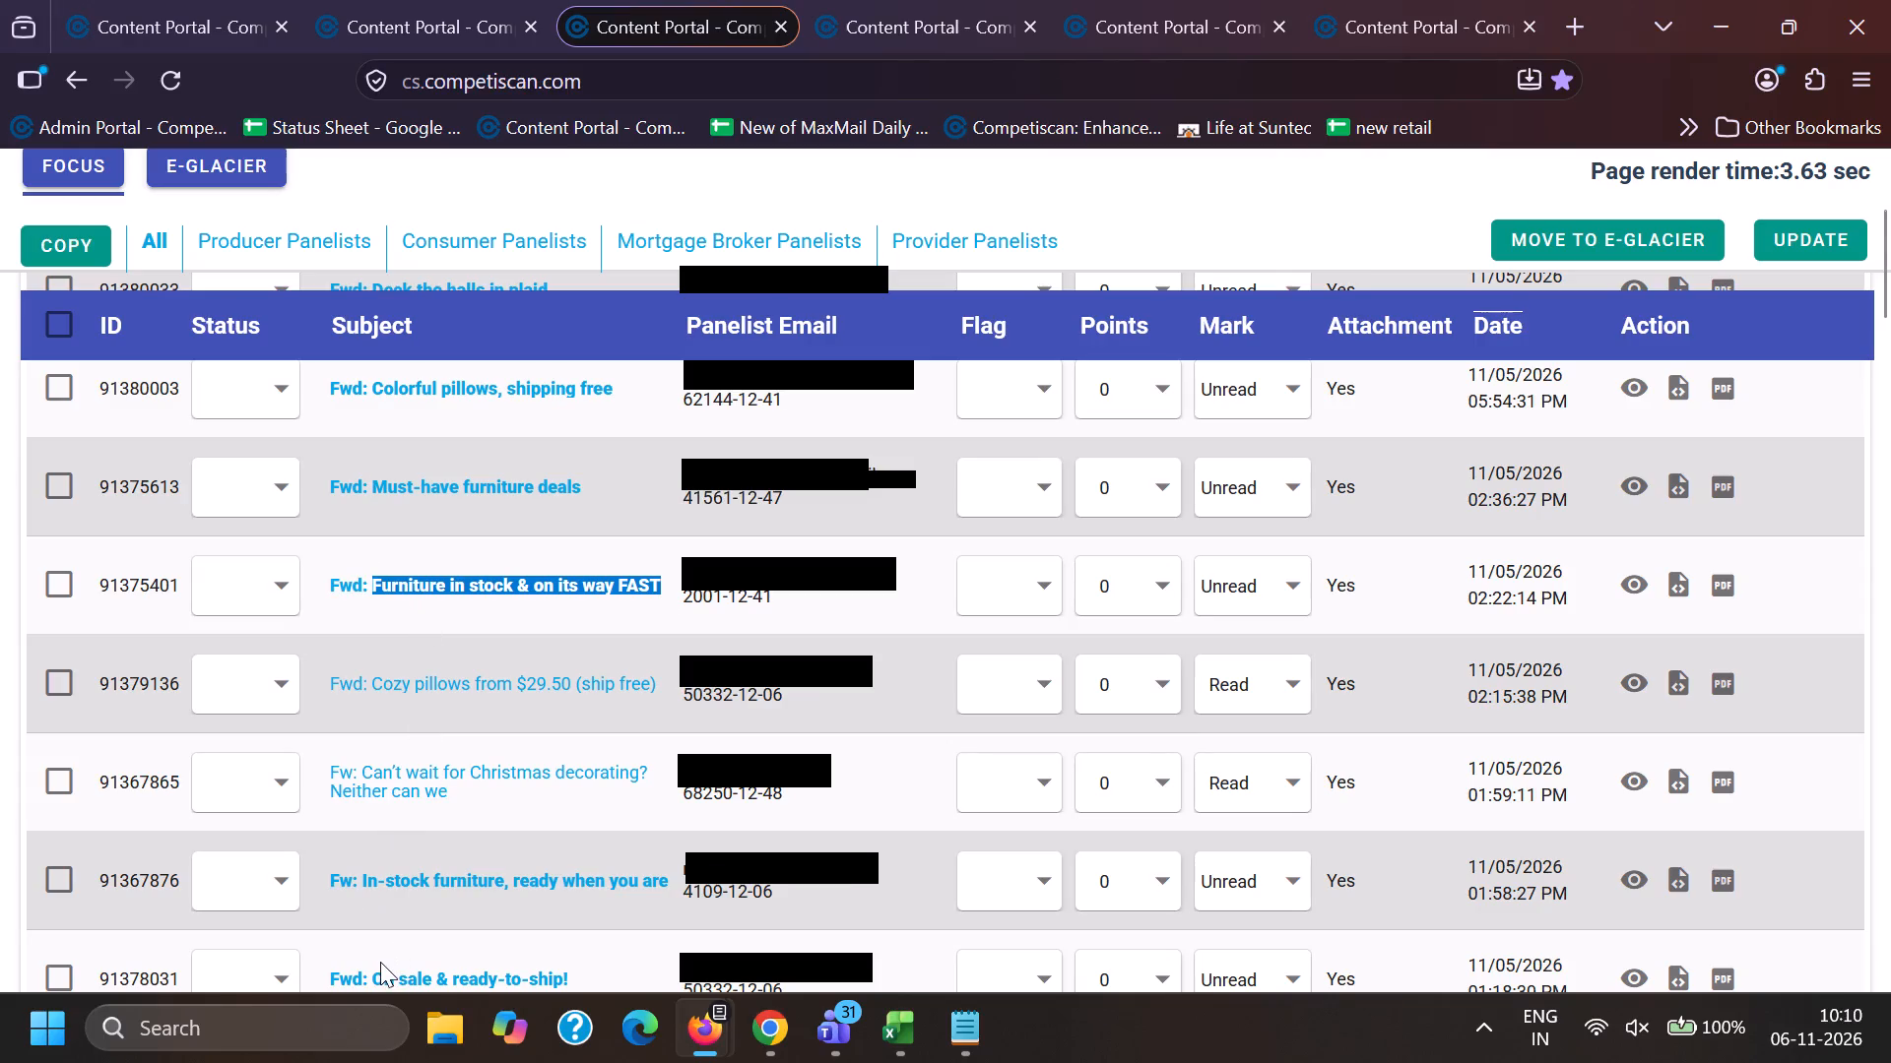
drag(375, 966, 663, 972)
key(ctrl+c)
In the Chrome email list, search subjects for the exact quoted phrase "On sale & ready-to-ship!", replacing the previous search.
click(778, 1055)
click(619, 902)
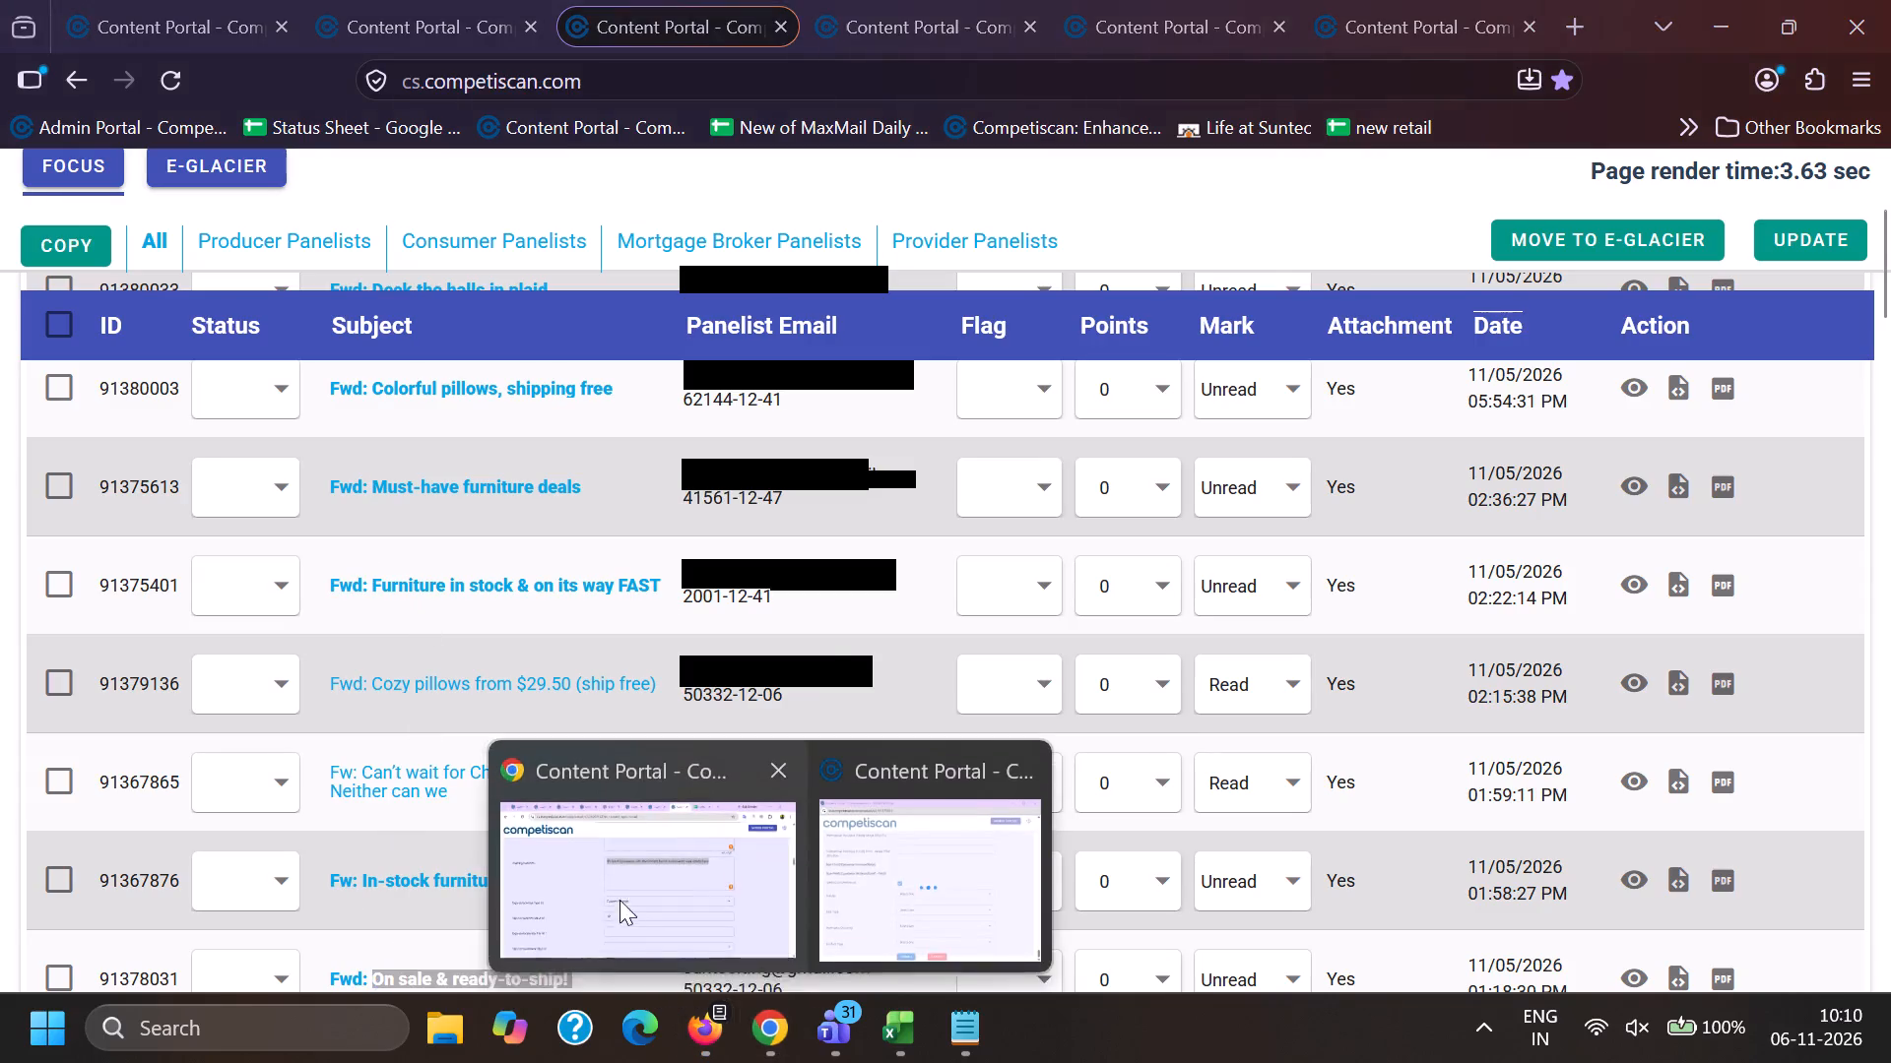
click(370, 0)
click(269, 0)
scroll(489, 494, down, 17)
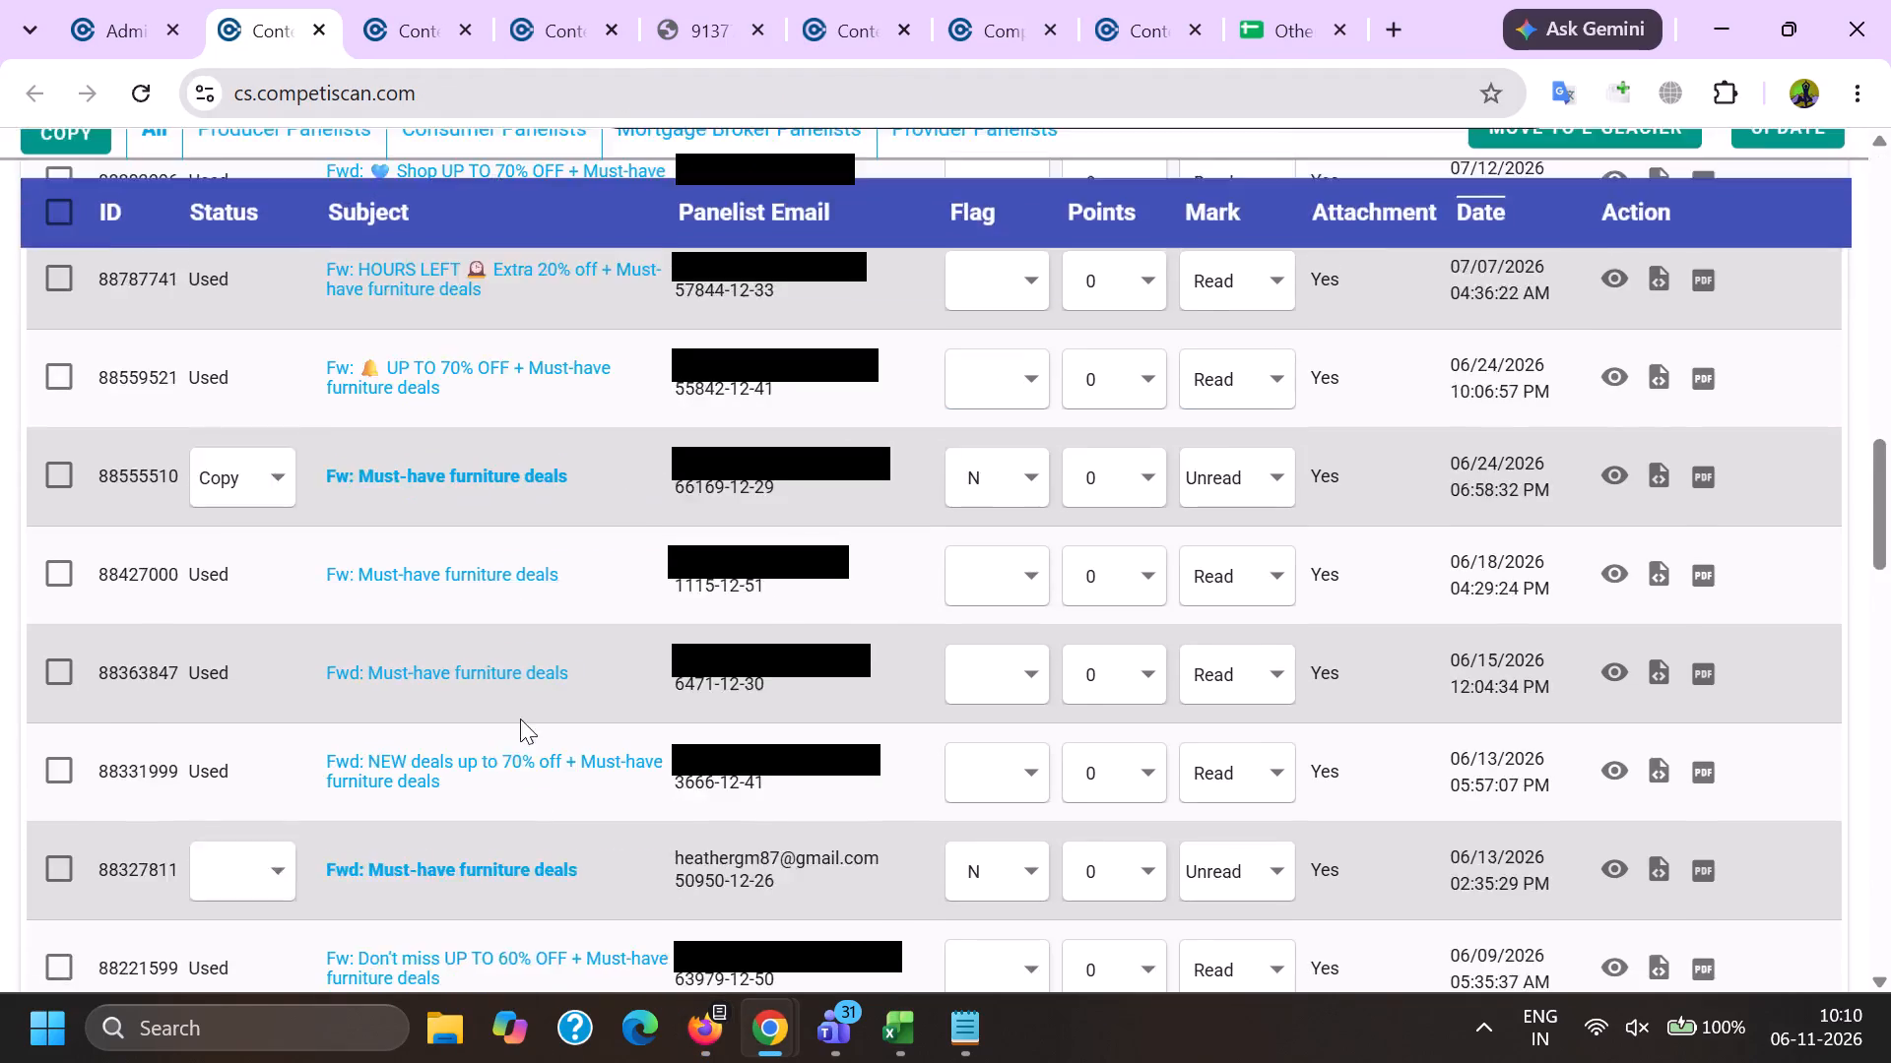
scroll(520, 719, down, 10)
drag(606, 809, 5, 799)
key(BackSpace)
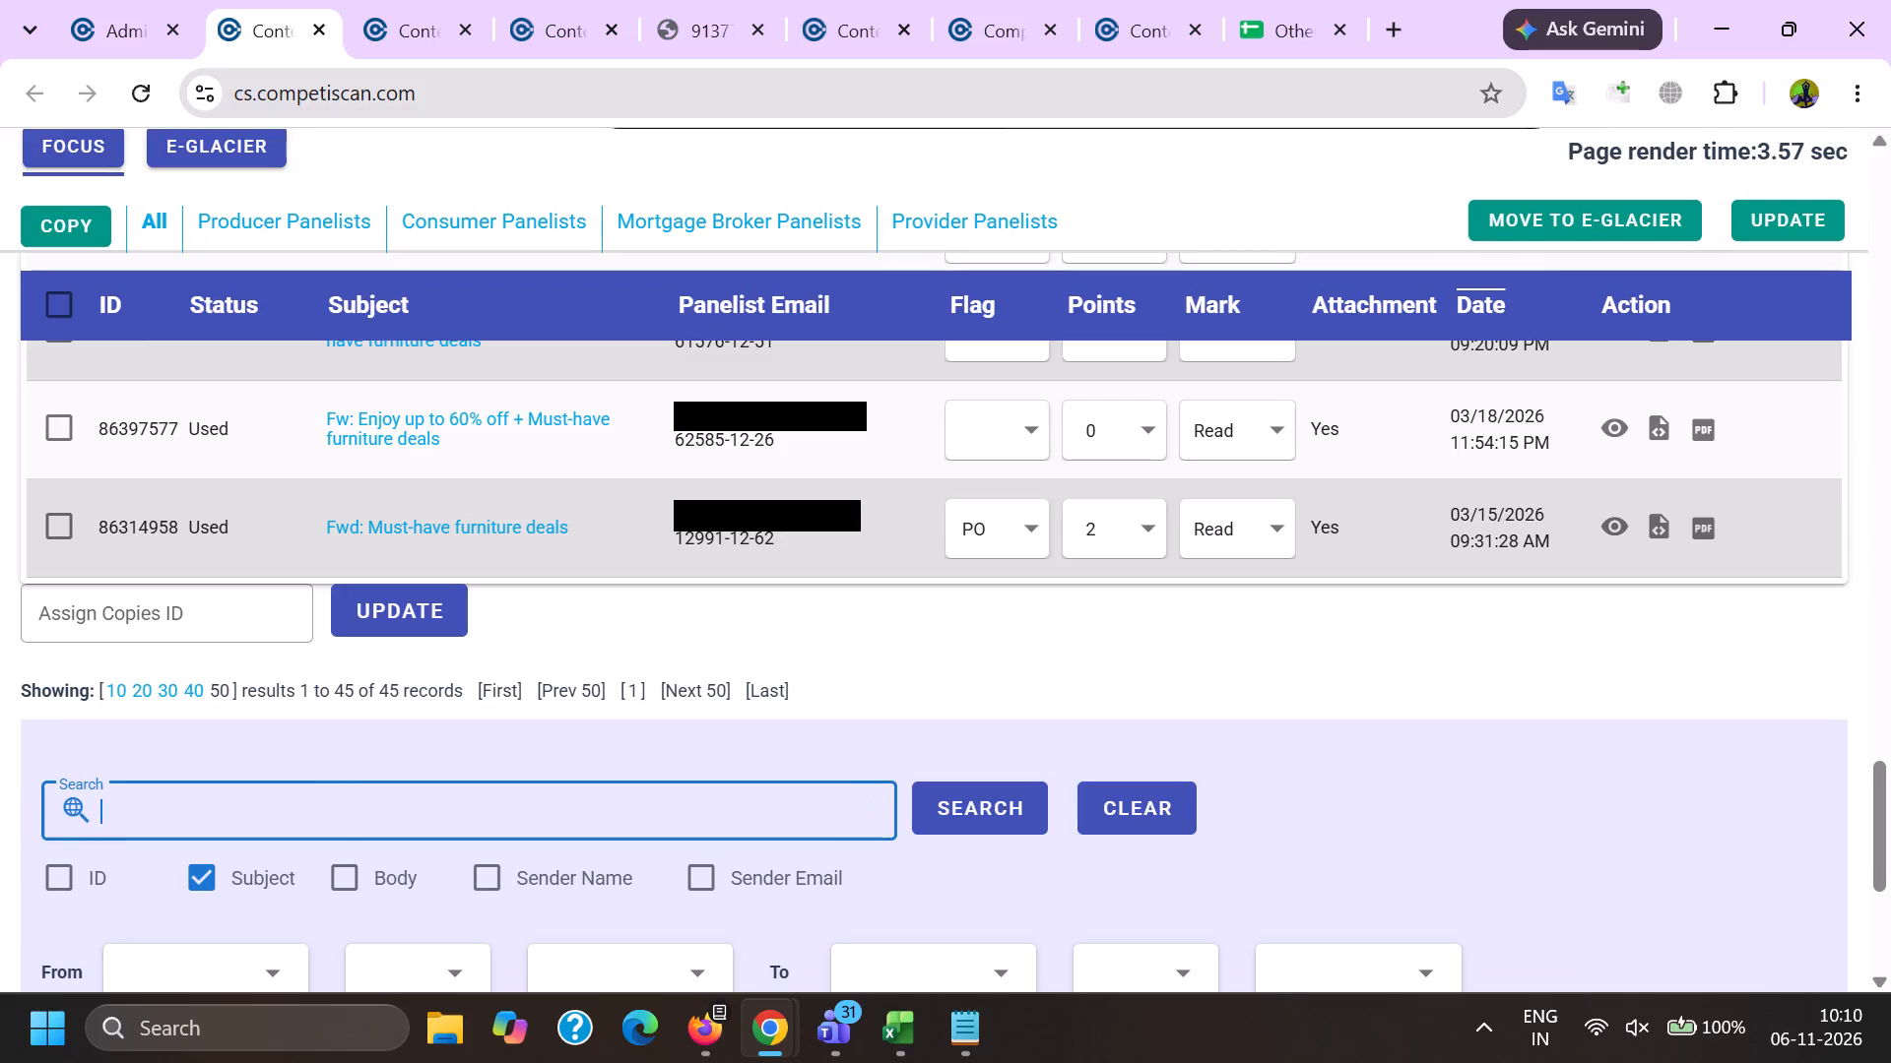
key(shift+quotedbl)
key(ctrl+v)
key(shift+quotedbl)
key(Return)
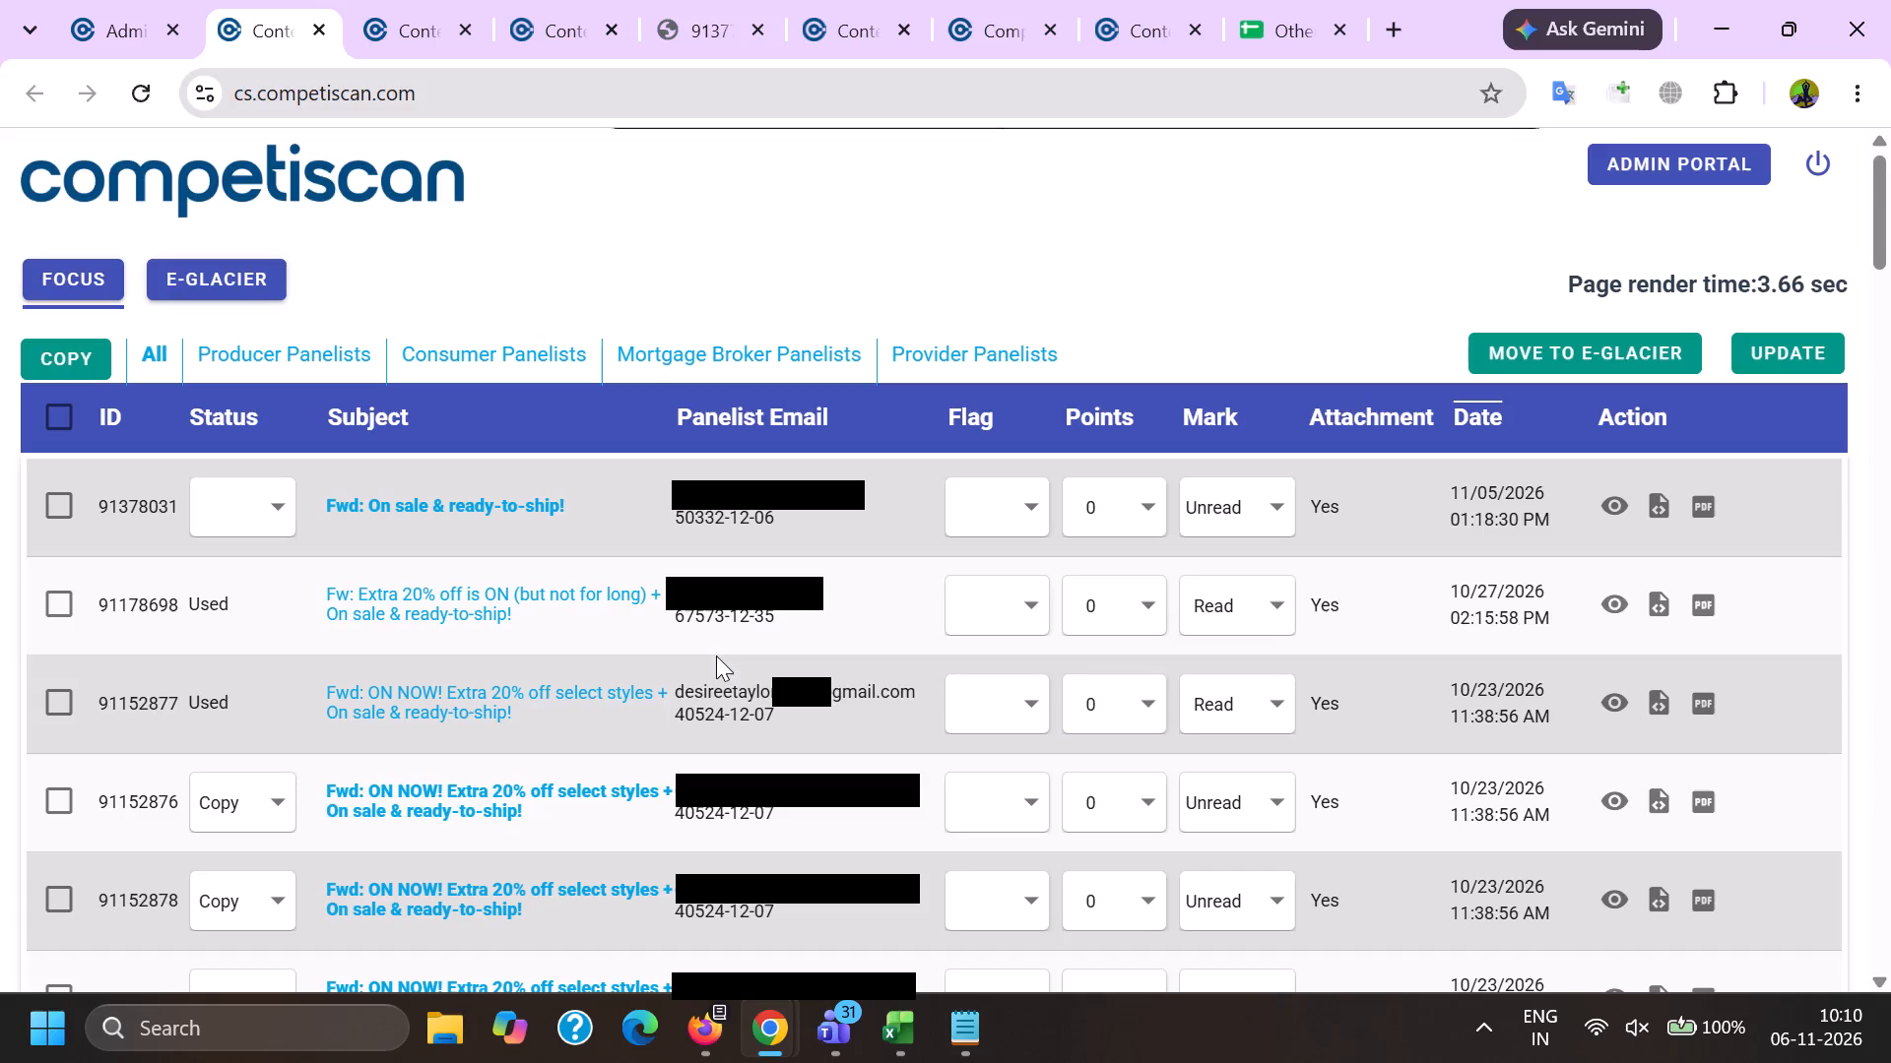
Open email 91378031, "Fwd: On sale & ready-to-ship!".
ctrl+click(476, 506)
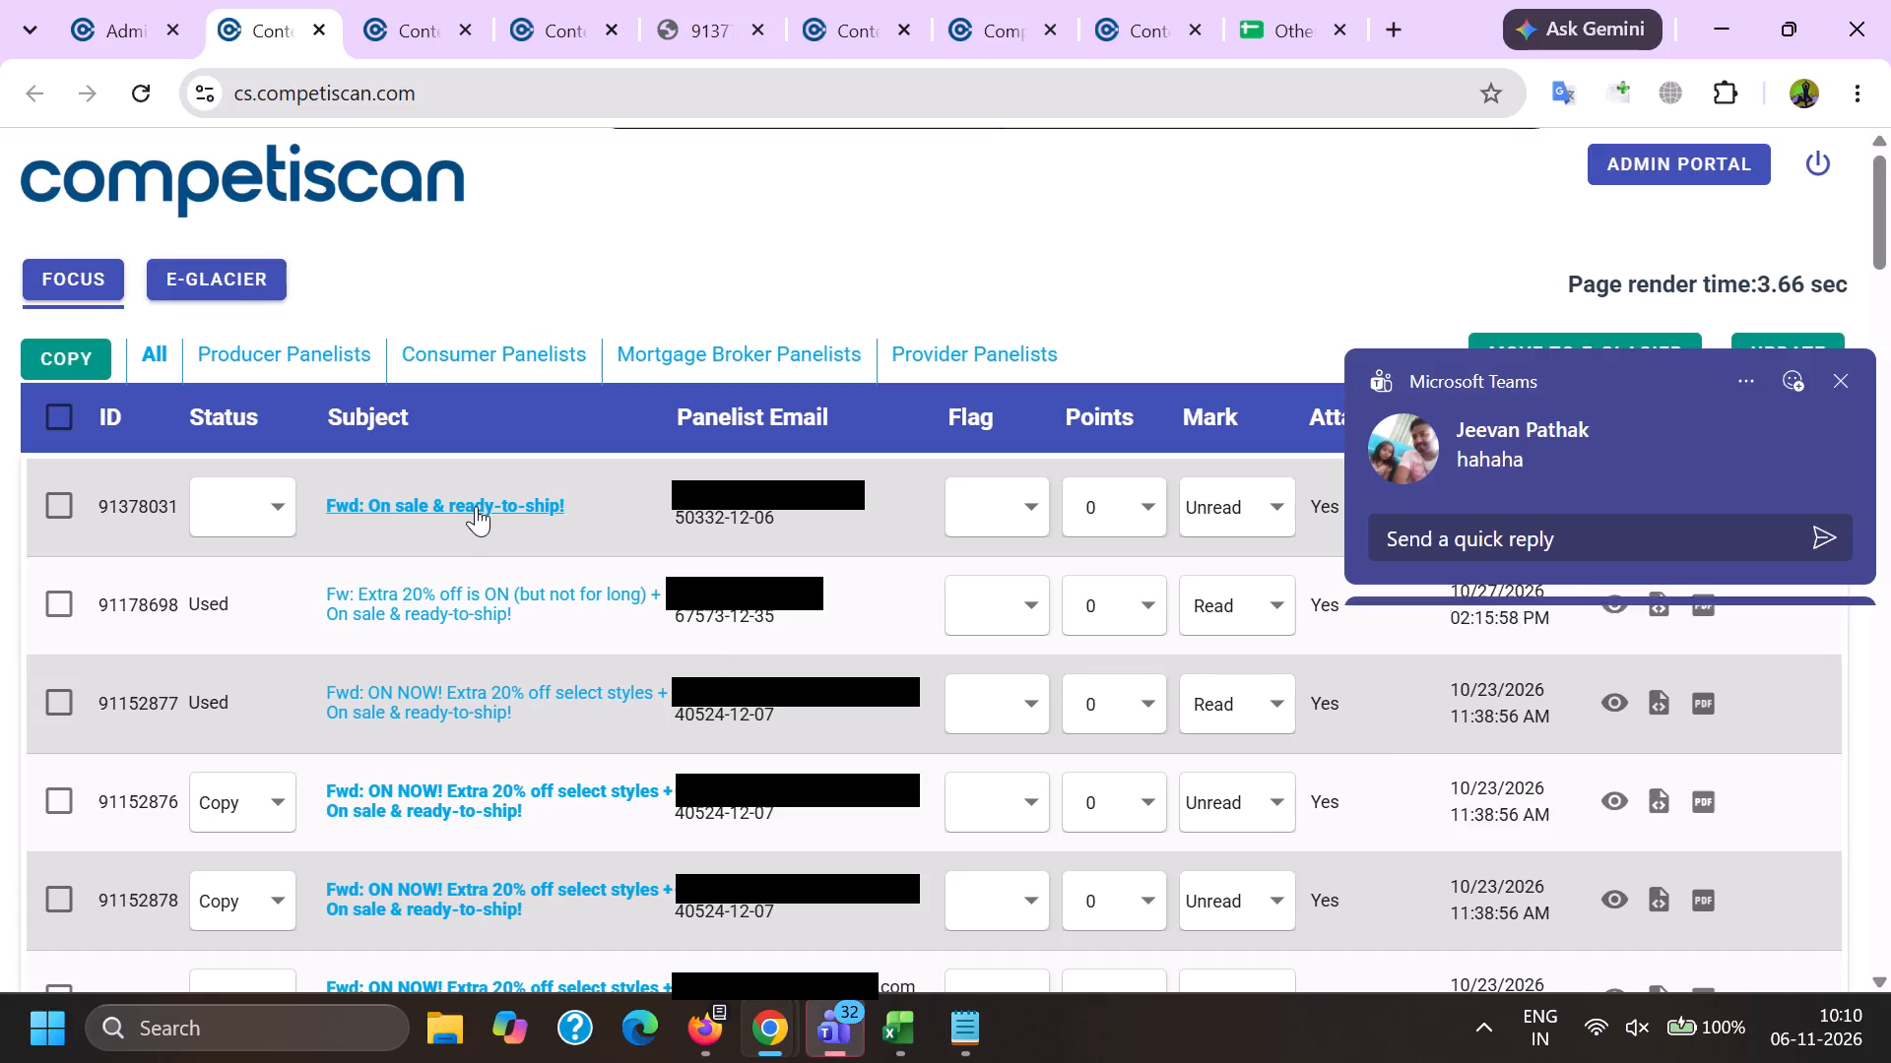
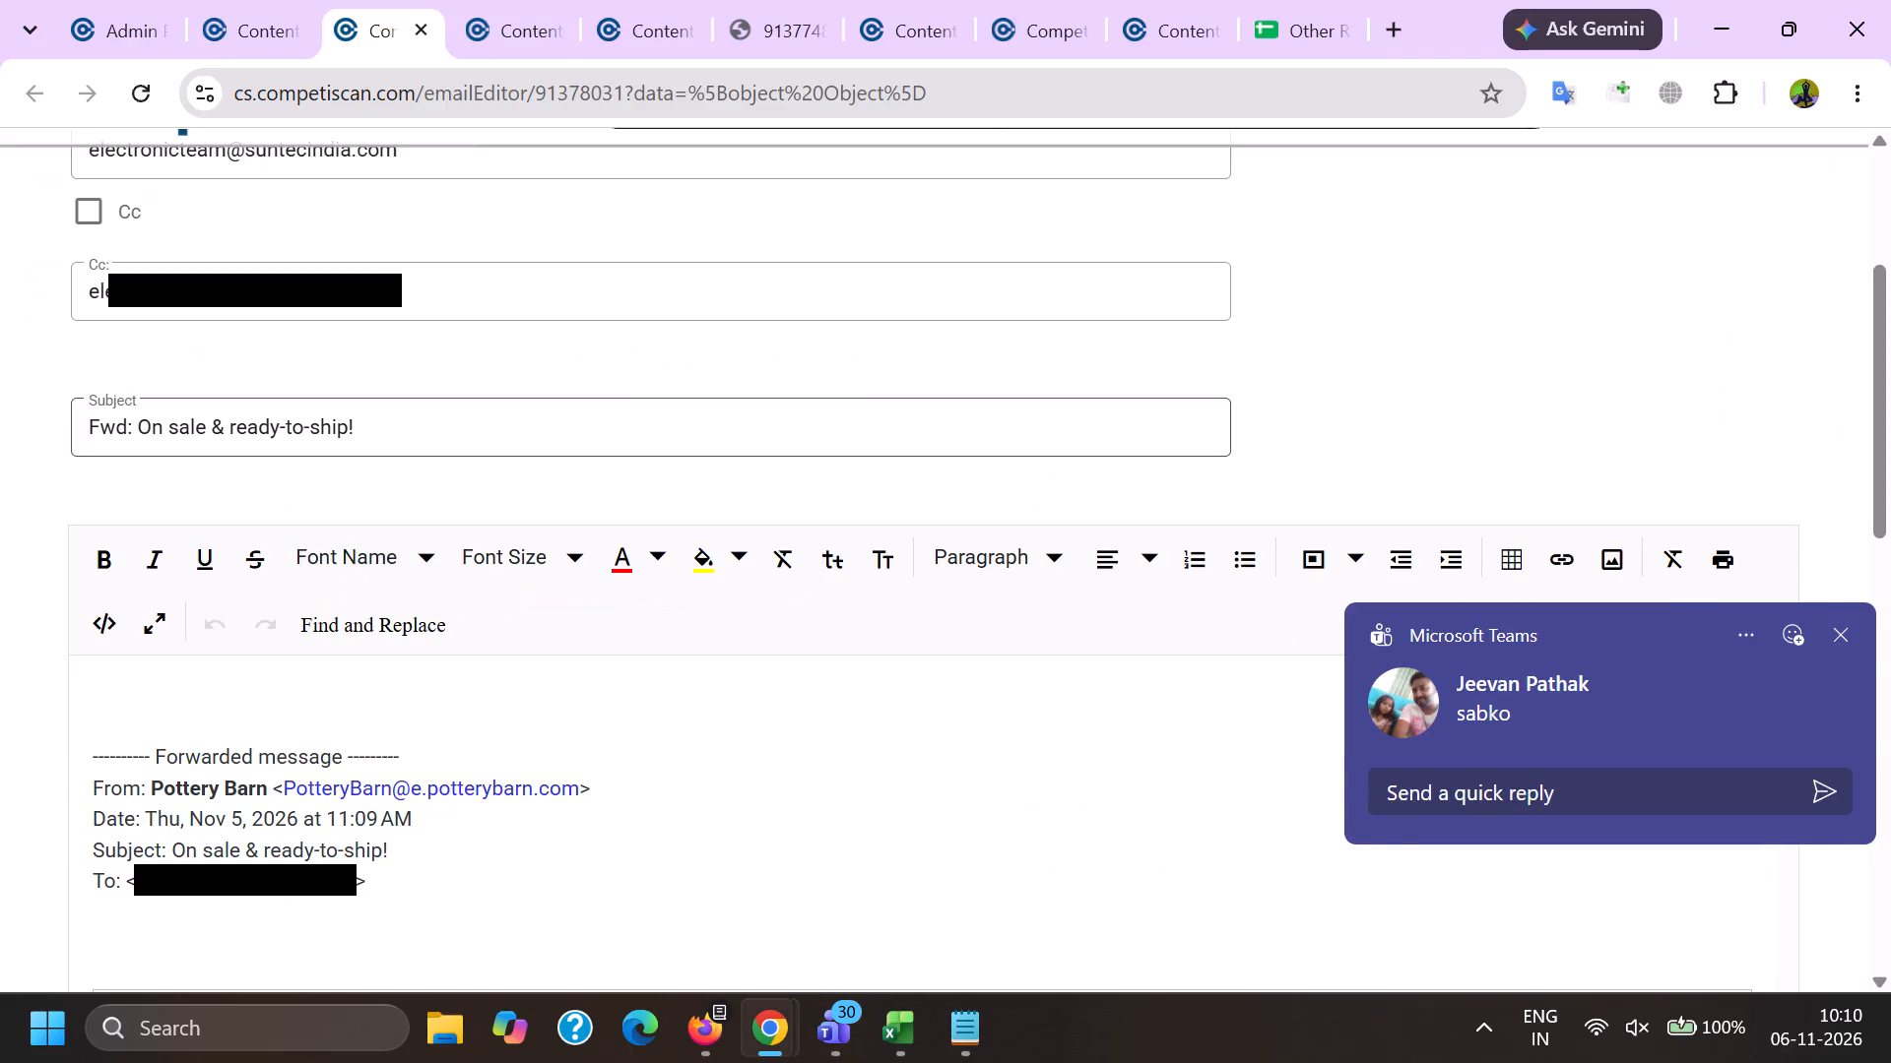
Delete the "Forwarded message" line, the sender's e-mail address and the recipient "To" line from the email body's header.
drag(515, 760, 2, 697)
key(BackSpace)
scroll(383, 363, down, 1)
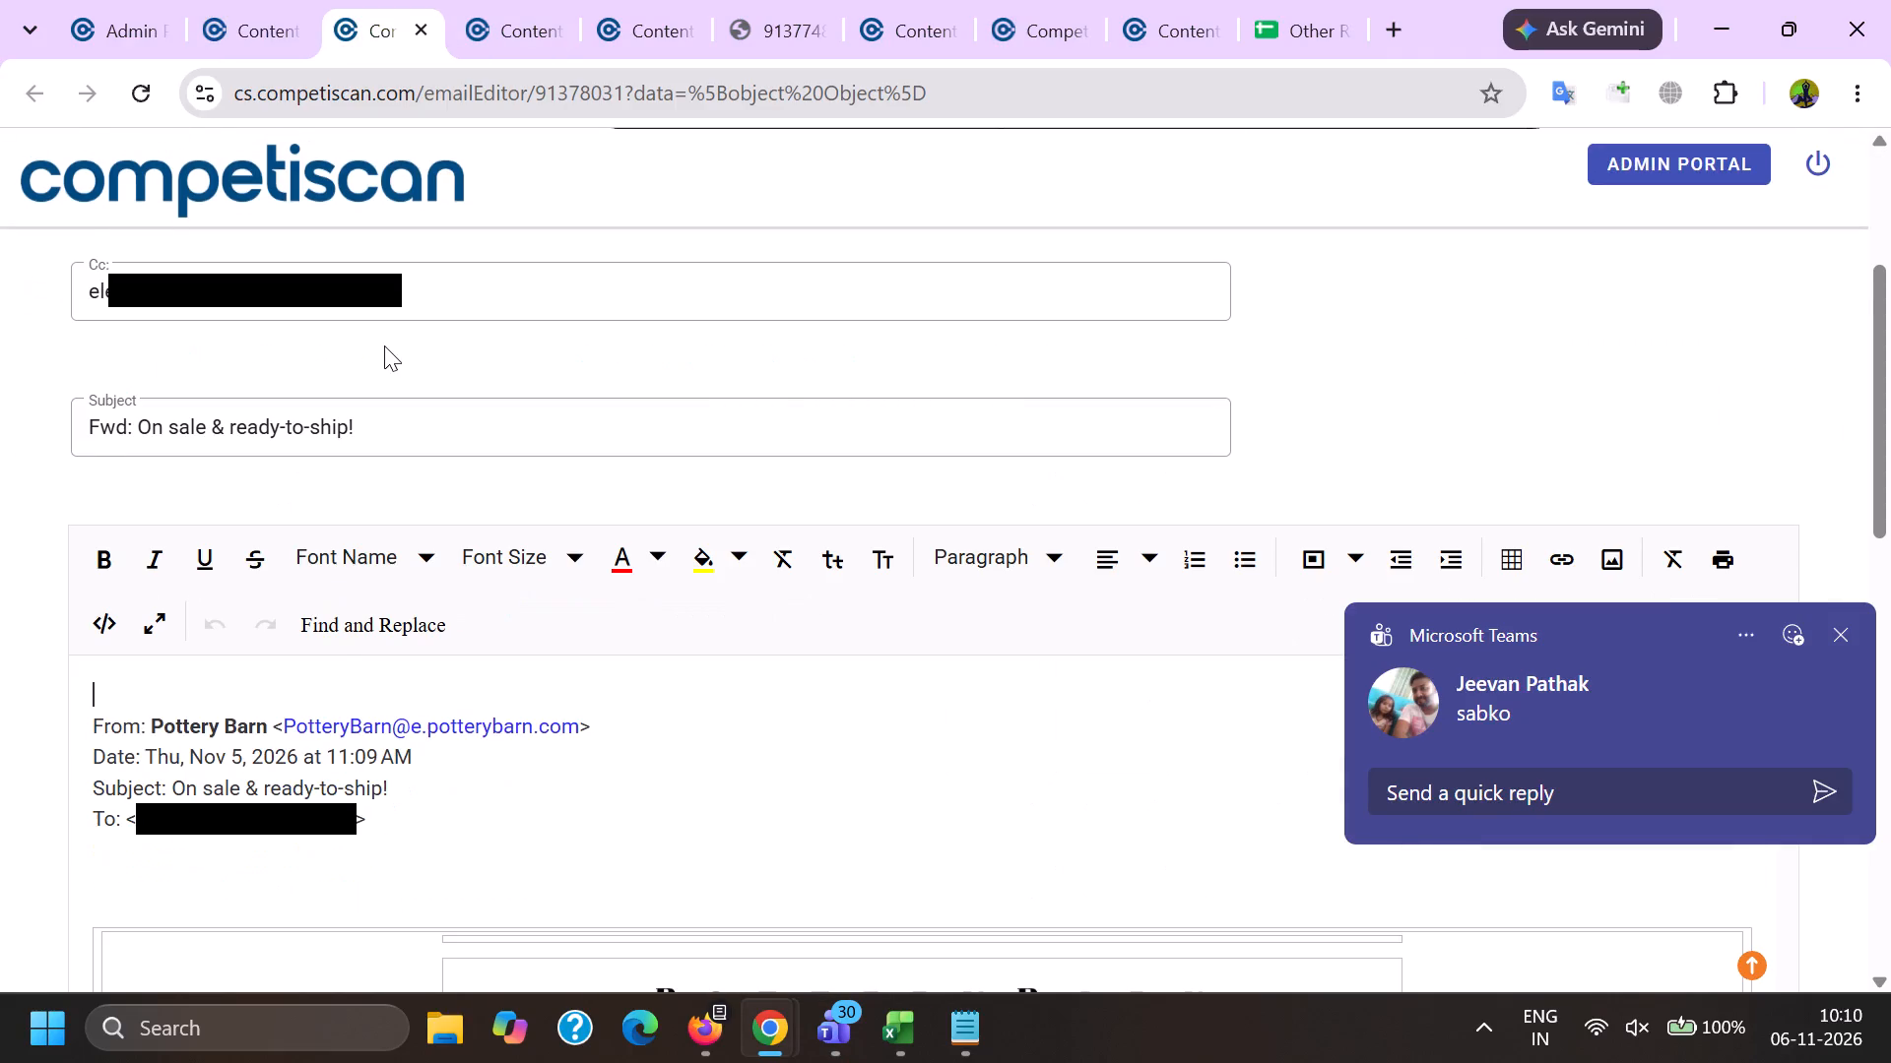
drag(275, 573, 777, 573)
key(BackSpace)
drag(585, 691, 584, 691)
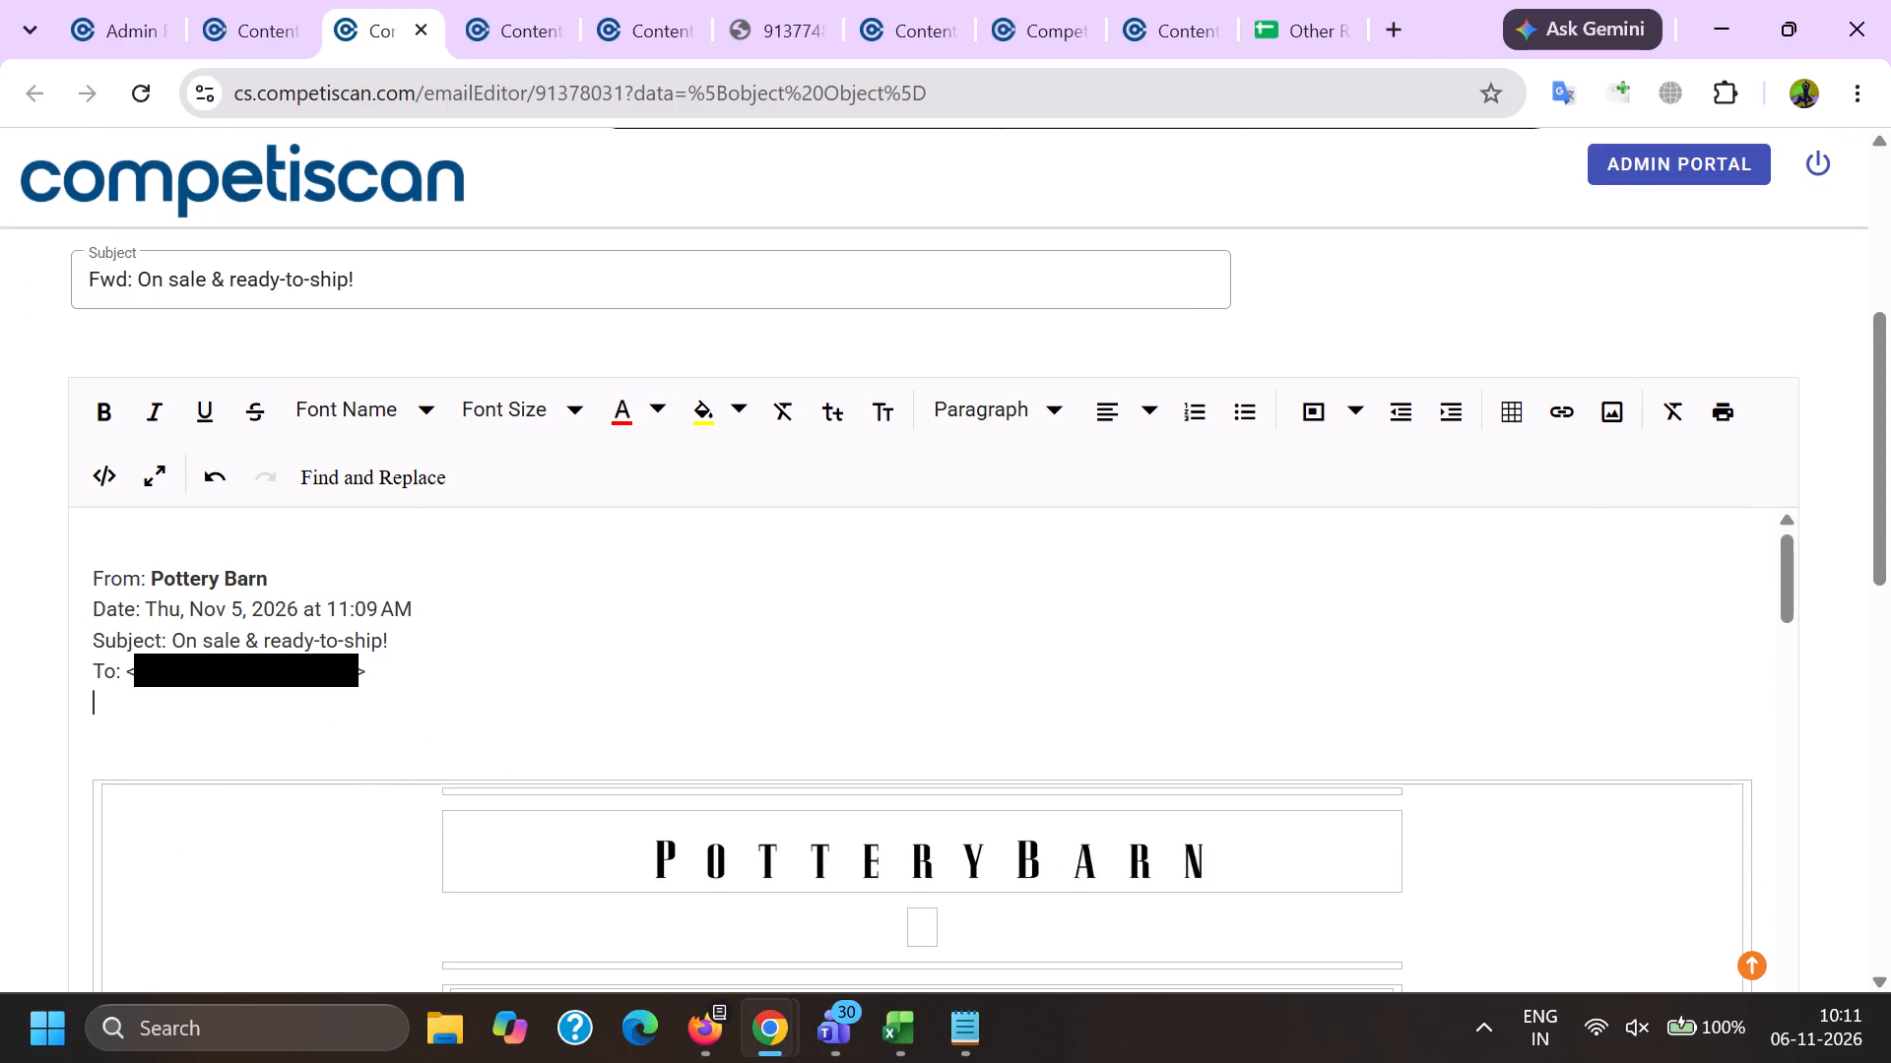
drag(584, 691, 89, 668)
key(BackSpace)
Remove the hyperlink from the "Our App Makes It Easy" download banner image.
scroll(801, 426, down, 20)
scroll(801, 426, down, 7)
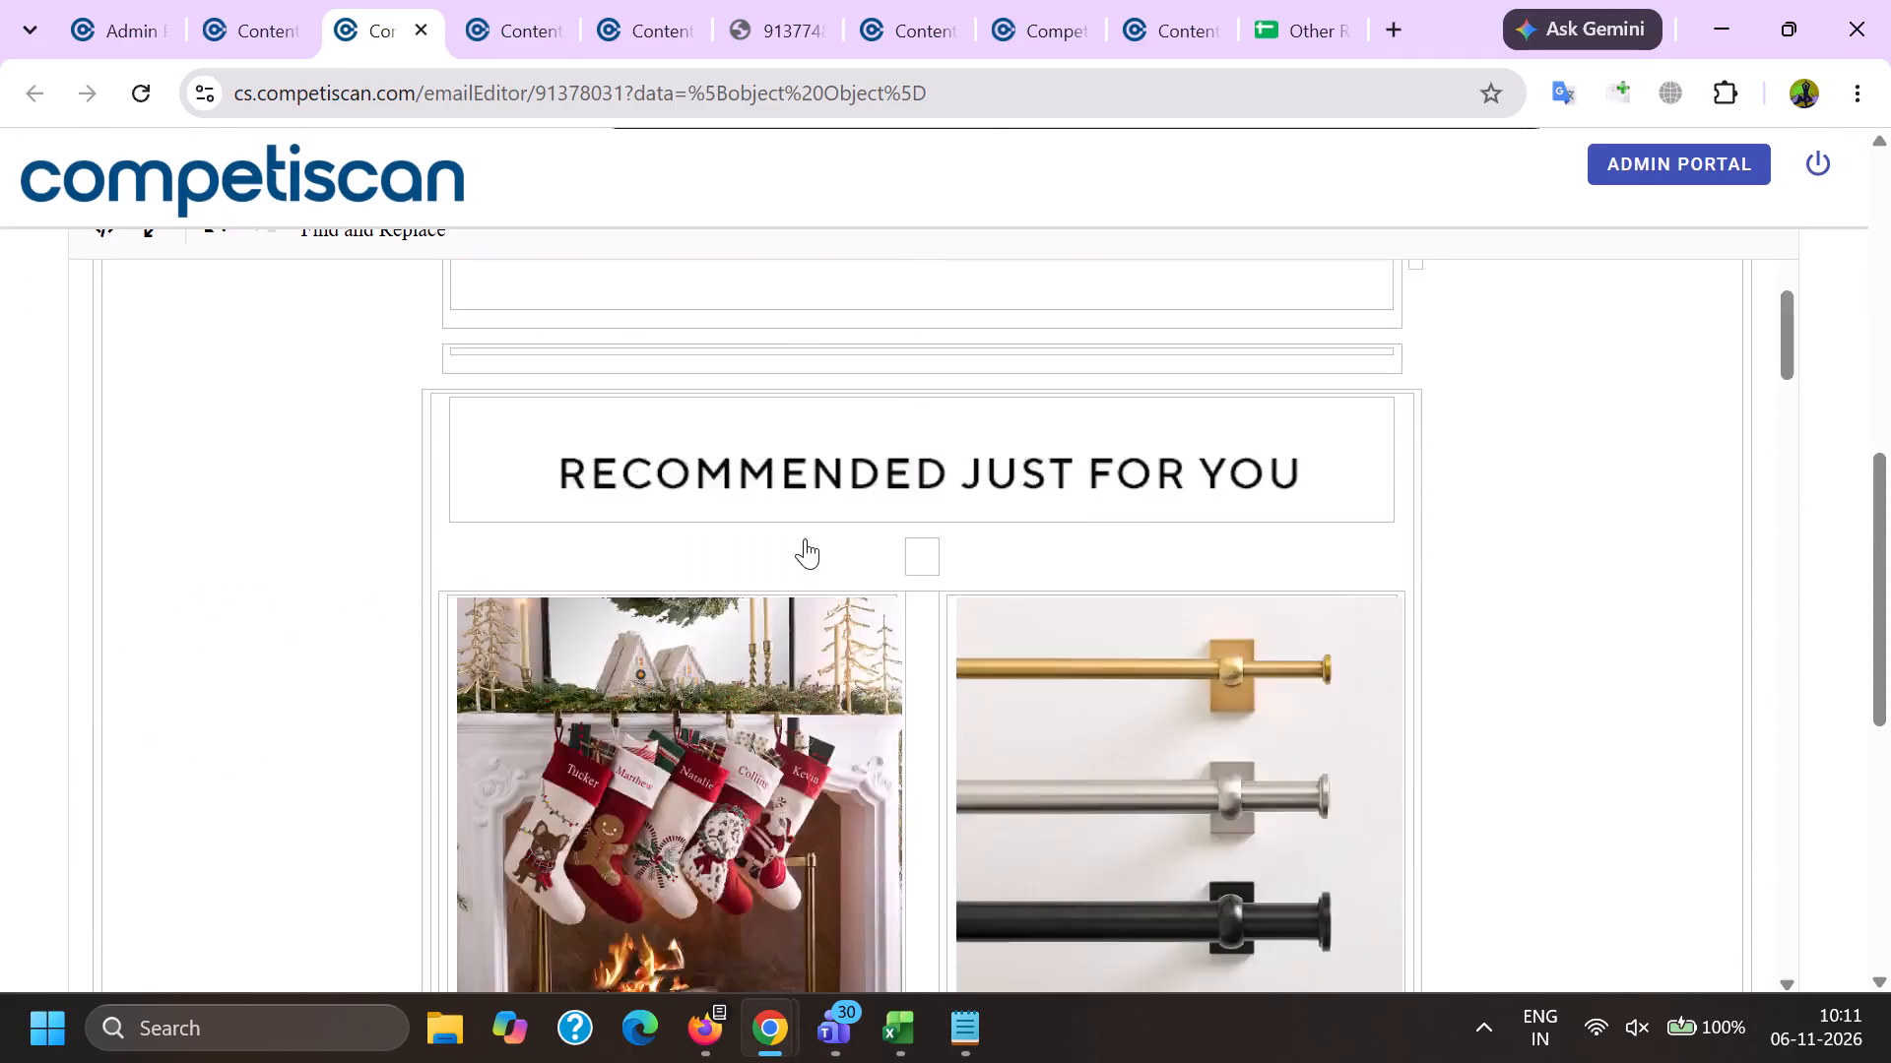
scroll(805, 538, down, 20)
scroll(805, 538, down, 7)
scroll(835, 756, up, 10)
click(795, 688)
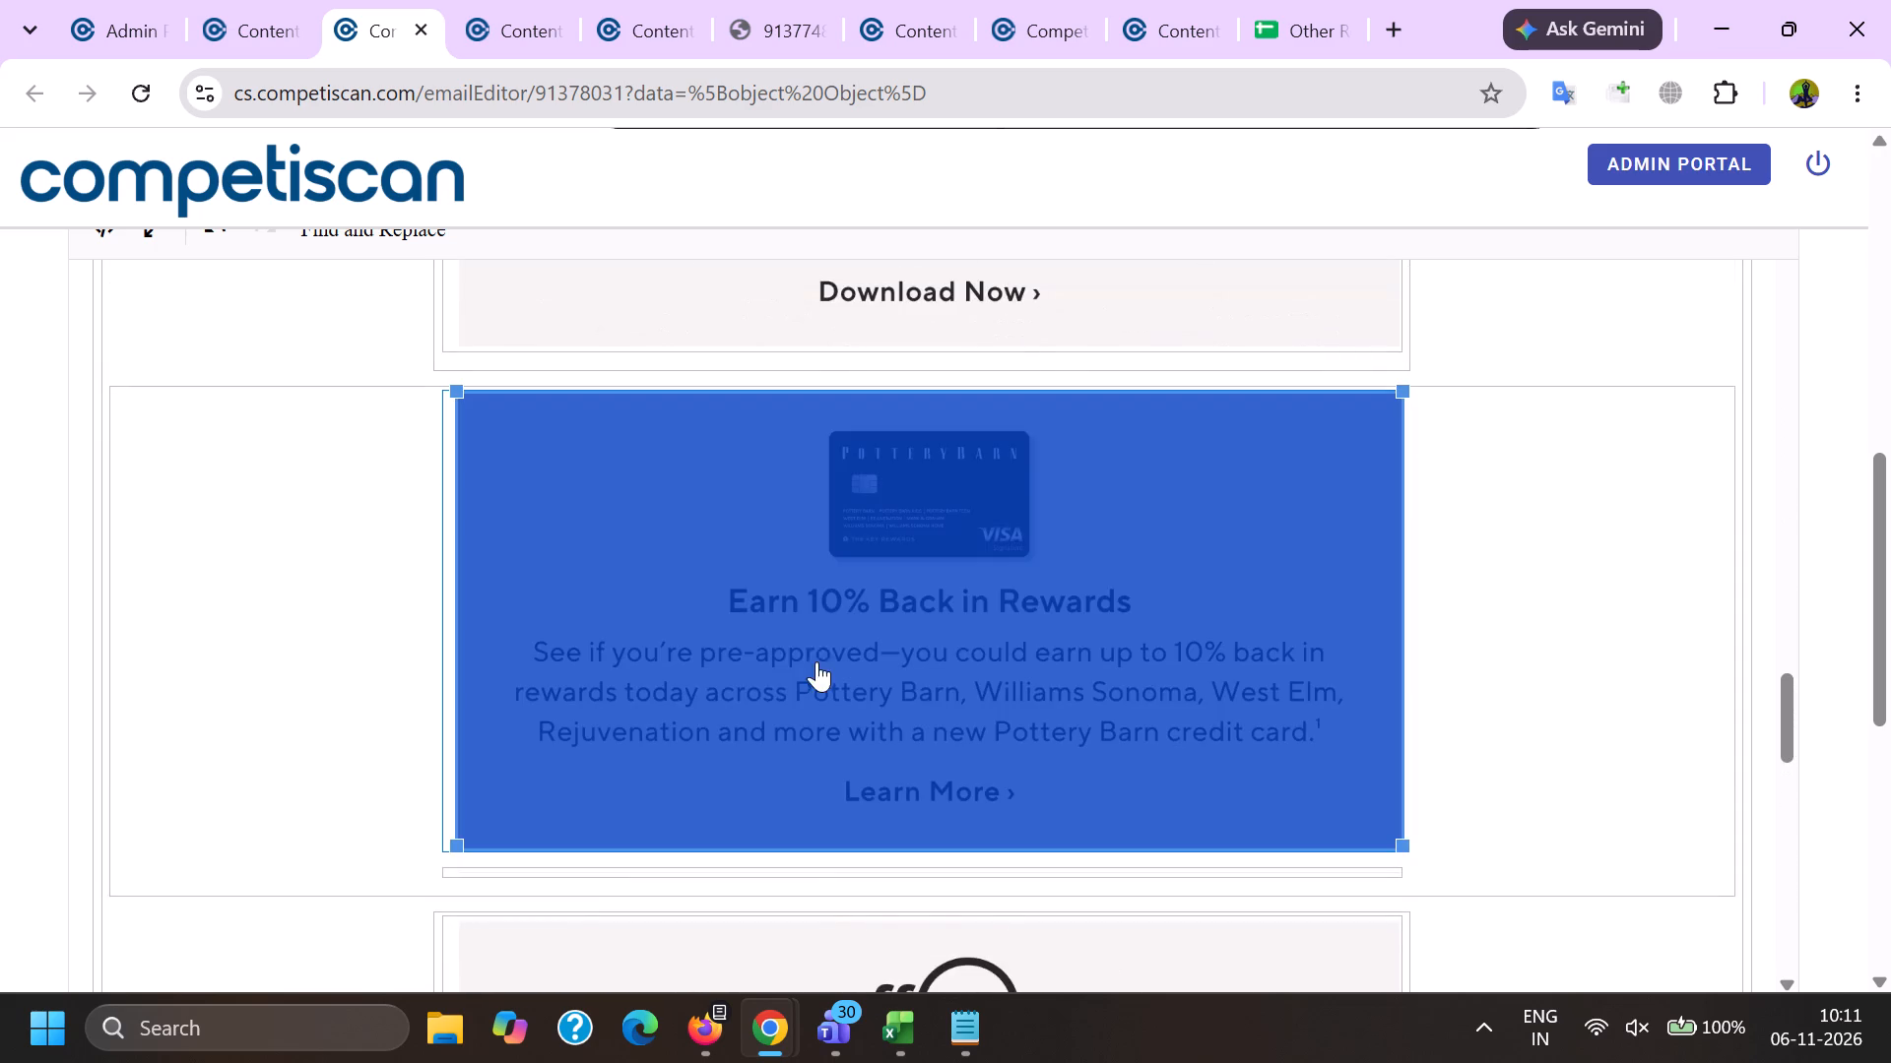
scroll(751, 736, up, 4)
click(706, 693)
click(853, 537)
scroll(848, 549, down, 5)
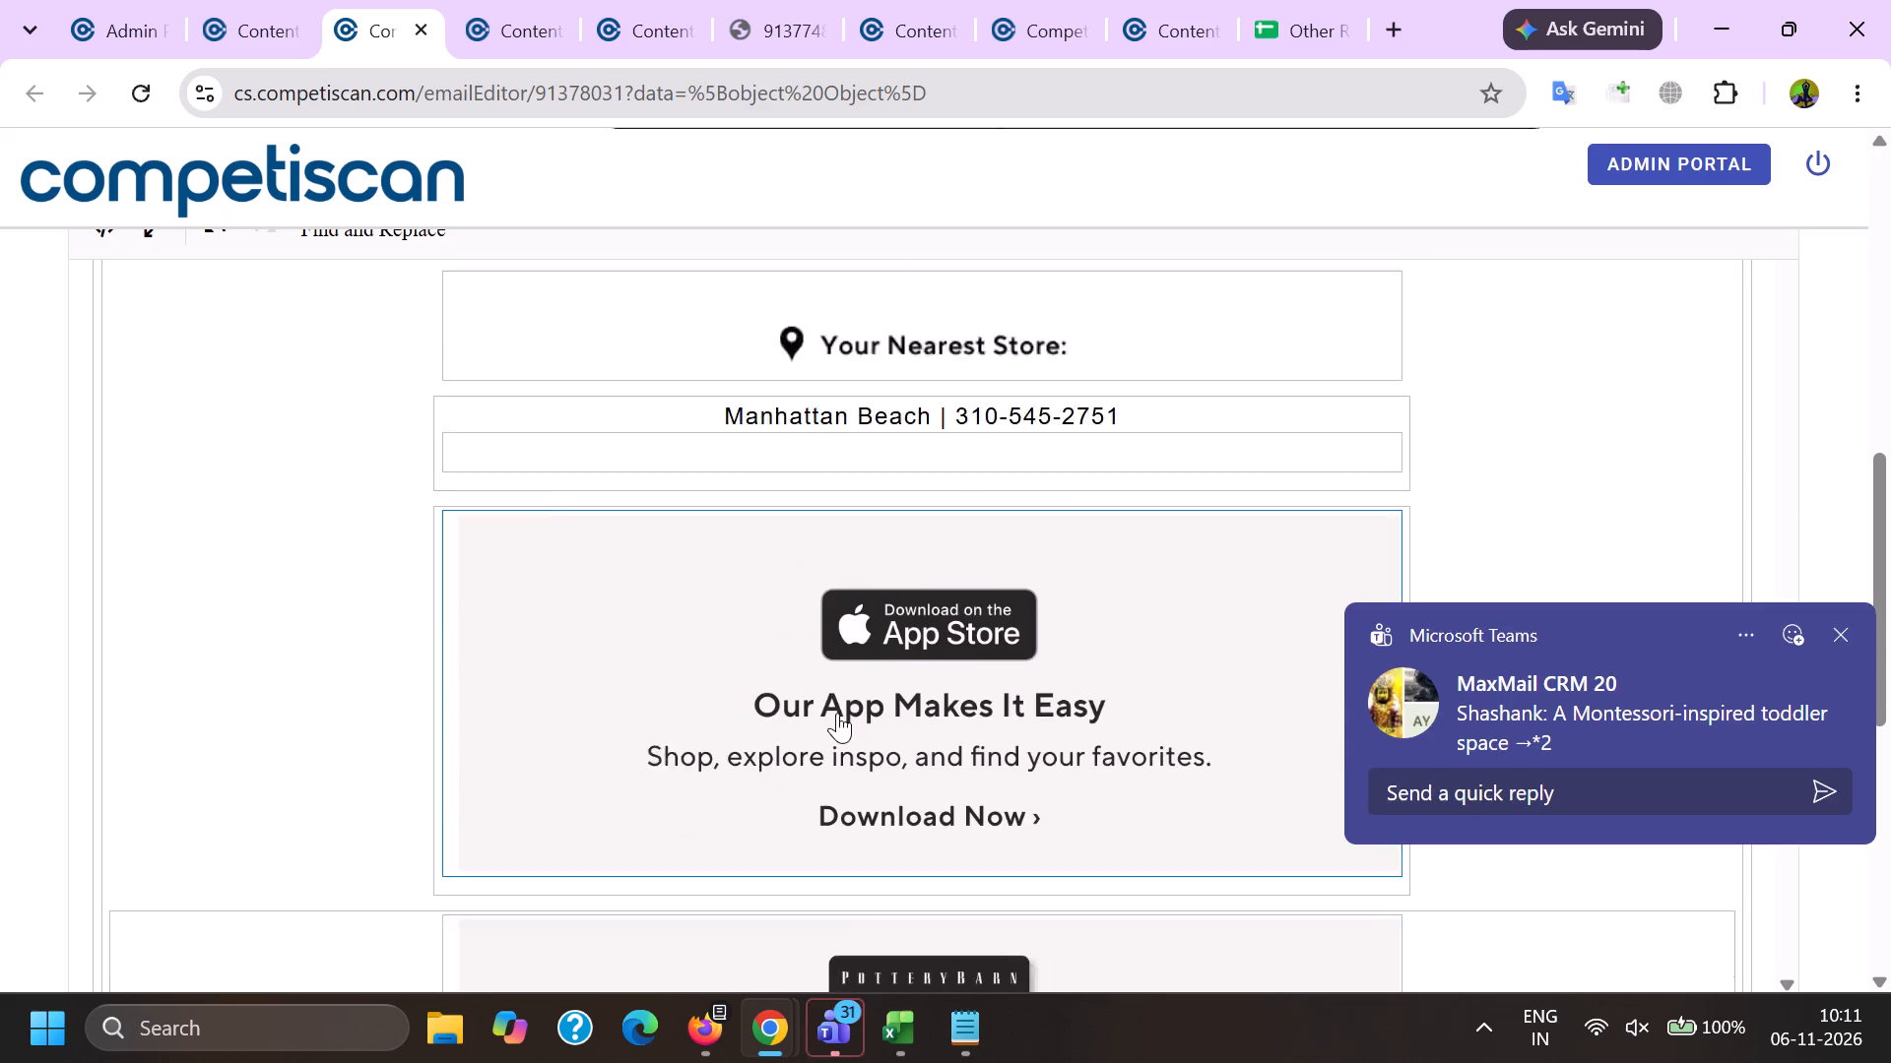
scroll(851, 681, down, 3)
click(679, 859)
click(555, 863)
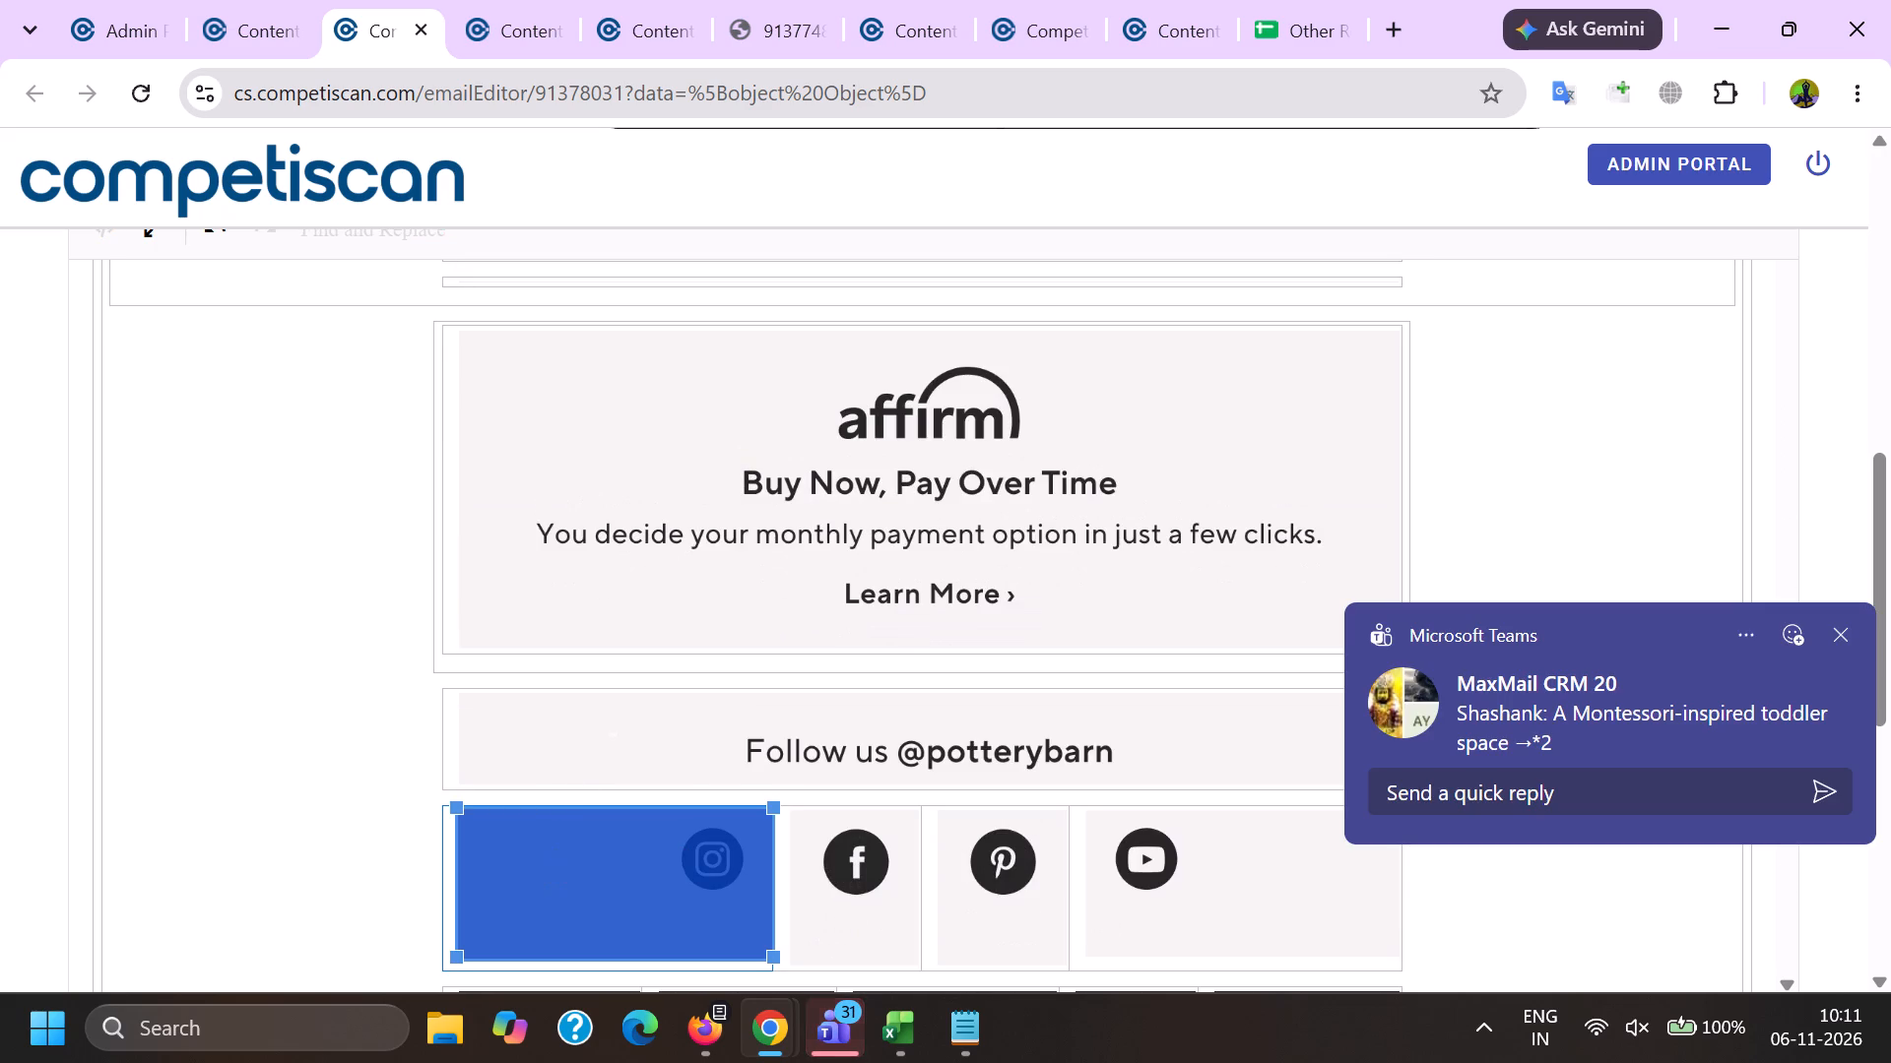
click(563, 769)
click(874, 877)
click(863, 762)
click(989, 869)
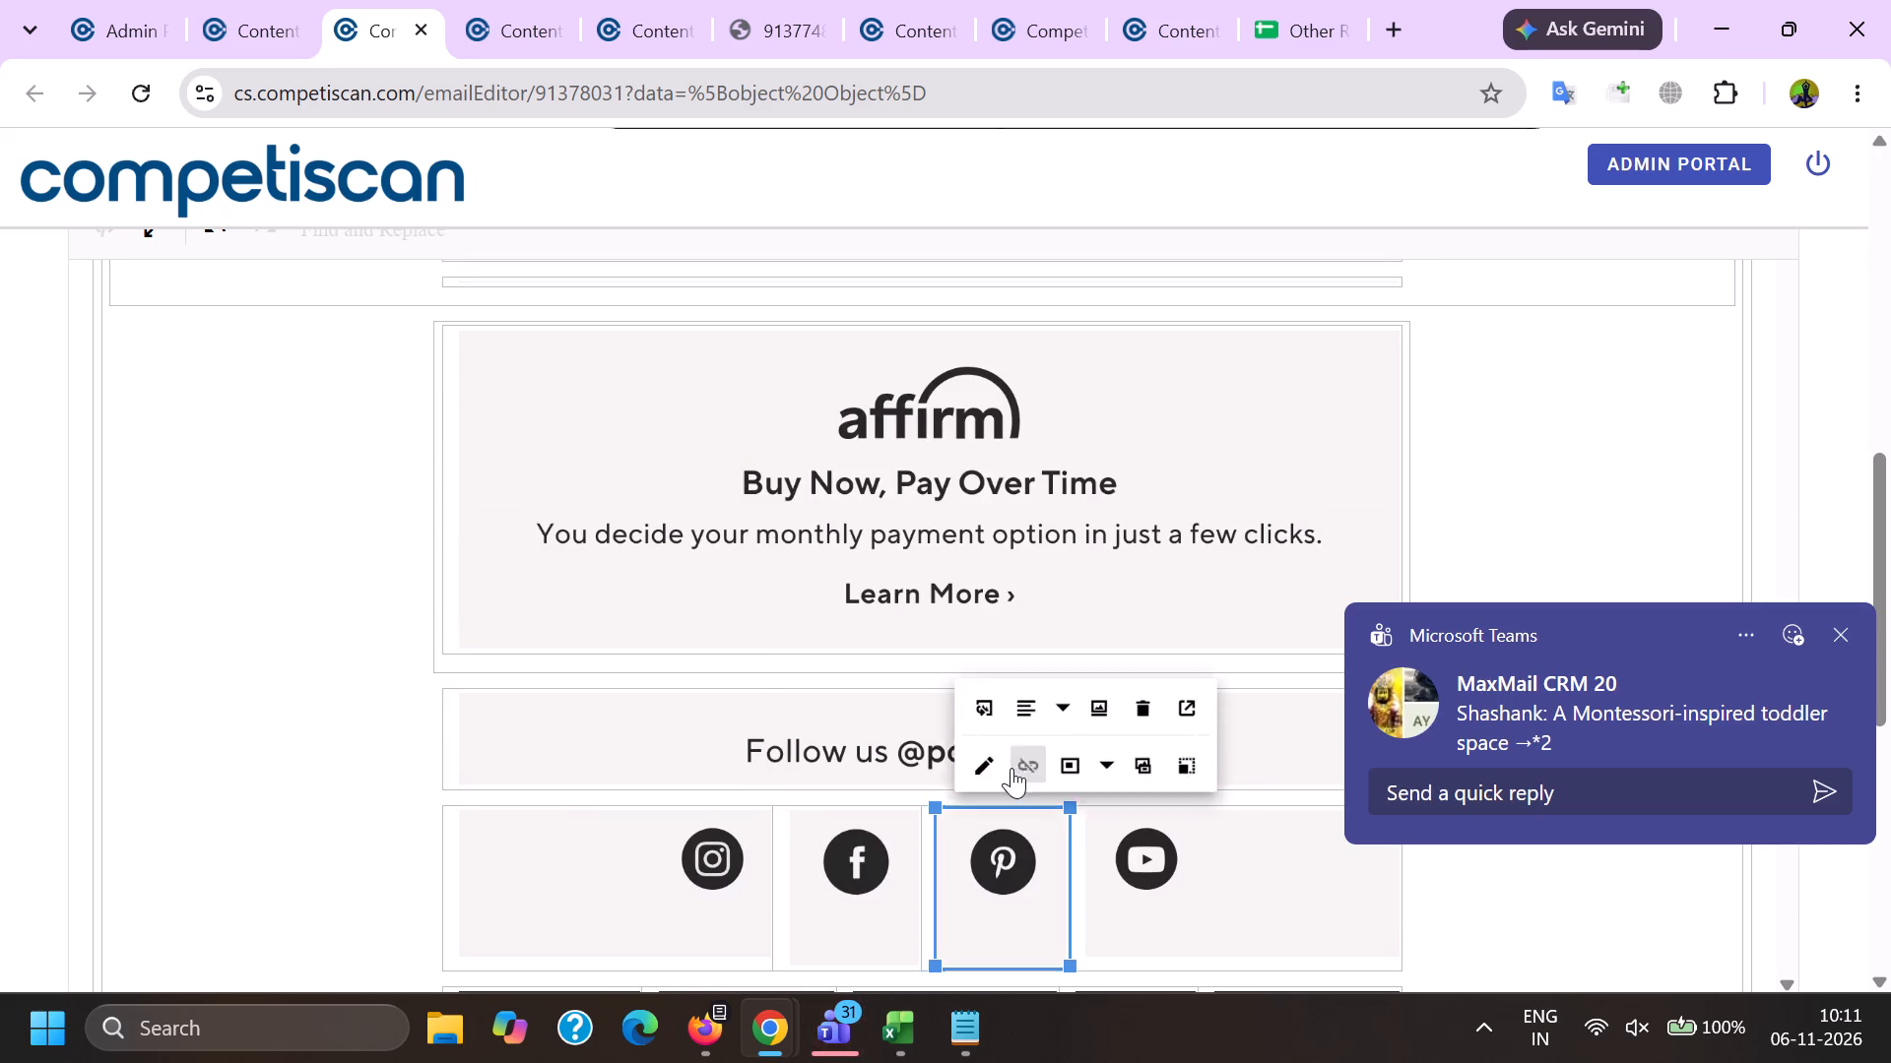
click(1011, 765)
click(1156, 902)
click(1185, 768)
click(853, 732)
click(820, 769)
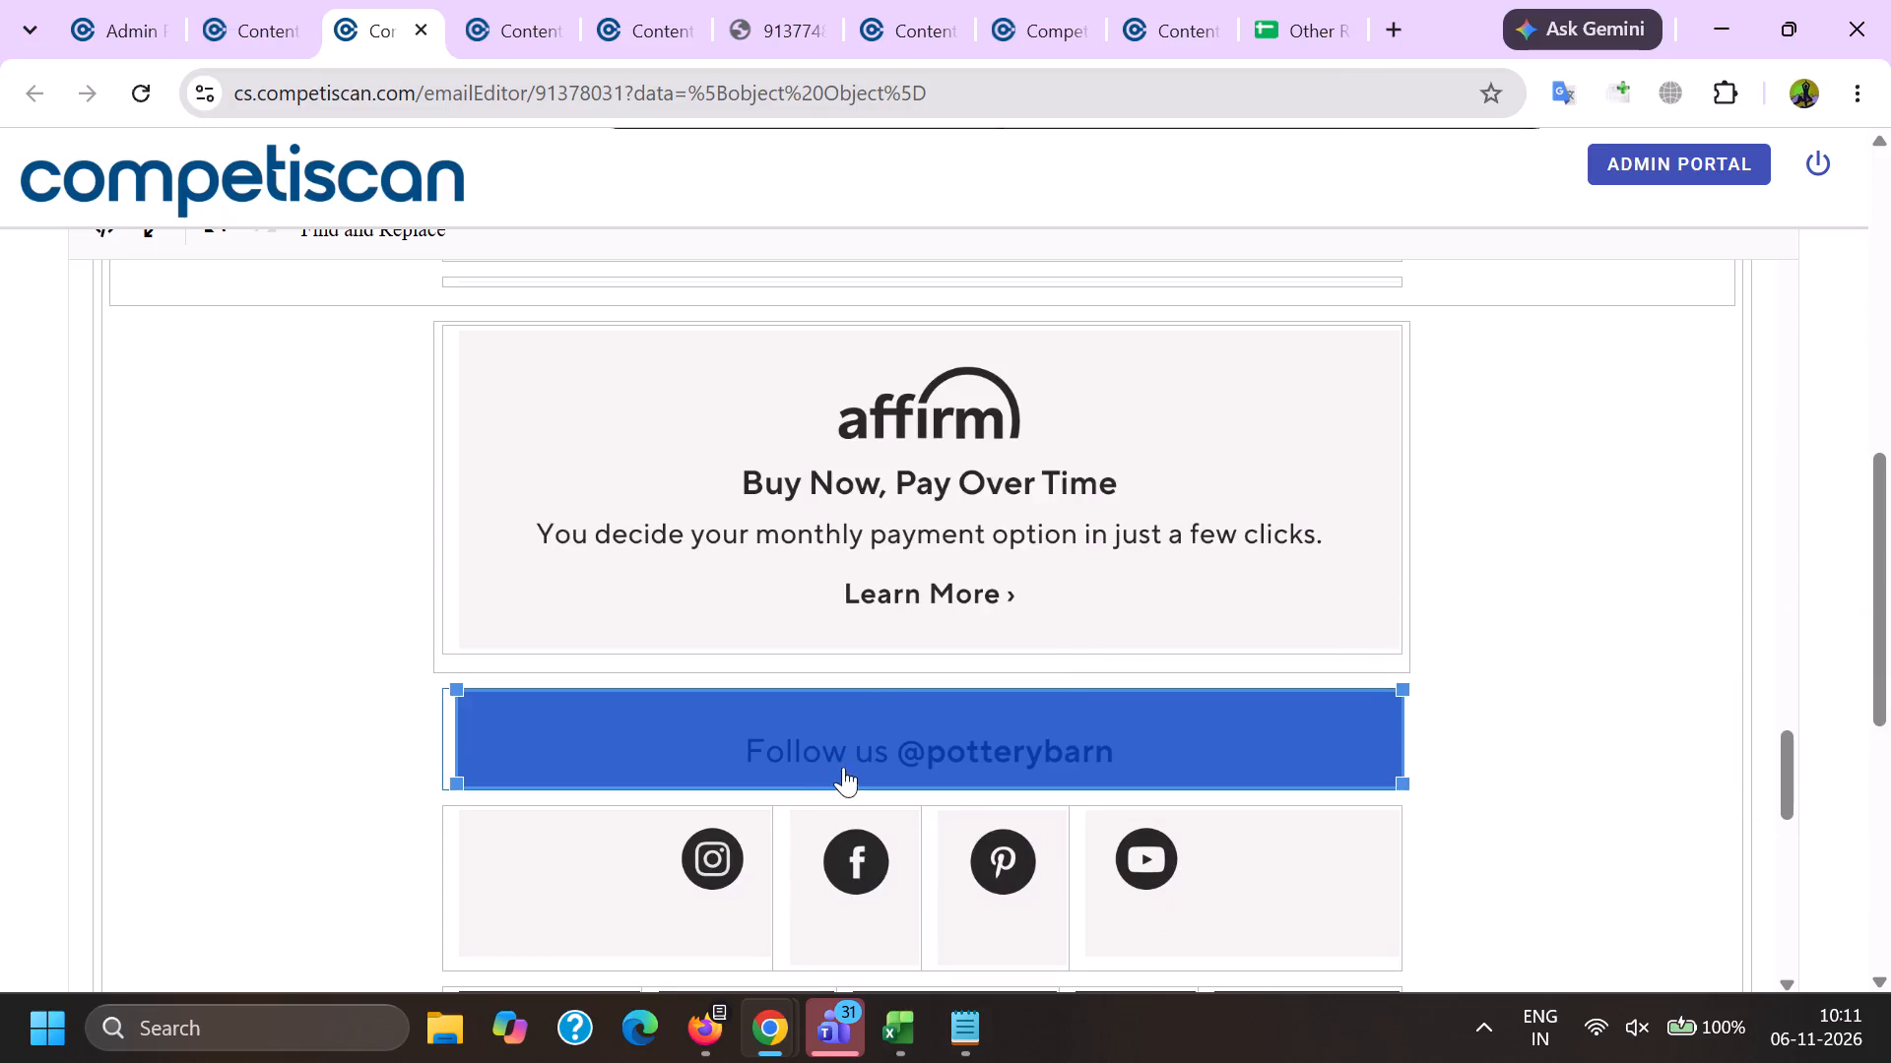
click(868, 662)
Delete the Pottery Barn address-book e-mail and the recipient's e-mail address from the footer text.
scroll(860, 641, down, 5)
scroll(691, 696, up, 2)
scroll(706, 699, down, 8)
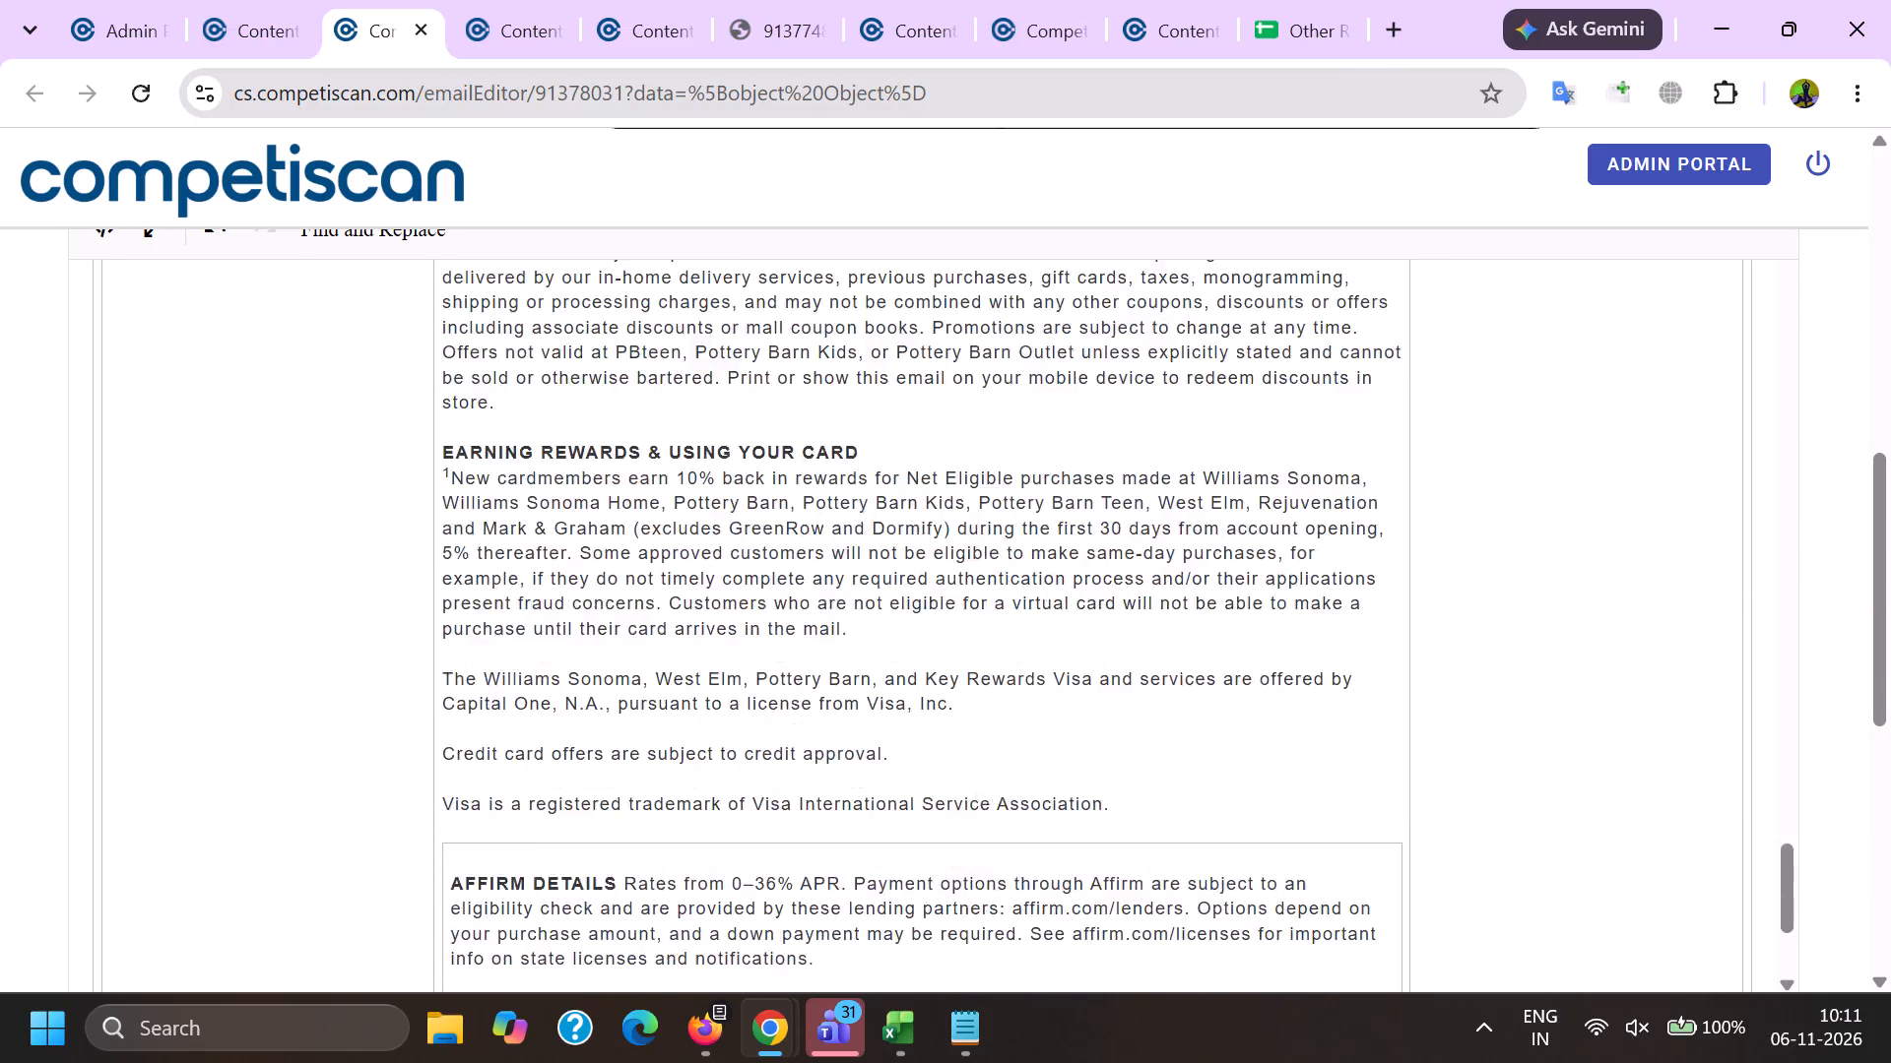
scroll(777, 694, down, 2)
drag(796, 679, 1104, 691)
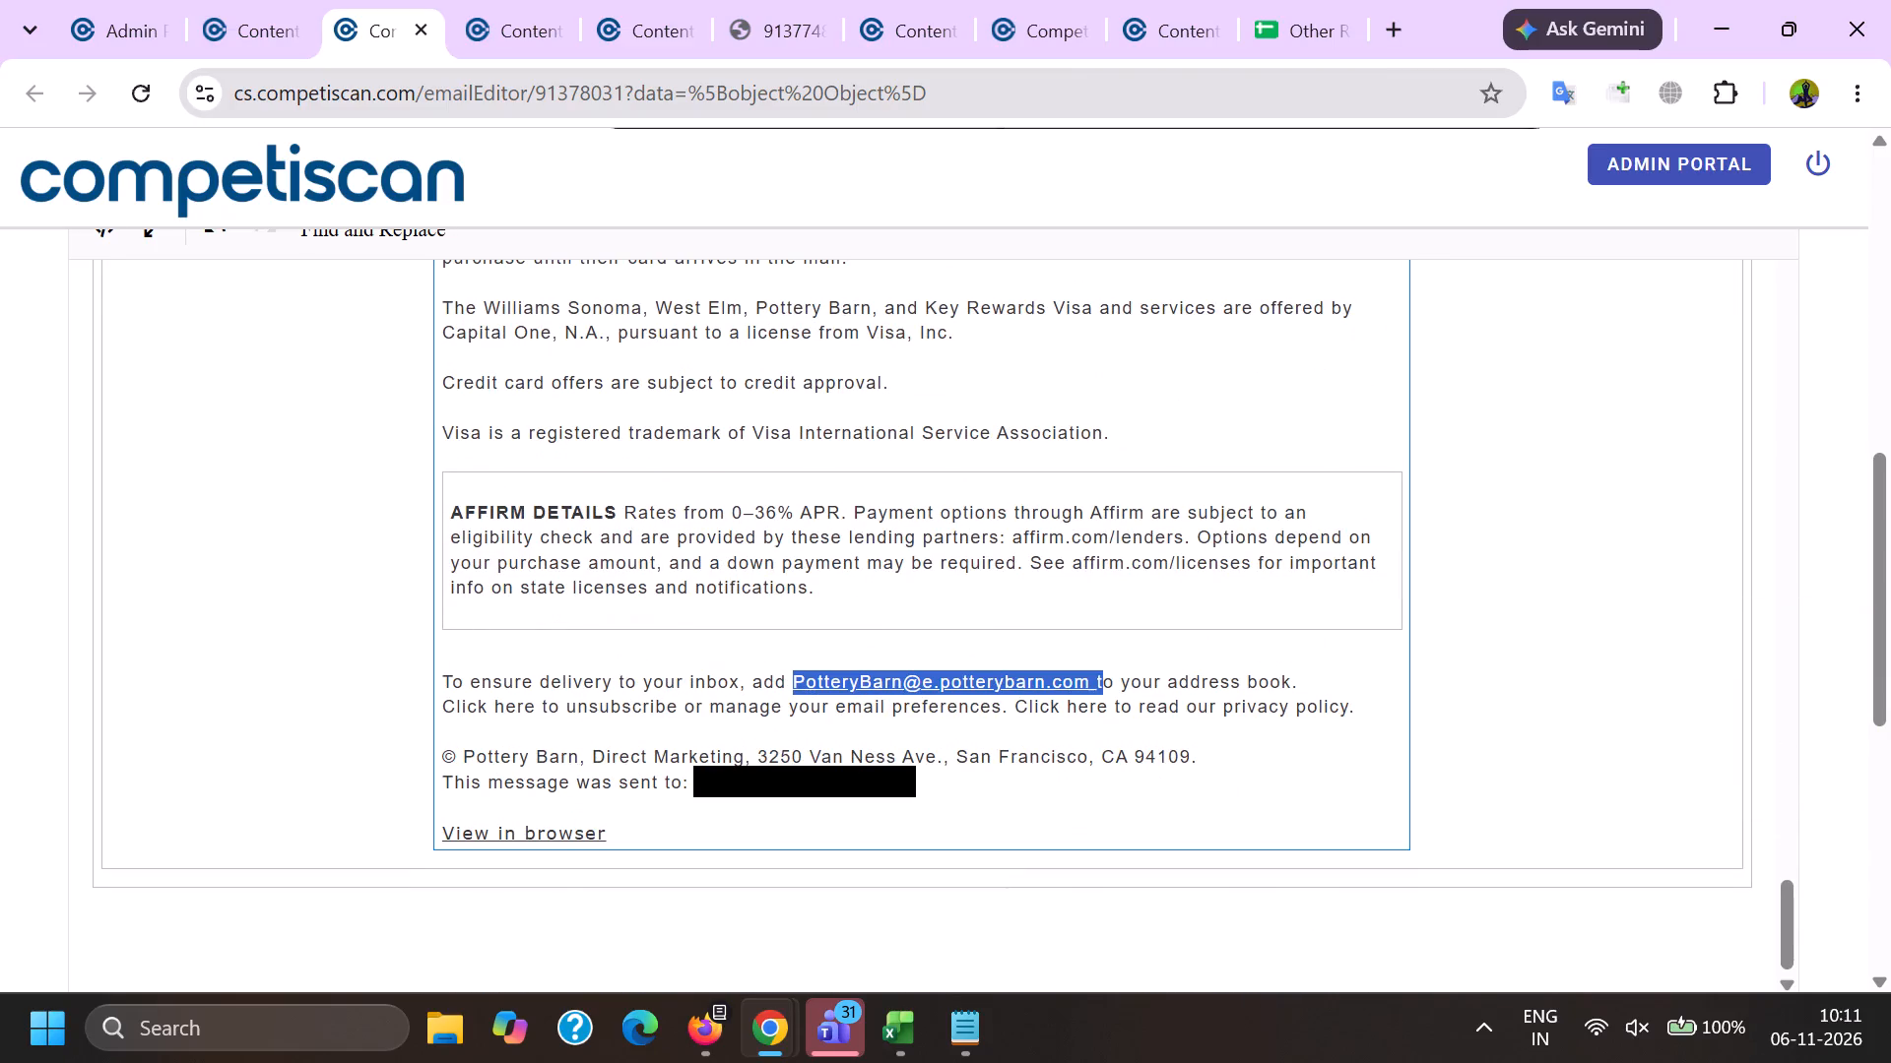
drag(1104, 691, 1095, 687)
key(BackSpace)
drag(694, 782, 993, 780)
key(BackSpace)
Remove the hyperlinks from the footer's unsubscribe "Click here" text and "View in browser".
click(512, 714)
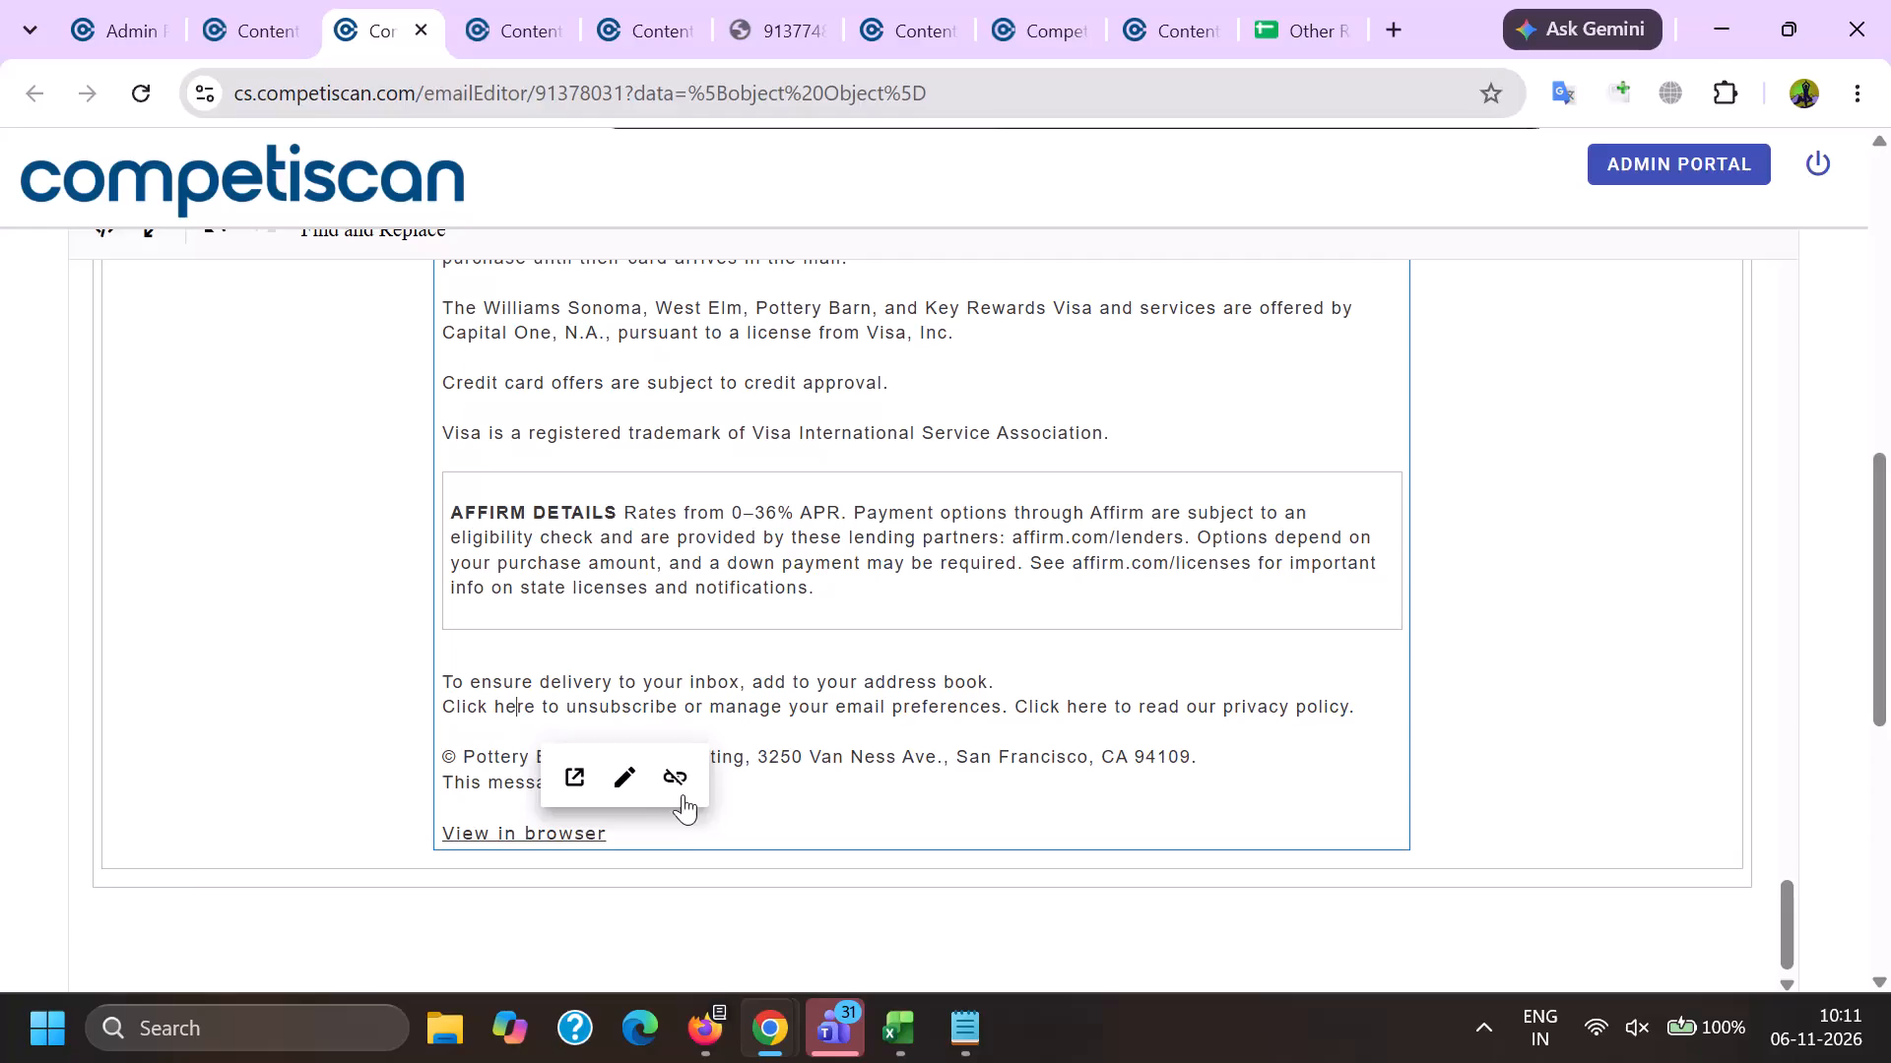
click(682, 788)
click(581, 827)
click(741, 890)
Save the product info for the cleaned email and confirm the save.
scroll(711, 689, down, 10)
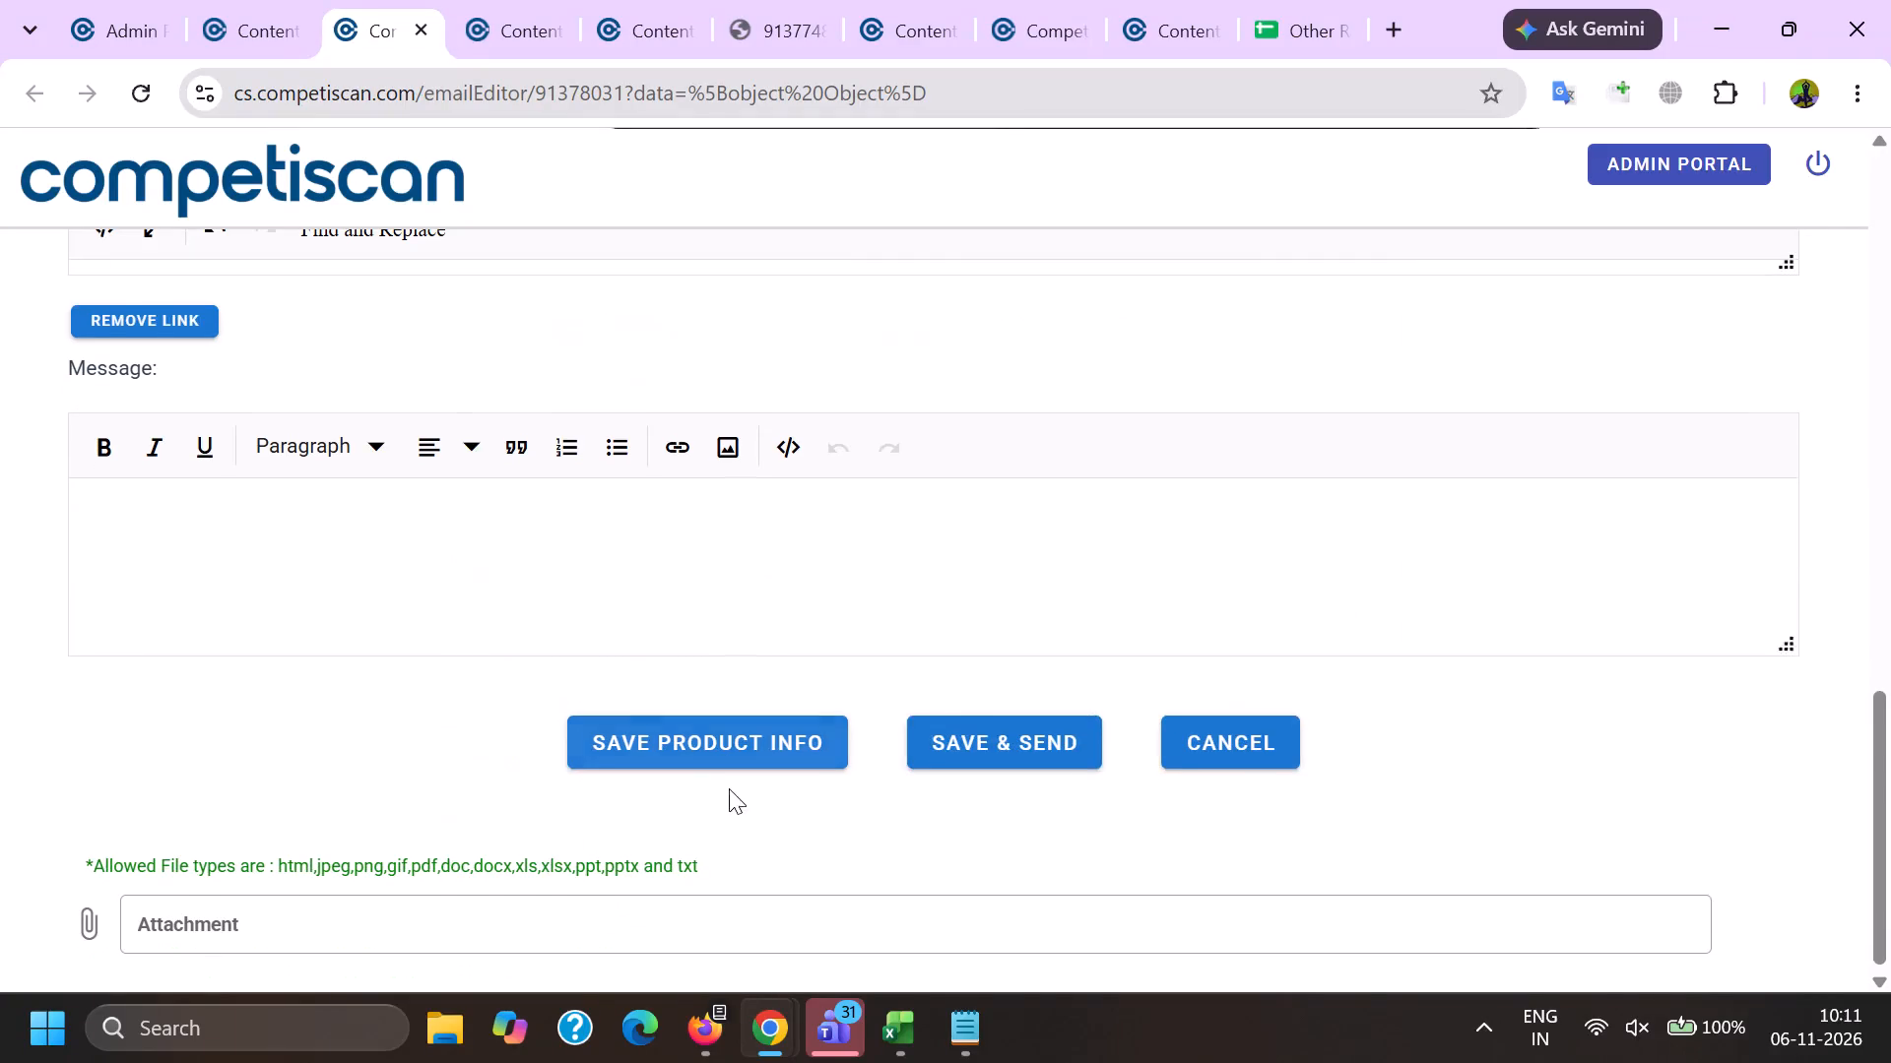
click(710, 751)
click(981, 603)
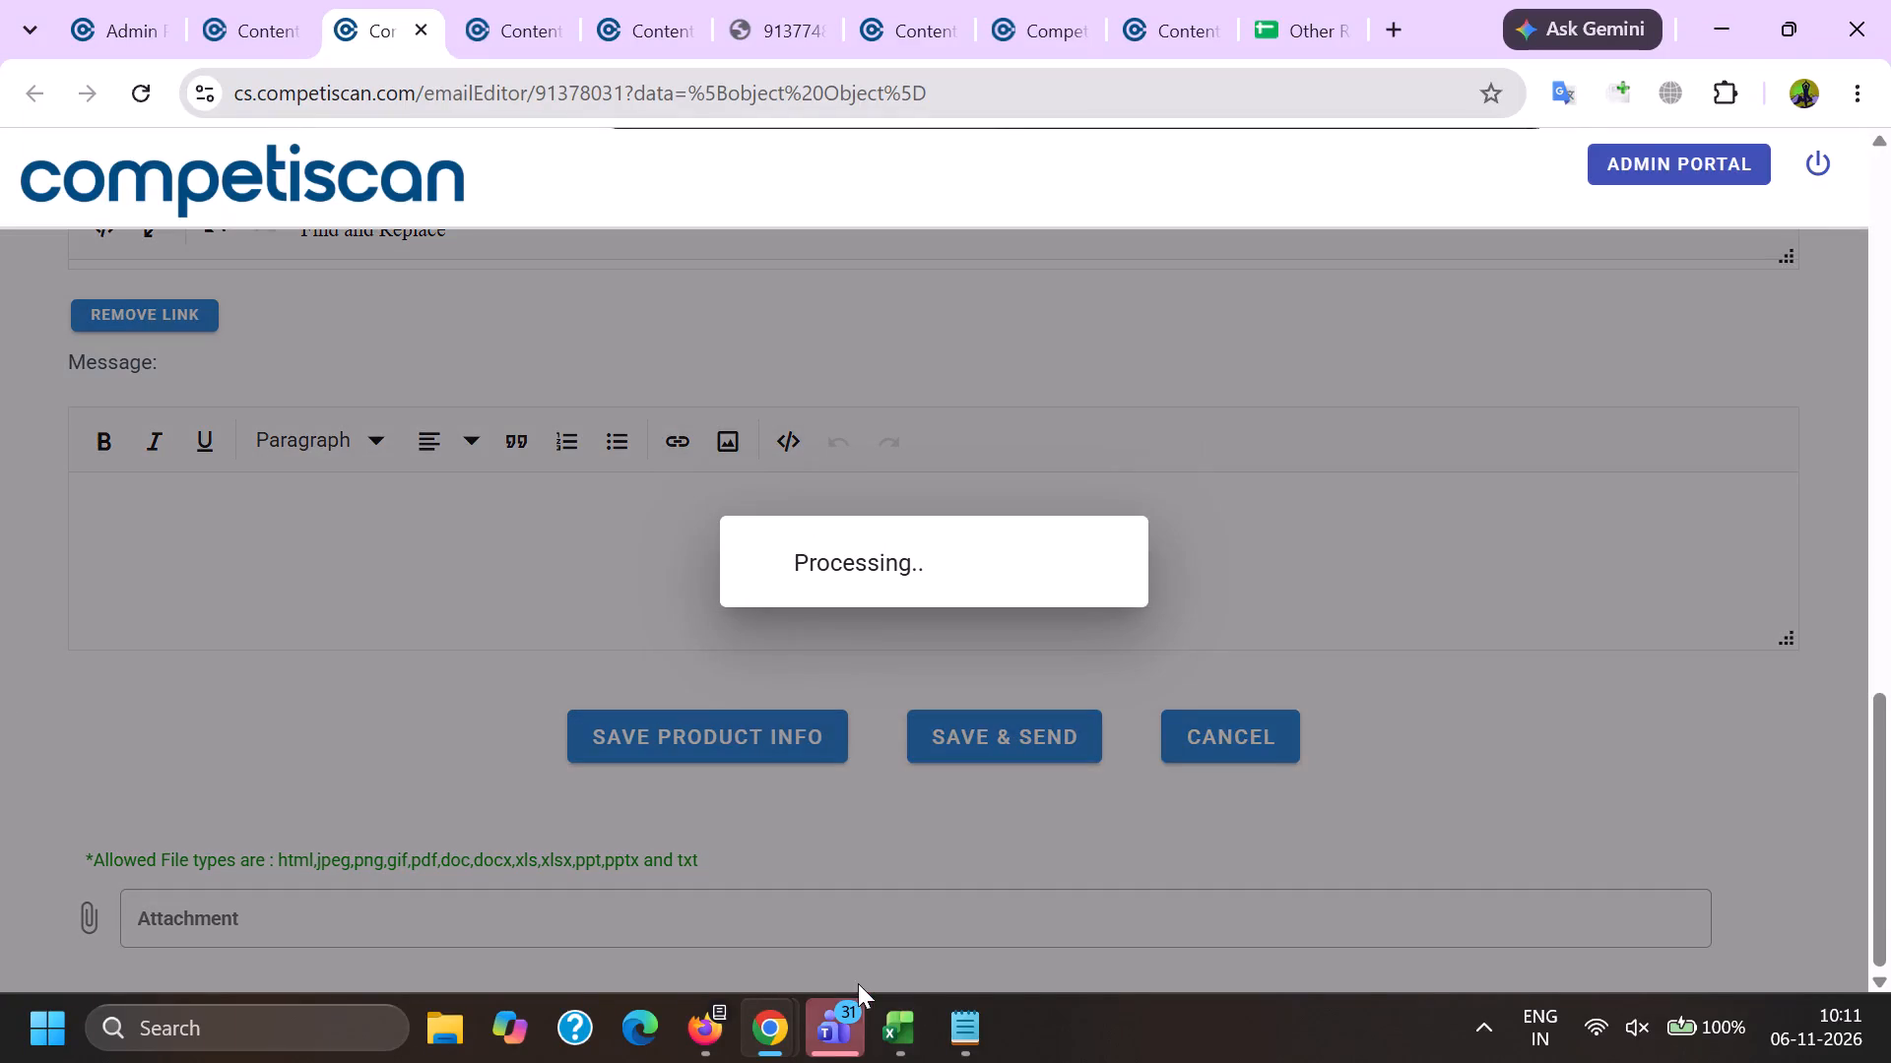
Open the product form for email 91378031.
click(0, 683)
scroll(0, 646, up, 11)
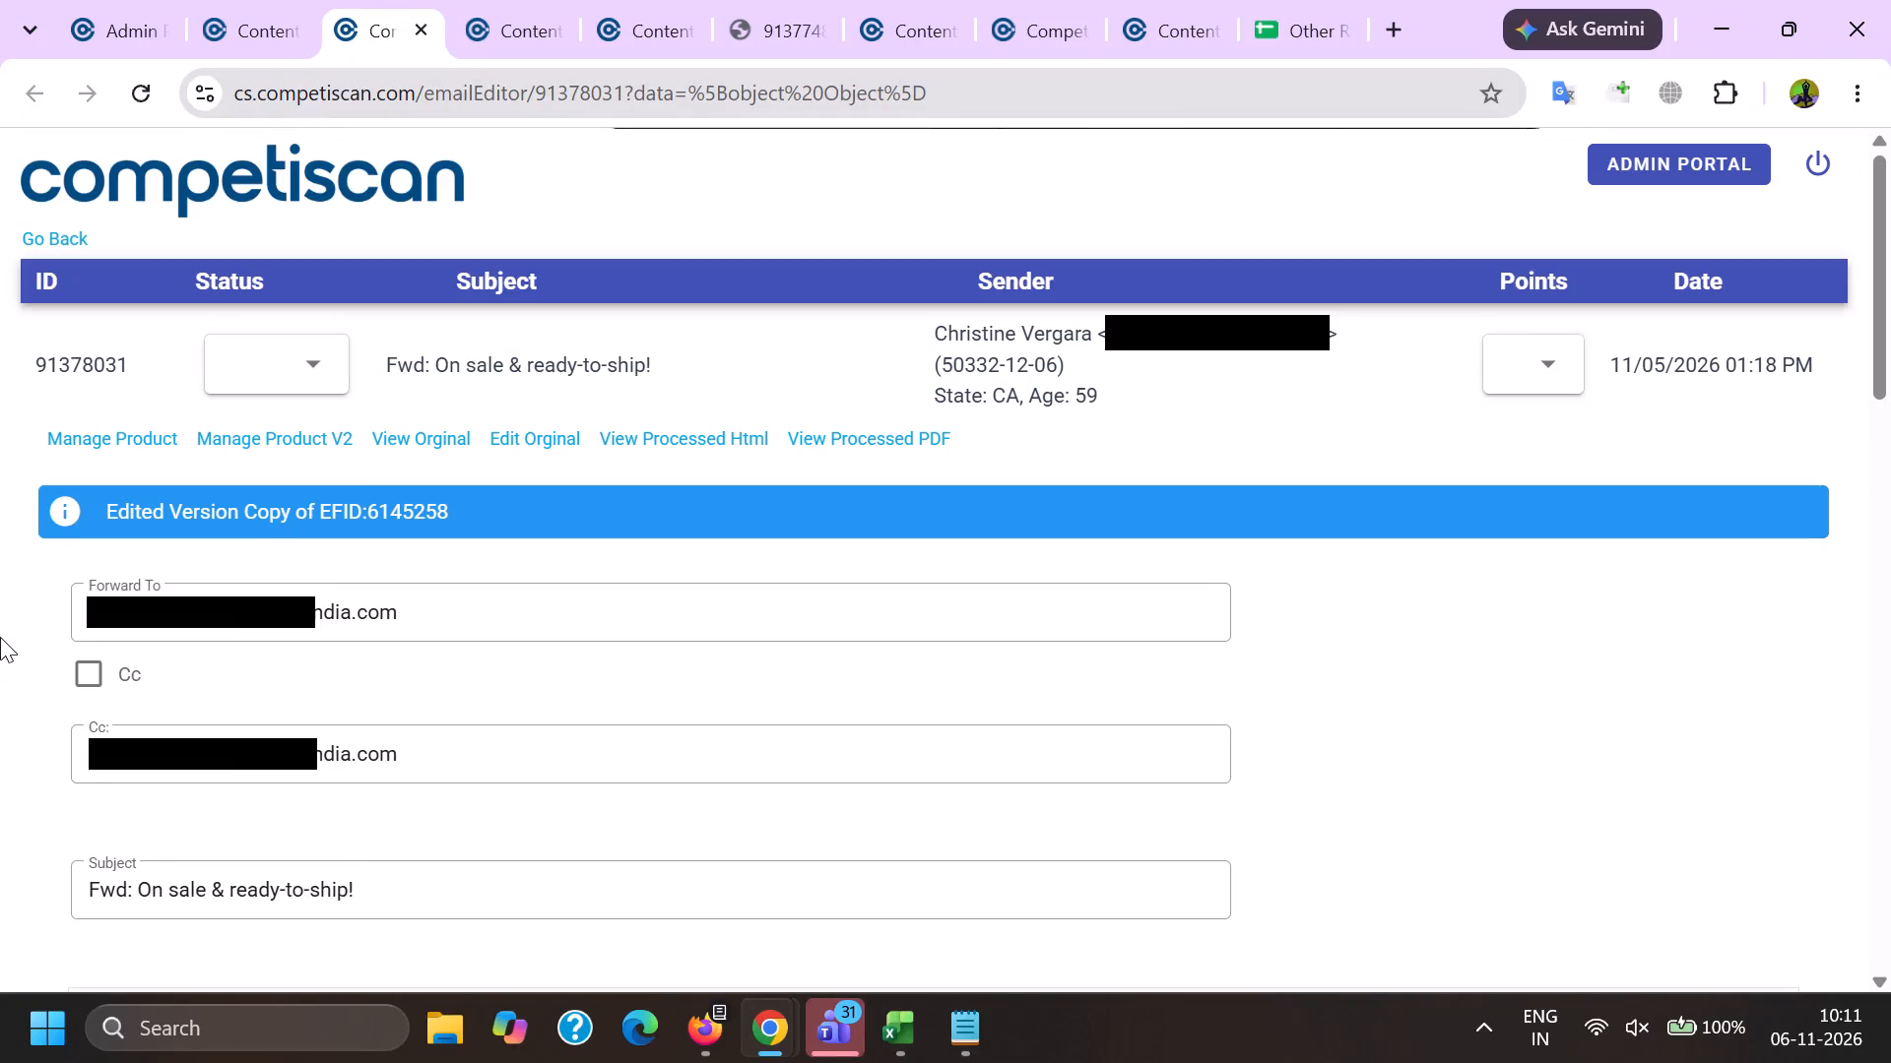
scroll(0, 681, up, 6)
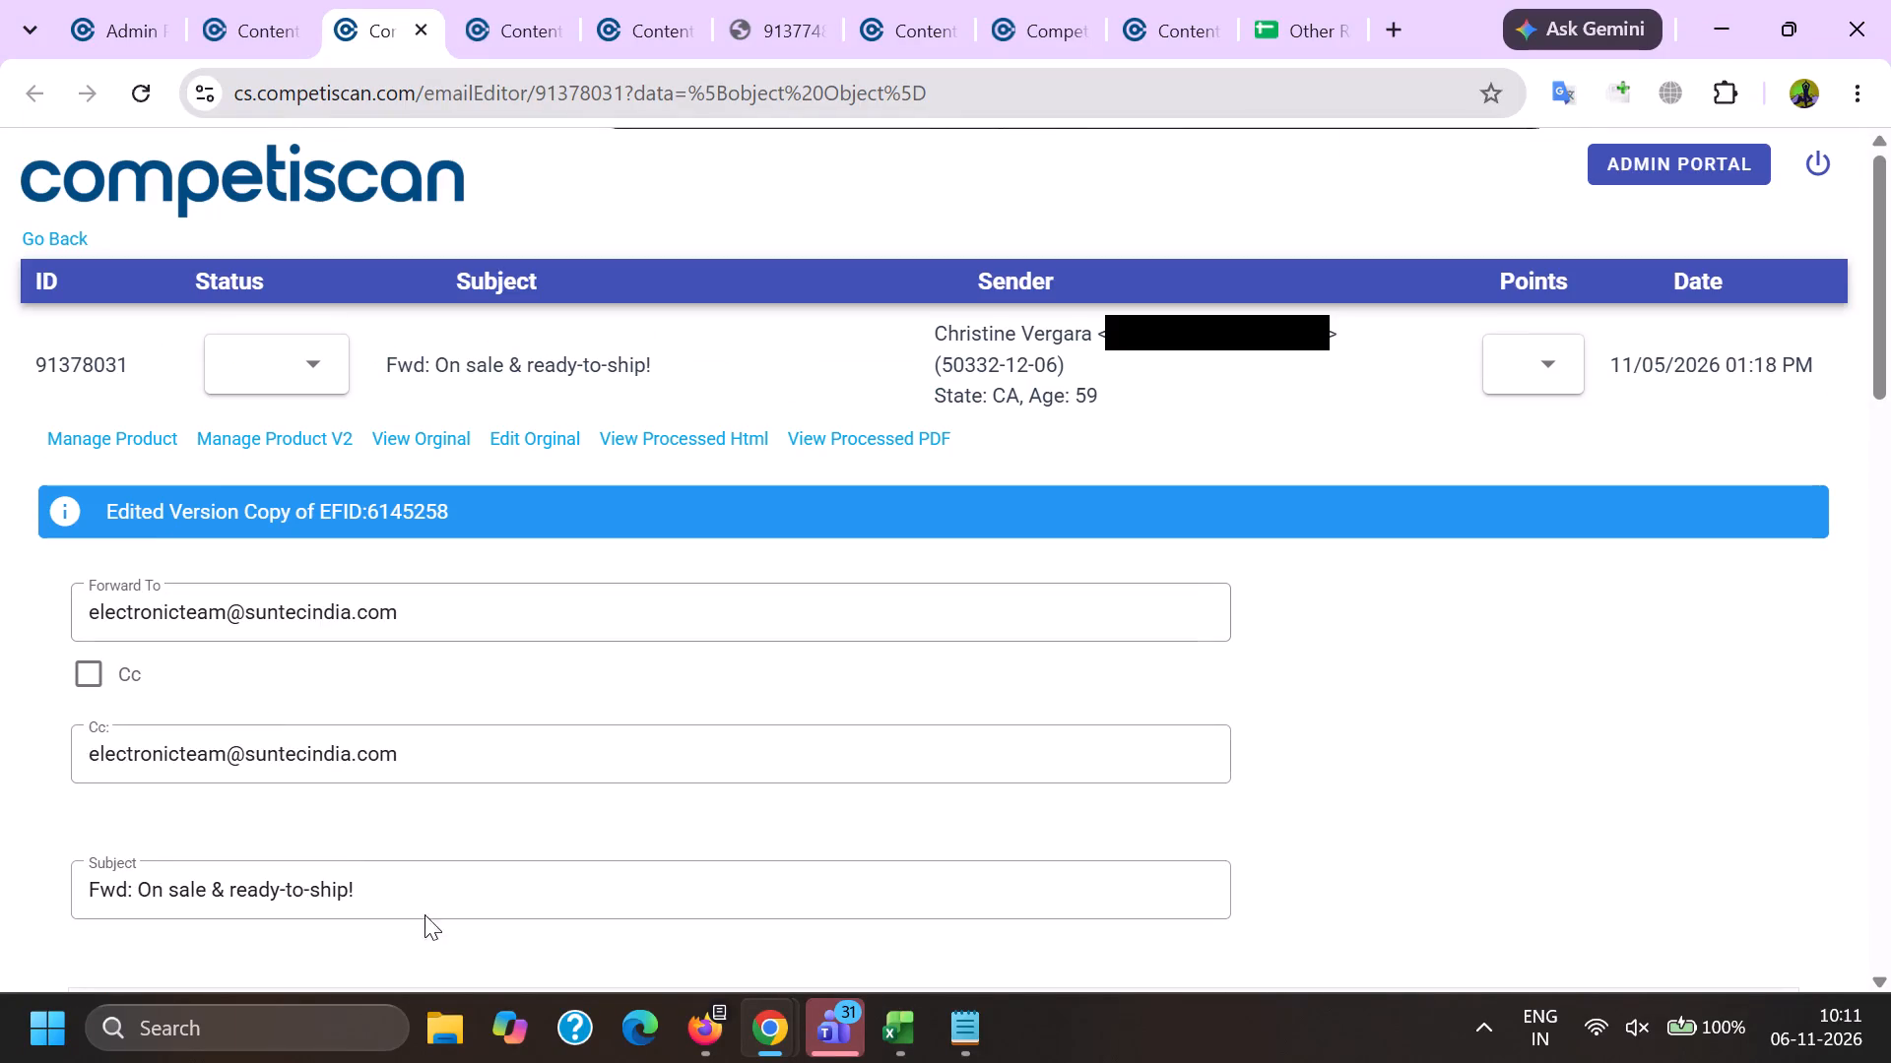
click(156, 435)
Return to the email editor and copy the sender name "Pottery Barn" from the From line.
key(alt+Tab)
scroll(266, 458, down, 5)
double_click(257, 666)
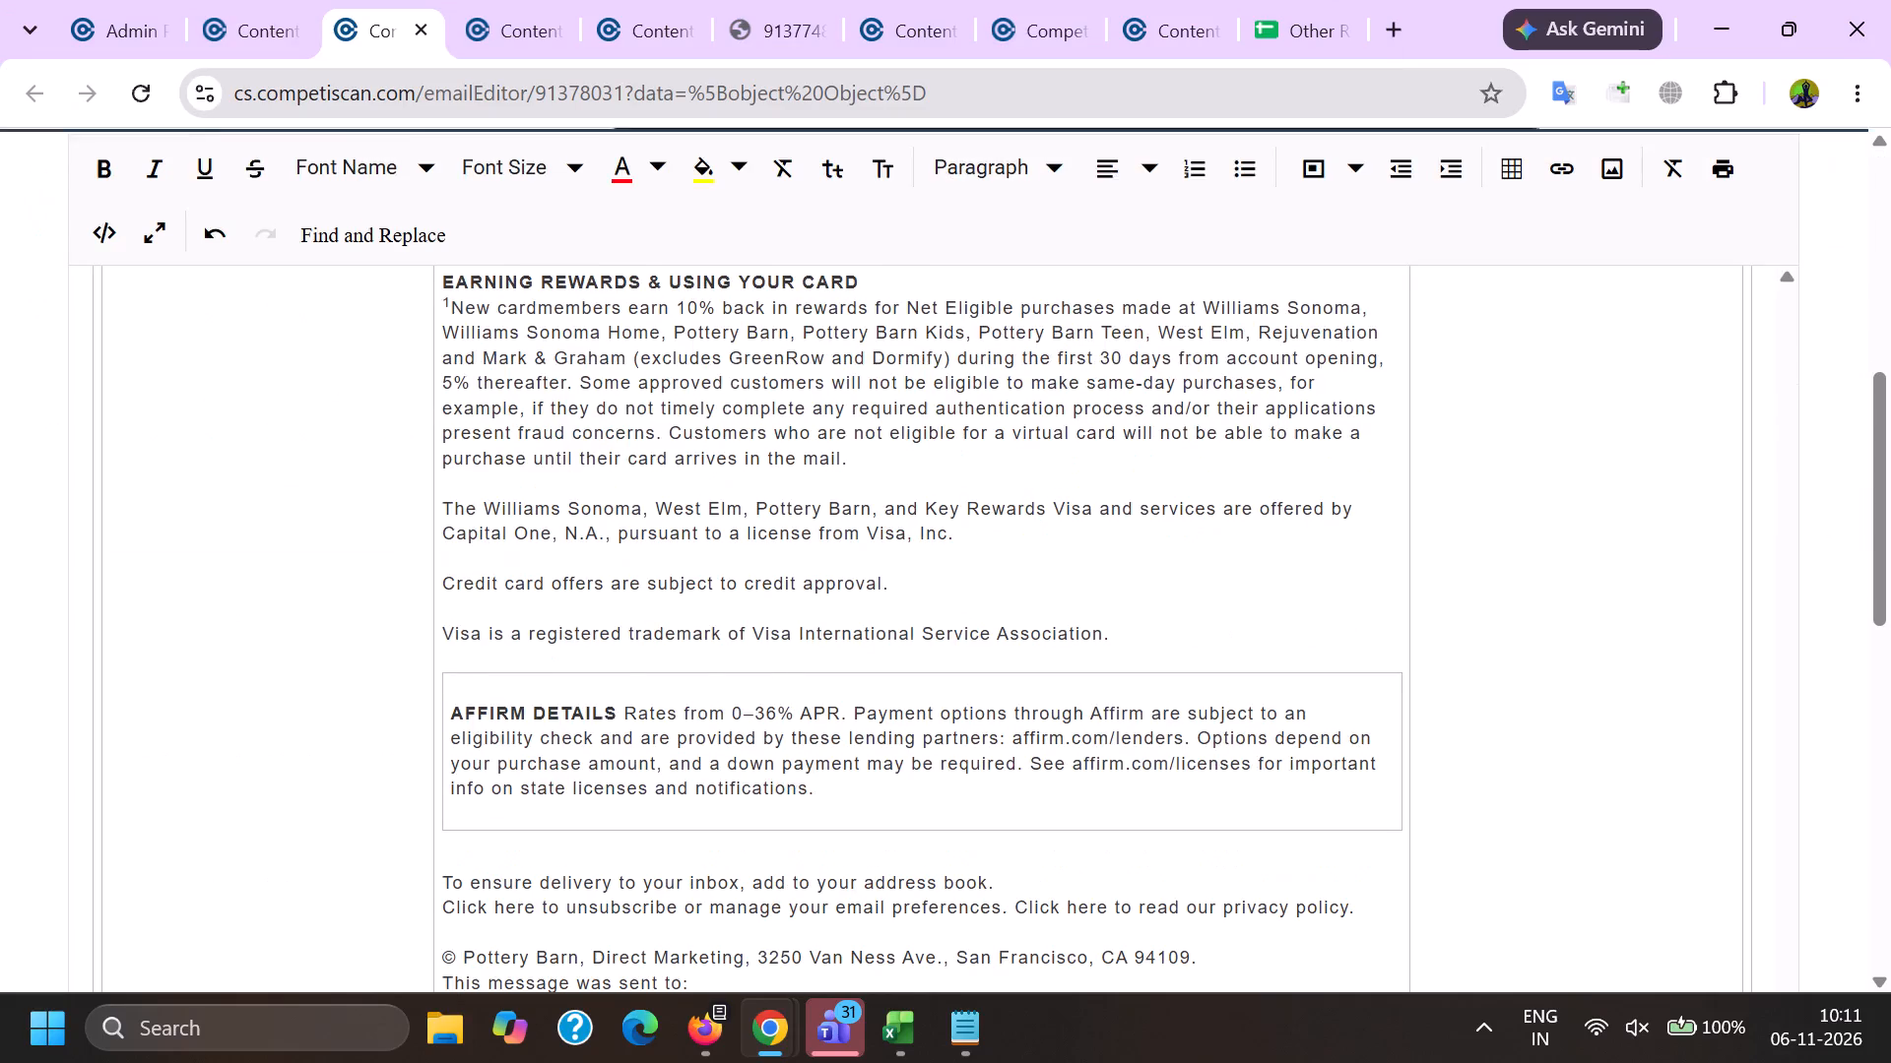
key(Page_Up)
key(Page_Up)
key(Page_Up)
key(Page_Up)
key(Page_Up)
key(Page_Up)
key(Page_Up)
key(Page_Up)
key(Page_Up)
key(Page_Up)
key(Page_Up)
key(Page_Up)
key(Page_Up)
key(Page_Up)
key(Page_Up)
key(Page_Up)
key(Page_Up)
key(Page_Up)
key(Page_Up)
key(Page_Up)
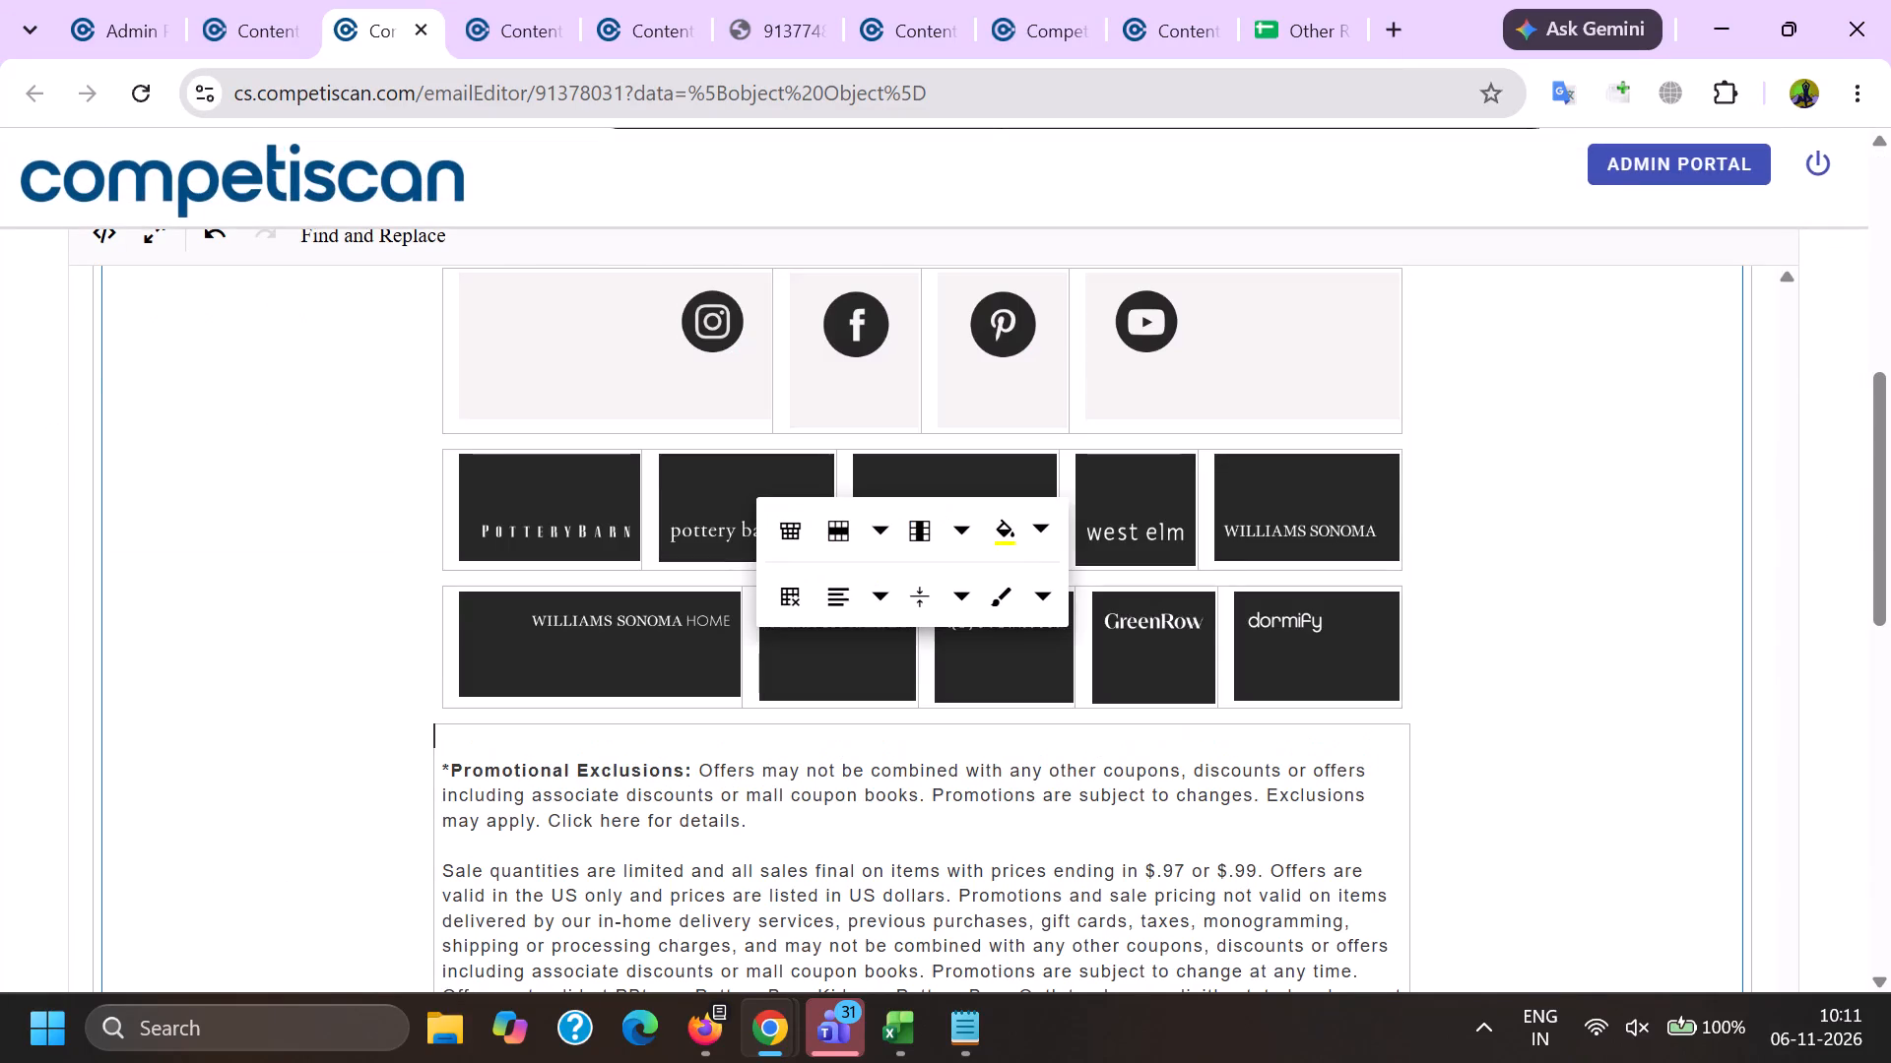
scroll(278, 463, down, 5)
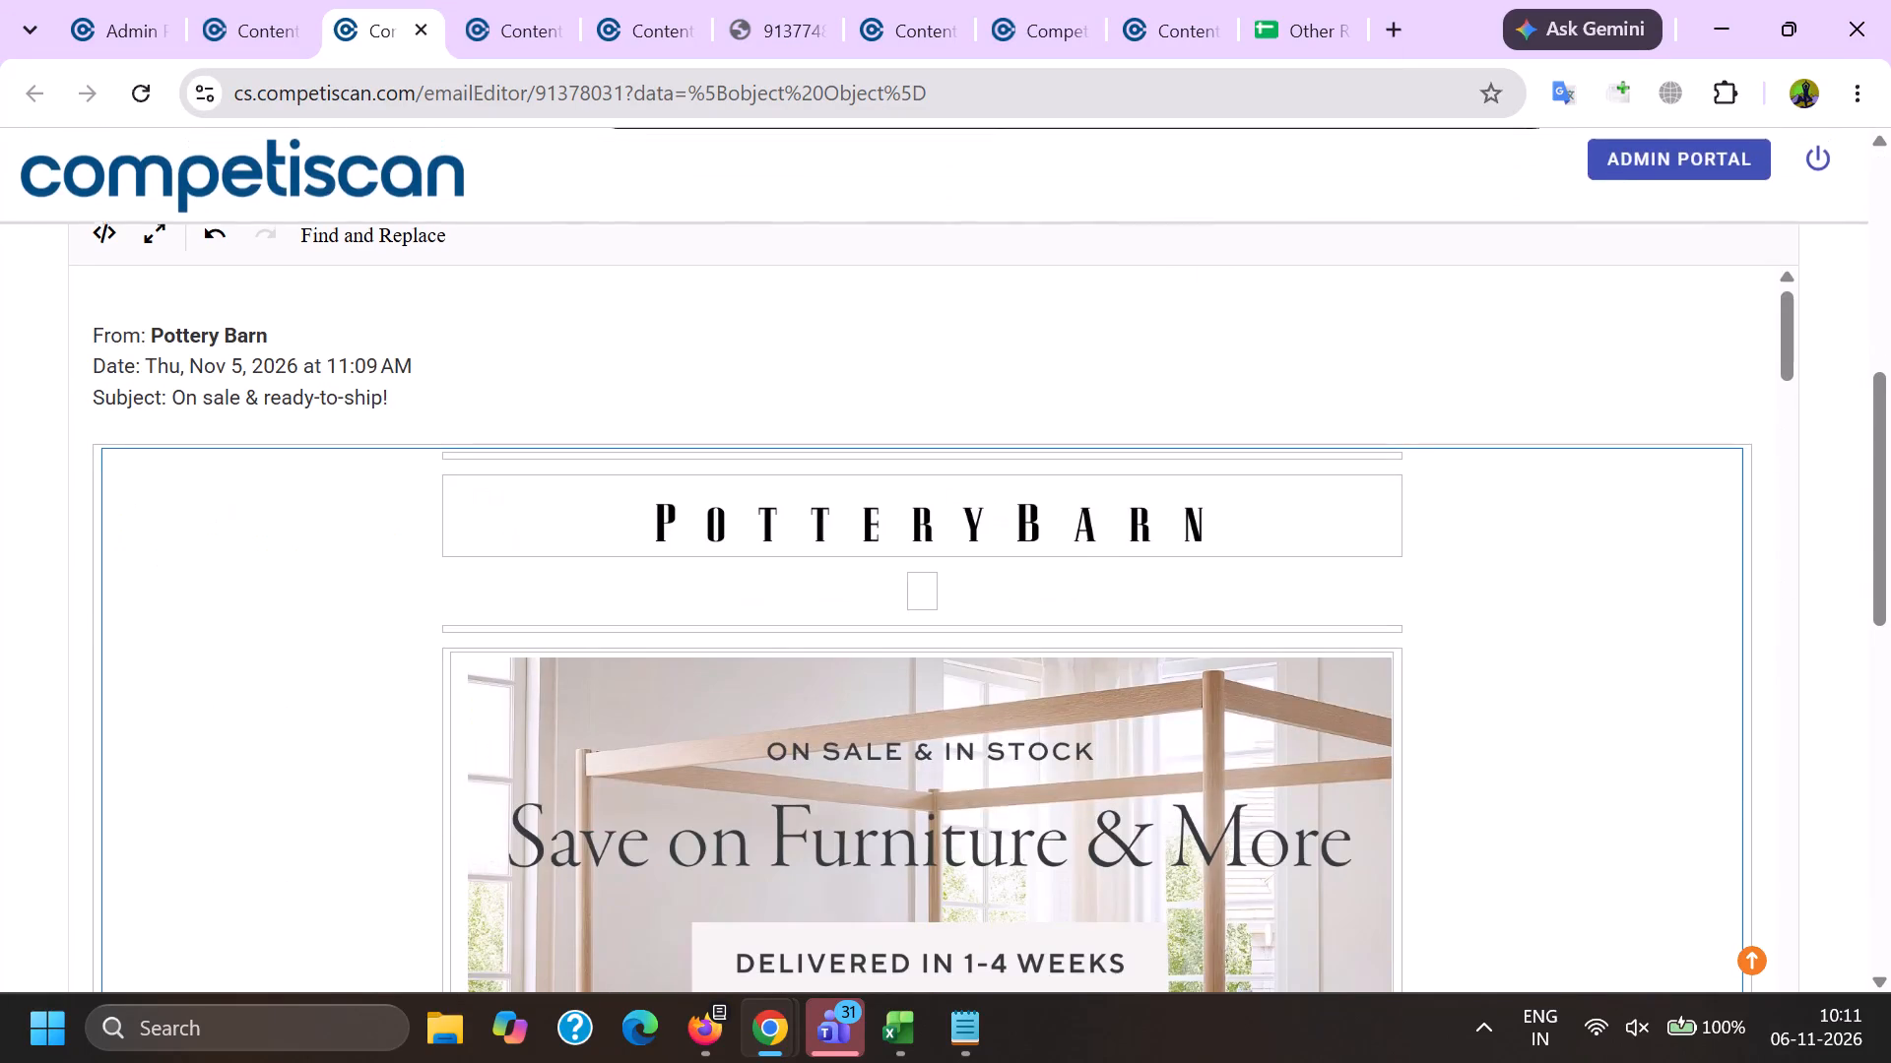
double_click(174, 336)
shift+click(255, 347)
key(ctrl+c)
Switch back to the product form and search the affinities/associations for Pottery Barn.
key(alt+Tab)
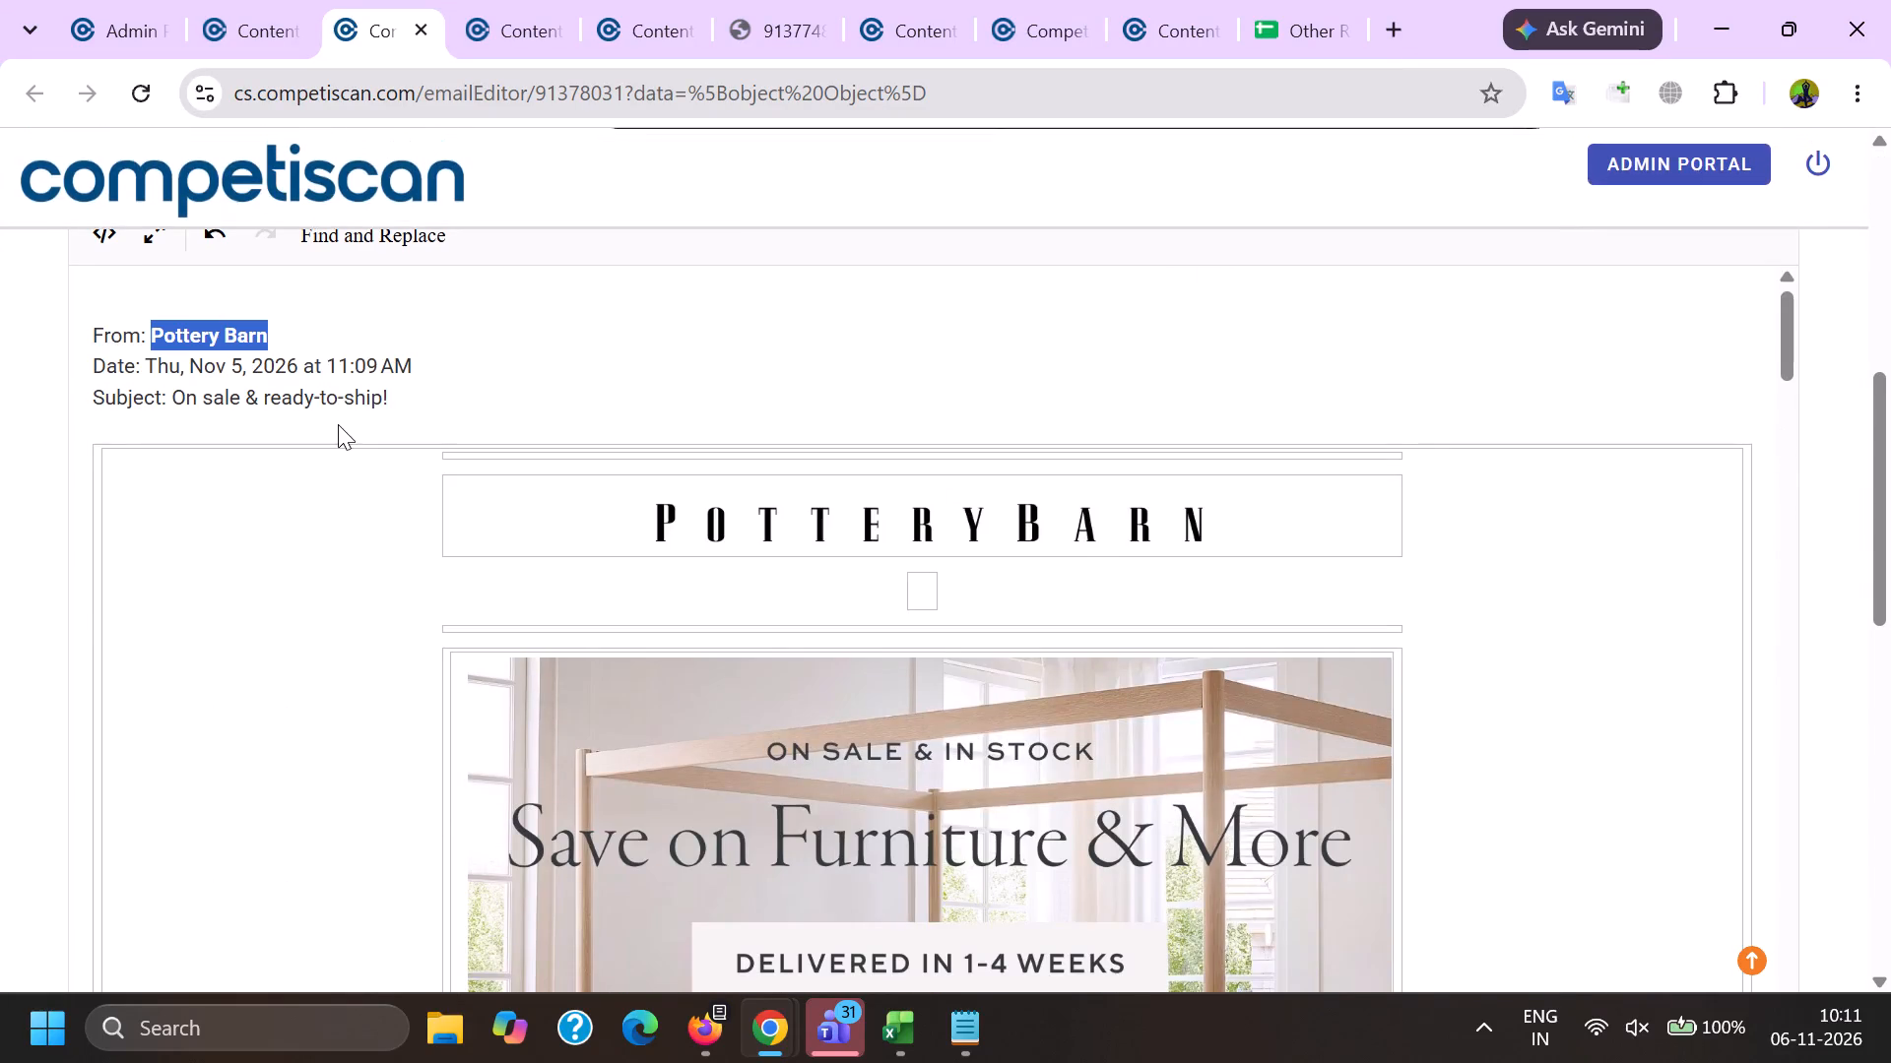
scroll(712, 332, down, 6)
scroll(620, 660, up, 3)
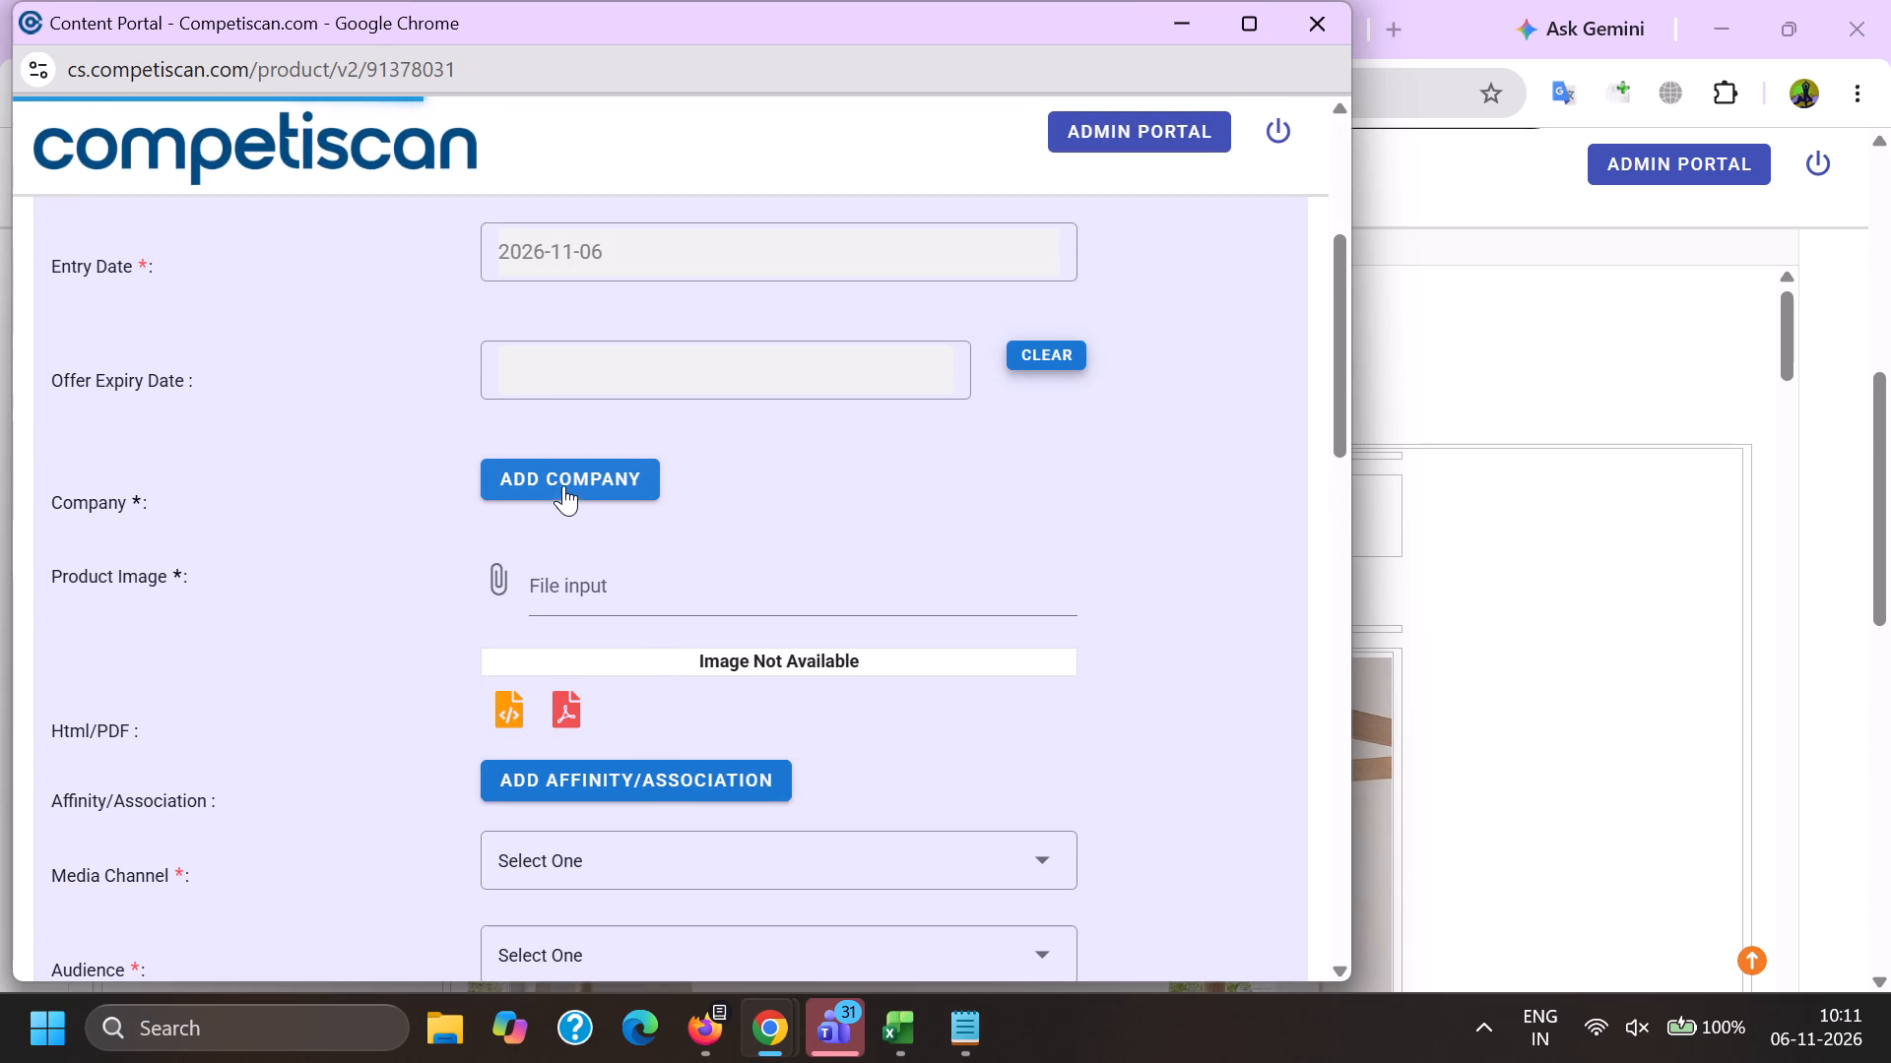
click(632, 783)
click(768, 839)
key(ctrl+v)
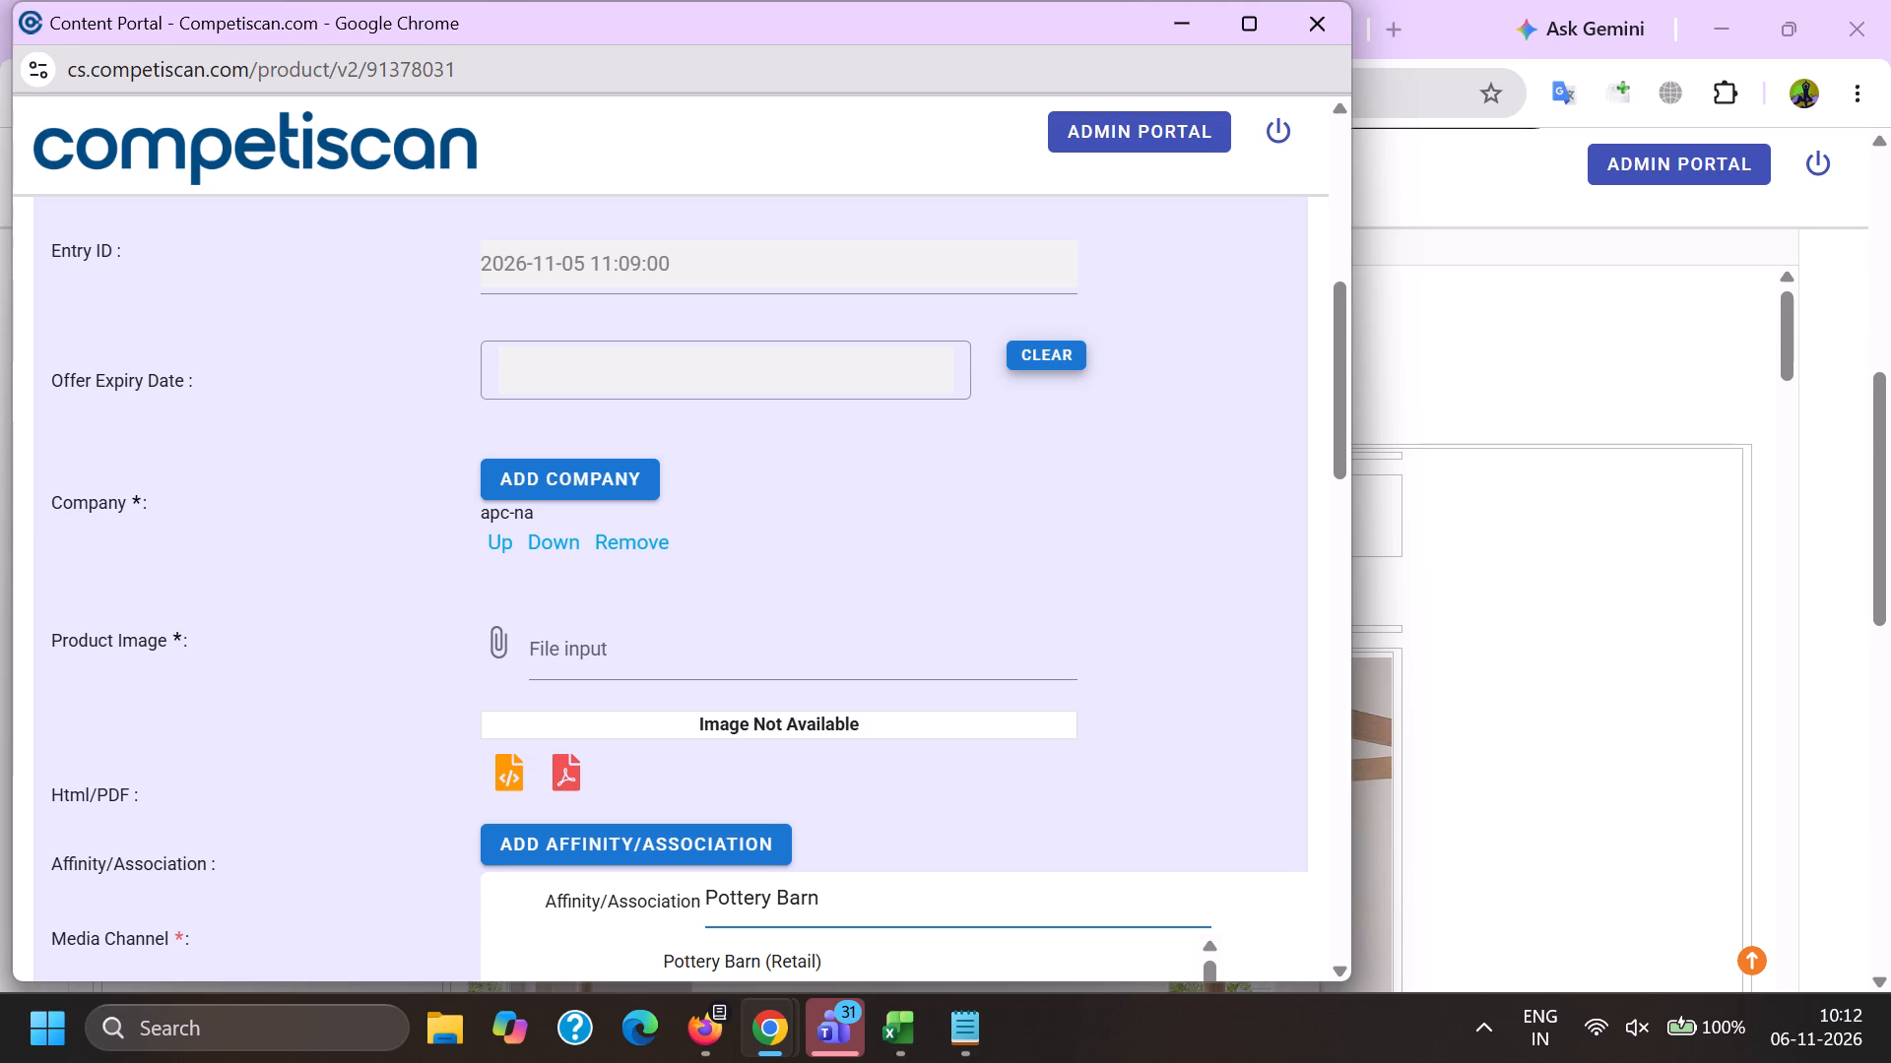
Replace the company apc-na with Pottery Barn and use Pottery Barn's product image.
click(660, 544)
click(598, 493)
key(ctrl+v)
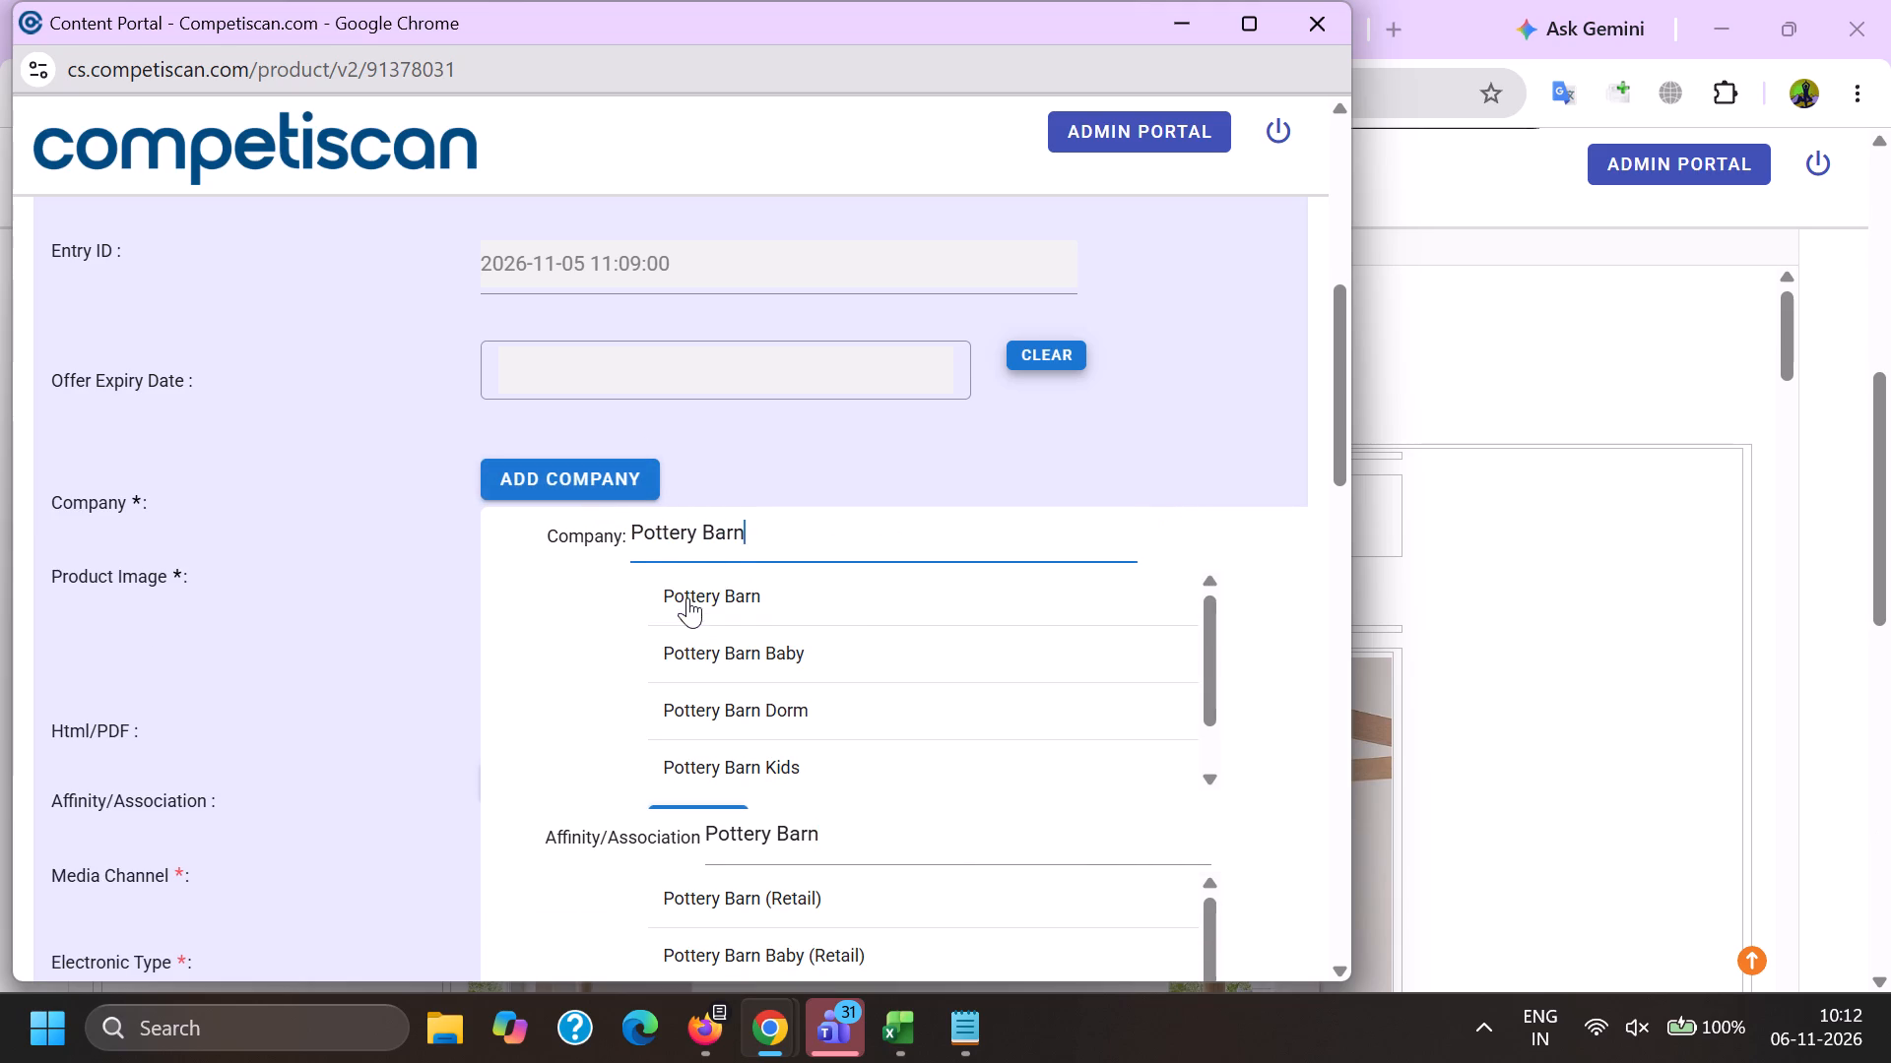
click(687, 597)
click(542, 542)
Add Capital One as a second company and select Pottery Barn (Retail) as the affinity/association.
click(559, 475)
key(c)
text(api)
key(t)
text(al)
key(space)
key(o)
text(ne)
scroll(591, 474, down, 3)
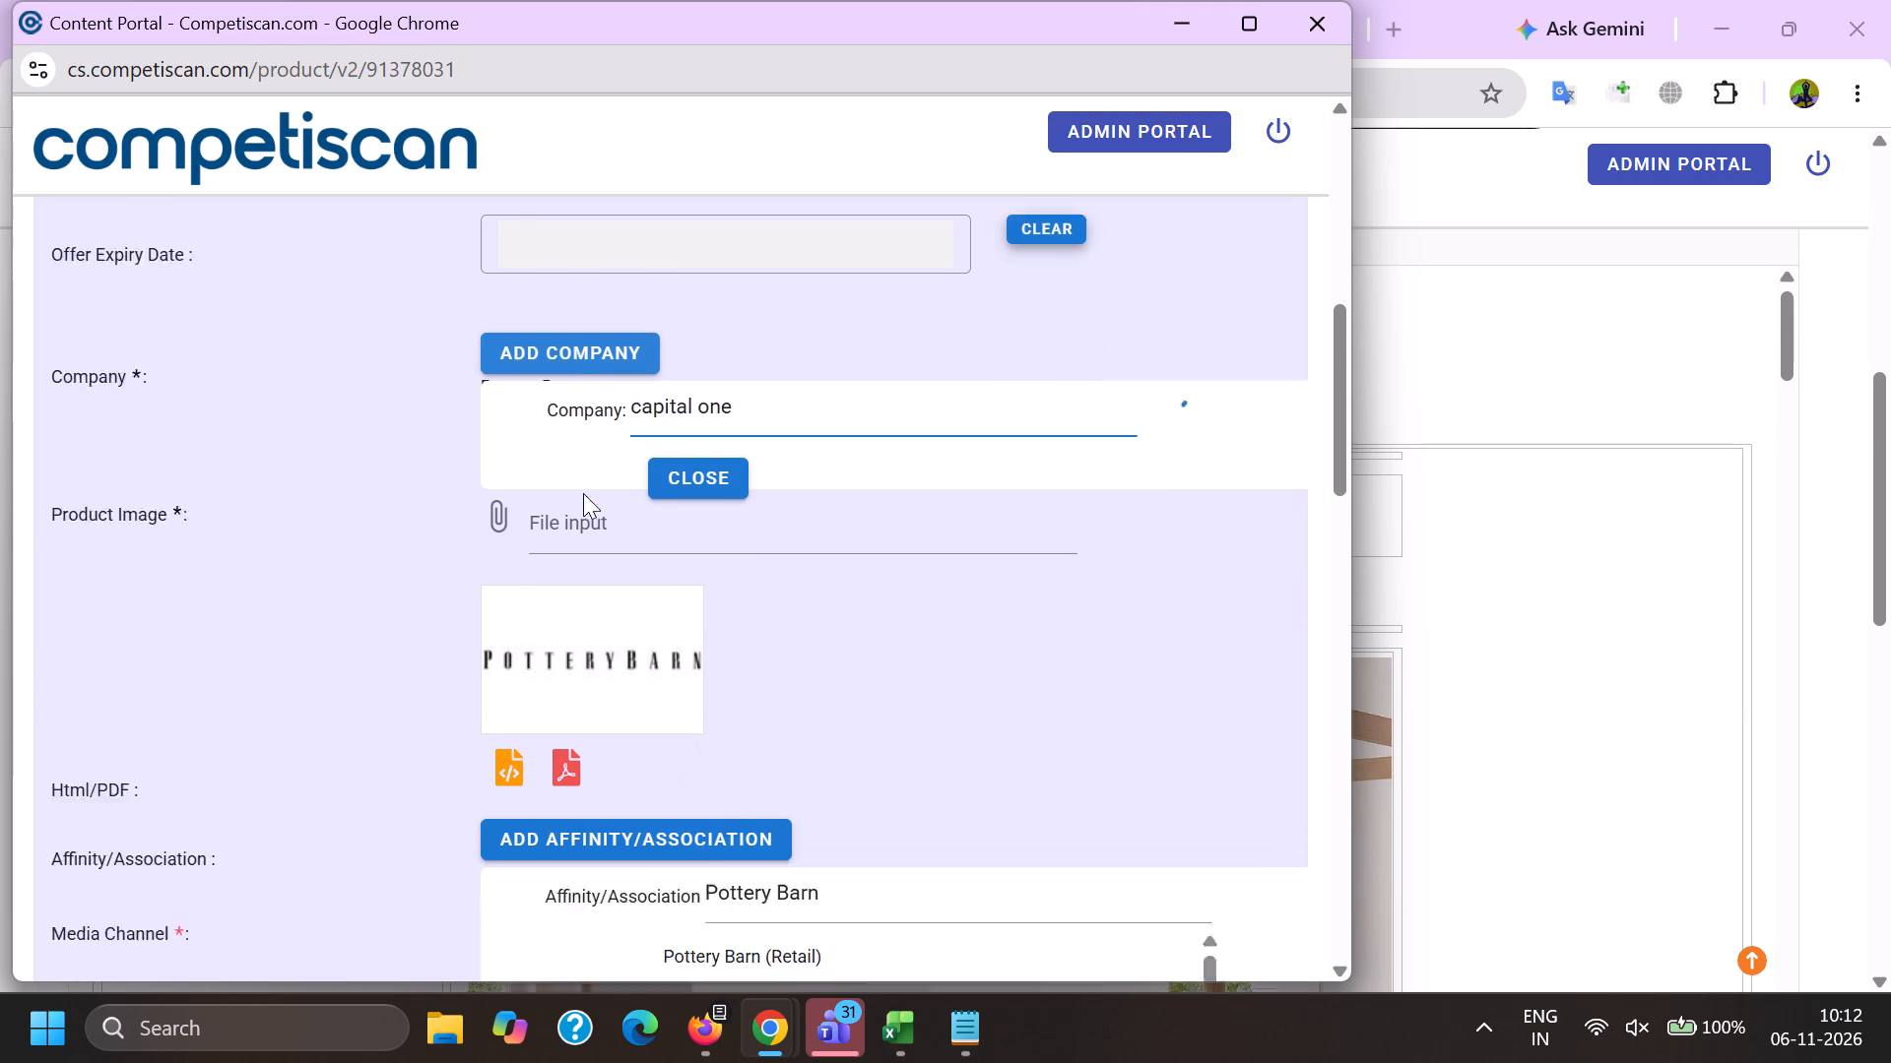
click(729, 650)
scroll(728, 654, up, 3)
click(723, 617)
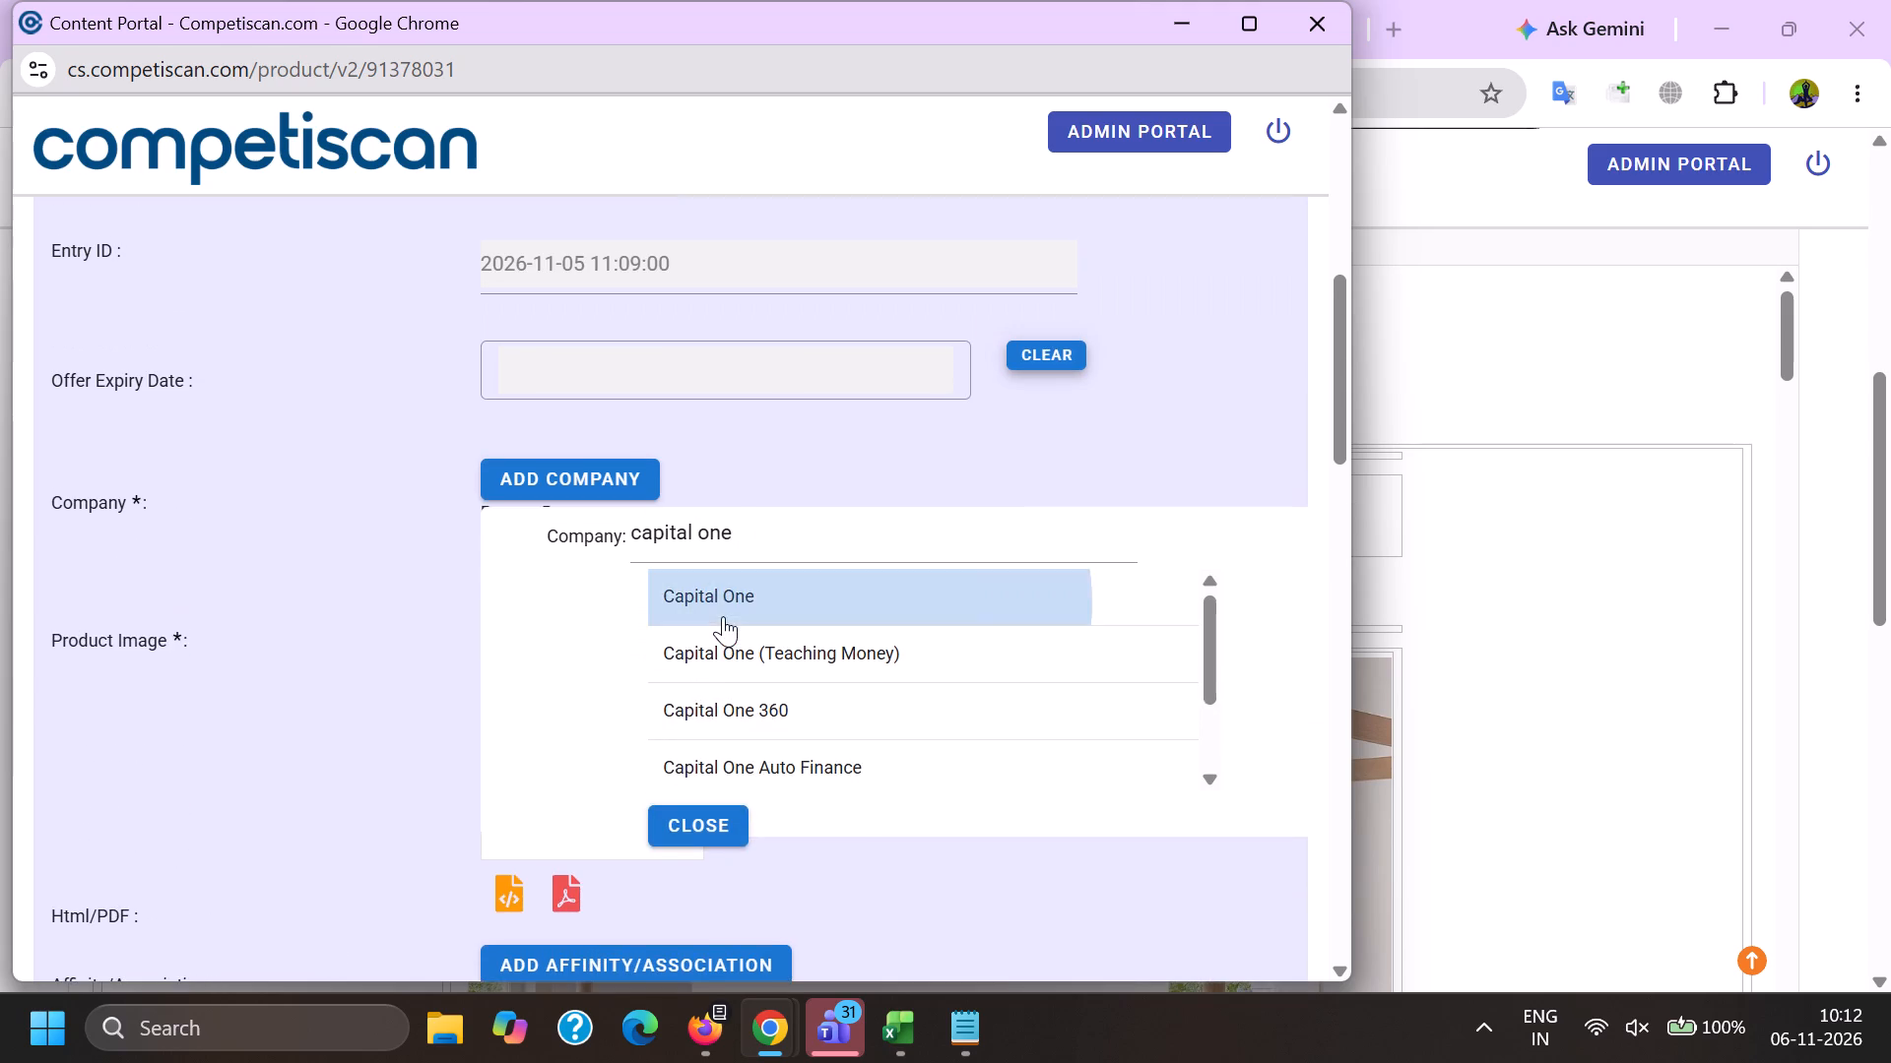
Reselect Pottery Barn's product image and add Affirm as a further company.
click(588, 552)
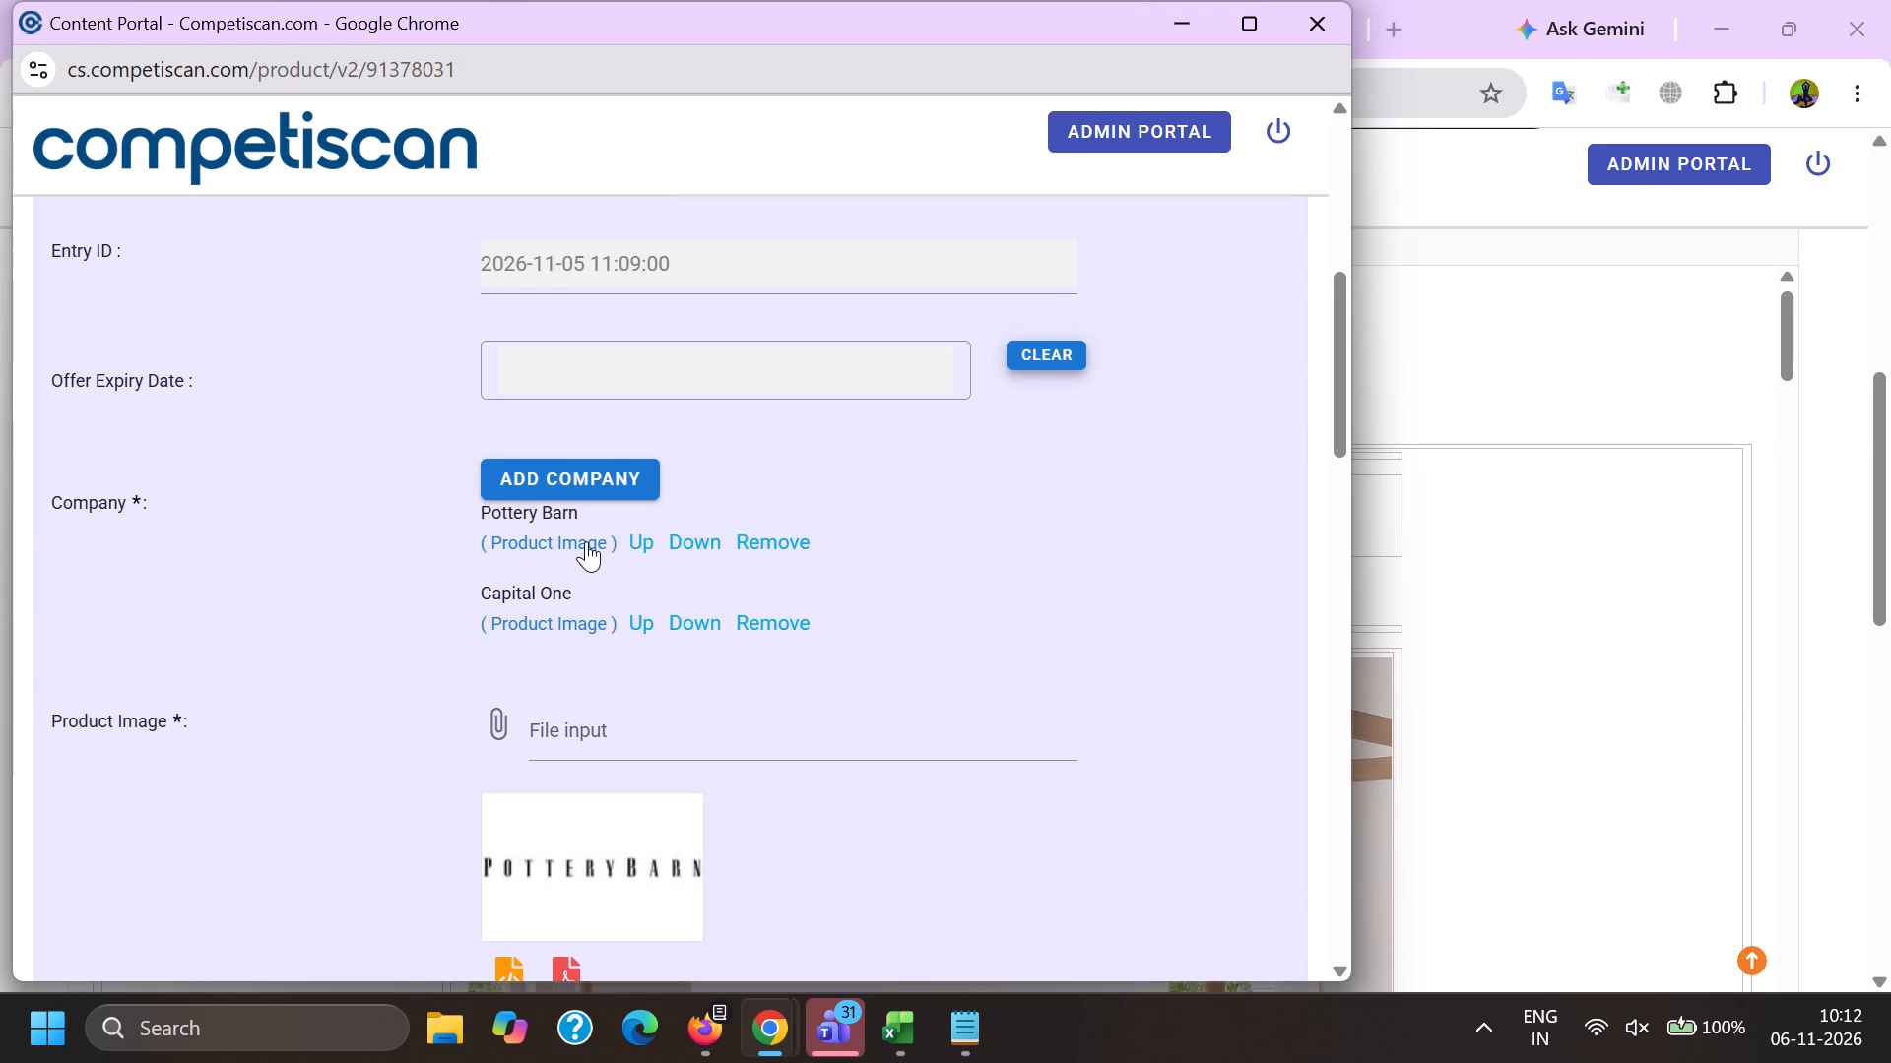
scroll(595, 496, down, 3)
scroll(616, 647, up, 2)
click(616, 324)
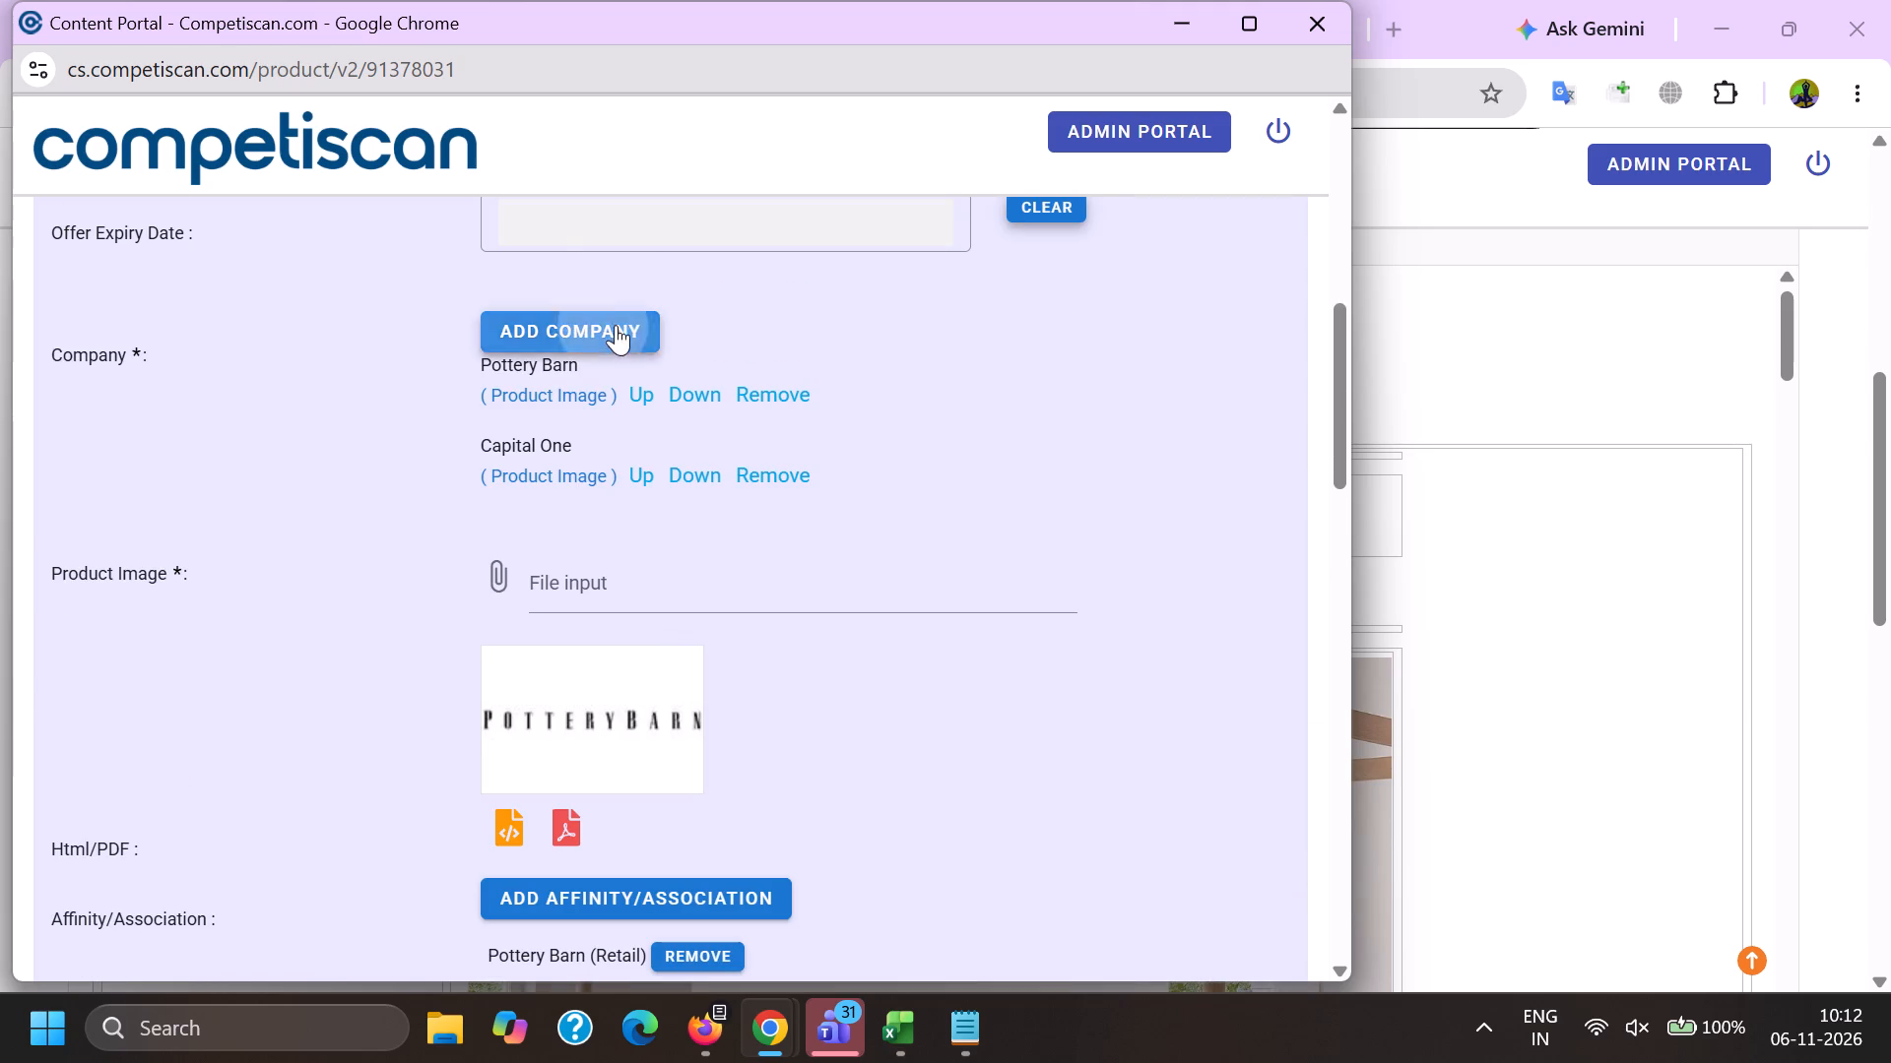
key(a)
text(ffirm)
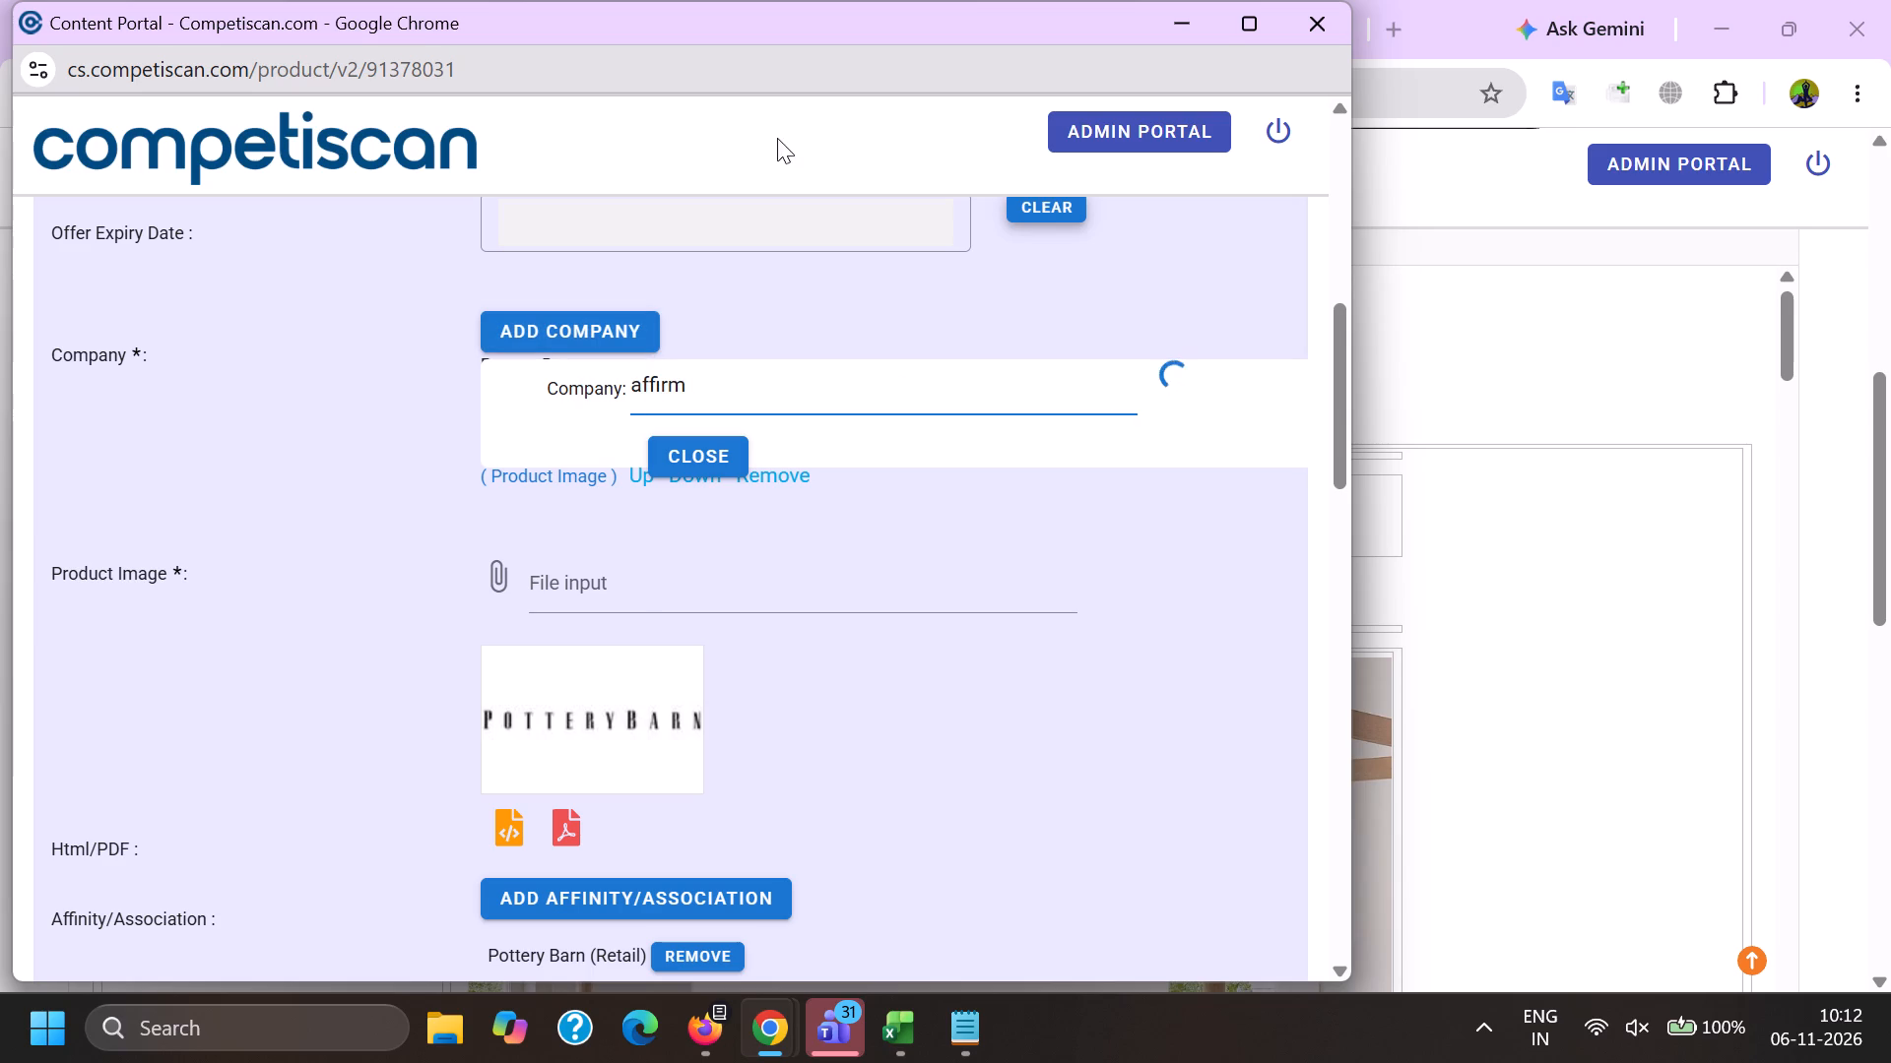
click(747, 460)
Set the sector to Retail and the category to Home.
scroll(692, 279, down, 3)
scroll(599, 683, down, 2)
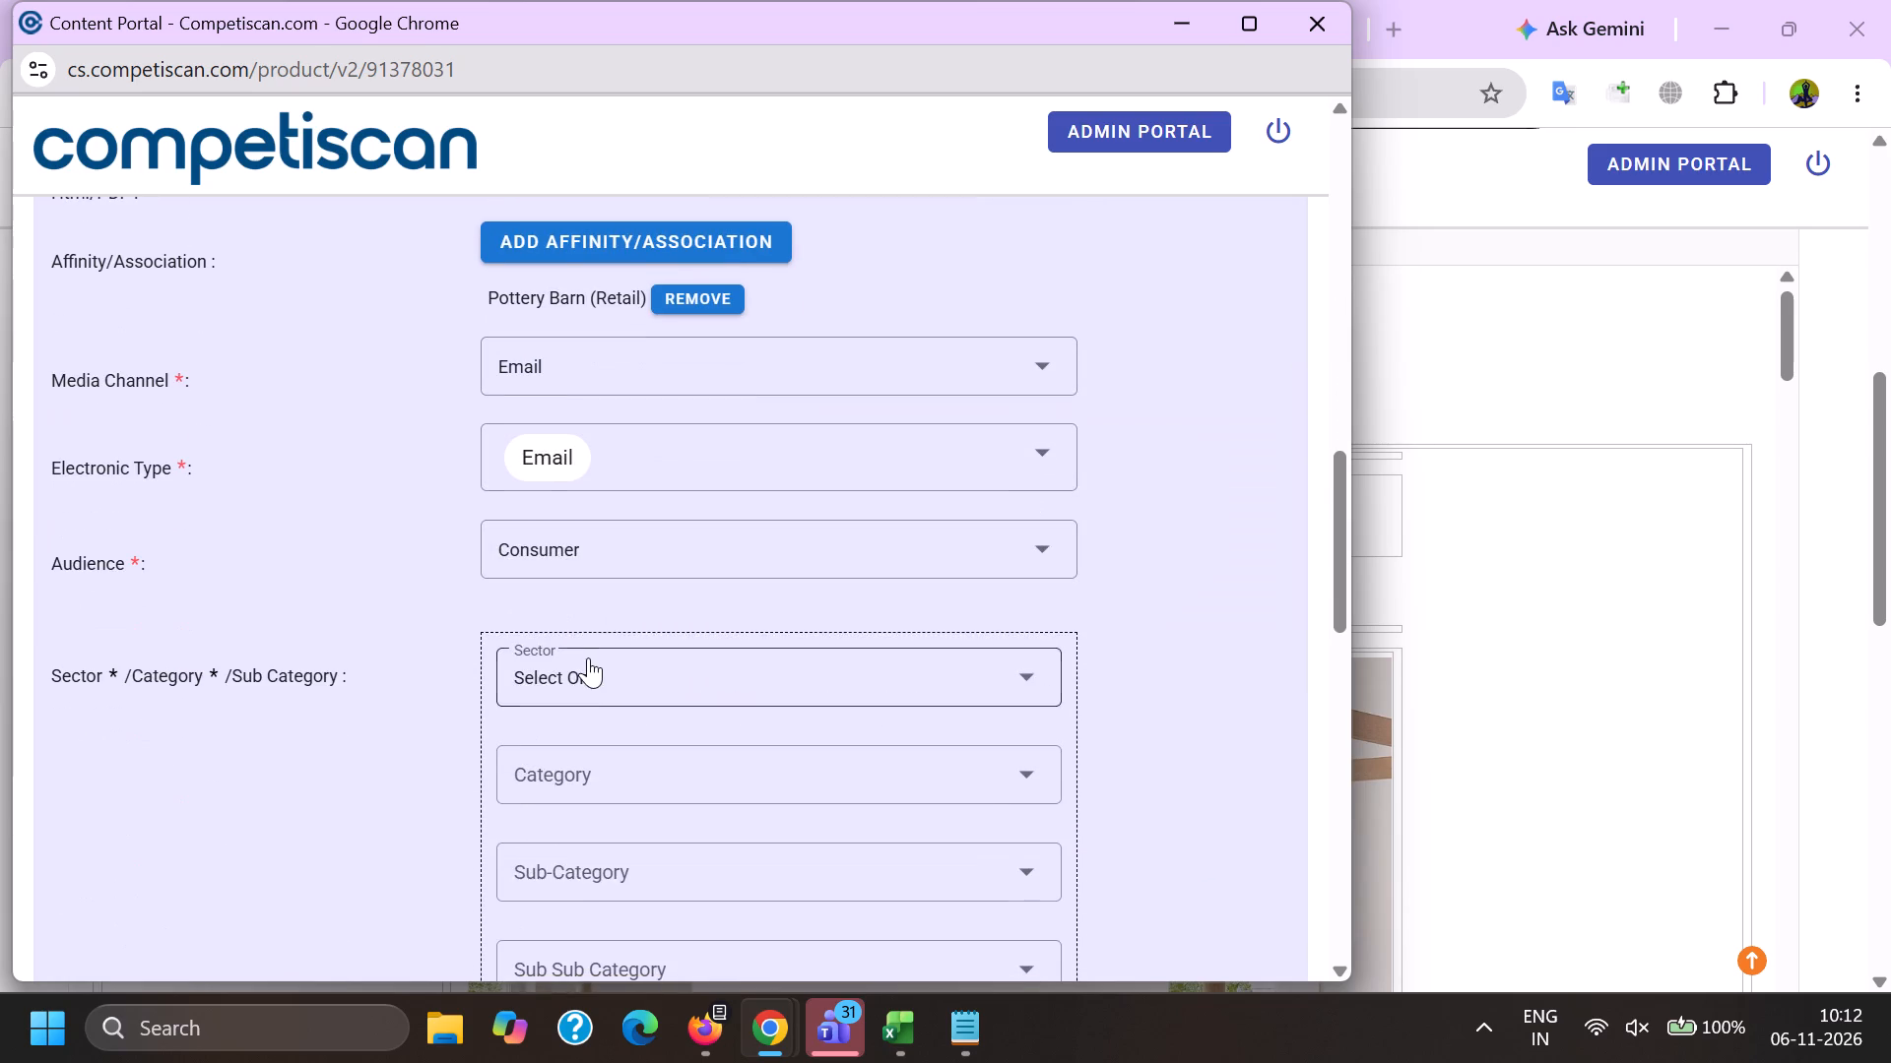
click(587, 657)
scroll(586, 641, down, 6)
click(570, 675)
drag(381, 673, 422, 666)
scroll(564, 353, down, 2)
click(565, 476)
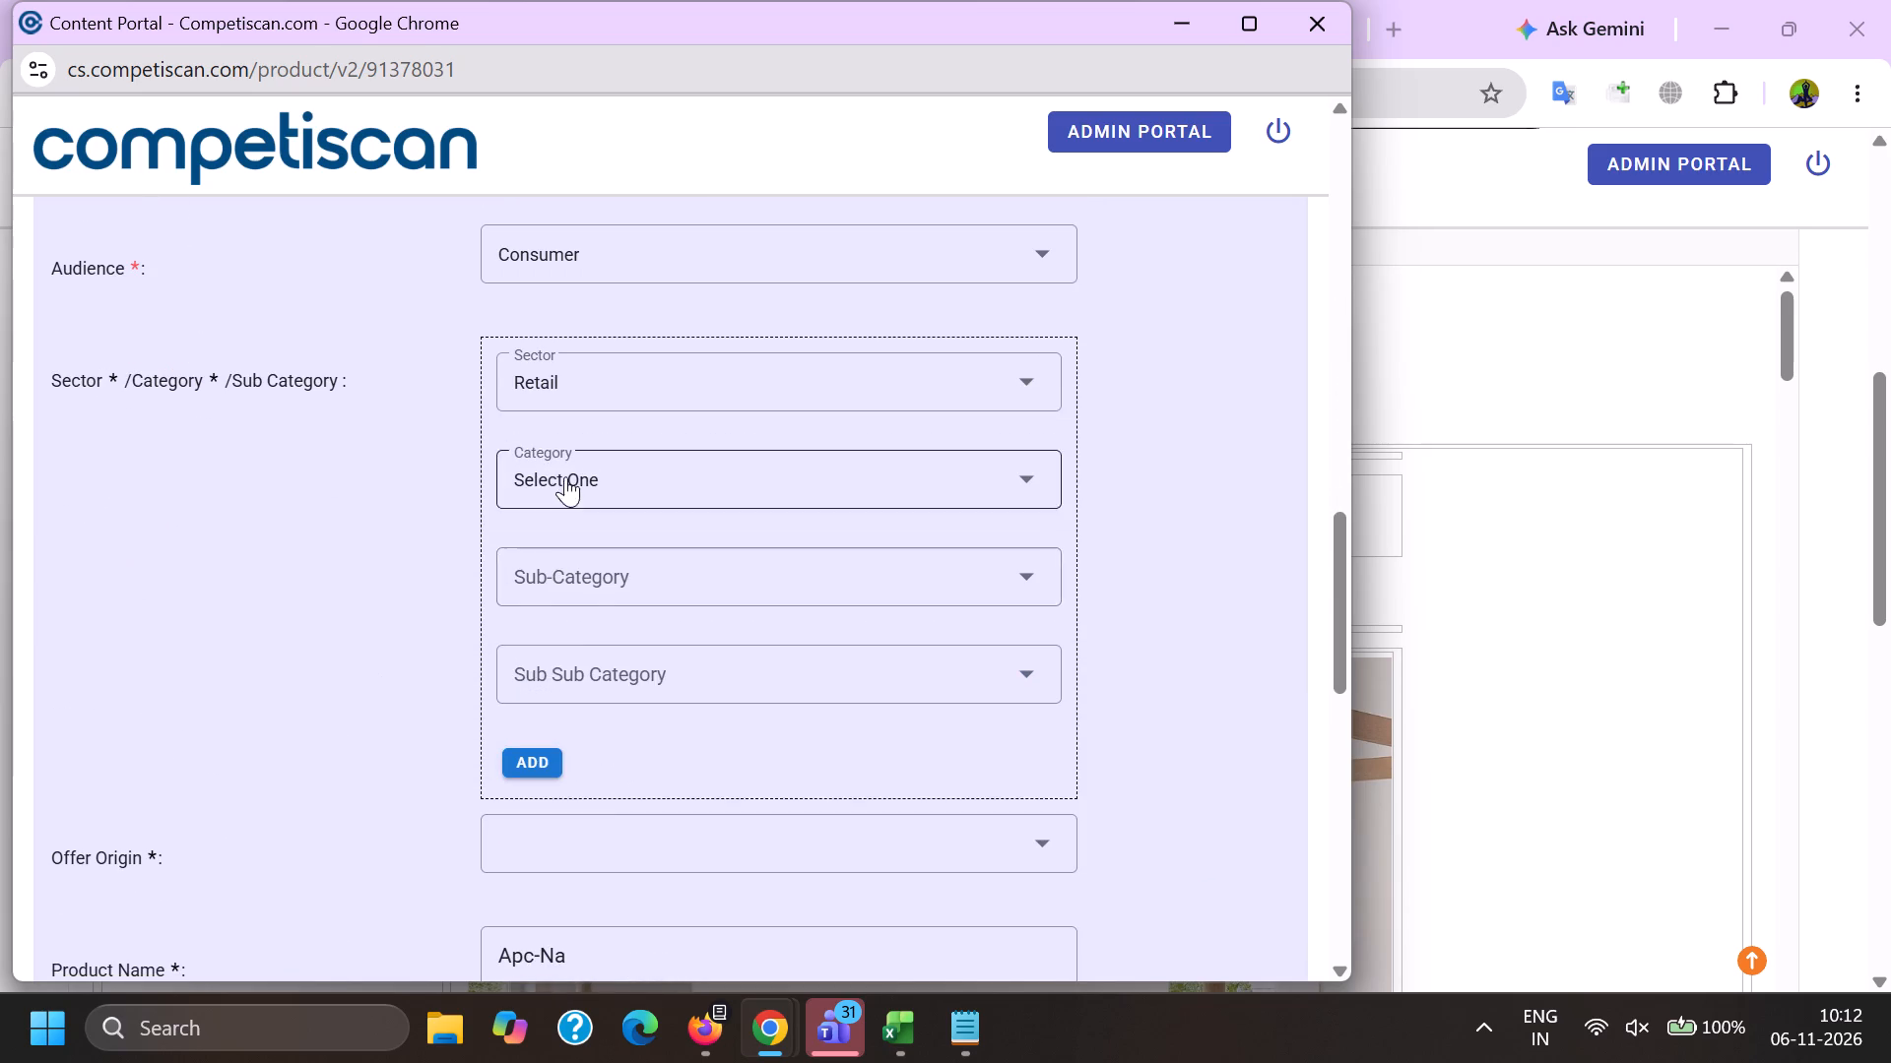
scroll(565, 473, down, 6)
click(572, 516)
drag(365, 536, 401, 550)
Check the products featured in the email, set the sub-category to Furniture, and add the Retail / Home / Furniture classification.
key(alt+Tab)
scroll(623, 545, down, 9)
scroll(619, 617, up, 1)
scroll(619, 617, down, 3)
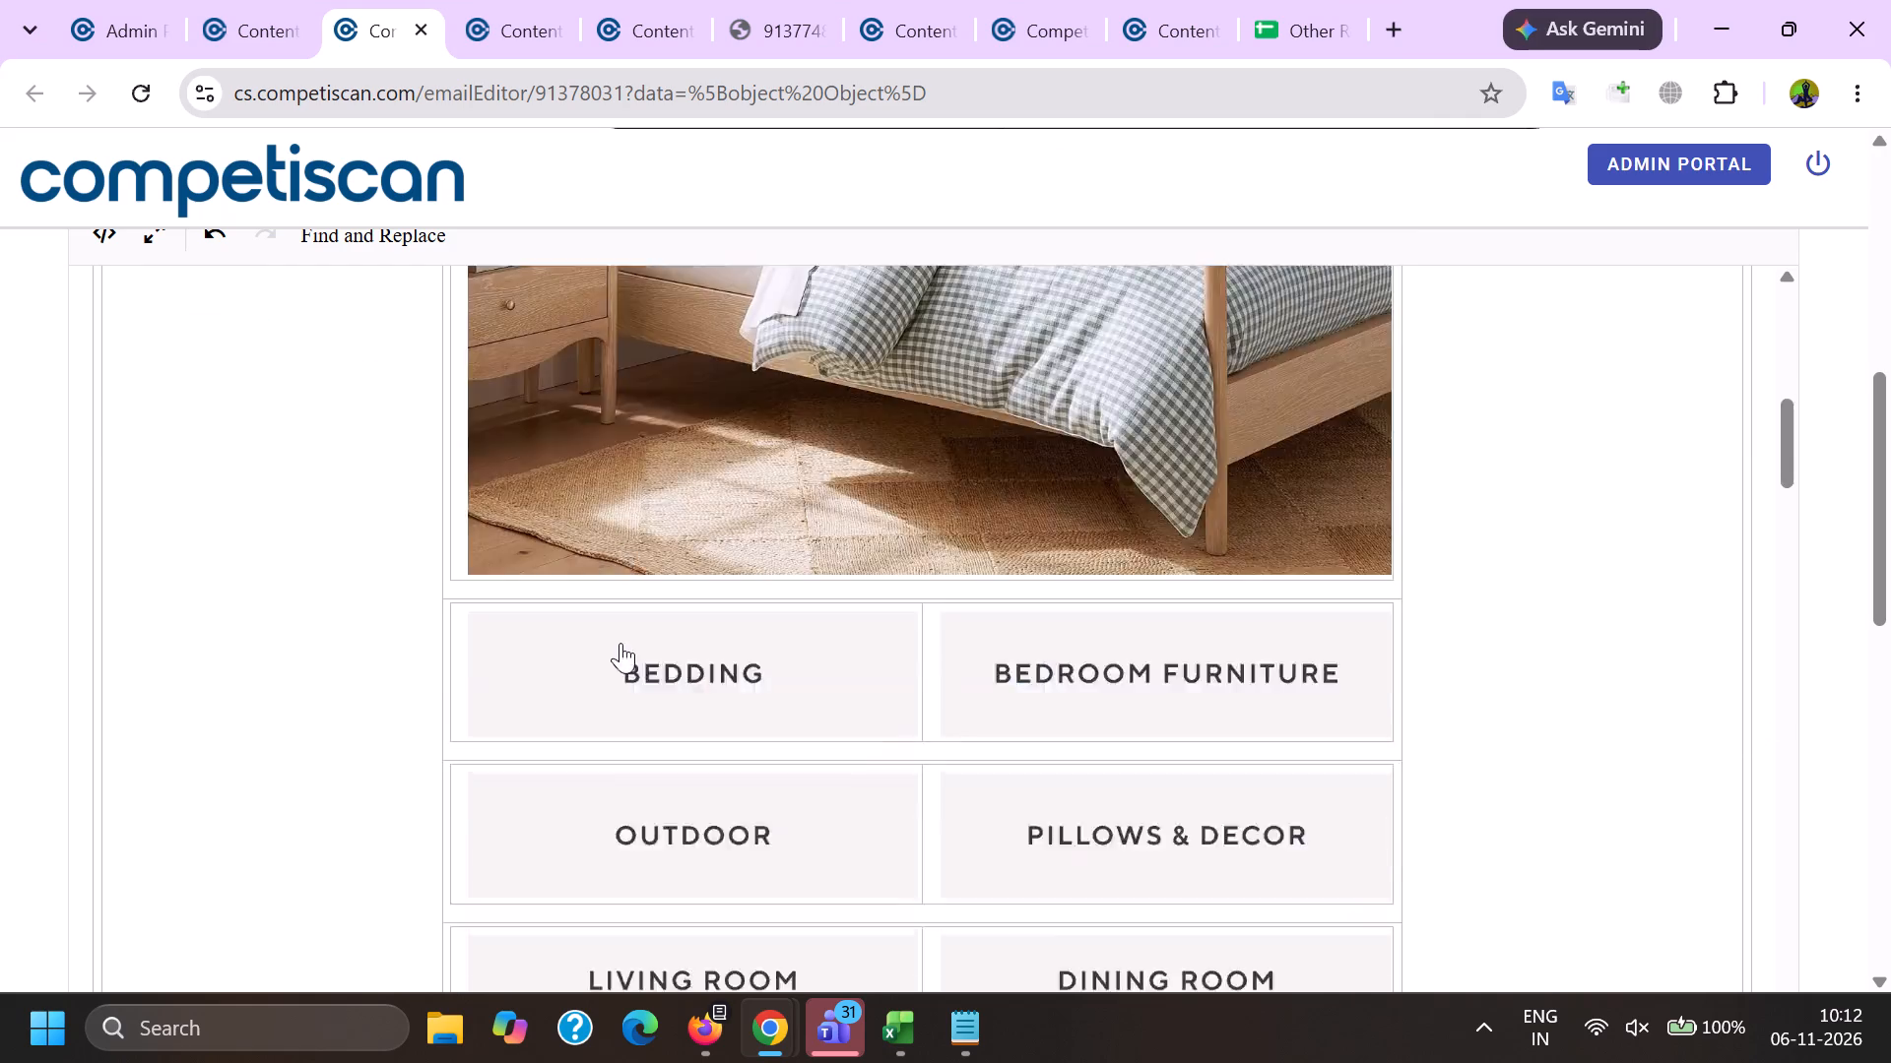
scroll(620, 643, down, 6)
key(alt+Tab)
click(580, 585)
scroll(614, 357, down, 1)
drag(601, 751, 587, 749)
drag(373, 702, 409, 704)
click(535, 620)
Add a second classification with sector Credit Cards and category Payment Cards.
scroll(538, 744, up, 2)
click(575, 578)
scroll(605, 770, up, 5)
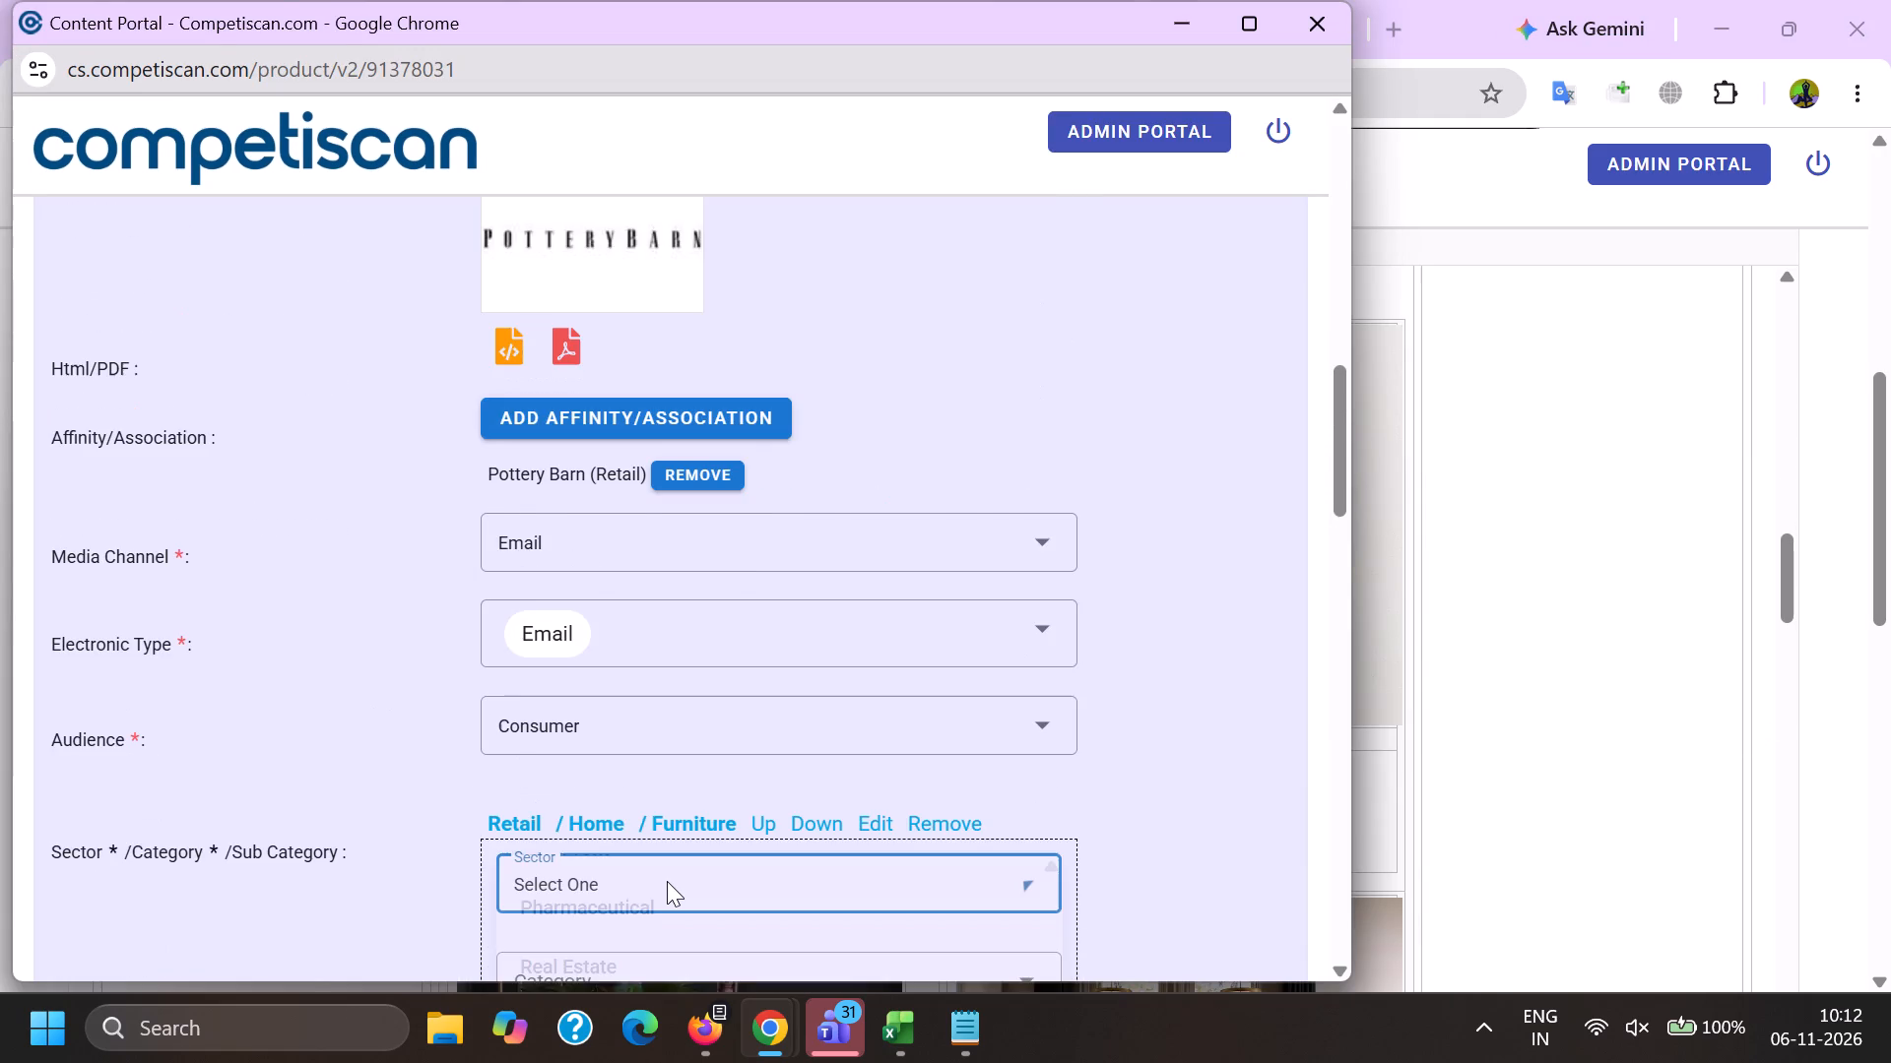
scroll(633, 782, down, 5)
scroll(635, 871, up, 5)
click(621, 829)
drag(385, 775, 417, 768)
scroll(555, 401, up, 1)
scroll(555, 402, down, 3)
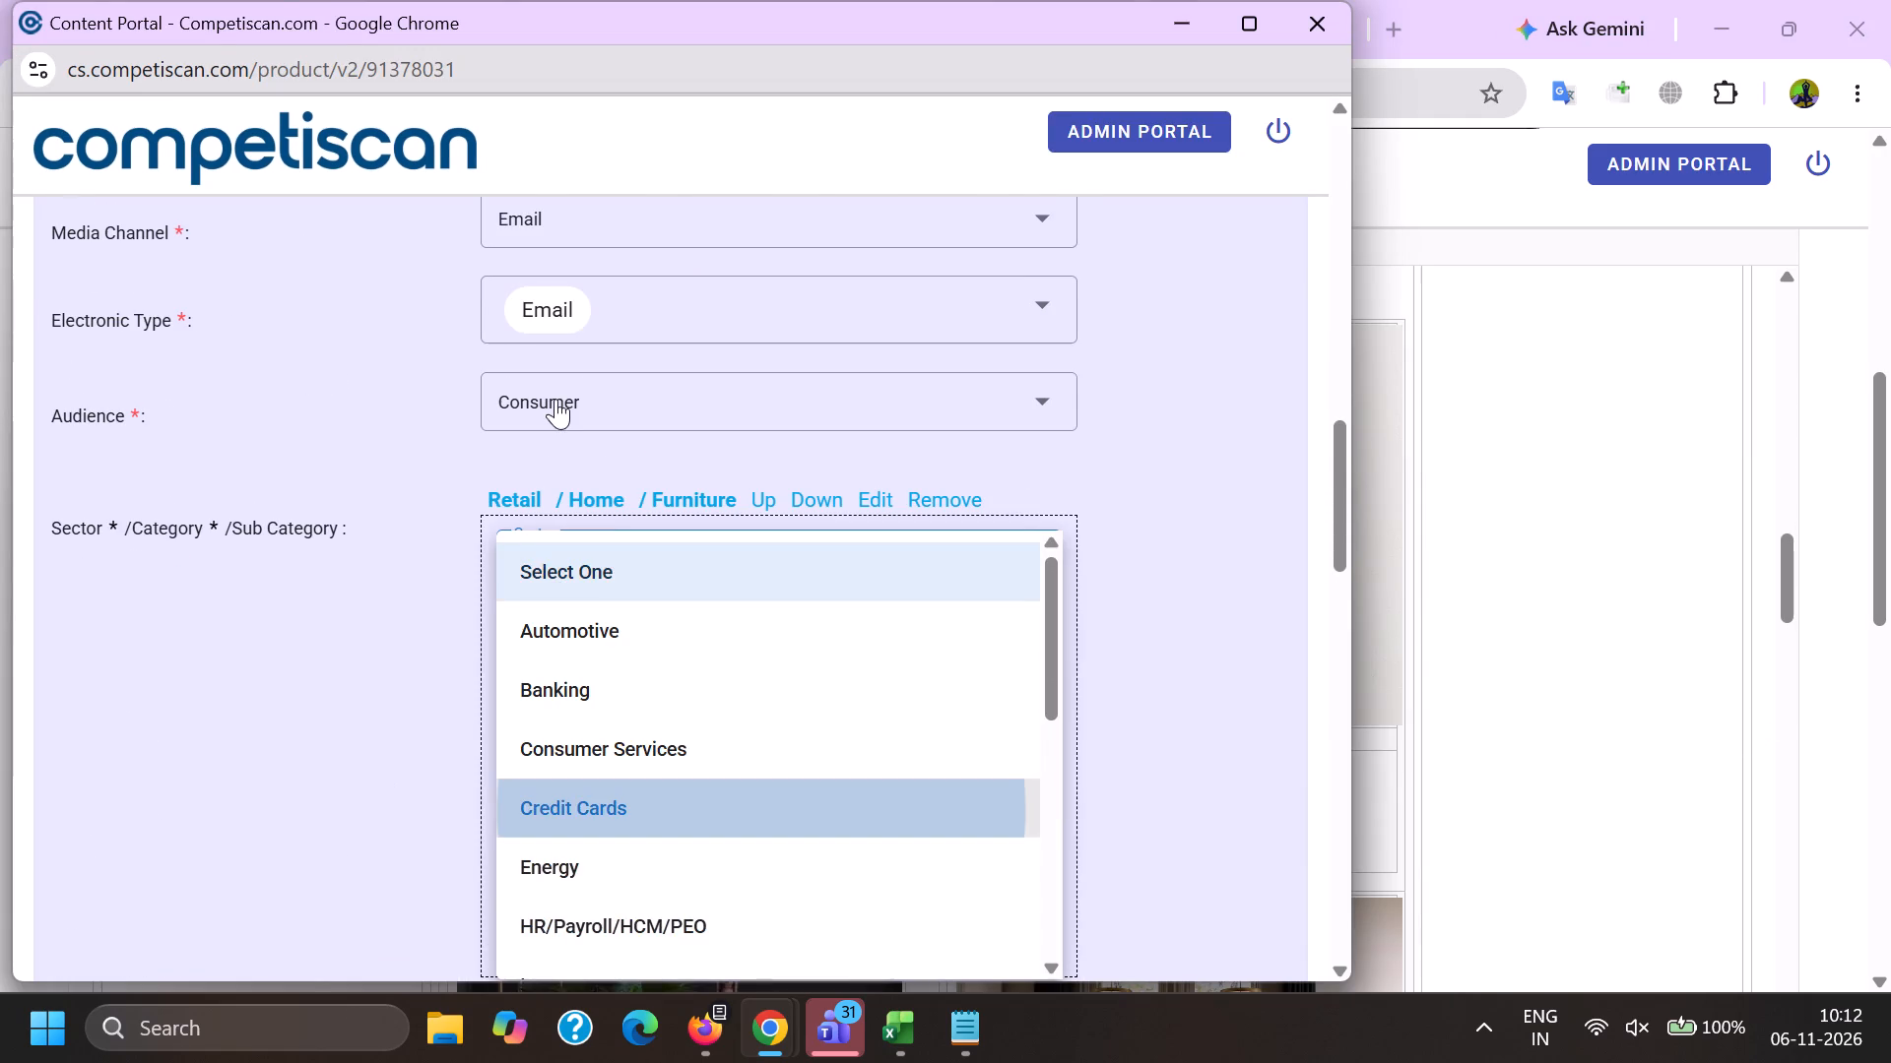
click(610, 370)
drag(586, 514, 585, 505)
click(581, 485)
scroll(599, 396, down, 2)
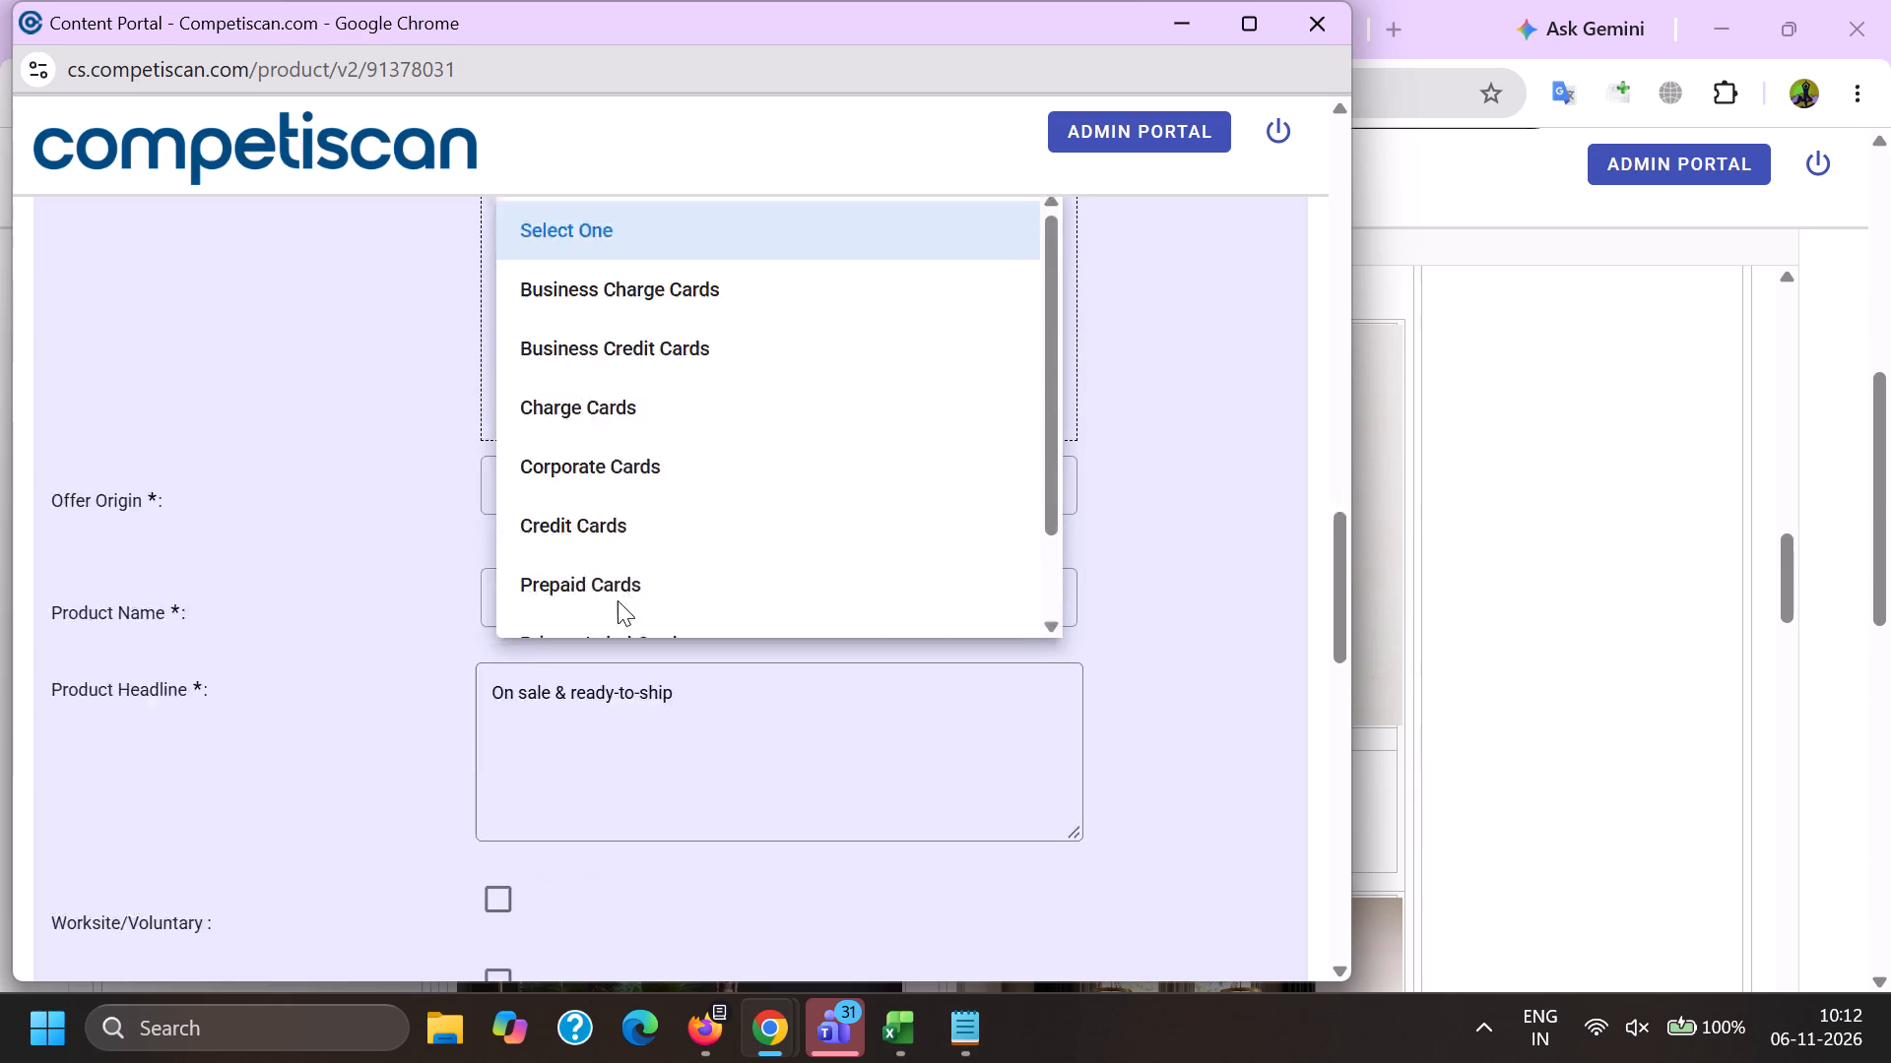
scroll(610, 455, down, 6)
click(618, 392)
drag(450, 386, 460, 391)
click(544, 349)
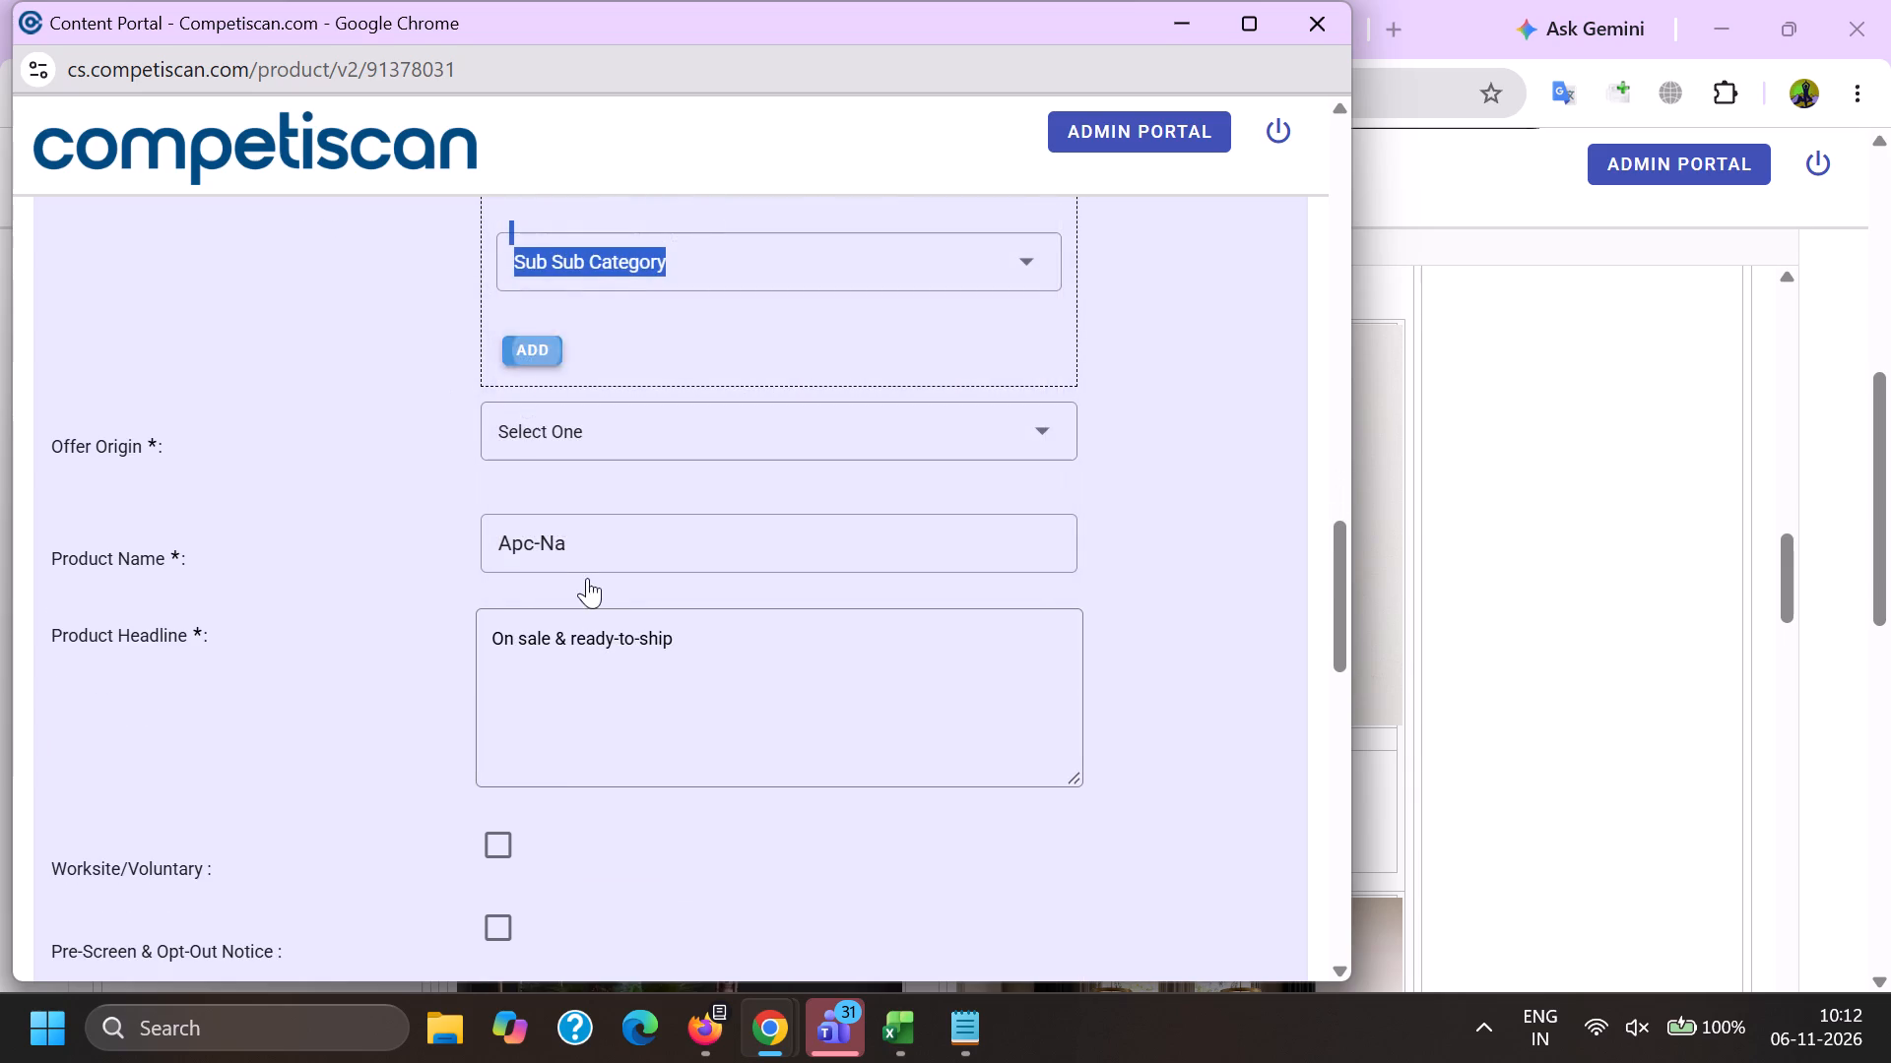
scroll(588, 578, up, 3)
click(907, 379)
scroll(655, 439, up, 1)
scroll(648, 465, down, 2)
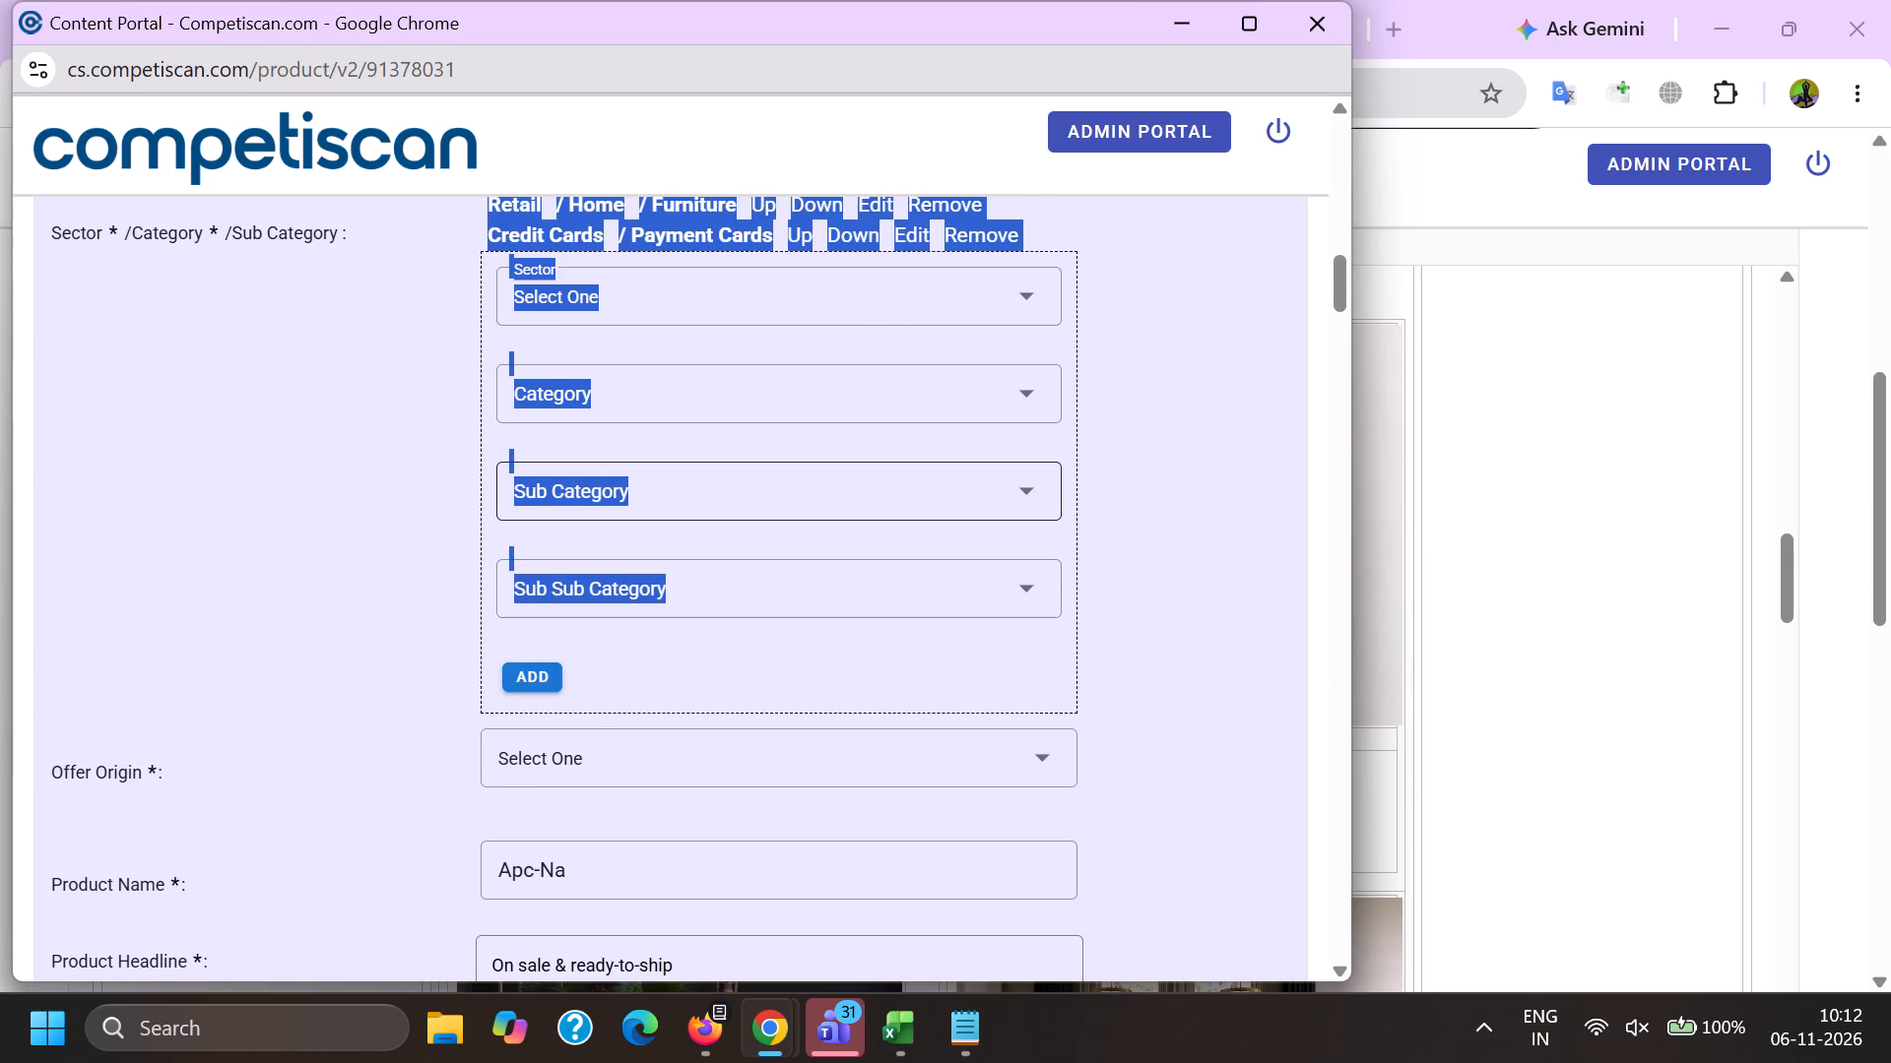
Edit the Credit Cards / Payment Cards classification, setting its sub-category to Credit Cards, and update it.
click(574, 499)
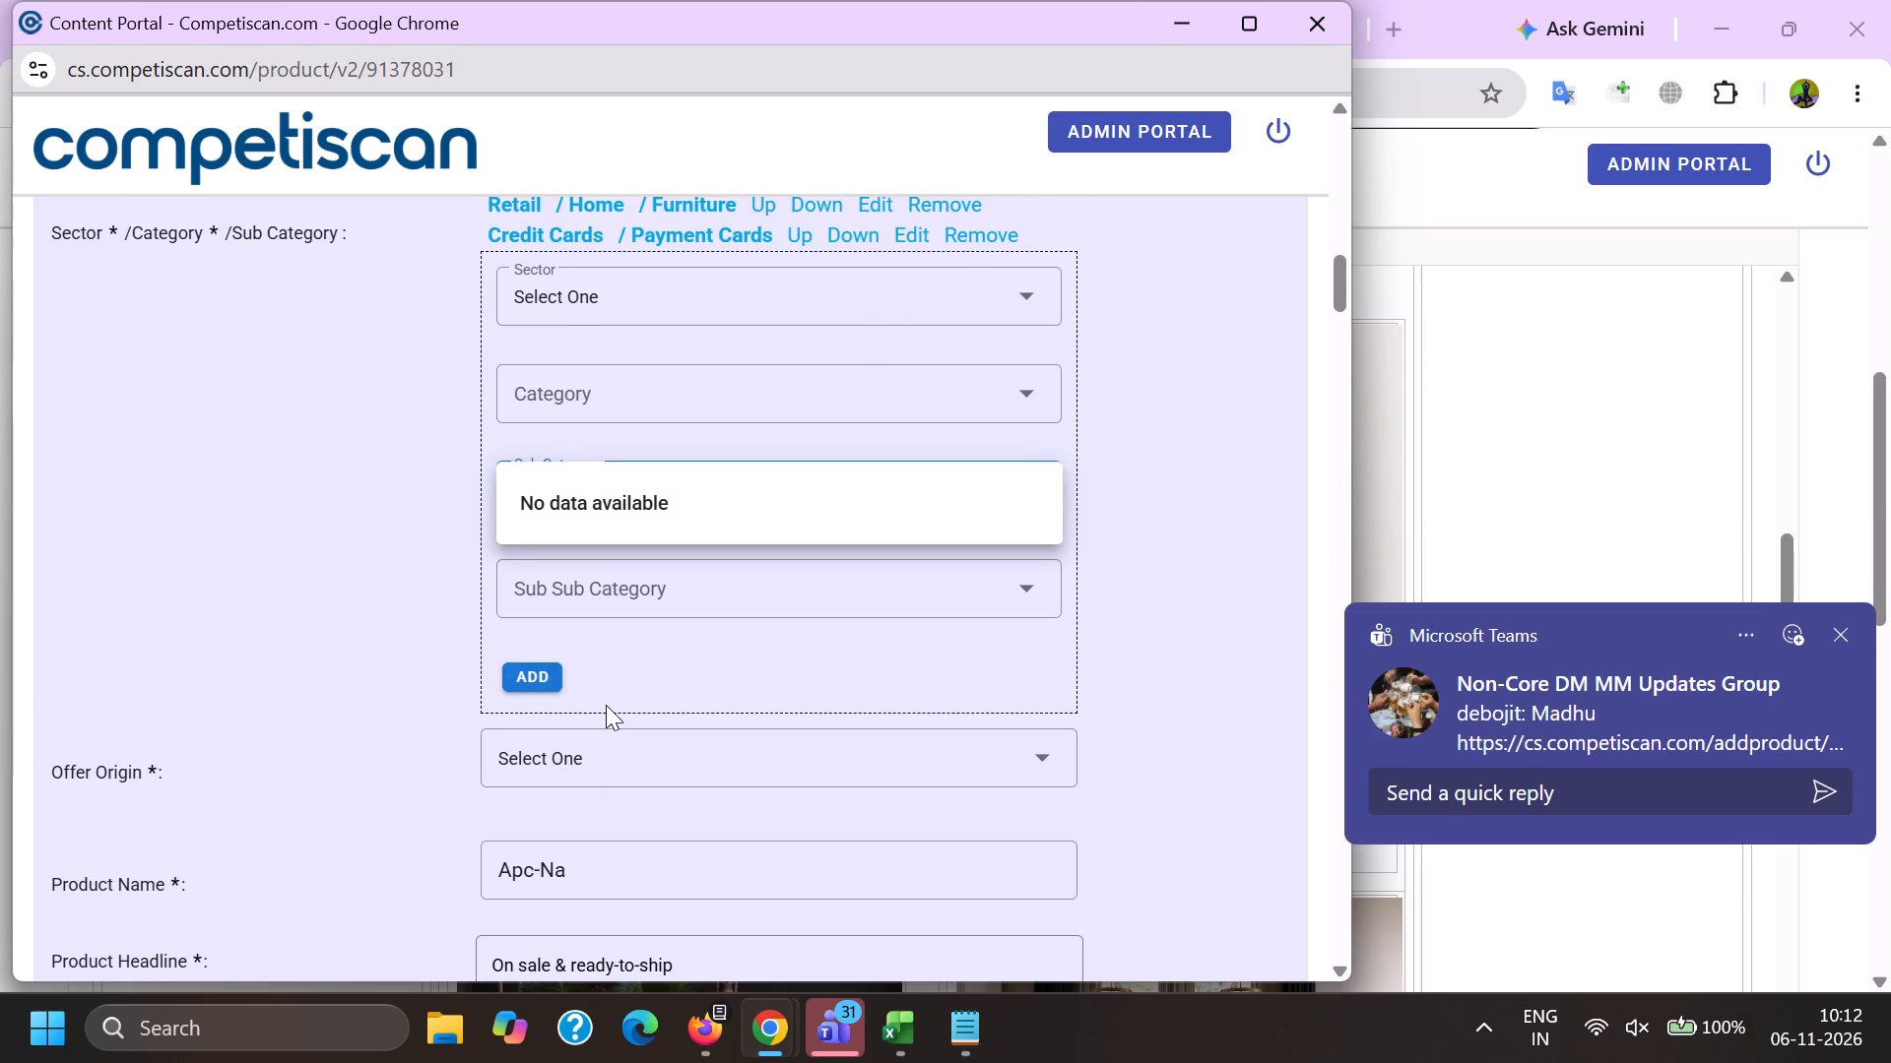
click(591, 386)
click(915, 244)
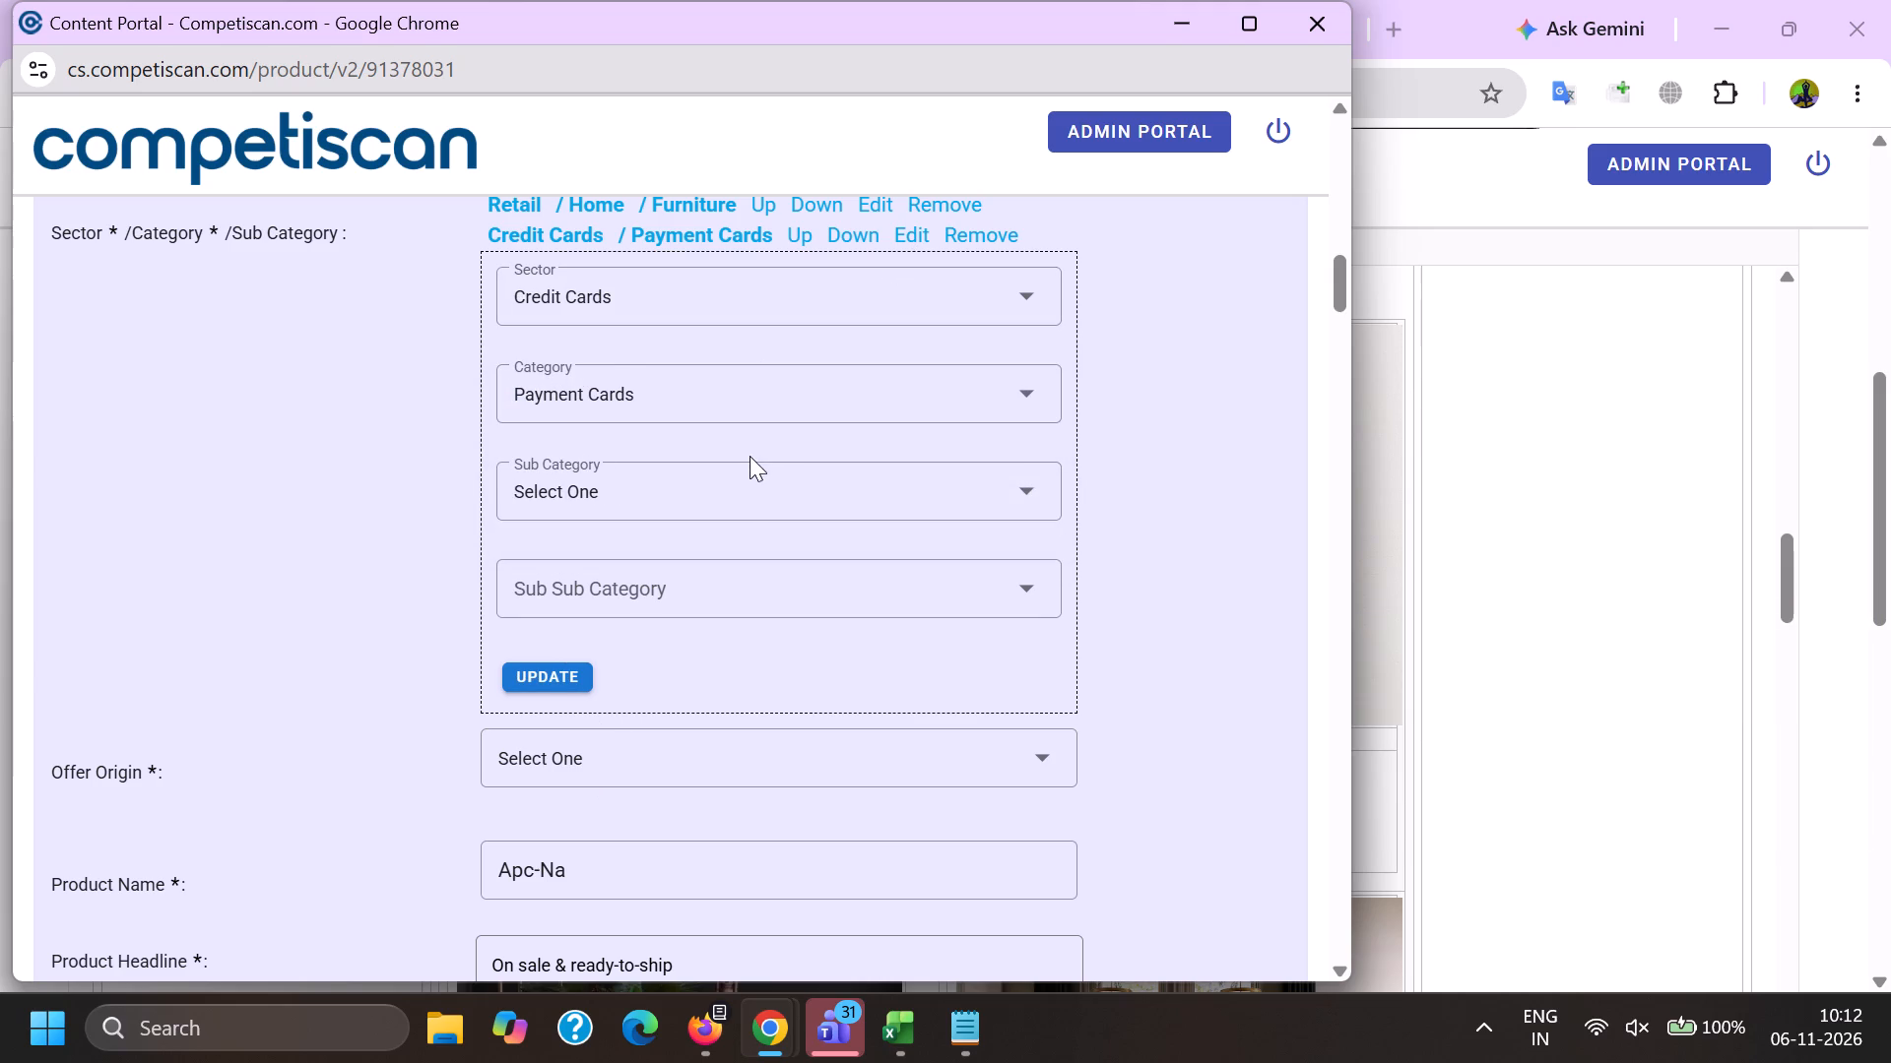
click(585, 392)
drag(431, 509, 464, 509)
click(574, 485)
scroll(620, 342, down, 2)
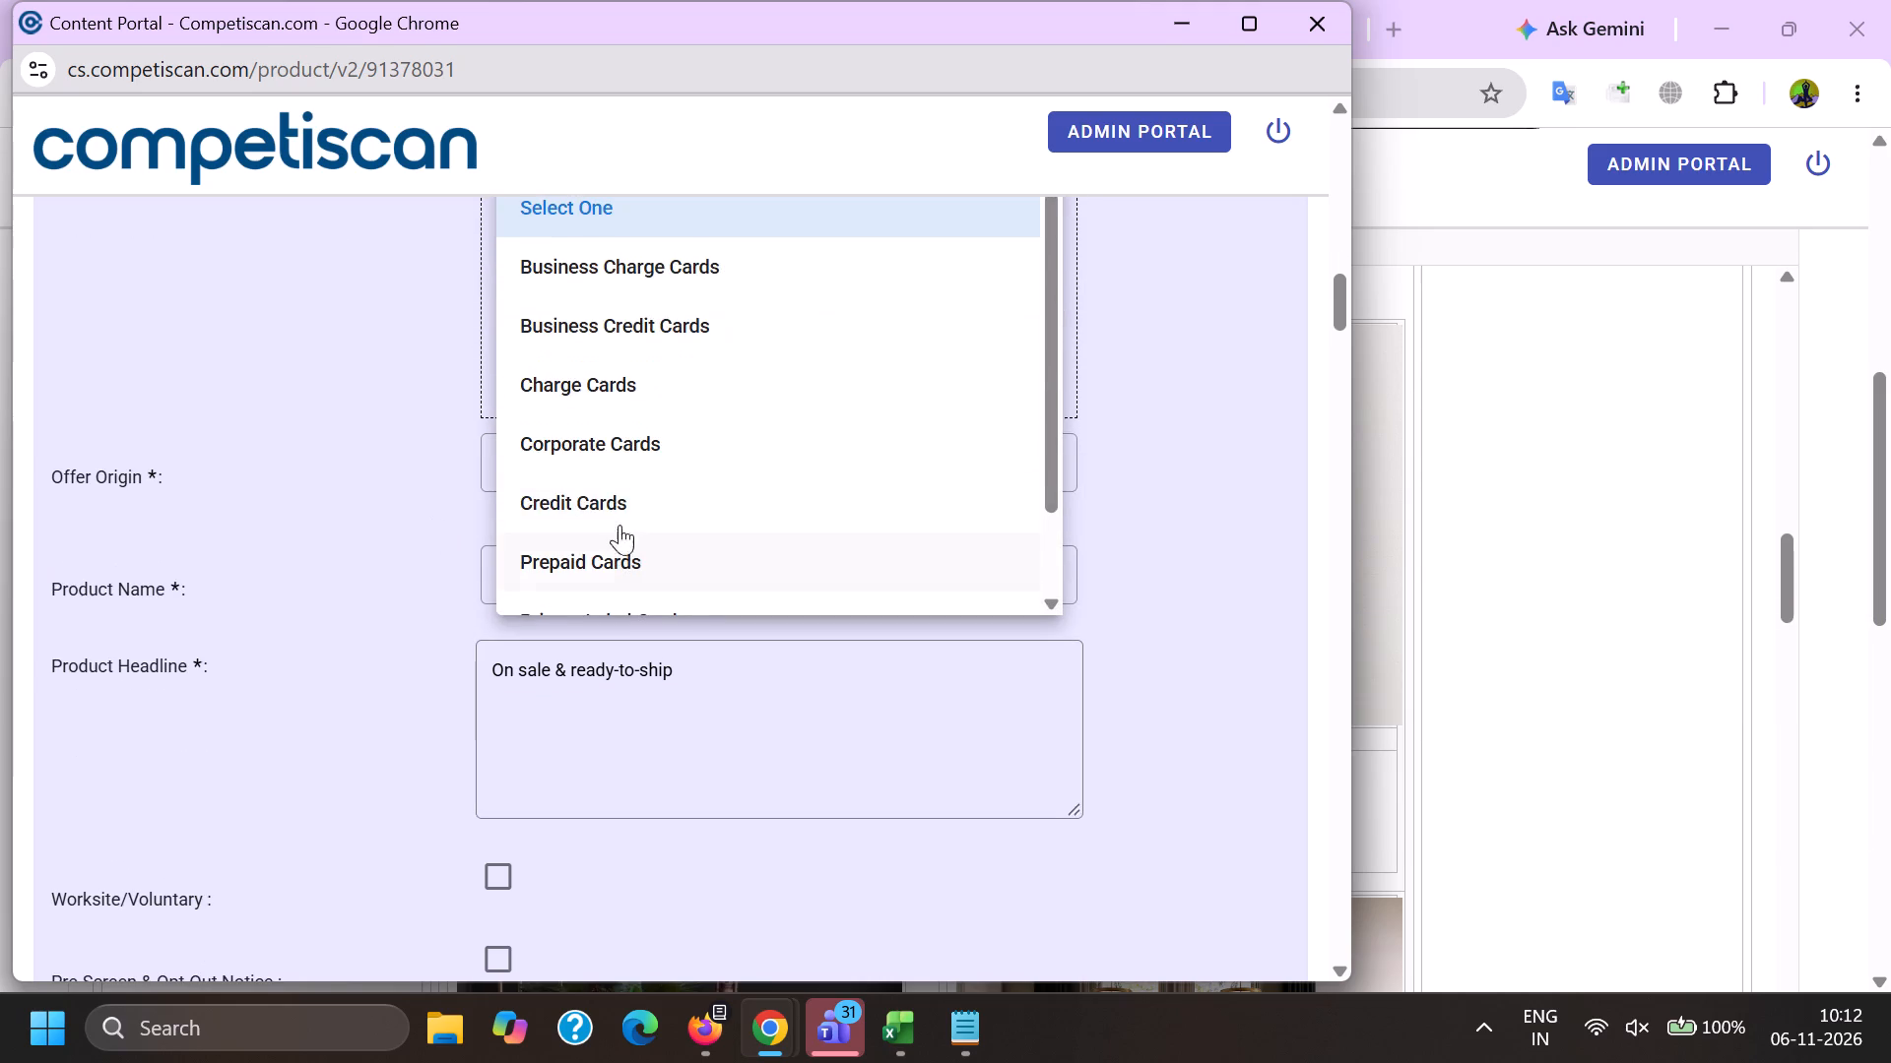
click(615, 503)
drag(433, 489, 457, 489)
click(542, 380)
scroll(586, 597, up, 3)
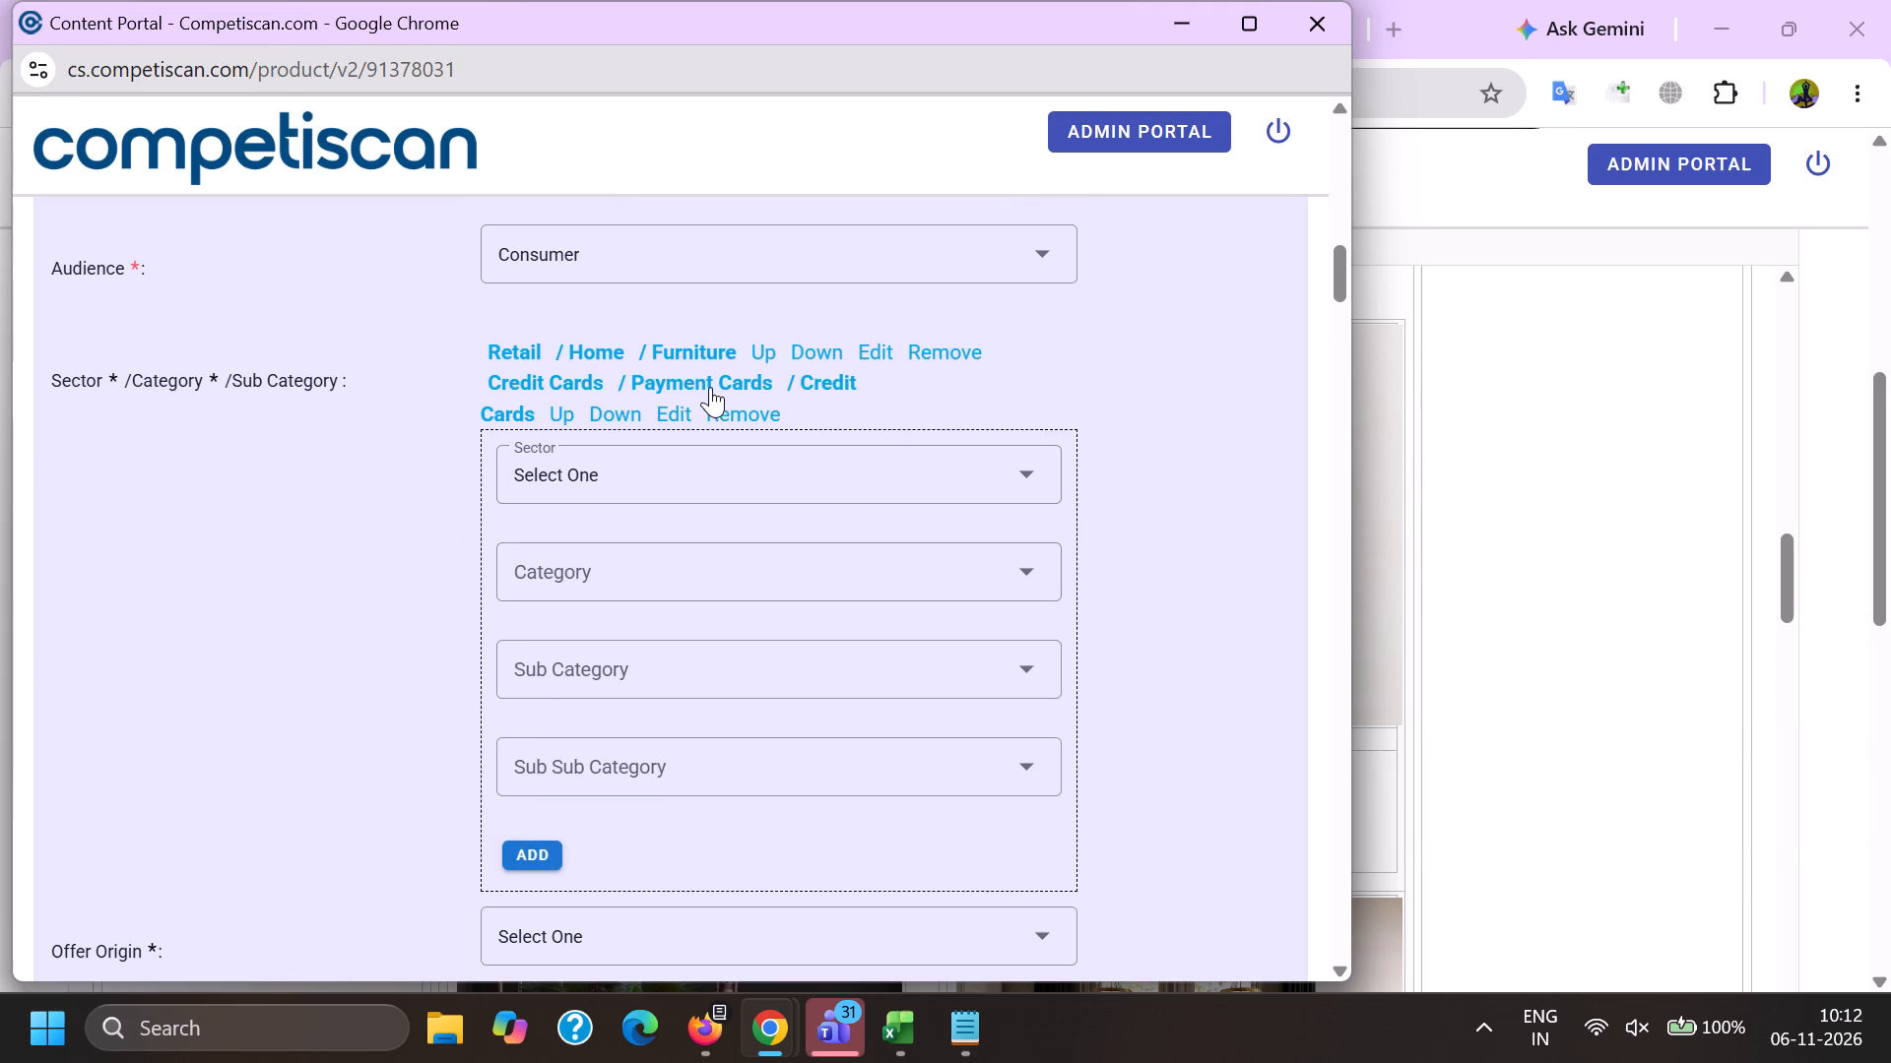
click(812, 356)
Set the offer origin to Provider/Bank and choose Pottery Barn Key Rewards Visa Credit Card as the product name.
scroll(793, 376, down, 4)
click(605, 353)
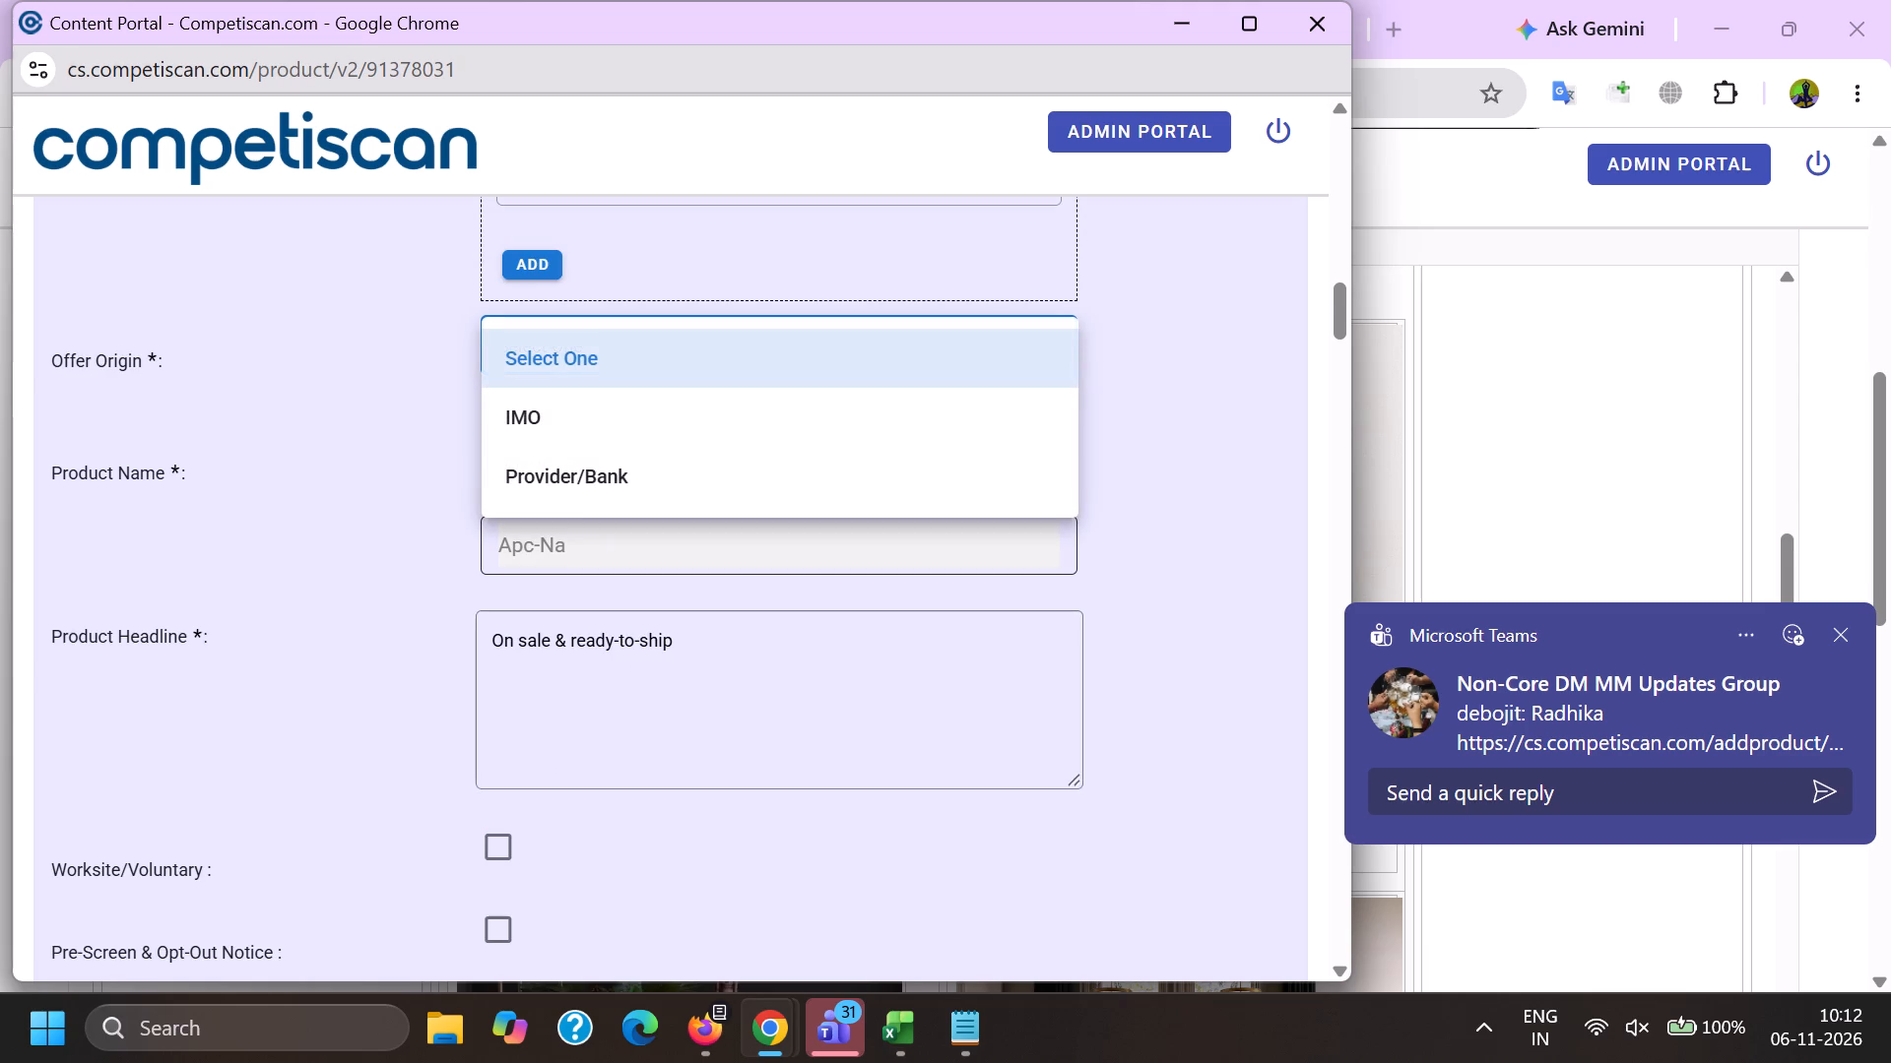
click(564, 495)
double_click(564, 487)
key(ctrl+v)
click(639, 594)
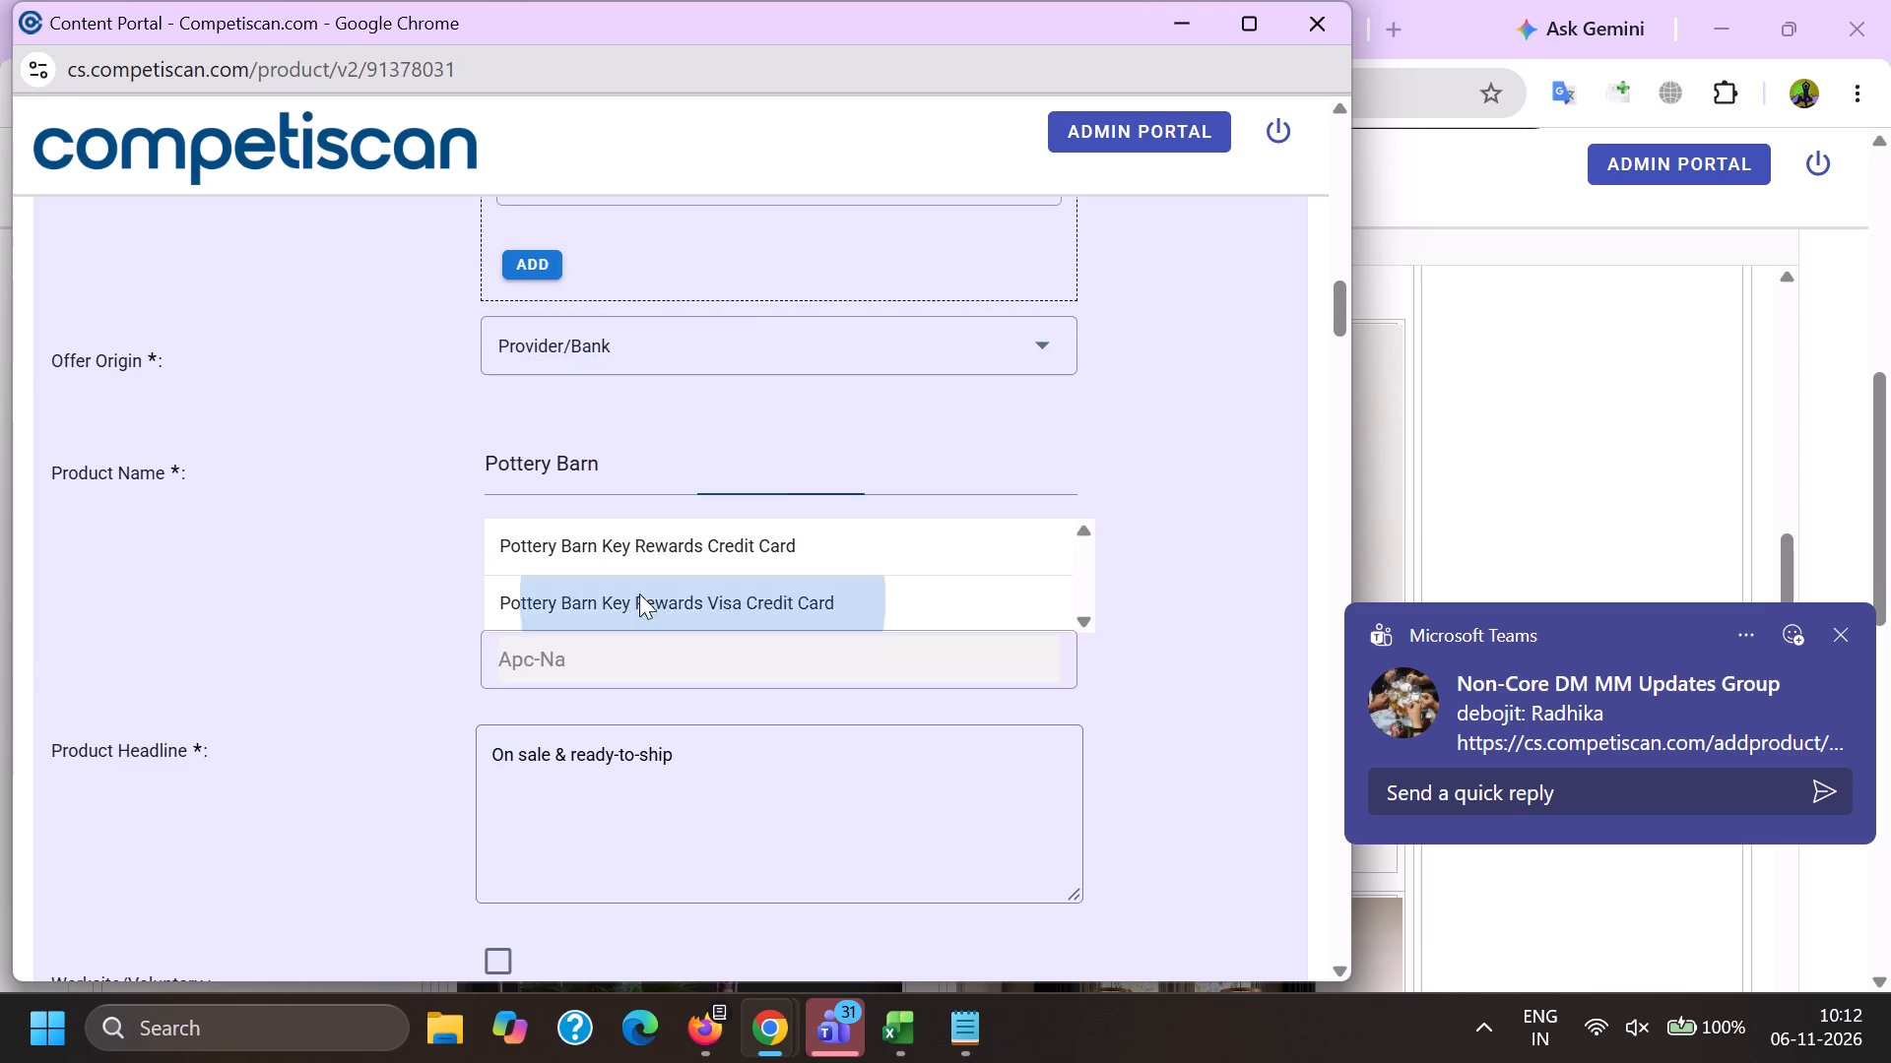
scroll(639, 594, up, 4)
click(620, 369)
Replace the product headline with the email's subject line, writing the ampersand as a word: "On sale and ready-to-ship!".
scroll(638, 518, down, 5)
drag(1010, 449, 206, 444)
key(BackSpace)
key(alt+Tab)
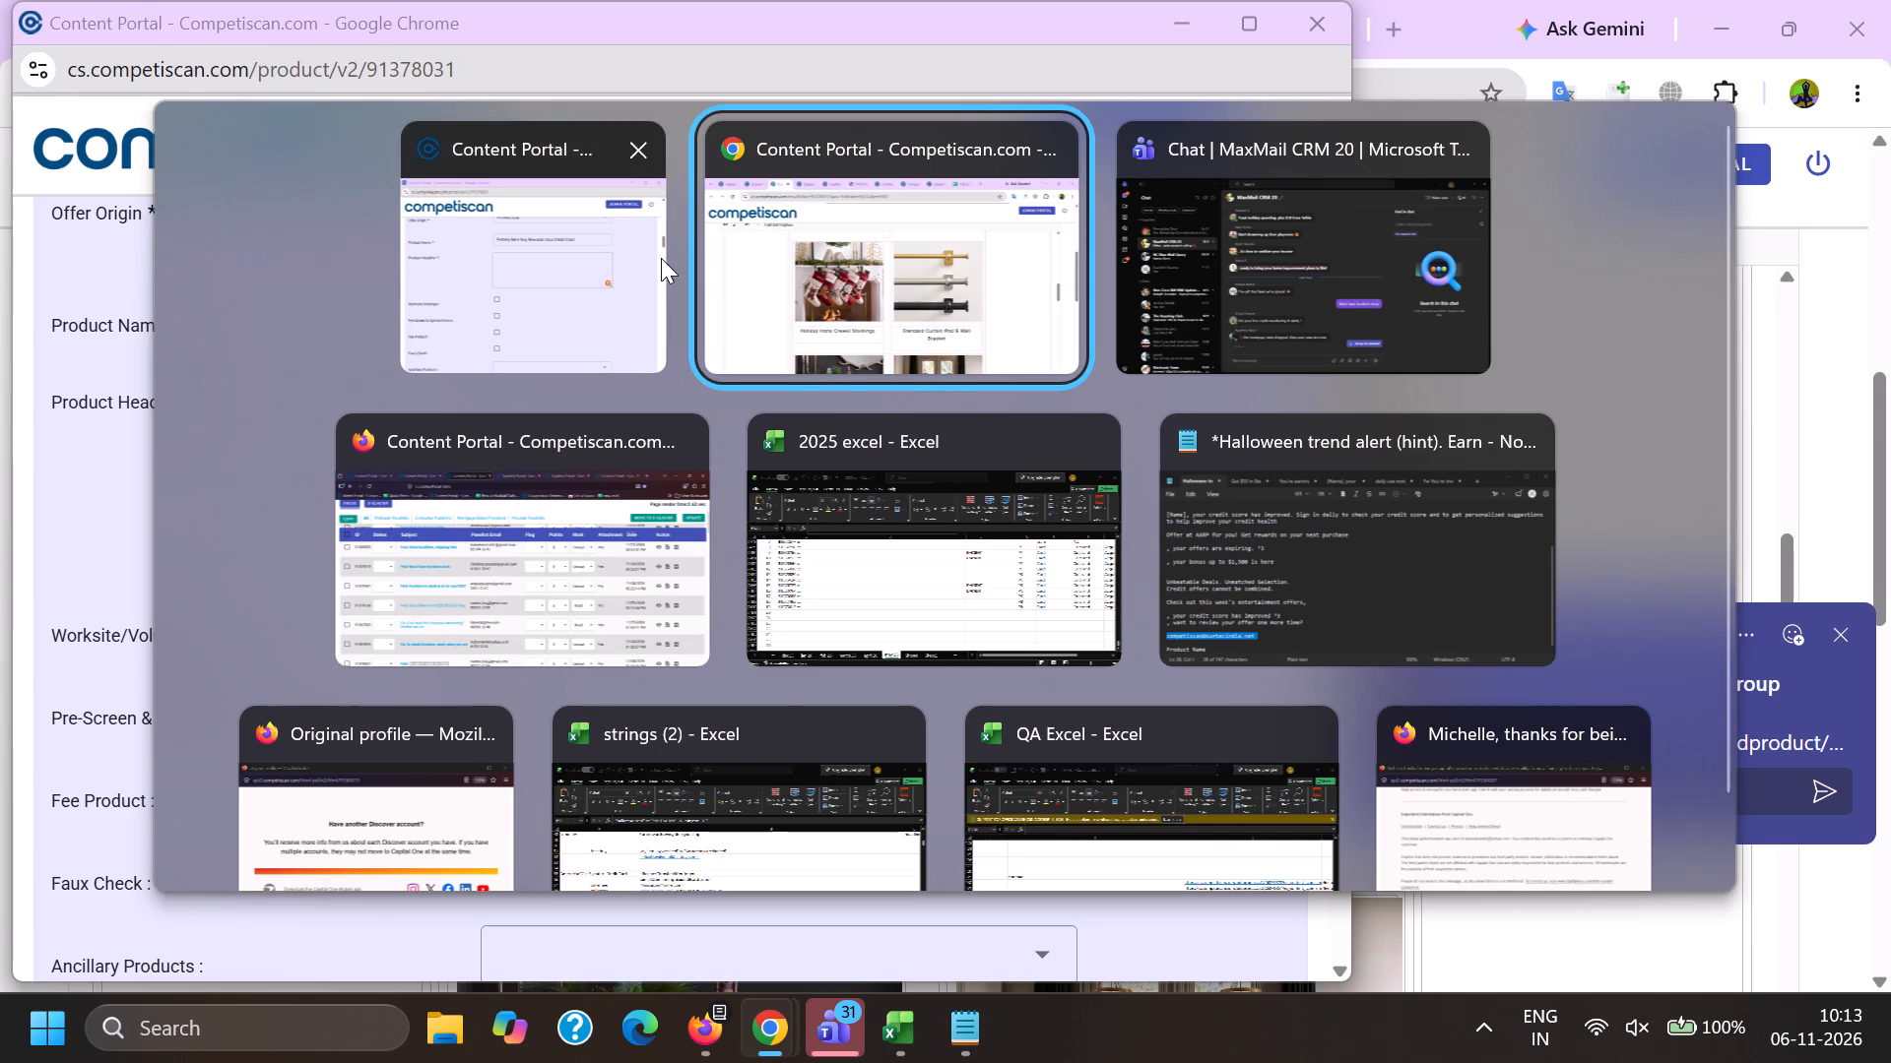
click(829, 252)
scroll(489, 436, up, 19)
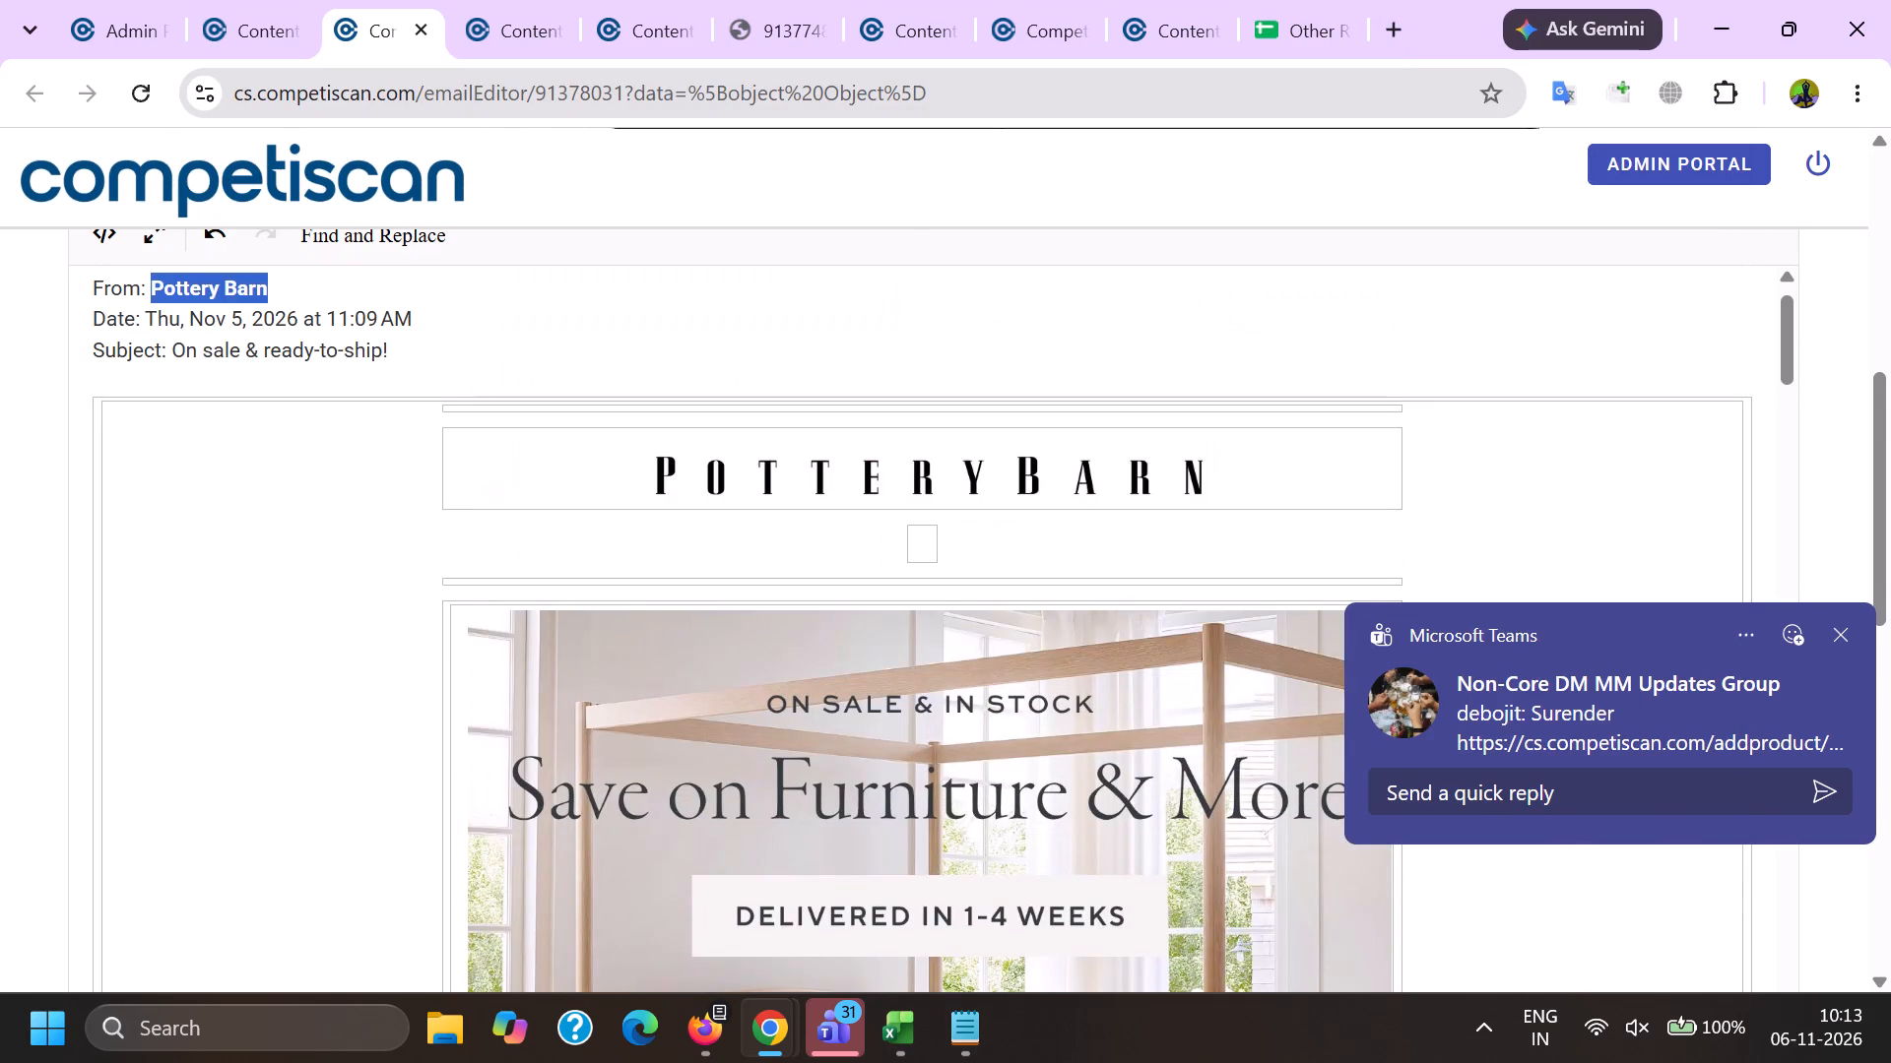
drag(169, 397, 575, 391)
key(ctrl+c)
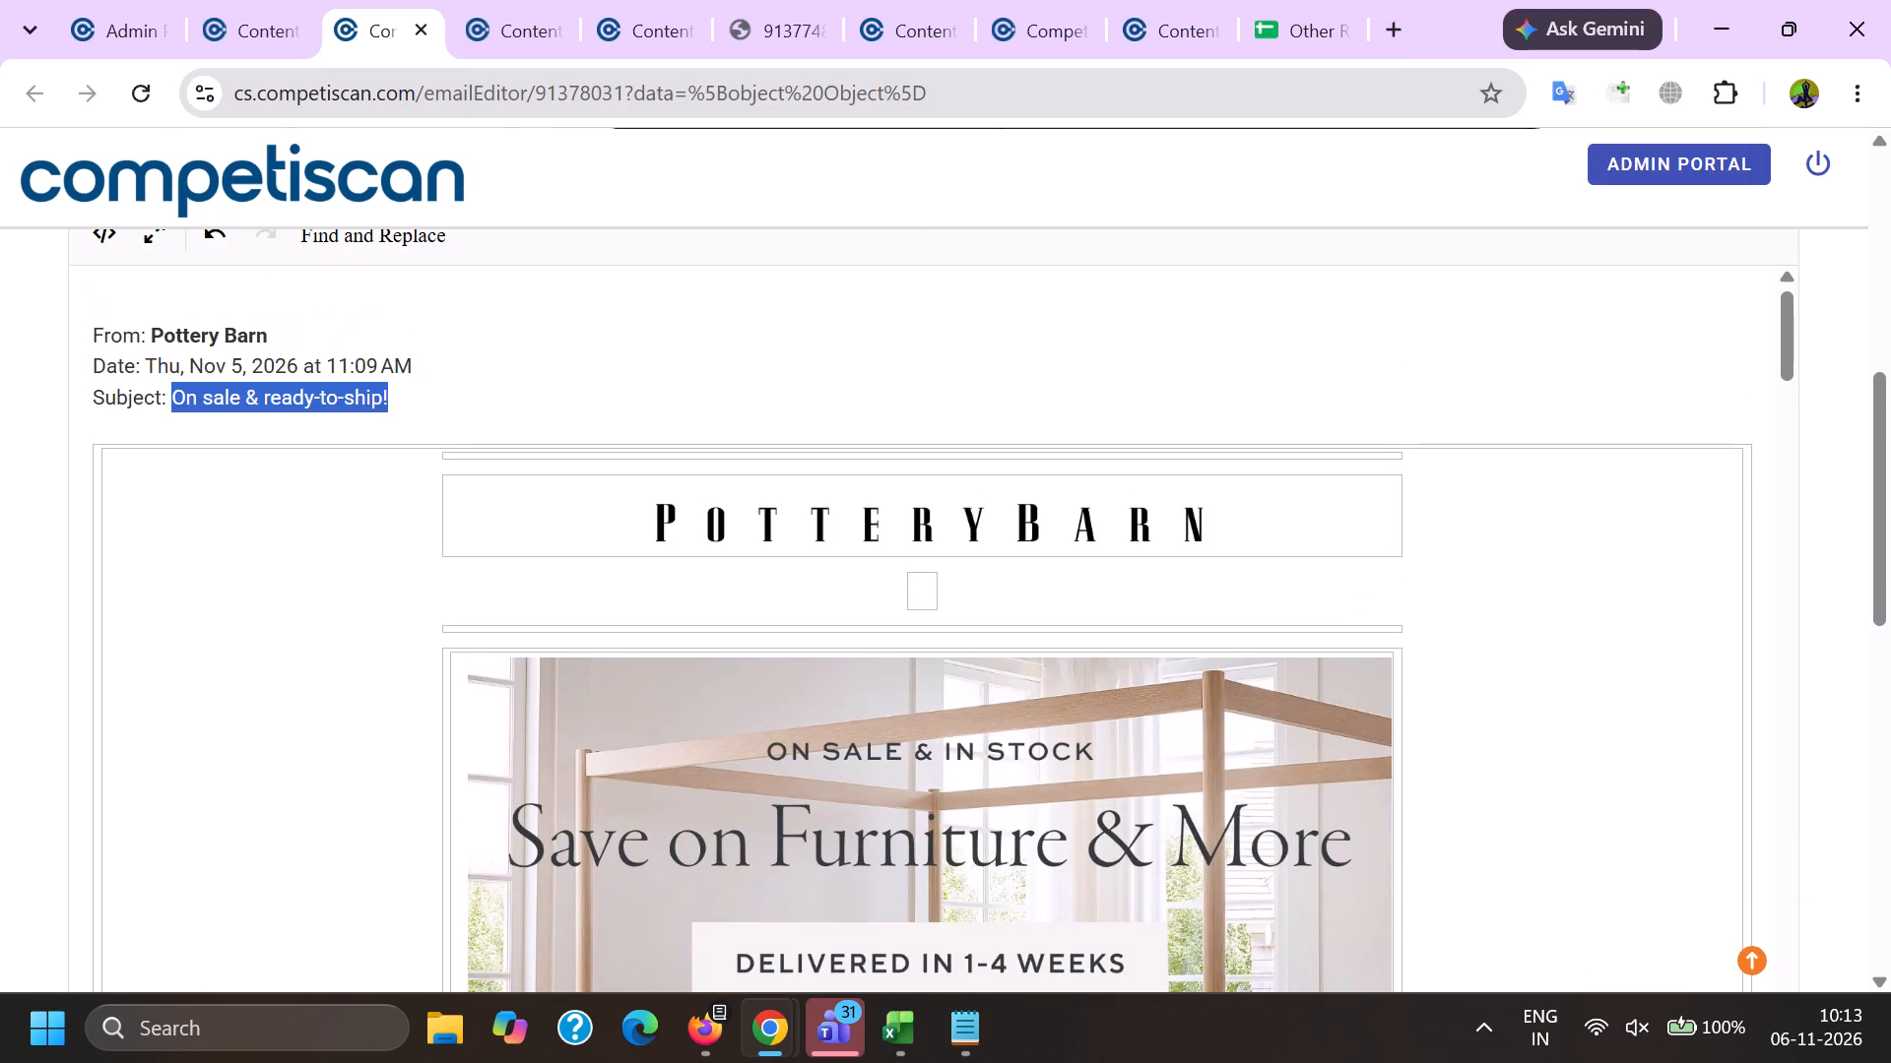
key(alt+Tab)
key(ctrl+v)
click(563, 397)
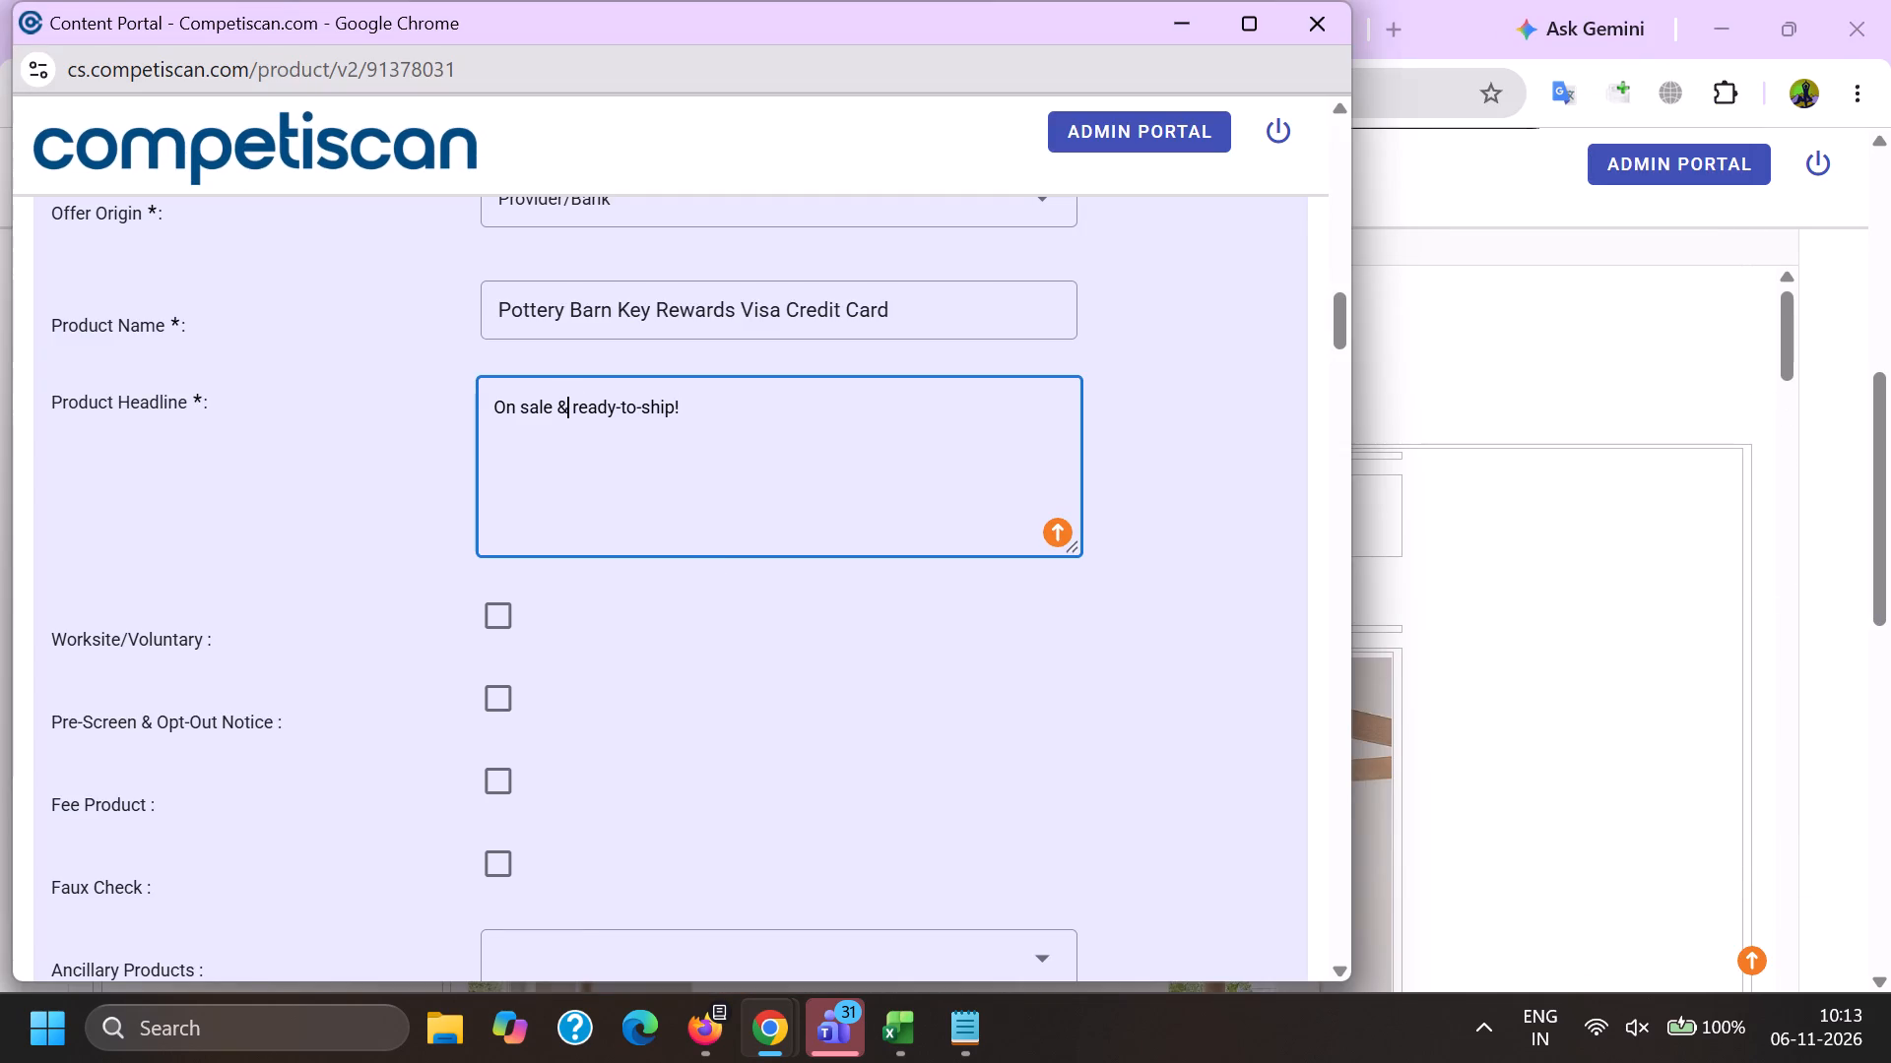
key(BackSpace)
text(and)
click(828, 436)
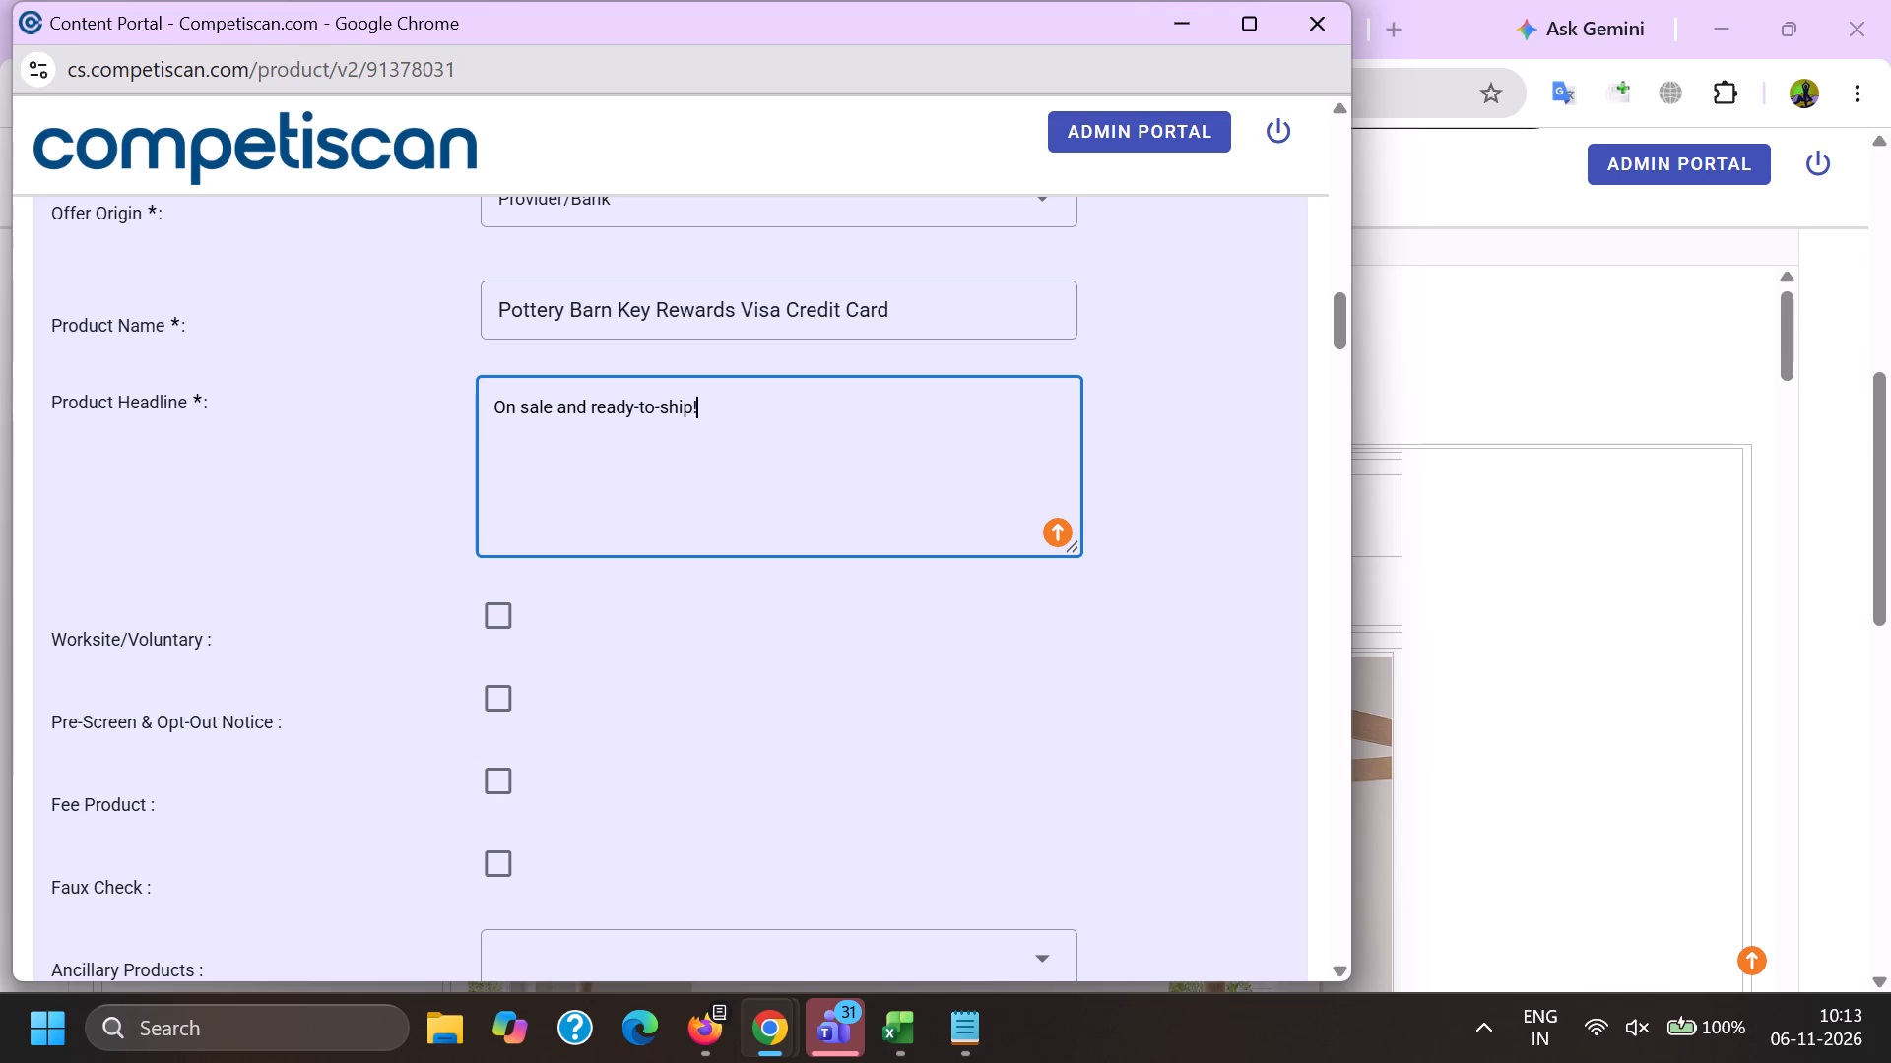
Append "Earn 10% back in rewards" to the headline, copied from the headline of the earlier Pottery Barn Kids product record.
key(space)
key(alt+Tab)
click(1152, 0)
scroll(1069, 594, up, 10)
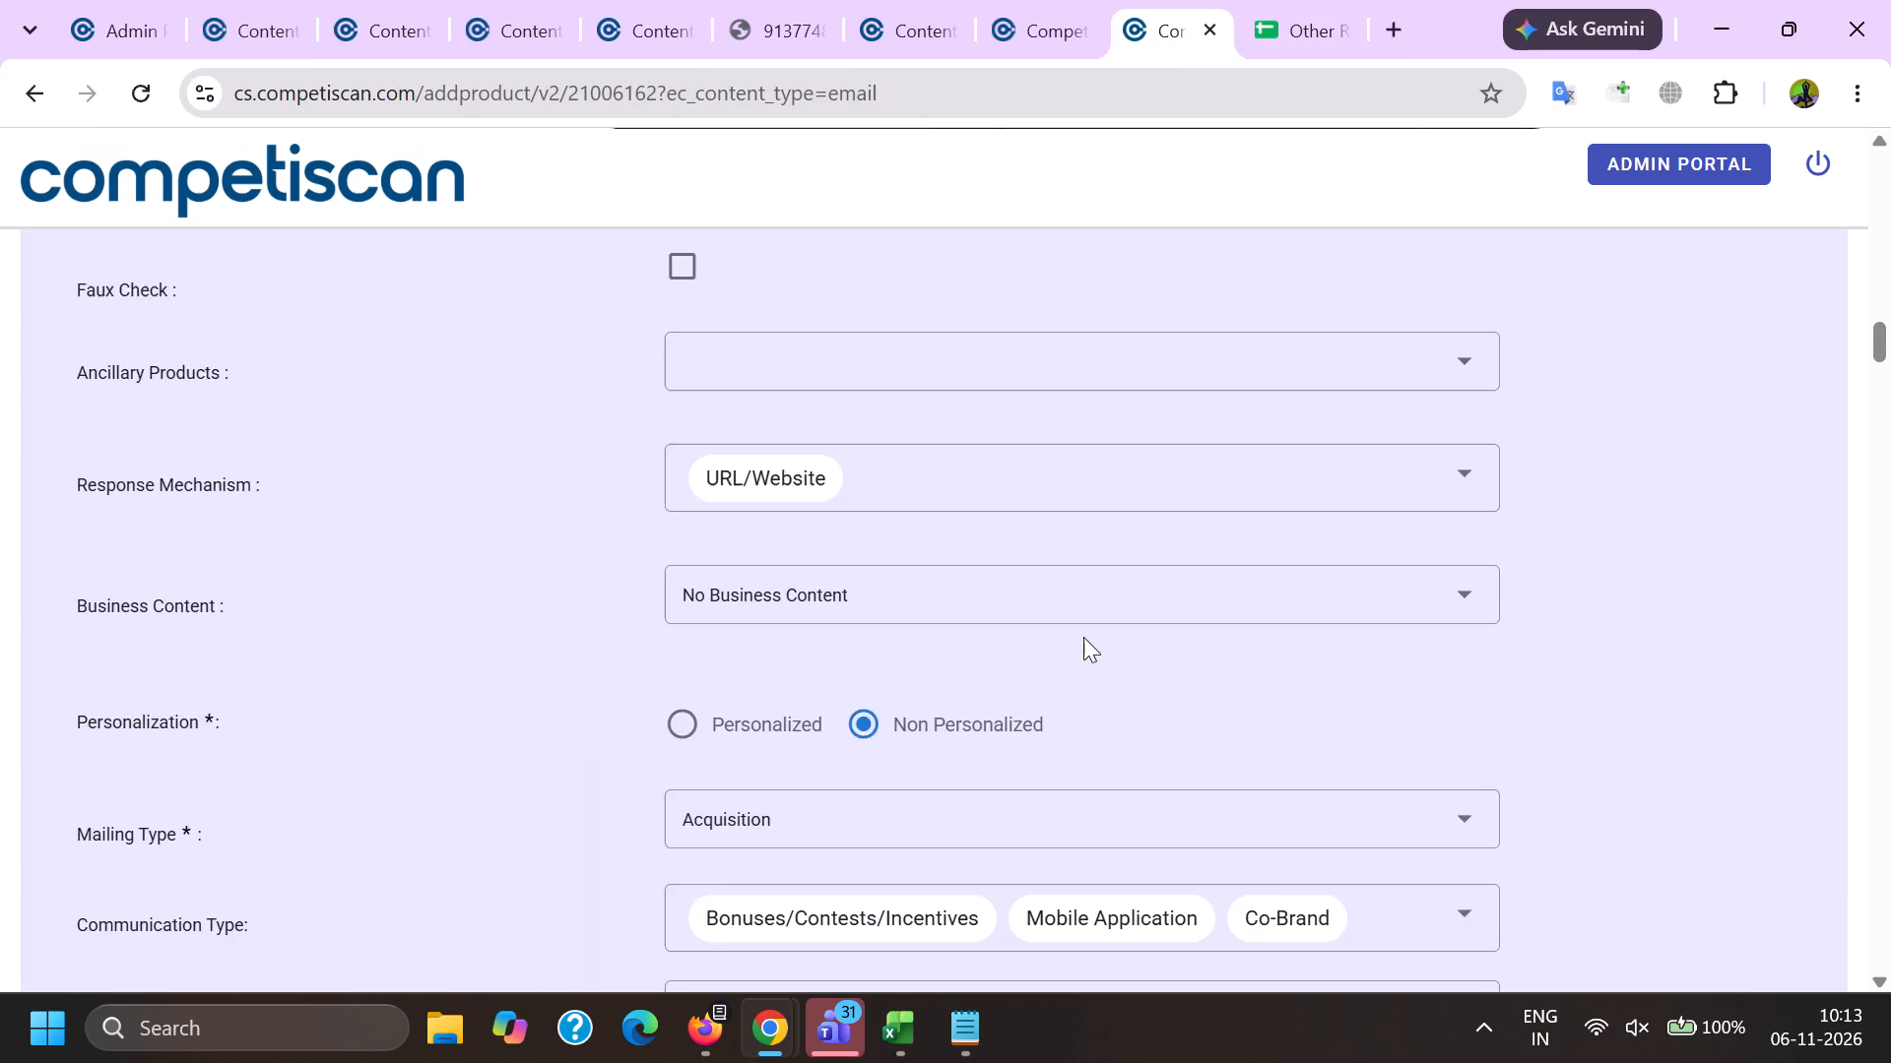
click(1008, 292)
drag(1008, 291, 1131, 327)
shift+click(1286, 338)
key(ctrl+c)
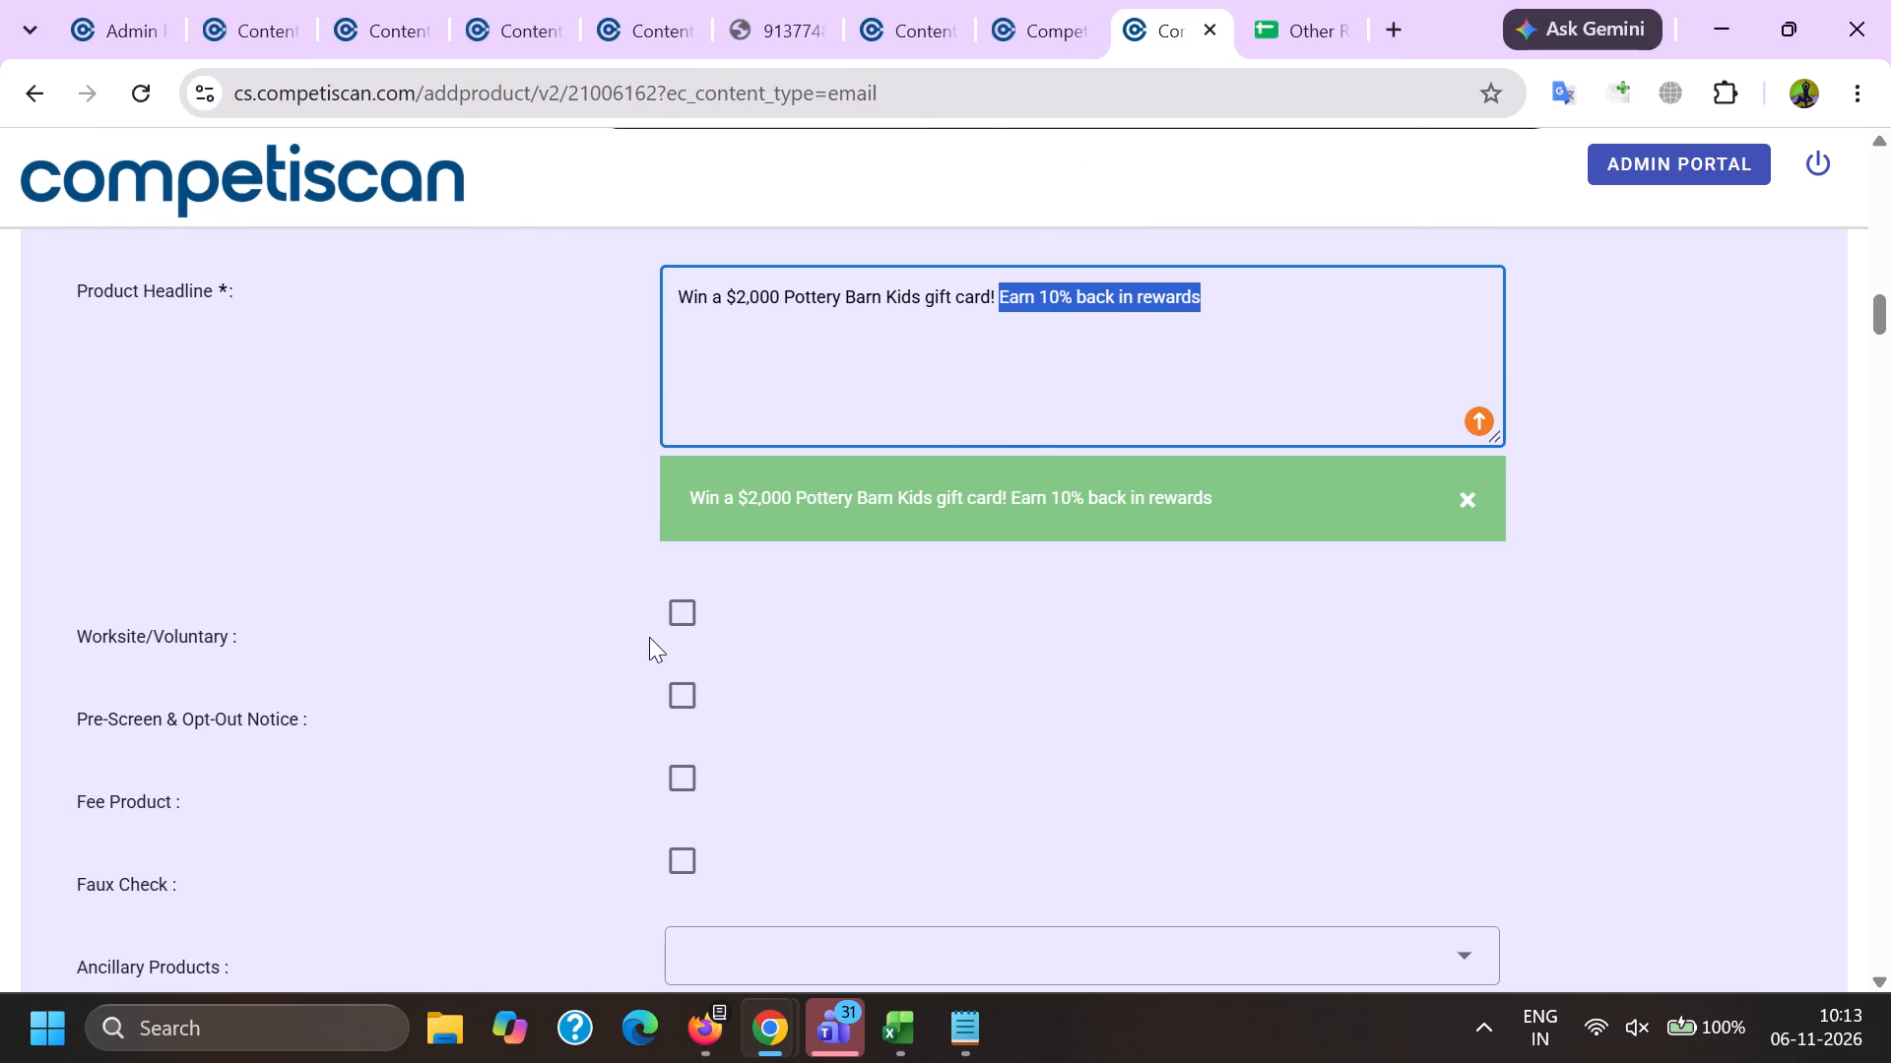
key(alt+Tab)
key(ctrl+v)
Set the response mechanism to URL/Website and the mailing type to Acquisition.
scroll(580, 517, down, 5)
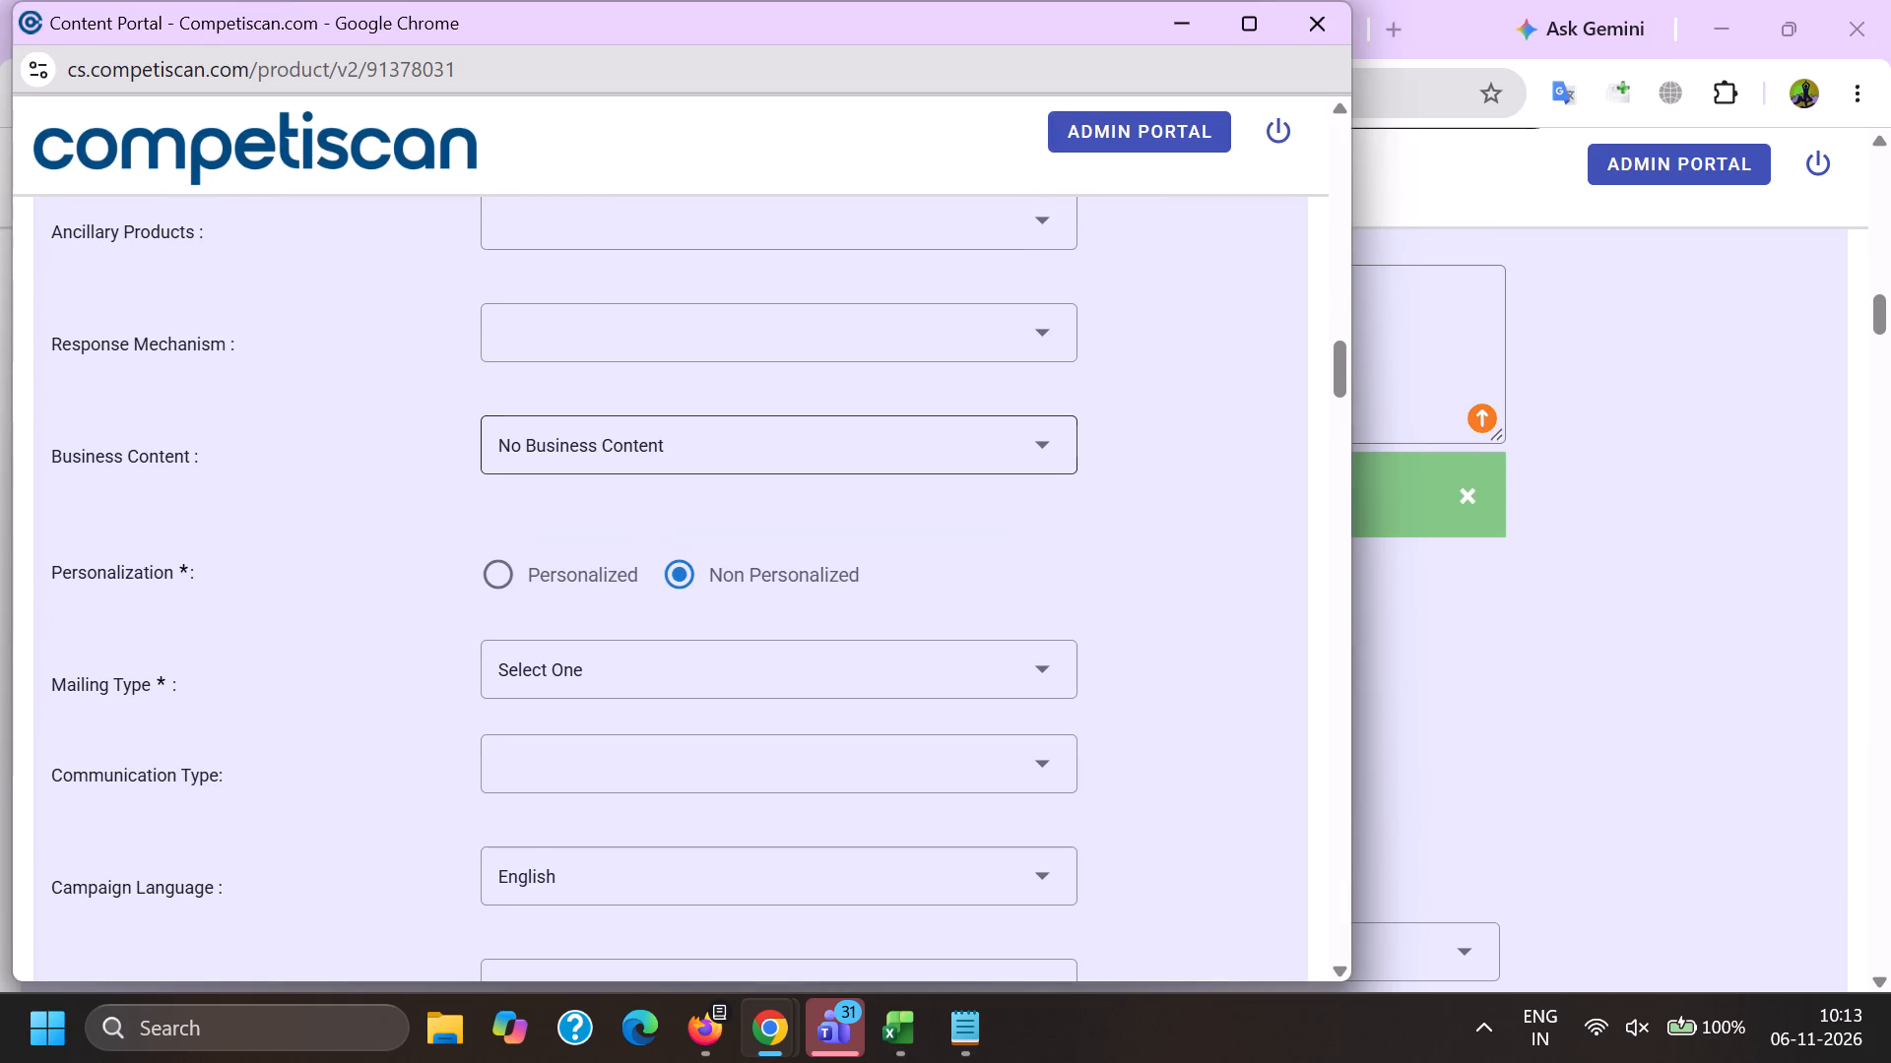
click(602, 294)
click(619, 324)
scroll(568, 571, down, 6)
click(606, 717)
drag(291, 662, 353, 690)
click(711, 693)
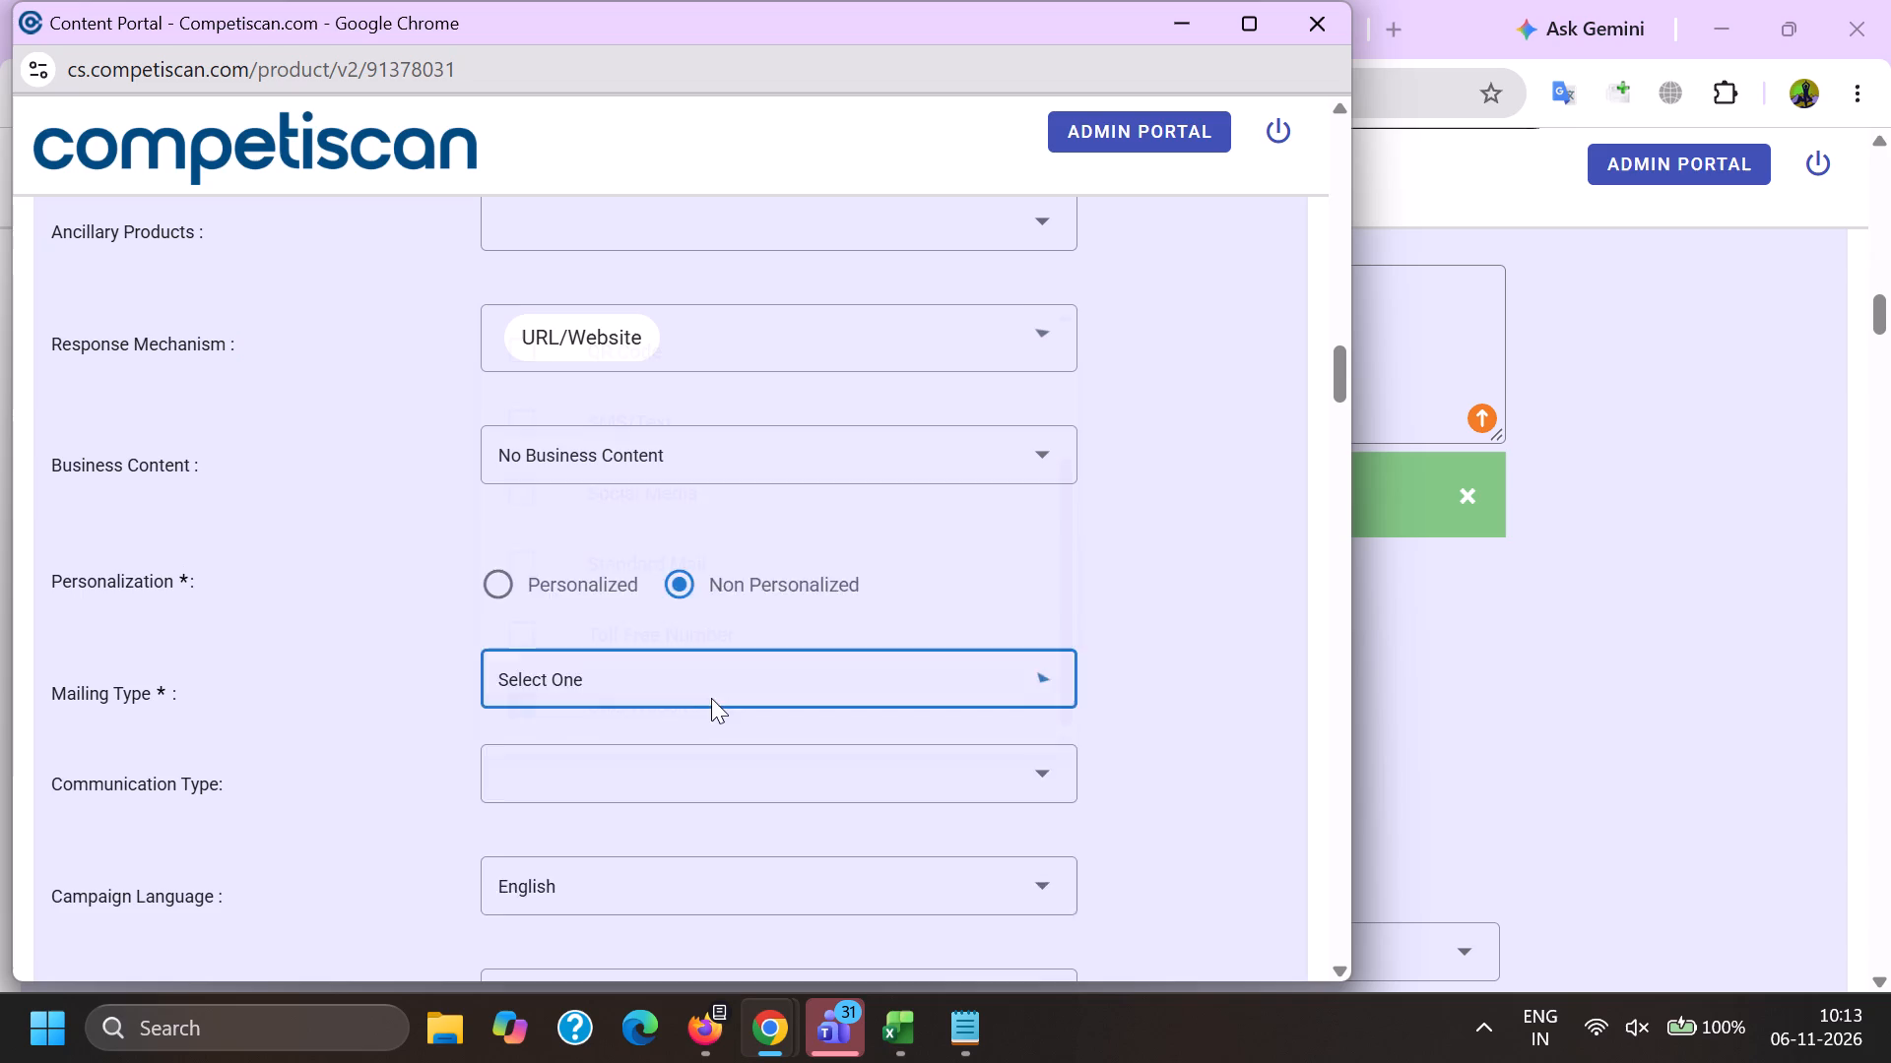
drag(615, 635, 608, 647)
drag(282, 726, 355, 750)
Select Bonuses/Contests/Incentives, Co-Brand and Mobile Application as communication types.
click(646, 769)
scroll(660, 478, down, 3)
drag(619, 573, 619, 583)
scroll(619, 577, down, 4)
click(619, 662)
scroll(615, 635, down, 10)
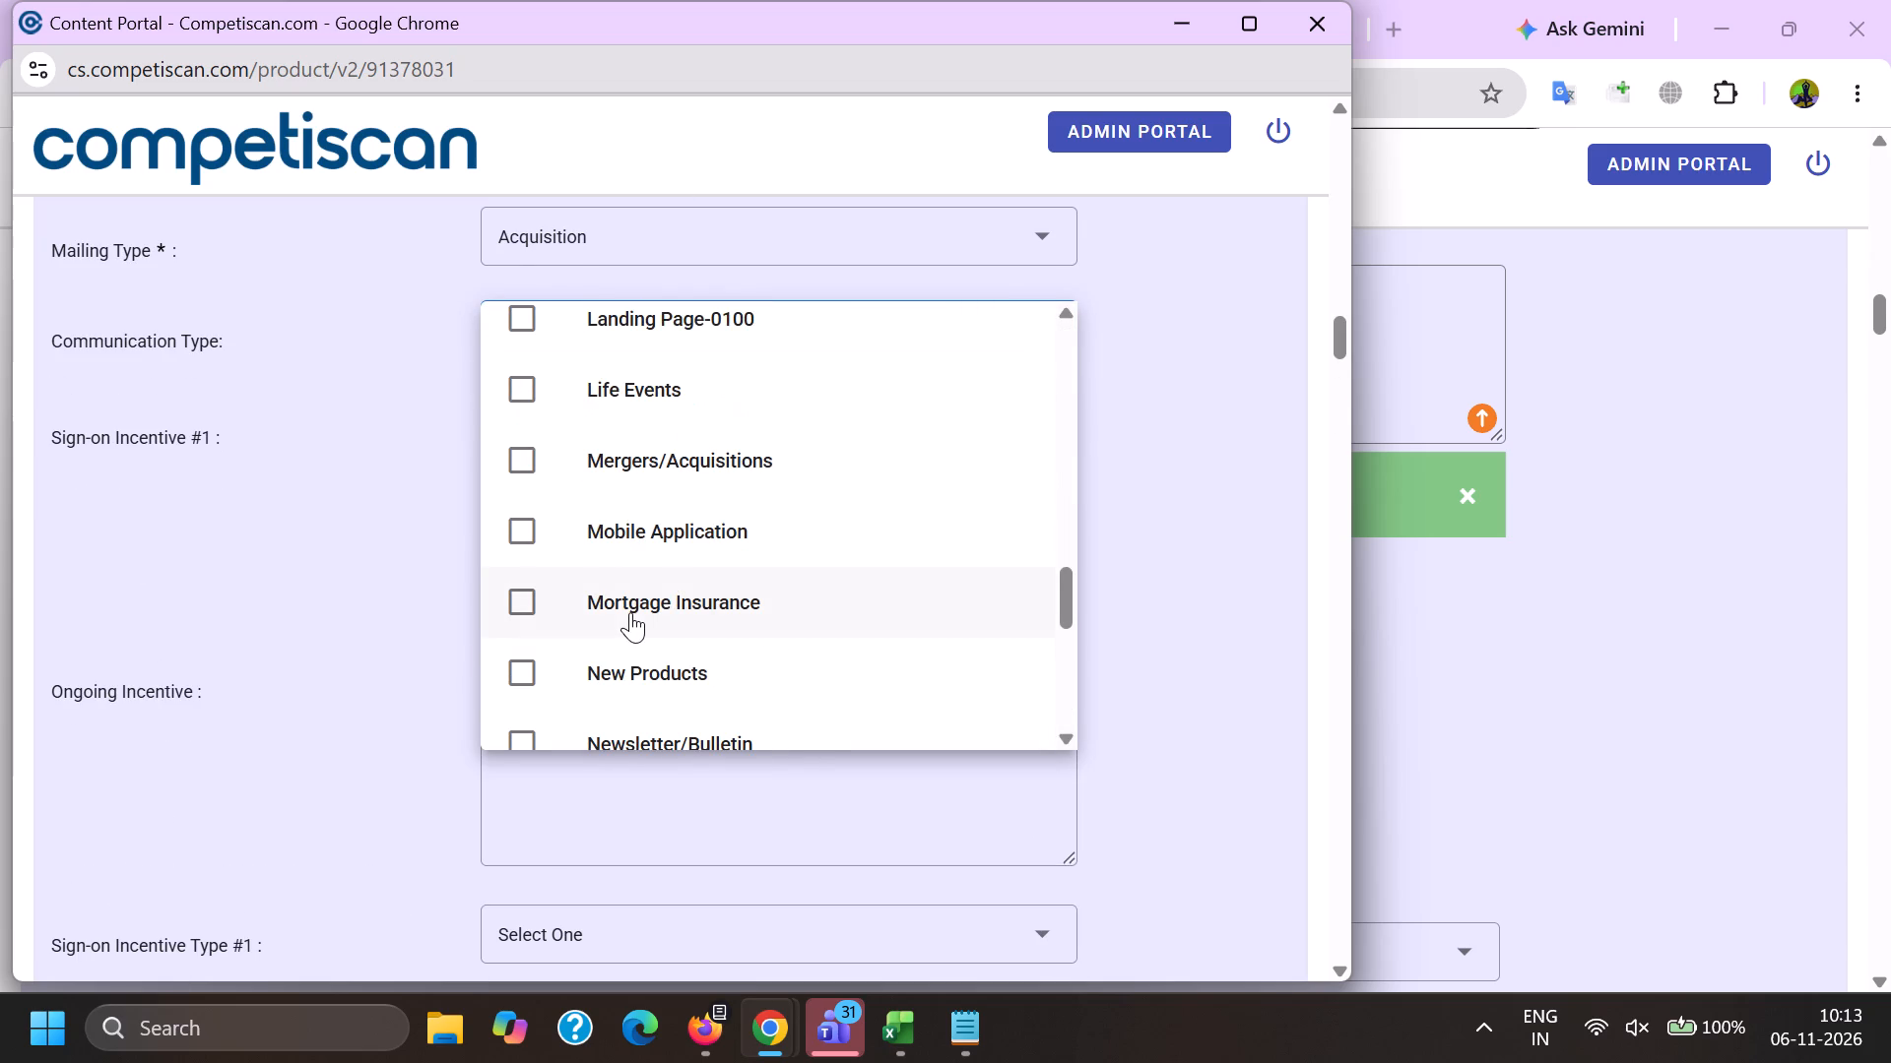
click(673, 497)
drag(255, 548, 268, 557)
Fill Sign-on Incentive #1 with "10% back in rewards during the first 30 days from account opening", copied from the earlier product record.
key(alt+Tab)
scroll(1340, 597, down, 8)
drag(1388, 480, 318, 467)
key(ctrl+c)
key(alt+Tab)
click(620, 609)
key(ctrl+v)
Fill Ongoing Incentive with "5% back in rewards with the Pottery Barn Key Rewards Visa Credit Card", copied from the earlier product record.
ctrl+click(680, 824)
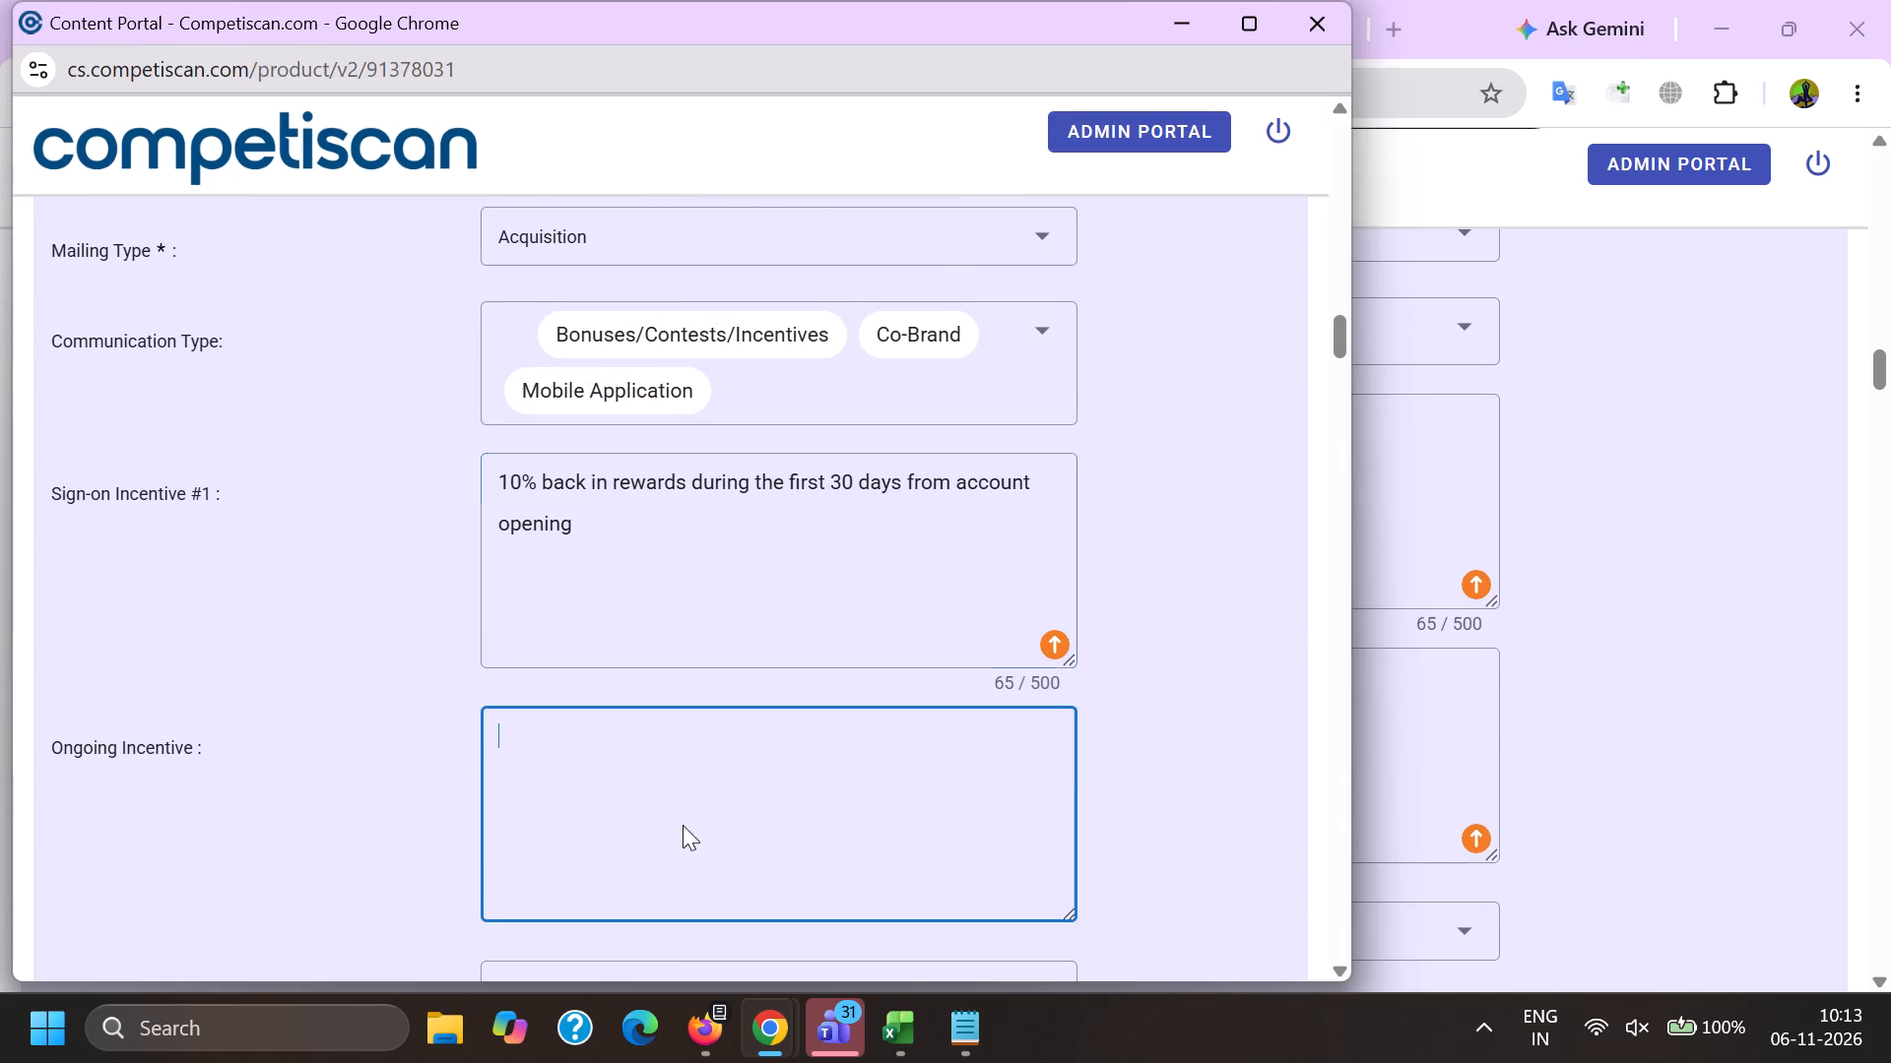
key(alt+Tab)
drag(841, 279, 852, 287)
drag(1404, 713, 392, 630)
key(ctrl+c)
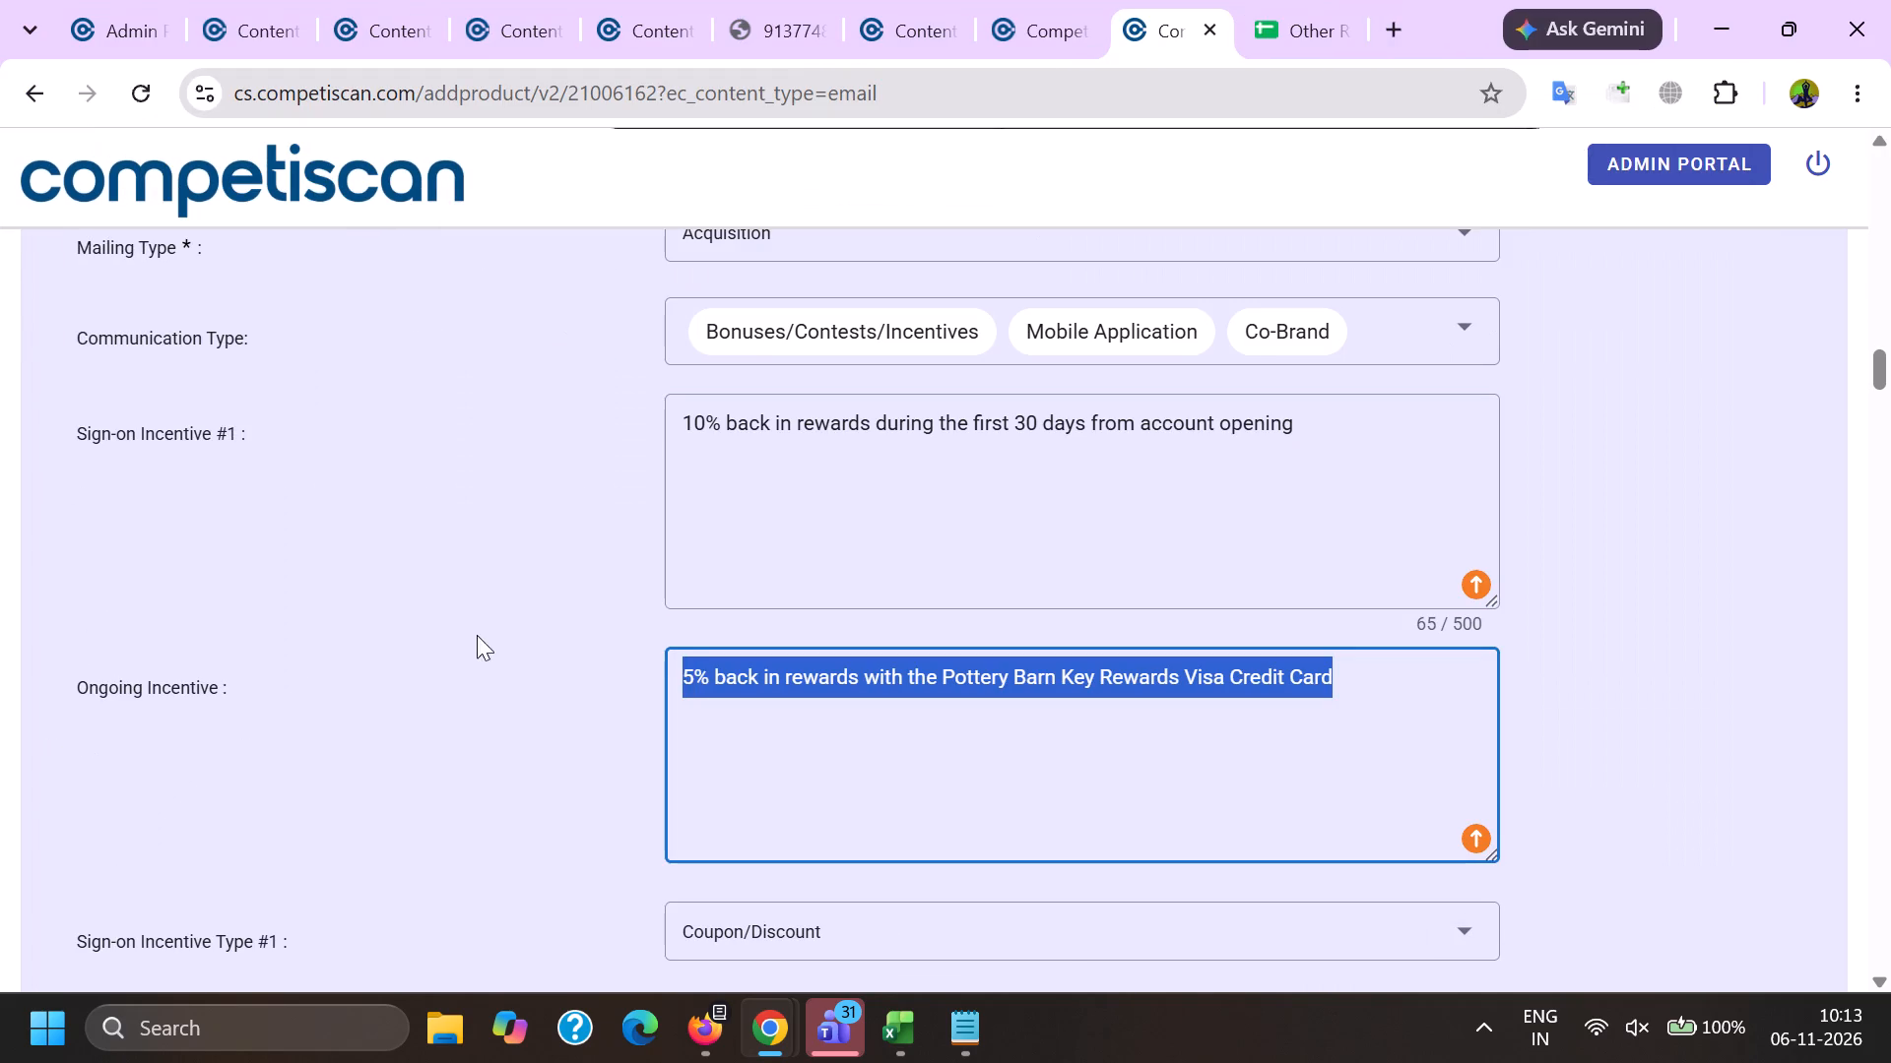
key(alt+Tab)
key(ctrl+v)
Set Sign-on Incentive Type #1 to Coupon/Discount and Sign-on Incentive Value #1 to 10.00.
scroll(599, 347, down, 2)
click(581, 668)
scroll(580, 672, down, 6)
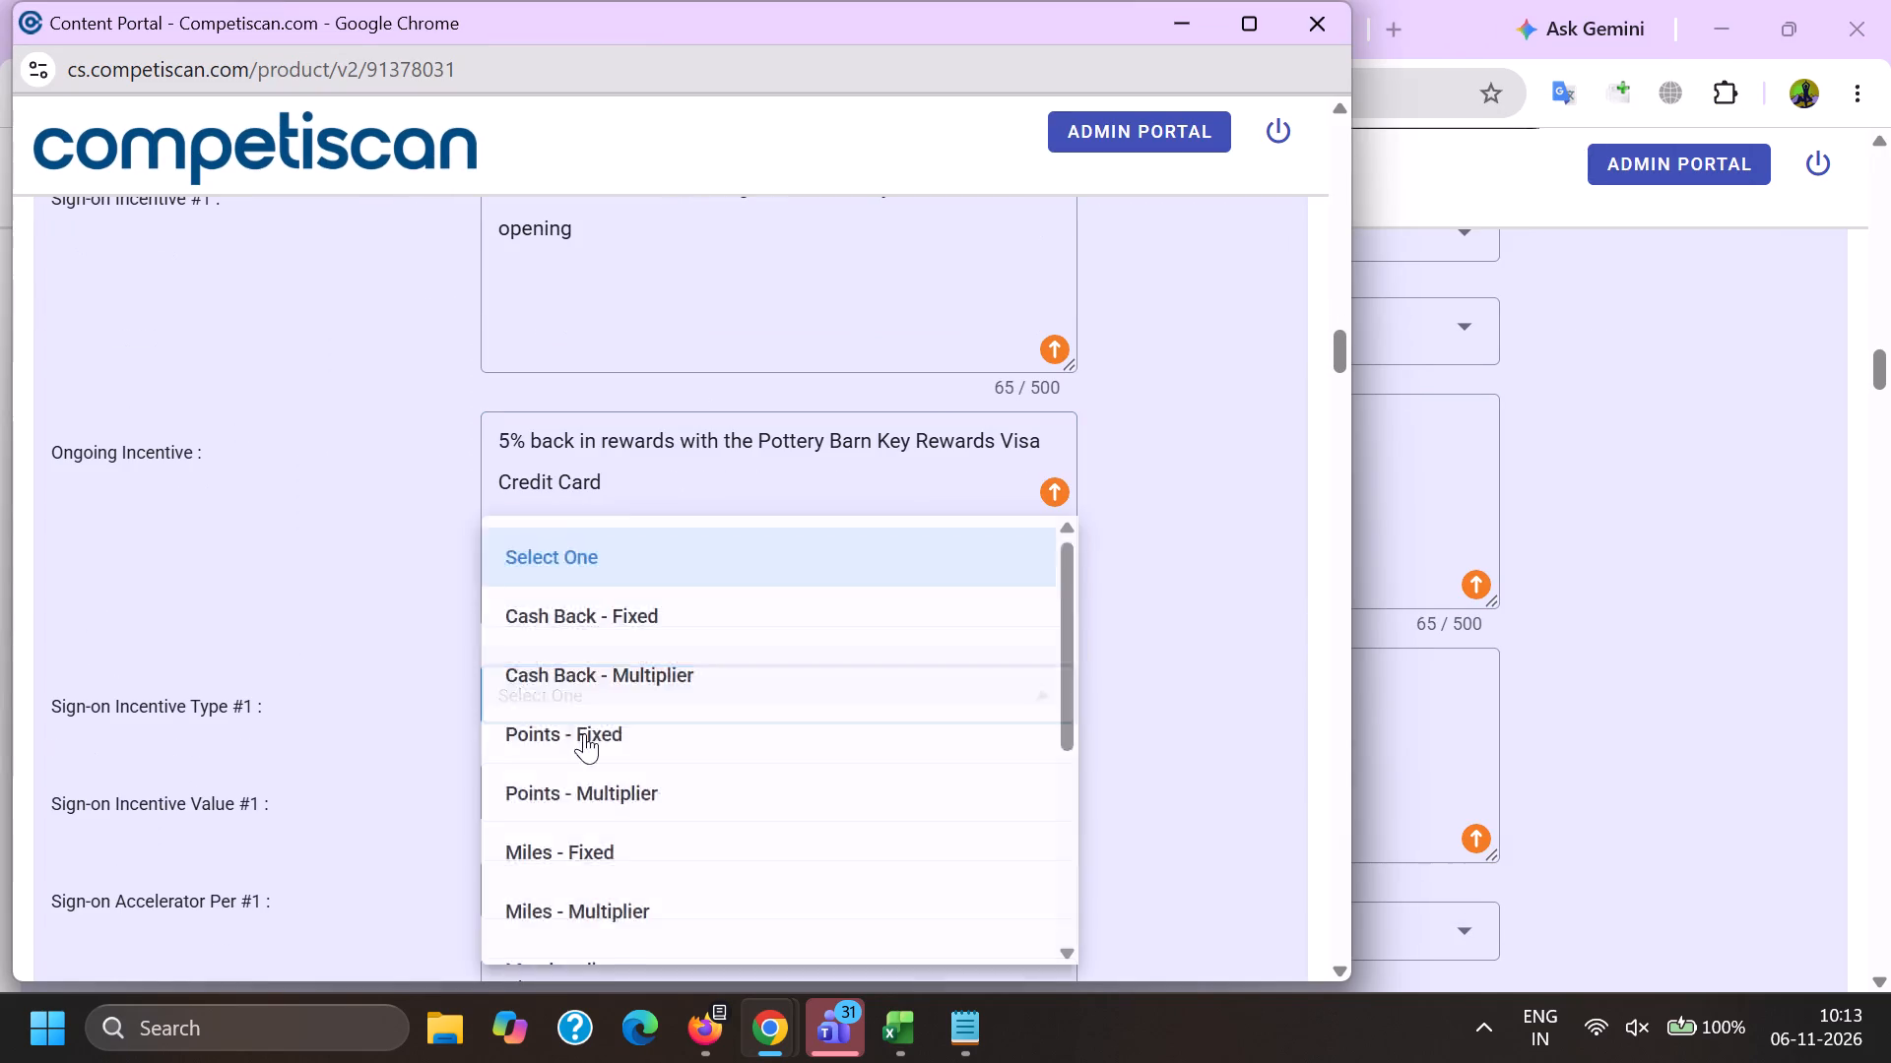
click(579, 760)
drag(319, 745, 344, 752)
click(552, 803)
key(1)
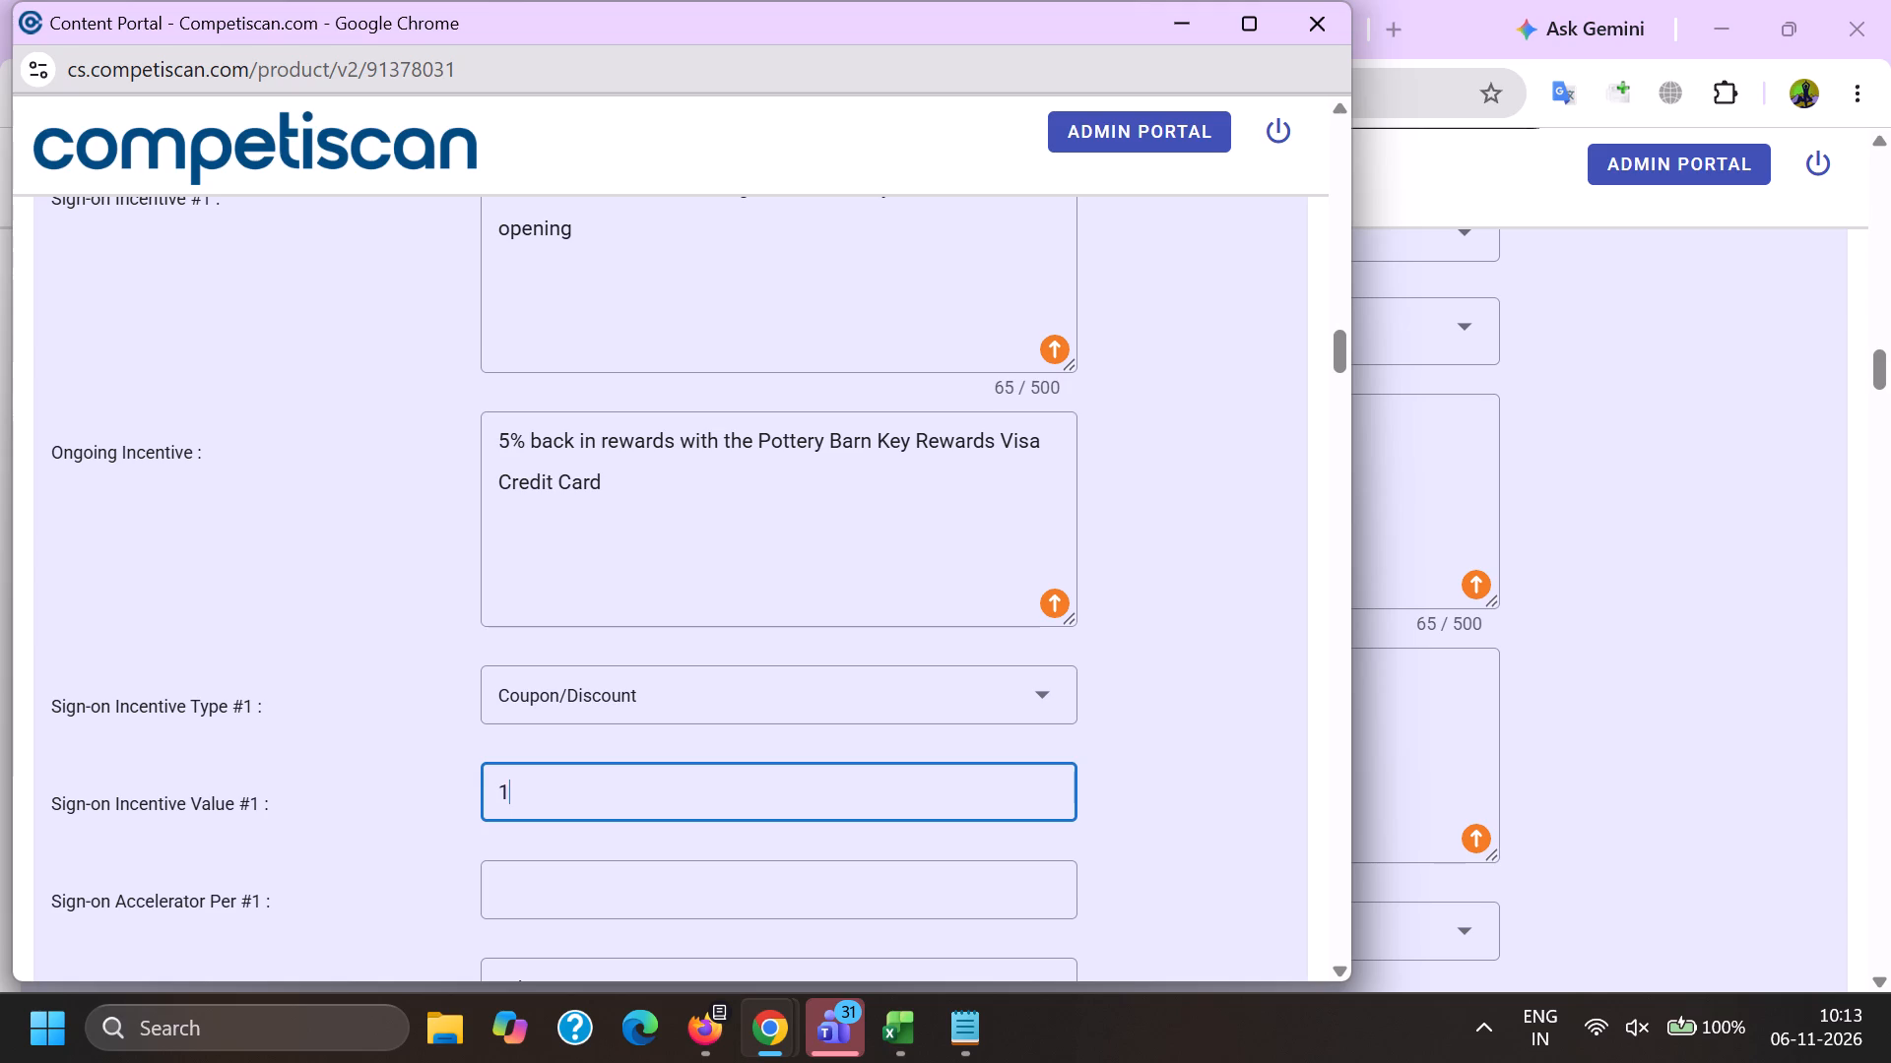
text(0.00)
Set Sign-on Max award #1 to 10.00.
key(Tab)
key(Tab)
key(Tab)
text(10.)
text(0.)
key(Tab)
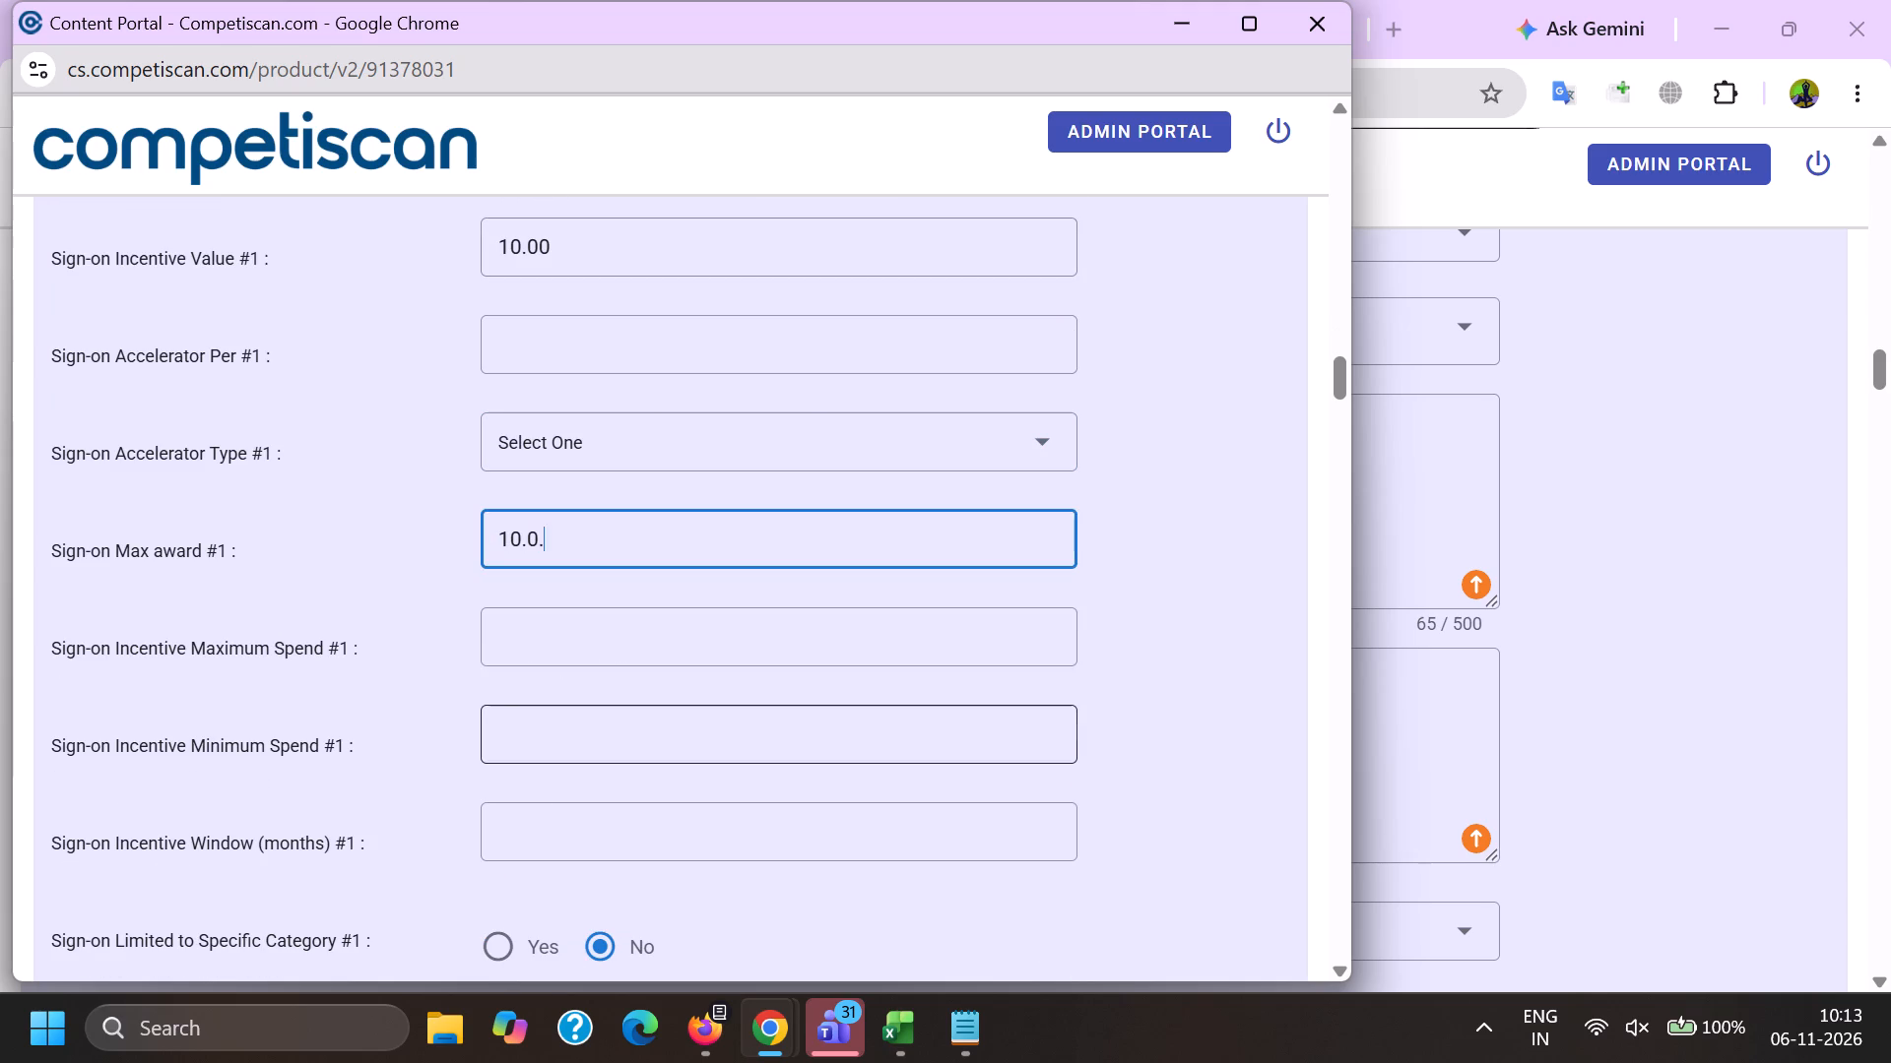
click(643, 541)
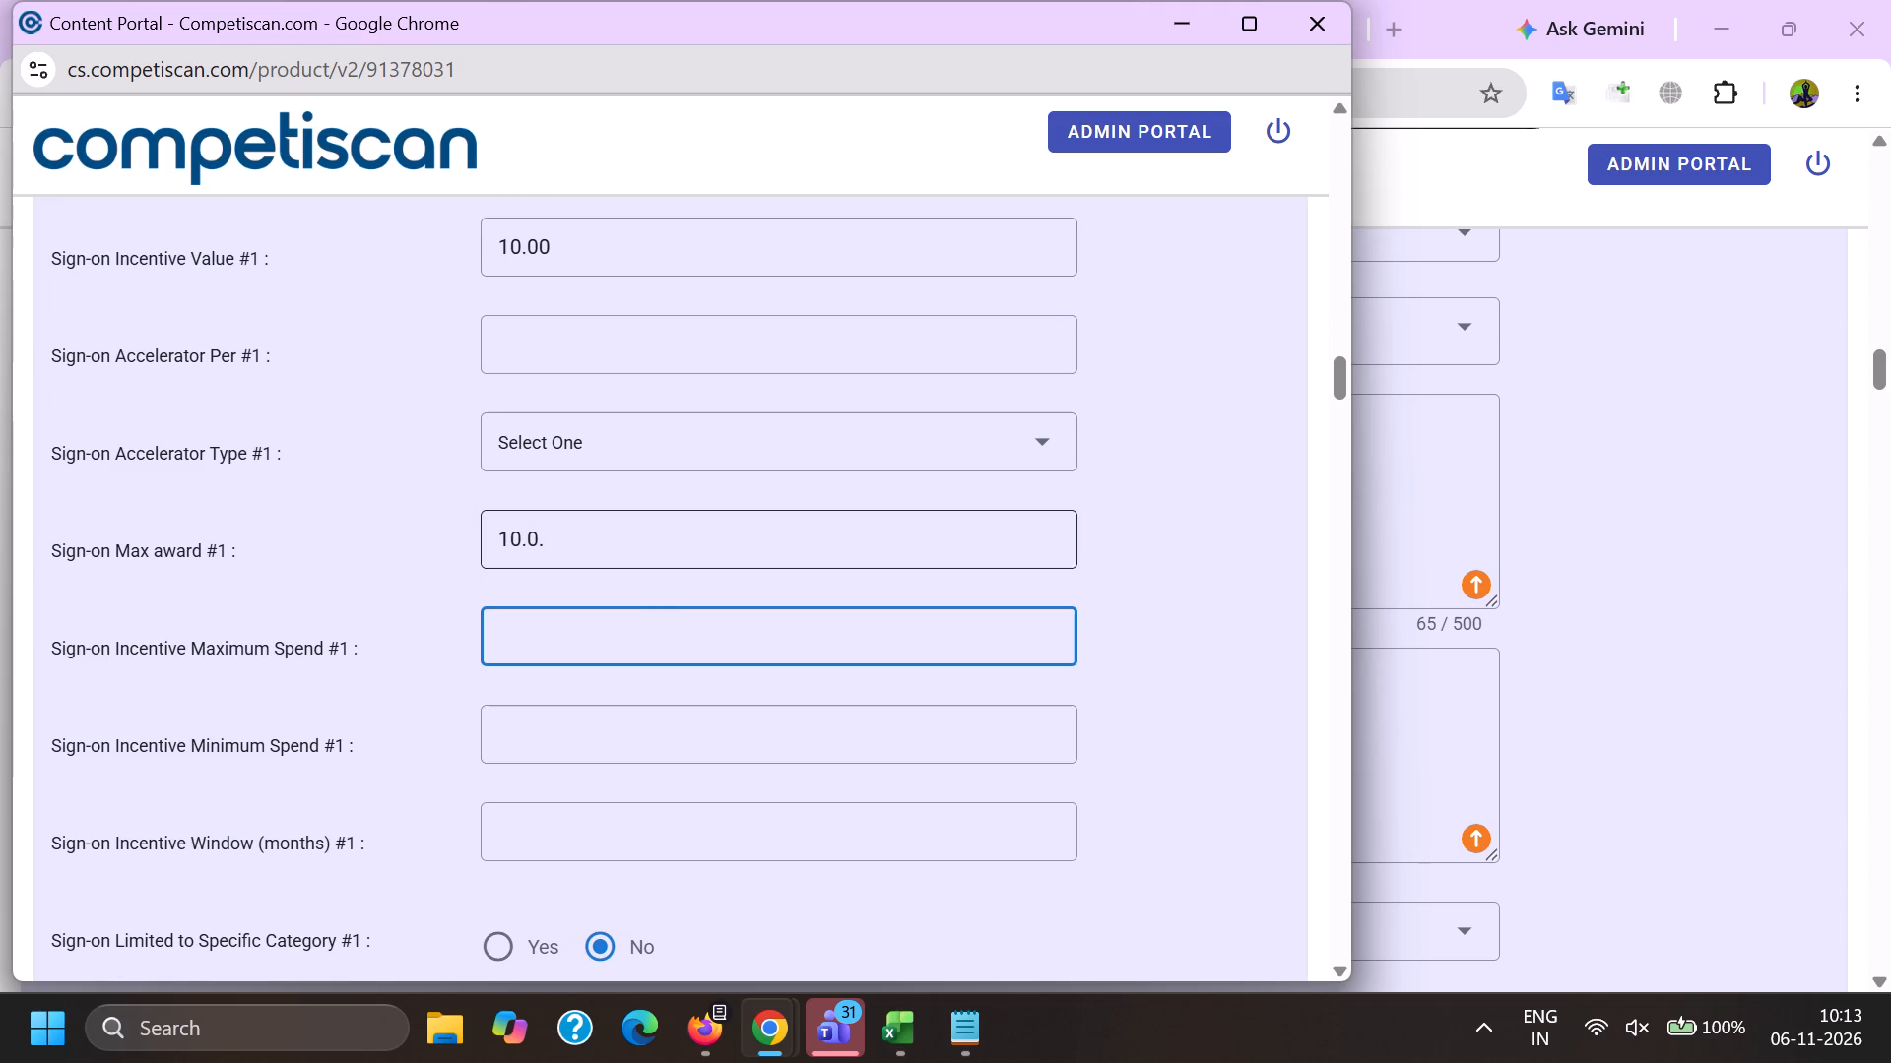
key(BackSpace)
key(0)
Set Sign-on Incentive Window #1 to 1 month and Sign-on Fixed date #1 to Yes.
scroll(628, 546, down, 2)
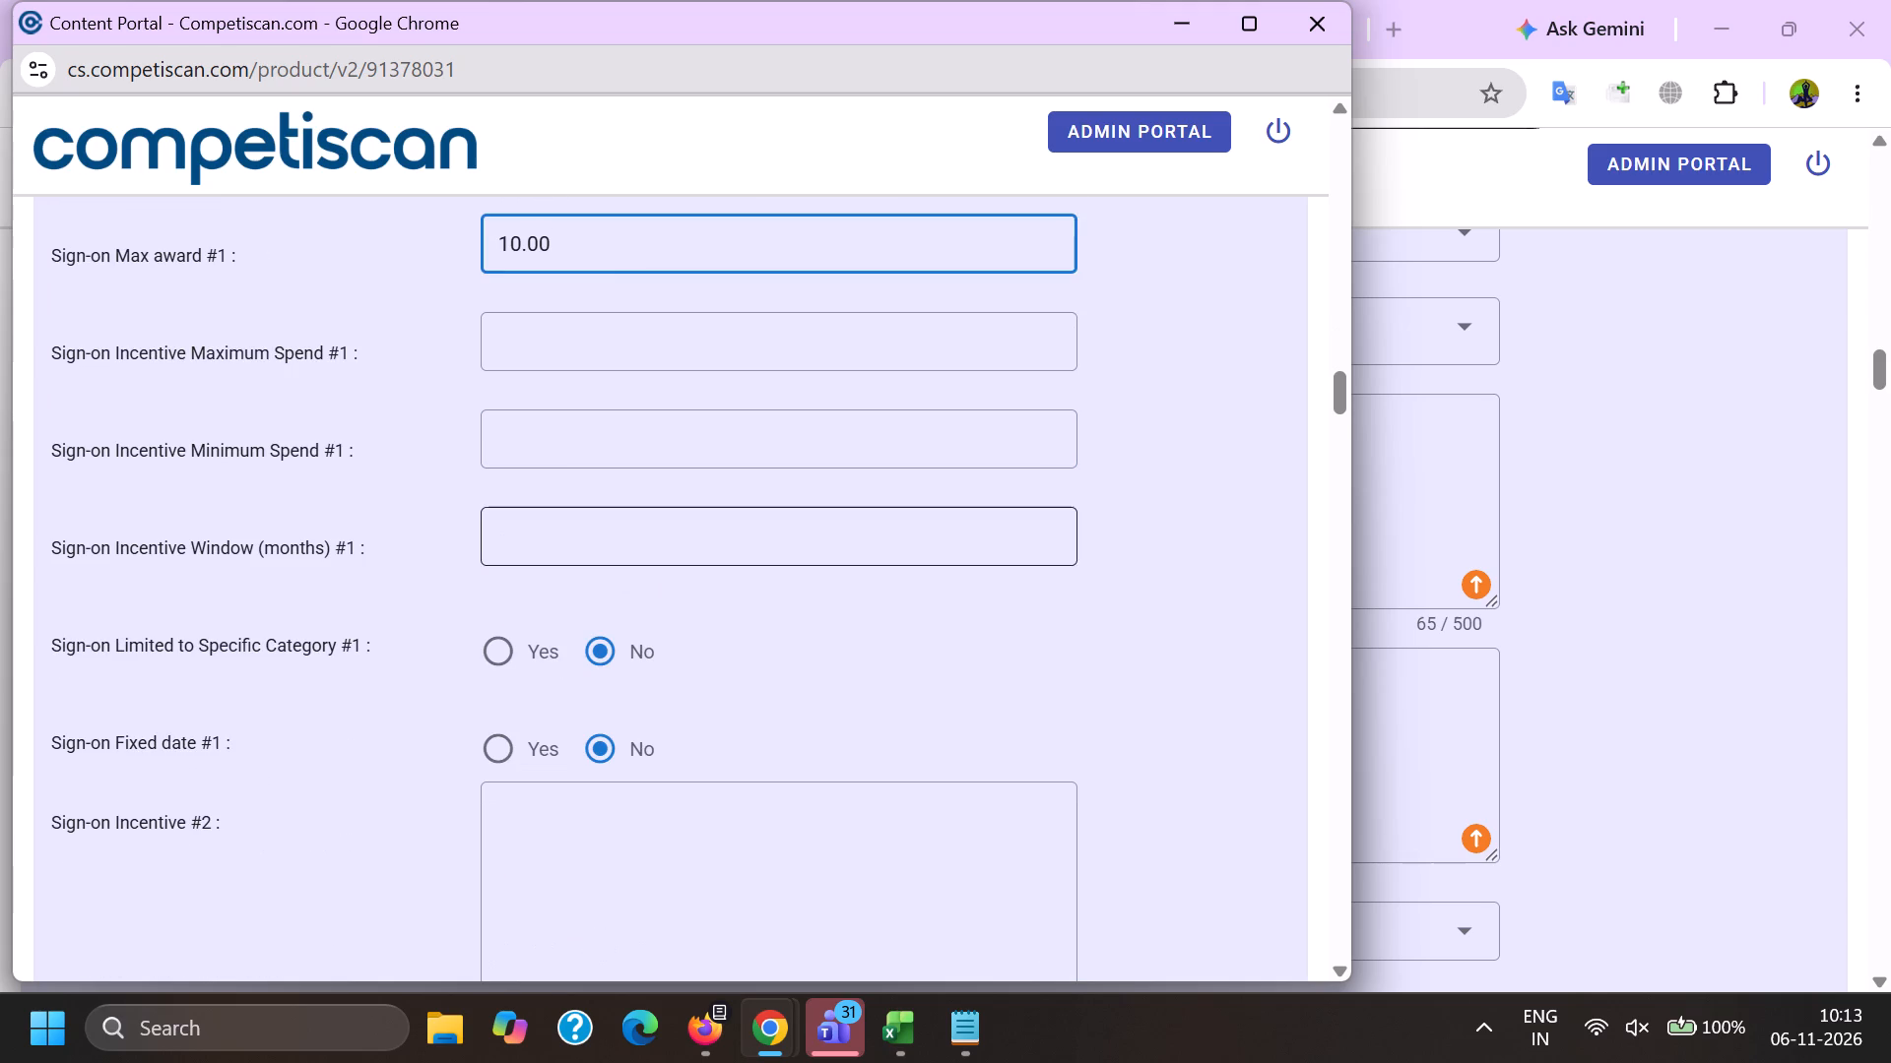
click(566, 540)
key(1)
click(516, 749)
In the payment card offer details, set the application type to Invitation to Apply and the card network to Visa.
scroll(624, 395, down, 10)
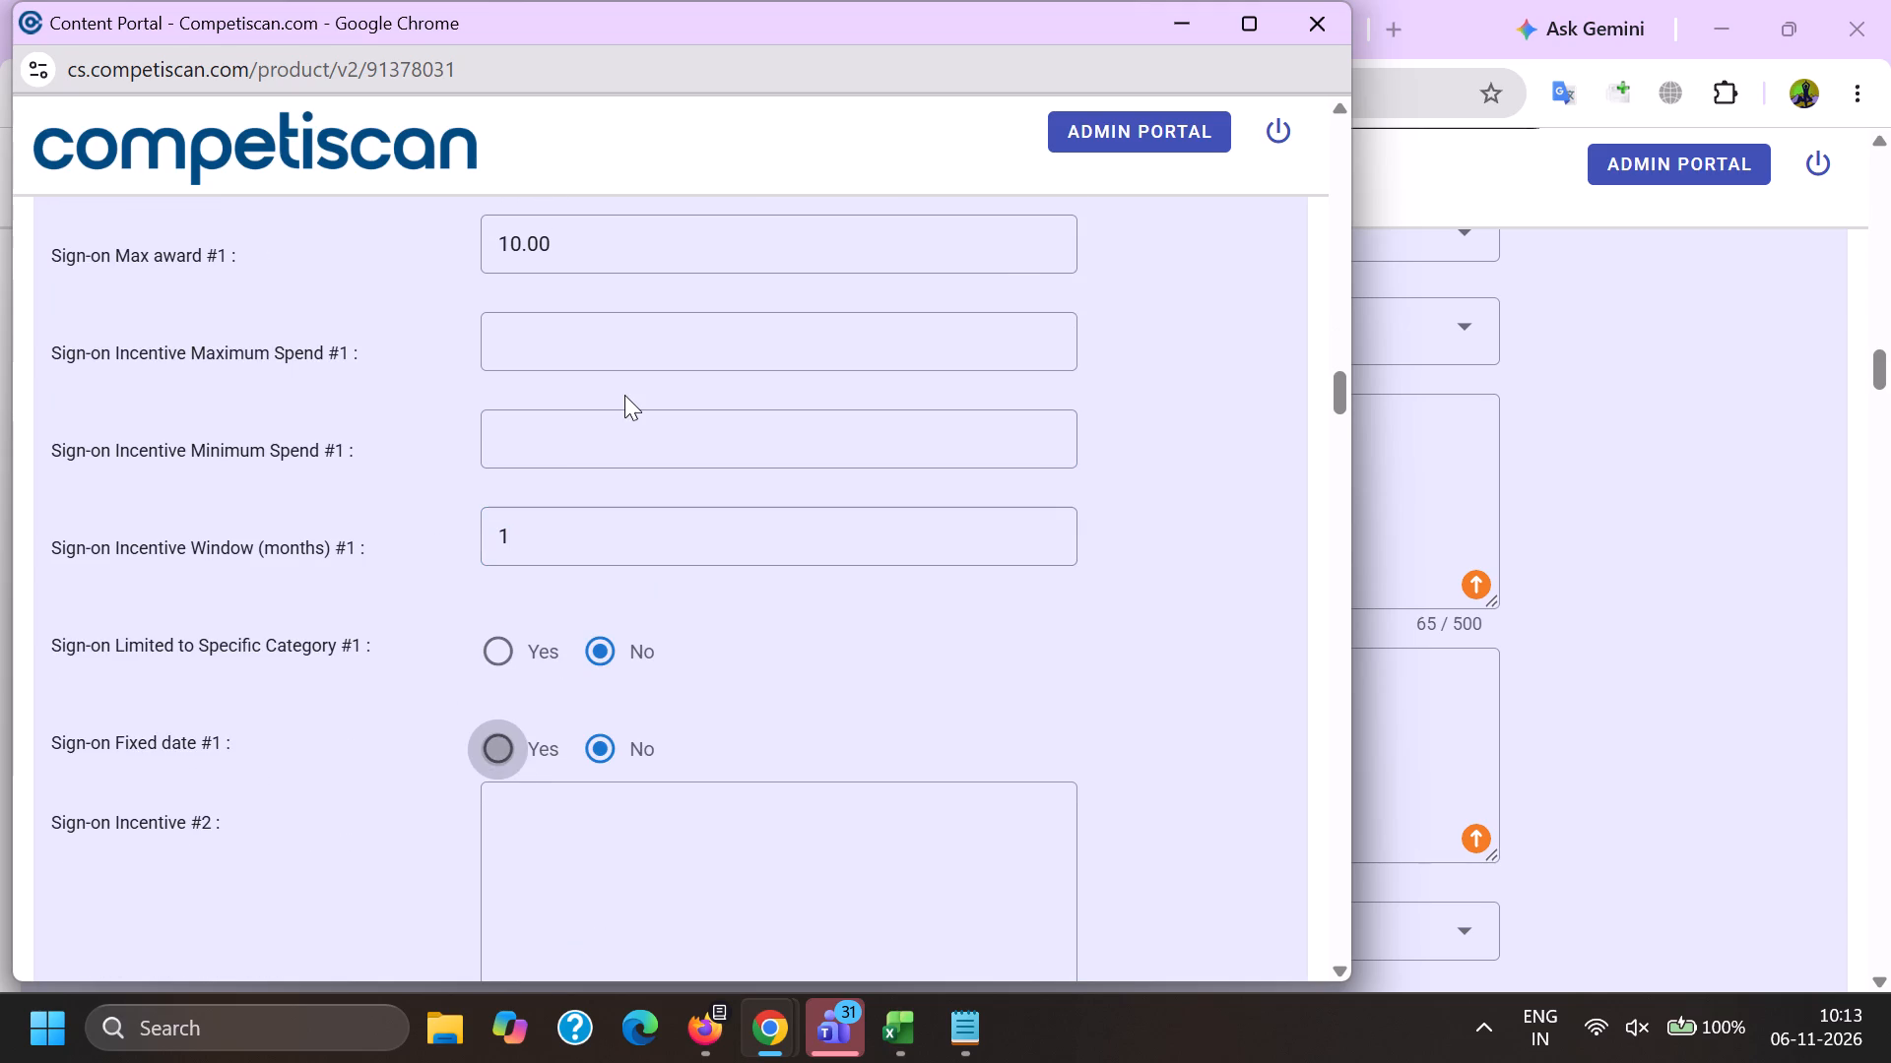
scroll(624, 395, down, 9)
scroll(572, 529, down, 4)
click(567, 297)
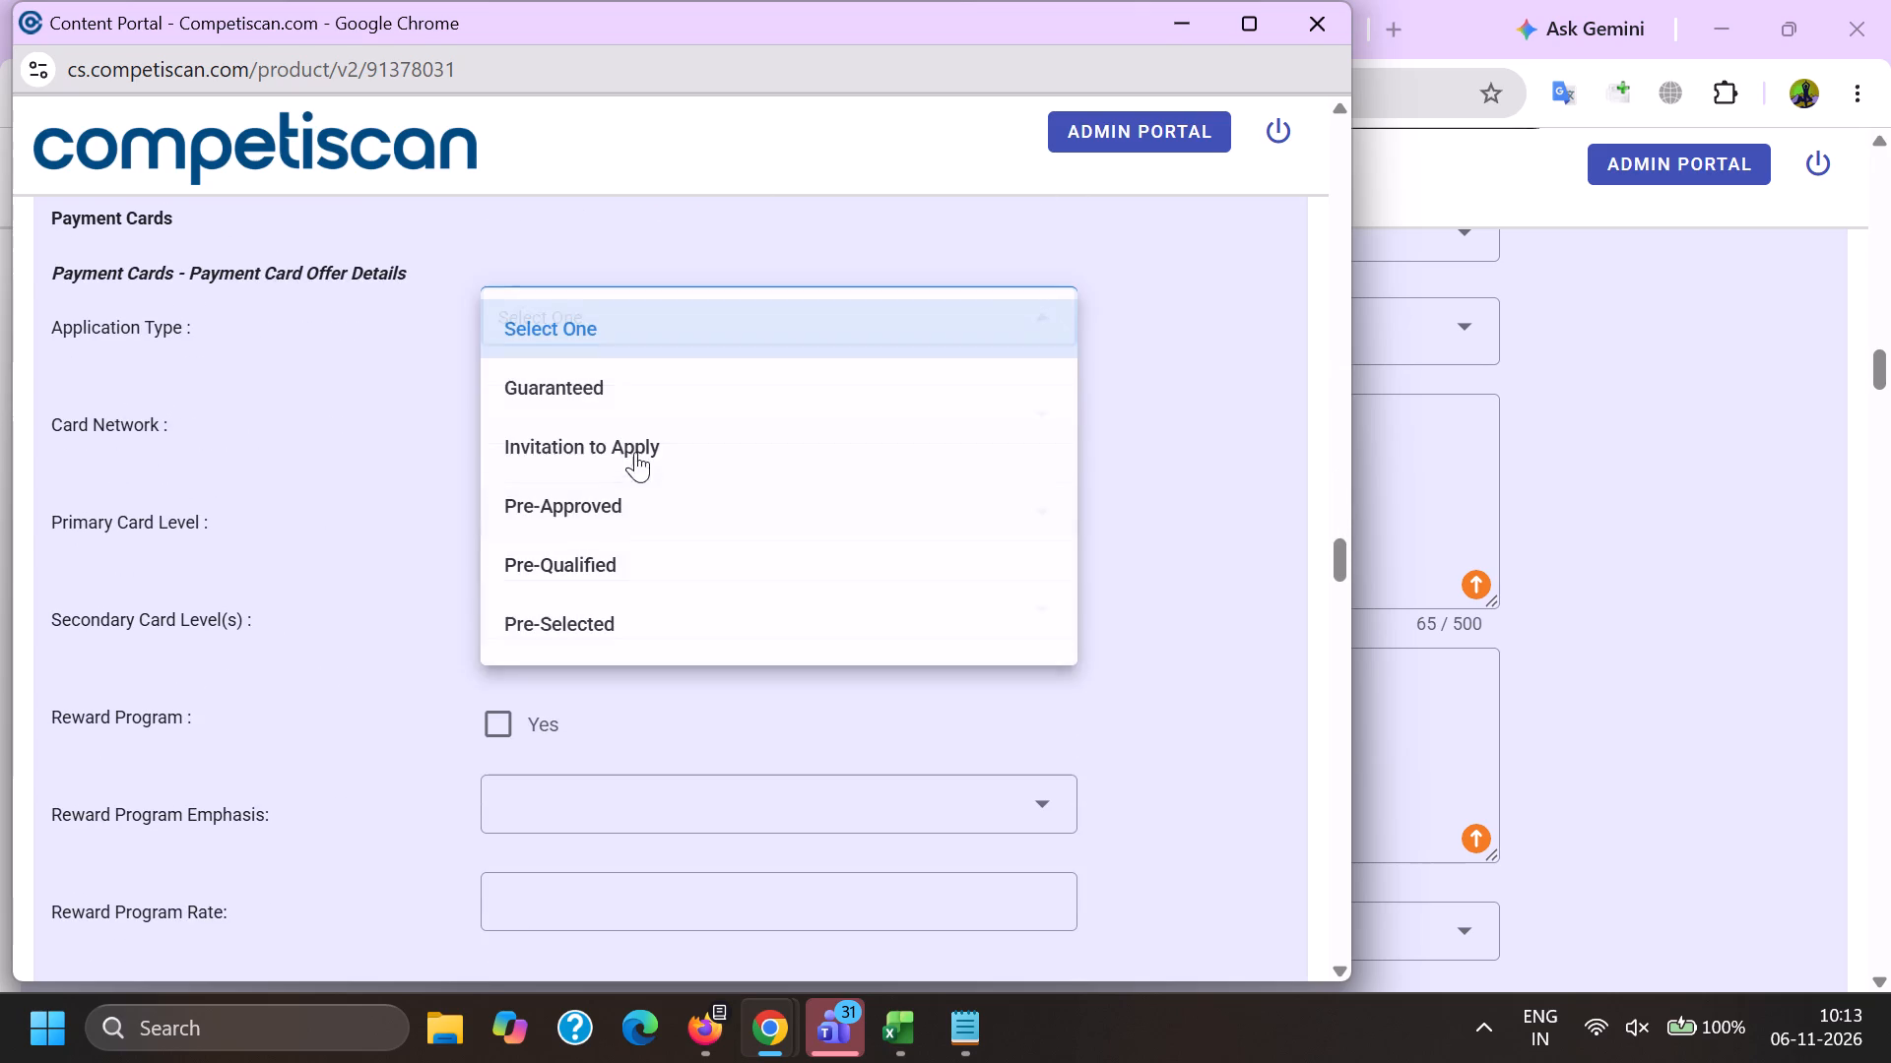
drag(636, 446, 626, 448)
drag(341, 452, 373, 460)
click(554, 441)
scroll(565, 282, down, 1)
click(629, 589)
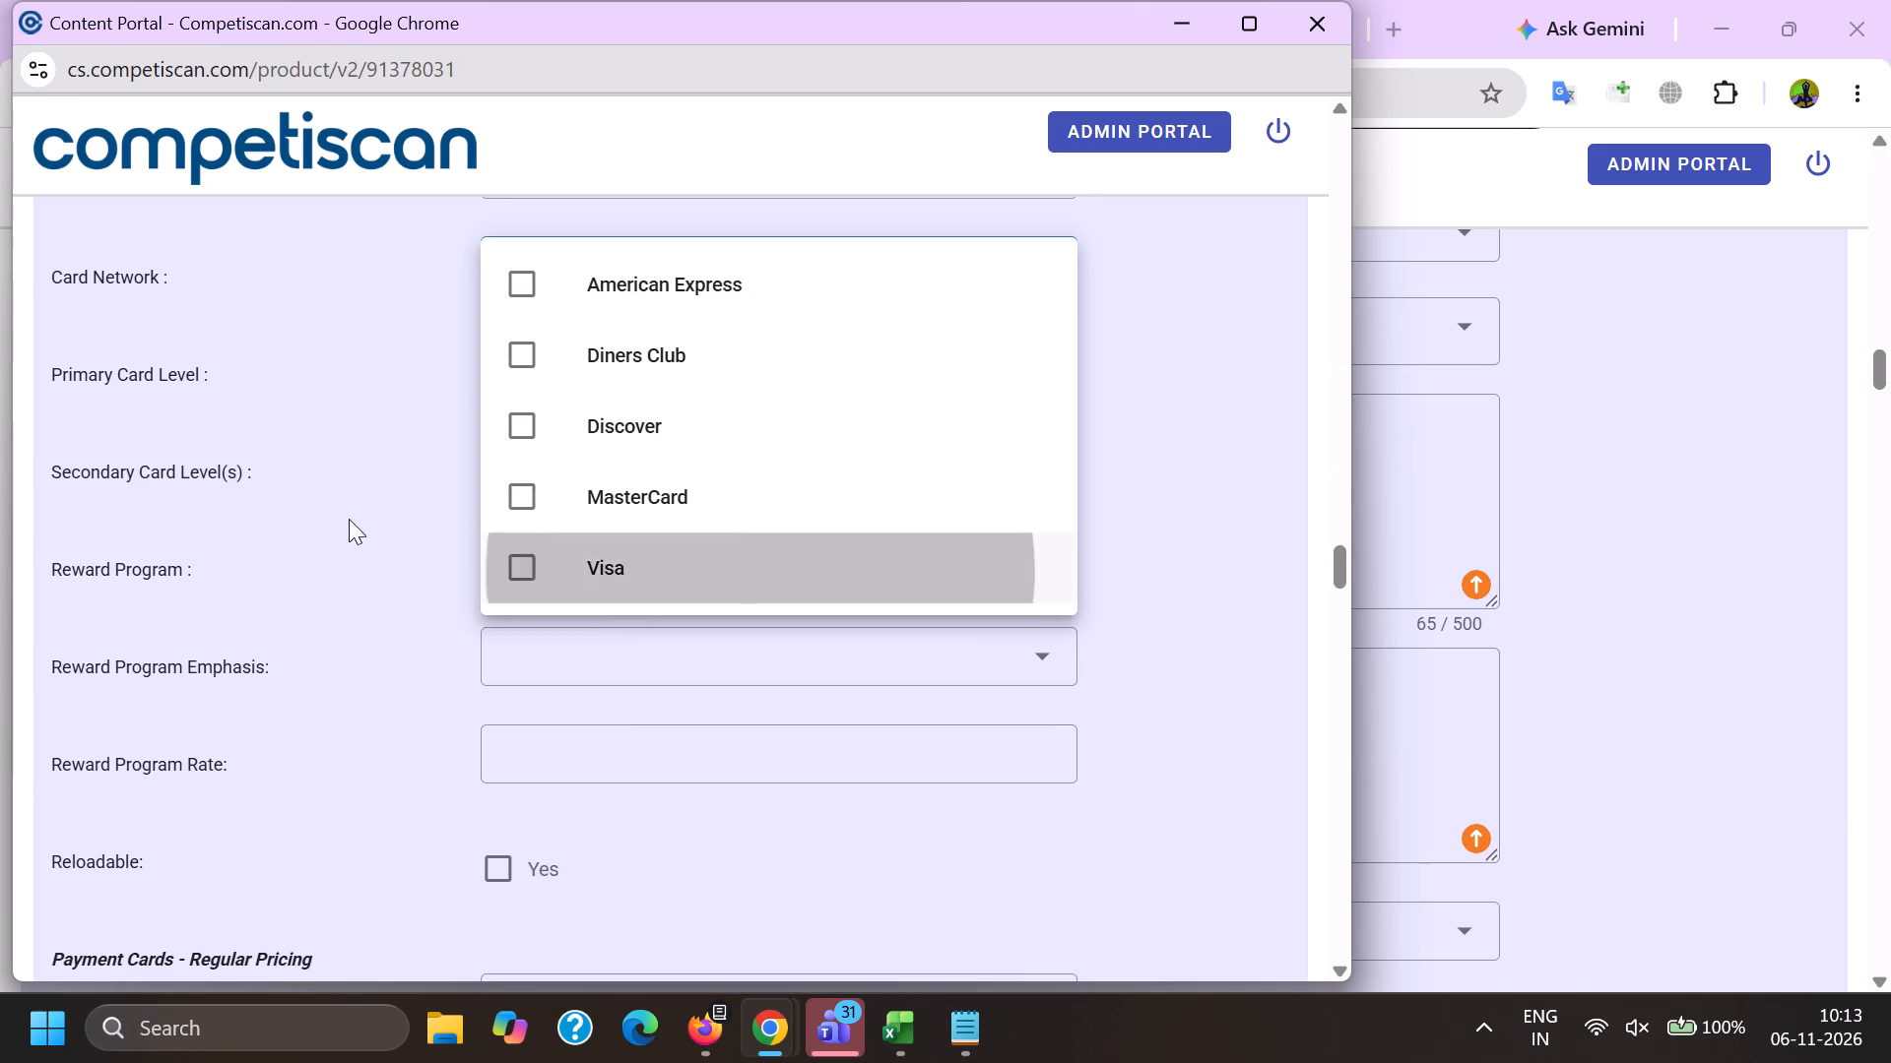
drag(349, 519, 363, 520)
Set the primary card level to Visa Signature and mark the reward program as Yes.
click(541, 363)
scroll(606, 581, down, 6)
click(677, 674)
drag(302, 658, 326, 662)
click(506, 582)
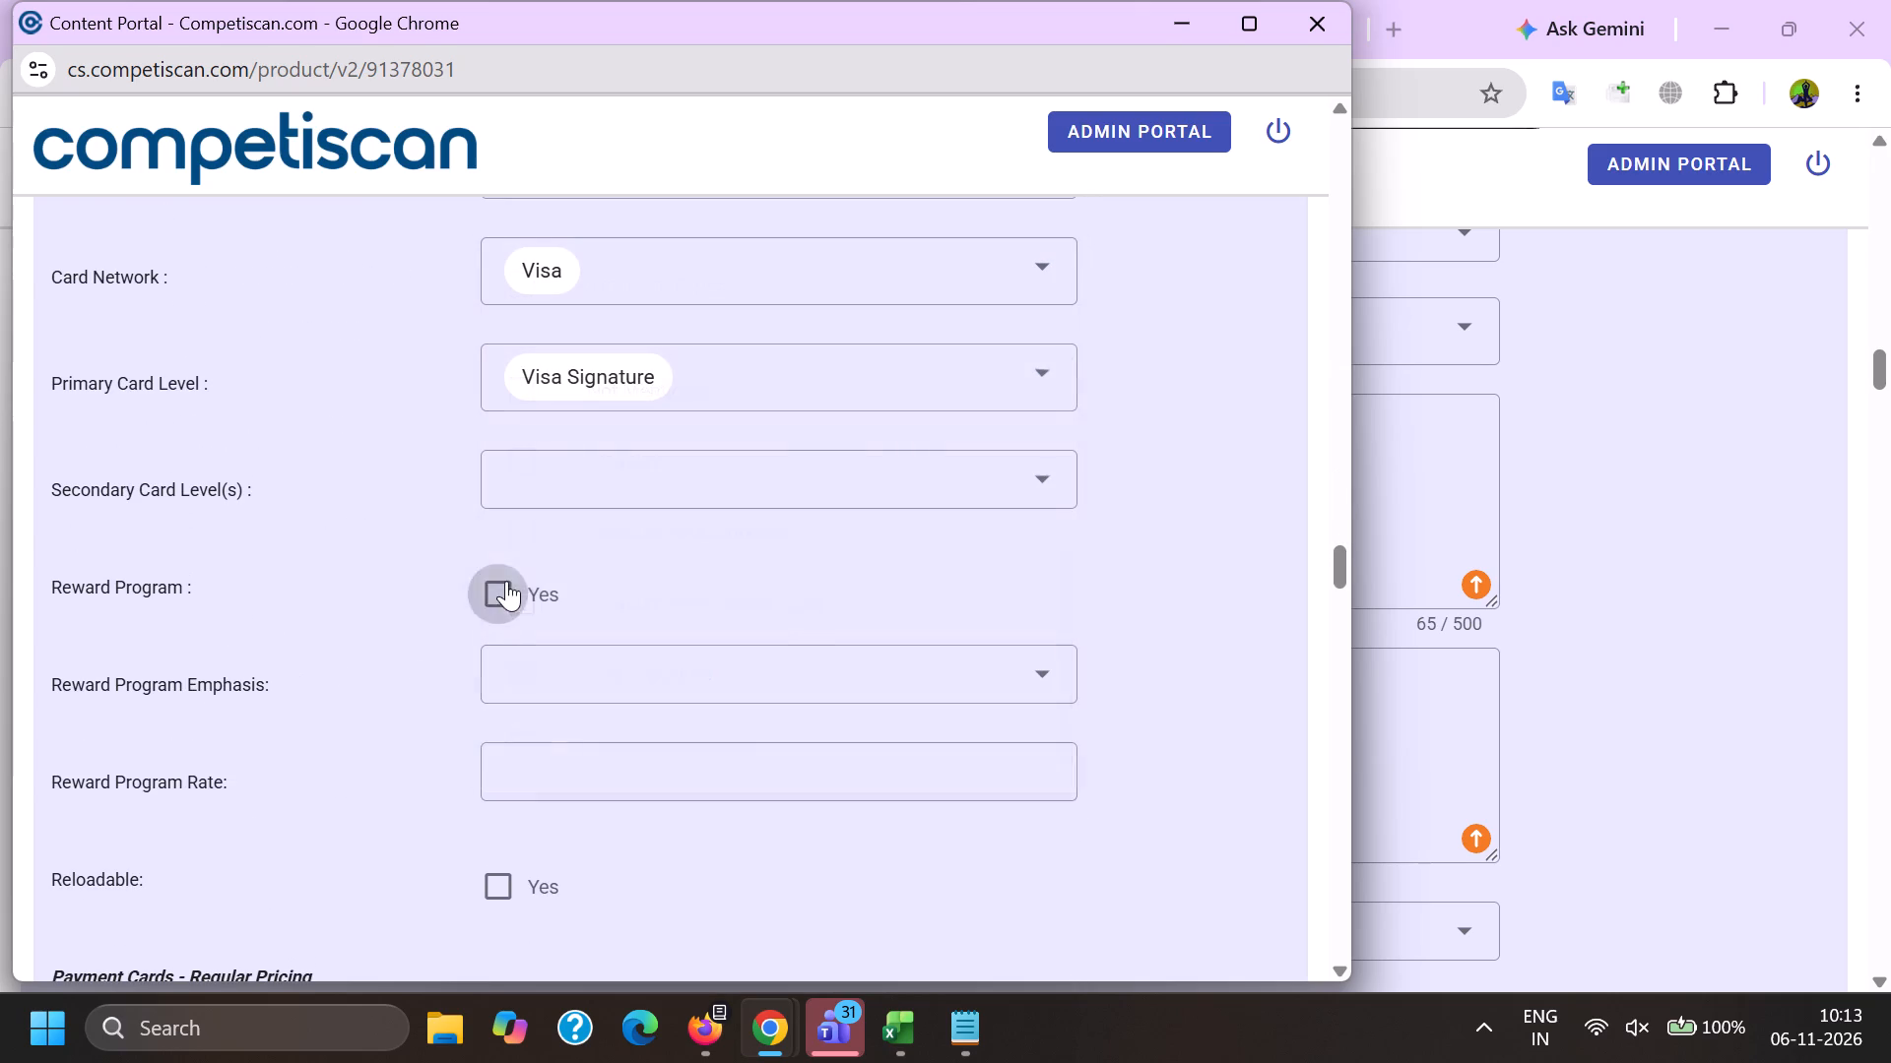
Mark Credit Card Mentioned in the Non-Profit/Consumer Services/Retail credit section.
double_click(366, 650)
key(End)
click(505, 512)
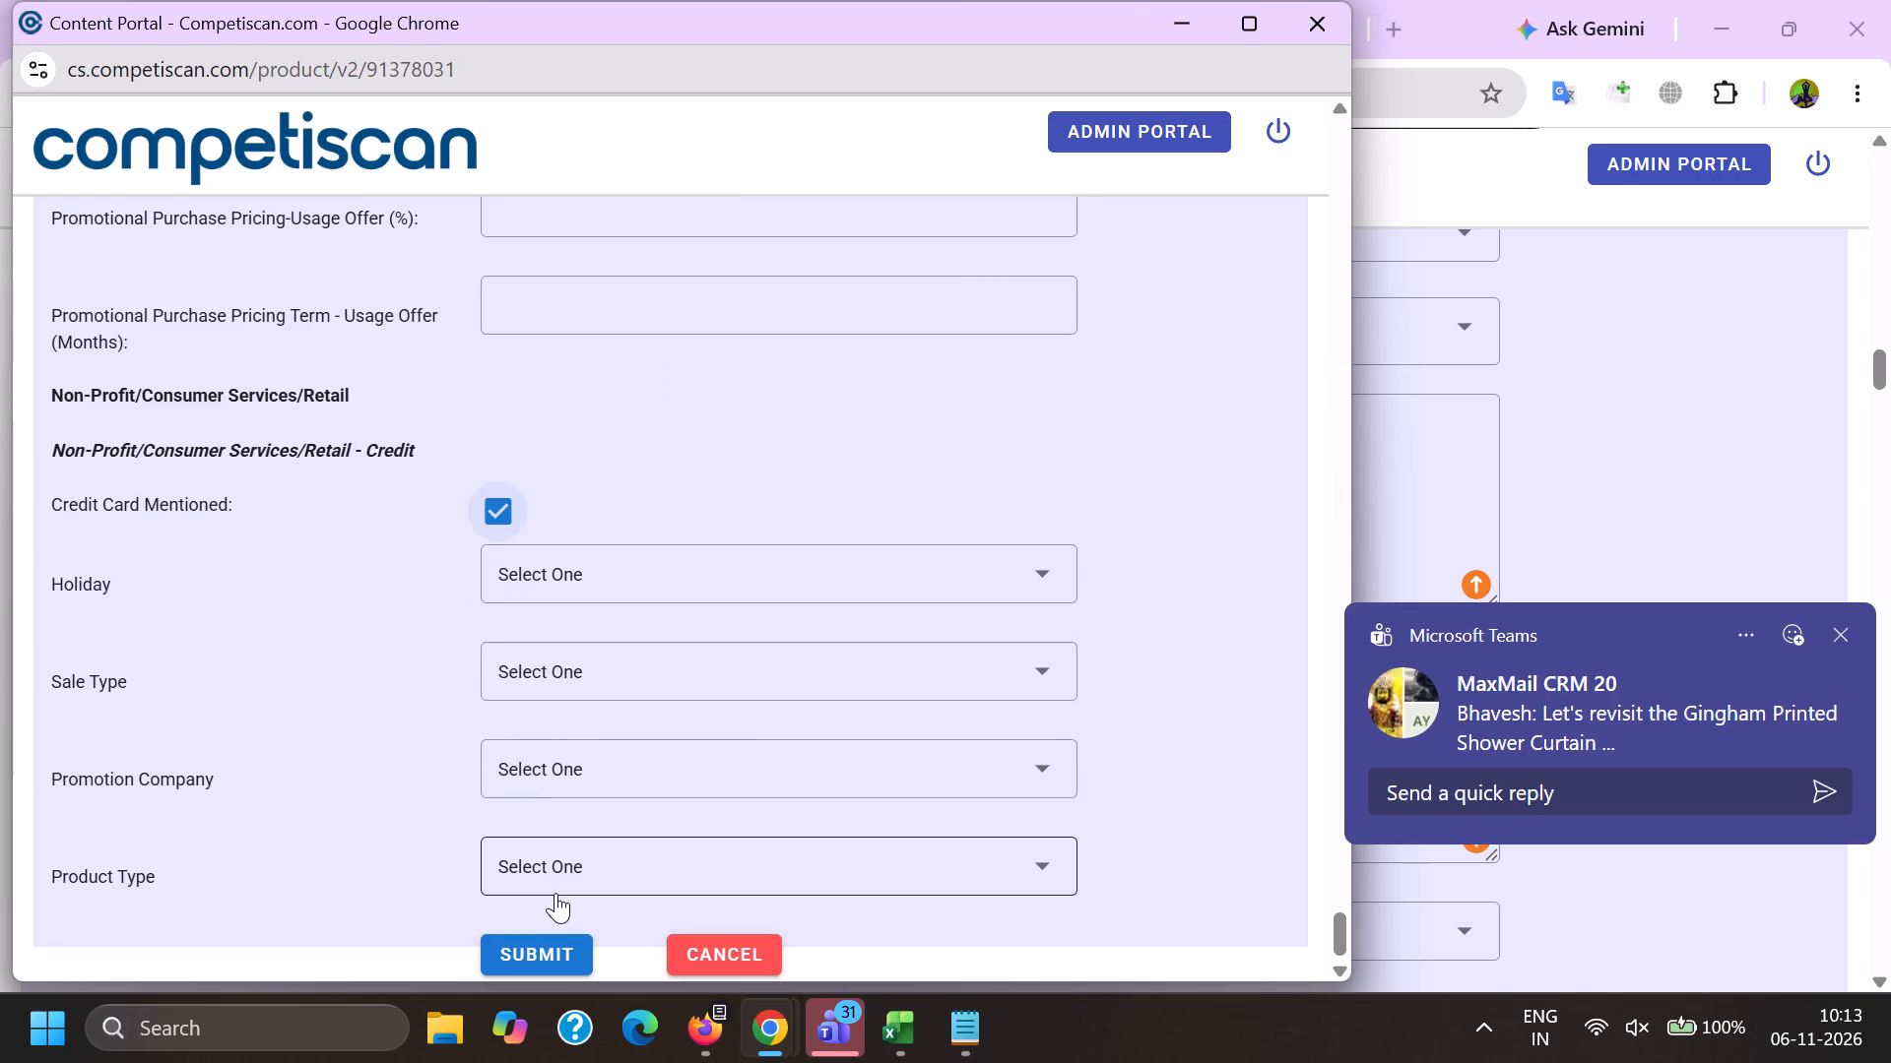
Start a third sector classification with the sector Mortgage & Loan.
scroll(577, 785, up, 20)
scroll(577, 785, up, 20)
scroll(577, 785, up, 6)
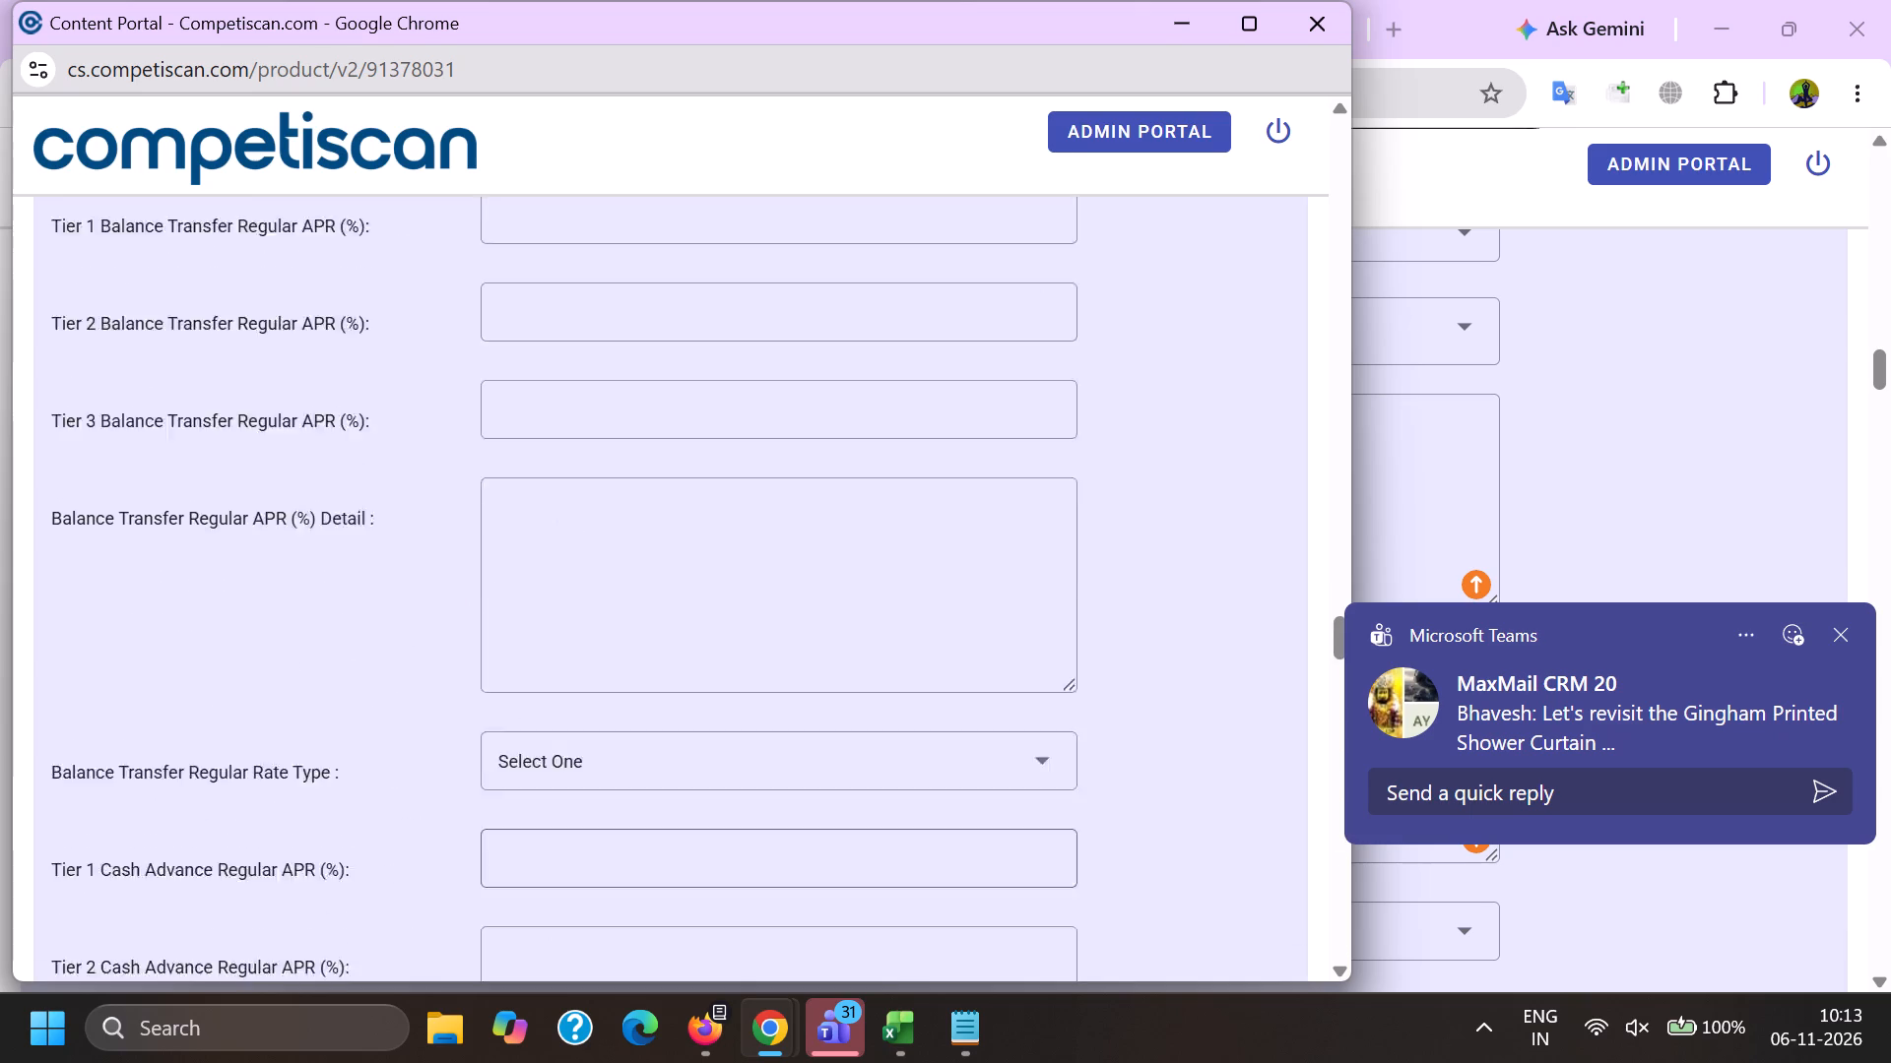
scroll(604, 733, up, 20)
scroll(604, 733, up, 20)
scroll(604, 733, up, 1)
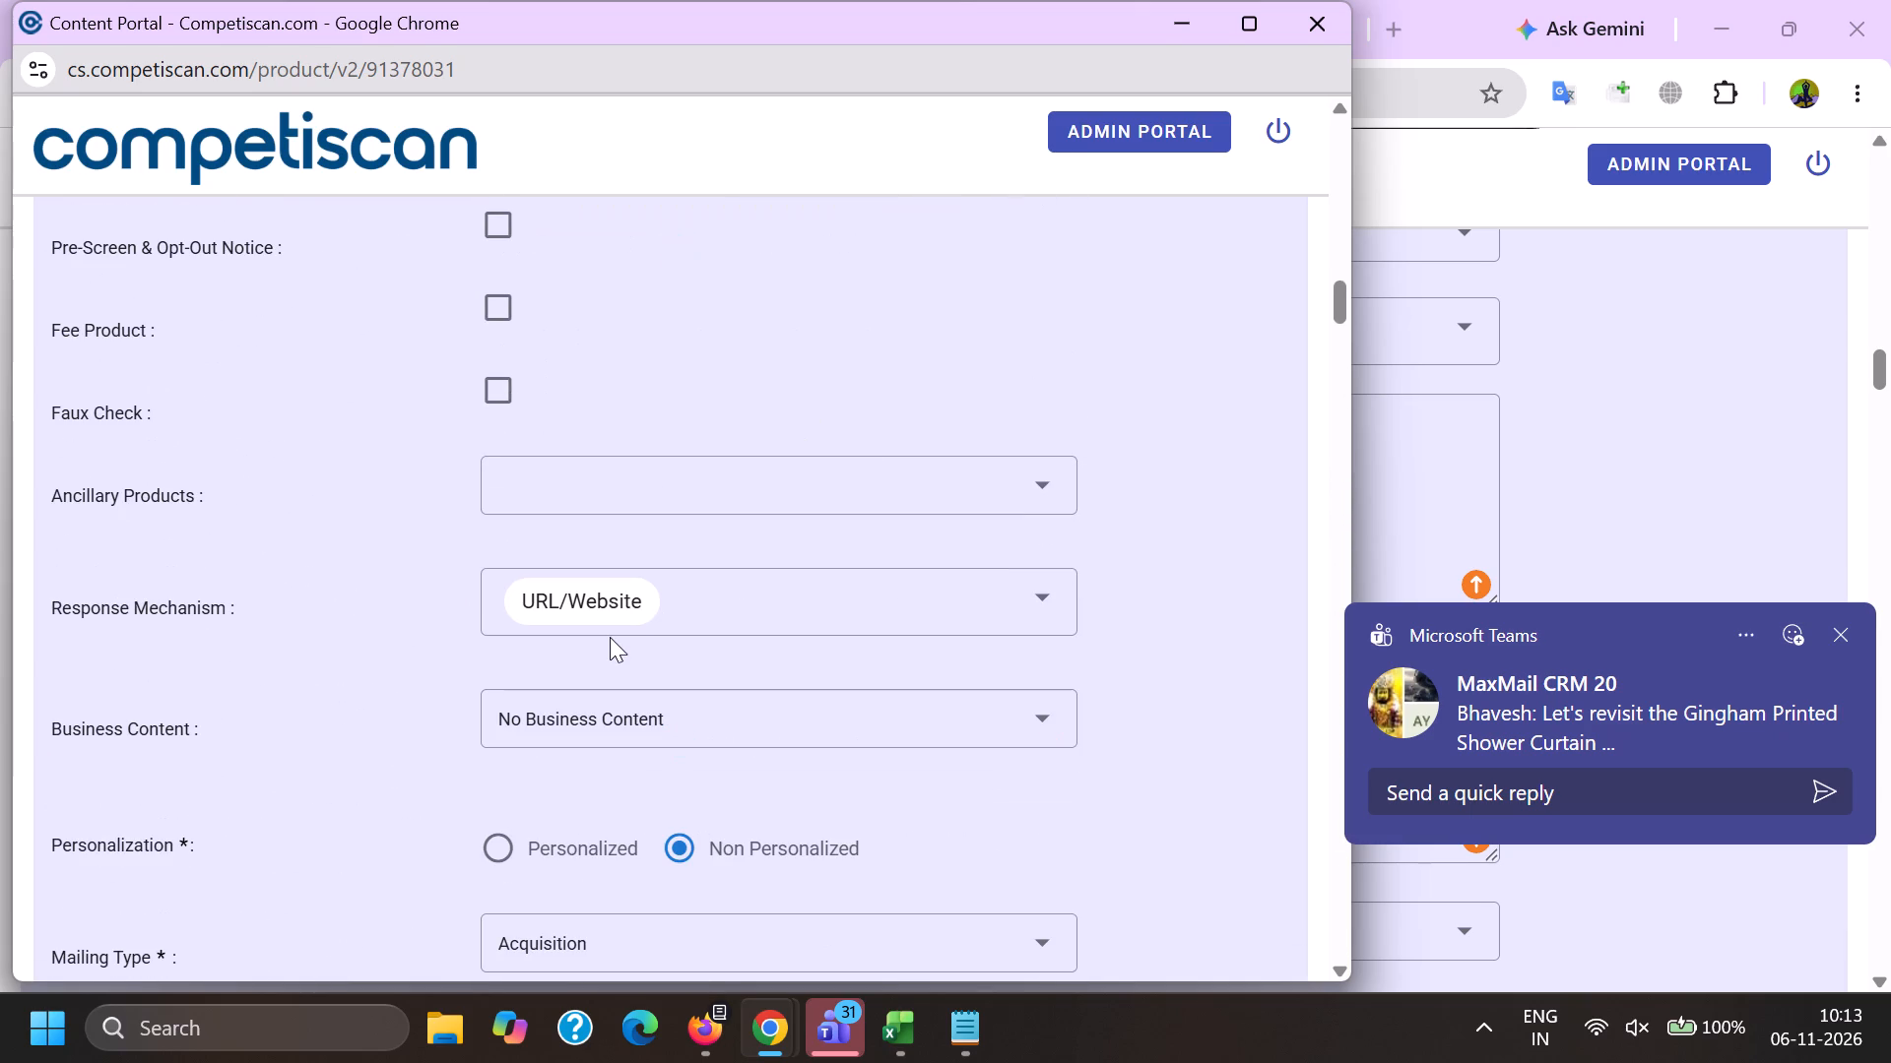
scroll(571, 625, up, 14)
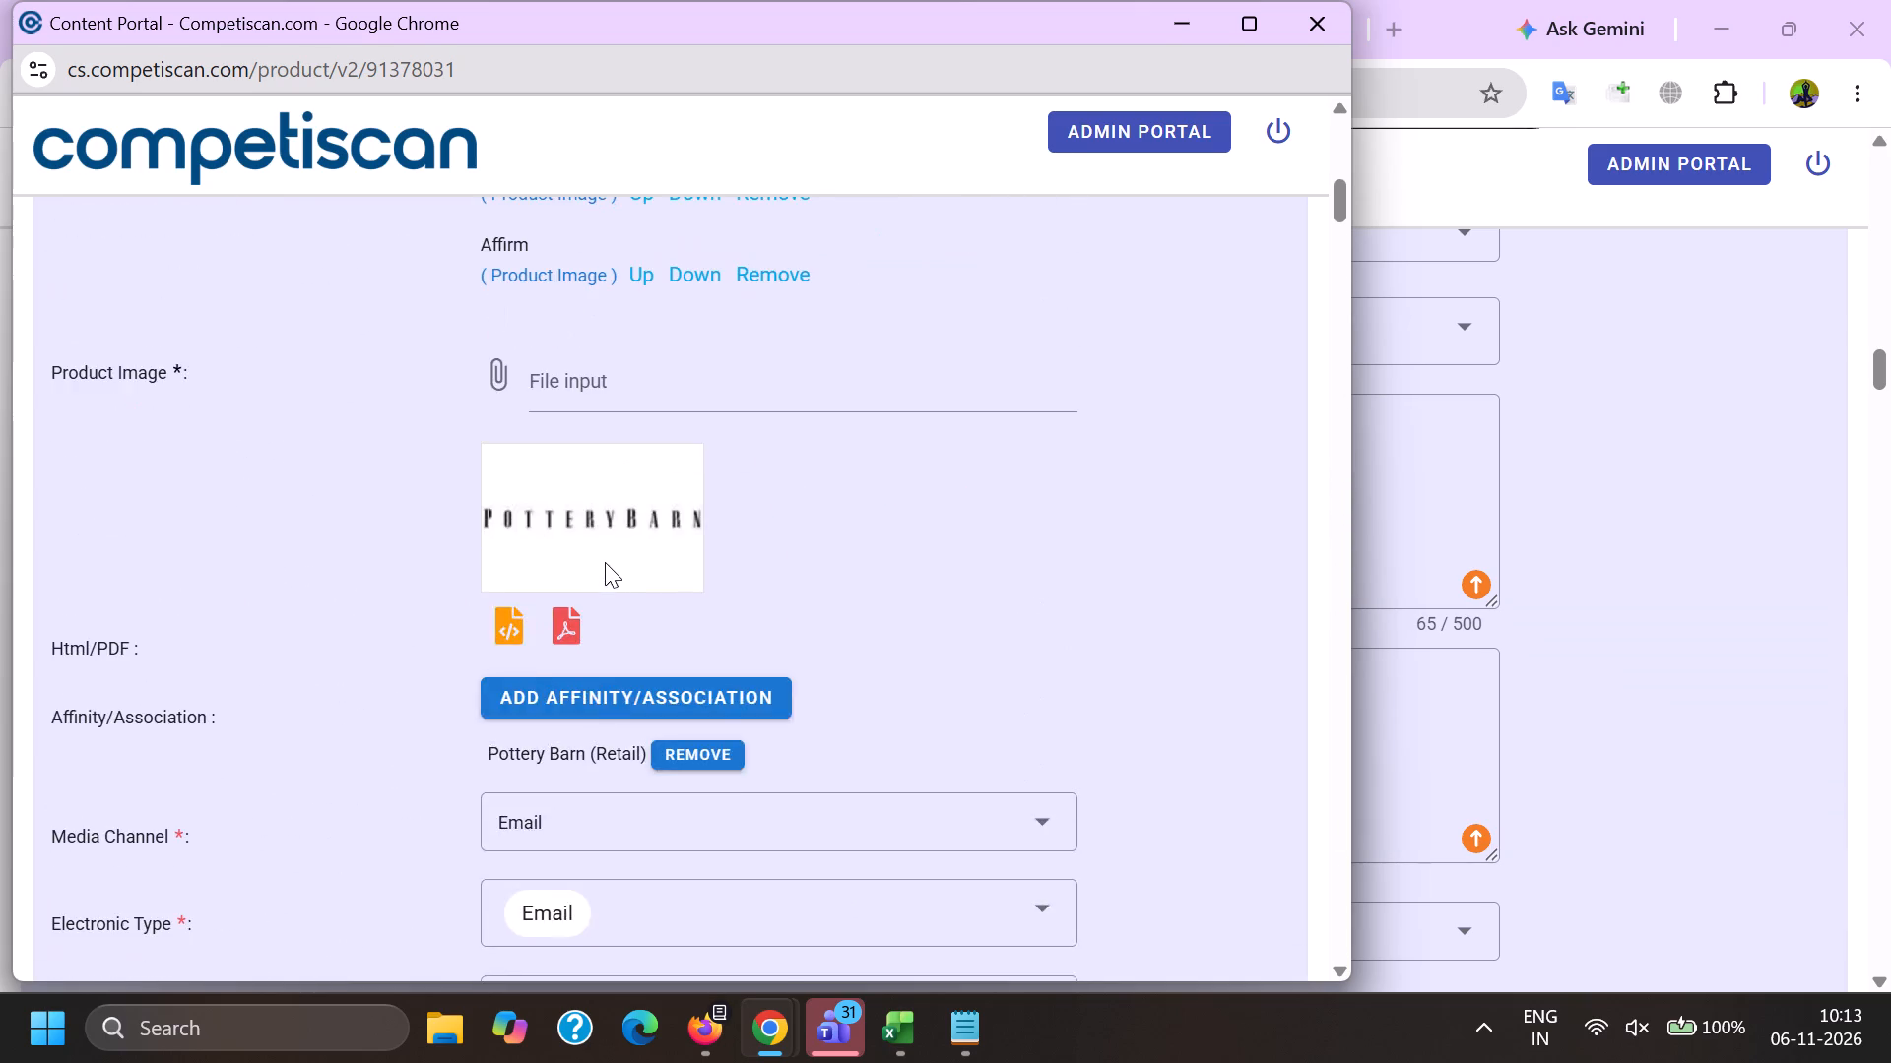
scroll(601, 562, up, 2)
scroll(582, 446, down, 8)
scroll(588, 645, up, 2)
click(572, 638)
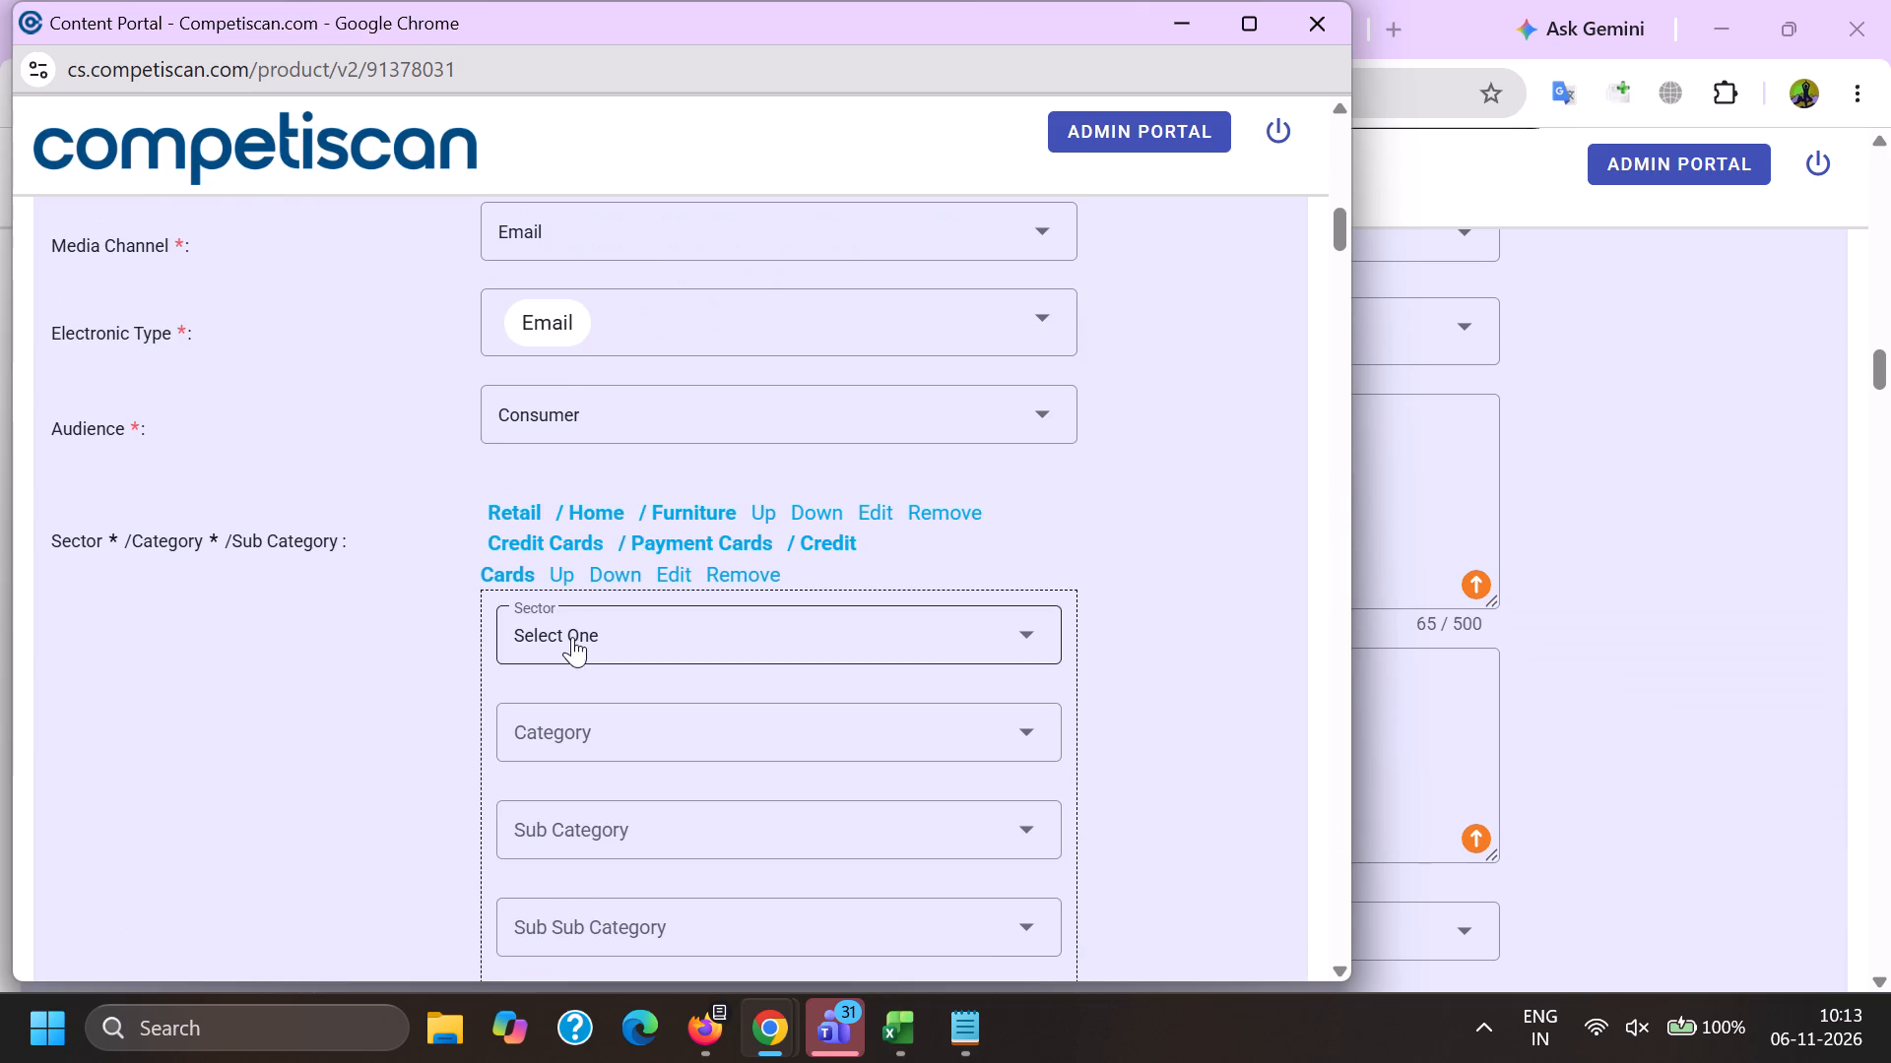
scroll(589, 695, down, 3)
click(635, 612)
click(575, 650)
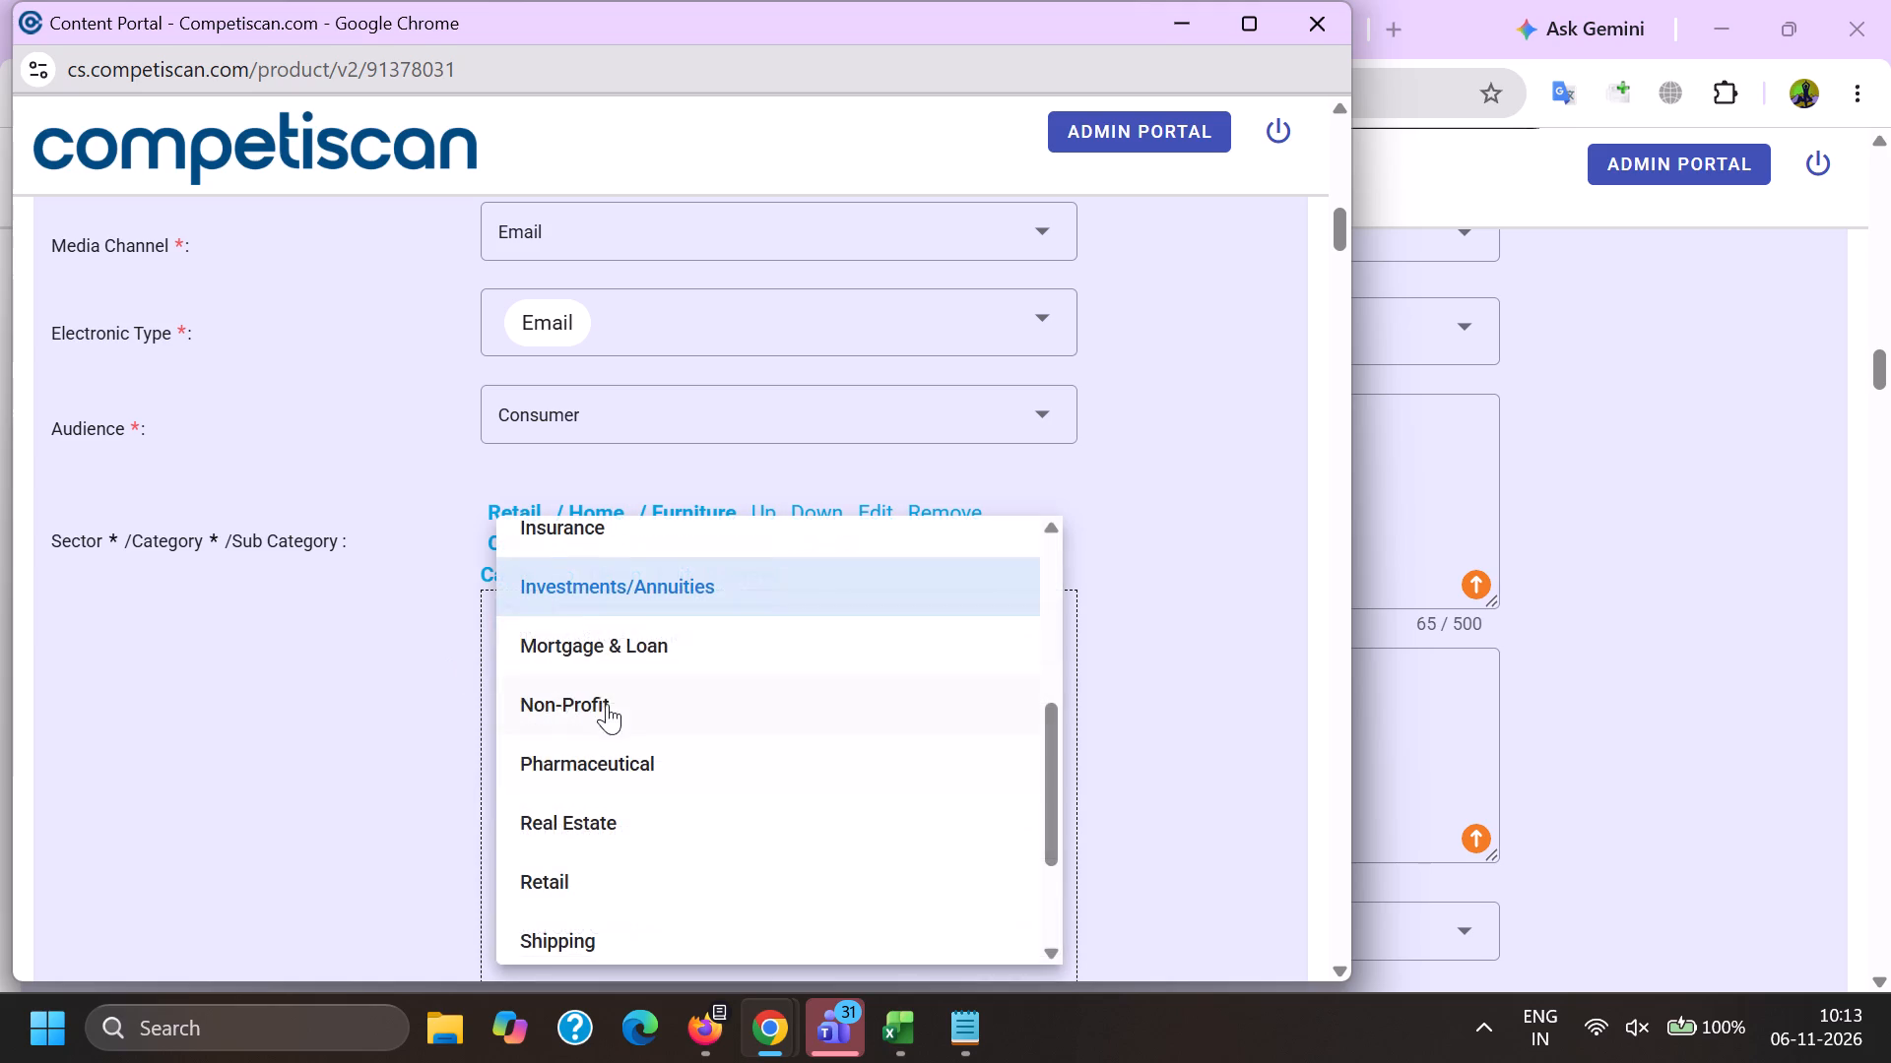
click(609, 638)
drag(405, 684, 424, 703)
Set the third classification's category to Unsecured, choose its sub-category, and add the classification.
click(576, 730)
scroll(558, 447, down, 2)
click(599, 553)
click(568, 545)
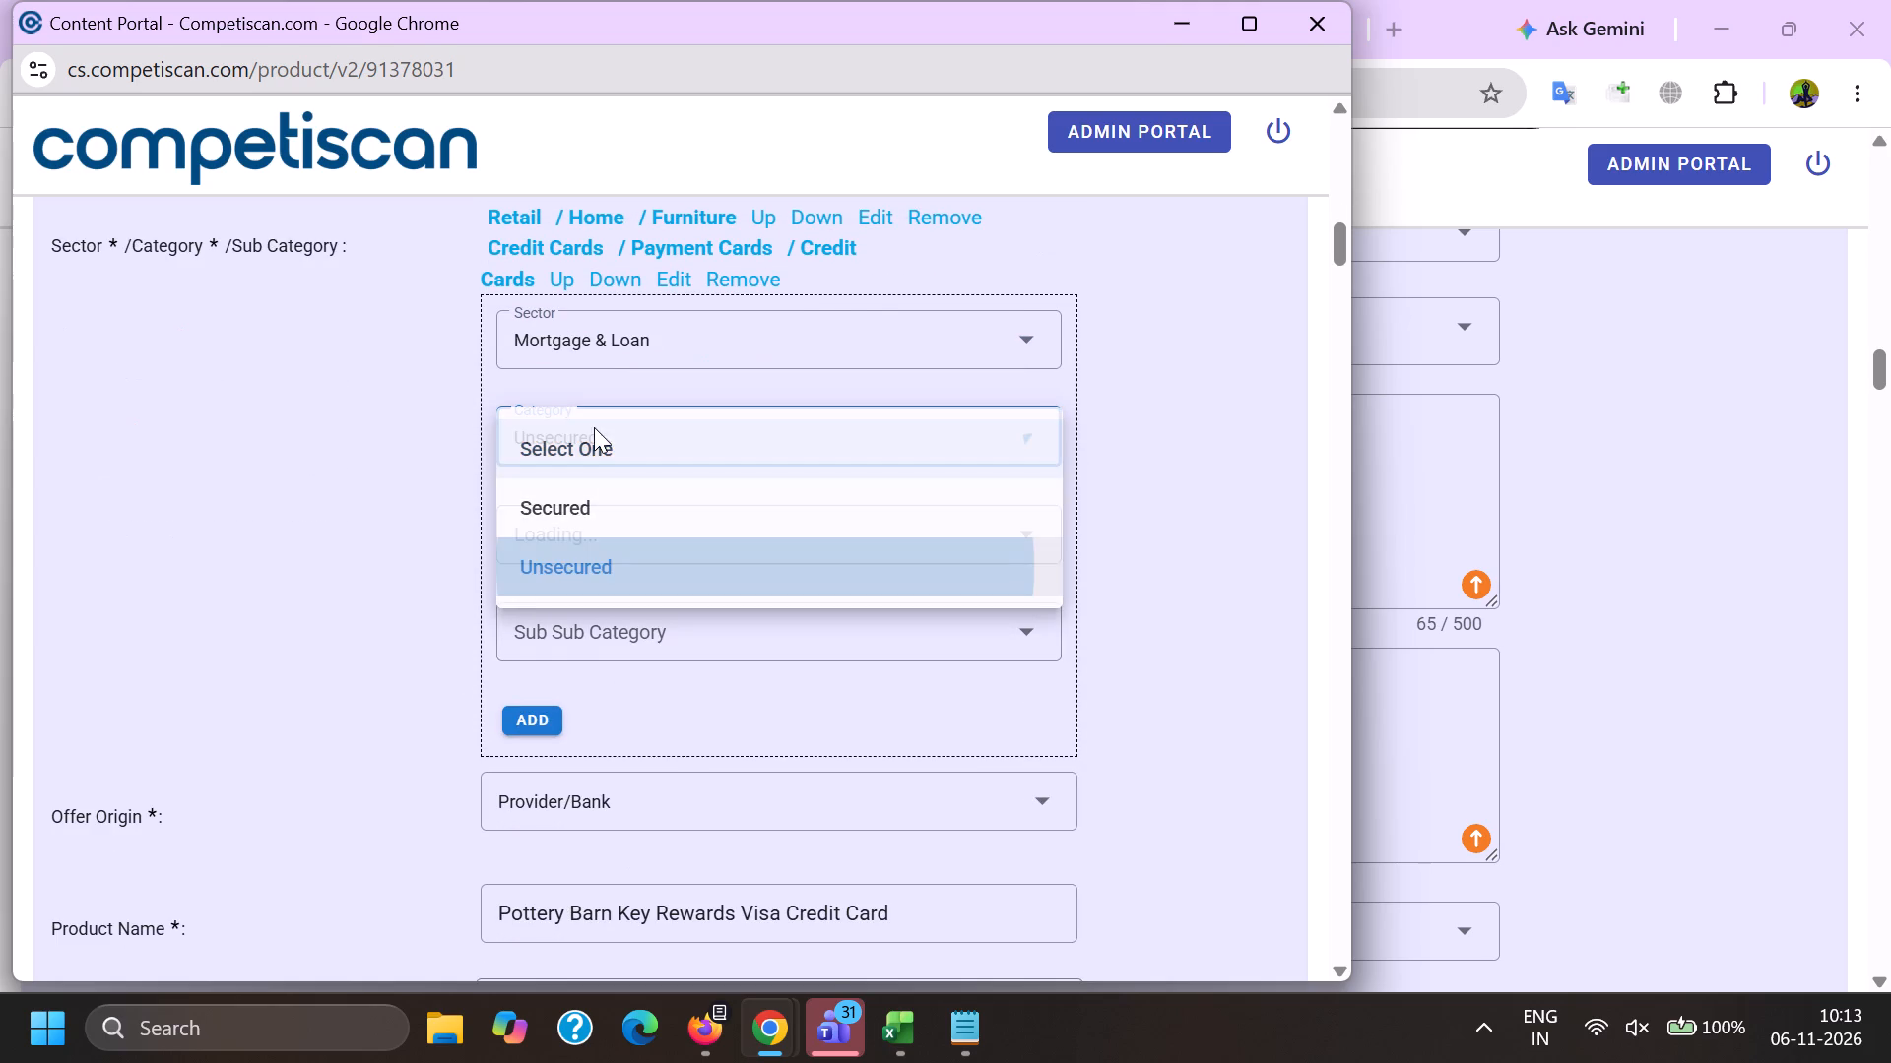
scroll(586, 406, down, 1)
scroll(606, 586, down, 7)
click(684, 750)
drag(308, 708, 342, 711)
click(533, 576)
Set the application type in the Mortgage & Loan section to Invitation to Apply.
scroll(571, 459, down, 15)
scroll(612, 674, down, 7)
scroll(608, 605, up, 1)
scroll(607, 605, down, 17)
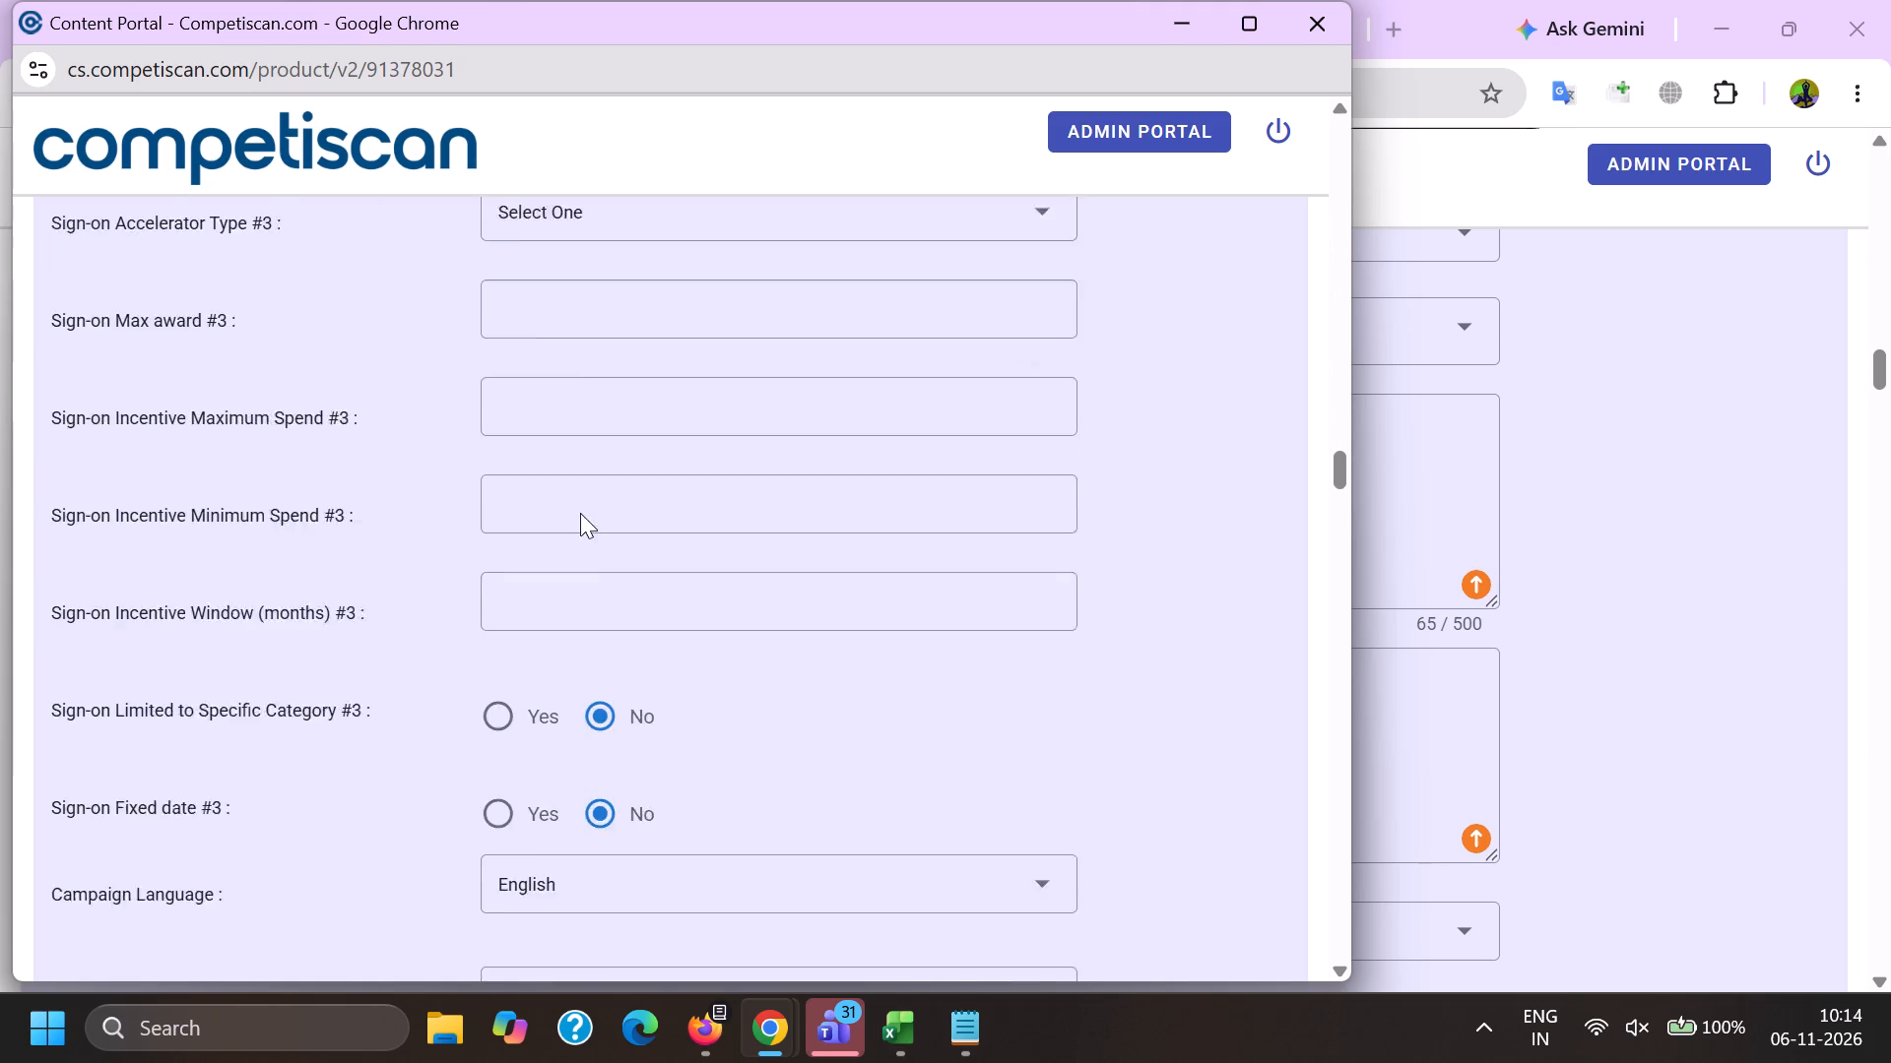
scroll(580, 513, down, 6)
click(579, 857)
scroll(673, 463, down, 2)
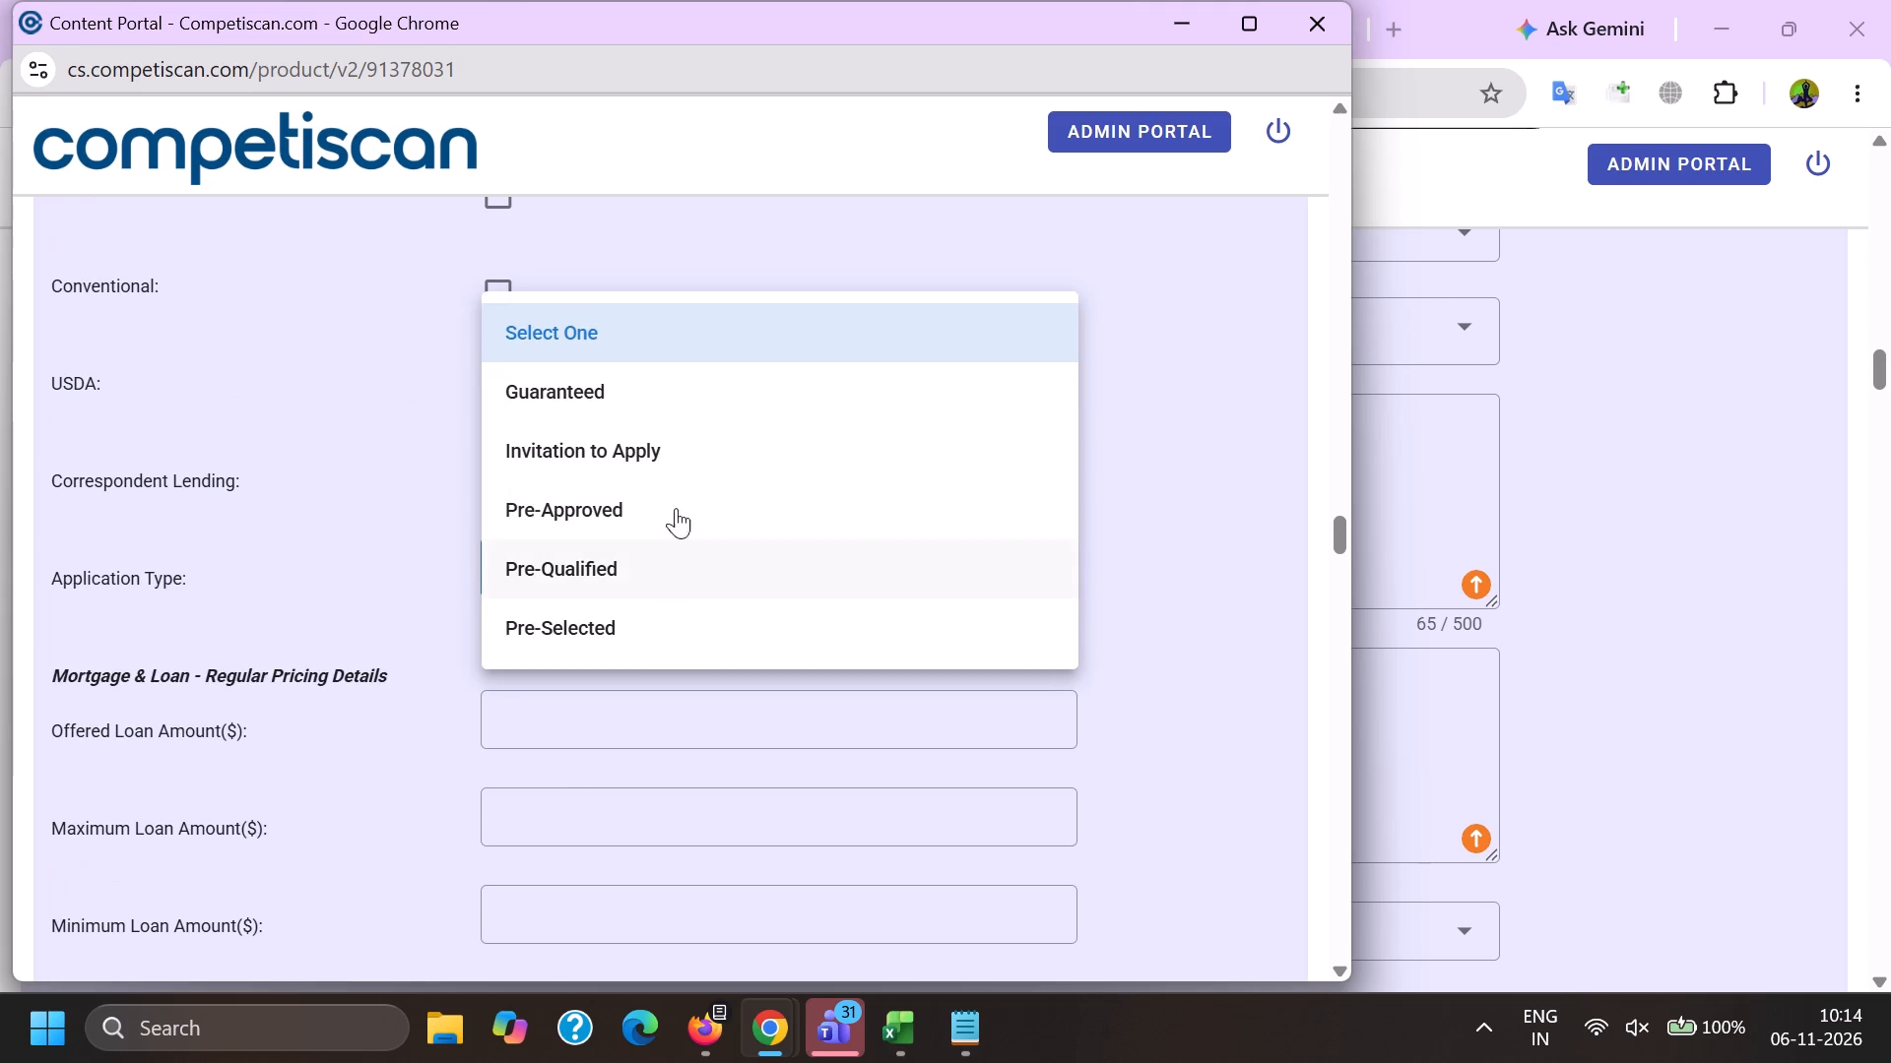
click(663, 457)
click(327, 490)
Enter an Upper APR of 36 and a Lower APR of 0 in the Mortgage & Loan regular pricing details.
scroll(456, 426, down, 4)
click(556, 624)
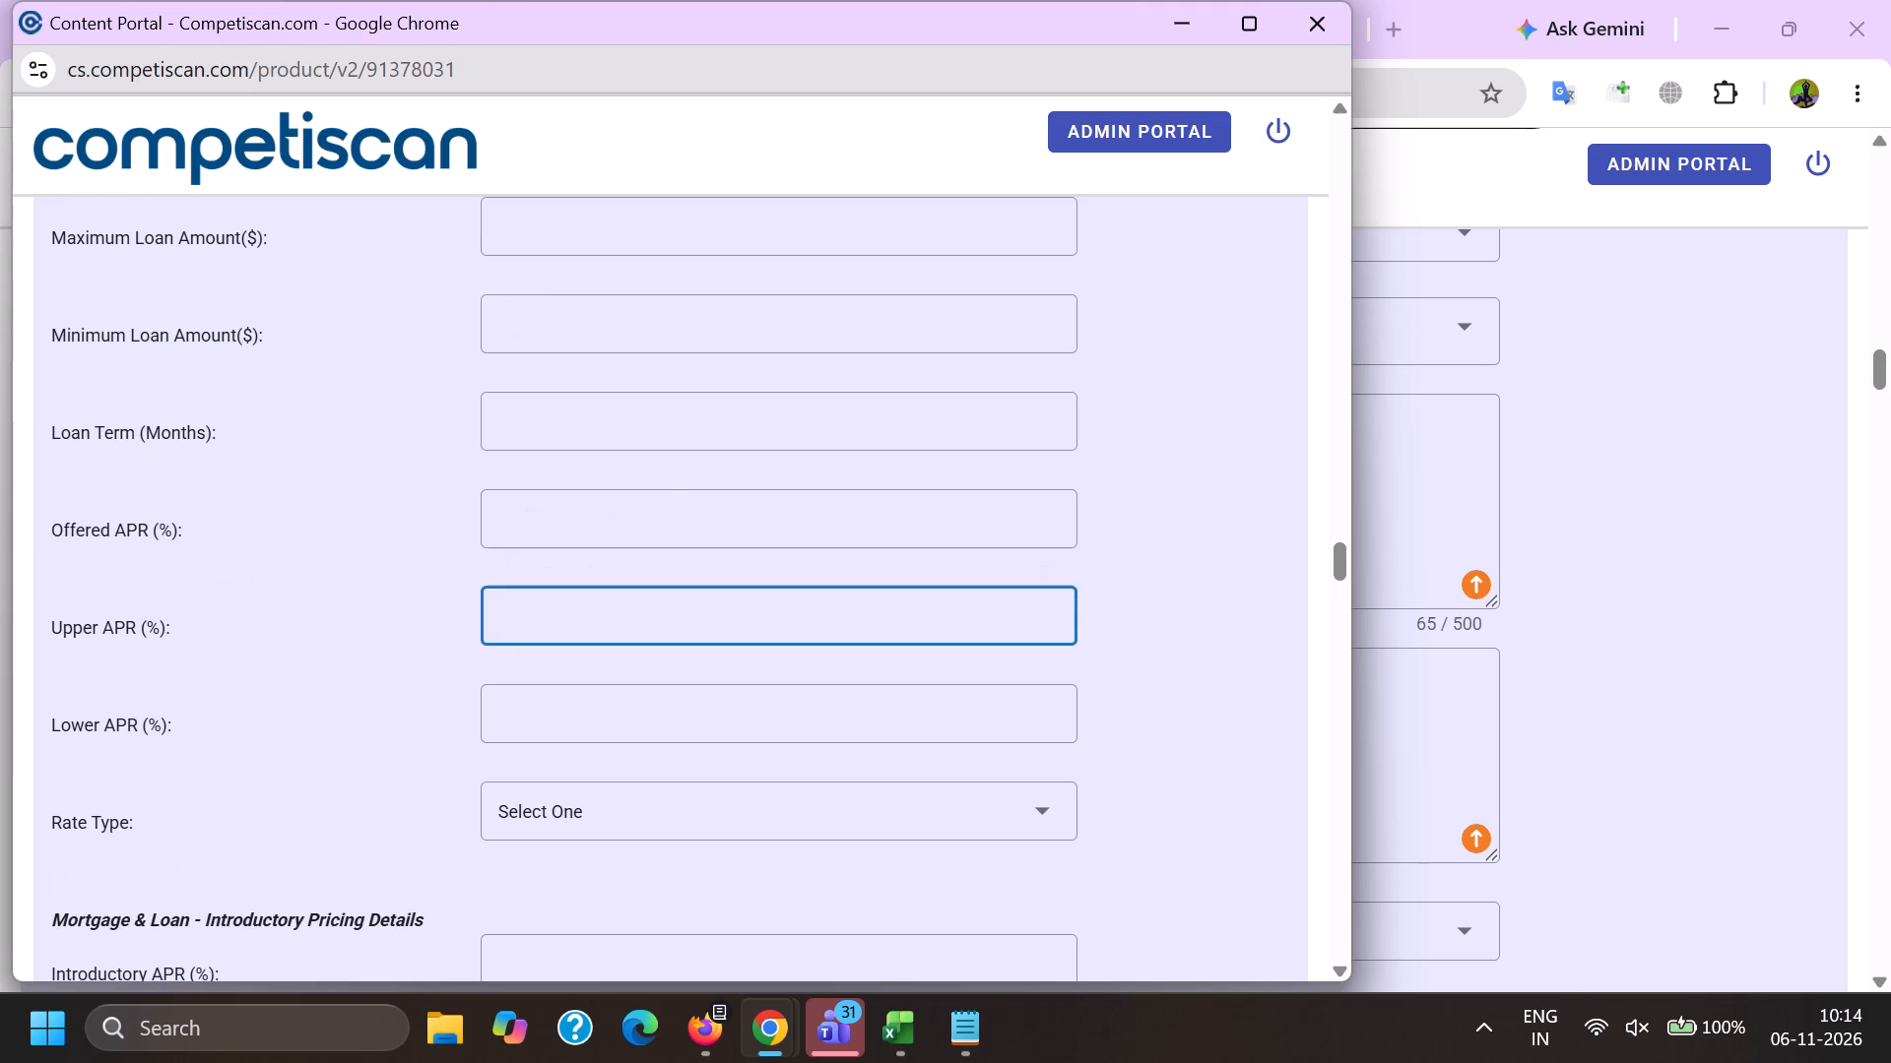
text(36)
key(Tab)
key(0)
Submit the completed product form for email 91378031.
scroll(680, 607, down, 11)
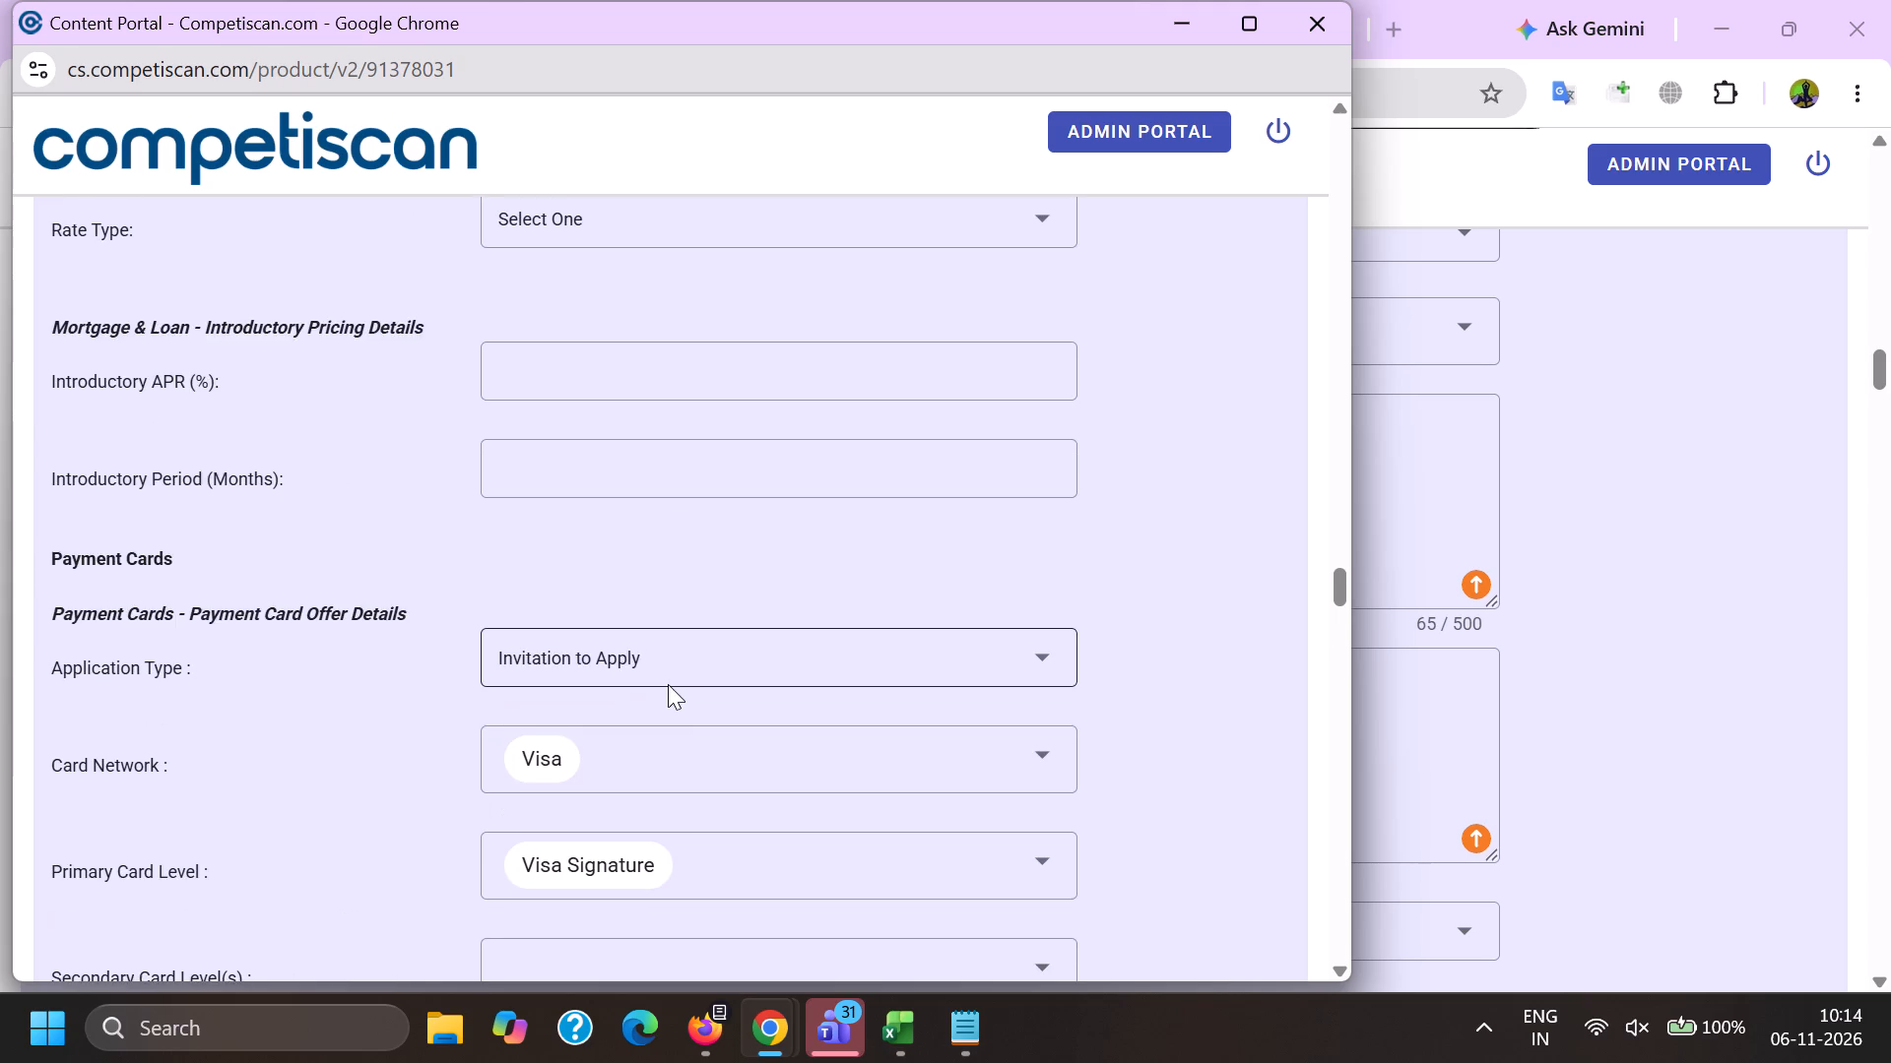
click(272, 697)
key(End)
scroll(349, 674, down, 2)
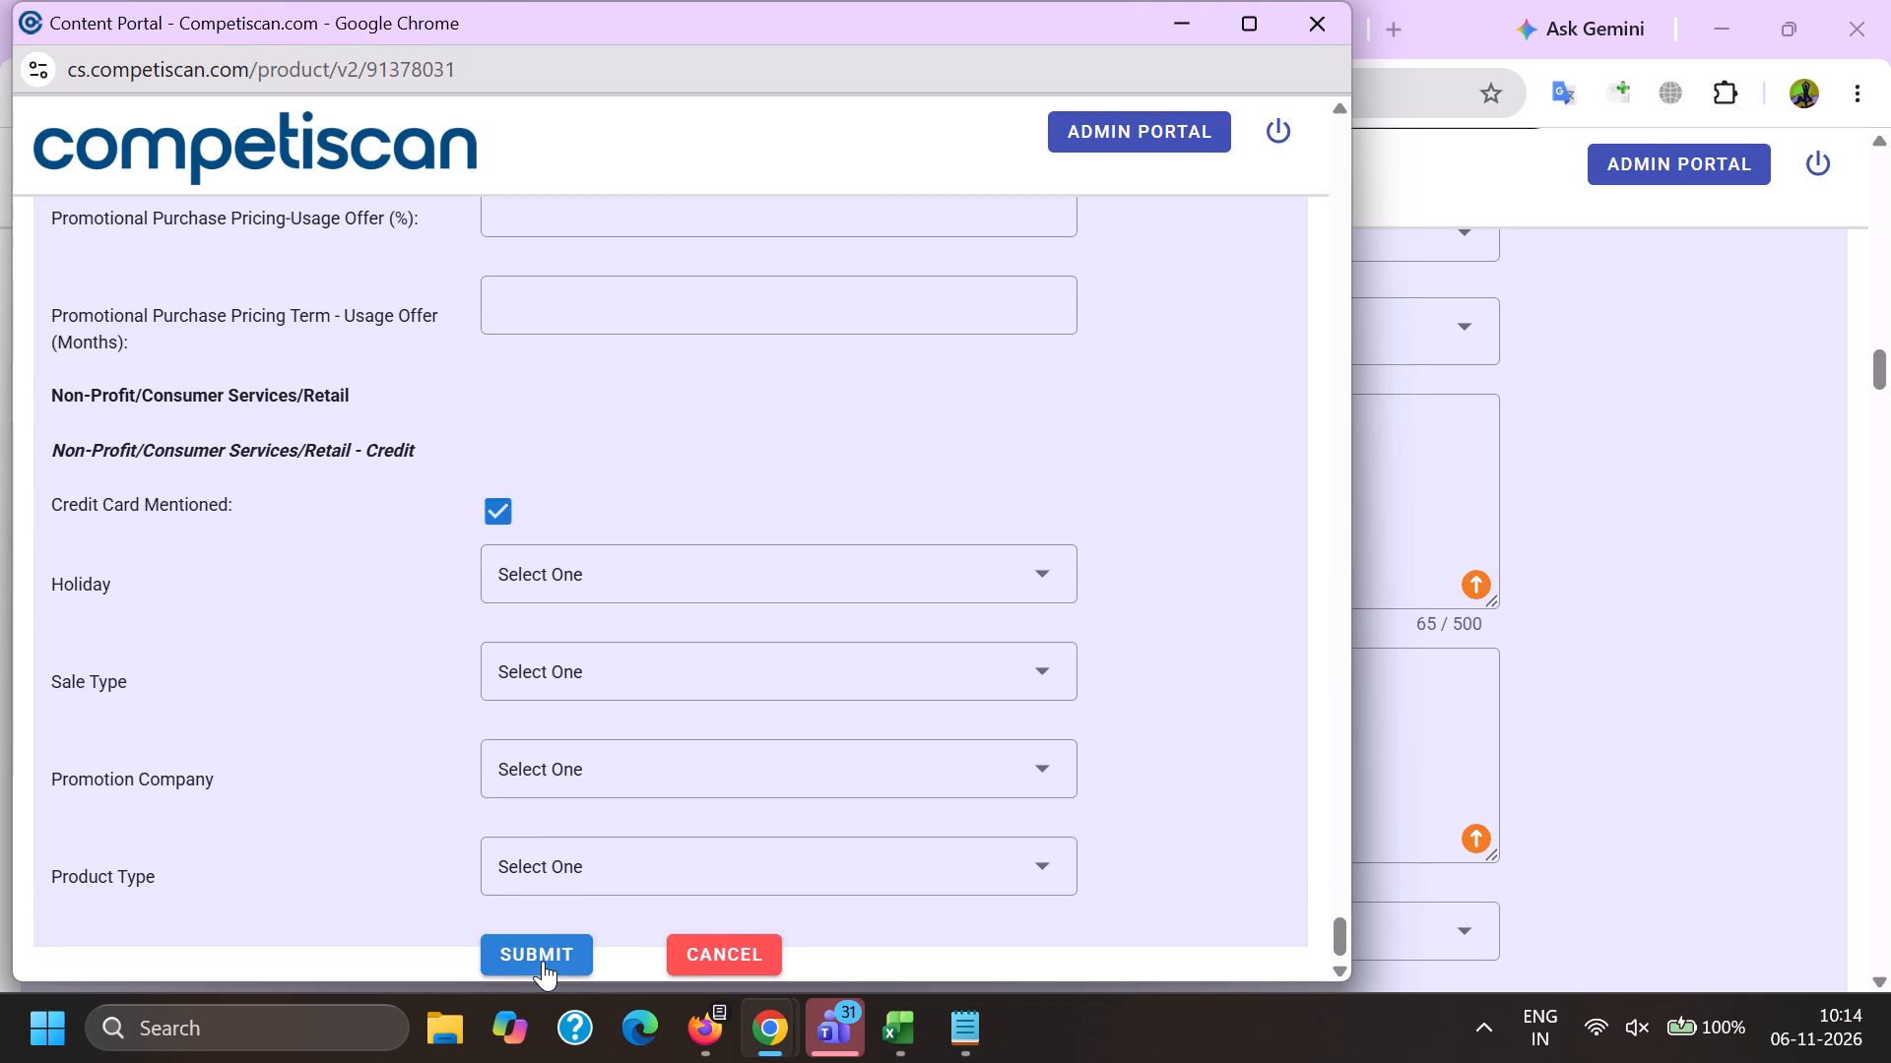
click(543, 961)
Switch to Firefox and reload the Focus email list for the "Capital one" search.
click(705, 1031)
click(455, 894)
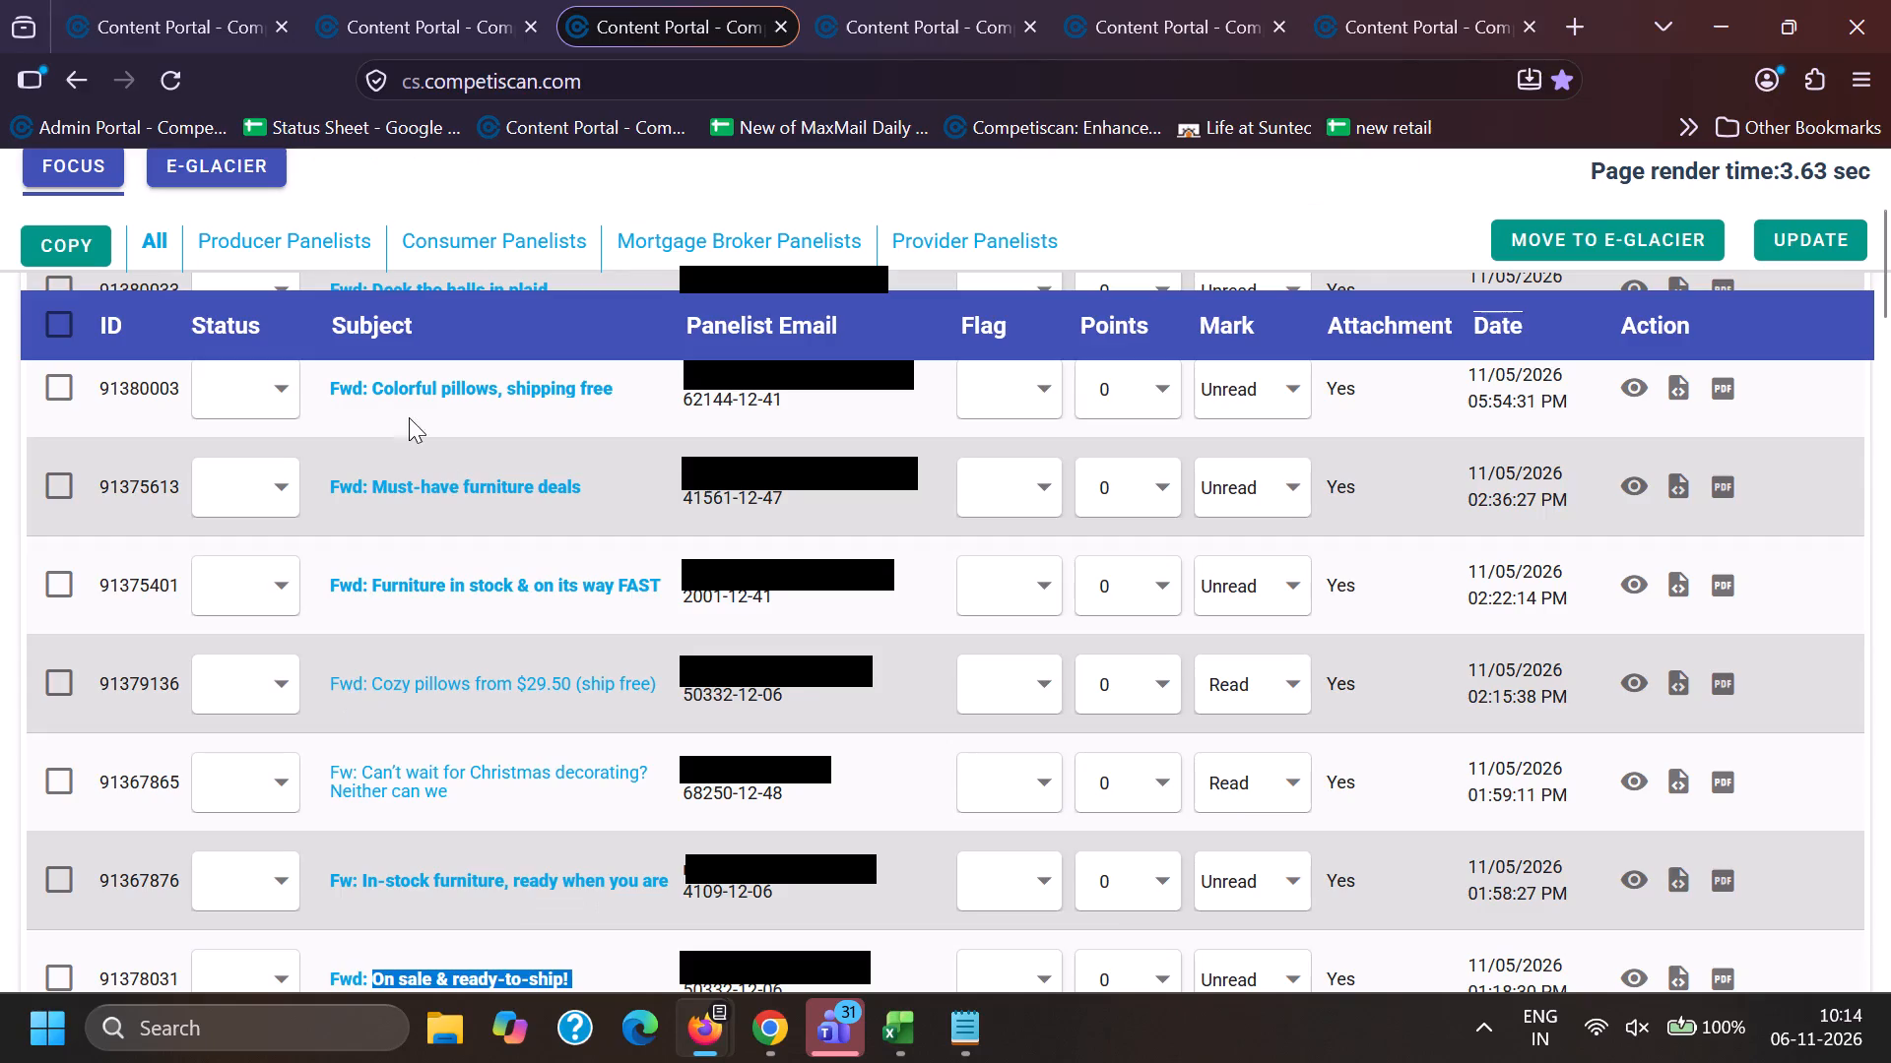
click(225, 0)
click(105, 175)
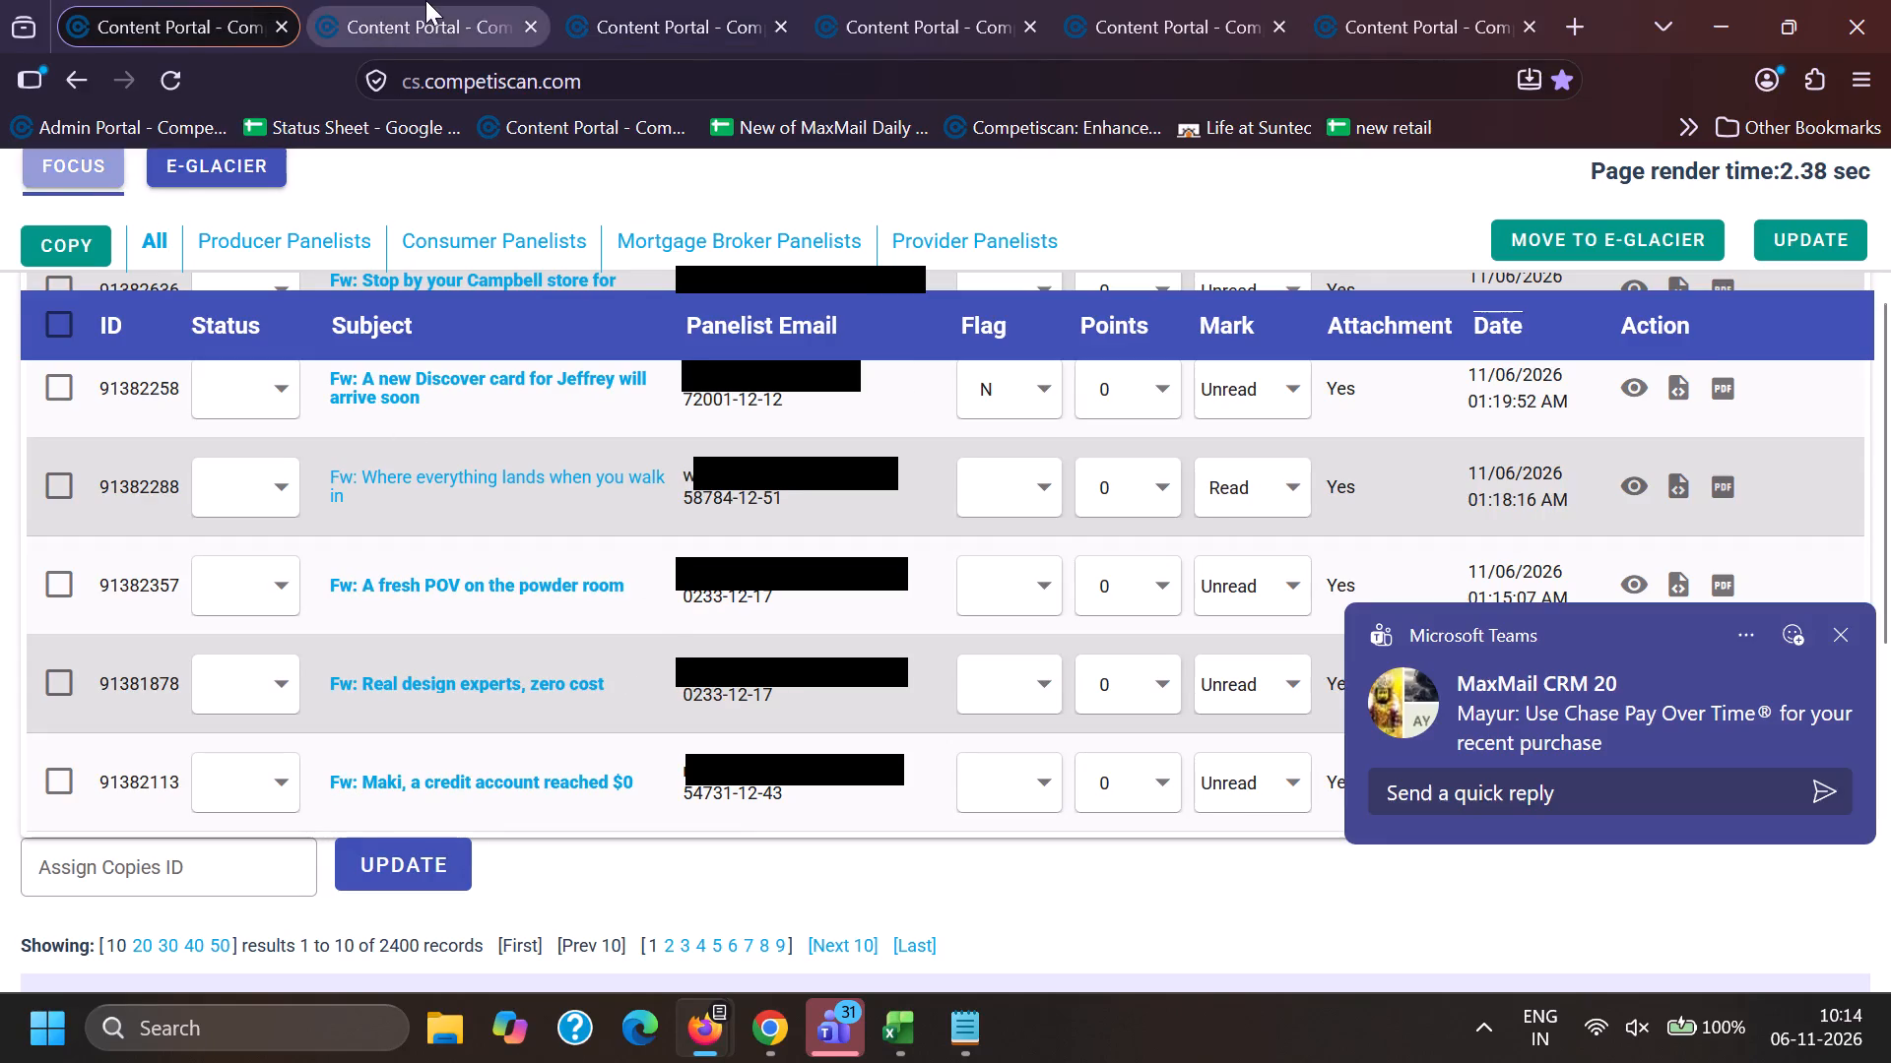
click(425, 0)
click(187, 0)
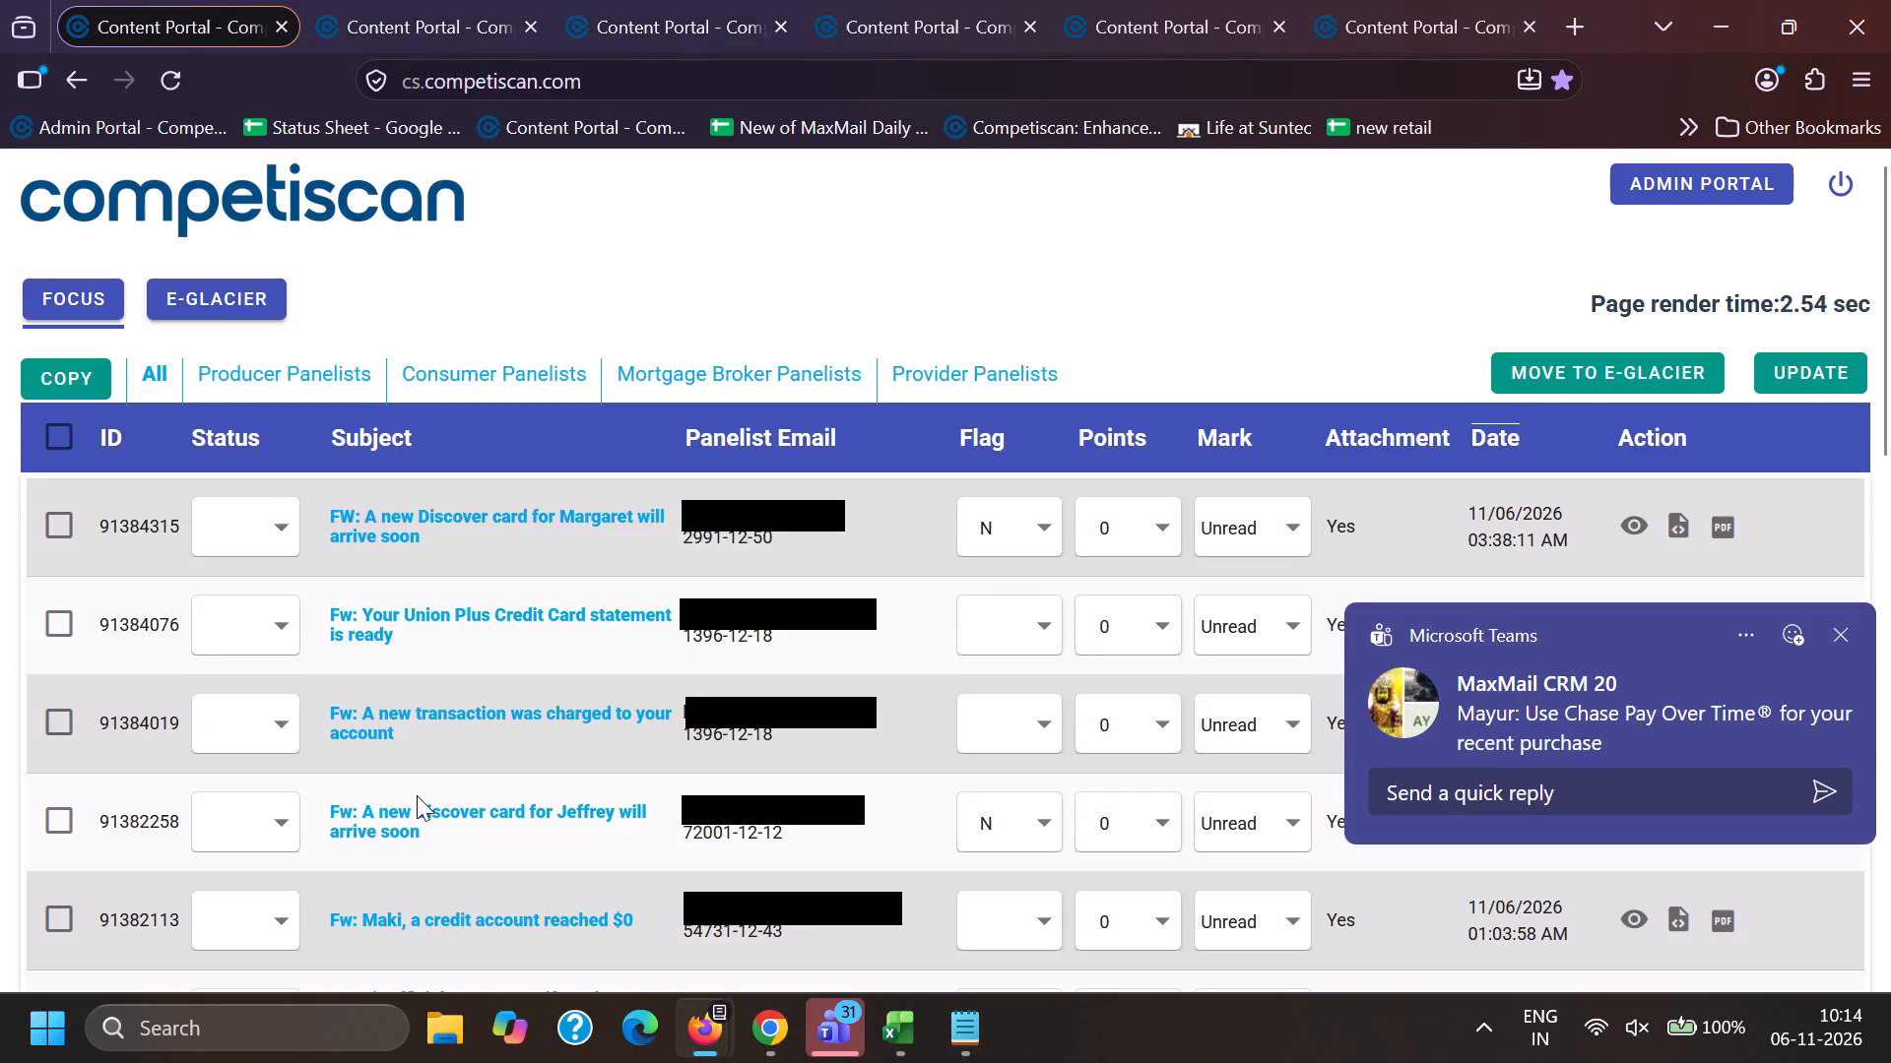
Set the "Capital one" email list to show 50 results per page.
scroll(418, 824, down, 2)
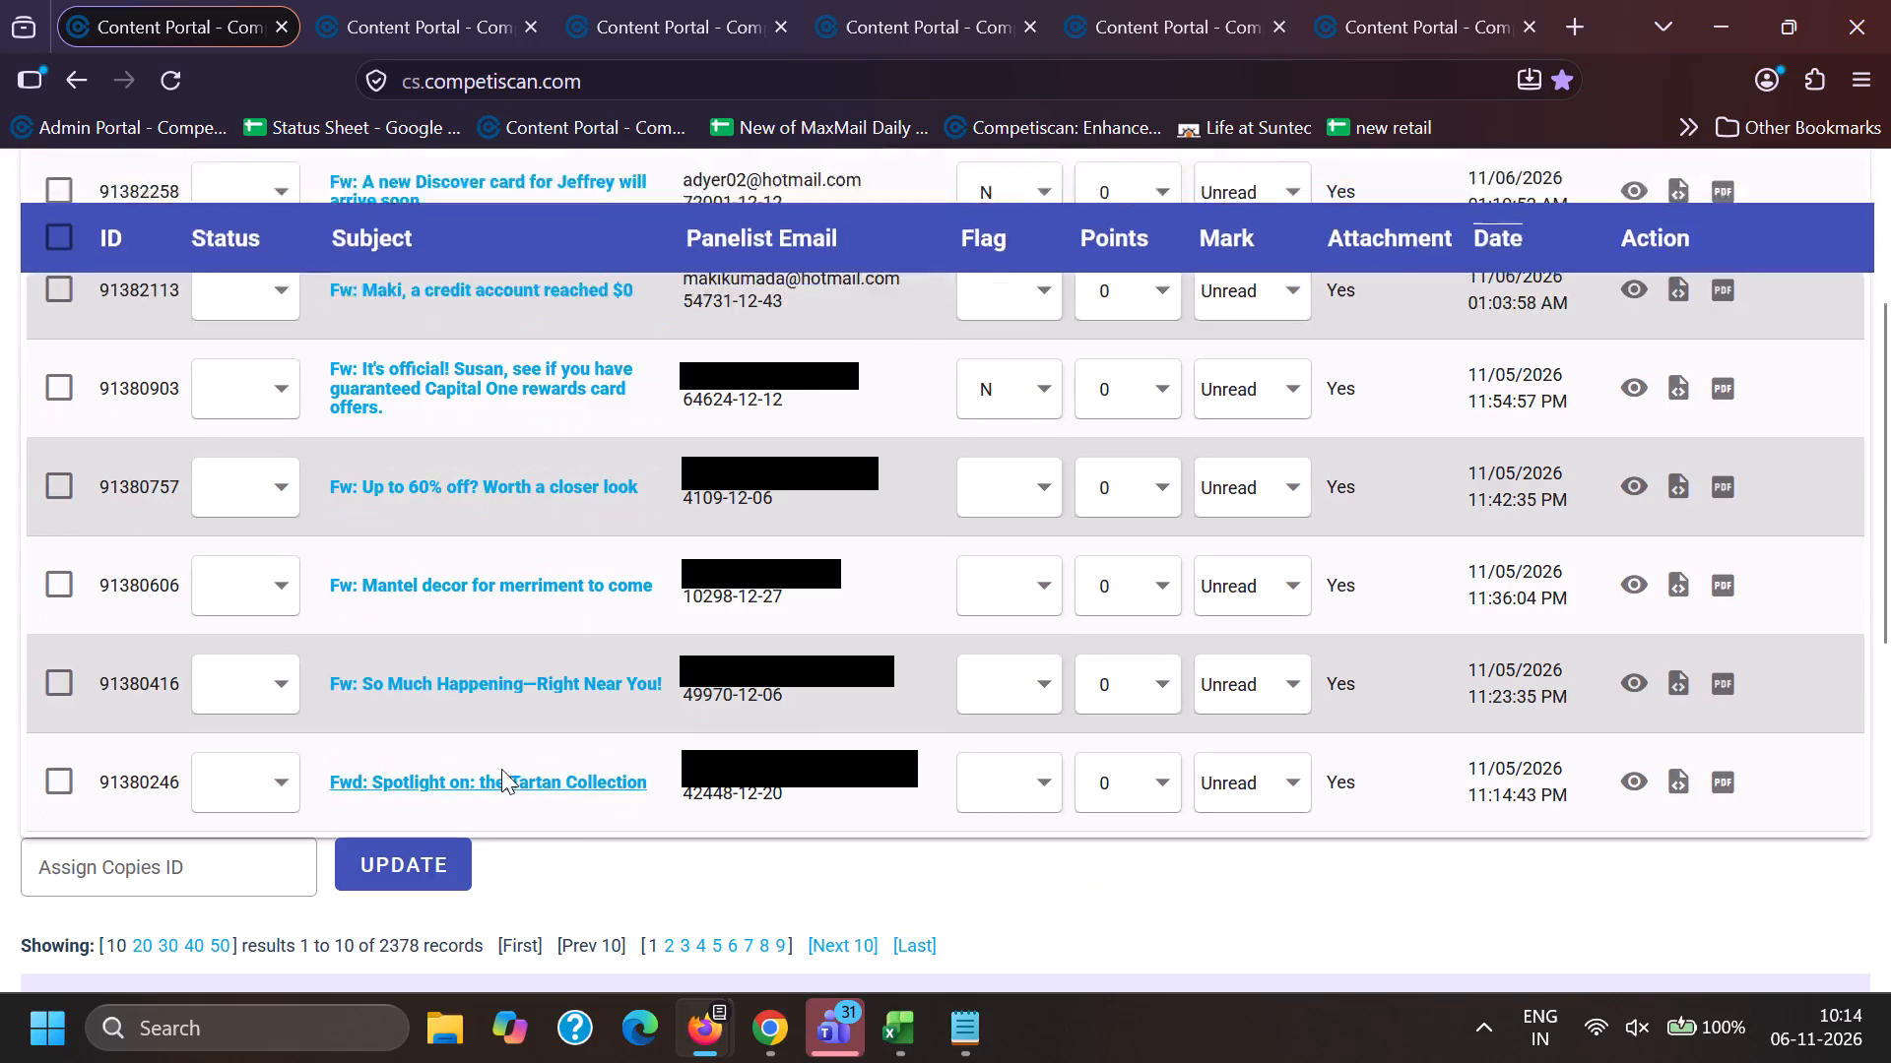
scroll(487, 707, down, 2)
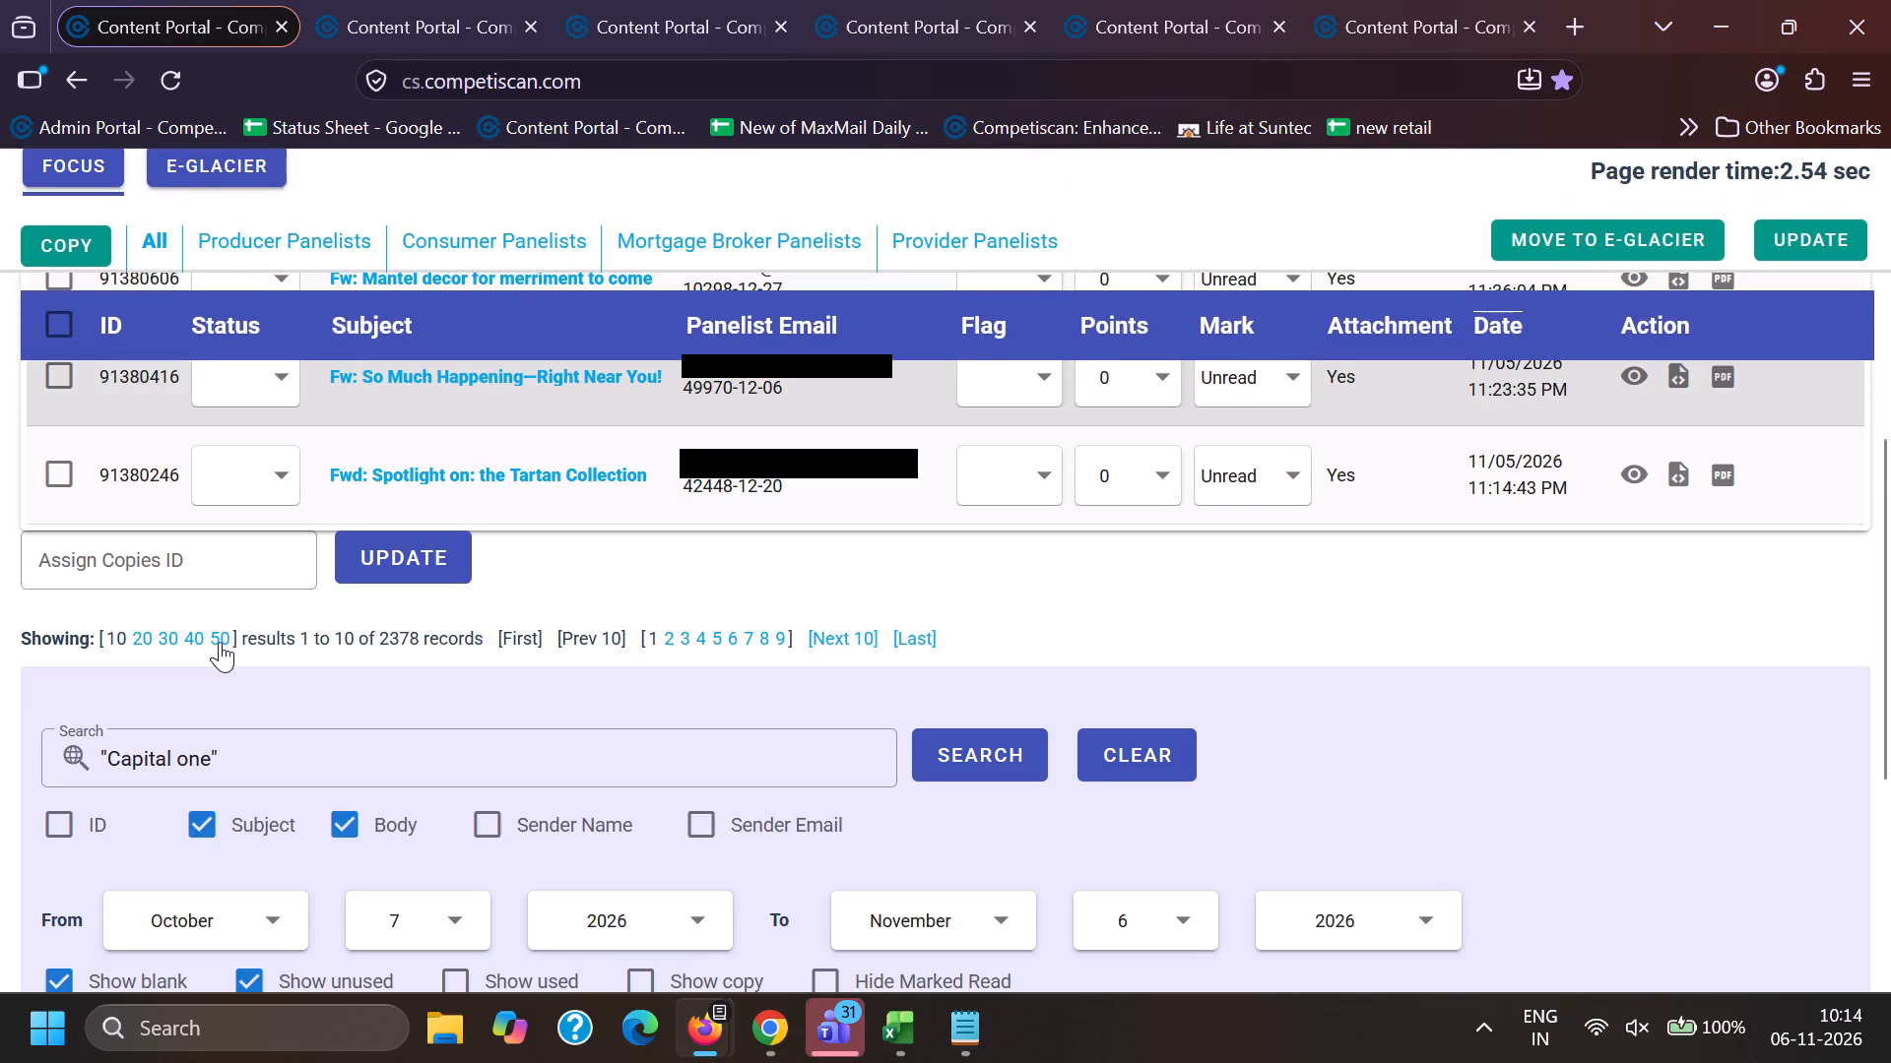
click(220, 642)
Return to the Pottery Barn email list containing email 91378031.
click(473, 0)
click(637, 0)
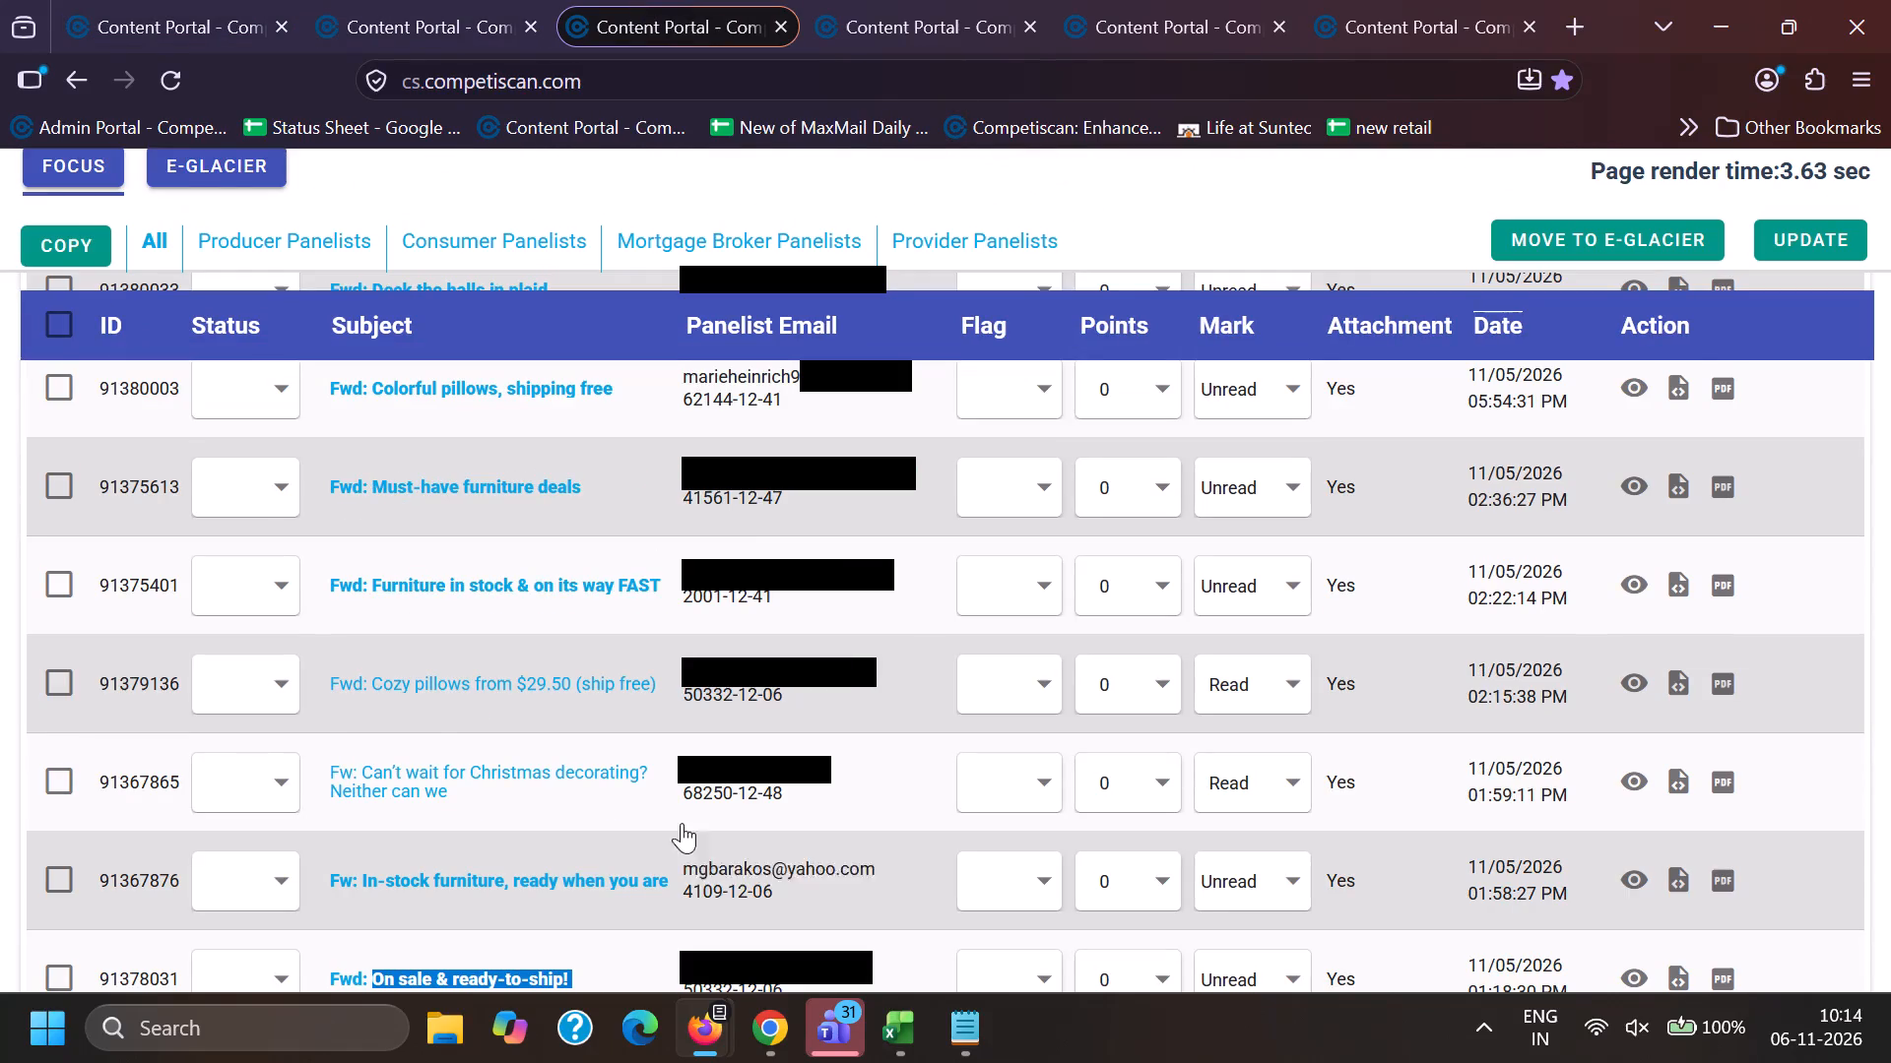
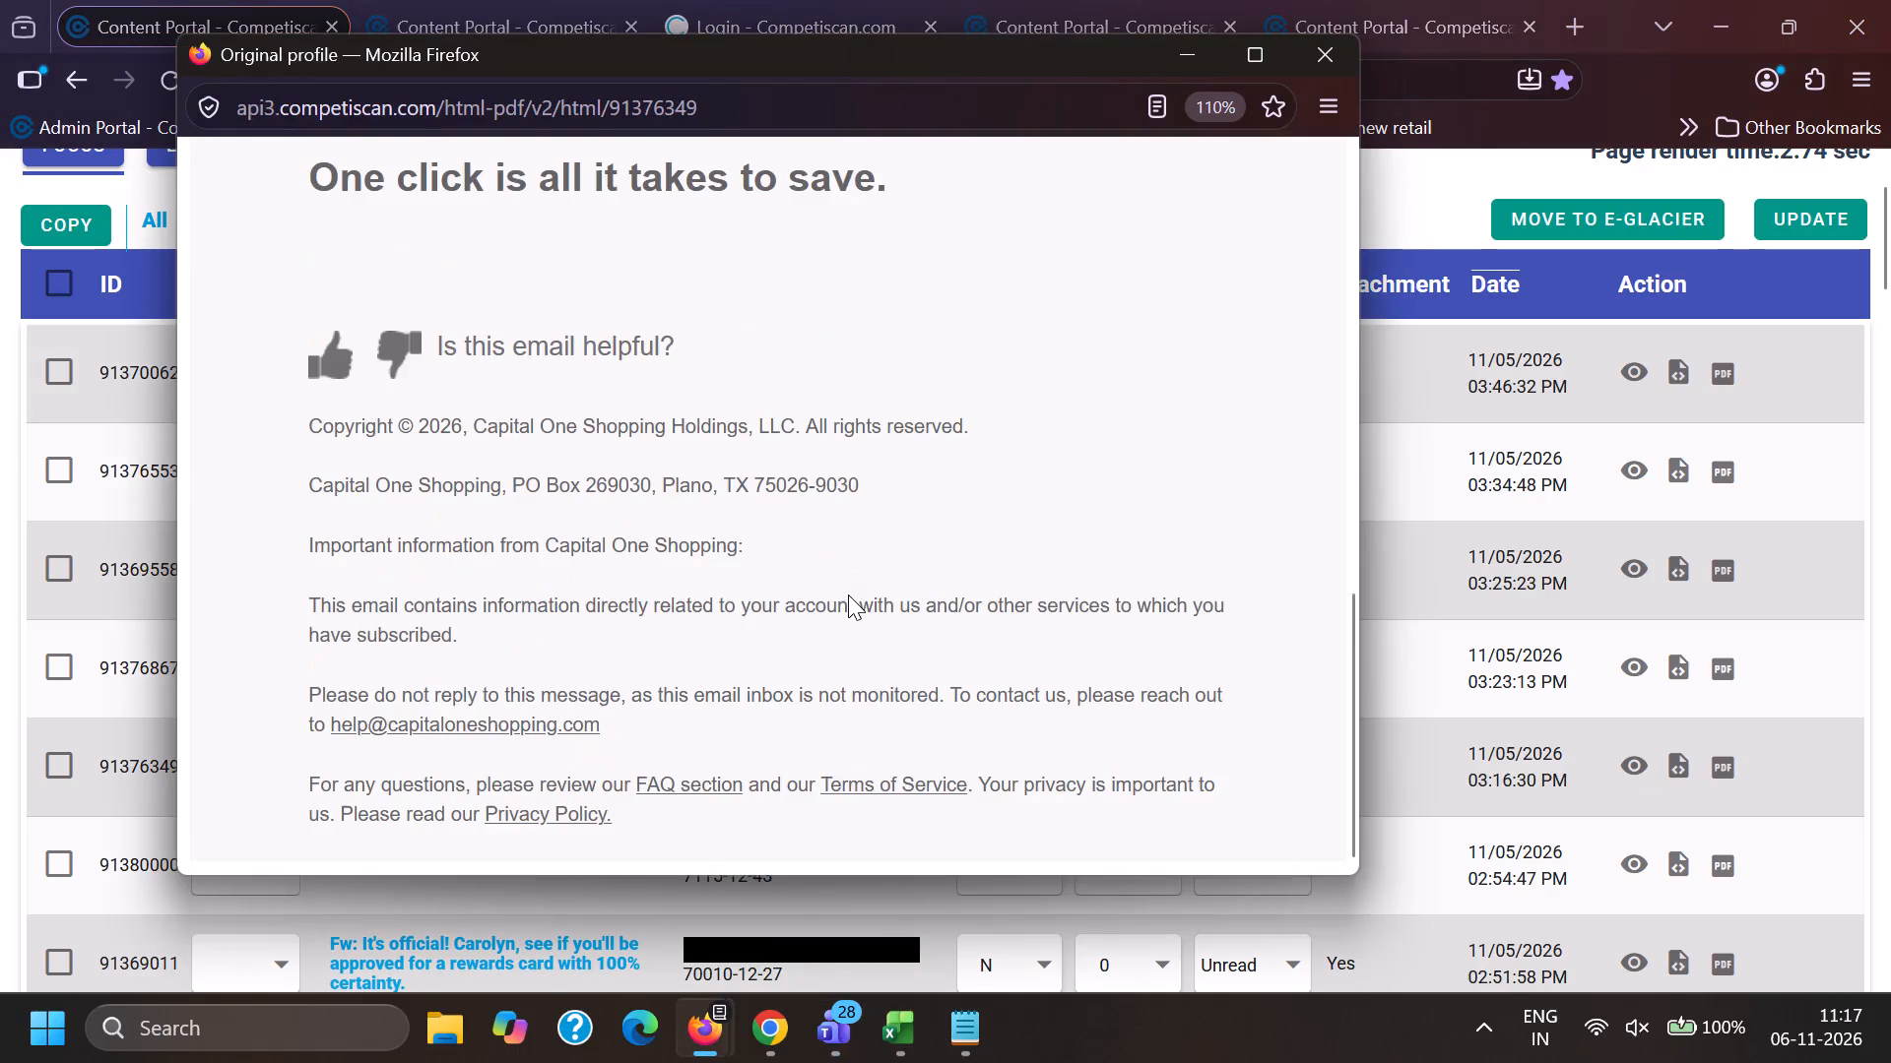
In Chrome, search subjects for email 91368402's exact phrase ", great news: We want to thank you with up to $150 when you refer your friends".
scroll(726, 731, down, 2)
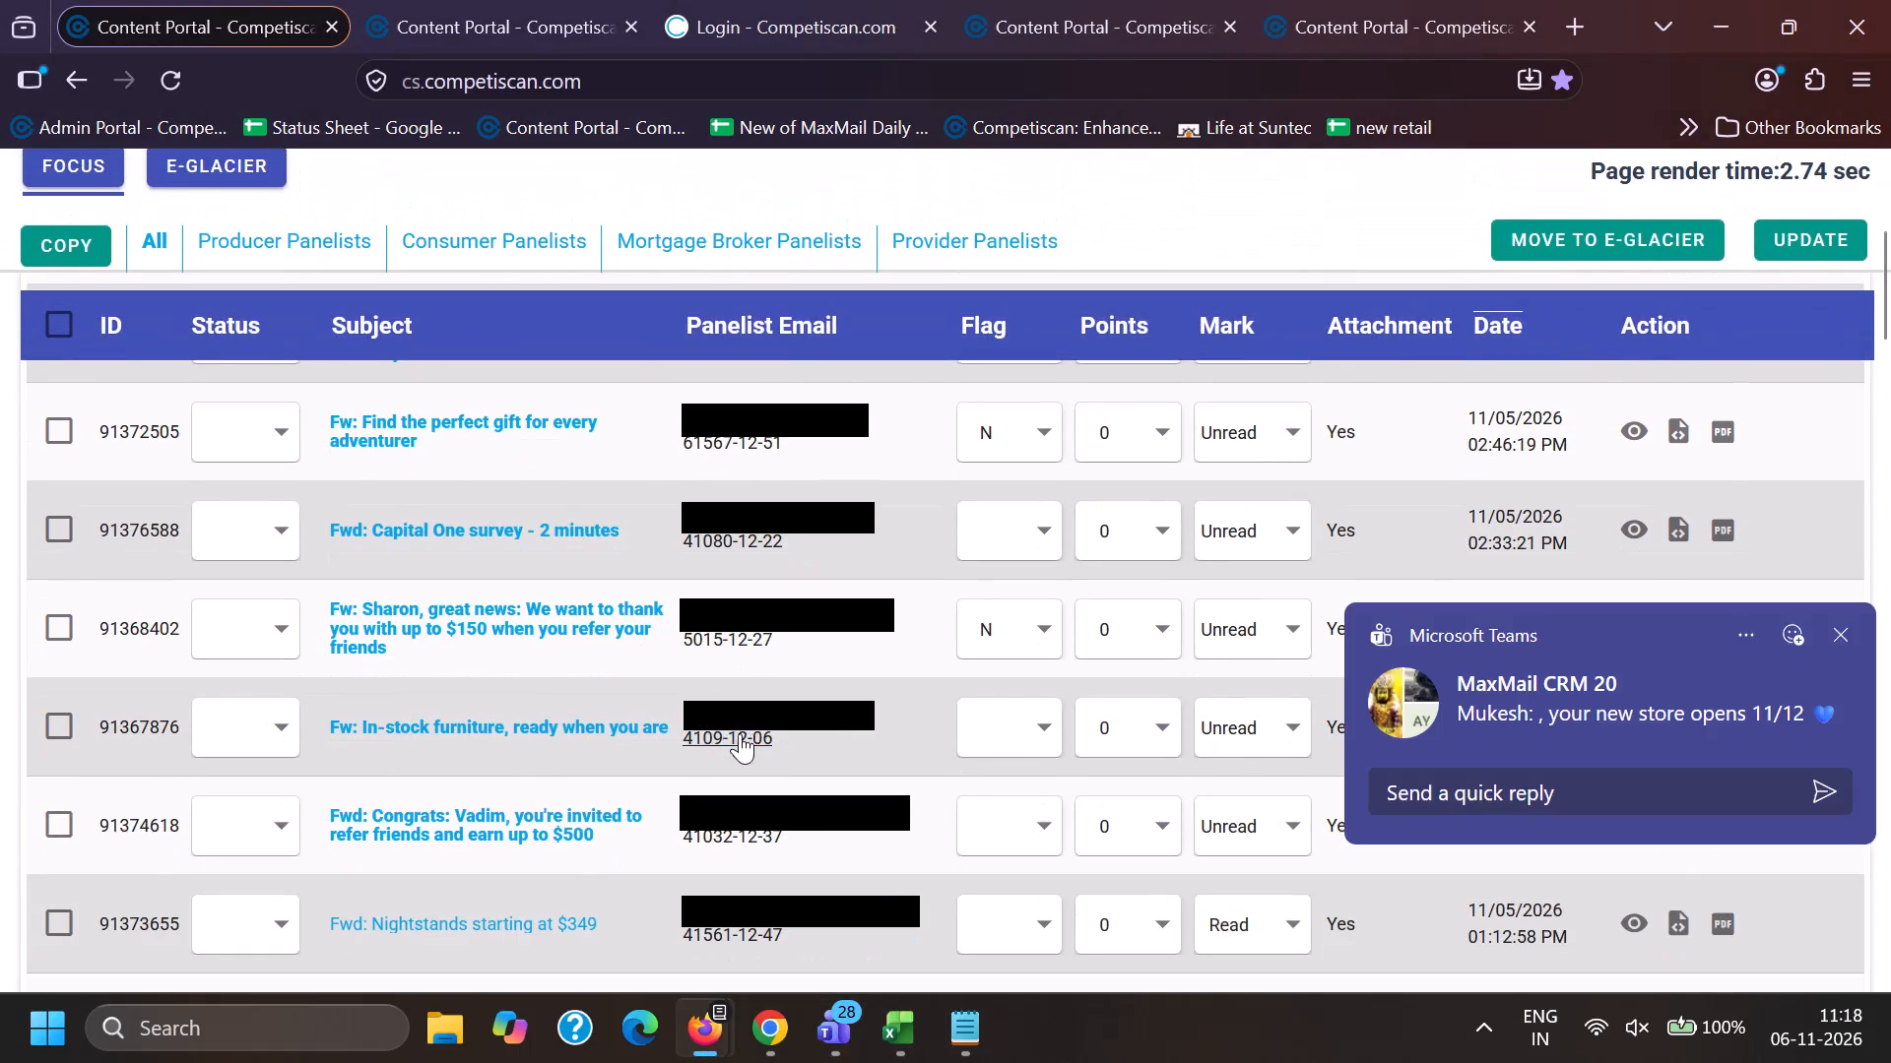
drag(420, 610, 449, 654)
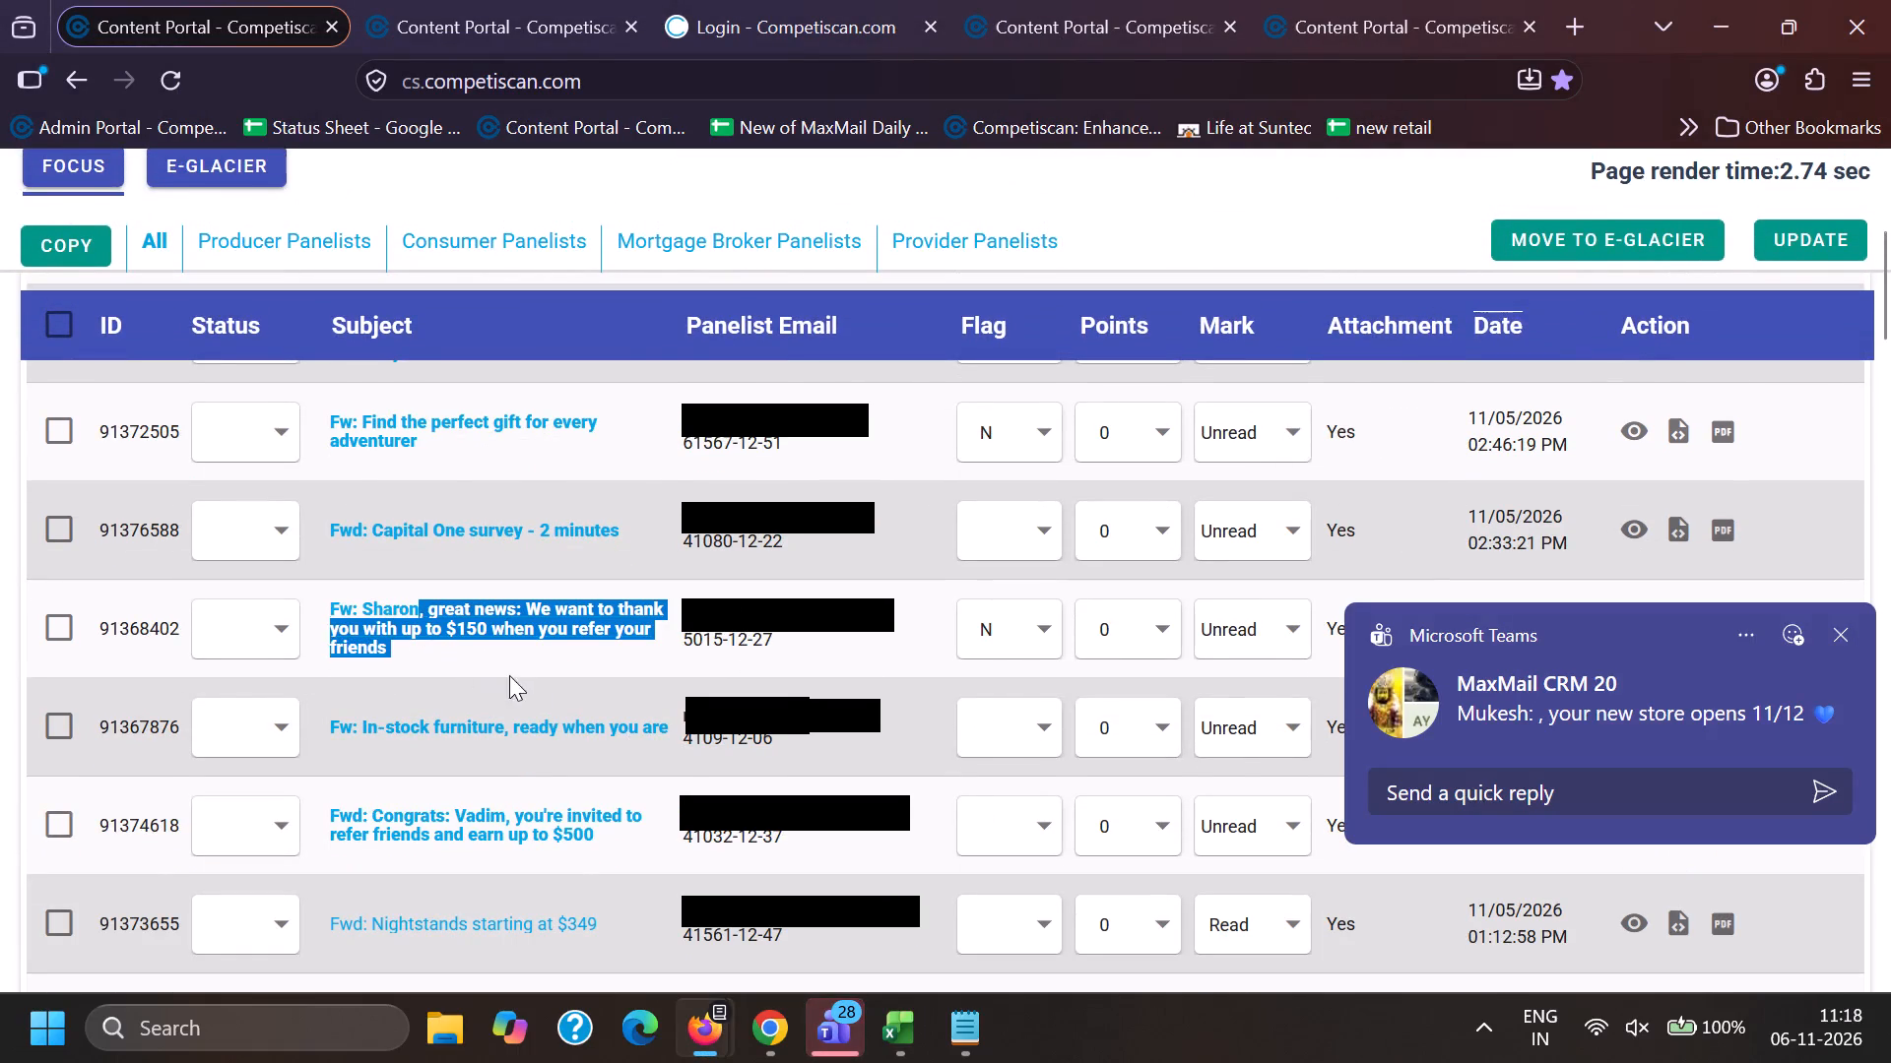
key(ctrl+c)
key(ctrl+c)
click(781, 1045)
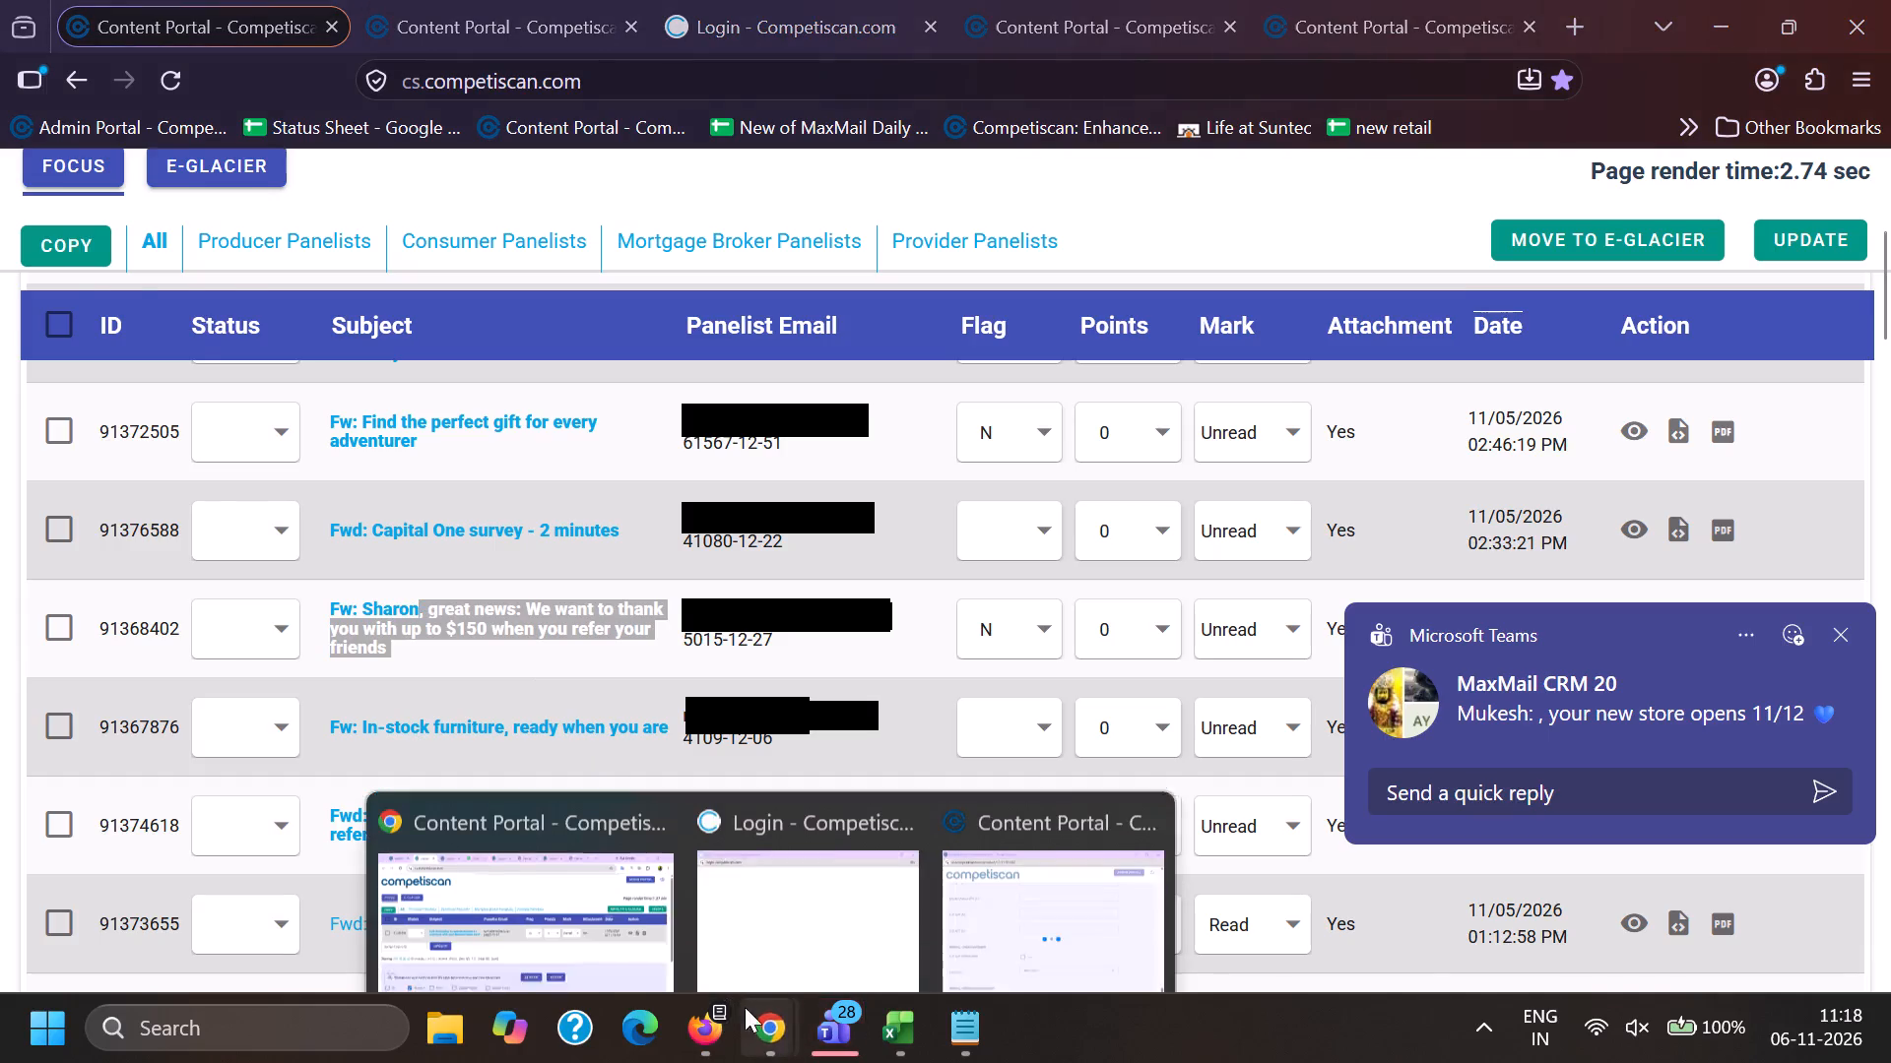
click(588, 923)
triple_click(693, 789)
key(BackSpace)
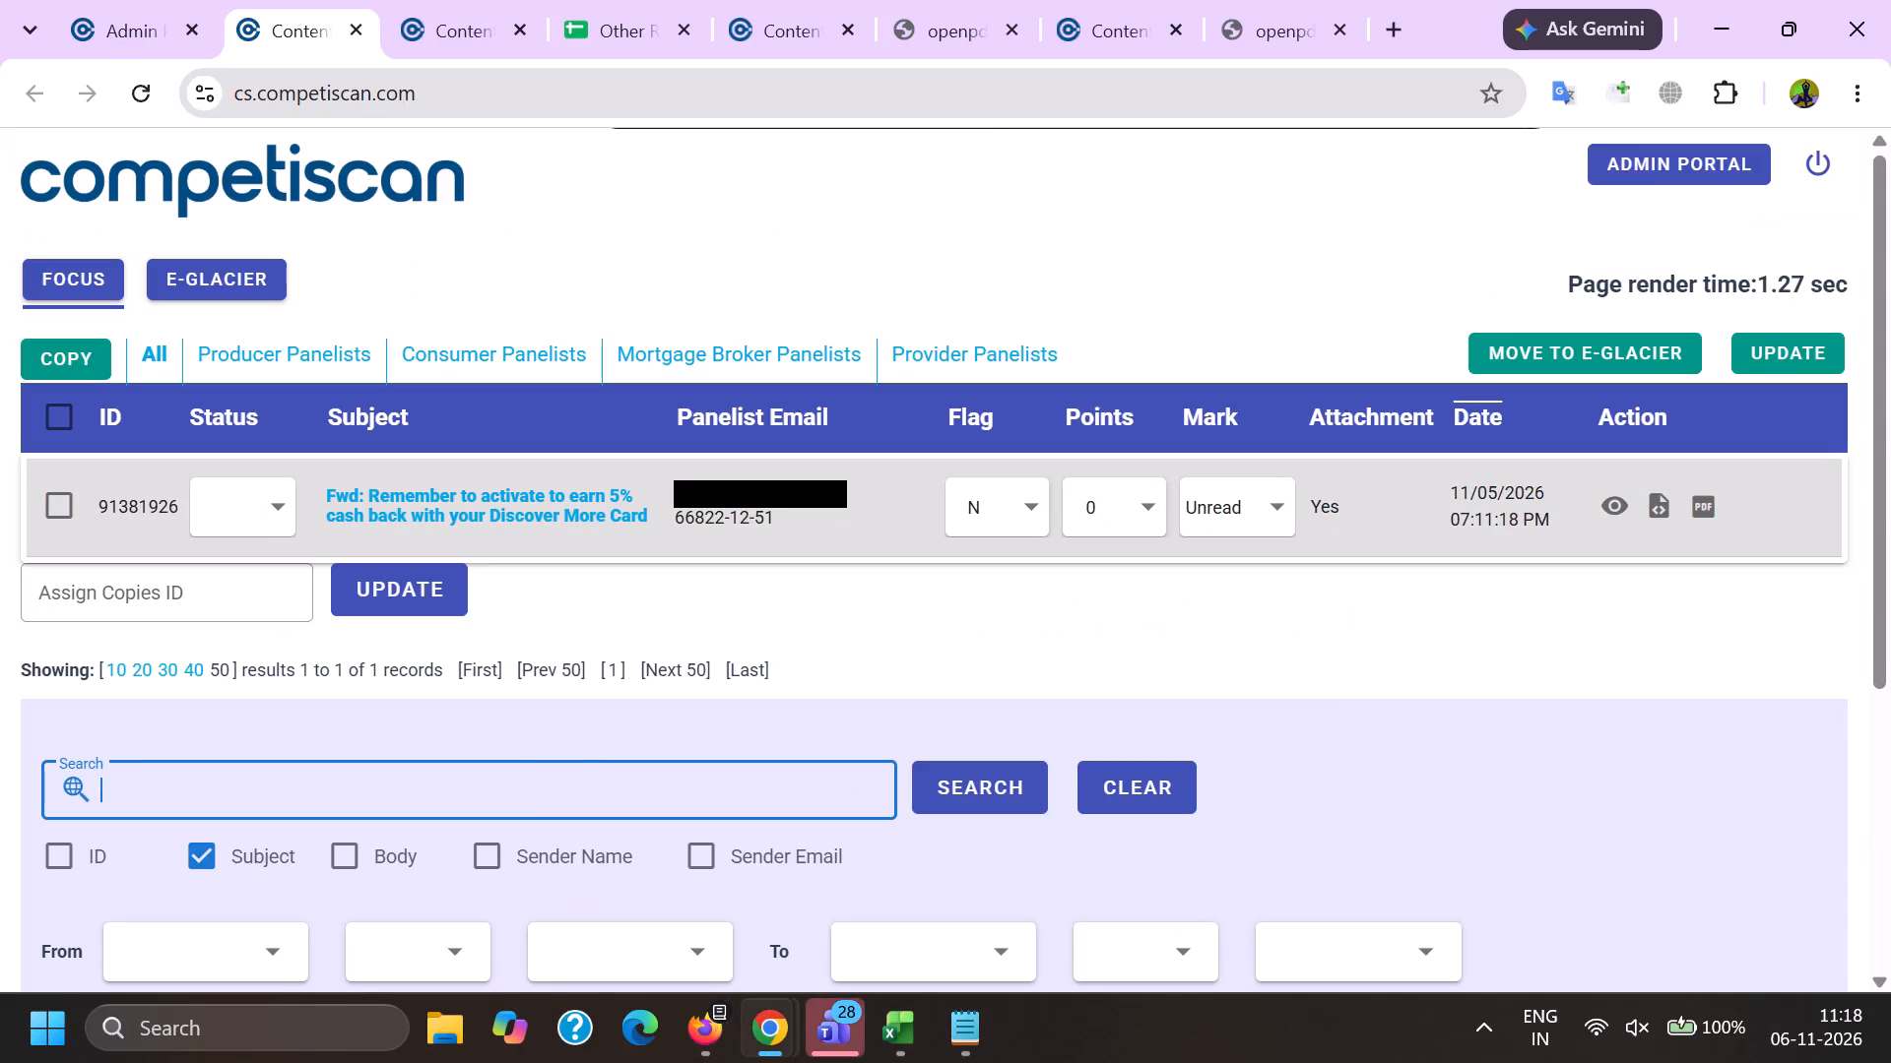
key(shift+quotedbl)
key(ctrl+v)
key(shift+quotedbl)
key(Return)
In the Firefox list, copy the "you're invited to refer friends and earn up to $500" subject text of email 91374618, and return to Chrome.
key(alt+Tab)
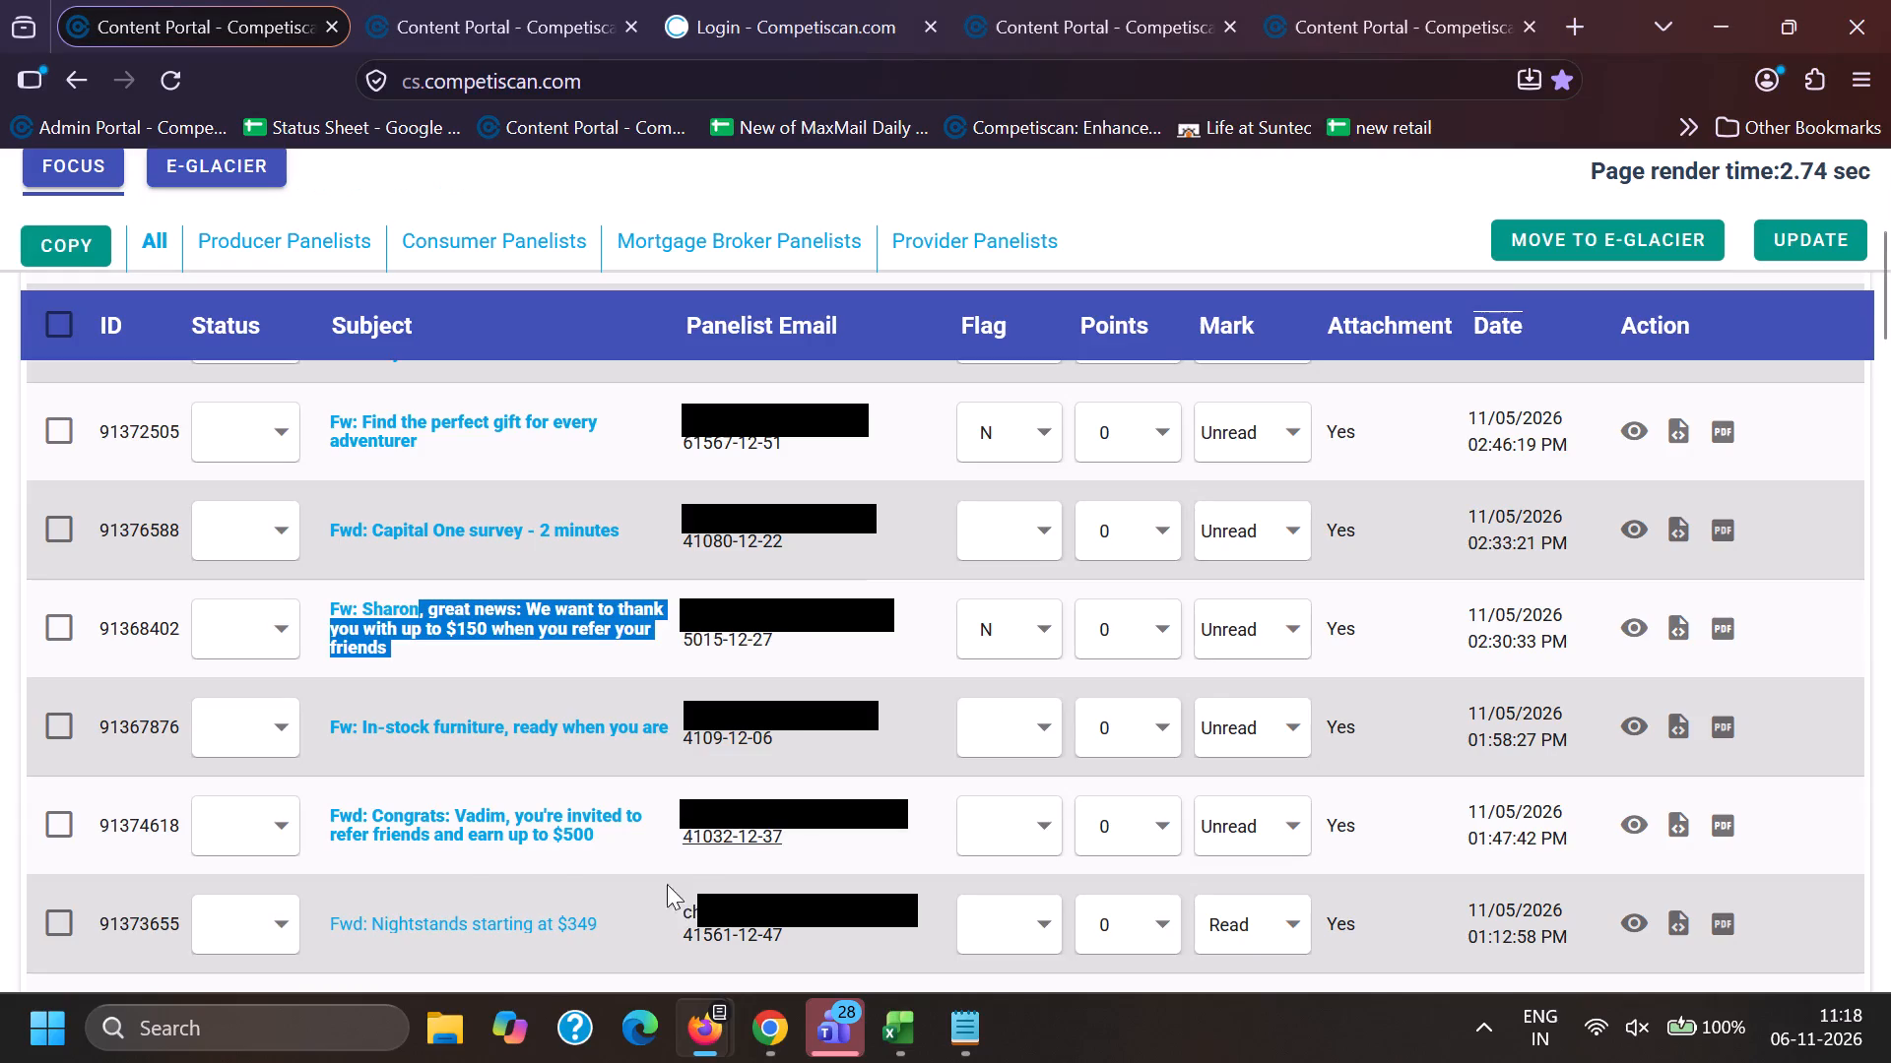
drag(505, 802, 642, 848)
key(ctrl+c)
key(alt+Tab)
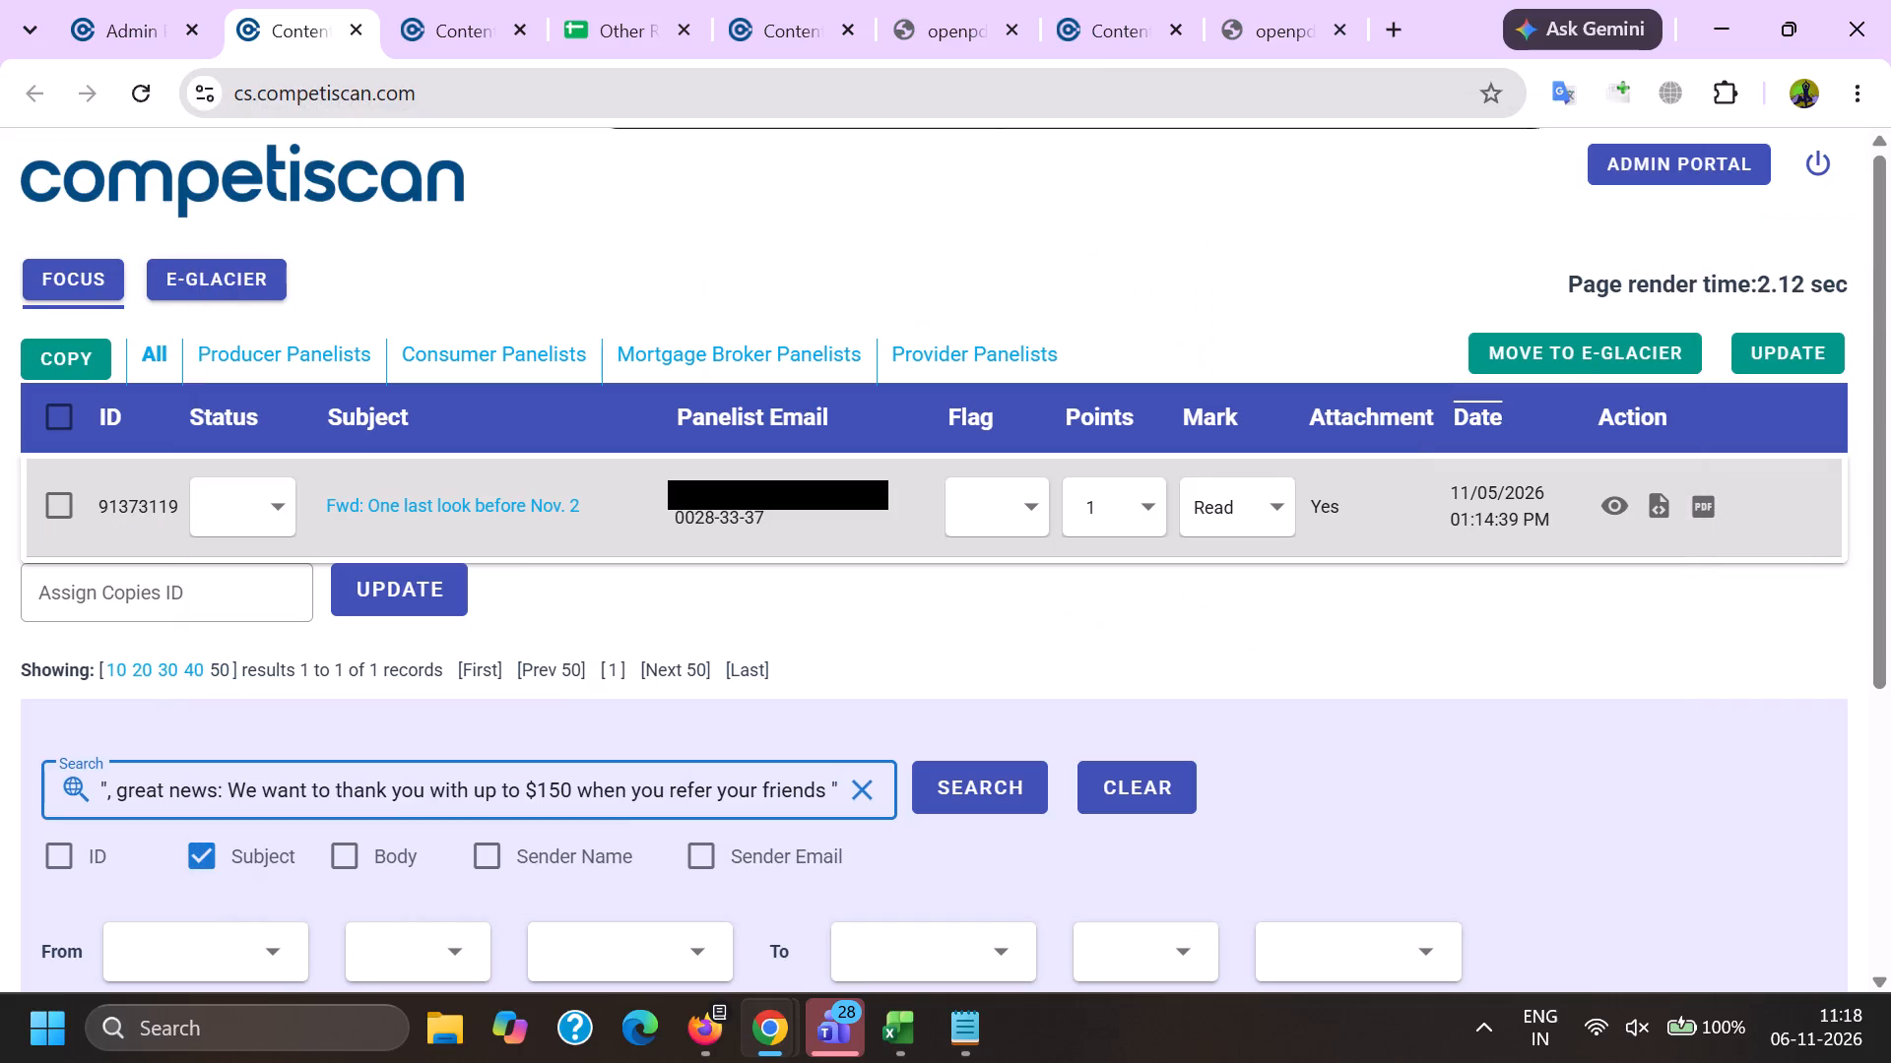
Rerun the subject search for the $150 friend-referral phrase.
click(661, 797)
click(971, 780)
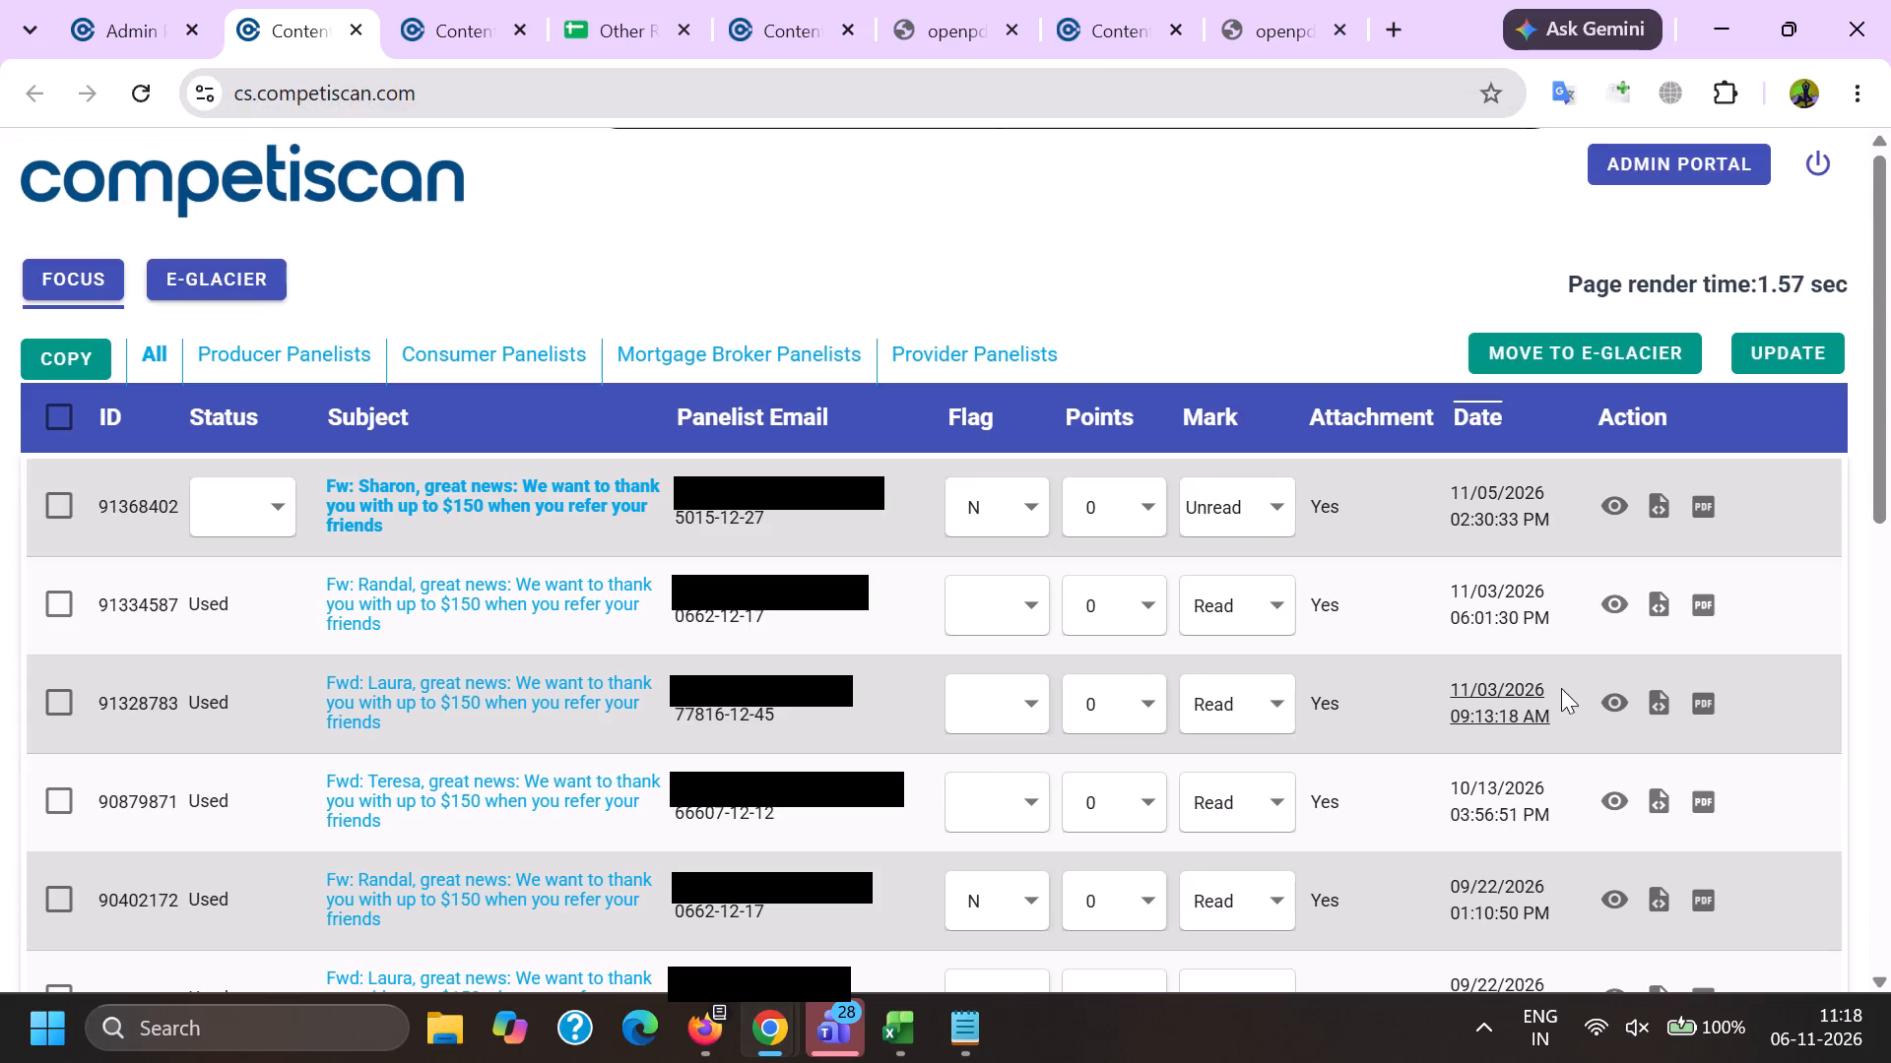
Examine the original contents of emails 91328783, 91334587 and 91368402 to compare the $150 referral offers.
click(1615, 691)
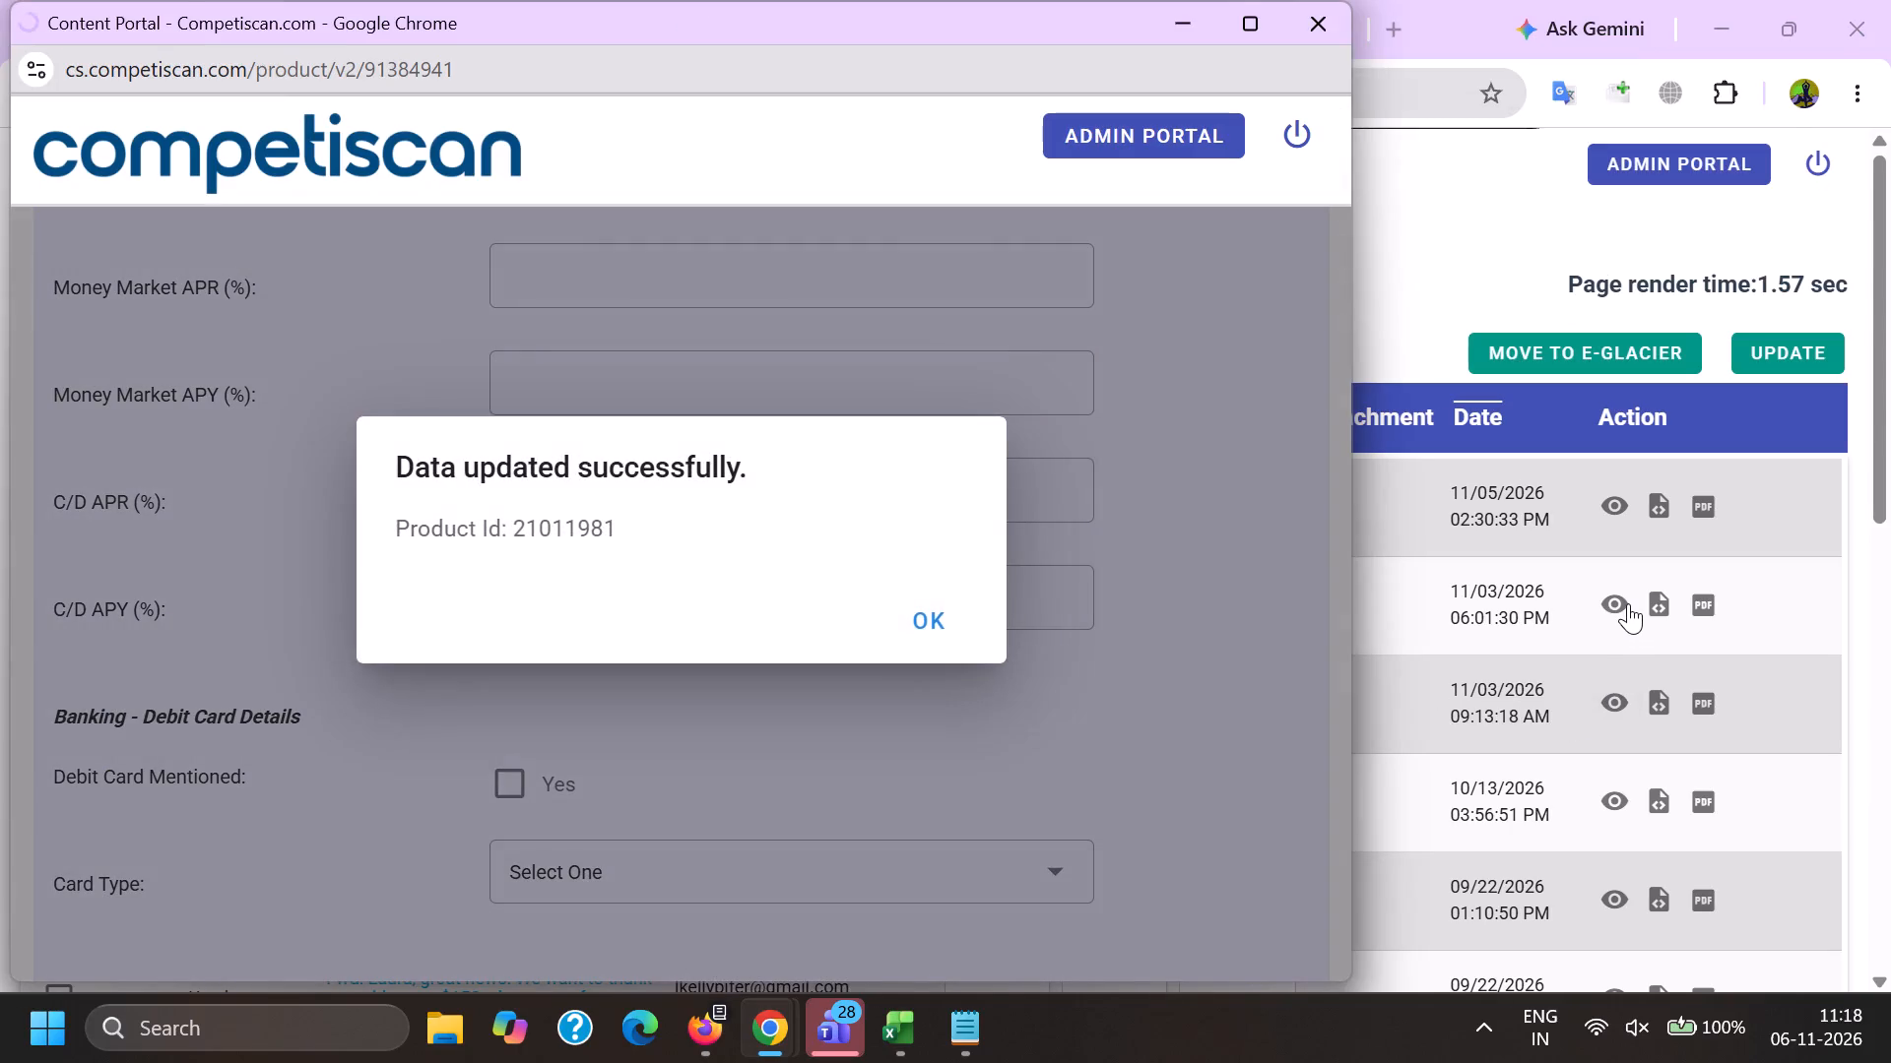
click(1619, 601)
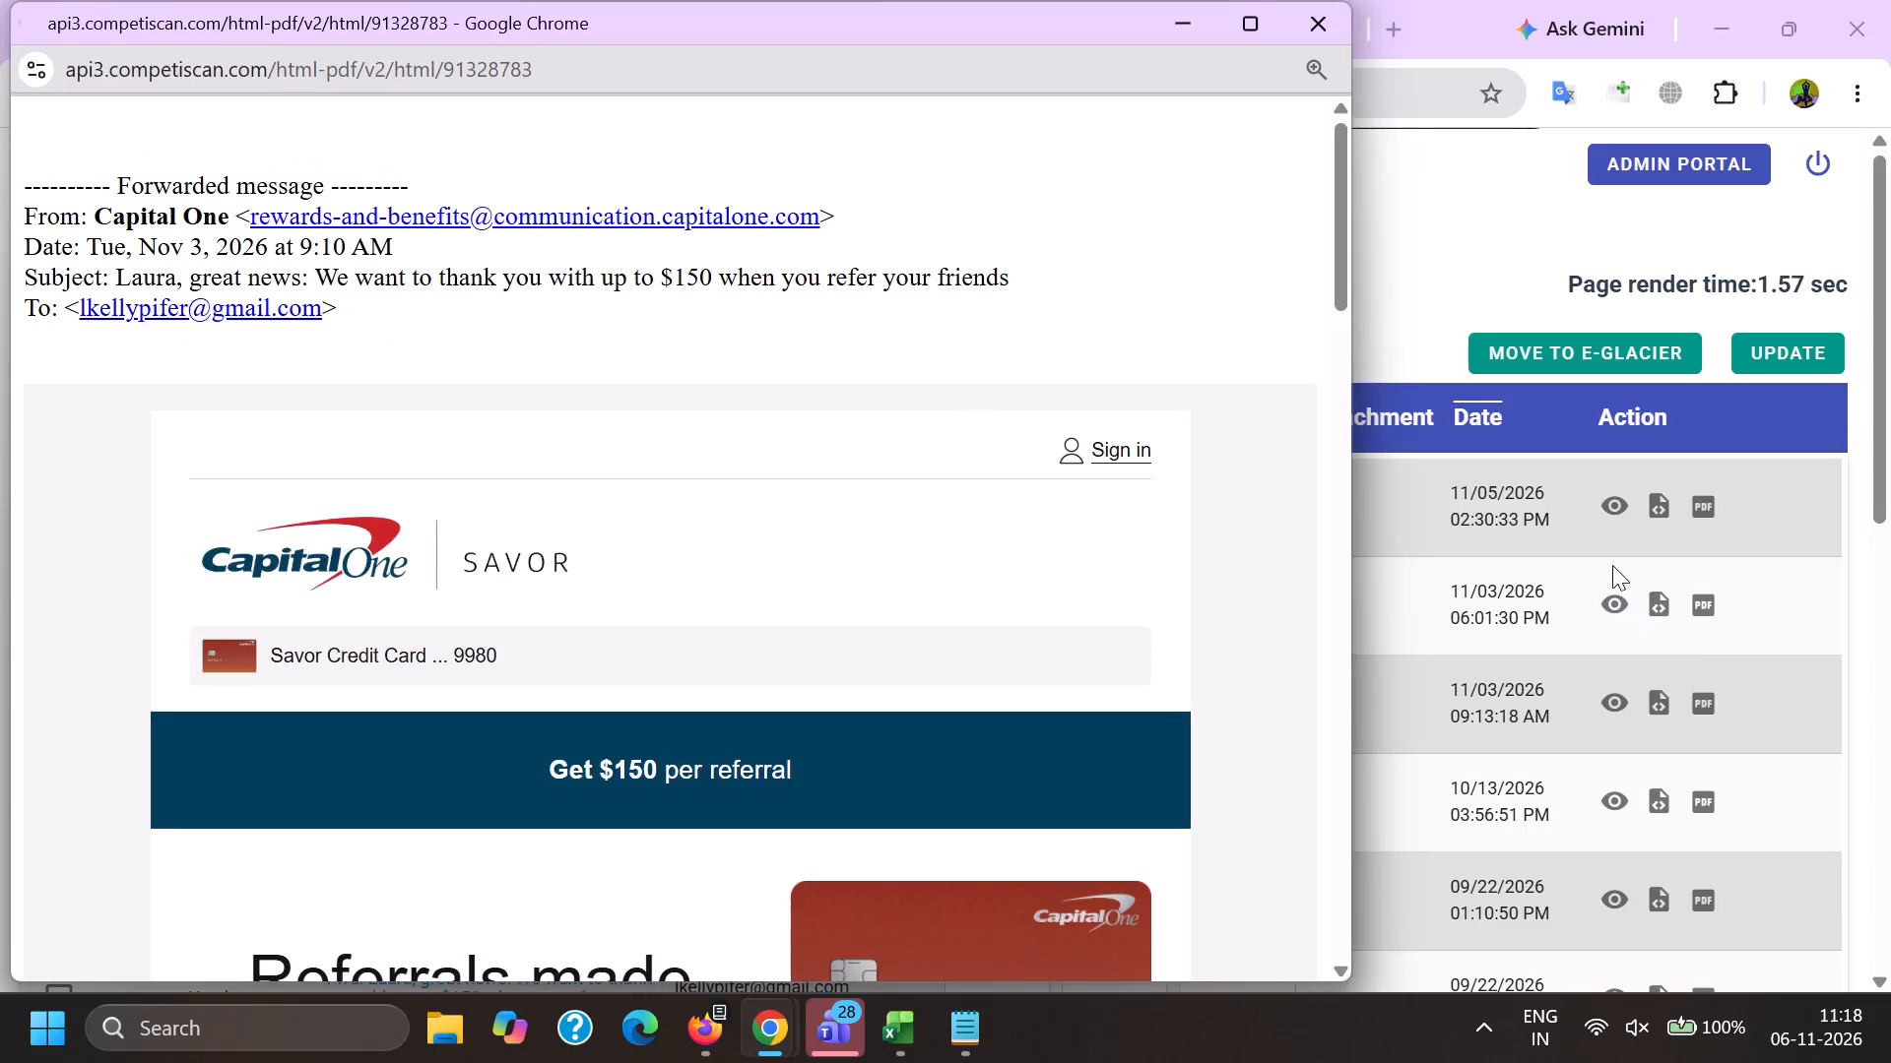
scroll(1094, 523, down, 10)
click(1617, 498)
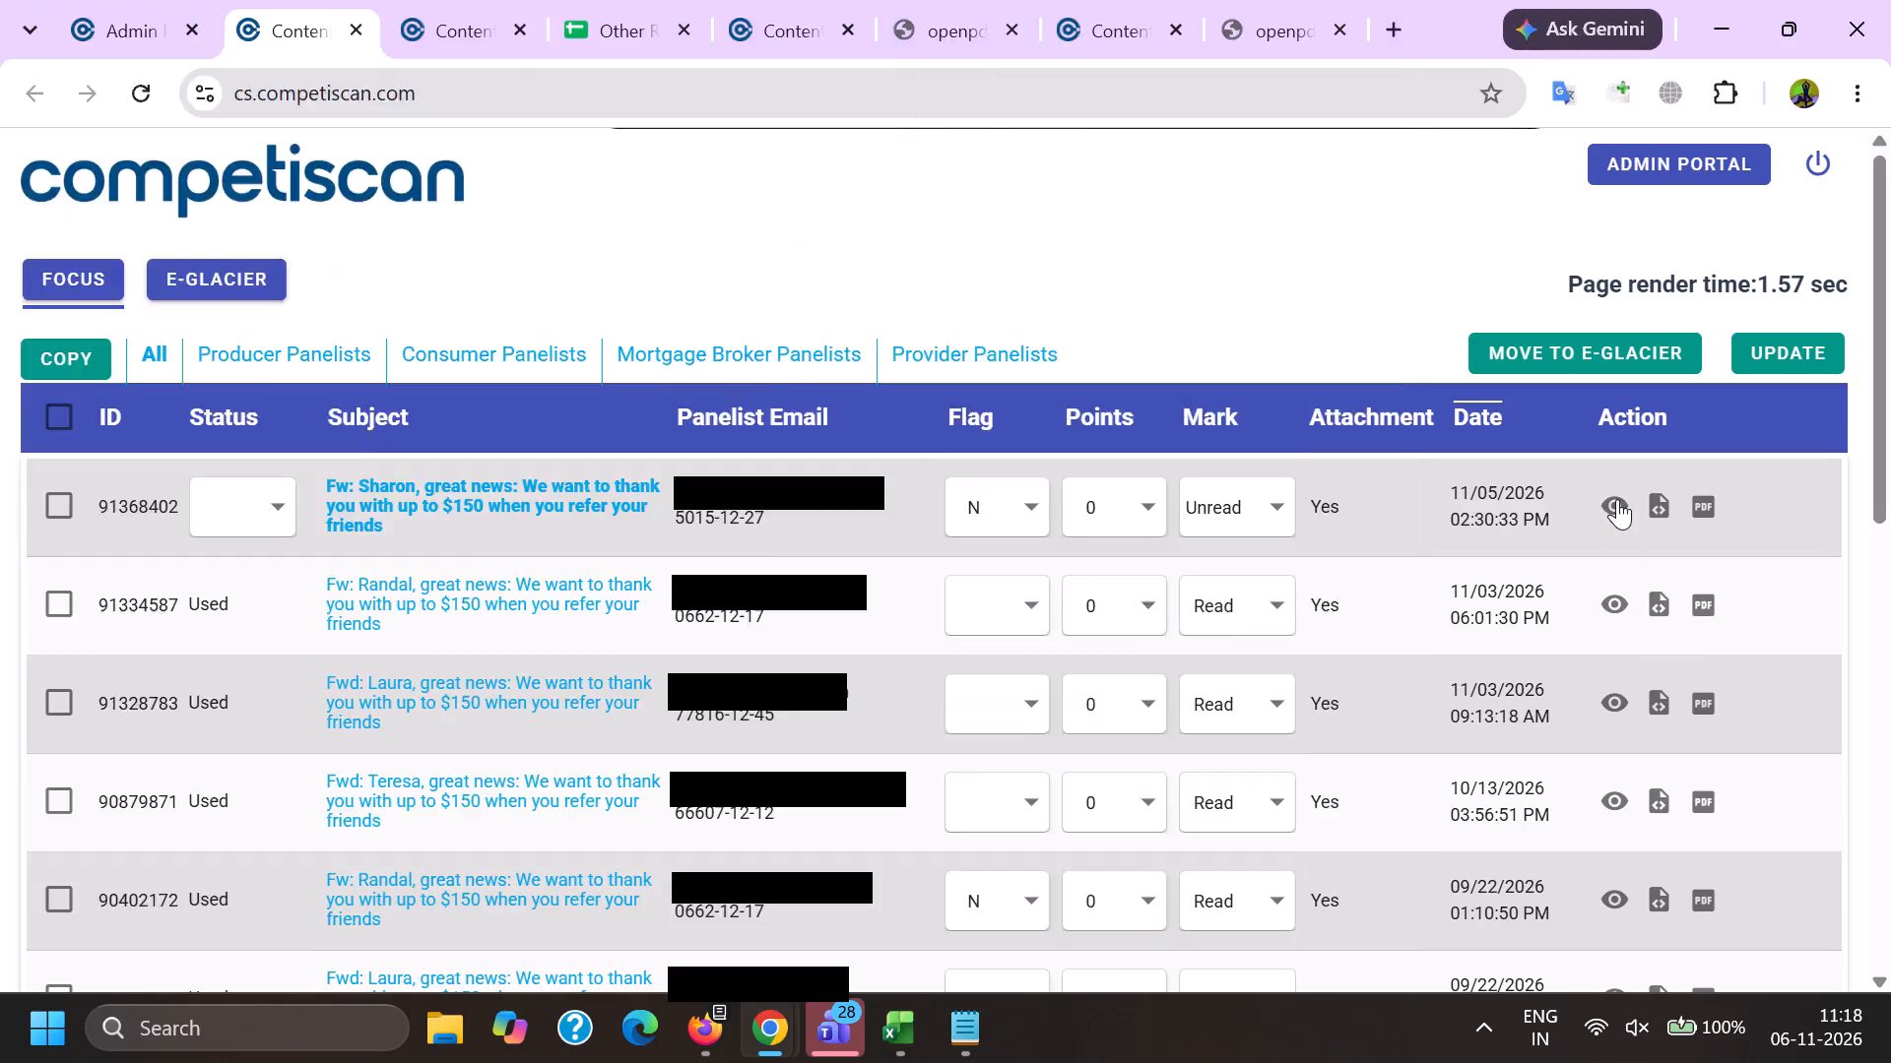
scroll(958, 580, down, 9)
key(alt+Tab)
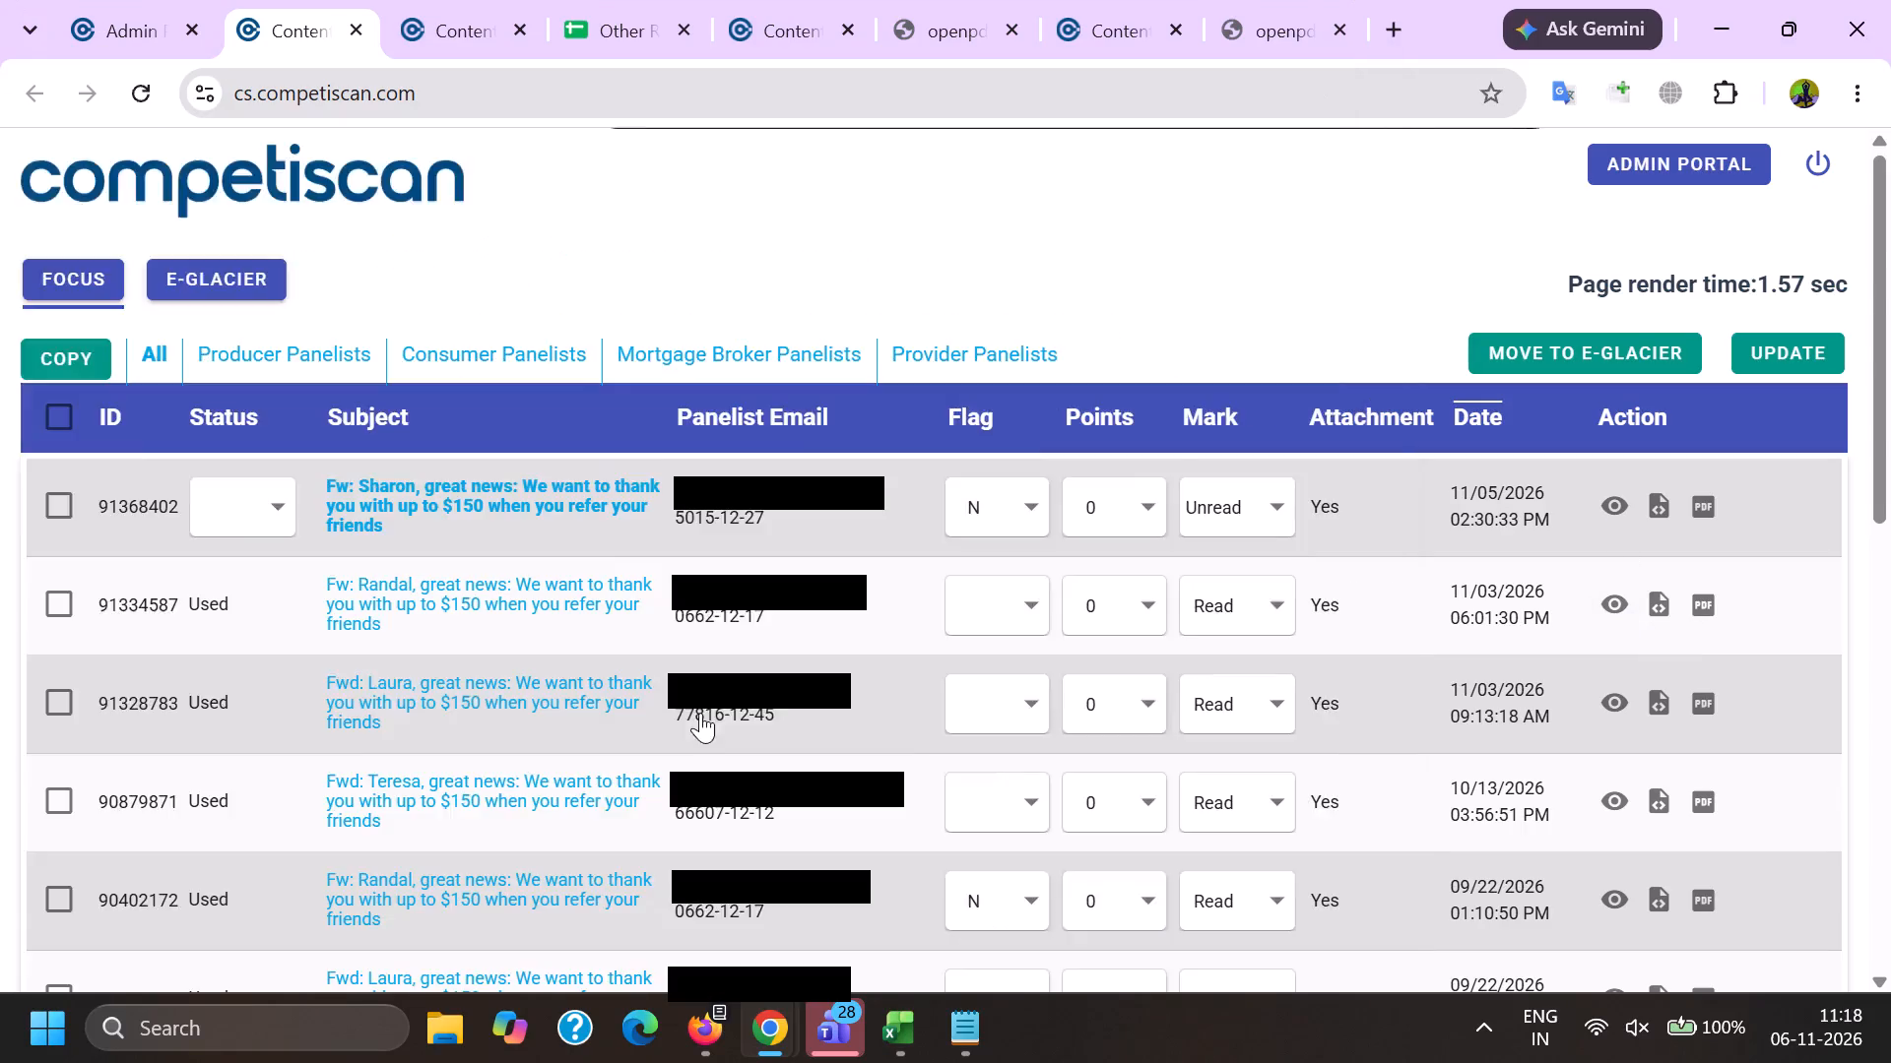
Search email subjects for the copied exact phrase "you're invited to refer friends and earn up to $500".
scroll(610, 751, down, 10)
scroll(554, 805, up, 2)
triple_click(642, 622)
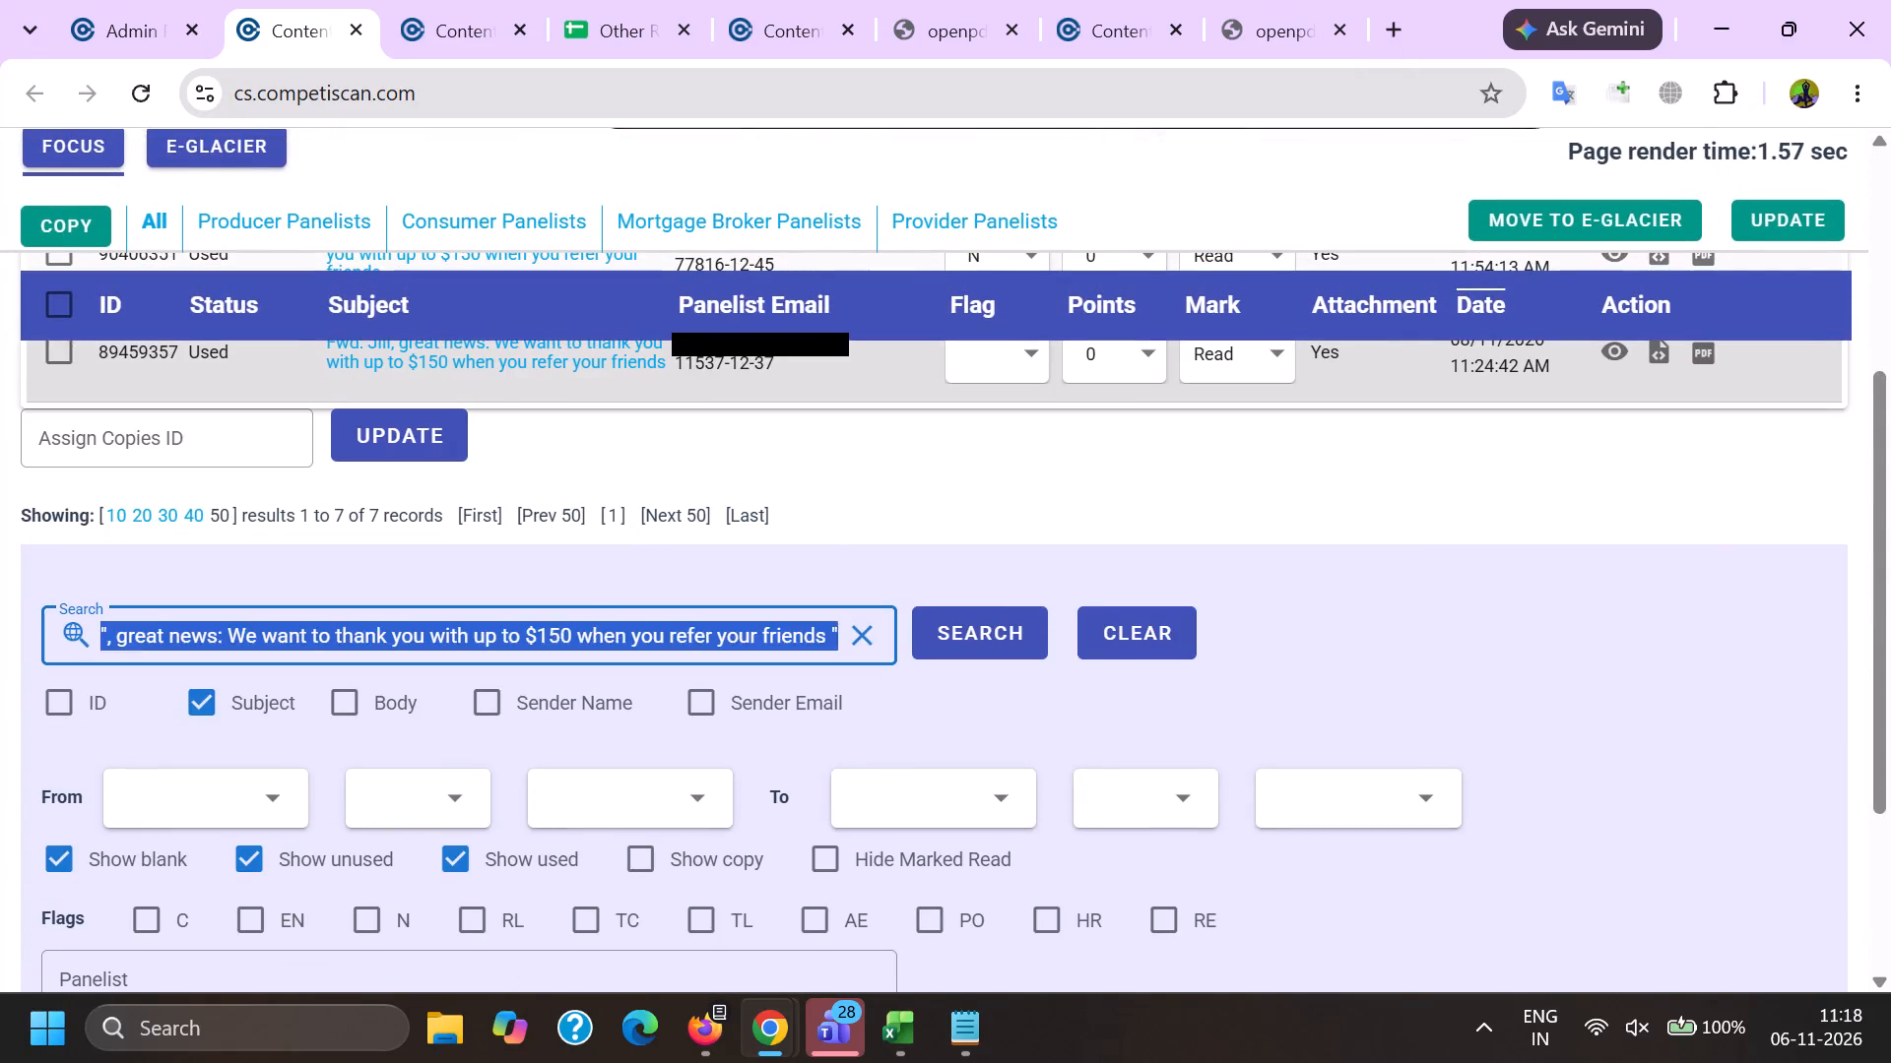
key(BackSpace)
key(shift+quotedbl)
key(ctrl+v)
key(shift+quotedbl)
key(Return)
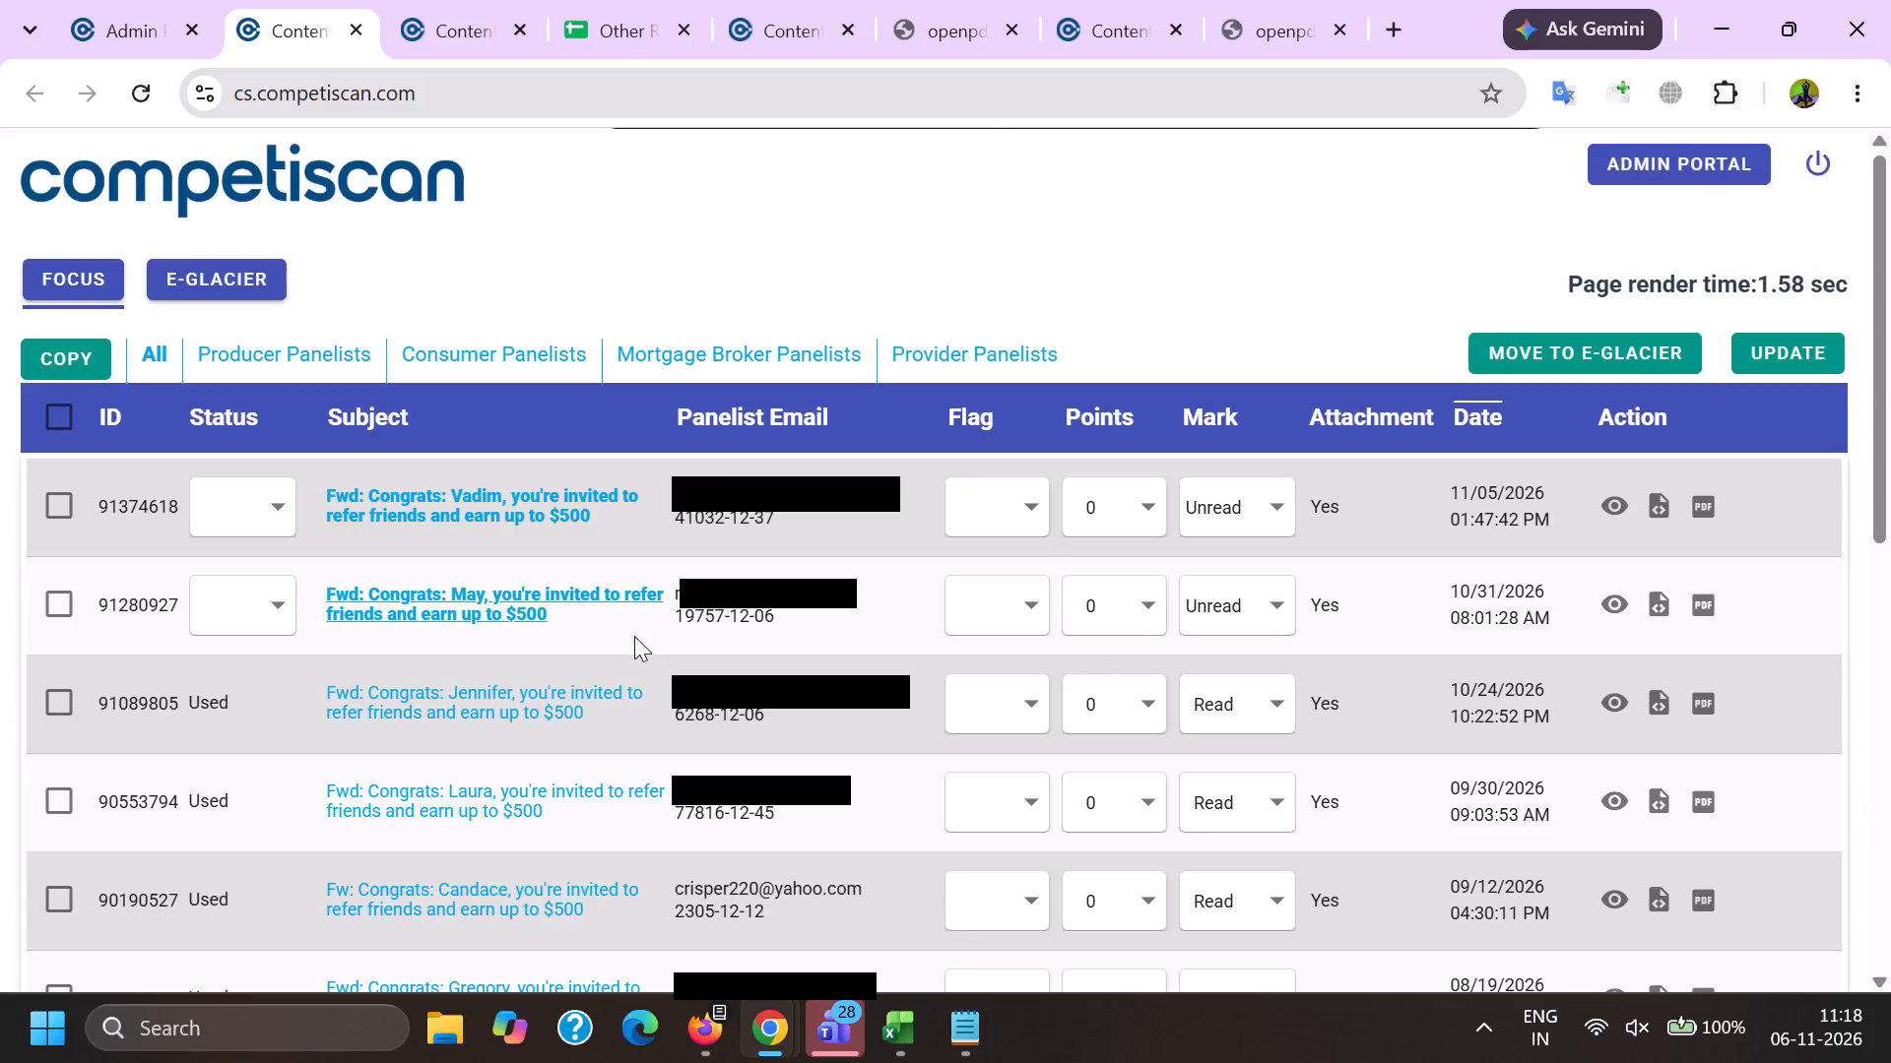
double_click(146, 706)
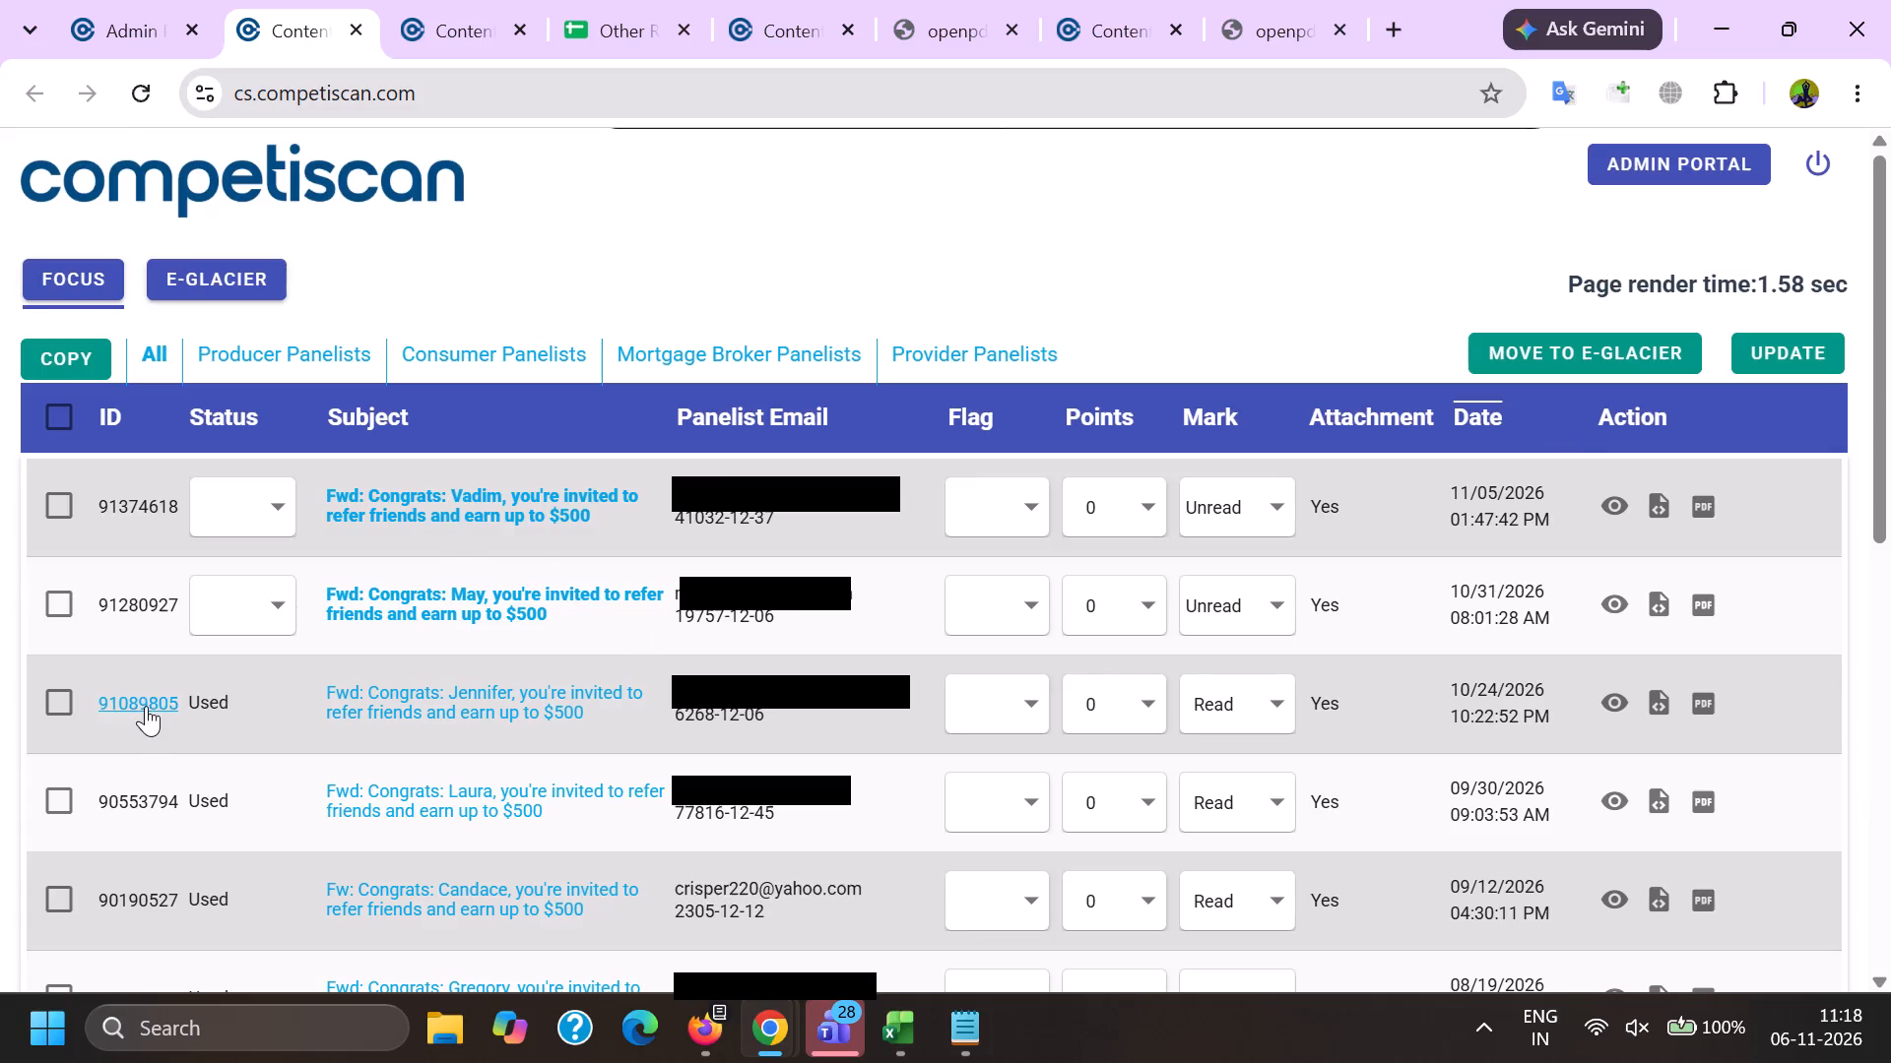
key(ctrl+c)
click(177, 0)
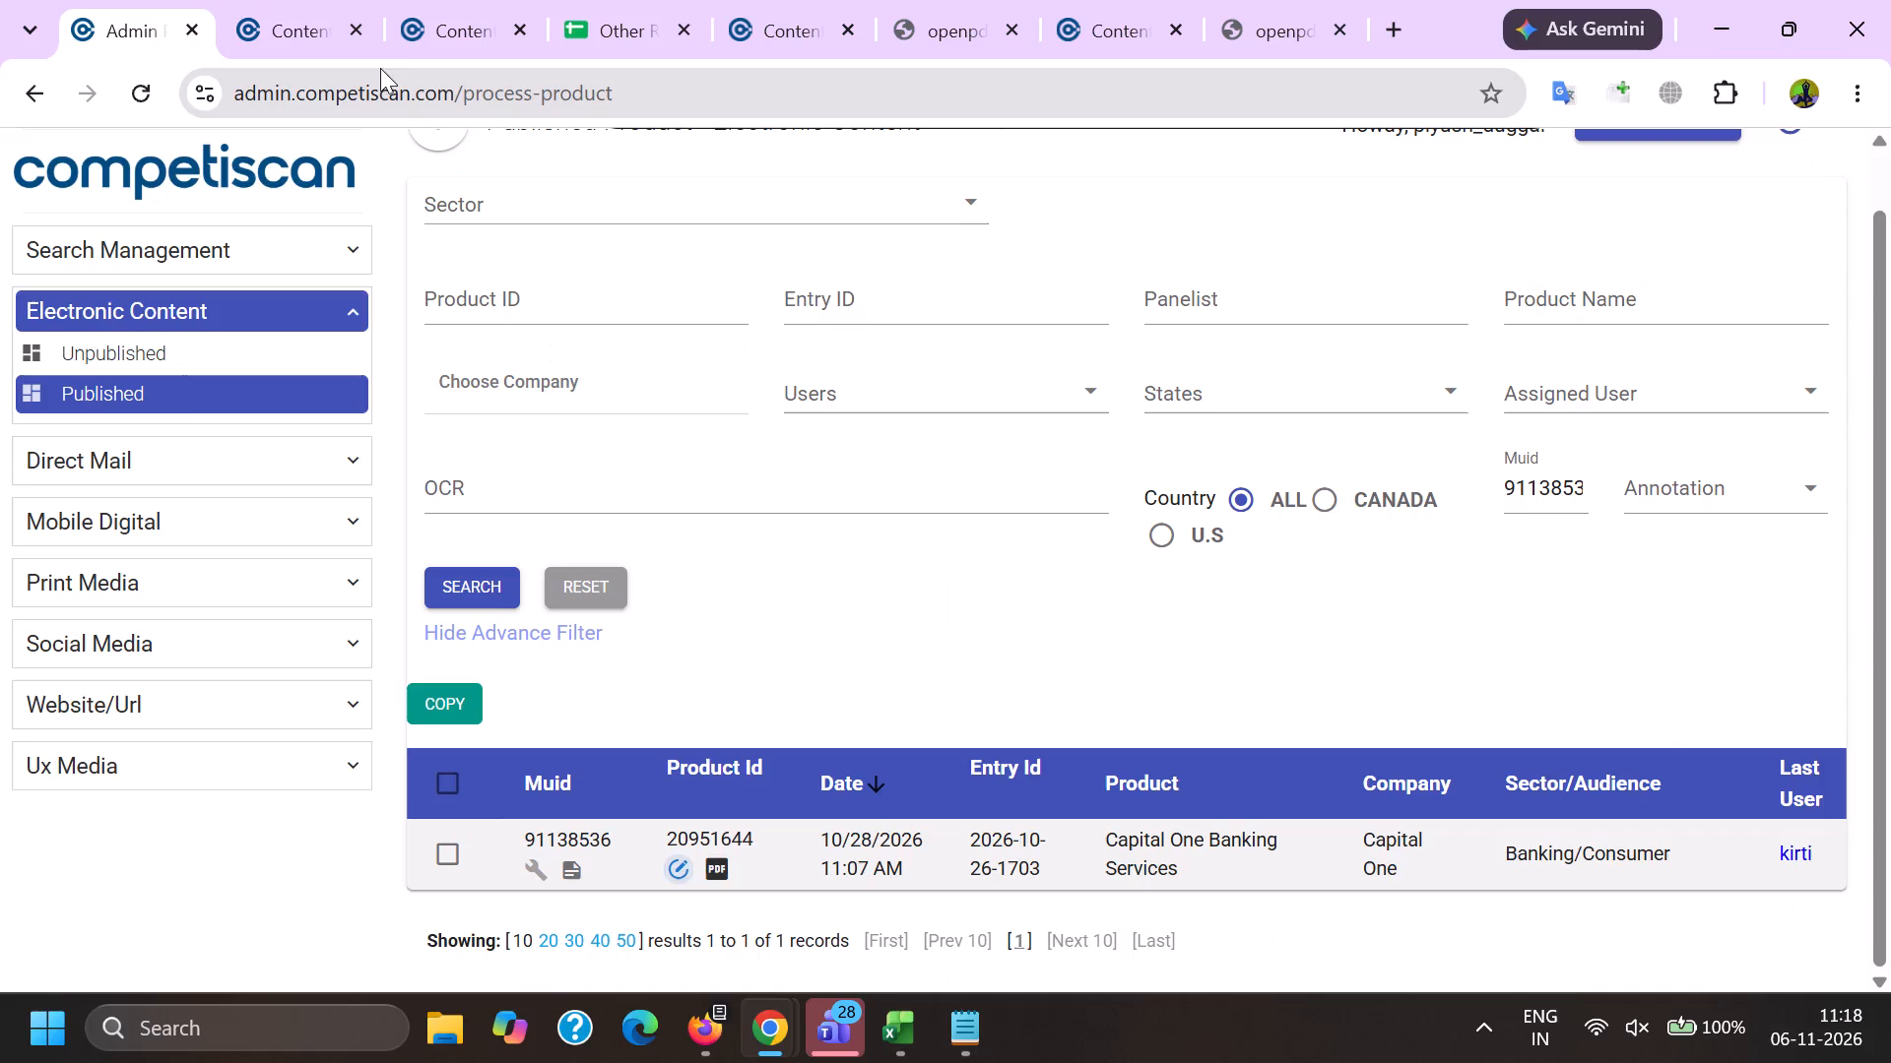
click(1544, 480)
key(ctrl+v)
key(Return)
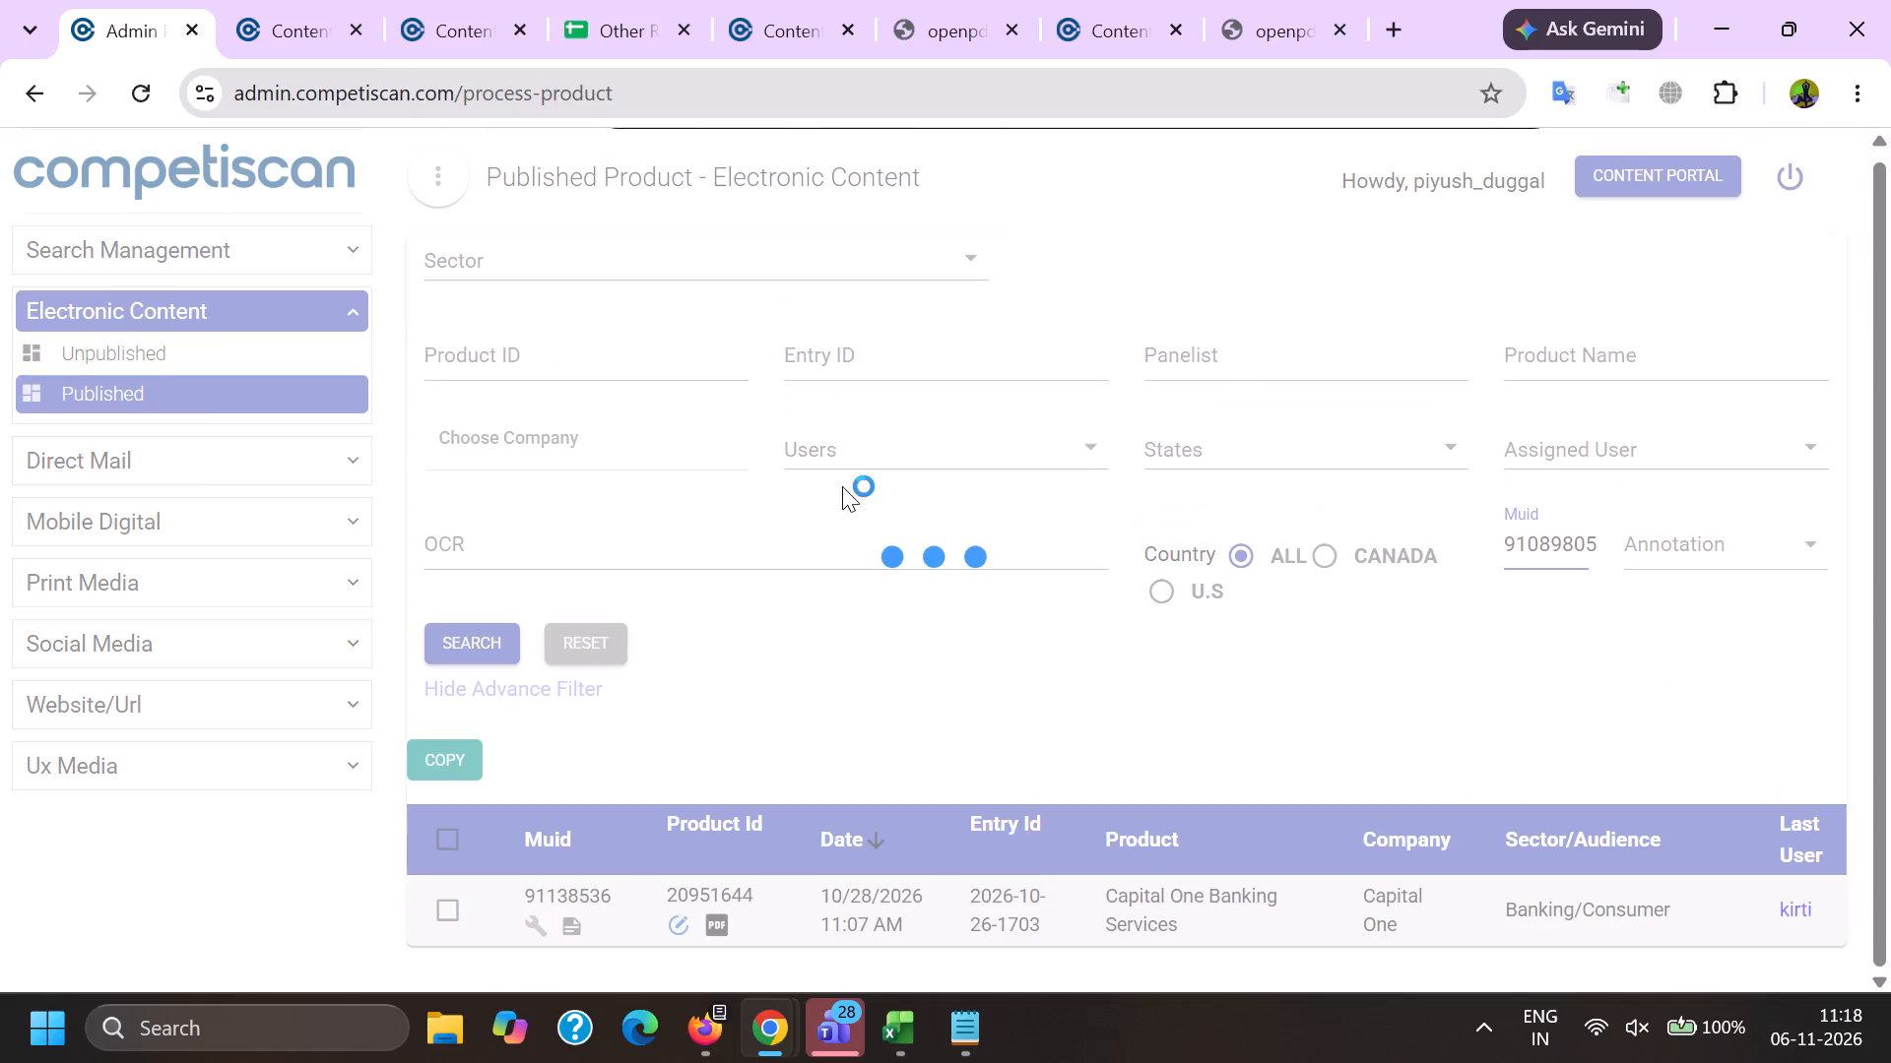
Return to the Content Portal results and open the original content of email 91374618.
click(338, 0)
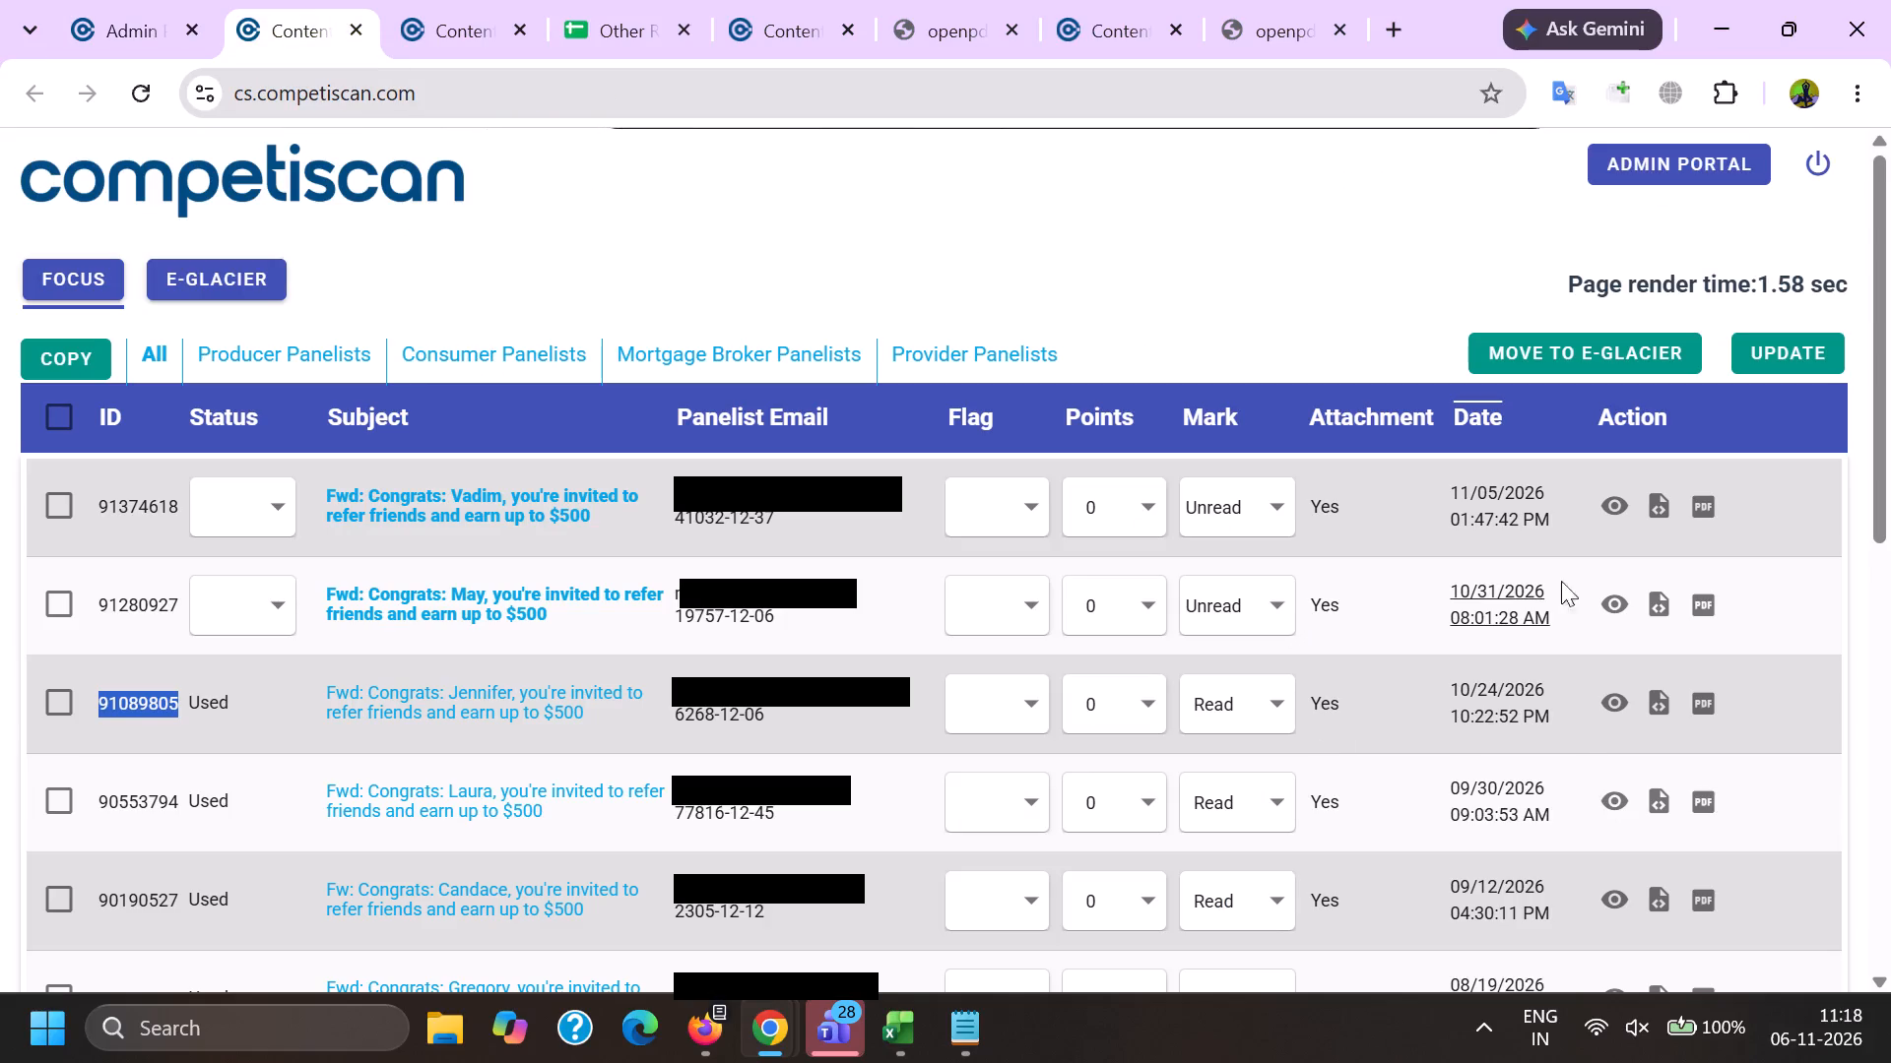
click(1602, 511)
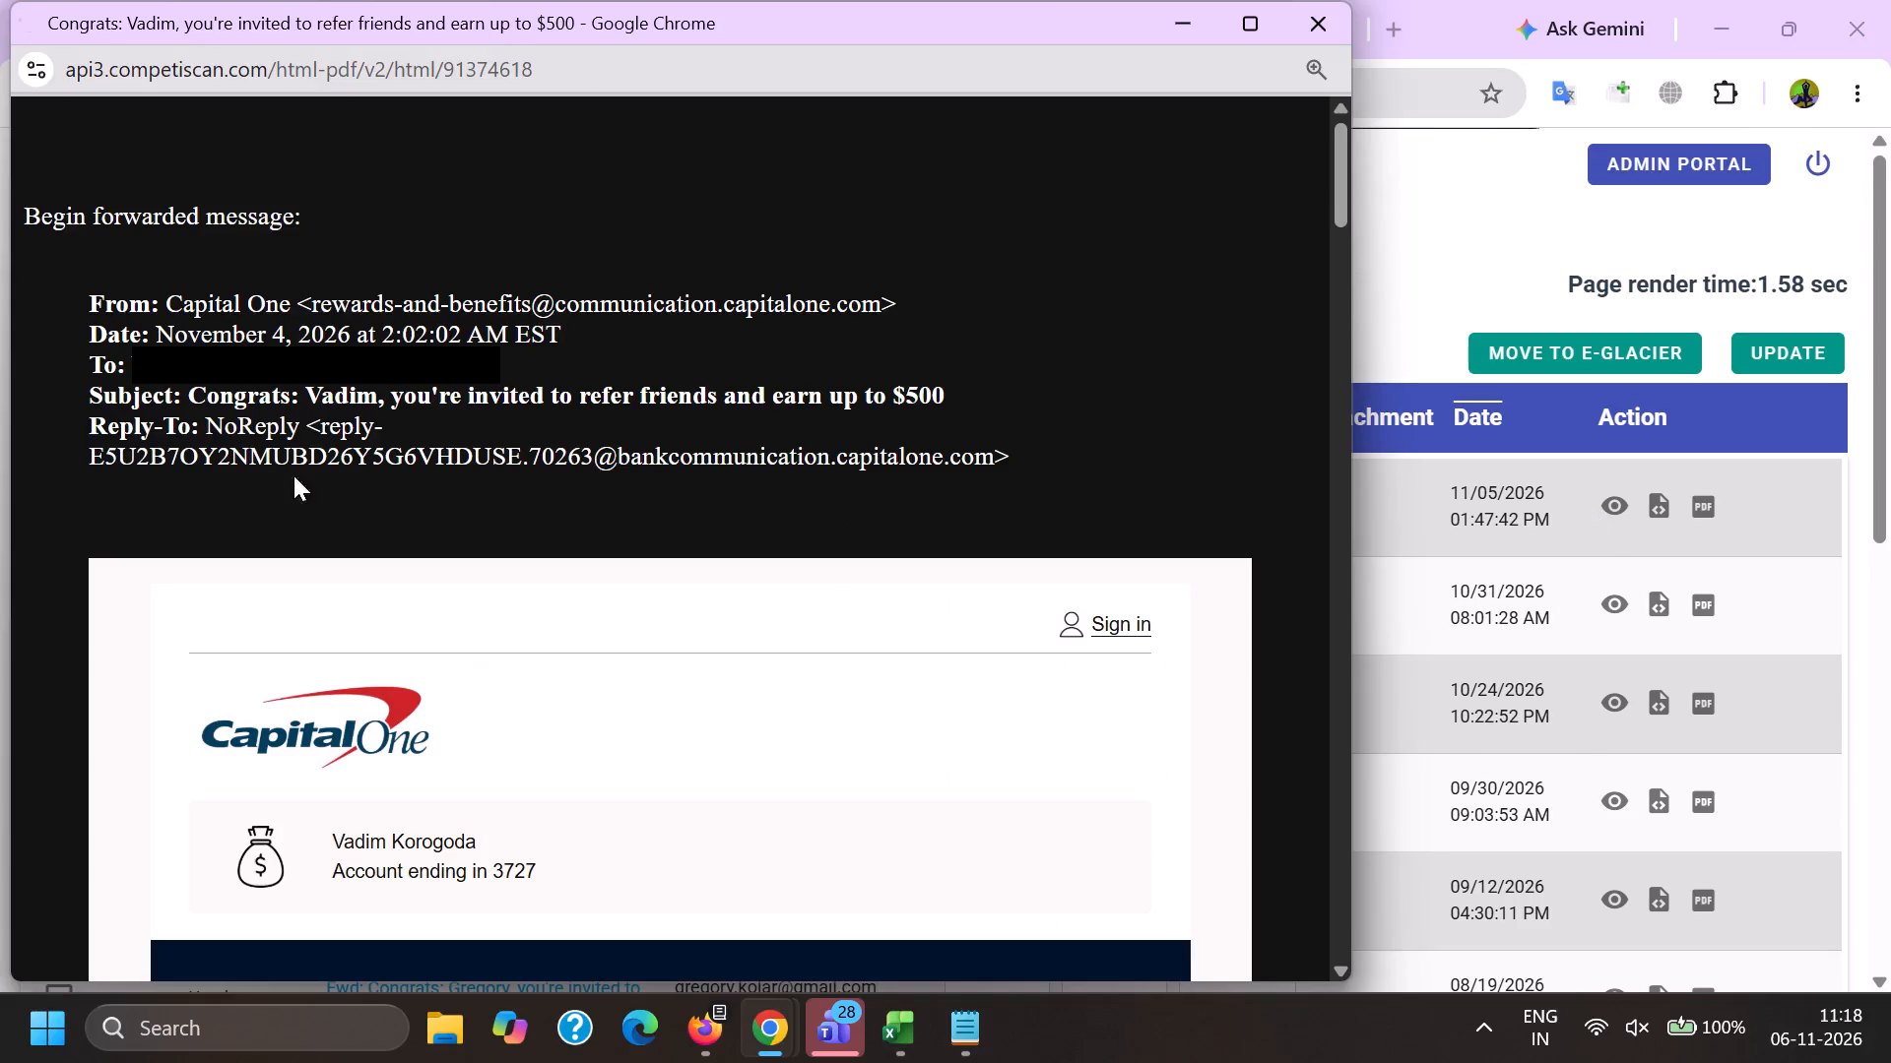
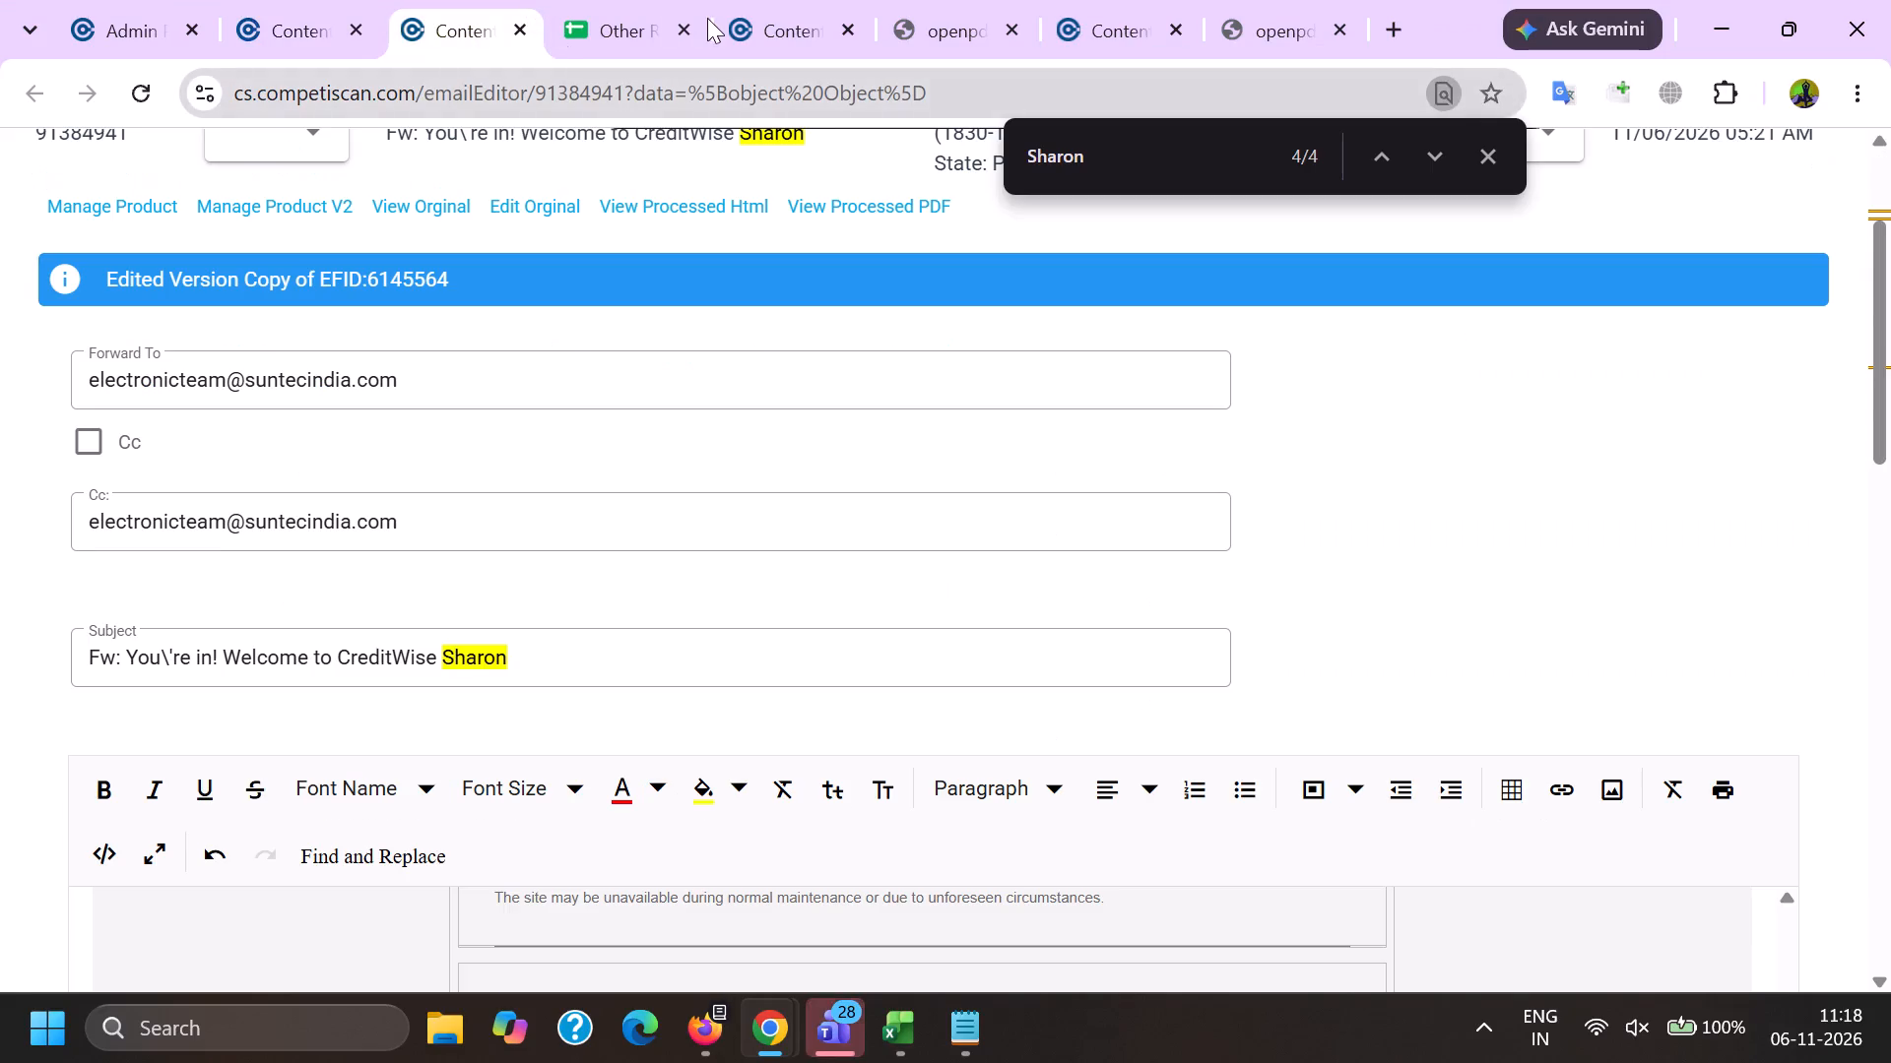
Open email 91374618 from the Content Portal results in the email editor.
click(281, 0)
ctrl+click(428, 514)
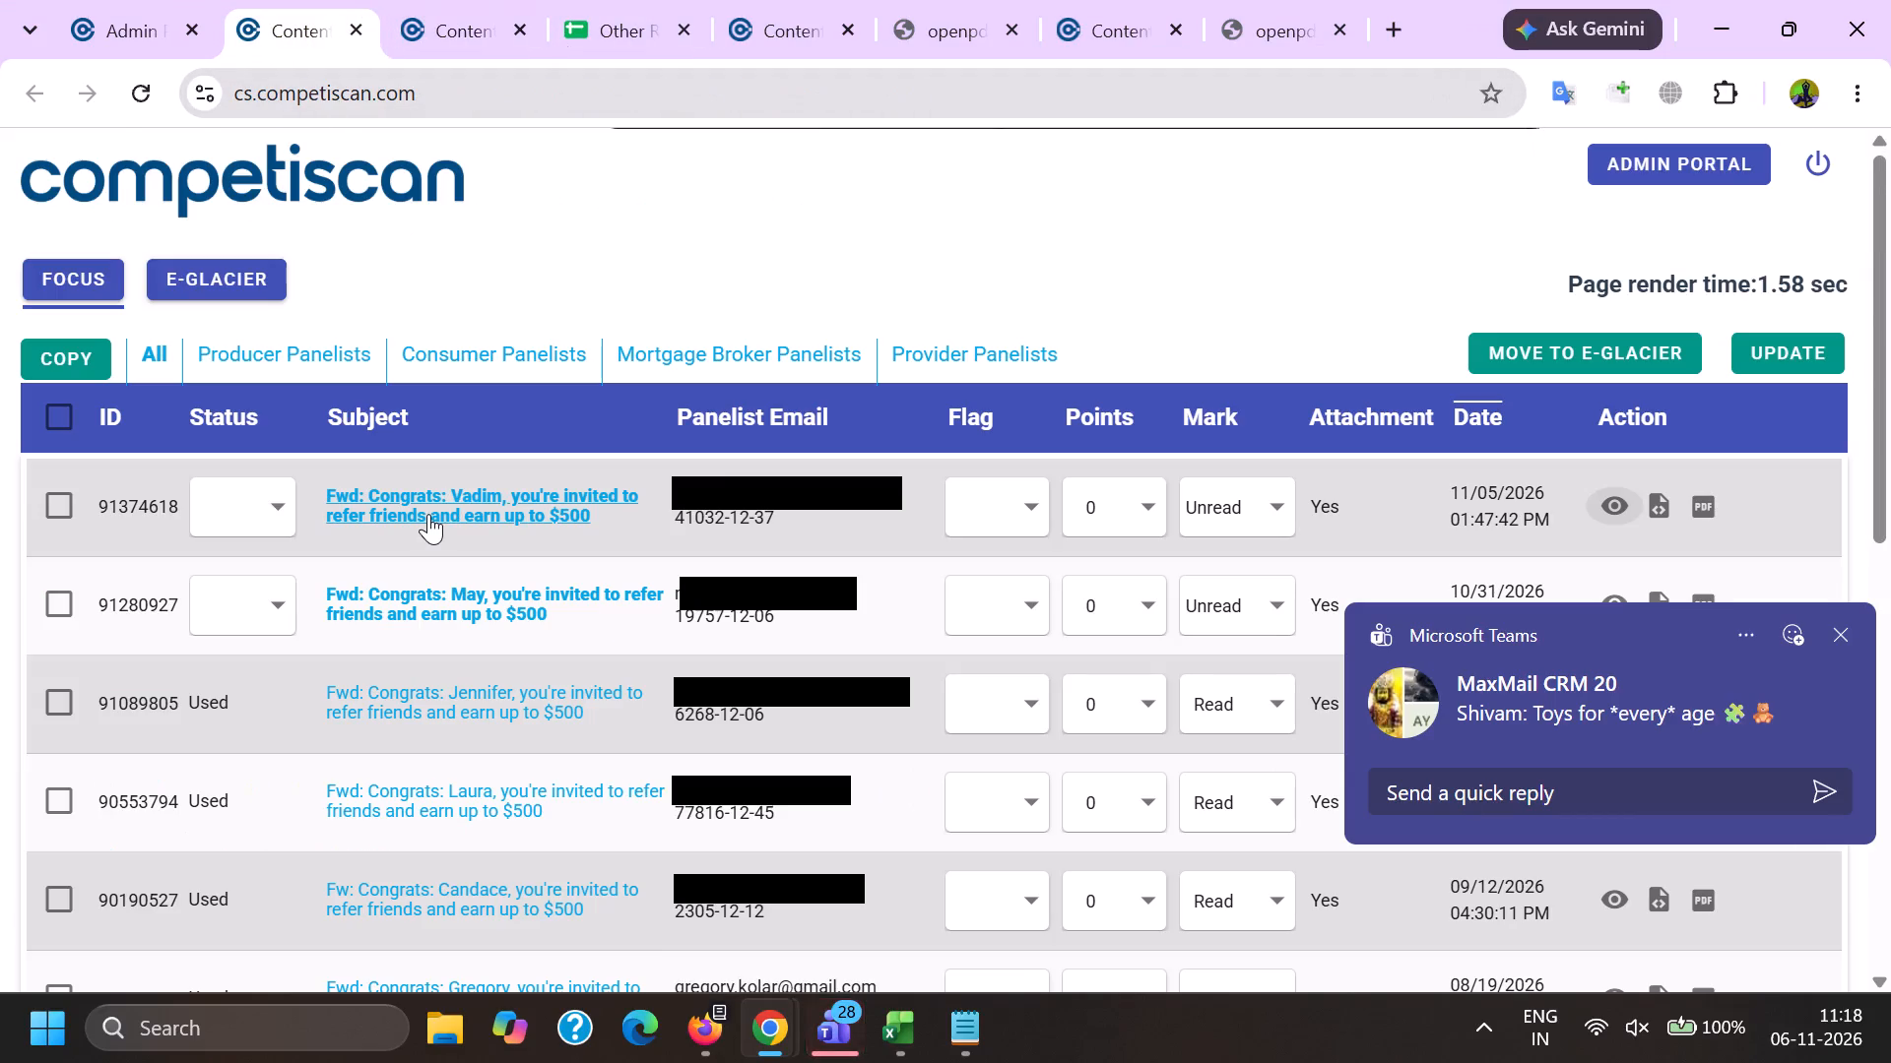
click(399, 0)
Log email ID 91374618 with code cc in entry 22 of the may 26 tracking sheet.
double_click(554, 103)
key(ctrl+c)
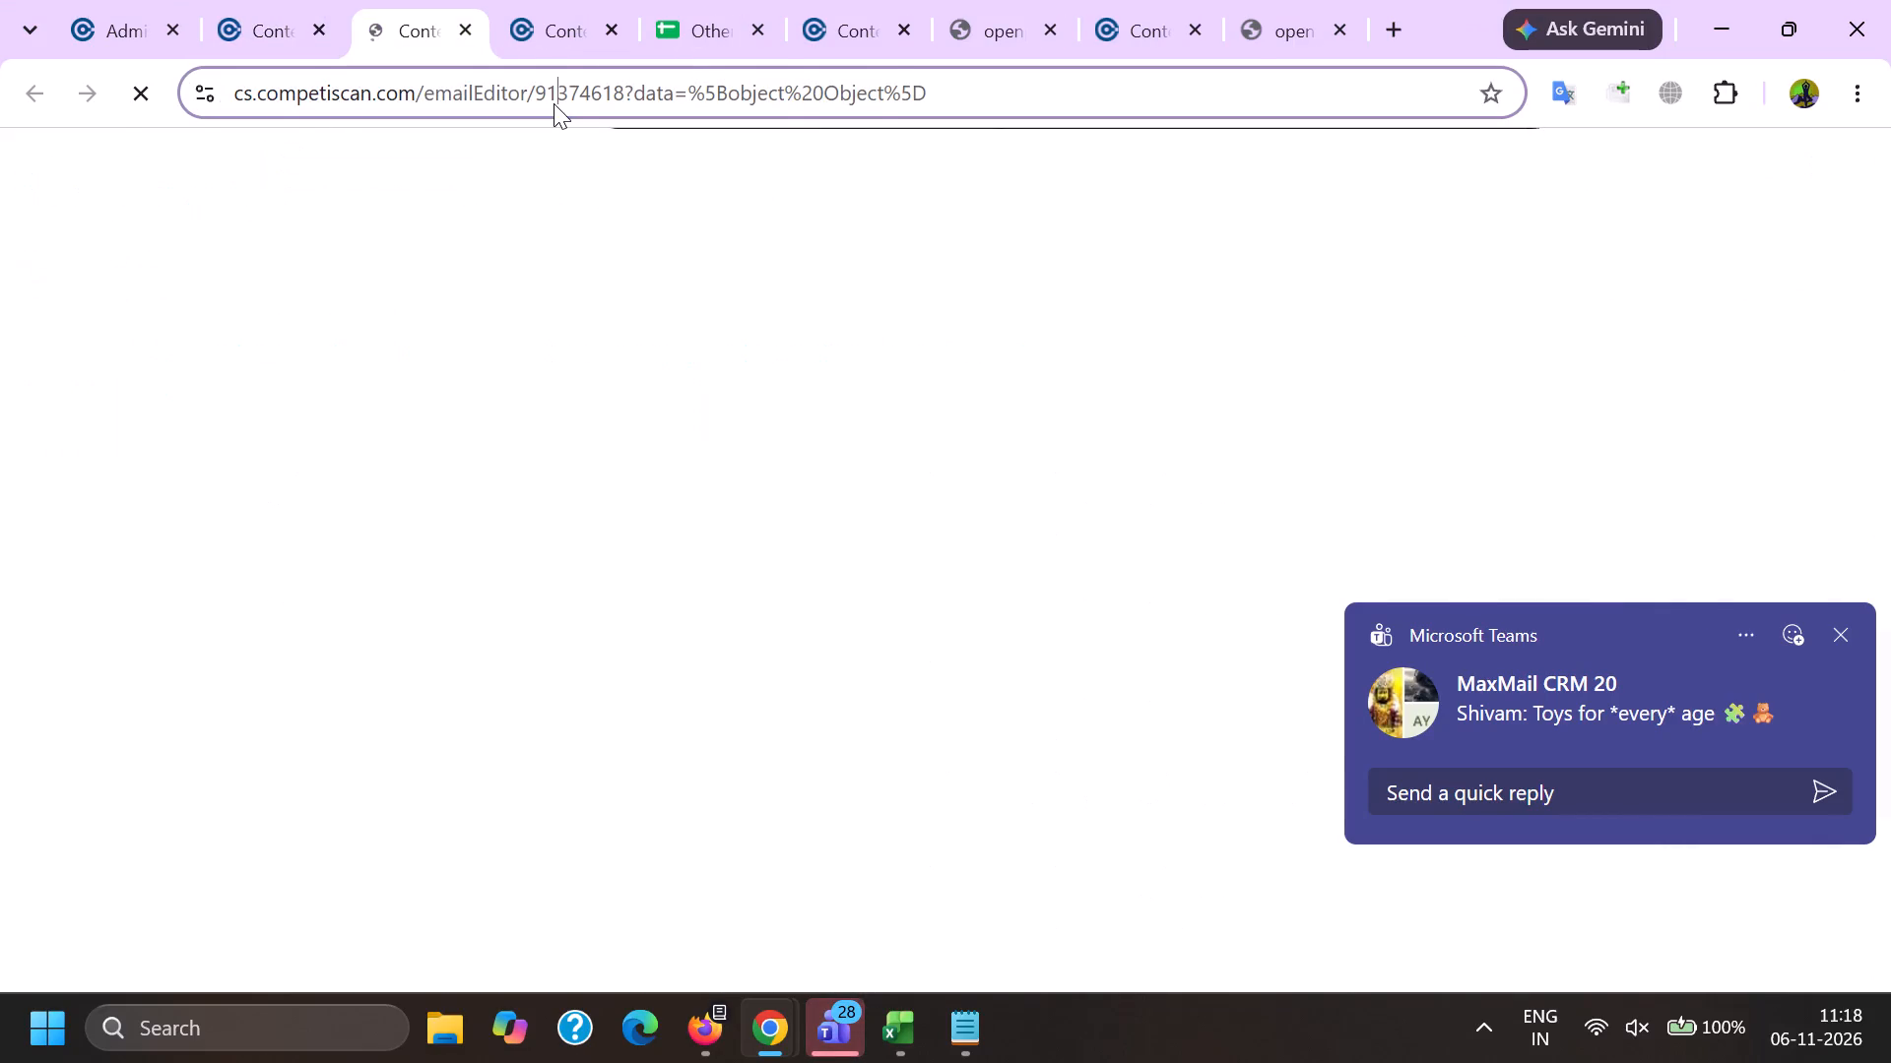
click(938, 1021)
click(909, 1029)
click(1170, 896)
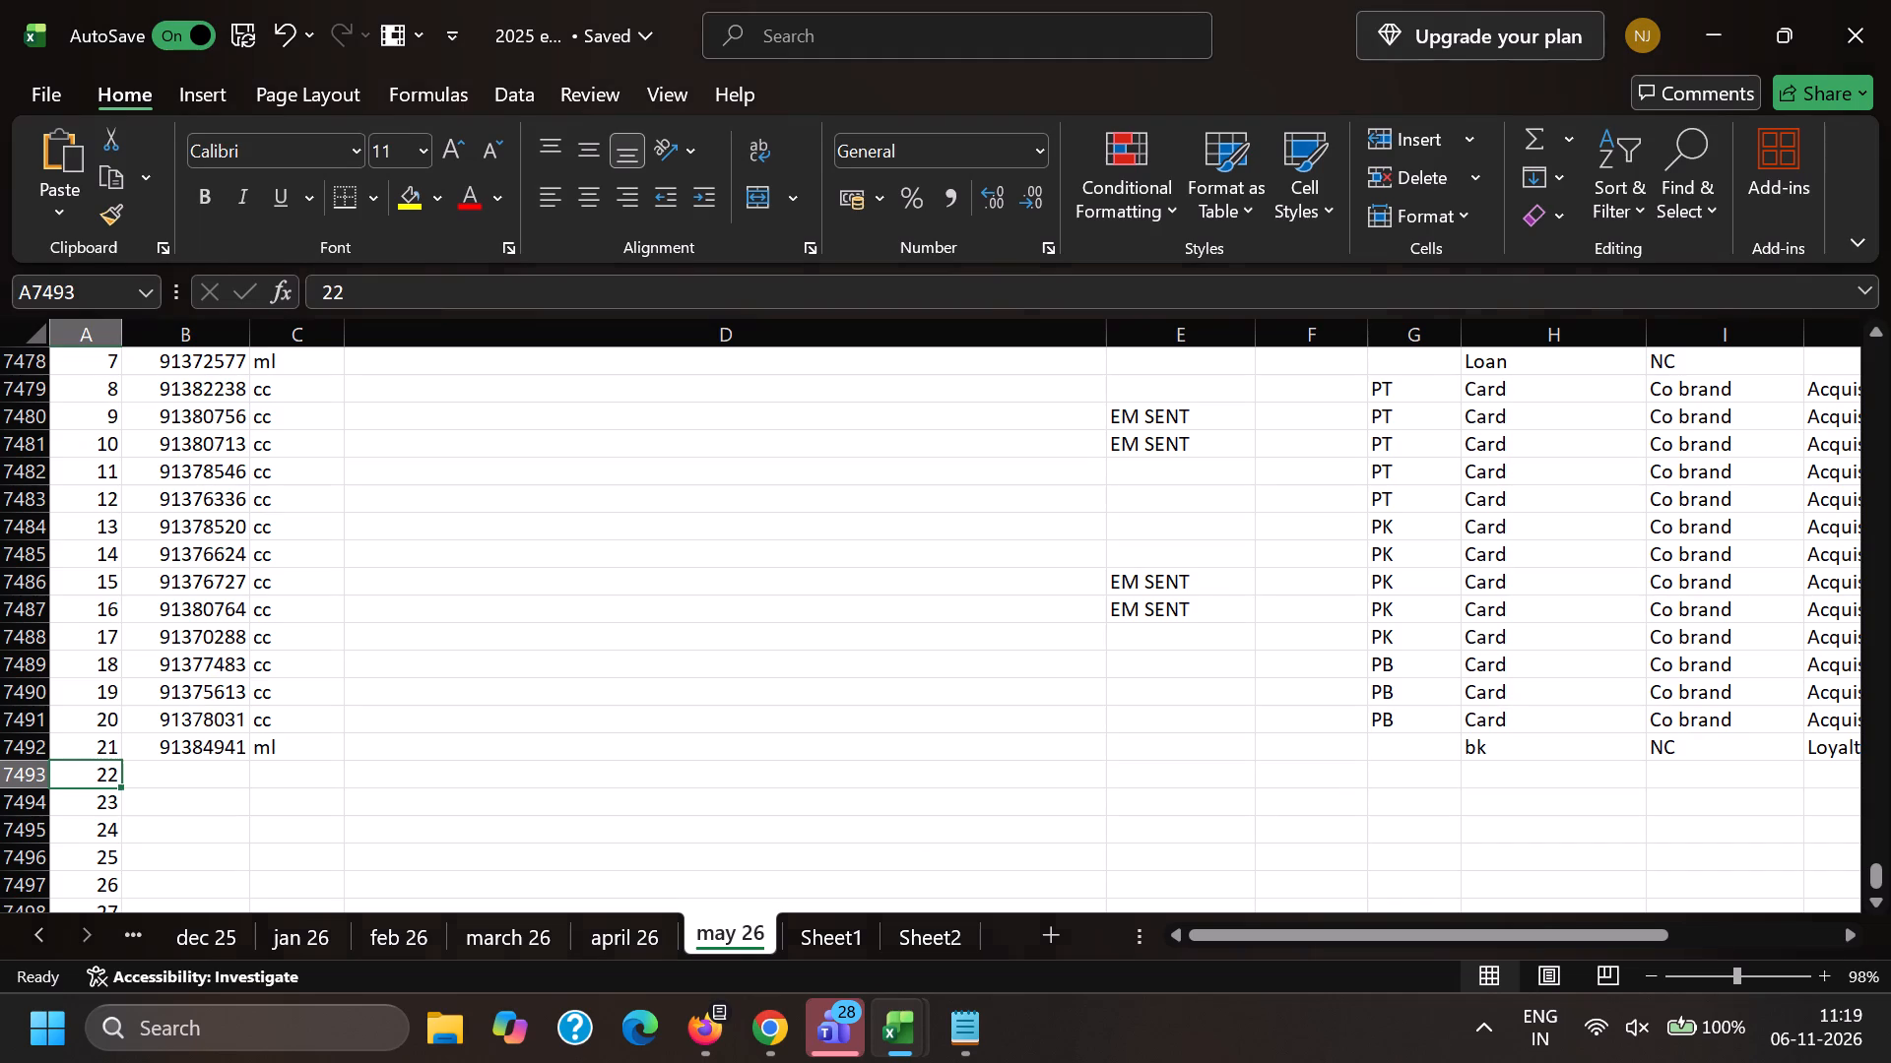
click(185, 768)
key(ctrl+v)
click(274, 767)
key(c)
key(c)
key(Right)
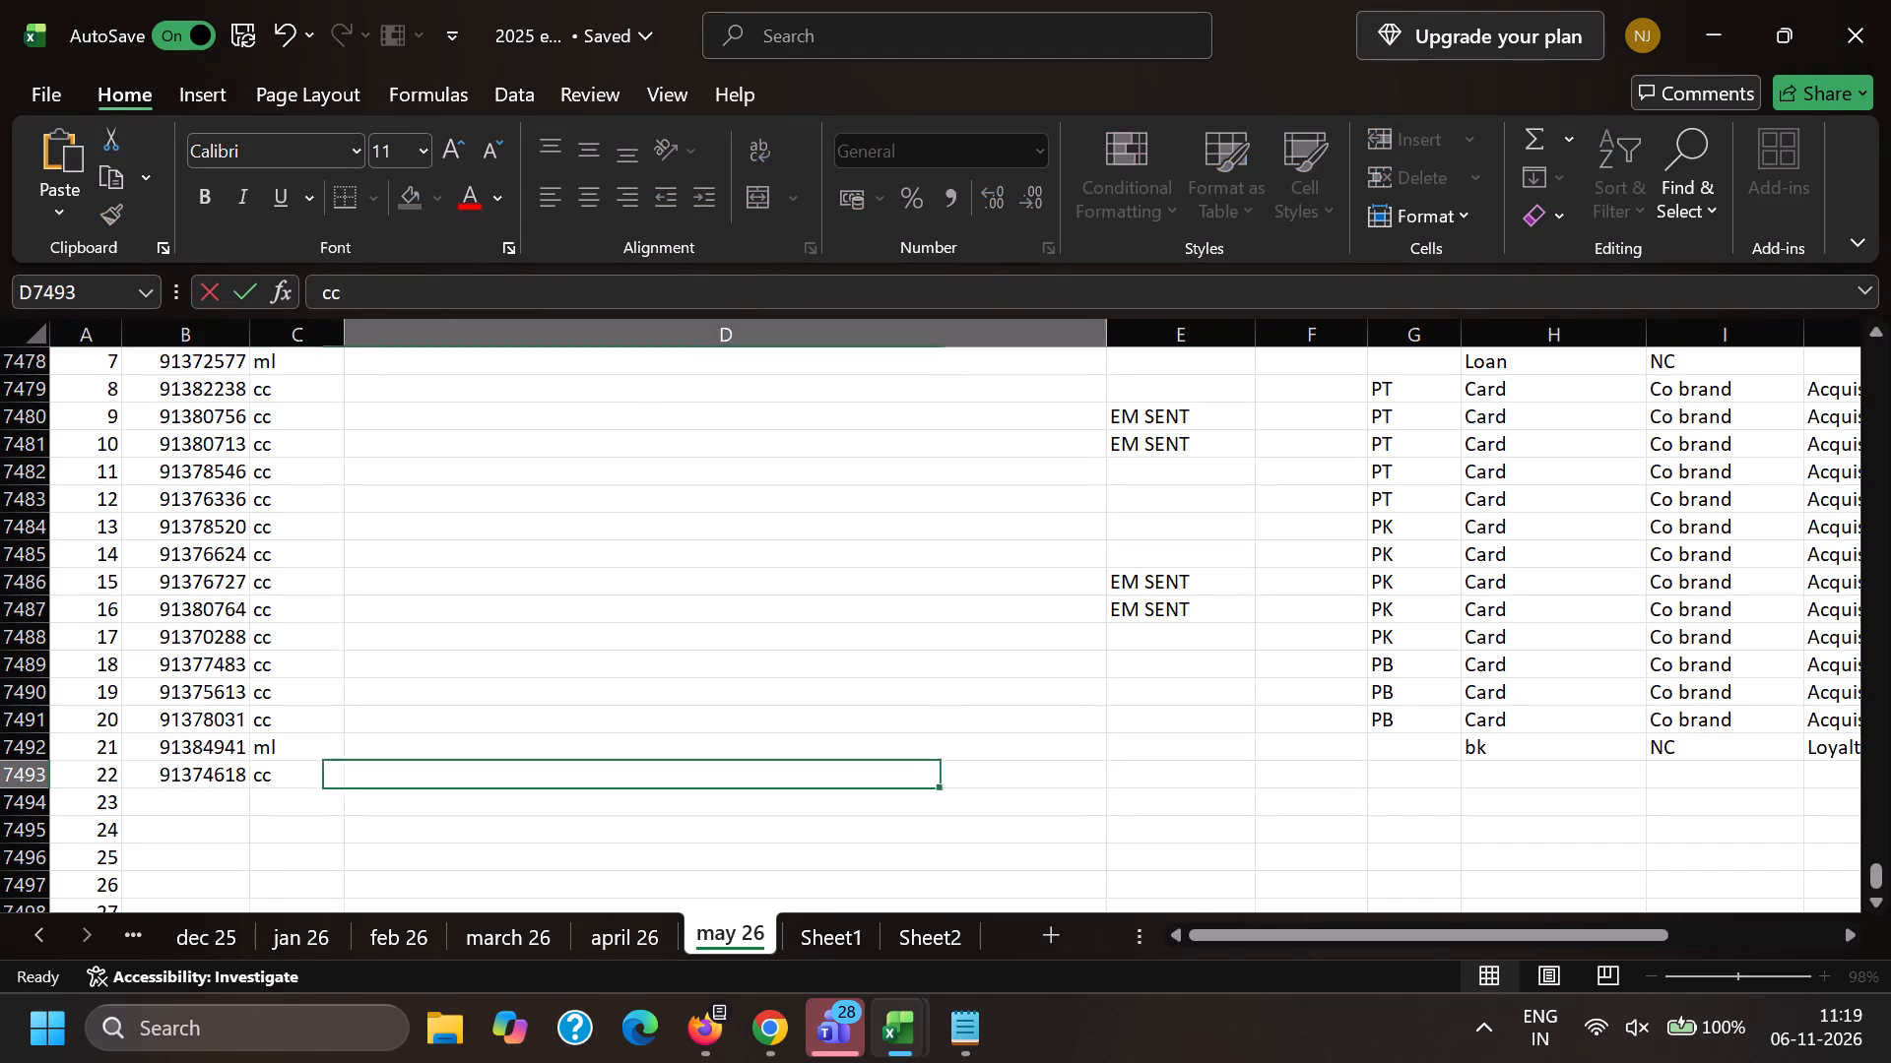
Classify entry 22 in the may 26 sheet as Card, NC and Loyalty.
key(Right)
key(Right)
key(Right)
key(Right)
key(c)
key(Right)
key(c)
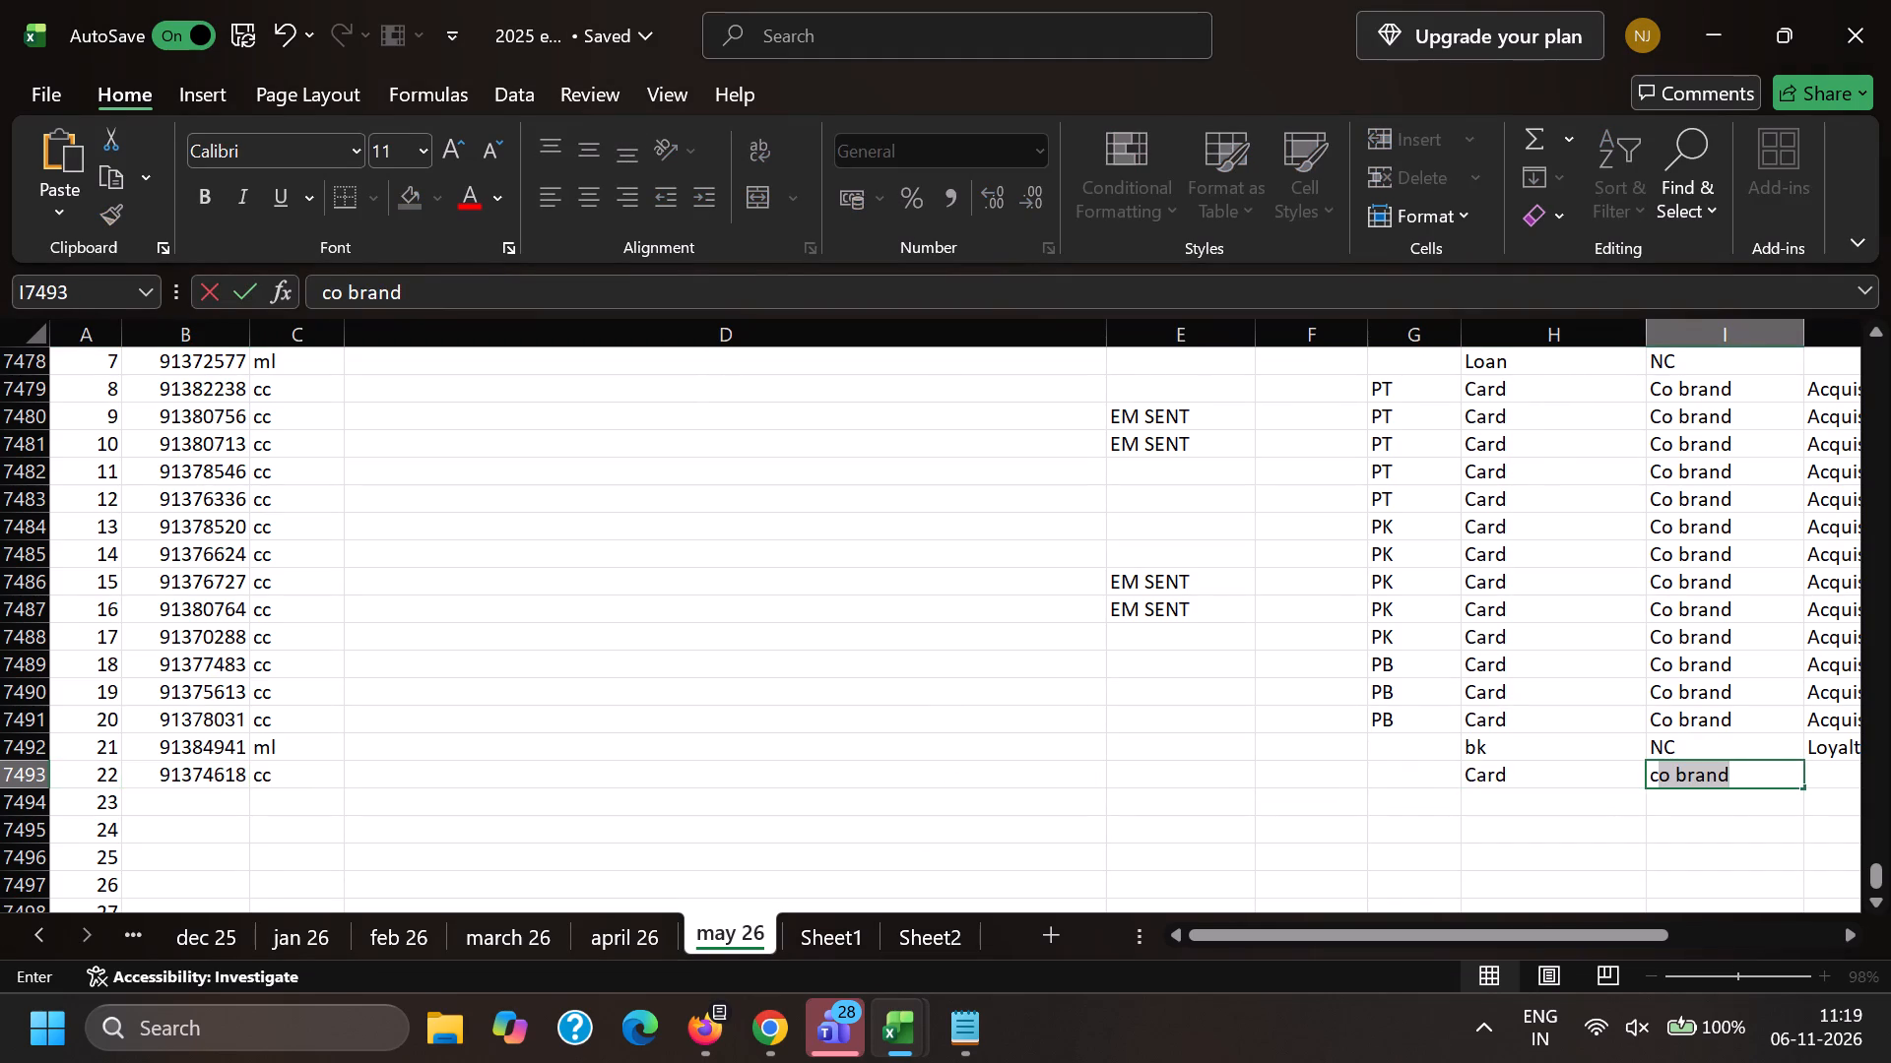
key(BackSpace)
key(BackSpace)
key(n)
key(Right)
key(l)
key(Down)
key(Left)
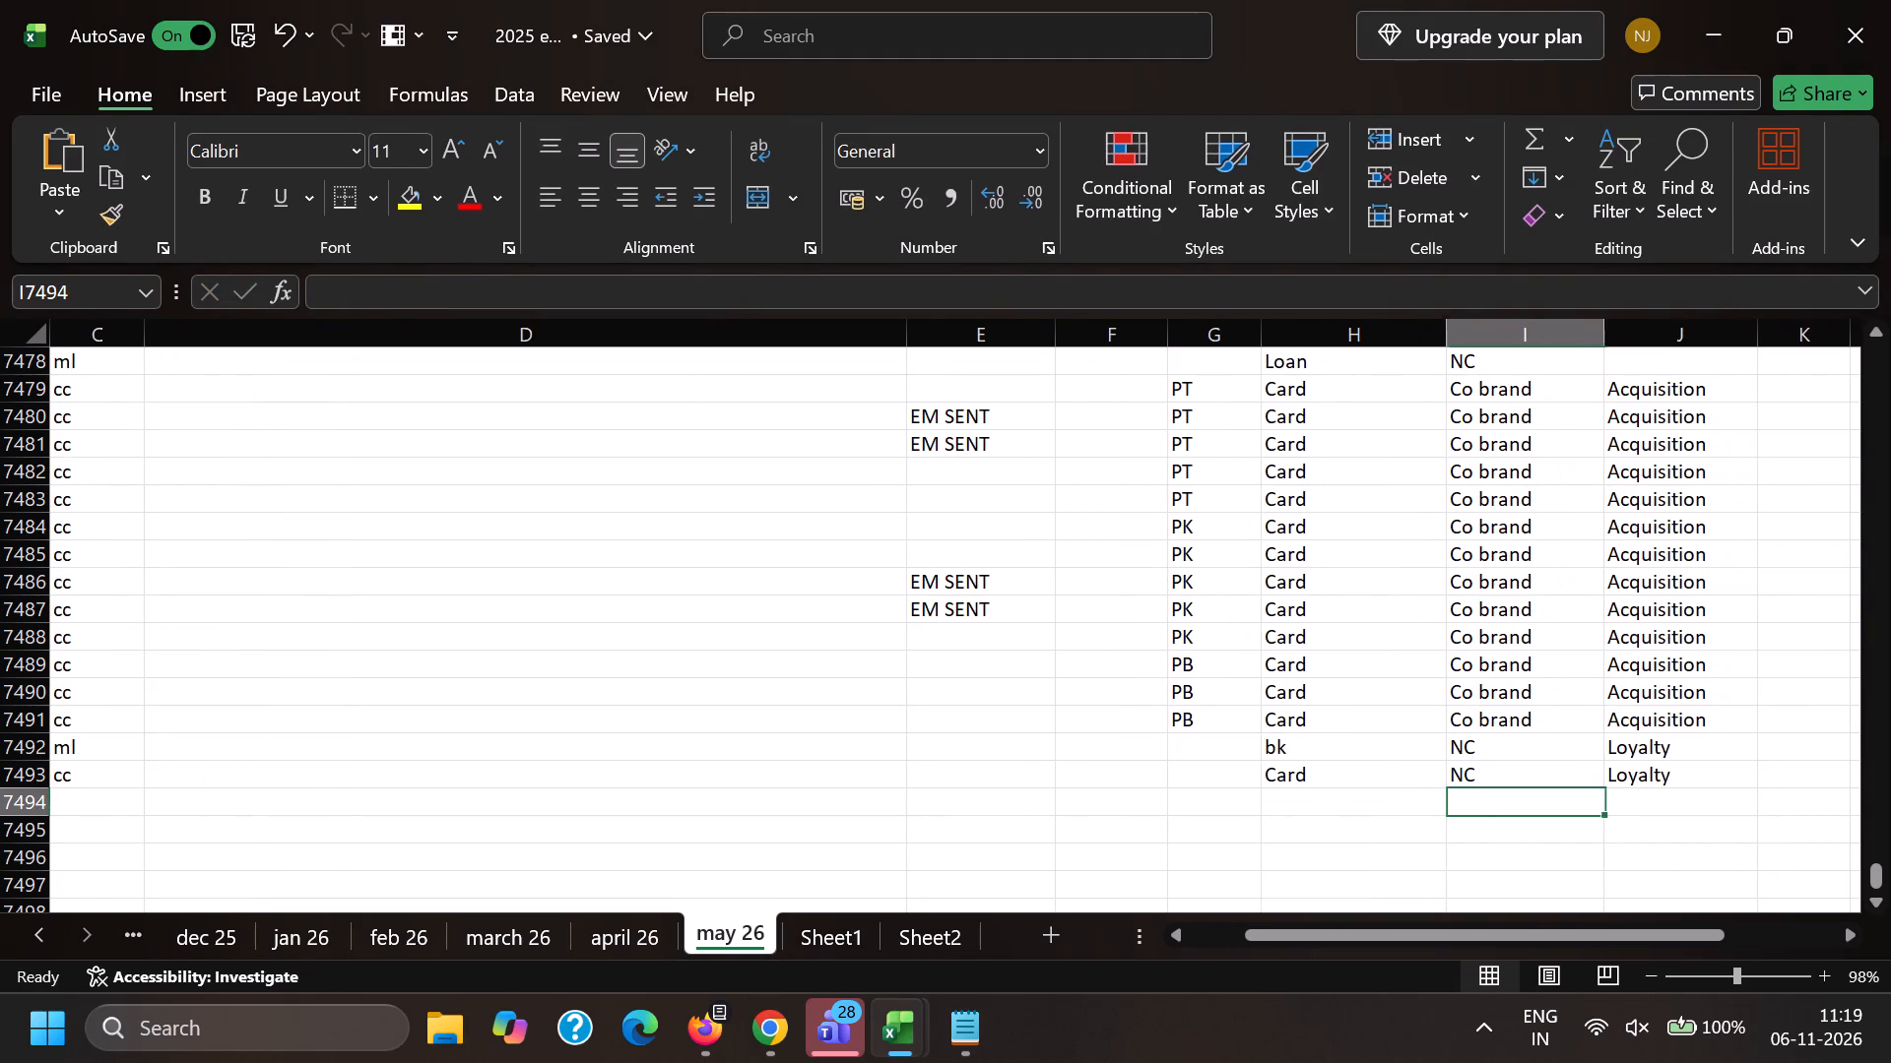
Return to email 91374618 and remove the forwarded-message line and the header block's indent from its body.
key(alt+Tab)
key(alt+Tab)
key(alt+Tab)
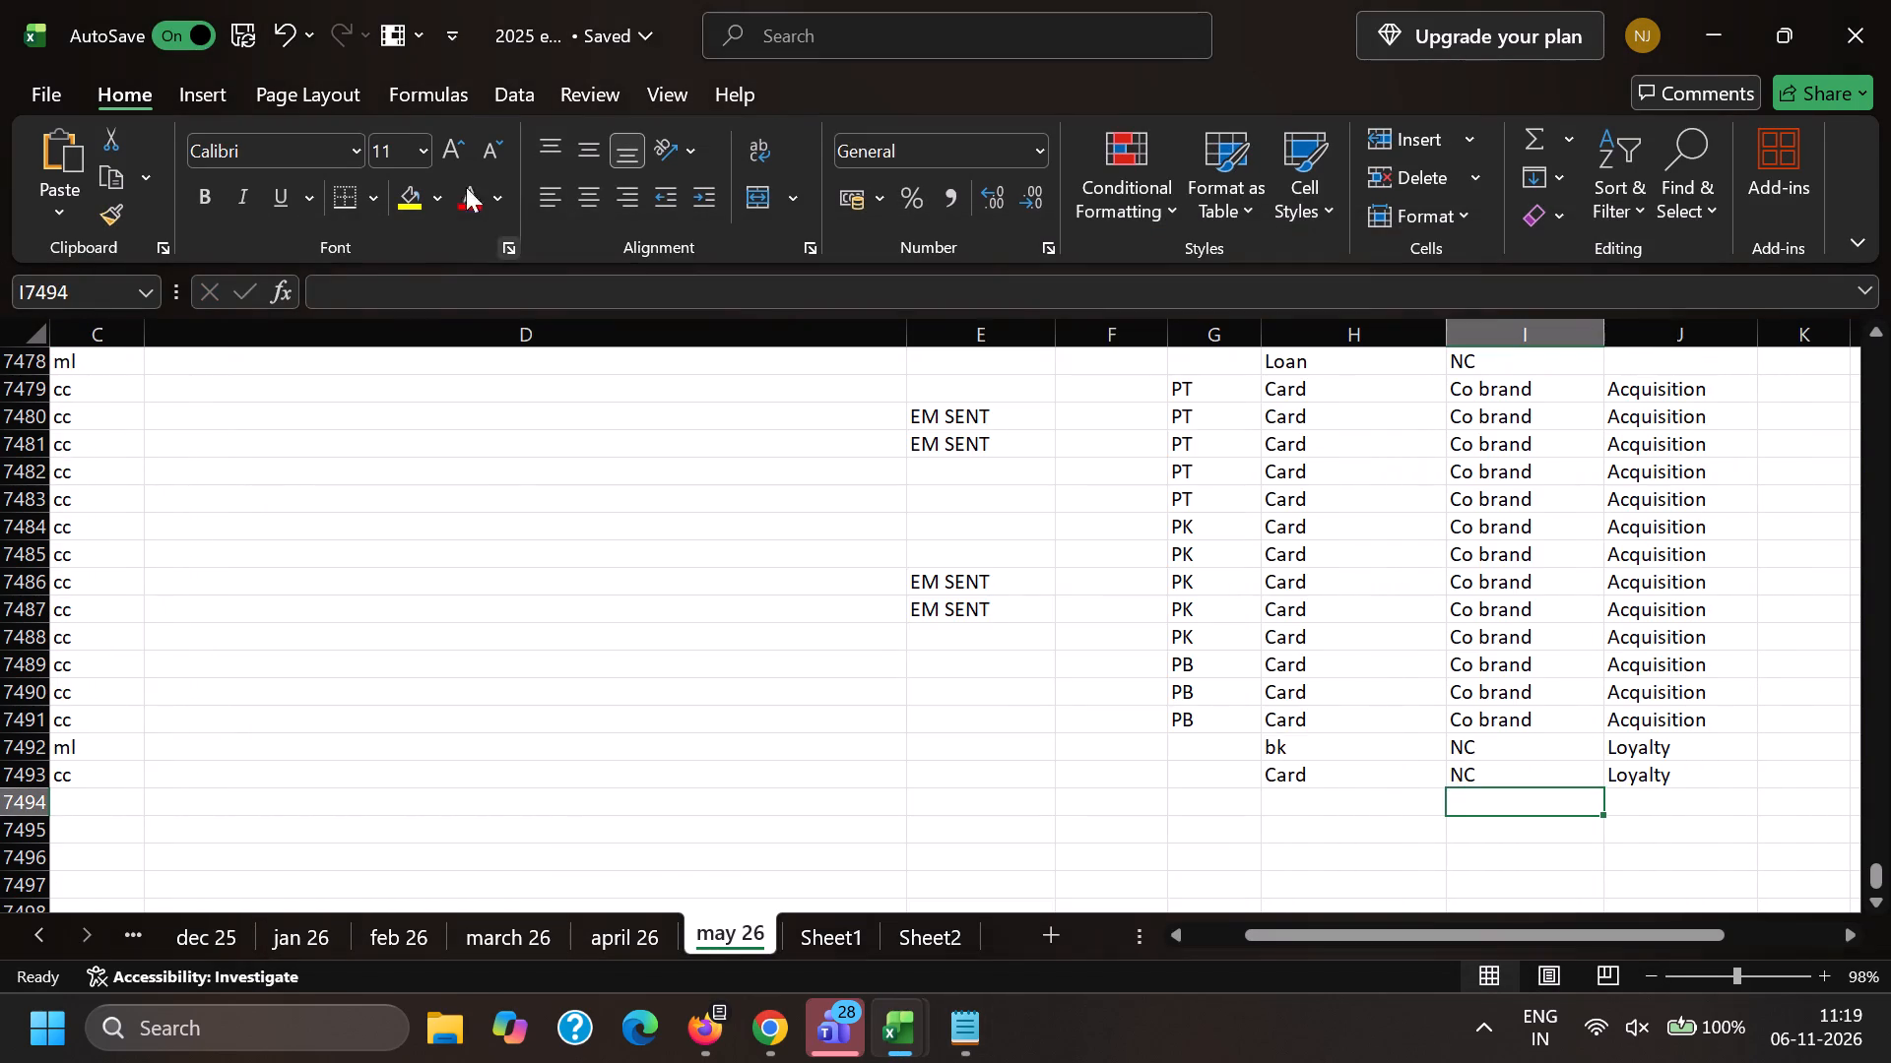
key(alt+Tab)
key(alt+Tab)
scroll(330, 477, down, 1)
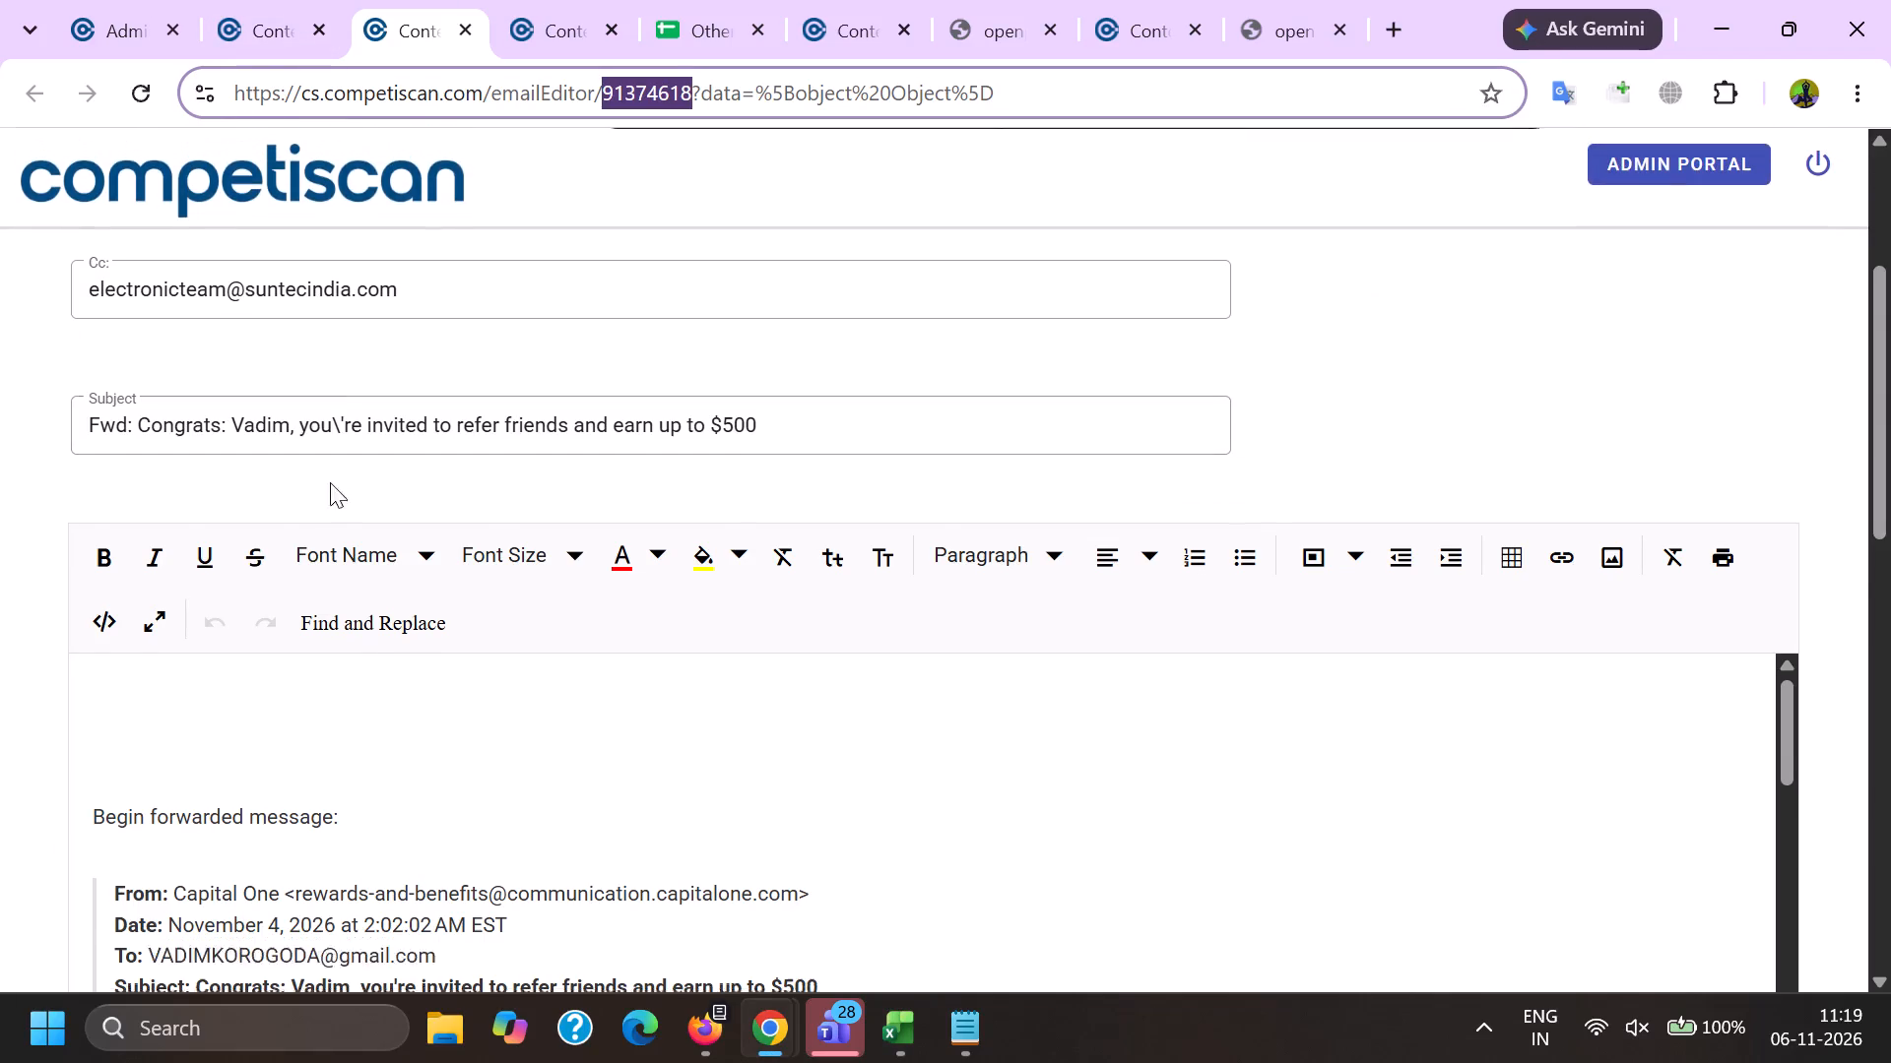
drag(411, 667, 4, 557)
key(BackSpace)
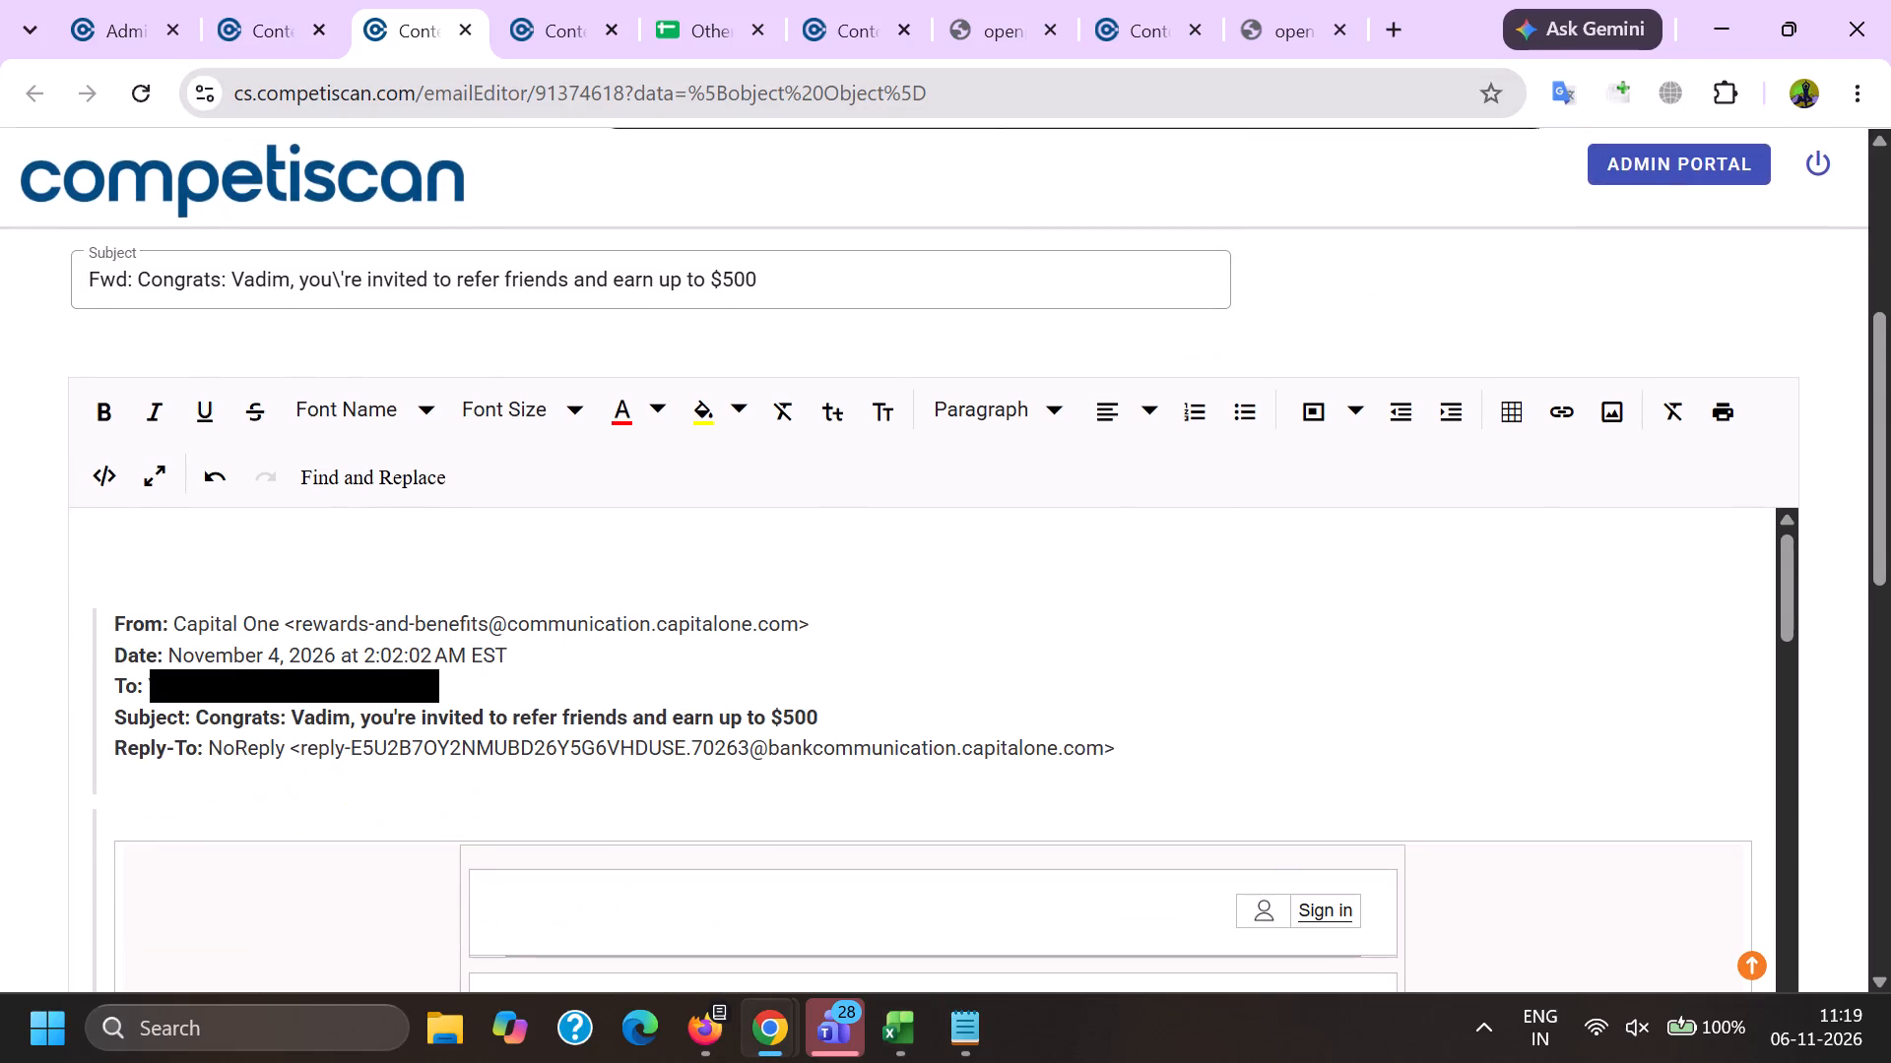
click(111, 620)
key(BackSpace)
Delete the To line, the sender's email address and the Reply-To line from the forwarded header.
drag(97, 654, 412, 645)
key(BackSpace)
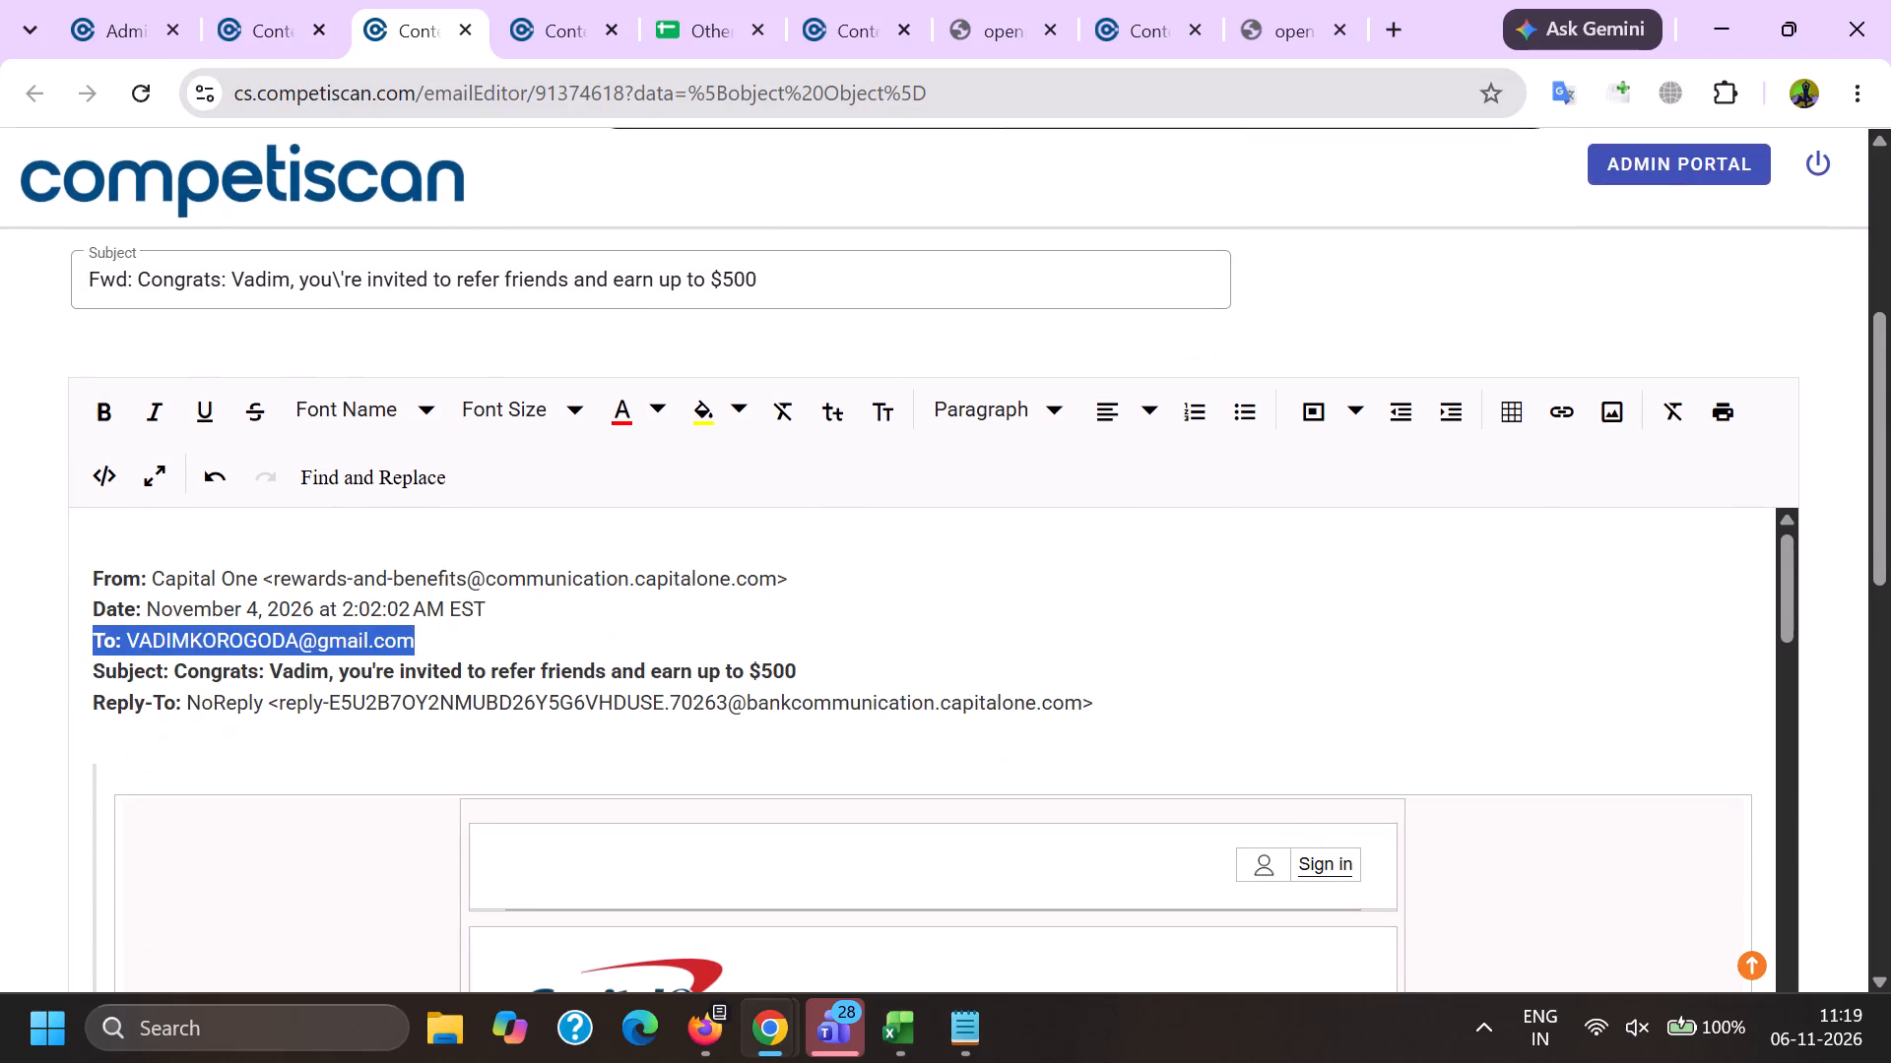
key(BackSpace)
drag(270, 577, 803, 576)
key(BackSpace)
key(BackSpace)
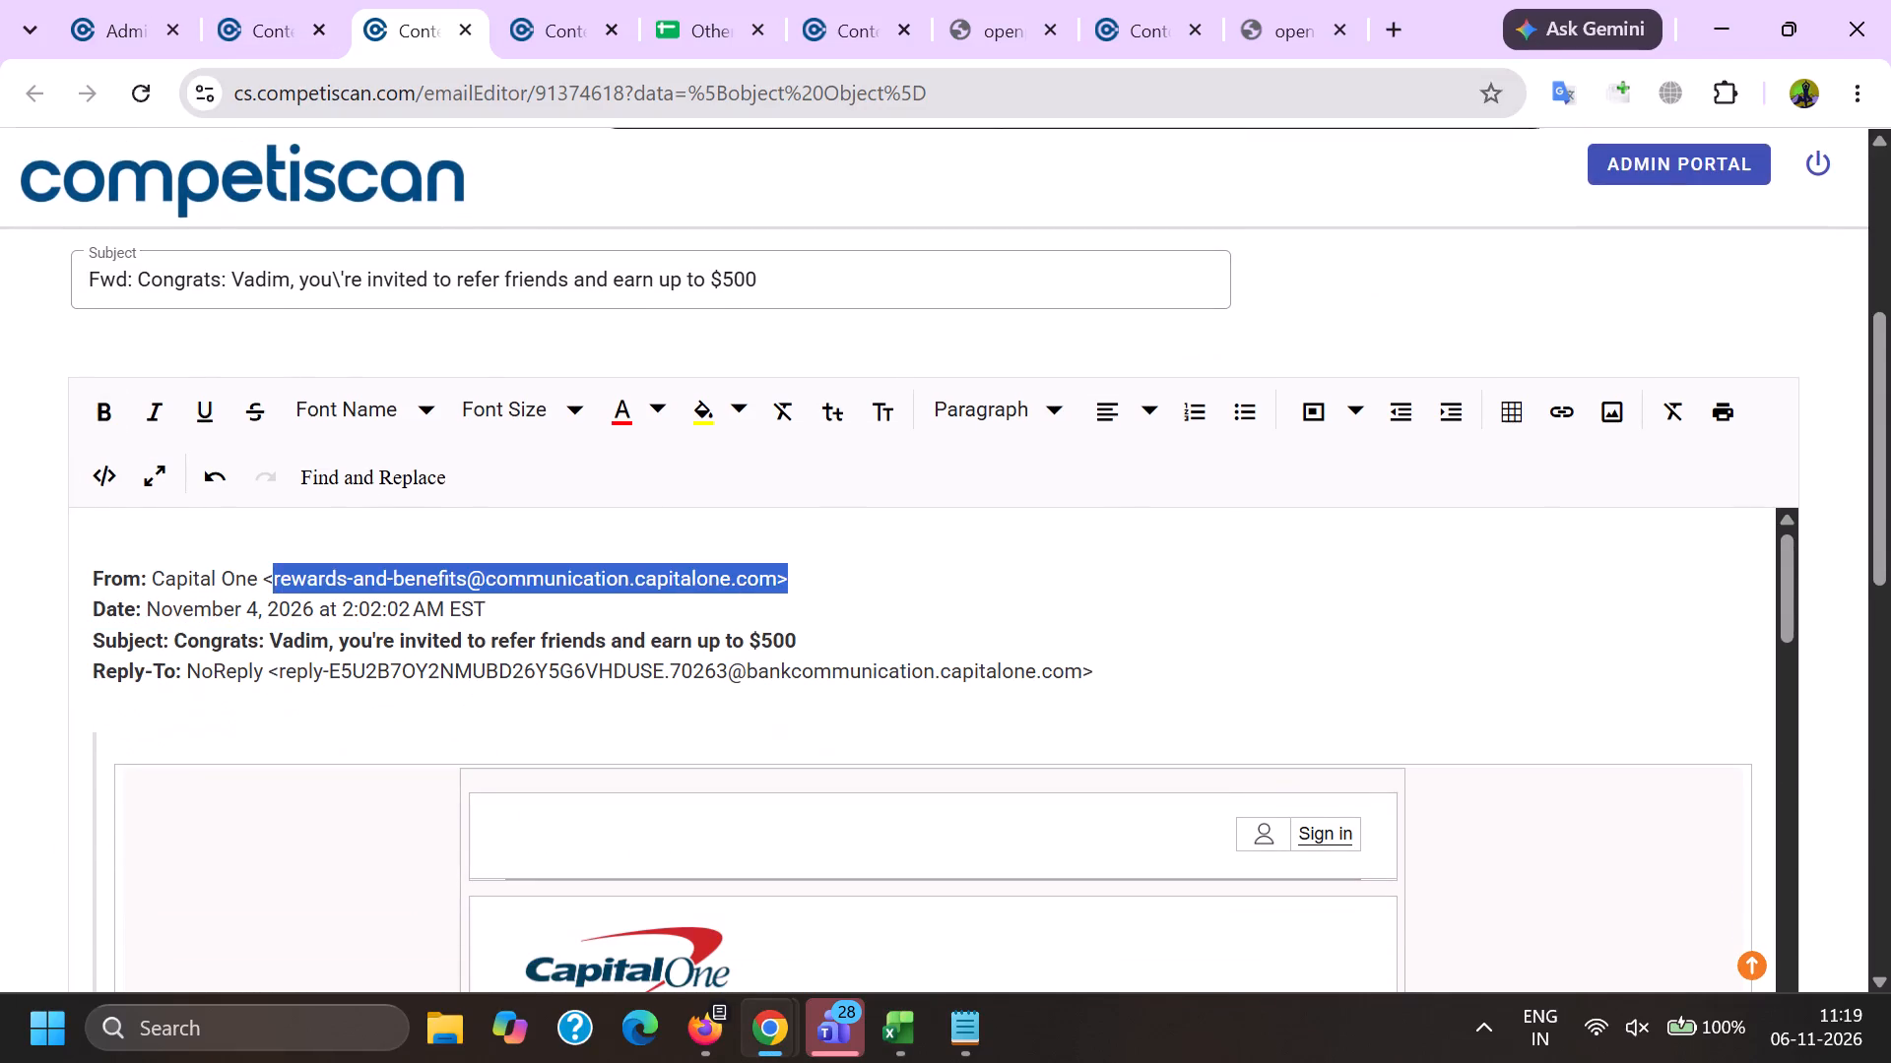
drag(1129, 685, 86, 685)
key(BackSpace)
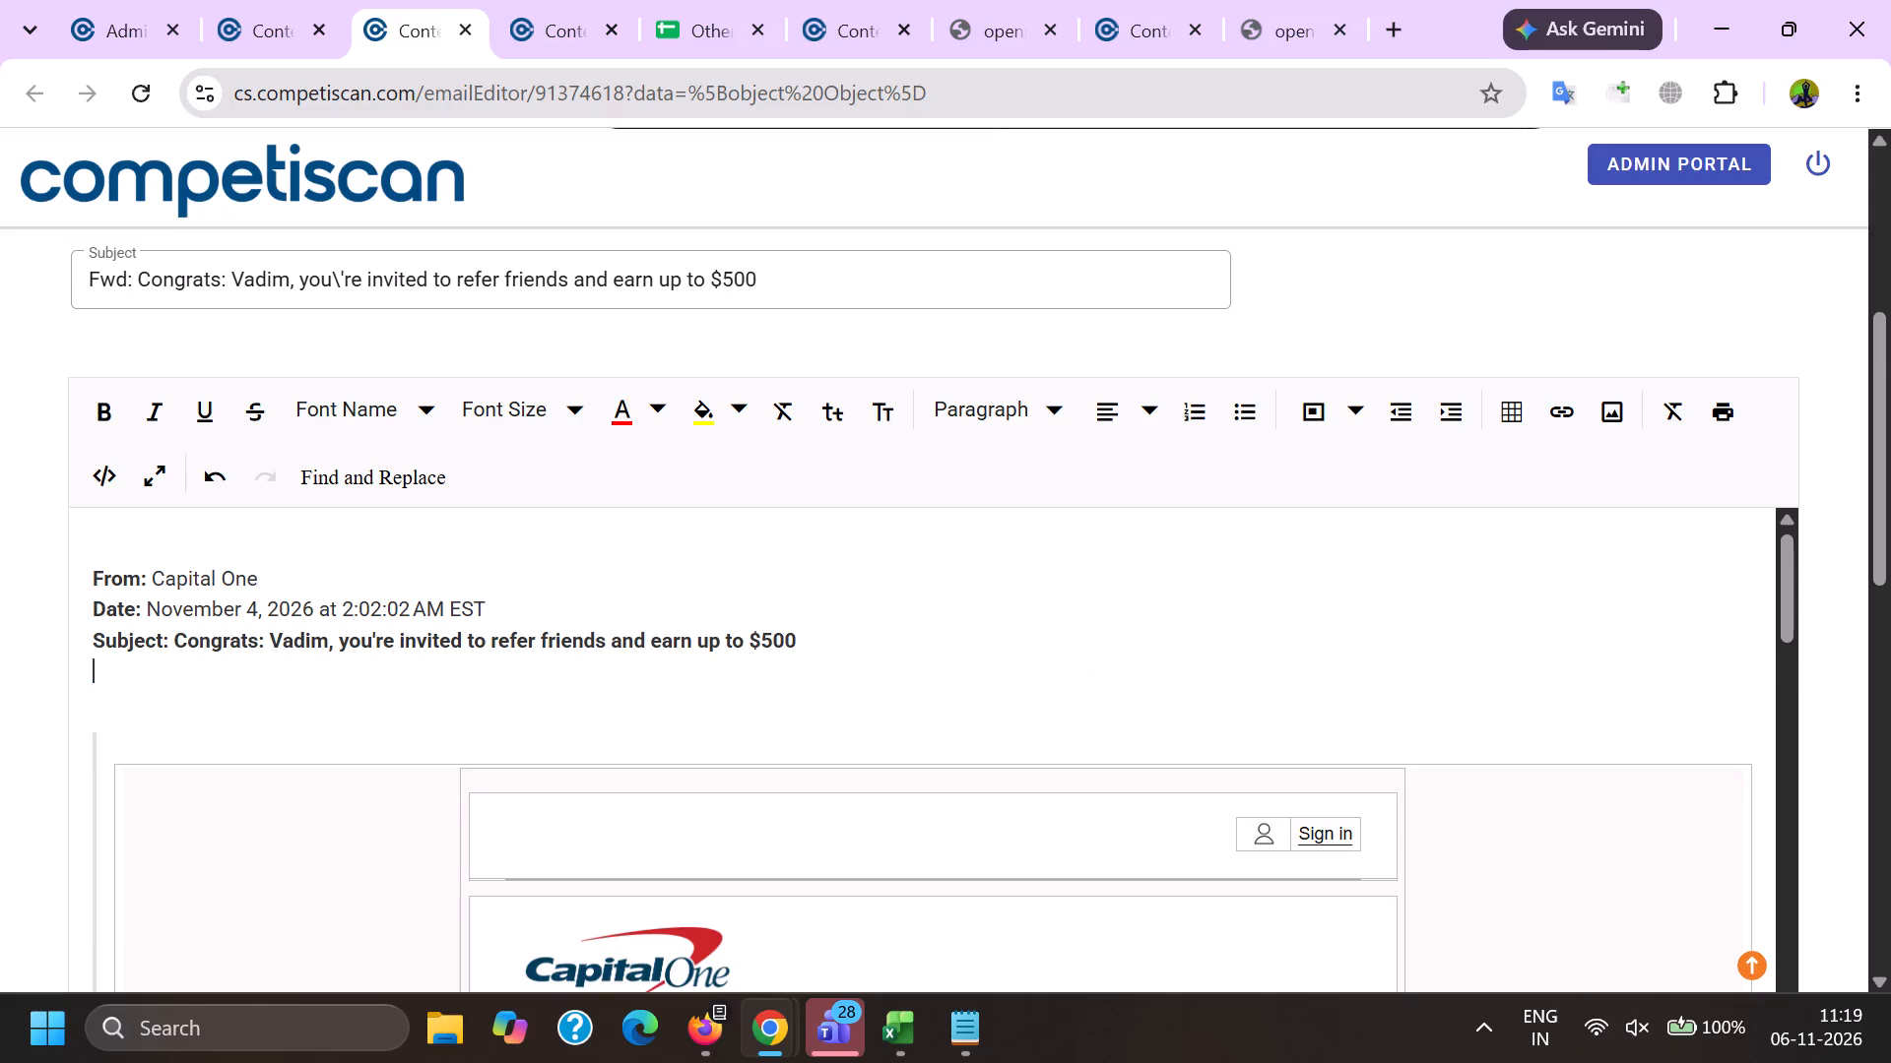
Copy and delete the recipient's first name from the header's subject line.
double_click(293, 636)
key(ctrl+c)
key(BackSpace)
Find the recipient's first name in the email body and delete the full name above the account-ending line.
key(ctrl+f)
key(ctrl+v)
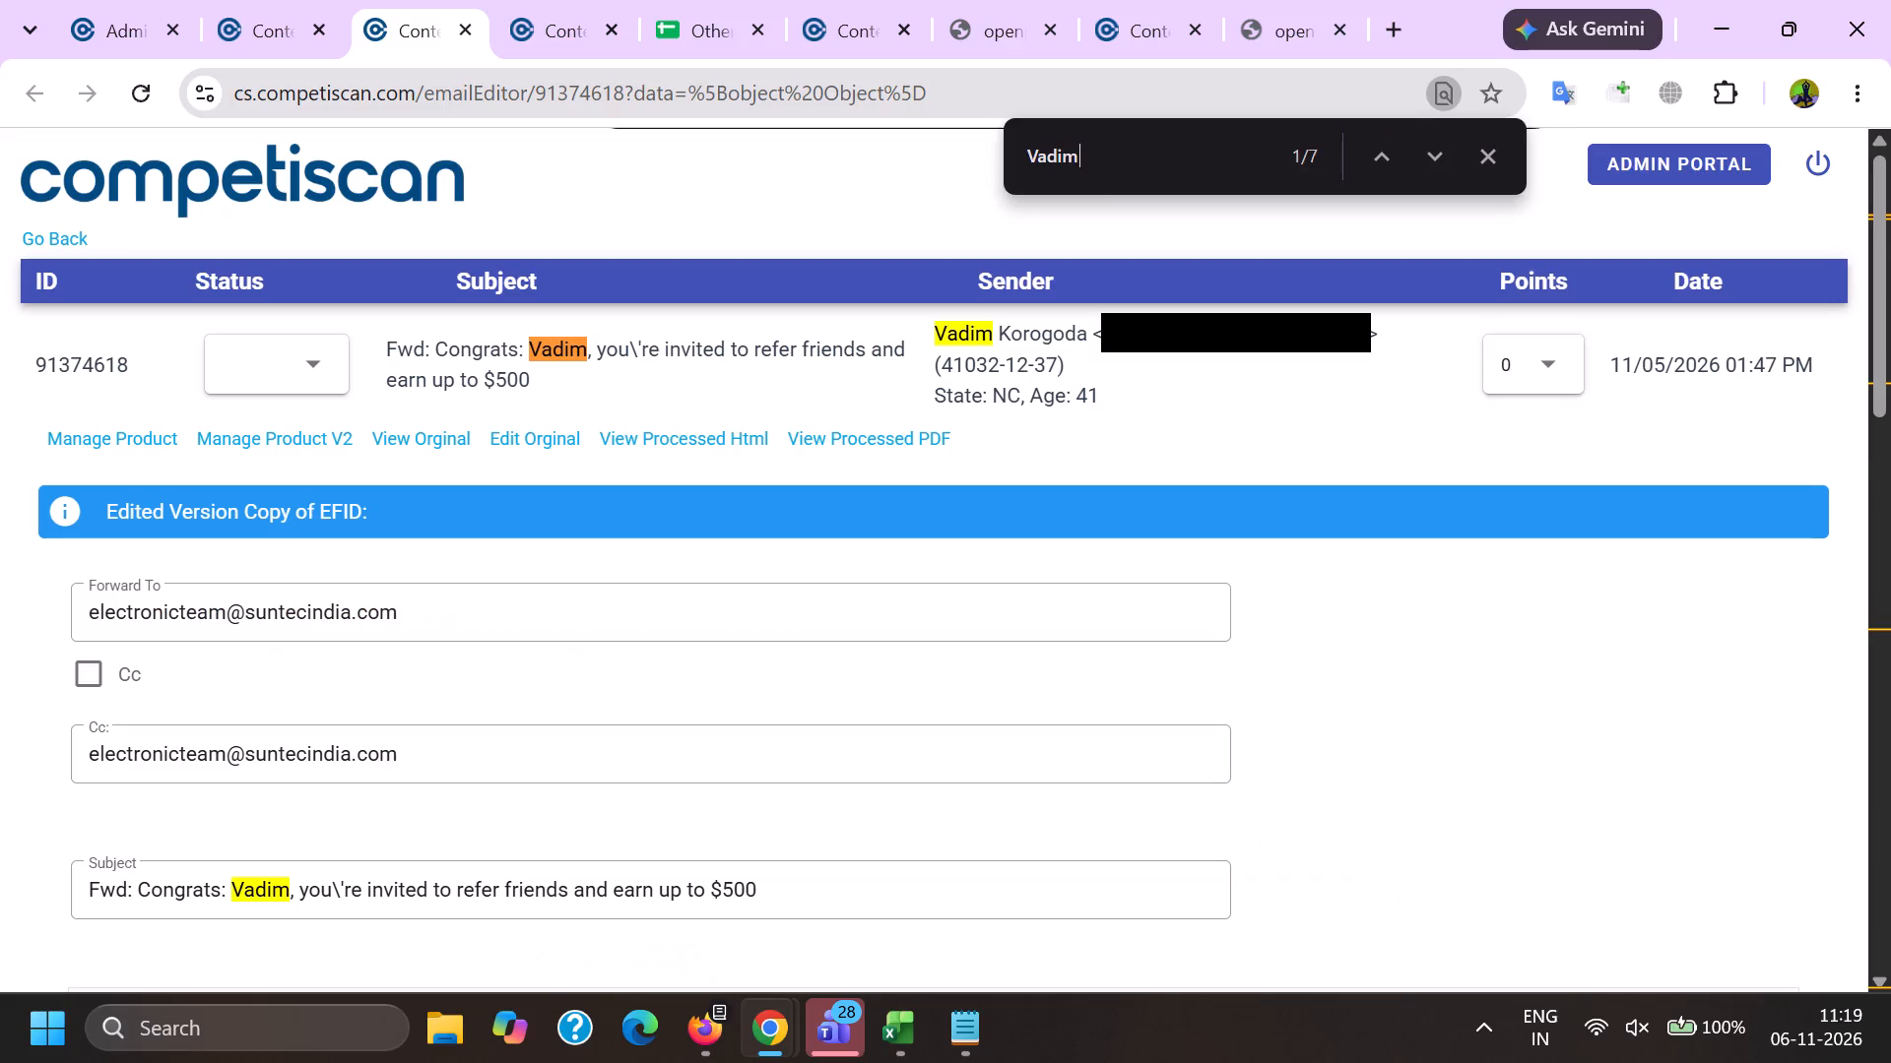
key(Return)
key(Return)
key(Return)
key(Return)
key(Return)
key(Return)
key(Return)
key(Return)
key(Return)
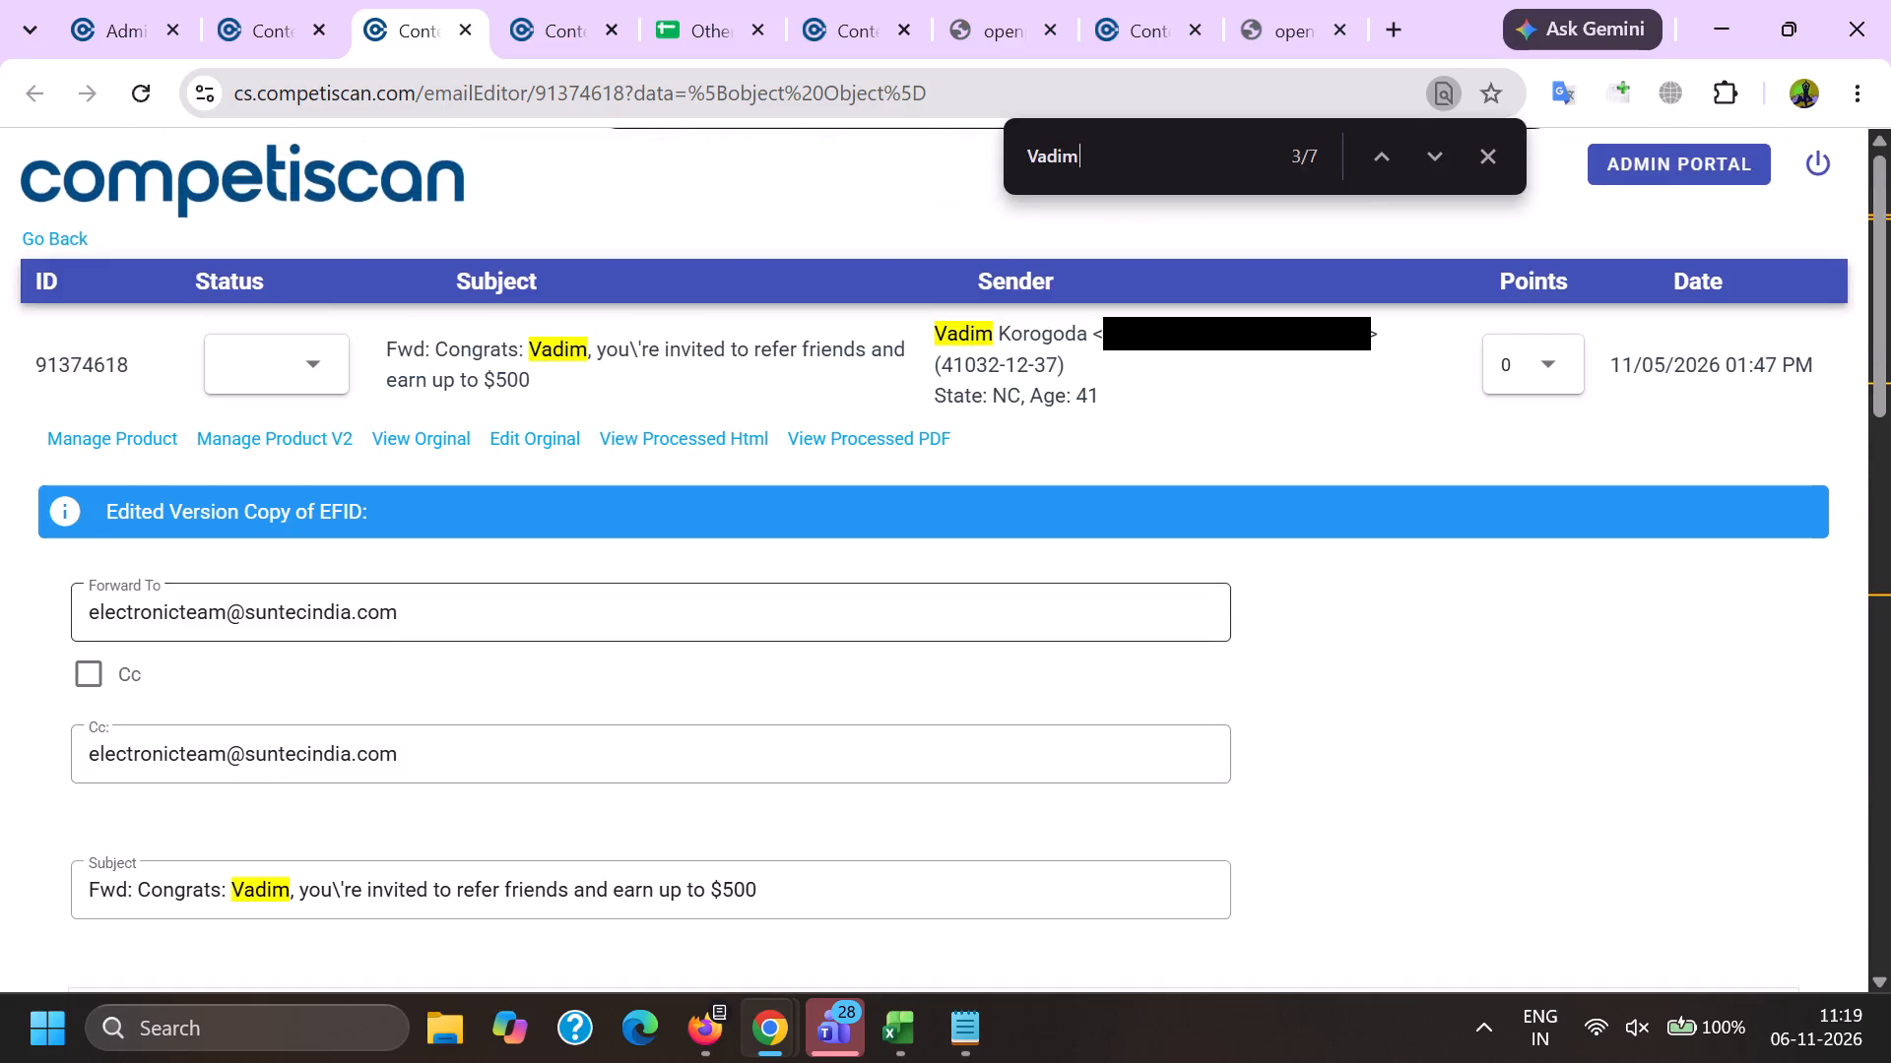
key(Return)
key(Return)
double_click(635, 444)
key(BackSpace)
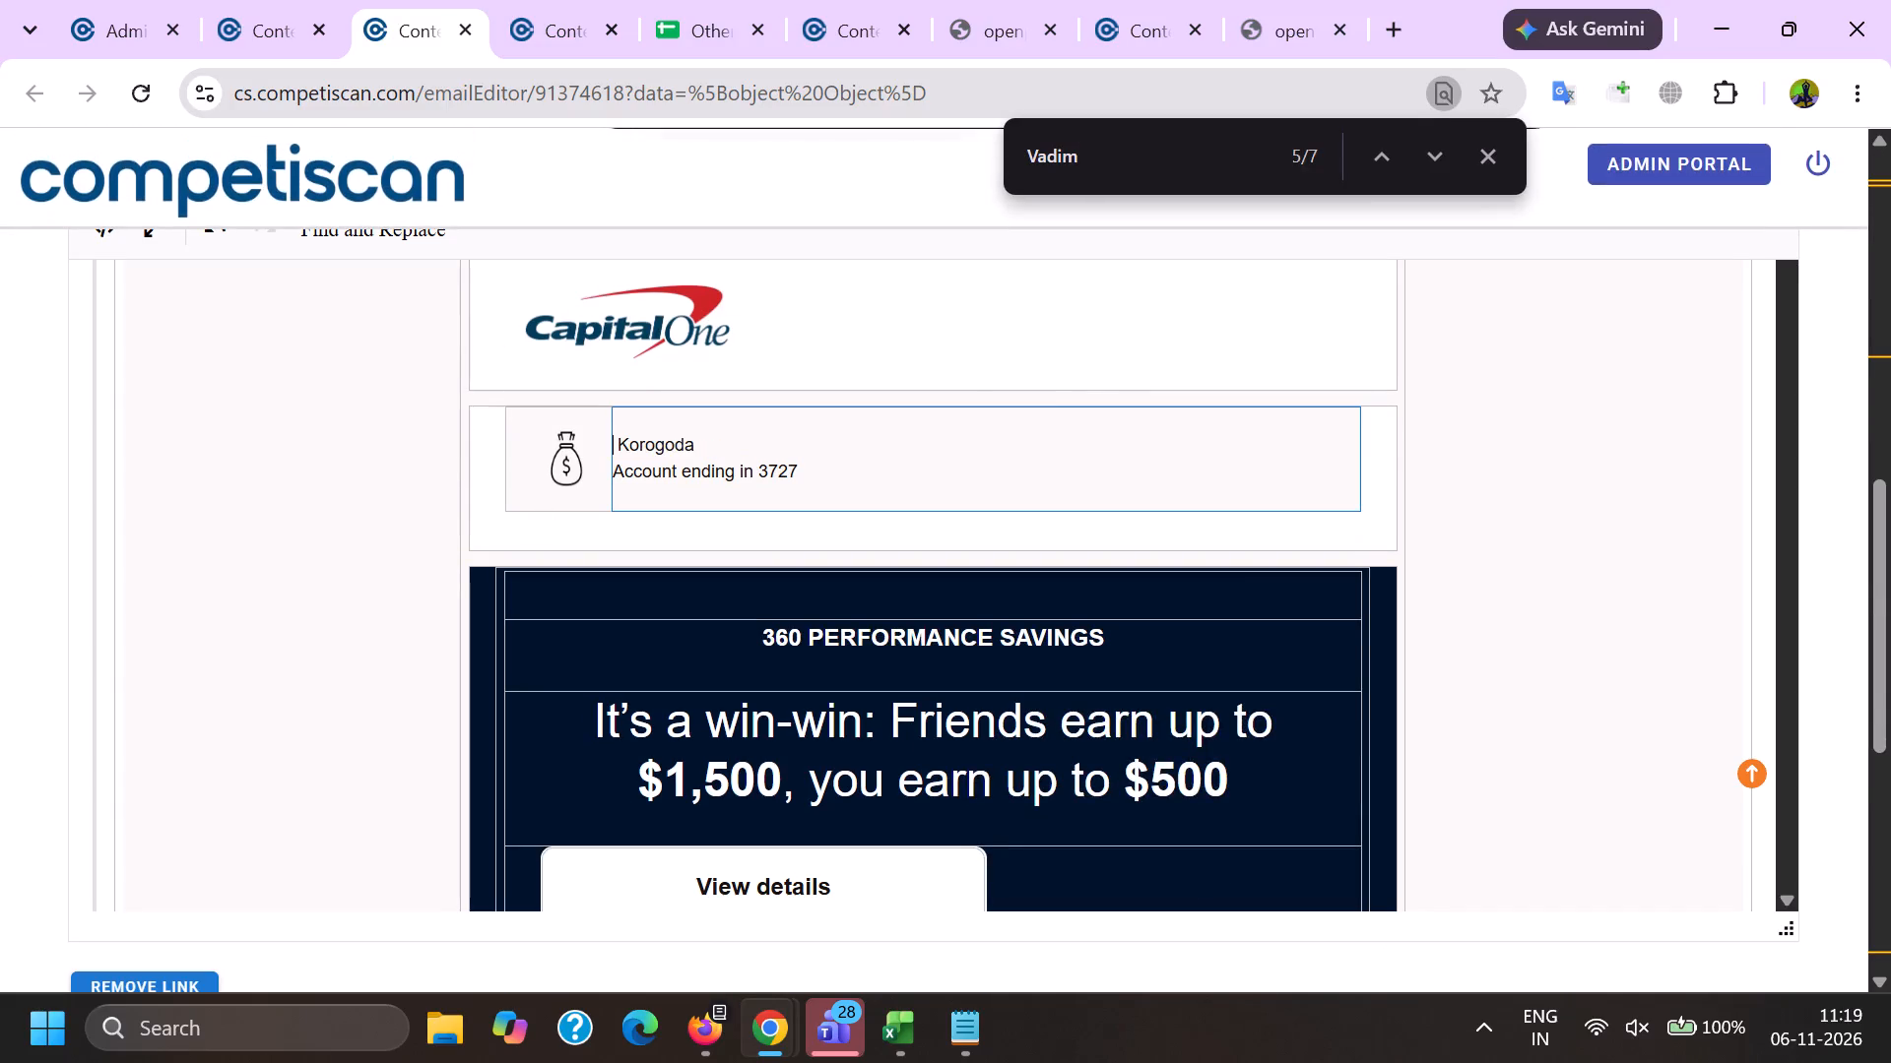
double_click(685, 441)
key(BackSpace)
Delete the account's ending digits from the account line and search the page for further occurrences.
double_click(785, 468)
key(ctrl+c)
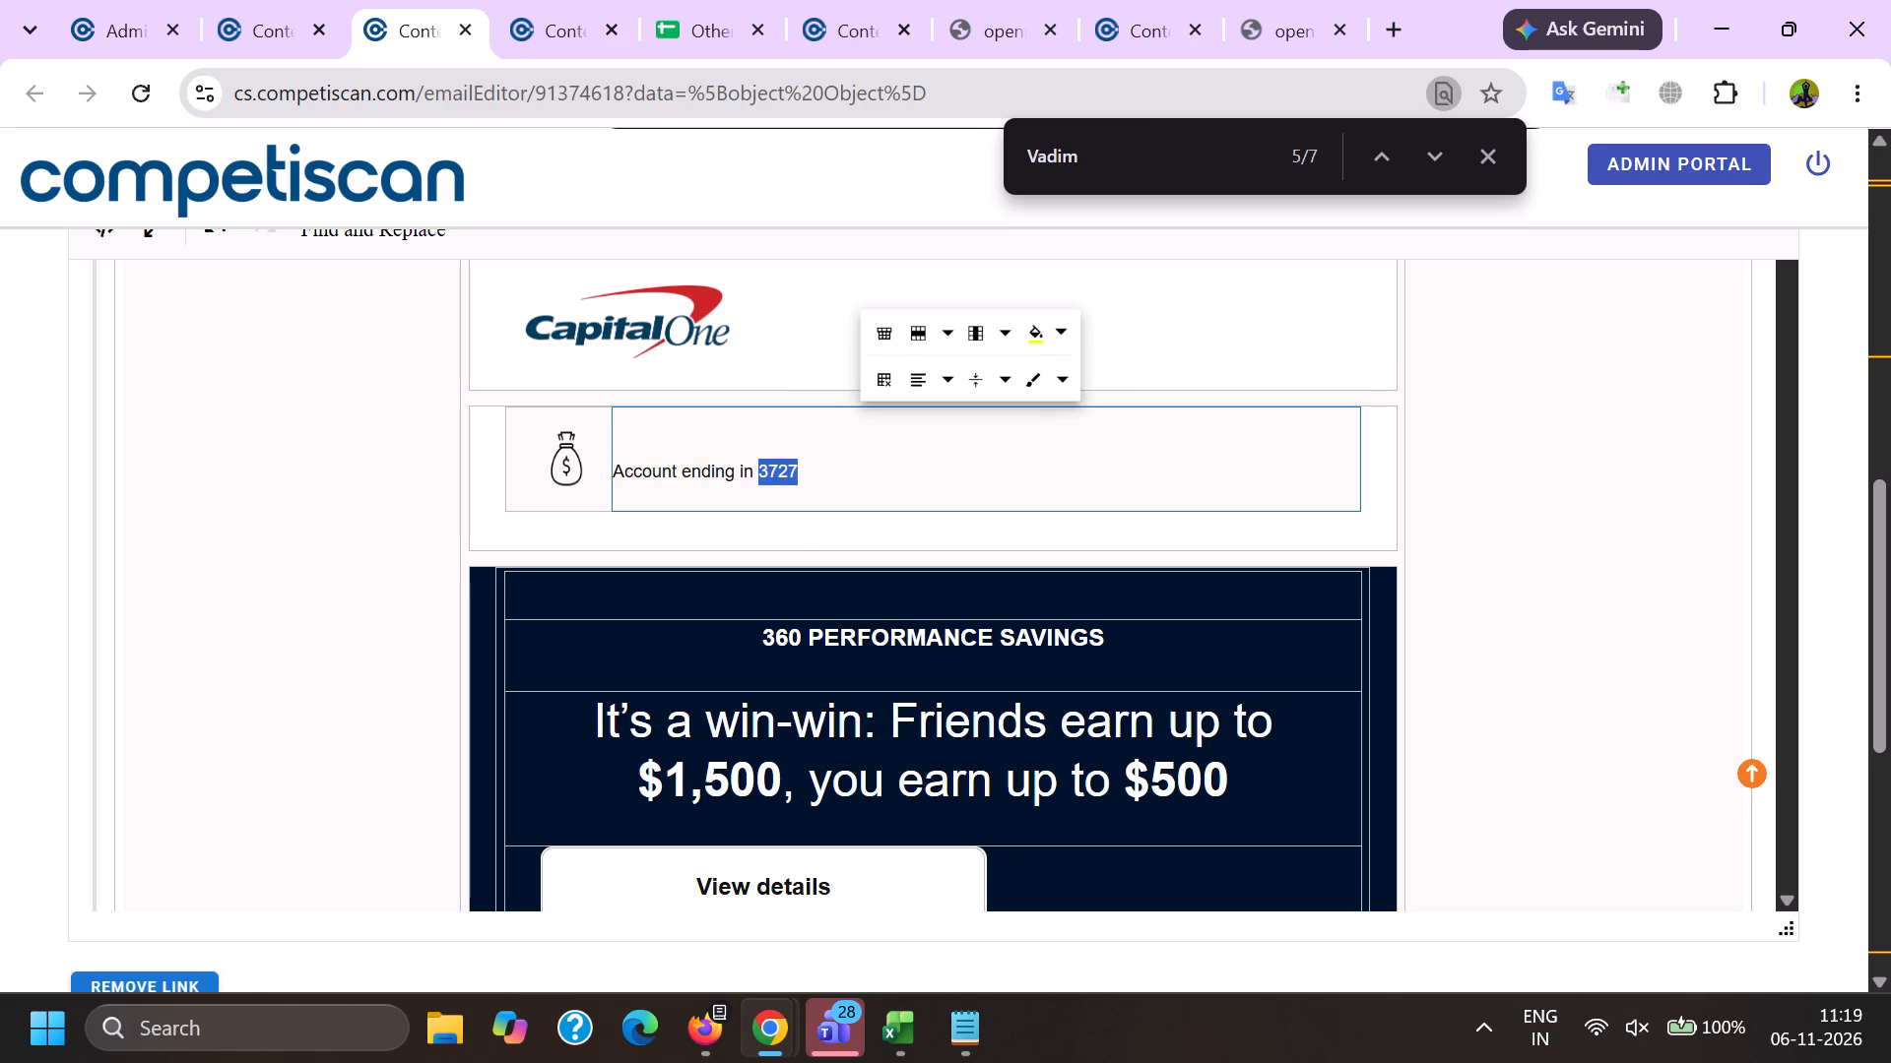
key(BackSpace)
key(ctrl+f)
key(ctrl+v)
key(Return)
key(Return)
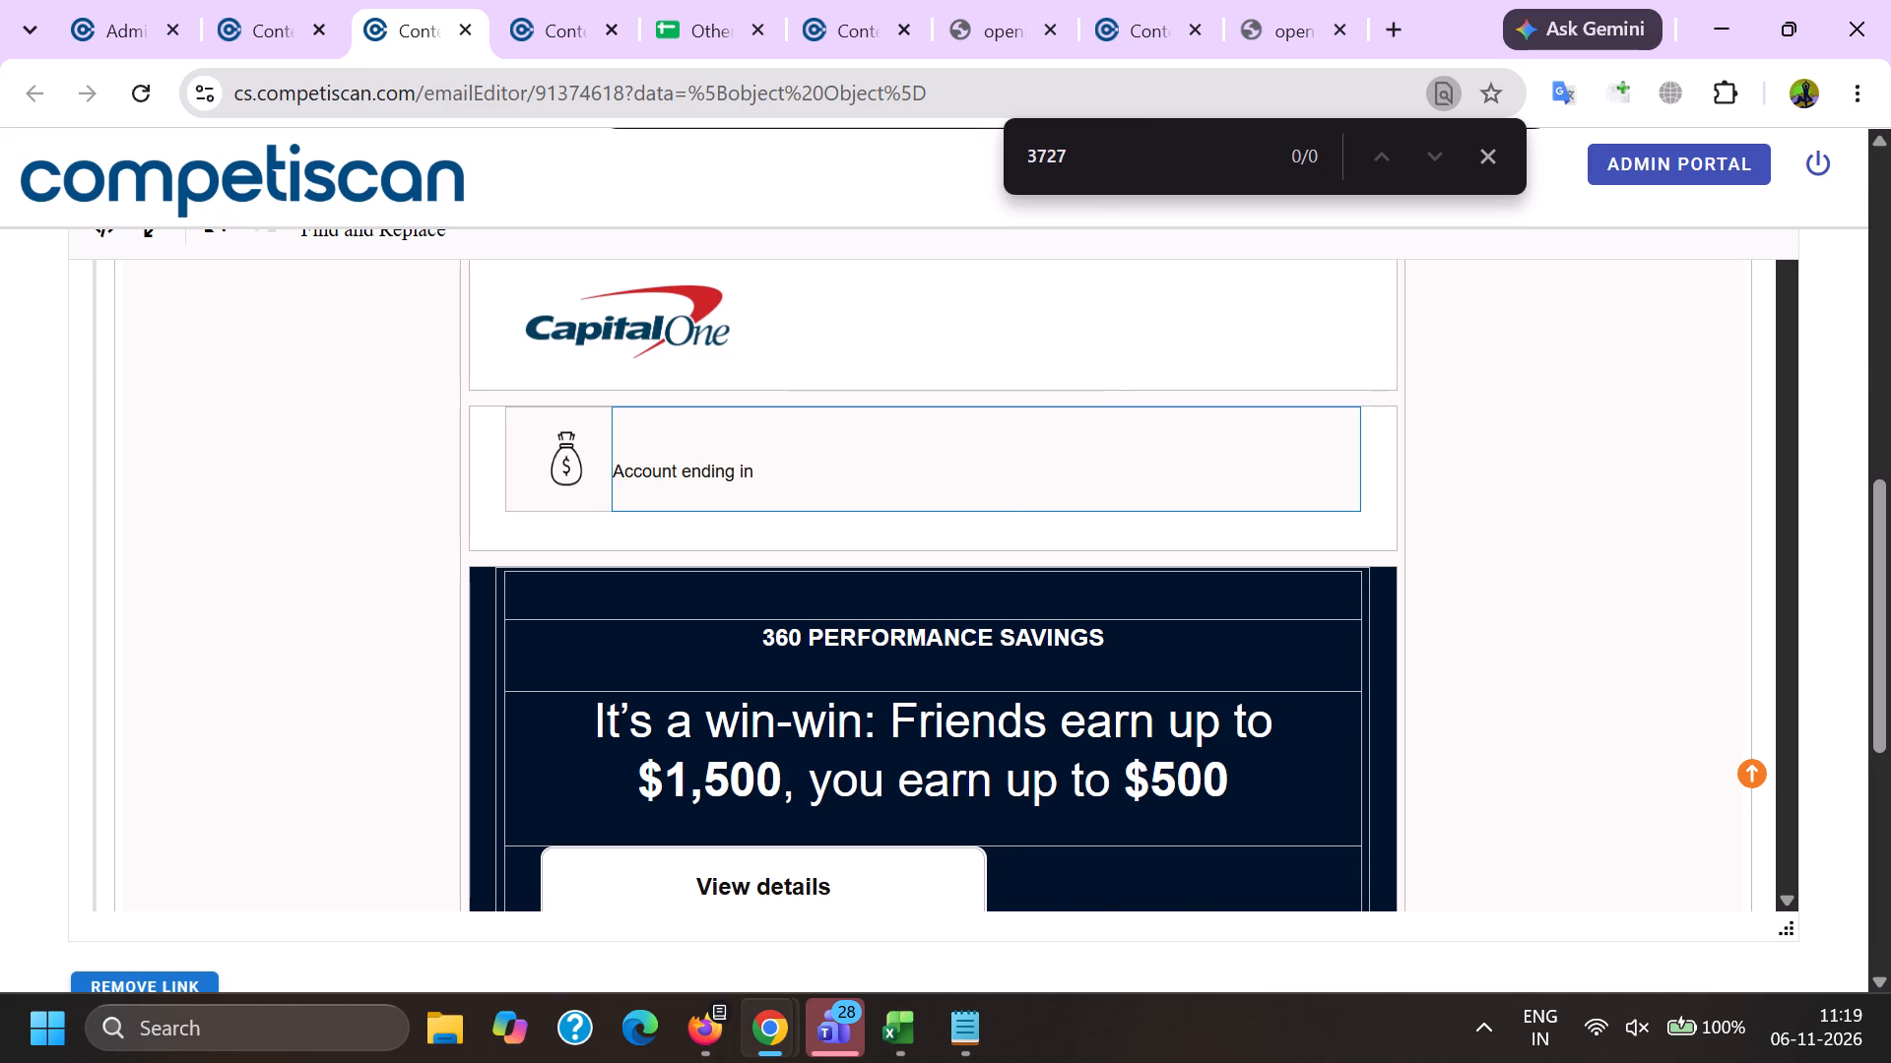
key(Return)
Delete the recipient's first name from the greeting above the 360 Performance Savings referral text.
scroll(724, 584, up, 4)
scroll(805, 546, up, 3)
scroll(1151, 215, down, 2)
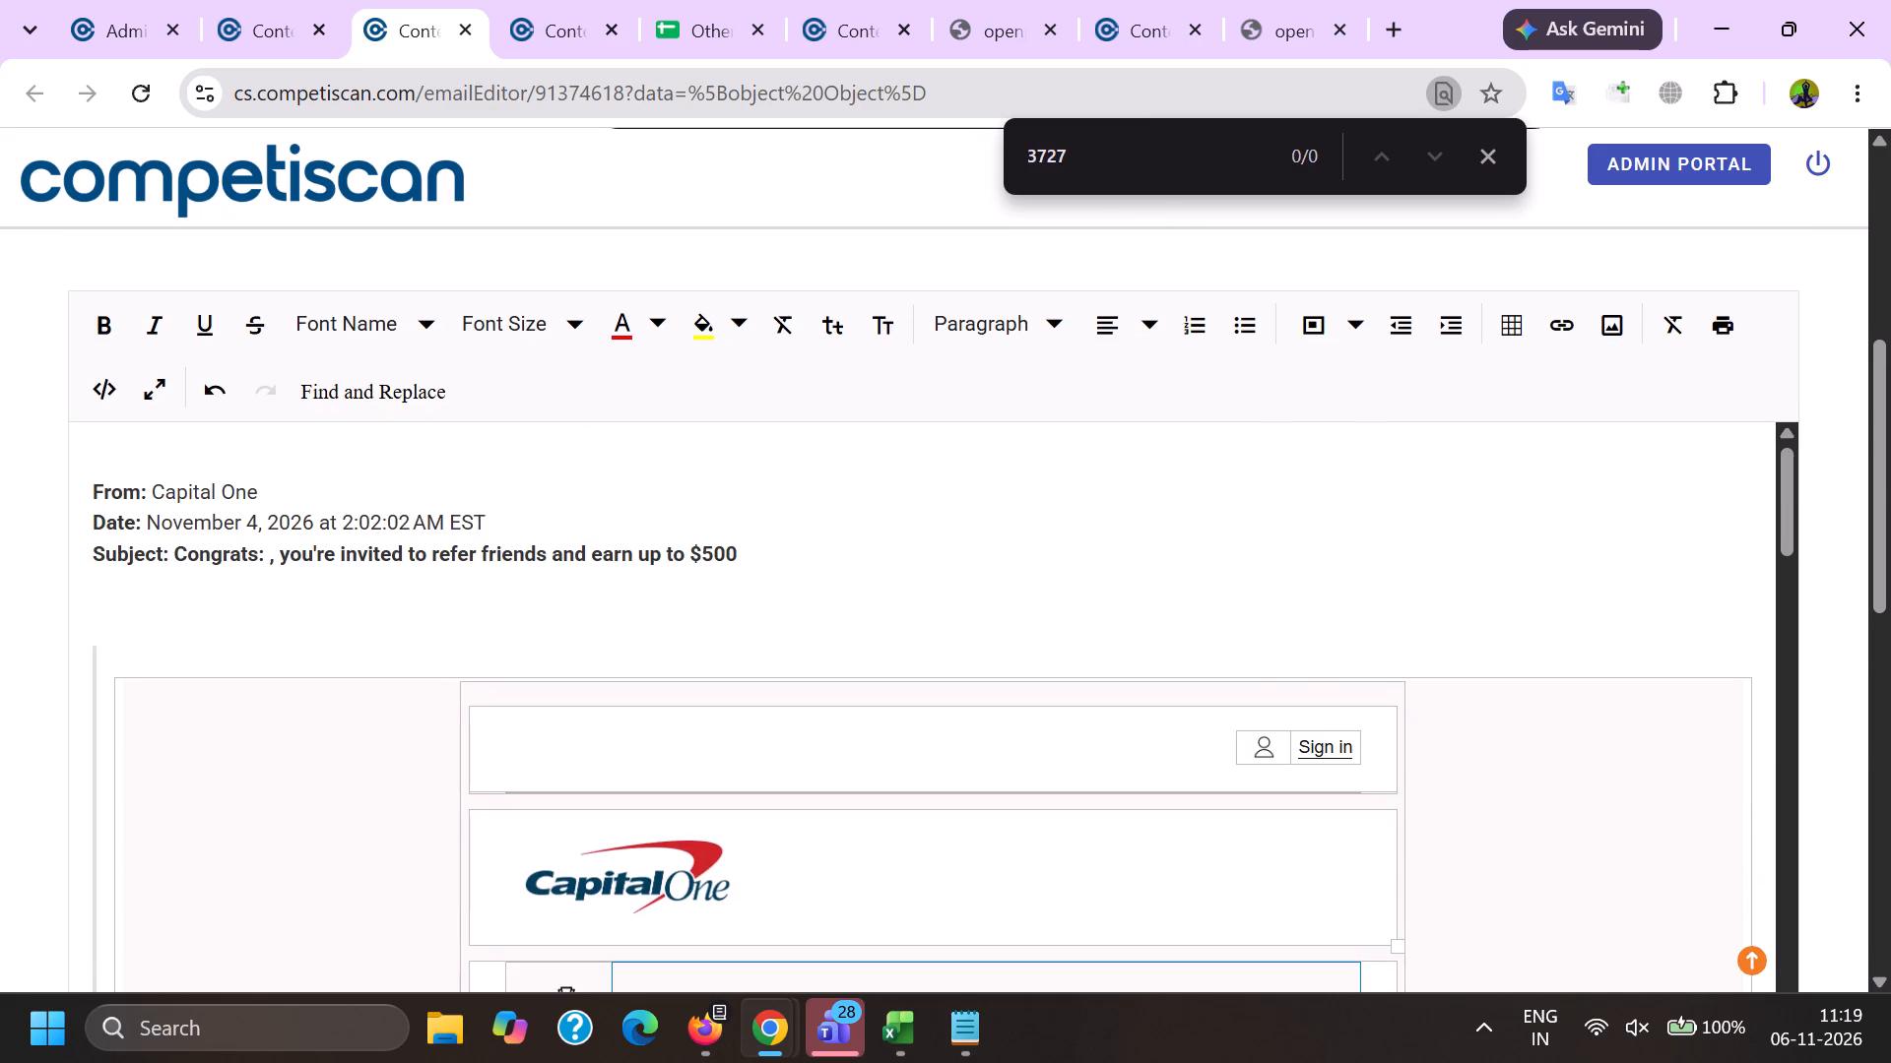
scroll(1130, 323, down, 11)
scroll(809, 518, down, 4)
scroll(636, 592, up, 4)
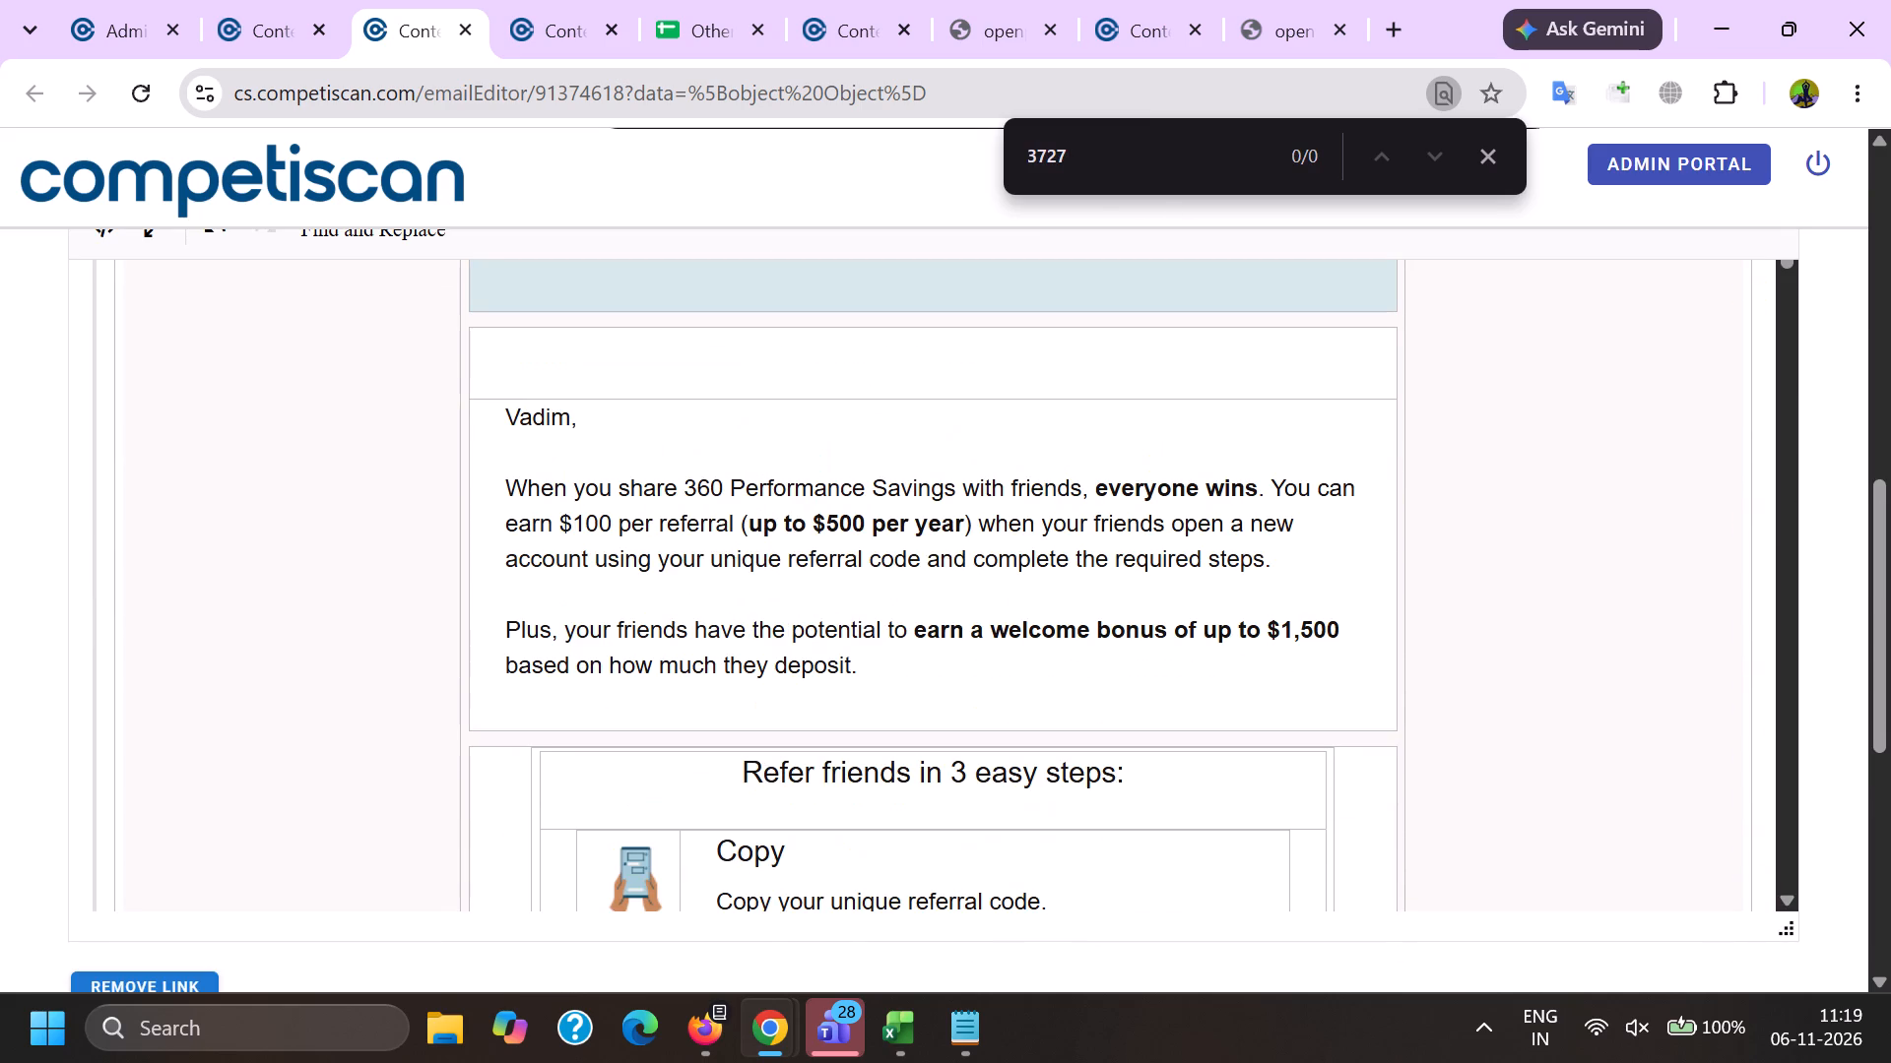
double_click(522, 422)
key(ctrl+c)
key(BackSpace)
Search for further occurrences of the recipient's first name and delete the recipient's email address from the footer's advertisement sentence.
drag(1184, 148, 624, 197)
key(ctrl+v)
key(Return)
key(Return)
key(Return)
key(Return)
key(Return)
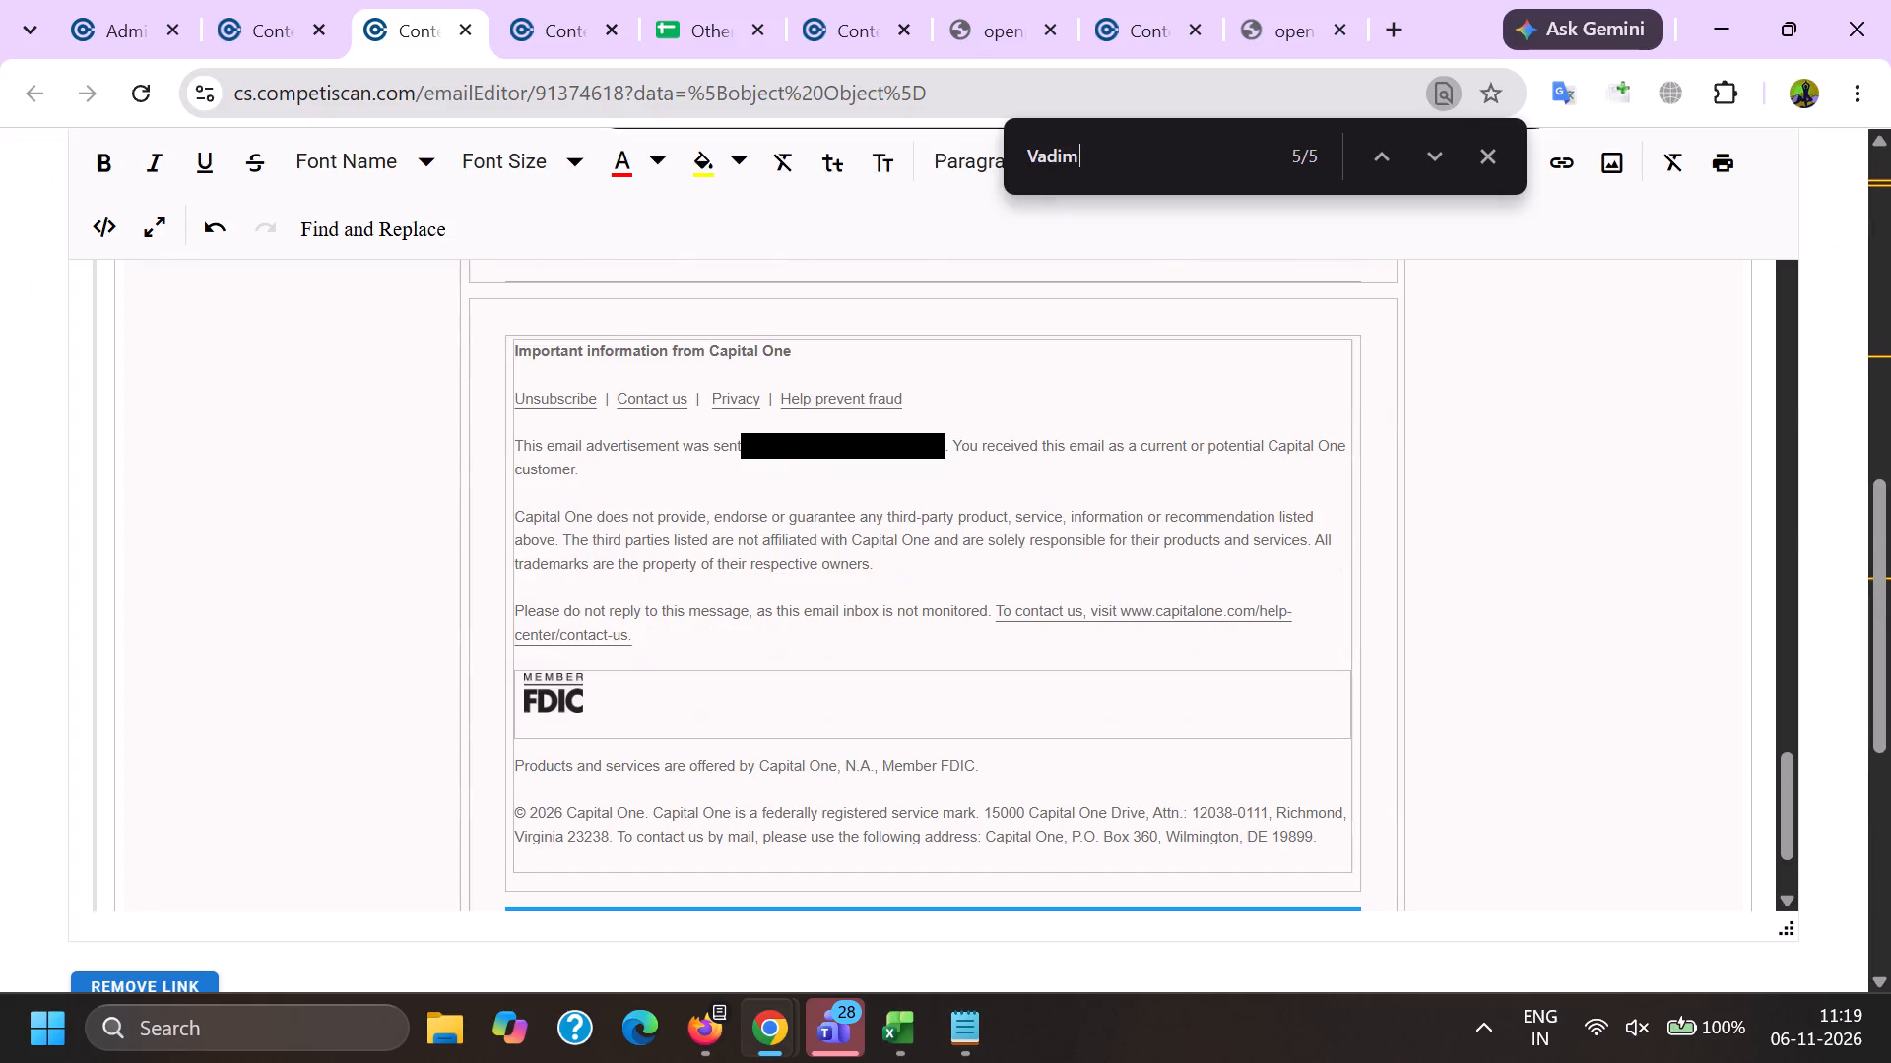
drag(761, 448, 935, 448)
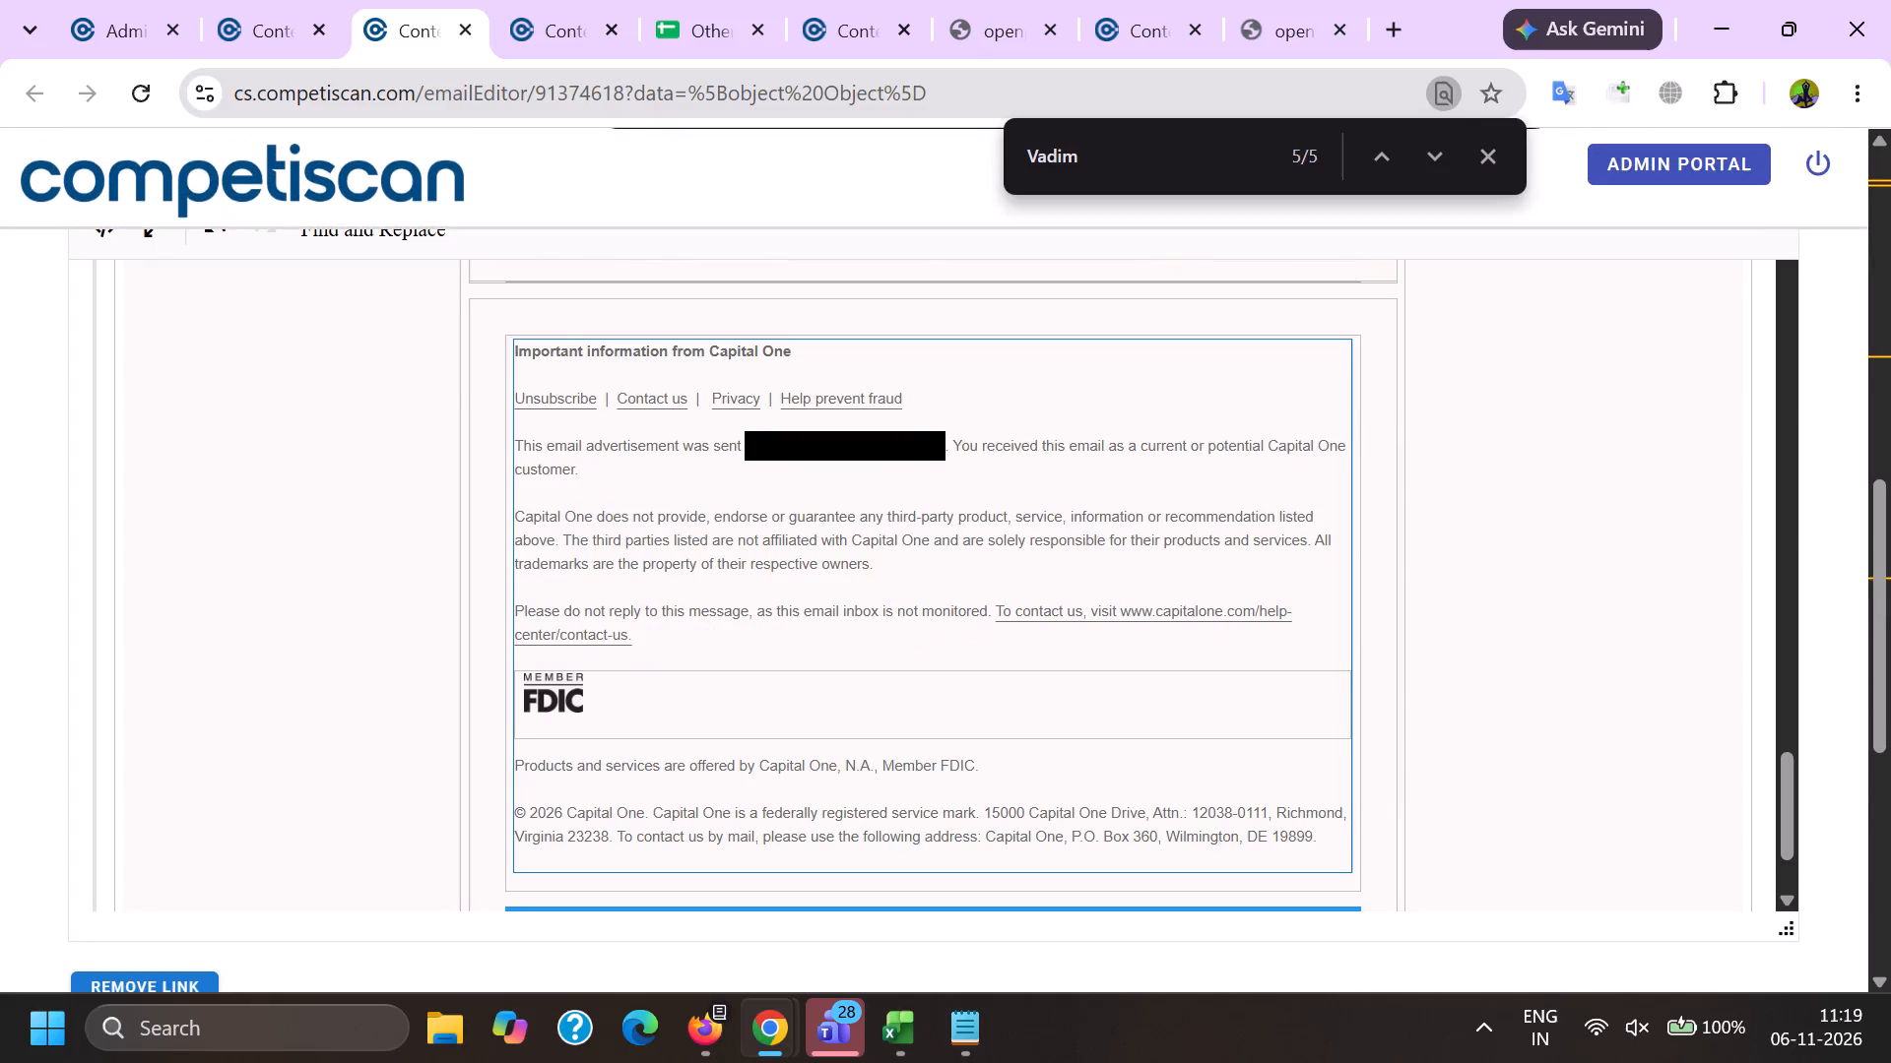
drag(935, 448, 944, 442)
key(BackSpace)
Copy the footer's Privacy link address, remove all links from the email, and insert the copied address at Privacy.
right_click(738, 399)
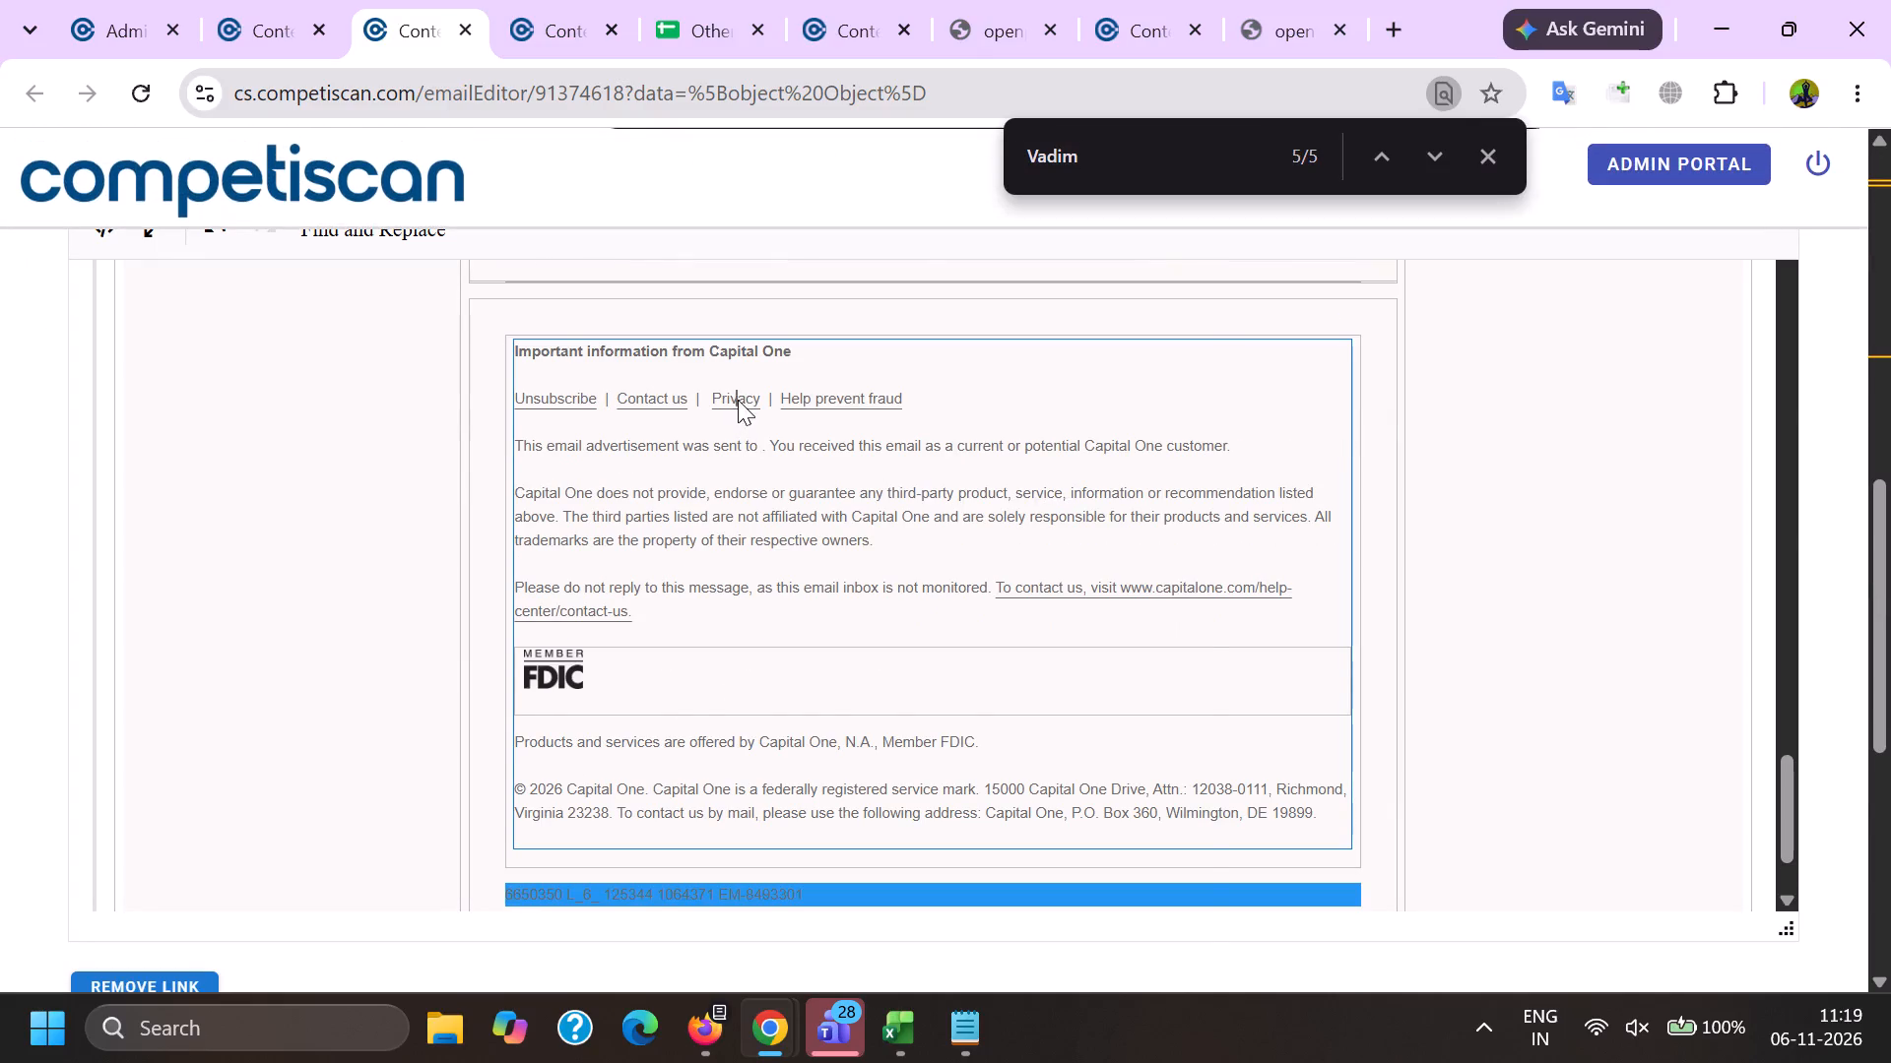
click(875, 313)
scroll(0, 466, down, 3)
click(167, 534)
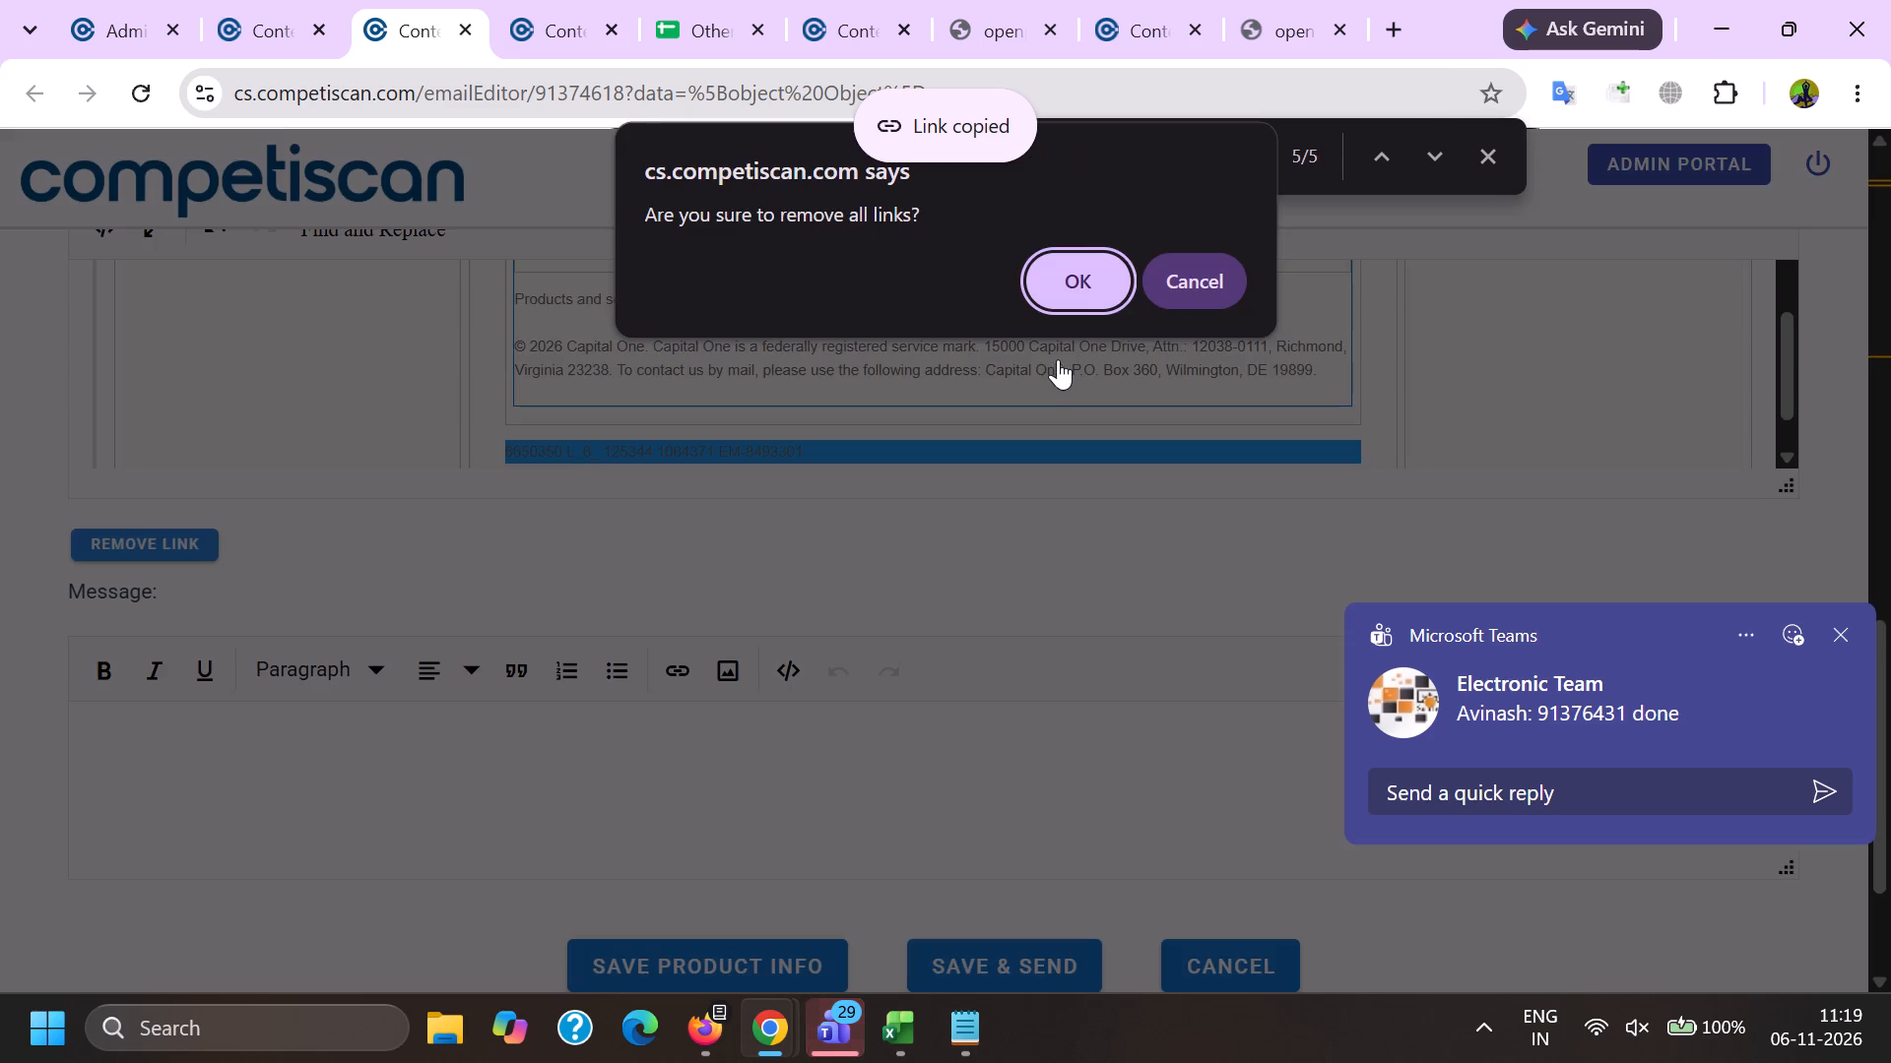
click(1110, 263)
scroll(792, 733, up, 3)
click(741, 395)
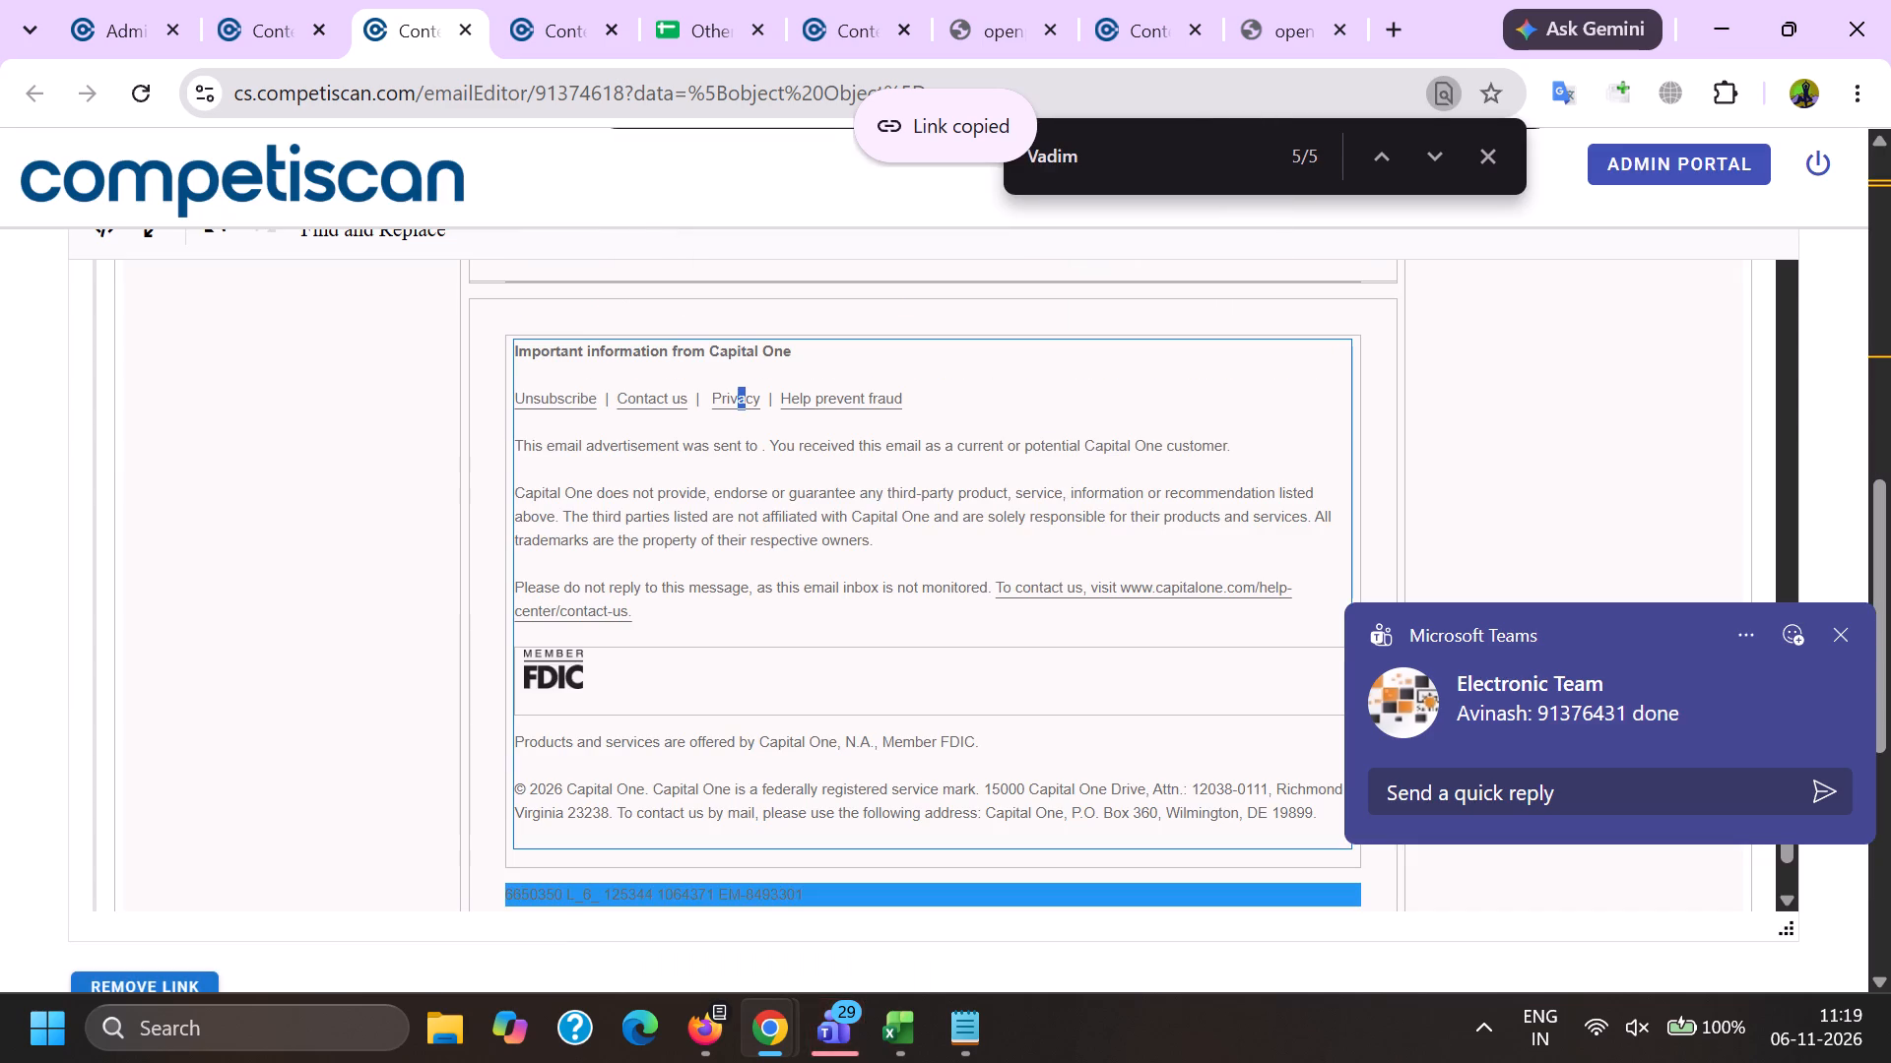
key(Left)
key(ctrl+k)
key(ctrl+v)
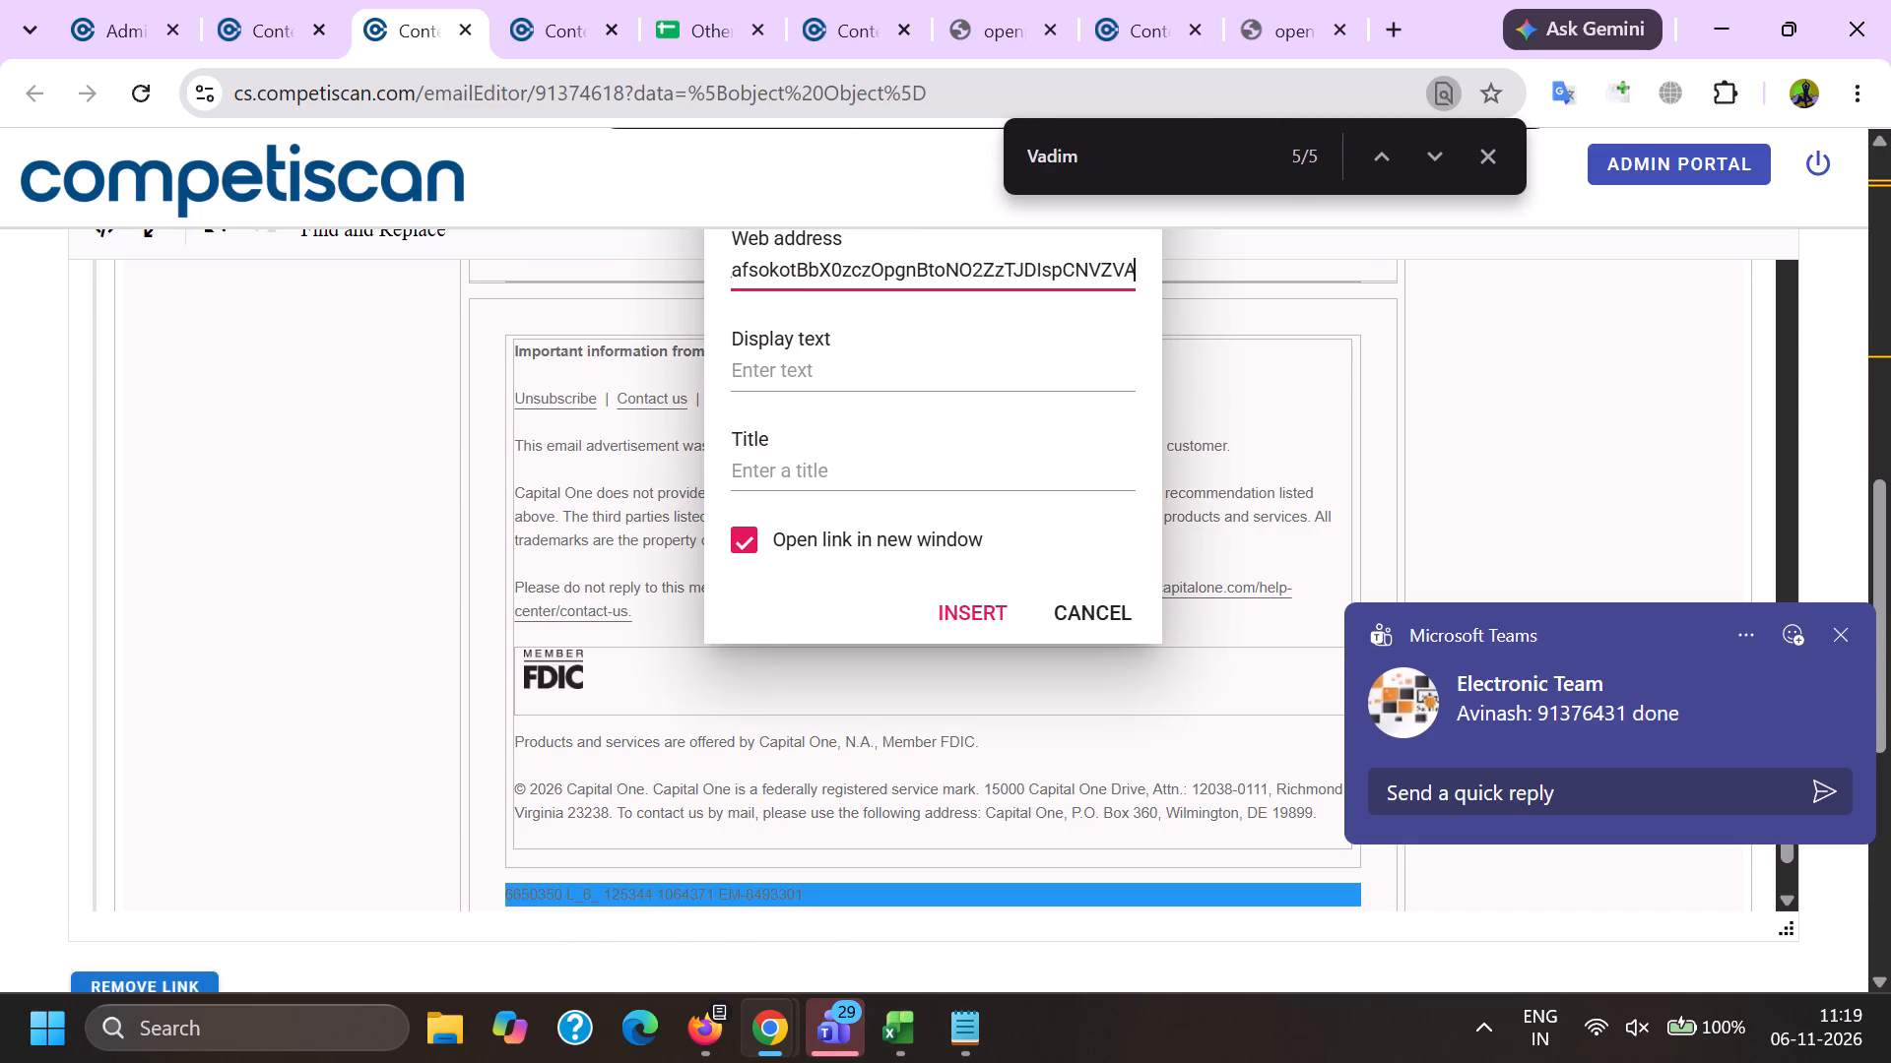
click(987, 629)
scroll(789, 390, down, 7)
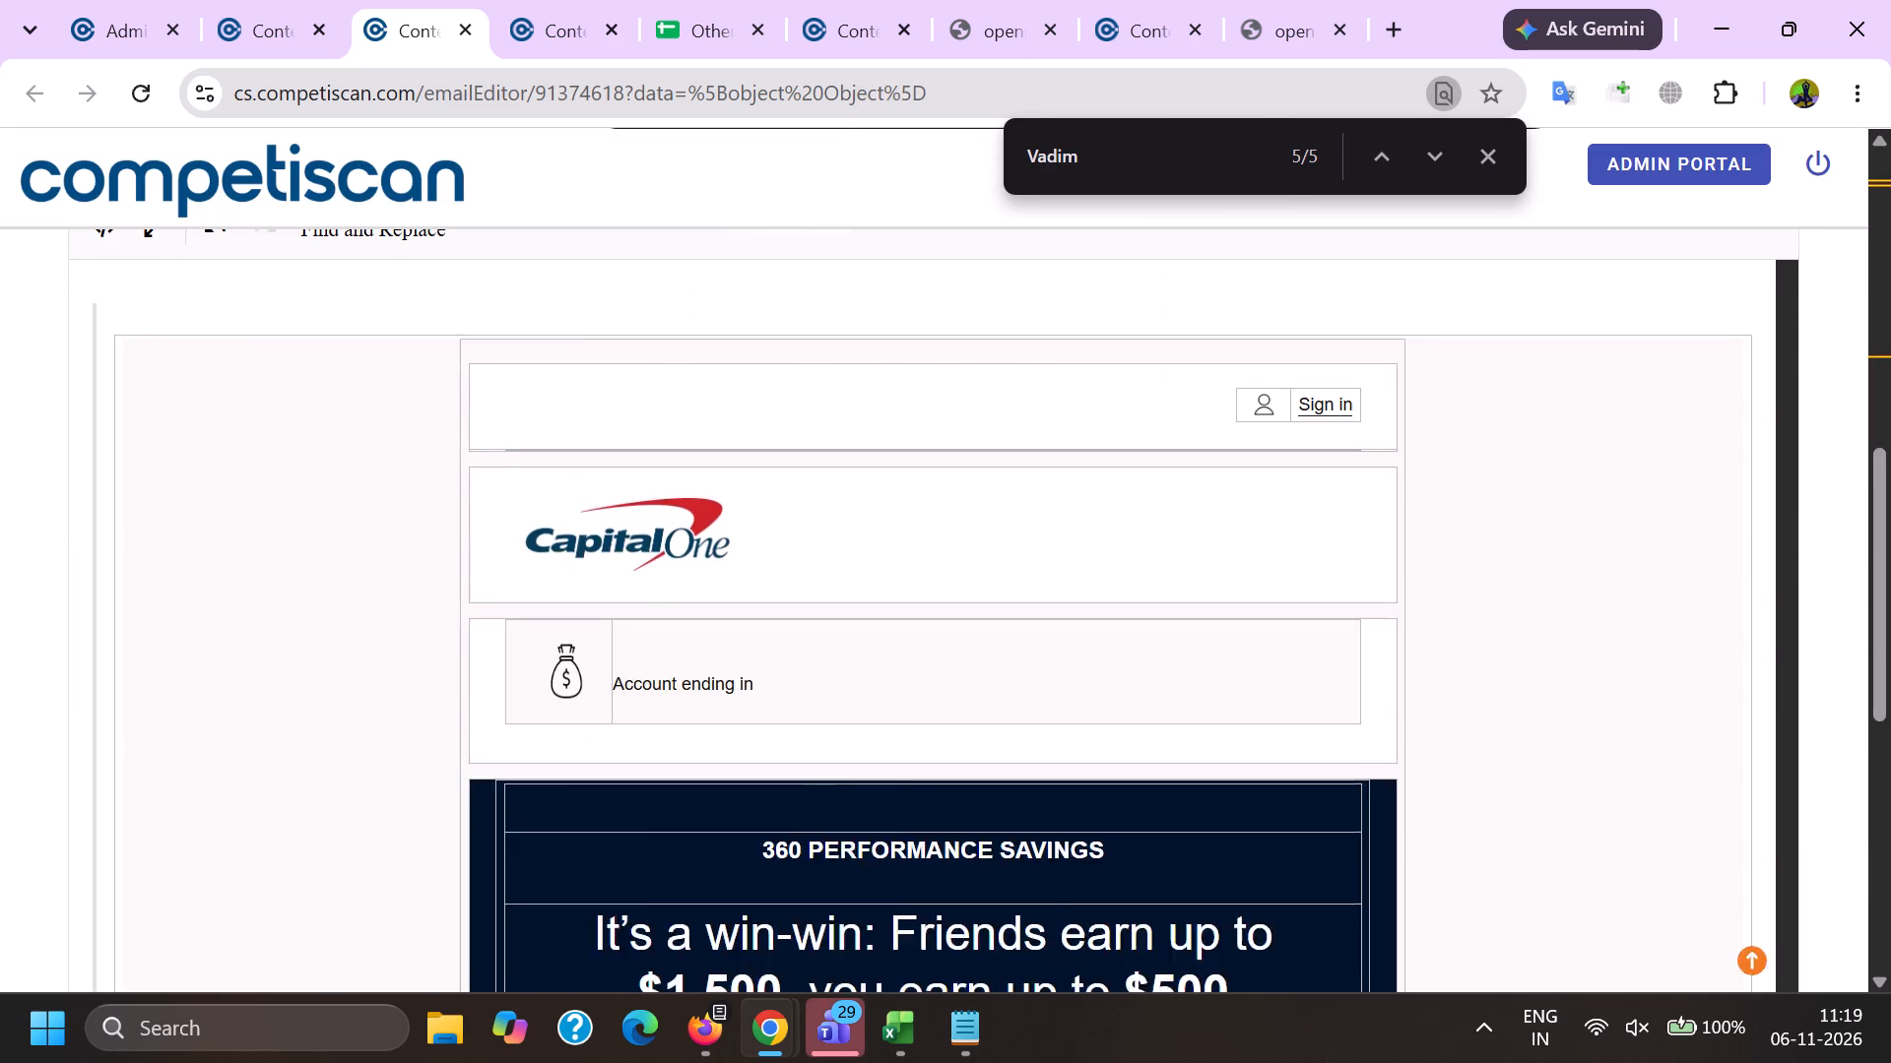
scroll(794, 643, down, 13)
scroll(738, 645, up, 1)
scroll(738, 647, down, 19)
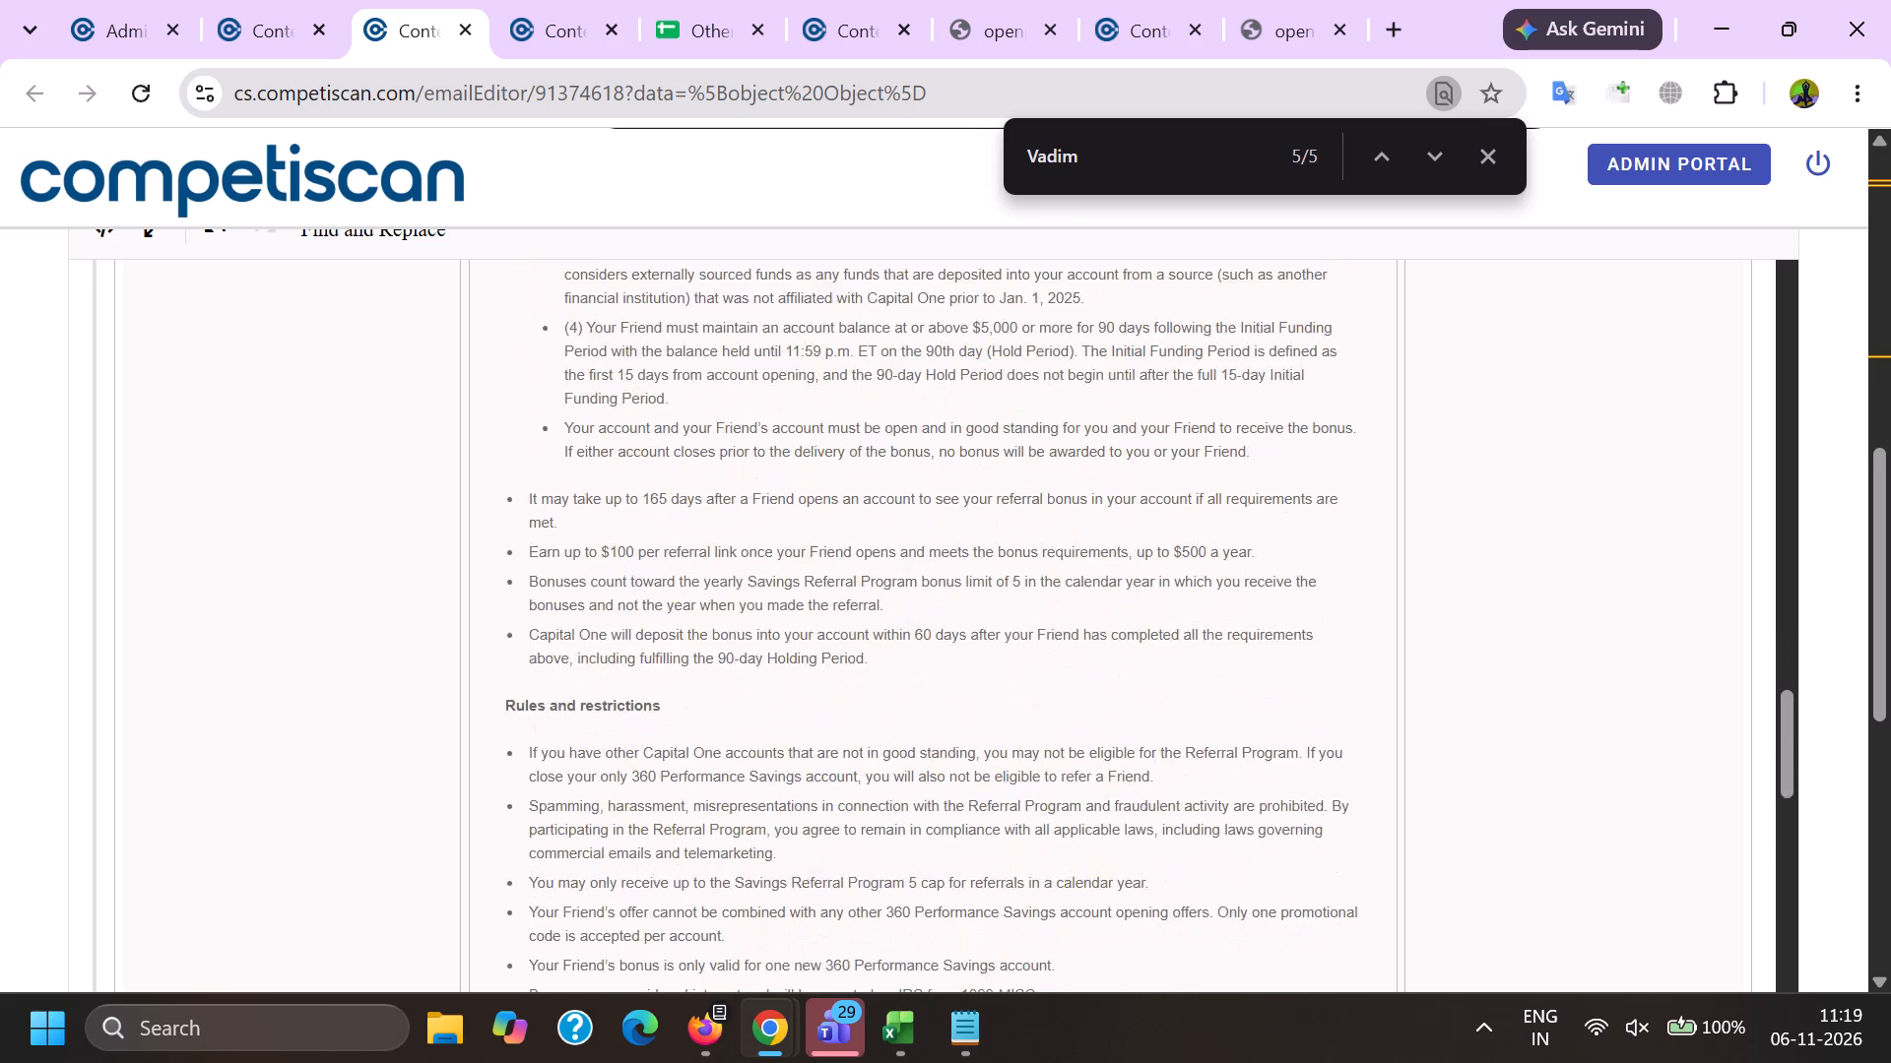
scroll(701, 697, down, 12)
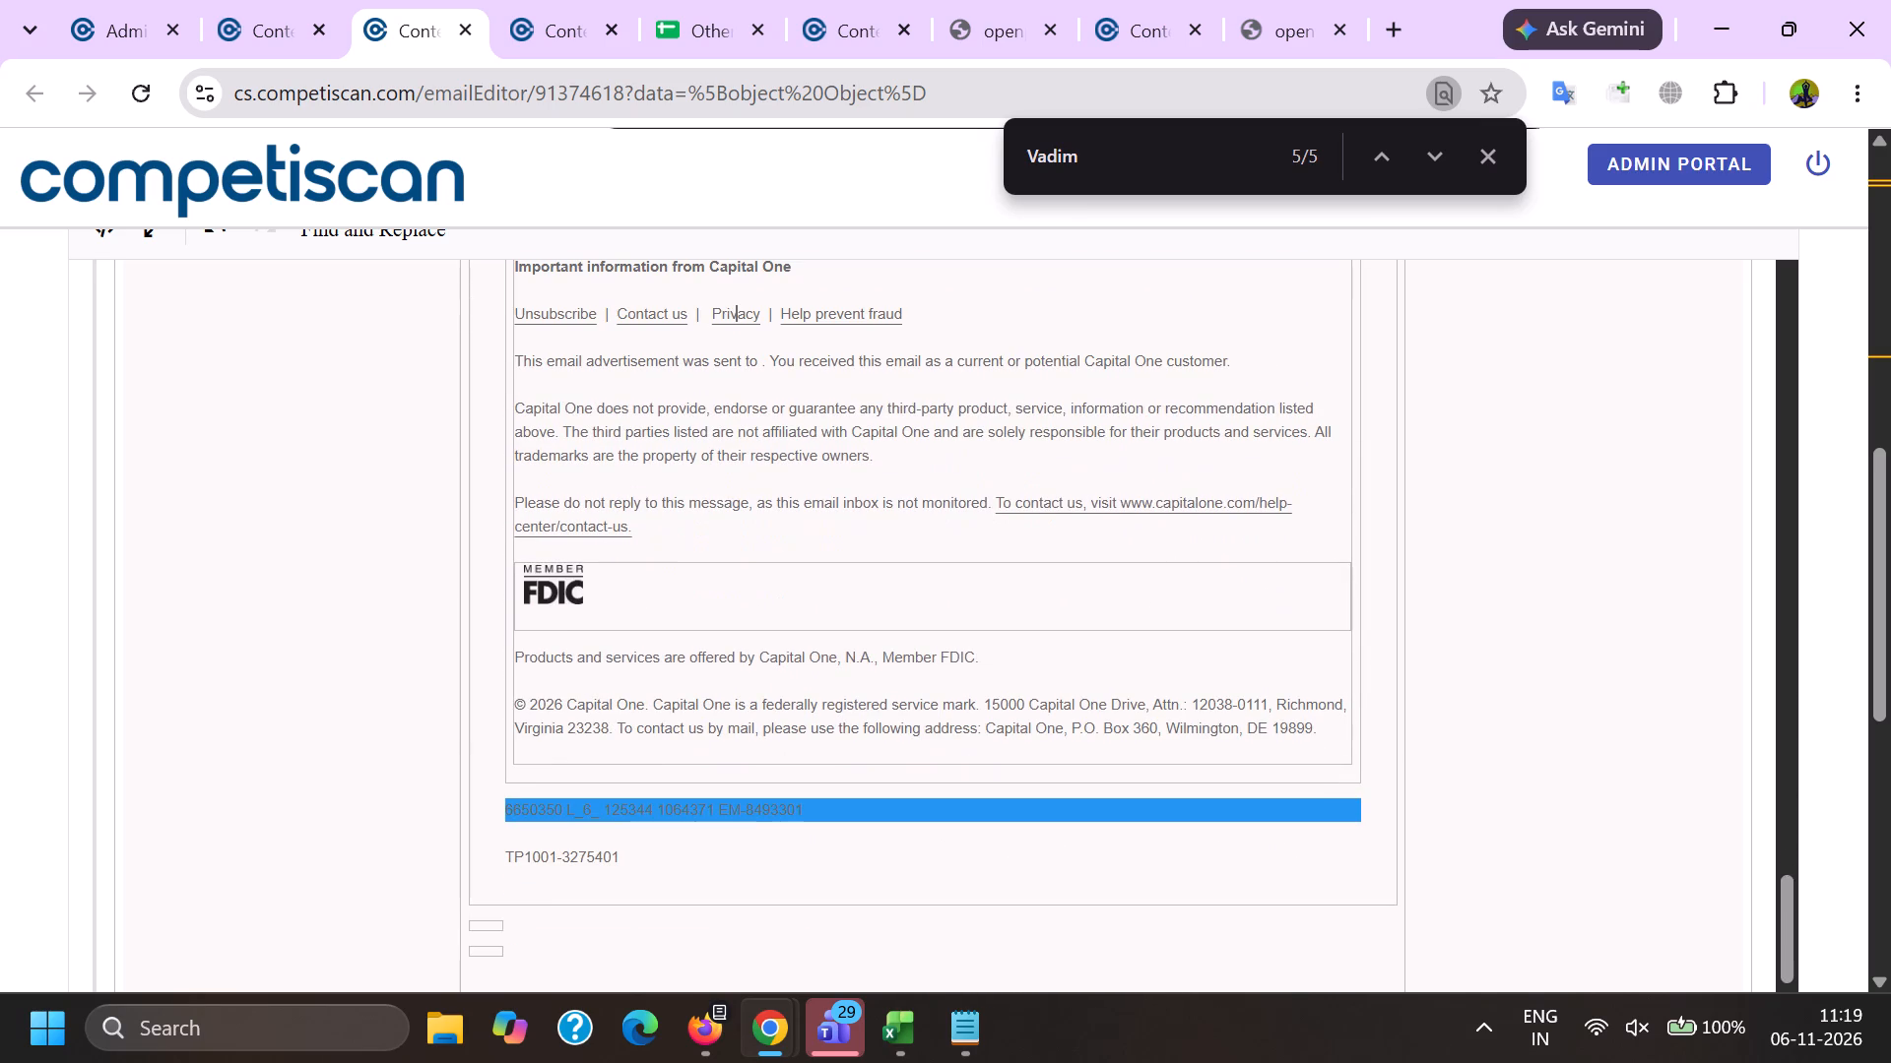
drag(492, 796, 693, 852)
key(BackSpace)
key(BackSpace)
Save the product info for the cleaned email 91374618.
scroll(683, 679, down, 7)
click(745, 741)
click(970, 602)
click(328, 0)
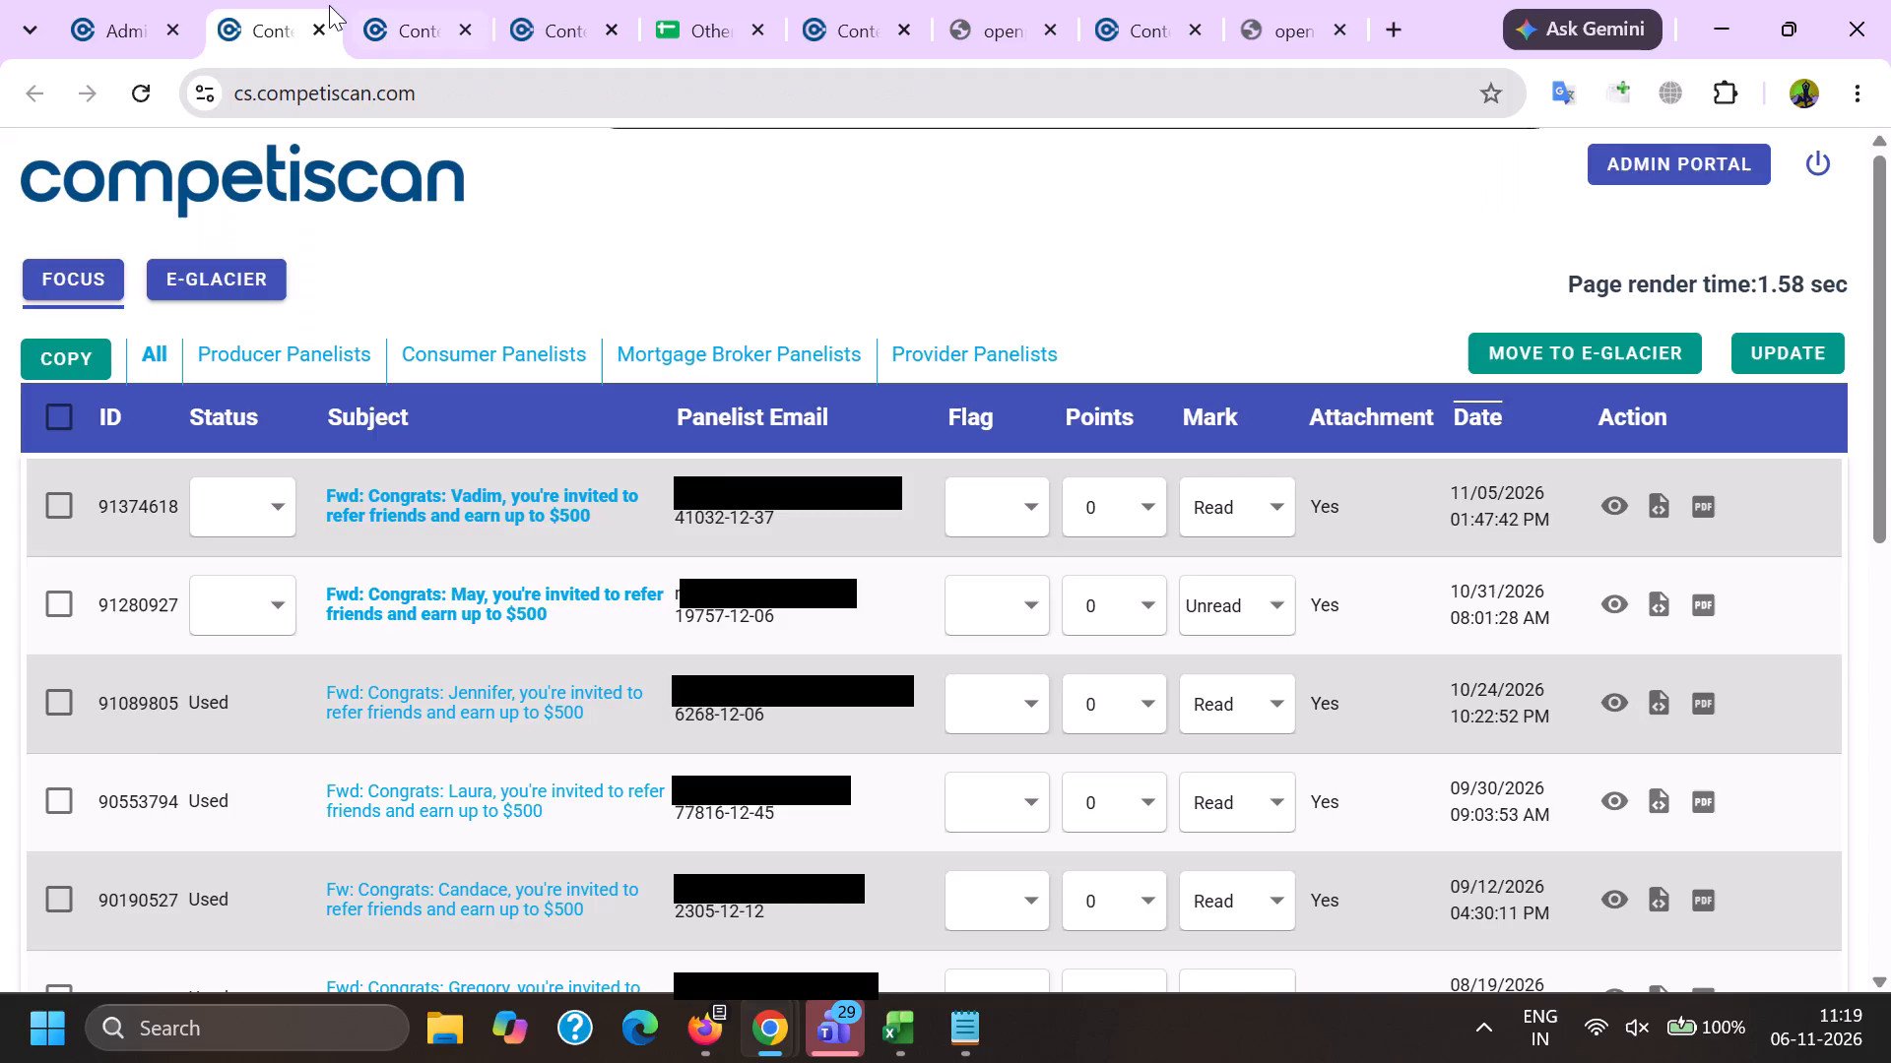
double_click(137, 711)
key(ctrl+c)
click(165, 0)
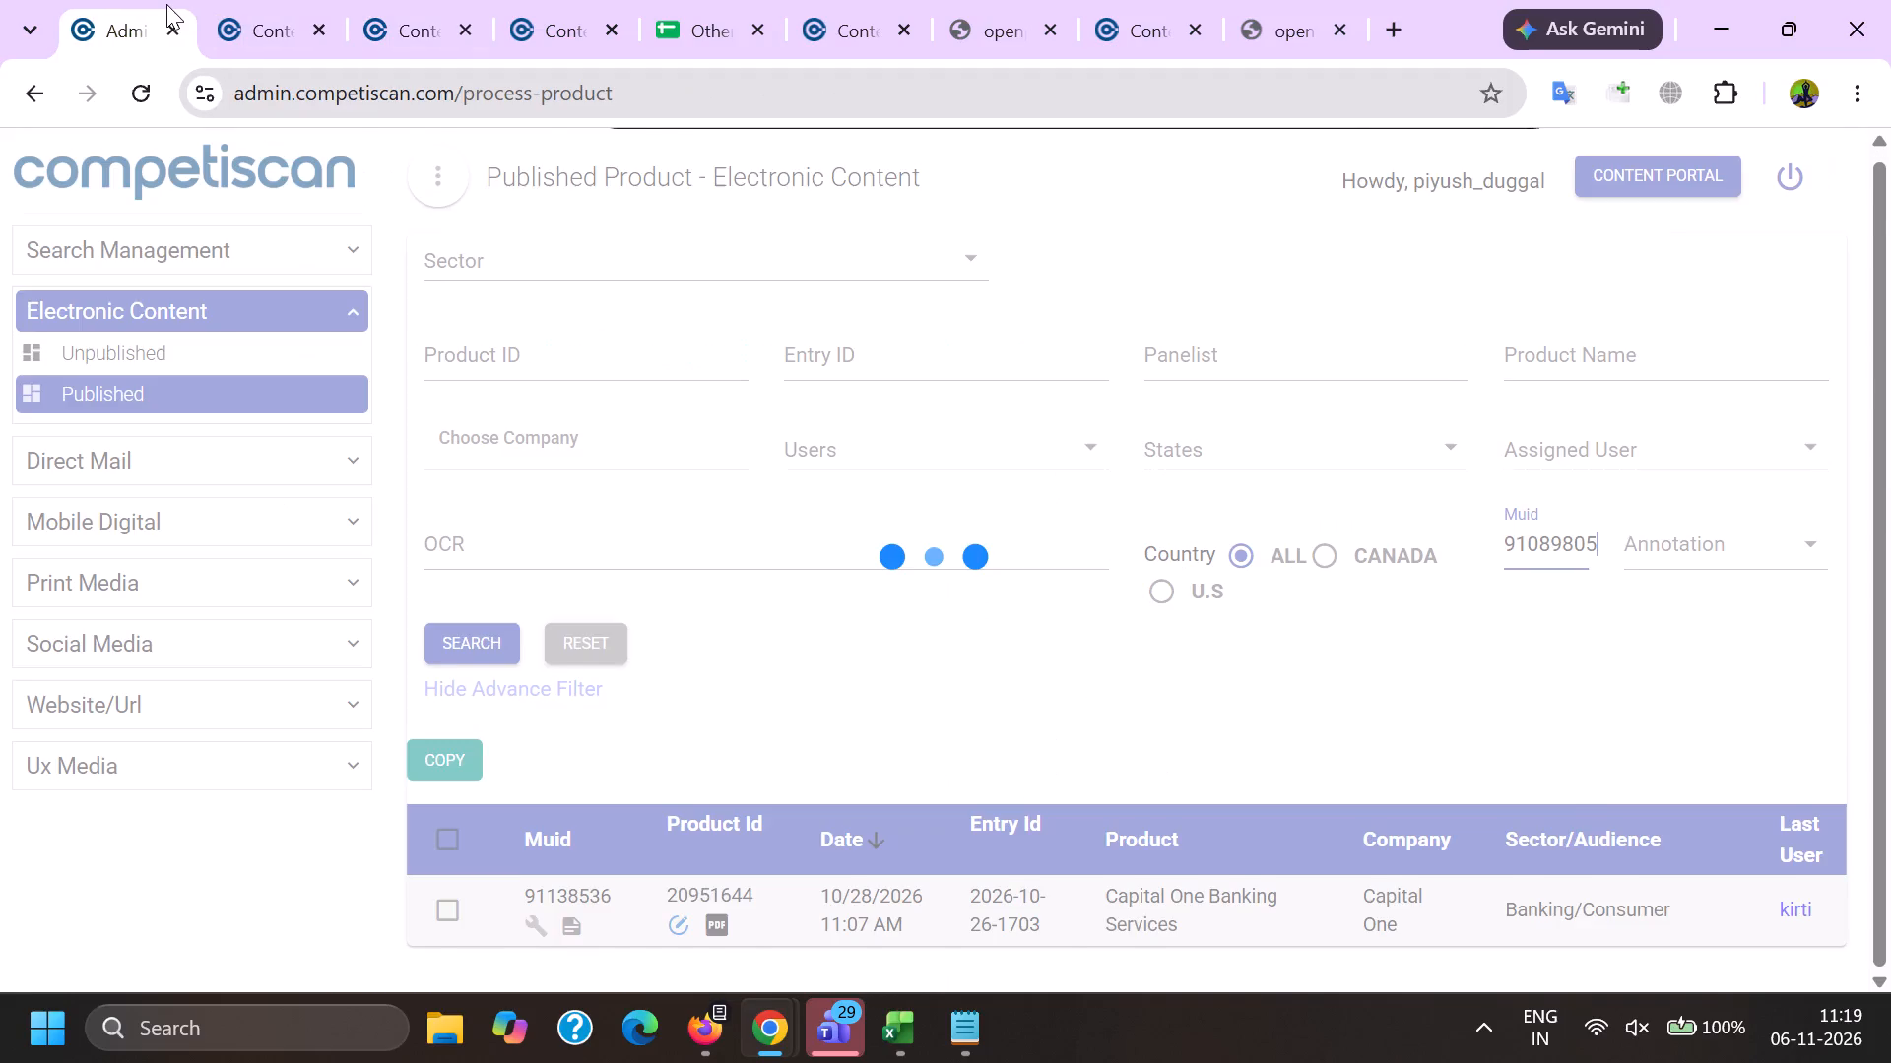
ctrl+click(676, 869)
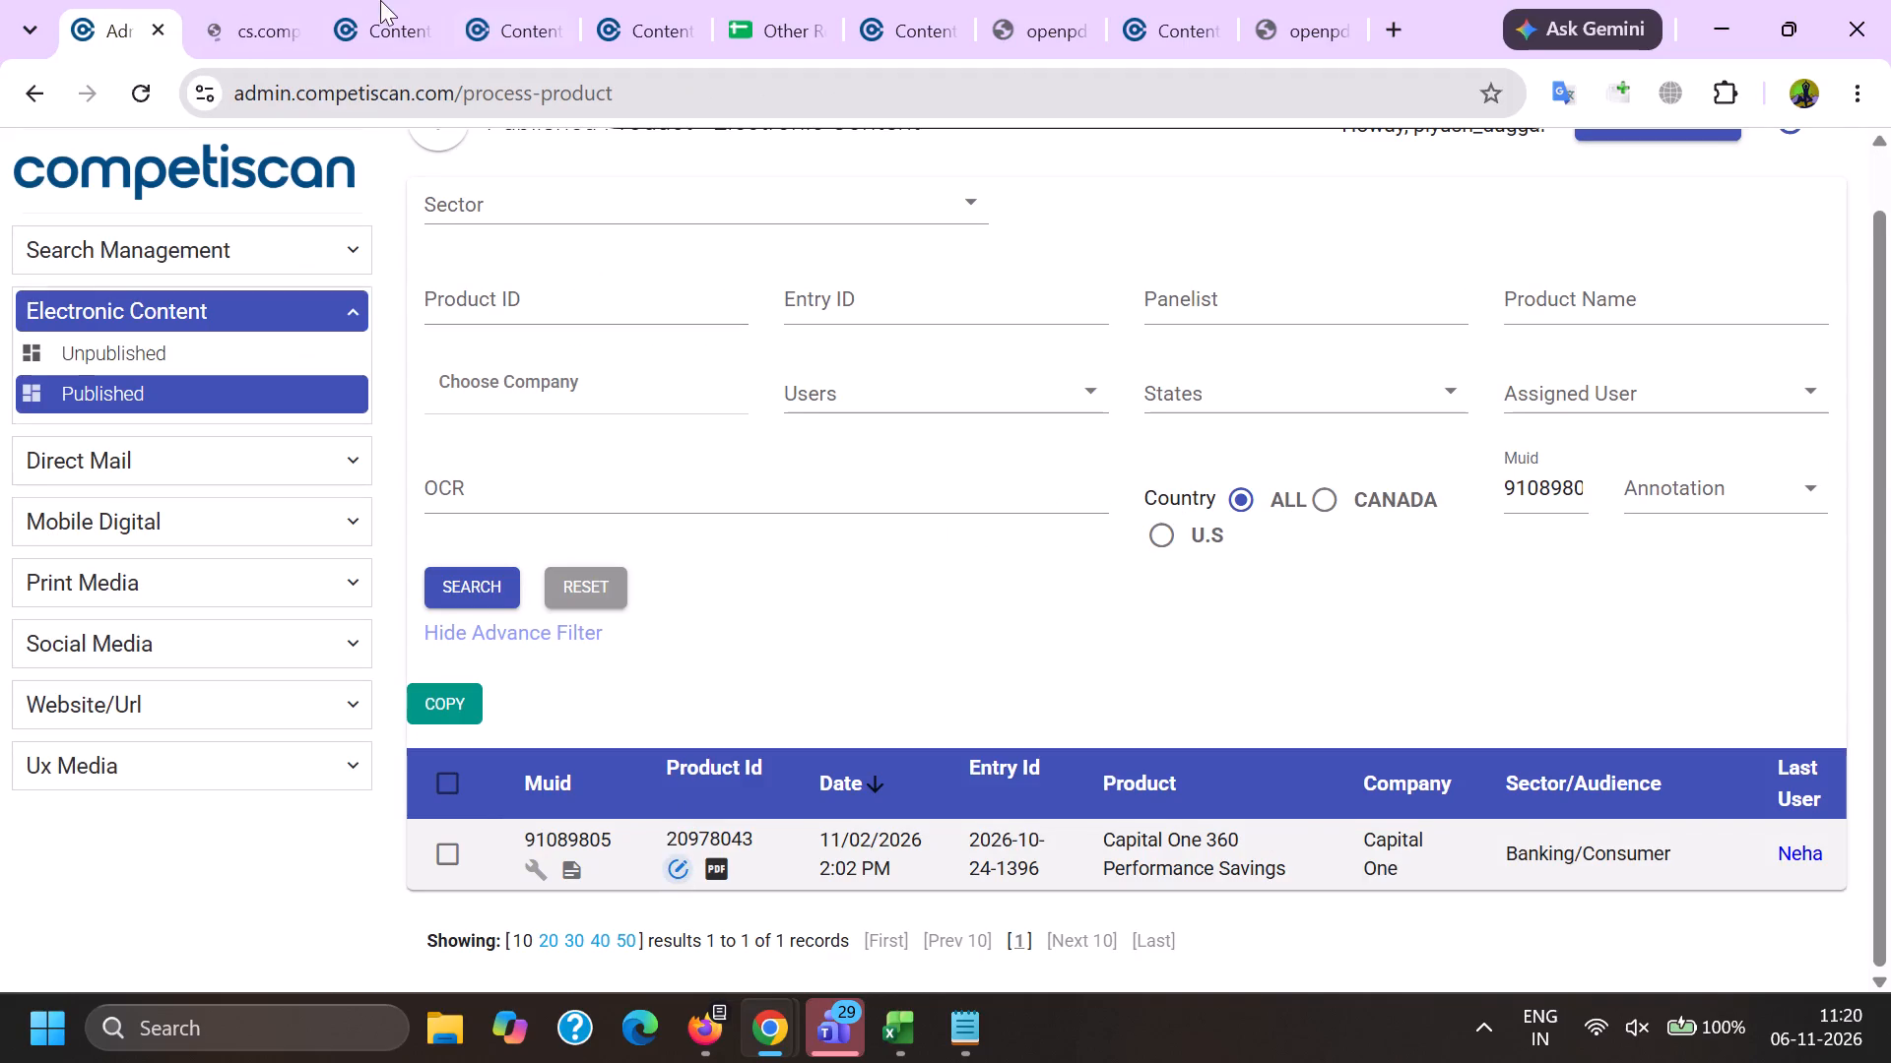
click(259, 0)
Copy the Product Headline text of the published Capital One 360 Performance Savings product.
scroll(838, 439, down, 13)
scroll(975, 508, down, 2)
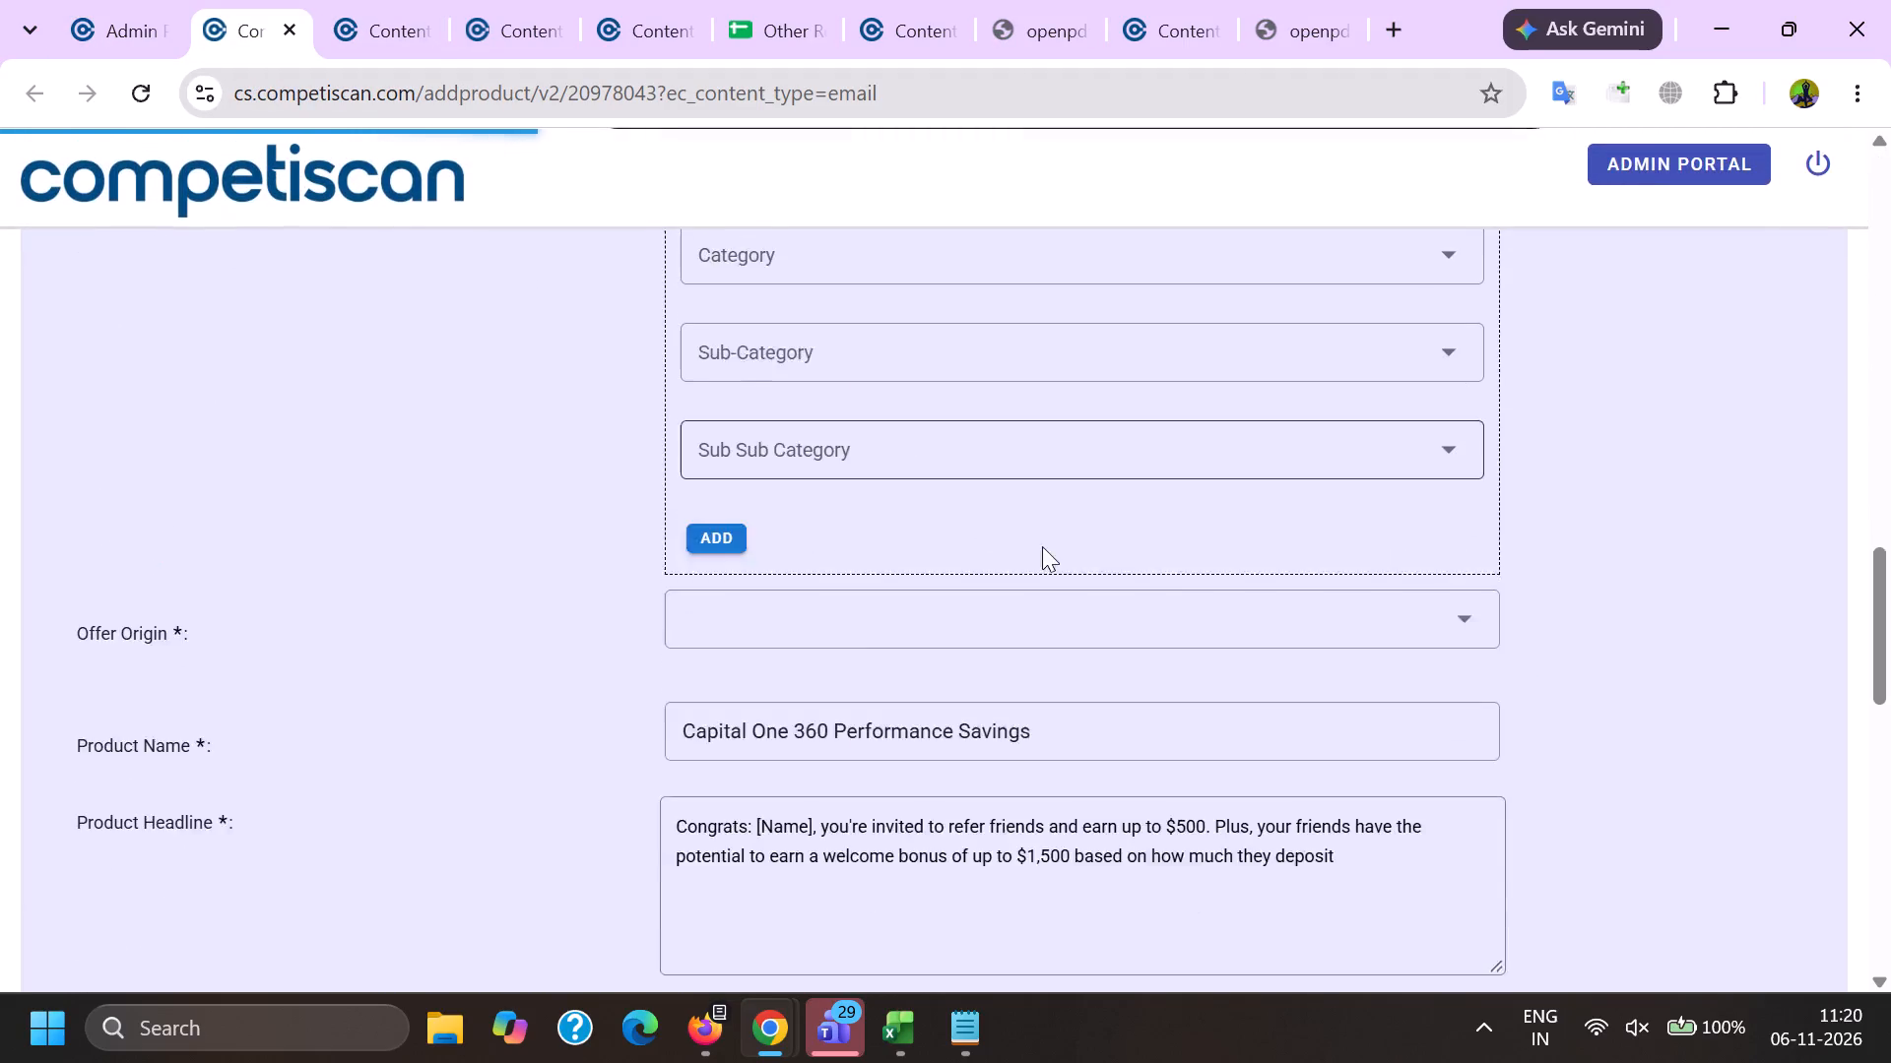
drag(1382, 731, 442, 574)
key(ctrl+c)
key(alt+Tab)
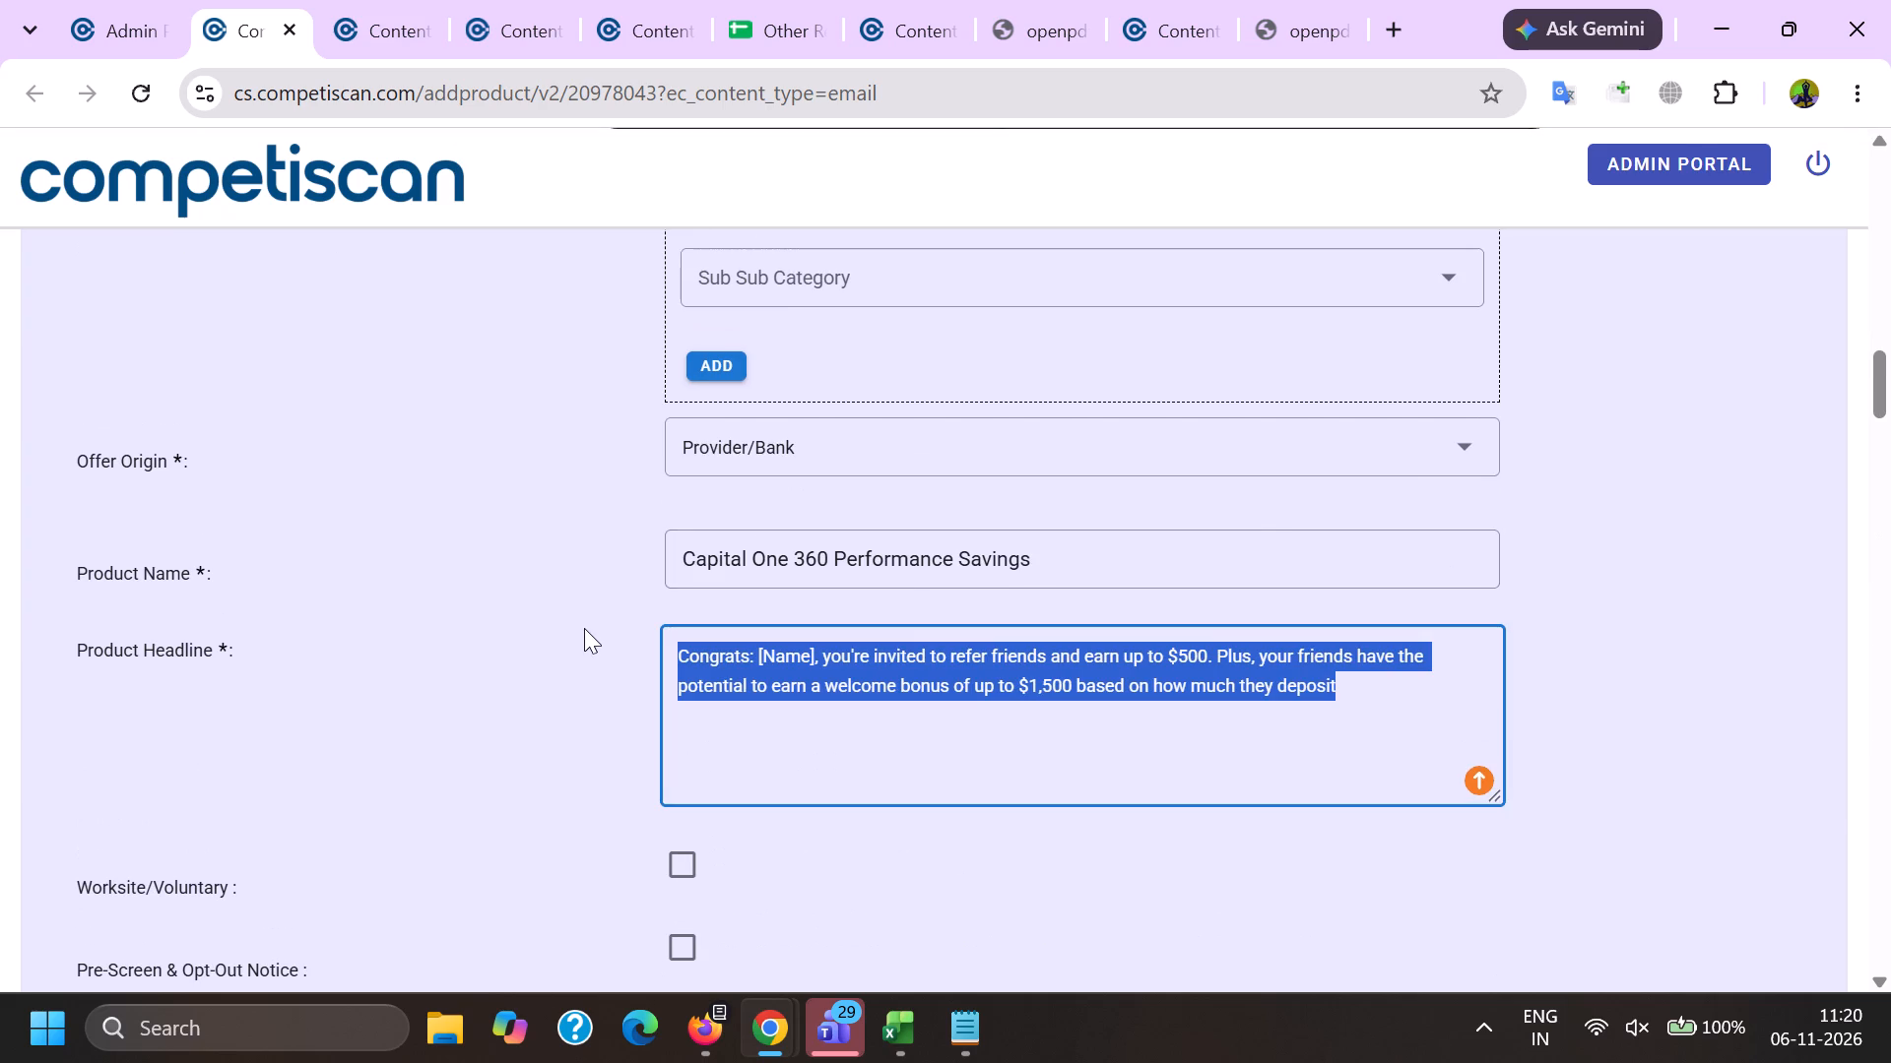
key(alt+Tab)
Look over the cleaned body of email 91374618, from its closing terms up to the header.
click(355, 0)
click(553, 0)
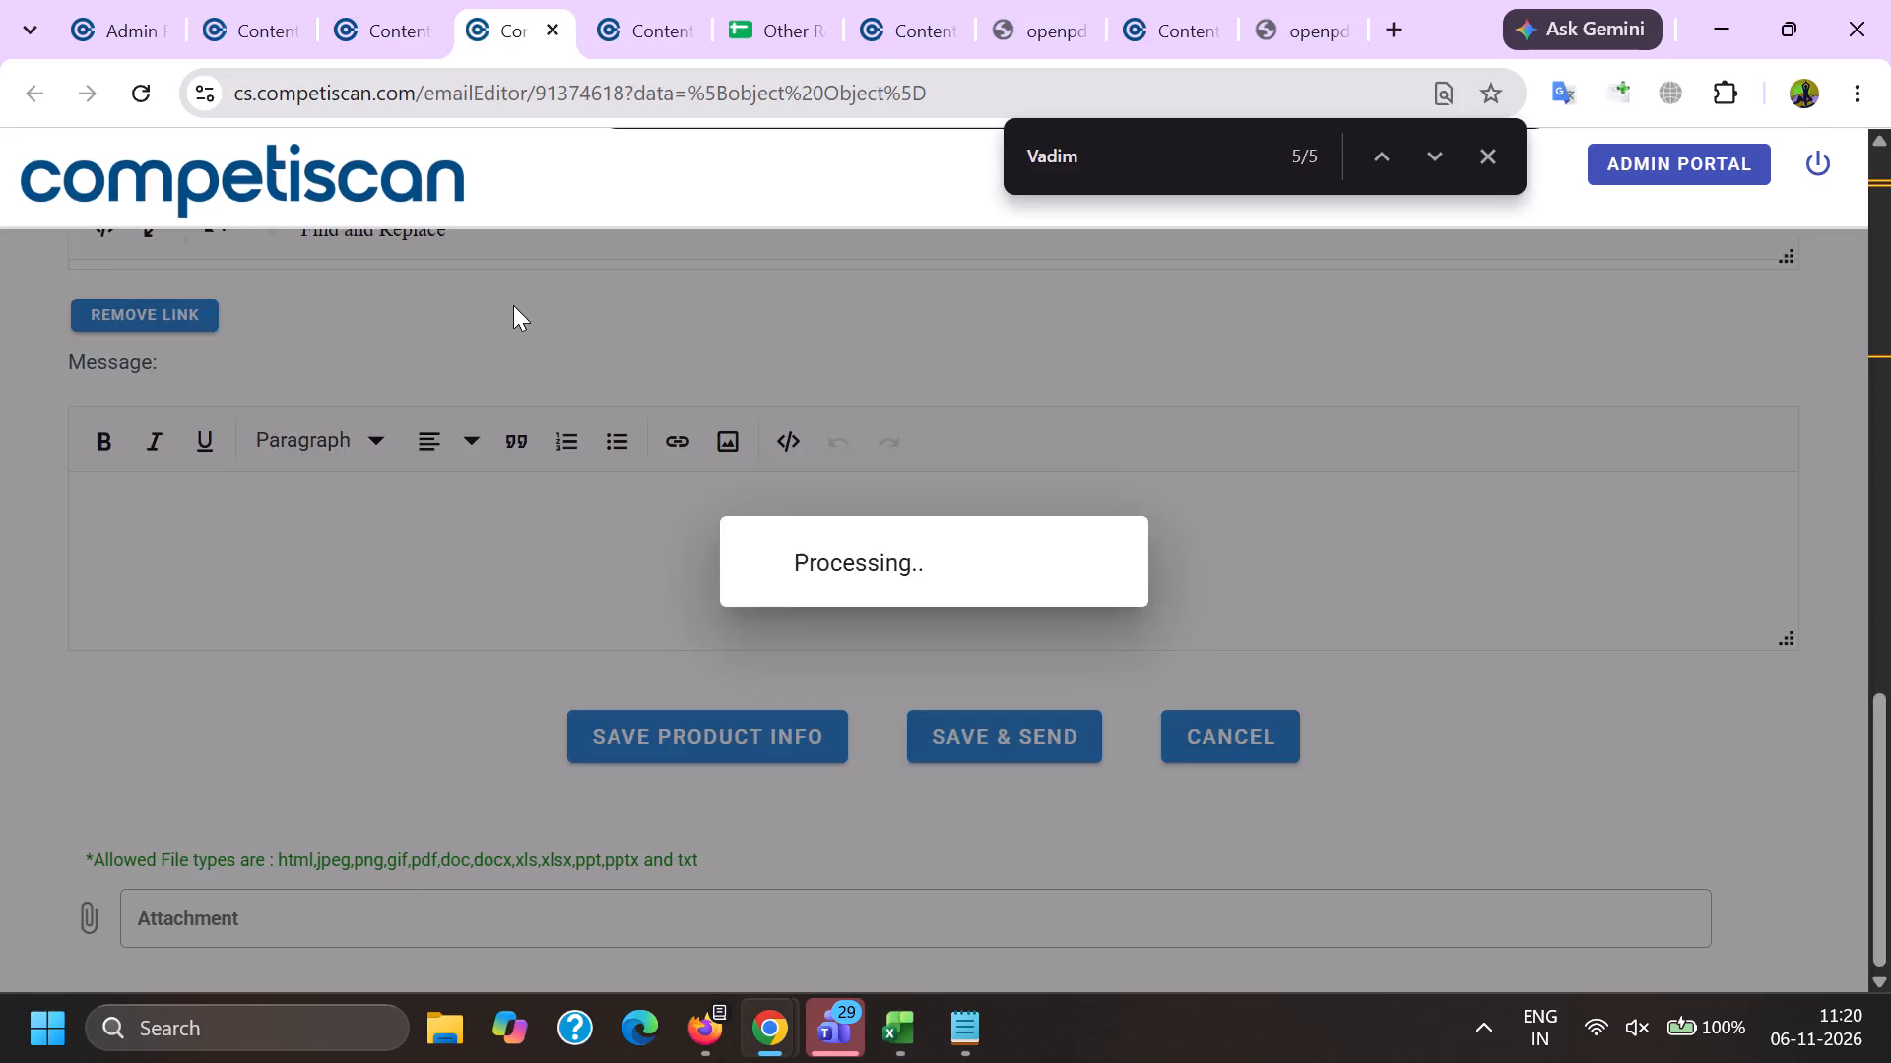
scroll(364, 526, up, 6)
click(171, 437)
key(alt+Tab)
scroll(501, 445, down, 6)
scroll(403, 618, up, 5)
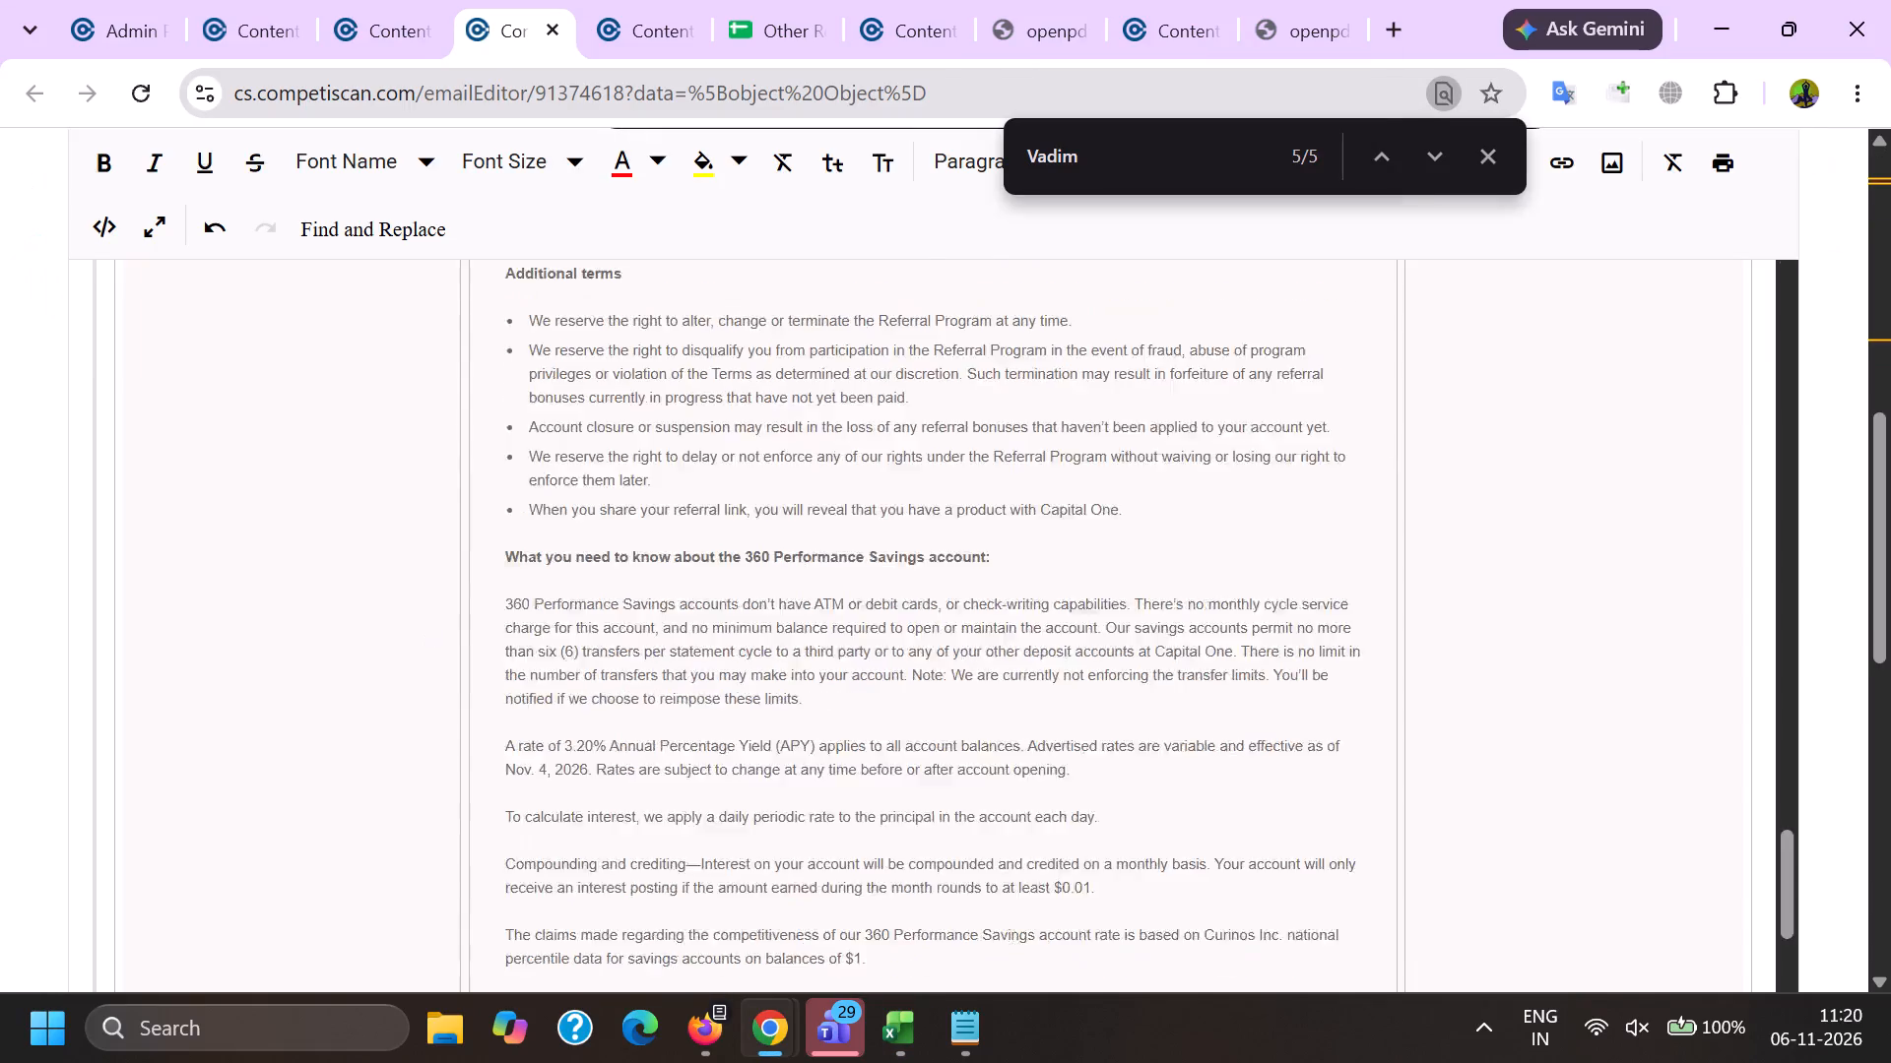
scroll(427, 615, up, 20)
scroll(427, 615, up, 14)
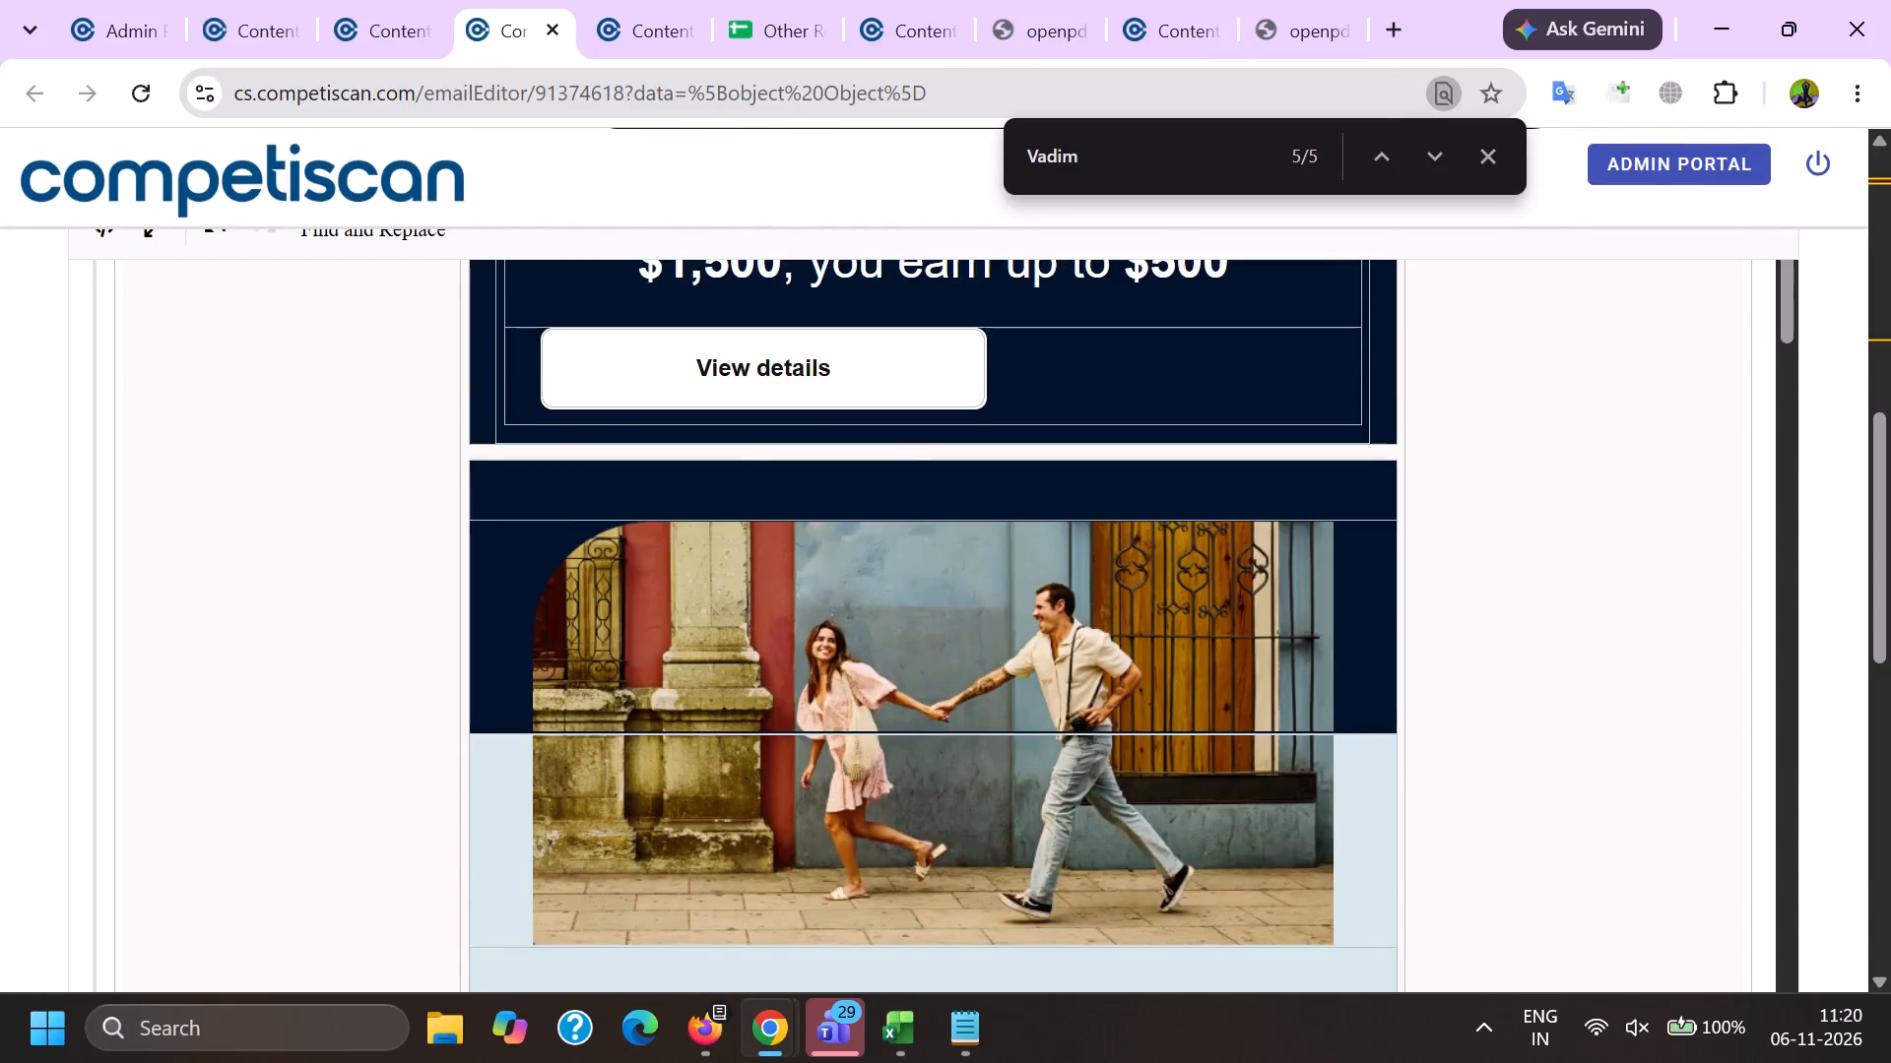
scroll(434, 600, up, 4)
key(alt+Tab)
scroll(494, 496, down, 5)
click(594, 446)
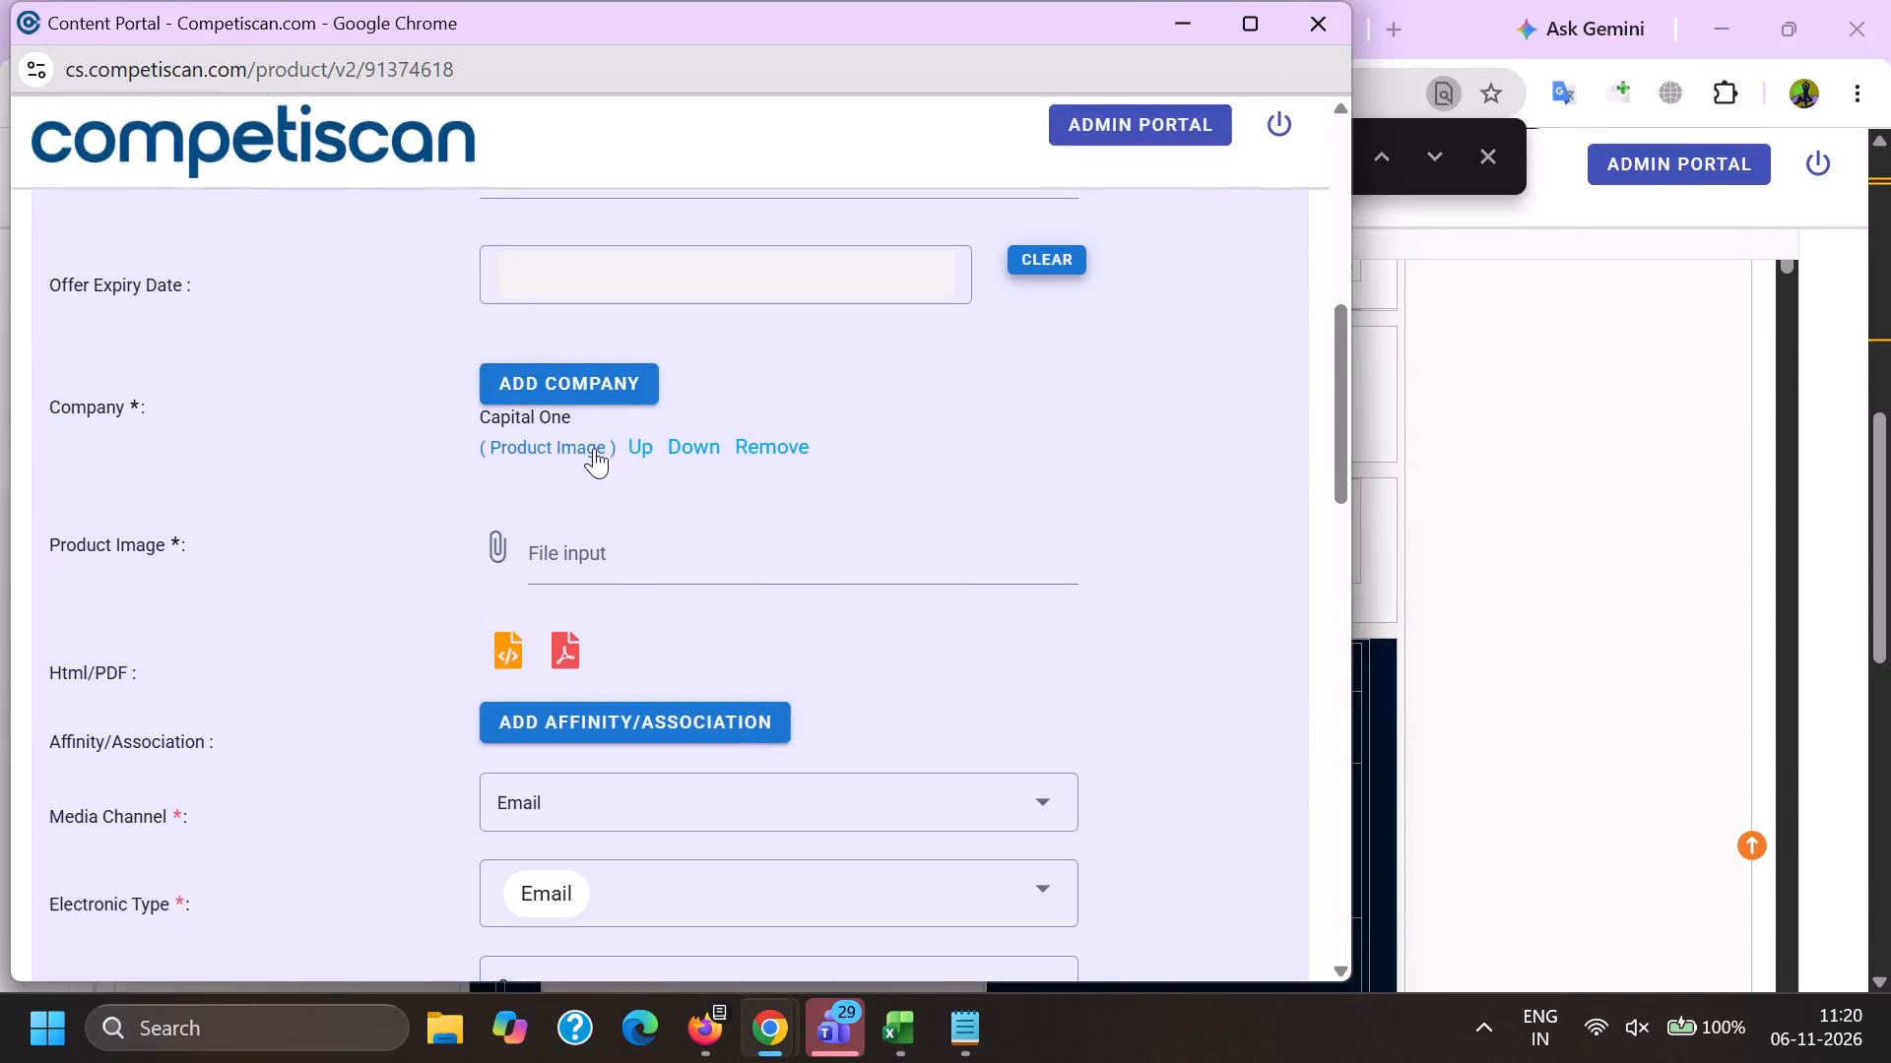
Add the classification with sector Banking, category Deposit and sub-category Savings Account.
scroll(594, 444, down, 5)
click(611, 385)
click(593, 519)
drag(372, 515, 424, 518)
click(654, 486)
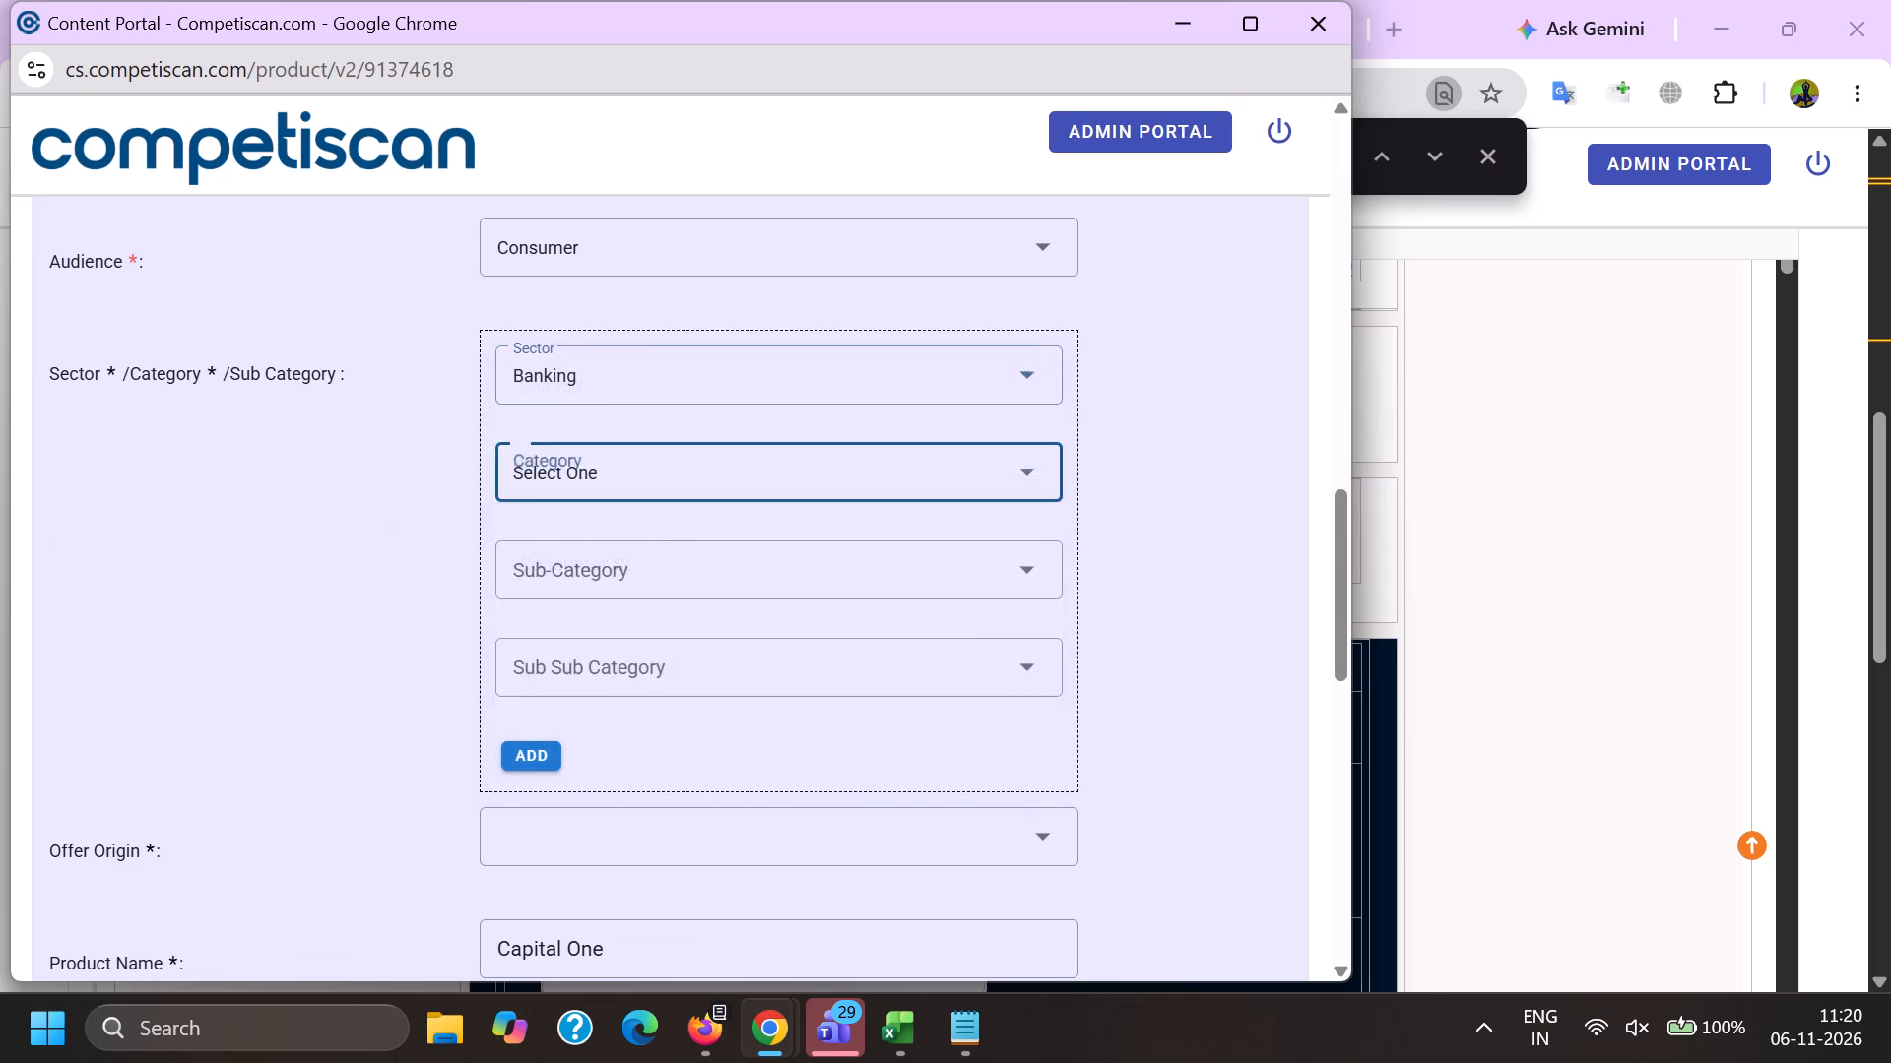
click(620, 645)
drag(464, 628, 501, 627)
click(621, 581)
scroll(600, 457, down, 1)
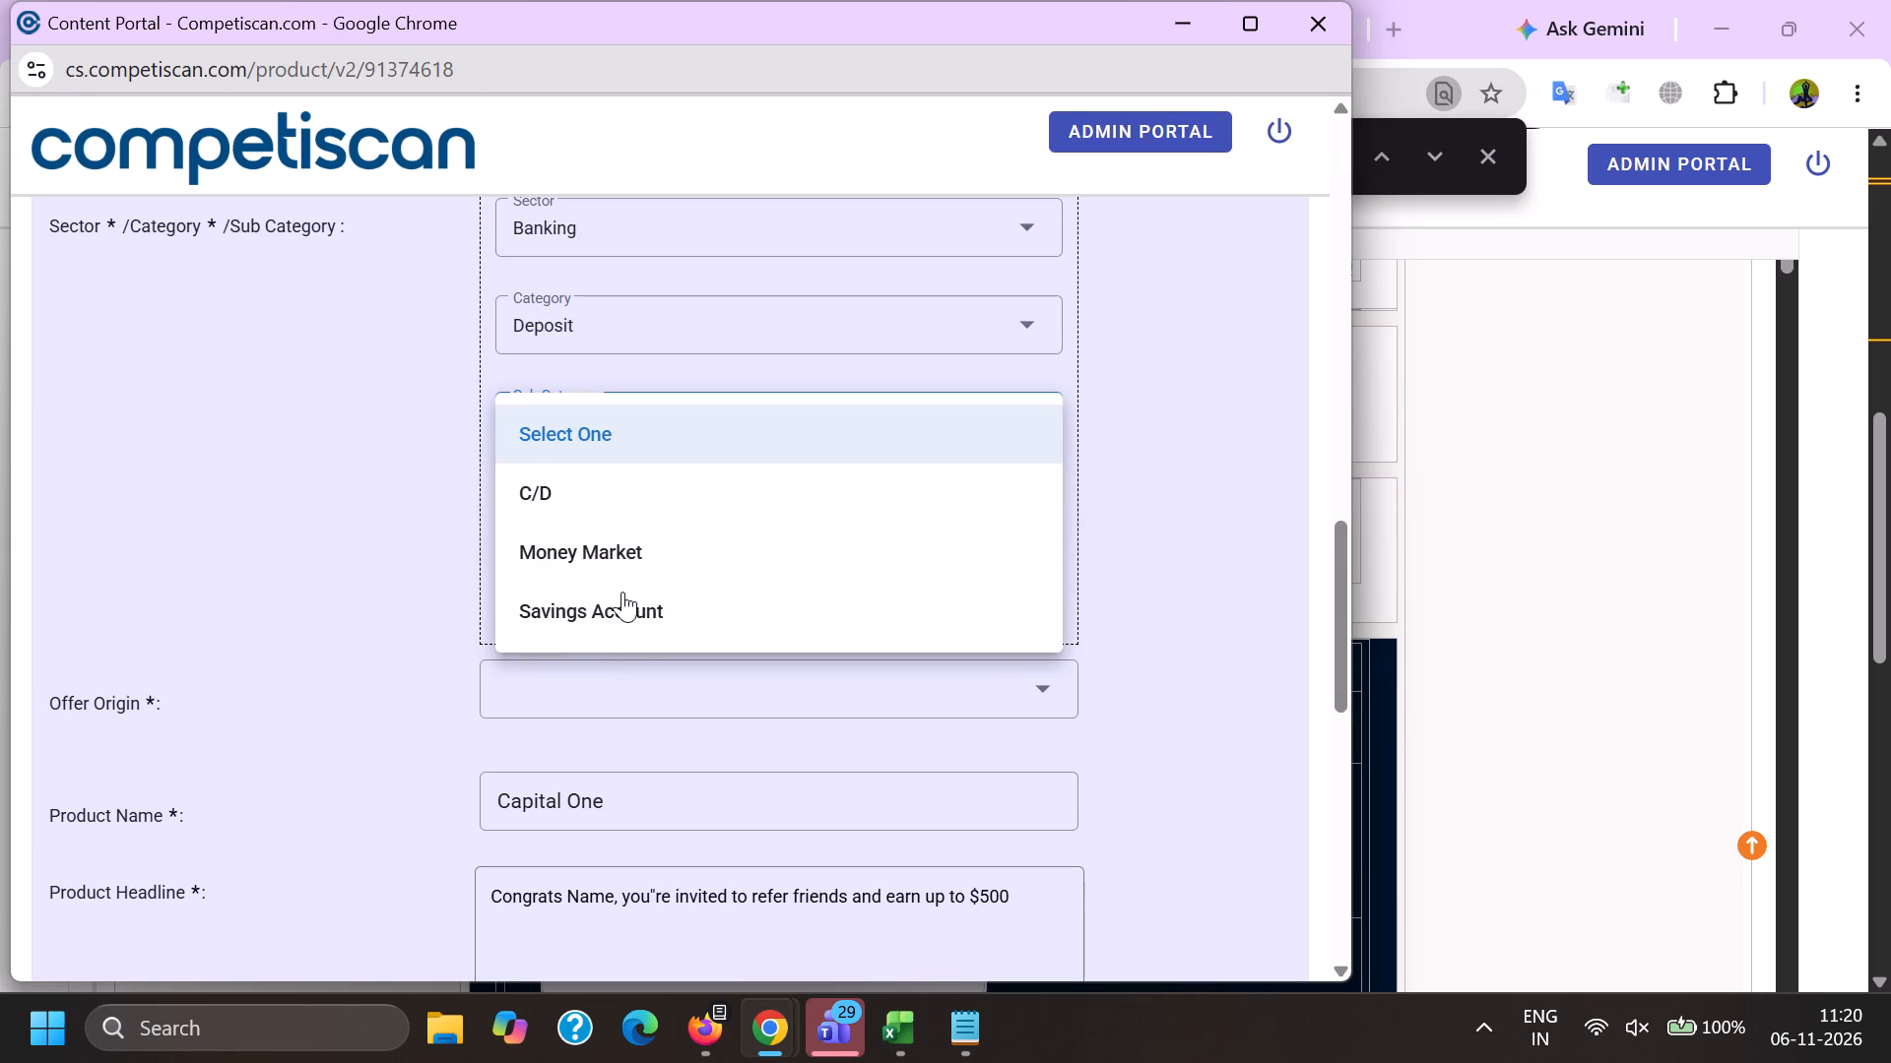
click(621, 593)
drag(413, 608, 434, 613)
click(509, 607)
Set the Offer Origin to Provider/Bank.
scroll(567, 444, down, 2)
click(546, 472)
click(570, 617)
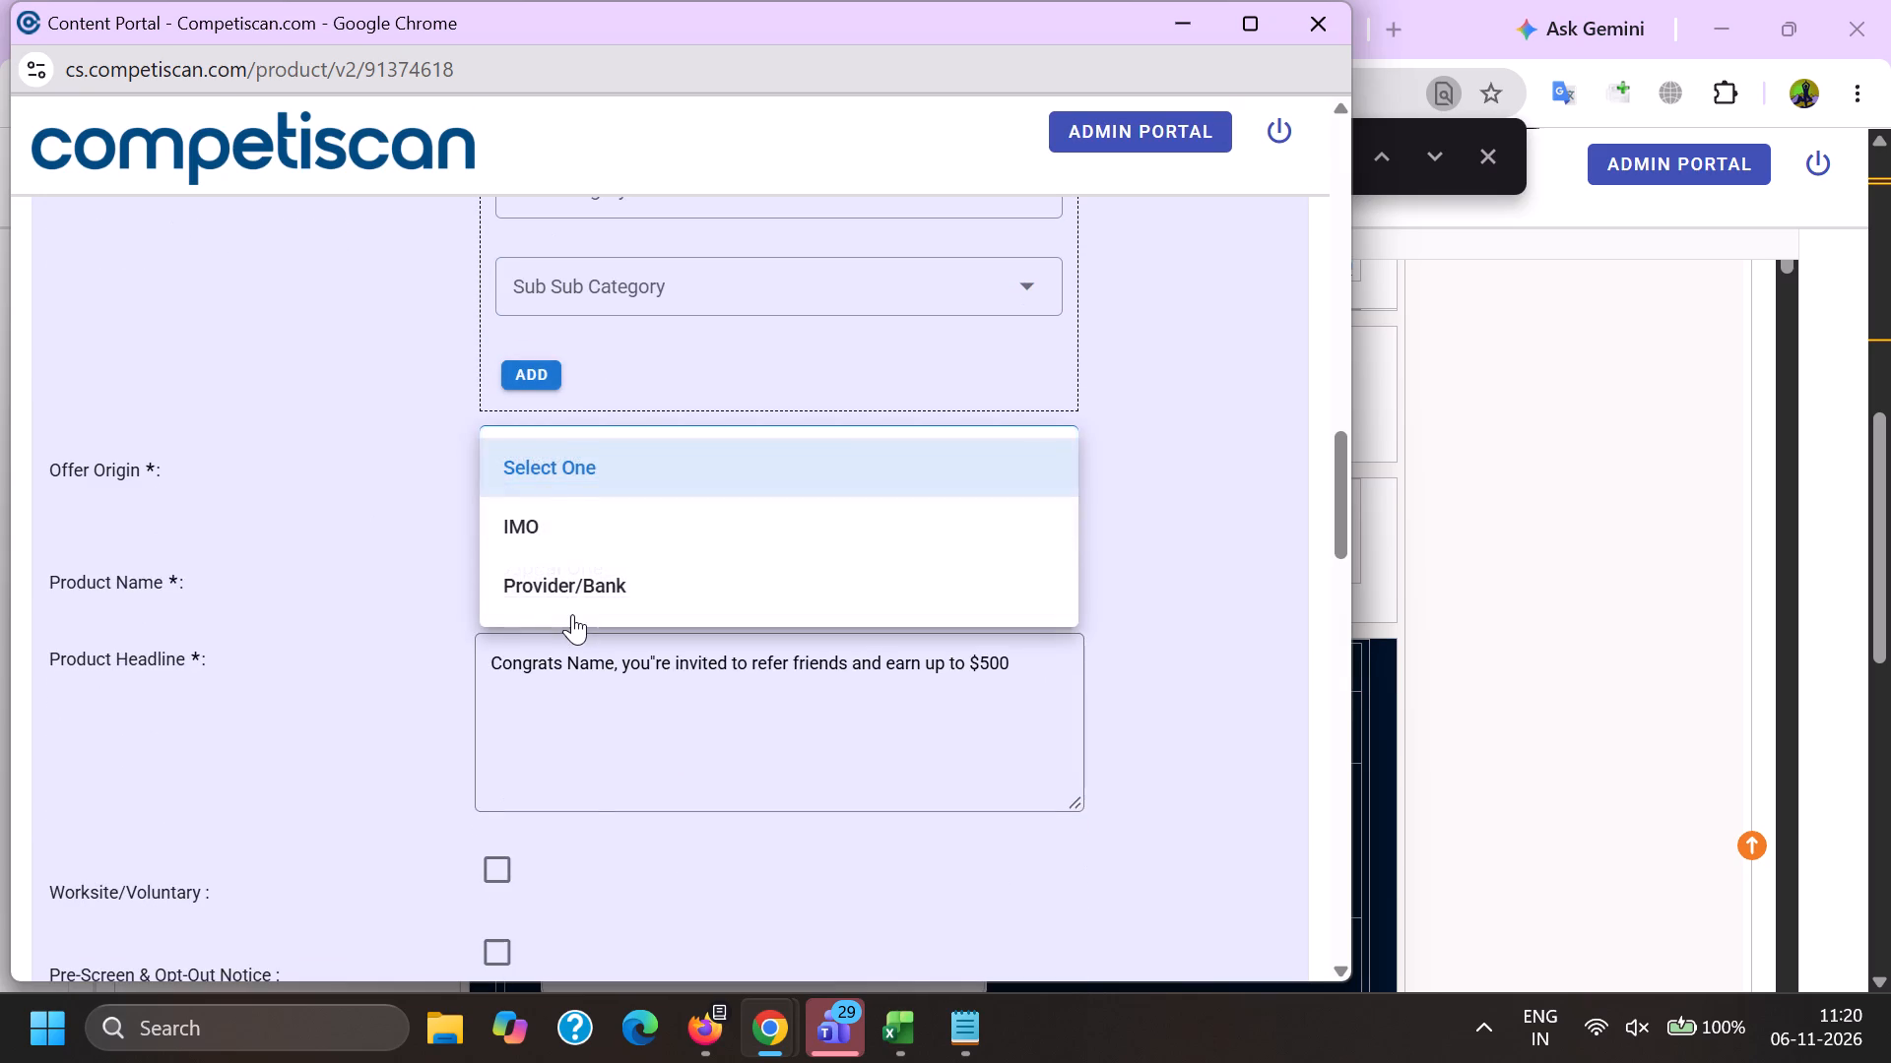
click(555, 587)
Replace the Product Headline with the headline copied from the published Capital One 360 Performance Savings product.
drag(1029, 689, 163, 643)
key(ctrl+v)
key(ctrl+b)
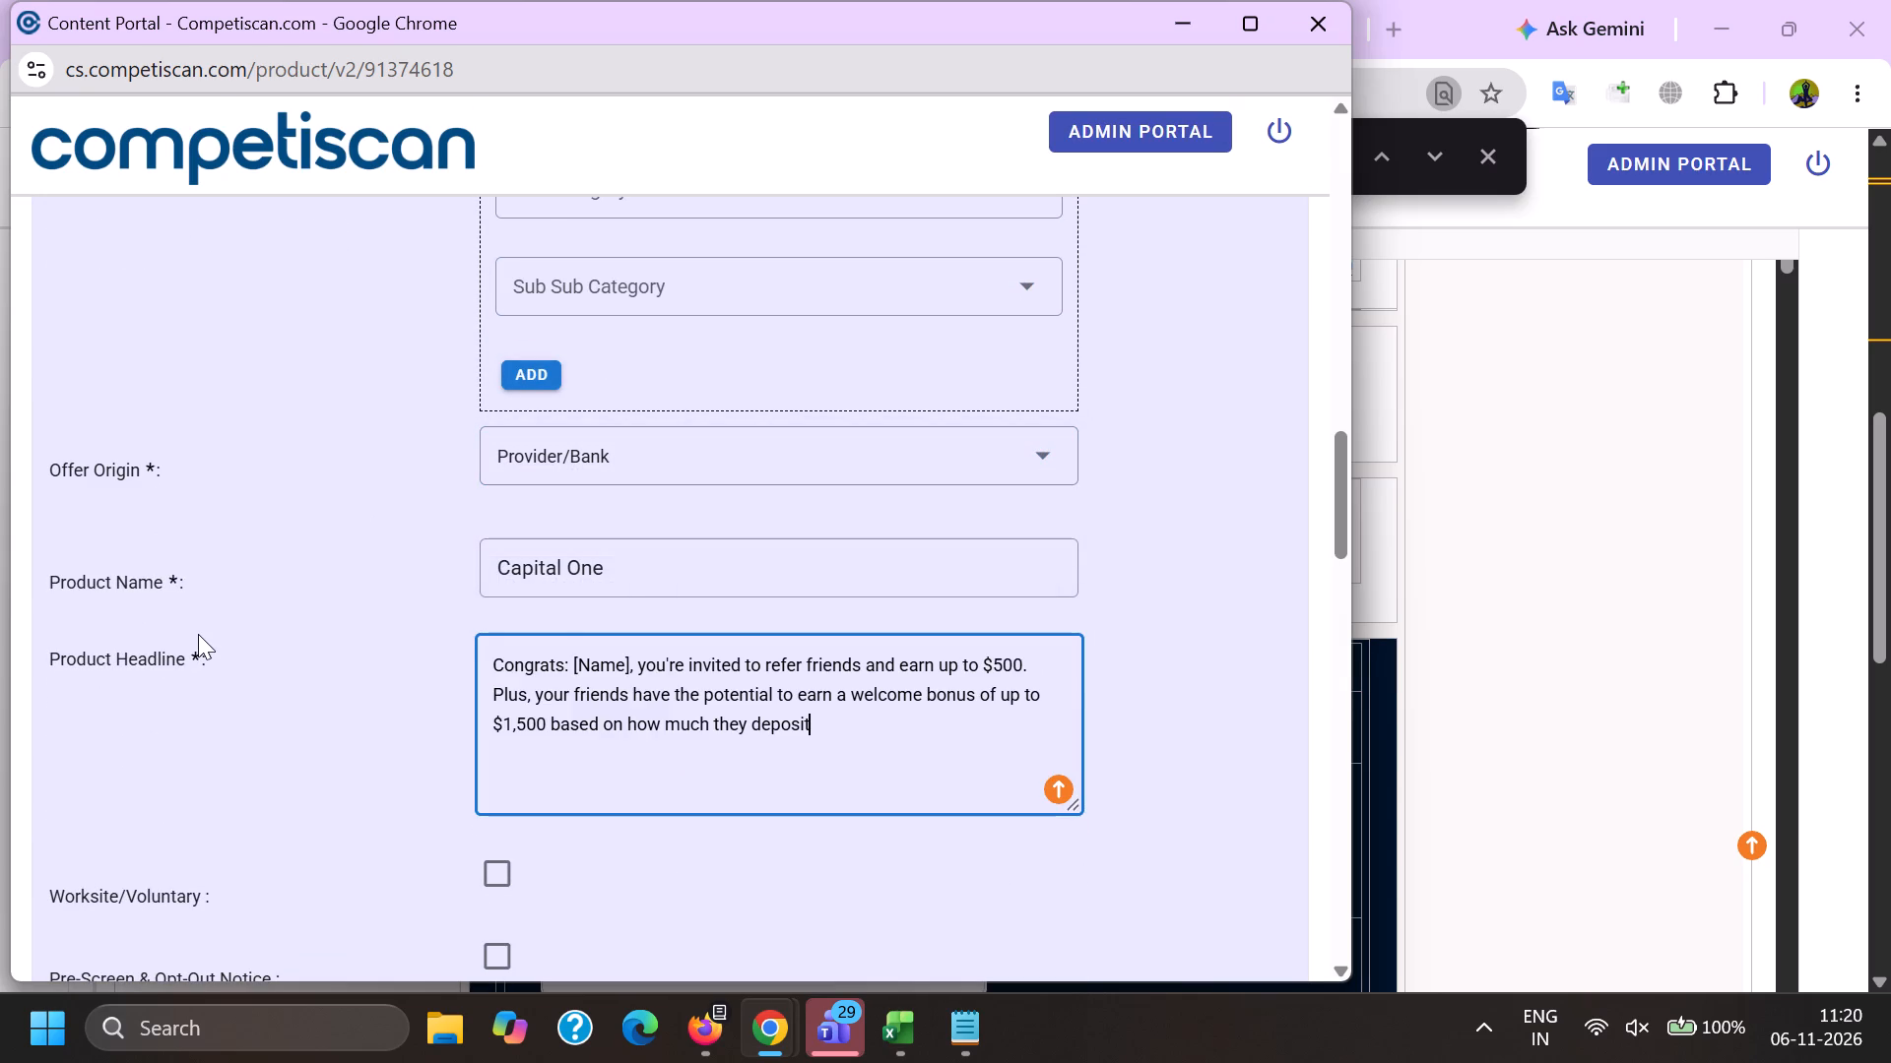
Go through the open portal pages to the editor of email 91384941 and close that page.
key(alt+Tab)
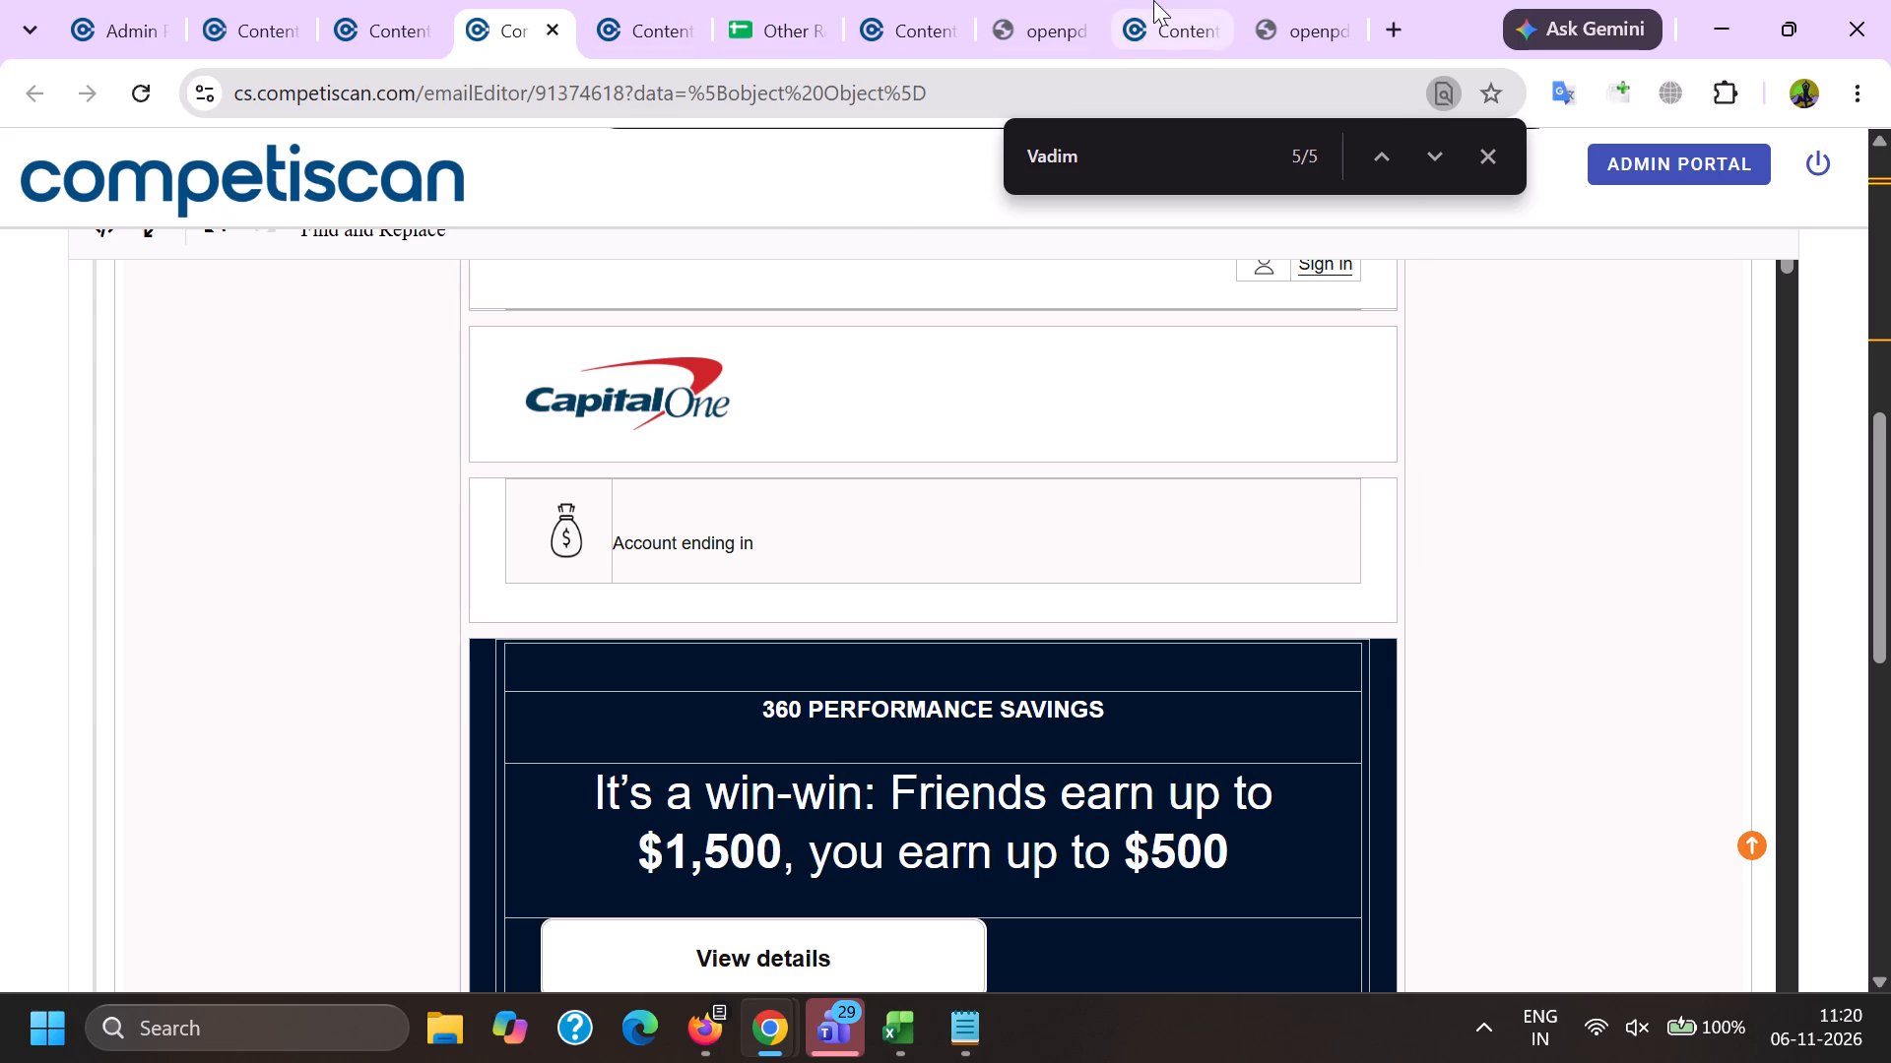
click(1153, 0)
click(942, 0)
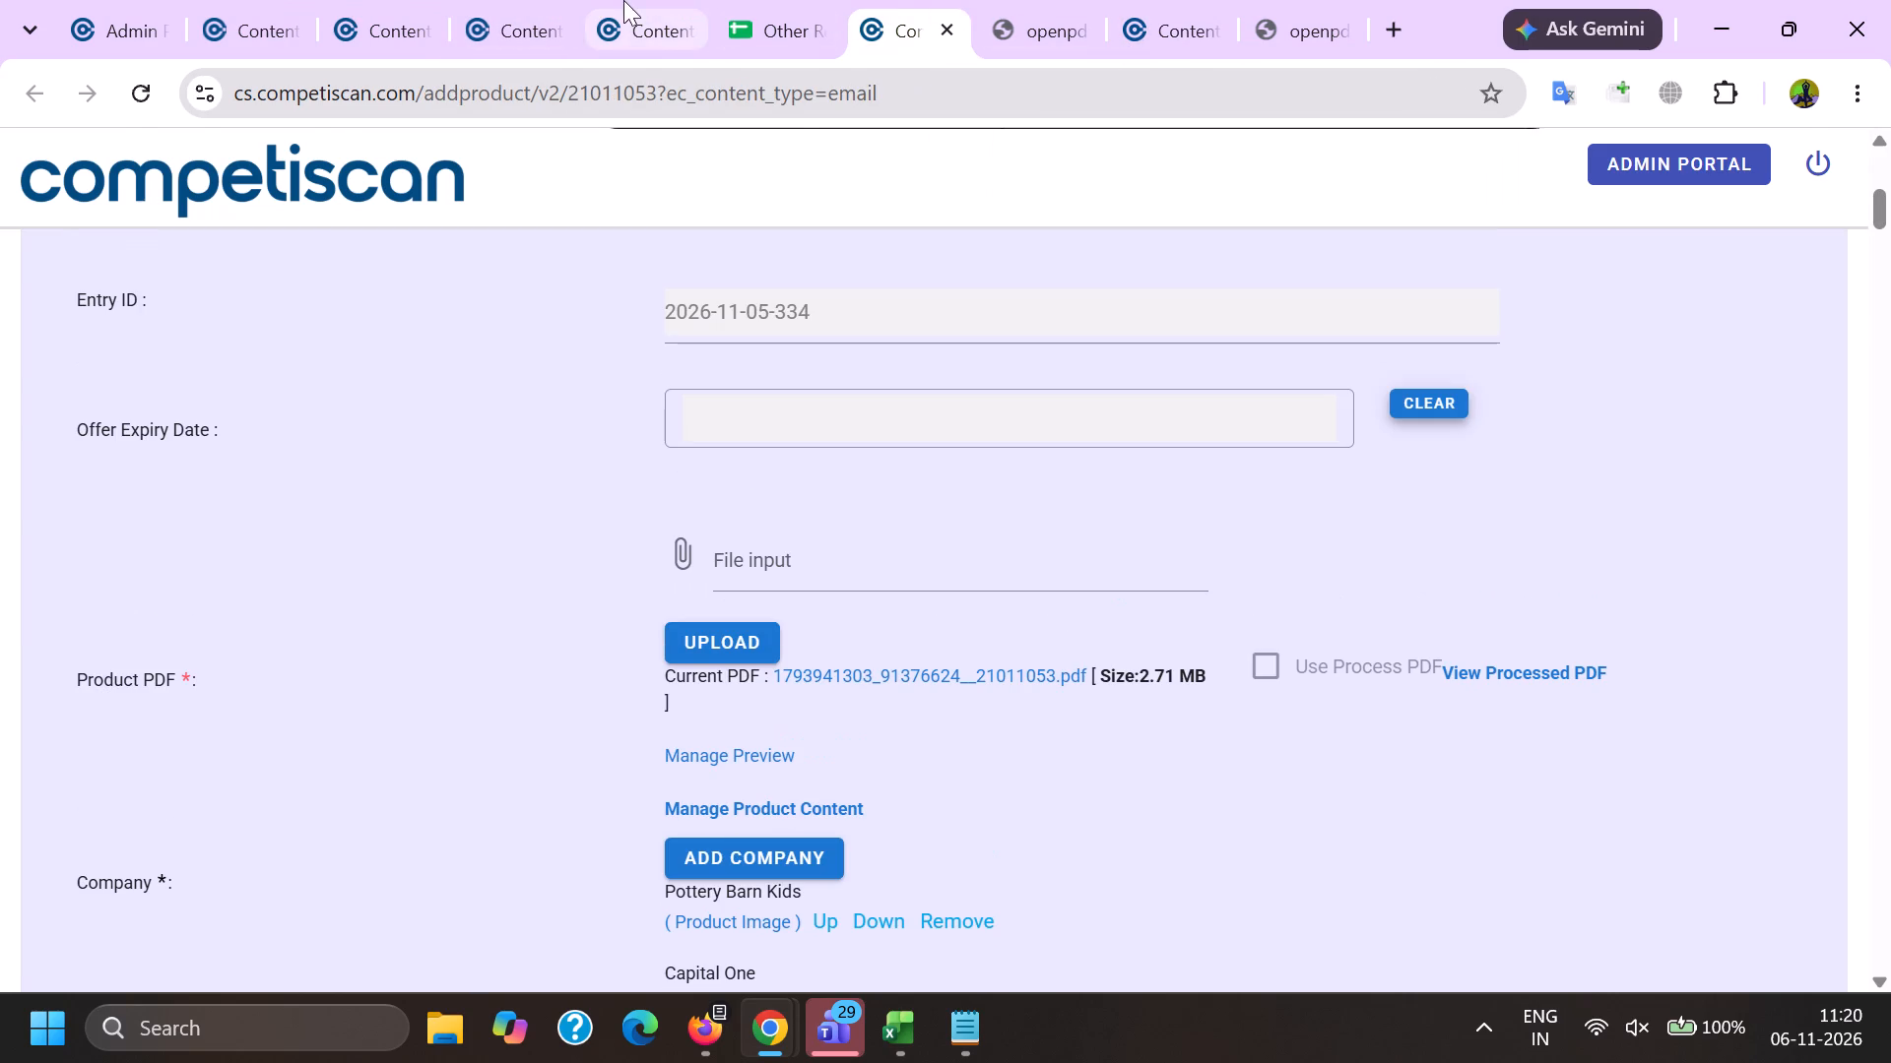
click(623, 0)
scroll(846, 588, down, 6)
scroll(636, 594, up, 20)
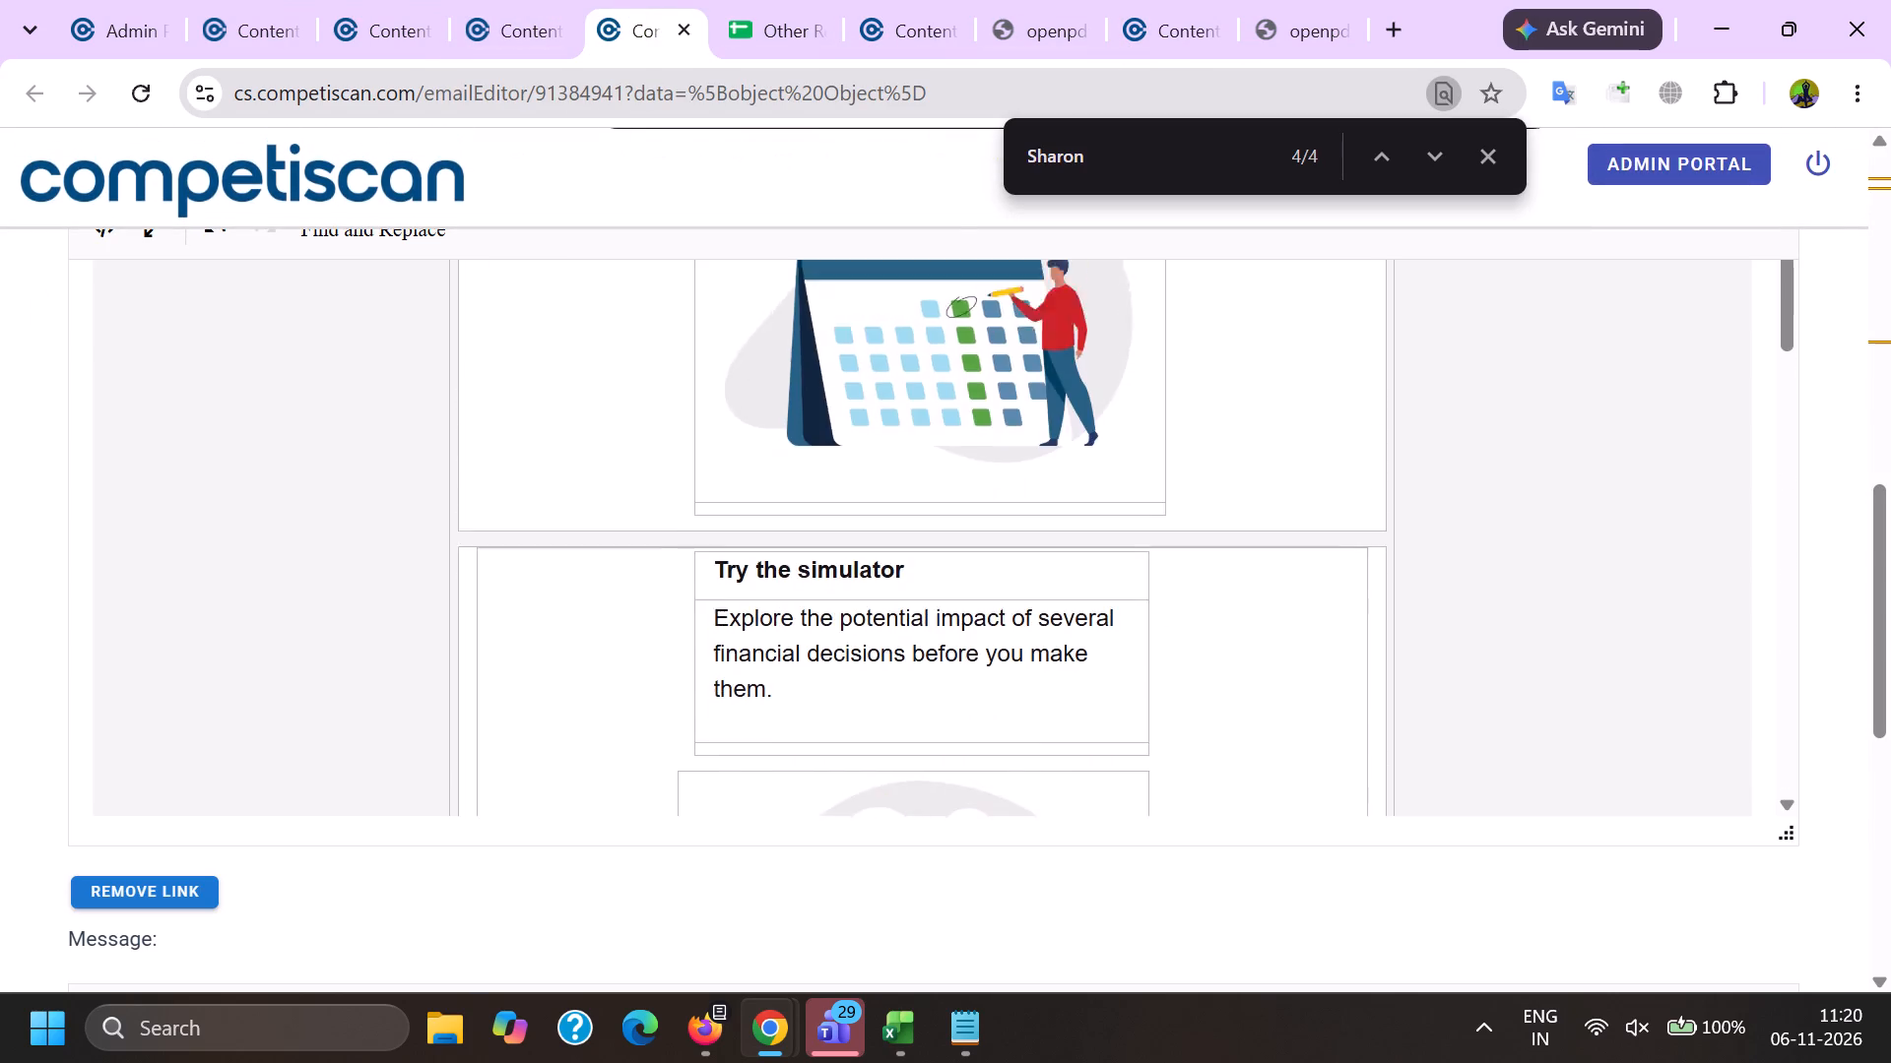
scroll(636, 586, up, 8)
key(alt+Tab)
key(alt+Tab)
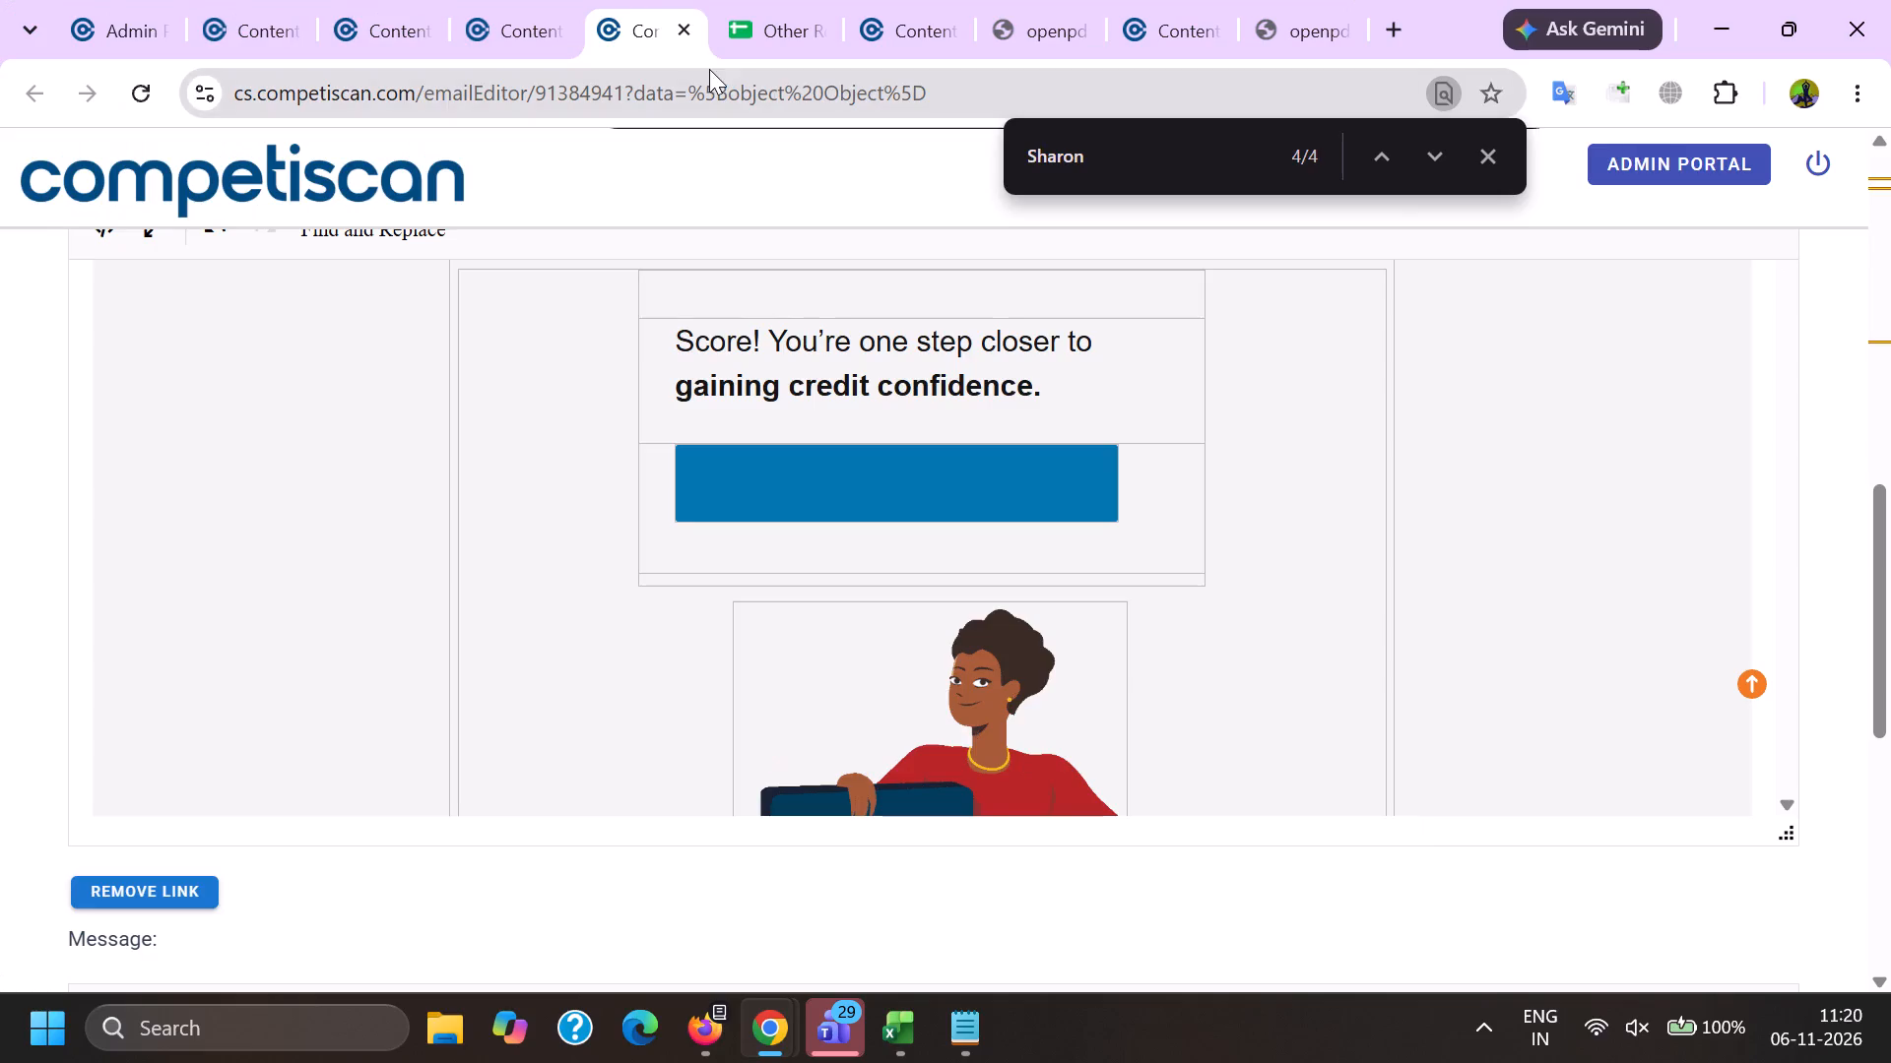
click(684, 21)
Copy the Product Name, Capital One 360 Performance Savings, from the published product.
click(305, 0)
scroll(712, 511, down, 3)
scroll(975, 591, up, 3)
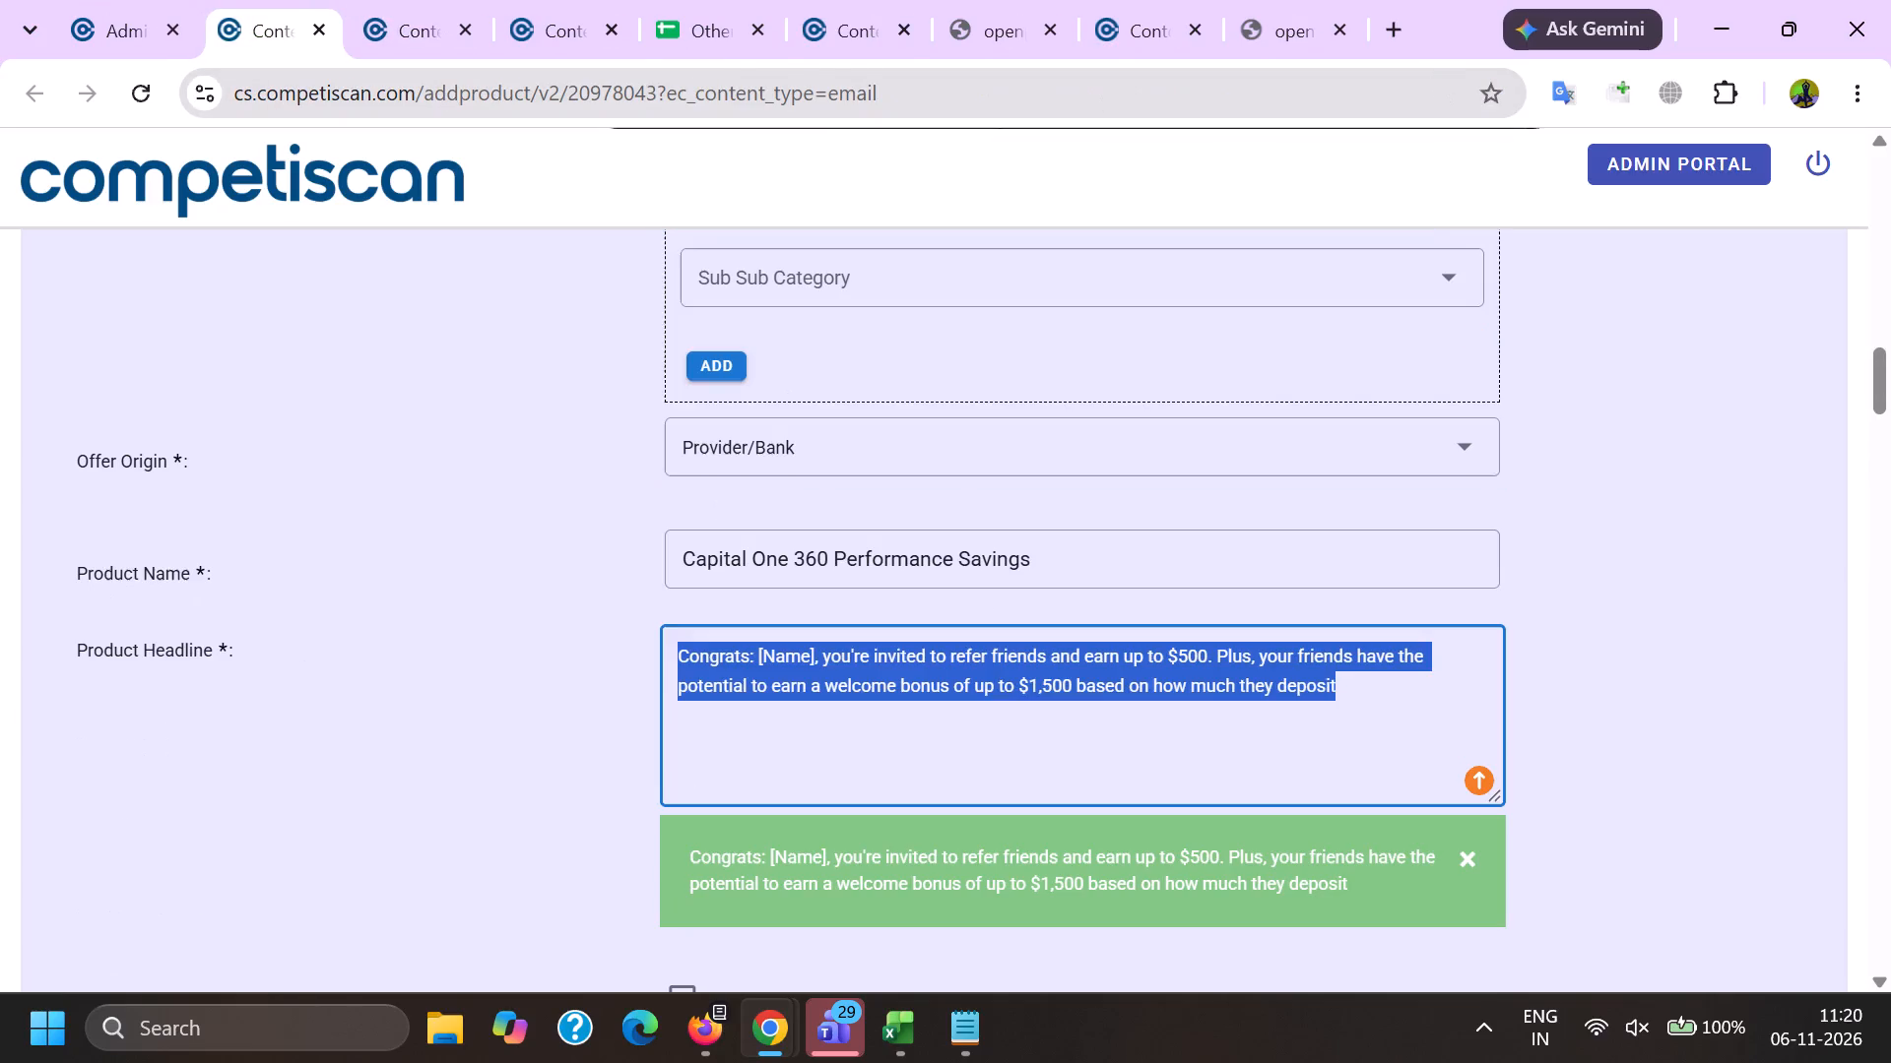
drag(1088, 563, 305, 562)
key(ctrl+c)
scroll(476, 727, up, 14)
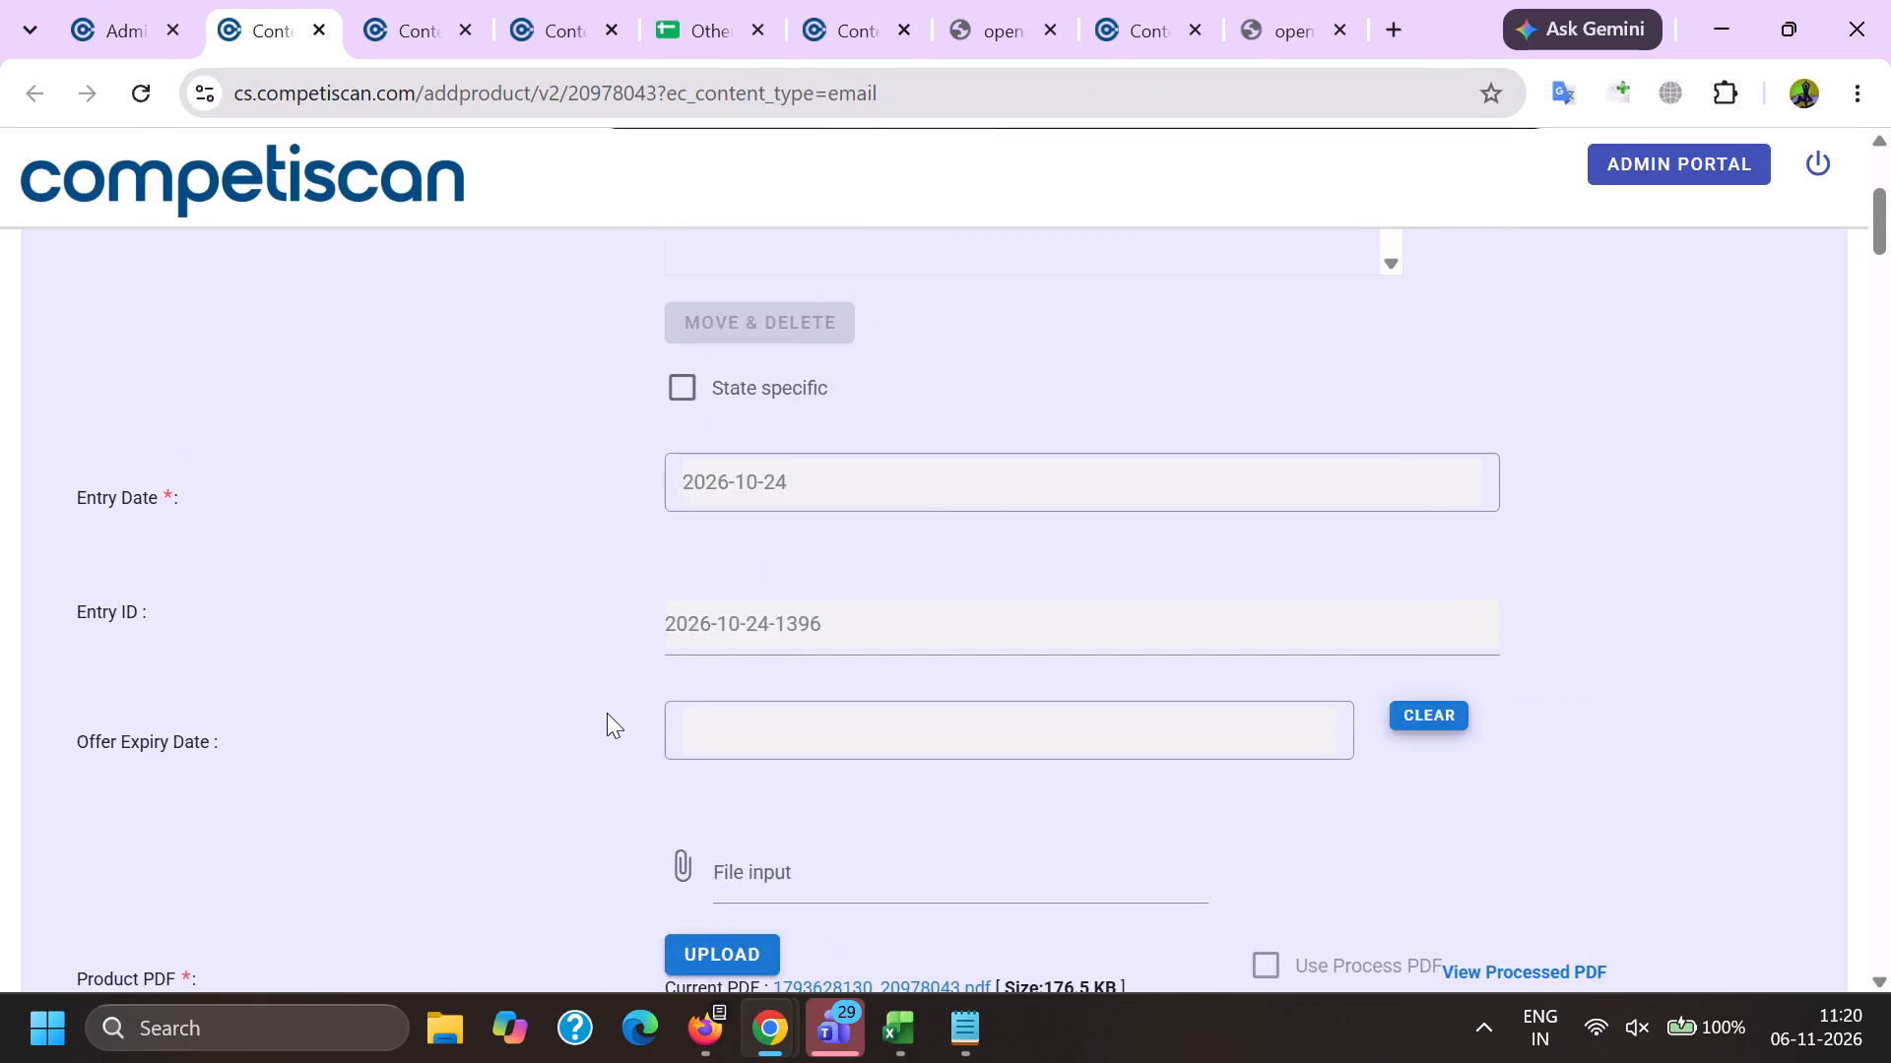
Apply the Capital One company's product image again in the product form of email 91374618.
key(alt+Tab)
scroll(570, 573, up, 10)
scroll(597, 649, up, 1)
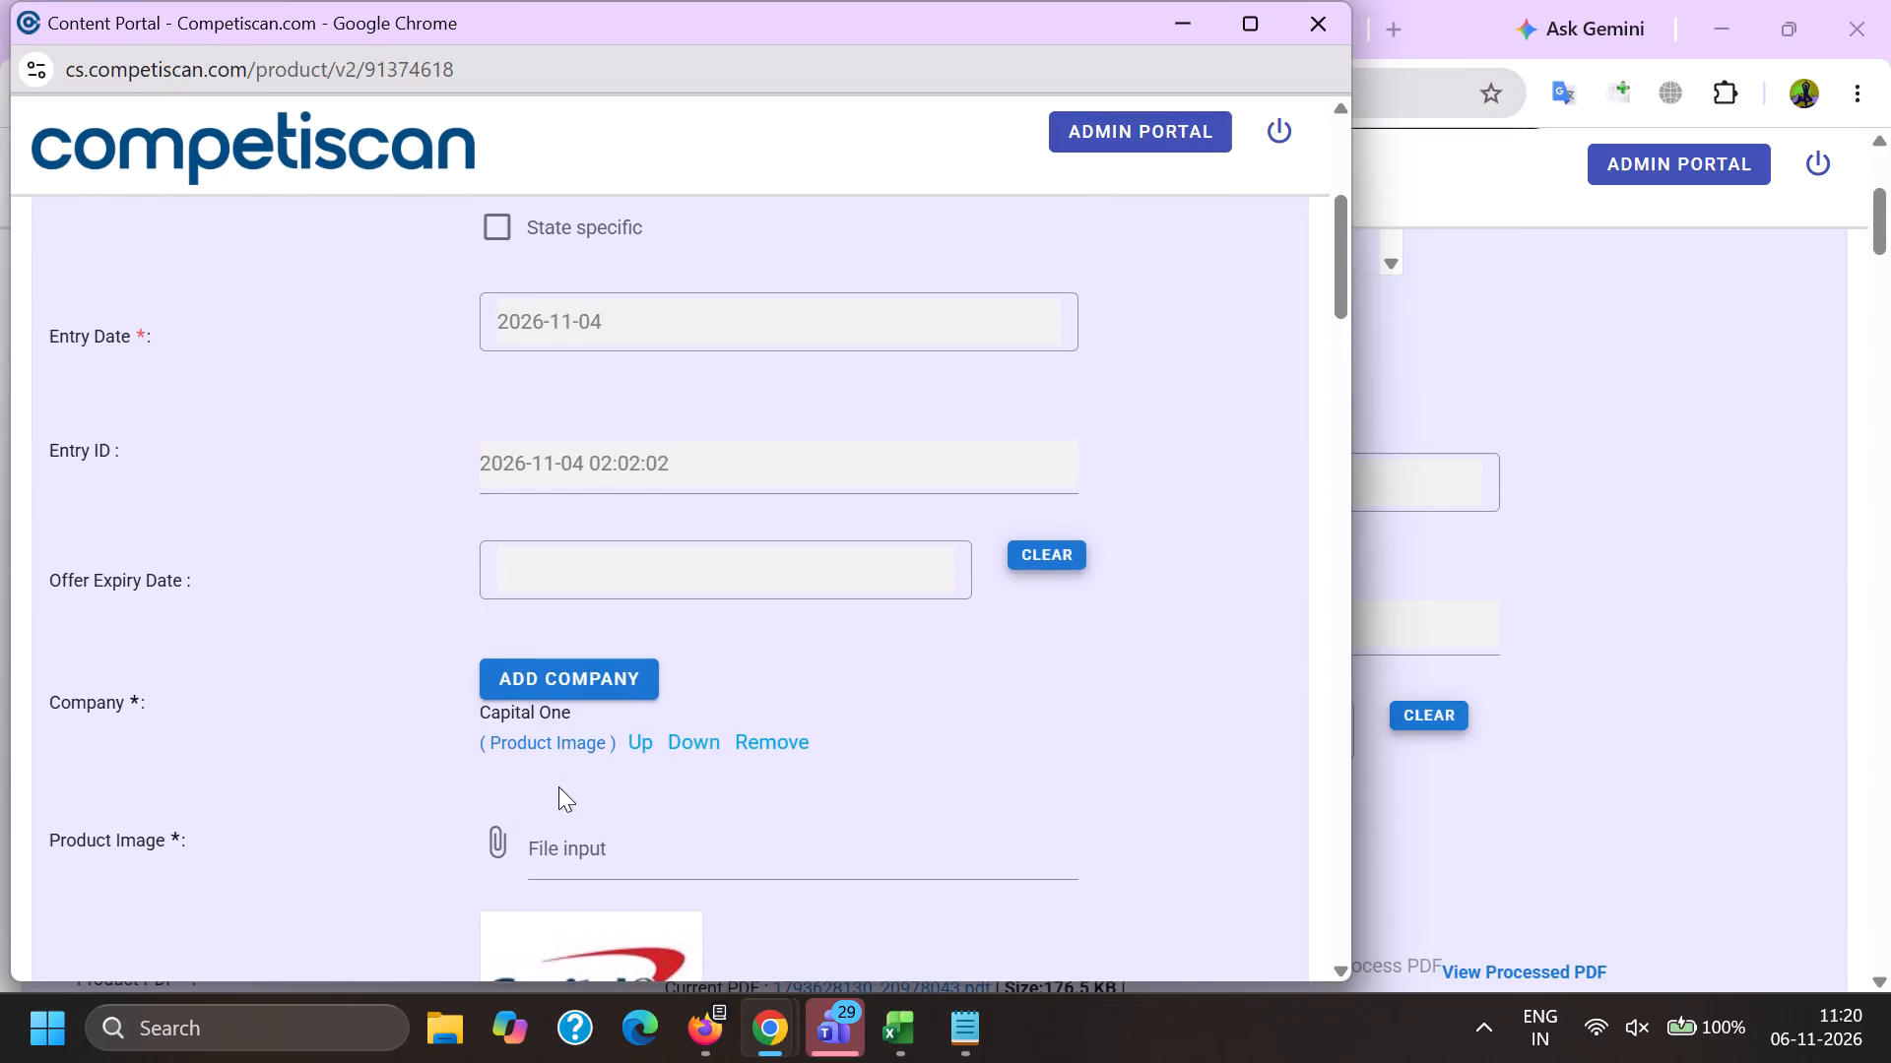
click(549, 749)
Replace the Product Name with the copied Capital One 360 Performance Savings.
scroll(564, 638, down, 10)
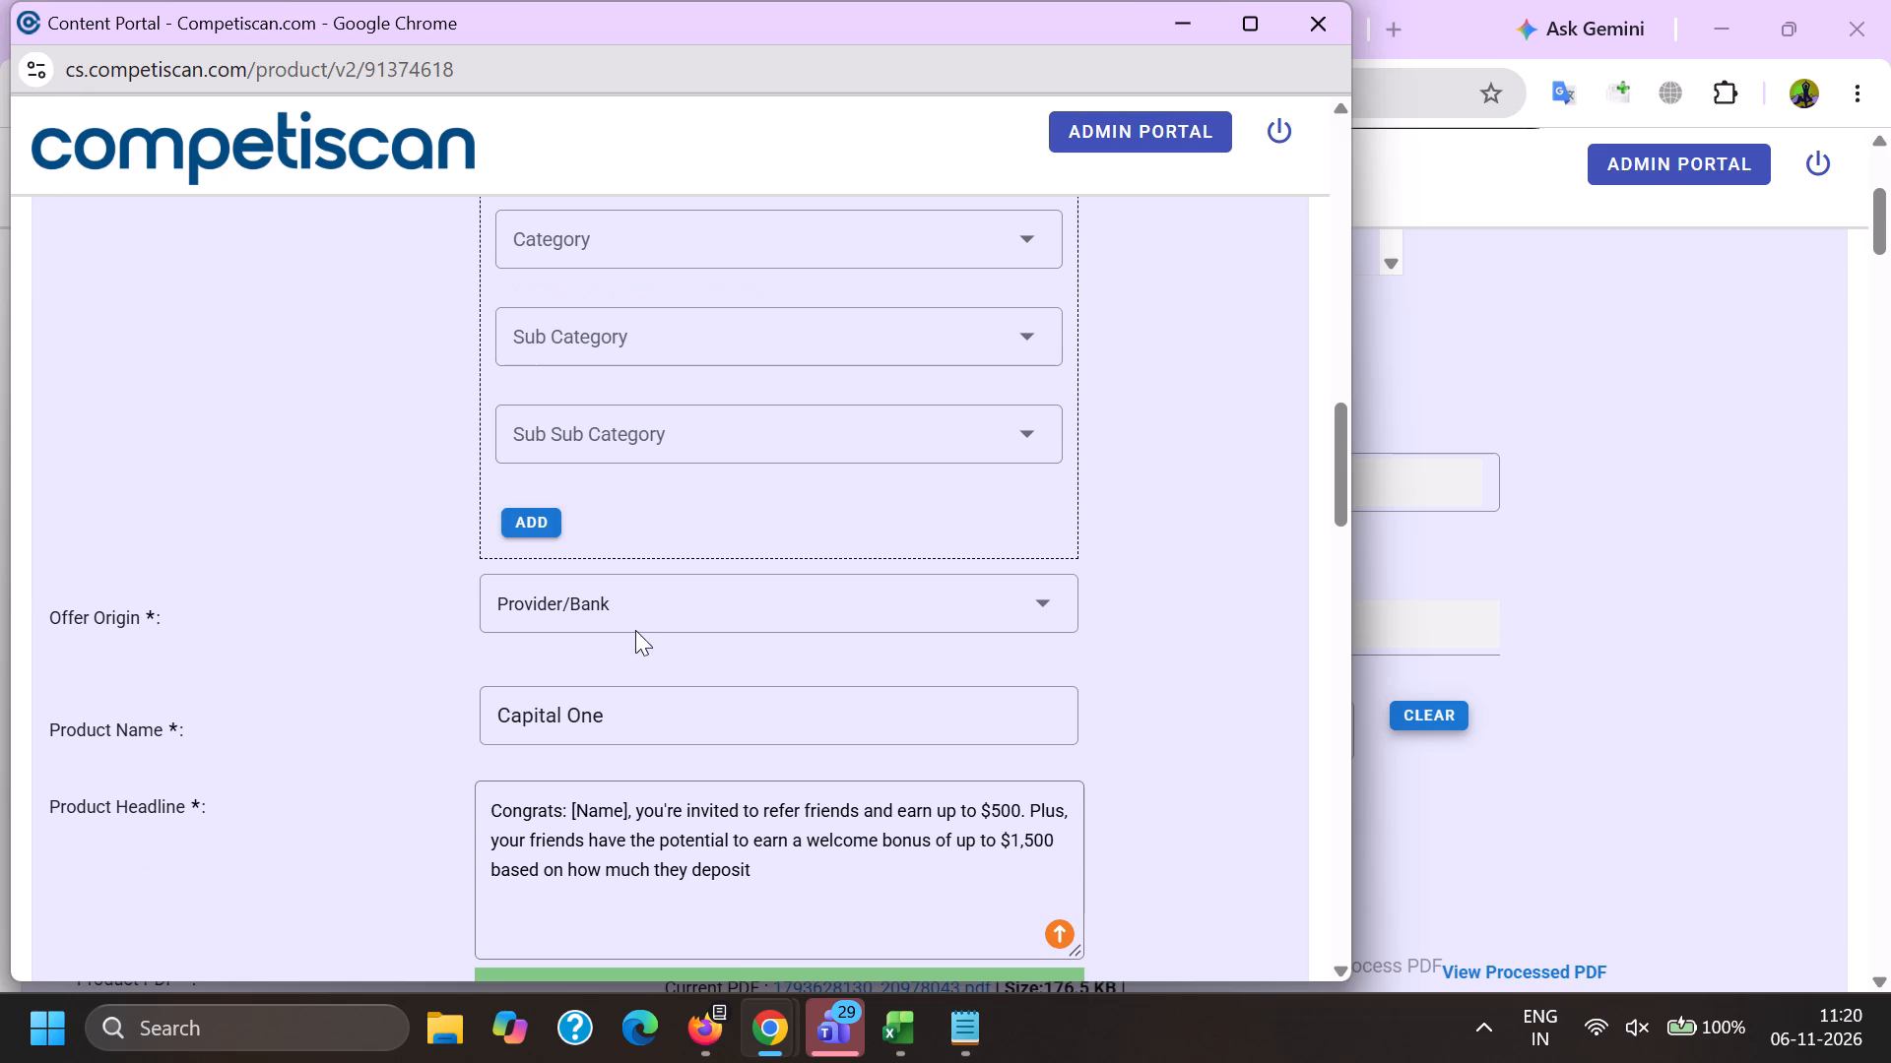
drag(668, 701, 408, 699)
key(ctrl+v)
Set the Response Mechanism to URL/Website.
scroll(479, 559, down, 7)
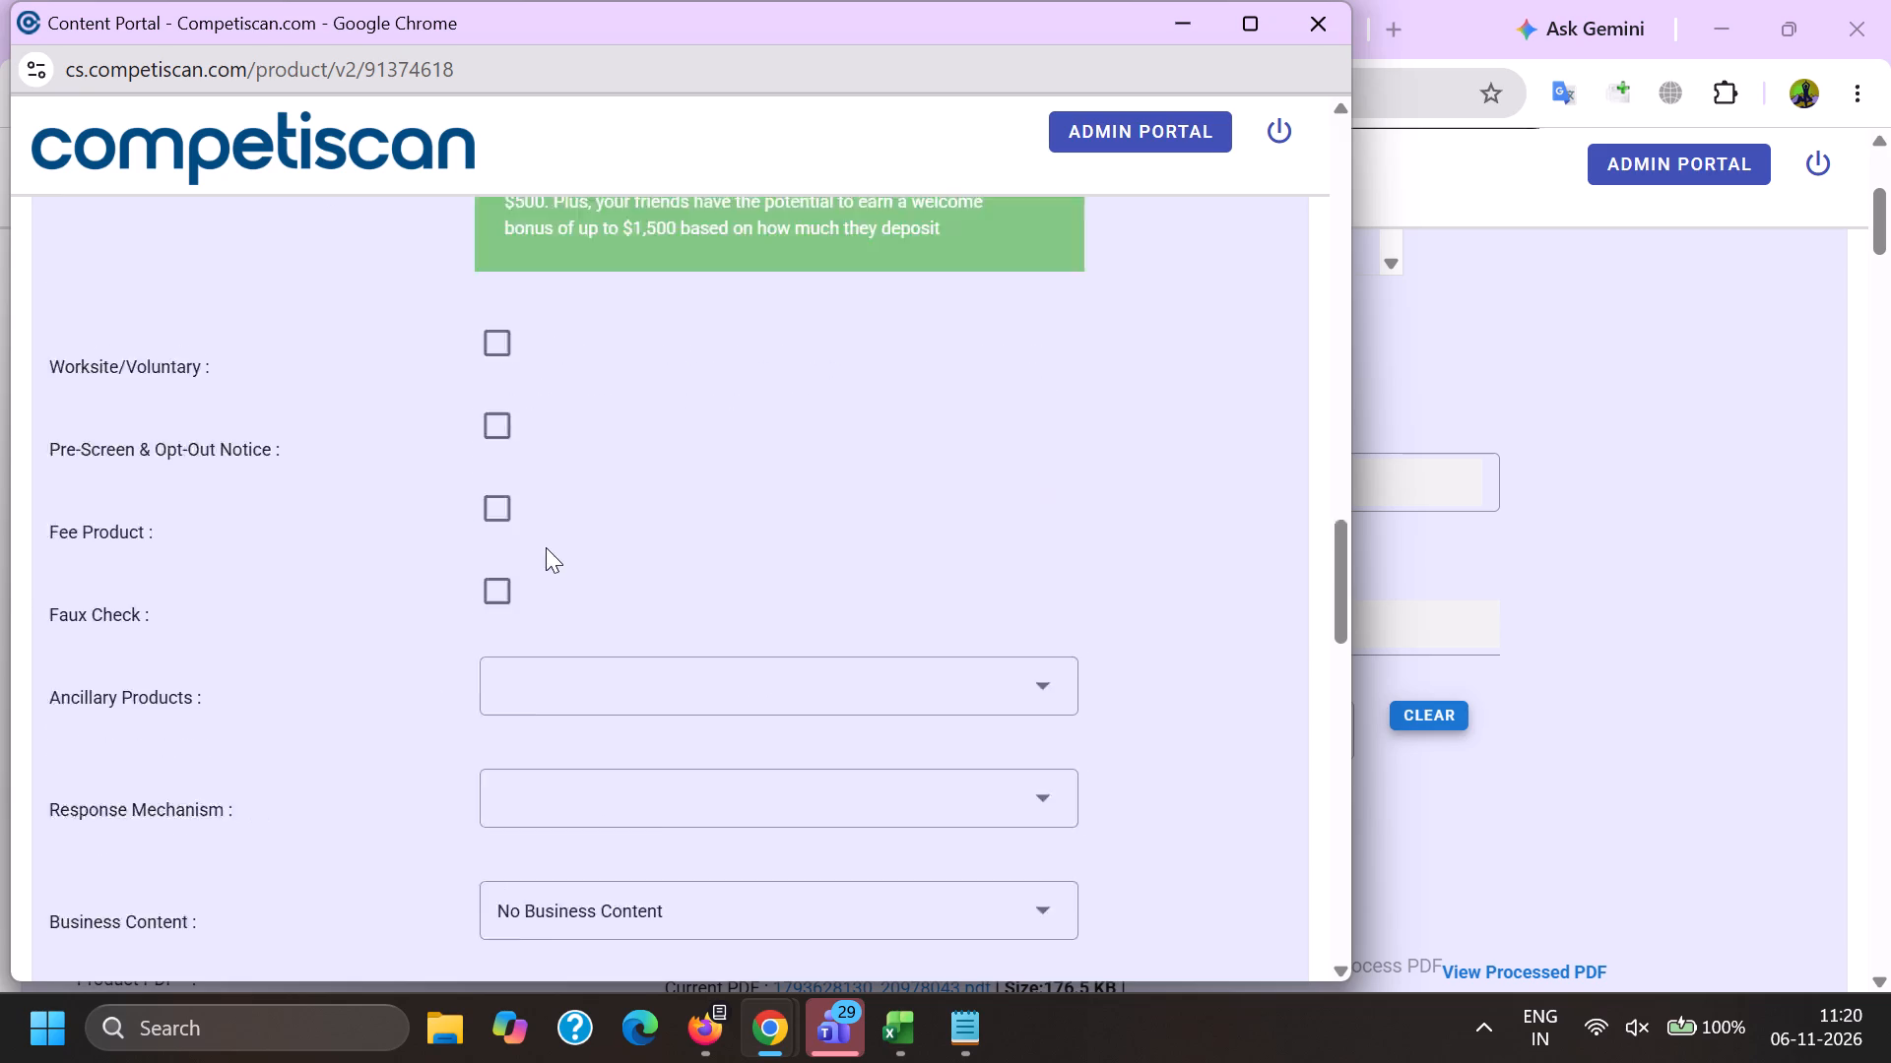
drag(540, 554, 542, 564)
click(554, 598)
scroll(574, 426, down, 8)
click(624, 675)
click(448, 673)
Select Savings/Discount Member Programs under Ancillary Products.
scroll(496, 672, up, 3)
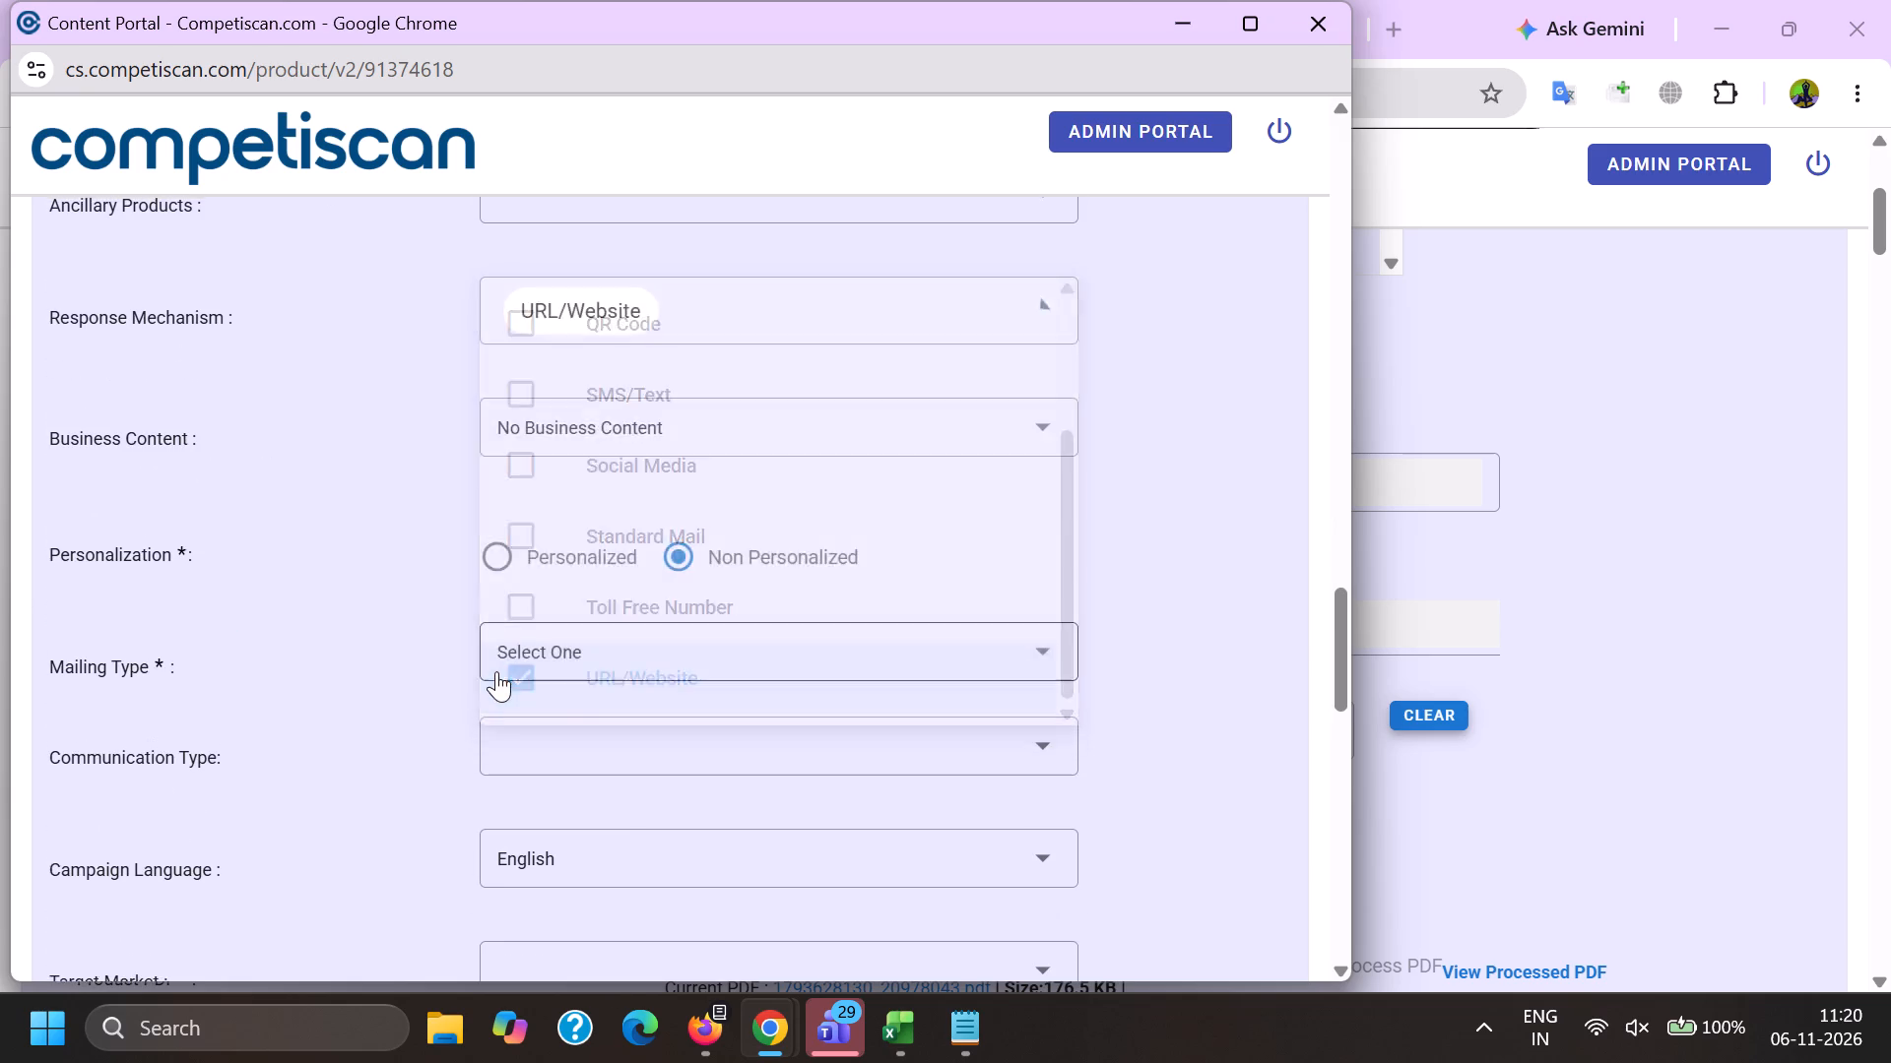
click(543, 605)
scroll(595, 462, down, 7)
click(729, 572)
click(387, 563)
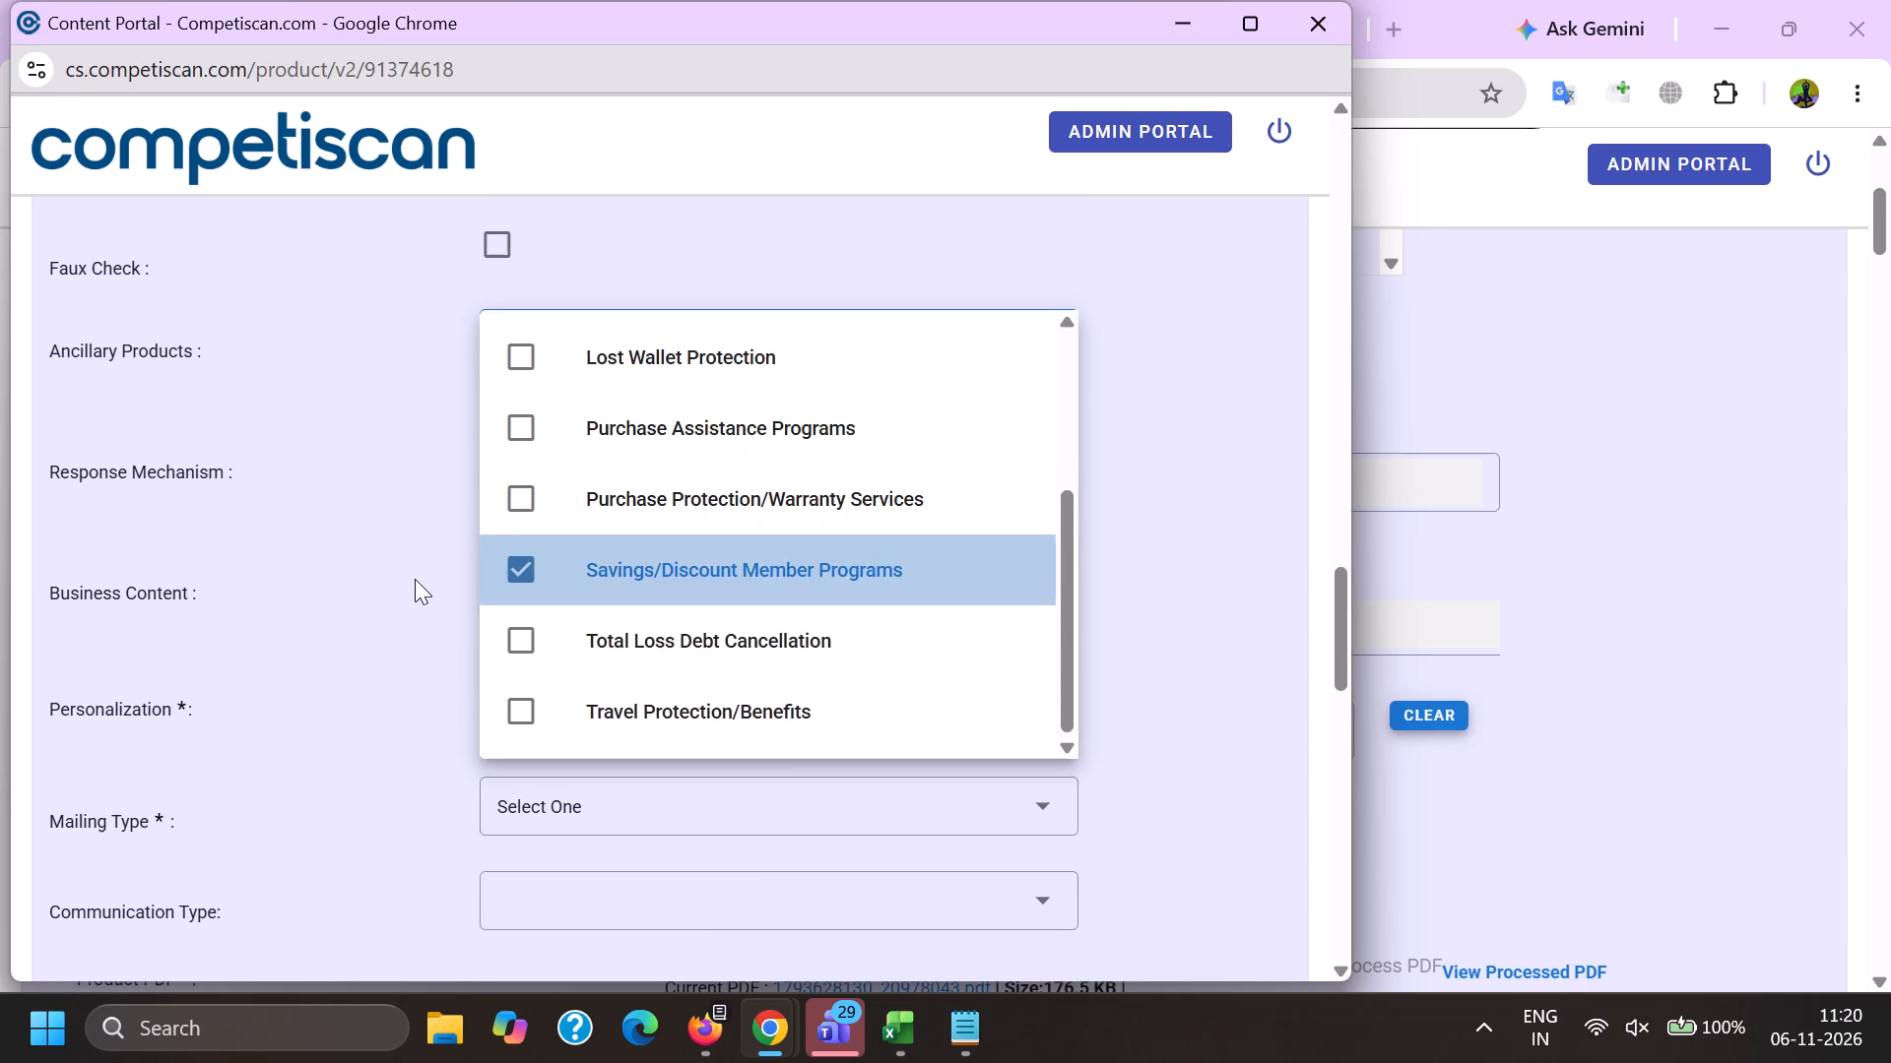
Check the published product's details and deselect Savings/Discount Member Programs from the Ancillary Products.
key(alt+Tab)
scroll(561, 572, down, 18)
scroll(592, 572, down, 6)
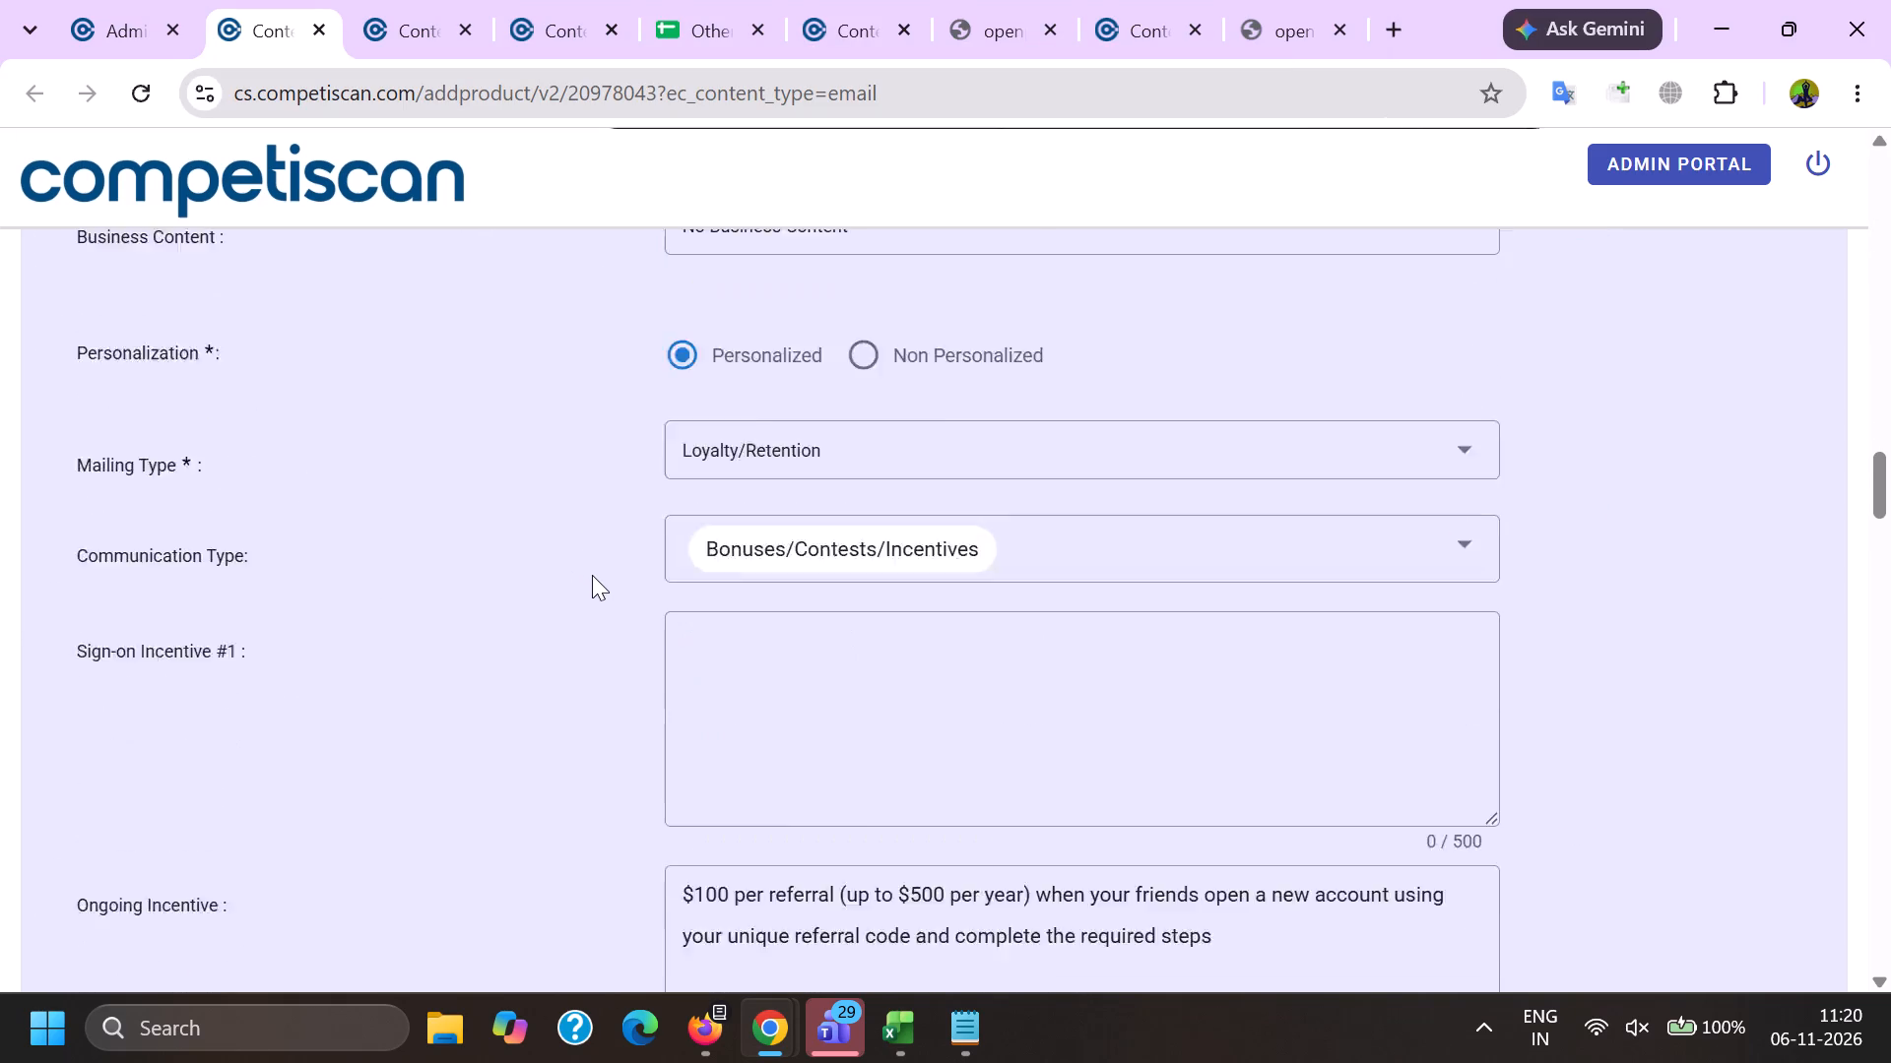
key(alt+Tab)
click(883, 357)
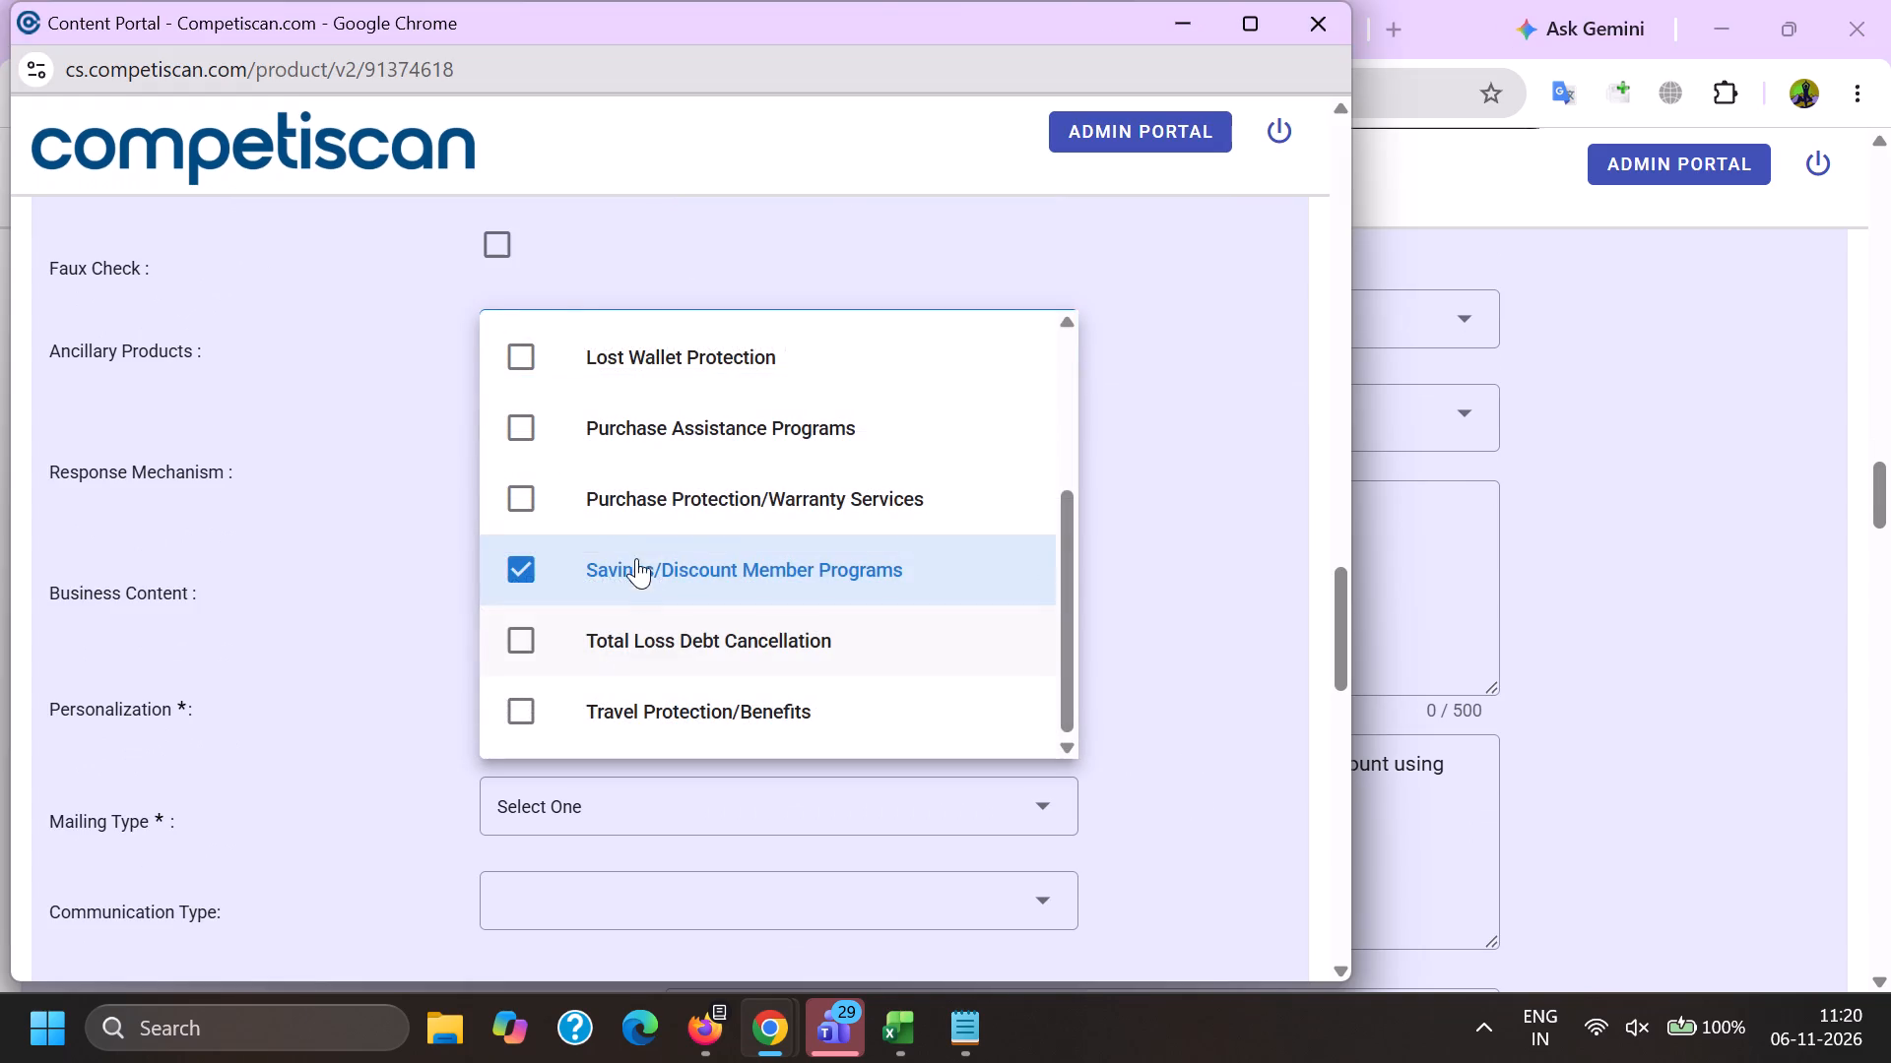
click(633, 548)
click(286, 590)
Set the Personalization to Personalized and the Mailing Type to Loyalty/Retention.
scroll(460, 505, down, 2)
drag(504, 403, 511, 413)
click(575, 546)
click(568, 509)
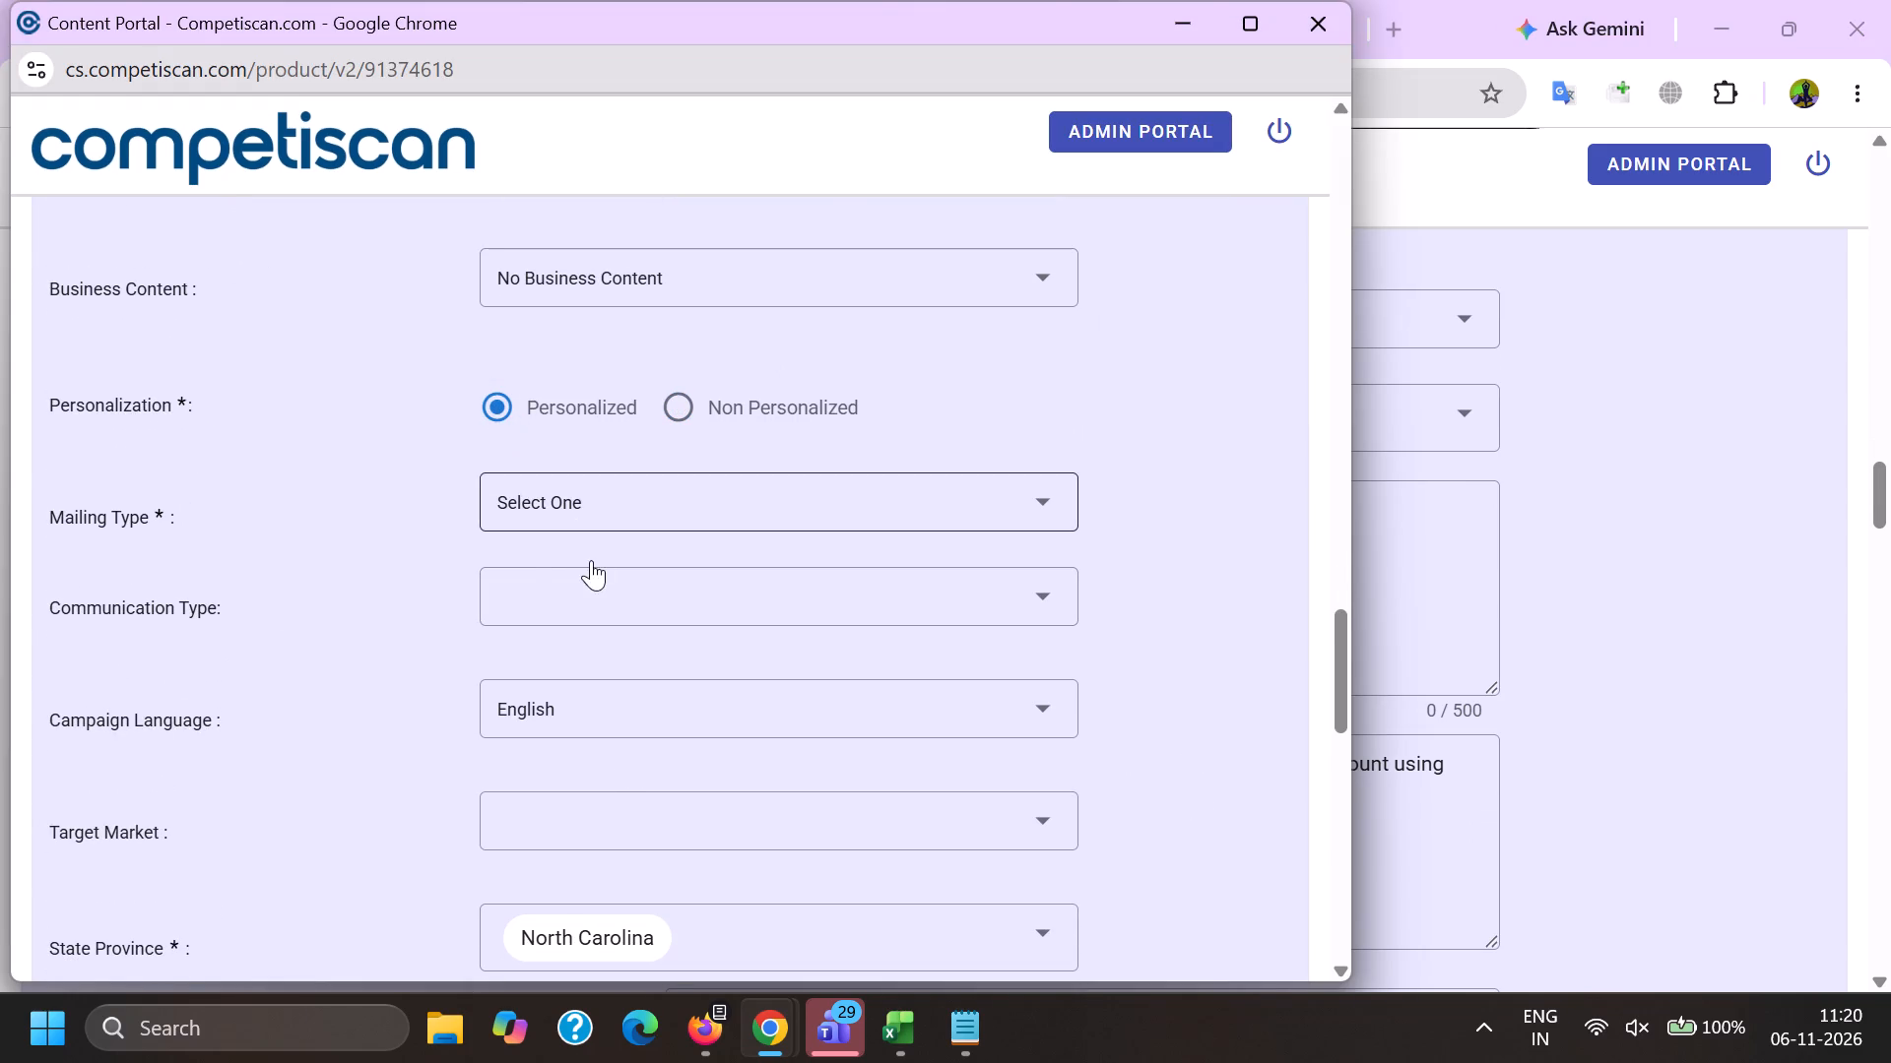
click(623, 694)
Copy the Ongoing Incentive text about $100 per referral from the published product.
key(alt+Tab)
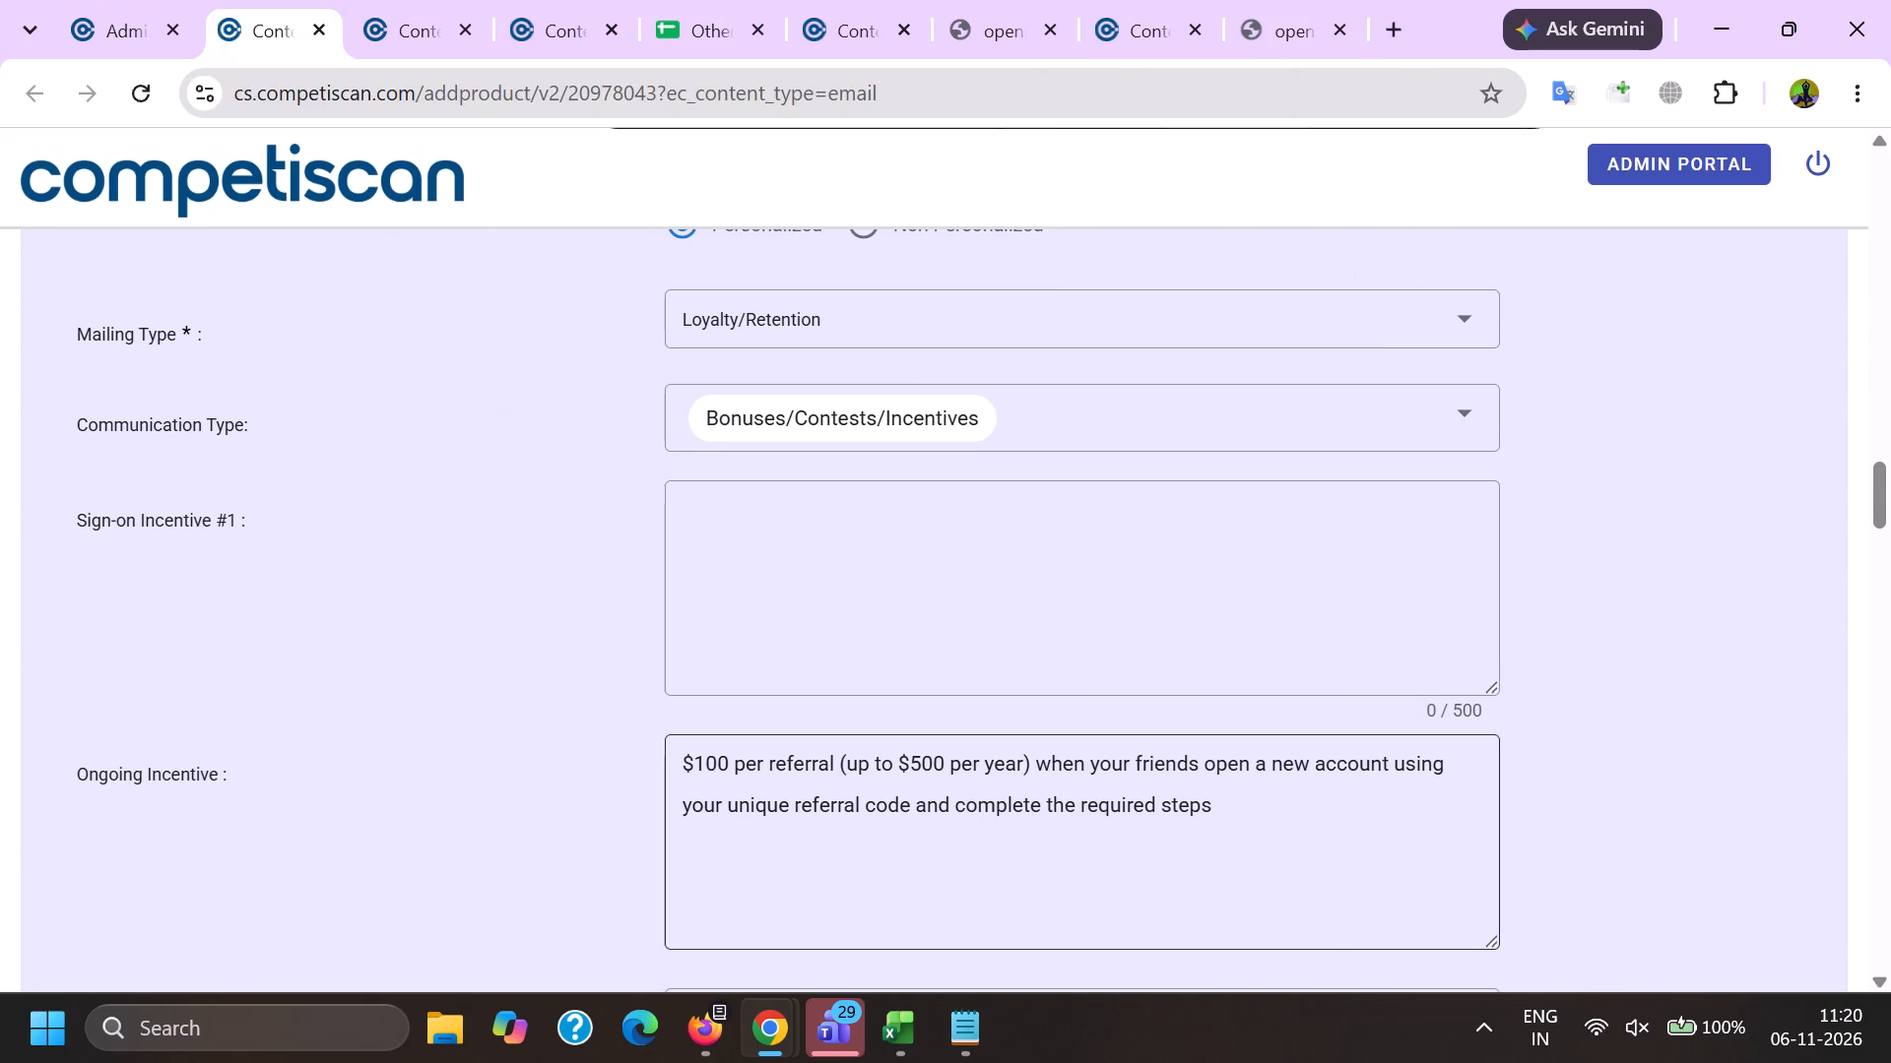
drag(1231, 822, 305, 770)
key(ctrl+c)
Set the Communication Type to Bonuses/Contests/Incentives in the product form of email 91374618.
key(alt+Tab)
scroll(672, 626, down, 2)
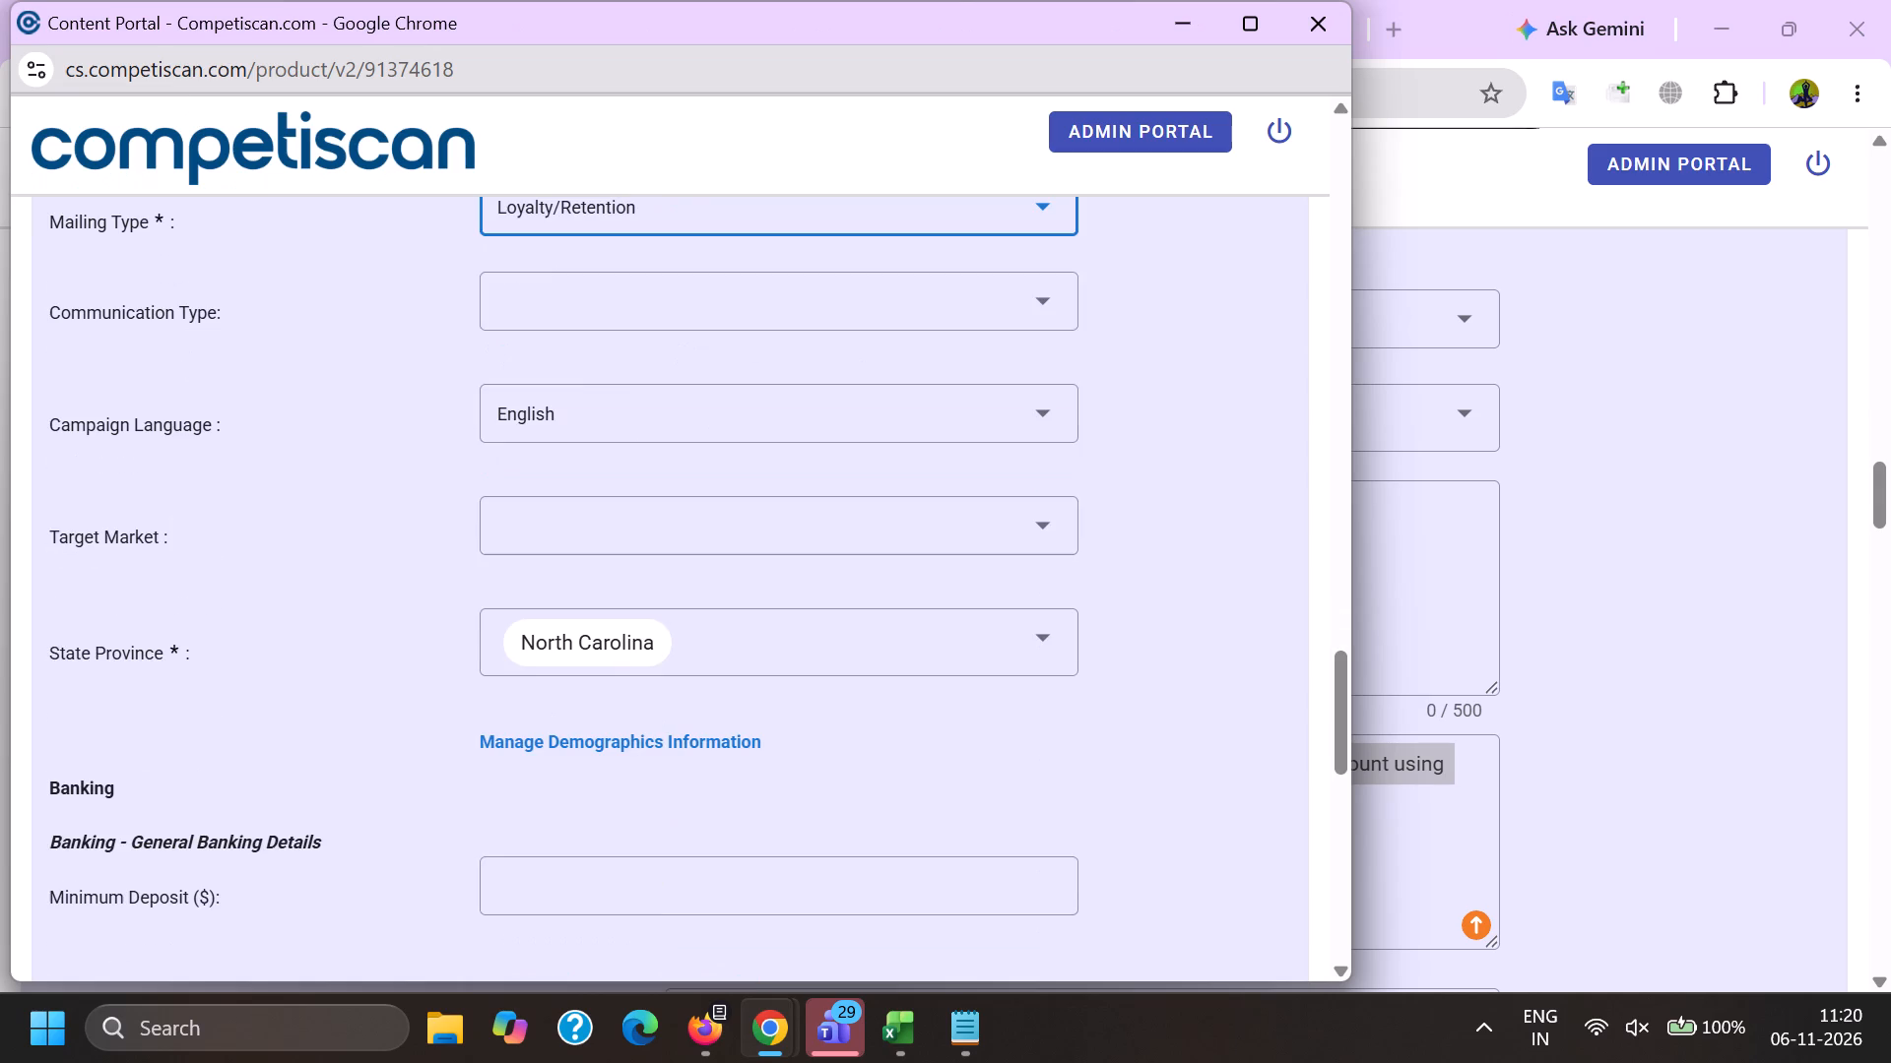
click(597, 295)
click(664, 506)
drag(312, 533, 334, 539)
Fill the Ongoing Incentive field with the copied referral incentive text.
click(600, 626)
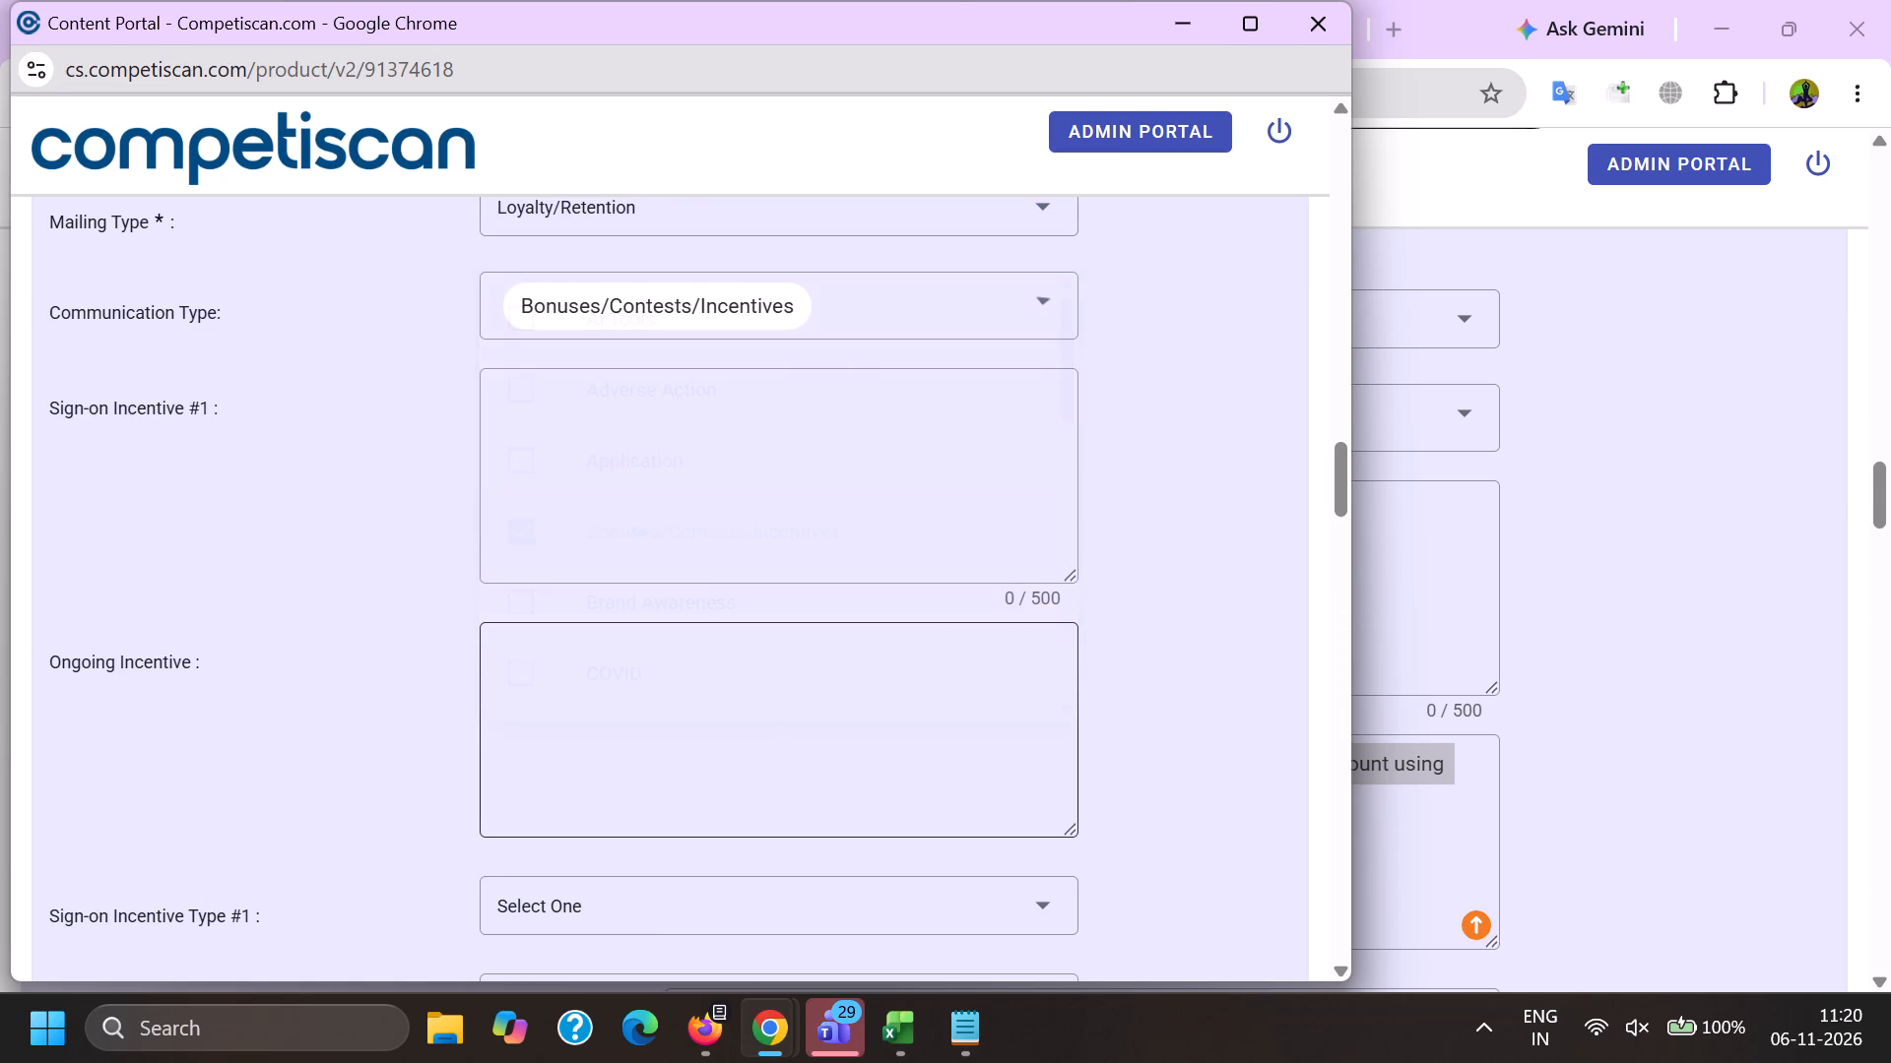
key(ctrl+v)
Check the published product's remaining incentive and banking fields, and submit the product form of email 91374618.
key(alt+Tab)
scroll(598, 618, down, 20)
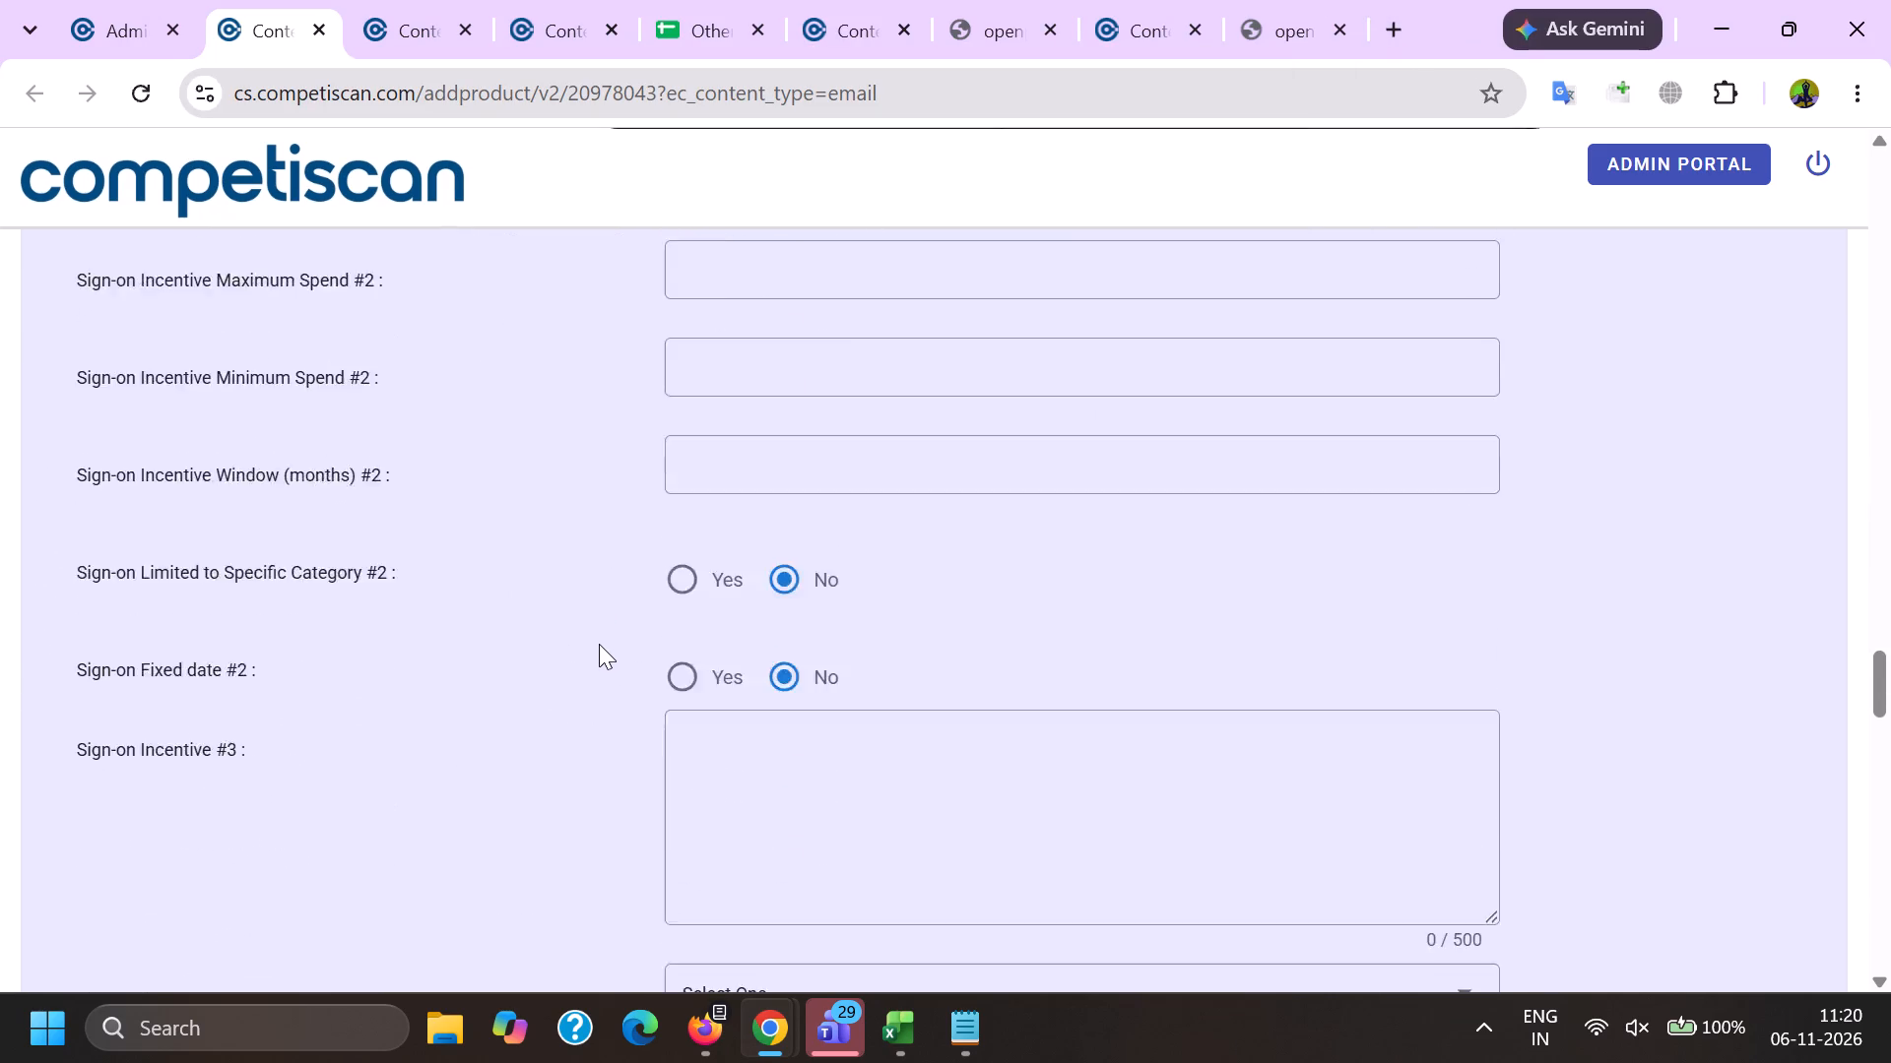
scroll(599, 644, down, 15)
scroll(598, 644, up, 9)
scroll(598, 645, down, 10)
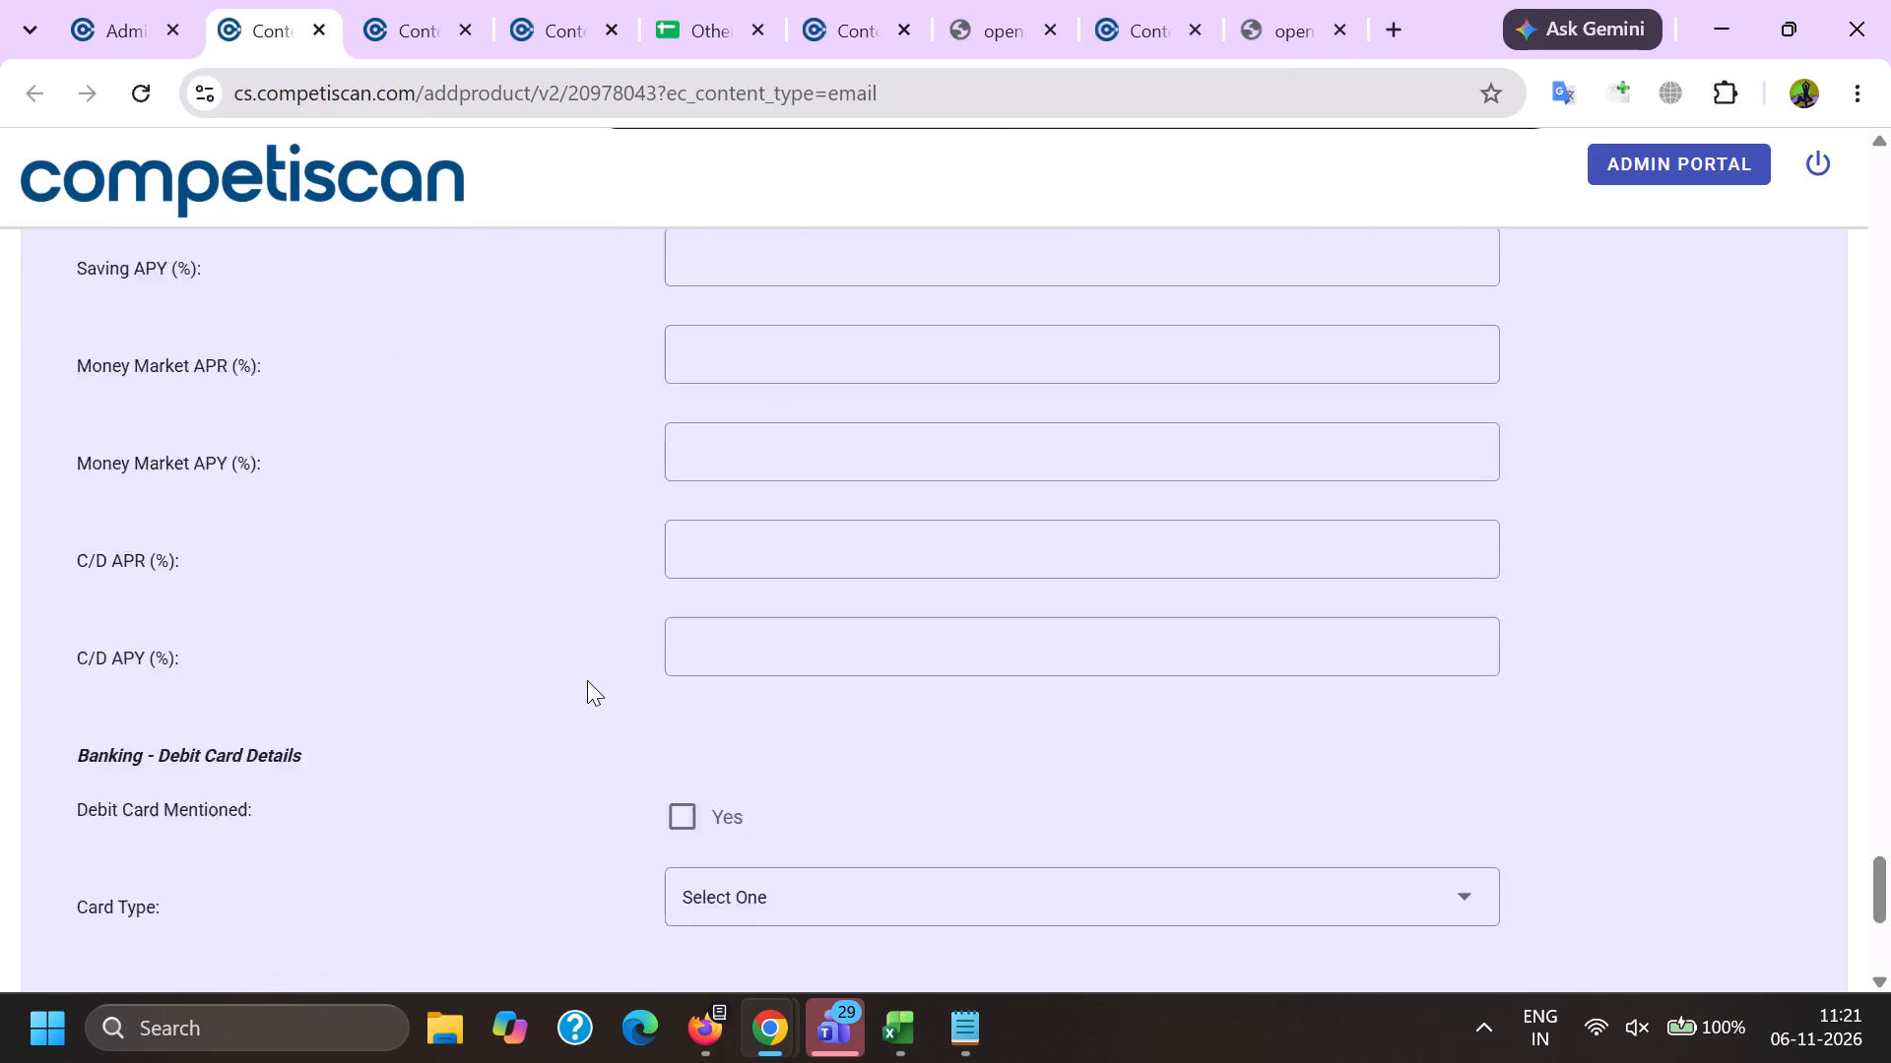
scroll(587, 680, down, 12)
key(alt+Tab)
click(291, 755)
key(End)
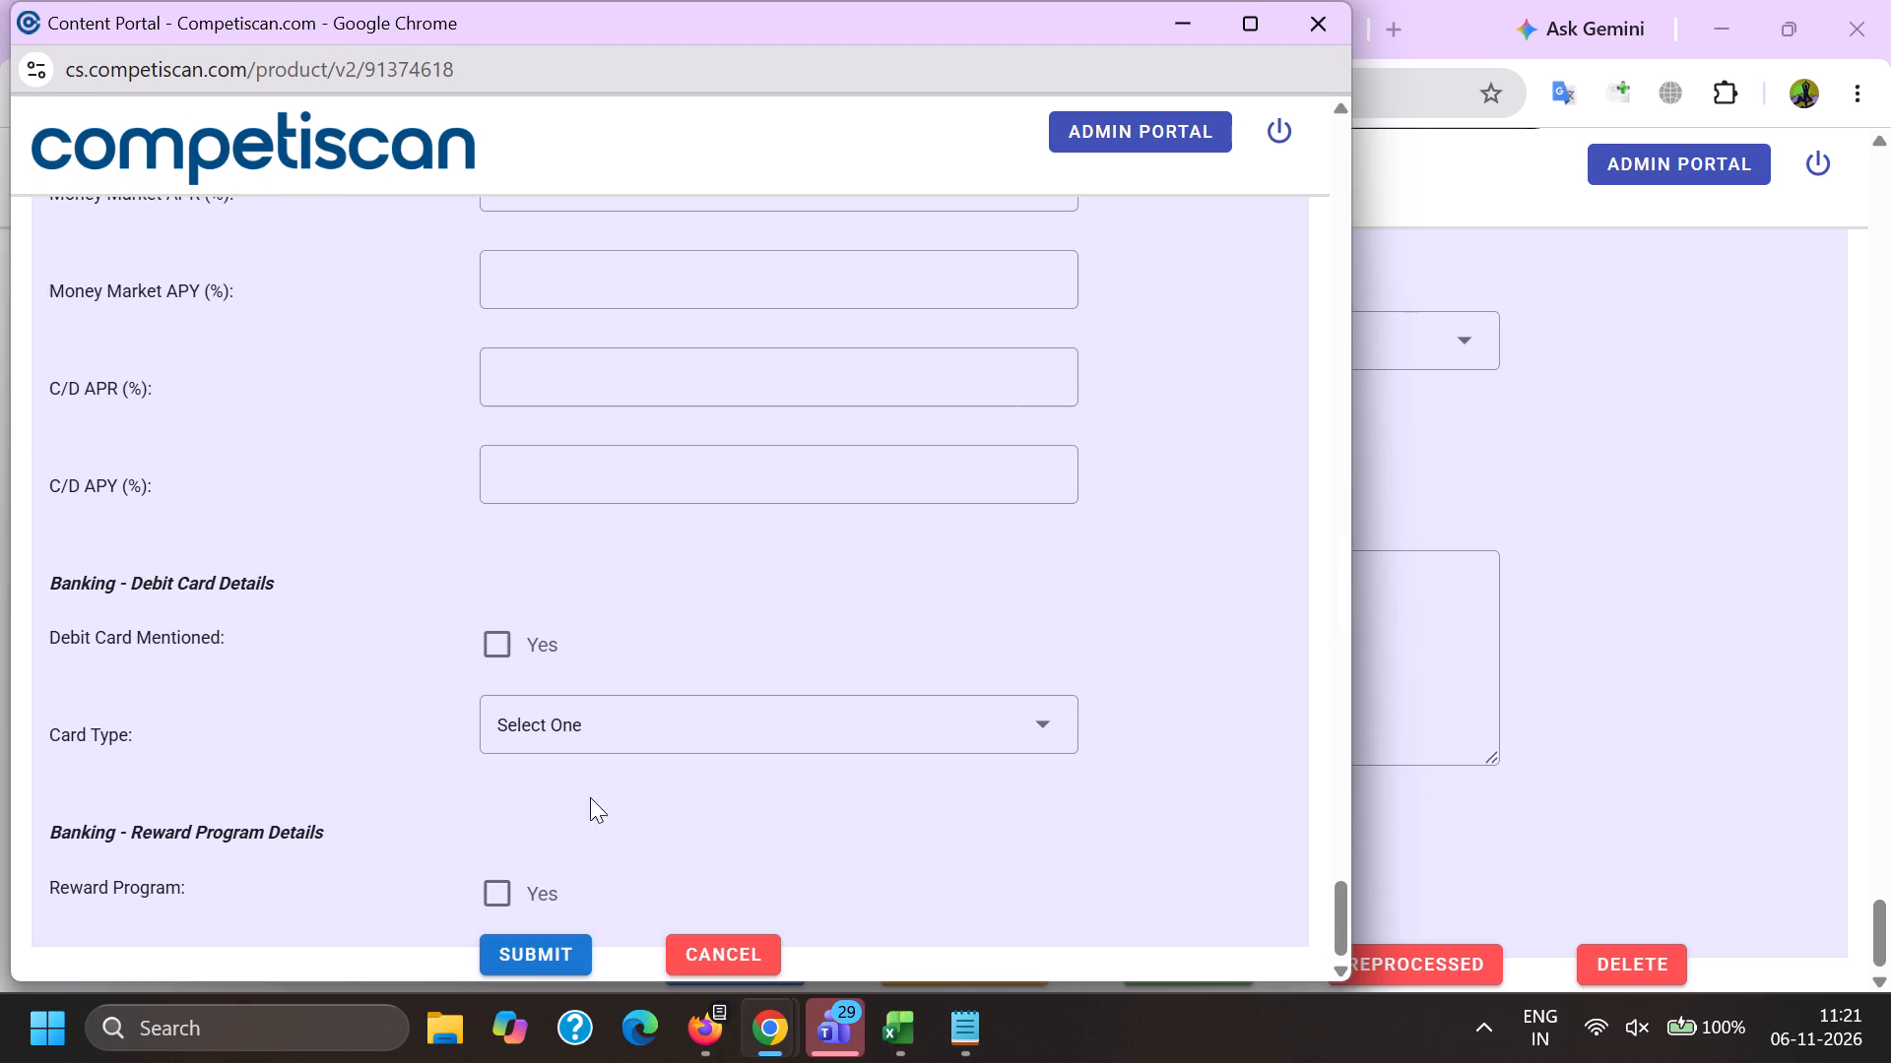
scroll(587, 803, down, 6)
click(582, 957)
In the 2025 excel workbook's may 26 sheet, enter ml in column C and bk in column H of row 7493.
click(878, 1053)
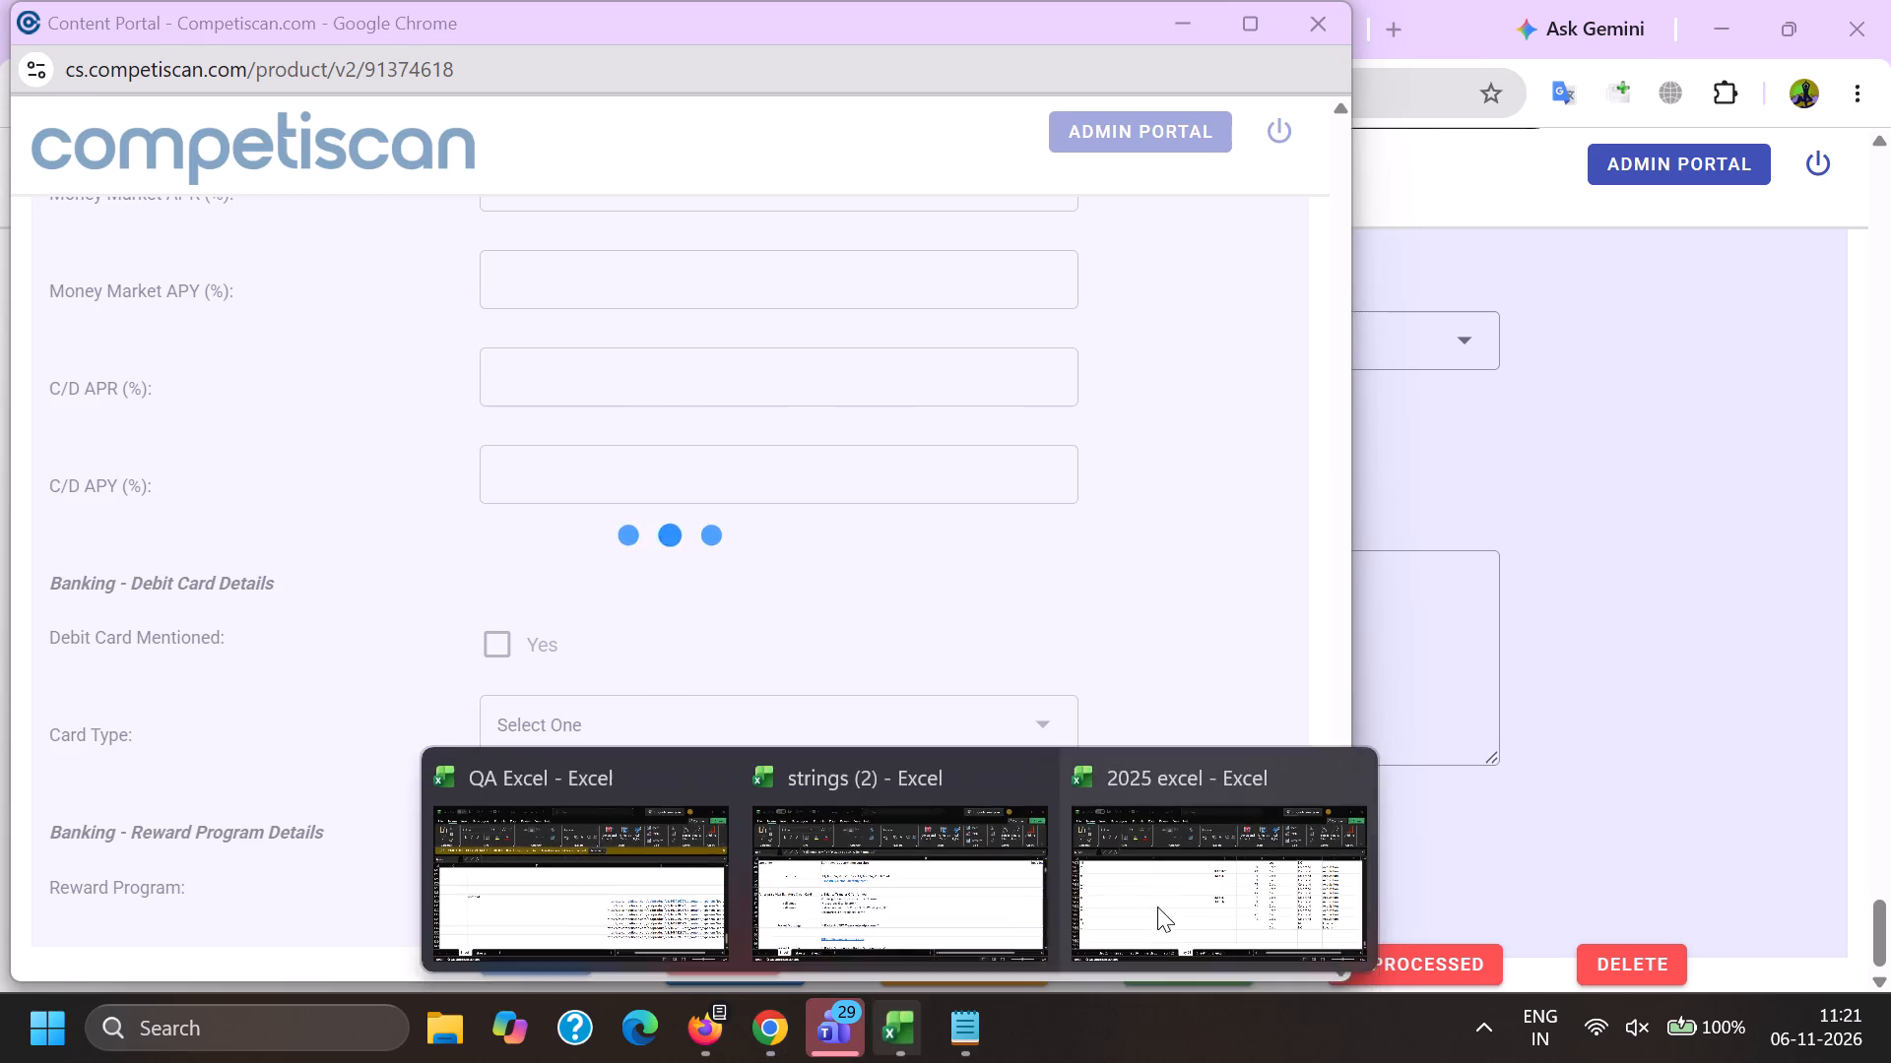
click(1157, 906)
click(96, 781)
key(m)
text(ll)
key(BackSpace)
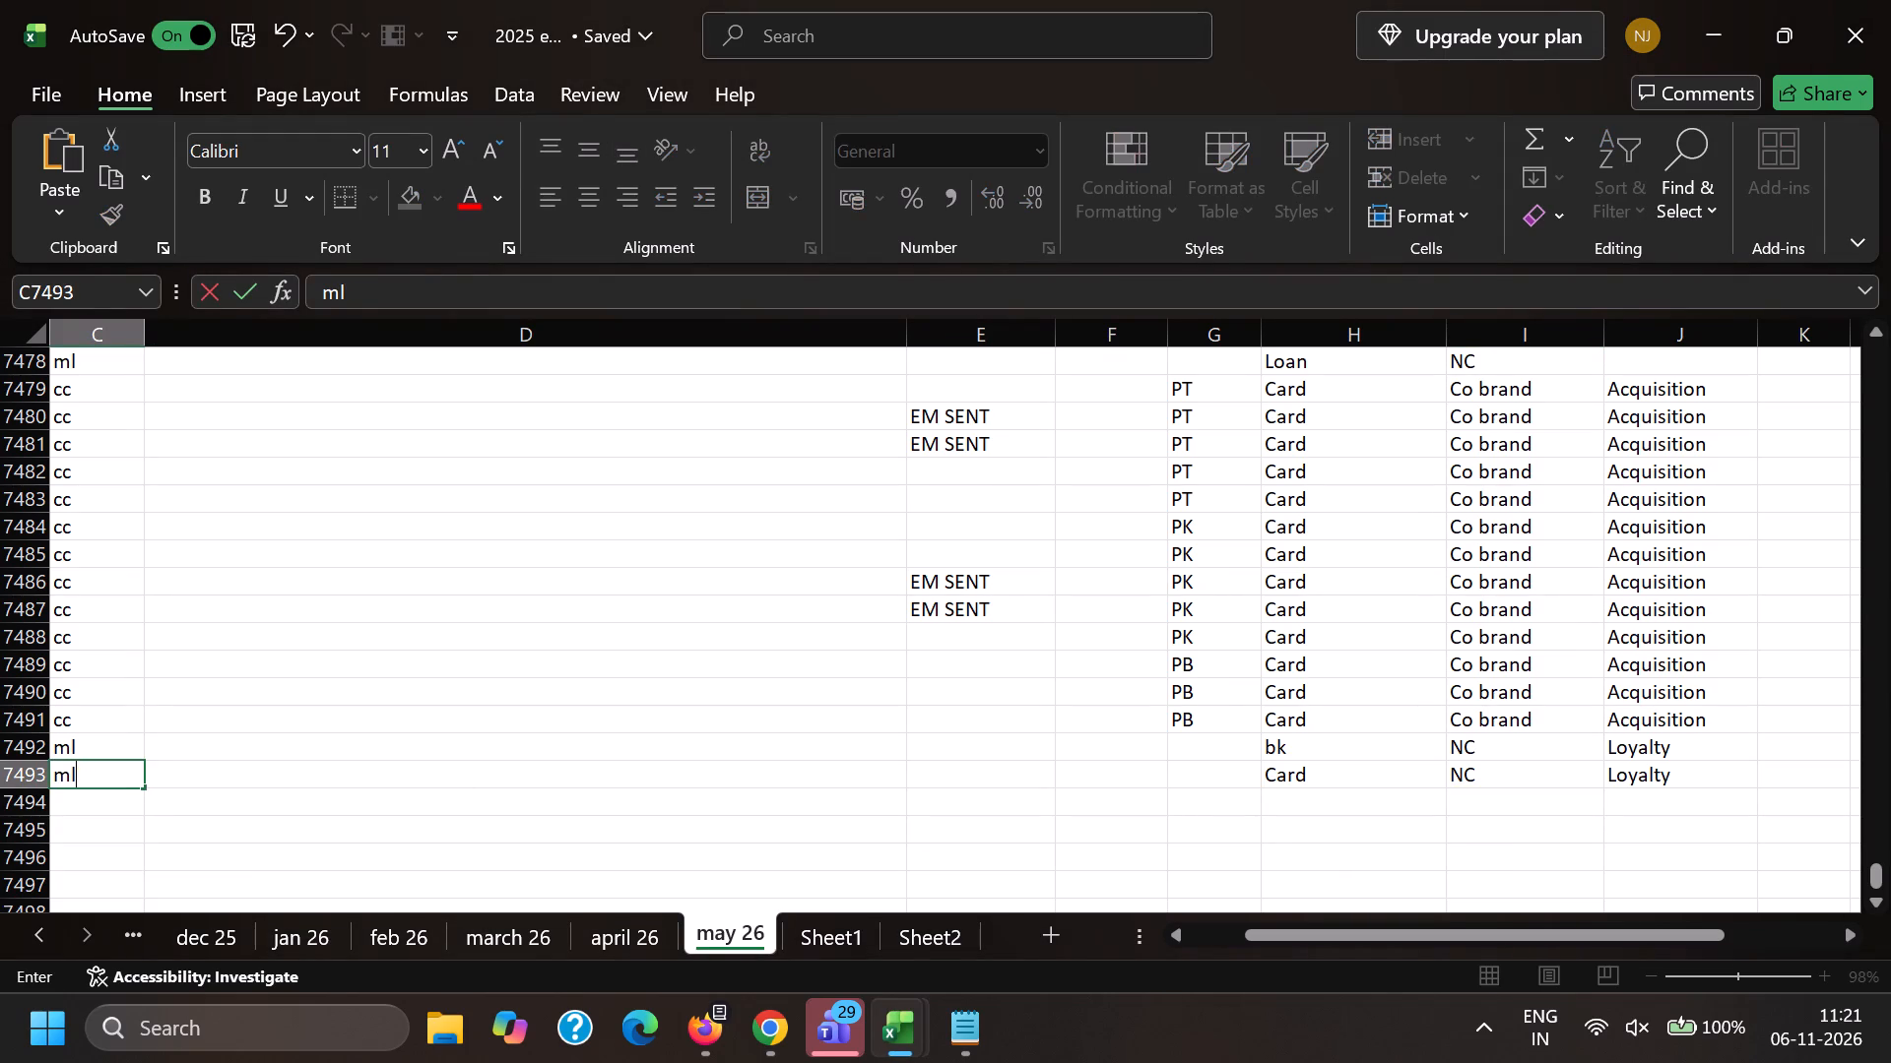
key(Right)
key(Right)
key(Right)
key(Right)
key(Right)
key(b)
key(Right)
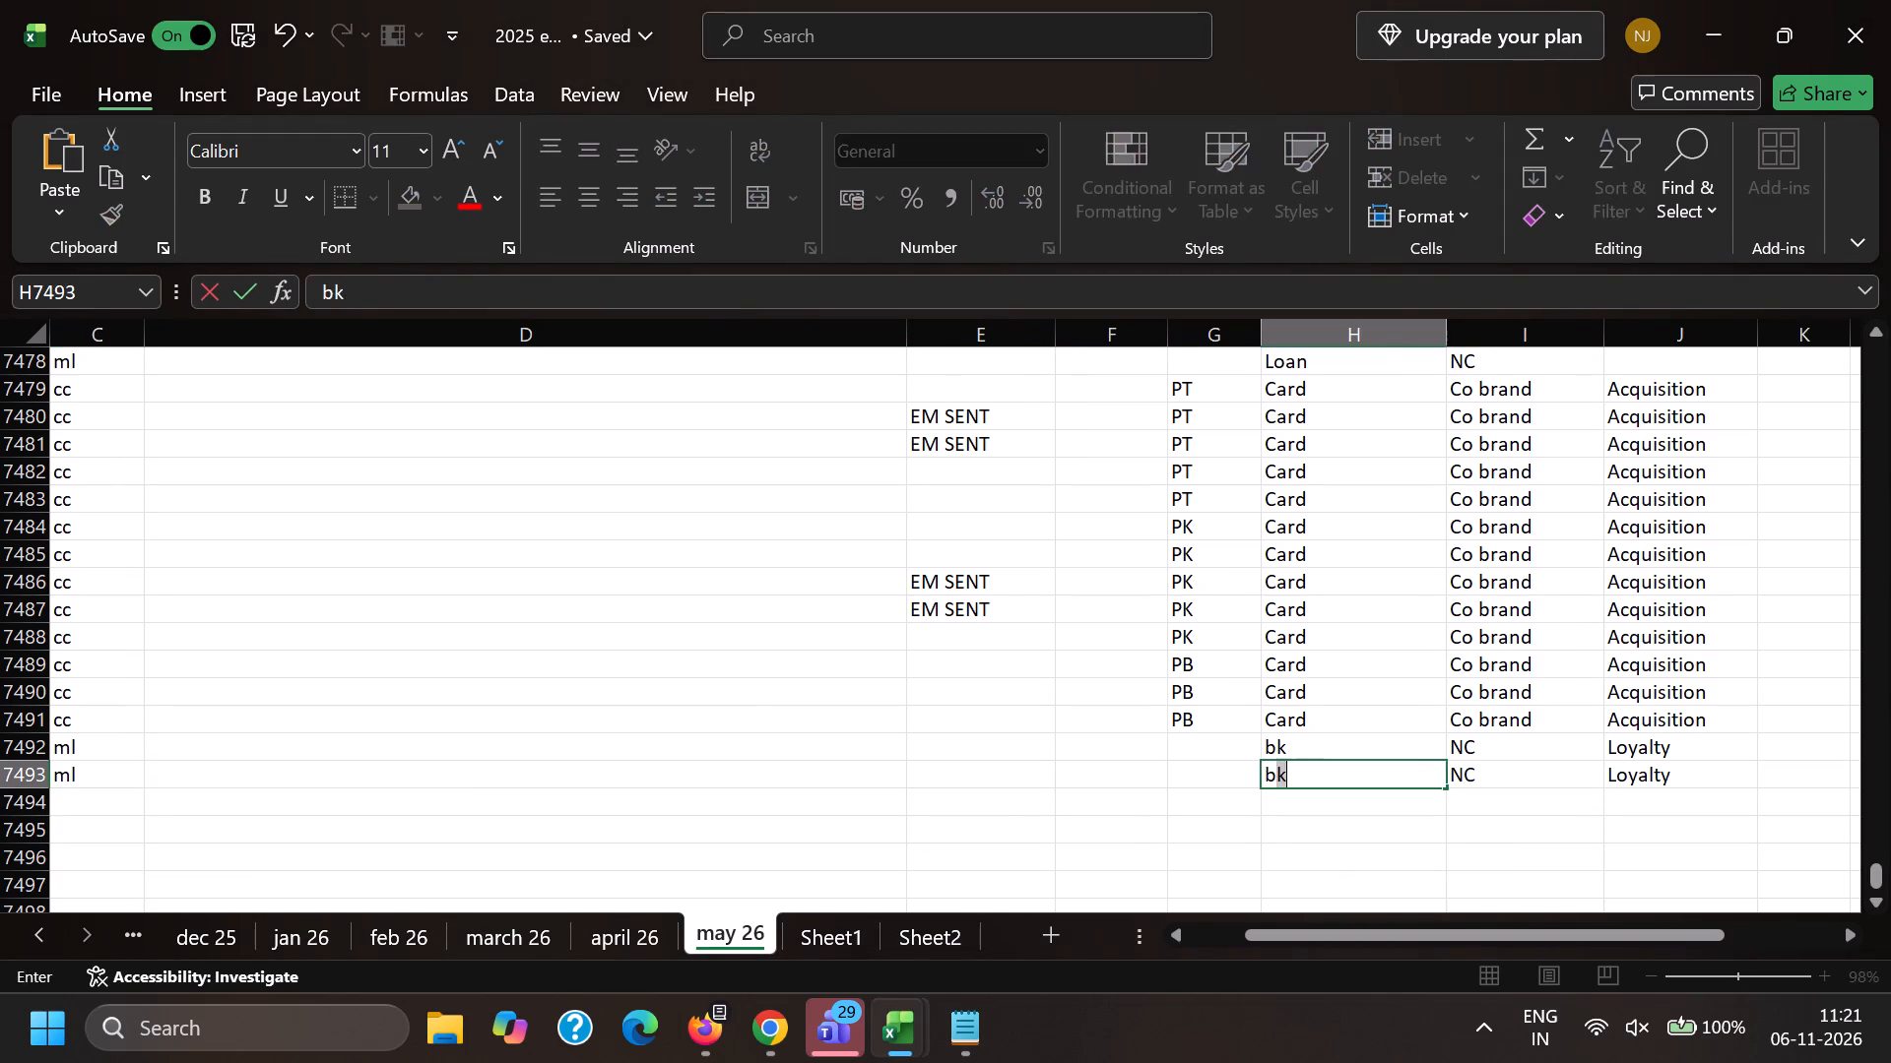
key(Right)
In the Firefox email list, copy the subject "Remember to activate to earn 5% cash back with your Discover it Card" of email 91372538.
key(alt+Tab)
click(700, 1048)
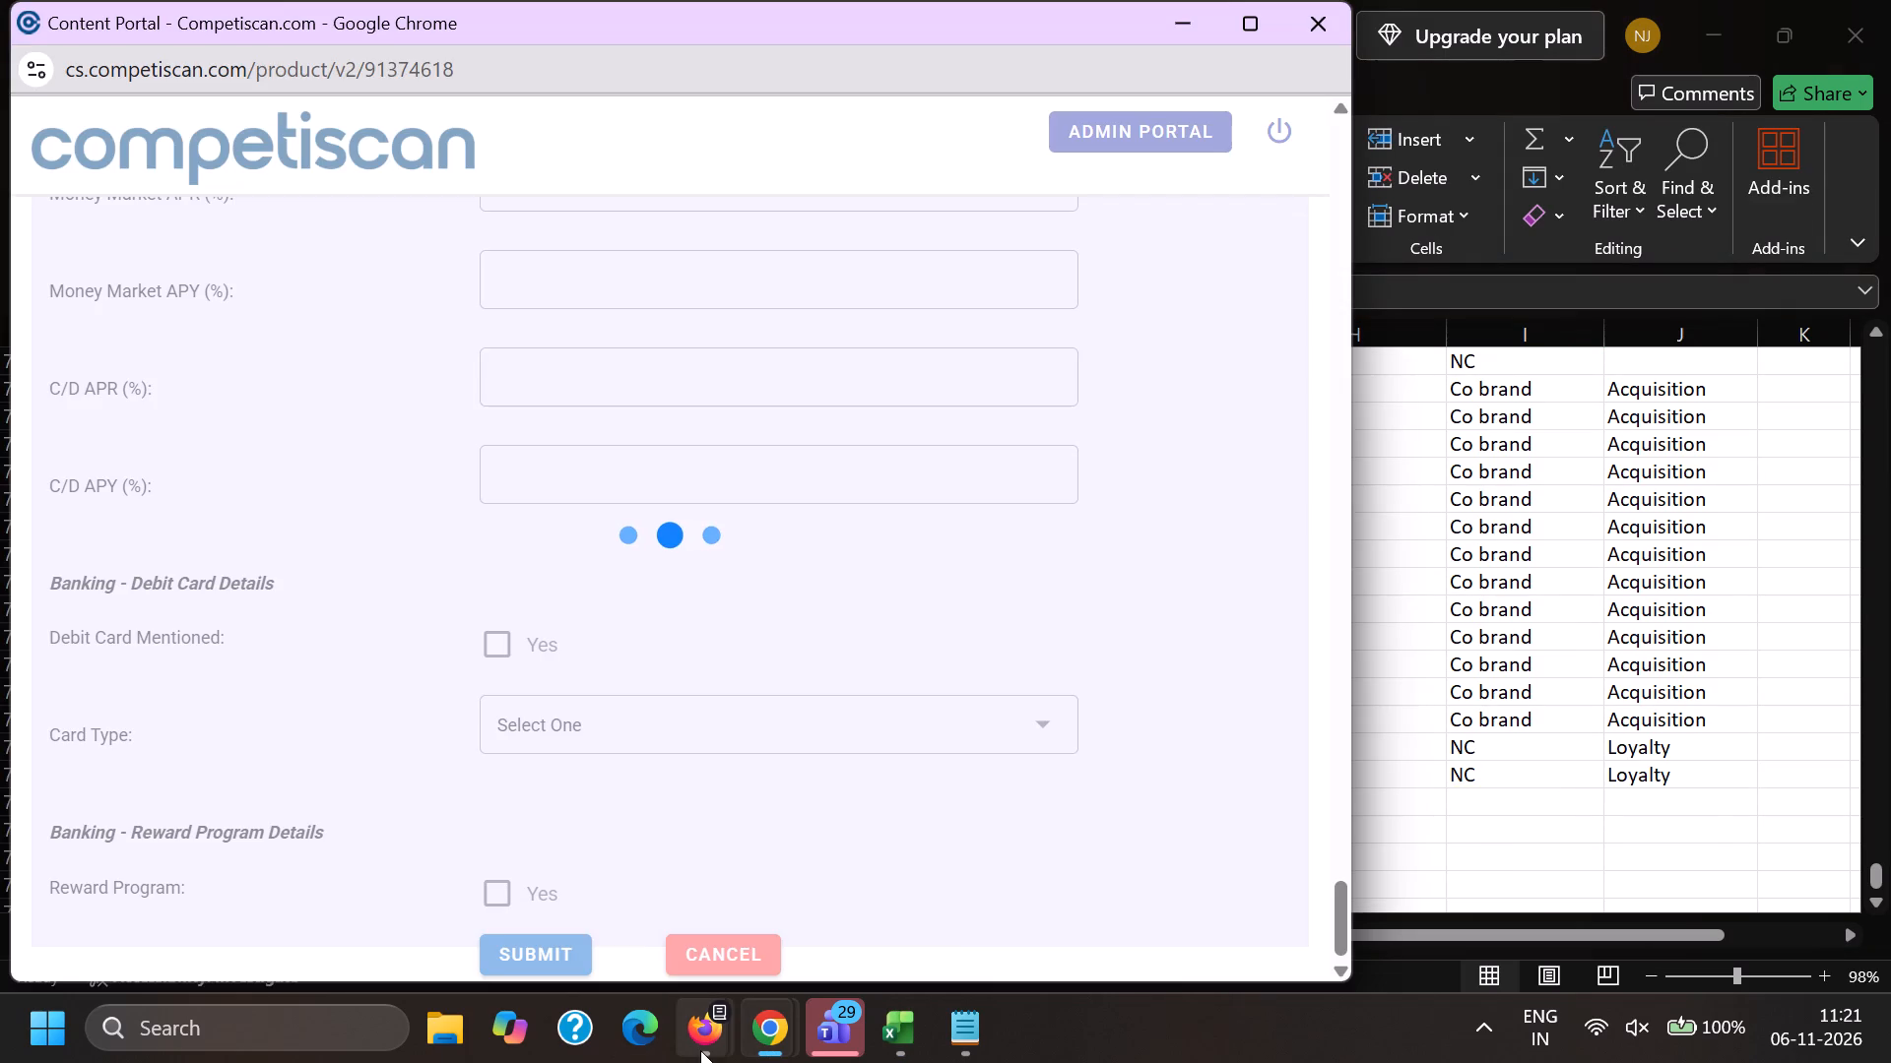
click(532, 933)
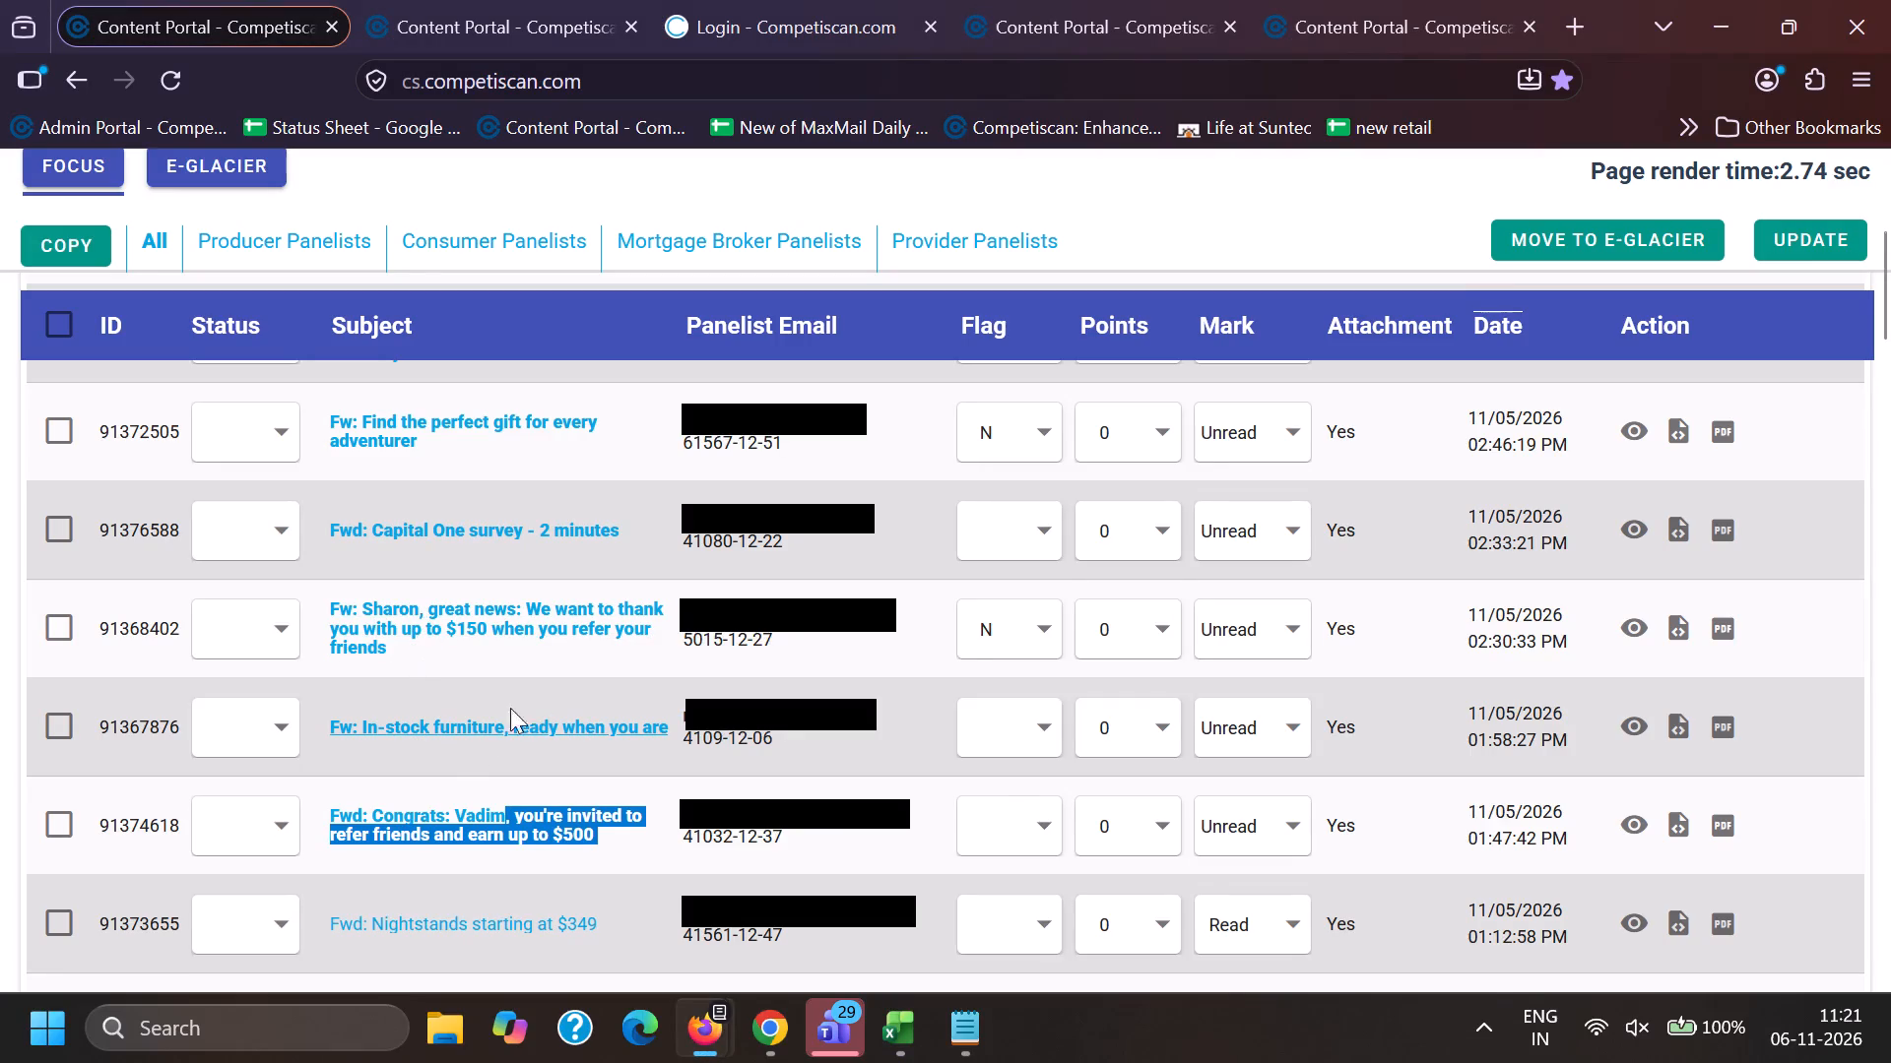
scroll(488, 723, down, 3)
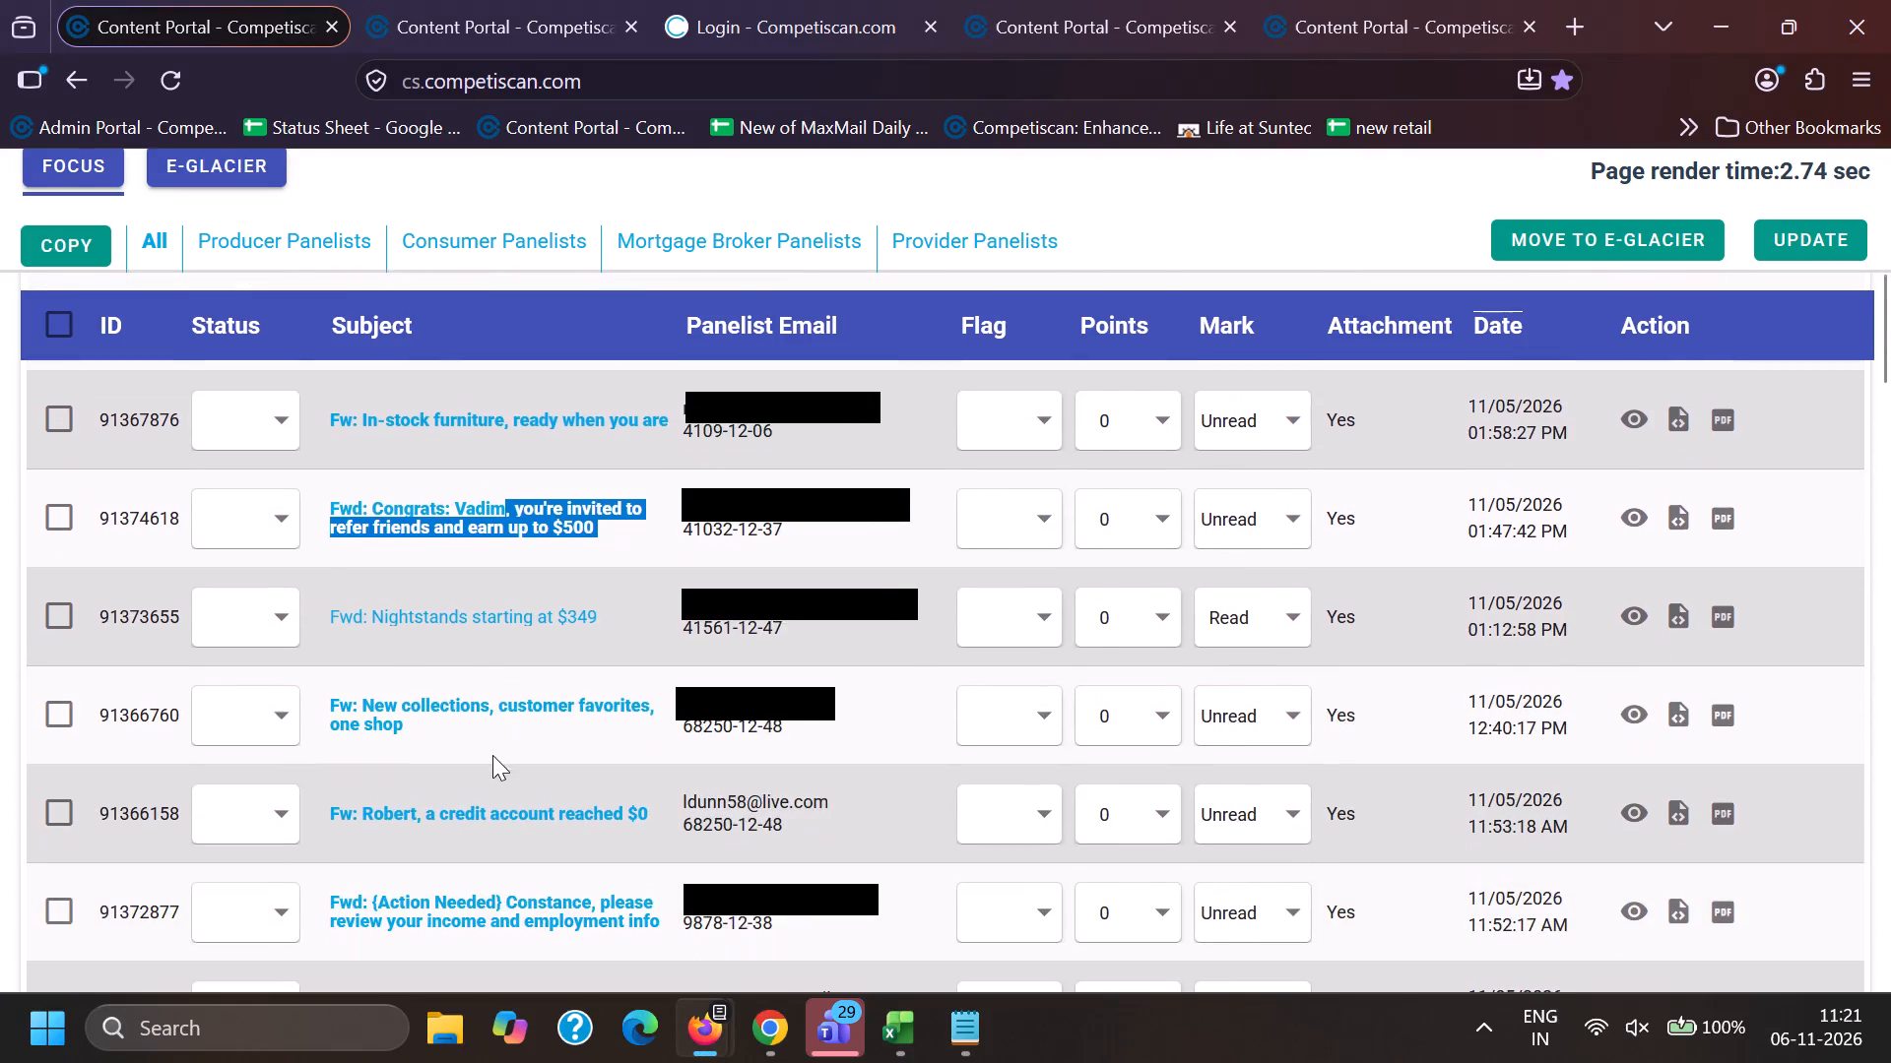
scroll(492, 755, down, 1)
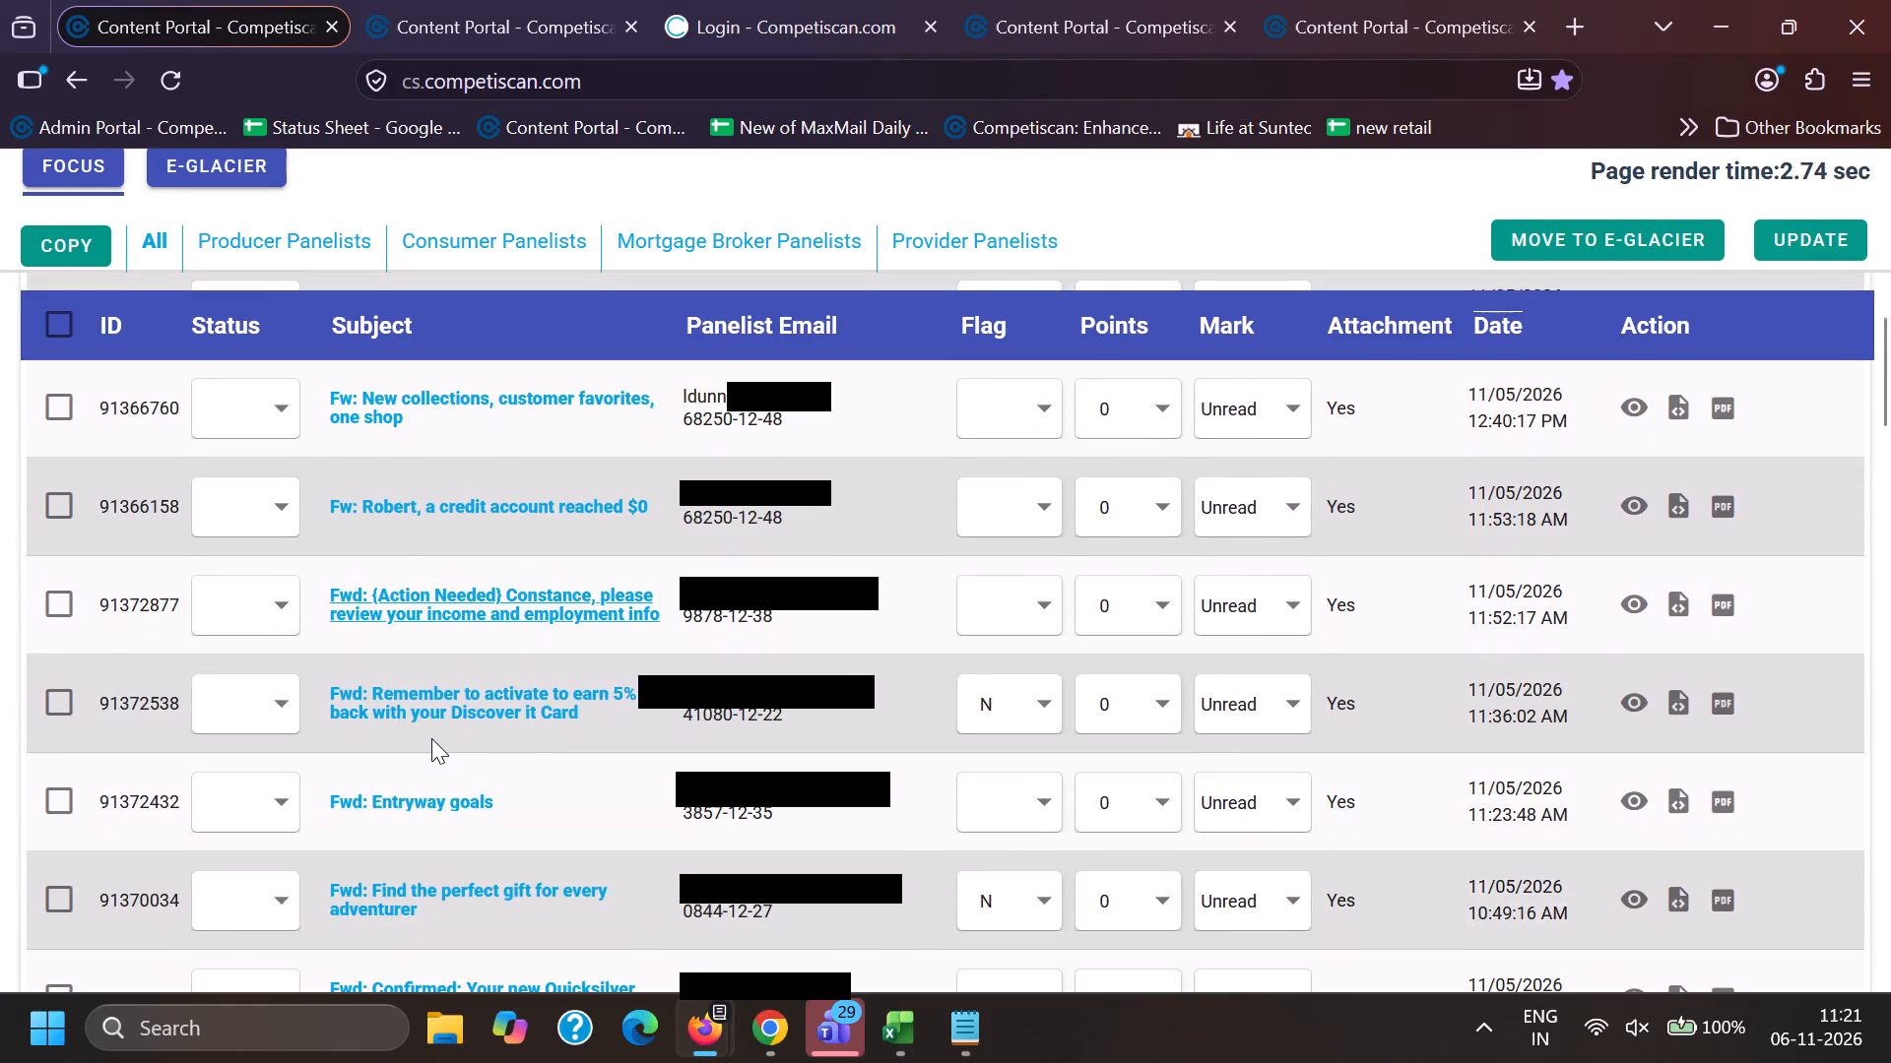
drag(372, 681, 613, 729)
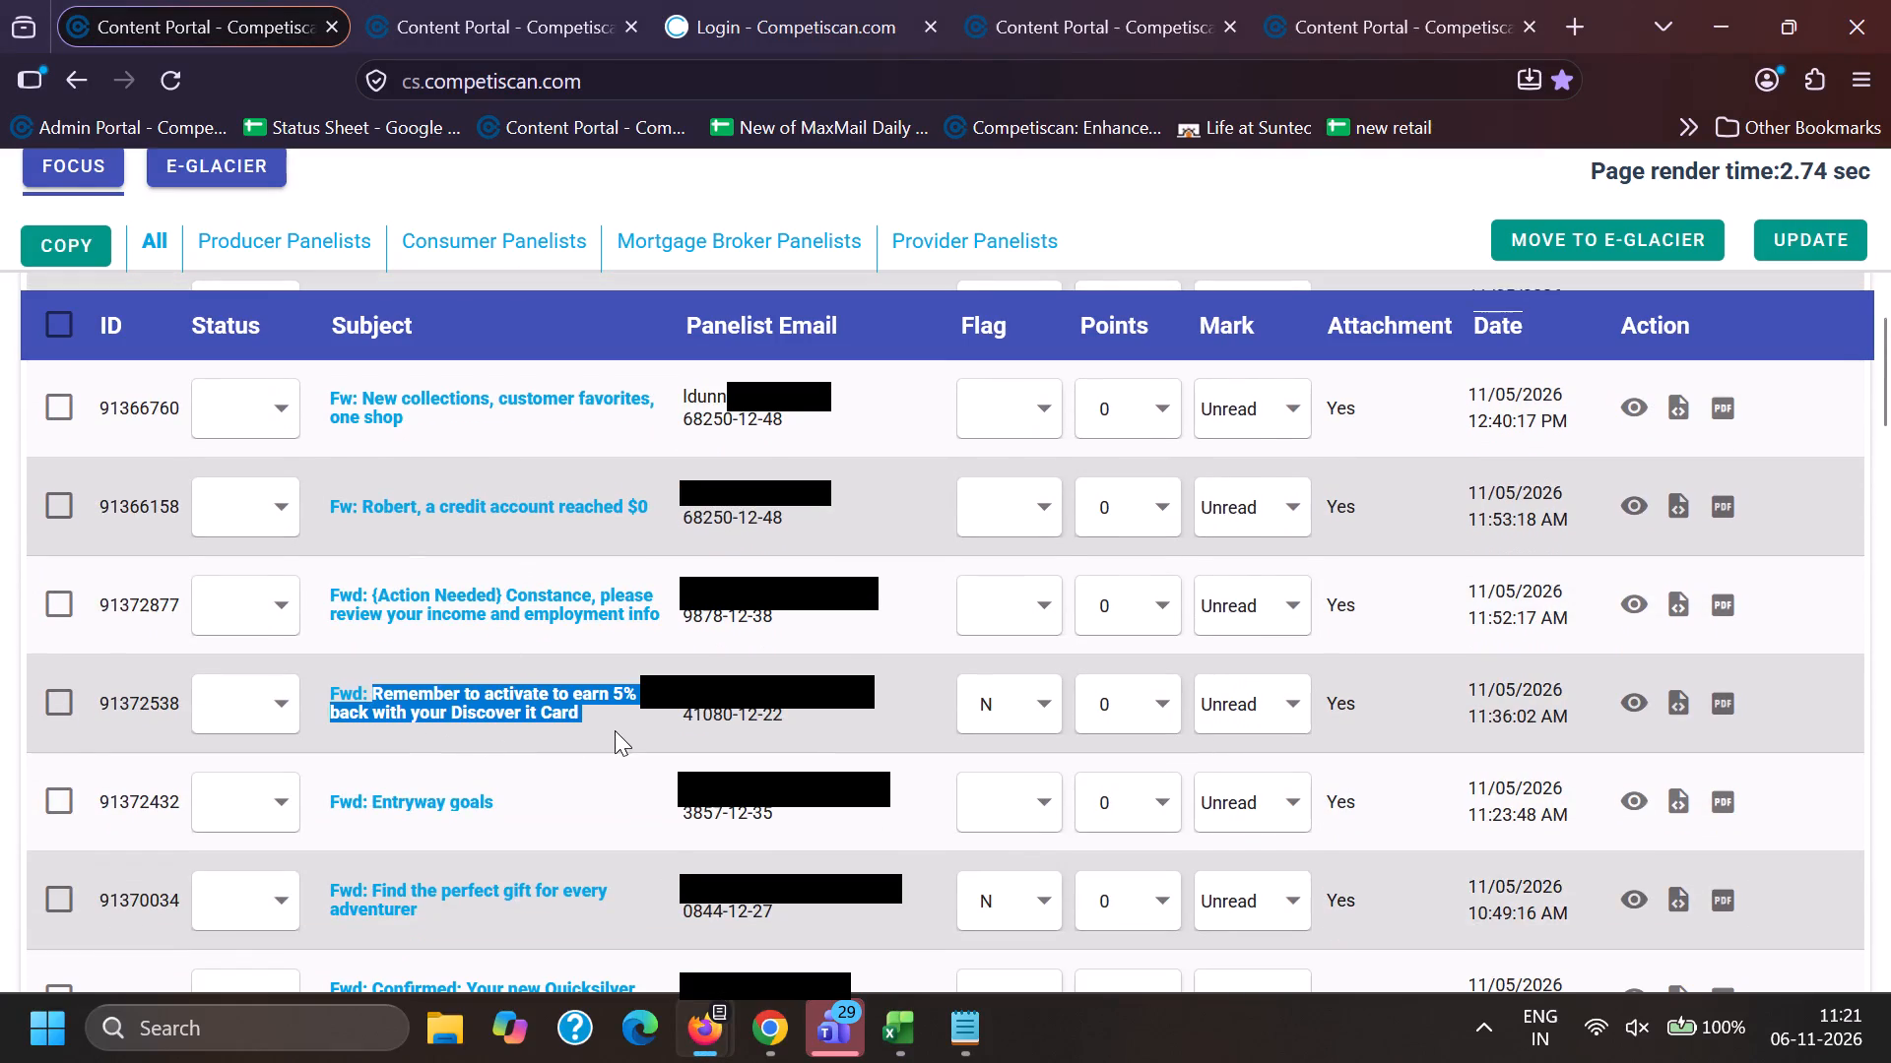
key(ctrl+c)
key(ctrl+c)
In Chrome's Content Portal, search email subjects for the quoted phrase "Remember to activate to earn 5% cash back with your Discover it Card".
click(743, 1050)
click(501, 907)
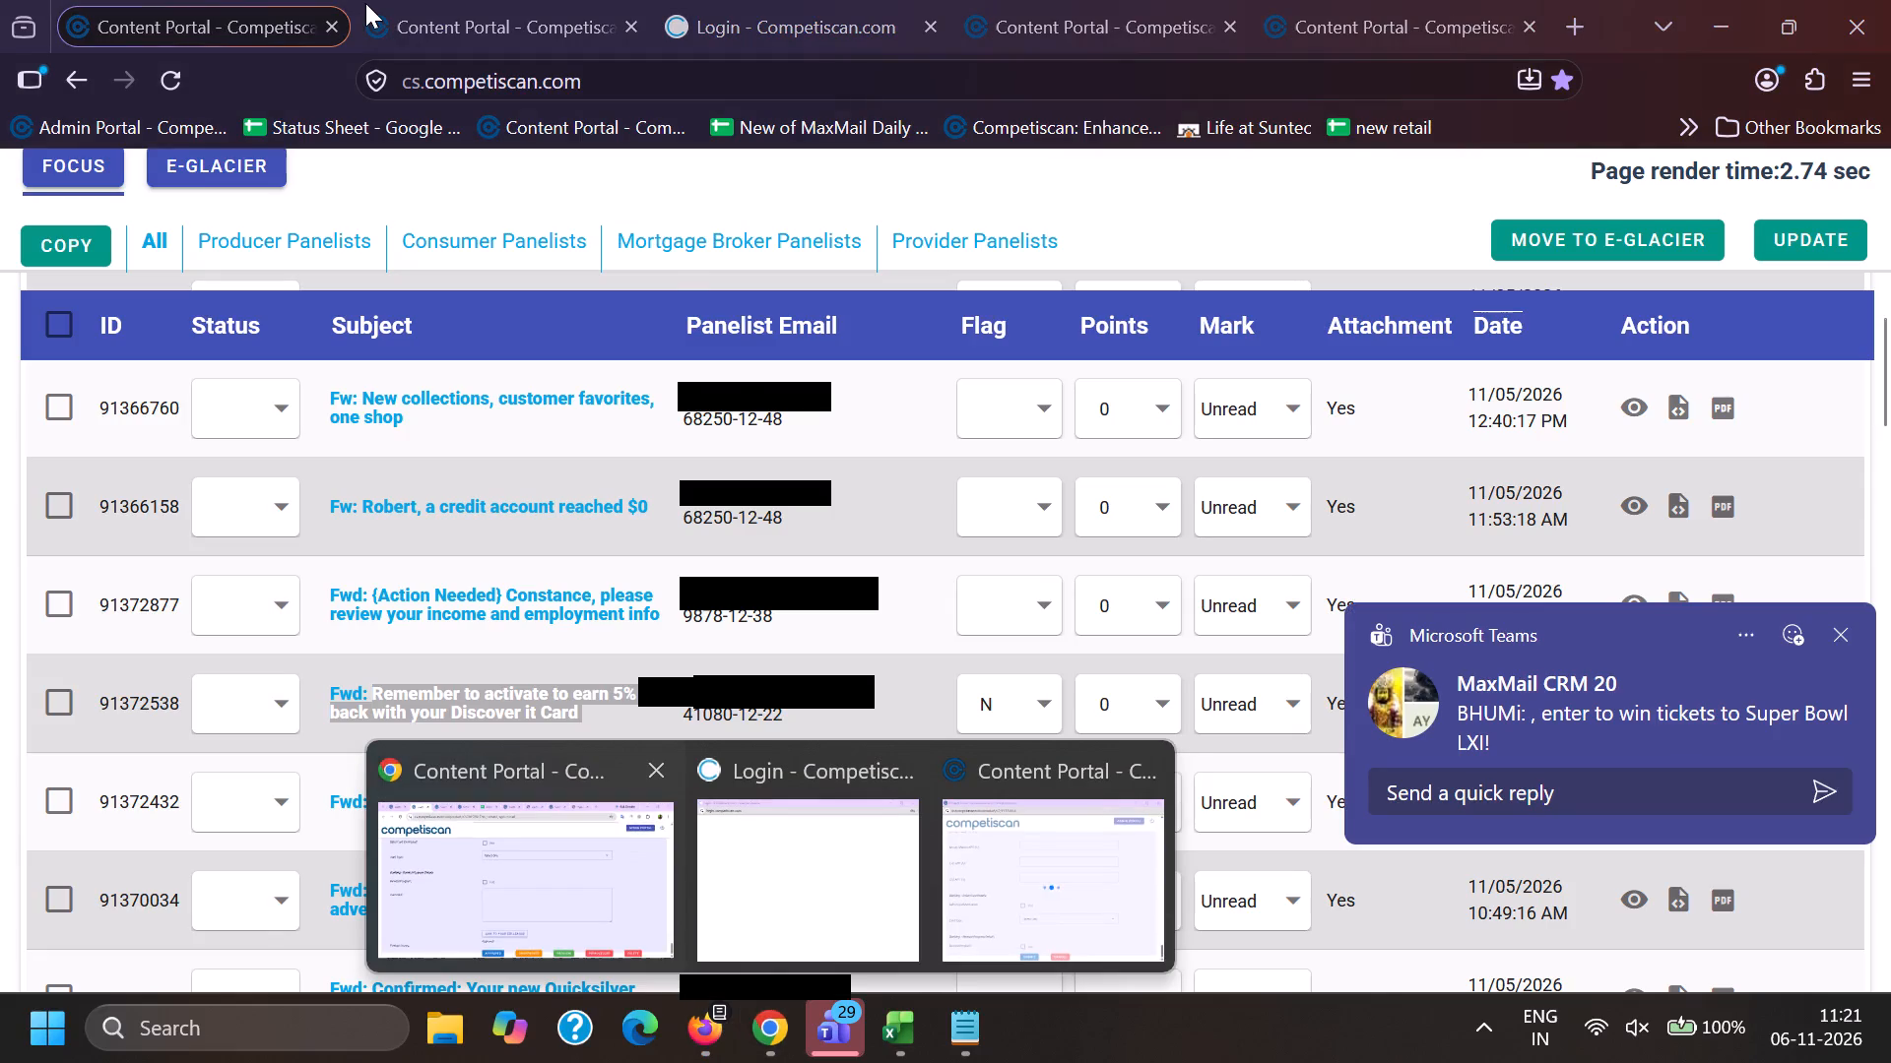
click(258, 0)
click(466, 0)
scroll(615, 633, down, 12)
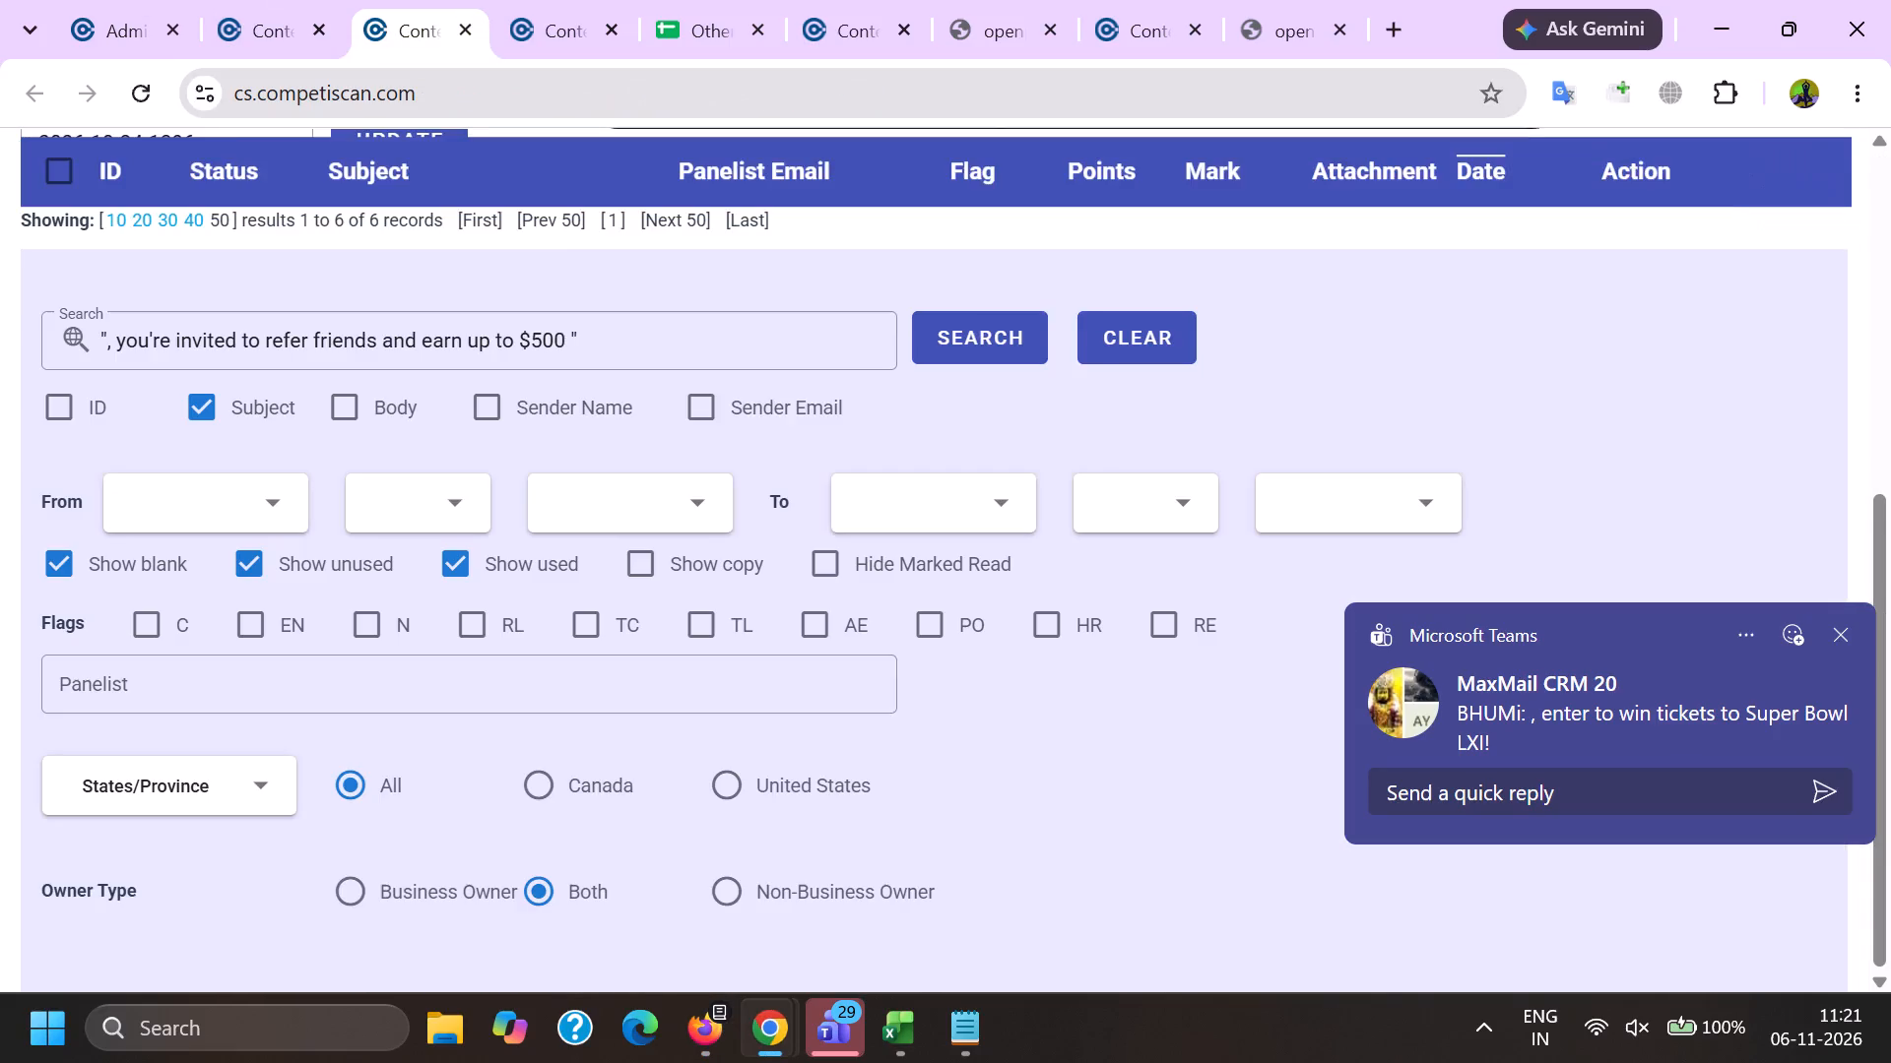
scroll(664, 741, up, 1)
drag(685, 484, 1, 483)
key(BackSpace)
key(shift+quotedbl)
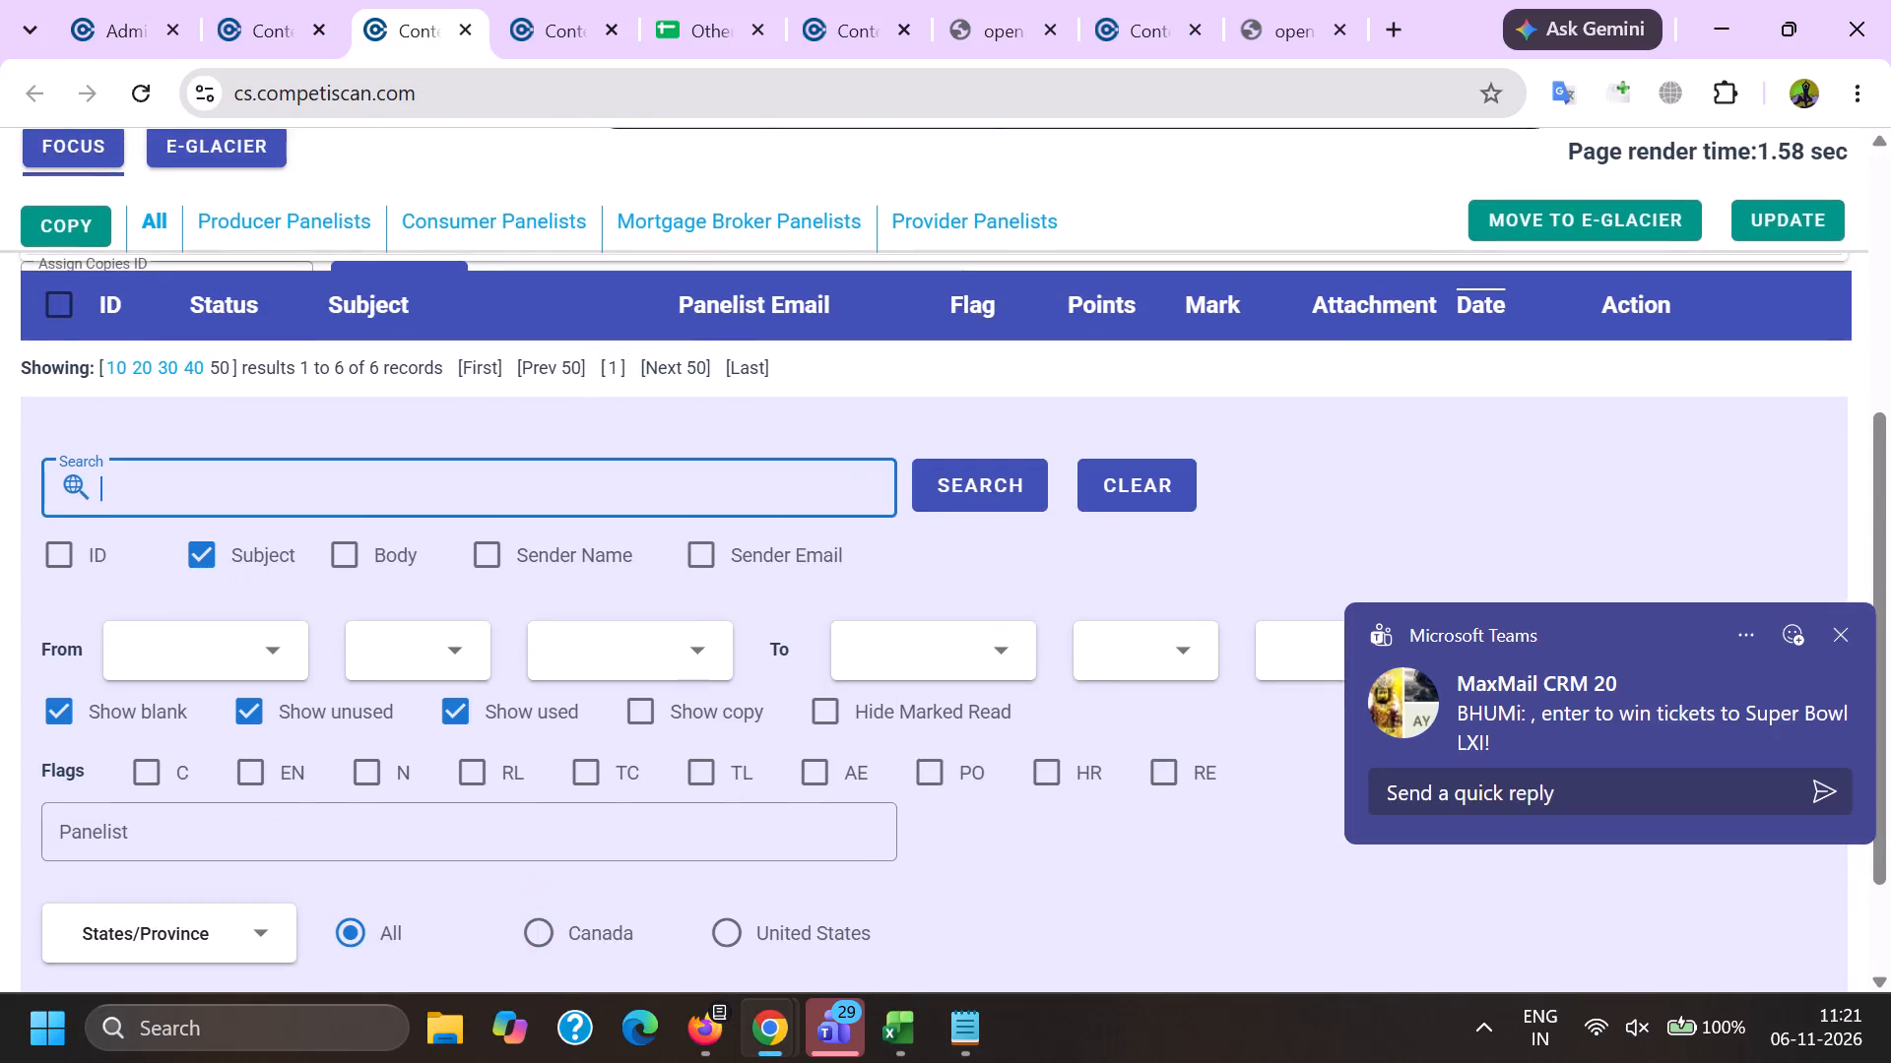
key(ctrl+v)
key(shift+quotedbl)
key(Return)
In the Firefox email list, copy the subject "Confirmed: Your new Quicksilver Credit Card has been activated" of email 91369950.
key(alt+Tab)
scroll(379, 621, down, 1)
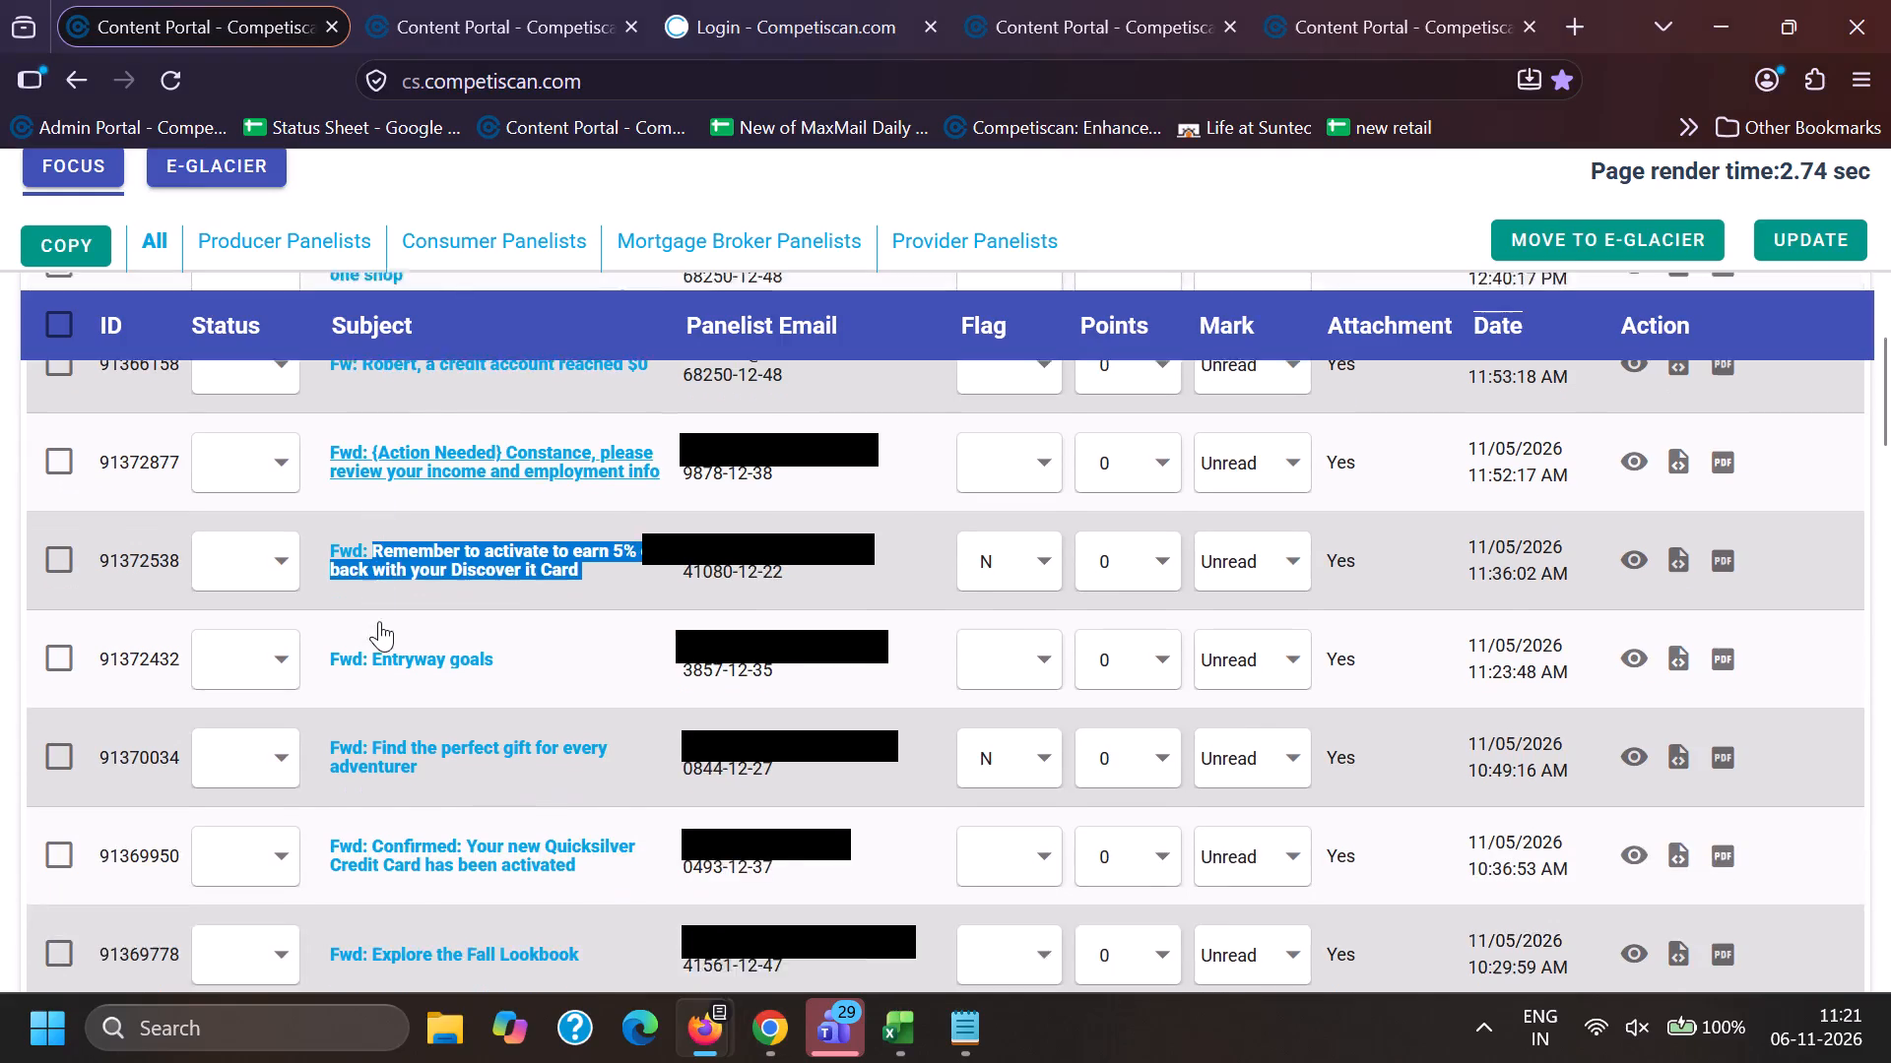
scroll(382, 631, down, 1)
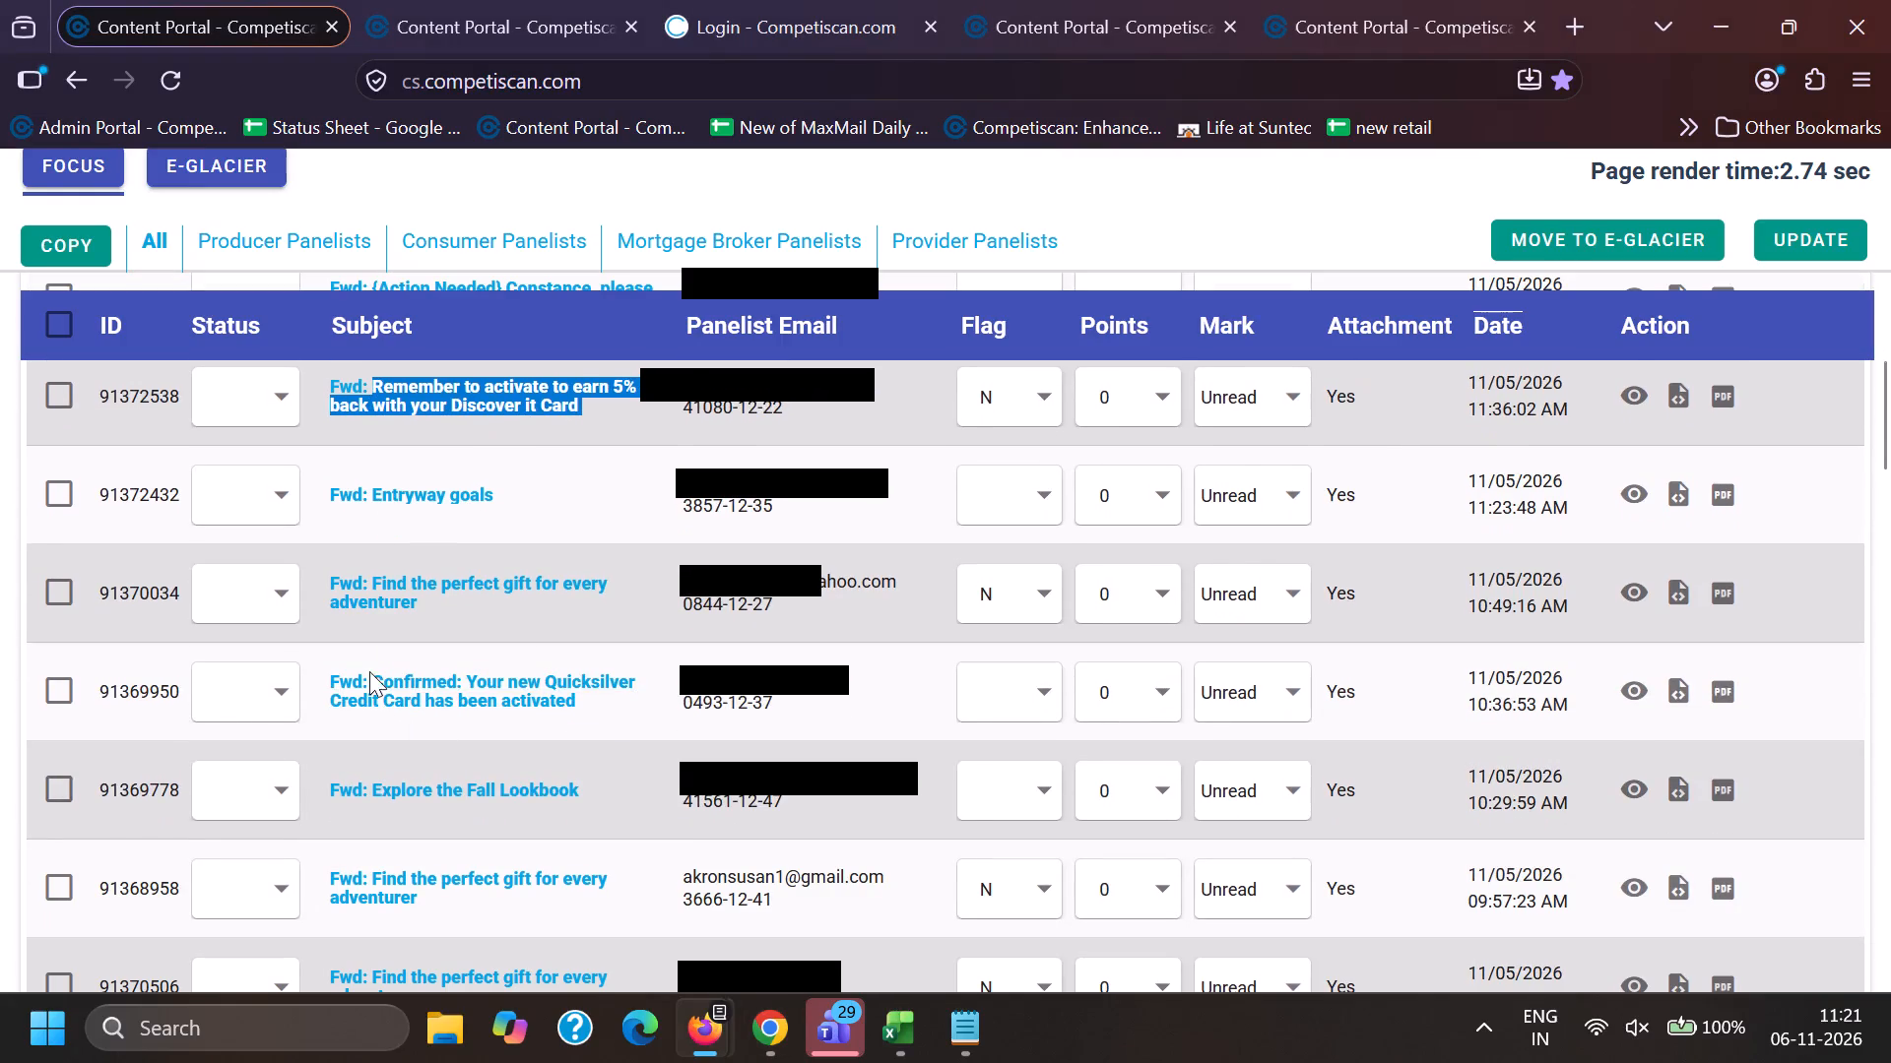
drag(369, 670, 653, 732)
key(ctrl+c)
Open email 91372538 from Chrome's search results and check its sender, branding and offer content.
key(alt+Tab)
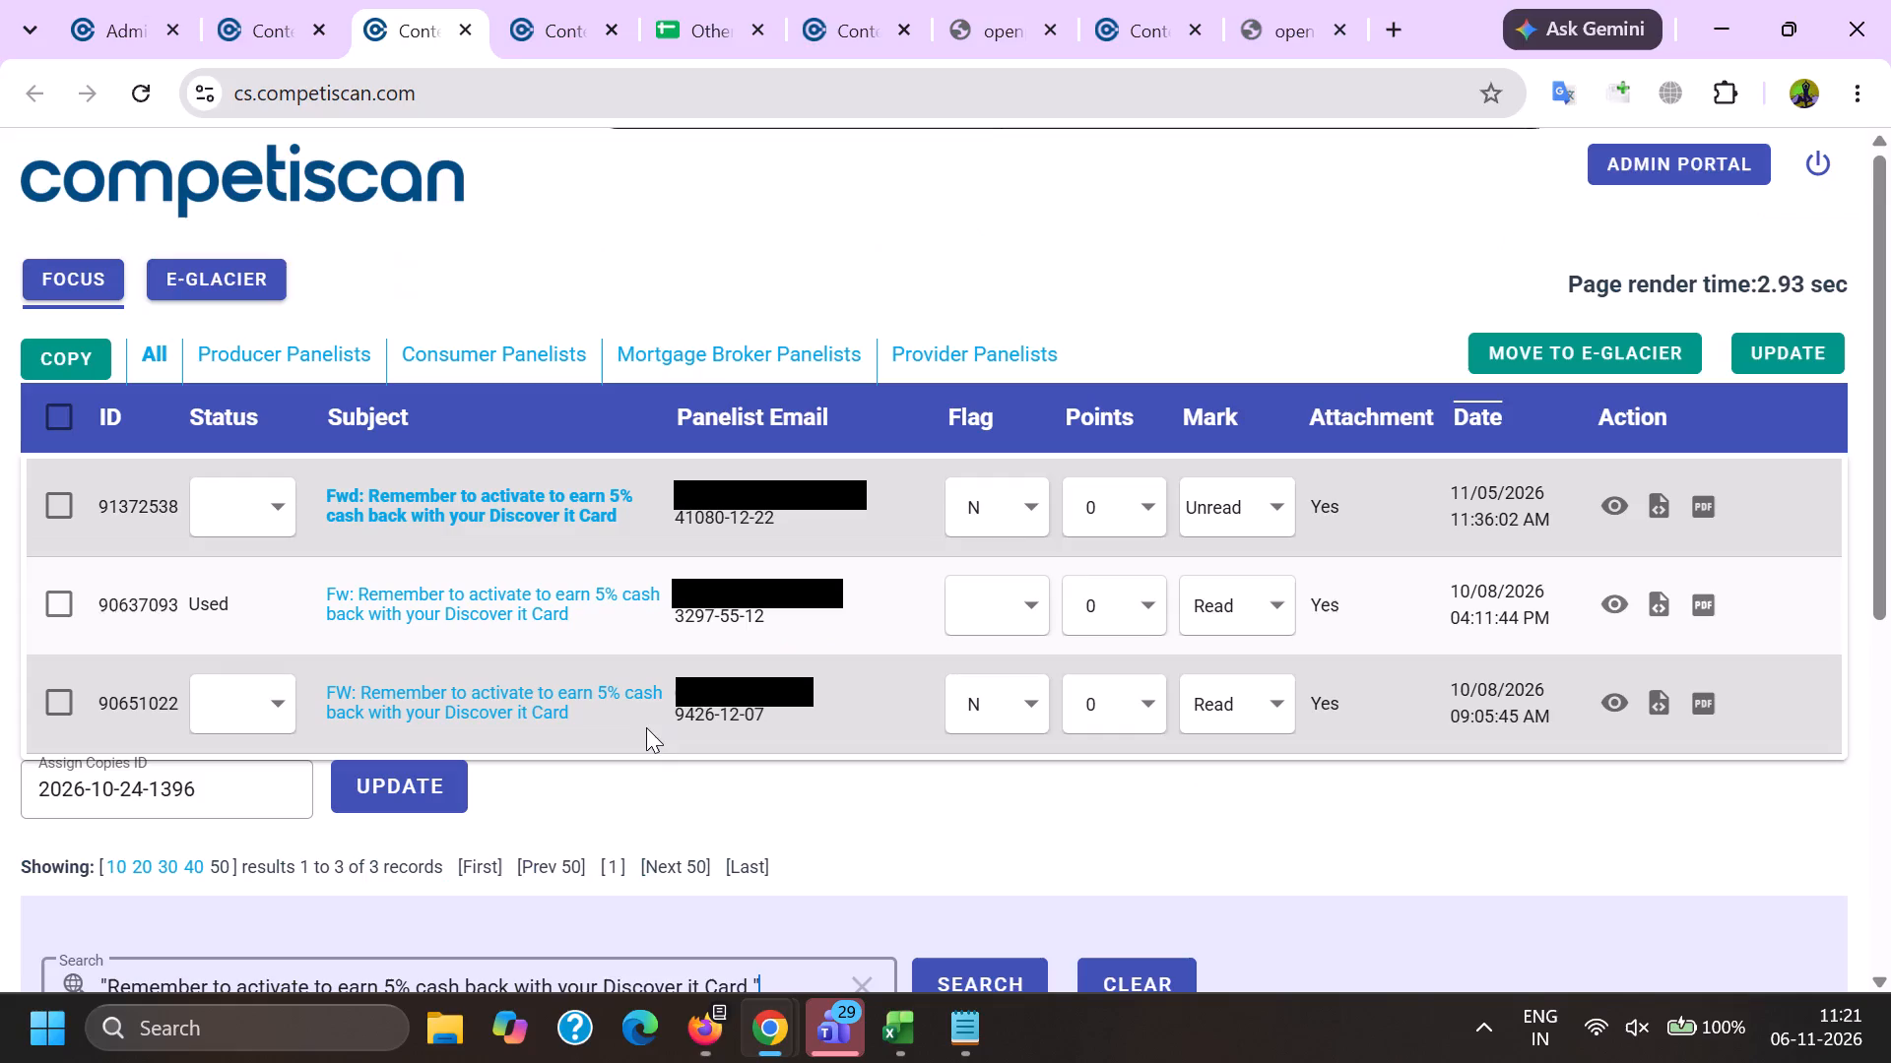
click(1622, 491)
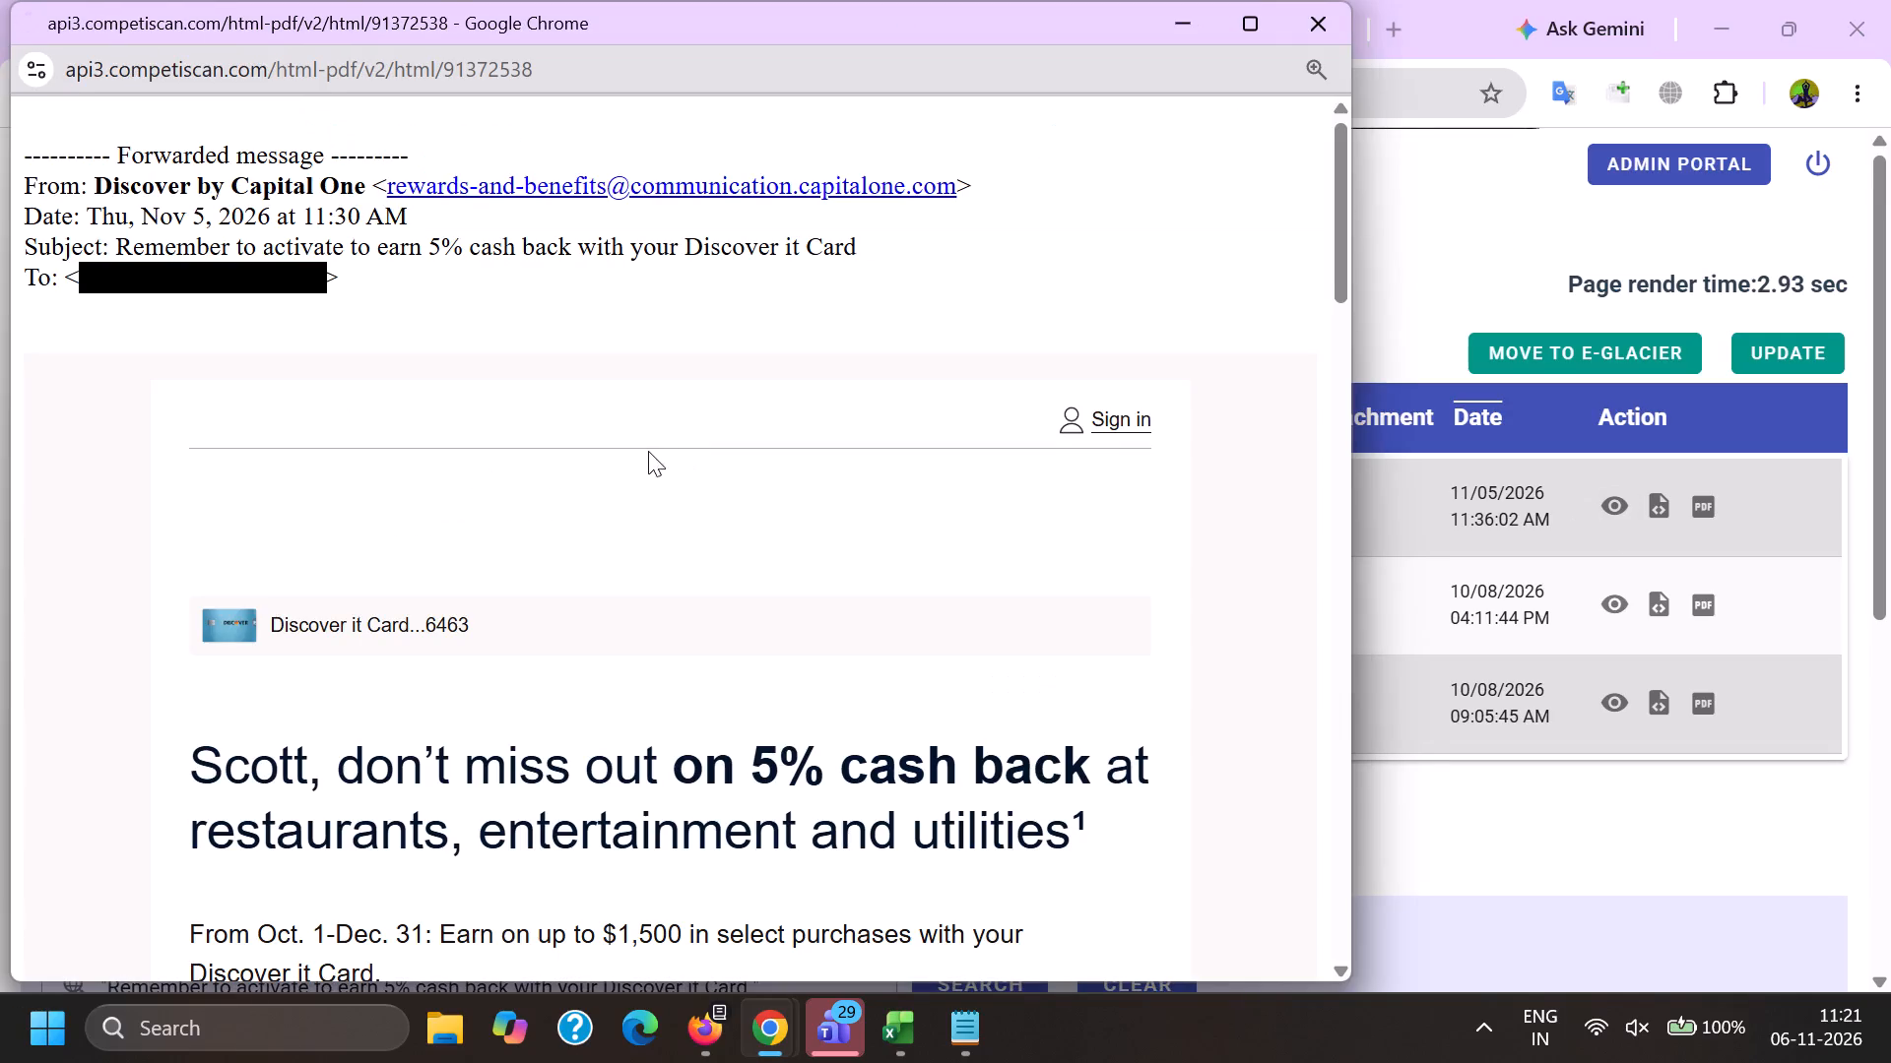
scroll(648, 458, down, 12)
scroll(619, 552, up, 16)
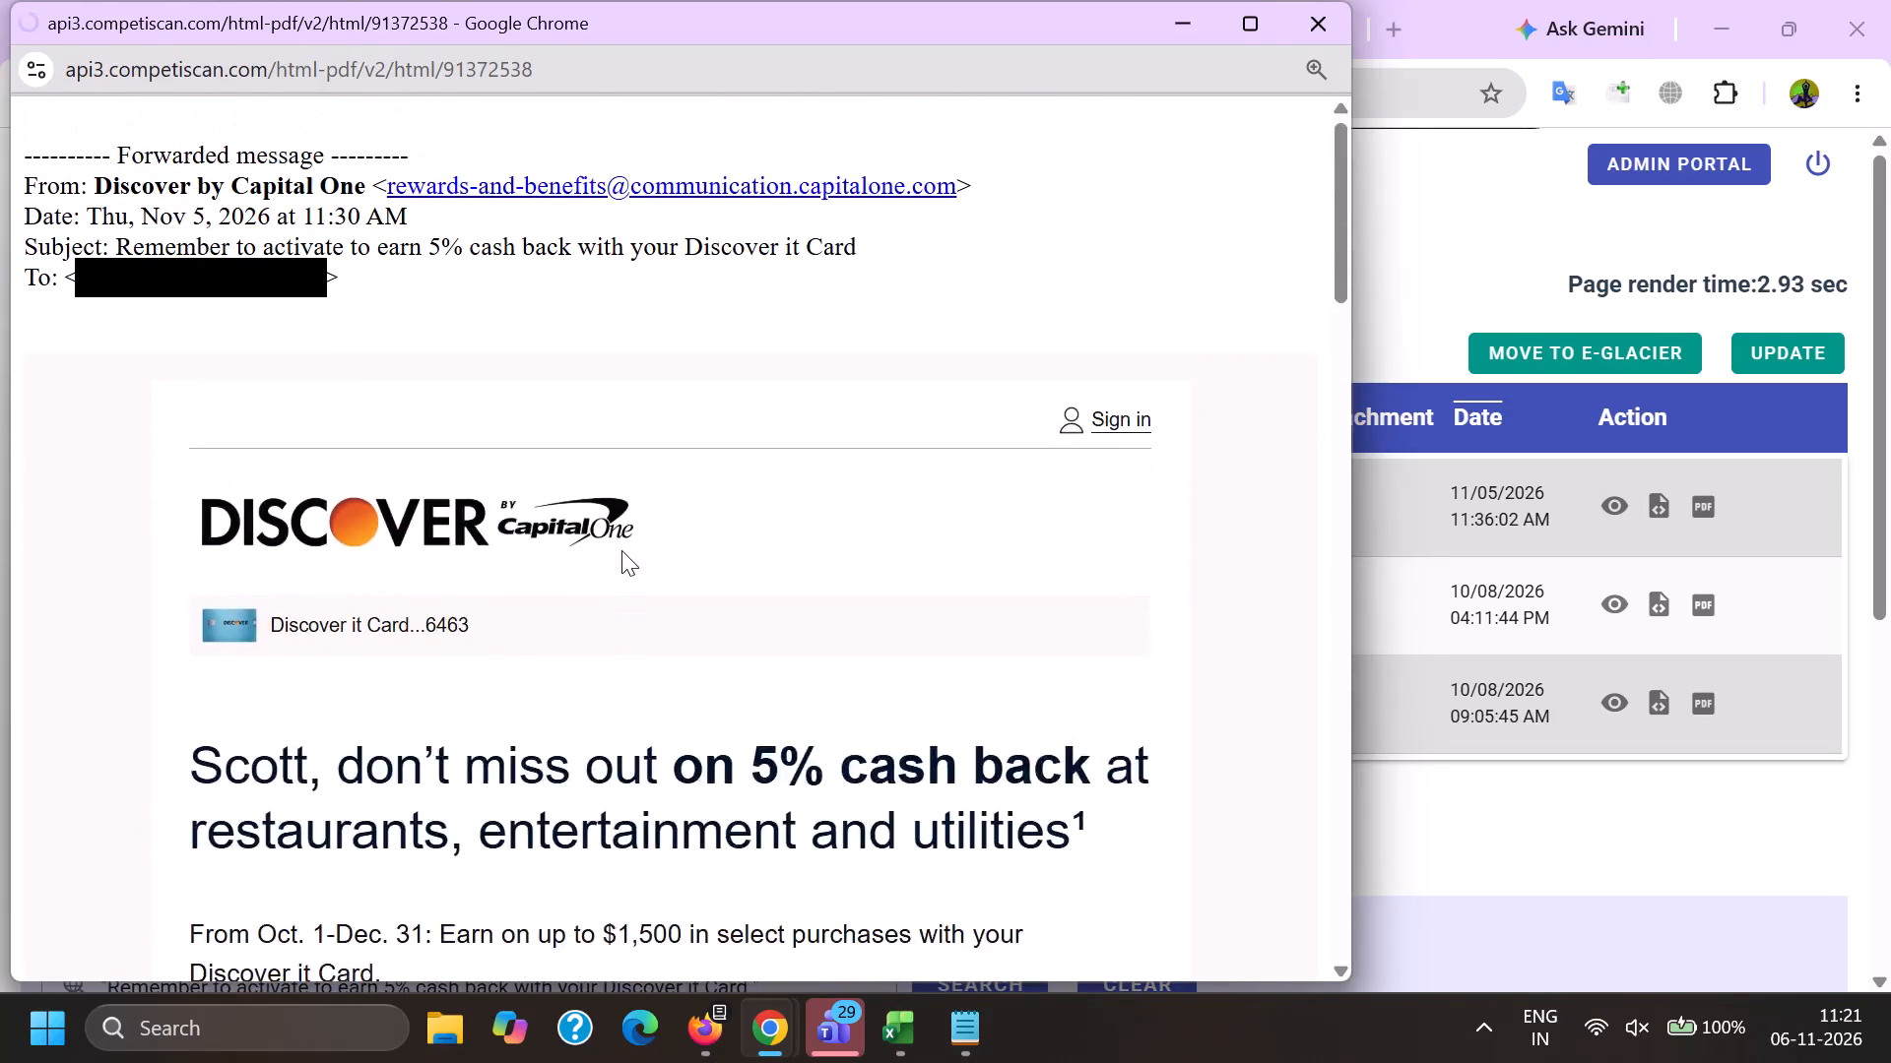
key(alt+Tab)
double_click(161, 605)
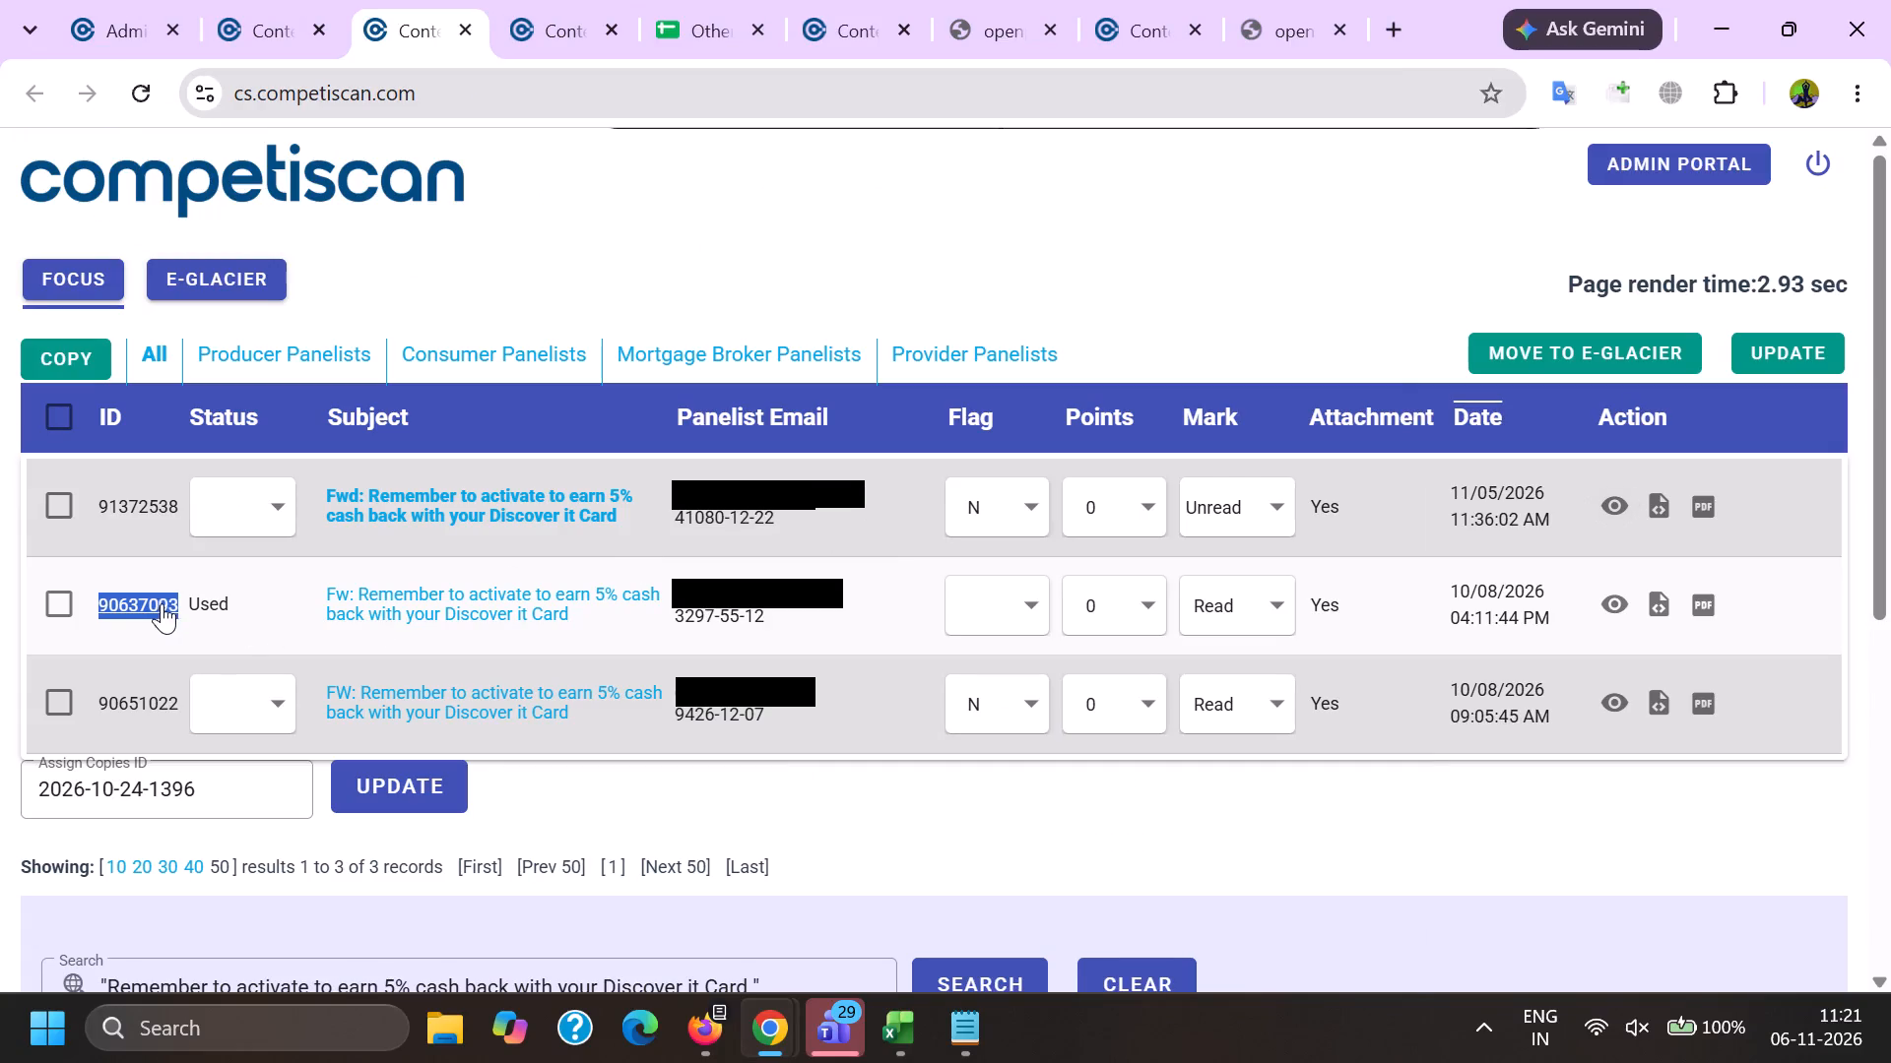
key(ctrl+c)
click(141, 0)
click(1512, 489)
key(ctrl+v)
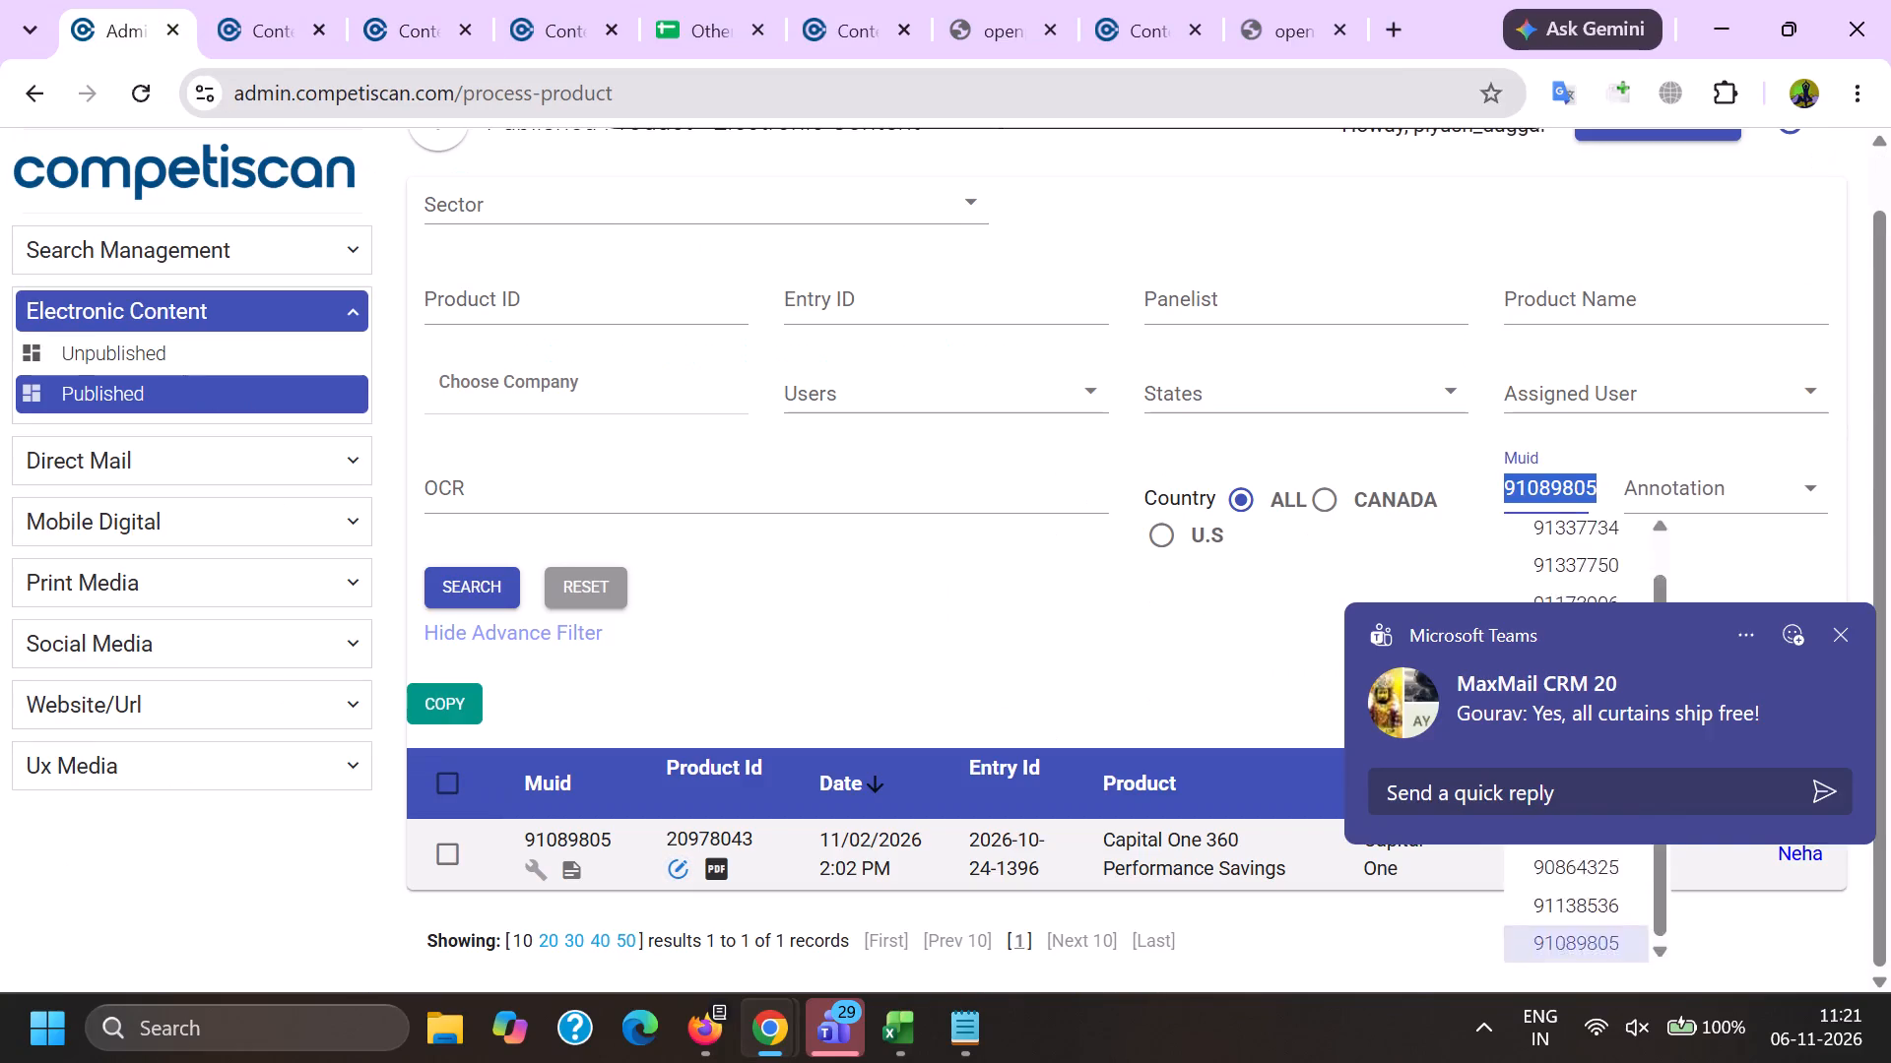
key(Return)
scroll(980, 629, down, 3)
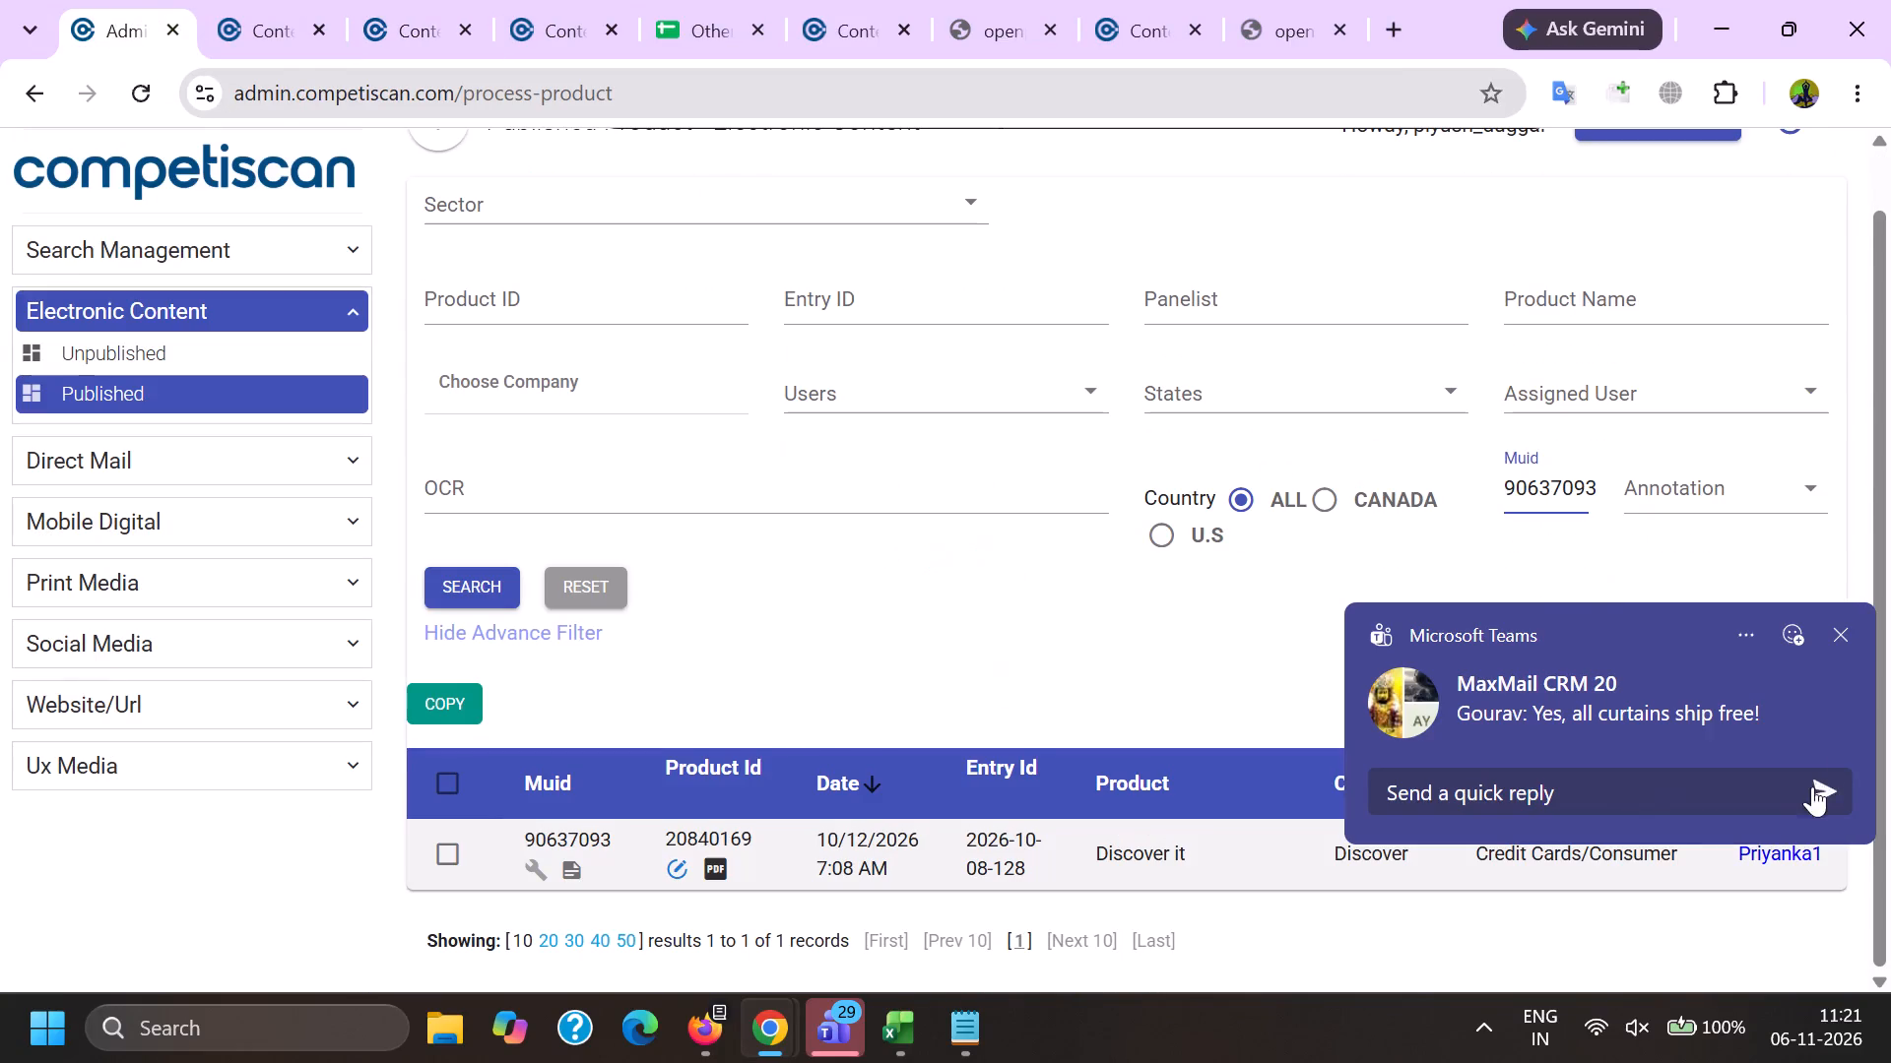
click(1839, 644)
ctrl+click(678, 864)
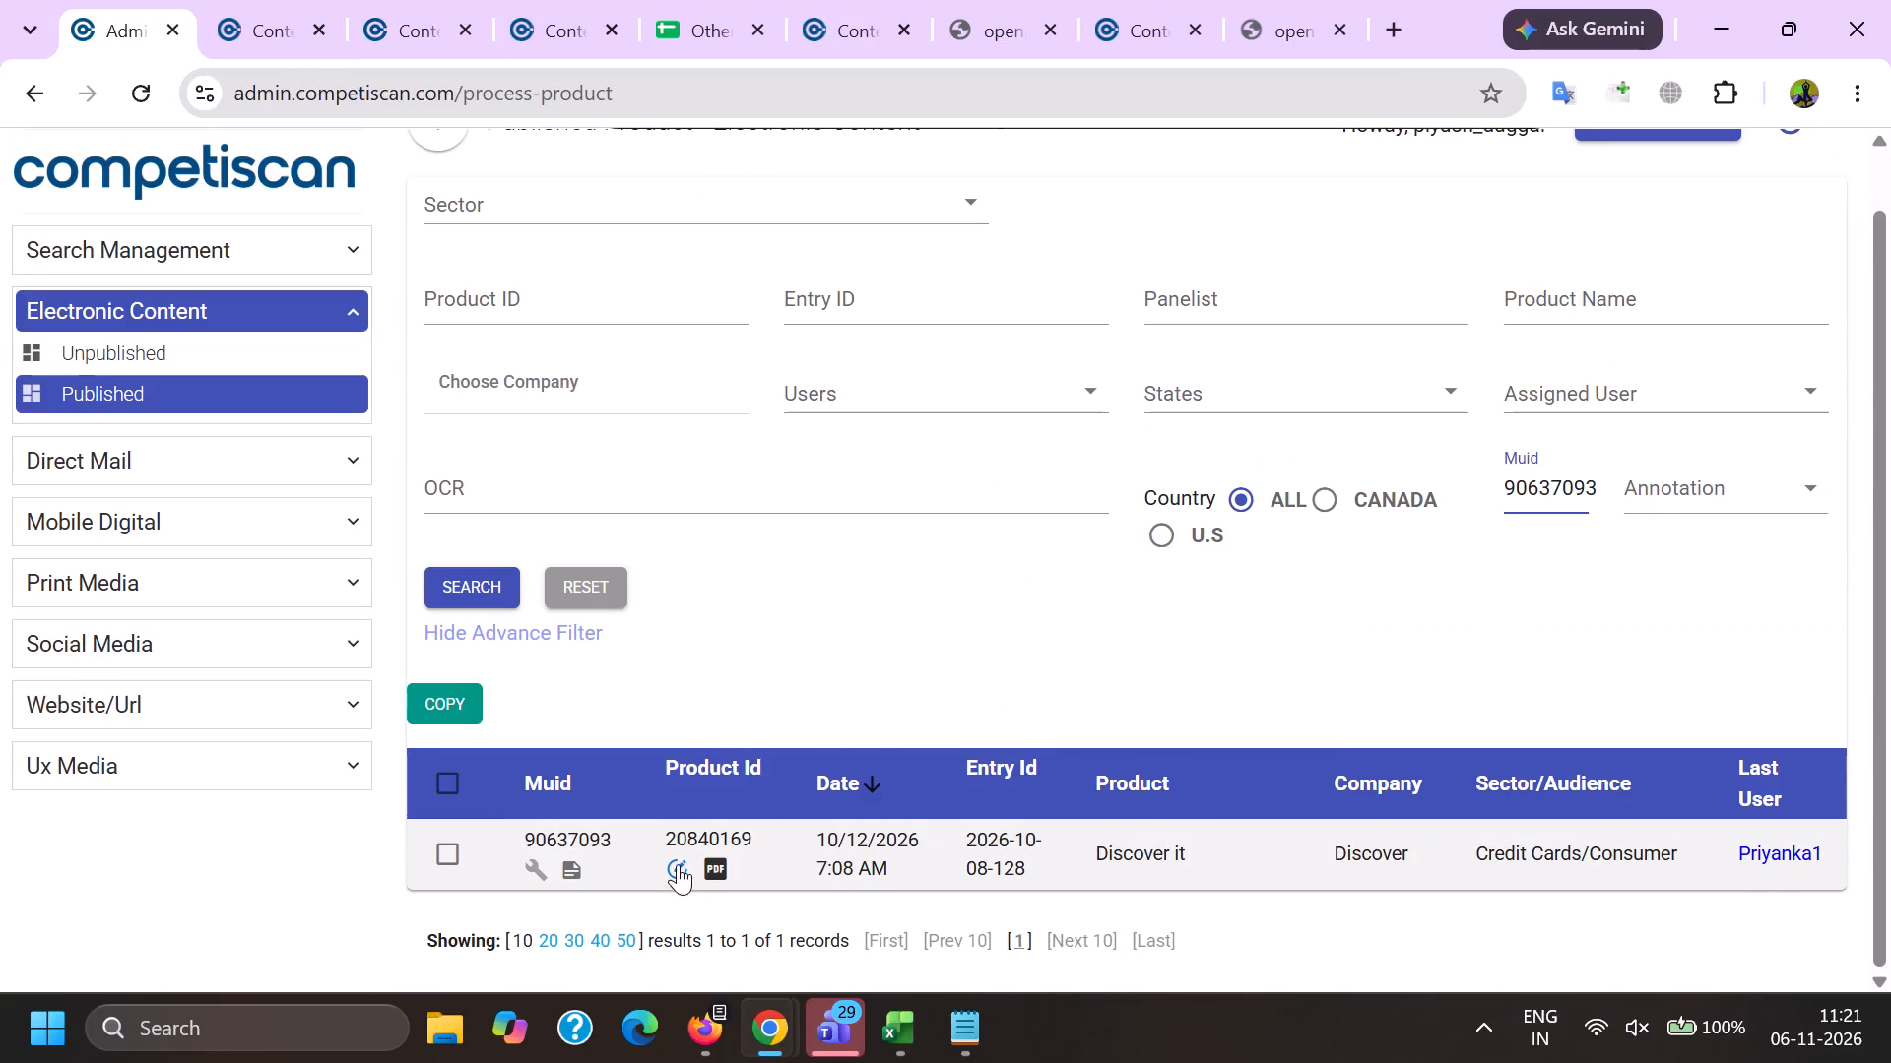
Close the browser tab of the previously opened published product.
click(397, 0)
click(420, 30)
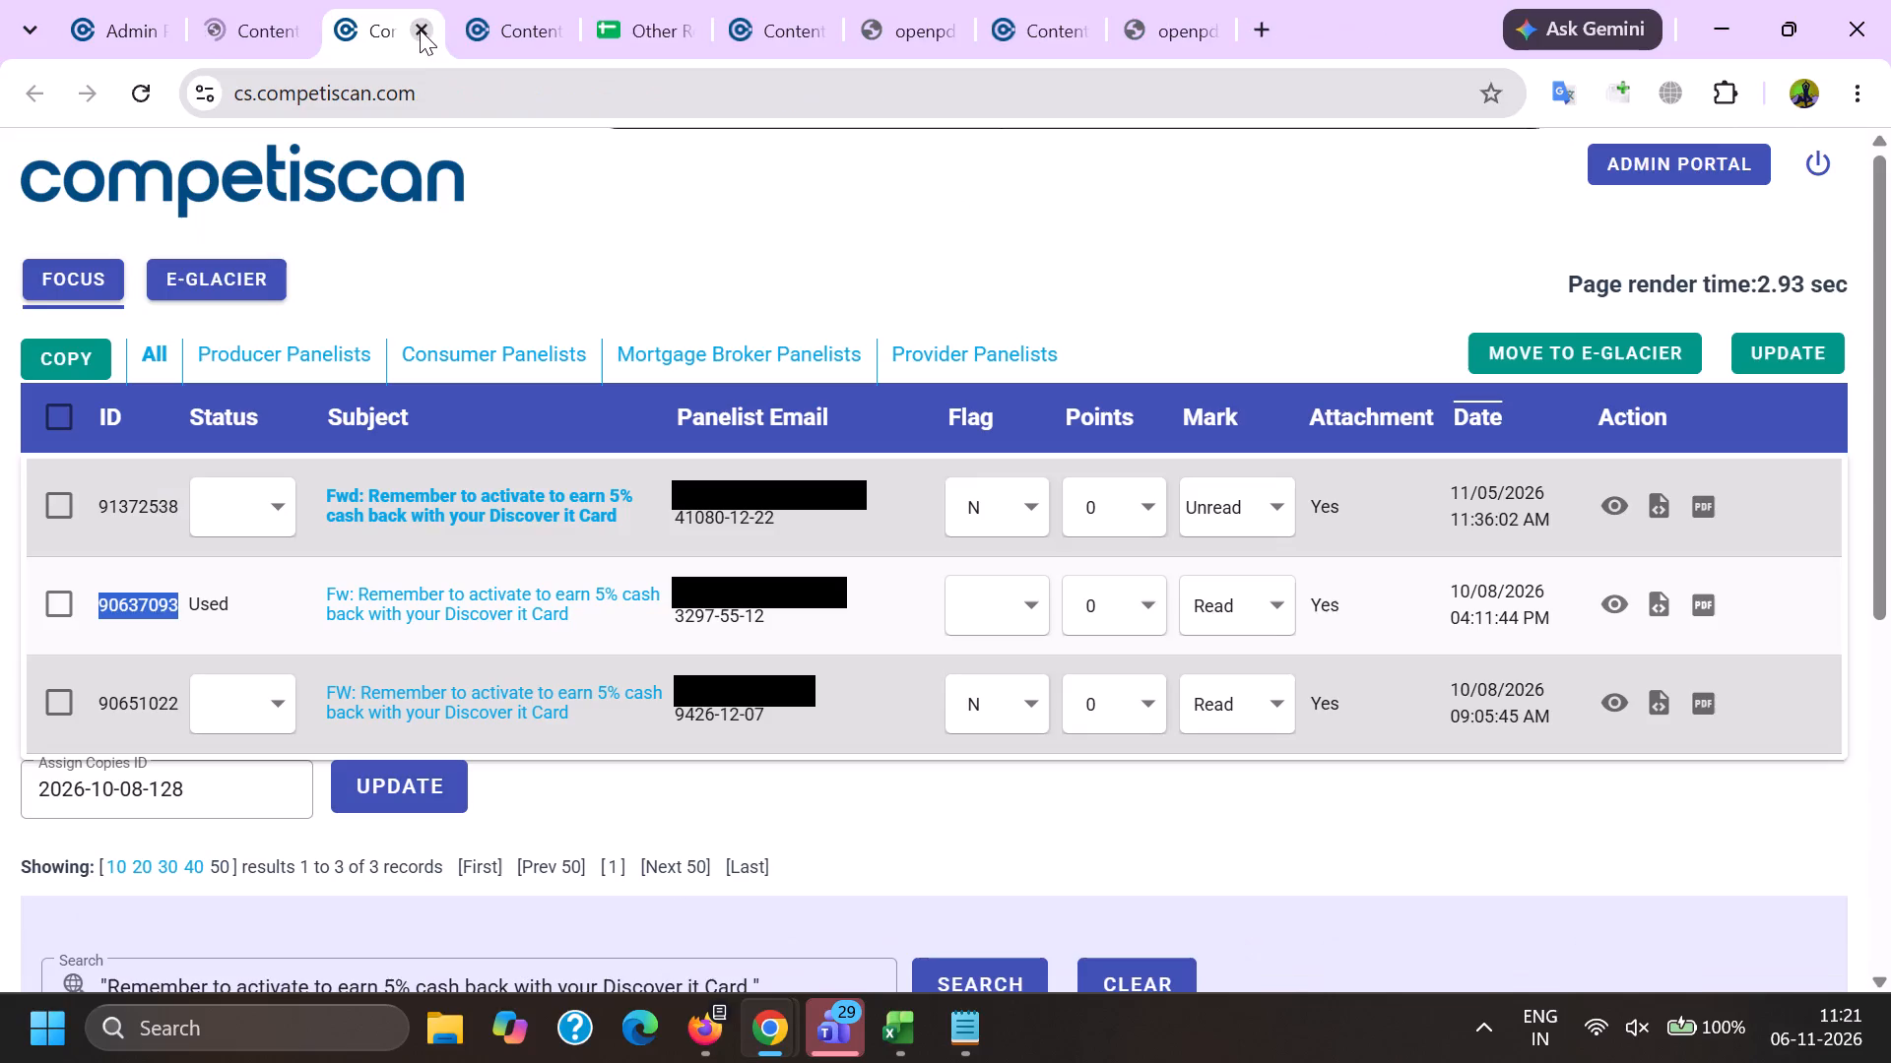
Select the subject text after "Fwd:" of email 91372538 in the Content Portal results.
drag(374, 477, 617, 519)
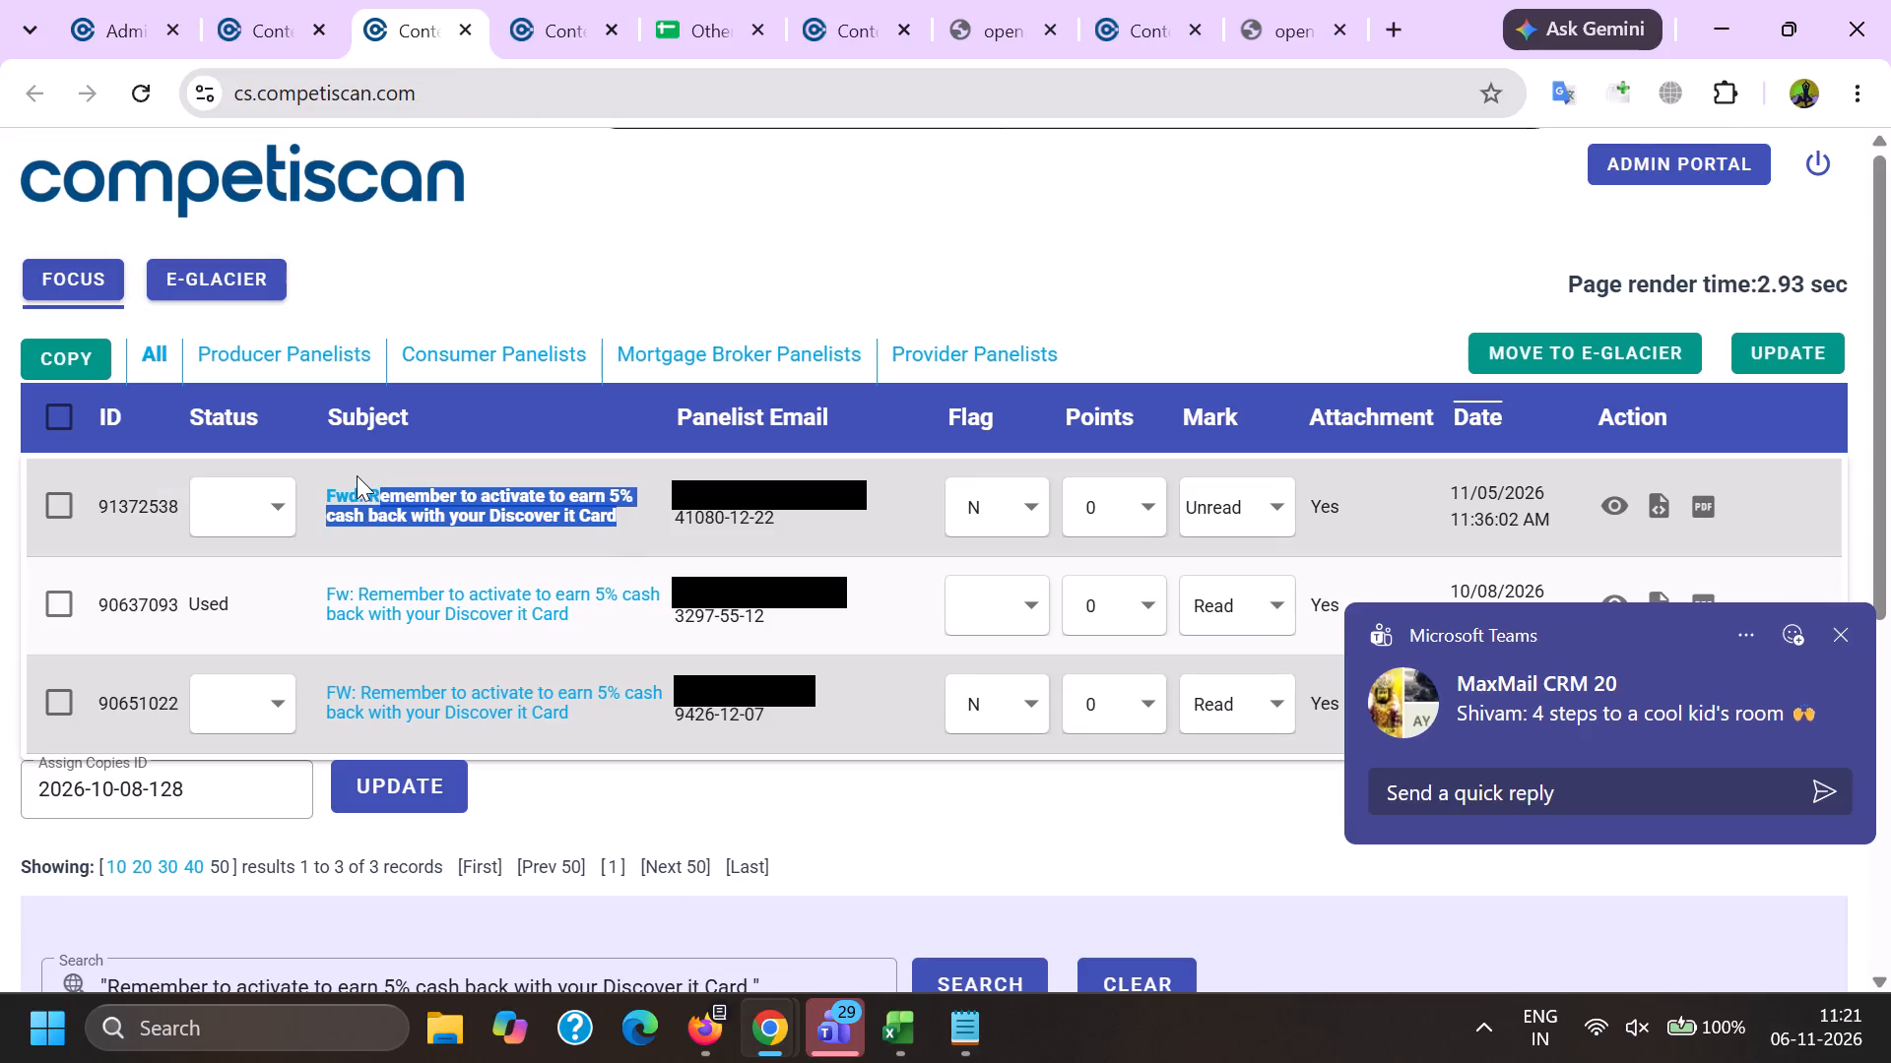
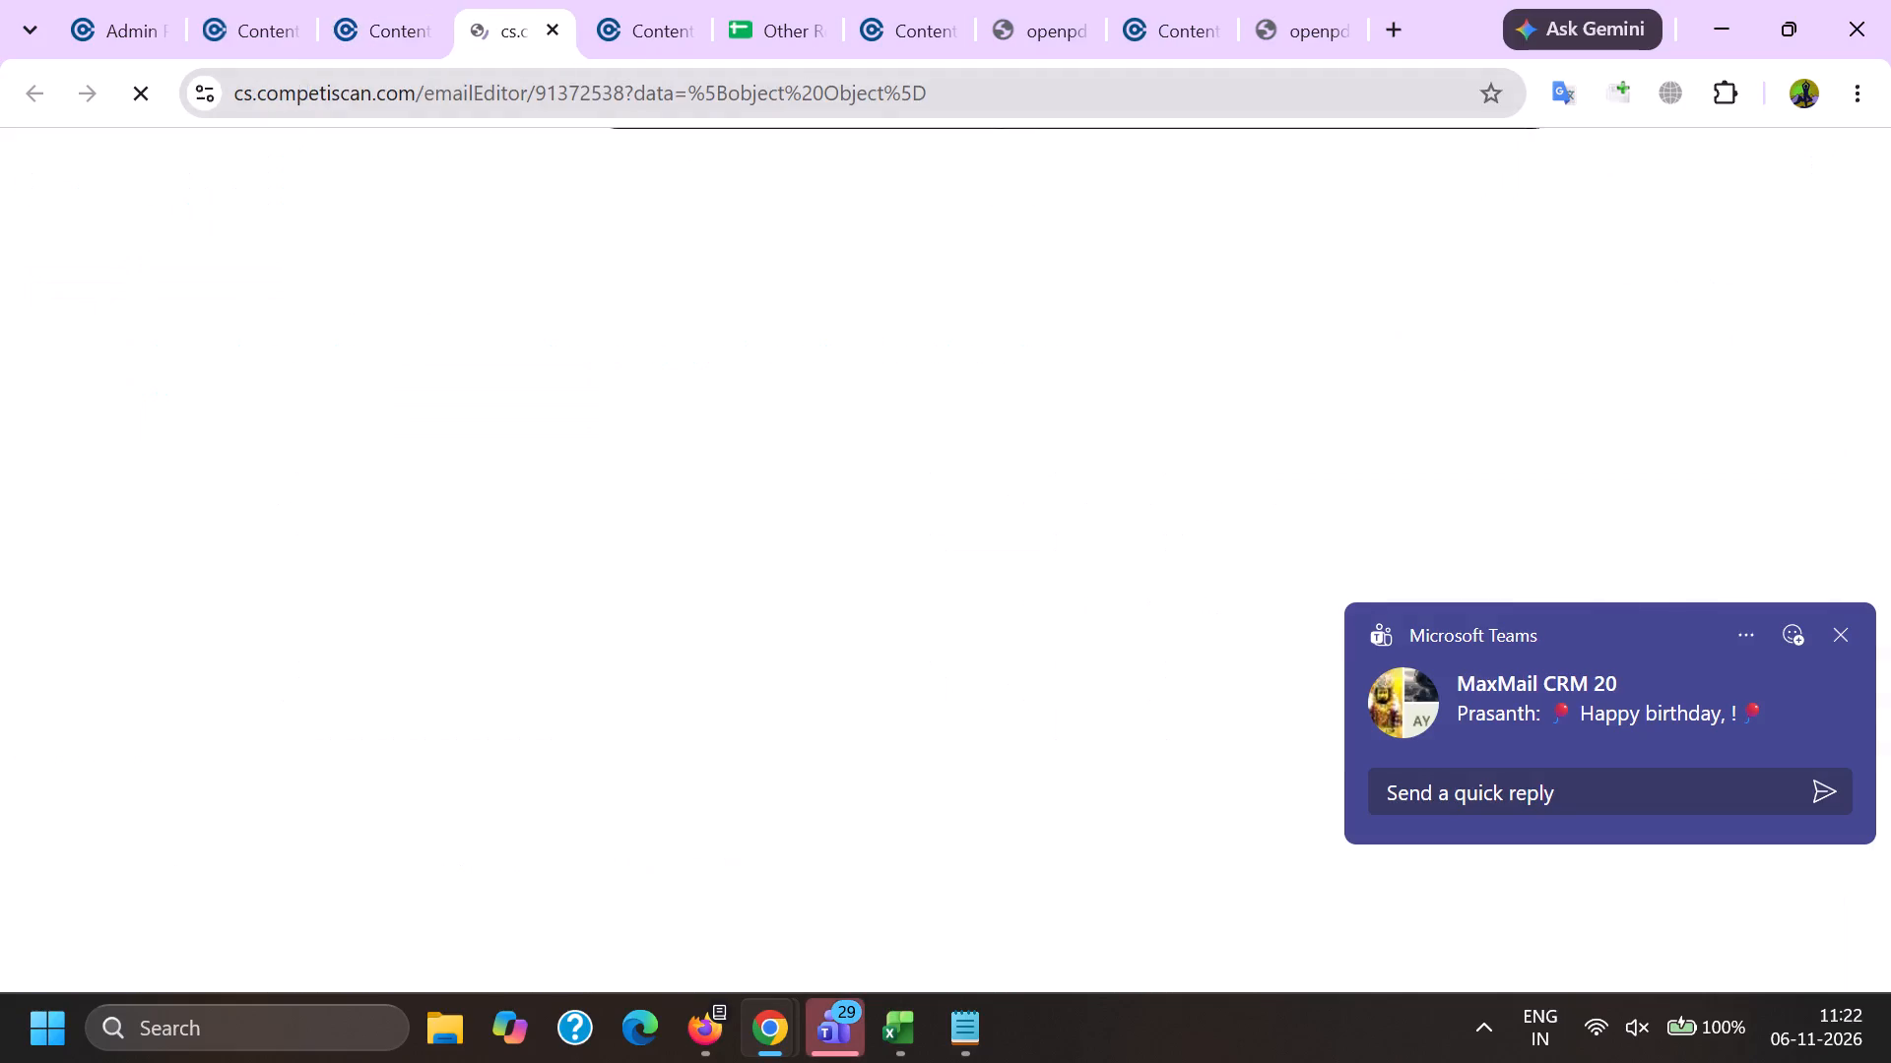
double_click(594, 100)
key(ctrl+c)
click(898, 1060)
click(1135, 914)
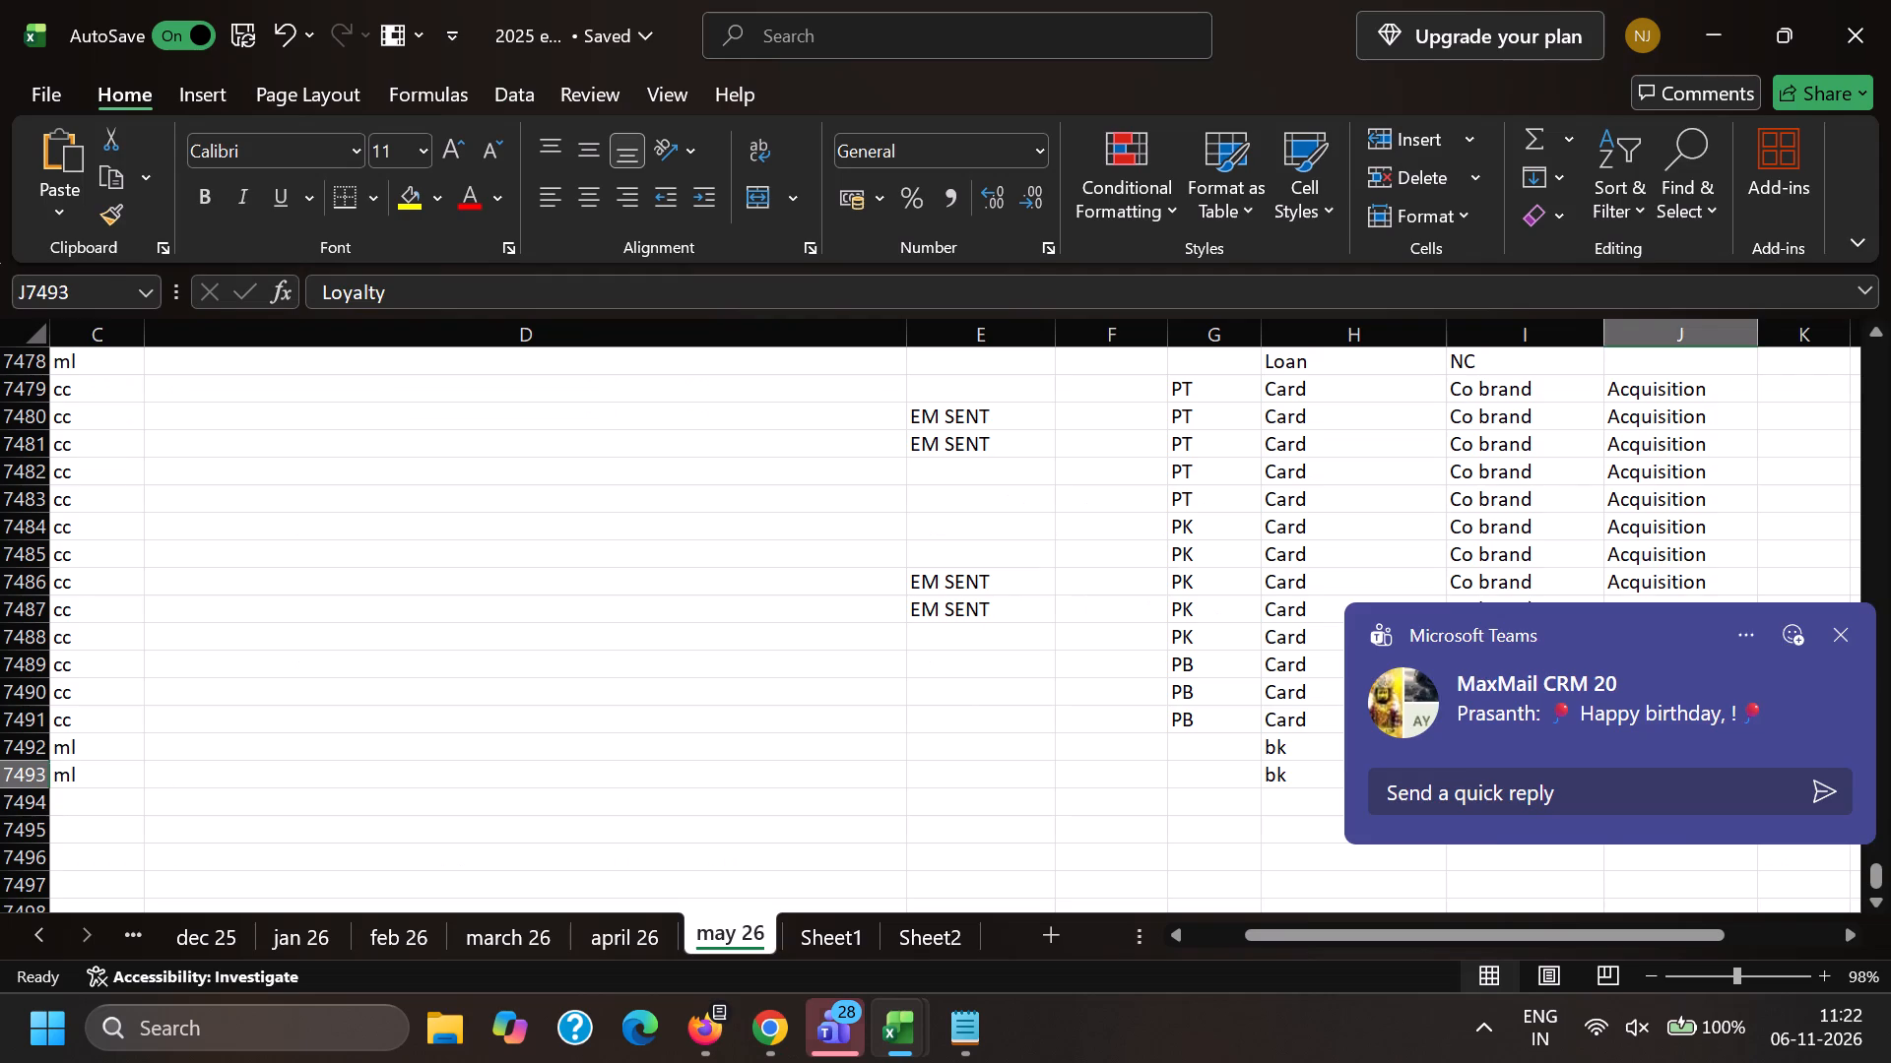
click(91, 801)
key(Left)
key(ctrl+v)
Fill in row 7494 with cc, product type Card, category NC and purpose Loyalty.
key(Right)
text(cc)
key(Right)
key(Right)
key(Right)
key(Right)
key(Right)
key(c)
key(Right)
key(n)
key(Right)
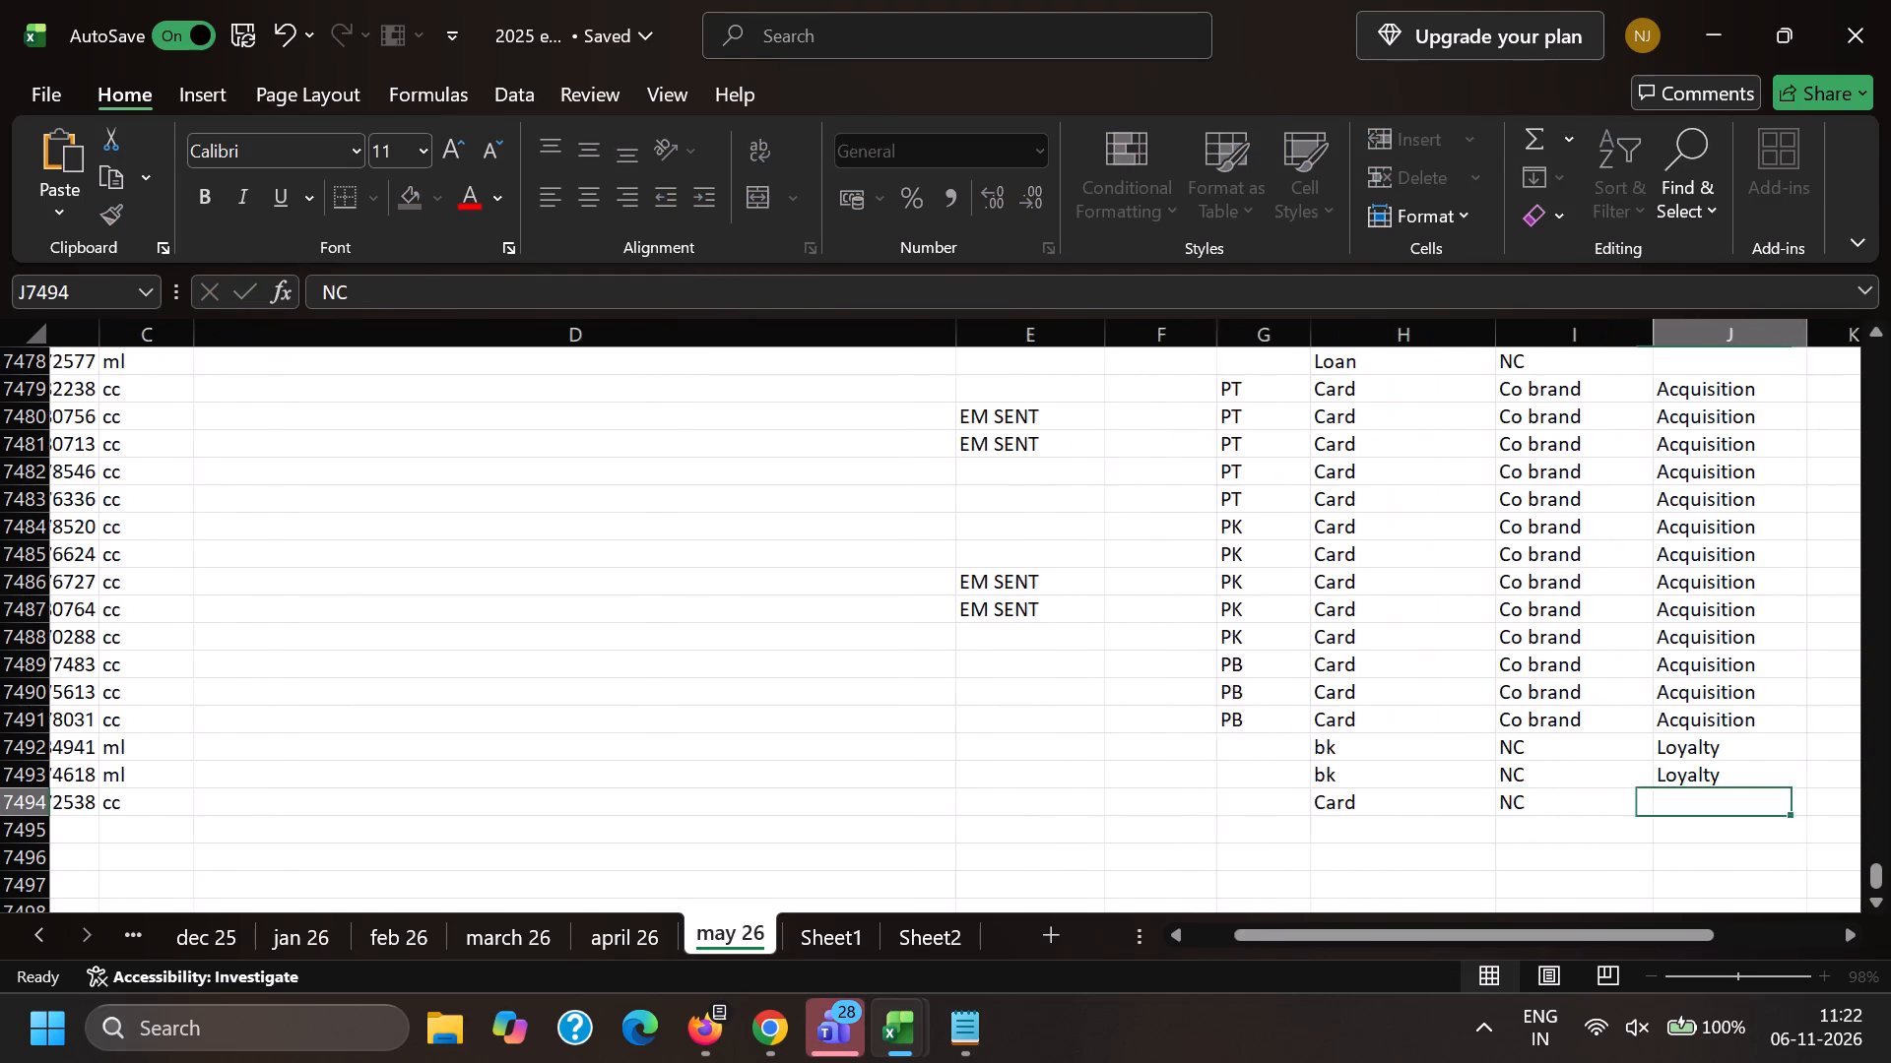
key(l)
key(Down)
key(Left)
key(Left)
key(Left)
key(Left)
key(Left)
key(Left)
key(Left)
key(Left)
key(Left)
key(Left)
key(Left)
key(Left)
key(Left)
Back in the email editor, delete the forwarded-message header block, including sender, date, subject and recipient lines, above the email content.
key(alt+Tab)
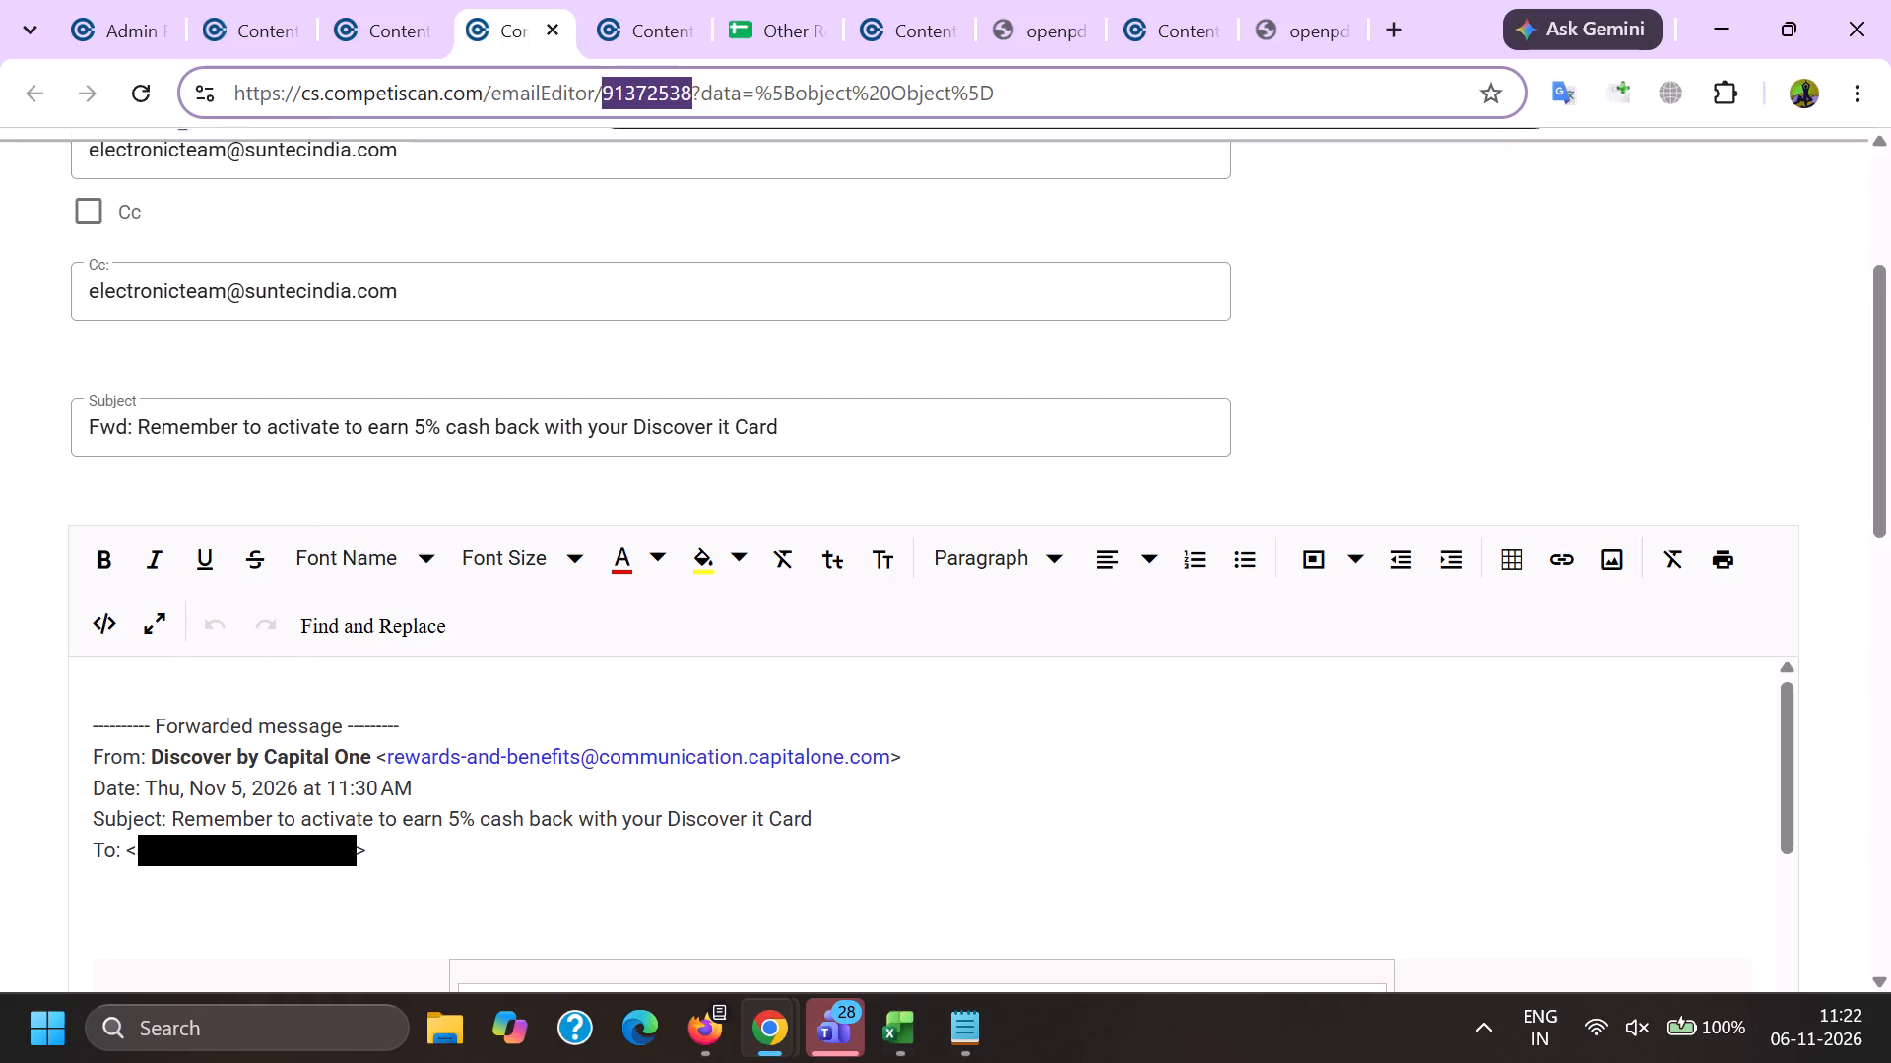
scroll(310, 532, down, 1)
drag(456, 581, 145, 527)
key(BackSpace)
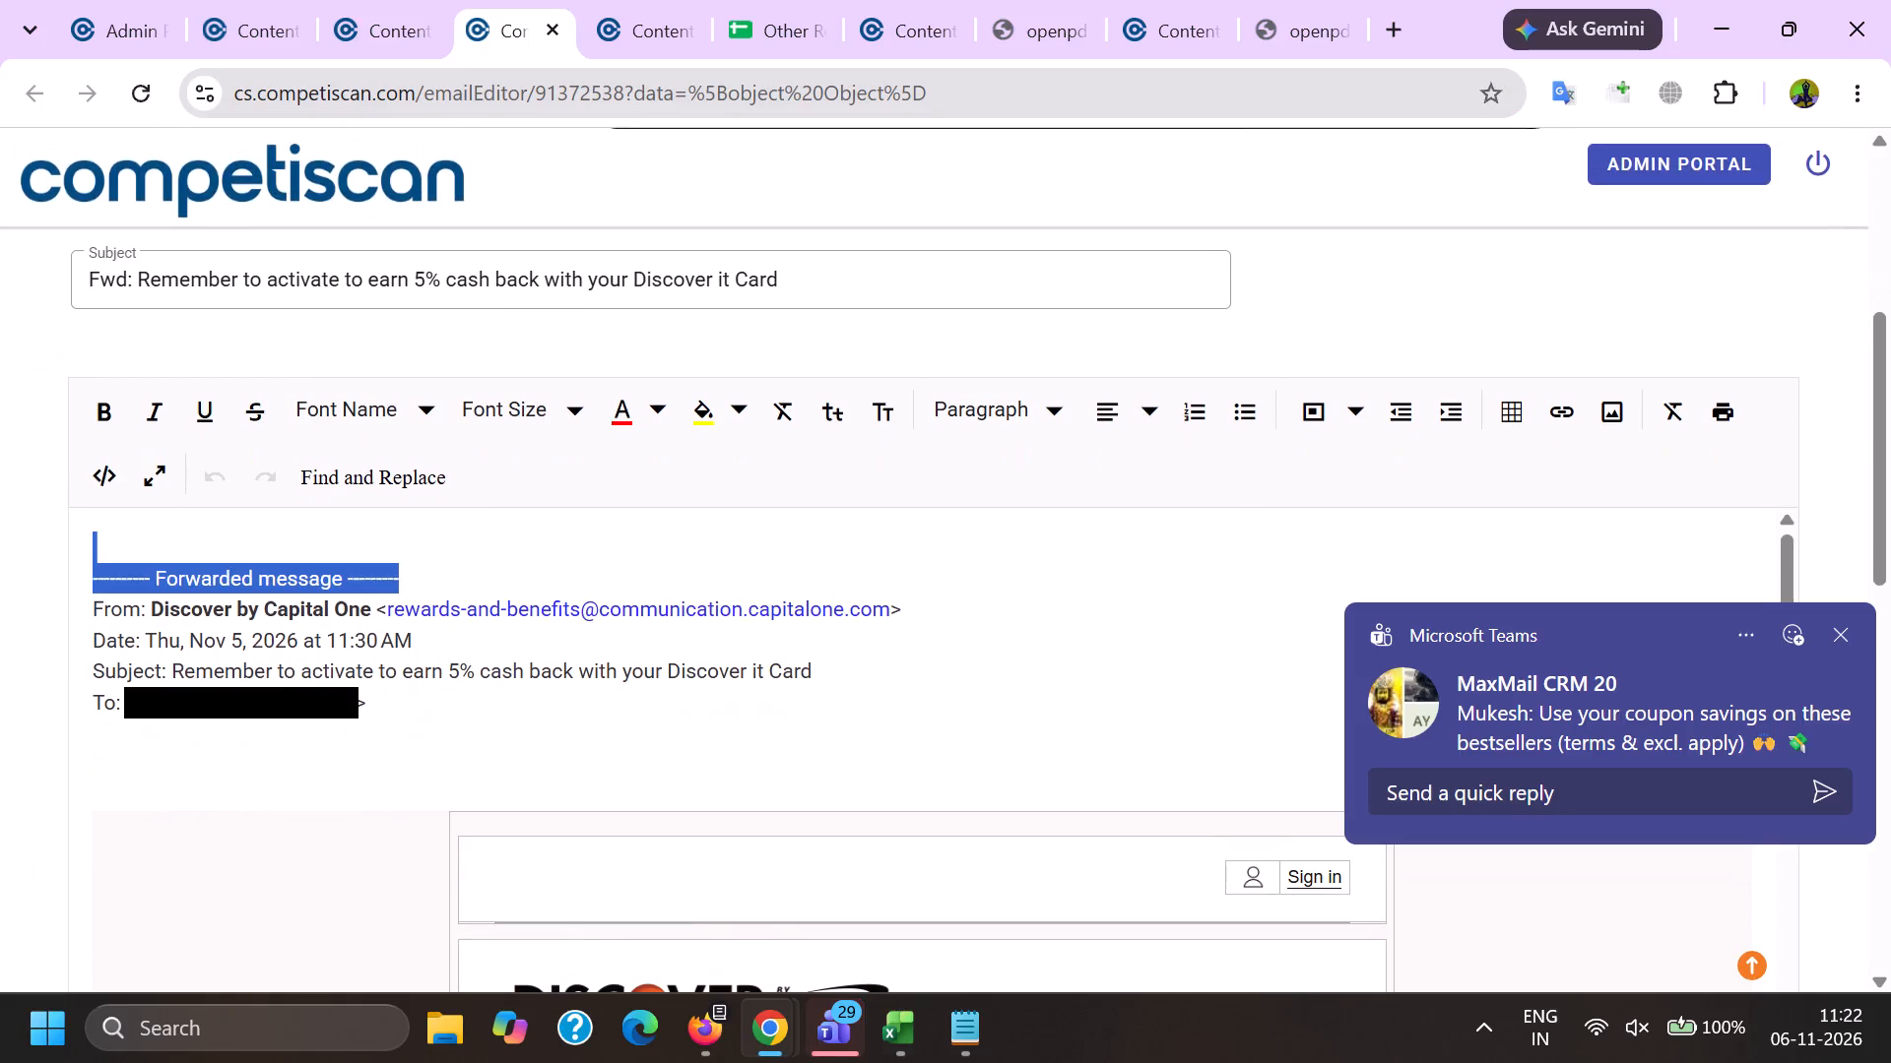
drag(380, 572, 937, 583)
key(BackSpace)
drag(757, 715, 120, 720)
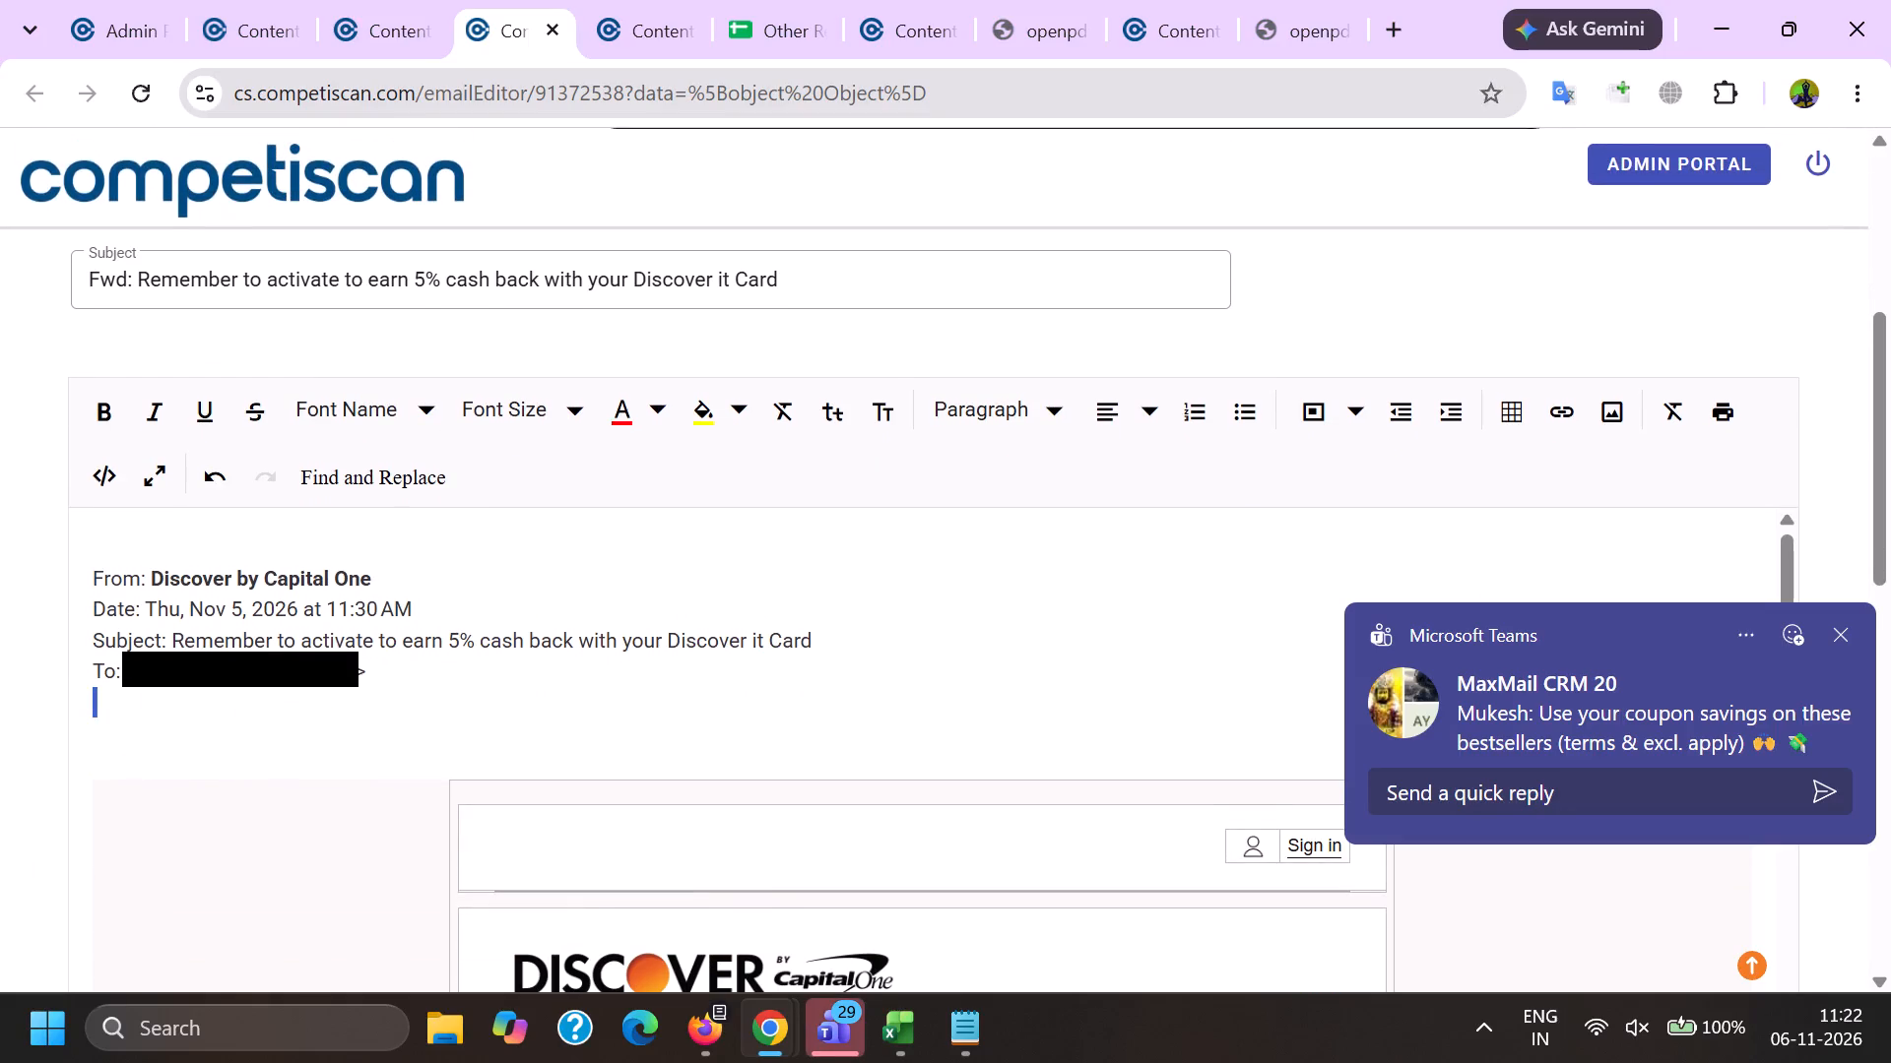
drag(120, 720, 14, 674)
key(BackSpace)
Copy the card's last four digits from the Discover it Card line and delete them from the email.
scroll(573, 392, down, 2)
scroll(852, 625, down, 1)
double_click(707, 583)
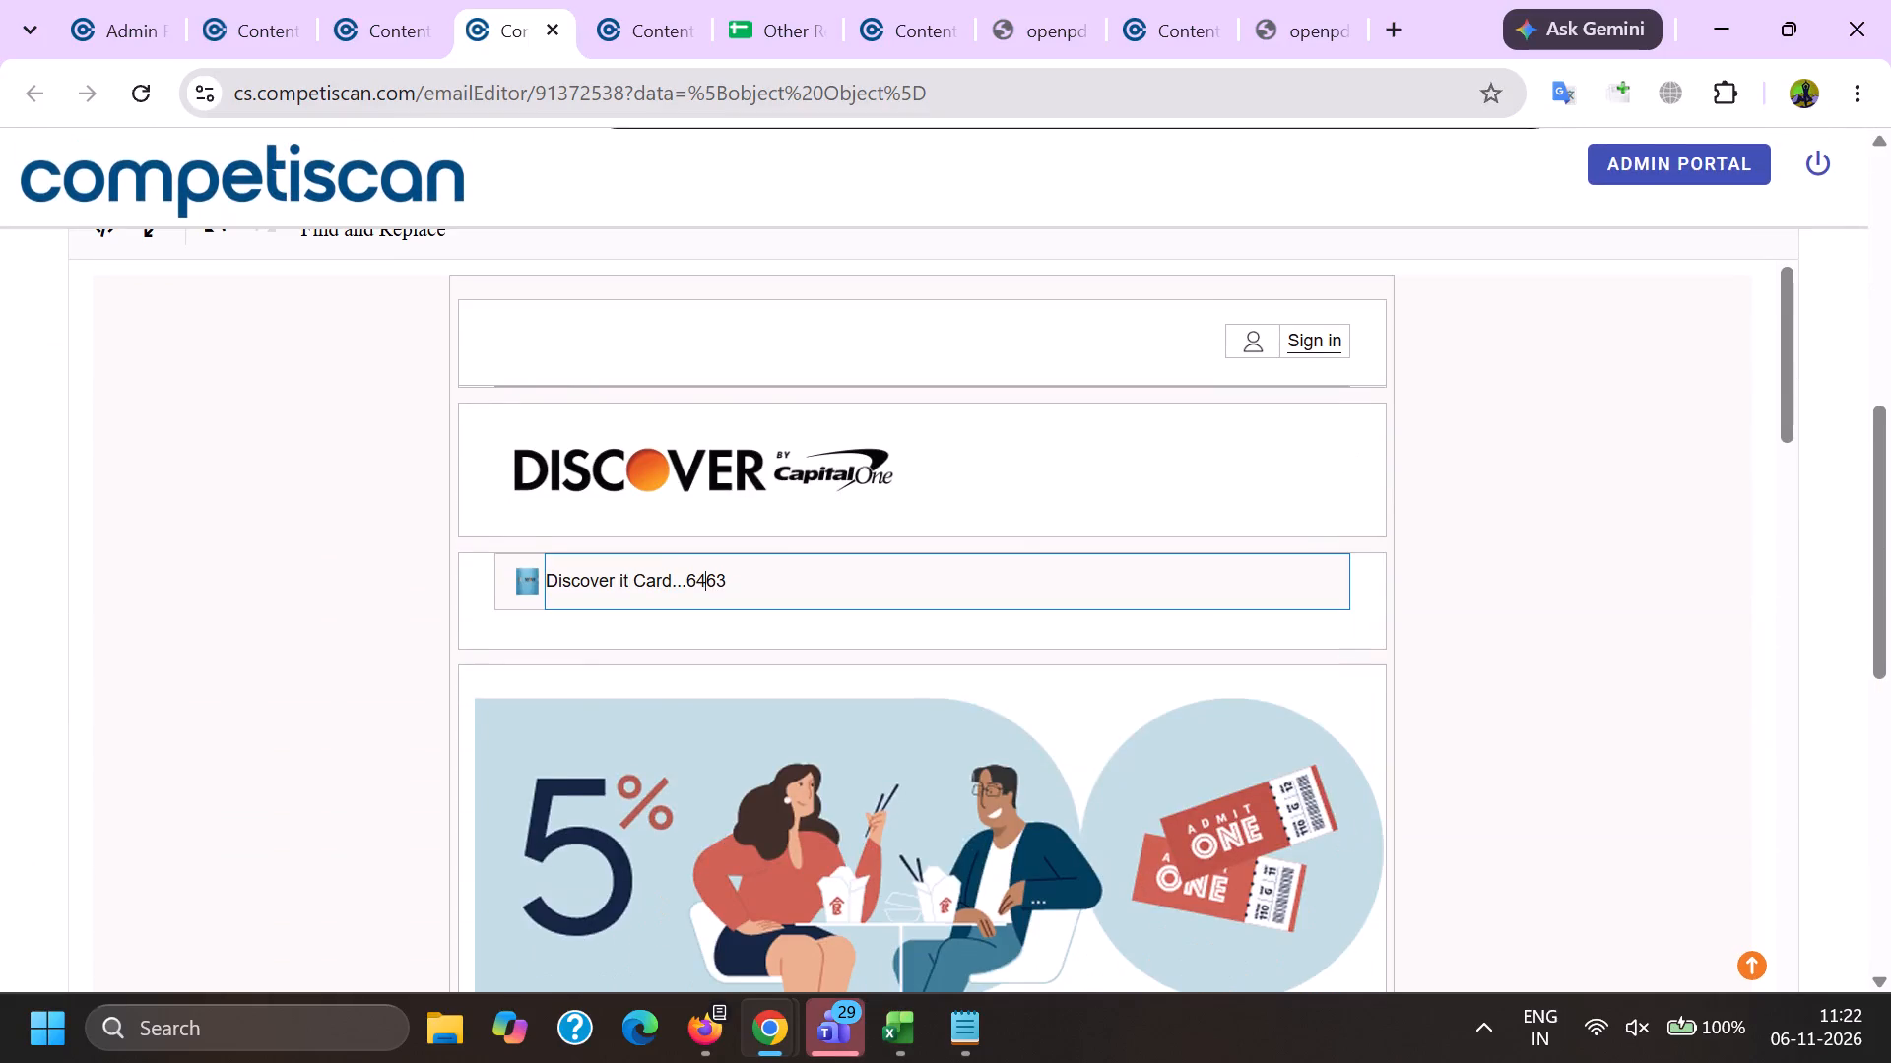
key(ctrl+c)
key(BackSpace)
Search the page for any remaining occurrence of the card's last four digits.
key(ctrl+f)
key(ctrl+v)
key(Return)
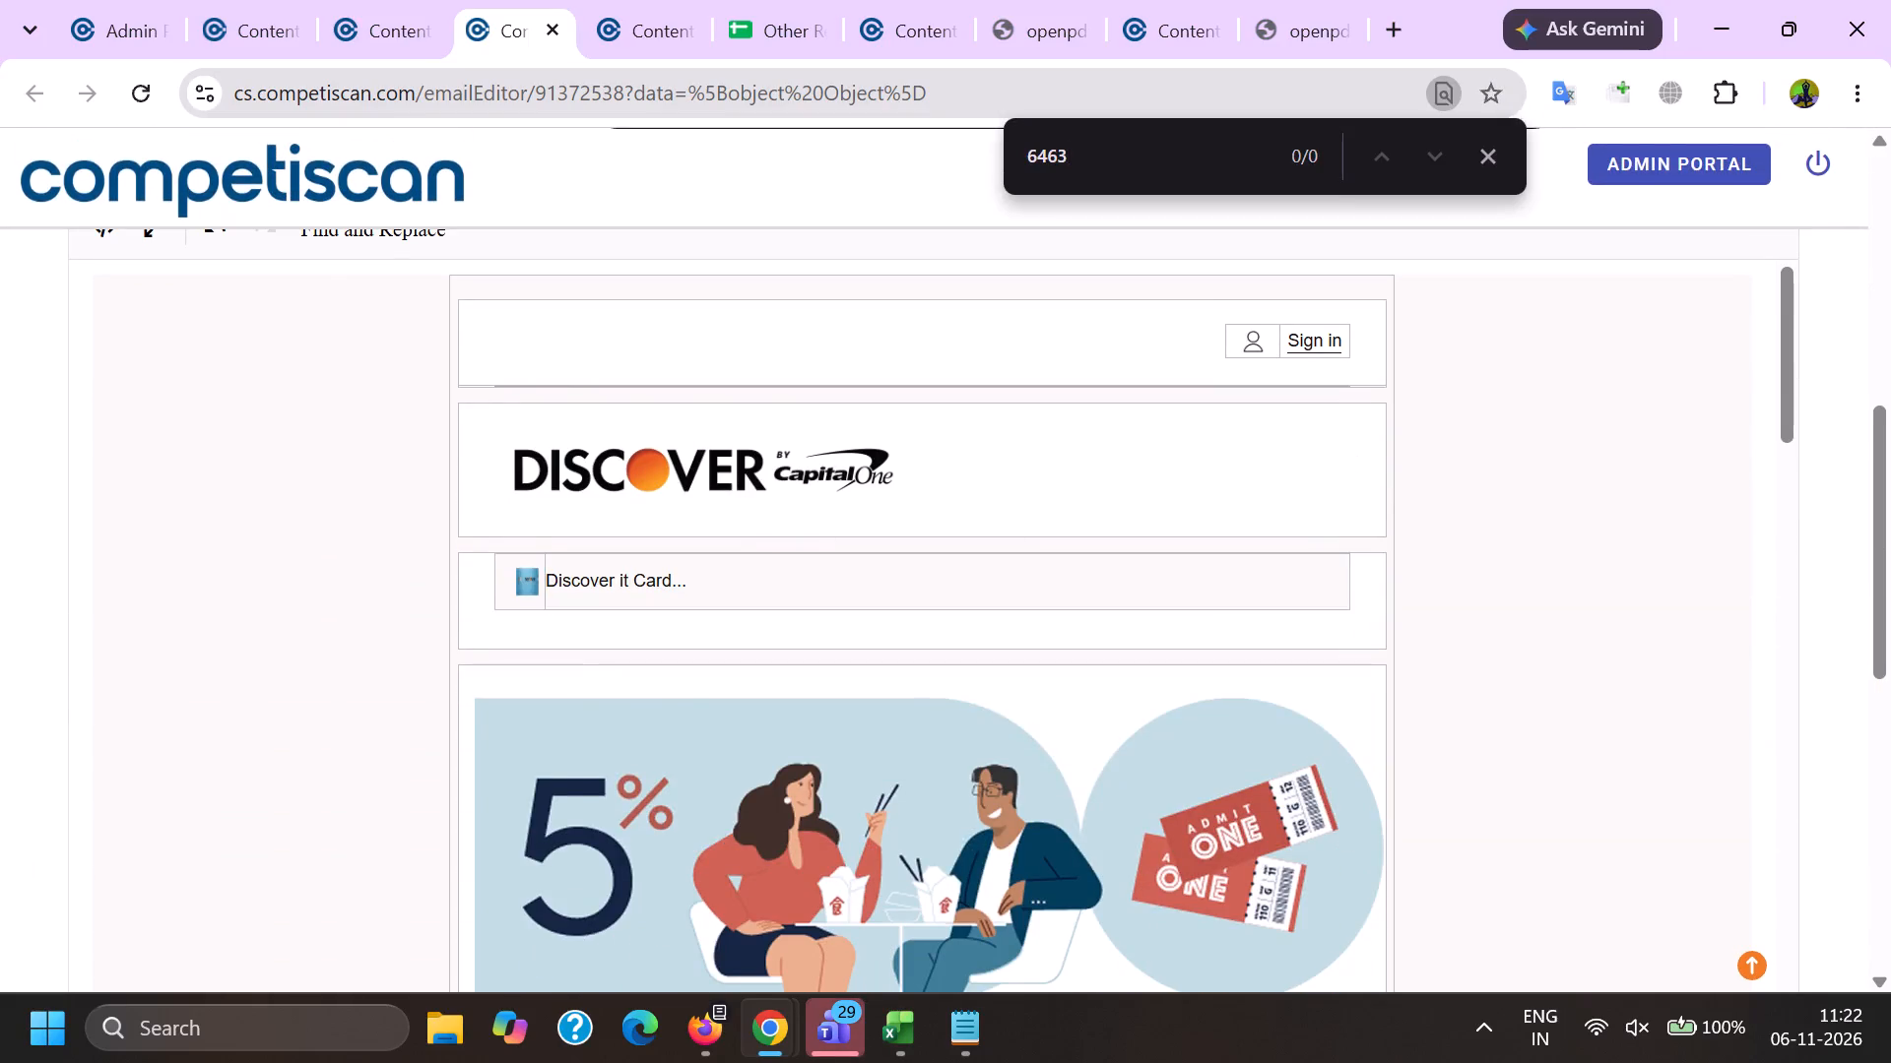
key(Return)
key(Return)
Run Remove Link on the edited Discover email.
scroll(737, 675, down, 12)
scroll(655, 588, down, 3)
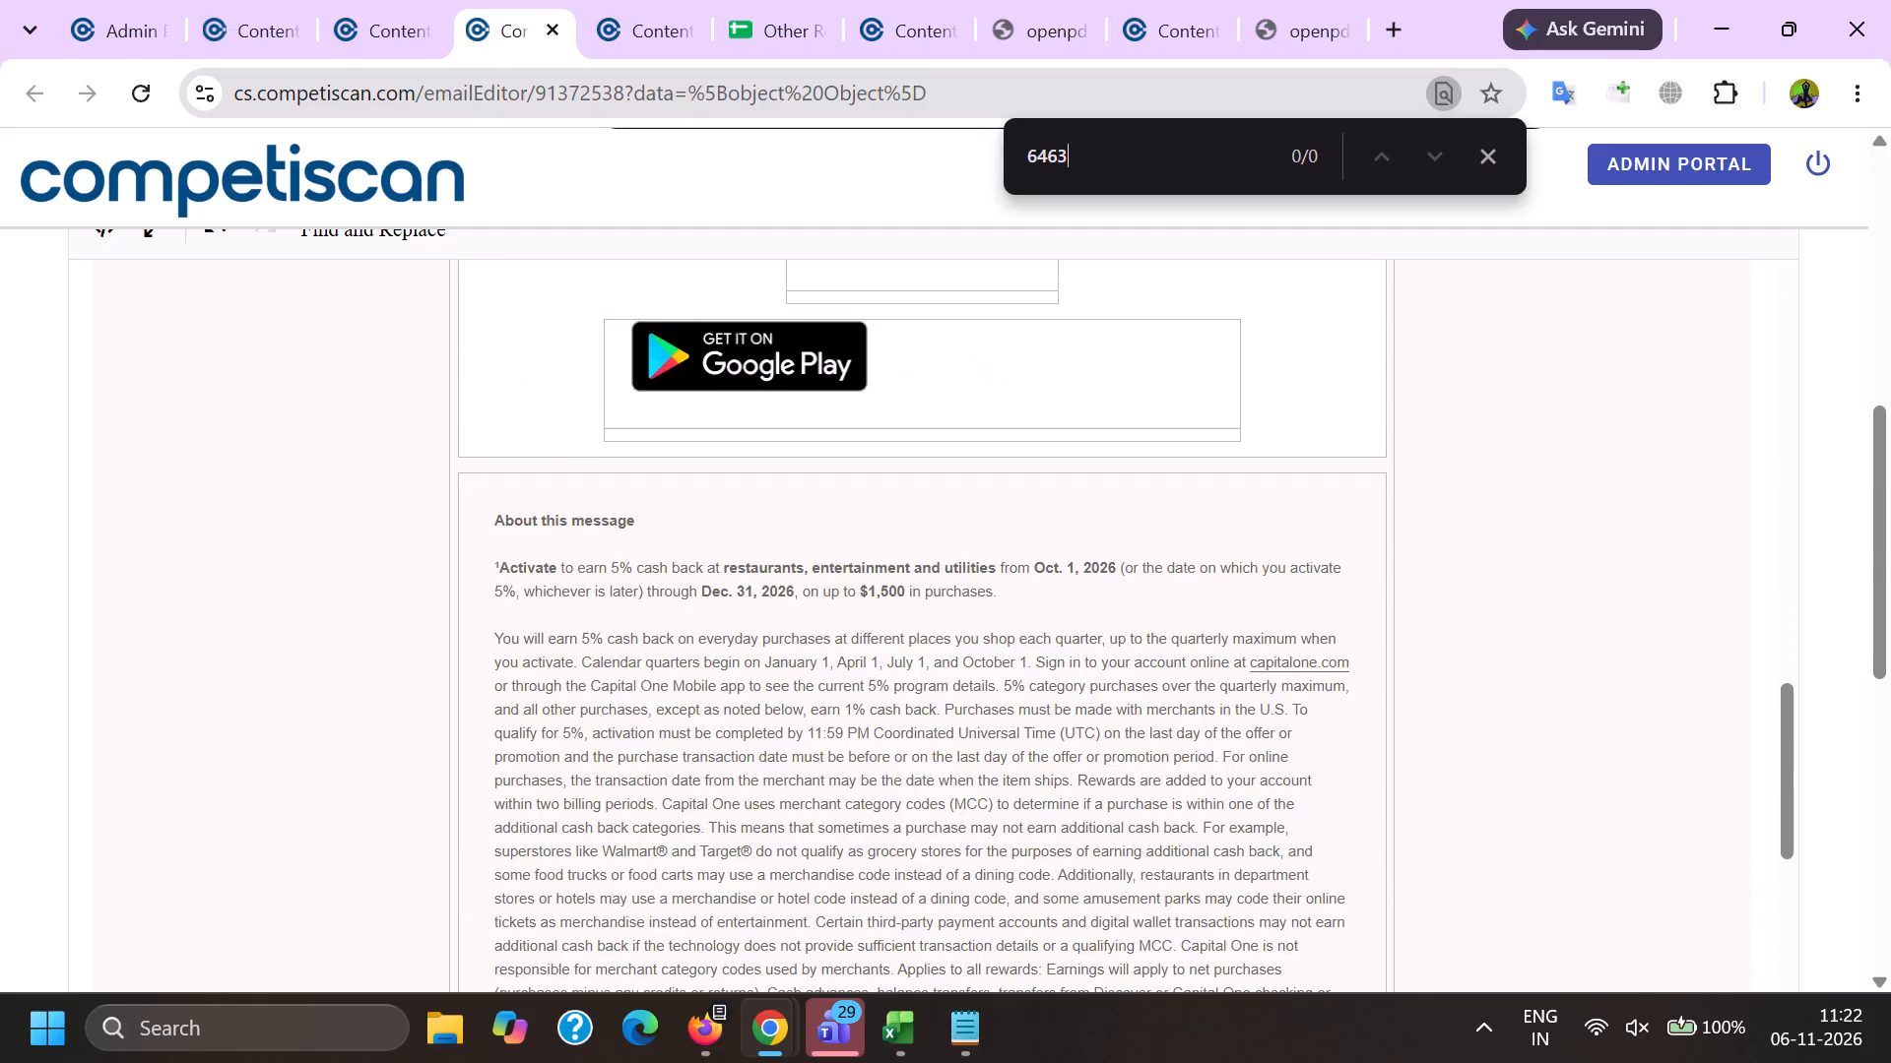
scroll(666, 612, down, 7)
scroll(760, 687, down, 1)
right_click(631, 735)
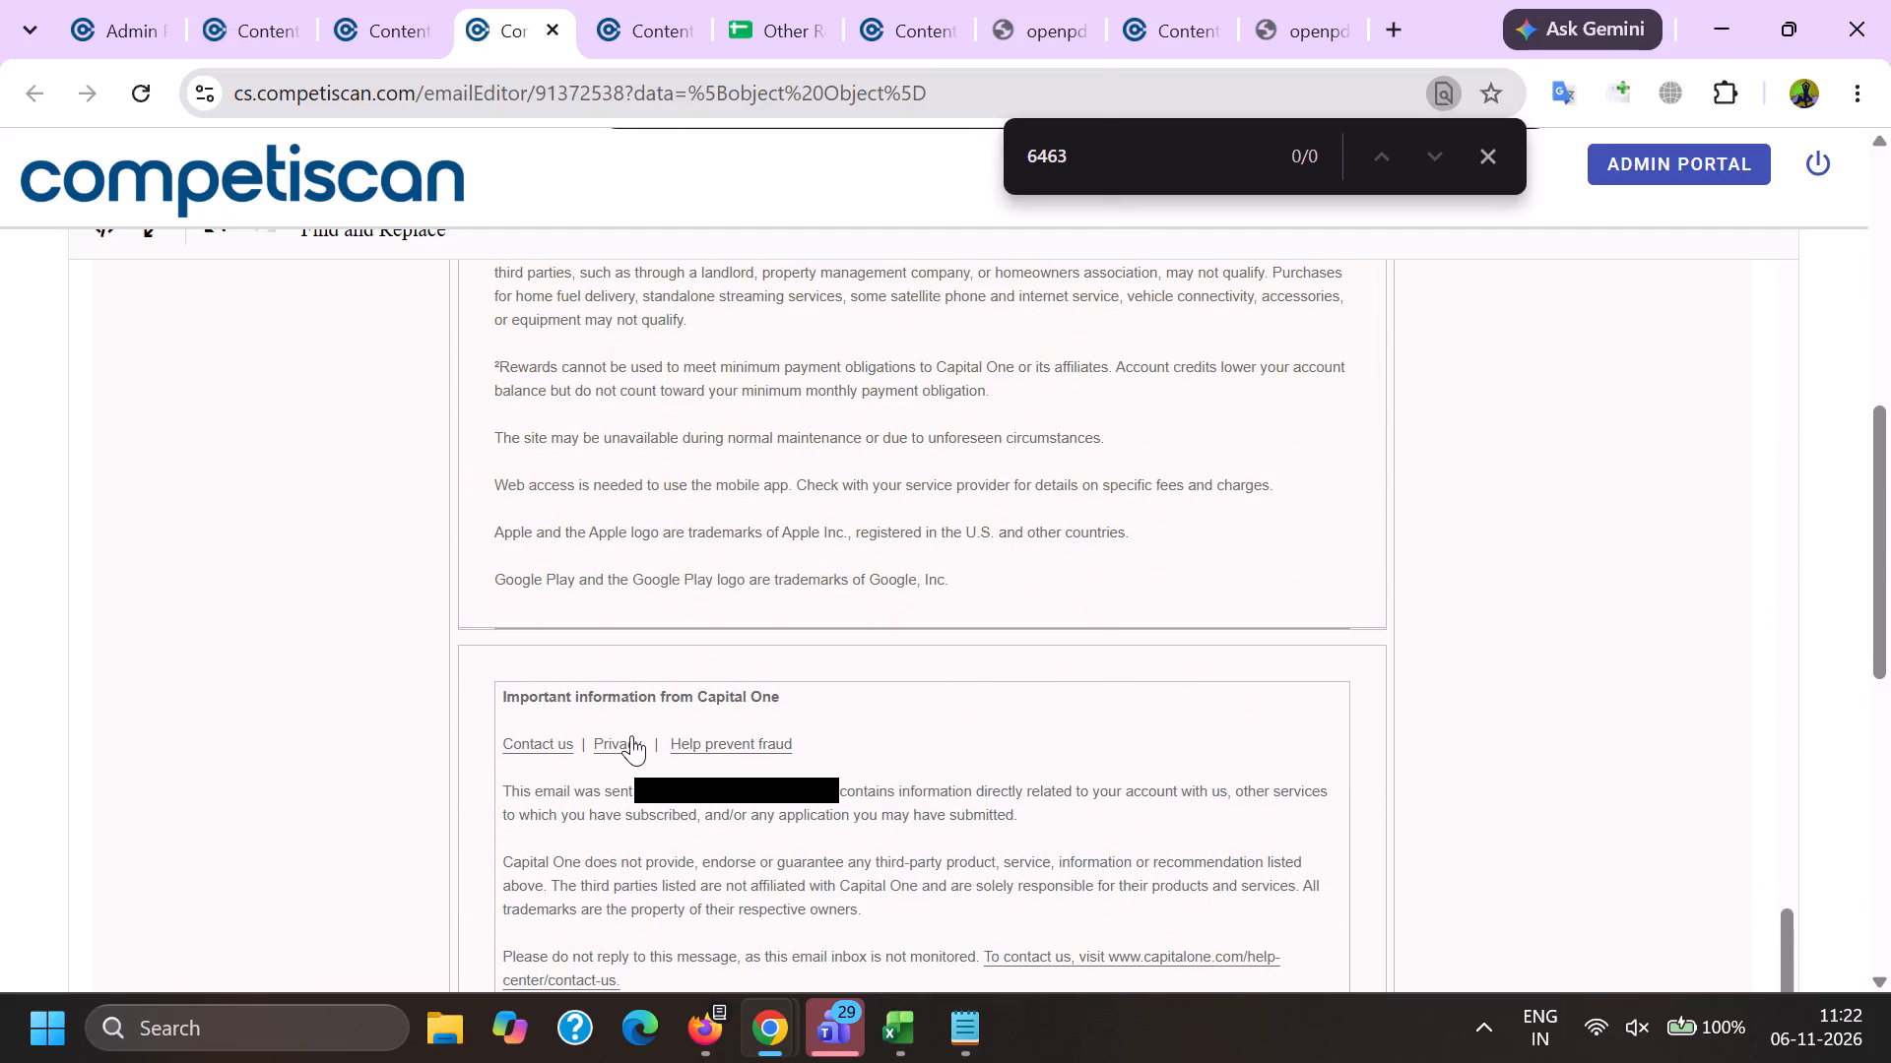
click(753, 331)
key(super+period)
scroll(0, 449, down, 4)
click(124, 621)
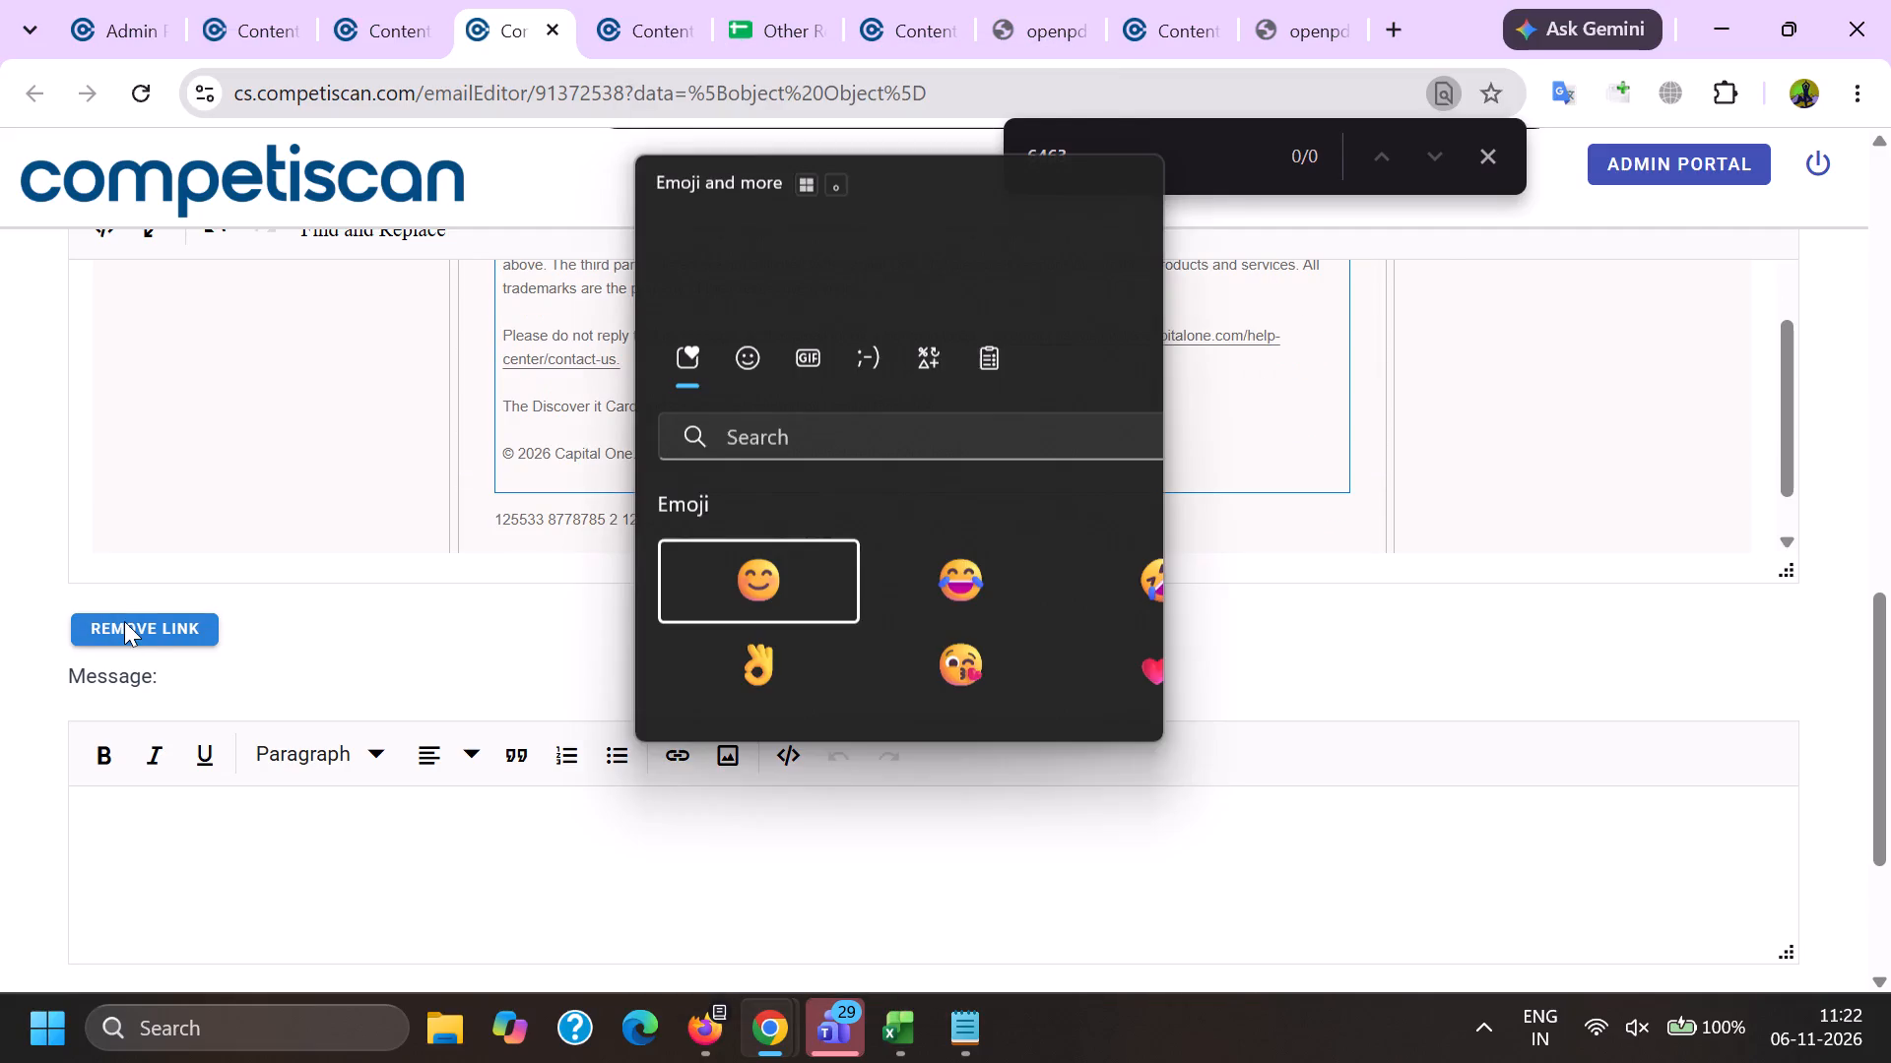
click(205, 628)
click(1099, 271)
Replace the Privacy link in the email's footer with a link whose web address is the copied card digits.
scroll(840, 728, up, 2)
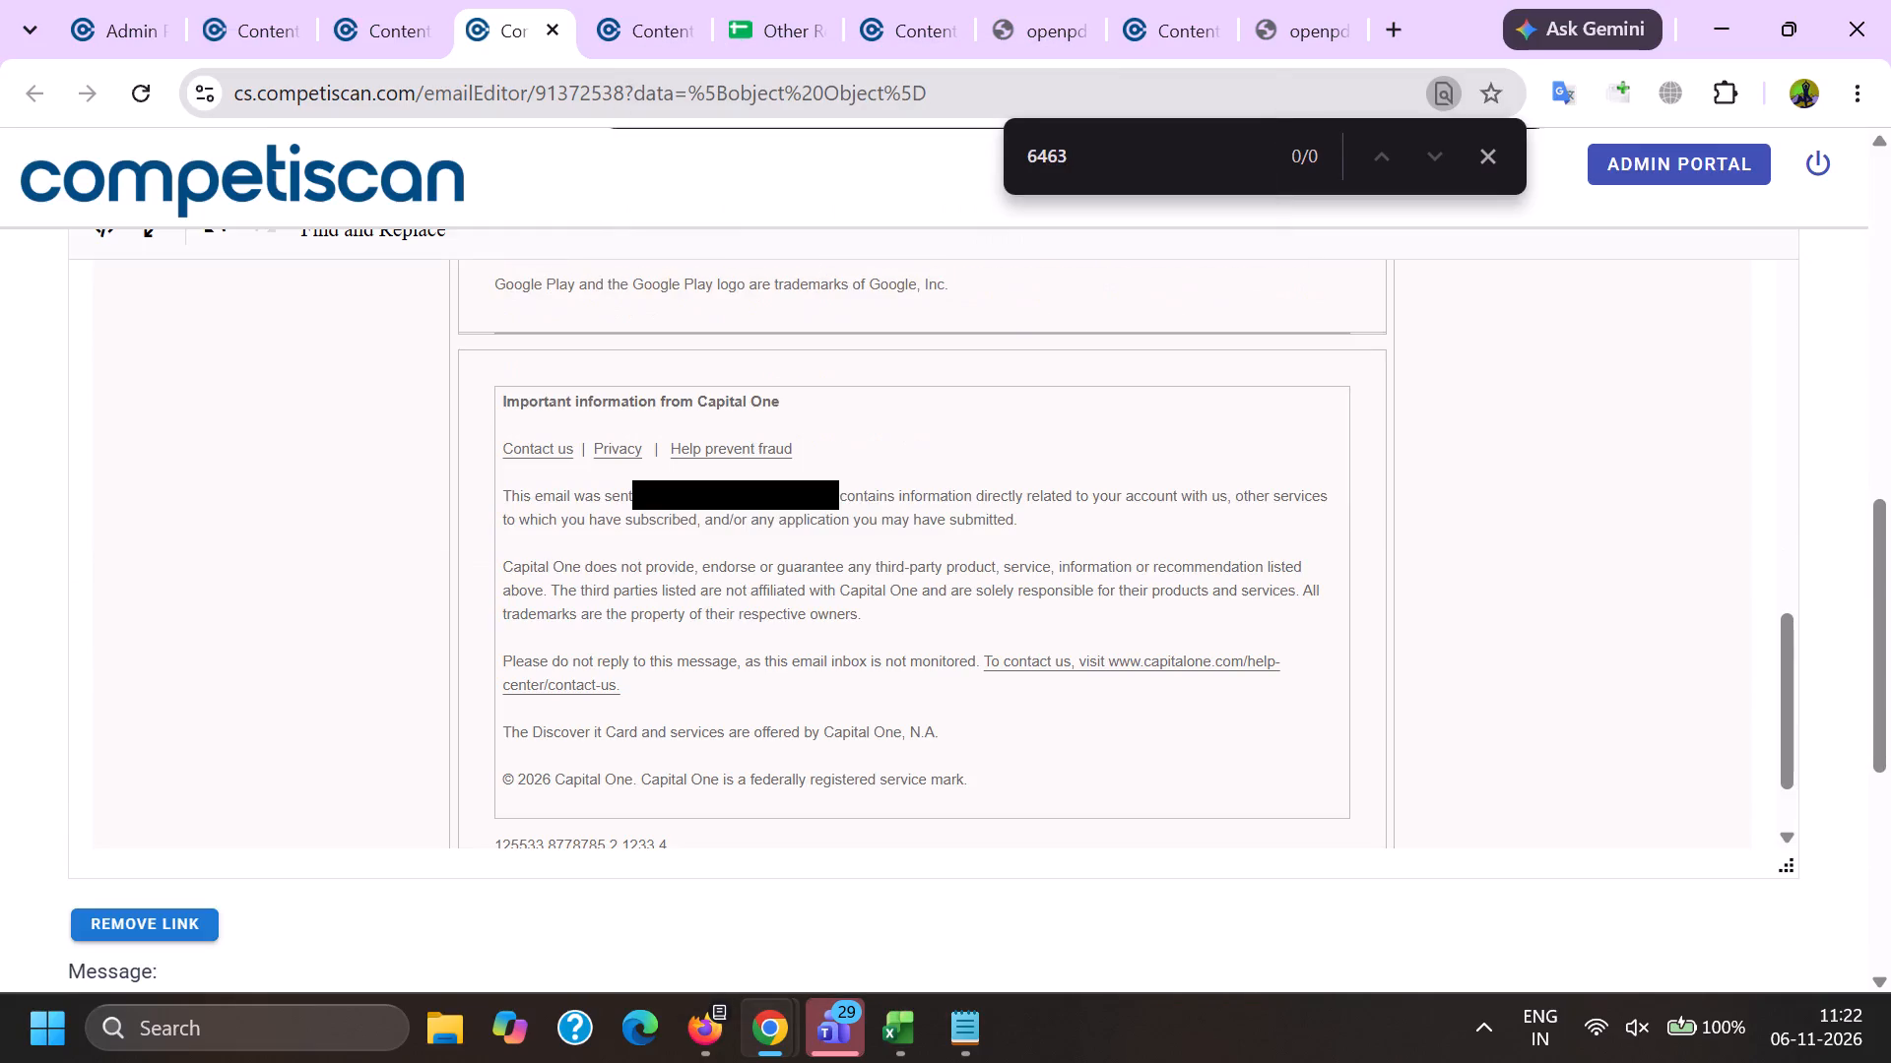
click(626, 442)
key(ctrl+k)
key(ctrl+v)
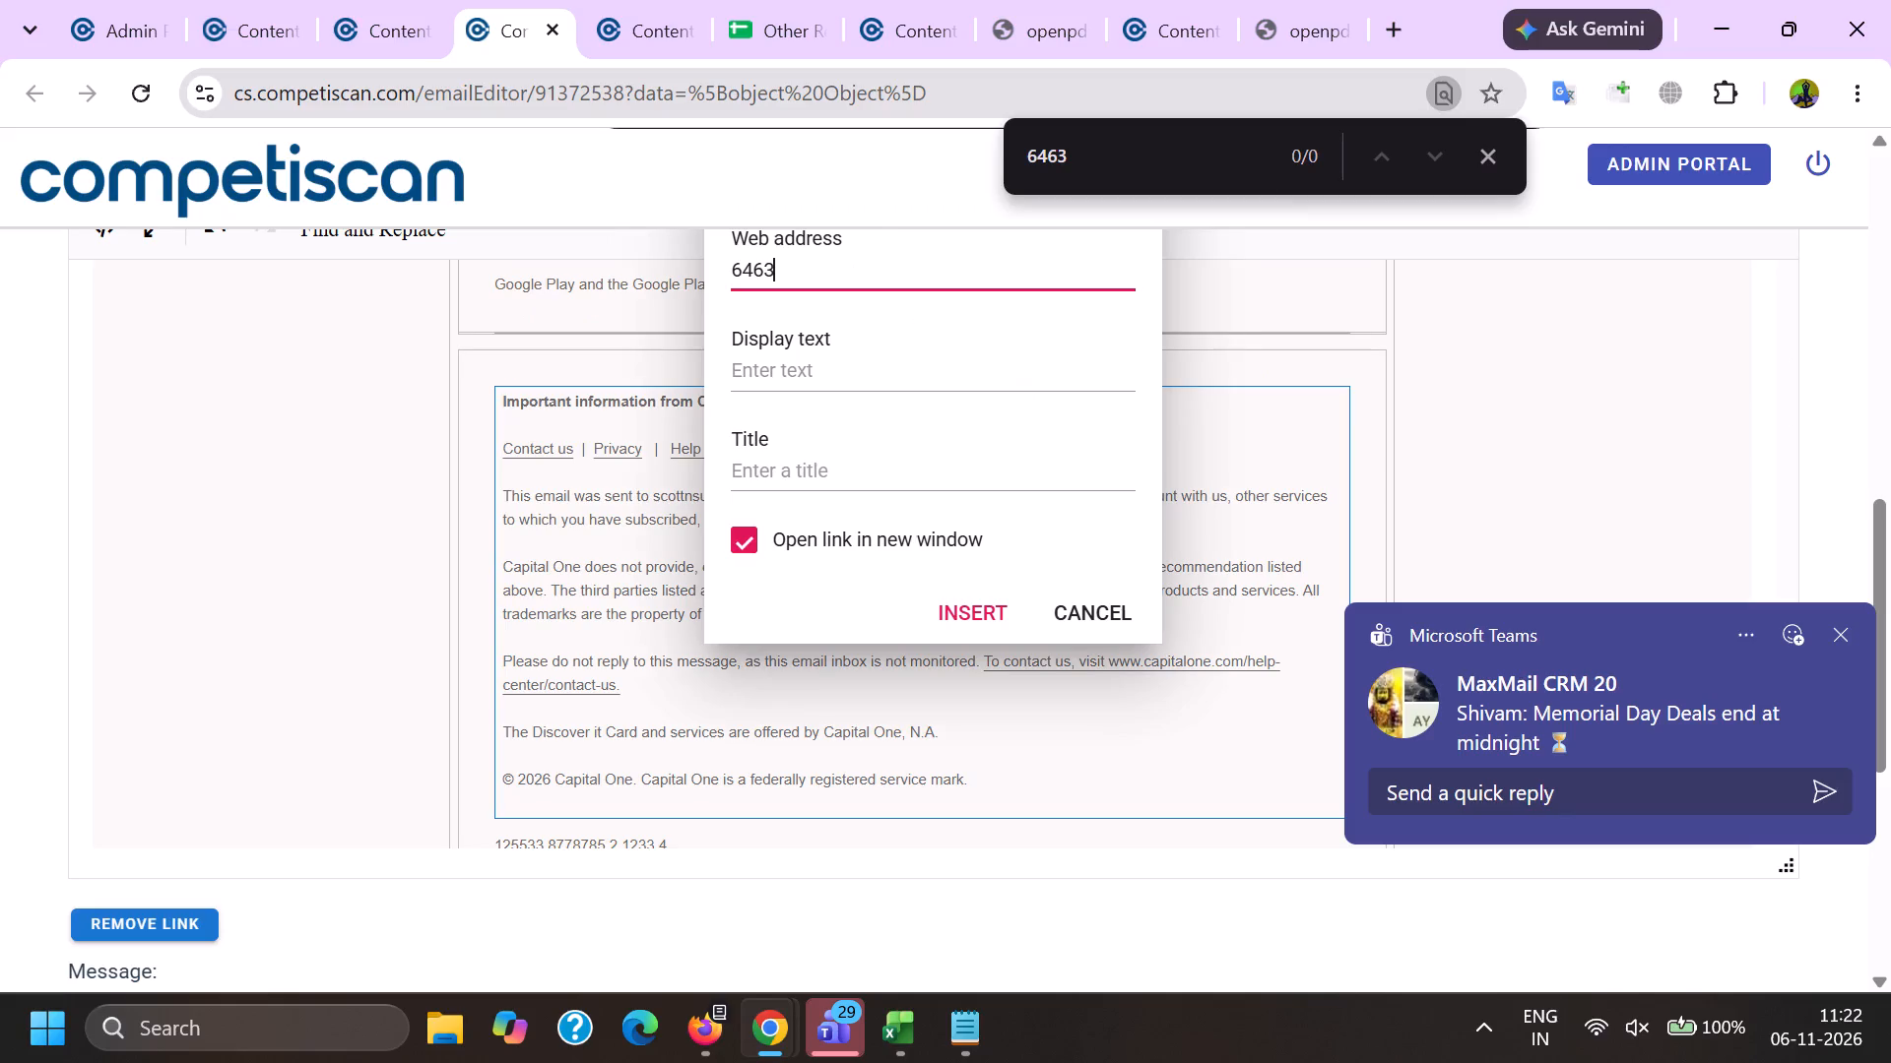
click(957, 626)
Delete the recipient's email address from the "This email was sent to" sentence in the footer.
scroll(793, 447, down, 7)
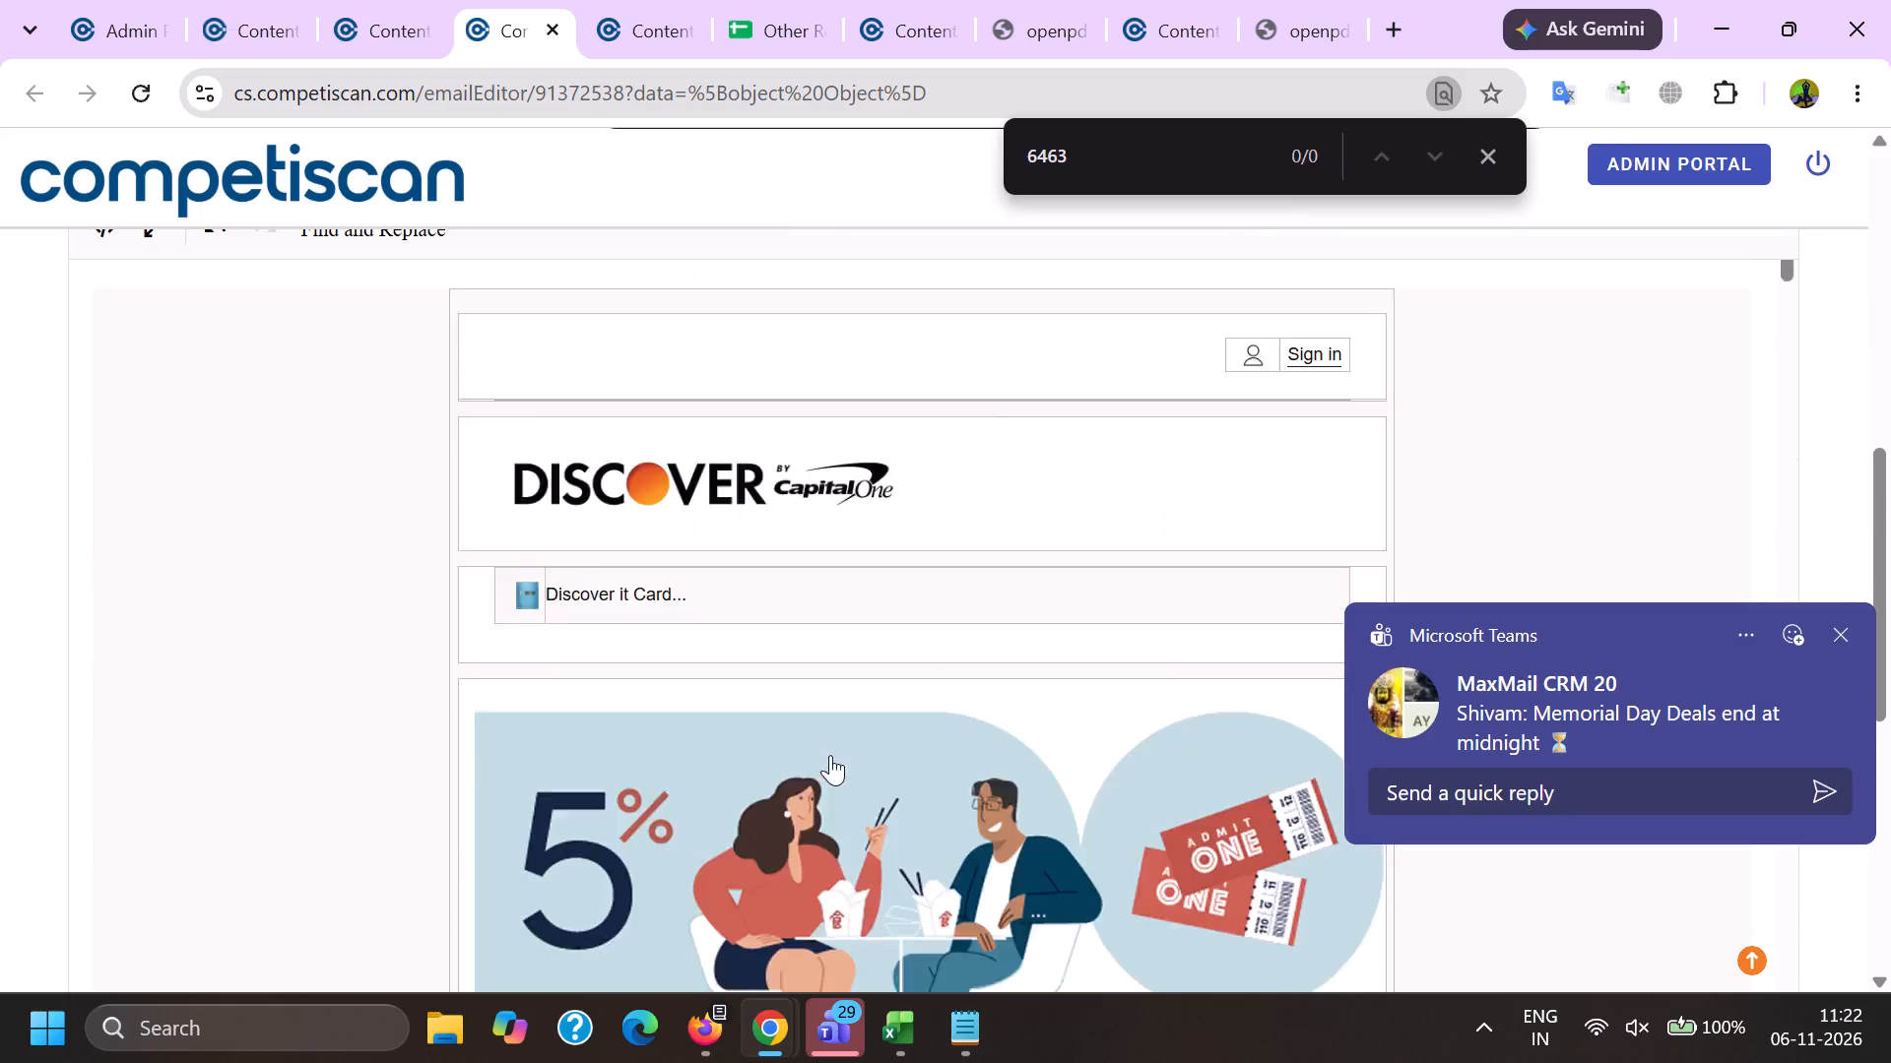
scroll(830, 755, down, 14)
scroll(729, 688, down, 7)
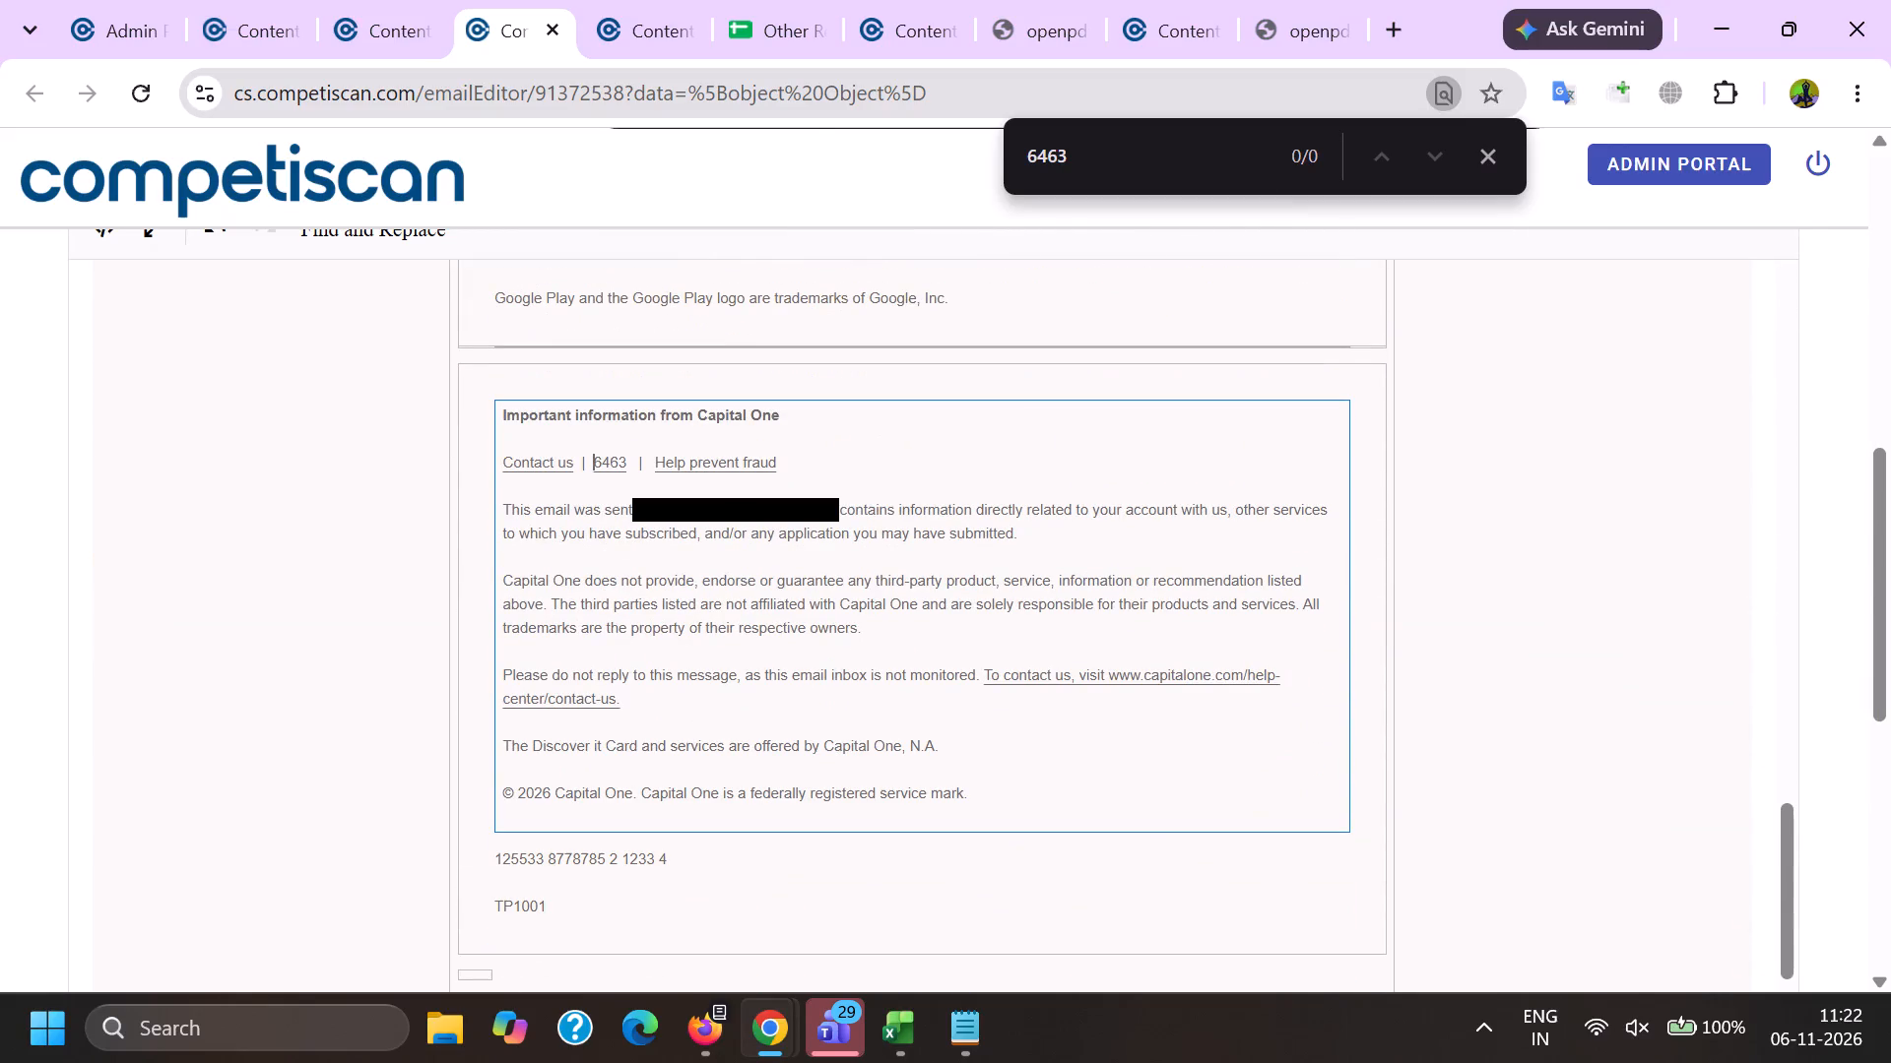
drag(656, 507, 811, 492)
key(BackSpace)
Delete the two code lines below the copyright notice at the end of the email.
scroll(638, 544, down, 1)
drag(479, 833, 571, 877)
key(BackSpace)
scroll(653, 630, down, 5)
scroll(640, 868, up, 4)
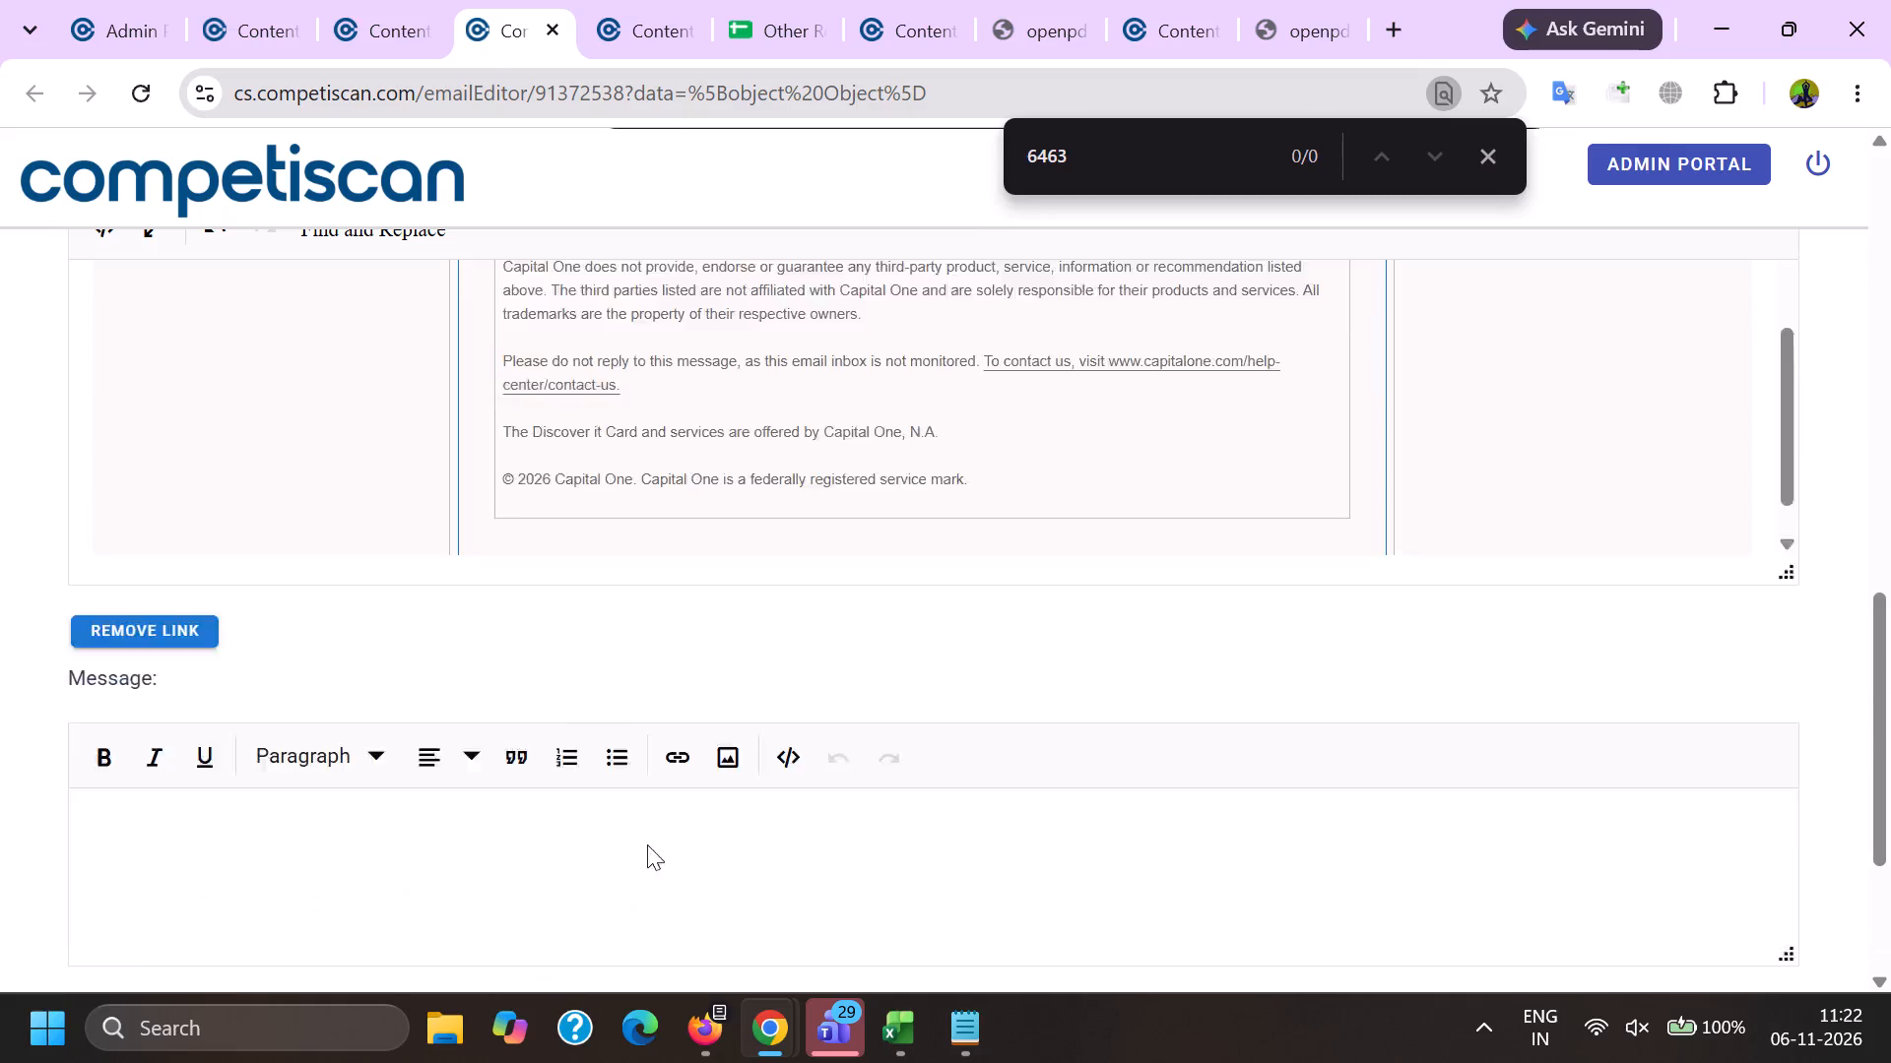
Save the product info of the edited email.
scroll(677, 669, down, 19)
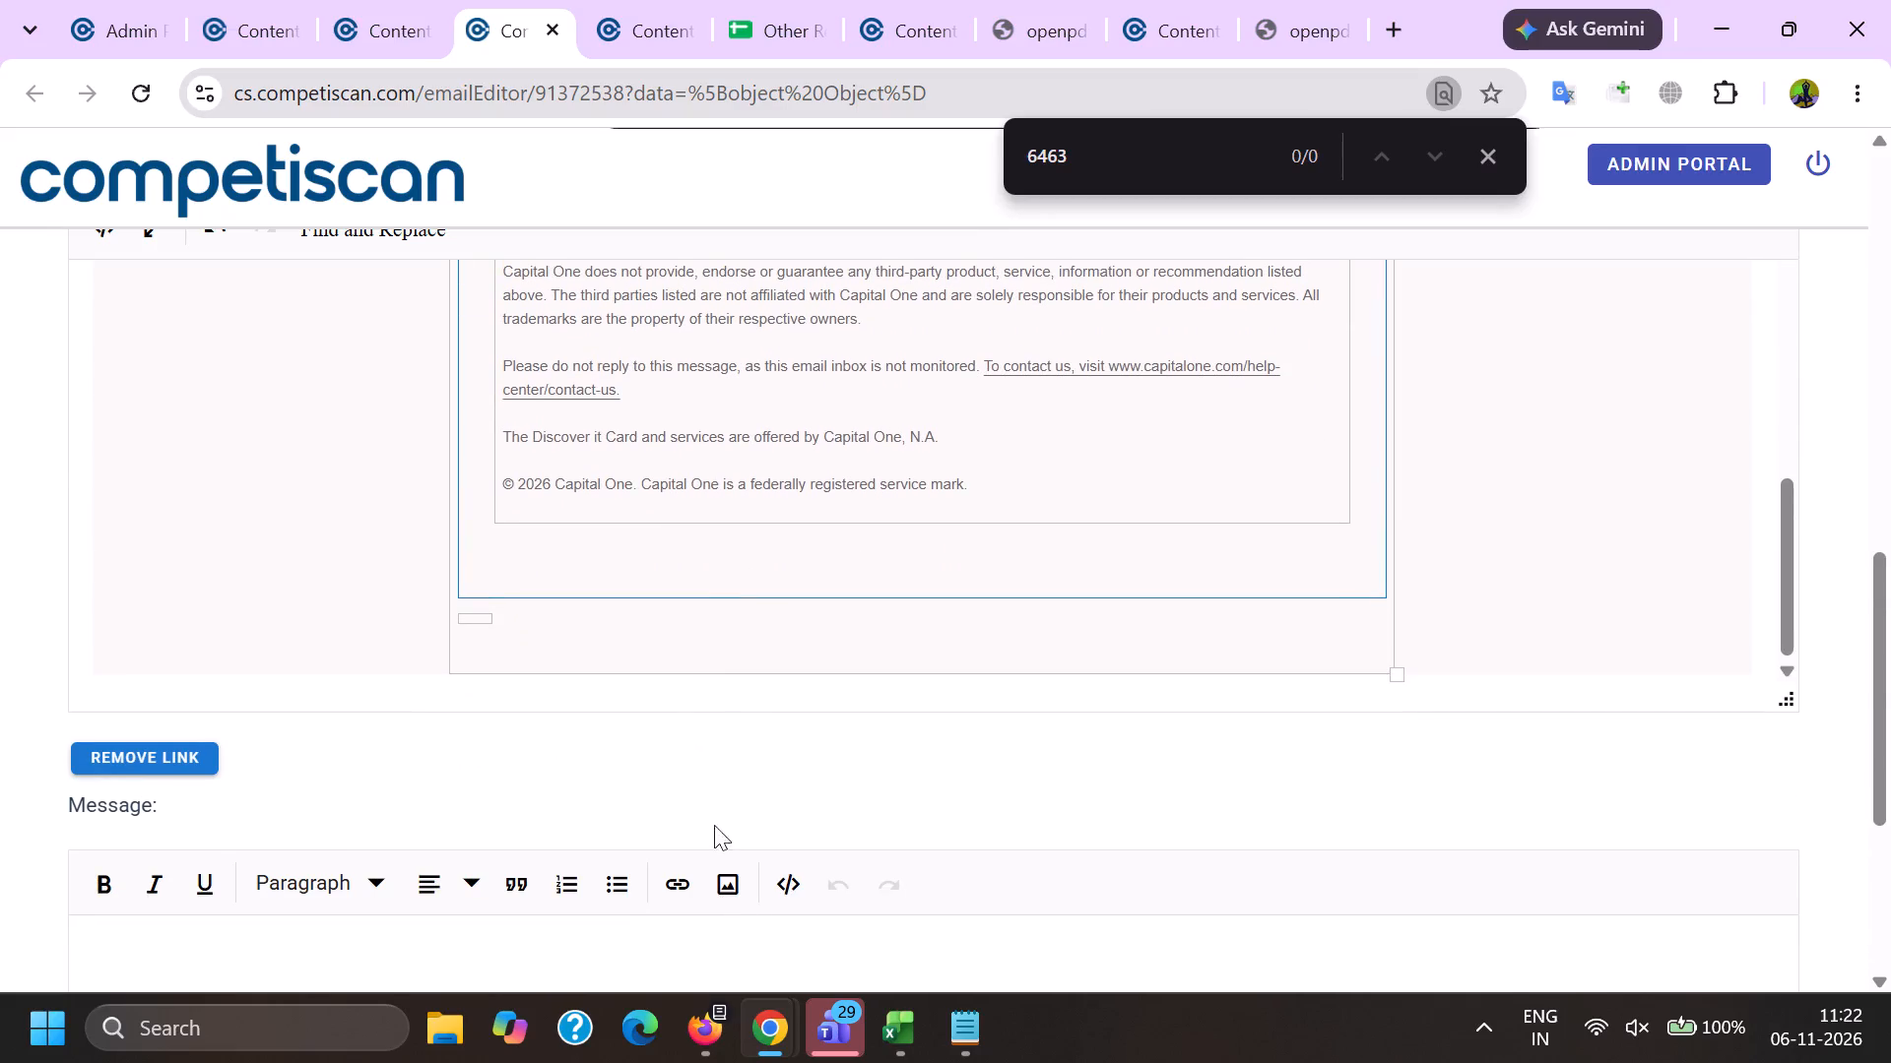
scroll(694, 692, down, 6)
click(694, 747)
click(975, 614)
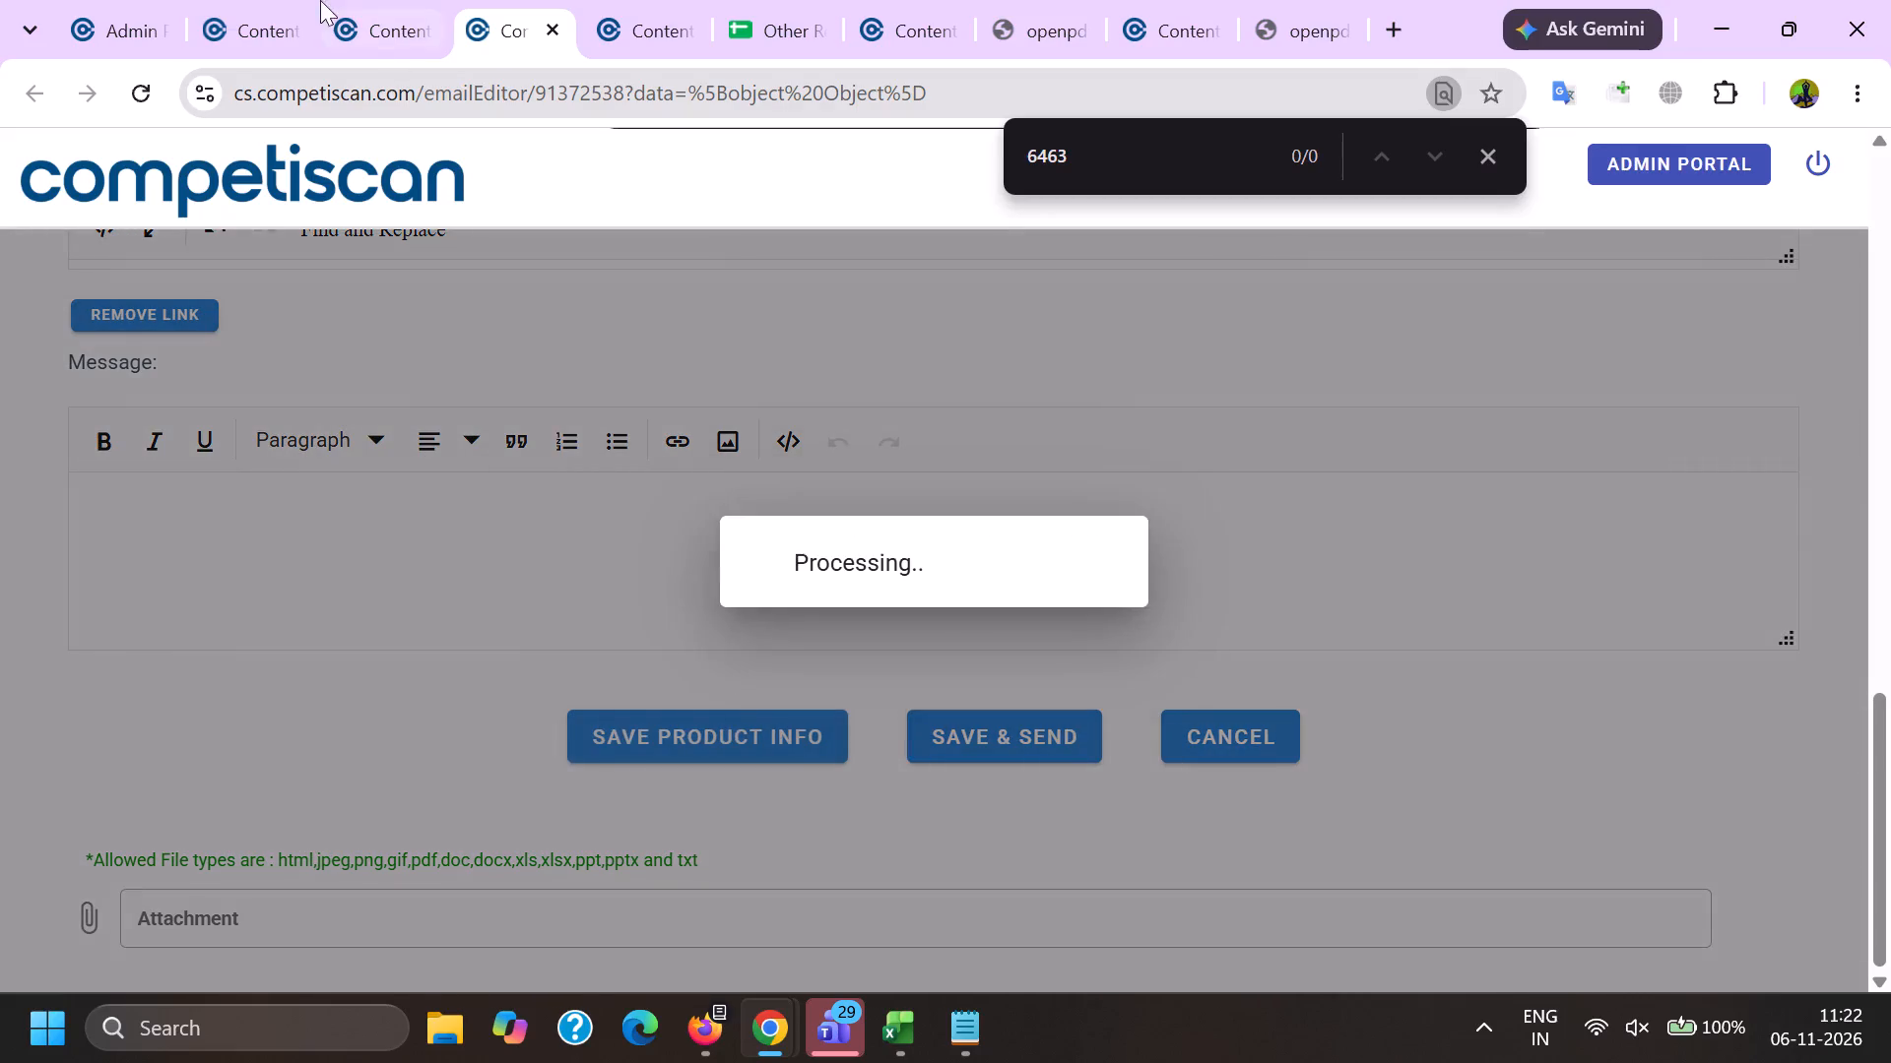
Copy the full product headline from the existing Discover it product entry 20840169.
click(266, 0)
scroll(610, 481, down, 6)
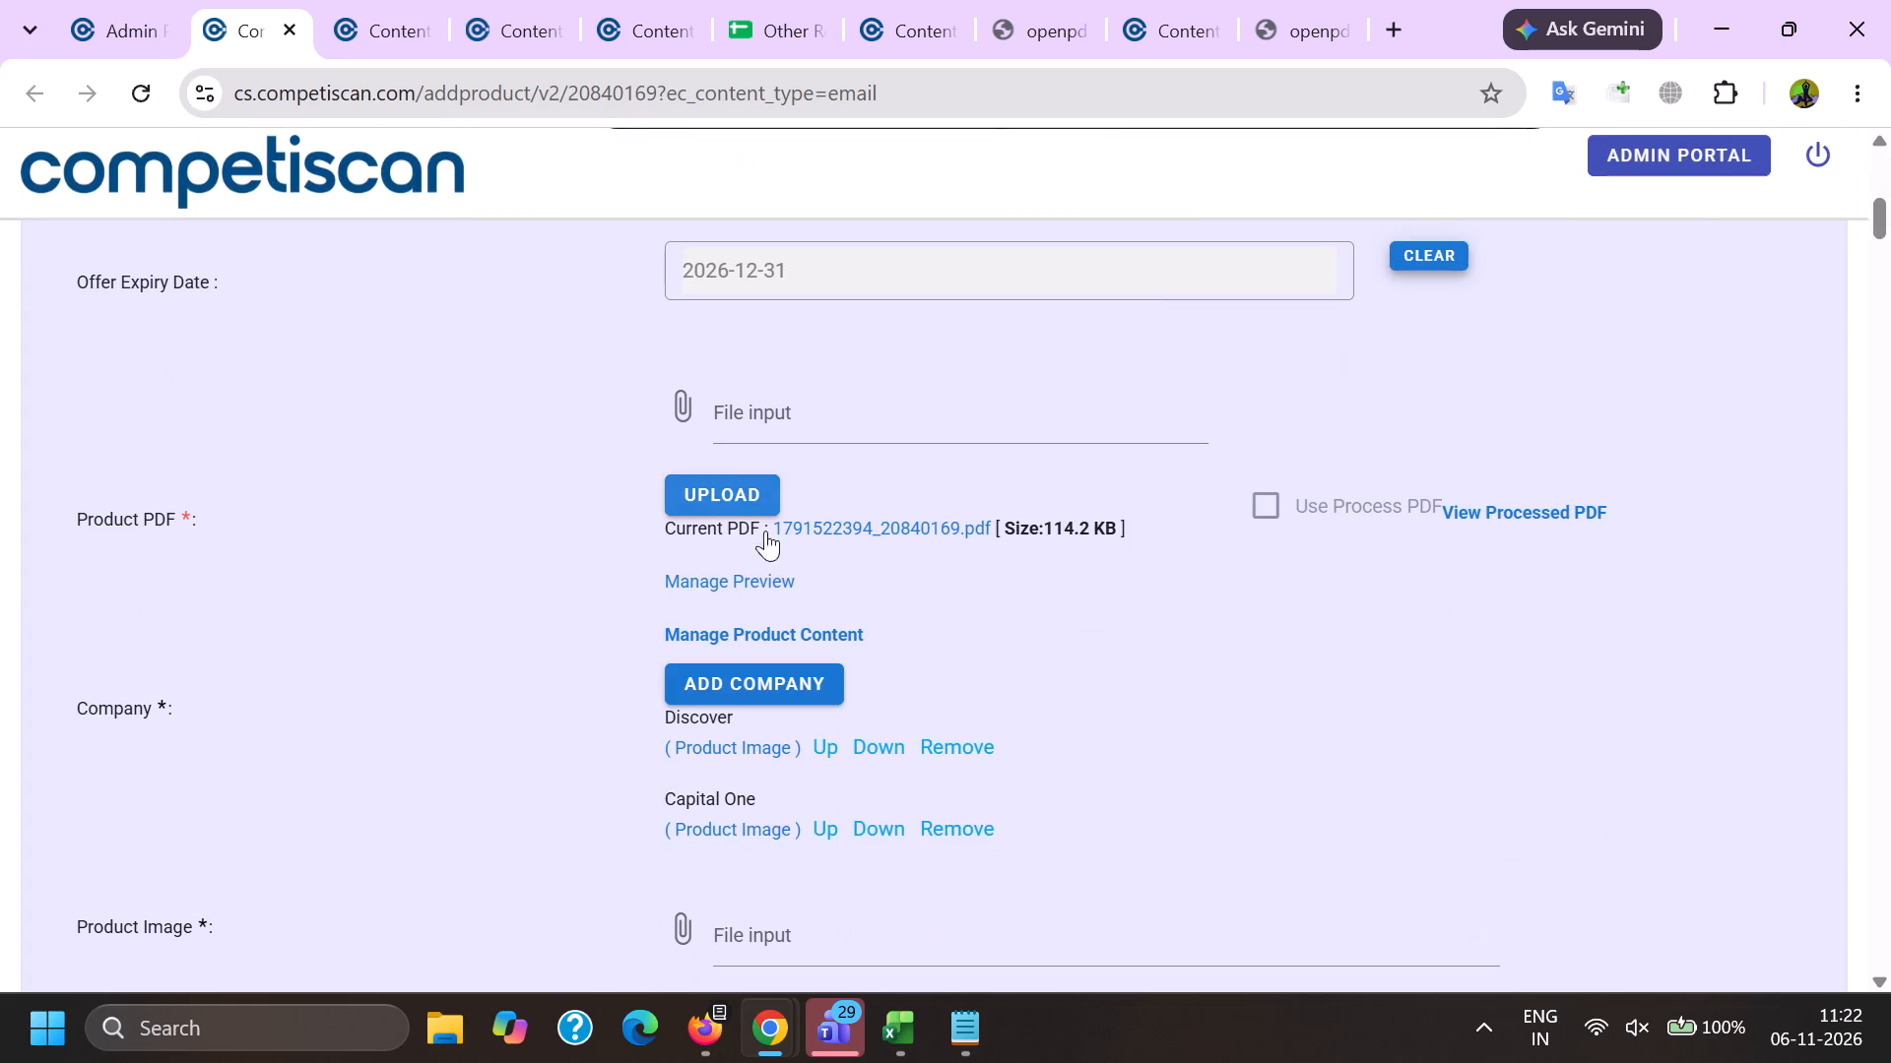
scroll(889, 534, down, 9)
scroll(1118, 858, down, 2)
drag(1200, 862, 1187, 817)
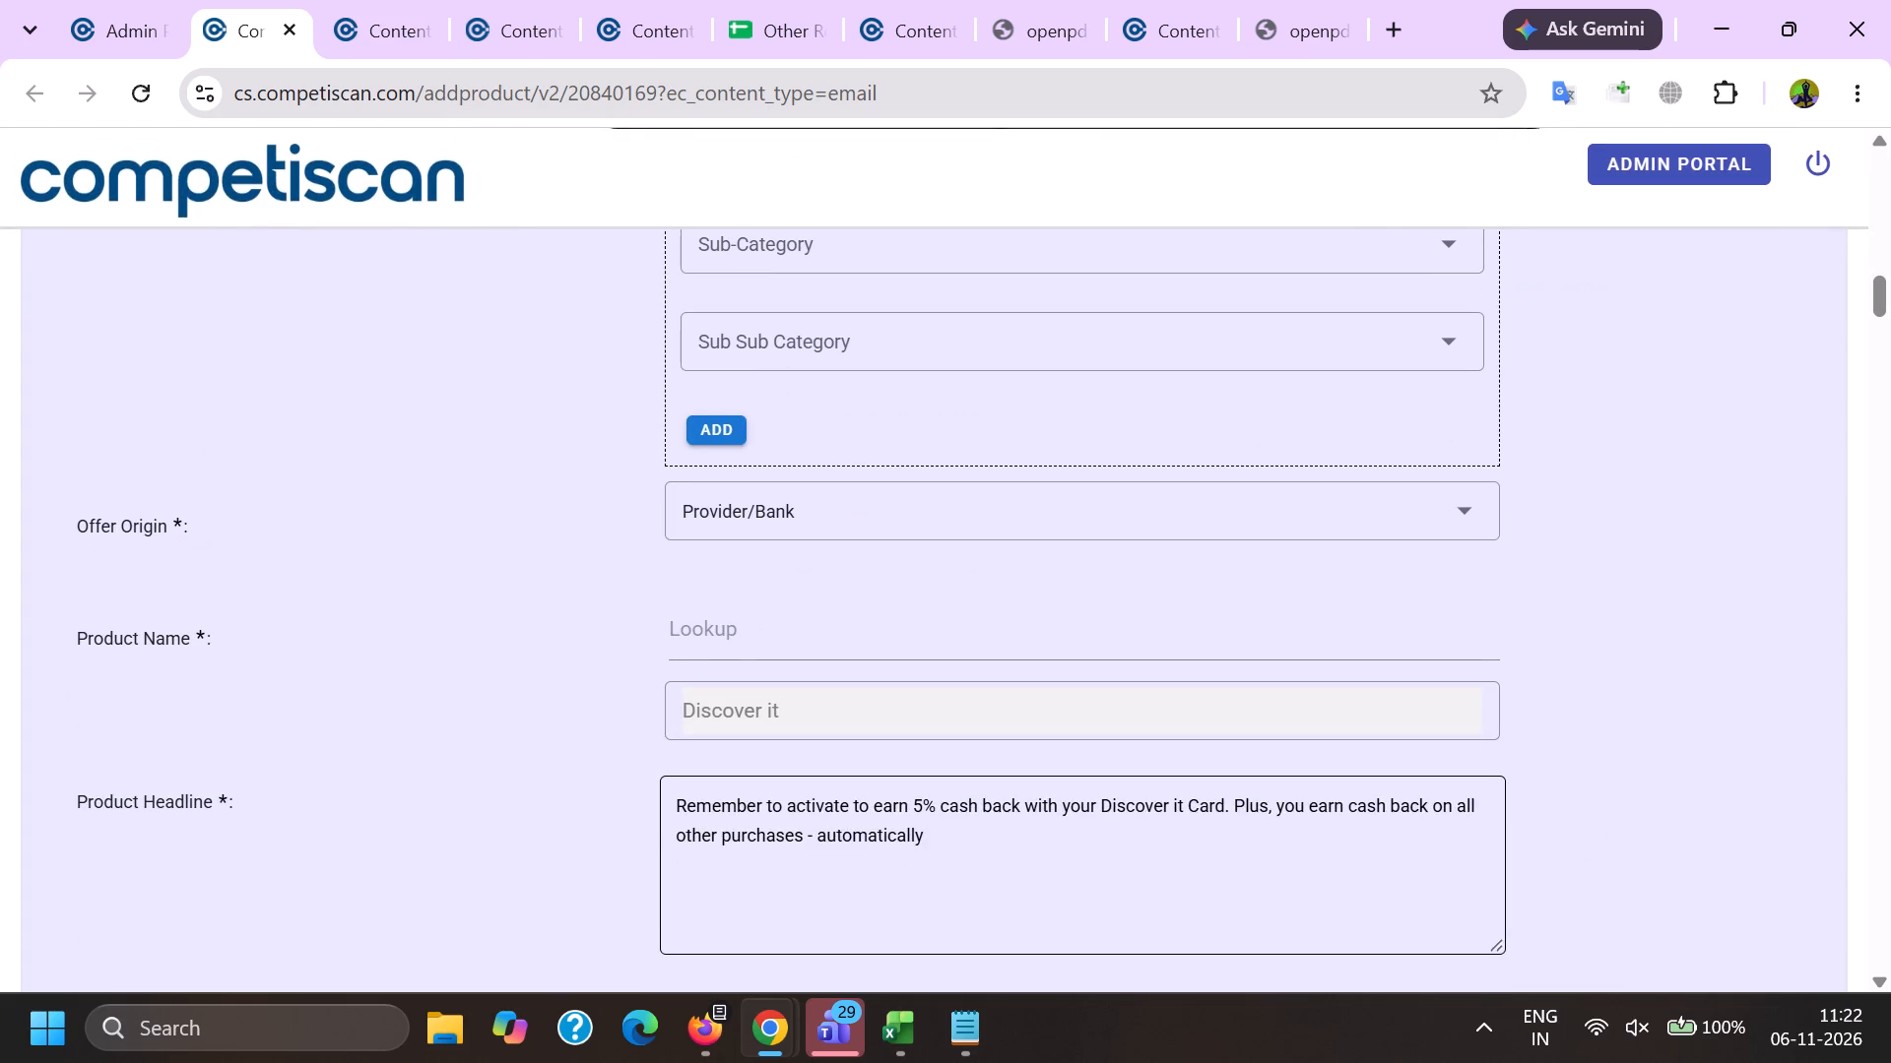
drag(1187, 817, 270, 660)
key(ctrl+c)
Return to the edited Discover email and open its Manage Product form.
click(497, 0)
click(435, 532)
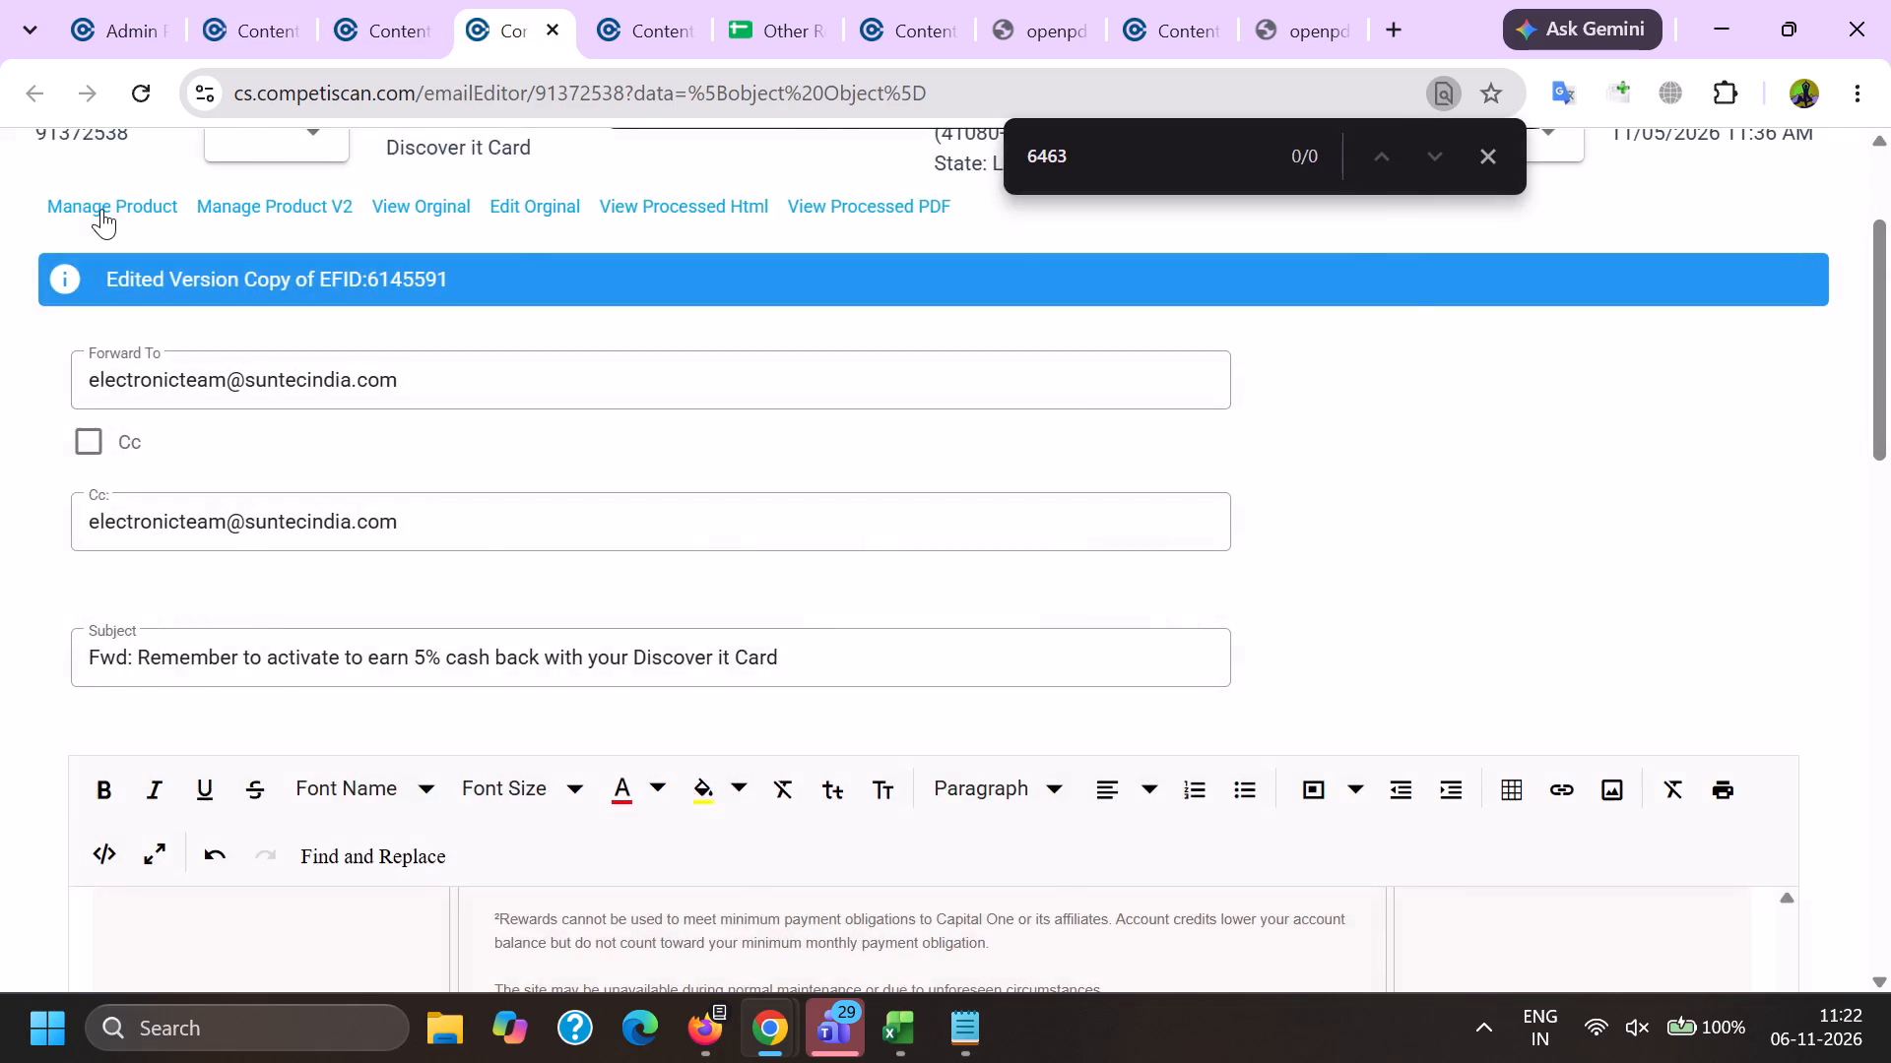
click(101, 206)
key(alt+Tab)
Open the email's processed PDF and review the offer content in the email editor.
ctrl+click(874, 205)
scroll(633, 421, down, 5)
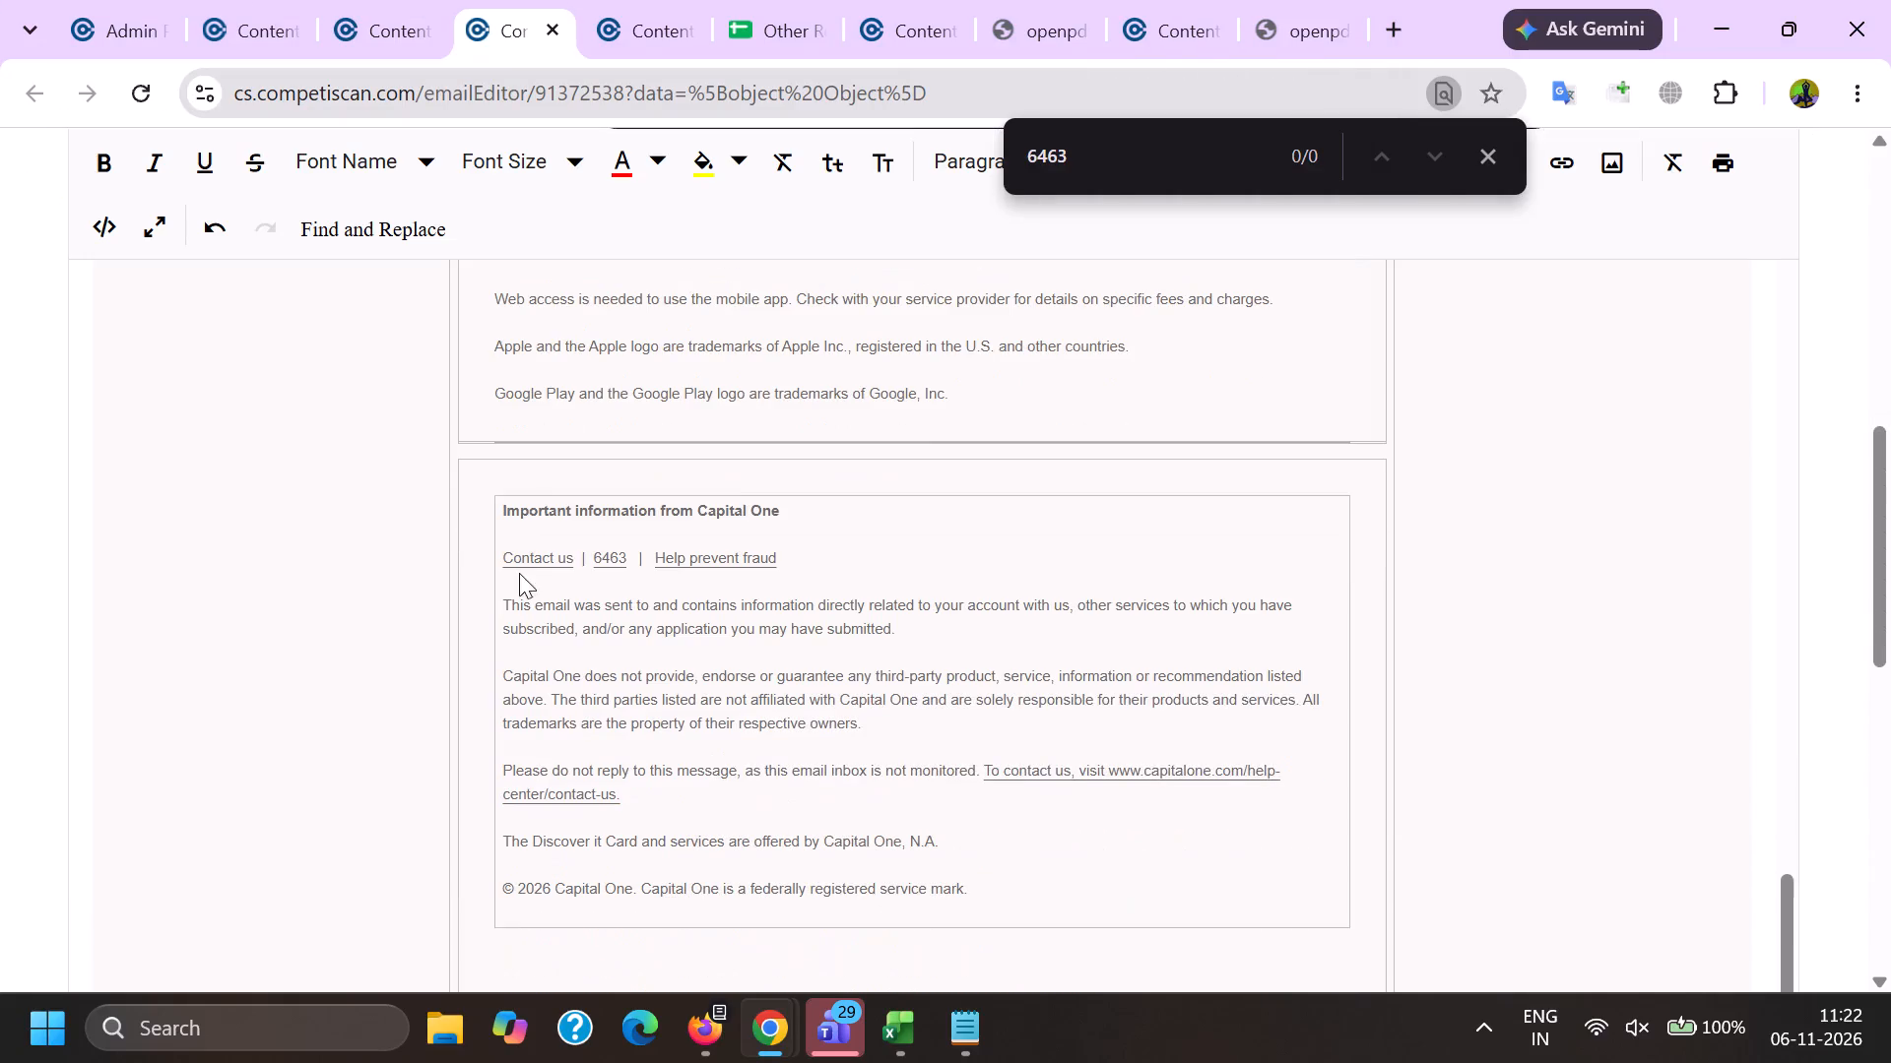
scroll(488, 582, up, 5)
click(716, 0)
click(735, 31)
click(592, 0)
click(511, 0)
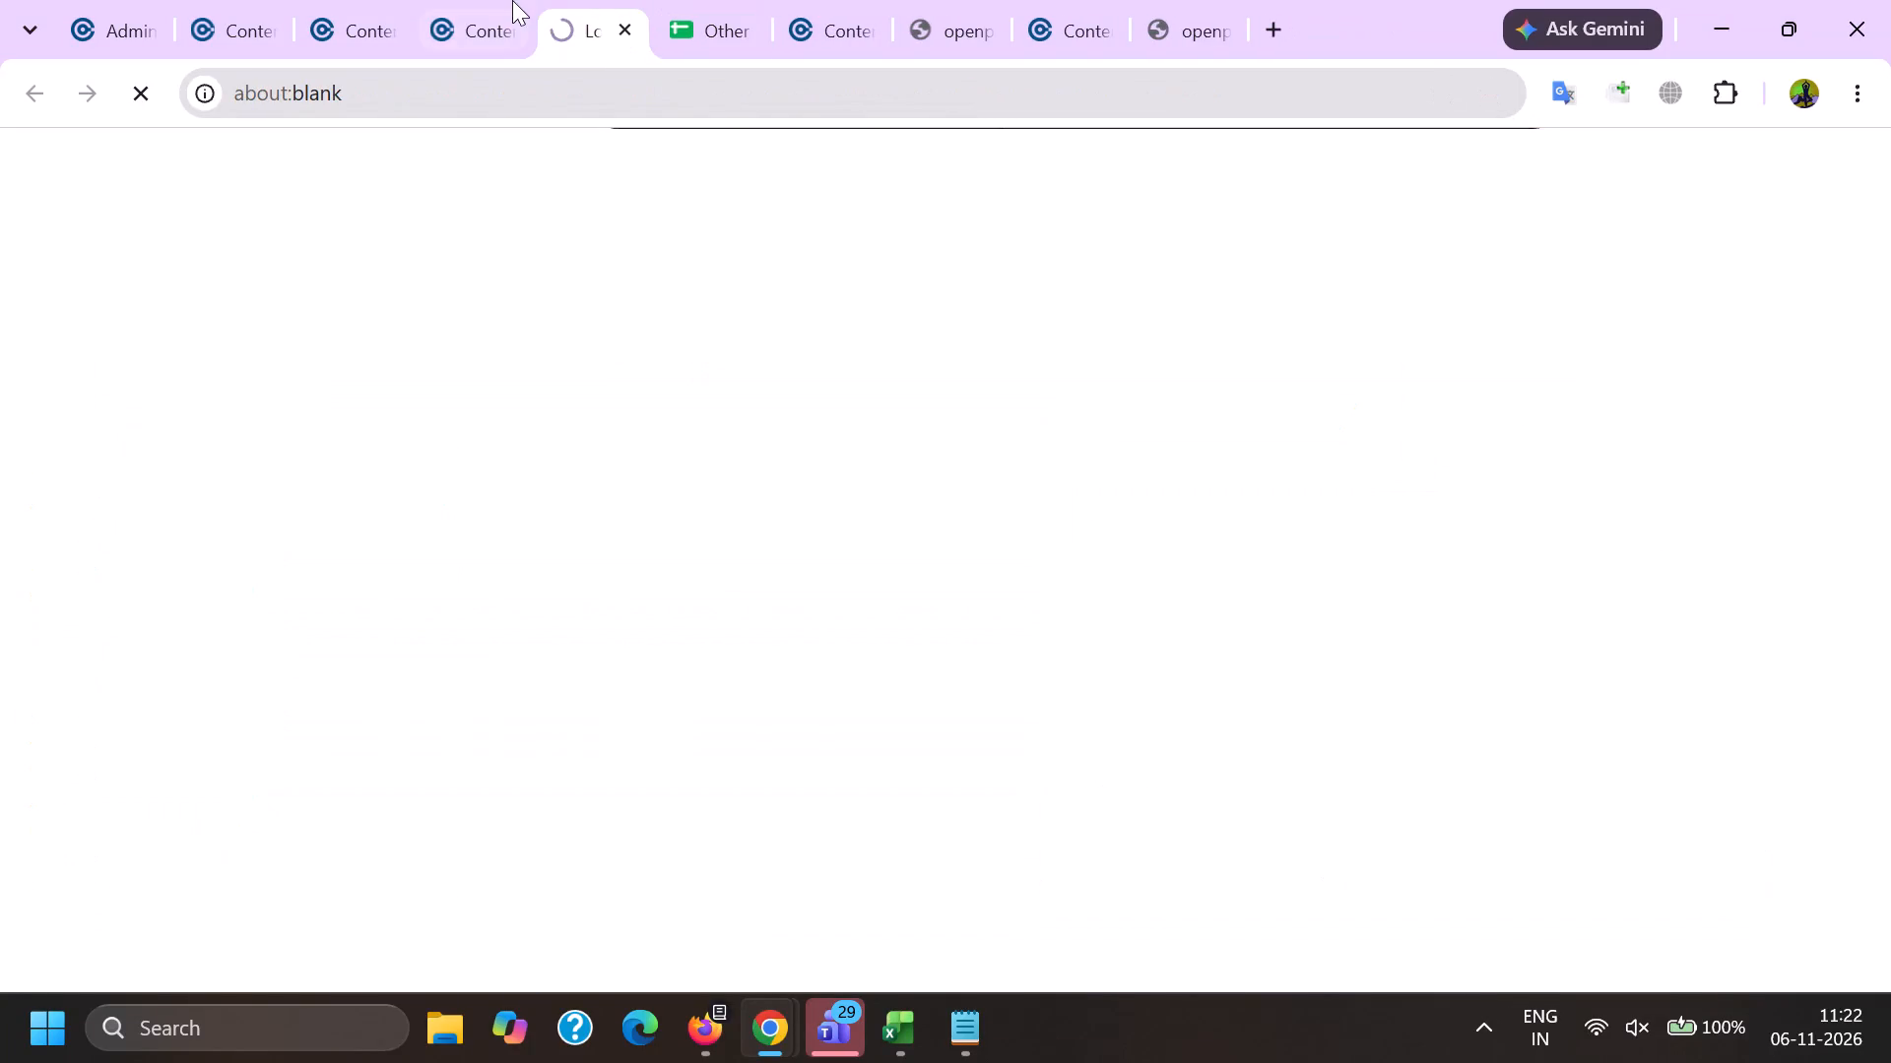
scroll(672, 540, down, 5)
scroll(643, 540, up, 18)
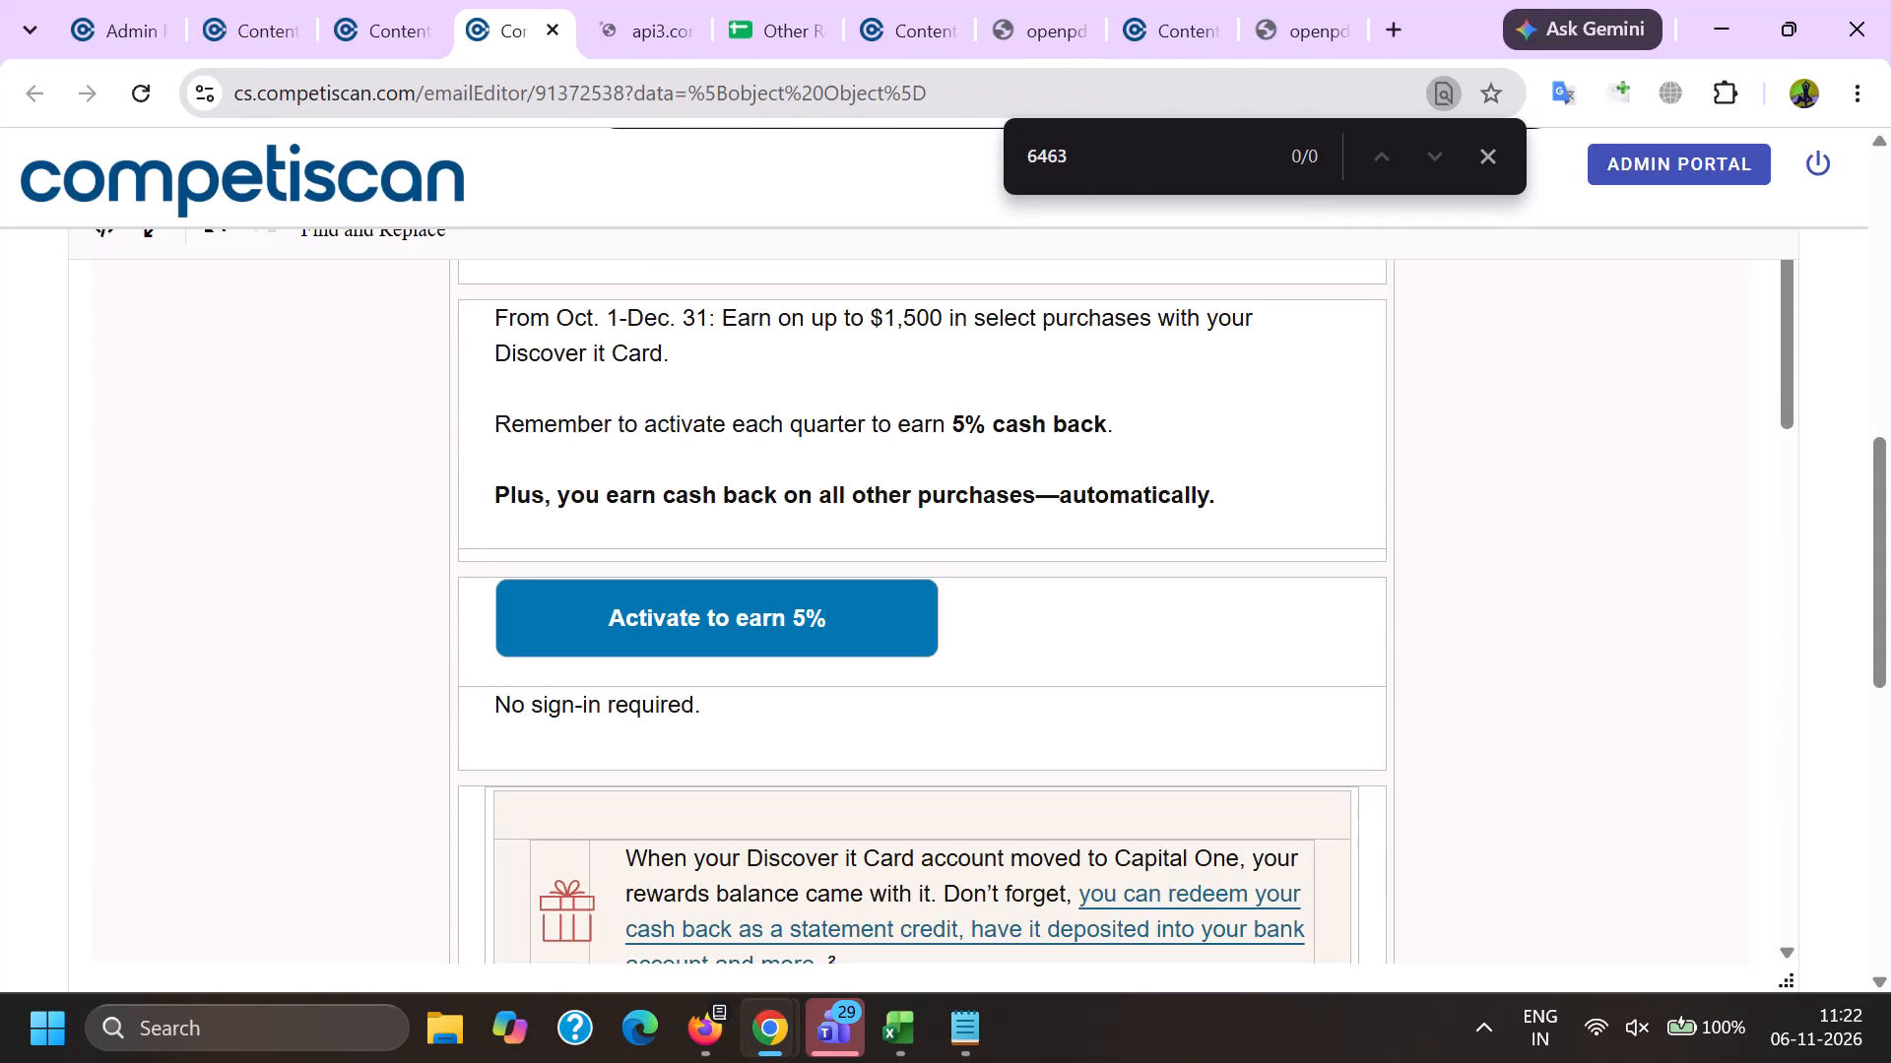
In the product form for 91372538, set the Offer Expiry Date to 2026-12-31.
key(alt+Tab)
scroll(749, 299, down, 4)
click(630, 489)
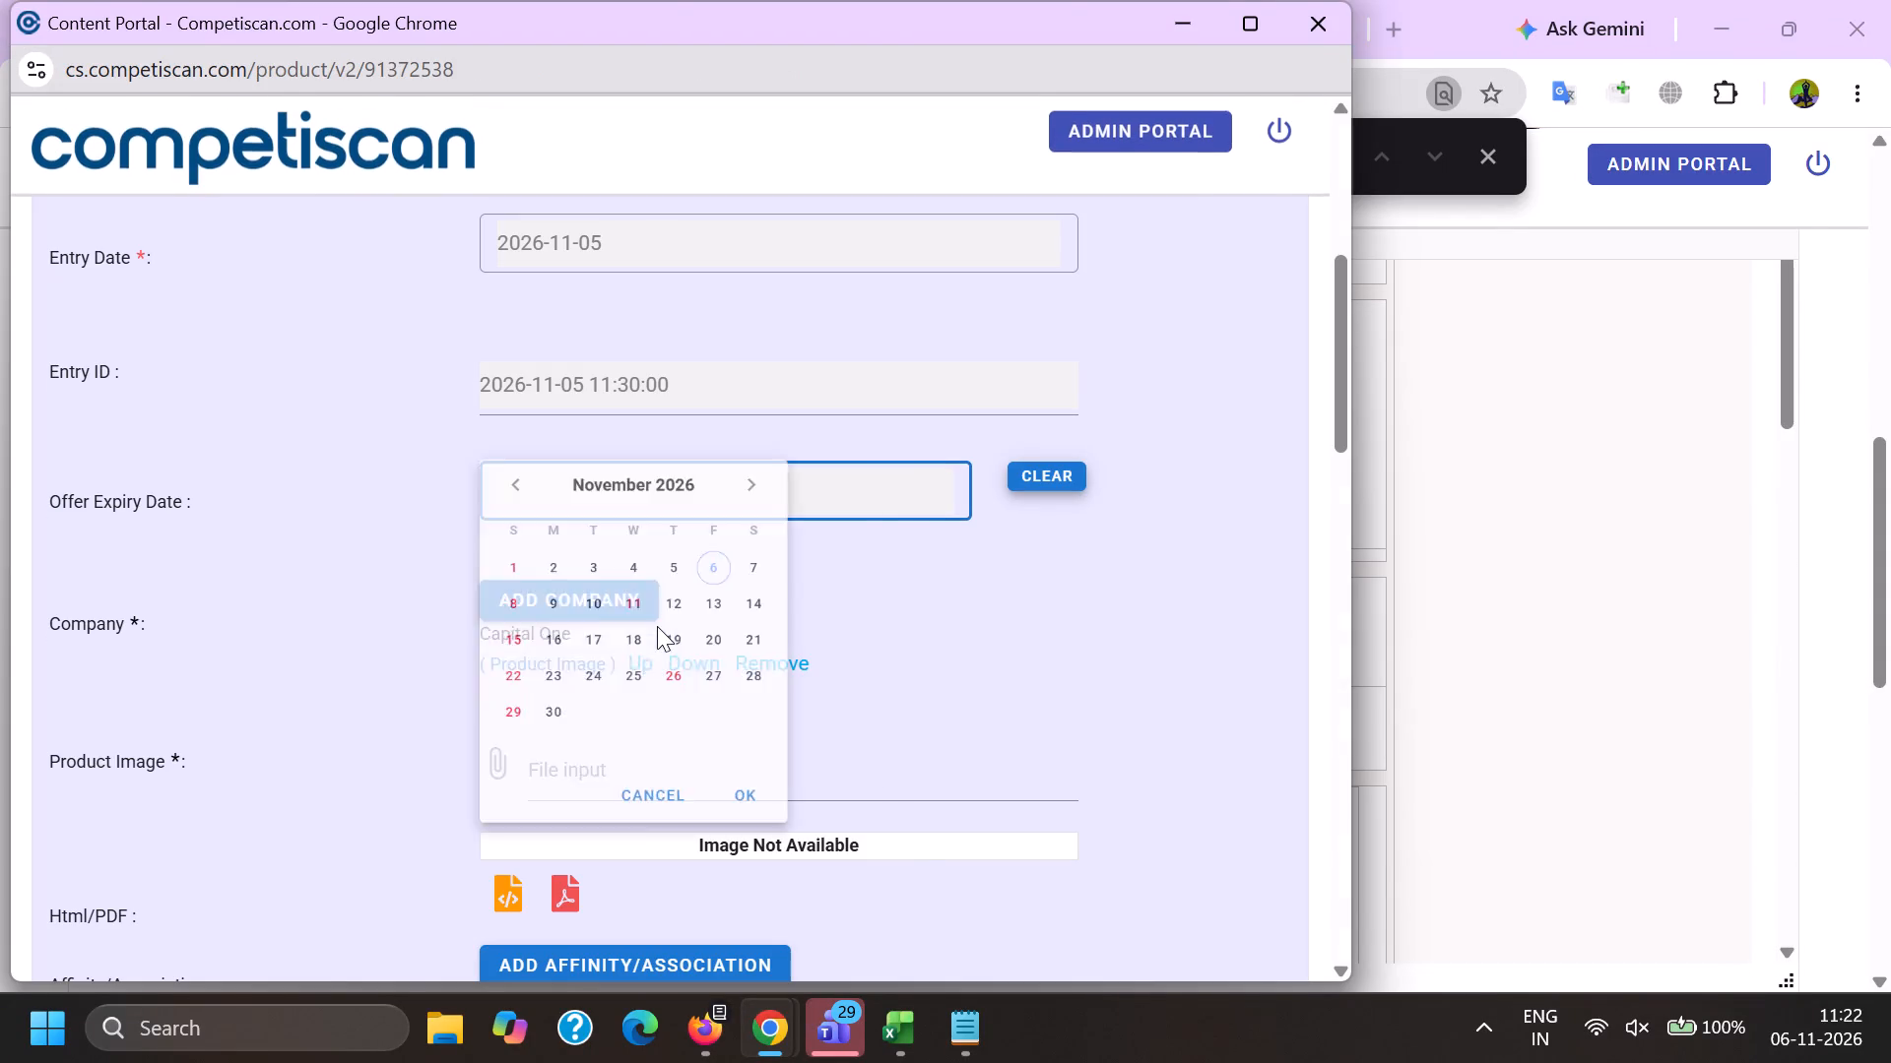
scroll(657, 621, down, 13)
scroll(647, 713, up, 6)
click(727, 825)
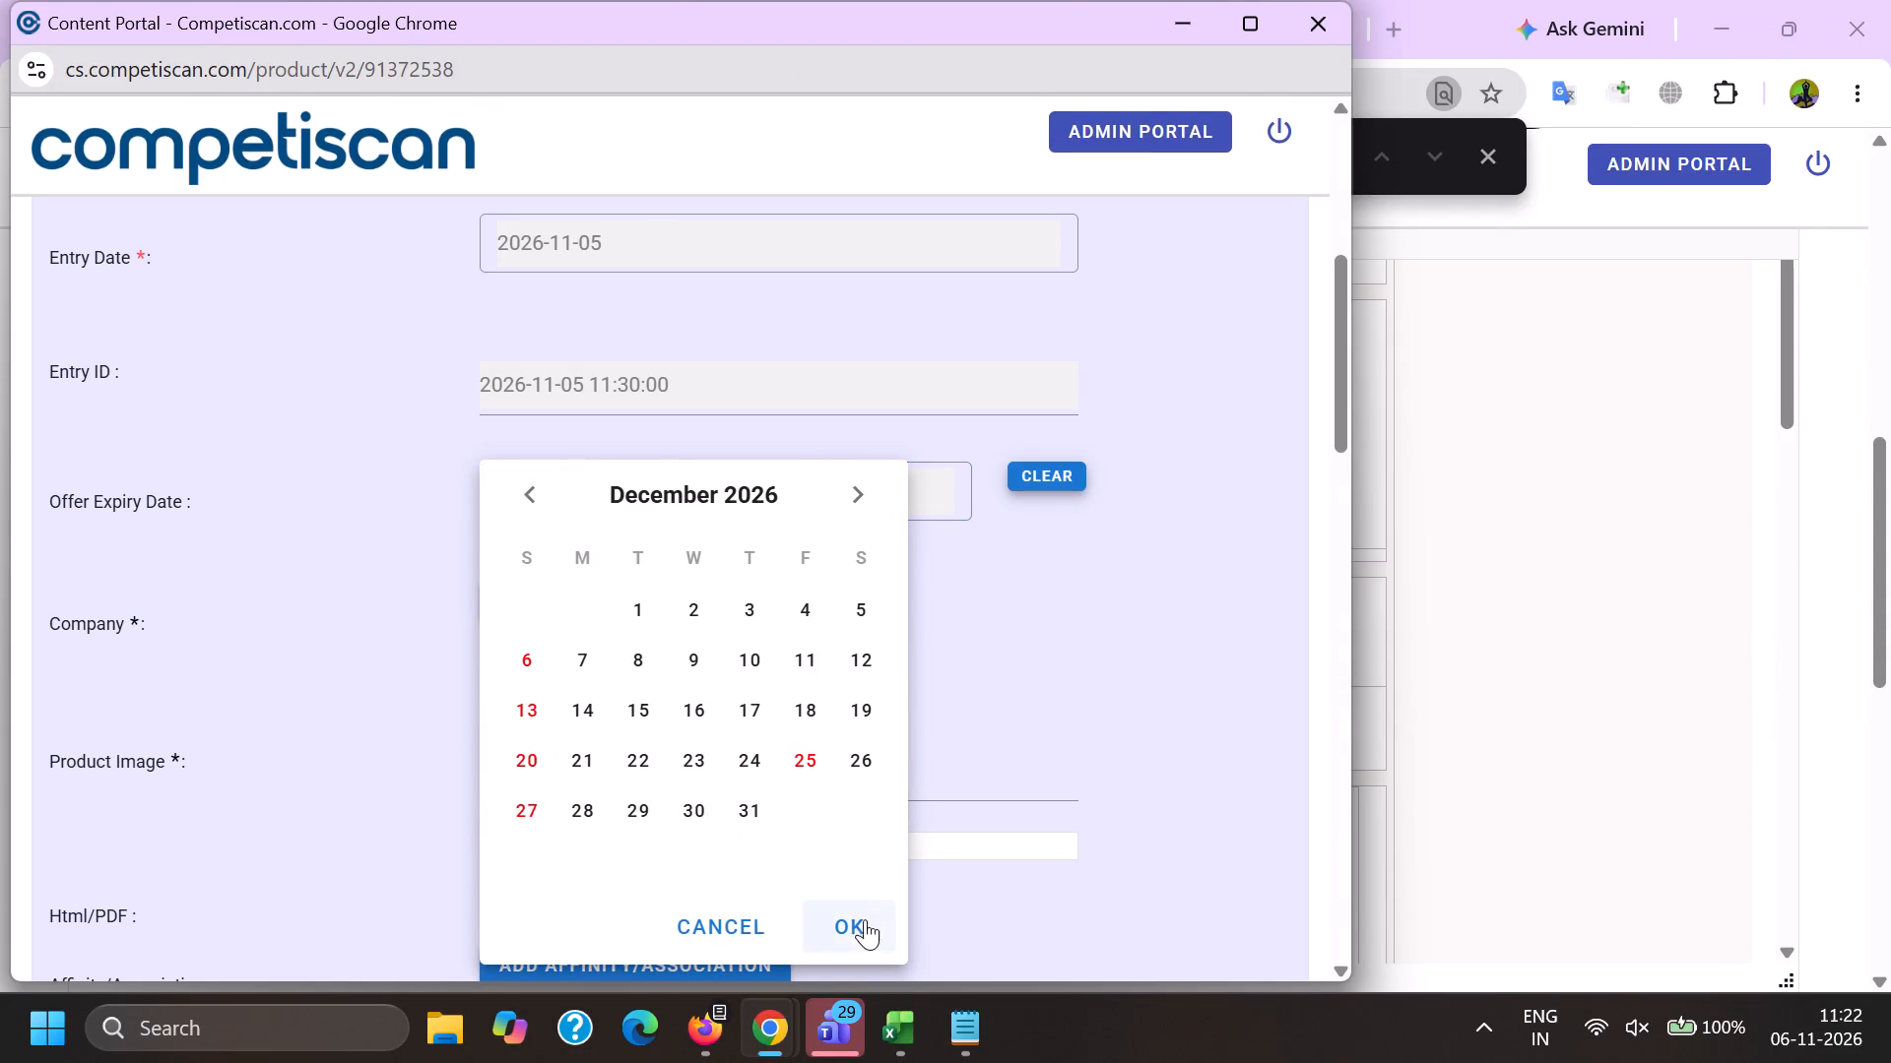
click(759, 819)
click(900, 971)
click(645, 488)
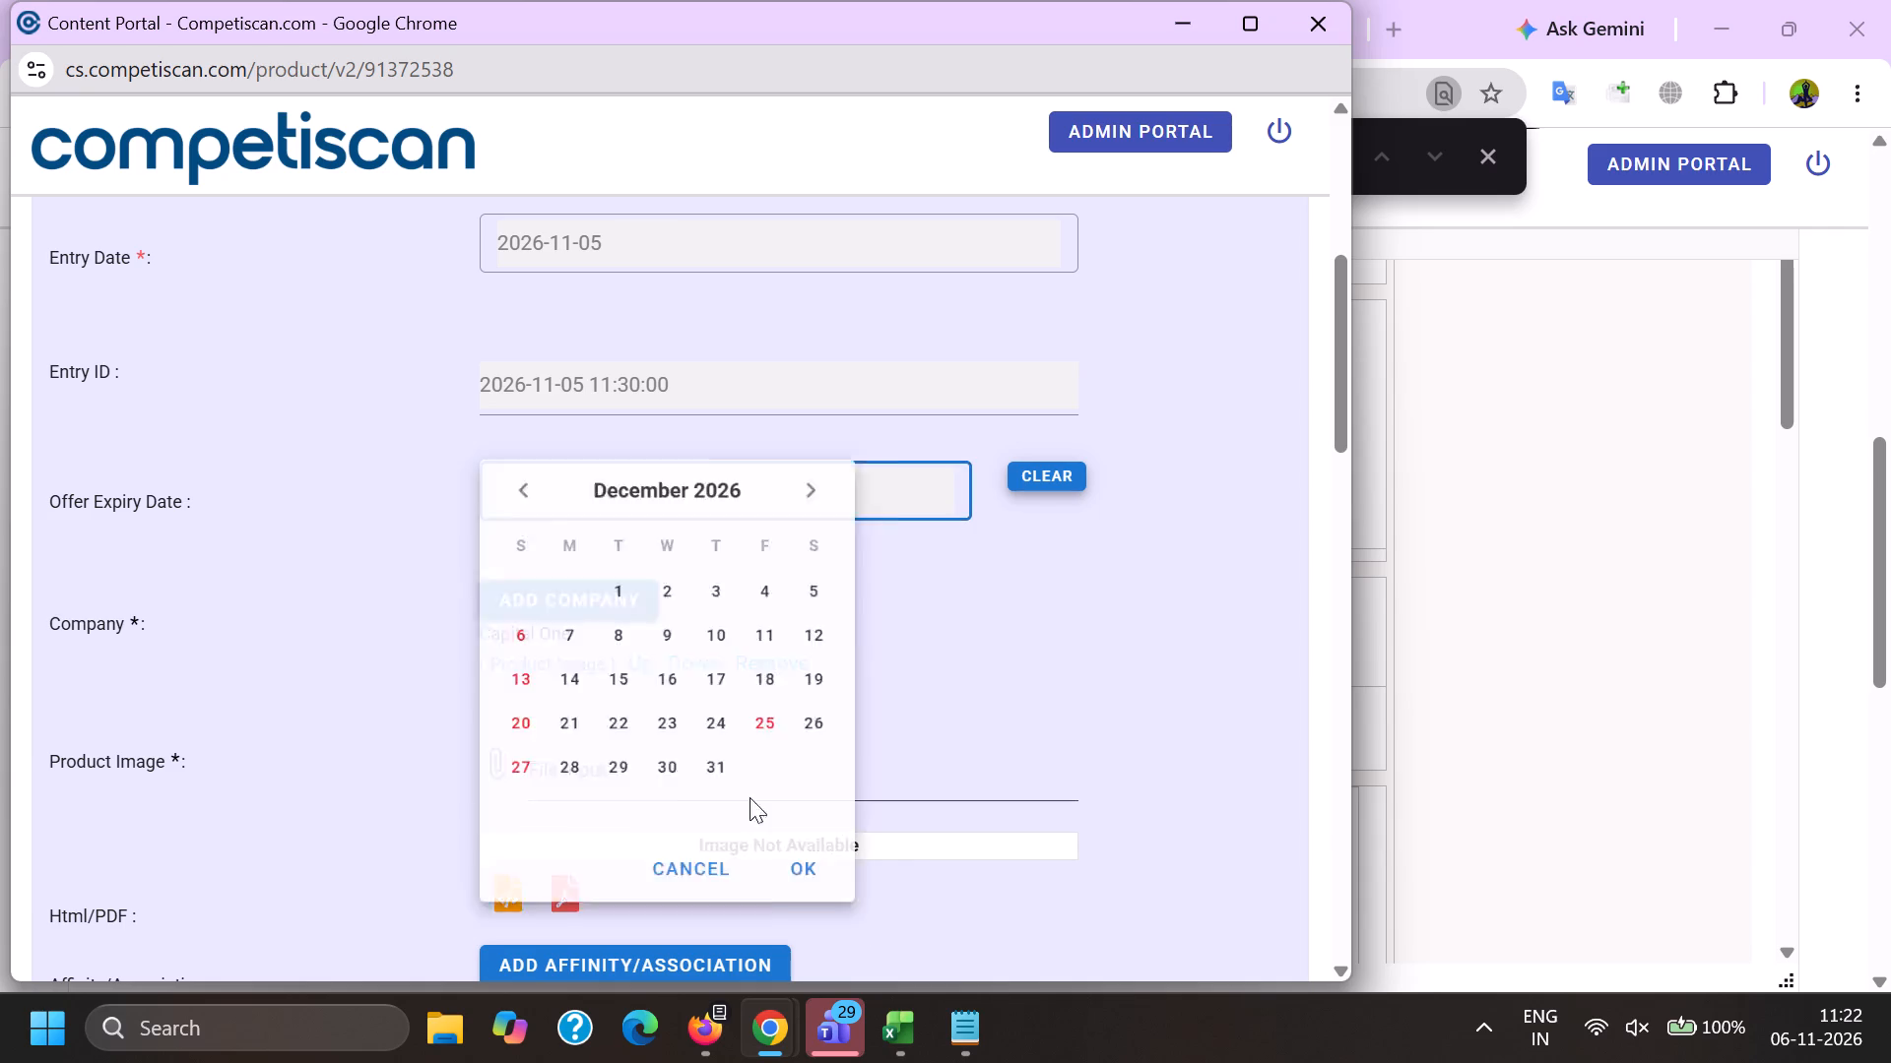
click(753, 792)
click(878, 957)
click(855, 929)
Use the Capital One company's product image as the product image for this entry.
click(560, 655)
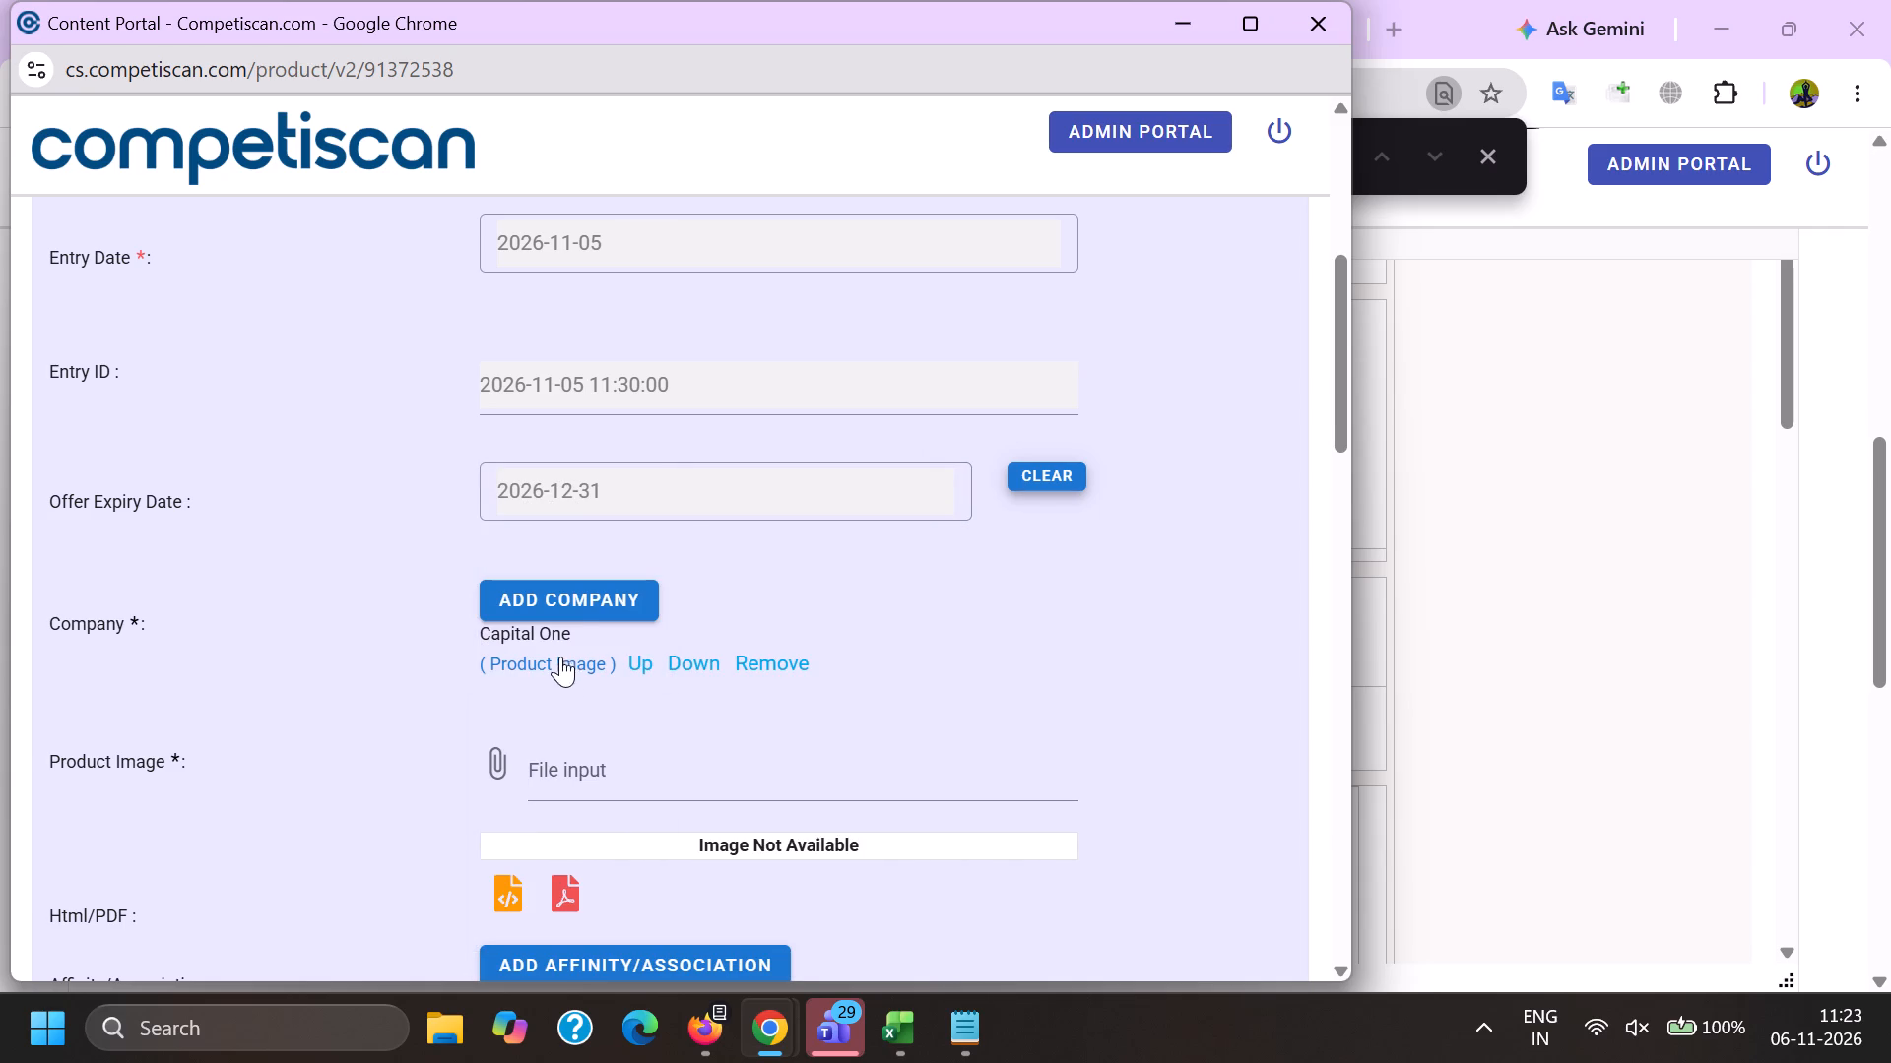
Add Discover as a company on the product alongside Capital One.
click(570, 596)
text(di)
text(sc)
key(o)
text(ver)
key(space)
key(BackSpace)
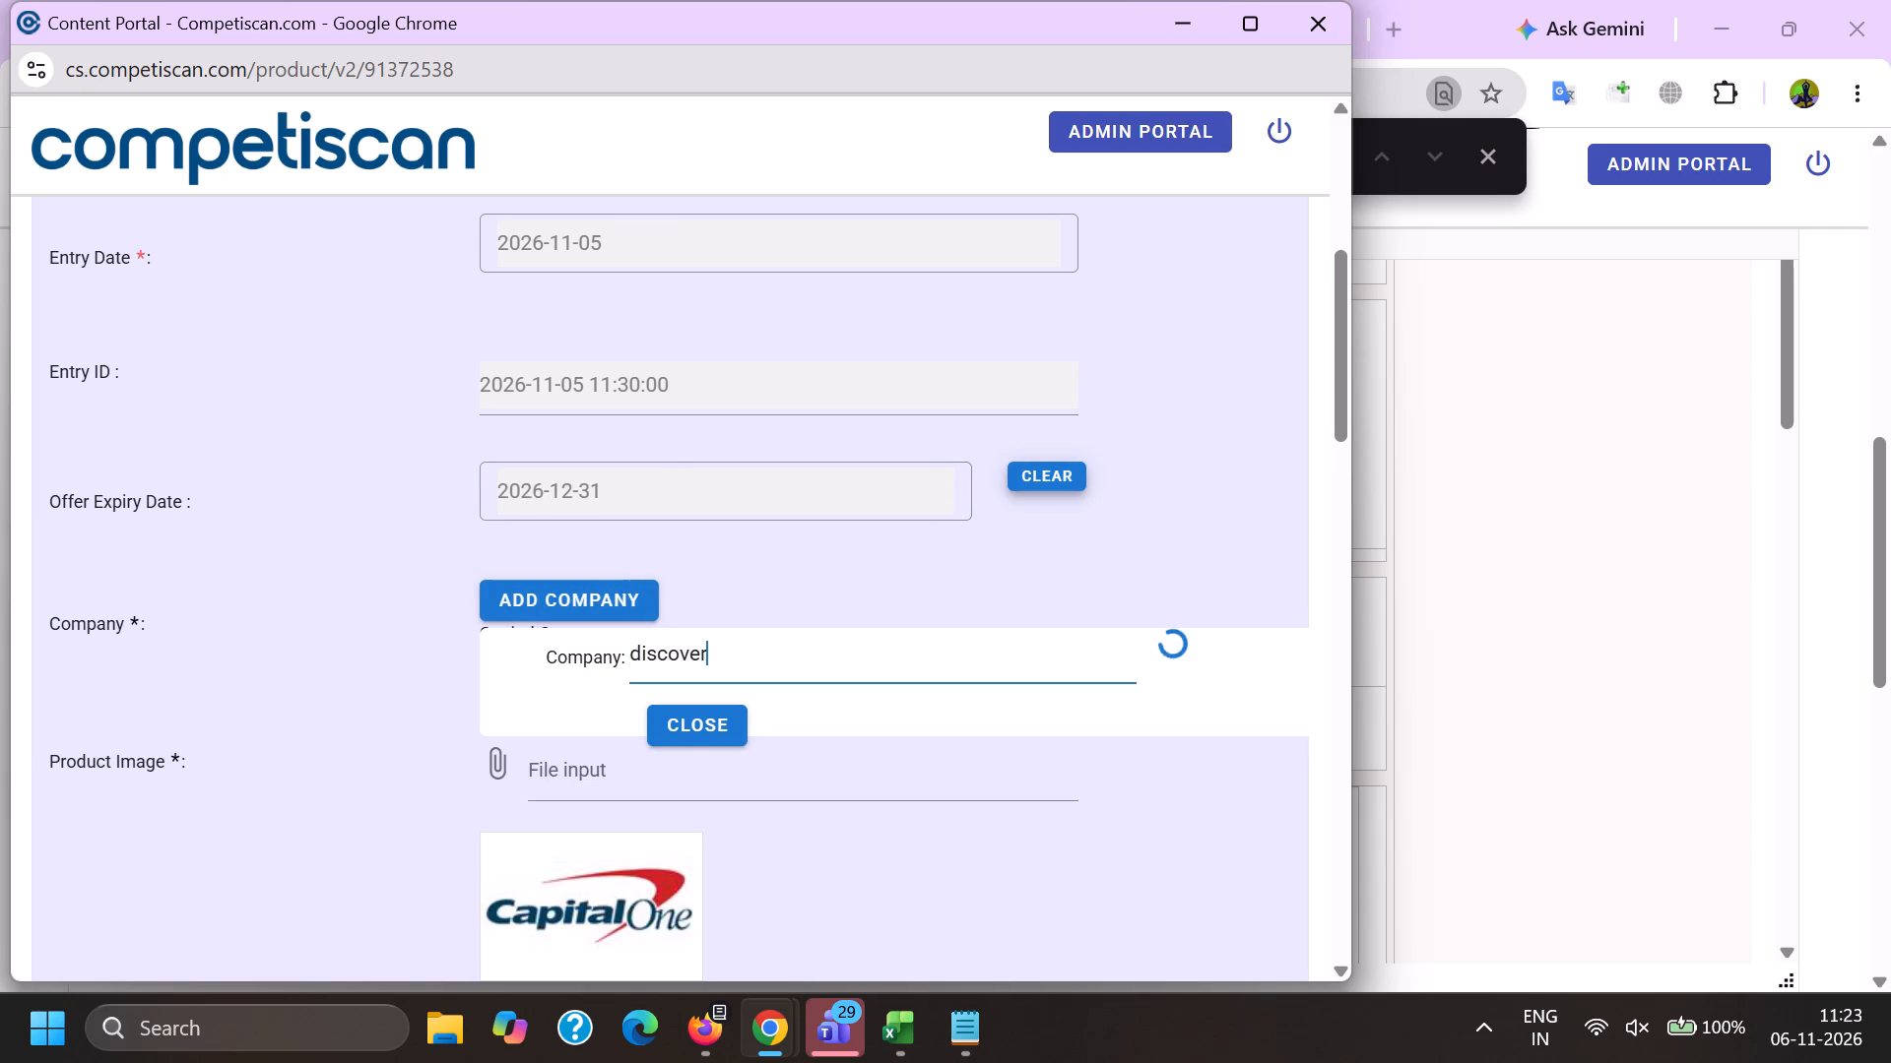
scroll(652, 457, down, 1)
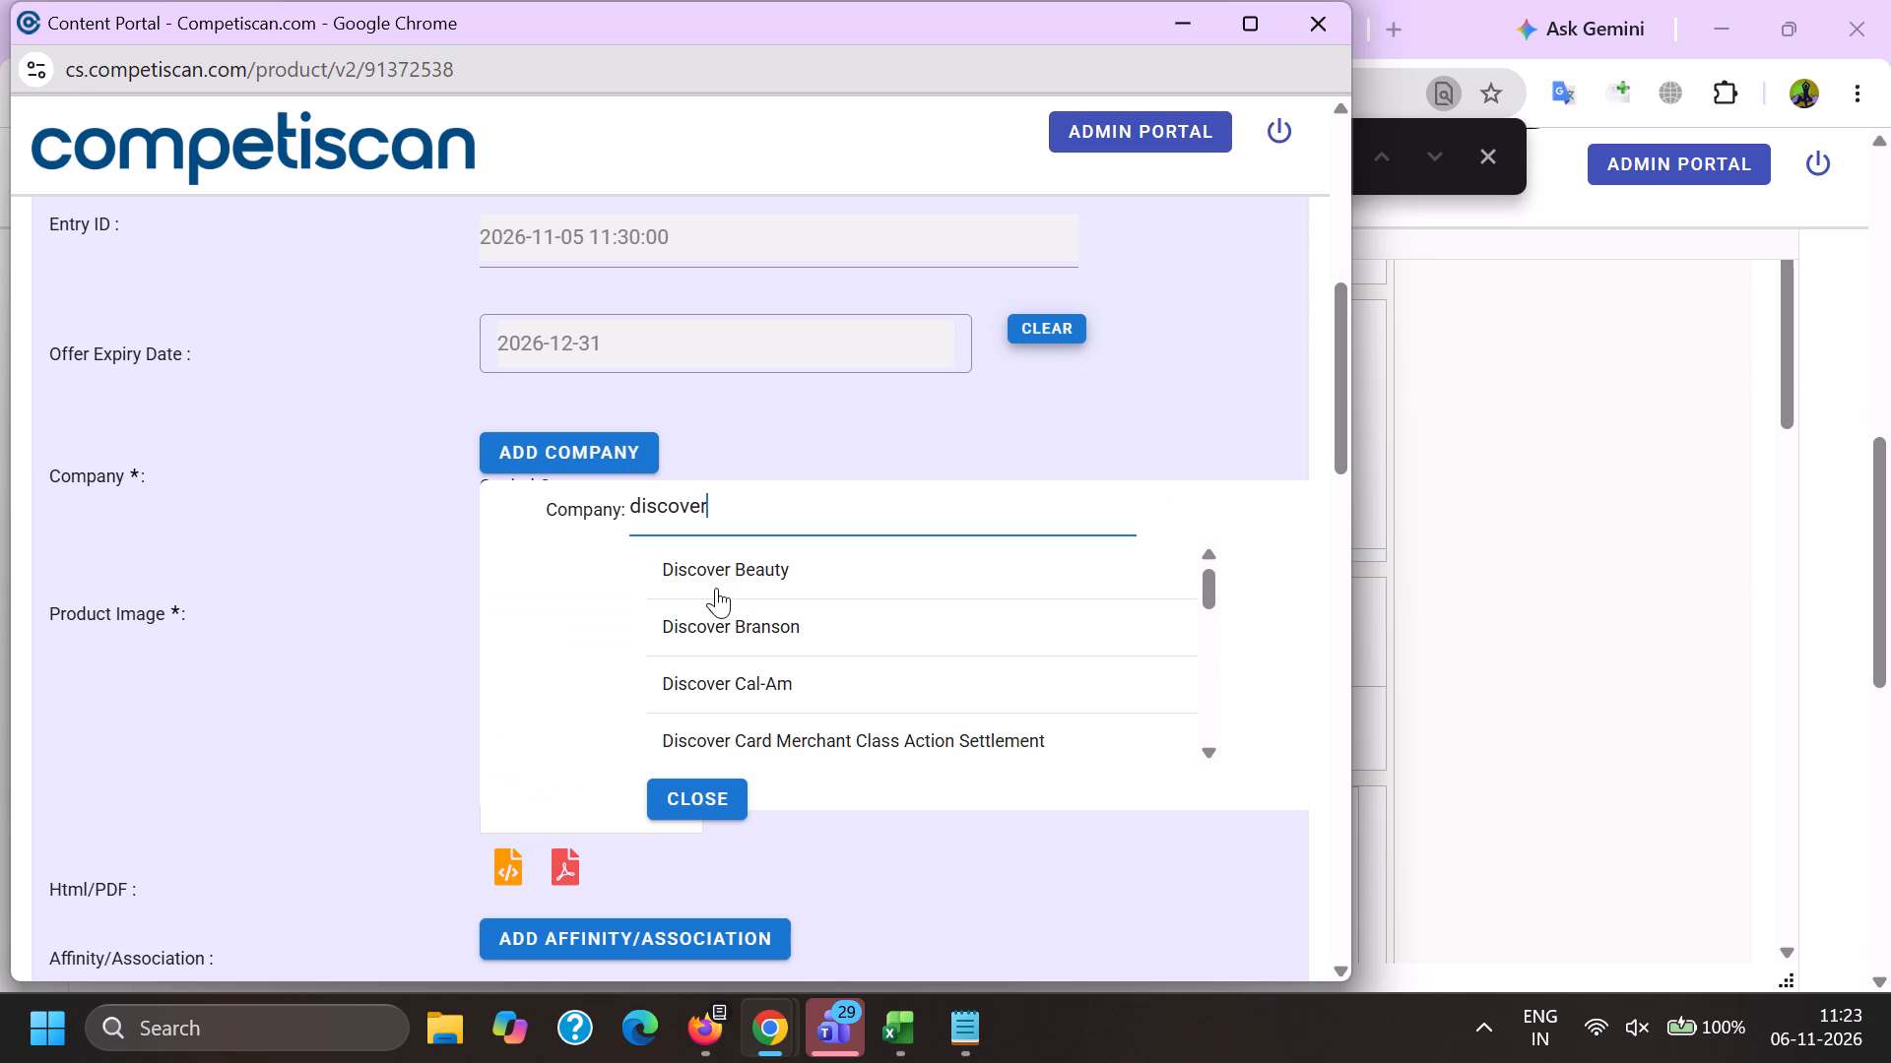
key(BackSpace)
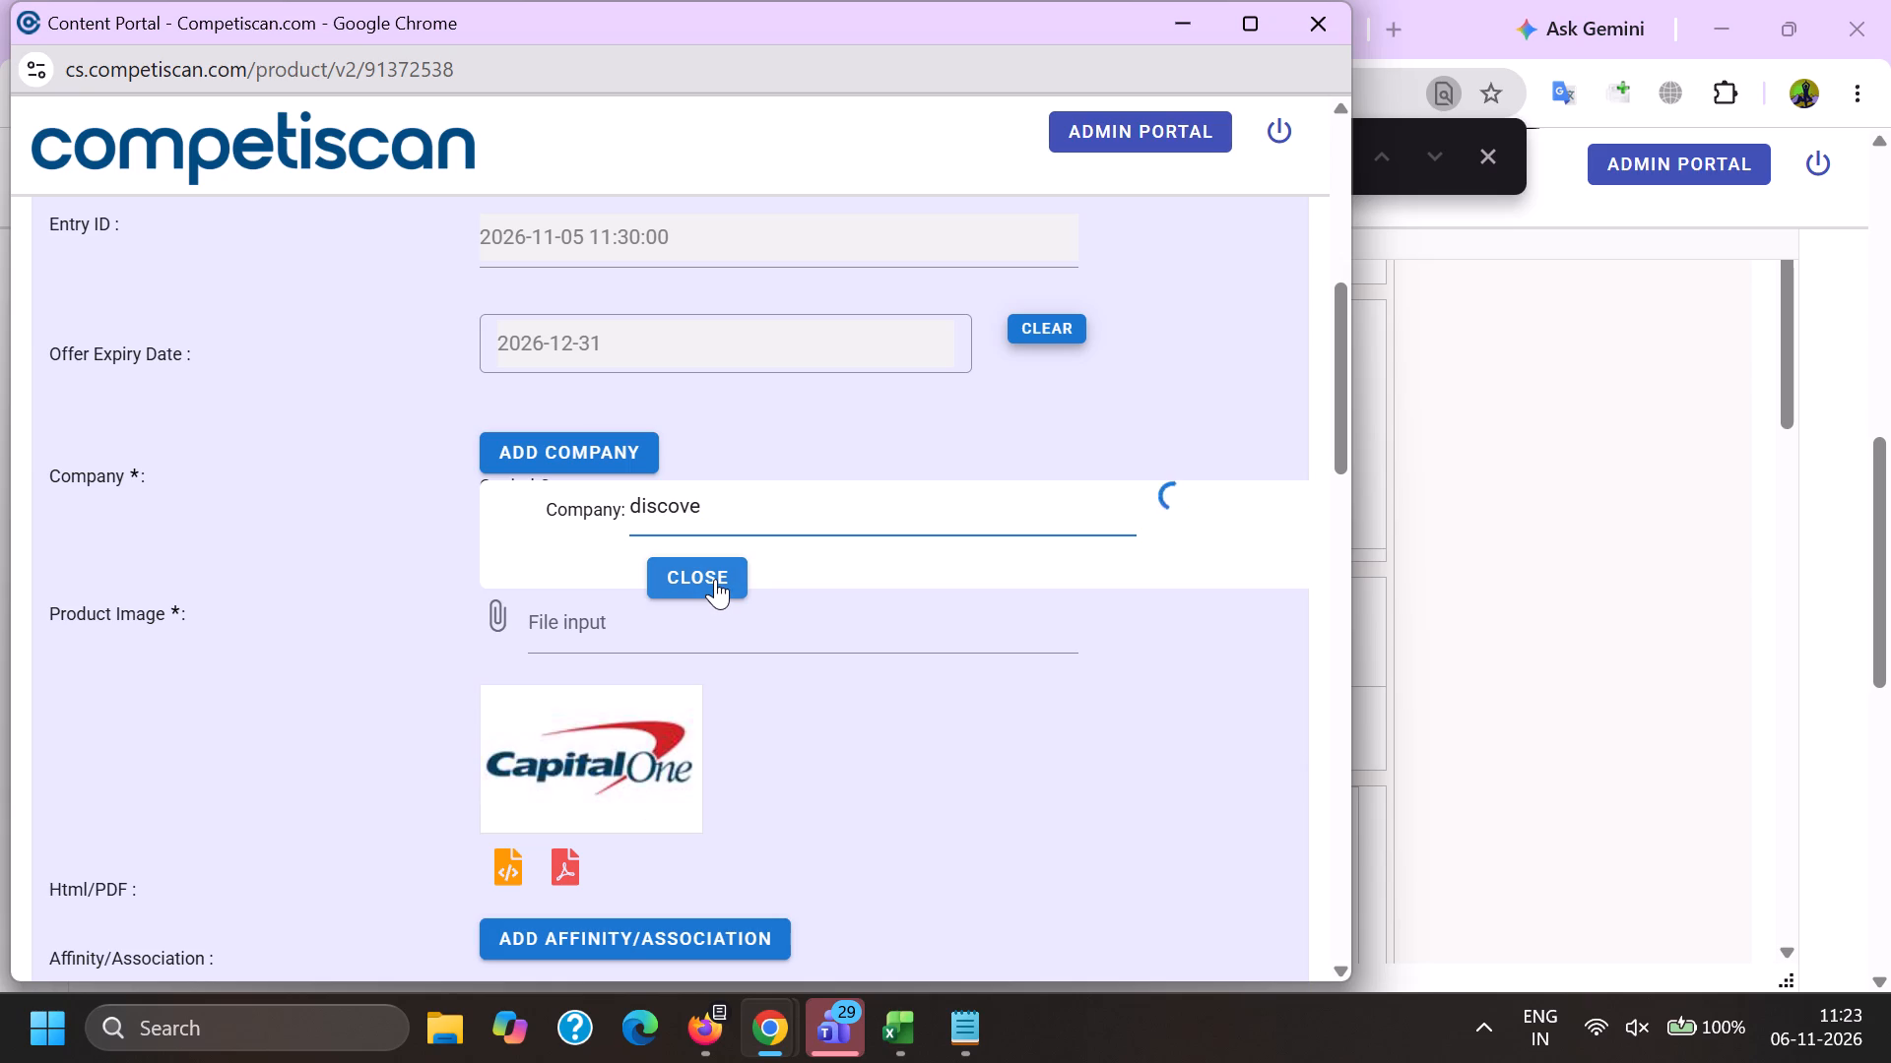
click(715, 579)
Classify the product under the Credit Cards sector with sub-category Credit Cards and add that classification.
scroll(504, 444, down, 4)
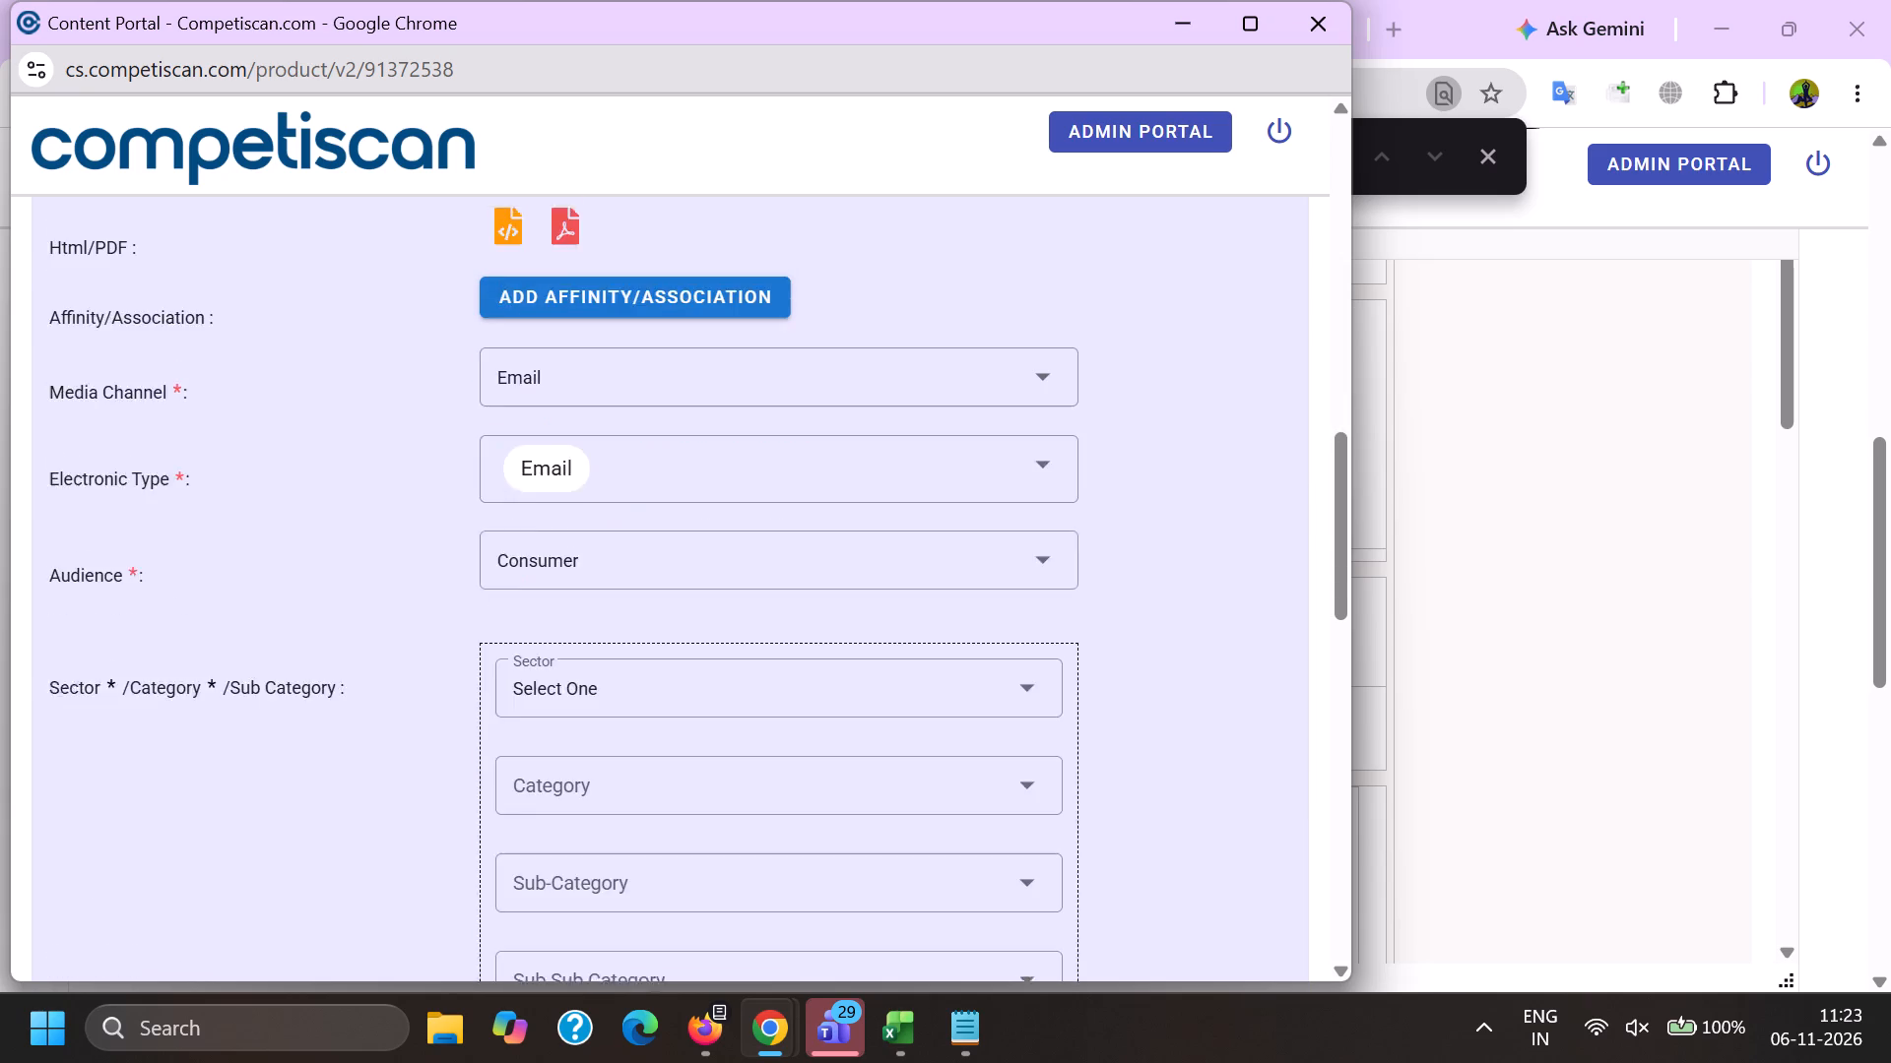
scroll(630, 545, down, 4)
click(581, 246)
click(616, 464)
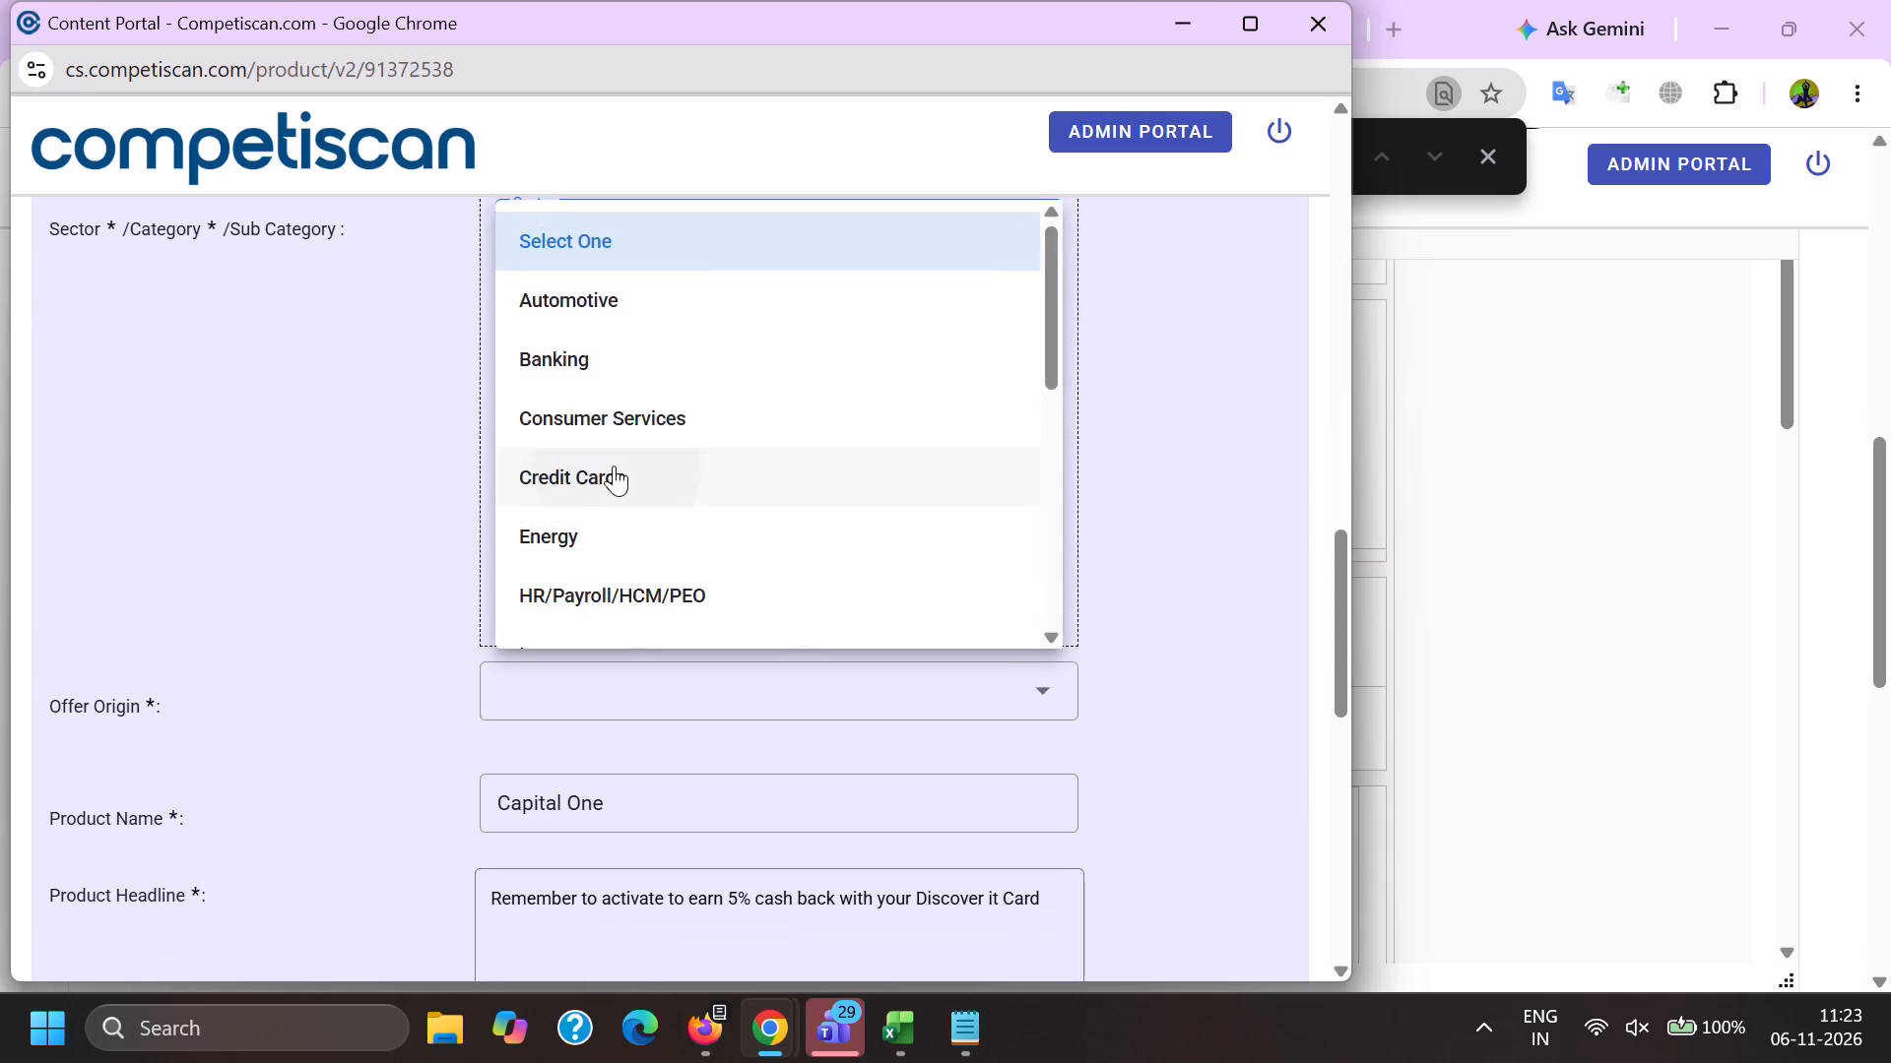
drag(431, 448, 444, 454)
click(586, 337)
click(564, 486)
click(554, 450)
click(549, 440)
scroll(566, 322, down, 1)
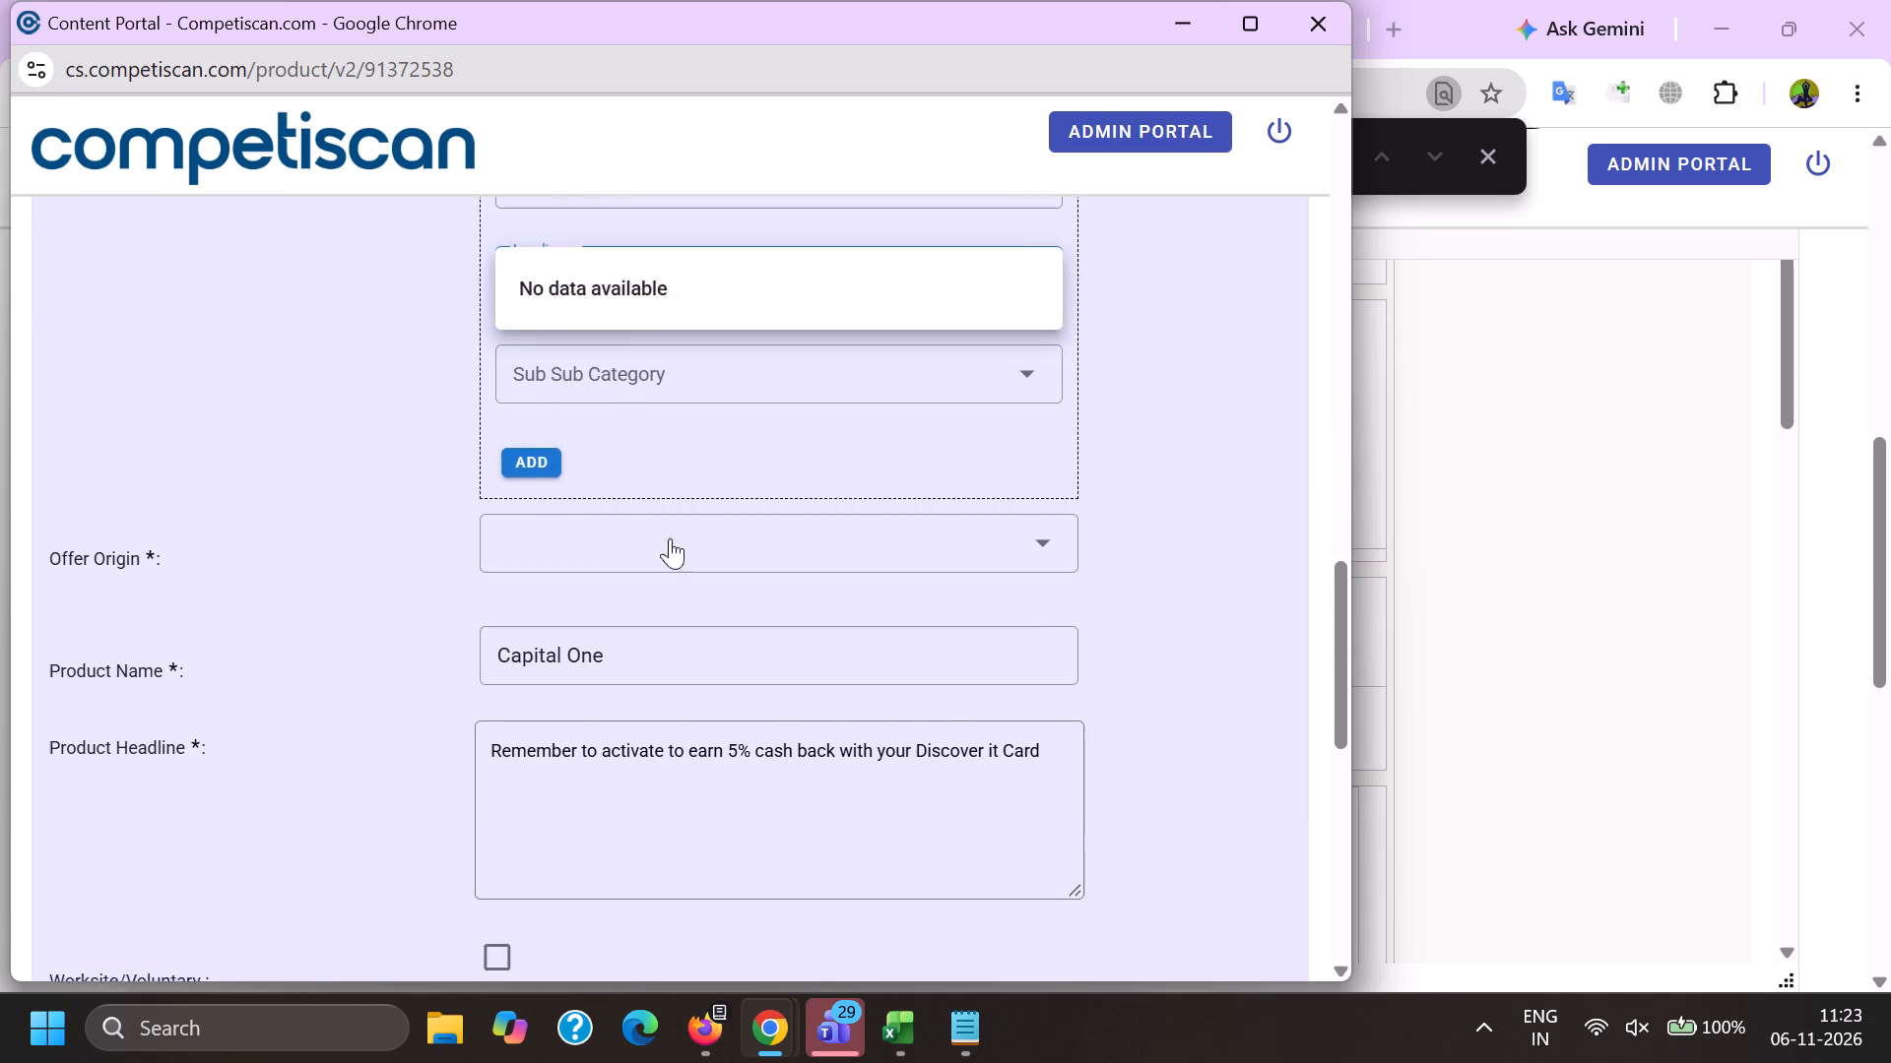
click(639, 533)
drag(584, 262, 588, 272)
click(613, 598)
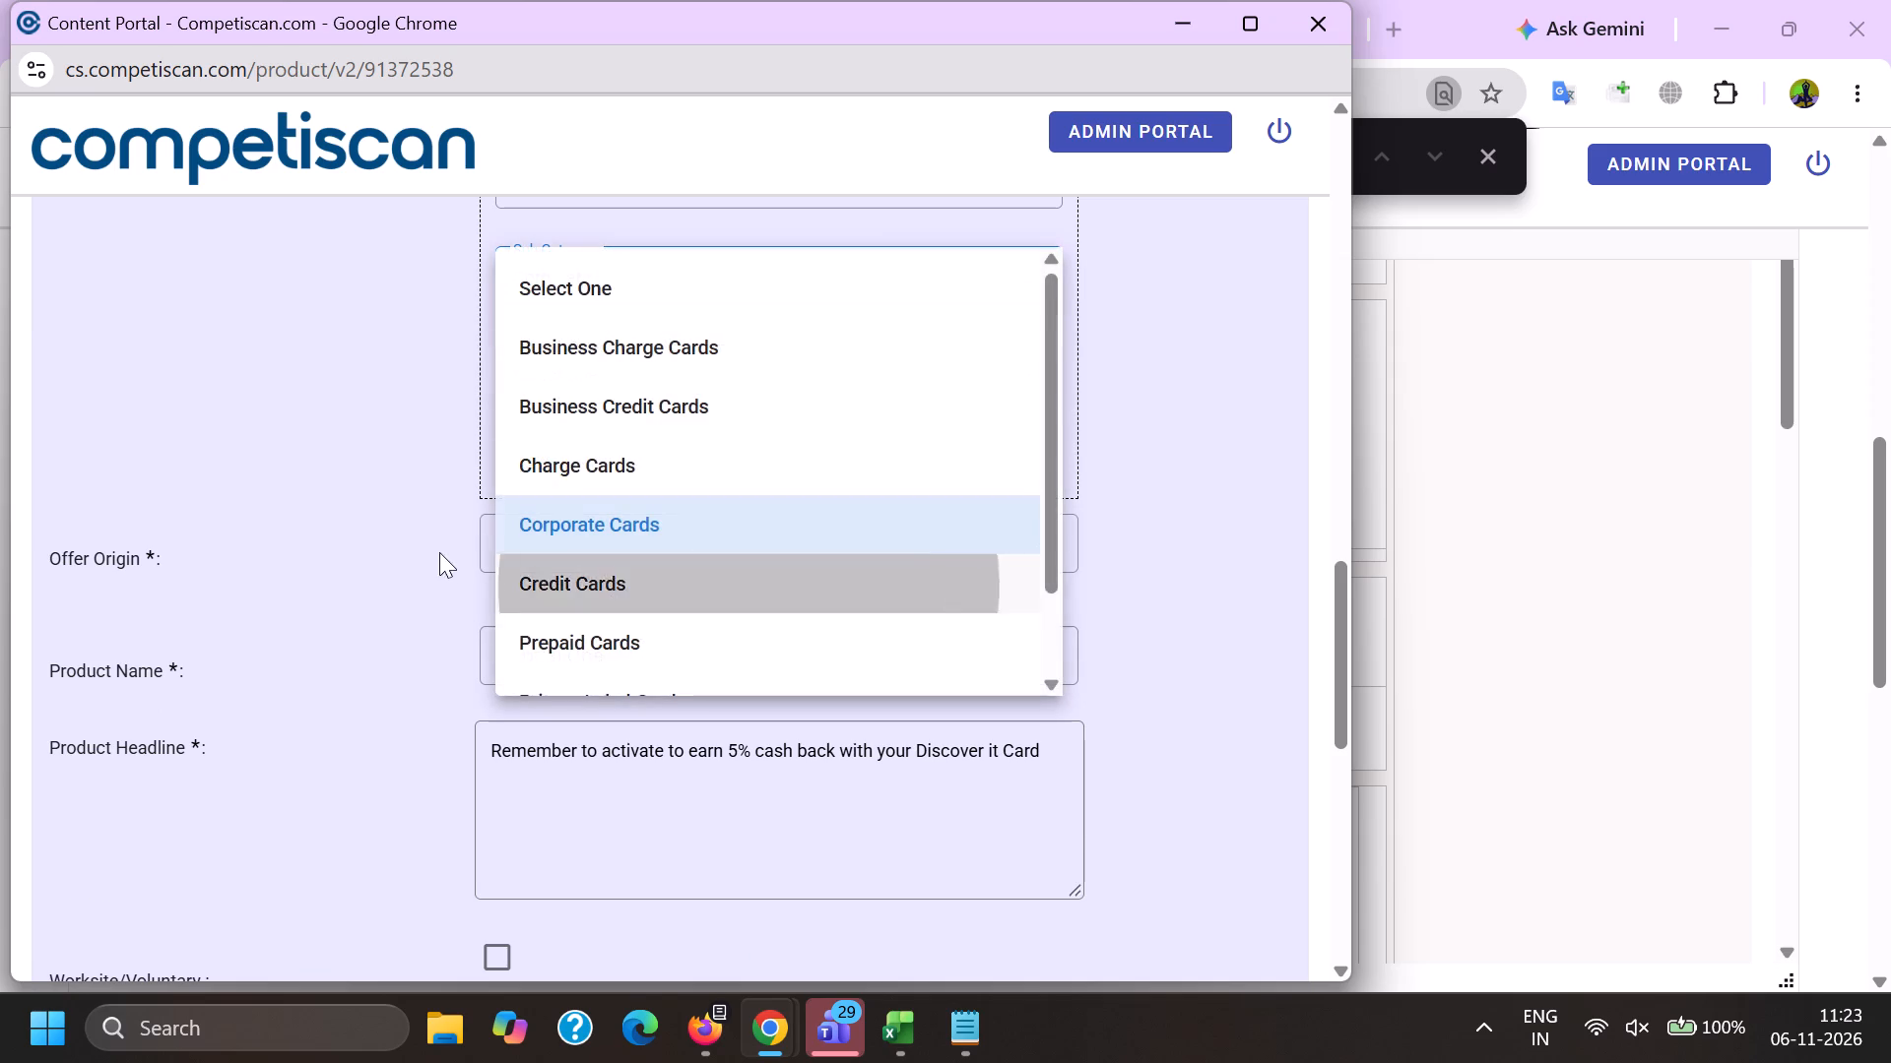
click(439, 553)
click(552, 454)
Set the product's Offer Origin to Provider/Bank.
scroll(556, 349, down, 2)
click(558, 313)
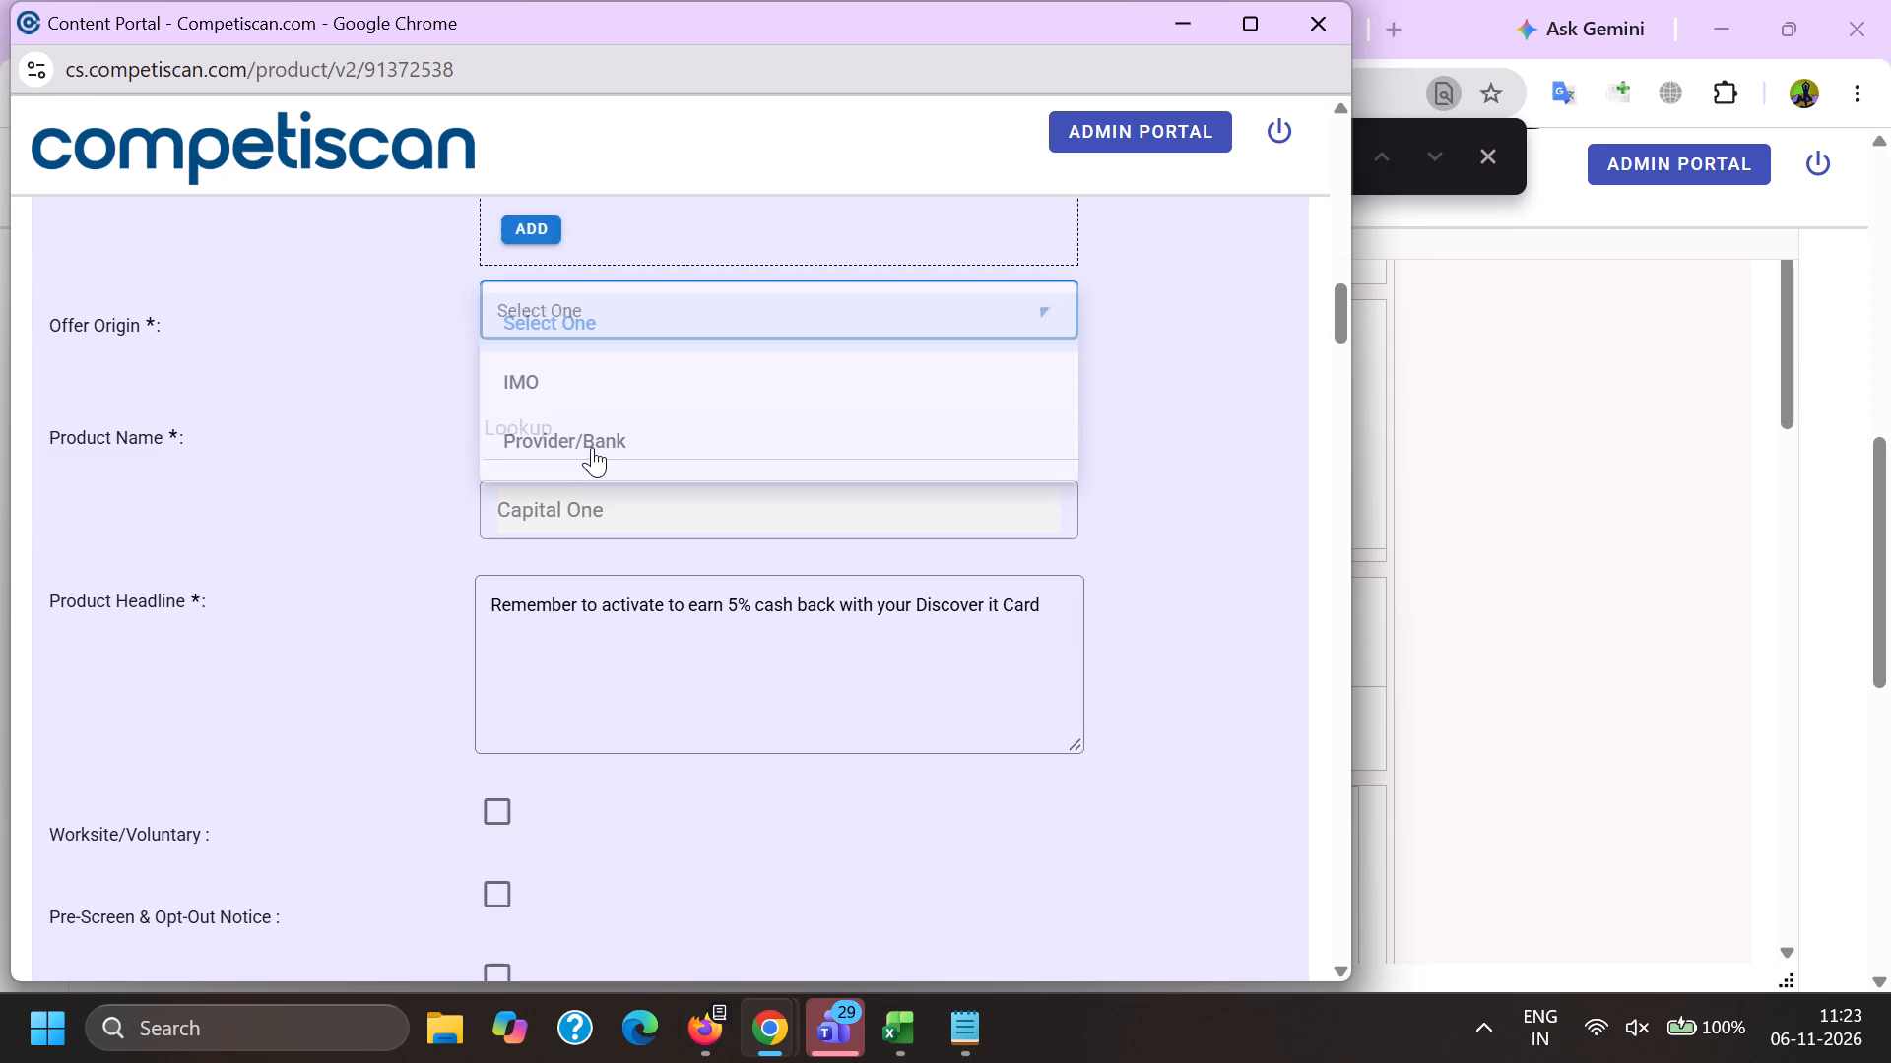
double_click(586, 443)
Look up "discover it" for the Product Name and choose Discover it.
key(ctrl+v)
triple_click(585, 437)
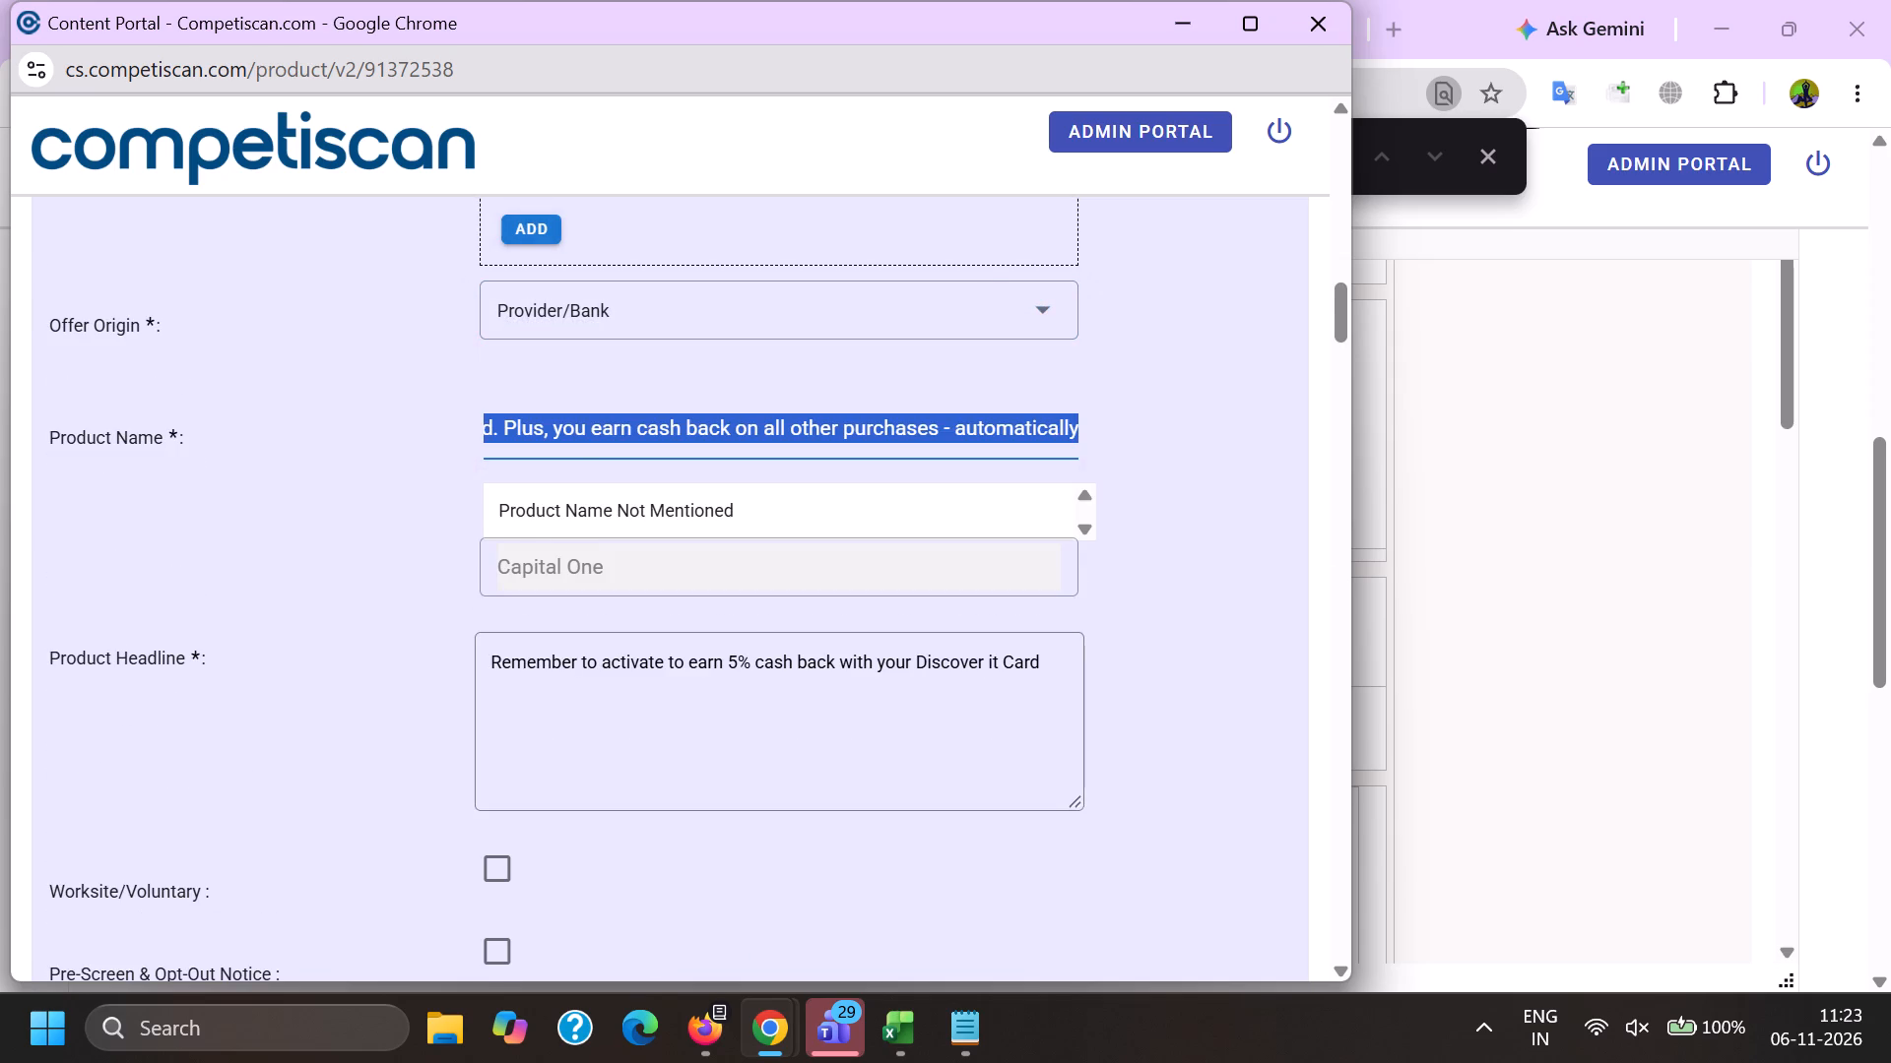
key(BackSpace)
text(dico)
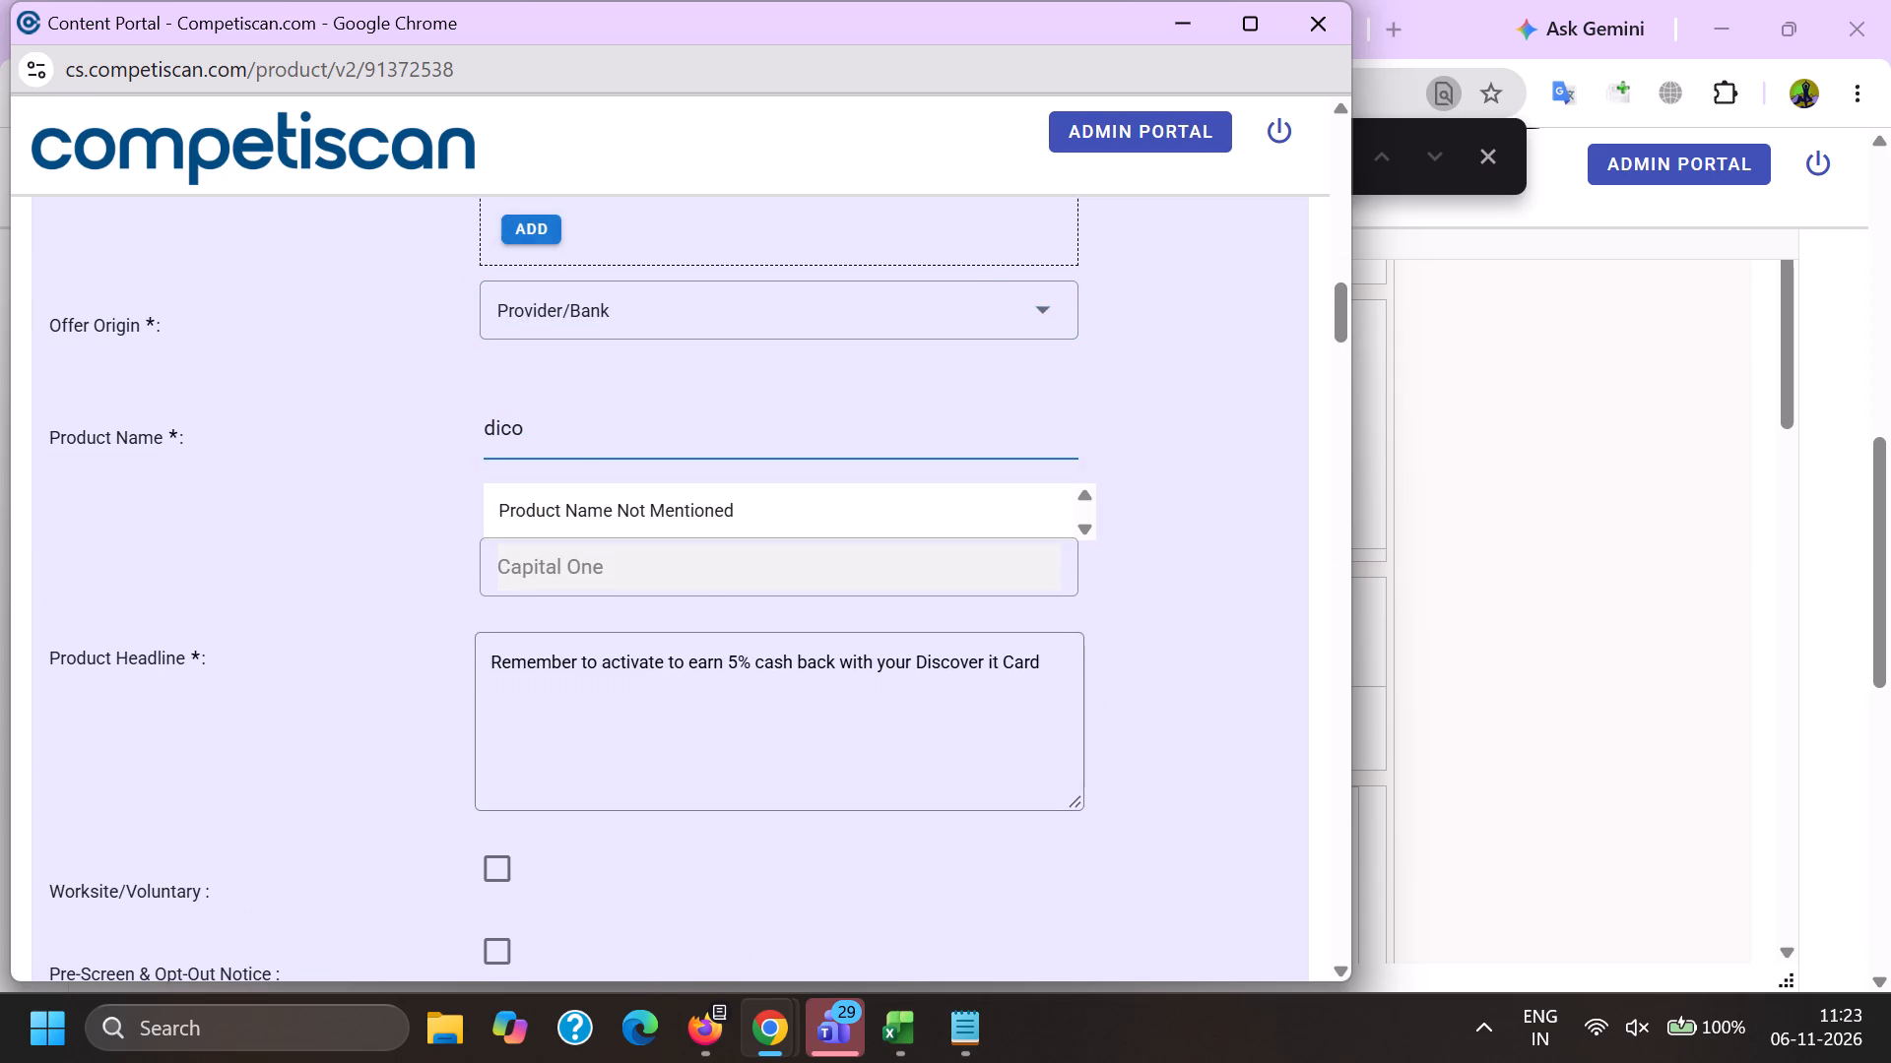
key(BackSpace)
key(BackSpace)
key(BackSpace)
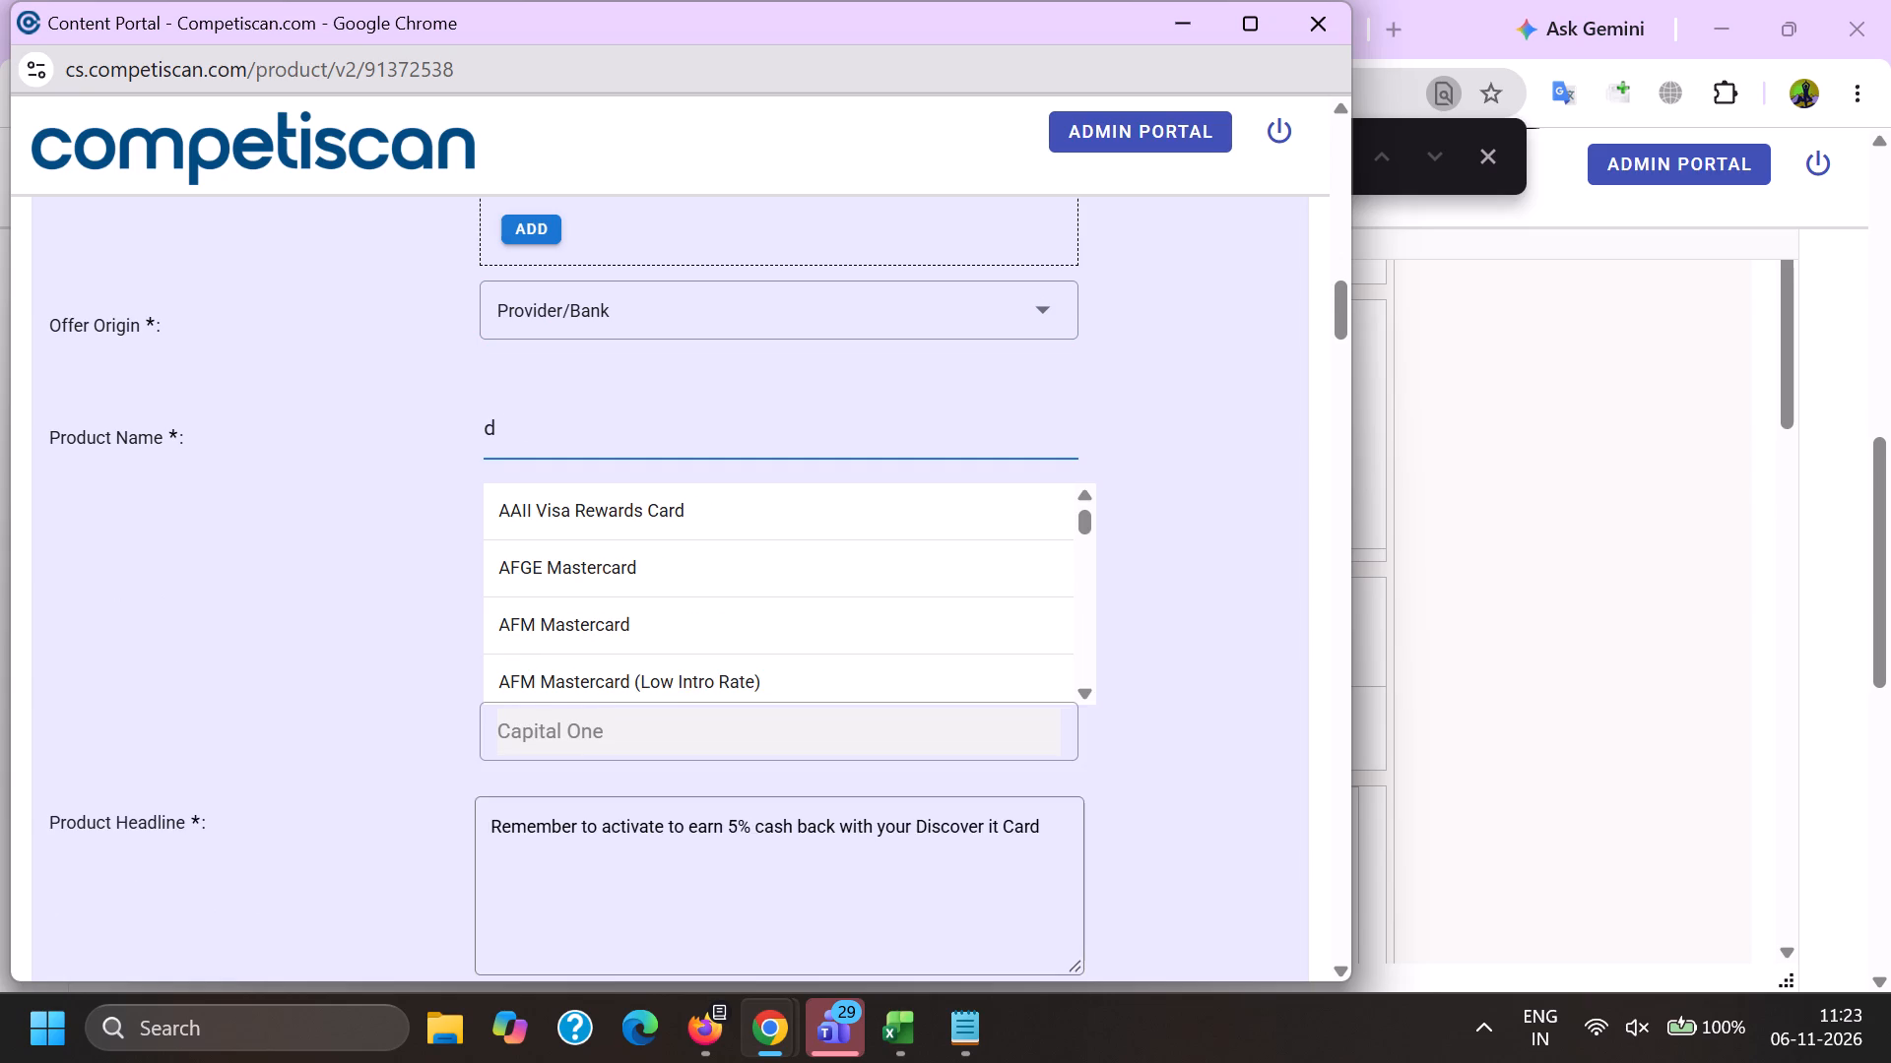
text(iscover it)
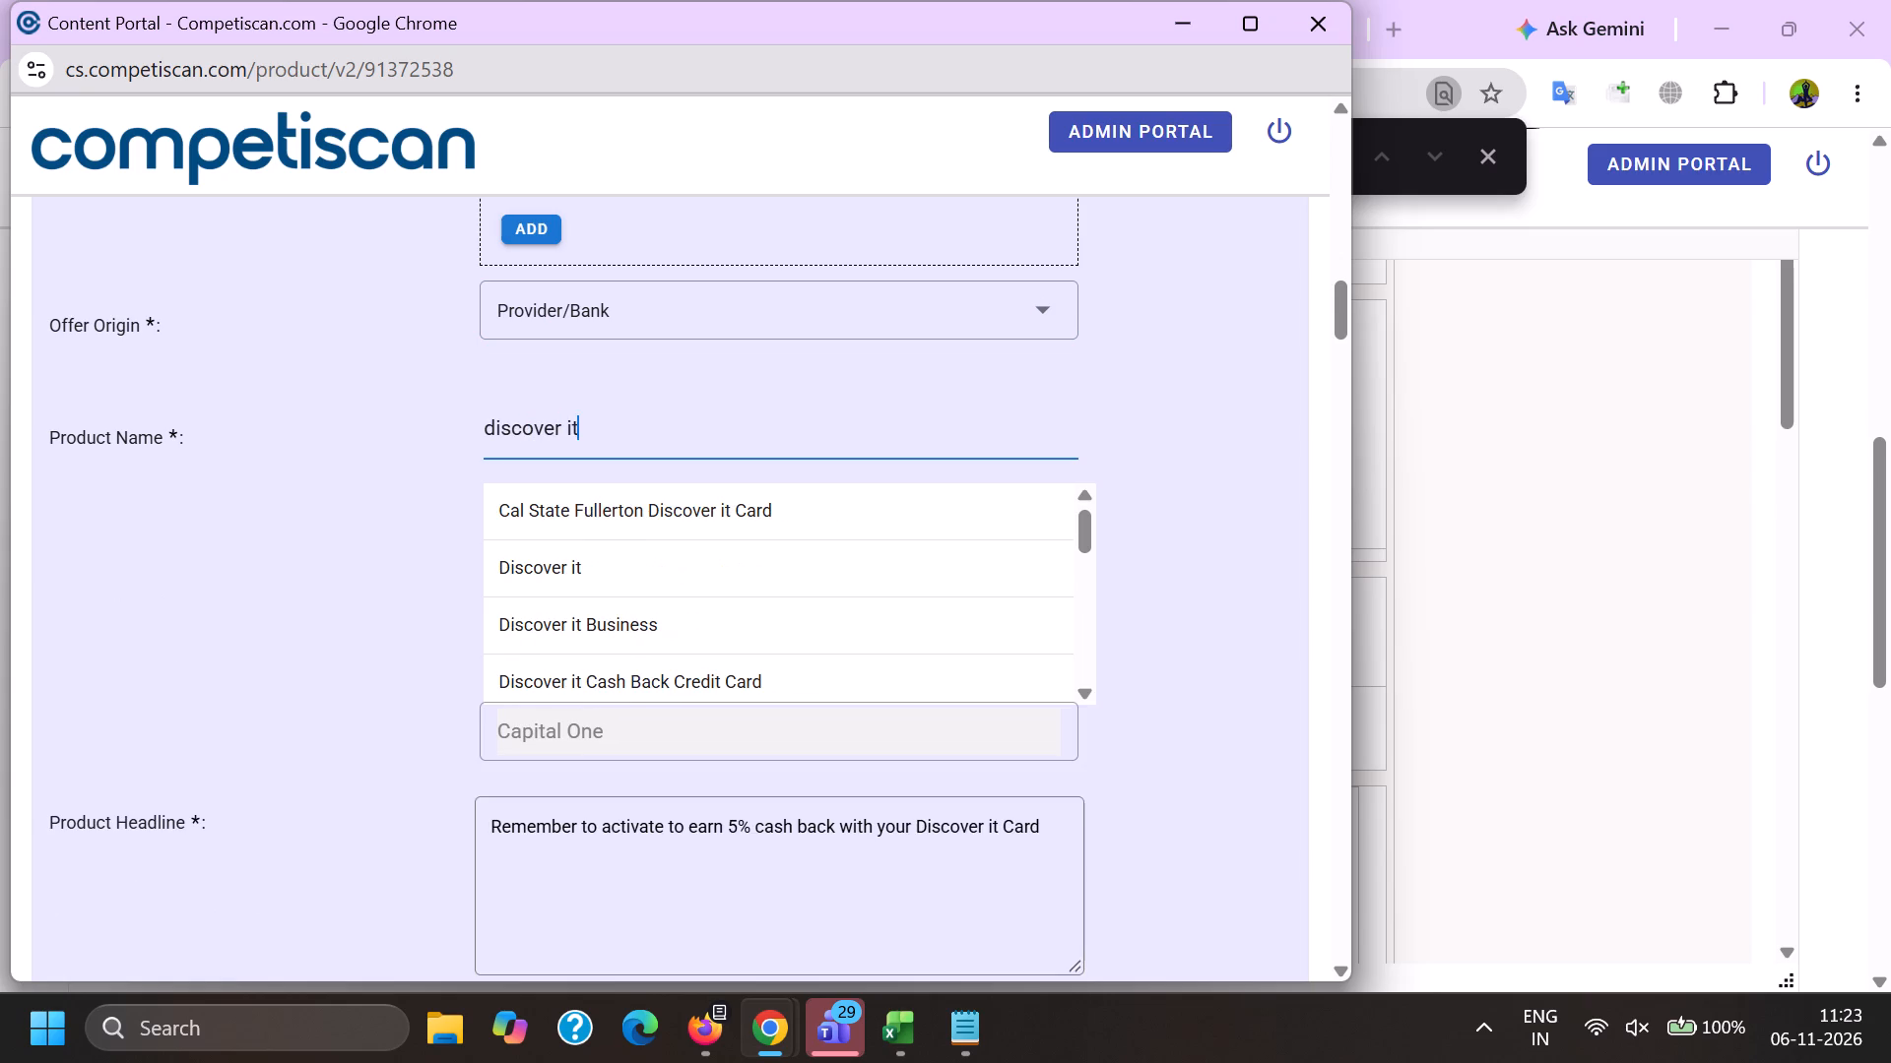
click(567, 583)
Replace the Product Headline with the copied offer text ending "Plus, you earn cash back on all other purchases - automatically".
key(alt+Tab)
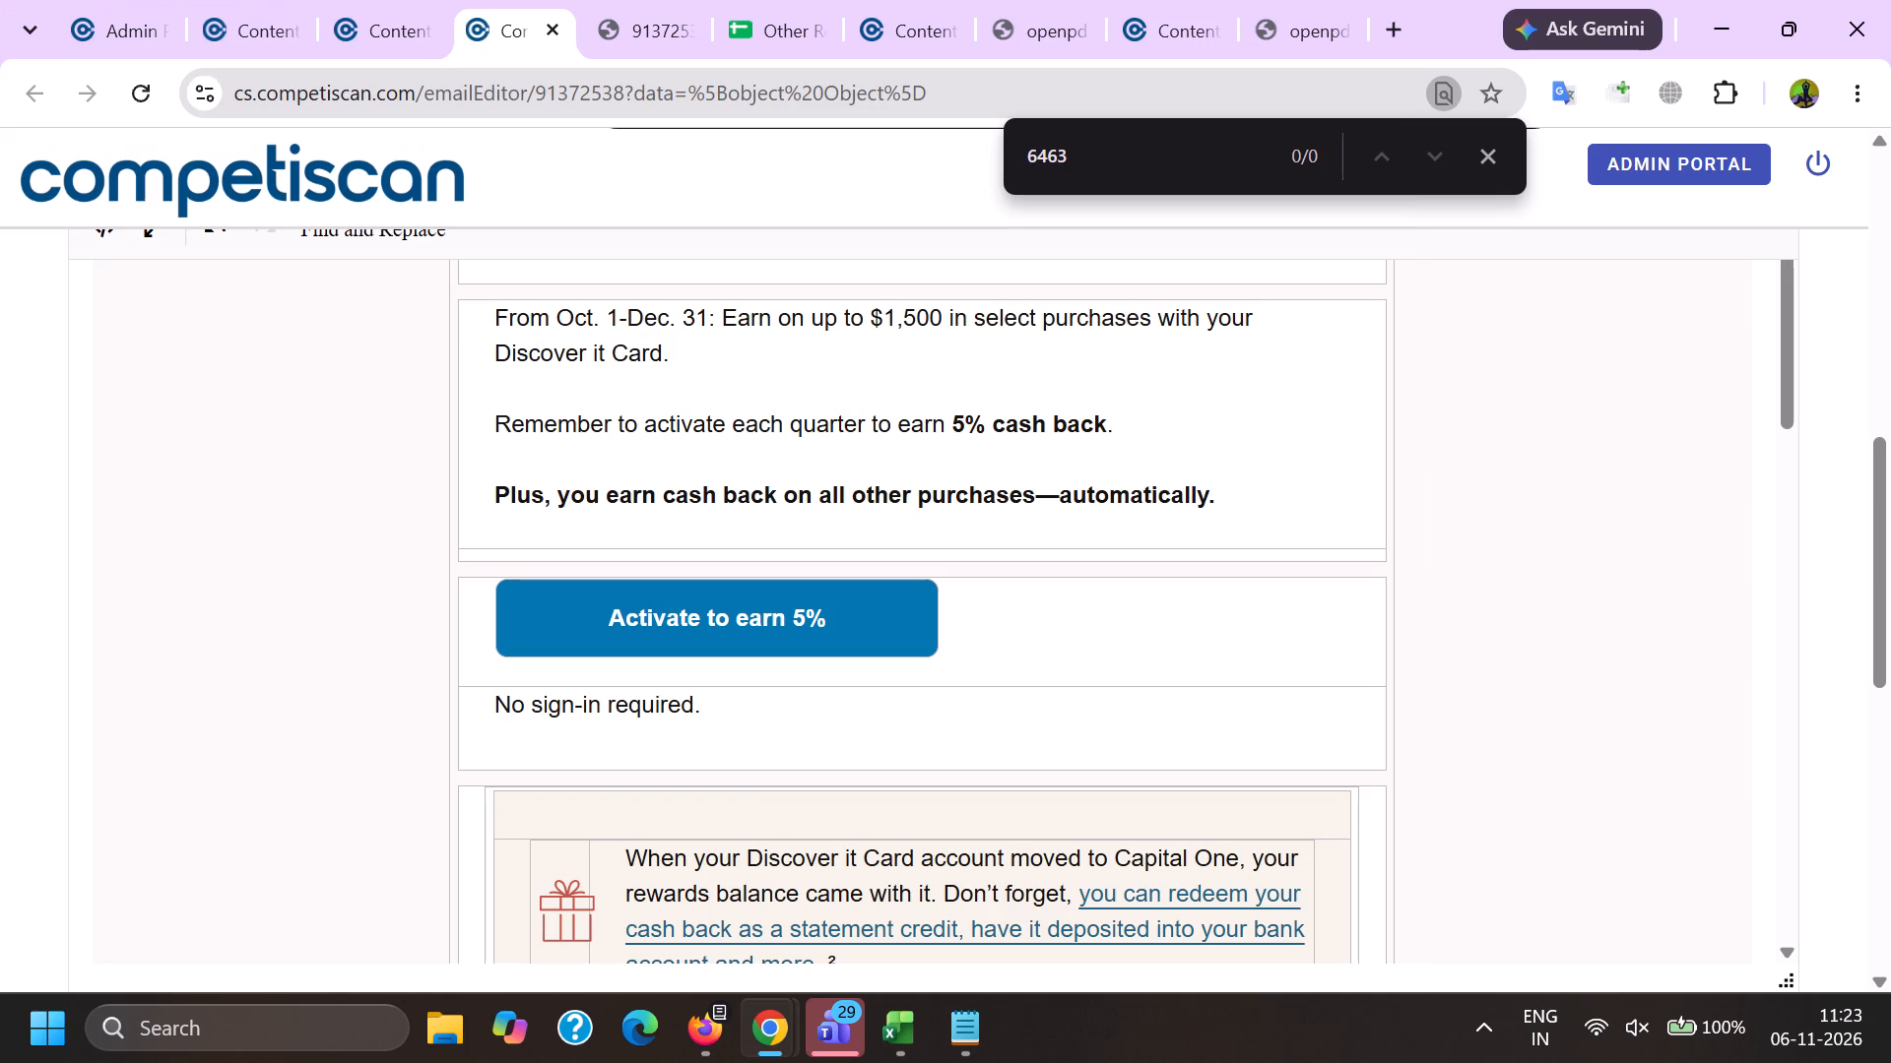
key(alt+Tab)
triple_click(781, 633)
key(ctrl+v)
Set the Response Mechanism to URL/Website.
scroll(577, 658, down, 5)
click(552, 503)
scroll(561, 344, down, 6)
click(639, 763)
click(430, 726)
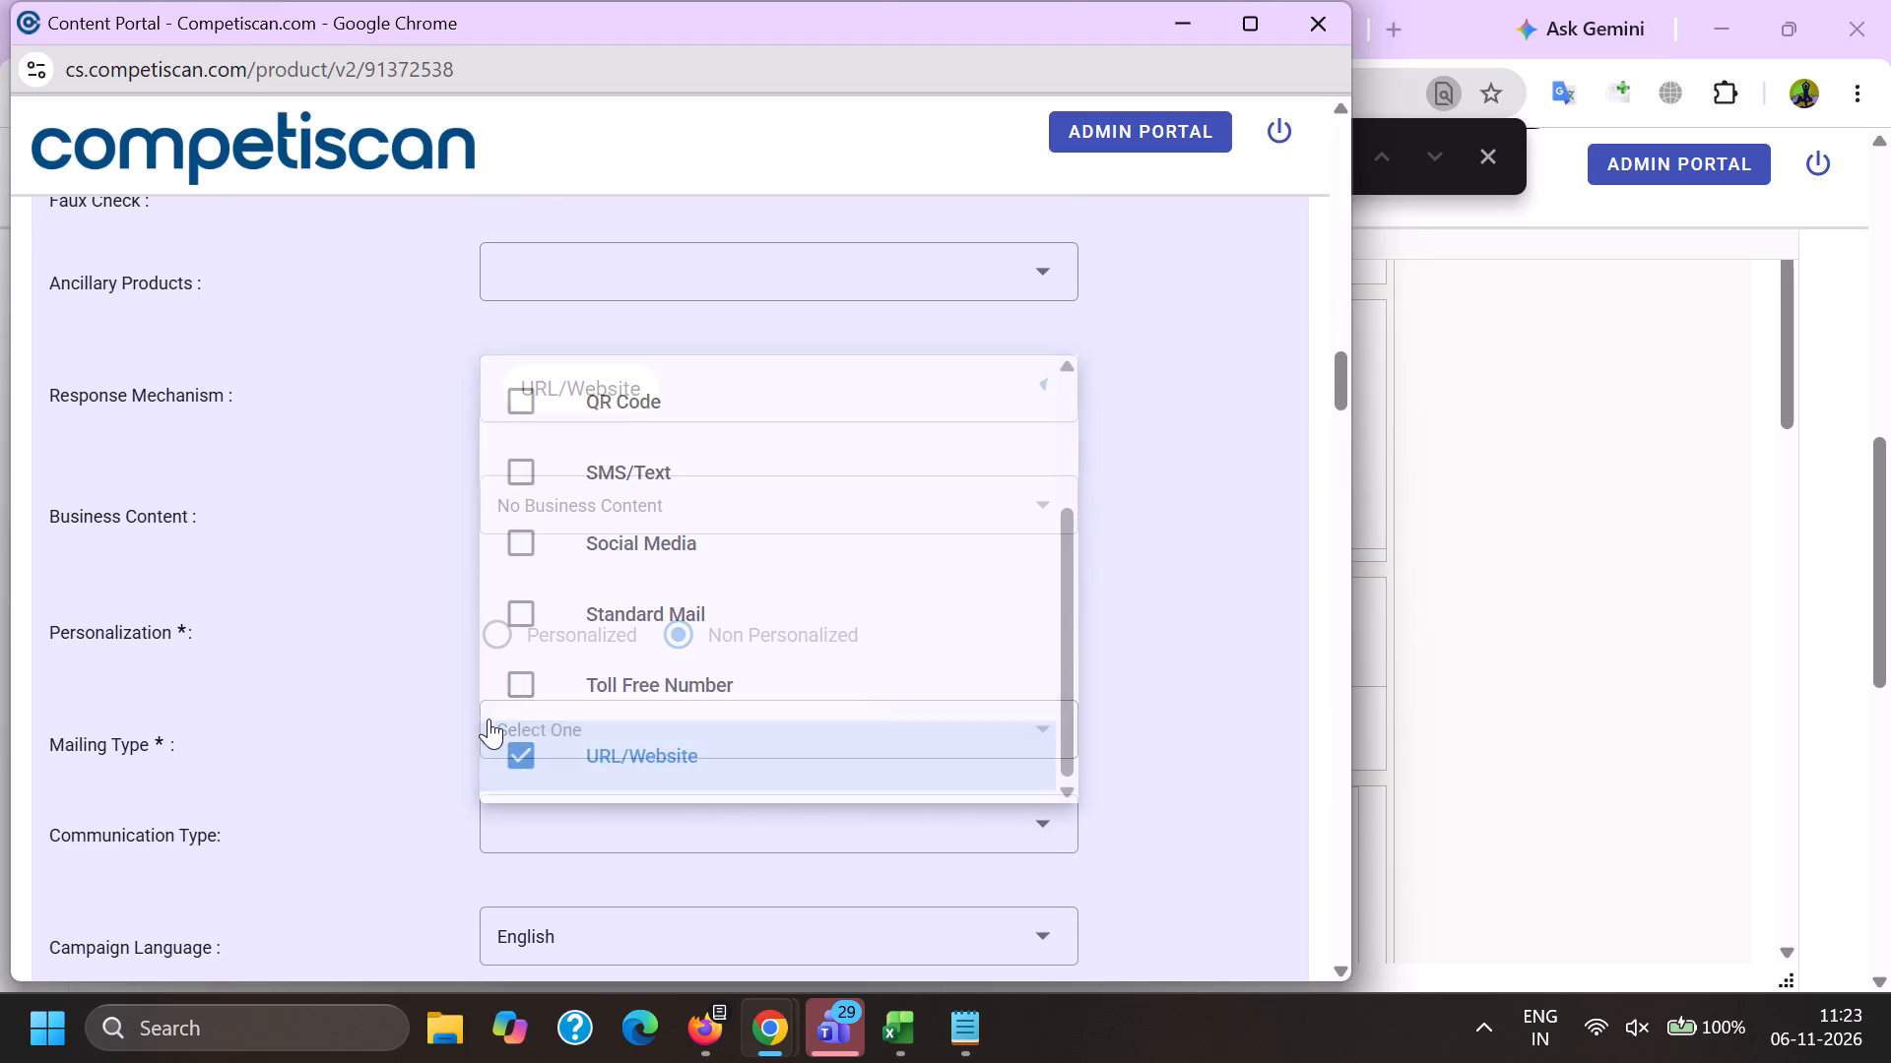
Mark the product as Personalized and set its Mailing Type to Loyalty/Retention.
click(489, 719)
click(562, 748)
click(493, 726)
click(501, 632)
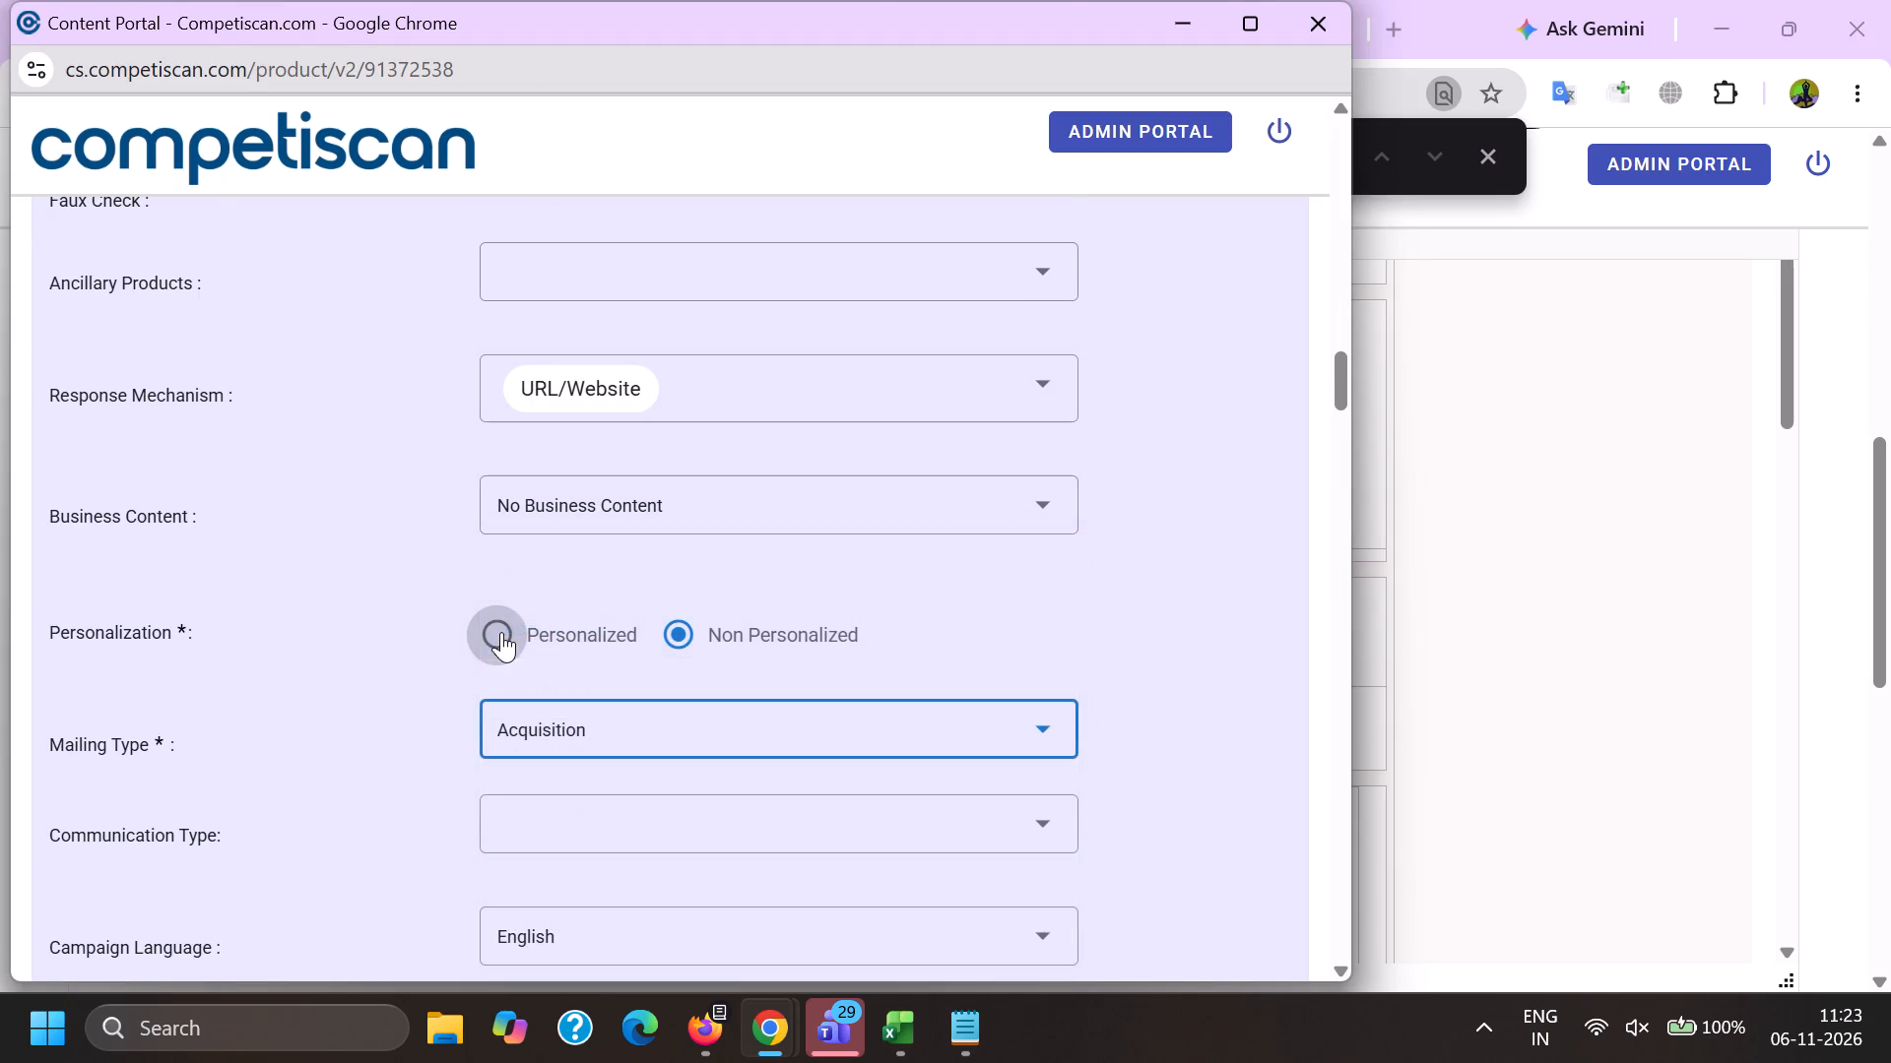
click(501, 632)
click(556, 714)
click(577, 760)
Check reference product 20840169 and set the same Communication Type, Bonuses/Contests/Incentives, on product 91372538.
key(alt+Tab)
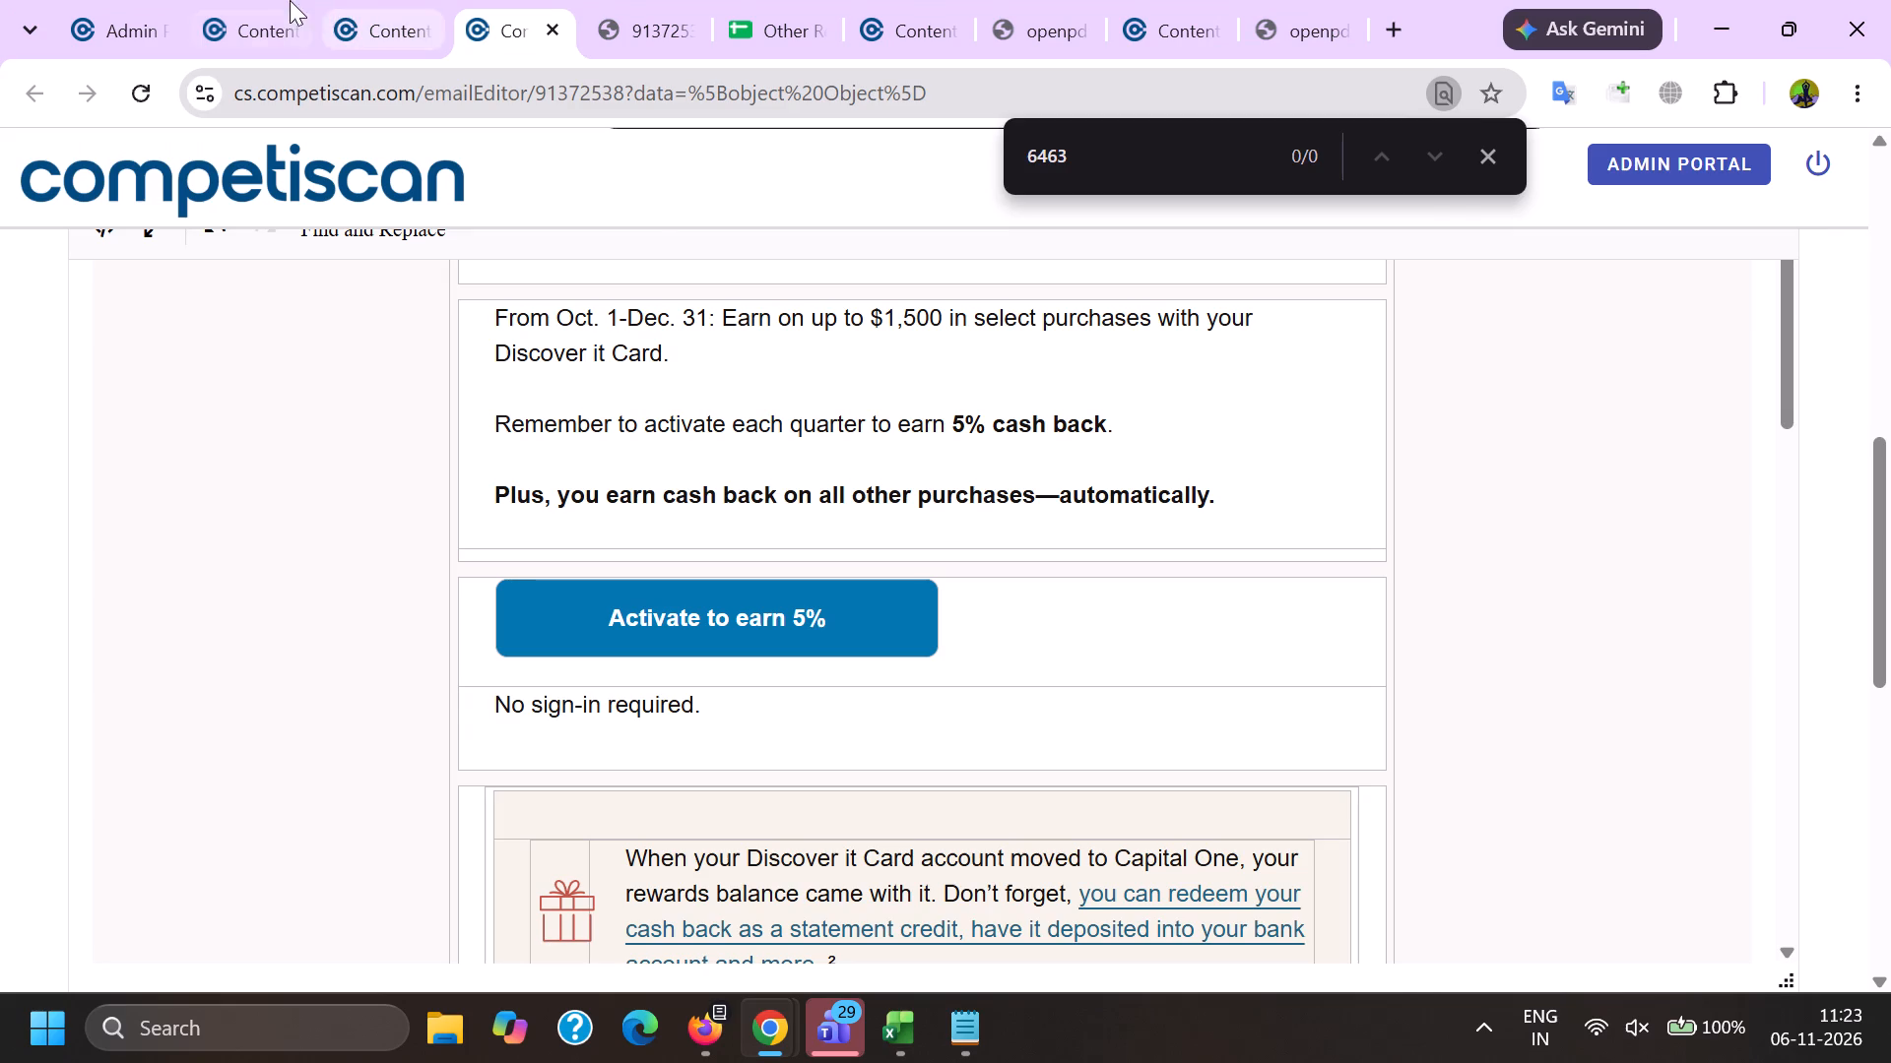
click(290, 0)
scroll(652, 461, down, 12)
key(alt+Tab)
scroll(660, 703, down, 1)
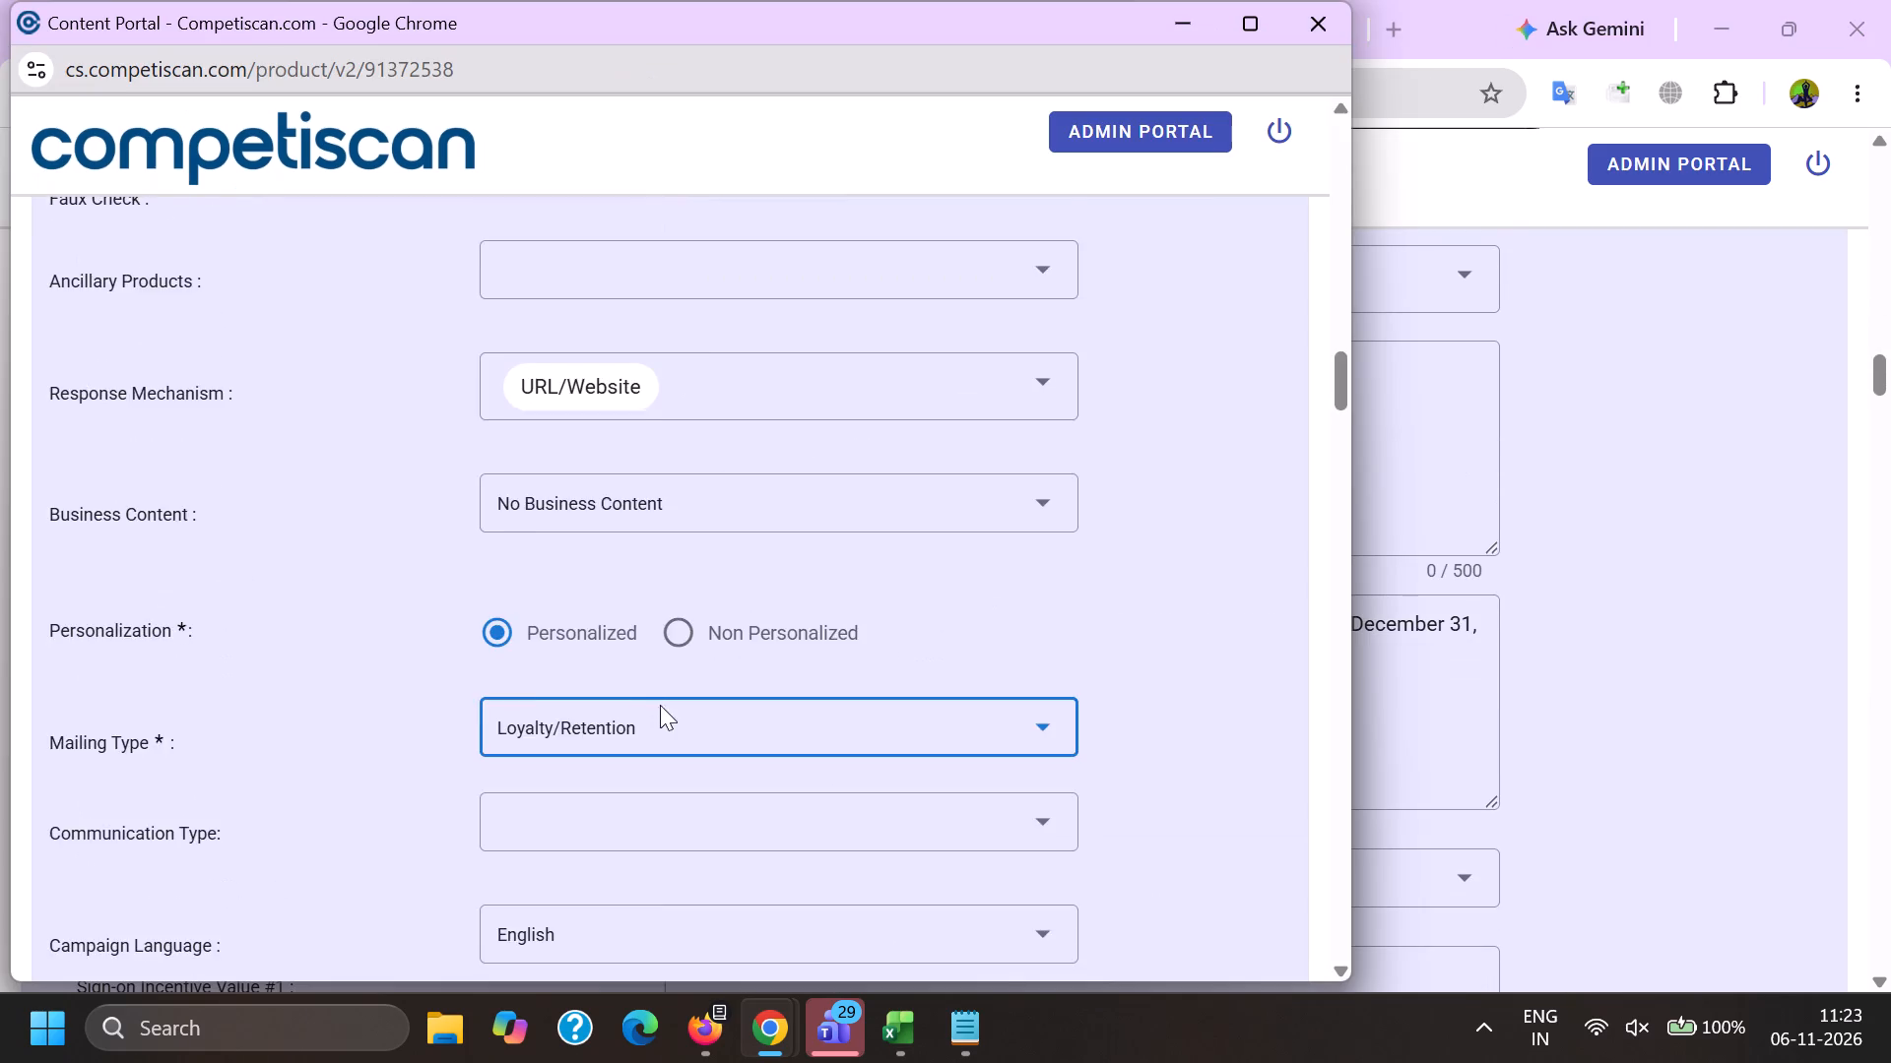
scroll(660, 705, down, 1)
click(561, 548)
scroll(593, 380, down, 1)
click(666, 609)
click(396, 574)
Copy the Ongoing Incentive text from reference product 20840169 into the Ongoing Incentive of product 91372538.
key(alt+Tab)
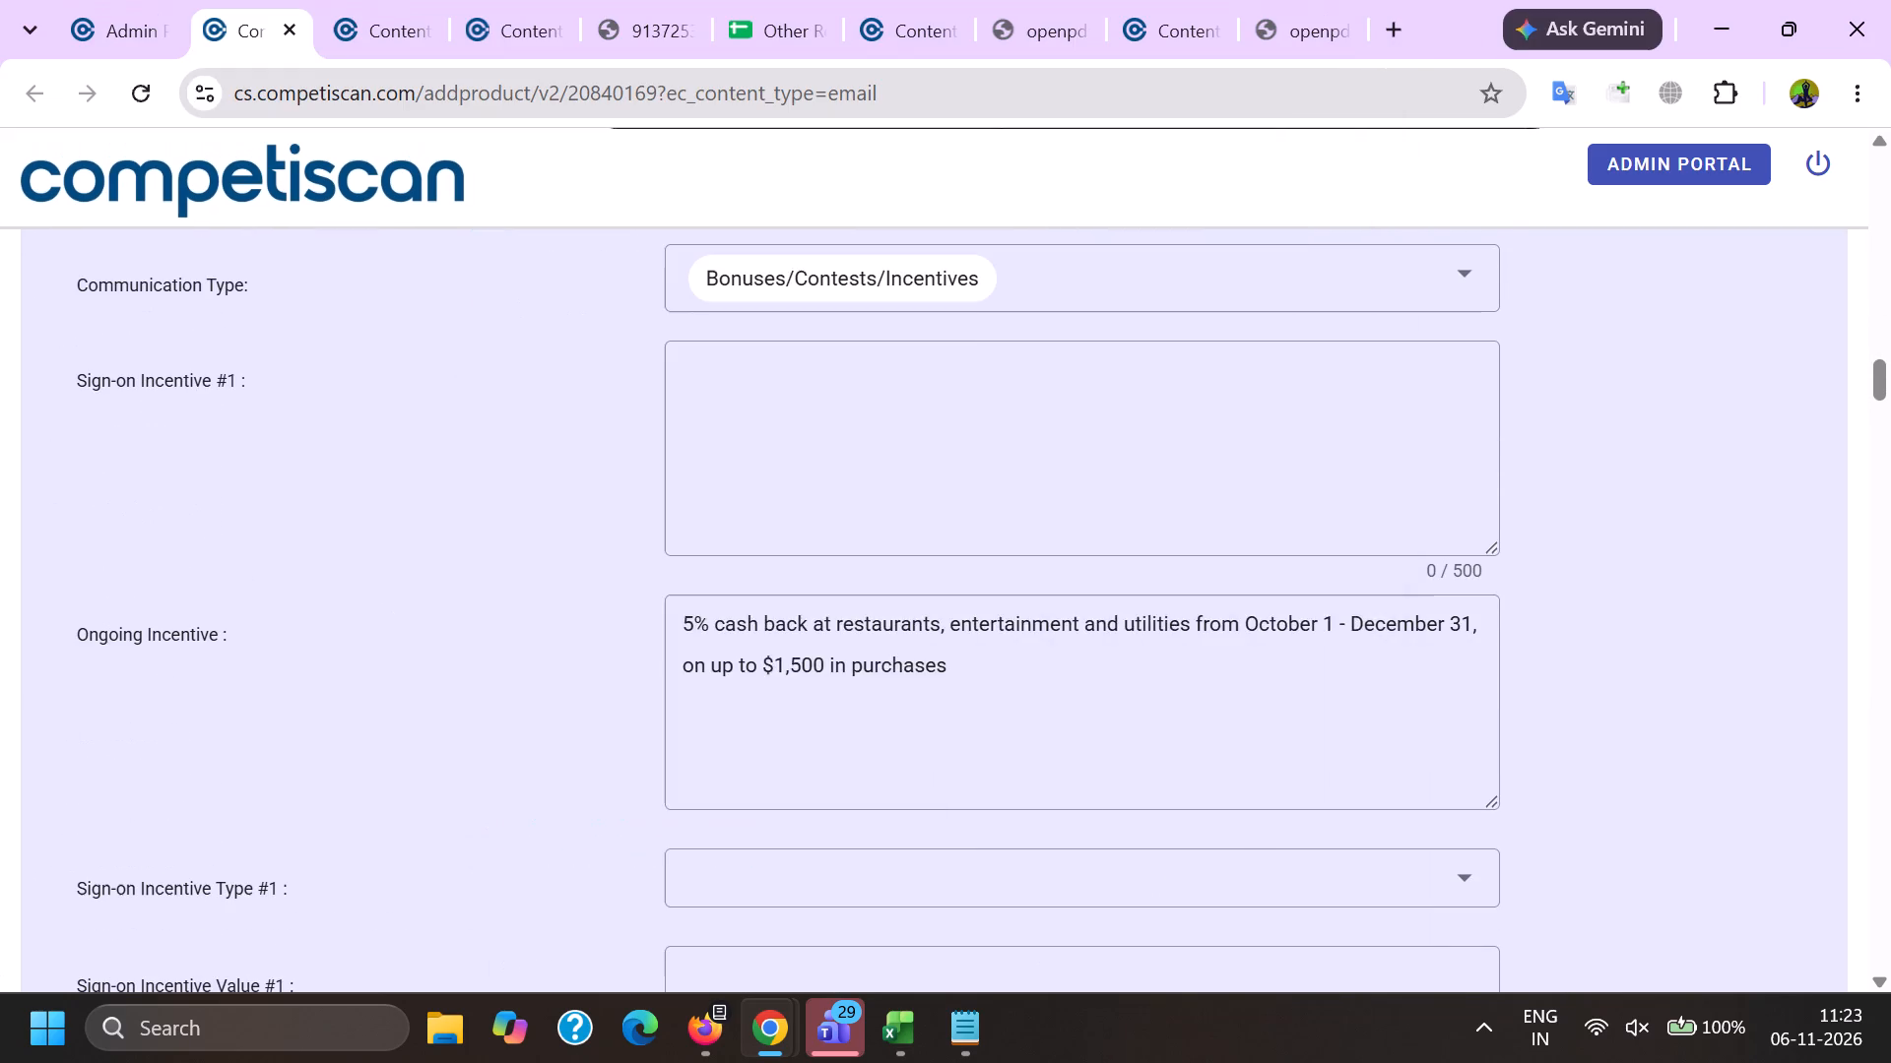
drag(1371, 709, 216, 530)
key(ctrl+c)
key(alt+Tab)
scroll(440, 586, down, 2)
click(732, 204)
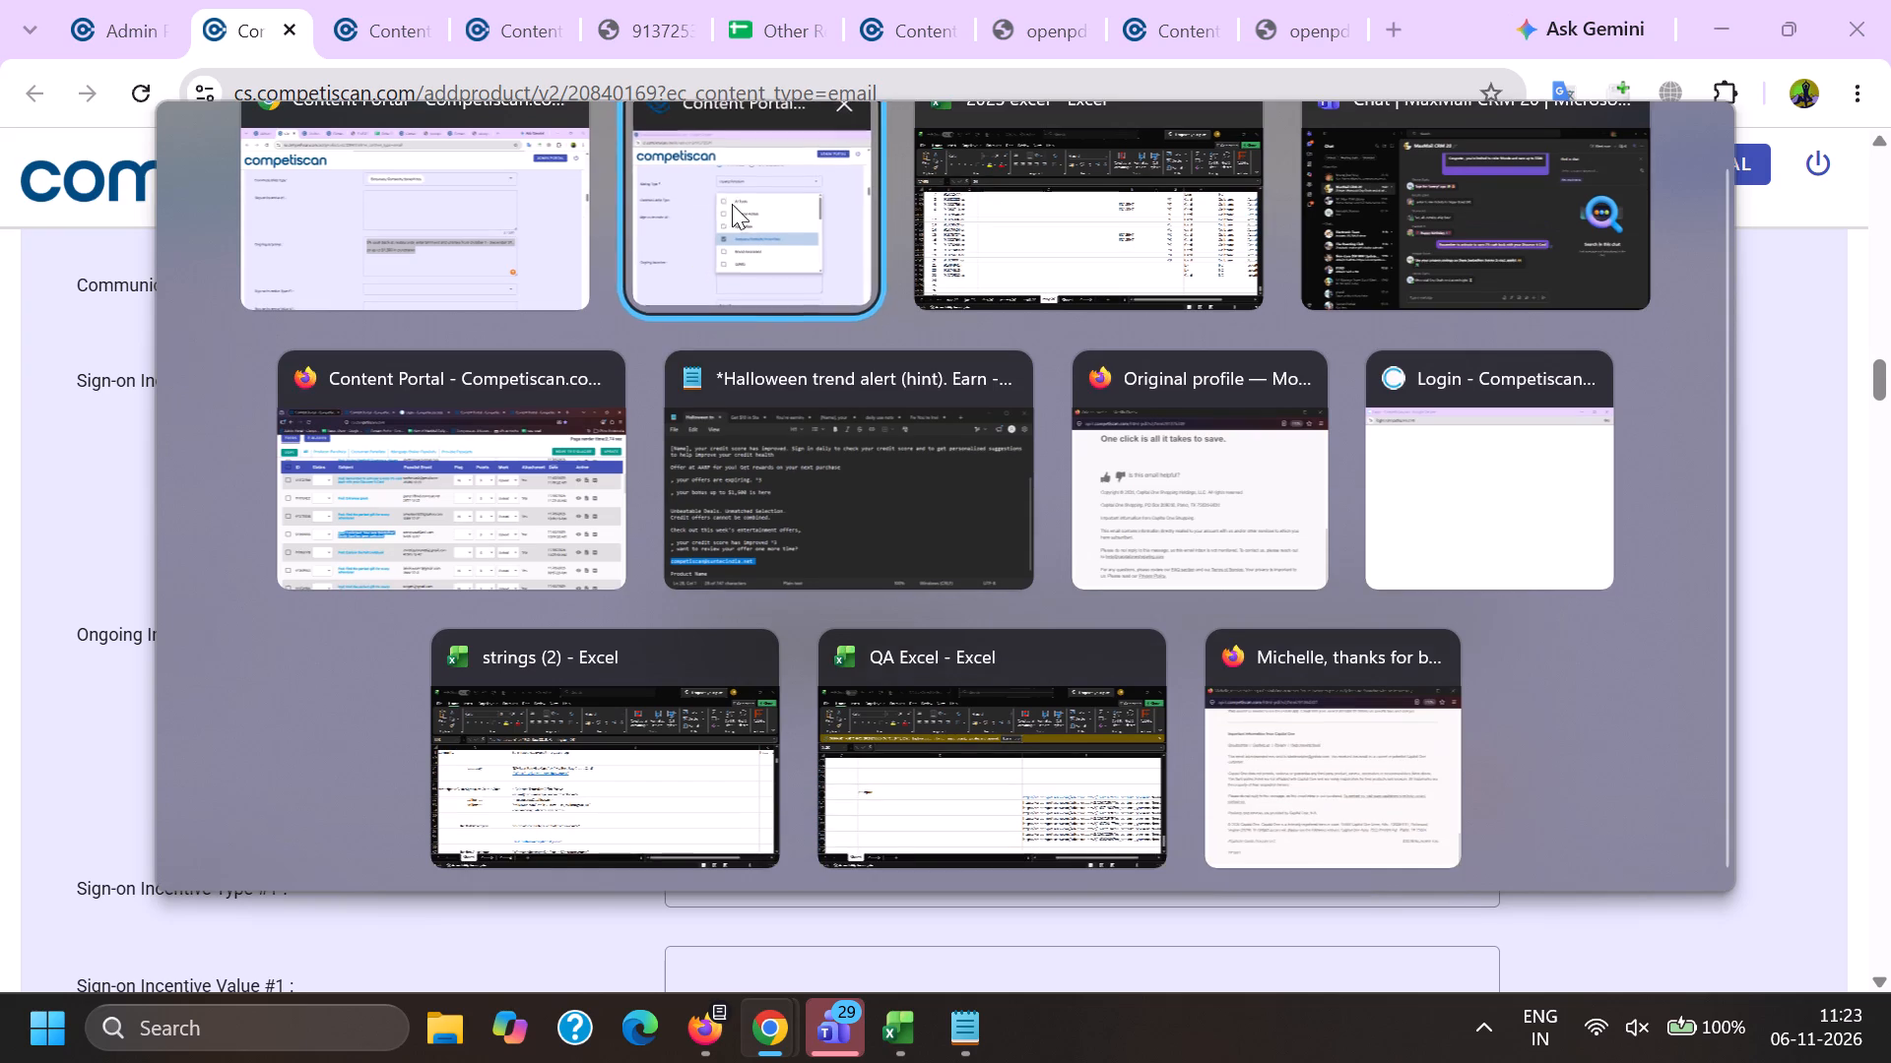
click(430, 499)
click(588, 776)
key(ctrl+v)
Set the Card Network to Discover in the payment card offer details of product 91372538.
key(alt+Tab)
scroll(455, 610, down, 2)
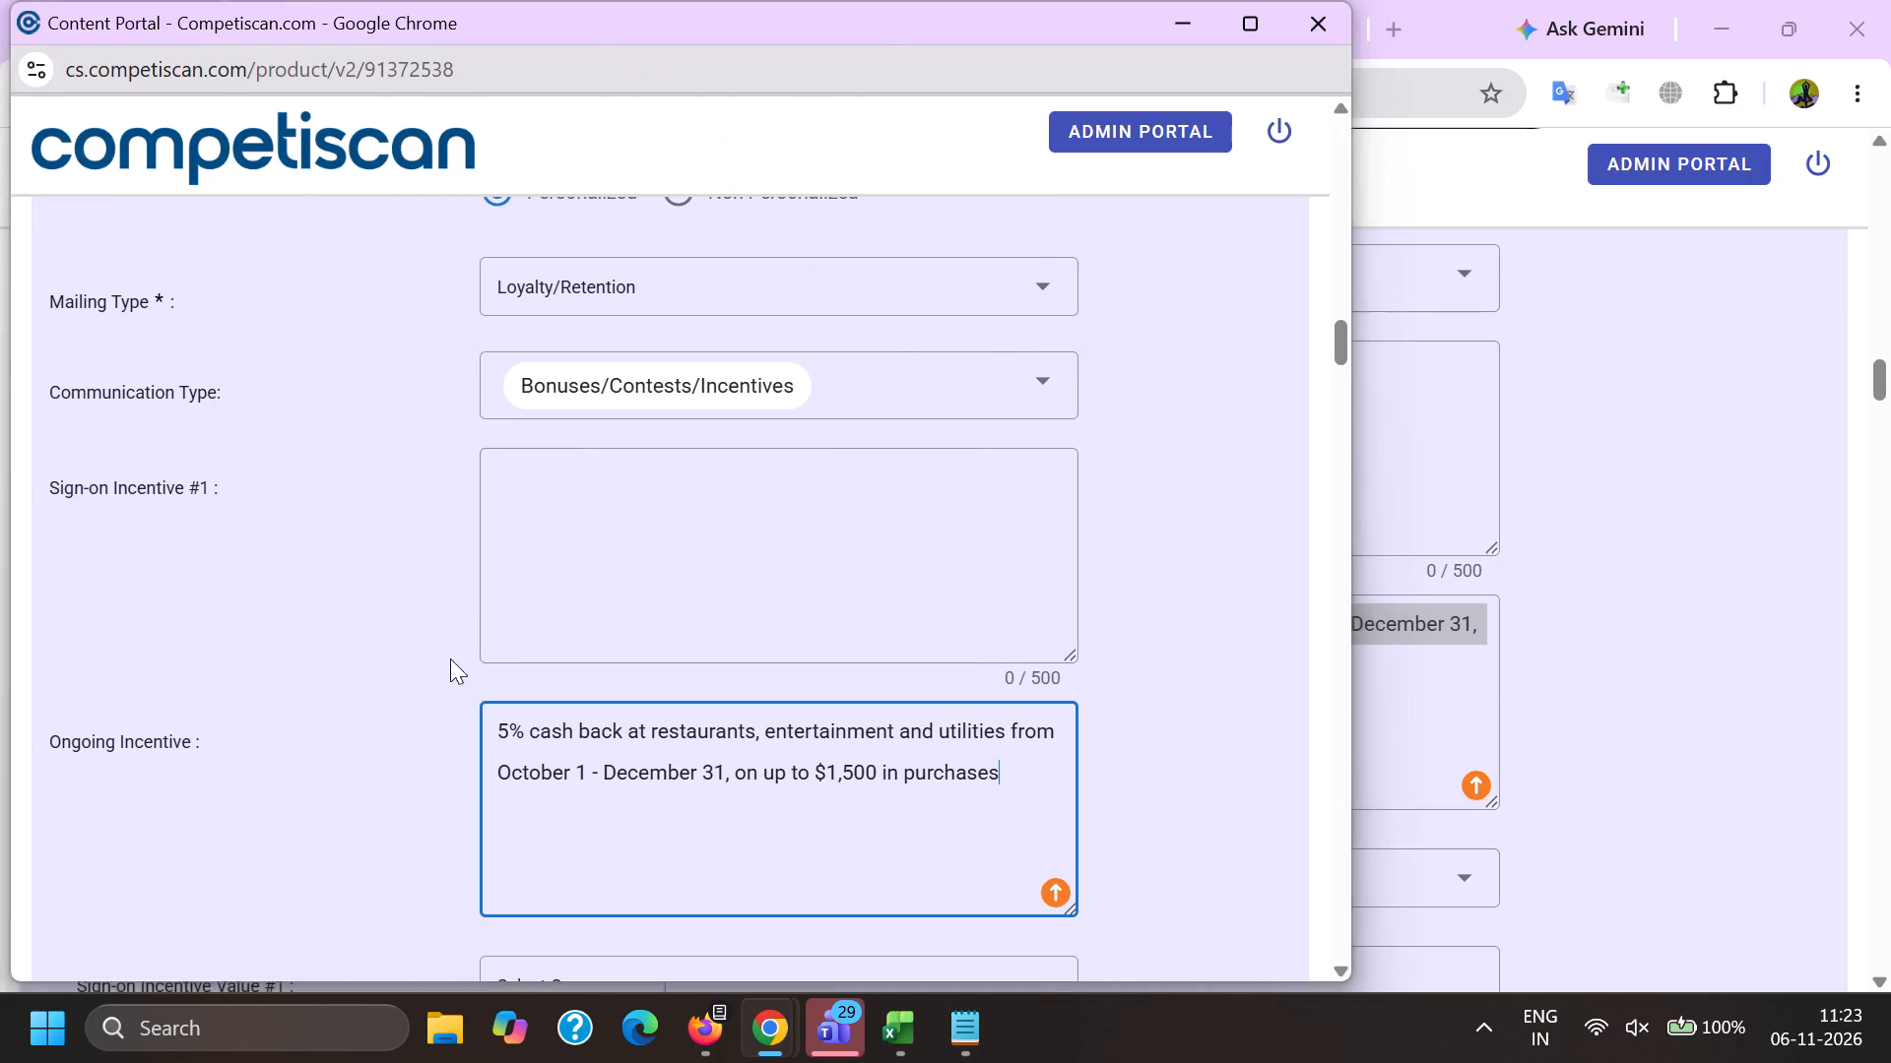
scroll(450, 658, down, 20)
scroll(450, 658, down, 7)
key(alt+Tab)
scroll(479, 592, down, 3)
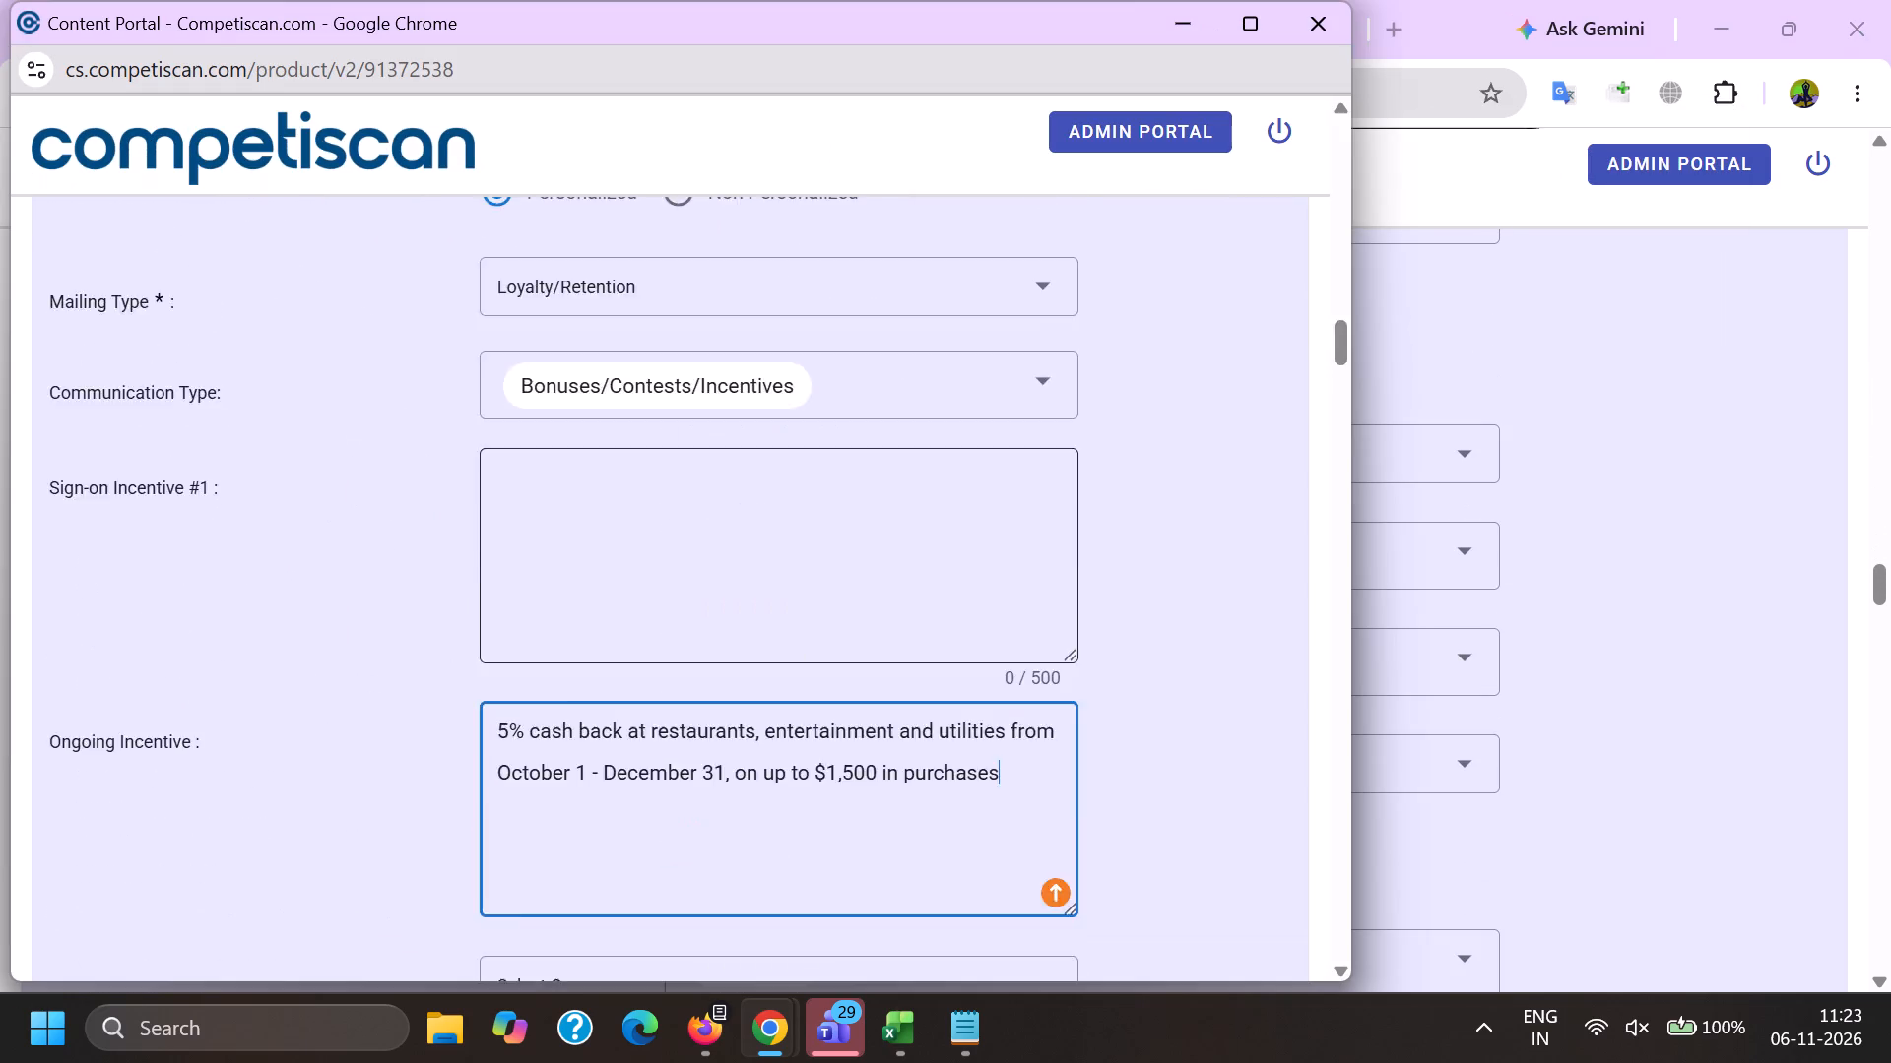
scroll(479, 592, down, 20)
scroll(479, 592, down, 2)
scroll(554, 553, down, 5)
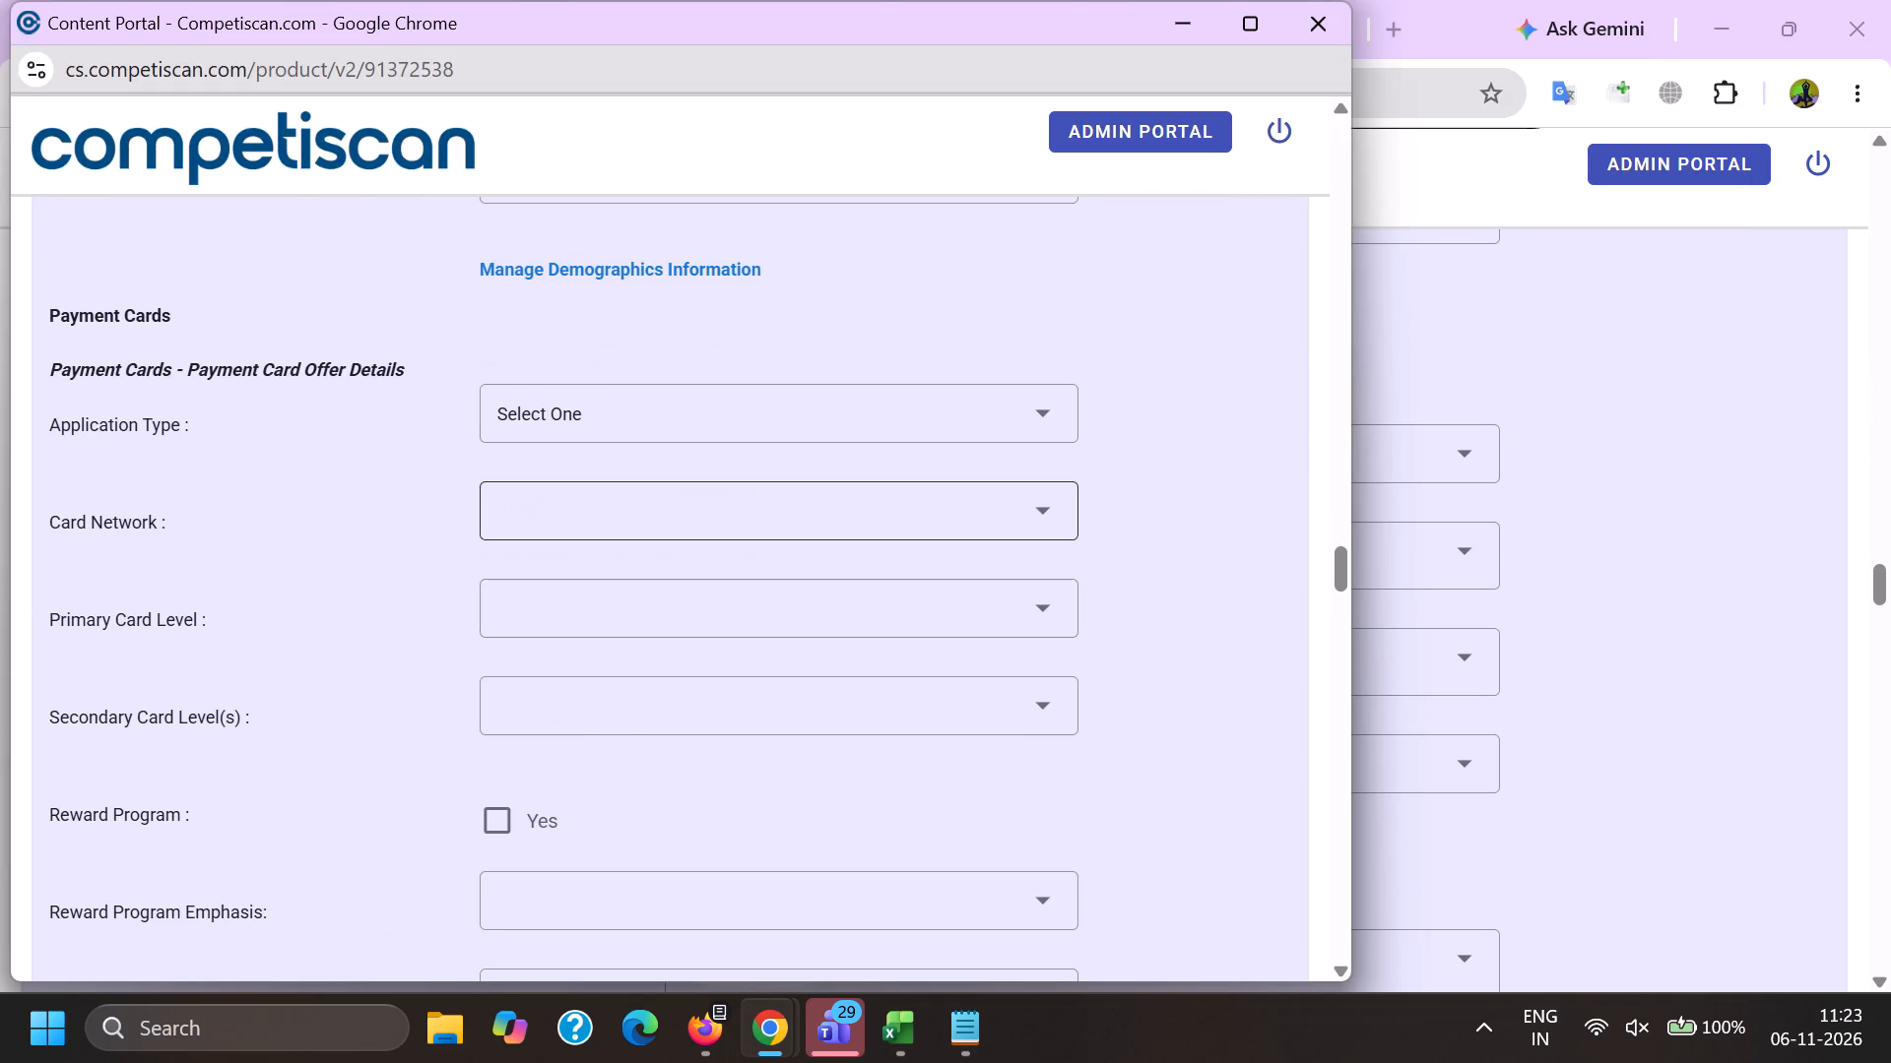
click(567, 511)
click(638, 687)
click(474, 646)
Set the Primary Card Level to Platinum.
click(524, 627)
scroll(564, 499, down, 2)
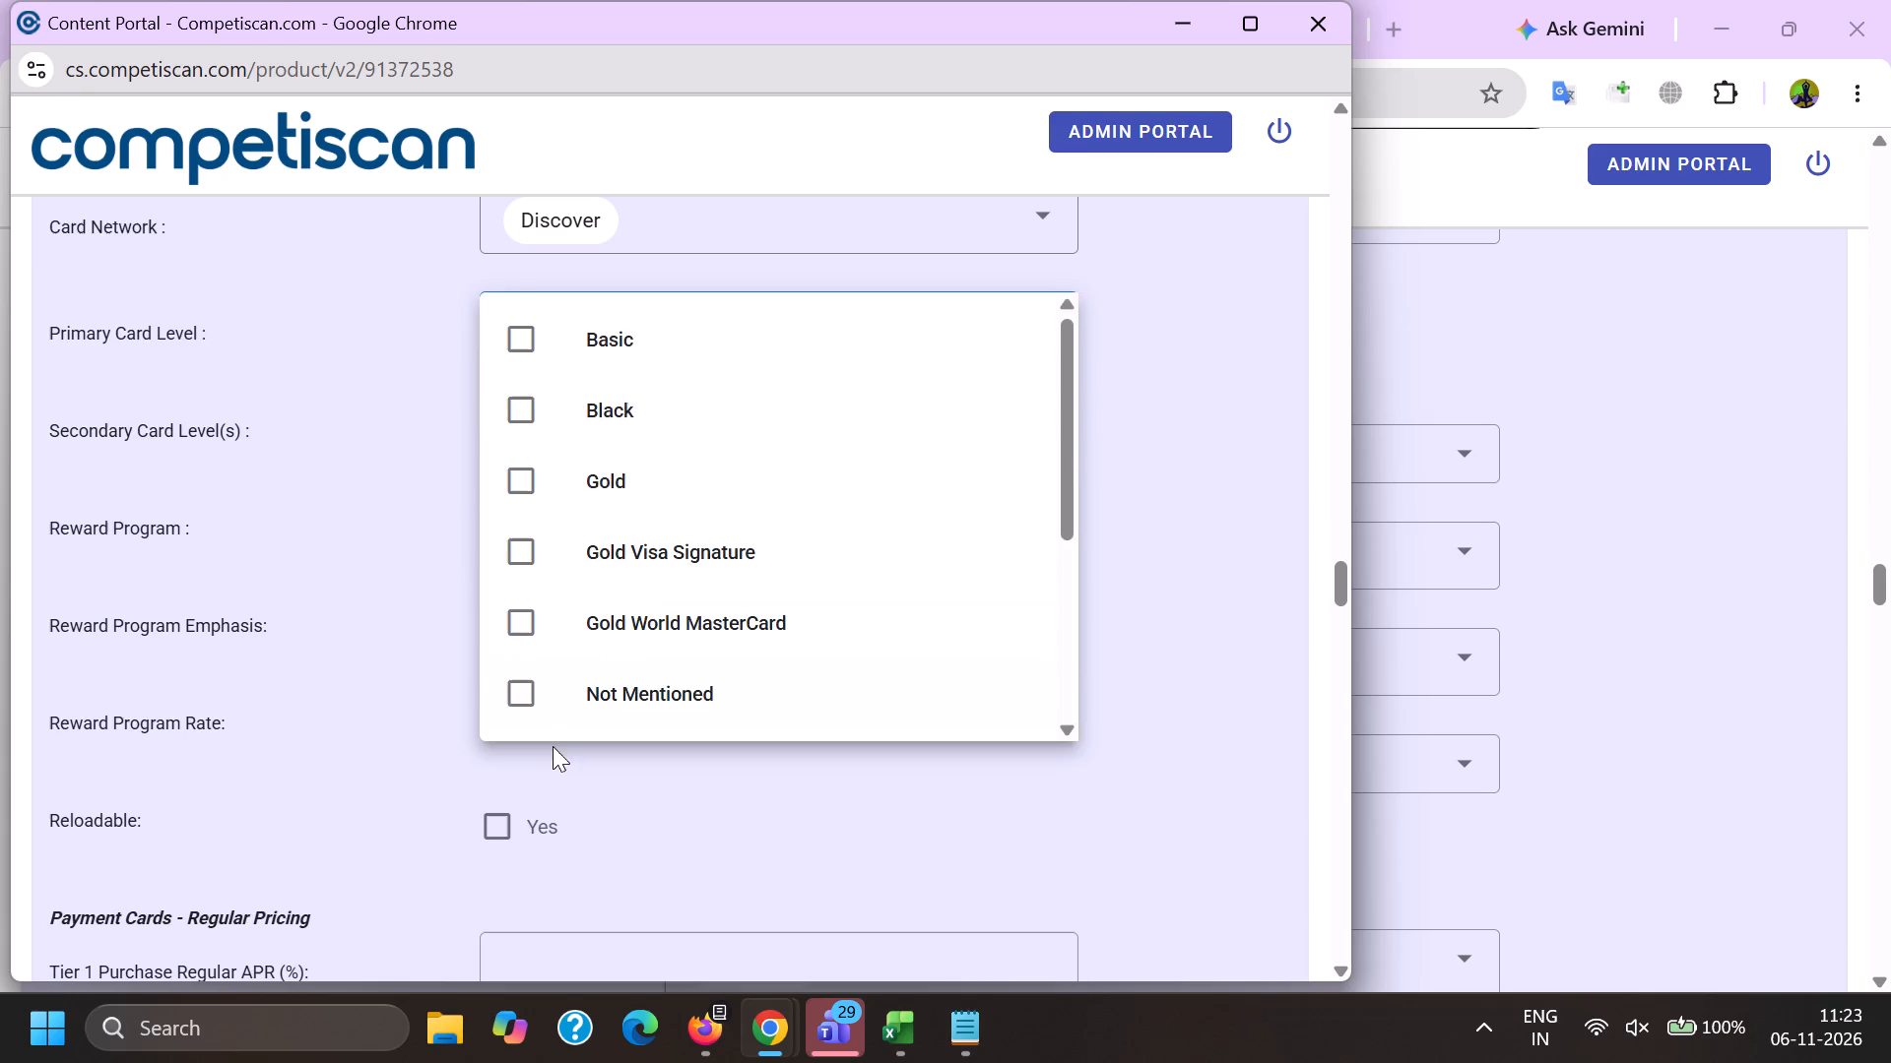
scroll(614, 648, down, 5)
click(619, 399)
click(233, 481)
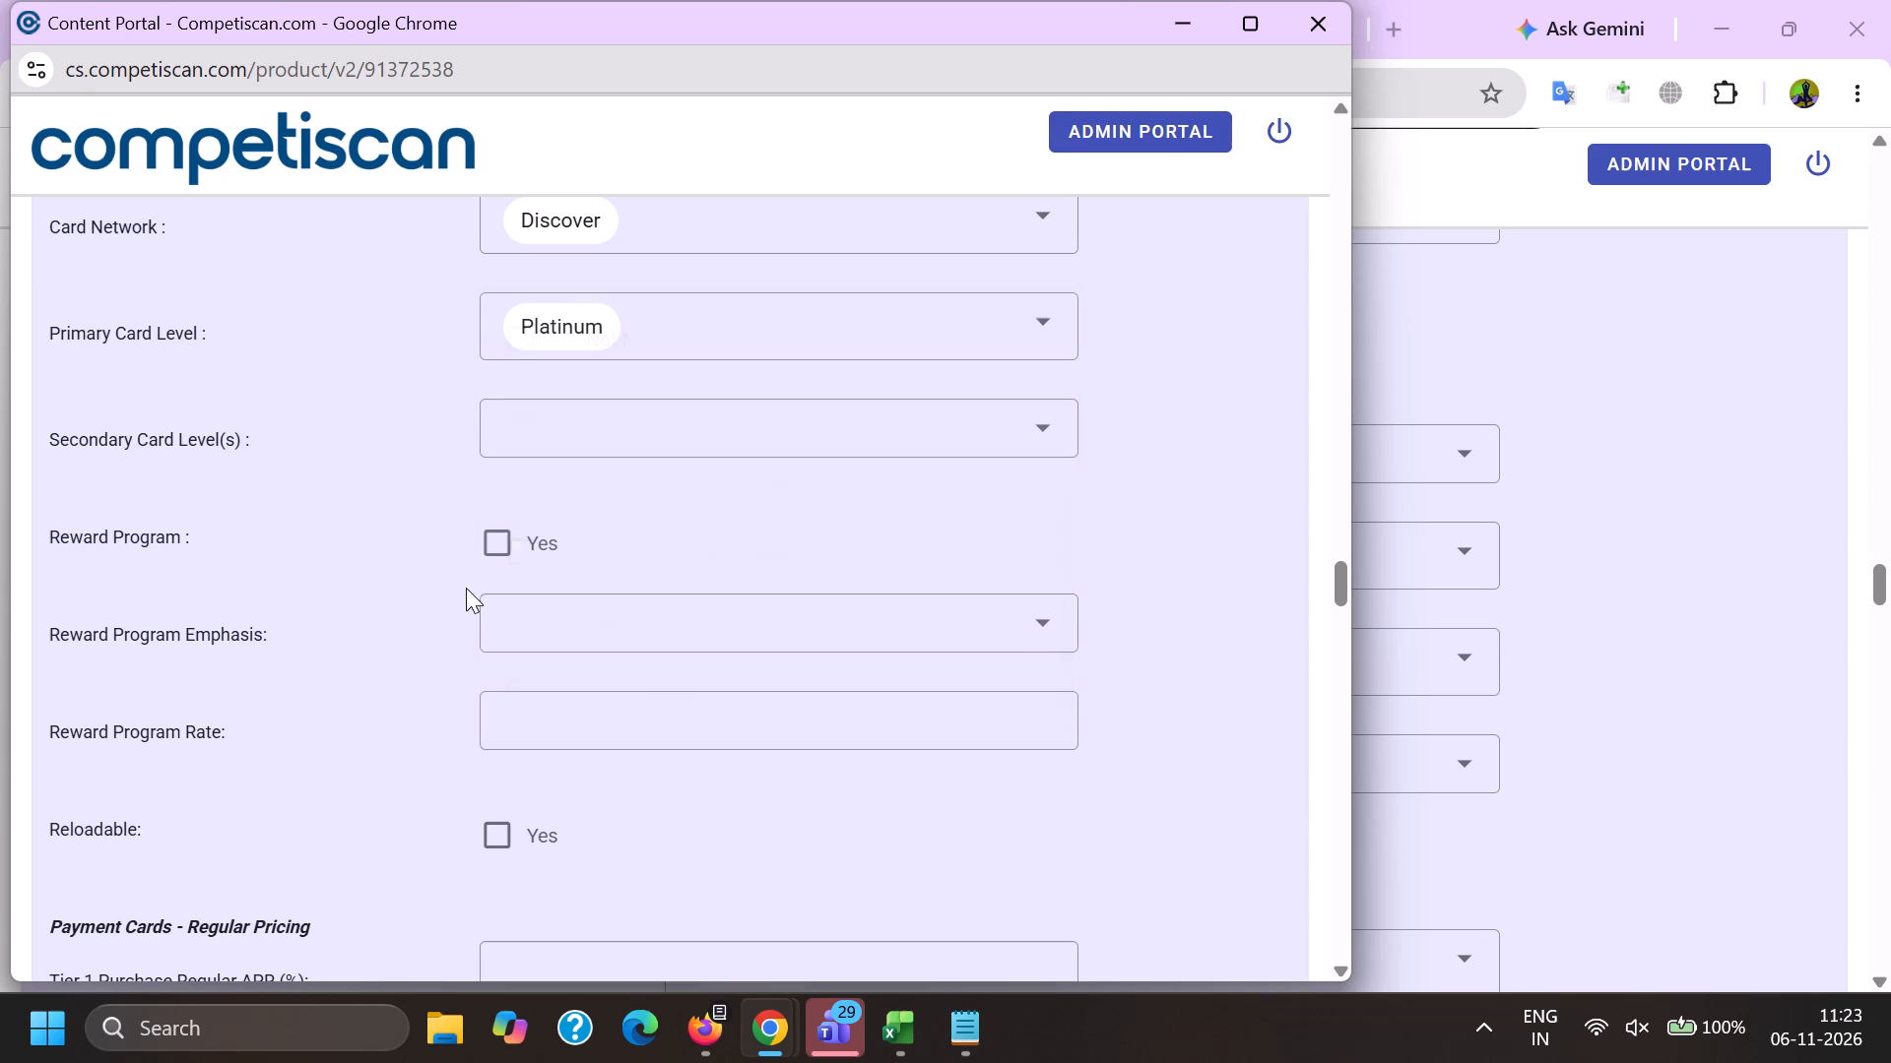
Enable the Reward Program and set its emphasis to Cash-Back.
click(488, 548)
click(537, 635)
click(598, 665)
click(338, 720)
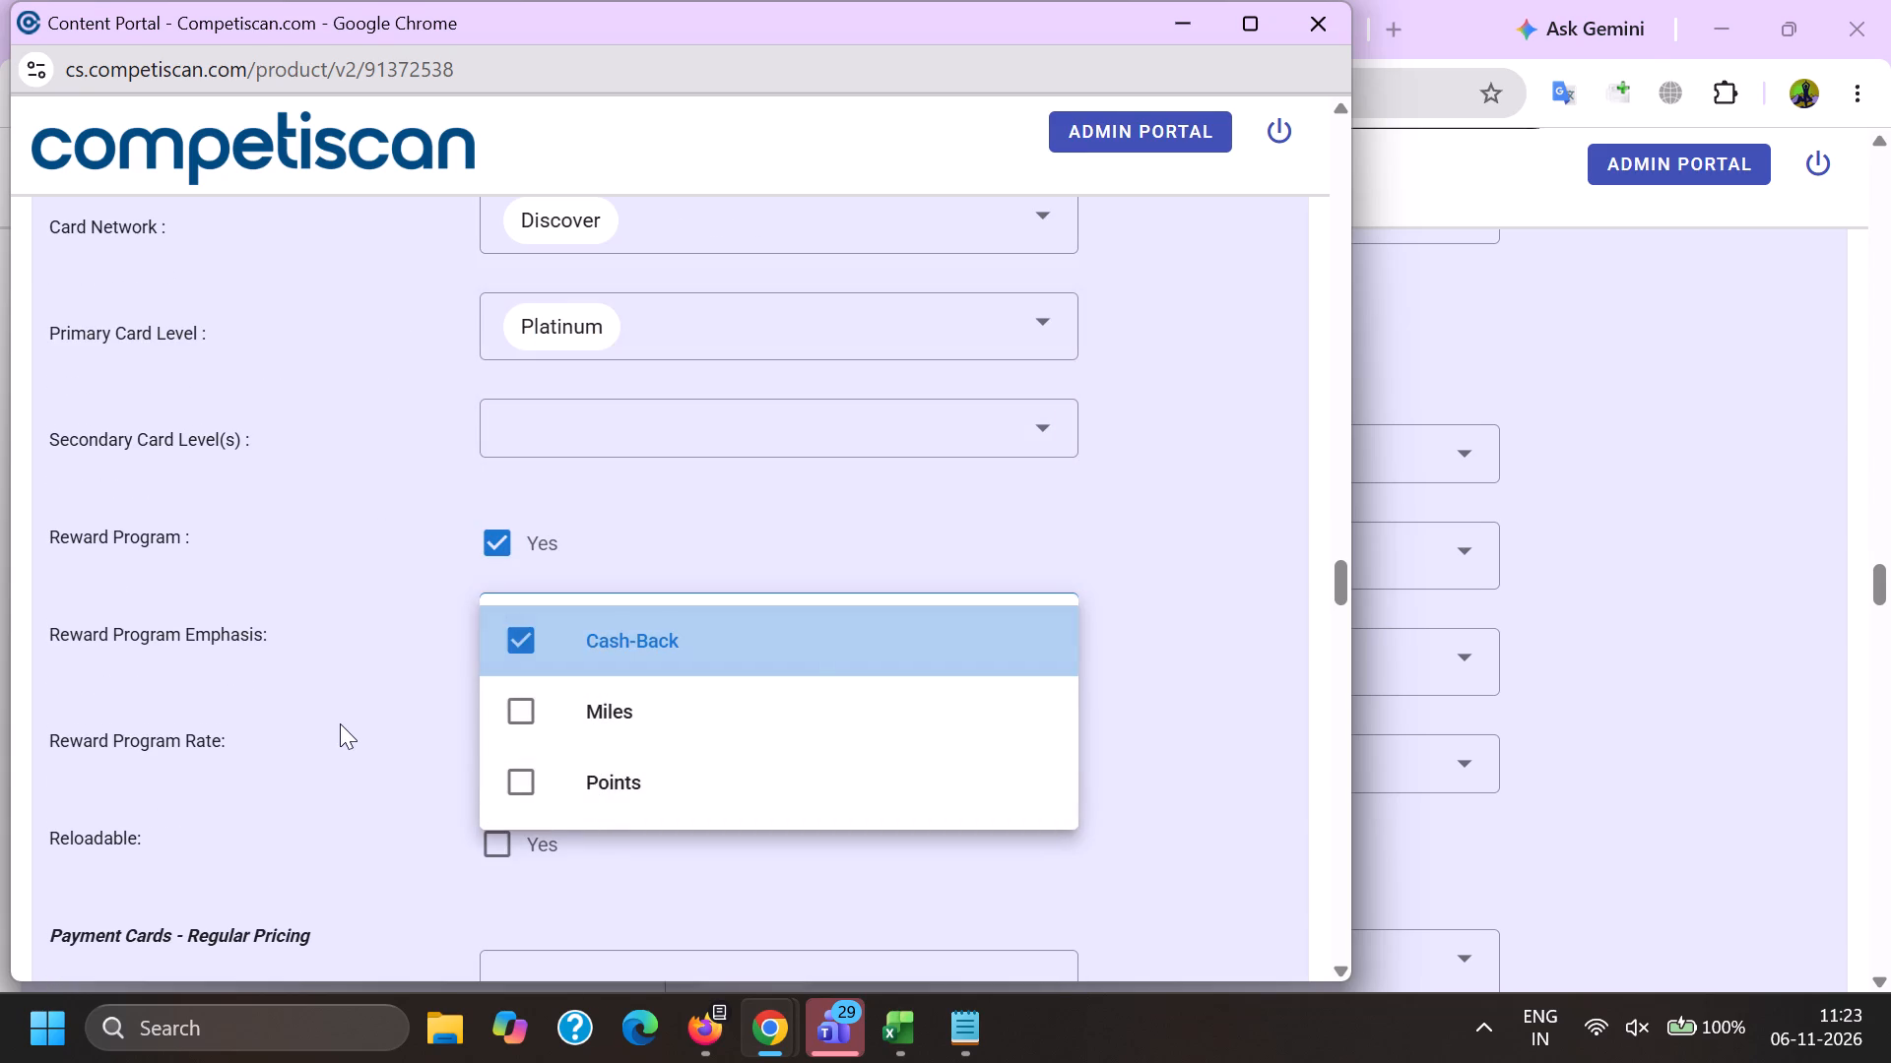
Examine the incentive, payment card and pricing fields of reference product 20840169 for values still needed.
key(alt+Tab)
scroll(415, 702, down, 2)
scroll(416, 698, up, 20)
scroll(416, 698, up, 12)
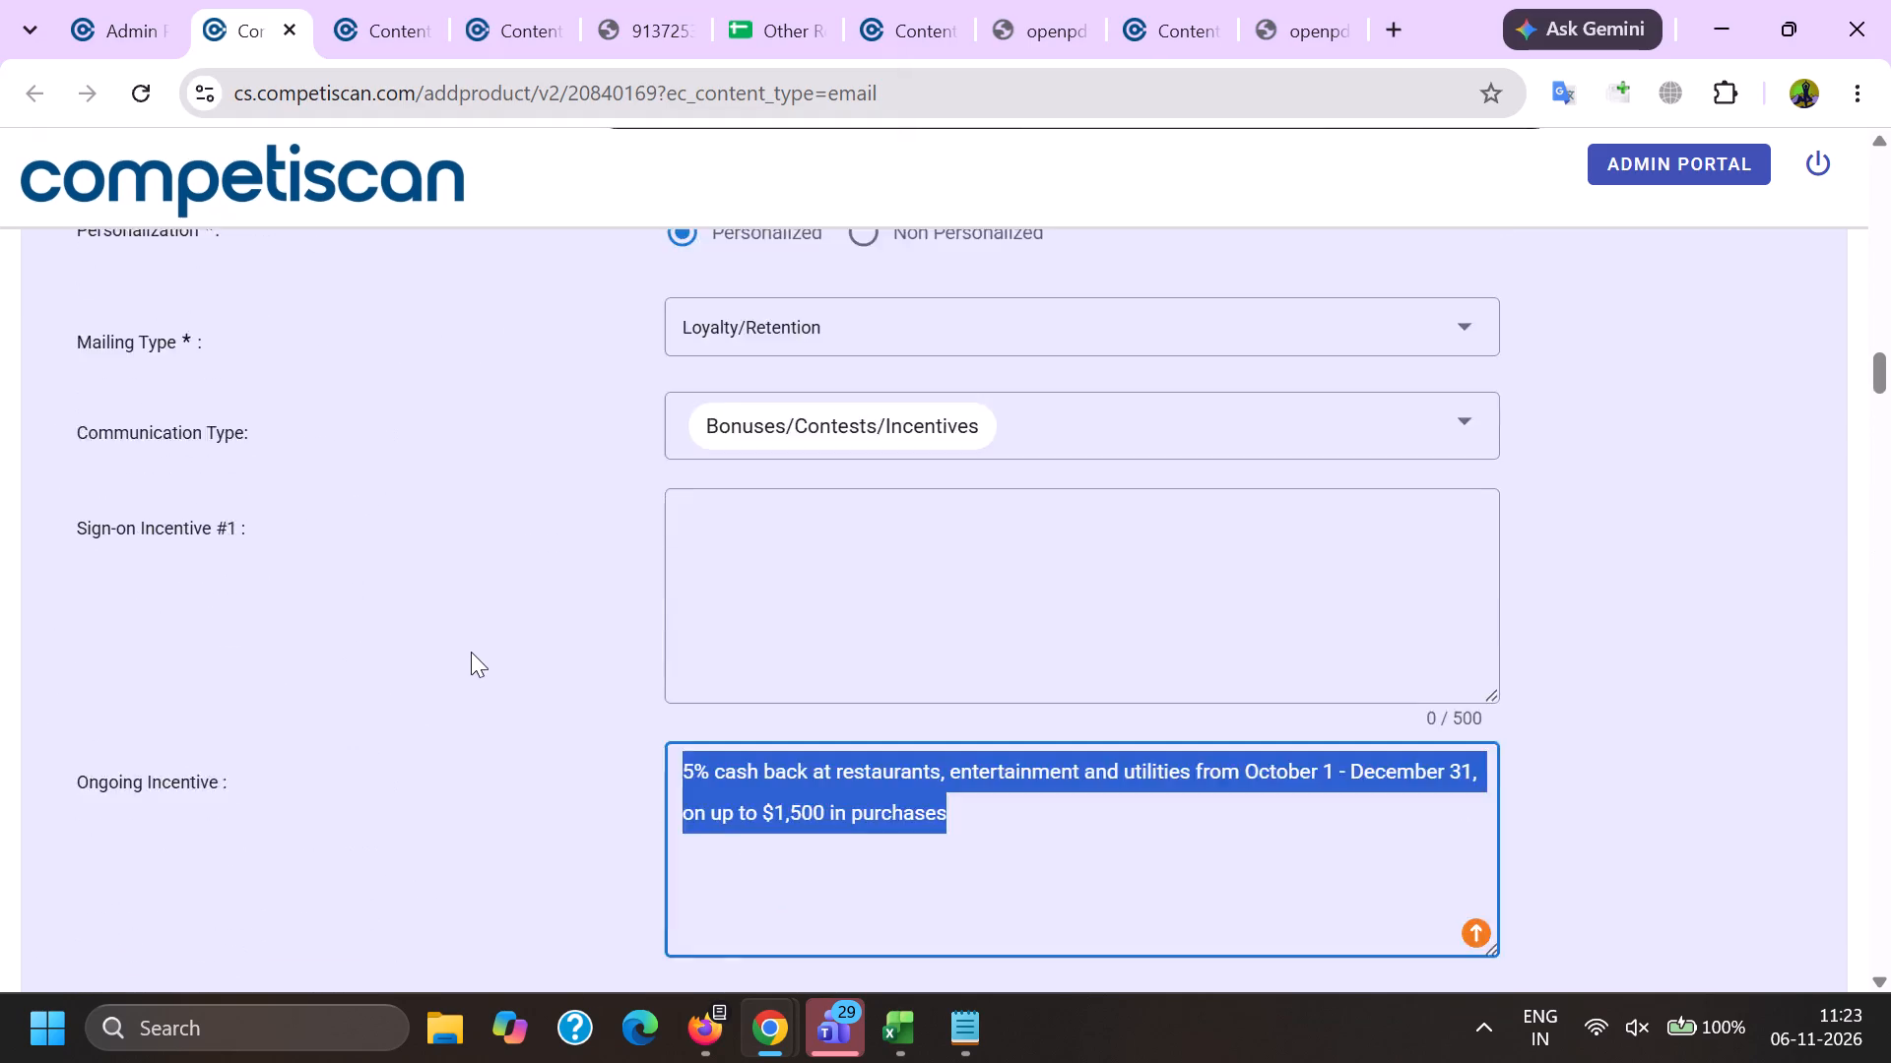
scroll(471, 652, up, 9)
scroll(471, 652, down, 7)
scroll(469, 654, down, 16)
scroll(463, 657, up, 1)
scroll(463, 657, down, 16)
scroll(469, 651, up, 1)
scroll(471, 651, down, 2)
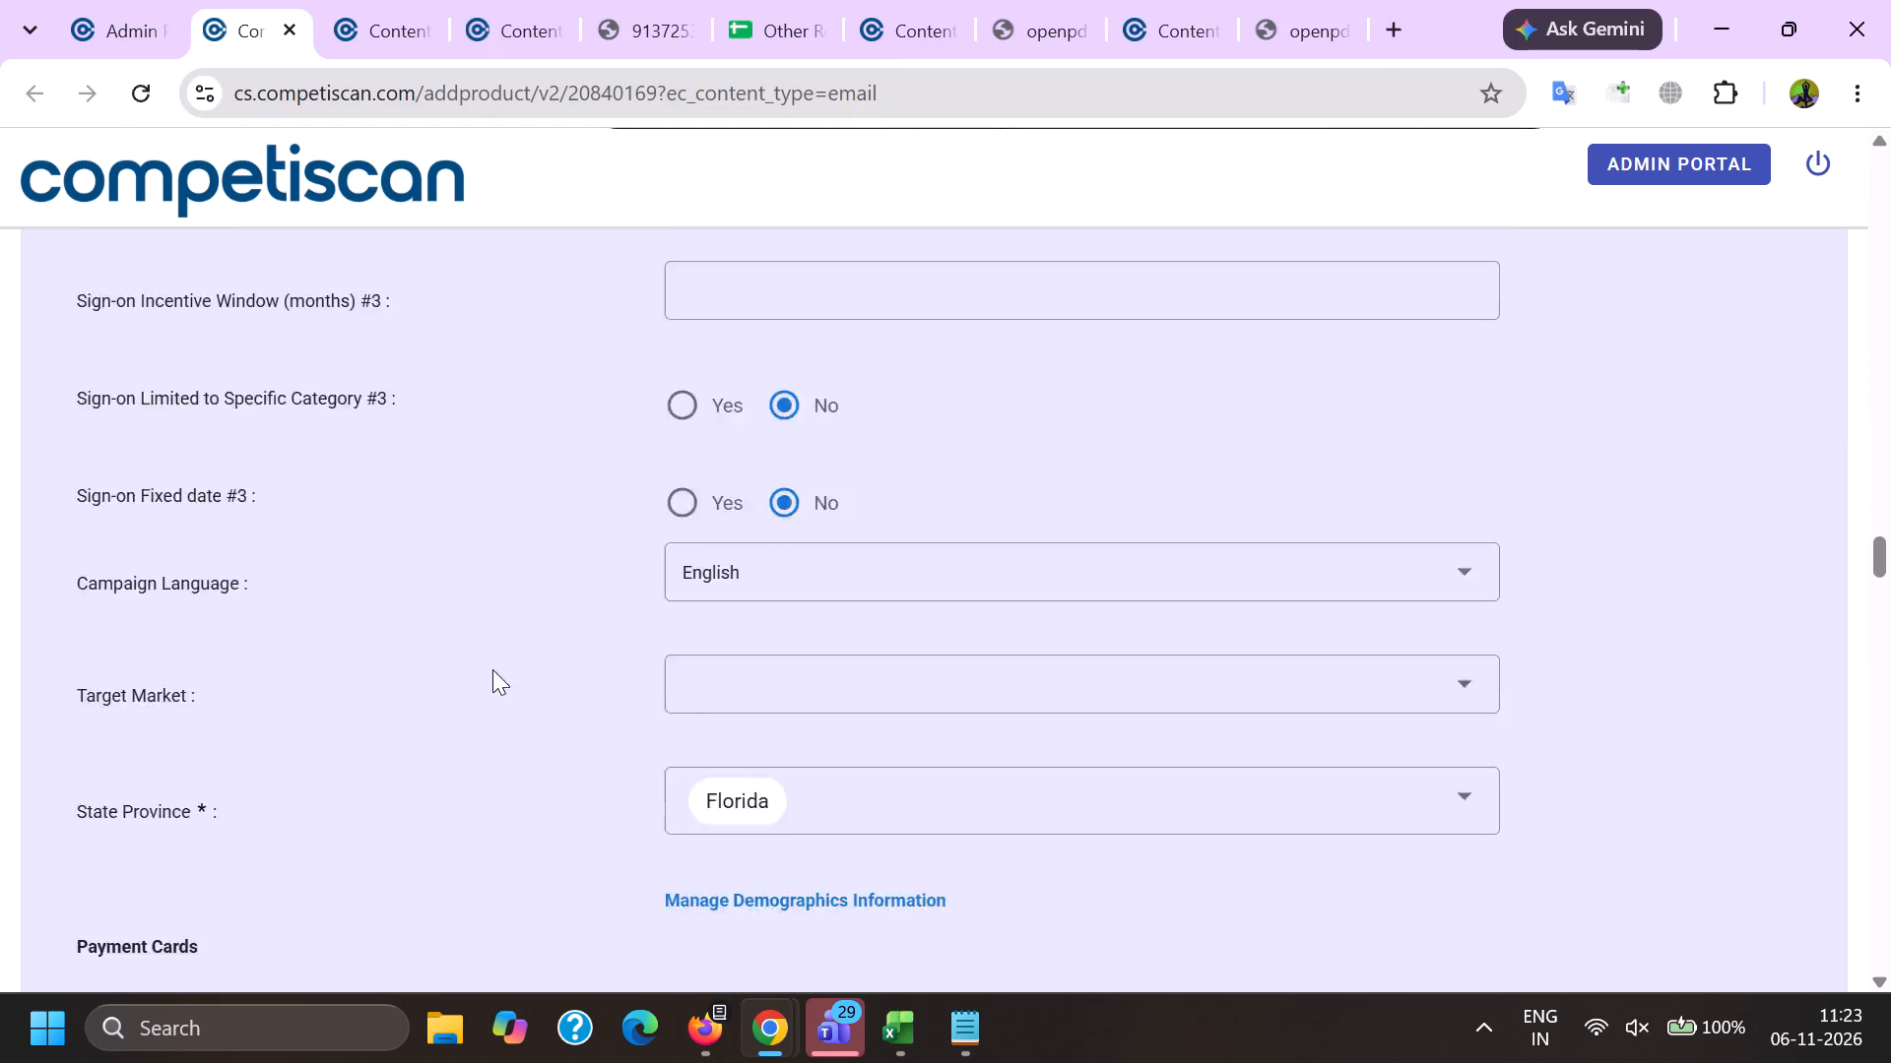
scroll(492, 669, down, 20)
scroll(492, 669, down, 20)
scroll(492, 669, down, 4)
scroll(497, 636, up, 1)
scroll(497, 636, down, 9)
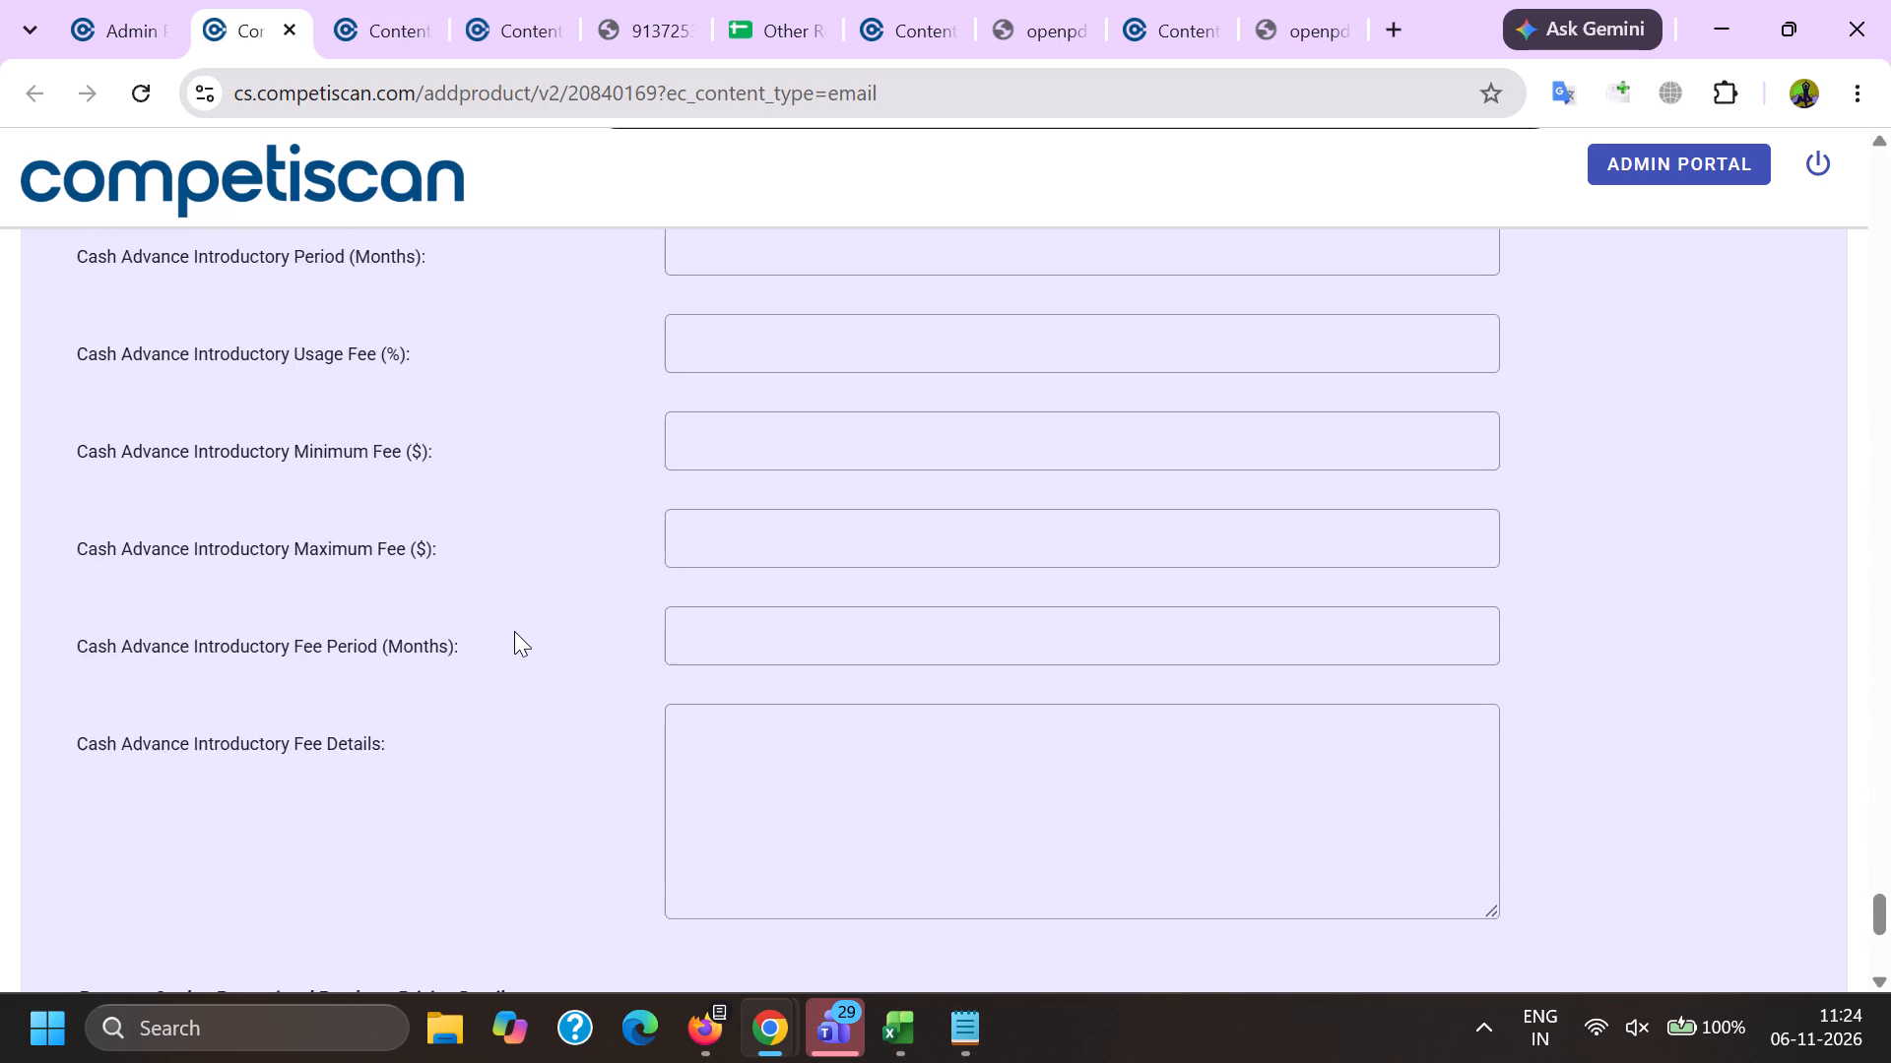
scroll(514, 631, down, 12)
Submit the completed product form for 91372538.
key(alt+Tab)
scroll(510, 616, down, 7)
click(450, 622)
key(End)
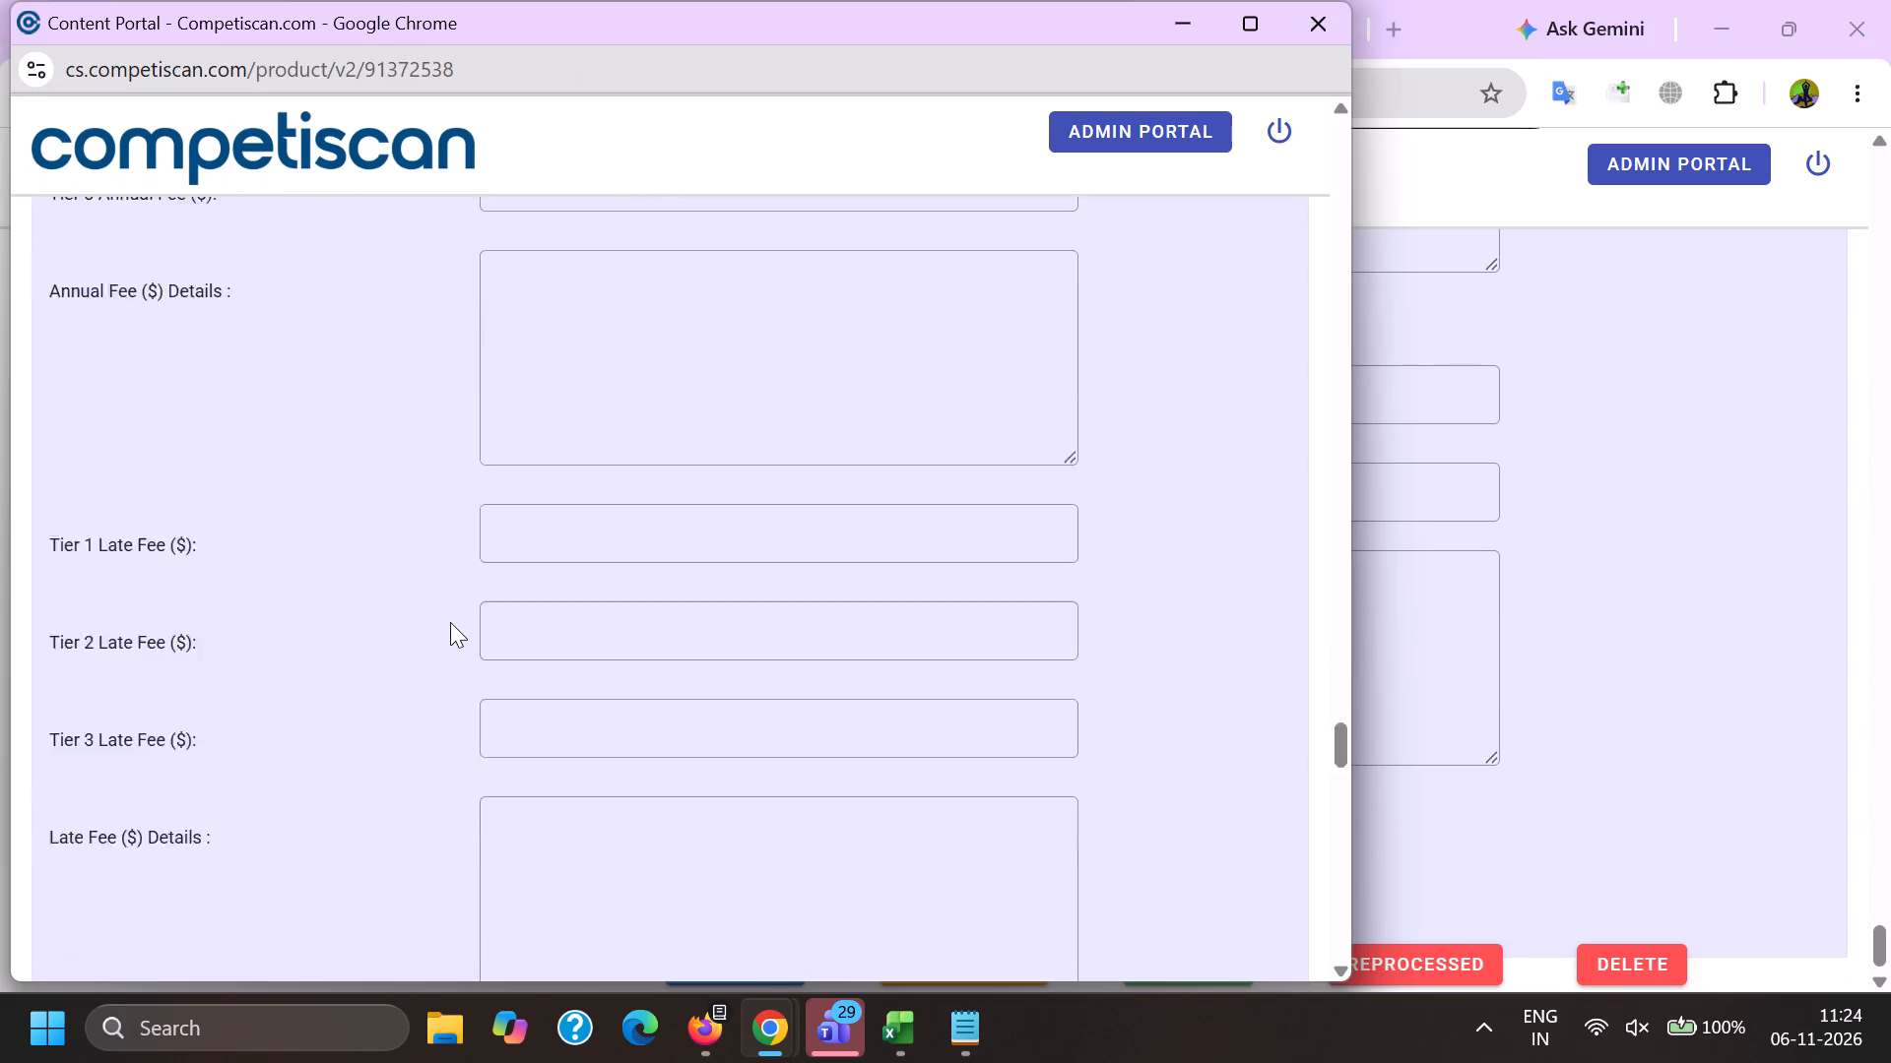
scroll(451, 624, down, 7)
click(505, 942)
click(695, 1046)
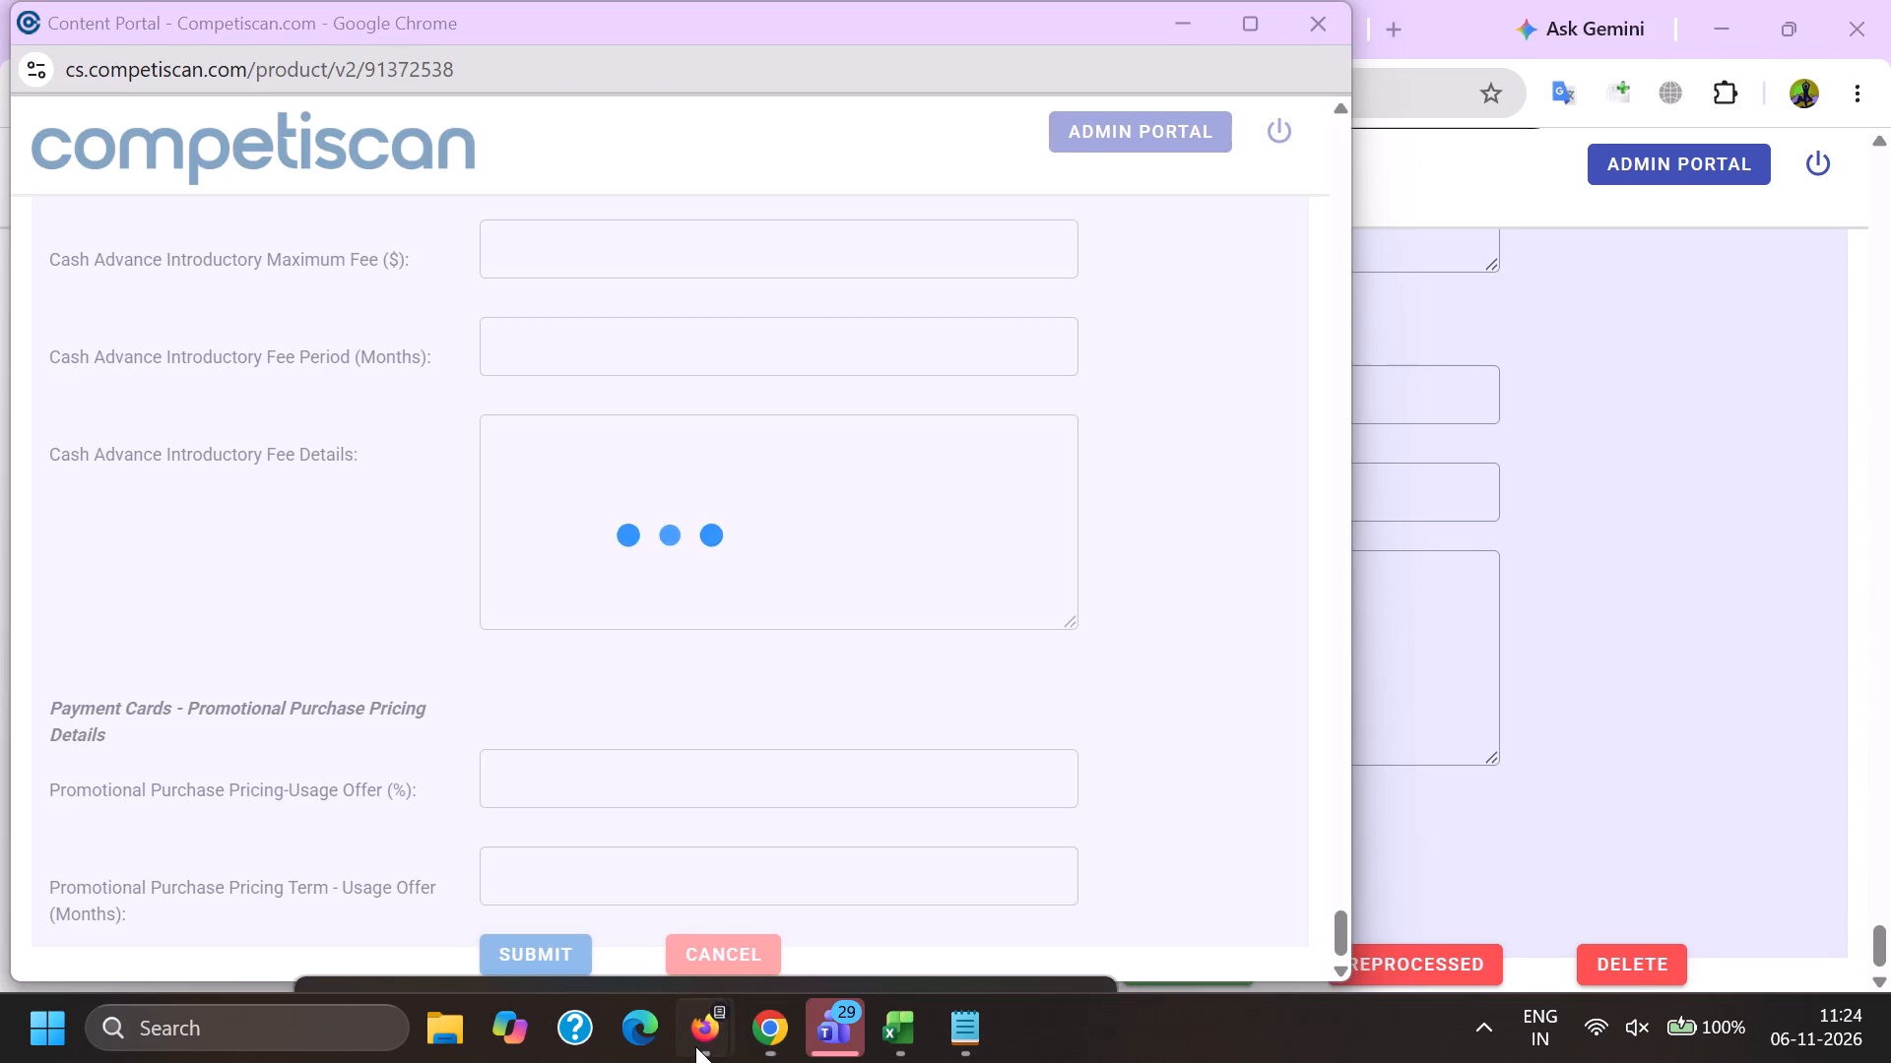
click(480, 909)
scroll(420, 621, down, 3)
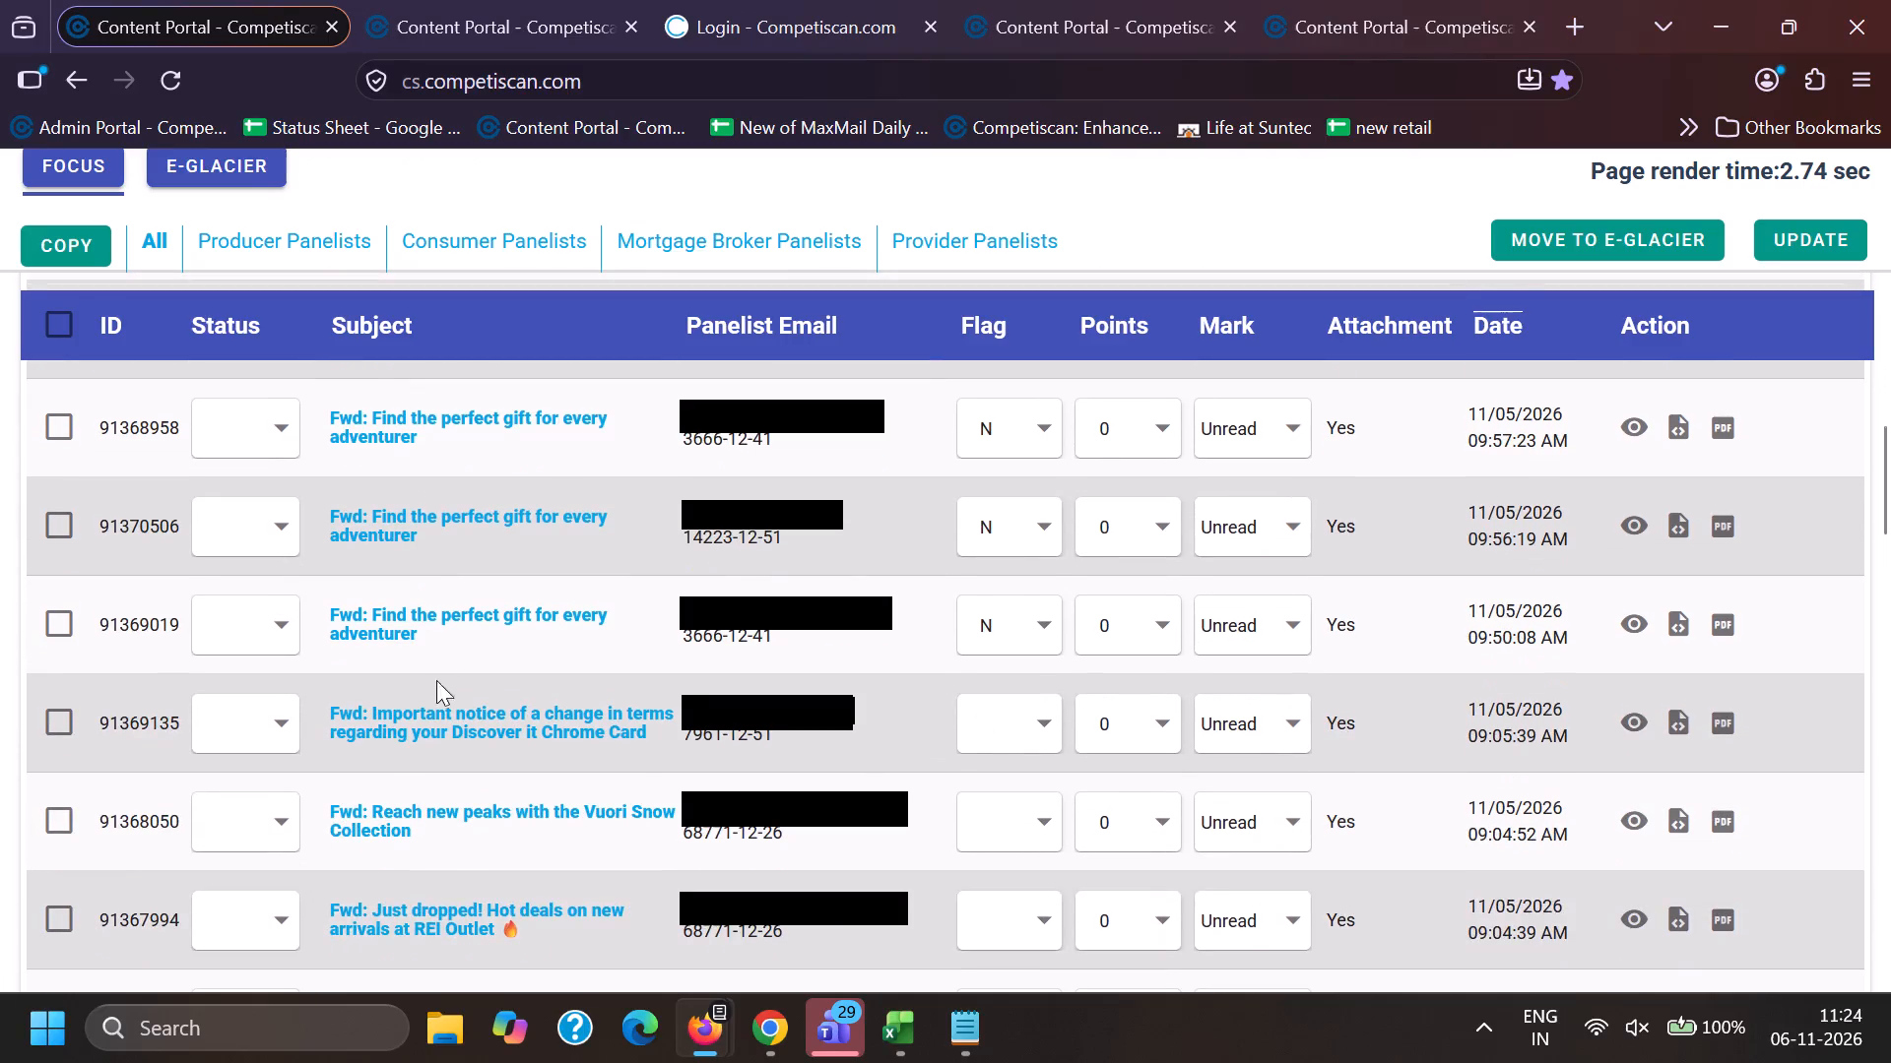
drag(365, 697, 654, 759)
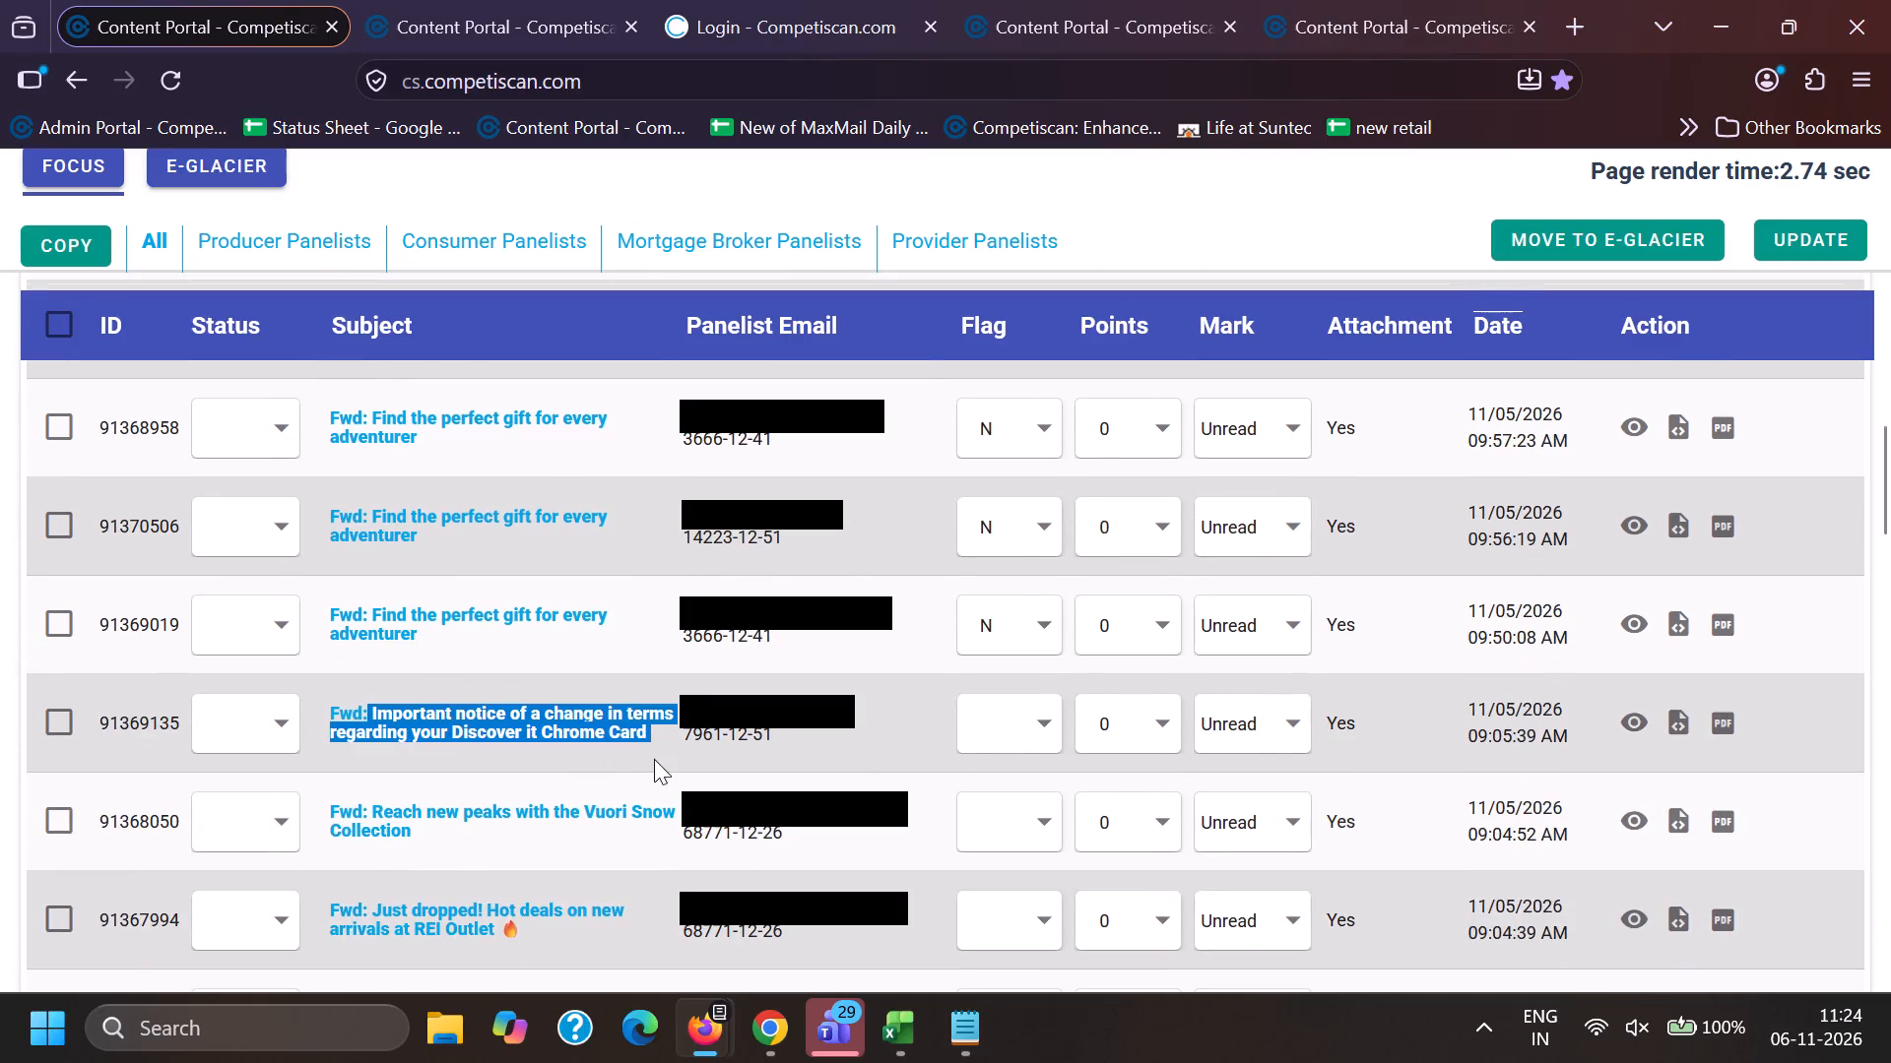
drag(654, 759, 655, 758)
key(ctrl+c)
click(750, 1037)
click(588, 903)
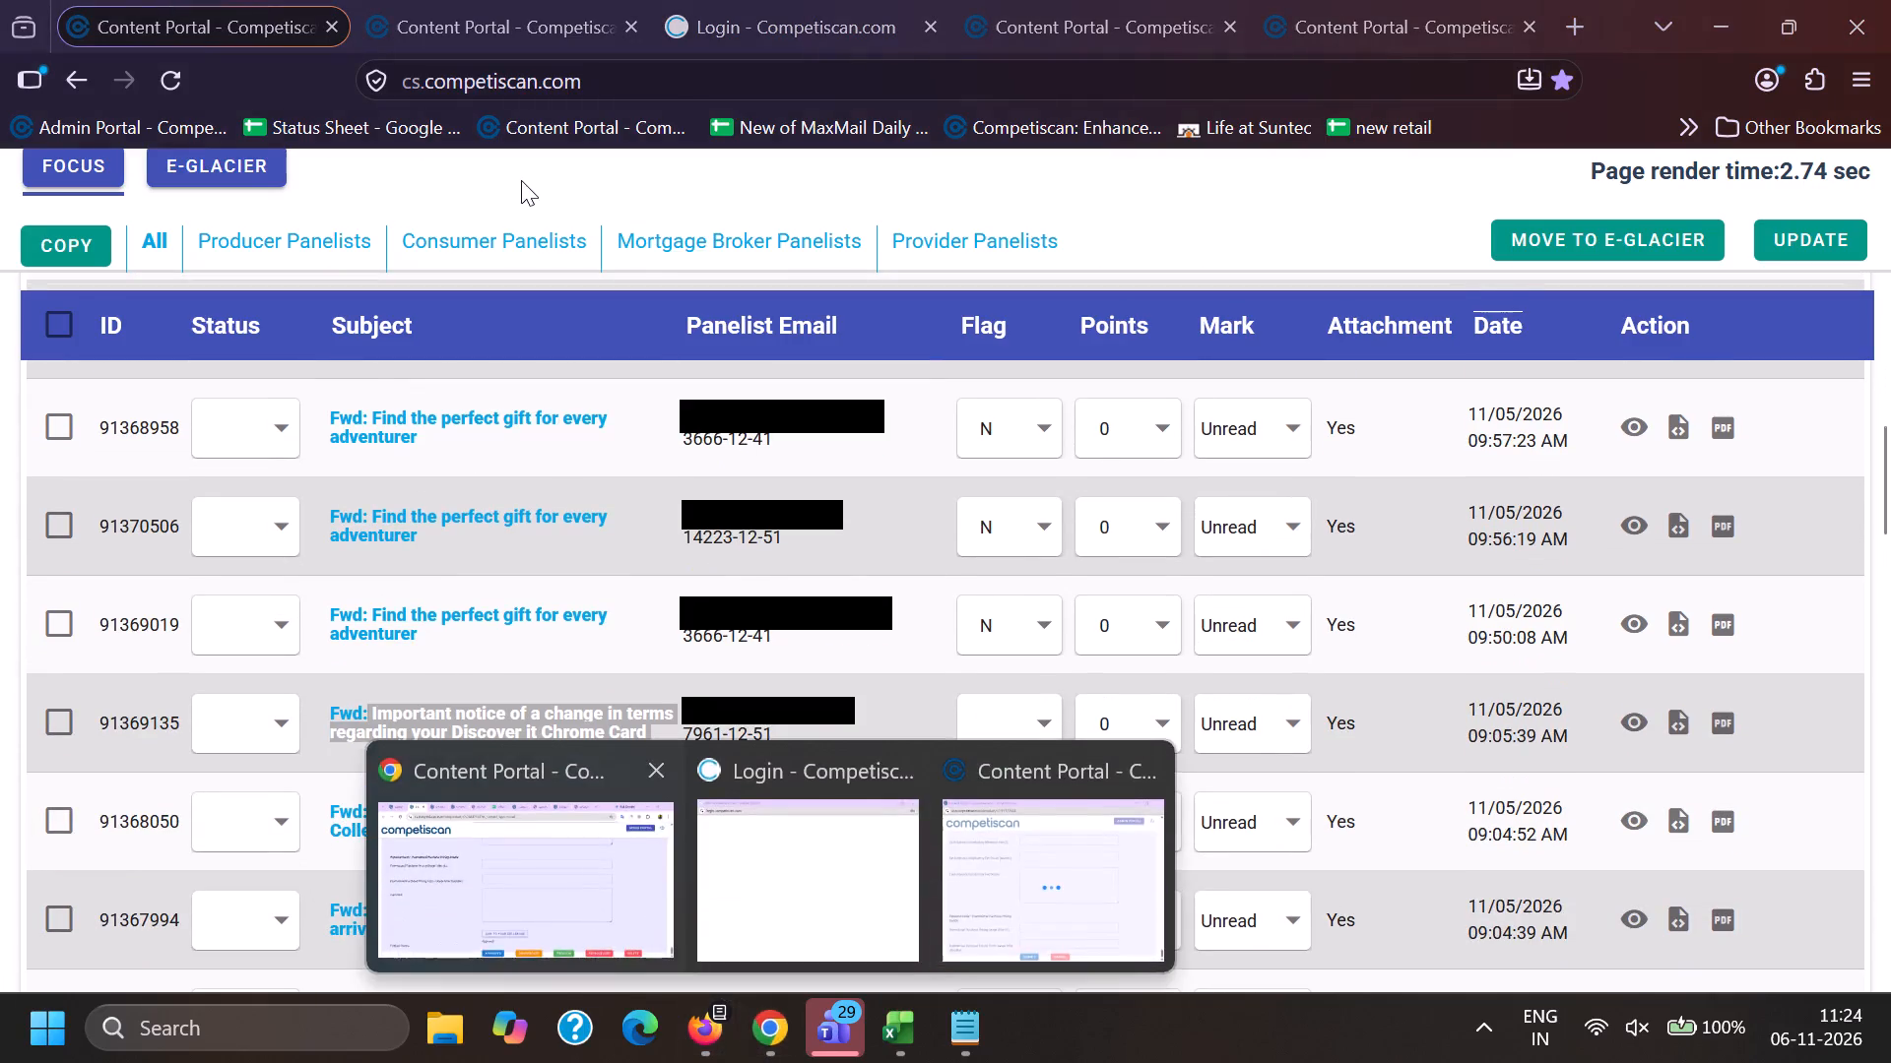
click(447, 0)
scroll(652, 871, down, 2)
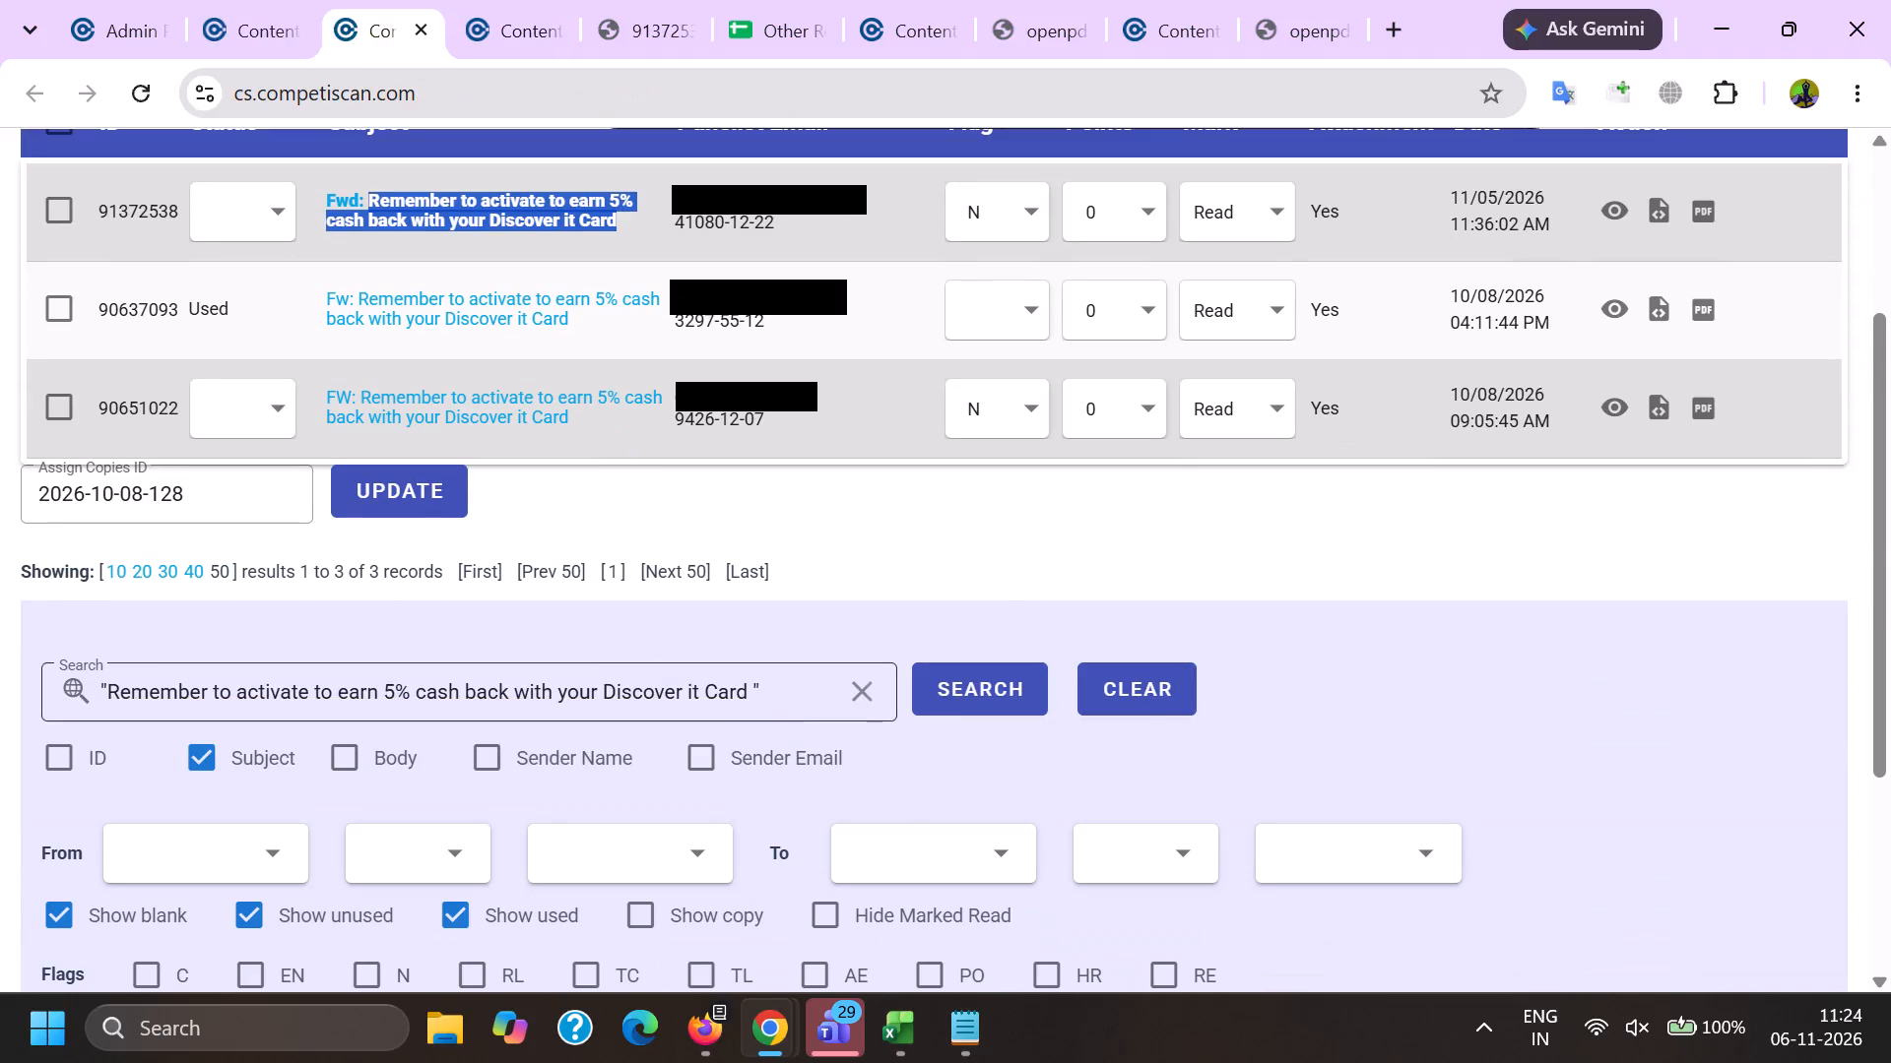
drag(795, 700, 0, 697)
key(BackSpace)
key(shift+quotedbl)
key(ctrl+v)
key(shift+quotedbl)
key(Return)
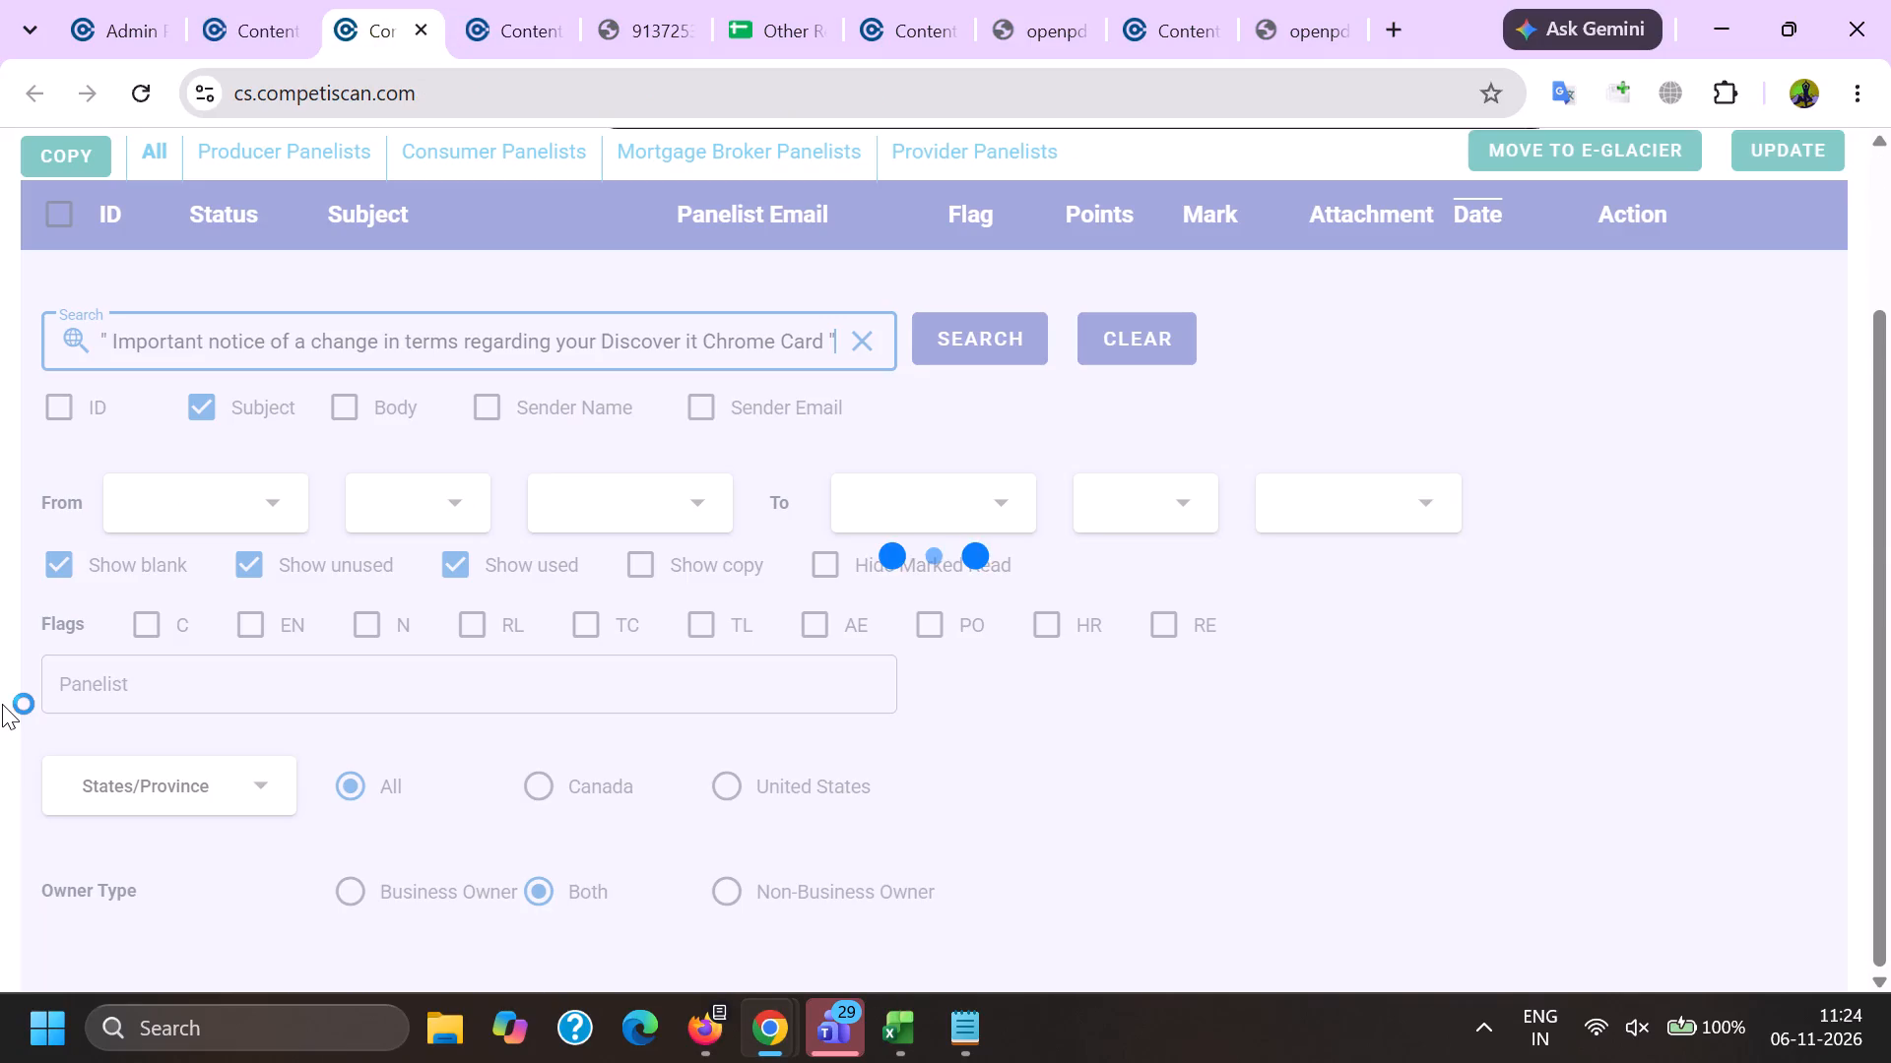
Close the browser tab of reference product 20840169.
click(272, 0)
click(292, 22)
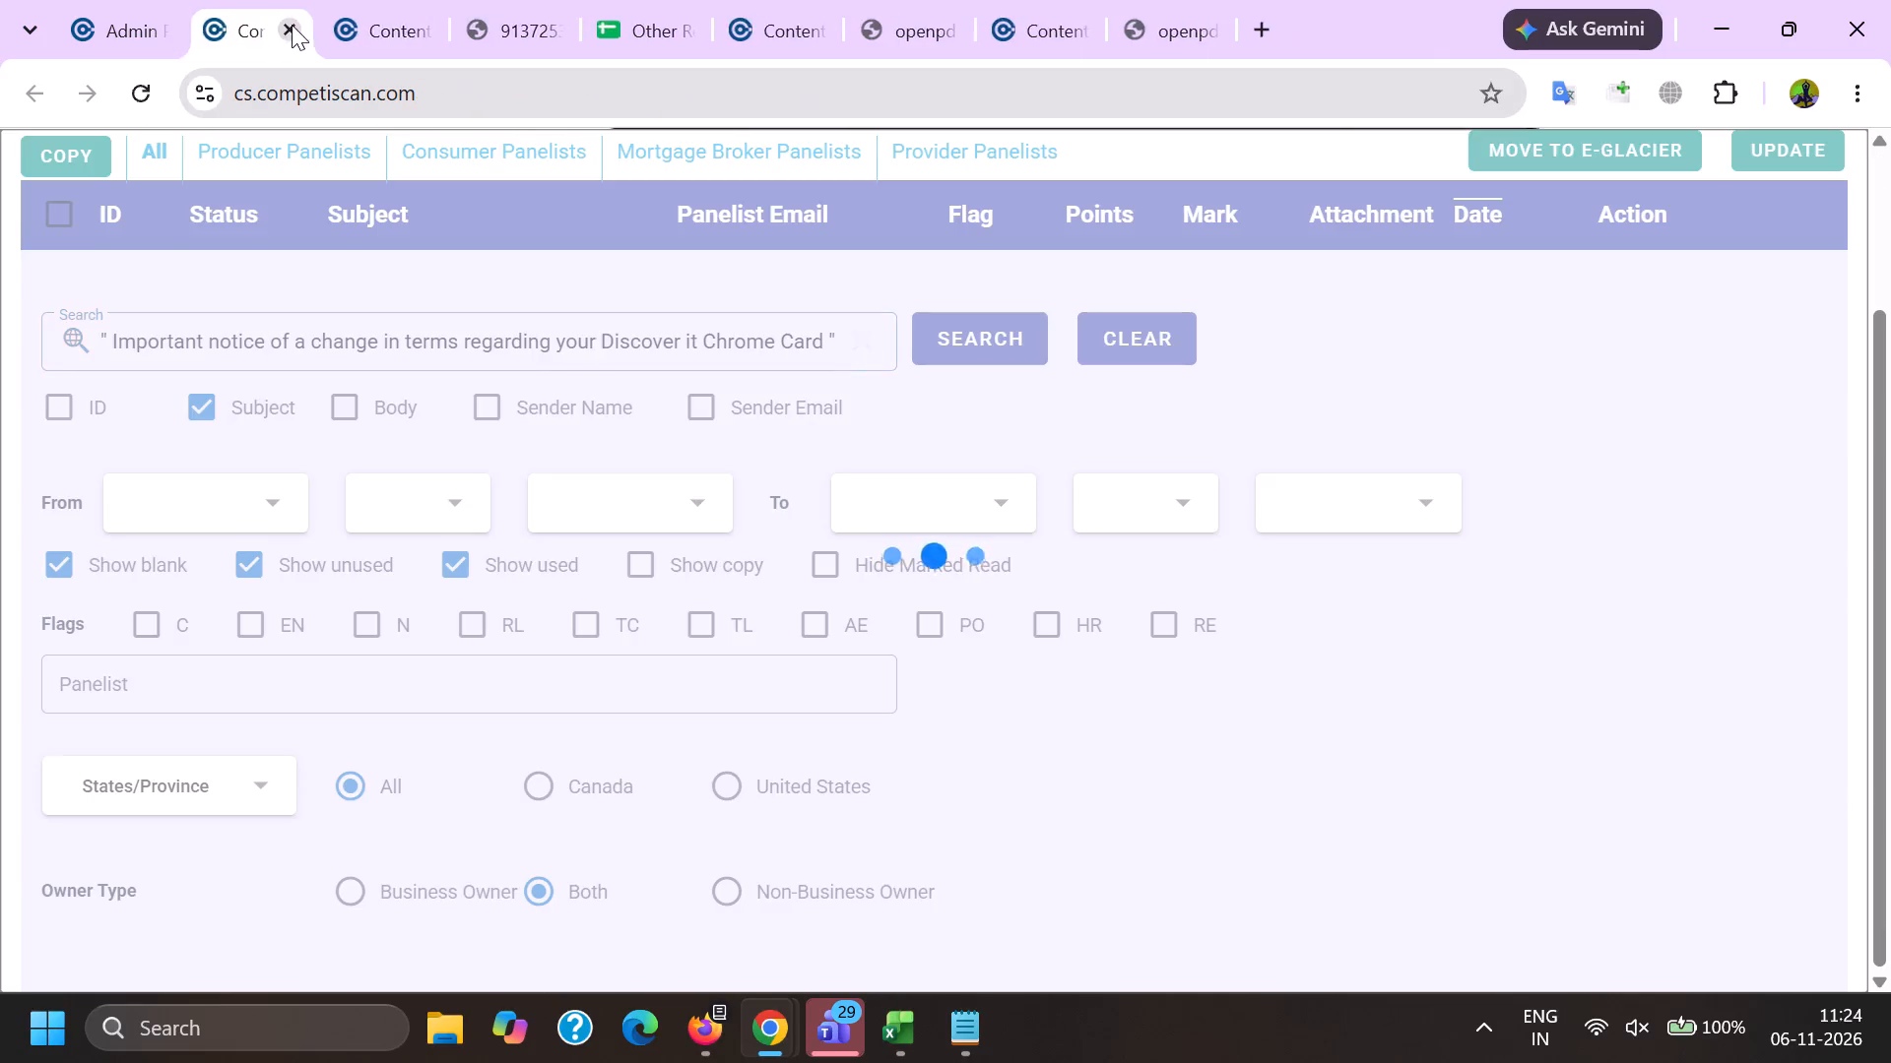
Examine the email lists in Firefox for further credit card and account emails to process.
key(alt+Tab)
scroll(287, 674, down, 2)
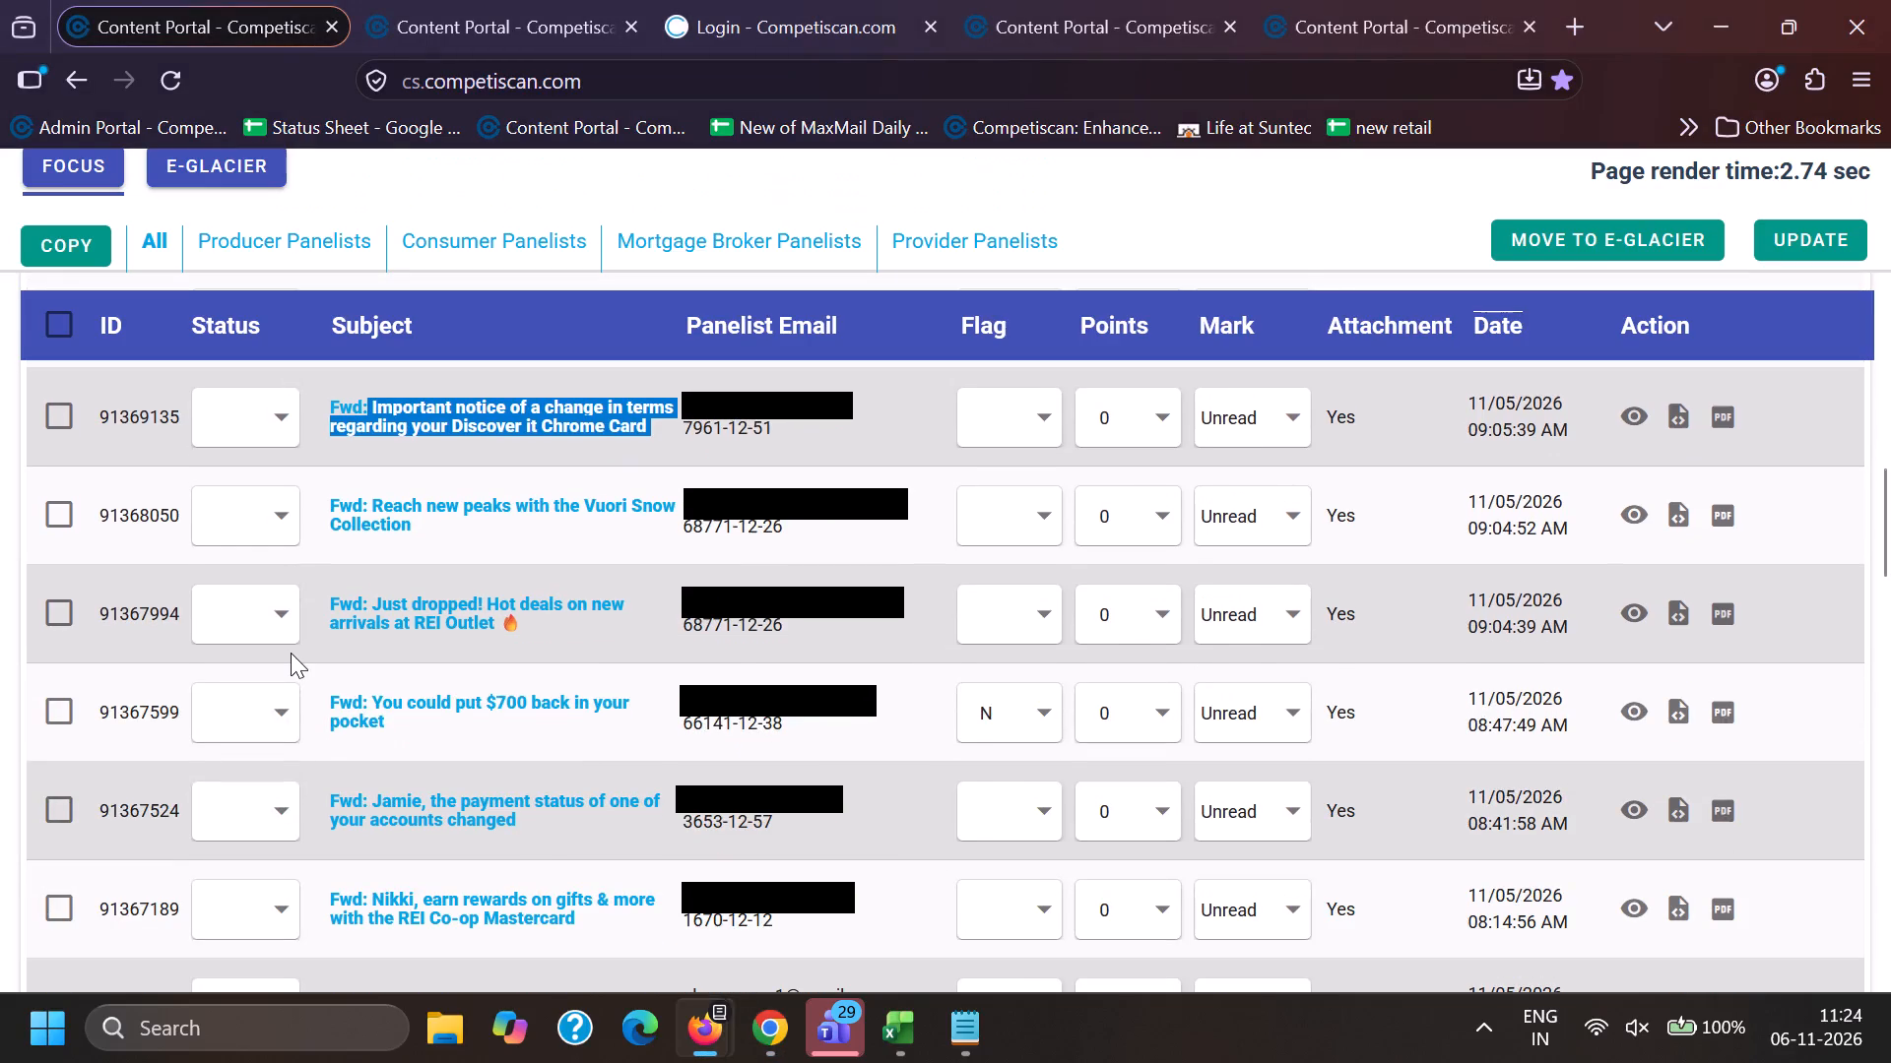
scroll(291, 653, down, 1)
scroll(441, 827, down, 1)
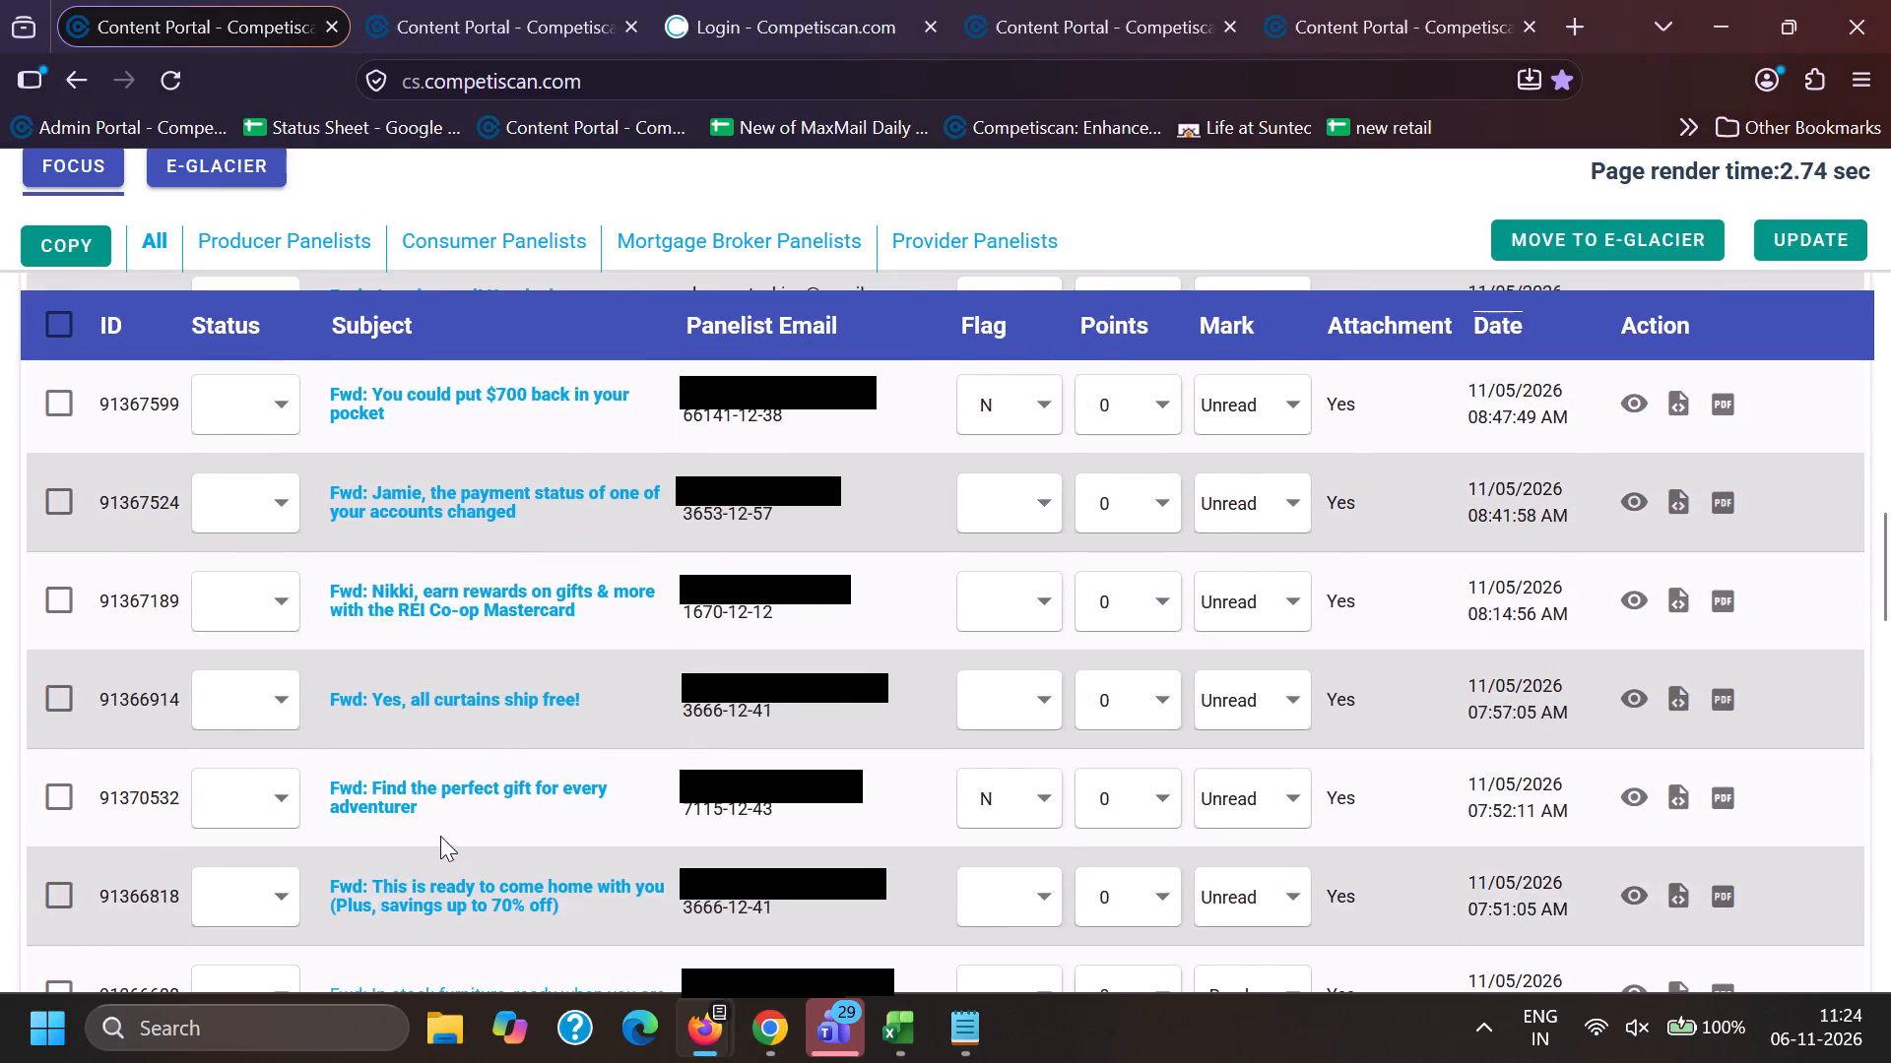
scroll(440, 835, down, 6)
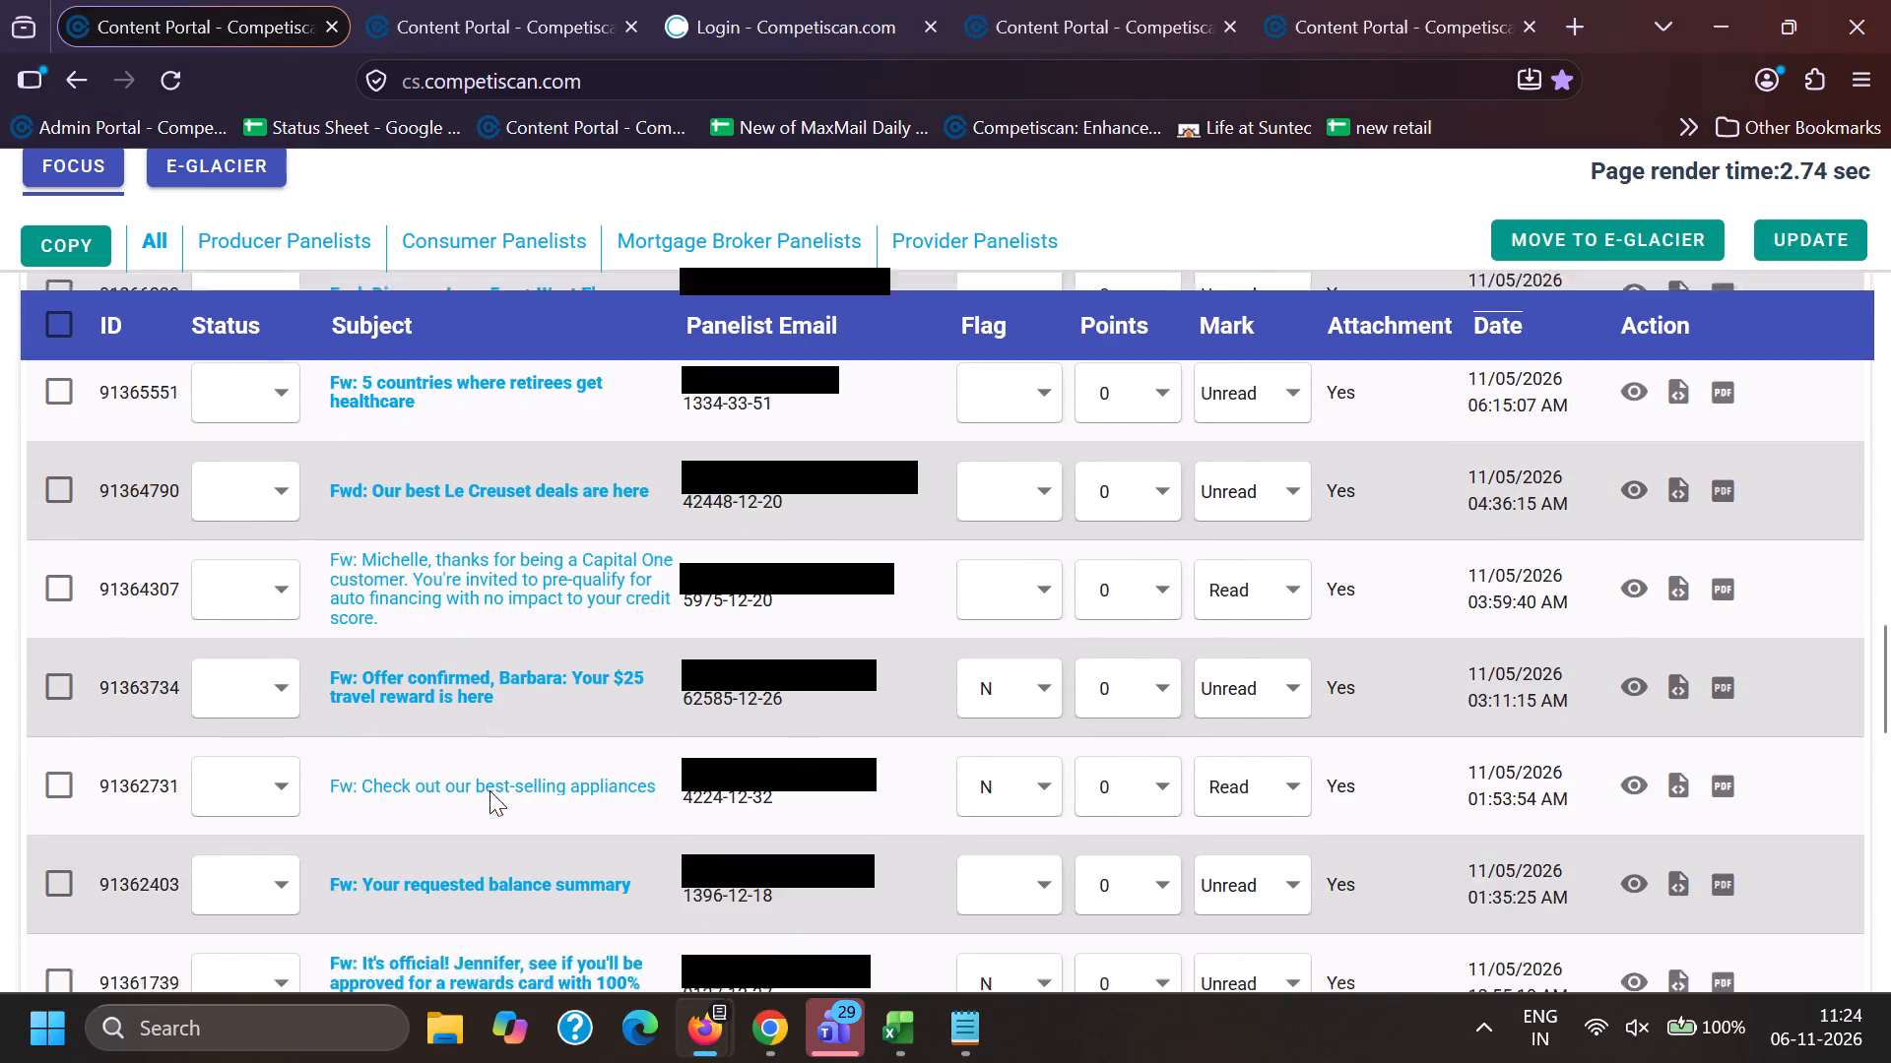
scroll(87, 333, down, 3)
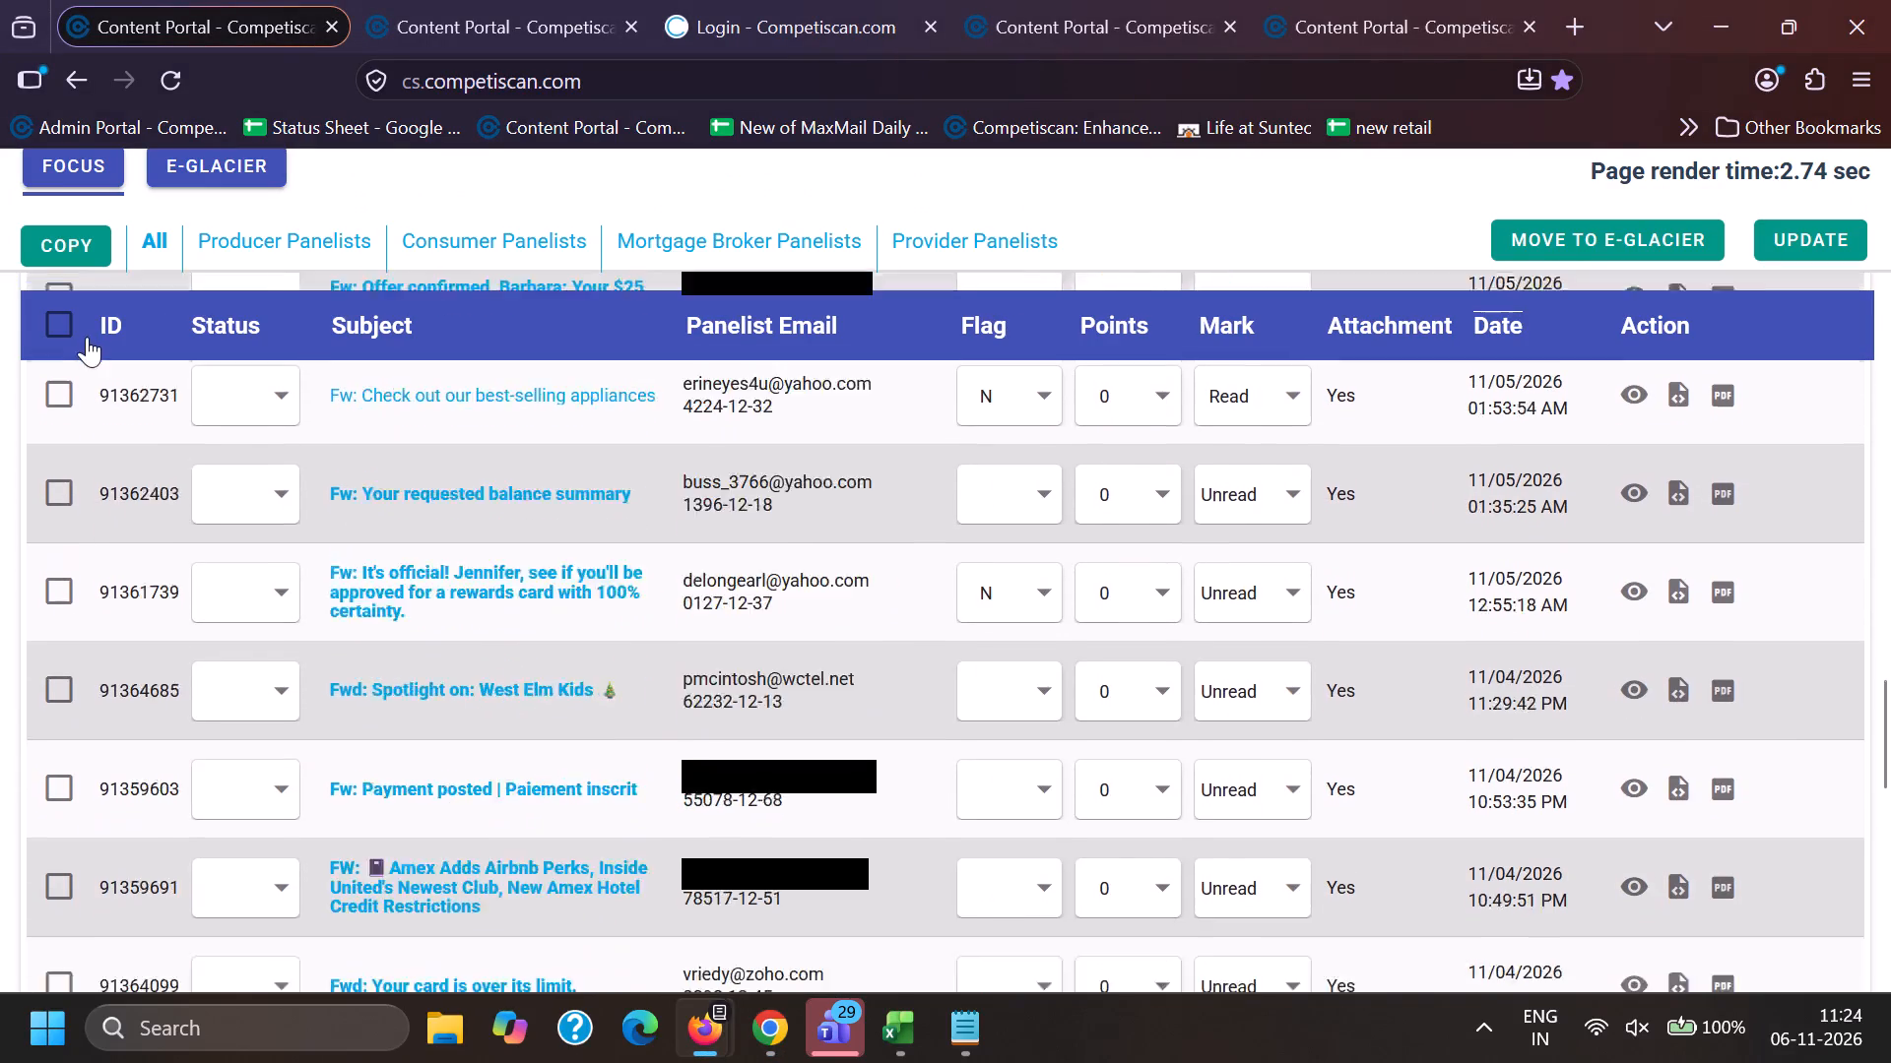
scroll(142, 401, down, 3)
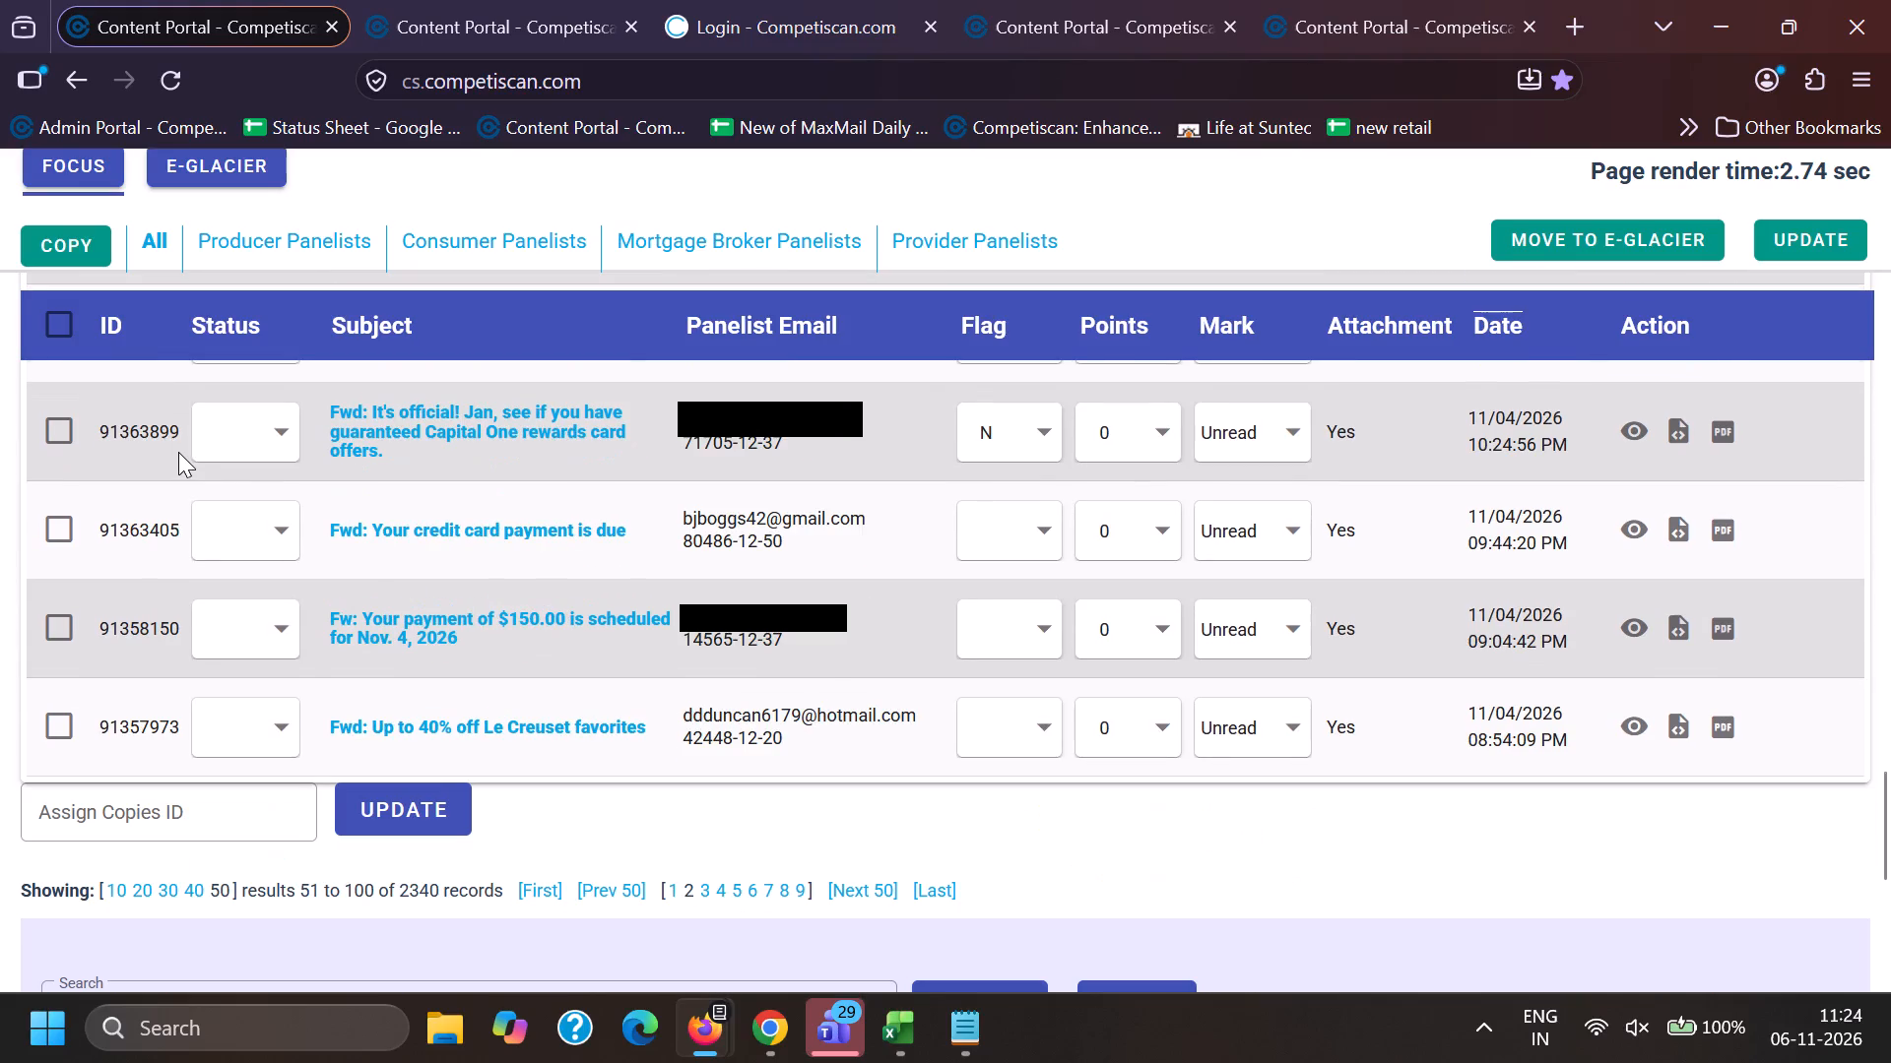
click(87, 182)
click(472, 0)
key(alt+Tab)
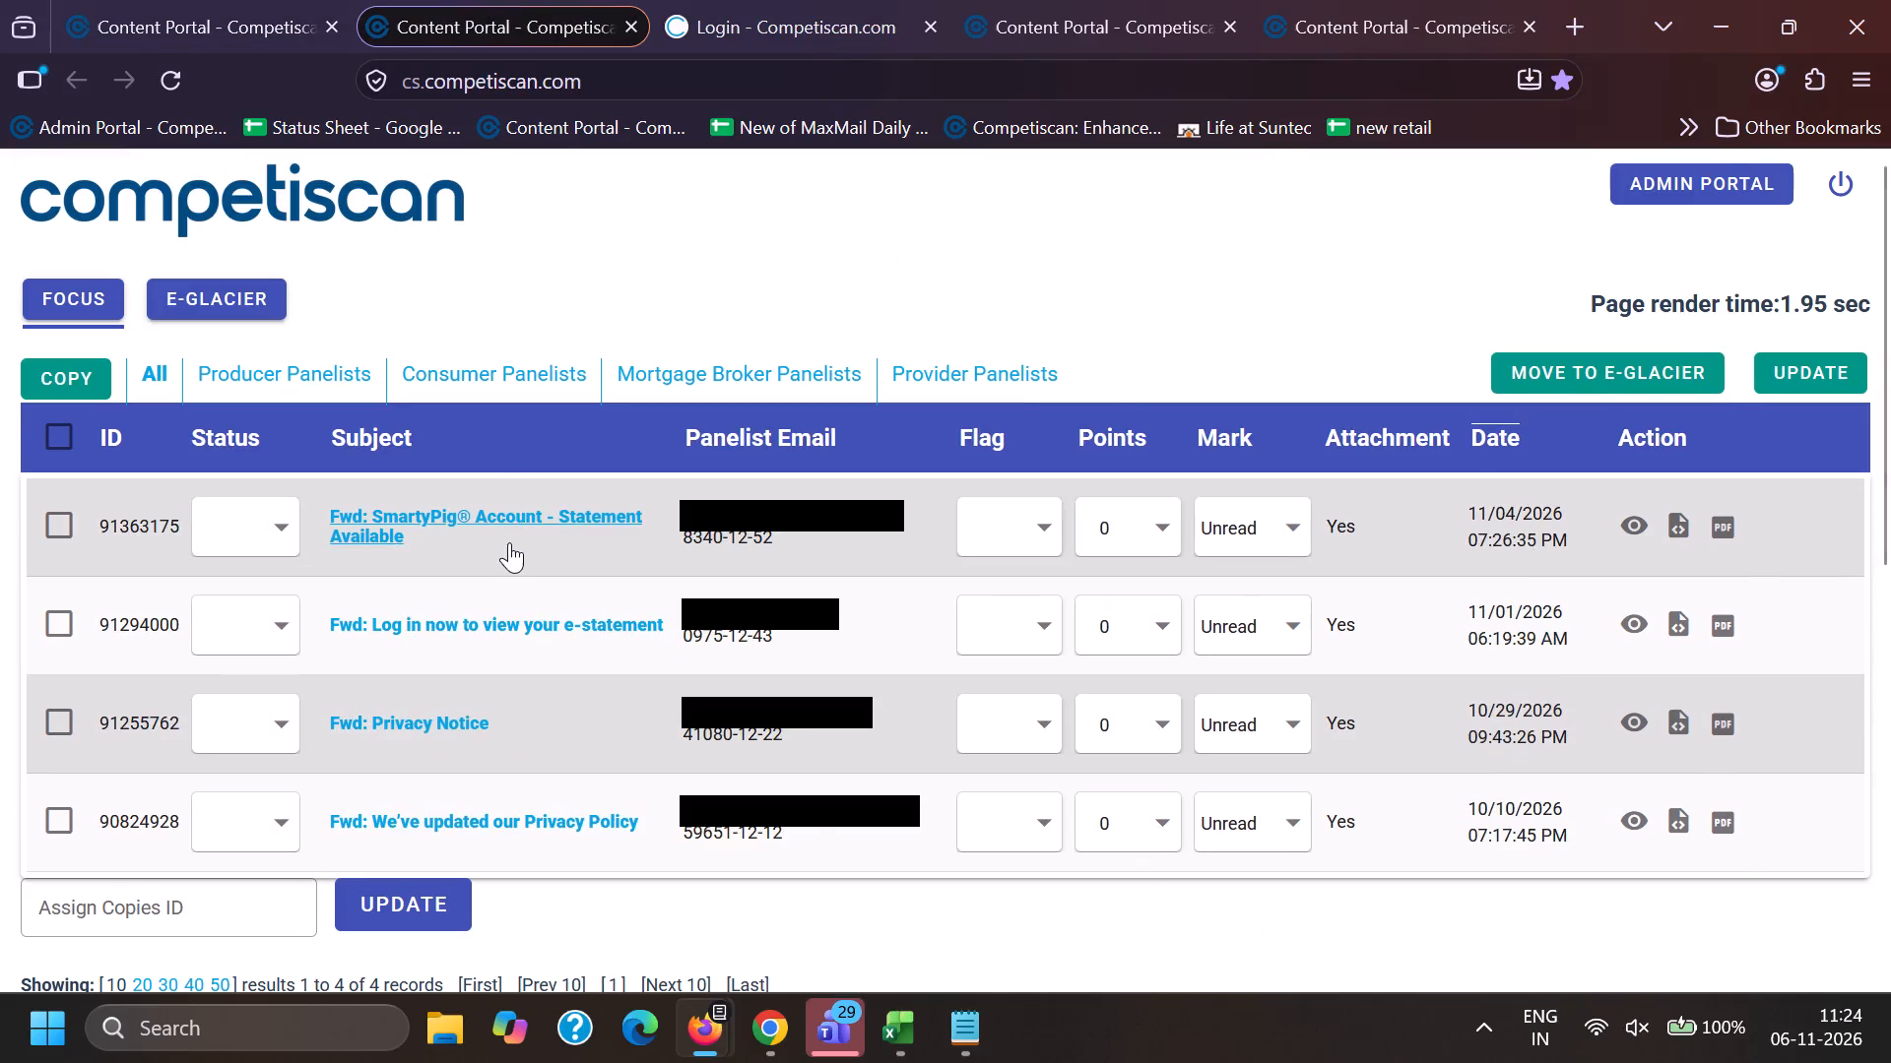
click(766, 227)
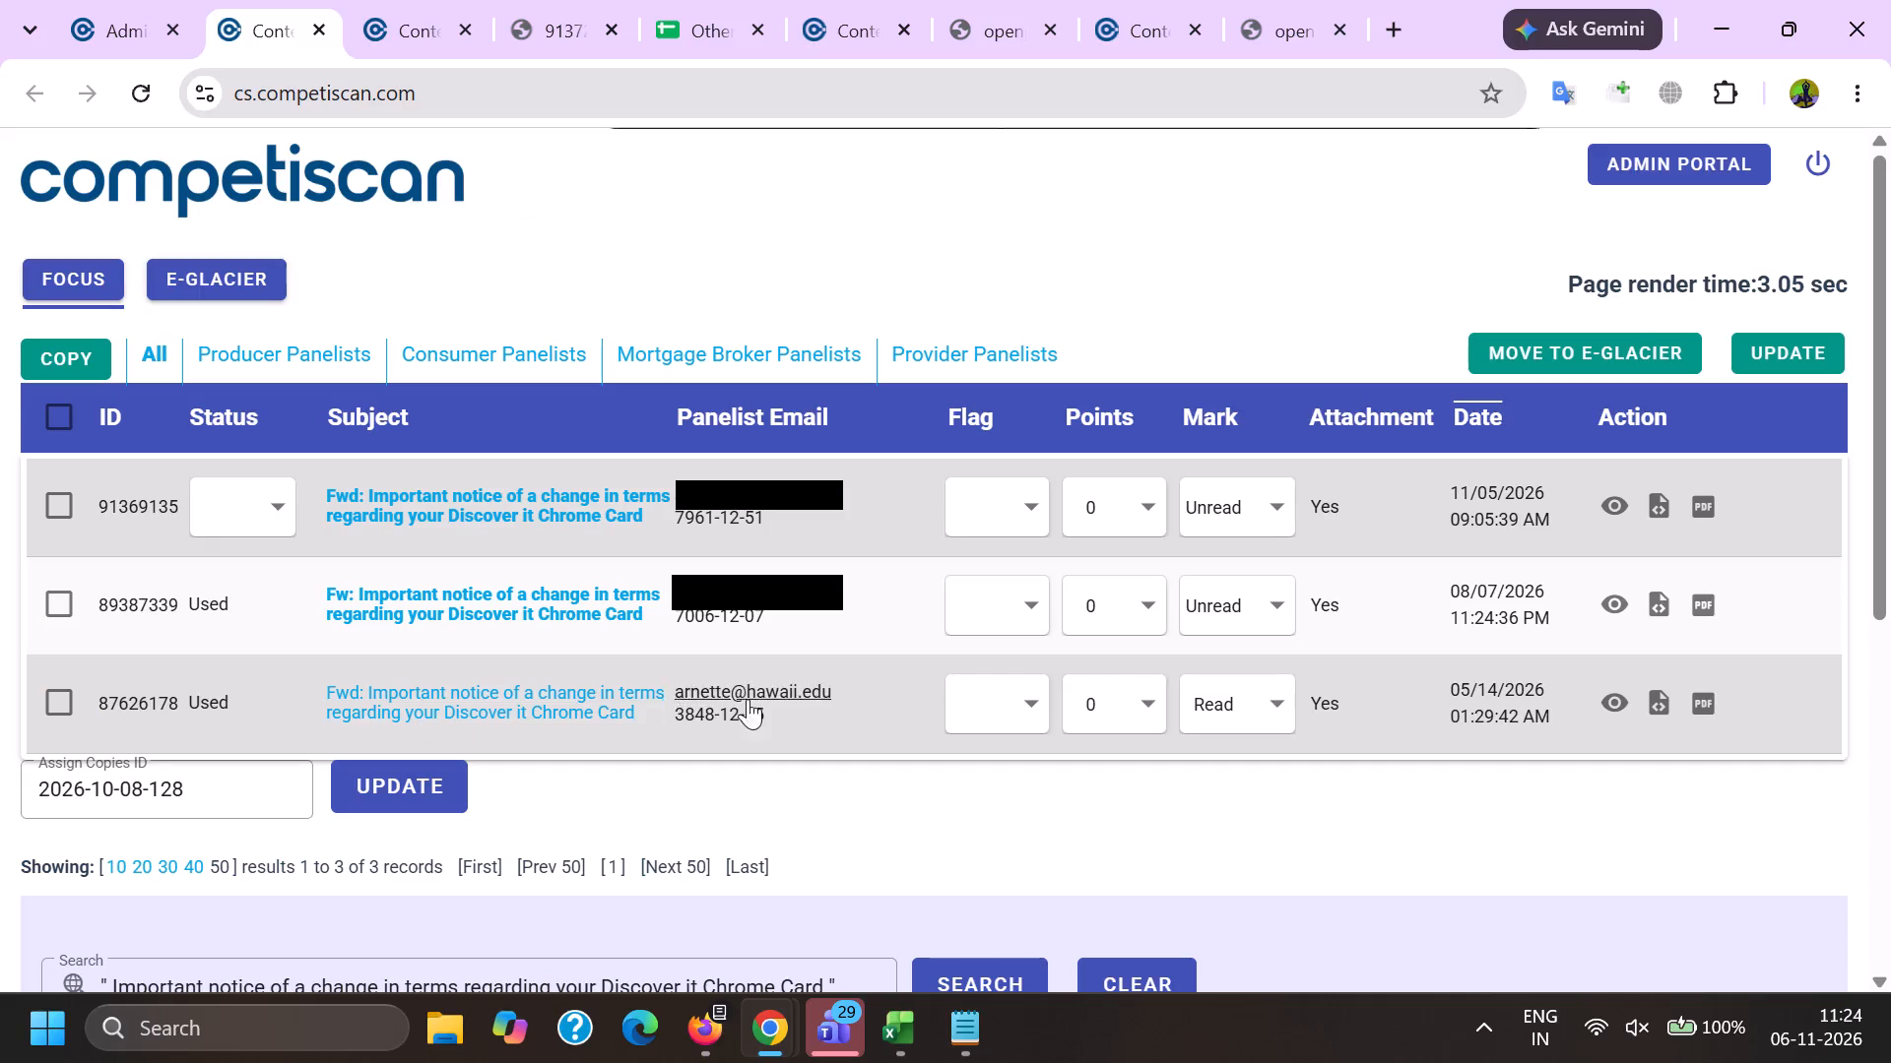
double_click(119, 610)
key(ctrl+c)
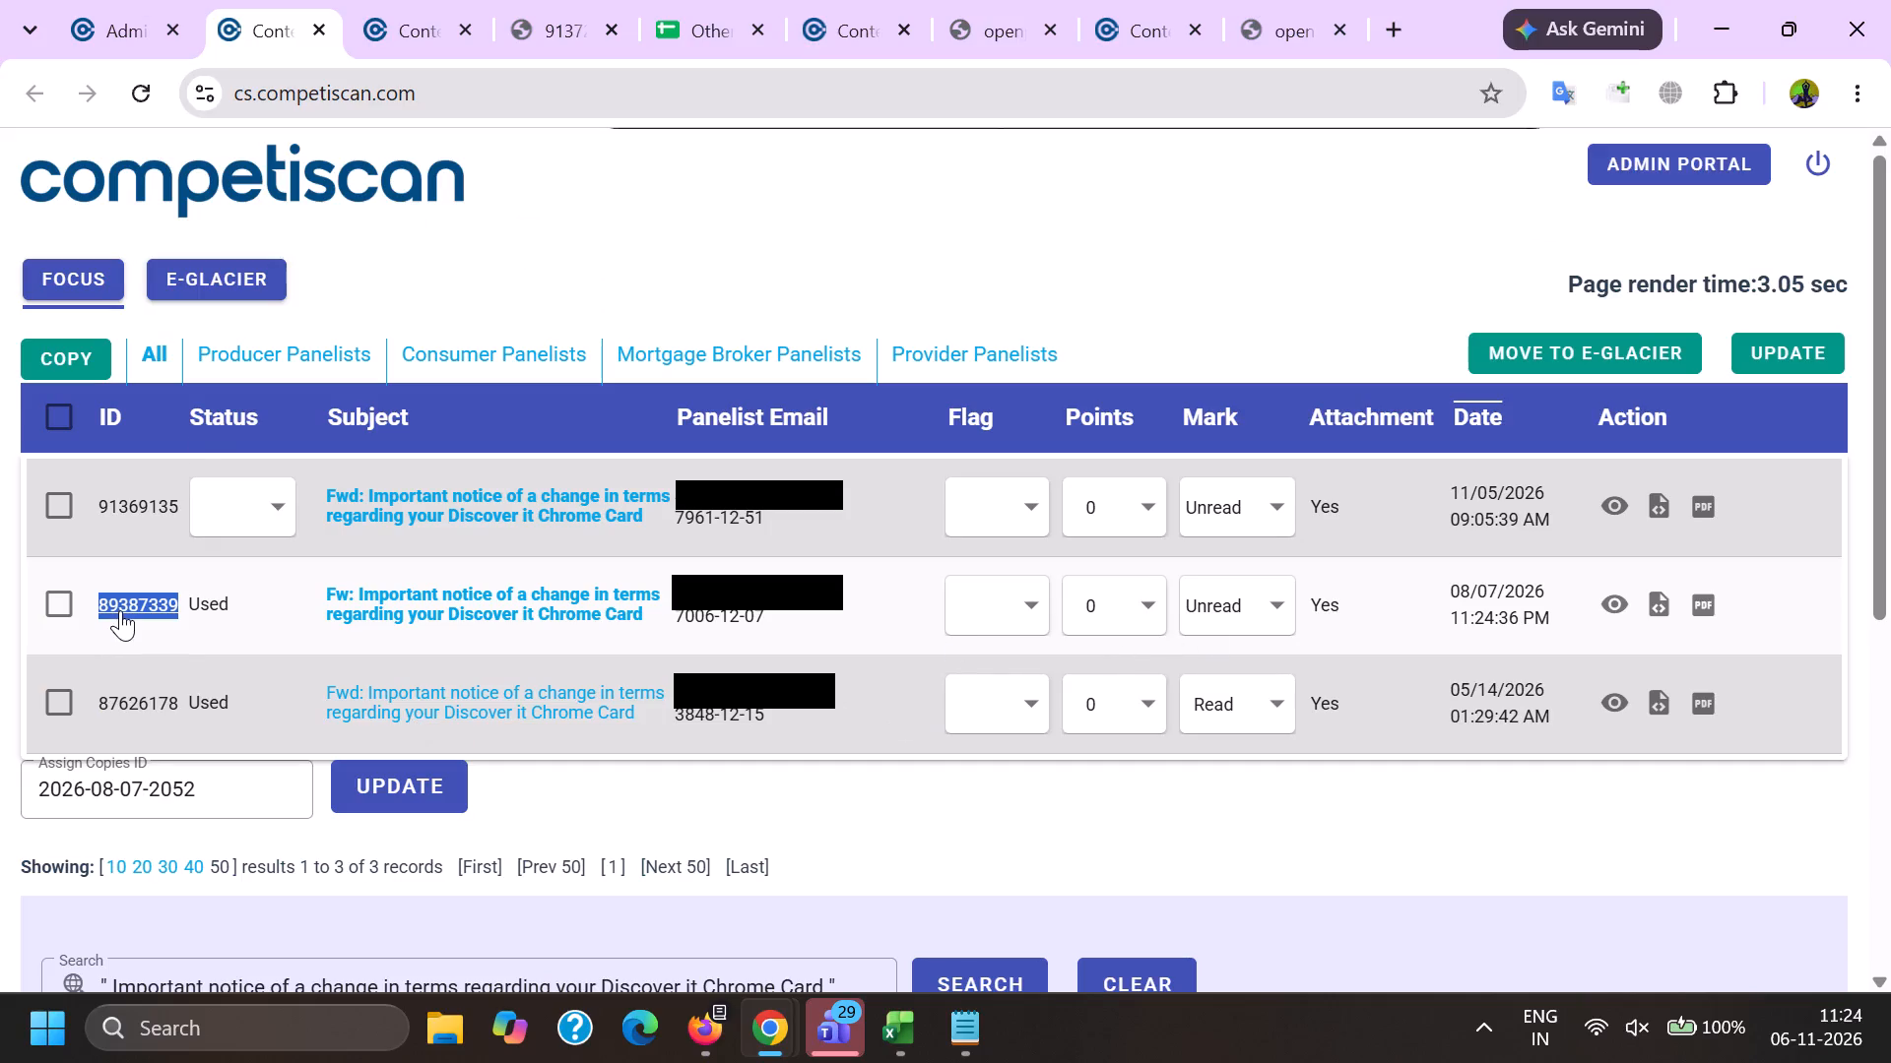
click(144, 0)
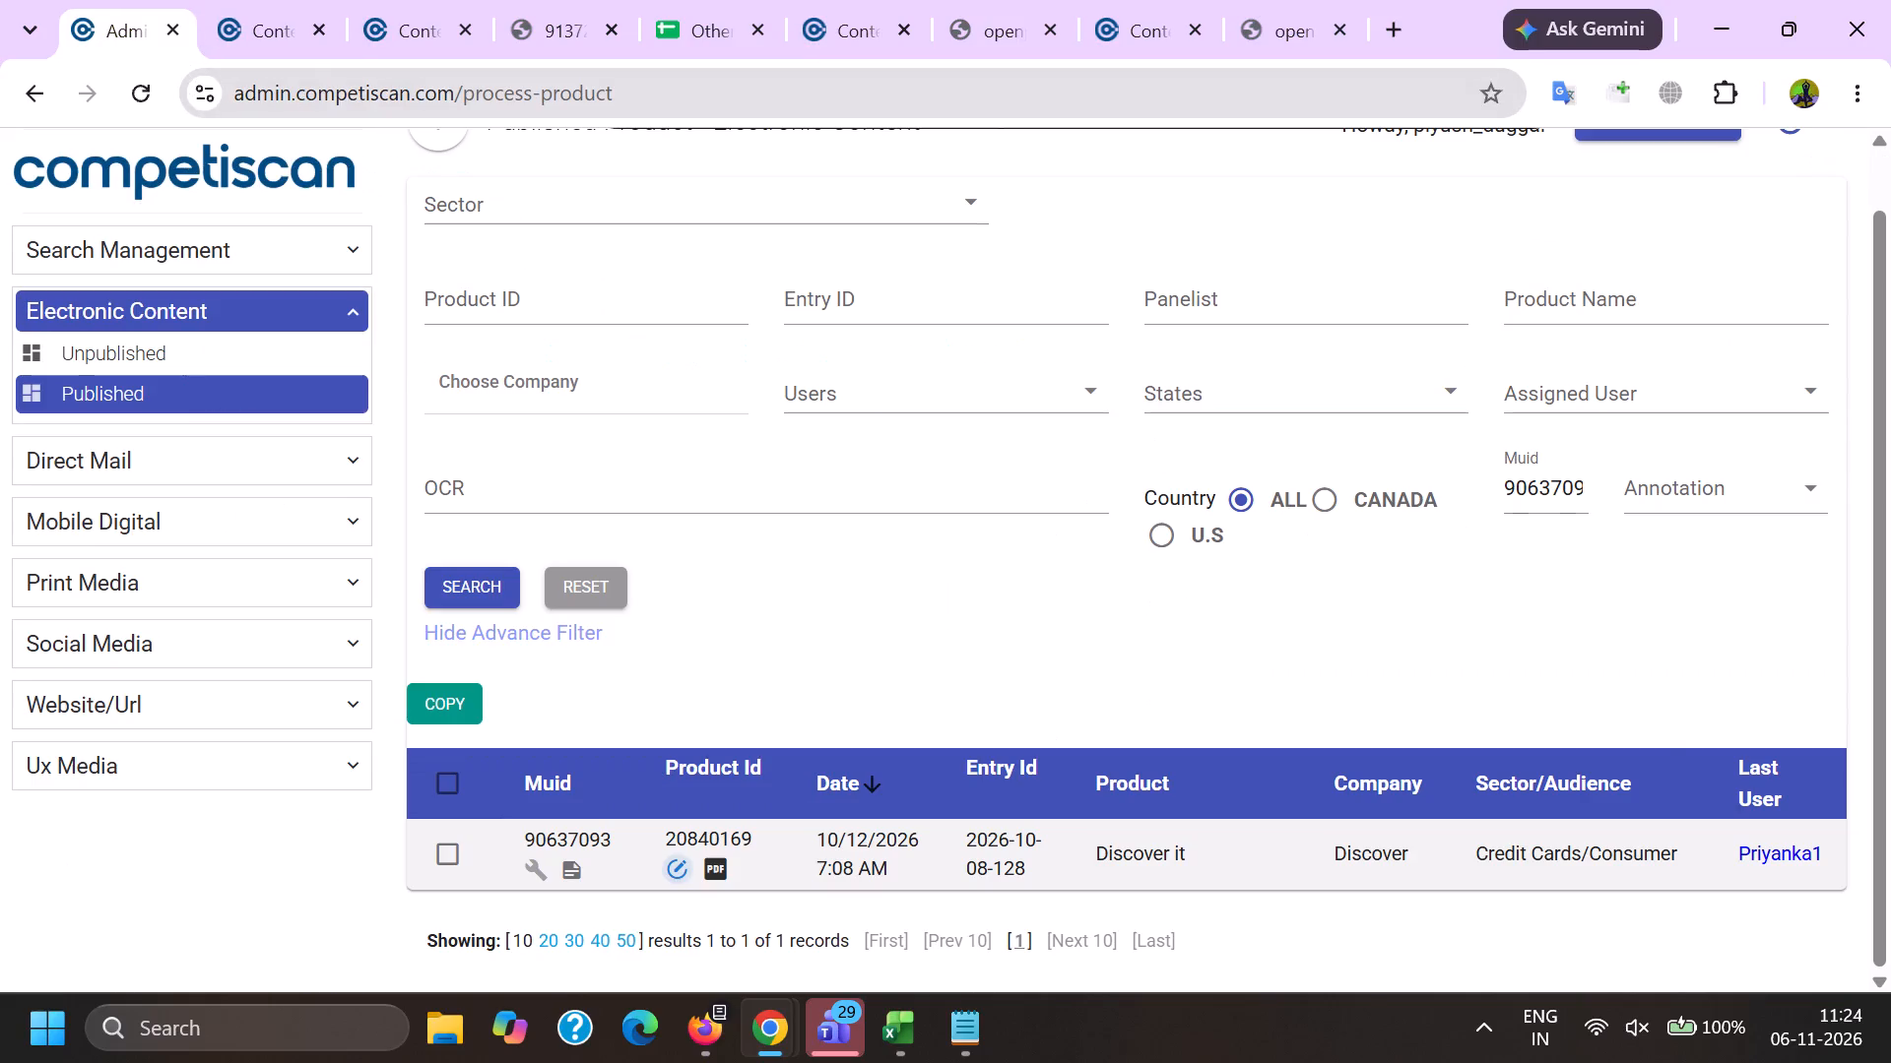
click(1532, 495)
key(ctrl+v)
key(Return)
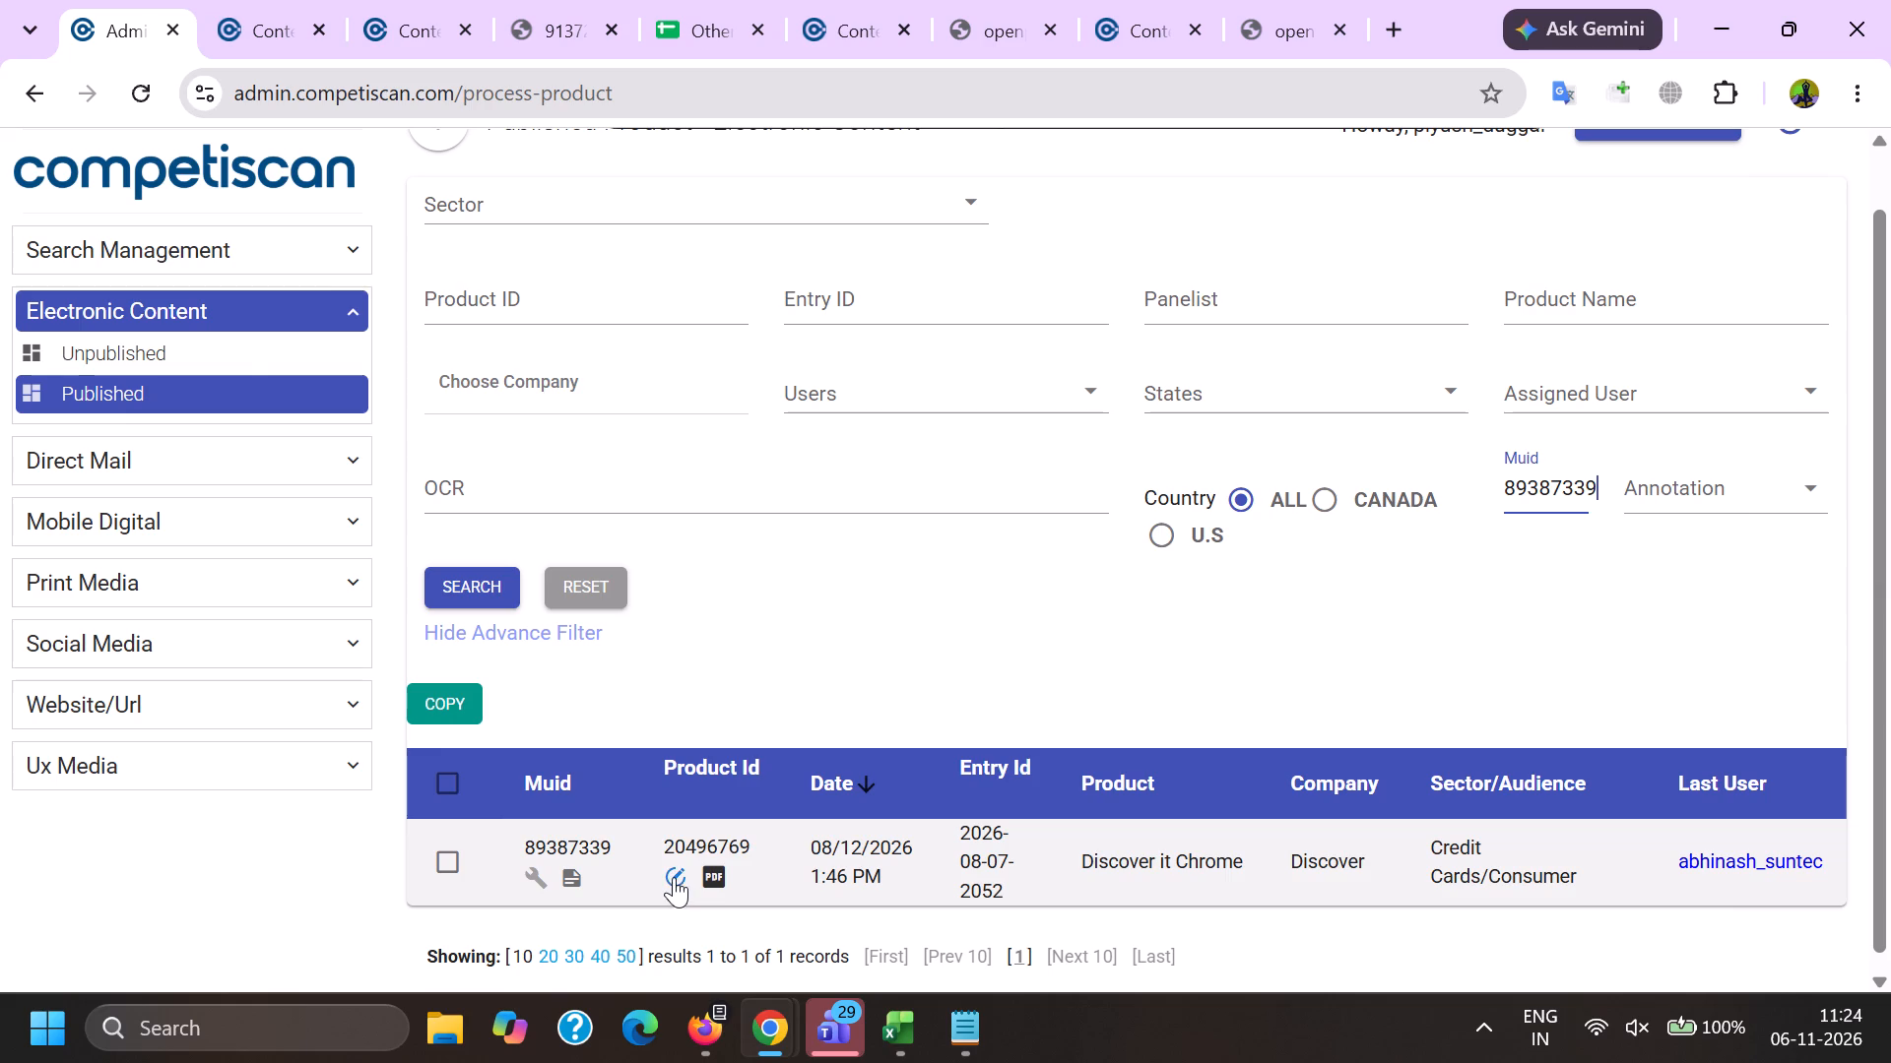
Preview used email 89387339 from the Content Portal list and read its change-in-terms notice.
key(alt+Tab)
click(724, 306)
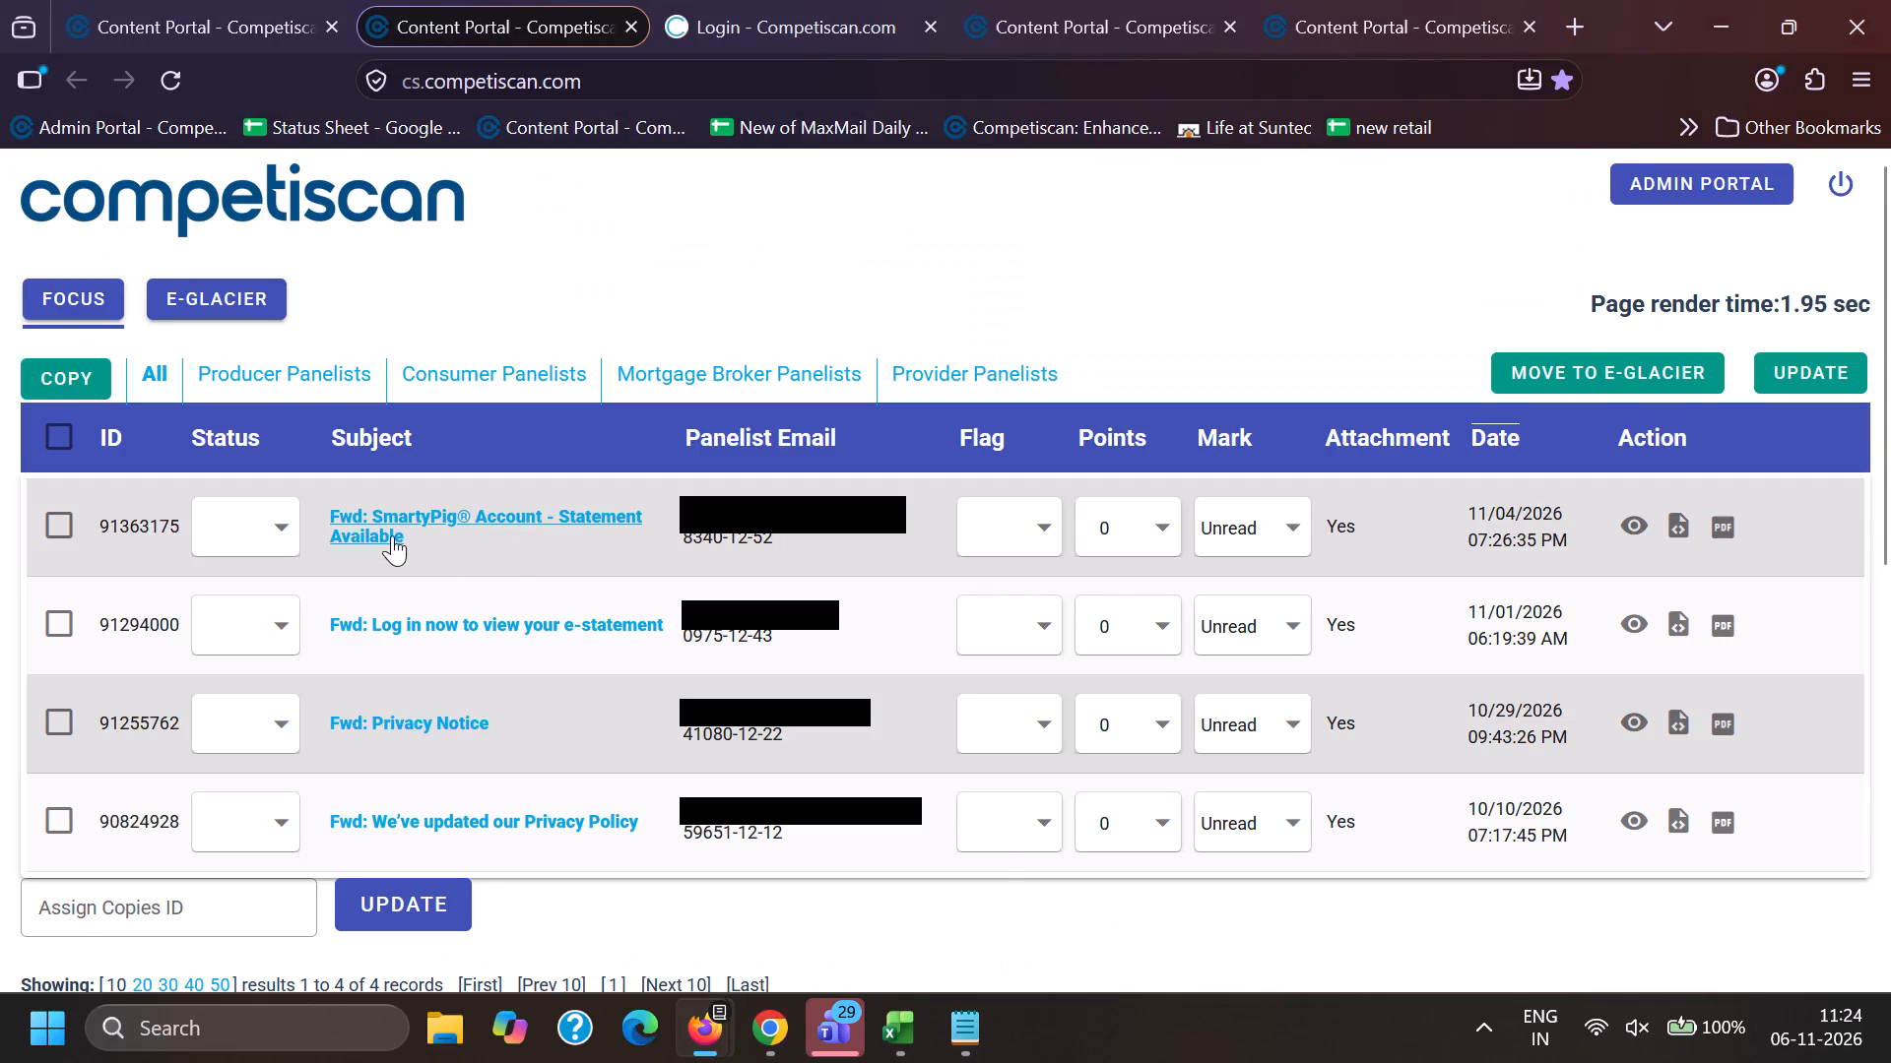
key(alt+Tab)
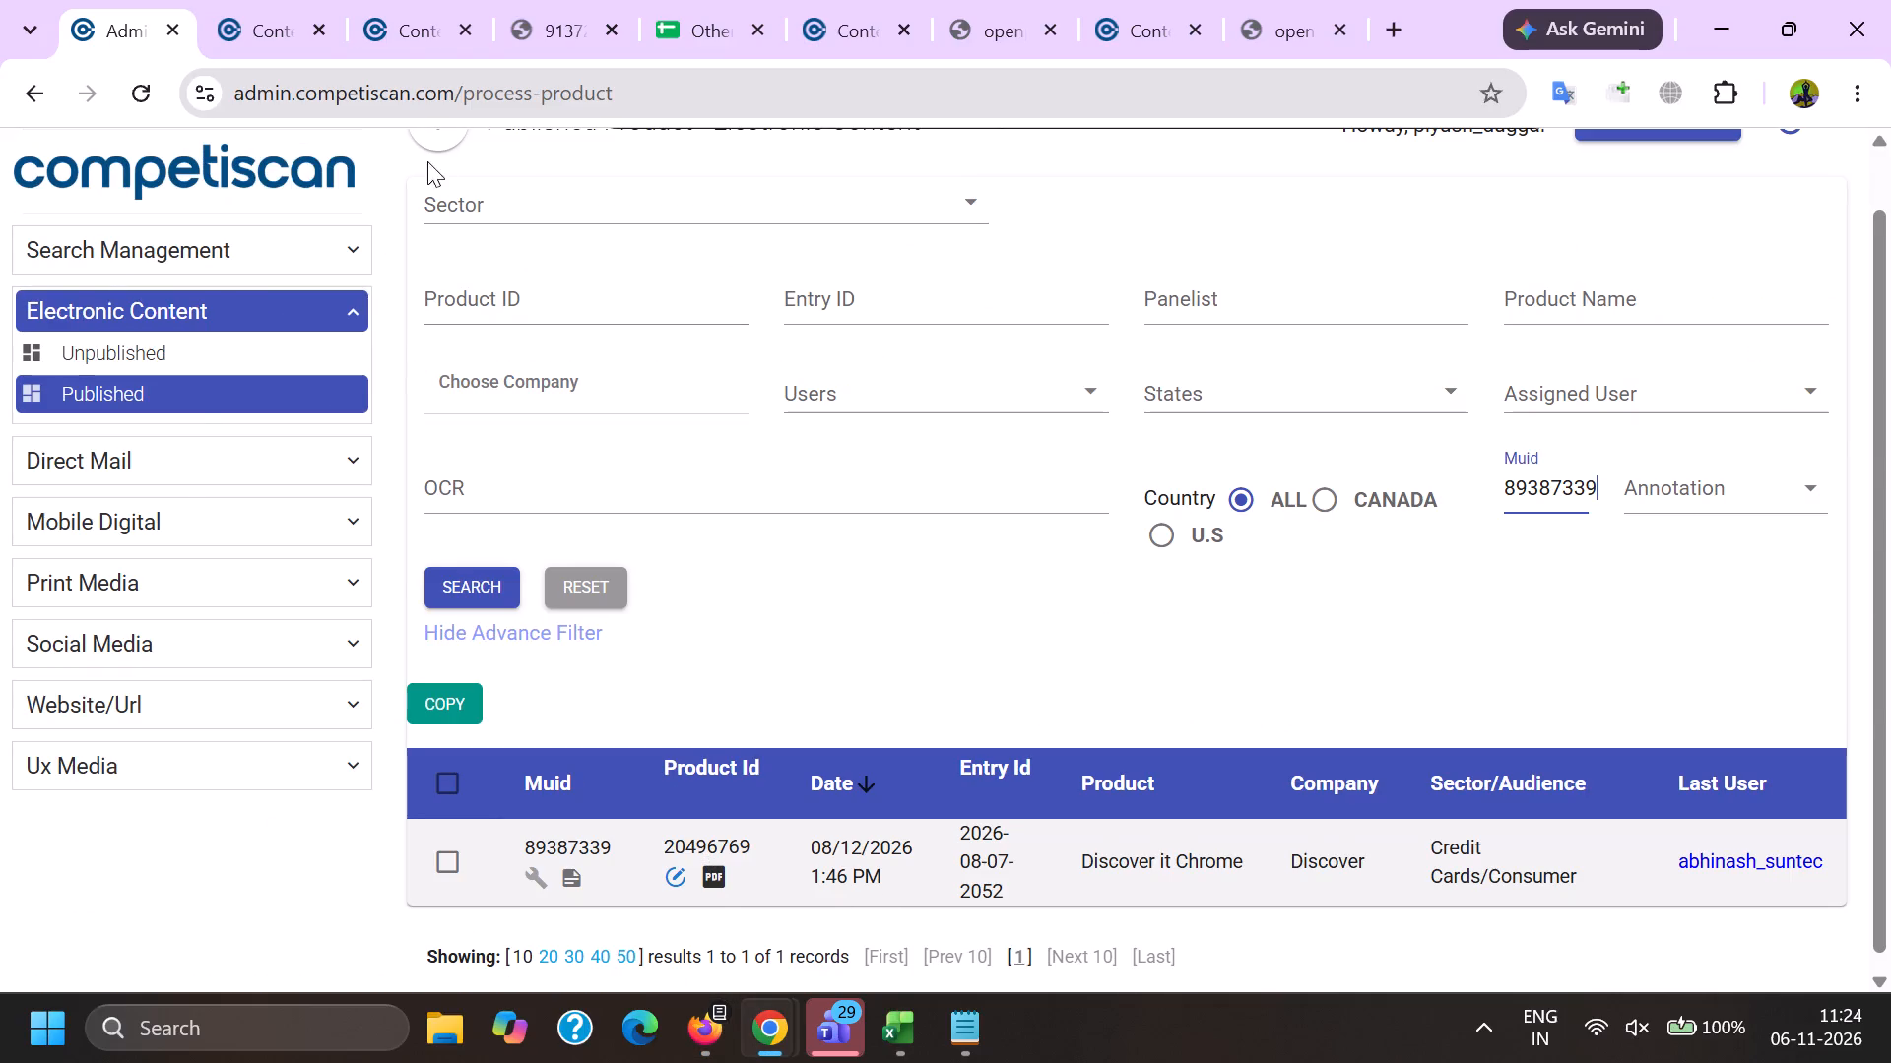
click(281, 0)
click(1603, 610)
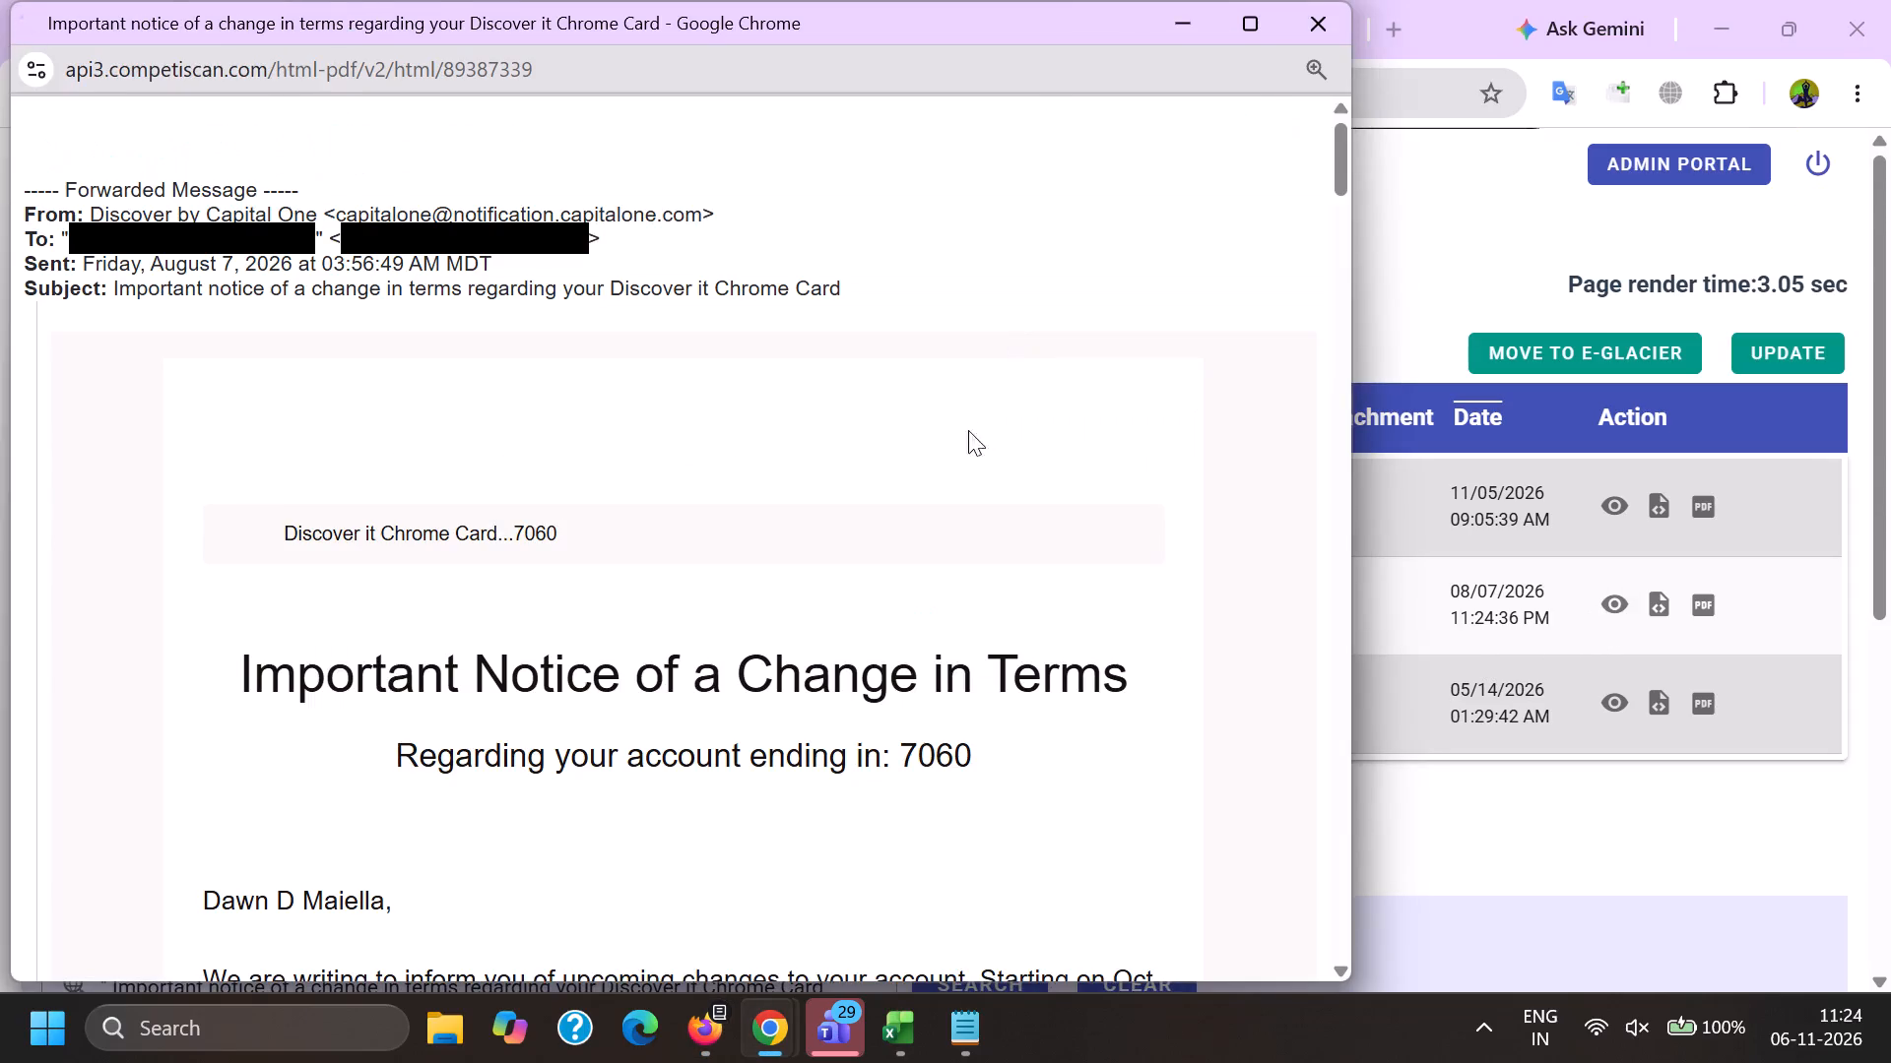
scroll(957, 452, down, 10)
key(alt+Tab)
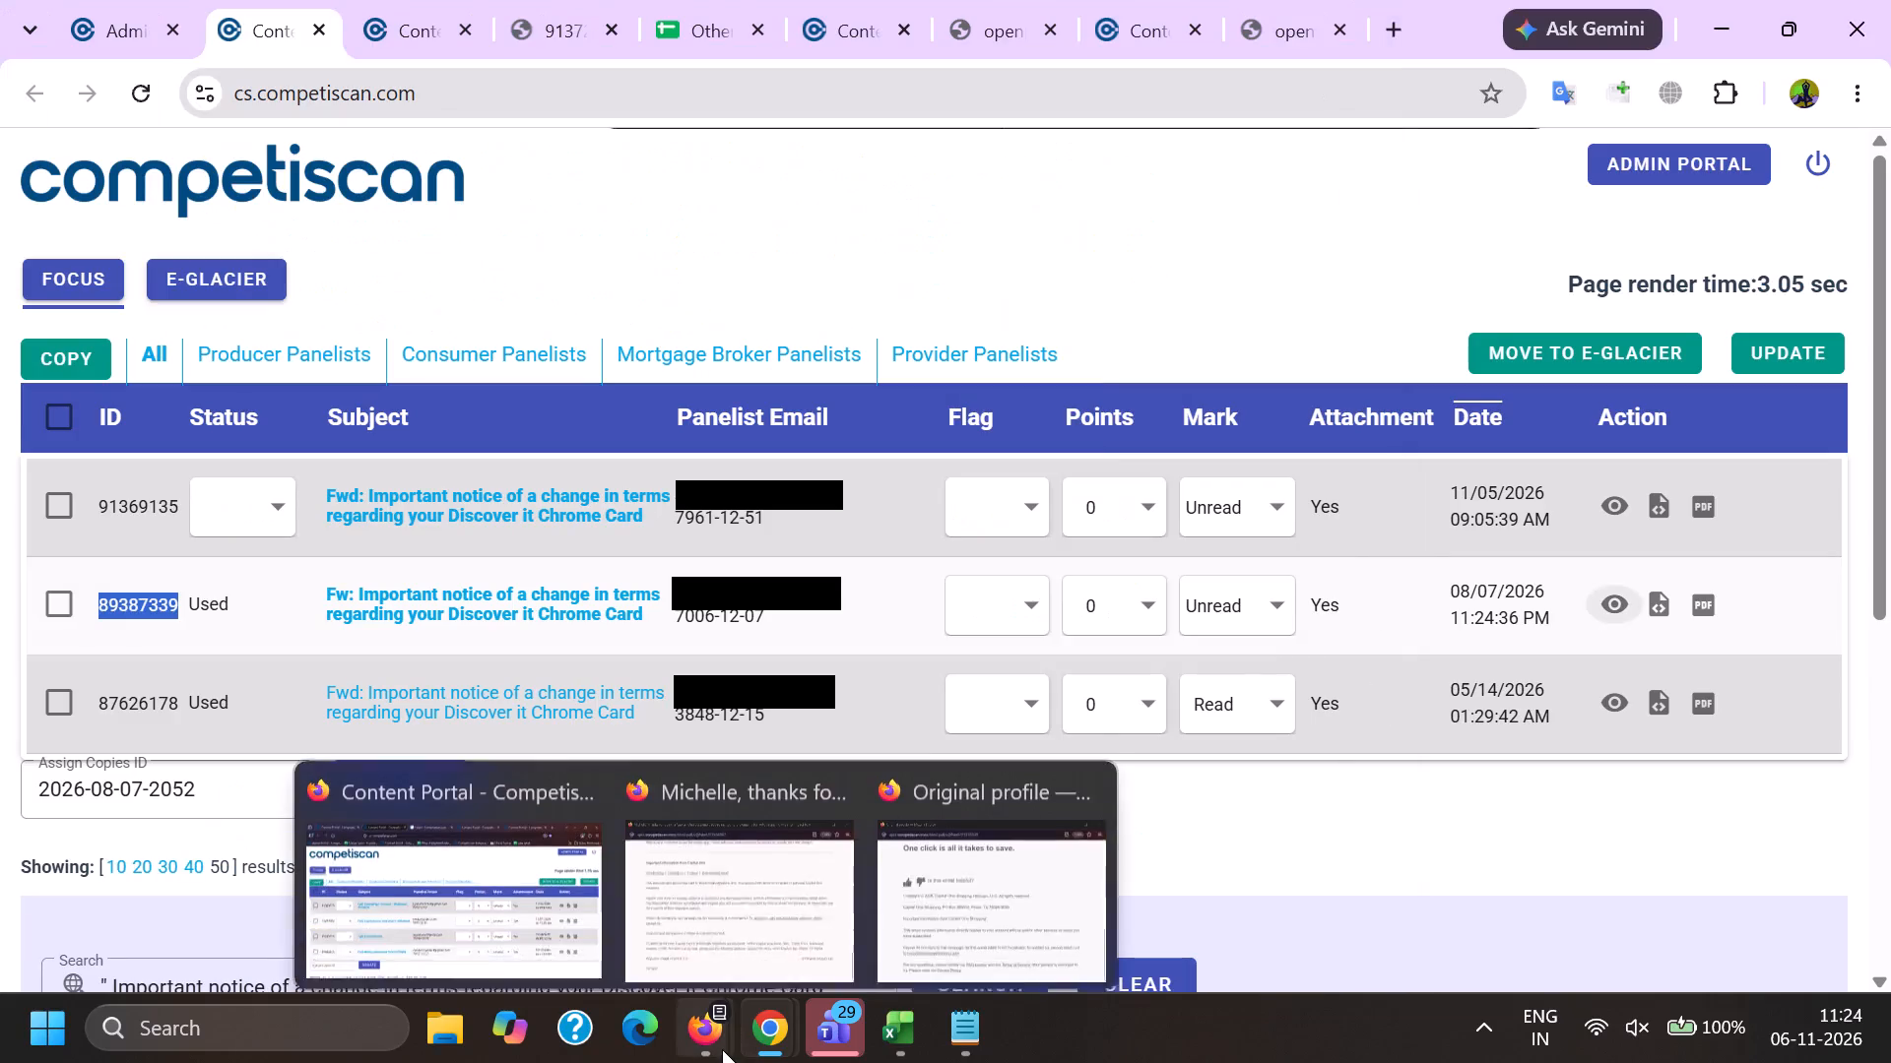
click(722, 1049)
click(502, 887)
click(233, 0)
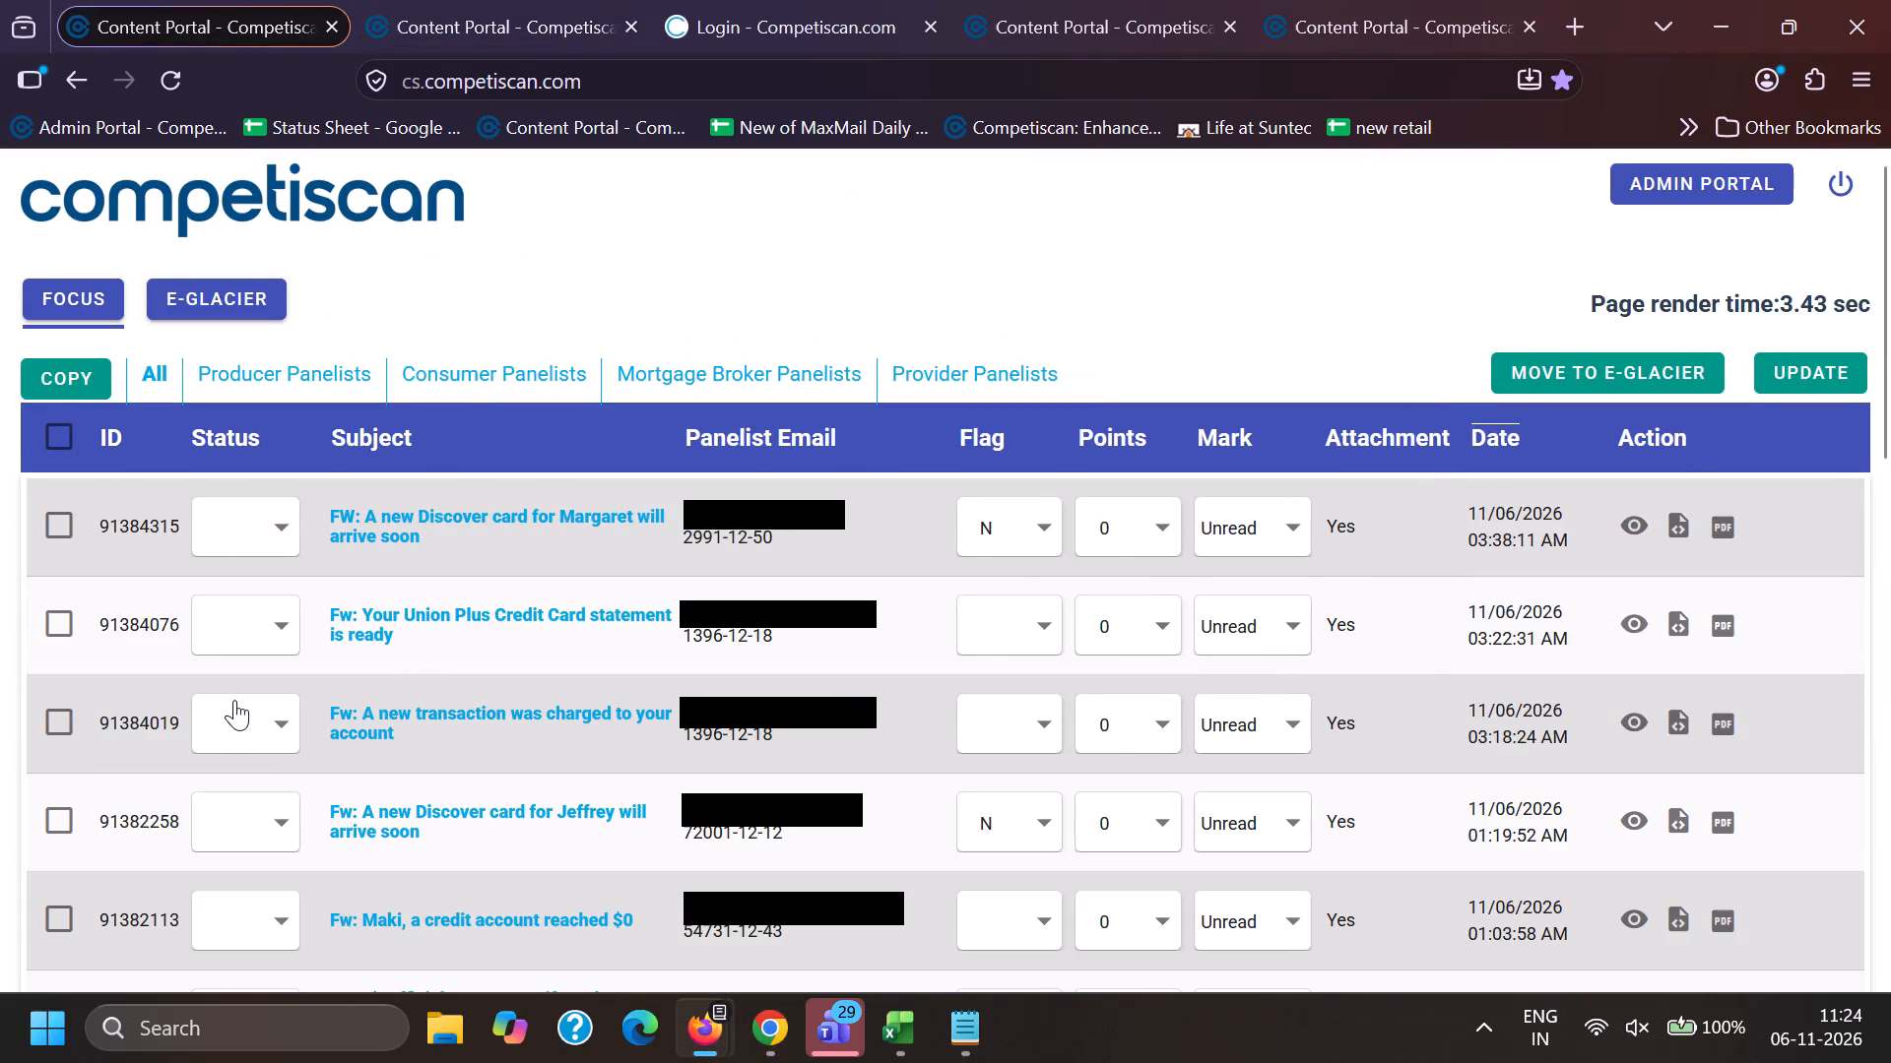
scroll(235, 721, down, 2)
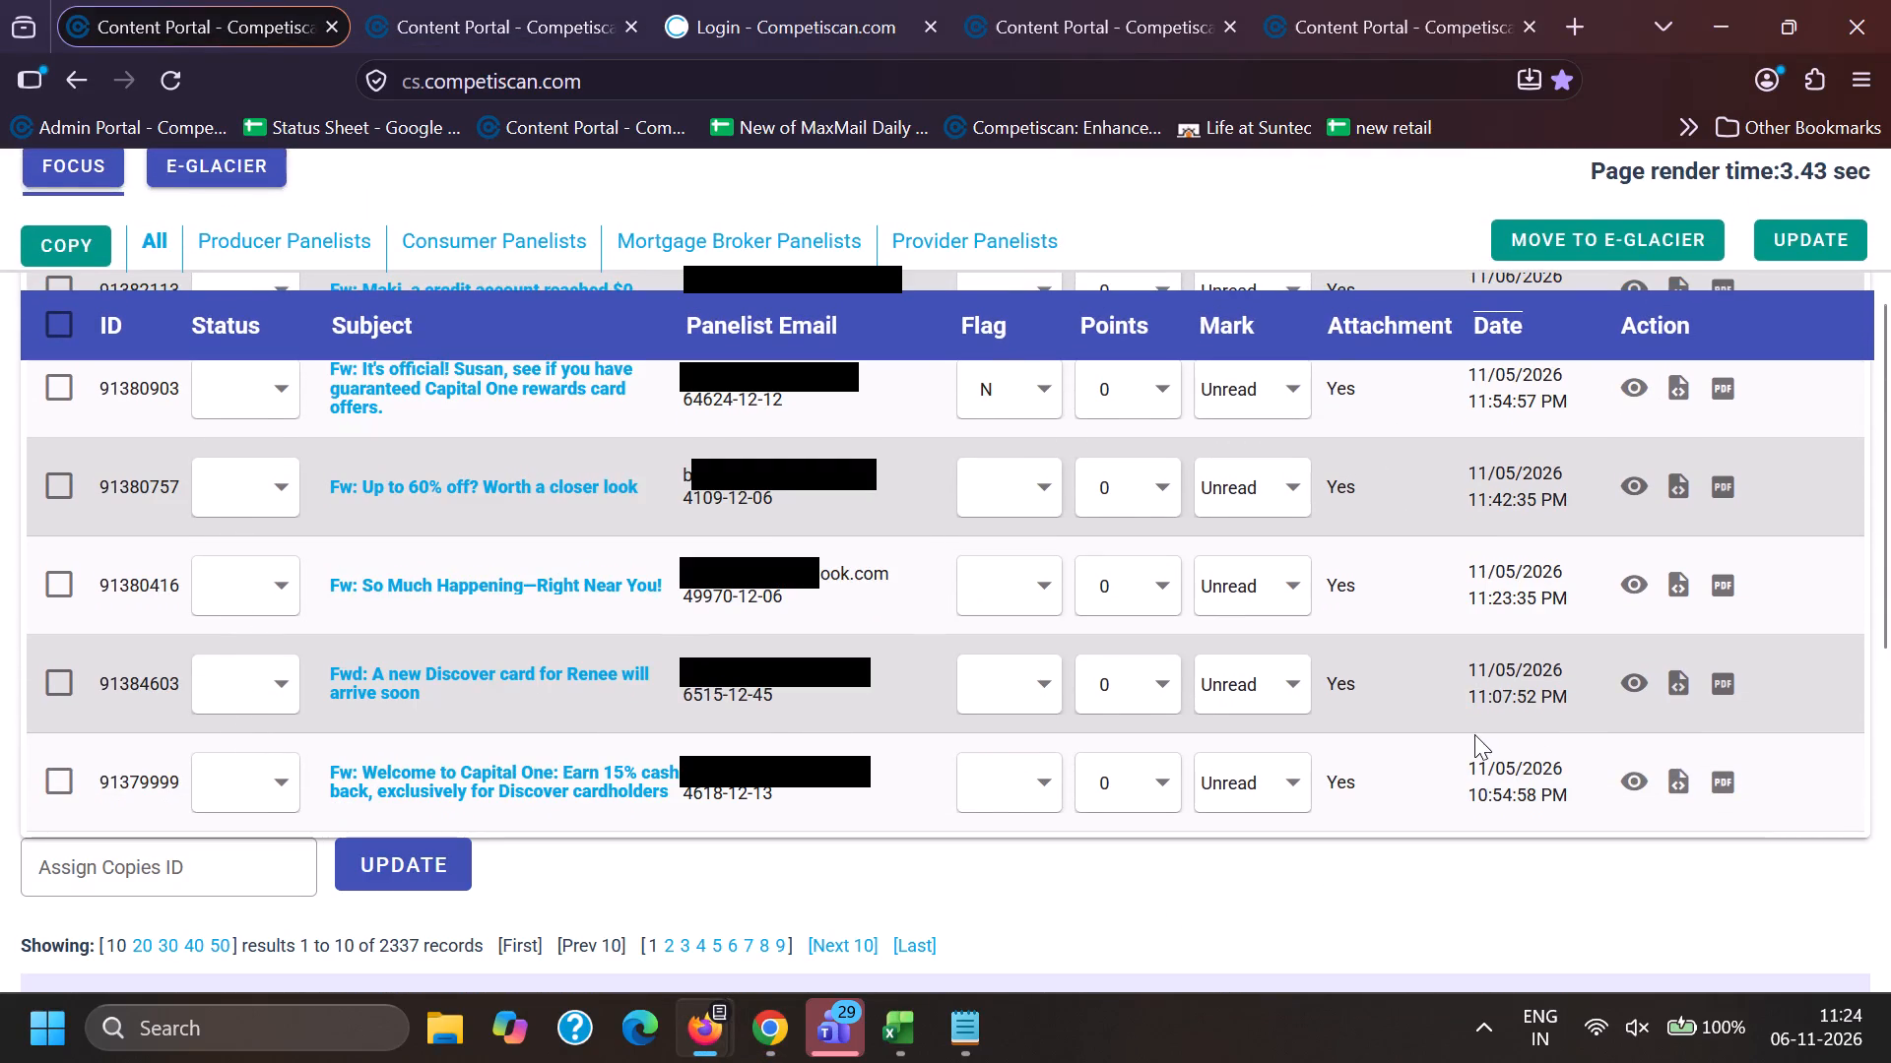
click(1634, 673)
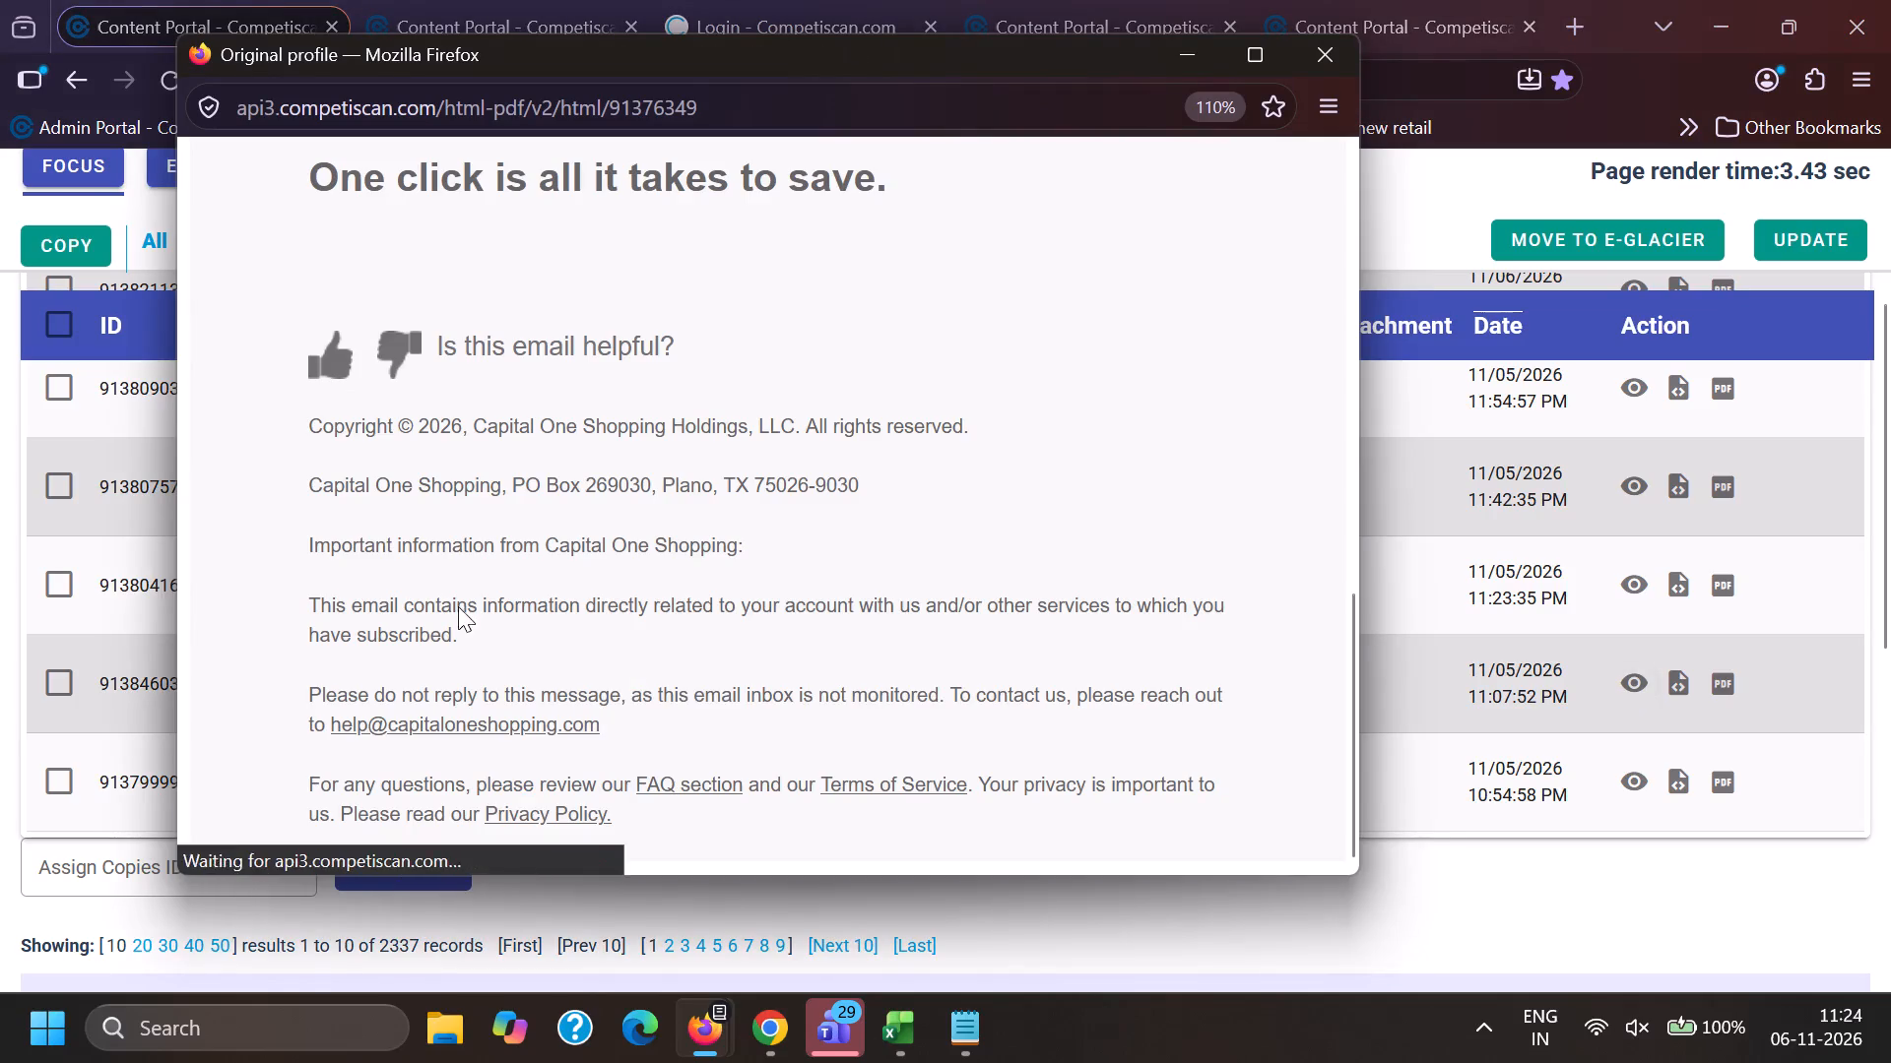
scroll(523, 522, down, 6)
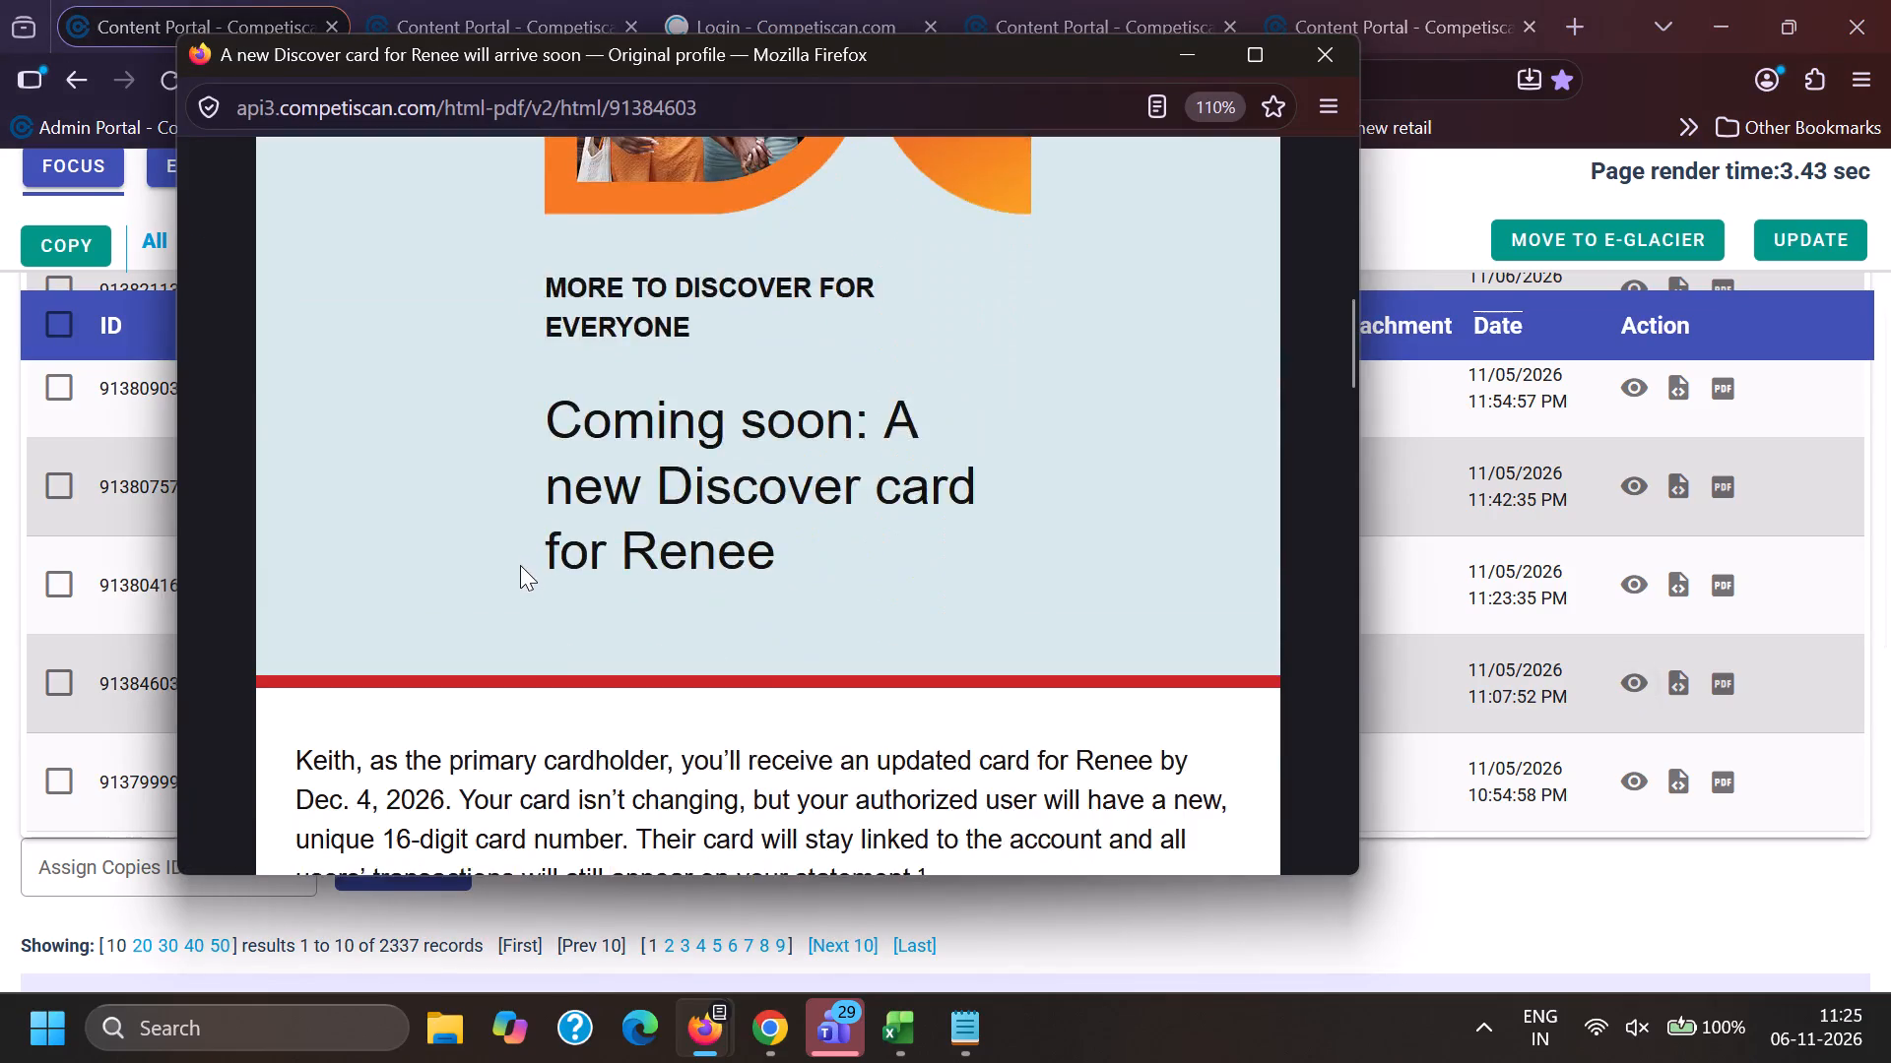
scroll(519, 565, up, 6)
drag(358, 438, 628, 448)
key(ctrl+c)
scroll(616, 645, down, 20)
key(alt+Tab)
click(771, 1060)
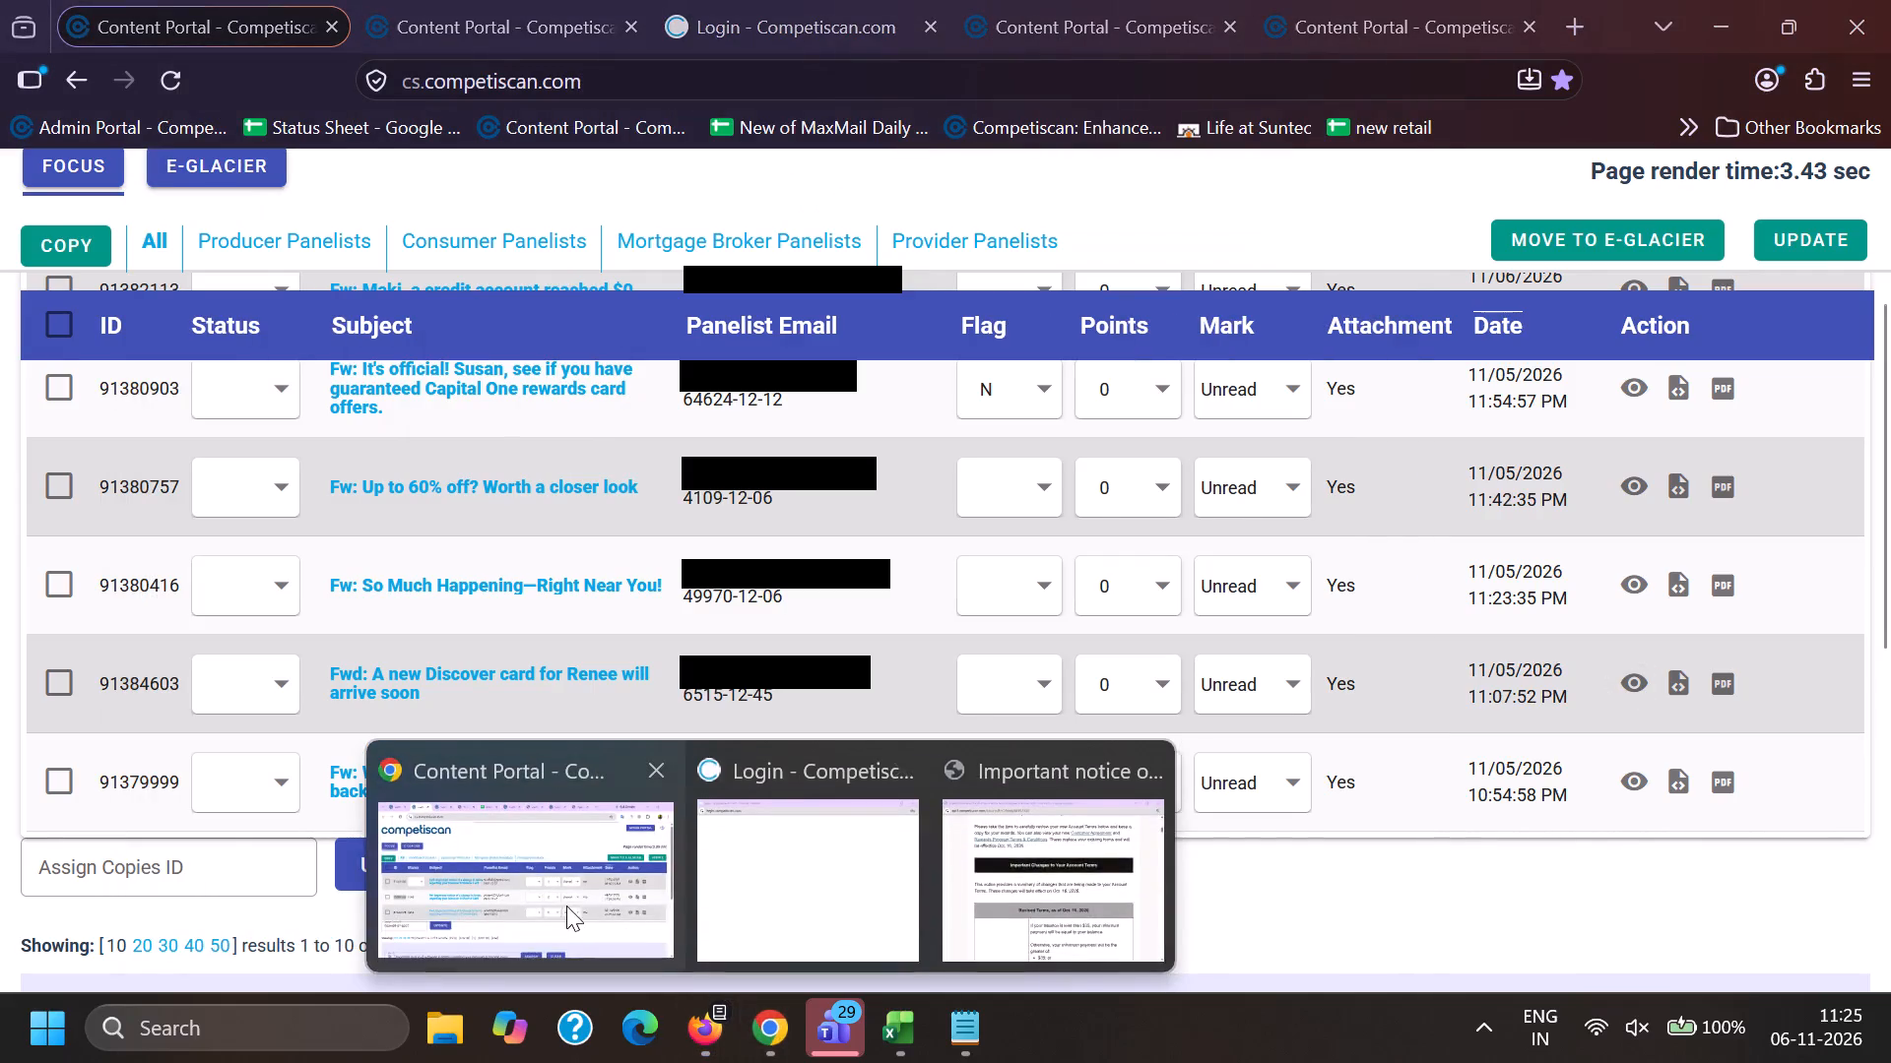
click(566, 907)
scroll(541, 700, down, 2)
triple_click(772, 694)
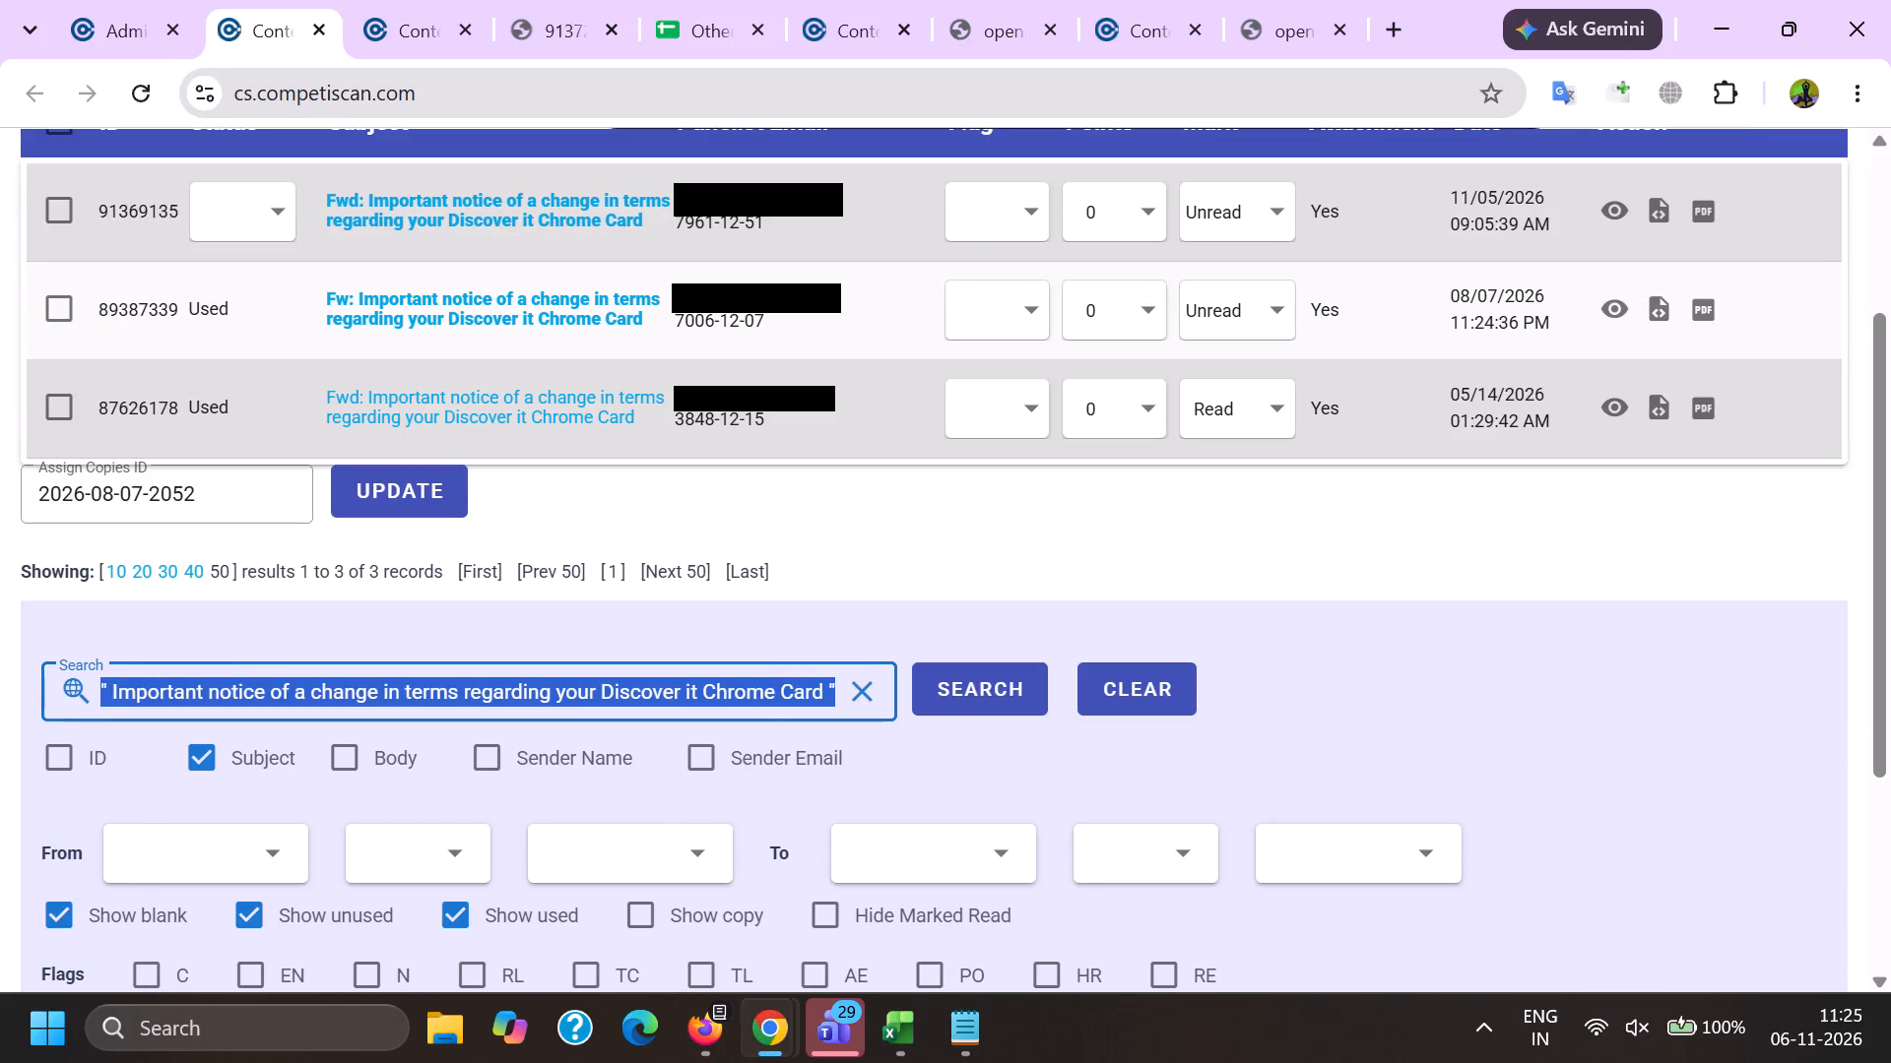
key(BackSpace)
key(shift+quotedbl)
key(ctrl+v)
key(shift+quotedbl)
key(Return)
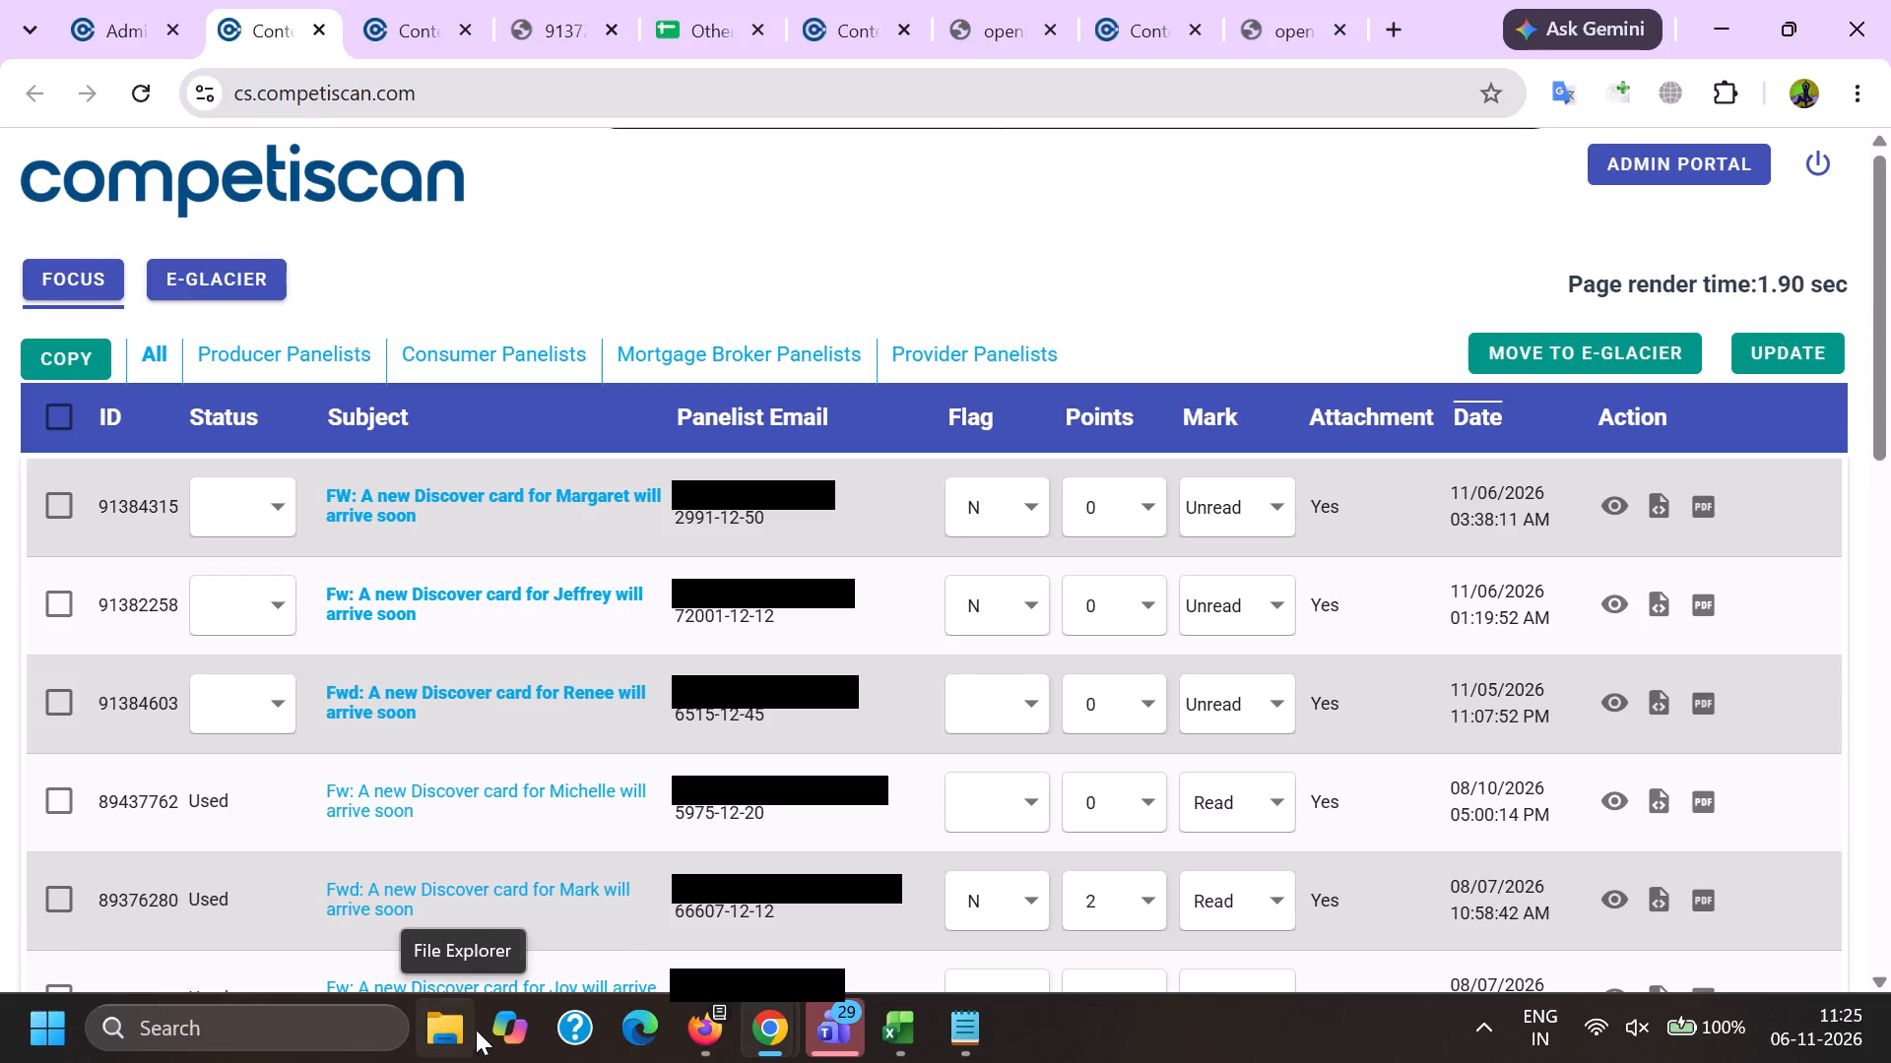
Copy the ID of used email 89437762 and preview that email's content.
double_click(154, 817)
key(ctrl+c)
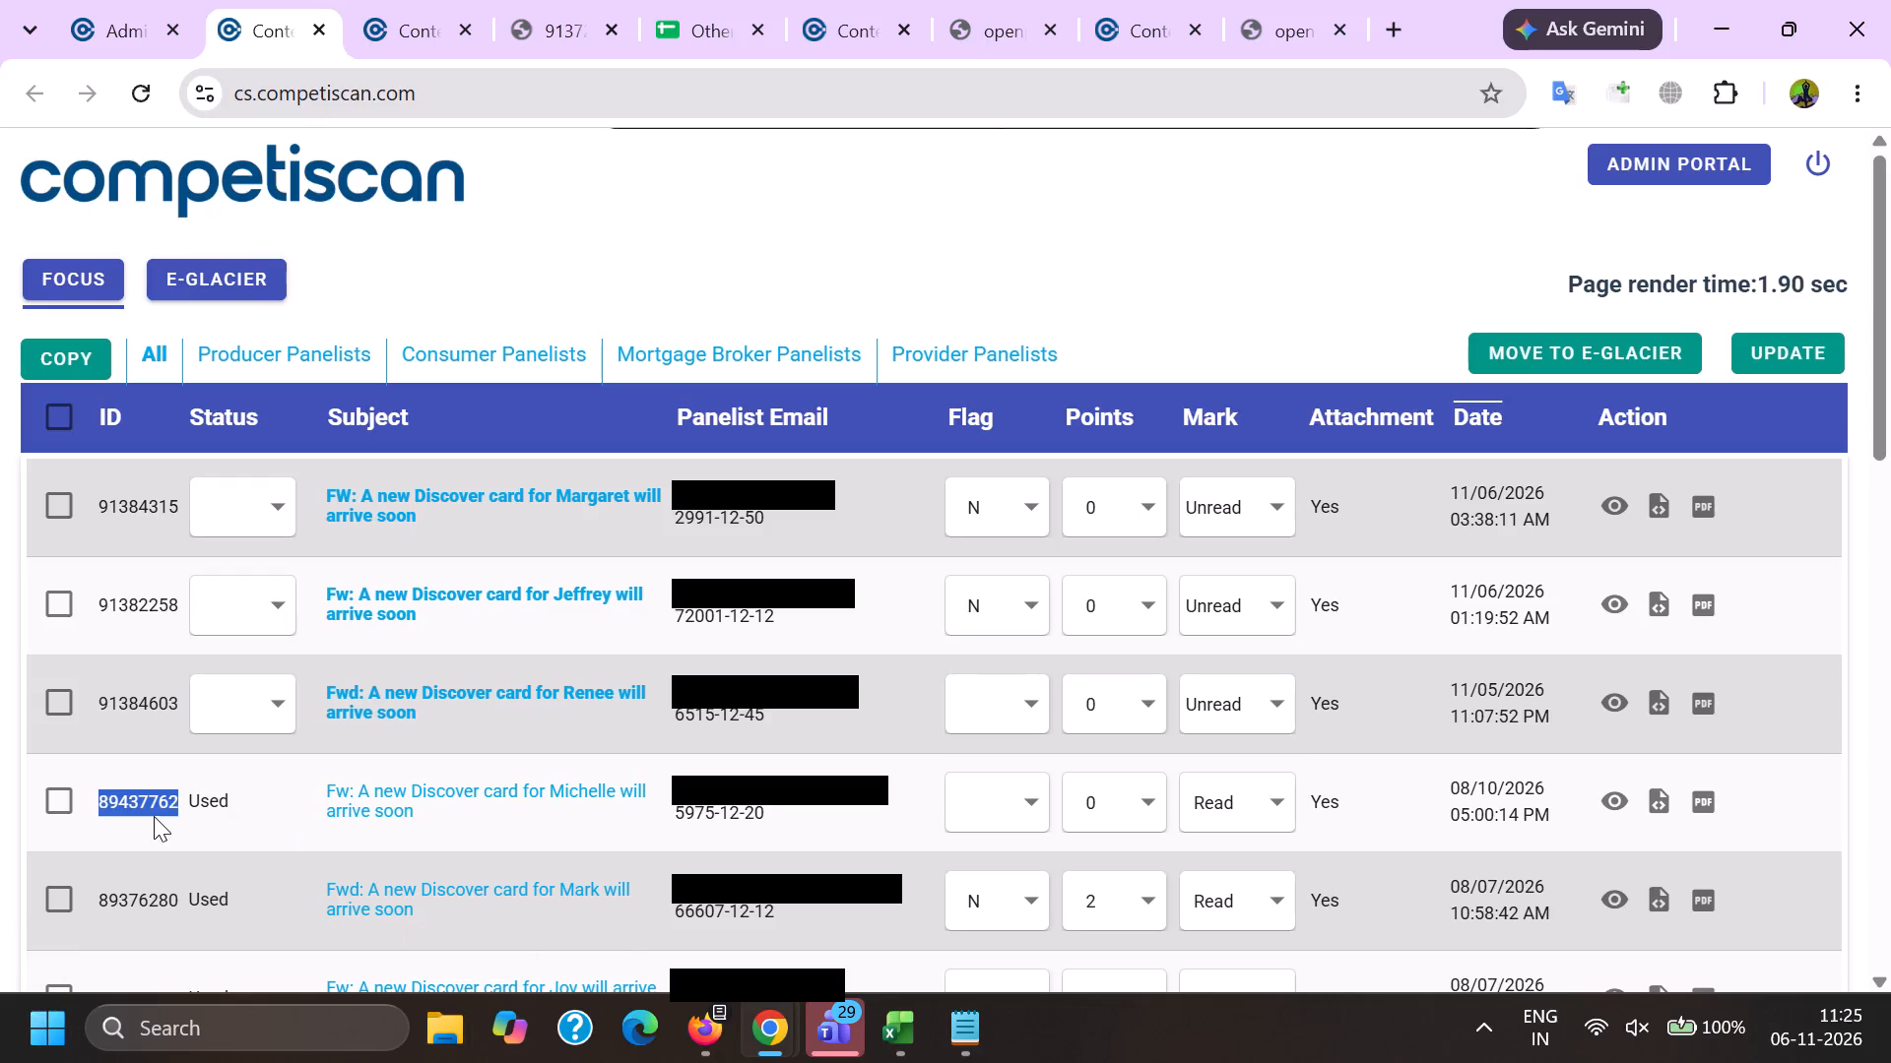
click(1614, 799)
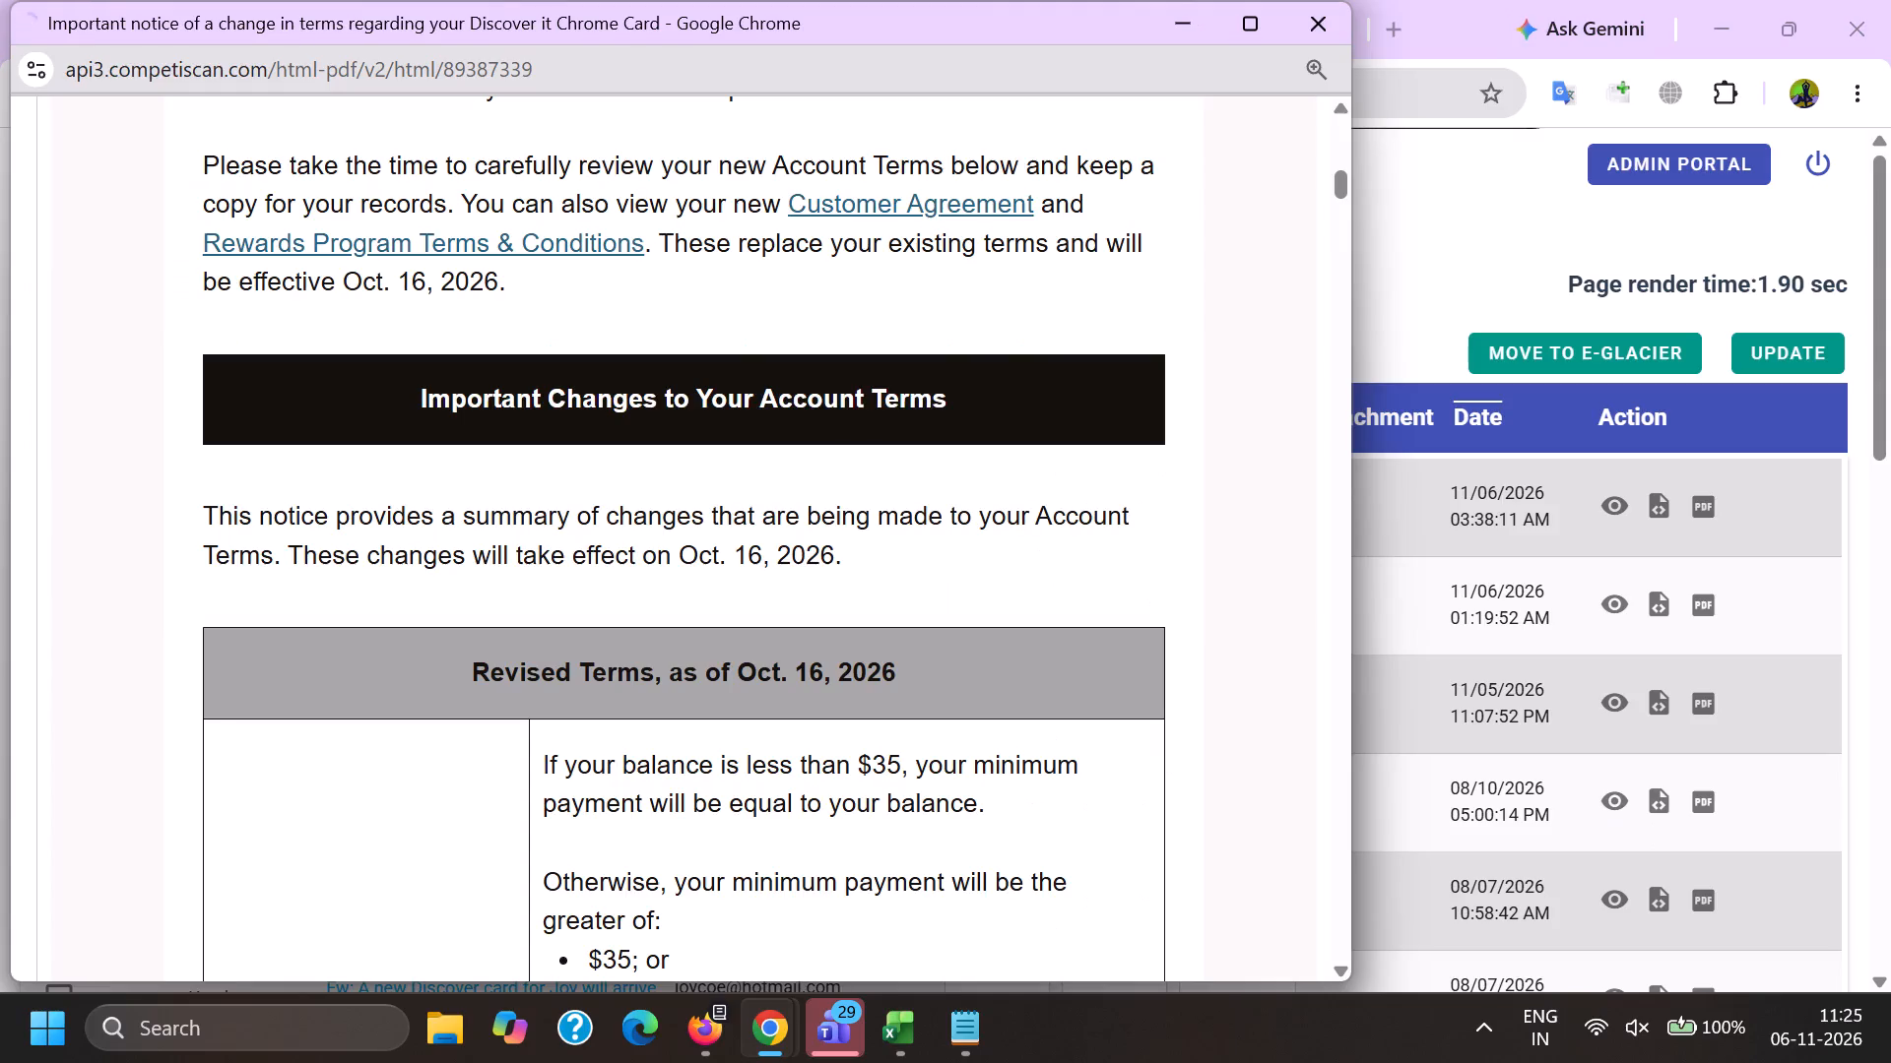
scroll(835, 418, down, 8)
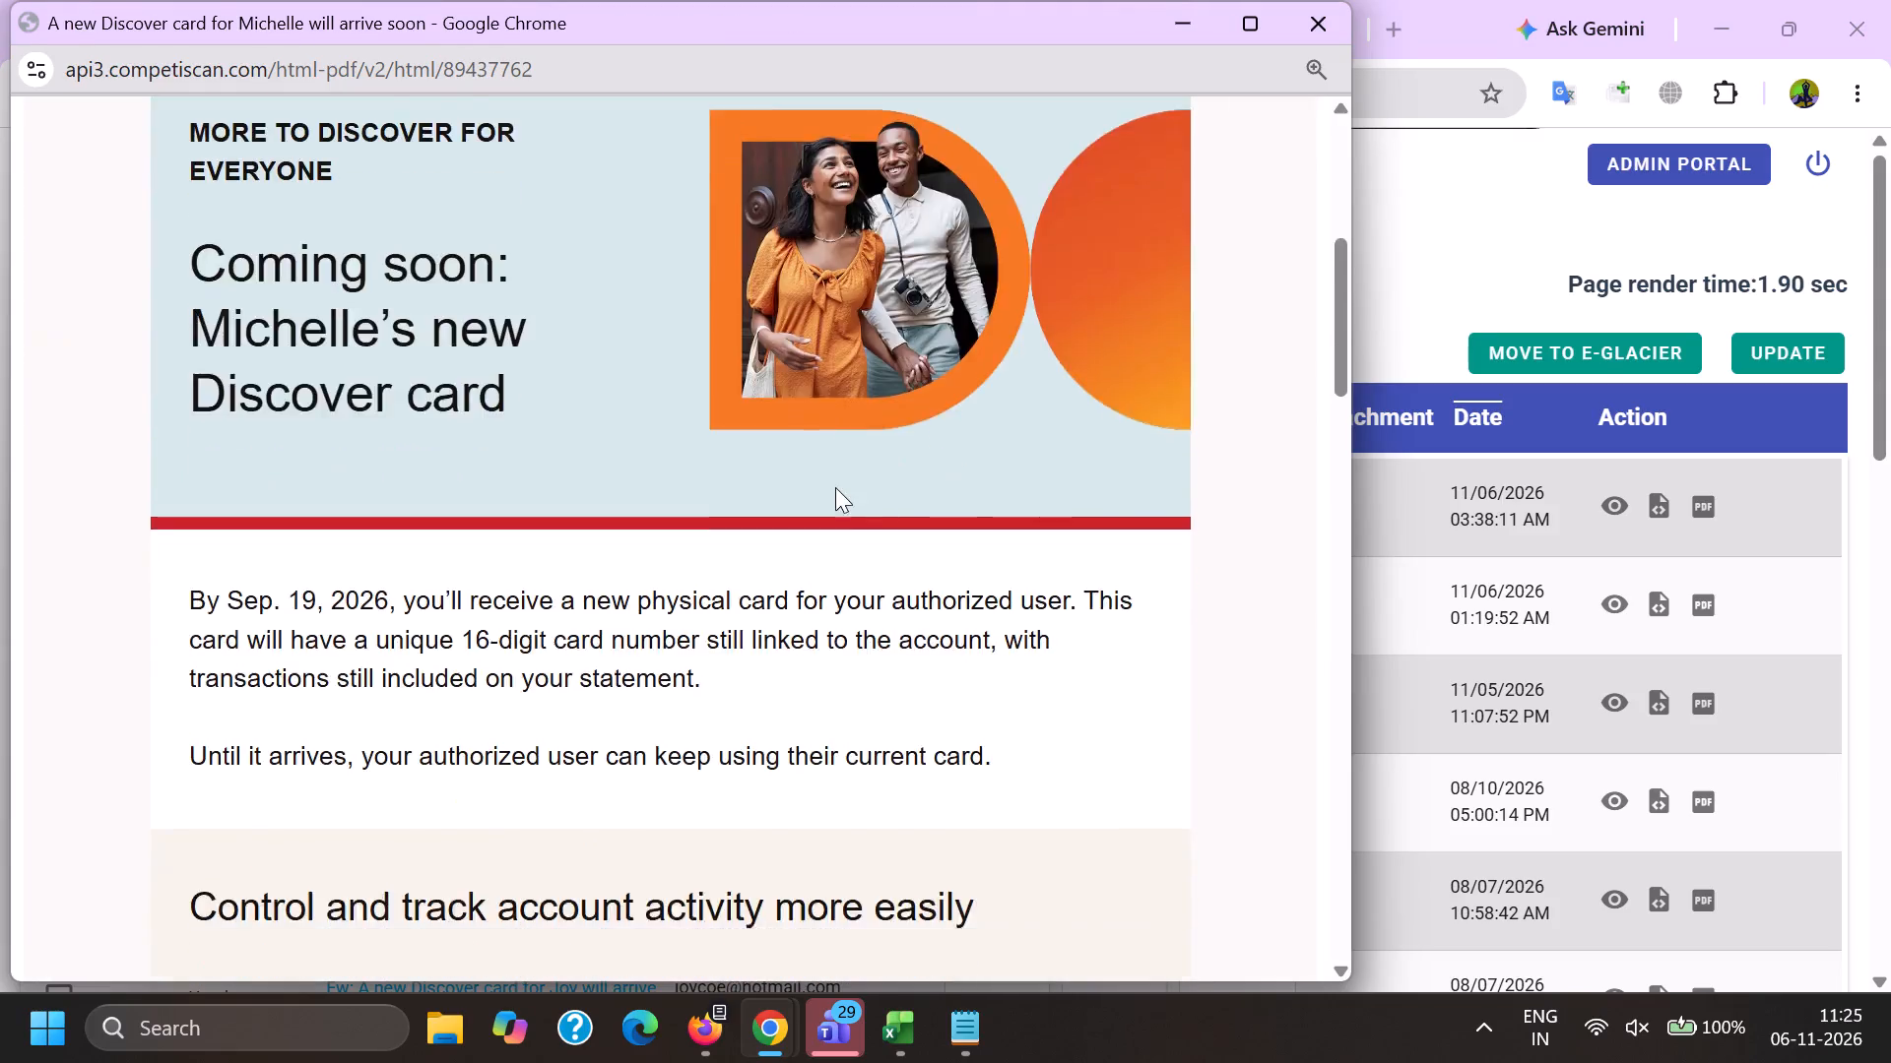
key(alt+Tab)
Preview the unprocessed email 91384603 from Chrome's list to compare with used email 89437762.
click(1620, 694)
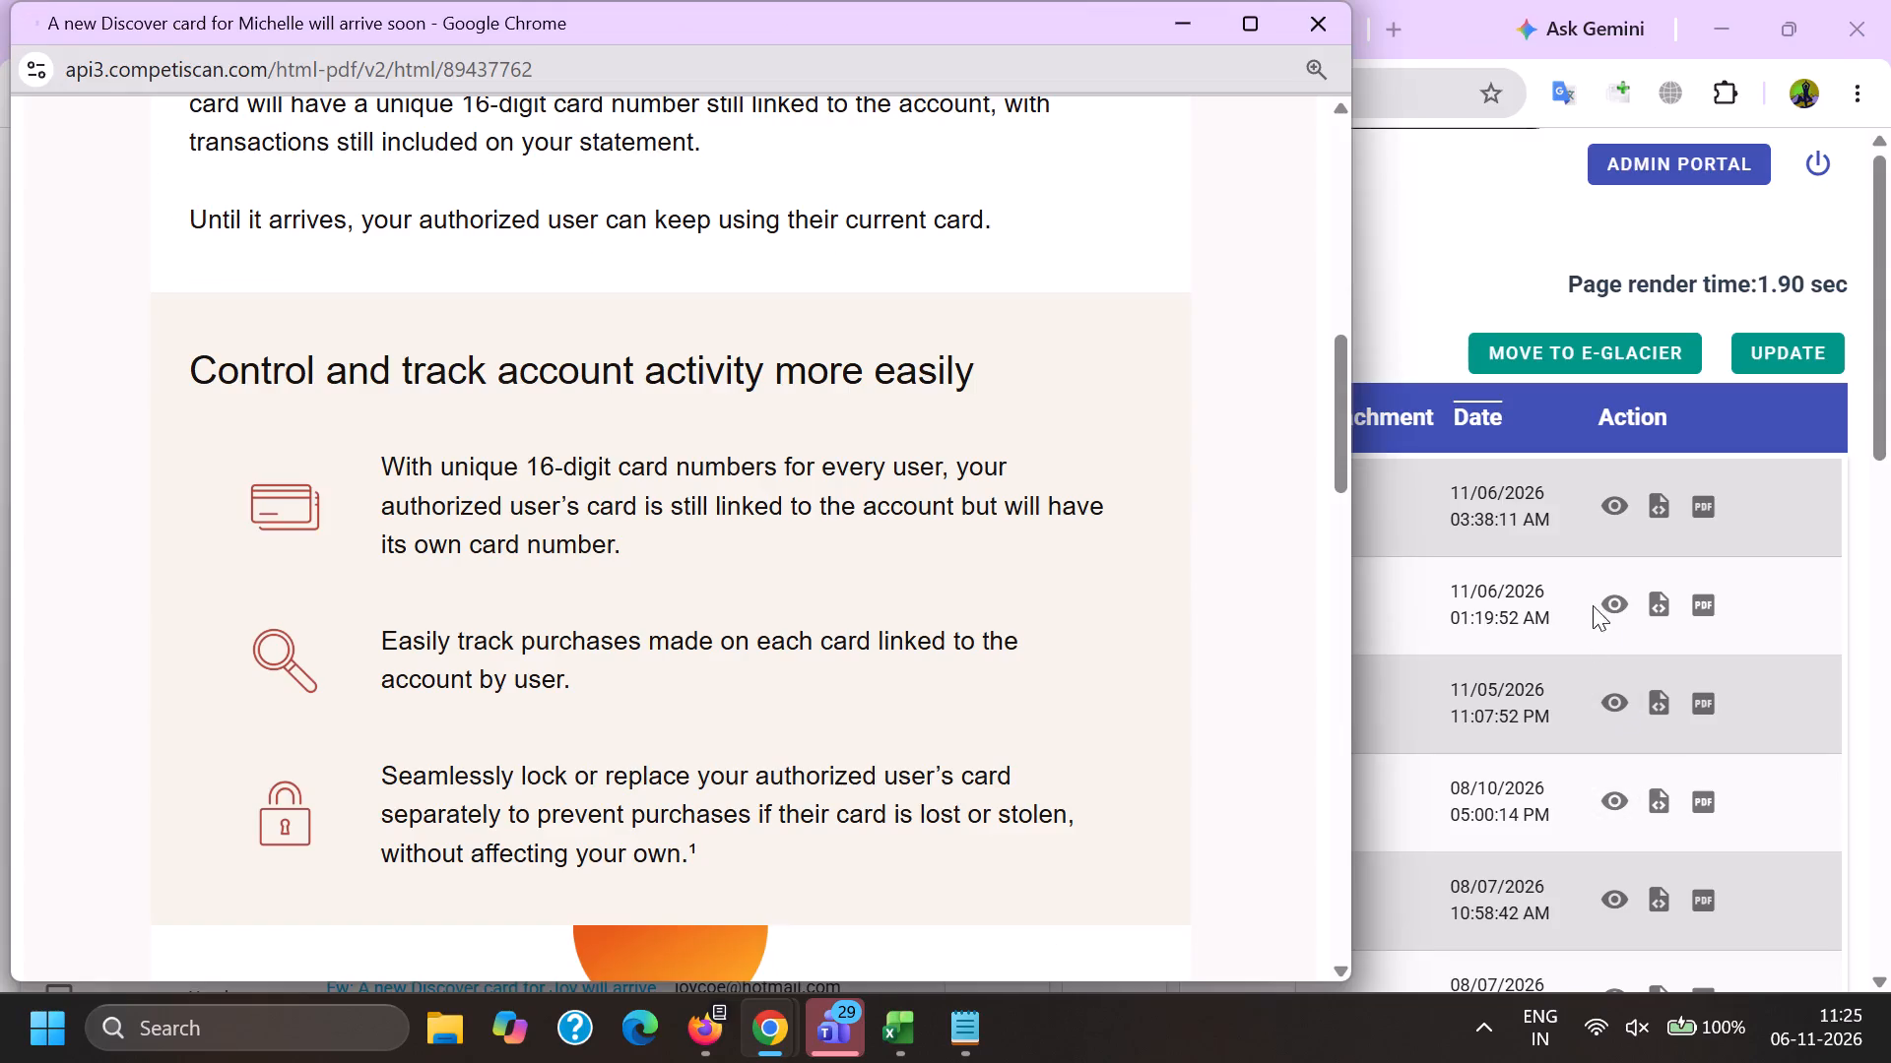
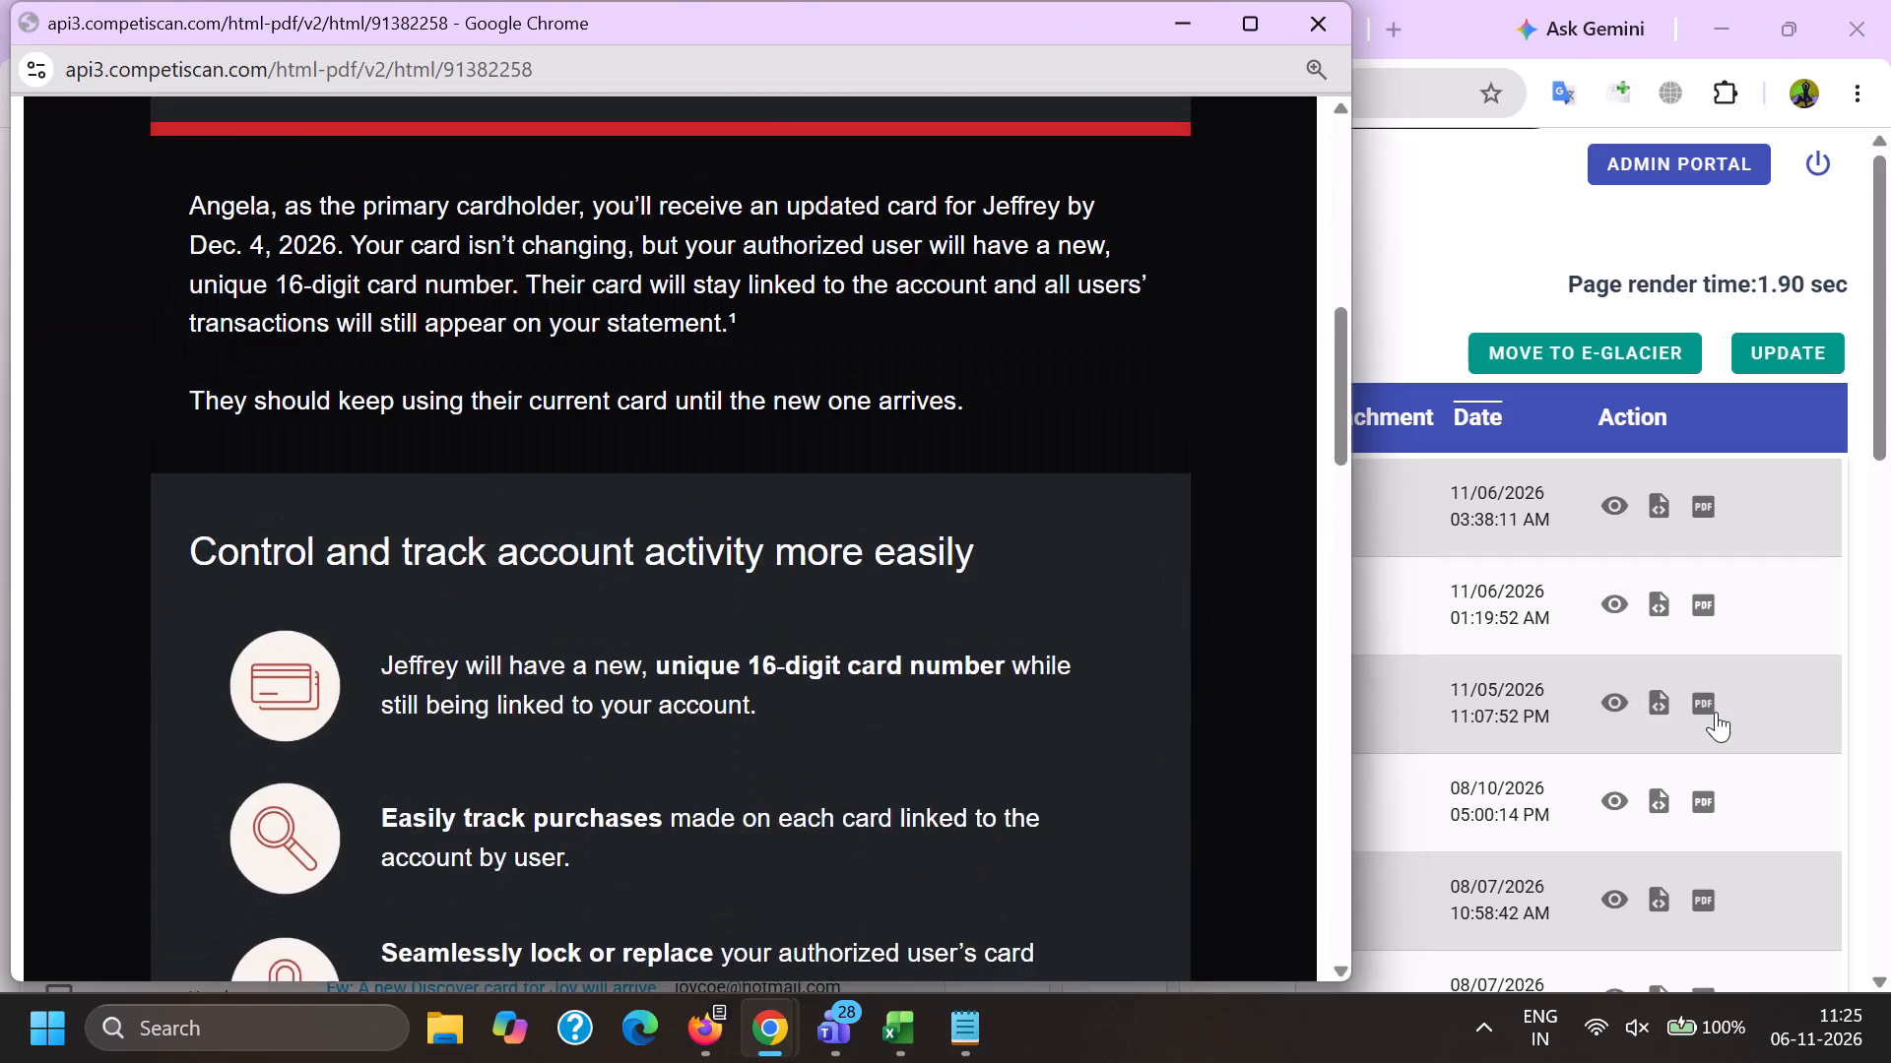
Preview unprocessed emails 91384603 and 91384315 in turn to compare their new Discover card content.
click(1609, 708)
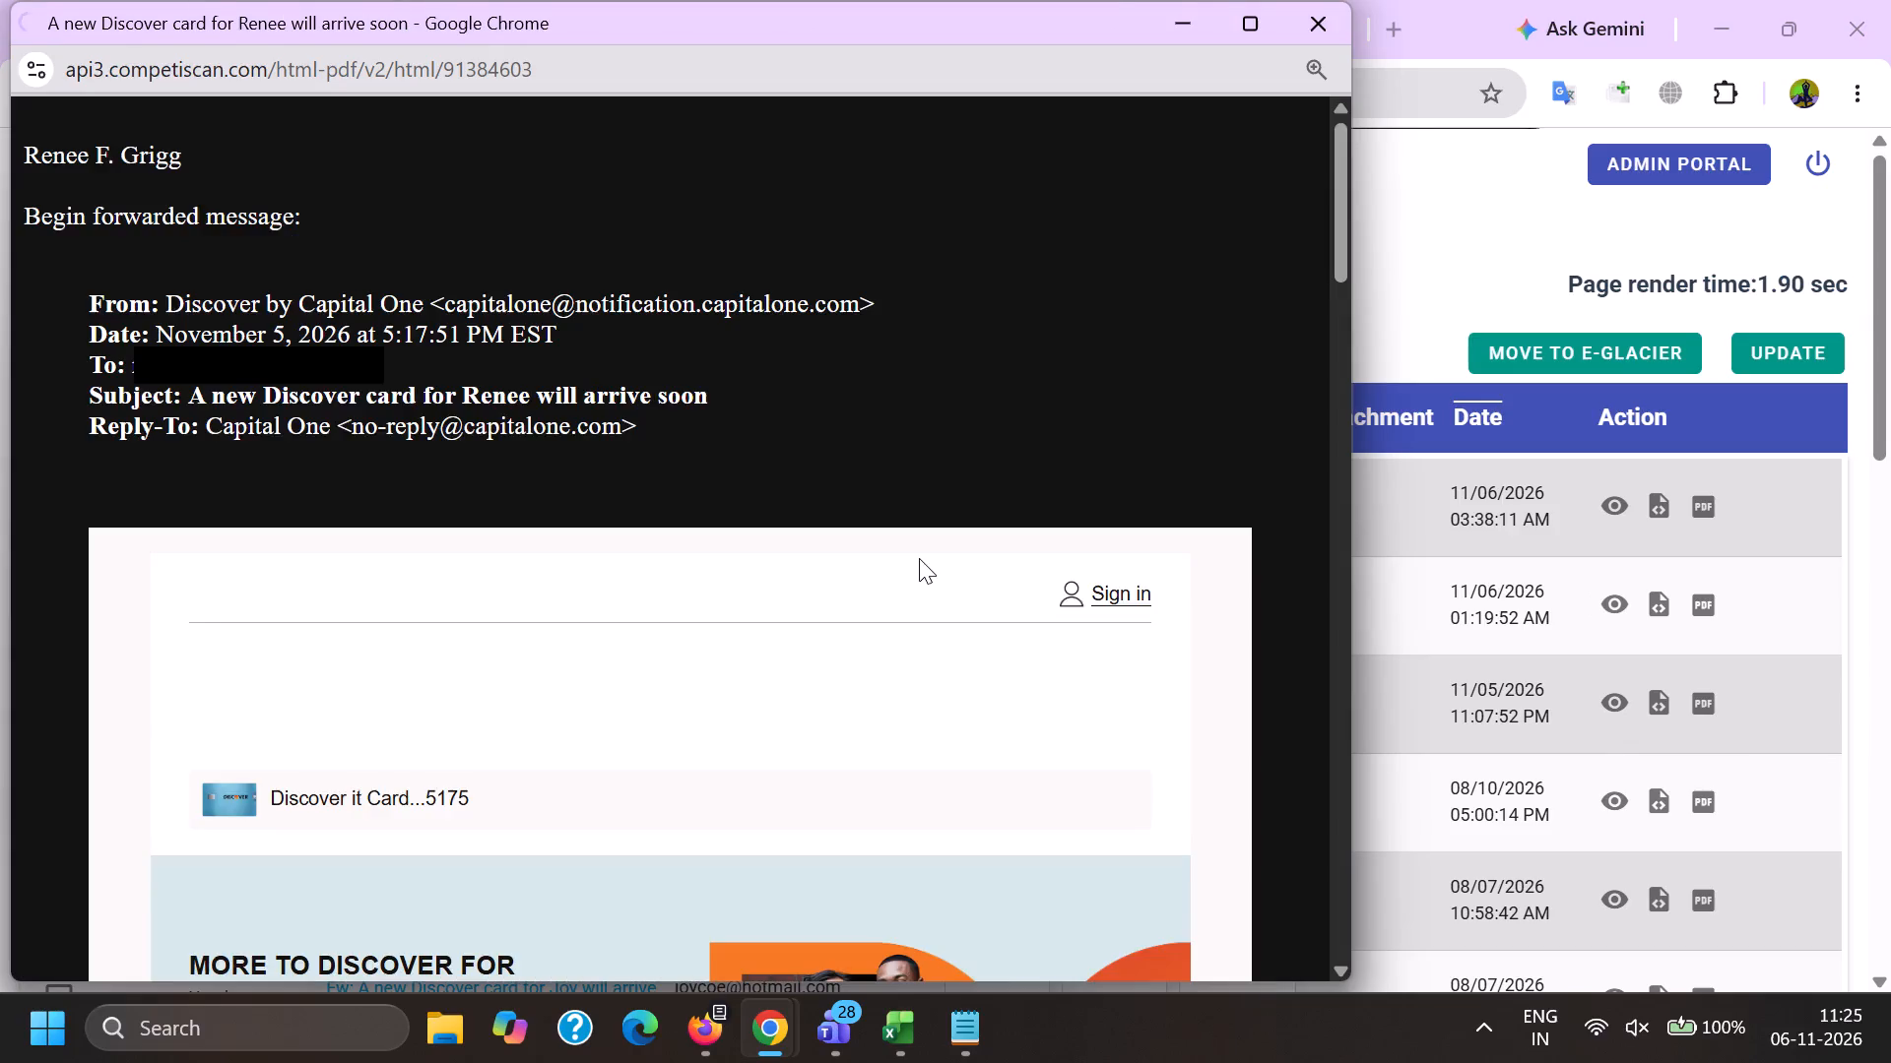
scroll(919, 558, down, 9)
key(alt+Tab)
click(1604, 507)
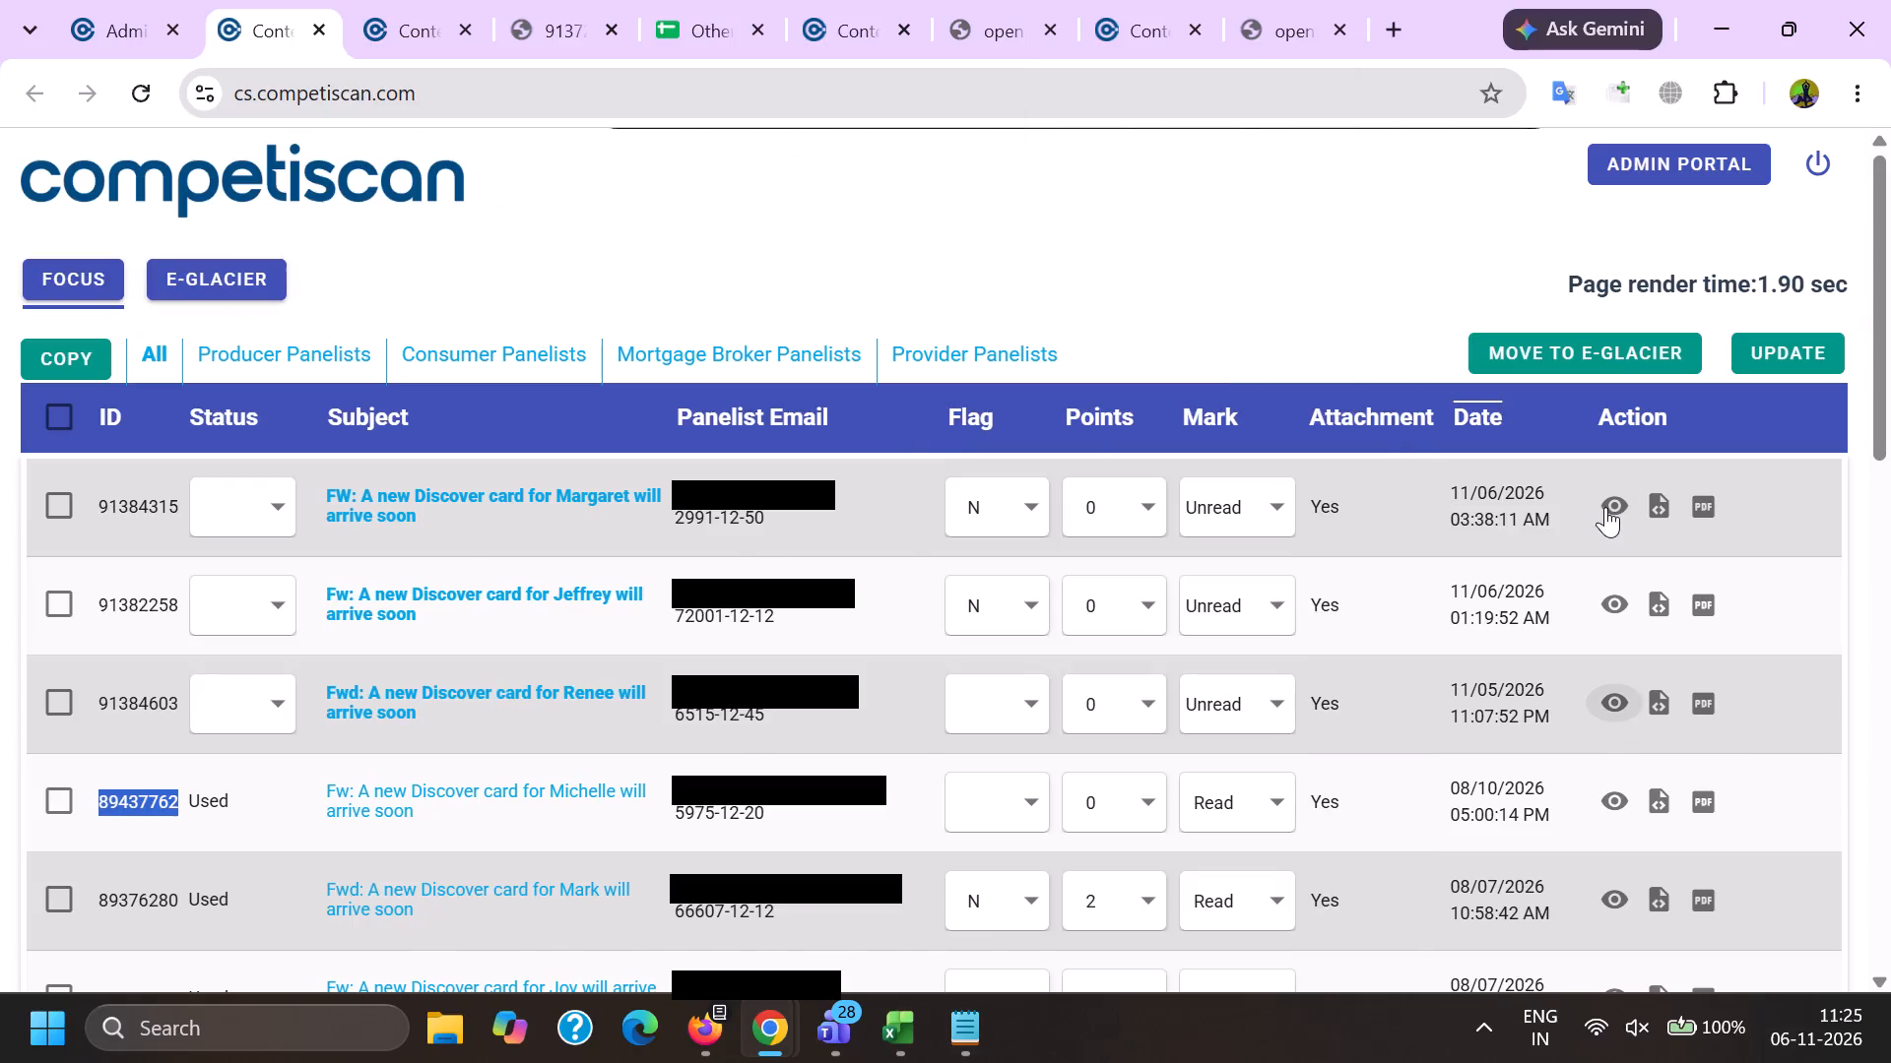
scroll(826, 535, down, 3)
key(alt+Tab)
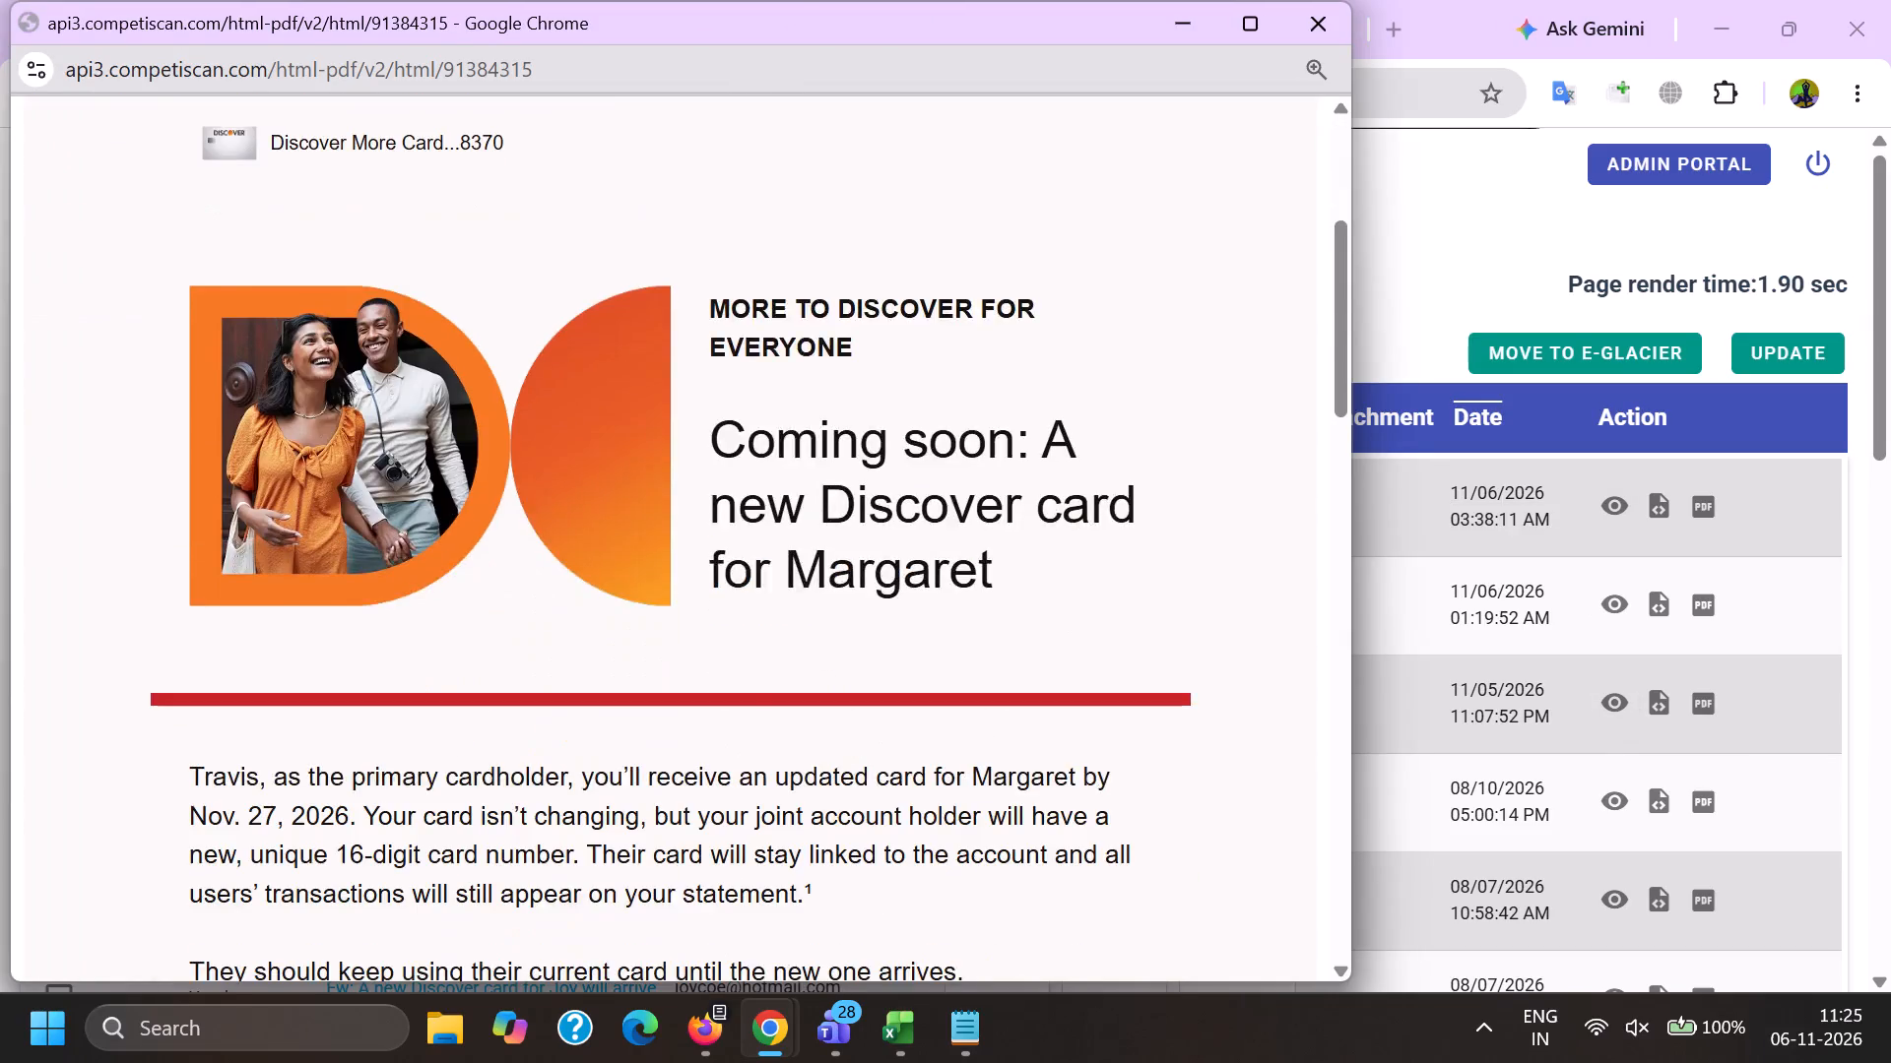
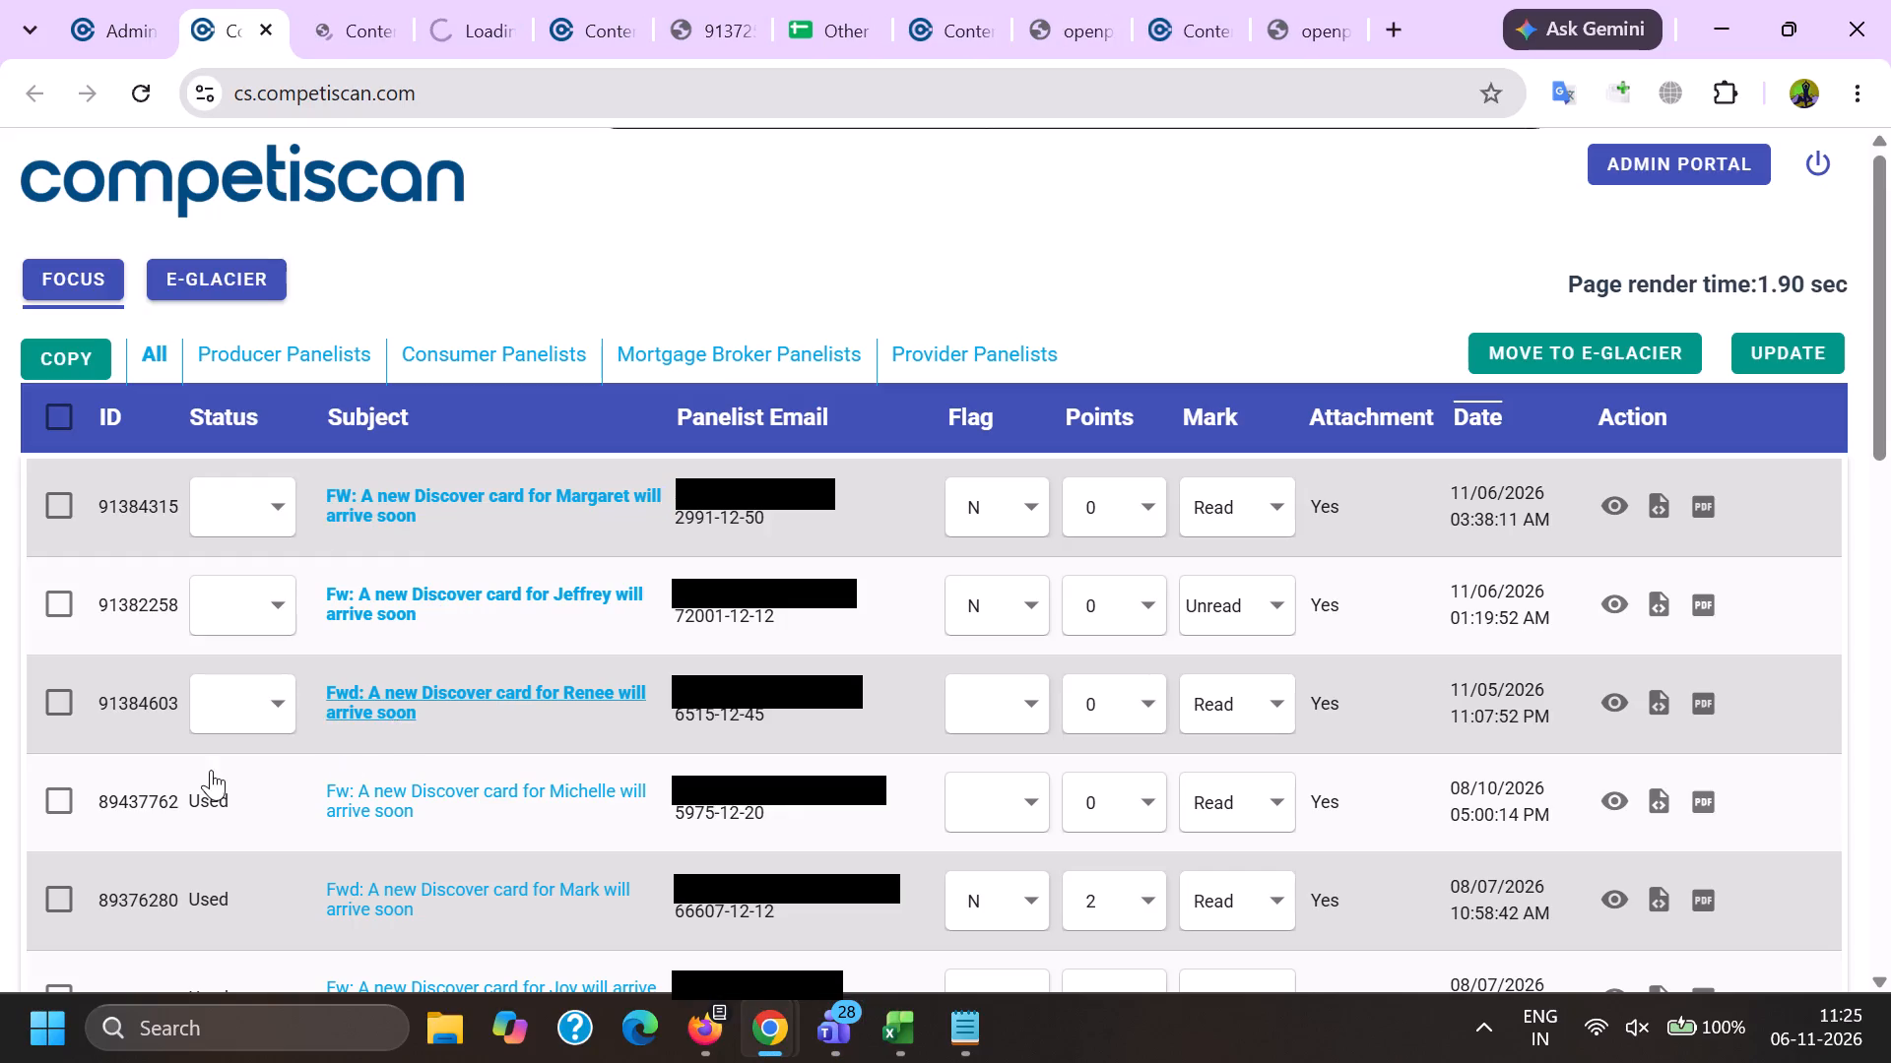
Open the preview of already used Discover card email 89368768, then return to the panelist email list.
scroll(157, 870, down, 1)
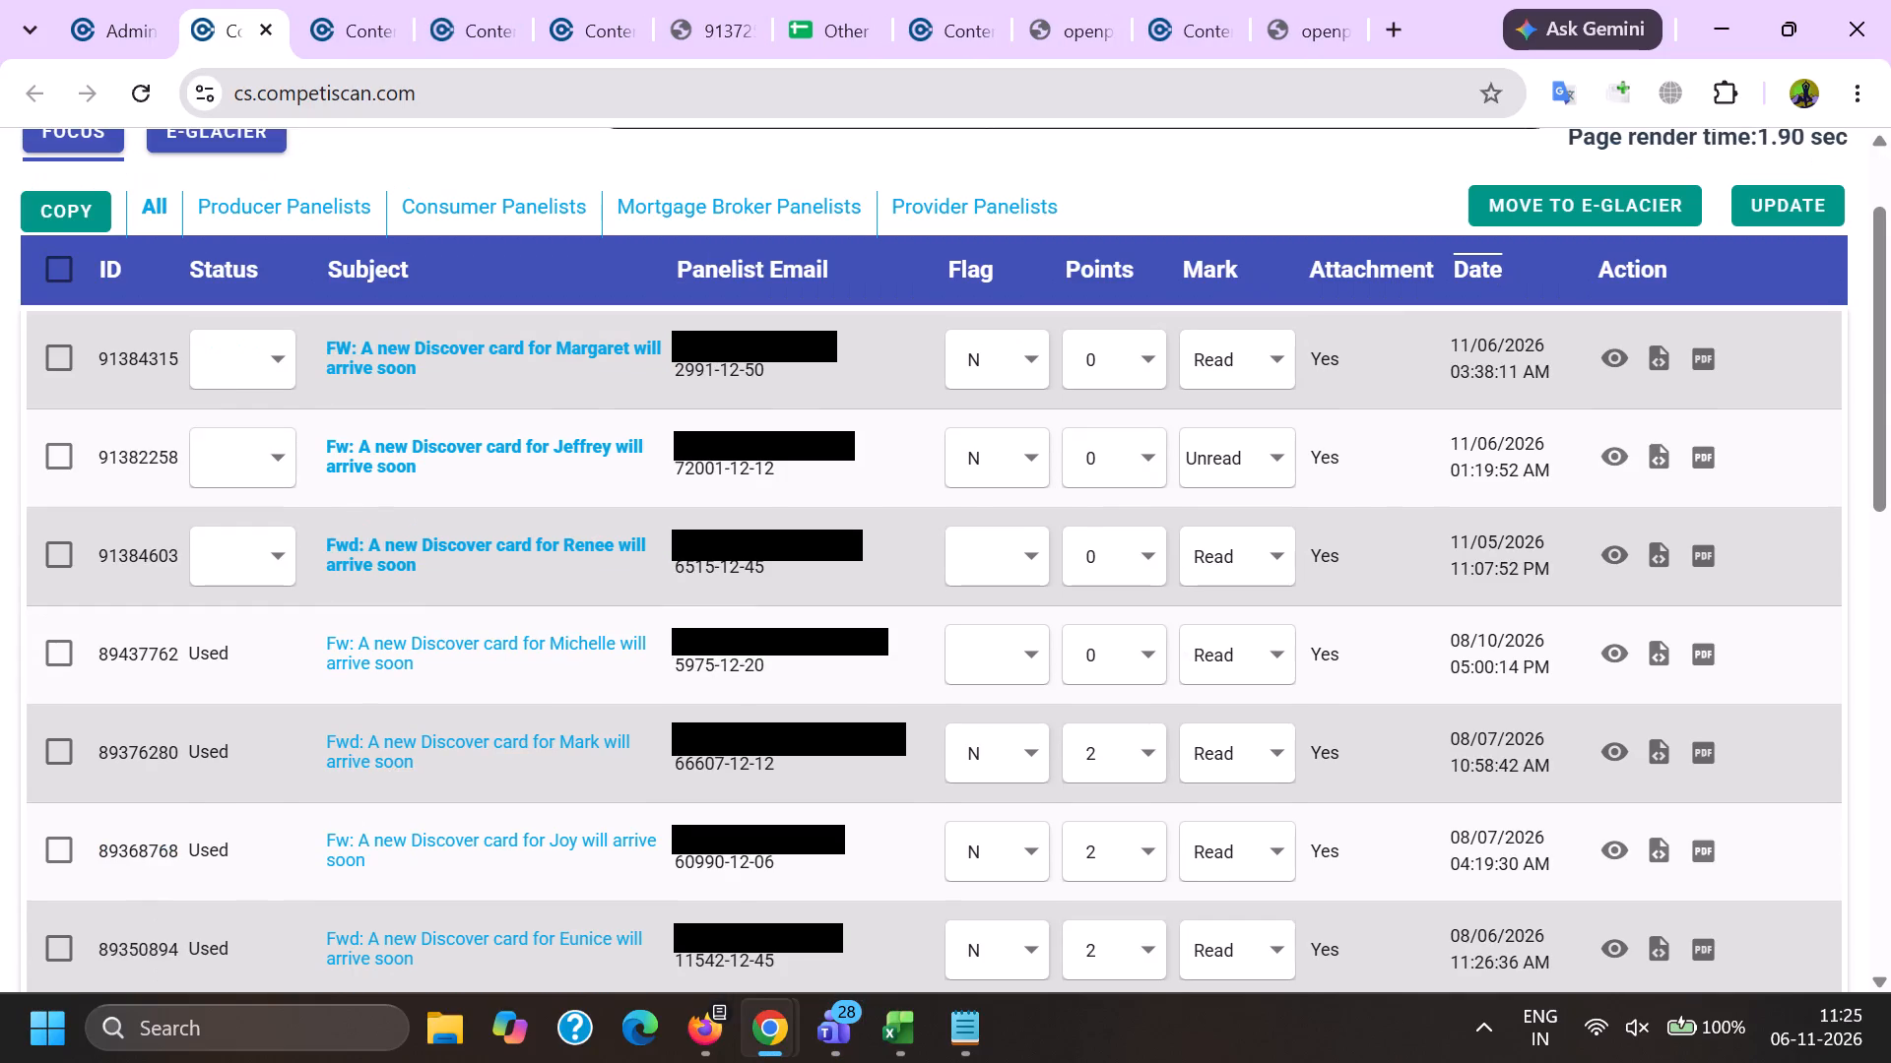
click(1609, 849)
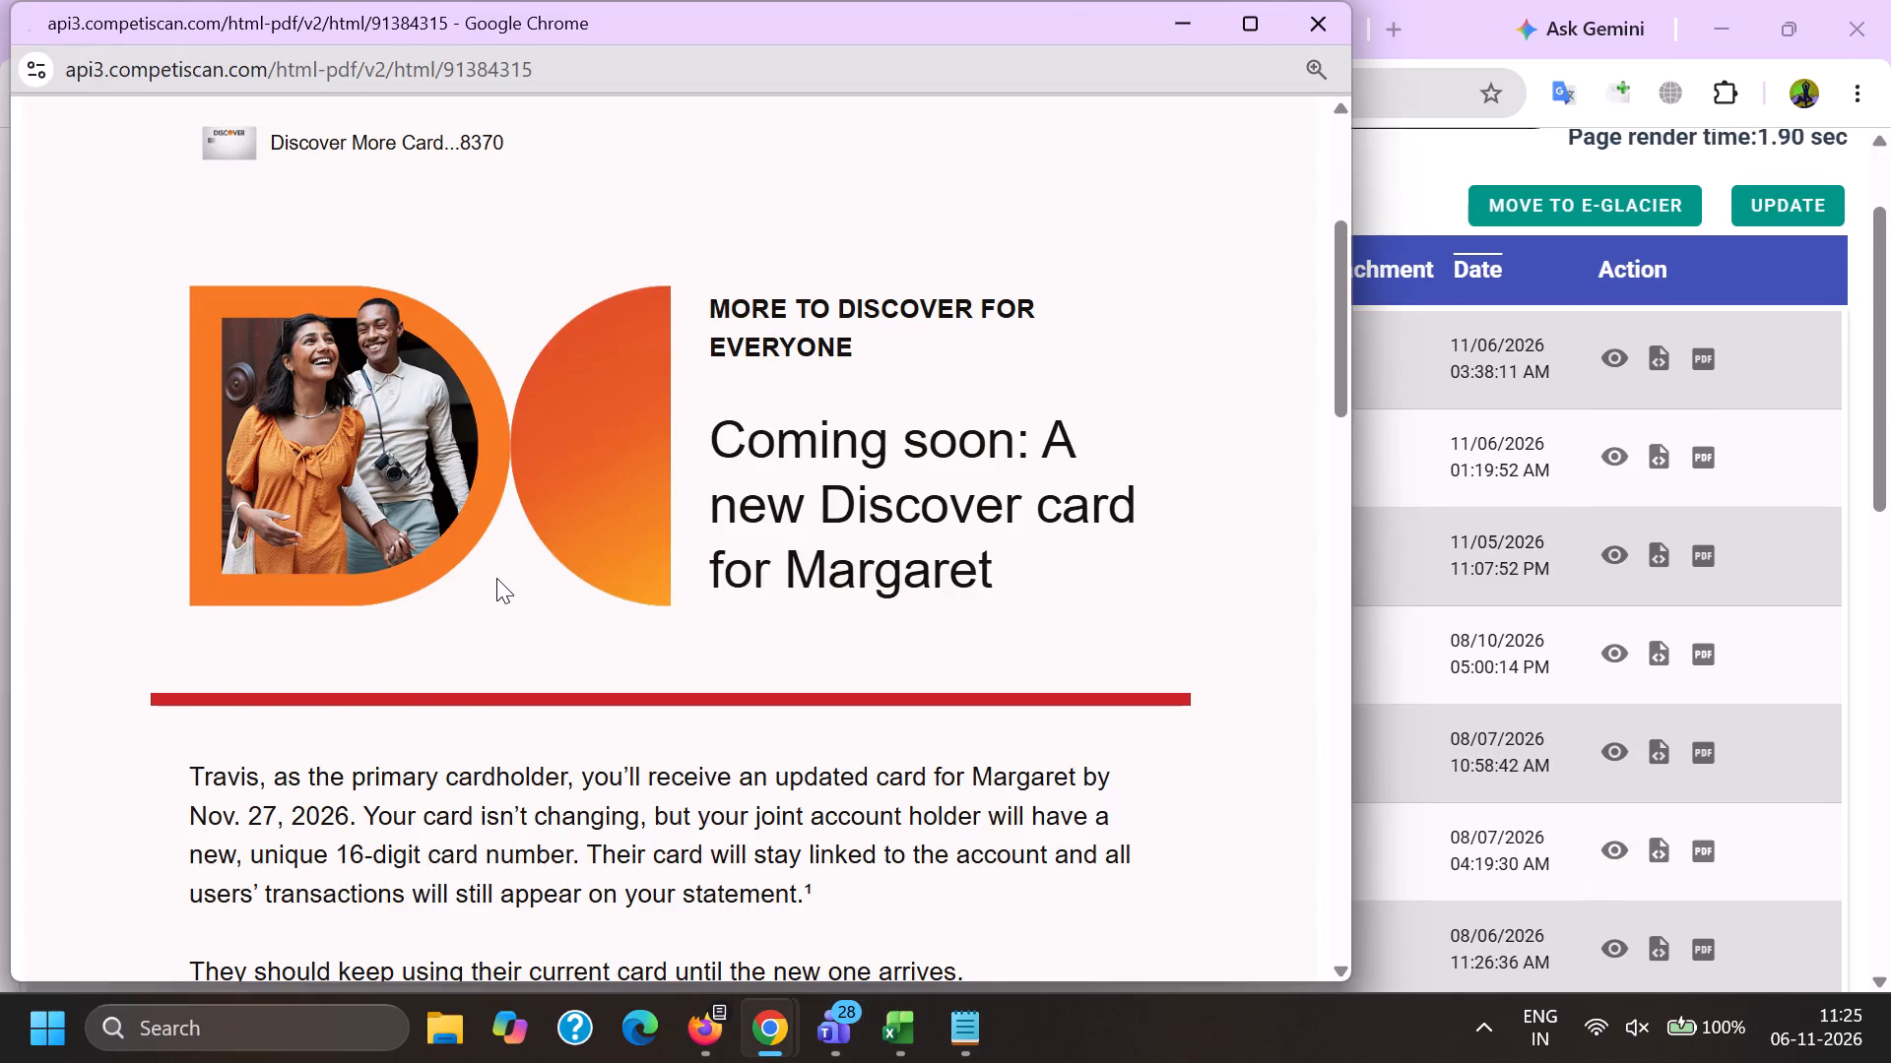
key(alt+Tab)
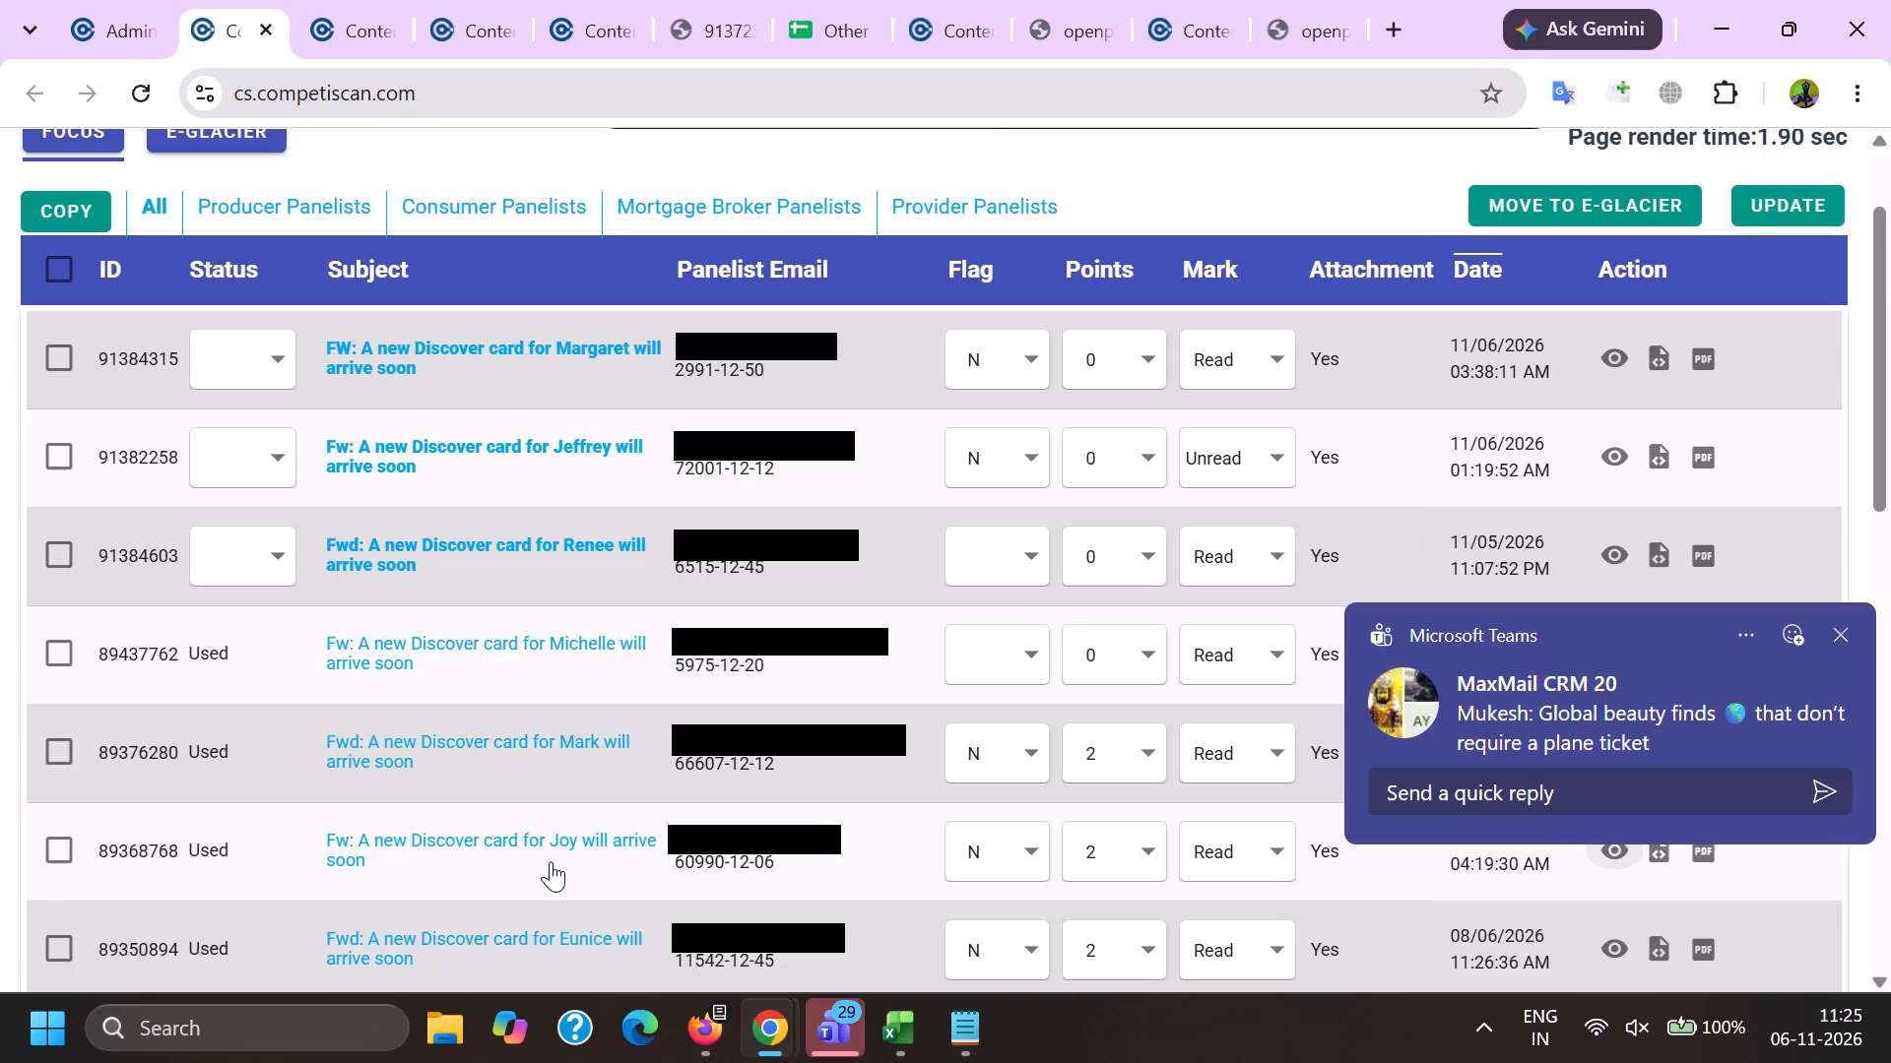
Copy the used email's ID 89368768 and search the published electronic content by that Muid.
double_click(166, 843)
key(ctrl+c)
click(116, 0)
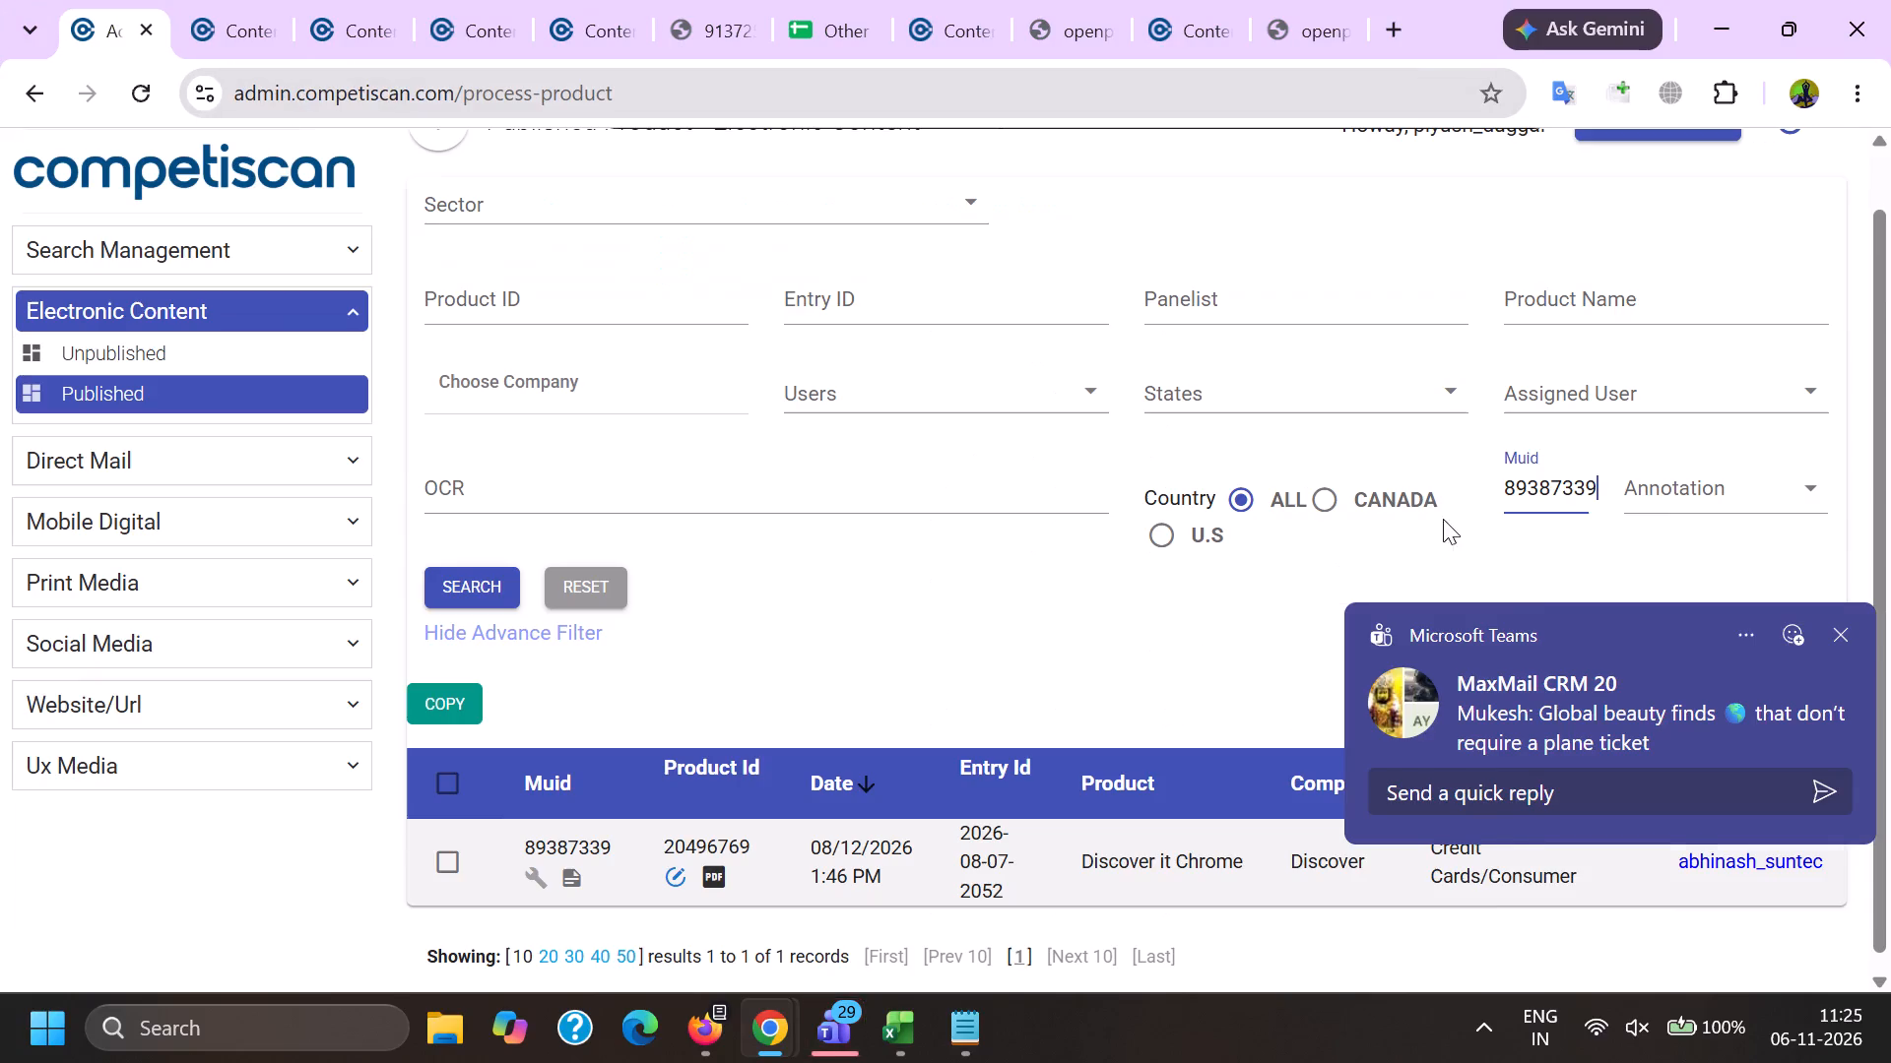
click(1536, 496)
key(ctrl+v)
key(Return)
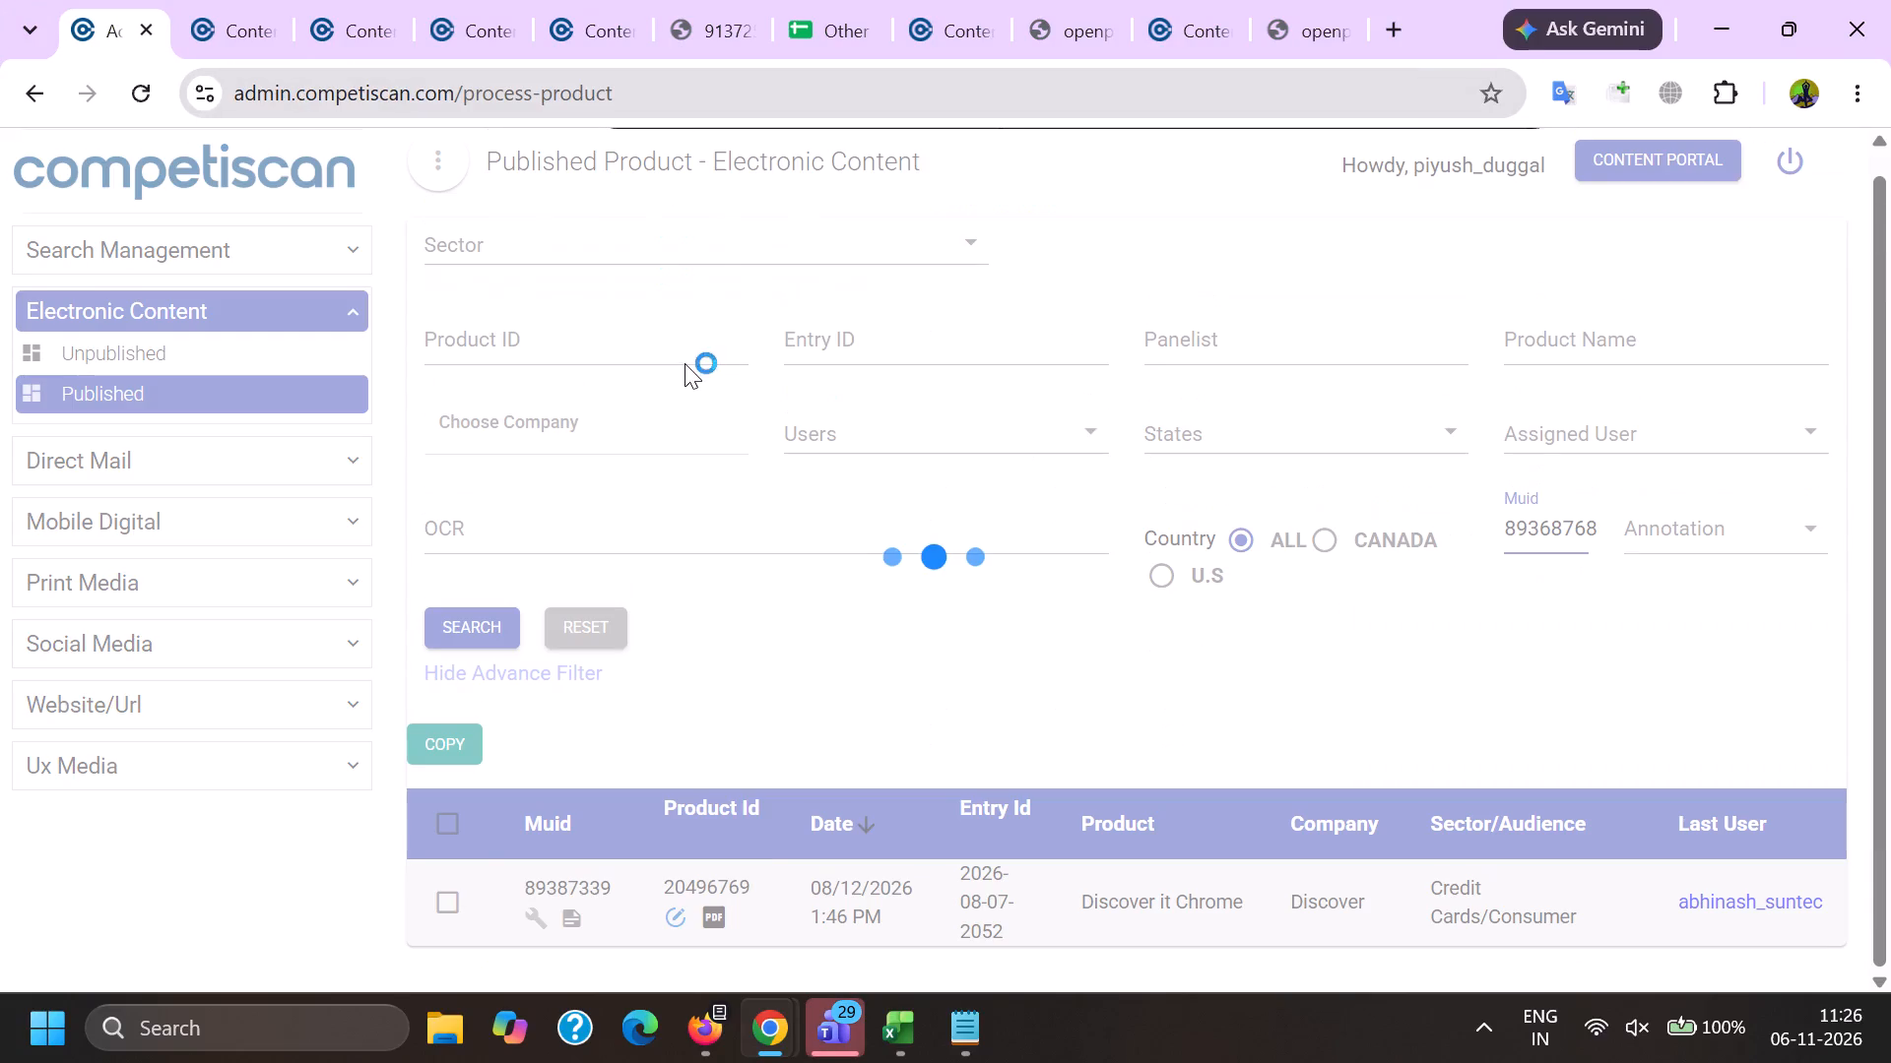
scroll(685, 364, down, 3)
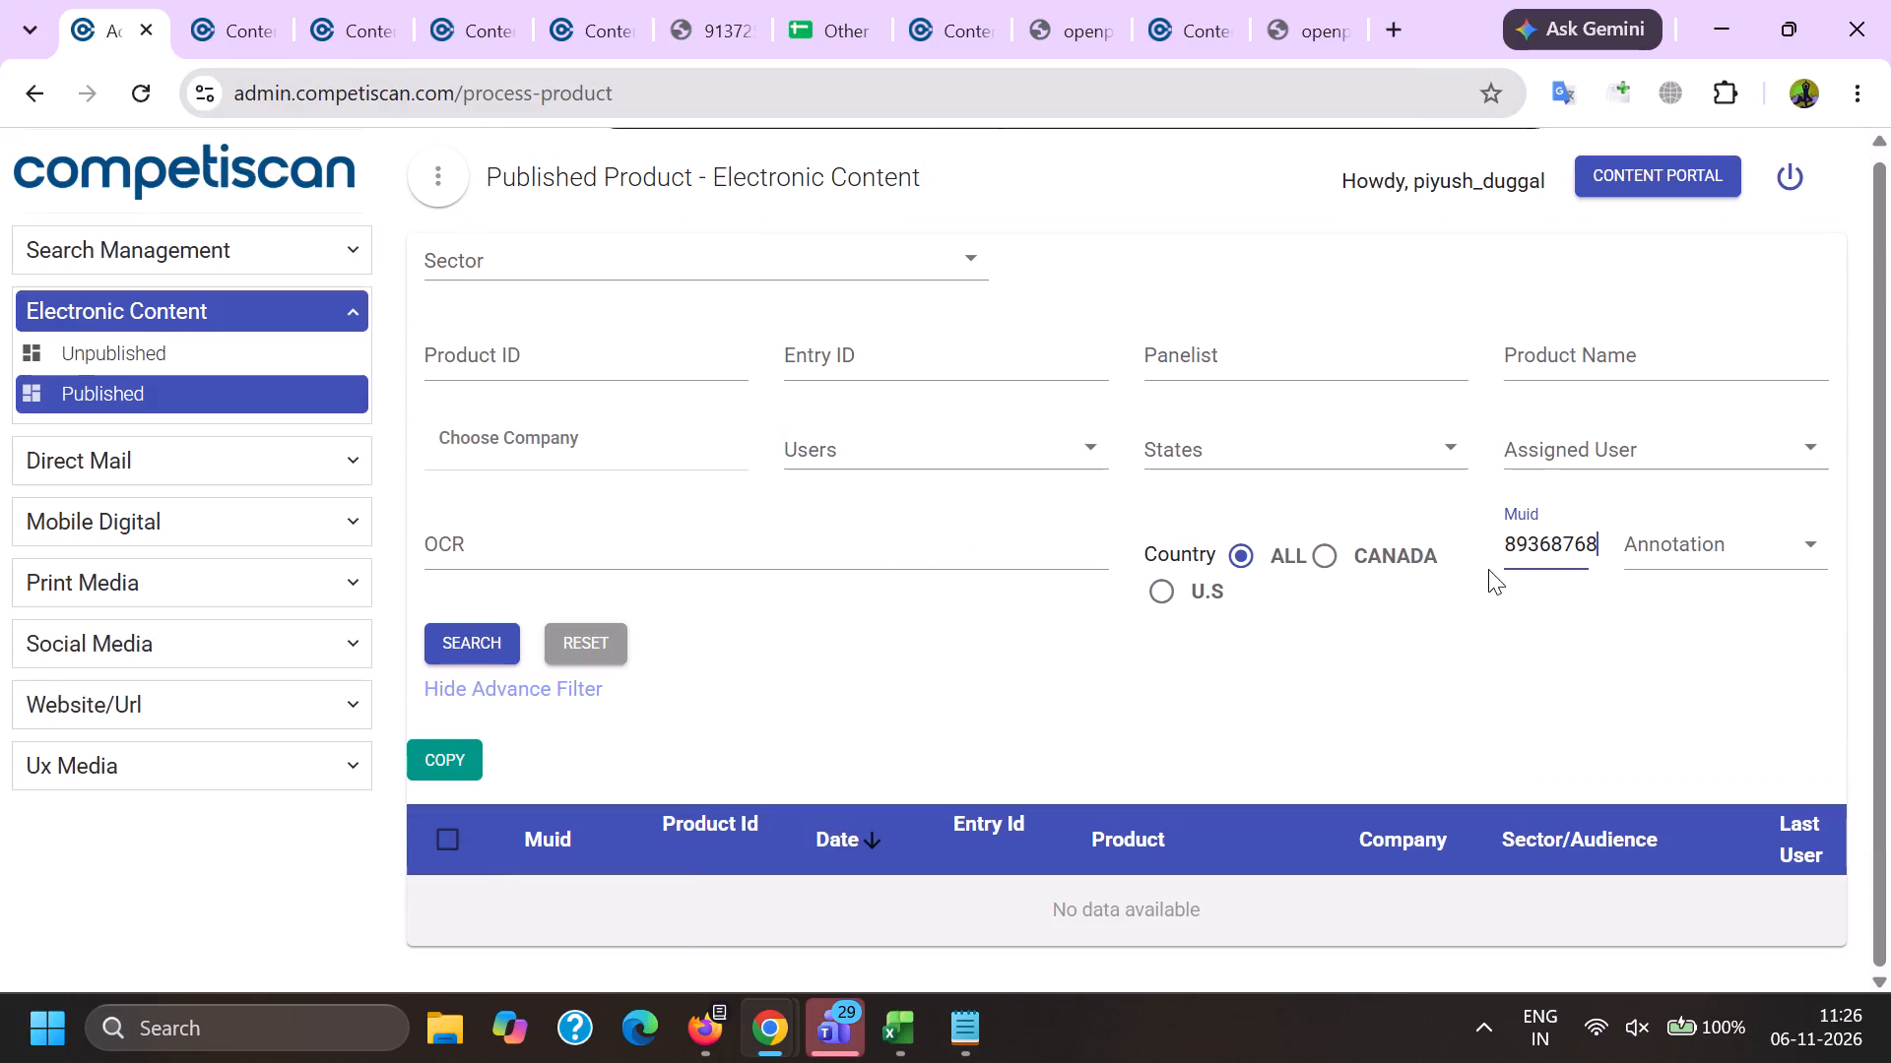
Rerun the published content search for Muid 89368768 and open the matching Discover it product entry.
click(1512, 545)
key(ctrl+a)
key(ctrl+v)
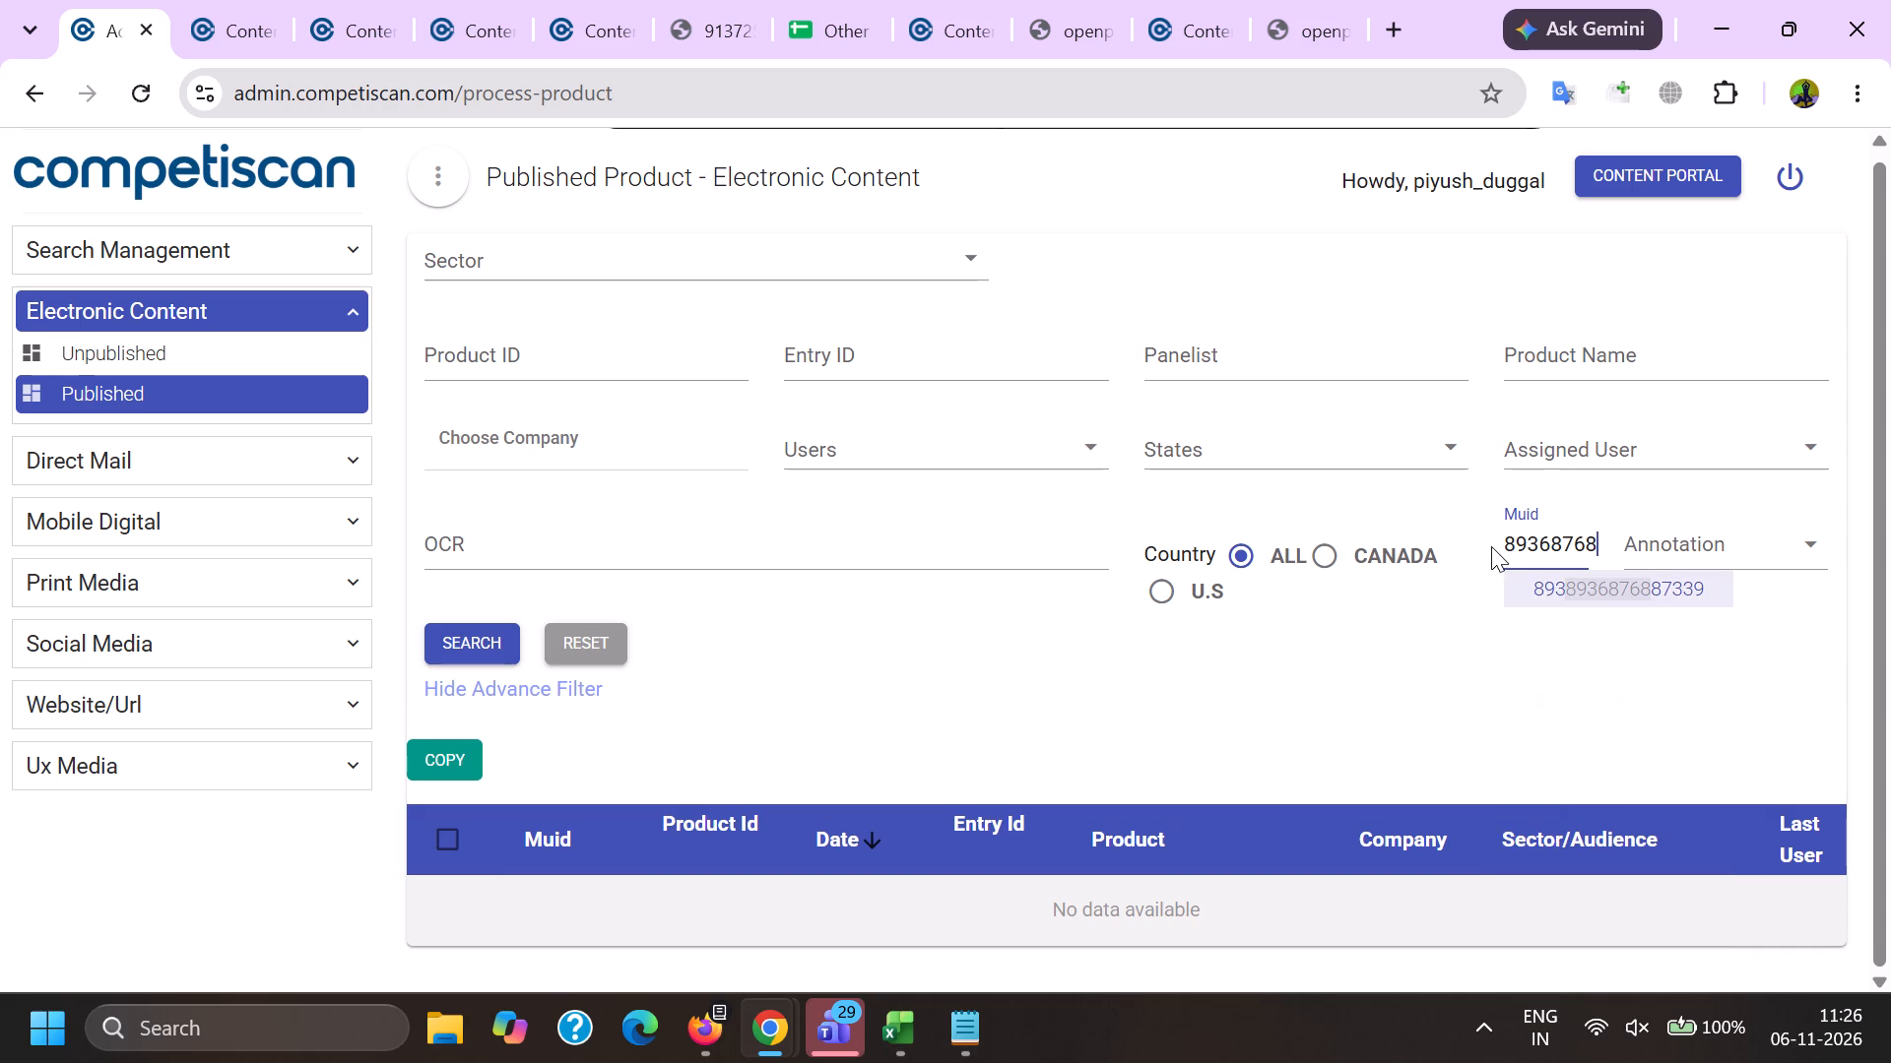
click(1043, 708)
key(Return)
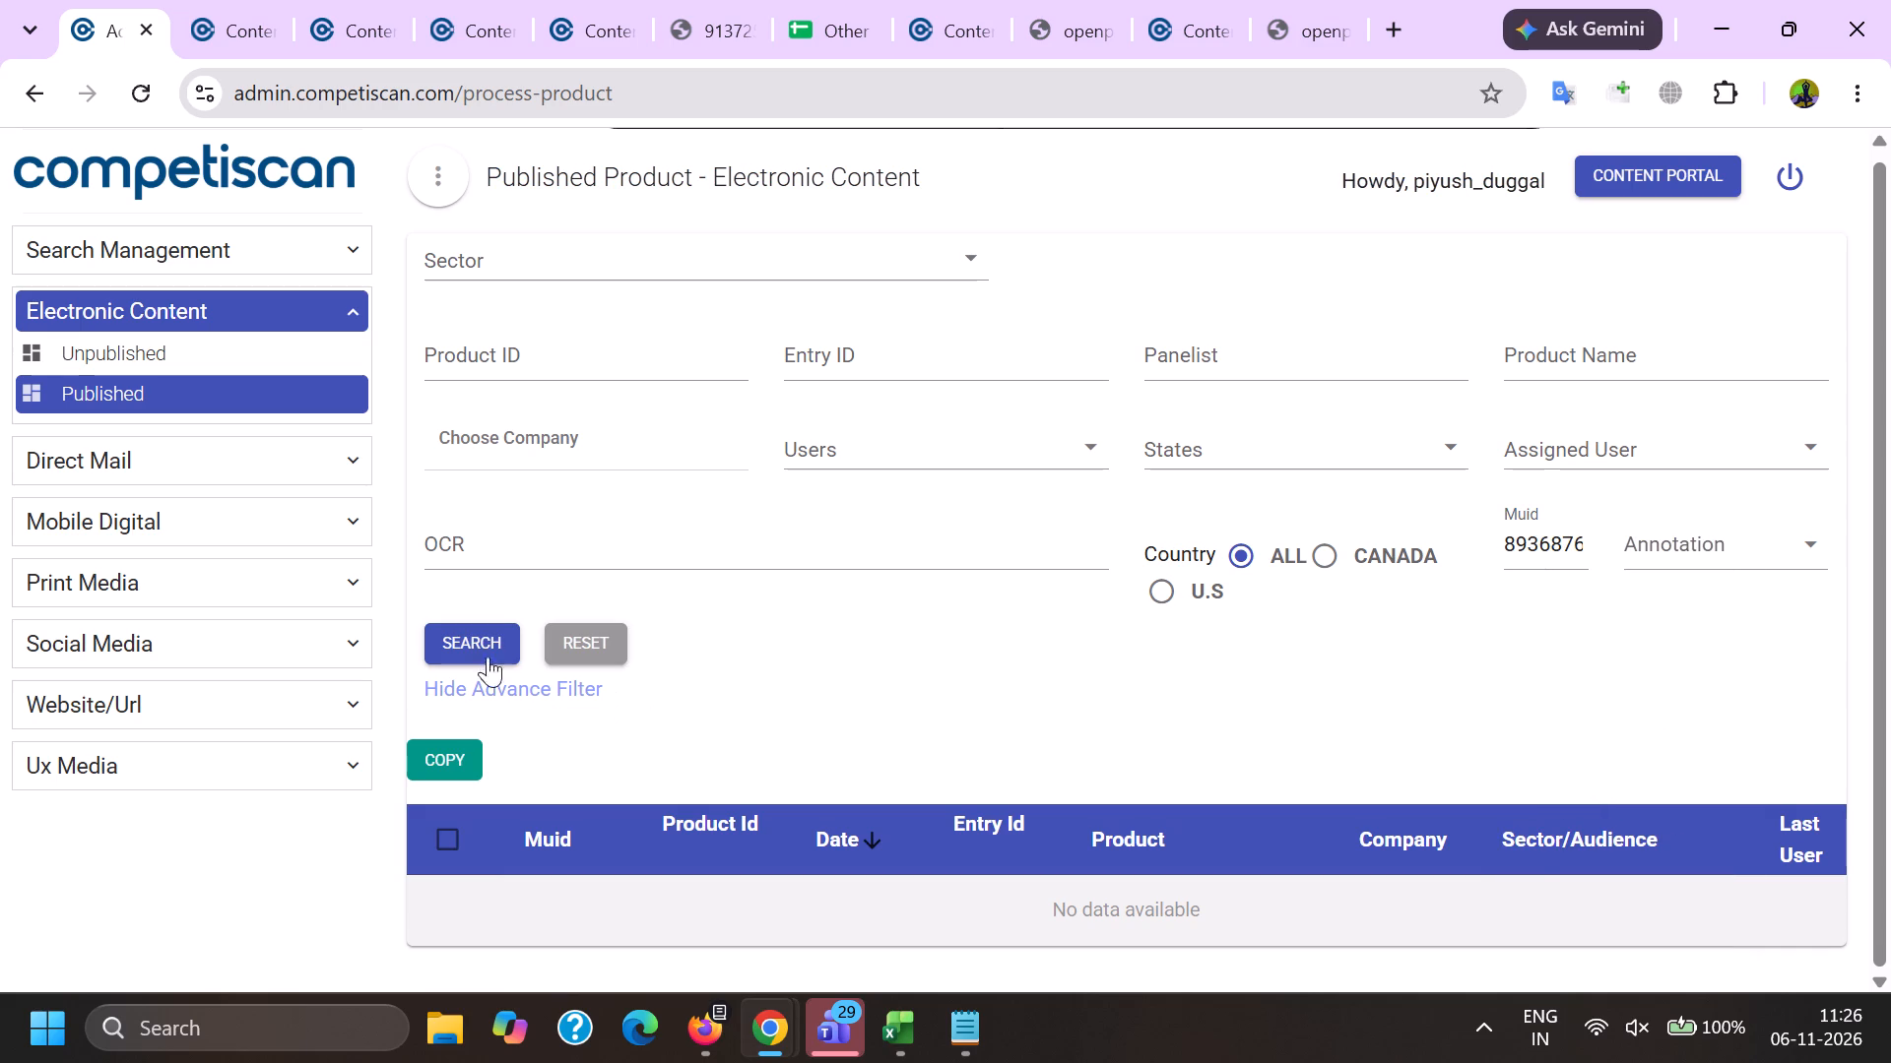
click(472, 641)
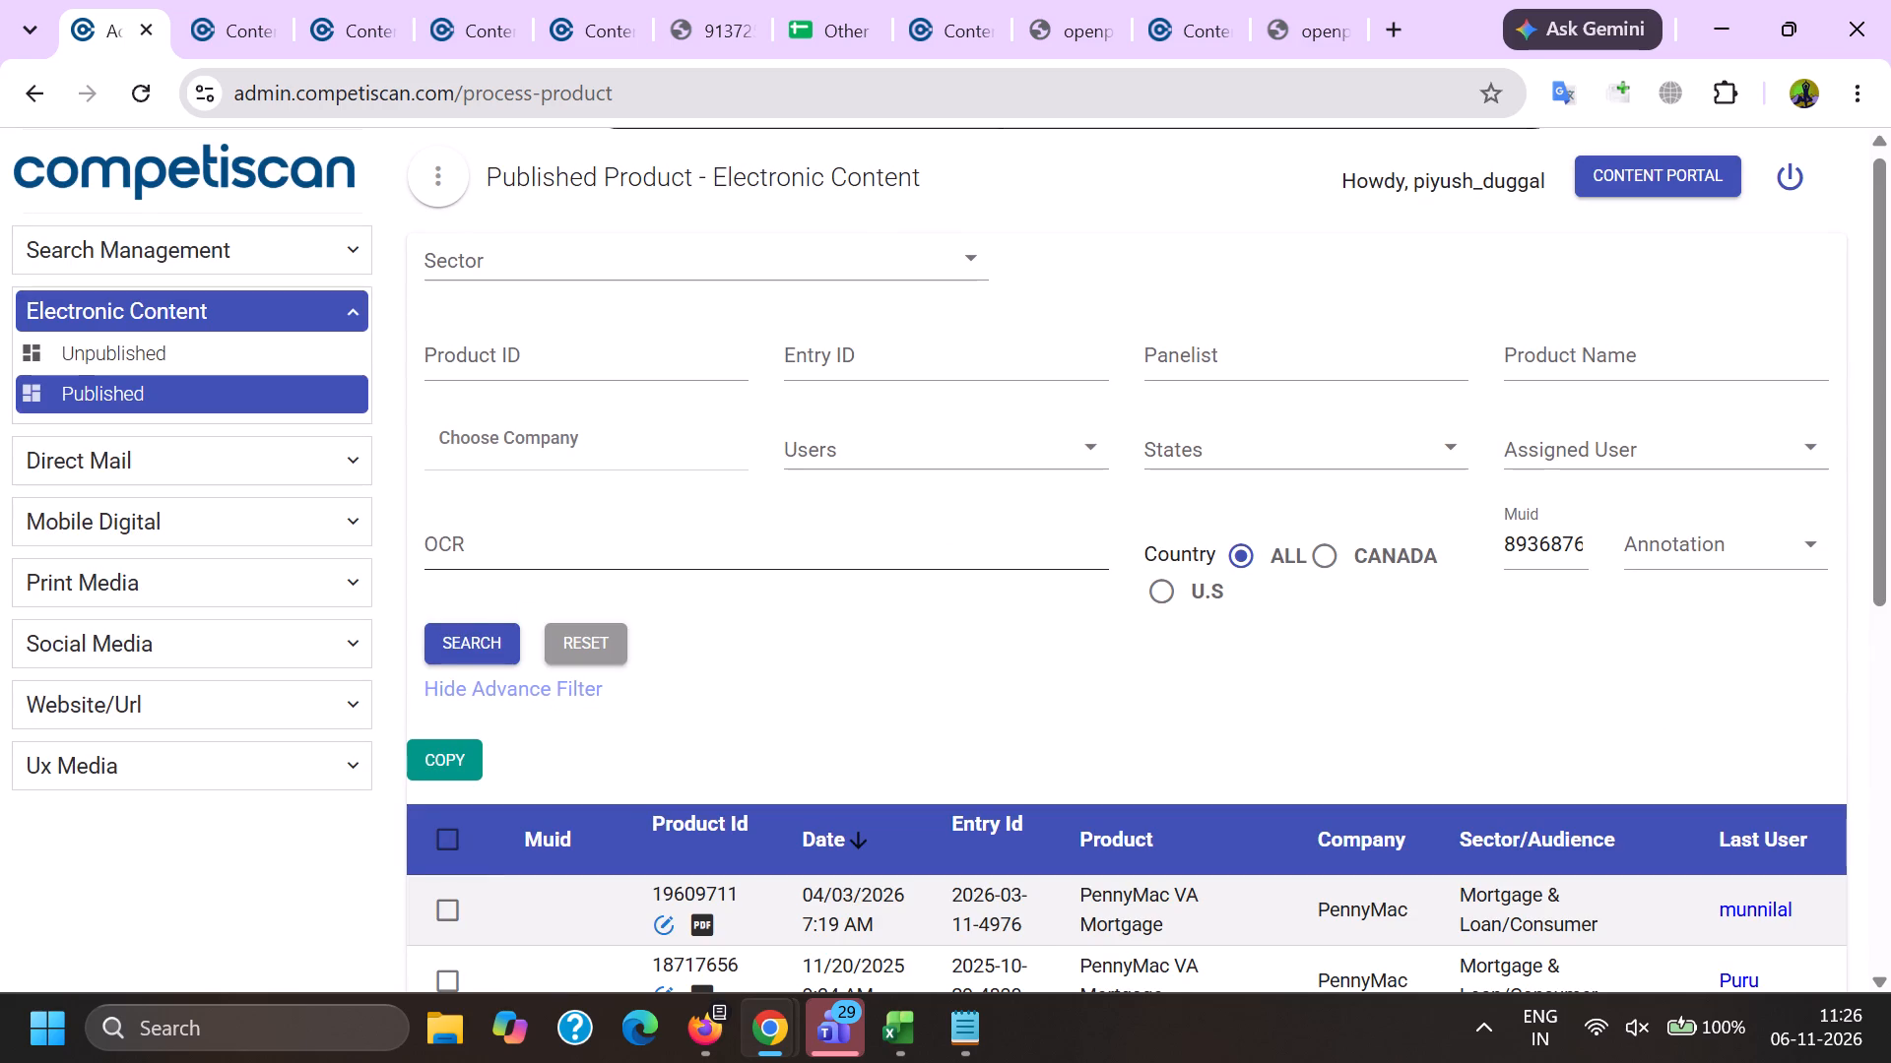
scroll(698, 650, down, 2)
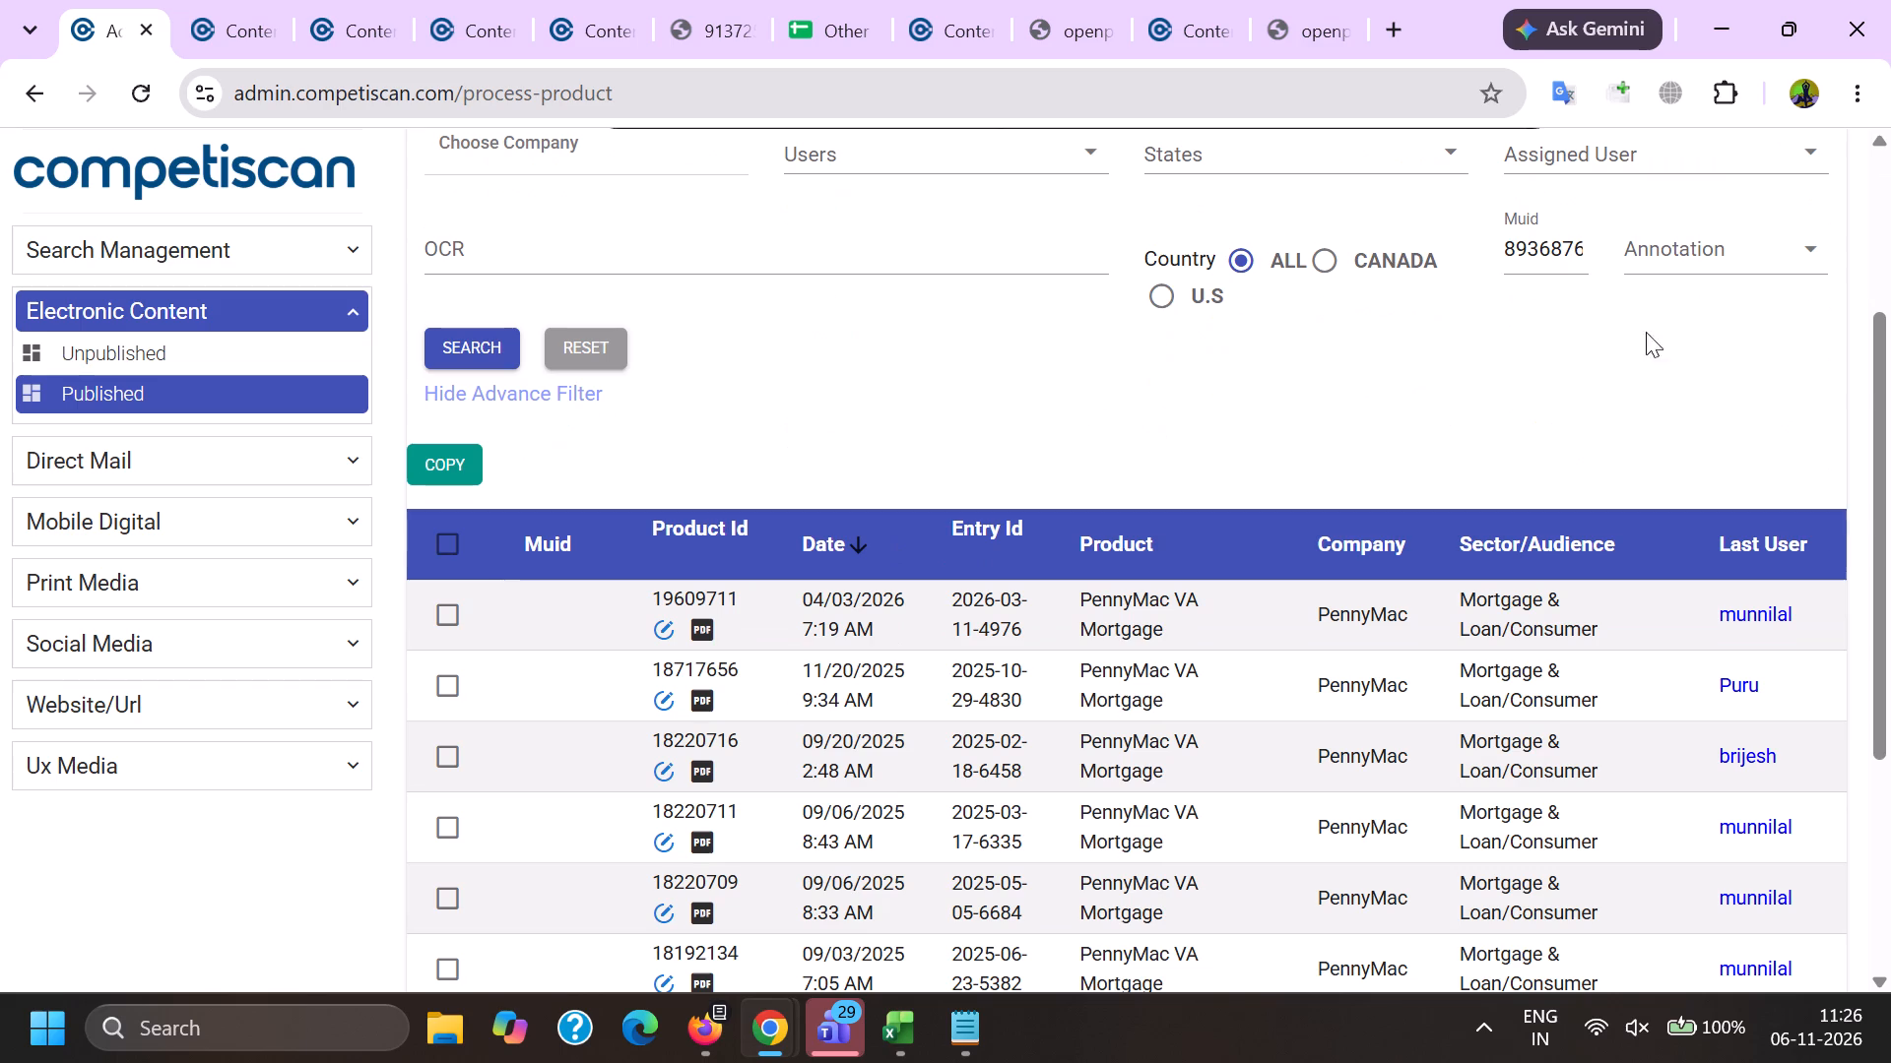
click(518, 364)
scroll(856, 496, down, 2)
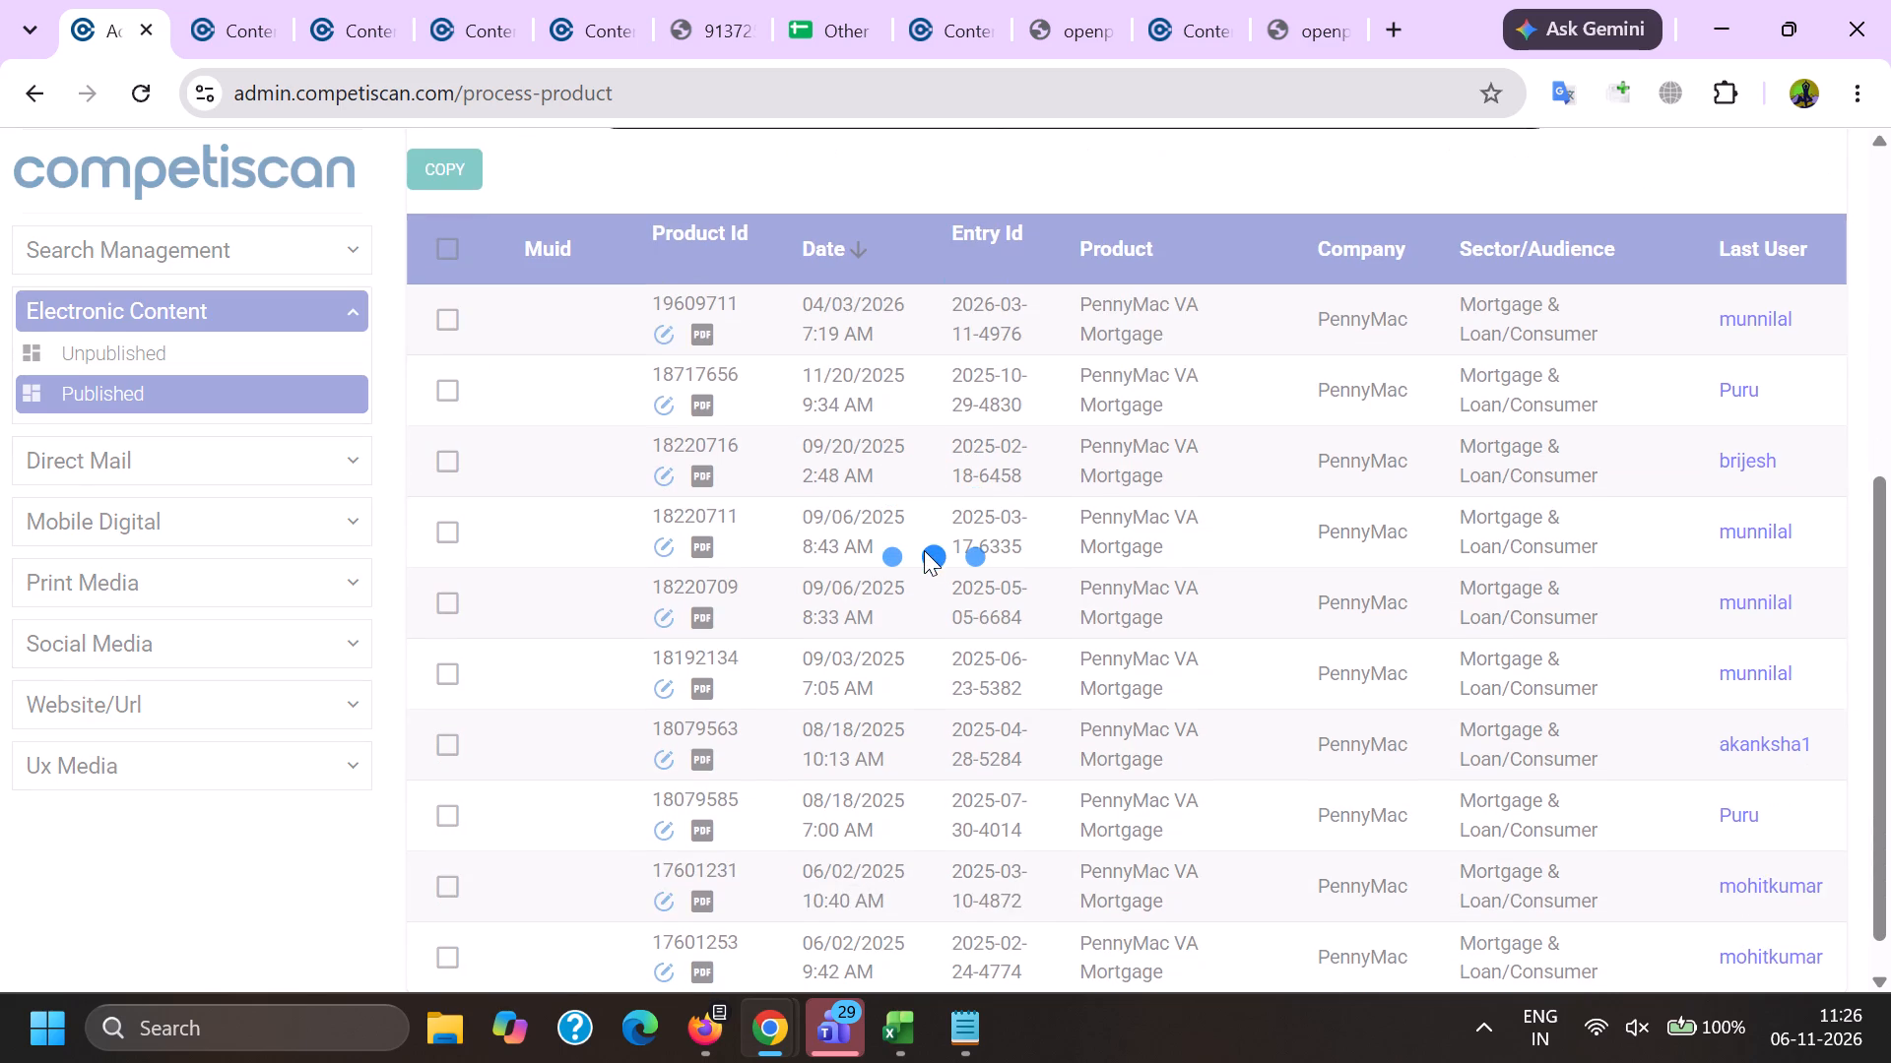
ctrl+click(684, 879)
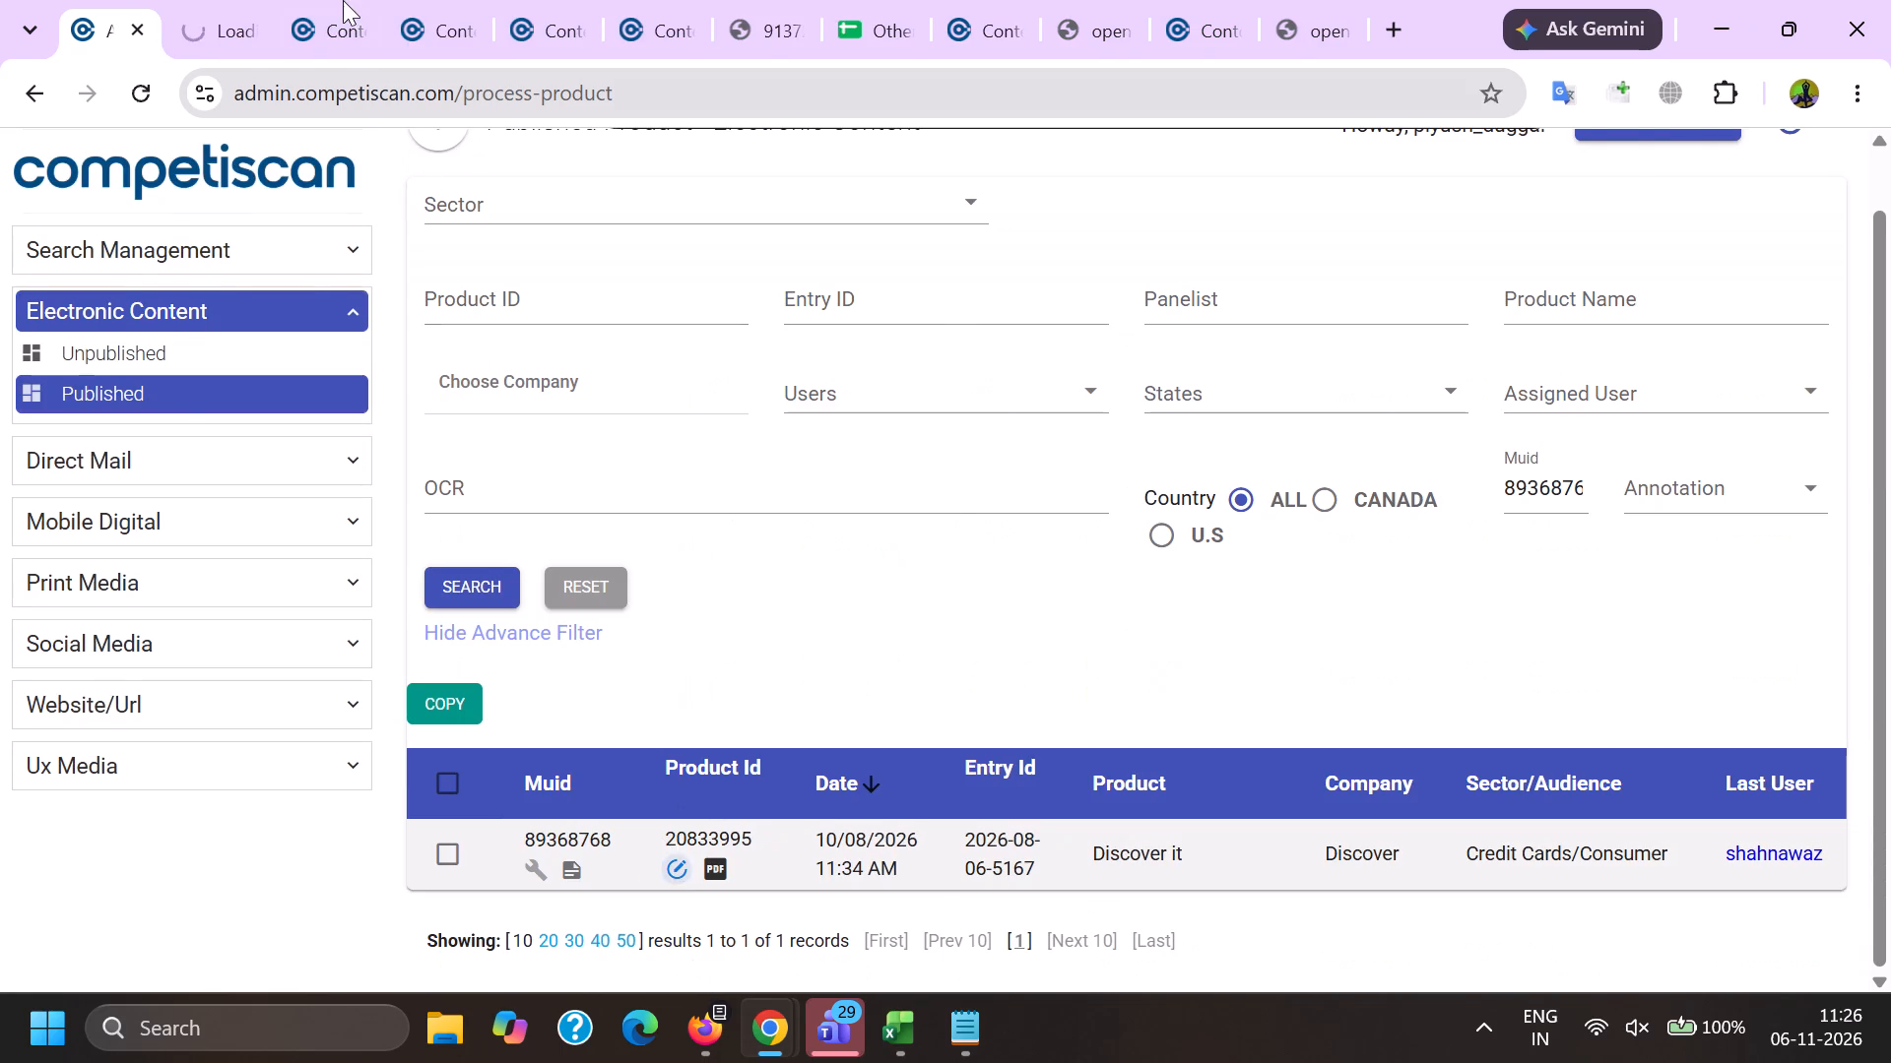
In the editor of email 91384315, delete the forwarded-message line above the email header.
click(337, 0)
click(434, 0)
scroll(410, 358, down, 2)
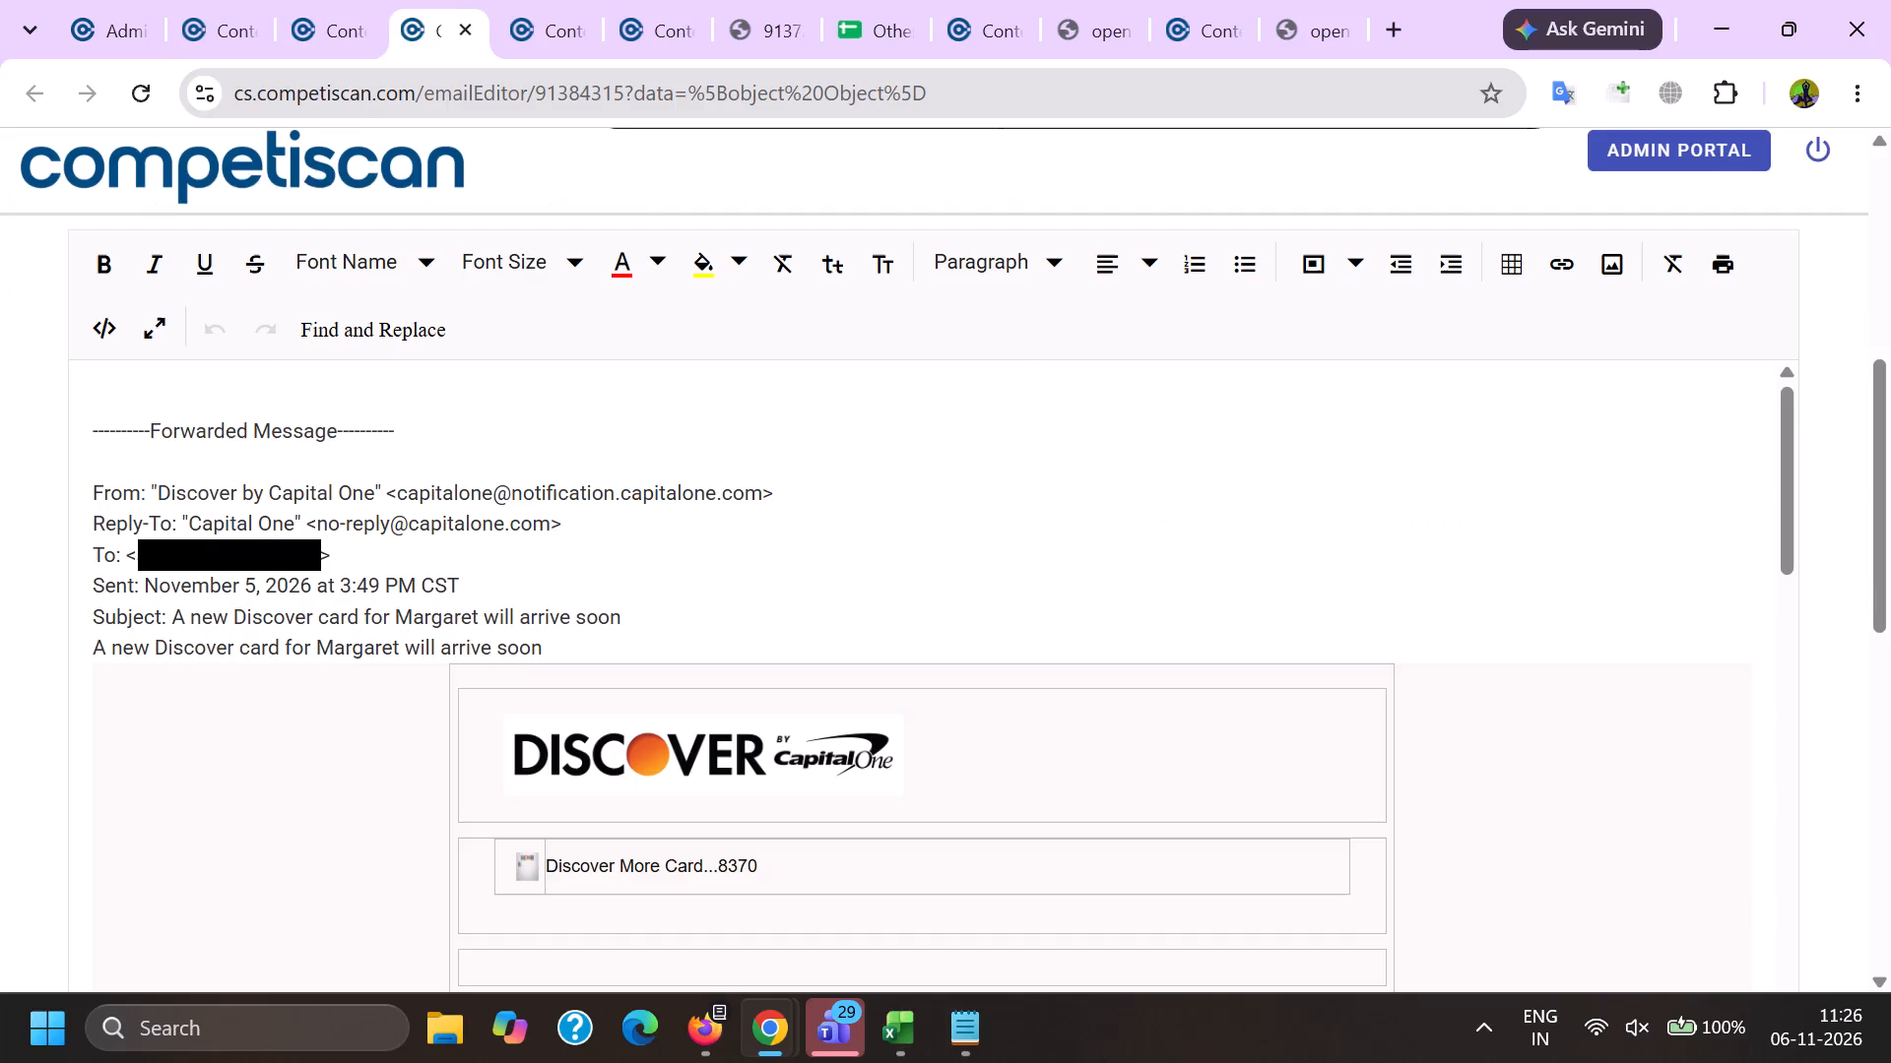
drag(485, 430, 2, 344)
key(BackSpace)
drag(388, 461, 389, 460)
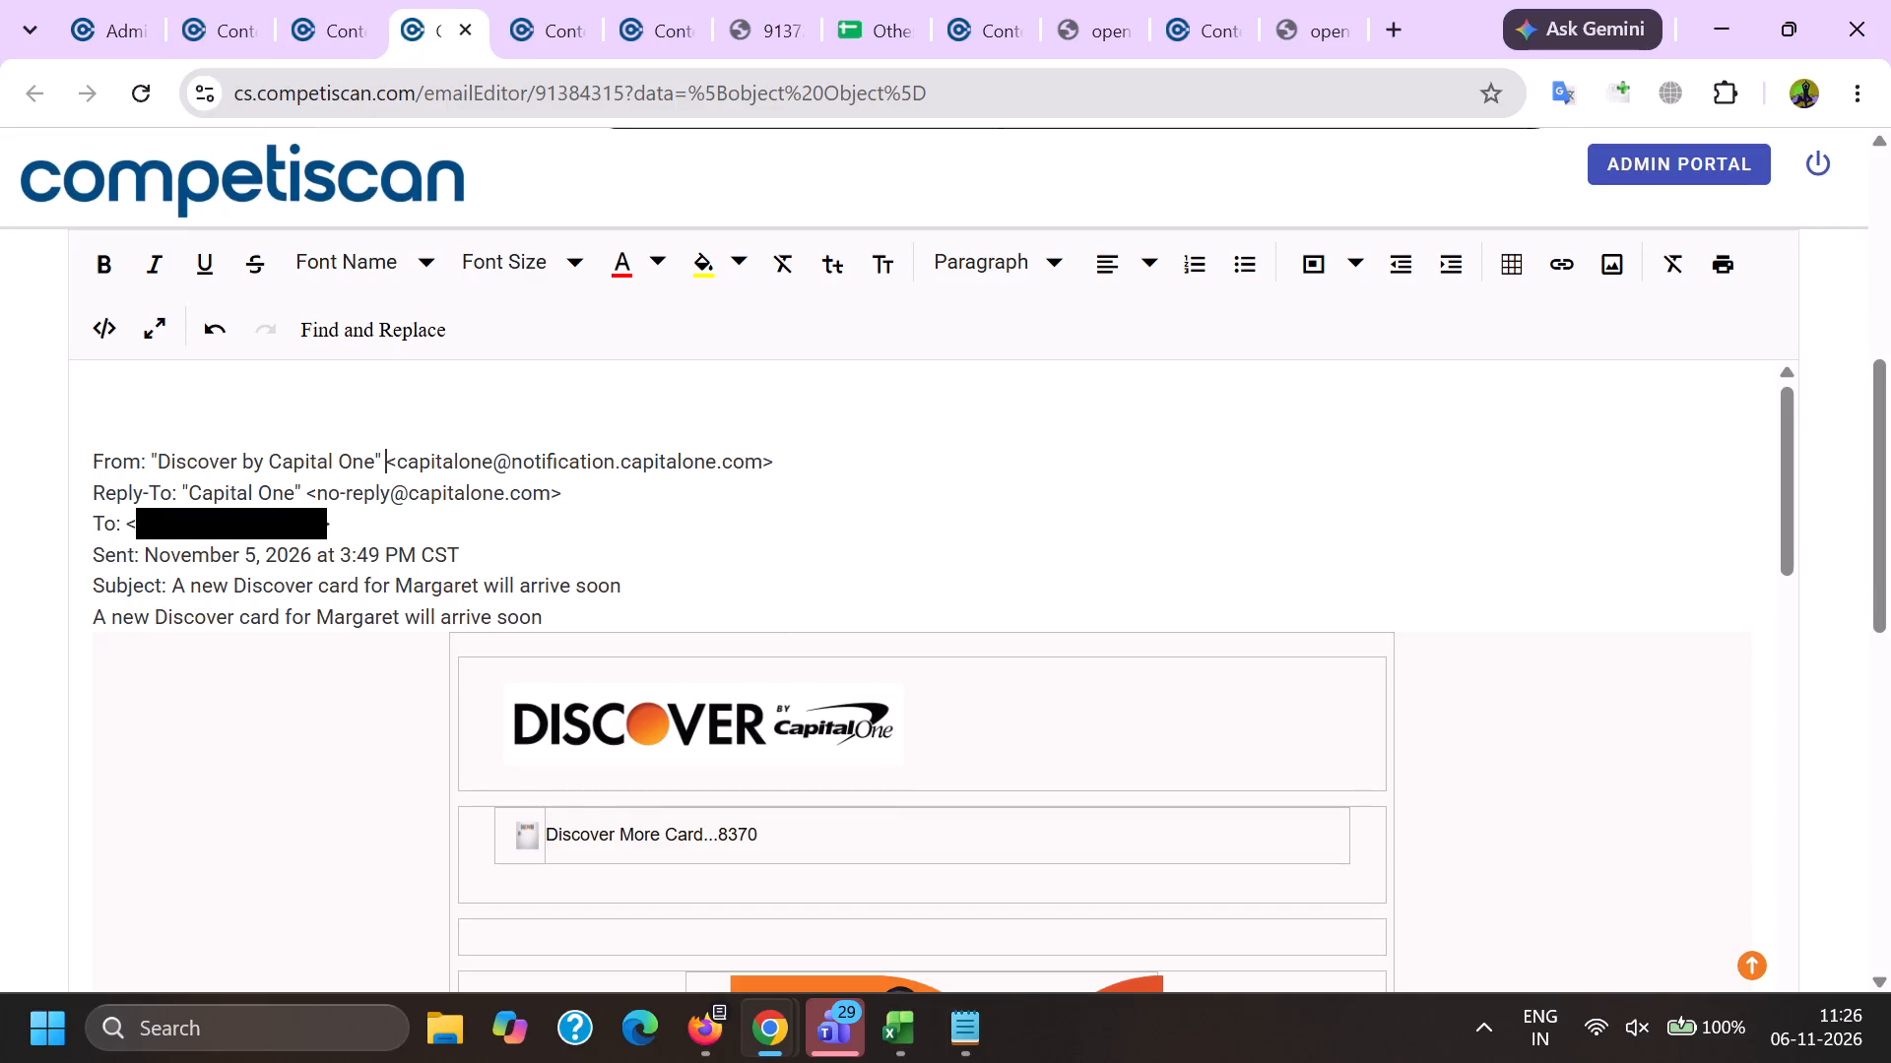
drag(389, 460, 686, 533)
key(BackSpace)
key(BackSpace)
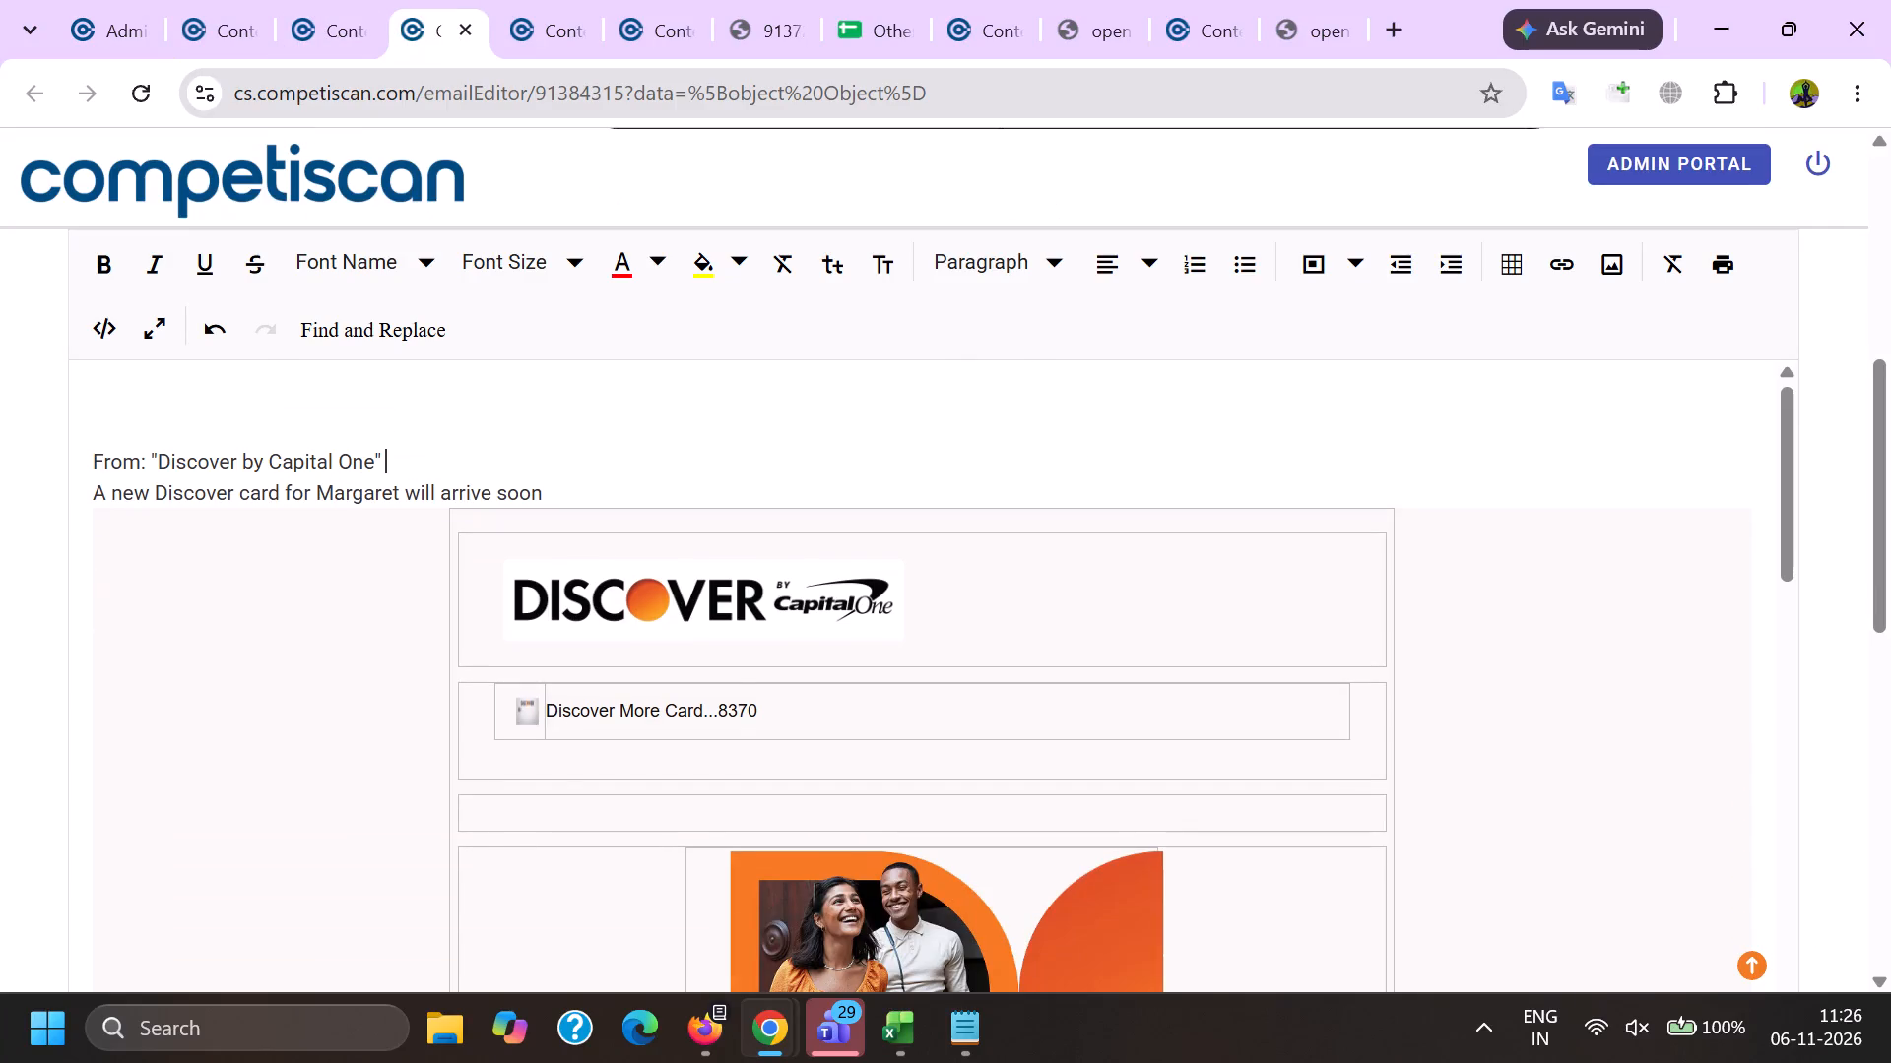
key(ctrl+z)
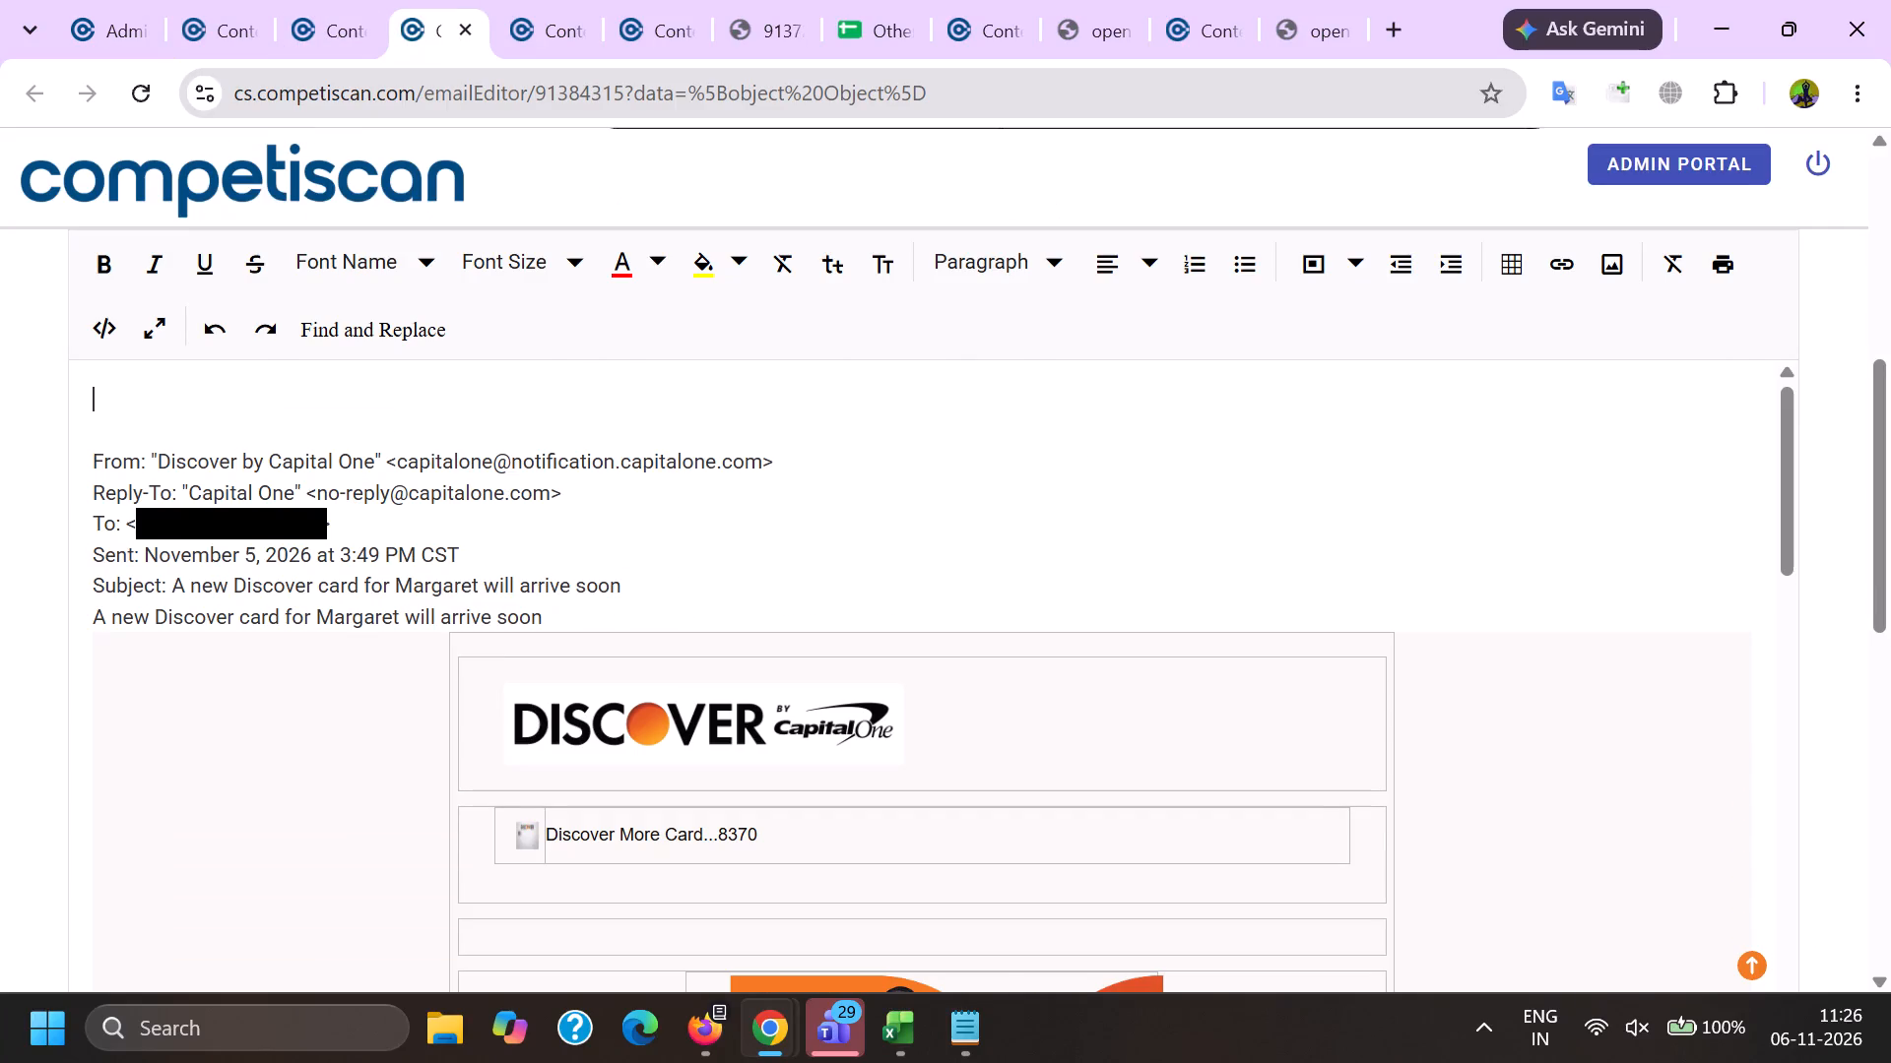
Strip the sender address, Reply-To and To lines, the sender's quotation marks and the repeated subject text from the email header.
drag(378, 464, 454, 512)
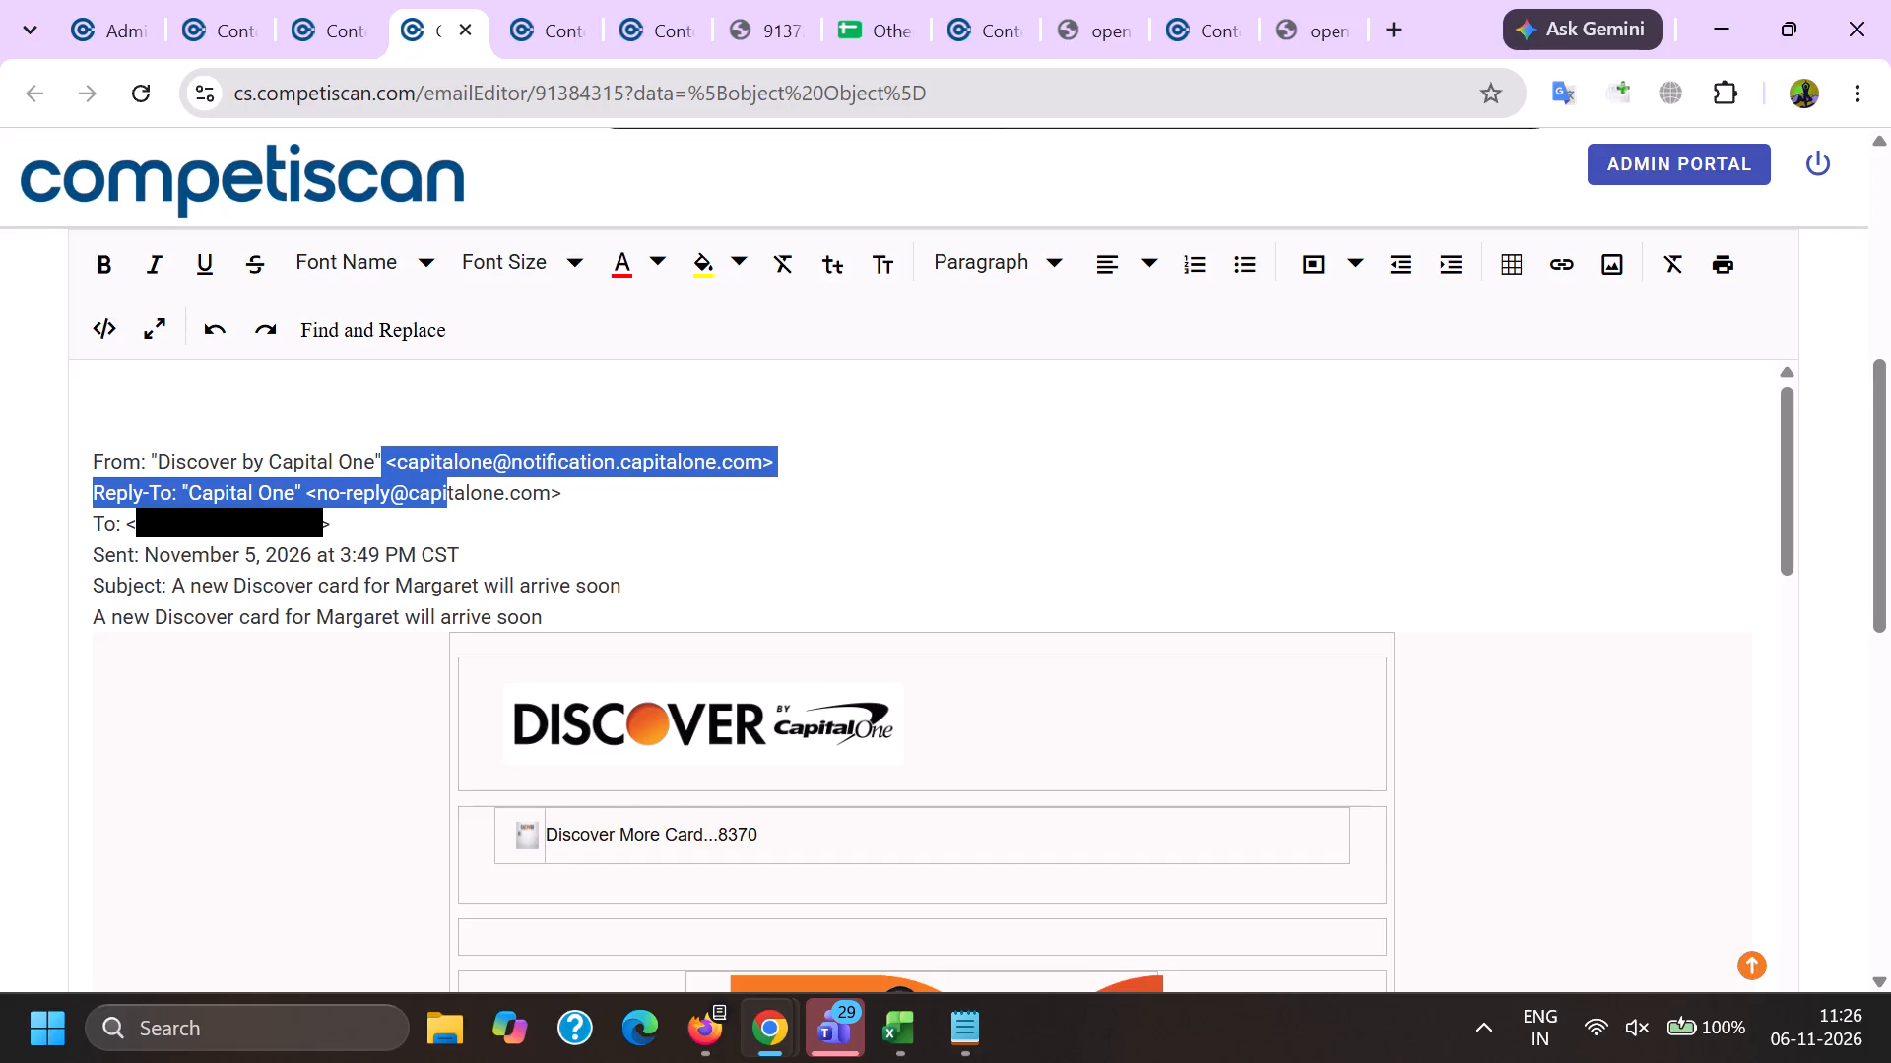
key(BackSpace)
key(BackSpace)
click(156, 462)
key(BackSpace)
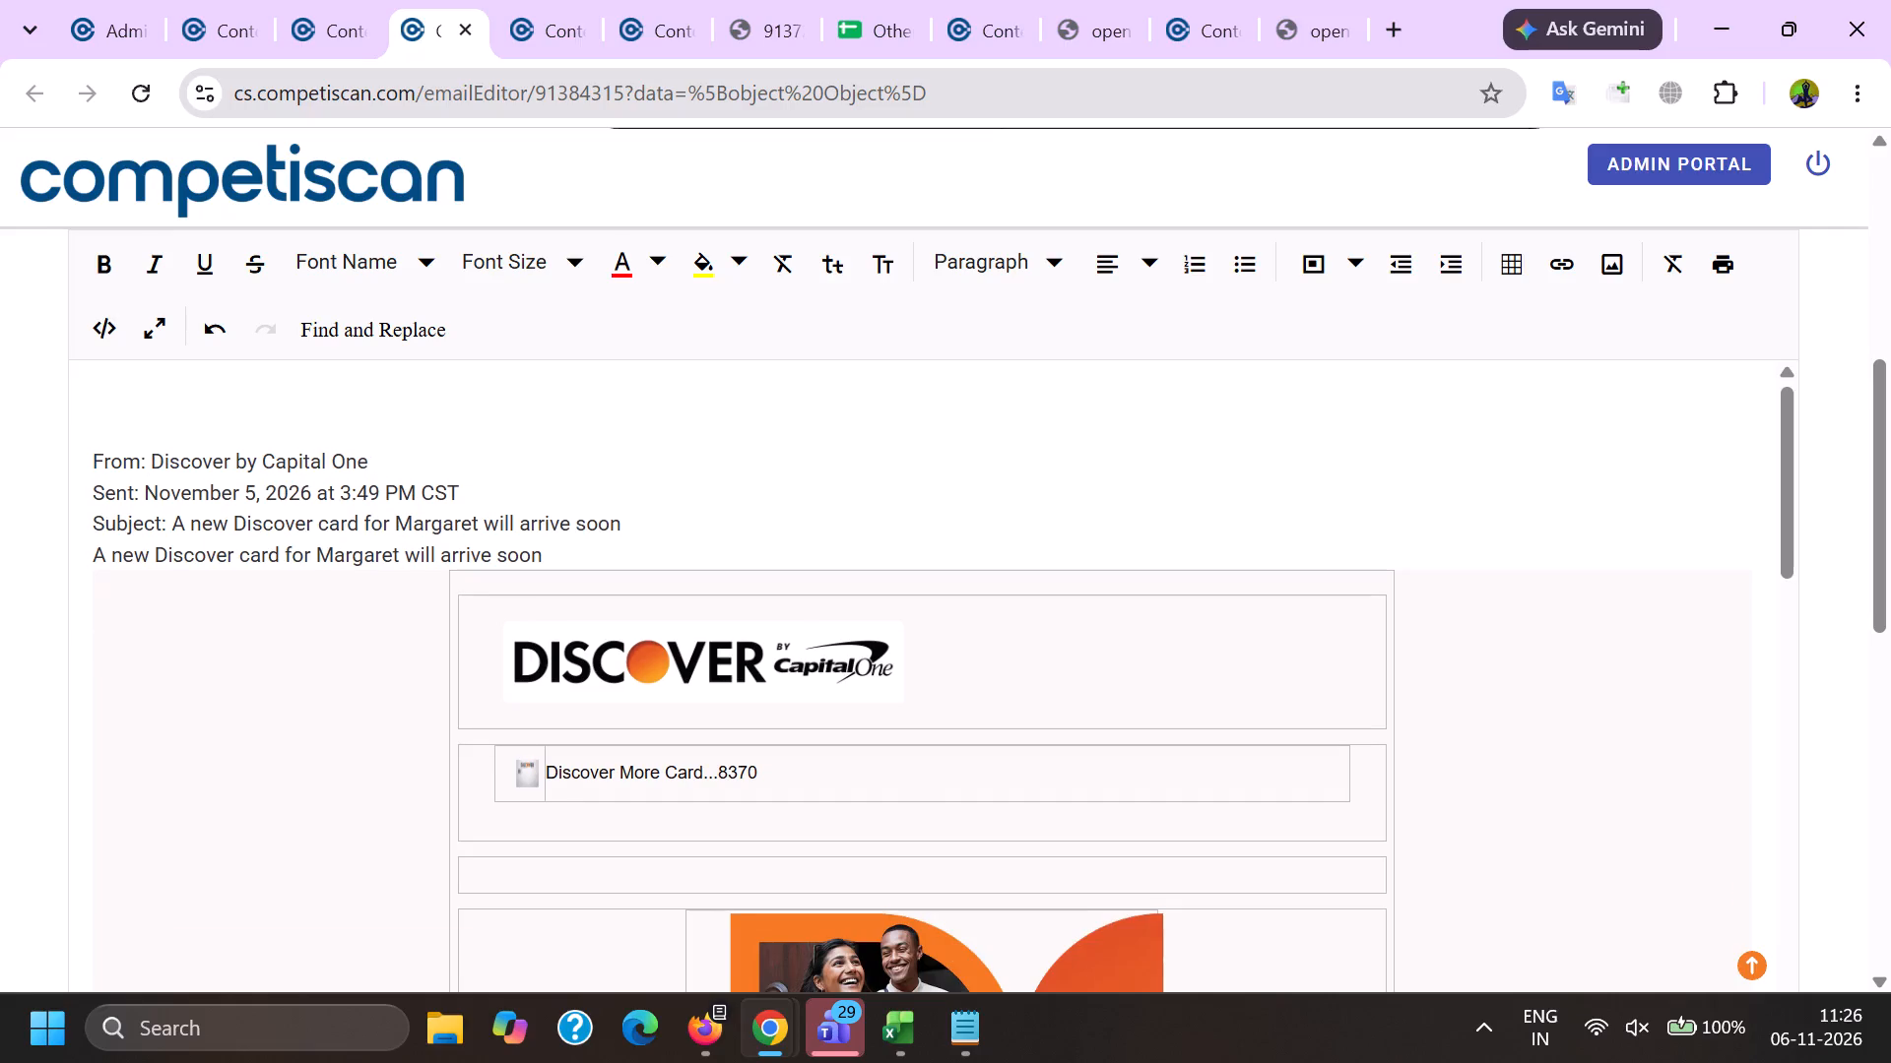
drag(94, 551, 560, 558)
key(BackSpace)
Copy the joint cardholder's first name from the Subject line in the email body and delete it there.
scroll(516, 459, down, 1)
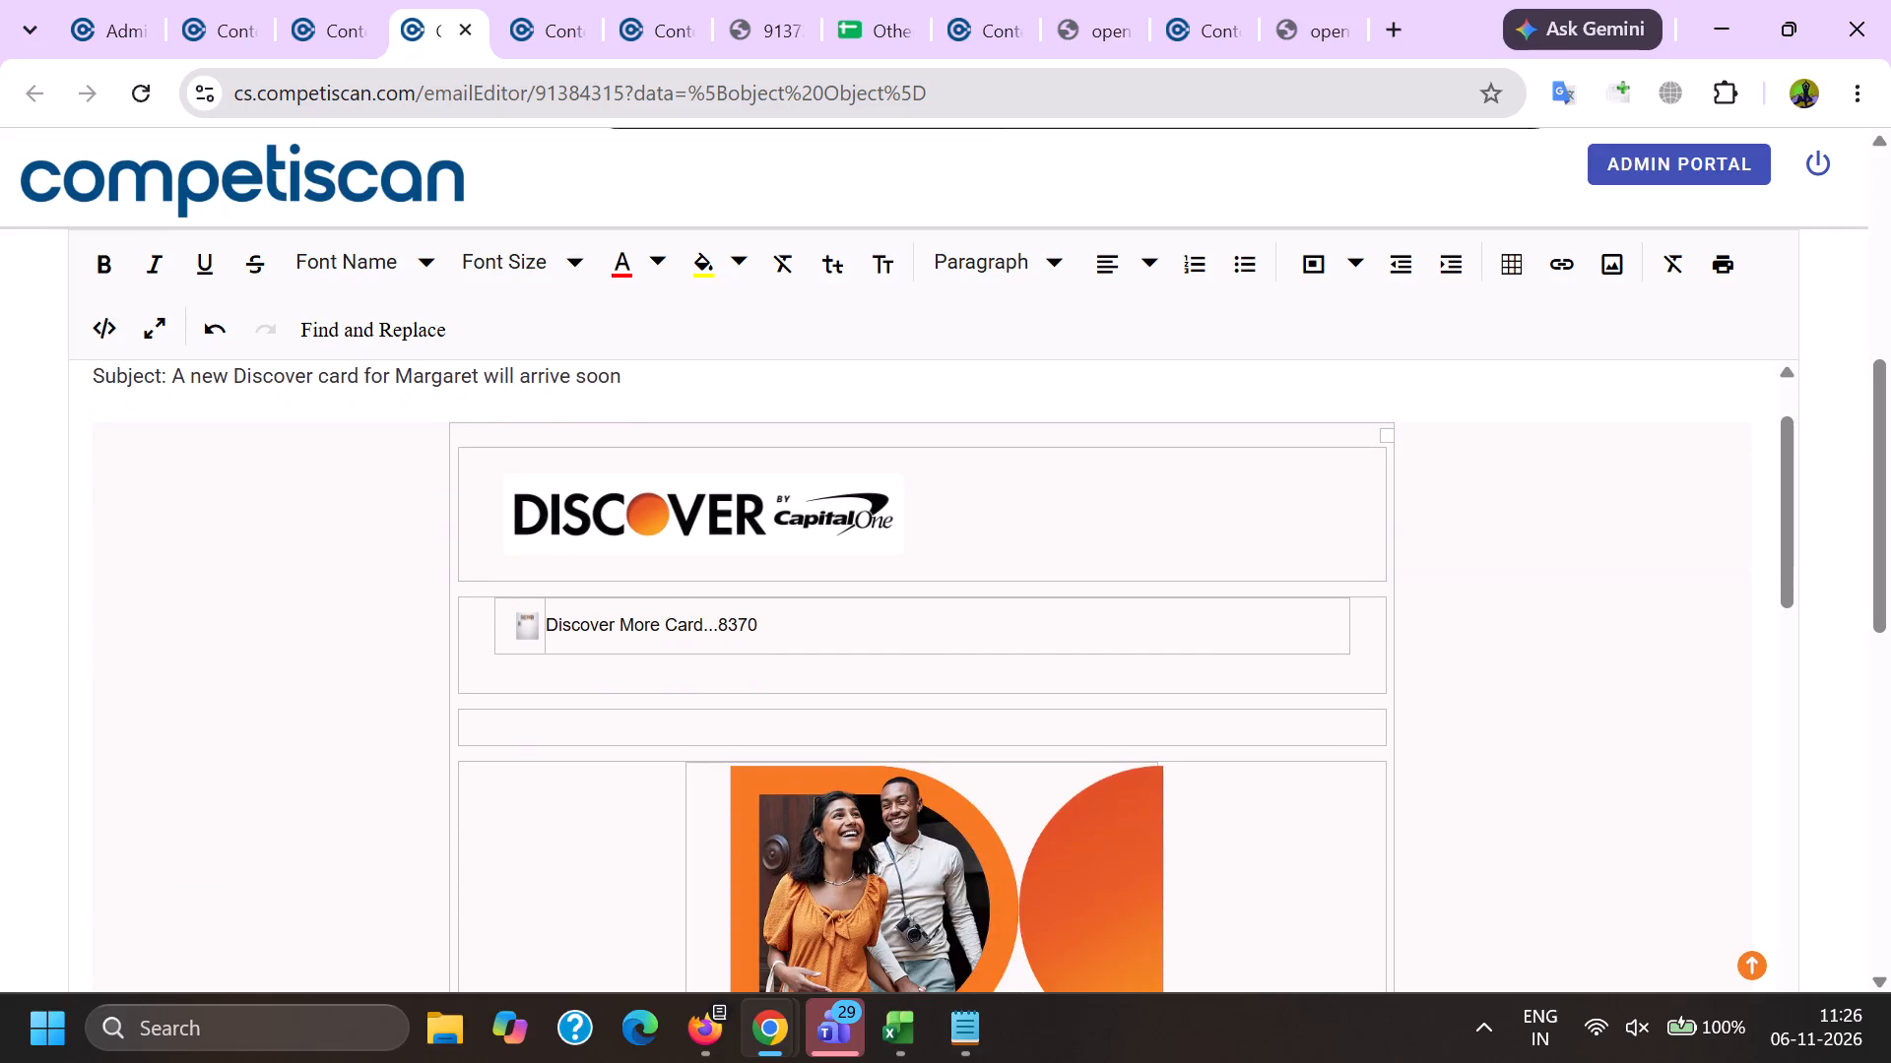
double_click(421, 375)
key(ctrl+c)
key(BackSpace)
Find the joint cardholder's name in the email and delete it from the main heading and the opening paragraph.
key(ctrl+f)
key(ctrl+v)
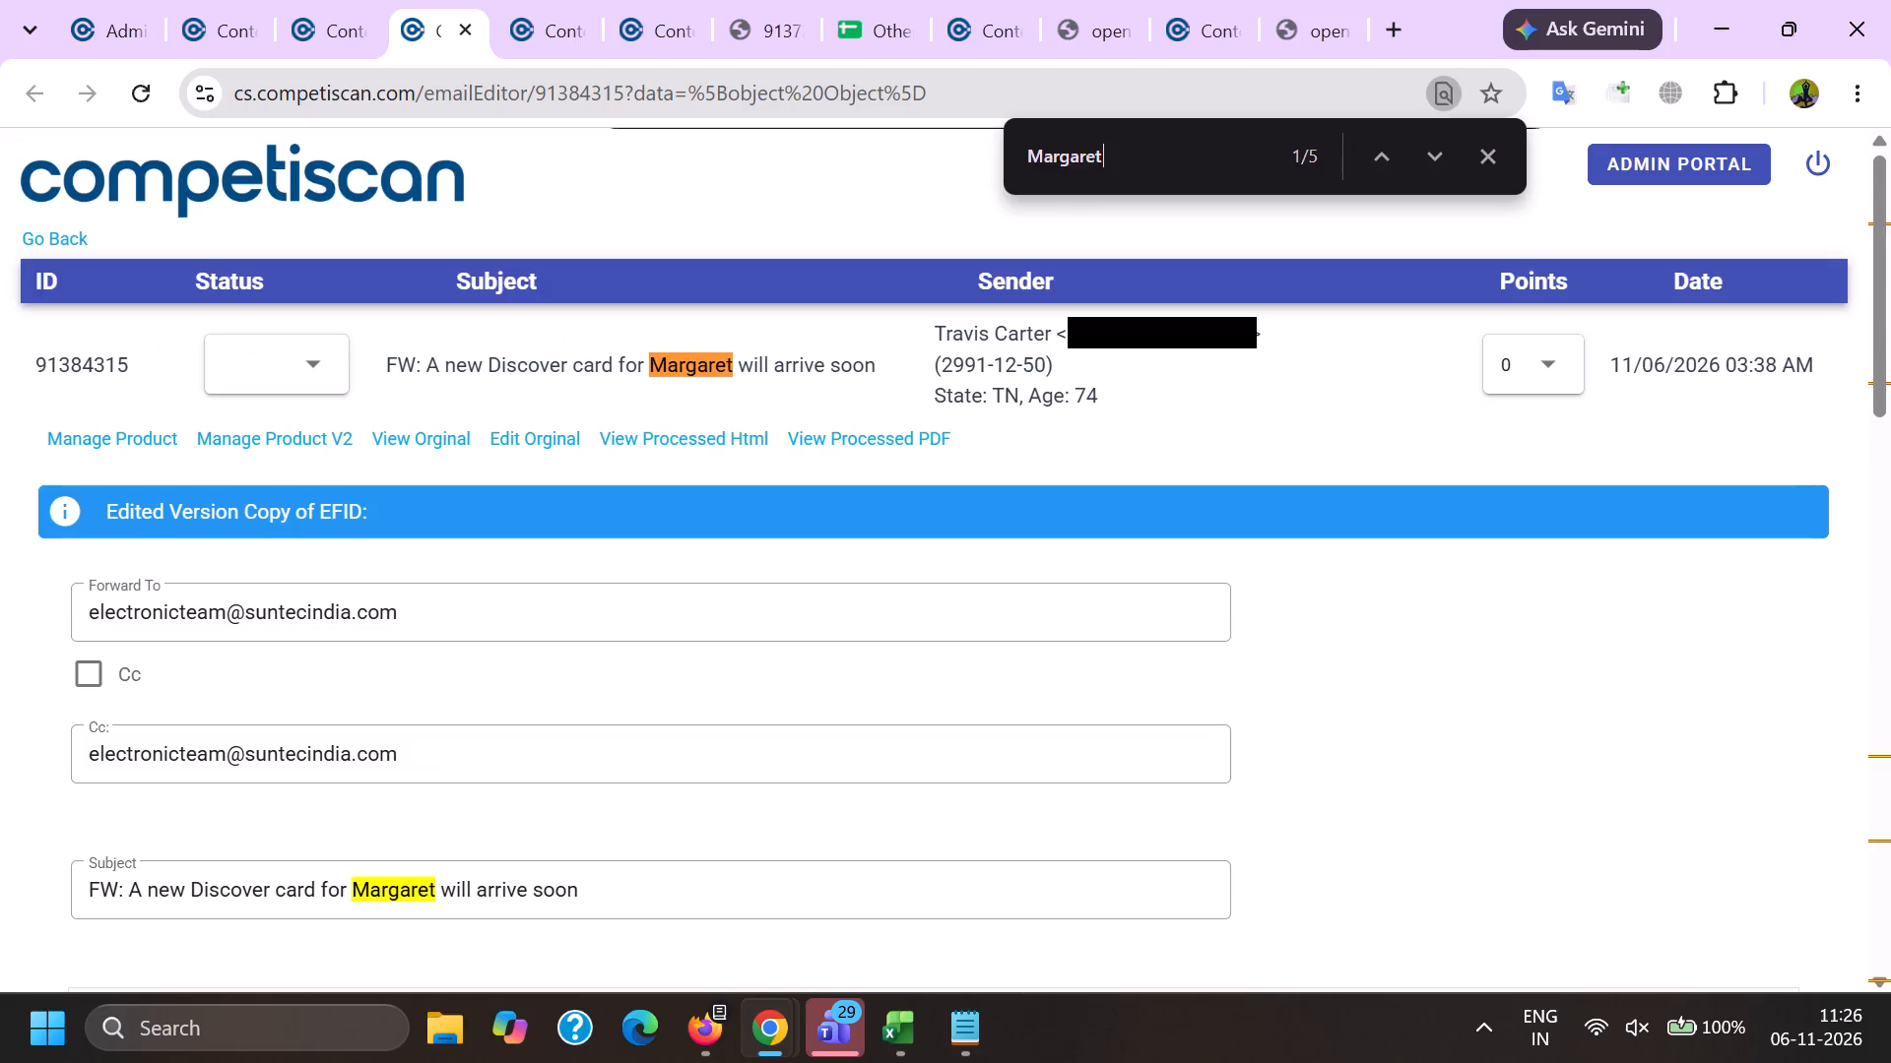
key(Return)
key(Return)
key(Return)
key(Return)
key(Return)
key(Return)
key(Return)
key(Return)
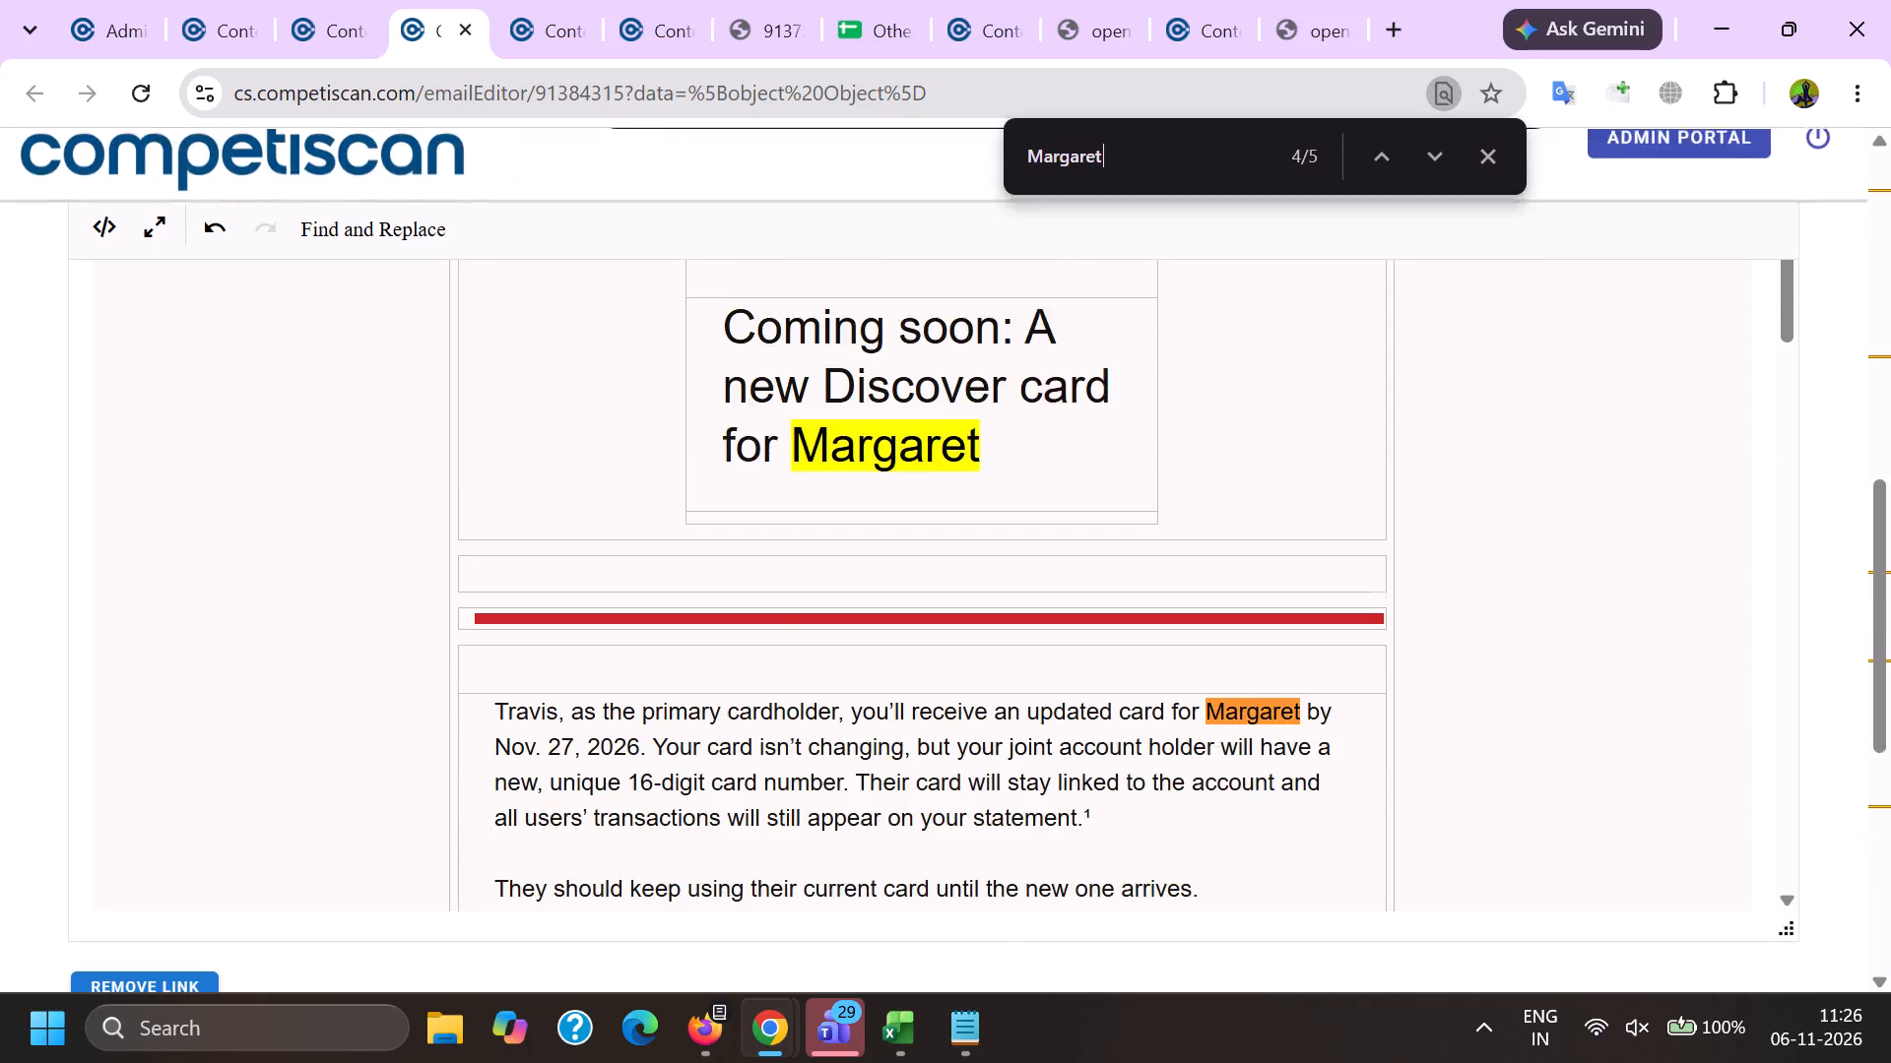
key(Return)
key(Return)
key(Return)
key(Return)
double_click(829, 449)
key(BackSpace)
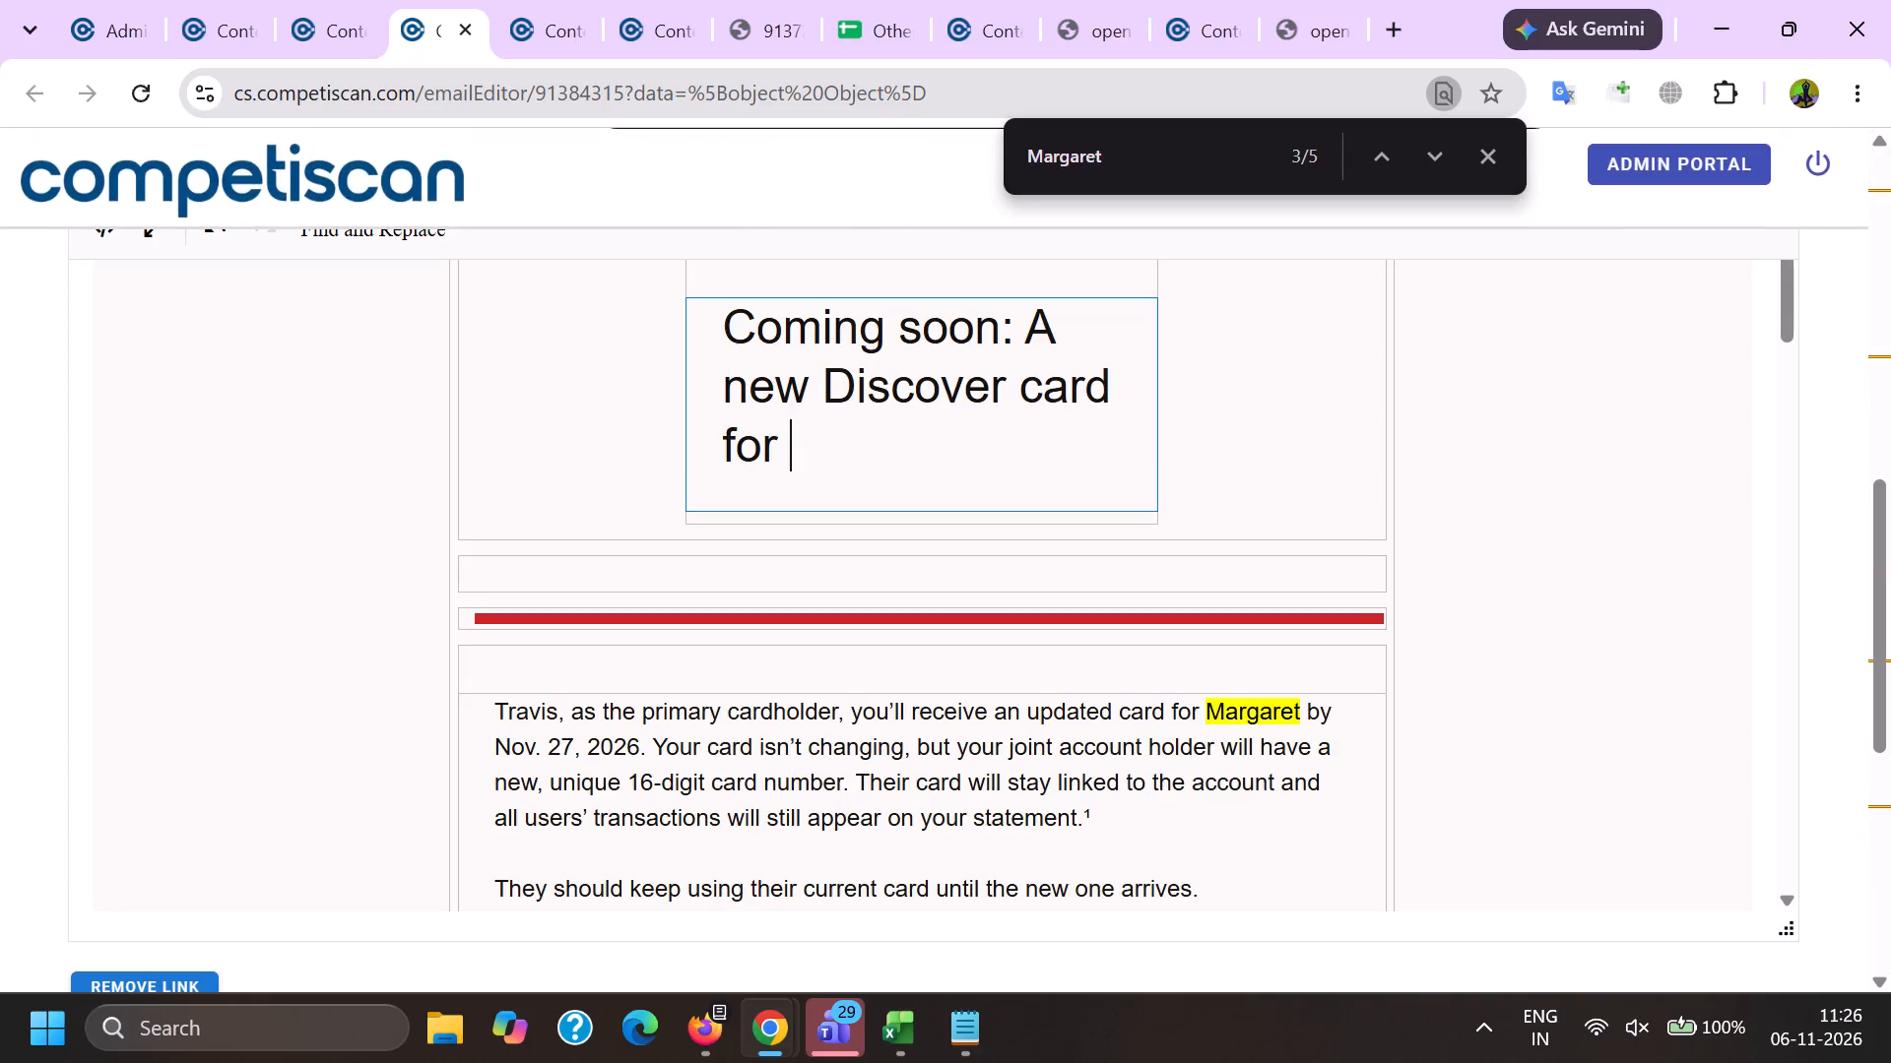
double_click(1237, 704)
key(BackSpace)
Delete the joint cardholder's name from the unique card number benefit and check for any remaining occurrences.
click(1150, 142)
key(Return)
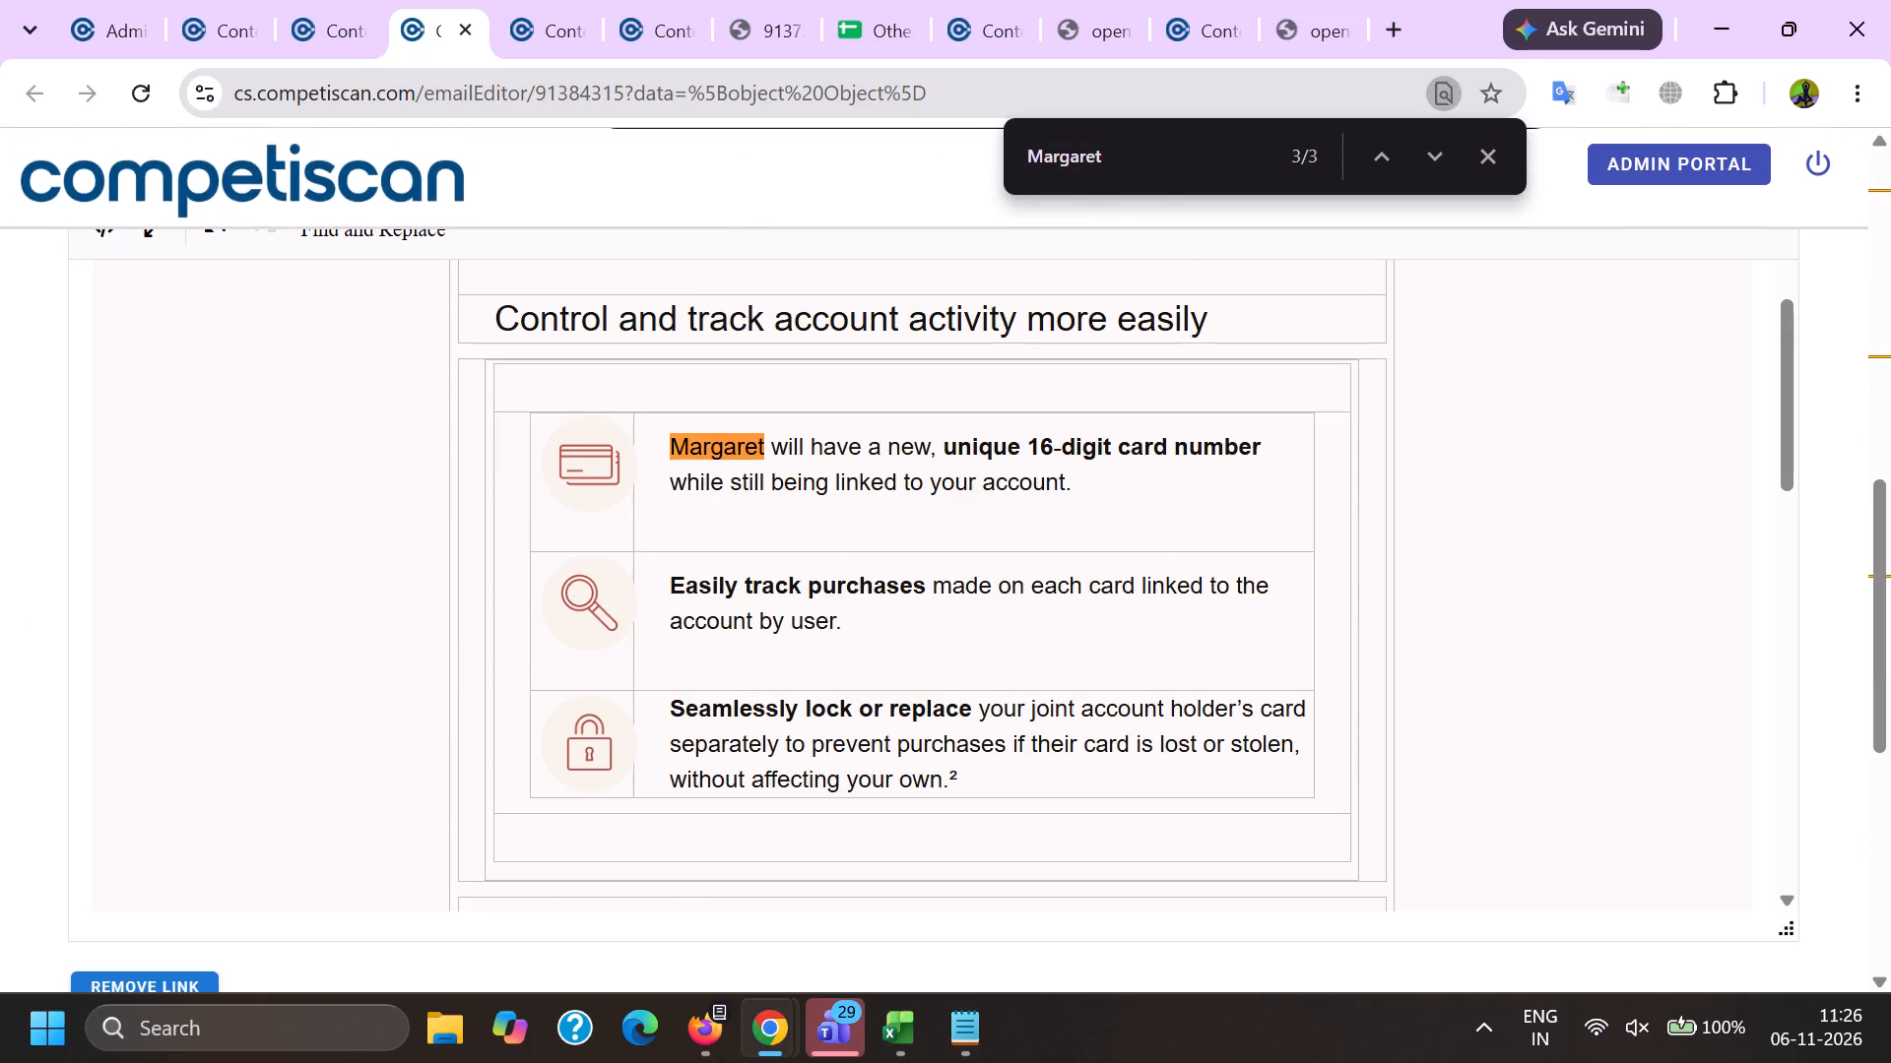
double_click(750, 447)
key(BackSpace)
click(1158, 158)
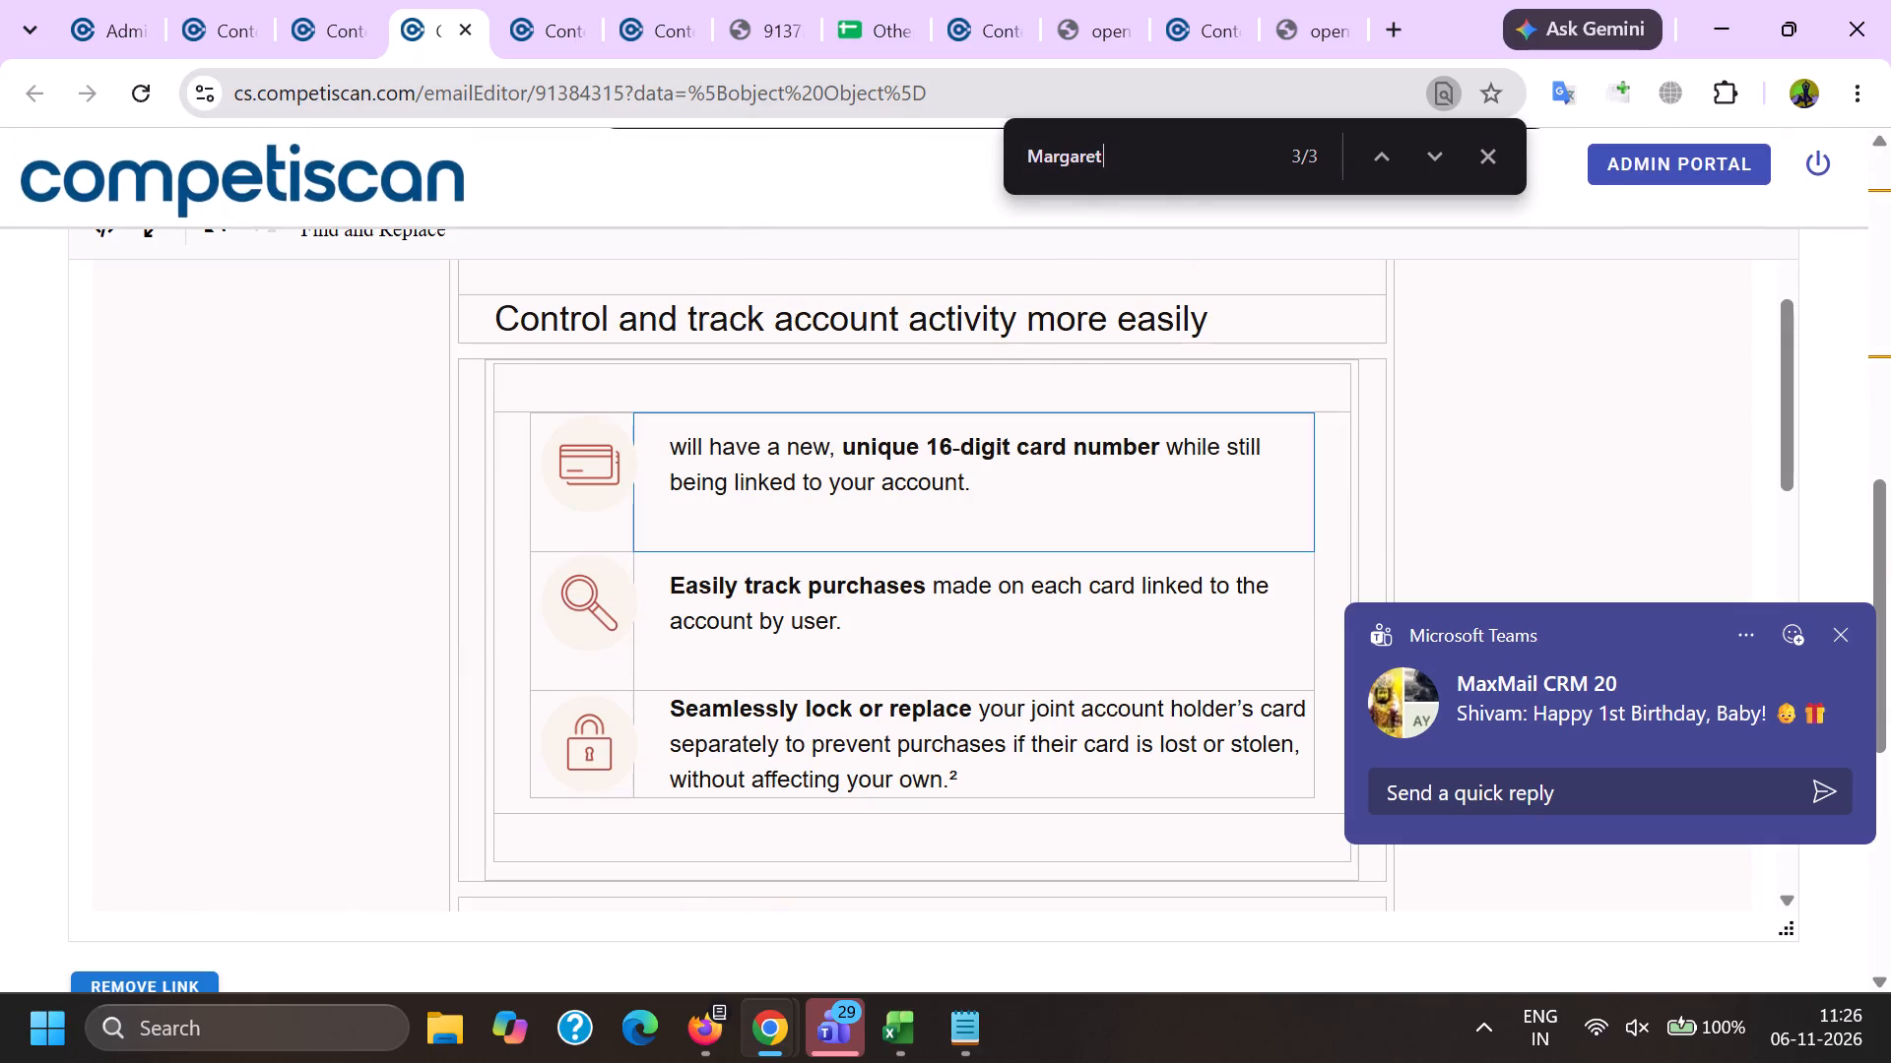
key(Return)
key(Return)
key(Return)
key(Return)
key(Return)
Find the panelist's first name in the email, delete it from the opening paragraph and check for further occurrences.
scroll(1014, 510, down, 5)
scroll(943, 527, up, 7)
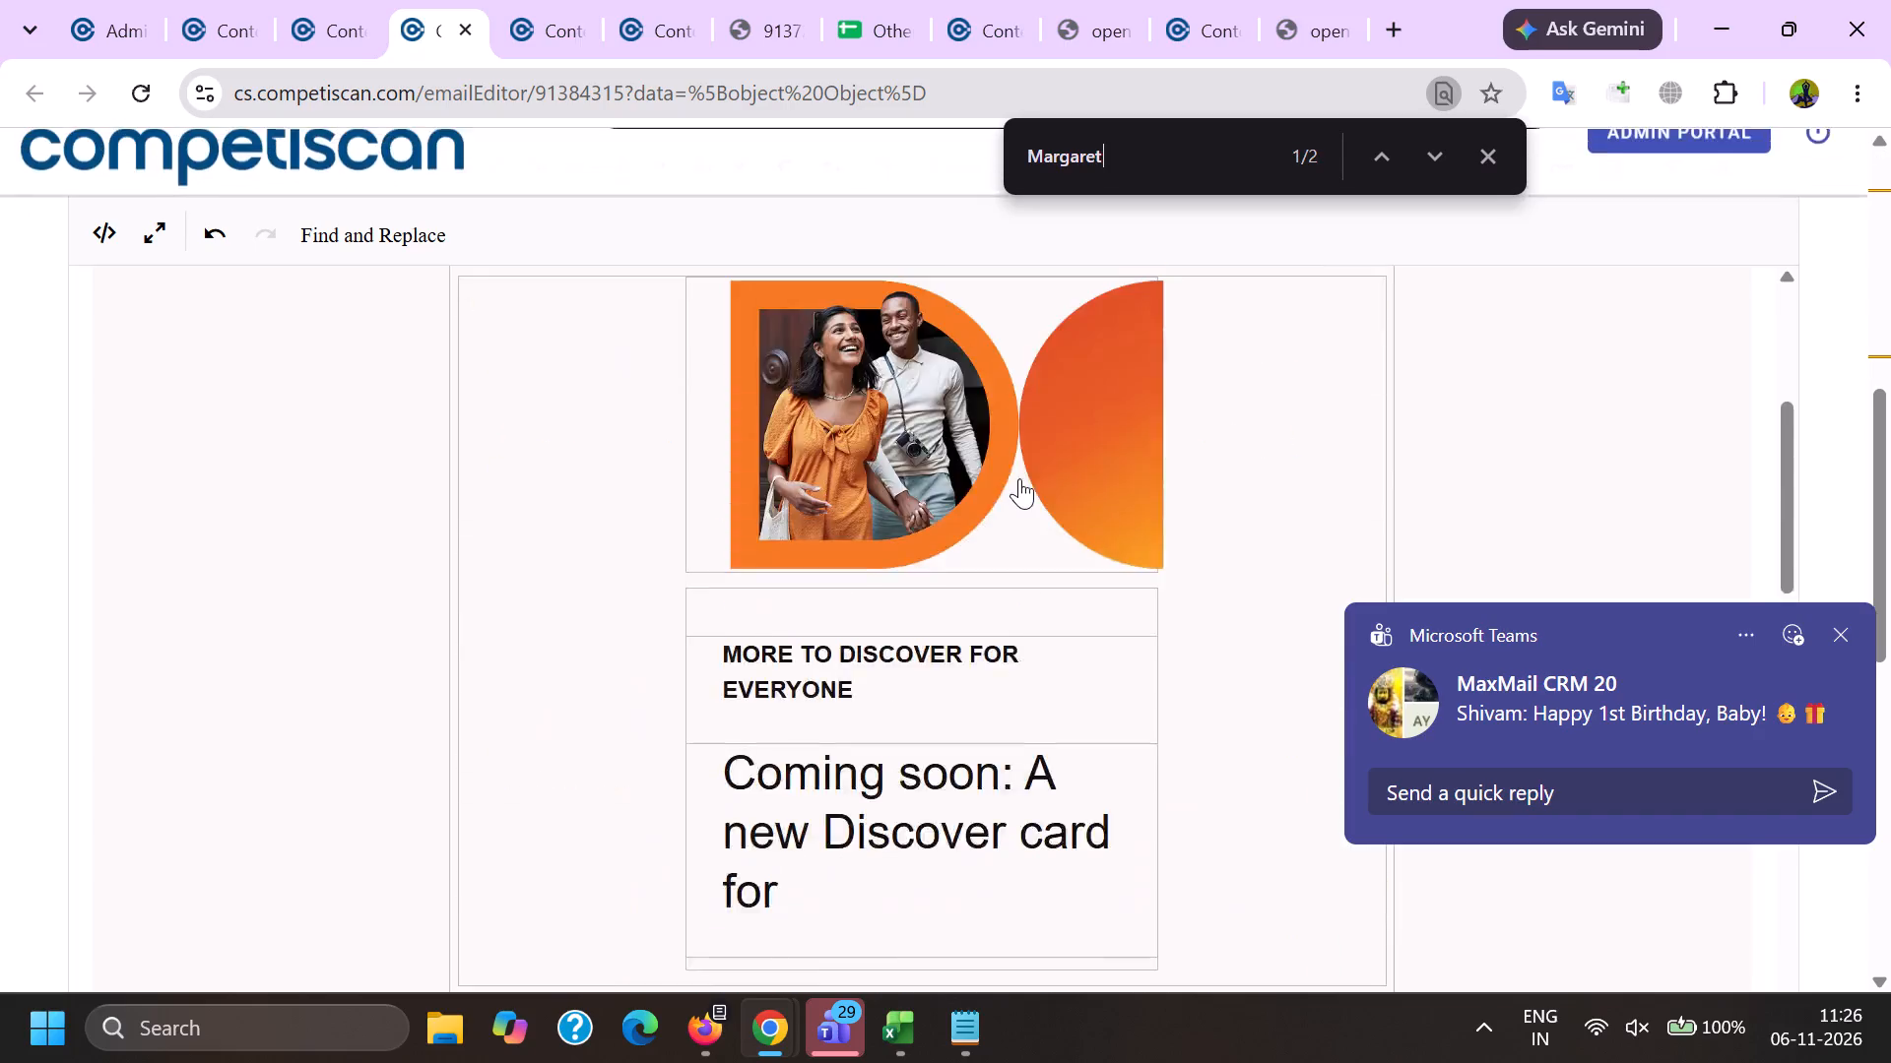
scroll(1019, 478, up, 8)
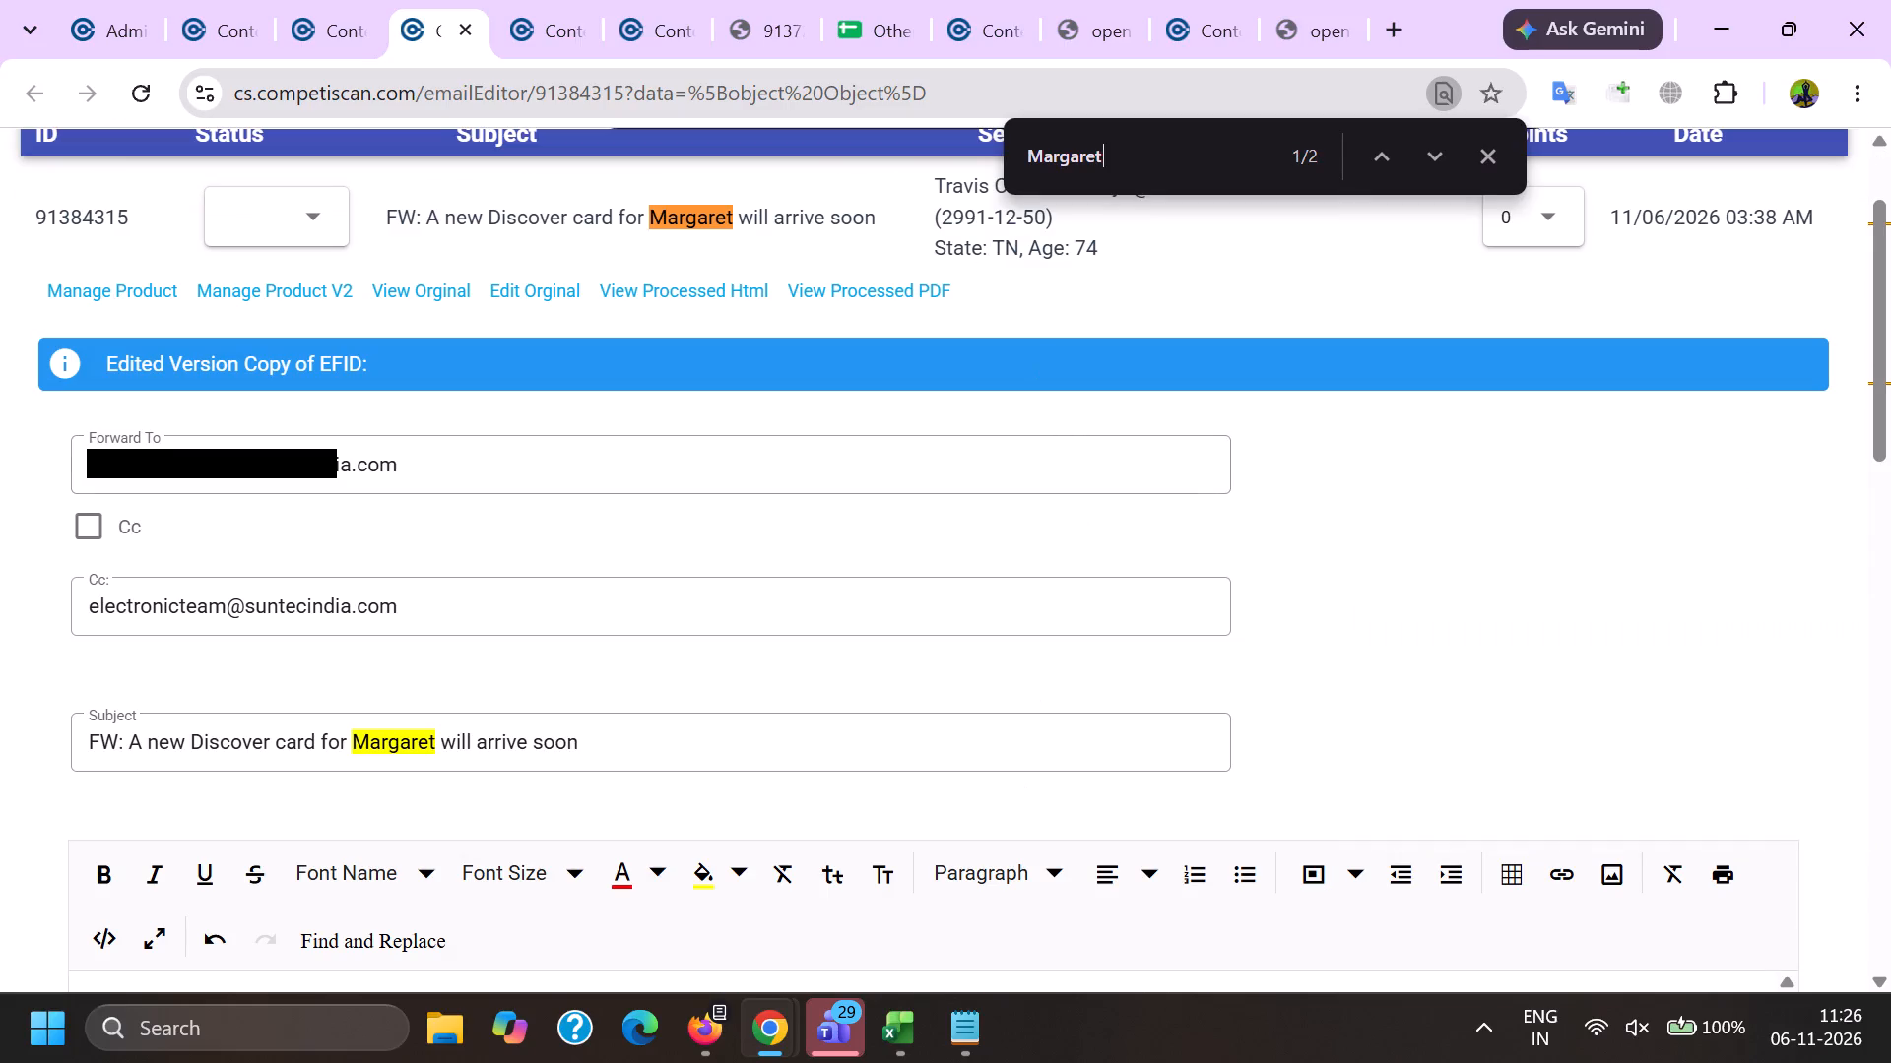
double_click(955, 186)
key(ctrl+c)
drag(1120, 161, 966, 136)
key(ctrl+v)
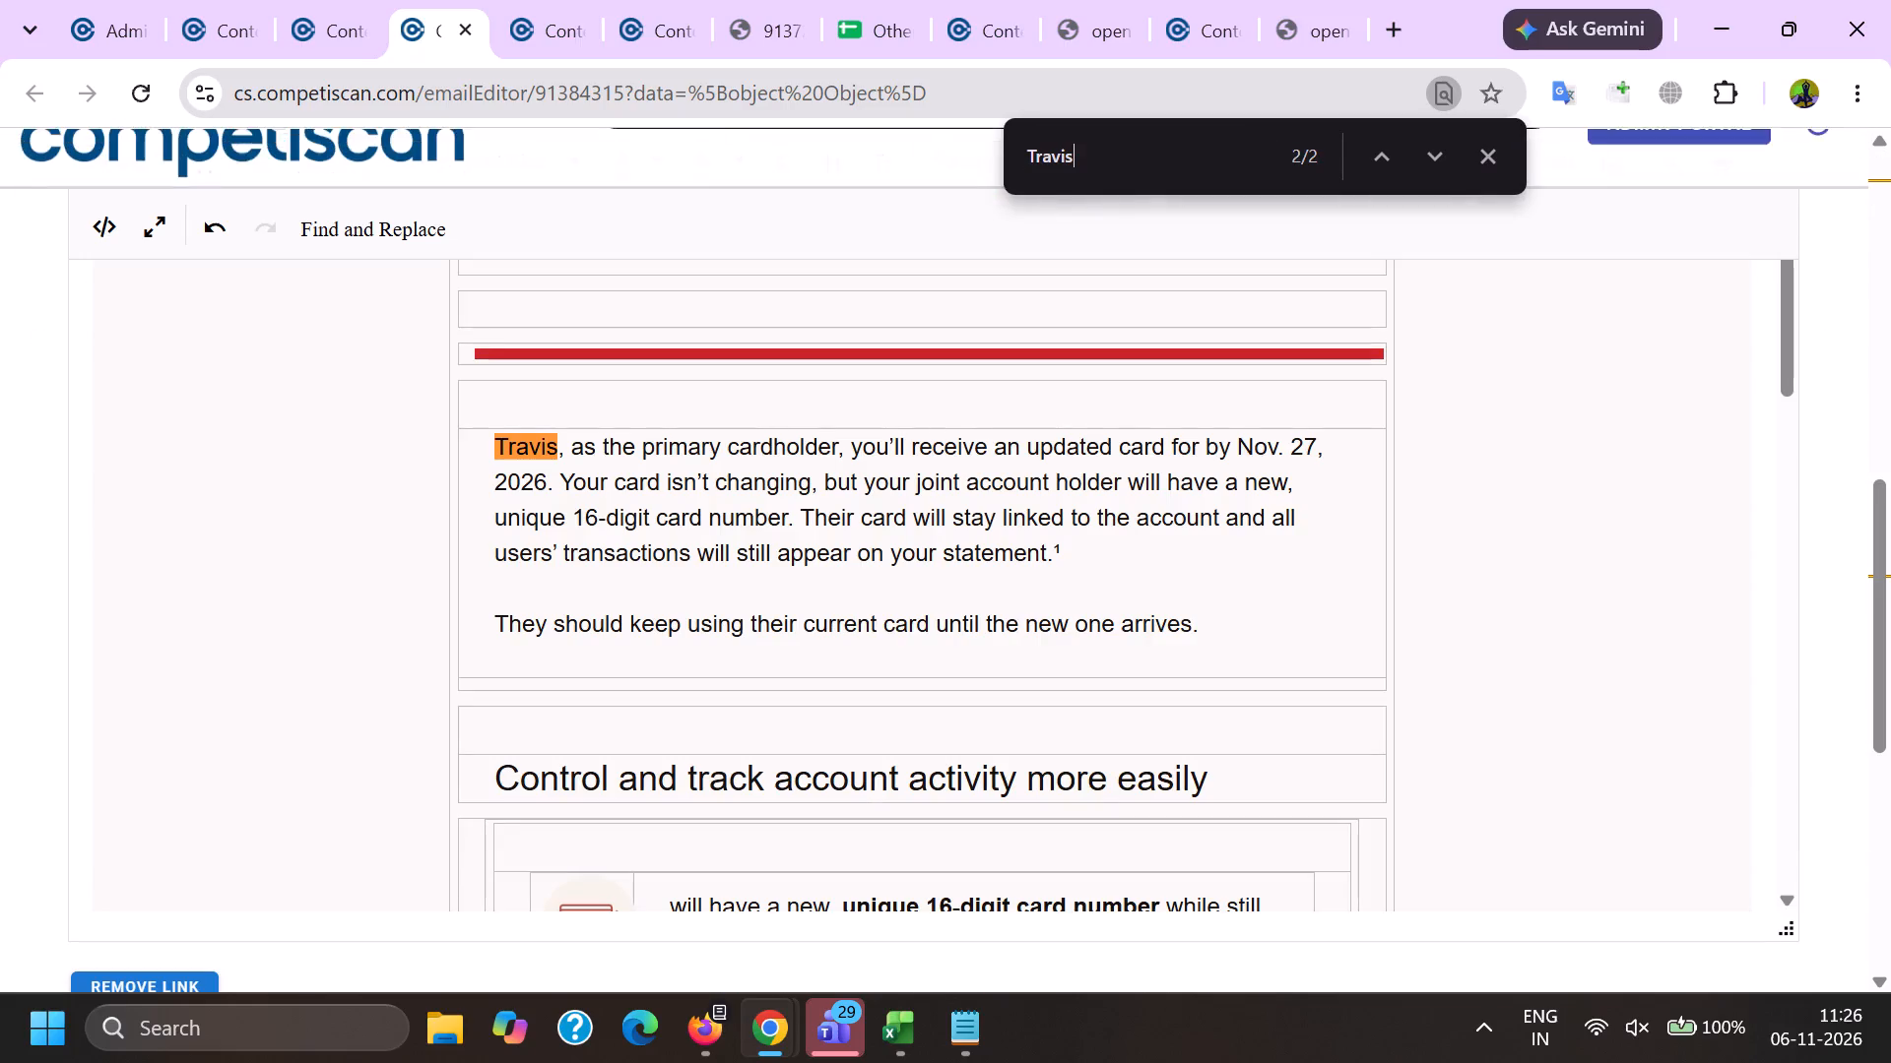
double_click(541, 459)
key(BackSpace)
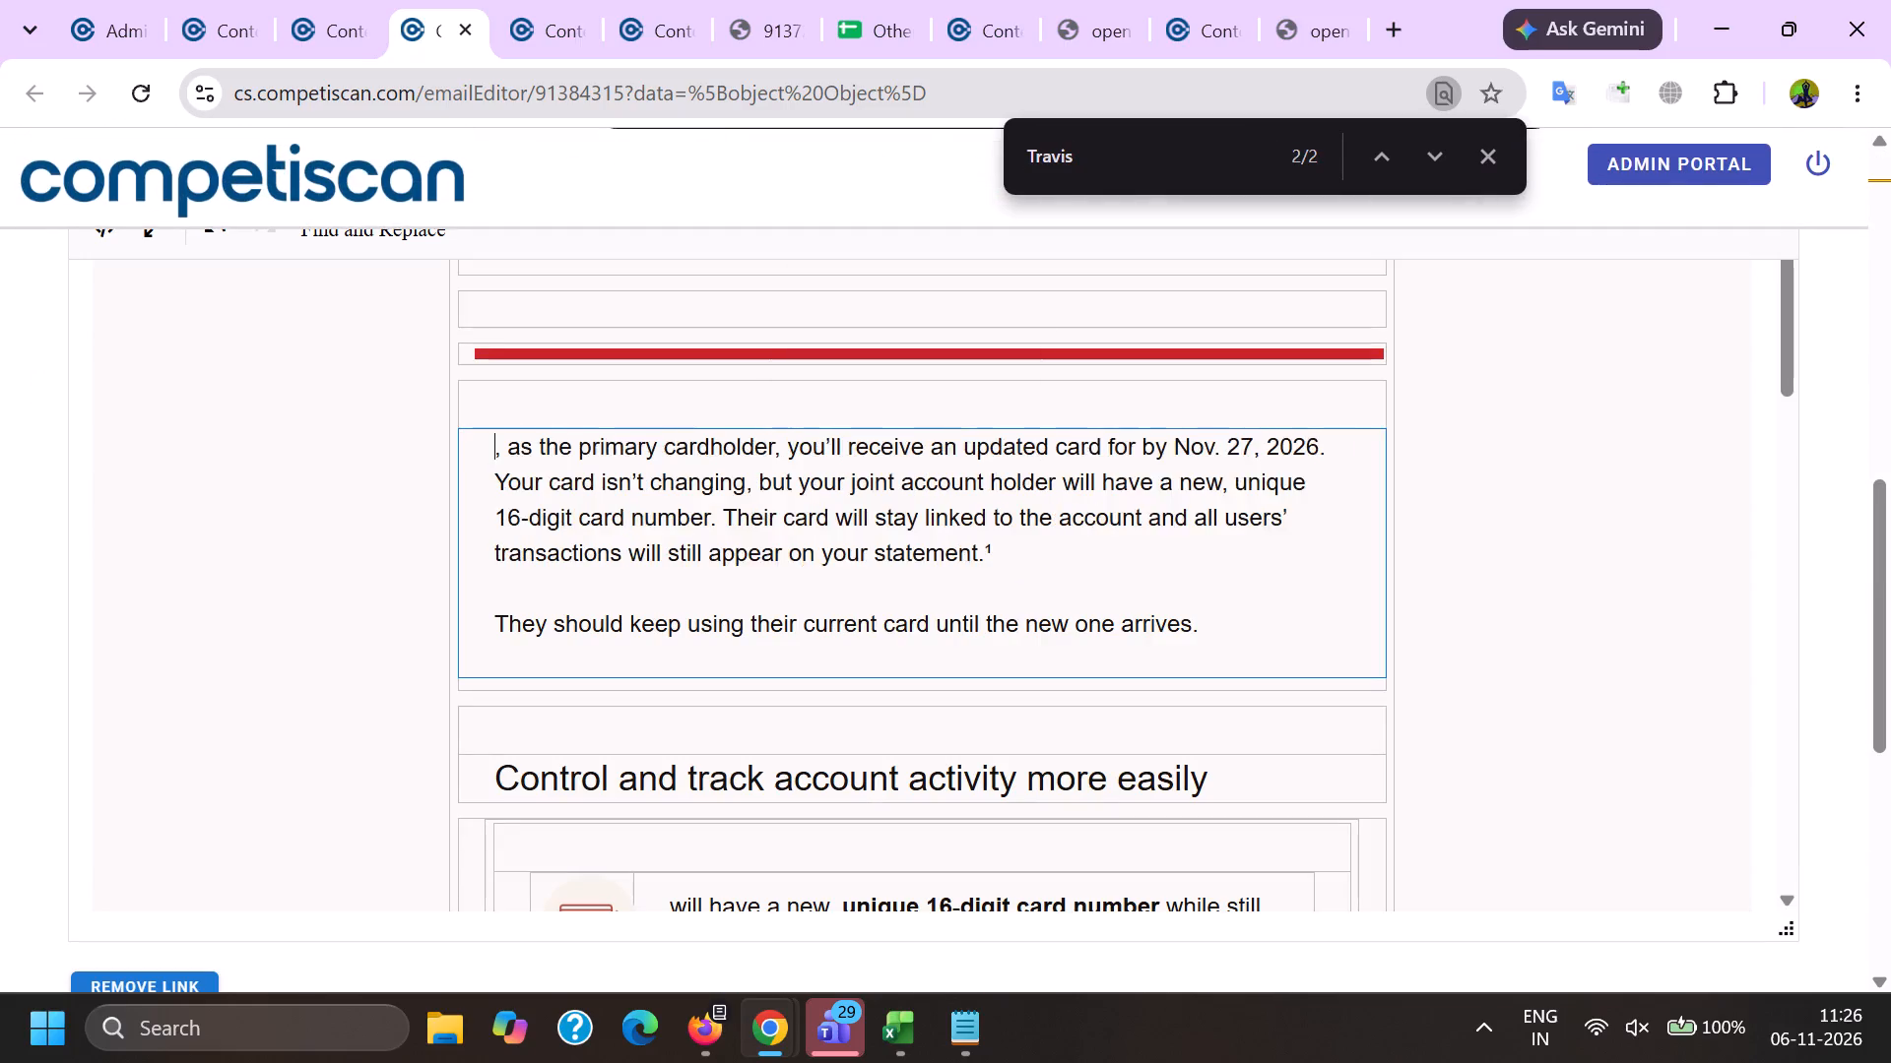
scroll(703, 524, up, 18)
click(1113, 169)
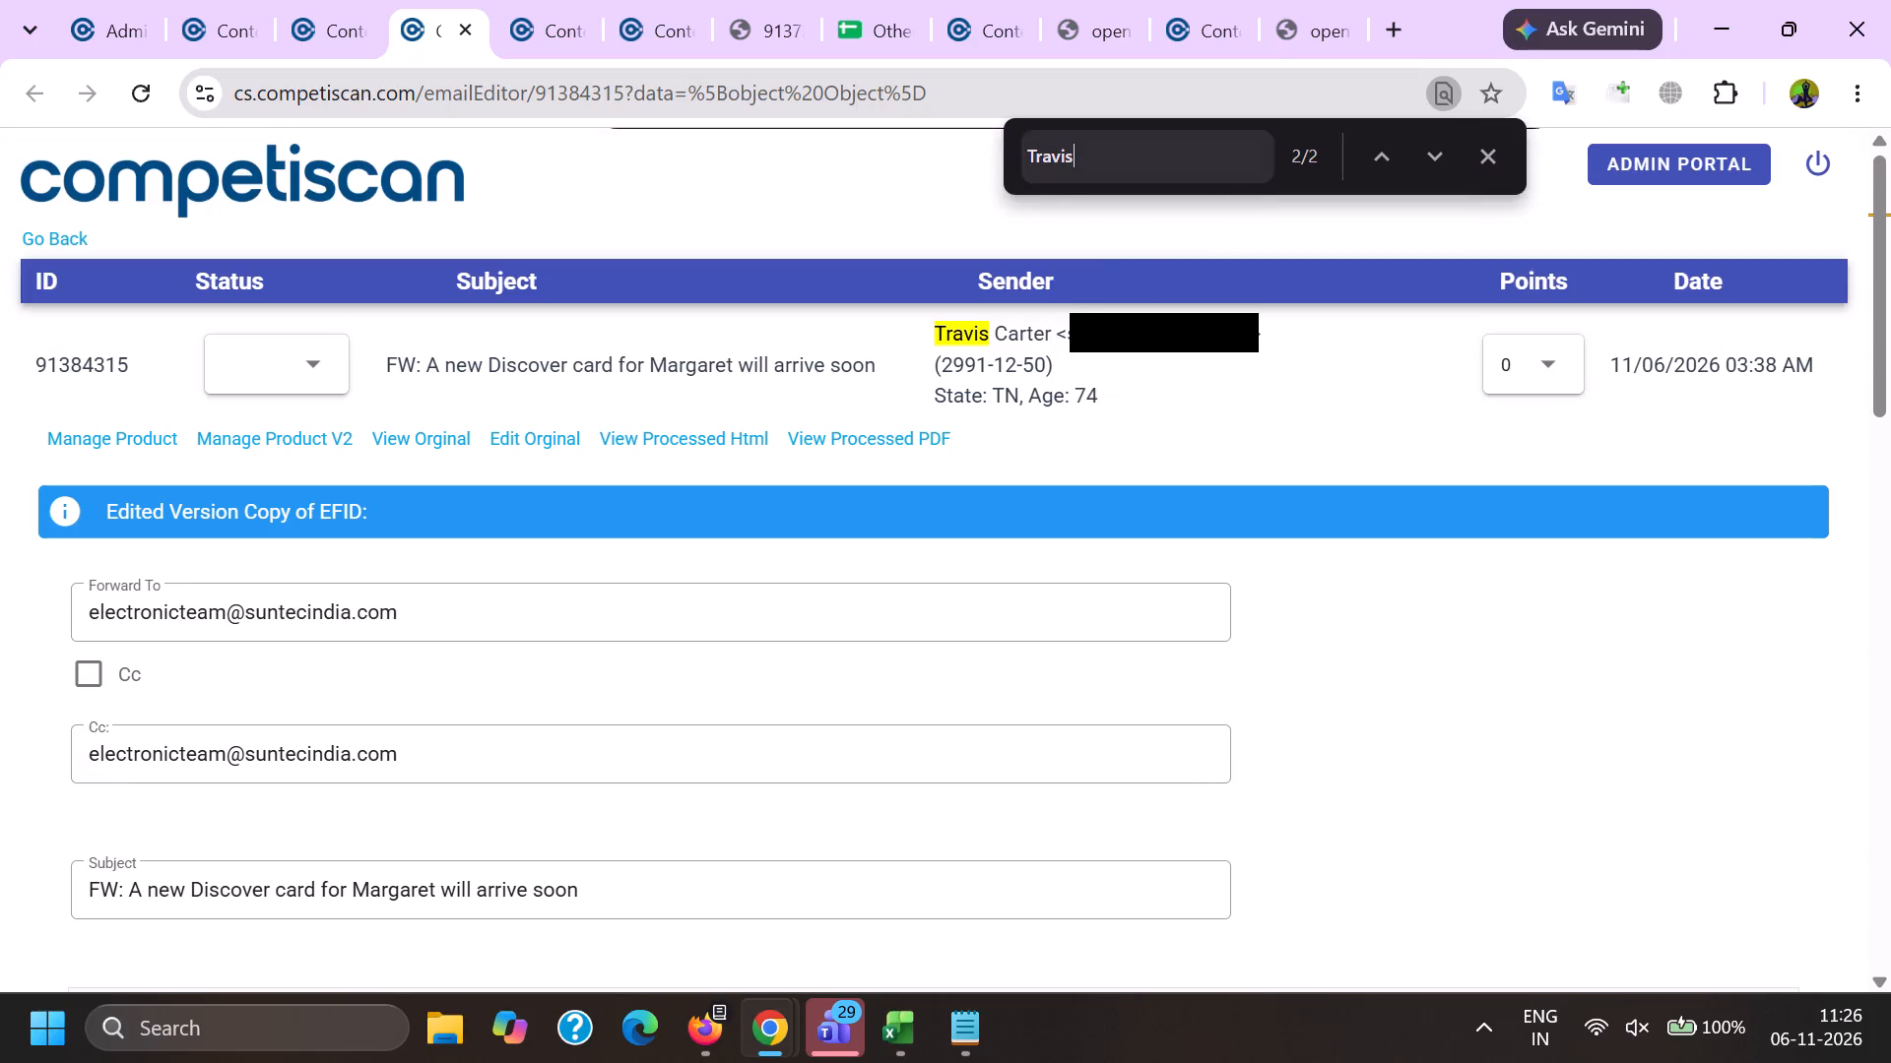
key(Return)
key(Return)
key(Return)
Search the email page for the panelist's last name, copied from the sender details.
double_click(1013, 338)
key(ctrl+c)
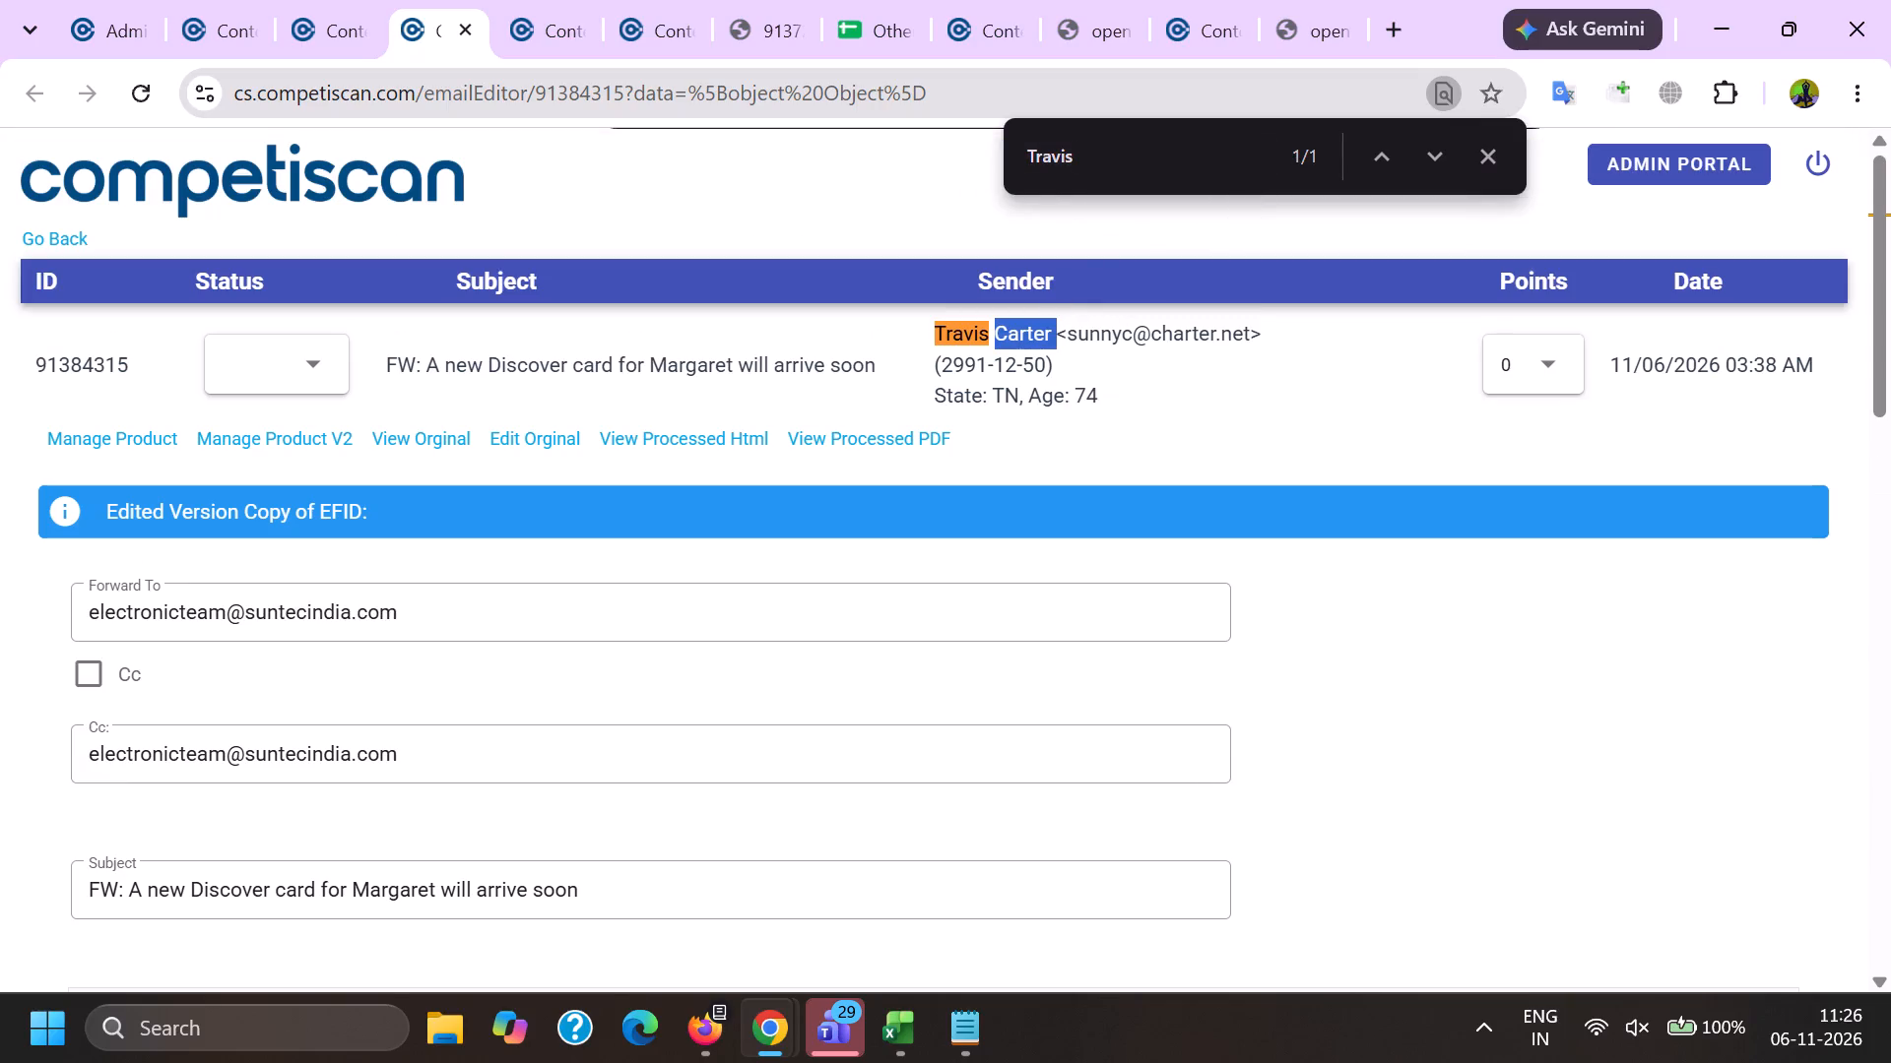
drag(1102, 158, 946, 160)
key(ctrl+v)
key(Return)
text(\\)
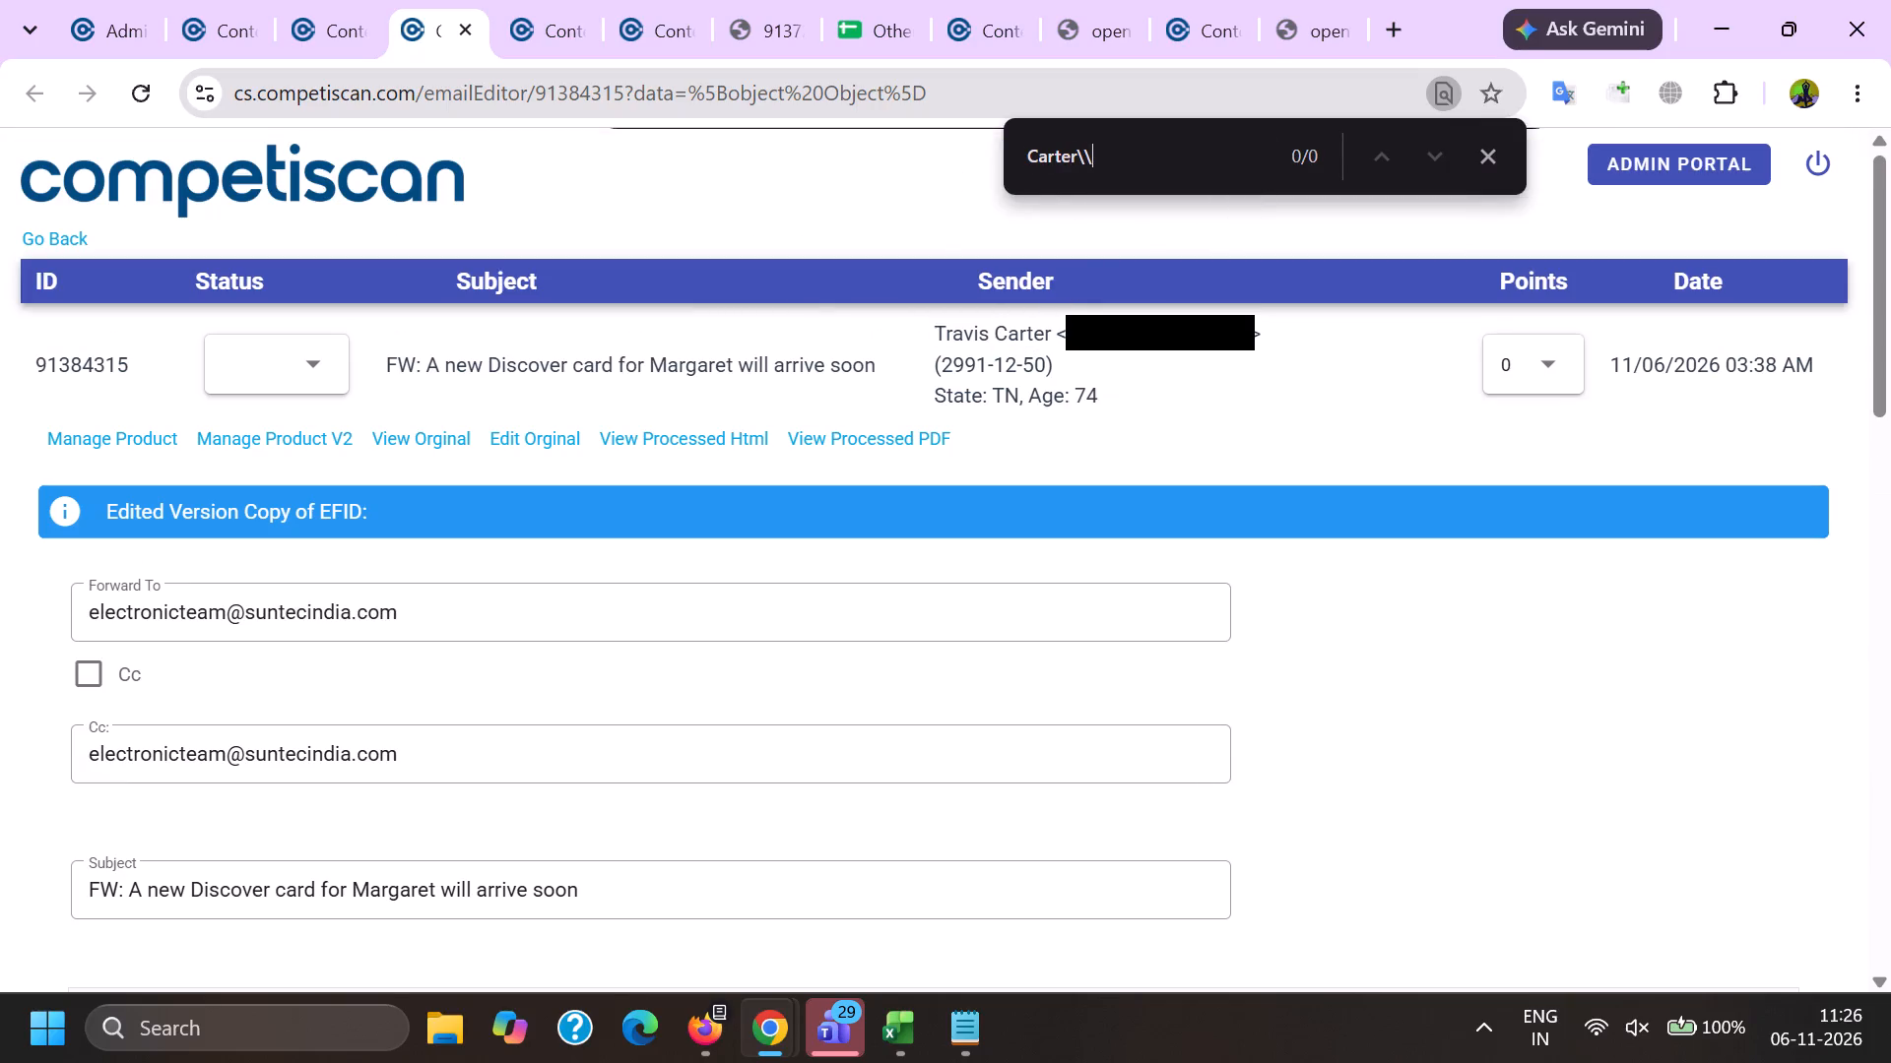
key(backslash)
key(BackSpace)
key(BackSpace)
key(BackSpace)
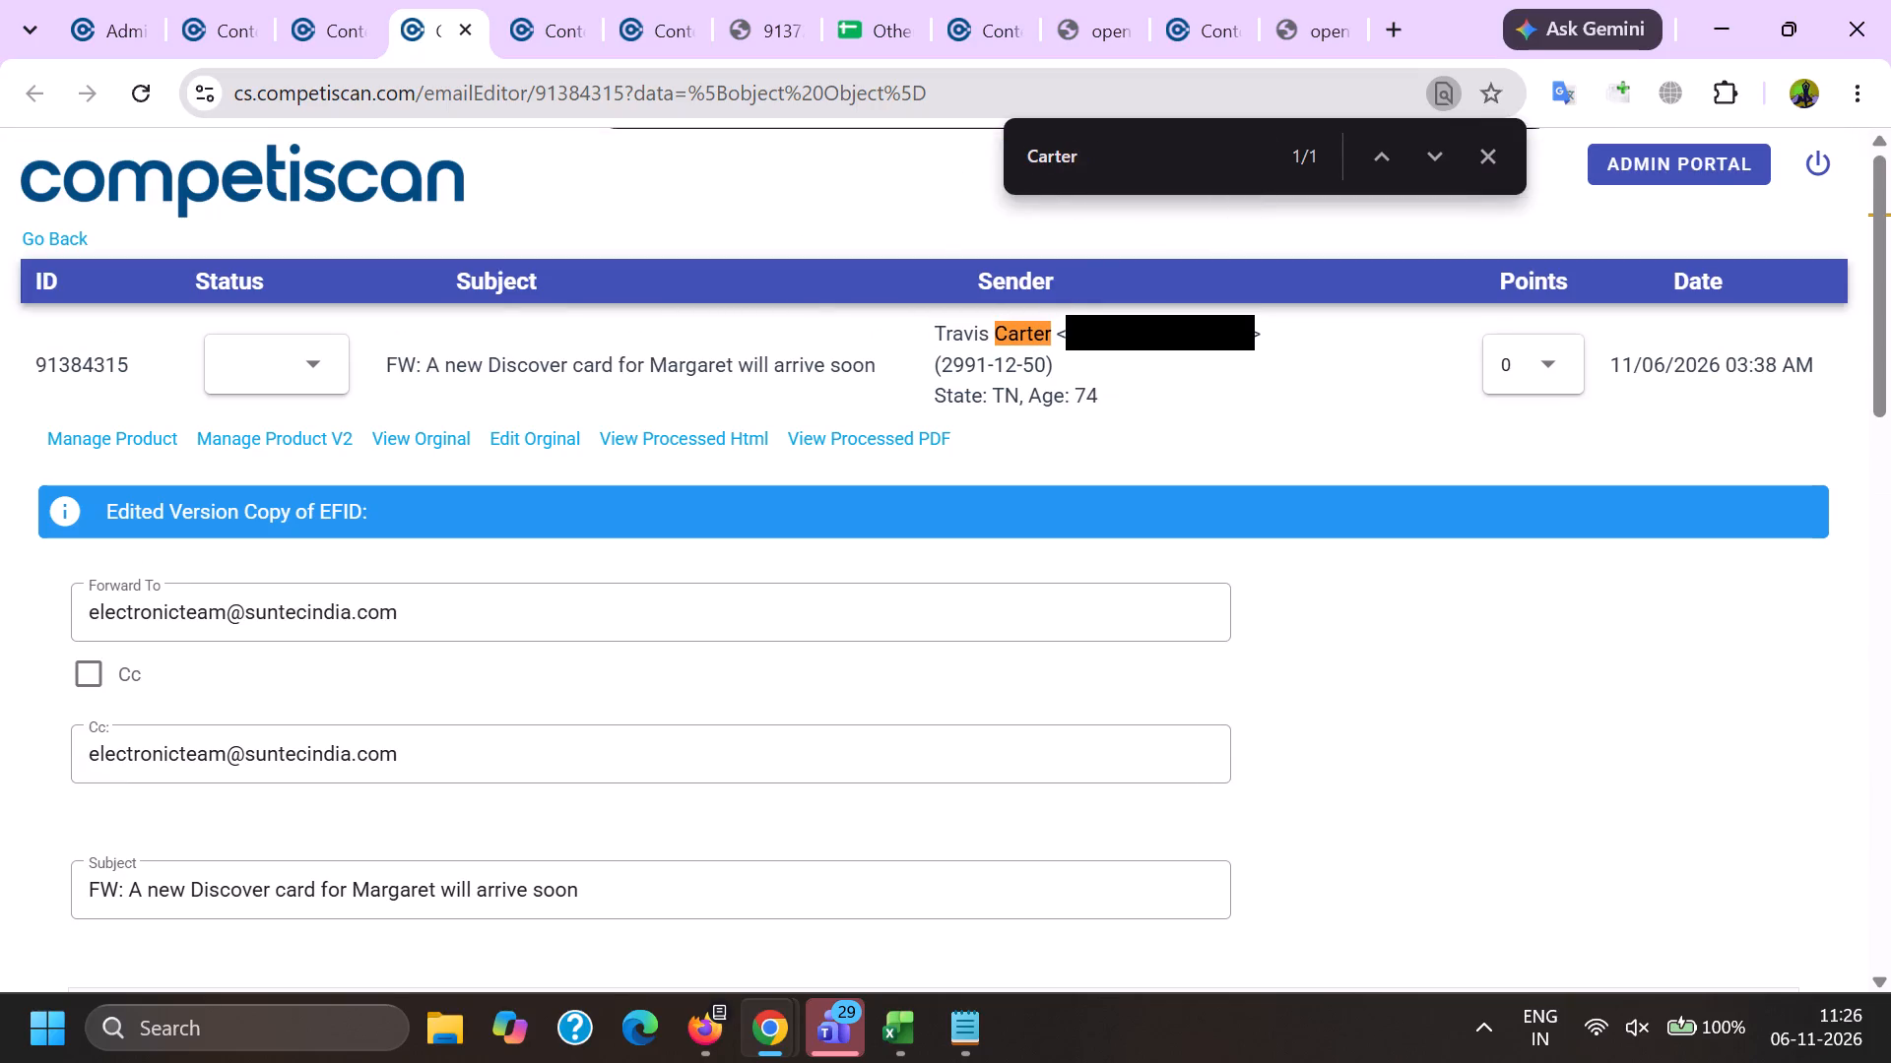
key(Return)
key(Return)
Copy the address of the Privacy link in the Capital One footer and remove all links from the email.
scroll(737, 536, down, 20)
scroll(737, 536, down, 3)
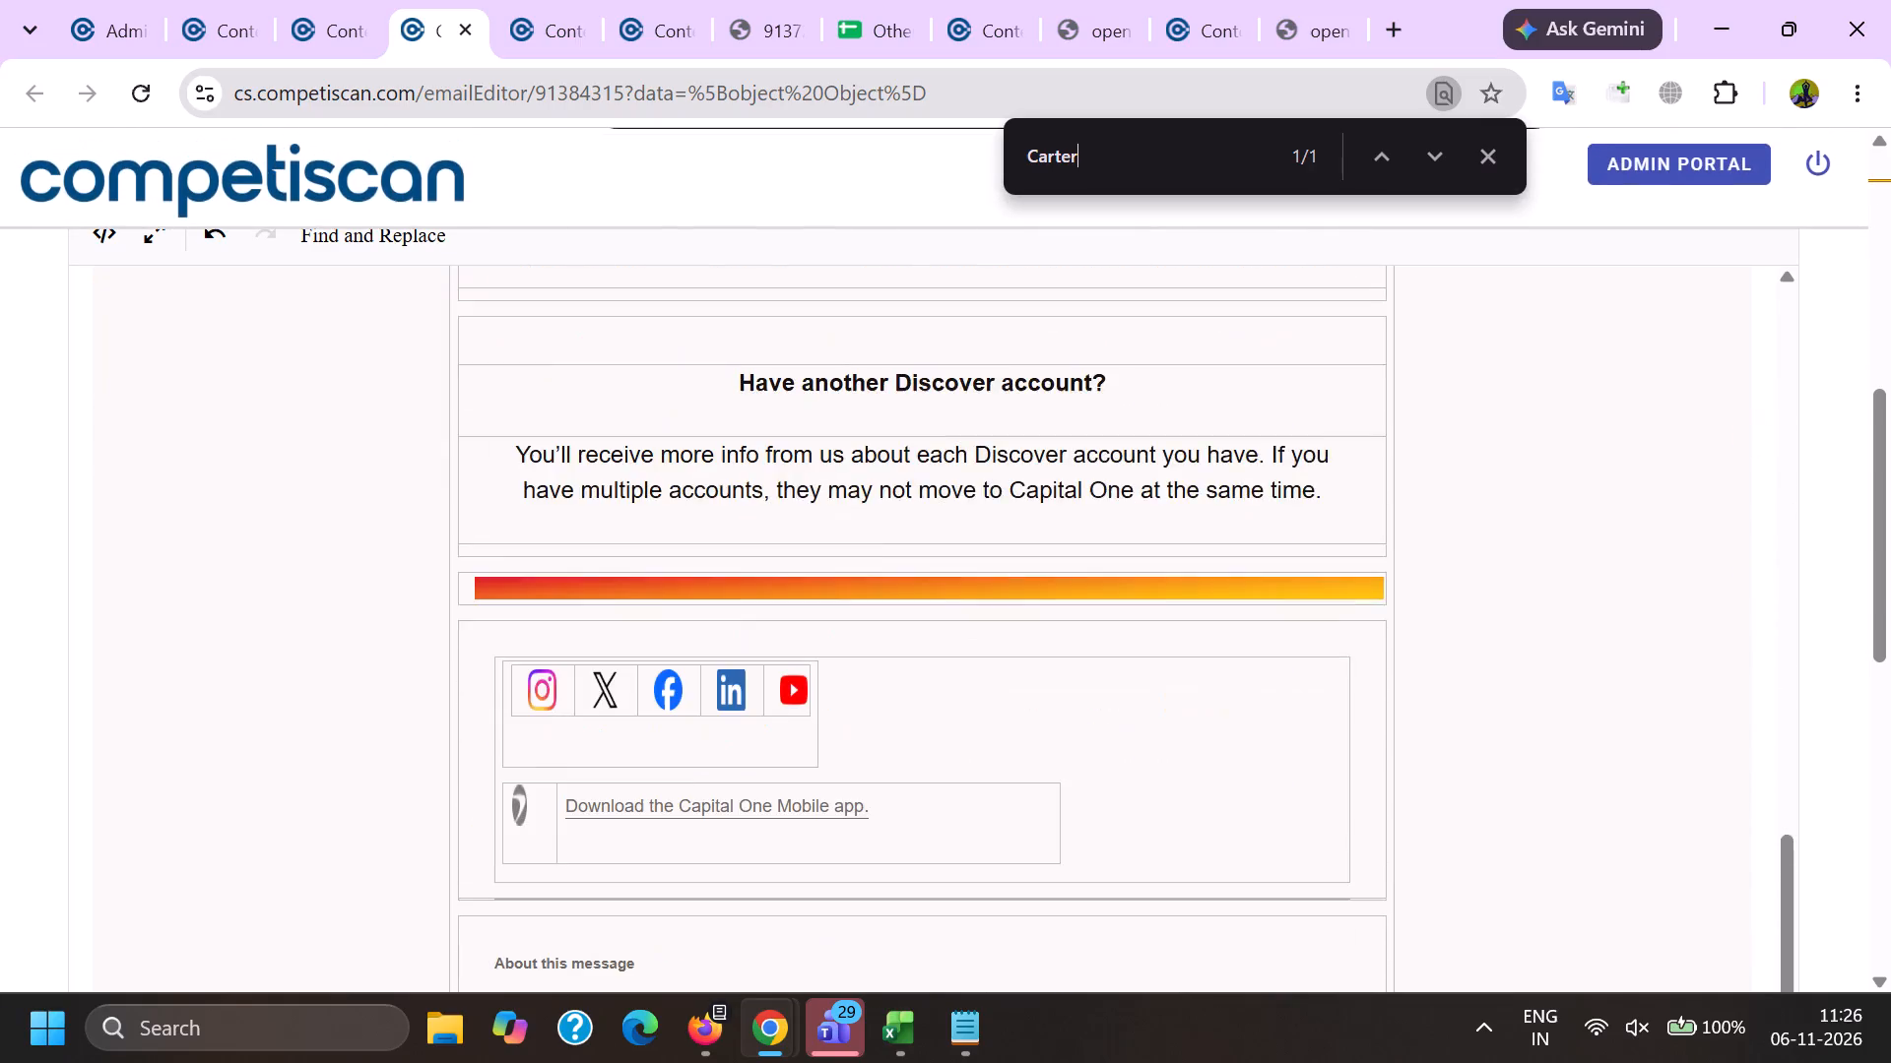
scroll(813, 518, down, 5)
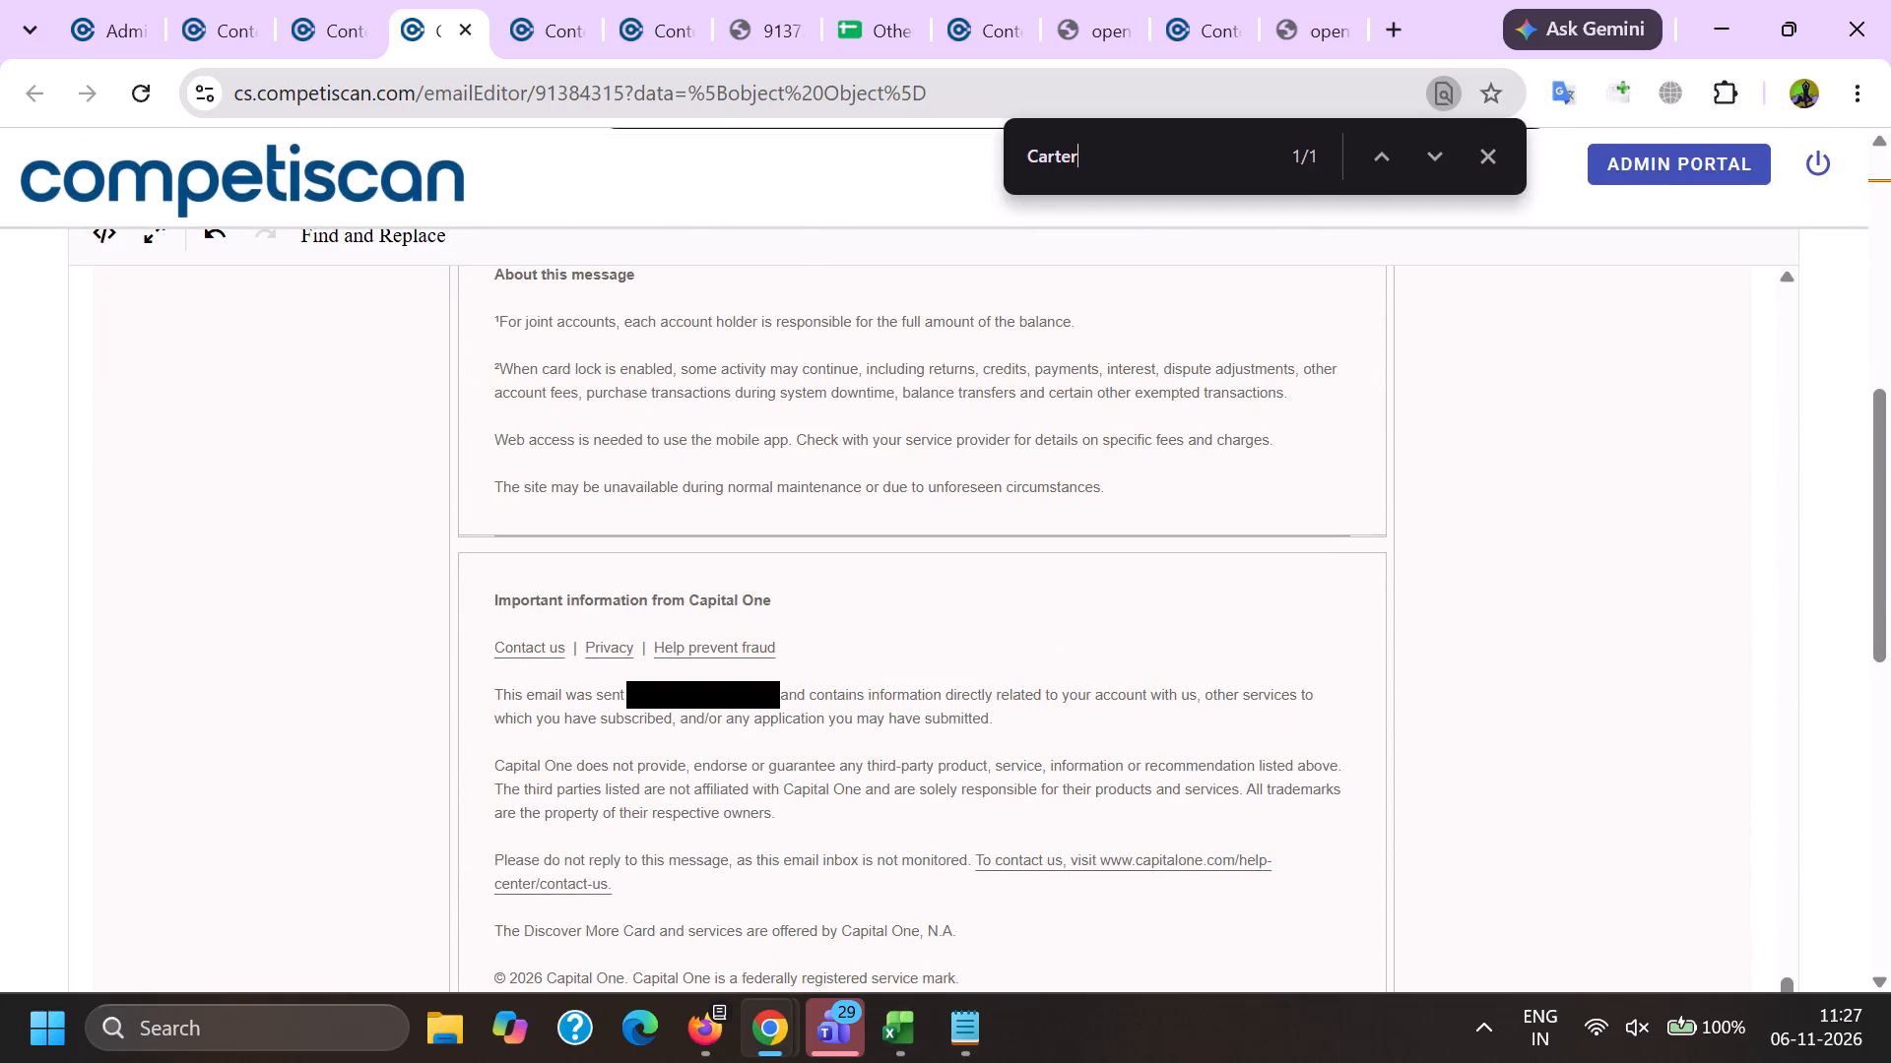
right_click(619, 639)
click(739, 320)
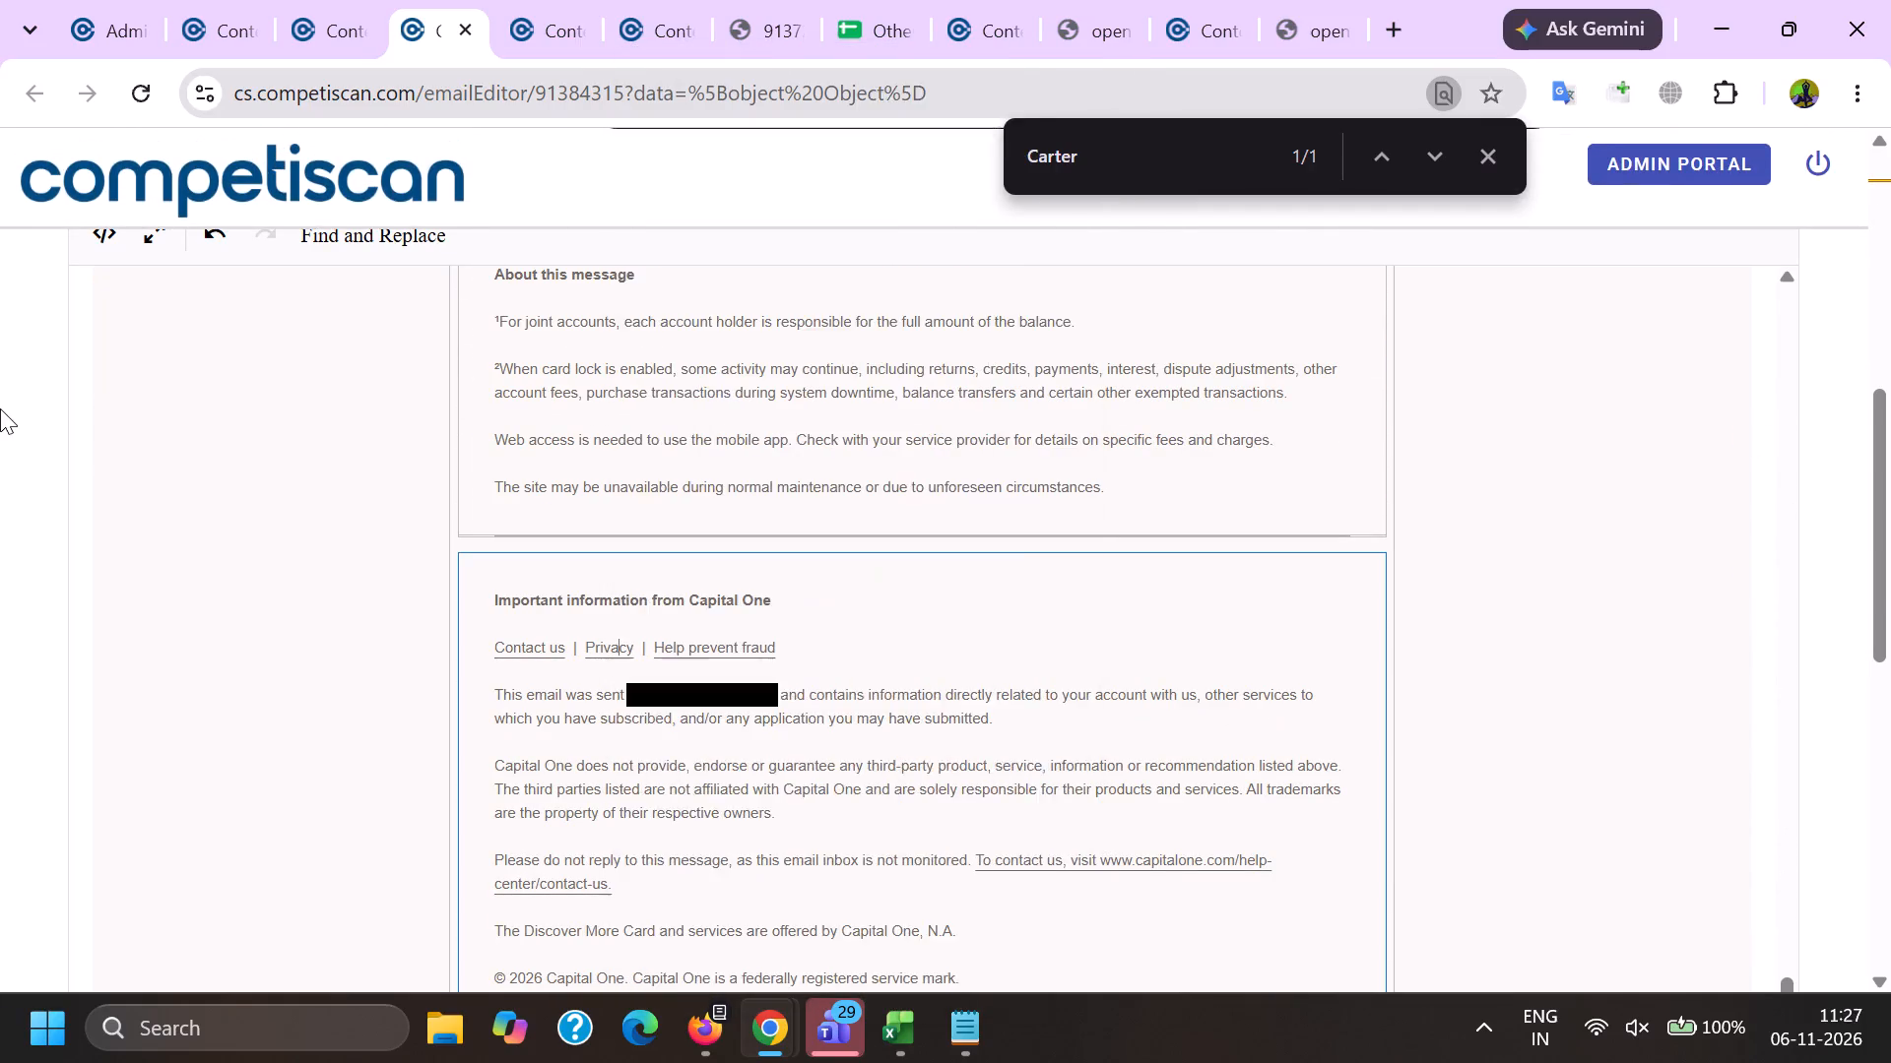
scroll(0, 402, down, 3)
click(159, 813)
click(1069, 279)
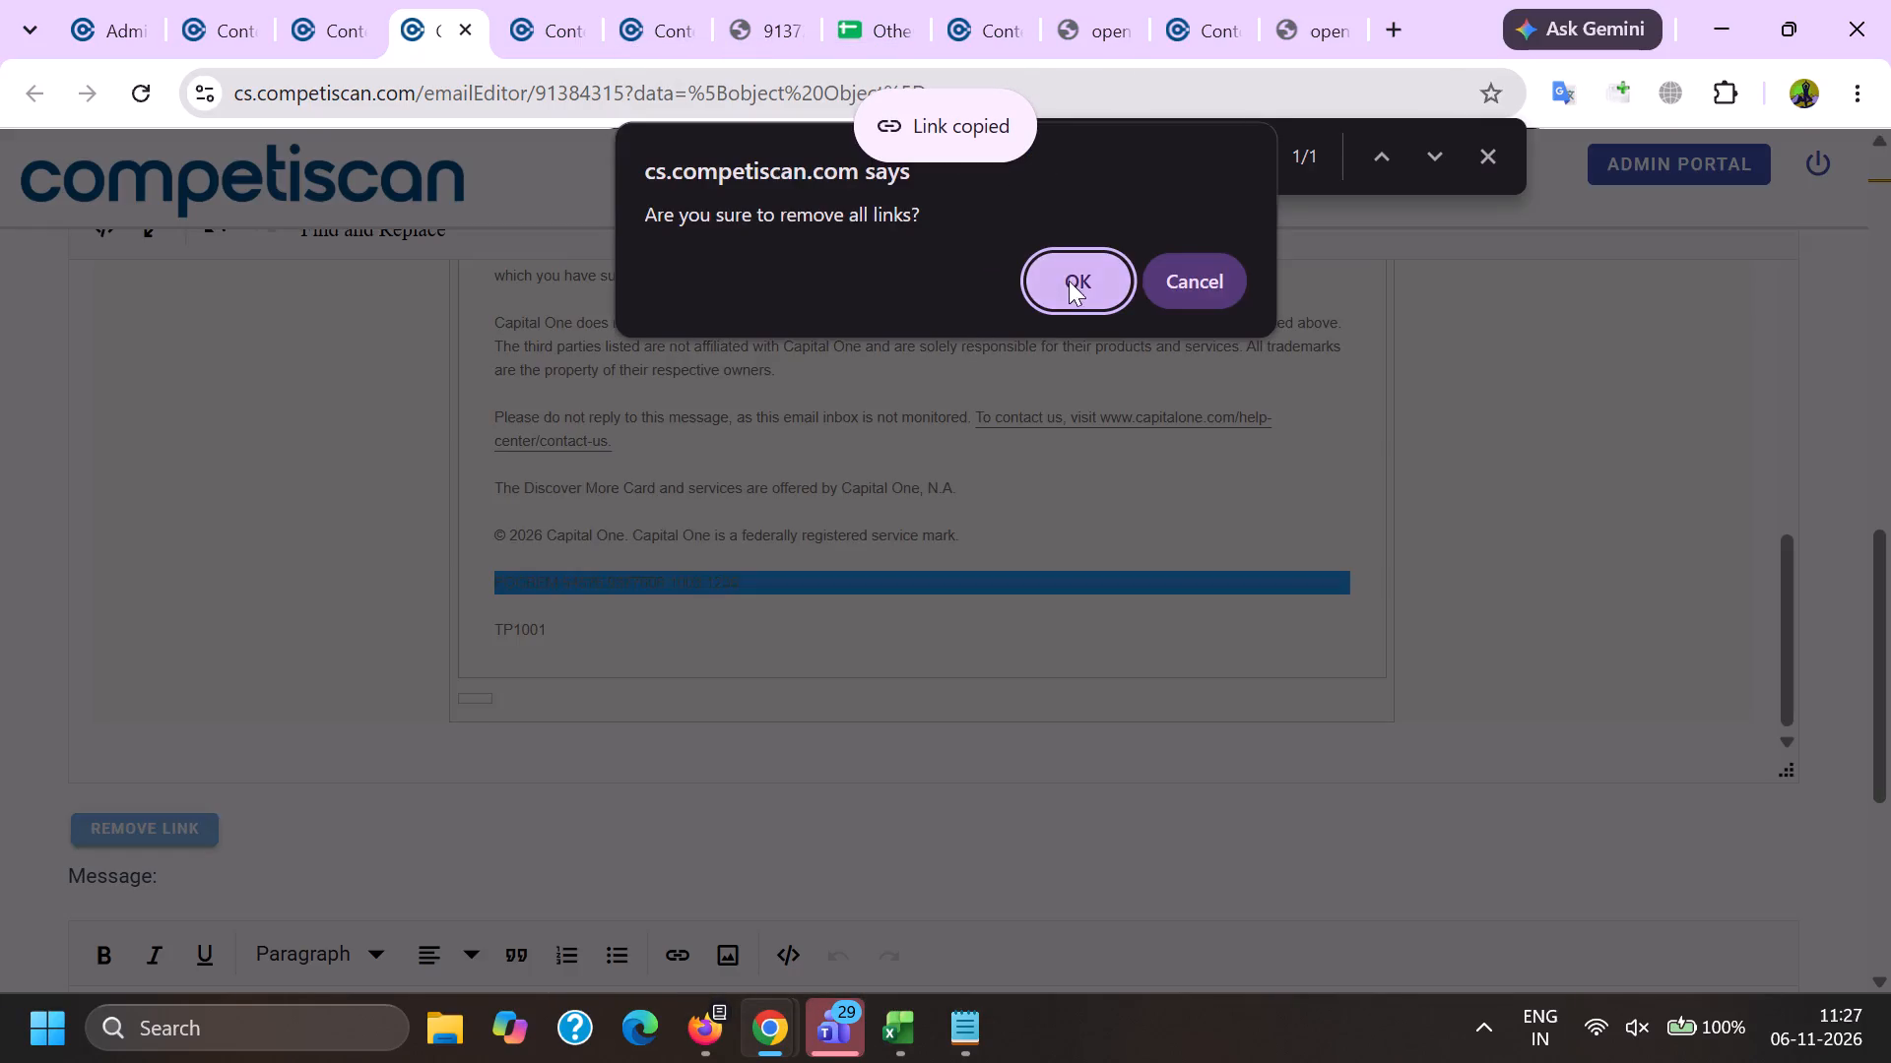
Insert the copied Capital One web address as a link at the Privacy text in the footer.
scroll(844, 584, up, 1)
click(632, 345)
click(611, 355)
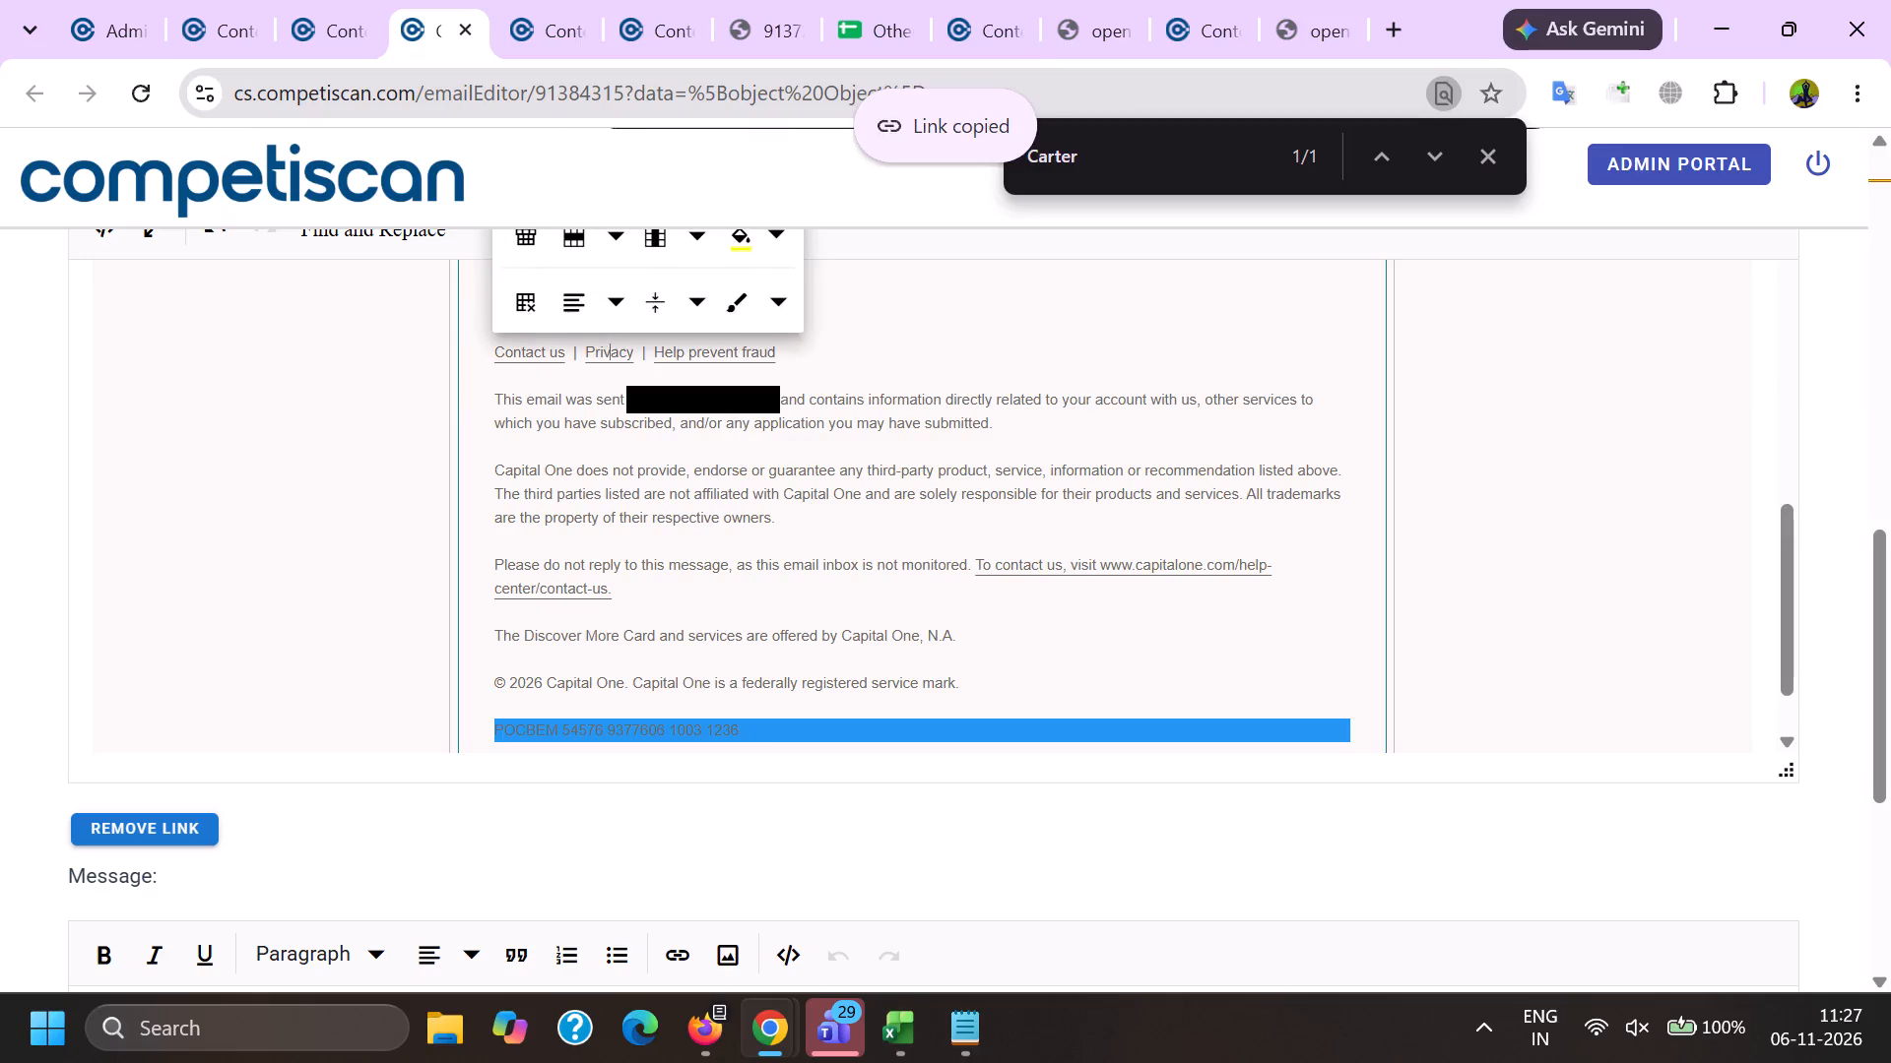
key(ctrl+k)
key(ctrl+v)
click(953, 607)
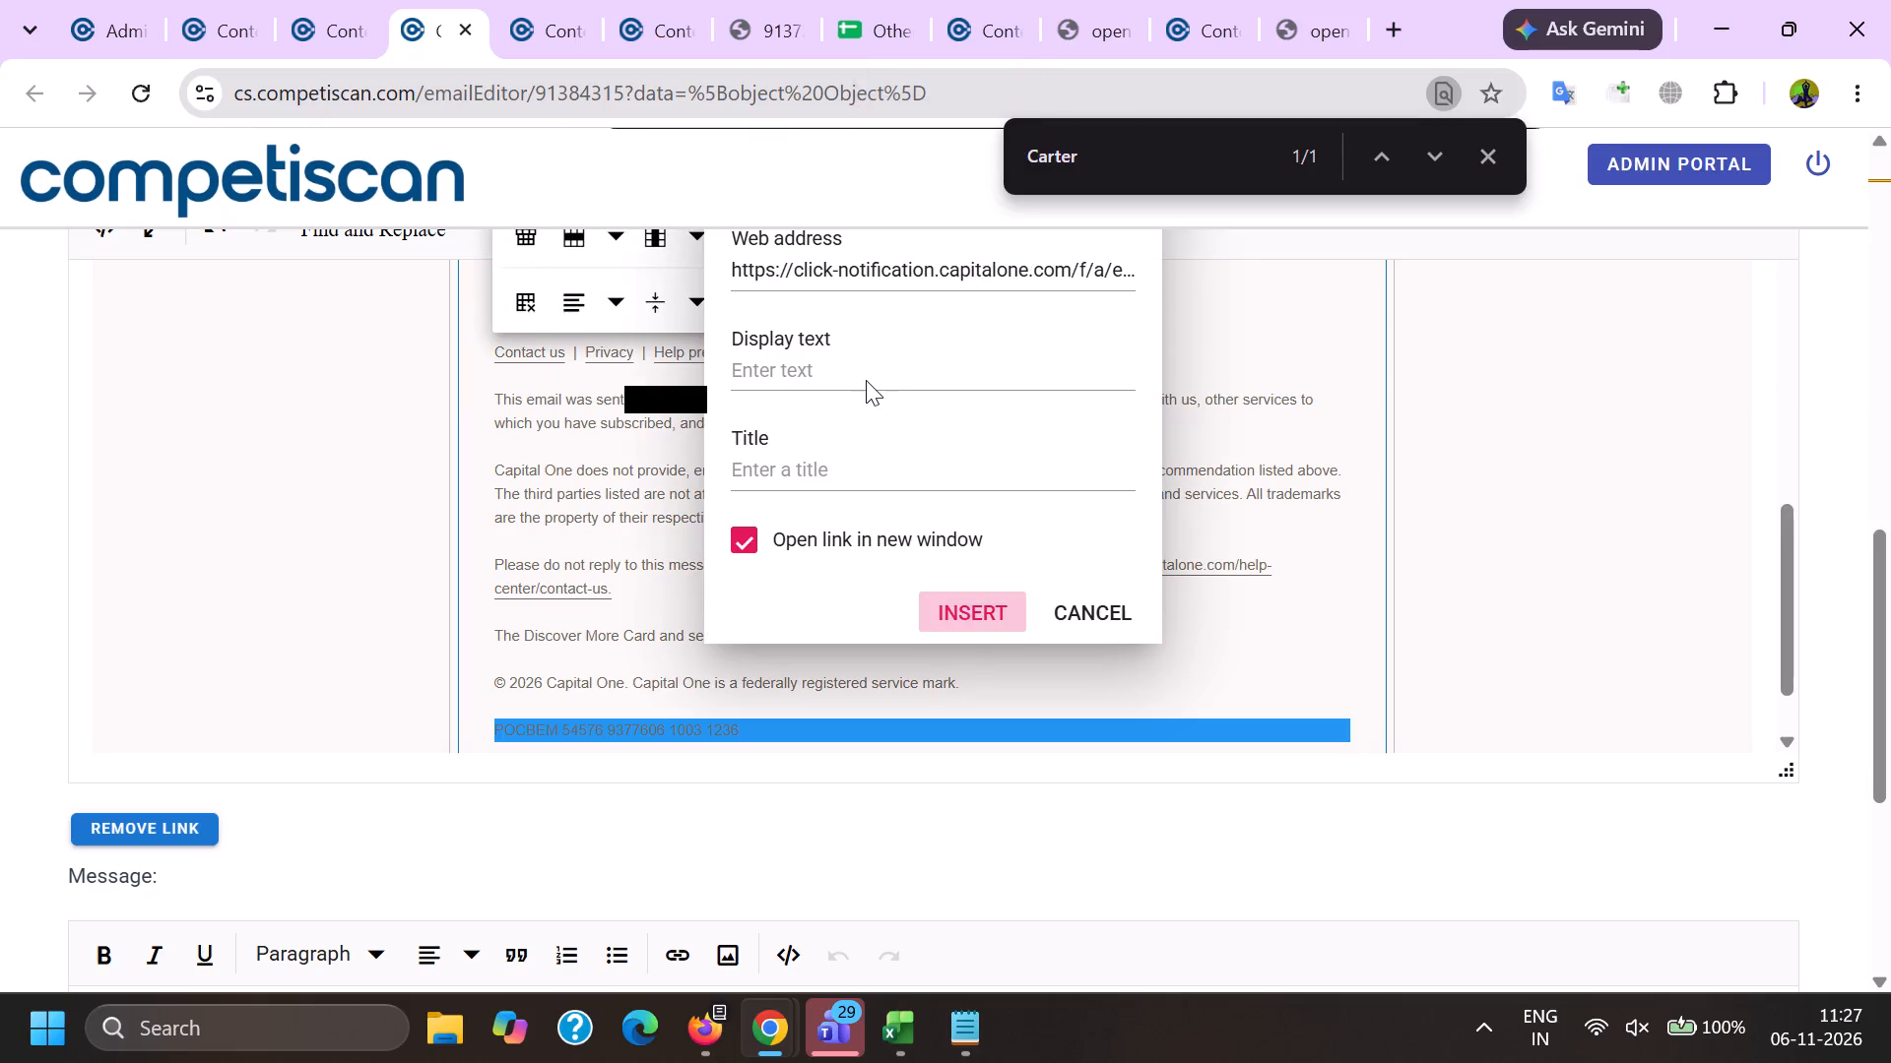
Delete the card's last four digits after "Discover More Card..." near the email's top and search the page for further occurrences.
scroll(884, 391, down, 3)
scroll(751, 694, down, 15)
scroll(698, 699, up, 20)
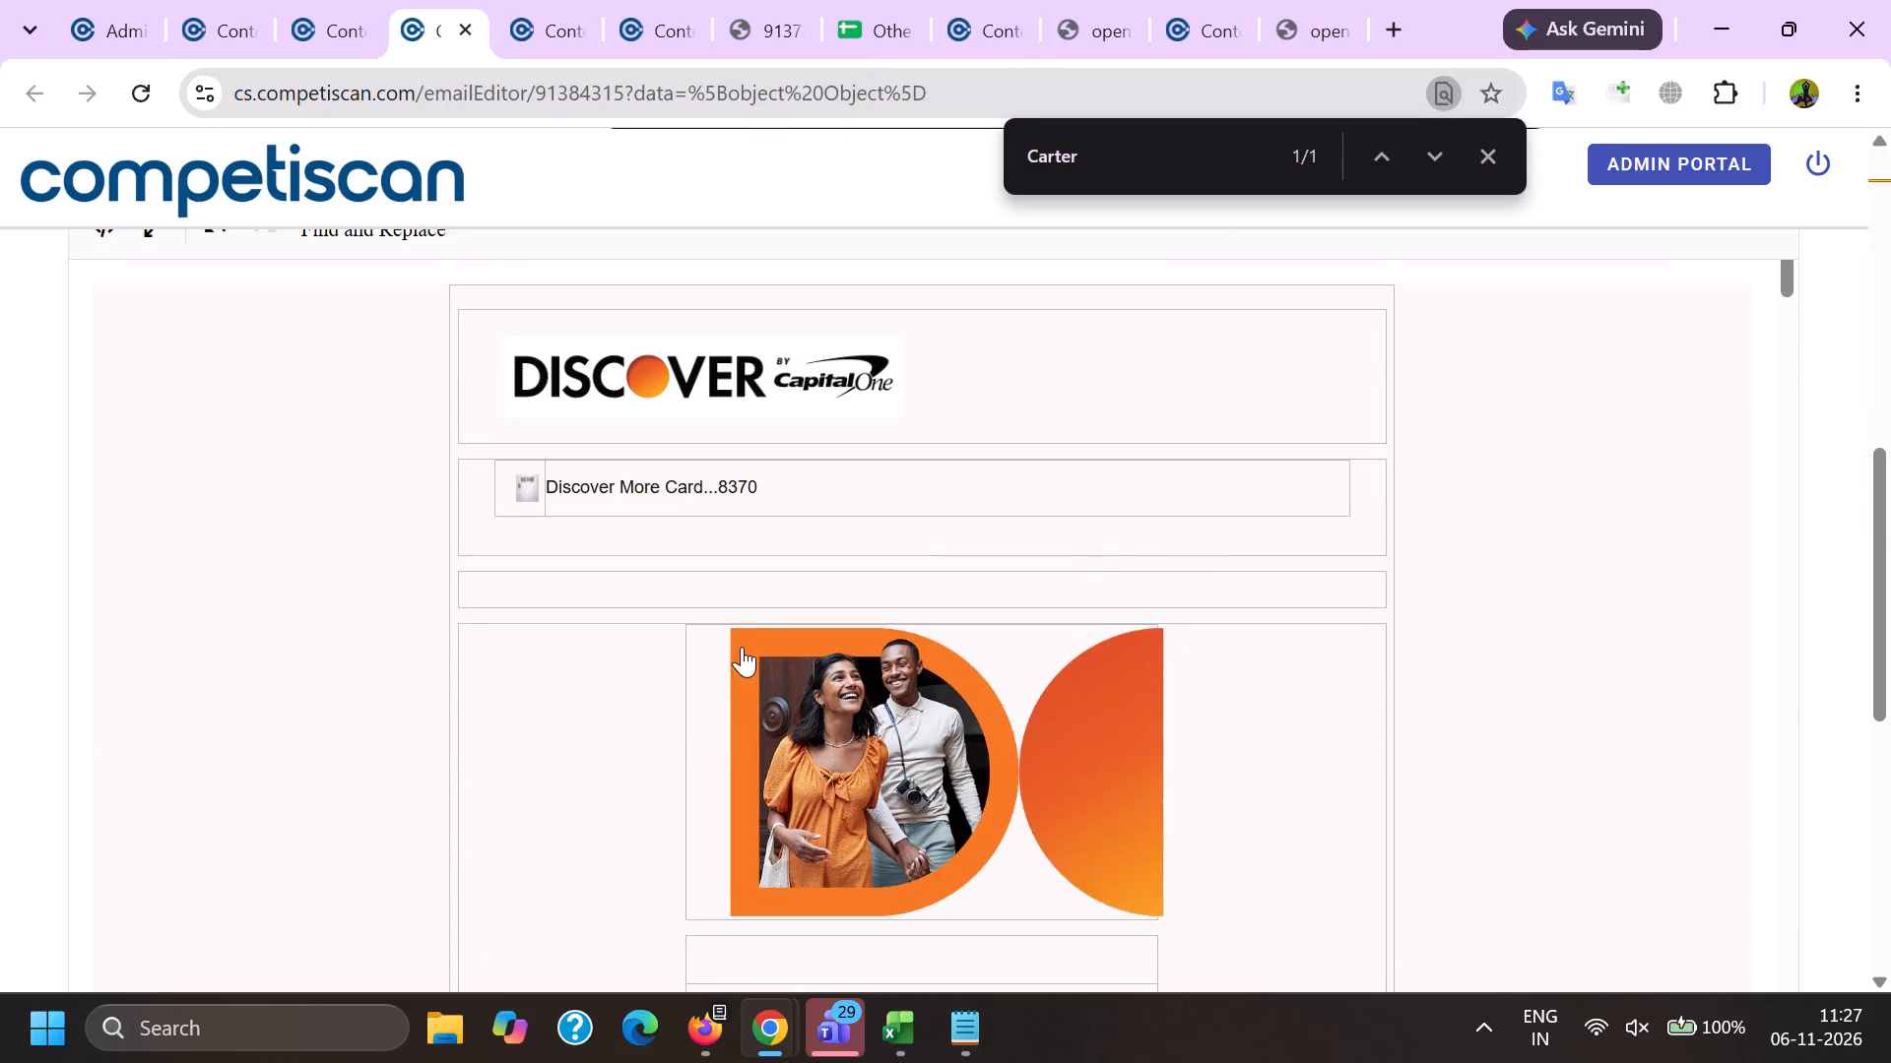
double_click(732, 497)
key(ctrl+c)
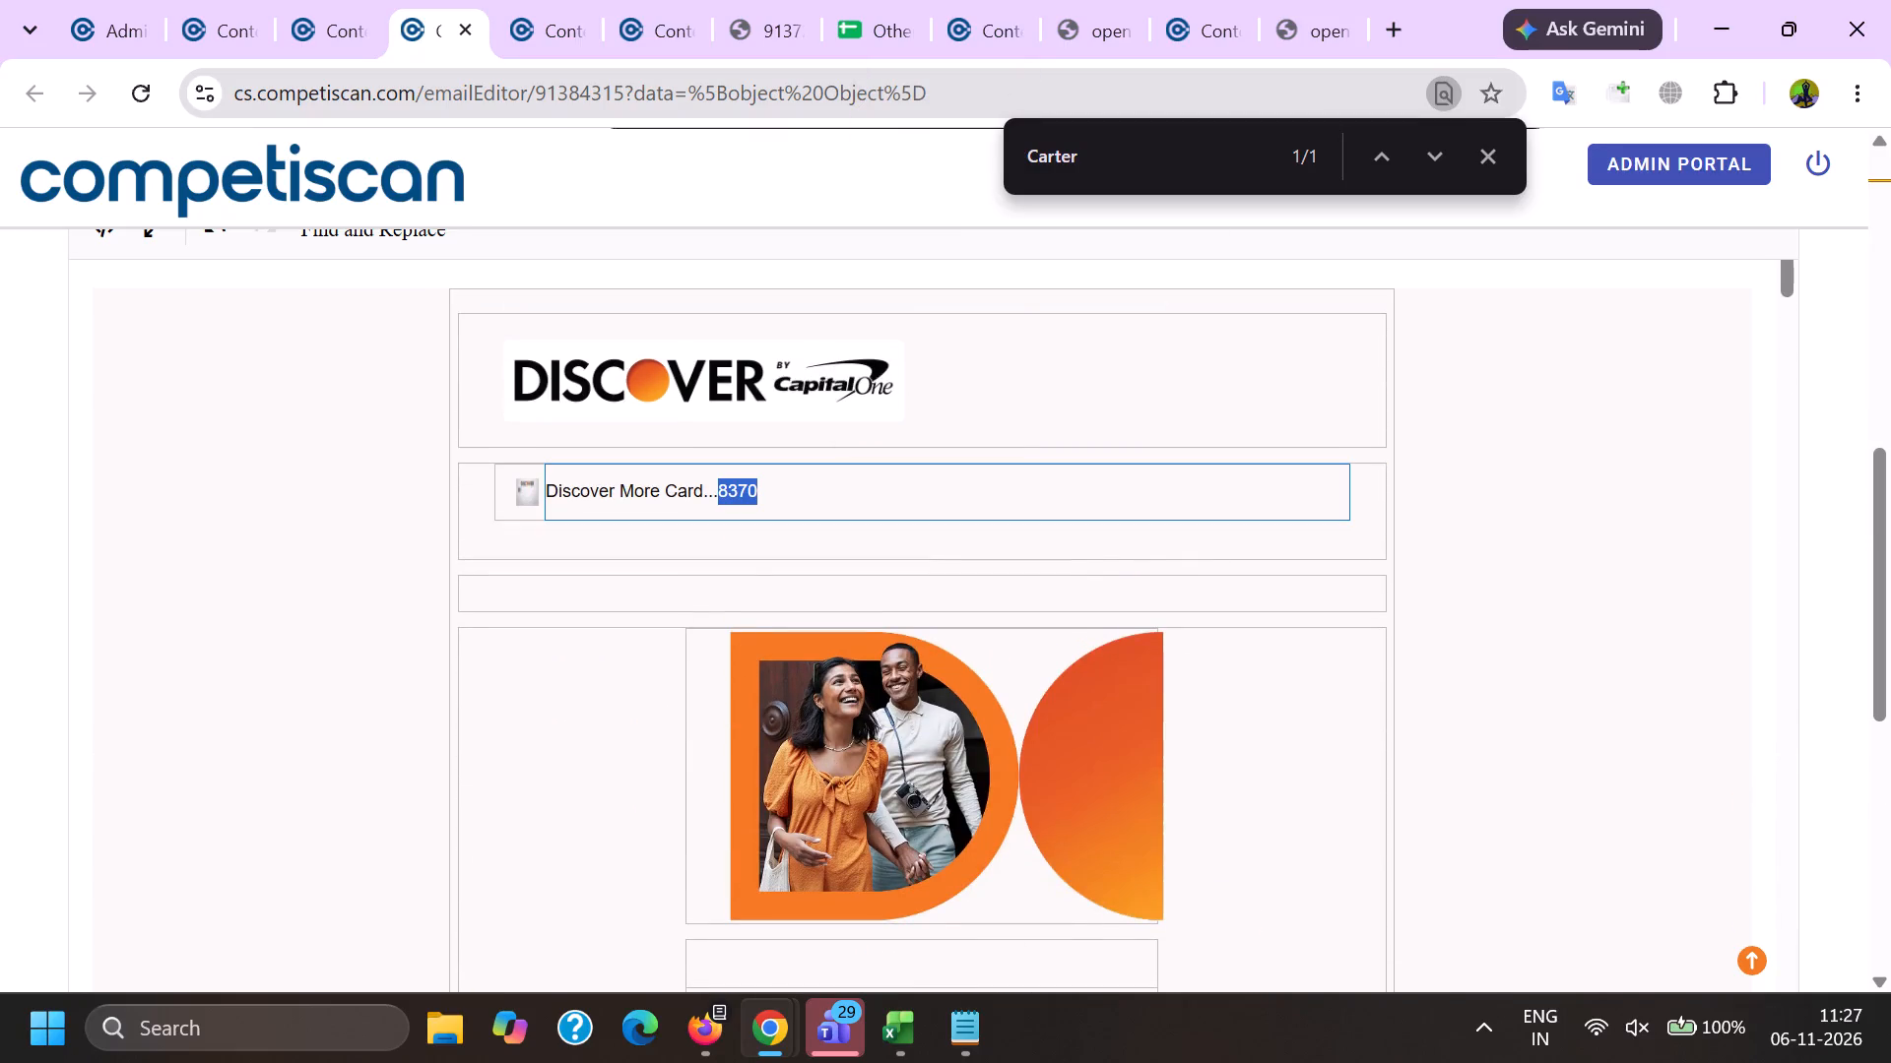
key(BackSpace)
drag(1203, 136, 834, 136)
key(ctrl+v)
key(Return)
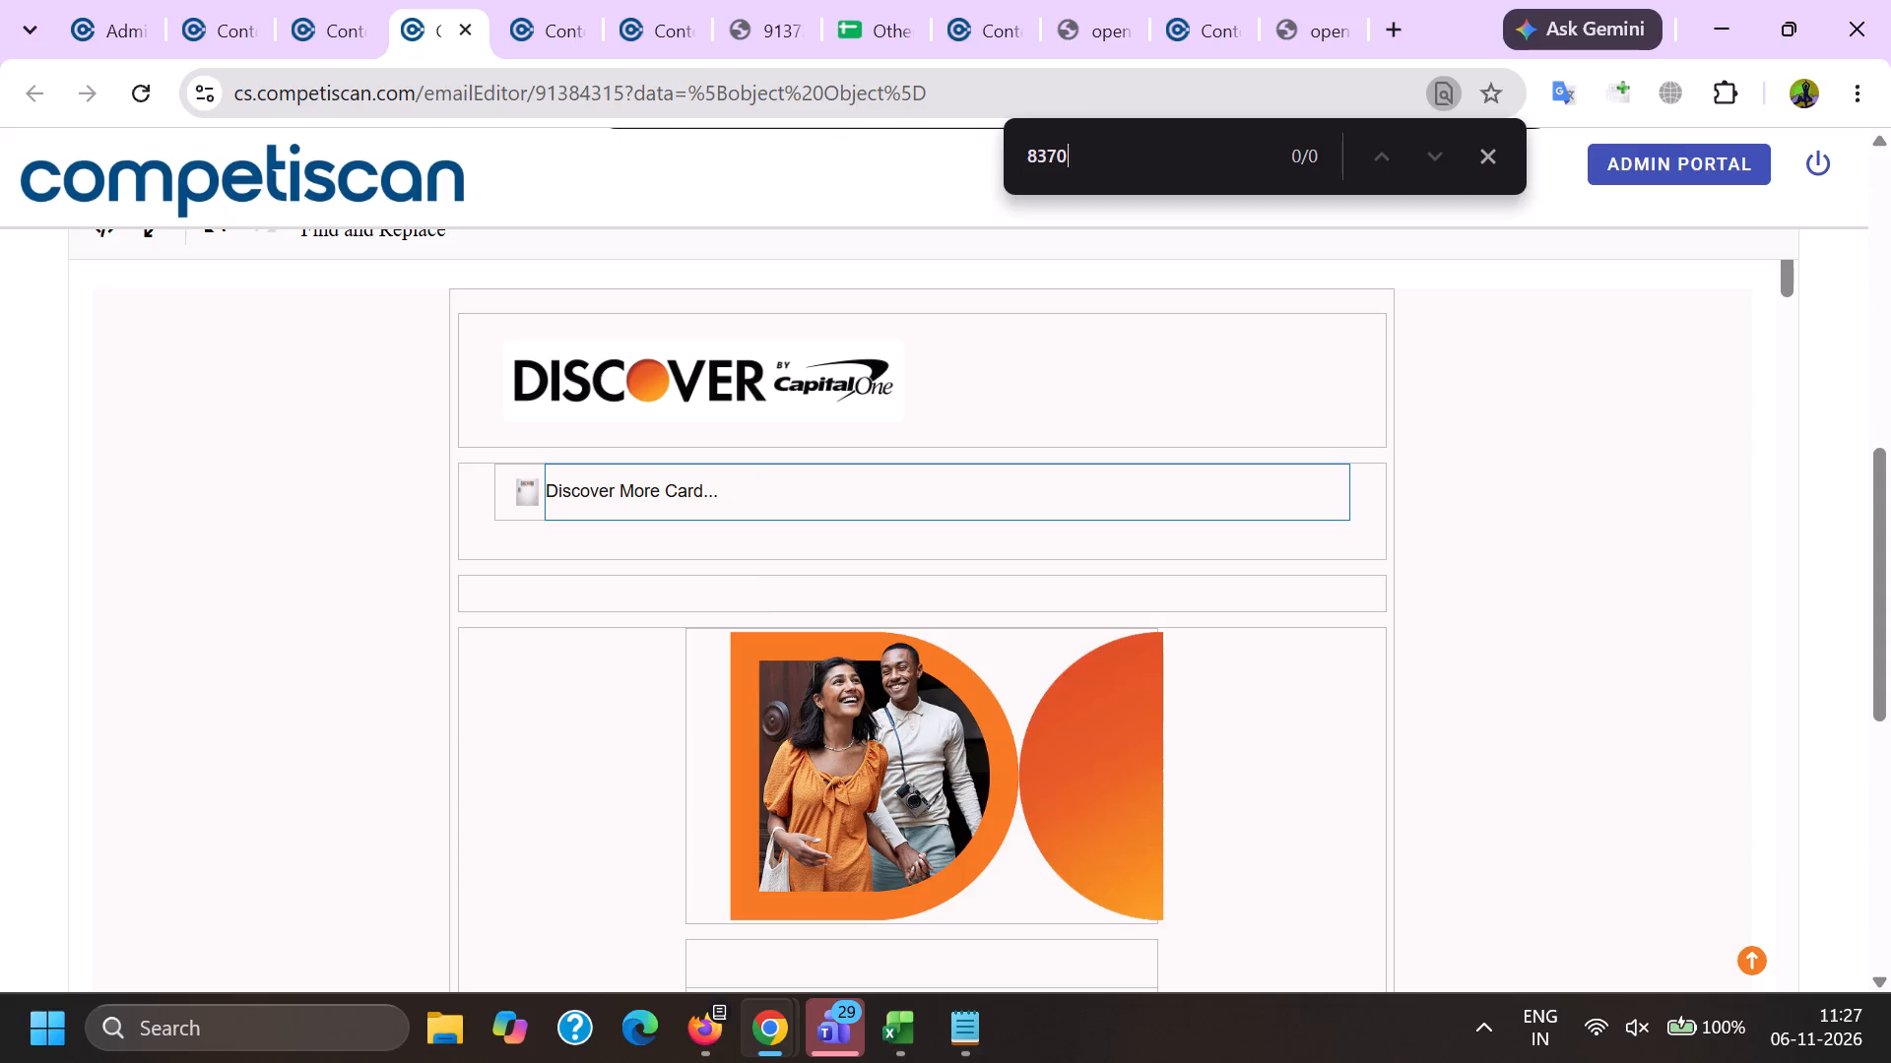
key(Return)
key(Return)
Delete the recipient details and the following "and" from the footer sentence beginning "This email was sent to".
scroll(884, 447, down, 20)
scroll(884, 447, down, 3)
scroll(701, 597, down, 1)
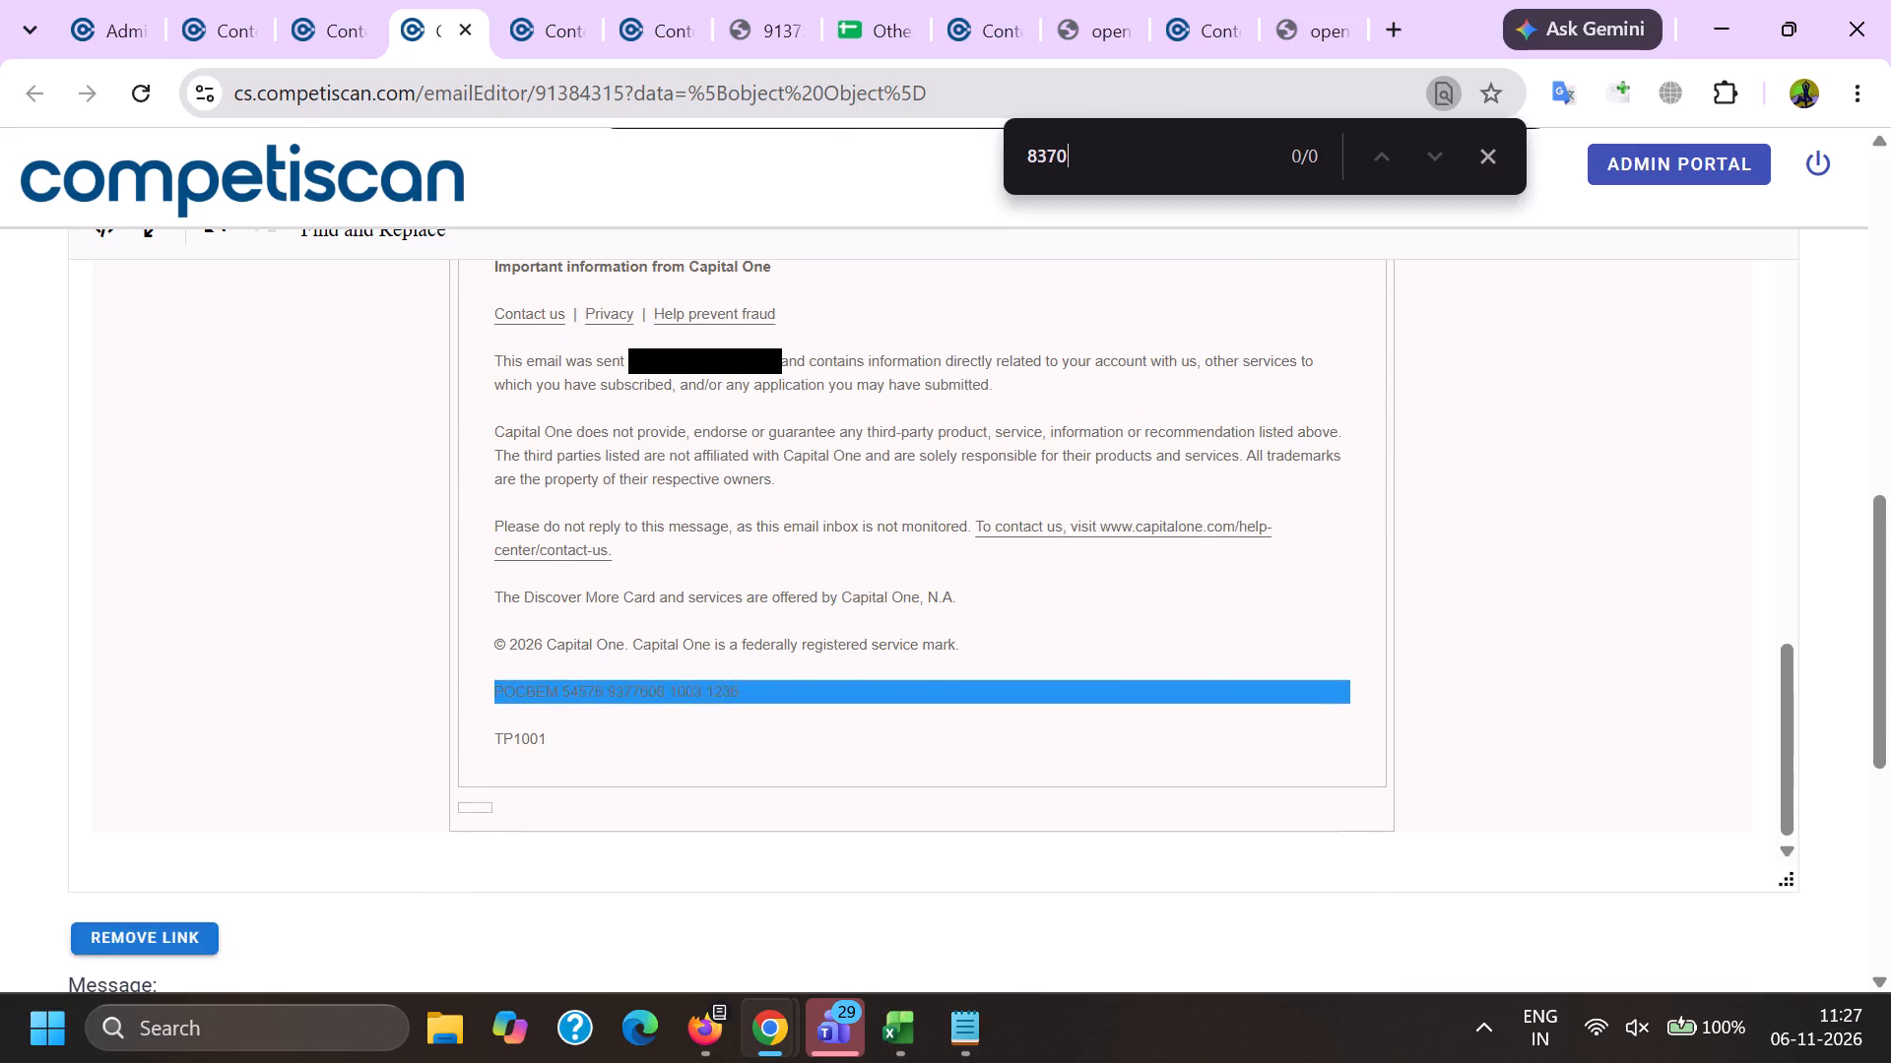
drag(640, 359, 794, 353)
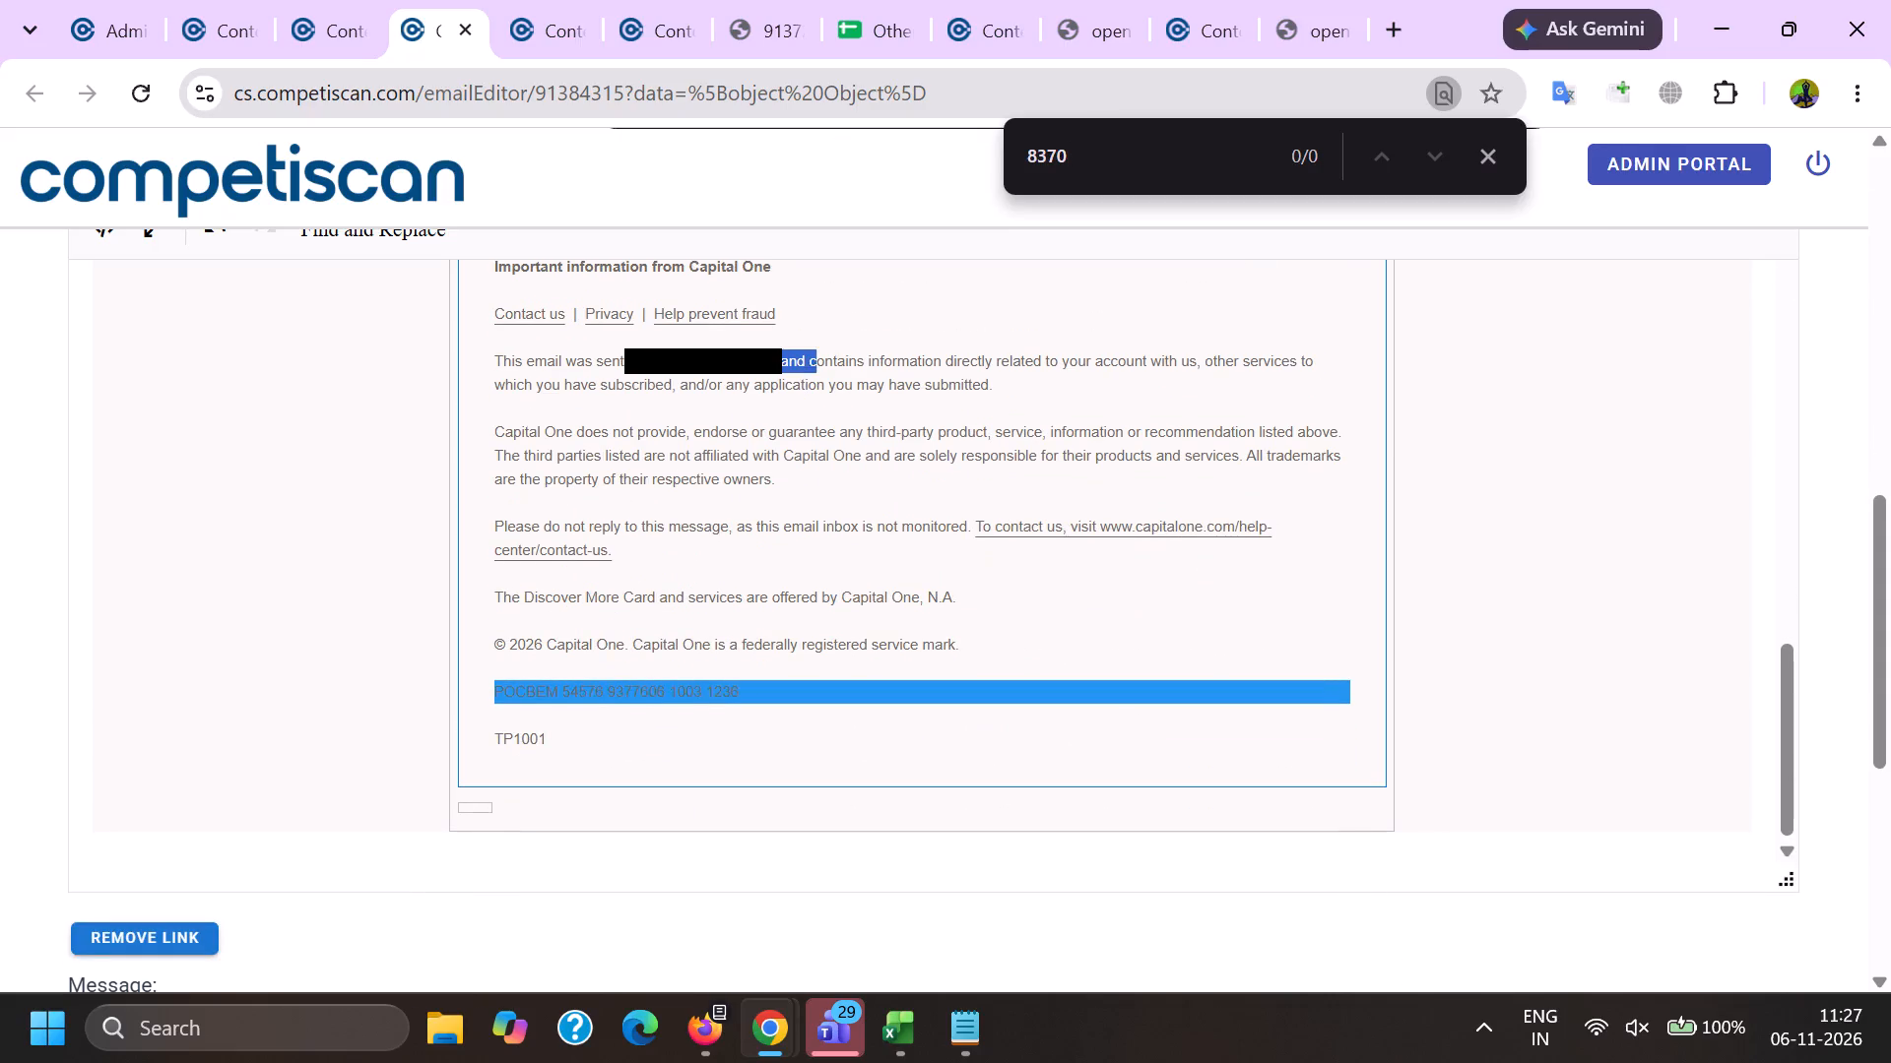
drag(794, 353, 788, 354)
key(BackSpace)
key(space)
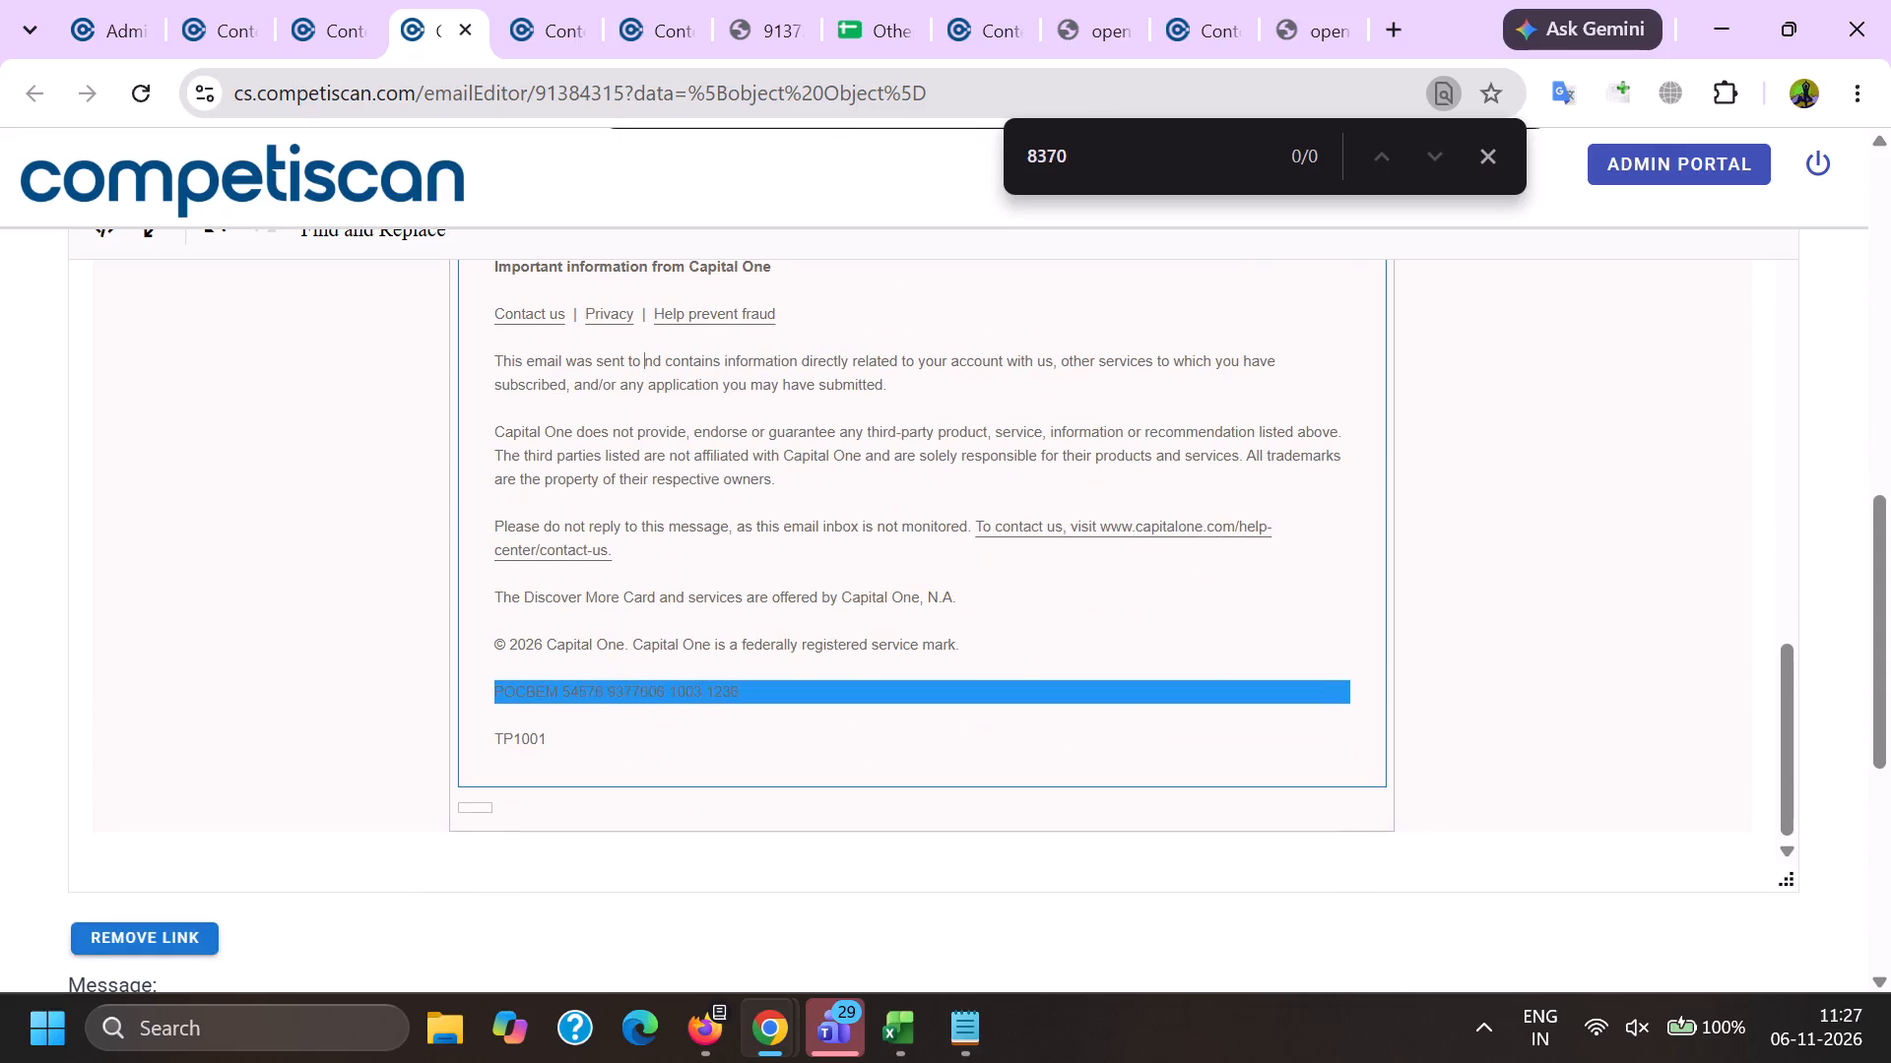
key(Right)
key(Right)
key(BackSpace)
key(BackSpace)
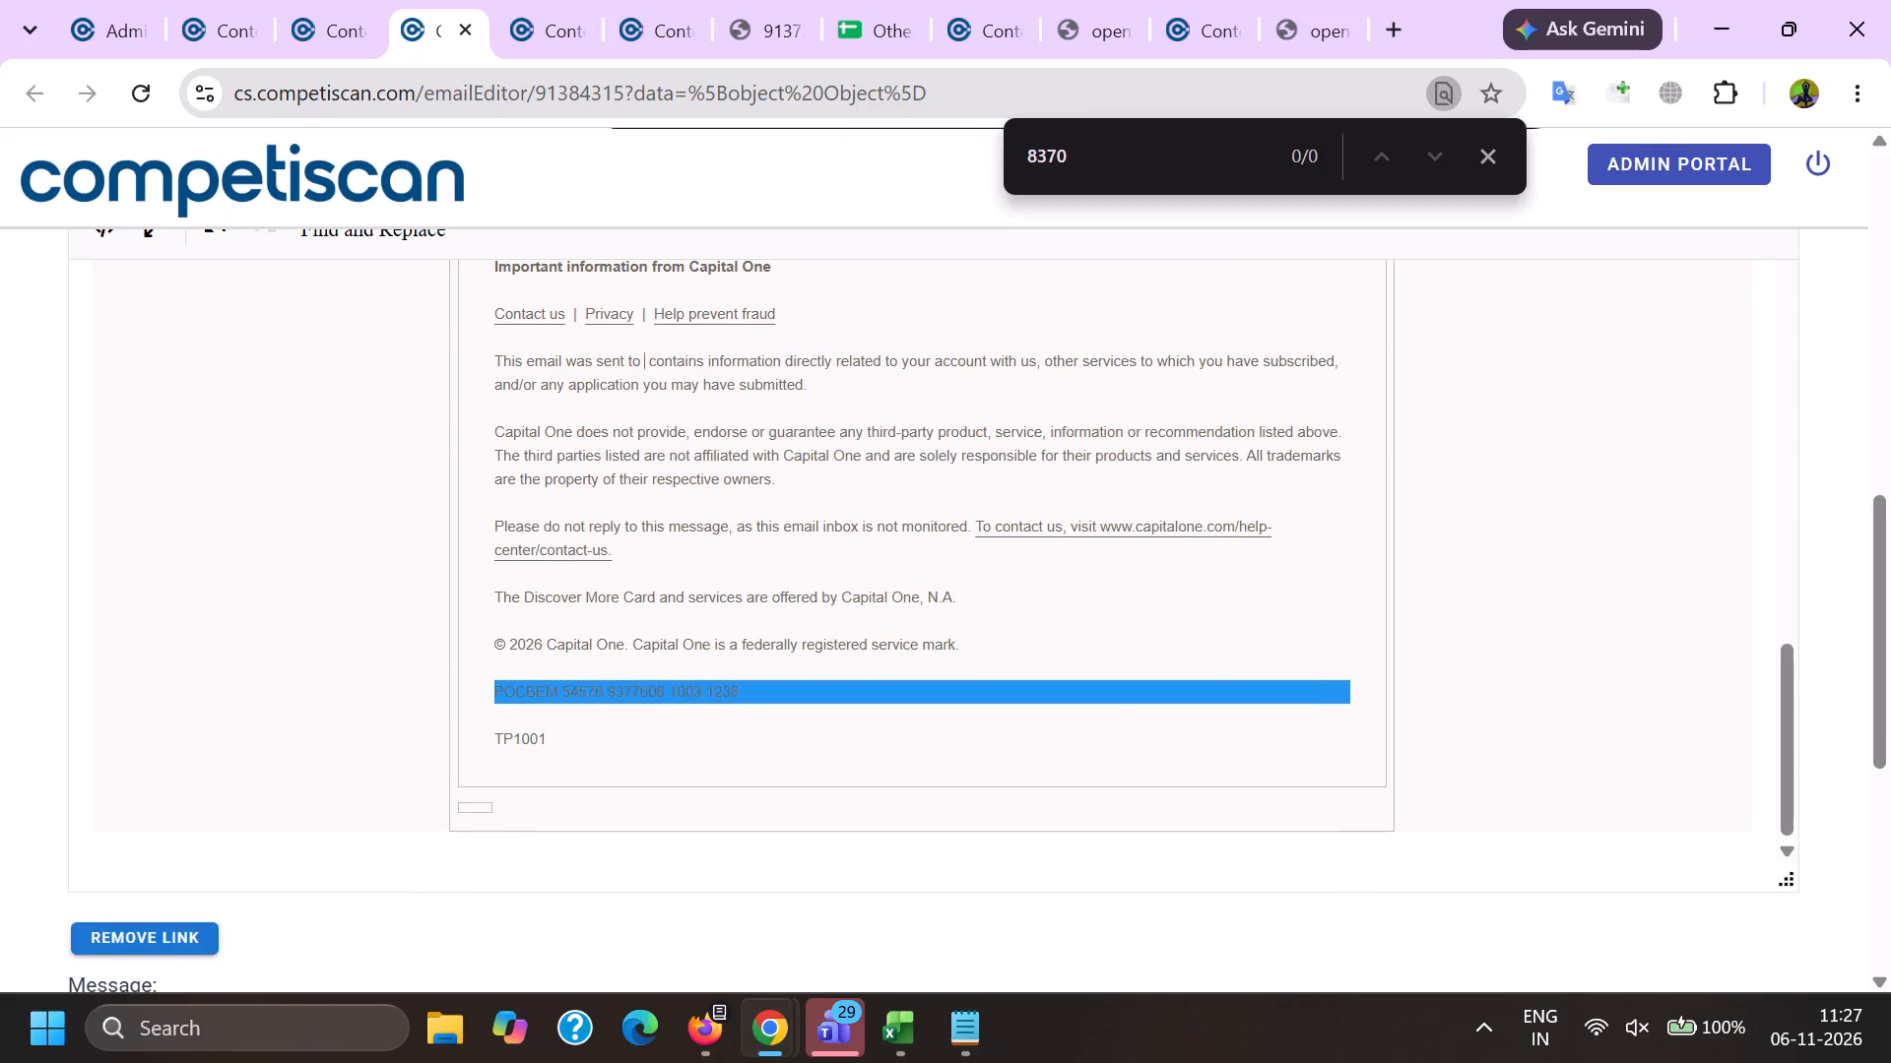
key(BackSpace)
Delete the highlighted tracking code line and the TP1001 line below the footer's copyright notice.
drag(469, 689, 828, 784)
key(BackSpace)
Save the product info for the cleaned email and confirm saving it.
scroll(825, 690, down, 11)
click(813, 718)
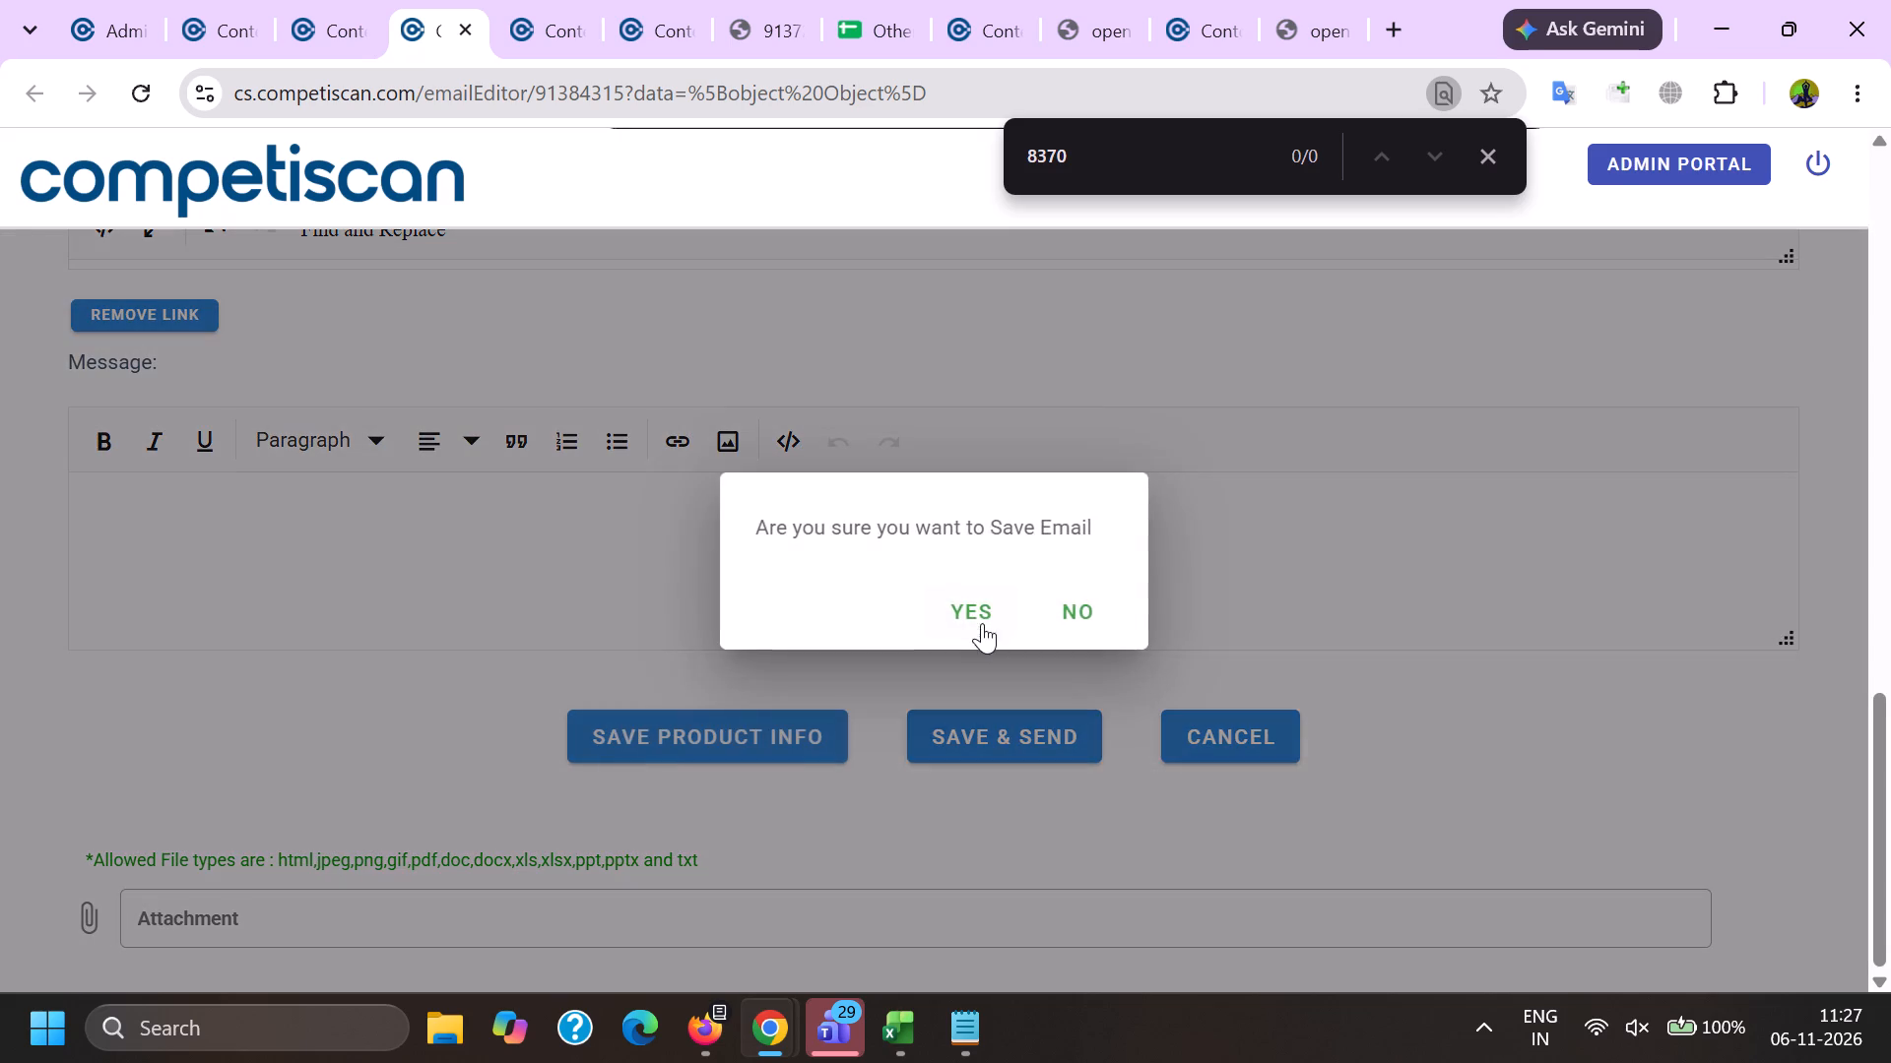
click(982, 623)
Close the editor tab of email 91372538 and the related tab beside it.
click(784, 0)
click(662, 0)
double_click(684, 31)
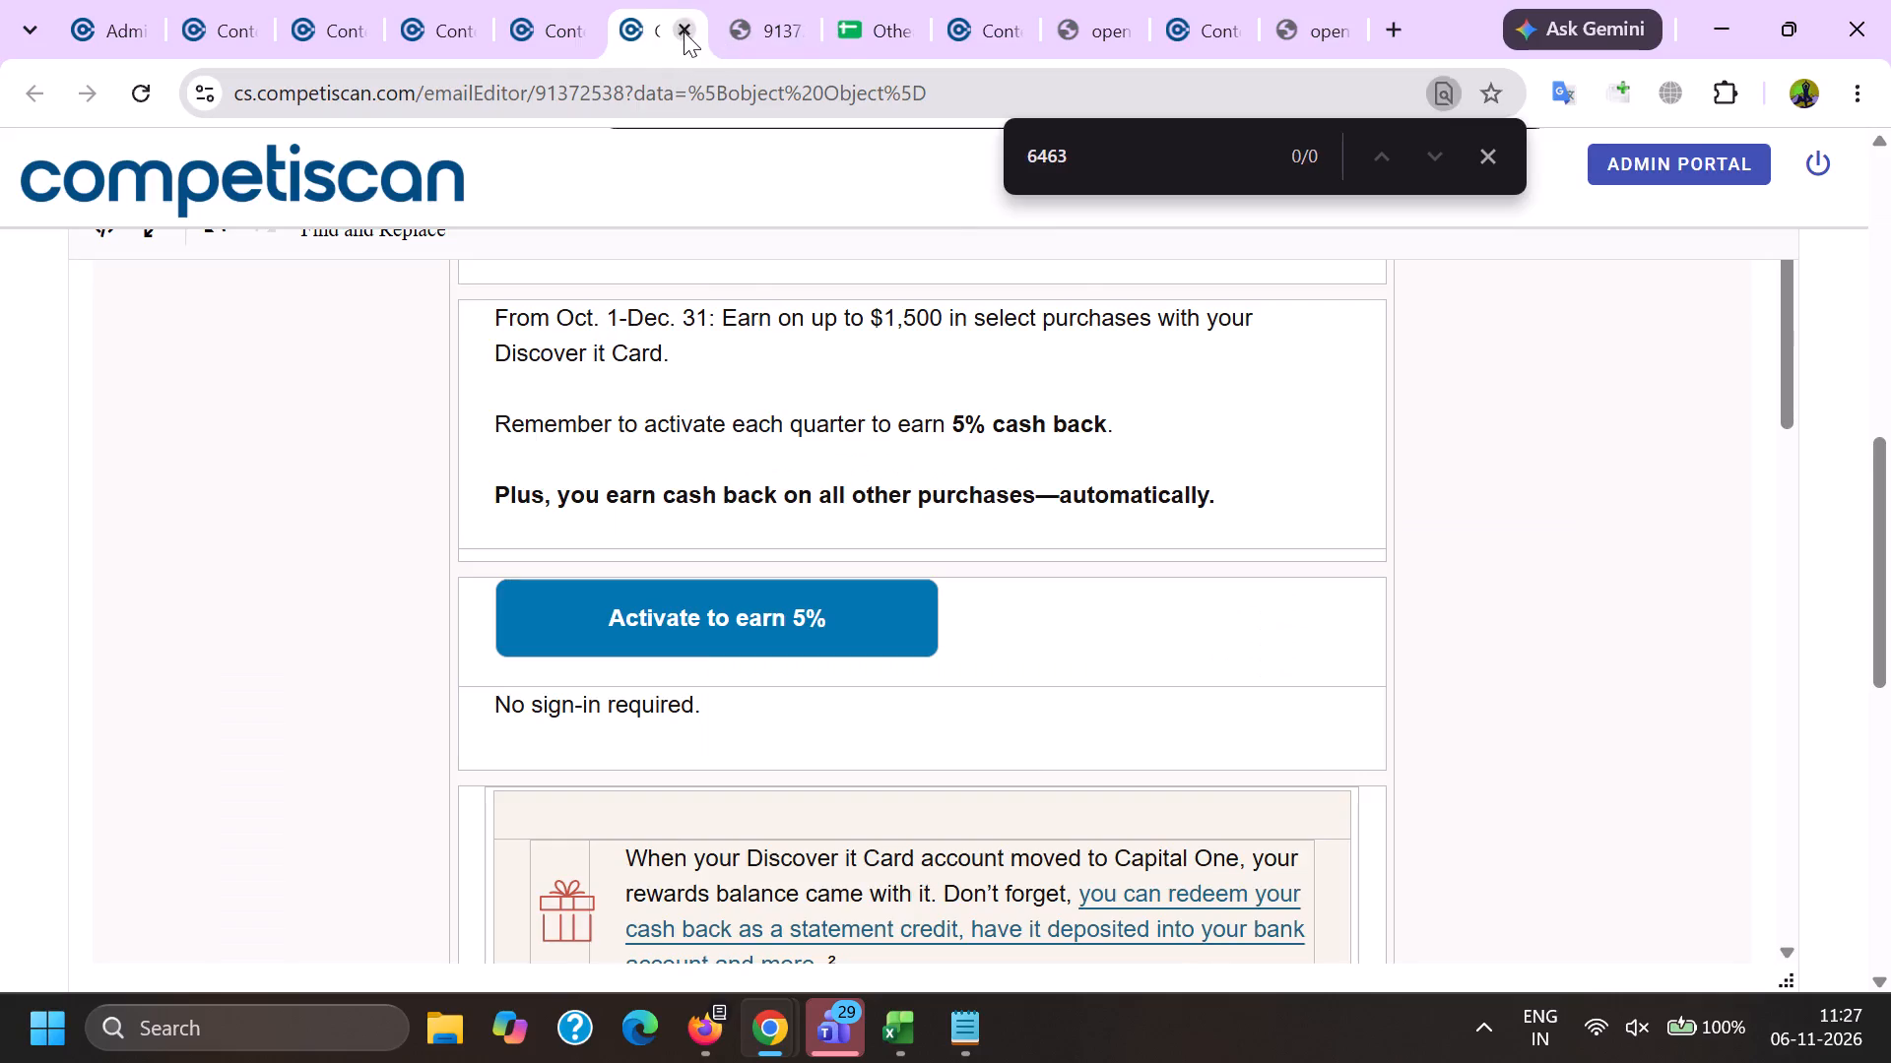
Return to the editor of email 91384315 and open its Manage Product page.
click(552, 0)
click(467, 0)
click(238, 429)
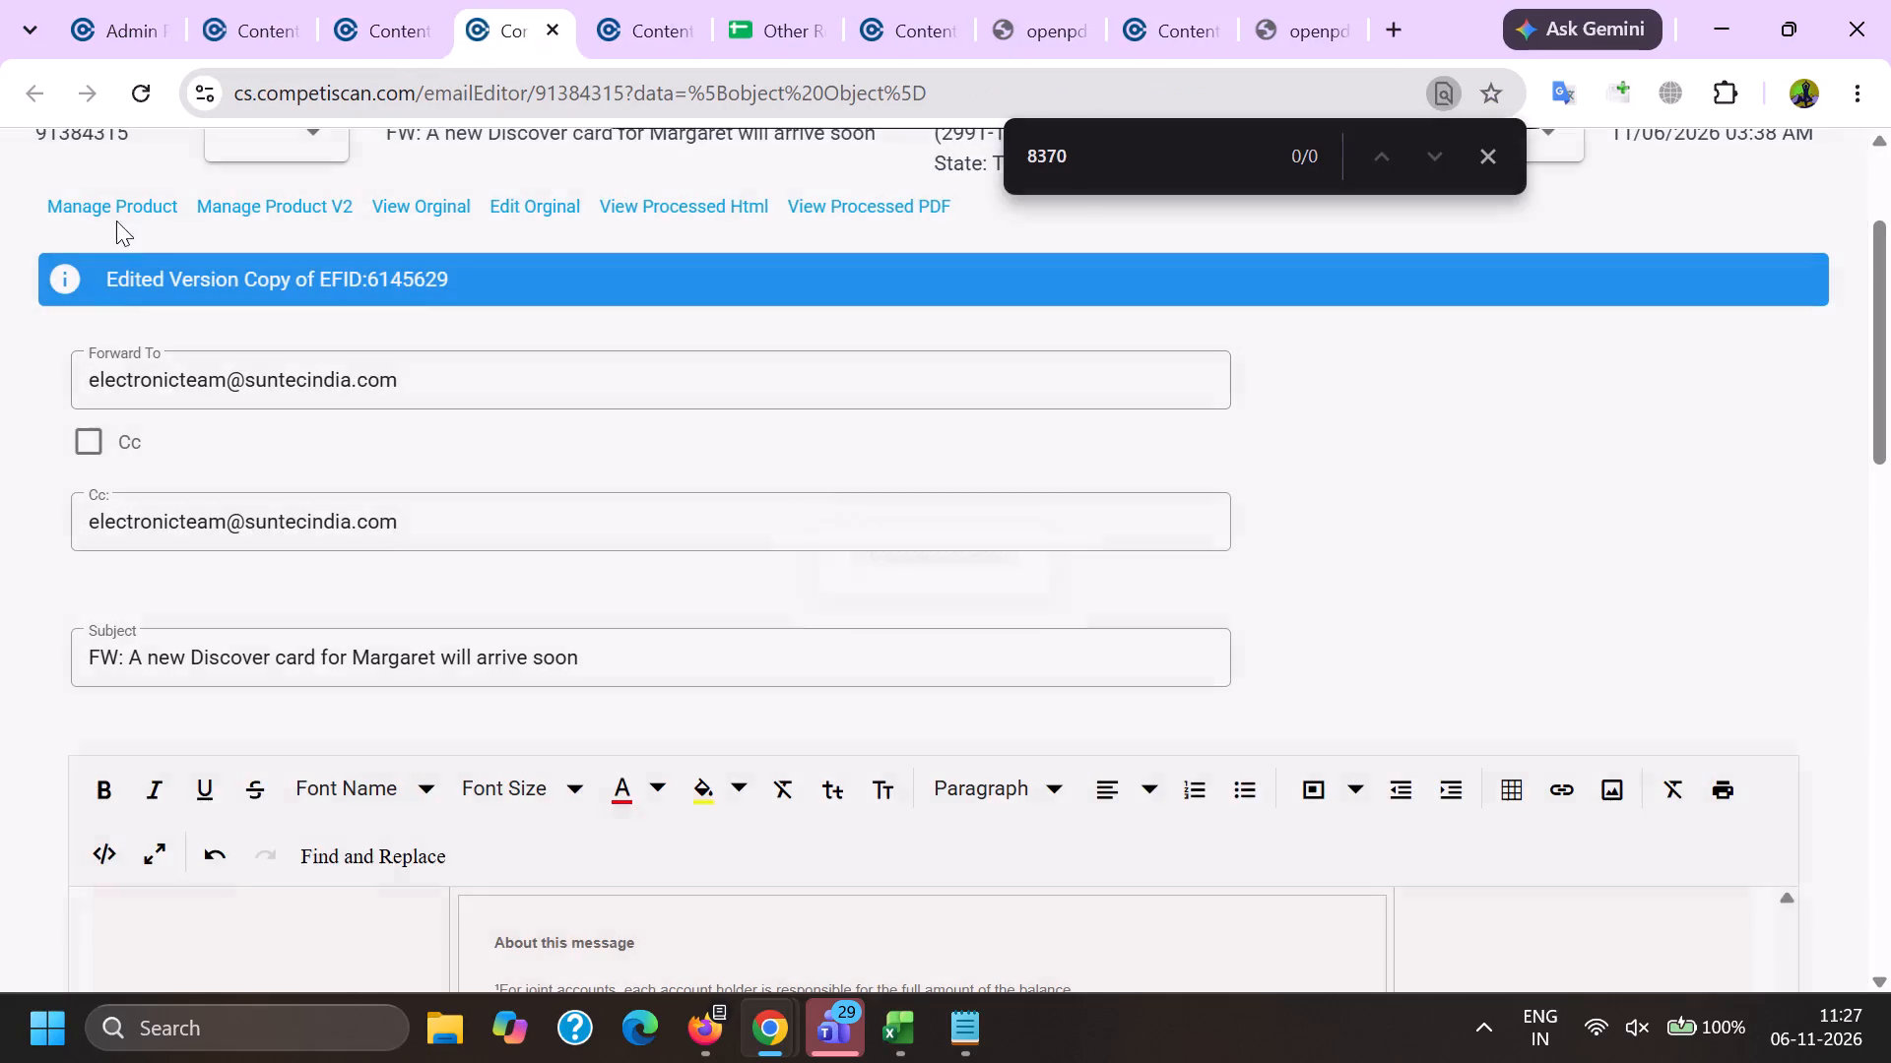
click(115, 209)
Copy ID 91384315 from the editor's web address into cell B7495 of the Excel "may 26" sheet, with category cc beside it.
key(alt+Tab)
double_click(586, 94)
key(ctrl+c)
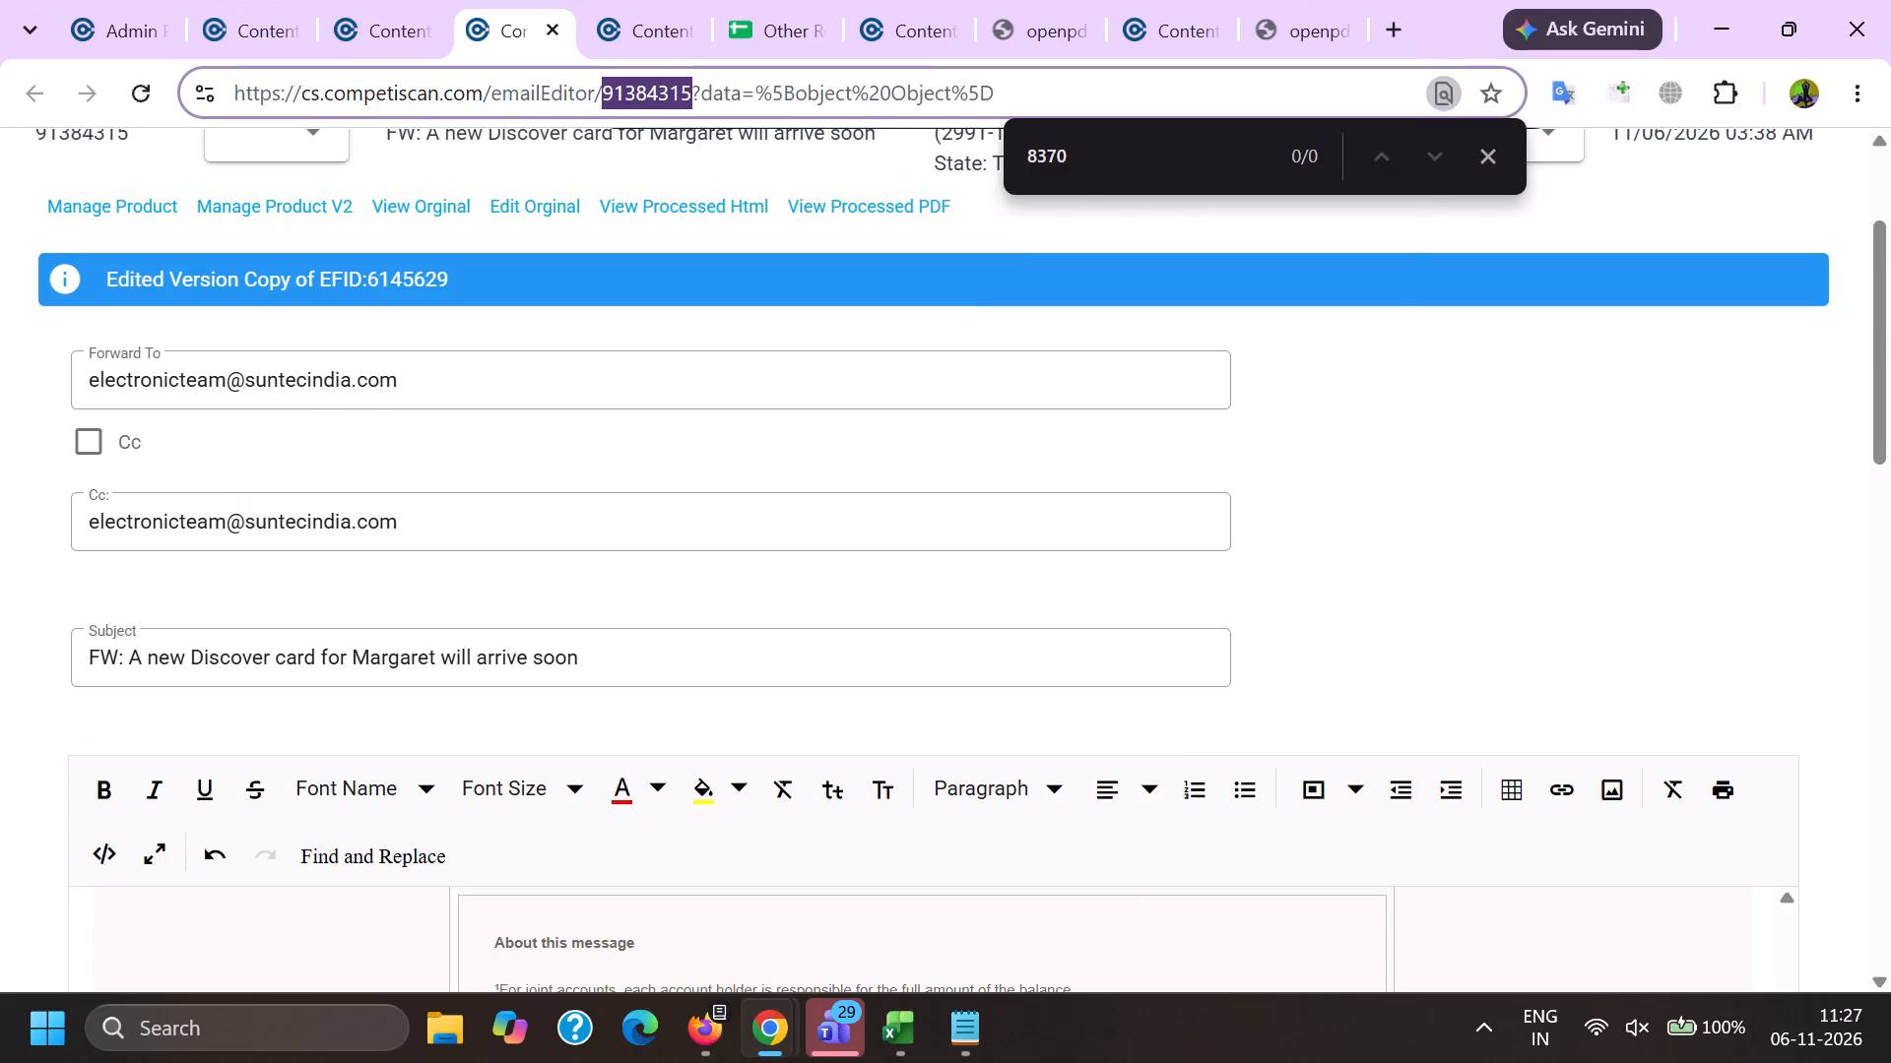
click(902, 1031)
click(1218, 908)
click(152, 830)
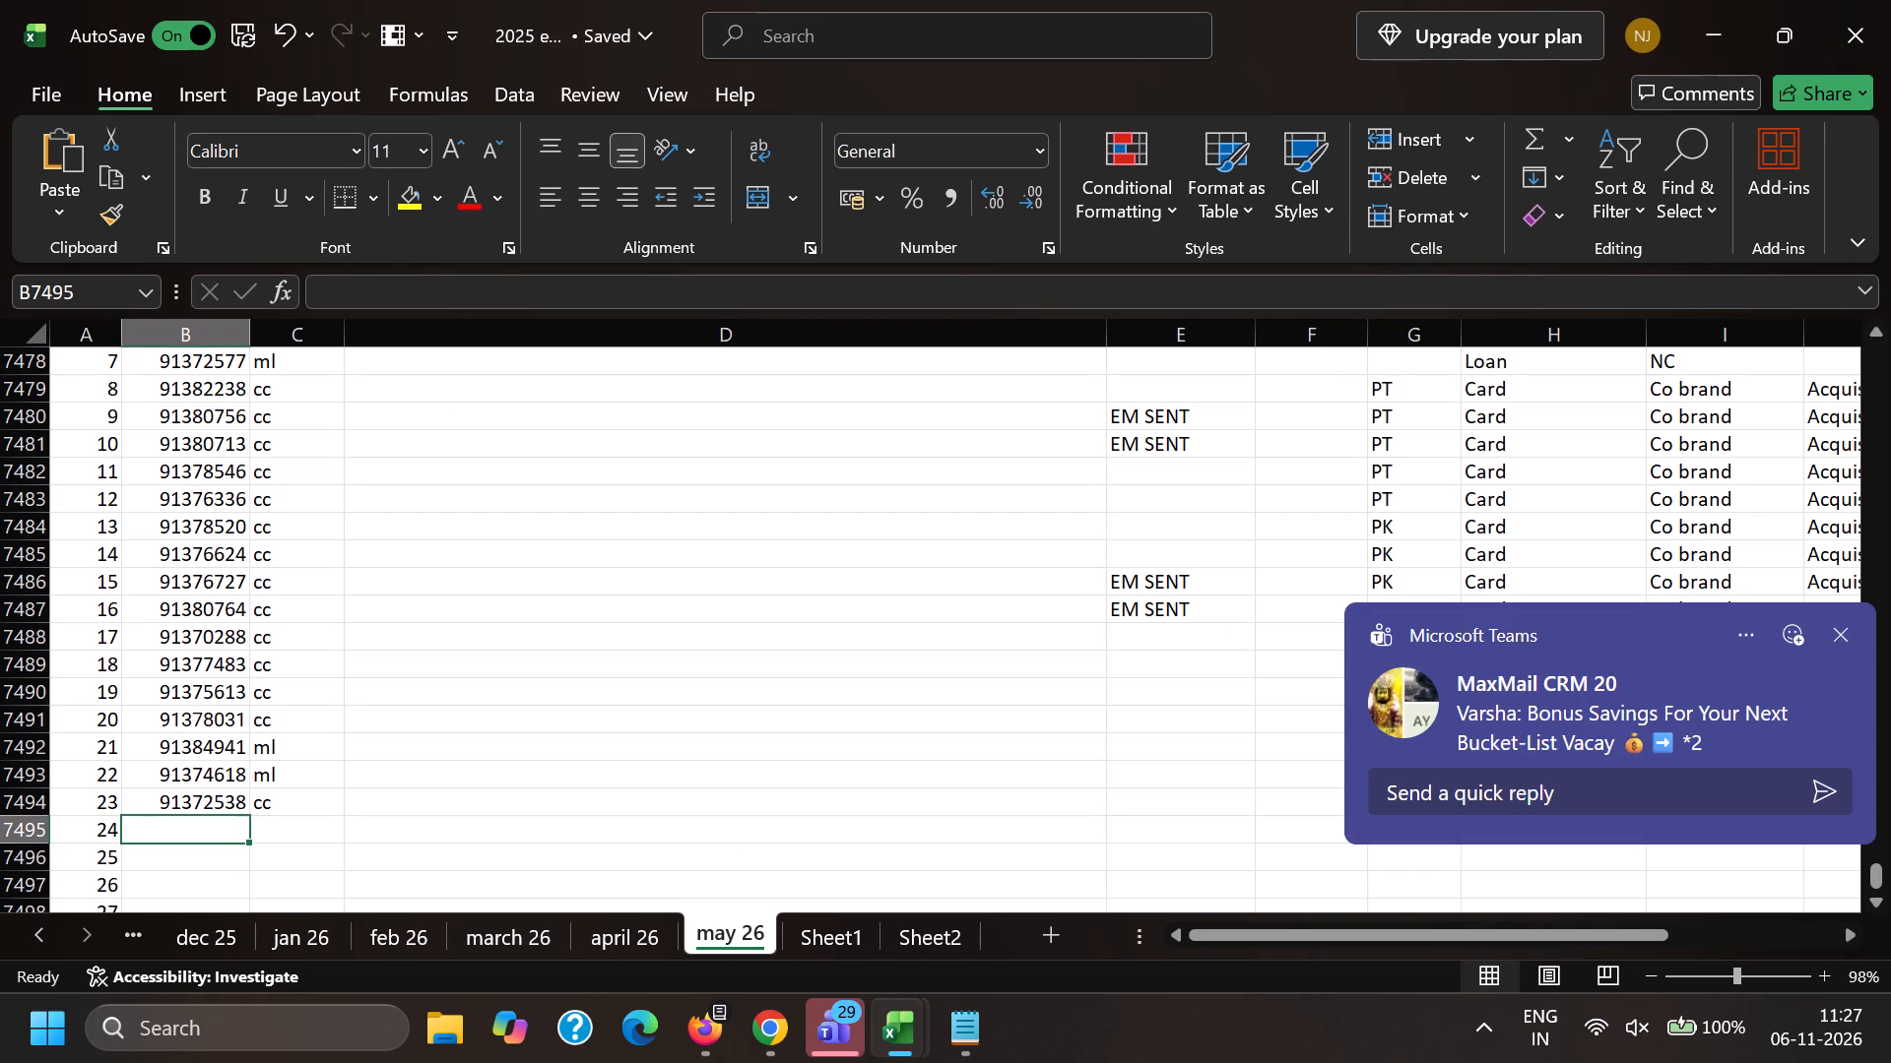
key(ctrl+v)
click(315, 816)
key(c)
key(c)
Copy the Card, NC and Loyalty values from row 7494 into columns H to J of rows 7495 and 7496.
key(Right)
key(Right)
key(Right)
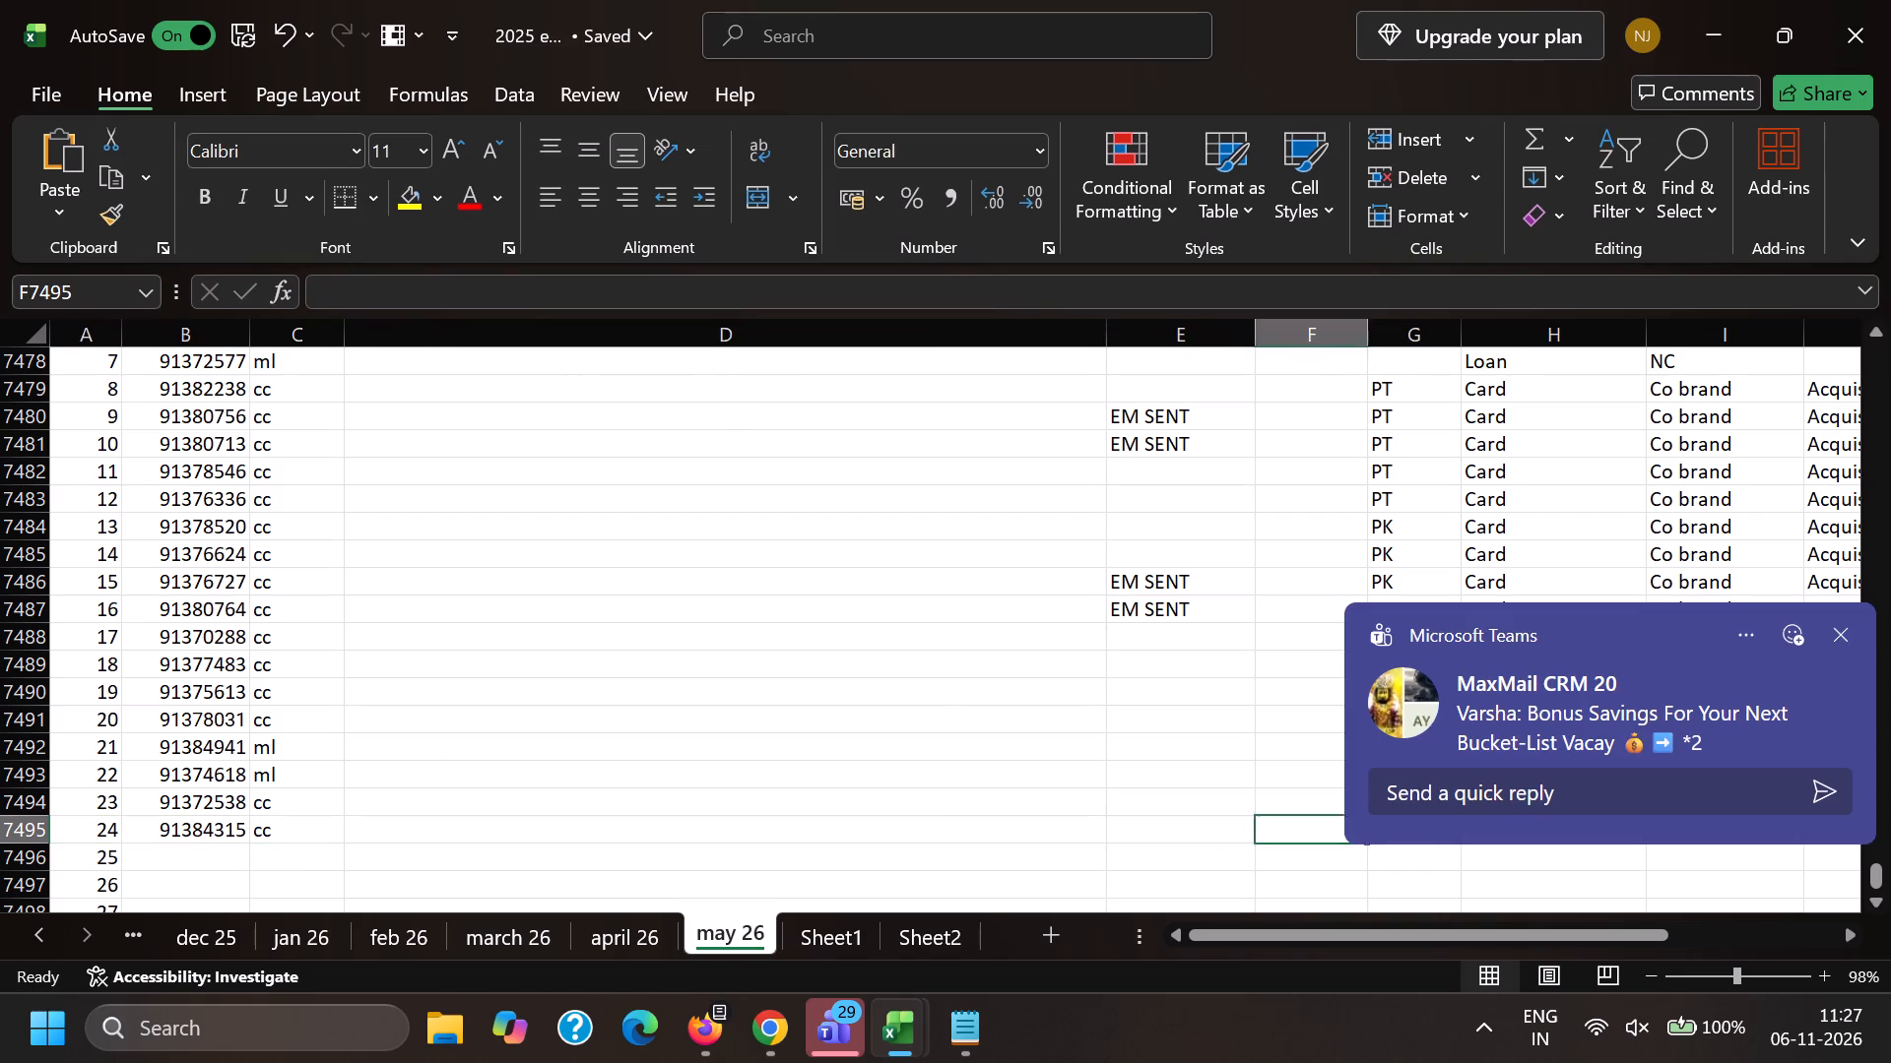
key(Right)
key(Up)
key(Right)
key(Down)
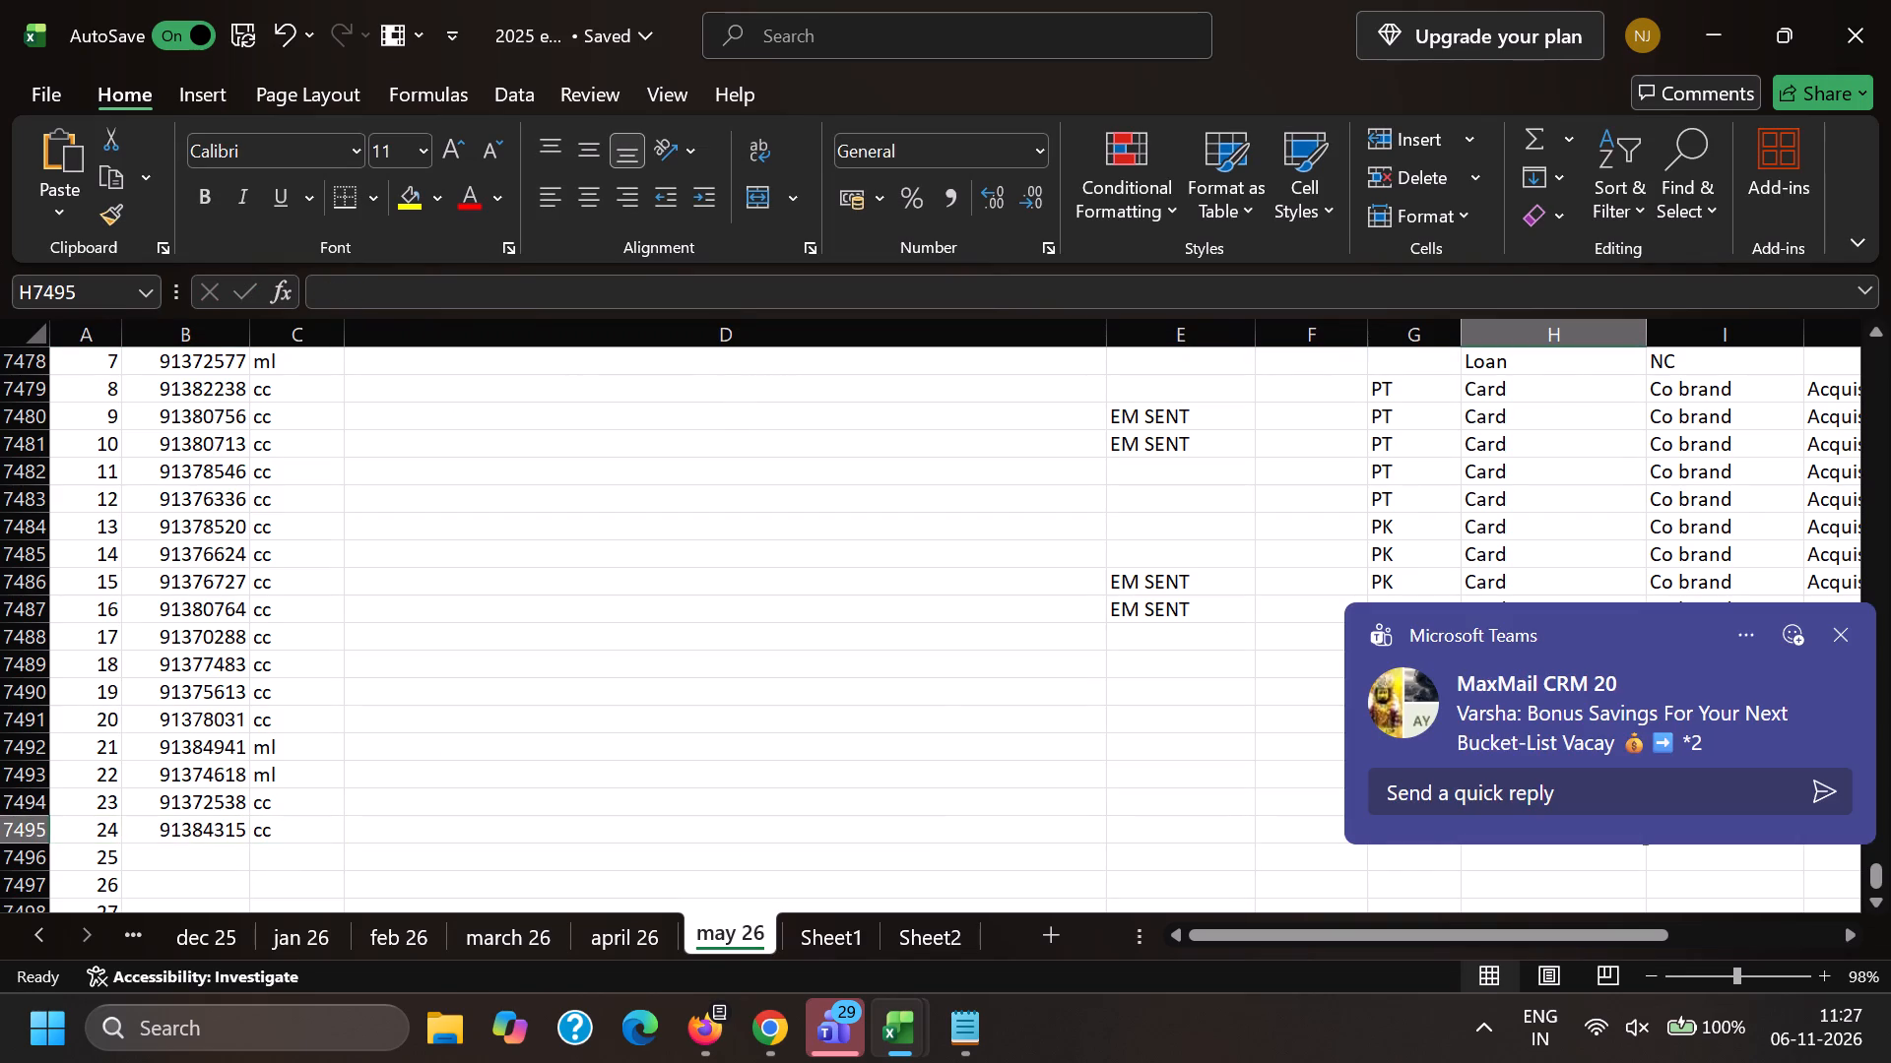
key(Up)
key(shift+Right)
key(shift+Right)
key(shift+Right)
key(shift+Left)
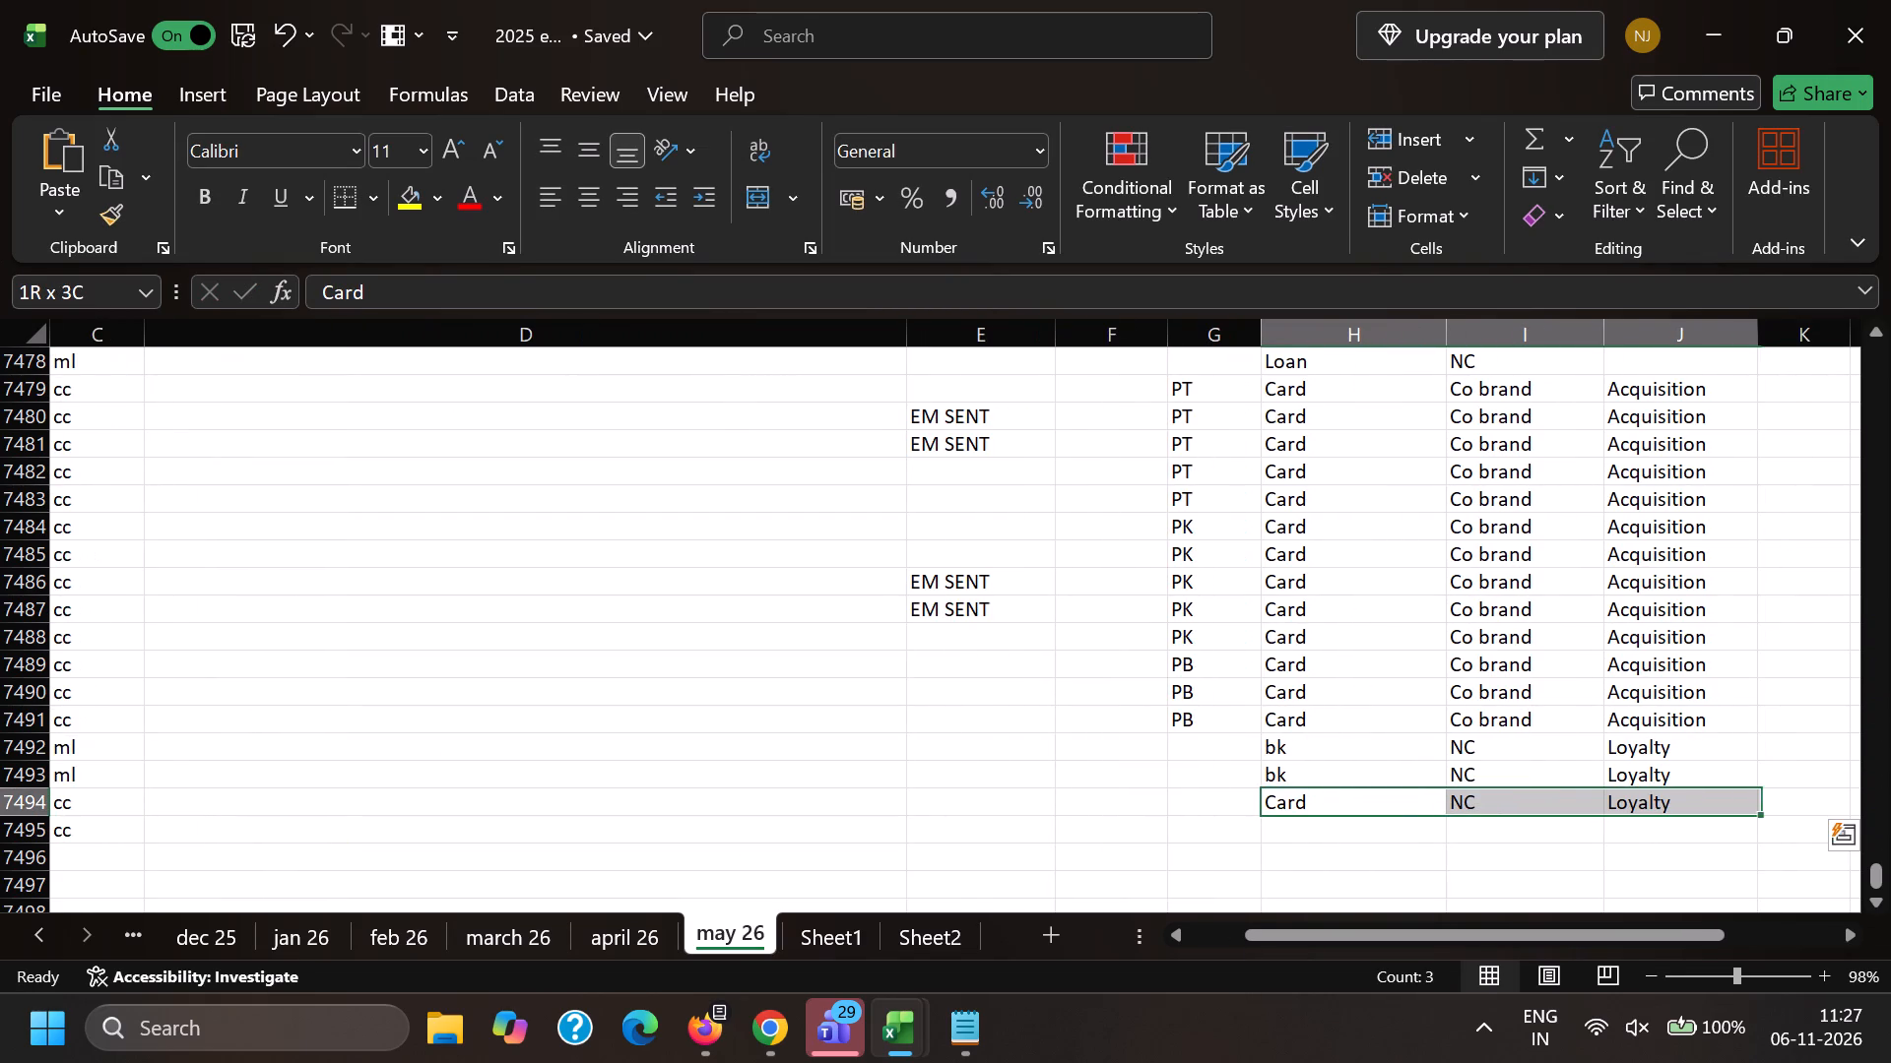
key(ctrl+c)
key(Down)
key(ctrl+v)
key(Down)
key(ctrl+v)
key(ctrl+Left)
key(ctrl+Left)
key(ctrl+Left)
key(ctrl+Left)
key(ctrl+Left)
key(ctrl+Left)
key(ctrl+Left)
key(ctrl+Left)
key(ctrl+Left)
key(ctrl+Left)
key(ctrl+Left)
key(ctrl+Left)
key(ctrl+Left)
key(ctrl+Left)
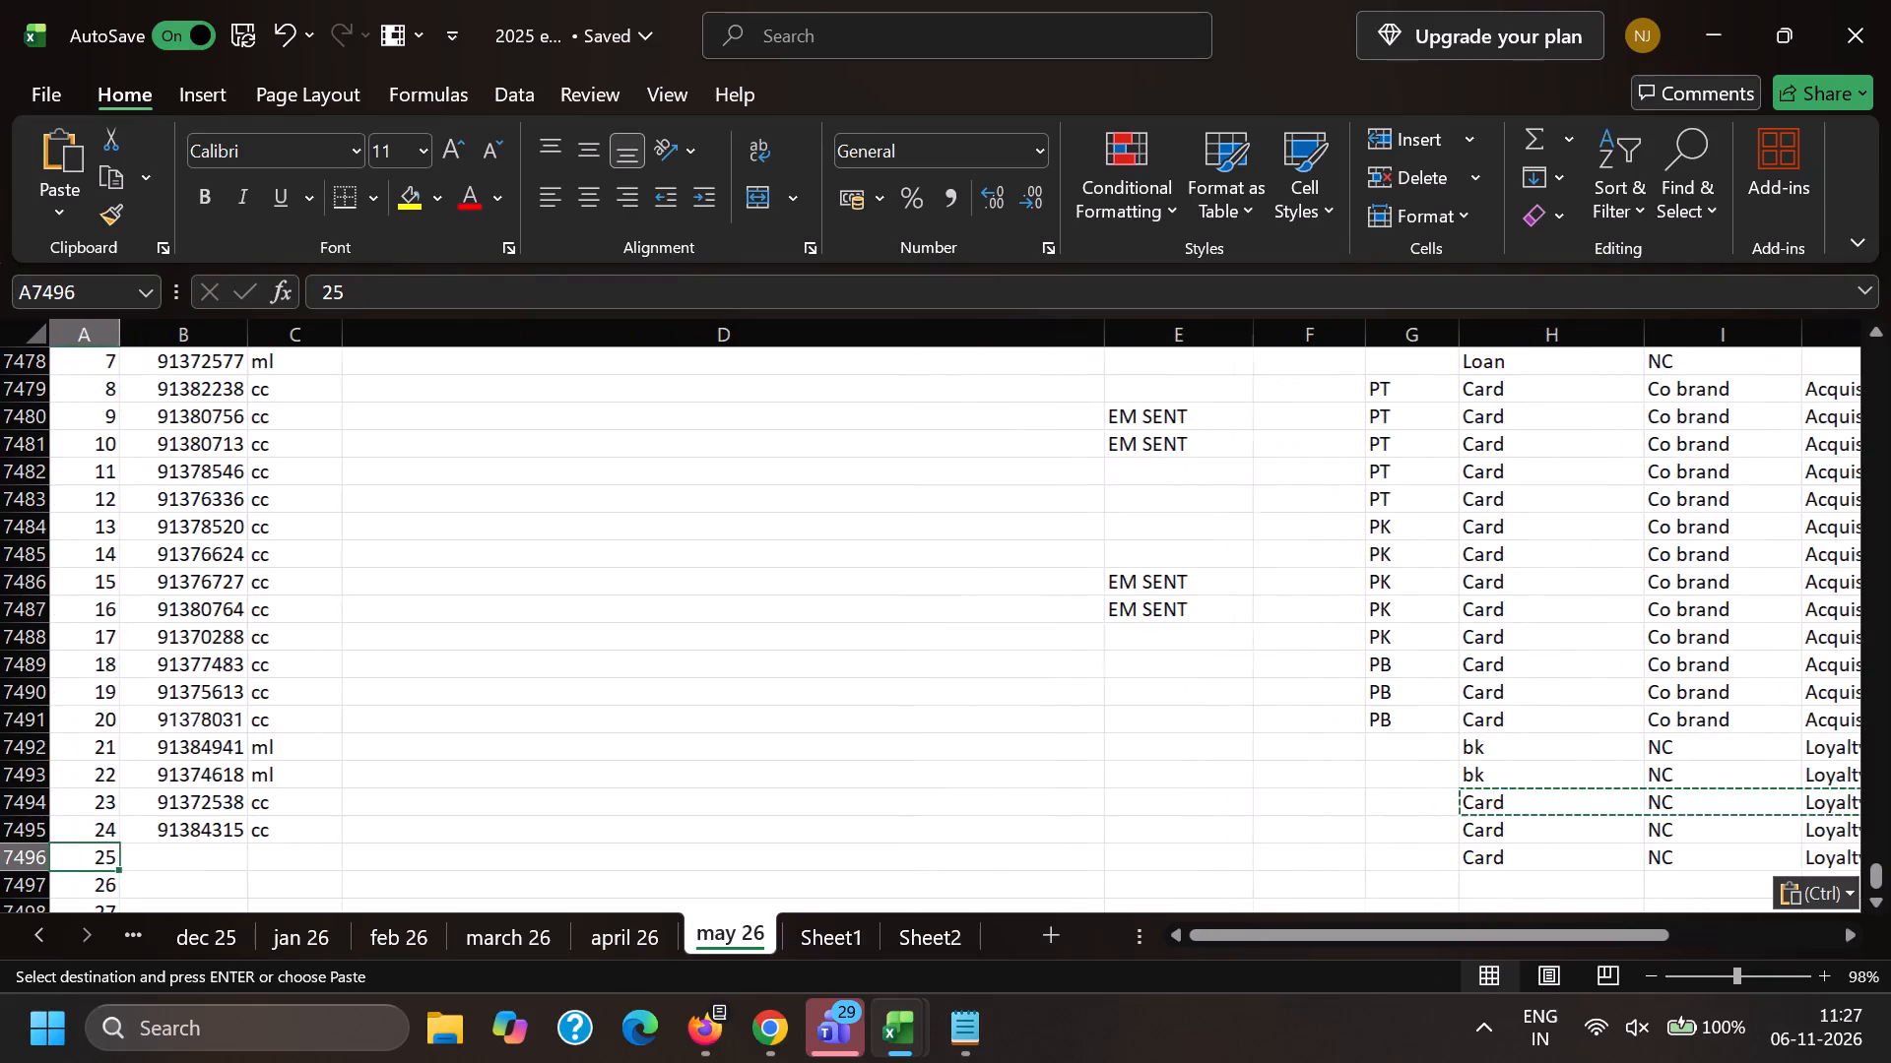
Switch back to the browser and review the cleaned text of email 91384315 in the editor.
key(alt+Tab)
scroll(370, 453, down, 2)
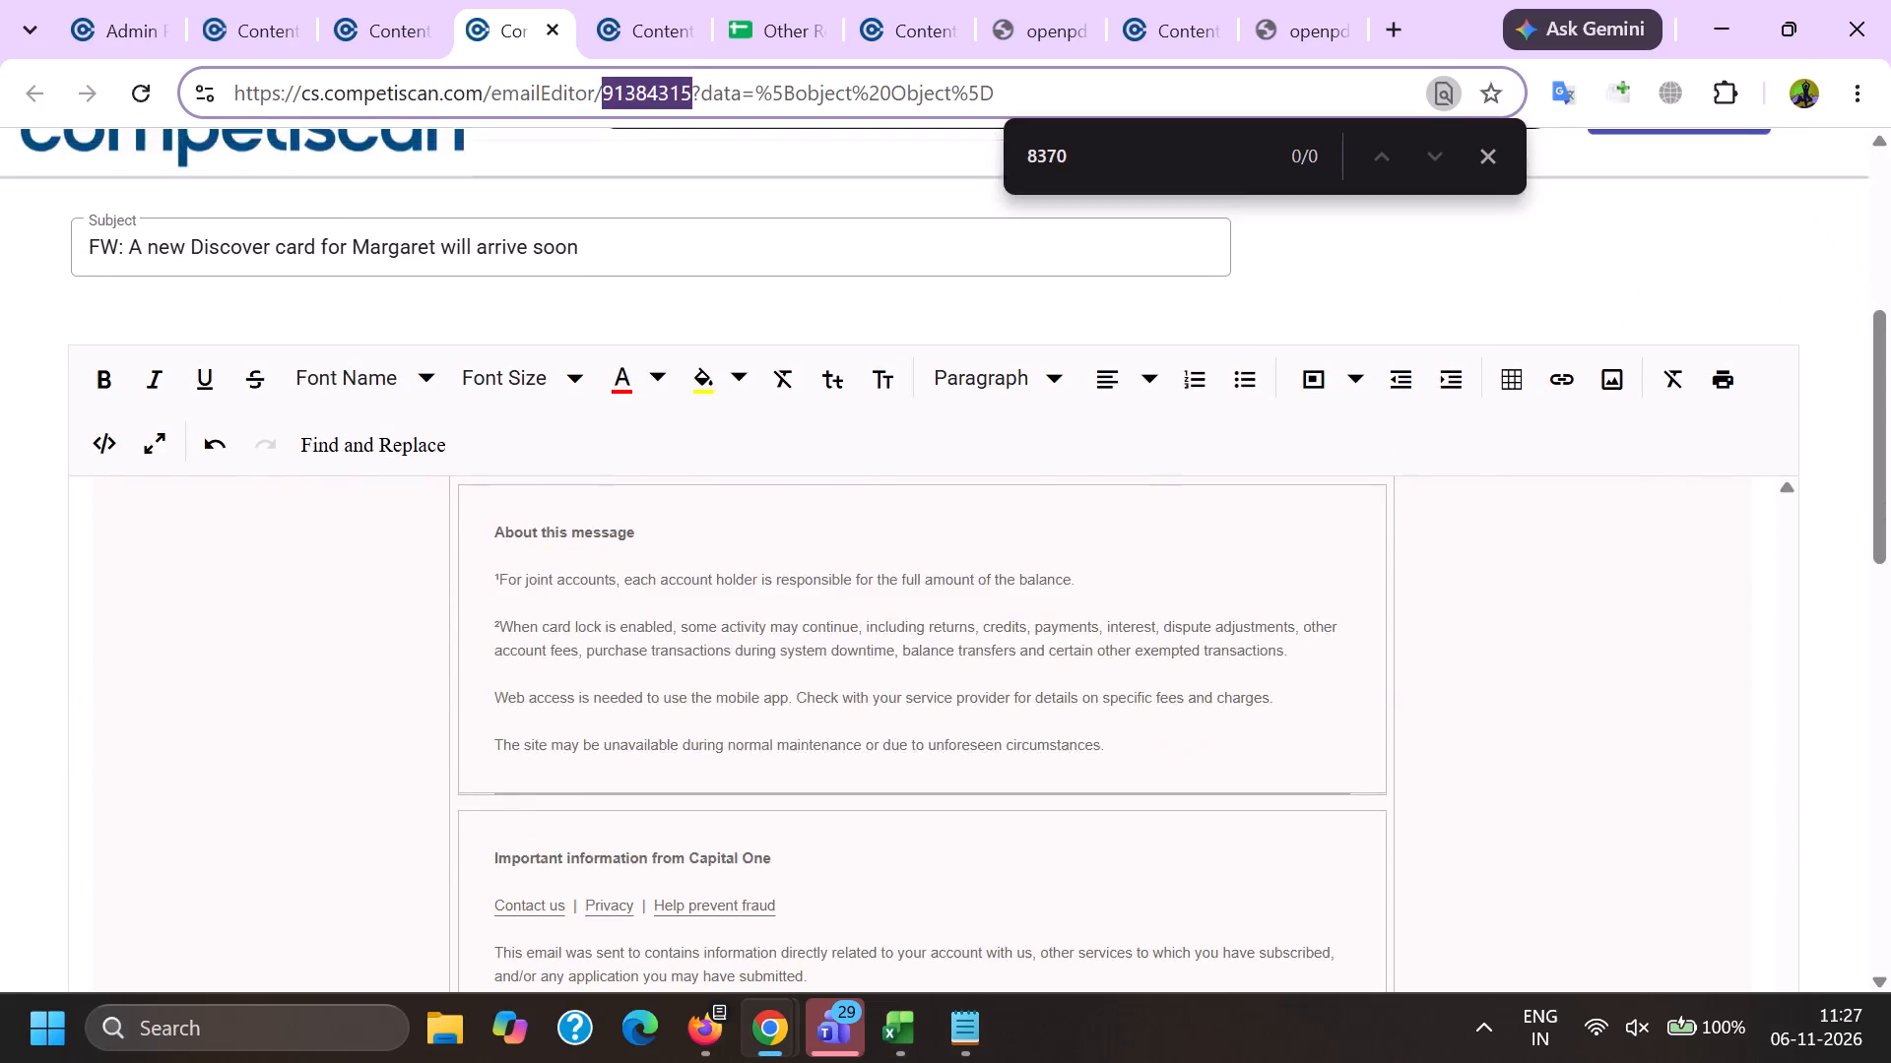
scroll(288, 717, up, 20)
scroll(288, 717, up, 1)
scroll(405, 663, down, 7)
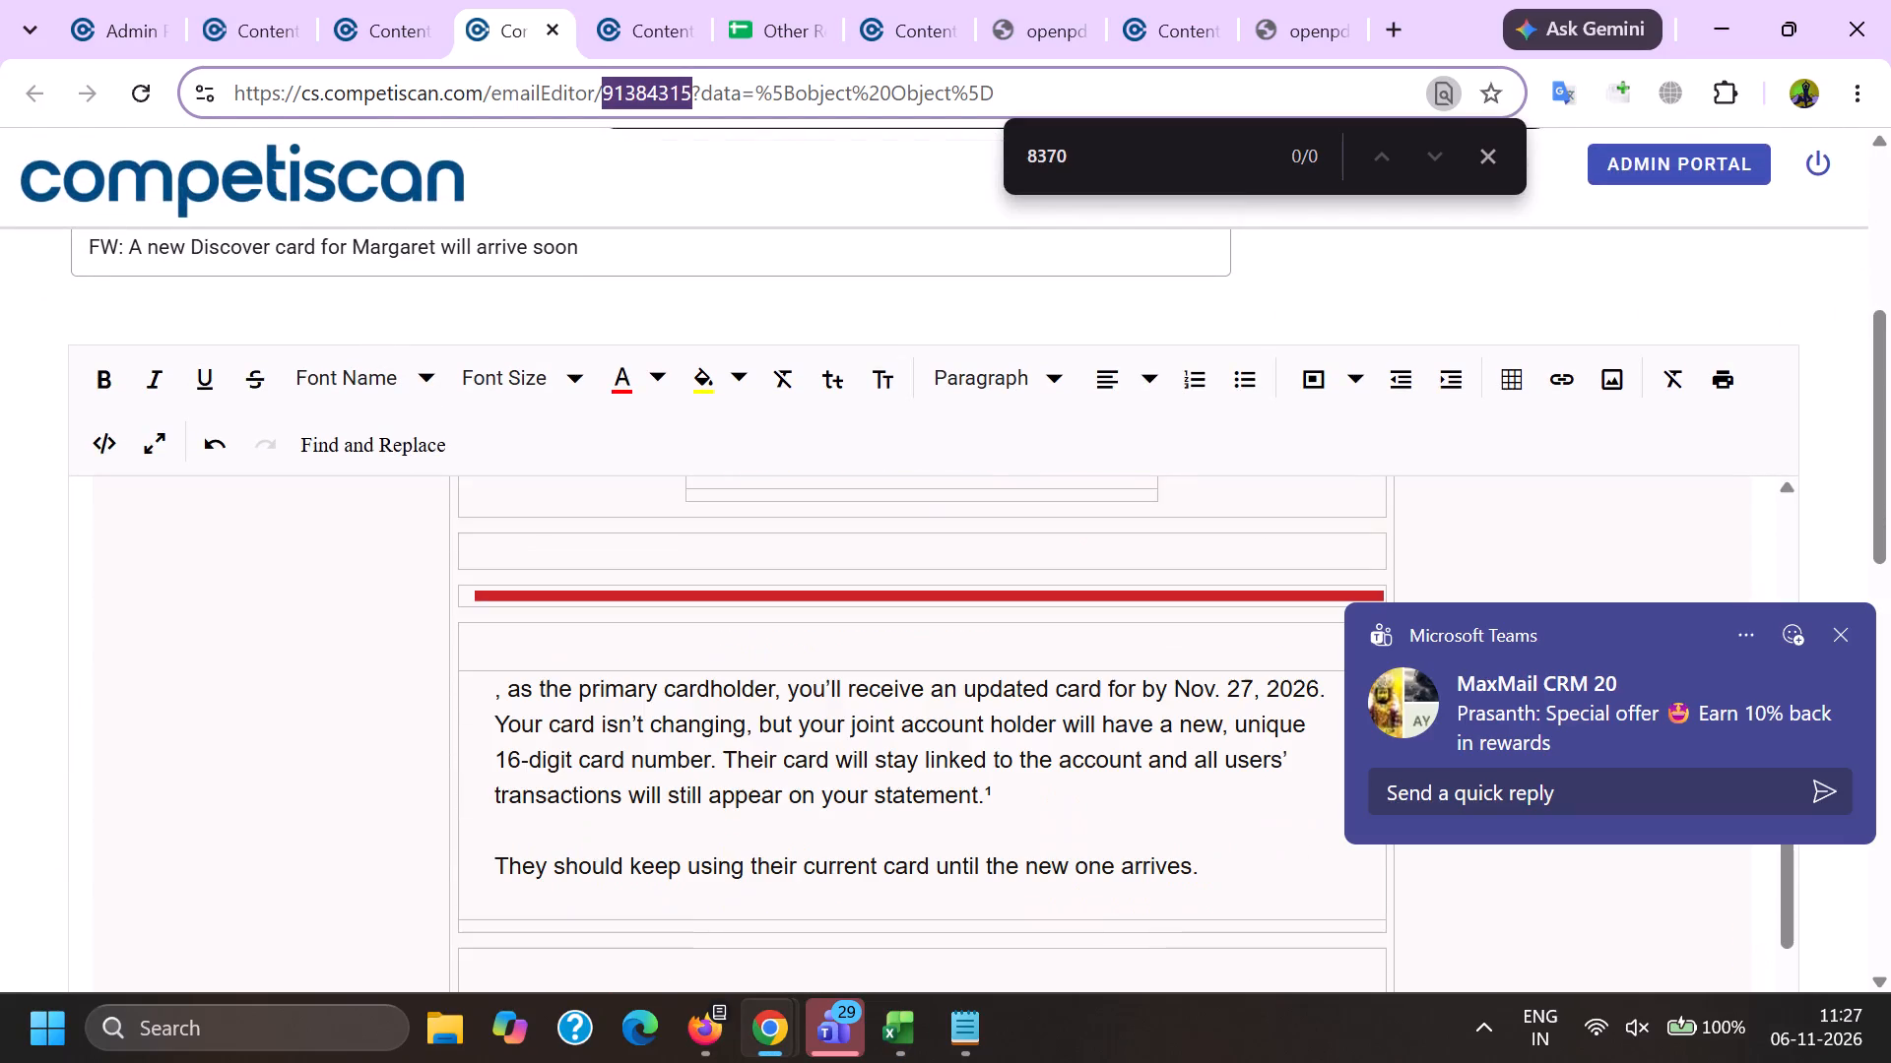
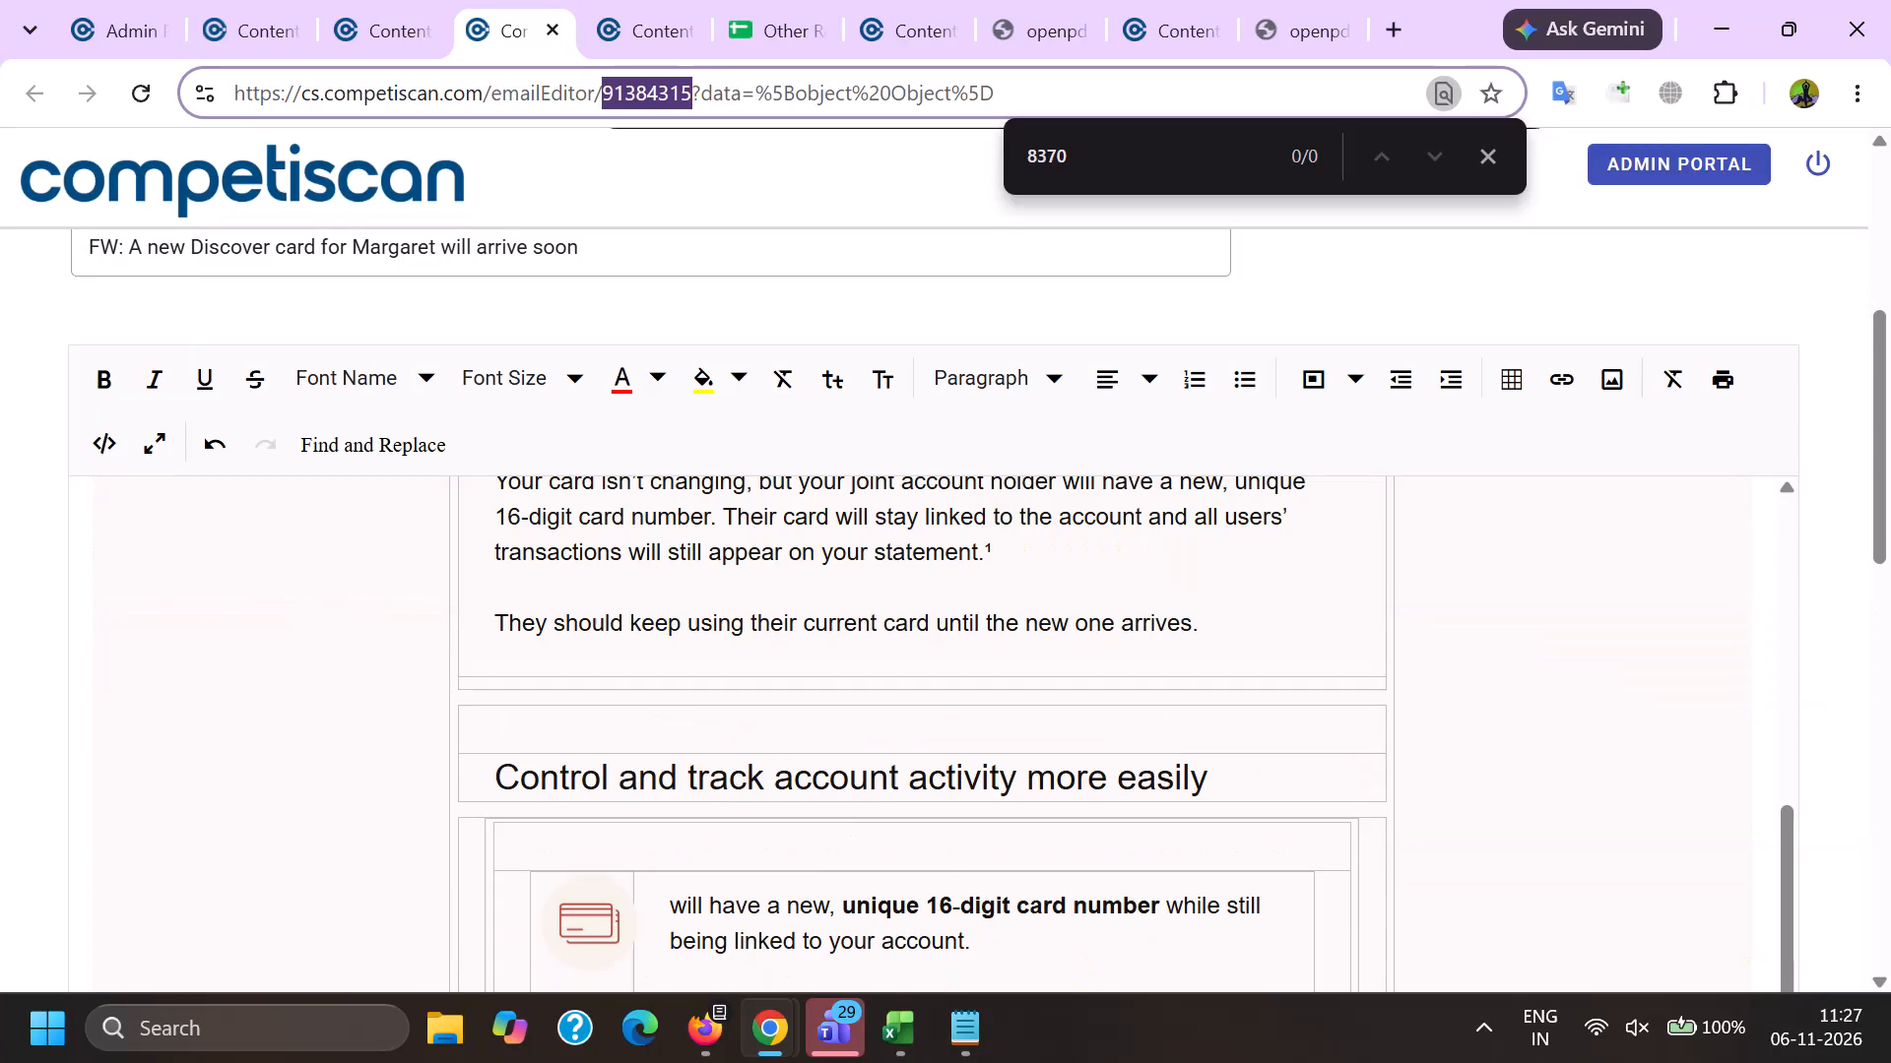
Open reference product 20833995, return to the product entry for 91384315 and use Capital One's product image.
click(228, 0)
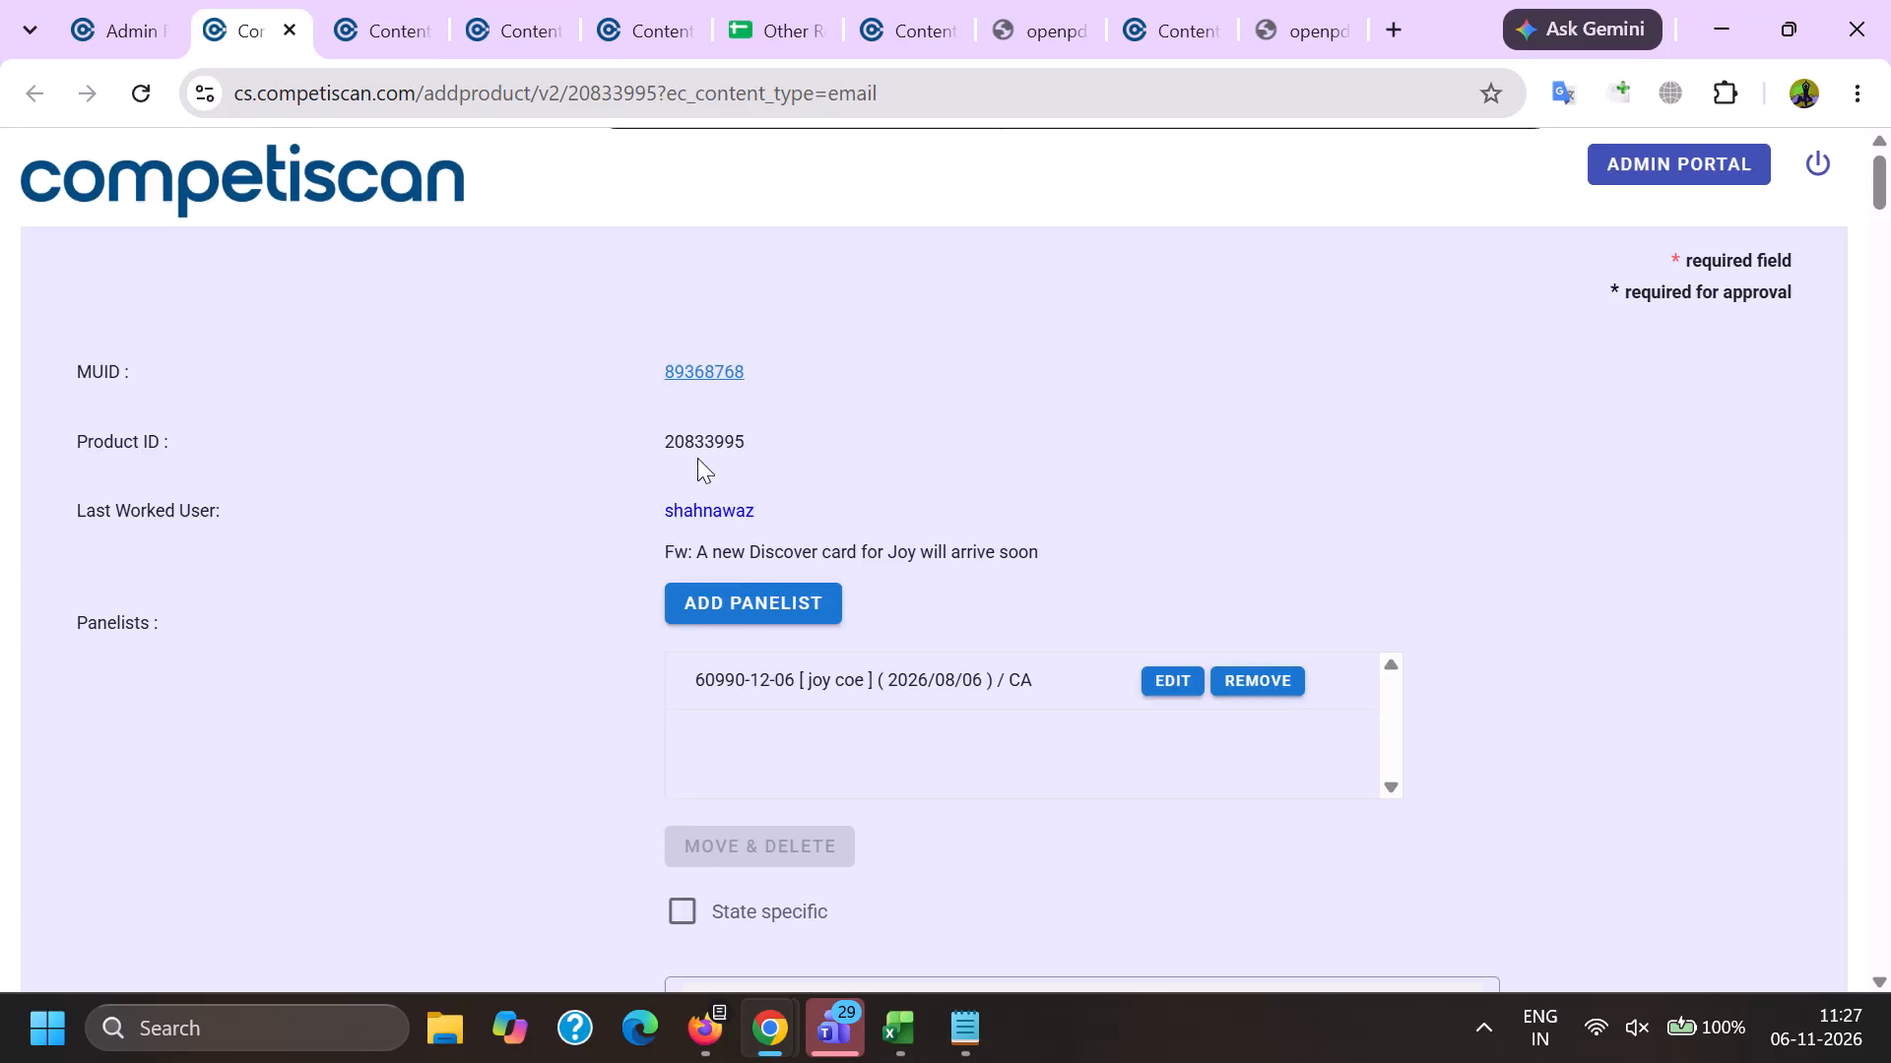
scroll(667, 472, down, 5)
scroll(589, 509, down, 4)
key(alt+Tab)
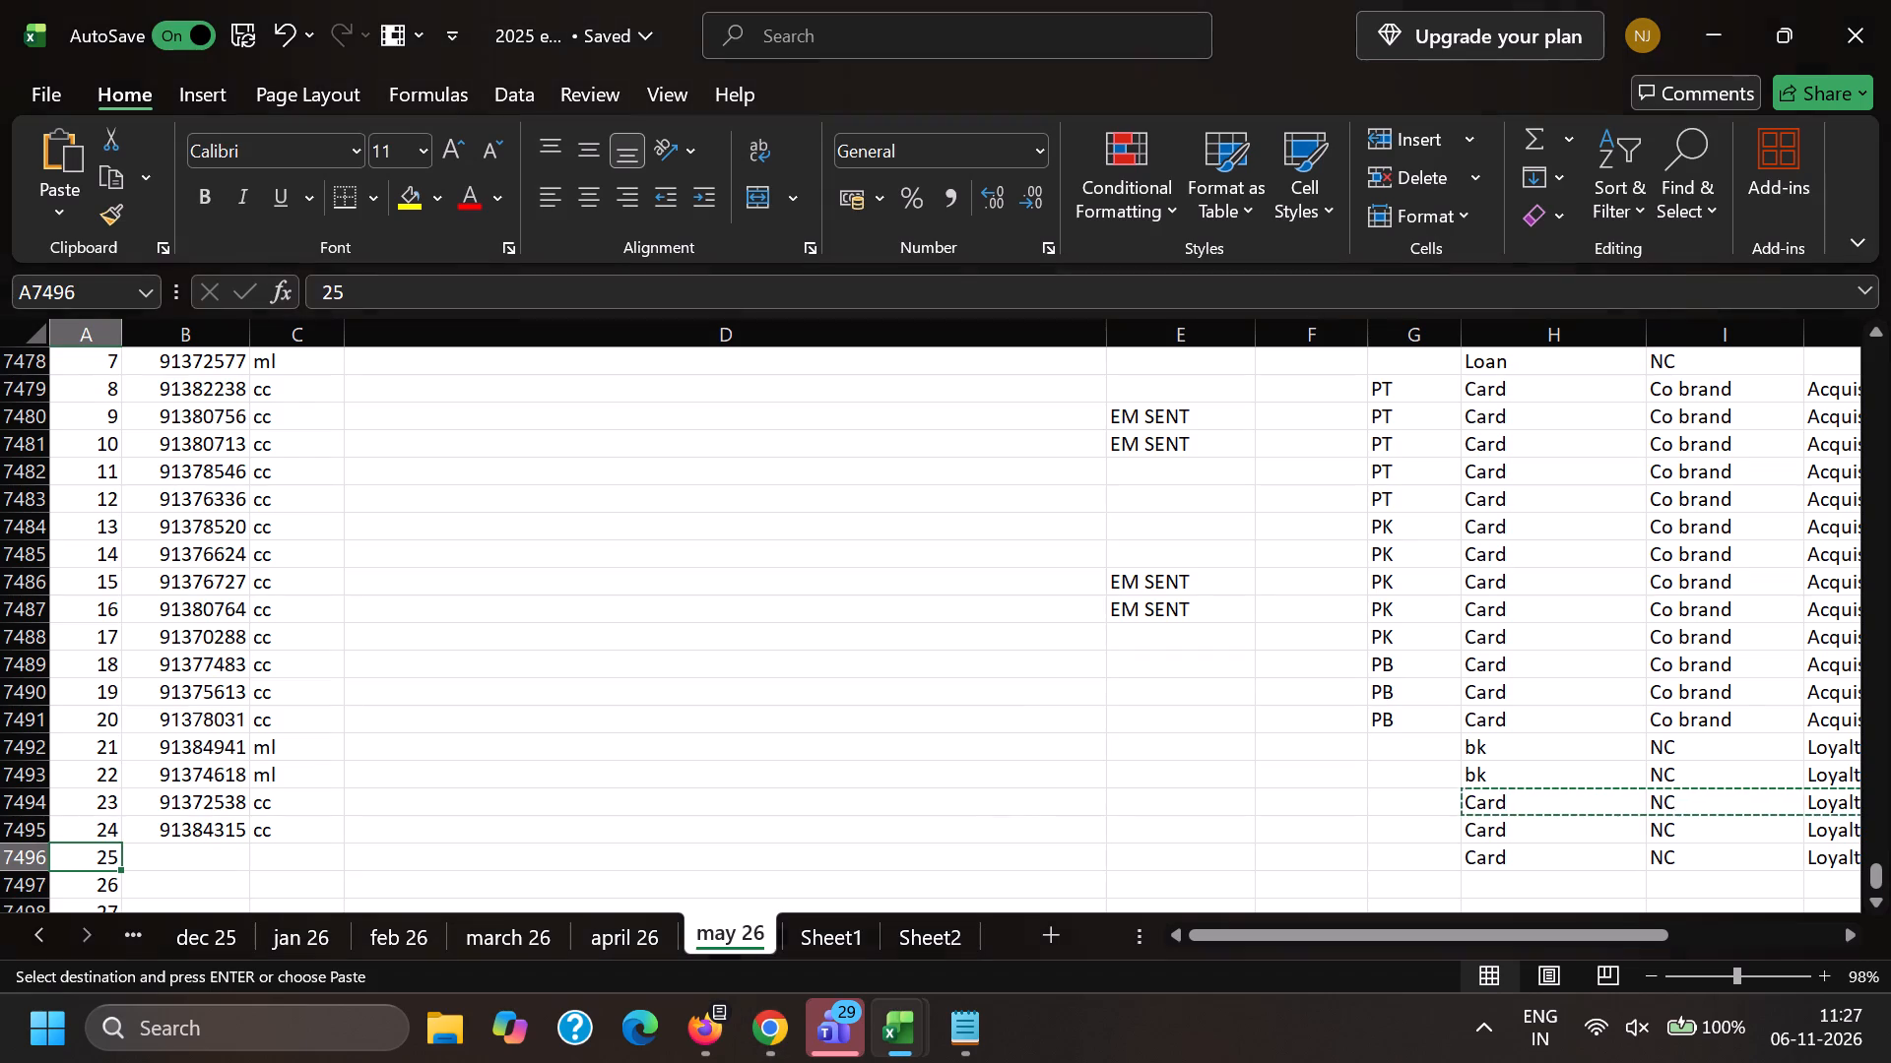
key(alt+Tab)
key(alt+Tab)
scroll(478, 573, down, 5)
click(559, 505)
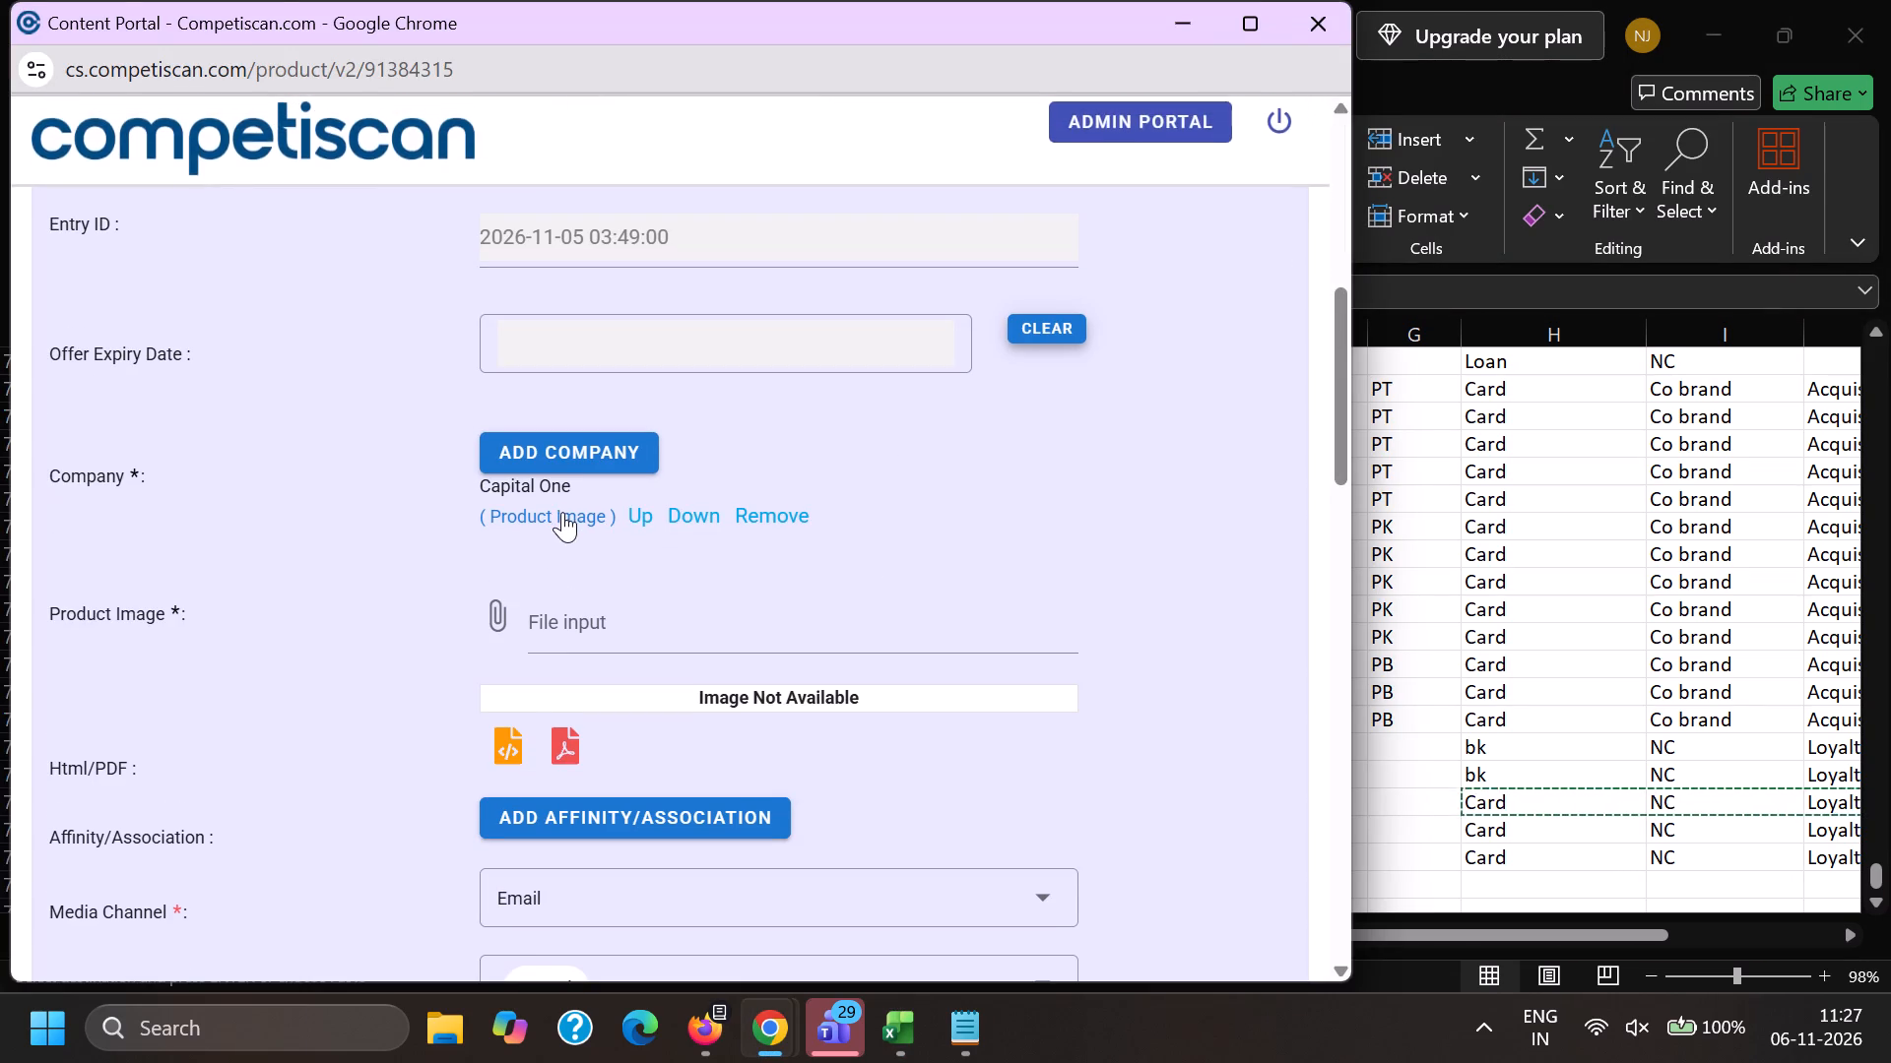
click(562, 512)
Add Discover as a company, move it above Capital One and use its product image.
click(565, 463)
key(s)
key(BackSpace)
text(discover)
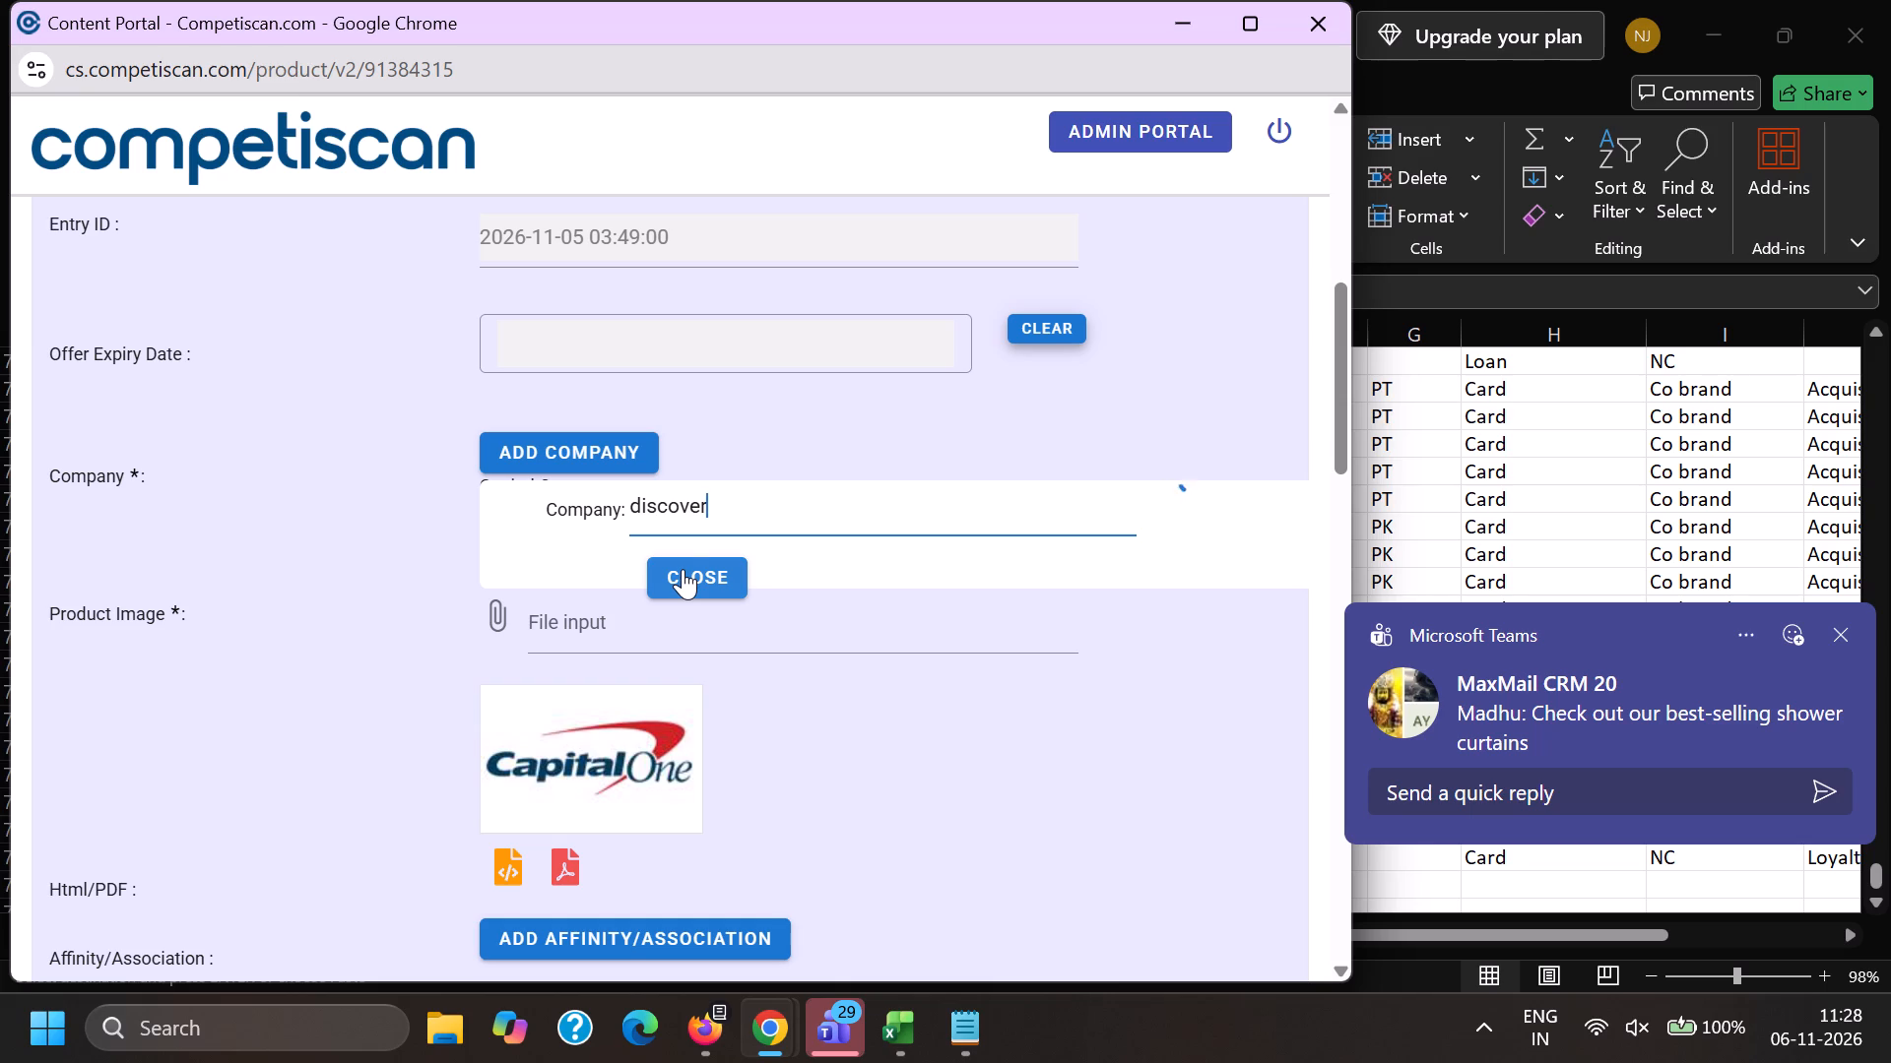
key(BackSpace)
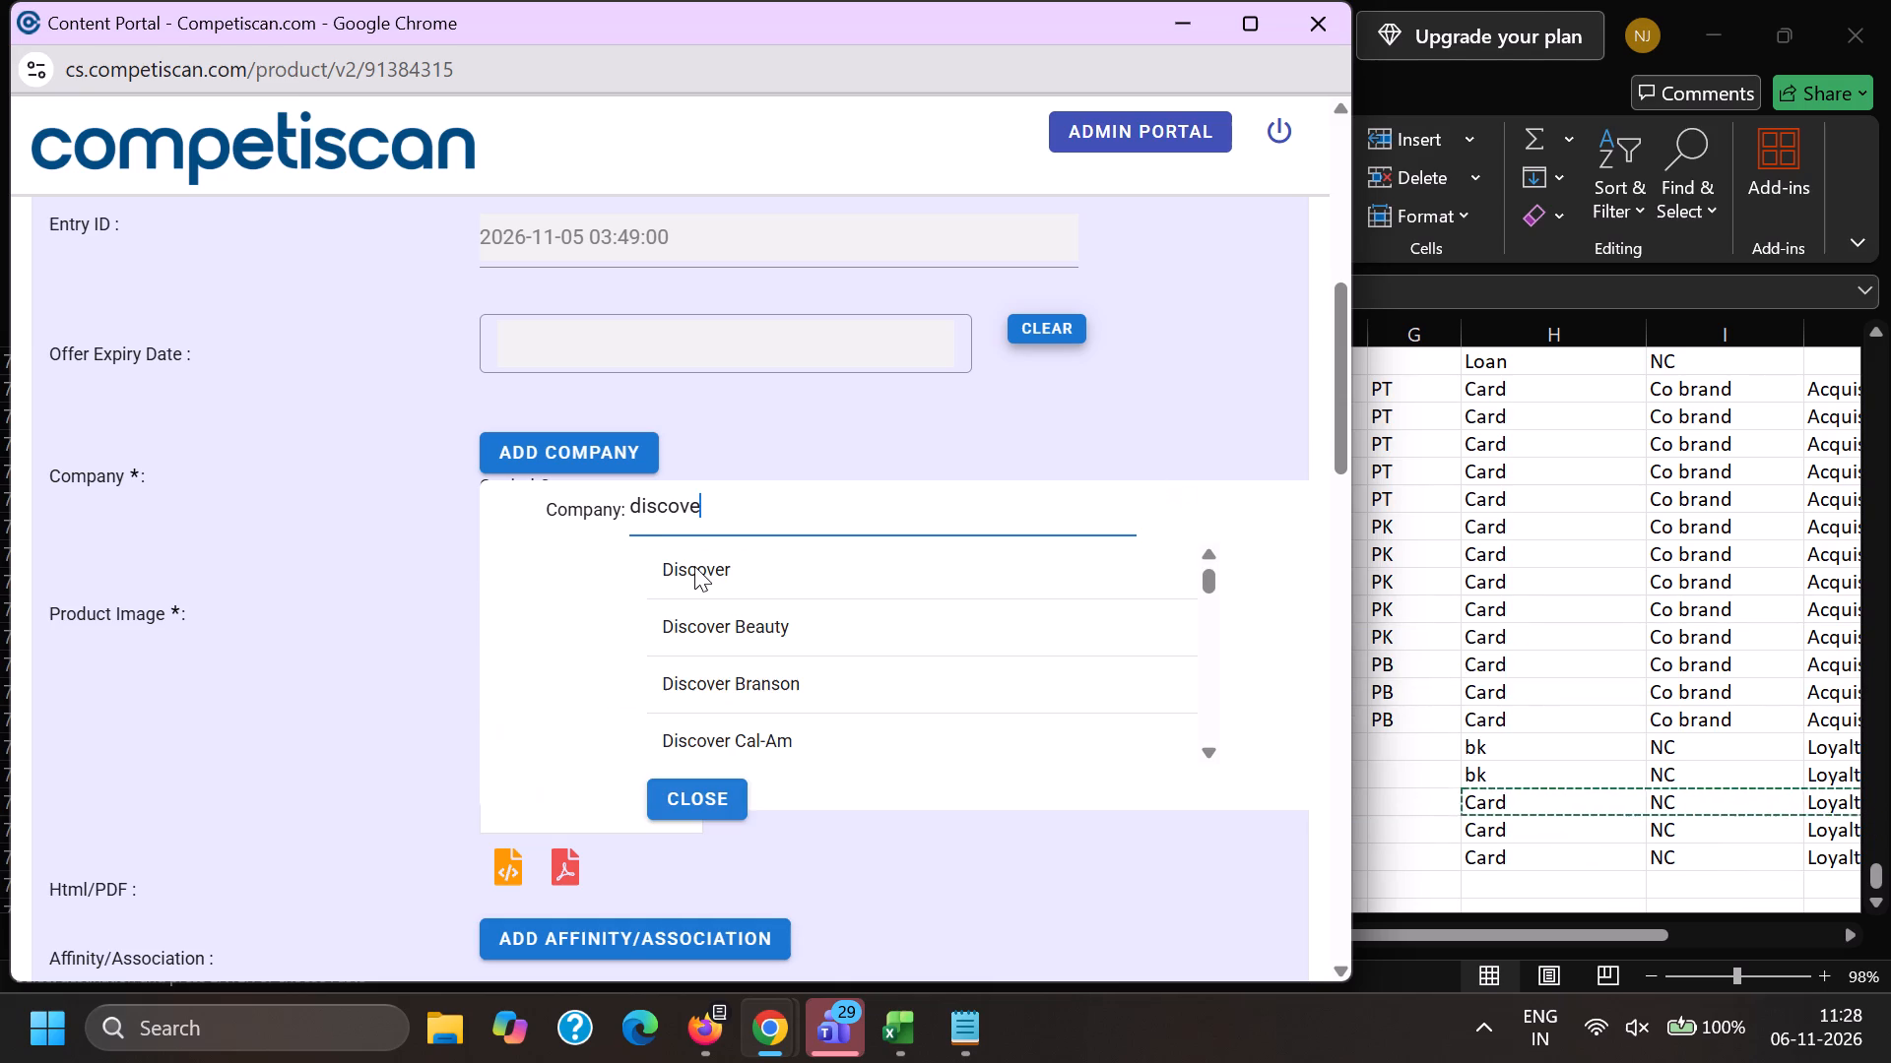
click(700, 597)
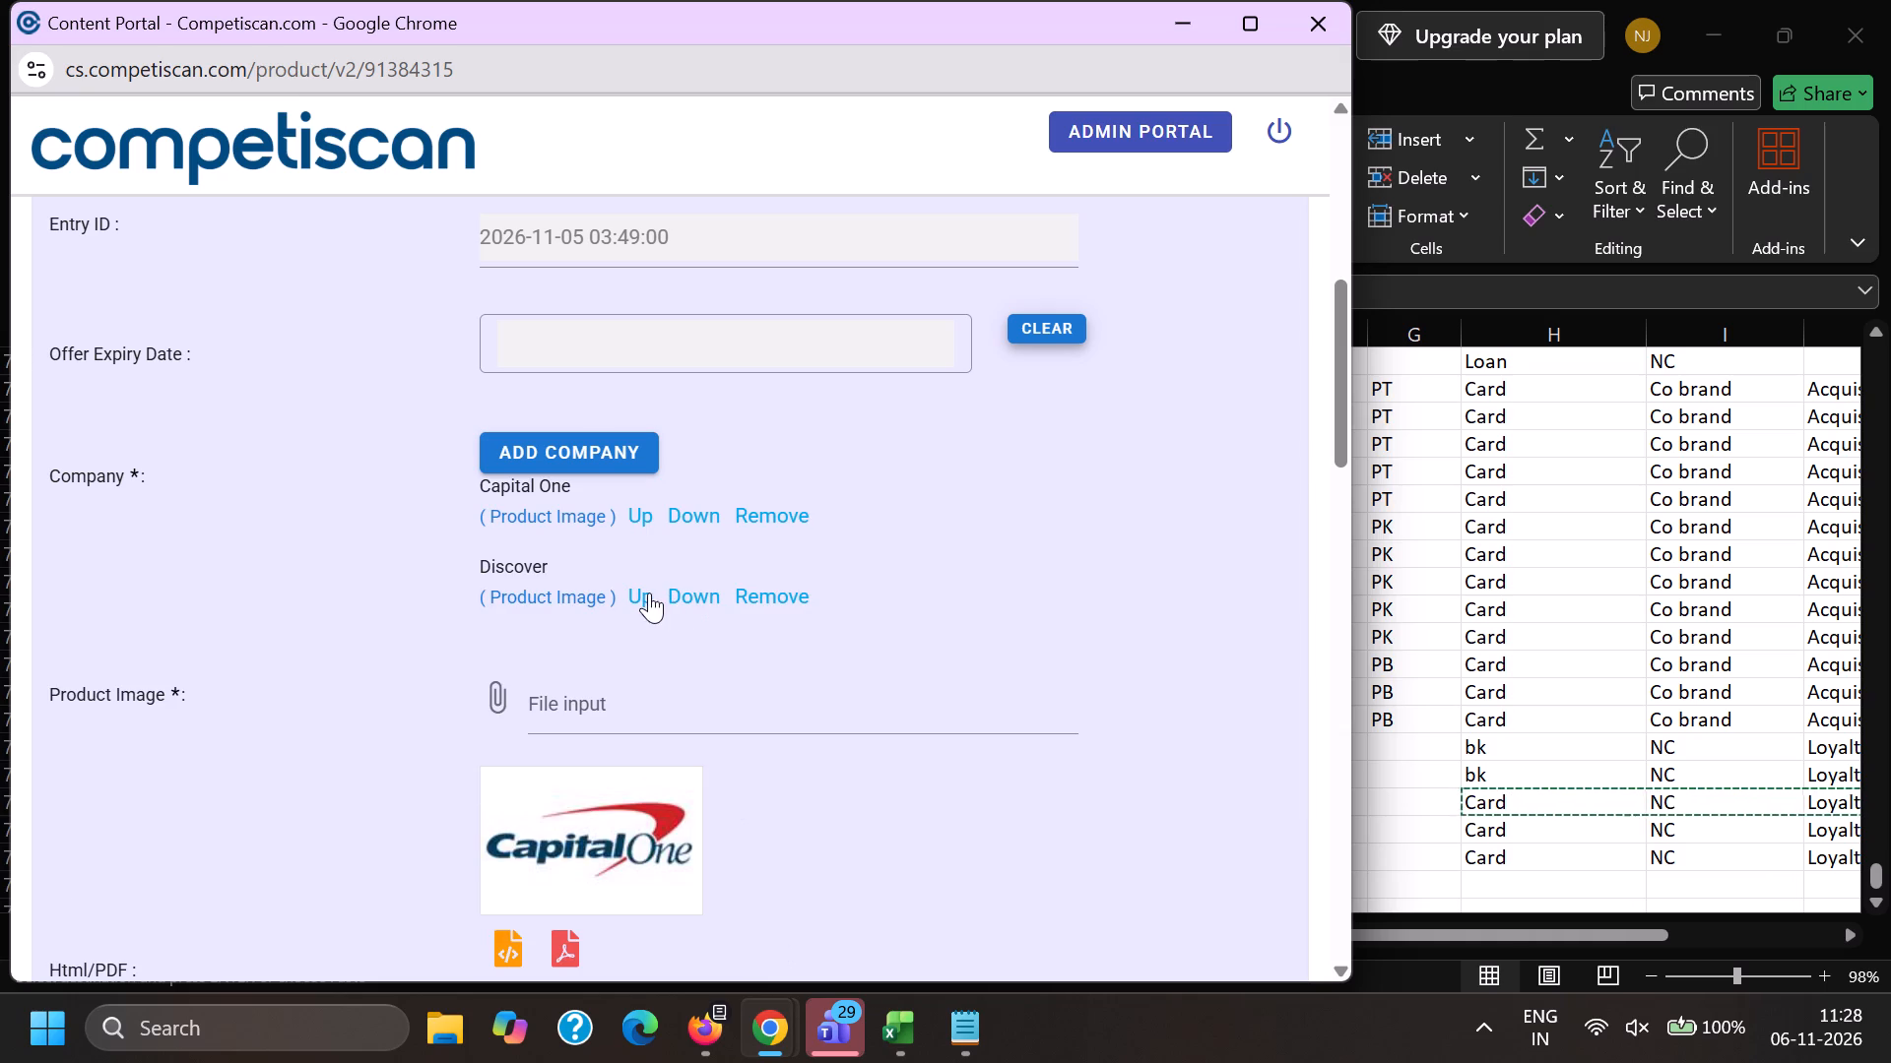
click(649, 593)
click(584, 514)
Copy the Product Headline text from reference product 20833995.
key(alt+Tab)
key(alt+Tab)
key(alt+Tab)
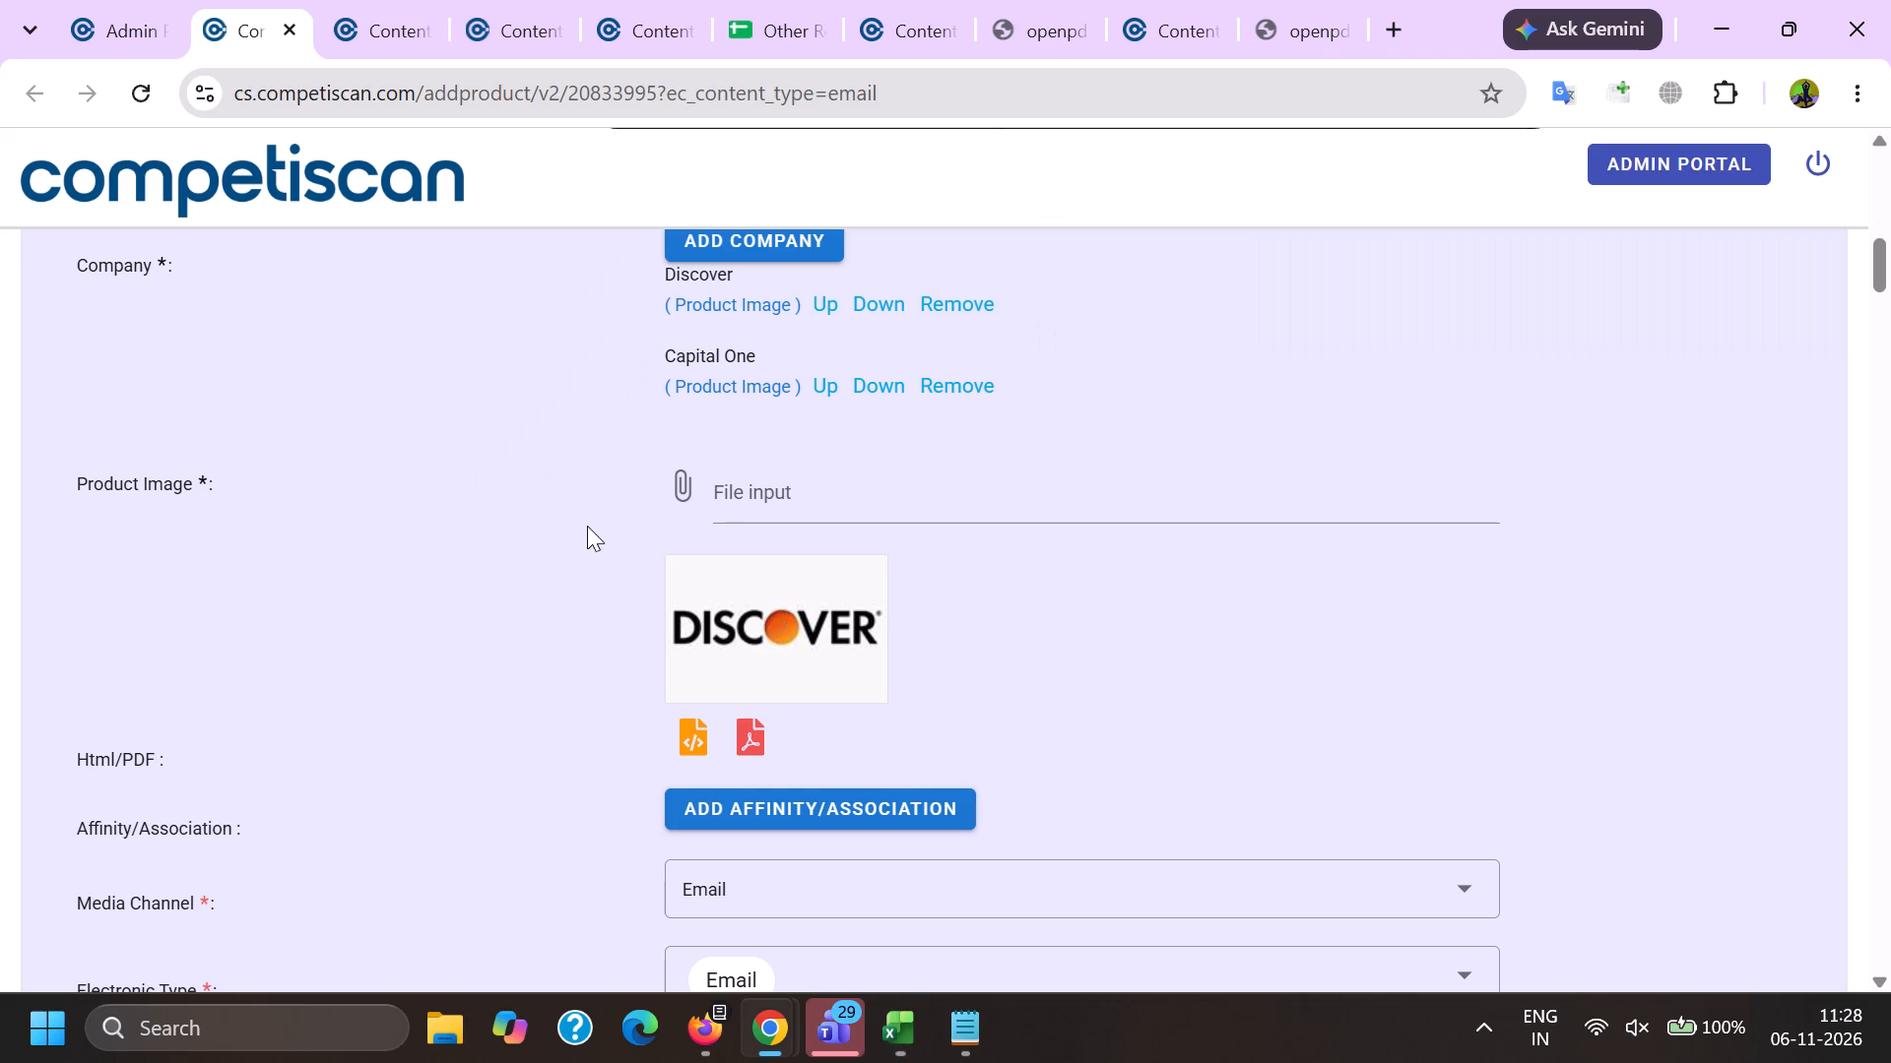
scroll(651, 459, down, 10)
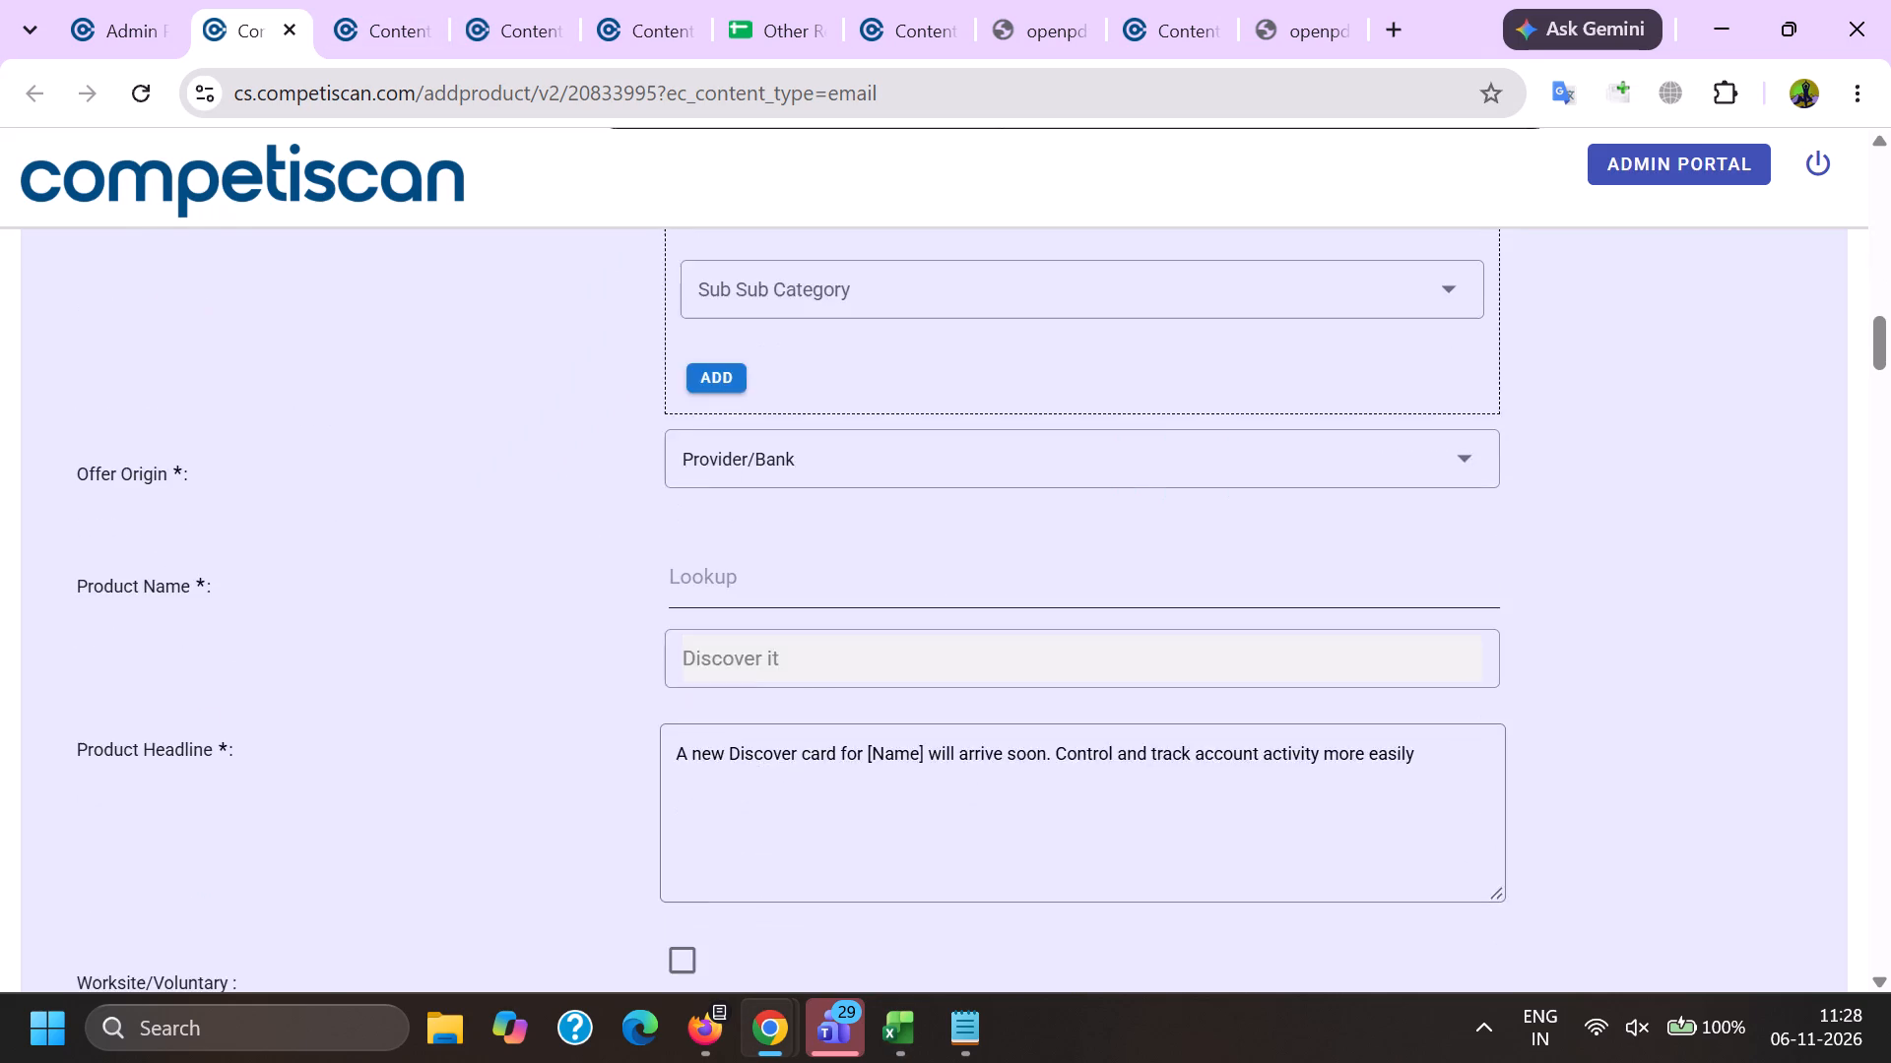
drag(1439, 518, 321, 438)
key(ctrl+c)
In the entry for 91384315, add the classification with sector Credit Cards, category Payment Cards and sub-category Credit Cards.
key(alt+Tab)
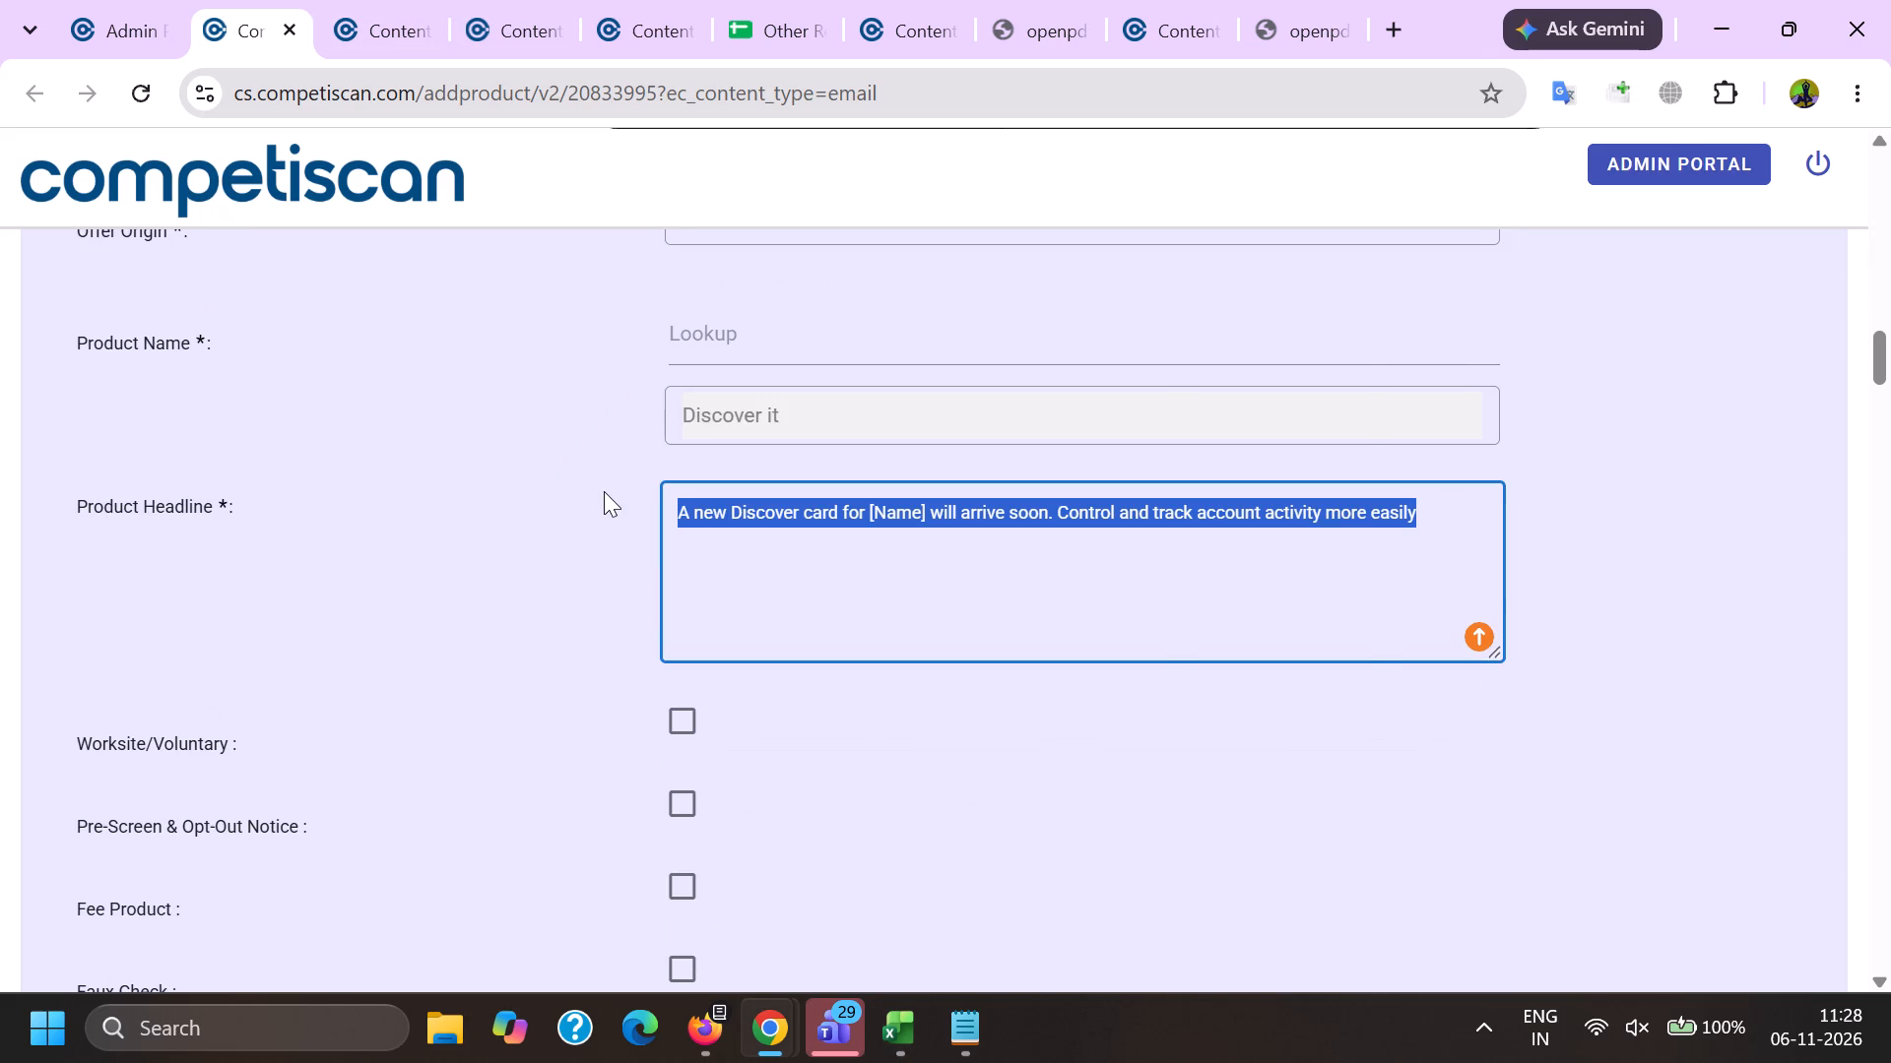
key(alt+Tab)
key(alt+Tab)
scroll(576, 588, down, 6)
click(585, 513)
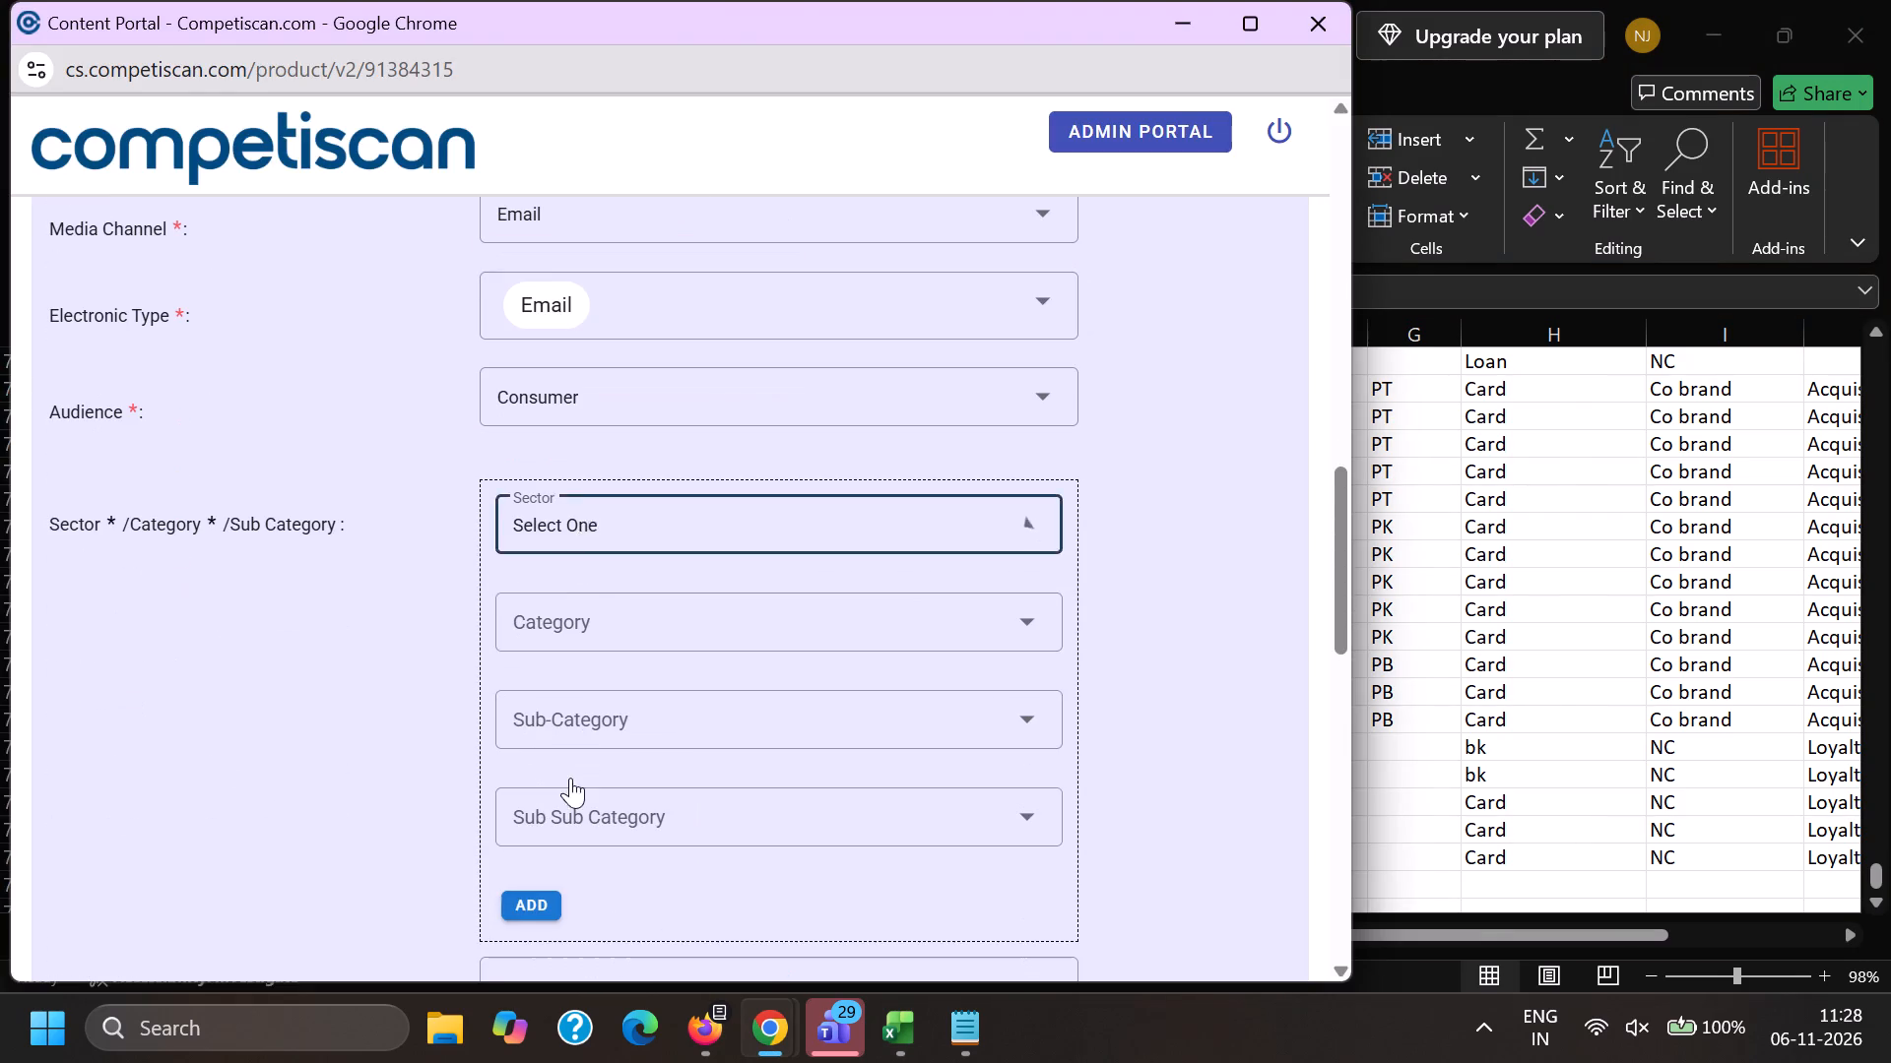
click(577, 762)
drag(368, 728, 399, 728)
click(645, 657)
click(614, 631)
scroll(608, 388, down, 2)
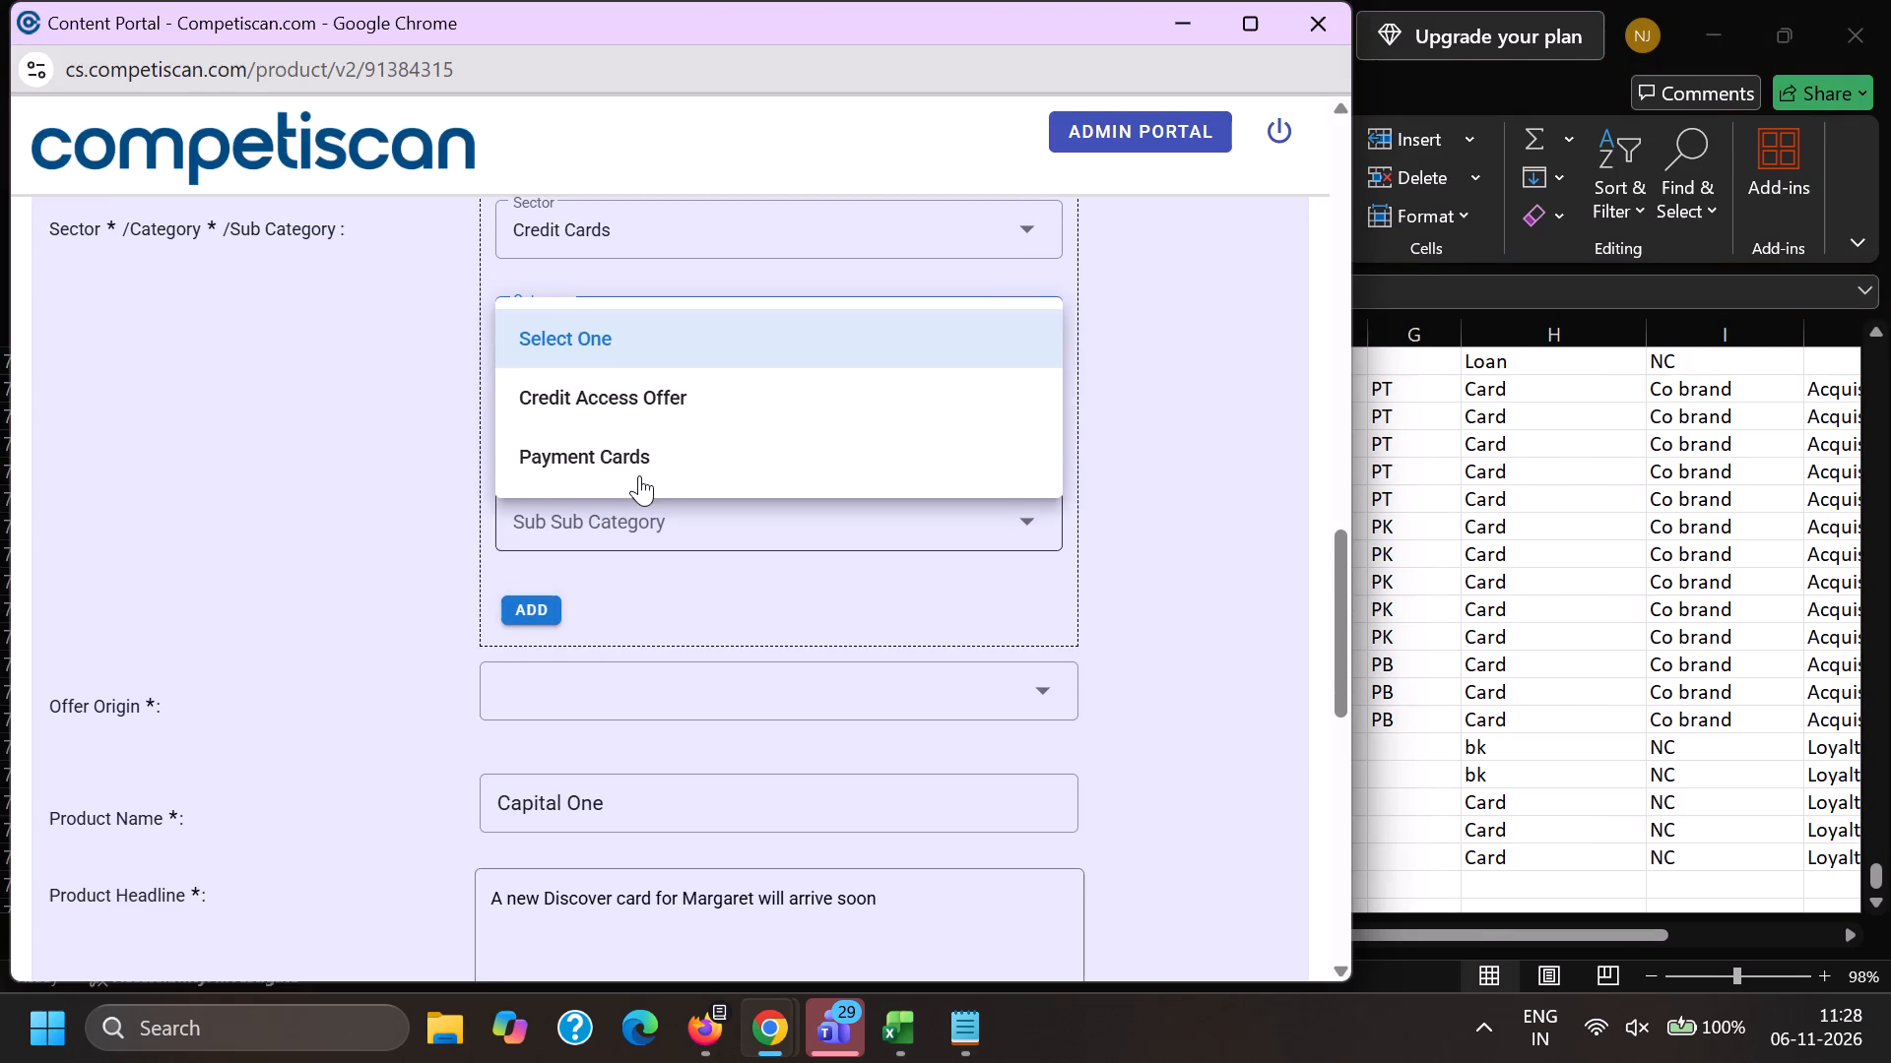
click(637, 471)
click(619, 451)
scroll(606, 362, down, 1)
click(611, 589)
click(427, 537)
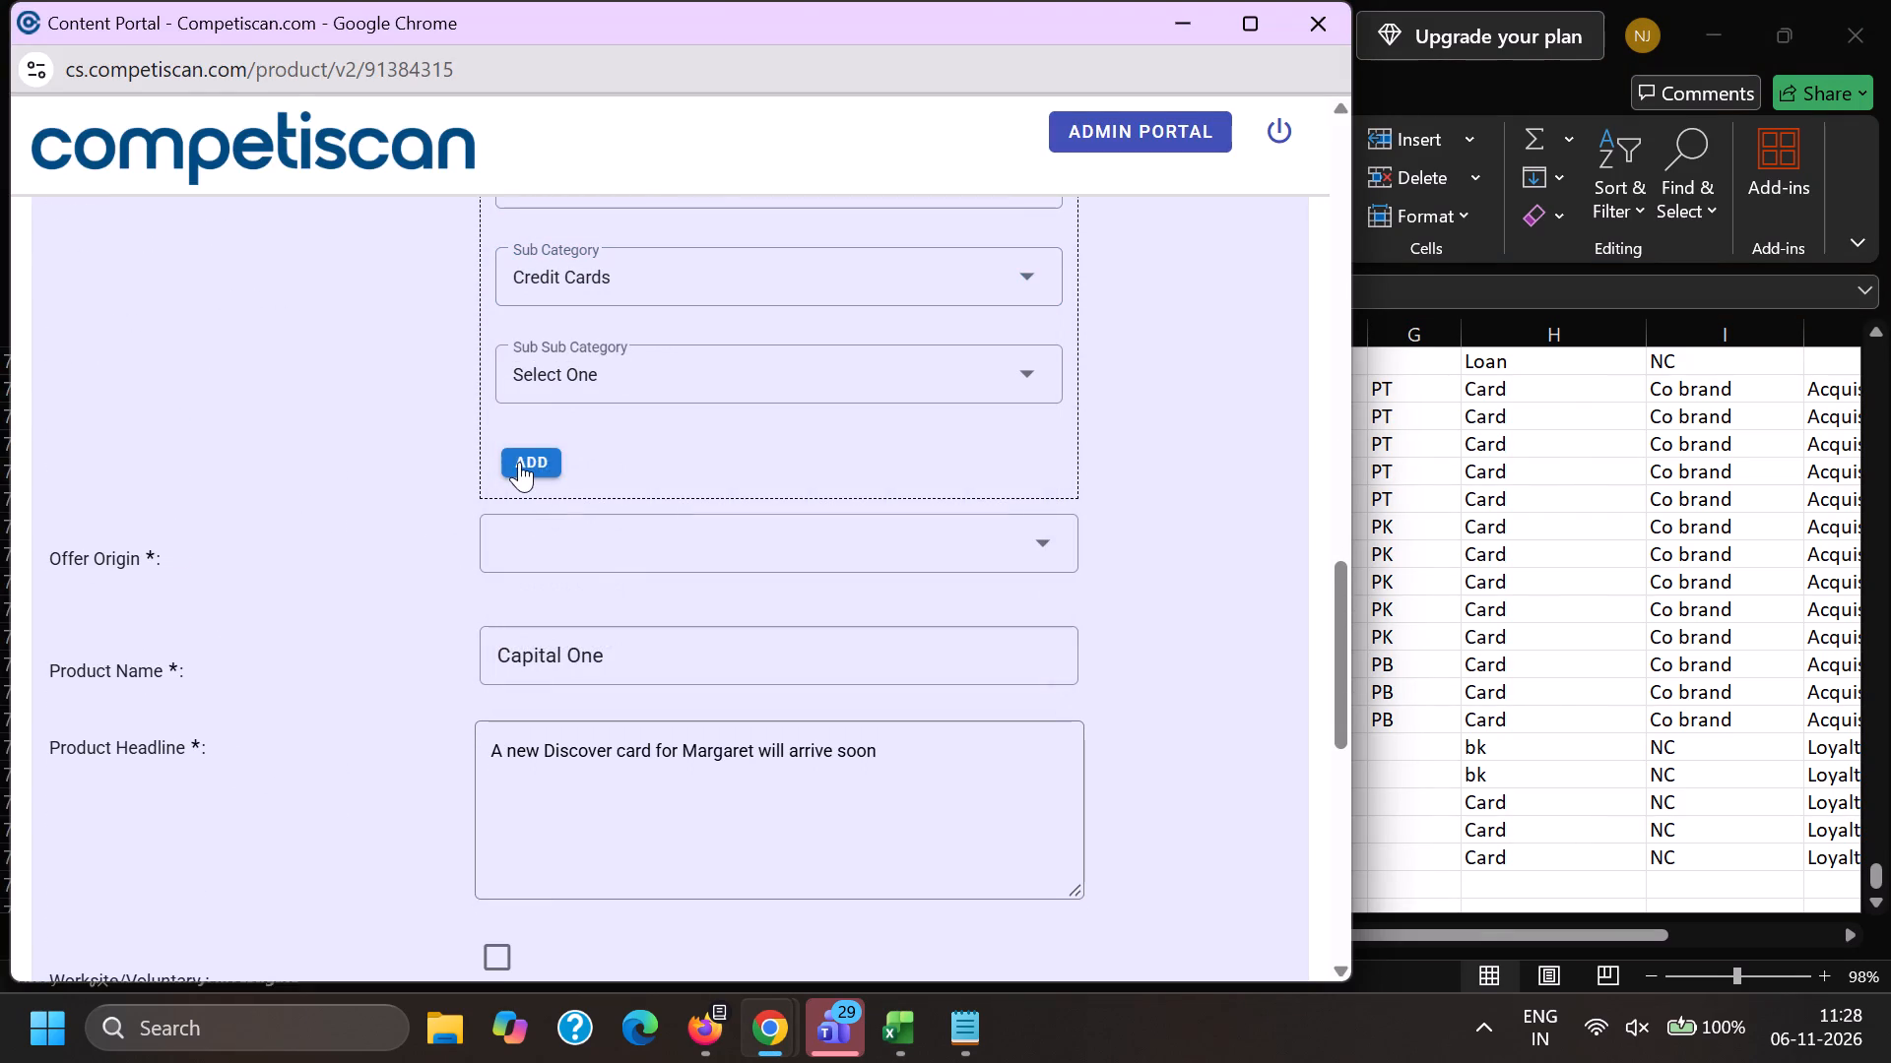
click(519, 462)
key(alt+Tab)
key(alt+Tab)
click(628, 0)
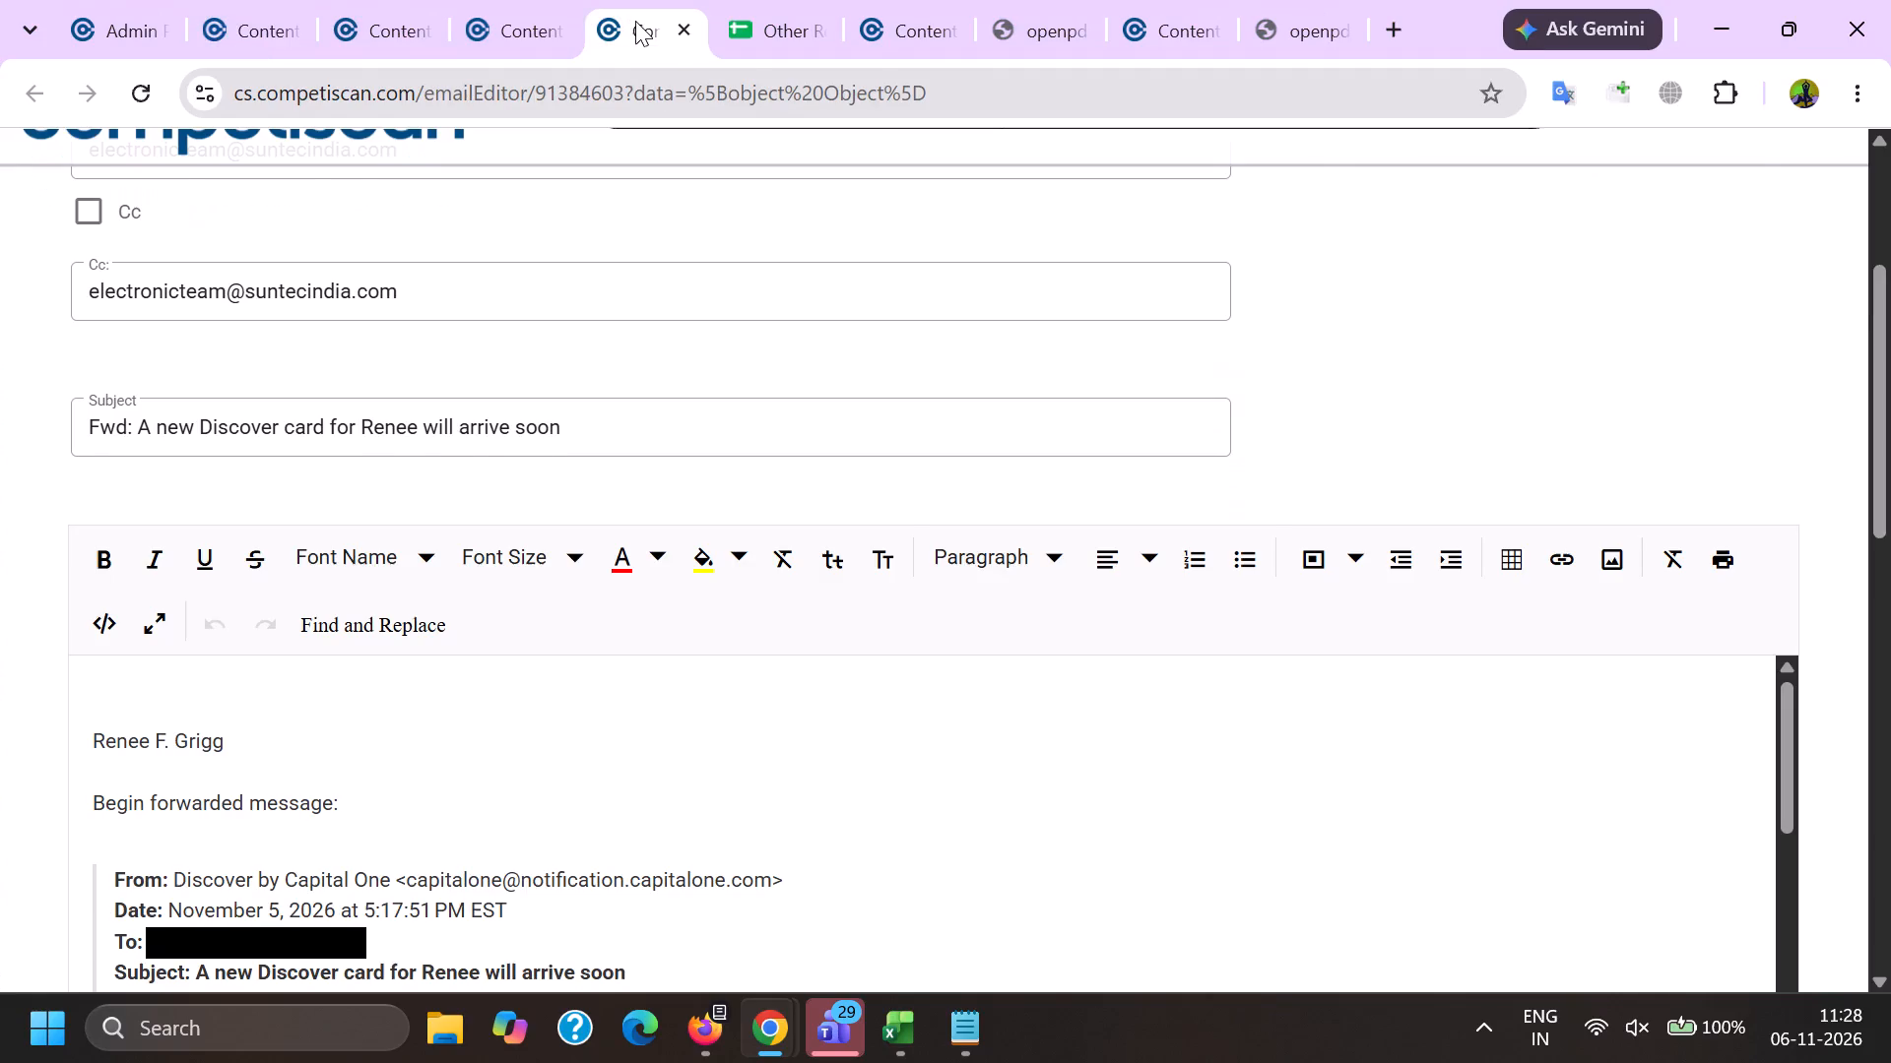
click(569, 0)
scroll(619, 633, up, 9)
scroll(552, 721, up, 1)
key(alt+Tab)
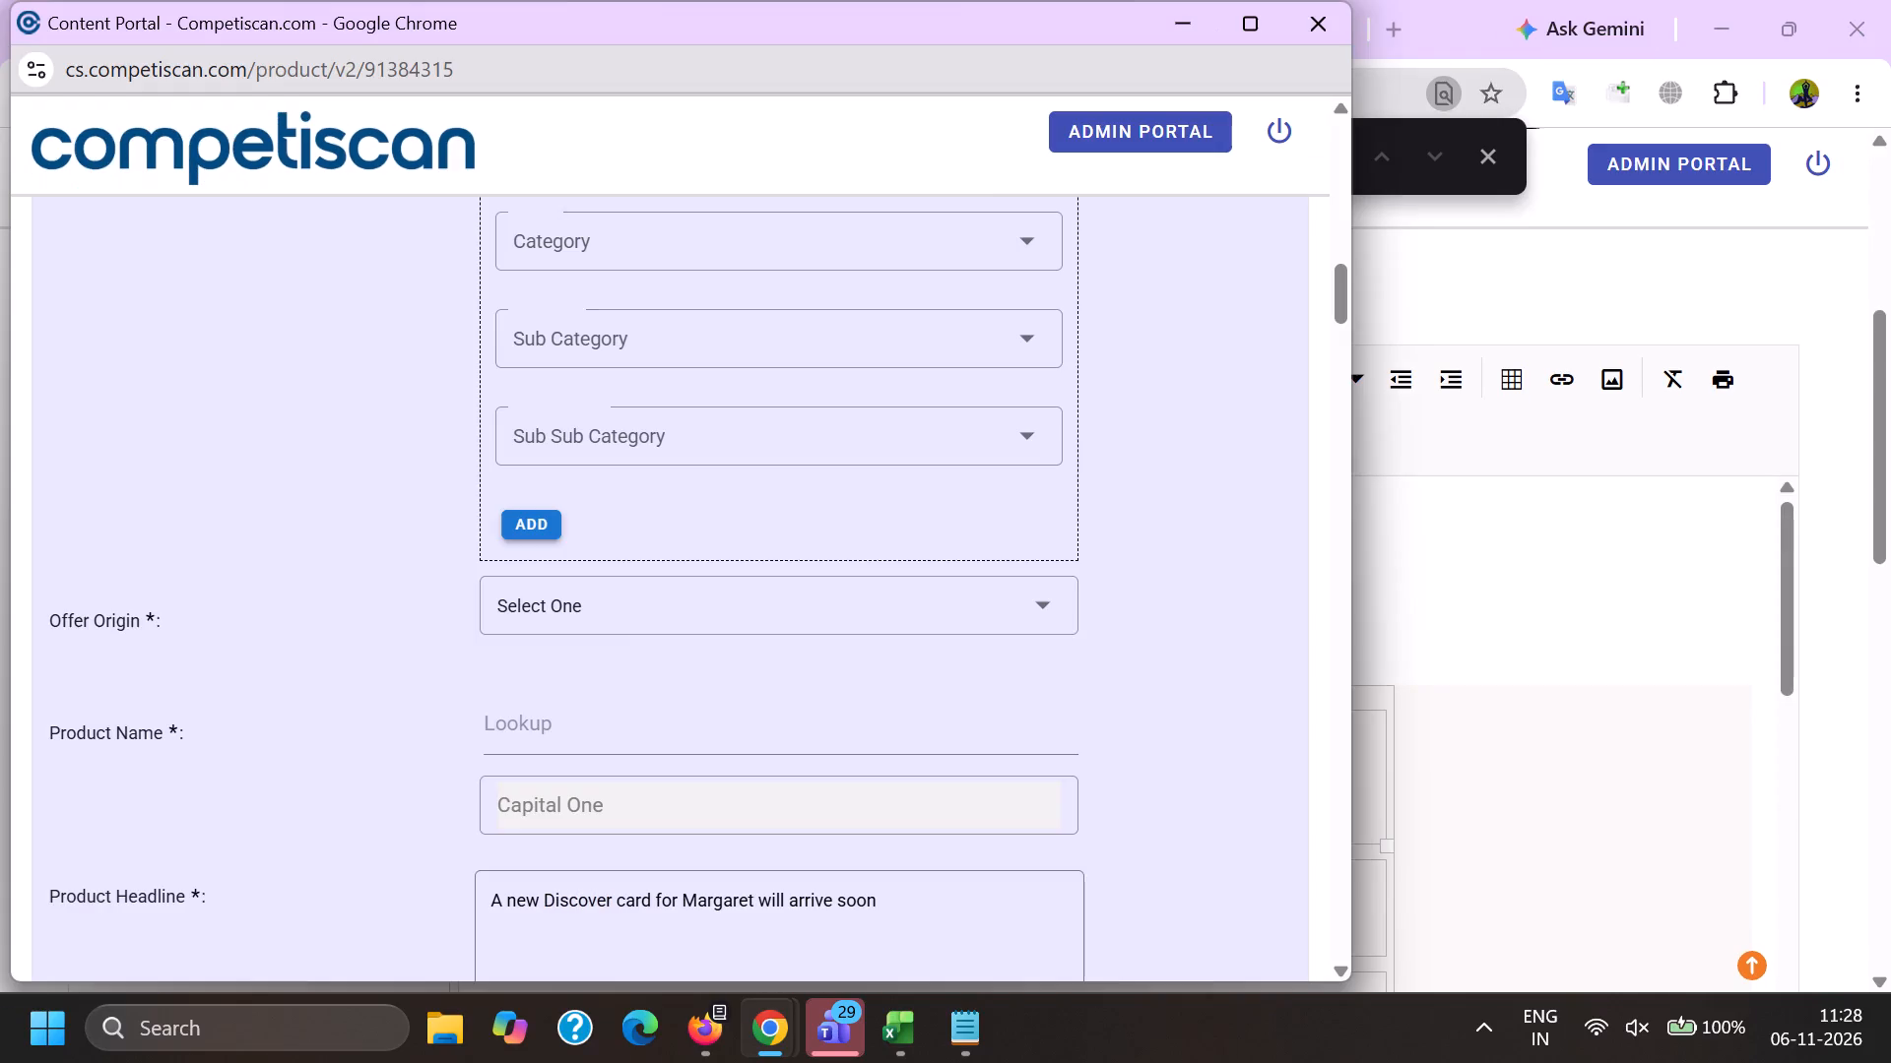
click(604, 610)
double_click(577, 729)
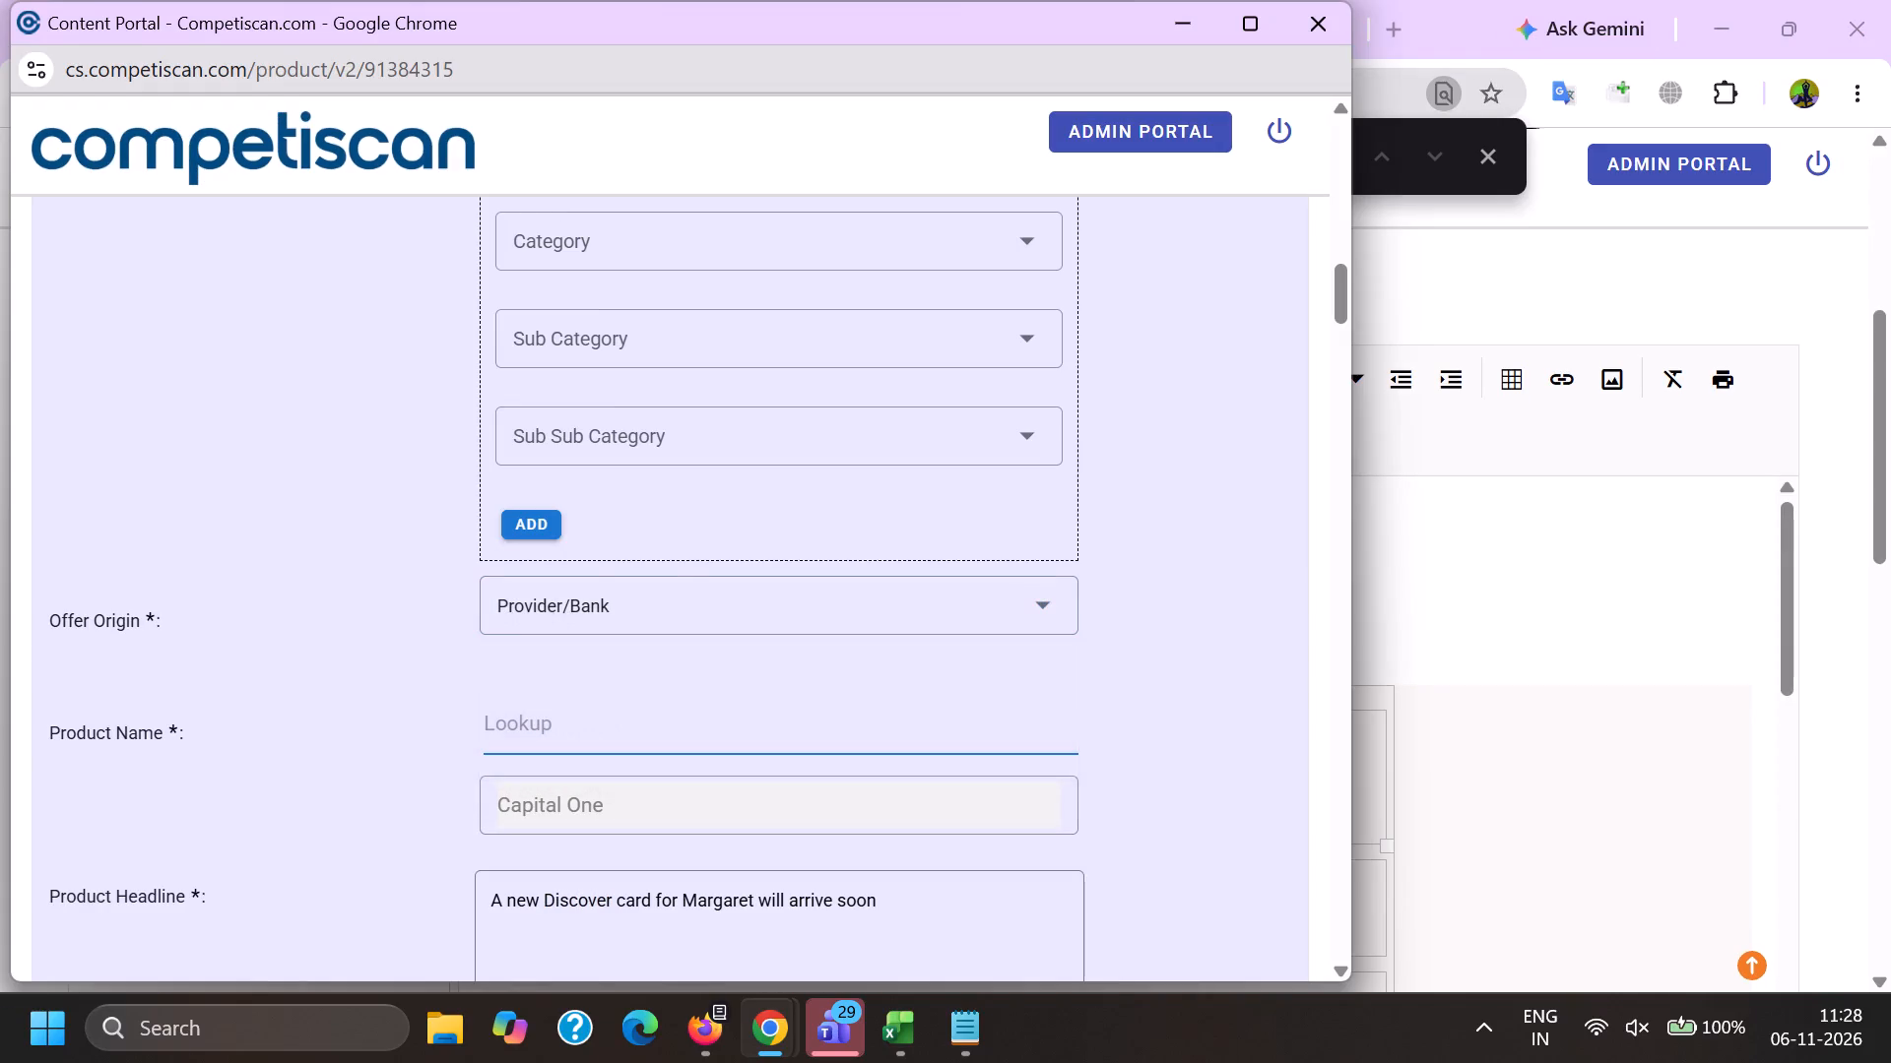
key(d)
text(is)
key(c)
key(o)
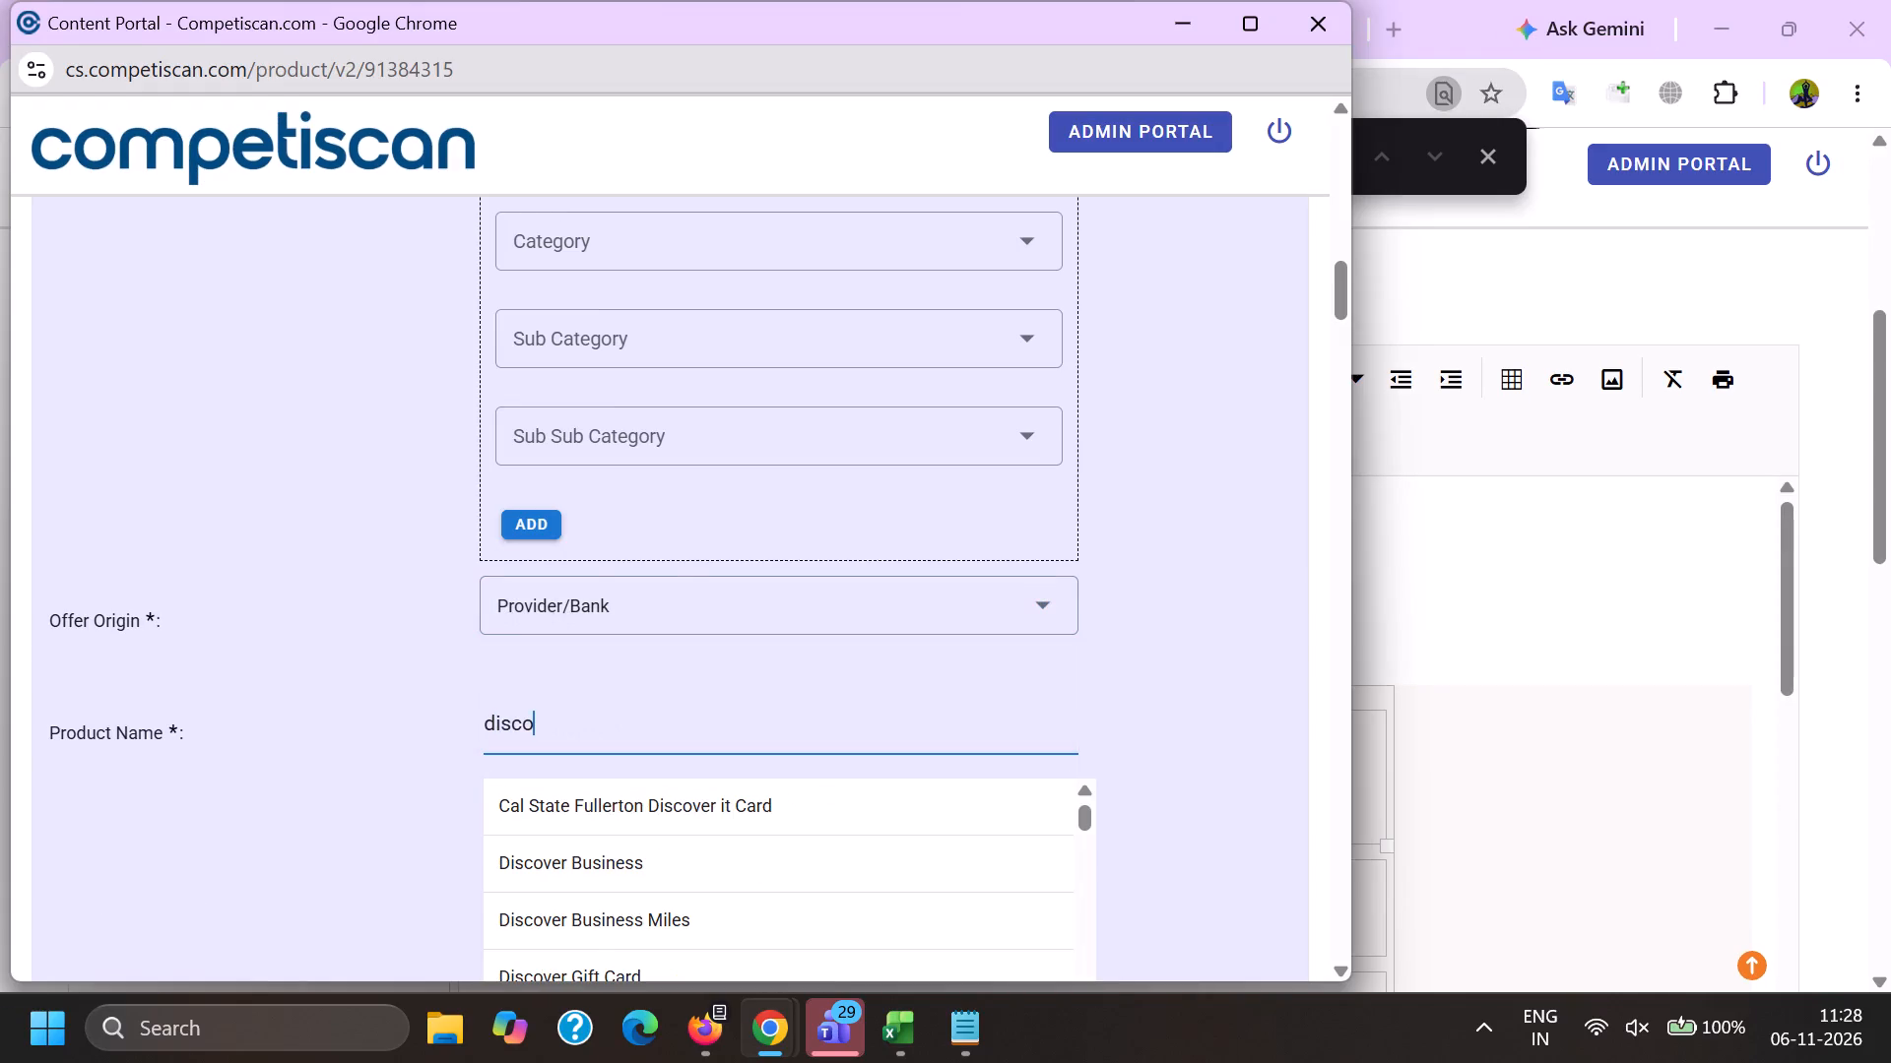
text(ver more)
click(643, 808)
Replace the Product Headline with the copied text "A new Discover card for [Name] will arrive soon. Control and track account activity more easily".
scroll(673, 505, down, 2)
drag(943, 620, 942, 622)
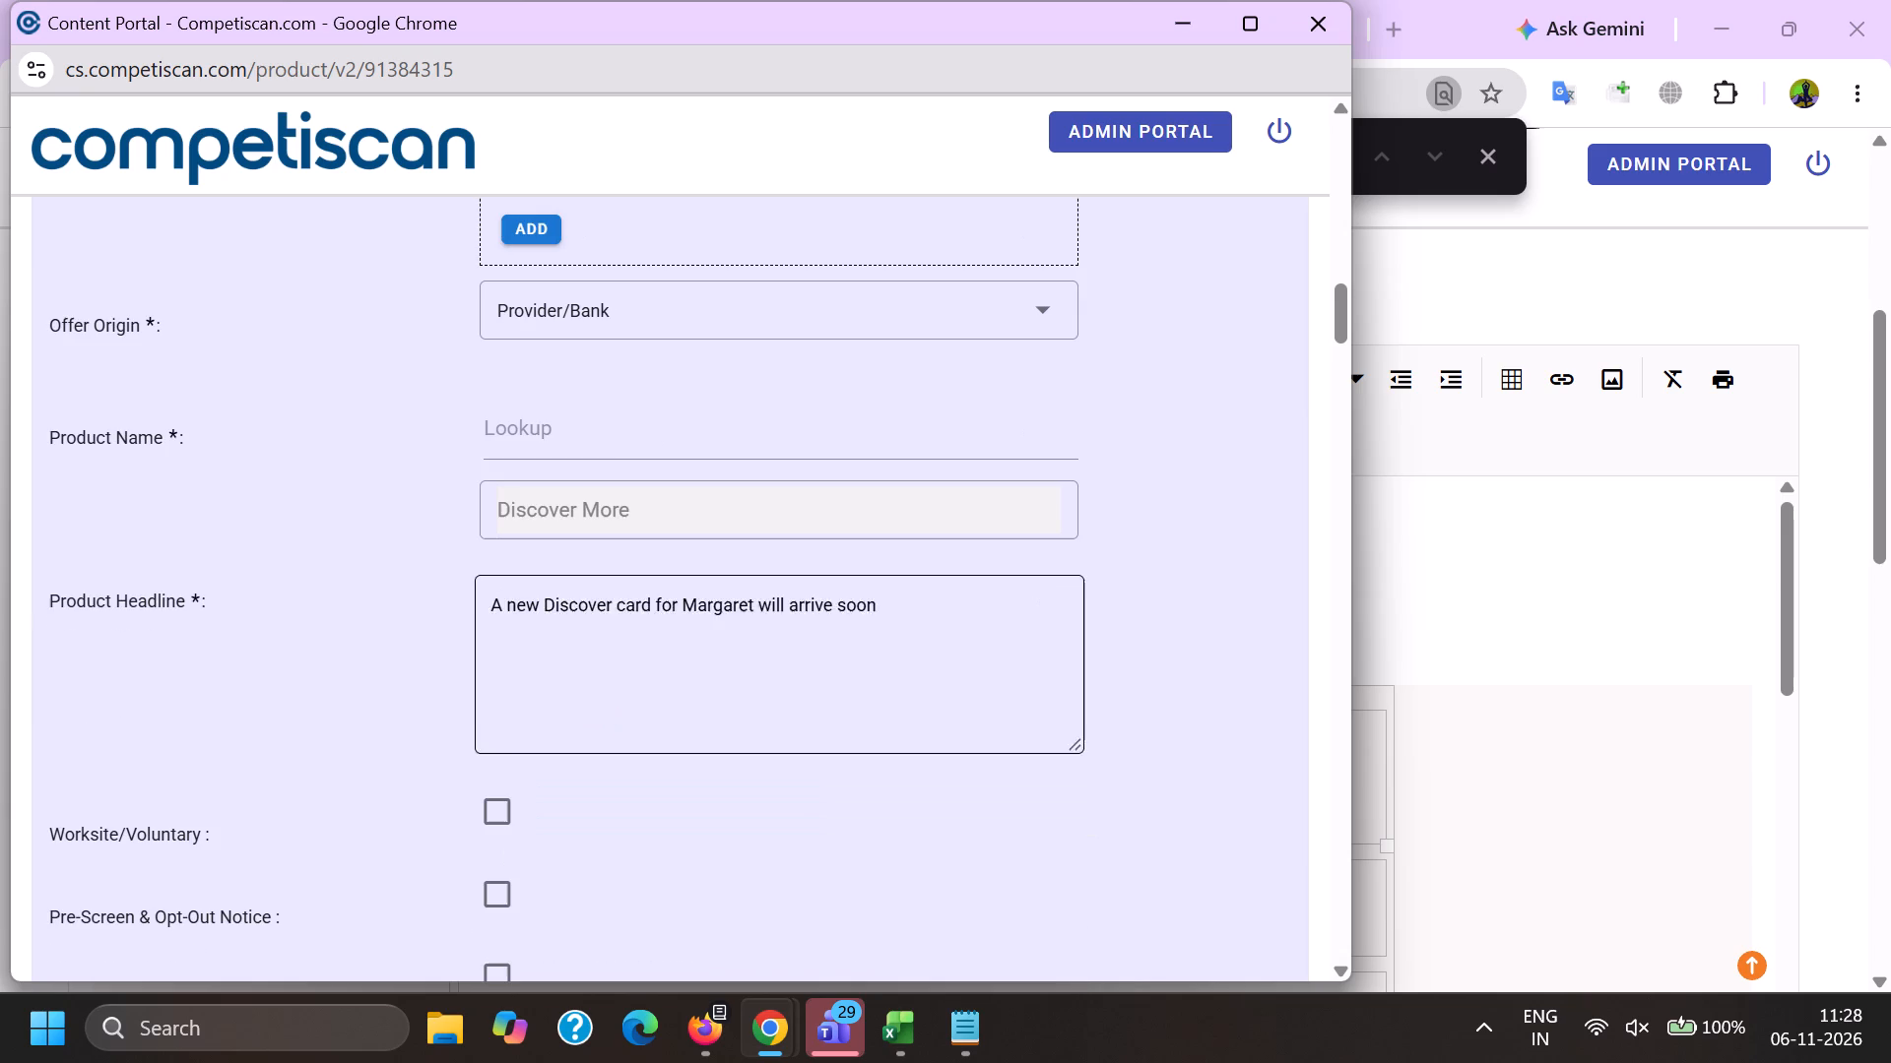
drag(942, 622, 76, 594)
key(ctrl+v)
scroll(318, 565, down, 5)
scroll(538, 557, up, 4)
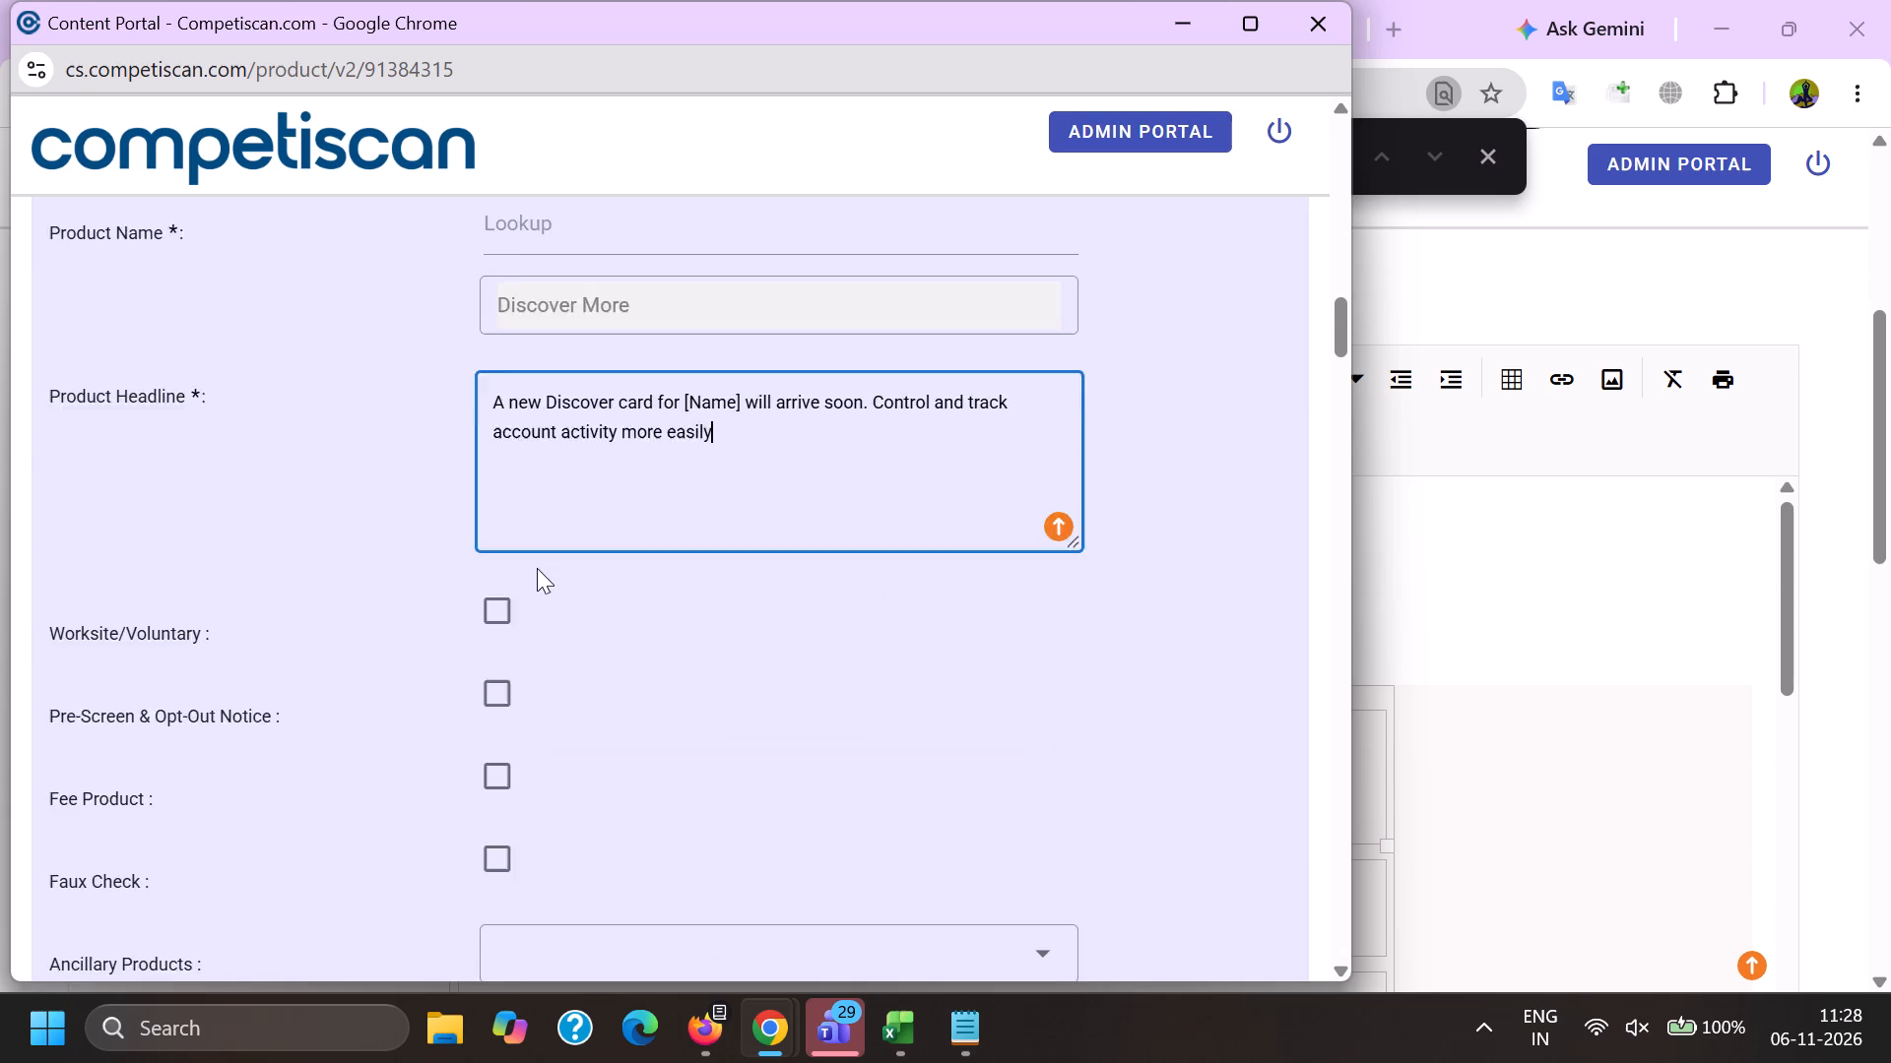
Set the Response Mechanism to URL/Website.
scroll(541, 561, down, 4)
click(569, 528)
scroll(618, 365, down, 6)
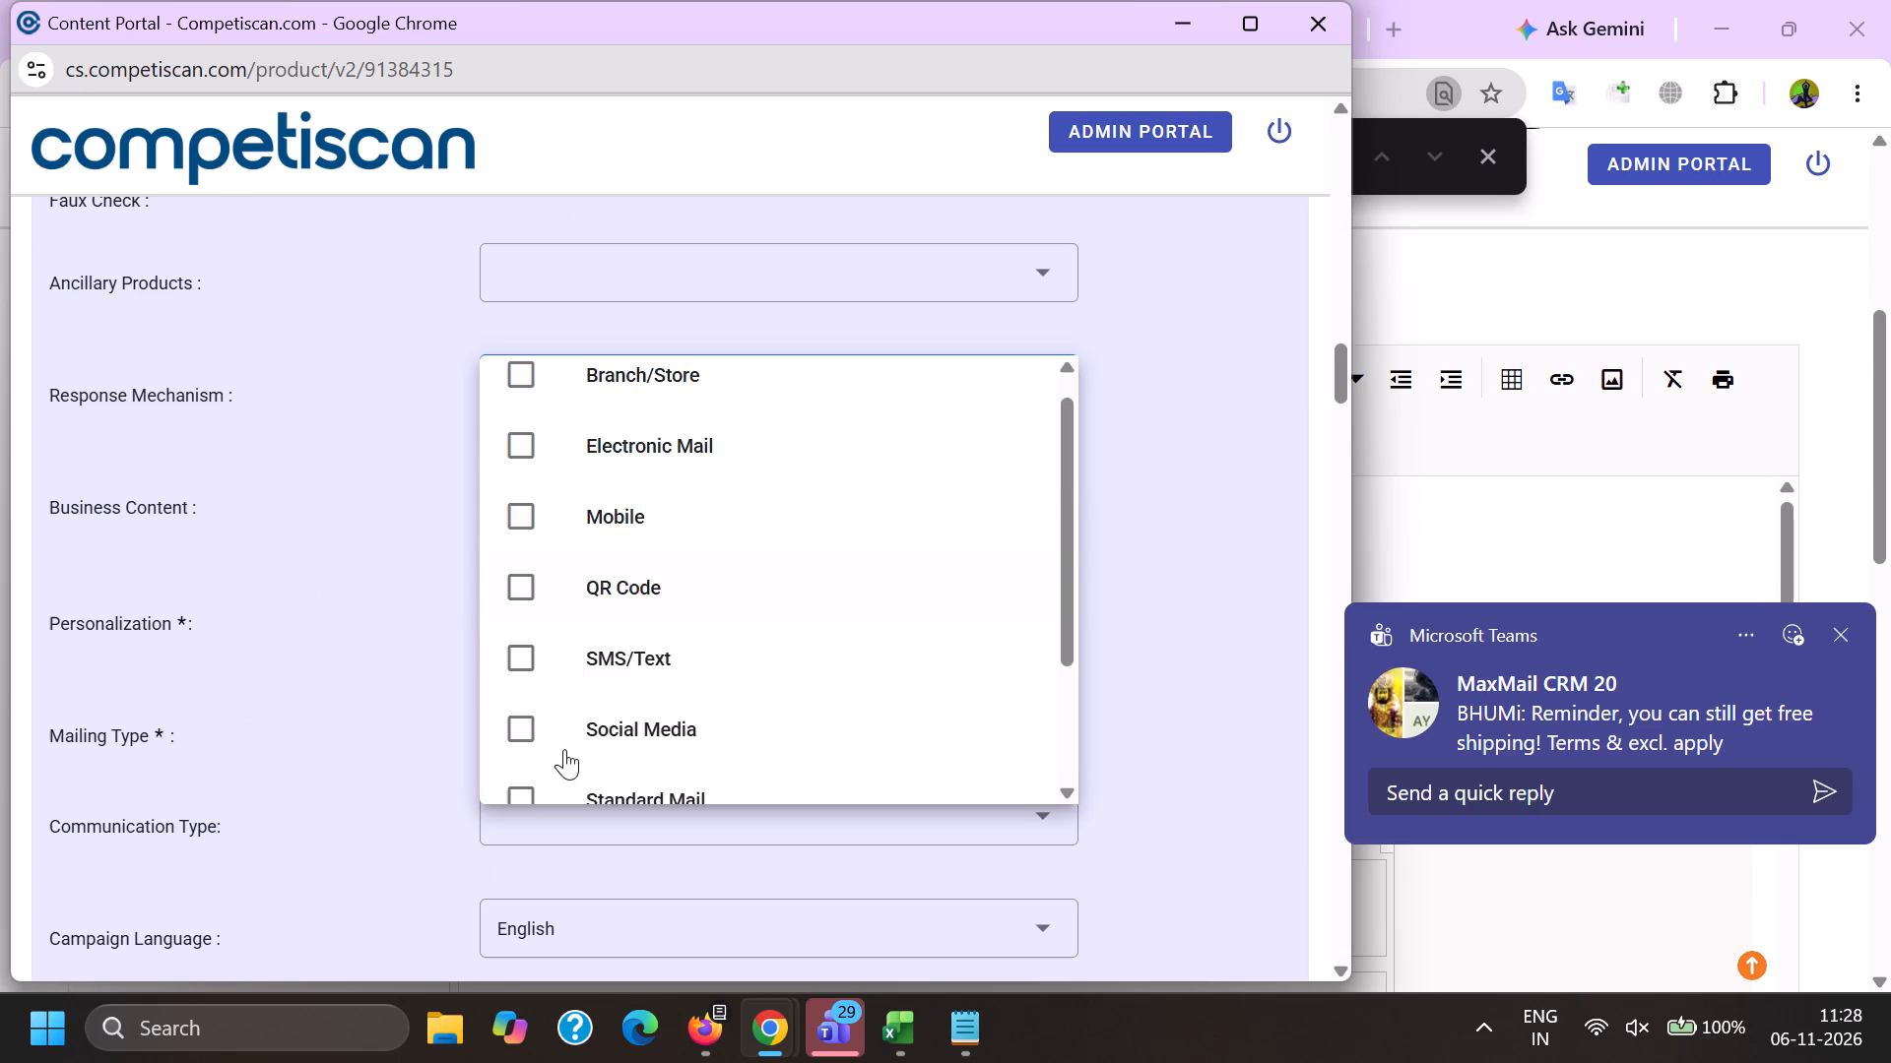
click(581, 751)
click(428, 718)
Set the Mailing Type to Loyalty/Retention and mark the entry as Personalized.
click(520, 649)
click(587, 777)
click(562, 711)
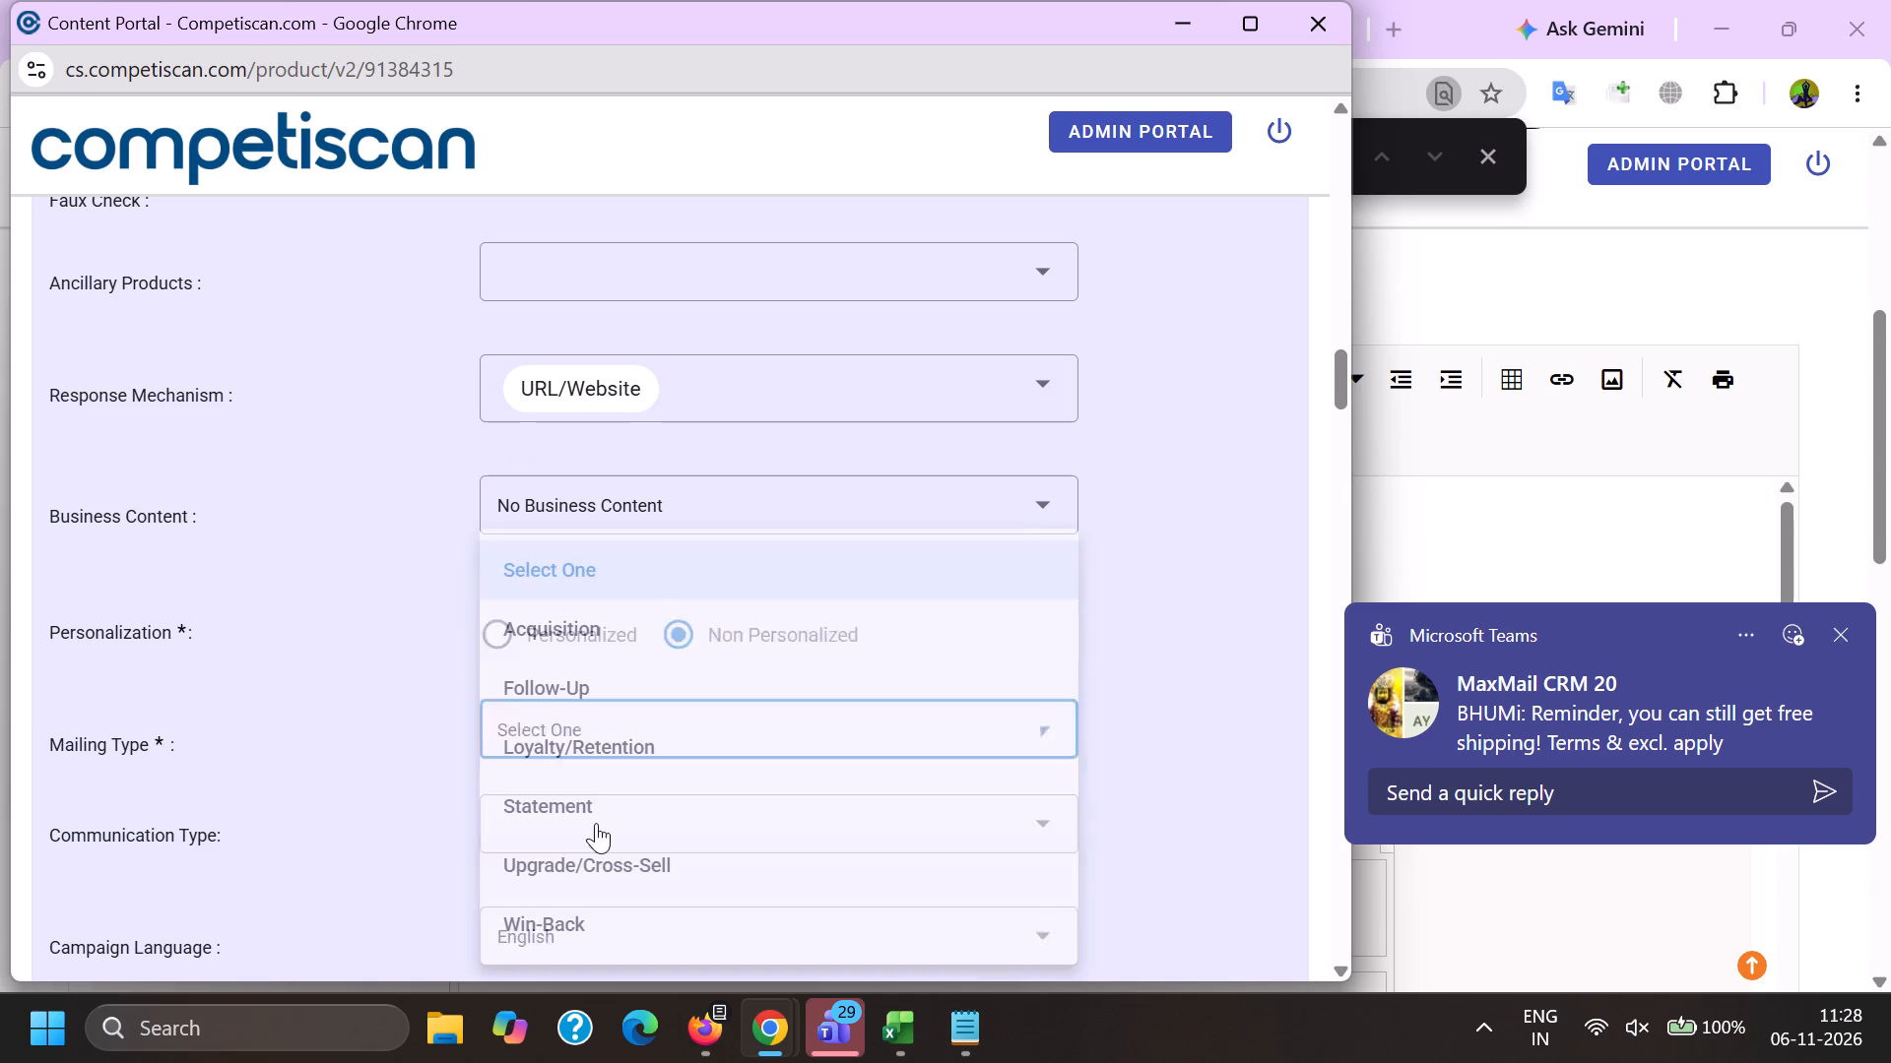
click(614, 769)
drag(451, 744, 461, 742)
click(517, 646)
In the main browser window, close the leftover product and PDF tabs that follow the Other Retail Records sheet.
key(alt+Tab)
scroll(569, 622, down, 5)
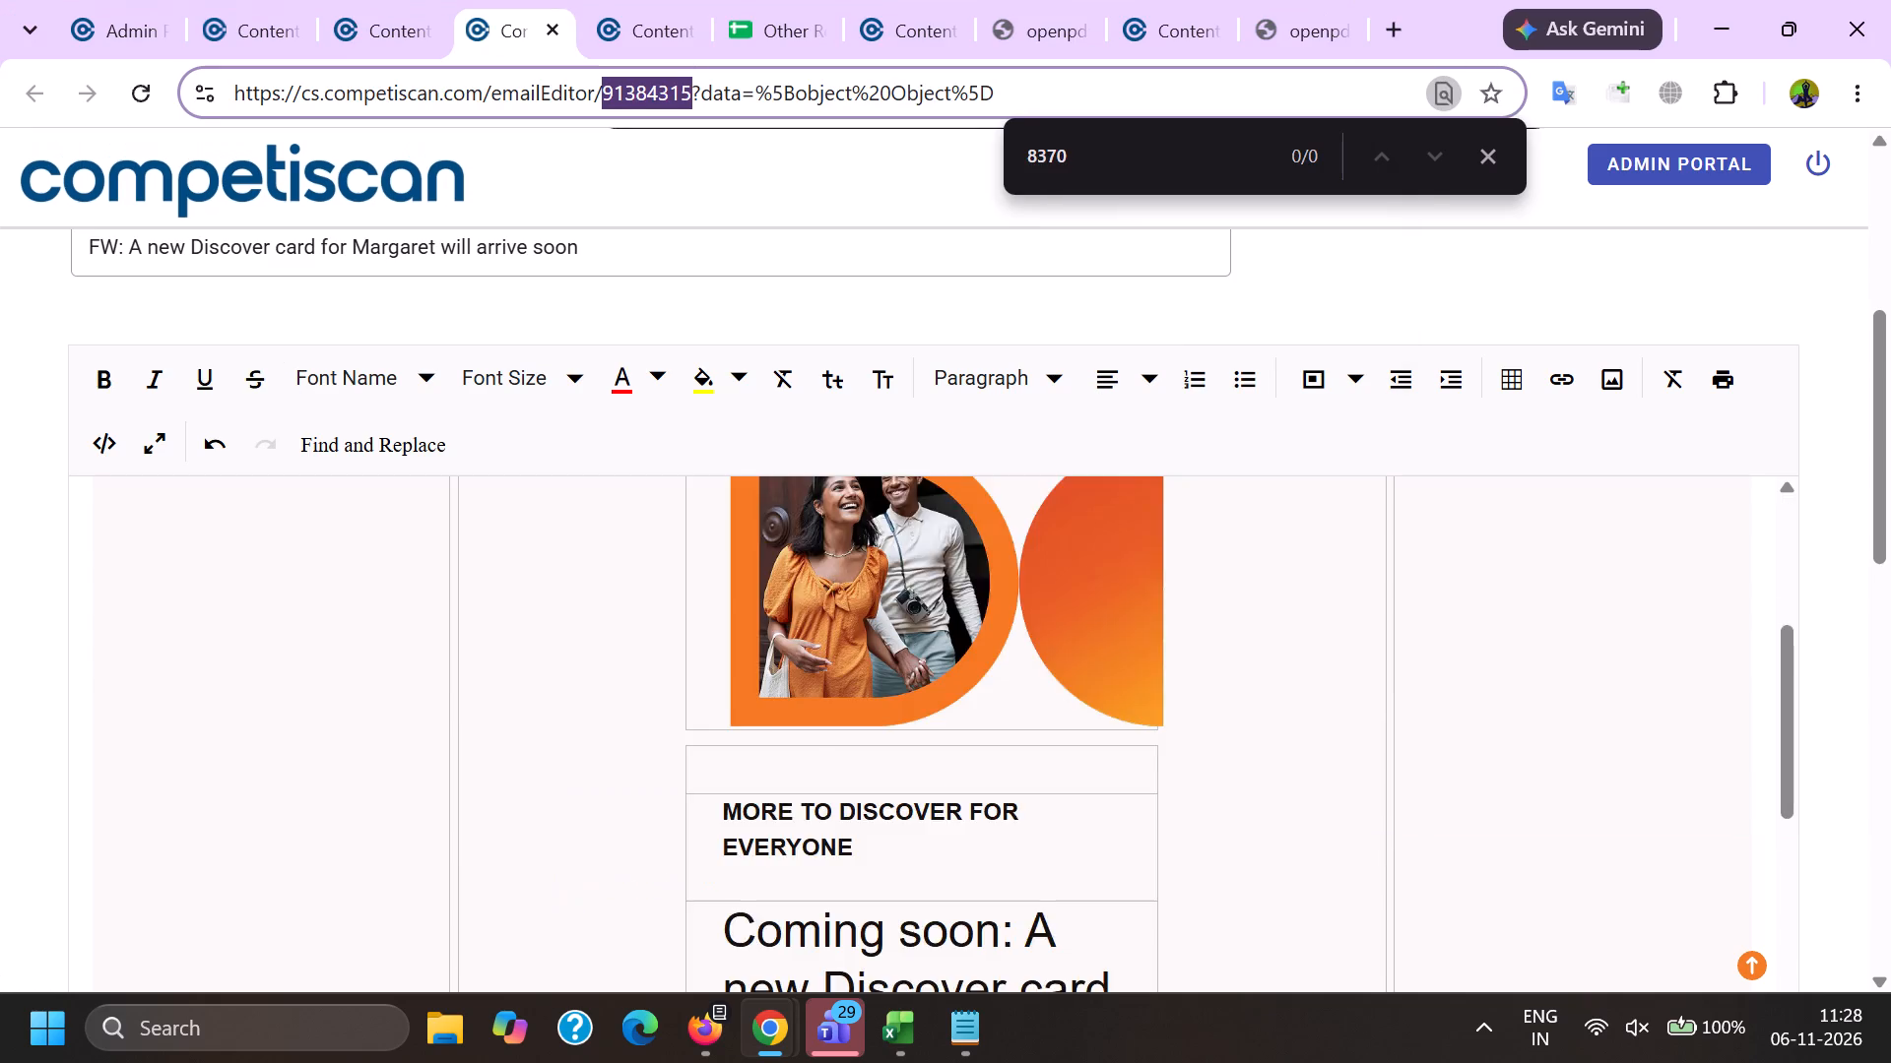
click(1131, 0)
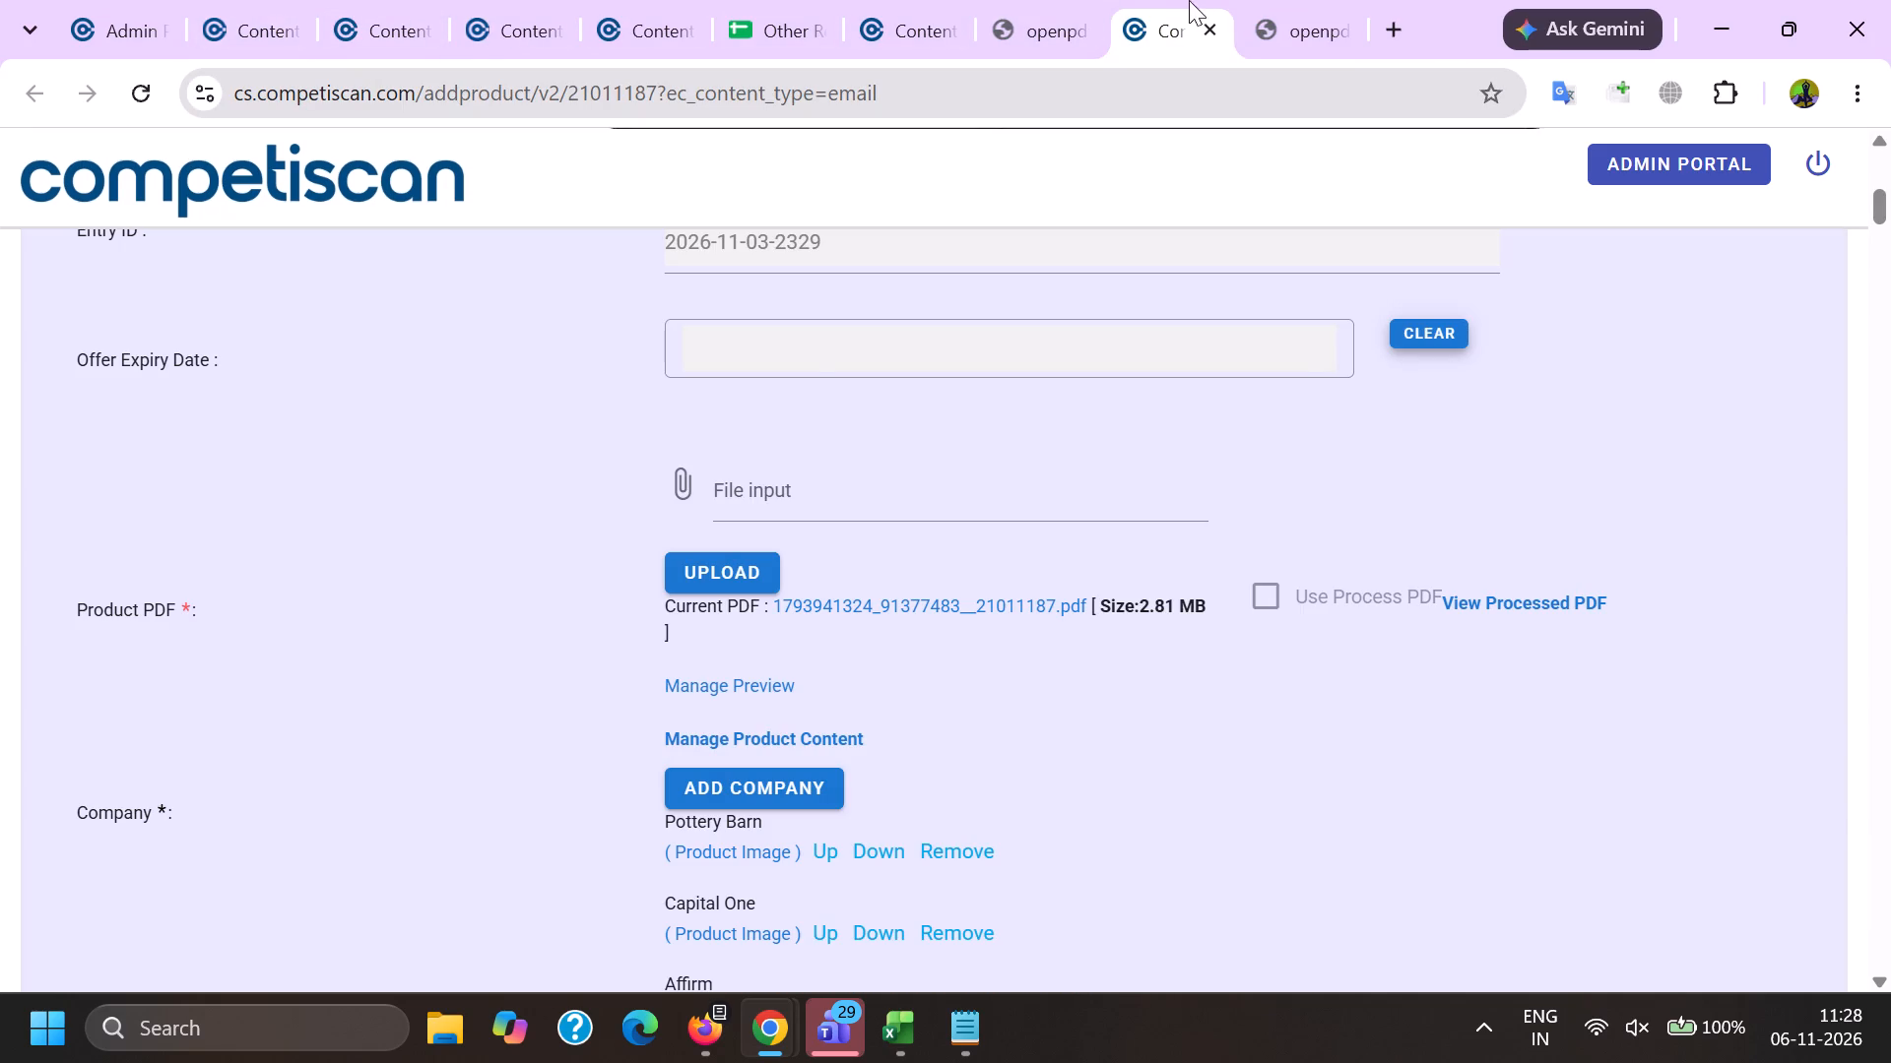
click(1031, 0)
click(899, 0)
click(951, 12)
click(951, 18)
click(951, 42)
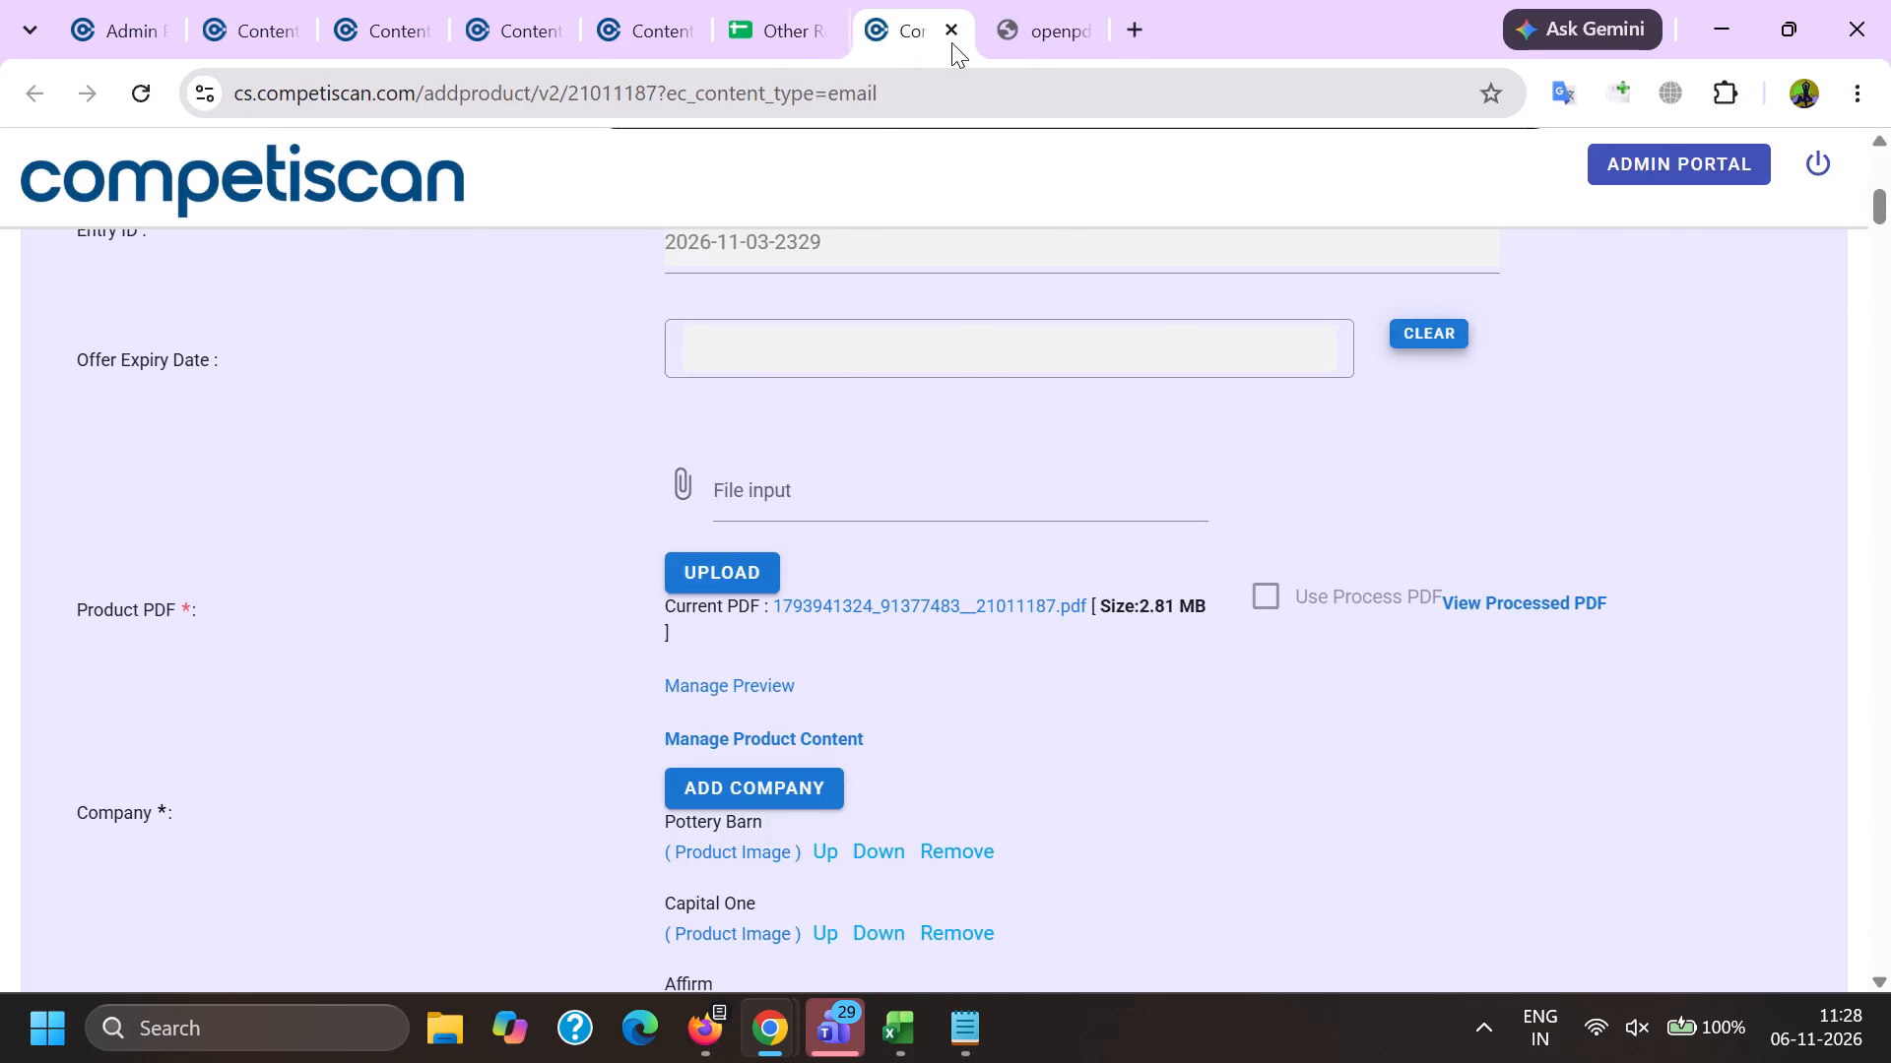
click(950, 41)
click(950, 41)
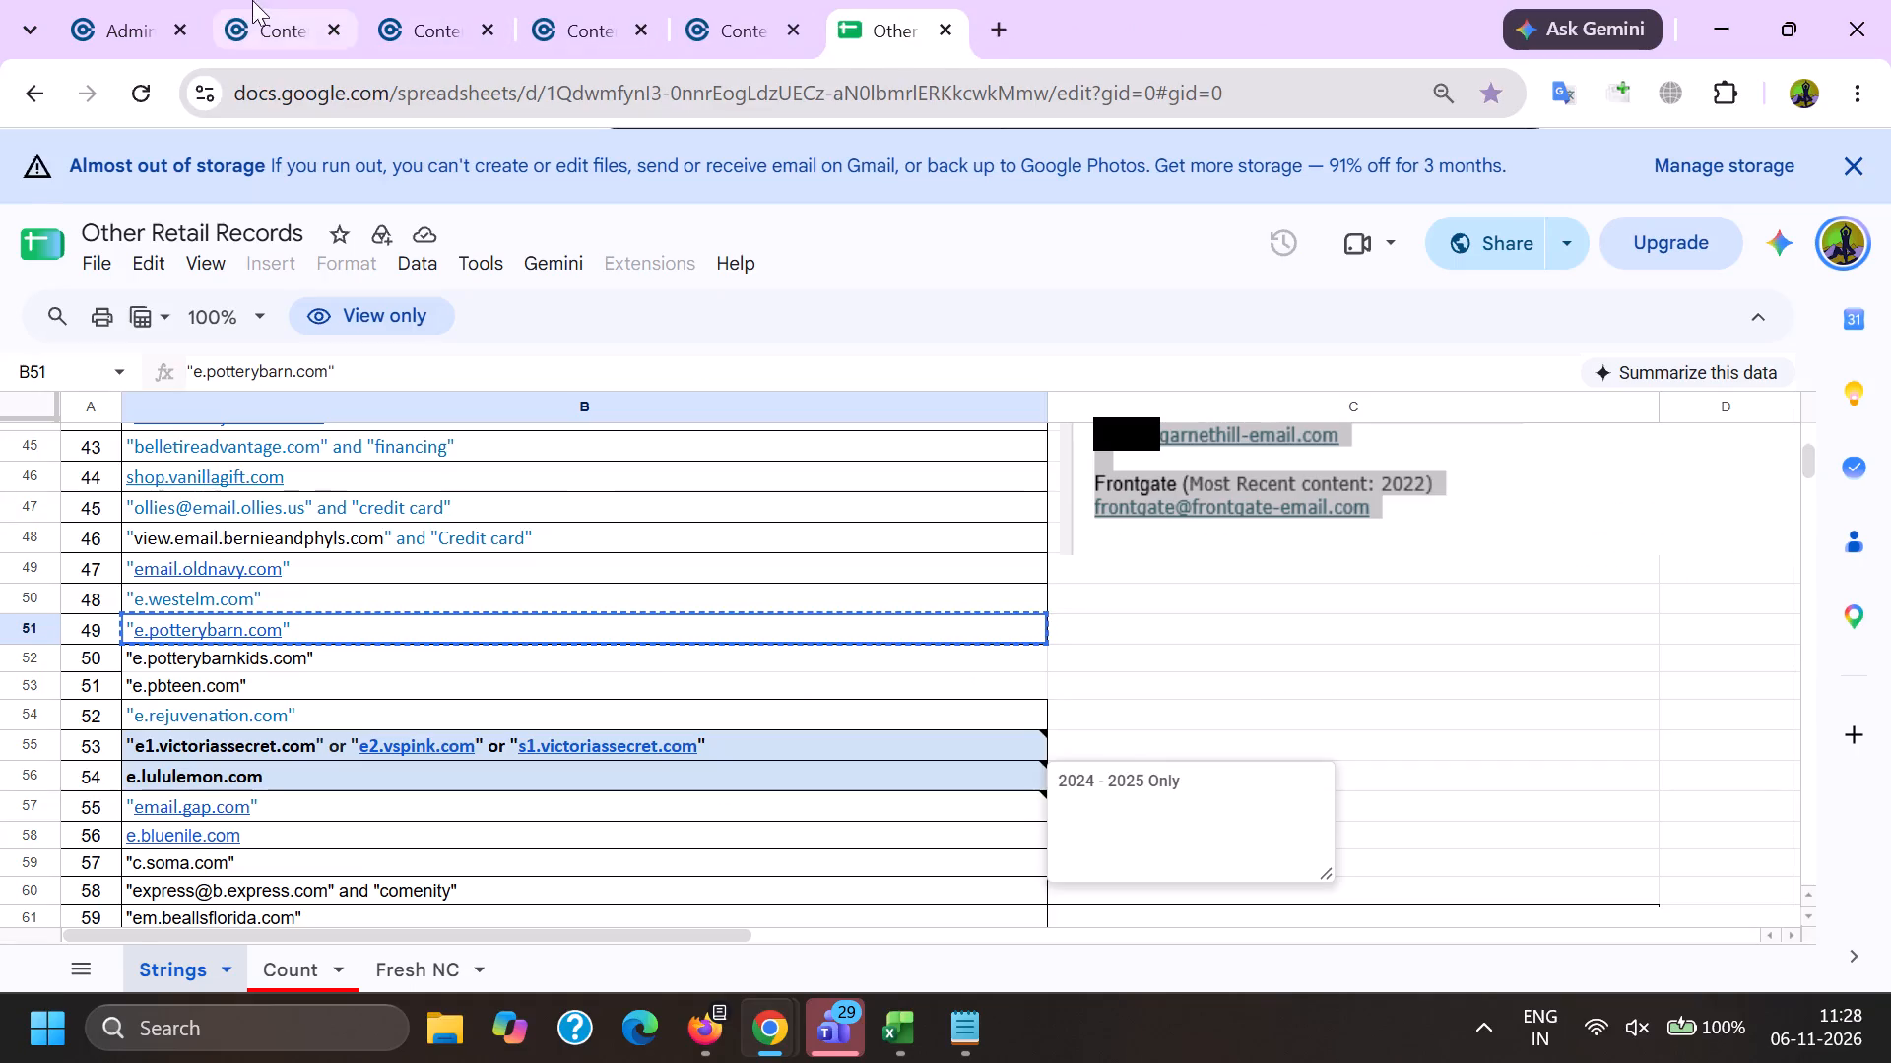
Consult reference product 20833995 and select the Communication Type in the entry for 91384315.
click(252, 0)
scroll(622, 662, down, 9)
key(alt+Tab)
scroll(668, 595, down, 4)
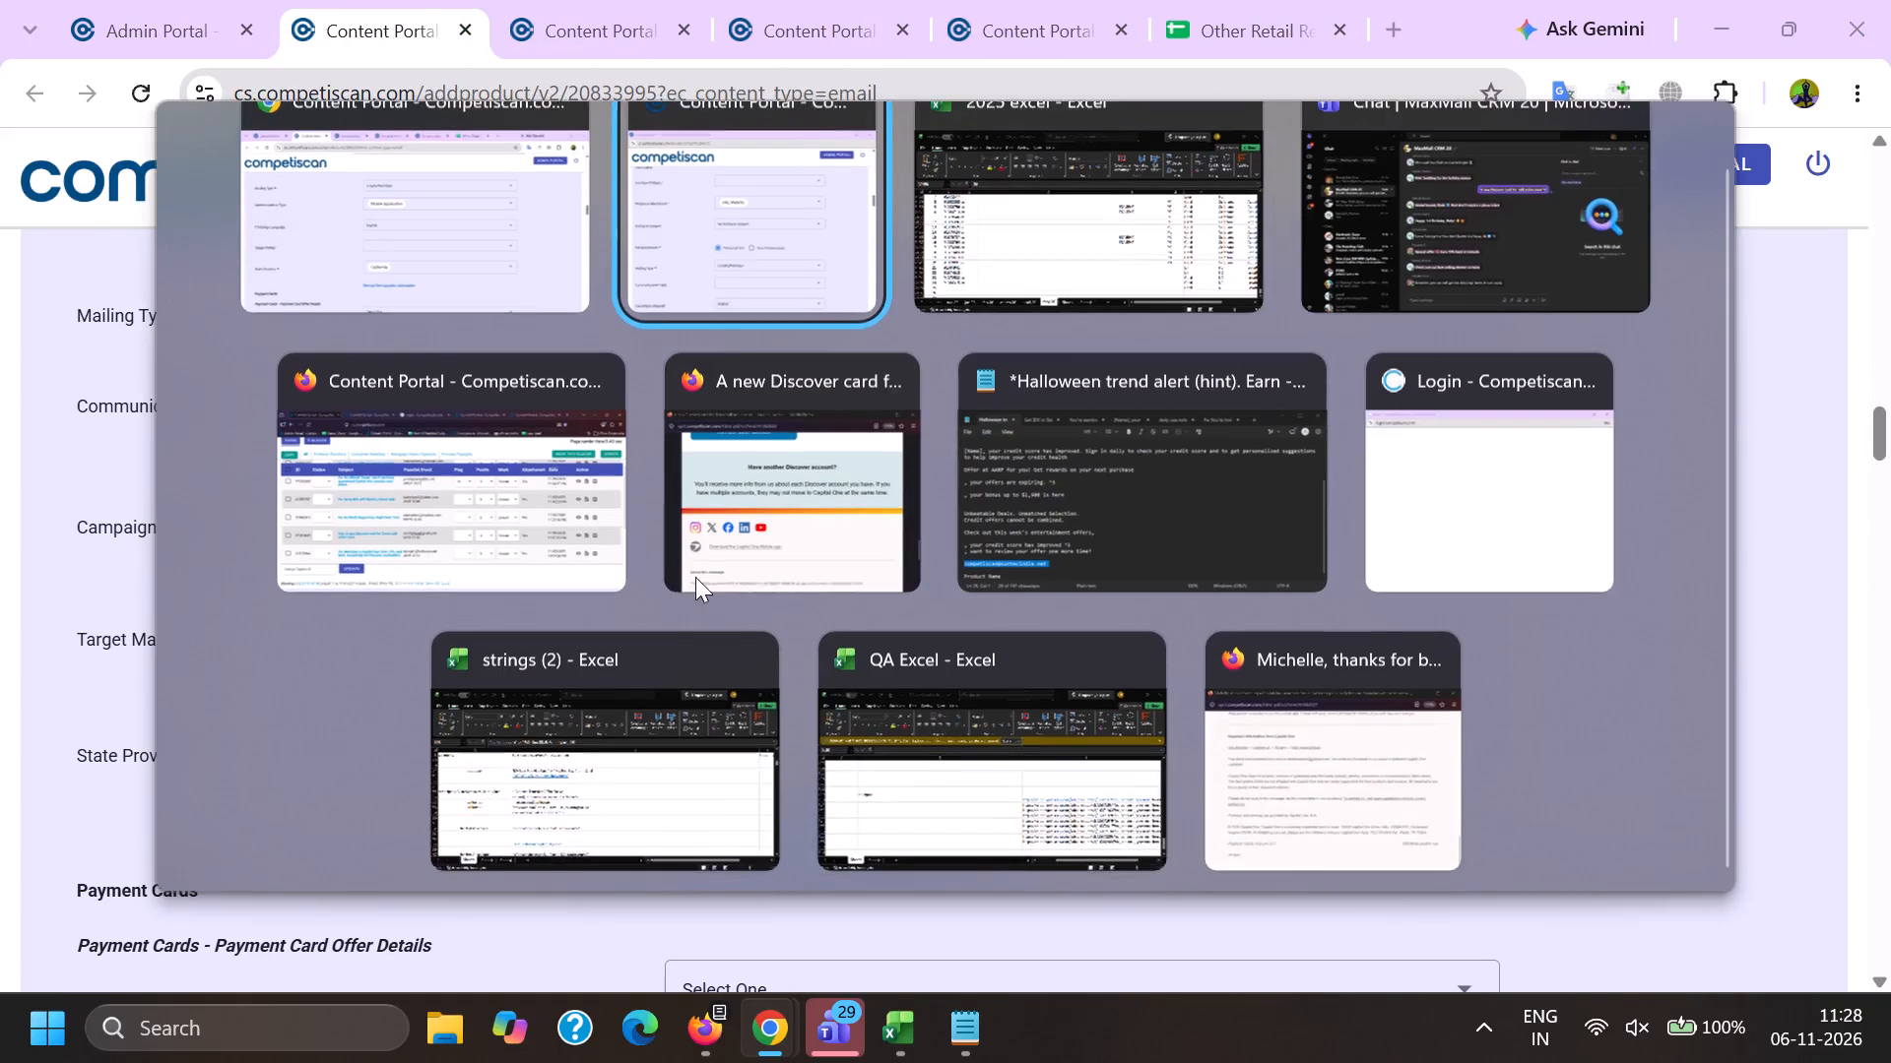
click(731, 299)
scroll(577, 555, down, 3)
click(564, 374)
scroll(536, 582, down, 10)
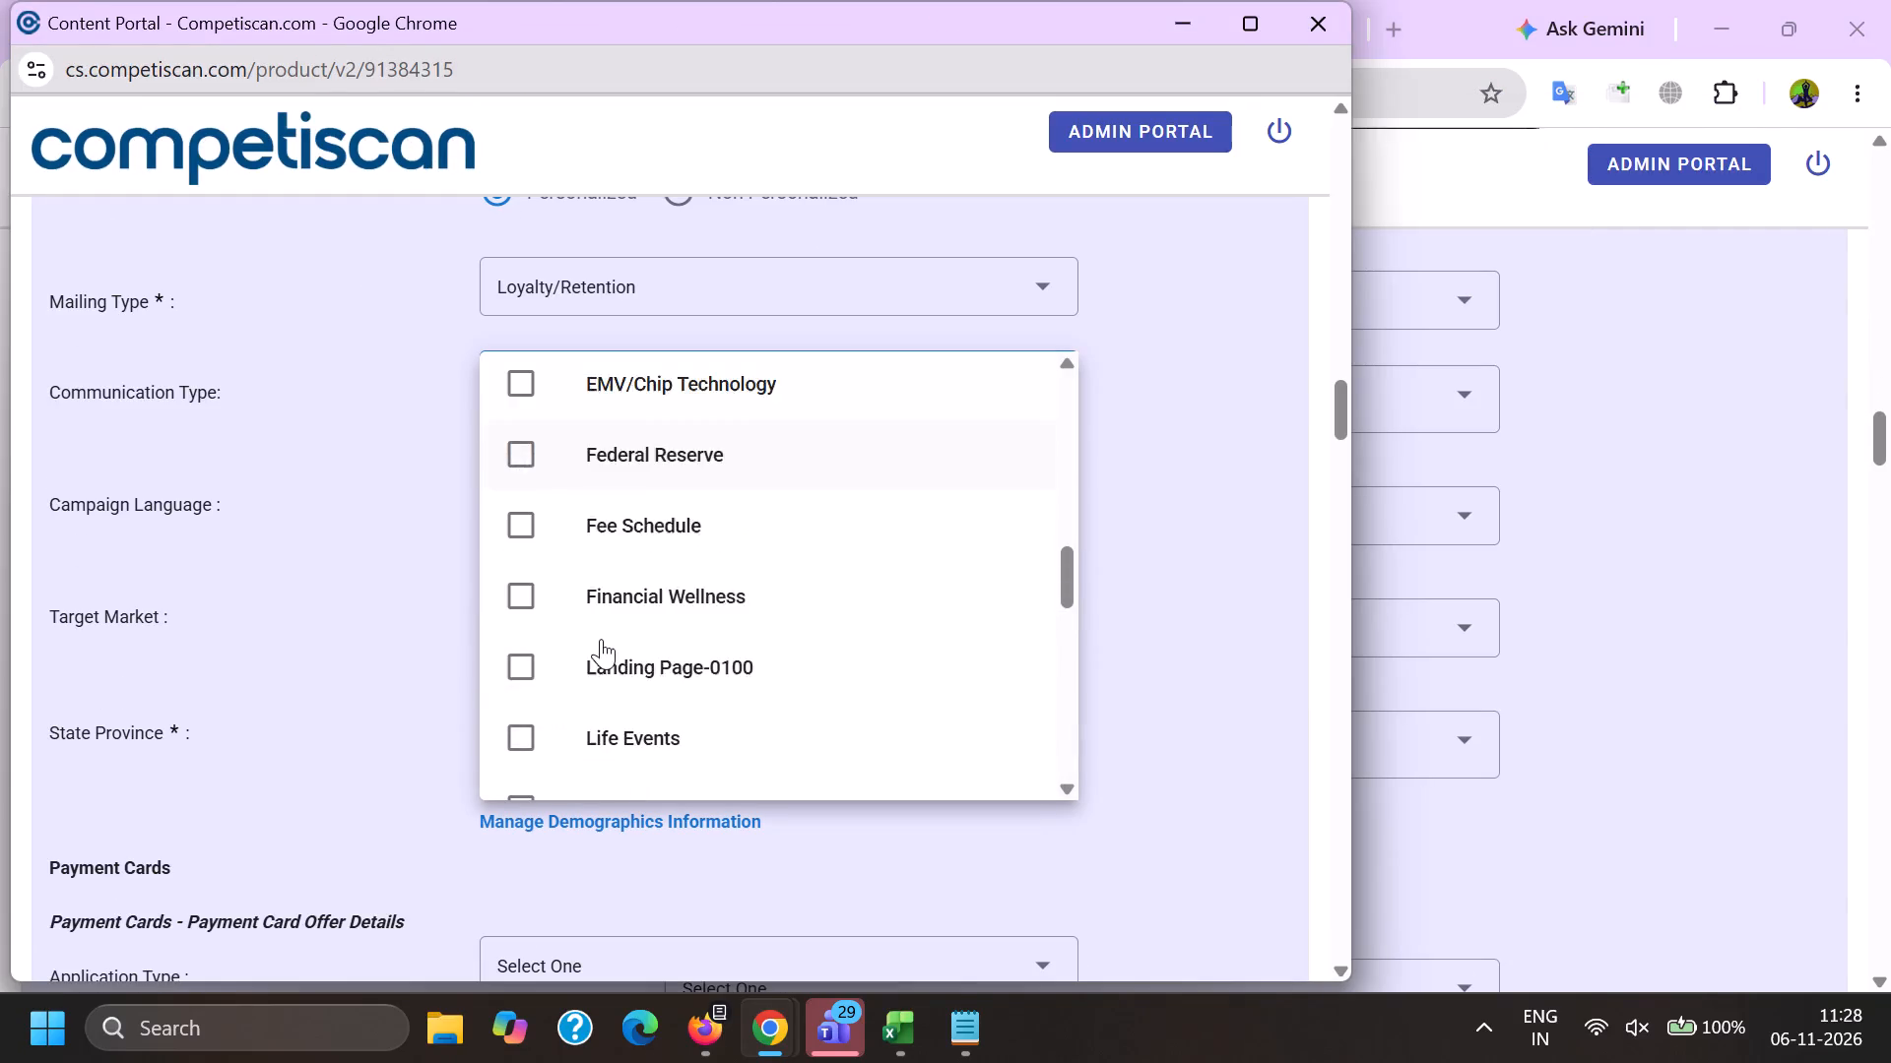
click(631, 651)
click(424, 631)
Following the reference product's payment card details, set Card Network to Discover and Primary Card Level to Platinum.
key(alt+Tab)
scroll(425, 626, down, 8)
scroll(455, 596, up, 4)
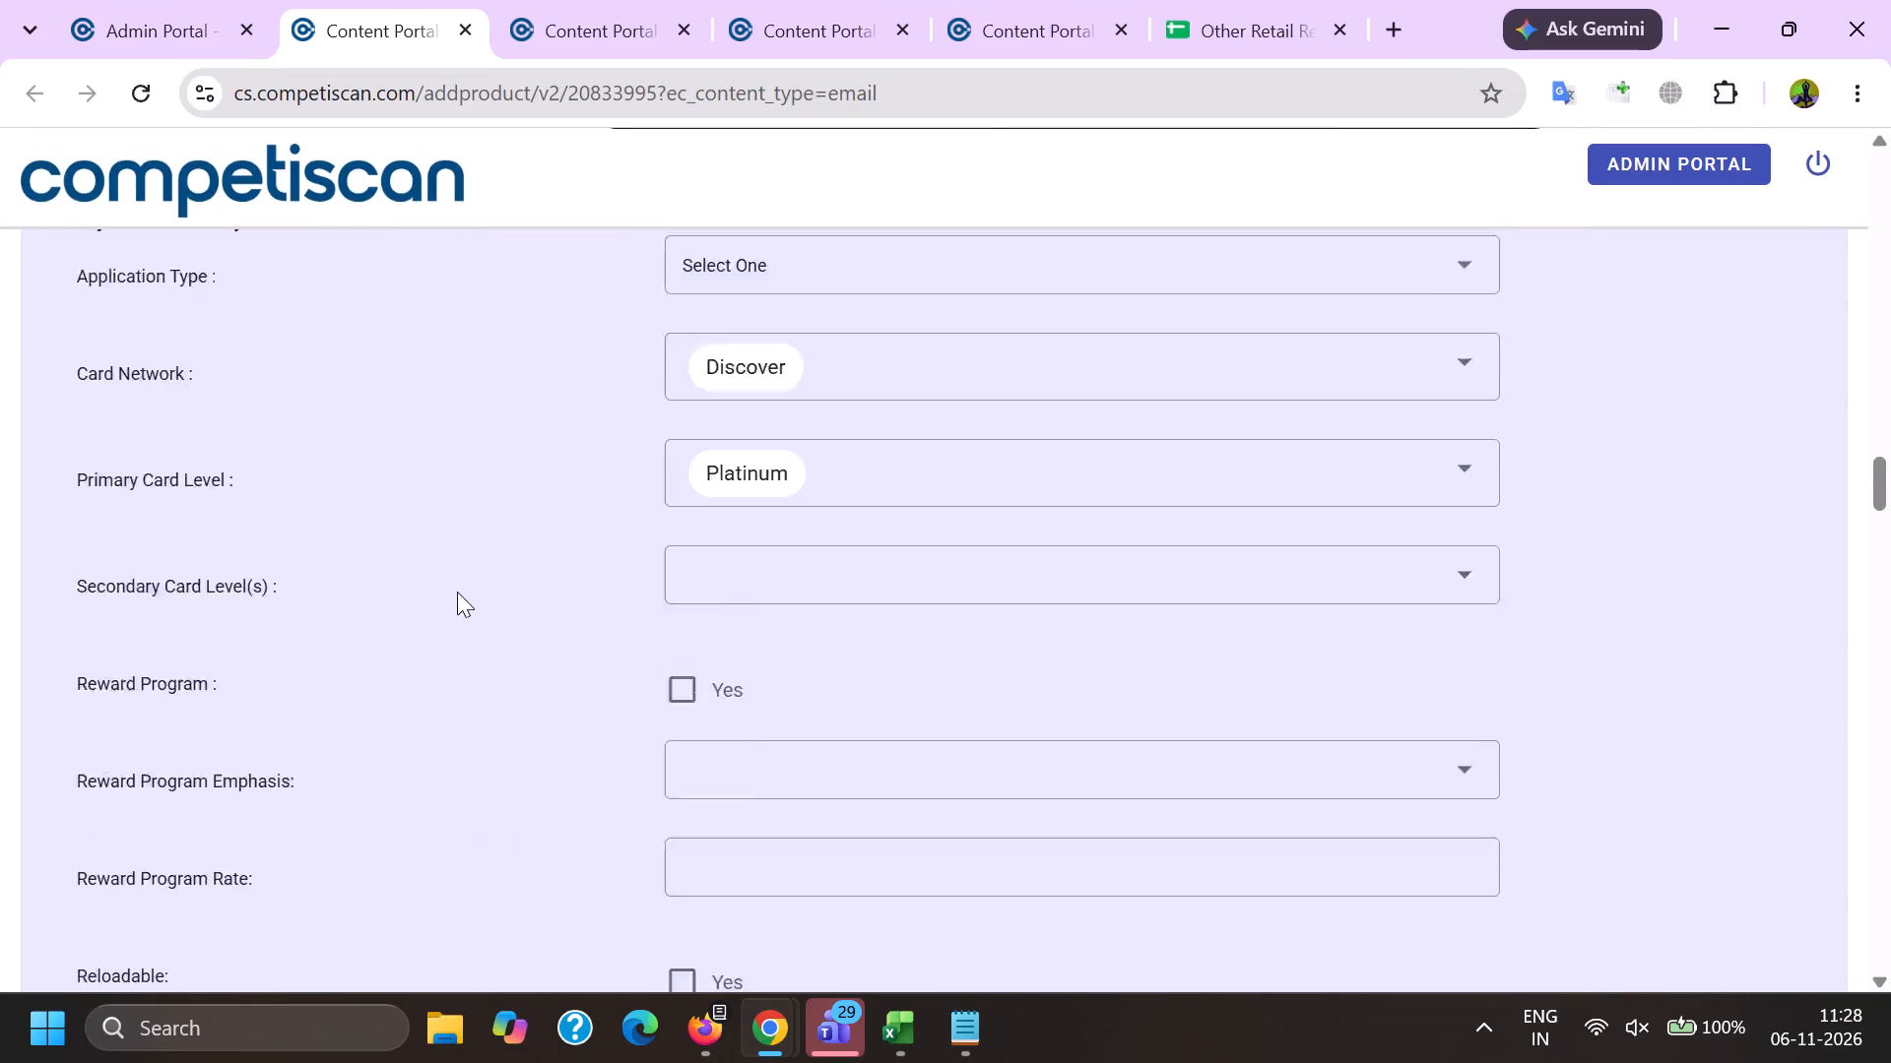
key(alt+Tab)
scroll(457, 589, down, 3)
click(554, 621)
scroll(594, 417, down, 2)
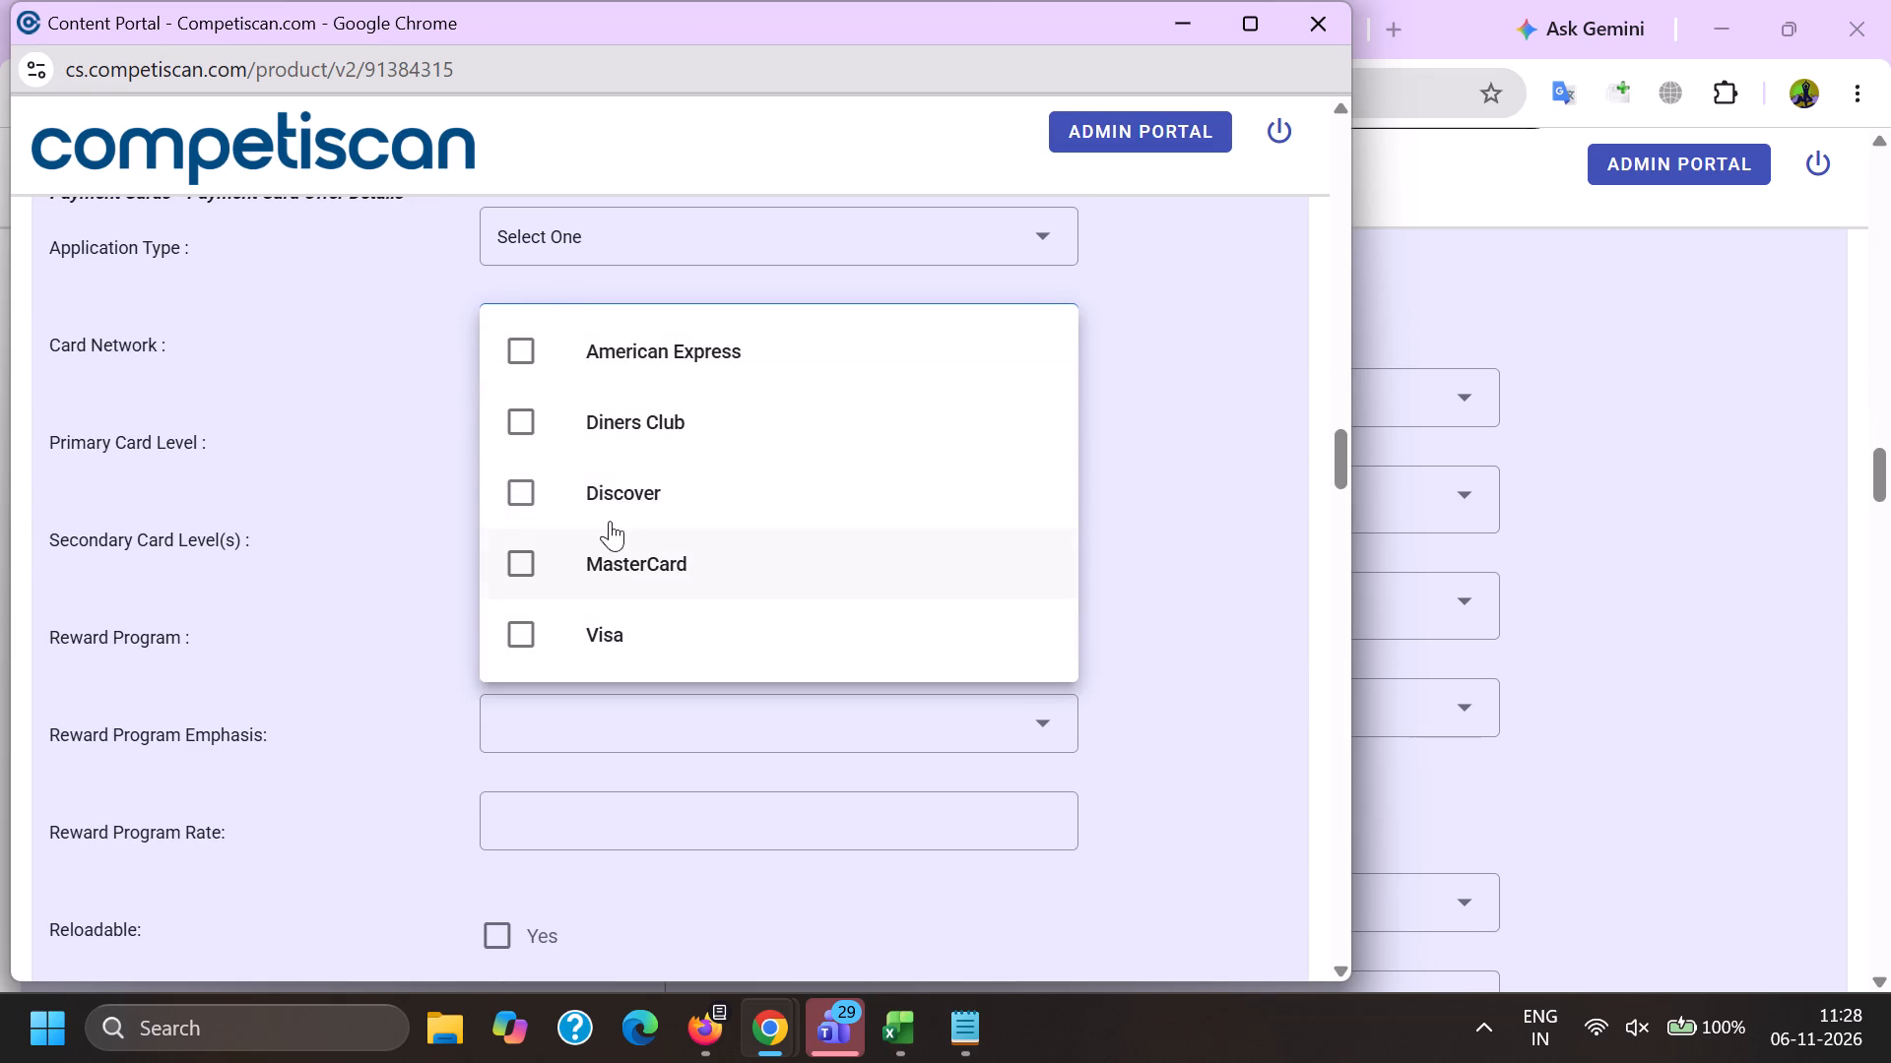
click(642, 476)
click(409, 524)
click(519, 465)
scroll(586, 356, down, 1)
scroll(618, 636, down, 4)
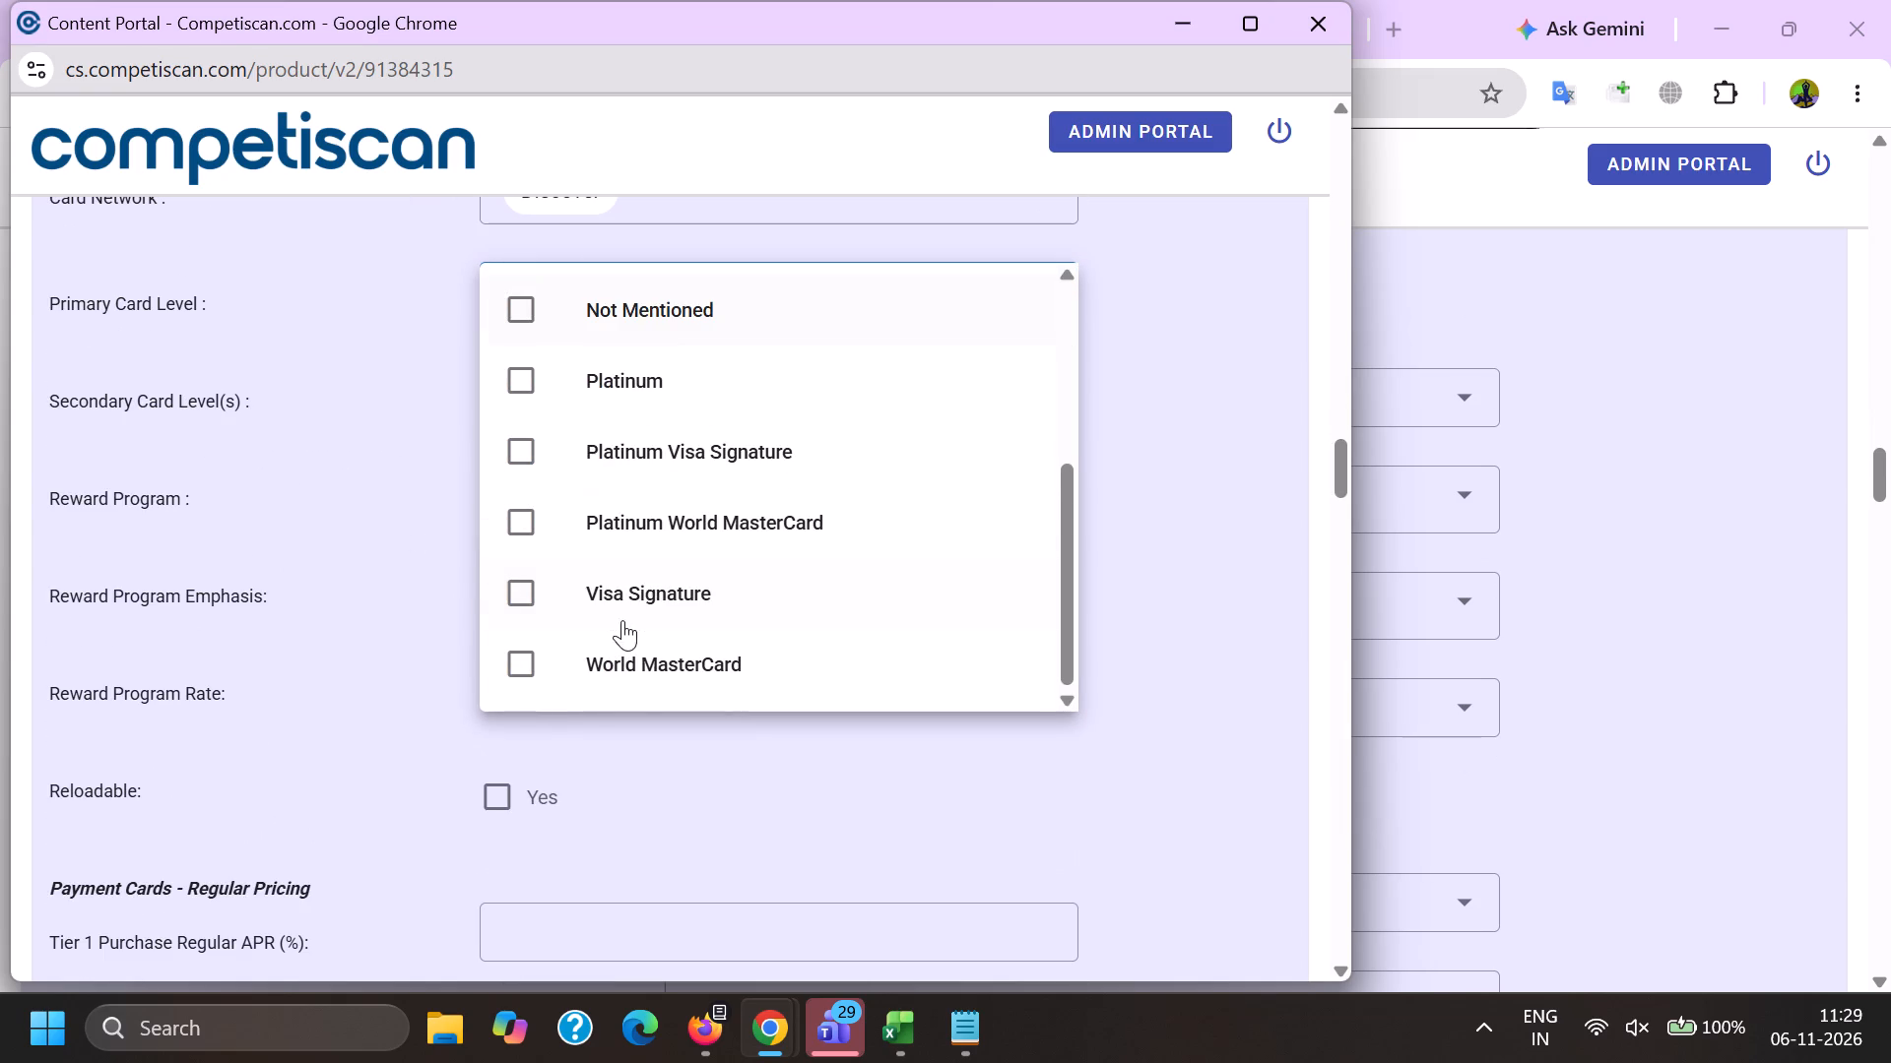
click(647, 387)
double_click(439, 420)
Go to the end of the product form for 91384315 and save the entry.
key(End)
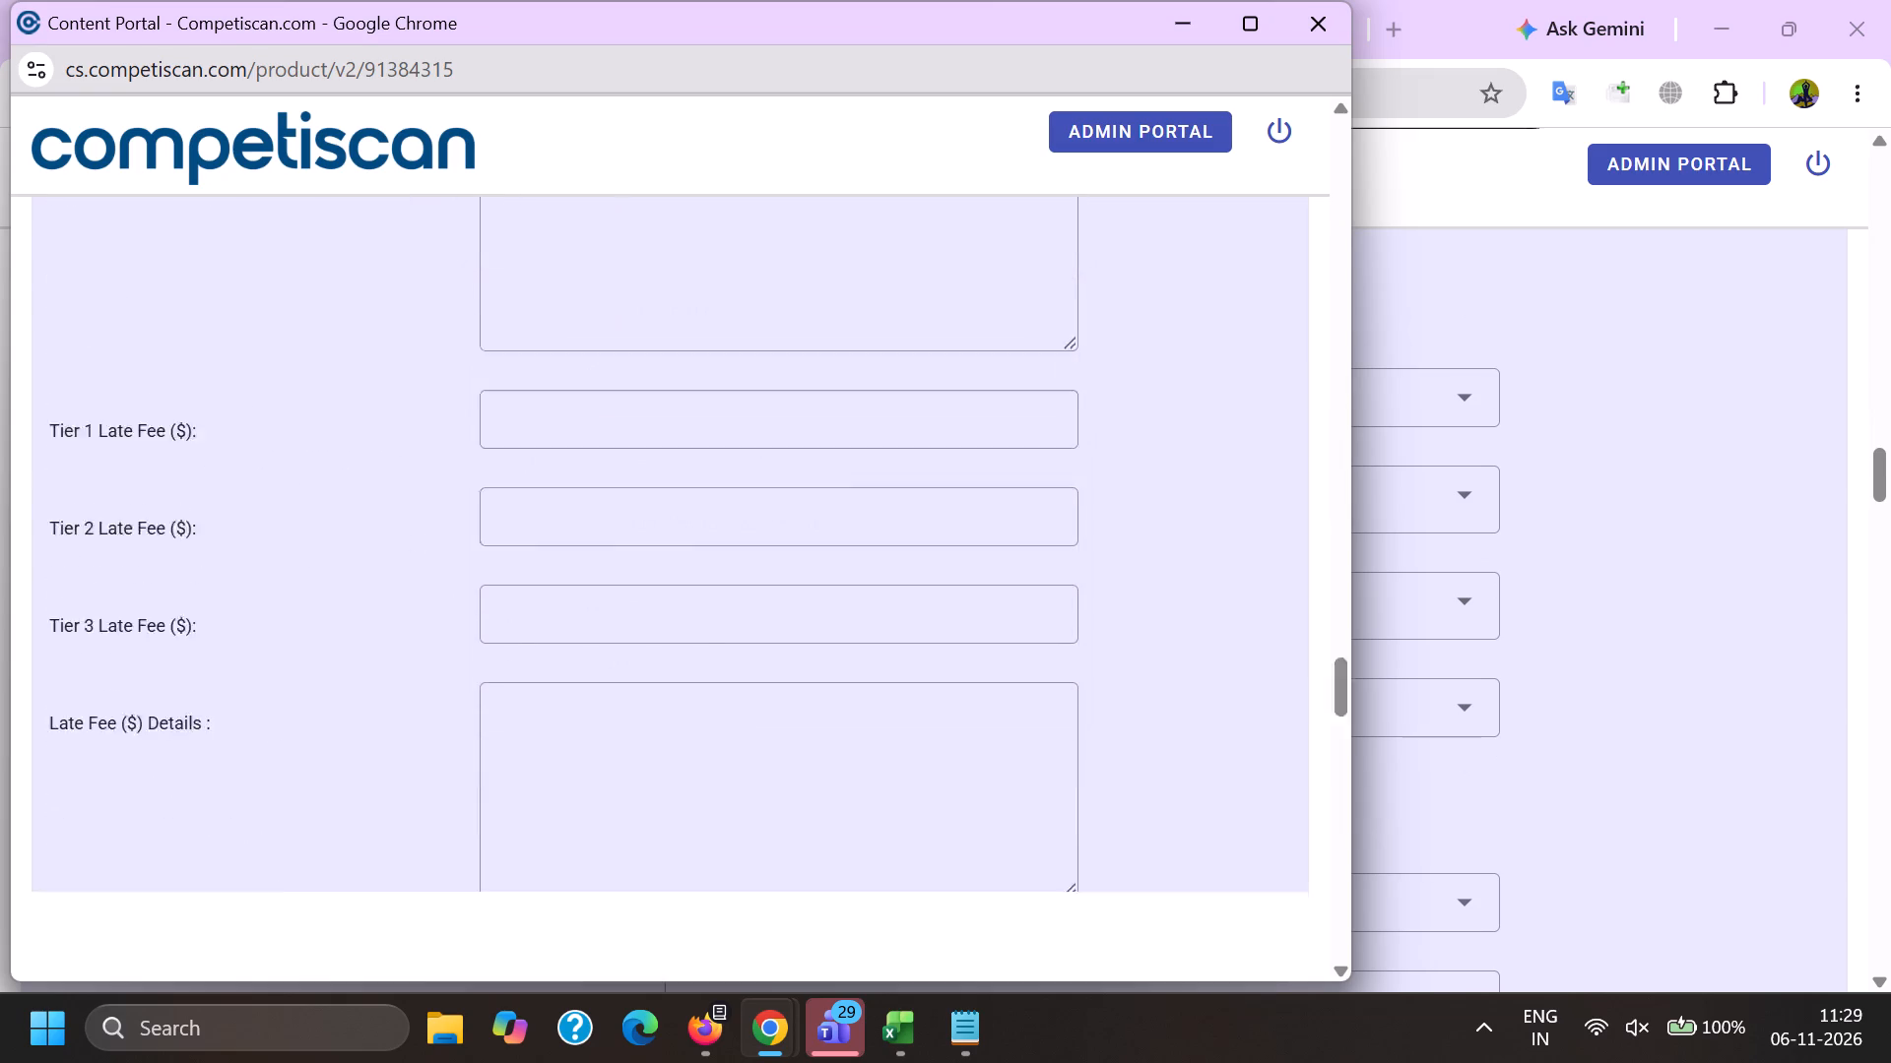
scroll(514, 536, down, 6)
click(529, 964)
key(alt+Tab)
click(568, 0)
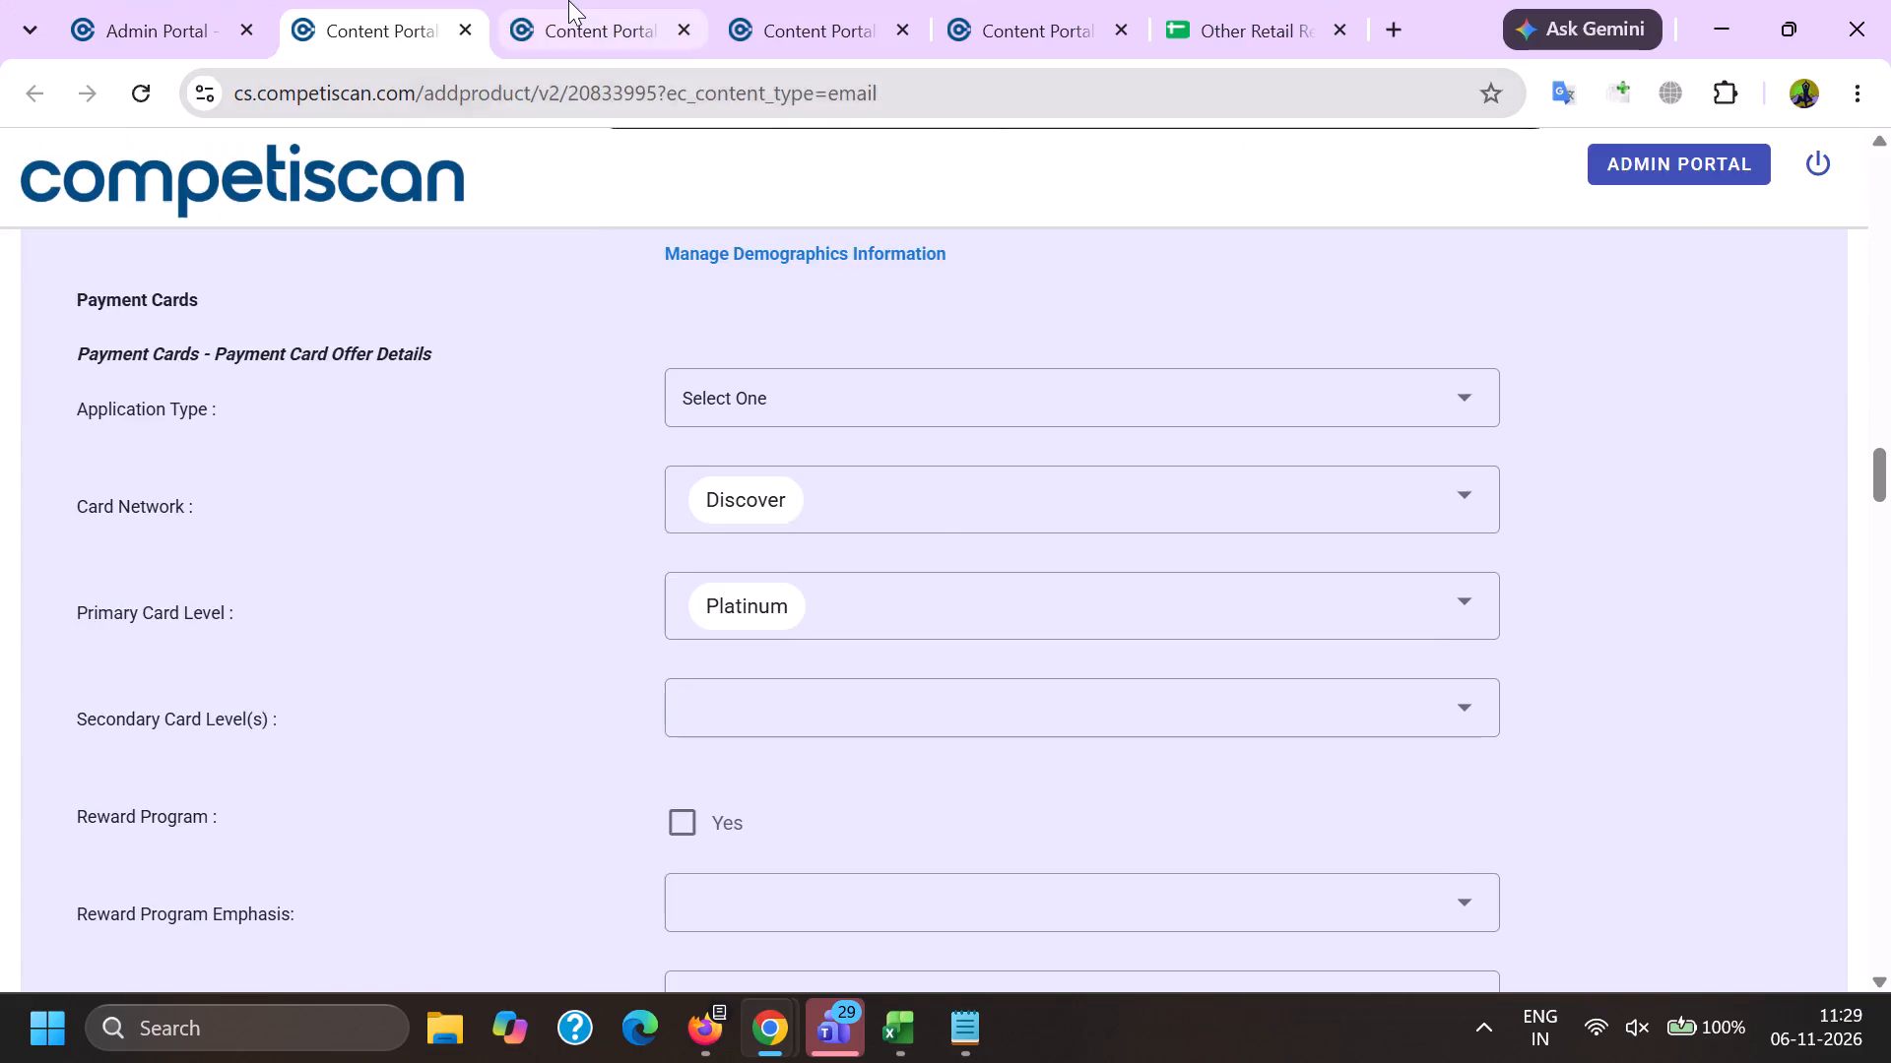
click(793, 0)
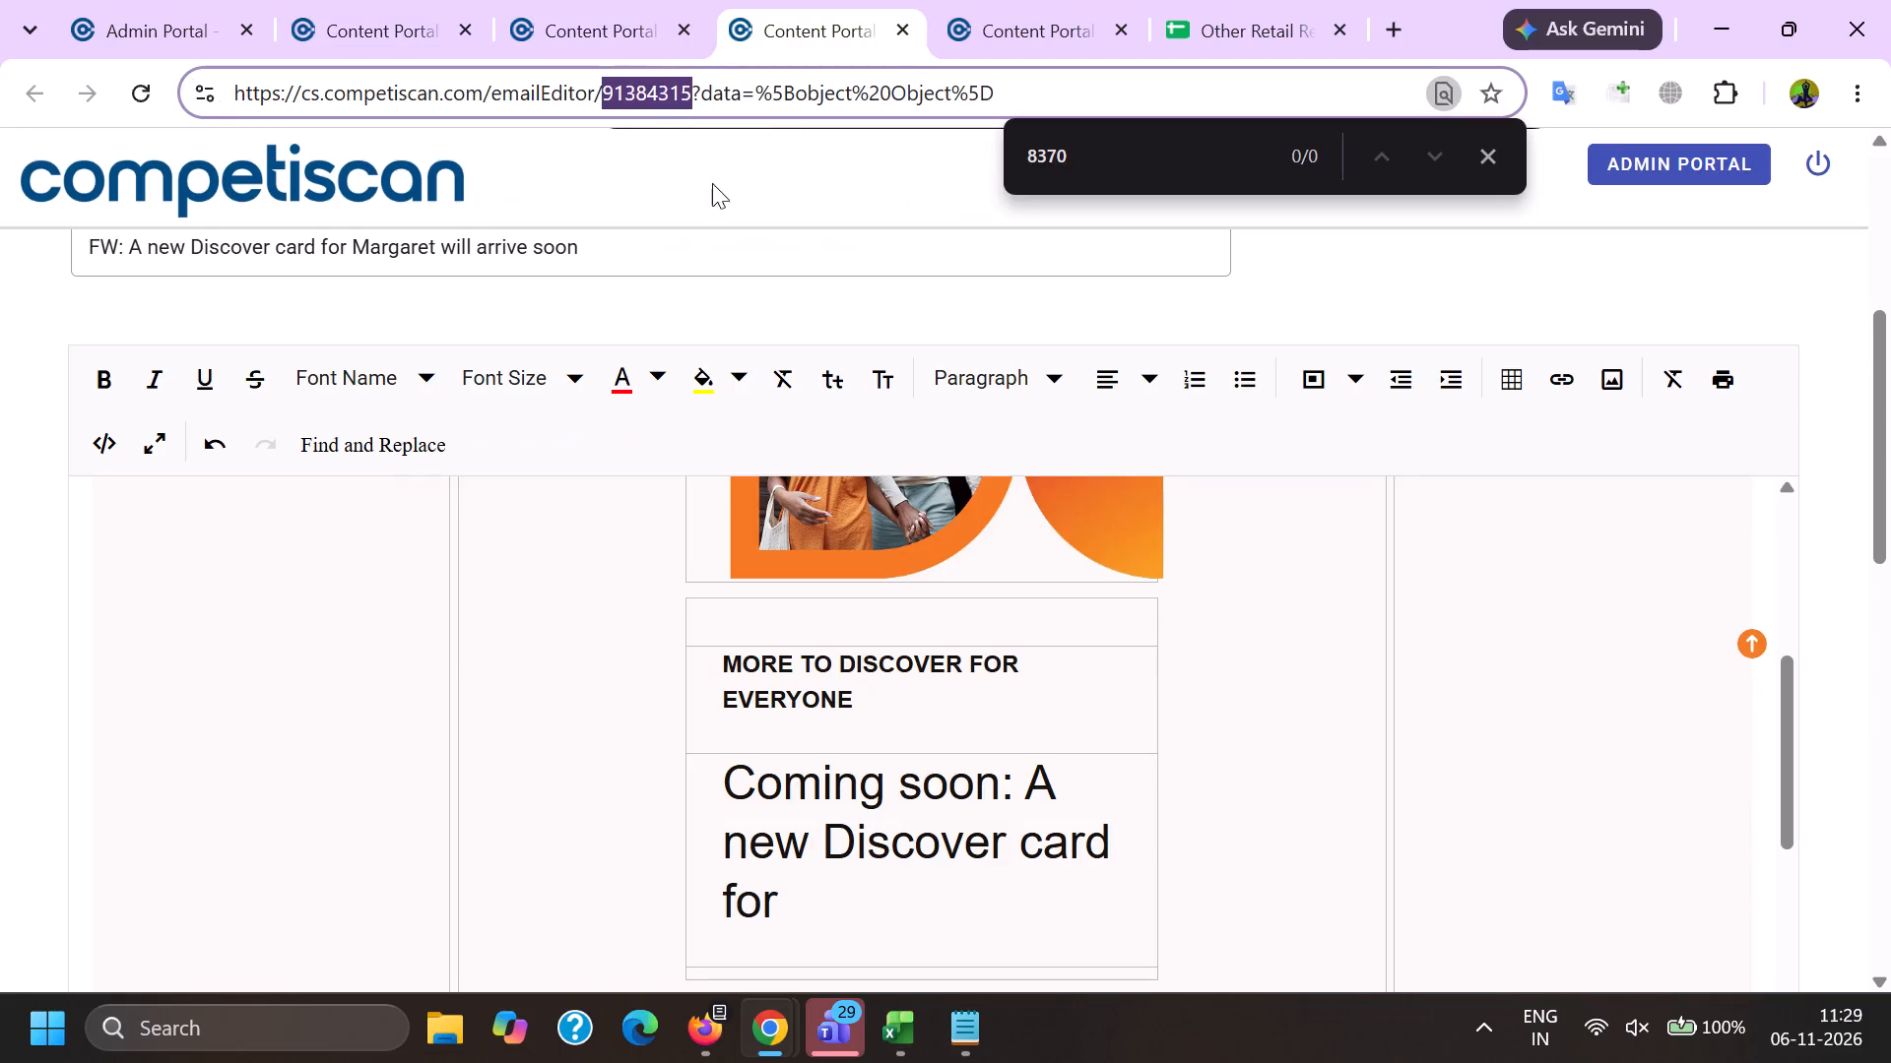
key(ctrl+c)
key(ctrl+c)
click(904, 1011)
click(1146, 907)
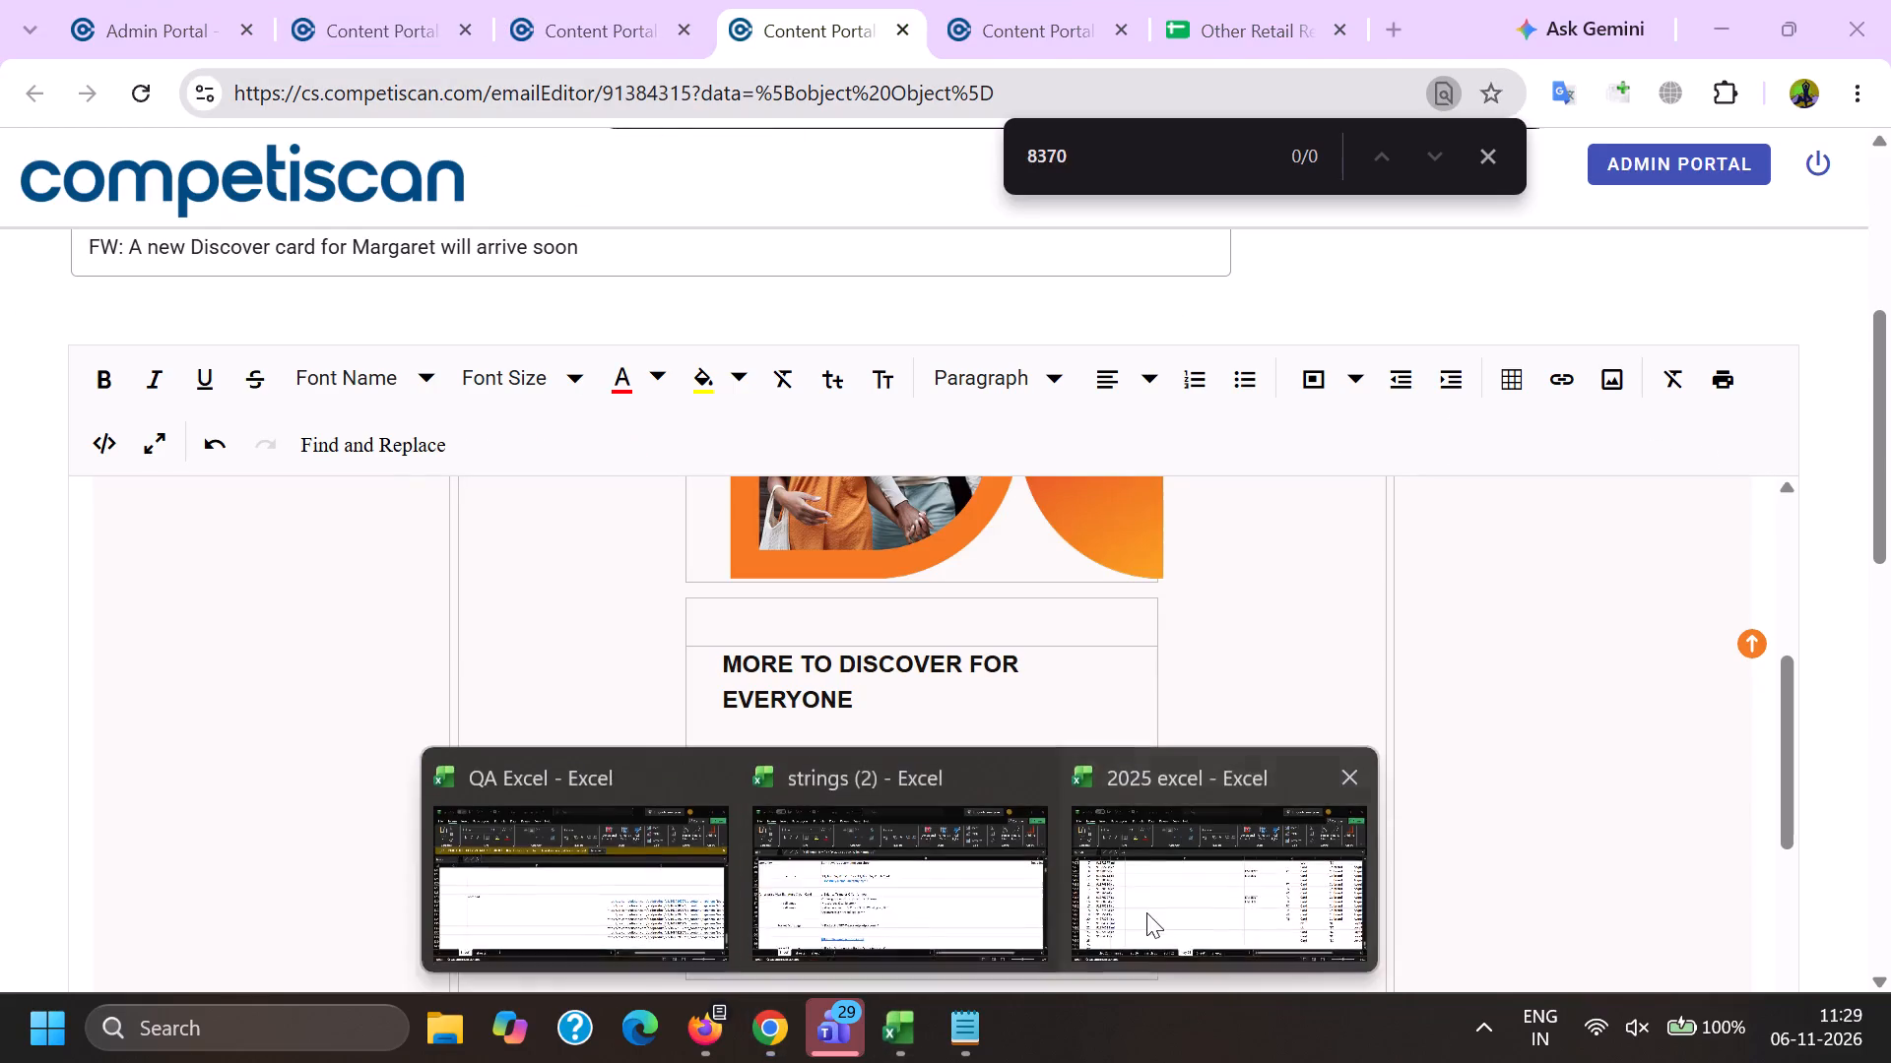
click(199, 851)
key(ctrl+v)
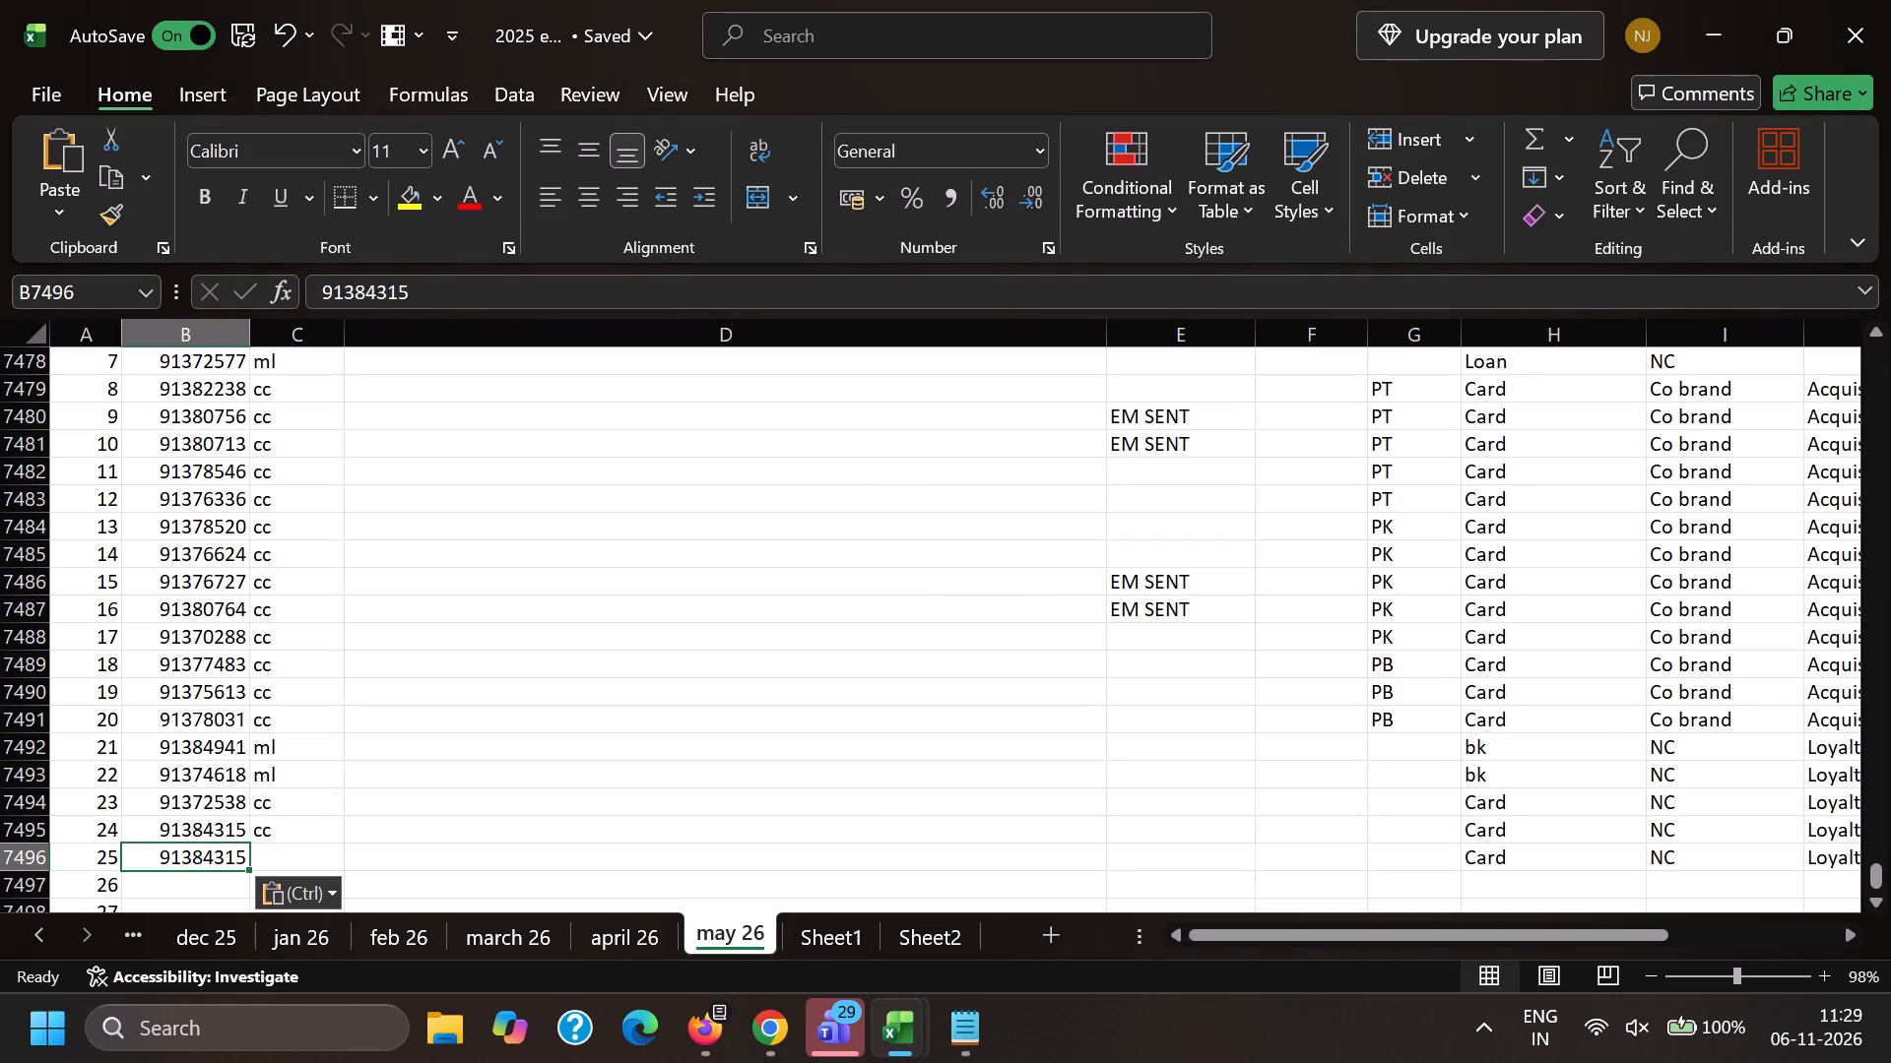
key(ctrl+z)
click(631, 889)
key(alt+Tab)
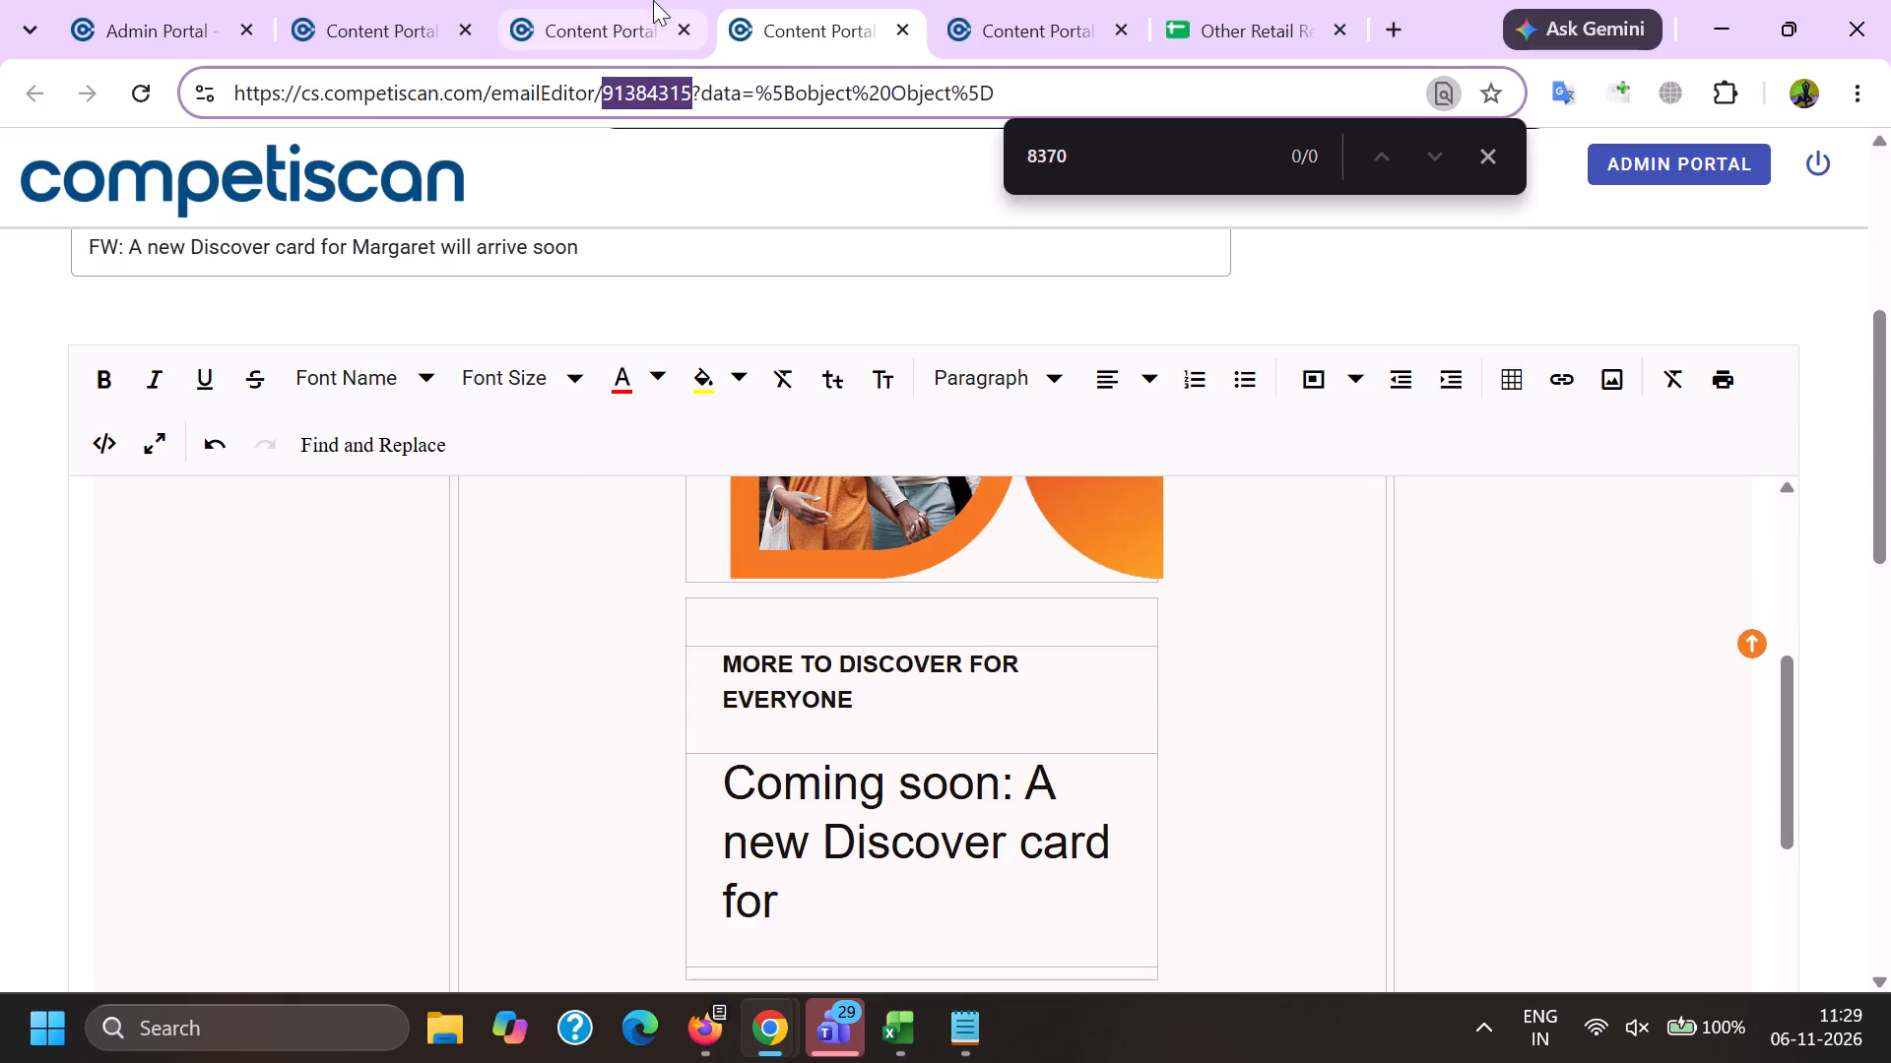
Return to the Discover email list and open email 91384603, the Renee version, in the email editor.
scroll(525, 593, up, 13)
scroll(533, 554, down, 4)
click(587, 0)
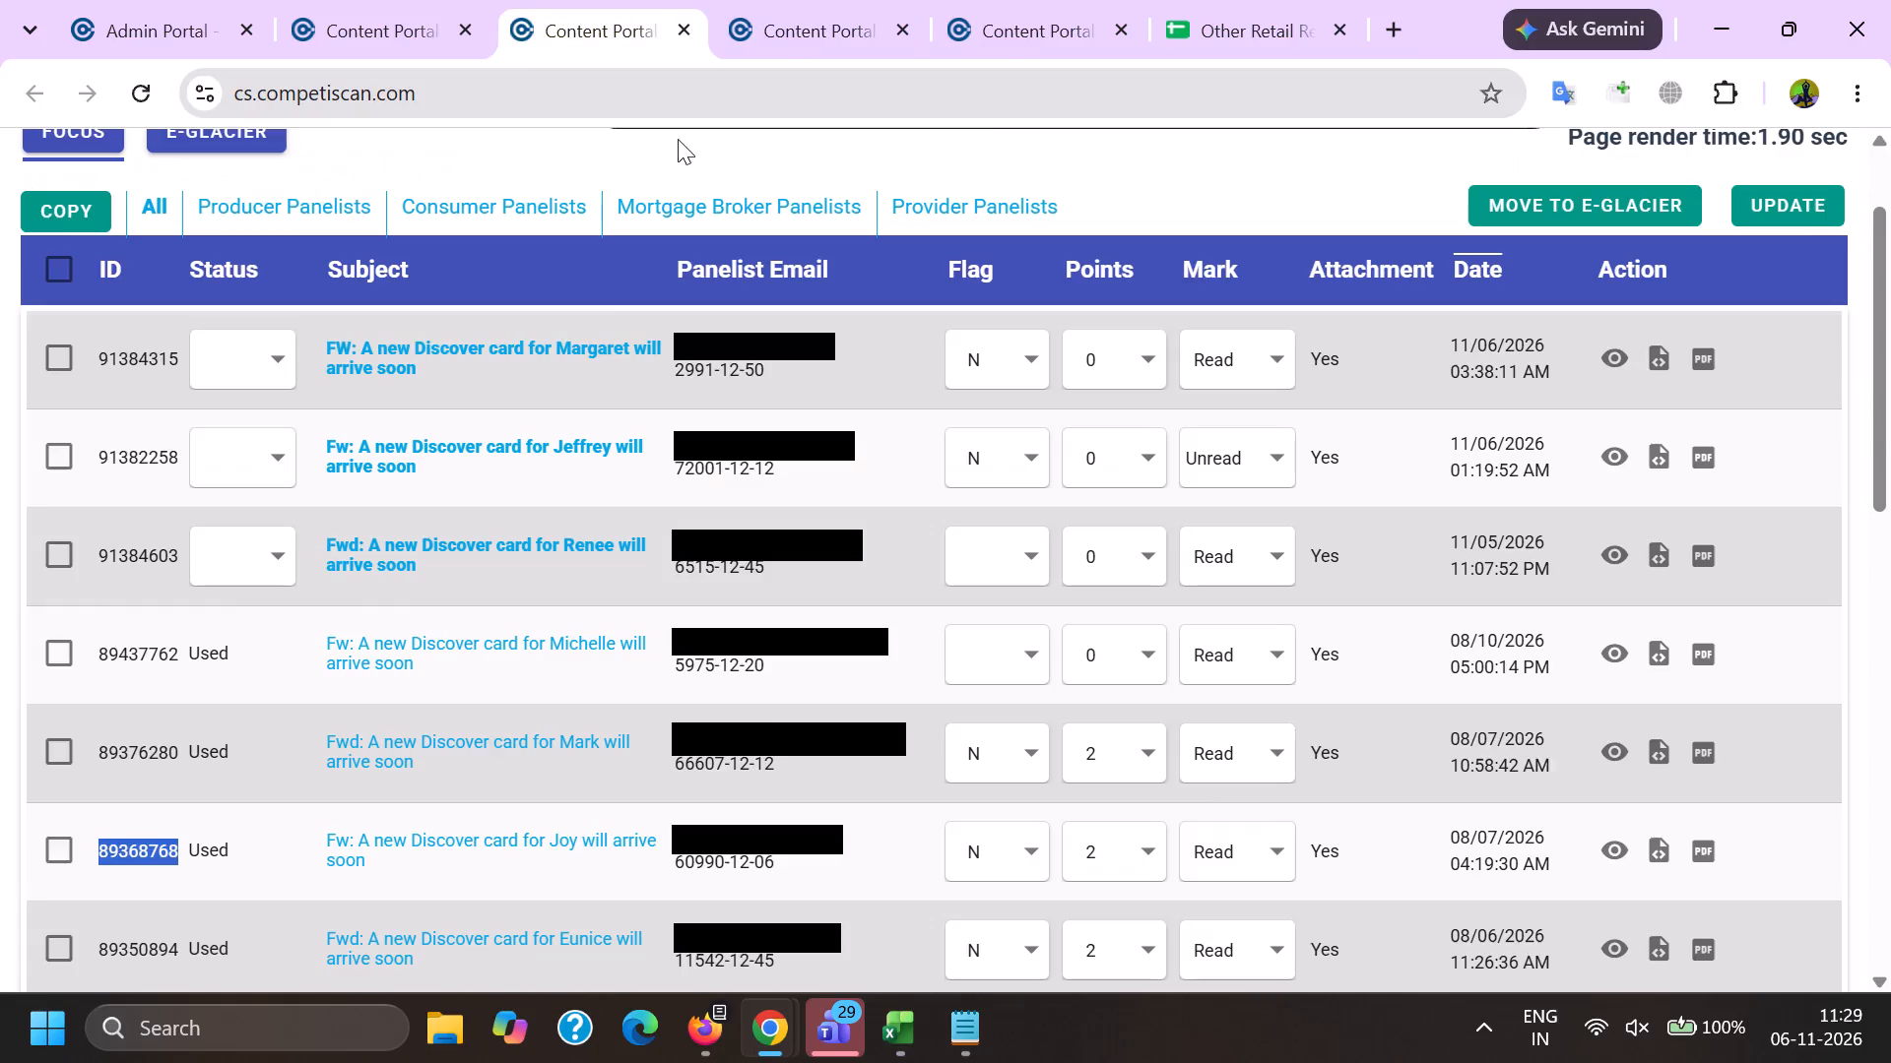
click(755, 0)
click(642, 0)
ctrl+click(386, 549)
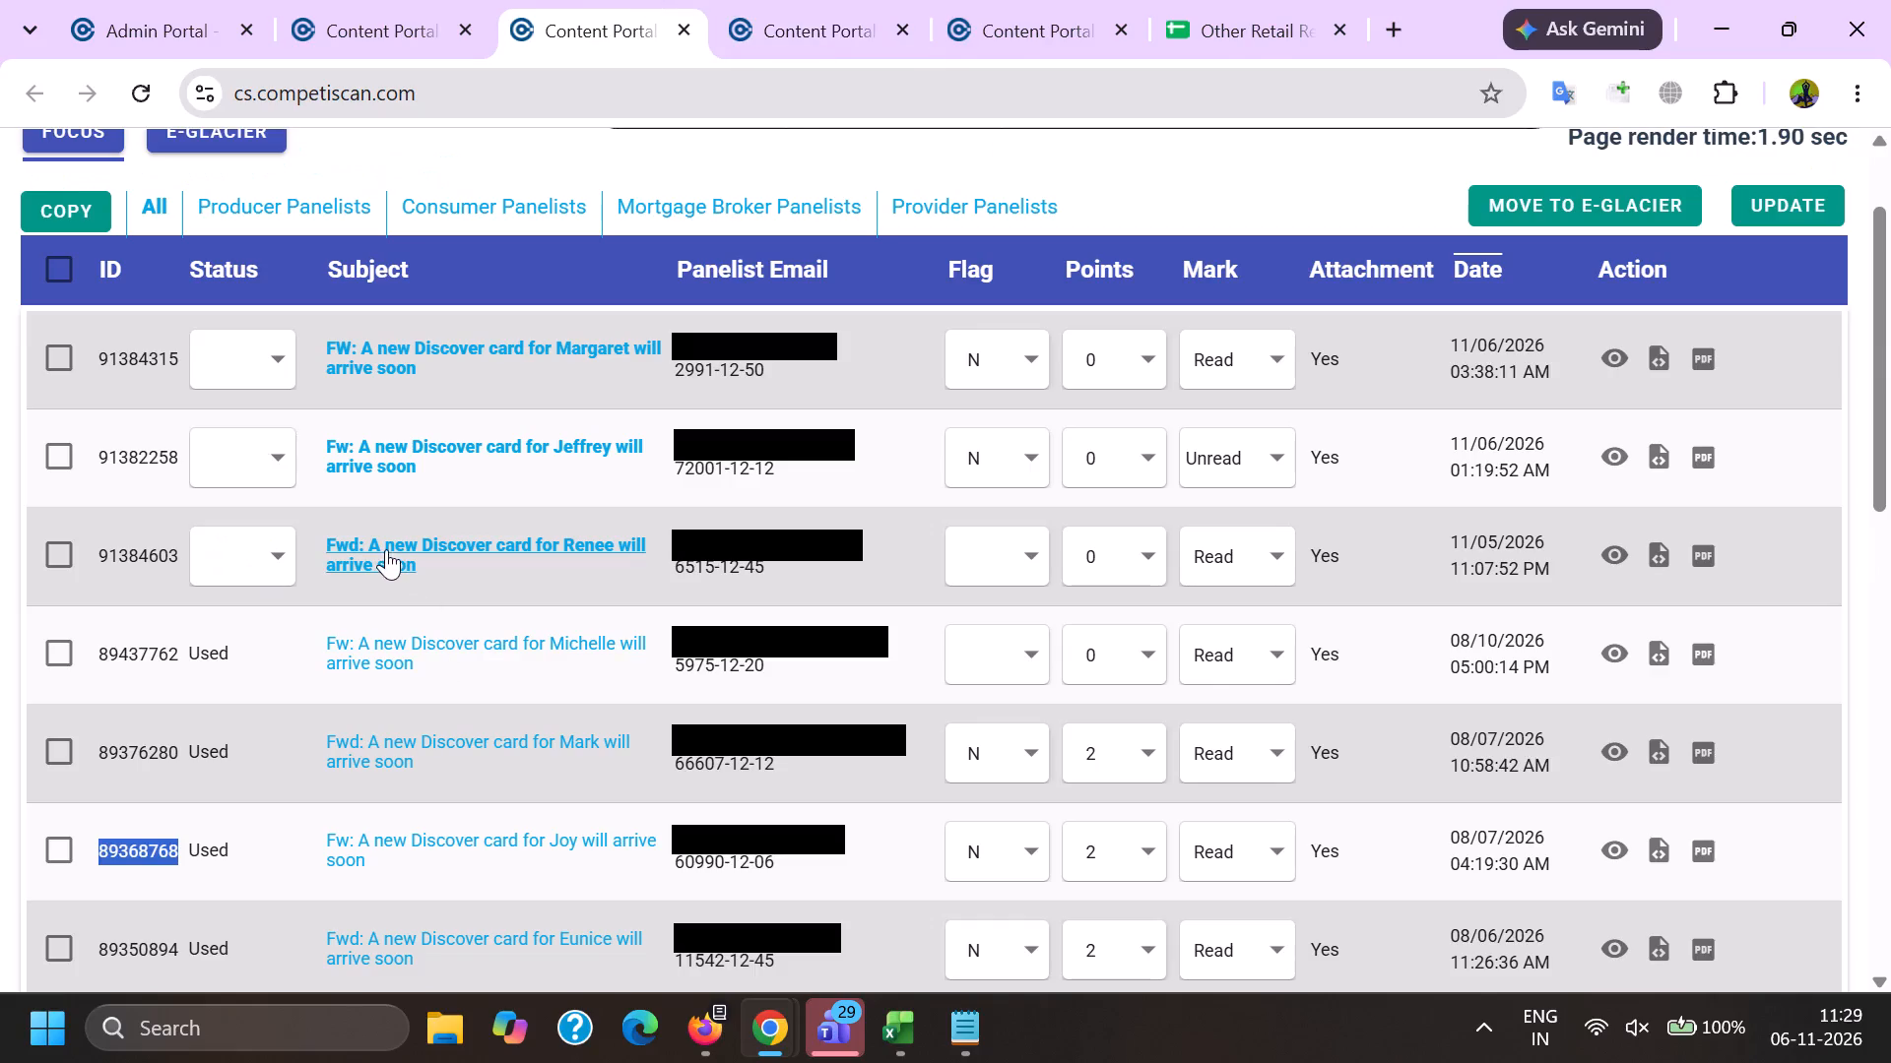
click(716, 0)
Copy ID 91384603 from the editor's address and log it in cell B7496 of the Excel "may 26" sheet.
double_click(621, 109)
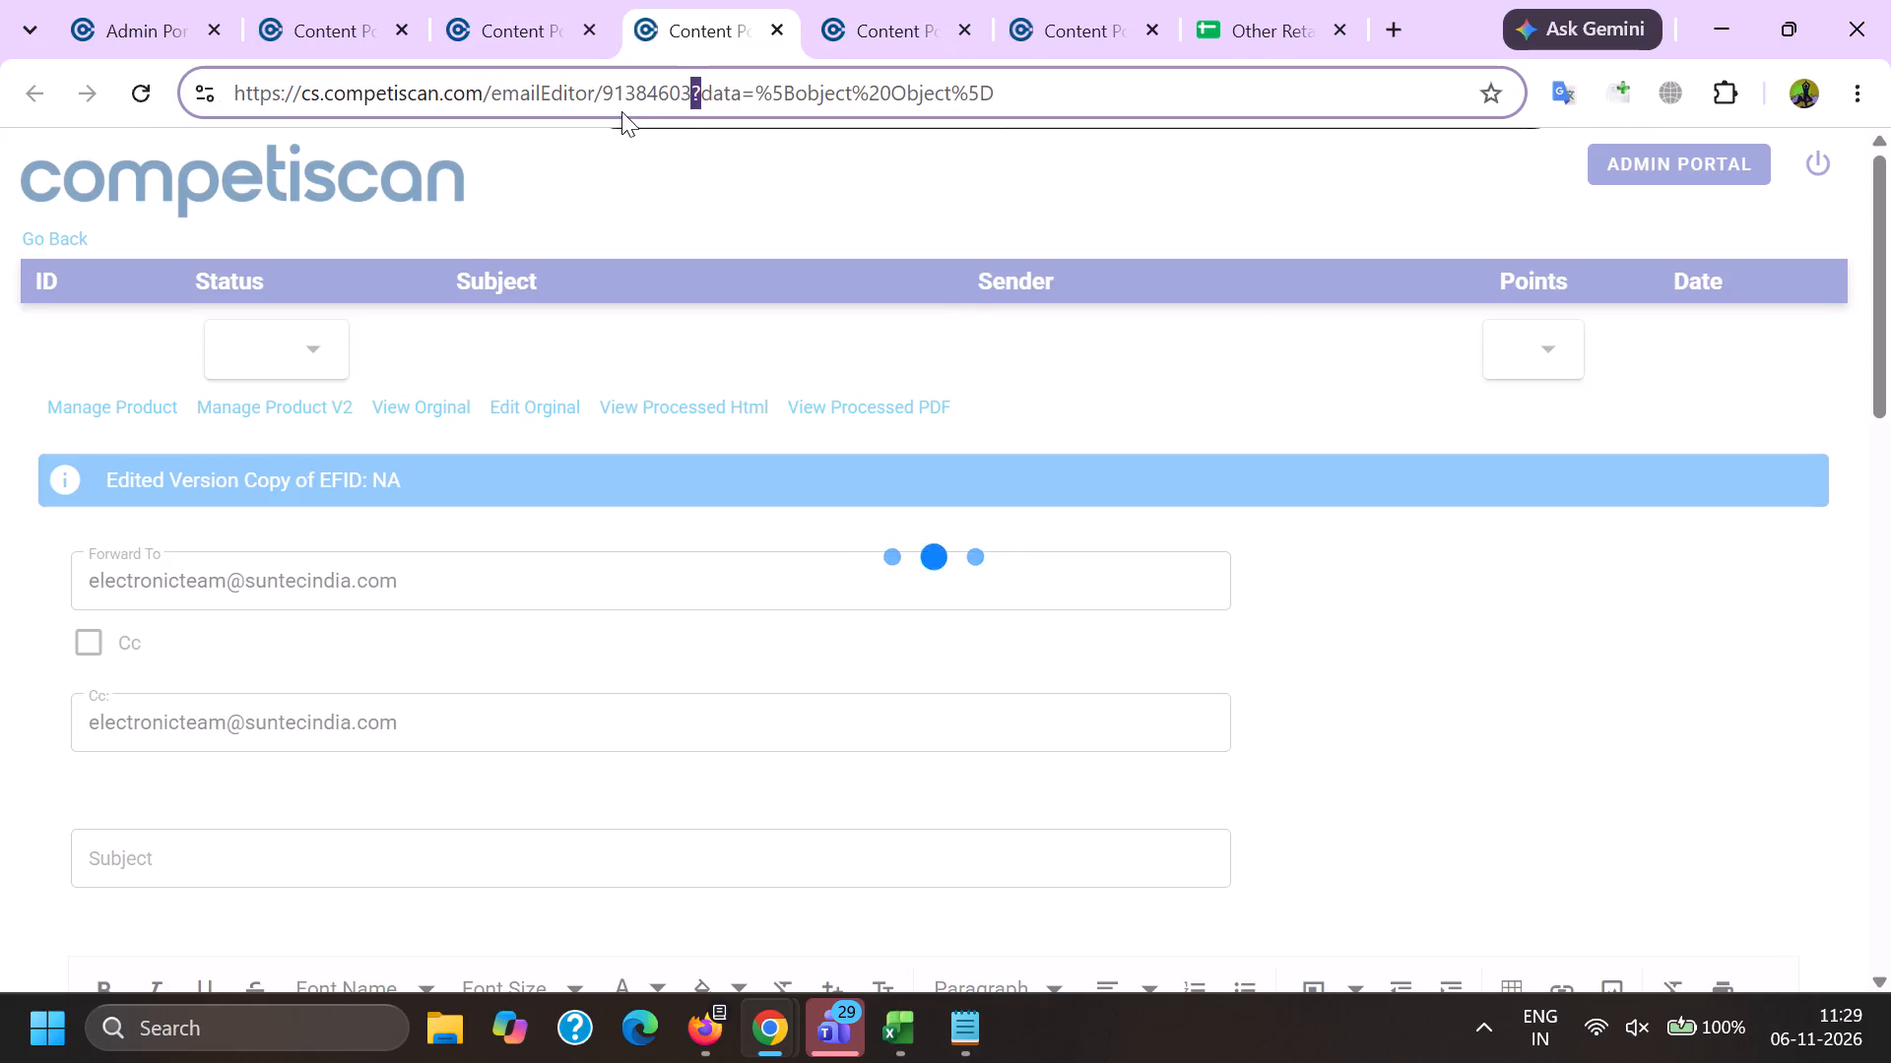
double_click(620, 108)
key(ctrl+c)
click(870, 1044)
click(1140, 907)
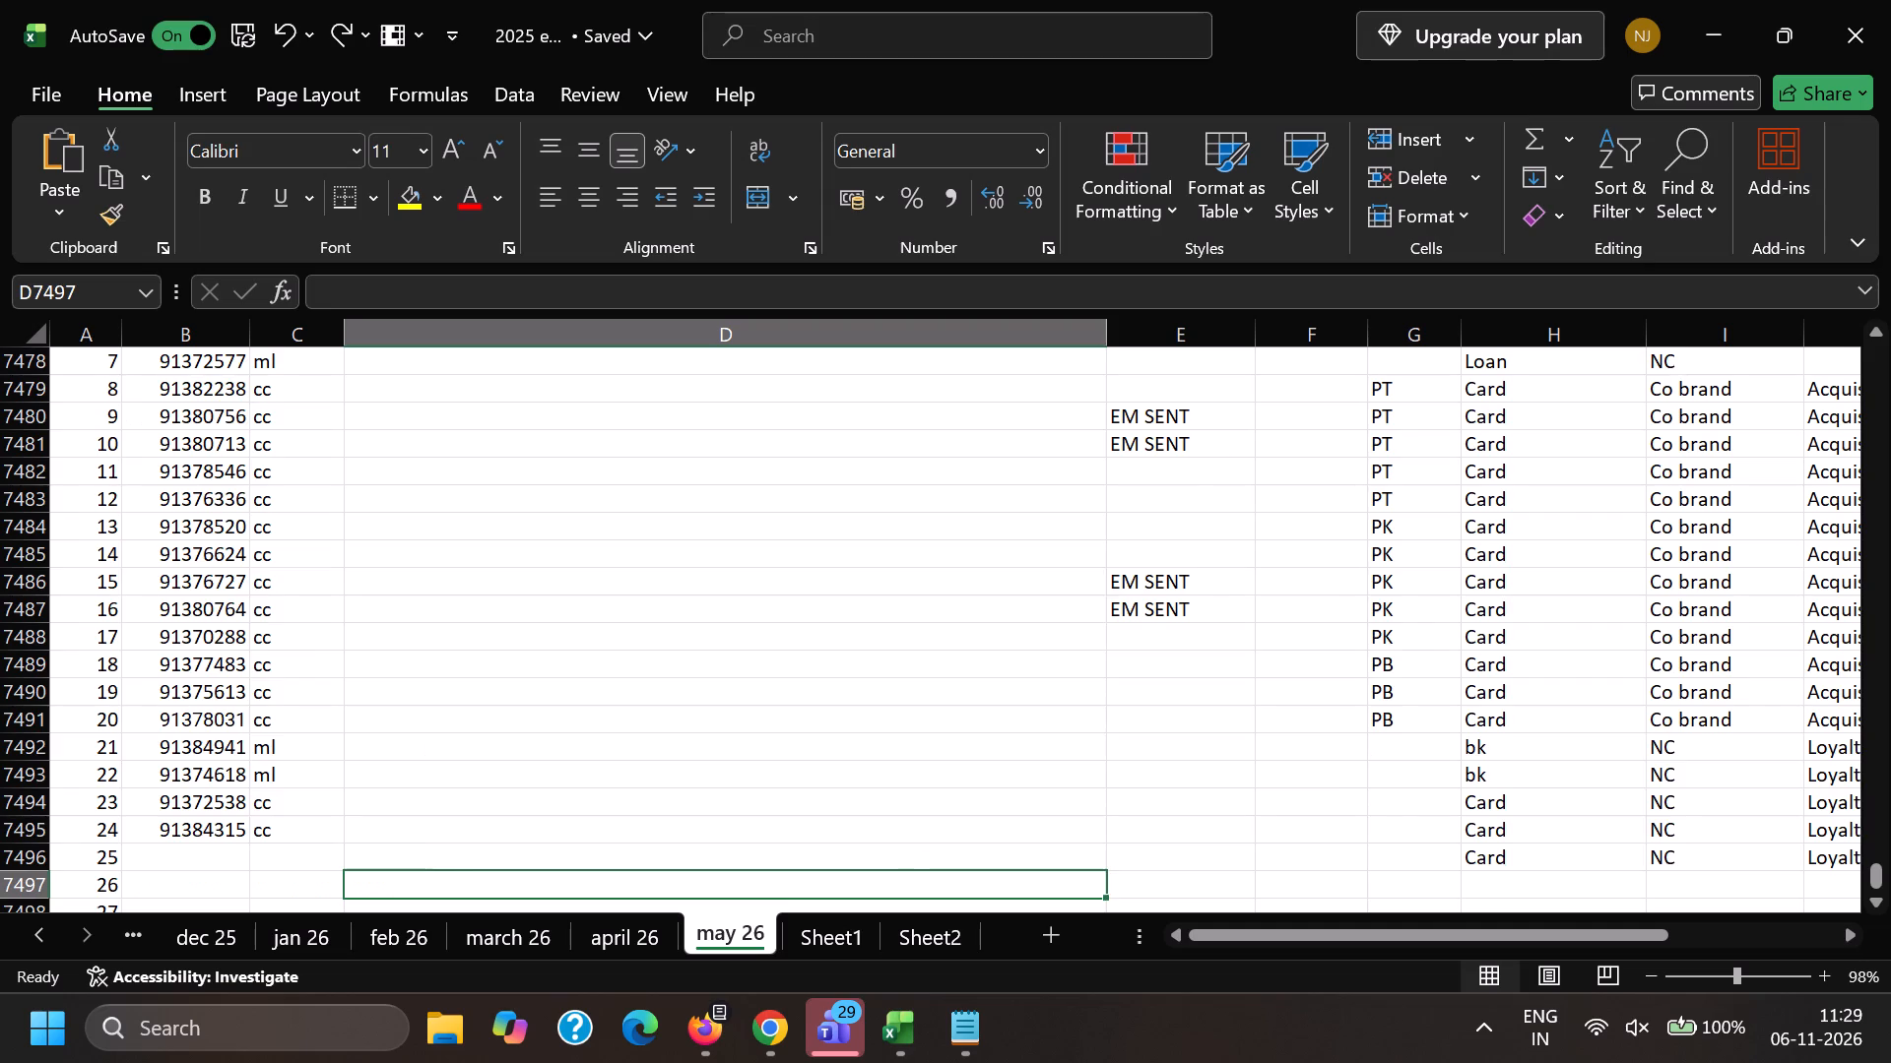
scroll(325, 812, down, 2)
click(260, 680)
click(208, 687)
key(ctrl+v)
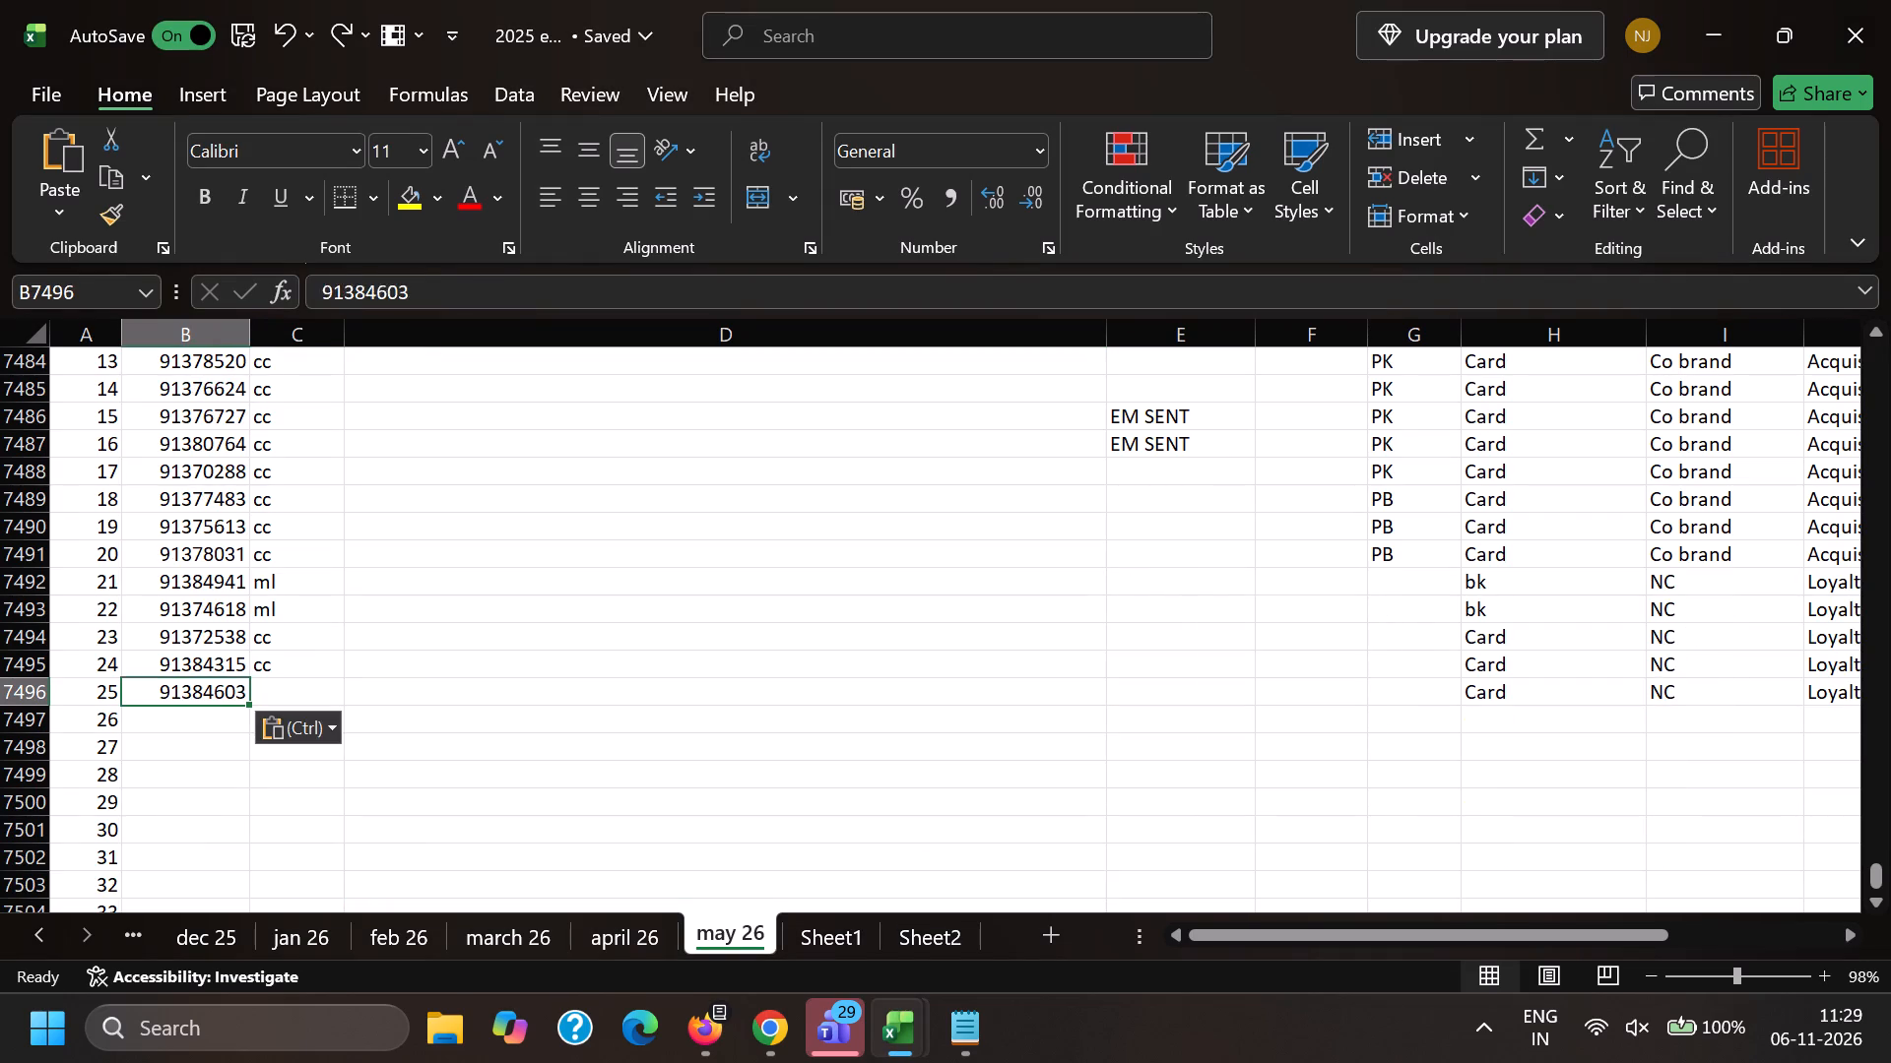
Enter cc in cell C7496 for that record, check along the row, and return to the browser.
click(261, 698)
key(c)
key(c)
key(Right)
key(Right)
key(Right)
key(Right)
key(Right)
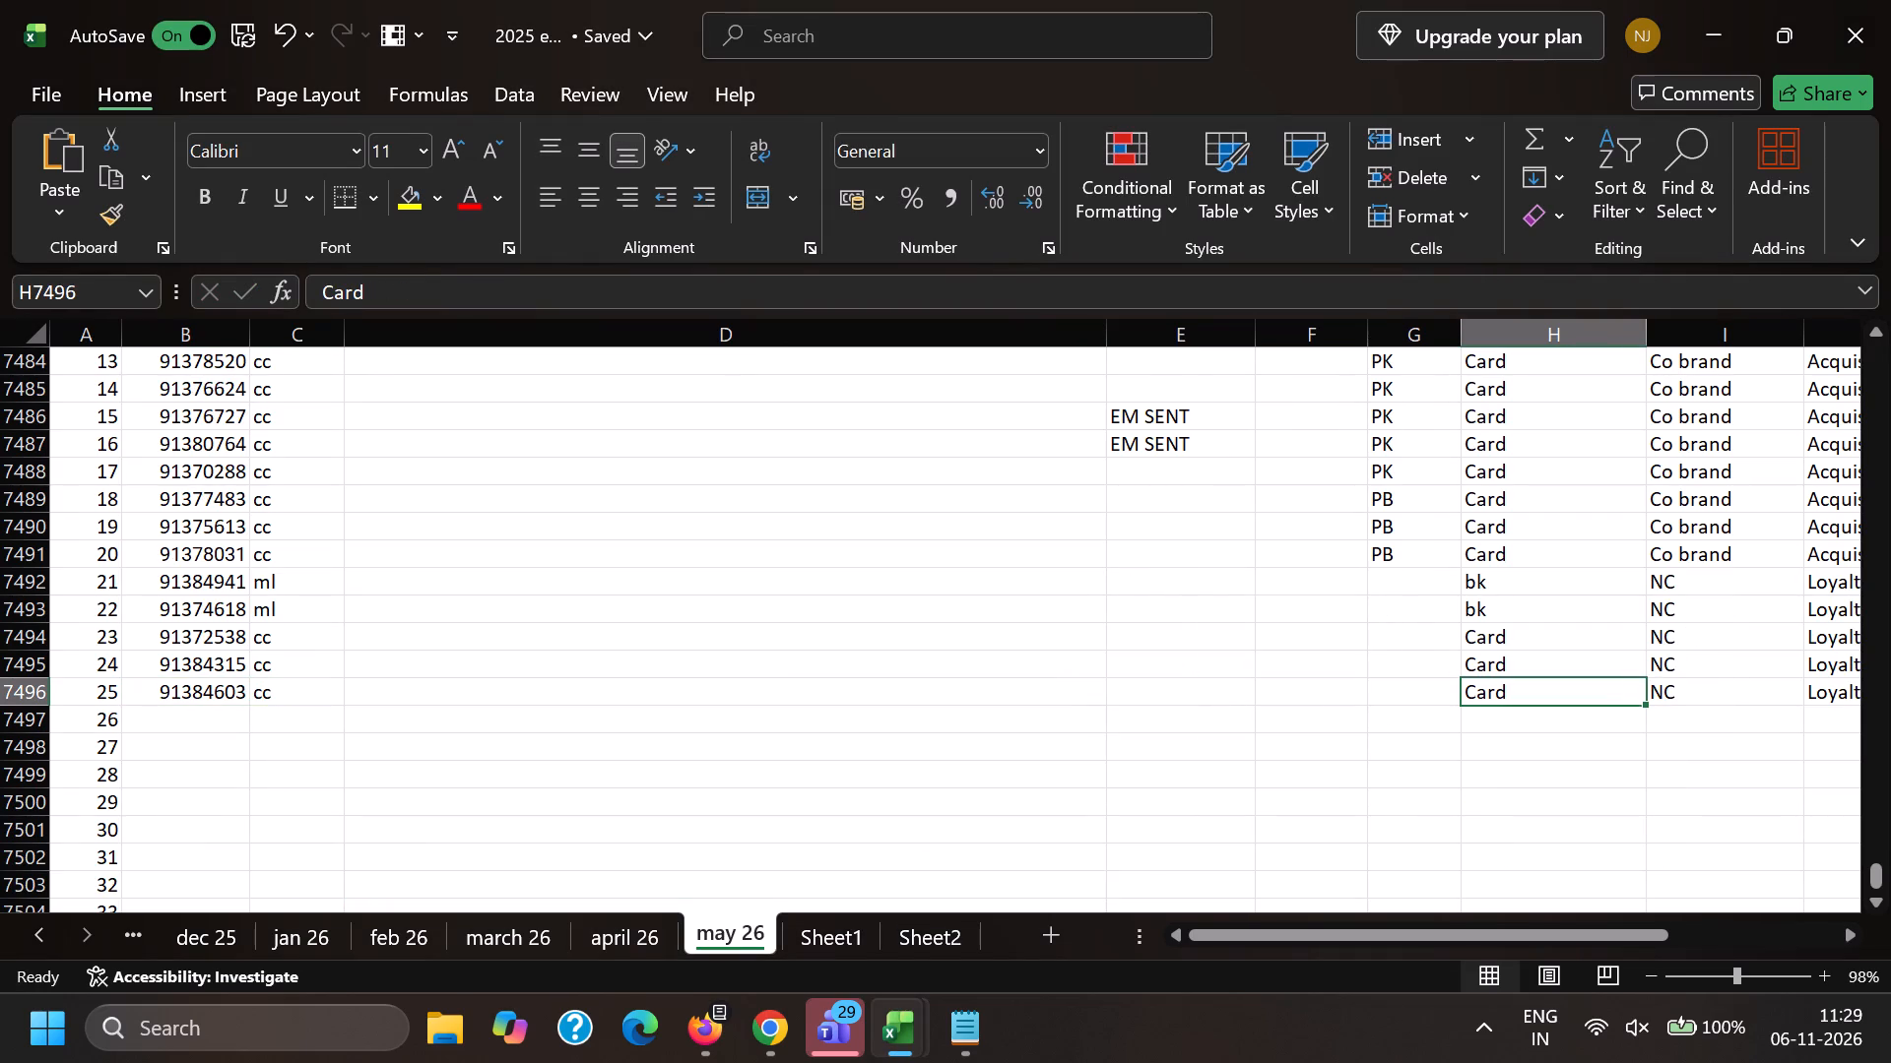
key(alt+Tab)
Examine the content of email 91384603 in the editor and in its processed preview from the email list.
scroll(461, 390, down, 8)
scroll(560, 655, down, 3)
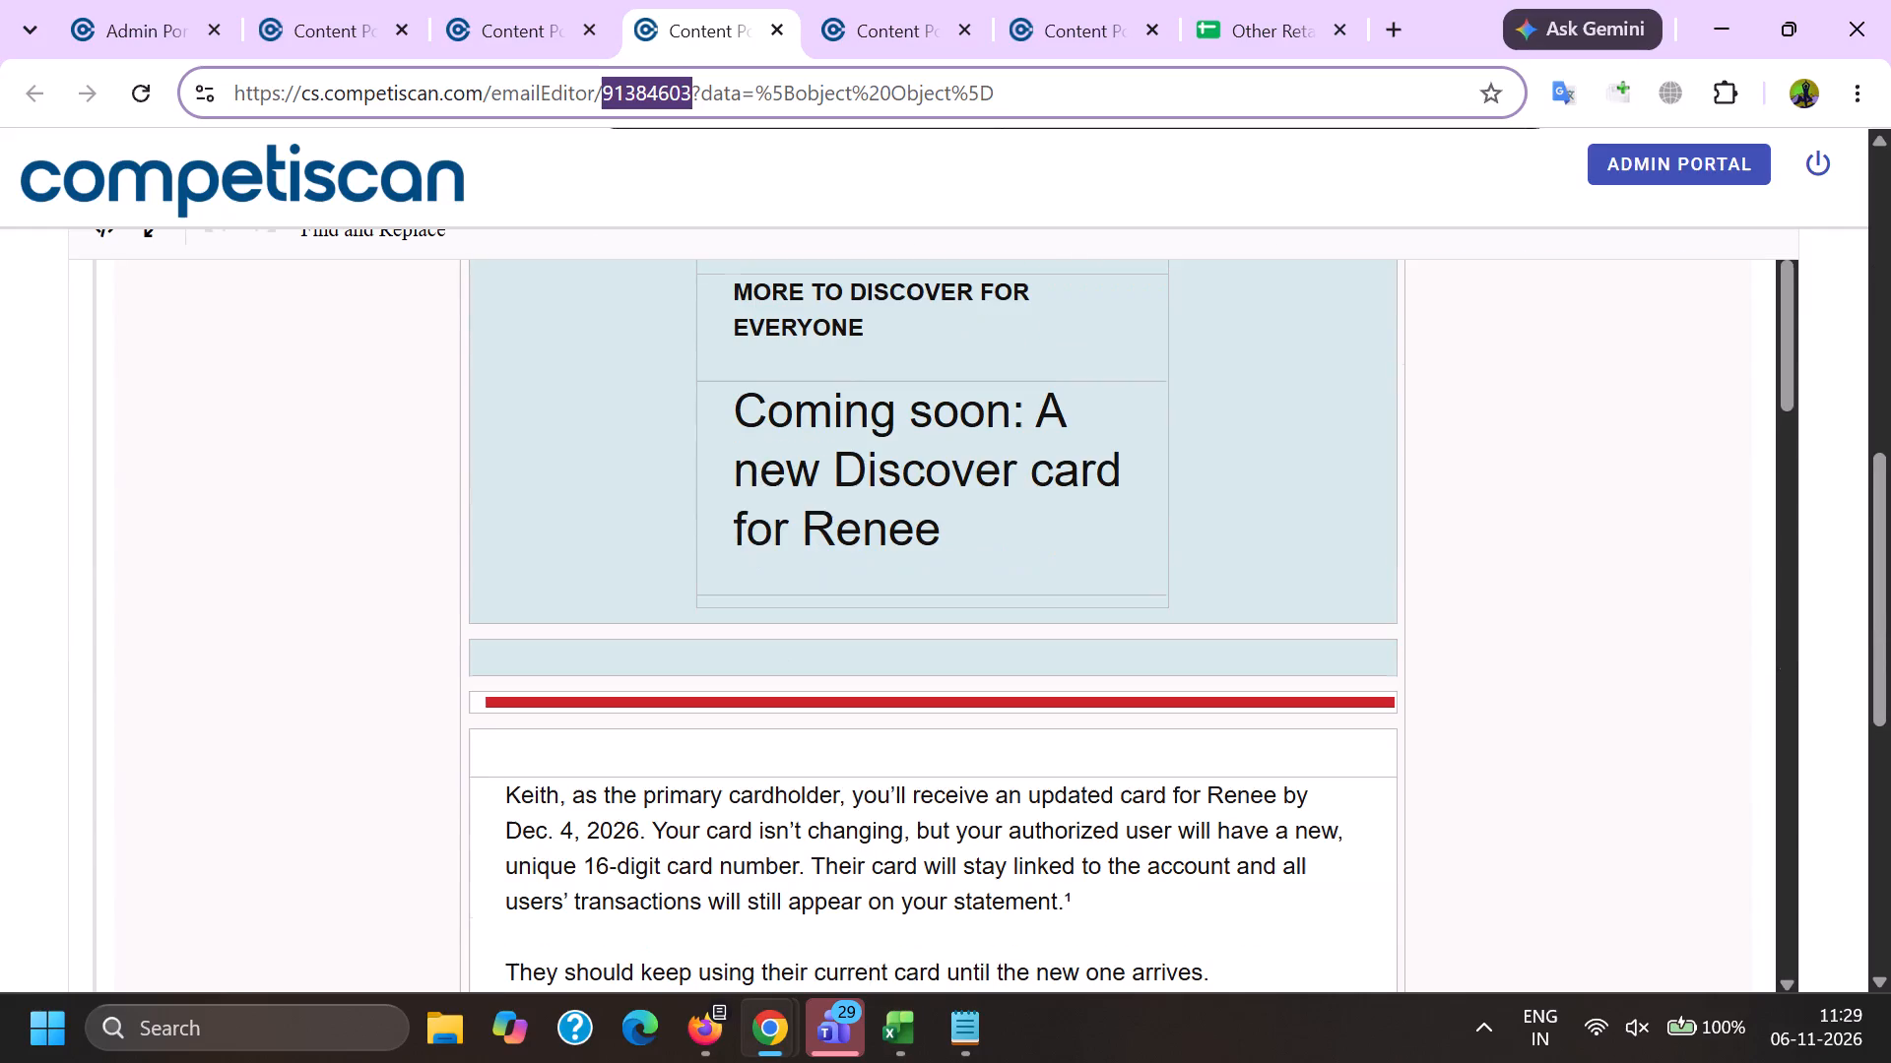
click(506, 0)
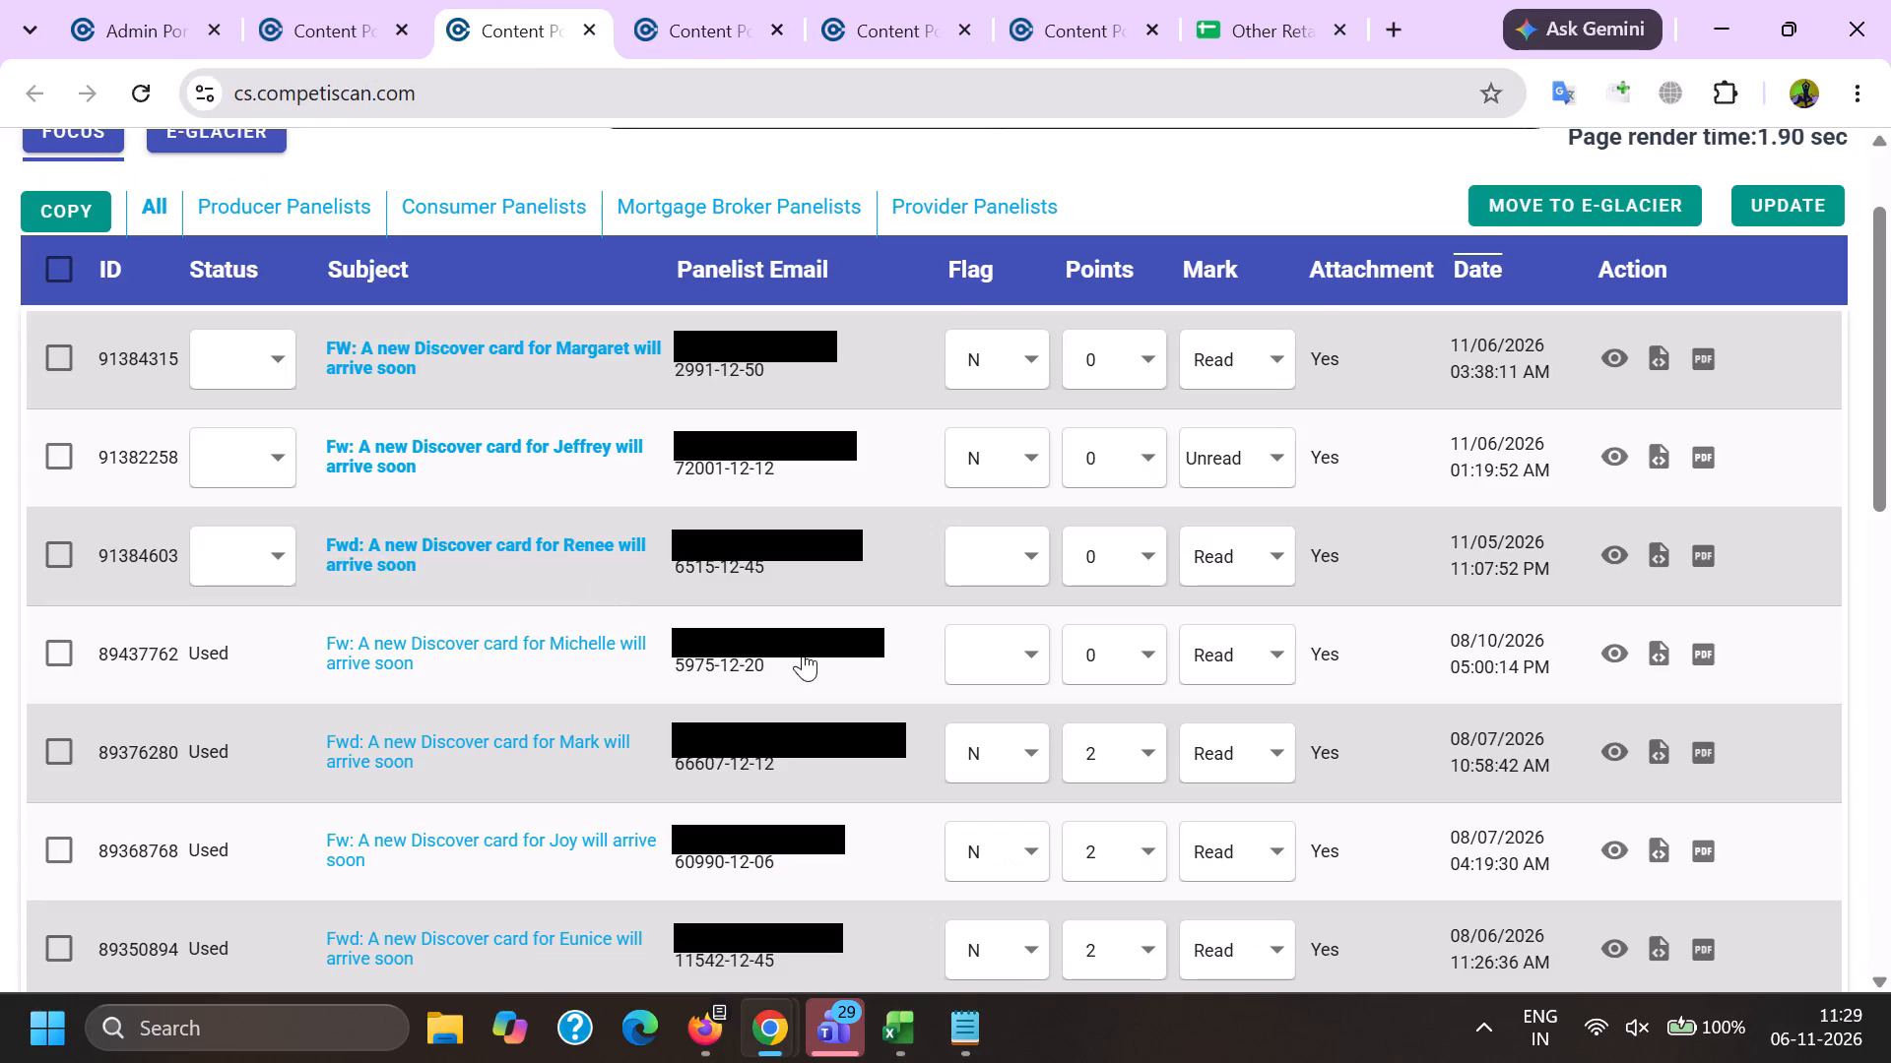
click(1611, 549)
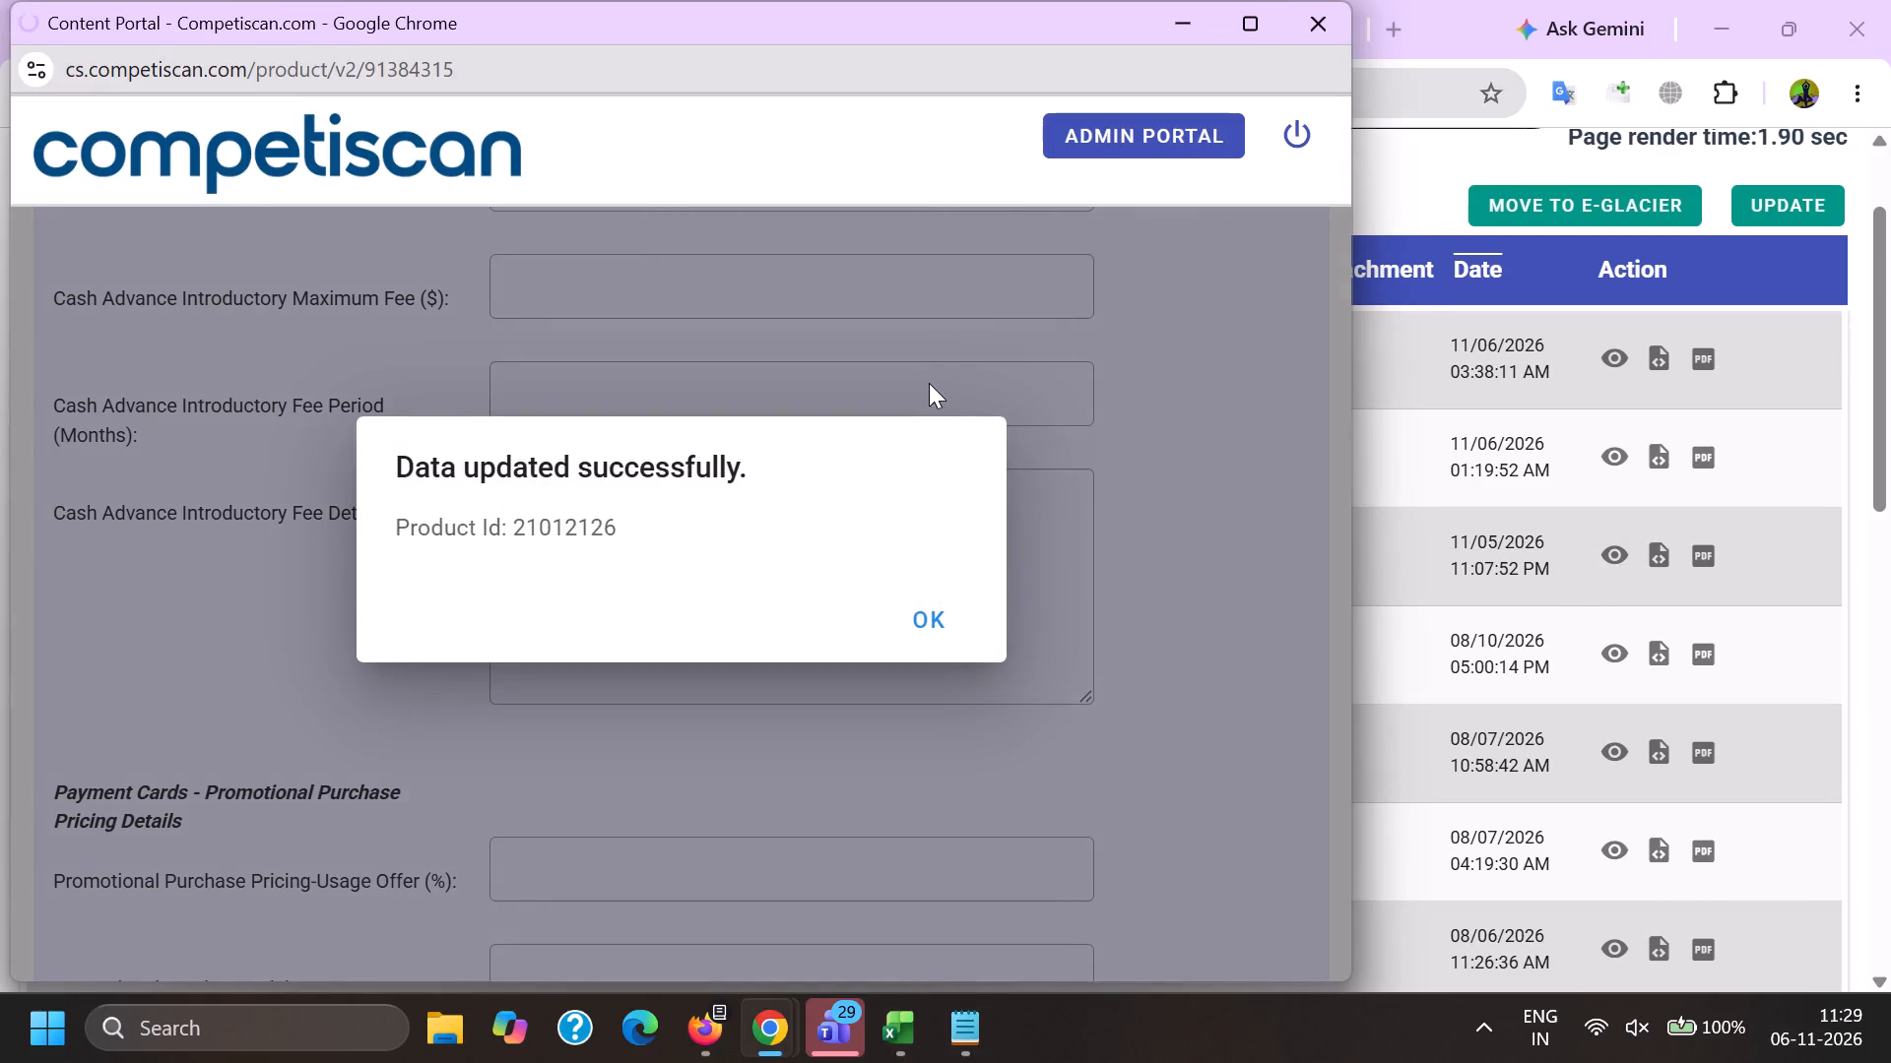
scroll(929, 382, down, 10)
scroll(929, 384, up, 2)
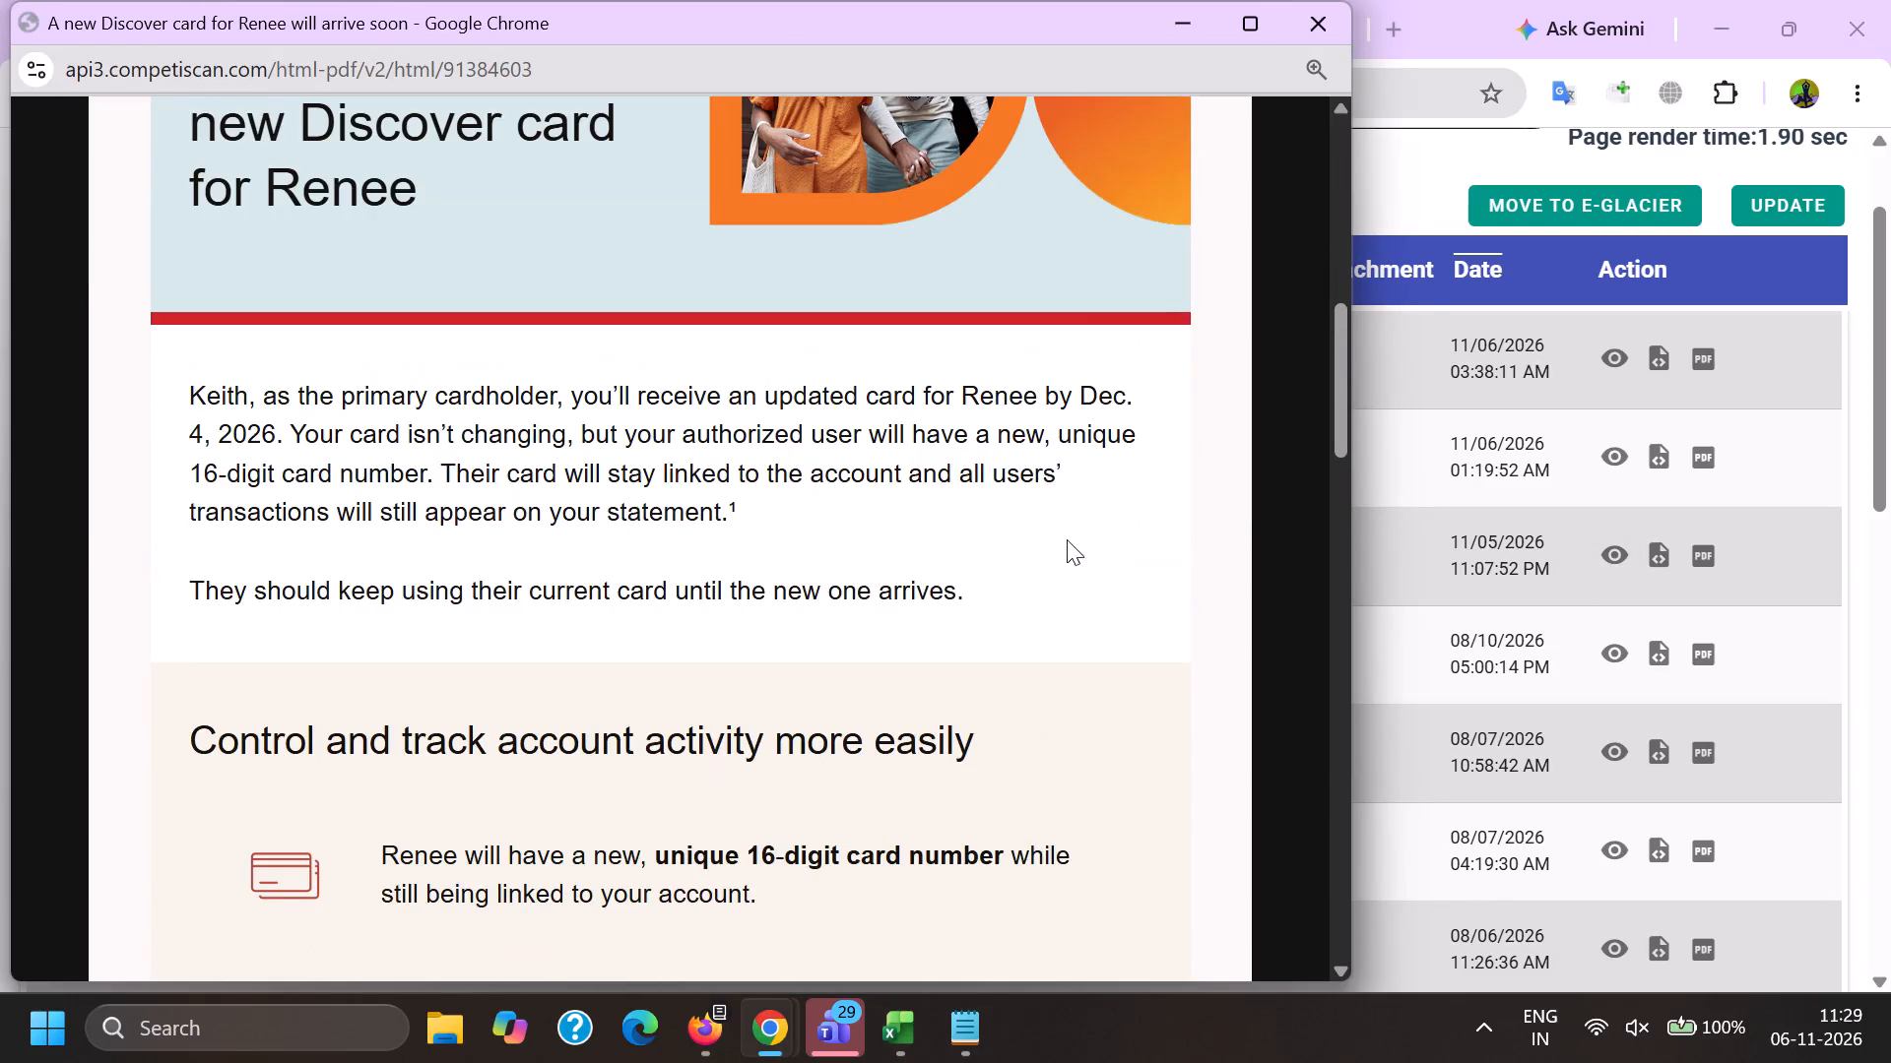
click(1393, 648)
In the editor for 91384603, delete the sender's name and the "Begin forwarded message:" line, and remove the header block's indent.
click(738, 0)
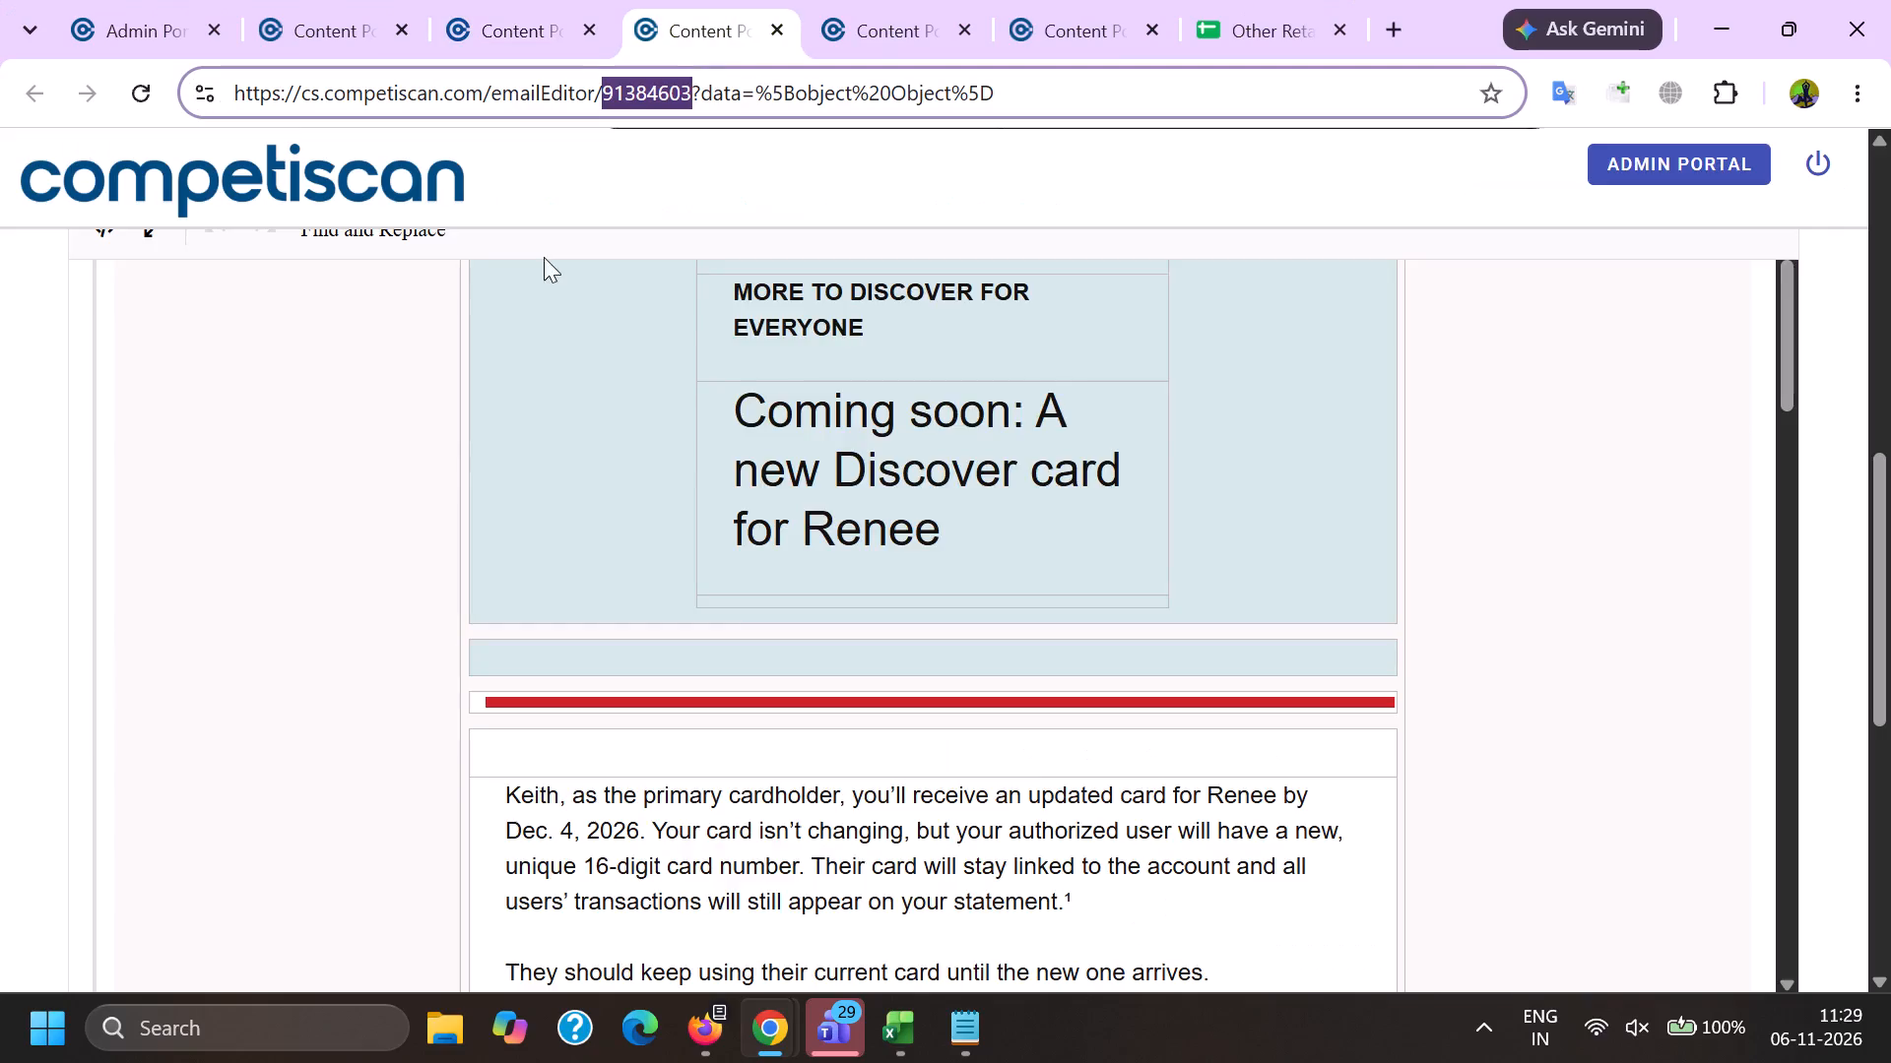
scroll(426, 623, up, 11)
scroll(258, 748, up, 2)
drag(381, 515, 92, 417)
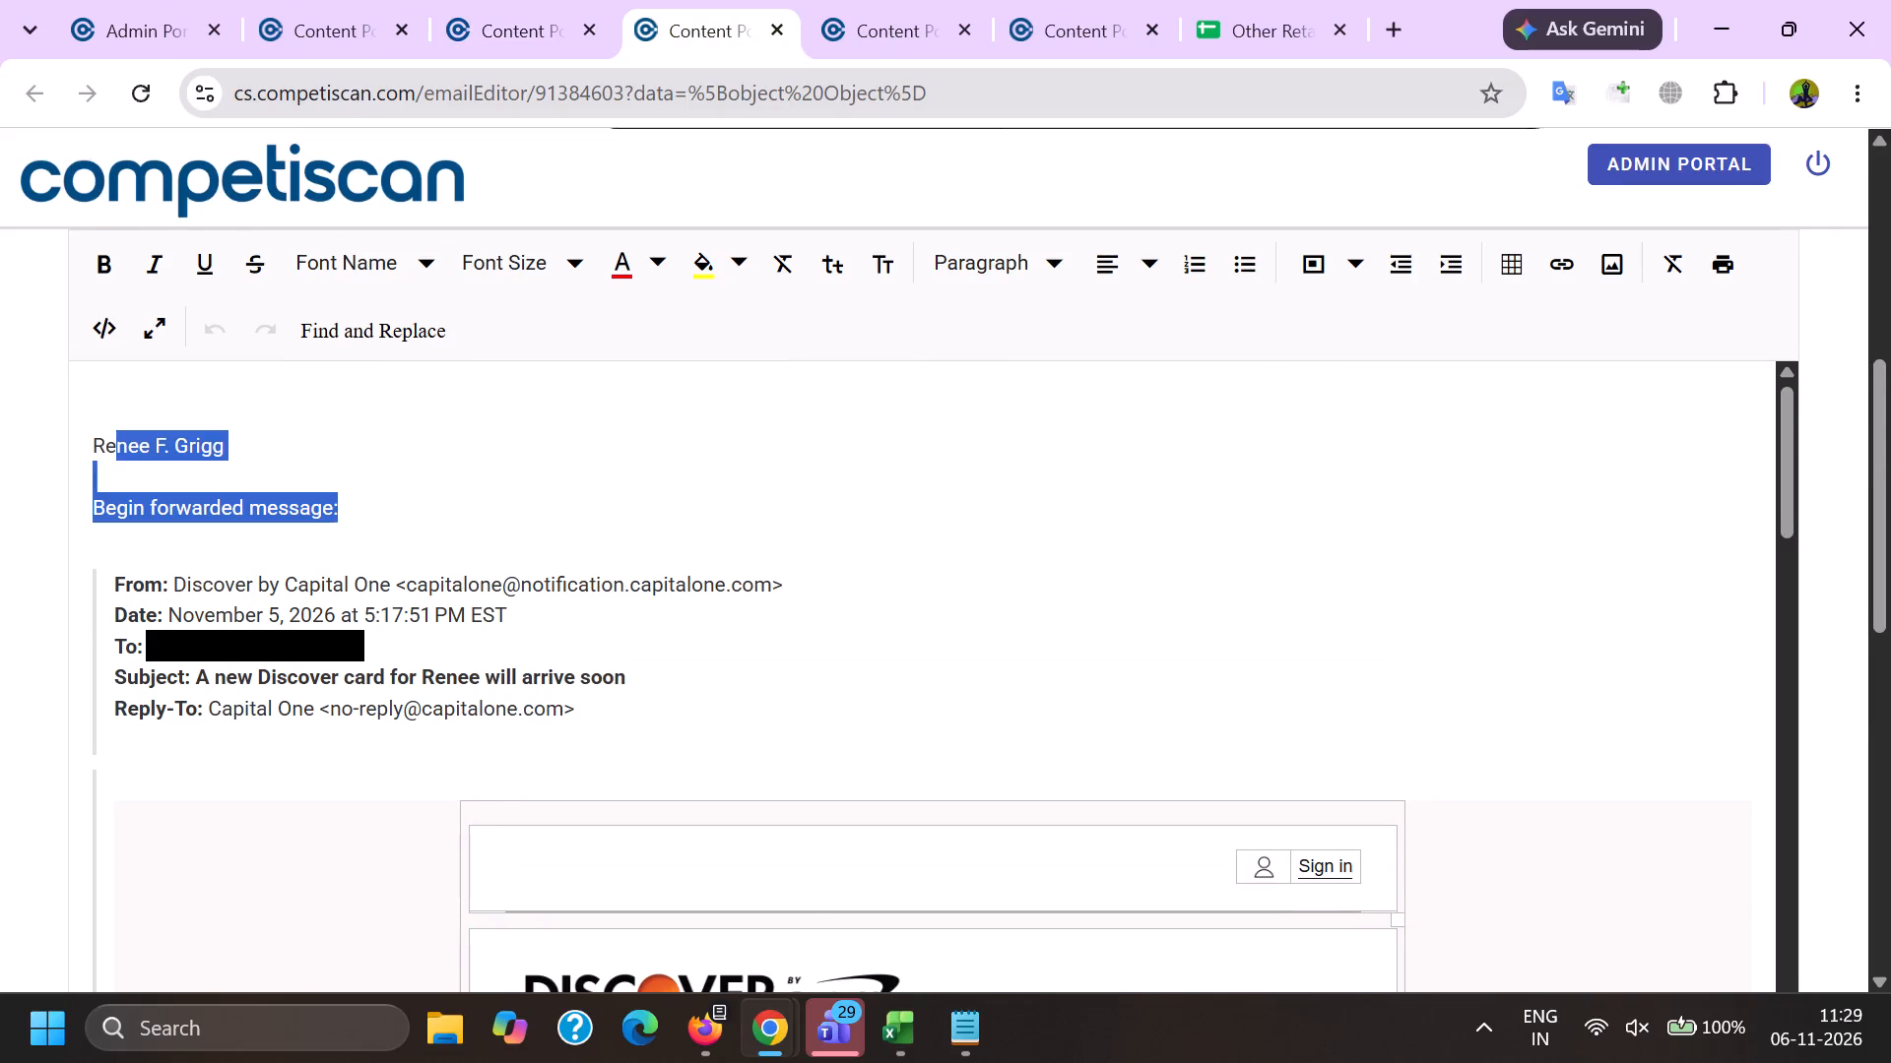
drag(92, 417, 93, 420)
key(BackSpace)
click(119, 528)
key(BackSpace)
Delete the To line, the sender's email address after "Discover by Capital One", and the Reply-To line from the header.
drag(97, 548, 99, 548)
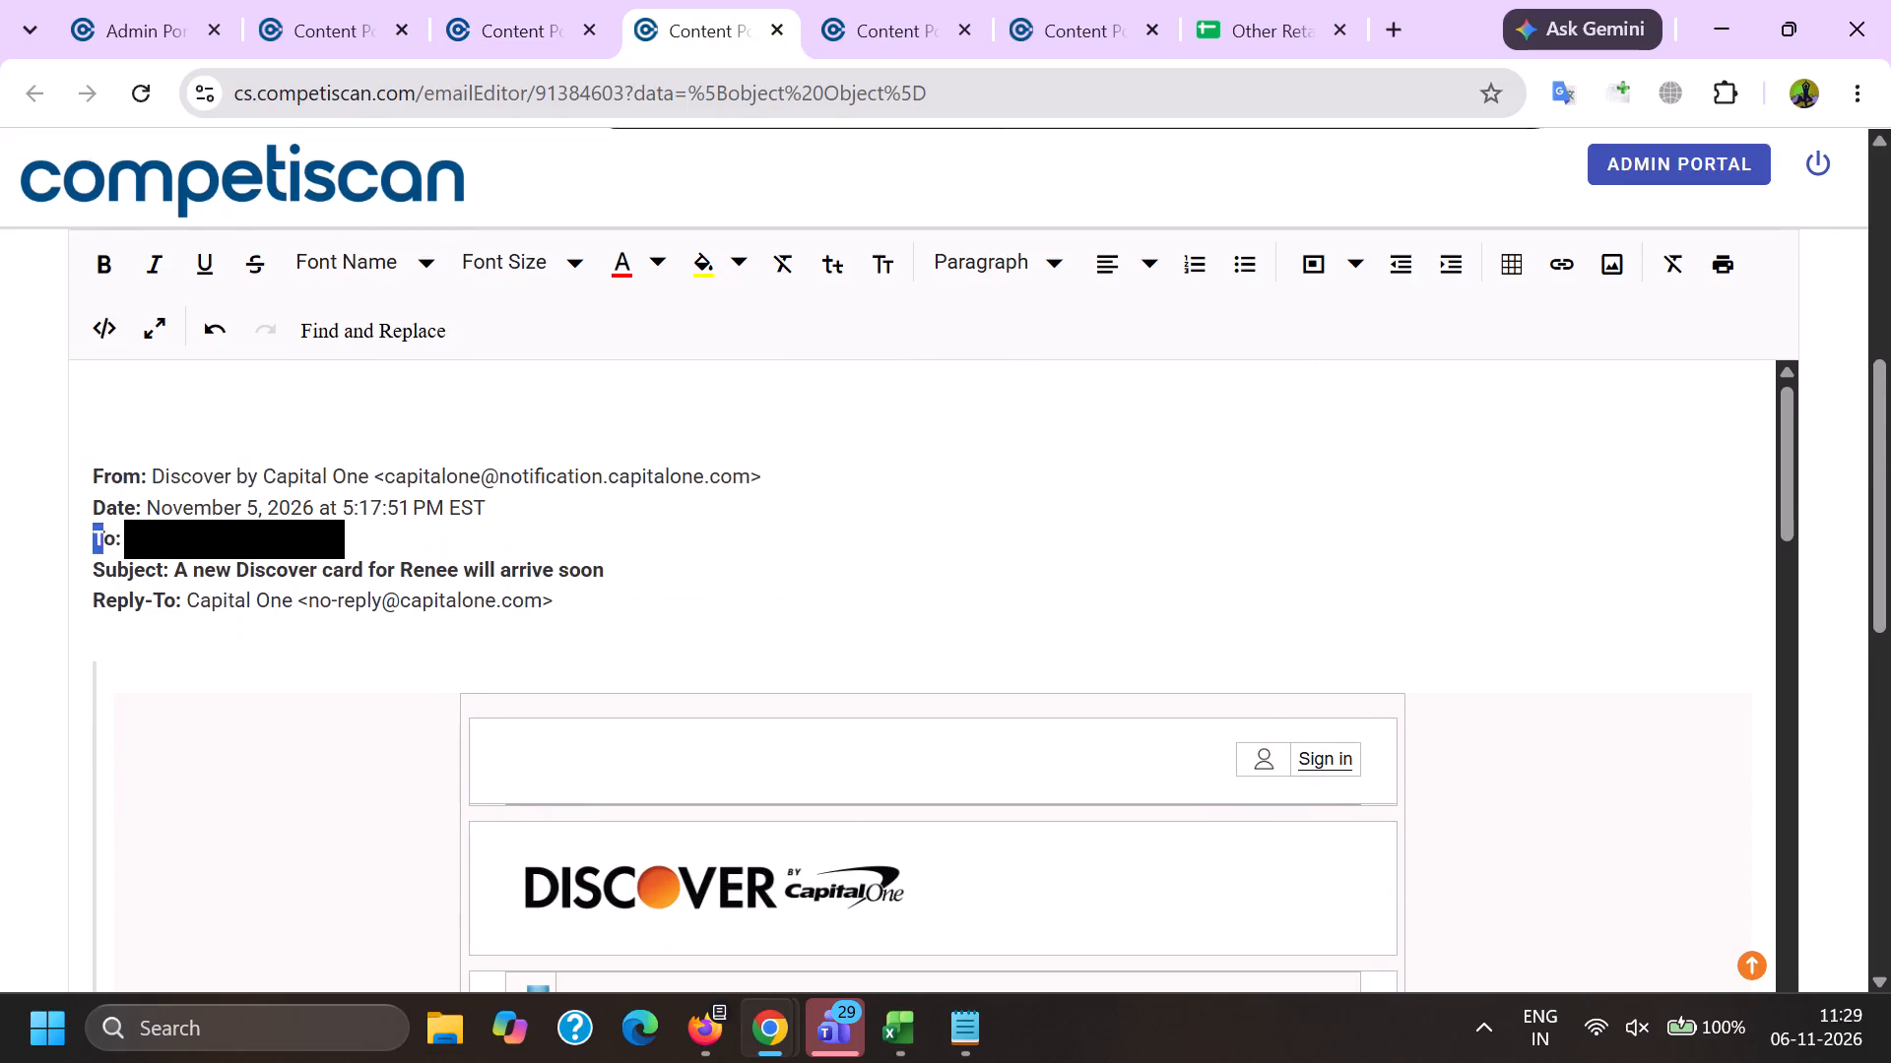
drag(99, 548, 369, 536)
key(BackSpace)
key(BackSpace)
drag(370, 475, 846, 467)
key(BackSpace)
drag(765, 593, 11, 584)
key(BackSpace)
scroll(625, 386, down, 2)
scroll(404, 570, up, 2)
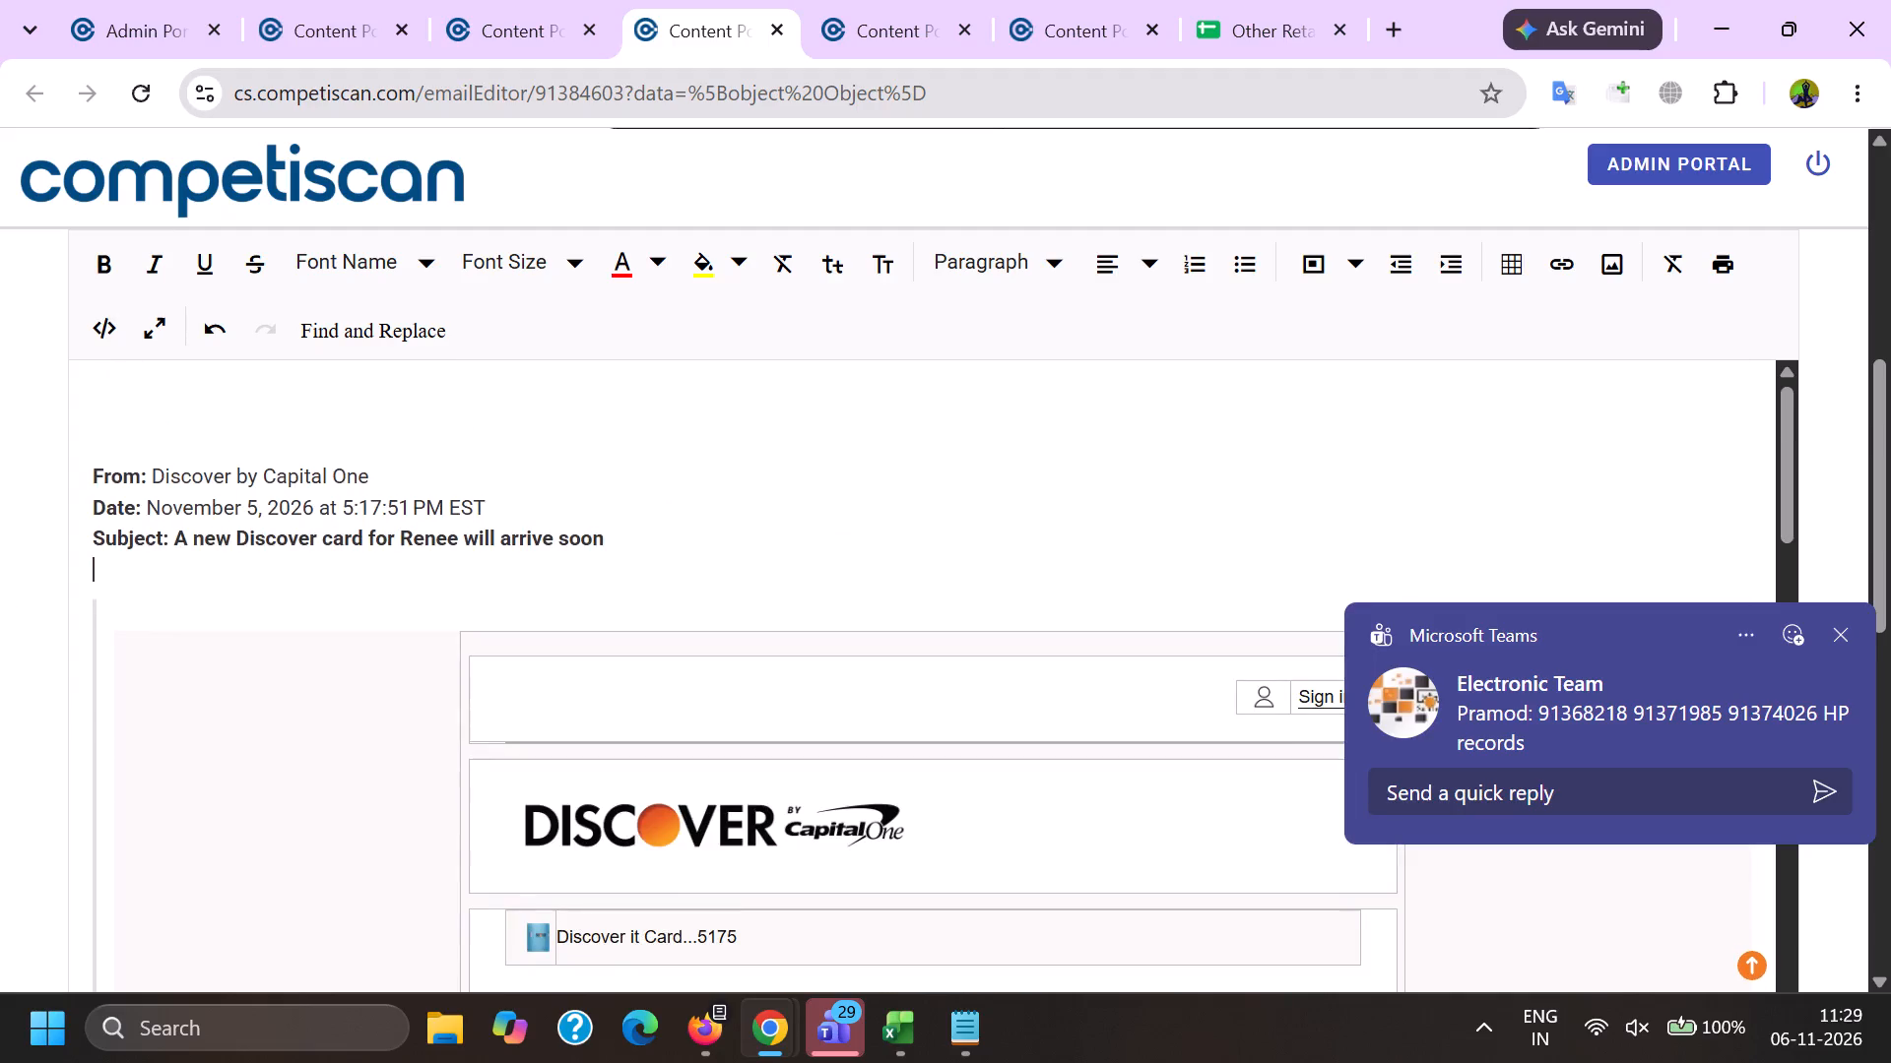
Copy the authorized user's first name from the Subject line in the email body and delete it there.
double_click(397, 537)
double_click(401, 536)
key(ctrl+c)
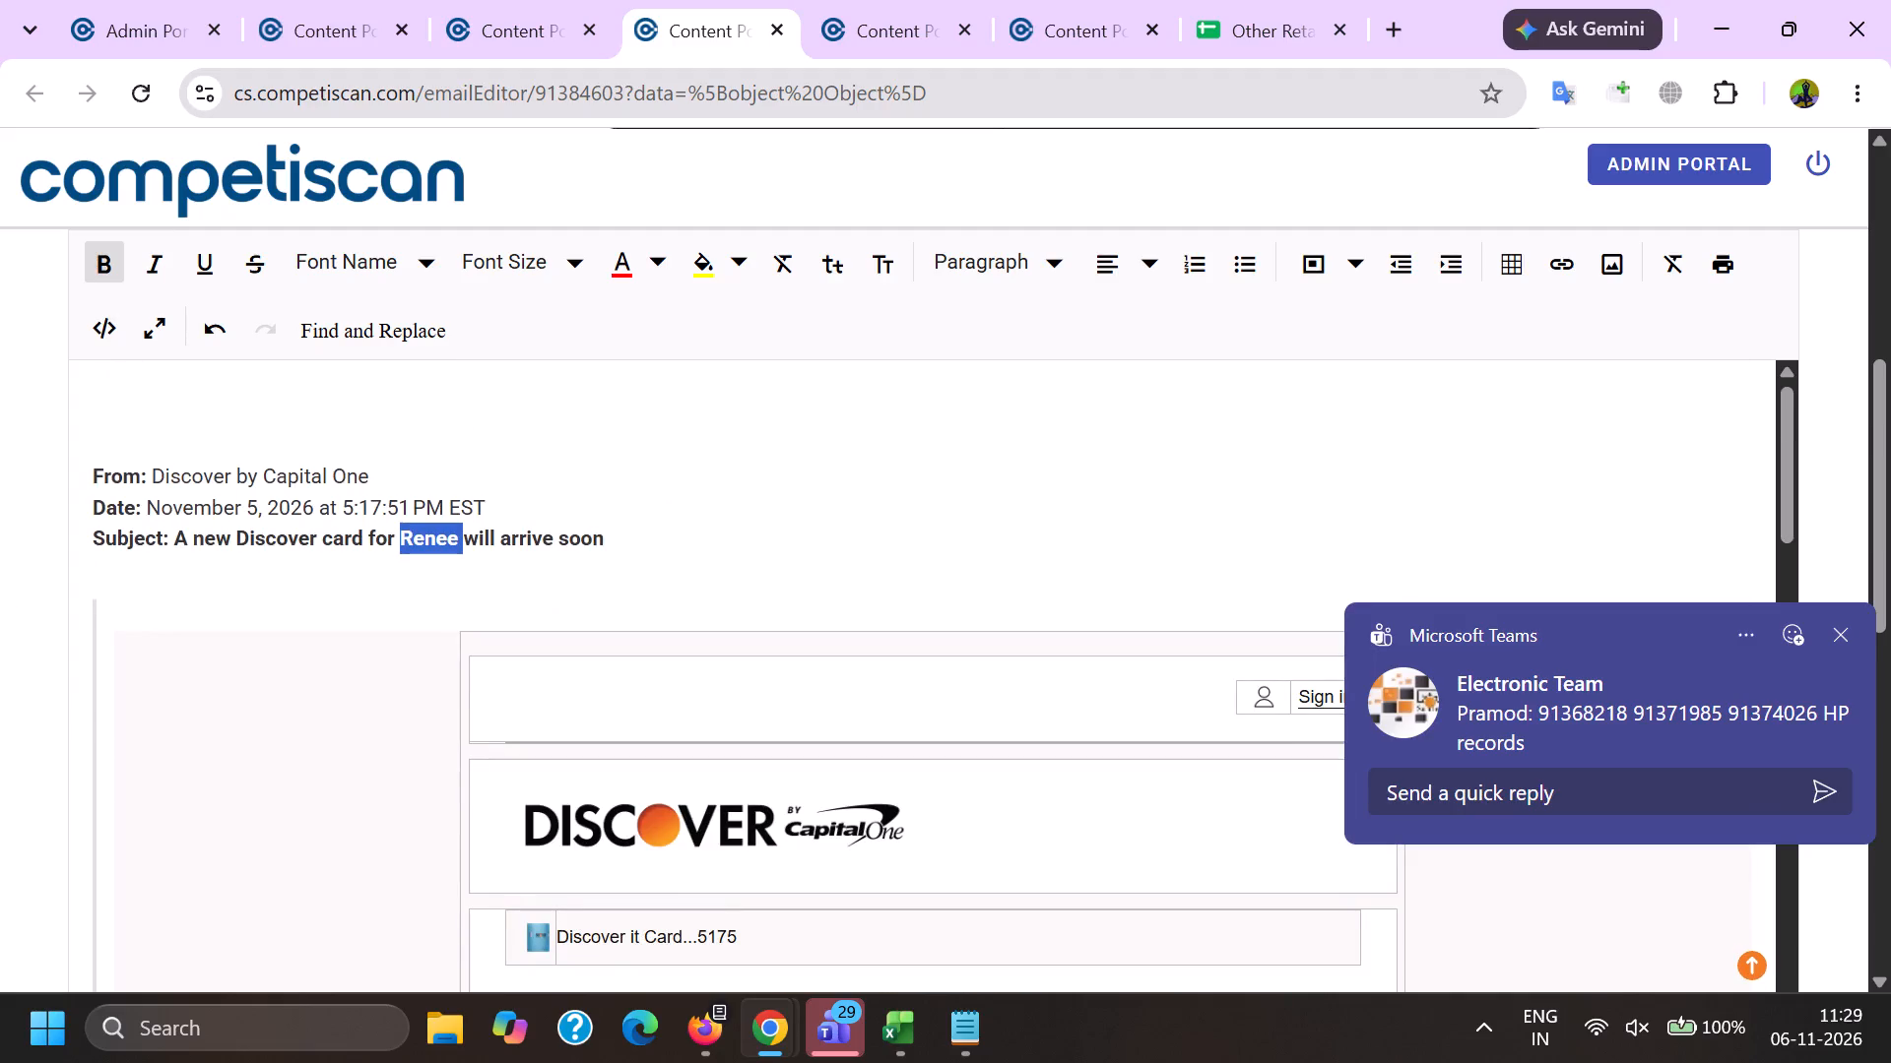
key(BackSpace)
Search the page for the authorized user's first name and delete it from the headline, intro paragraph and card number bullet.
key(ctrl+f)
key(ctrl+v)
key(Return)
key(Return)
key(Return)
key(Return)
key(Return)
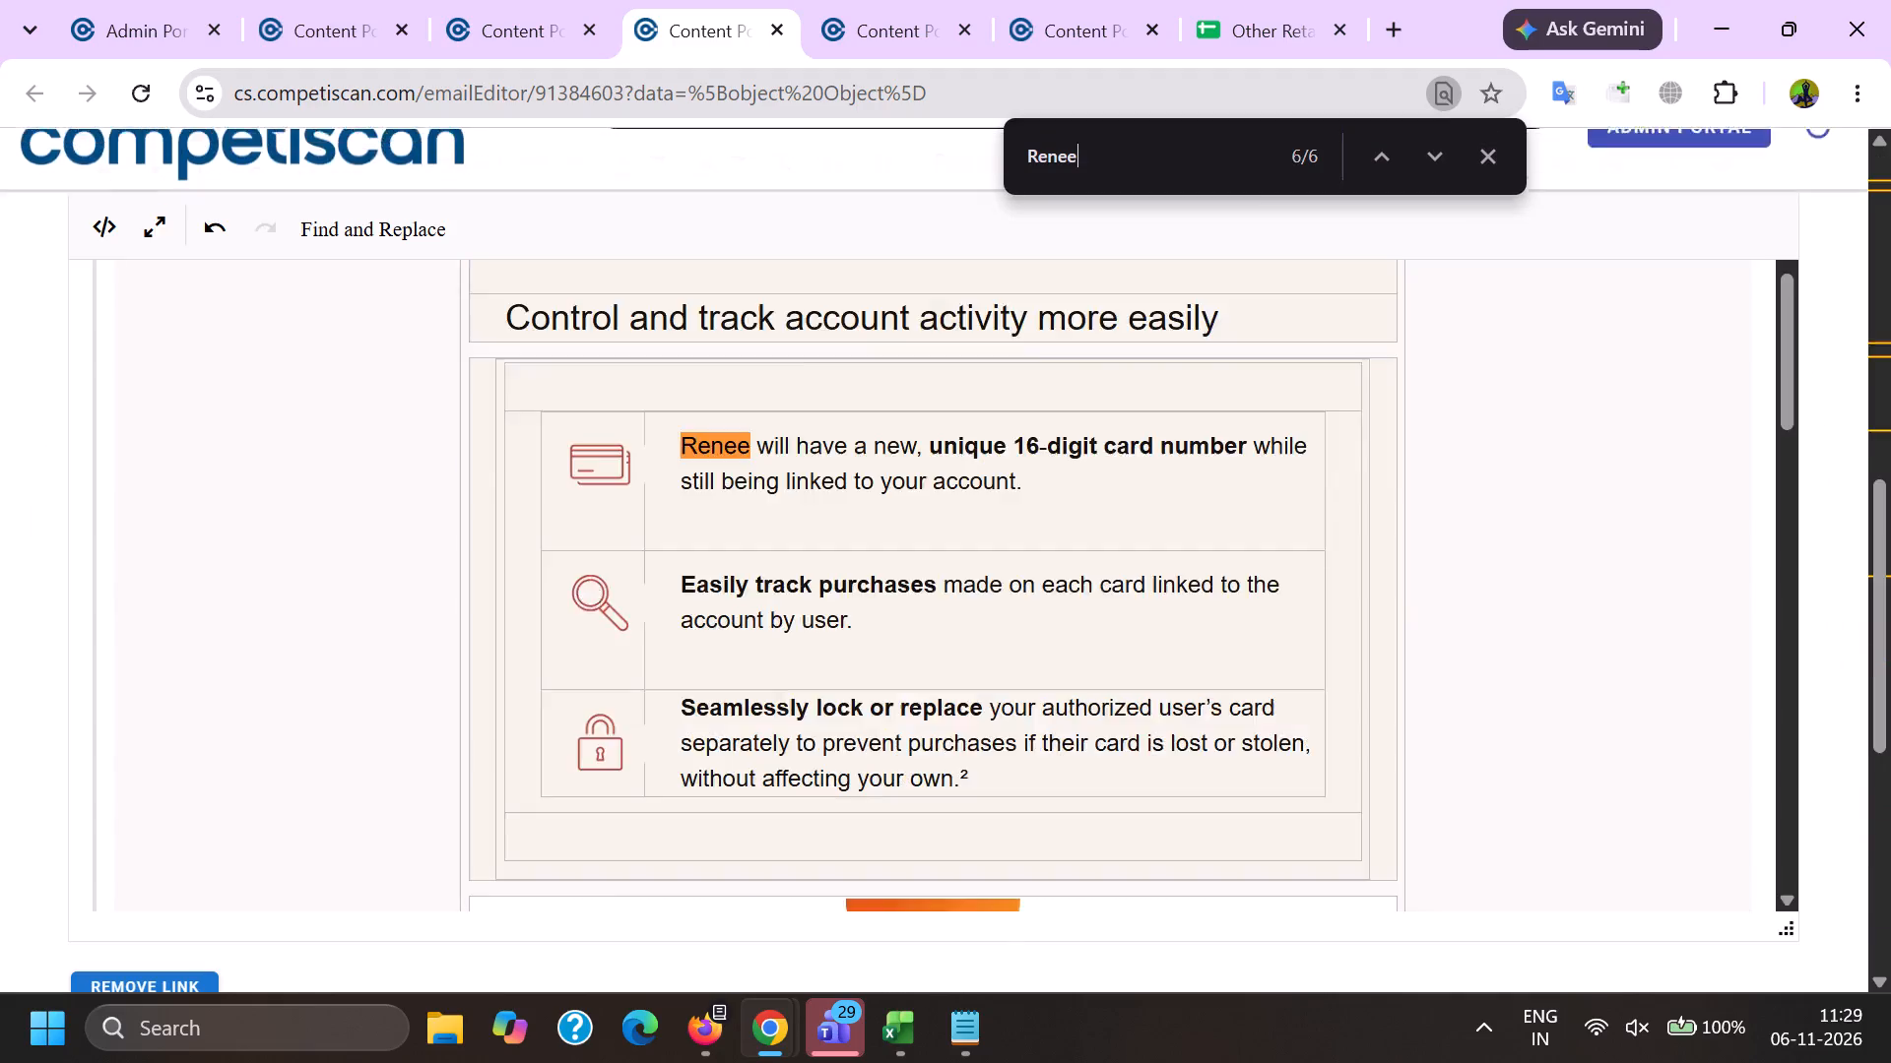
key(Return)
key(Return)
key(Return)
key(Return)
double_click(836, 450)
key(BackSpace)
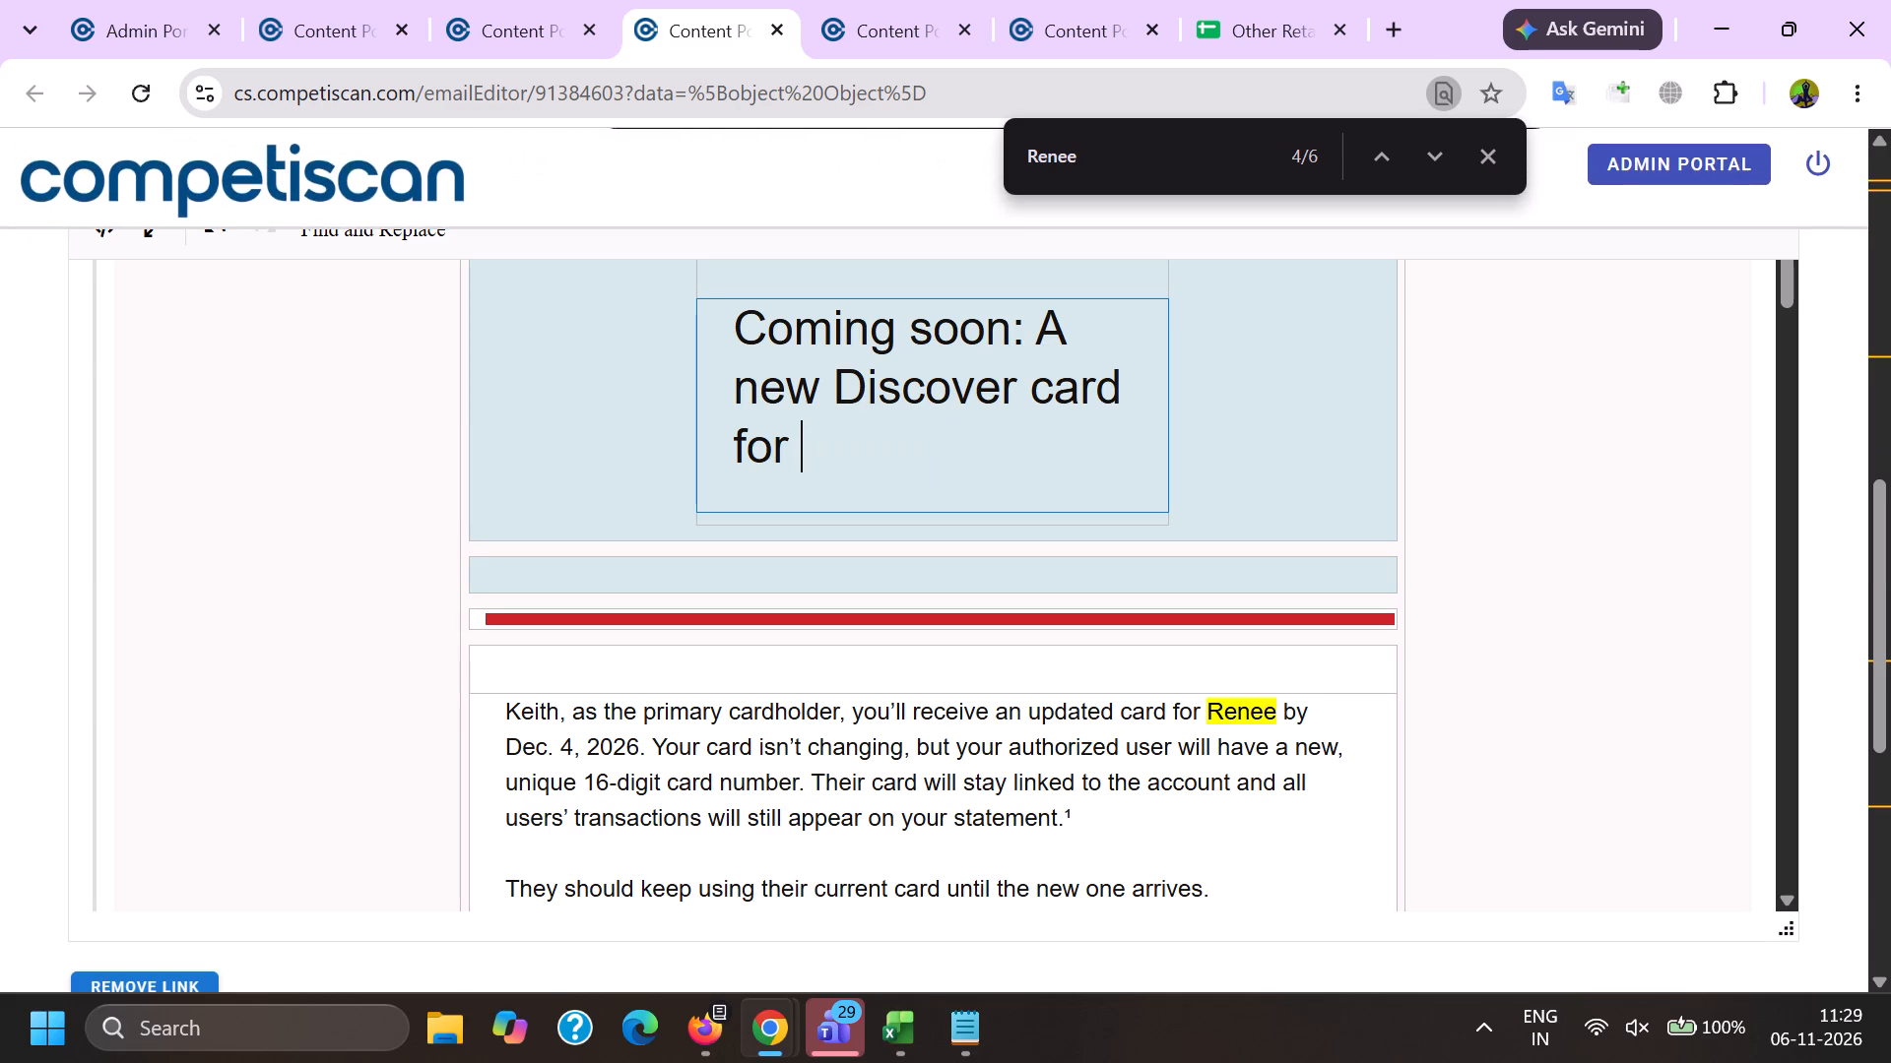
double_click(1232, 714)
key(BackSpace)
scroll(831, 538, down, 3)
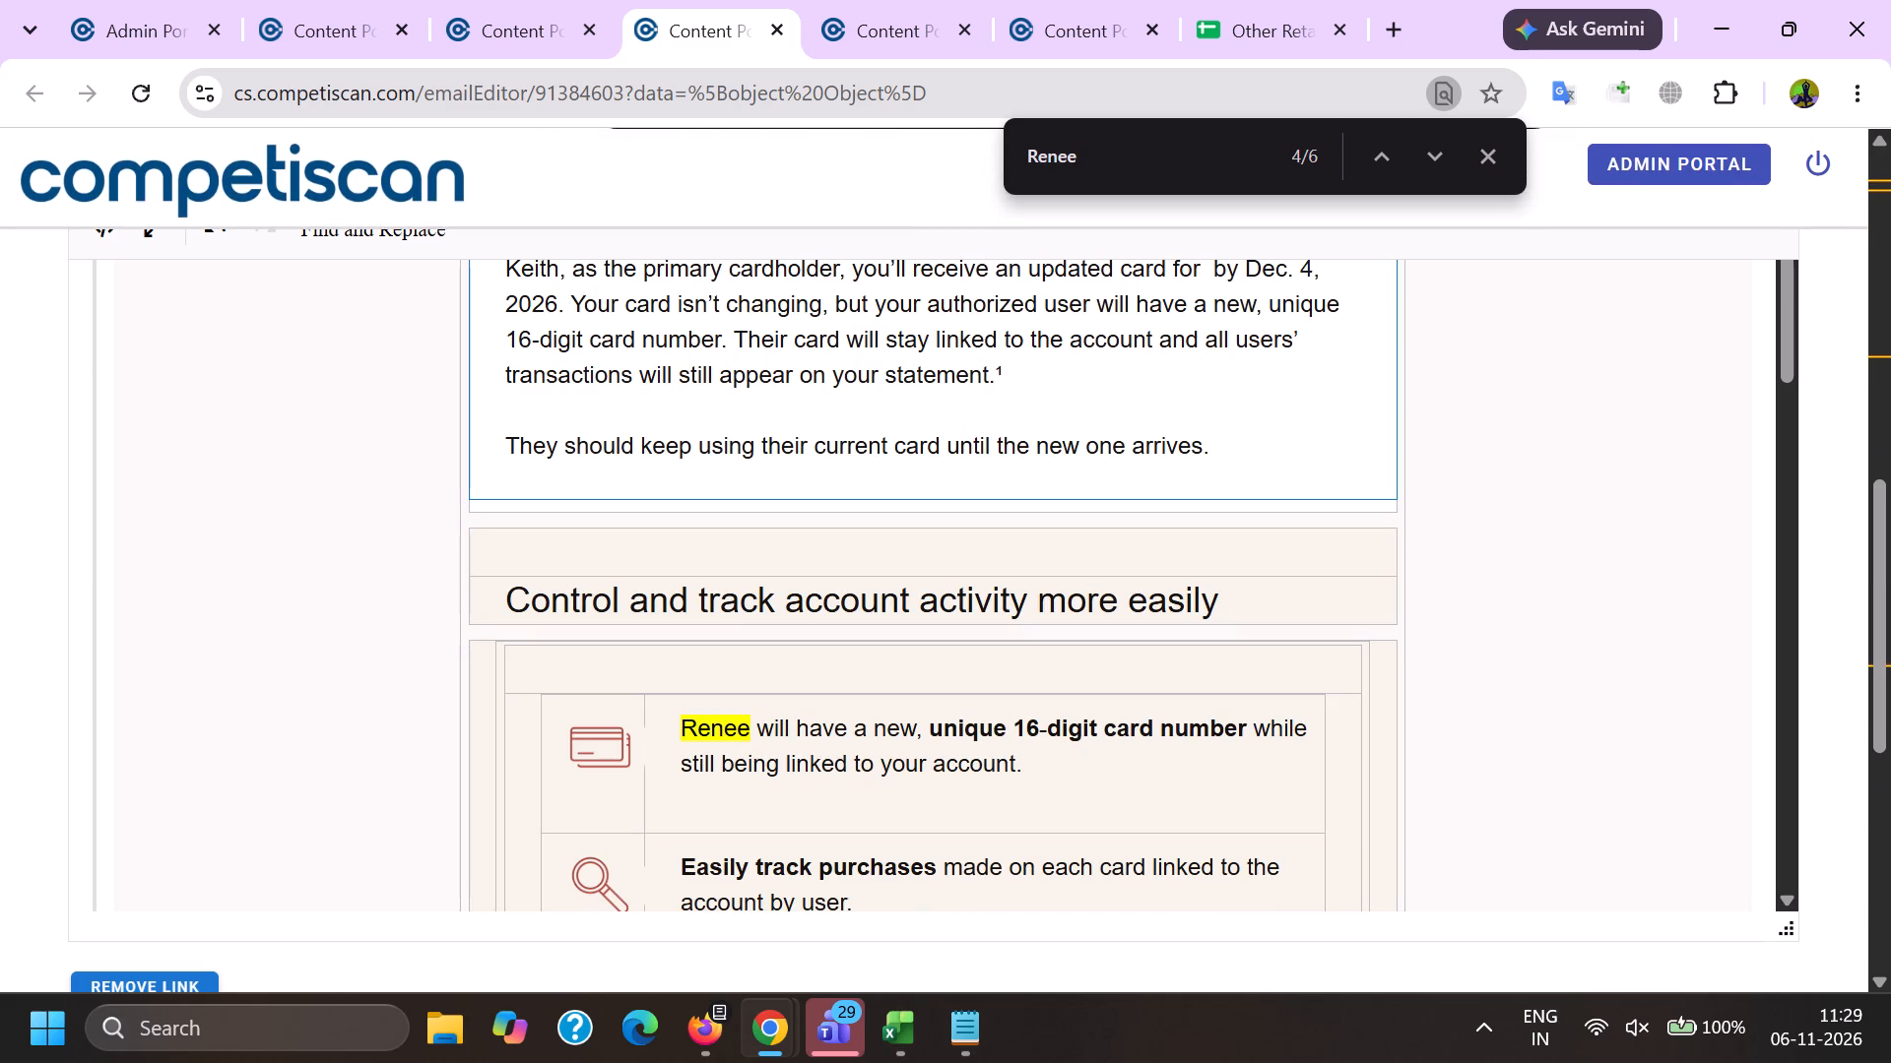
double_click(724, 728)
key(BackSpace)
Delete the card's ending digits after "Discover it Card..." and search the page for further occurrences of them.
scroll(761, 586, down, 13)
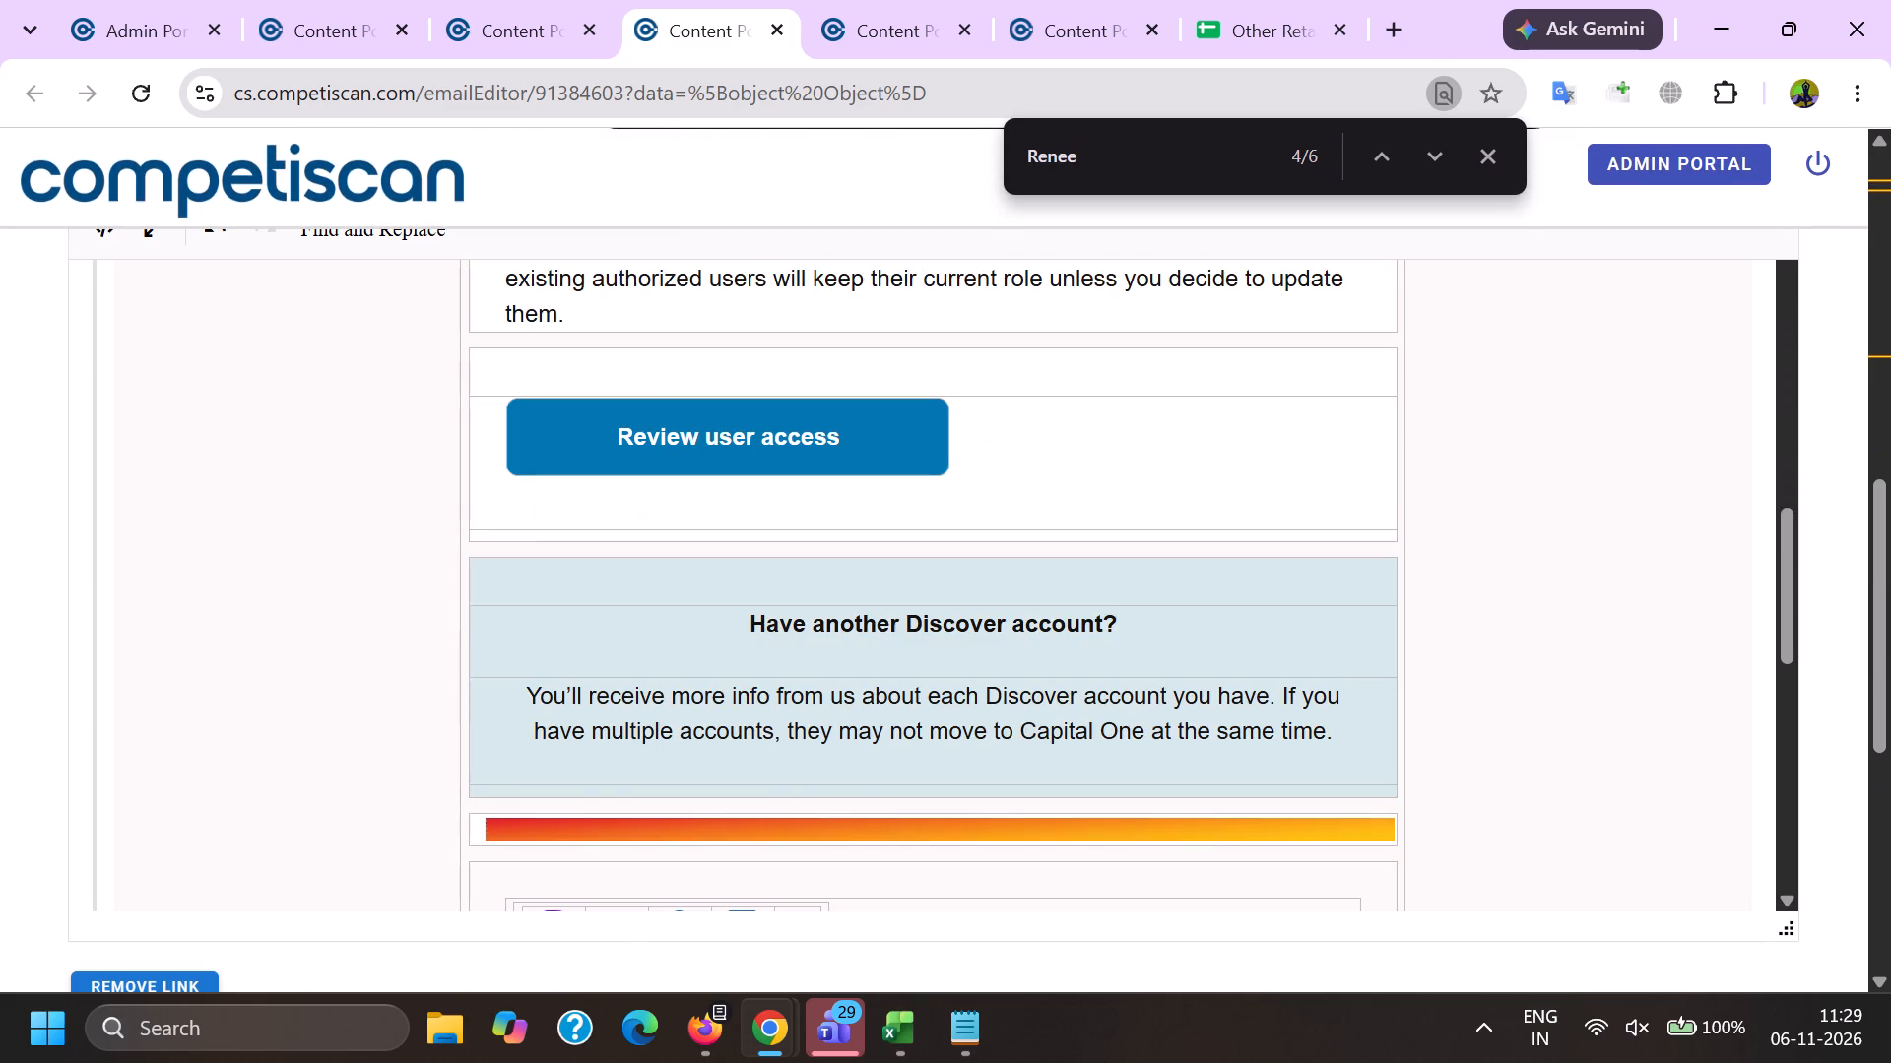
scroll(747, 642, up, 20)
scroll(747, 642, up, 5)
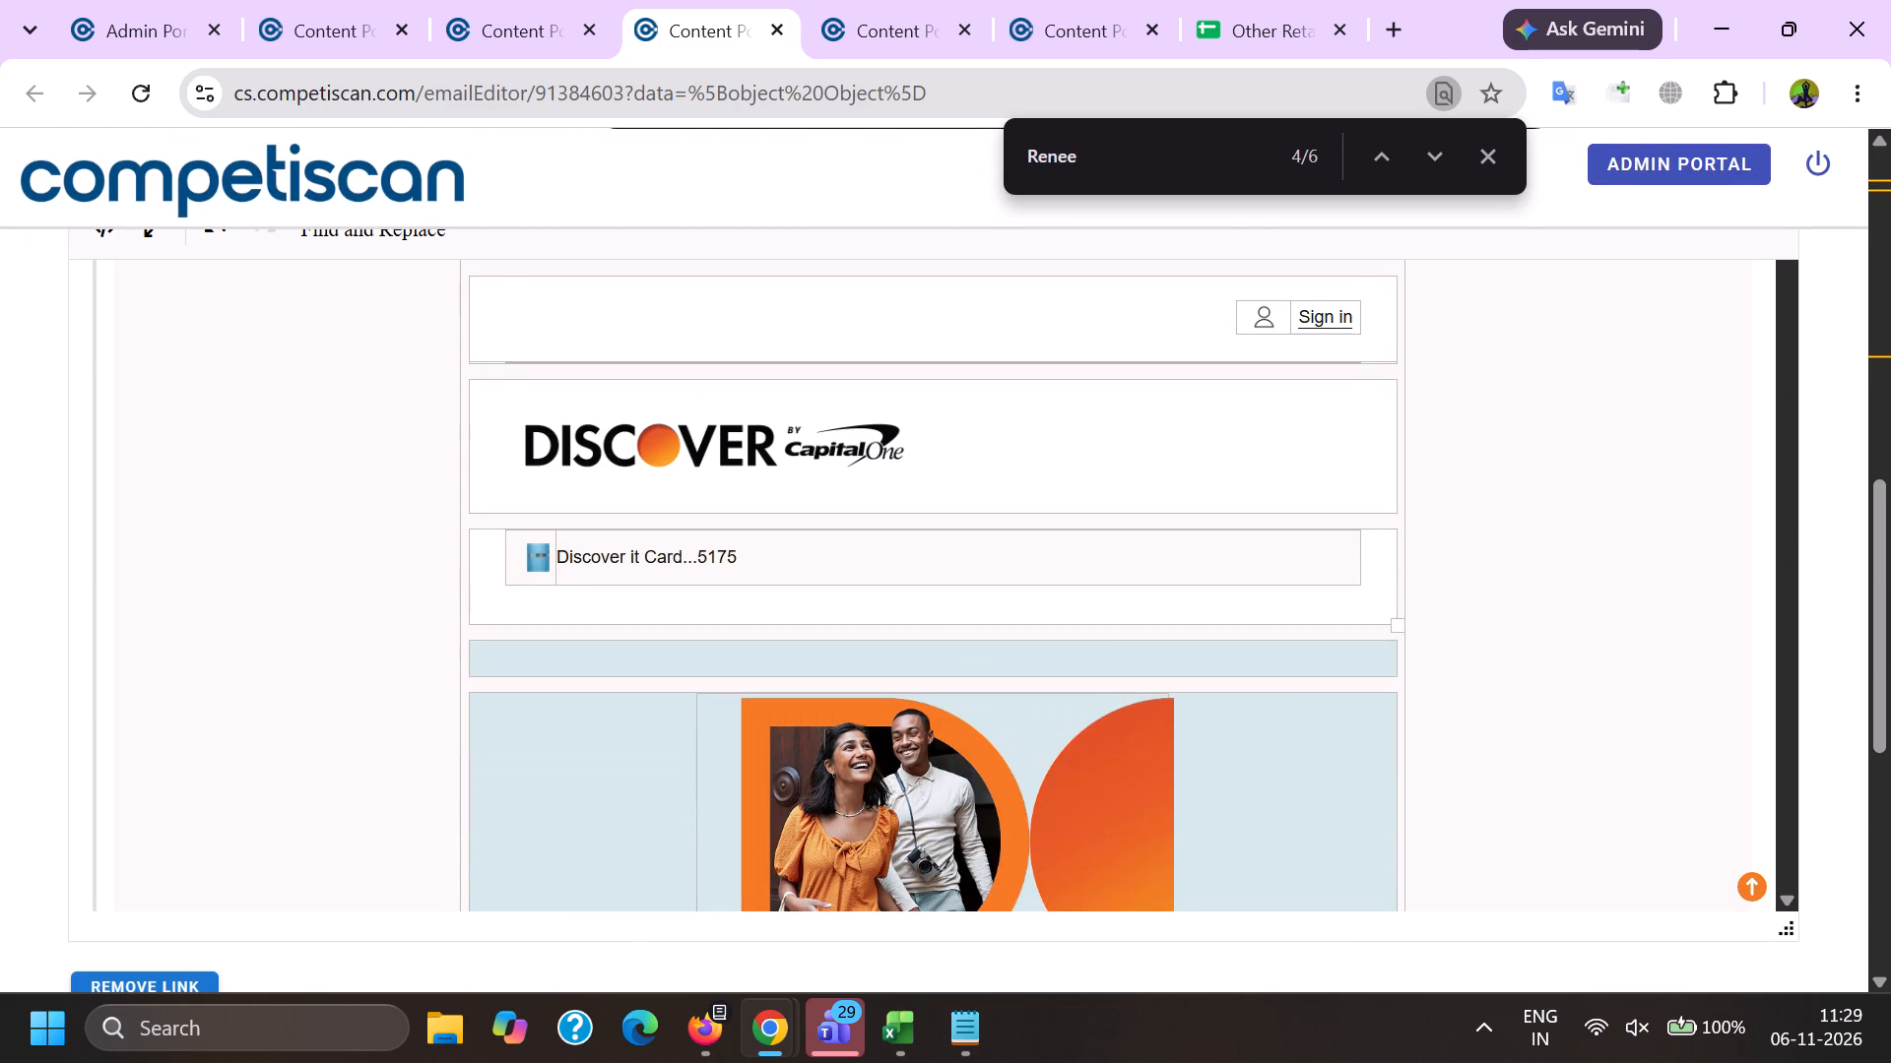
double_click(712, 567)
key(ctrl+c)
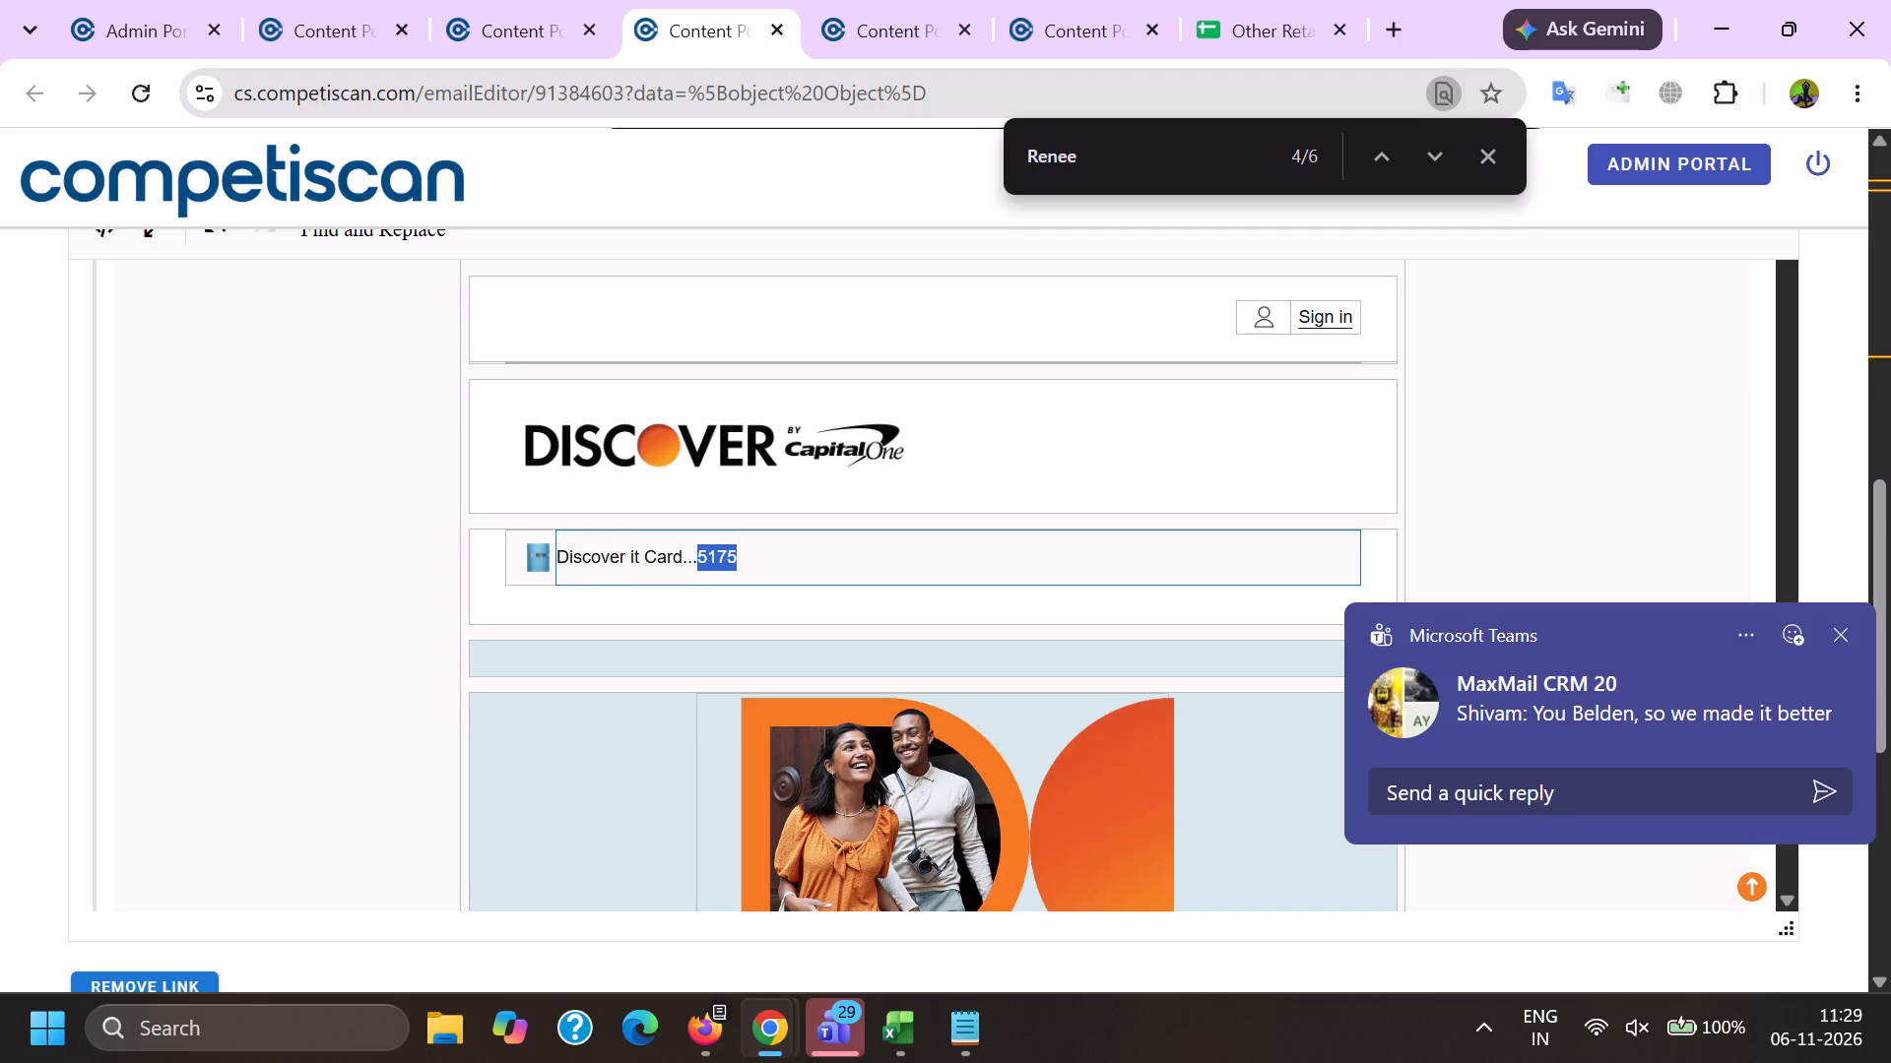
key(BackSpace)
key(ctrl+f)
key(ctrl+v)
key(Return)
key(Return)
key(Return)
key(Return)
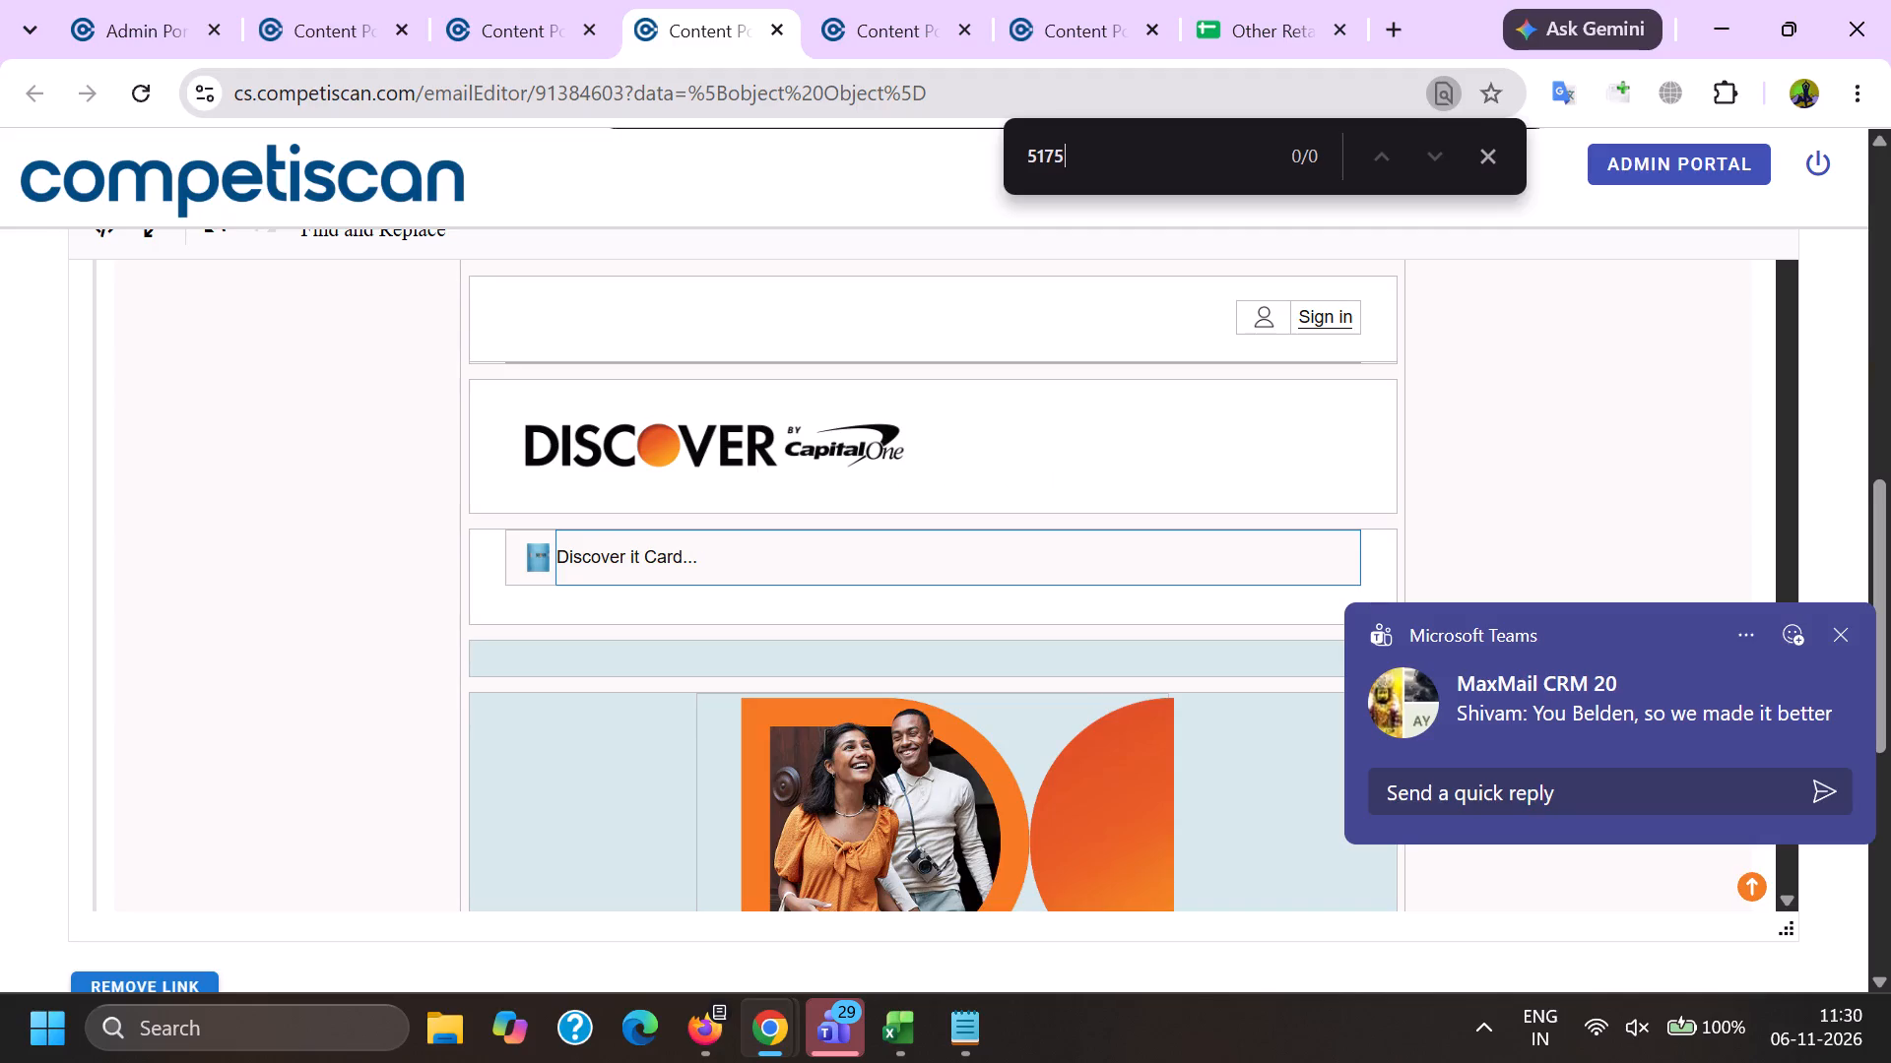
Search the page for the sender's surname and delete the recipient's email address from the footer's "This email was sent to" sentence.
scroll(915, 813, up, 9)
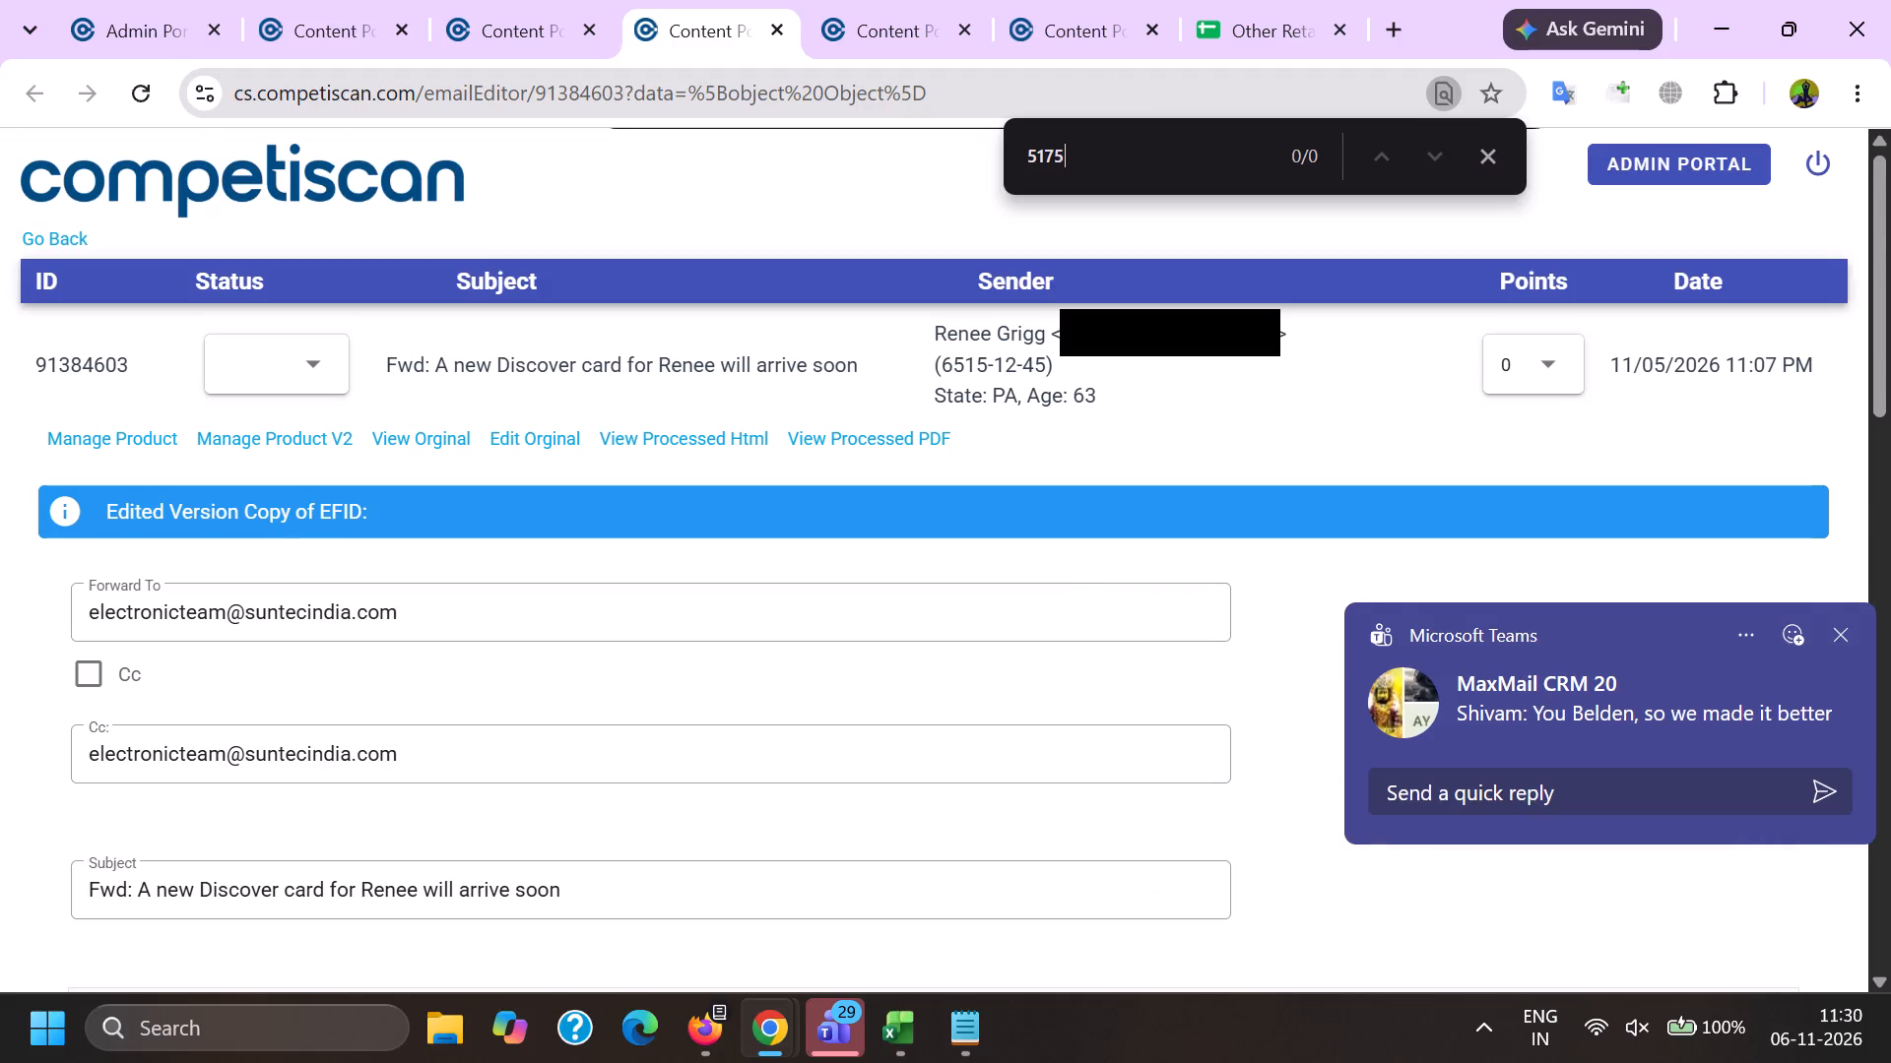
double_click(1007, 318)
key(ctrl+c)
drag(1111, 136, 947, 91)
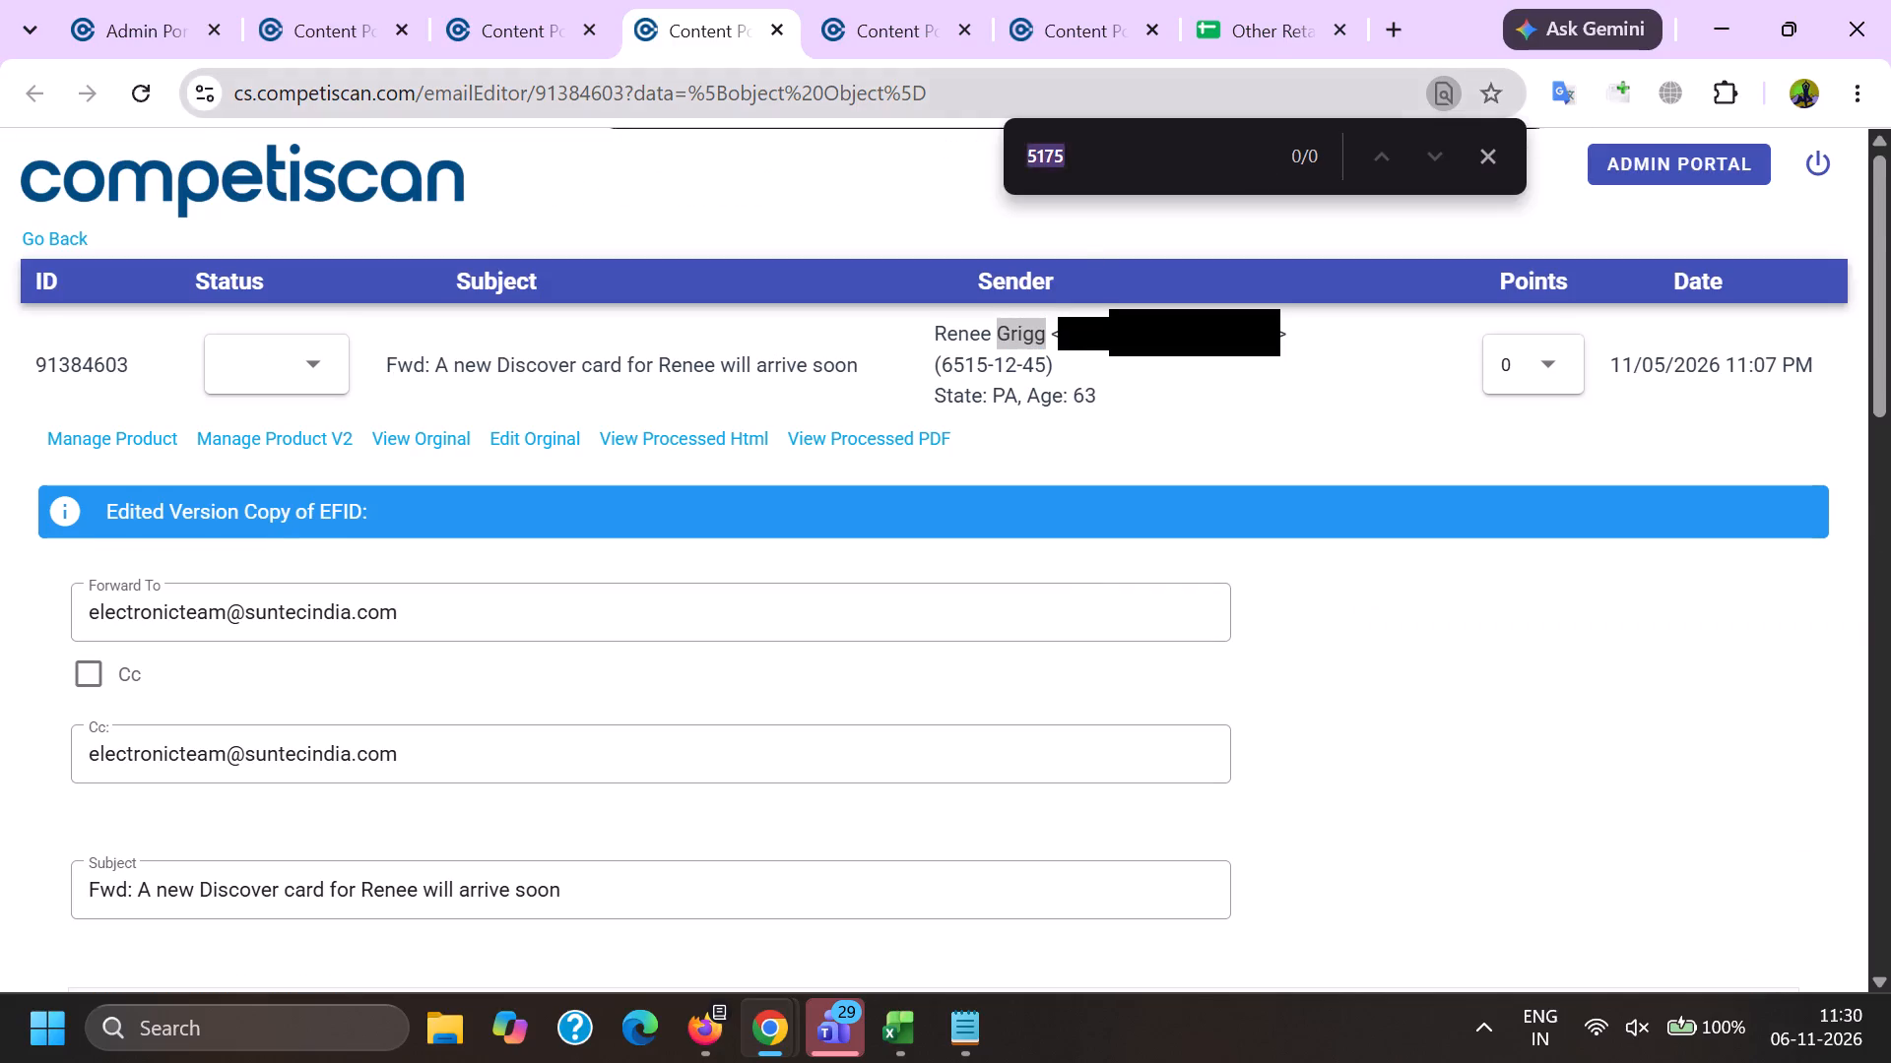
key(ctrl+v)
key(Return)
key(Return)
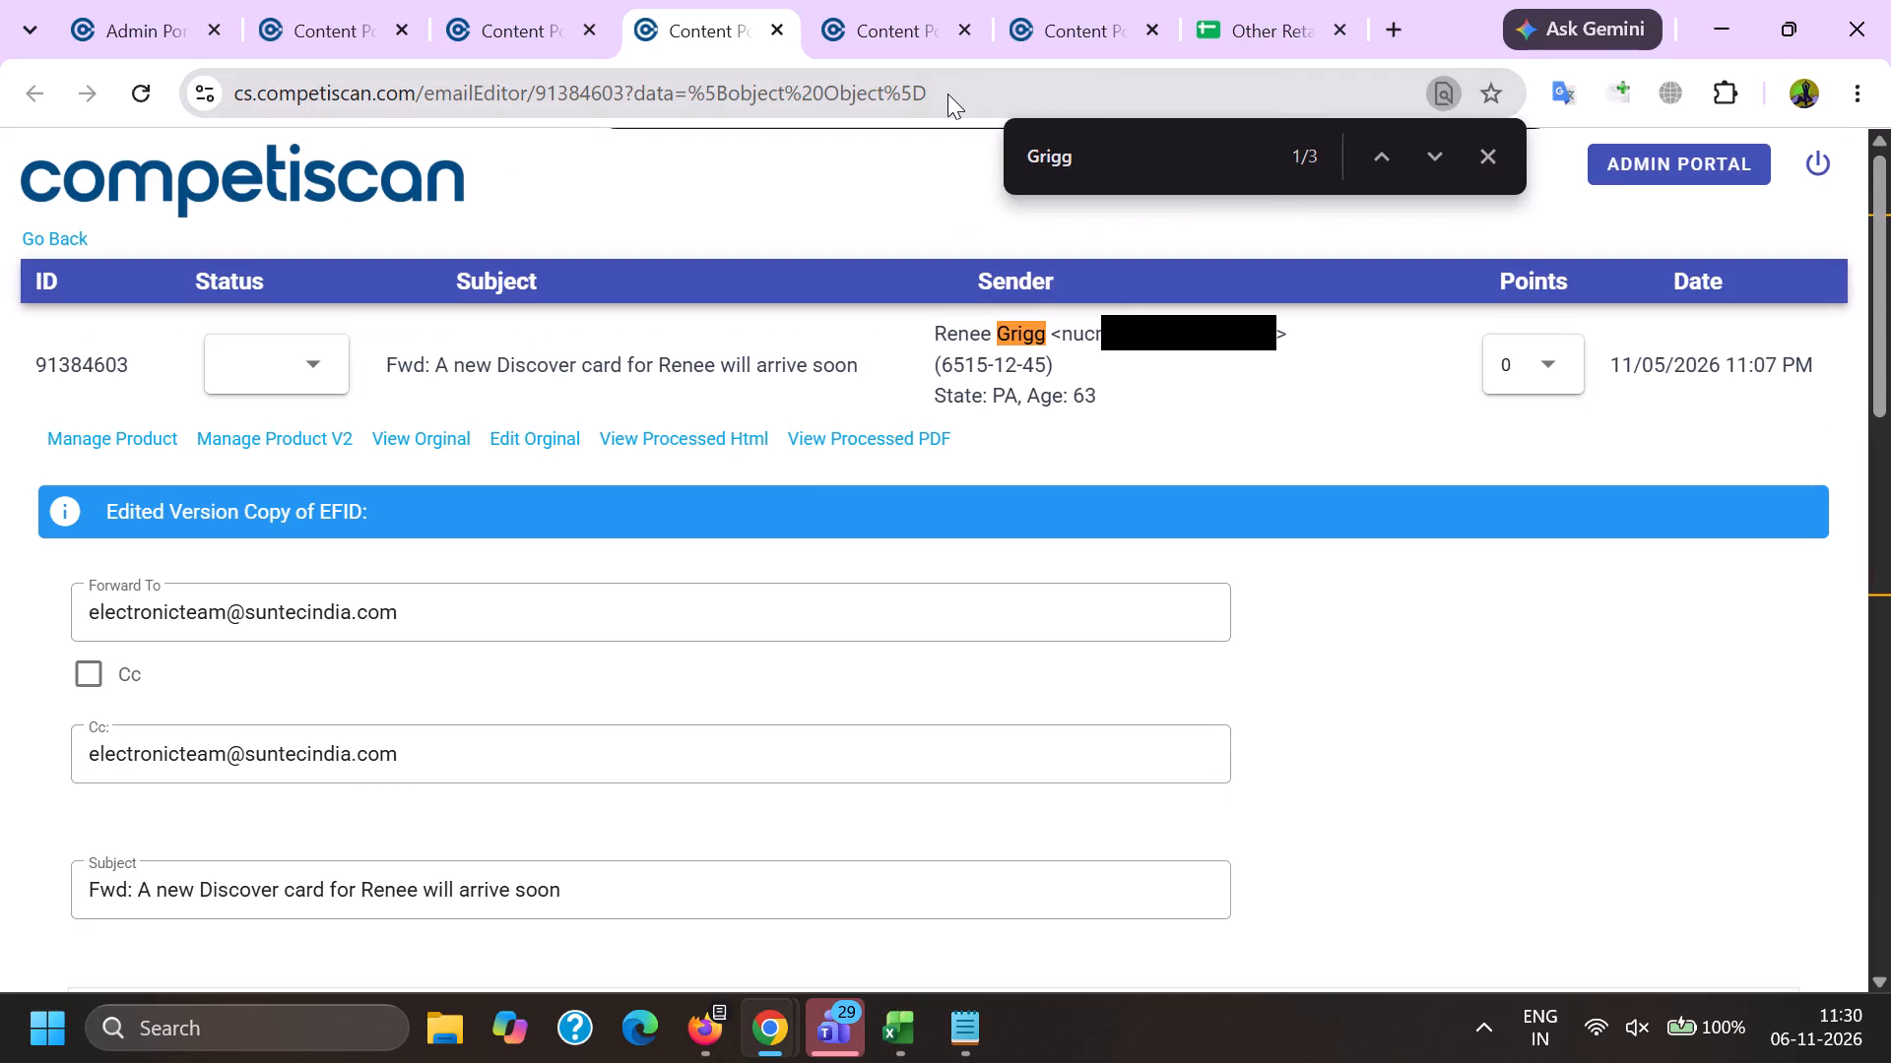
key(Return)
key(Return)
key(Return)
key(Return)
key(Return)
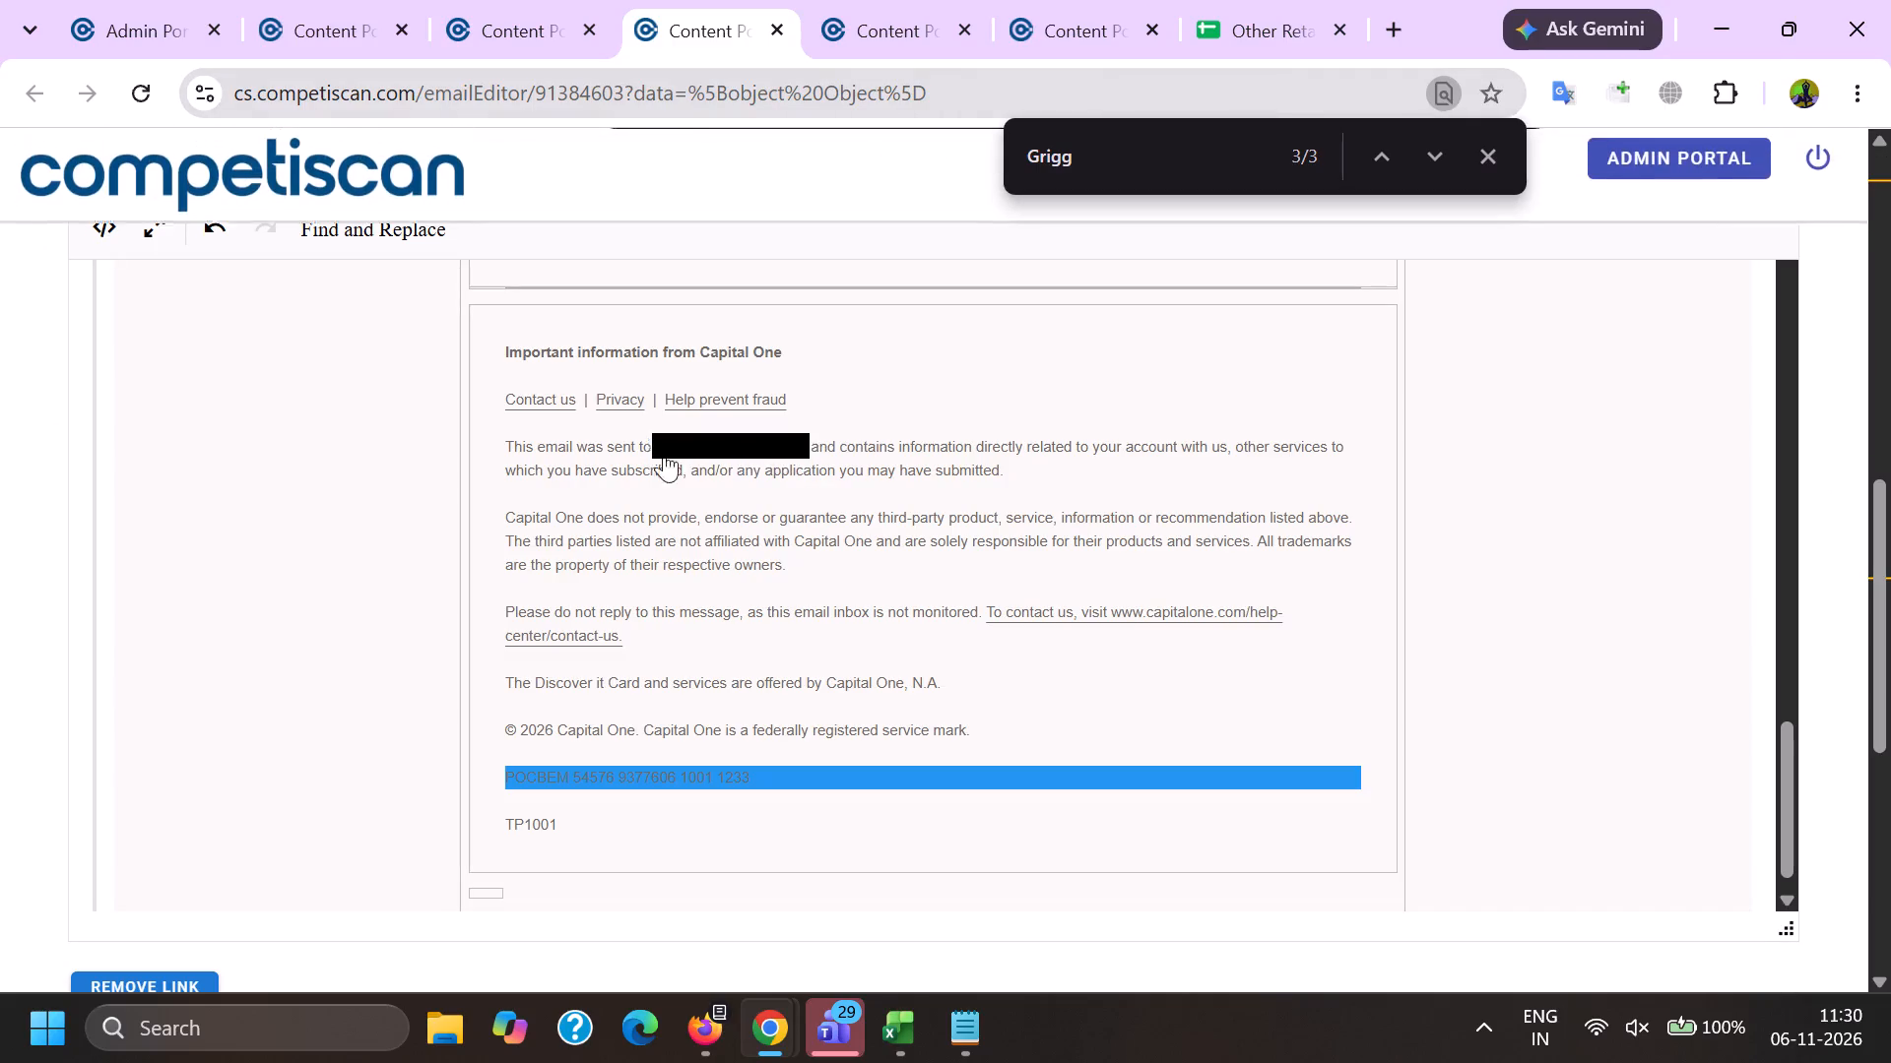
drag(654, 439, 803, 446)
key(BackSpace)
Examine the cleaned body of email 91384603 for any remaining personal details.
scroll(731, 520, up, 10)
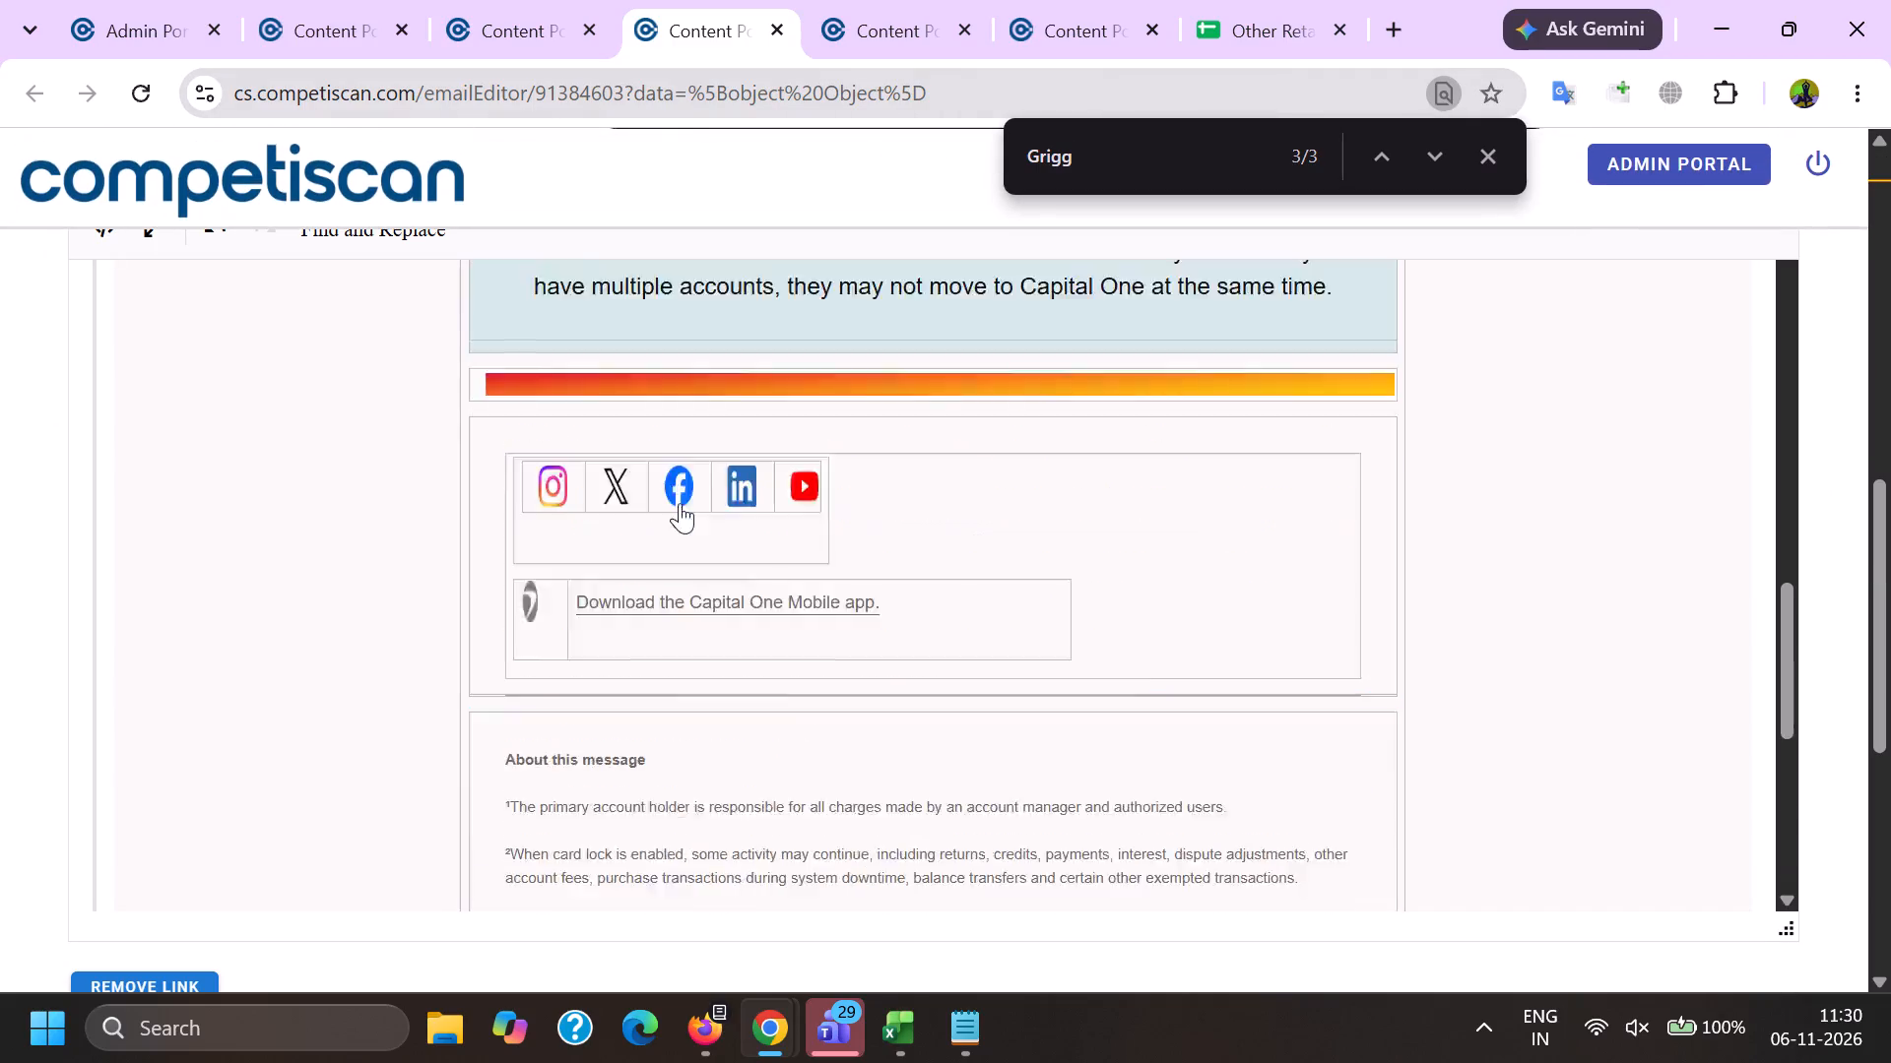
scroll(678, 505, up, 4)
scroll(678, 506, down, 3)
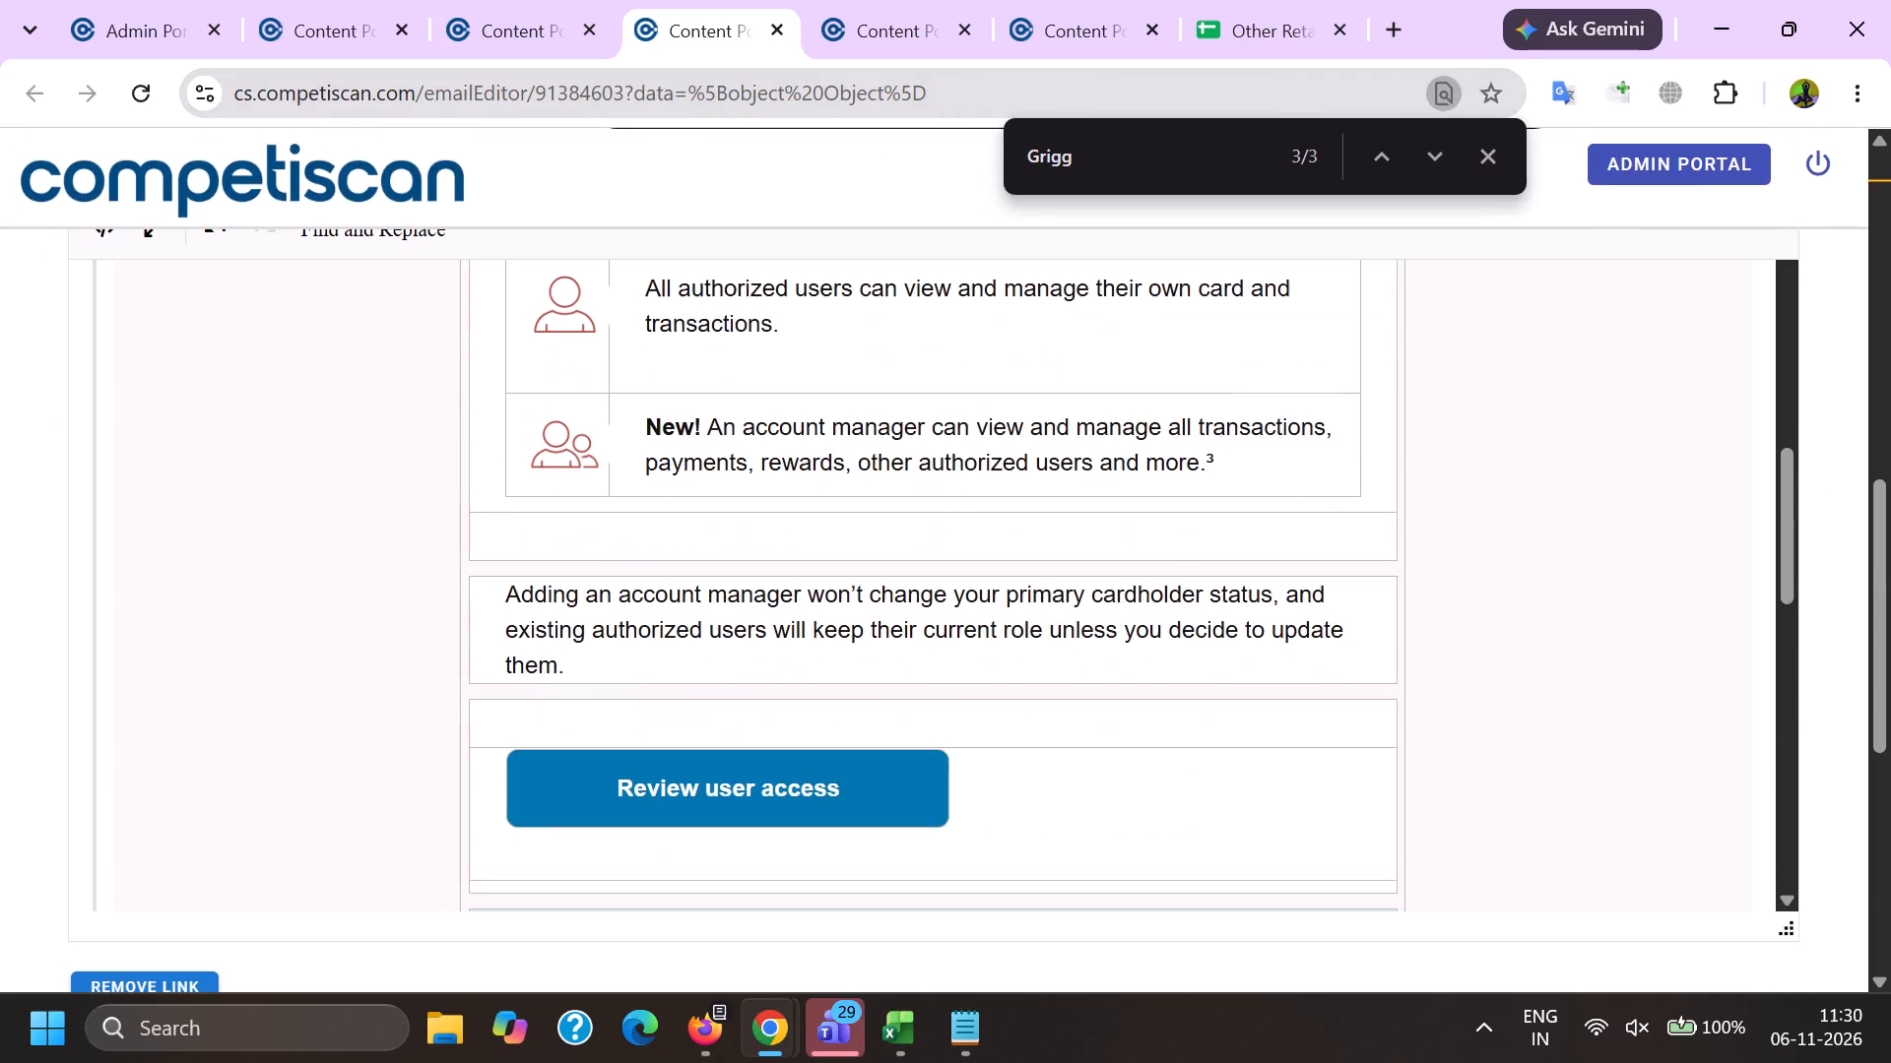
scroll(678, 506, up, 7)
scroll(678, 506, down, 5)
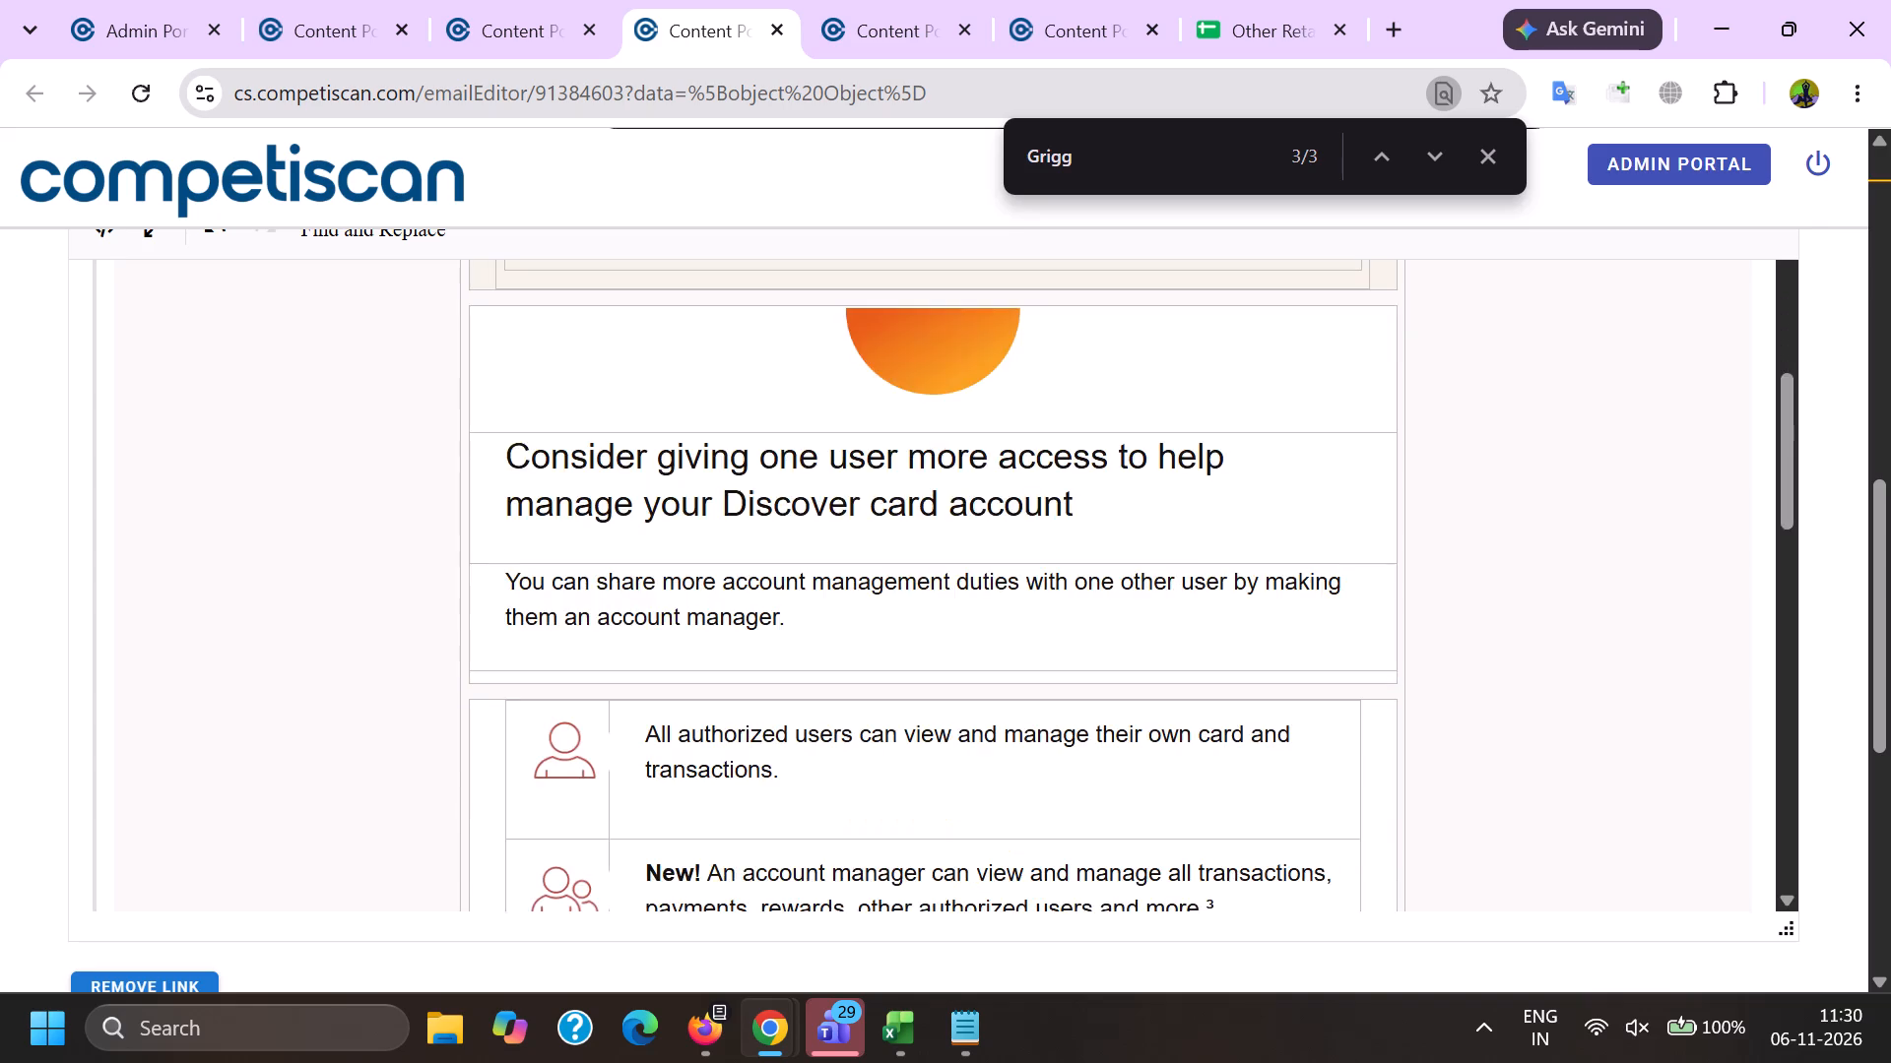
scroll(688, 506, down, 7)
scroll(711, 534, up, 14)
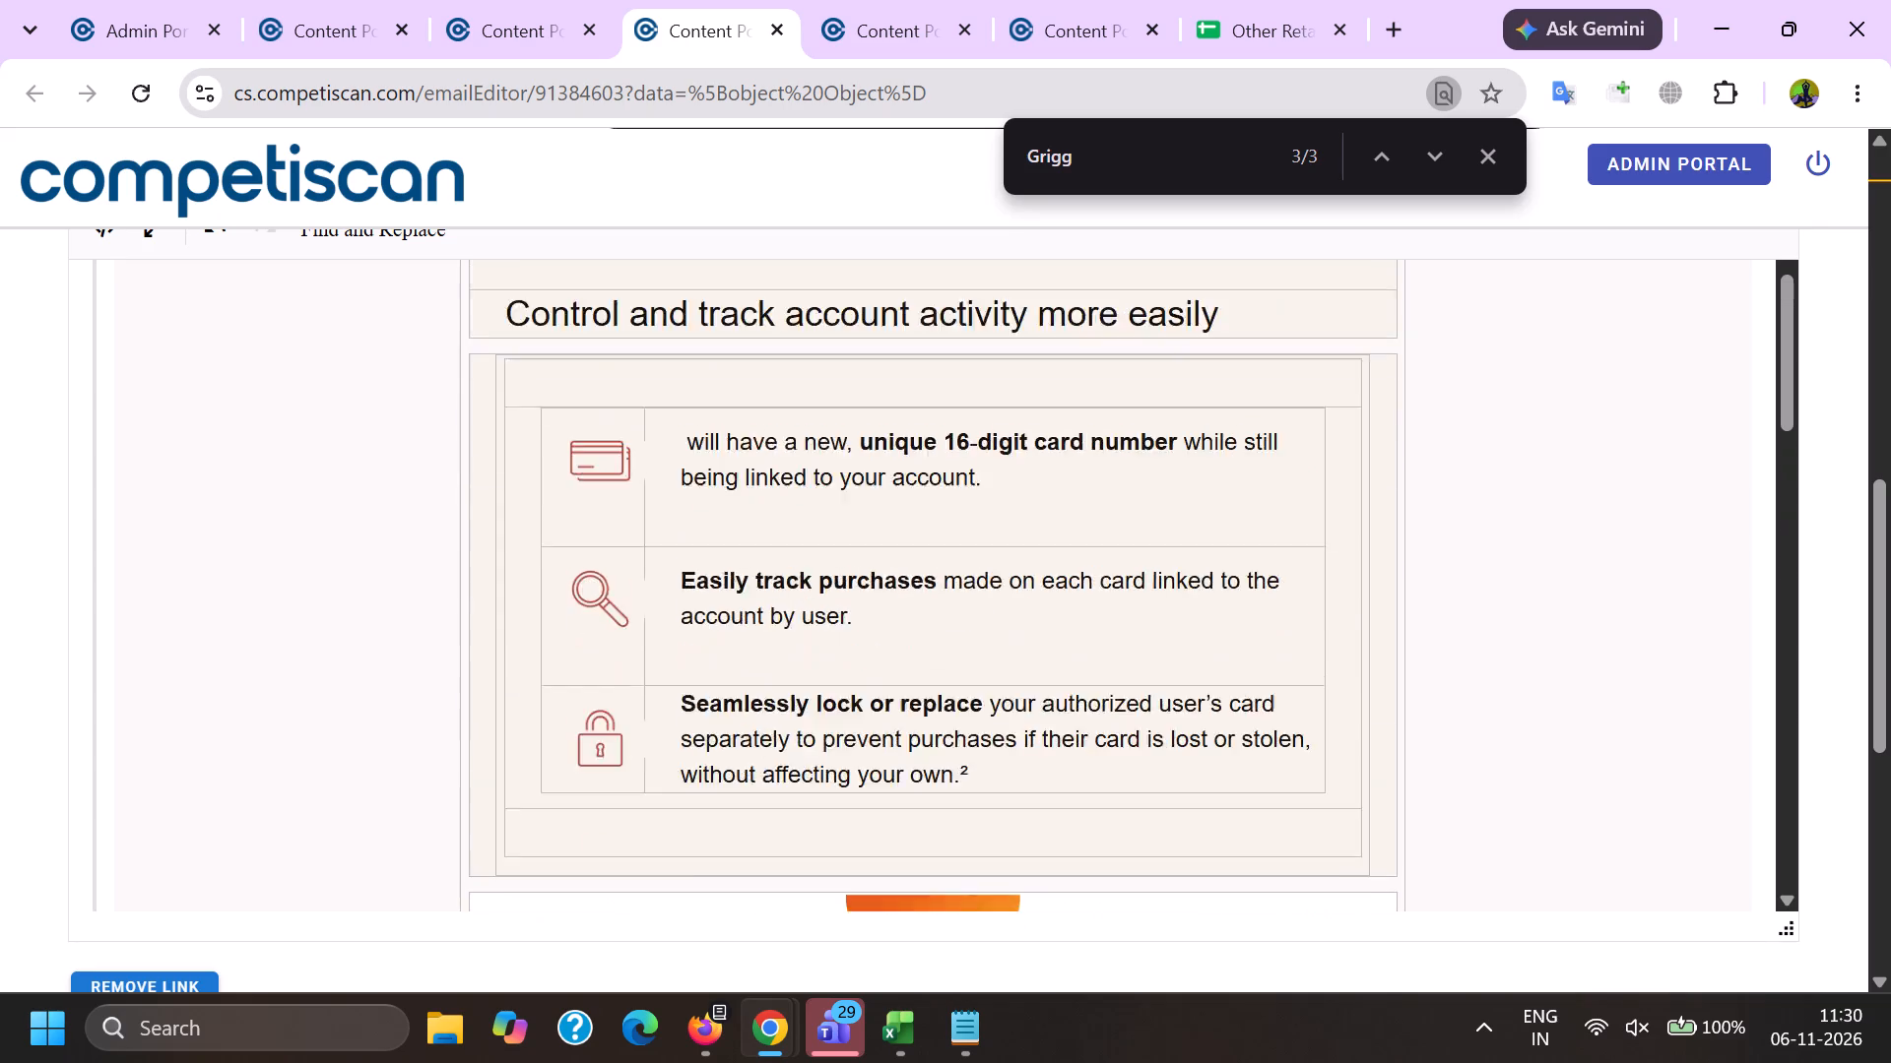
scroll(736, 534, up, 1)
scroll(736, 534, down, 7)
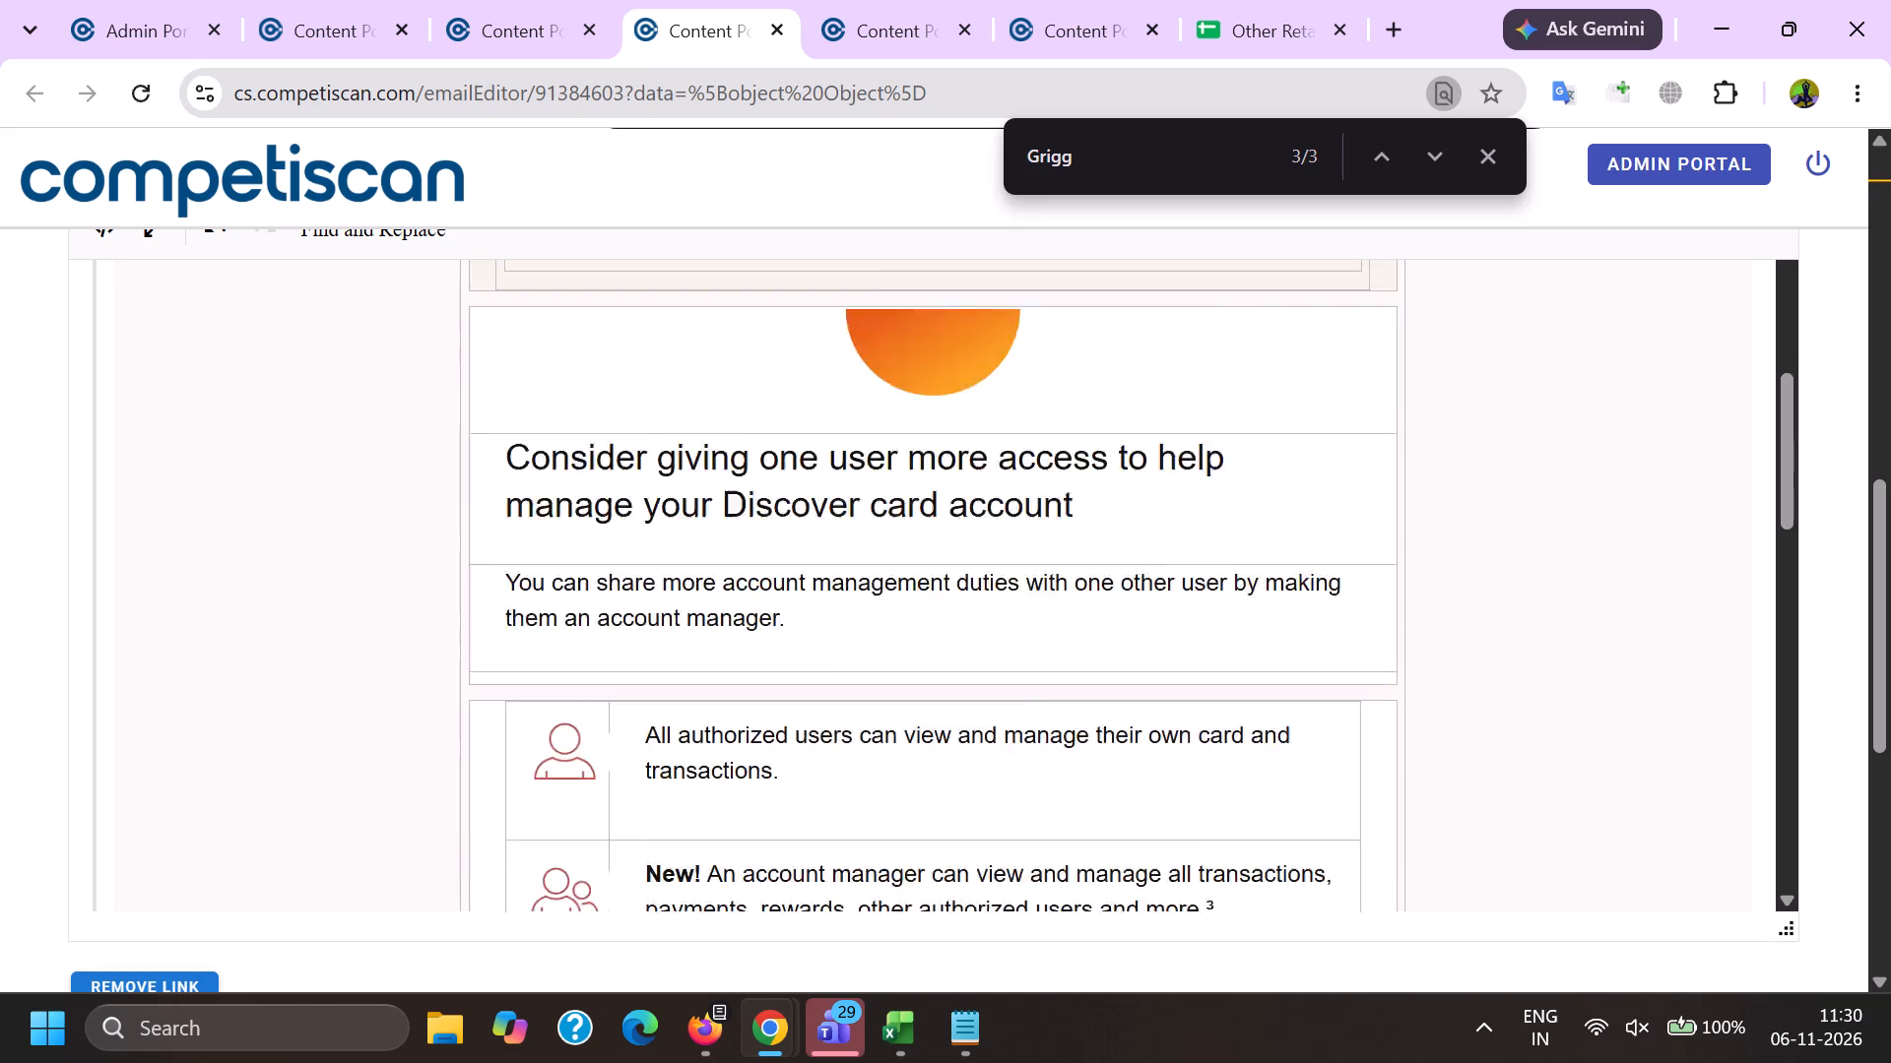
Copy the footer's Privacy link address, remove the links from the email body, and recheck the Privacy link.
scroll(740, 534, down, 14)
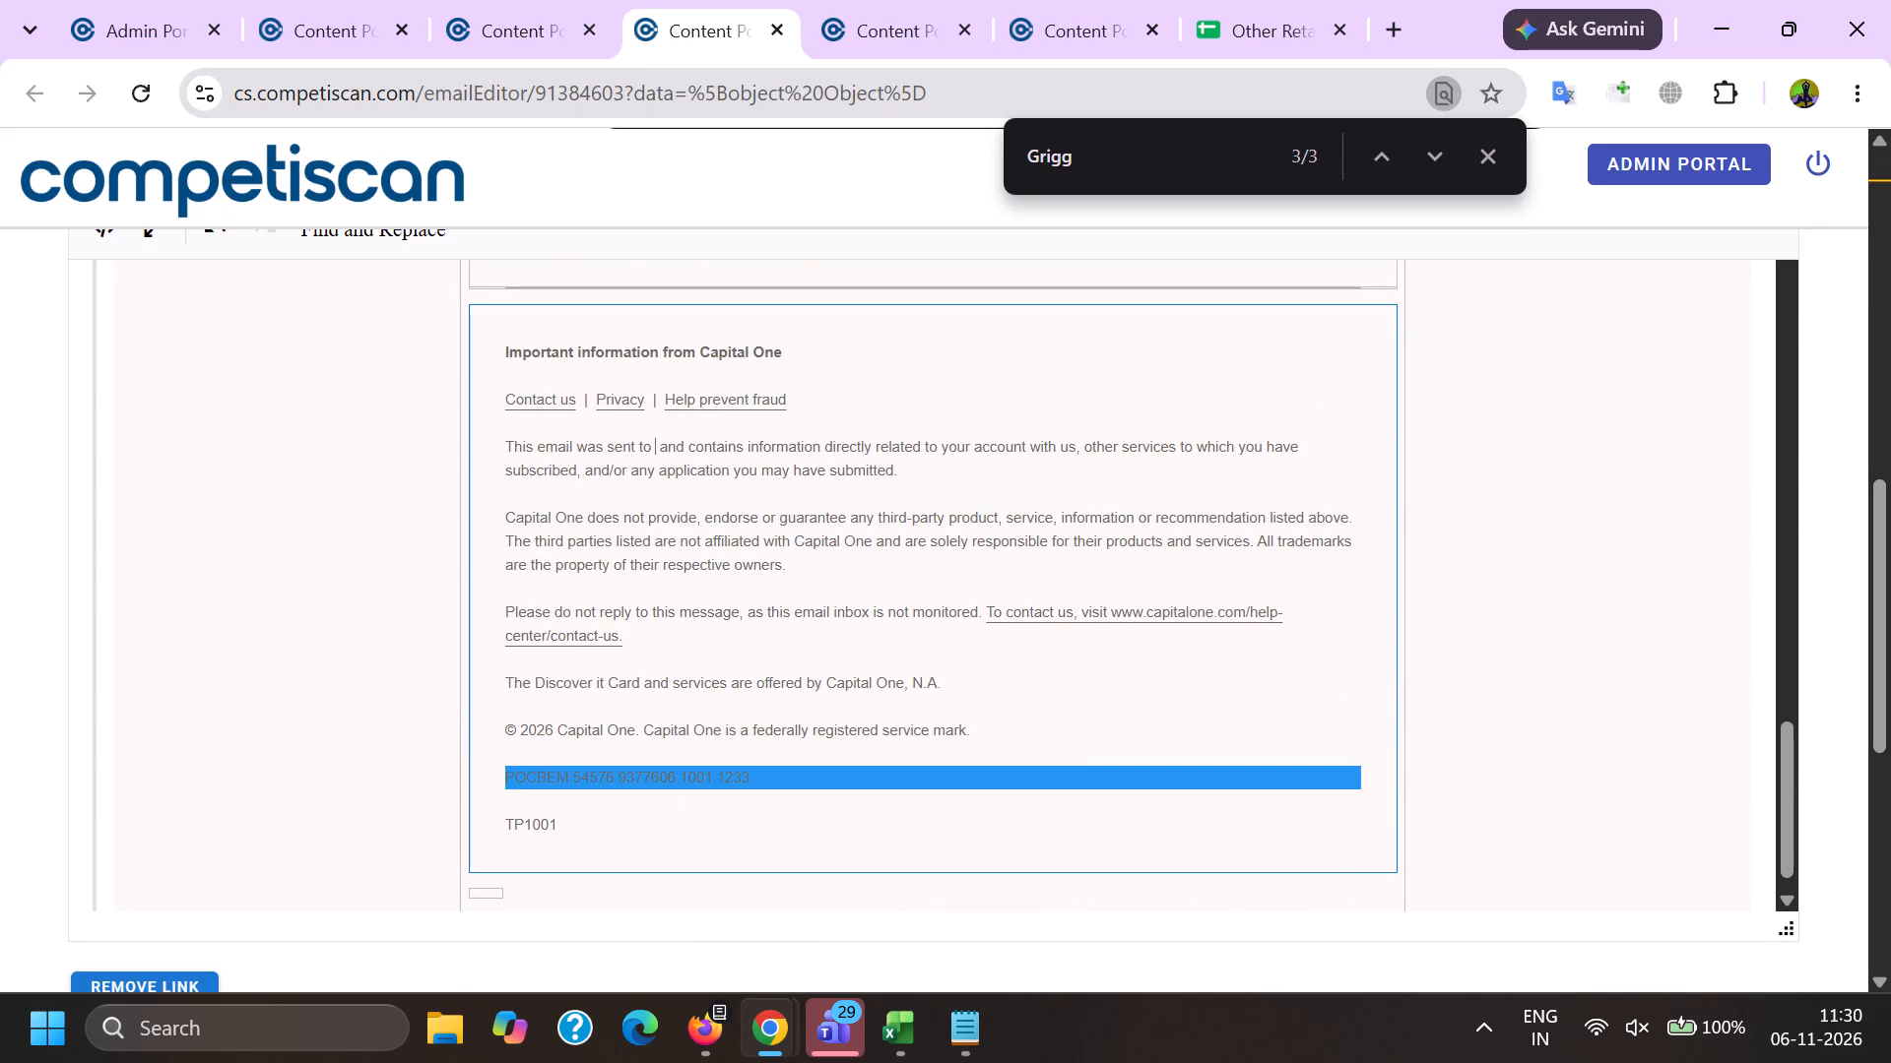
right_click(599, 402)
click(666, 329)
scroll(0, 457, down, 3)
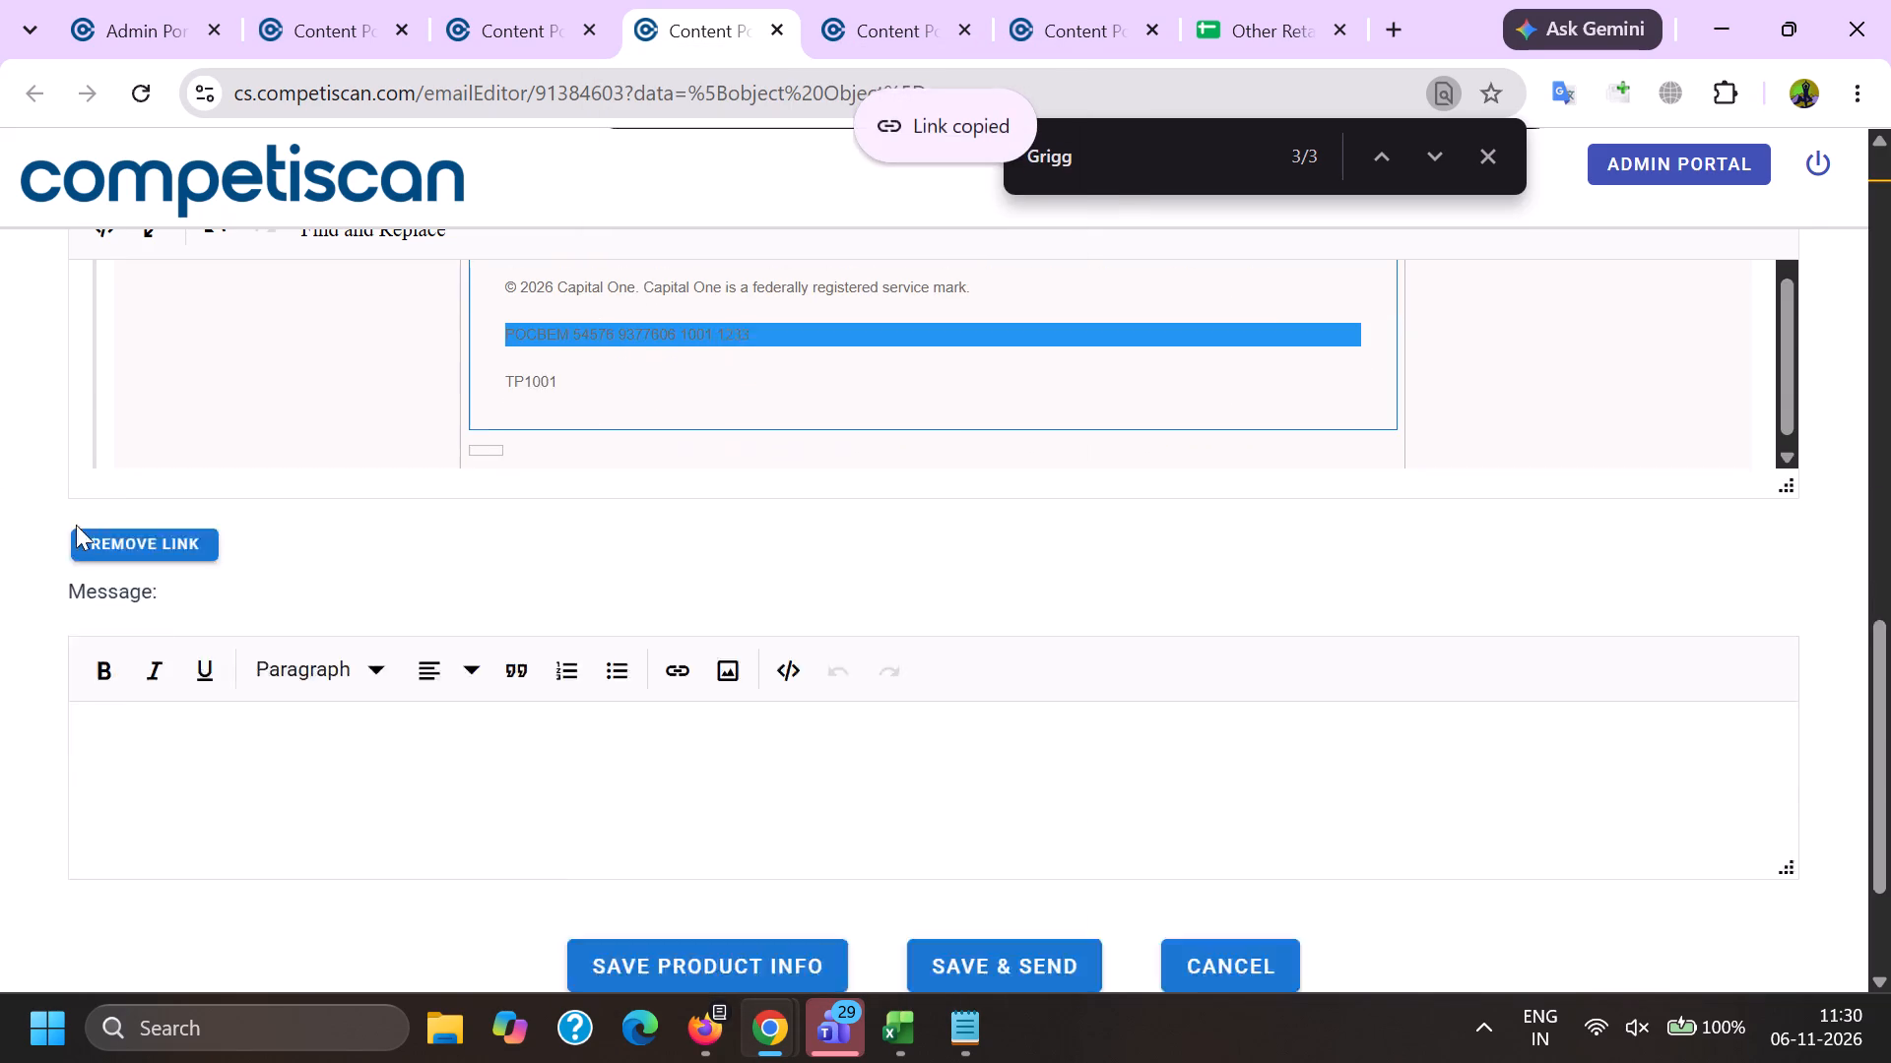
click(124, 528)
click(1051, 291)
scroll(654, 770, up, 2)
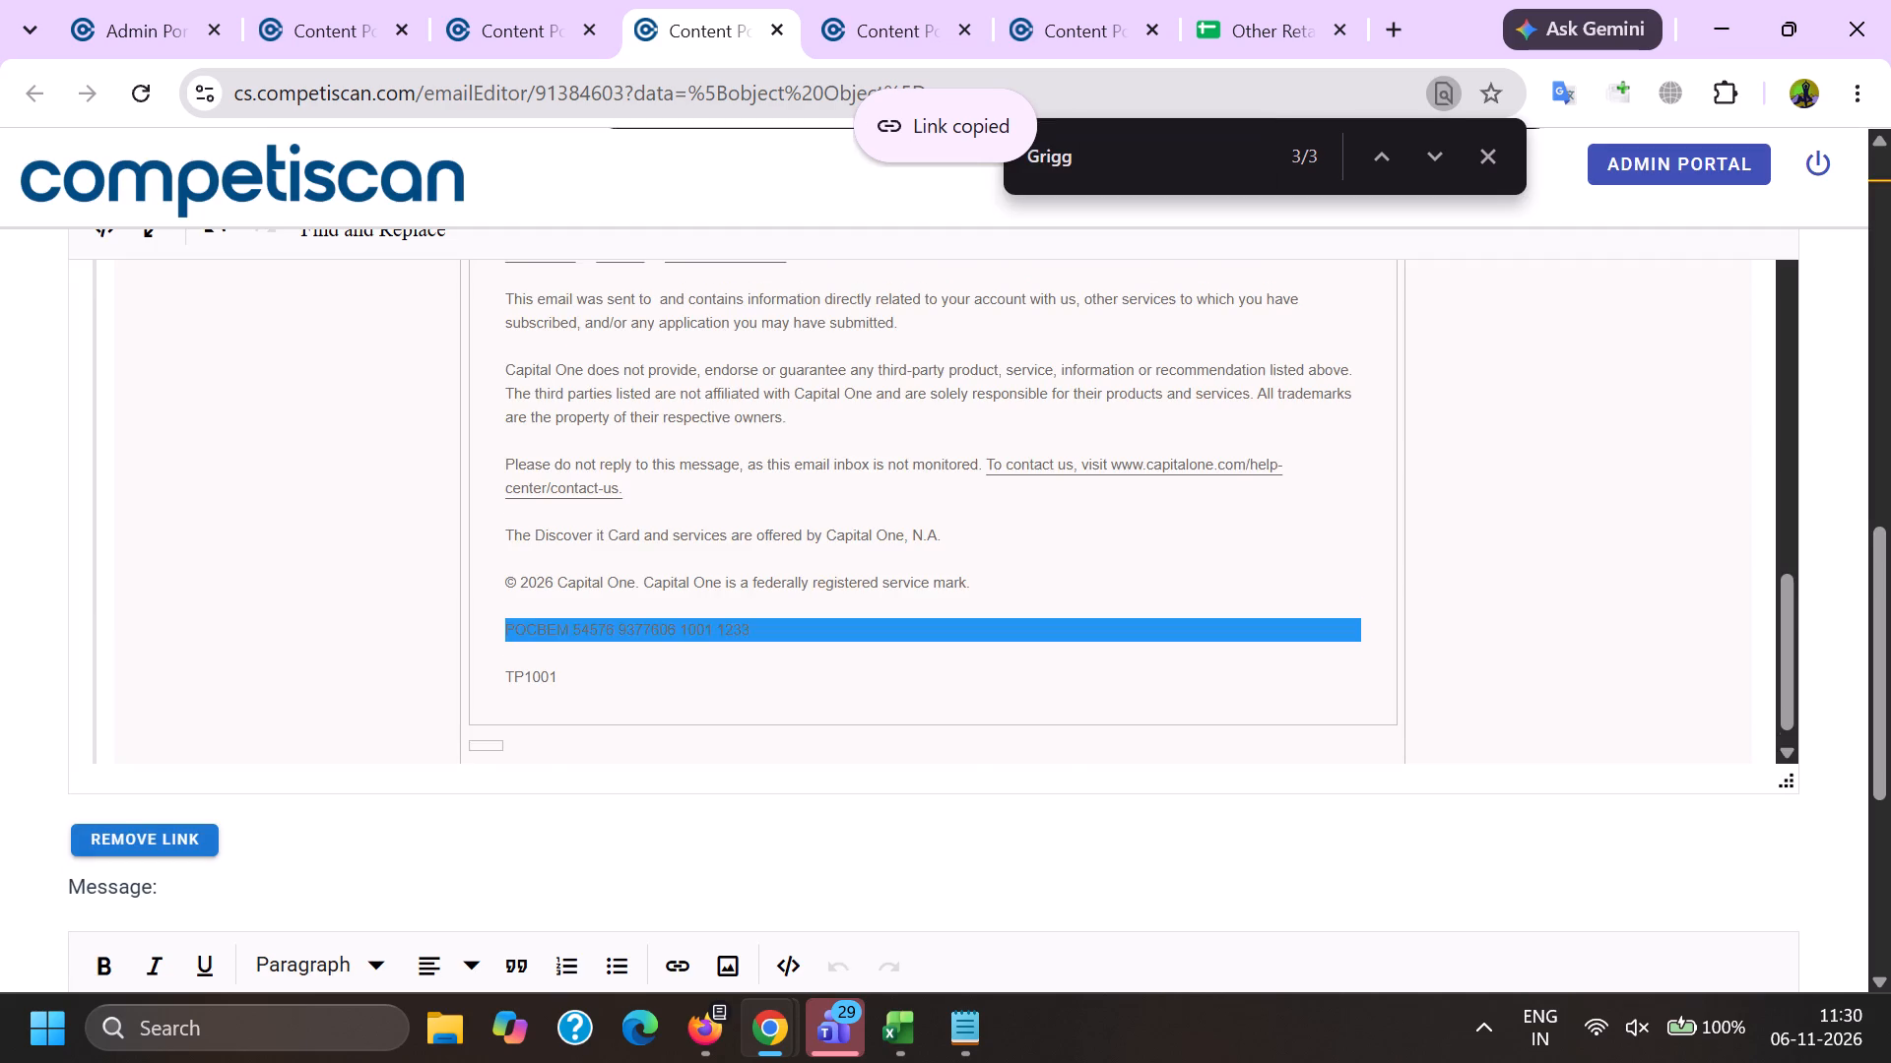
scroll(542, 568, up, 2)
click(599, 552)
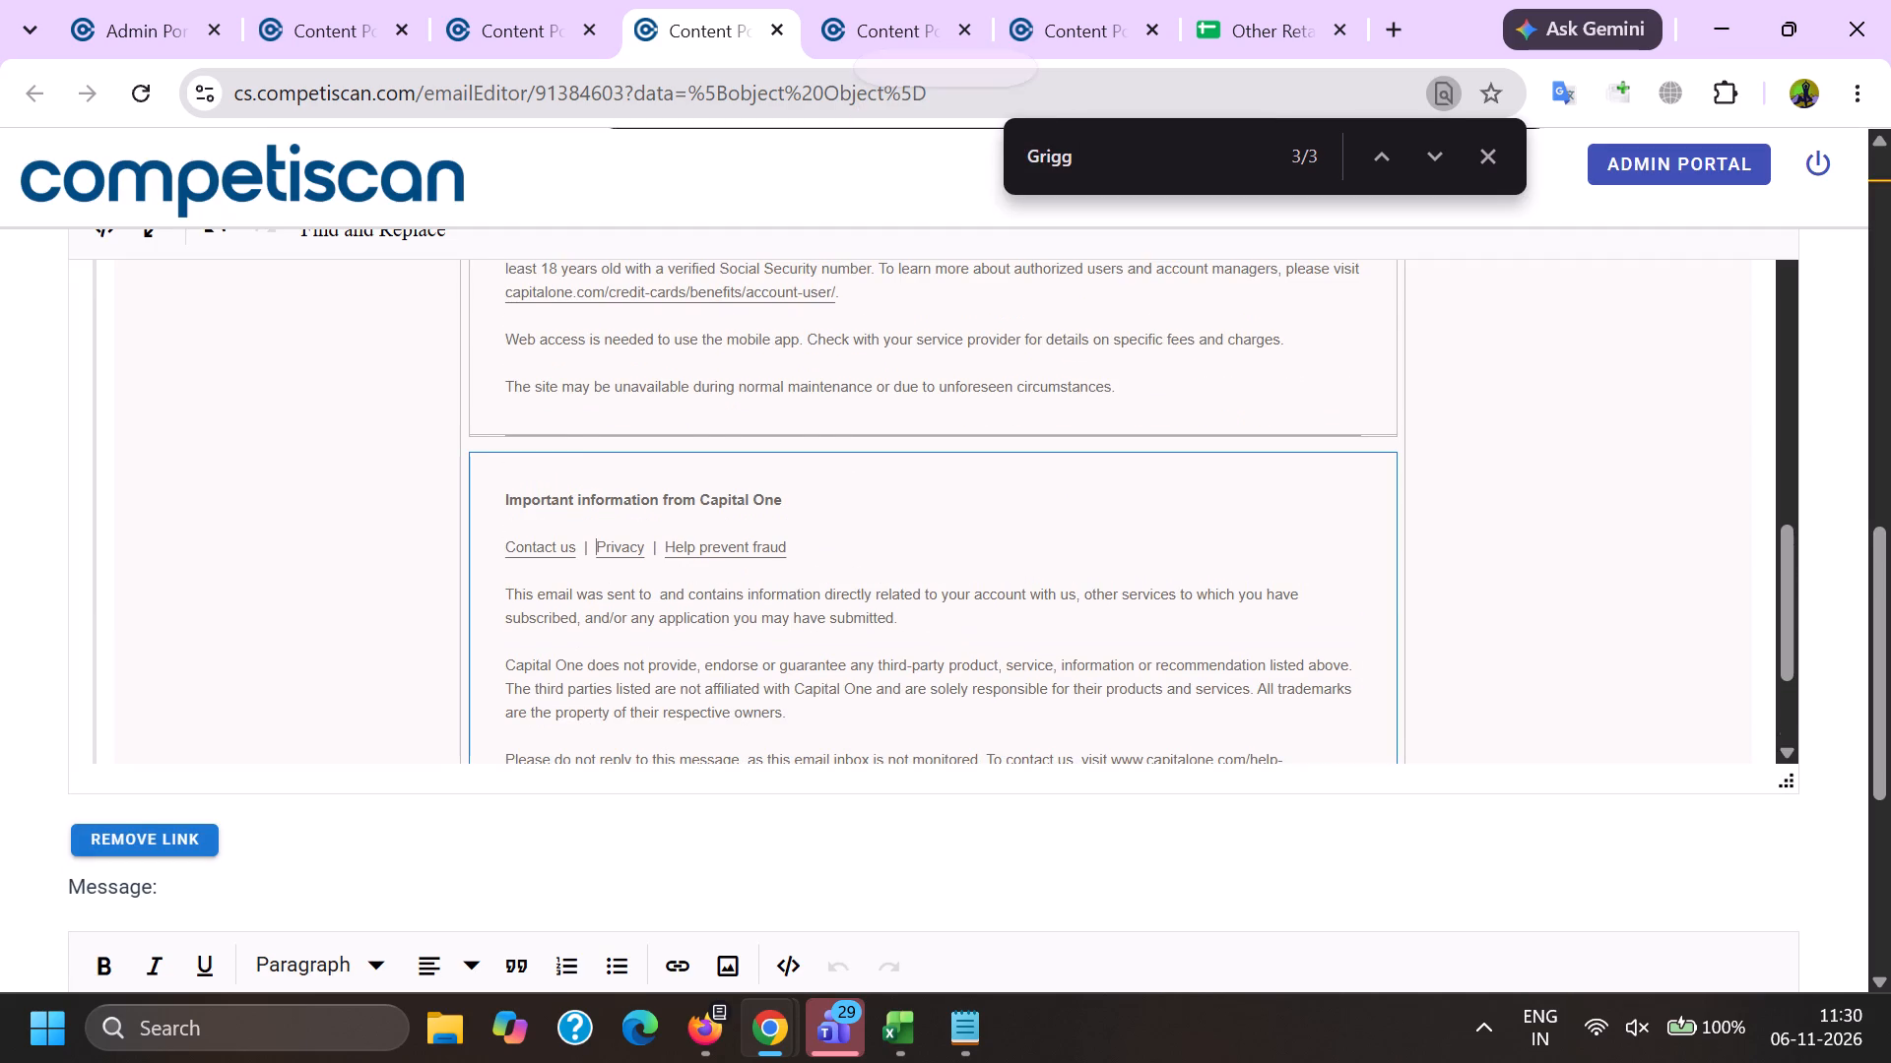
Insert the copied address as the link on the footer's Privacy text, opening in a new window.
key(Right)
key(ctrl+k)
key(ctrl+v)
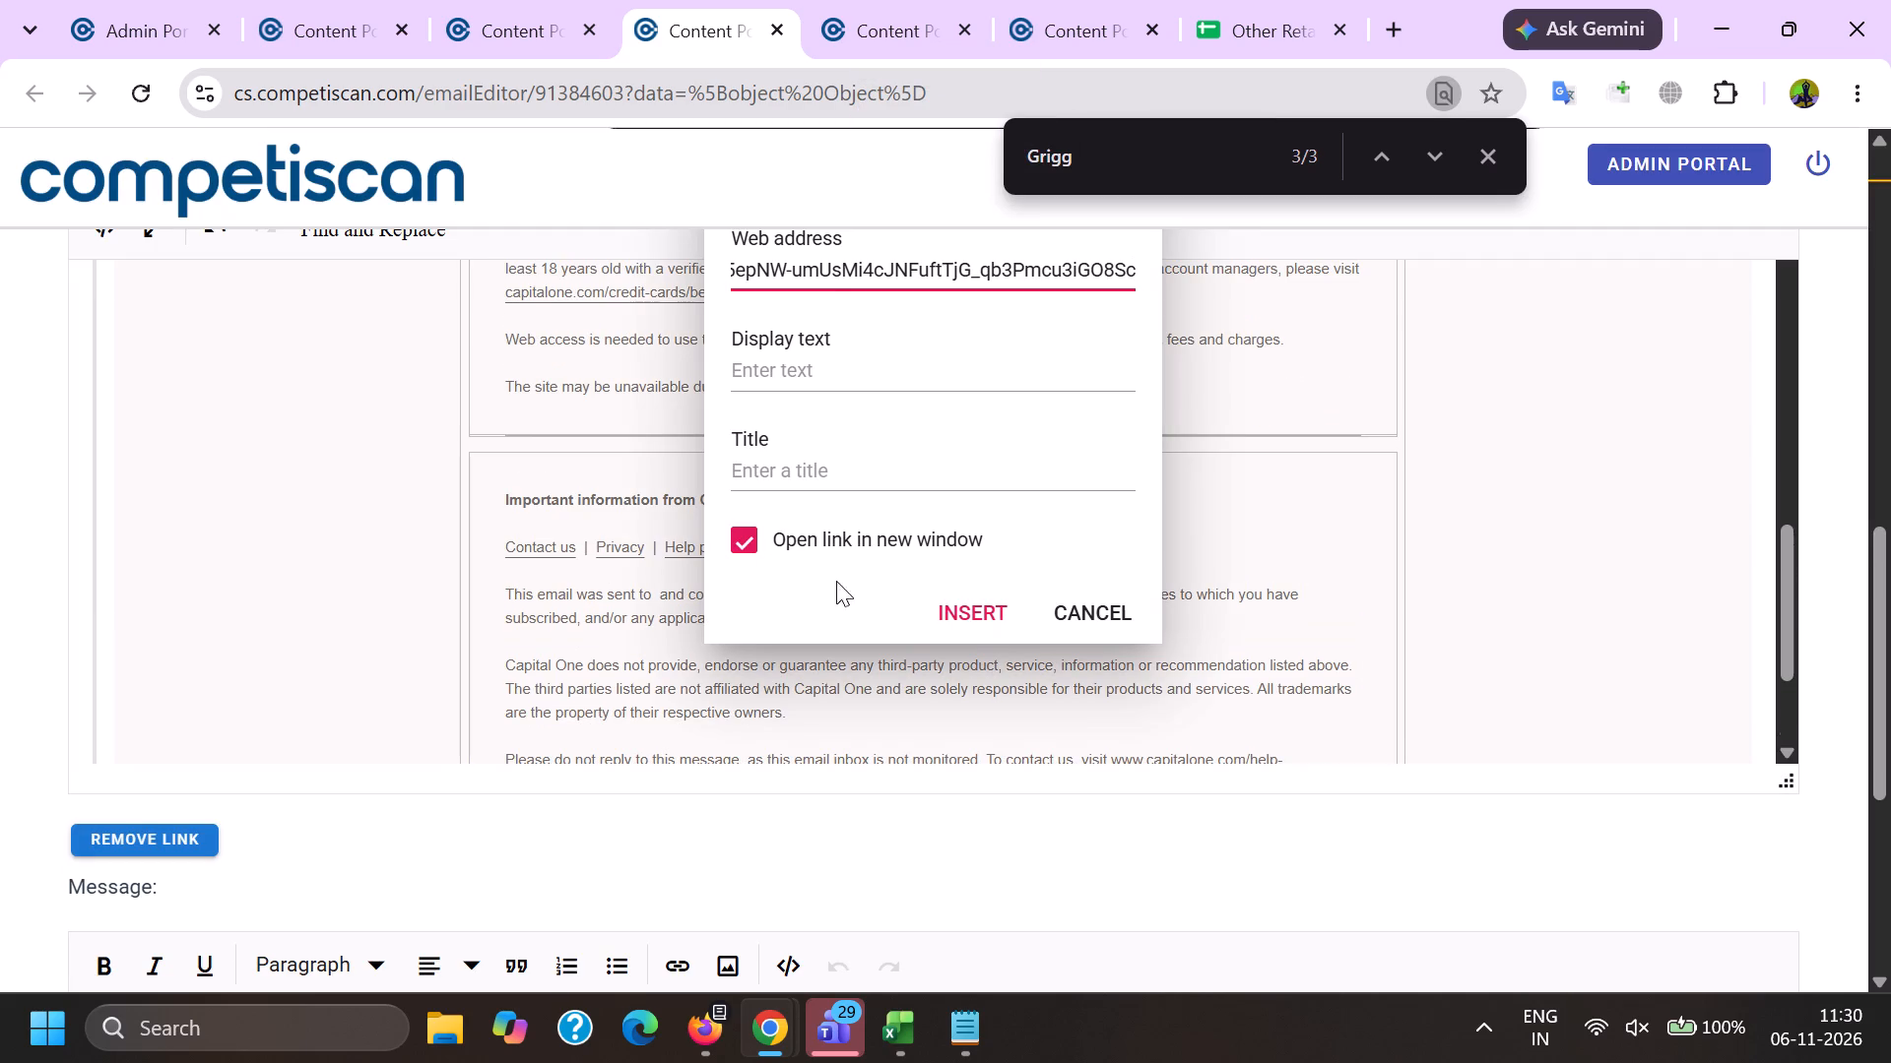
click(964, 620)
Delete the two lines of reference codes below the copyright line at the end of the email footer.
scroll(848, 407, down, 20)
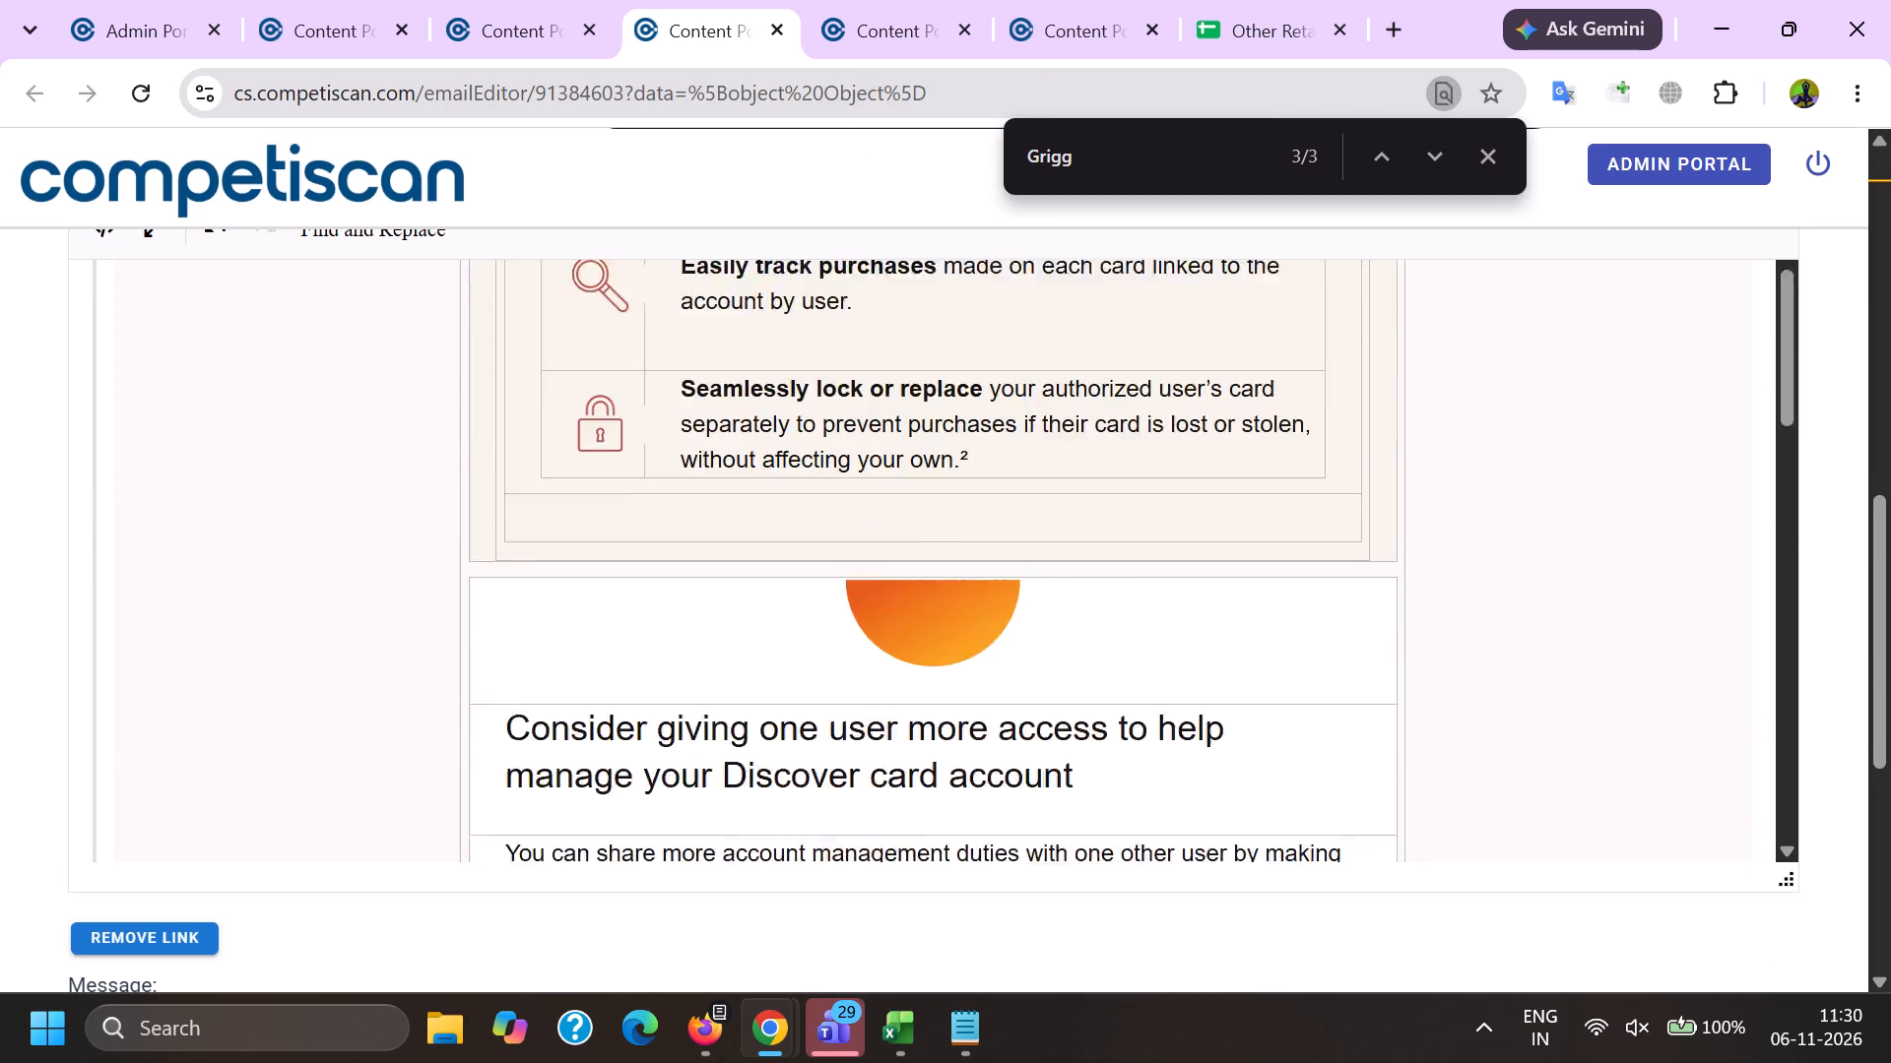
scroll(816, 629, down, 13)
scroll(671, 485, down, 3)
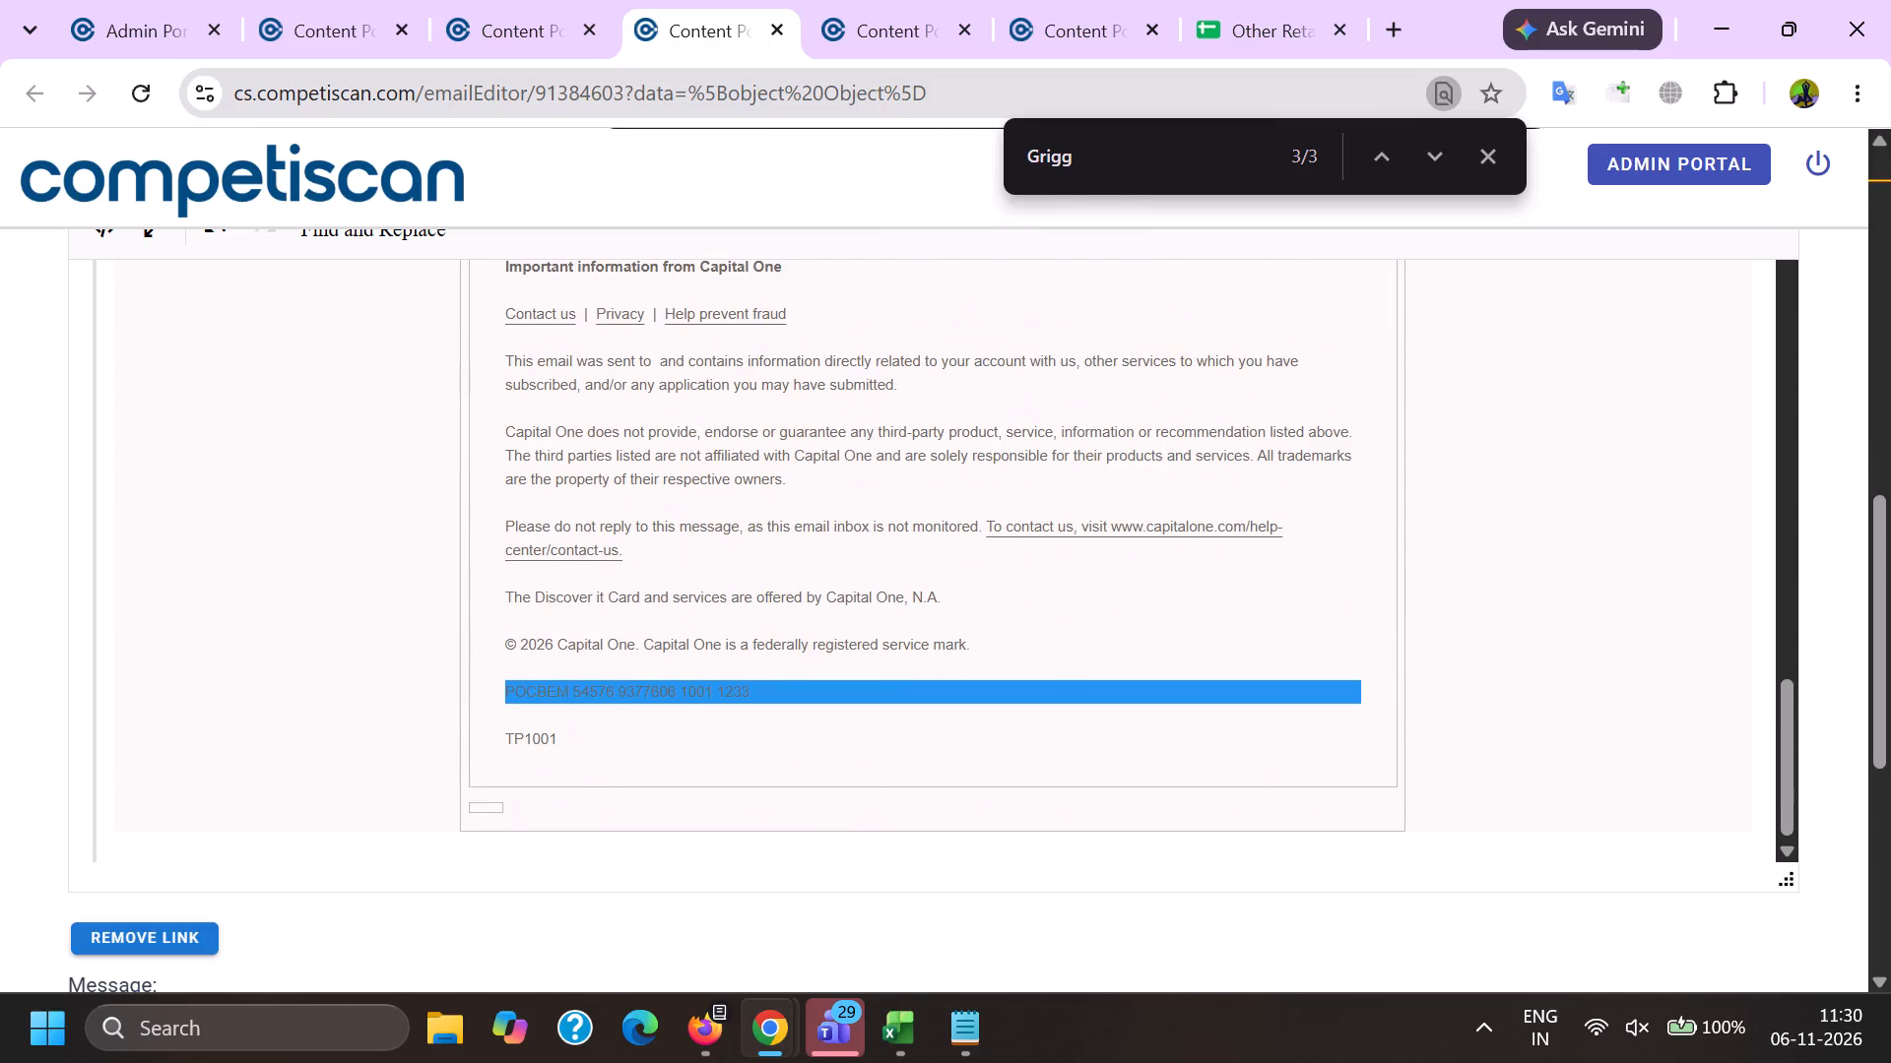
drag(499, 684, 637, 733)
key(BackSpace)
key(BackSpace)
Save the product info of the cleaned email 91384603 and open its Manage Product V1 entry form.
scroll(714, 566, down, 5)
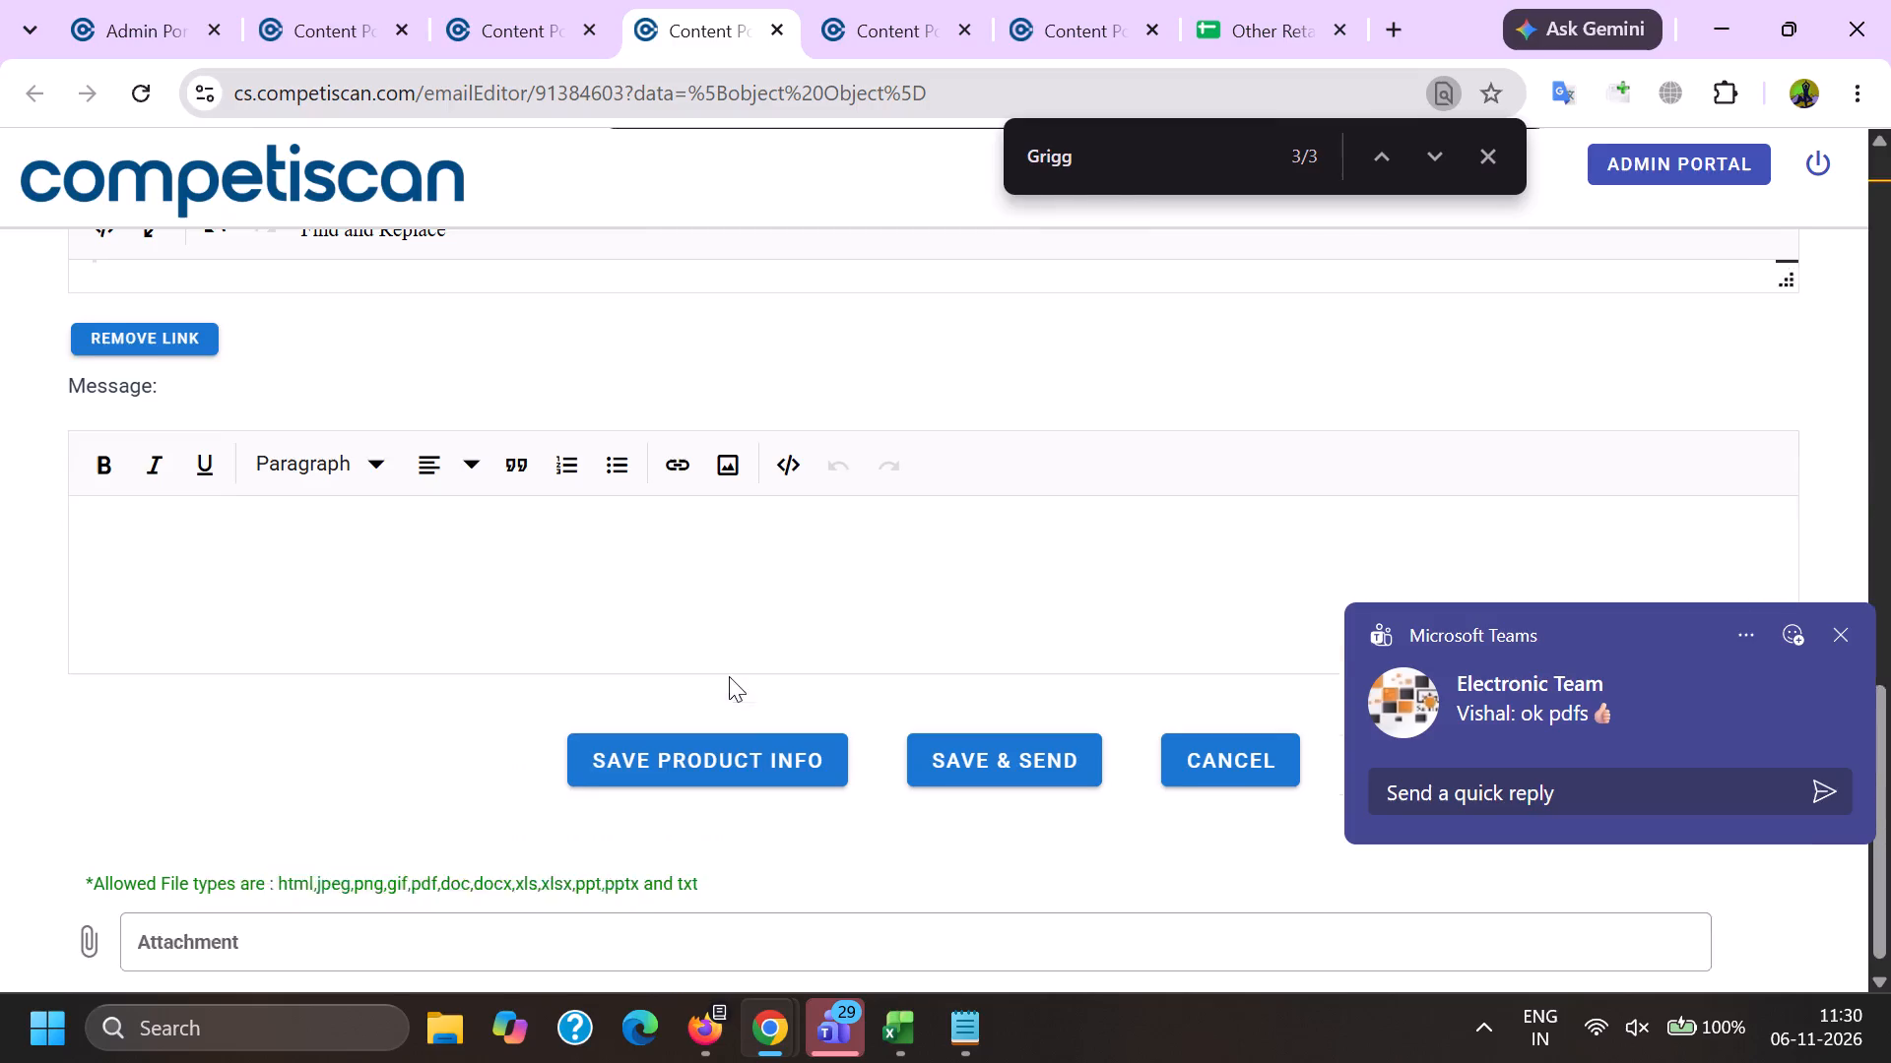
scroll(729, 676, down, 5)
click(749, 725)
click(951, 615)
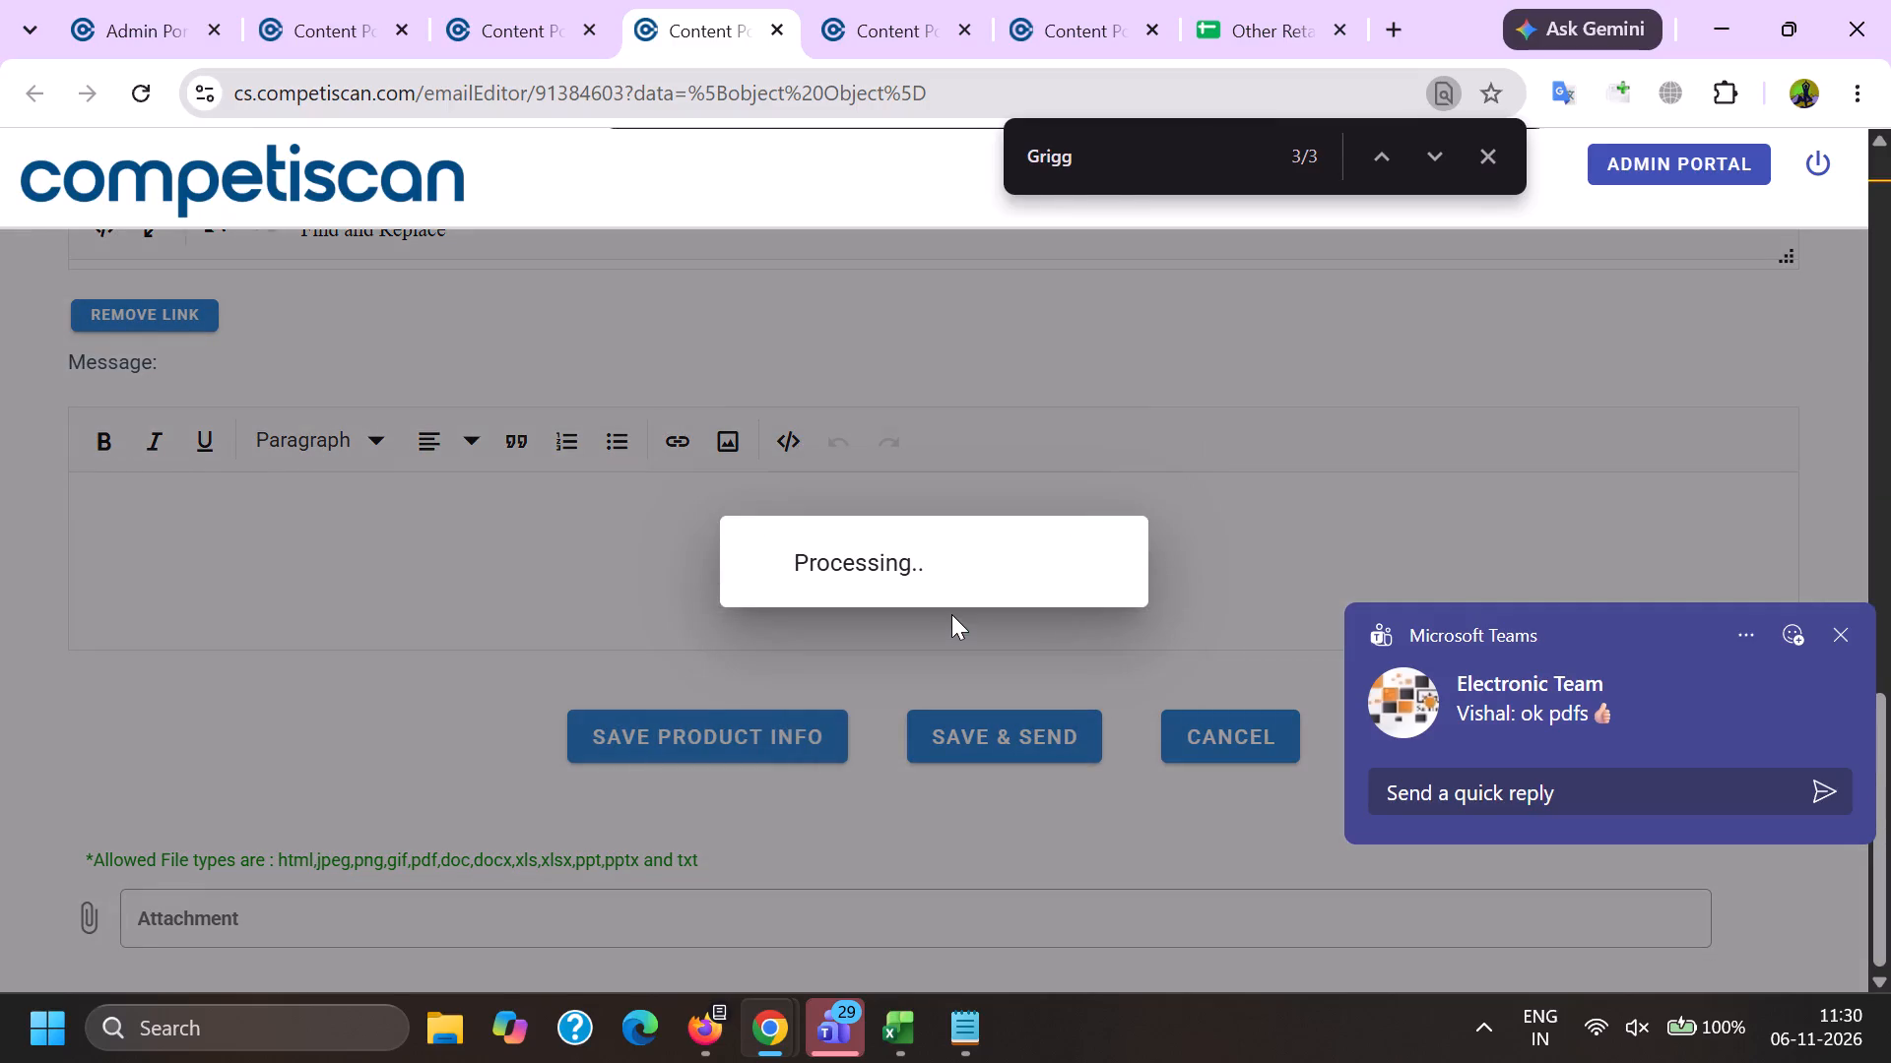
click(0, 639)
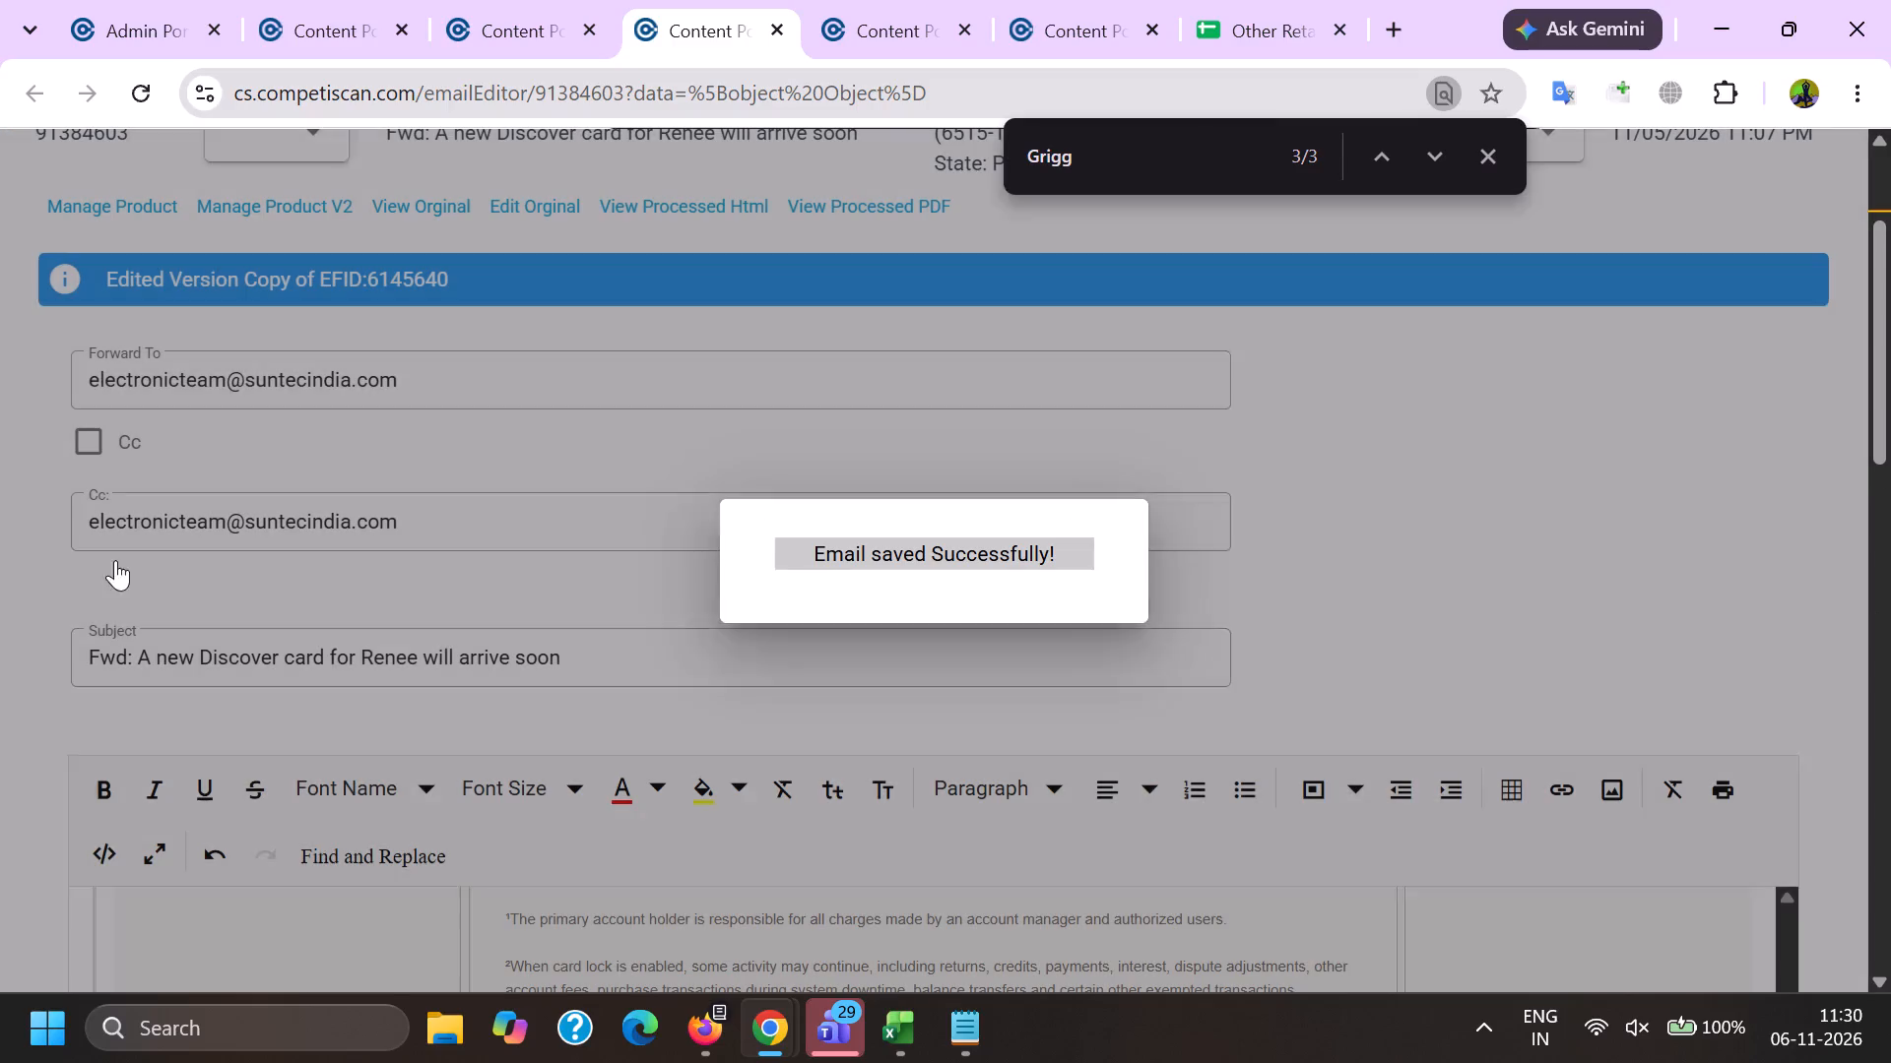
click(142, 213)
Copy the product headline "A new Discover card for [Name] will arrive soon. Control and track account activity more easily" from product 20833995.
click(1433, 572)
scroll(725, 406, down, 5)
scroll(560, 640, up, 7)
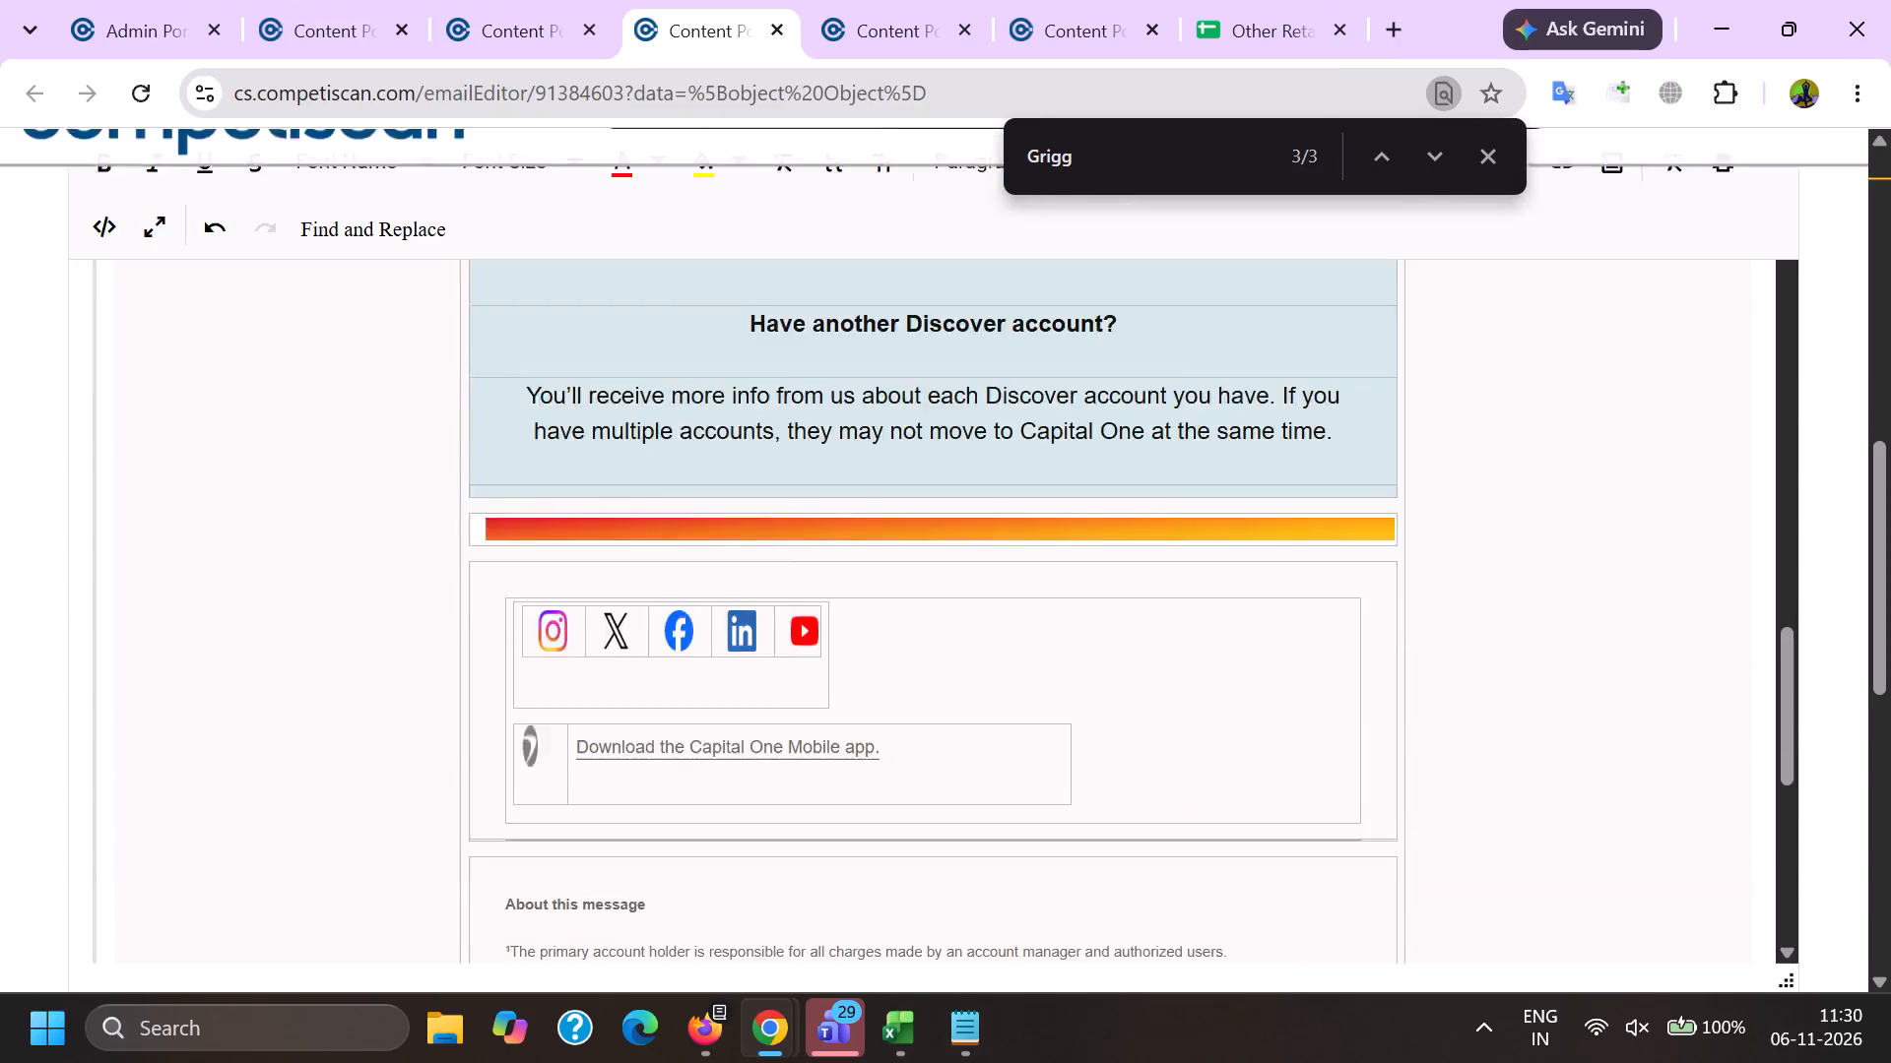
scroll(560, 635, up, 11)
click(505, 0)
click(346, 0)
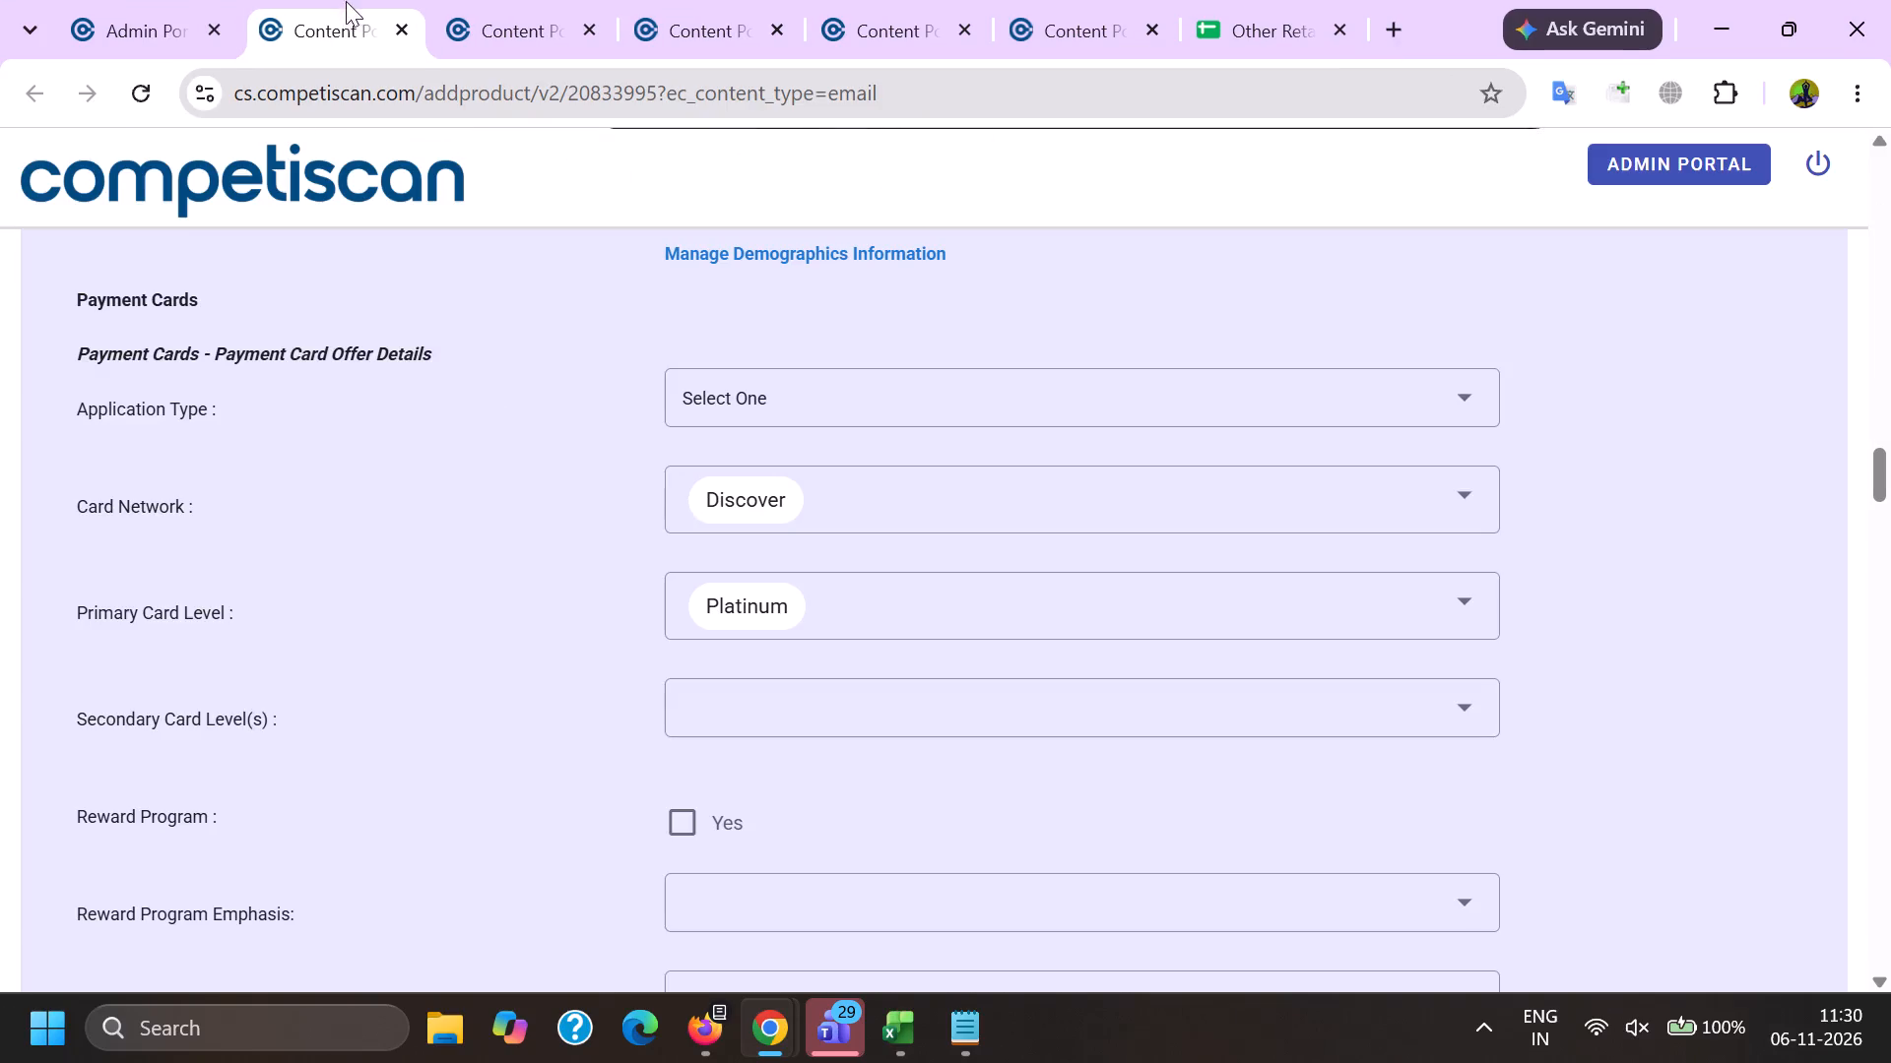
scroll(815, 650, up, 20)
scroll(815, 650, up, 2)
scroll(1047, 620, down, 6)
key(ctrl+c)
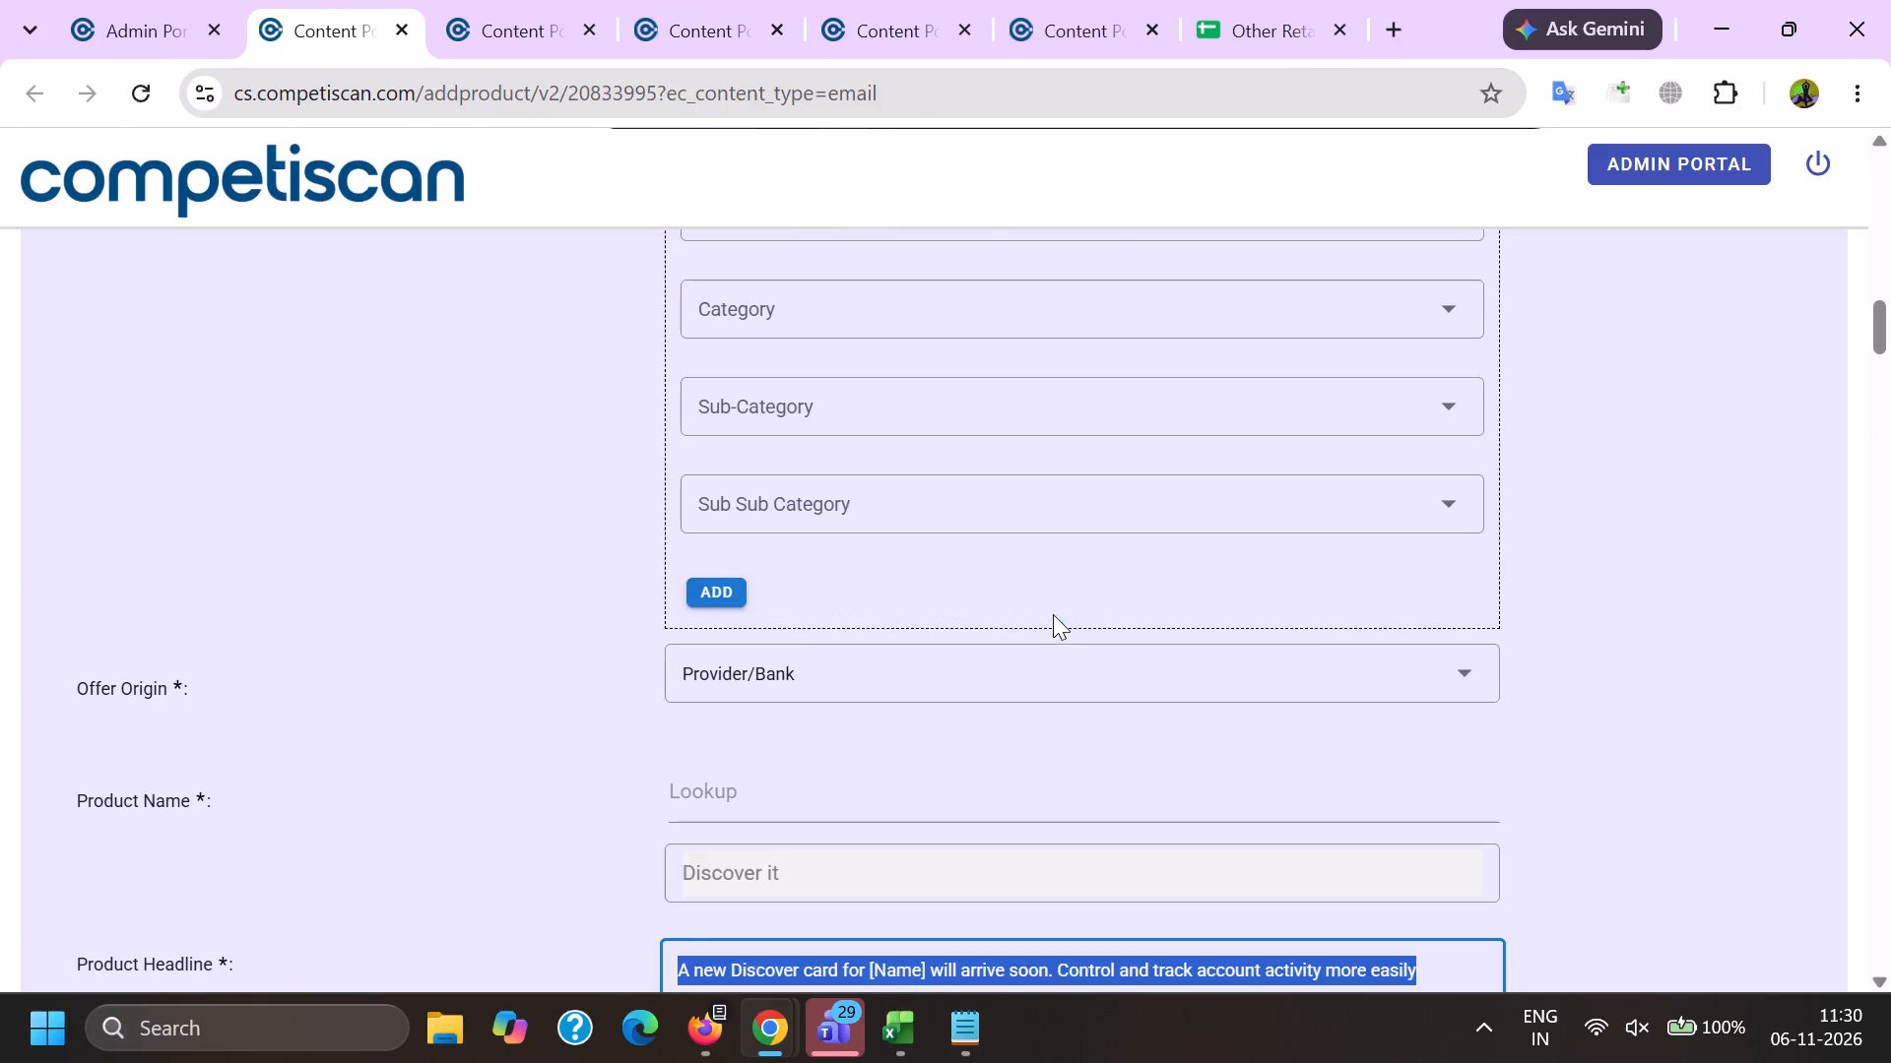
Look up "discover" as an additional company in the product form of email 91384603.
key(alt+Tab)
scroll(657, 411, down, 5)
click(579, 509)
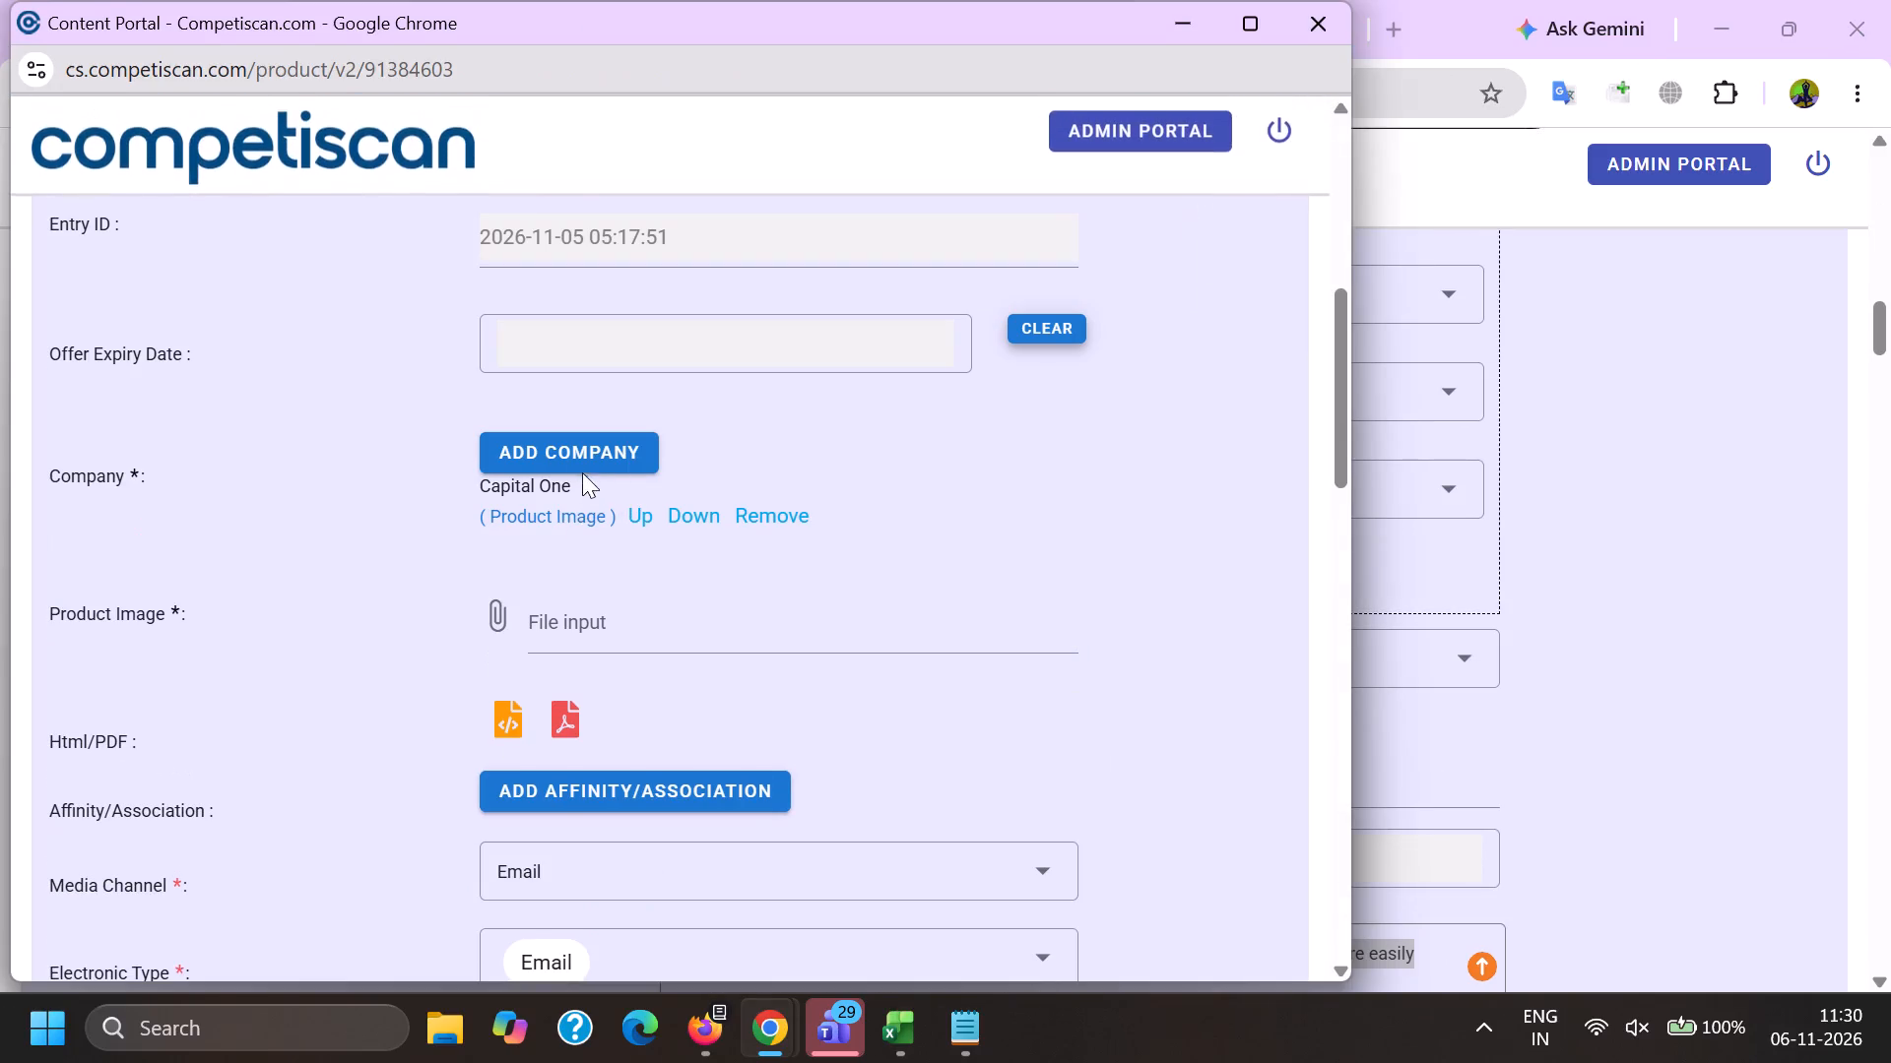
click(581, 468)
click(577, 409)
key(d)
key(i)
key(s)
key(c)
key(o)
key(v)
key(e)
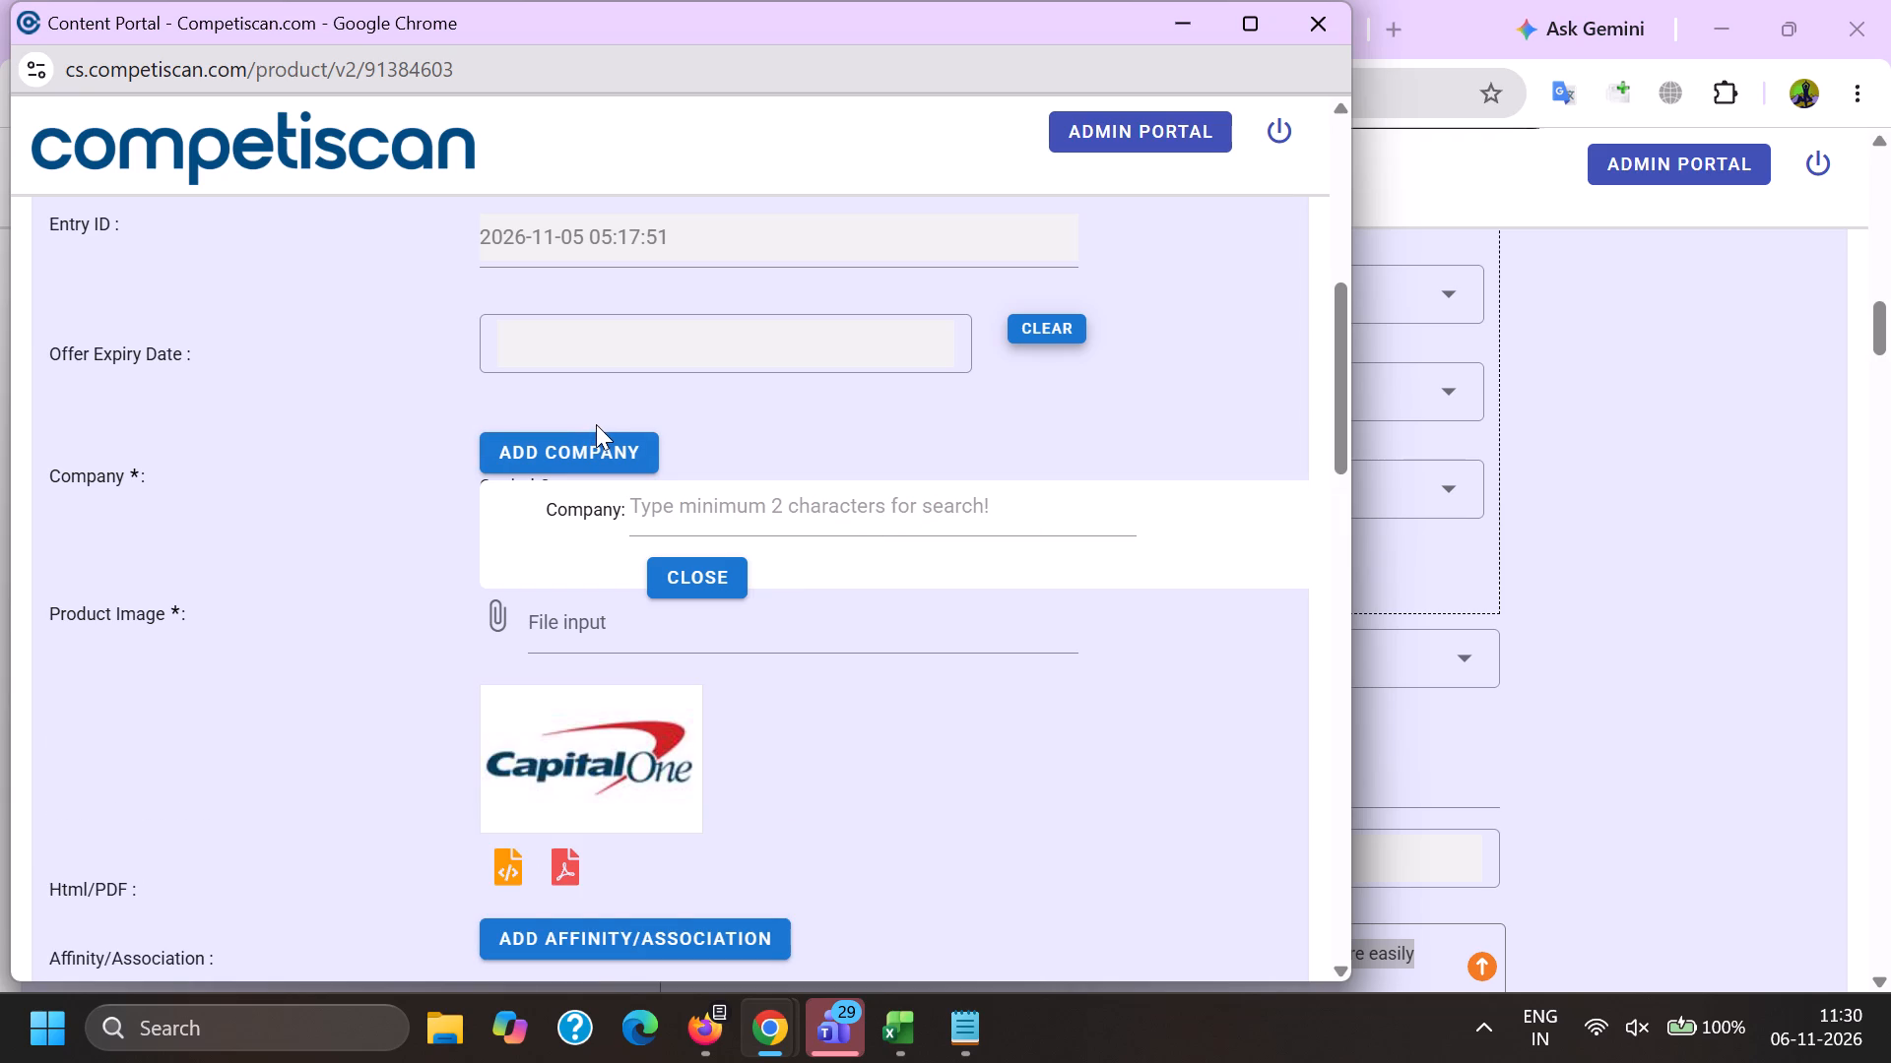
key(r)
click(687, 504)
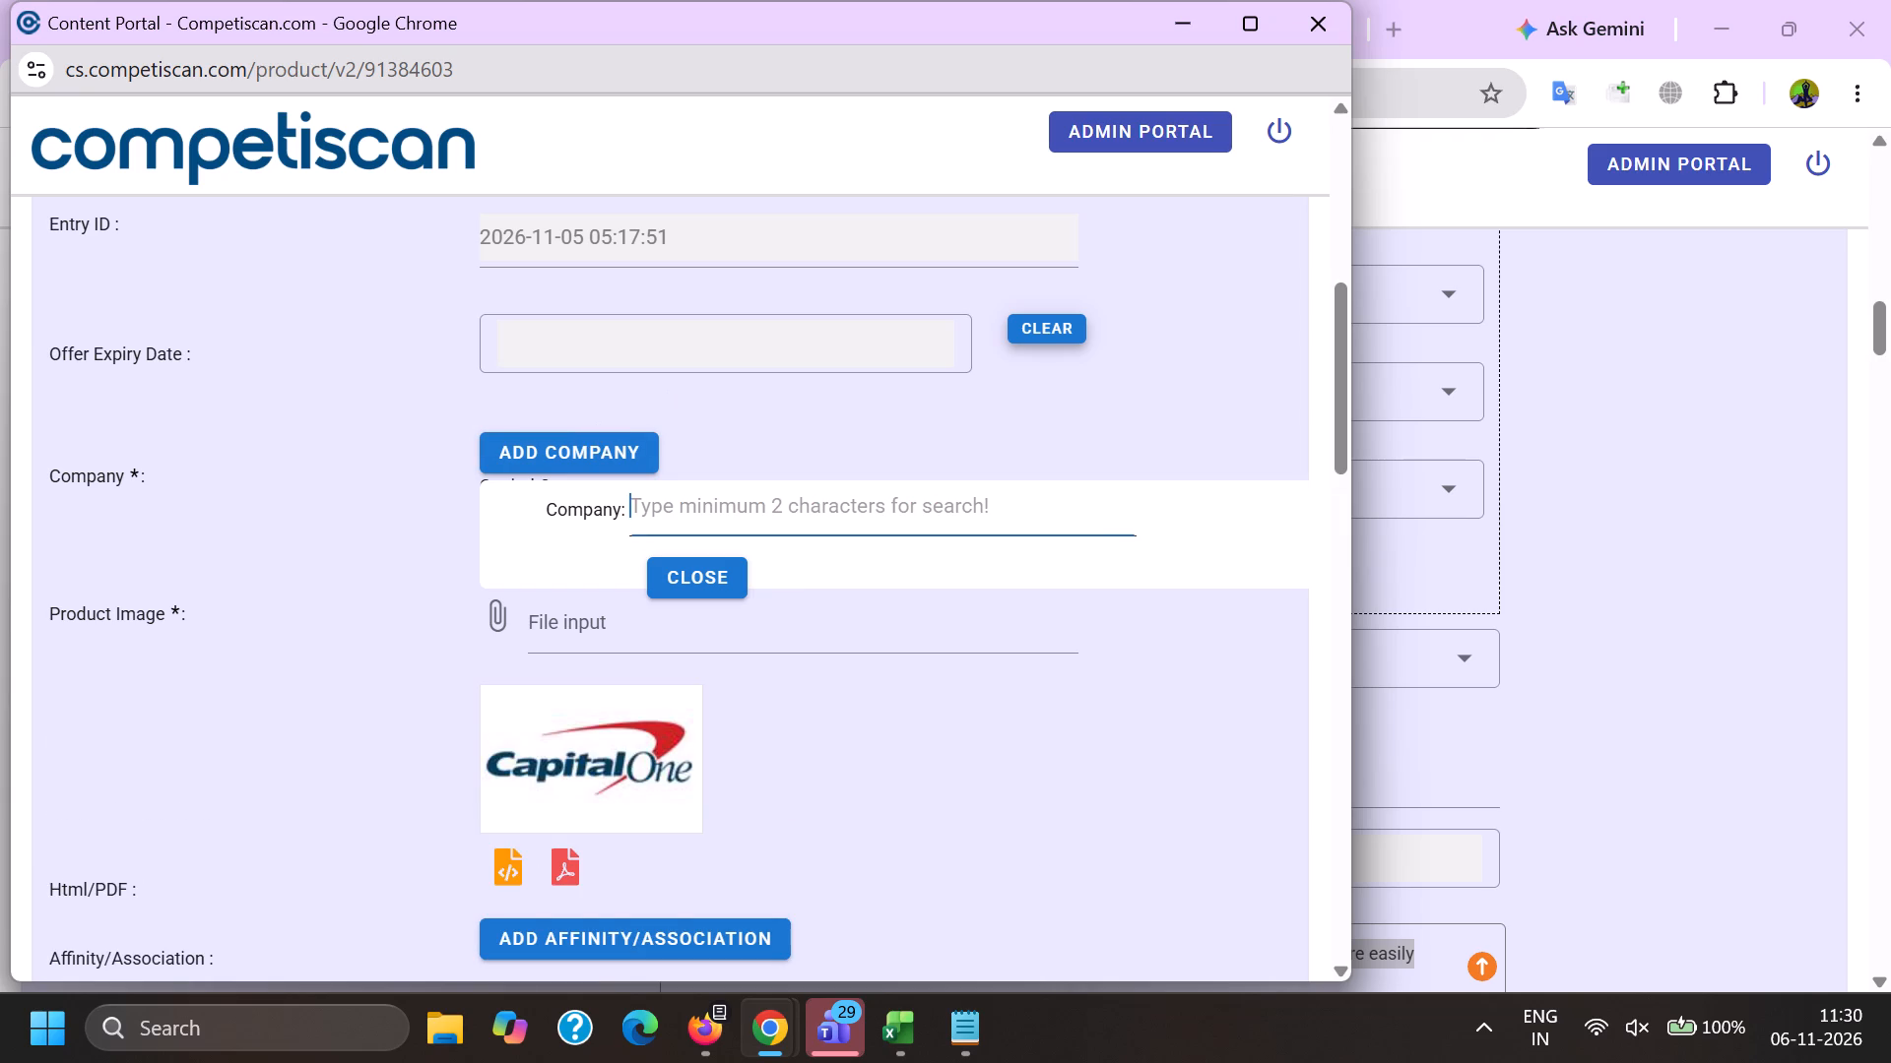
key(d)
key(i)
key(s)
key(c)
key(o)
key(v)
key(e)
key(r)
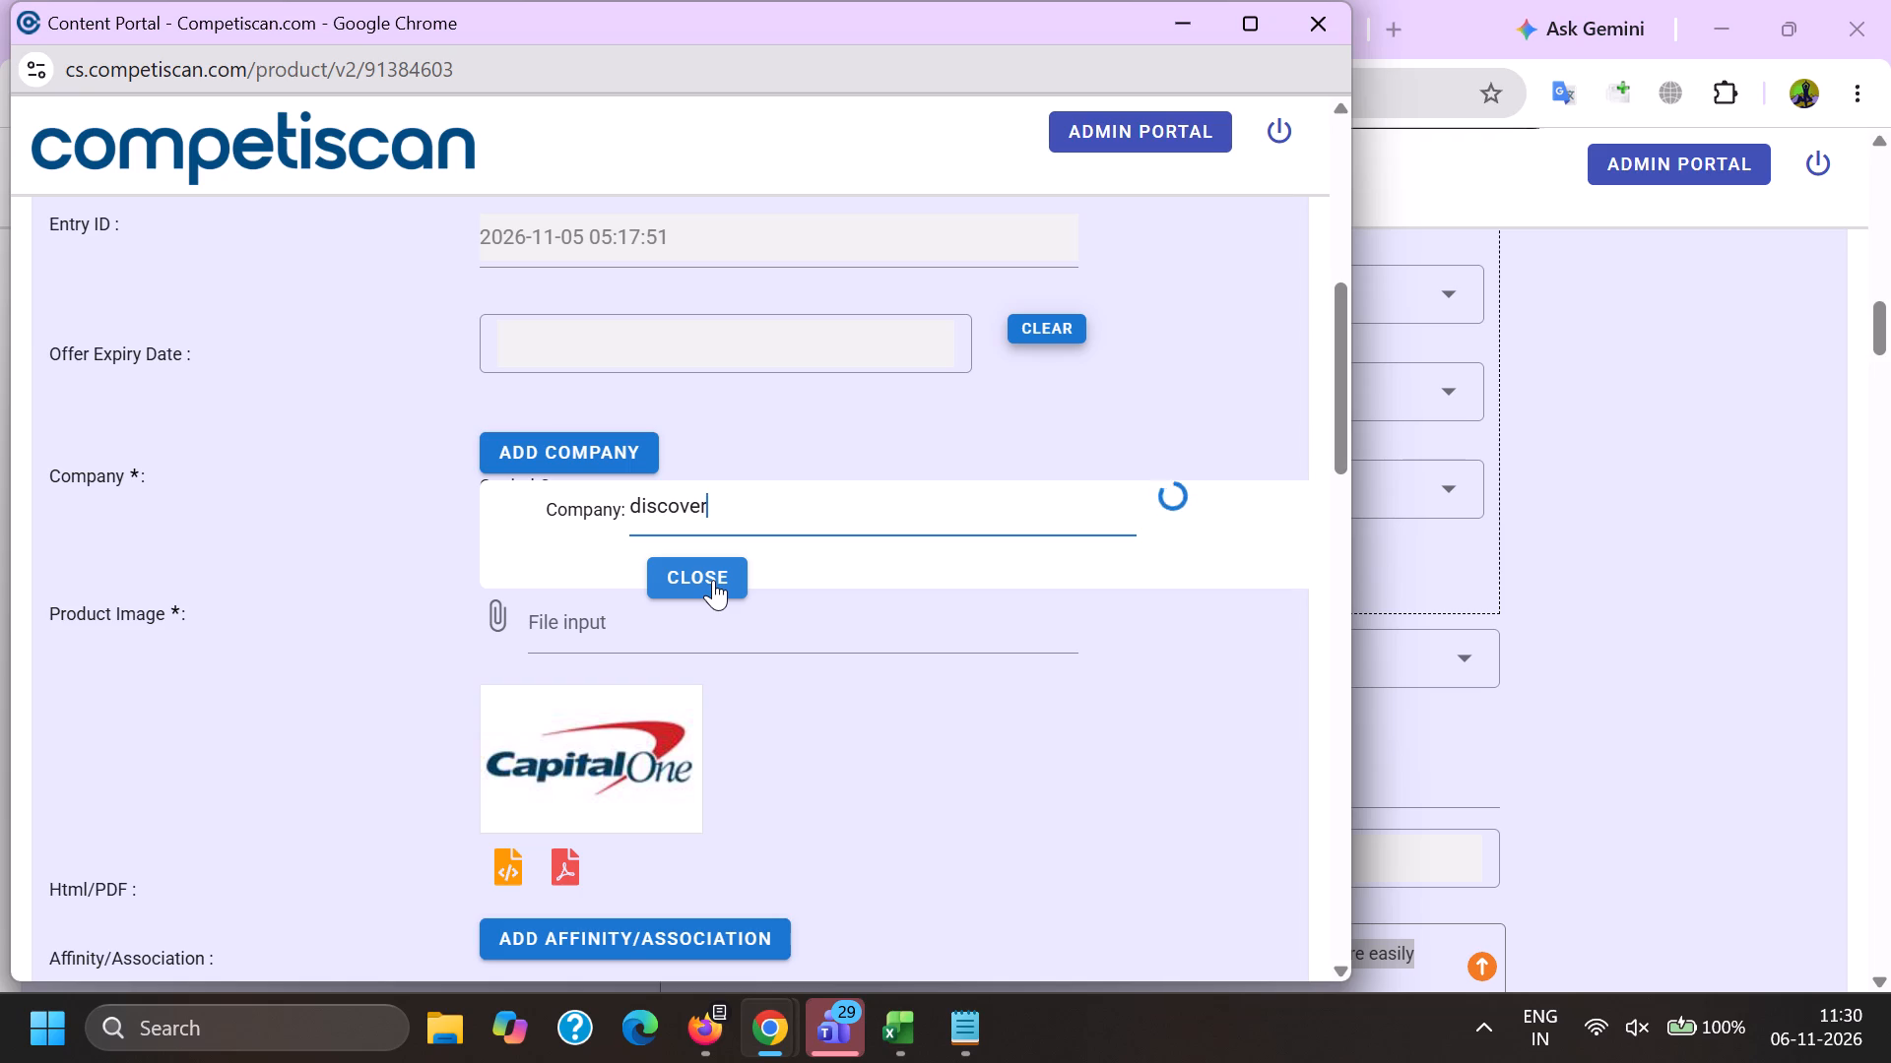
key(BackSpace)
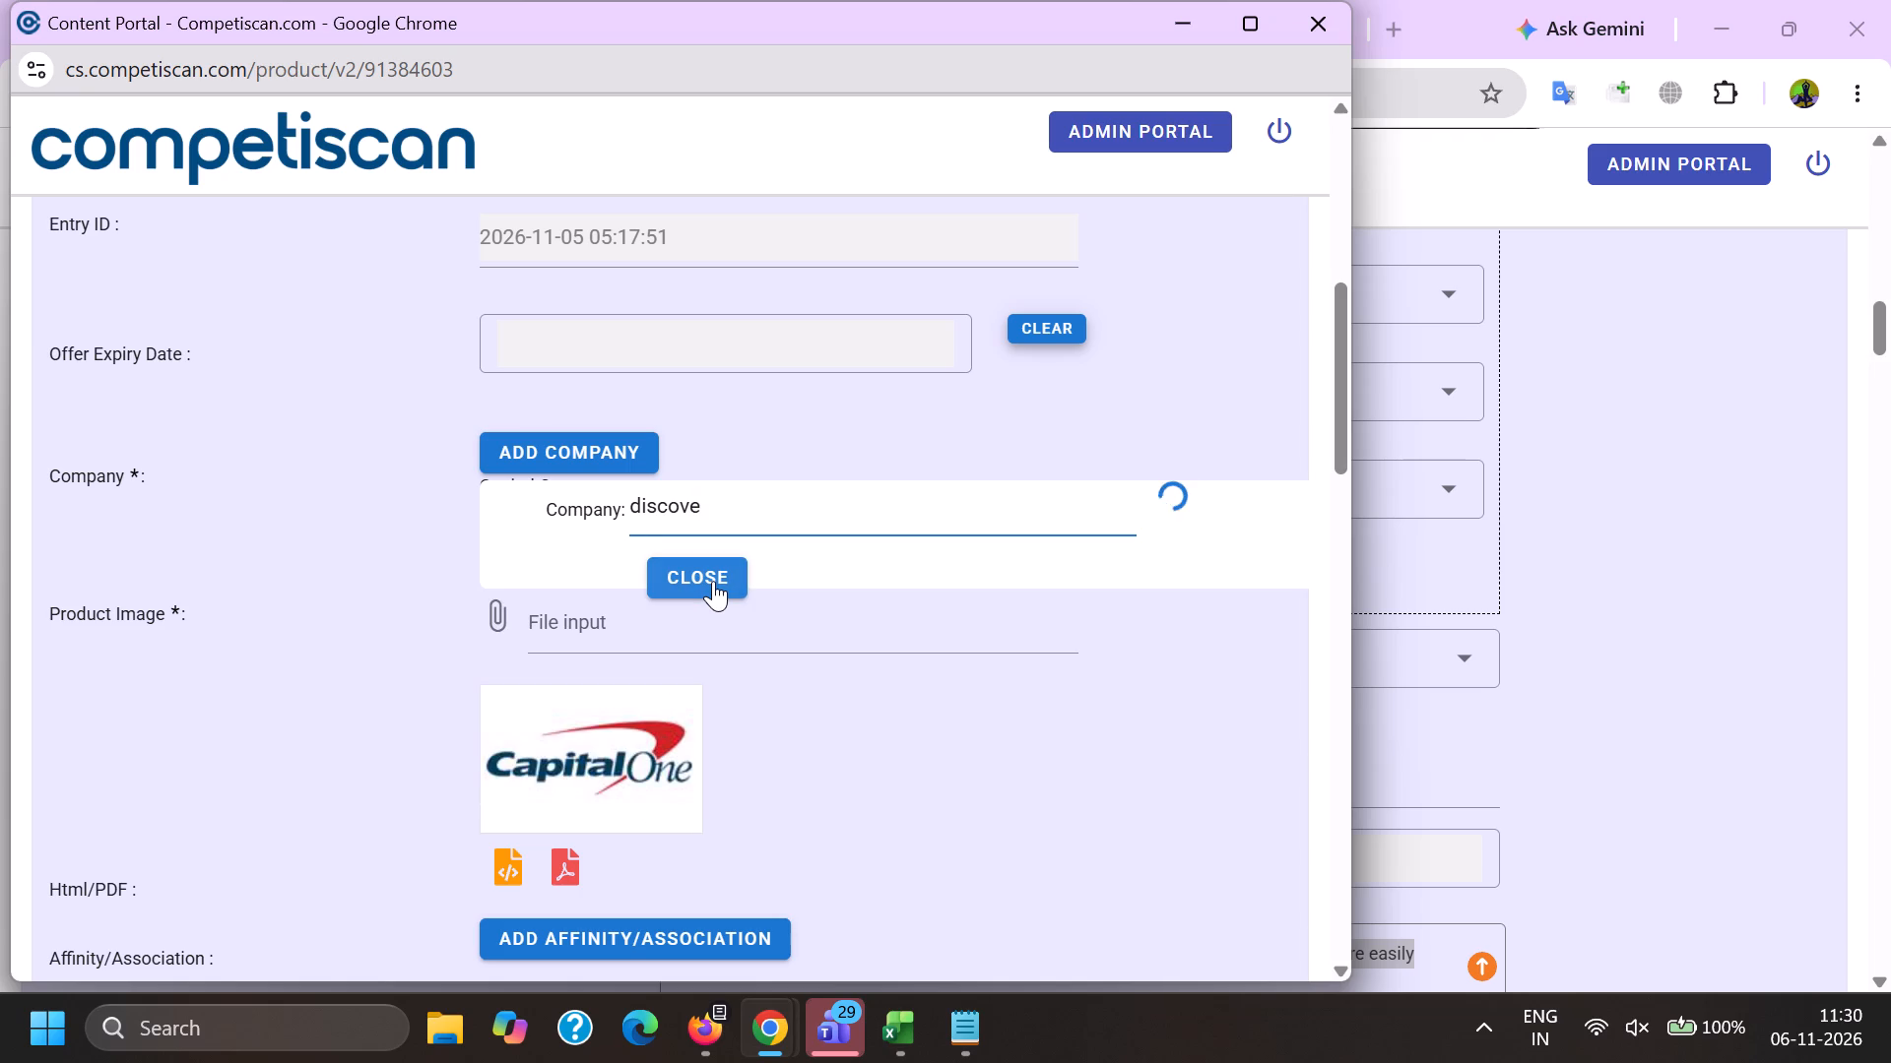
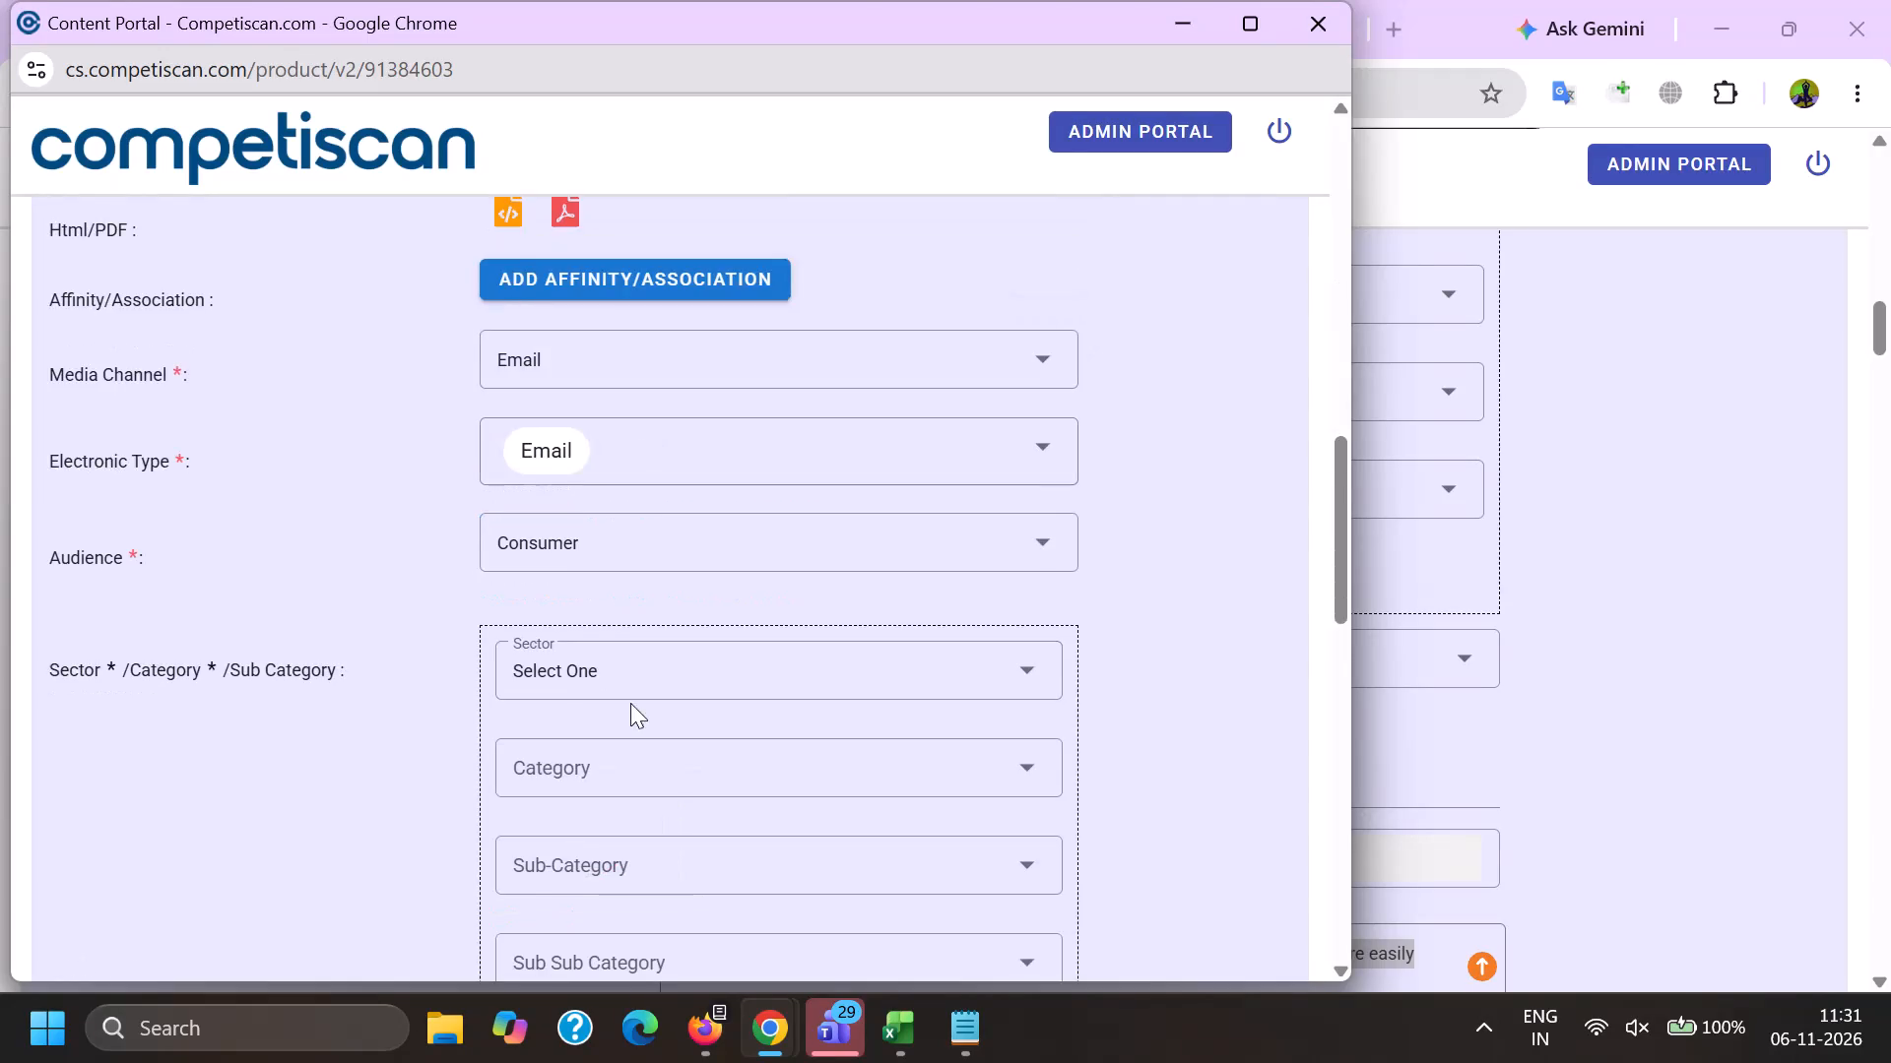
Choose the sector, the Payment Cards category and the Credit Cards sub-category, and add this classification to the product.
click(571, 520)
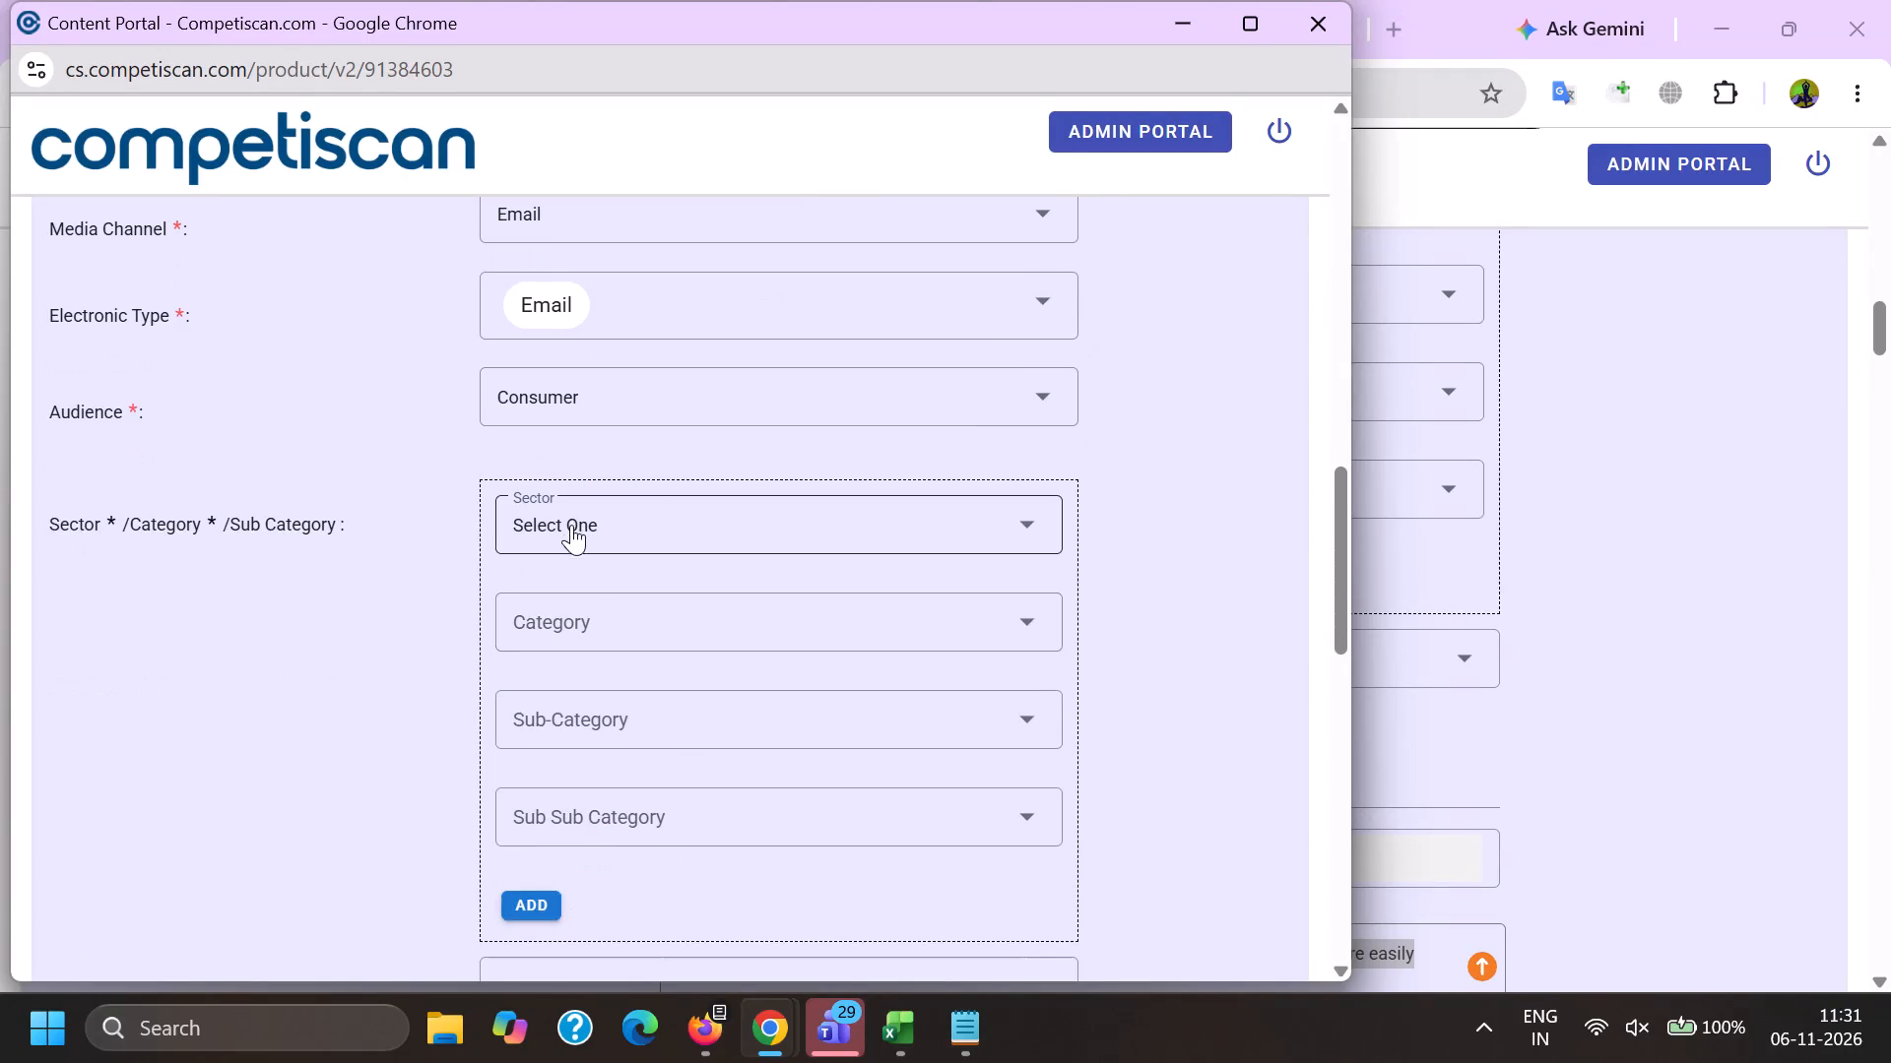
click(616, 800)
drag(328, 720, 372, 717)
click(619, 622)
scroll(600, 402, down, 3)
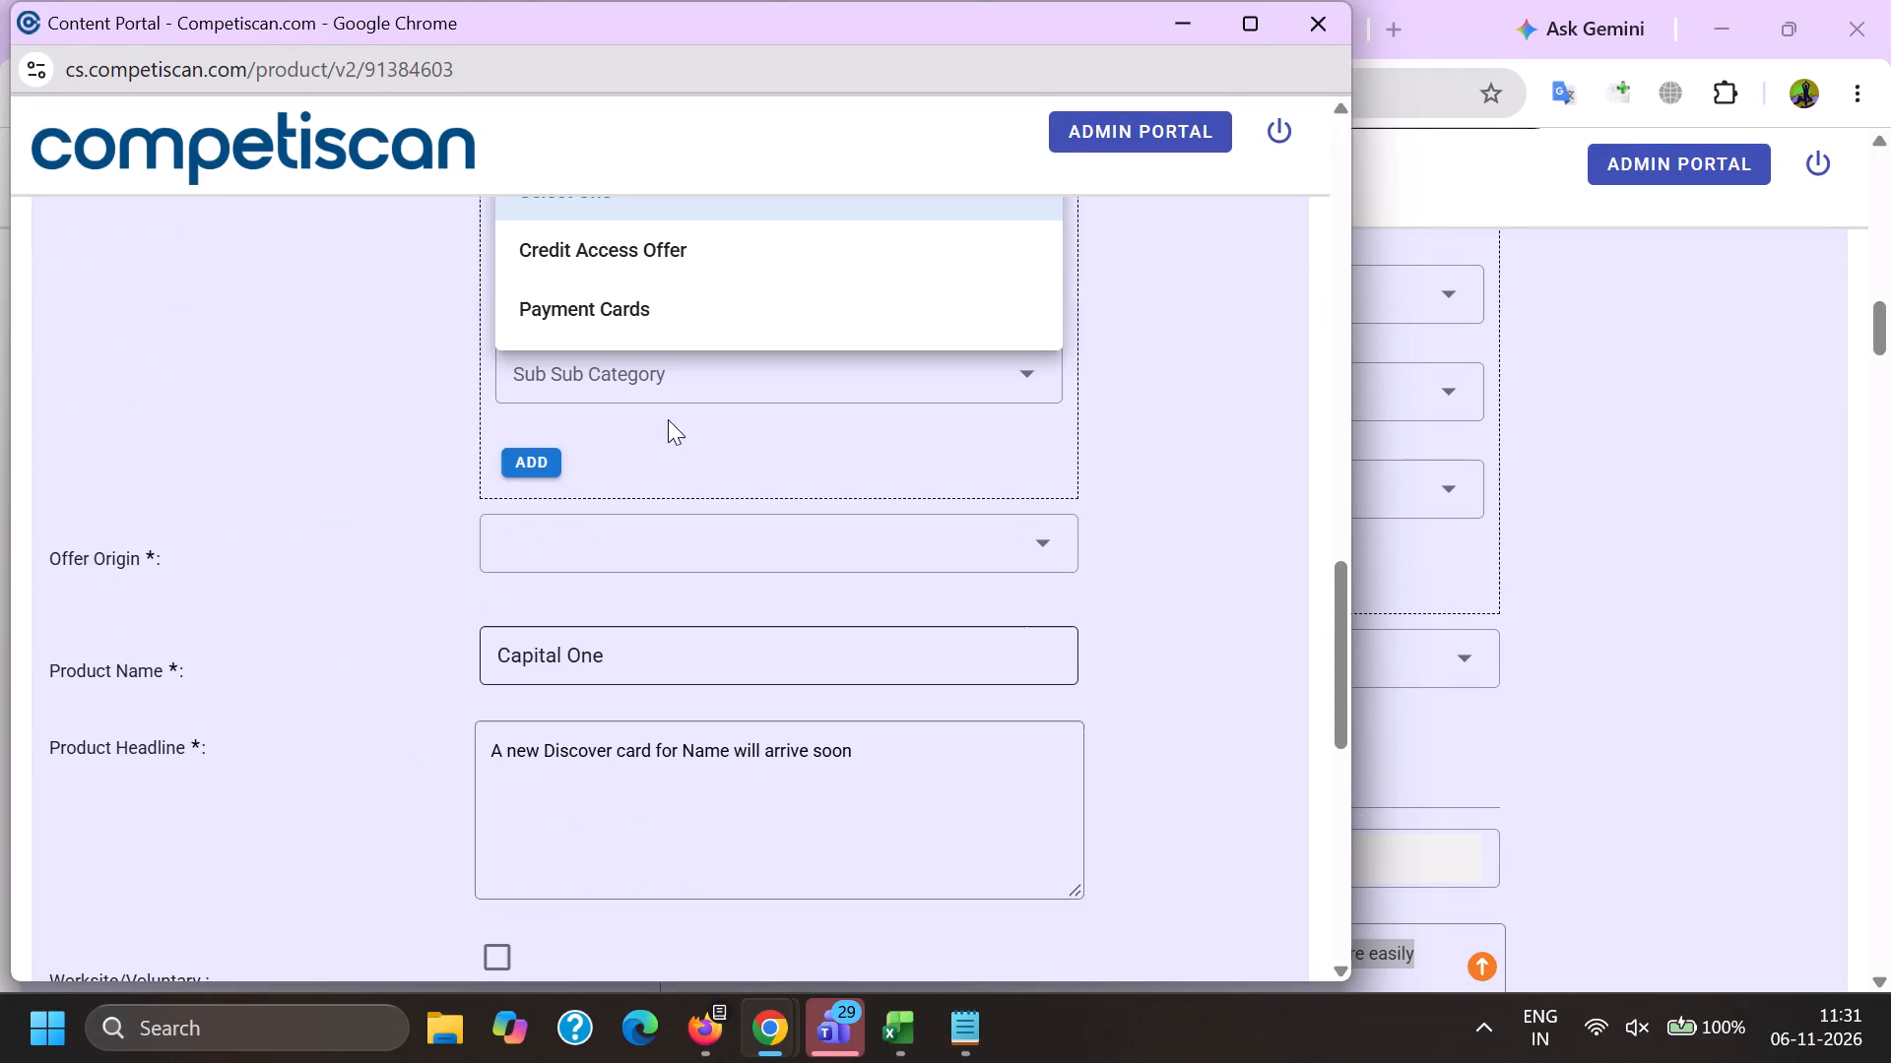
click(637, 299)
click(617, 294)
click(593, 590)
drag(422, 520, 434, 518)
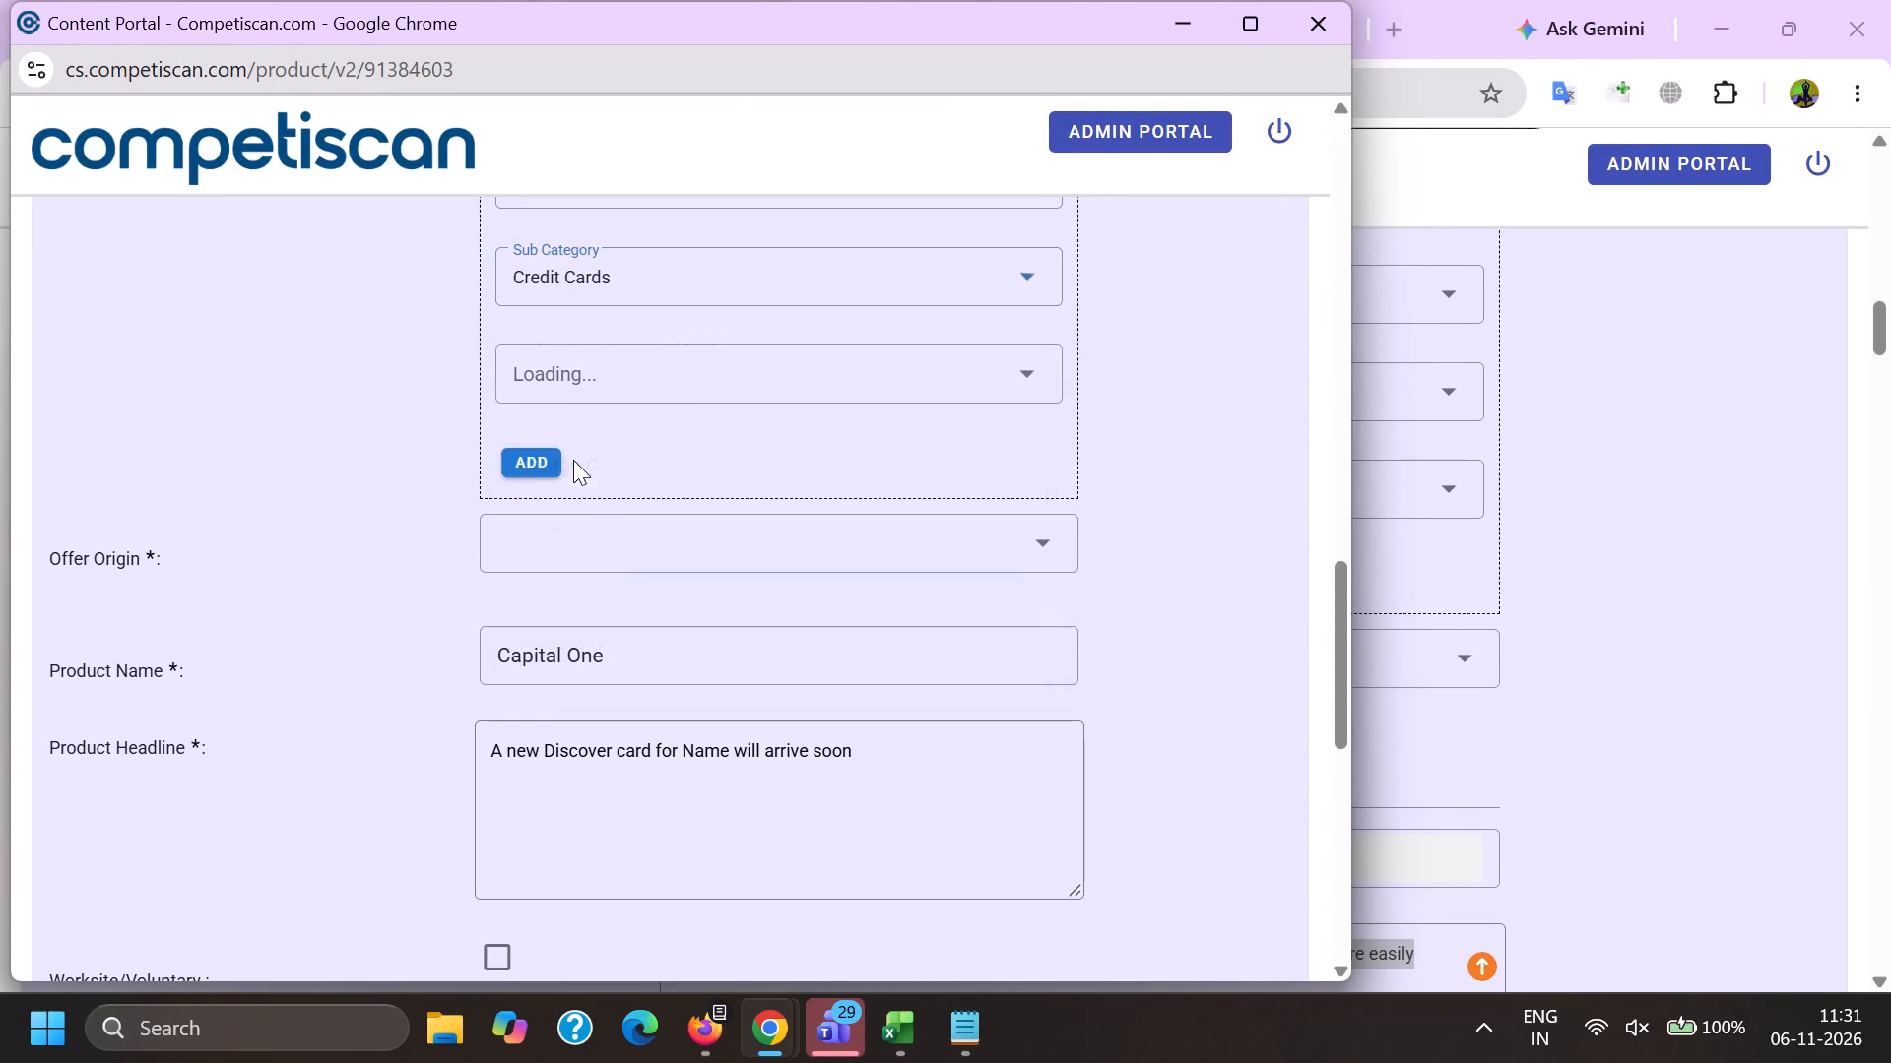
click(531, 462)
Set the product's offer origin to Provider/Bank.
scroll(554, 317, down, 2)
click(561, 293)
double_click(572, 442)
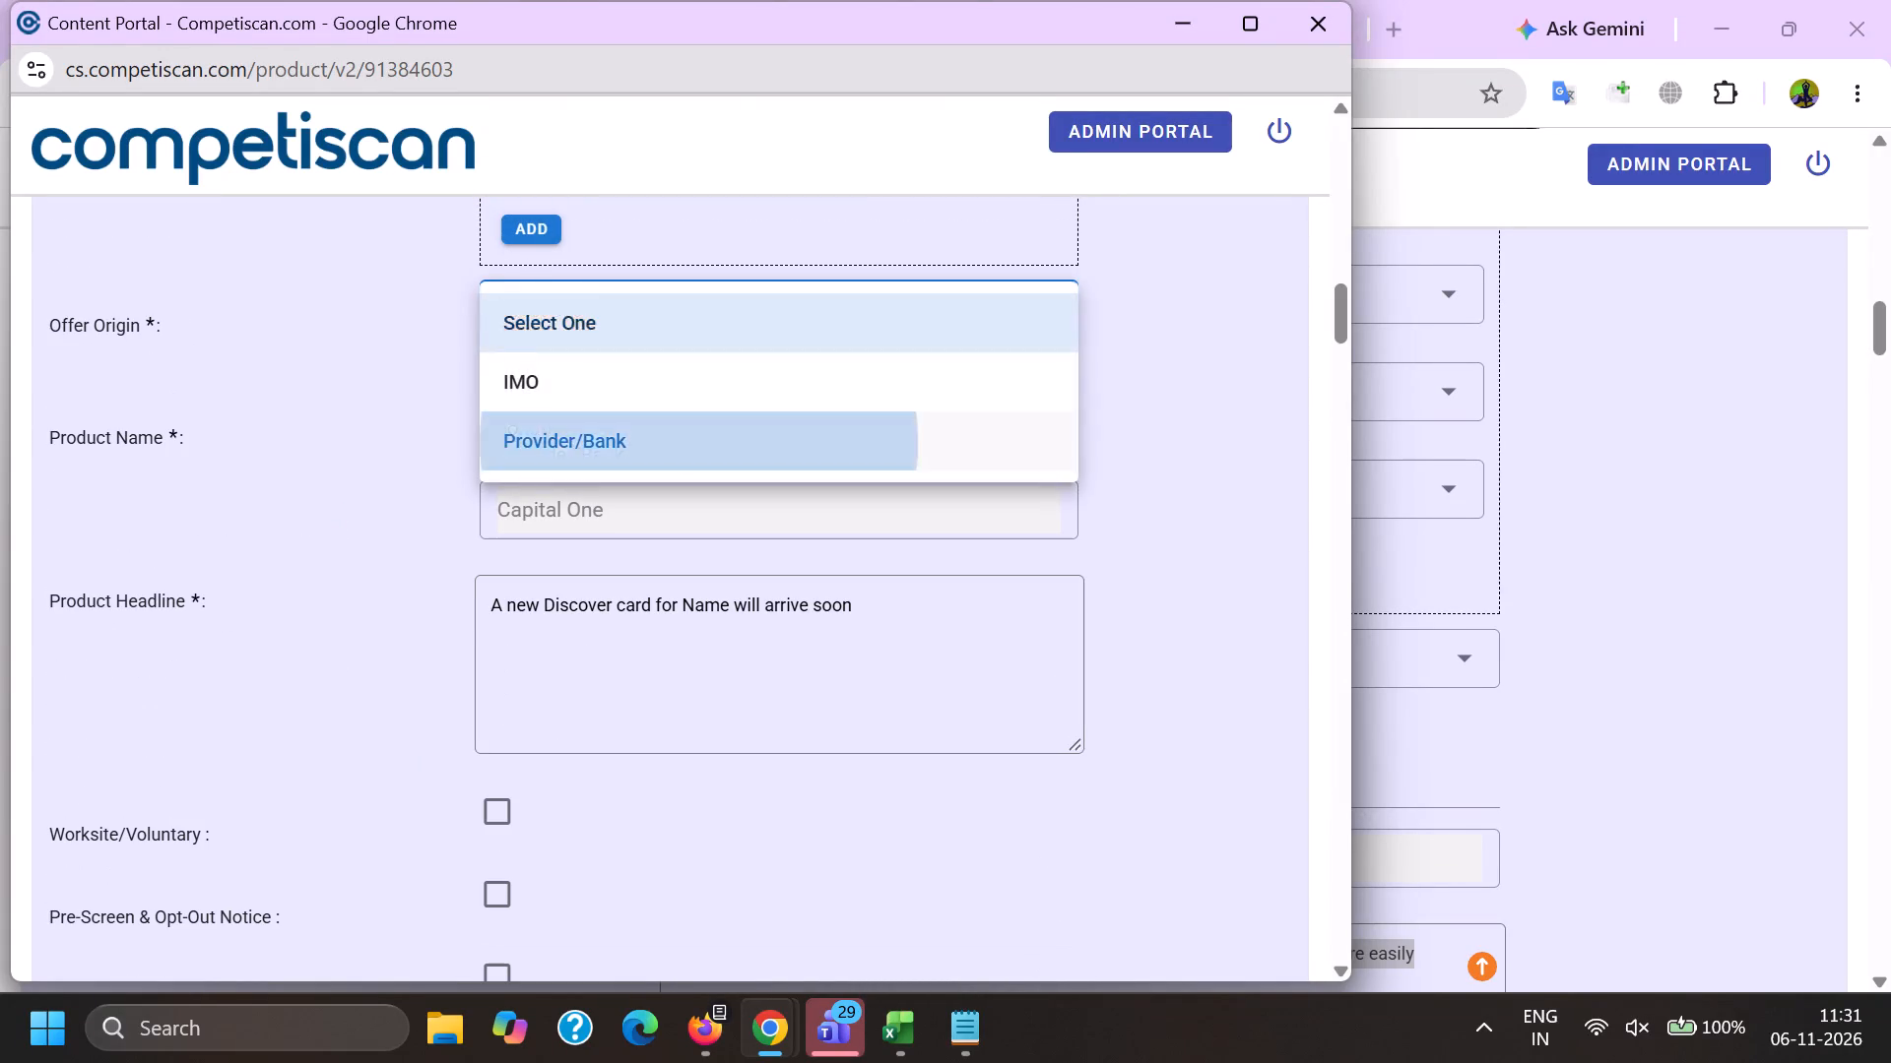
Look up "discover it" as the product name and assign Discover it.
key(ctrl+v)
click(577, 496)
click(641, 451)
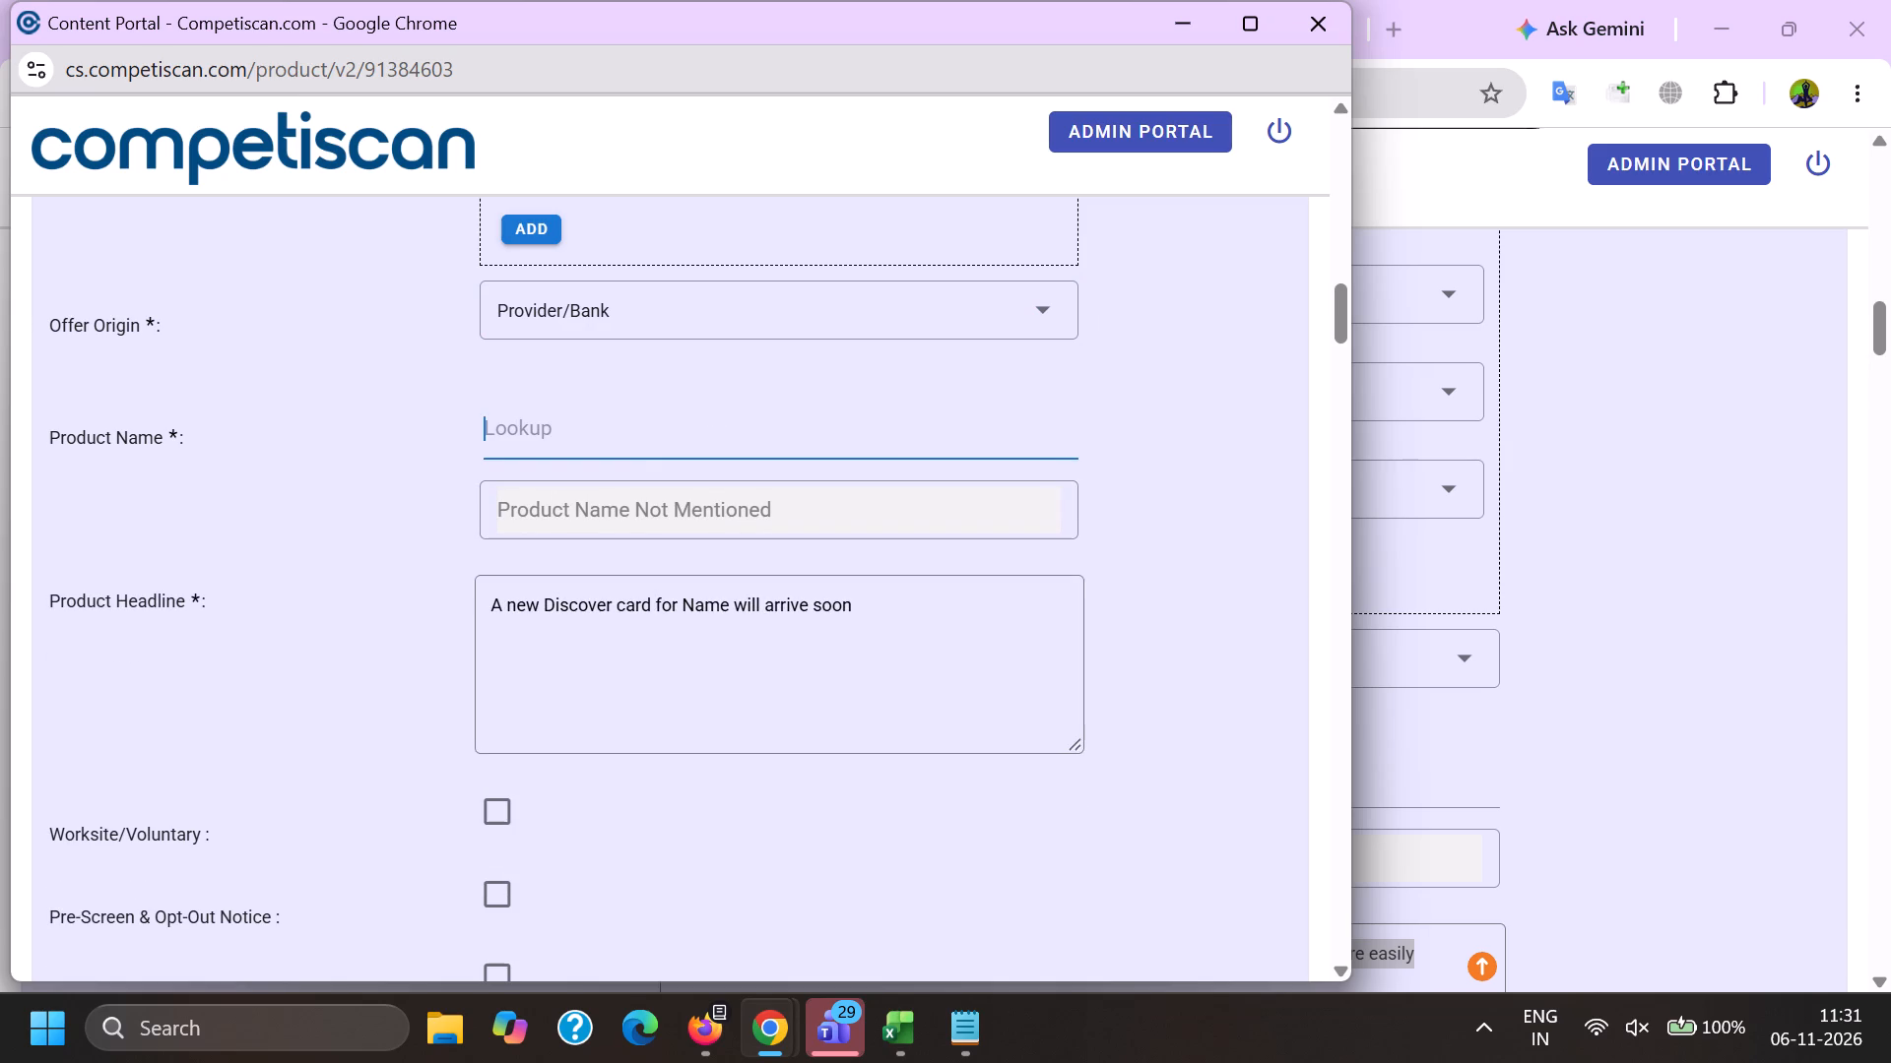
key(d)
key(i)
key(s)
key(c)
key(o)
key(v)
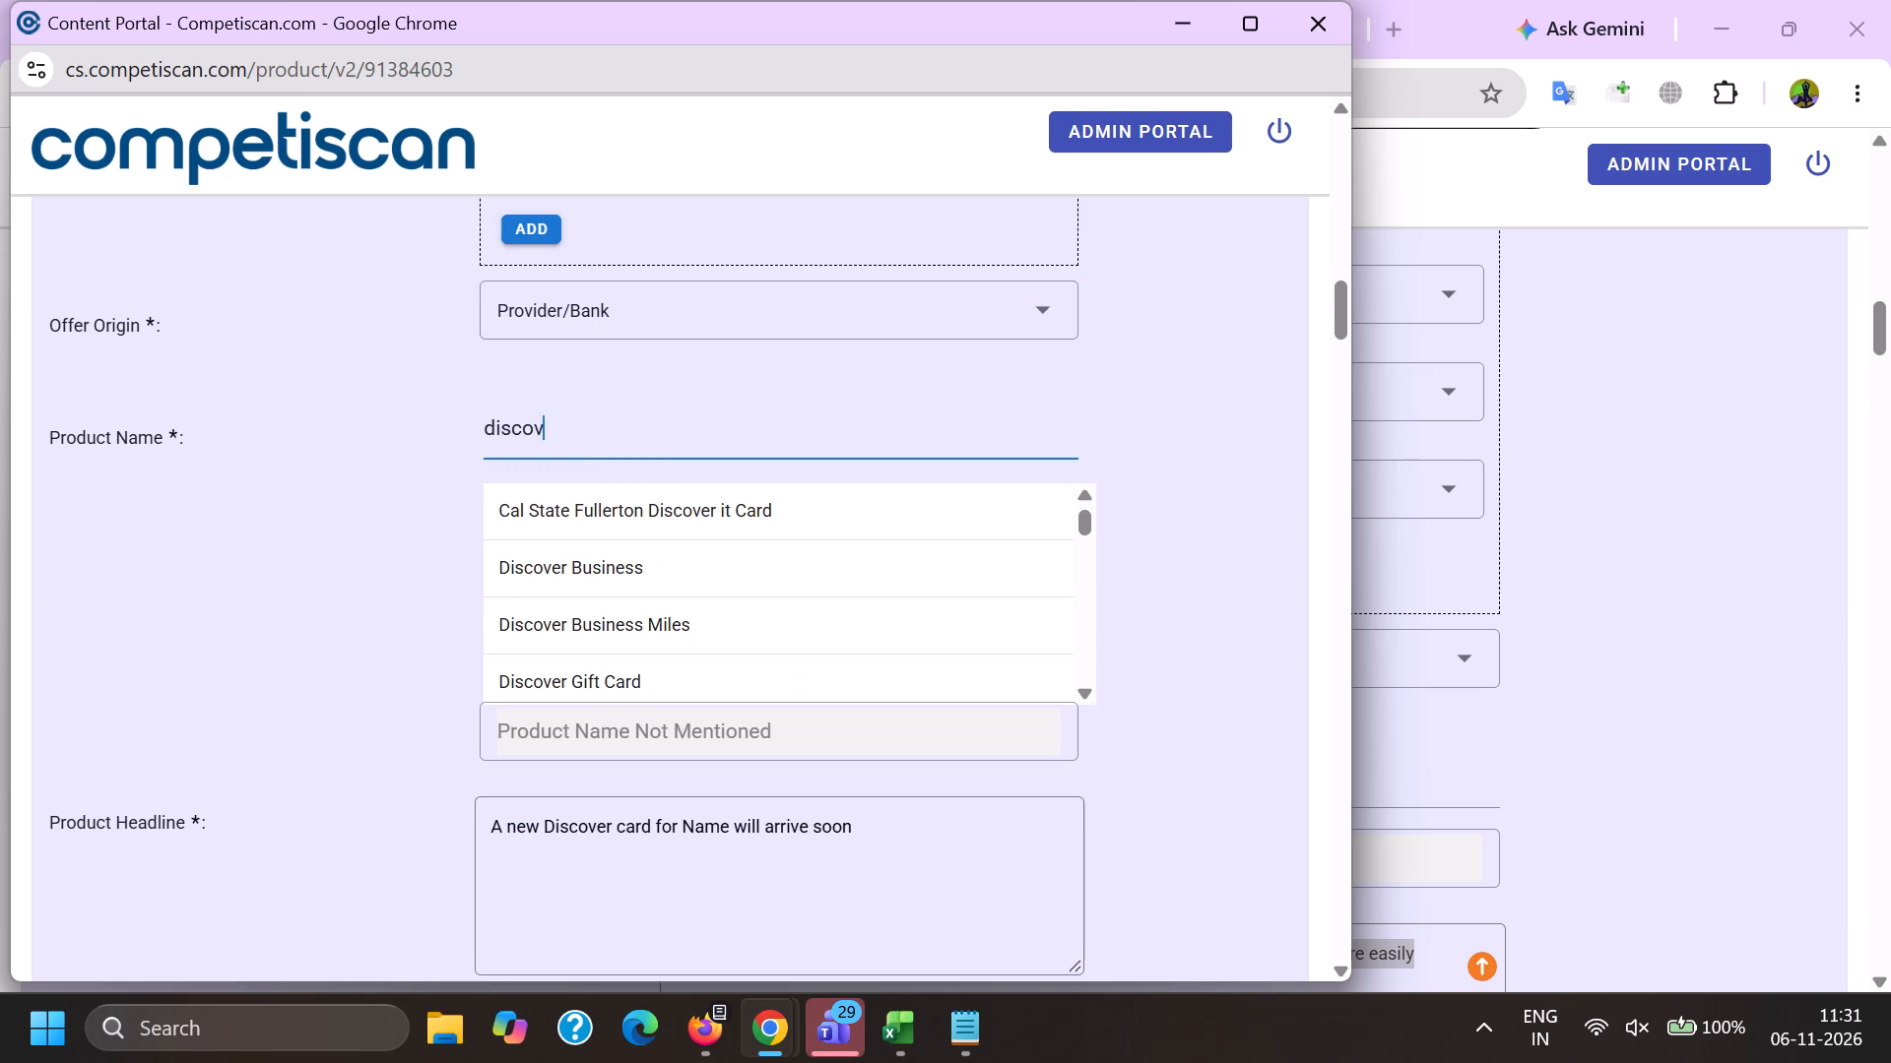
key(e)
key(r)
key(space)
key(i)
key(t)
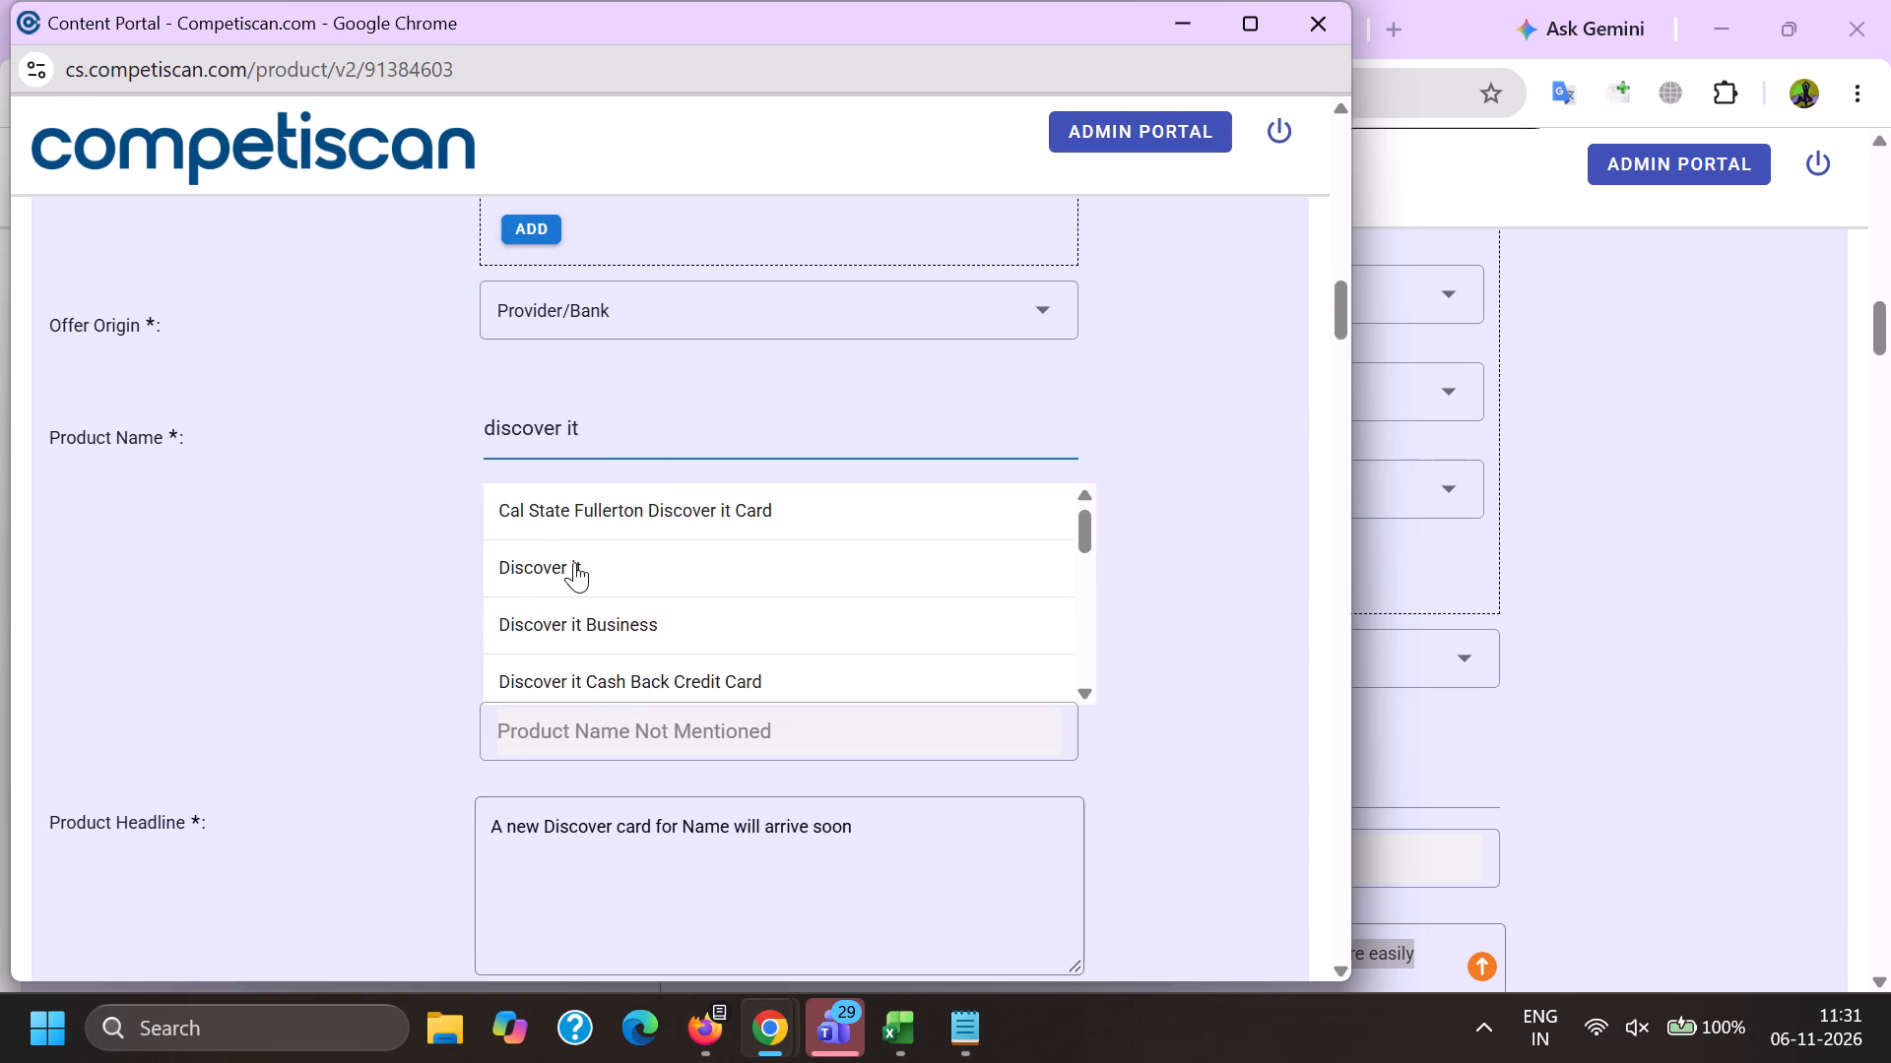
click(574, 562)
Replace the product headline with "A new Discover card for [Name] will arrive soon. Control and track account activity more easily", copied from product 20833995.
scroll(629, 411, down, 3)
scroll(939, 670, up, 2)
drag(916, 484, 4, 410)
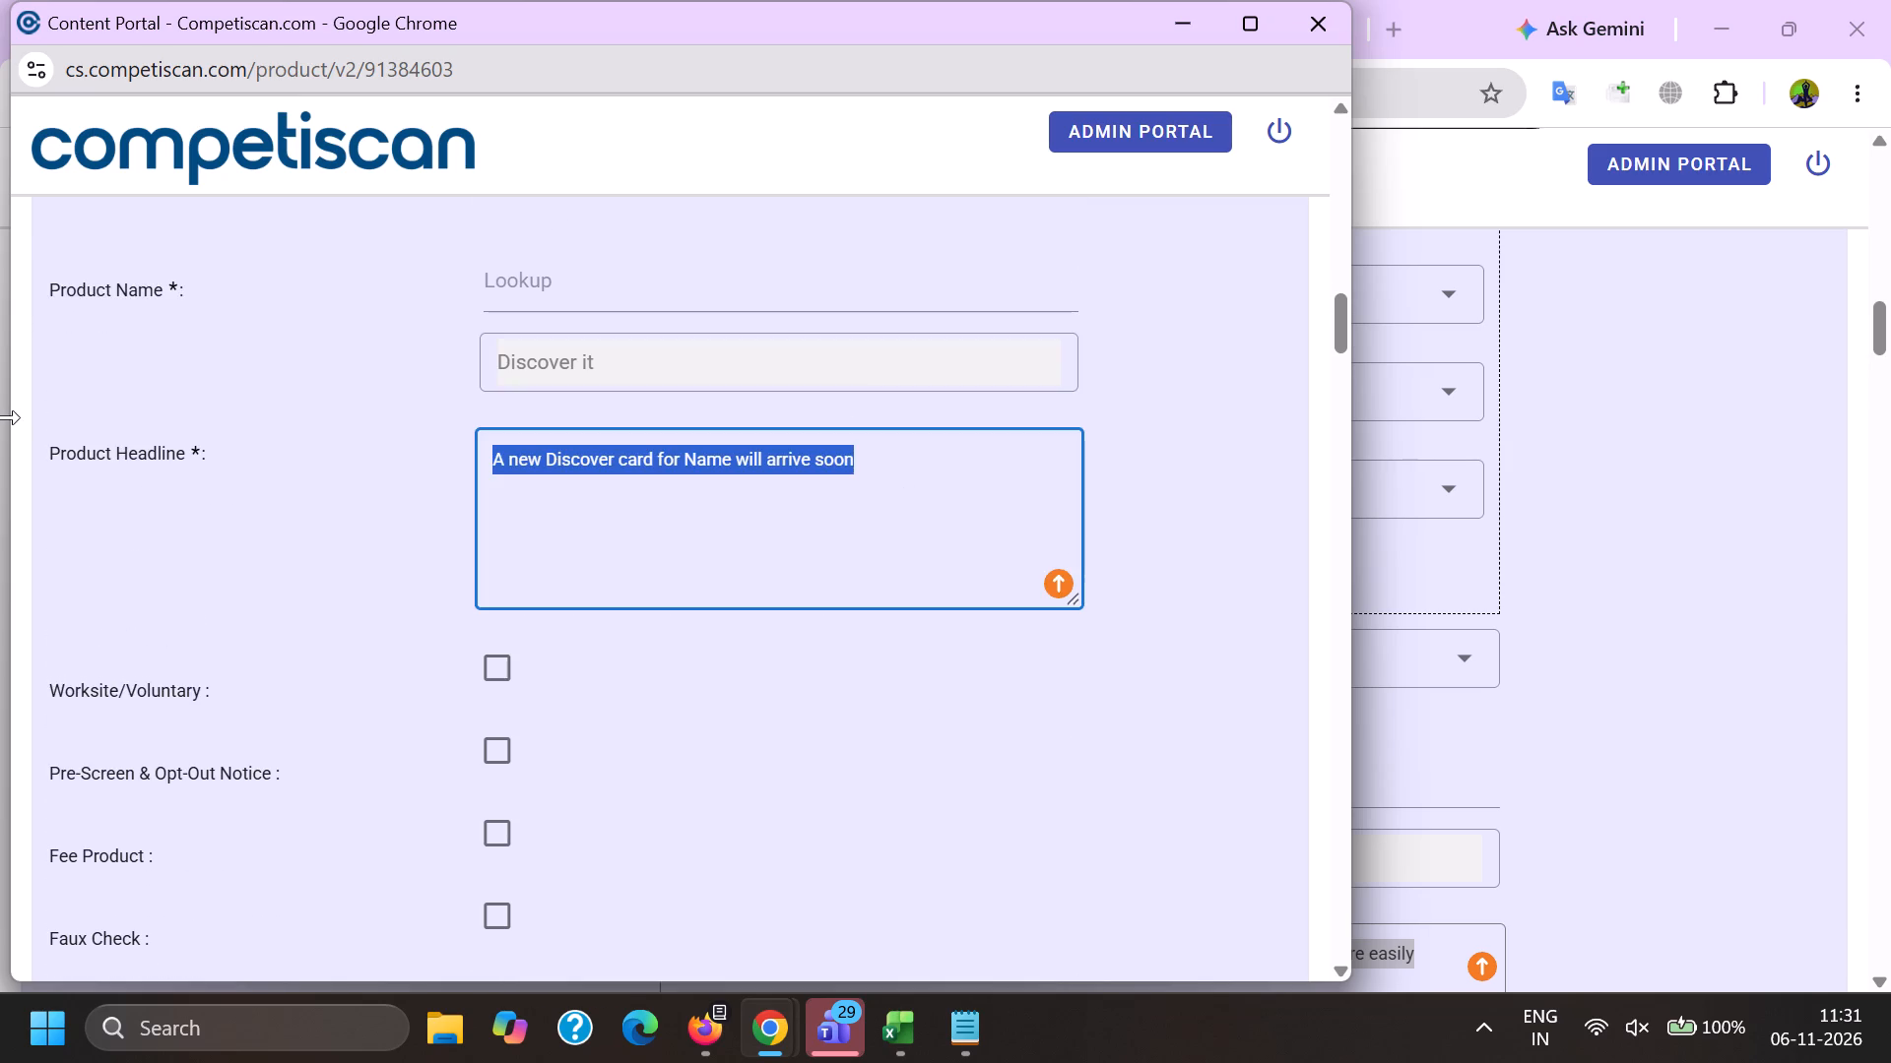
key(BackSpace)
key(alt+Tab)
scroll(416, 533, up, 17)
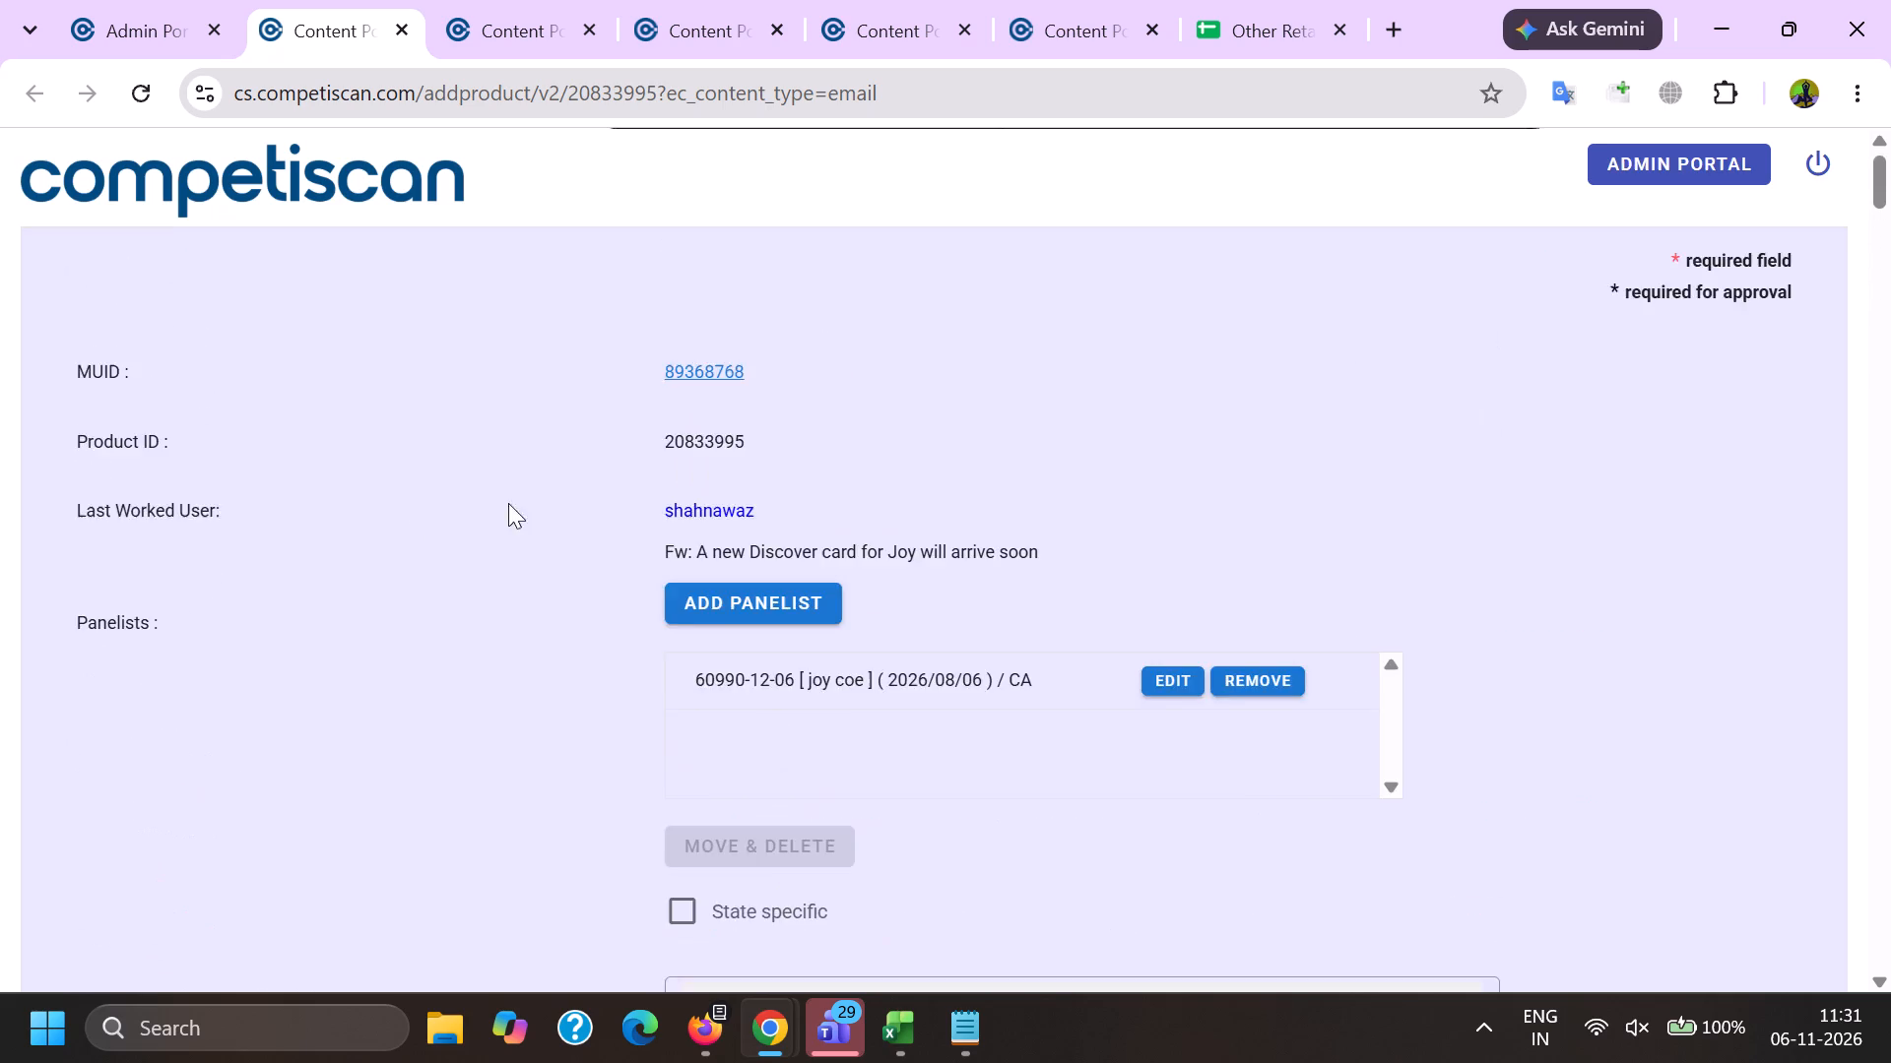
scroll(508, 503, down, 4)
scroll(510, 503, up, 1)
scroll(513, 503, down, 15)
key(ctrl+c)
key(alt+Tab)
key(ctrl+v)
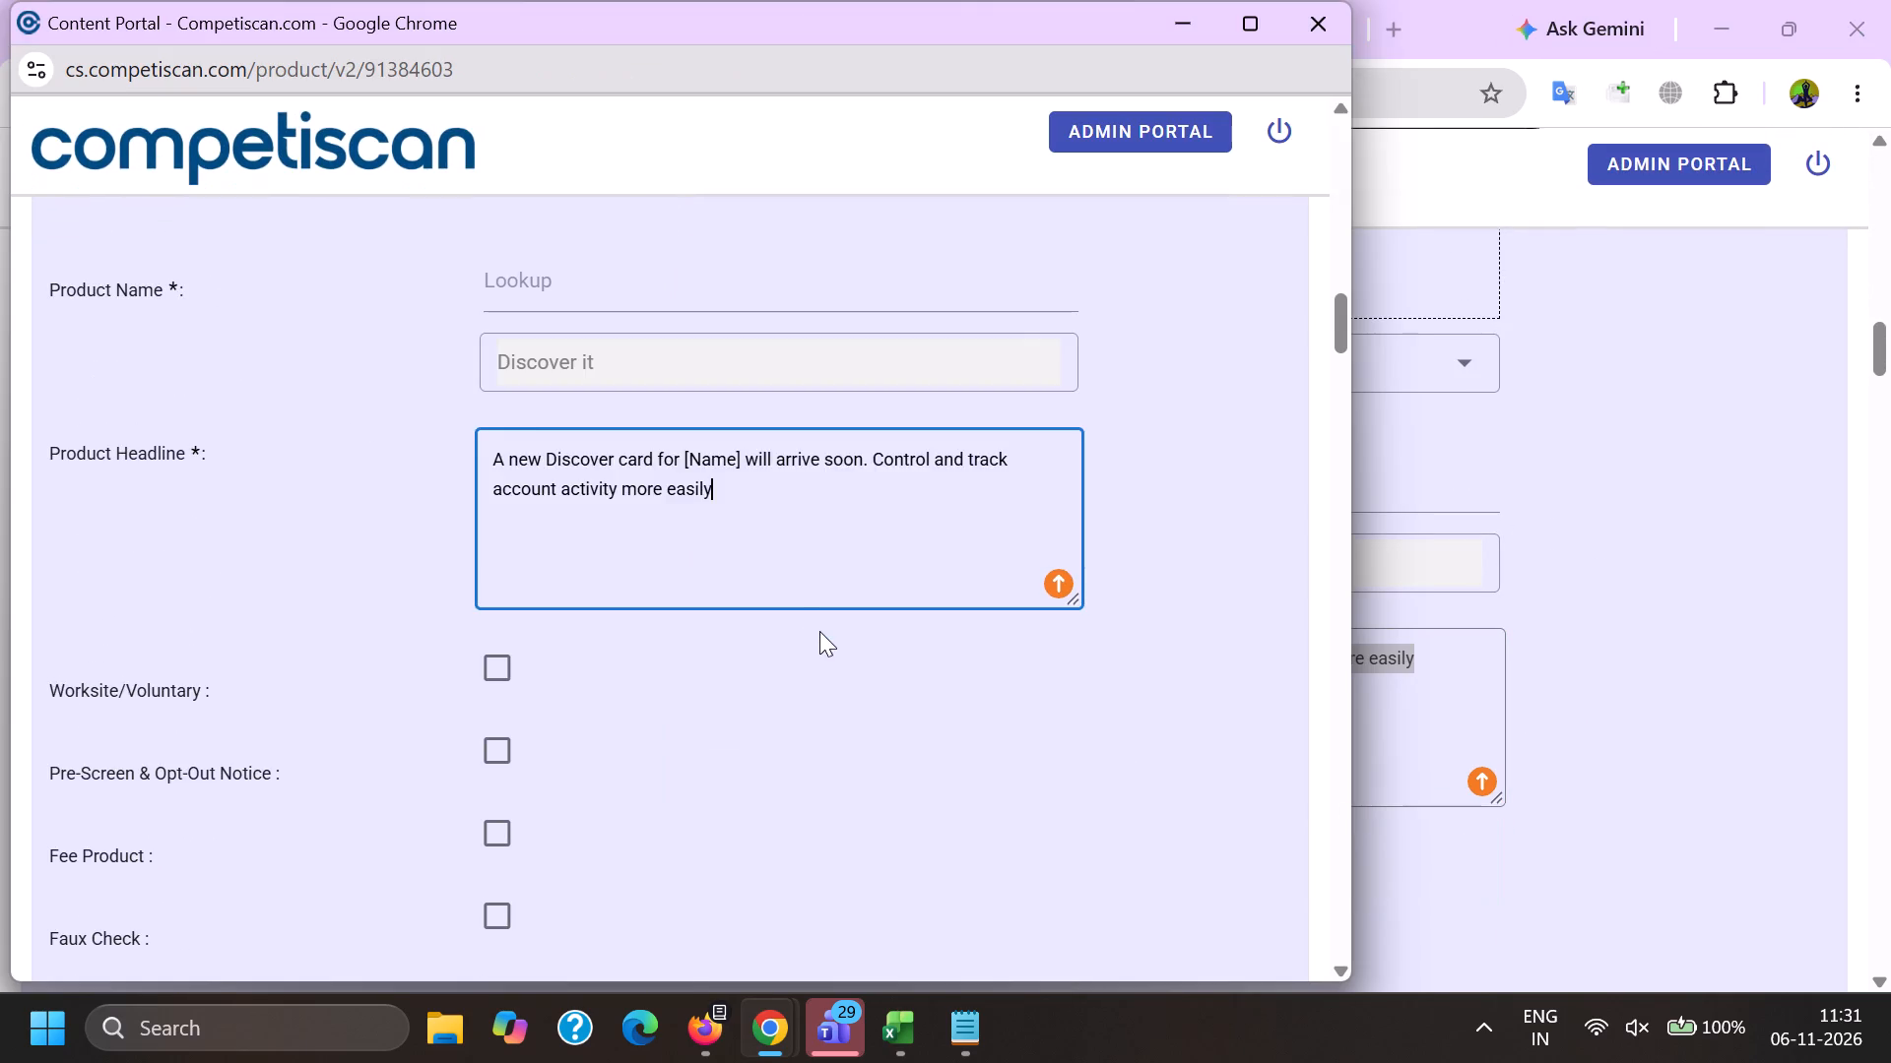
Set the product's response mechanism to URL/Website.
scroll(525, 427, down, 4)
click(589, 546)
scroll(594, 317, down, 5)
scroll(640, 649, up, 1)
scroll(640, 660, down, 2)
click(639, 755)
drag(320, 696, 347, 708)
Set the mailing type to Loyalty/Retention and mark the email as Personalized.
click(529, 709)
click(569, 732)
click(412, 716)
click(489, 632)
click(568, 795)
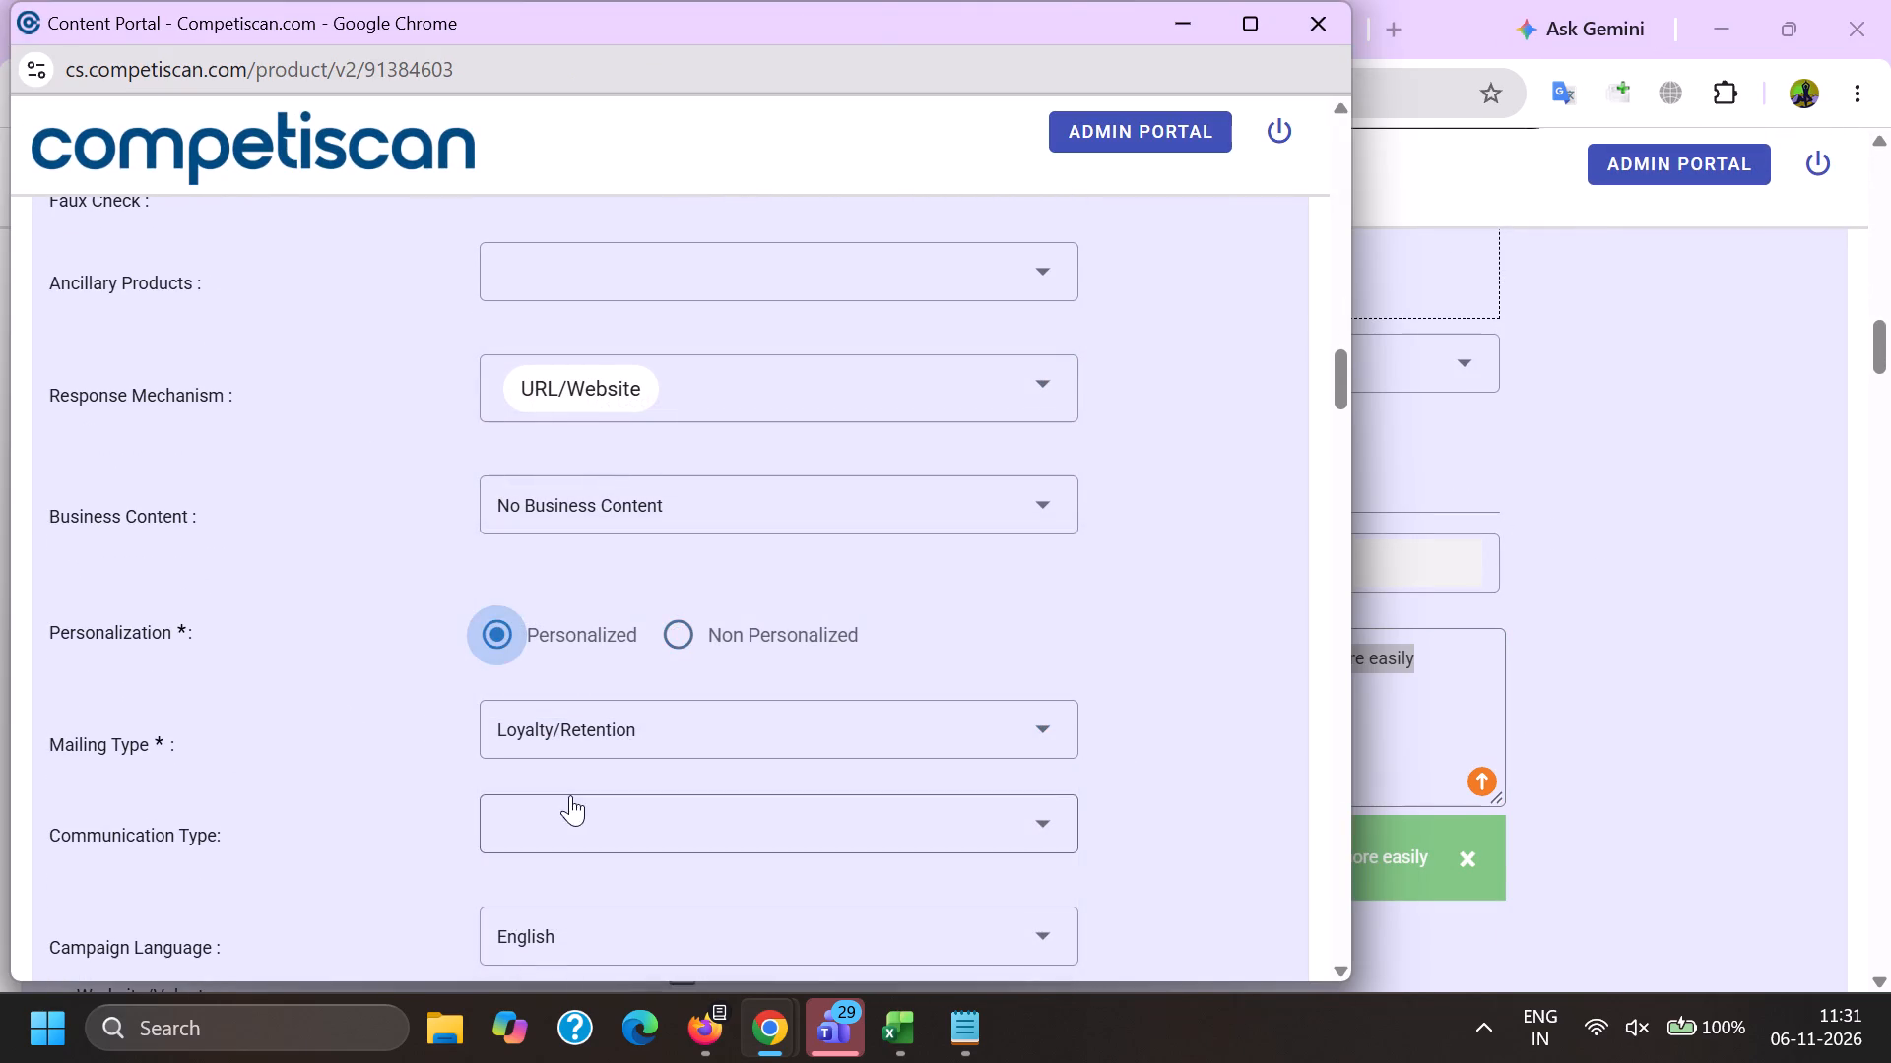
scroll(639, 484, down, 3)
scroll(619, 605, down, 6)
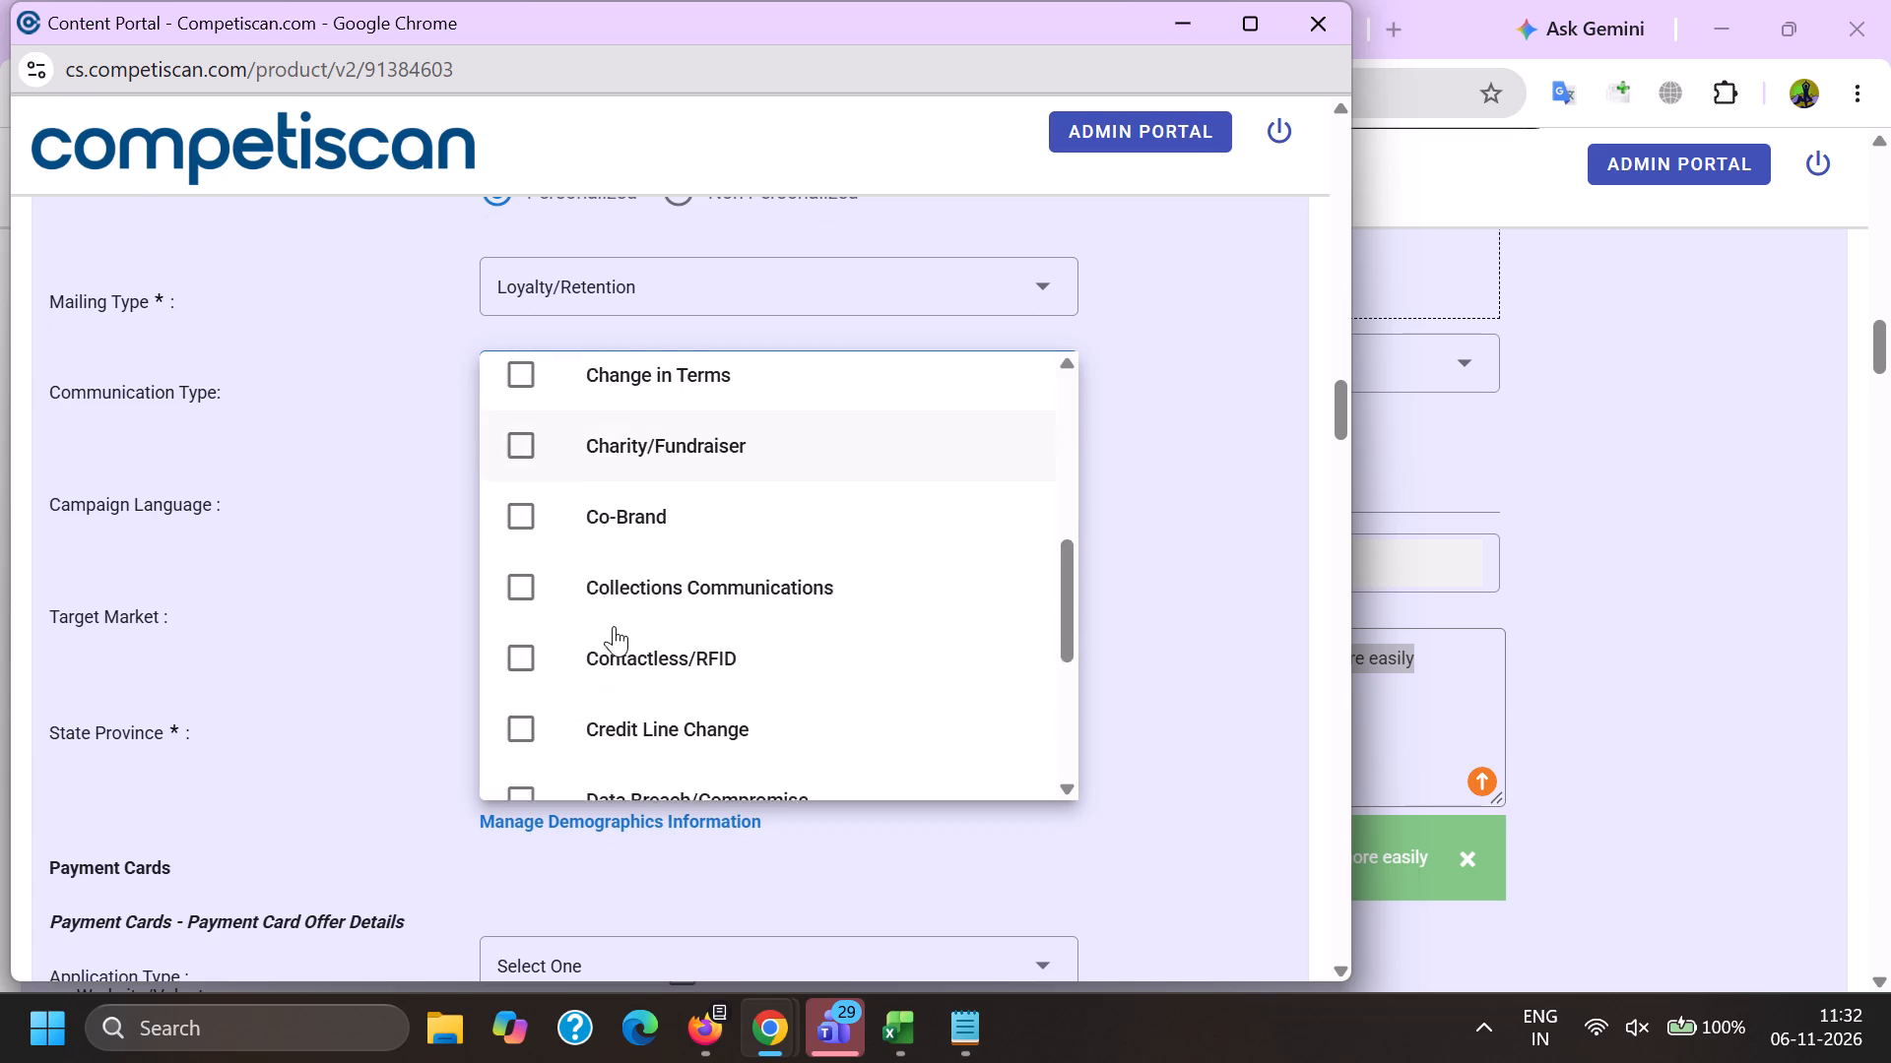
scroll(614, 626, down, 5)
scroll(658, 737, down, 2)
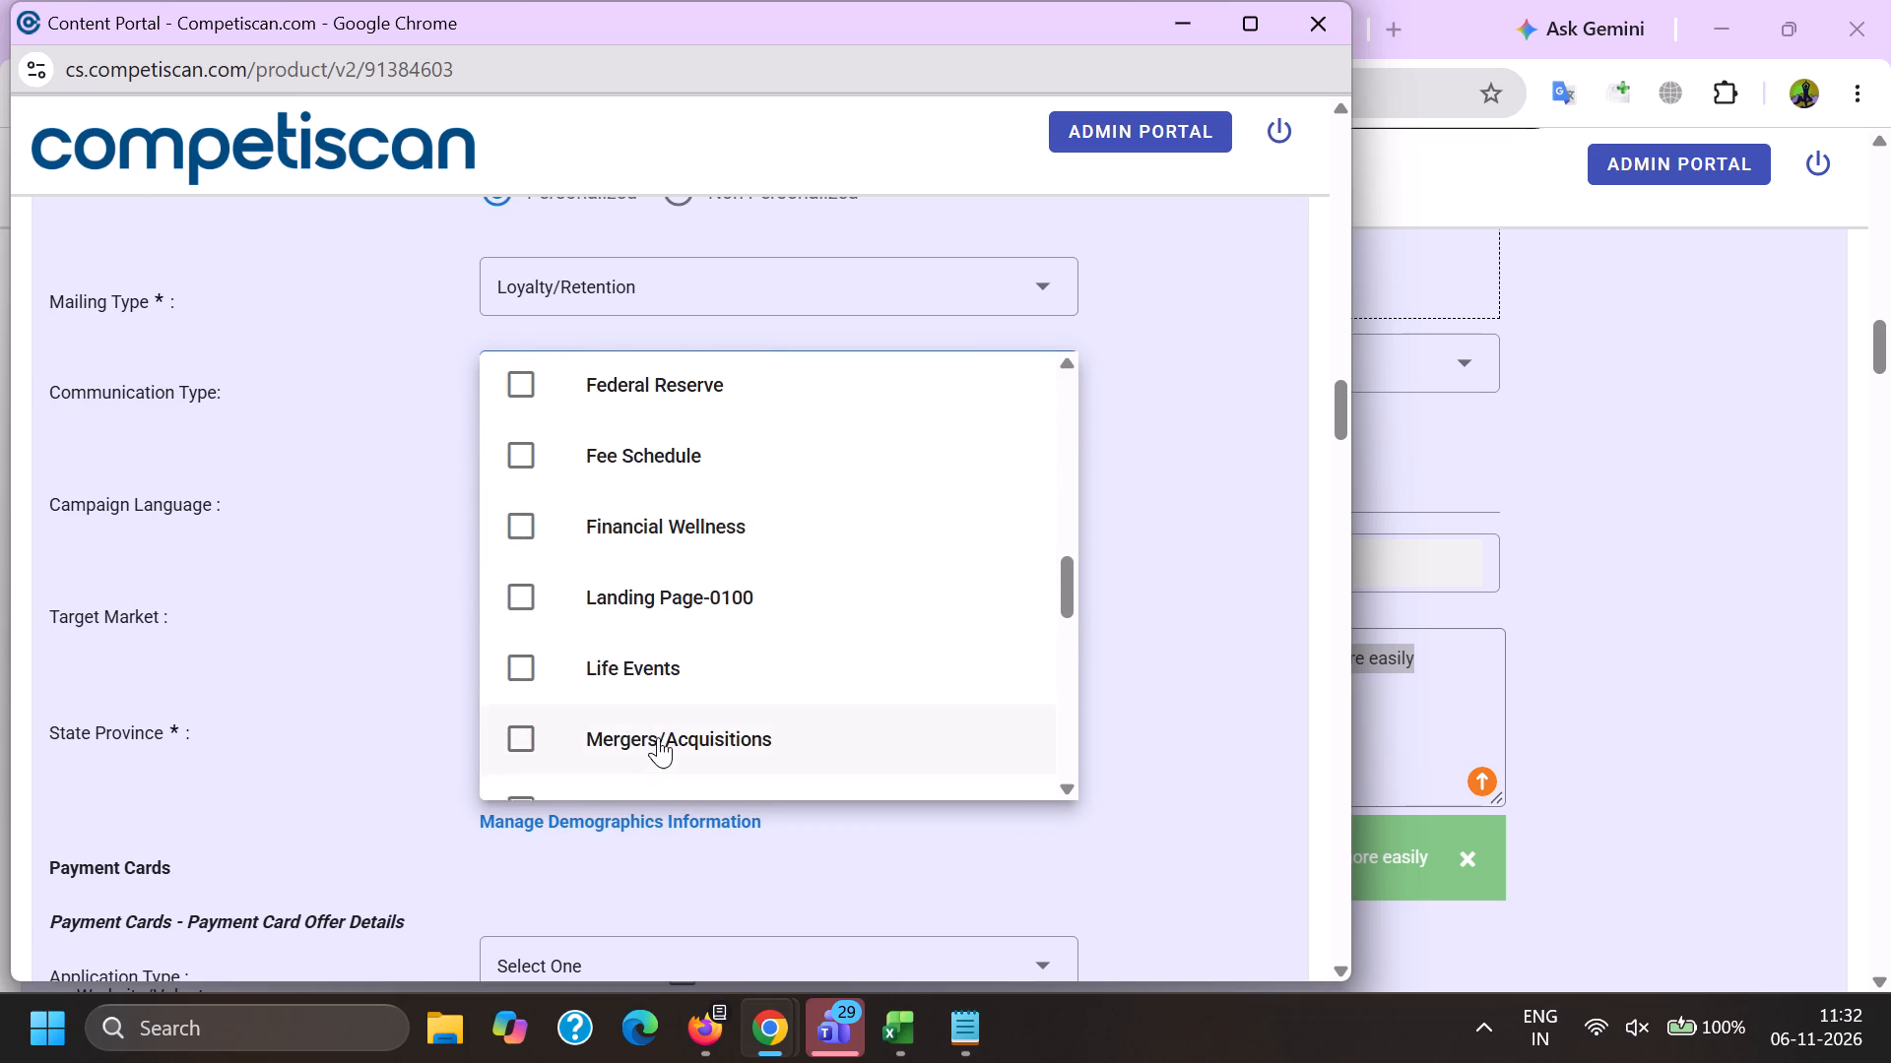
click(675, 519)
click(324, 487)
Set the primary card level to Platinum in the payment card offer details.
scroll(464, 419, down, 4)
click(554, 597)
scroll(577, 426, down, 1)
scroll(628, 766, down, 4)
click(629, 517)
click(368, 520)
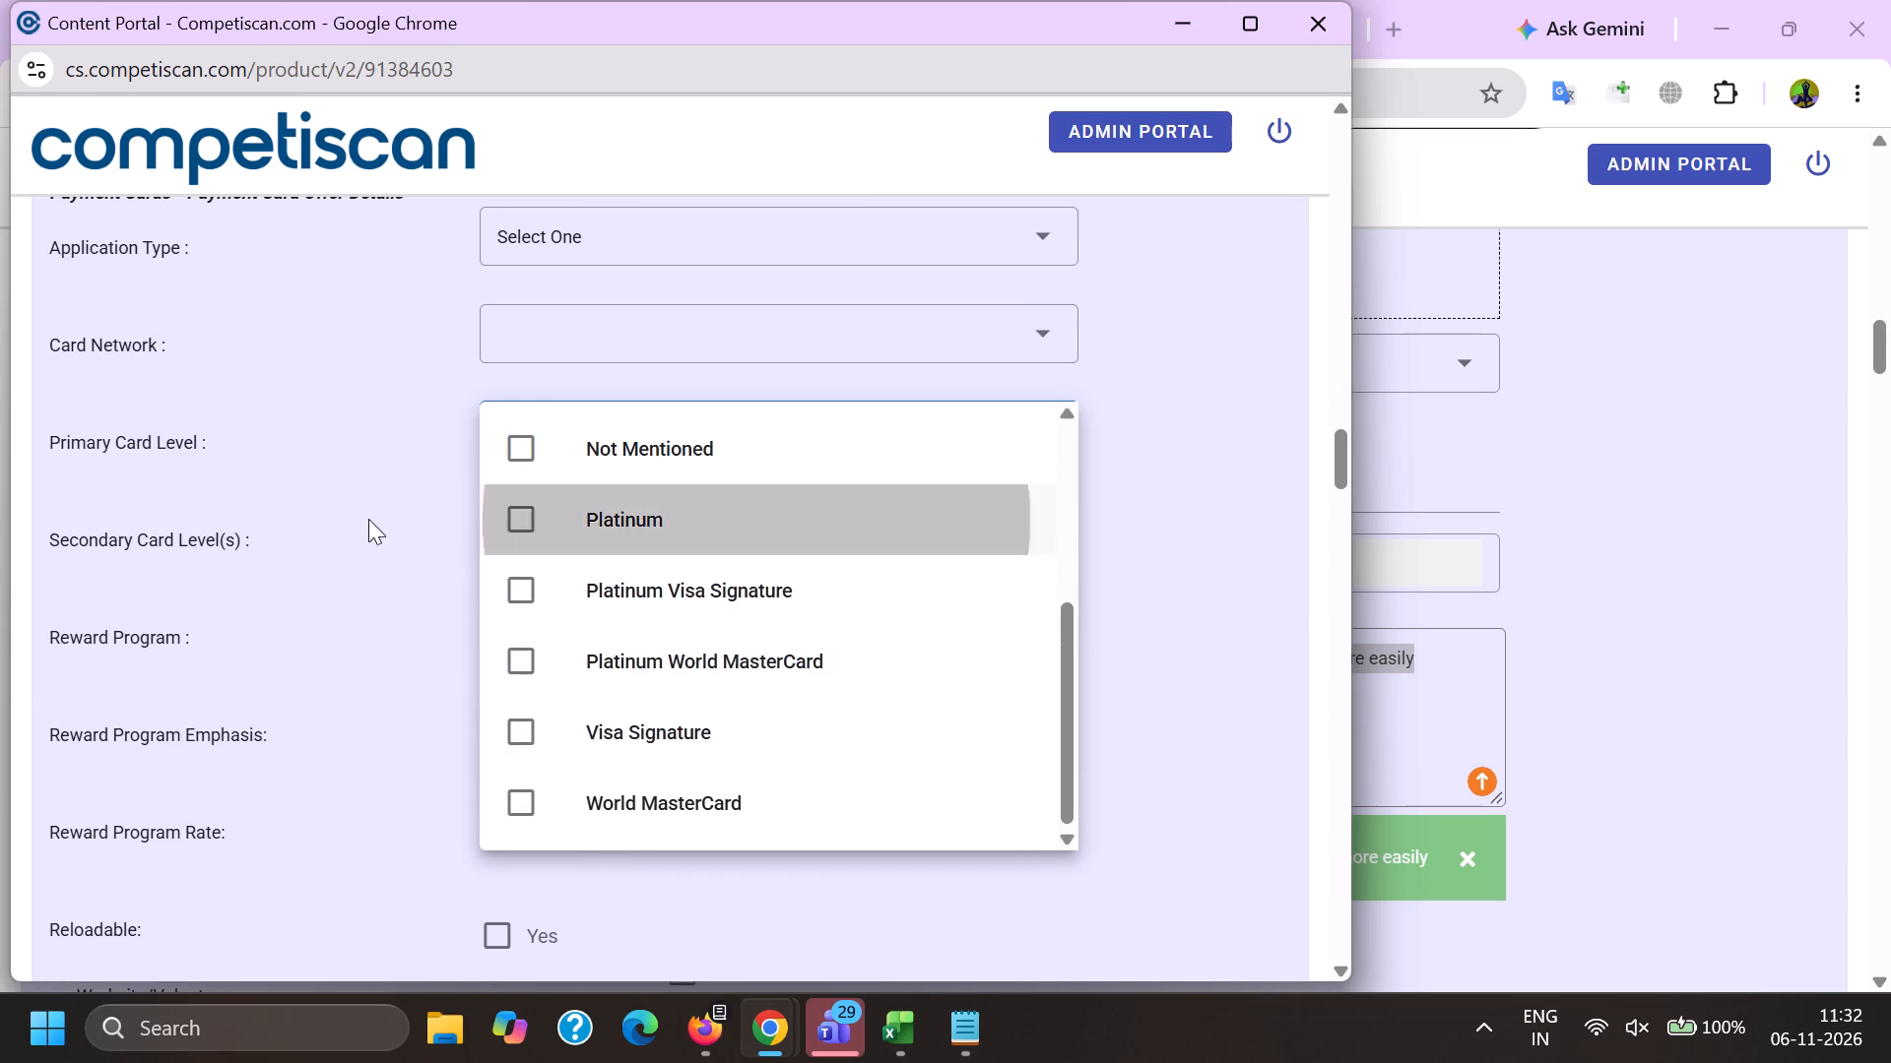
Set the card network to Discover in the payment card offer details.
click(562, 316)
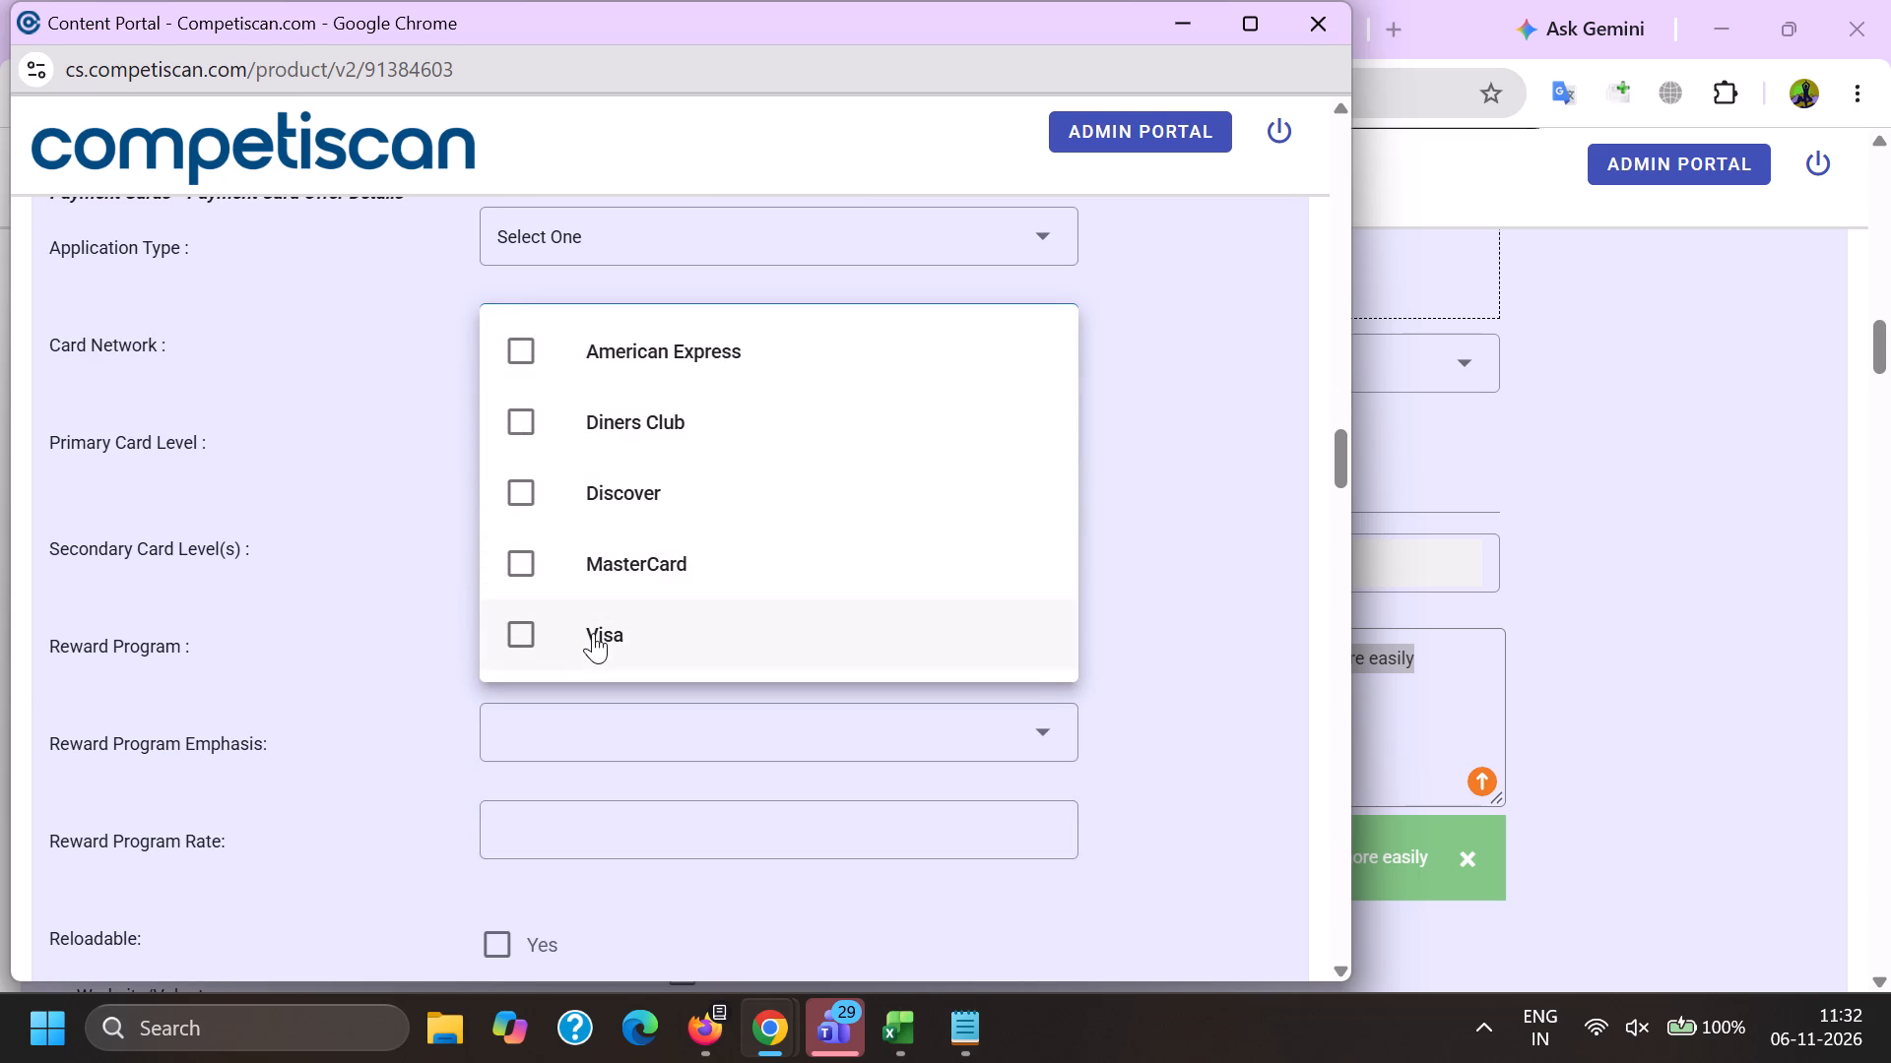